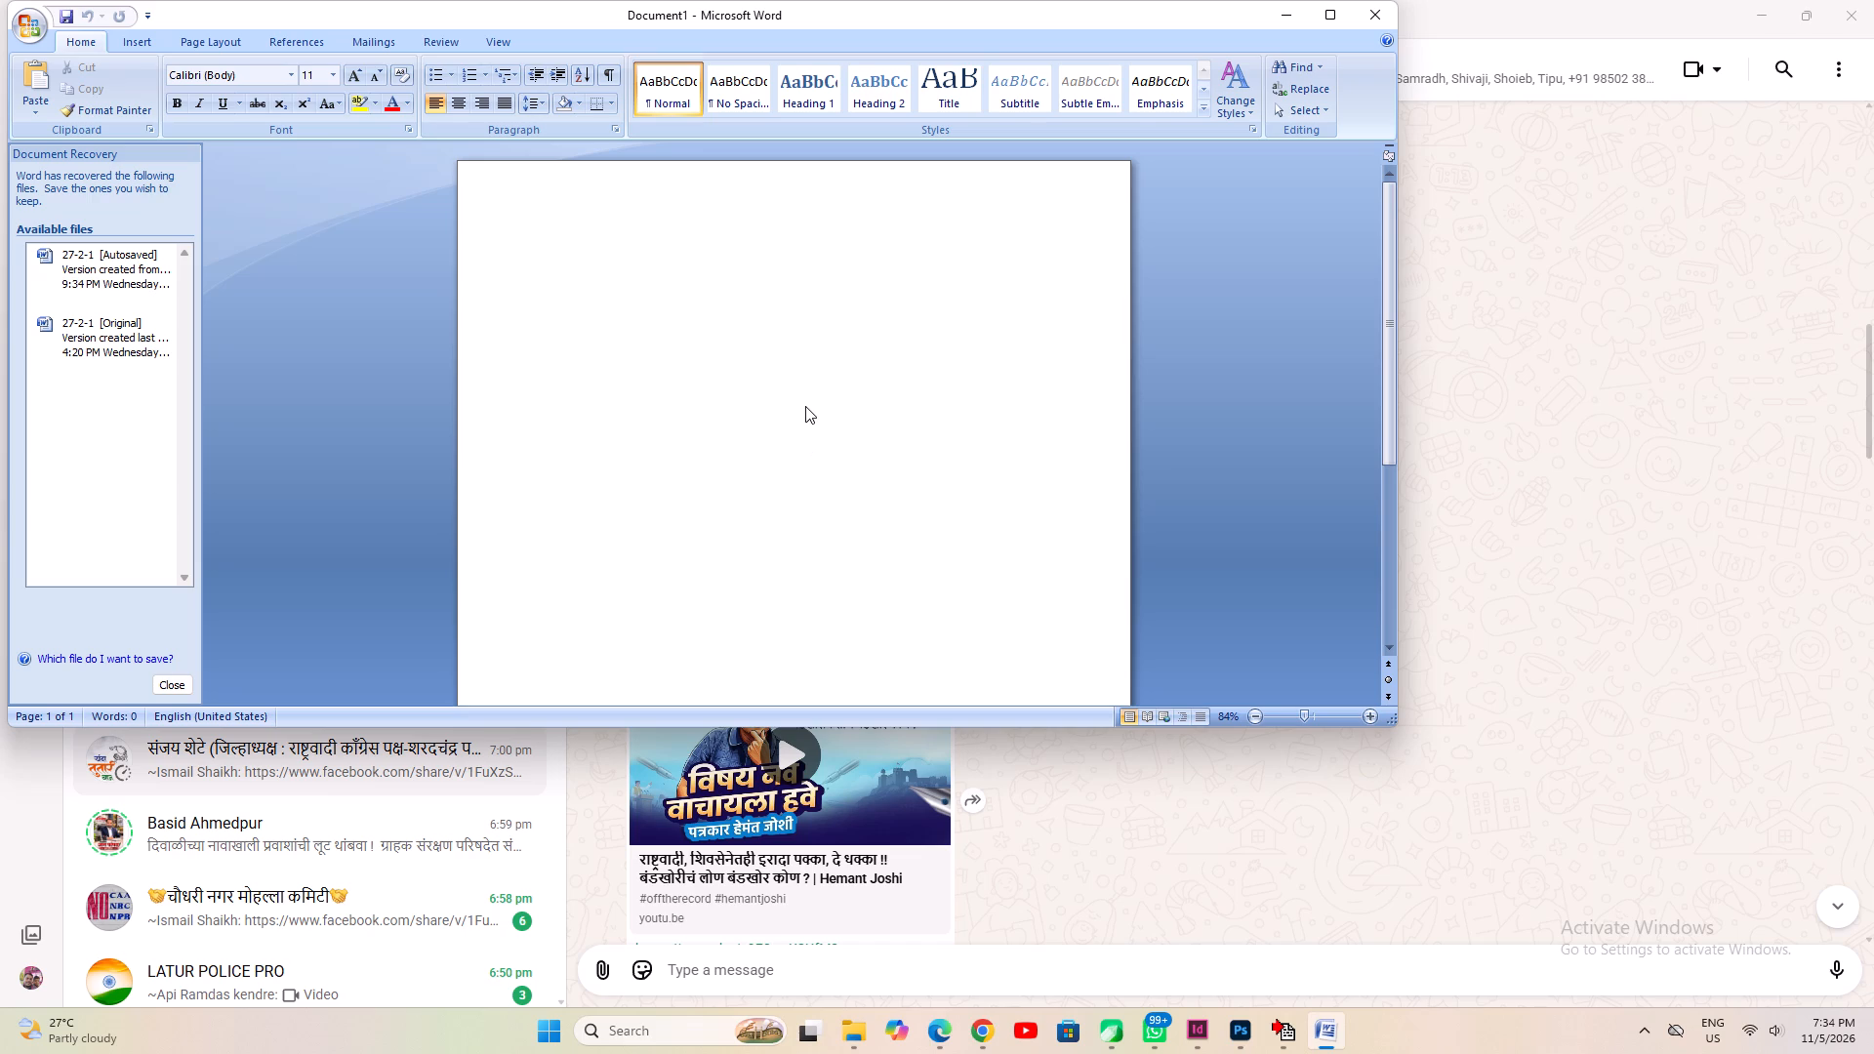
{"action": "key", "text": "ctrl+v"}
{"action": "key", "text": "ctrl+a"}
{"action": "key", "text": "ctrl+x"}
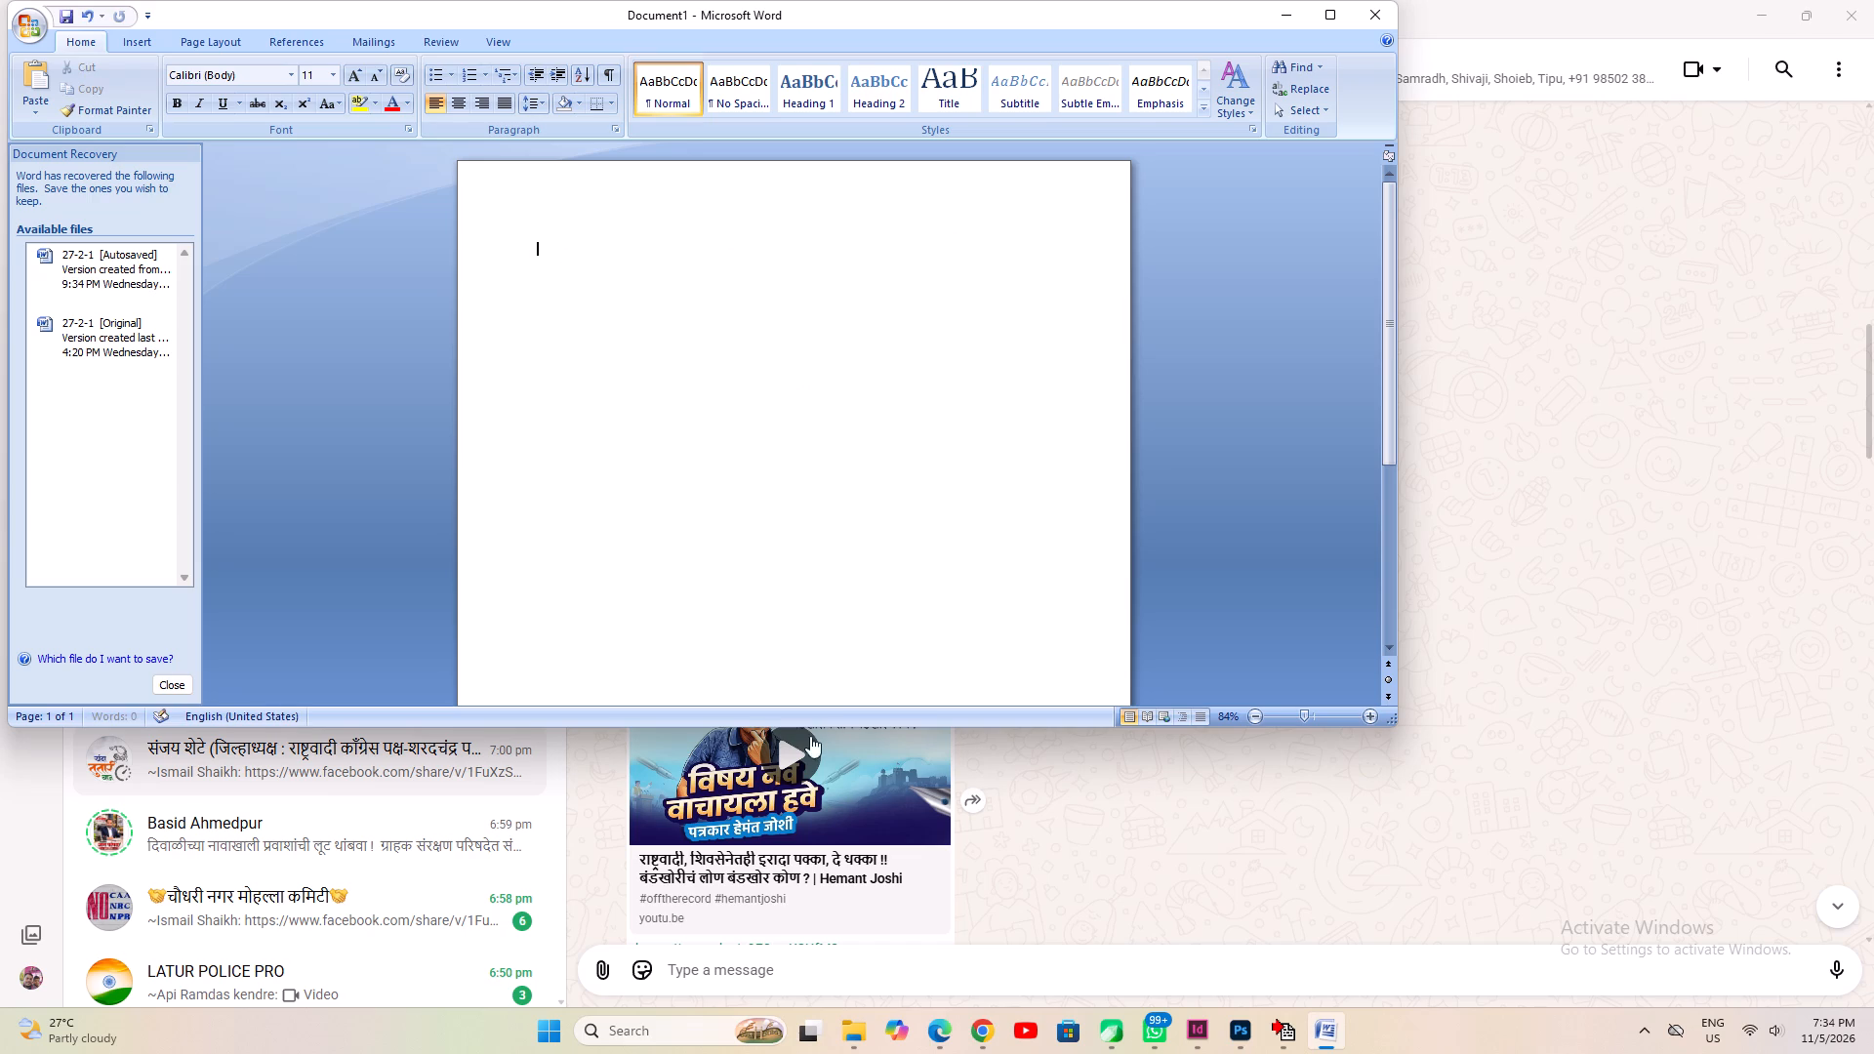
In InDesign, duplicate the two-line red firecrackers-and-books headline from the top of page 4 to the space directly below the Diwali story.
{"action": "left_click", "coordinate": [1184, 1039]}
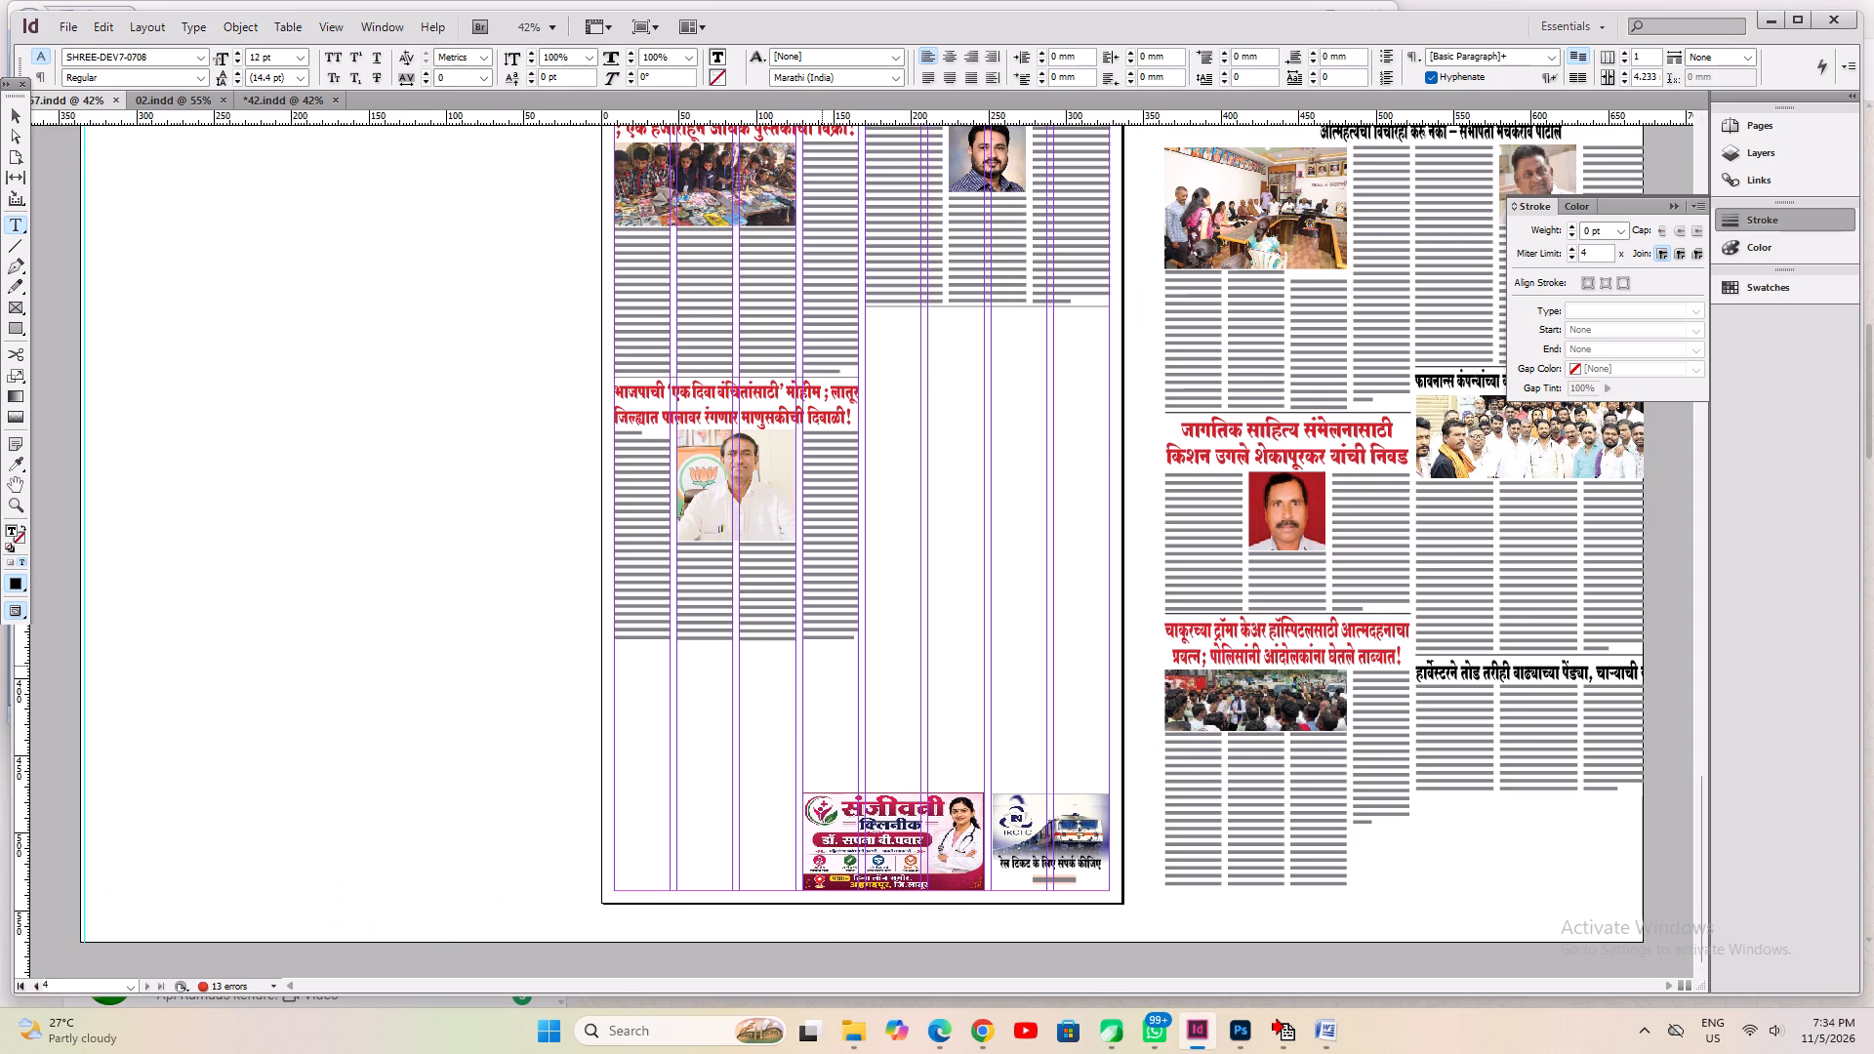
{"action": "scroll", "coordinate": [819, 653], "scroll_direction": "up", "scroll_amount": 4}
{"action": "left_click", "coordinate": [14, 117]}
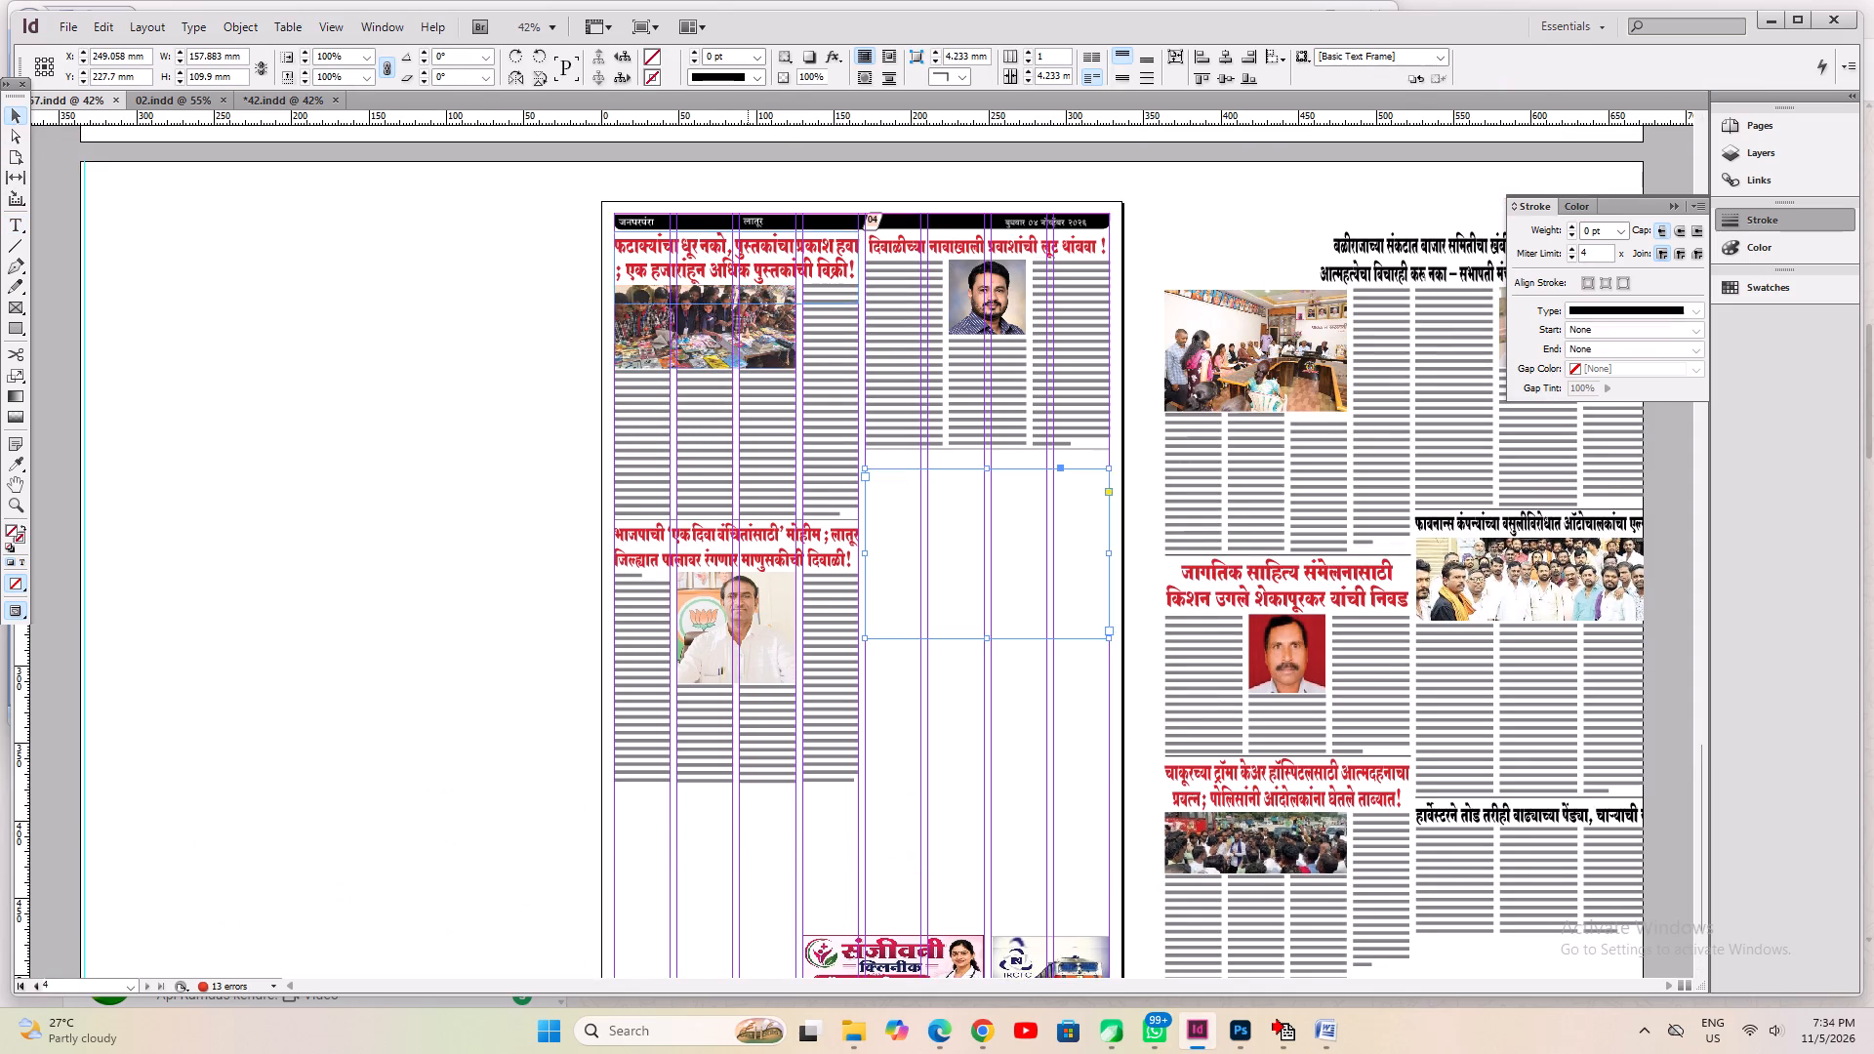
{"action": "left_click", "coordinate": [748, 249]}
{"action": "left_click_drag", "start_coordinate": [729, 245], "coordinate": [980, 469], "text": "alt"}
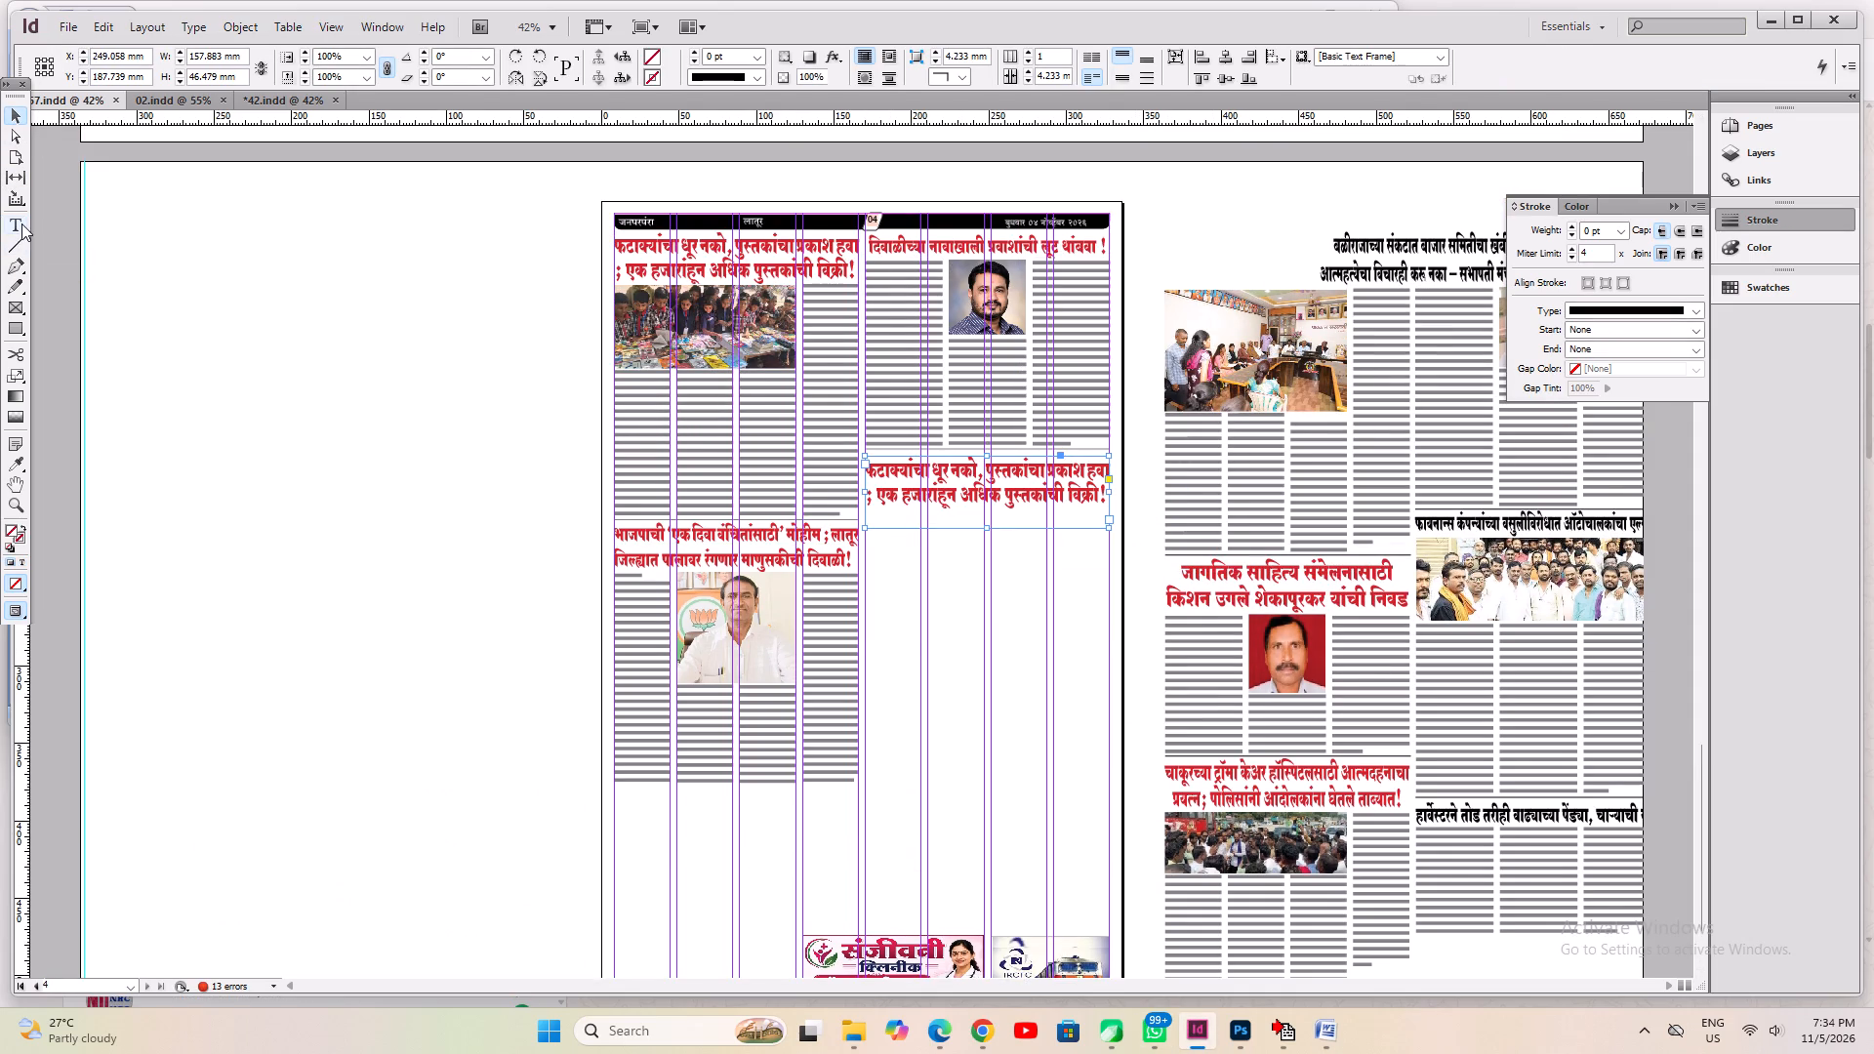
Replace all text in the duplicated headline with the cut district bank election symbols headline beginning "जिल्हा बँक".
{"action": "left_click", "coordinate": [21, 223]}
{"action": "left_click", "coordinate": [940, 506]}
{"action": "key", "text": "ctrl+a"}
{"action": "key", "text": "ctrl+v"}
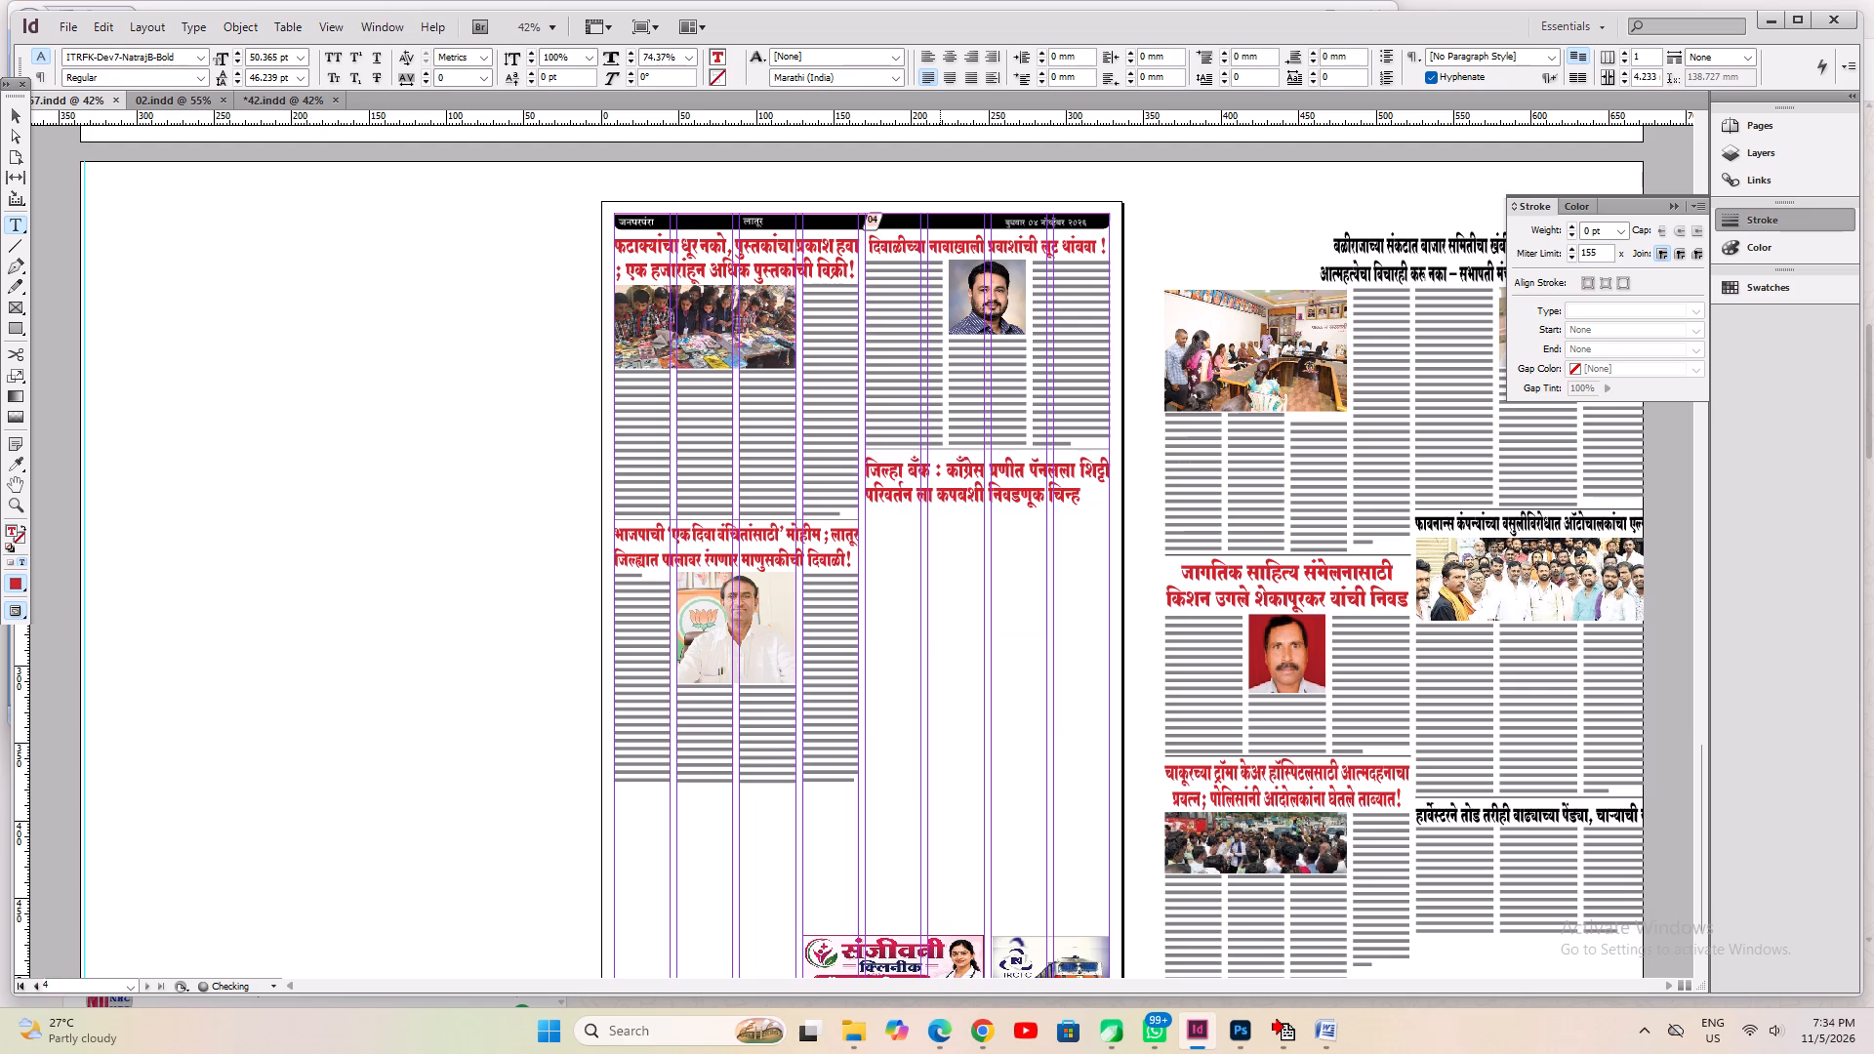
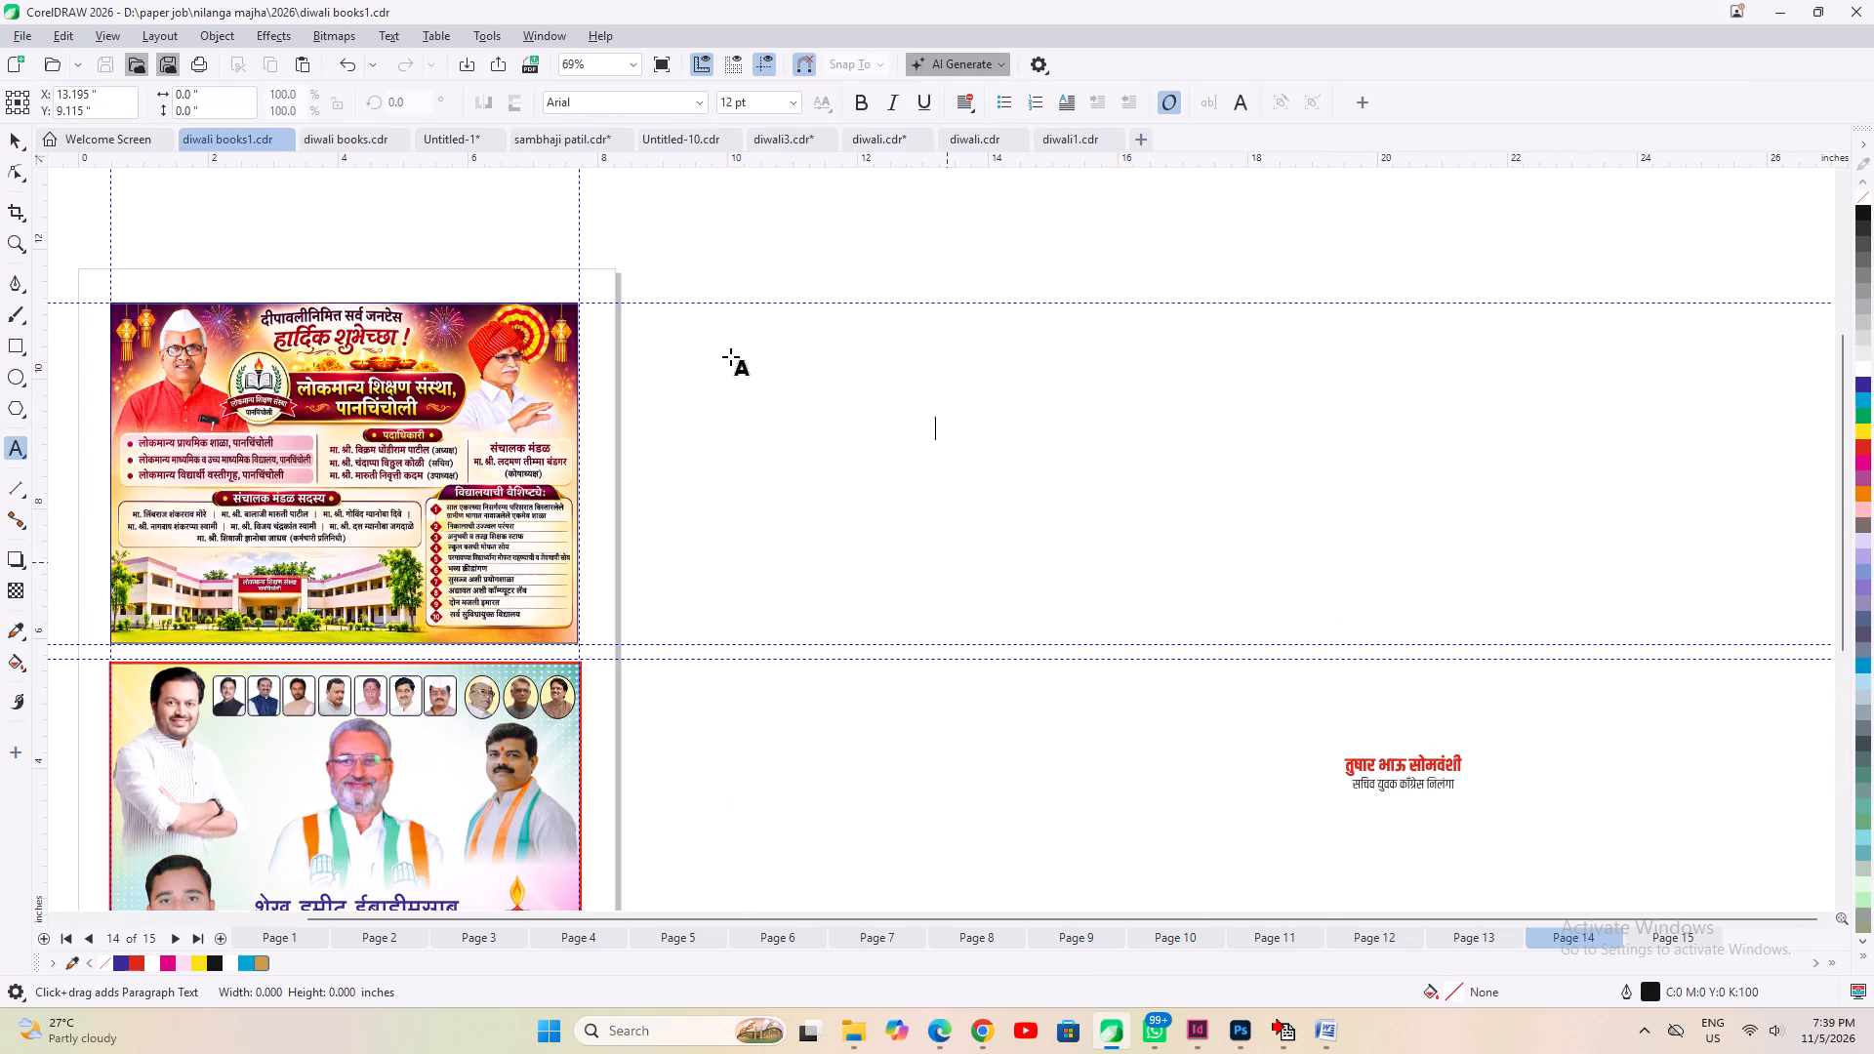
{"action": "left_click", "coordinate": [704, 101]}
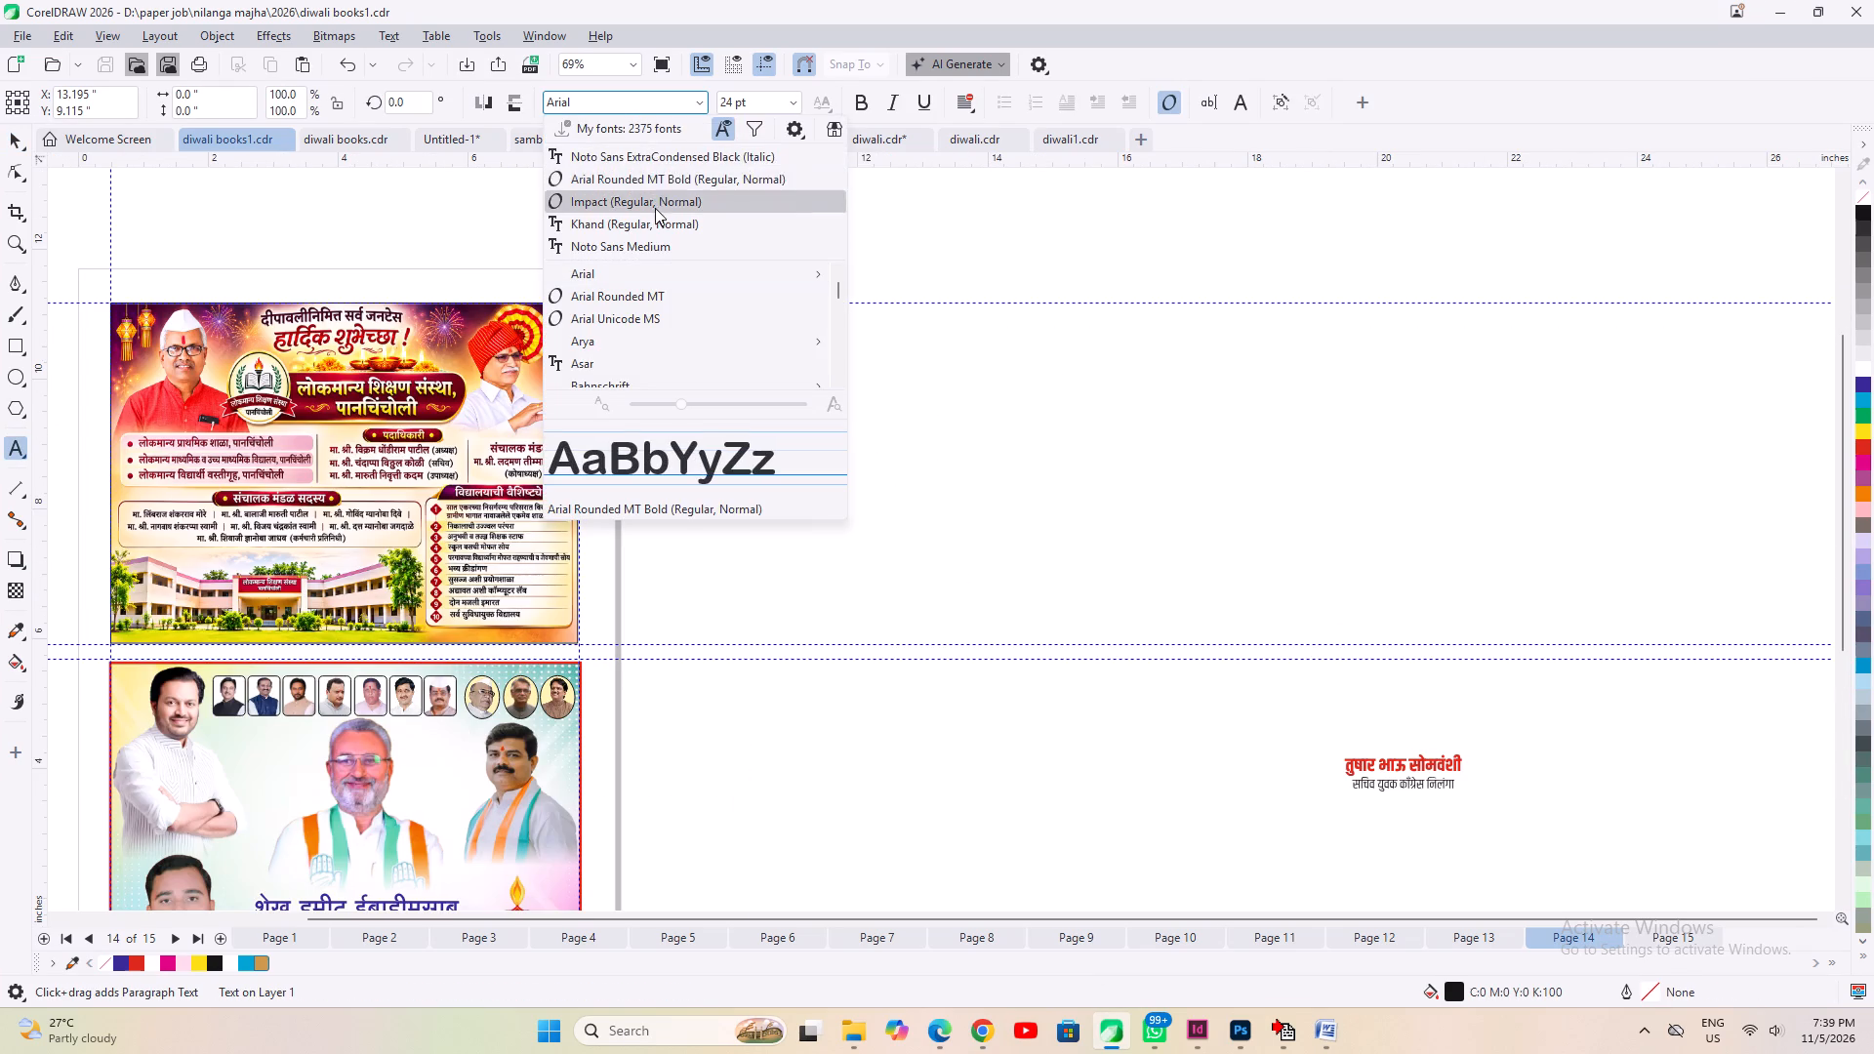
{"action": "left_click", "coordinate": [655, 161]}
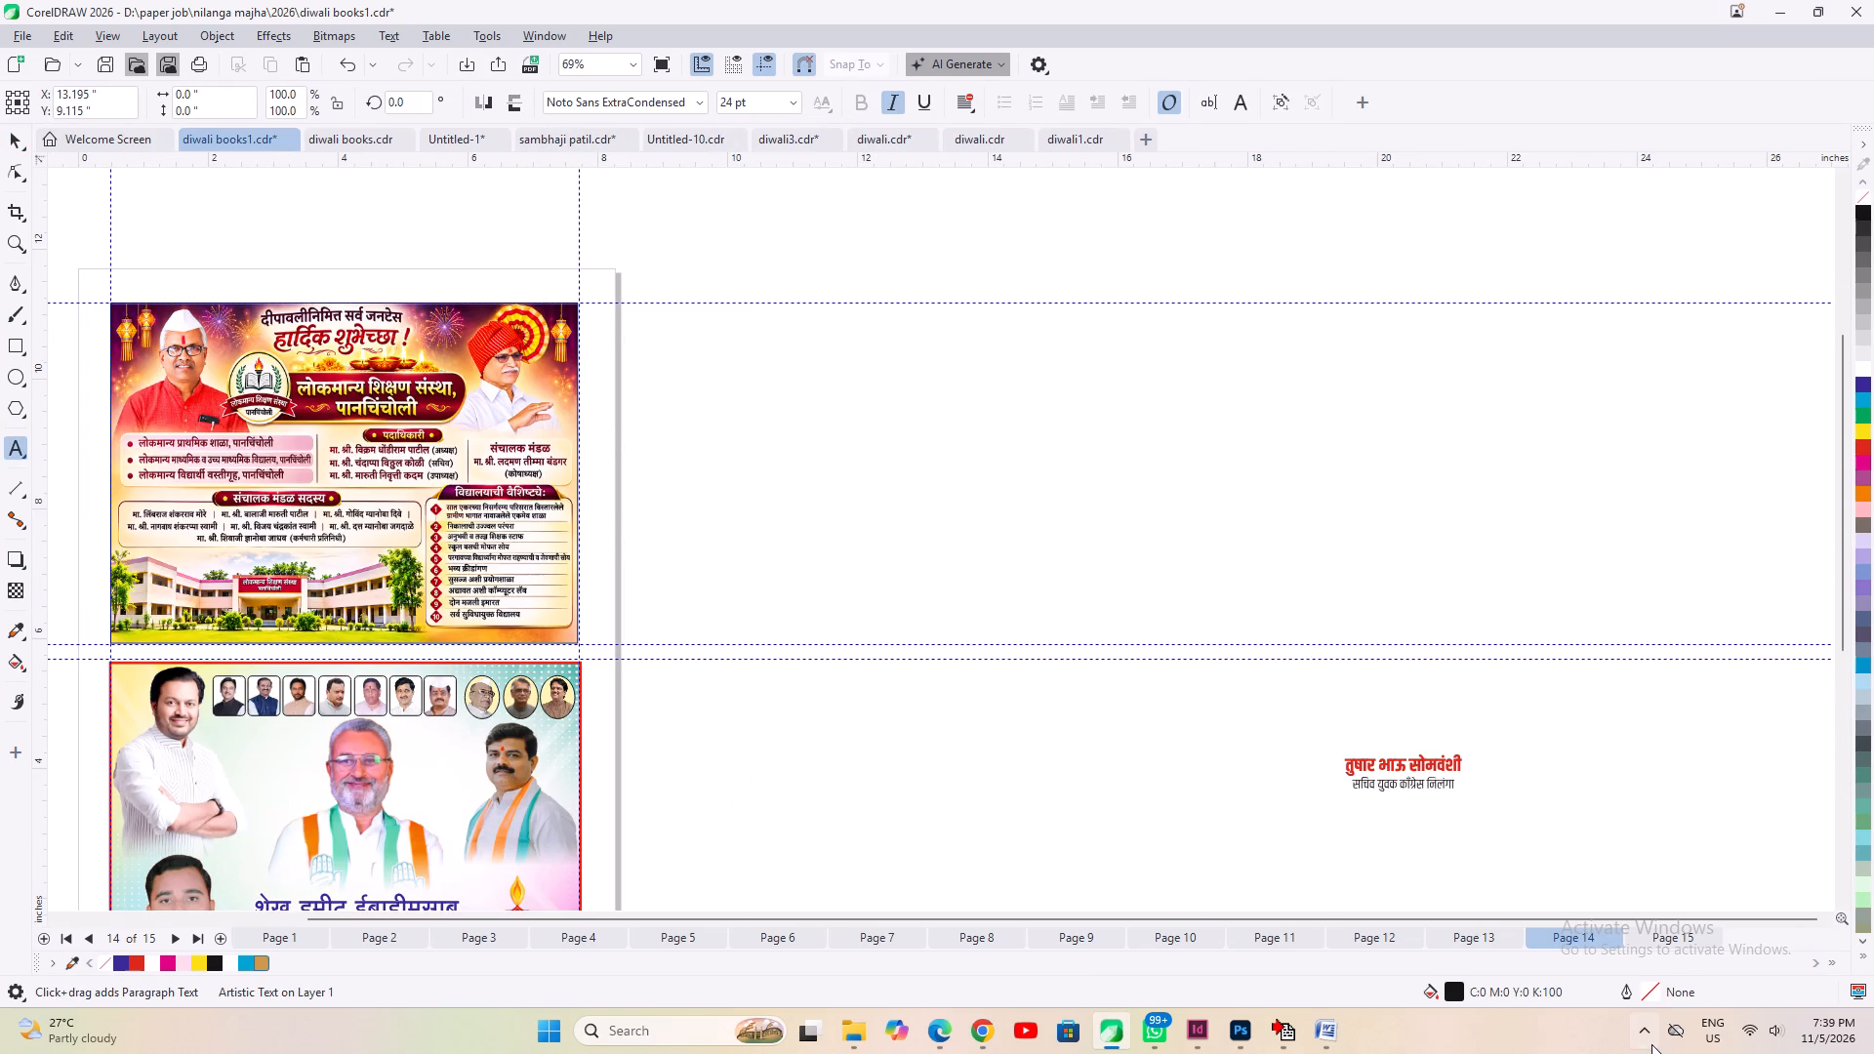
Launch Shree-Lipi, set it for a 64-bit application and change the script's font layout to Unicode.
{"action": "type", "text": "sh"}
{"action": "key", "text": "Return"}
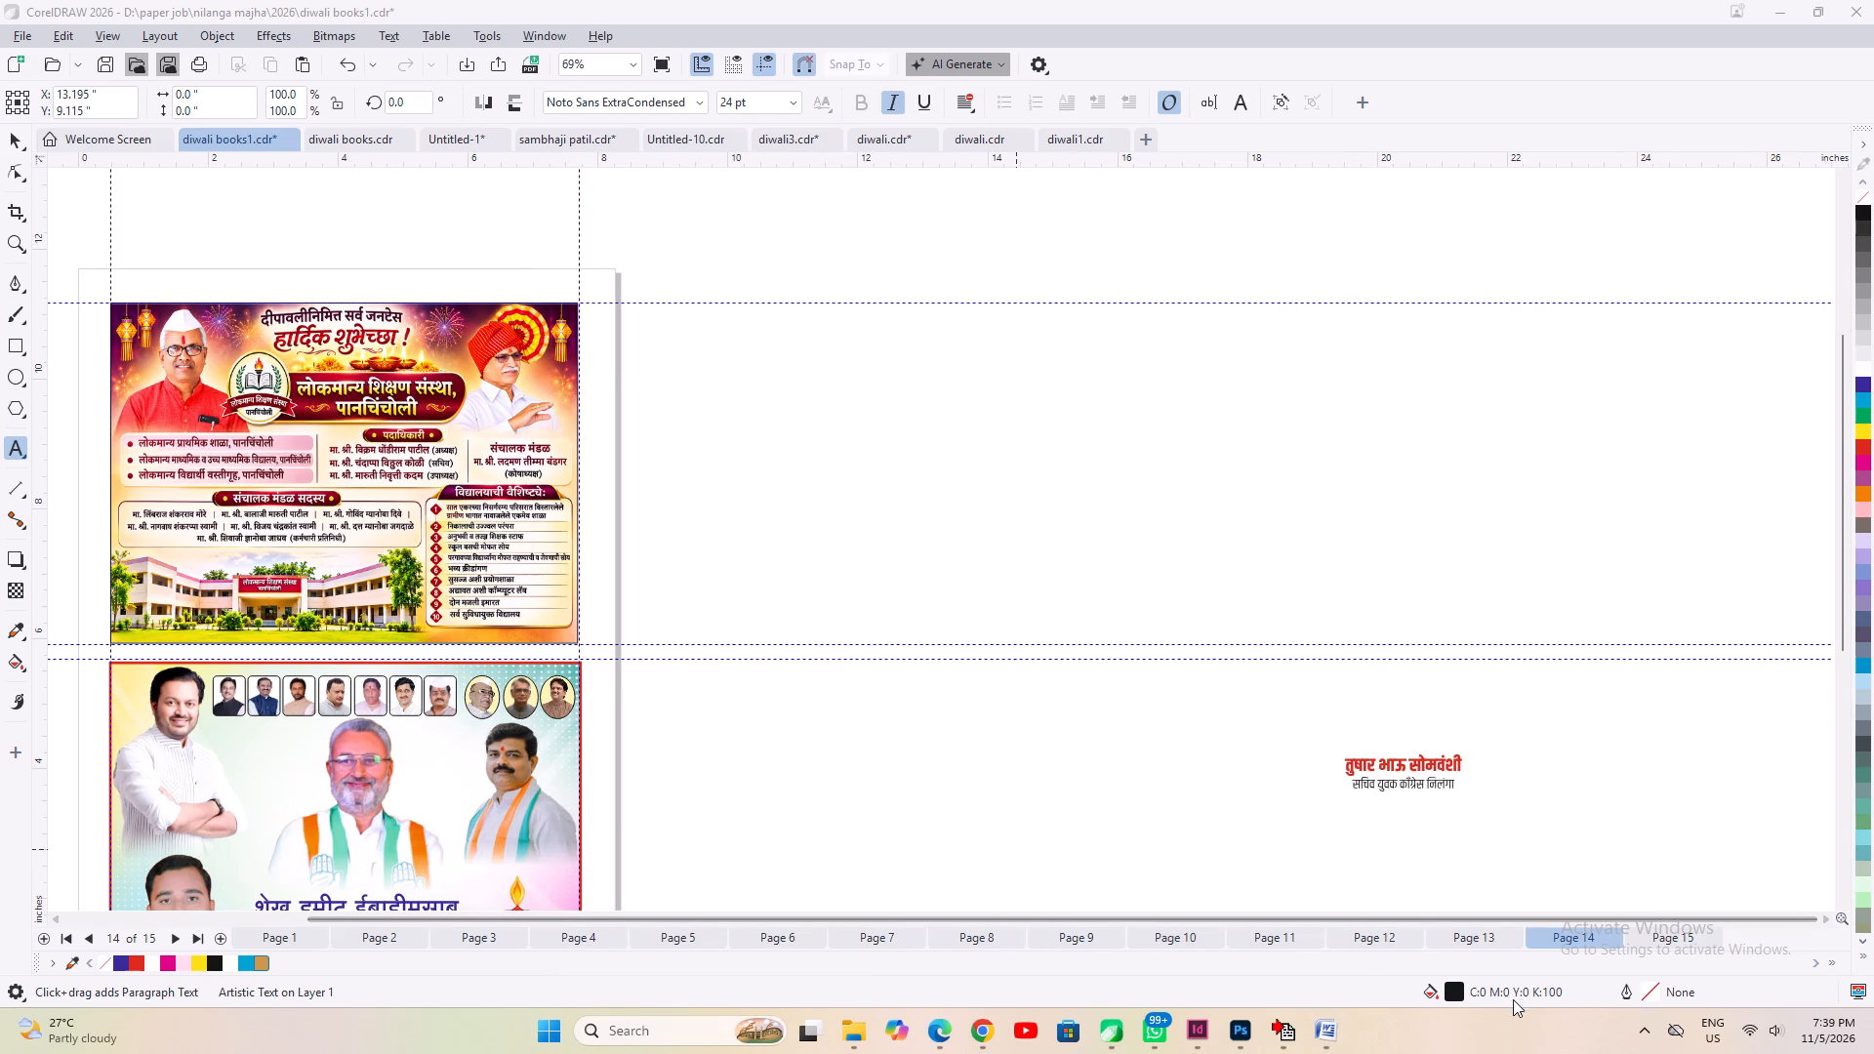
{"action": "left_click", "coordinate": [1645, 1034]}
{"action": "double_click", "coordinate": [1573, 955]}
{"action": "double_click", "coordinate": [1568, 973]}
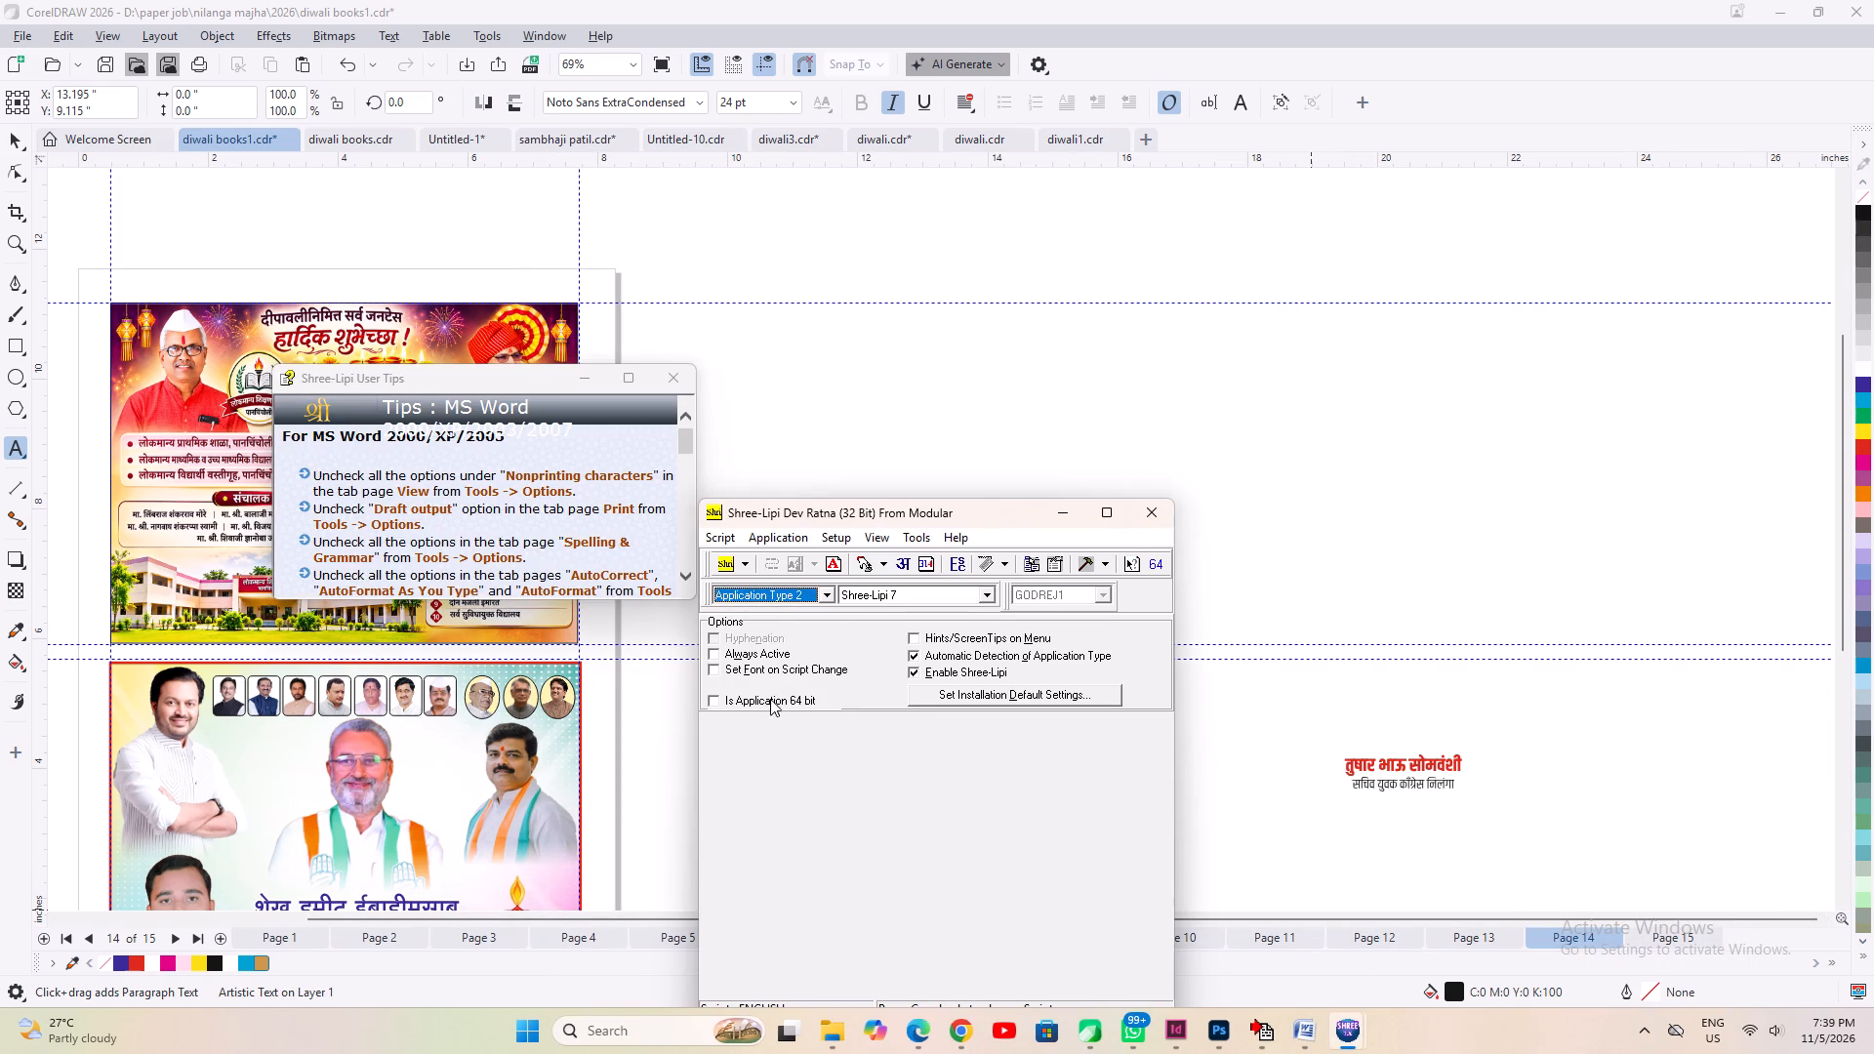
{"action": "left_click", "coordinate": [763, 699]}
{"action": "left_click", "coordinate": [843, 535]}
{"action": "left_click", "coordinate": [843, 557]}
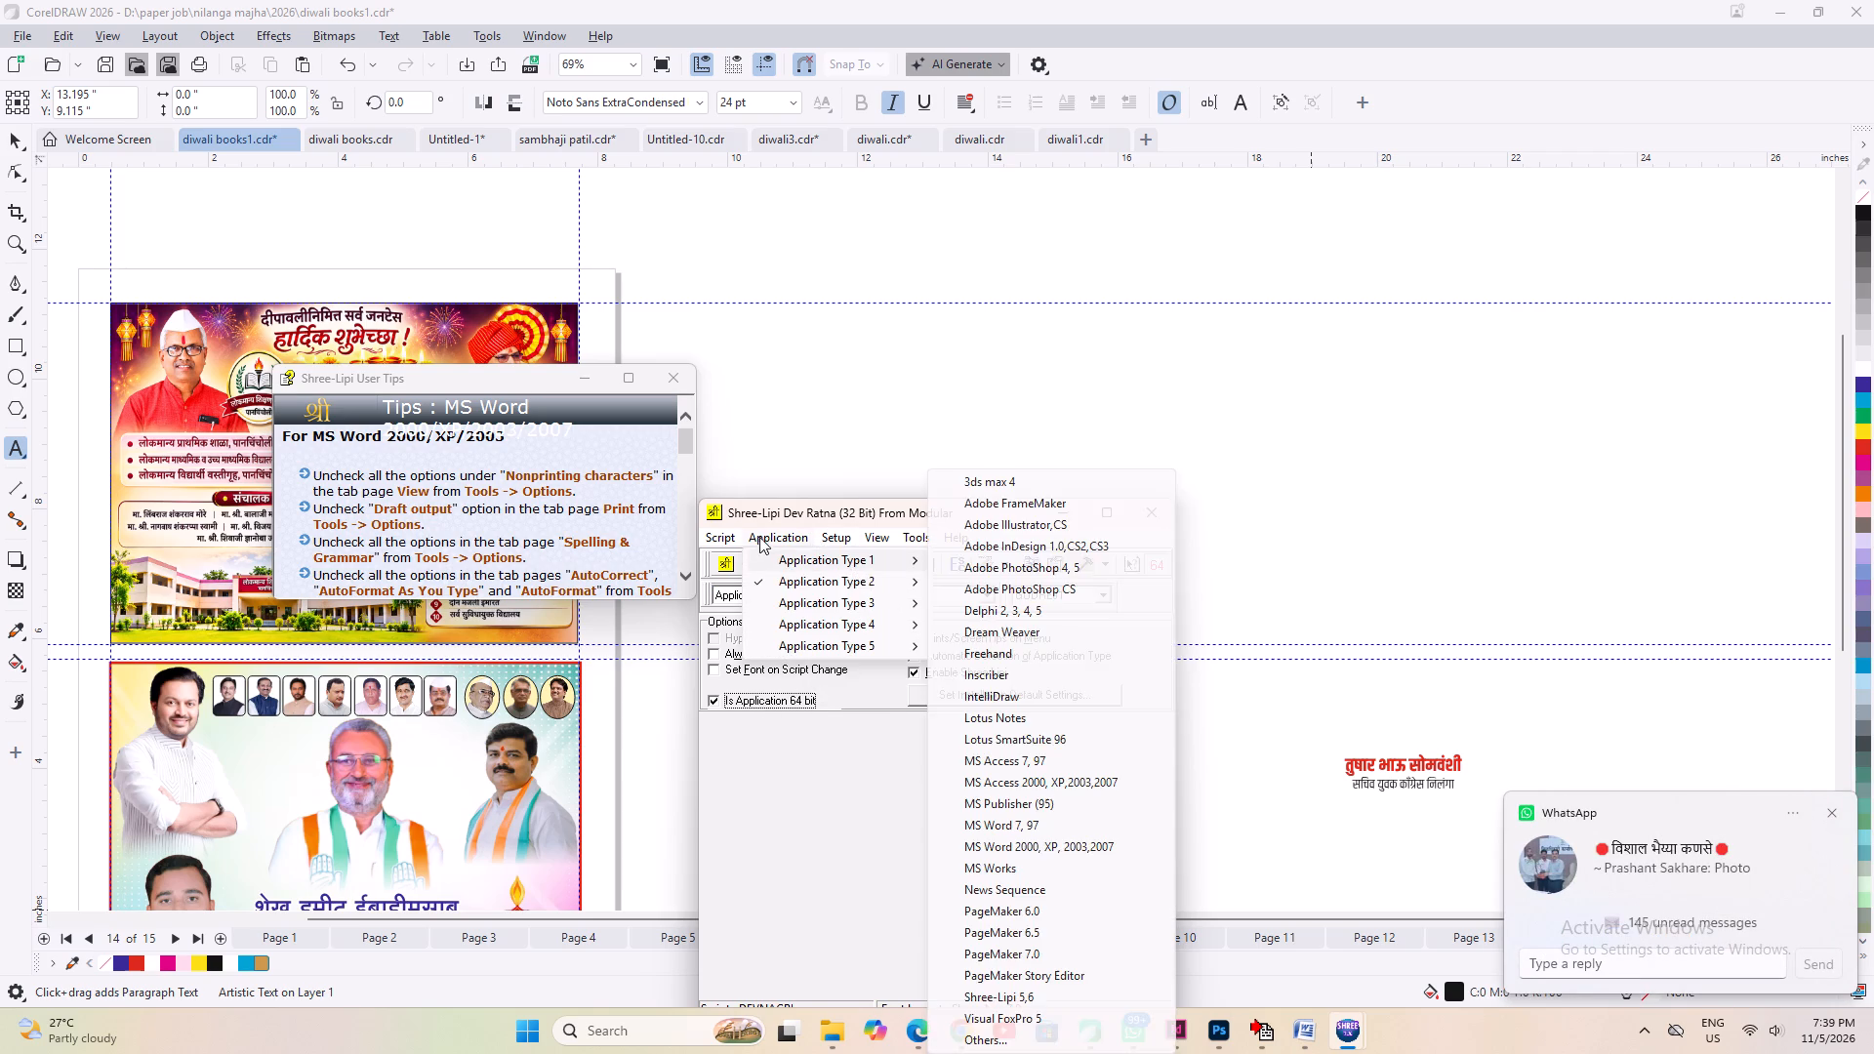
{"action": "left_click", "coordinate": [891, 519]}
{"action": "left_click", "coordinate": [836, 542]}
{"action": "left_click", "coordinate": [841, 568]}
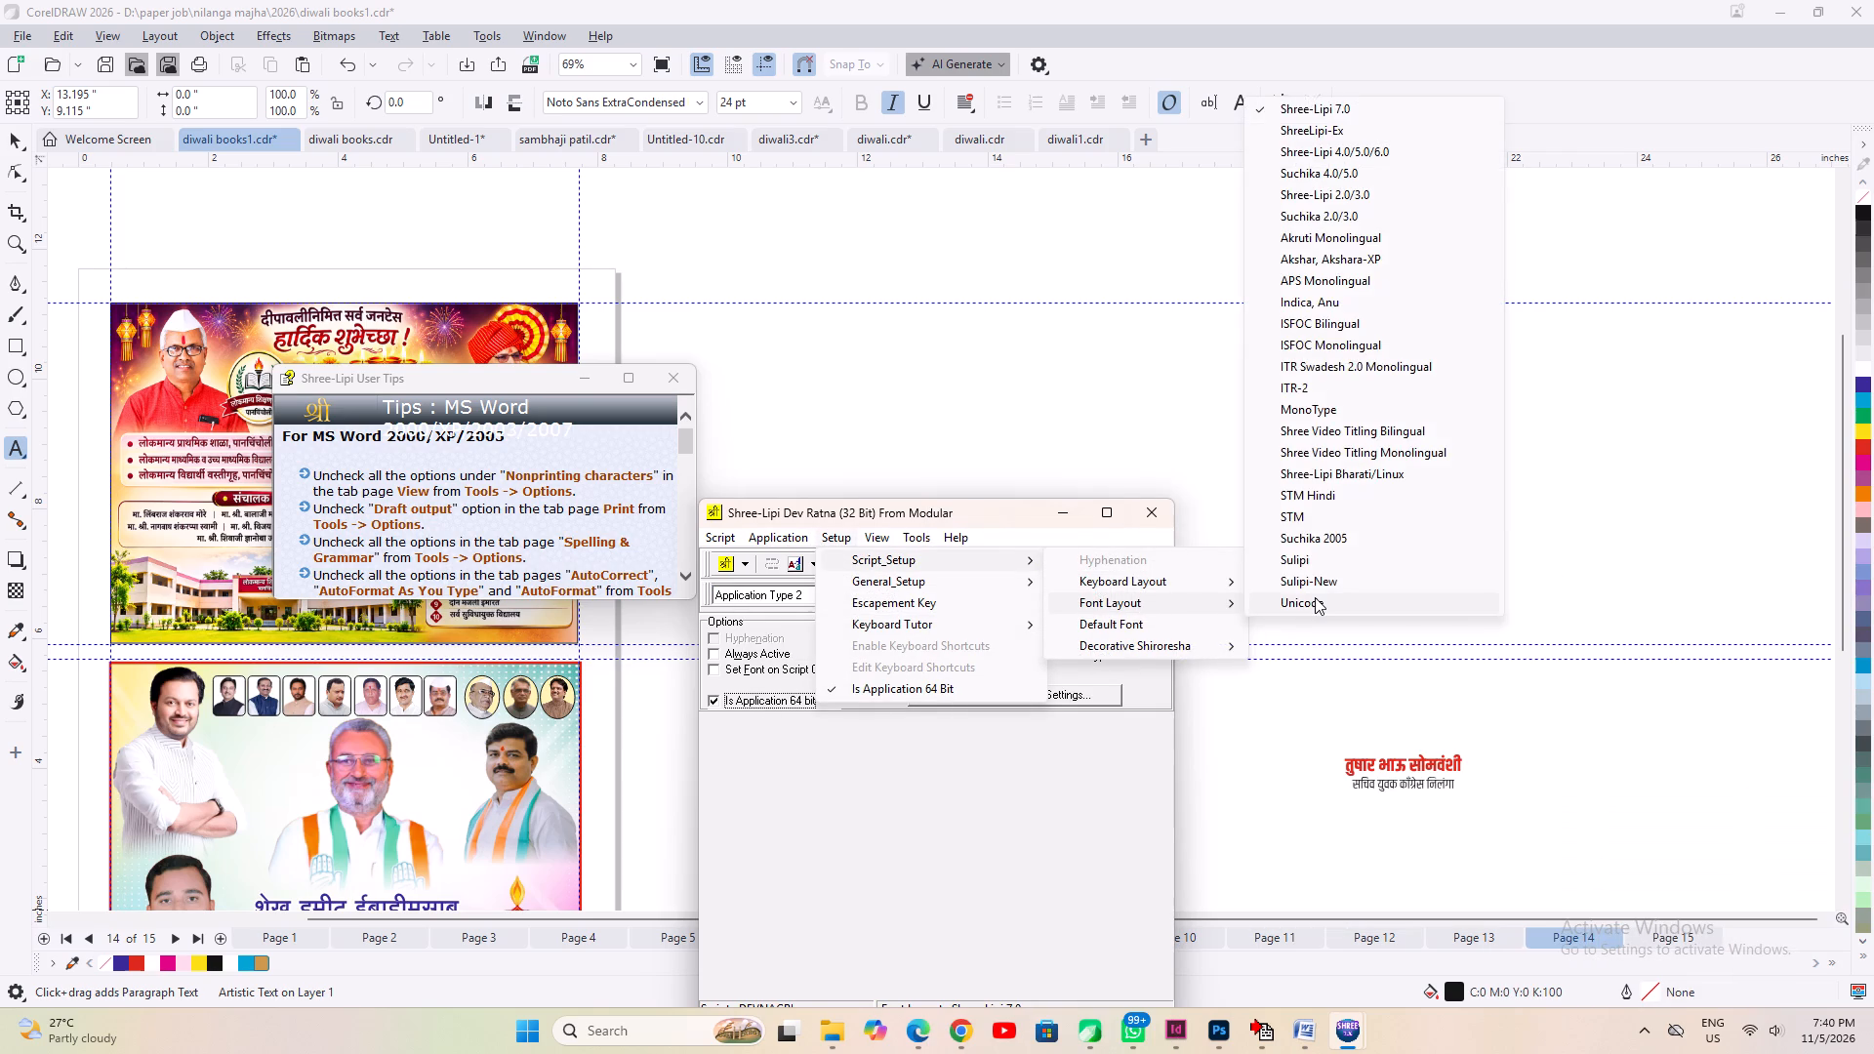
{"action": "left_click", "coordinate": [1315, 597]}
{"action": "left_click", "coordinate": [1059, 515]}
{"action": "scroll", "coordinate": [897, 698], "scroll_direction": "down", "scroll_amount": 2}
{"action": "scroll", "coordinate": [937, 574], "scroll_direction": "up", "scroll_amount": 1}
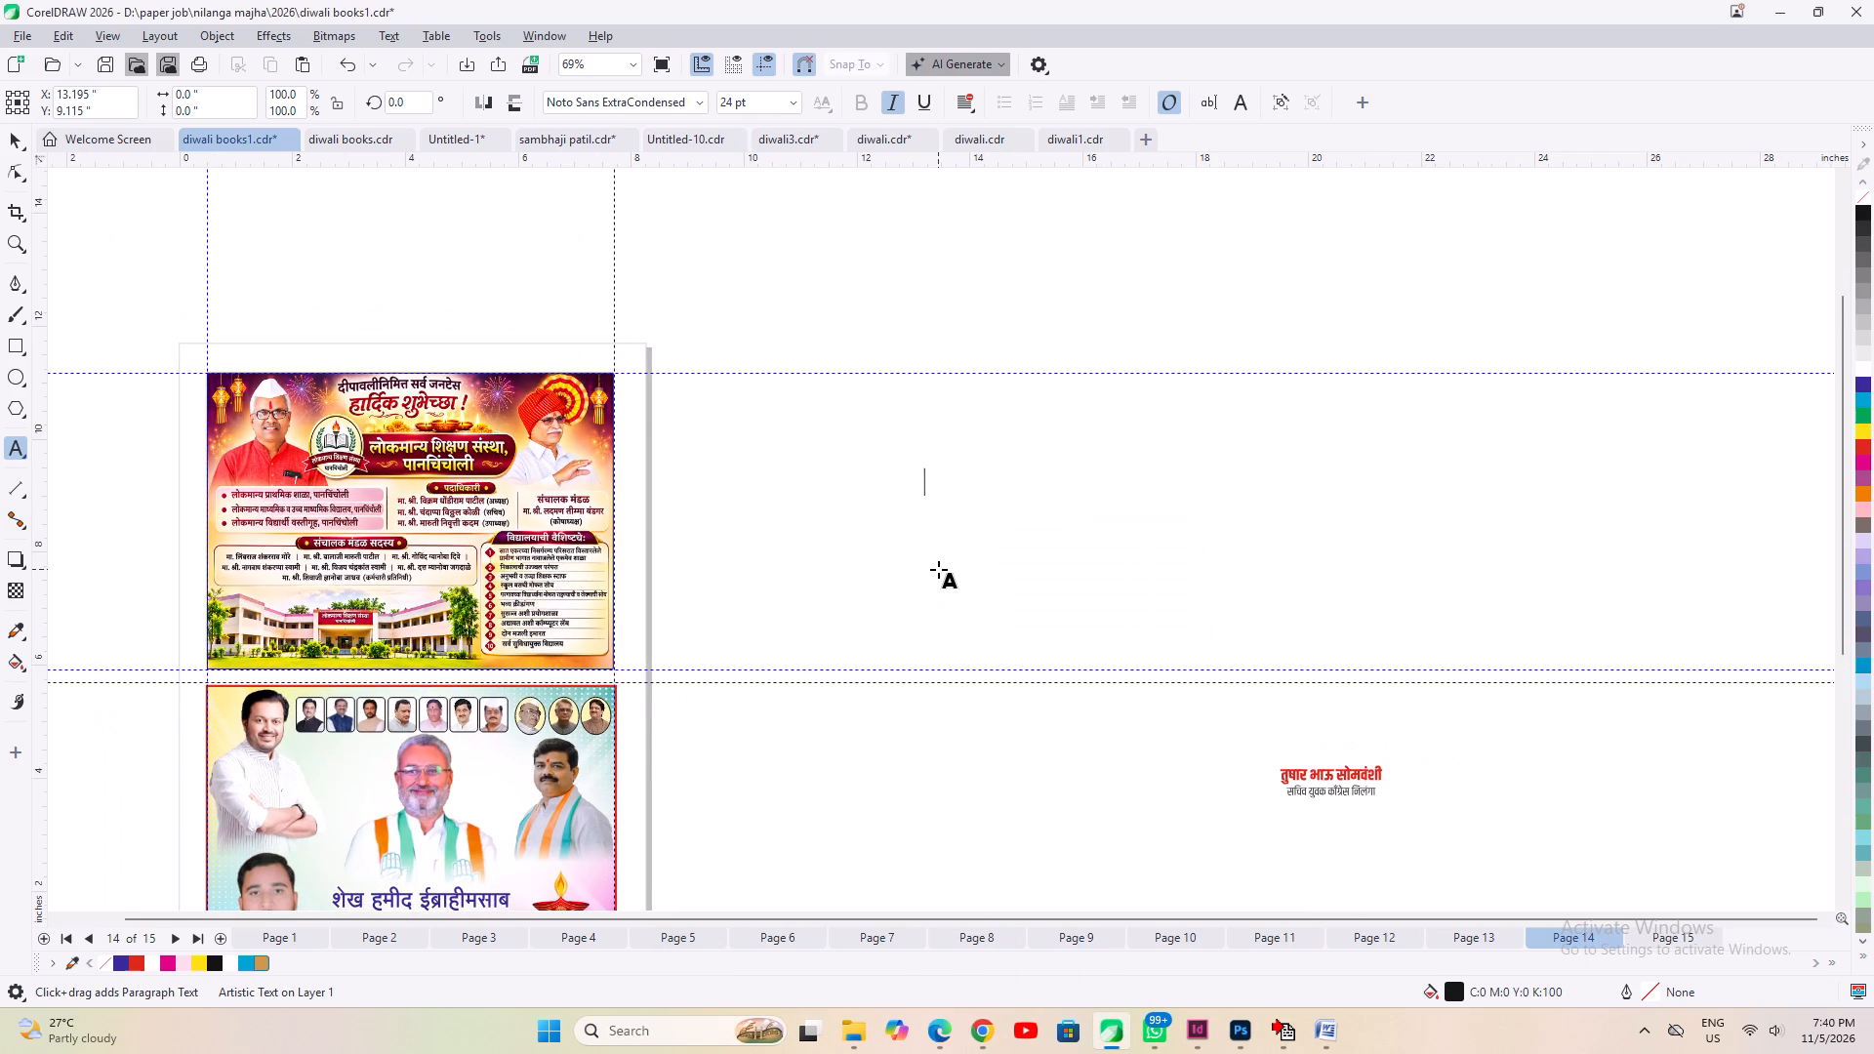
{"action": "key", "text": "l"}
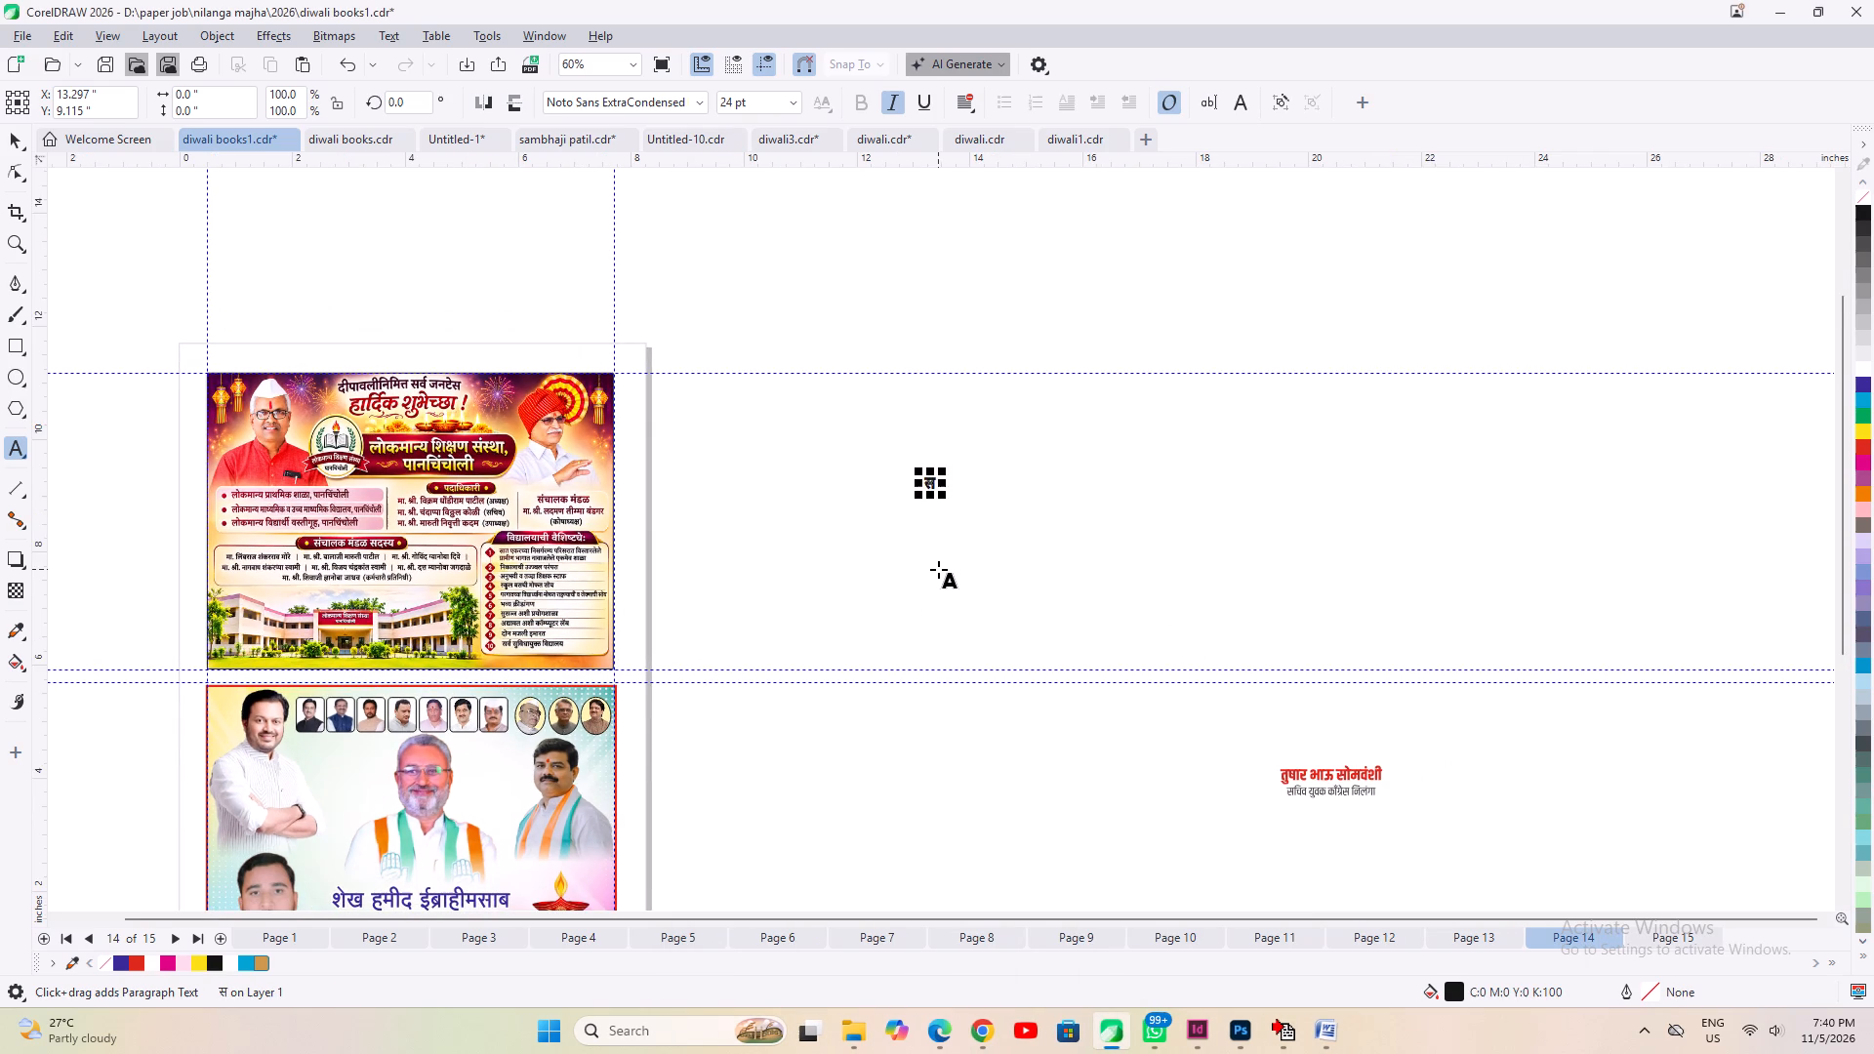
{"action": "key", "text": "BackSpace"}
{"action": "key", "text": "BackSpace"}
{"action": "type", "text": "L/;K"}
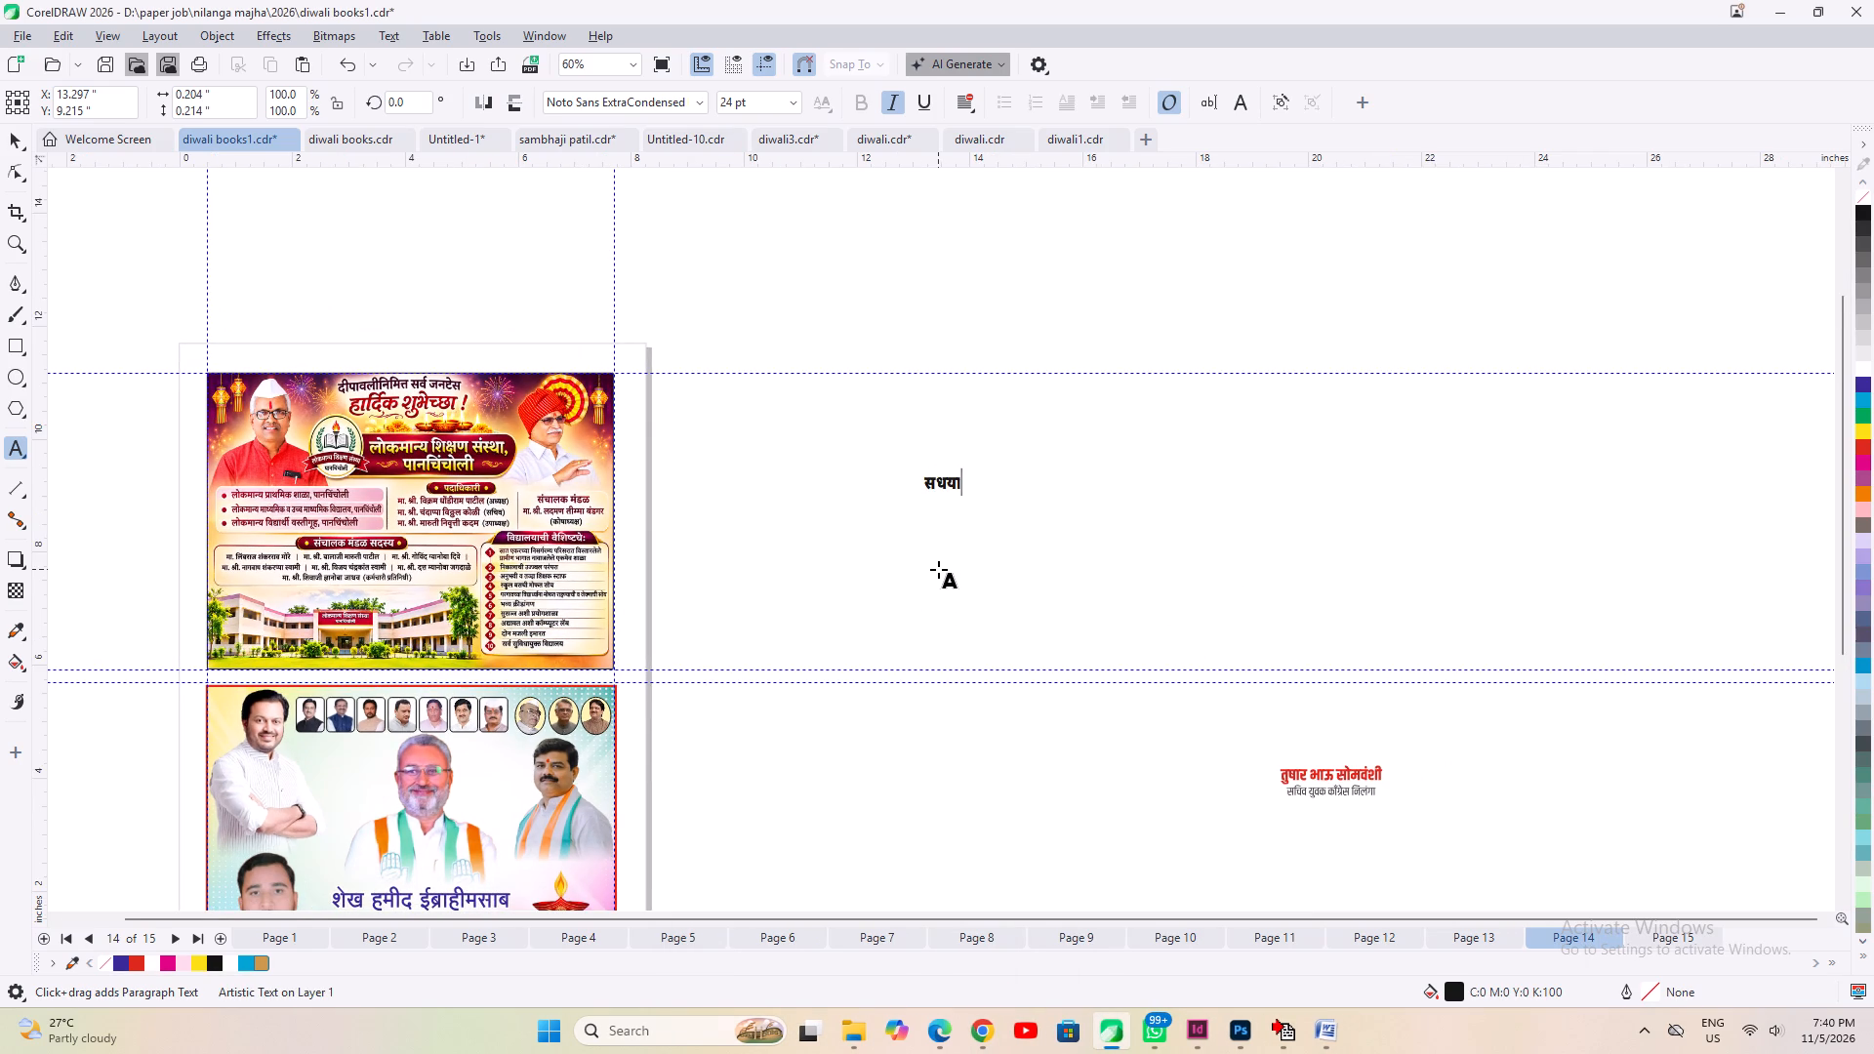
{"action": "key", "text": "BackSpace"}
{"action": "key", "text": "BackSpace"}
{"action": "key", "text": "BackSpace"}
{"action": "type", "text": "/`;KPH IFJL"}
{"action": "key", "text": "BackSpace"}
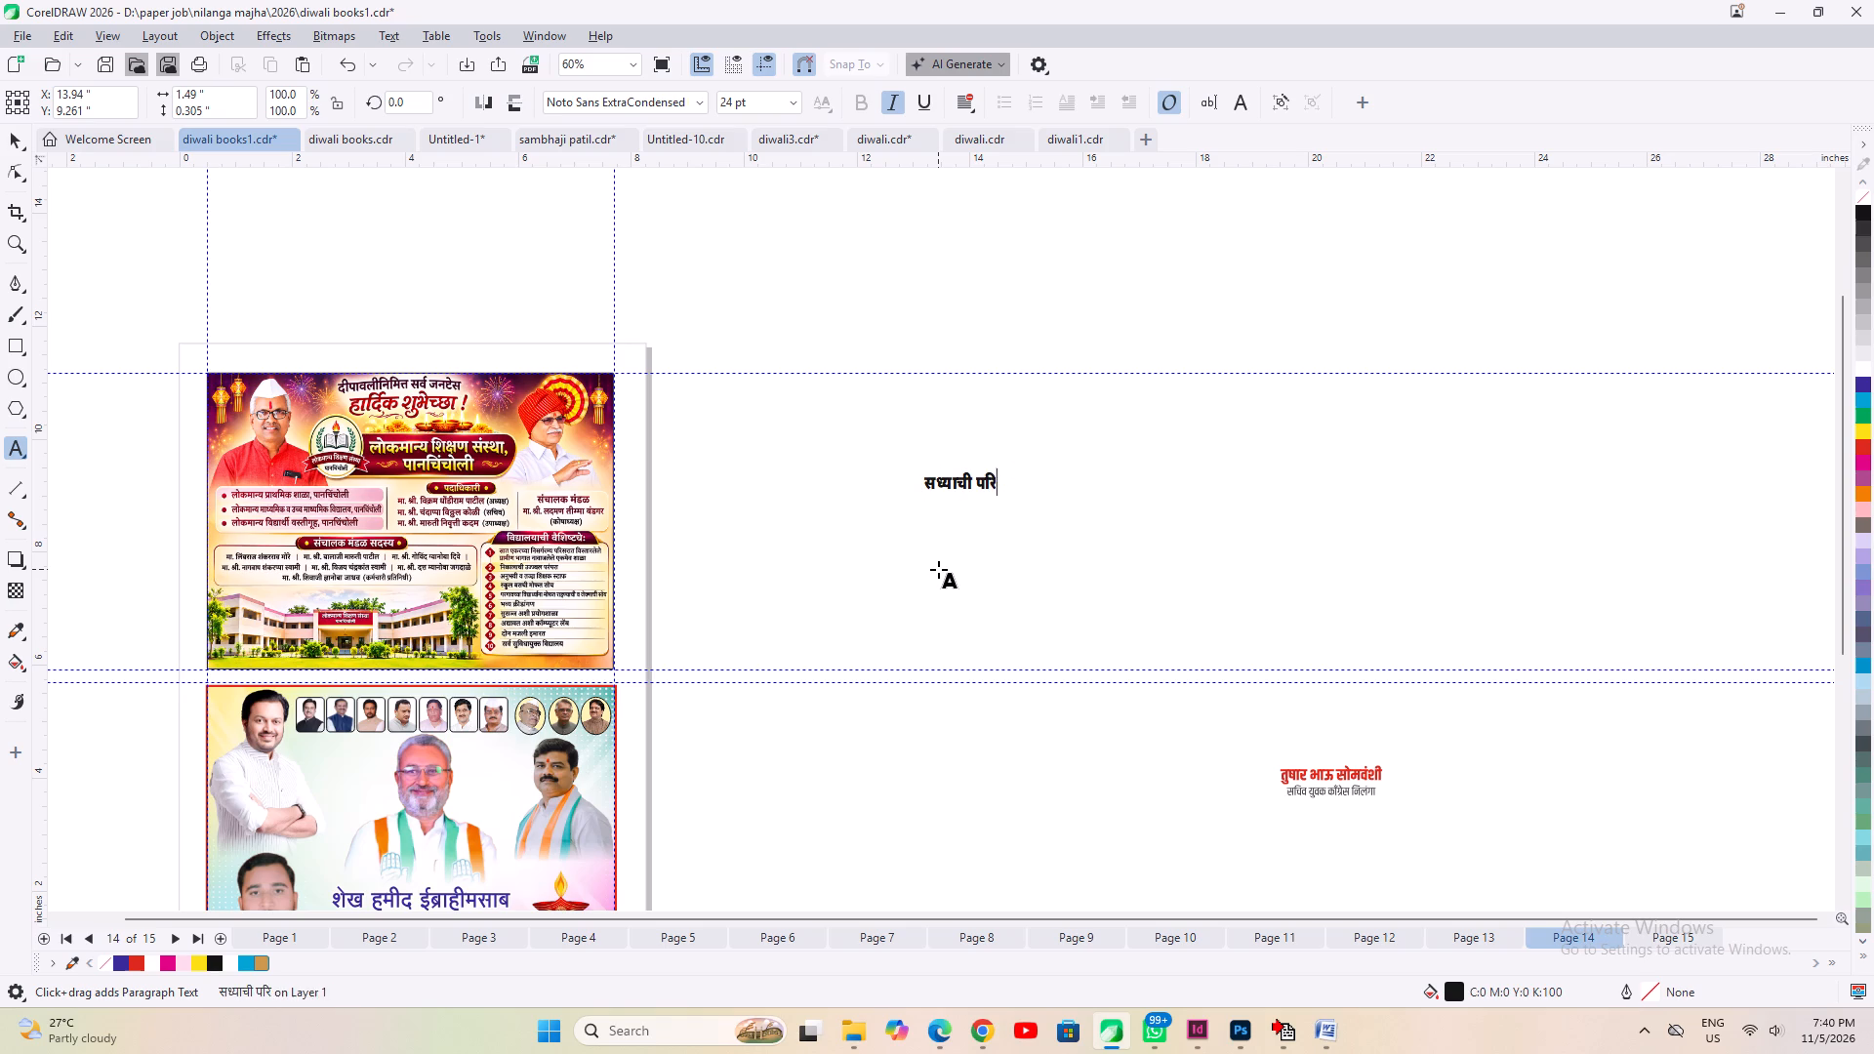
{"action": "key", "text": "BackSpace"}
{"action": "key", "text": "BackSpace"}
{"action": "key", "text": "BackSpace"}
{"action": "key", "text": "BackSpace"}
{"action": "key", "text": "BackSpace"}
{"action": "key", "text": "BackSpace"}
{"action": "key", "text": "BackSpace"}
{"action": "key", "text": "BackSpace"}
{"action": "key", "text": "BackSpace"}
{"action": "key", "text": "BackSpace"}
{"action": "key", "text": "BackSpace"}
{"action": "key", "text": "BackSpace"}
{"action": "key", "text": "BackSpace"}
Write the opening of the Marathi article request on the text line: "सध्याची दुष्काळाची परिस्थीती आणि निलंगा".
{"action": "type", "text": "L/`;KPH NQ"}
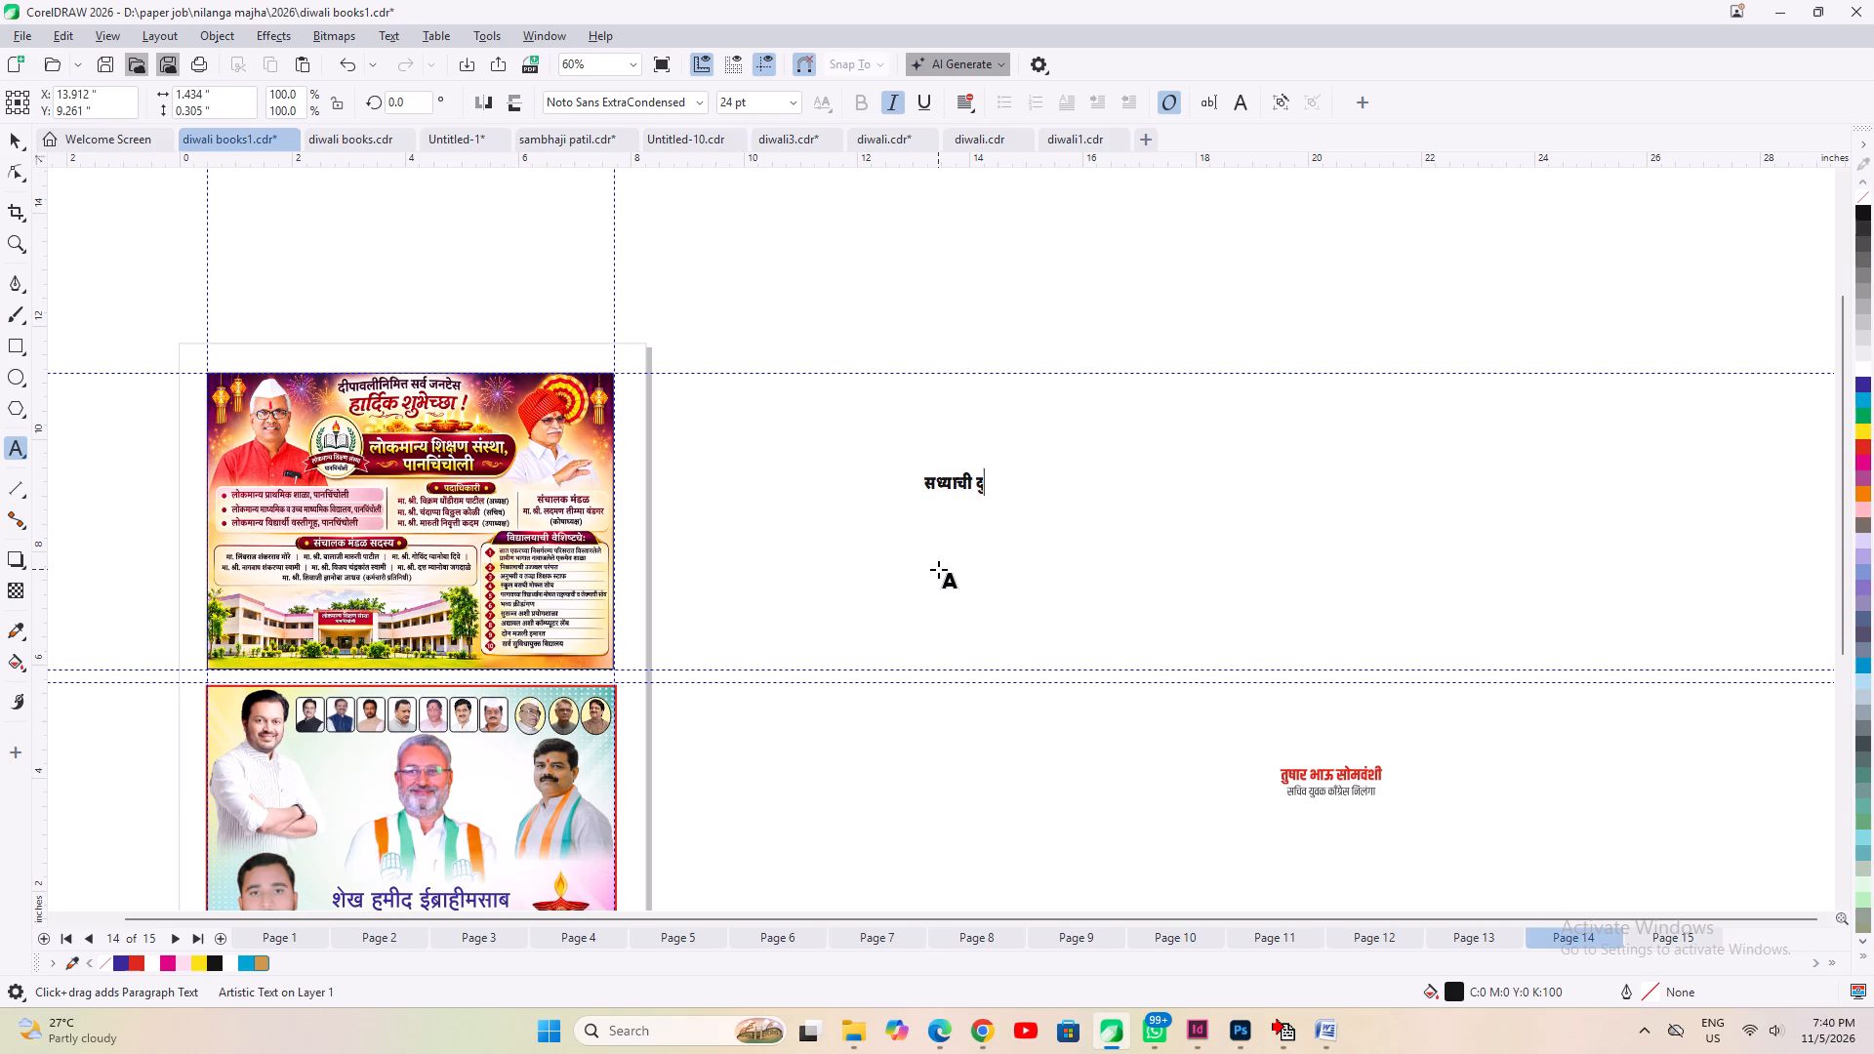
{"action": "type", "text": "\"`DKgKPH IFJL`fHRH VKF. FUYAXK YKRWJ"}
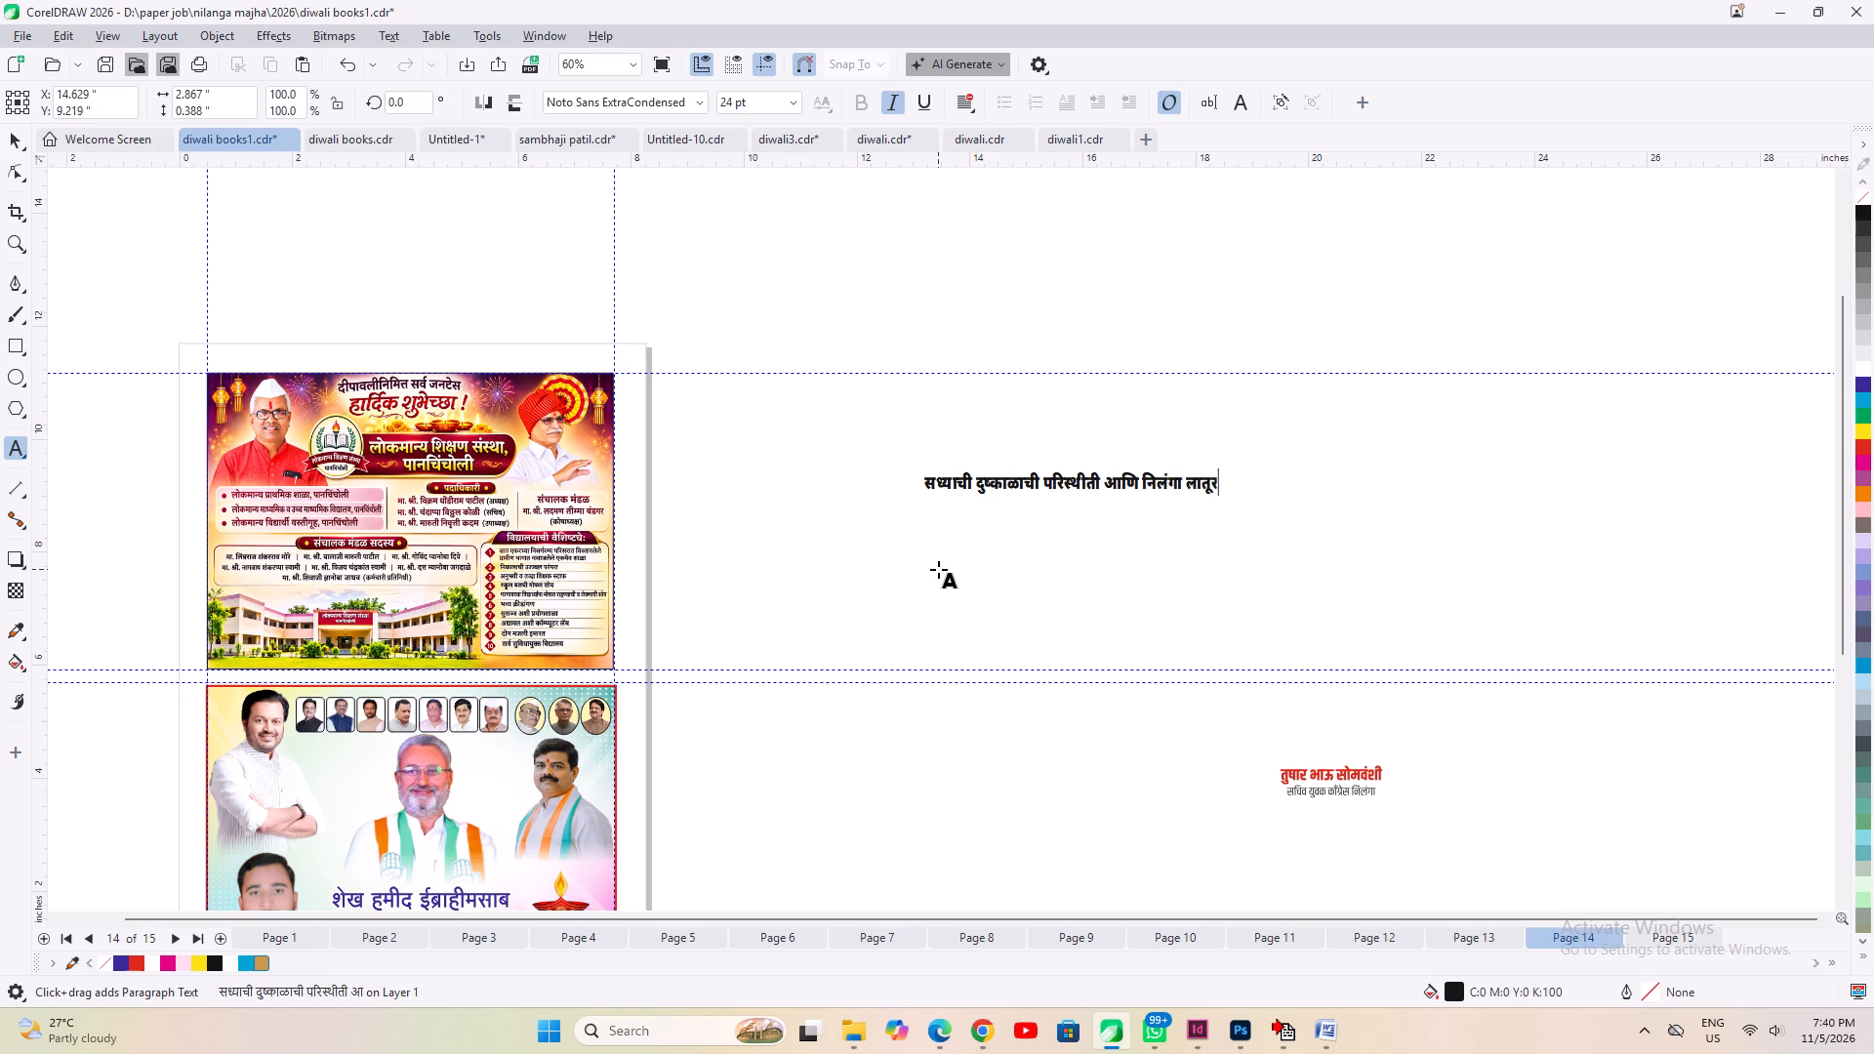
{"action": "key", "text": "space"}
{"action": "key", "text": "BackSpace"}
{"action": "key", "text": "space"}
{"action": "key", "text": "BackSpace"}
{"action": "key", "text": "BackSpace"}
{"action": "key", "text": "BackSpace"}
{"action": "key", "text": "BackSpace"}
{"action": "key", "text": "BackSpace"}
{"action": "key", "text": "BackSpace"}
{"action": "key", "text": "BackSpace"}
{"action": "key", "text": "space"}
{"action": "type", "text": "YK"}
{"action": "key", "text": "BackSpace"}
{"action": "key", "text": "BackSpace"}
{"action": "key", "text": "BackSpace"}
{"action": "key", "text": "space"}
Continue the request with "तालुक्यात कश्या प्रकारची आहे यावर कमीत कमी".
{"action": "type", "text": "RKYQD`;KR"}
{"action": "key", "text": "space"}
{"action": "key", "text": "BackSpace"}
{"action": "key", "text": "space"}
{"action": "type", "text": "D';K"}
{"action": "key", "text": "space"}
{"action": "key", "text": "BackSpace"}
{"action": "key", "text": "BackSpace"}
{"action": "key", "text": "BackSpace"}
{"action": "key", "text": "BackSpace"}
{"action": "type", "text": "'`;K I"}
{"action": "type", "text": "=DKJPH VKG"}
{"action": "key", "text": "space"}
{"action": "key", "text": "BackSpace"}
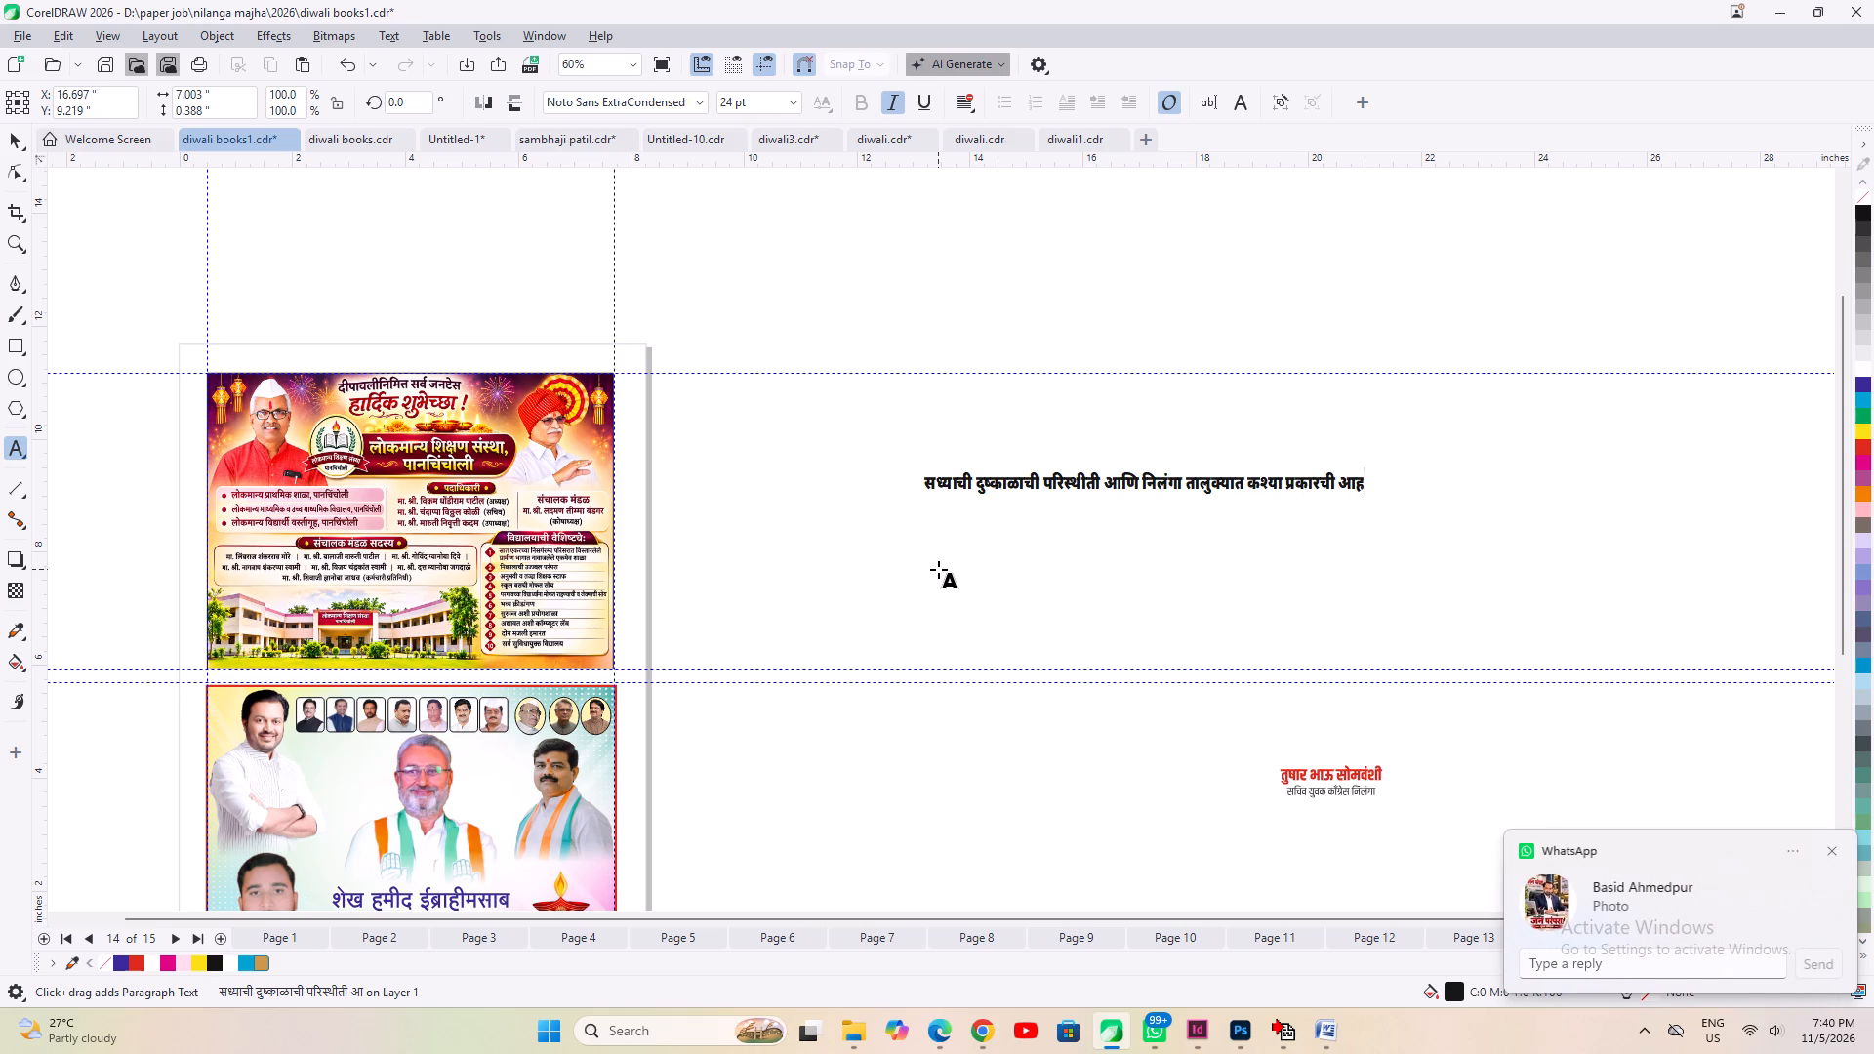
{"action": "type", "text": "S ;KOJ"}
{"action": "key", "text": "space"}
{"action": "type", "text": "DEHR DEH"}
{"action": "key", "text": "space"}
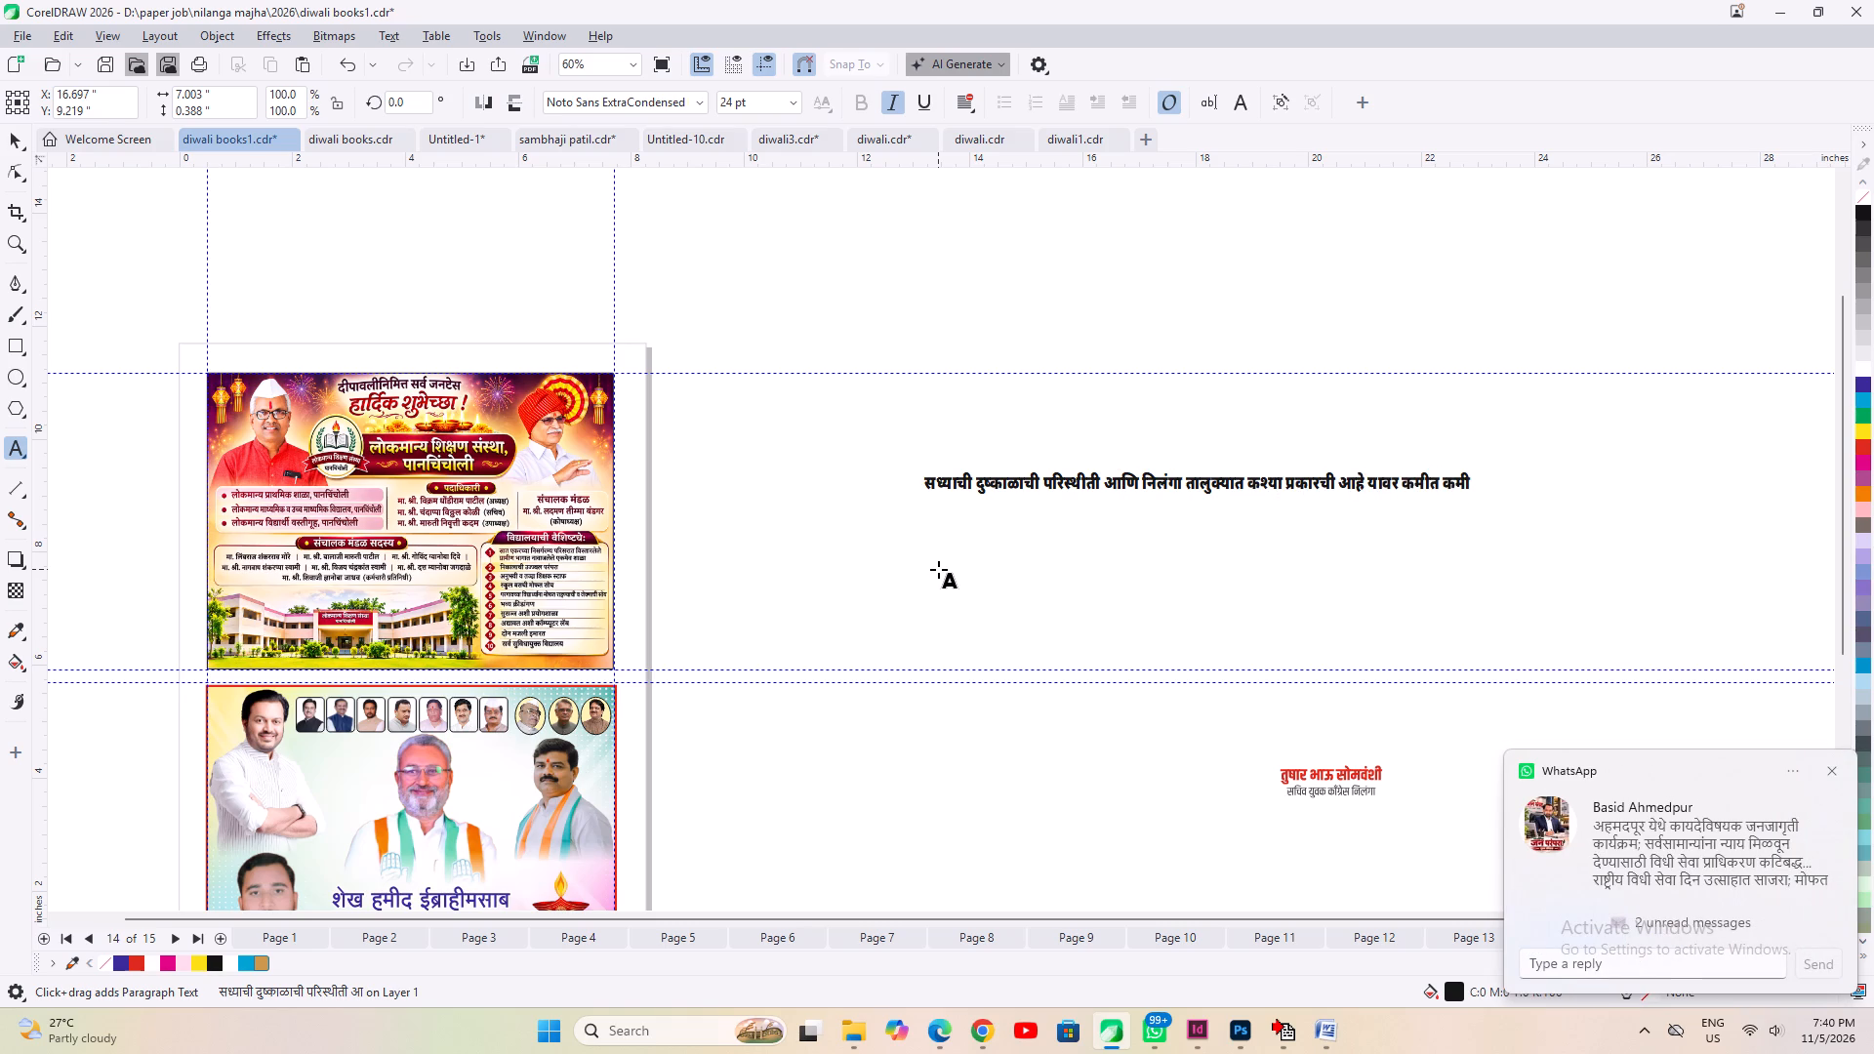
Complete the request with "10 हजार शब्दात एक चांगल्या स्वरुपात लेख बनवा".
{"action": "type", "text": "10"}
{"action": "key", "text": "BackSpace"}
{"action": "key", "text": "BackSpace"}
{"action": "key", "text": "n"}
{"action": "key", "text": "BackSpace"}
{"action": "type", "text": "10 GTKJ 'C`NKR ,D L"}
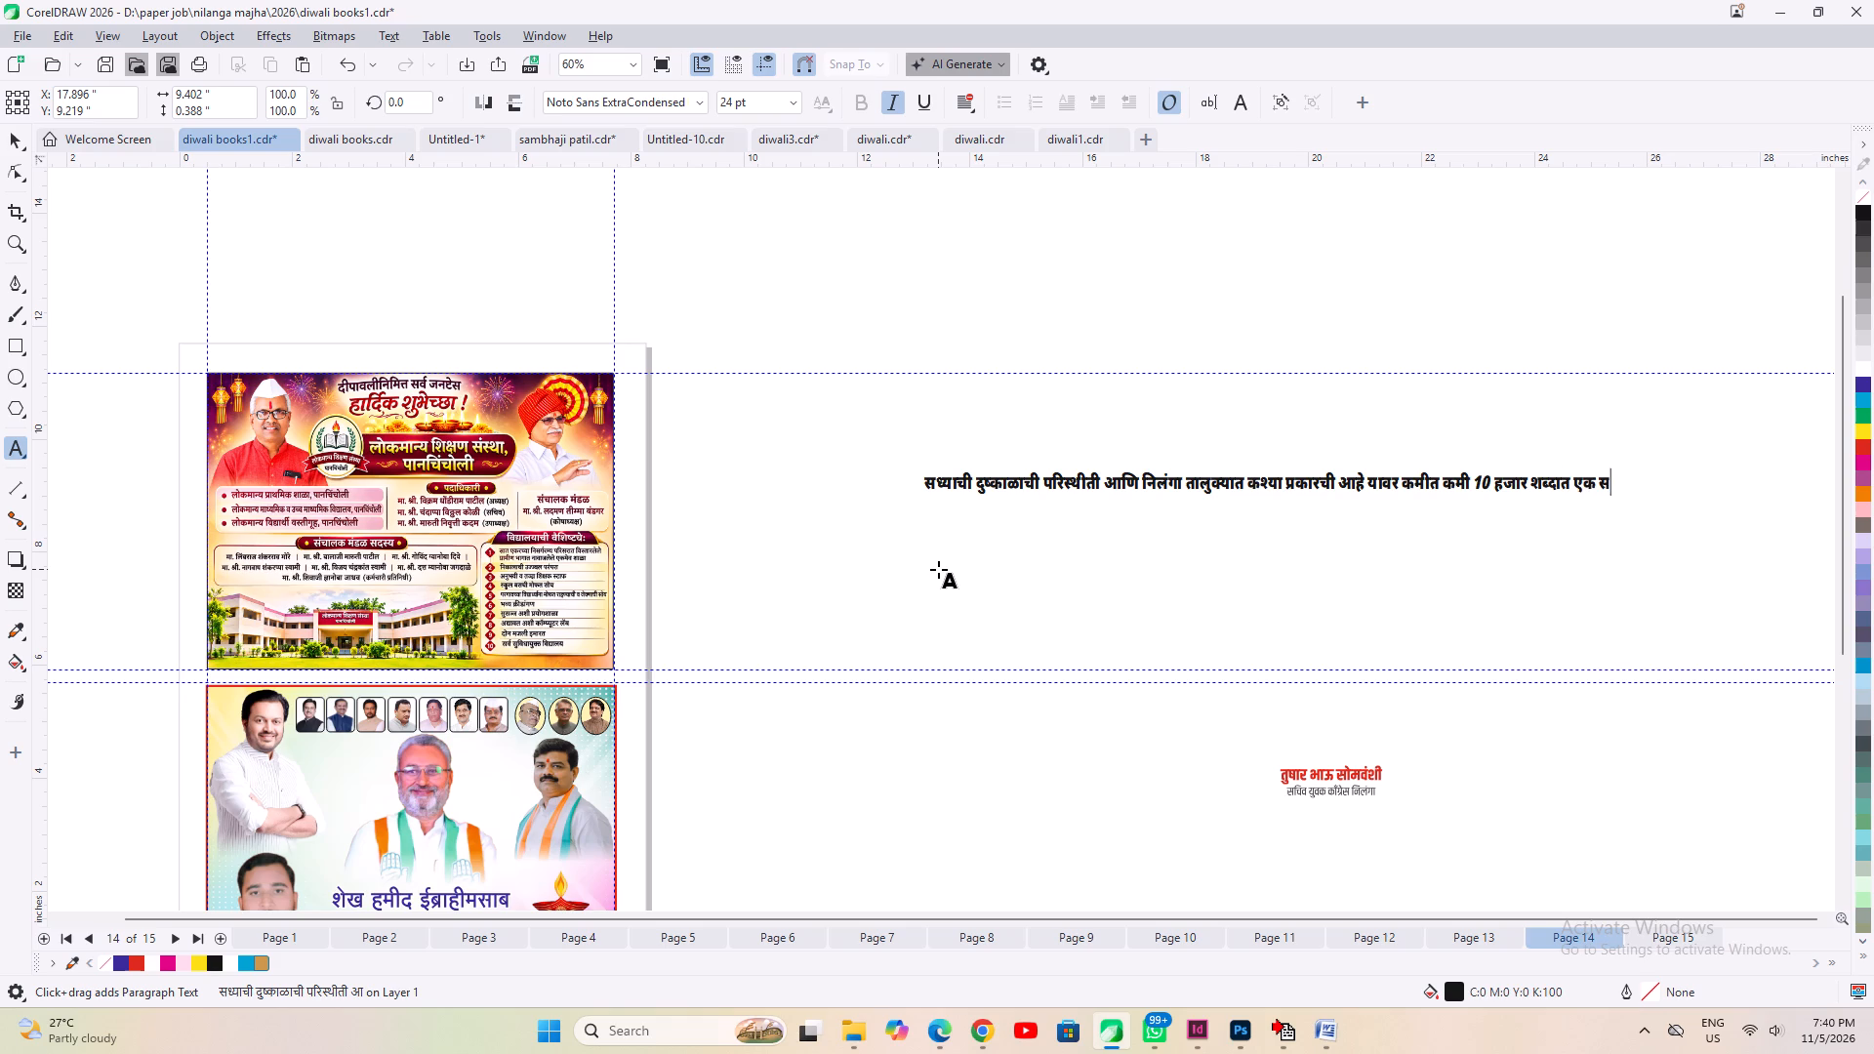
{"action": "key", "text": "BackSpace"}
{"action": "key", "text": "BackSpace"}
{"action": "key", "text": "space"}
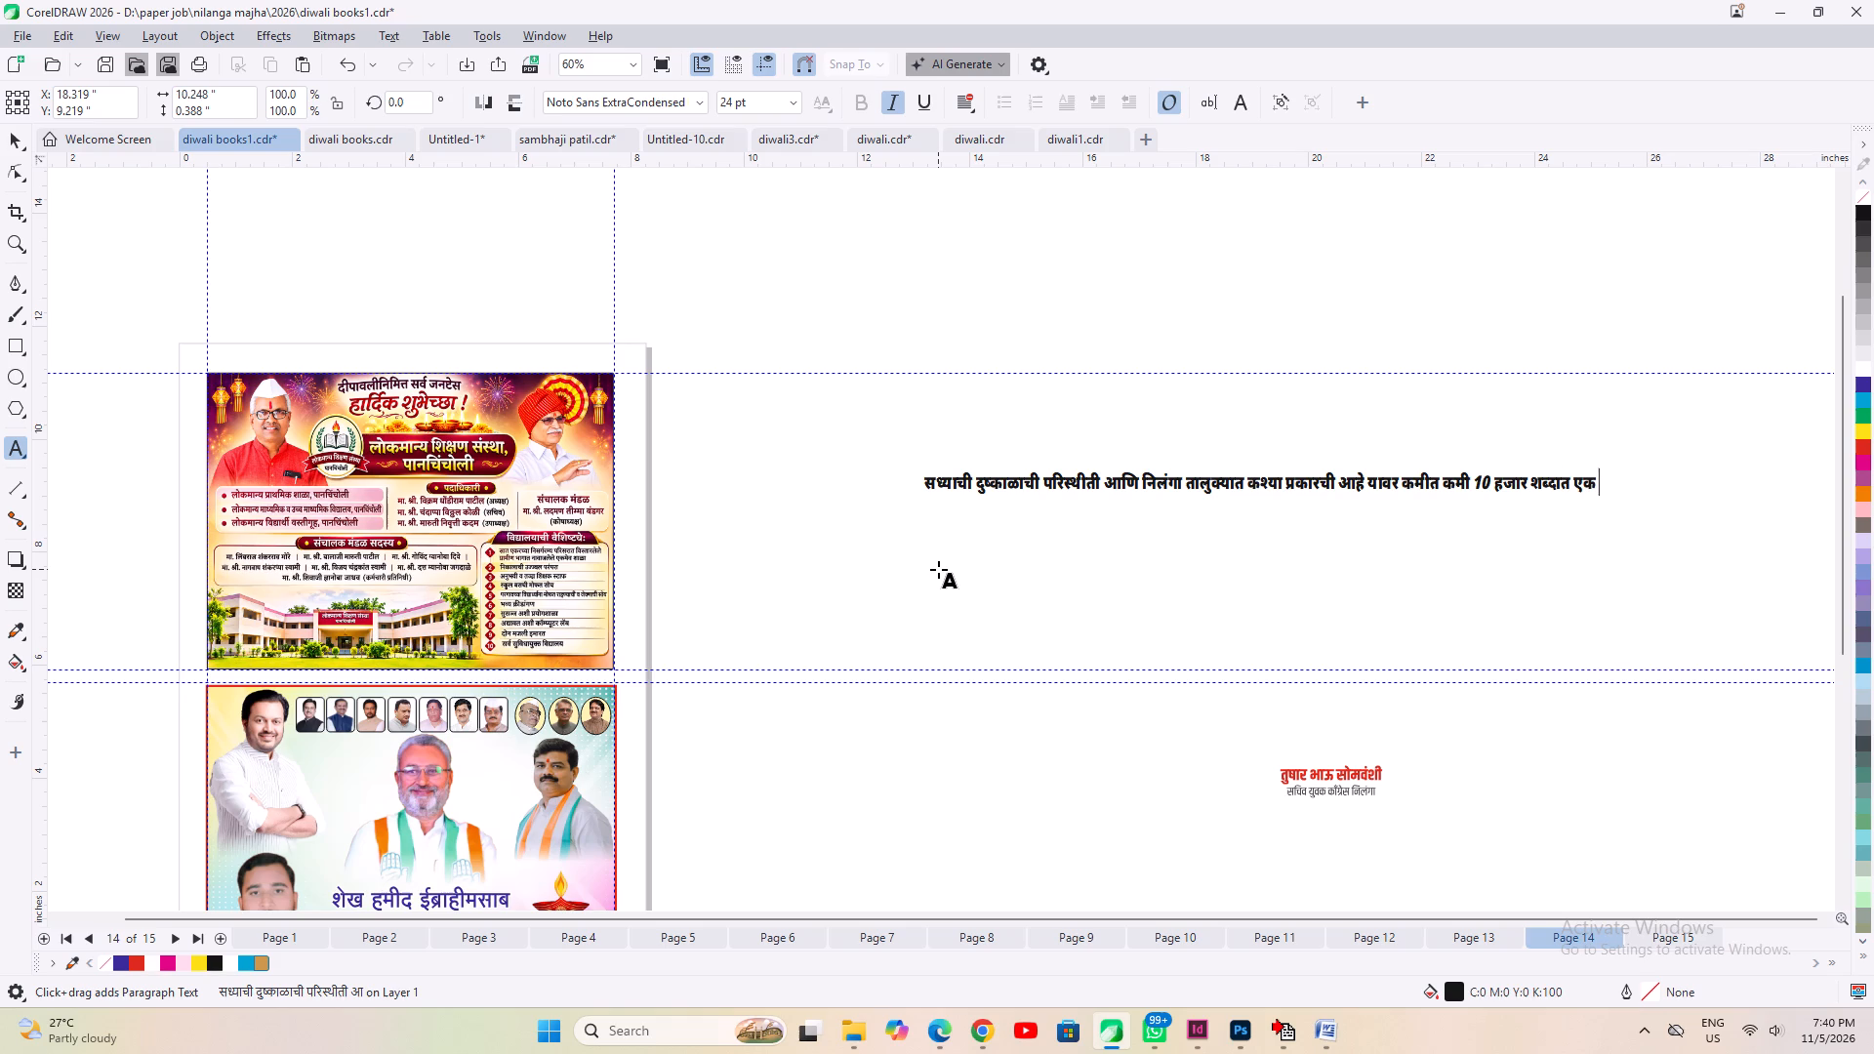
{"action": "type", "text": "PKAY"}
{"action": "key", "text": "BackSpace"}
{"action": "key", "text": "x"}
{"action": "type", "text": "Y`;K L`OQI"}
{"action": "key", "text": "BackSpace"}
{"action": "key", "text": "BackSpace"}
{"action": "type", "text": "JQIKR VK"}
{"action": "key", "text": "BackSpace"}
{"action": "key", "text": "BackSpace"}
{"action": "key", "text": "BackSpace"}
{"action": "key", "text": "space"}
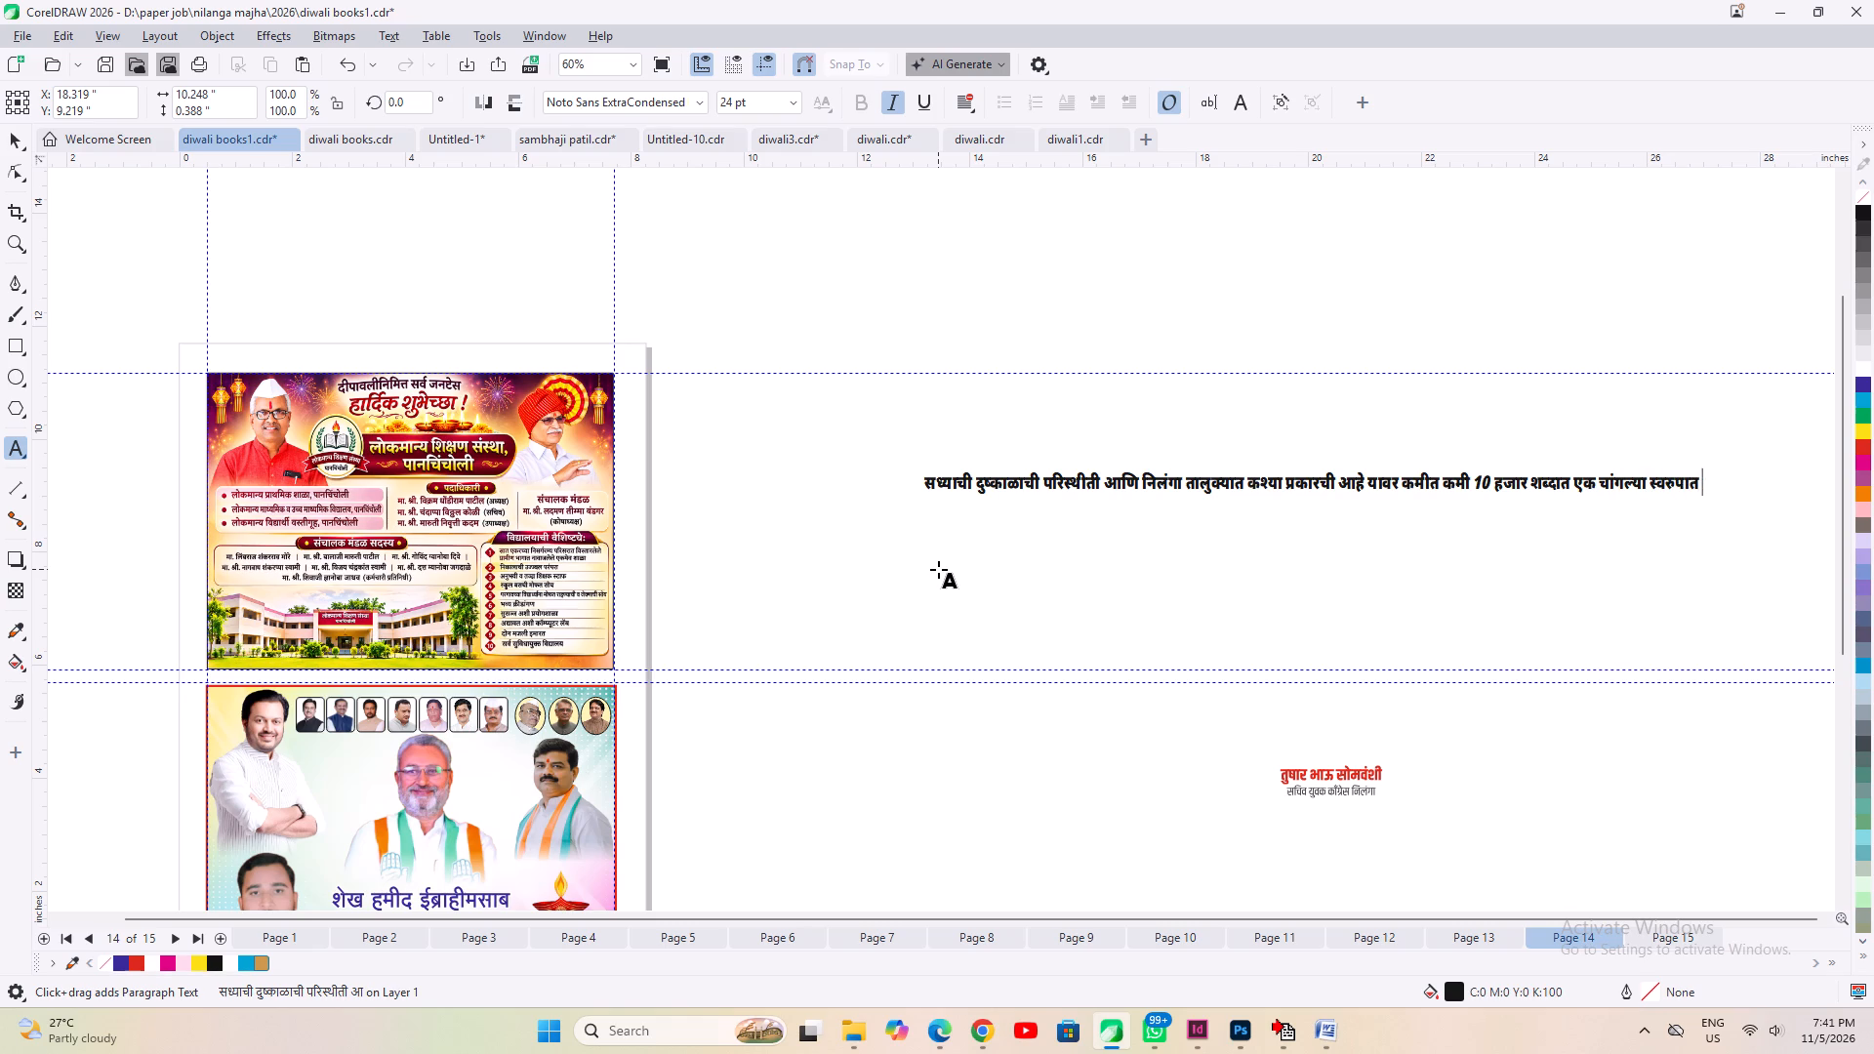
{"action": "type", "text": "YS[ CUOK"}
{"action": "key", "text": "space"}
{"action": "key", "text": "ctrl+a"}
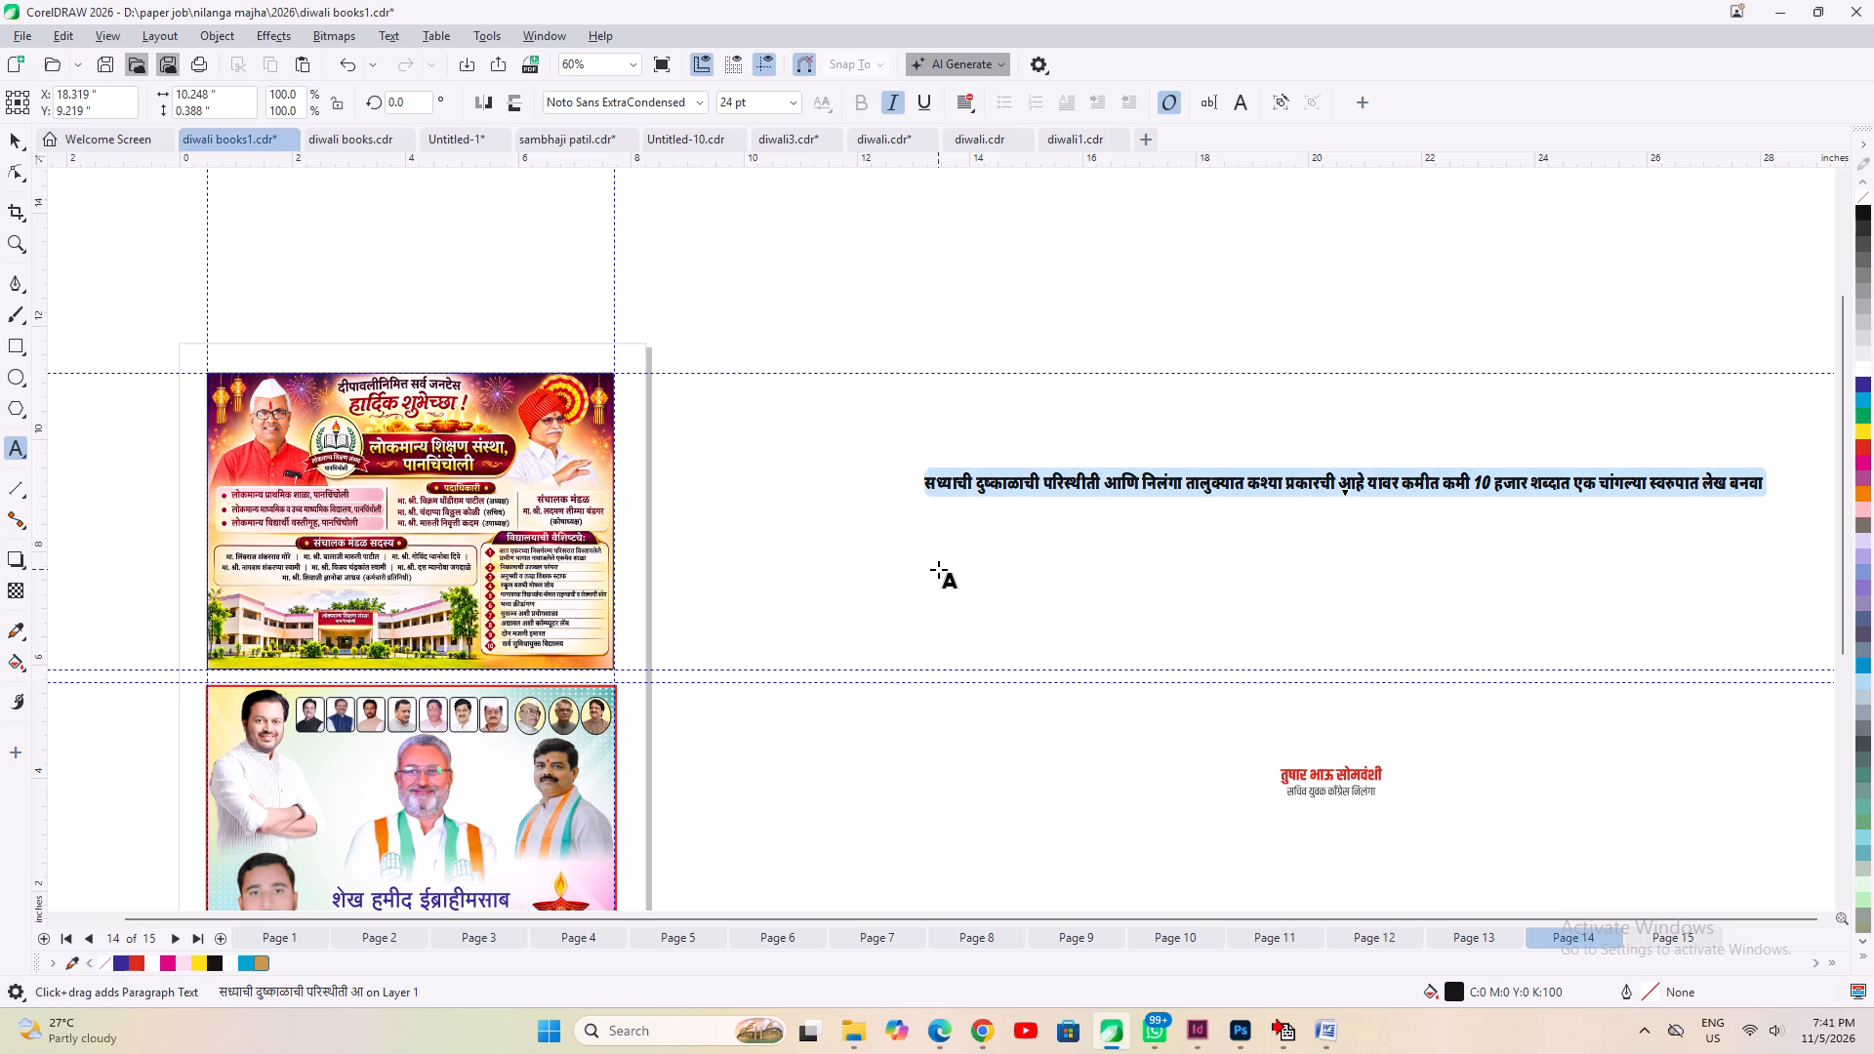
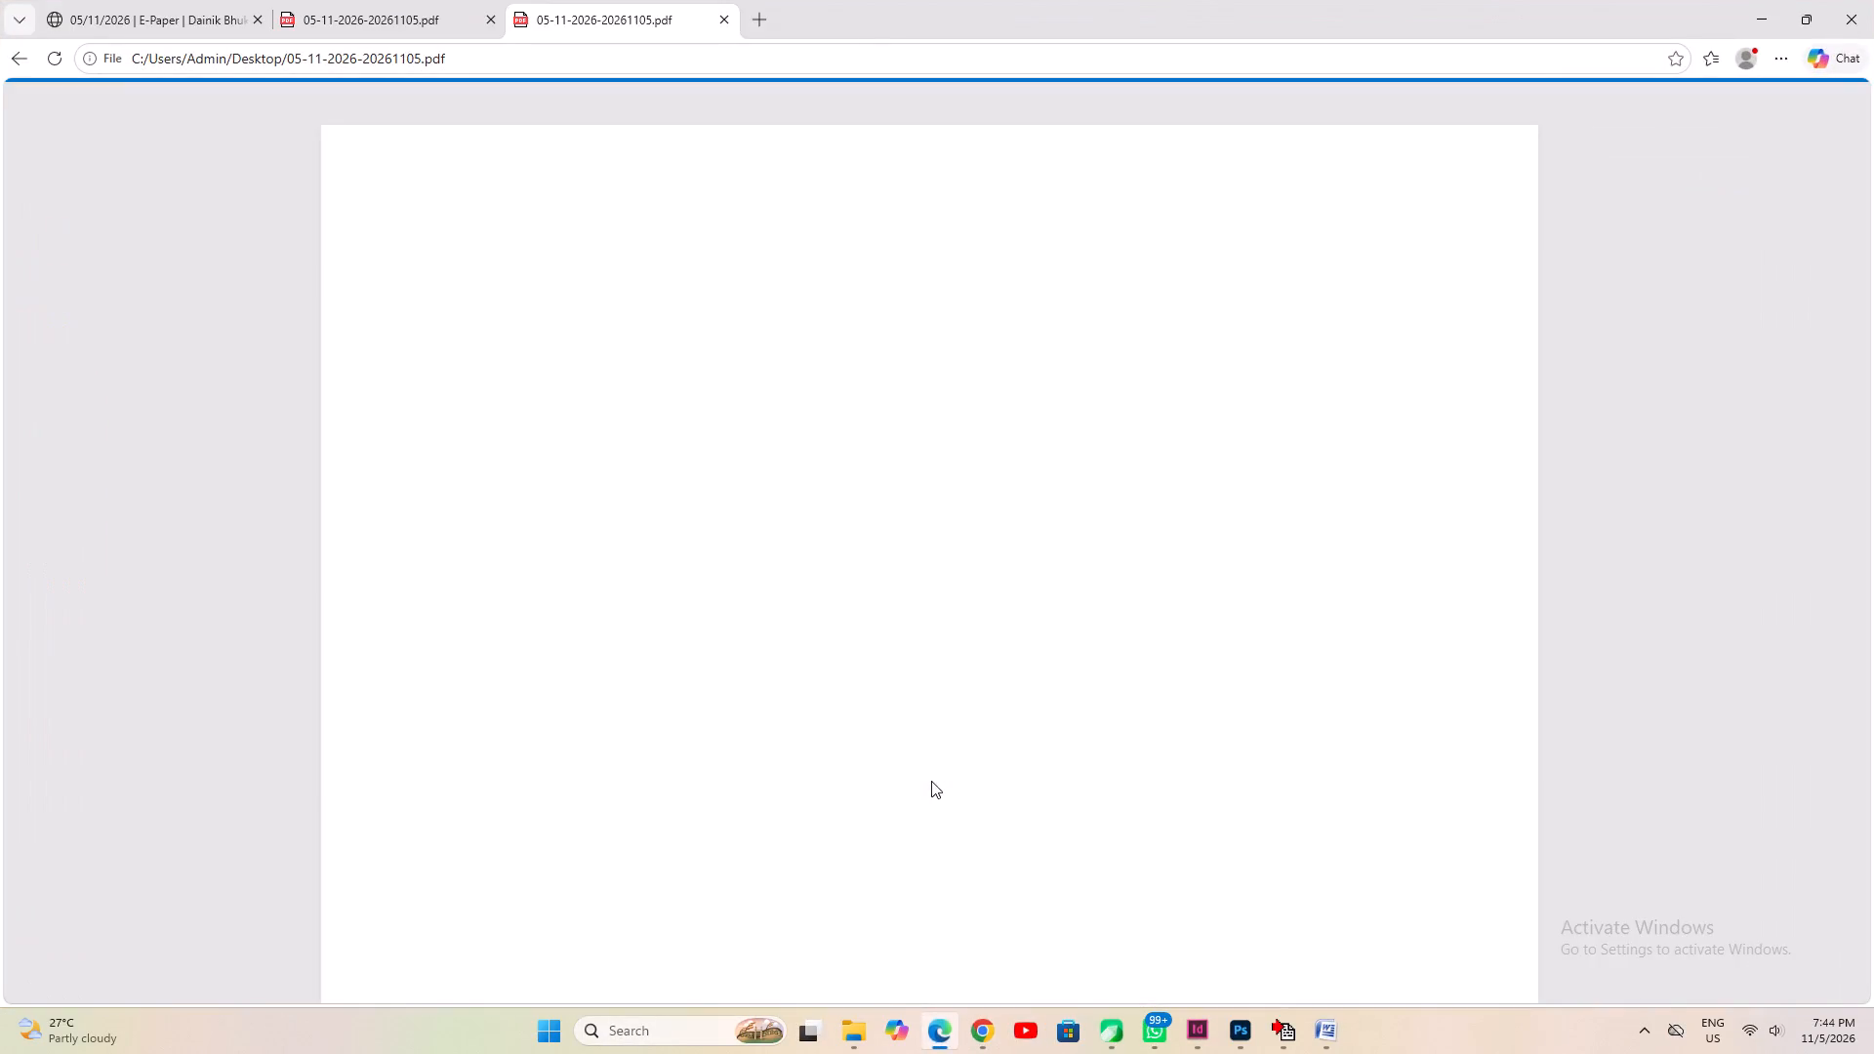
Close the browser window showing the newspaper PDF and bring up the file actions for the 05-11-2026 PDF on the desktop.
{"action": "left_click", "coordinate": [1873, 0]}
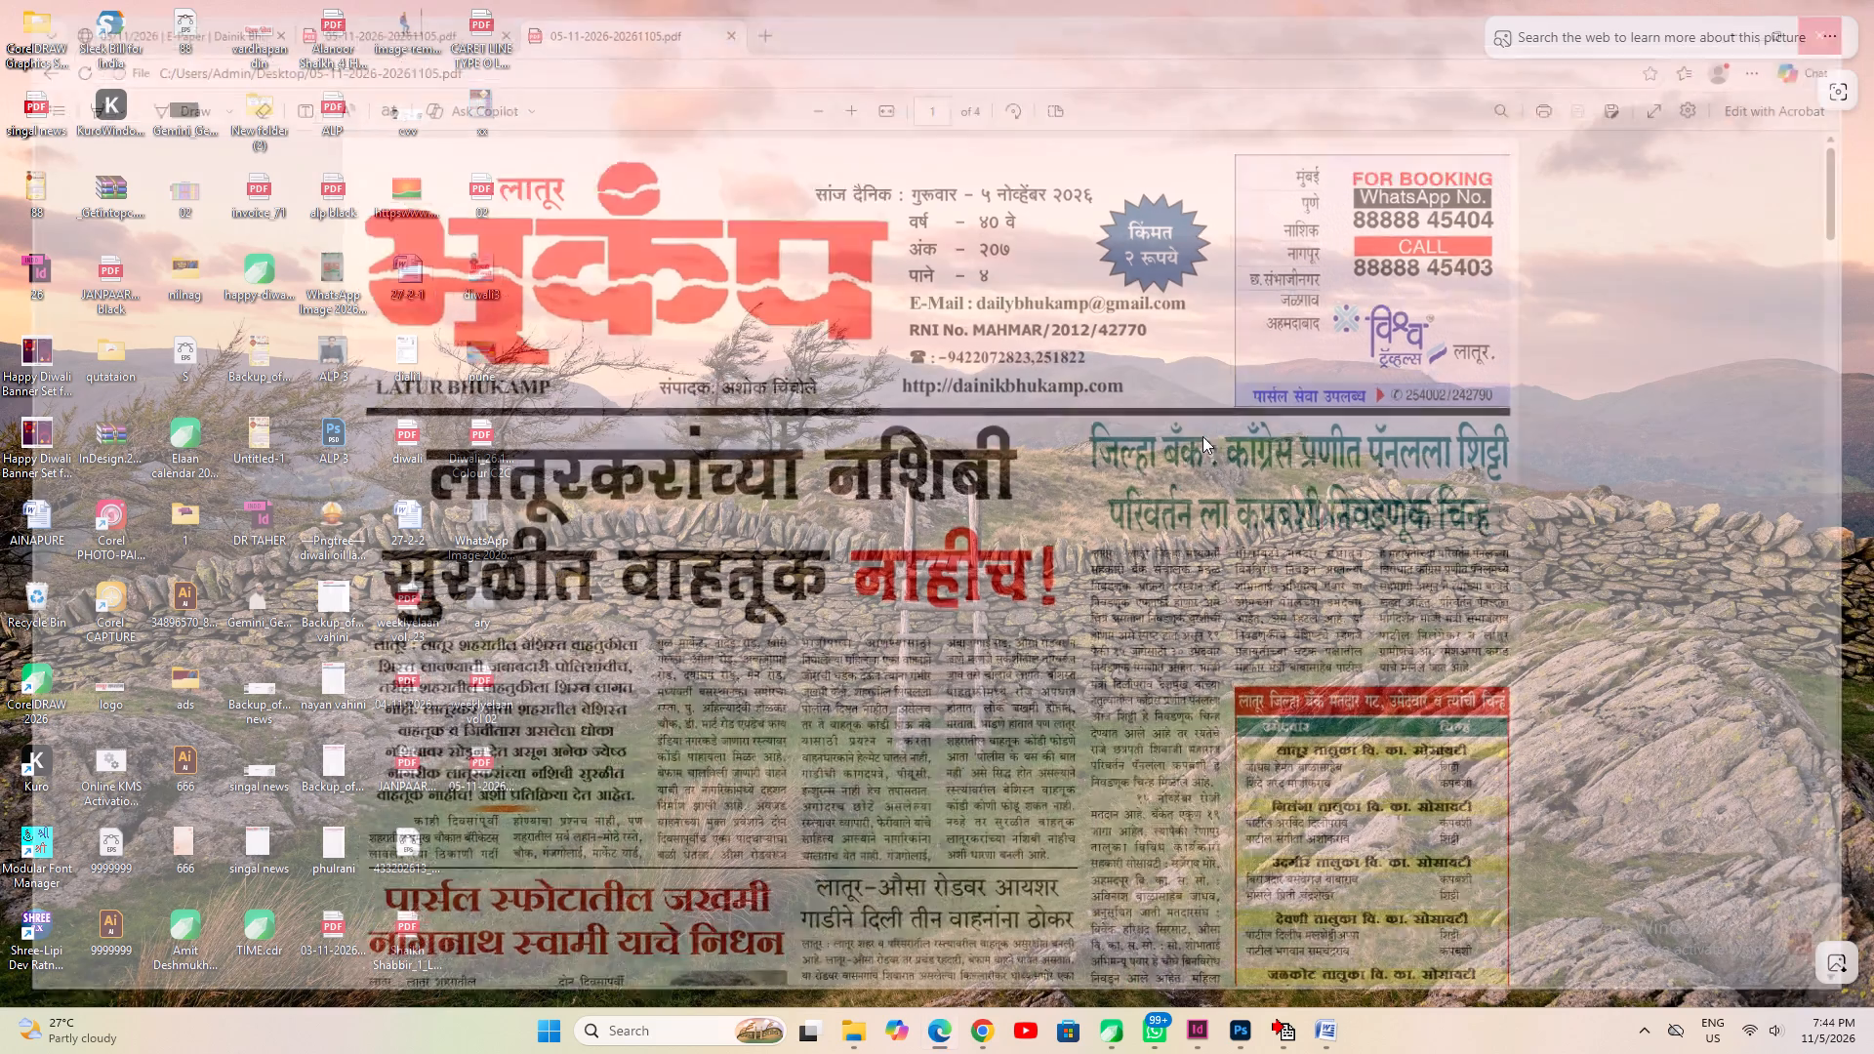
{"action": "right_click", "coordinate": [496, 782]}
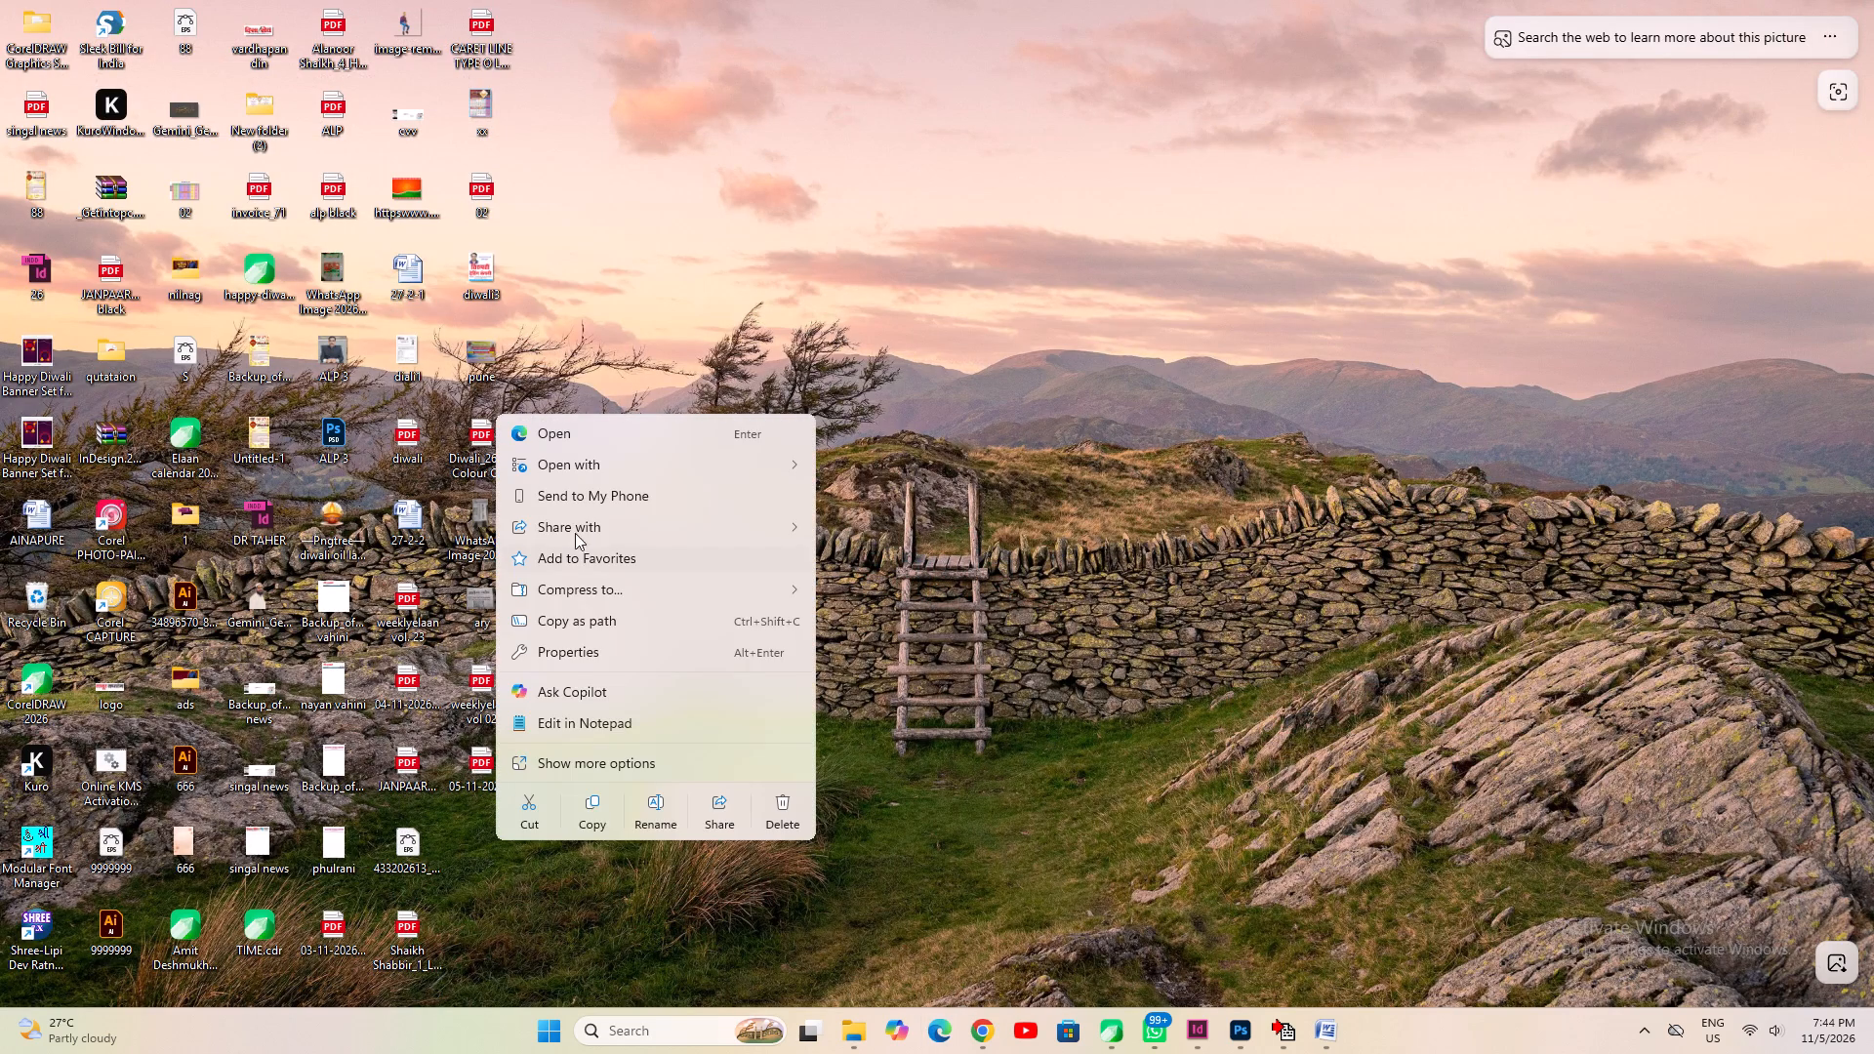
Open the desktop file 05-11-2026-20261105.pdf in Chrome.
{"action": "left_click", "coordinate": [594, 465]}
{"action": "left_click", "coordinate": [886, 523]}
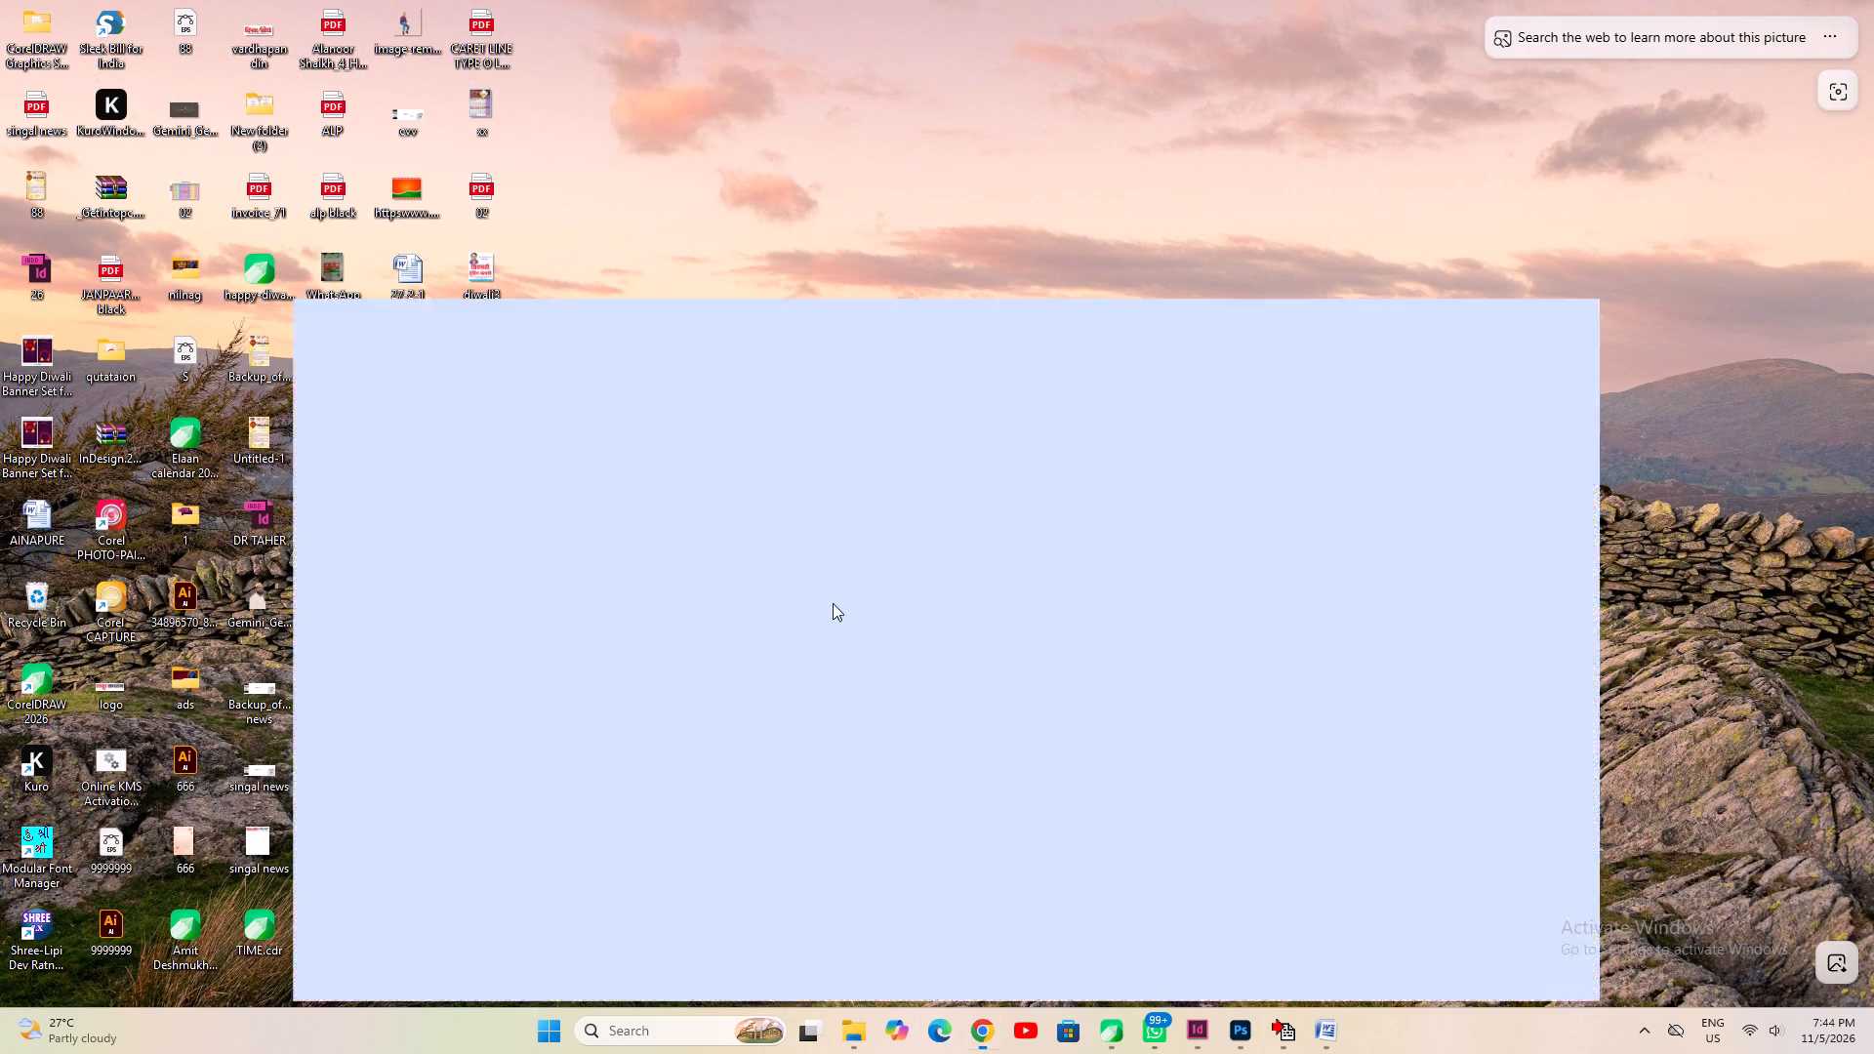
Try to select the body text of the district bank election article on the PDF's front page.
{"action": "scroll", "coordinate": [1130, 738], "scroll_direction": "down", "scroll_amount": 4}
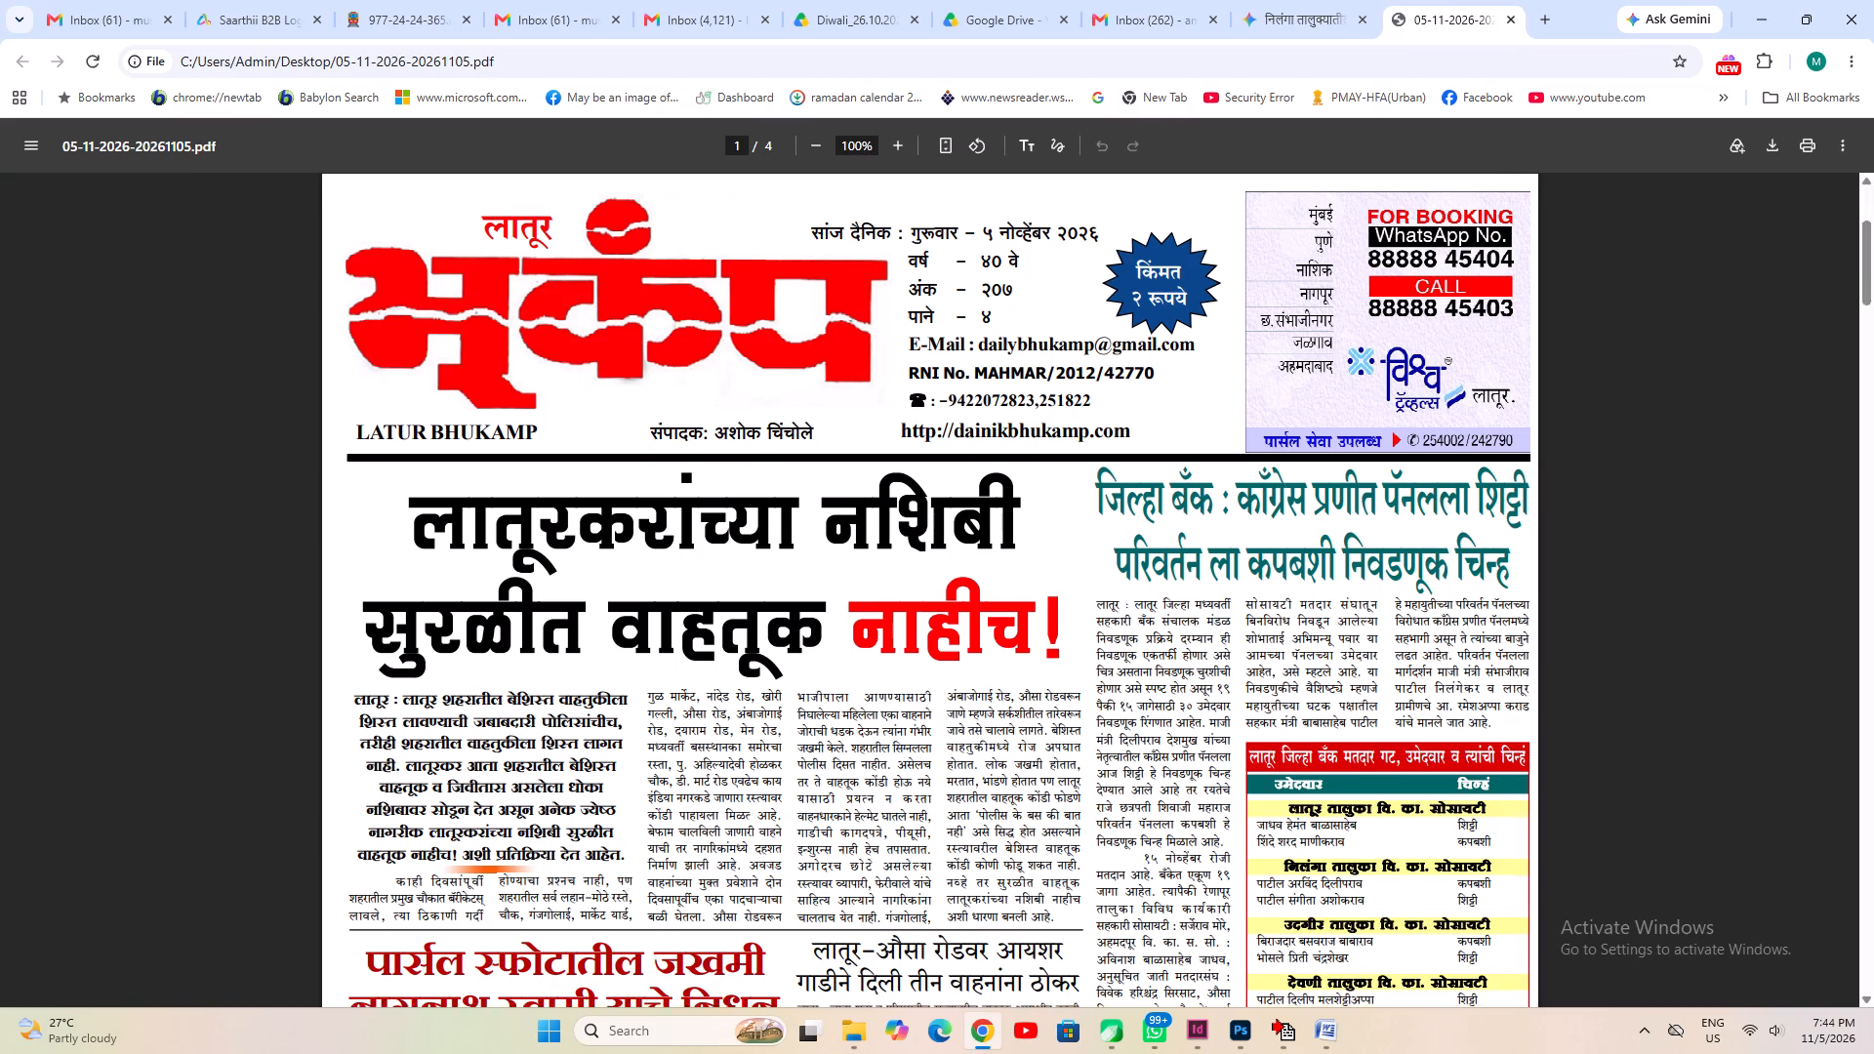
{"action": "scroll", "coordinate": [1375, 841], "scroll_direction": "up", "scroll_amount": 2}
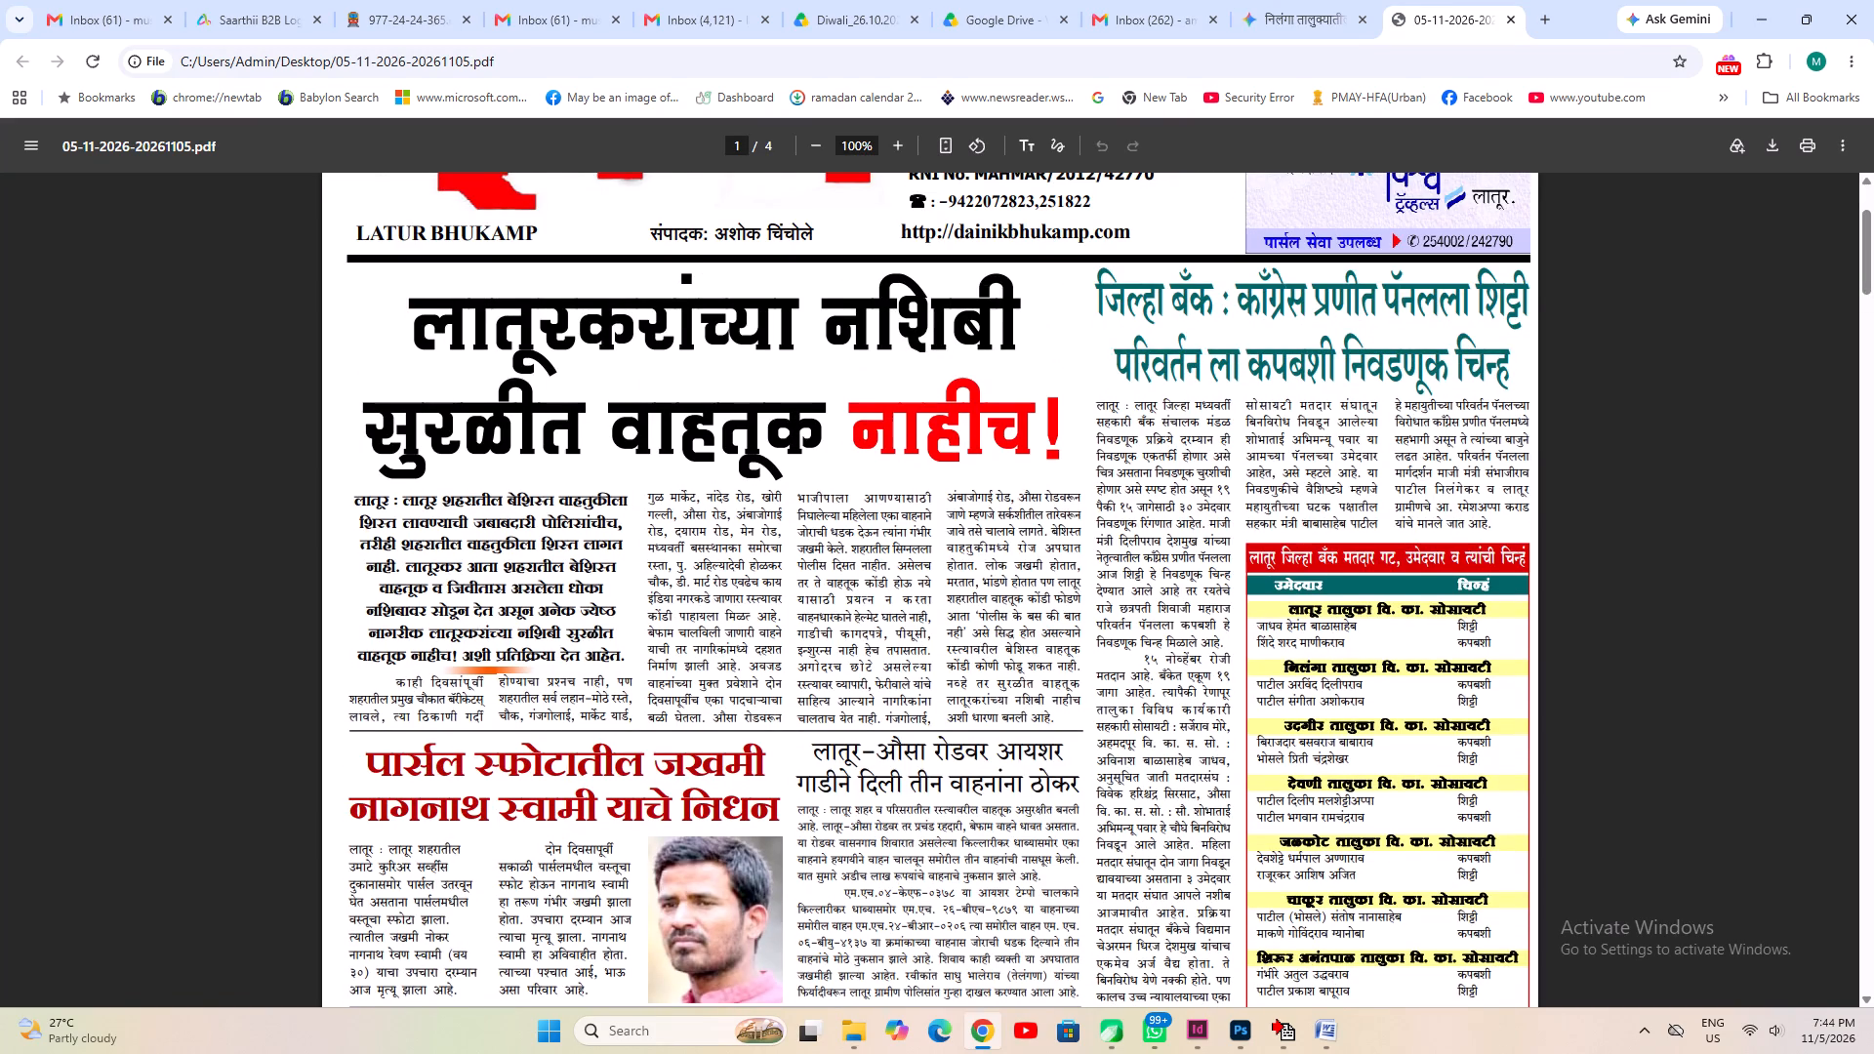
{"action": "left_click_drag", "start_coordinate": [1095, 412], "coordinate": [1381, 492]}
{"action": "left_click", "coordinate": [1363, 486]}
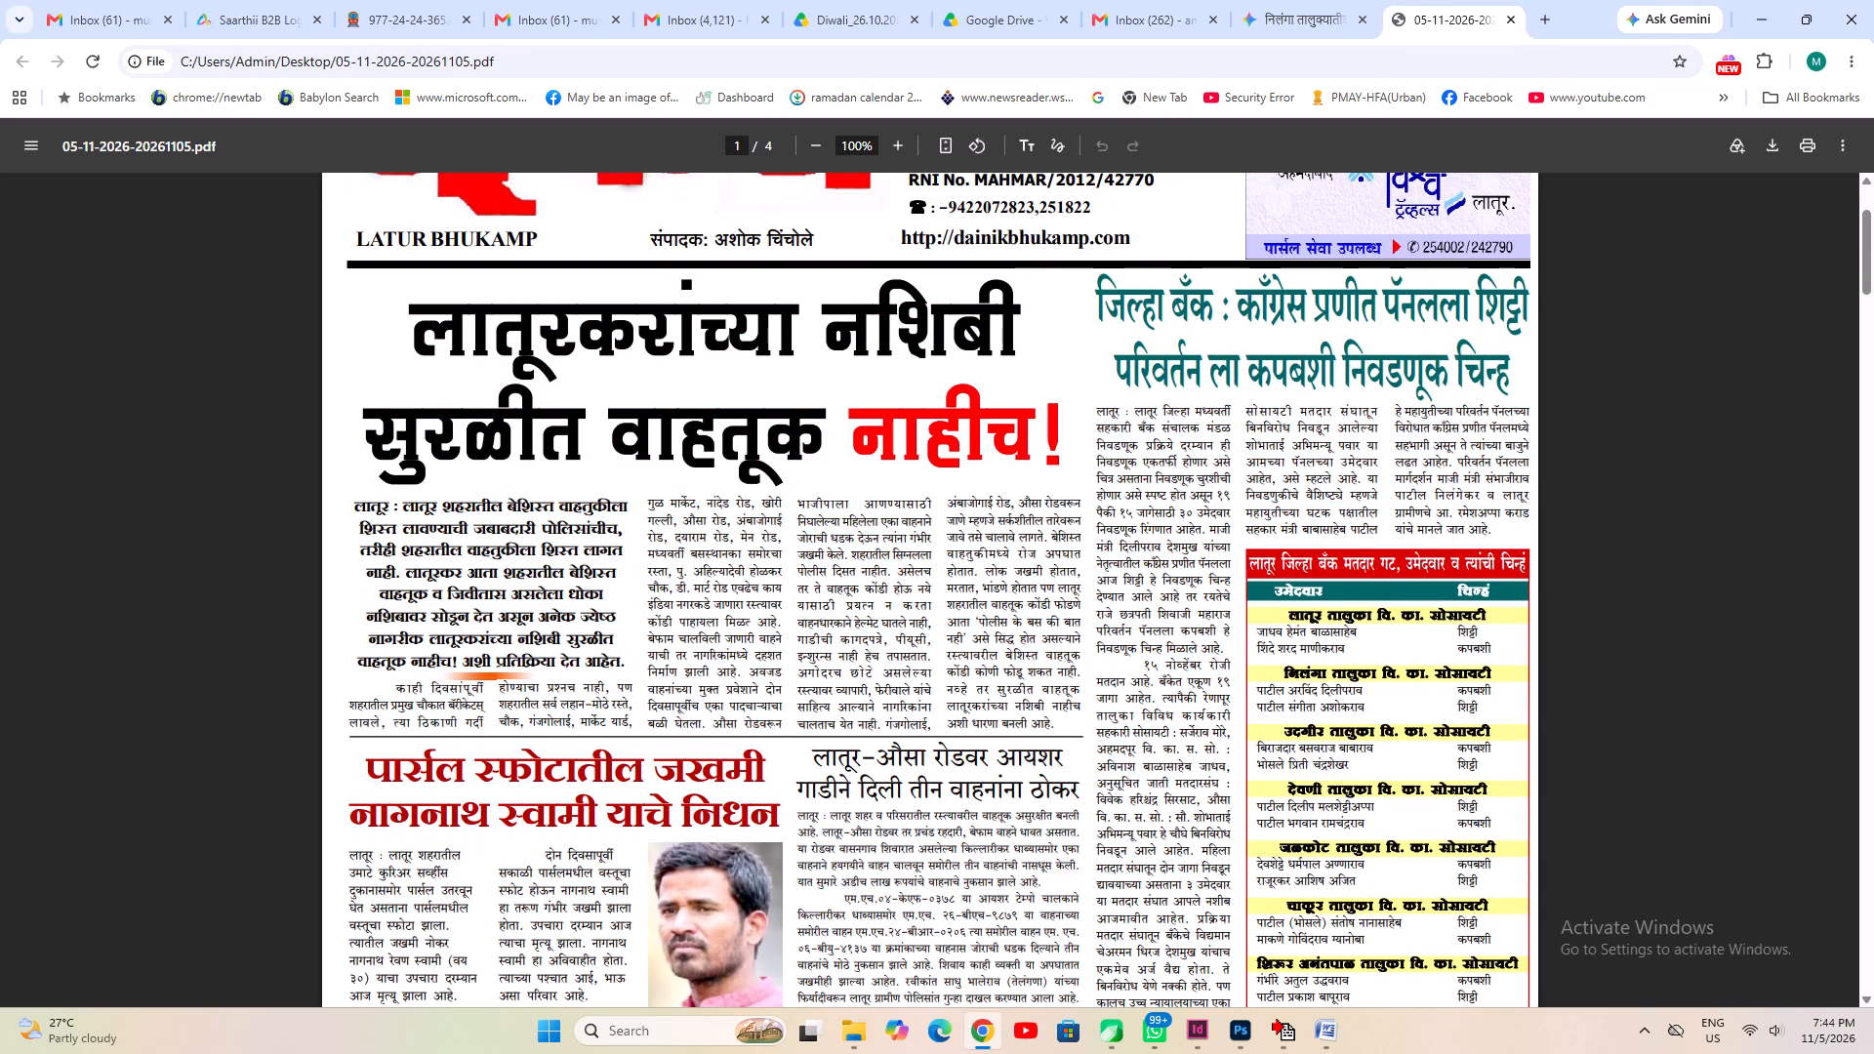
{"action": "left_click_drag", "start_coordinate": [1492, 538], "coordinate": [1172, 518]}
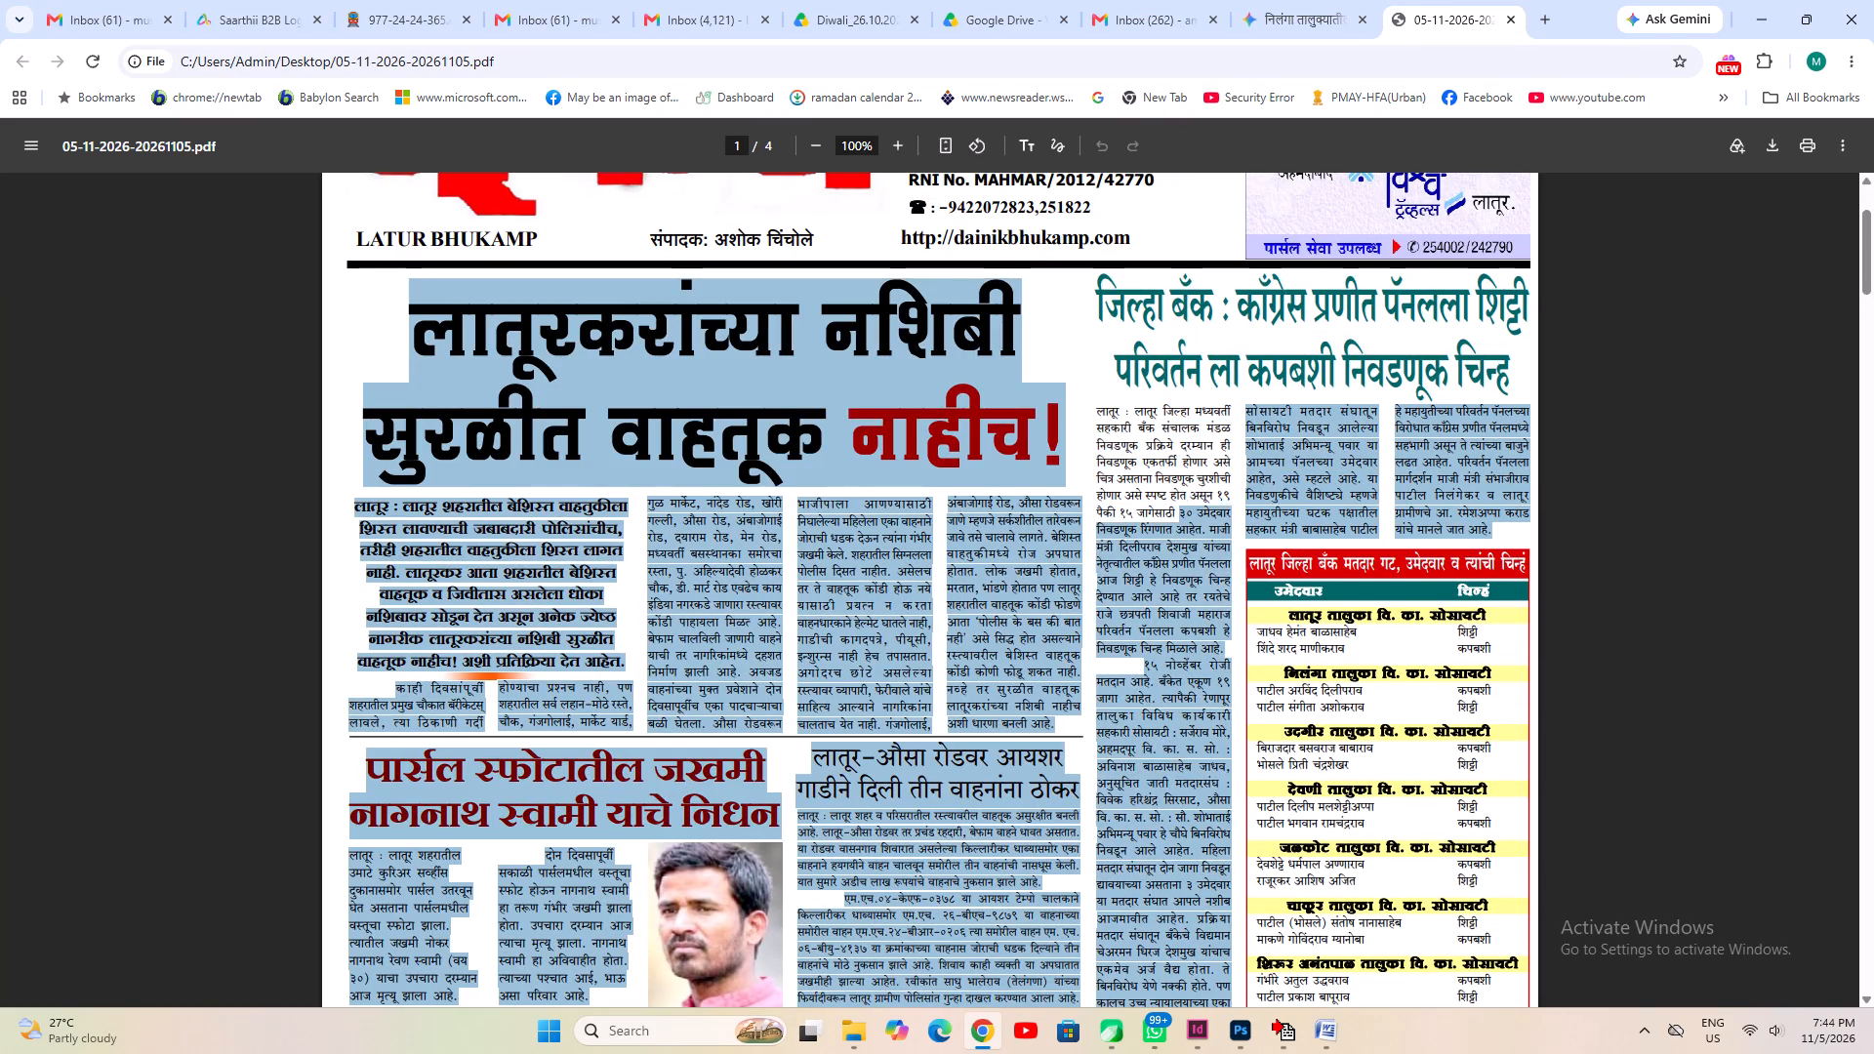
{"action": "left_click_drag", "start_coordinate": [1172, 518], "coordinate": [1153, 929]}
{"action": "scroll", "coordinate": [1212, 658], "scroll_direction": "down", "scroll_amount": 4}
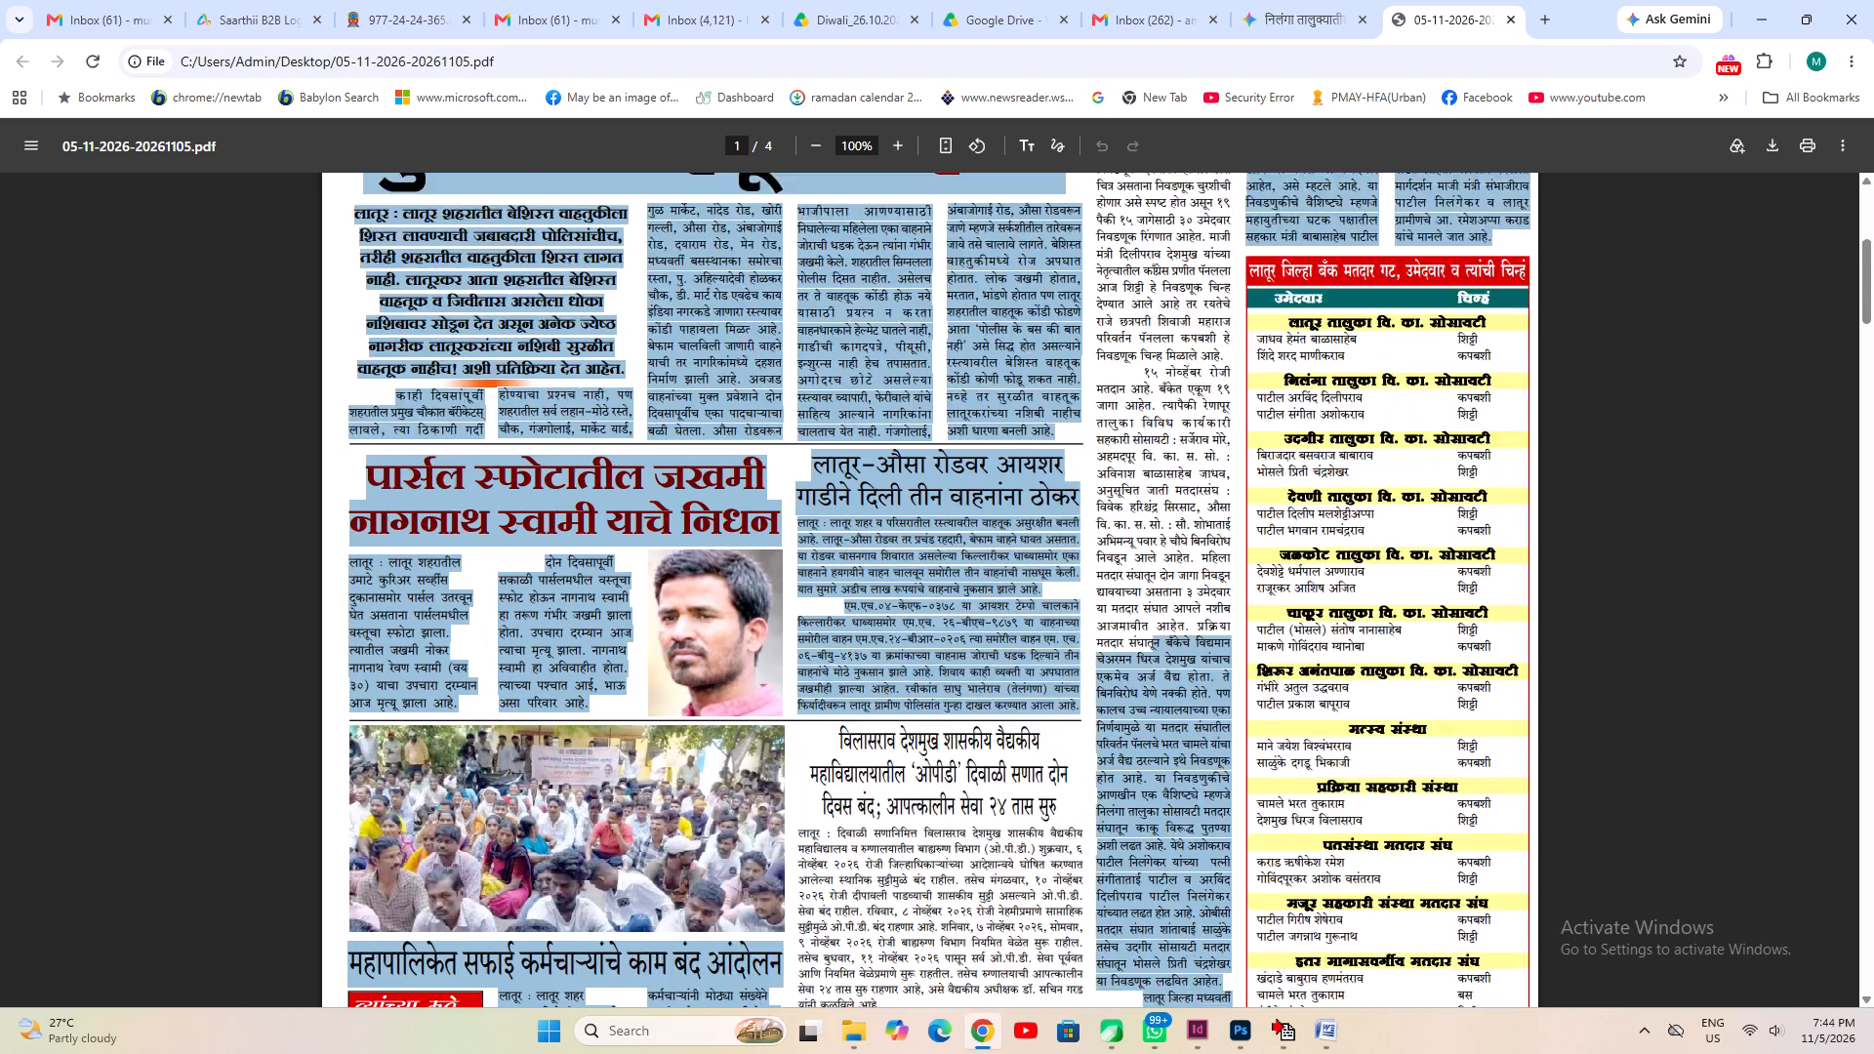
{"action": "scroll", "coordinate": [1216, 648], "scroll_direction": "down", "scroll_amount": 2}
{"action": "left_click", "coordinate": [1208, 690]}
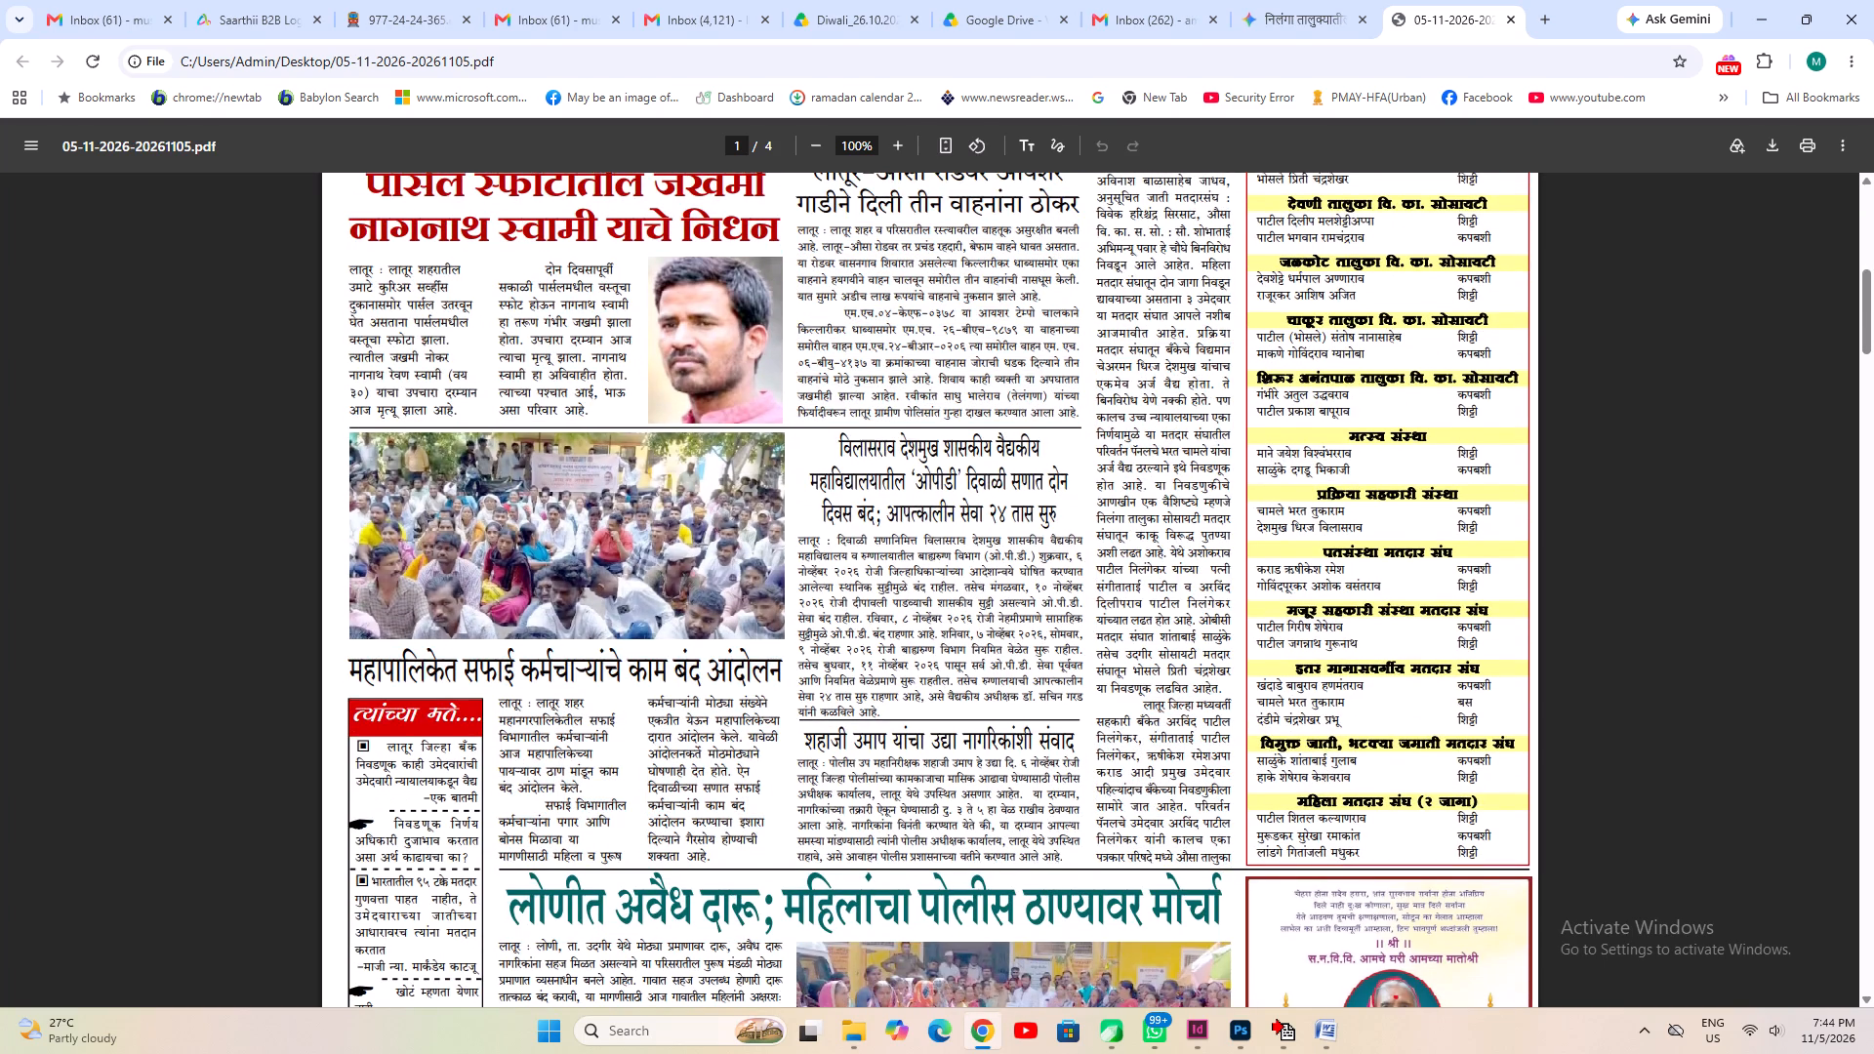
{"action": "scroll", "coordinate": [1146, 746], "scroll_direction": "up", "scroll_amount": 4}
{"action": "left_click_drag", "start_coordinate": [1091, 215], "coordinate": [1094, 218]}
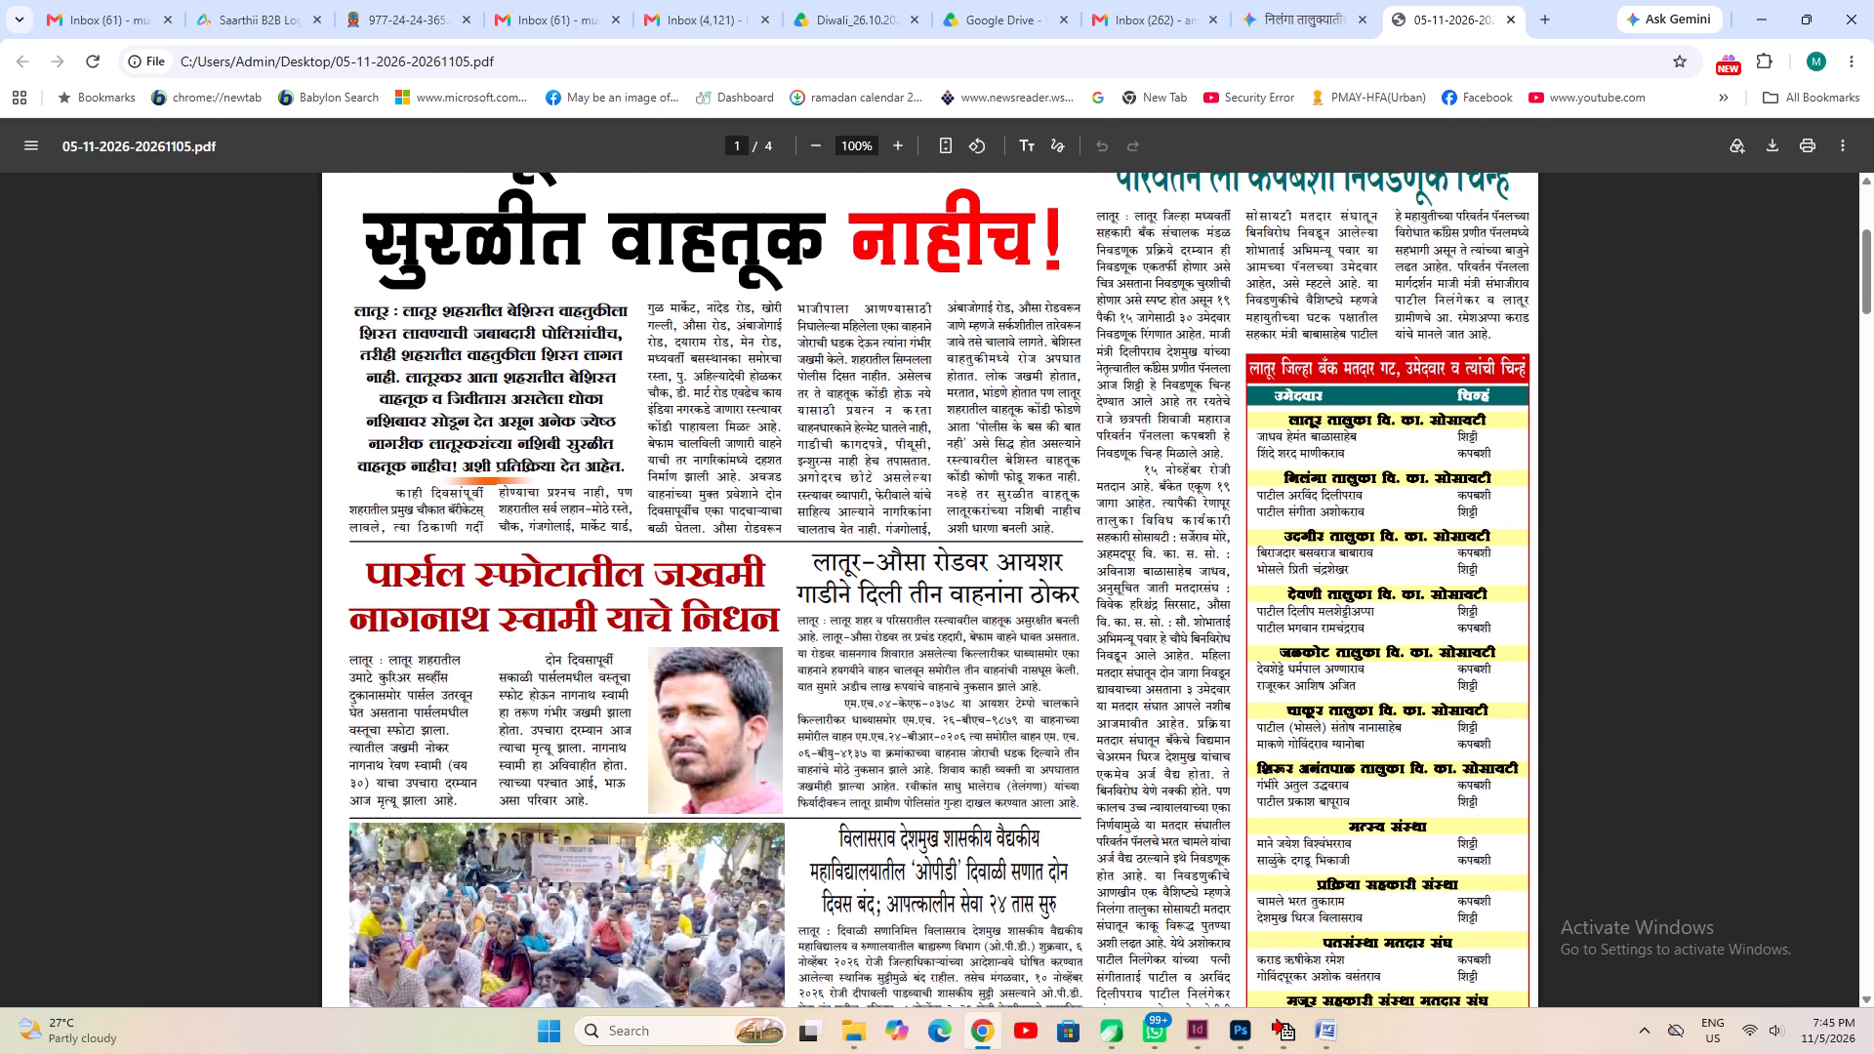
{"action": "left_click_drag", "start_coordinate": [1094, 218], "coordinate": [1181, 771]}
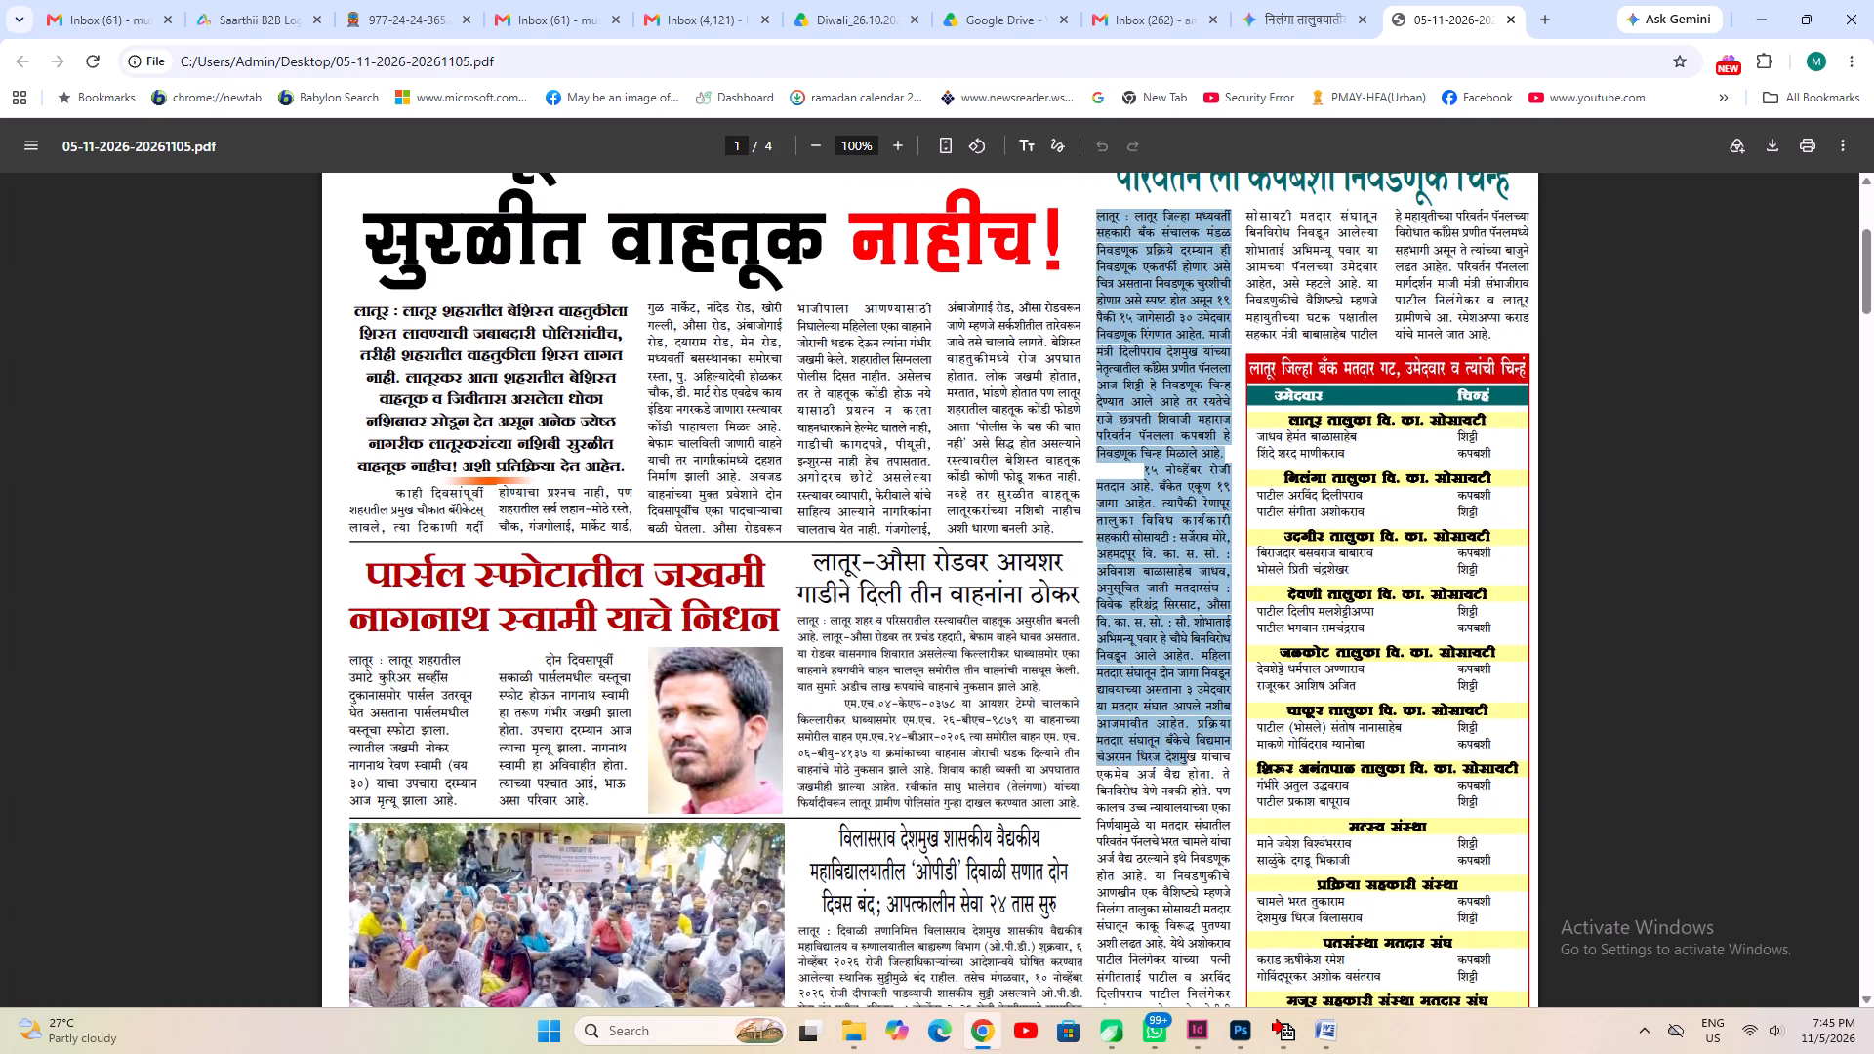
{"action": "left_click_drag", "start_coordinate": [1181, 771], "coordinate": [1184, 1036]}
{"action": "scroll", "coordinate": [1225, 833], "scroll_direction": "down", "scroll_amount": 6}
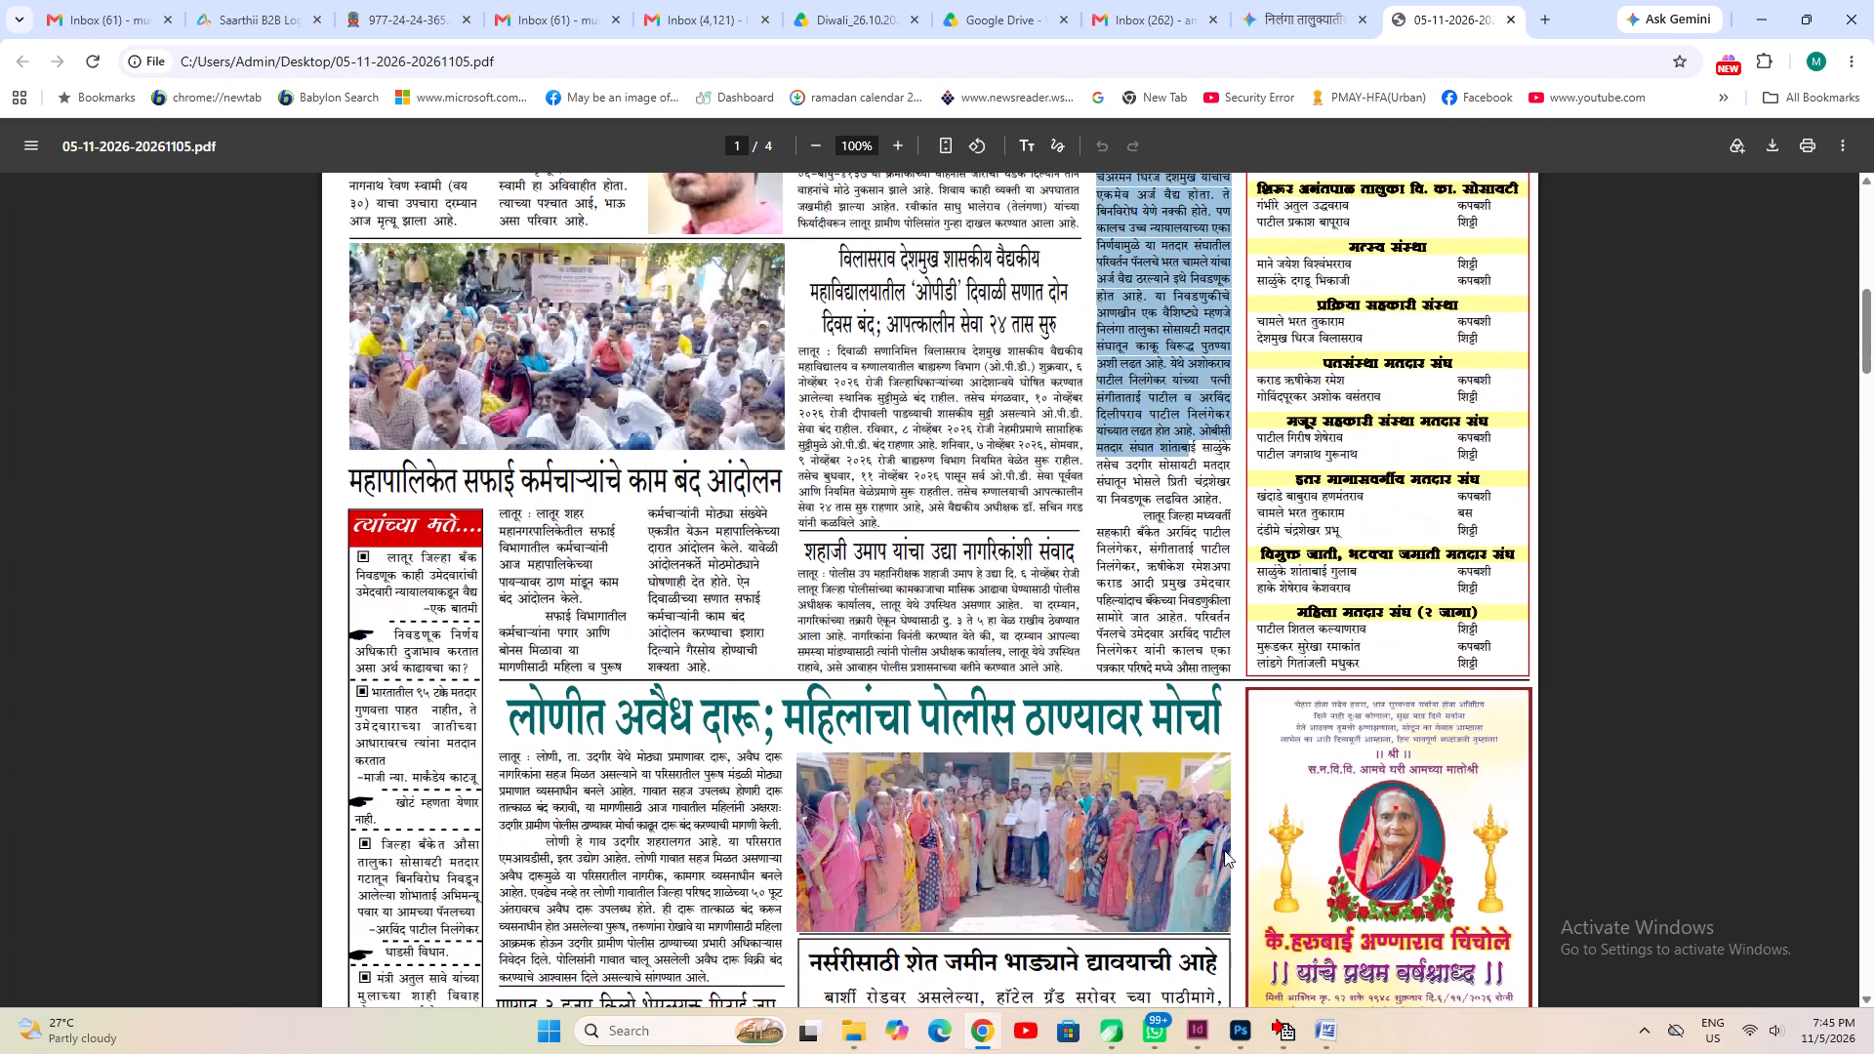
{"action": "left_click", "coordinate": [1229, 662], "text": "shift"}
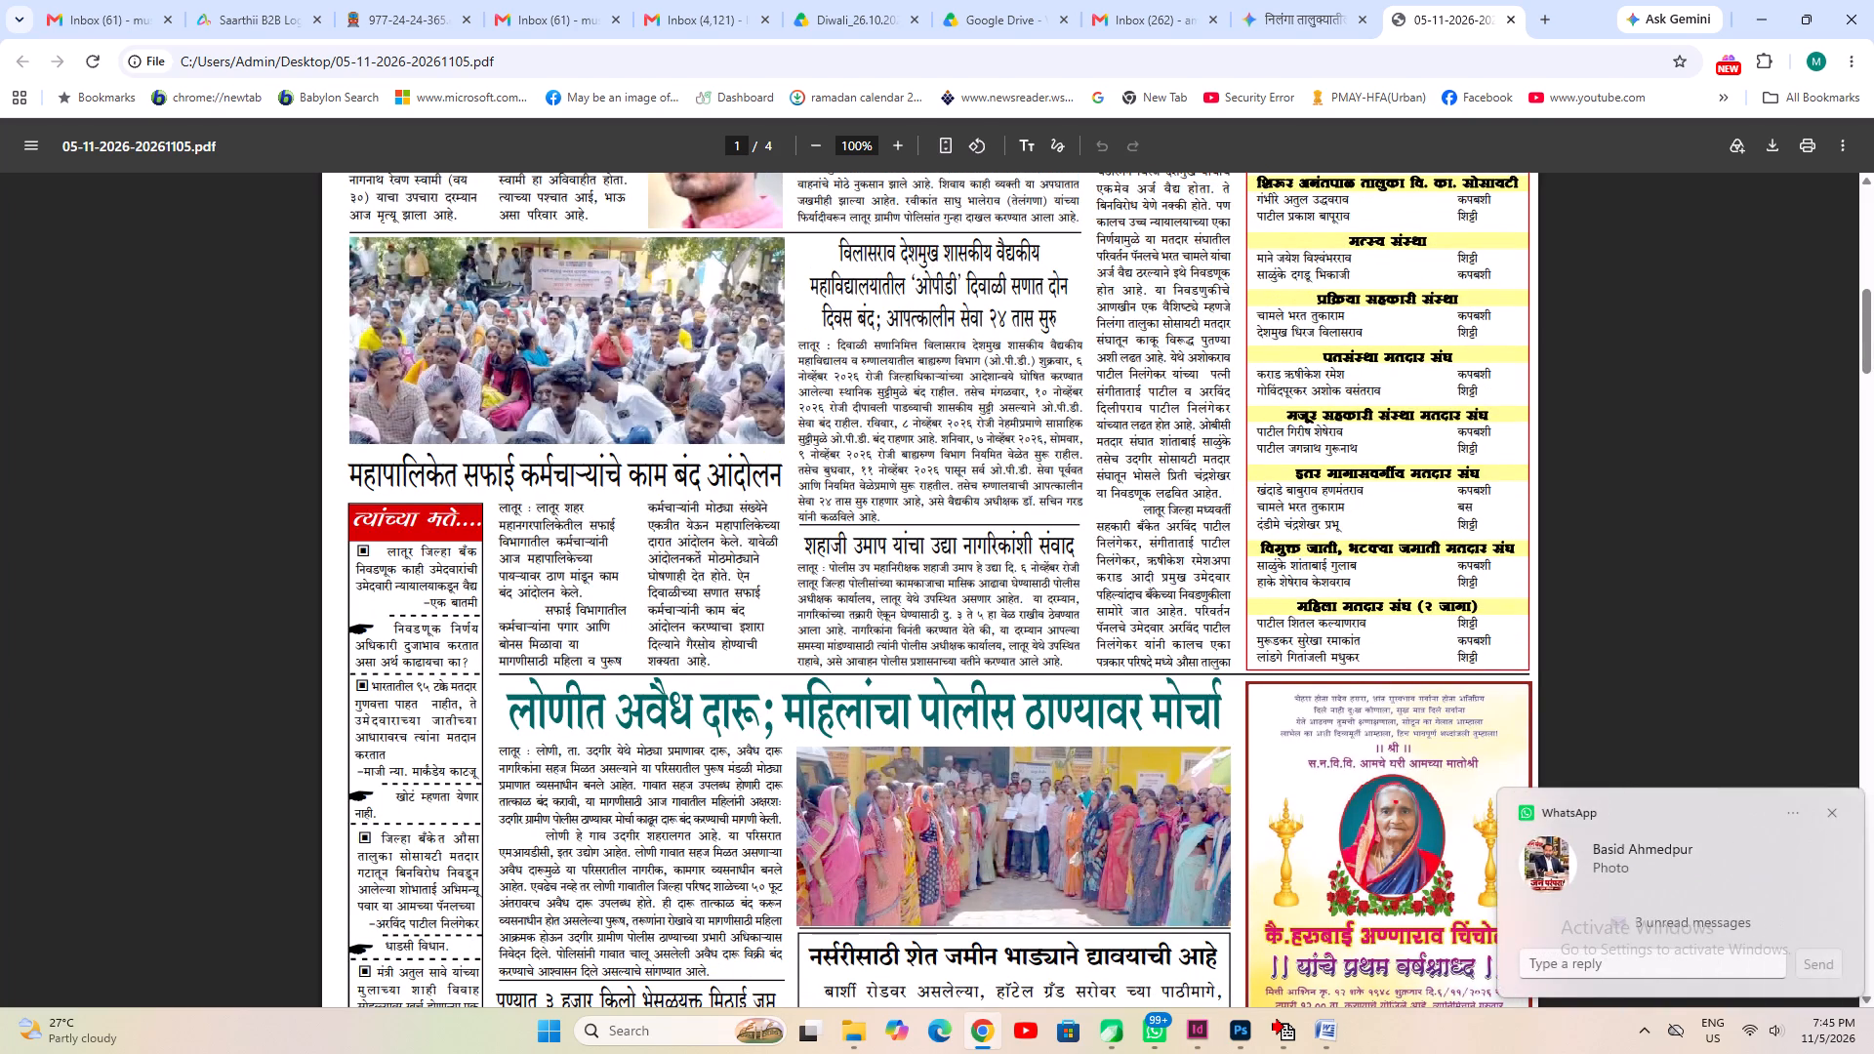
Copy the full first column of the front page's district bank election article into the blank Word document.
{"action": "scroll", "coordinate": [1229, 662], "scroll_direction": "up", "scroll_amount": 7}
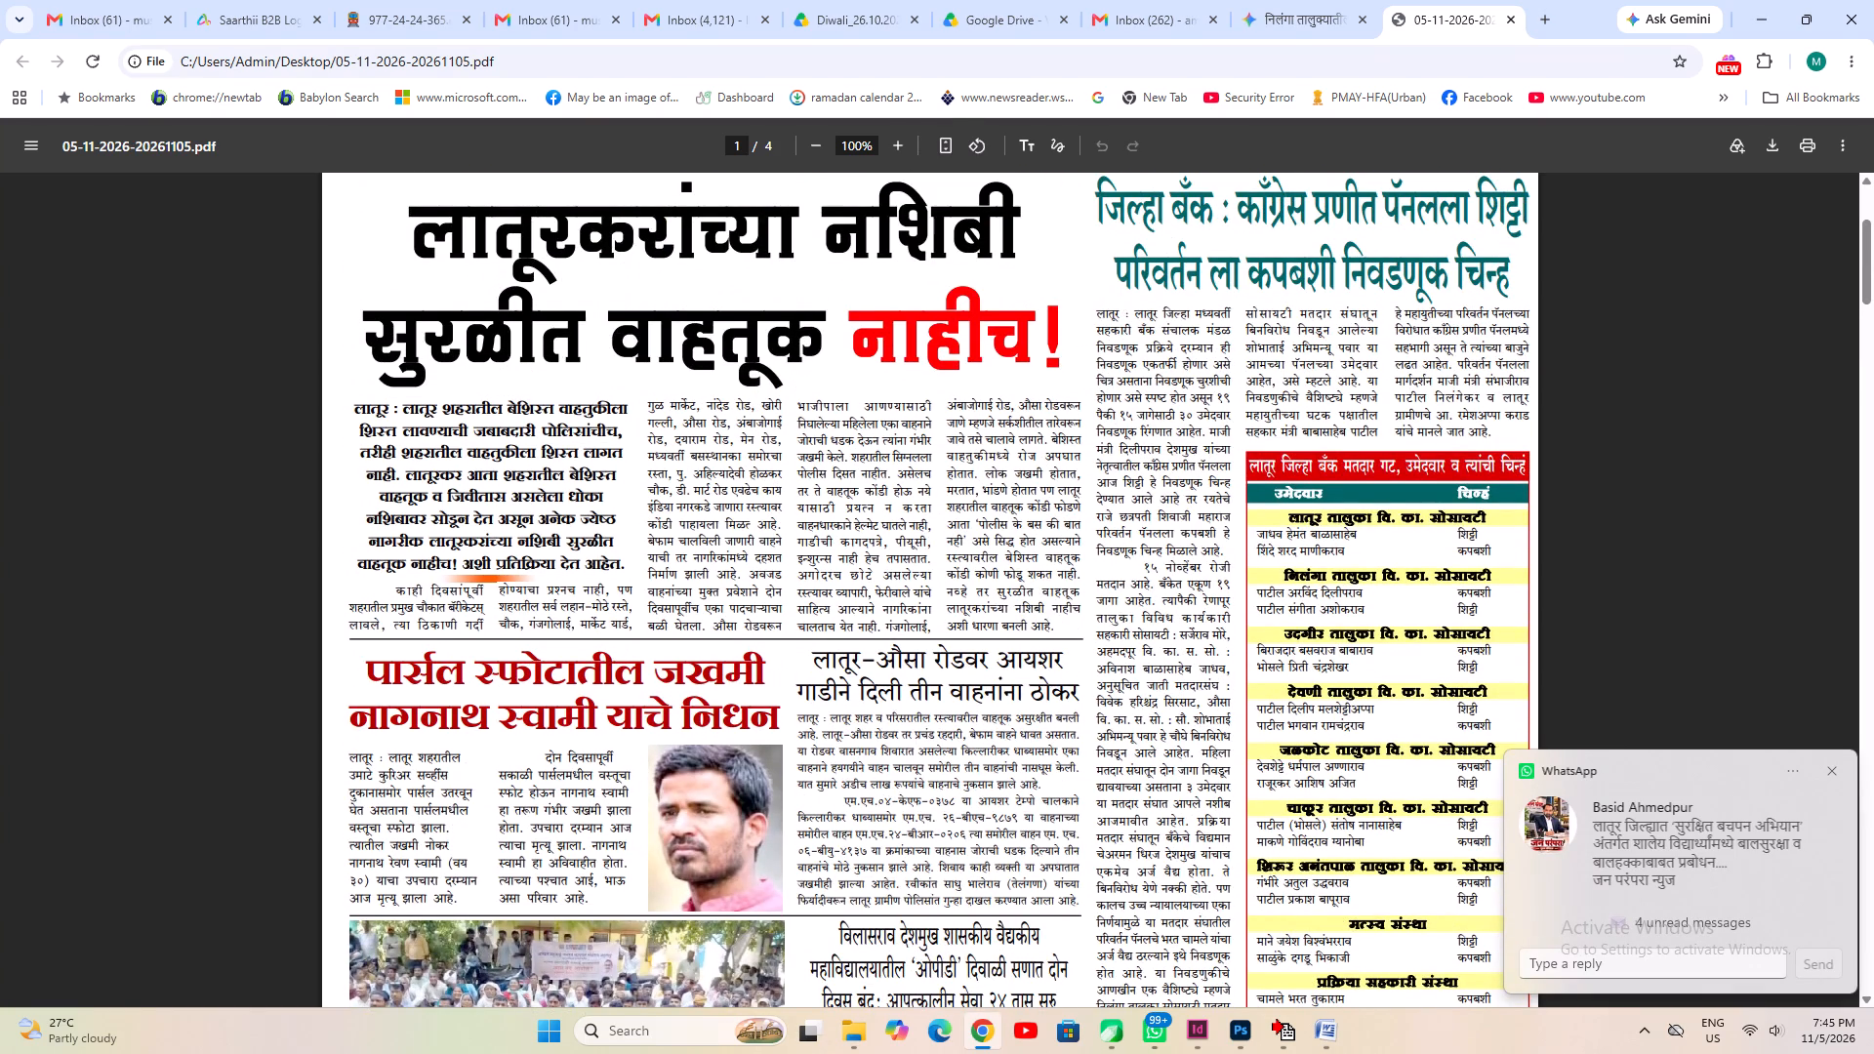
{"action": "left_click_drag", "start_coordinate": [1097, 312], "coordinate": [1208, 408]}
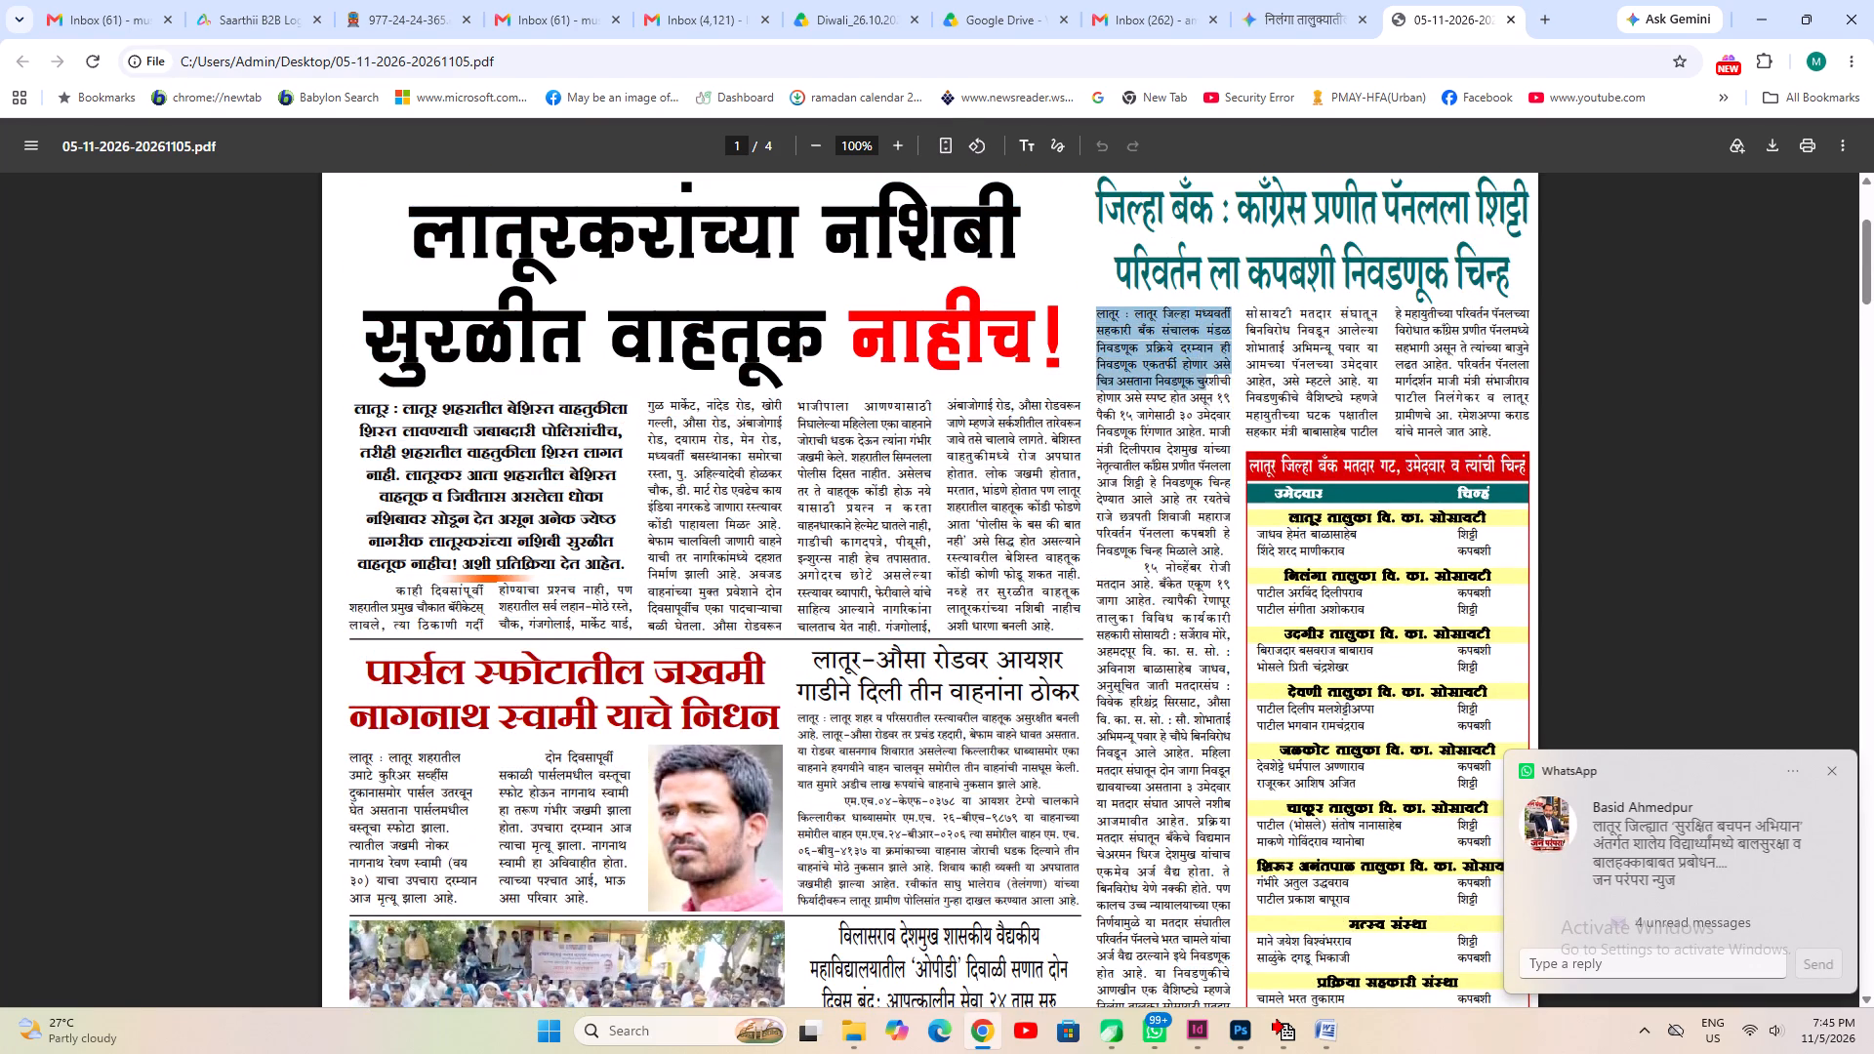
{"action": "left_click_drag", "start_coordinate": [1208, 408], "coordinate": [1212, 874]}
{"action": "scroll", "coordinate": [1212, 872], "scroll_direction": "down", "scroll_amount": 5}
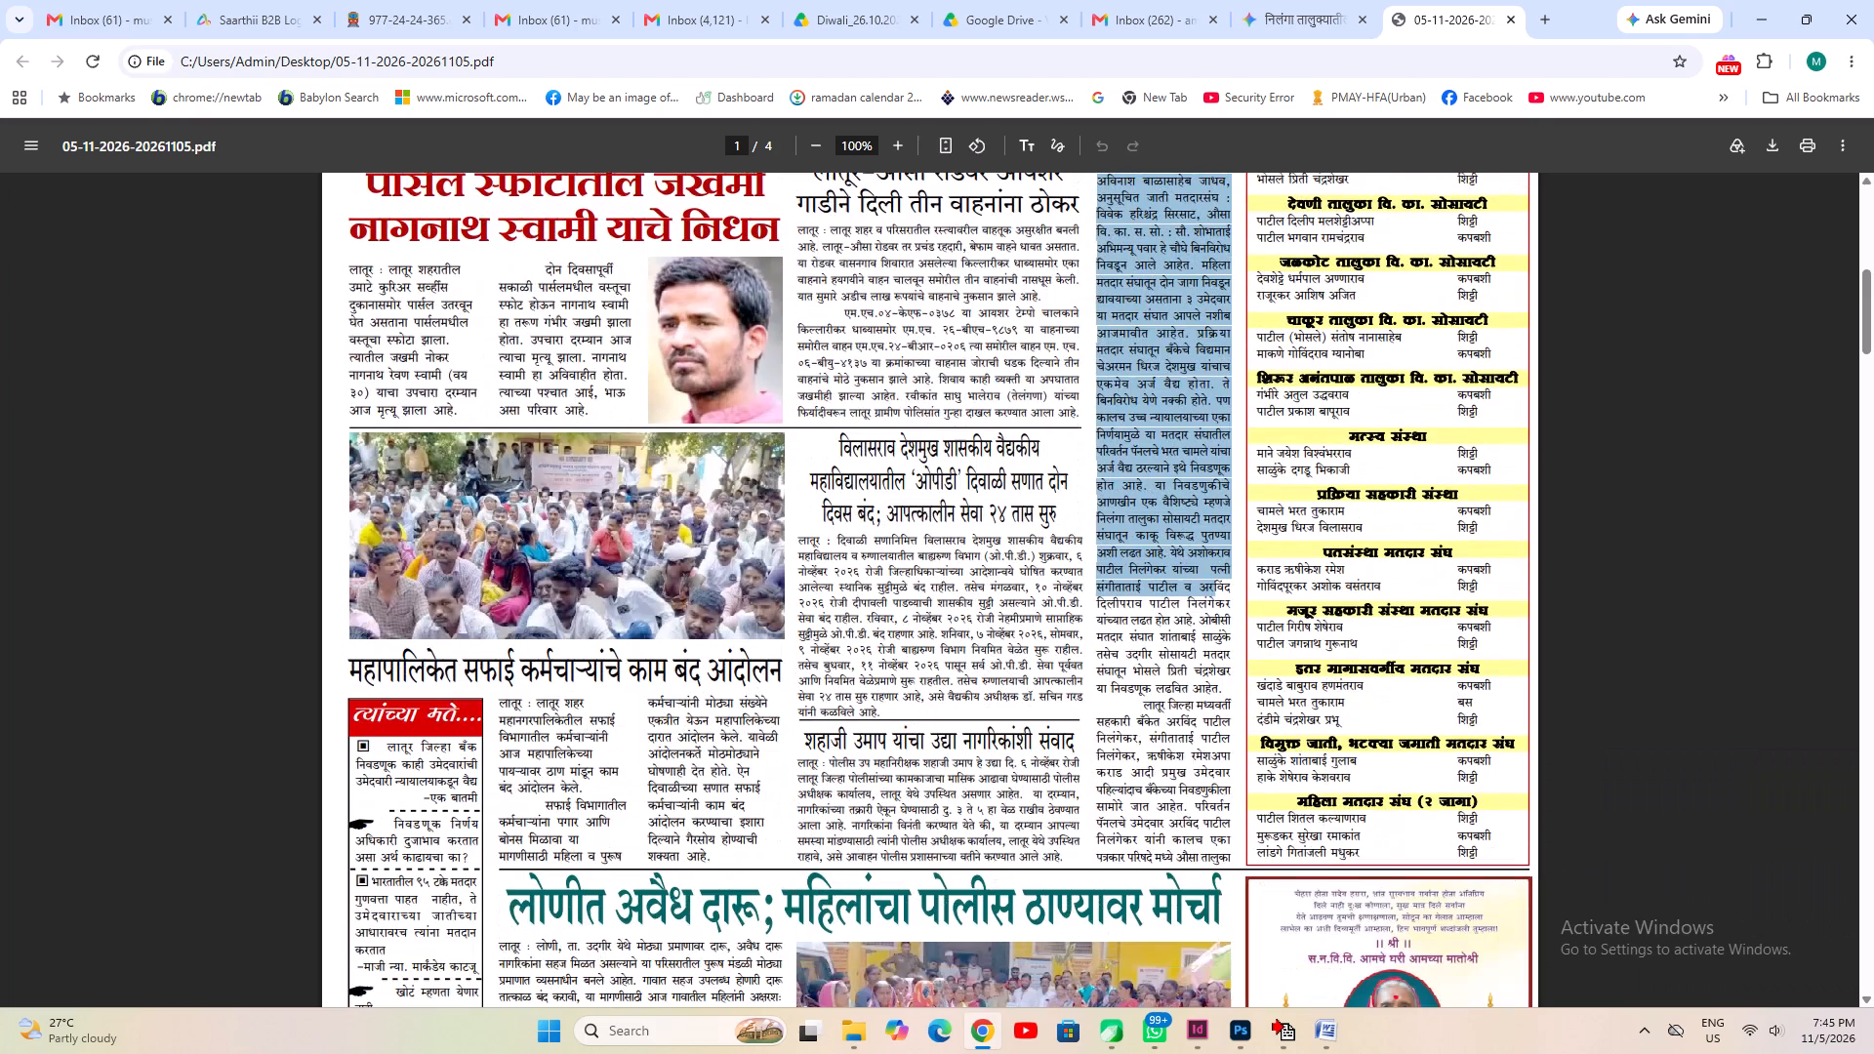
{"action": "left_click_drag", "start_coordinate": [1212, 874], "coordinate": [1236, 861]}
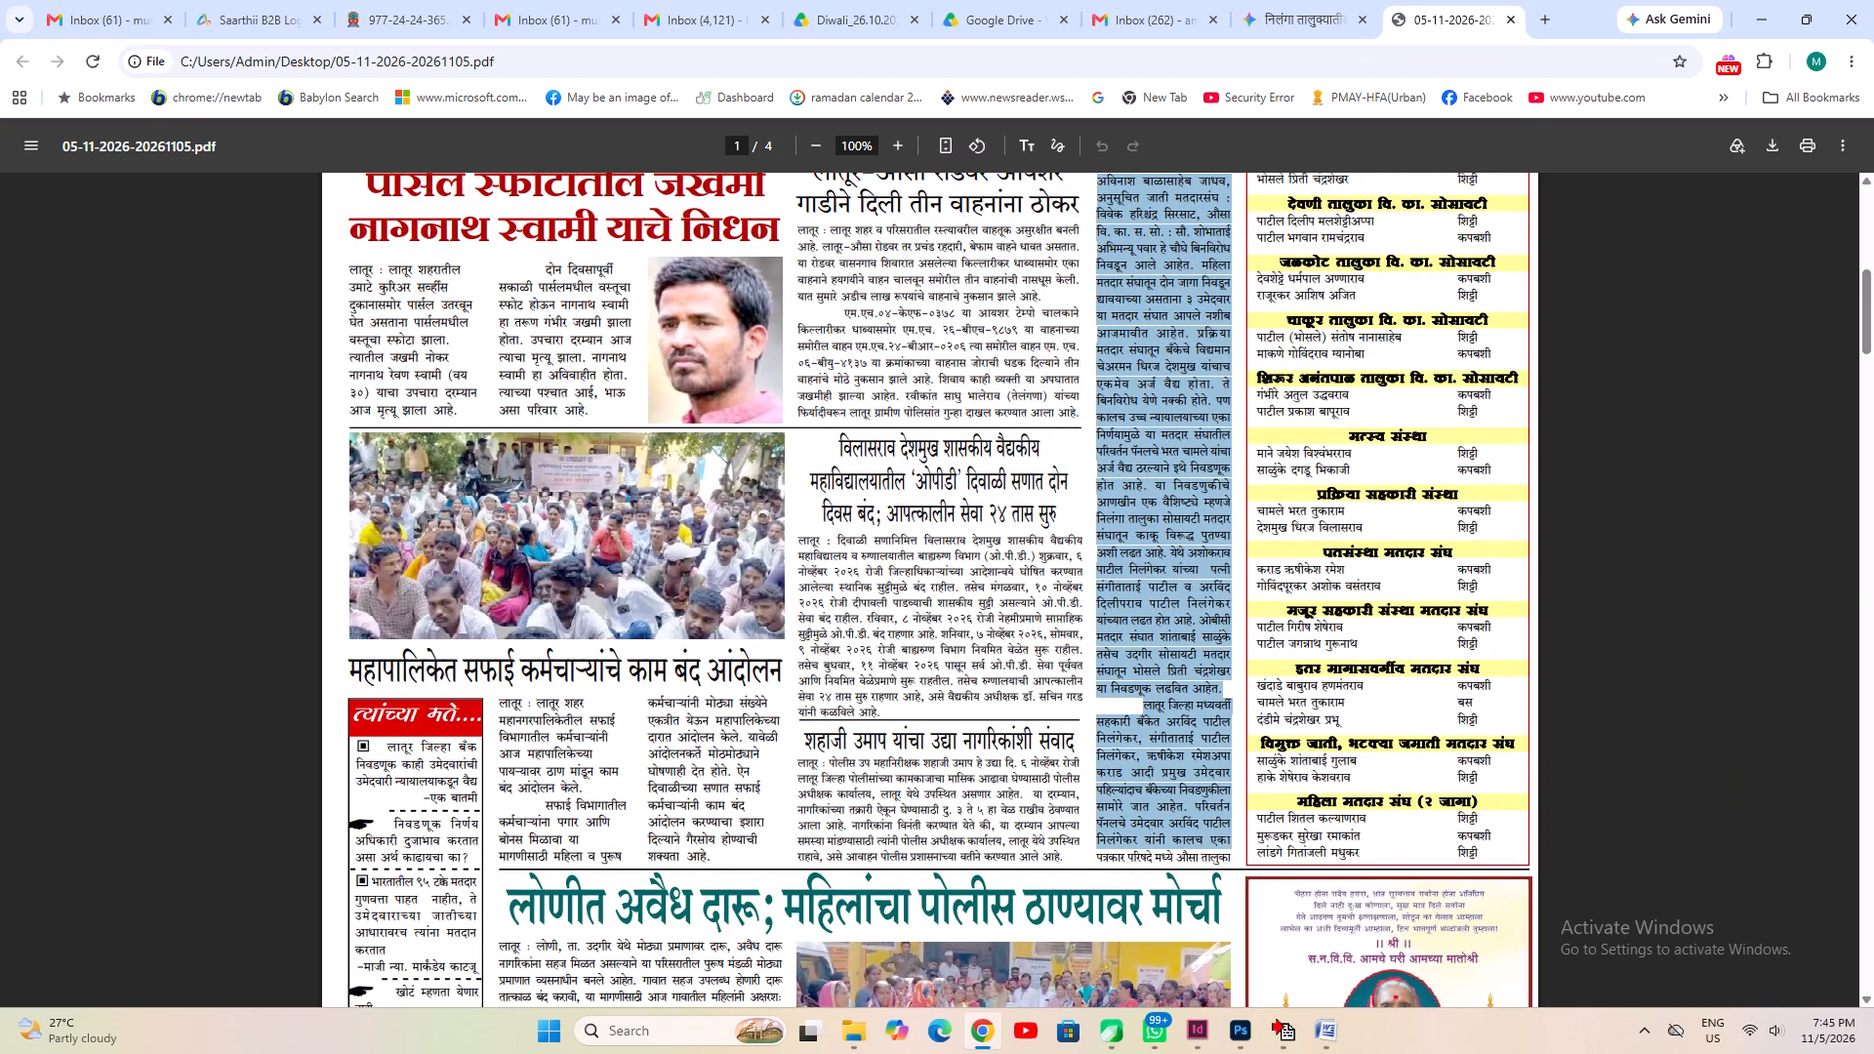
{"action": "right_click", "coordinate": [1181, 648]}
{"action": "left_click", "coordinate": [1220, 673]}
{"action": "left_click", "coordinate": [1313, 1048]}
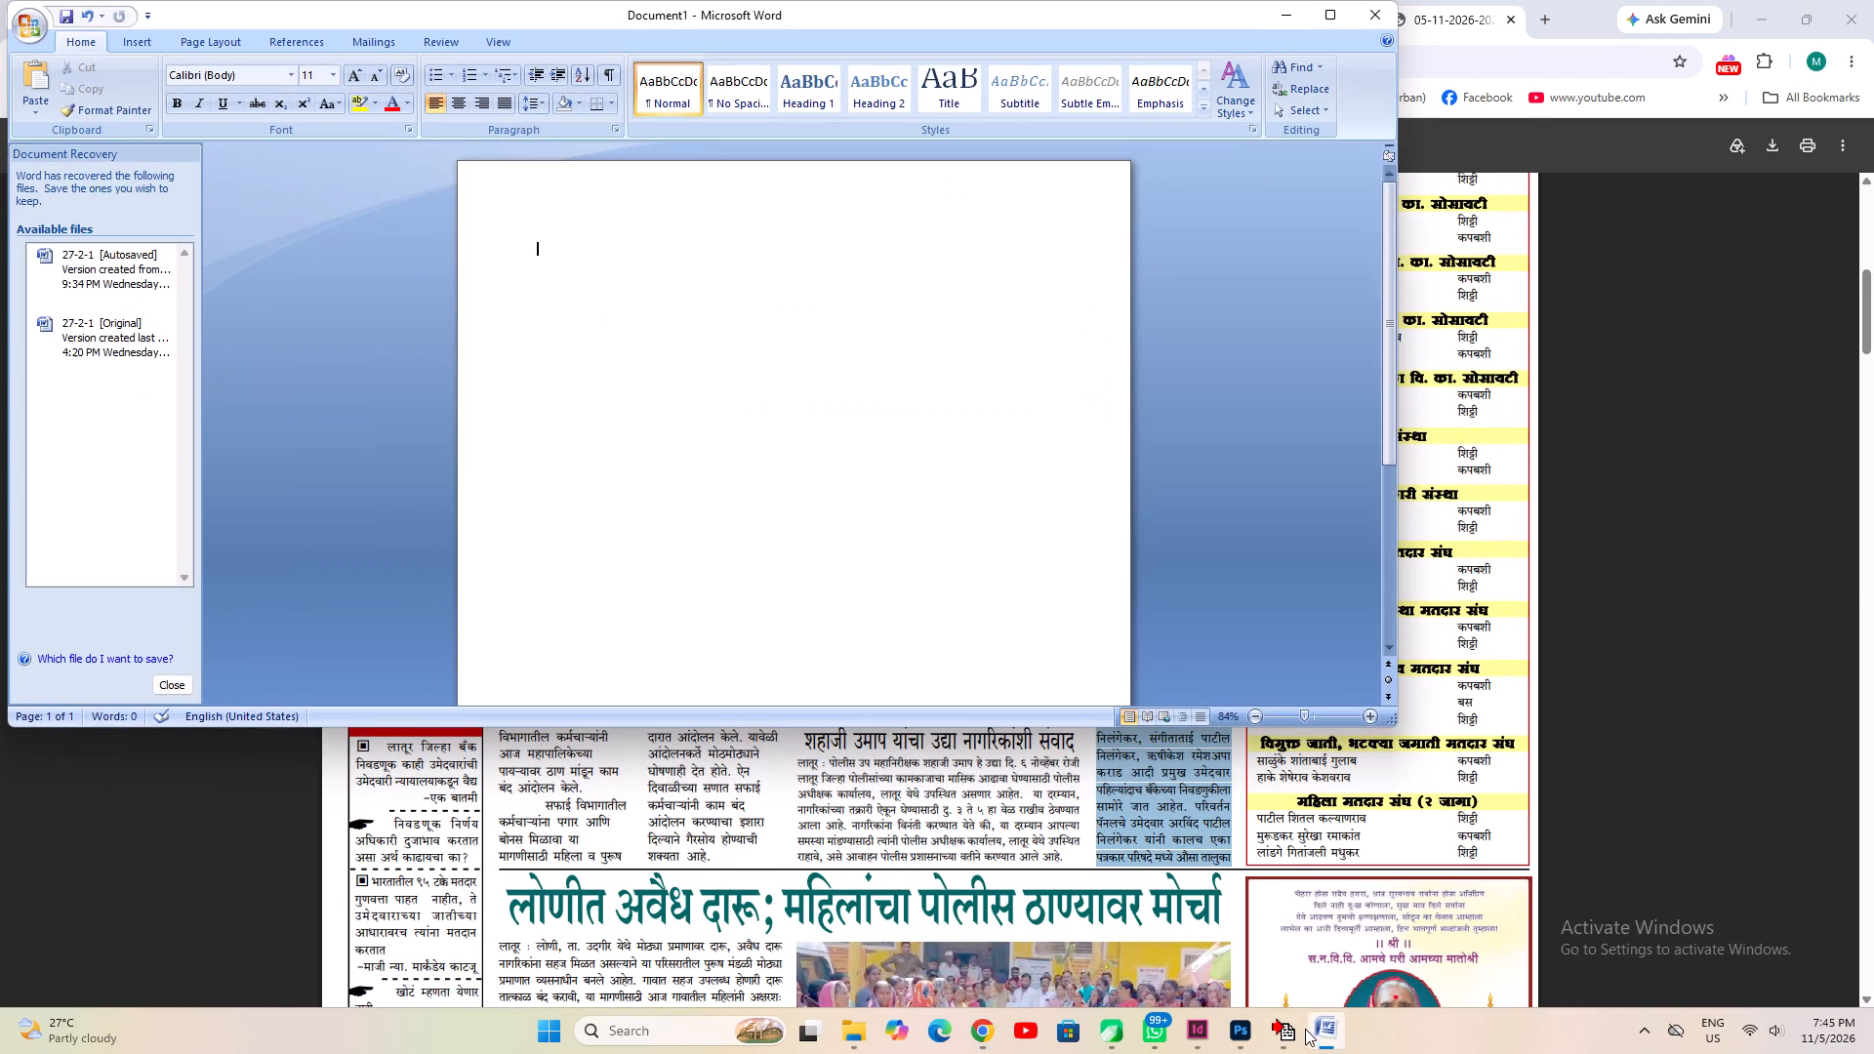
{"action": "key", "text": "ctrl+v"}
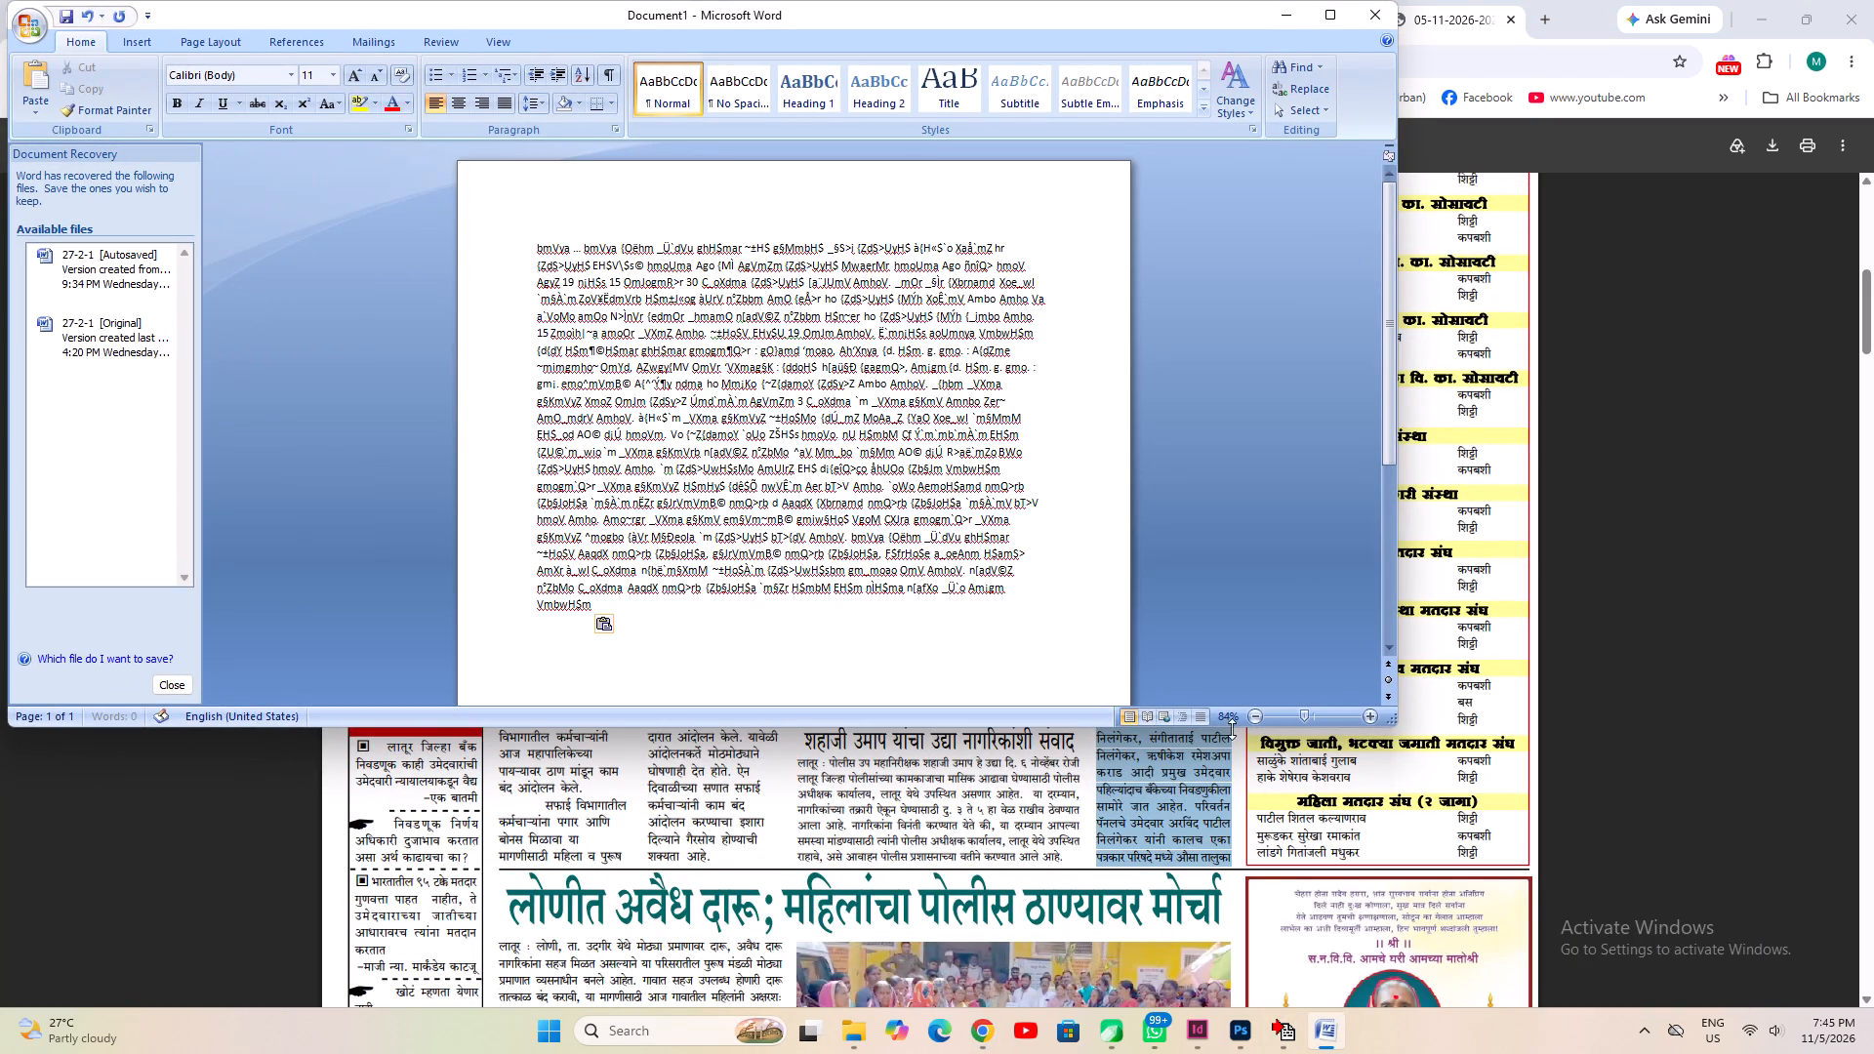
Copy the bank article's two short columns above the candidate table and append them to the text in Word.
{"action": "left_click", "coordinate": [1598, 24]}
{"action": "scroll", "coordinate": [1178, 557], "scroll_direction": "up", "scroll_amount": 6}
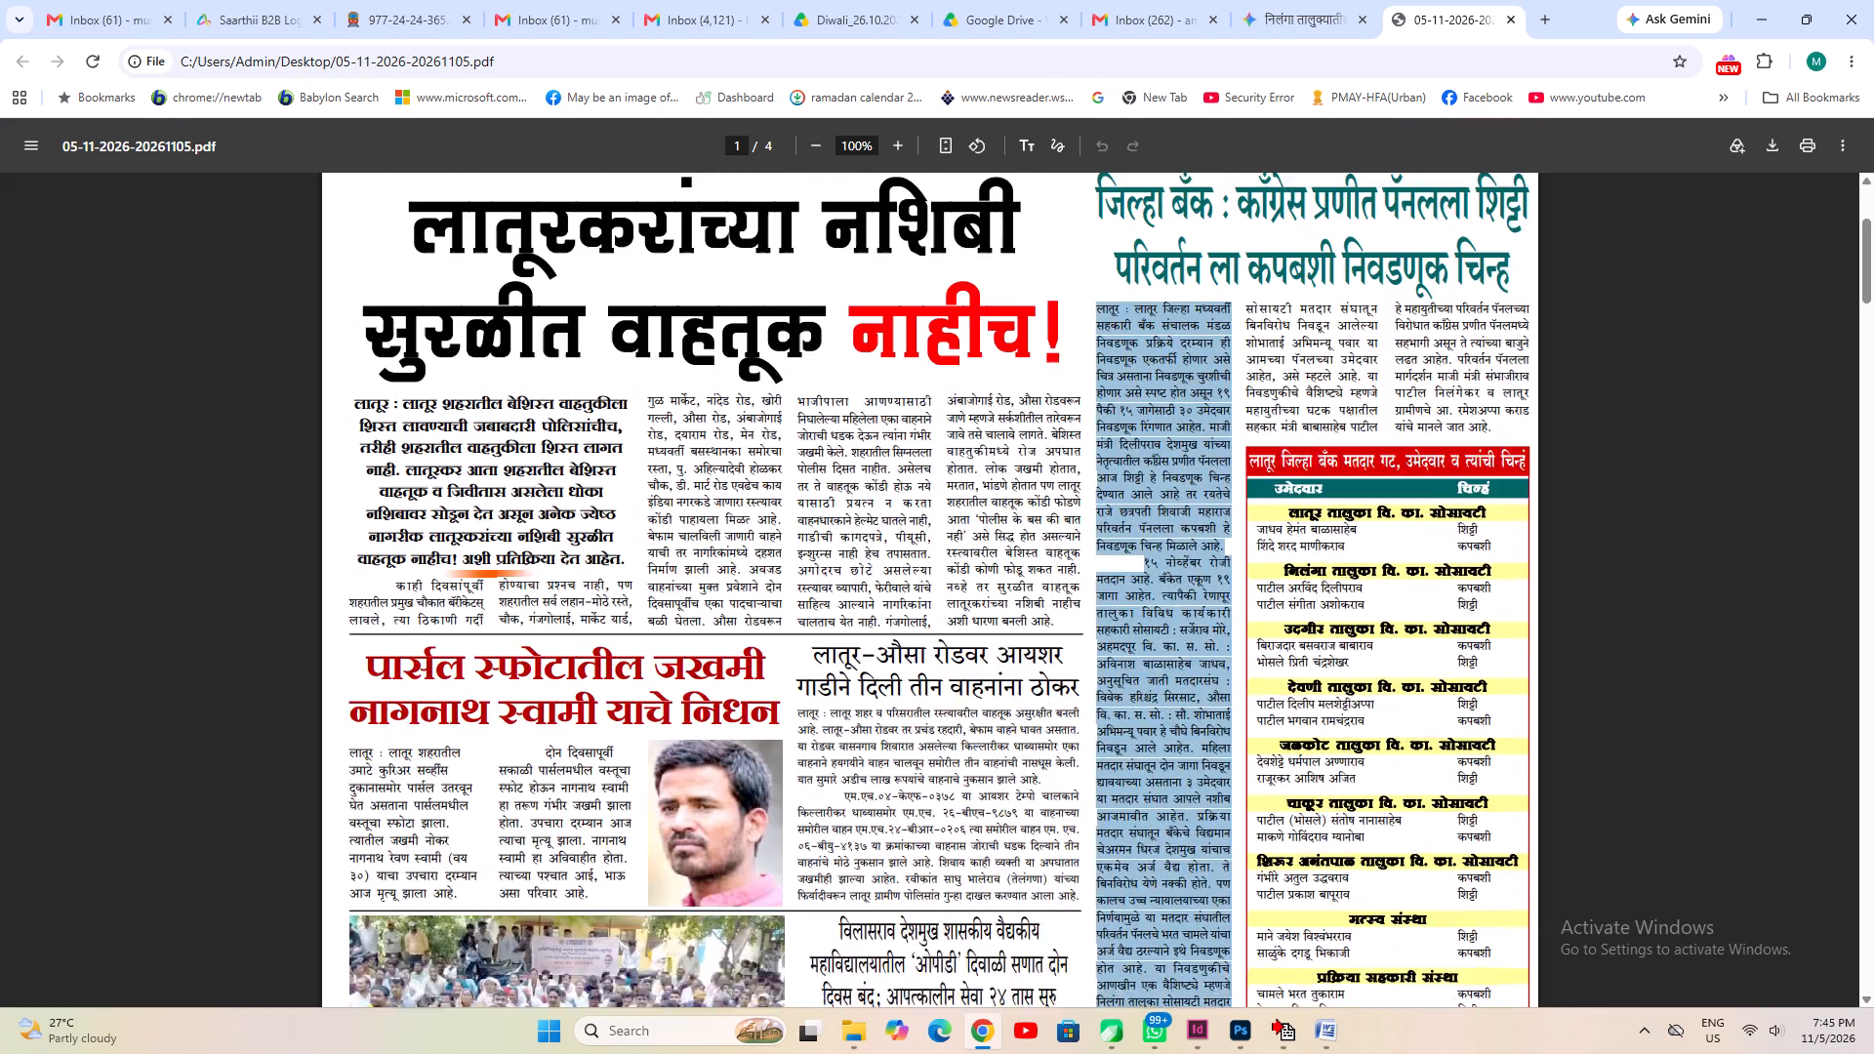
{"action": "scroll", "coordinate": [1181, 556], "scroll_direction": "up", "scroll_amount": 2}
{"action": "left_click", "coordinate": [1297, 709]}
{"action": "left_click_drag", "start_coordinate": [1243, 608], "coordinate": [1284, 608]}
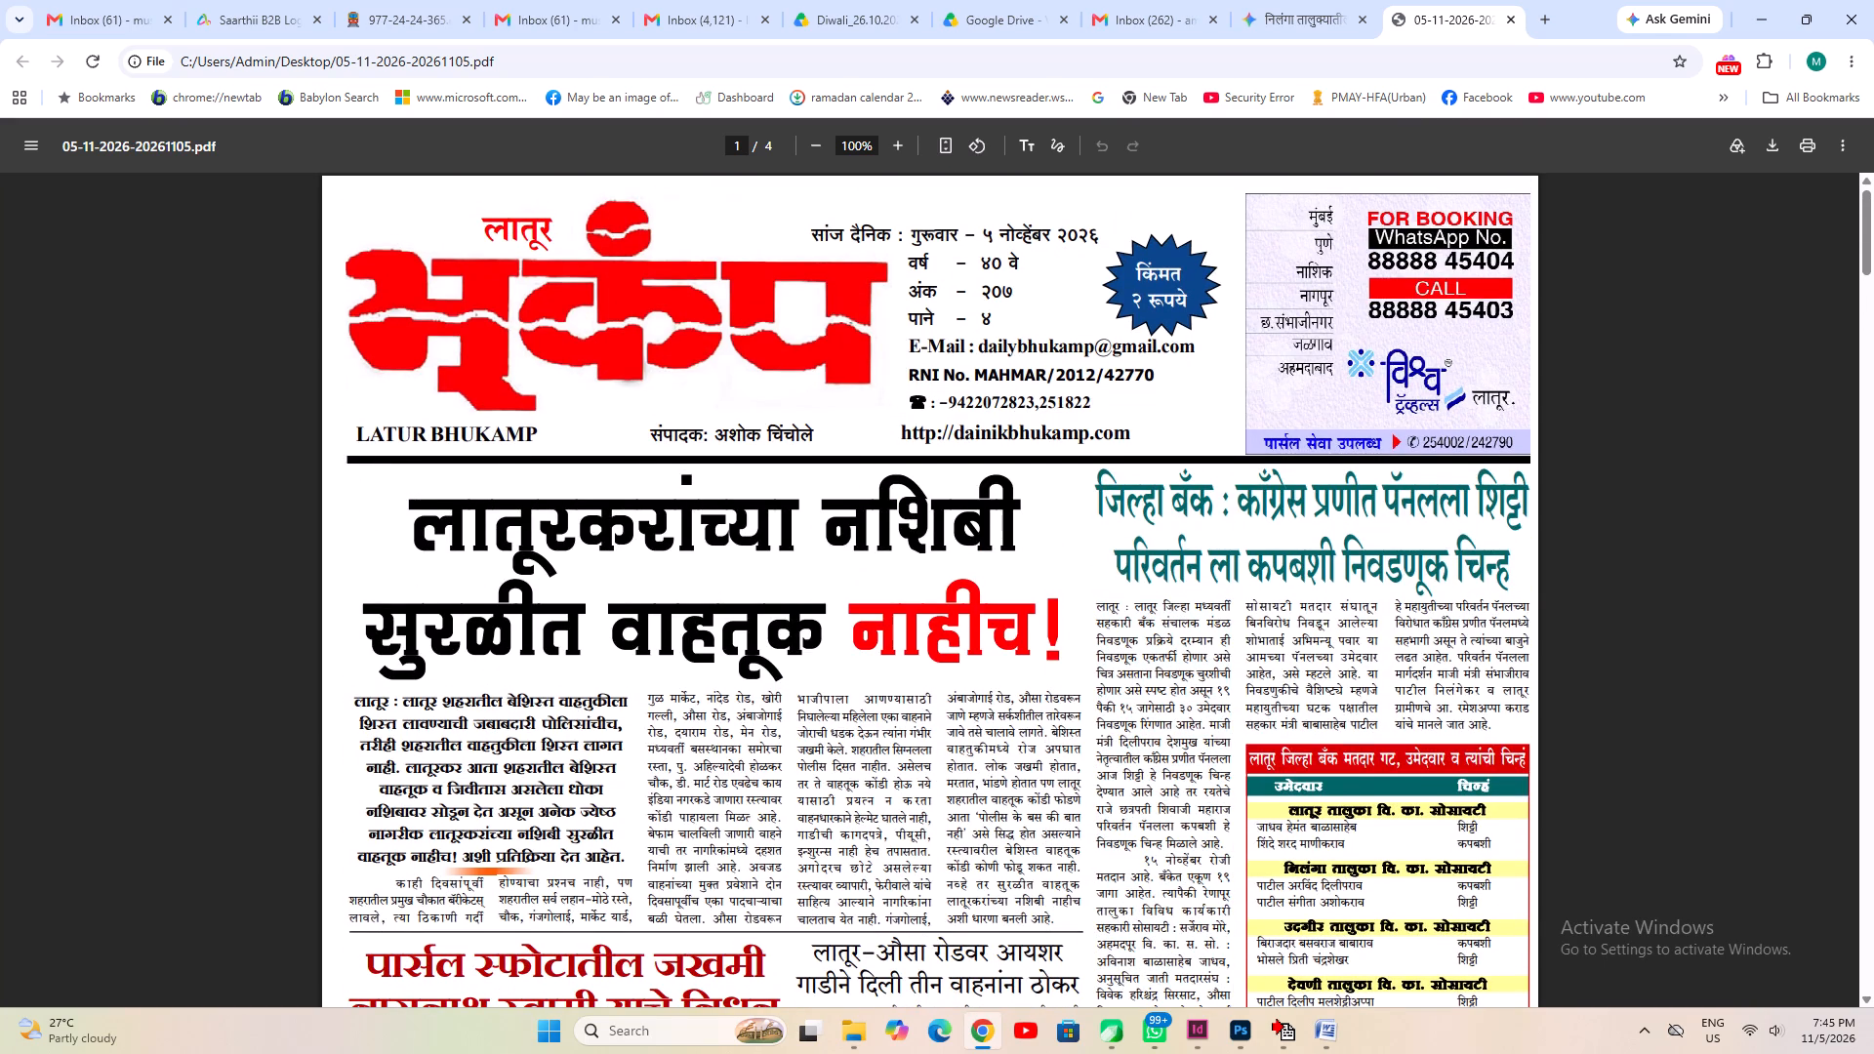
{"action": "left_click_drag", "start_coordinate": [1284, 608], "coordinate": [1511, 730]}
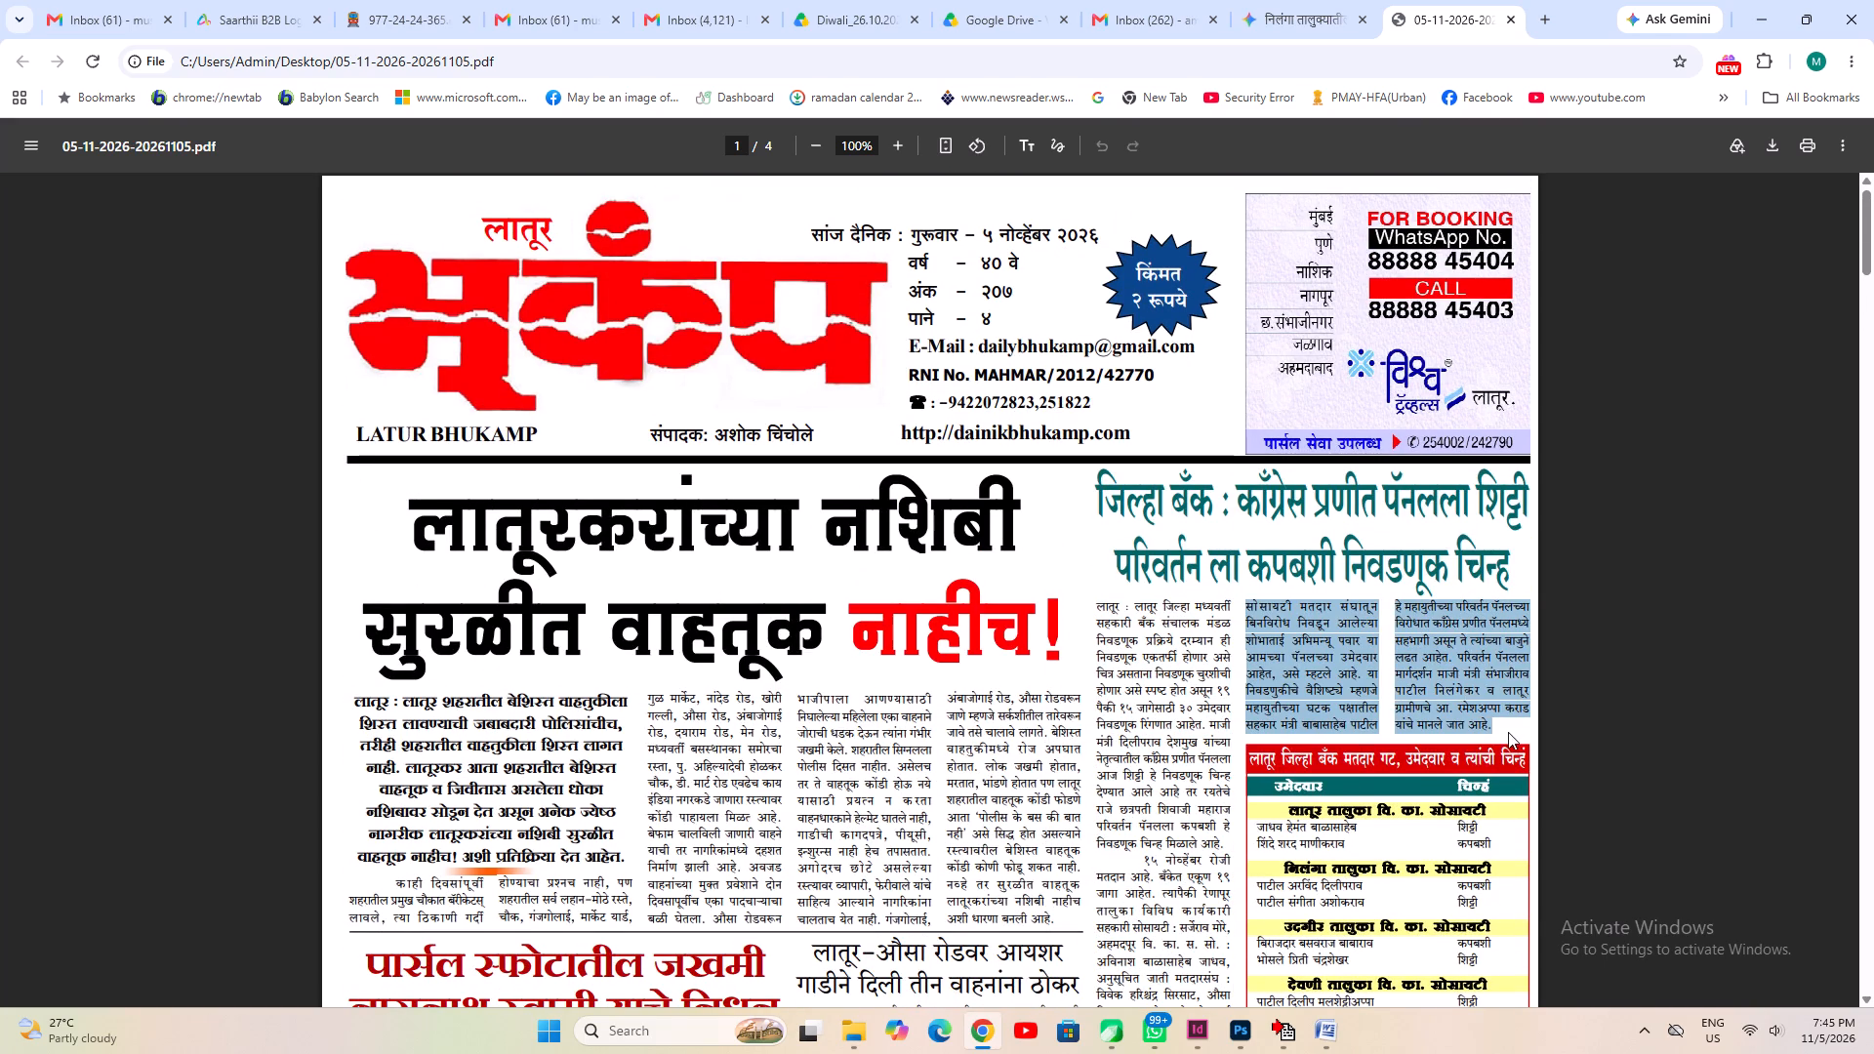
{"action": "key", "text": "ctrl+c"}
{"action": "left_click", "coordinate": [1325, 1034]}
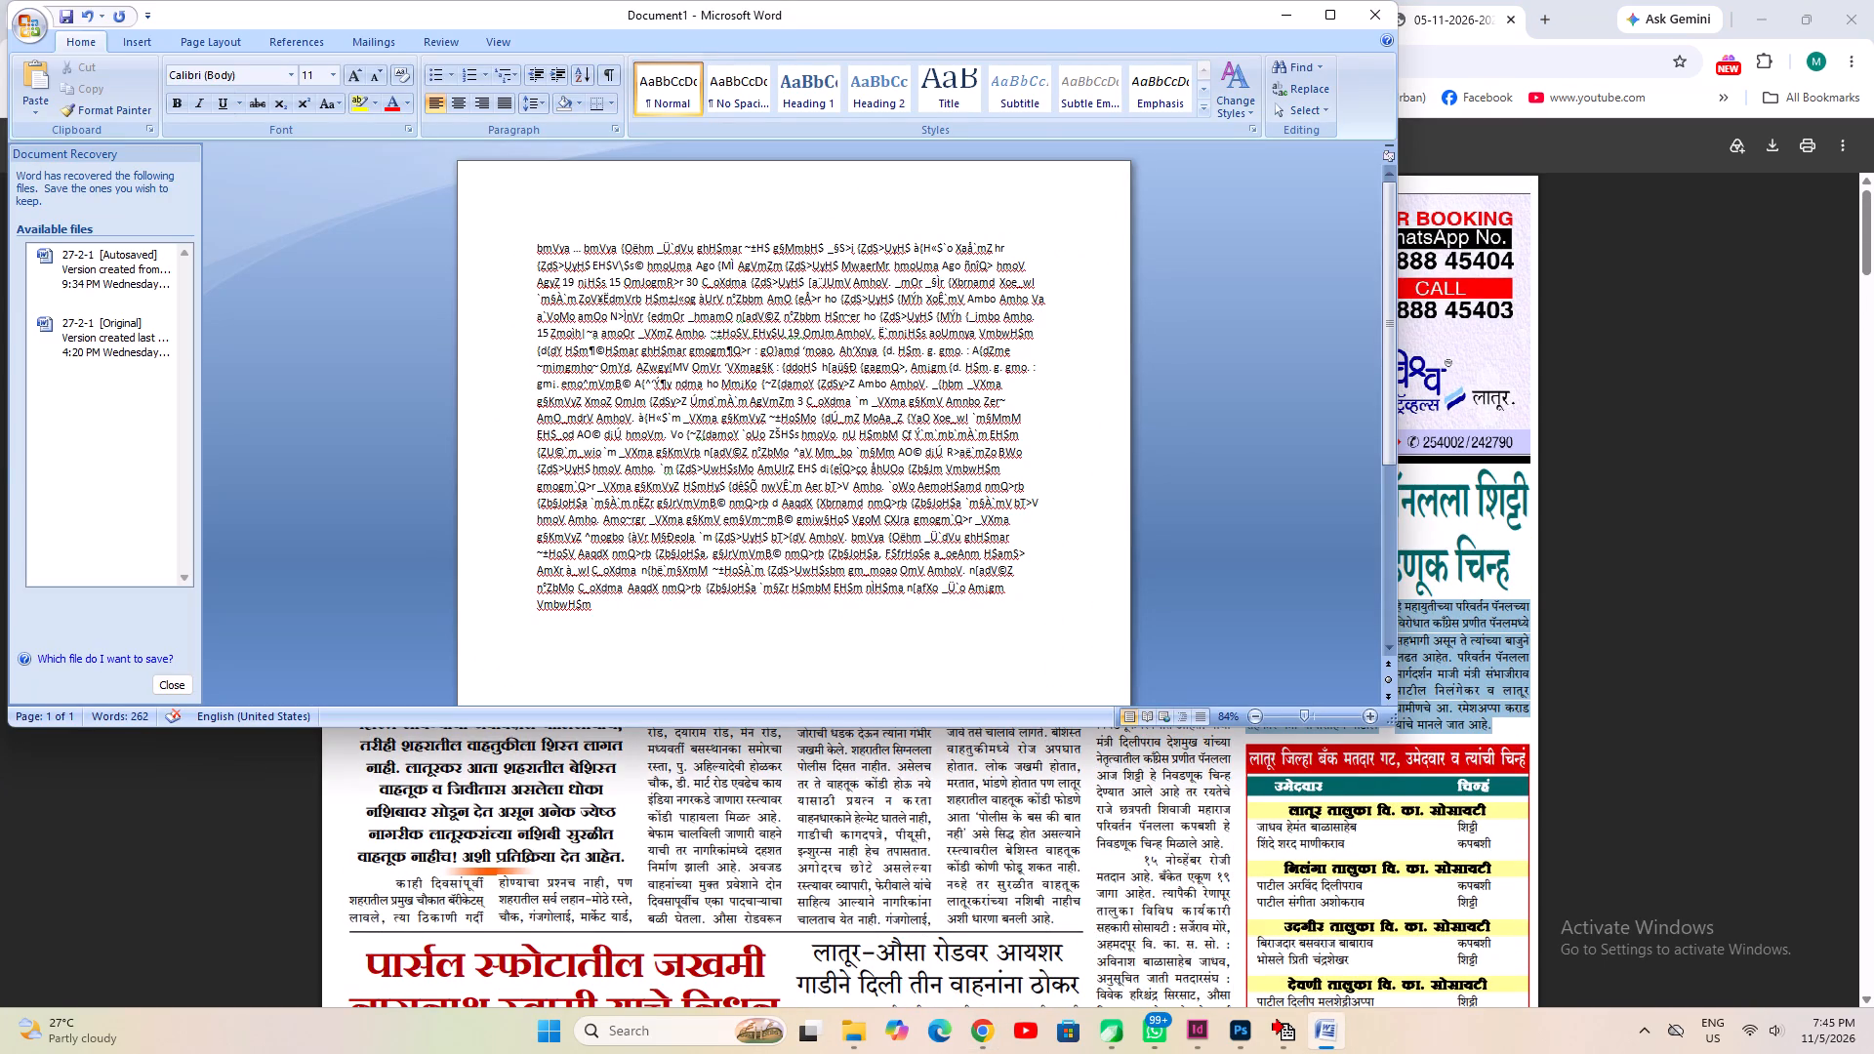
{"action": "key", "text": "ctrl+v"}
Move all the collected text from Word into a new InDesign text frame about 157 × 155 mm below the "जिल्हा बँक" headline.
{"action": "key", "text": "ctrl+a"}
{"action": "key", "text": "ctrl+x"}
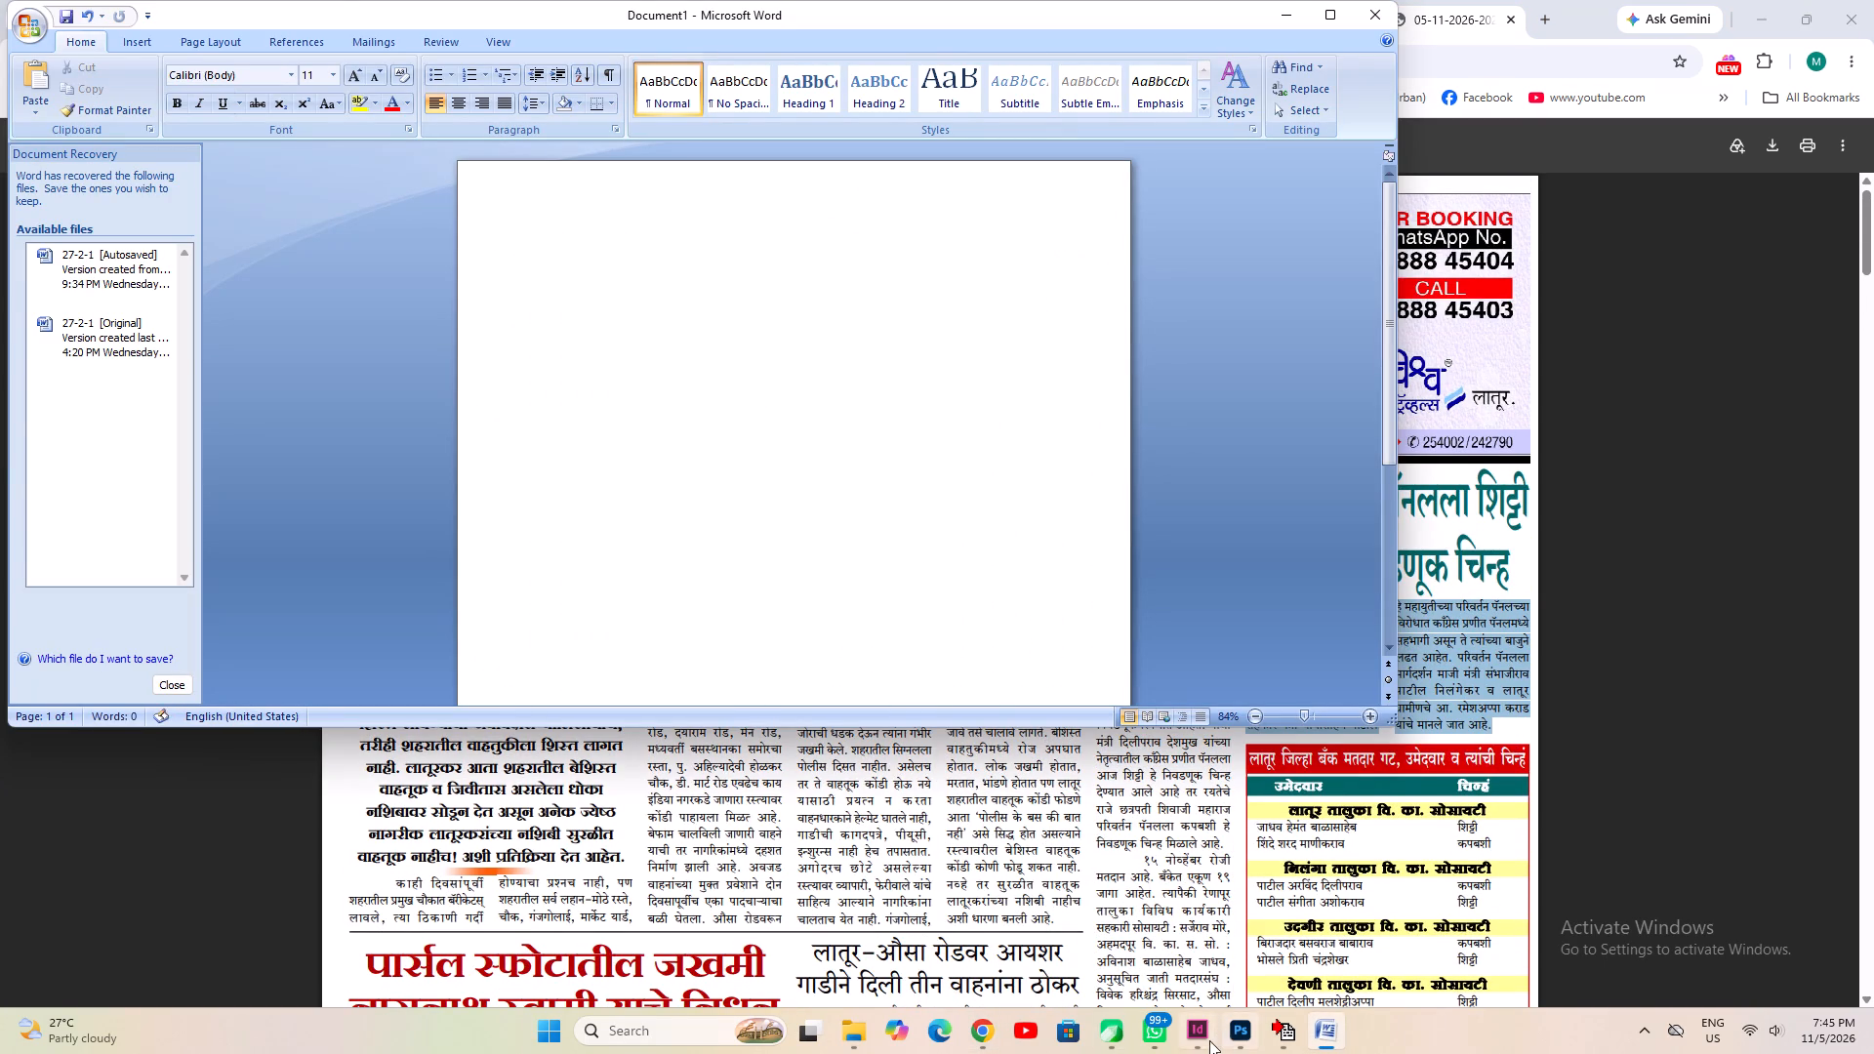
{"action": "left_click", "coordinate": [1209, 1040]}
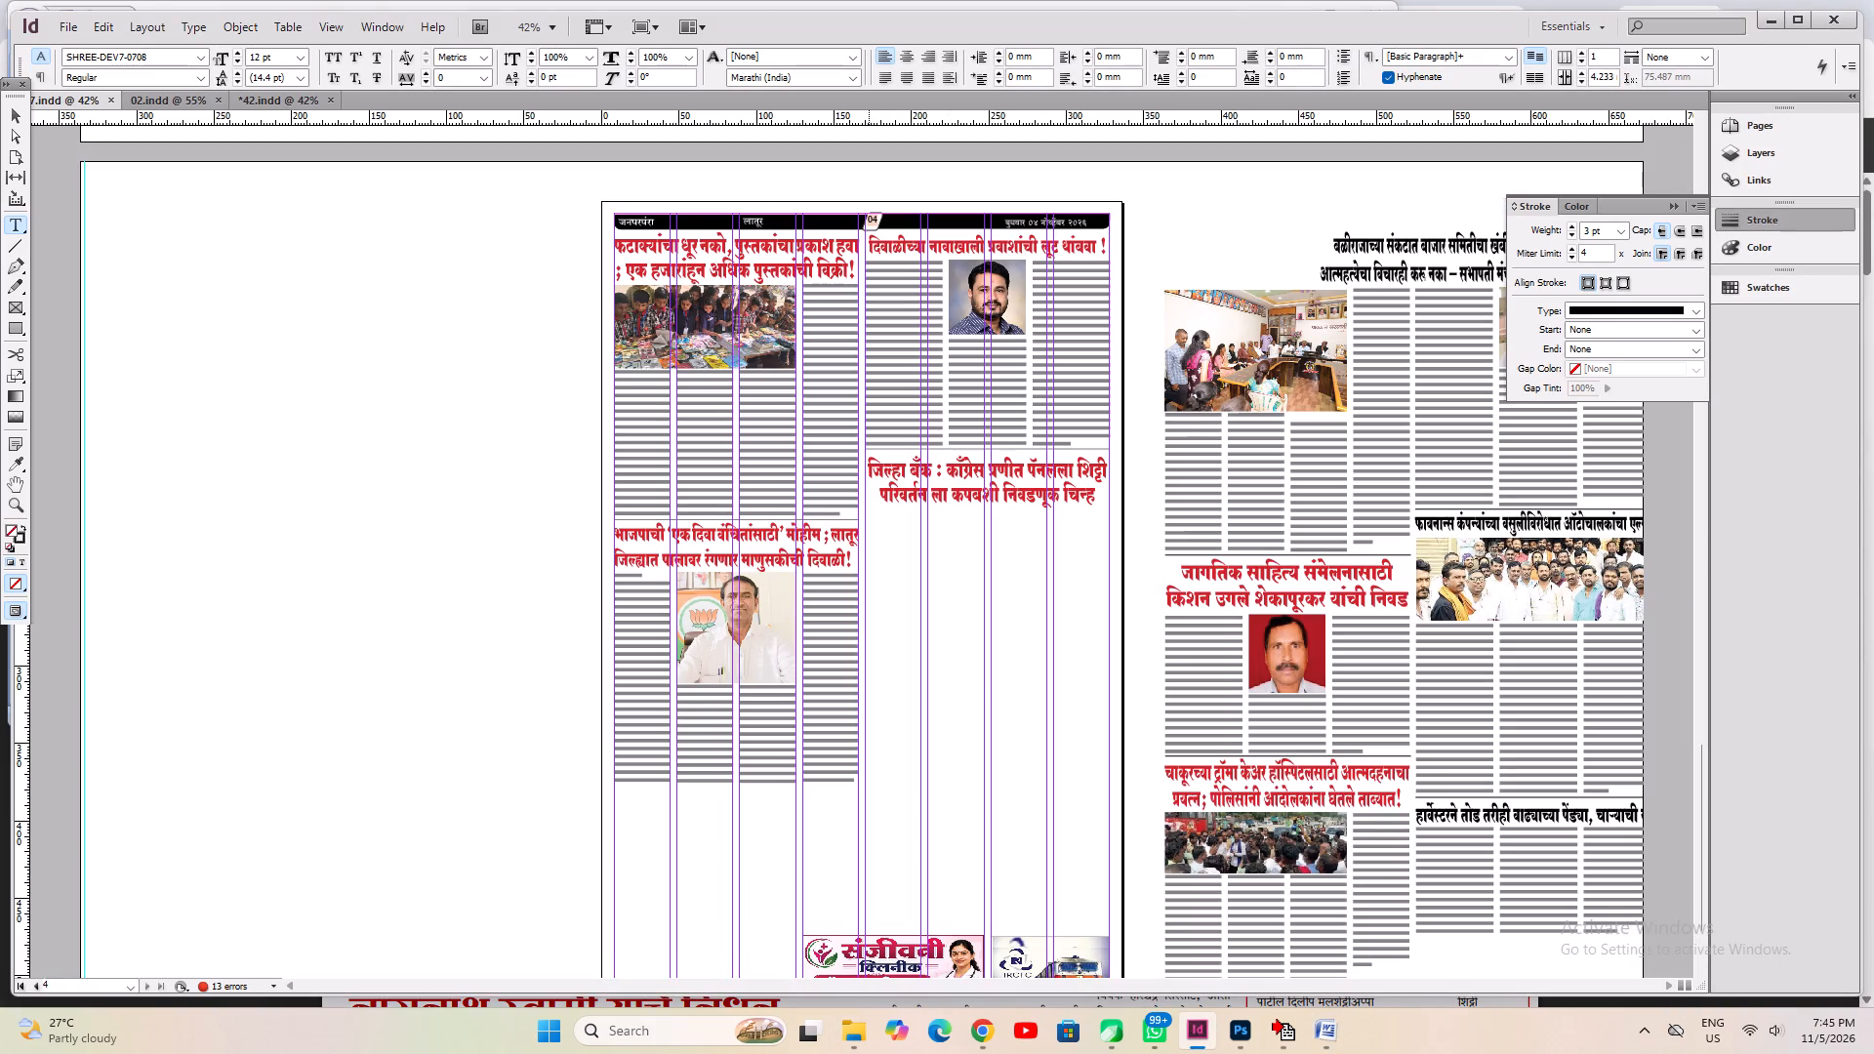
{"action": "left_click_drag", "start_coordinate": [865, 528], "coordinate": [1039, 639]}
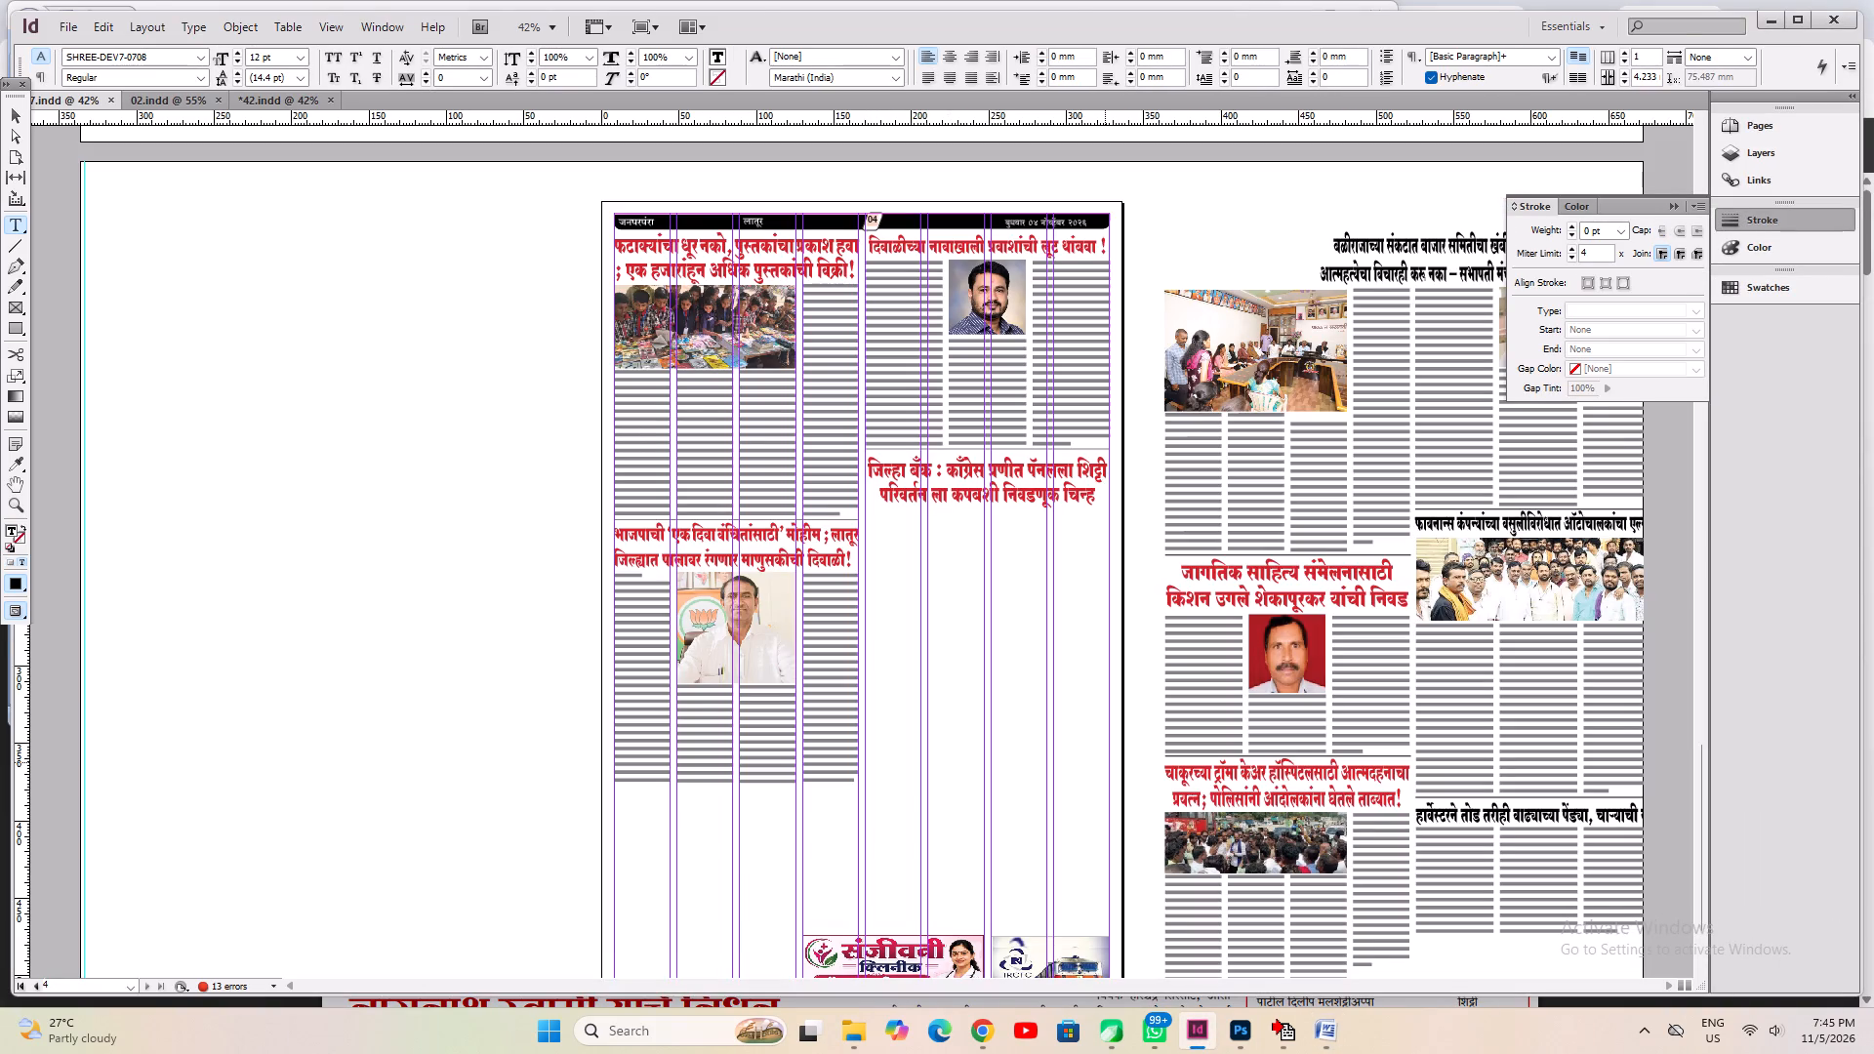
{"action": "left_click_drag", "start_coordinate": [1105, 762], "coordinate": [863, 523]}
{"action": "key", "text": "ctrl+v"}
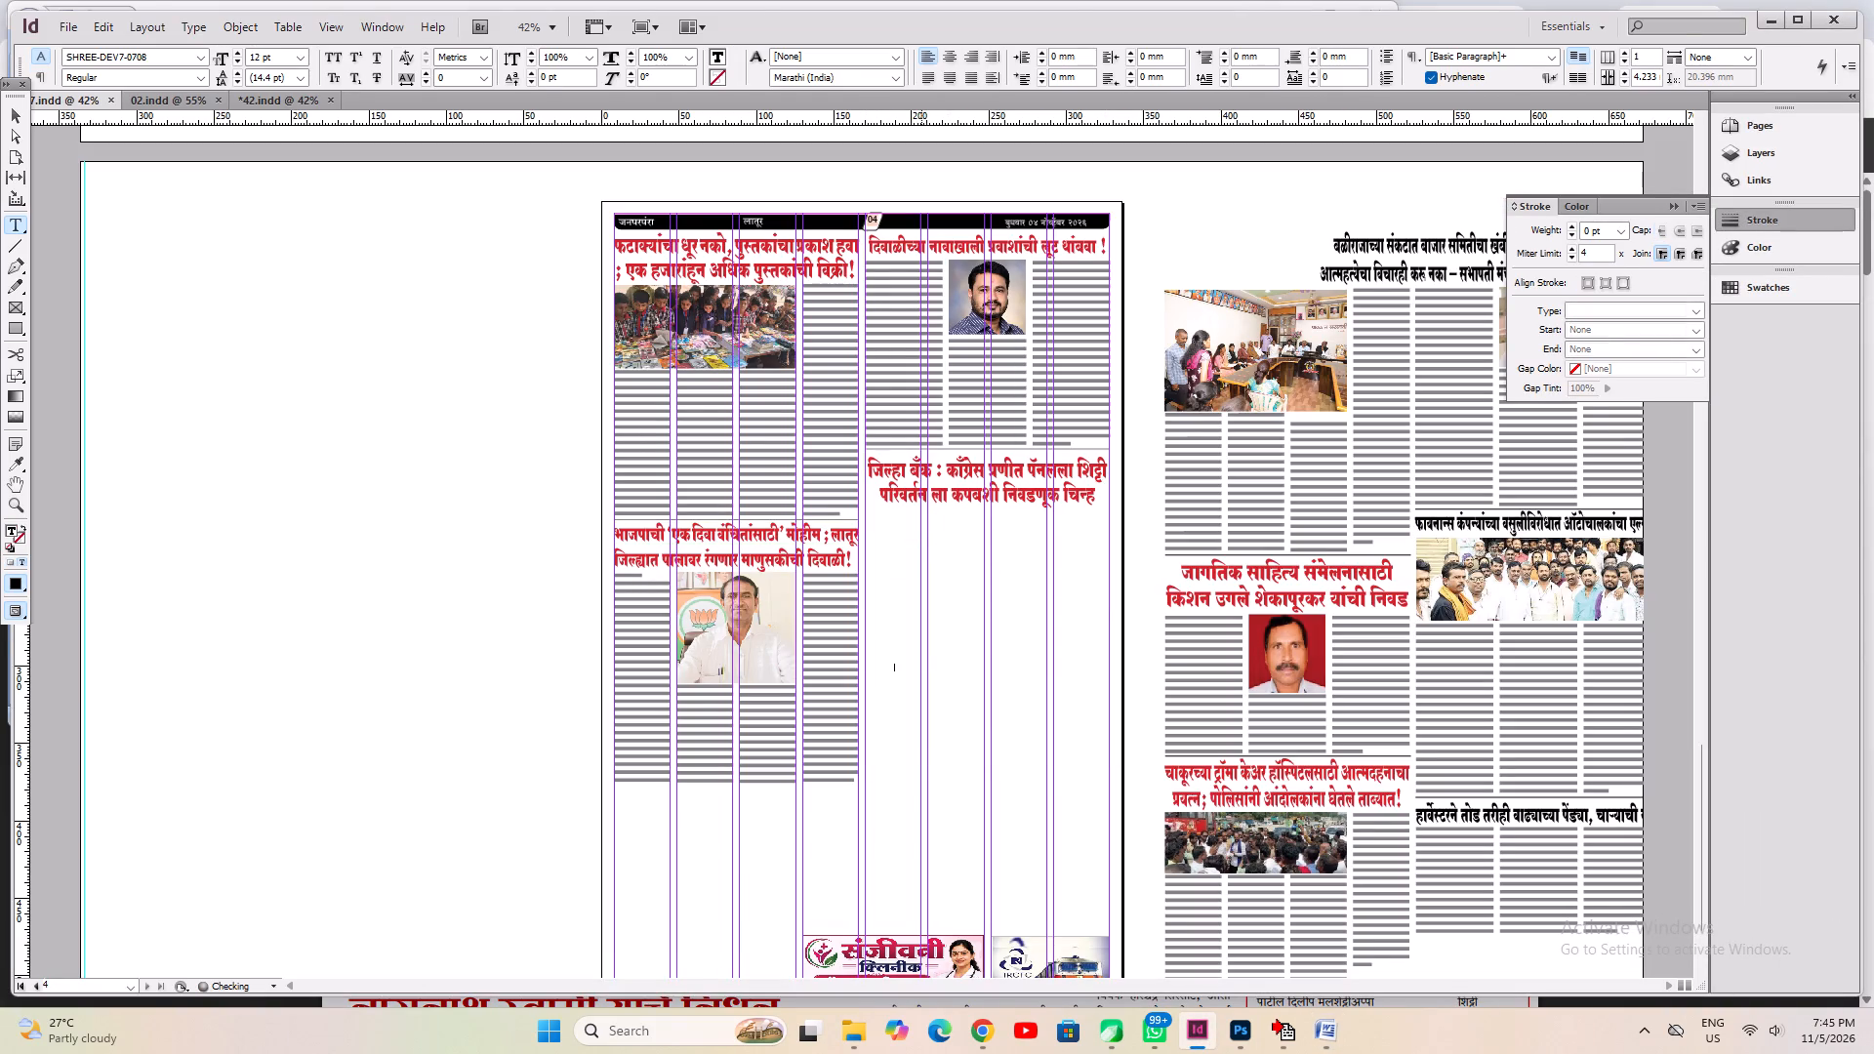
Fit the bank article's frame to its text and position it directly under the headline, aligned with the column guides.
{"action": "key", "text": "ctrl+1"}
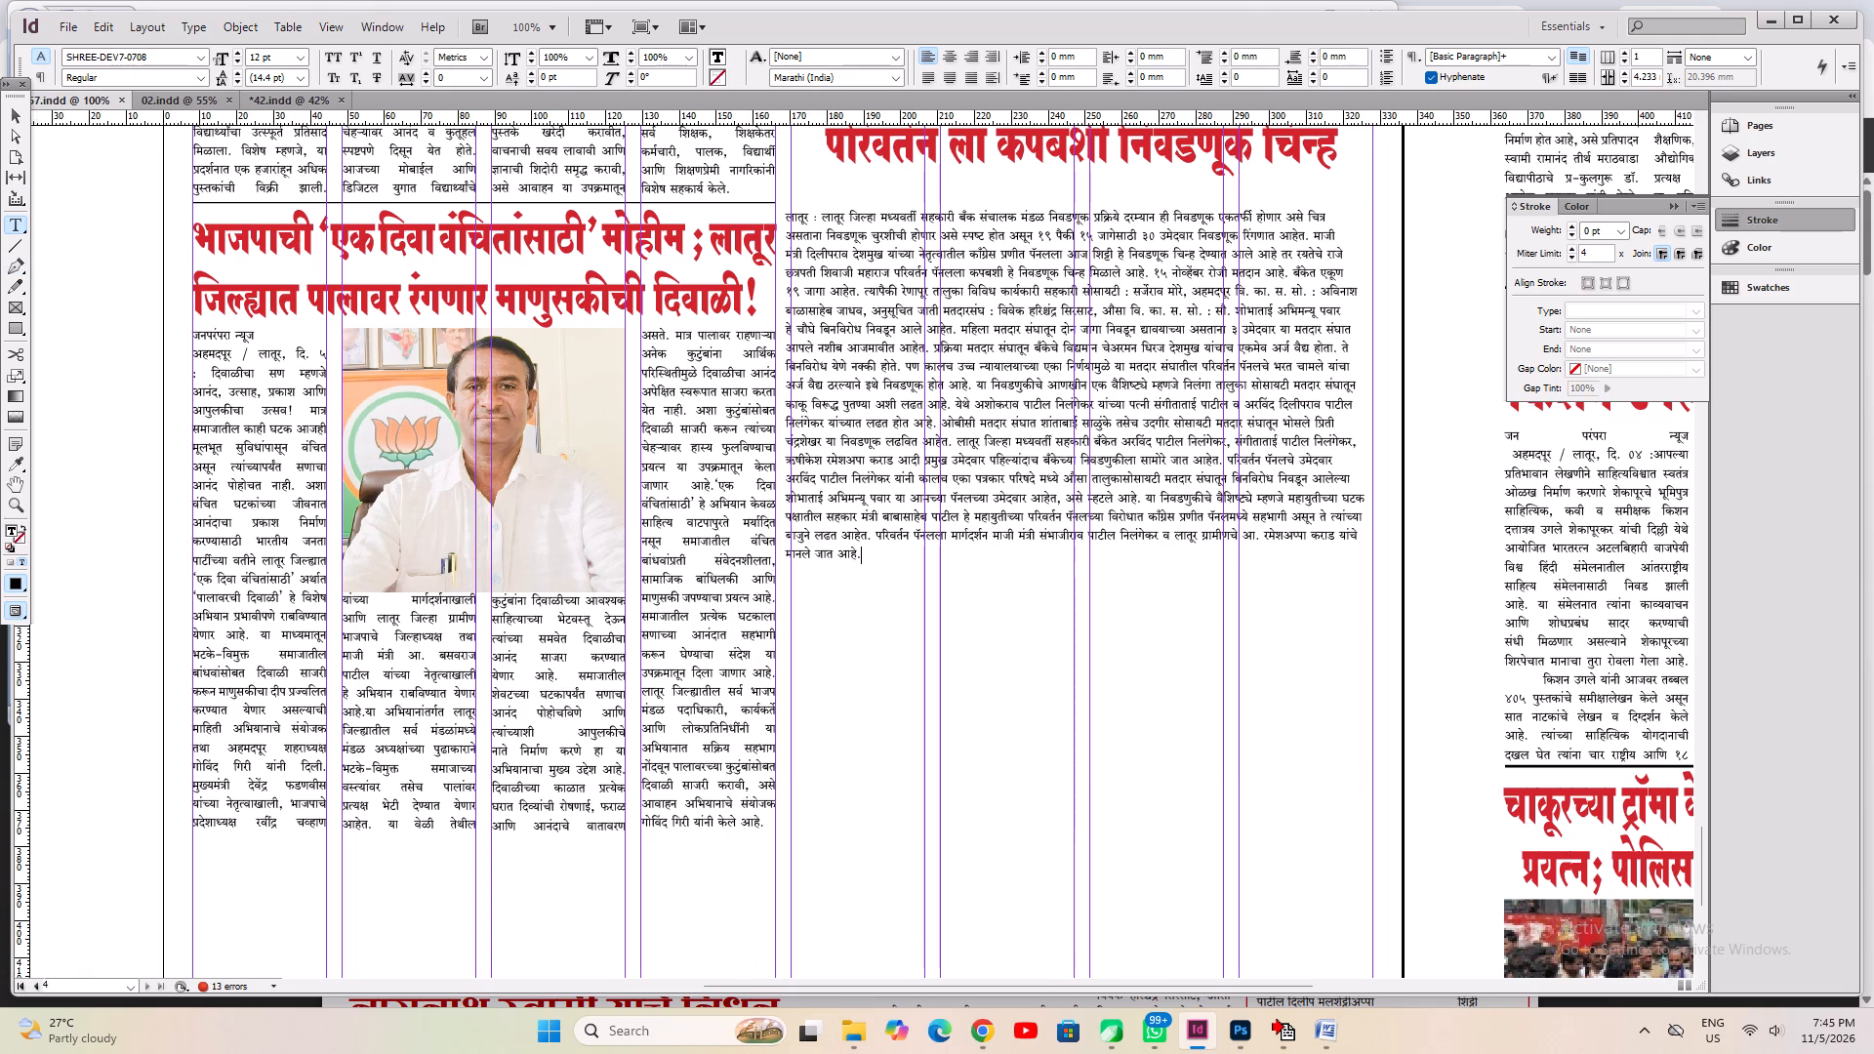
{"action": "left_click", "coordinate": [15, 106]}
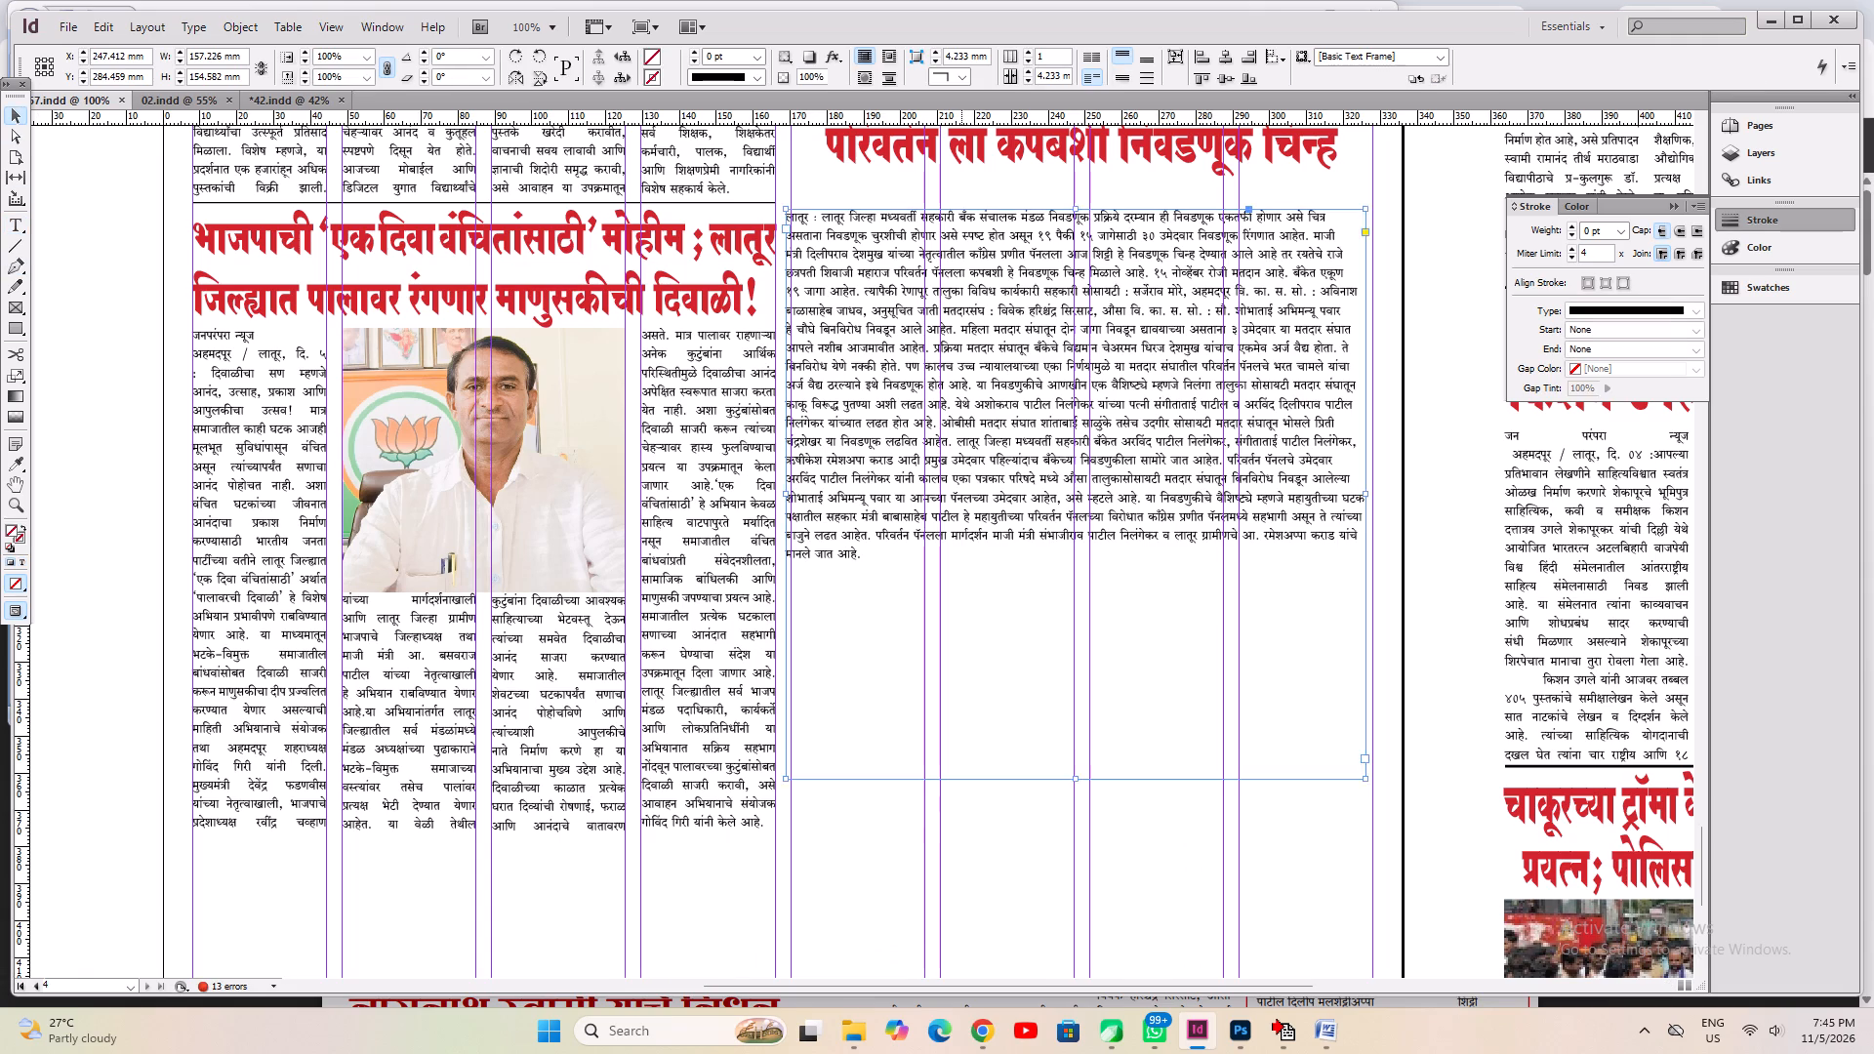
{"action": "left_click_drag", "start_coordinate": [953, 443], "coordinate": [957, 408]}
{"action": "key", "text": "ctrl+alt+c"}
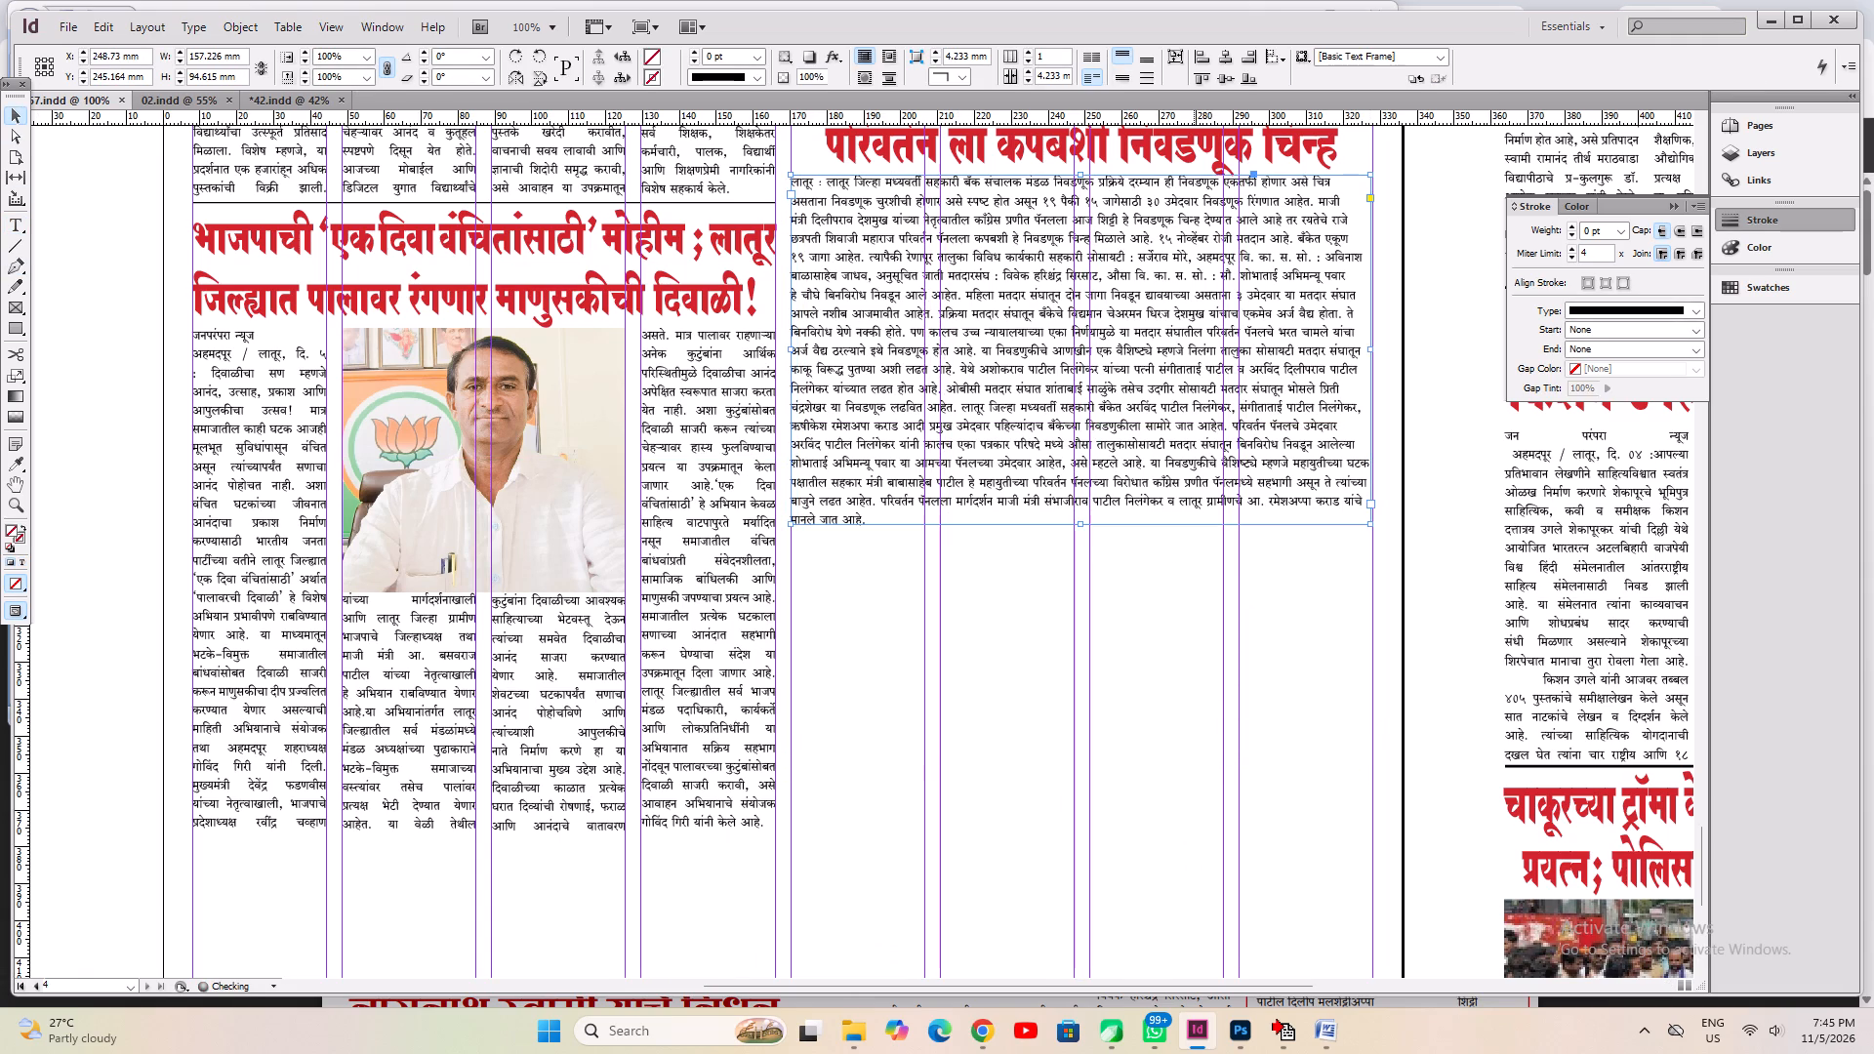
{"action": "left_click_drag", "start_coordinate": [1125, 462], "coordinate": [1125, 476], "text": "shift"}
{"action": "left_click", "coordinate": [1125, 471], "text": "shift"}
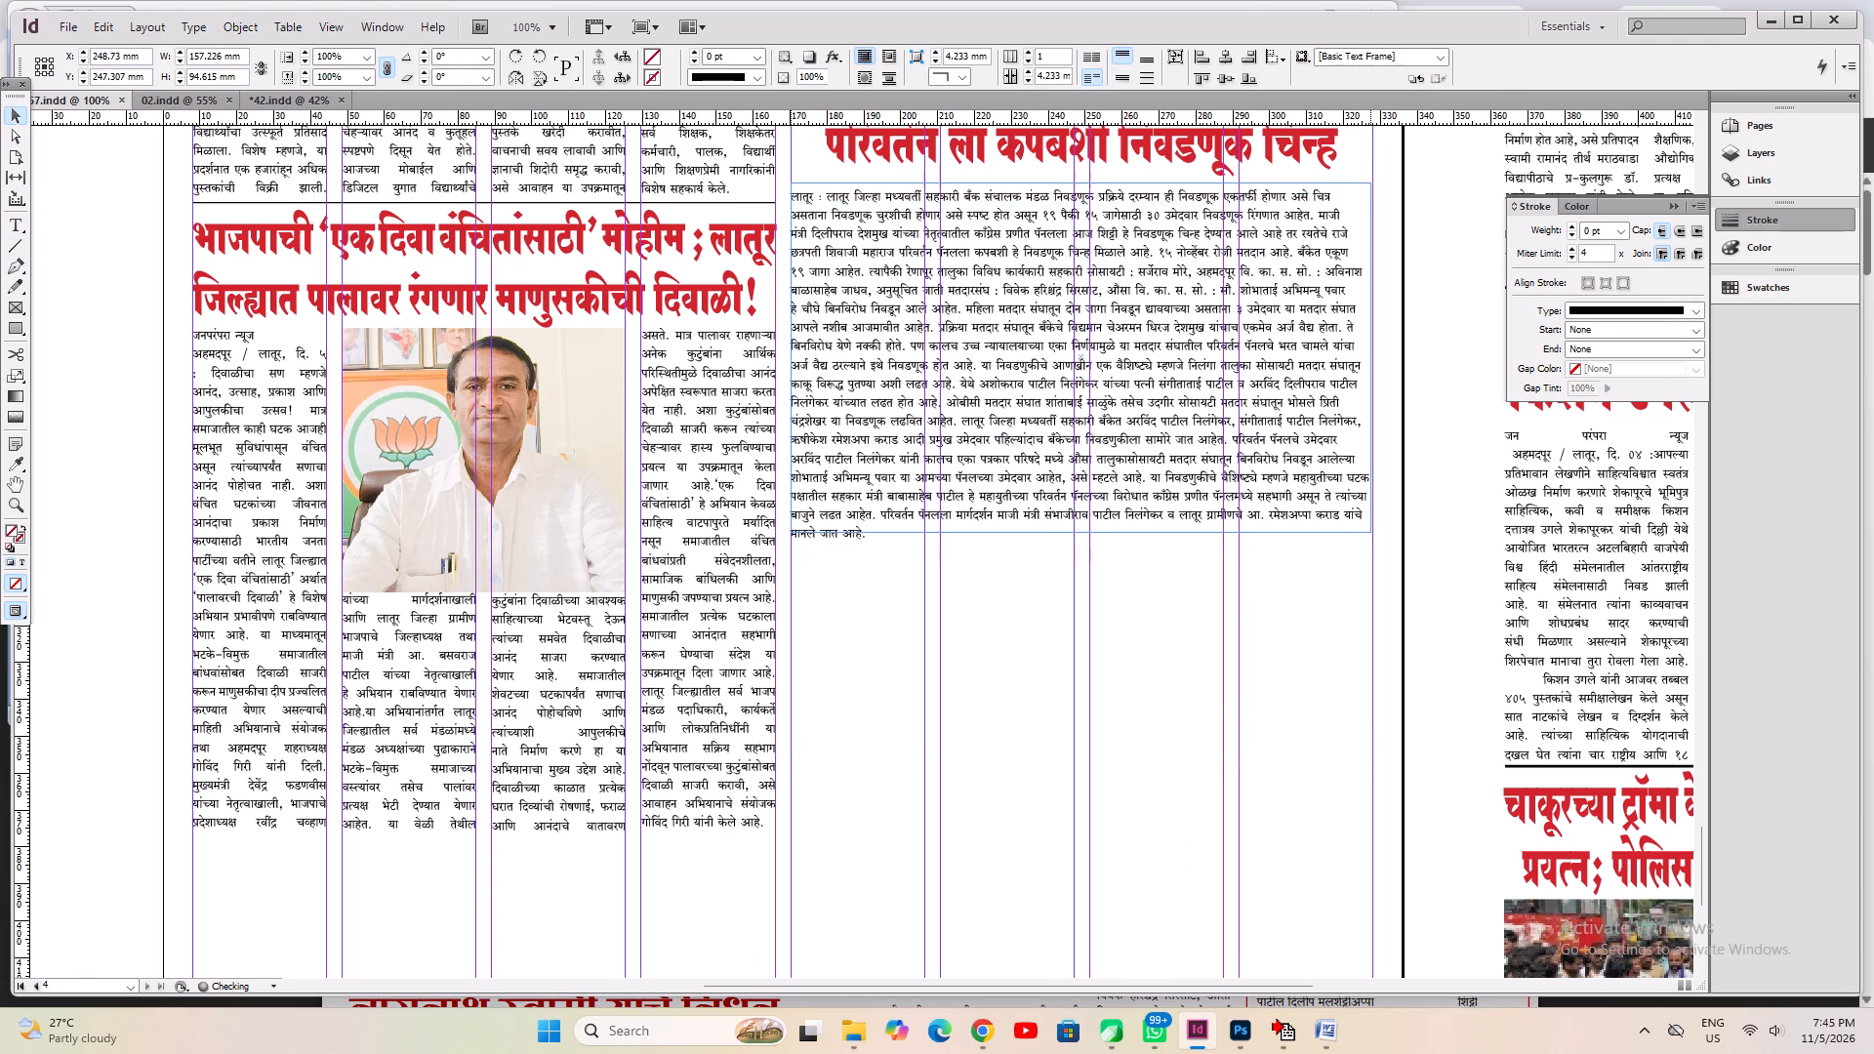
Set the bank article's frame to three columns with fully justified text and refit the frame to its content.
{"action": "double_click", "coordinate": [1025, 52]}
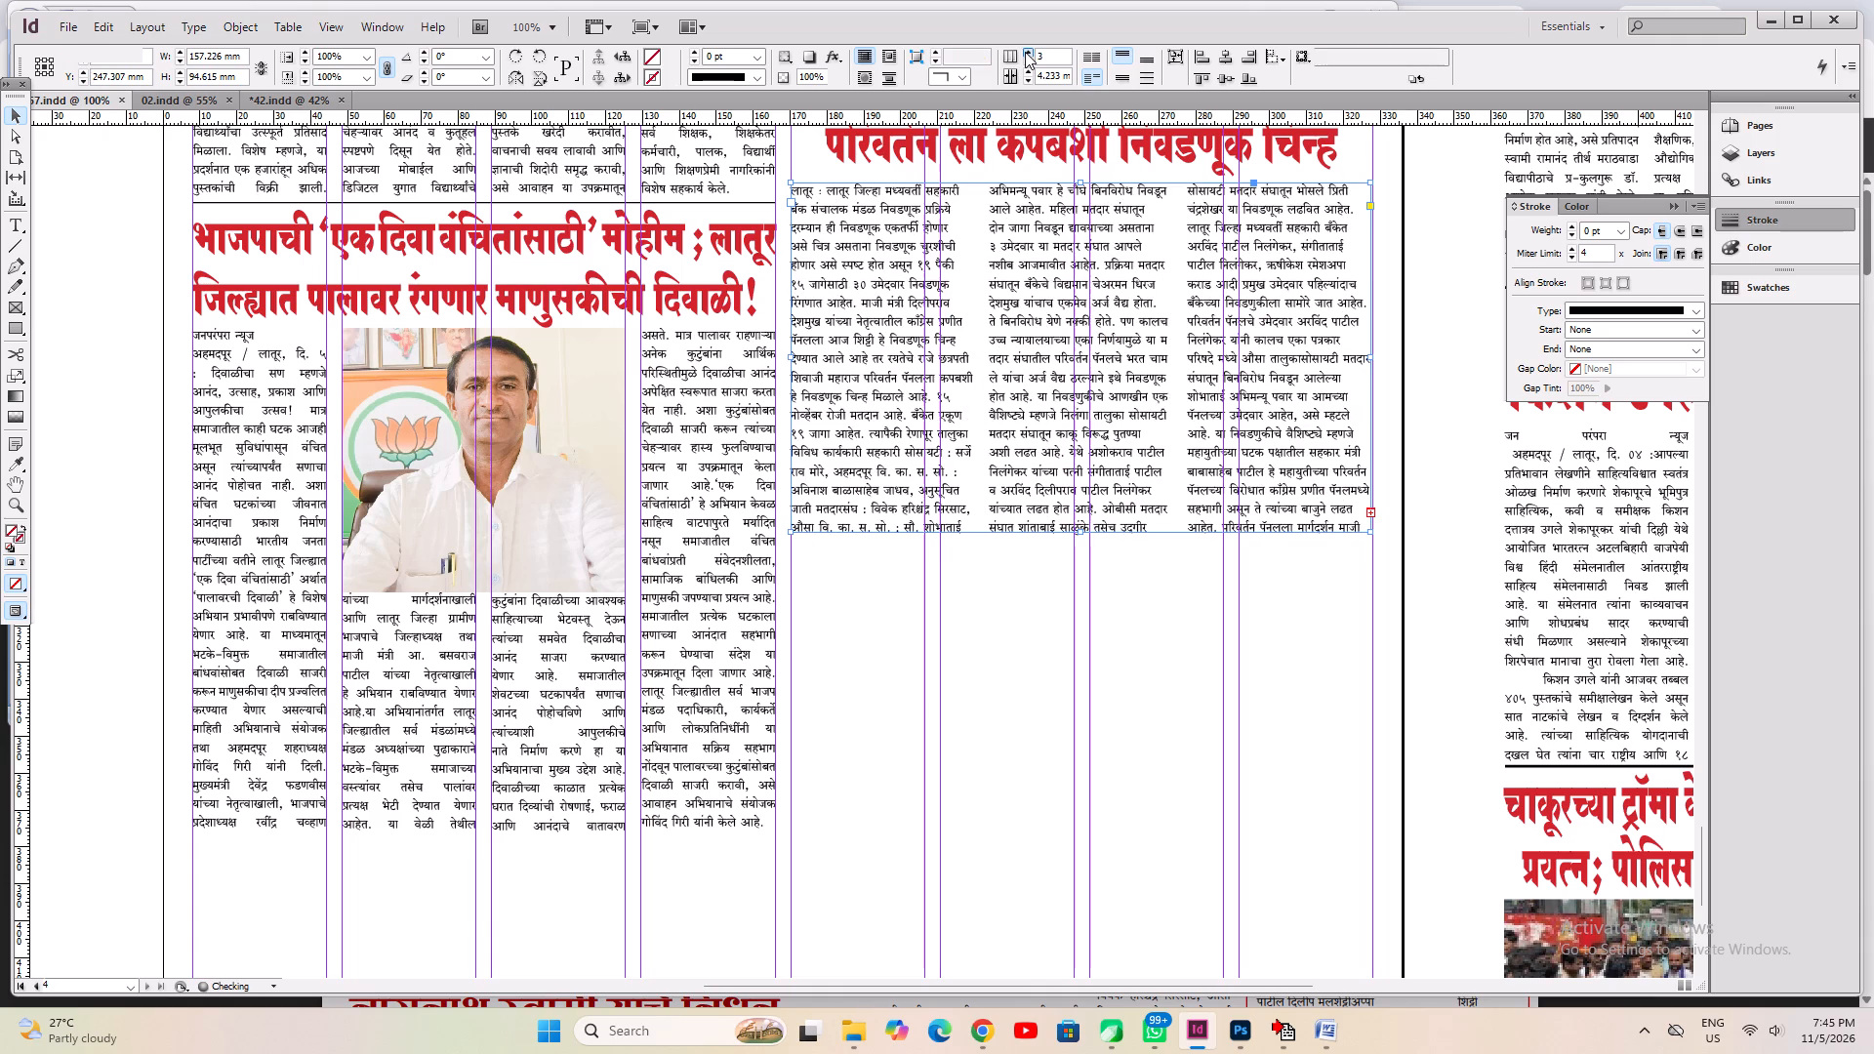
{"action": "key", "text": "ctrl+shift+j"}
{"action": "key", "text": "ctrl+alt+c"}
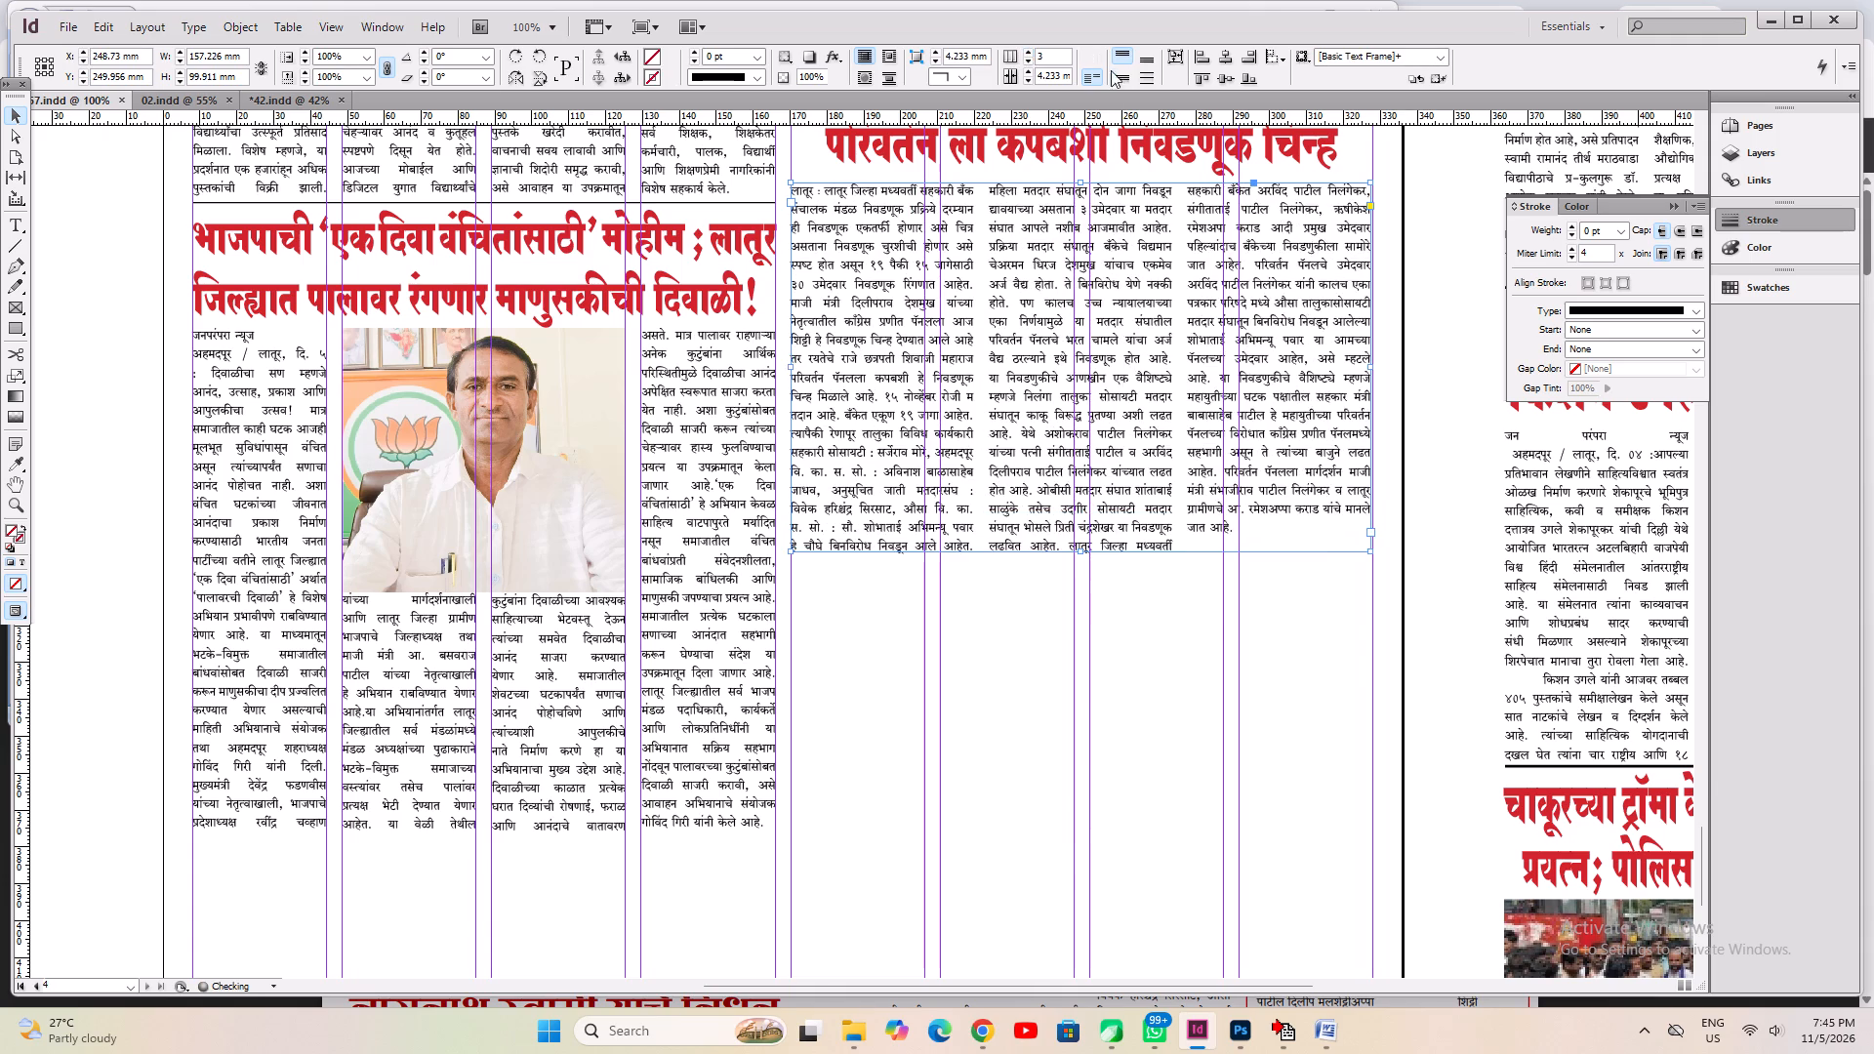
Deselect the bank article's frame and save the newspaper page.
{"action": "scroll", "coordinate": [1154, 239], "scroll_direction": "up", "scroll_amount": 6}
{"action": "key", "text": "ctrl+s"}
{"action": "left_click", "coordinate": [1097, 823]}
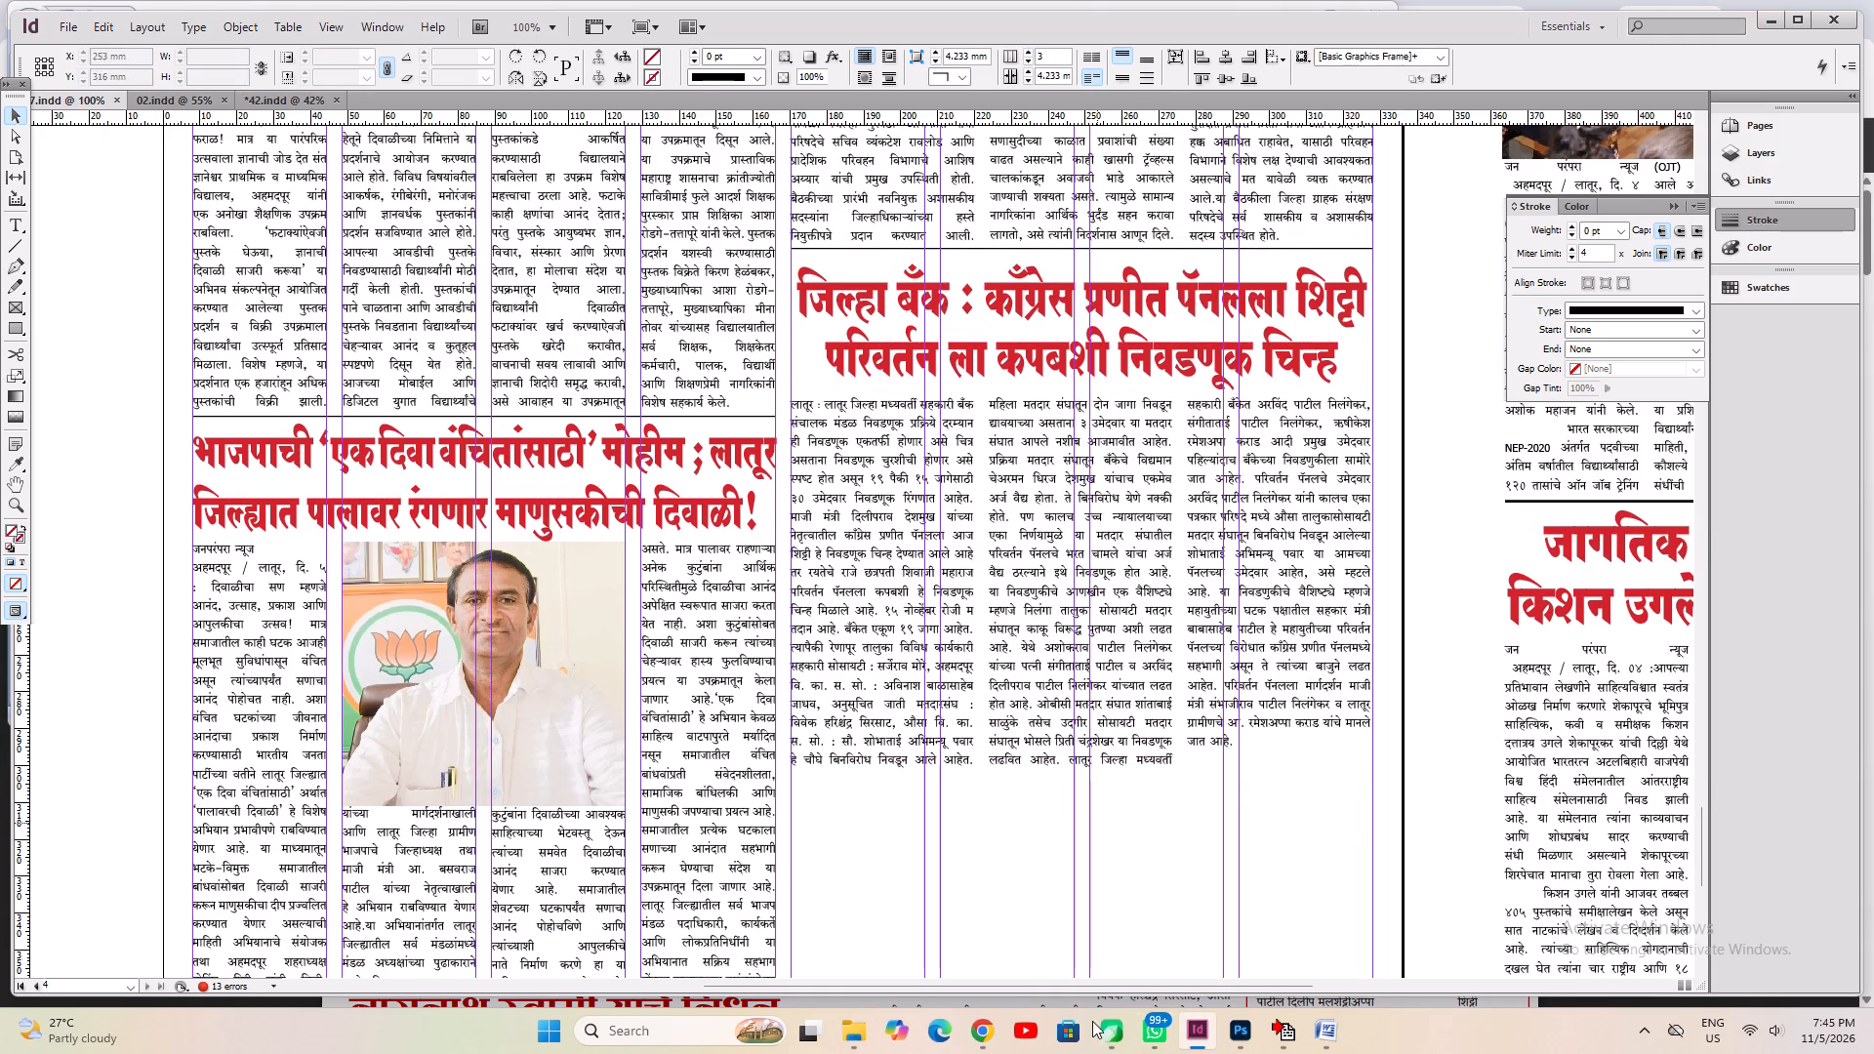
{"action": "key", "text": "ctrl+s"}
Browse the Latur Bhukamp PDF in the browser from page 1 onwards for the next article to reuse.
{"action": "left_click", "coordinate": [1195, 1040]}
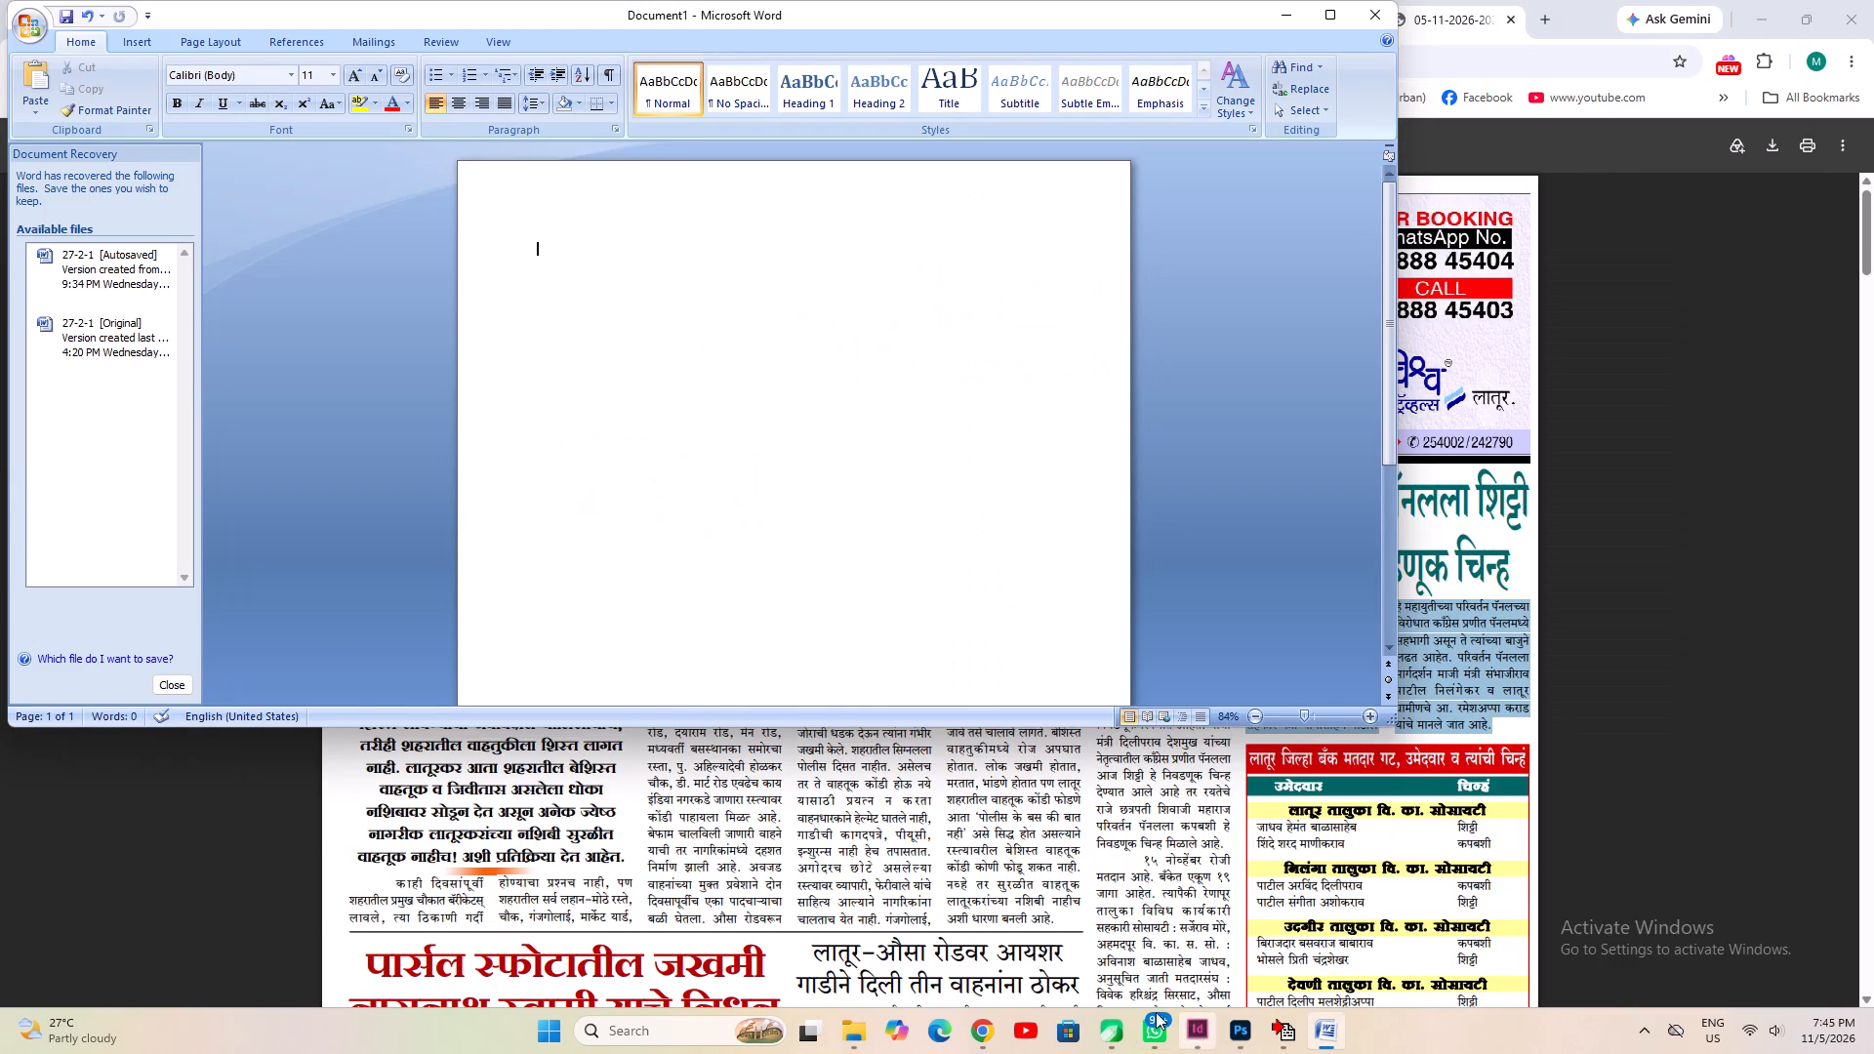
{"action": "left_click", "coordinate": [797, 846]}
{"action": "scroll", "coordinate": [990, 768], "scroll_direction": "down", "scroll_amount": 8}
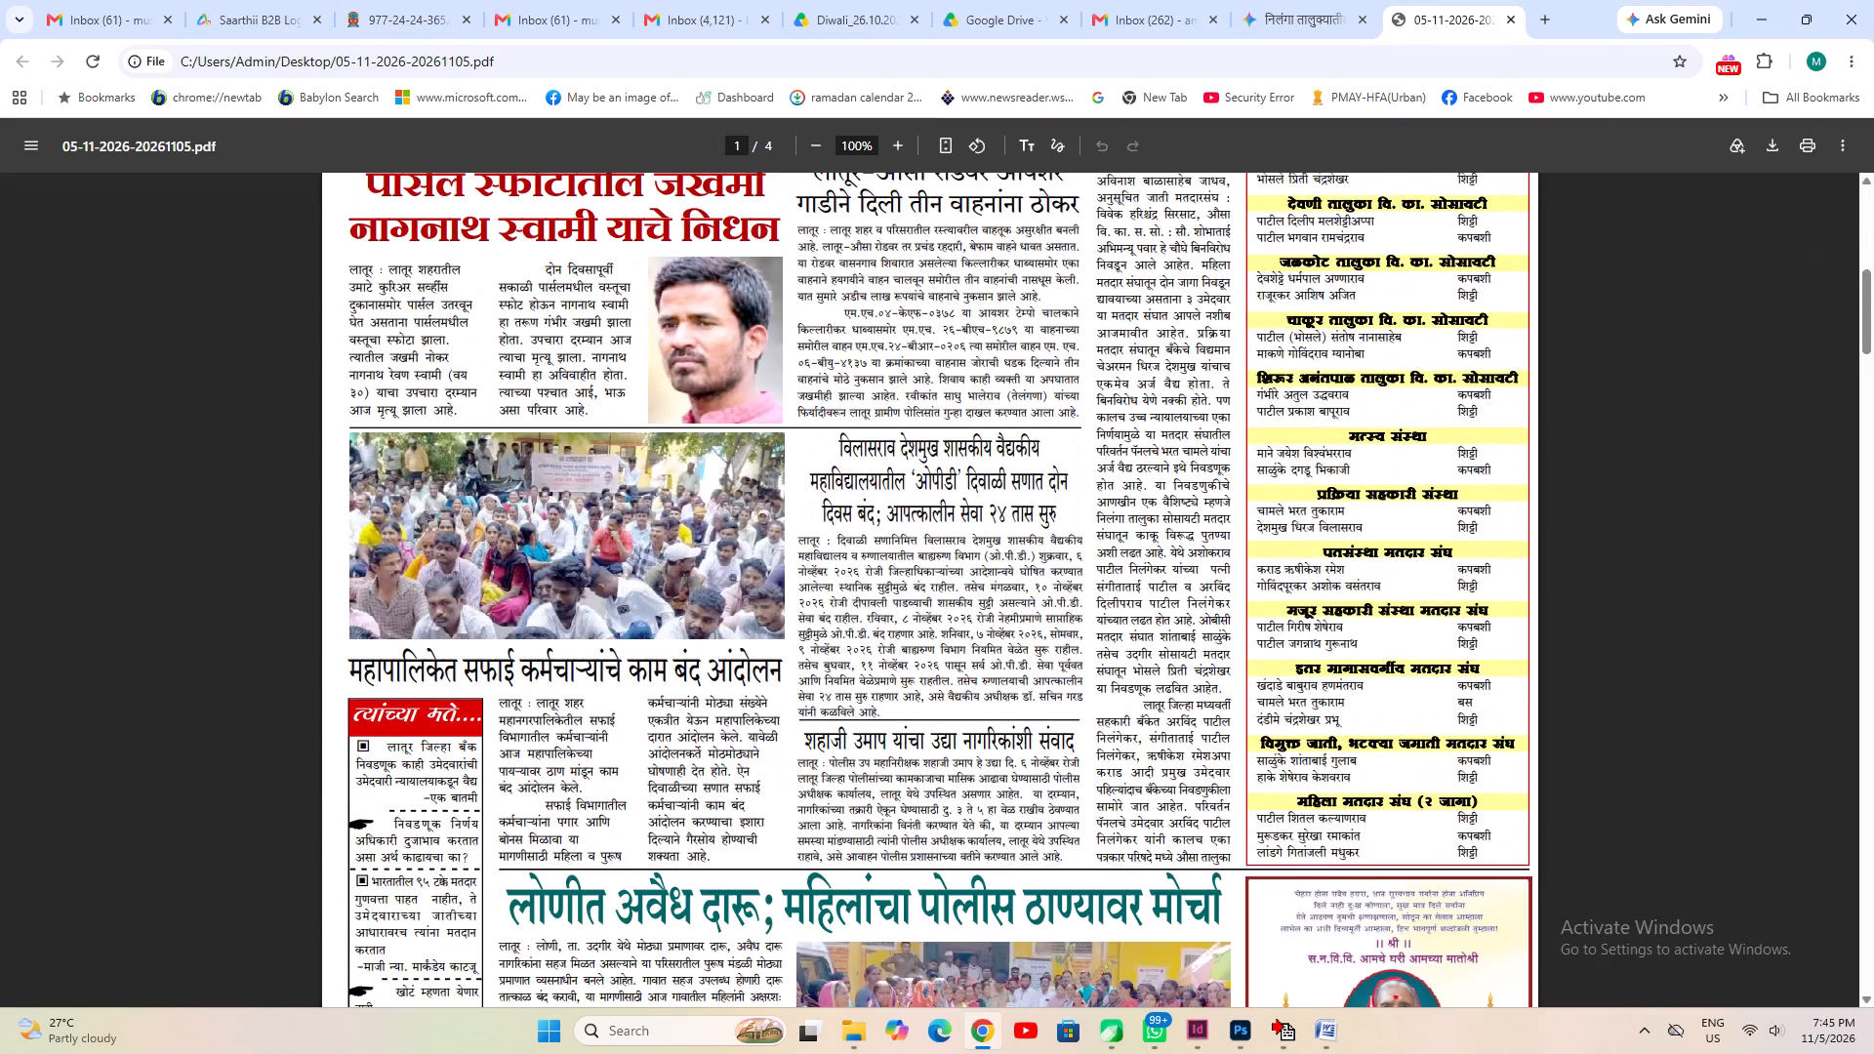
{"action": "scroll", "coordinate": [1089, 684], "scroll_direction": "down", "scroll_amount": 4}
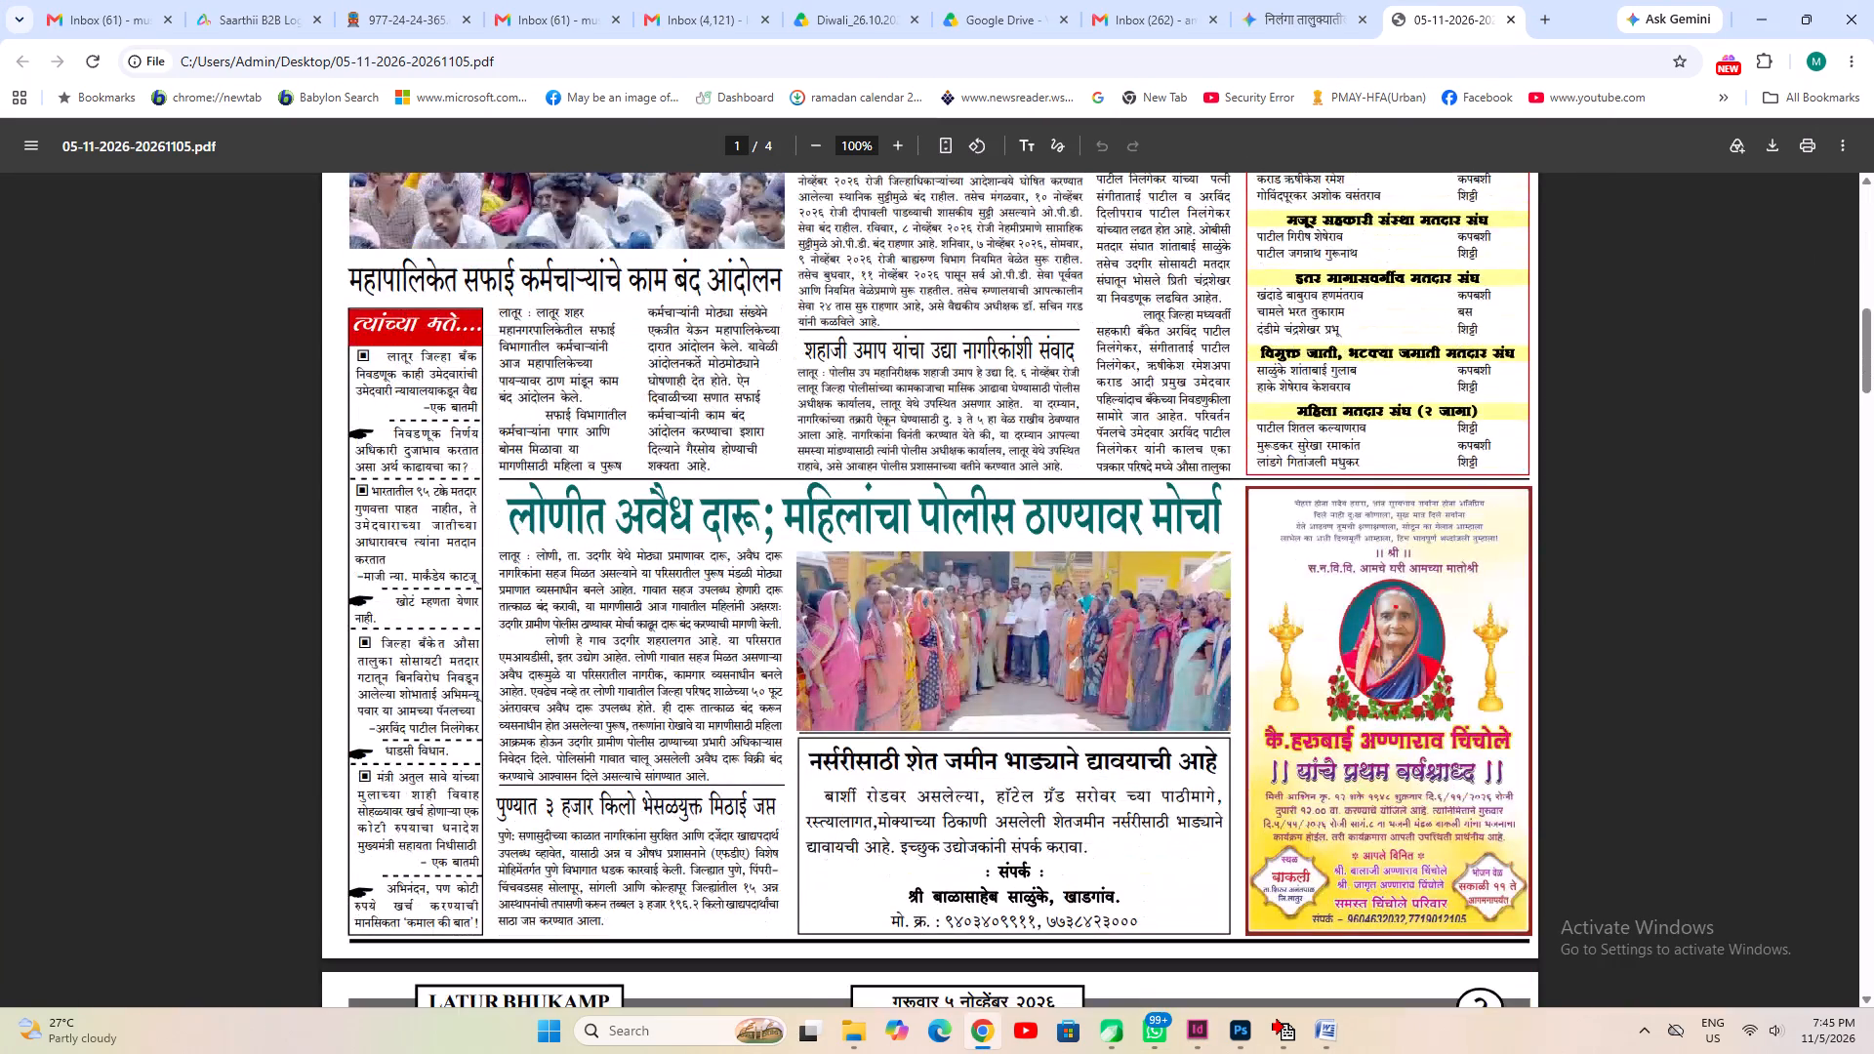
{"action": "scroll", "coordinate": [649, 646], "scroll_direction": "down", "scroll_amount": 4}
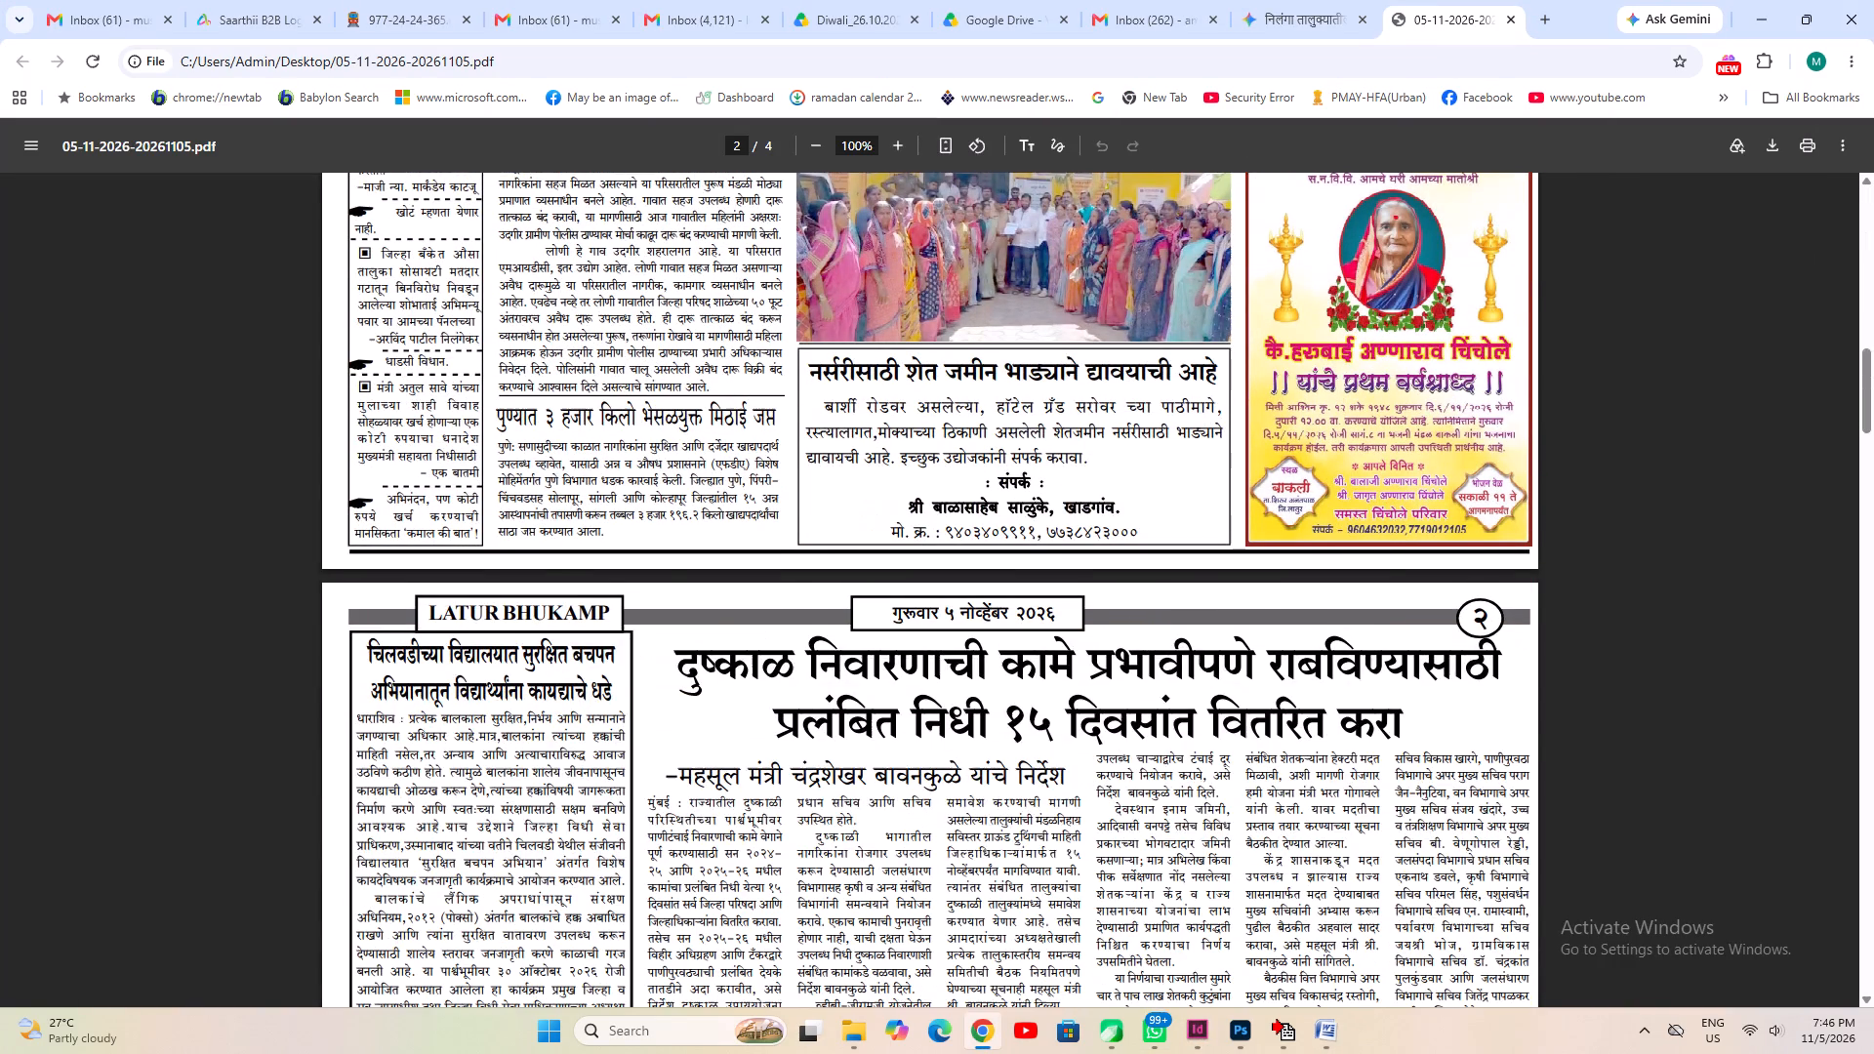
{"action": "scroll", "coordinate": [668, 683], "scroll_direction": "down", "scroll_amount": 4}
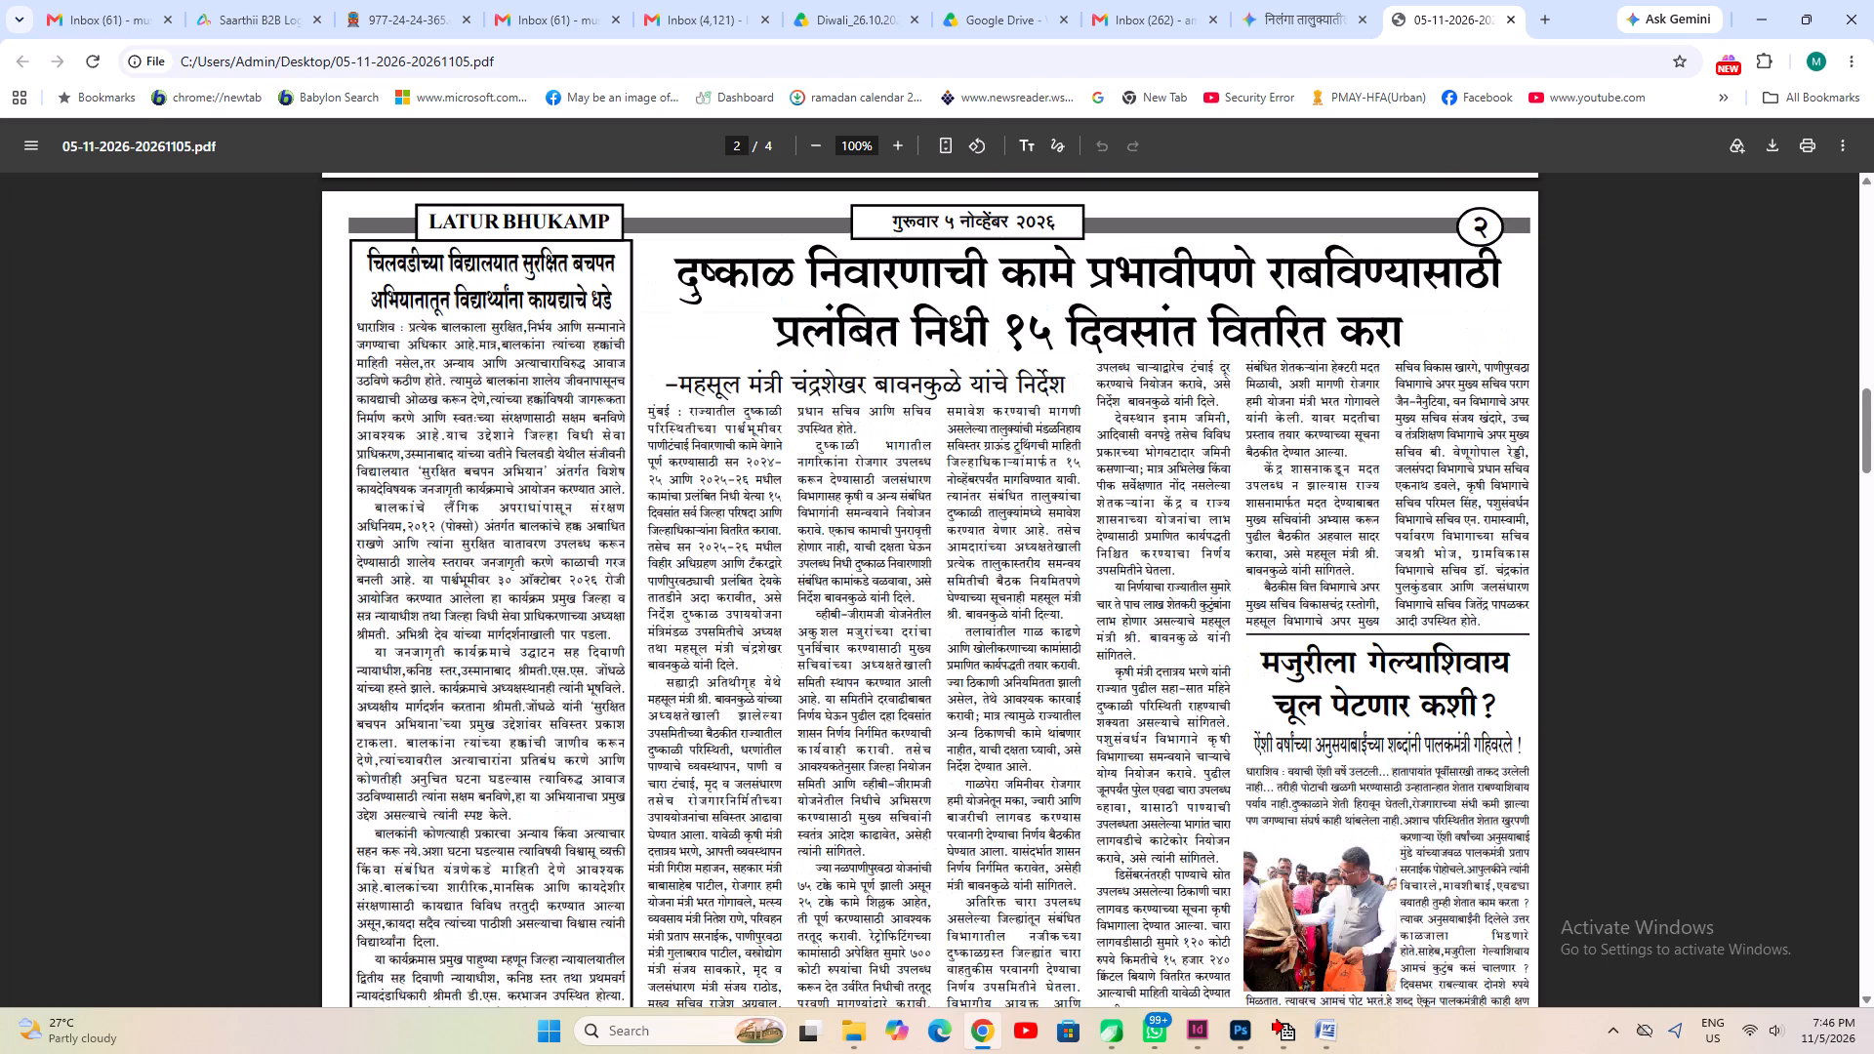
{"action": "scroll", "coordinate": [668, 683], "scroll_direction": "down", "scroll_amount": 3}
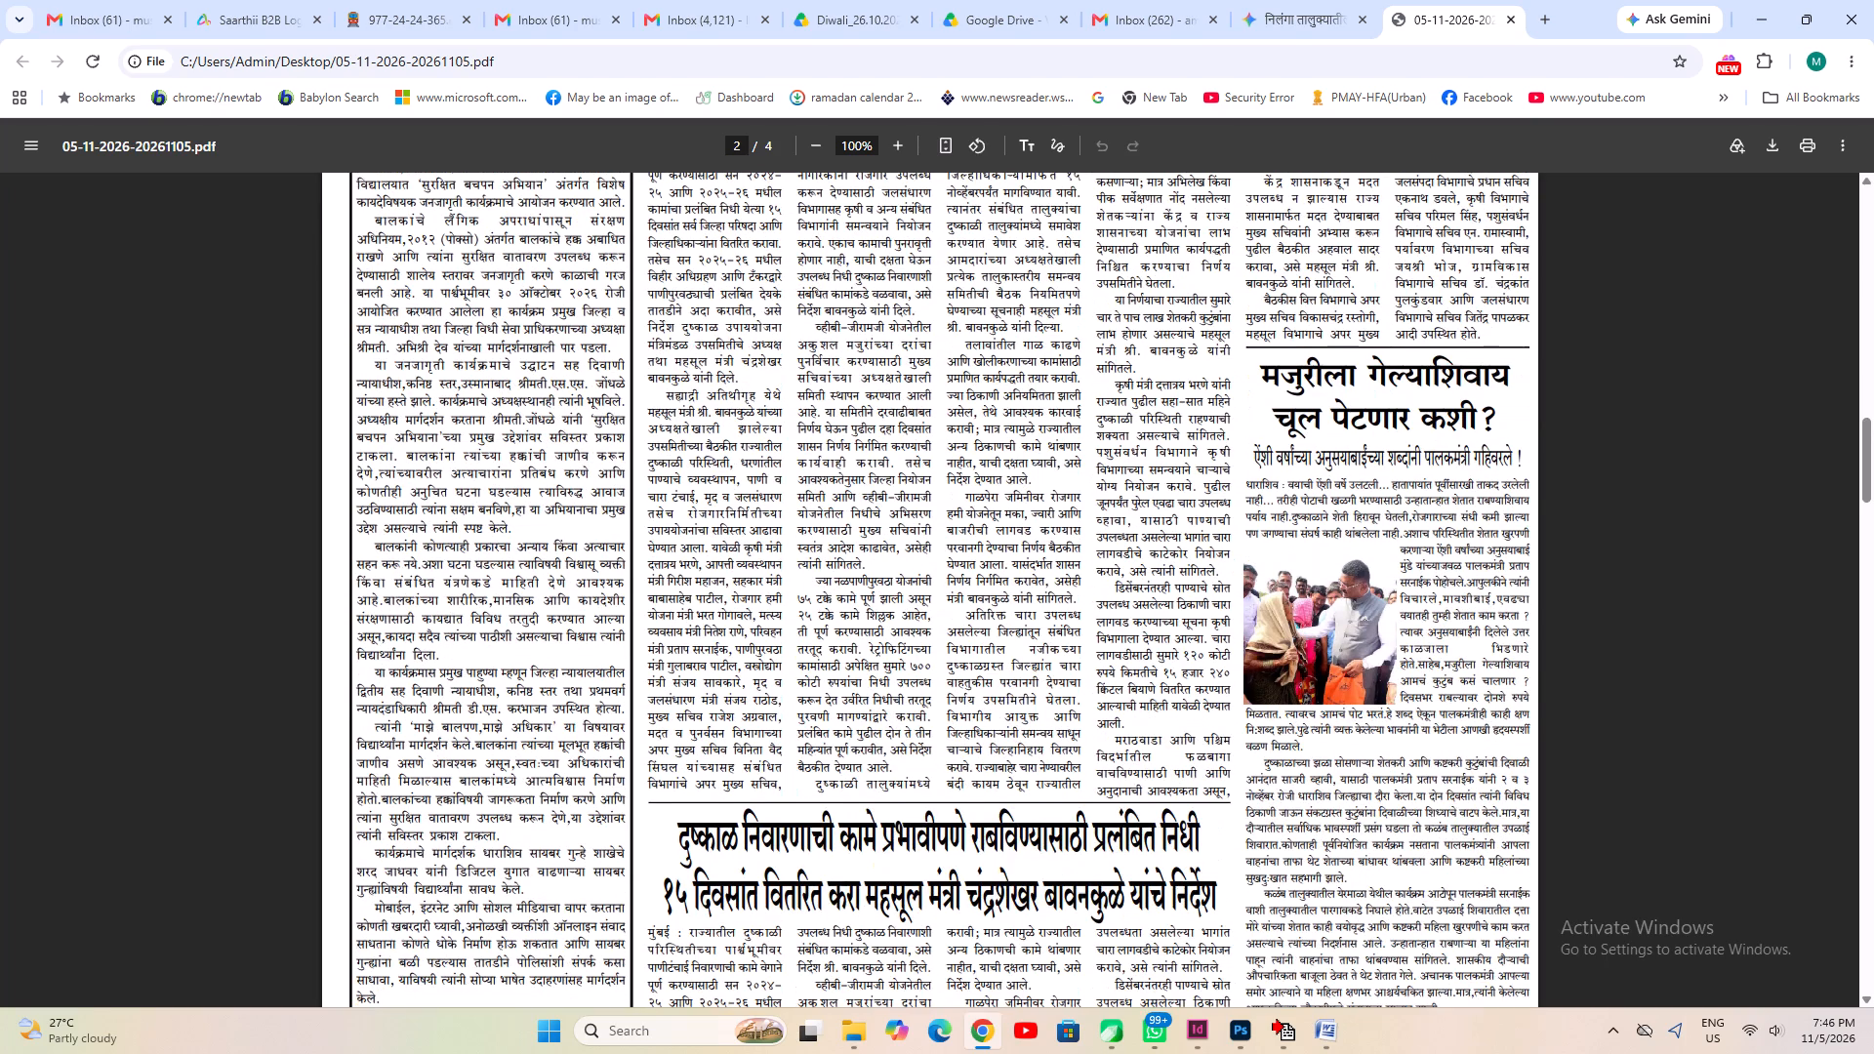
{"action": "scroll", "coordinate": [668, 683], "scroll_direction": "up", "scroll_amount": 4}
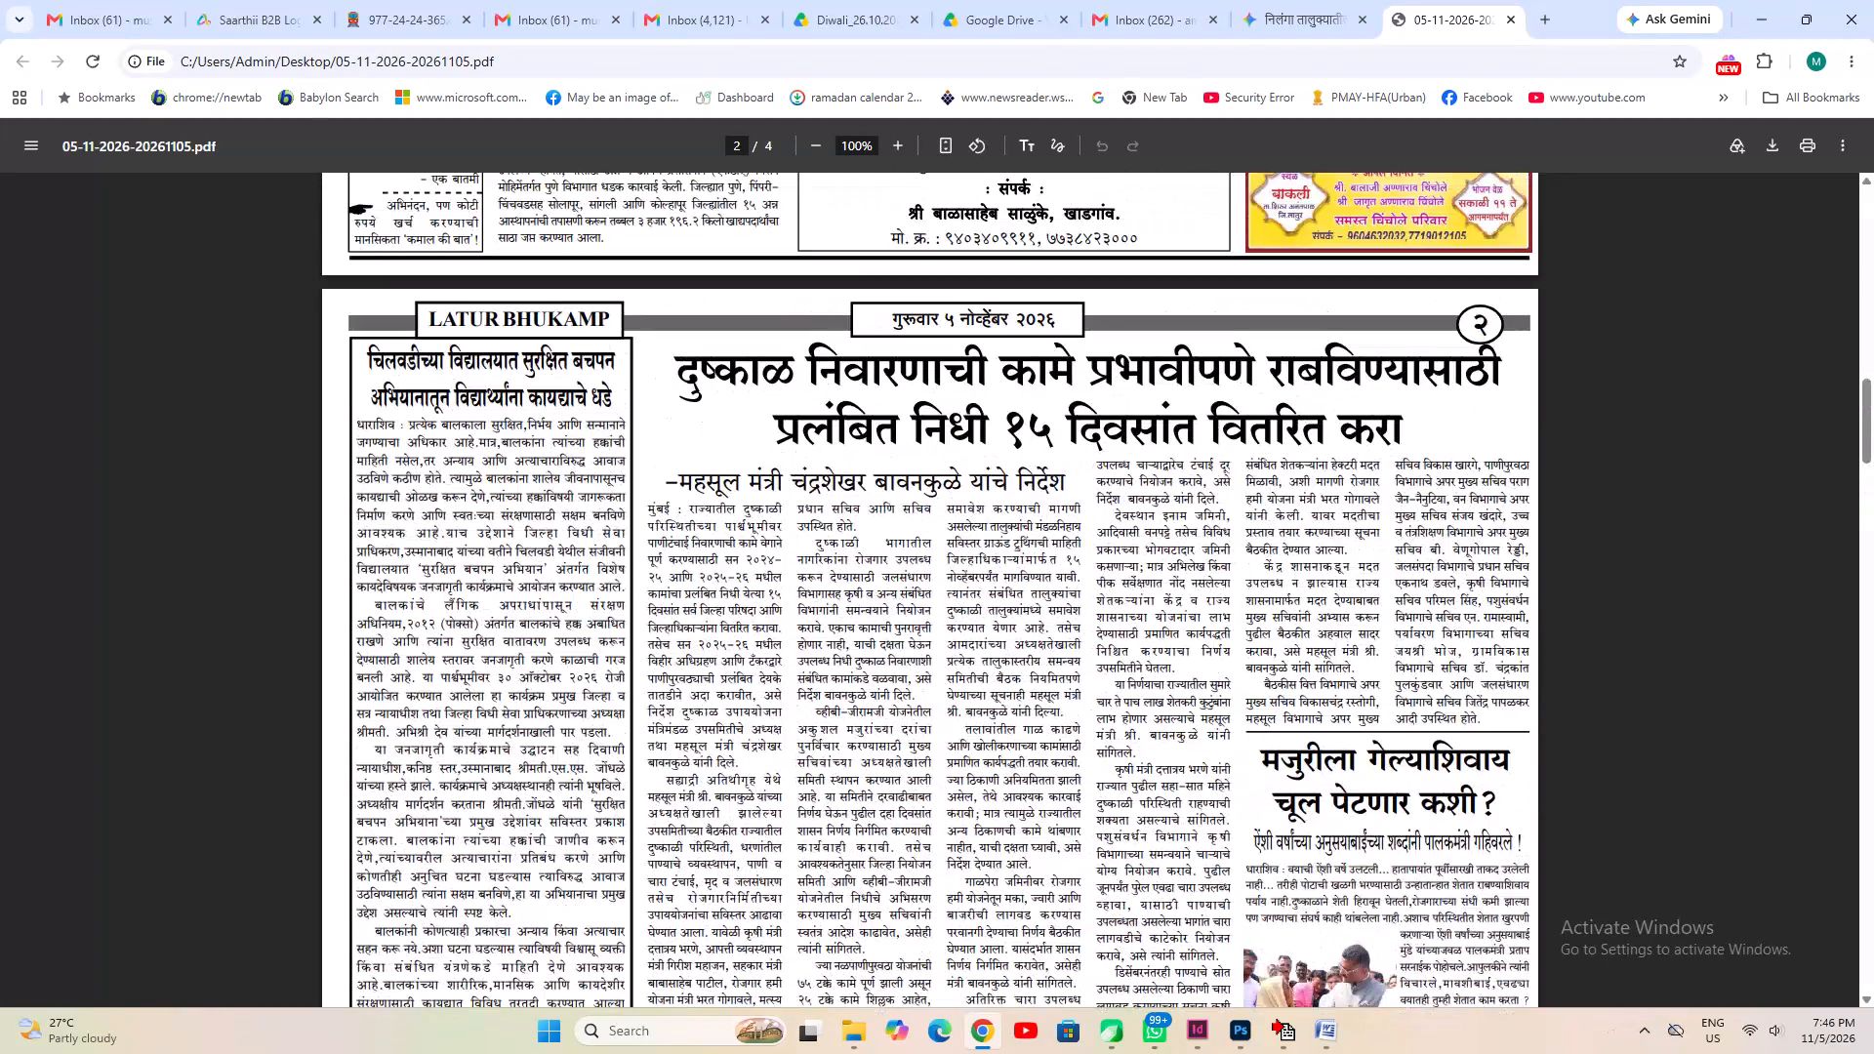
{"action": "scroll", "coordinate": [668, 683], "scroll_direction": "down", "scroll_amount": 1}
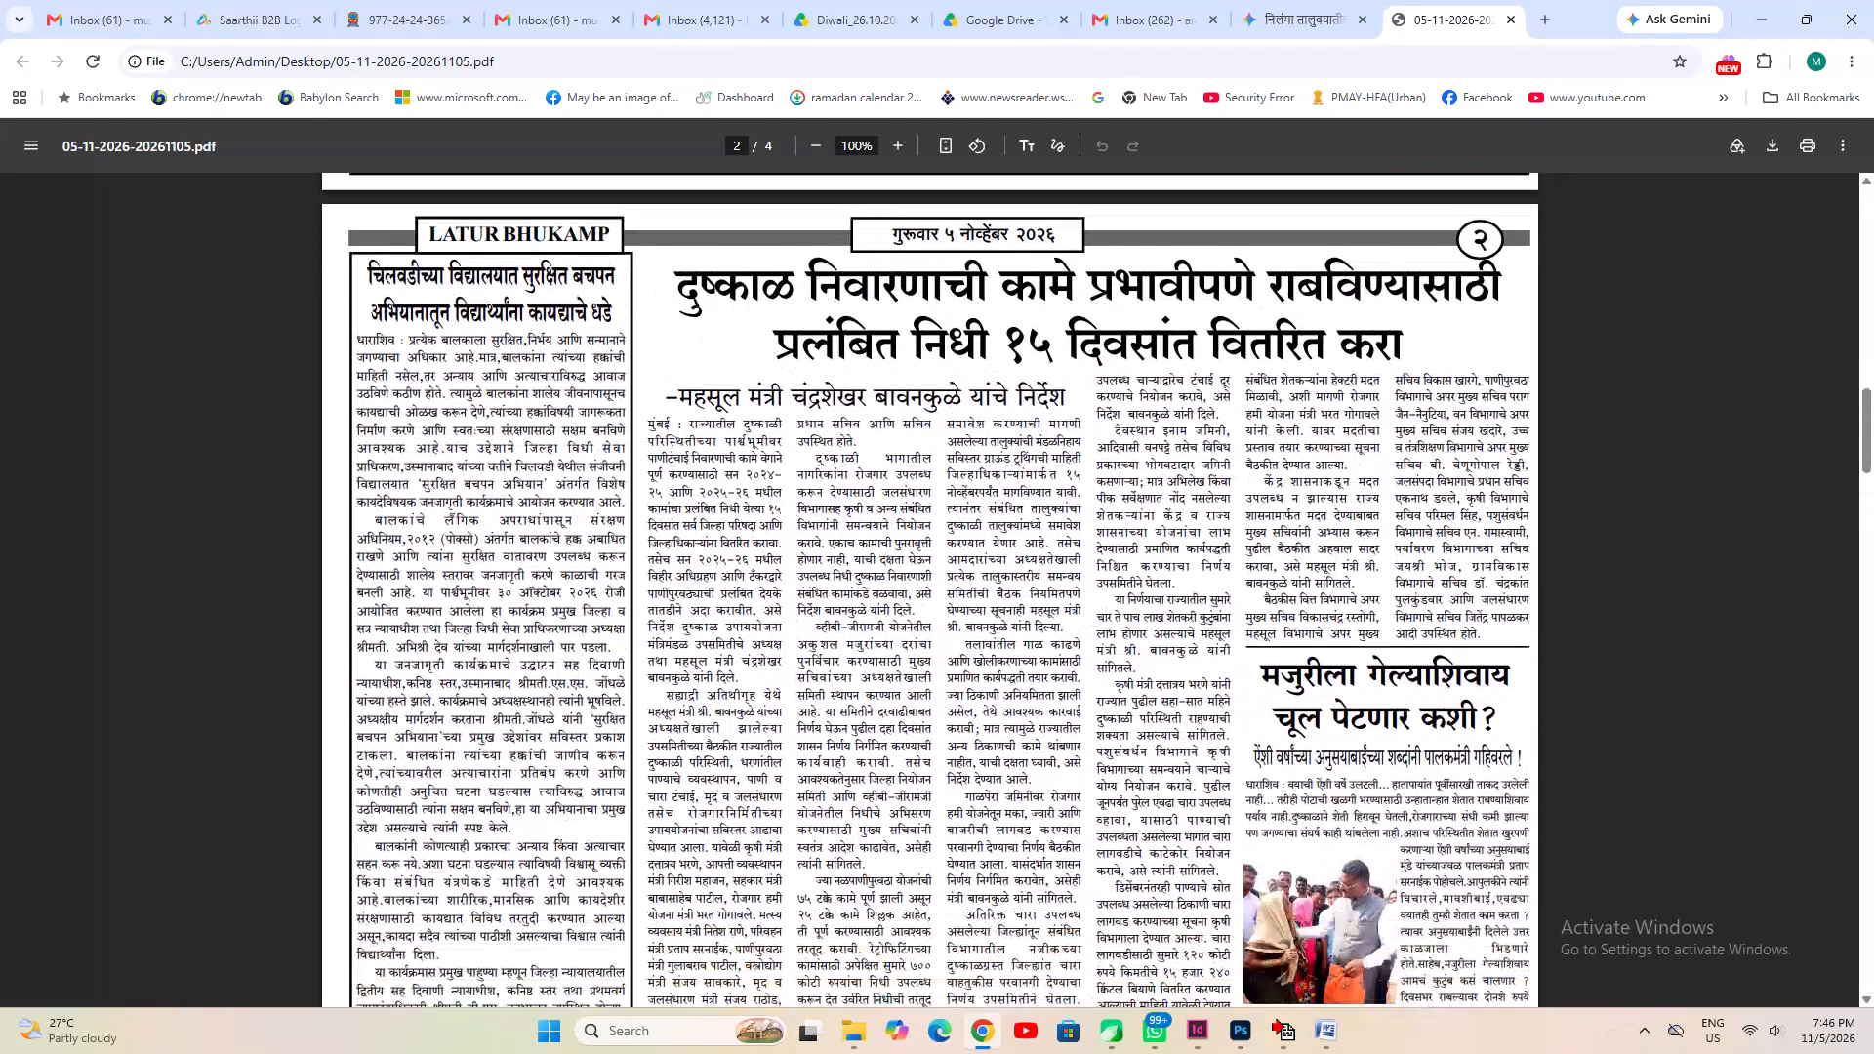
{"action": "scroll", "coordinate": [668, 683], "scroll_direction": "down", "scroll_amount": 7}
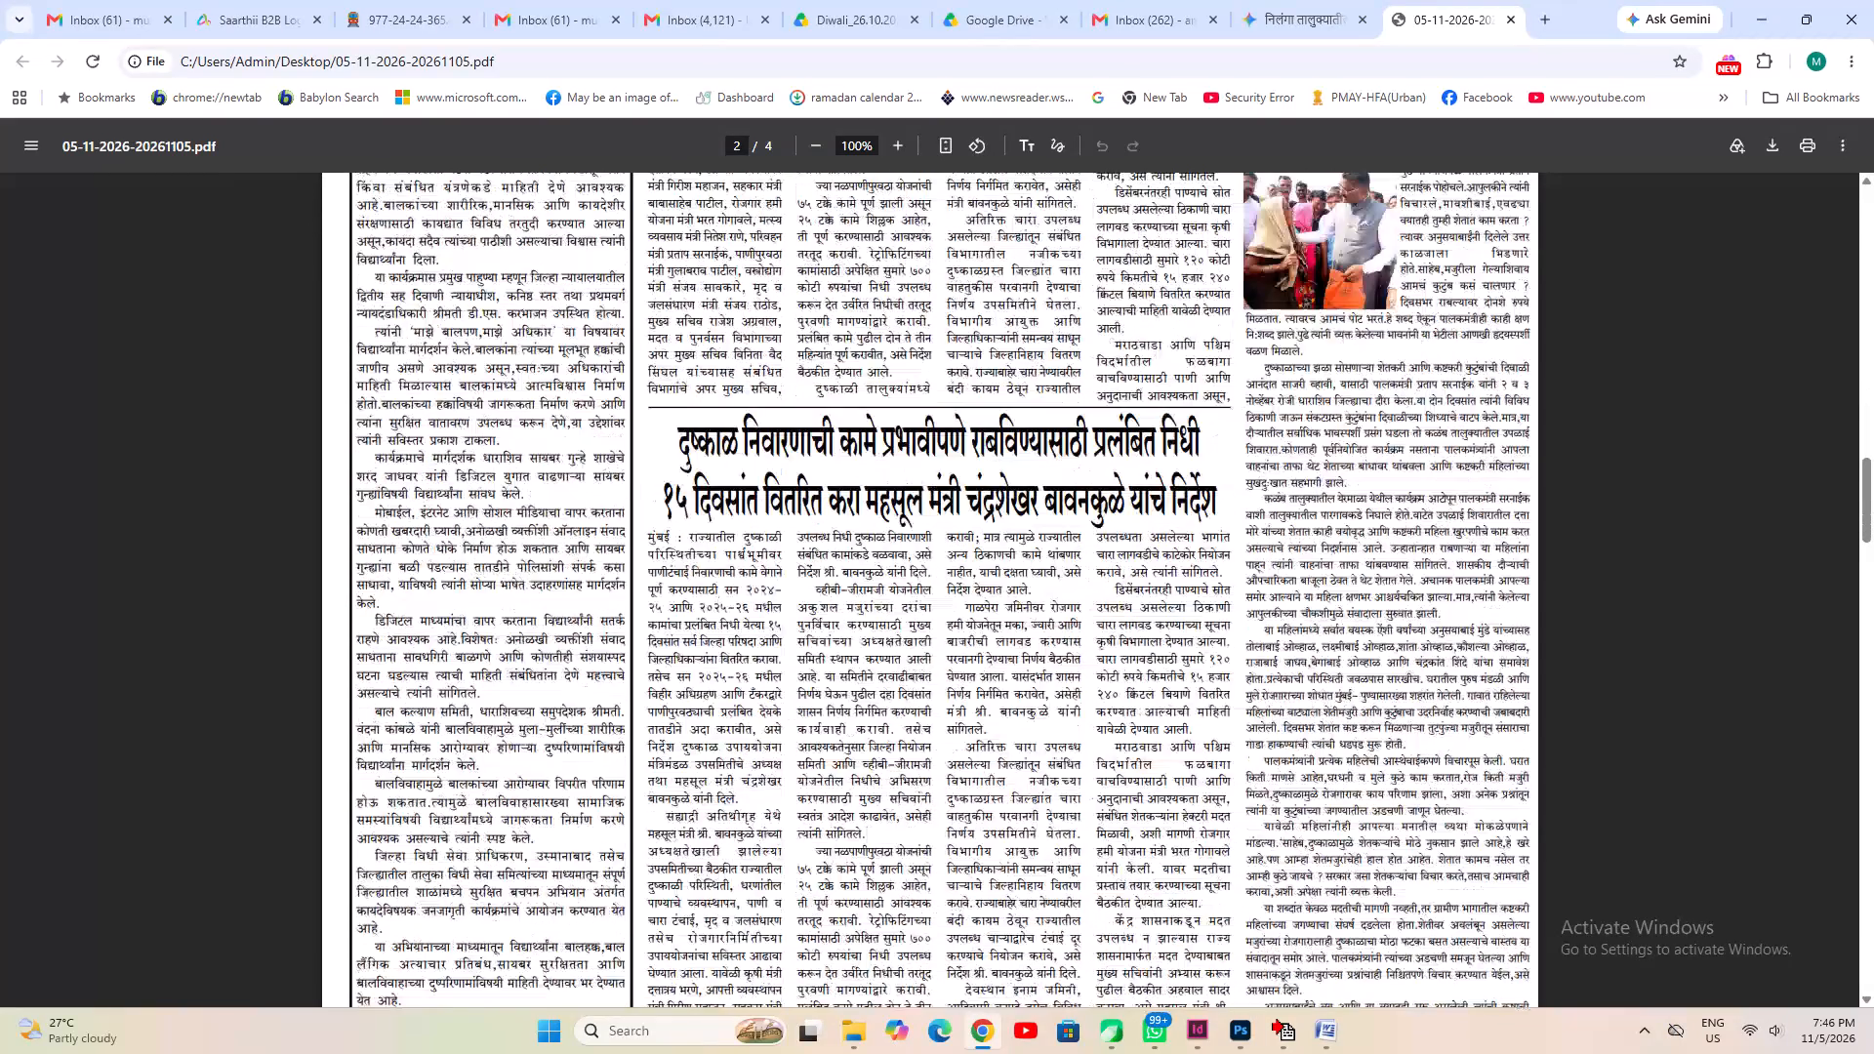
Browse pages 1 to 4 of the 05-11-2026 edition PDF for the next article to reuse.
{"action": "scroll", "coordinate": [668, 683], "scroll_direction": "up", "scroll_amount": 5}
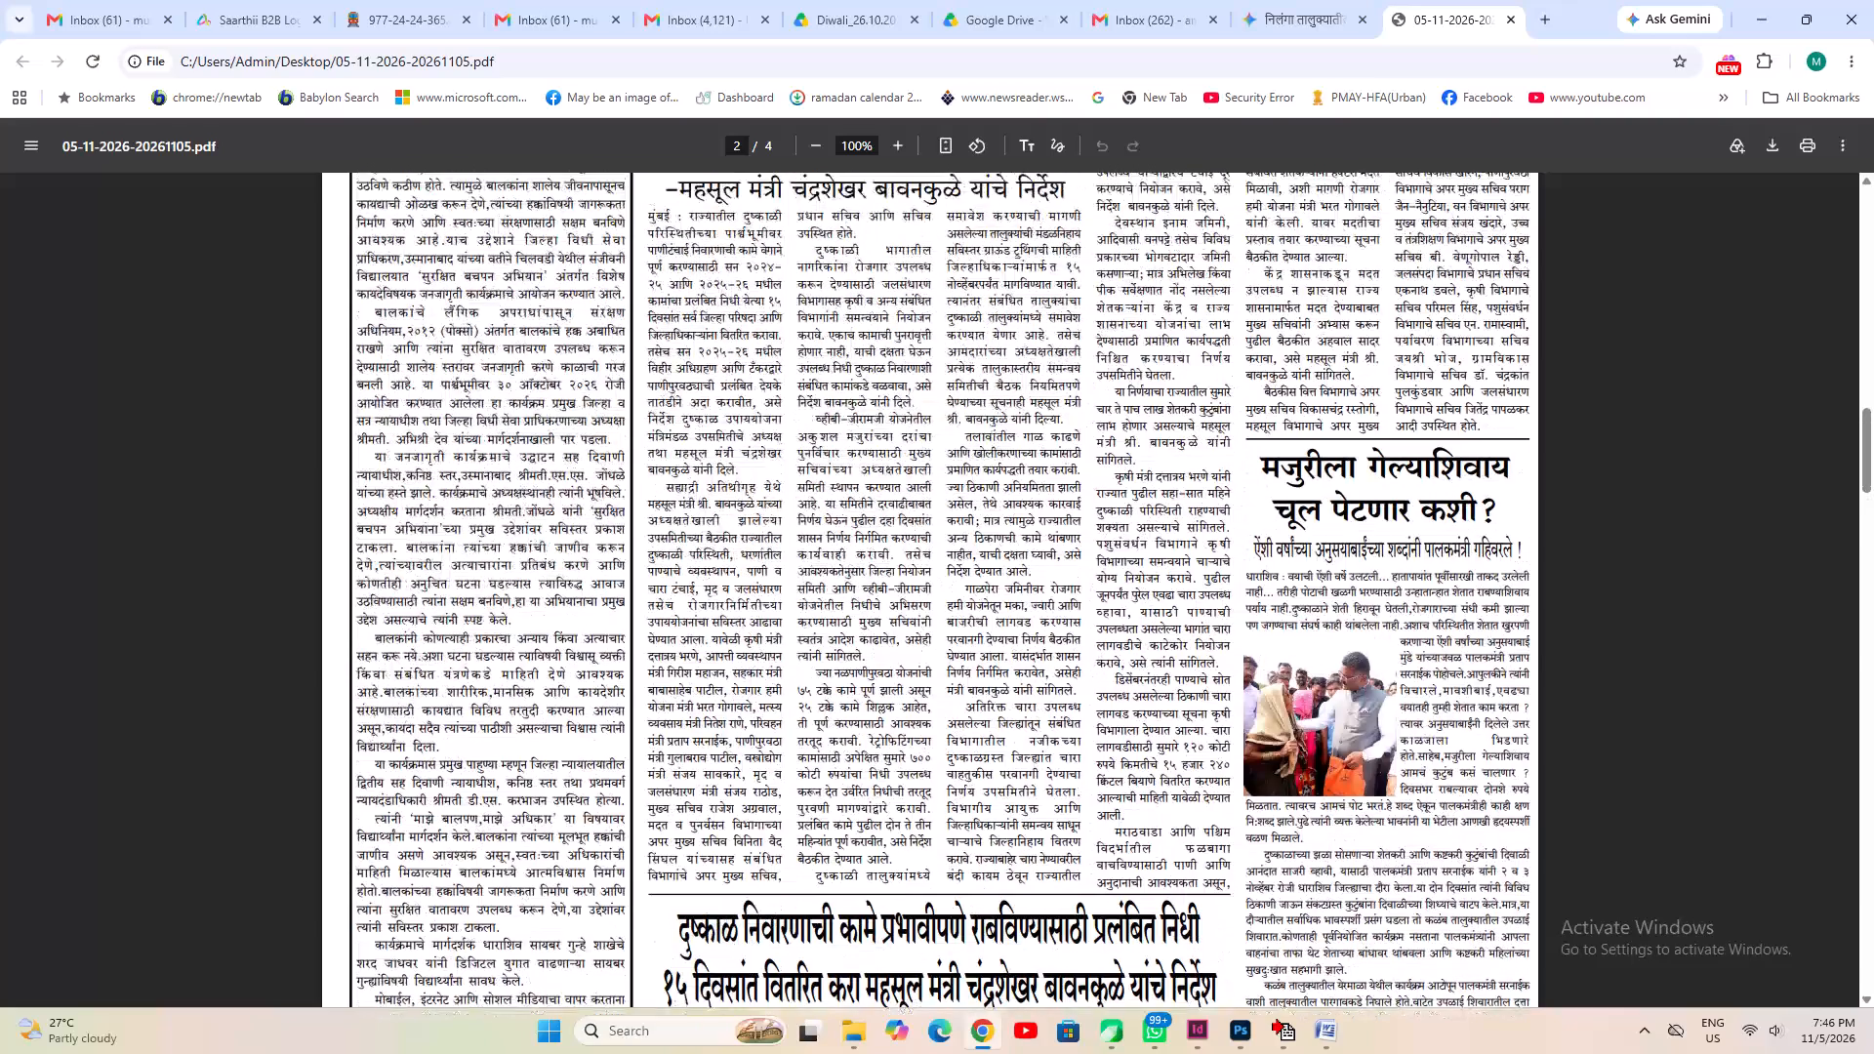
{"action": "scroll", "coordinate": [1075, 701], "scroll_direction": "up", "scroll_amount": 3}
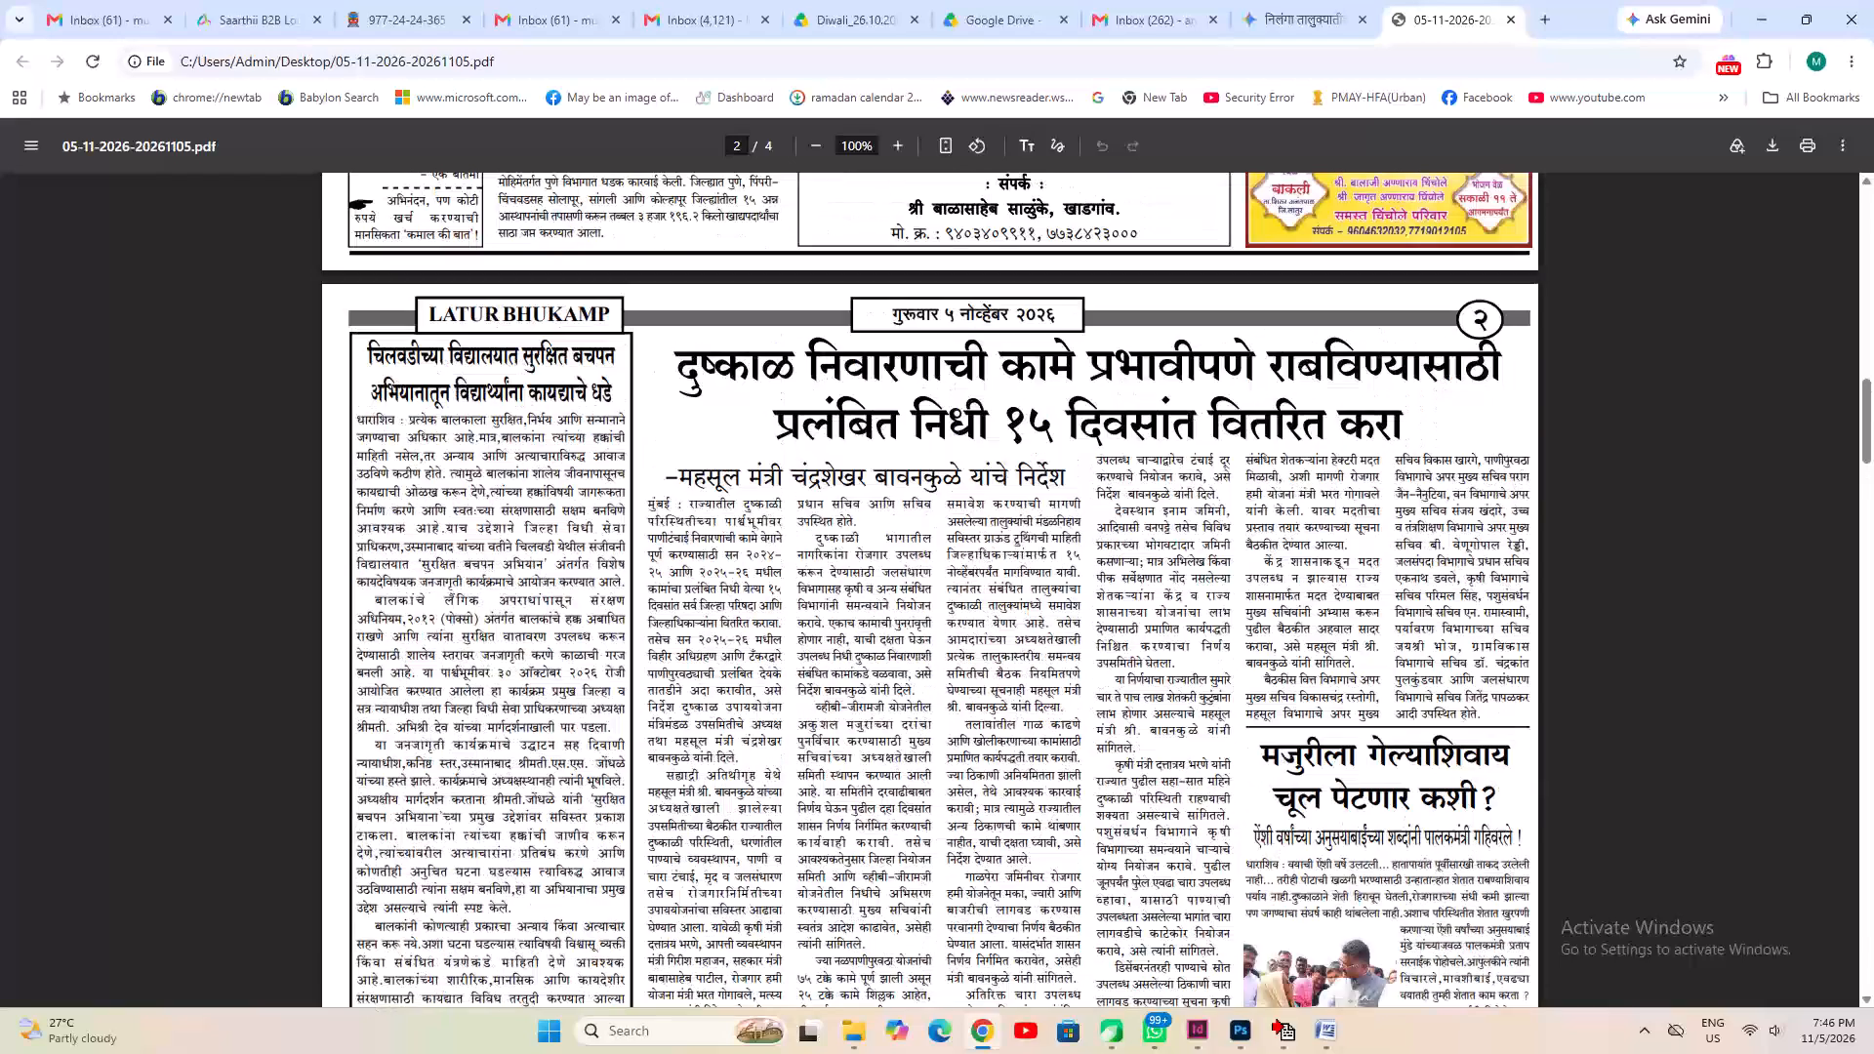
{"action": "scroll", "coordinate": [771, 593], "scroll_direction": "up", "scroll_amount": 10}
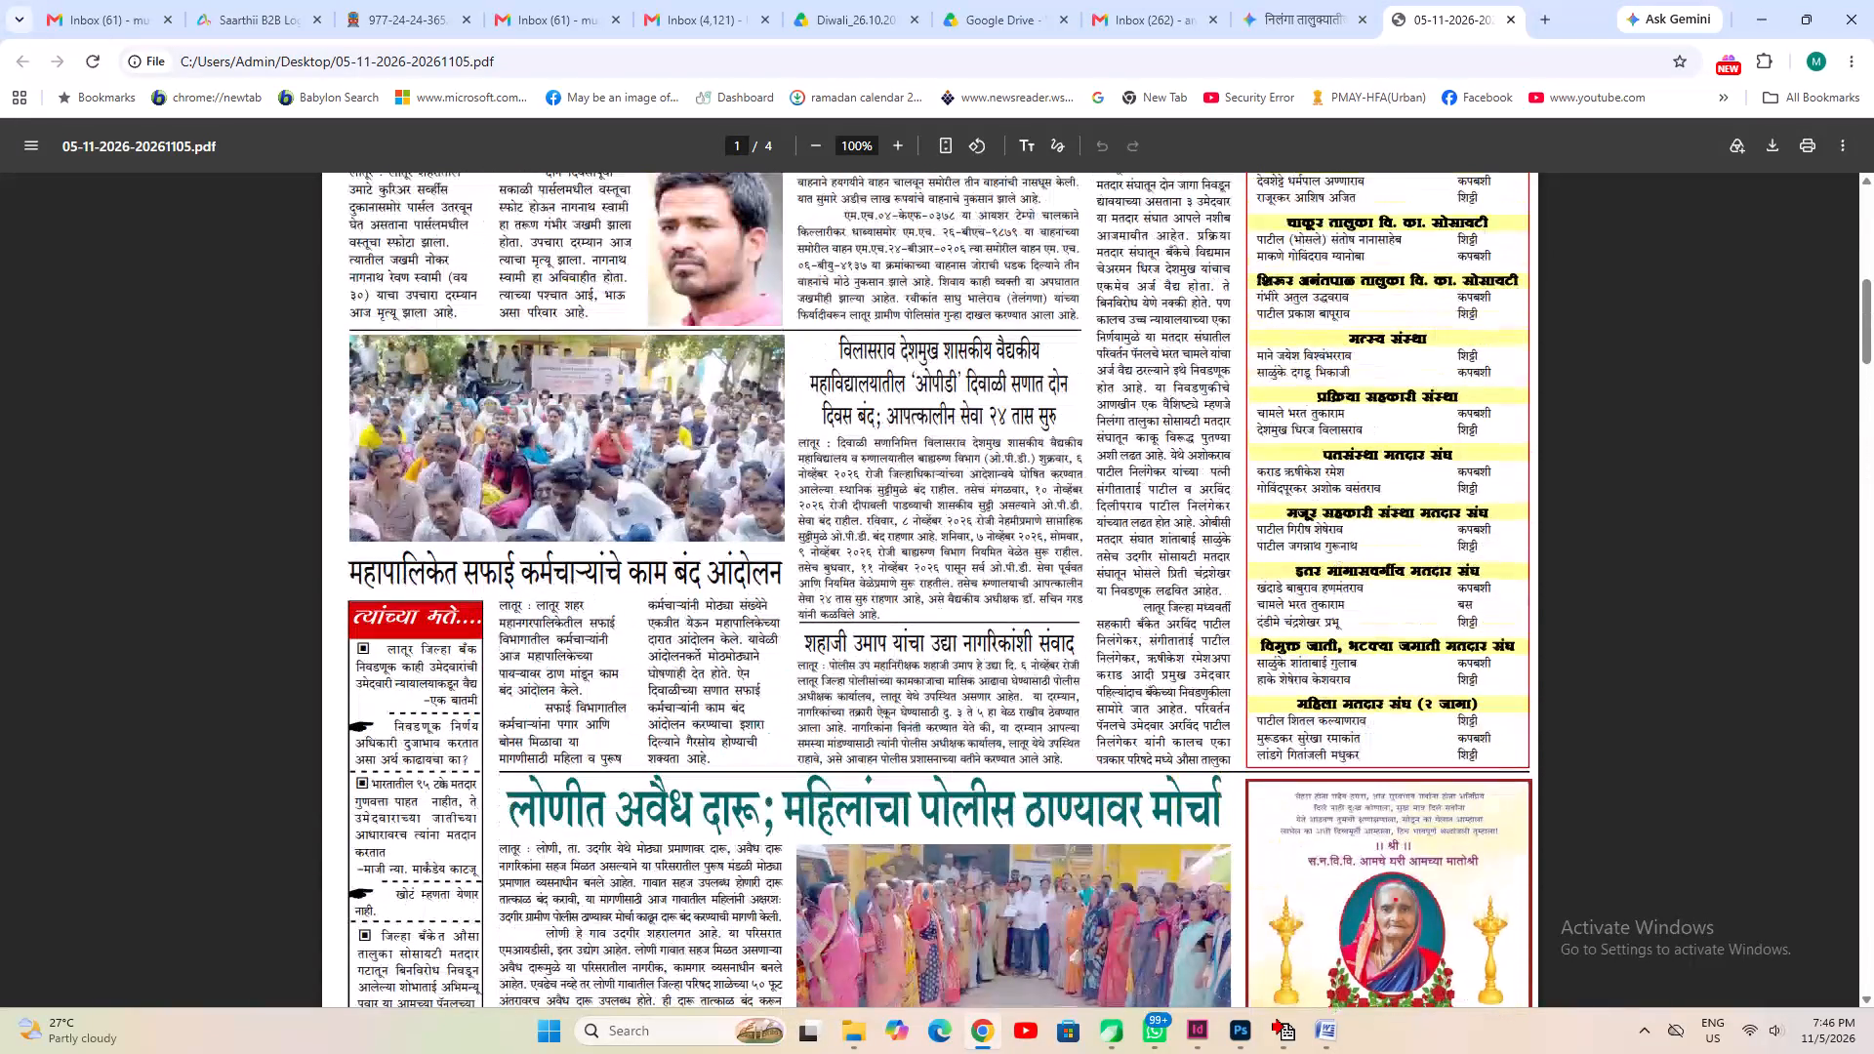
{"action": "scroll", "coordinate": [694, 170], "scroll_direction": "up", "scroll_amount": 10}
{"action": "scroll", "coordinate": [715, 384], "scroll_direction": "up", "scroll_amount": 3}
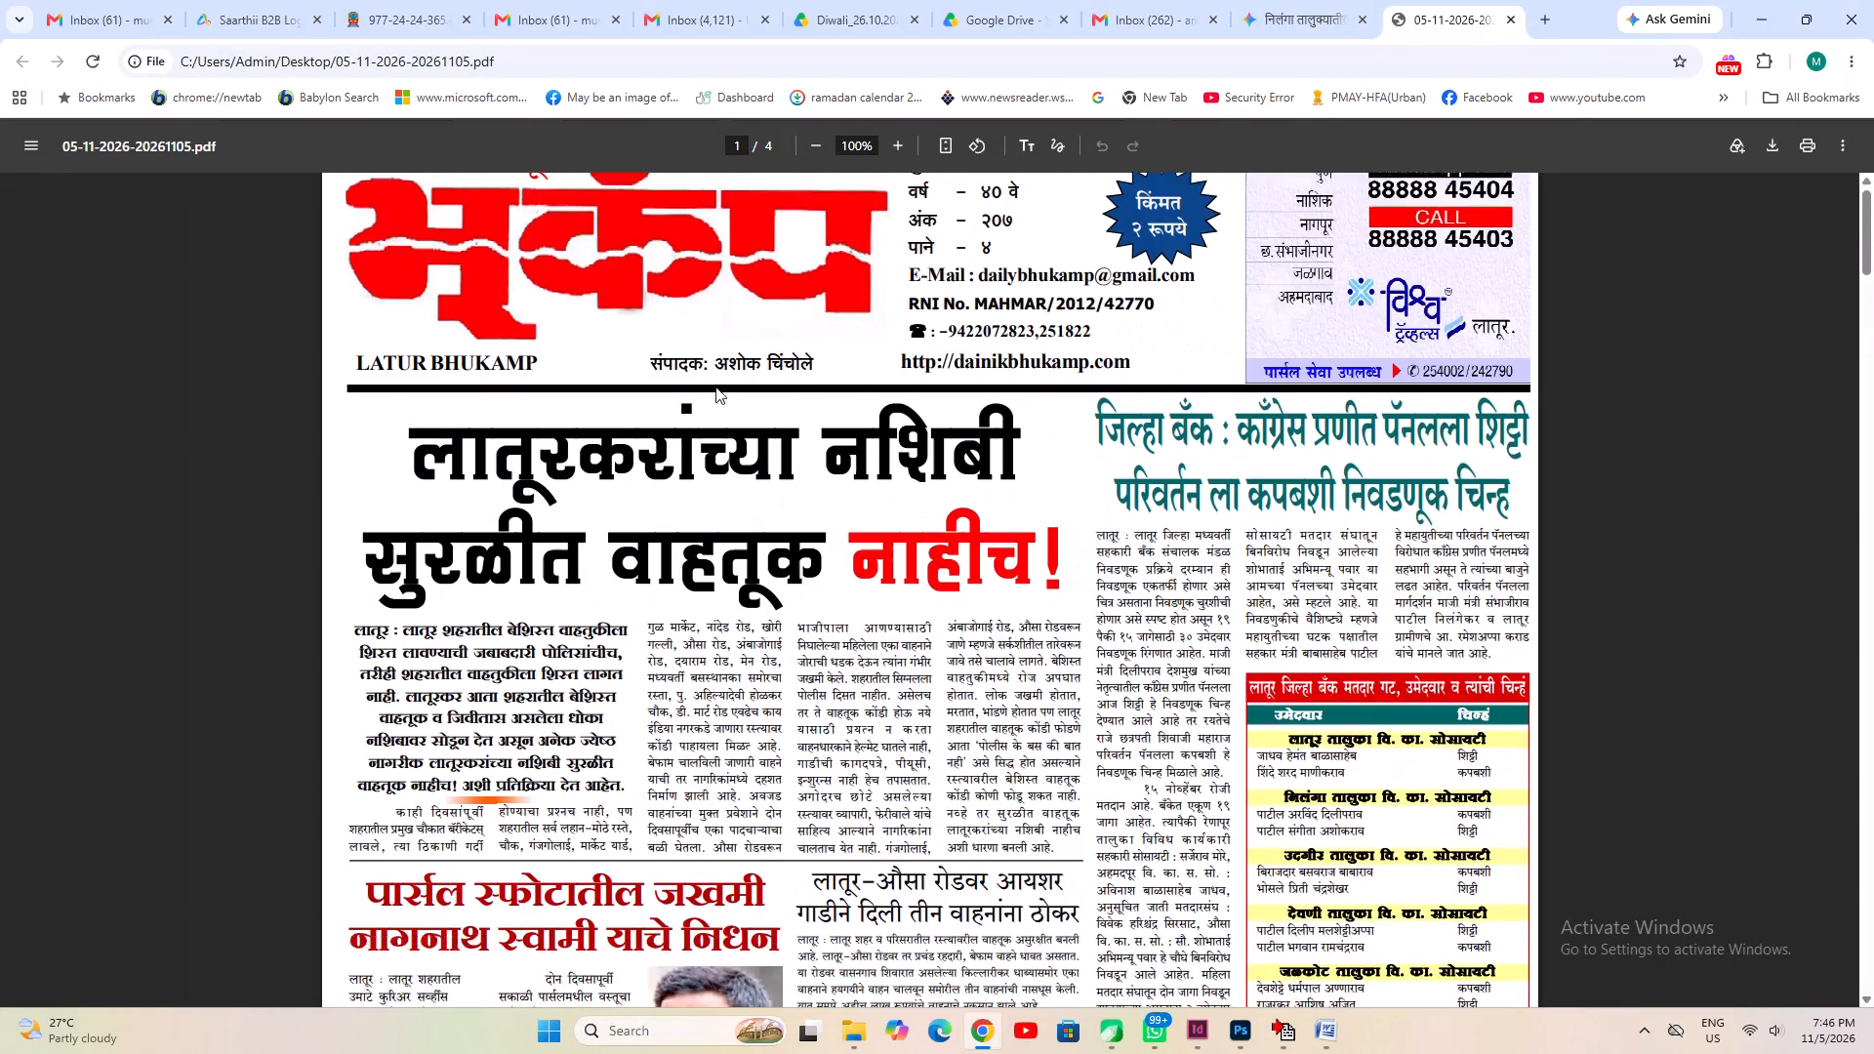
{"action": "scroll", "coordinate": [1060, 709], "scroll_direction": "down", "scroll_amount": 20}
{"action": "scroll", "coordinate": [1060, 709], "scroll_direction": "down", "scroll_amount": 2}
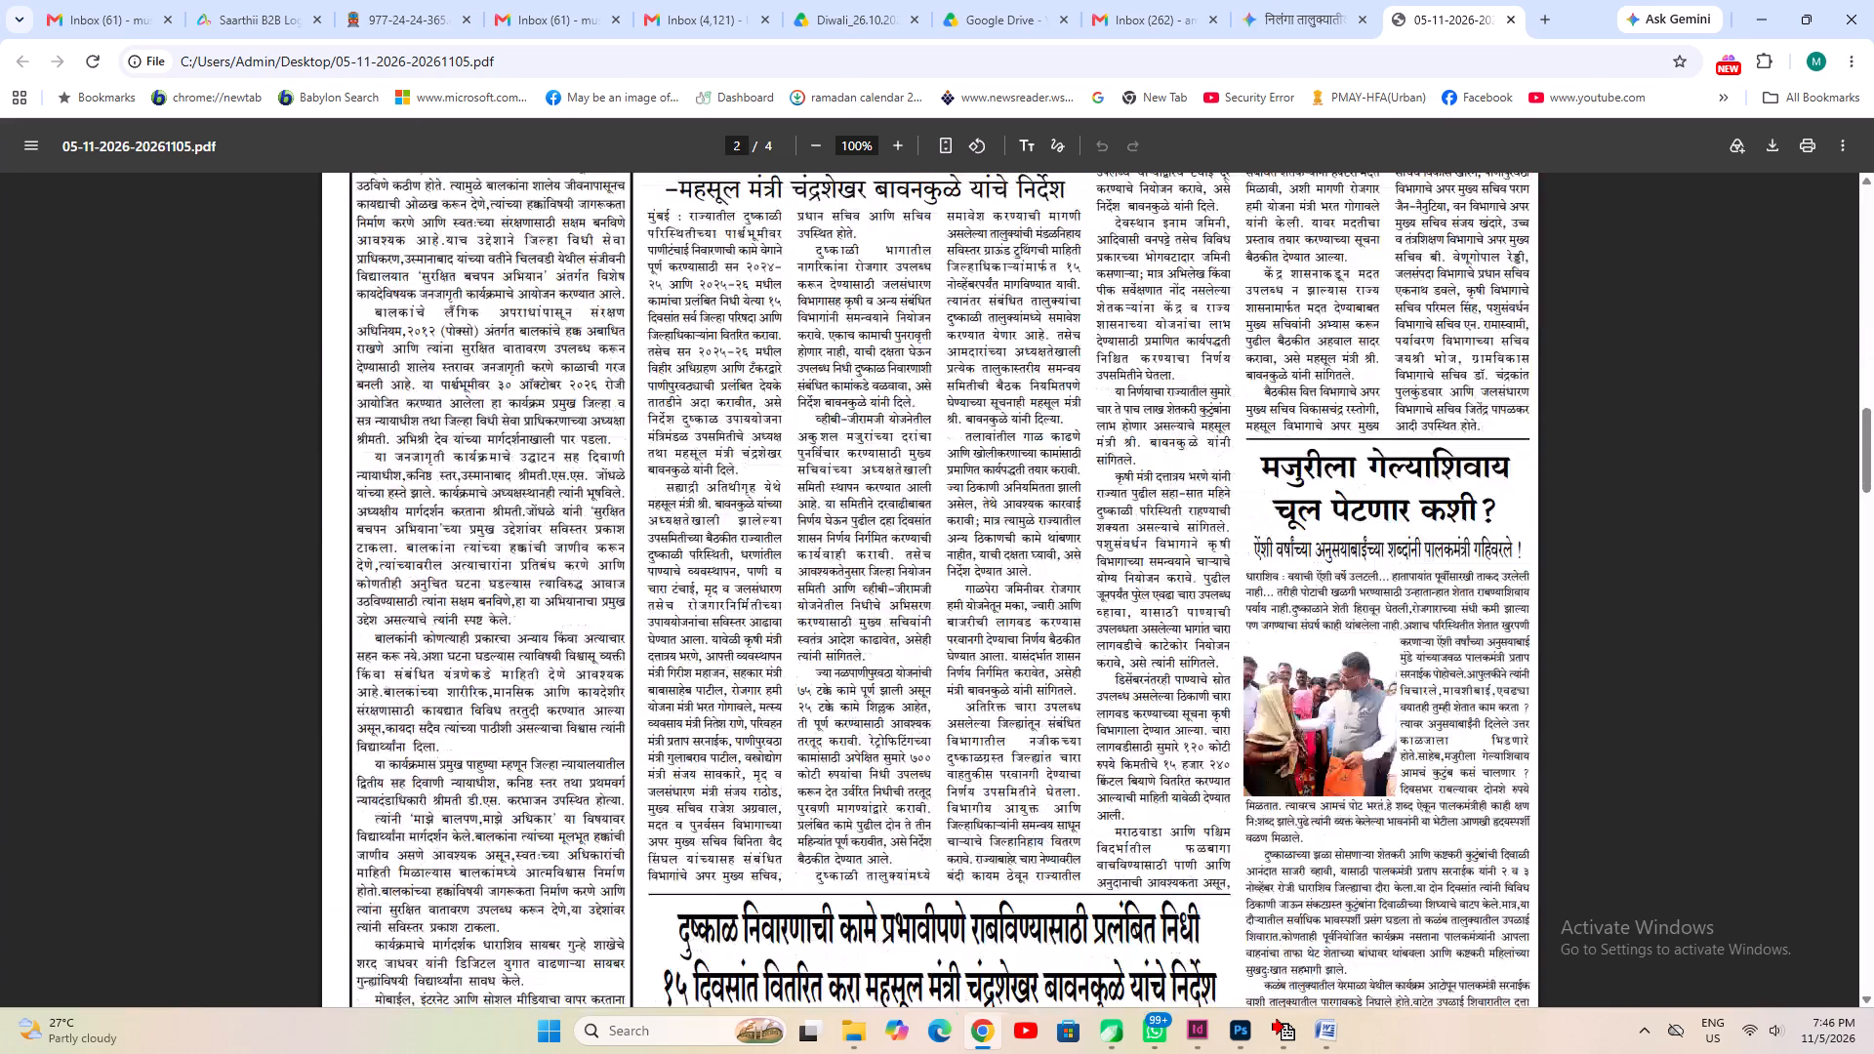
{"action": "scroll", "coordinate": [1055, 737], "scroll_direction": "up", "scroll_amount": 4}
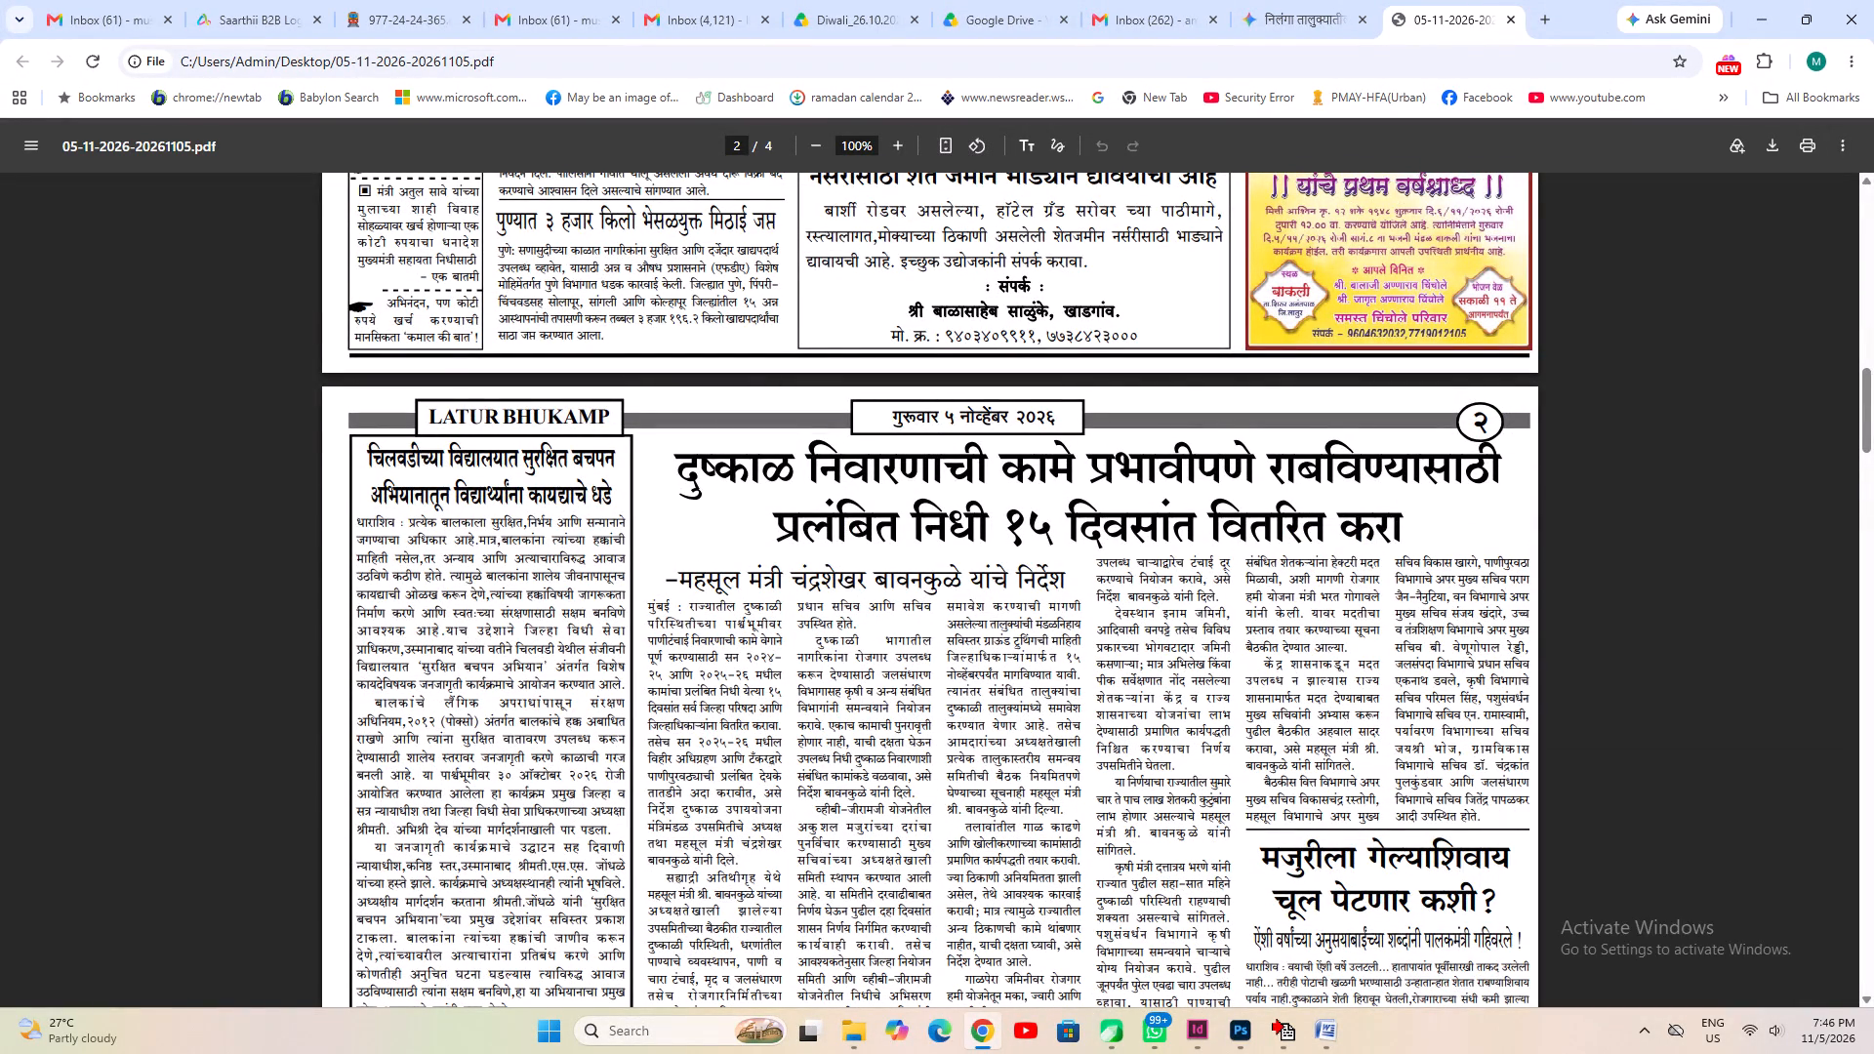
{"action": "scroll", "coordinate": [1017, 578], "scroll_direction": "down", "scroll_amount": 3}
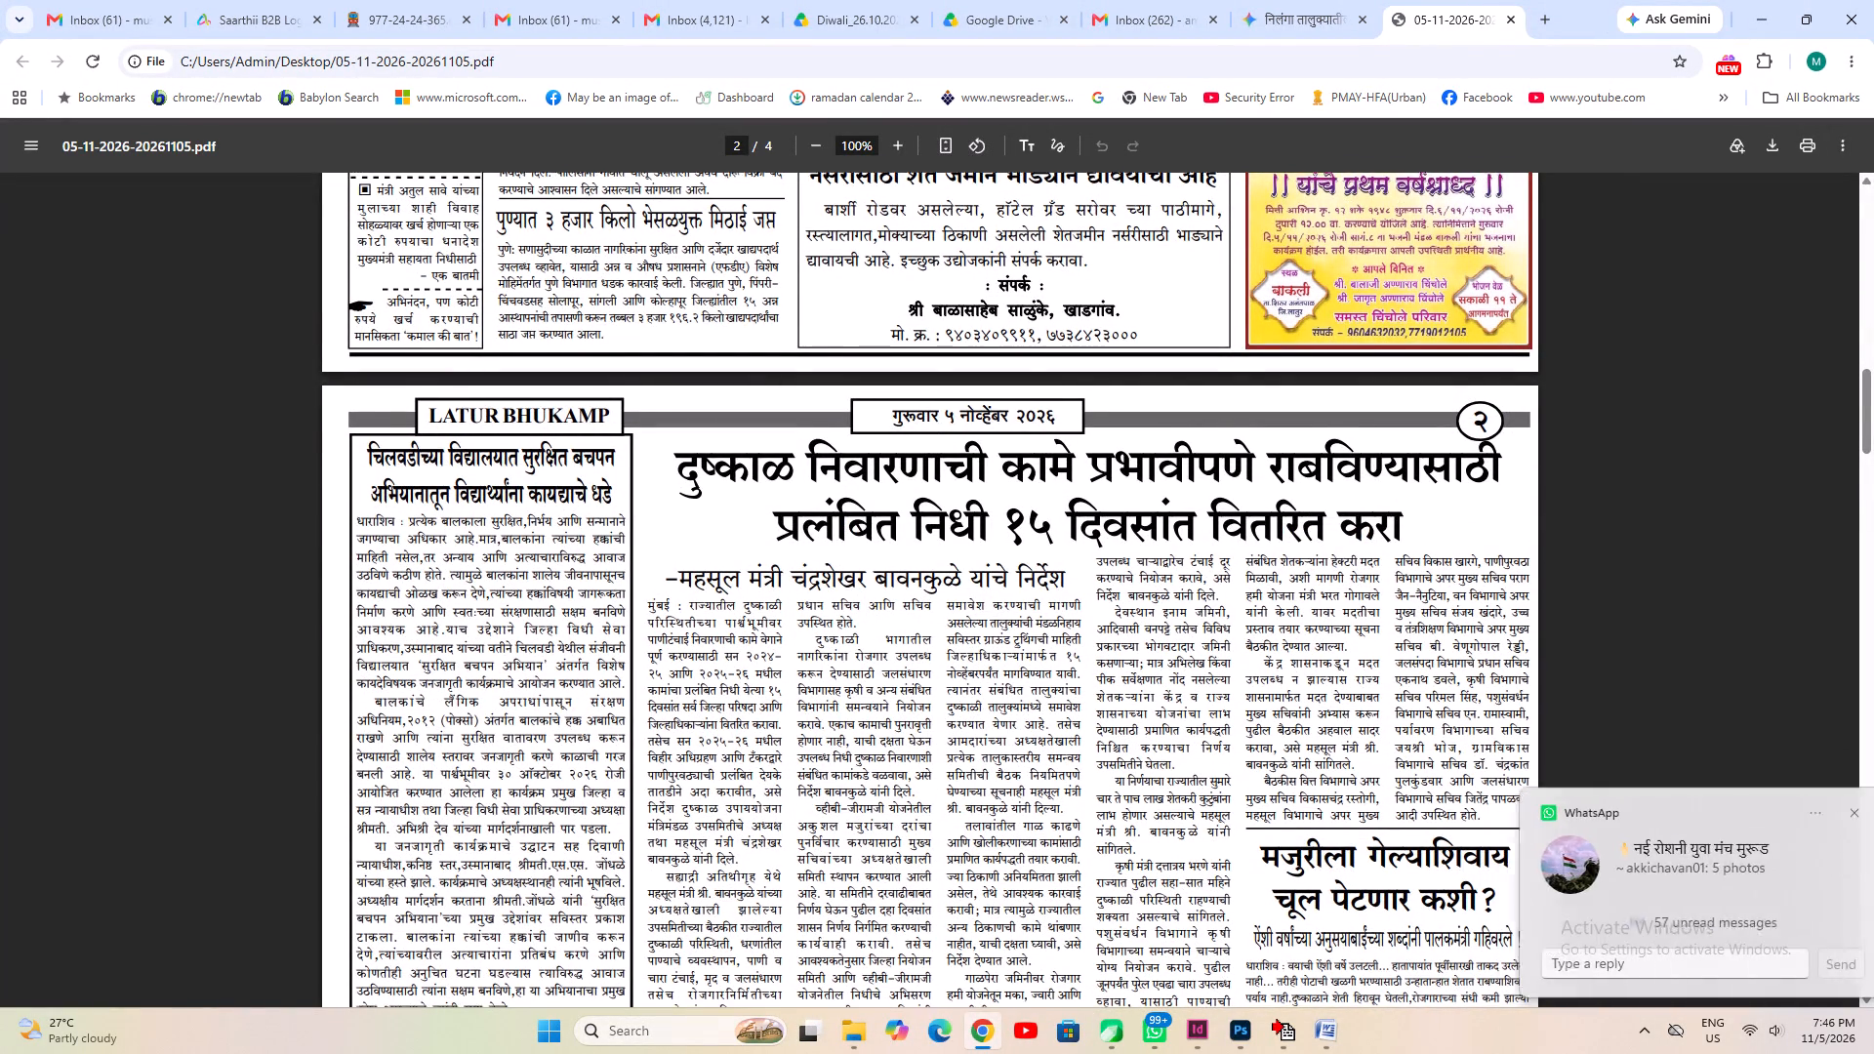
{"action": "scroll", "coordinate": [1017, 578], "scroll_direction": "down", "scroll_amount": 7}
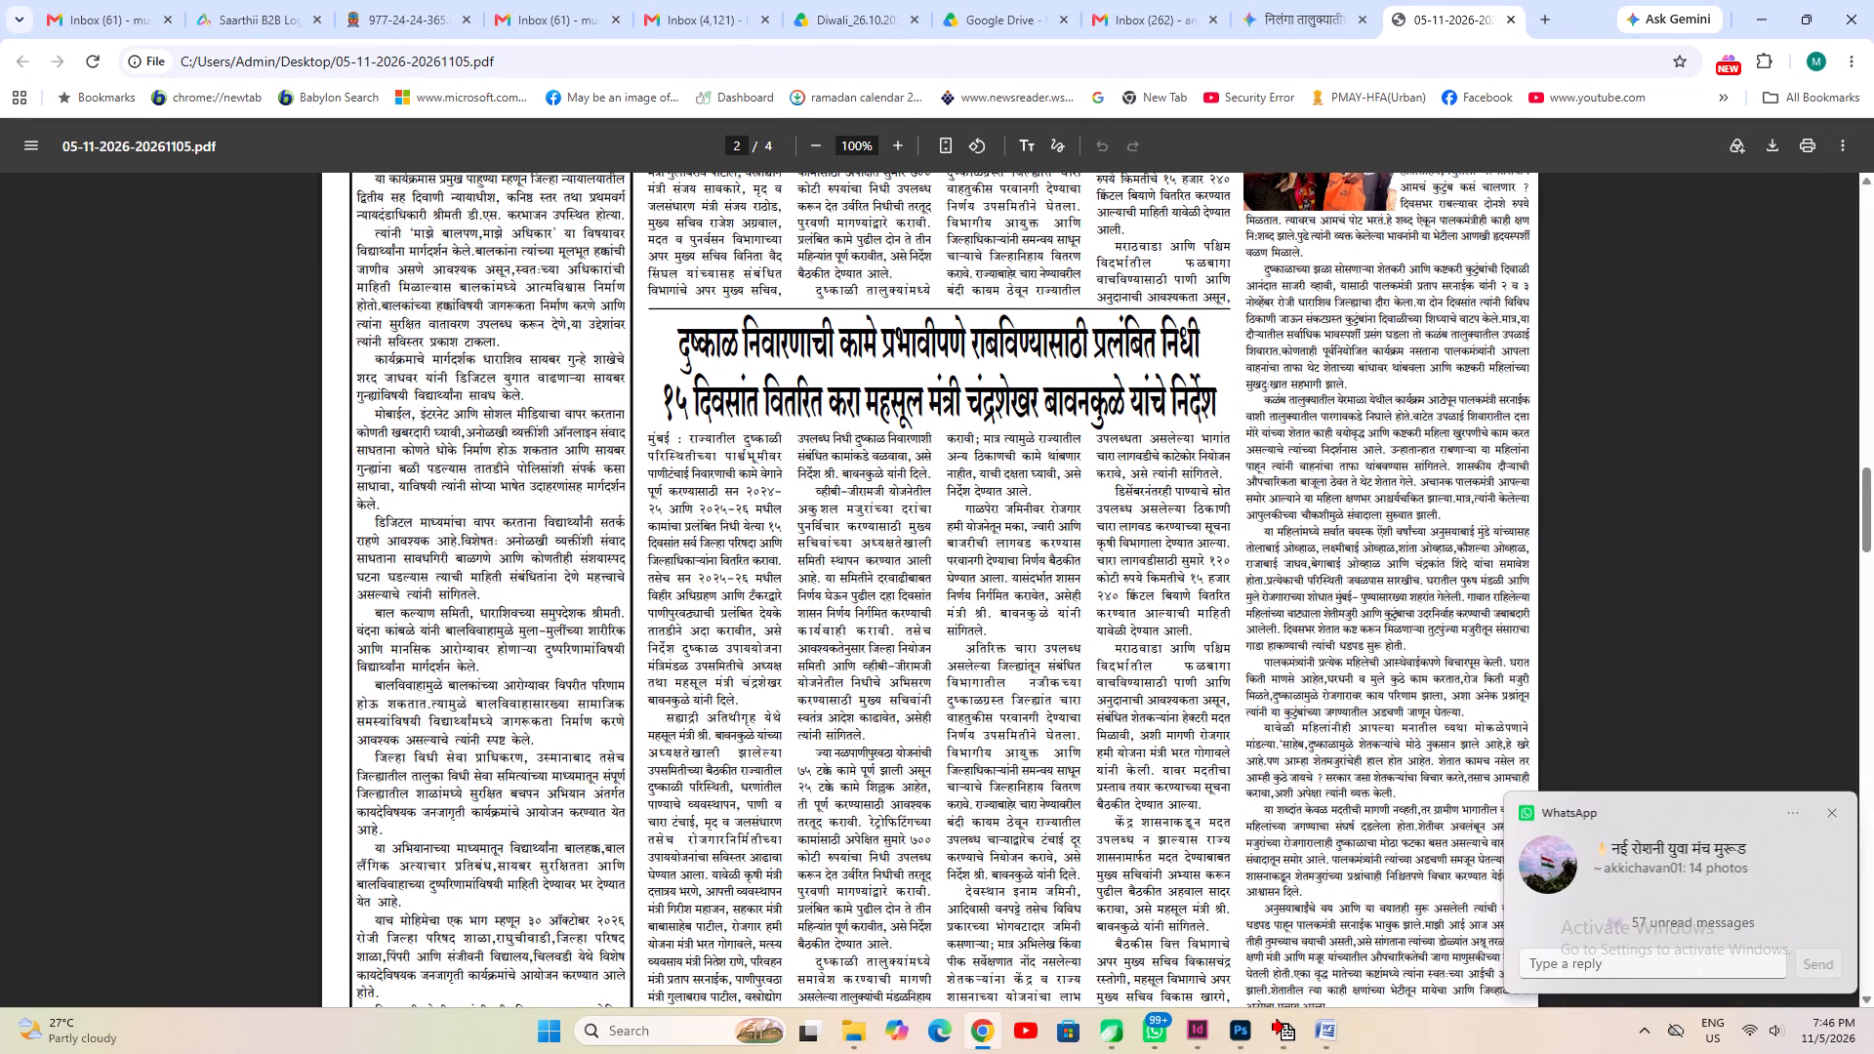
{"action": "scroll", "coordinate": [1050, 801], "scroll_direction": "down", "scroll_amount": 5}
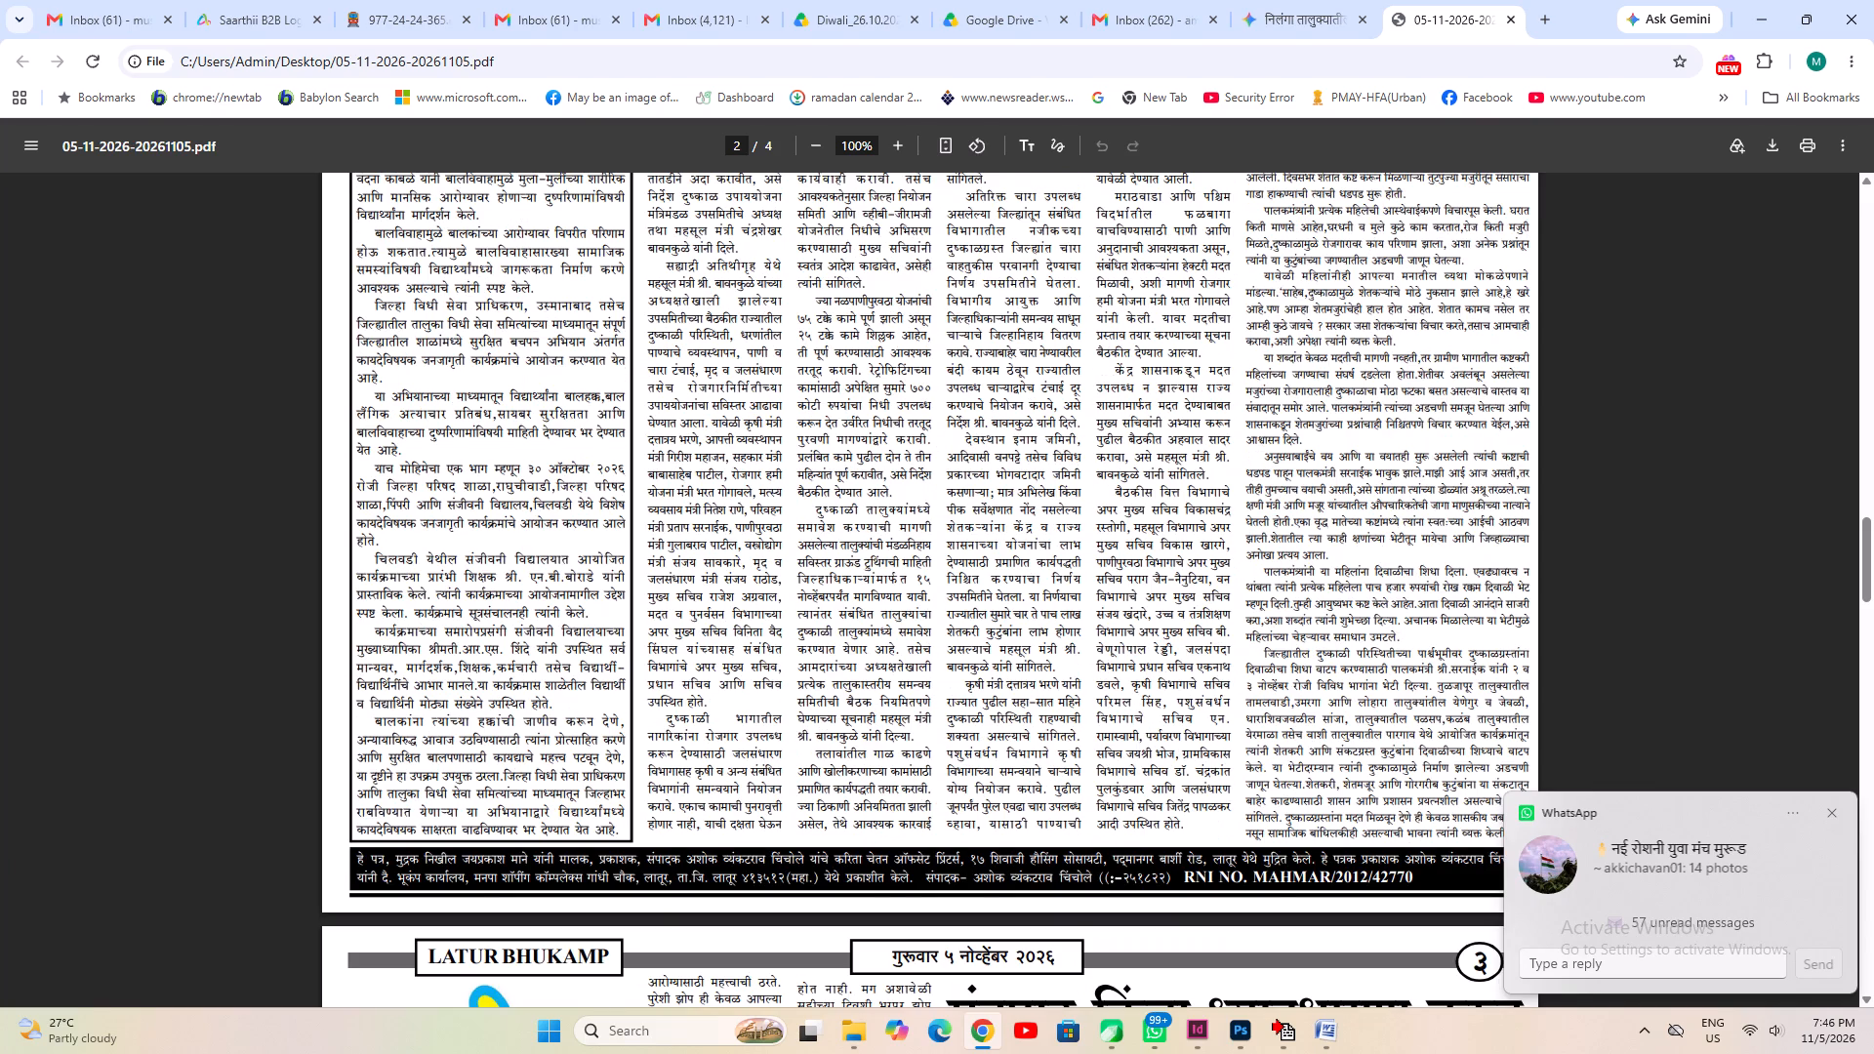
{"action": "scroll", "coordinate": [754, 806], "scroll_direction": "up", "scroll_amount": 12}
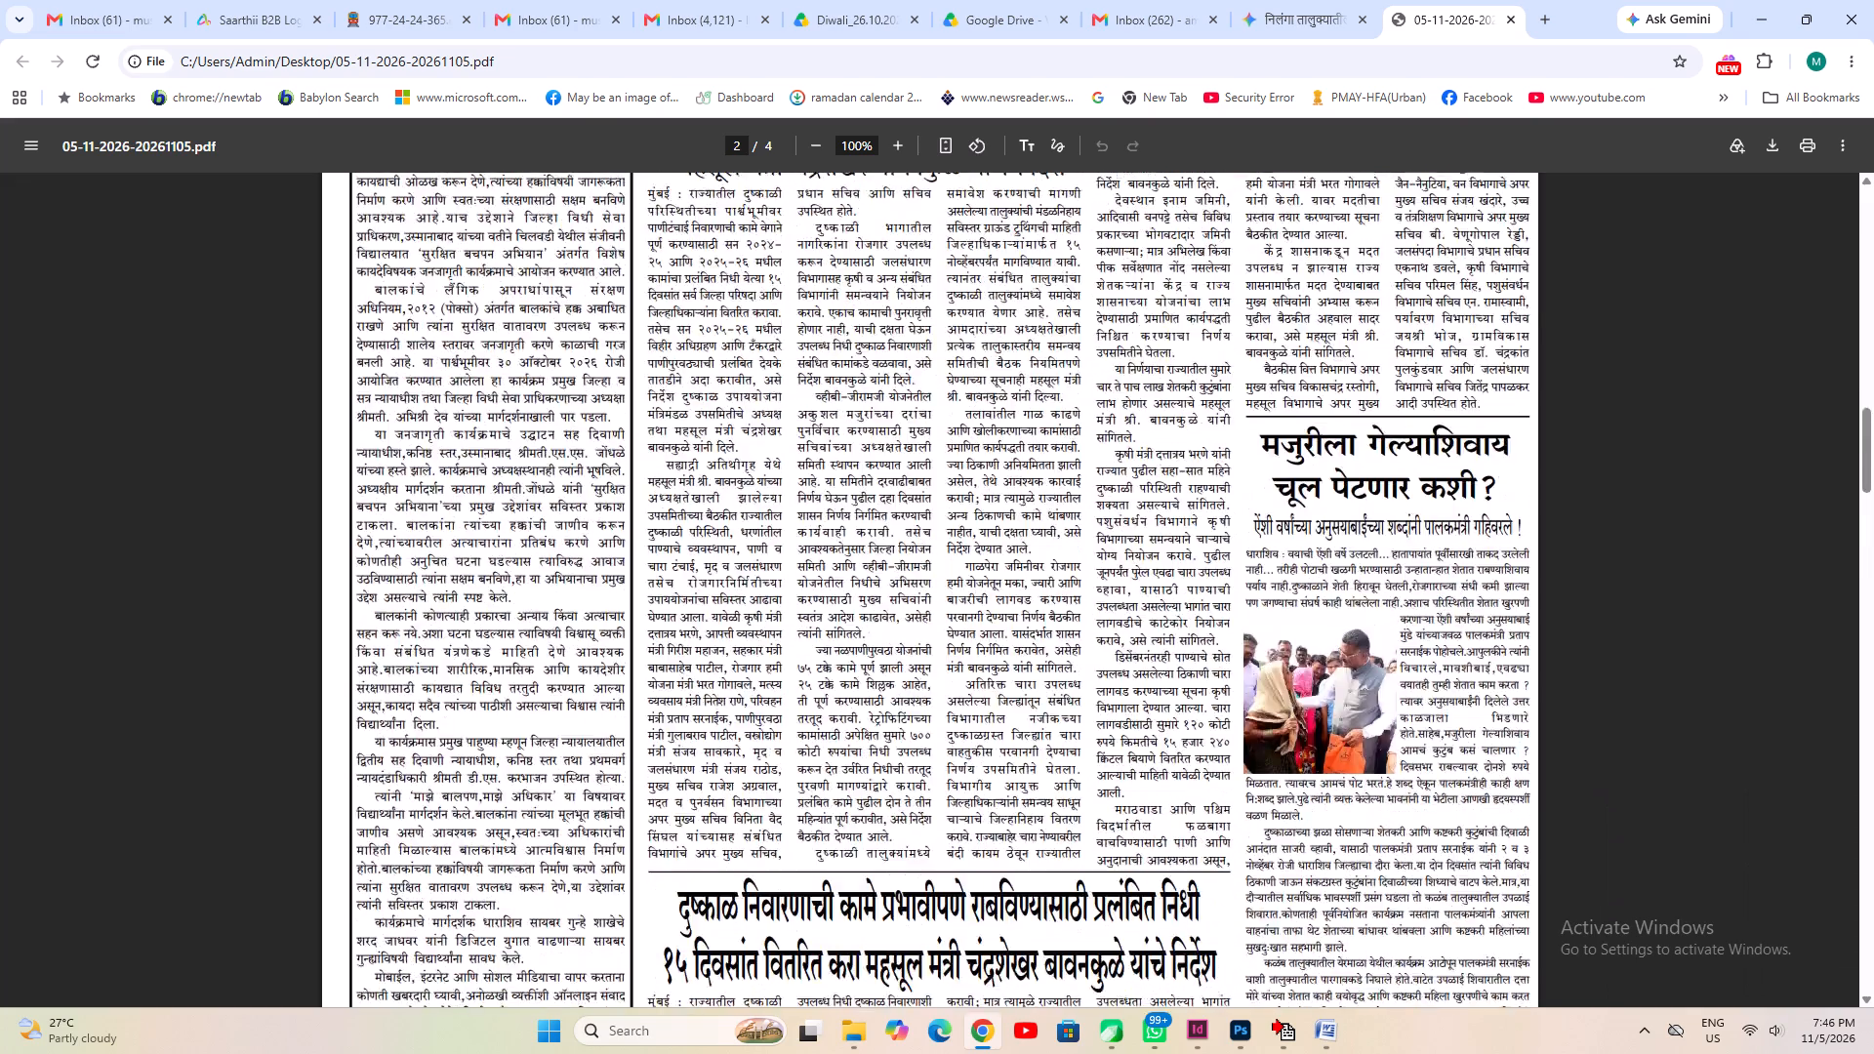
{"action": "scroll", "coordinate": [754, 850], "scroll_direction": "up", "scroll_amount": 4}
{"action": "scroll", "coordinate": [1107, 762], "scroll_direction": "down", "scroll_amount": 3}
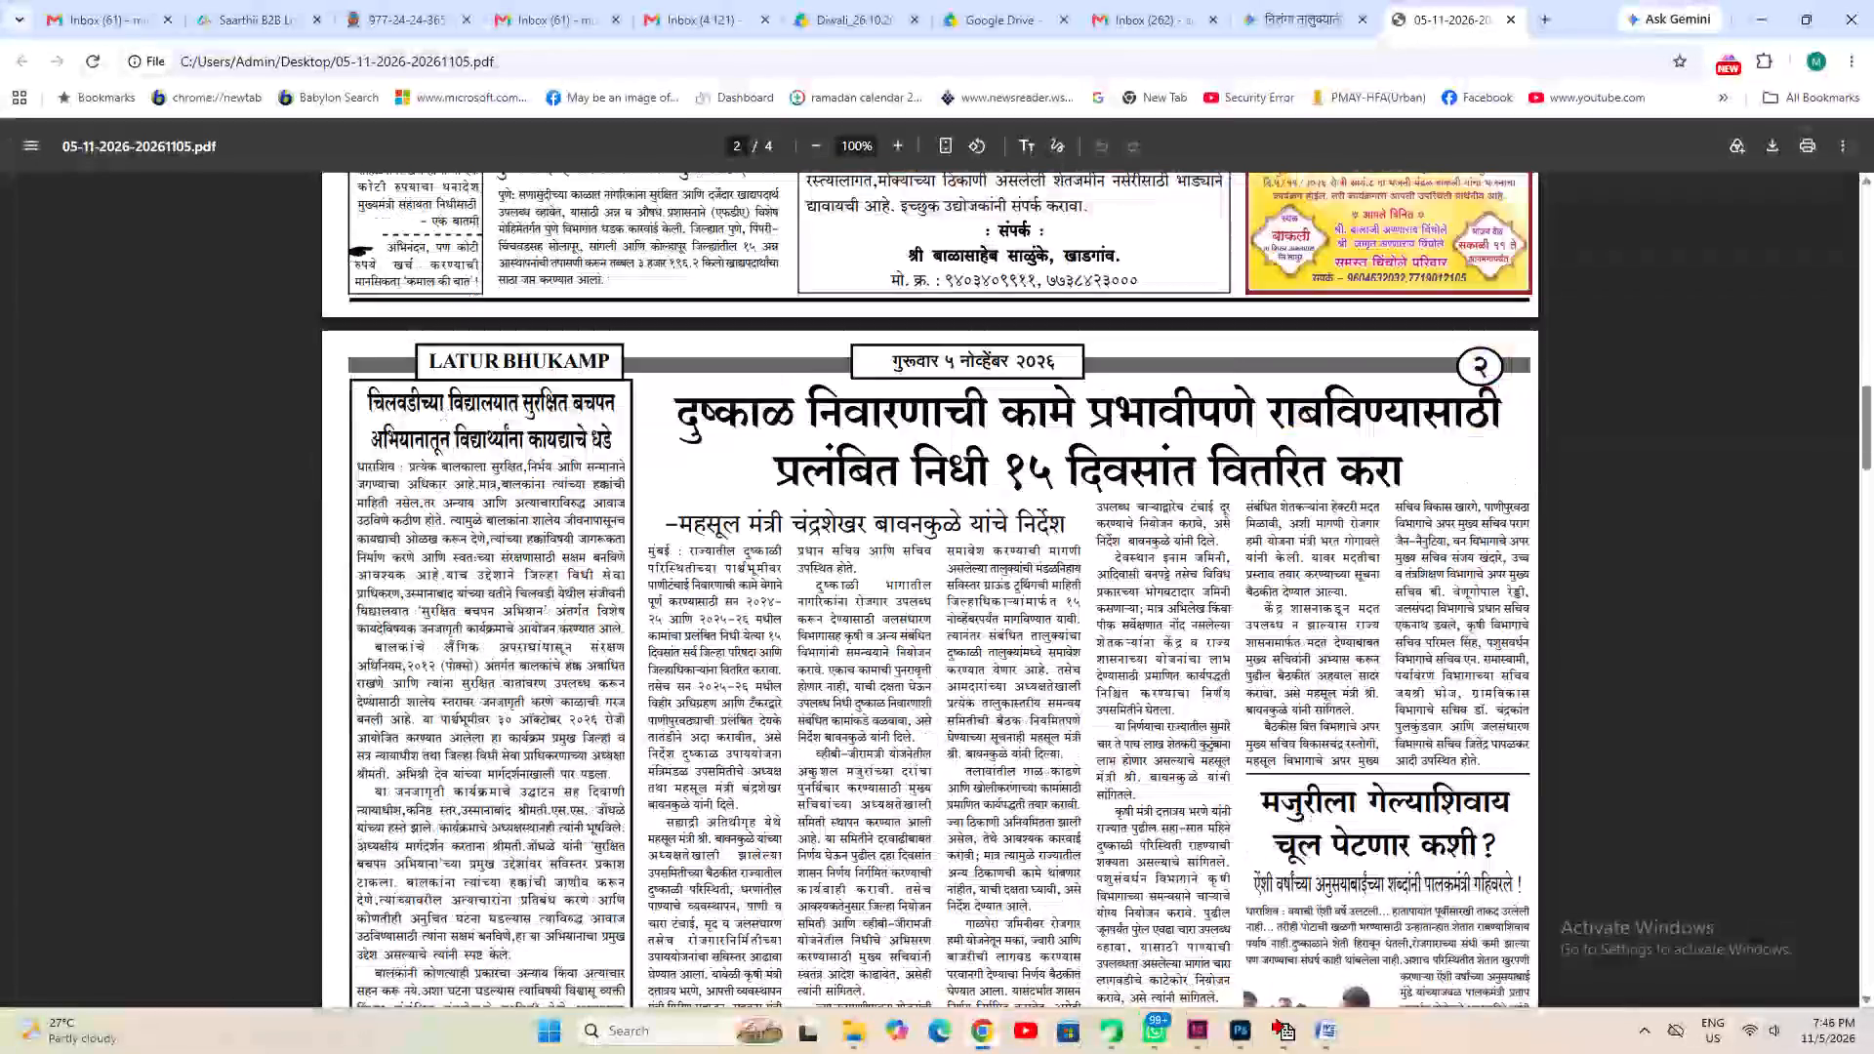
{"action": "scroll", "coordinate": [1124, 859], "scroll_direction": "down", "scroll_amount": 10}
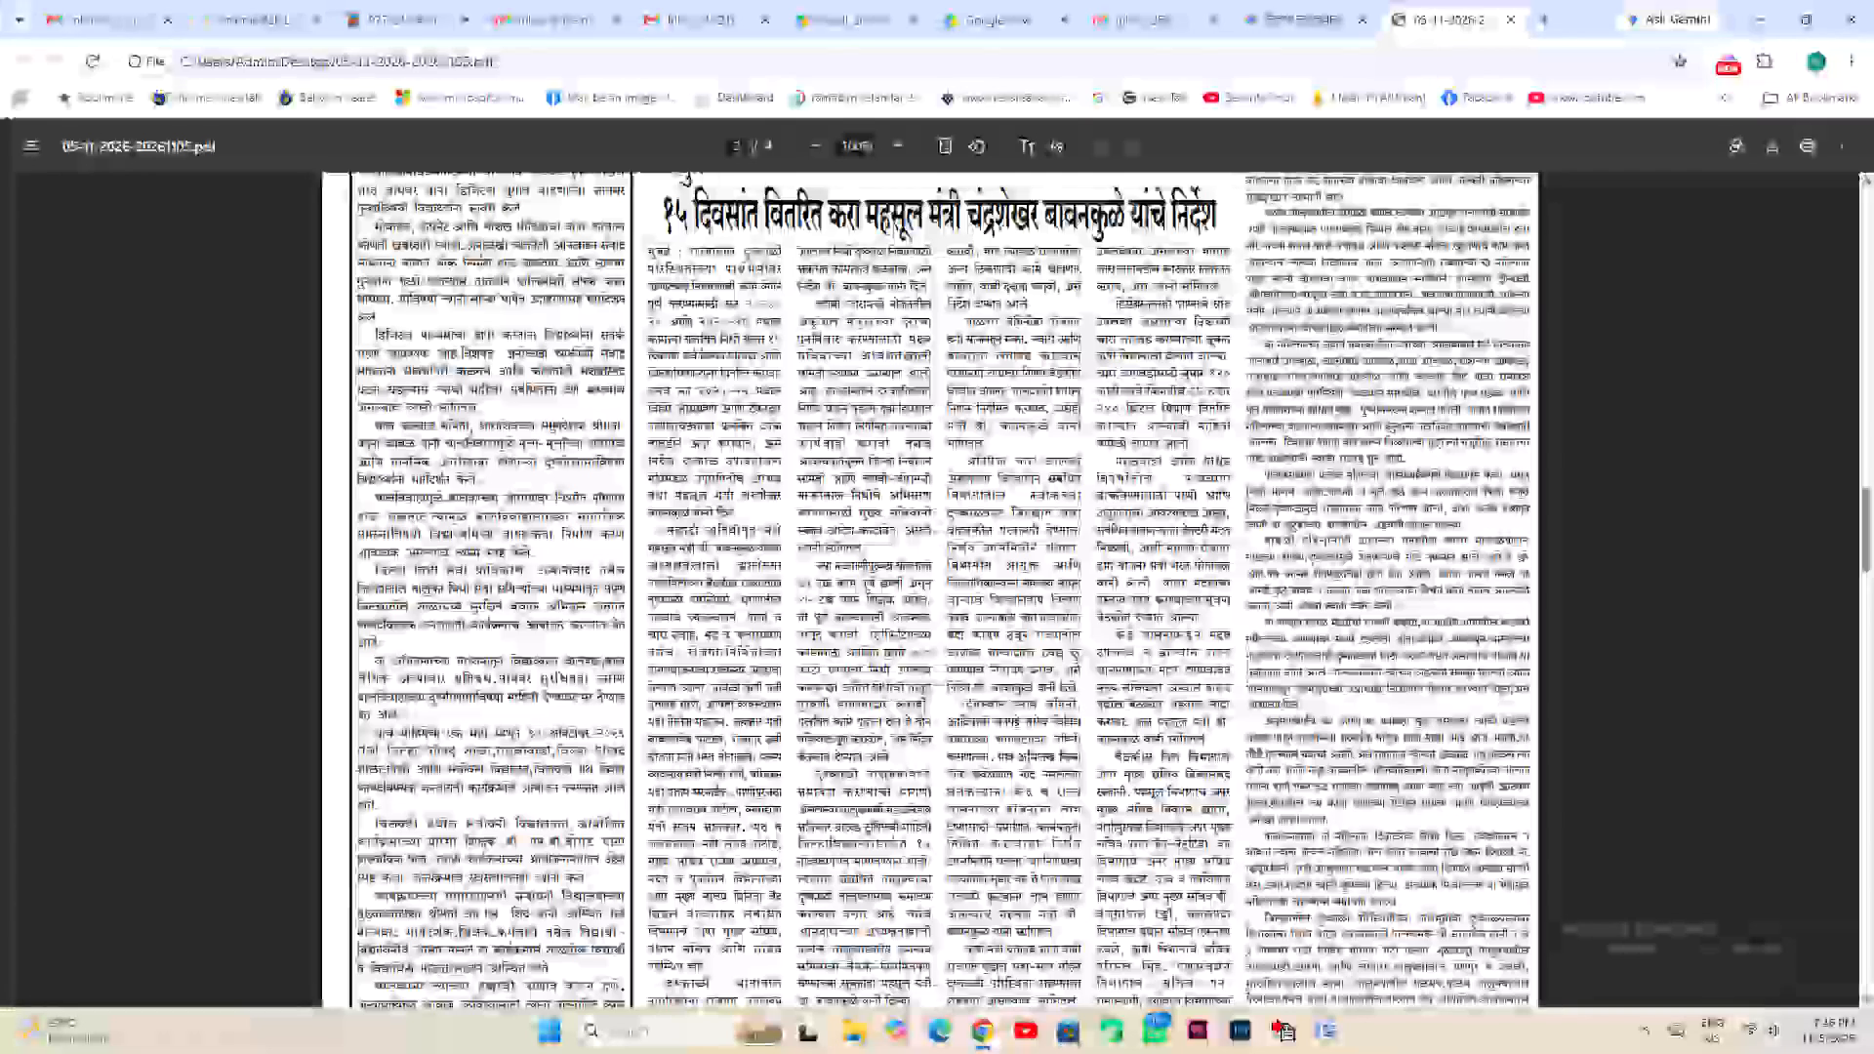
{"action": "scroll", "coordinate": [957, 508], "scroll_direction": "down", "scroll_amount": 3}
{"action": "scroll", "coordinate": [1022, 534], "scroll_direction": "up", "scroll_amount": 5}
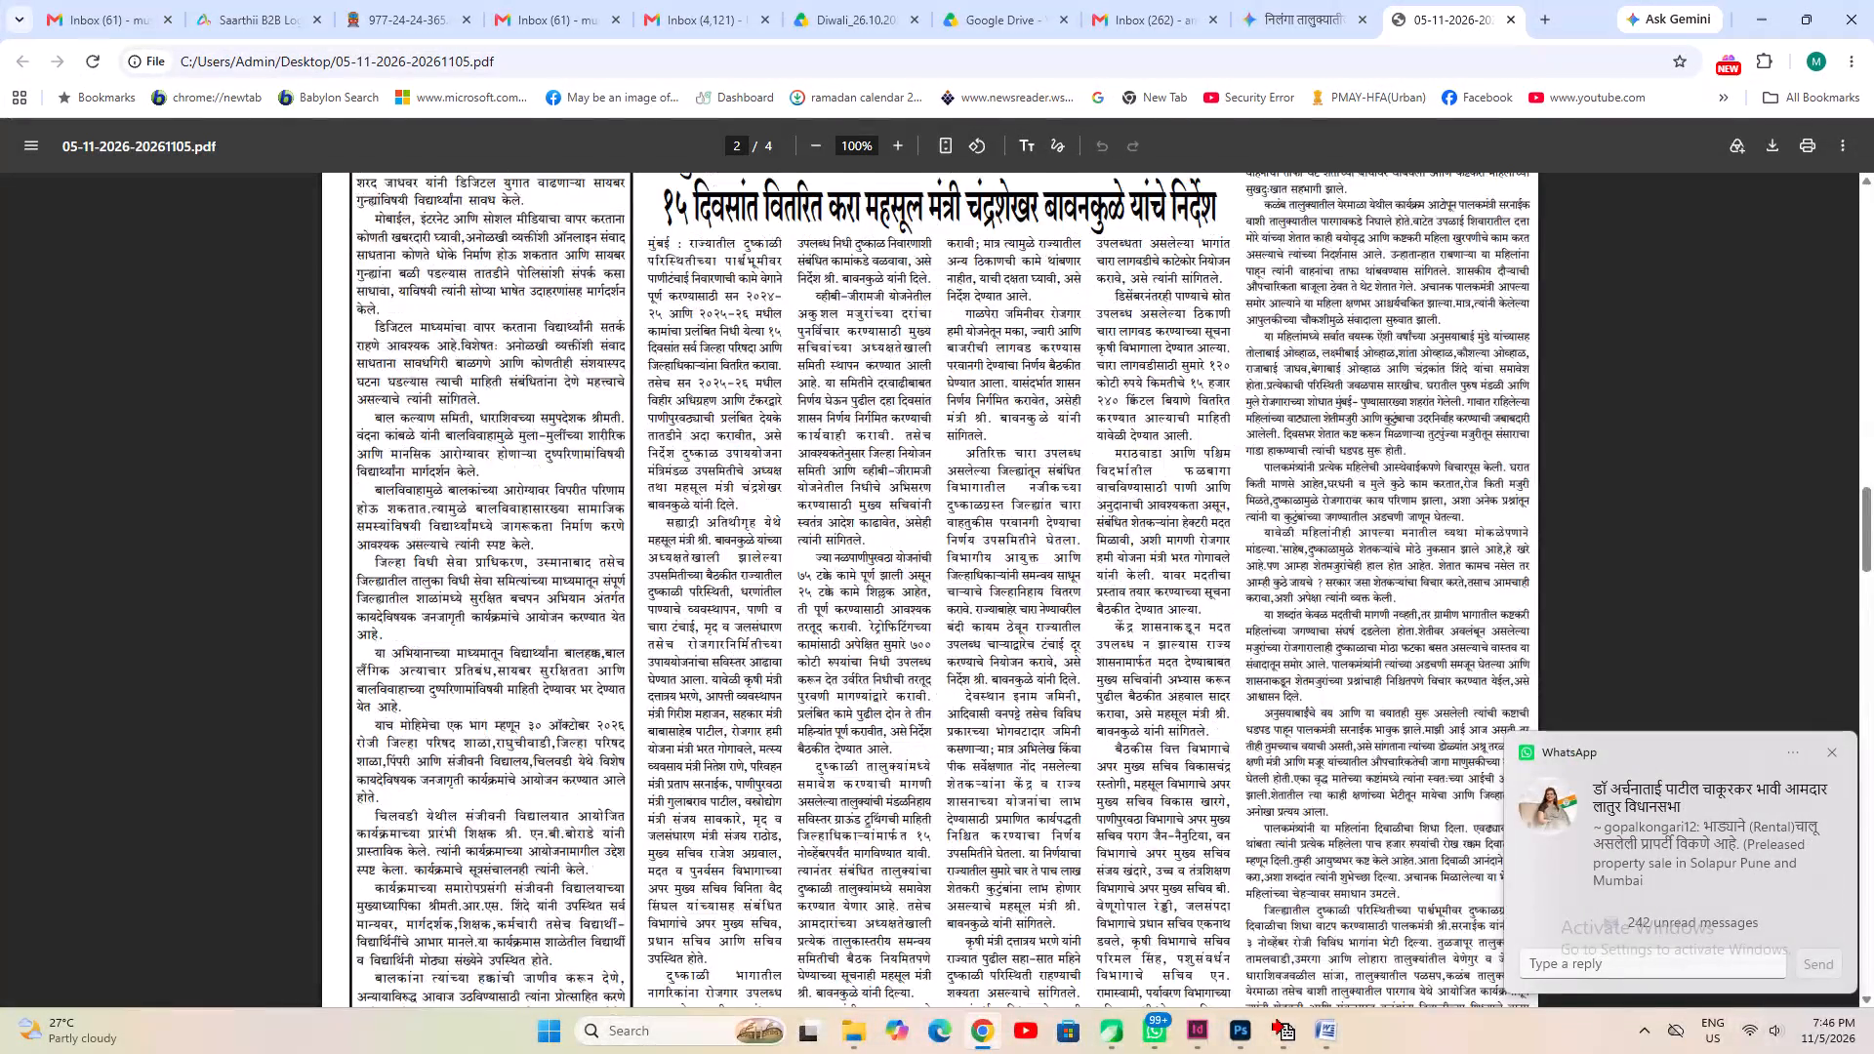
{"action": "scroll", "coordinate": [1038, 484], "scroll_direction": "up", "scroll_amount": 6}
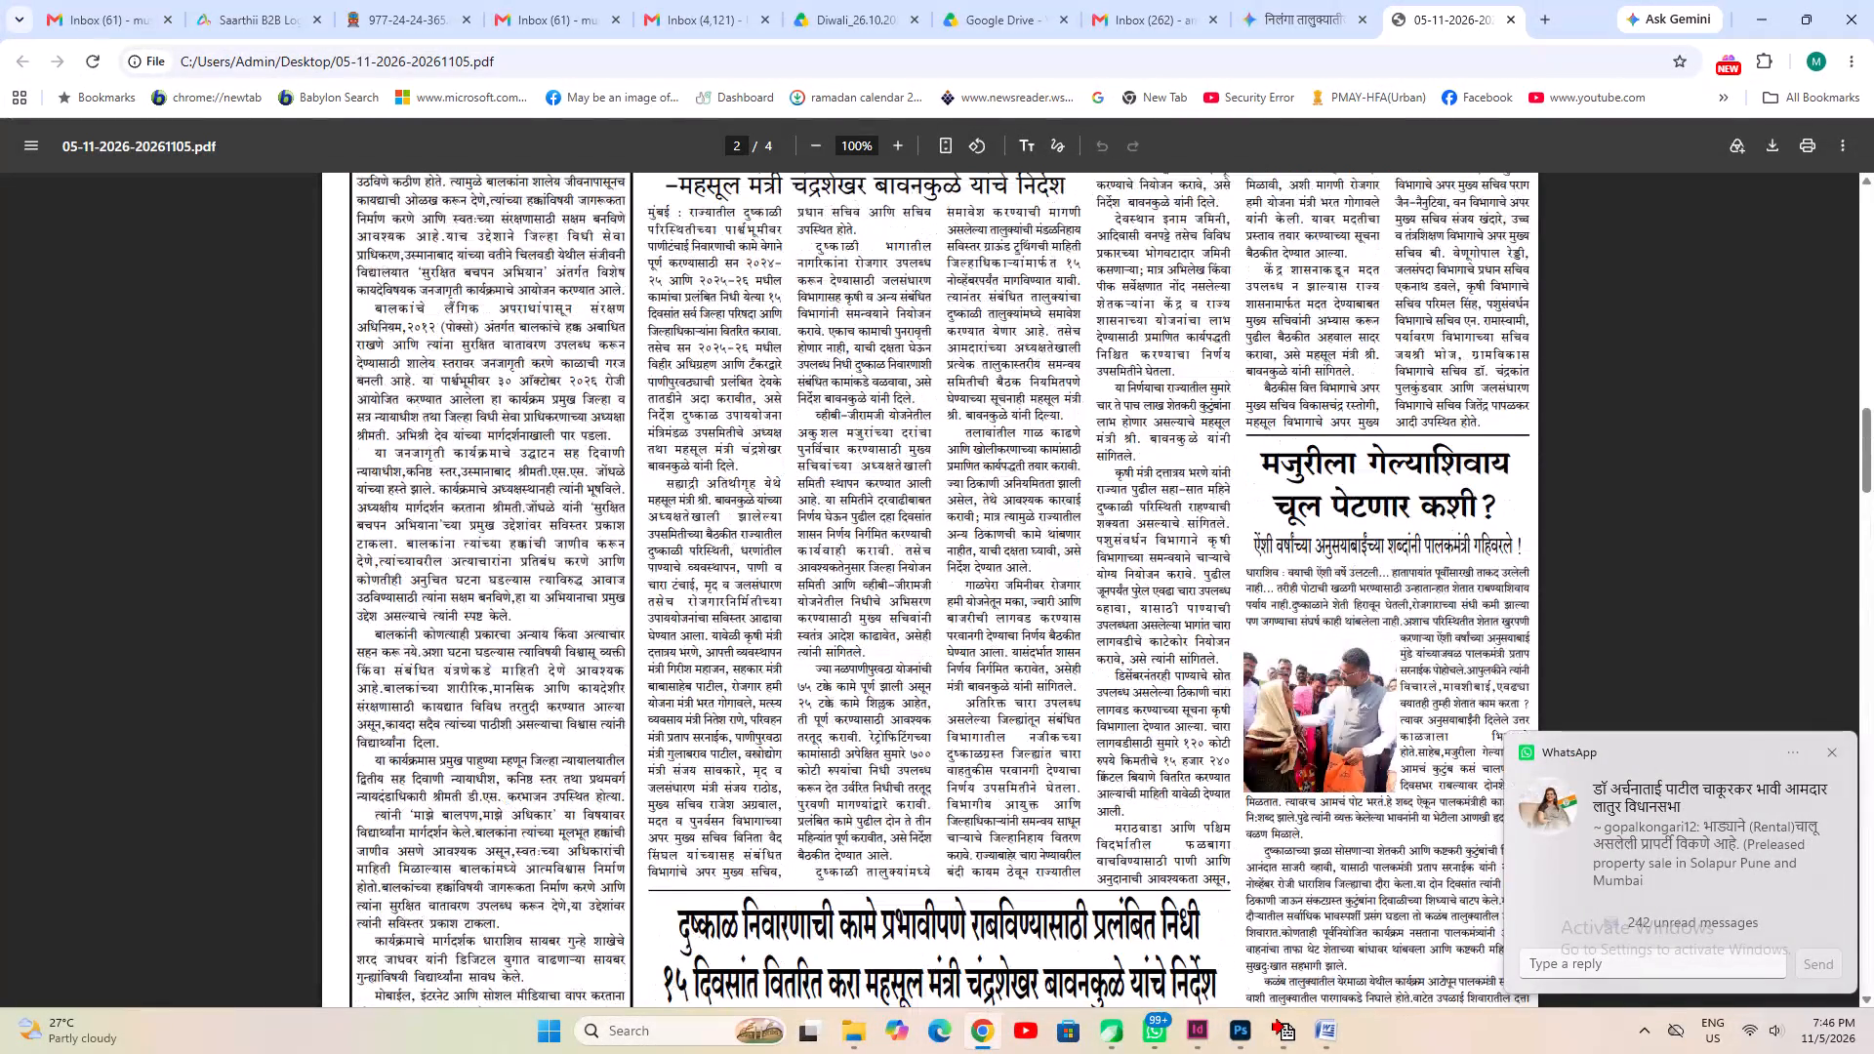
{"action": "scroll", "coordinate": [1038, 482], "scroll_direction": "up", "scroll_amount": 1}
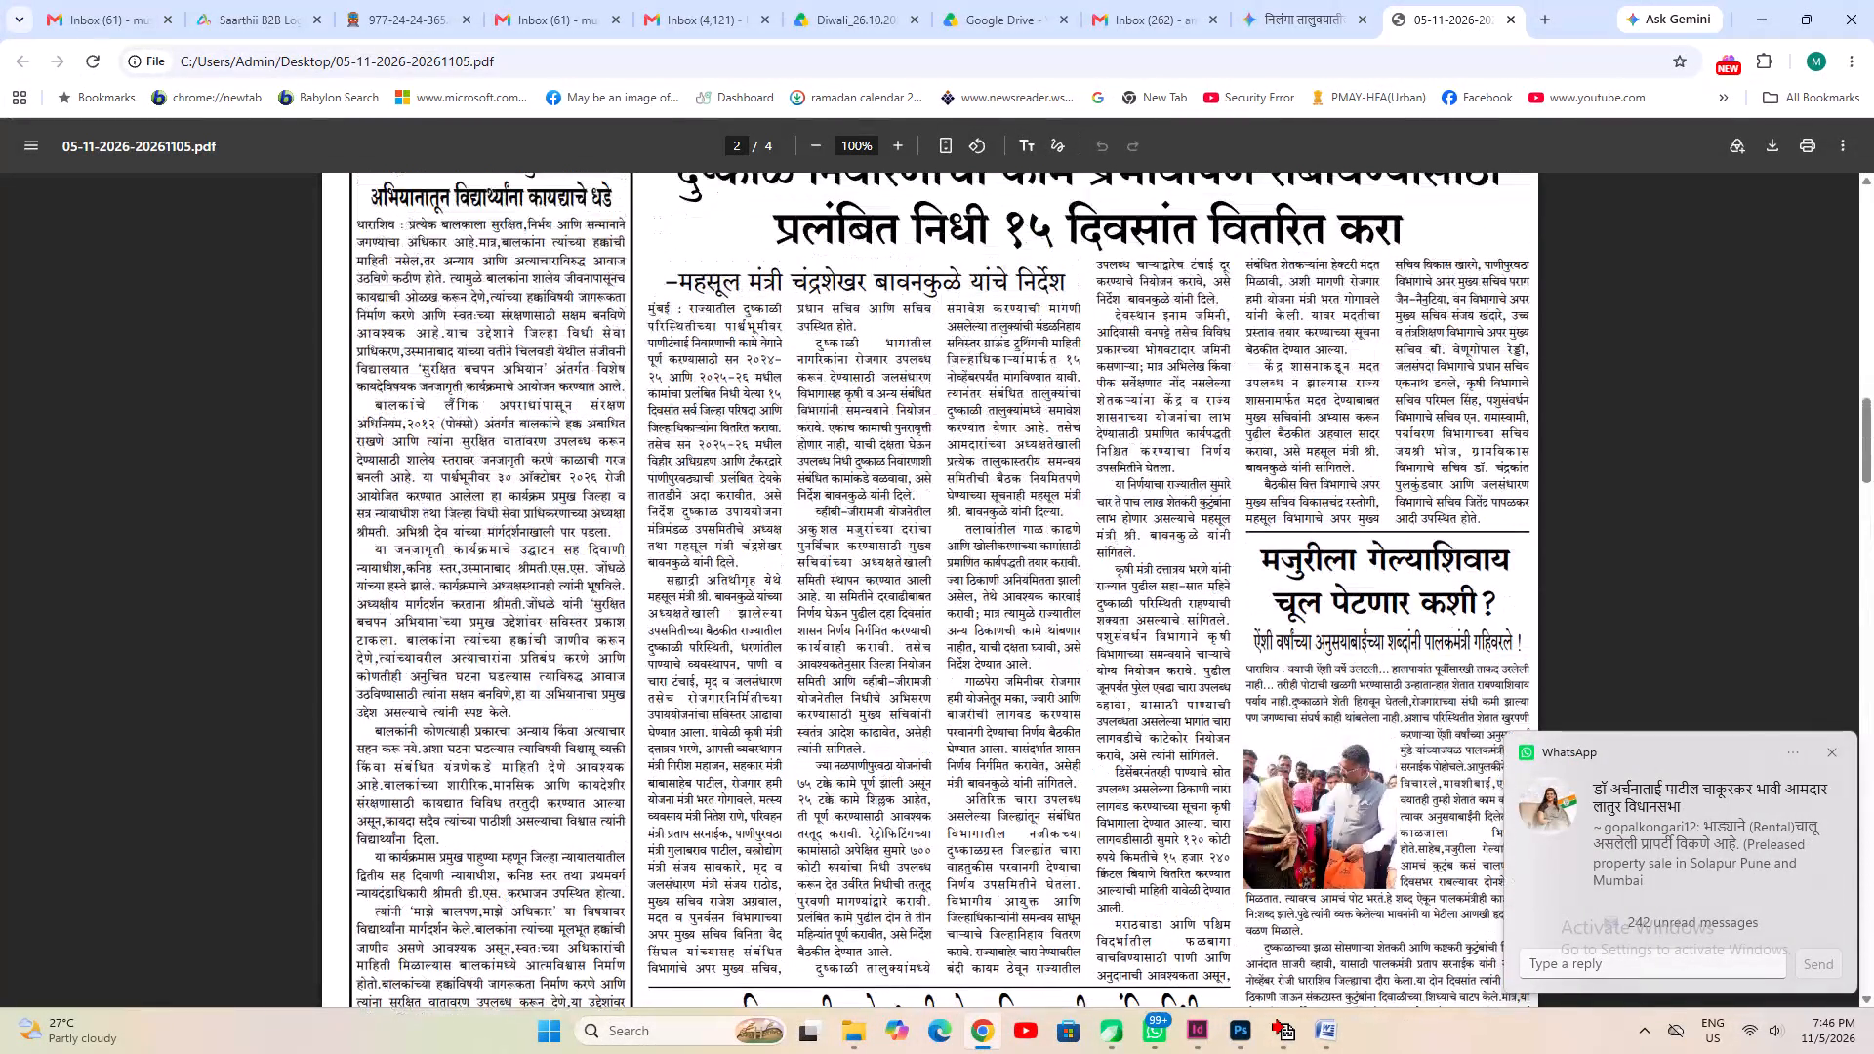
{"action": "scroll", "coordinate": [1038, 482], "scroll_direction": "up", "scroll_amount": 1}
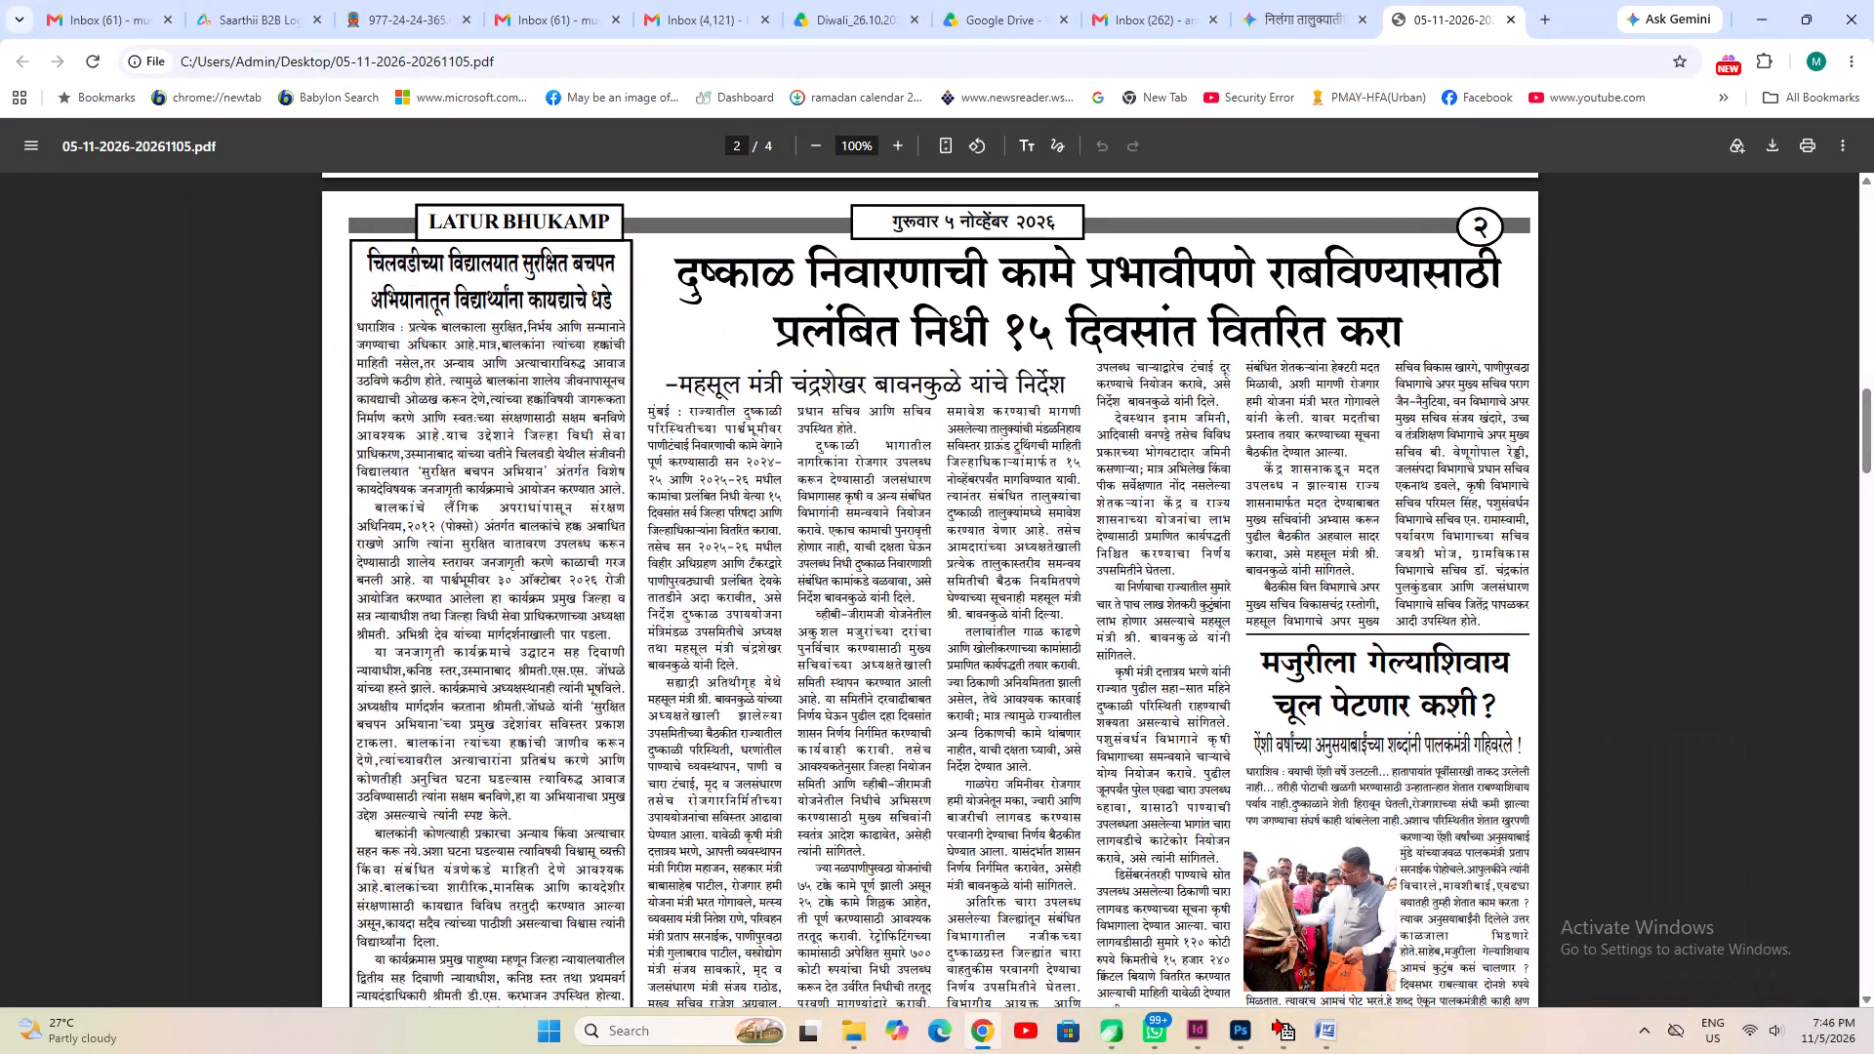
{"action": "scroll", "coordinate": [835, 691], "scroll_direction": "down", "scroll_amount": 3}
{"action": "scroll", "coordinate": [883, 756], "scroll_direction": "down", "scroll_amount": 12}
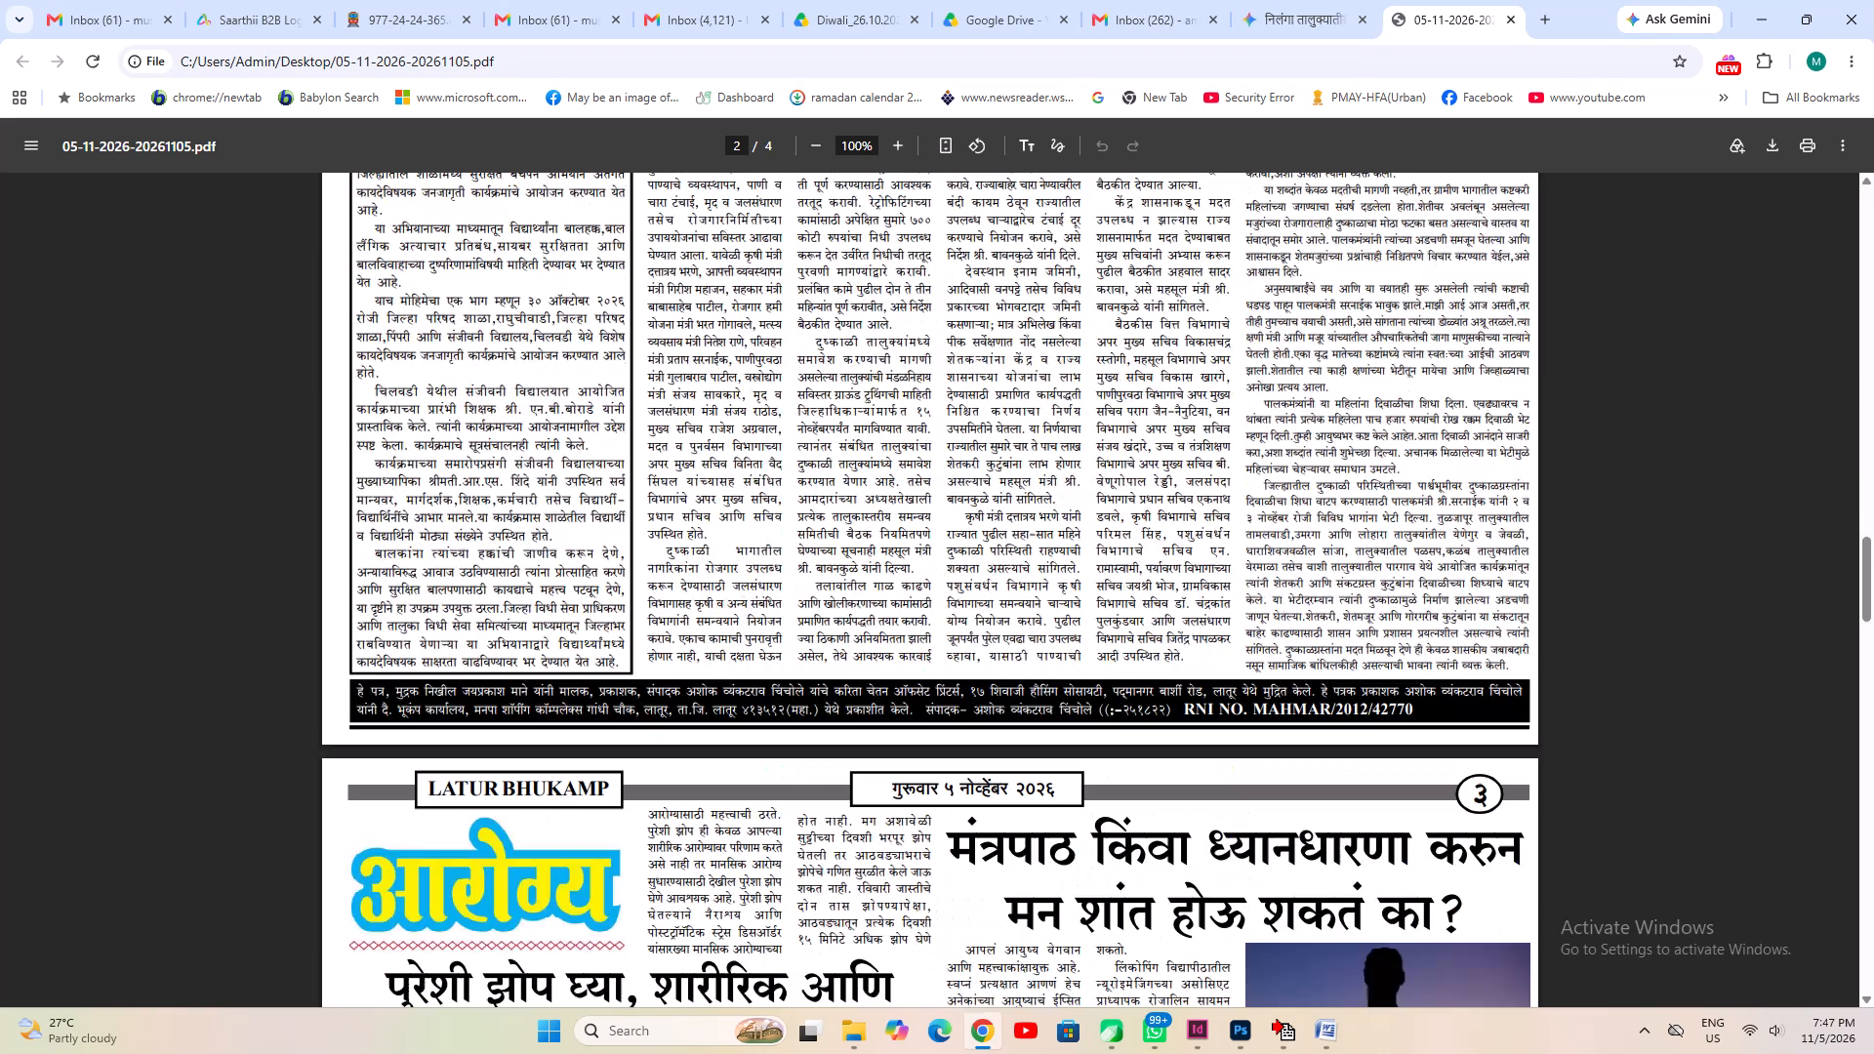
{"action": "scroll", "coordinate": [876, 776], "scroll_direction": "down", "scroll_amount": 20}
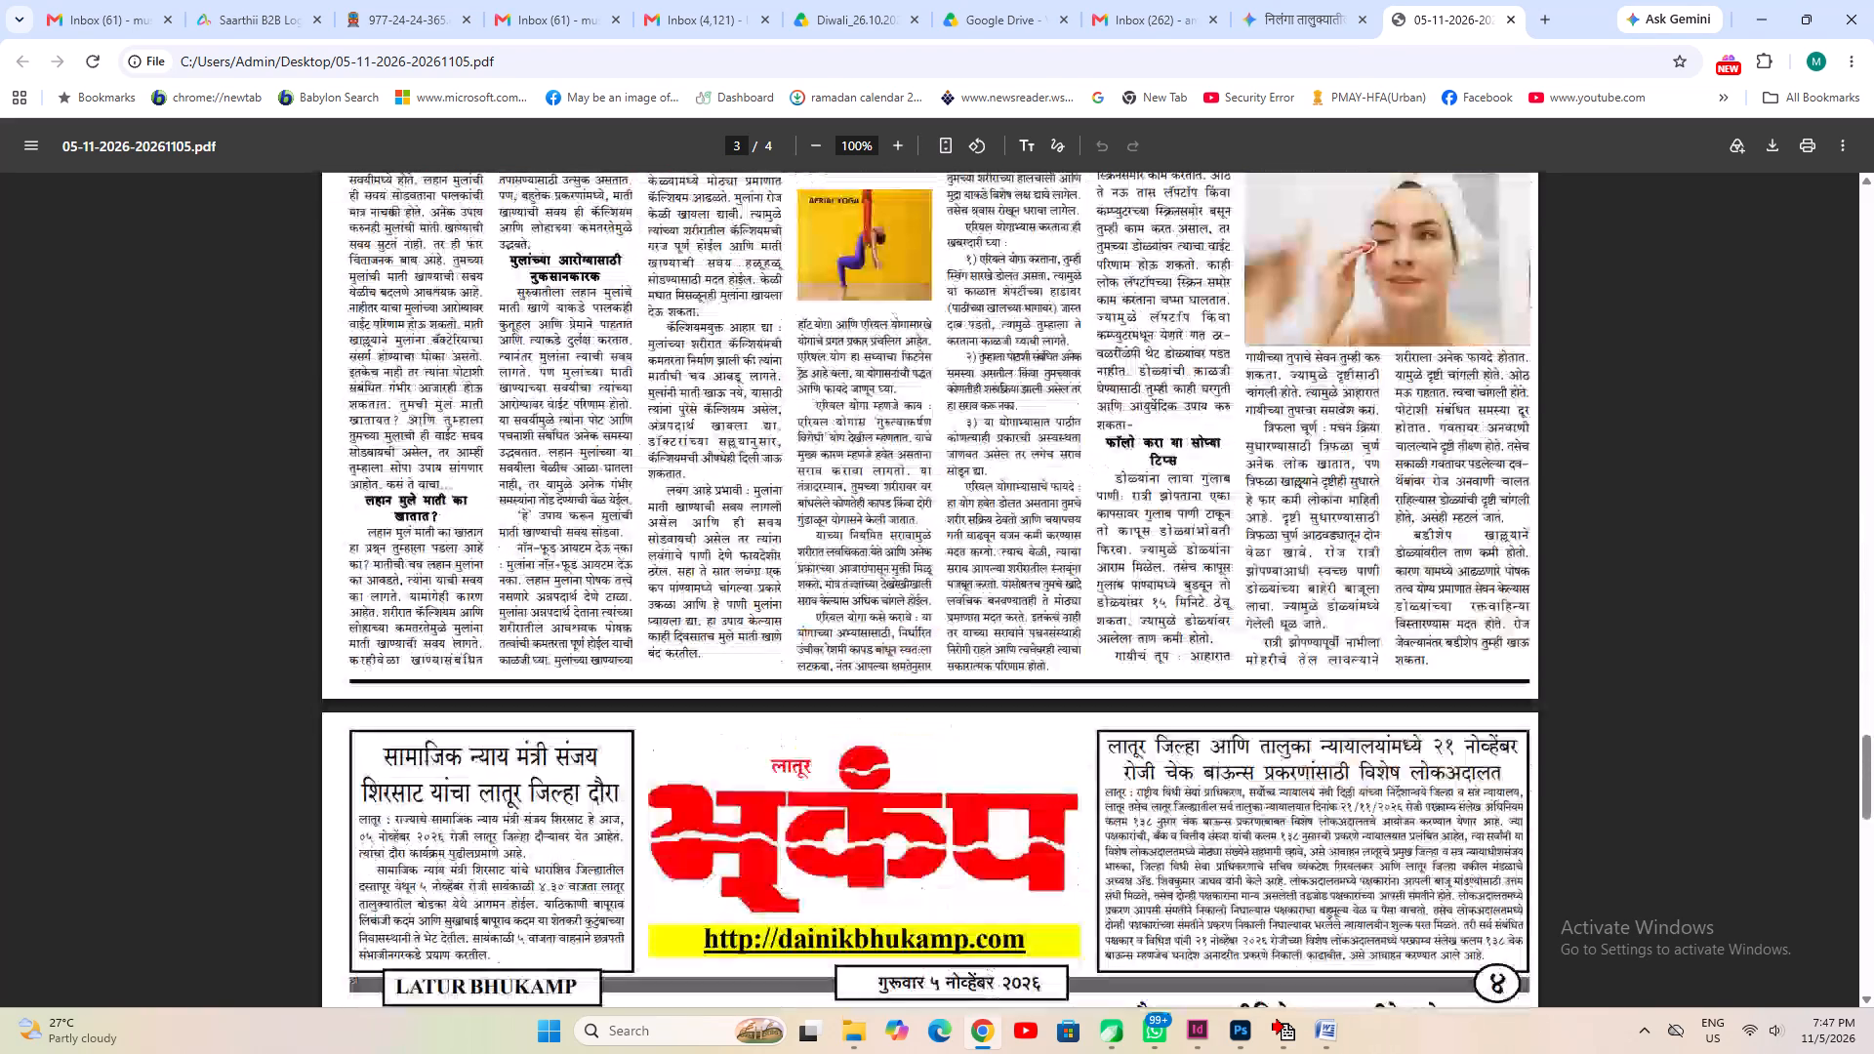
{"action": "scroll", "coordinate": [866, 775], "scroll_direction": "up", "scroll_amount": 3}
{"action": "scroll", "coordinate": [866, 775], "scroll_direction": "down", "scroll_amount": 9}
Copy the page 4 article on daytime power supply for farm pumps, including its headline, subheading and full body text.
{"action": "left_click", "coordinate": [618, 645]}
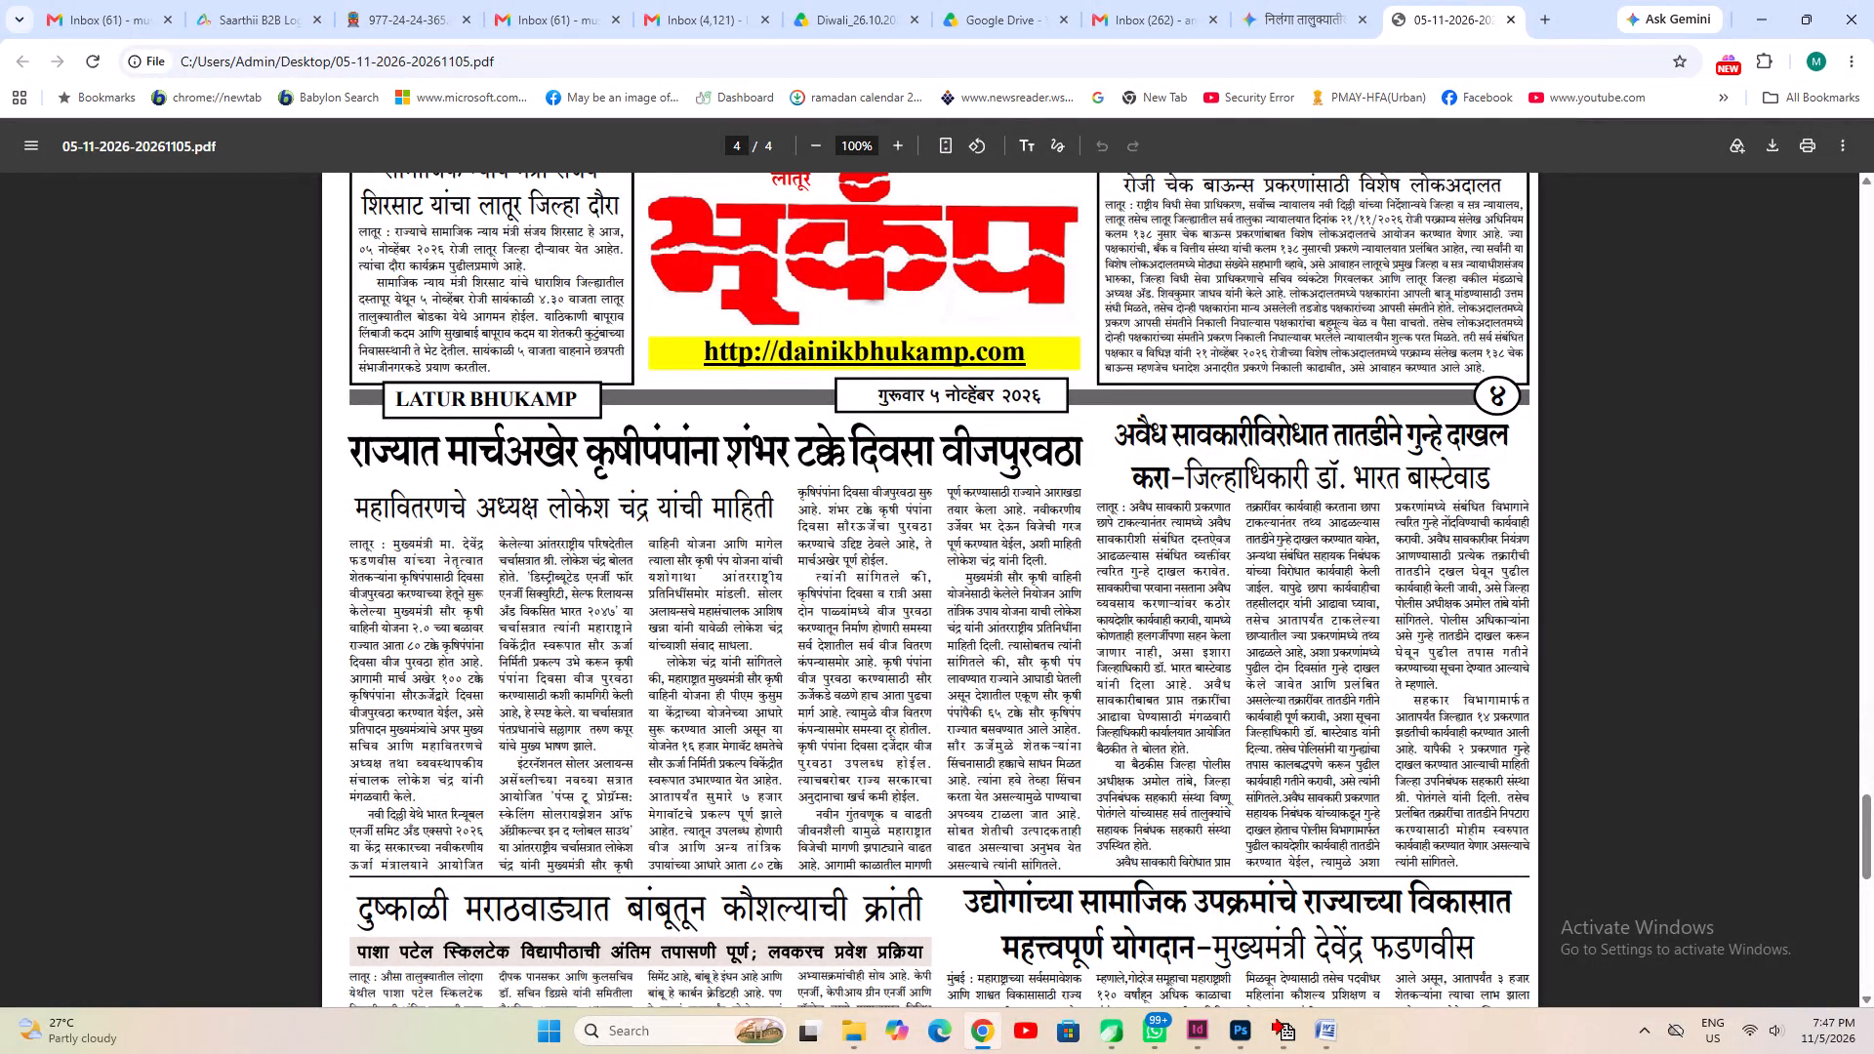
{"action": "left_click_drag", "start_coordinate": [340, 467], "coordinate": [740, 716]}
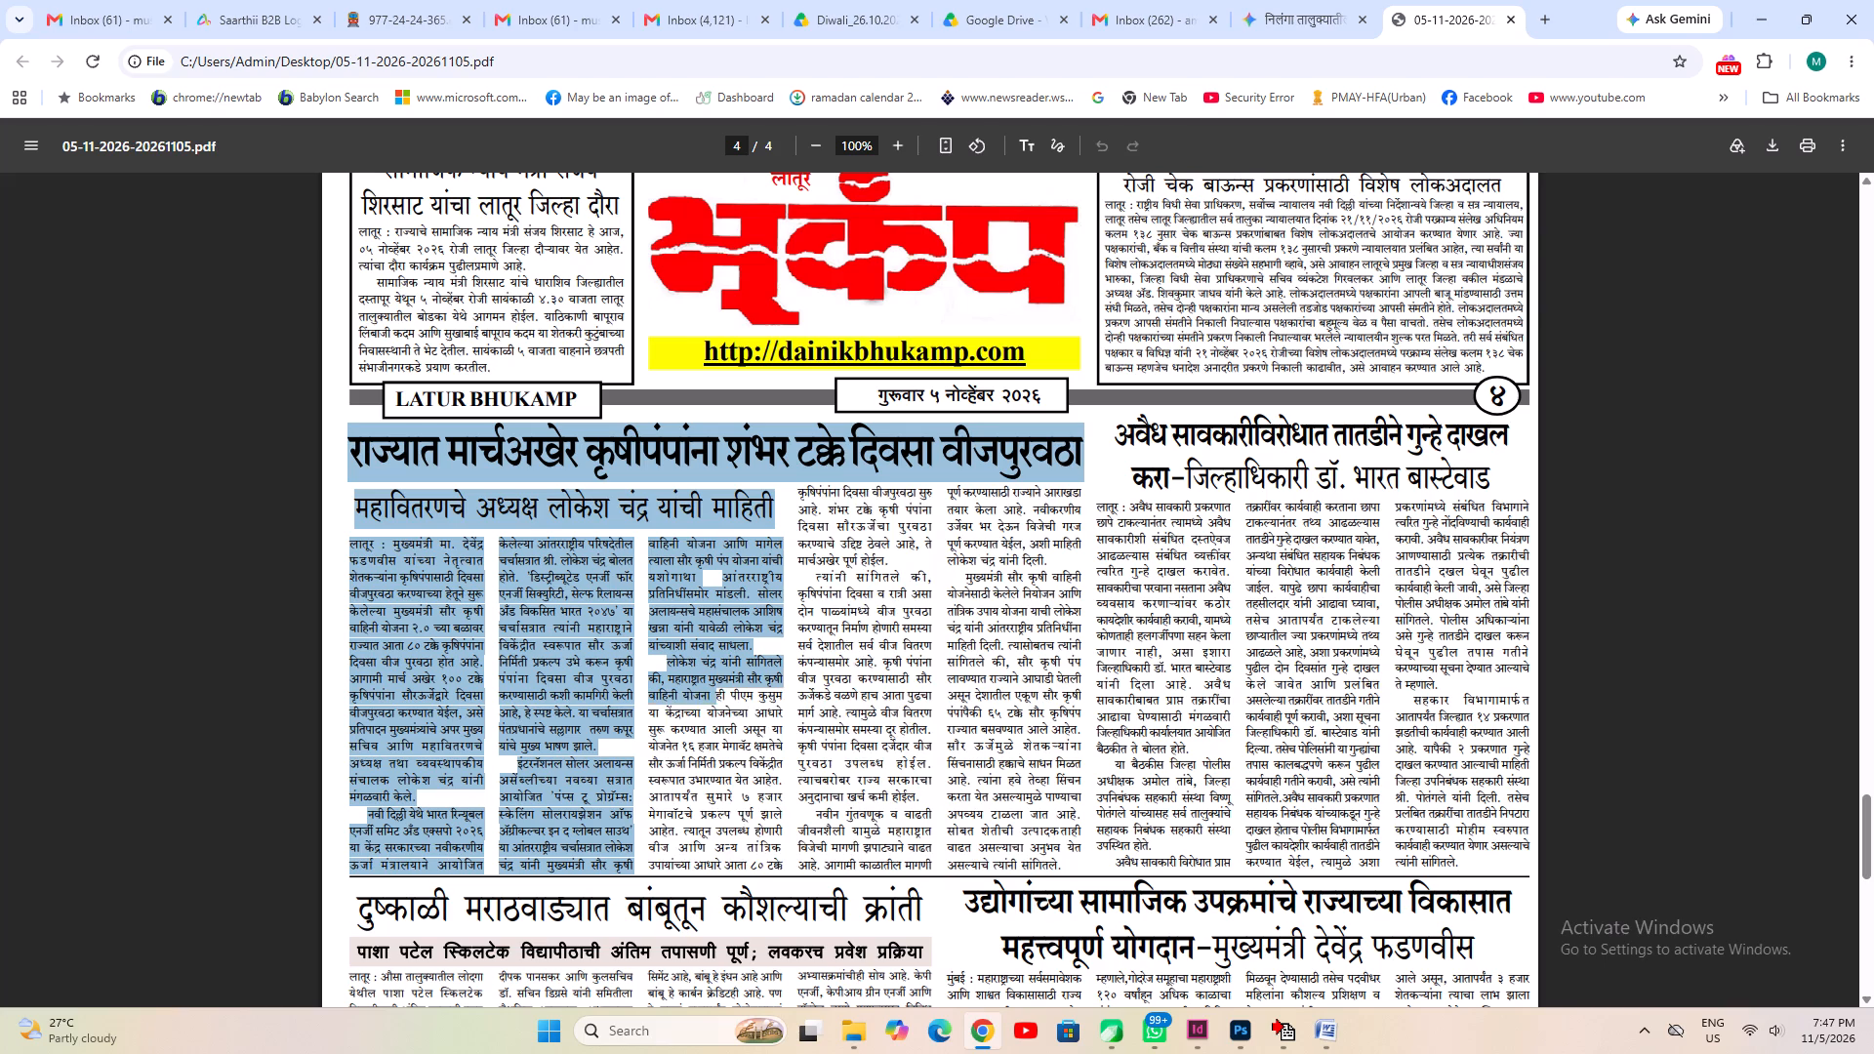
{"action": "left_click_drag", "start_coordinate": [740, 716], "coordinate": [1065, 874]}
{"action": "right_click", "coordinate": [760, 708]}
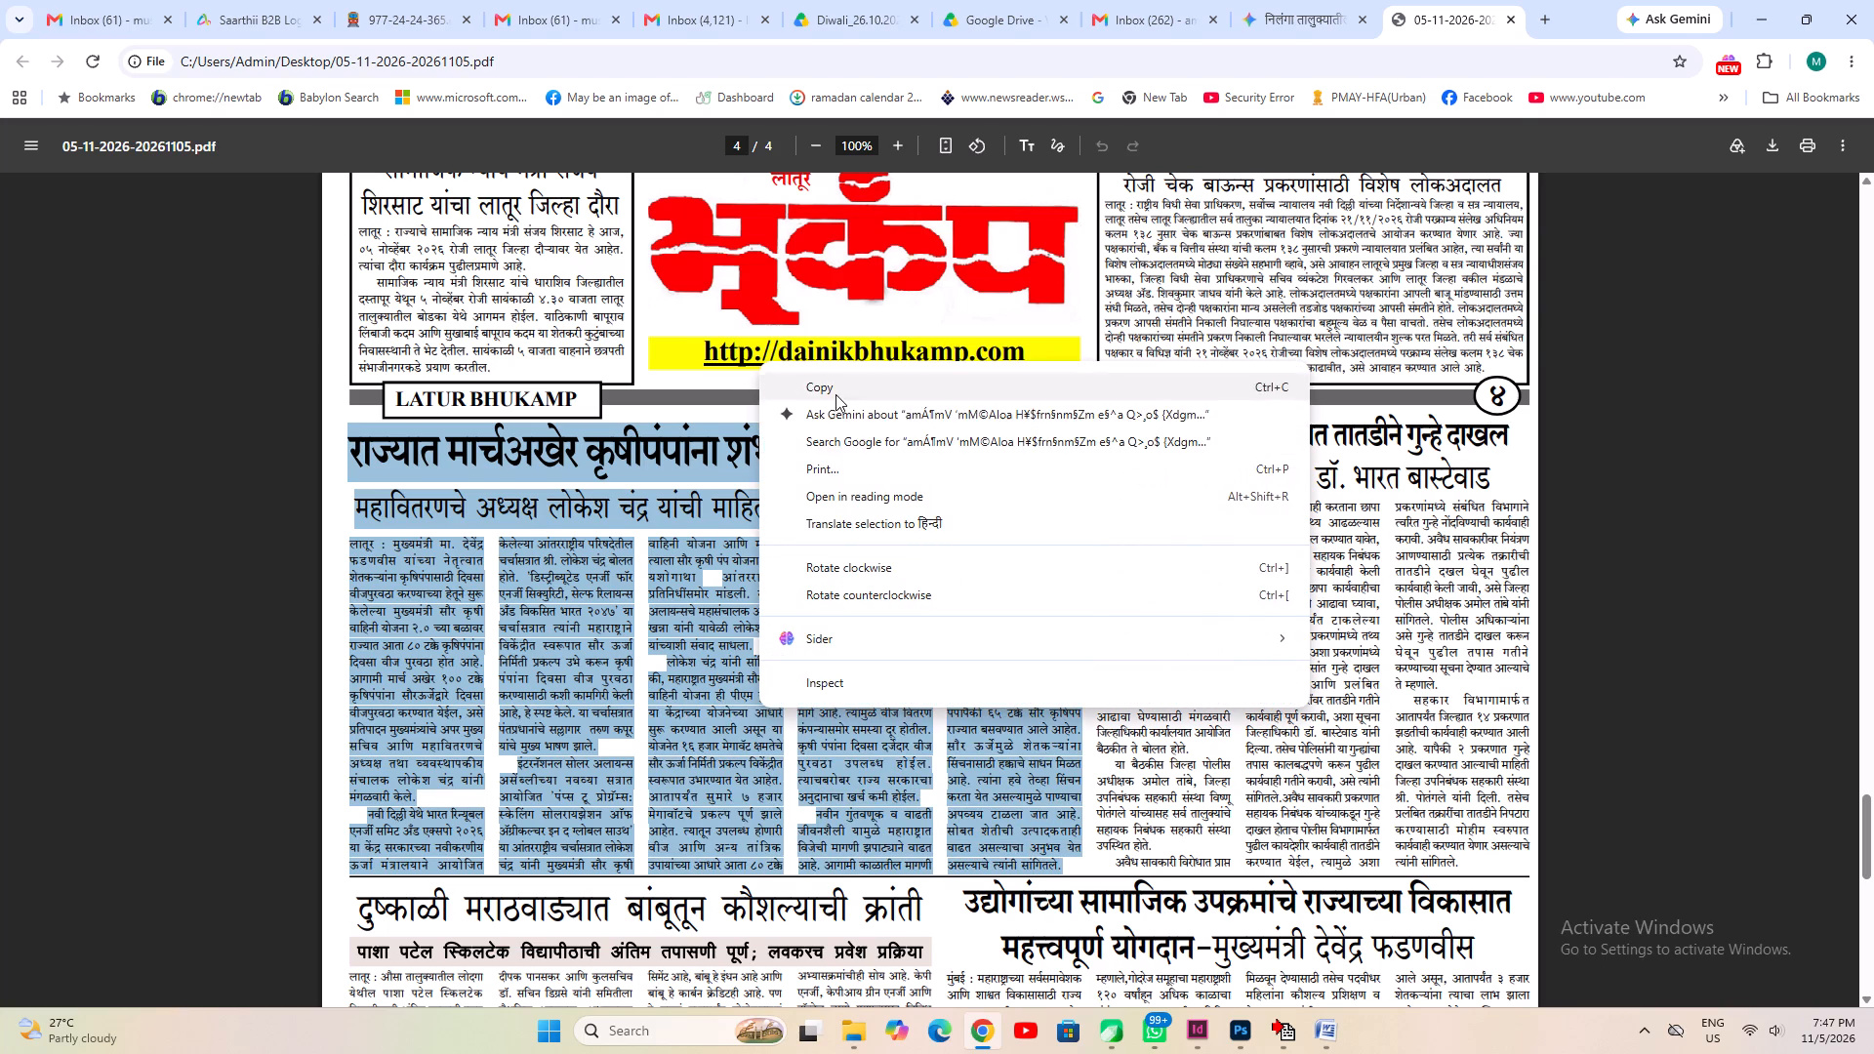
{"action": "left_click", "coordinate": [835, 394]}
Switch to the blank Word document.
{"action": "left_click", "coordinate": [1315, 1044]}
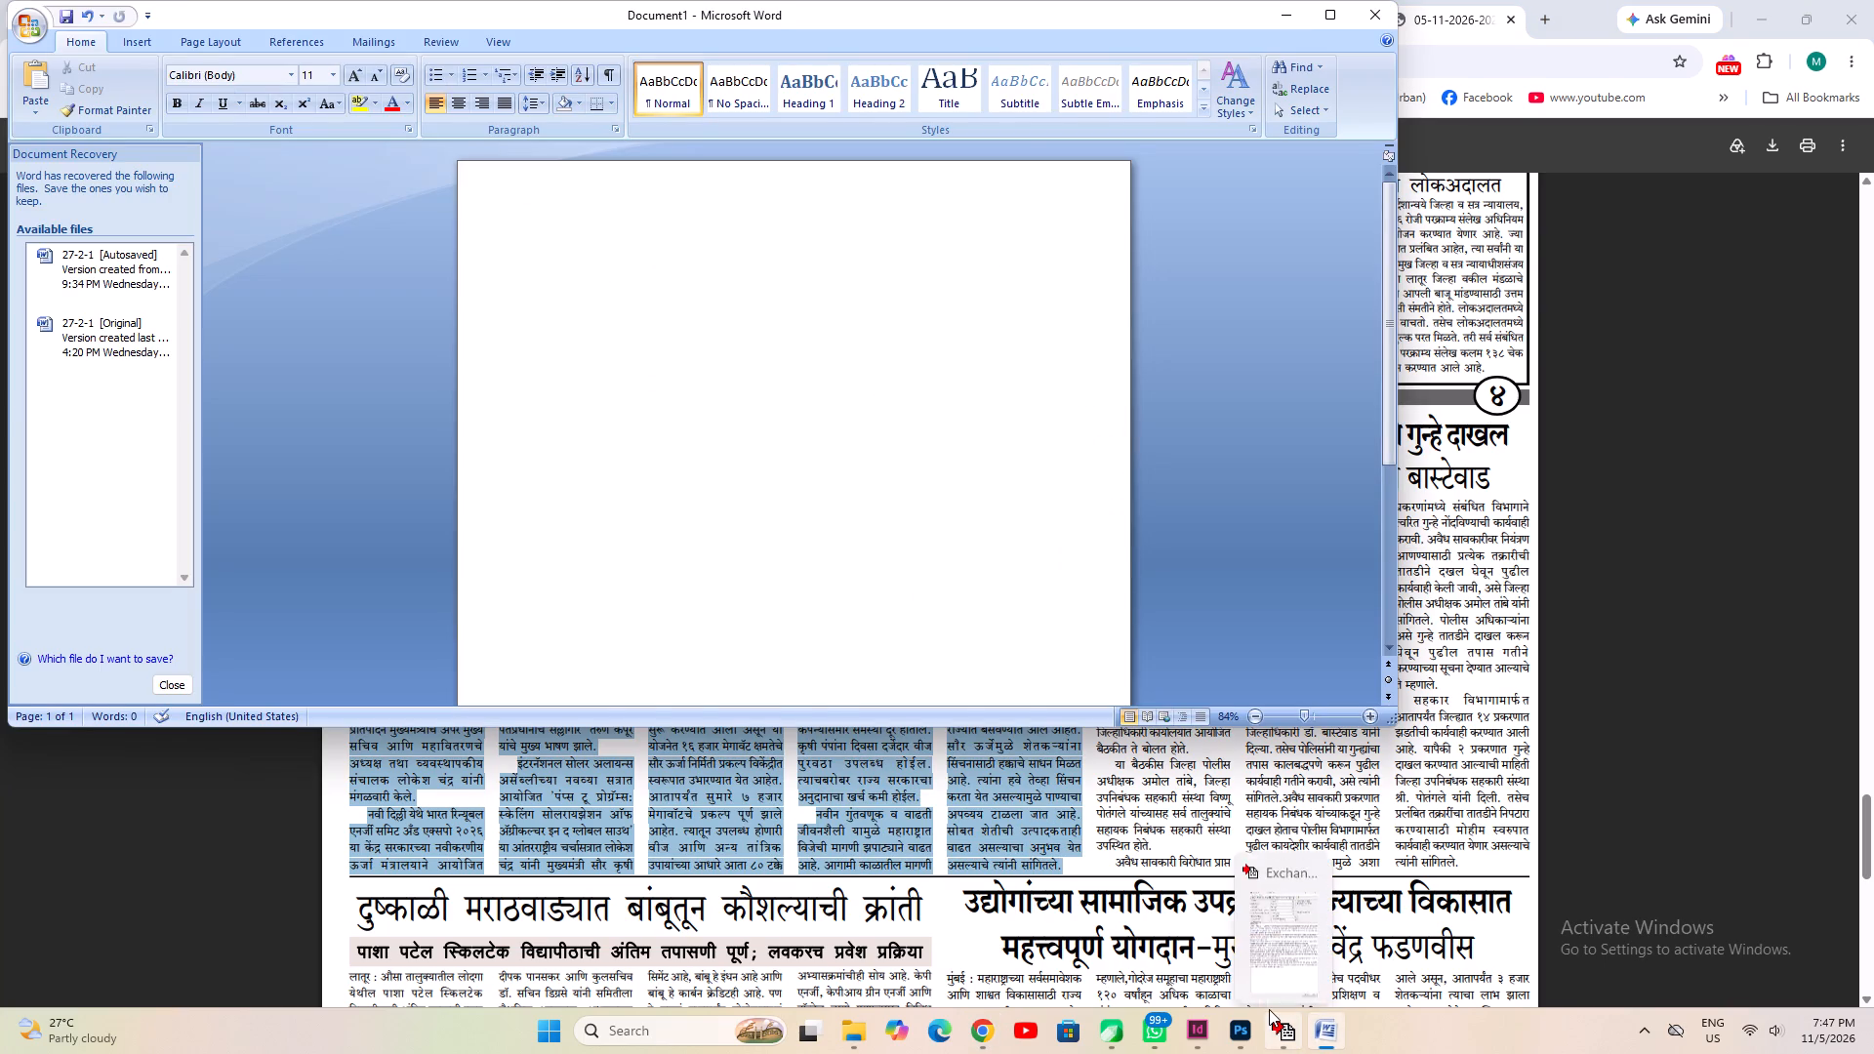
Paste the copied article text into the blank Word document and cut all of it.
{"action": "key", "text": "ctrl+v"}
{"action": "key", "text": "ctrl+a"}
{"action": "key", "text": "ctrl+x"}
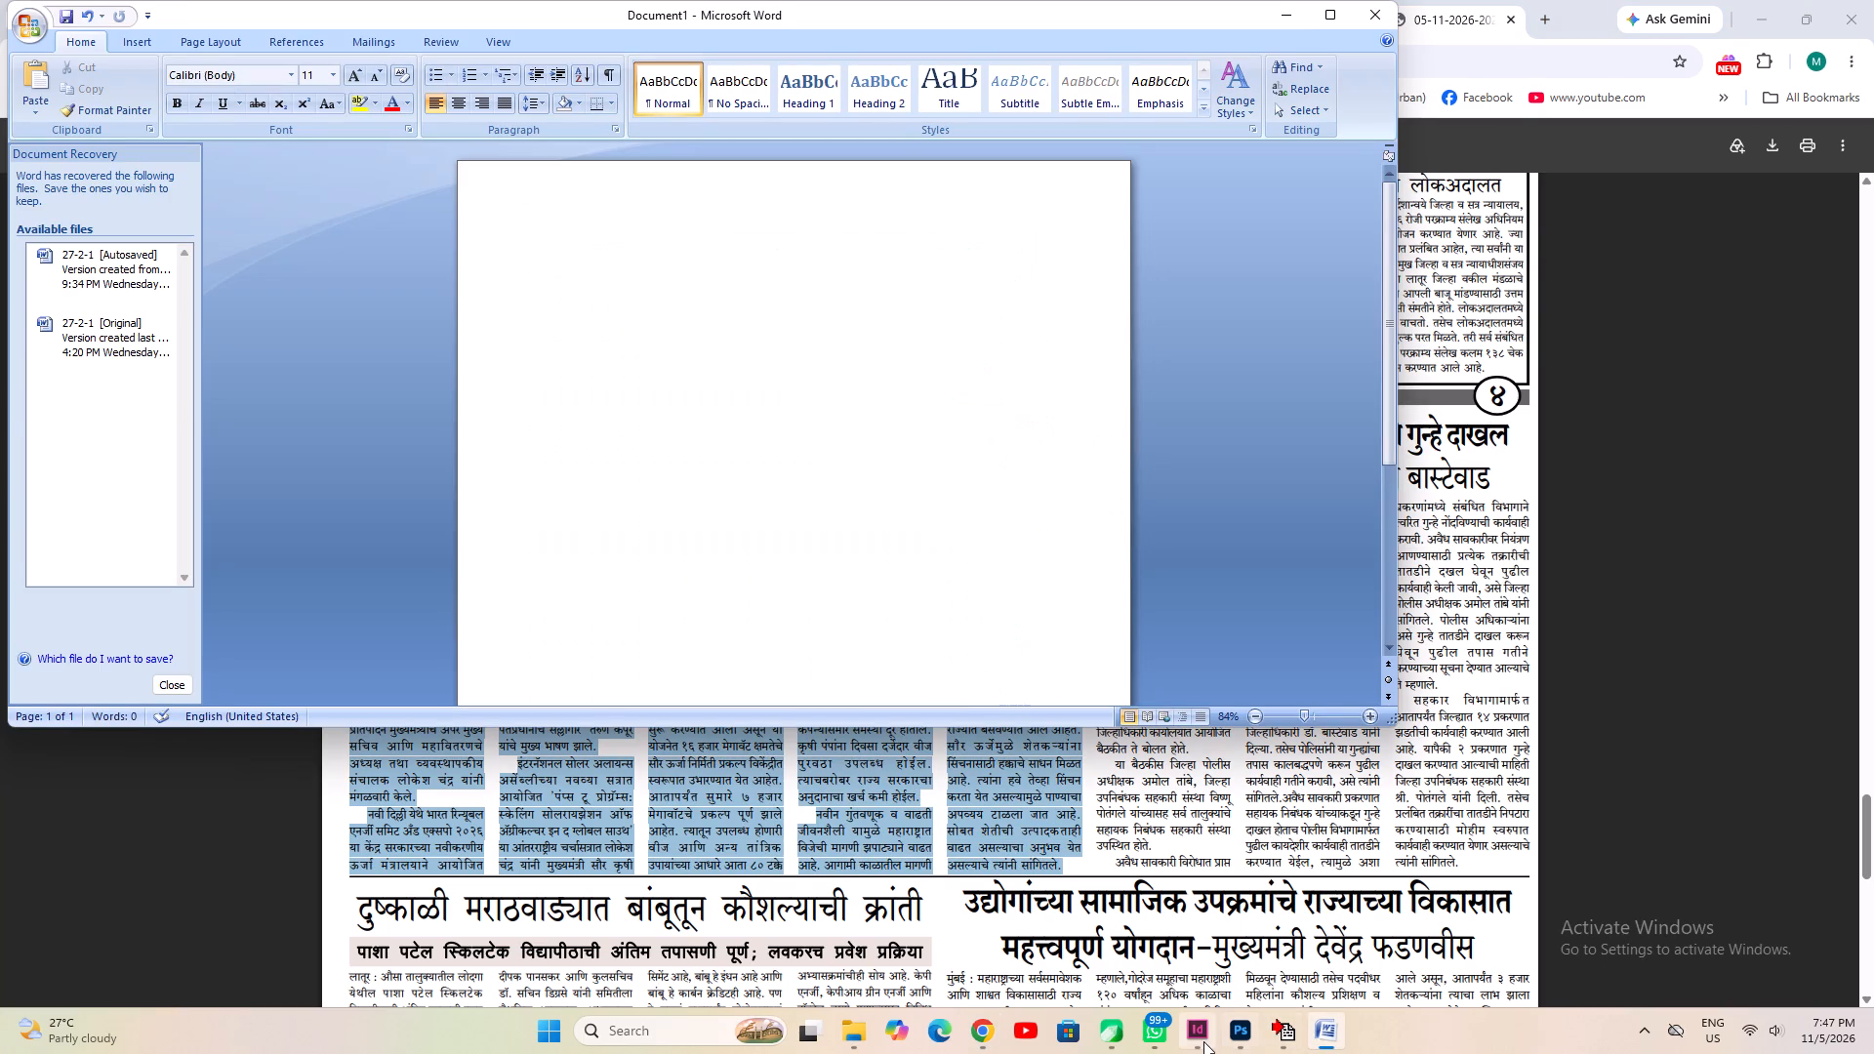
Switch back to InDesign, show the whole page 4 and save the newspaper document.
{"action": "left_click", "coordinate": [1203, 1041]}
{"action": "left_click", "coordinate": [1016, 742]}
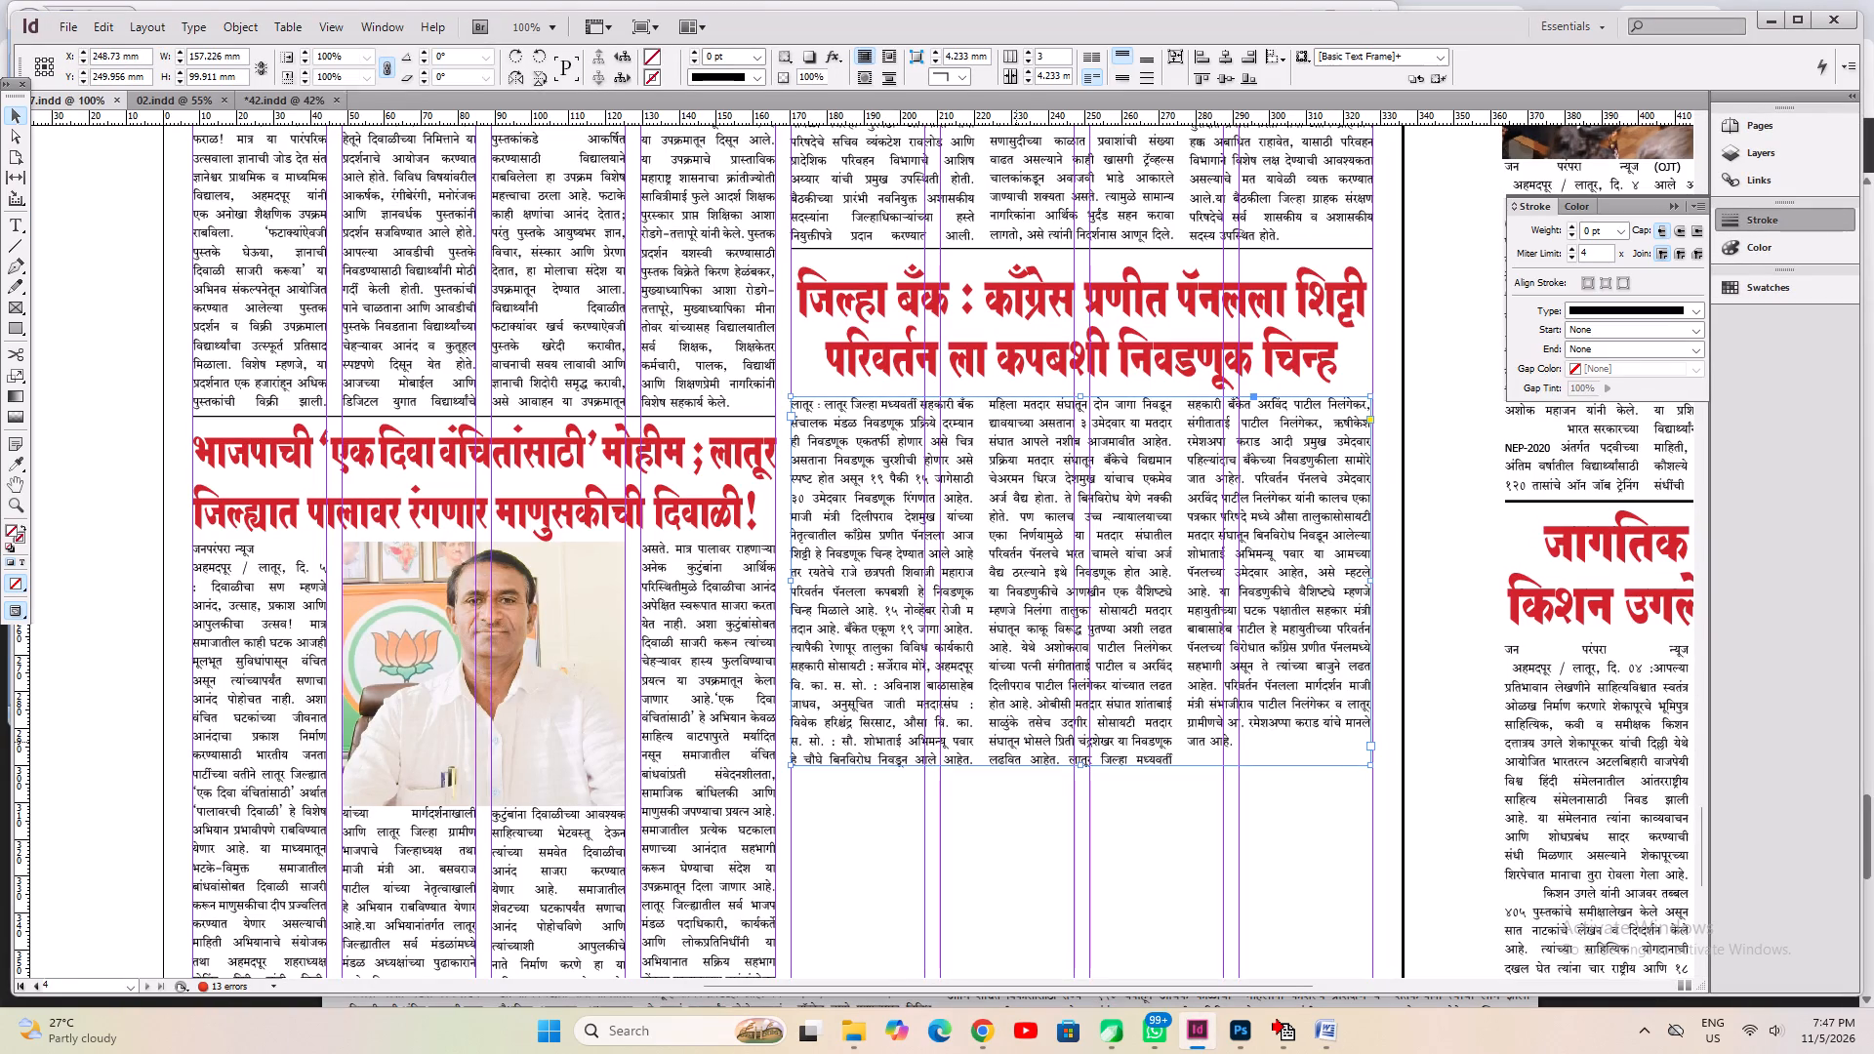
{"action": "key", "text": "ctrl+0"}
{"action": "key", "text": "ctrl+a"}
{"action": "key", "text": "ctrl+s"}
{"action": "left_click", "coordinate": [438, 643]}
Move all the articles, headlines and photos of page 3 onto the pasteboard beside it, at X about 512 mm.
{"action": "scroll", "coordinate": [461, 586], "scroll_direction": "up", "scroll_amount": 4}
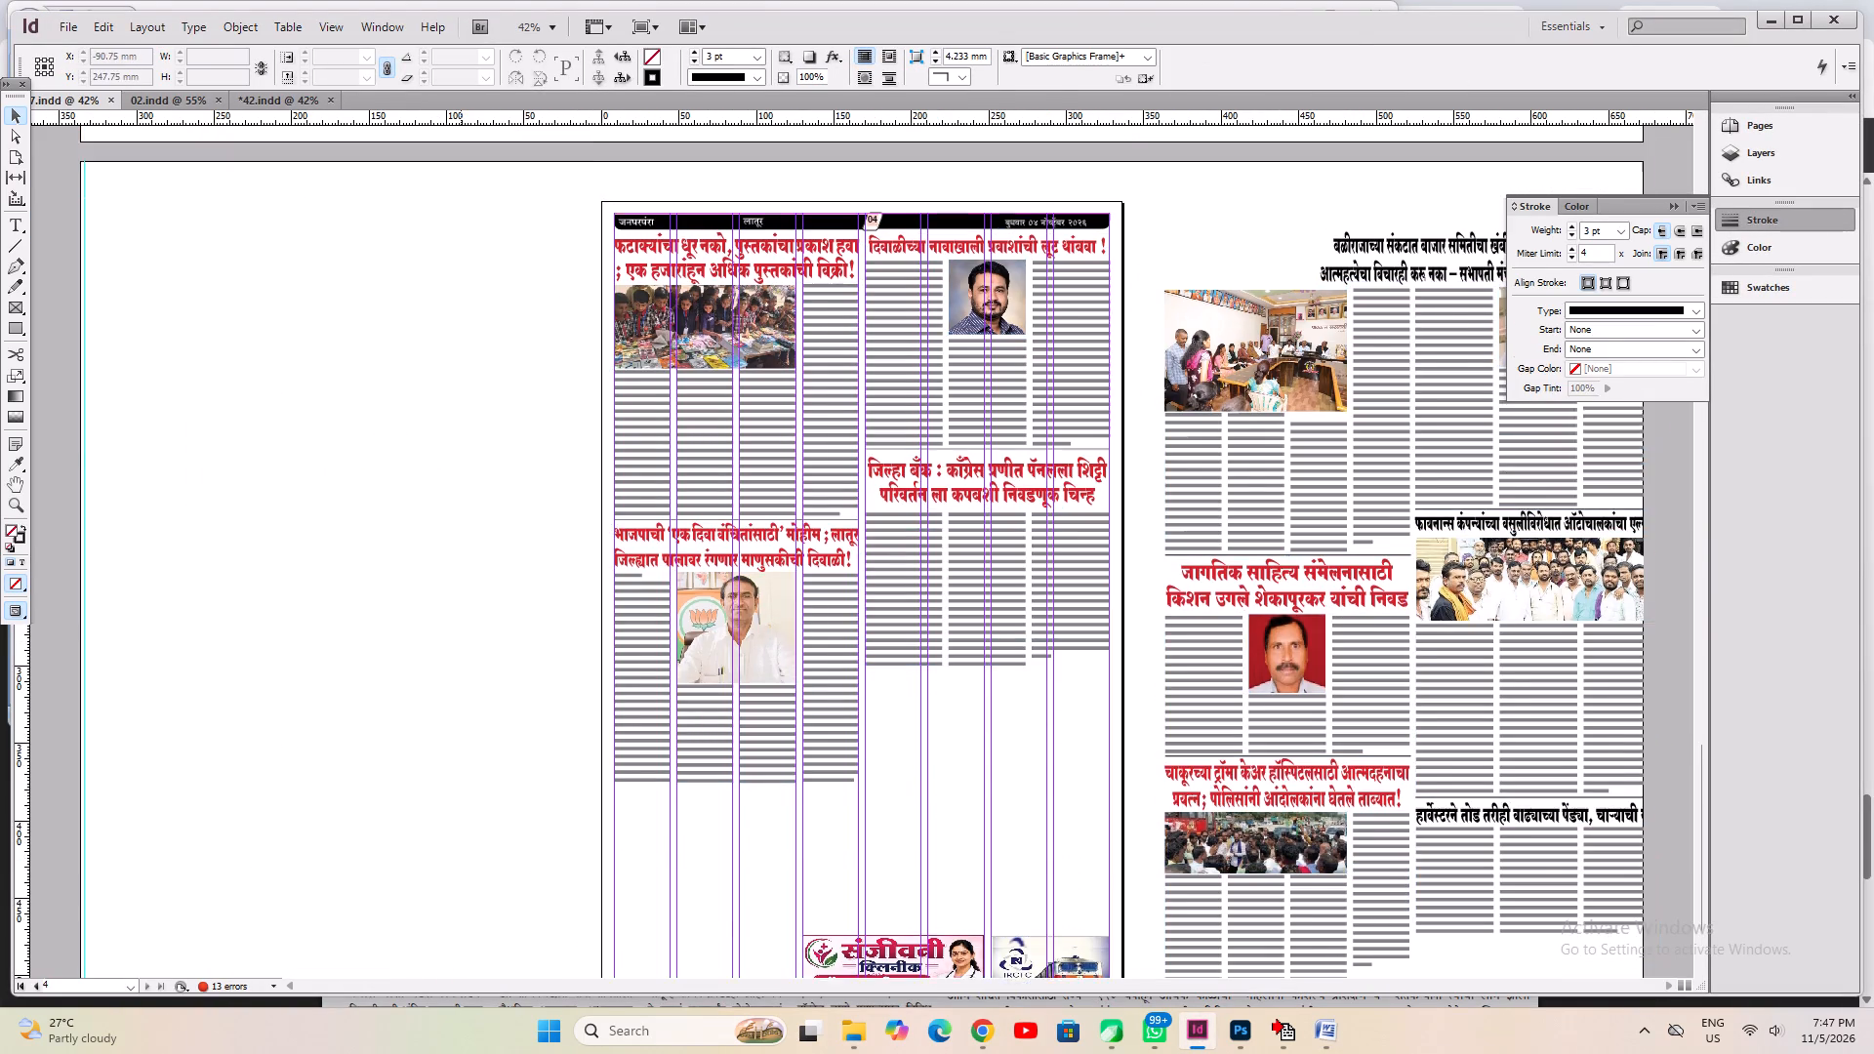
{"action": "scroll", "coordinate": [461, 586], "scroll_direction": "up", "scroll_amount": 20}
{"action": "scroll", "coordinate": [461, 586], "scroll_direction": "up", "scroll_amount": 5}
{"action": "scroll", "coordinate": [462, 588], "scroll_direction": "down", "scroll_amount": 9}
{"action": "left_click", "coordinate": [575, 365]}
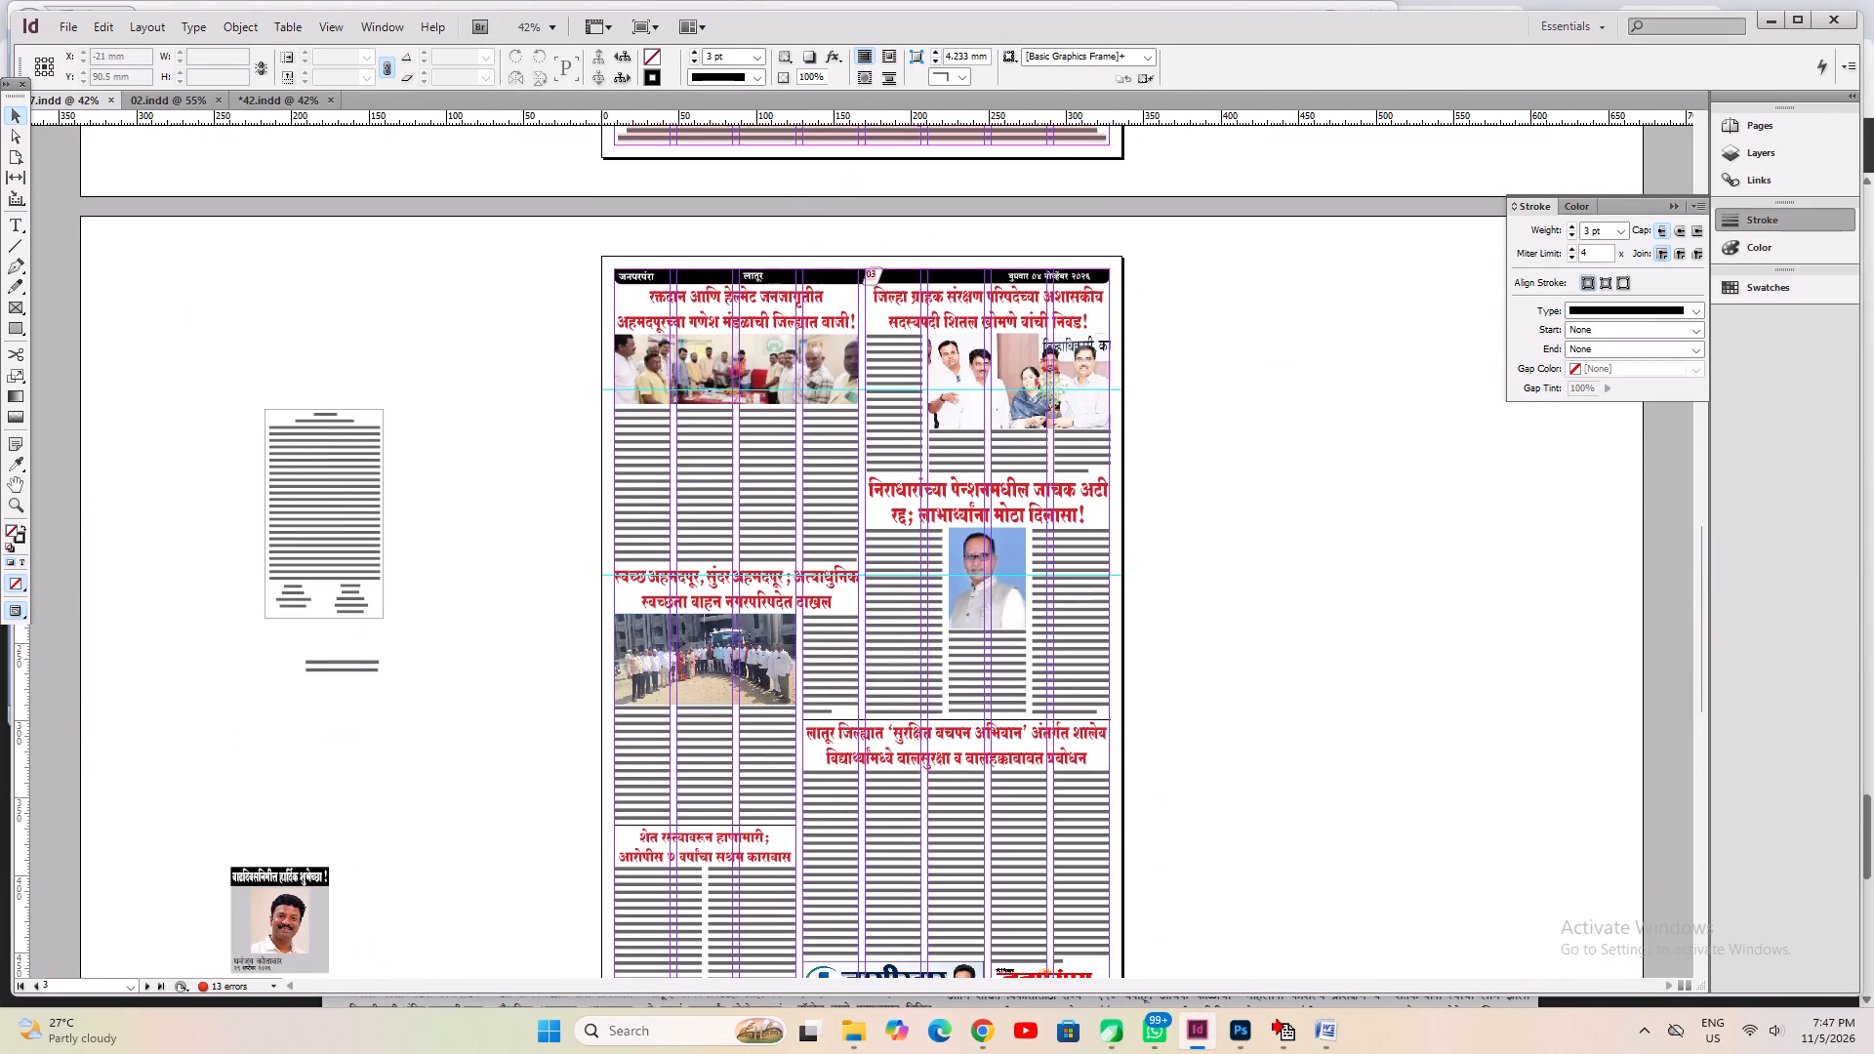
{"action": "left_click_drag", "start_coordinate": [557, 298], "coordinate": [1133, 899]}
{"action": "left_click_drag", "start_coordinate": [703, 769], "coordinate": [735, 776], "text": "shift"}
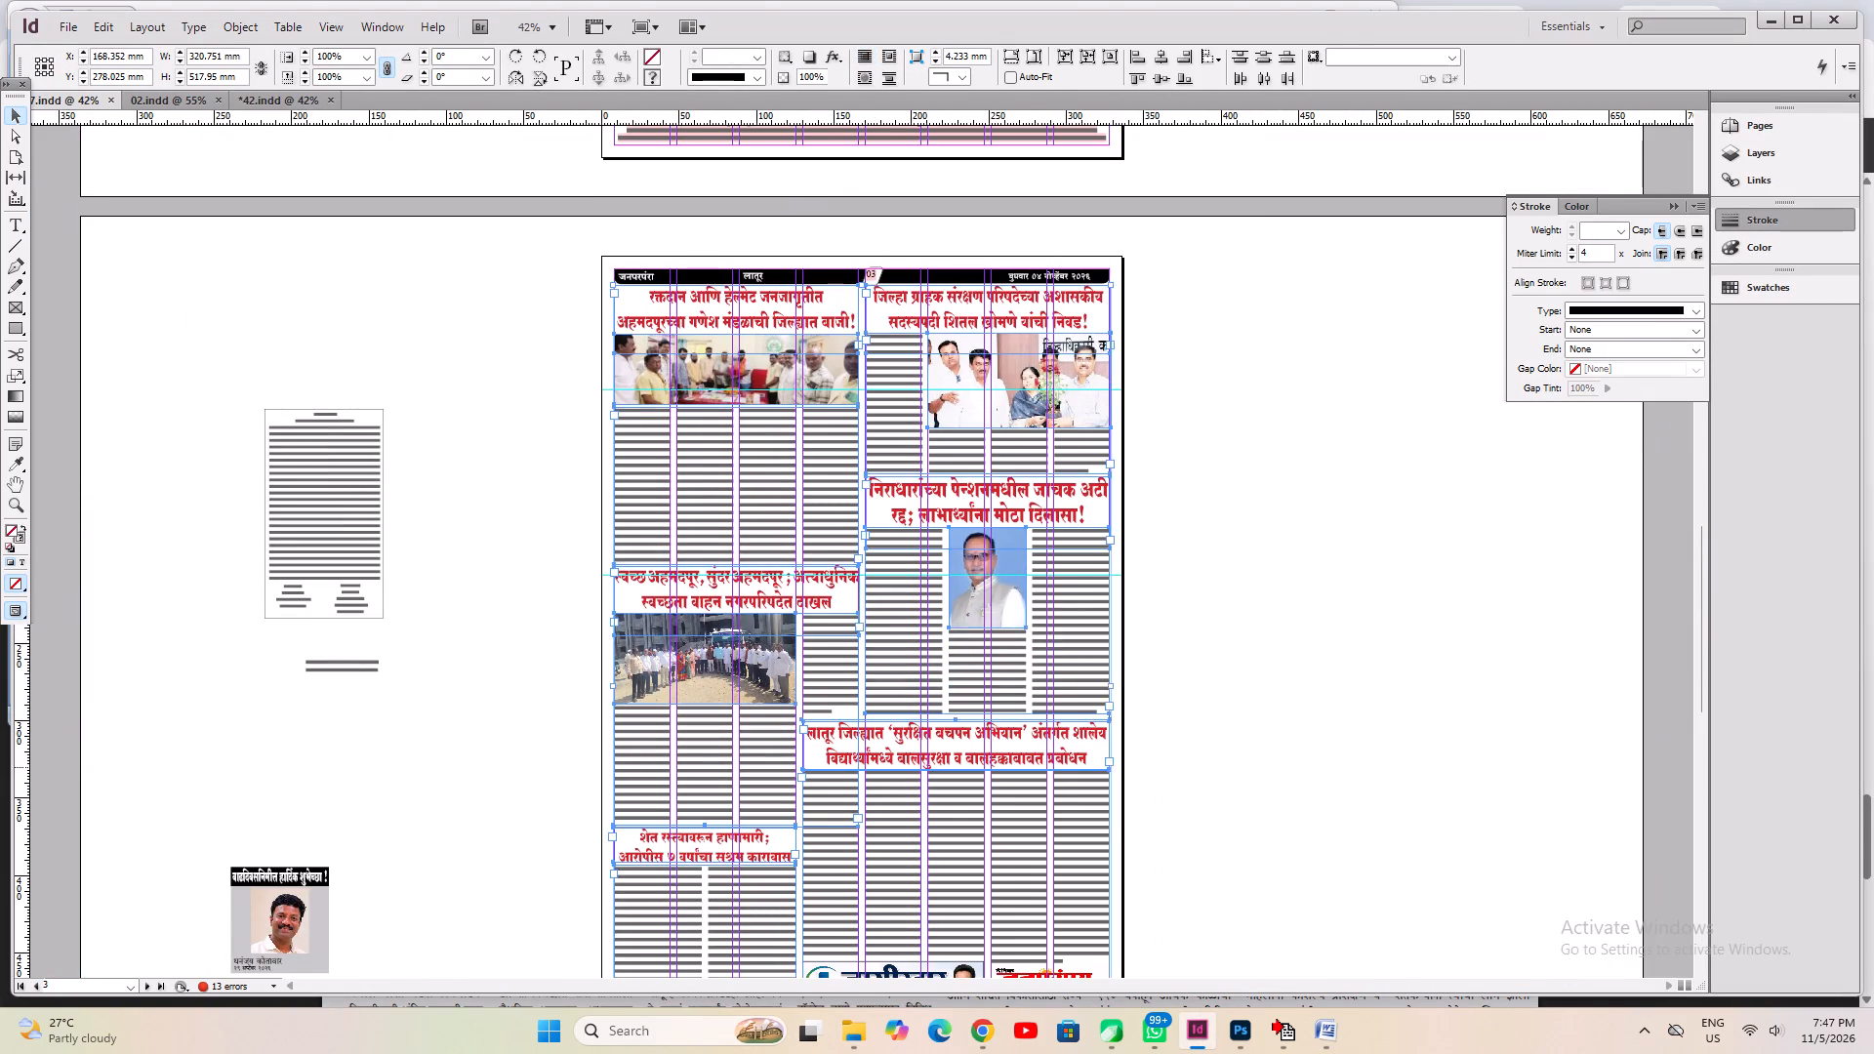
{"action": "left_click_drag", "start_coordinate": [735, 776], "coordinate": [1237, 820], "text": "shift"}
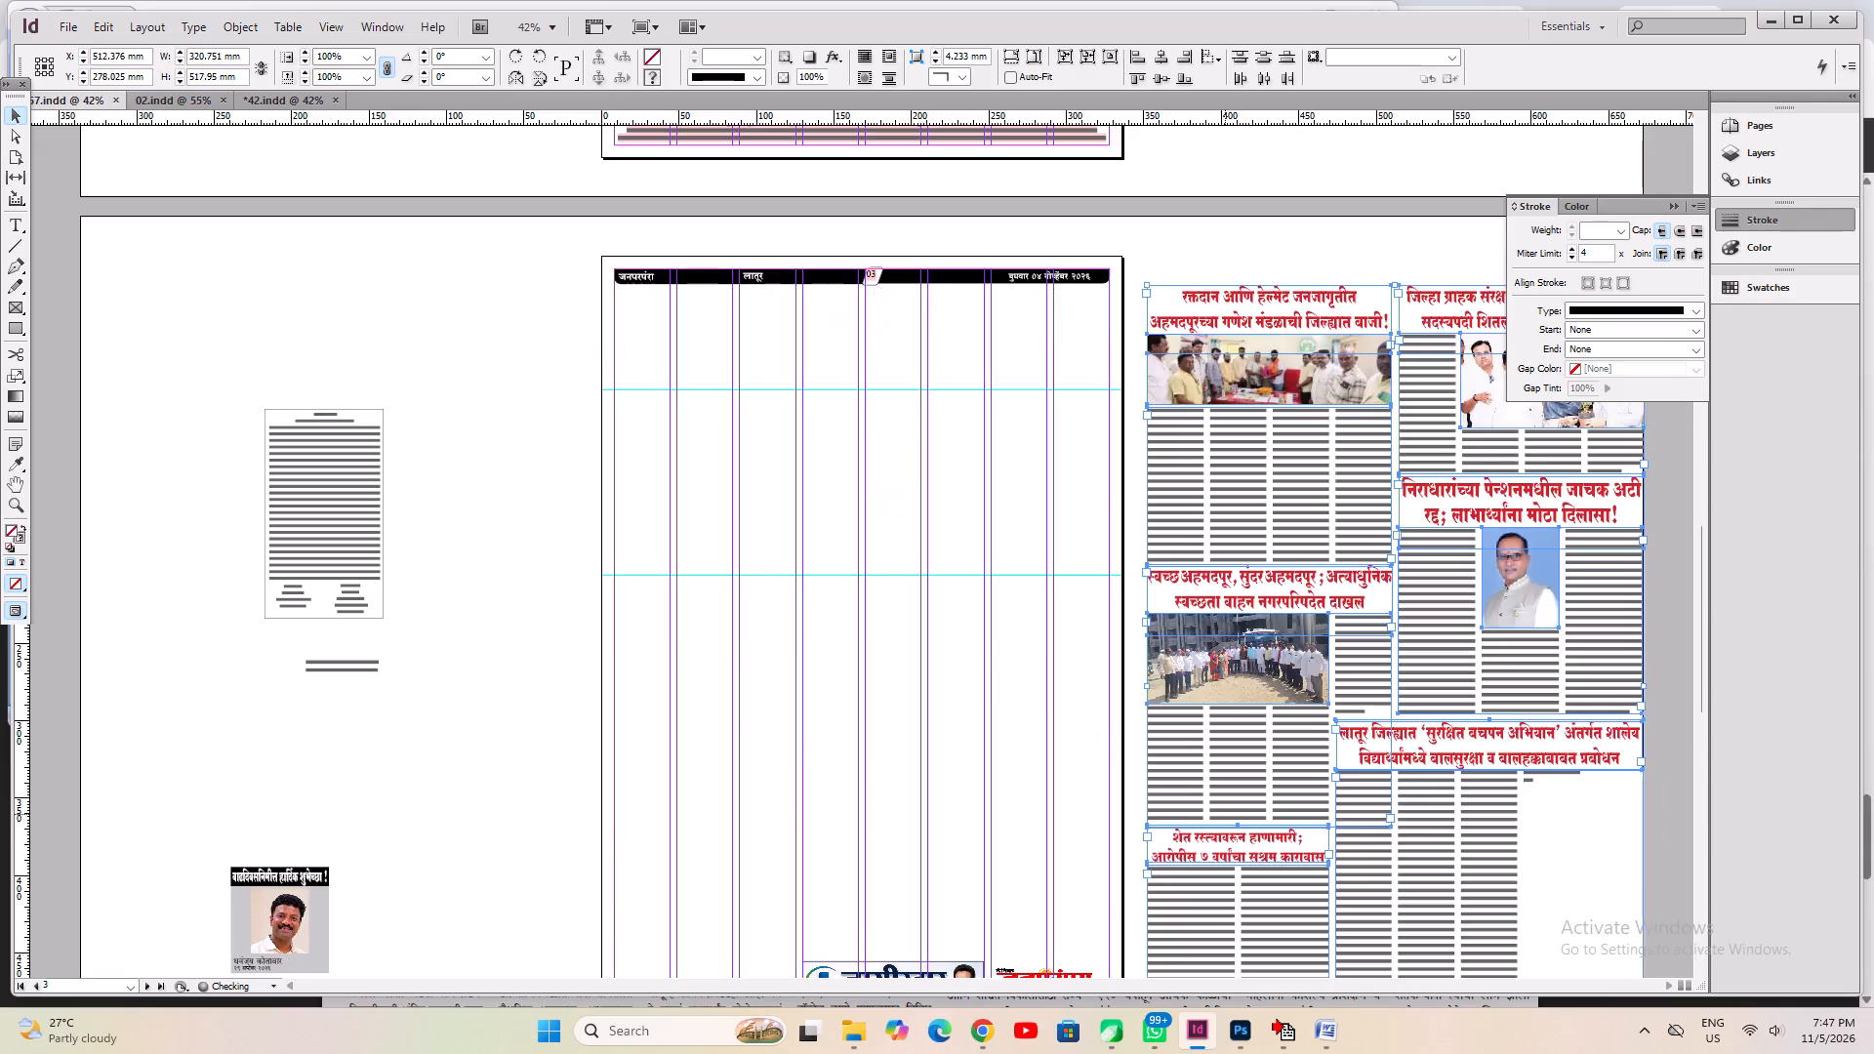
Go to page 1 of the newspaper and examine the empty area under the masthead.
{"action": "key", "text": "space"}
{"action": "key", "text": "space"}
{"action": "key", "text": "space"}
{"action": "key", "text": "space"}
{"action": "key", "text": "space"}
{"action": "key", "text": "space"}
{"action": "key", "text": "space"}
{"action": "key", "text": "space"}
{"action": "key", "text": "space"}
{"action": "key", "text": "space"}
{"action": "key", "text": "space"}
{"action": "key", "text": "space"}
{"action": "key", "text": "space"}
{"action": "key", "text": "space"}
{"action": "key", "text": "space"}
{"action": "key", "text": "space"}
{"action": "key", "text": "space"}
{"action": "key", "text": "space"}
{"action": "key", "text": "space"}
{"action": "key", "text": "space"}
{"action": "left_click_drag", "start_coordinate": [898, 488], "coordinate": [792, 1051]}
{"action": "left_click_drag", "start_coordinate": [975, 580], "coordinate": [912, 894]}
{"action": "left_click_drag", "start_coordinate": [948, 629], "coordinate": [862, 1049]}
{"action": "left_click_drag", "start_coordinate": [972, 607], "coordinate": [937, 907]}
{"action": "left_click_drag", "start_coordinate": [604, 472], "coordinate": [620, 652]}
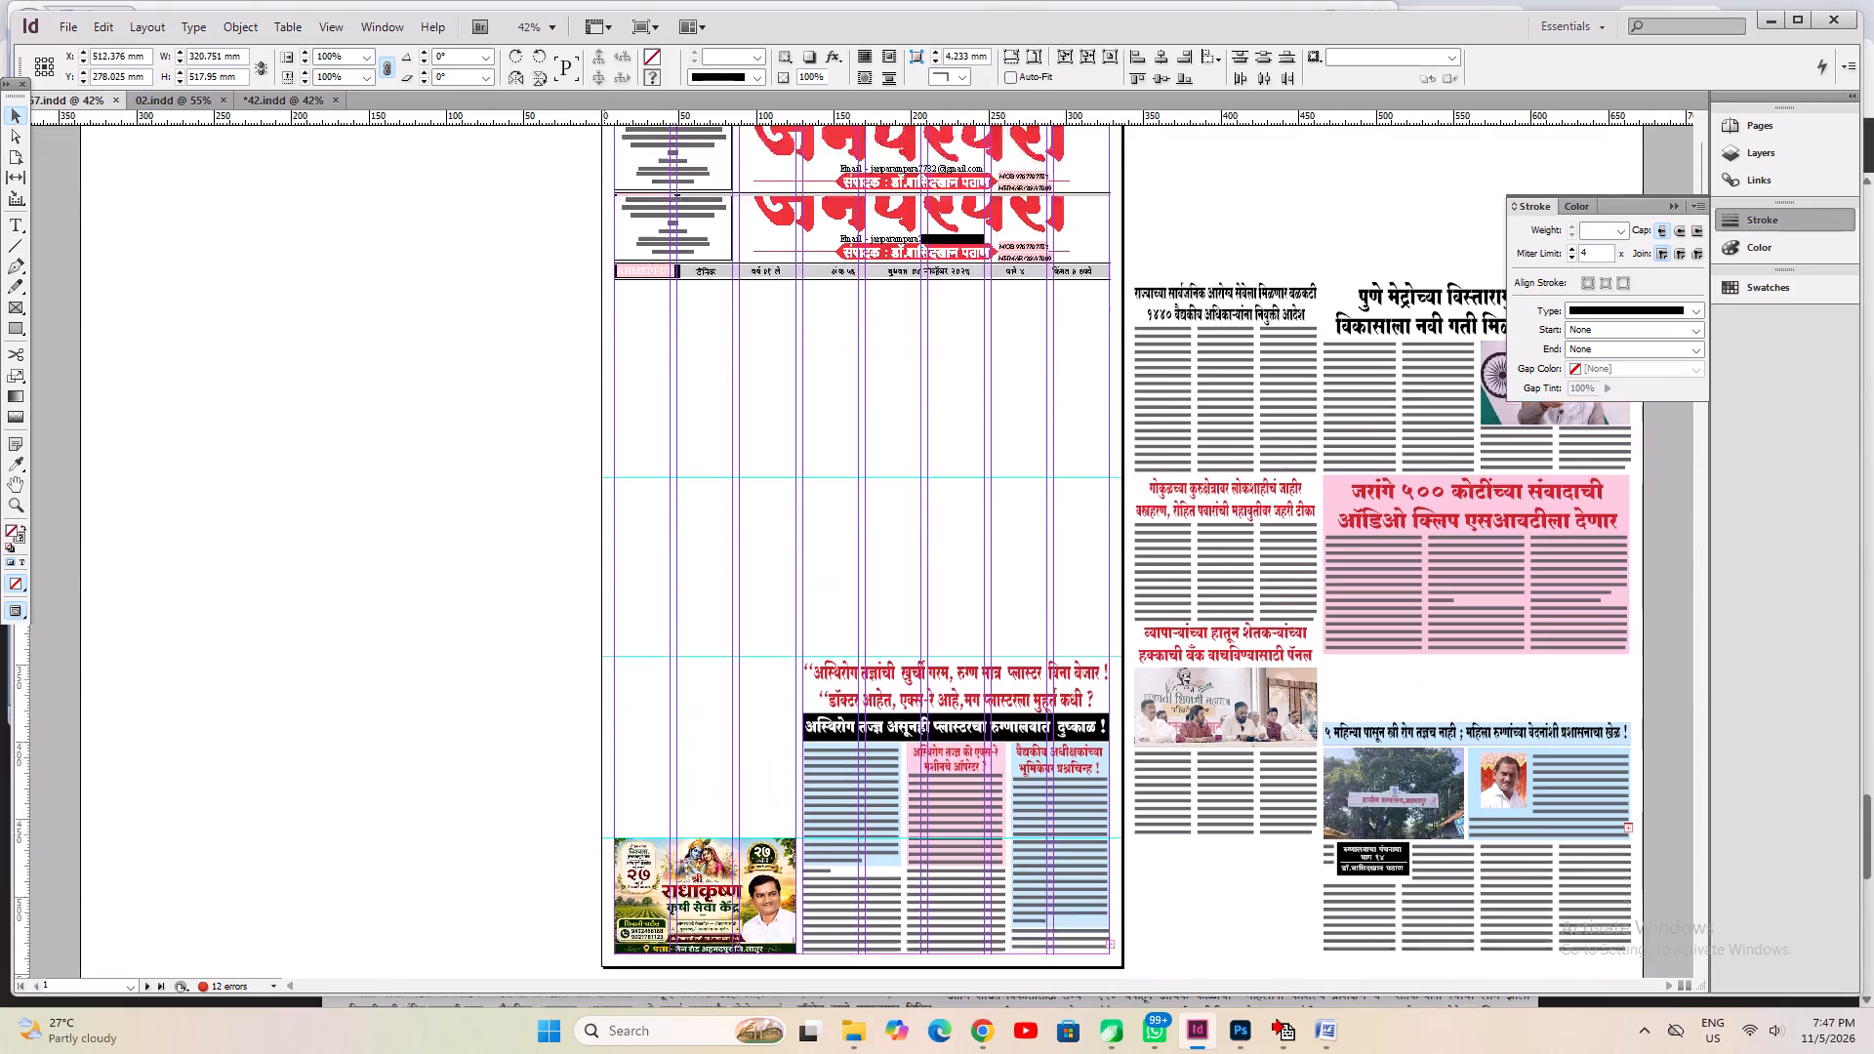
{"action": "left_click_drag", "start_coordinate": [620, 652], "coordinate": [625, 677]}
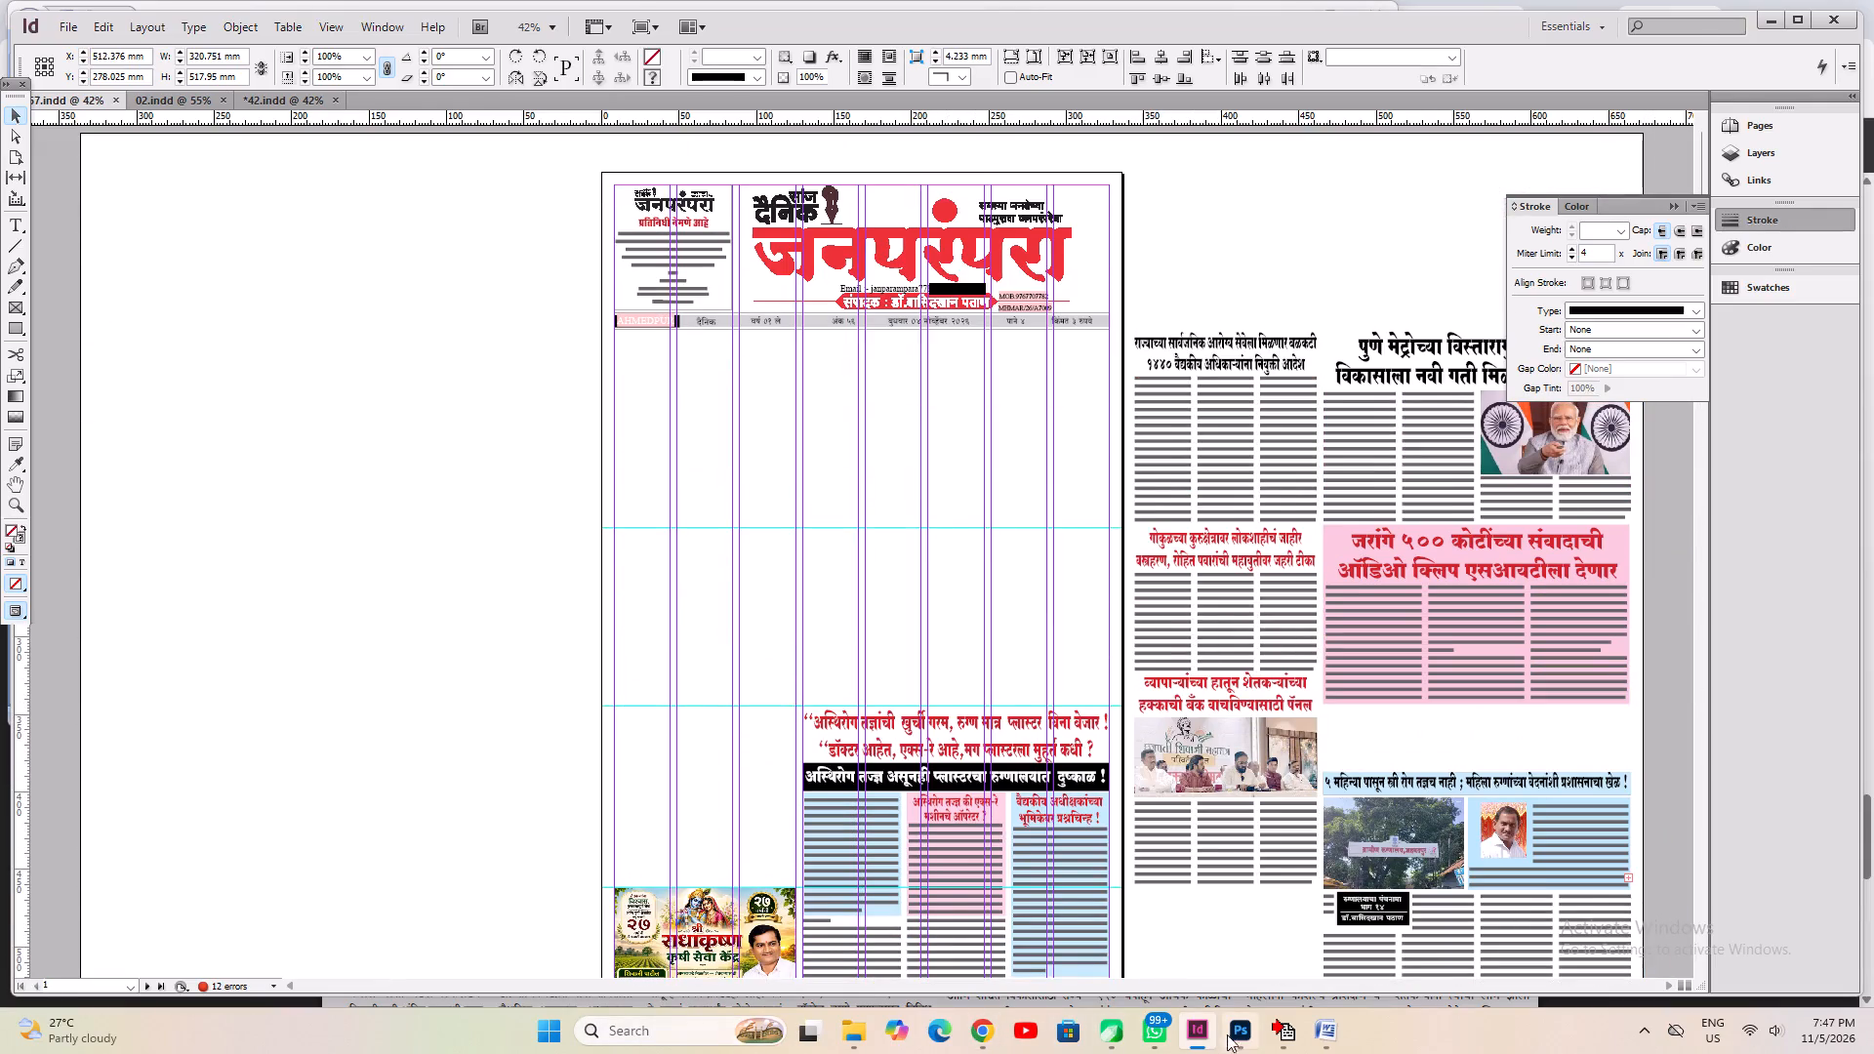
Copy the article "राज्यात मार्चअखेर कृषीपंपांना शंभर टक्के दिवसा वीजपुरवठा" with its headlines from PDF page 4, pass it through Word and cut it there.
{"action": "left_click", "coordinate": [1206, 1036]}
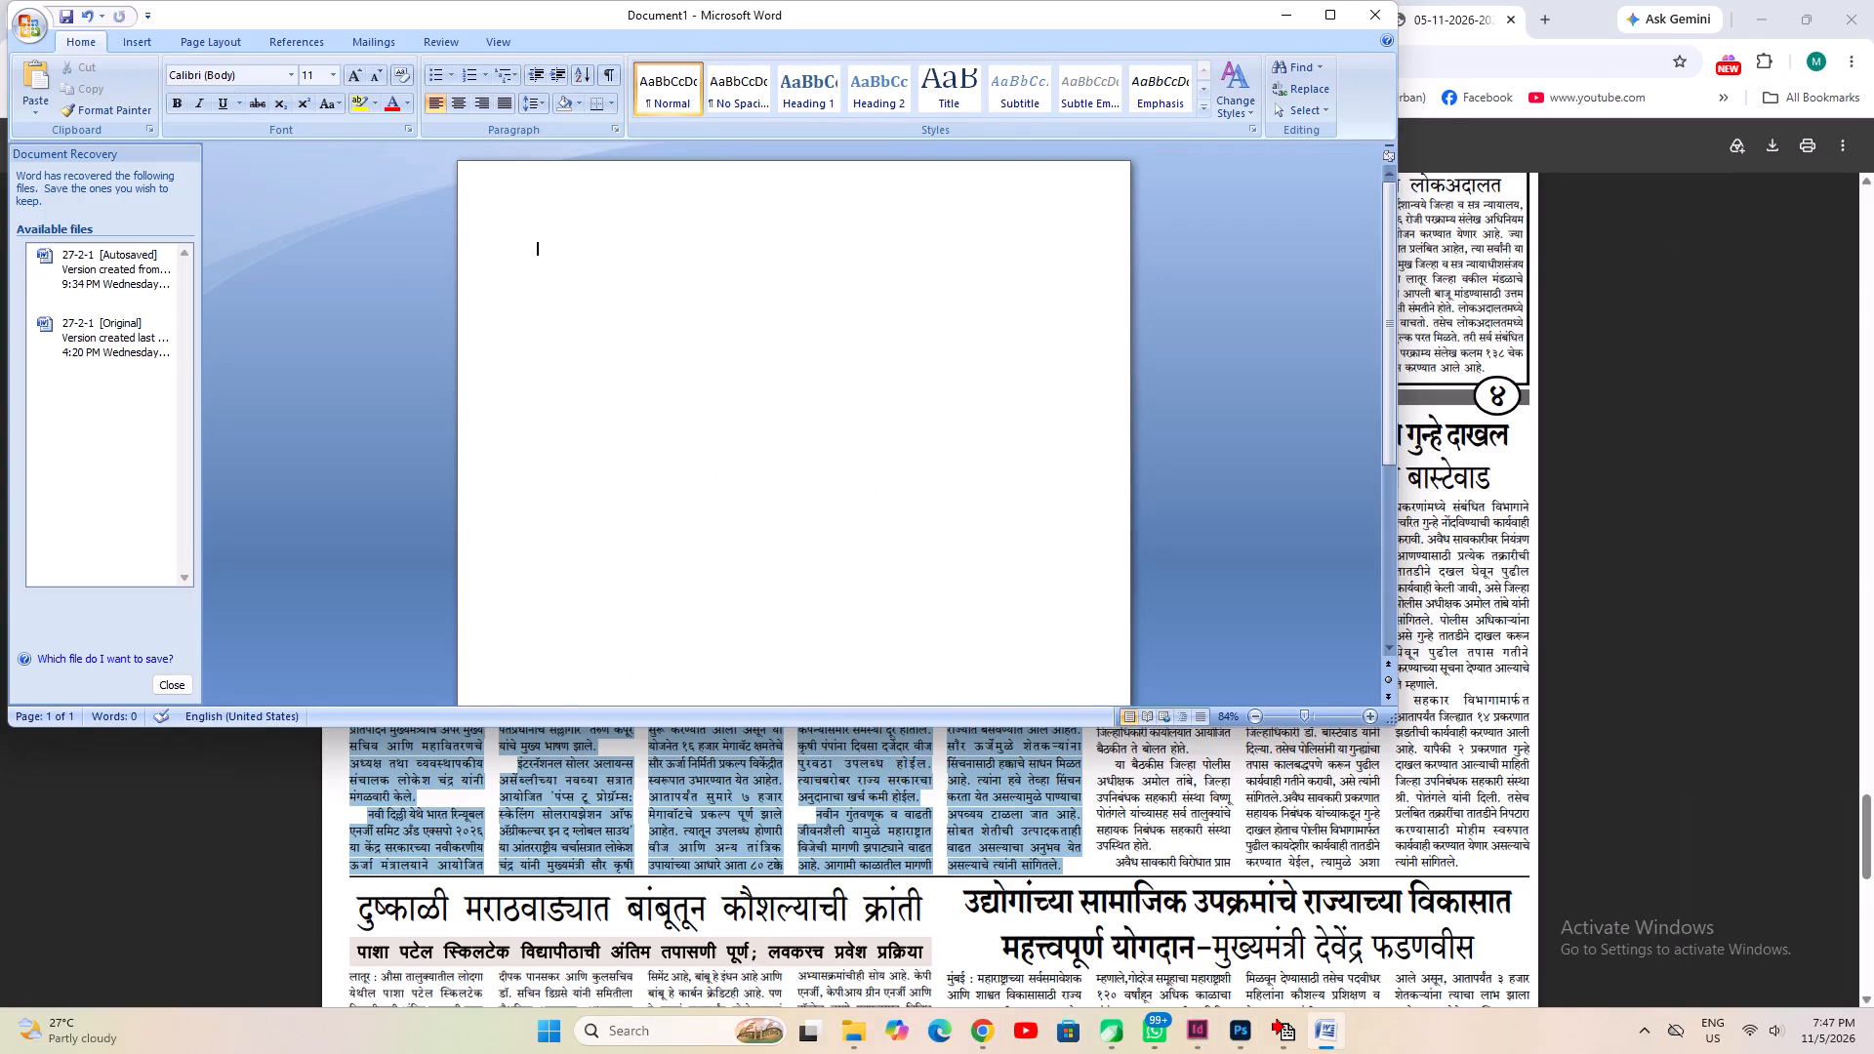
{"action": "left_click", "coordinate": [663, 796]}
{"action": "left_click_drag", "start_coordinate": [348, 446], "coordinate": [795, 728]}
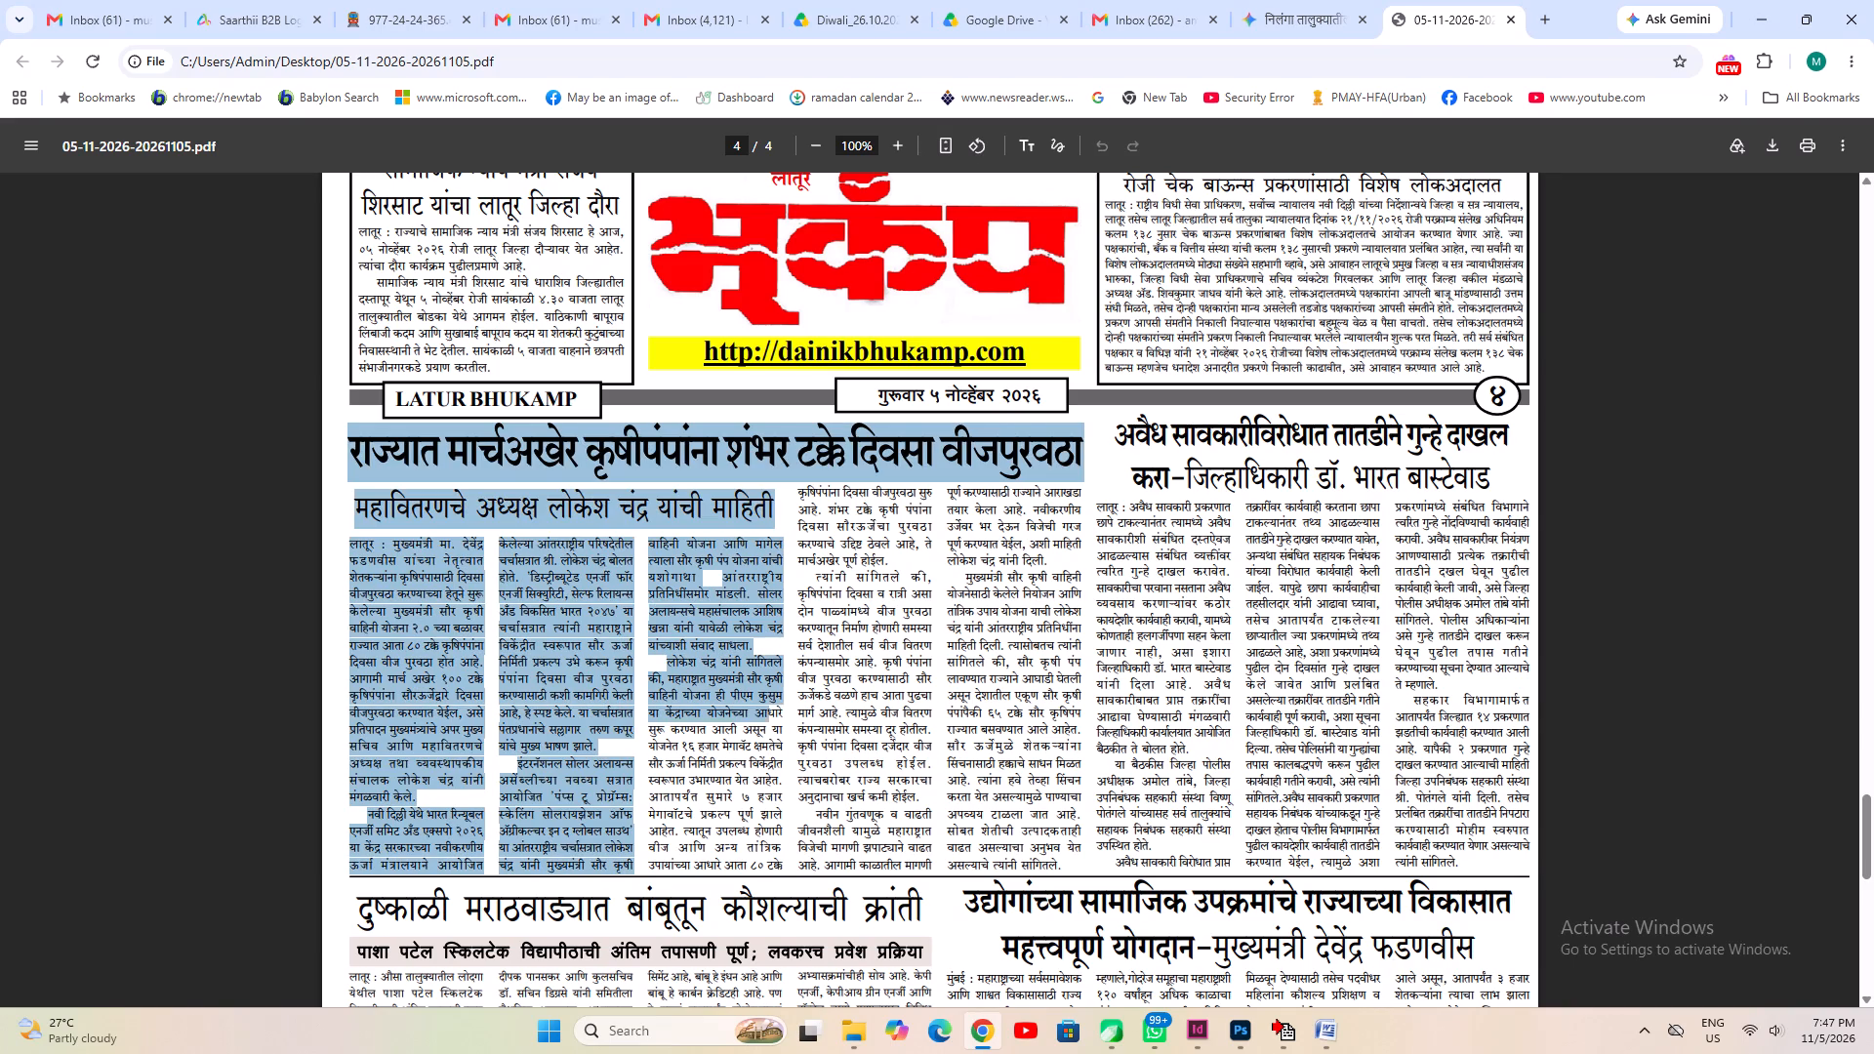
{"action": "left_click_drag", "start_coordinate": [795, 728], "coordinate": [1068, 870]}
{"action": "right_click", "coordinate": [787, 682]}
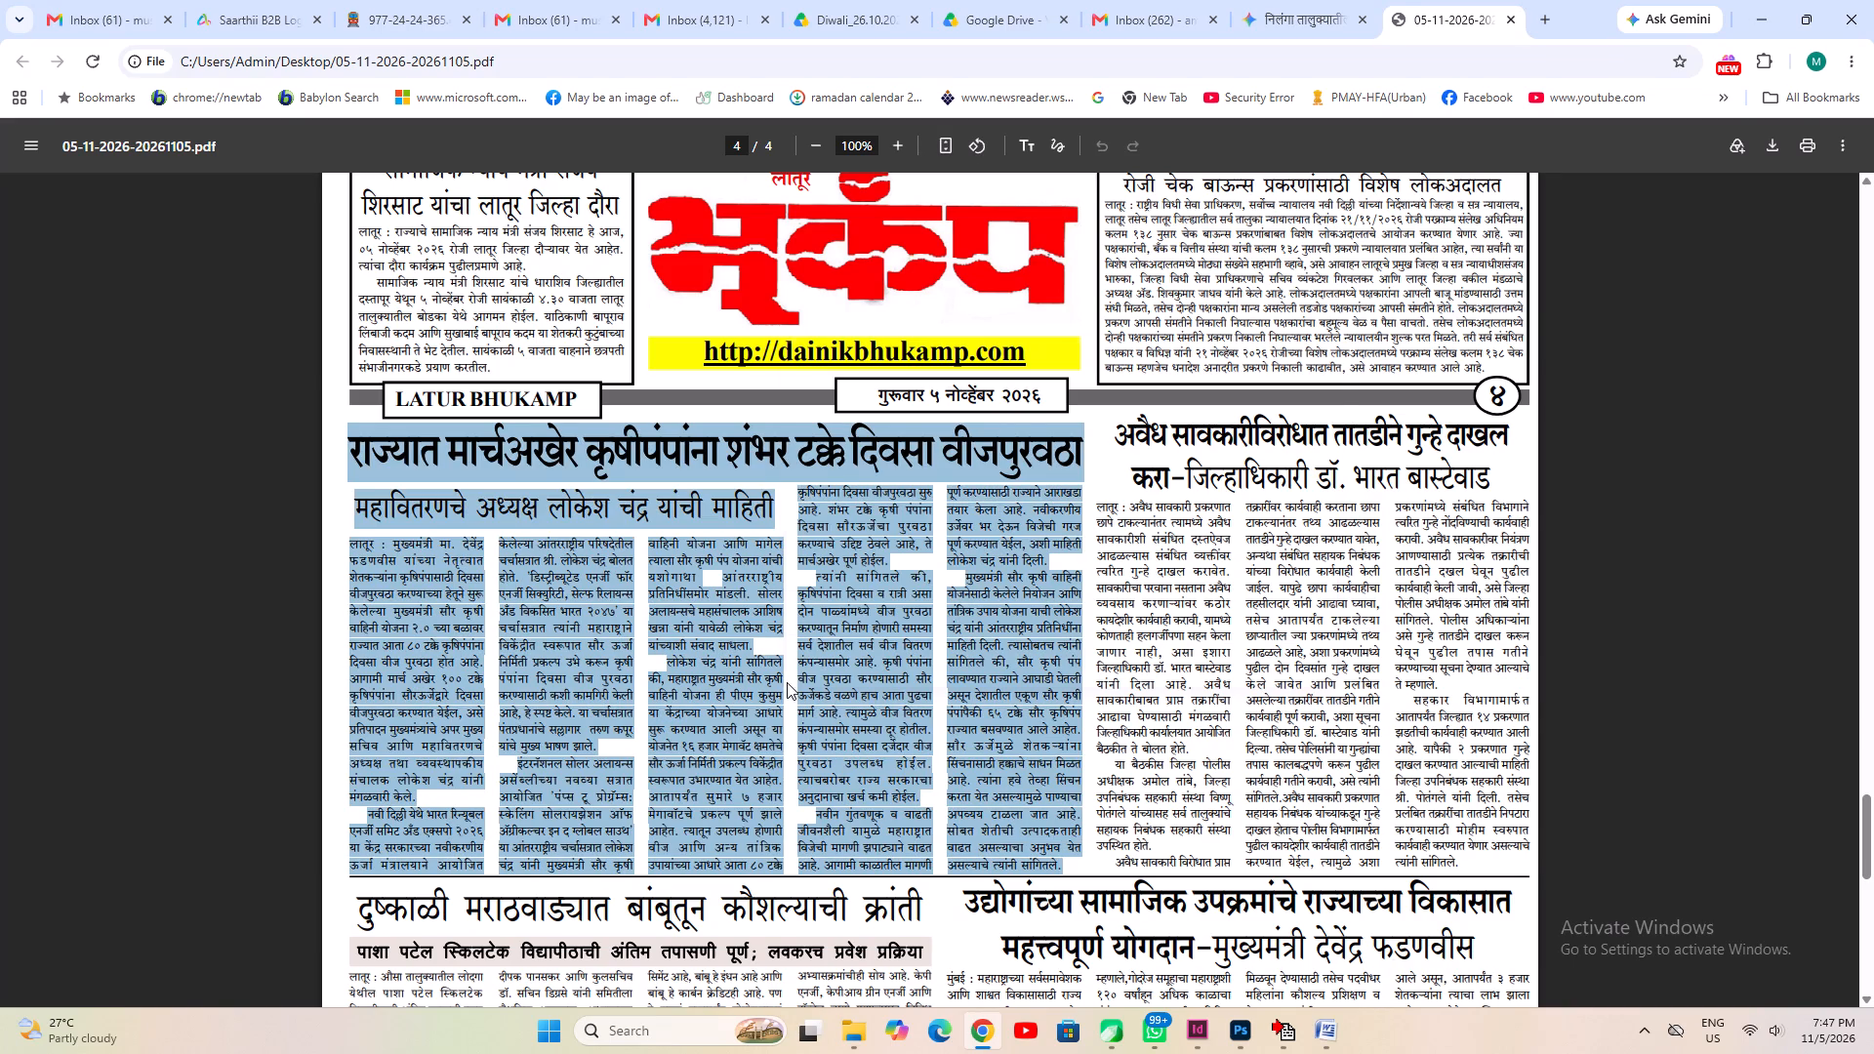
{"action": "left_click", "coordinate": [865, 351]}
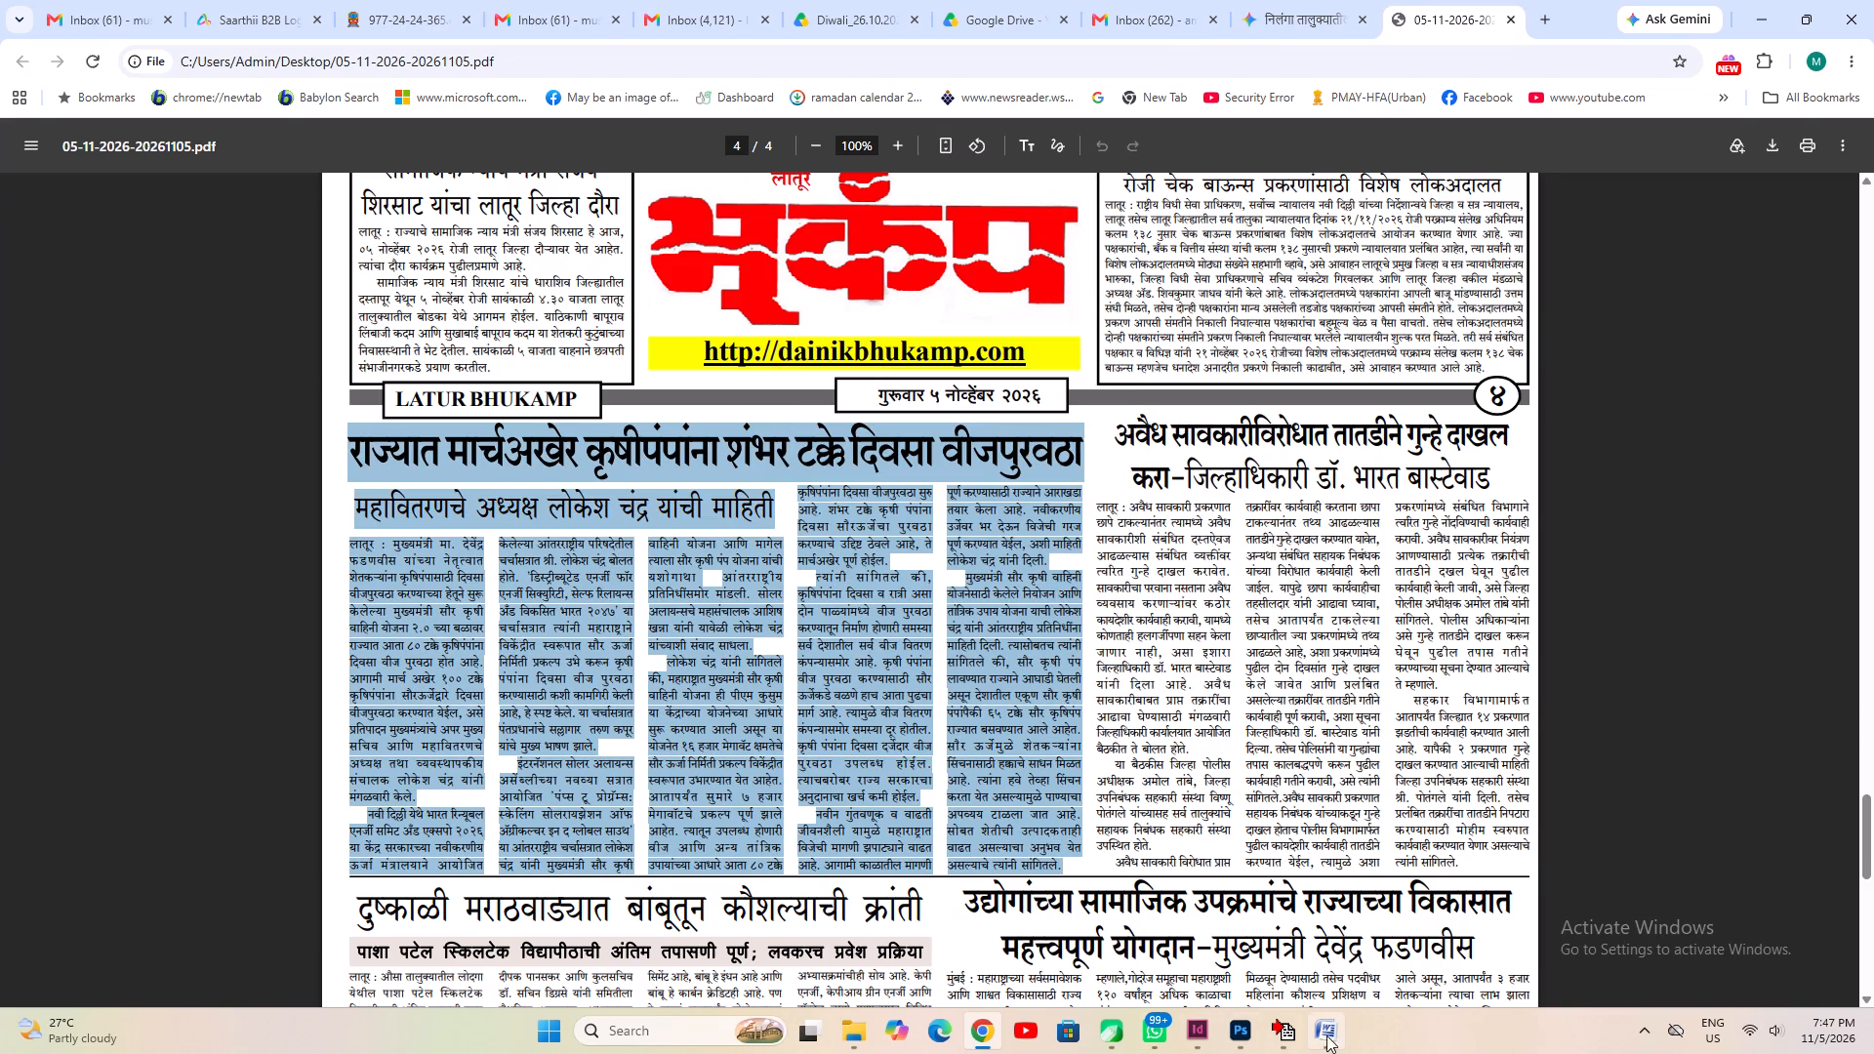
{"action": "left_click", "coordinate": [1321, 1035]}
{"action": "key", "text": "ctrl+v"}
{"action": "key", "text": "ctrl+a"}
{"action": "key", "text": "ctrl+x"}
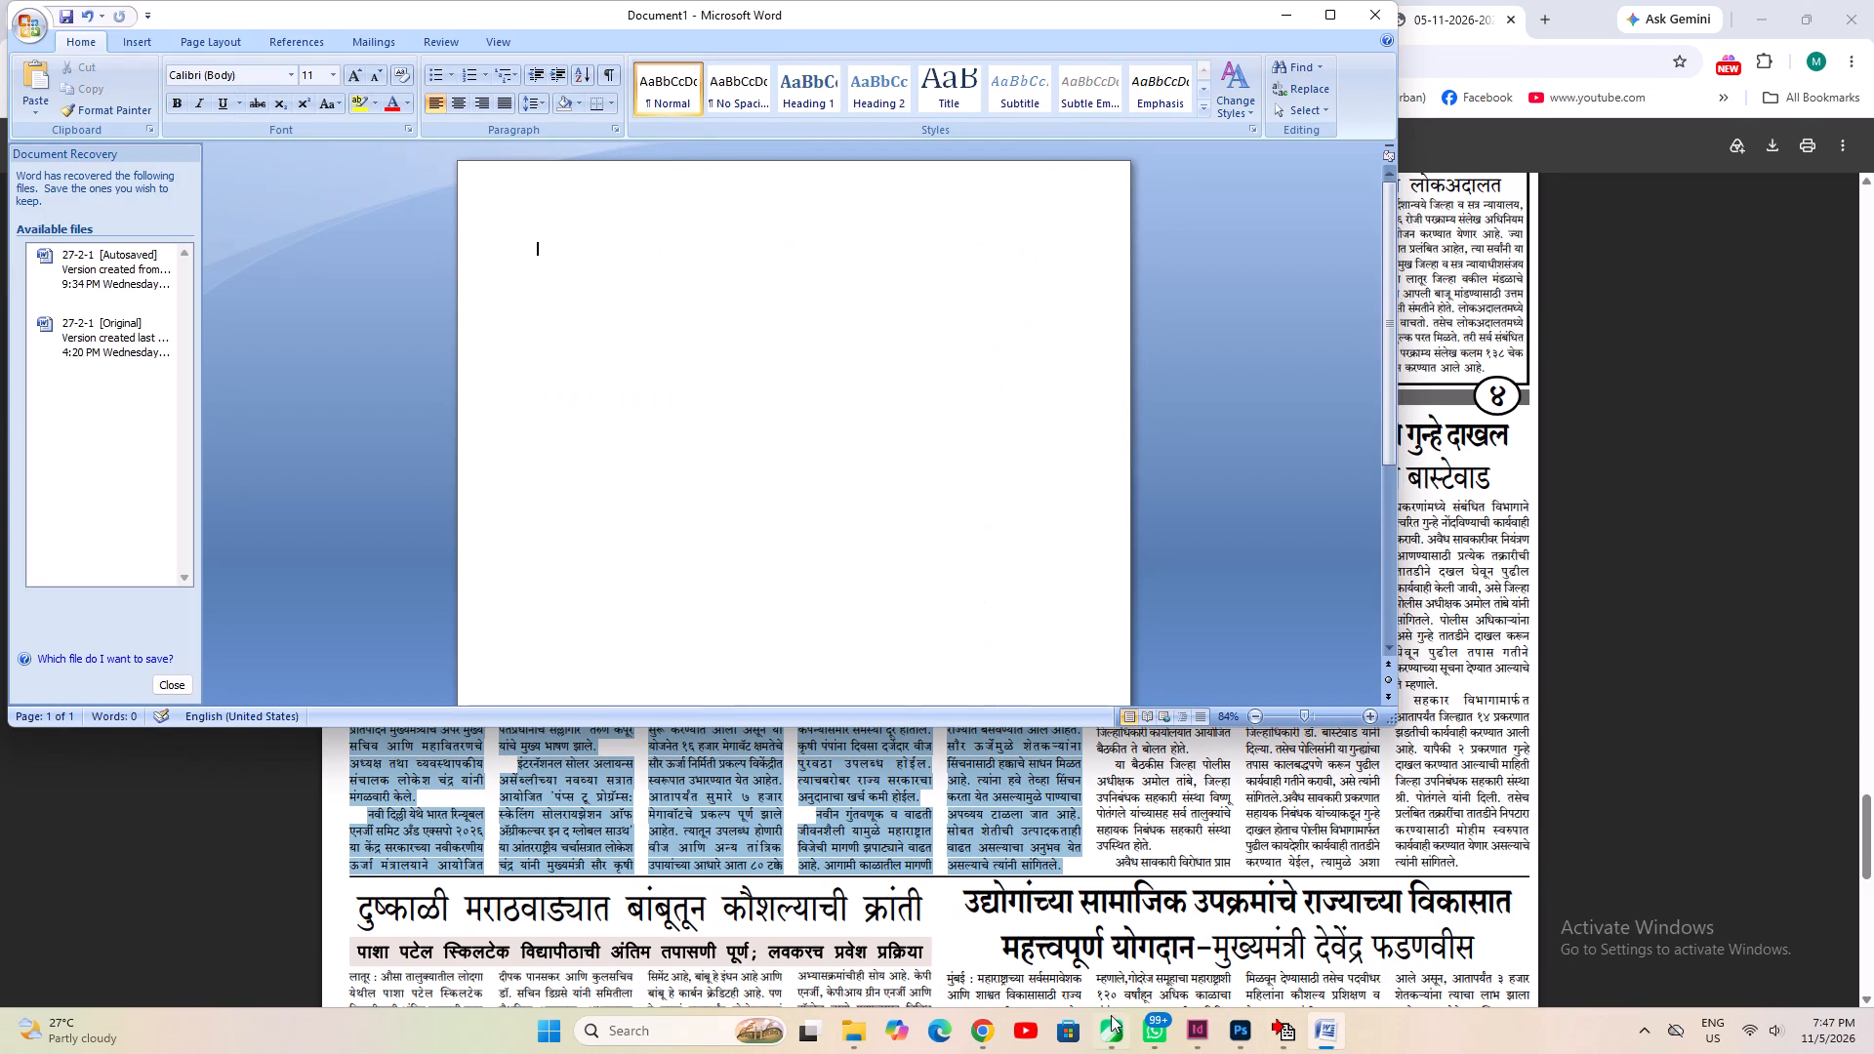
Paste the article into a new InDesign text frame drawn on the pasteboard beside page 1.
{"action": "left_click", "coordinate": [1203, 1039]}
{"action": "left_click", "coordinate": [164, 339]}
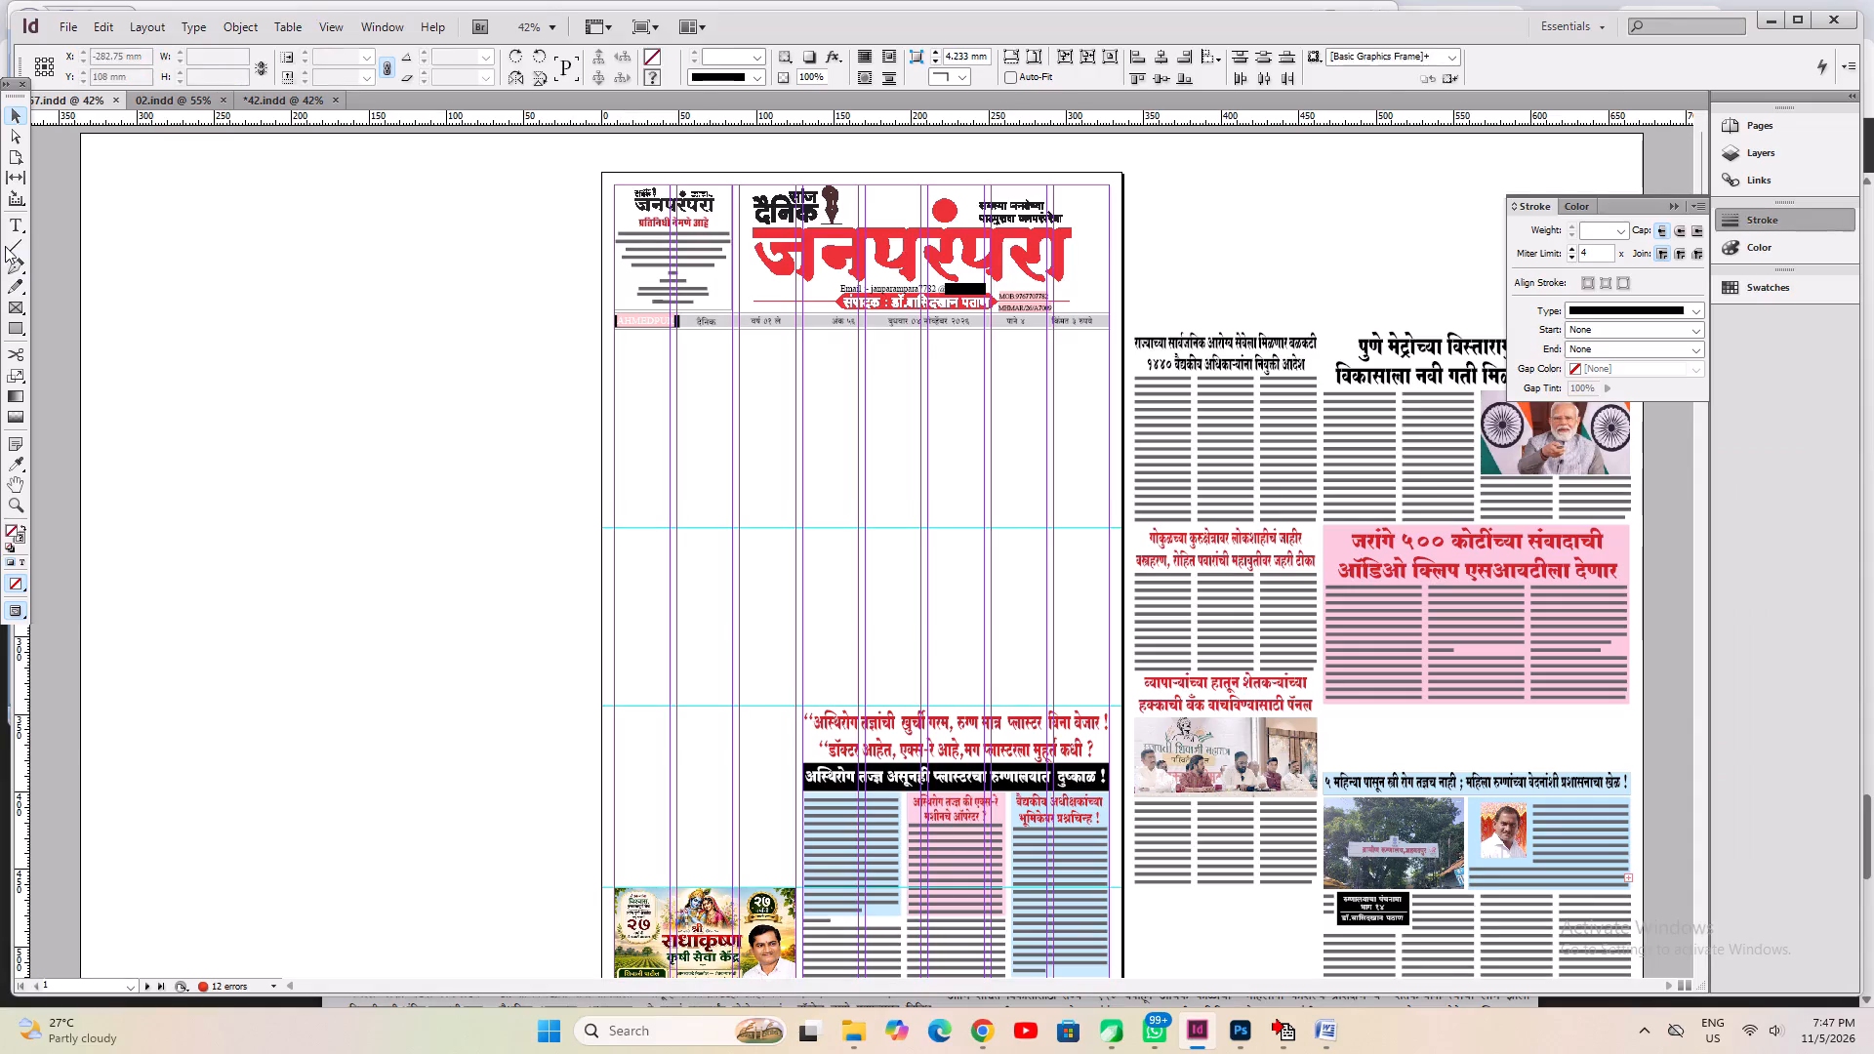
{"action": "left_click", "coordinate": [20, 224]}
{"action": "left_click_drag", "start_coordinate": [257, 342], "coordinate": [481, 728]}
{"action": "key", "text": "ctrl+v"}
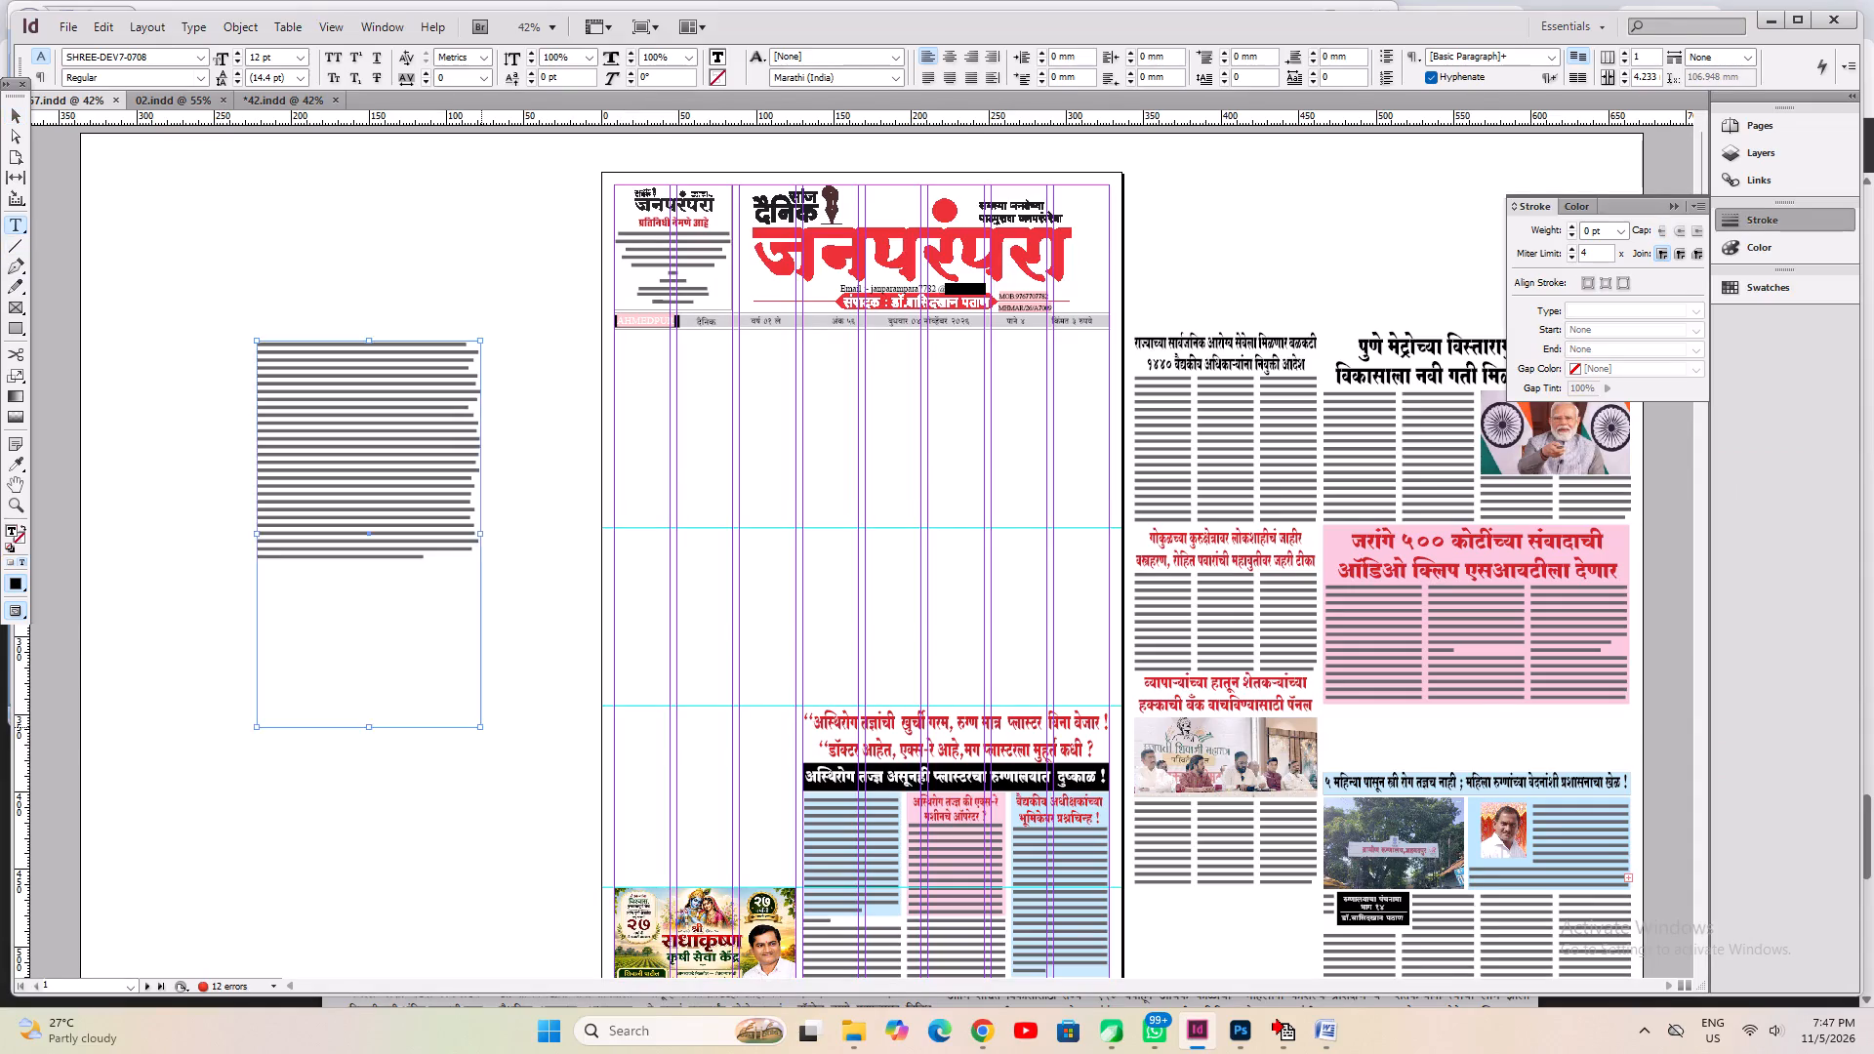
Cut the headline text before "लातूर :" from the start of the pasted article.
{"action": "key", "text": "ctrl+1"}
{"action": "scroll", "coordinate": [569, 383], "scroll_direction": "up", "scroll_amount": 6}
{"action": "left_click", "coordinate": [673, 559]}
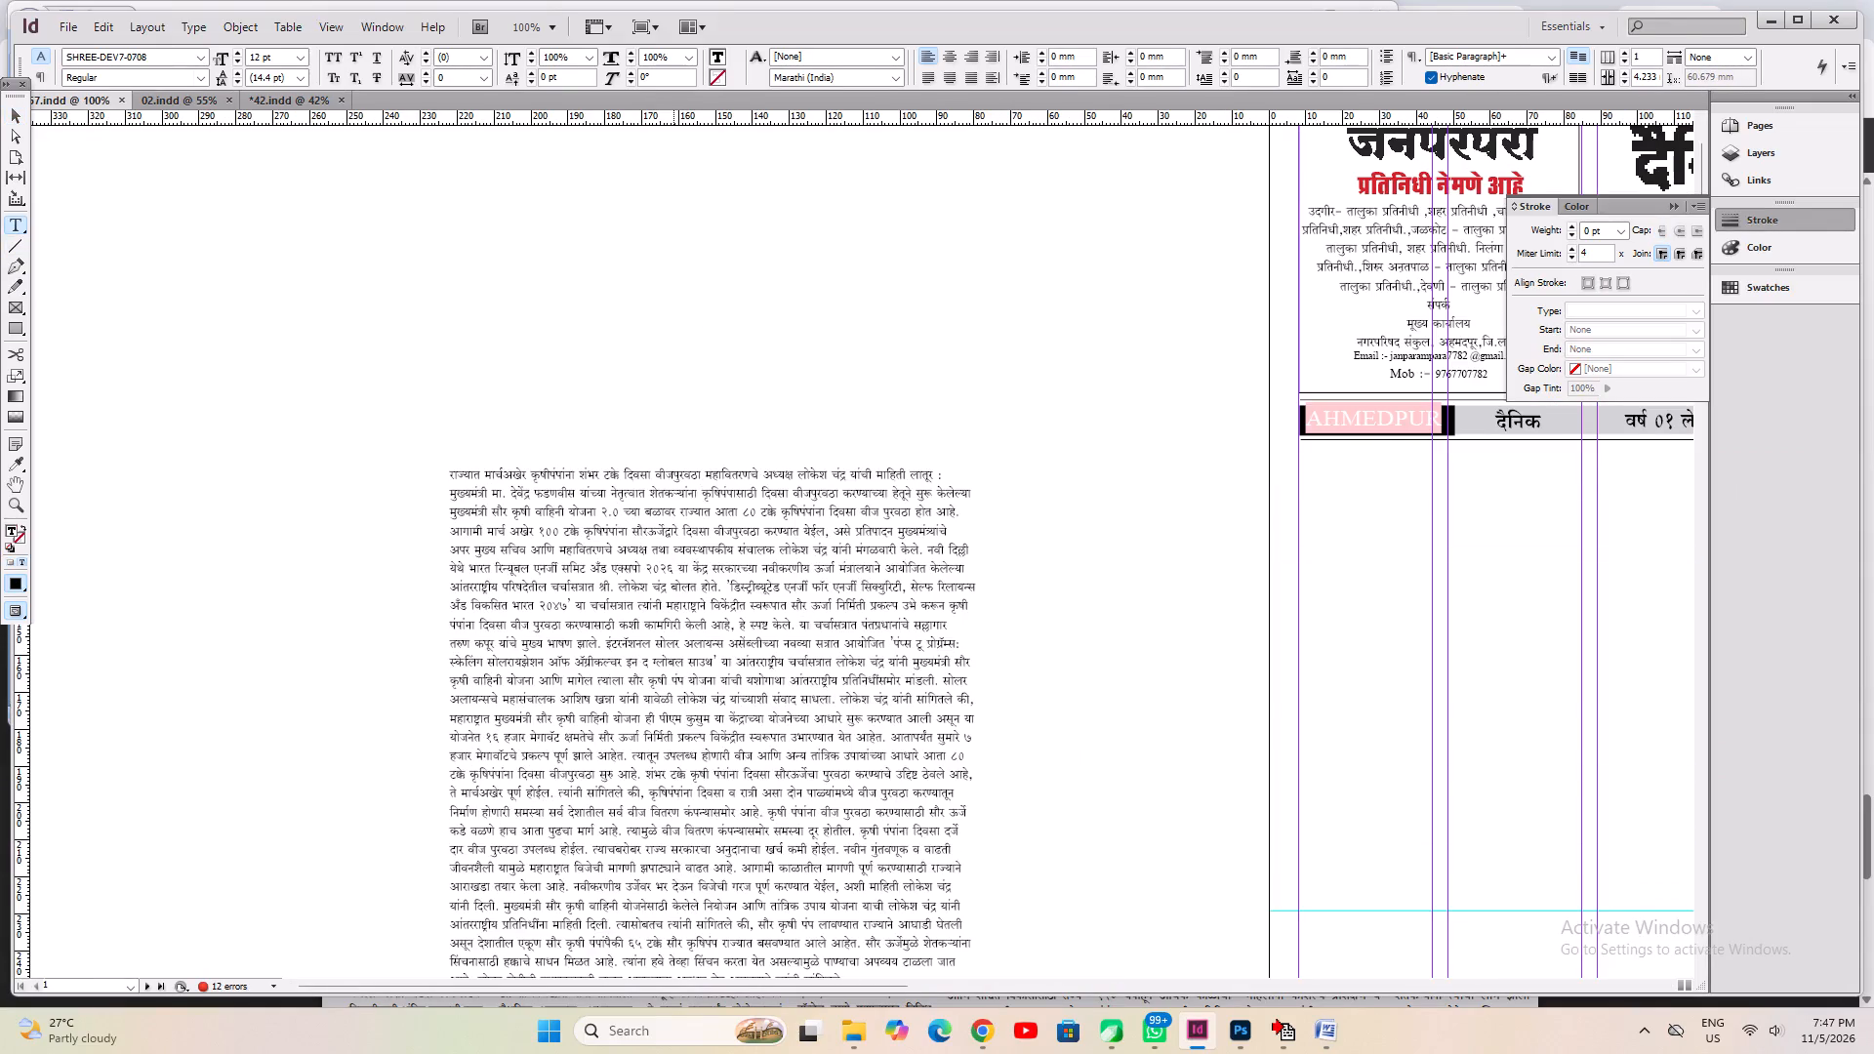
{"action": "key", "text": "ctrl+2"}
{"action": "left_click_drag", "start_coordinate": [1035, 593], "coordinate": [1001, 759], "text": "alt"}
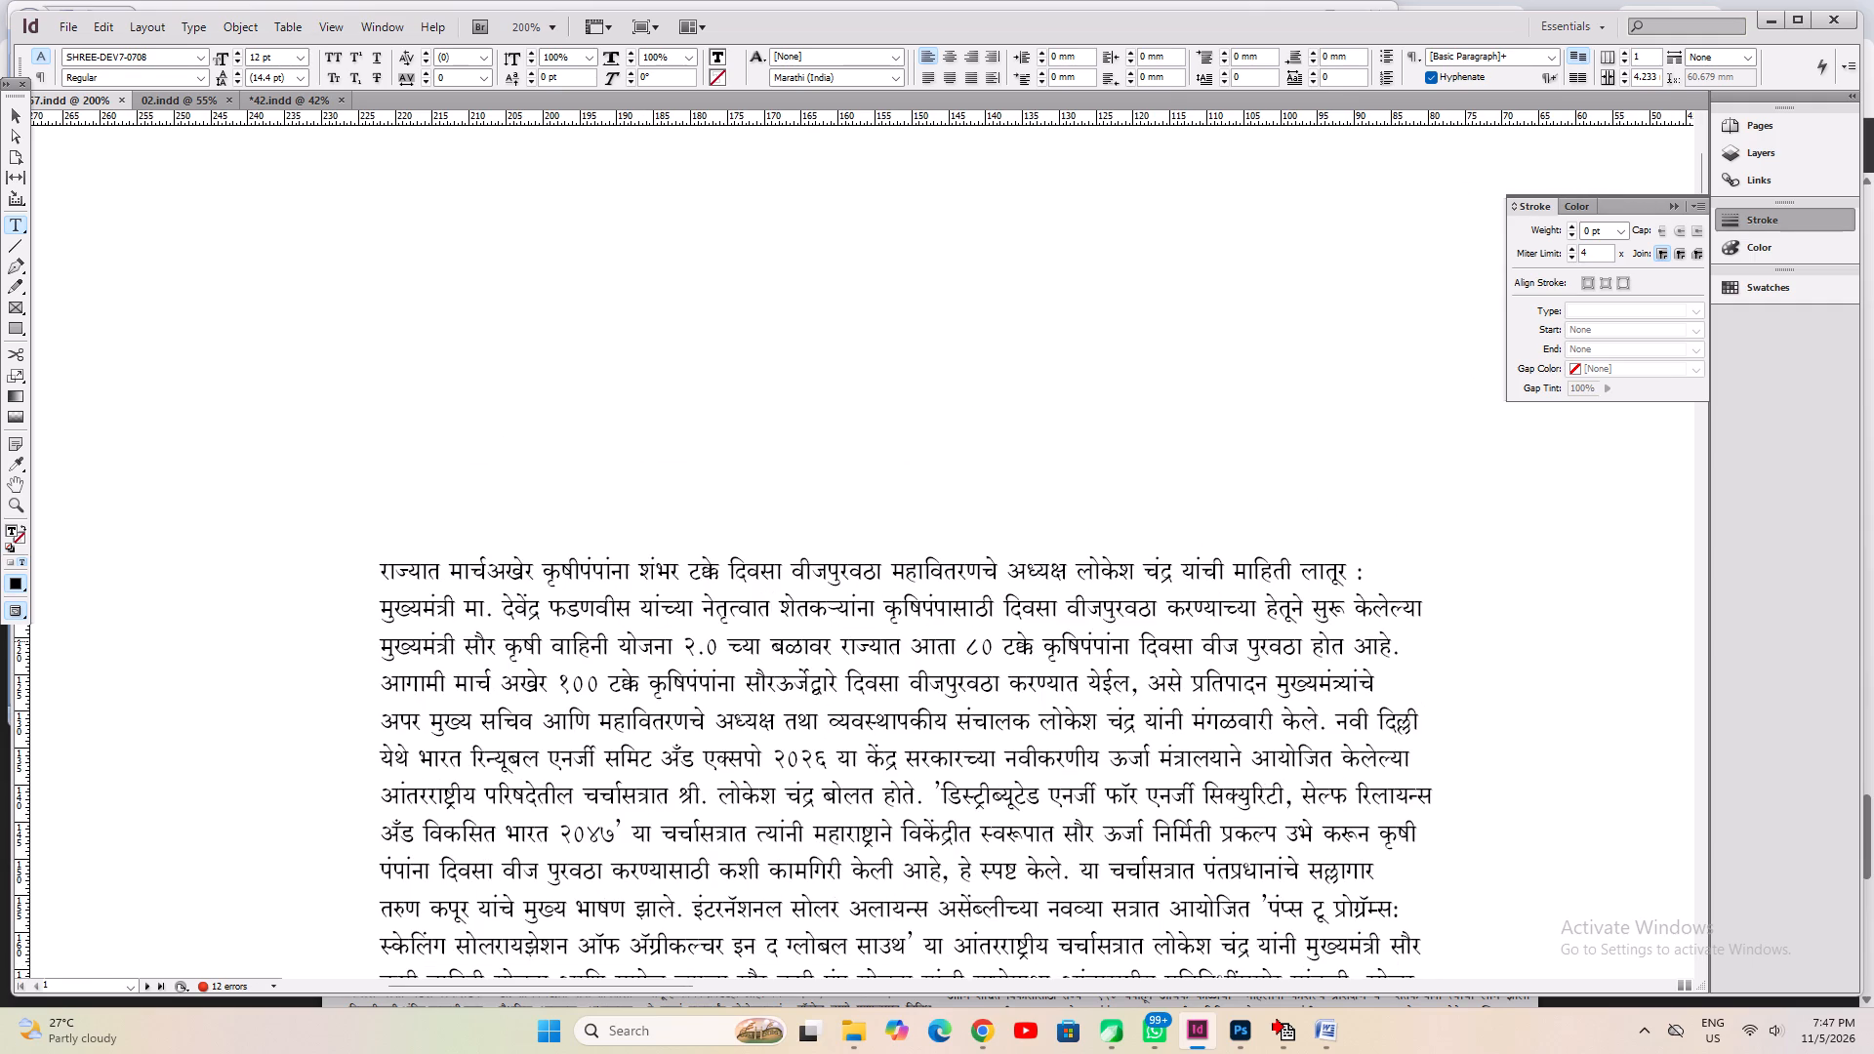
{"action": "left_click_drag", "start_coordinate": [1291, 573], "coordinate": [362, 433]}
{"action": "key", "text": "ctrl+x"}
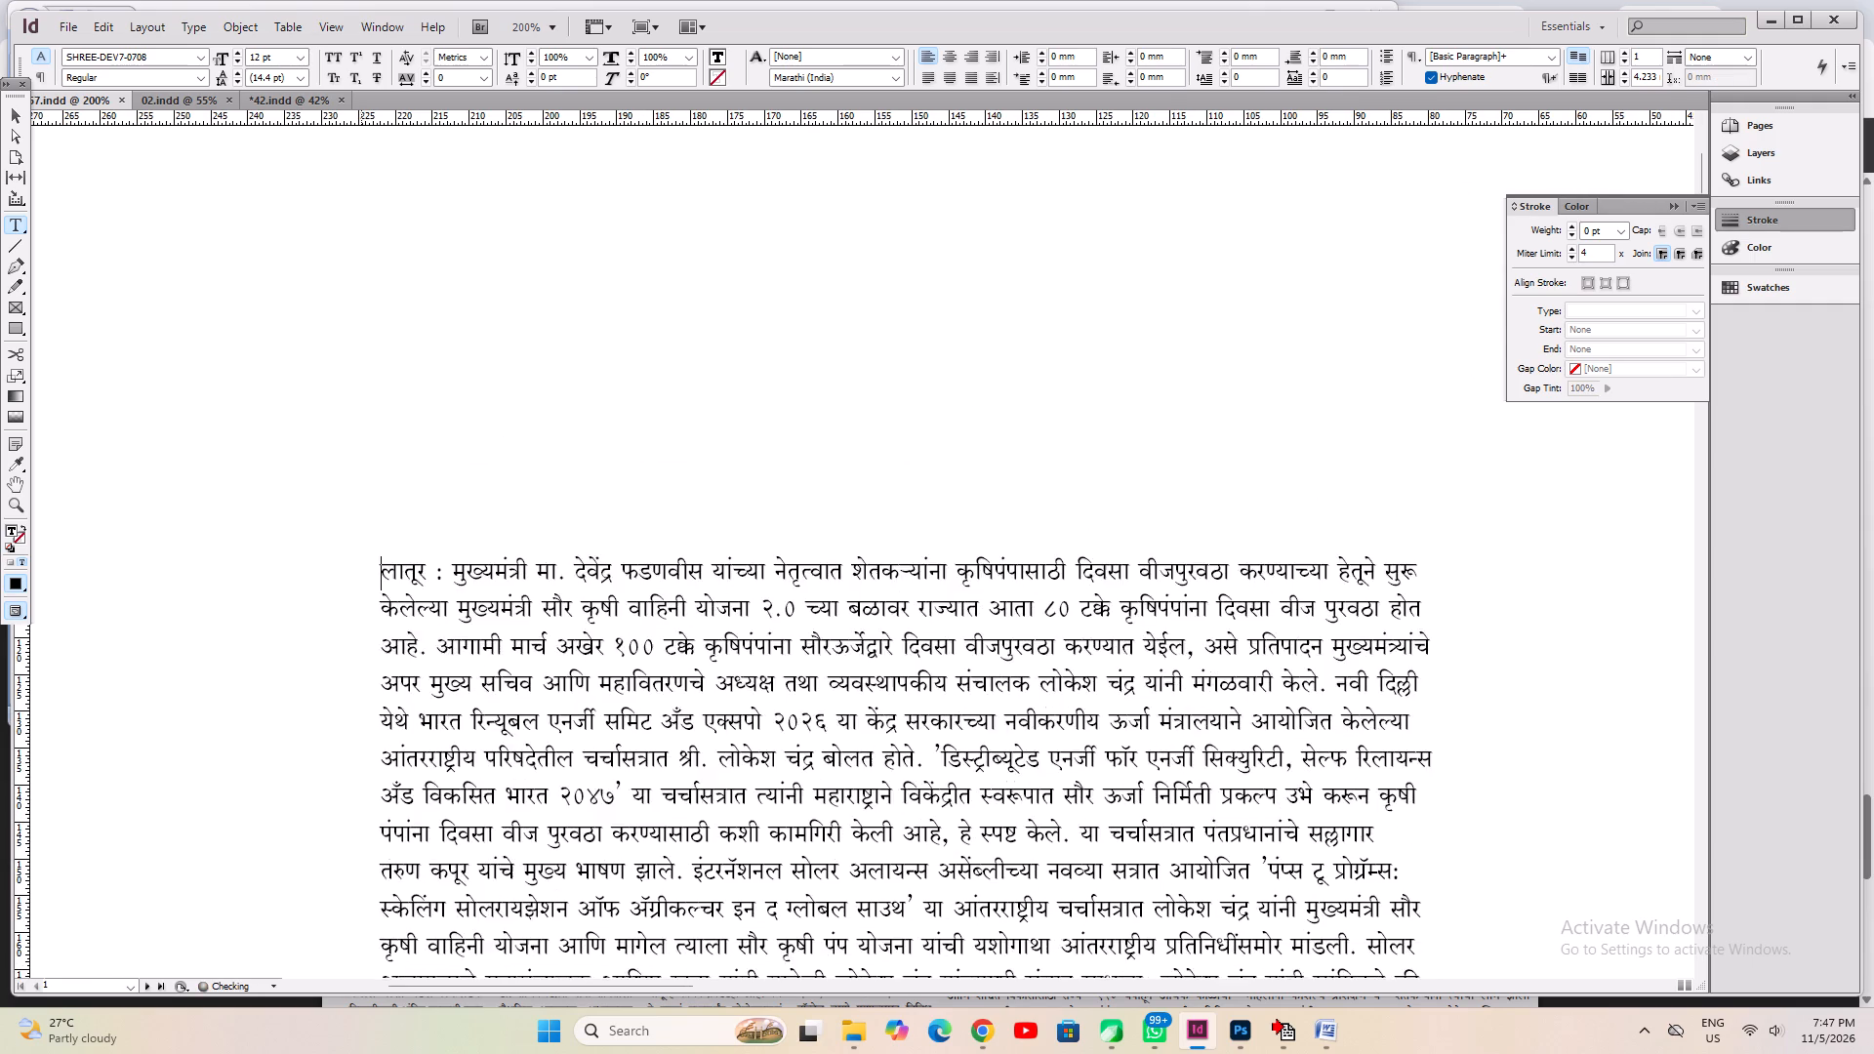
Paste the headline into a new text frame drawn under page 1's date strip, ending at the outer margin.
{"action": "key", "text": "ctrl+1"}
{"action": "left_click_drag", "start_coordinate": [1176, 749], "coordinate": [46, 396], "text": "alt"}
{"action": "left_click_drag", "start_coordinate": [505, 554], "coordinate": [470, 653], "text": "alt"}
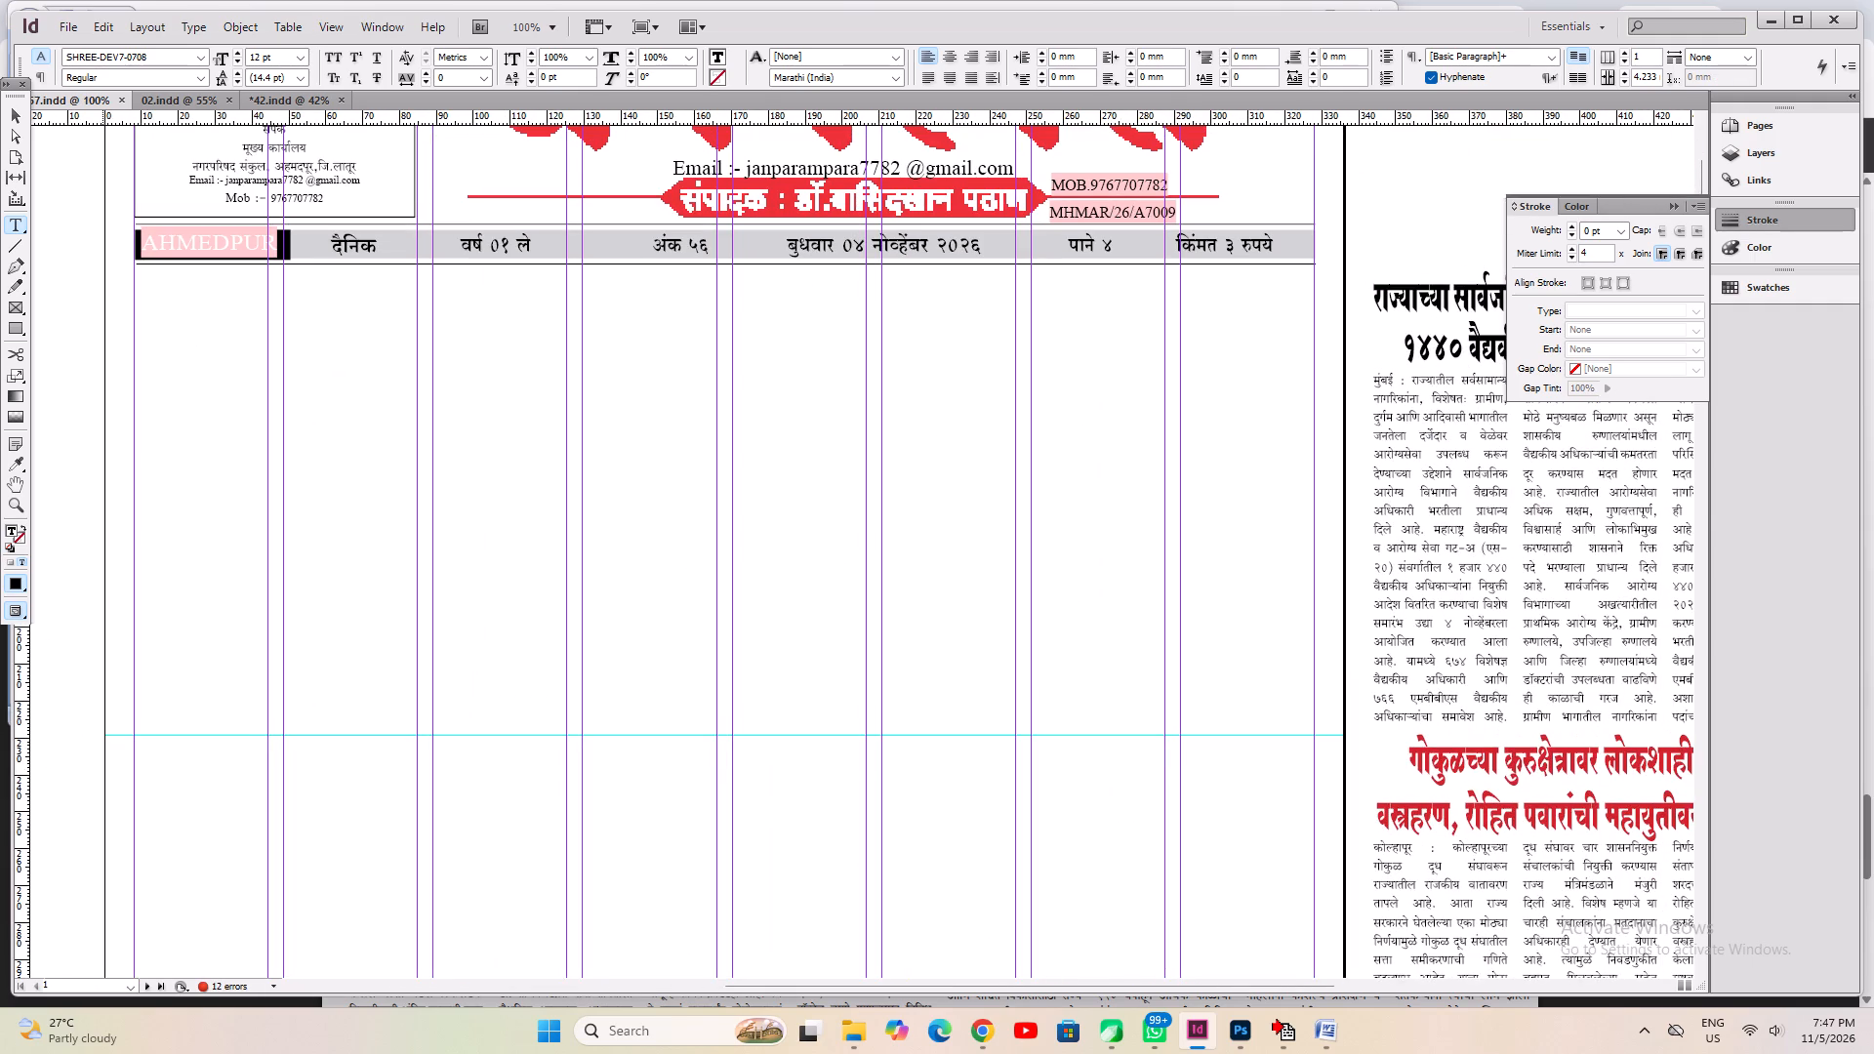
{"action": "left_click_drag", "start_coordinate": [884, 400], "coordinate": [411, 380], "text": "alt"}
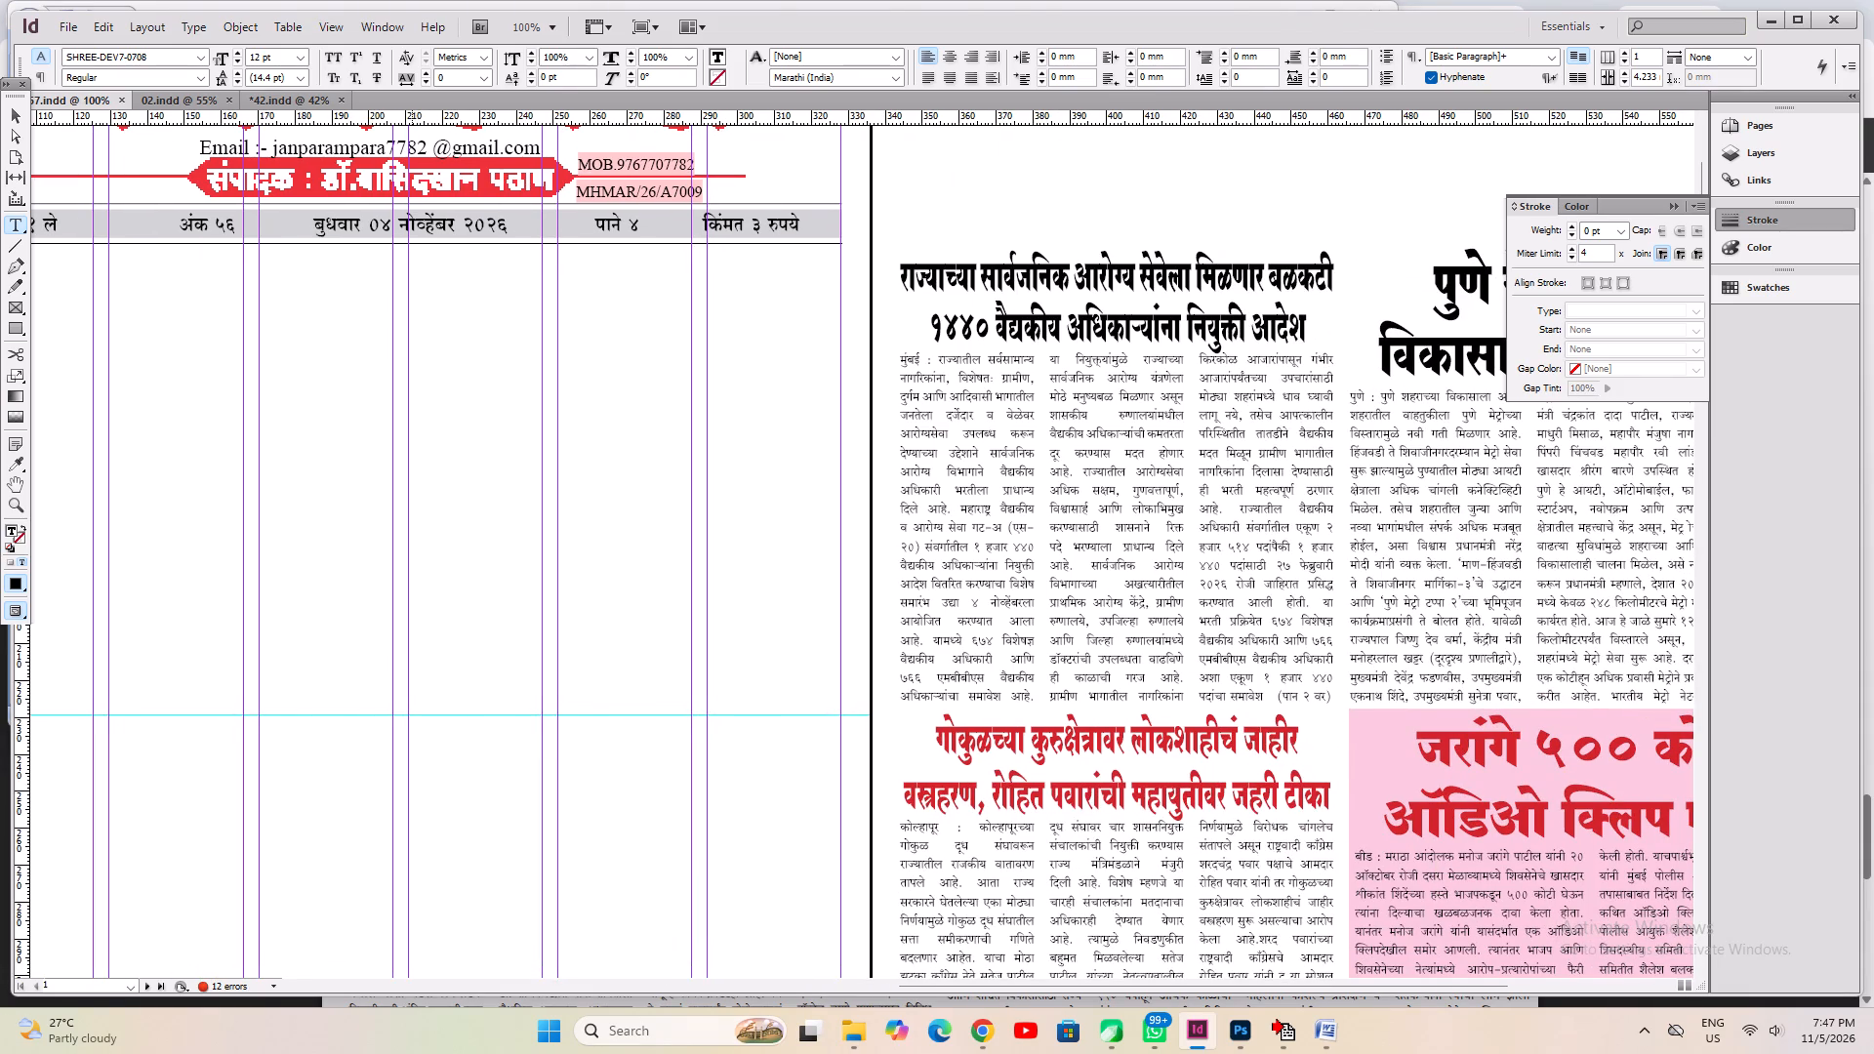
{"action": "left_click_drag", "start_coordinate": [408, 259], "coordinate": [843, 660]}
{"action": "key", "text": "ctrl+v"}
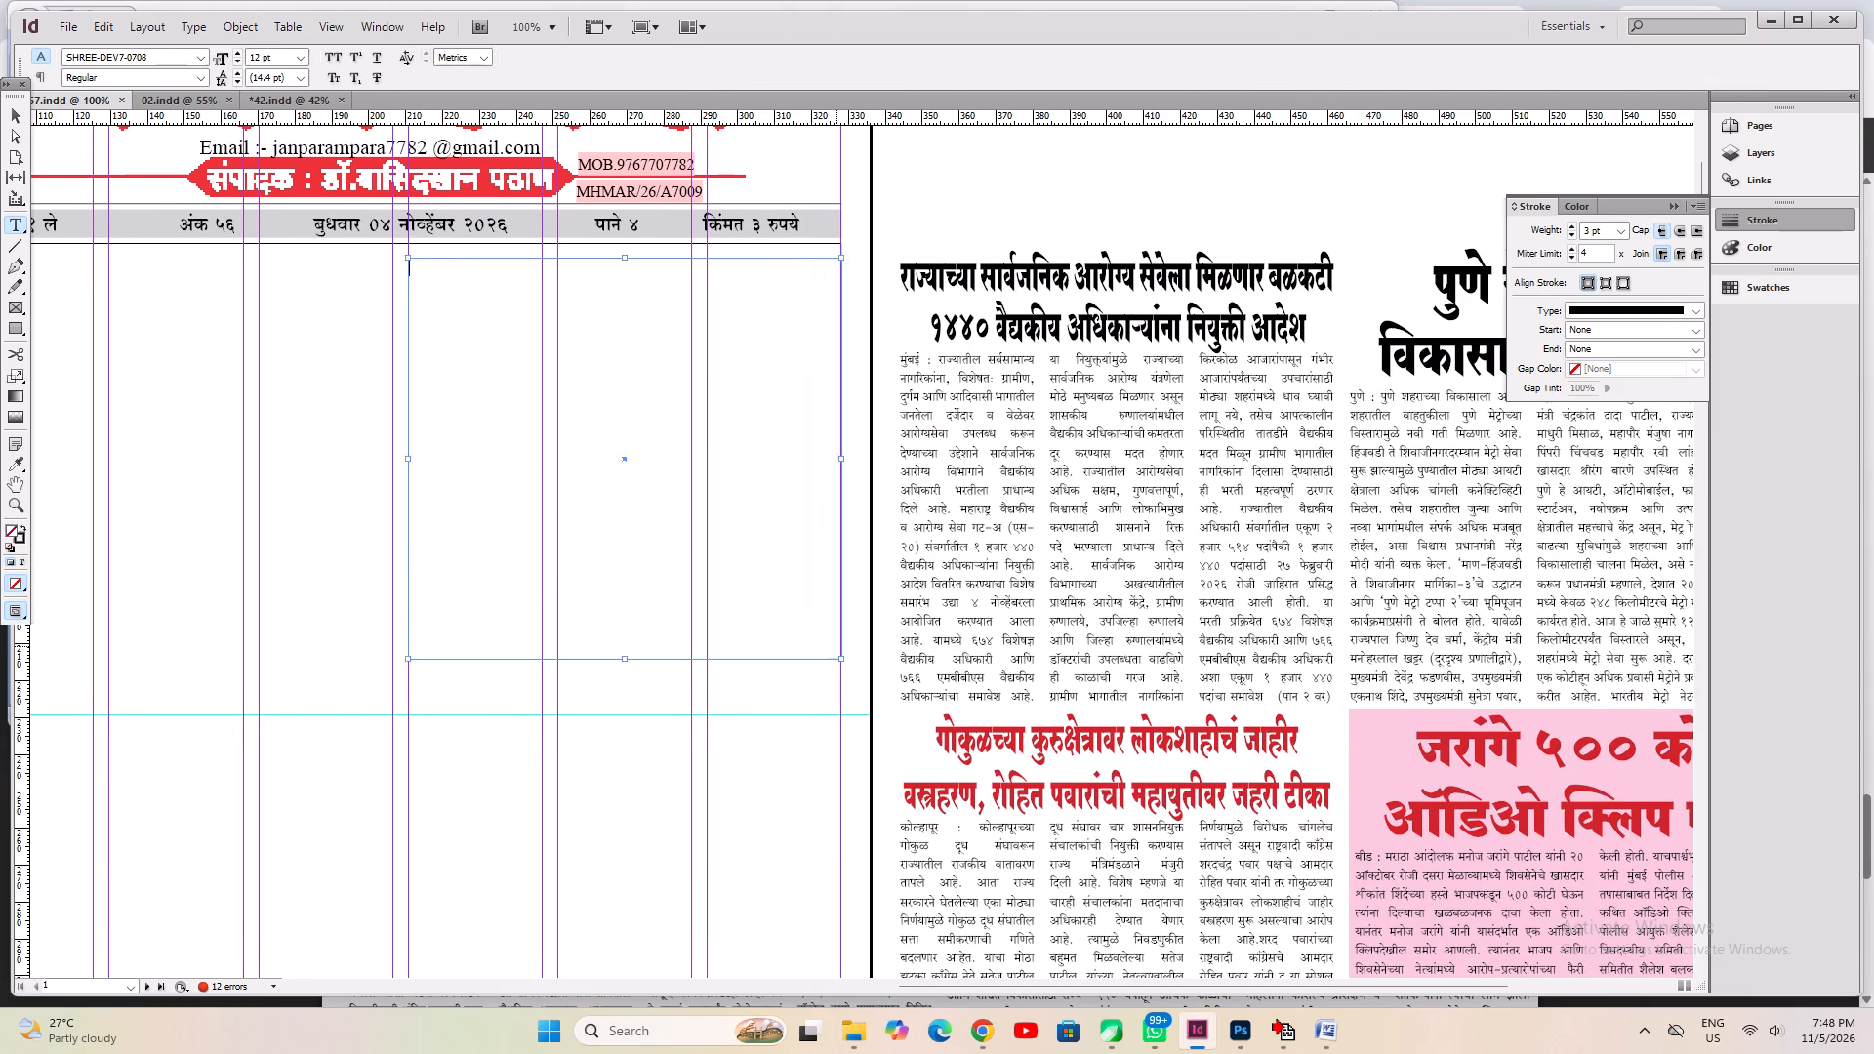
Apply the formatting of the "राज्याच्या सार्वजनिक आरोग्य सेवेला" headline to the pasted headline and reduce its size to 38.055 pt.
{"action": "key", "text": "ctrl+a"}
{"action": "left_click", "coordinate": [17, 456]}
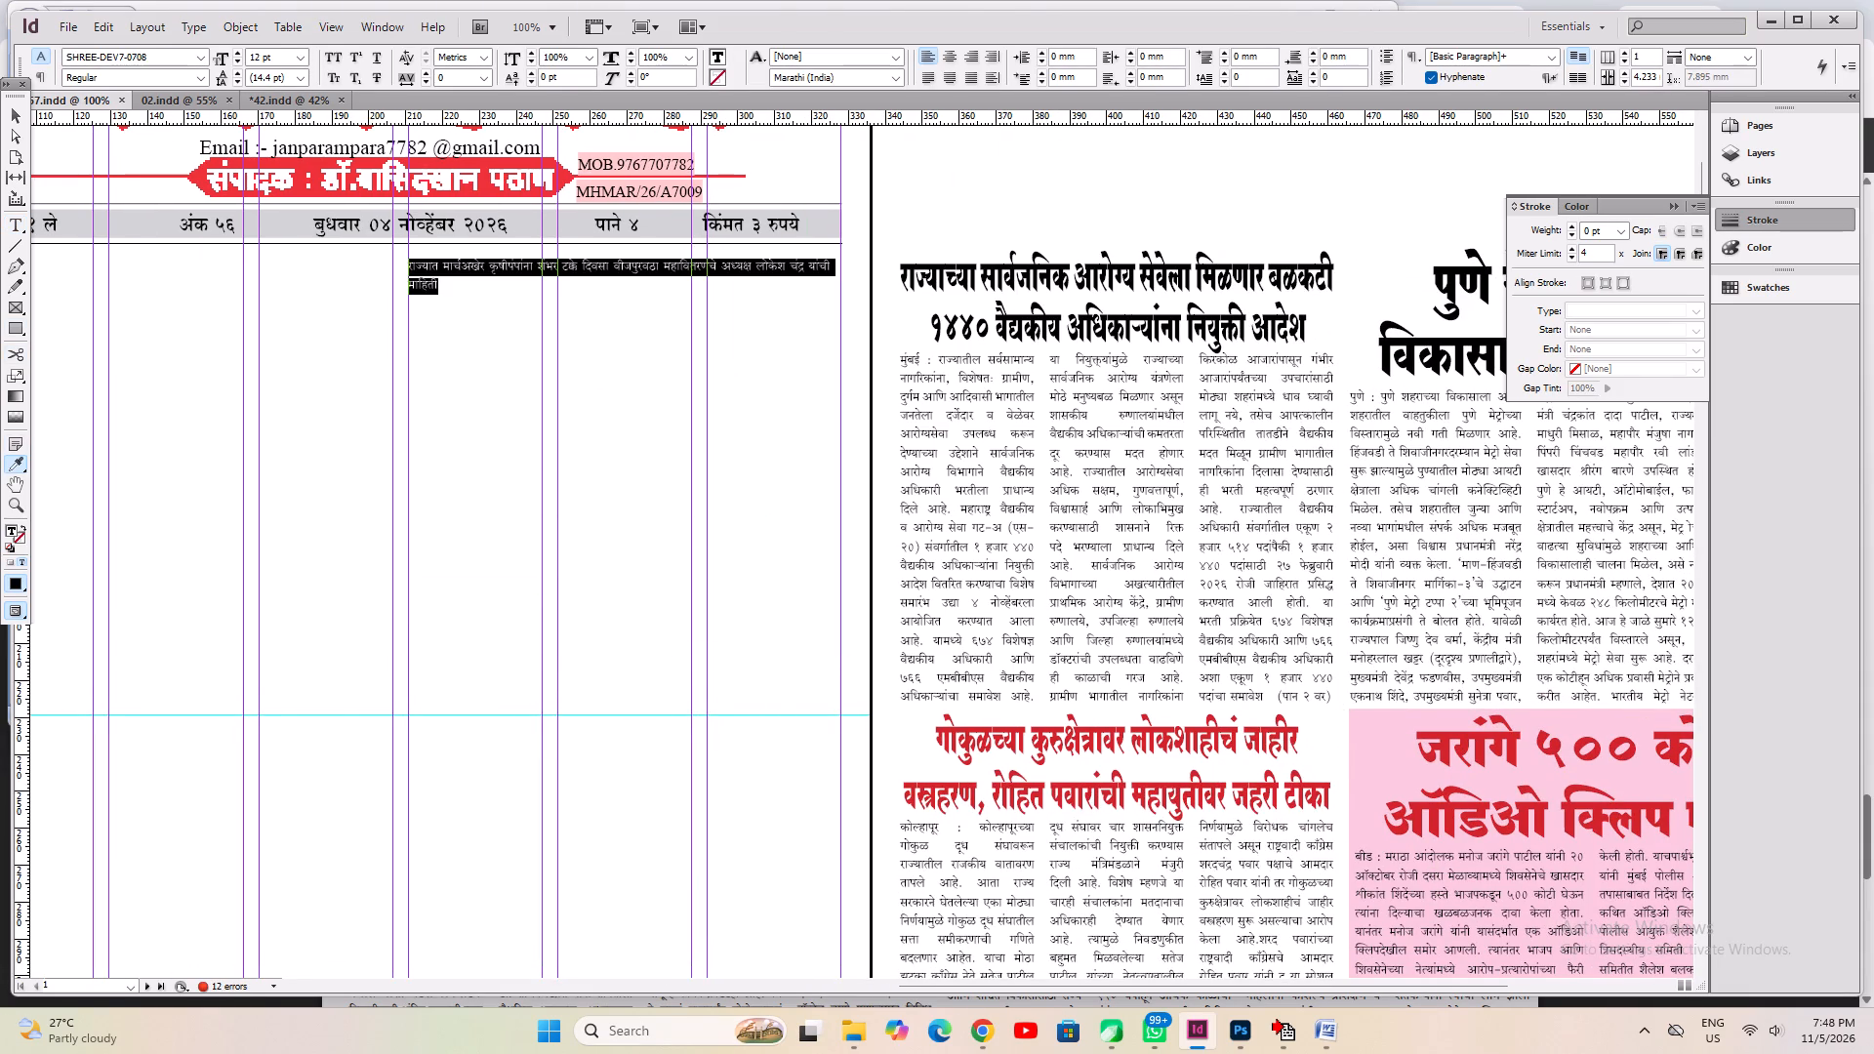
{"action": "left_click", "coordinate": [971, 268]}
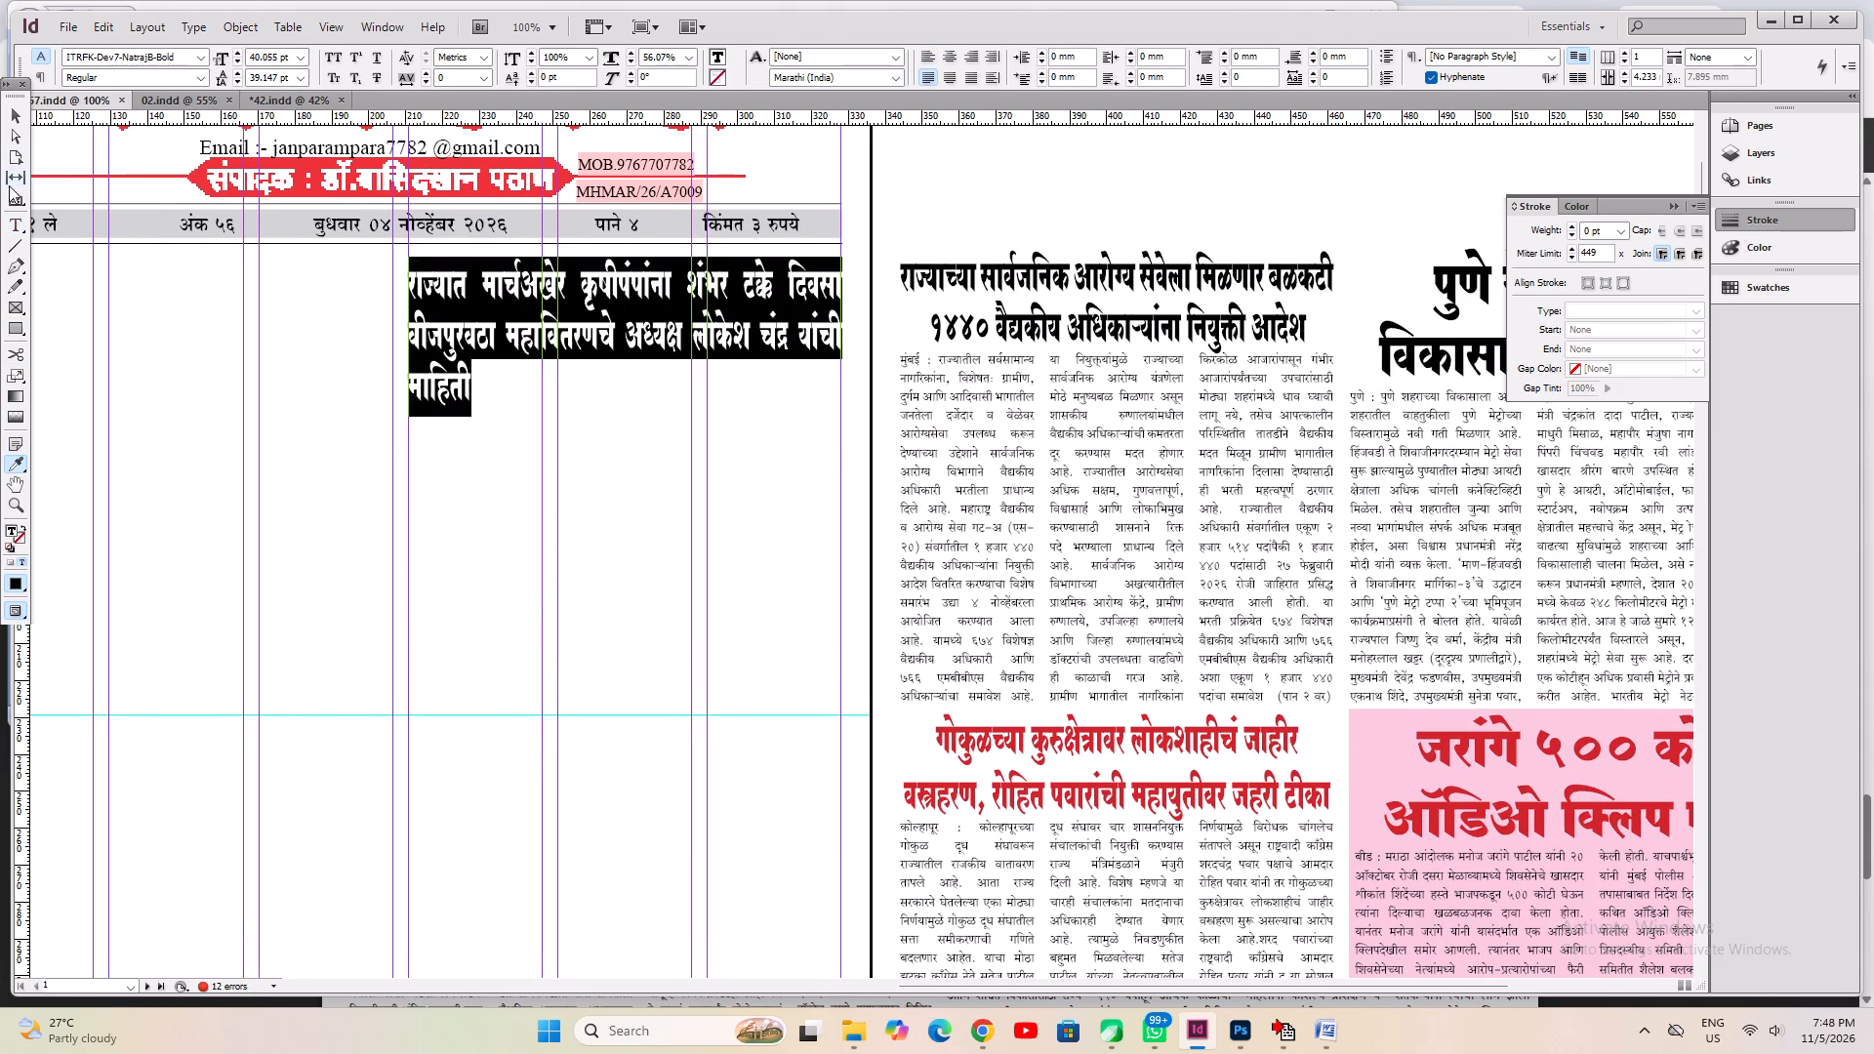
{"action": "left_click", "coordinate": [12, 223]}
{"action": "left_click", "coordinate": [689, 368]}
{"action": "left_click", "coordinate": [646, 330]}
{"action": "key", "text": "ctrl+a"}
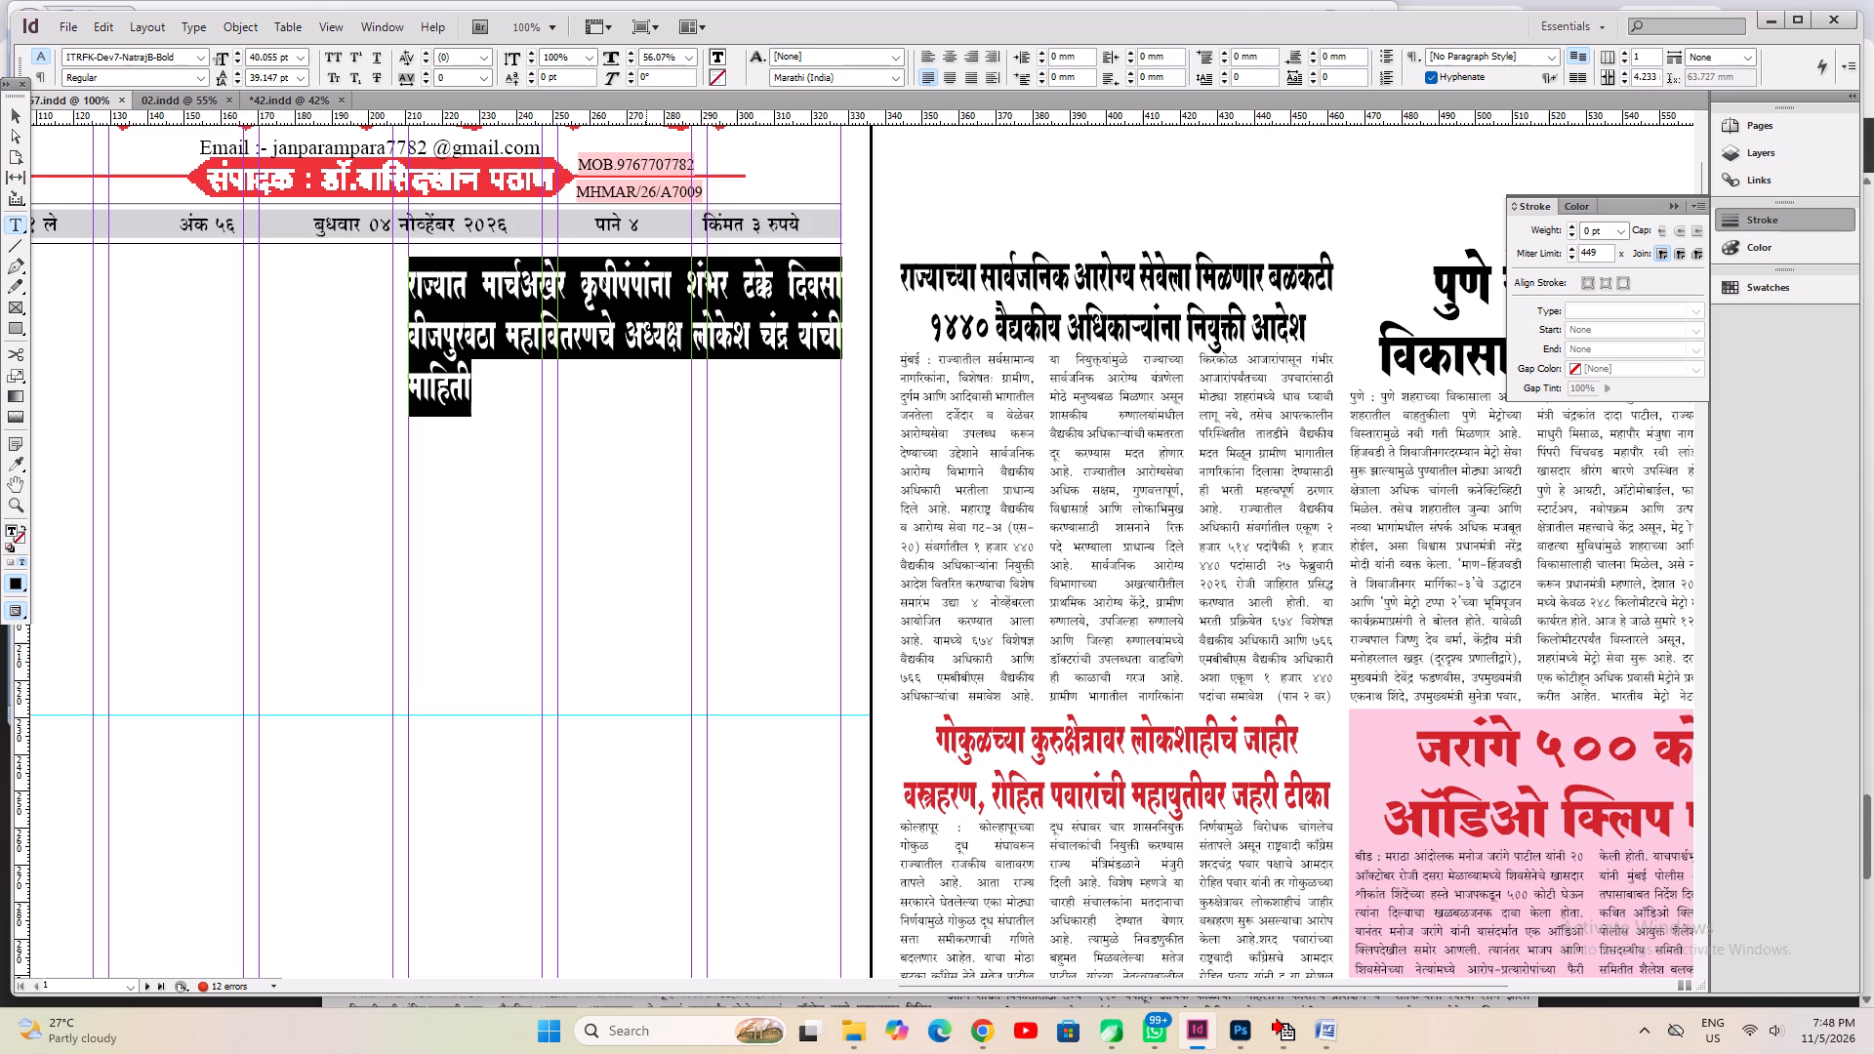
{"action": "key", "text": "ctrl+shift+comma"}
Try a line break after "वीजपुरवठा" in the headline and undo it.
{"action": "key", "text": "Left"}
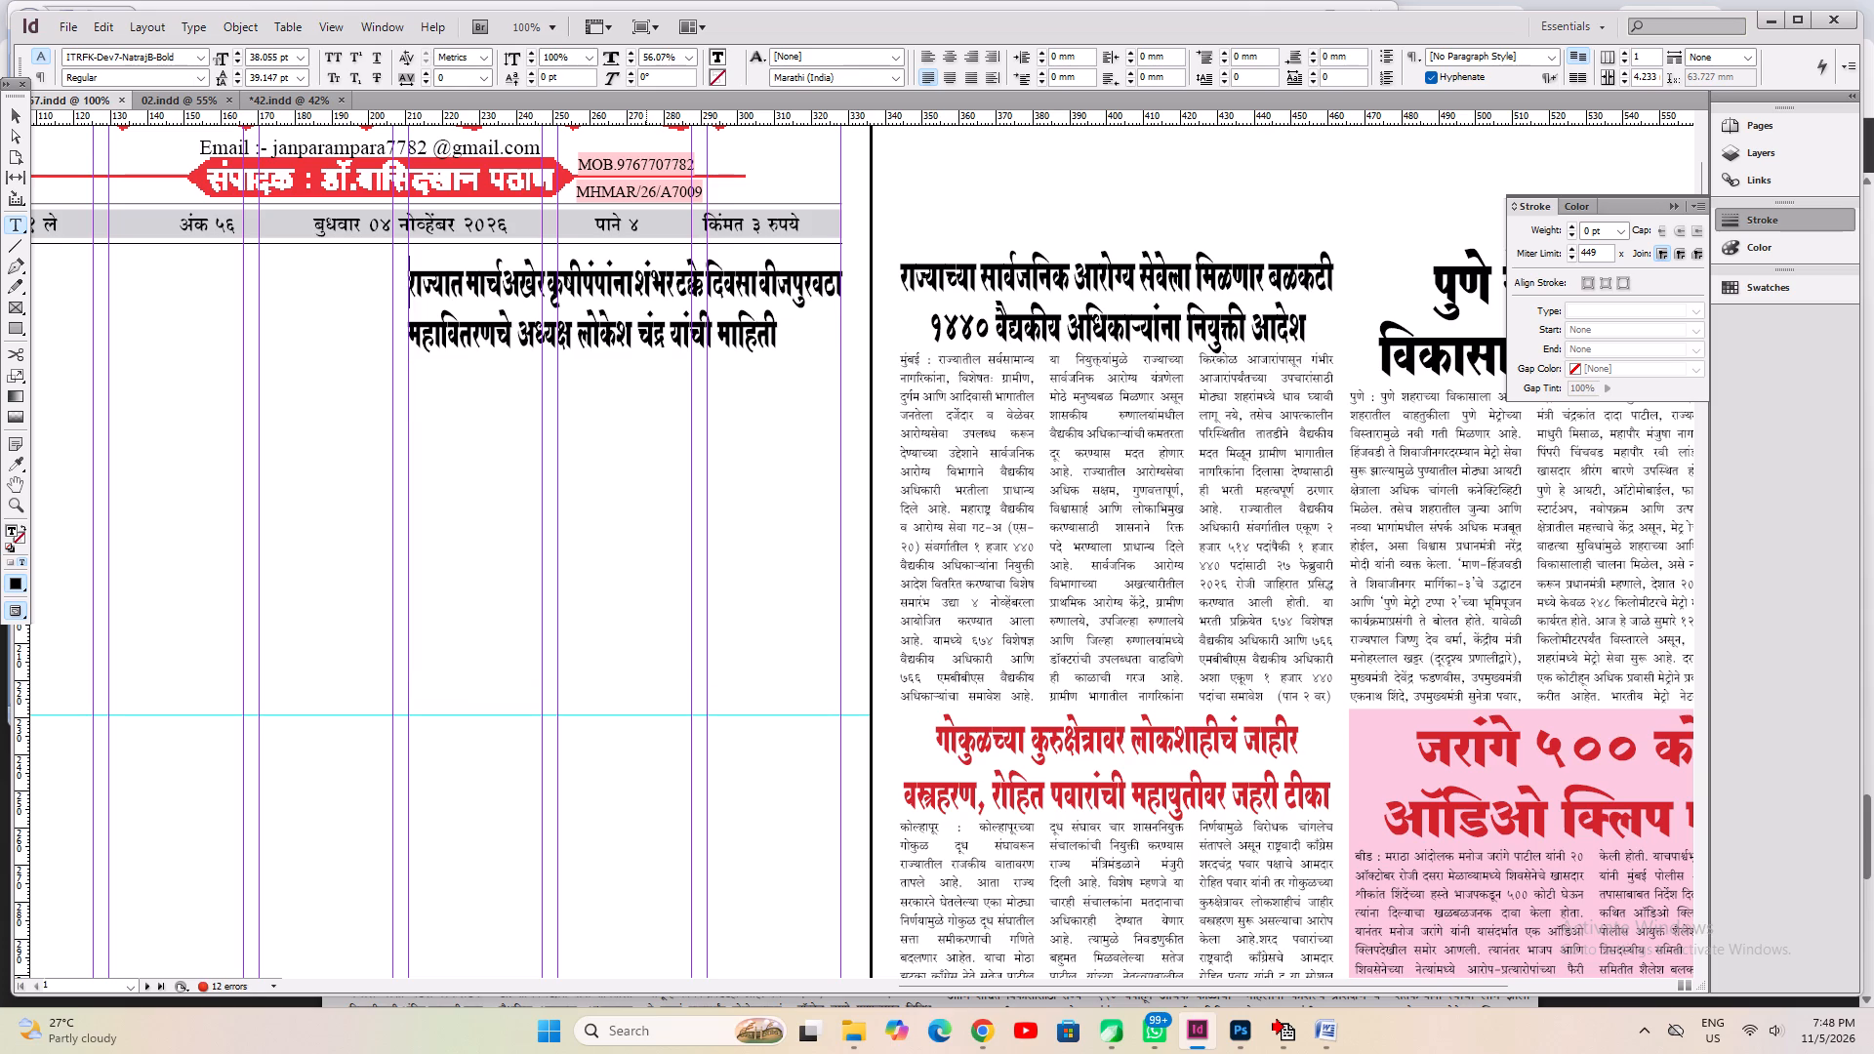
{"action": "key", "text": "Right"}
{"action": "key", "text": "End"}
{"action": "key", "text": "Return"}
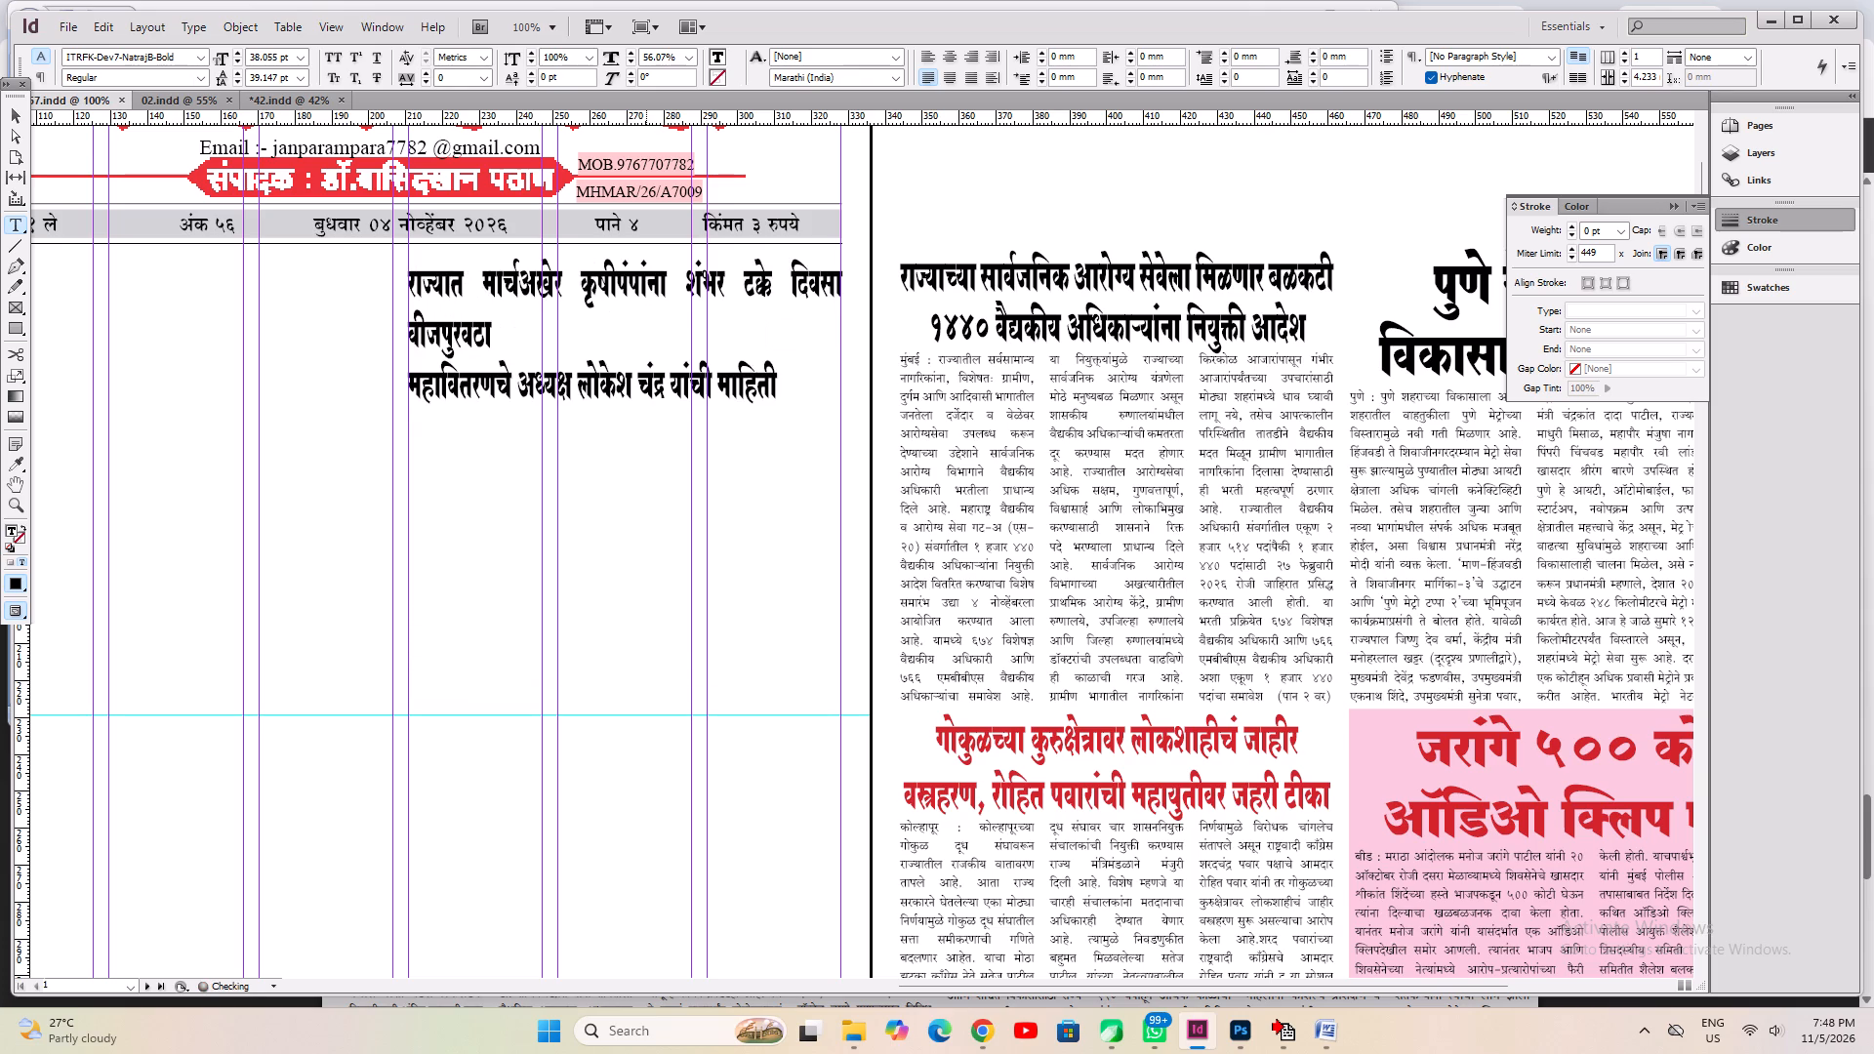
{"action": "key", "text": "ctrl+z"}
Centre the headline text and reduce its size to 36.055 pt.
{"action": "key", "text": "Right"}
{"action": "key", "text": "ctrl+shift+c"}
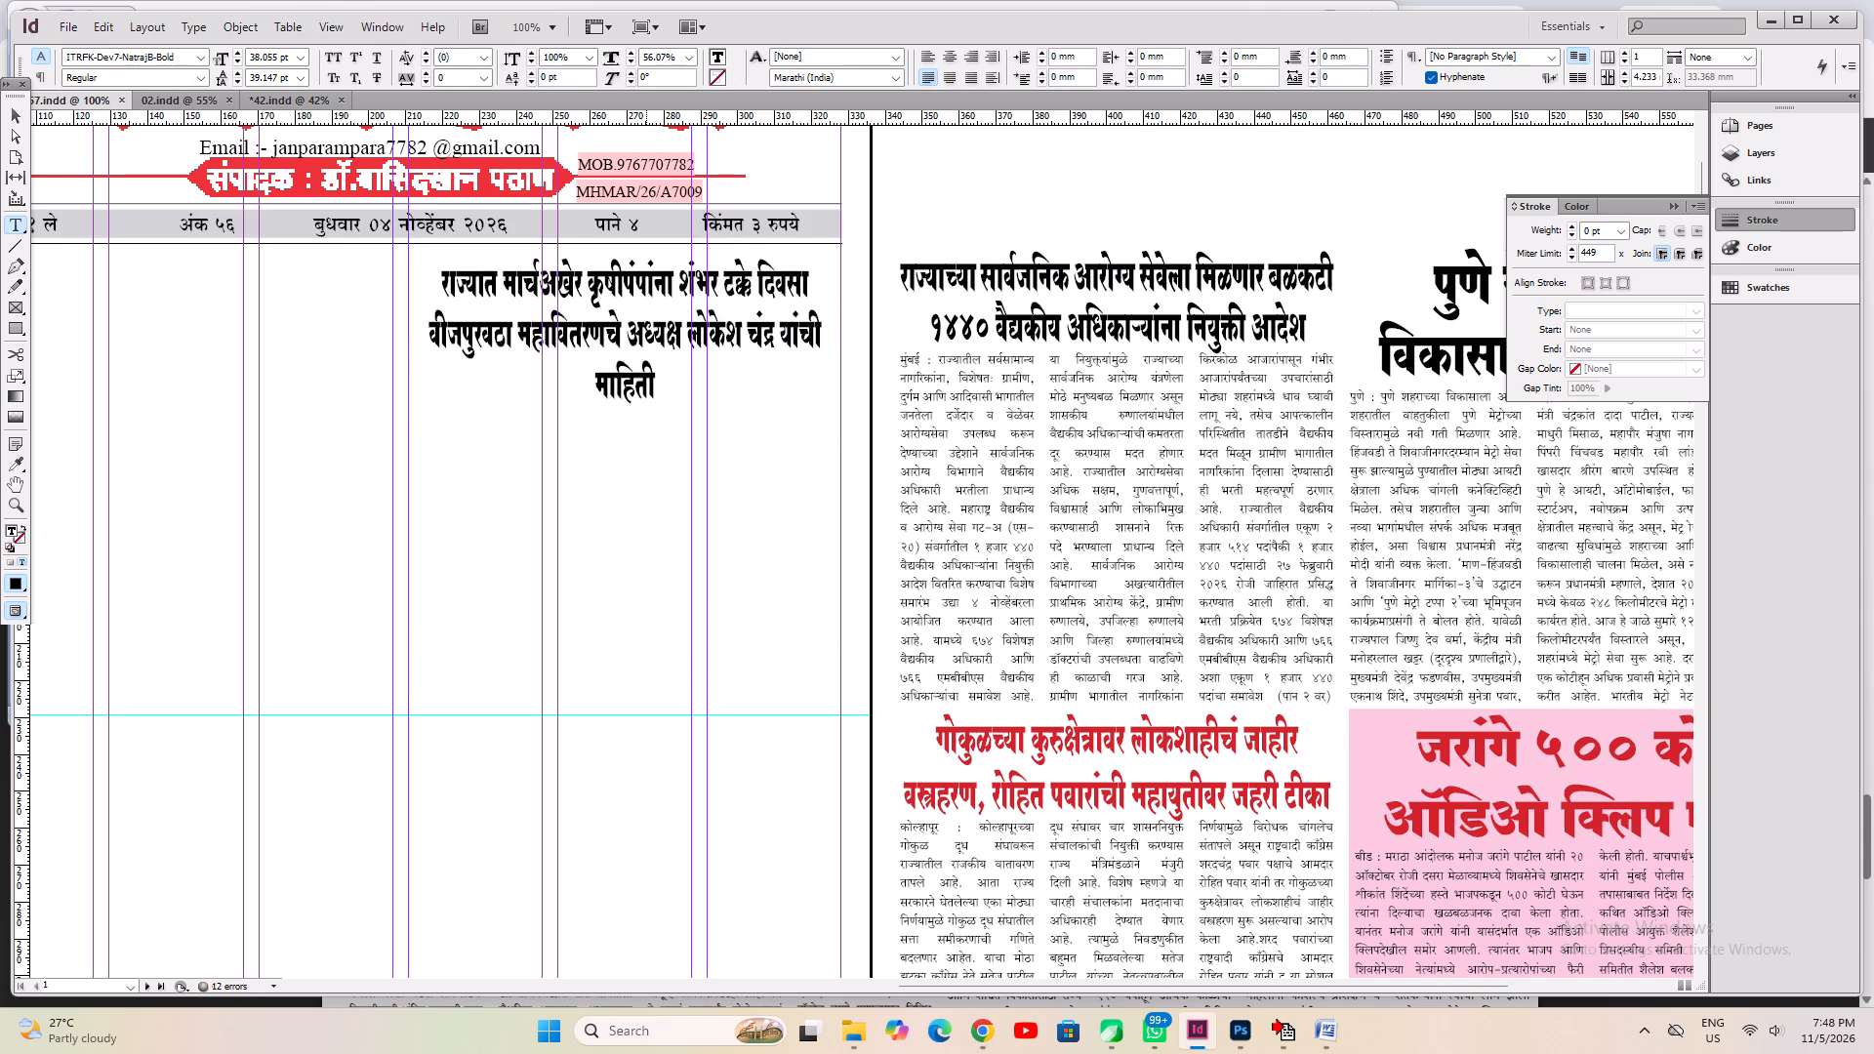
{"action": "key", "text": "ctrl+a"}
{"action": "key", "text": "ctrl+shift+comma"}
Save the newspaper document.
{"action": "key", "text": "ctrl+s"}
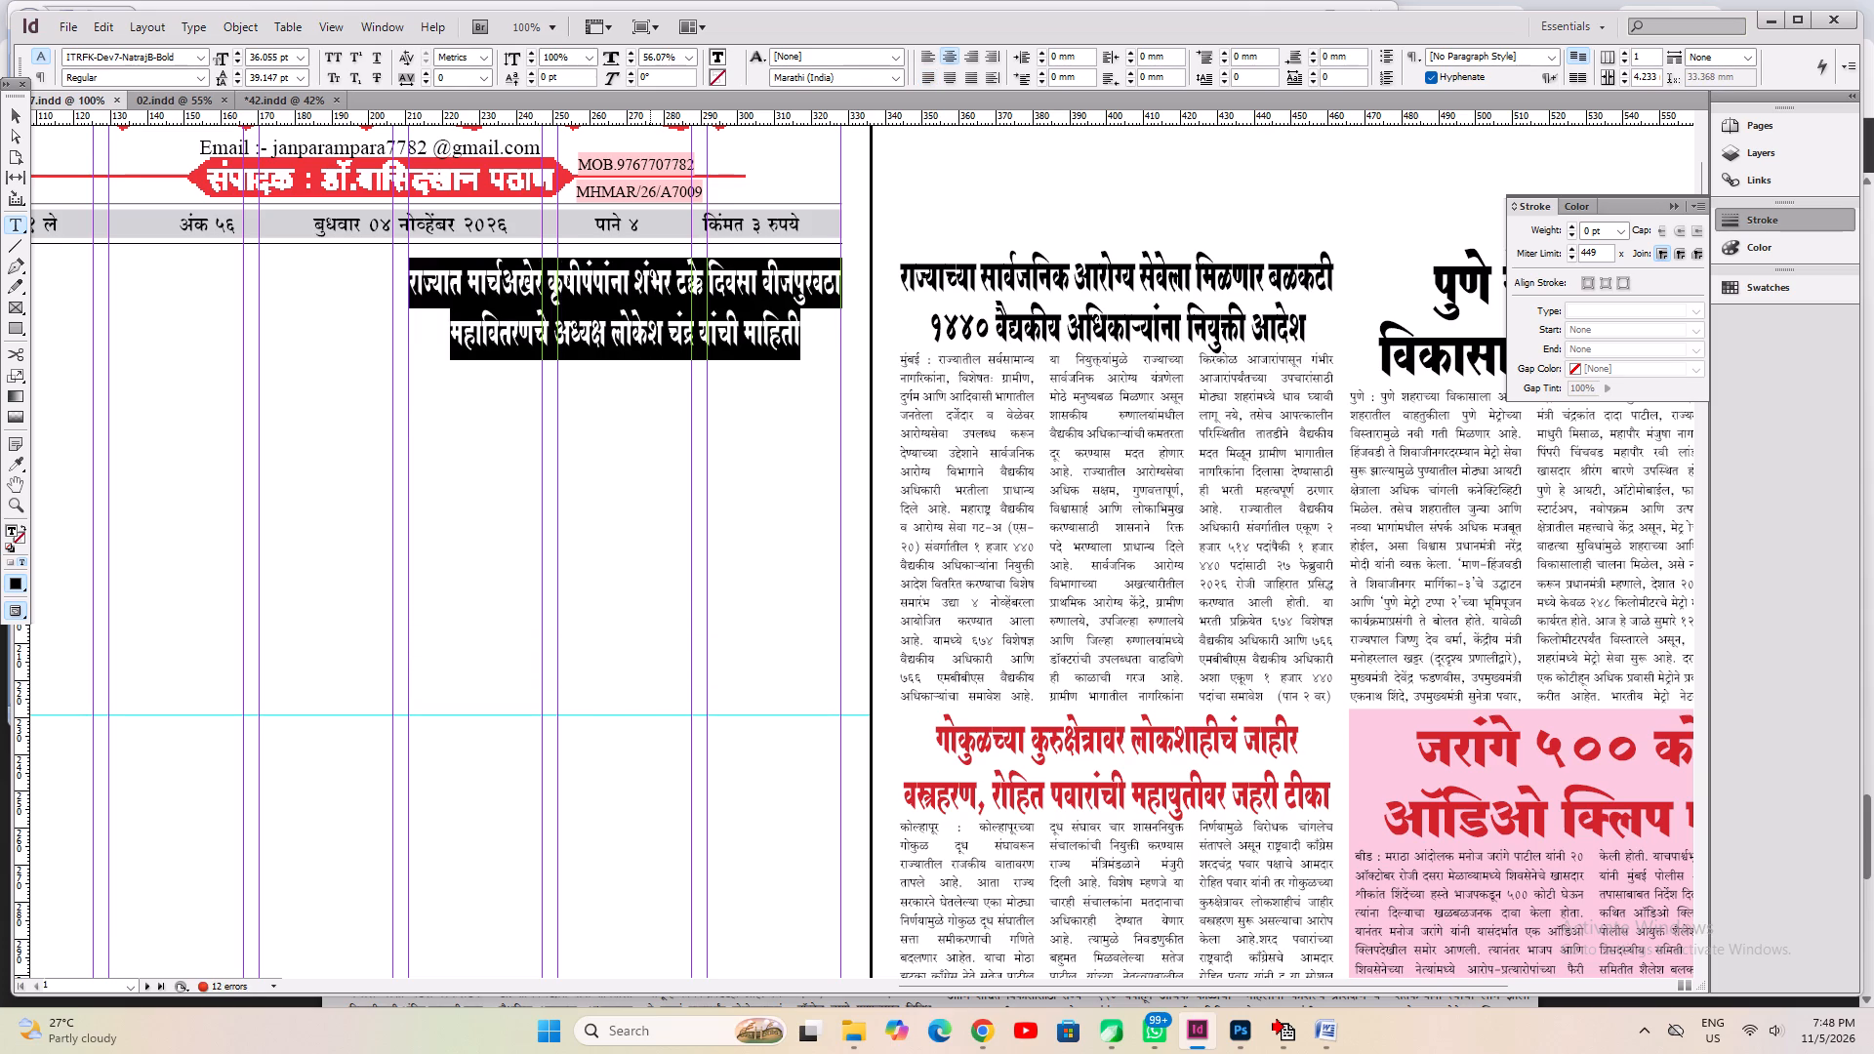
{"action": "key", "text": "ctrl+s"}
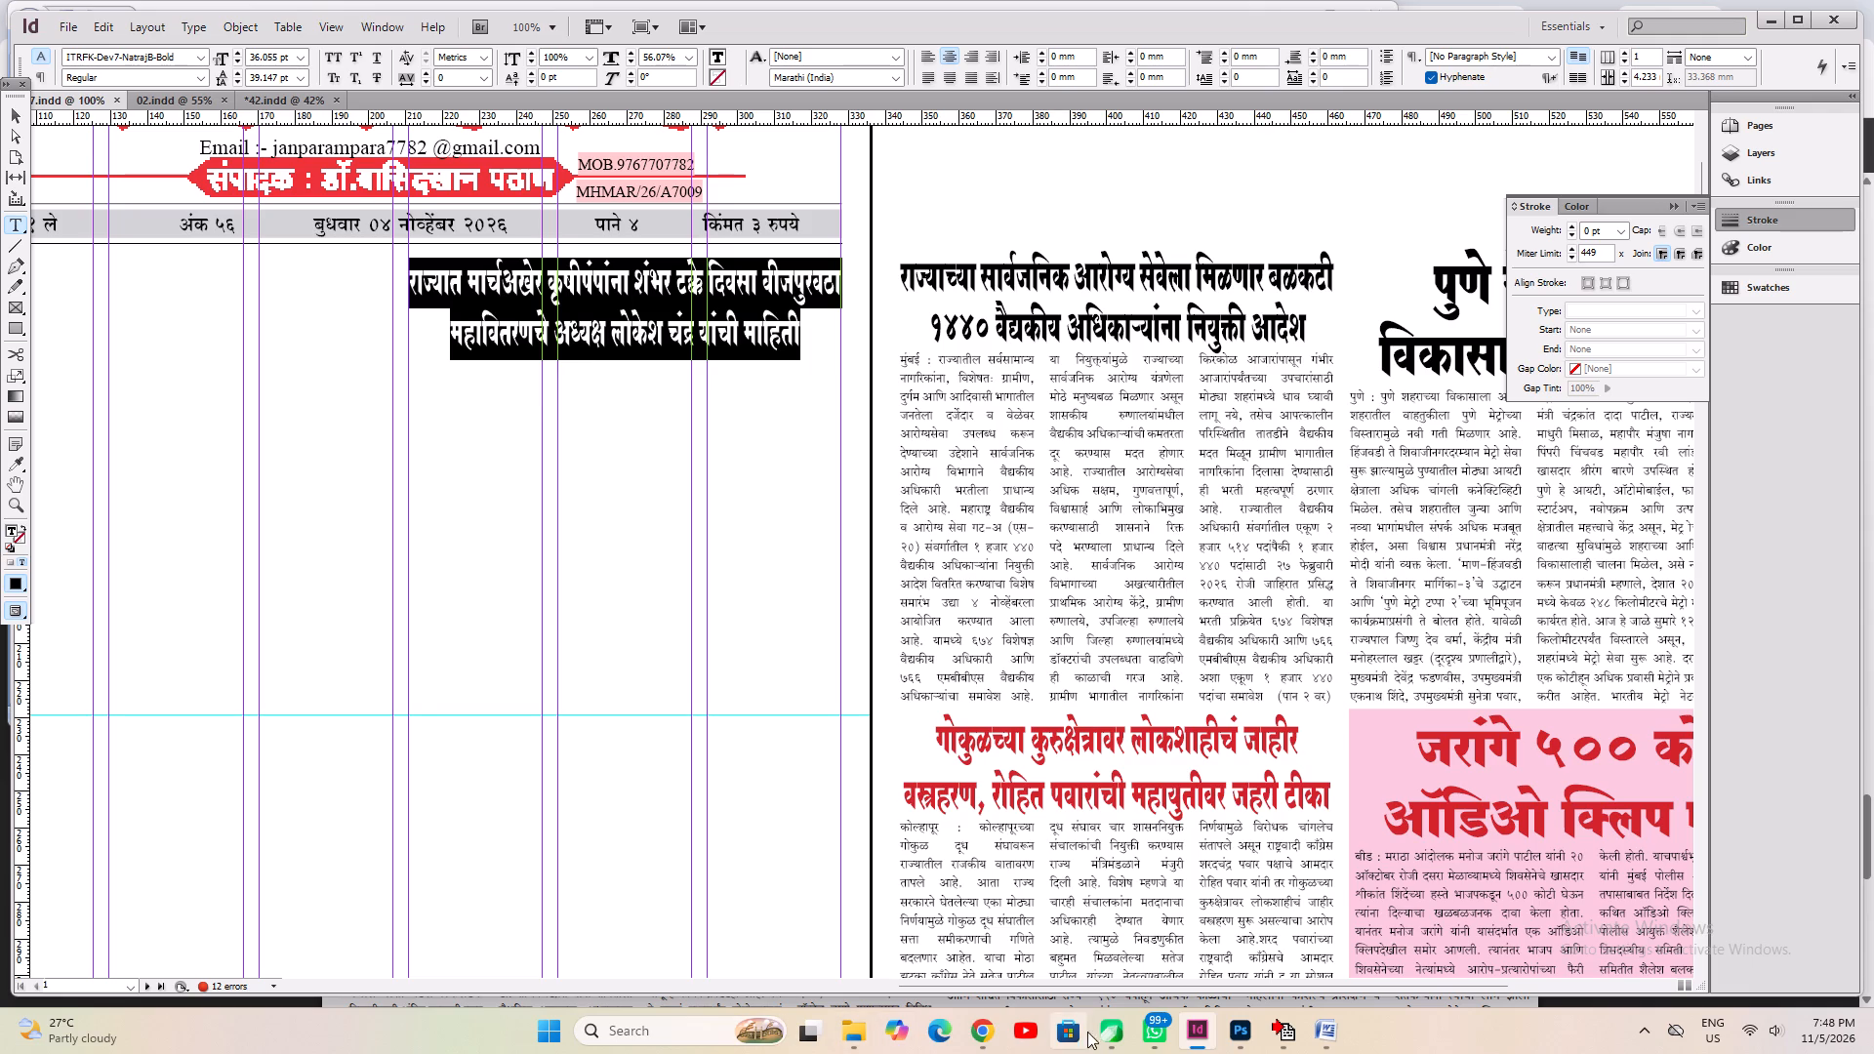
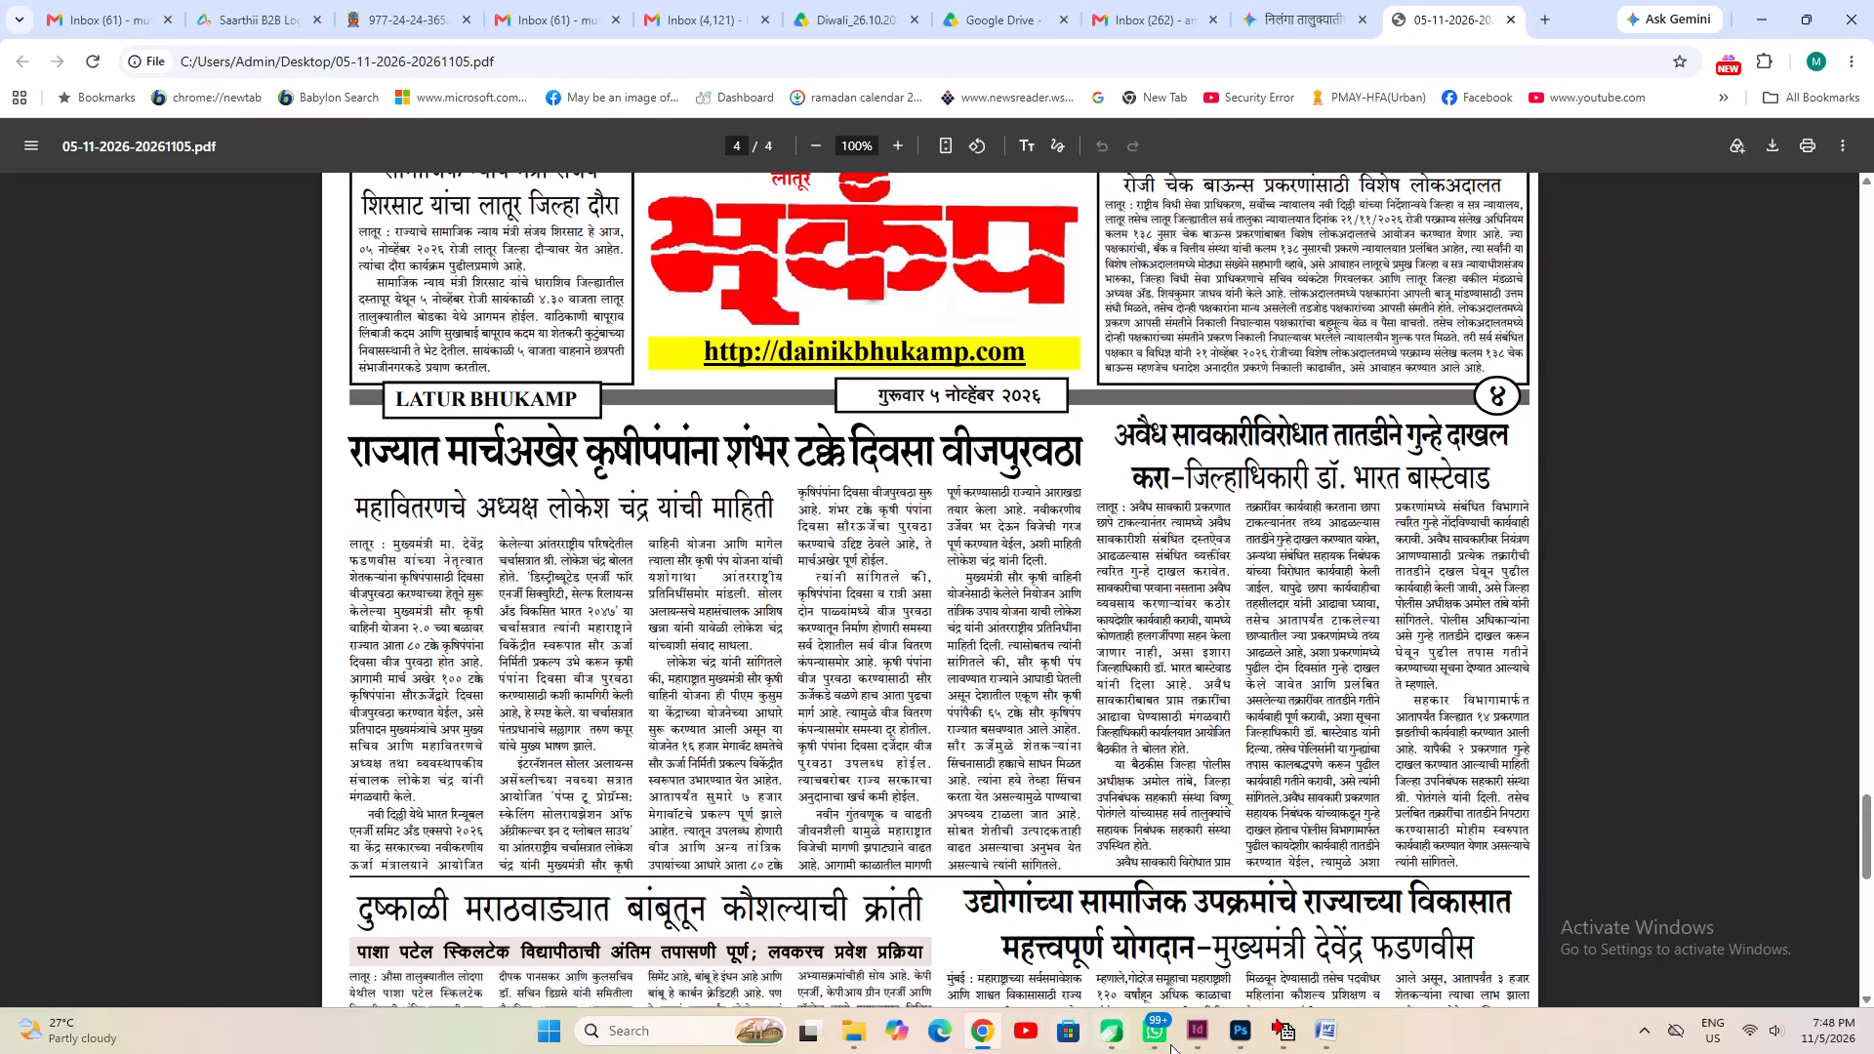
Switch back to InDesign, justify the whole article body on the pasteboard beside page 1, and fit its frame to the content.
{"action": "left_click", "coordinate": [1208, 1040]}
{"action": "left_click", "coordinate": [672, 644]}
{"action": "key", "text": "ctrl+s"}
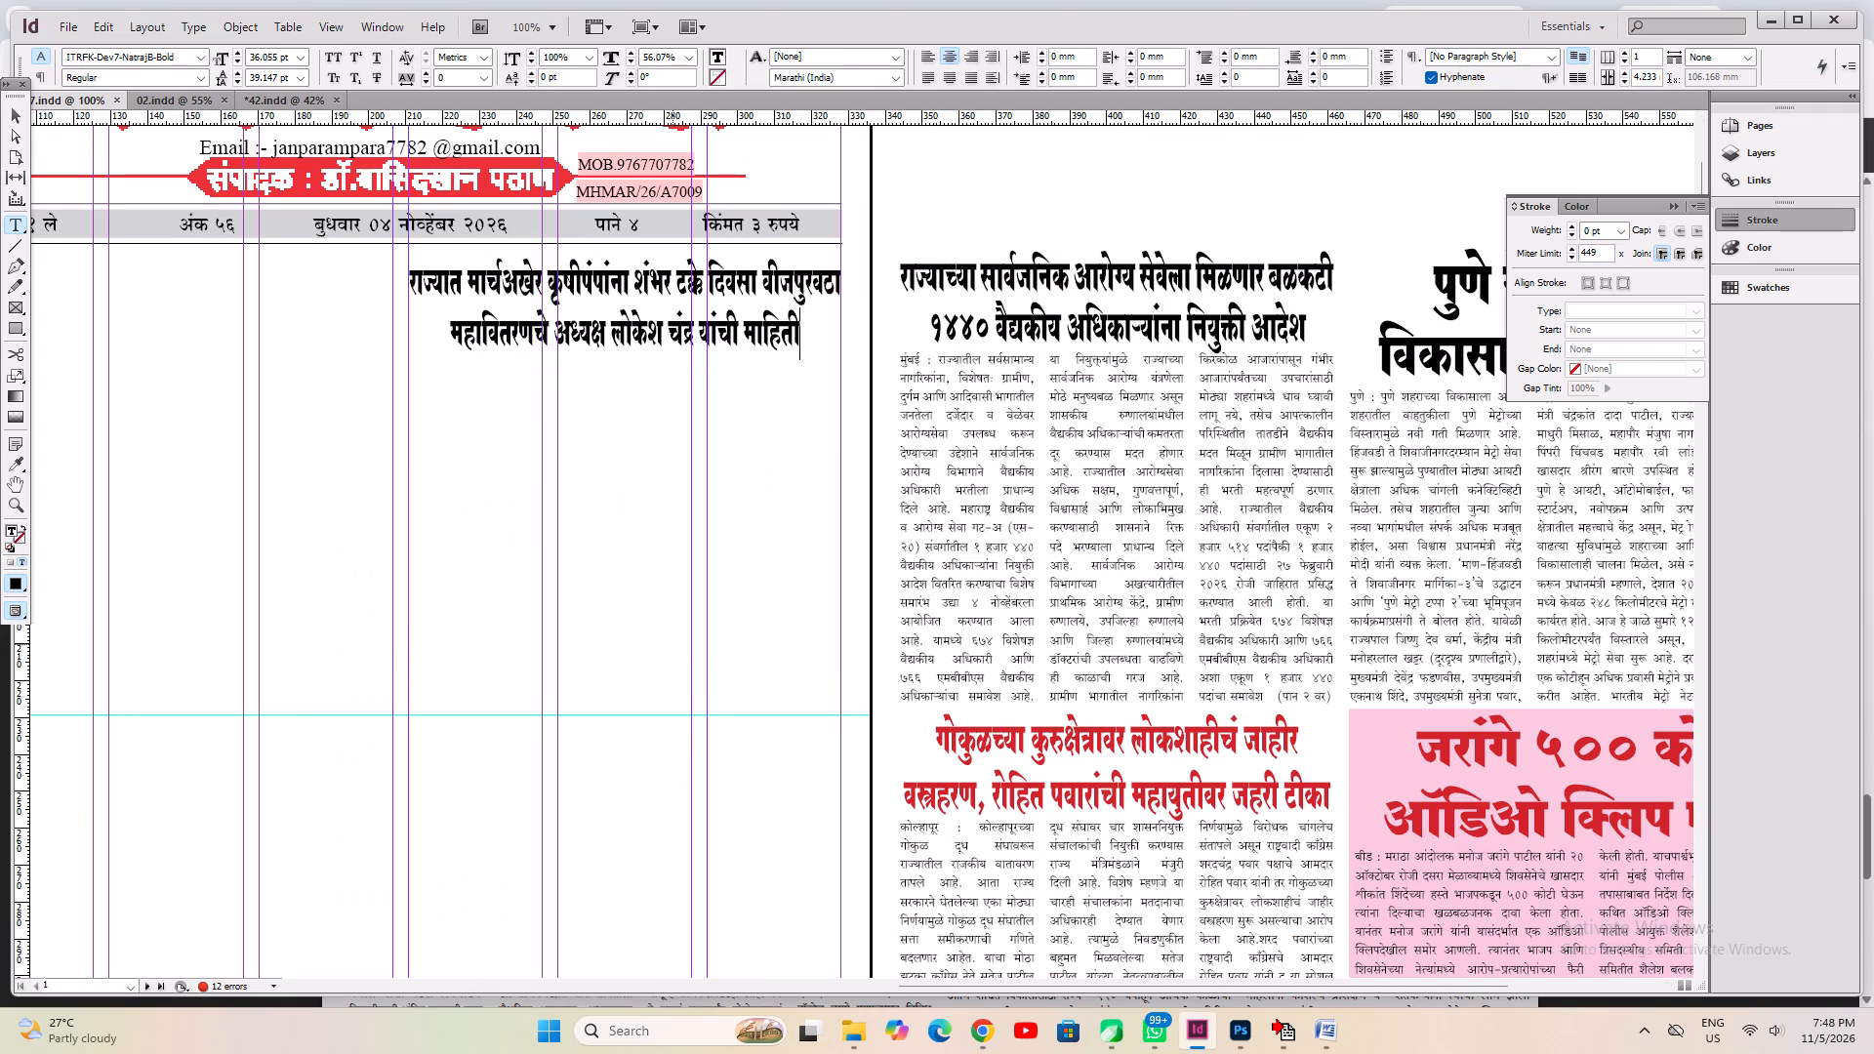
{"action": "left_click", "coordinate": [363, 476], "text": "alt"}
{"action": "left_click_drag", "start_coordinate": [360, 481], "coordinate": [1234, 654], "text": "alt"}
{"action": "left_click_drag", "start_coordinate": [535, 530], "coordinate": [1151, 501], "text": "alt"}
{"action": "left_click", "coordinate": [438, 430]}
{"action": "key", "text": "ctrl+a"}
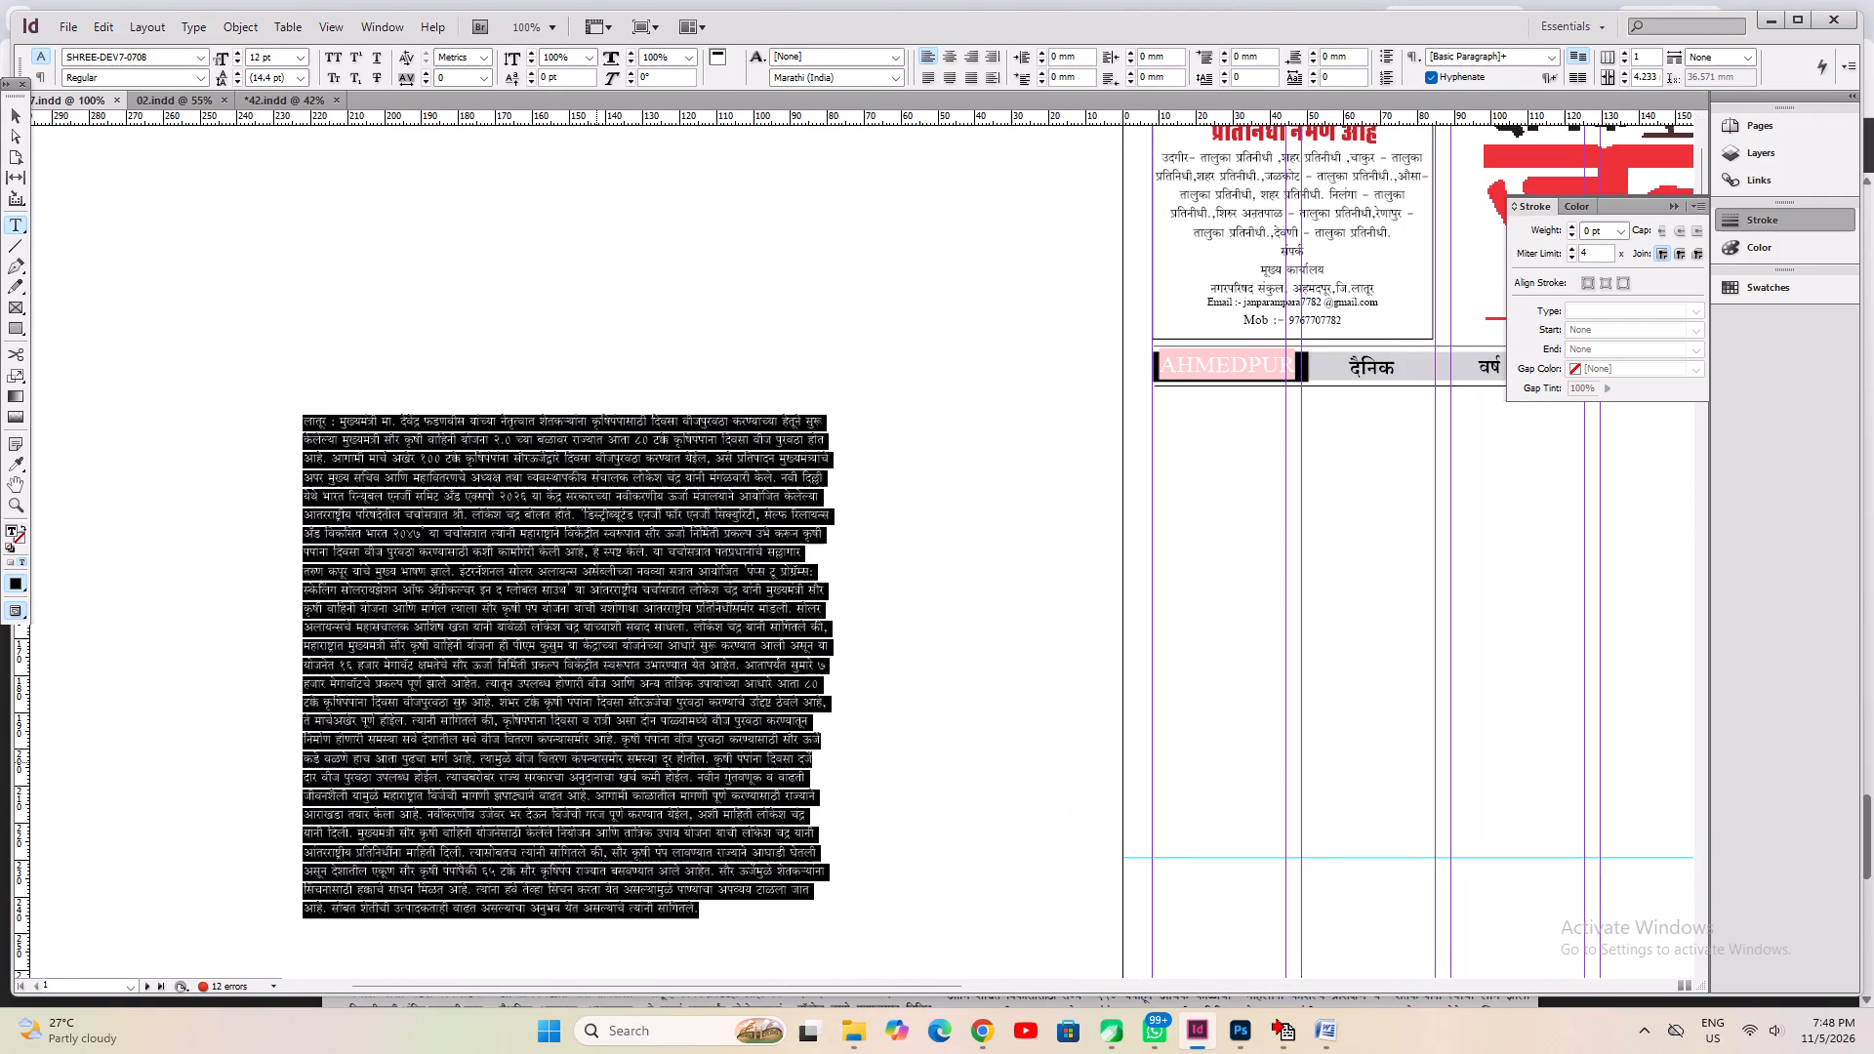
{"action": "key", "text": "ctrl+shift+j"}
{"action": "key", "text": "ctrl+alt+c"}
{"action": "key", "text": "ctrl+s"}
{"action": "key", "text": "ctrl+0"}
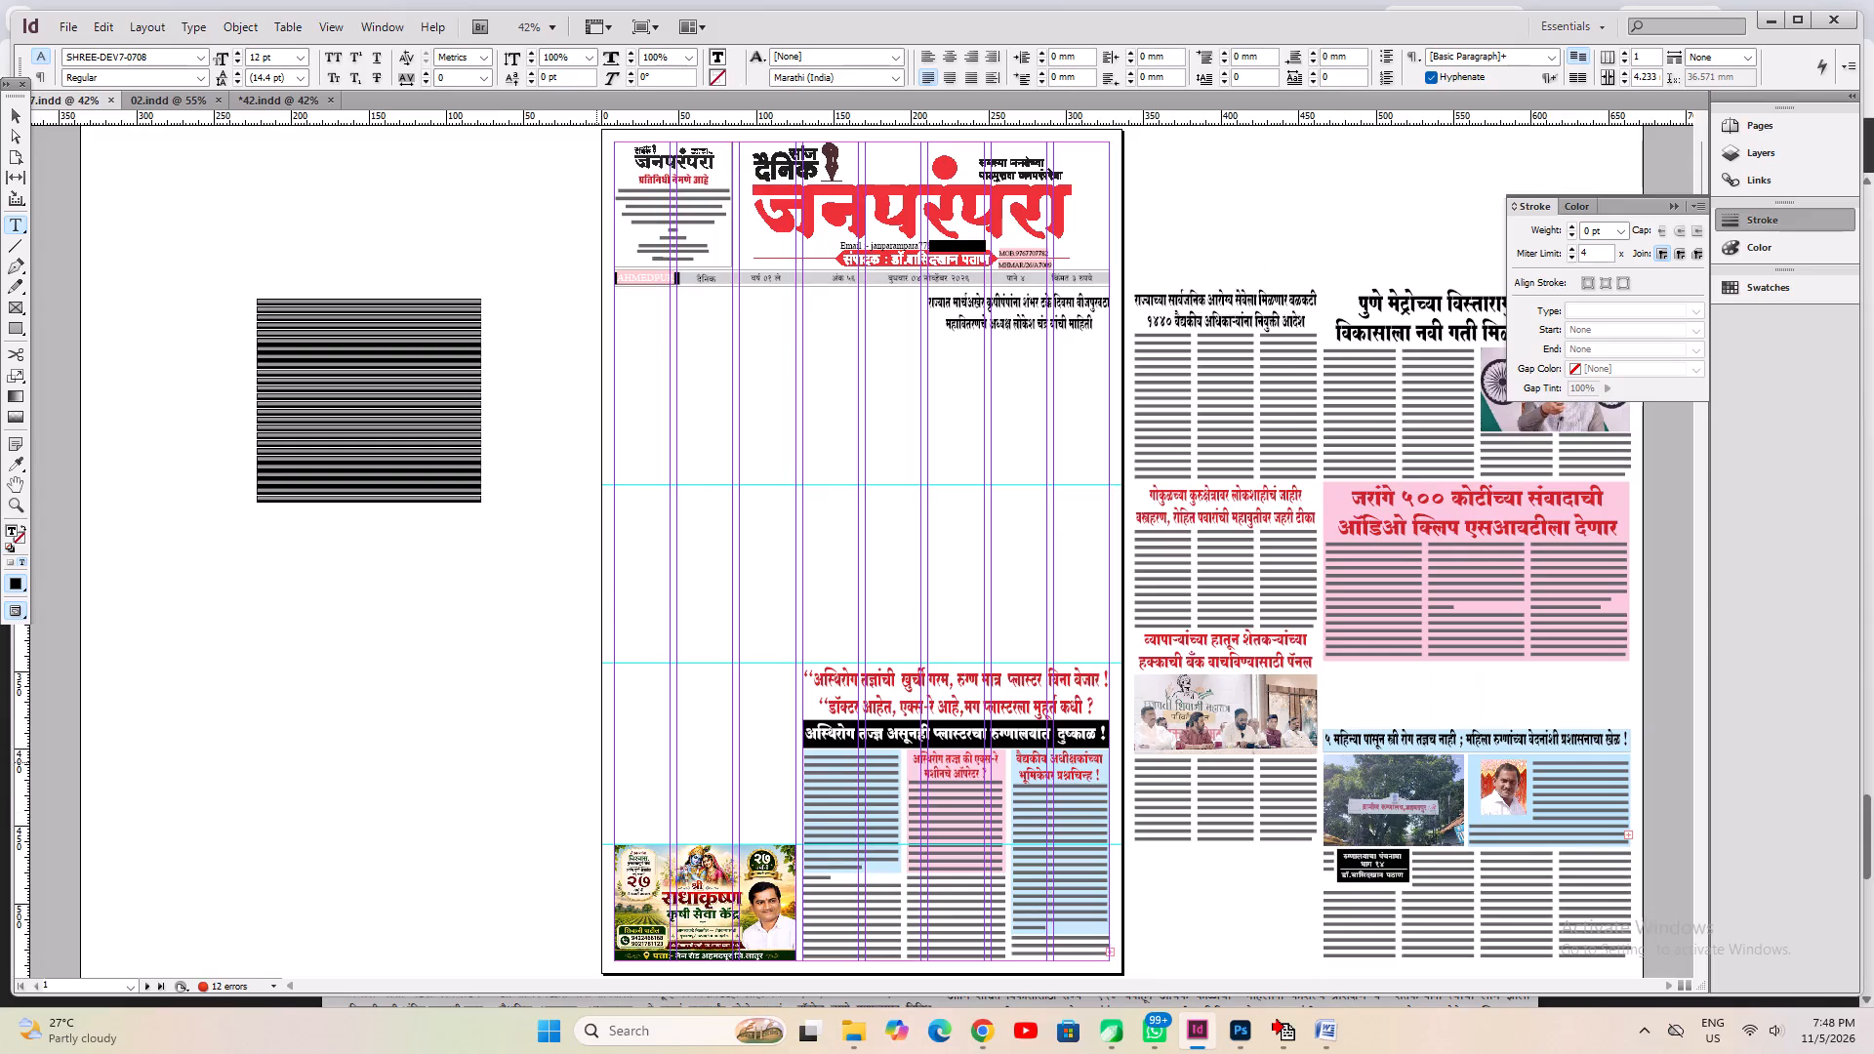
{"action": "left_click", "coordinate": [13, 110]}
{"action": "key", "text": "ctrl+alt+c"}
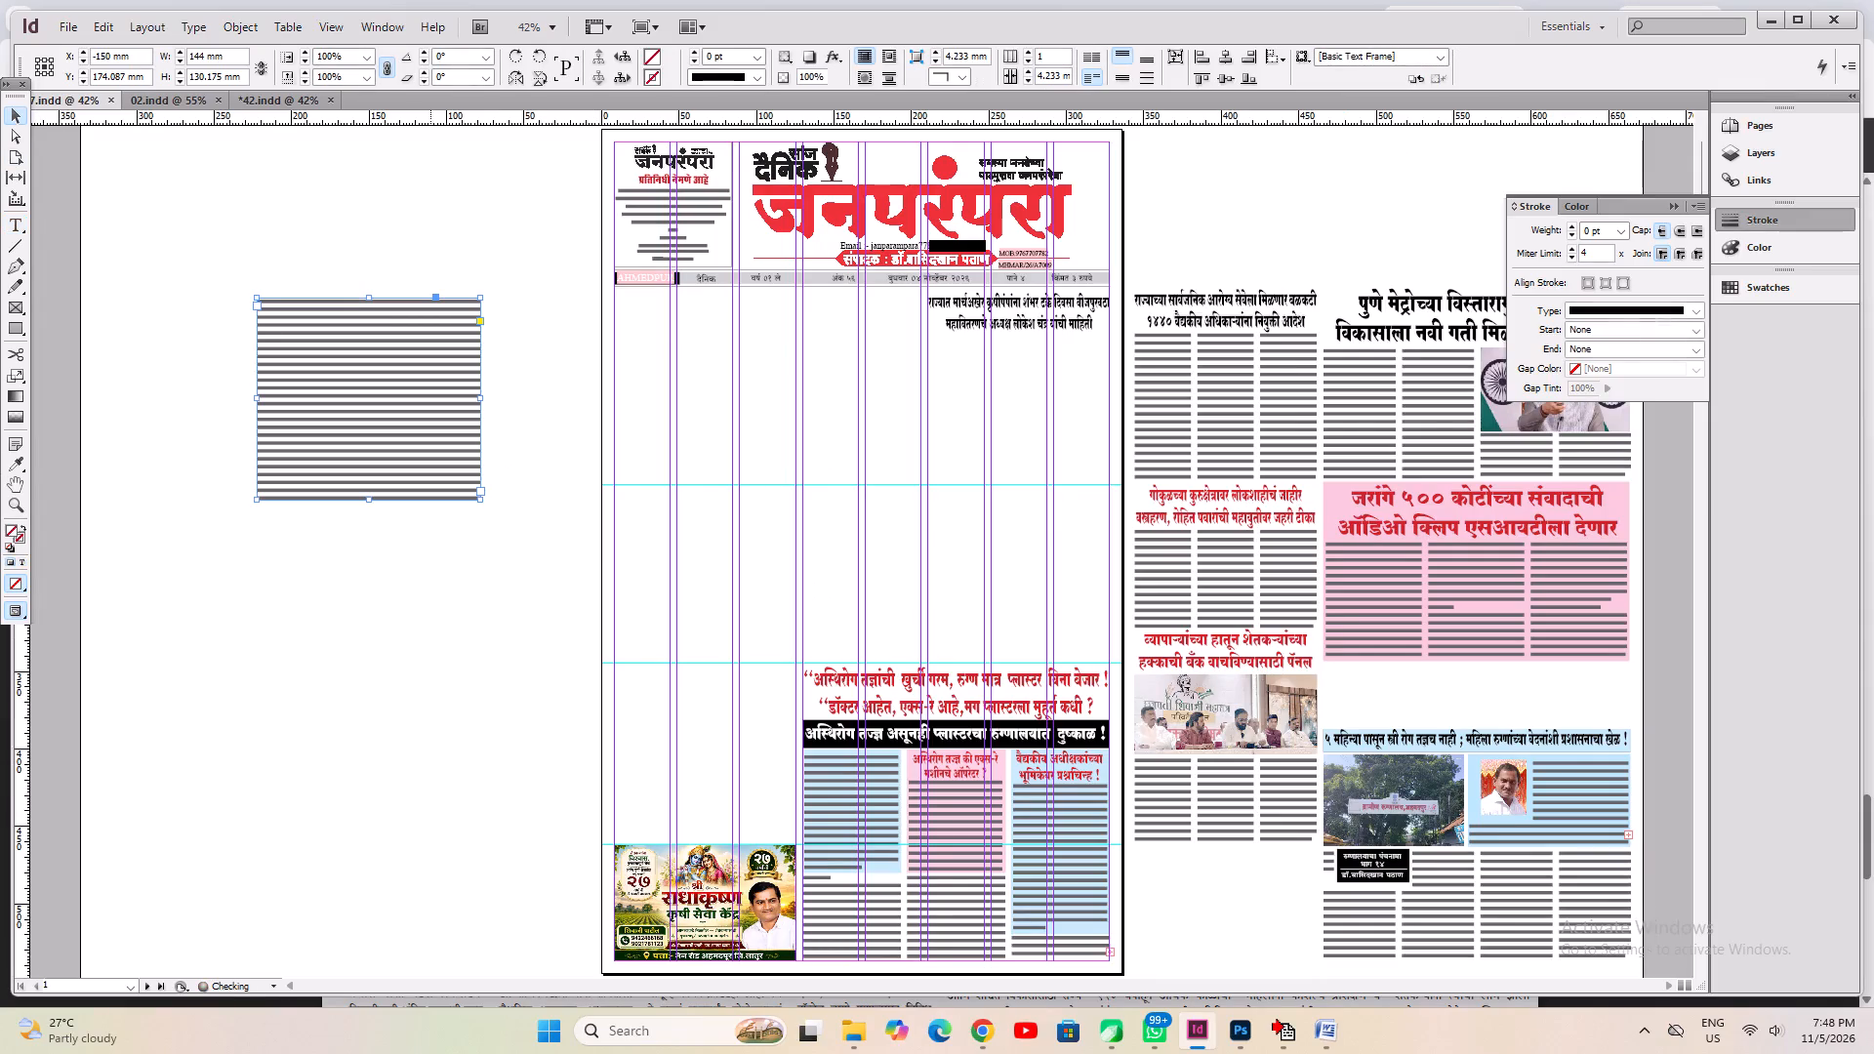
Place the article frame under page 1's "राज्यात मार्चअखेर" headline, narrow it to about 116.6 mm and fit its height to the text.
{"action": "left_click_drag", "start_coordinate": [335, 415], "coordinate": [961, 451]}
{"action": "key", "text": "ctrl+1"}
{"action": "left_click_drag", "start_coordinate": [593, 554], "coordinate": [603, 566]}
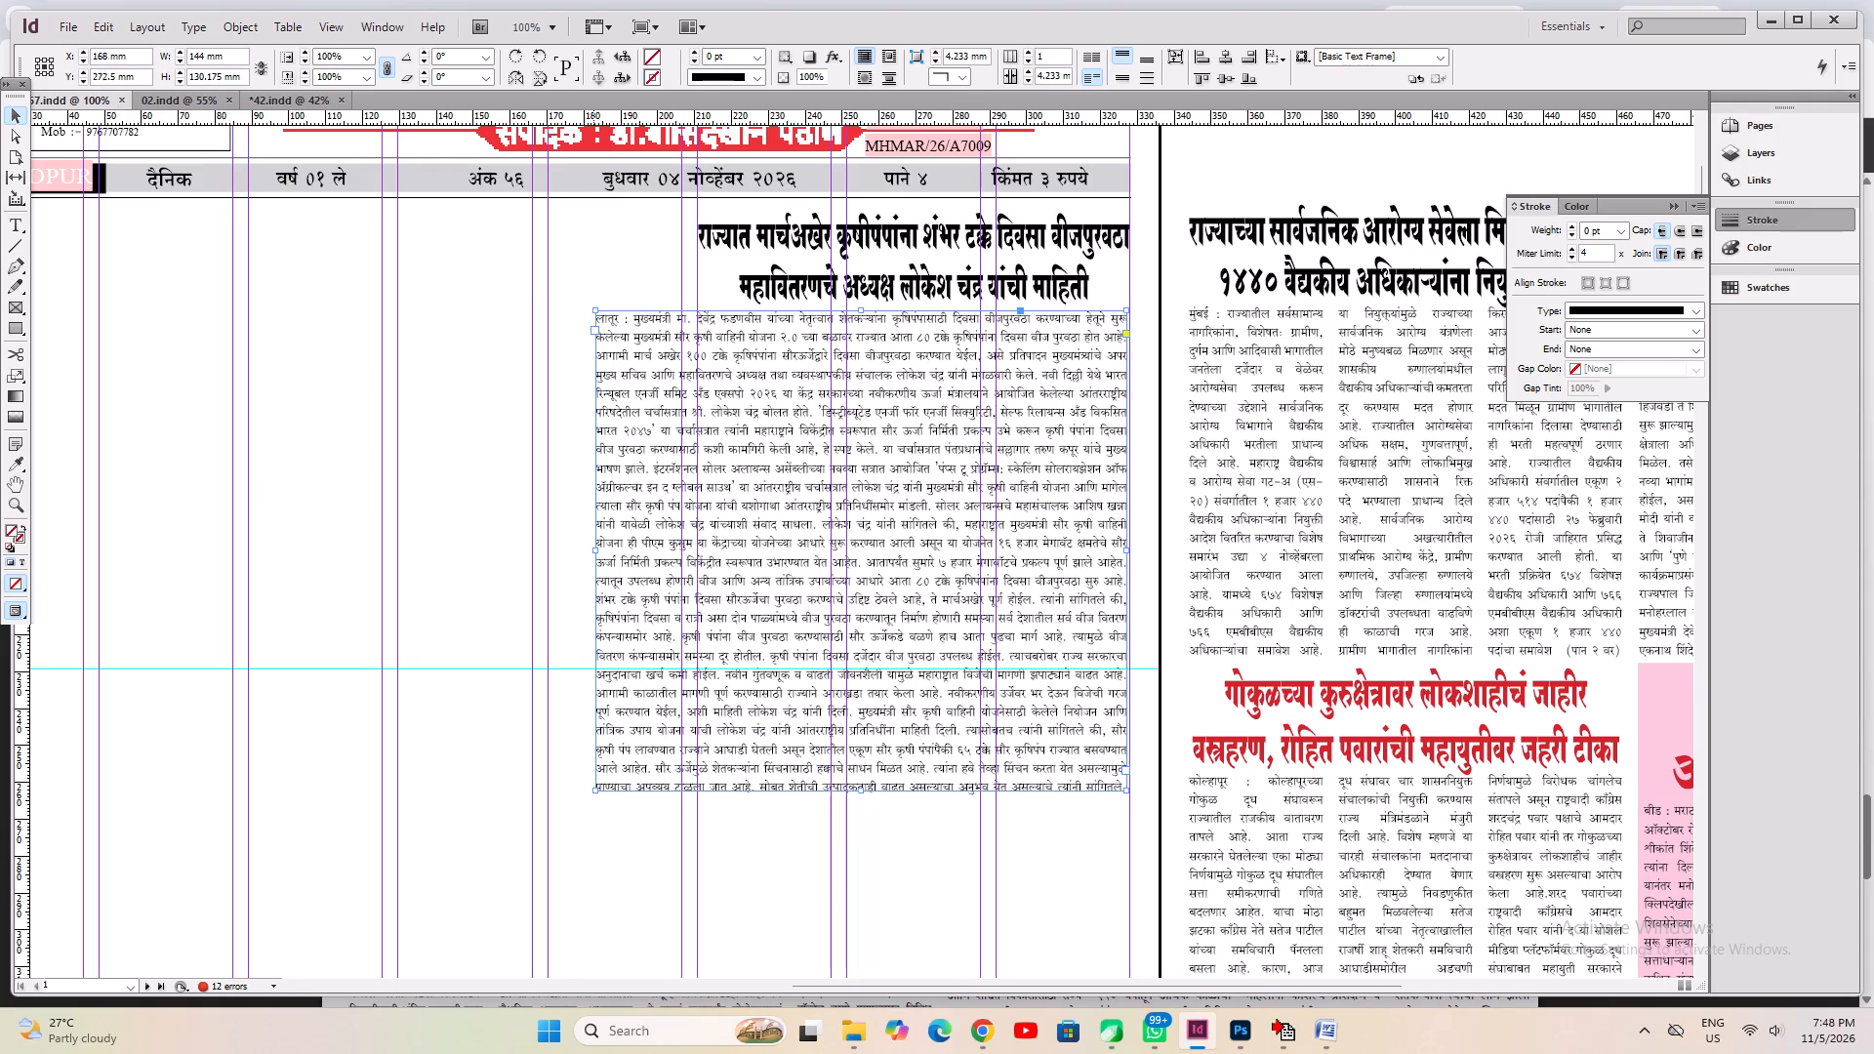
{"action": "left_click_drag", "start_coordinate": [603, 566], "coordinate": [697, 669]}
{"action": "key", "text": "ctrl+alt+c"}
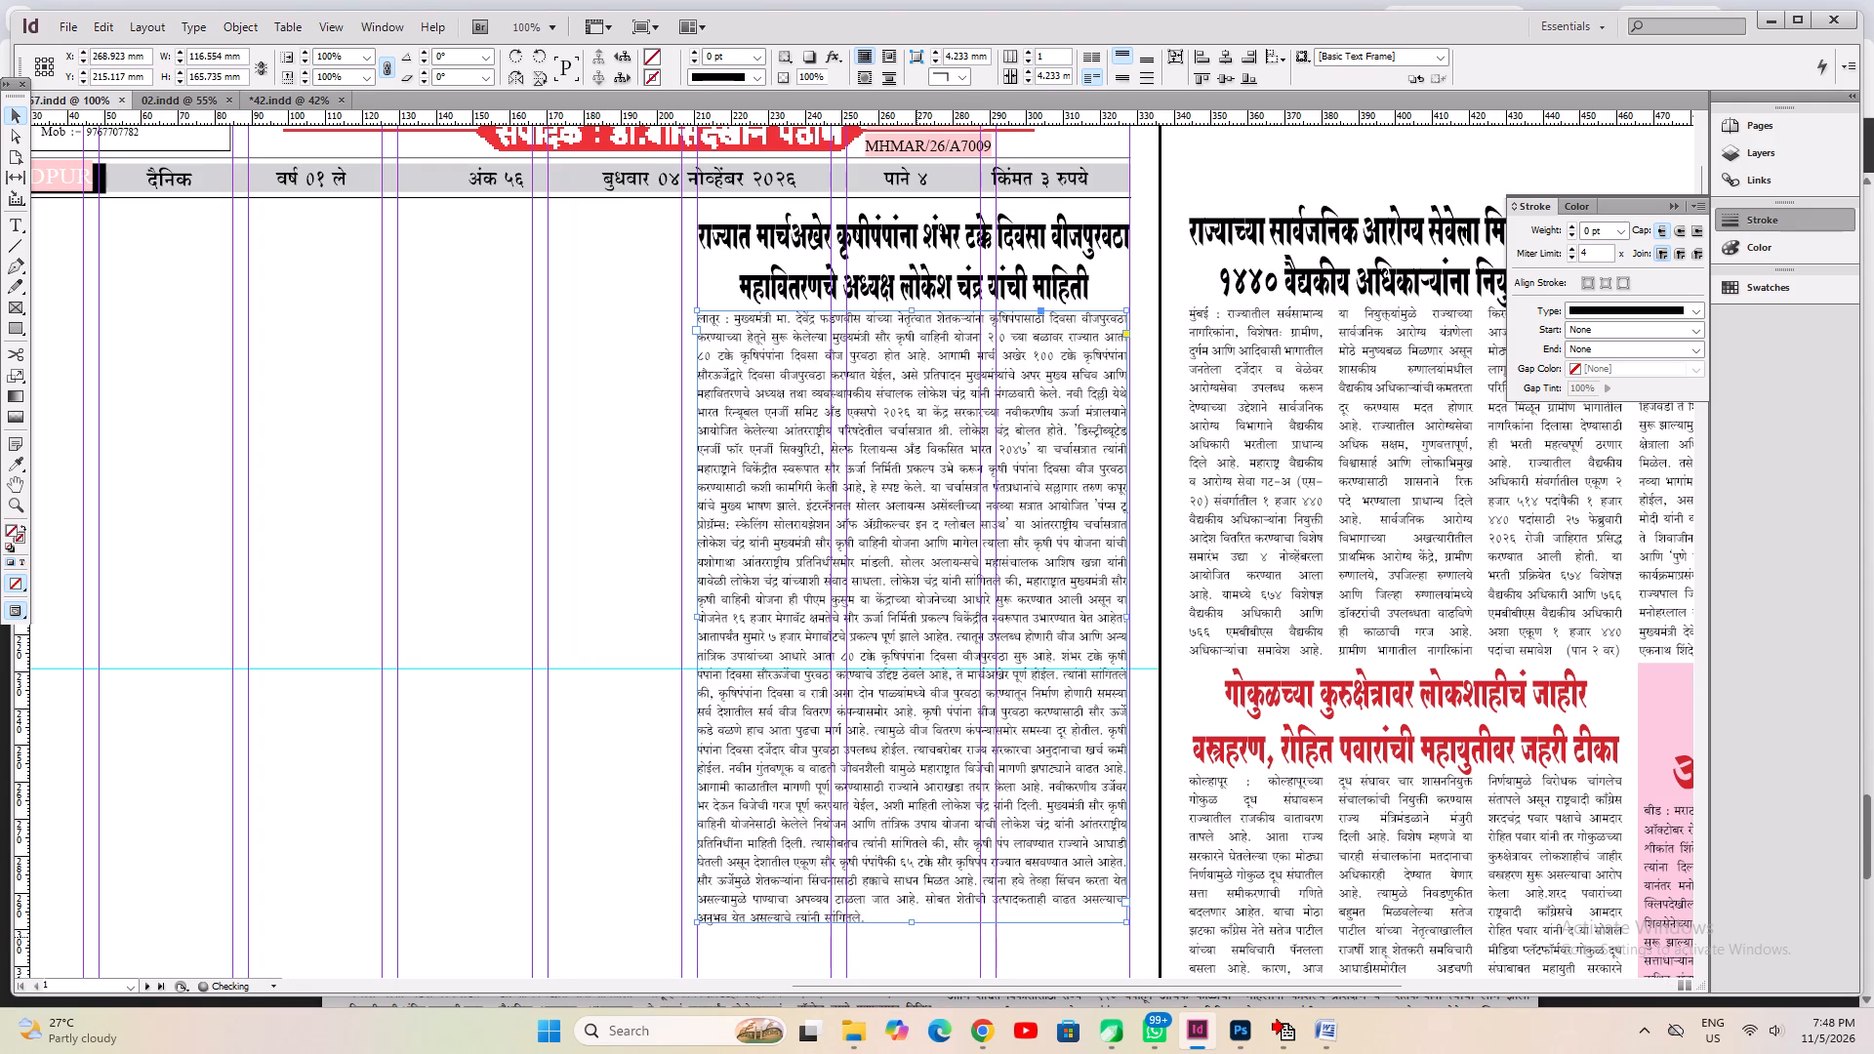
Shorten the article frame to about 96.6 mm high and divide its text into three columns.
{"action": "left_click_drag", "start_coordinate": [911, 922], "coordinate": [917, 674]}
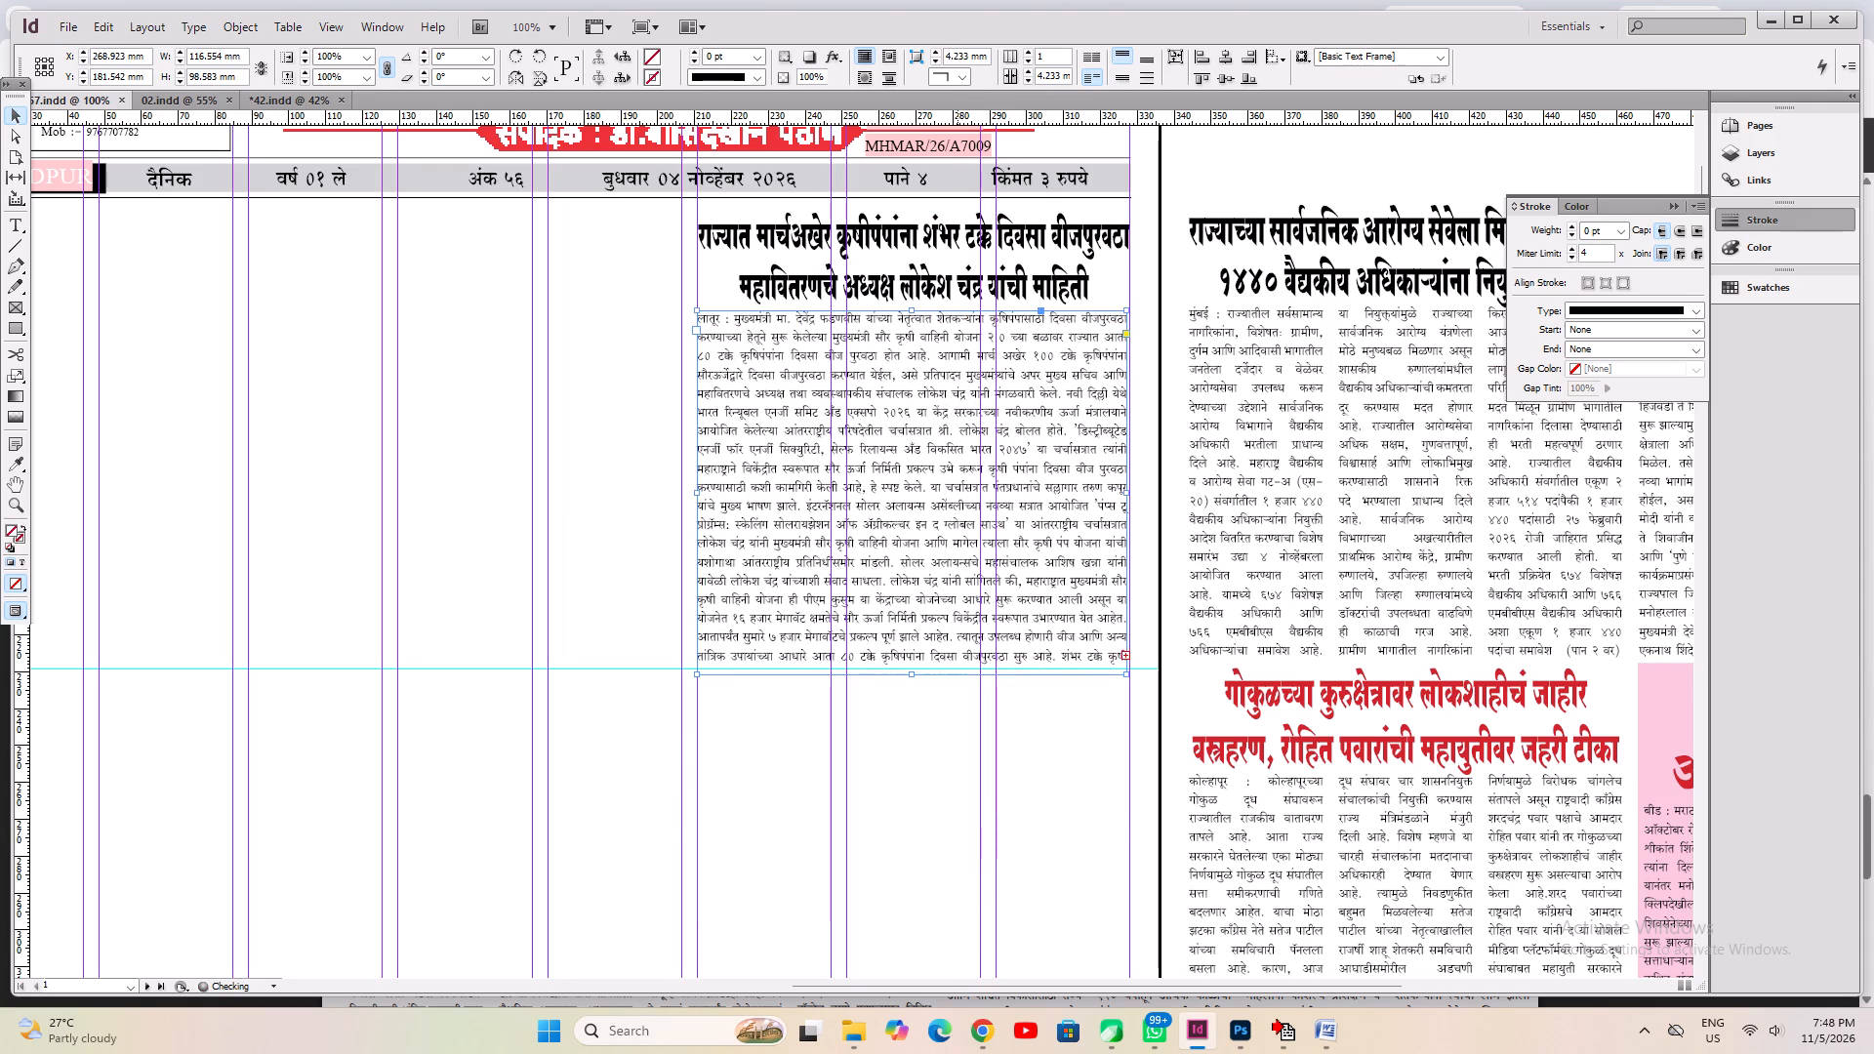
{"action": "double_click", "coordinate": [1028, 49]}
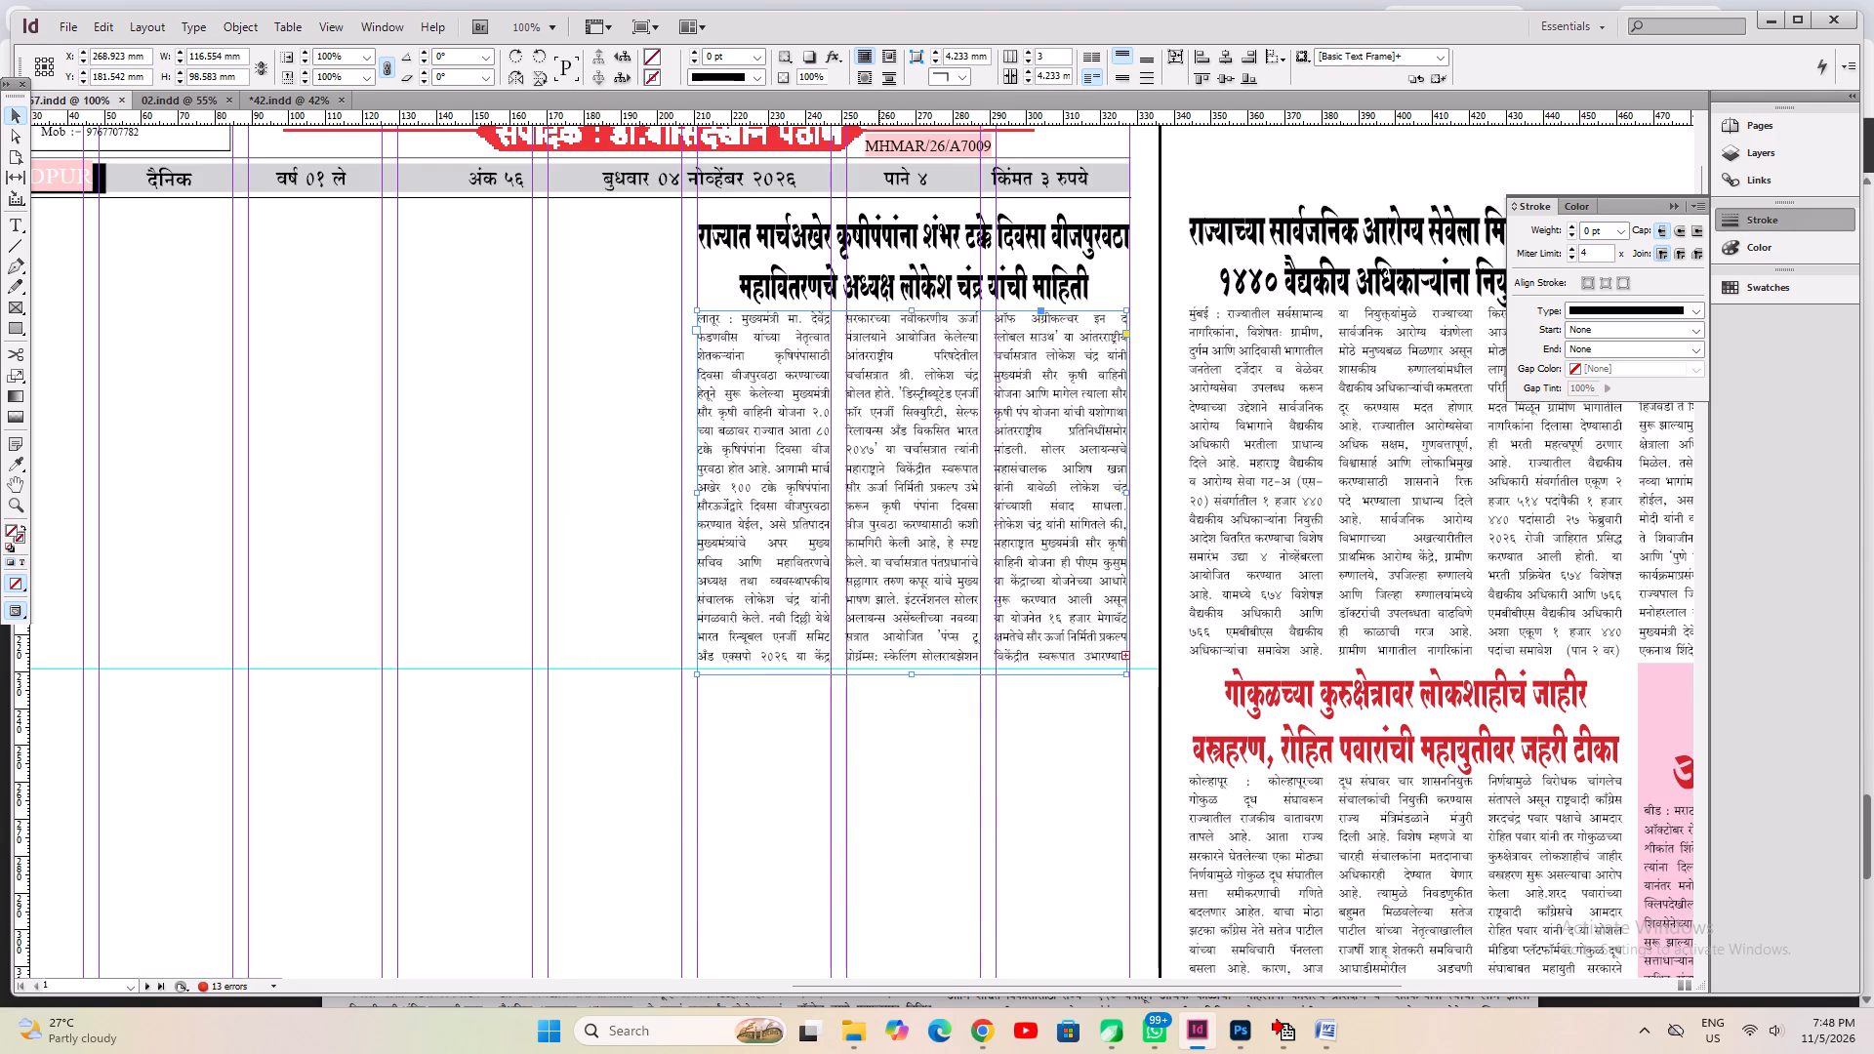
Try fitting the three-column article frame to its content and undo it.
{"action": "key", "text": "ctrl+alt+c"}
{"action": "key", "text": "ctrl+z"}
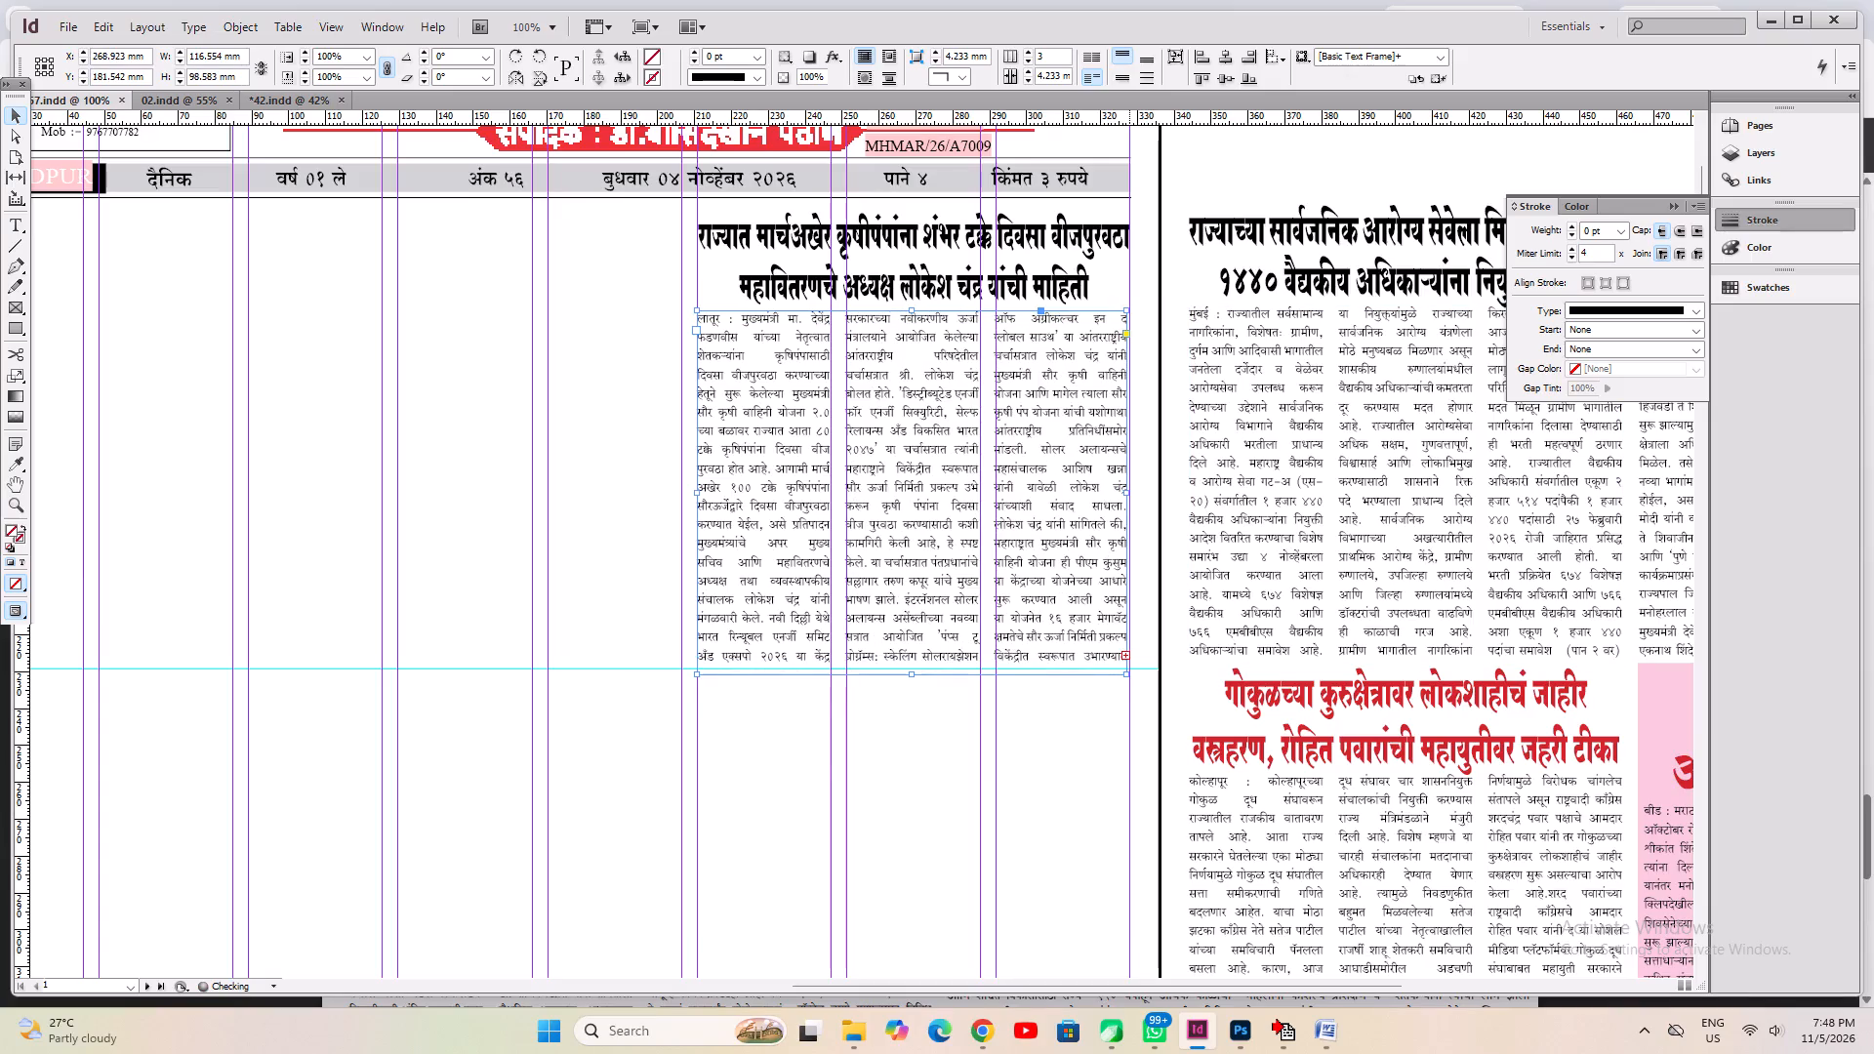
Widen the three-column article frame slightly to the page margin and save the newspaper document.
{"action": "left_click_drag", "start_coordinate": [1129, 489], "coordinate": [1130, 501]}
{"action": "left_click", "coordinate": [884, 868]}
{"action": "key", "text": "ctrl+s"}
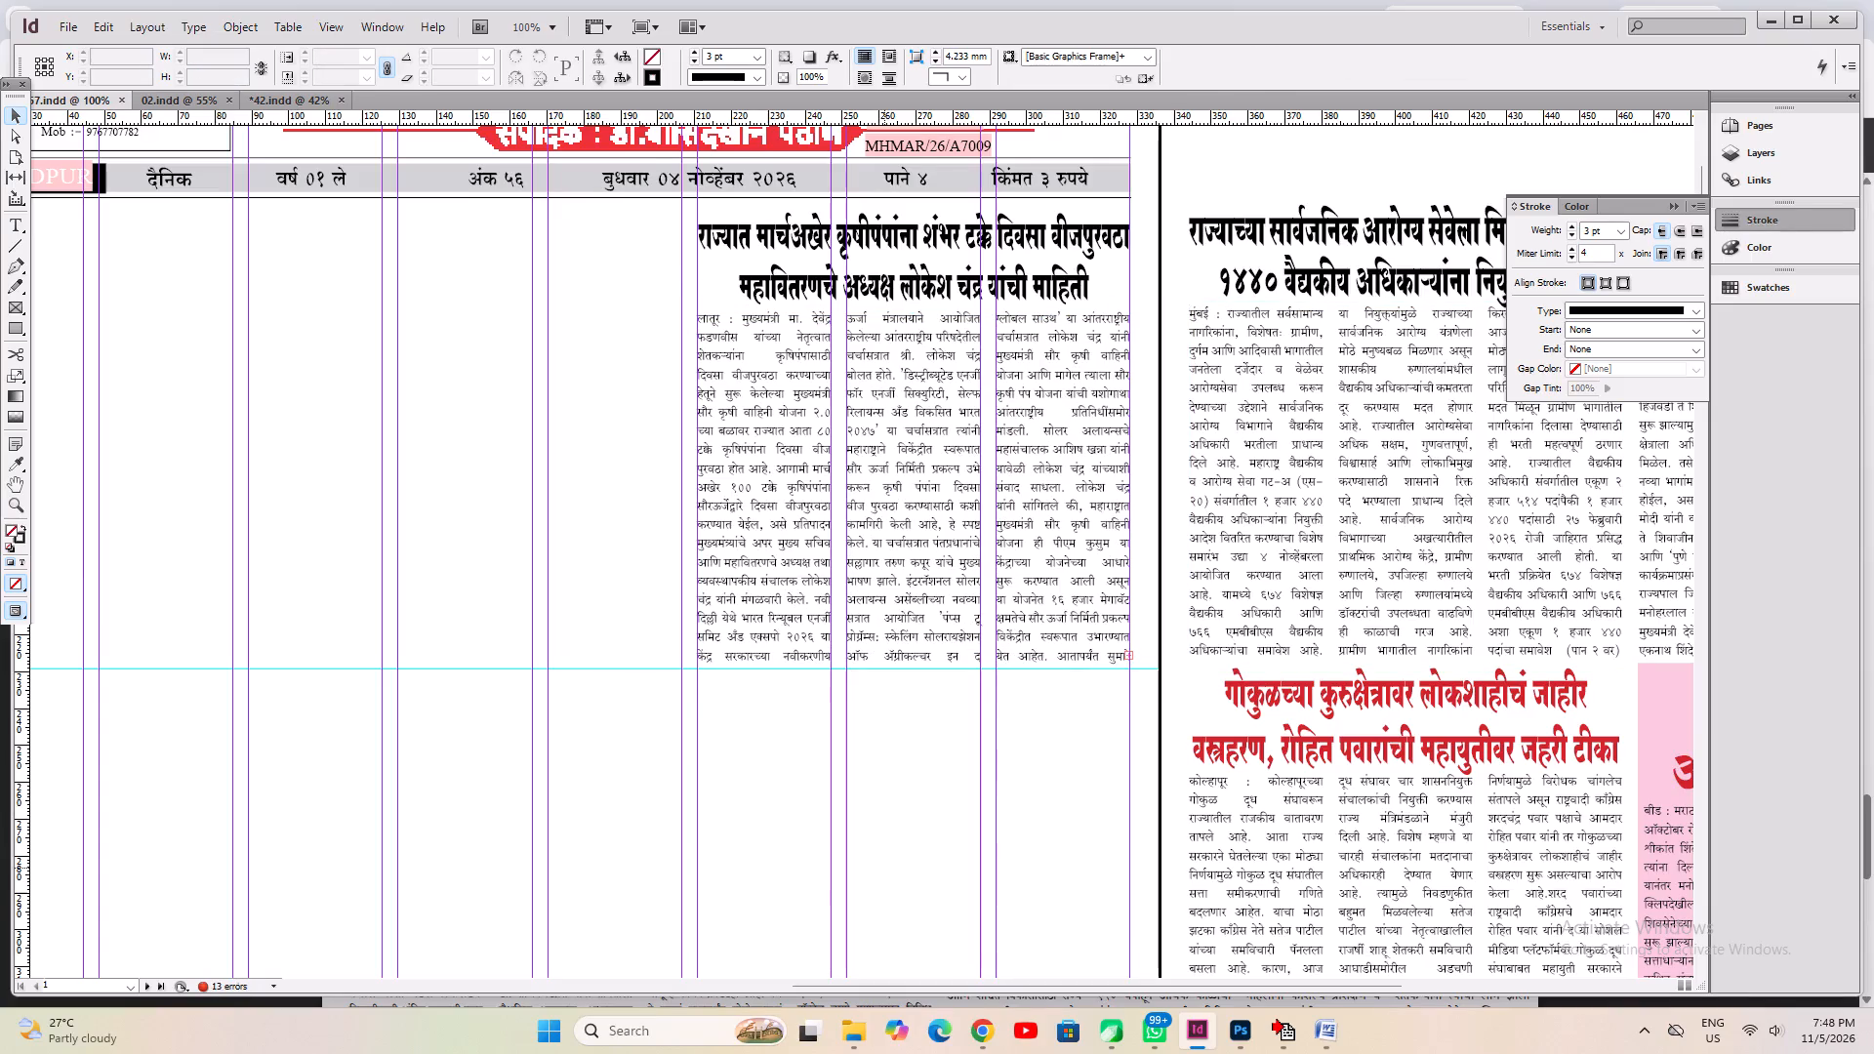
{"action": "key", "text": "ctrl+0"}
{"action": "key", "text": "ctrl+a"}
{"action": "key", "text": "ctrl+s"}
{"action": "left_click", "coordinate": [618, 787]}
{"action": "key", "text": "ctrl+s"}
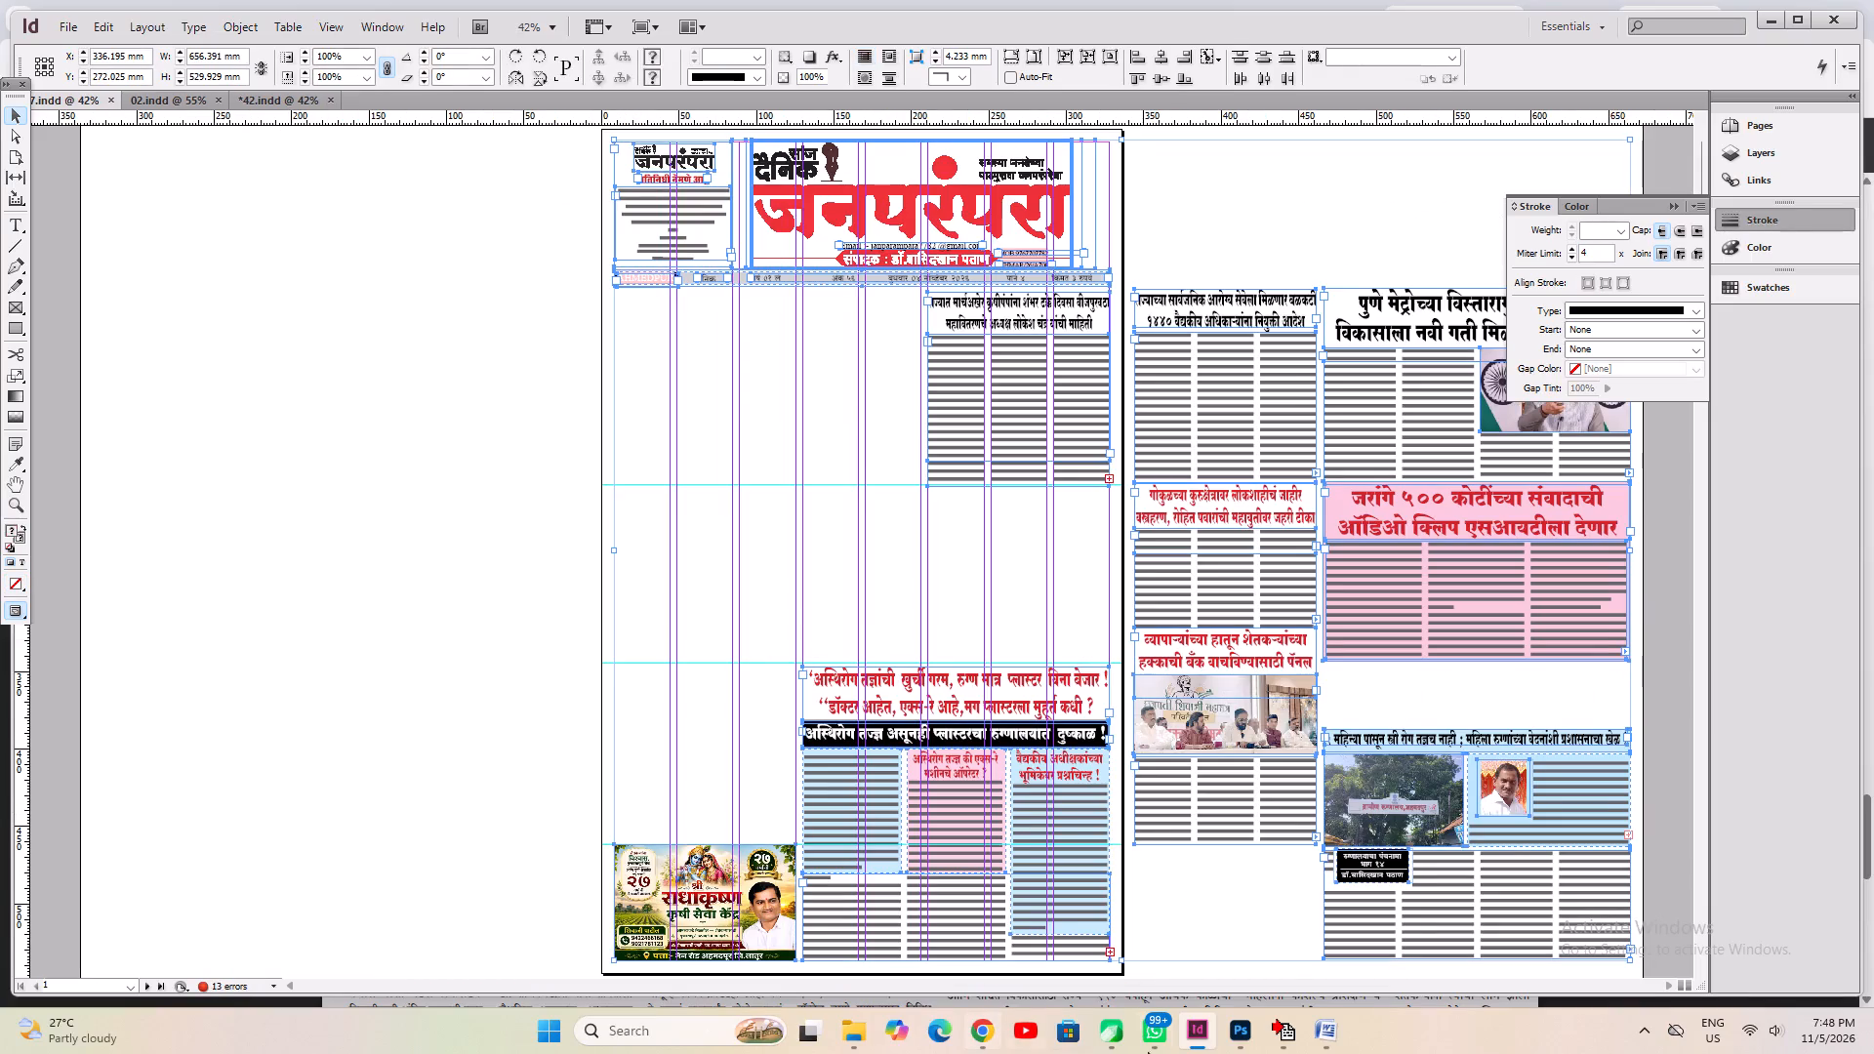
Switch from the page layout to another open application.
{"action": "left_click", "coordinate": [1125, 1050]}
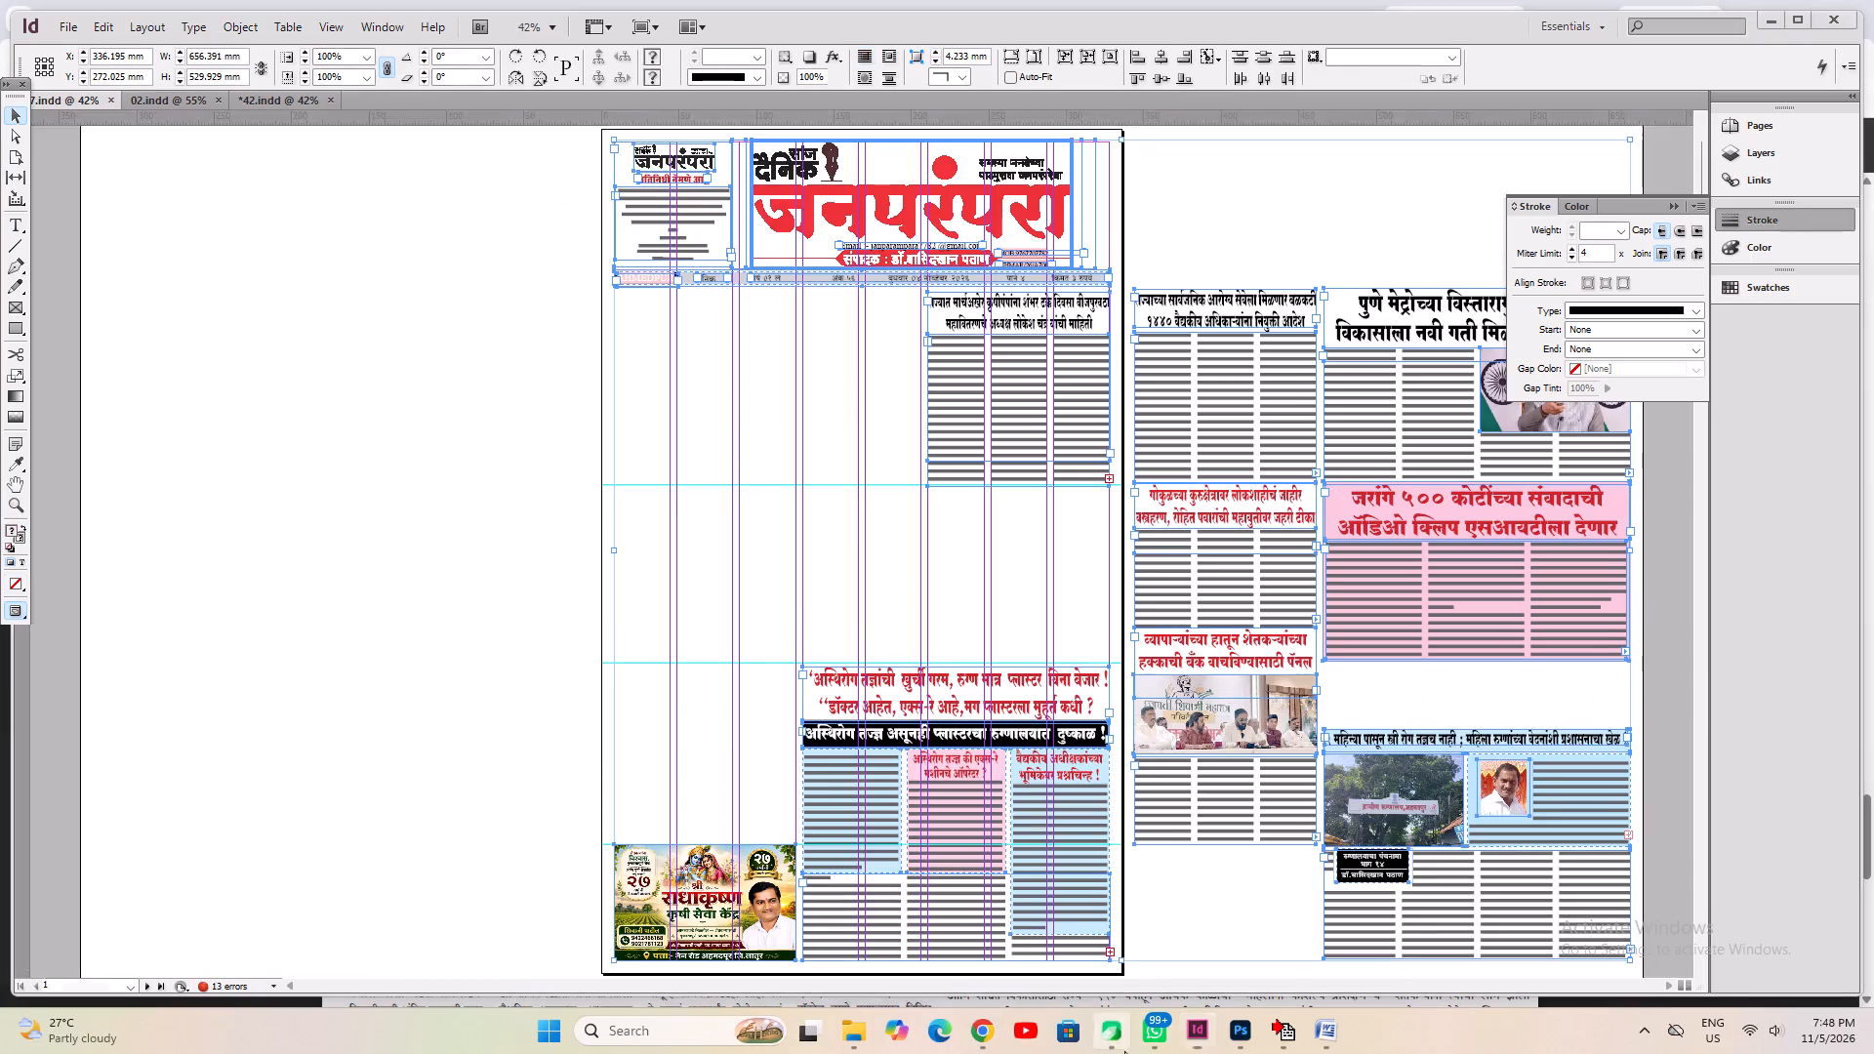
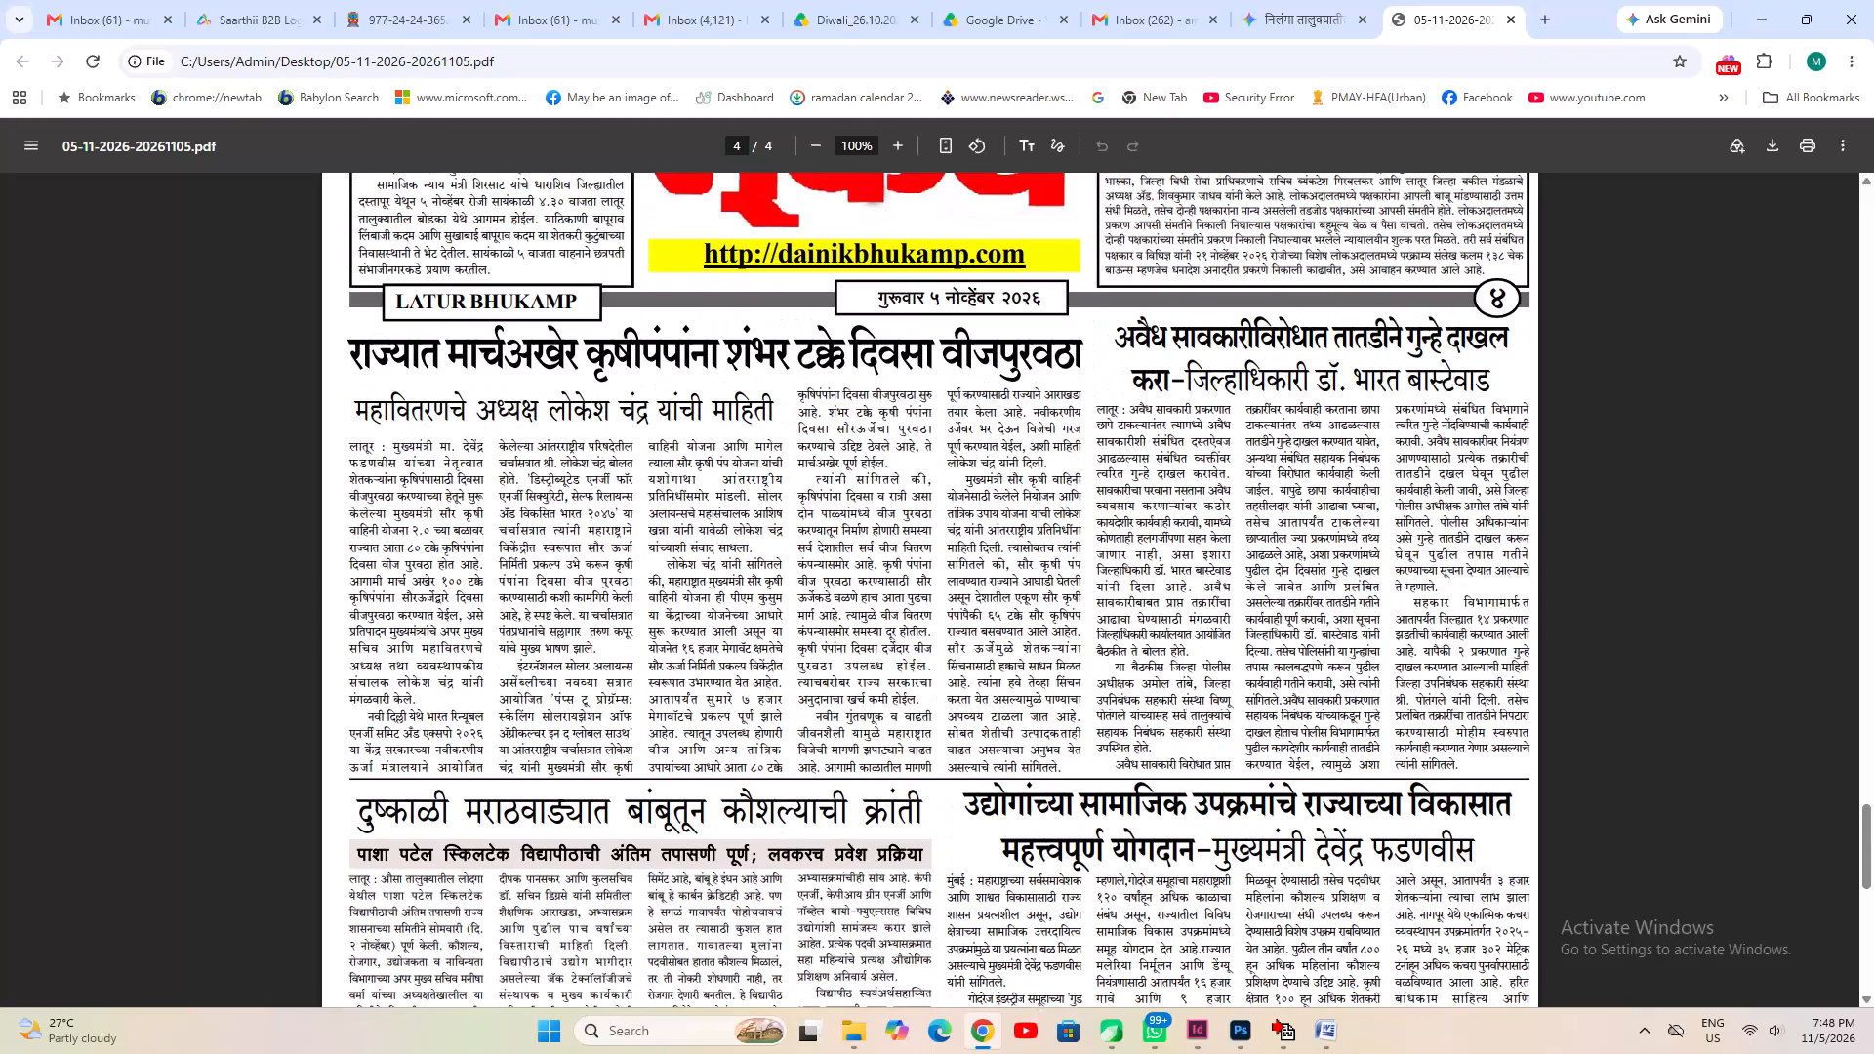
Copy the full article headed "उद्योगांच्या सामाजिक उपक्रमांचे राज्याच्या विकासात", headline included, from page 4 of the Latur Bhukamp PDF.
{"action": "scroll", "coordinate": [796, 709], "scroll_direction": "down", "scroll_amount": 3}
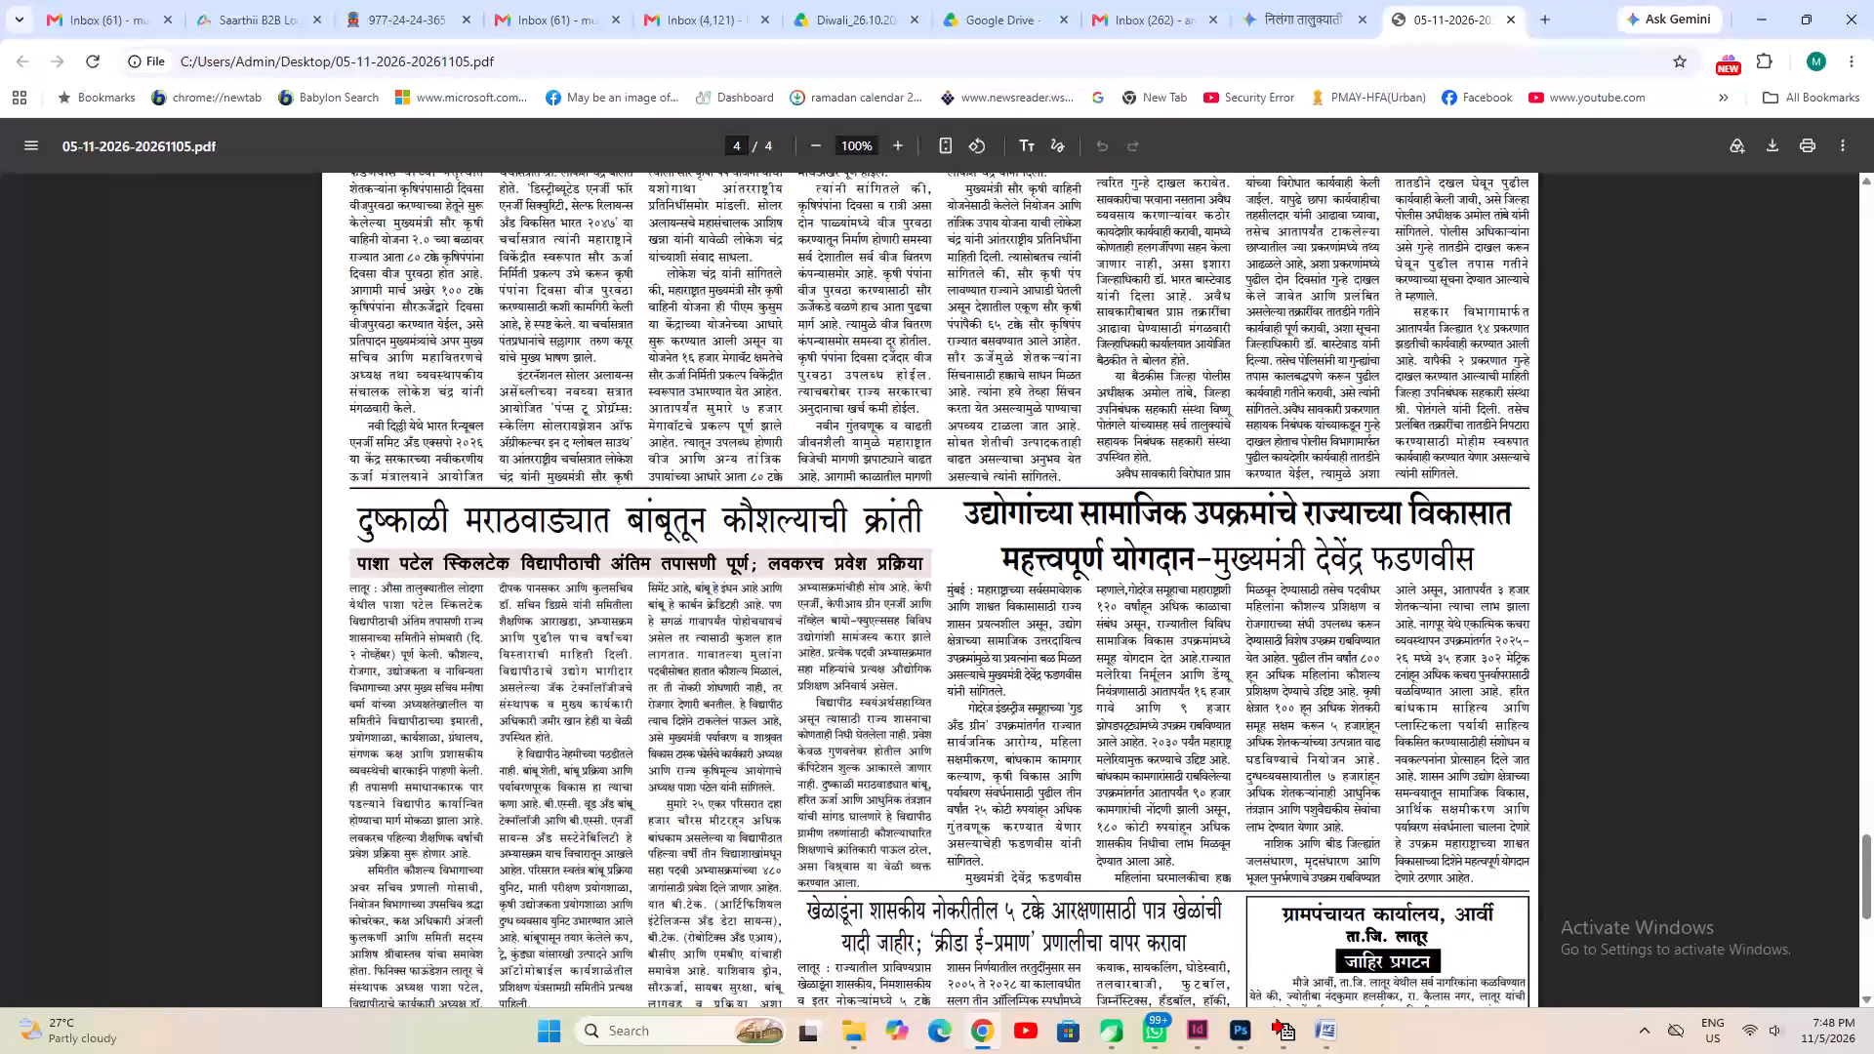
{"action": "left_click_drag", "start_coordinate": [964, 515], "coordinate": [1510, 674]}
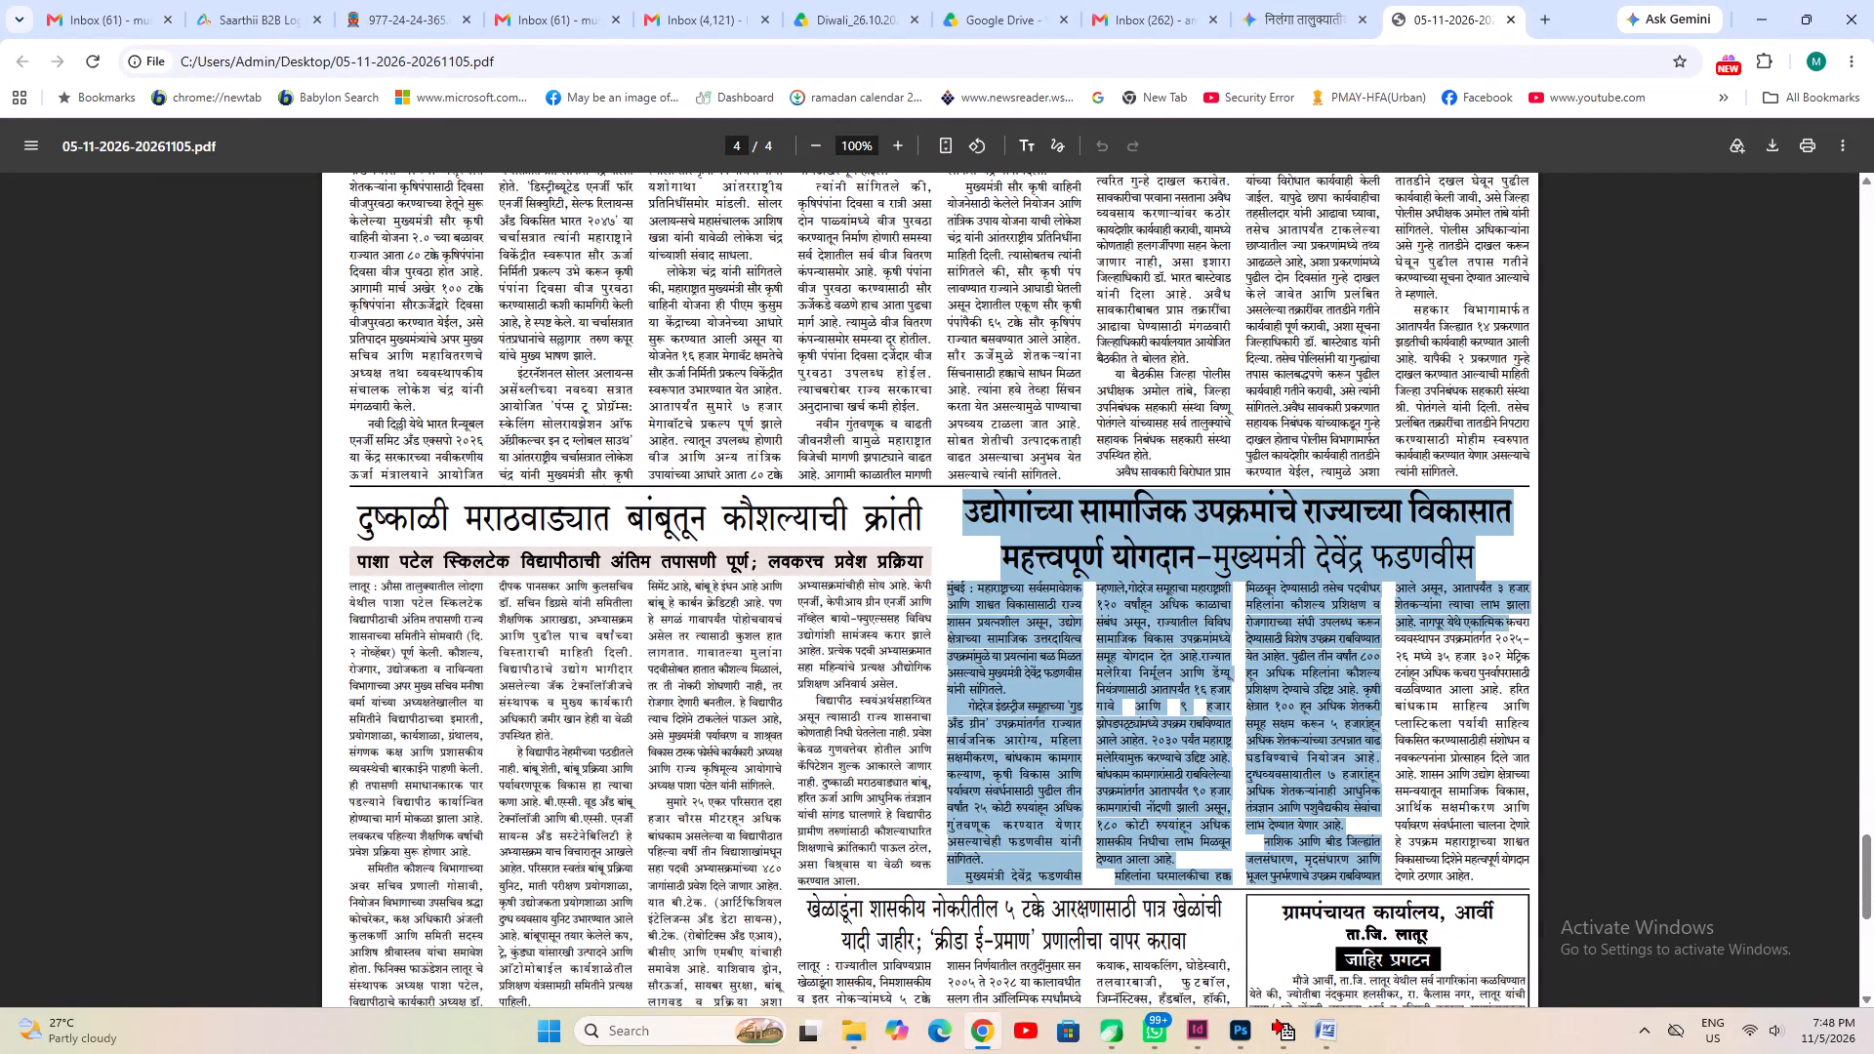
{"action": "left_click_drag", "start_coordinate": [1510, 674], "coordinate": [1472, 887]}
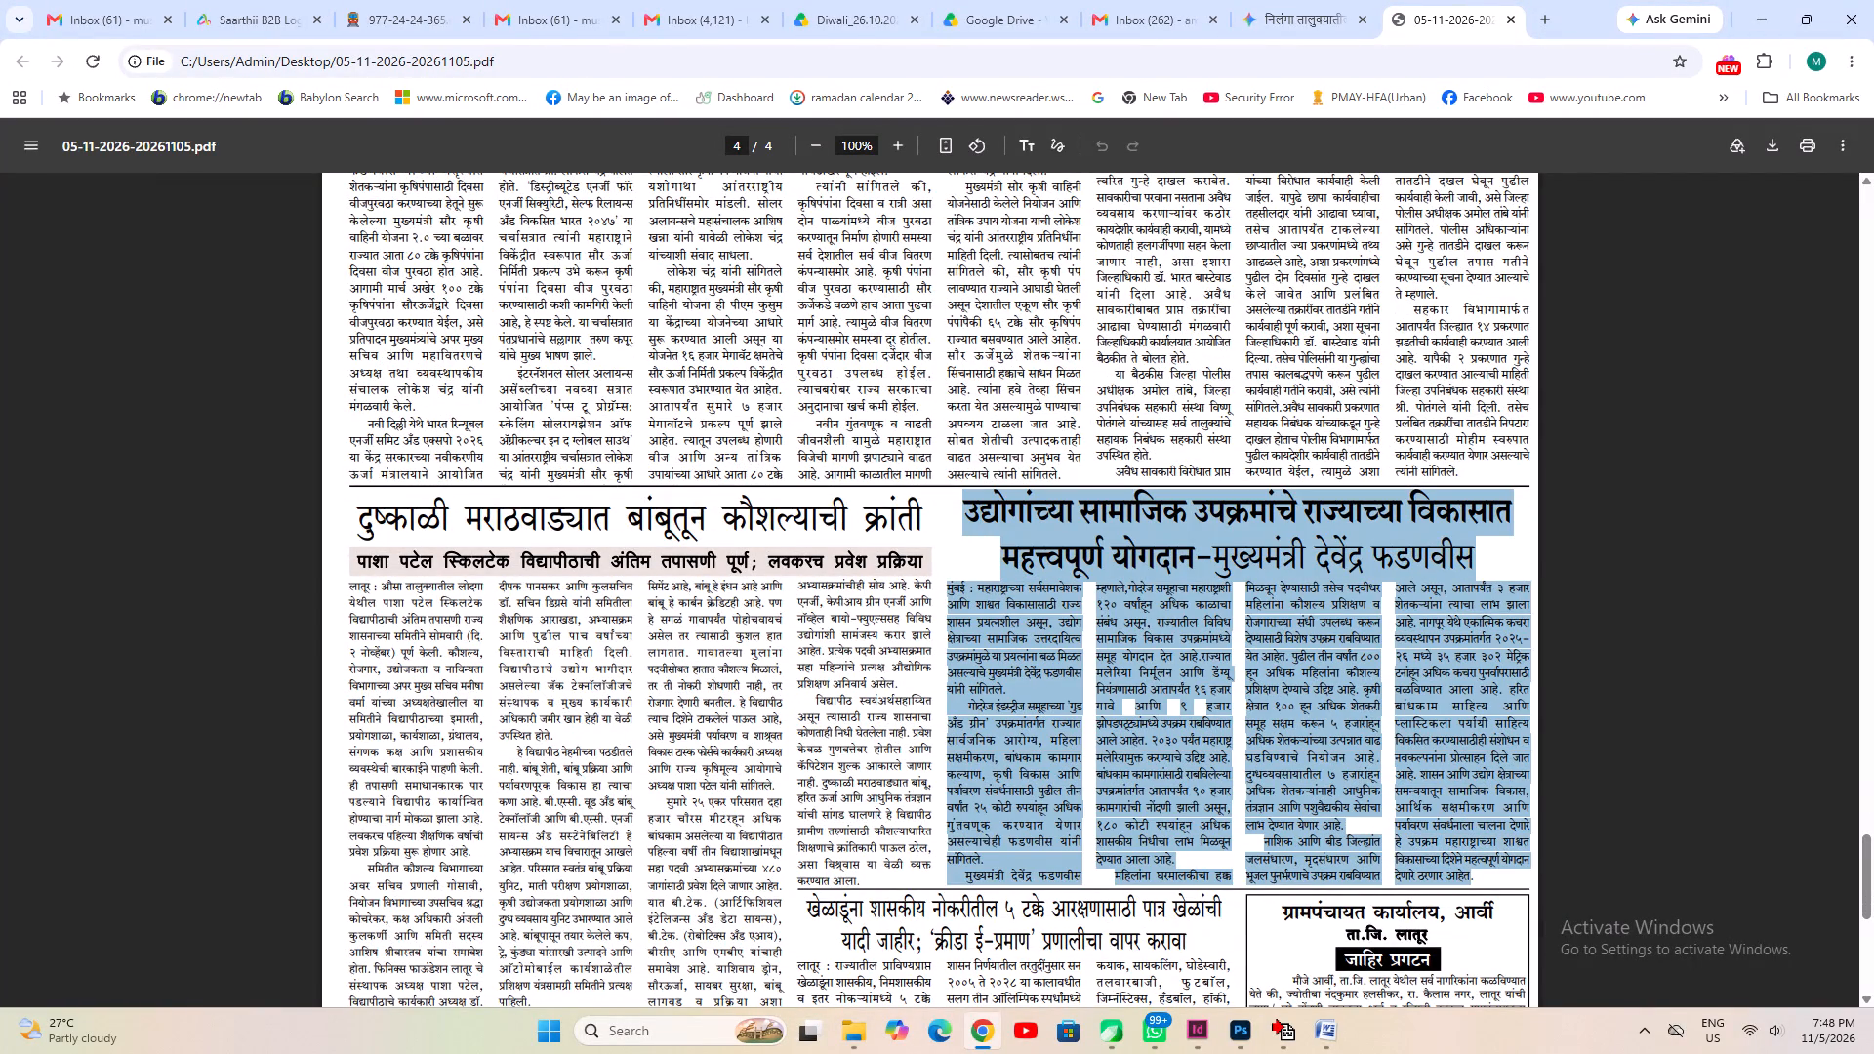
{"action": "left_click_drag", "start_coordinate": [1472, 887], "coordinate": [1487, 887]}
{"action": "right_click", "coordinate": [1271, 772]}
{"action": "left_click", "coordinate": [1324, 450]}
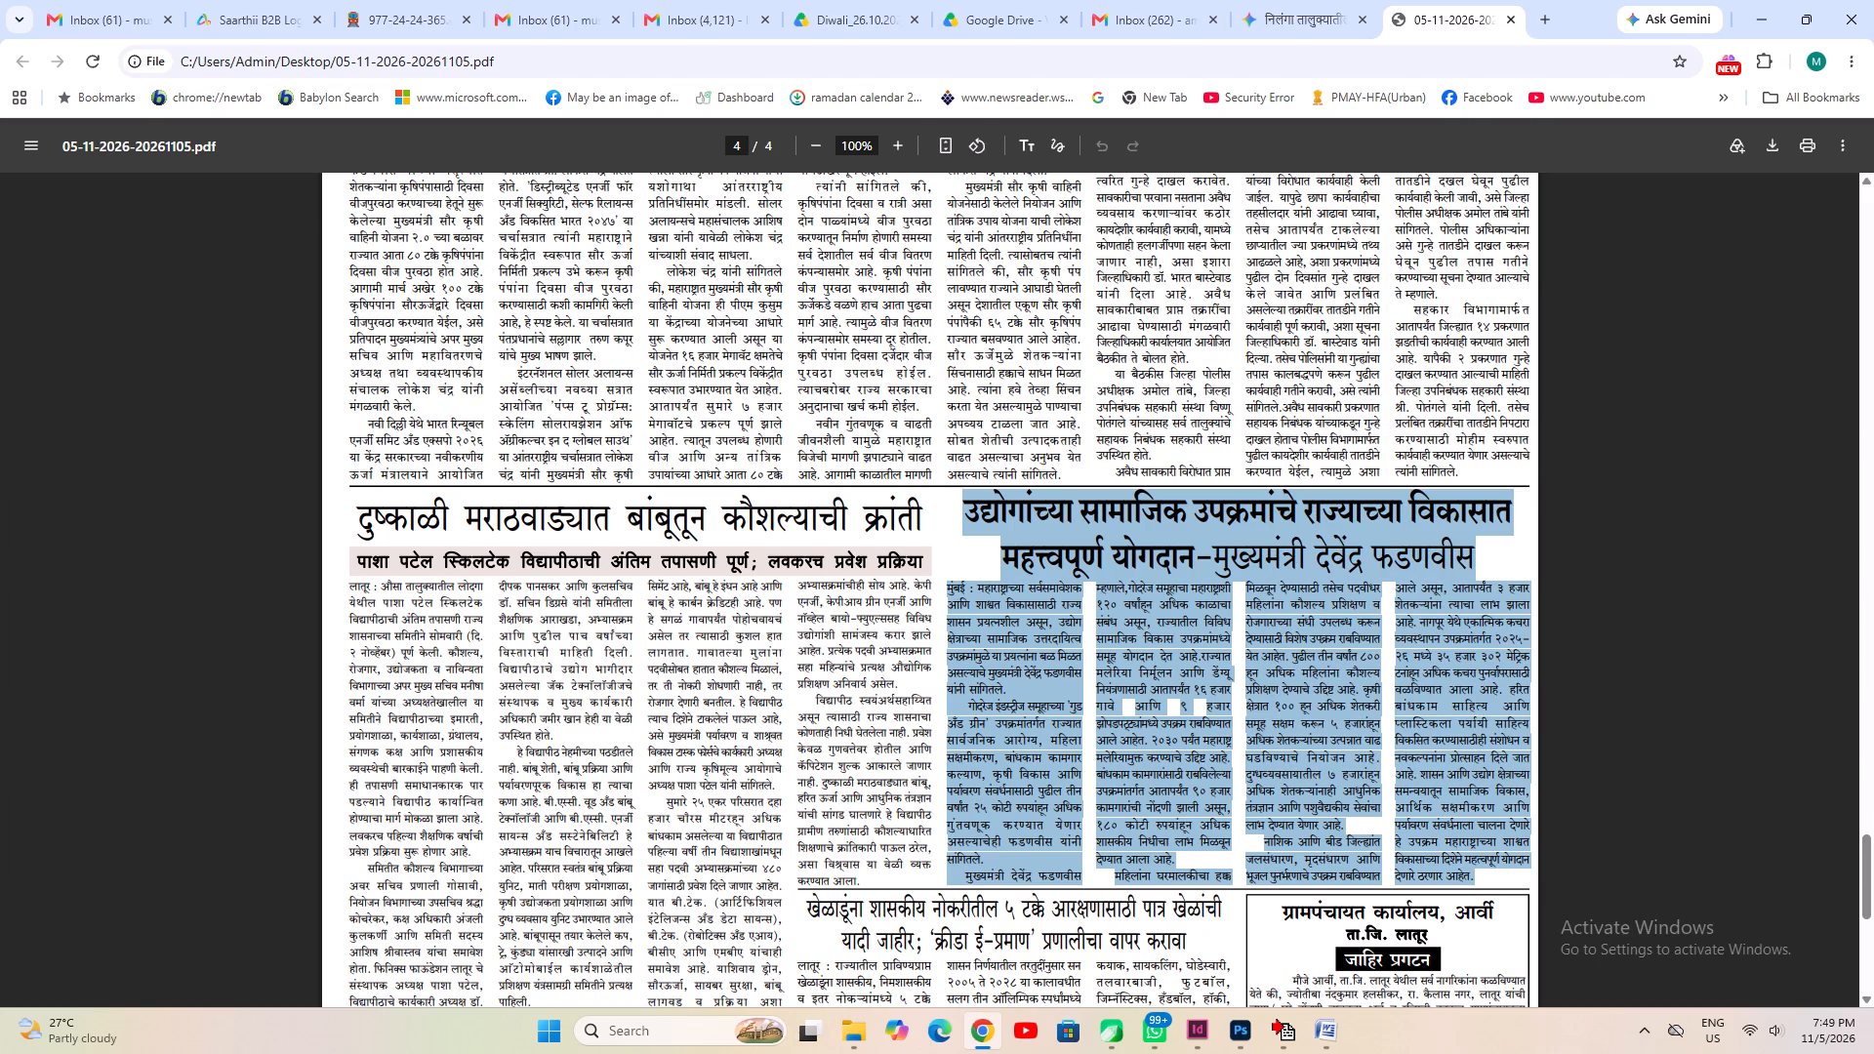
Switch to the Word document, paste the copied article there and cut all of its text.
{"action": "left_click", "coordinate": [1326, 1039]}
{"action": "key", "text": "ctrl+v"}
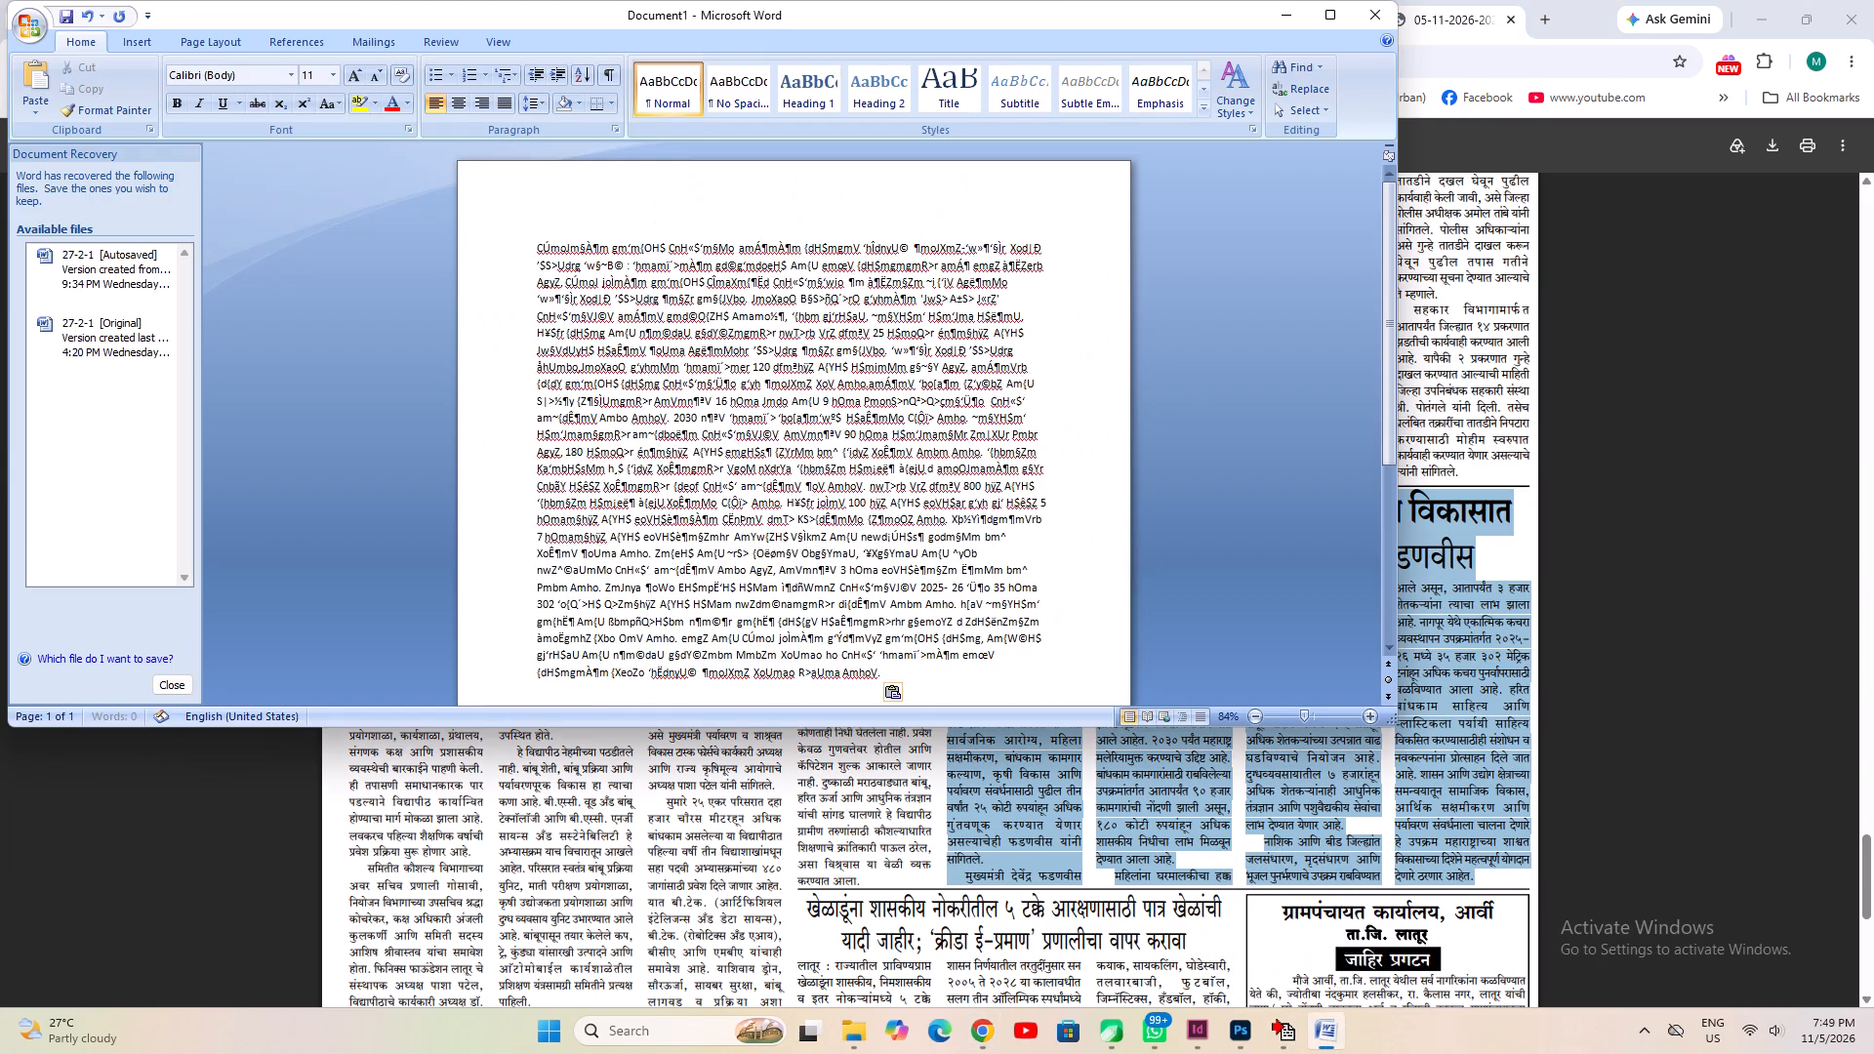
{"action": "key", "text": "ctrl+a"}
{"action": "key", "text": "ctrl+x"}
Switch to the InDesign newspaper layout, draw a text frame on the pasteboard beside page 1 and paste the article into it.
{"action": "left_click", "coordinate": [1228, 1047]}
{"action": "left_click", "coordinate": [1202, 1047]}
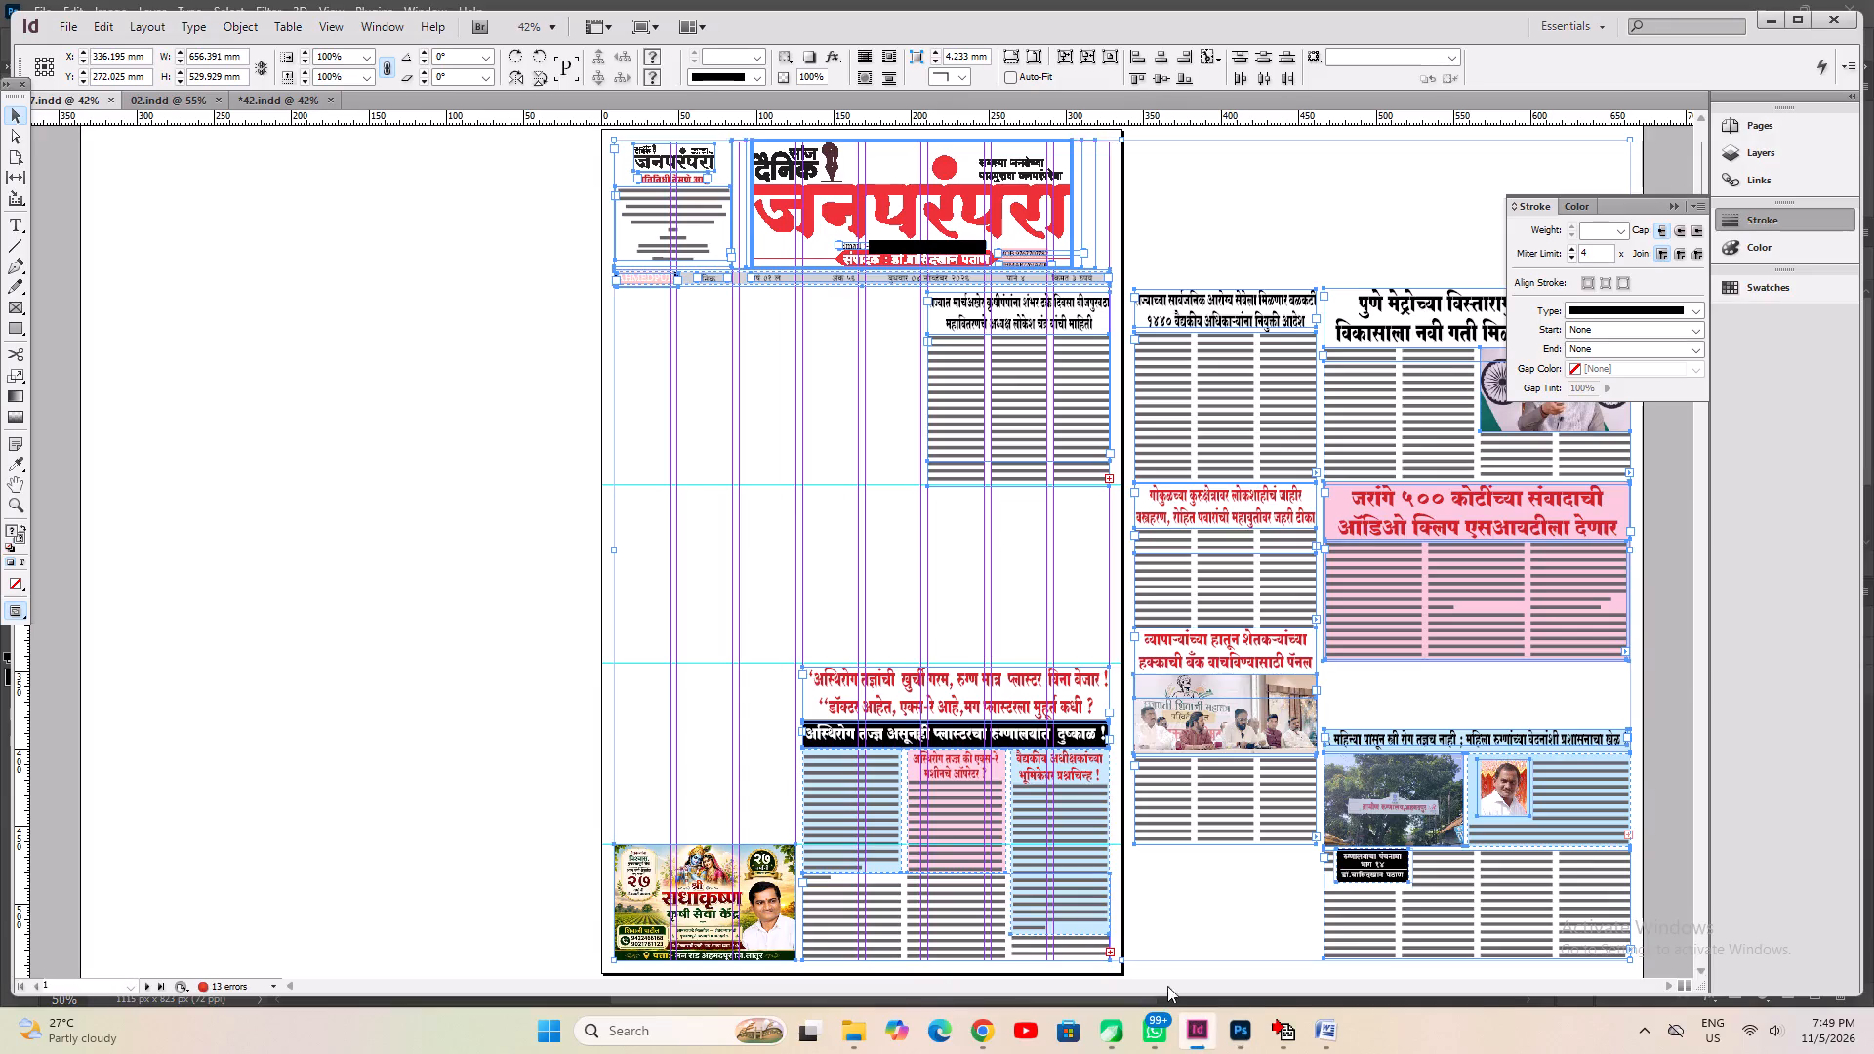
{"action": "left_click", "coordinate": [543, 536]}
{"action": "left_click", "coordinate": [9, 220]}
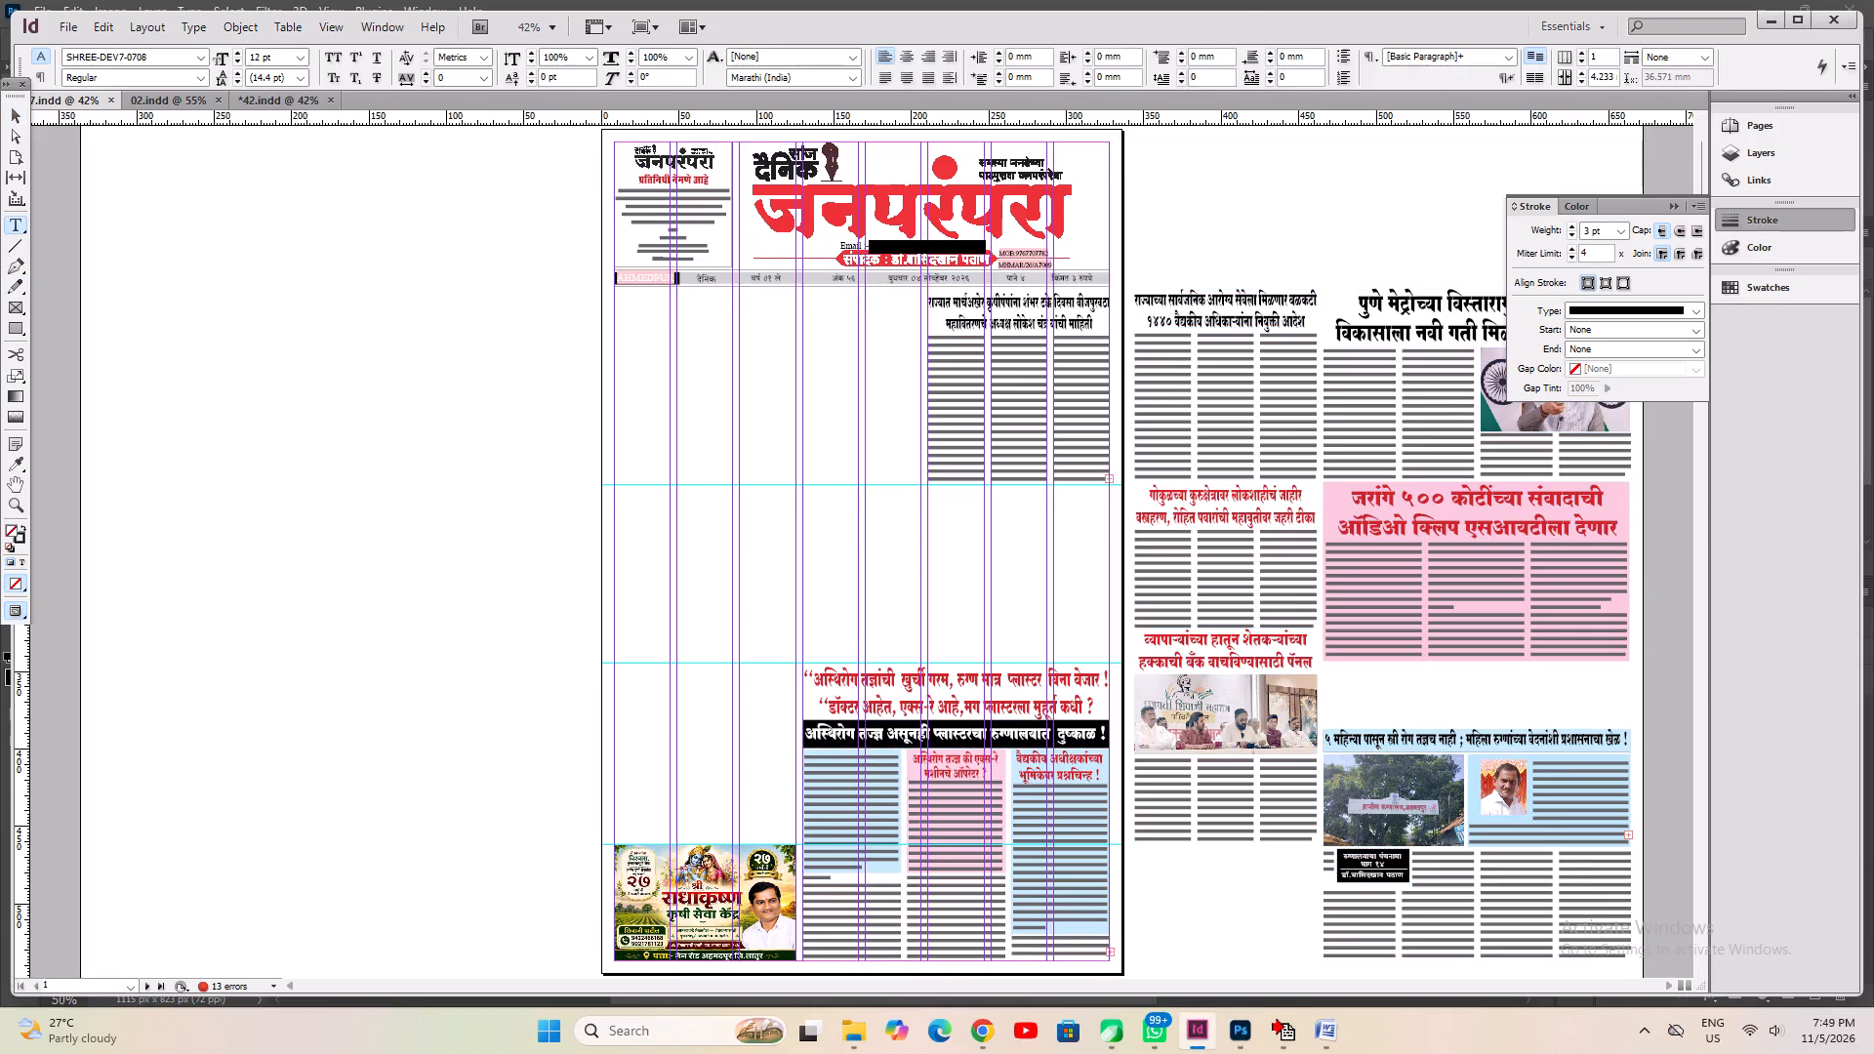
{"action": "left_click_drag", "start_coordinate": [296, 346], "coordinate": [519, 608]}
{"action": "key", "text": "ctrl+v"}
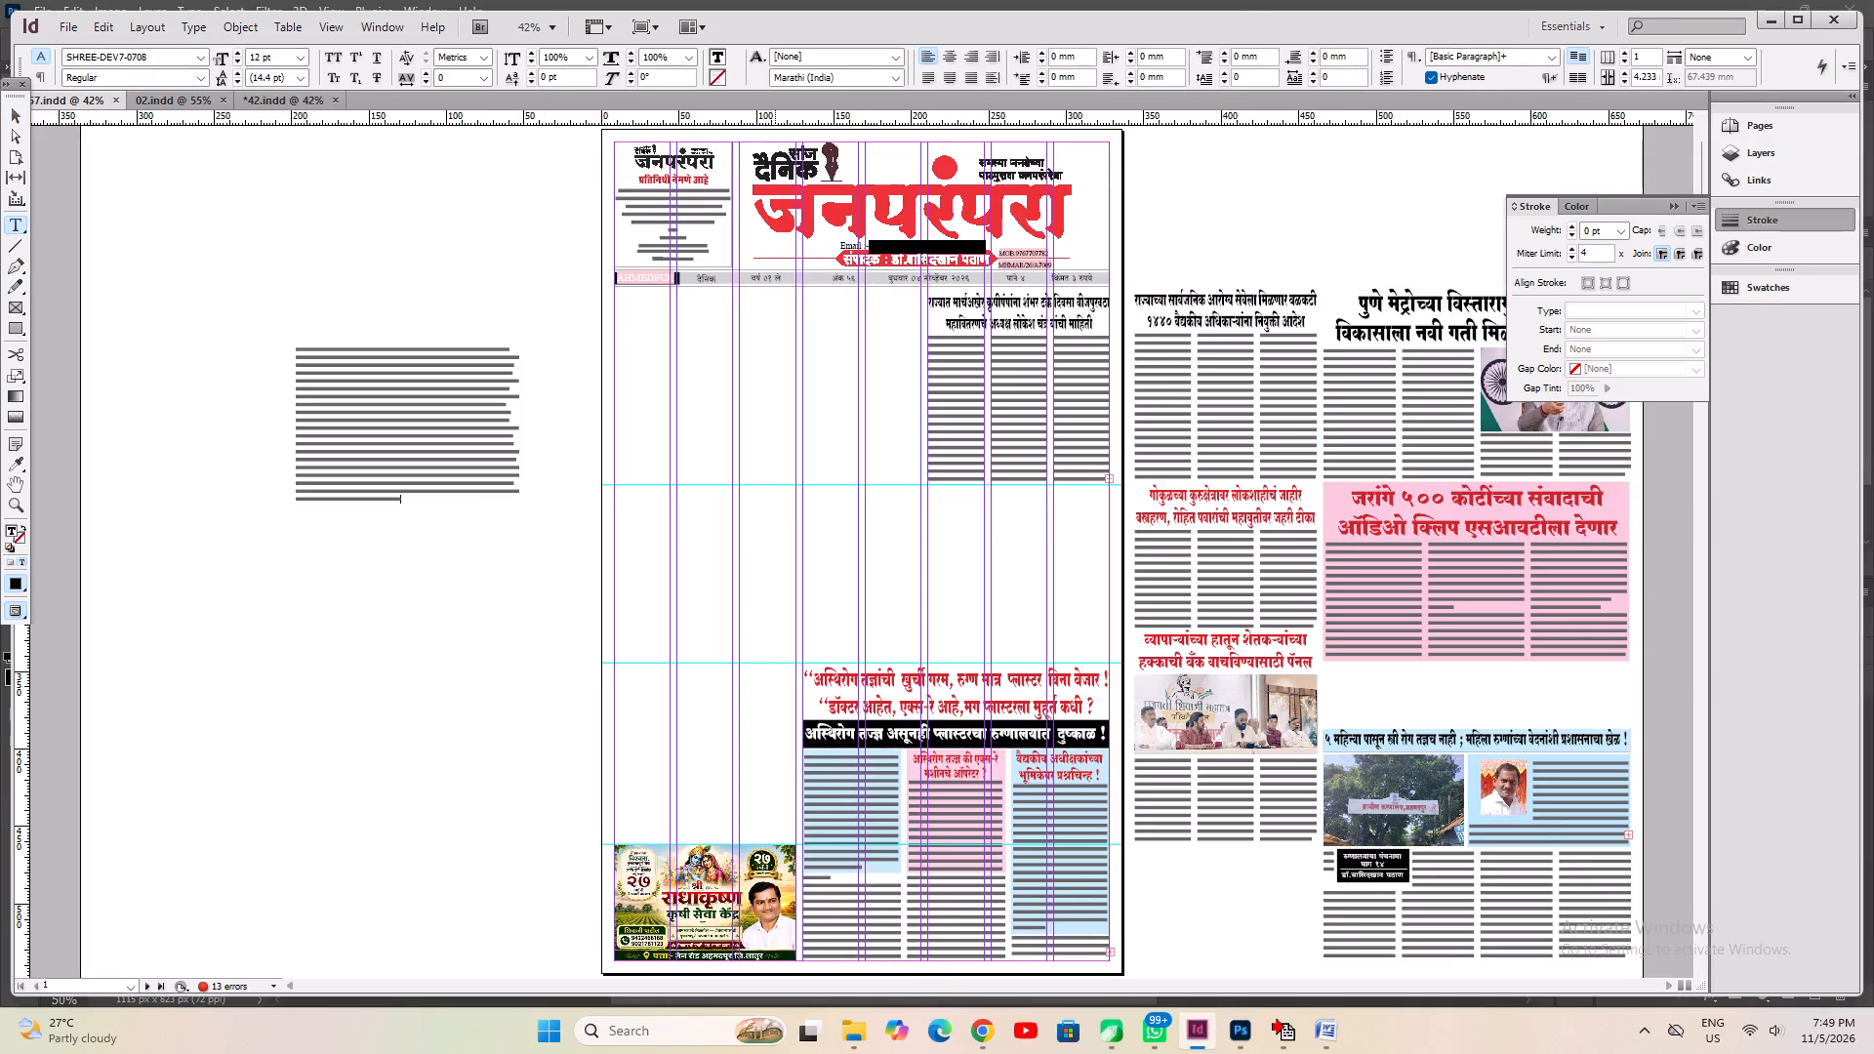
Duplicate the existing article headline into the page's first three columns, just below the middle guide, with its frame fitted to the text.
{"action": "left_click", "coordinate": [14, 114]}
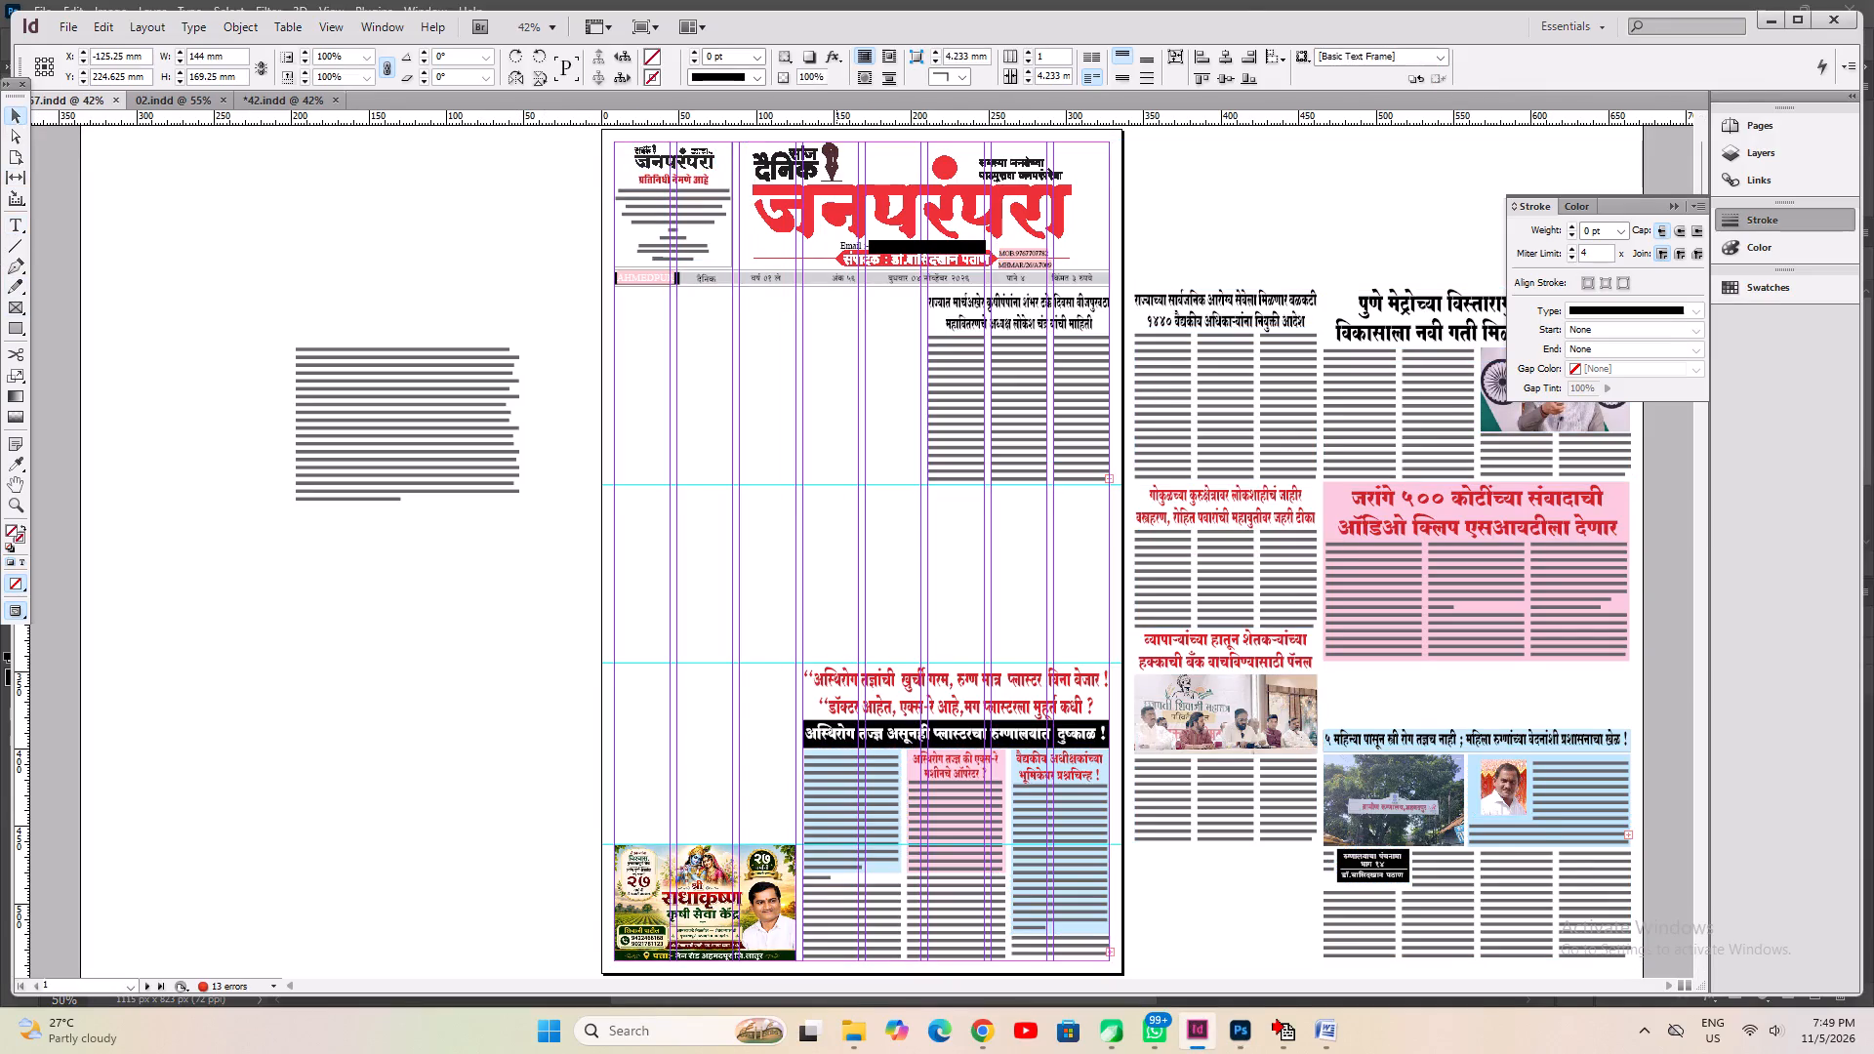
{"action": "left_click", "coordinate": [979, 304]}
{"action": "left_click_drag", "start_coordinate": [1034, 315], "coordinate": [704, 526], "text": "ctrl+alt"}
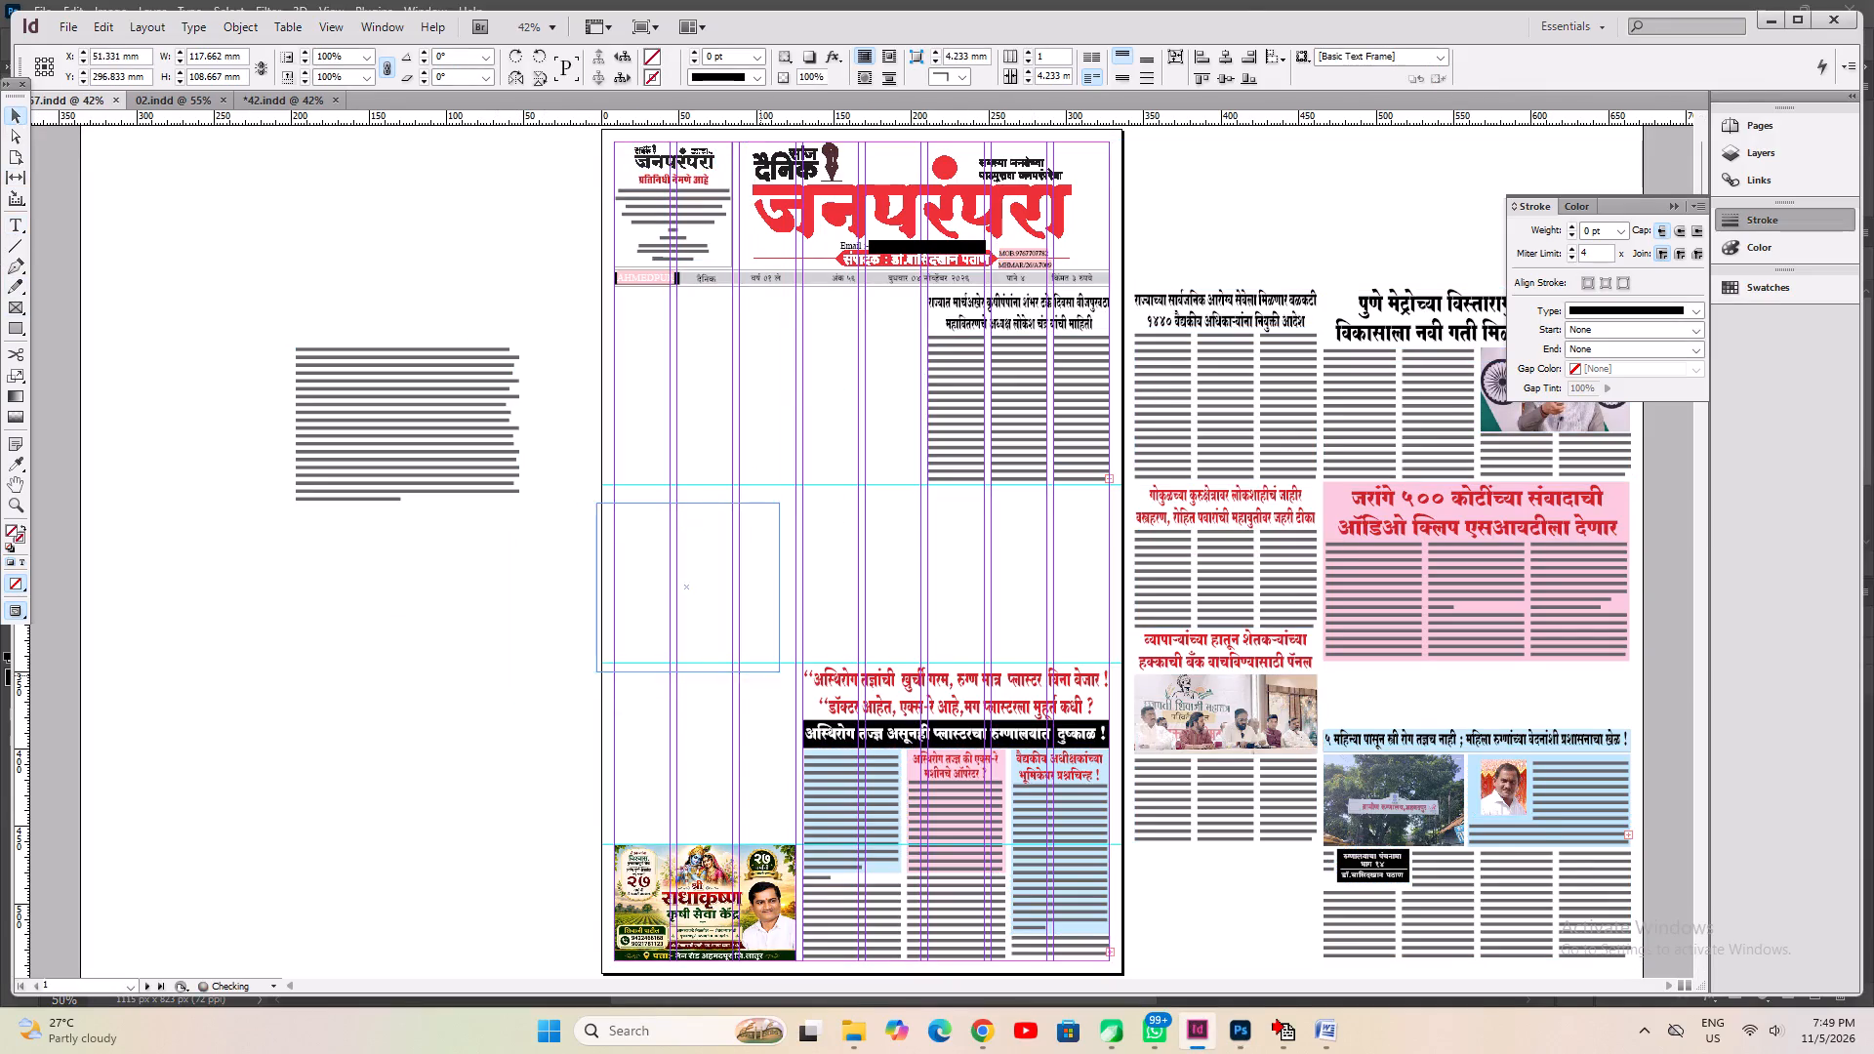
{"action": "left_click_drag", "start_coordinate": [704, 526], "coordinate": [715, 532], "text": "ctrl+alt"}
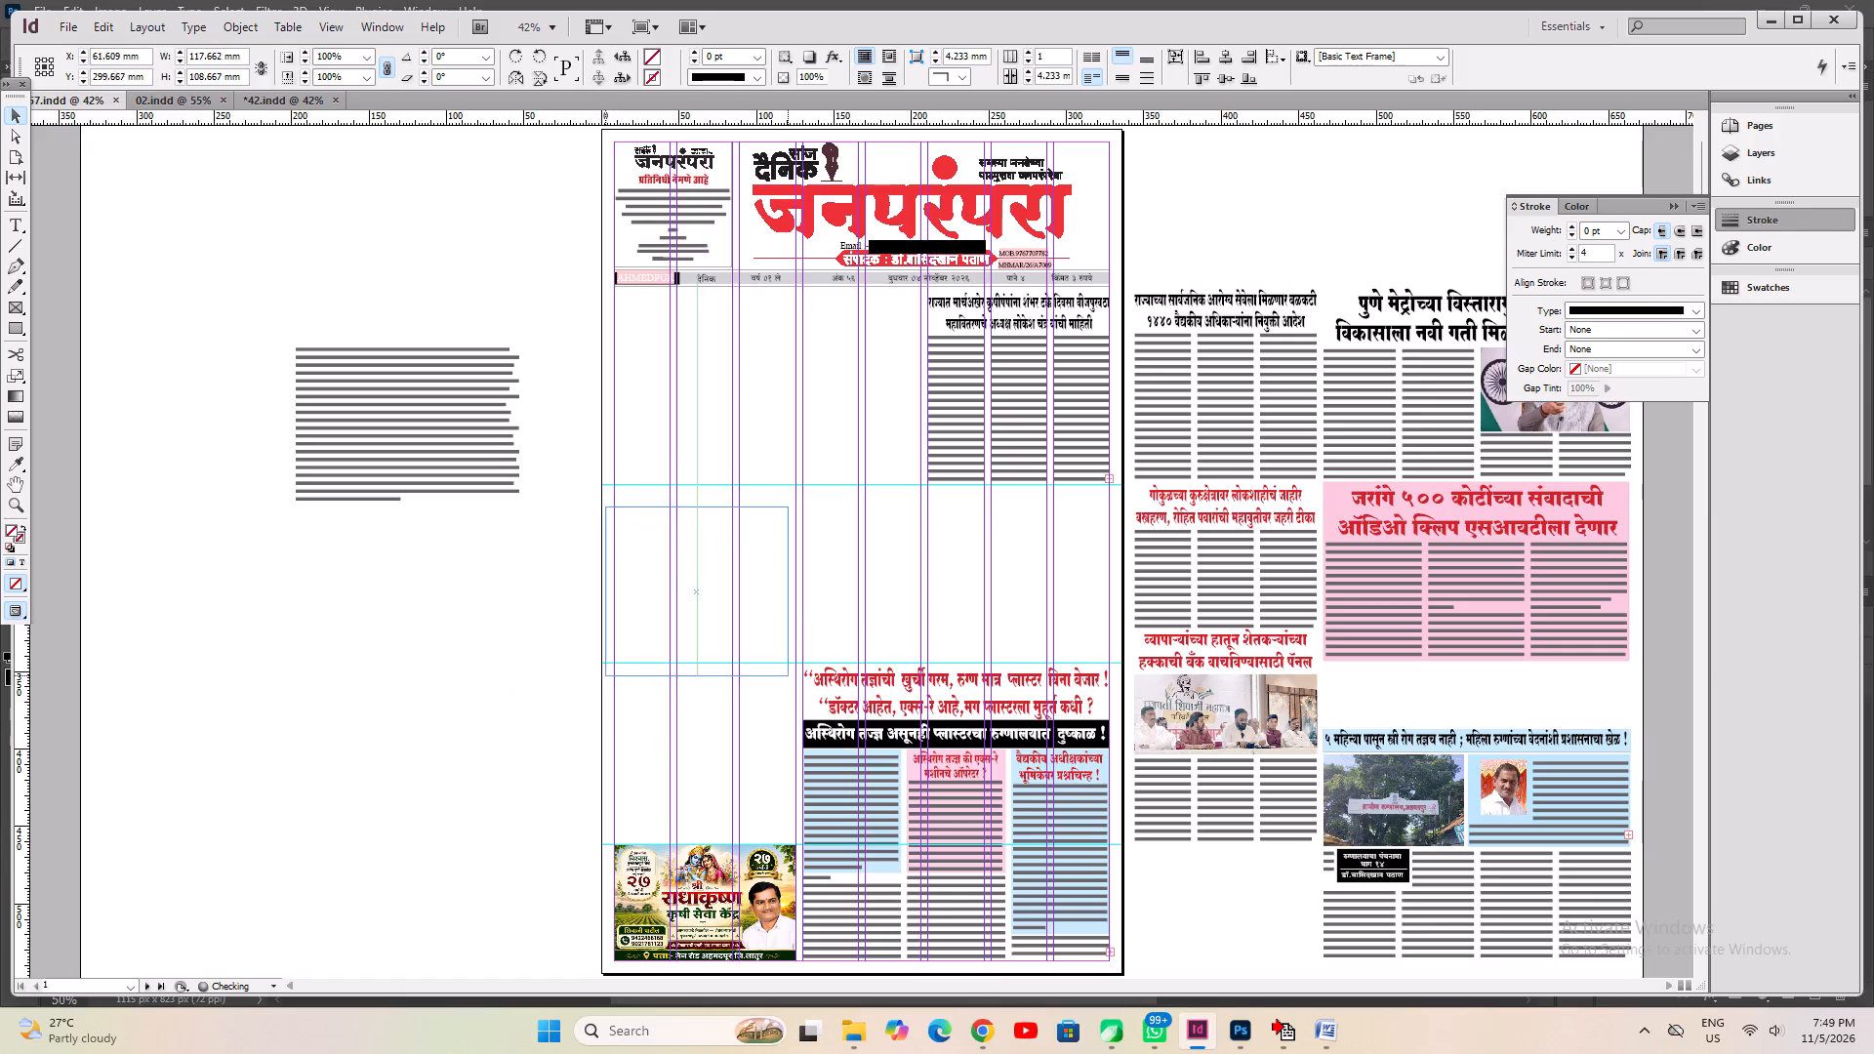
{"action": "left_click_drag", "start_coordinate": [715, 532], "coordinate": [719, 535], "text": "ctrl+alt"}
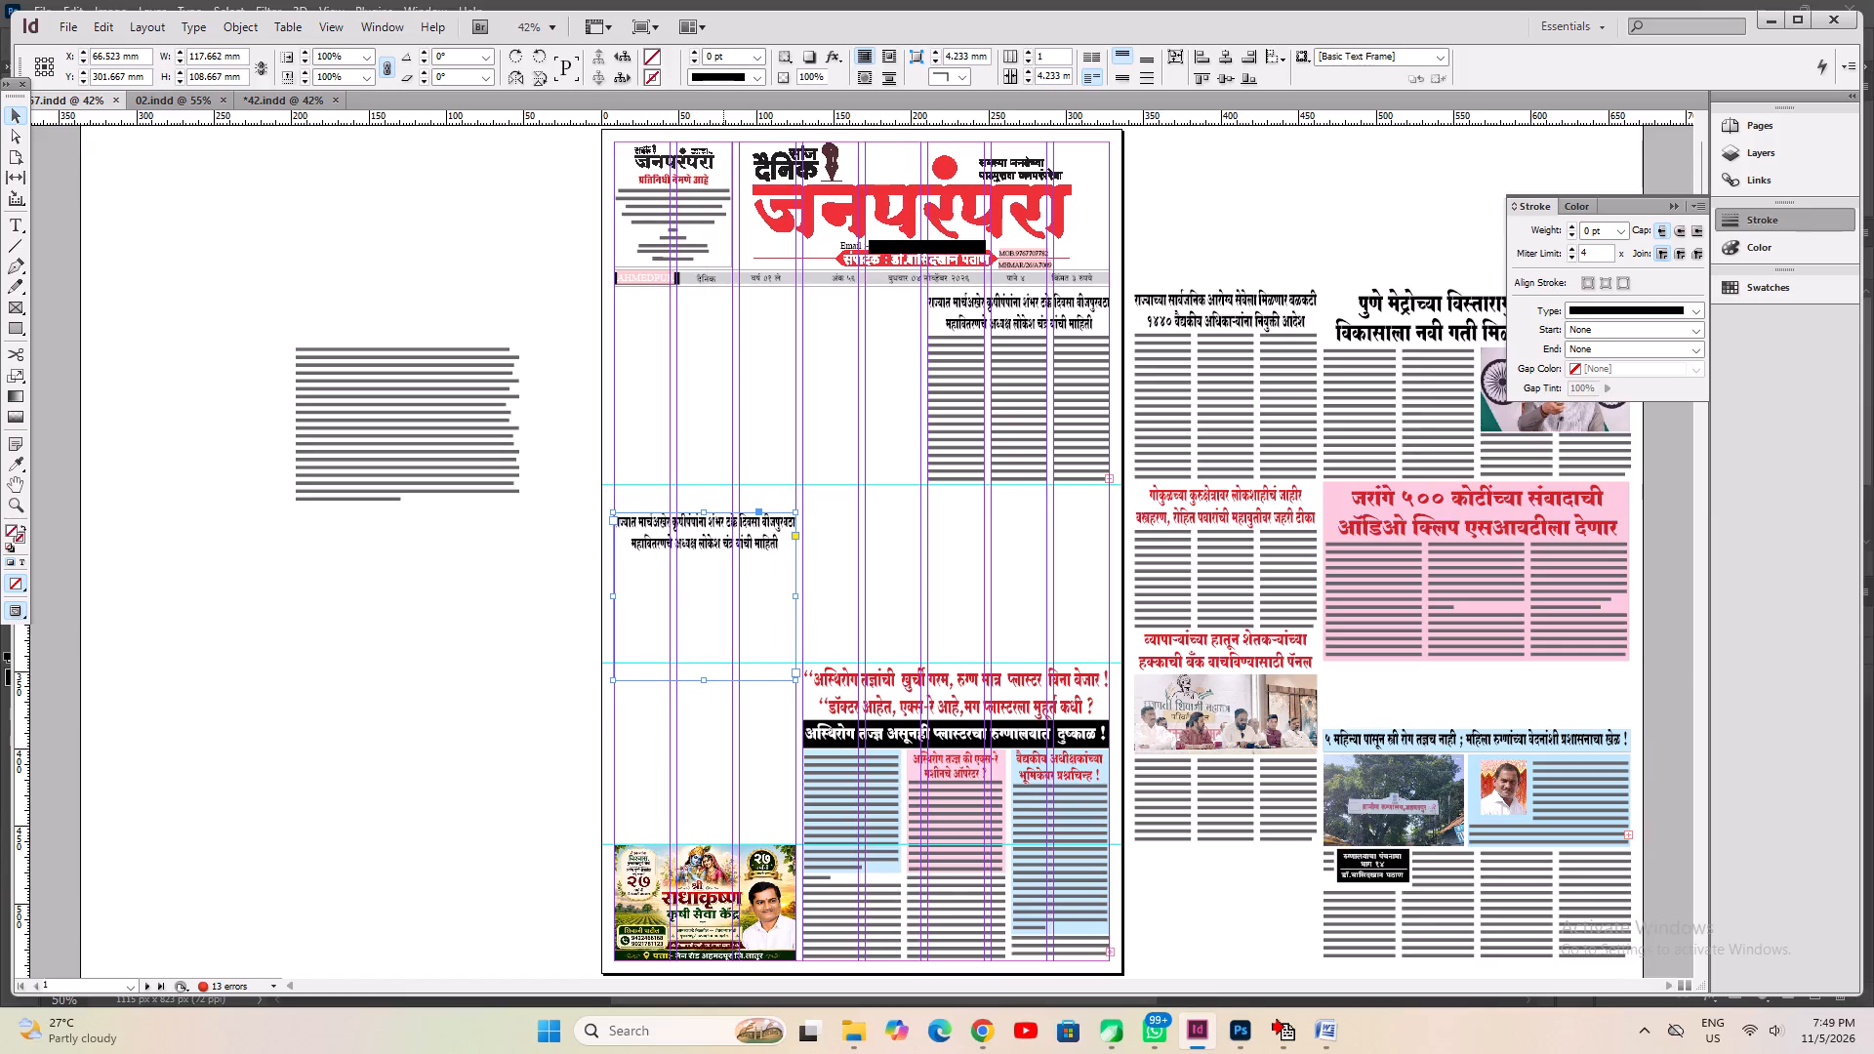
{"action": "key", "text": "ctrl+alt+c"}
{"action": "key", "text": "ctrl+1"}
{"action": "left_click_drag", "start_coordinate": [932, 557], "coordinate": [948, 485], "text": "shift"}
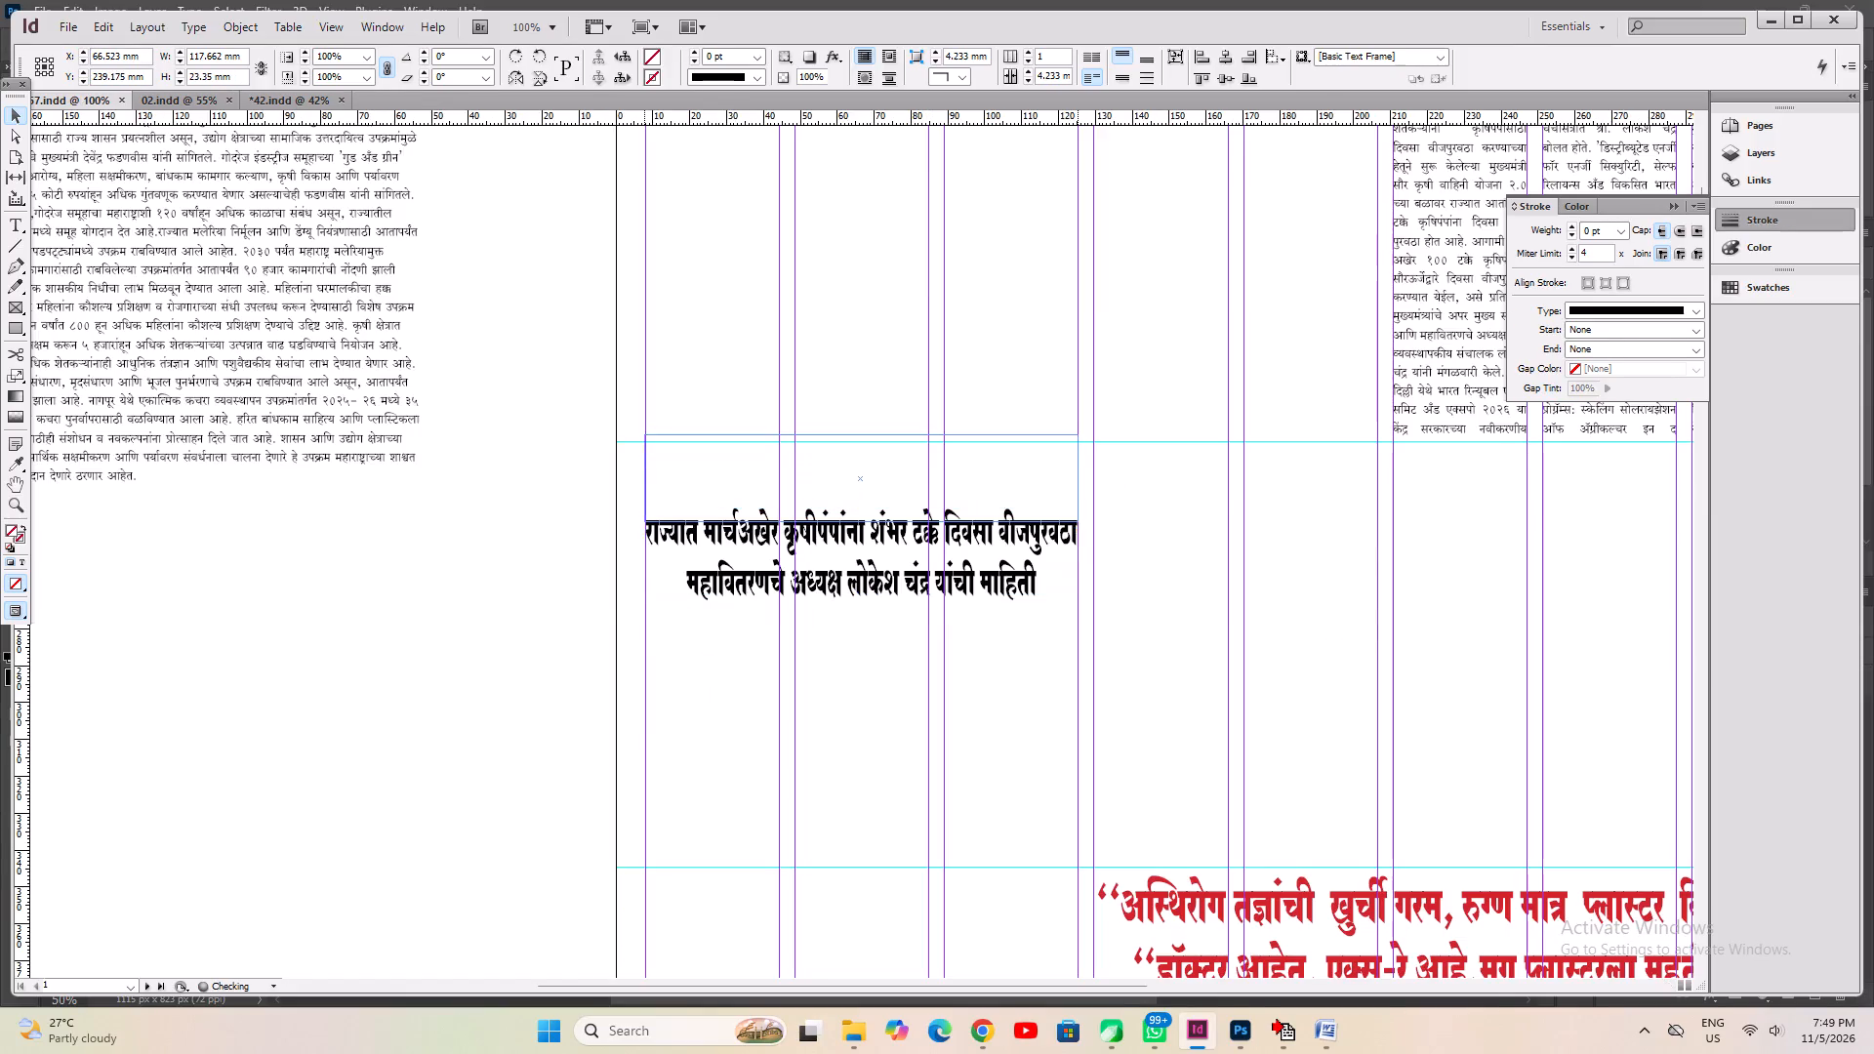
{"action": "left_click_drag", "start_coordinate": [948, 485], "coordinate": [946, 504], "text": "shift"}
Cut the headline words, up to "मुंबई :", from the start of the pasted article on the pasteboard.
{"action": "key", "text": "ctrl+1"}
{"action": "key", "text": "space"}
{"action": "left_click_drag", "start_coordinate": [472, 555], "coordinate": [996, 785]}
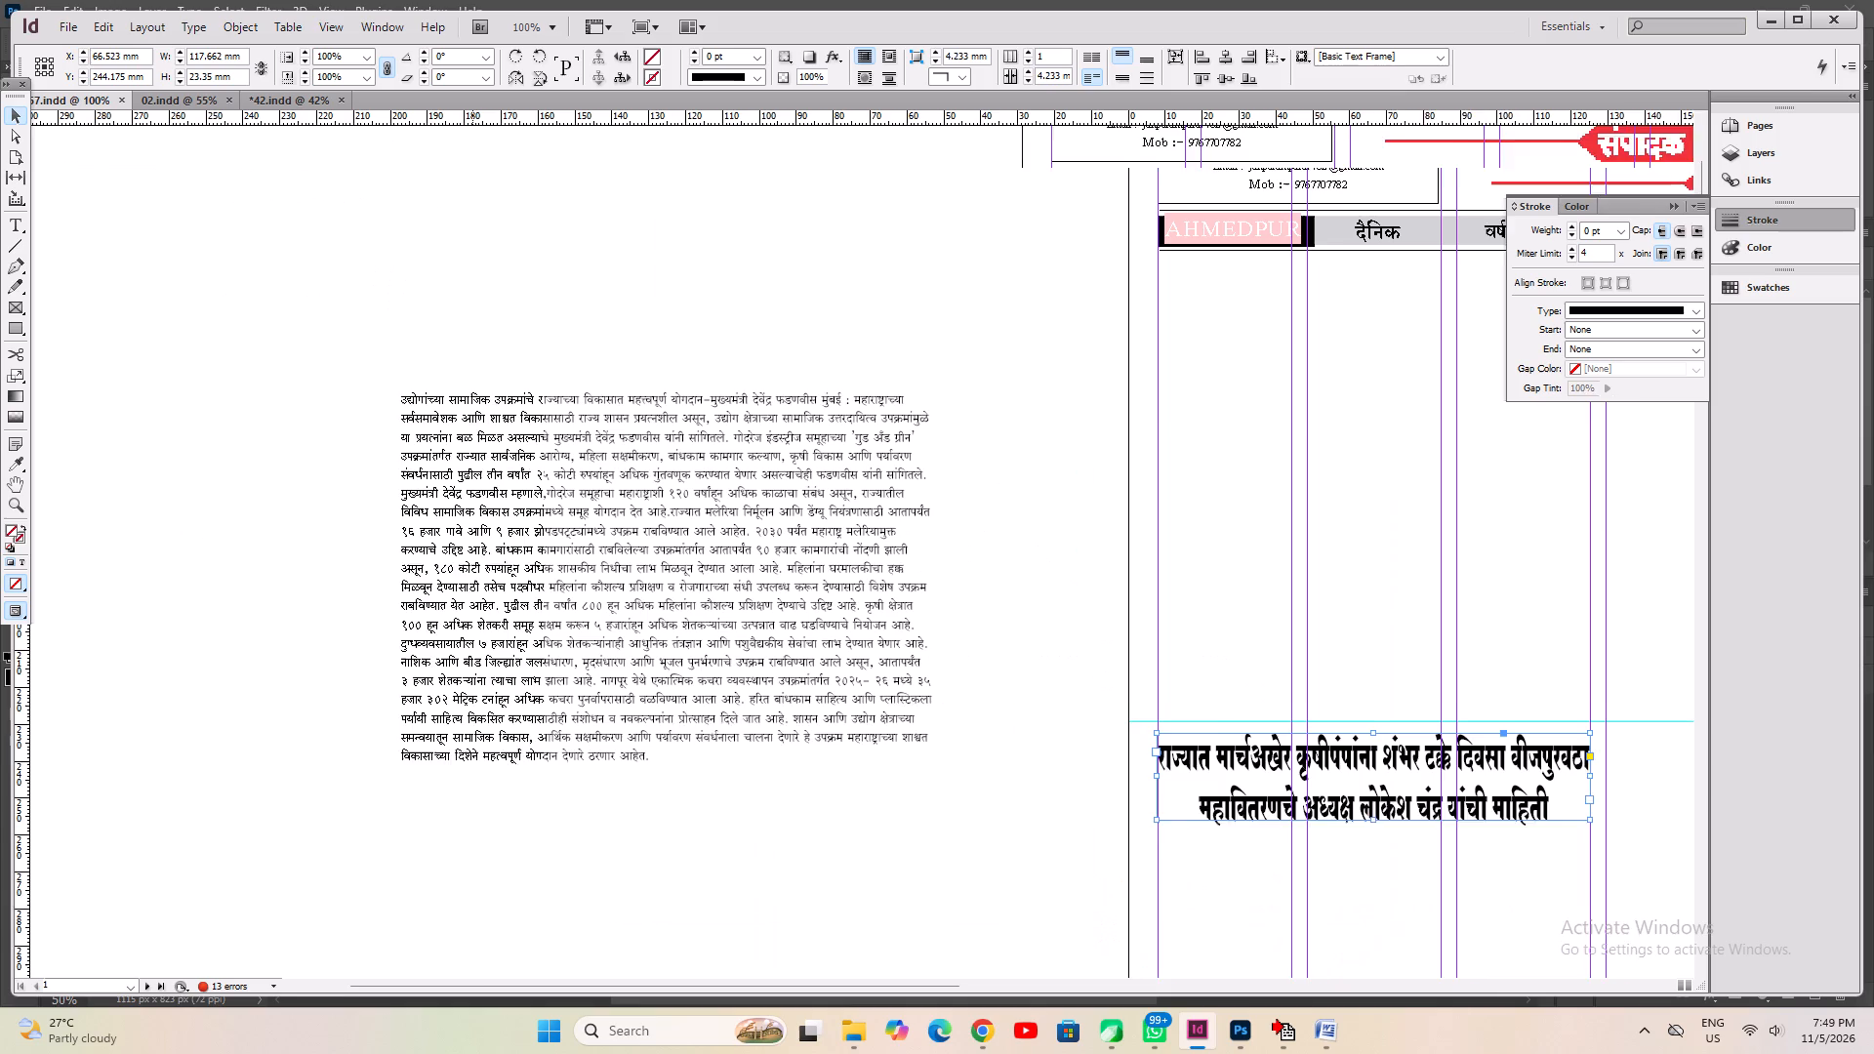
{"action": "left_click_drag", "start_coordinate": [996, 785], "coordinate": [1003, 789]}
{"action": "left_click", "coordinate": [695, 669]}
{"action": "left_click", "coordinate": [13, 232]}
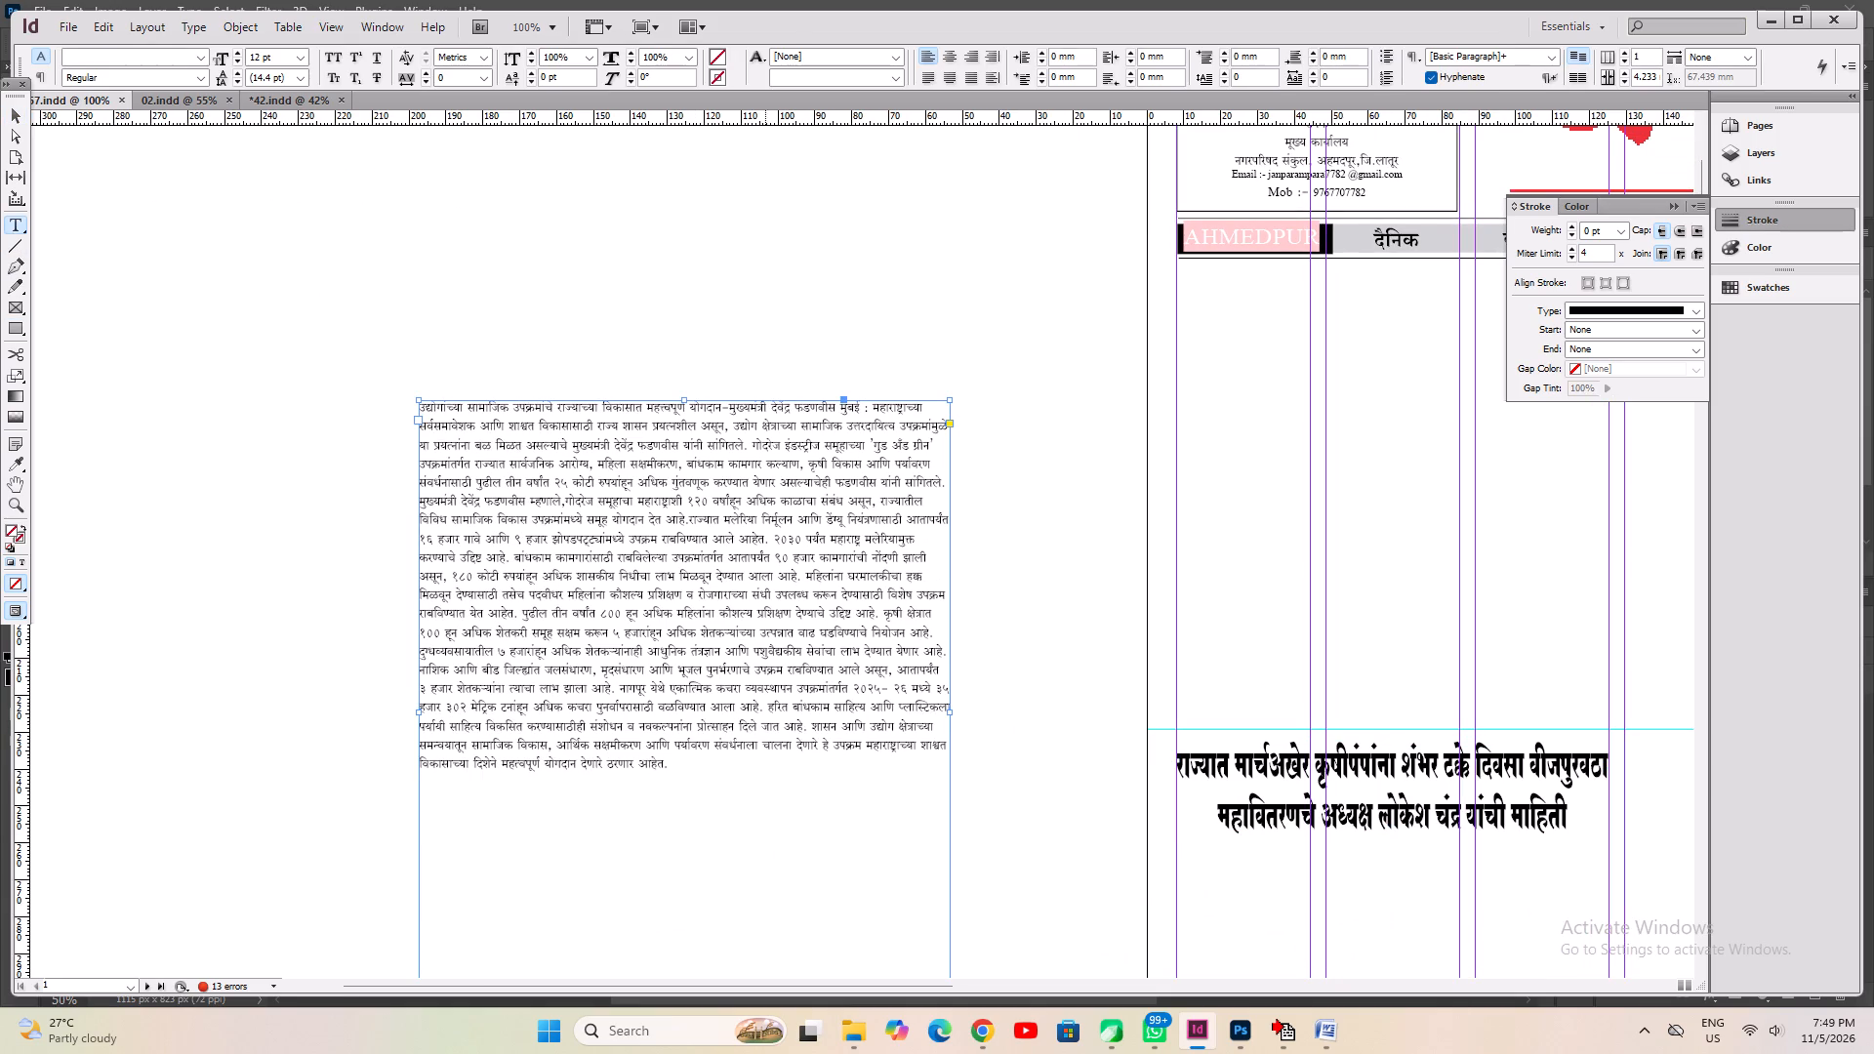
{"action": "left_click_drag", "start_coordinate": [839, 406], "coordinate": [40, 393]}
{"action": "key", "text": "ctrl+x"}
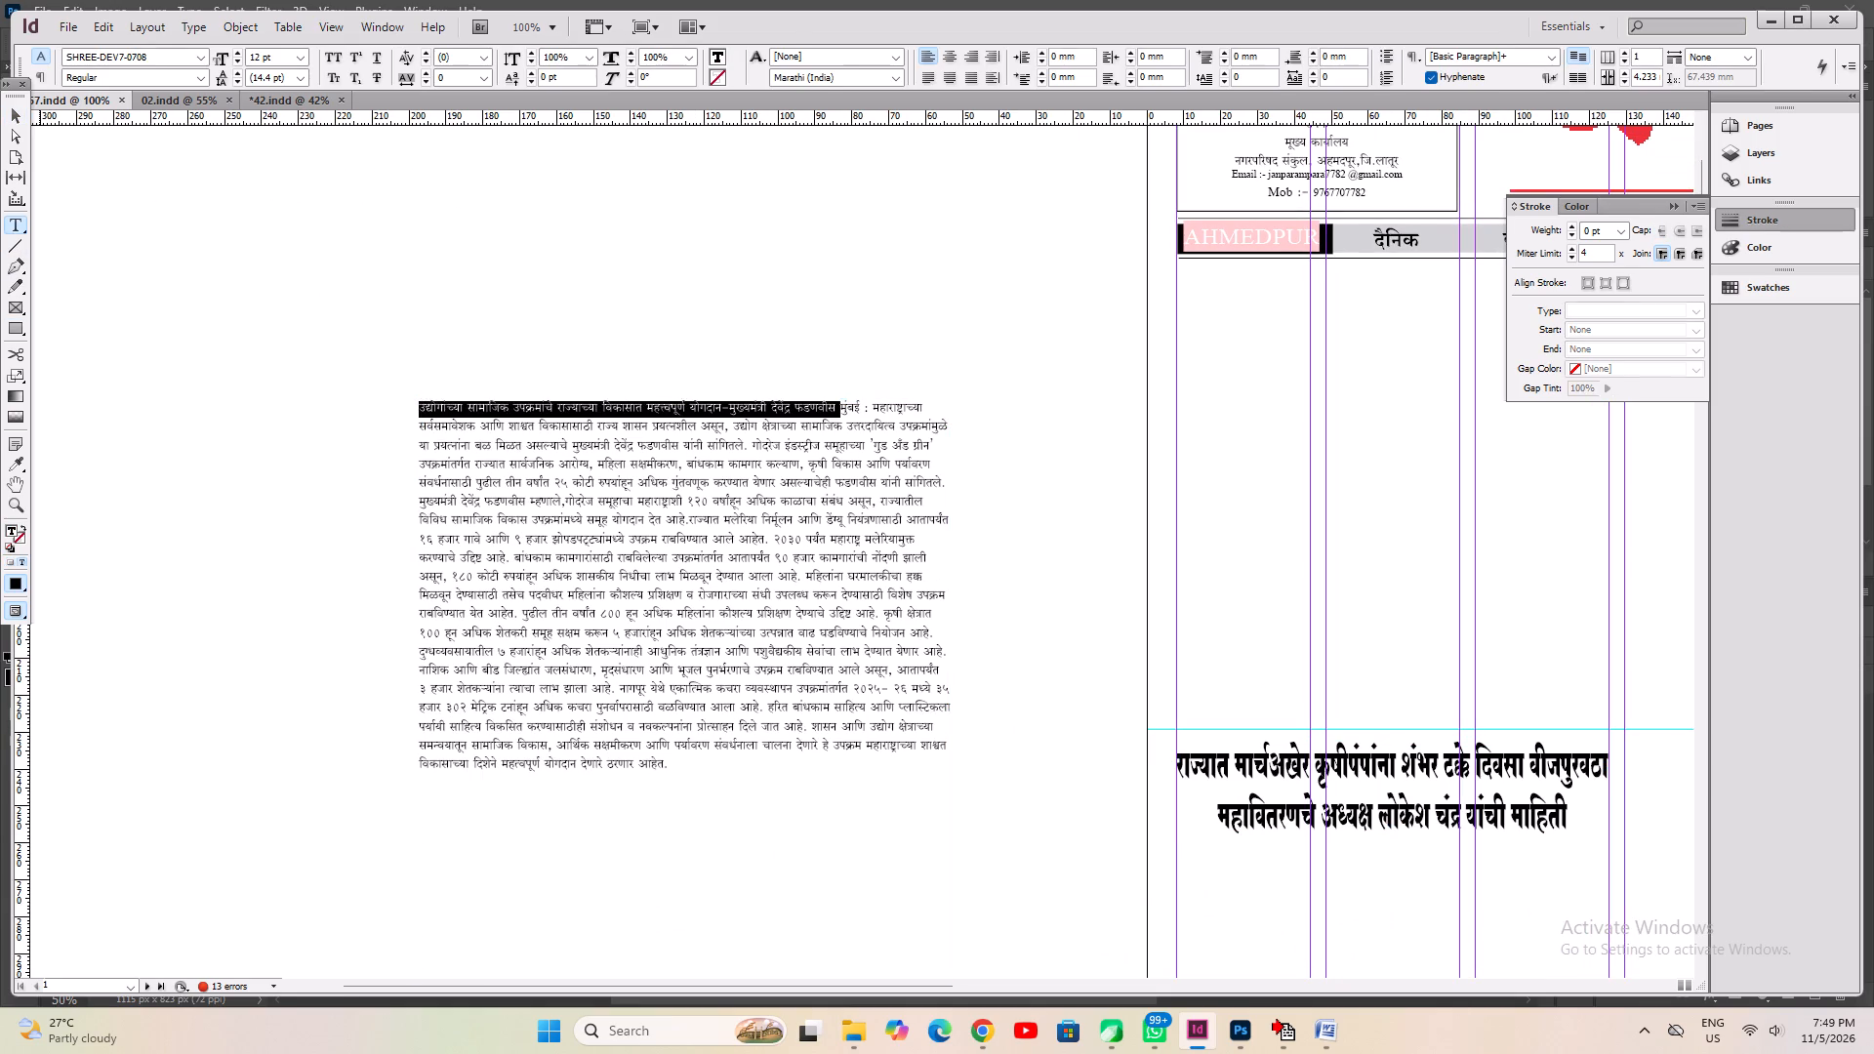
Replace the duplicated headline's wording with the cut headline, keeping the headline formatting.
{"action": "left_click_drag", "start_coordinate": [890, 676], "coordinate": [164, 467], "text": "alt"}
{"action": "left_click", "coordinate": [730, 588]}
{"action": "key", "text": "ctrl+a"}
{"action": "left_click", "coordinate": [108, 28]}
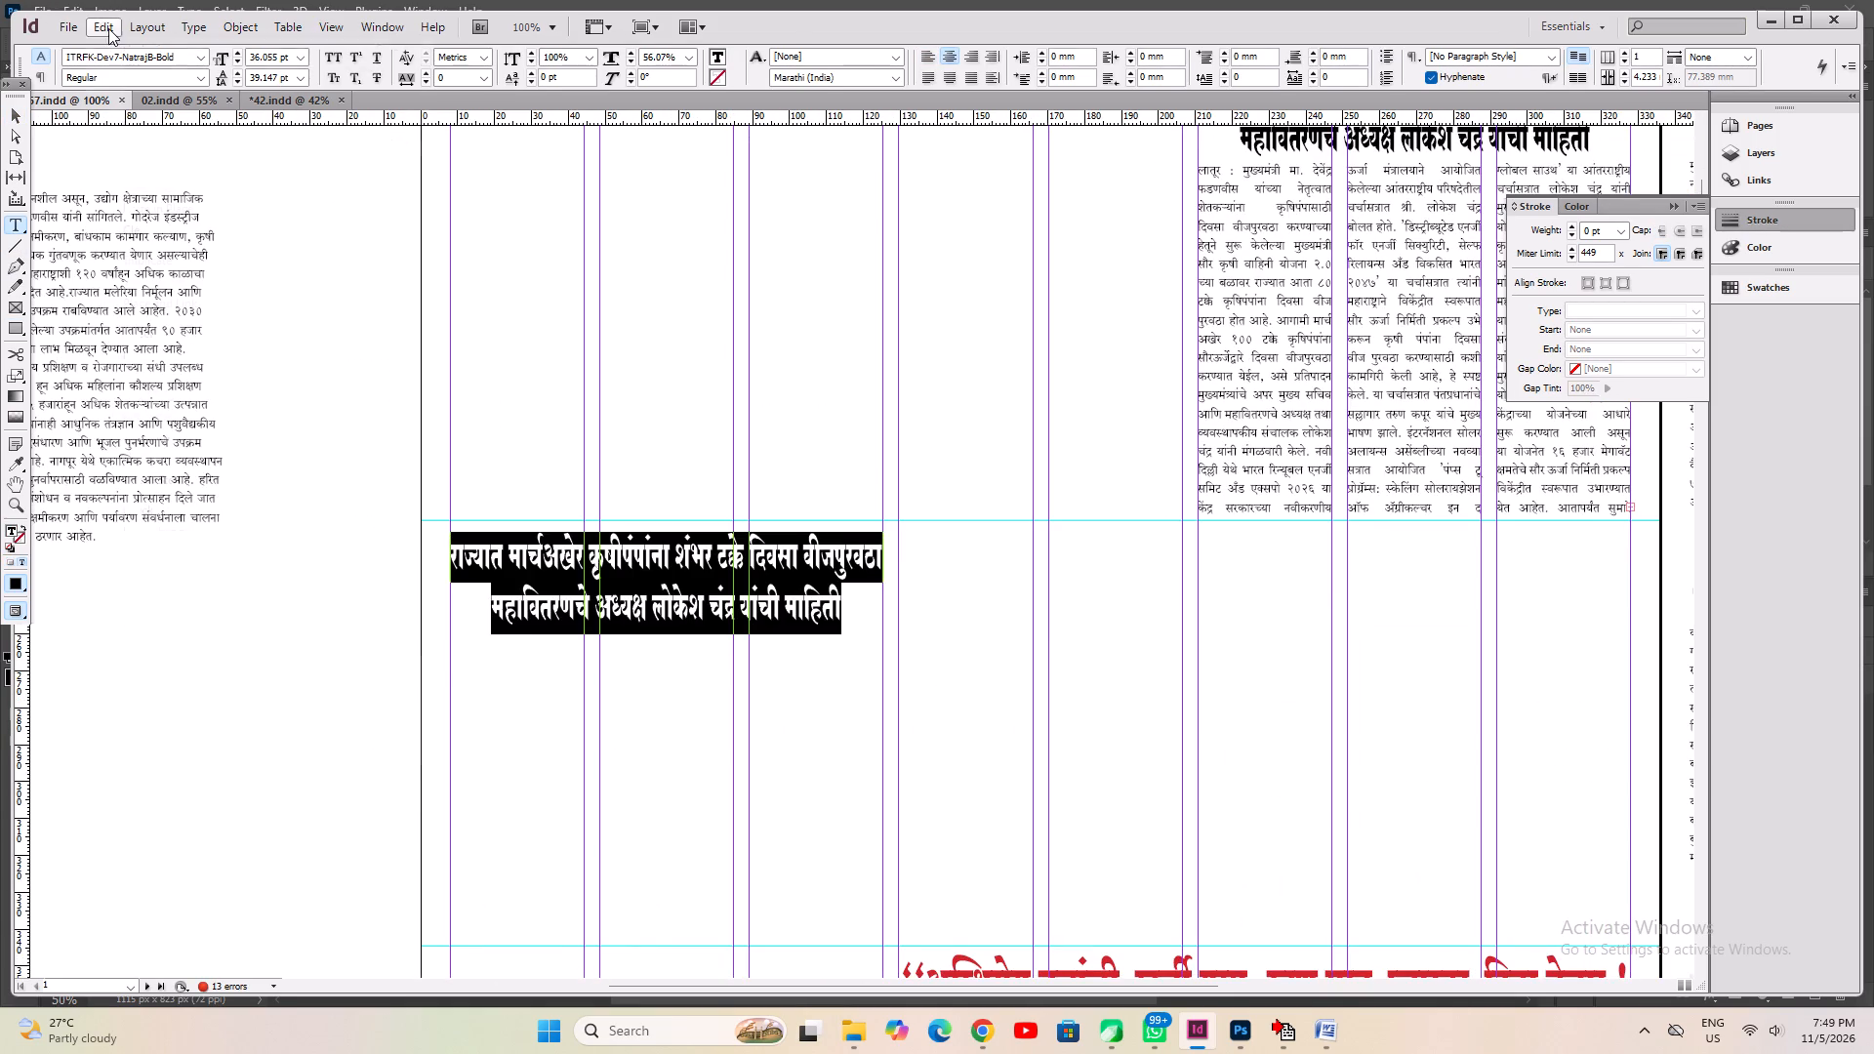
{"action": "left_click", "coordinate": [212, 163]}
{"action": "key", "text": "ctrl+alt+c"}
Enlarge the new headline text to about 40 pt, fit its frame to the content and save the document.
{"action": "key", "text": "ctrl+a"}
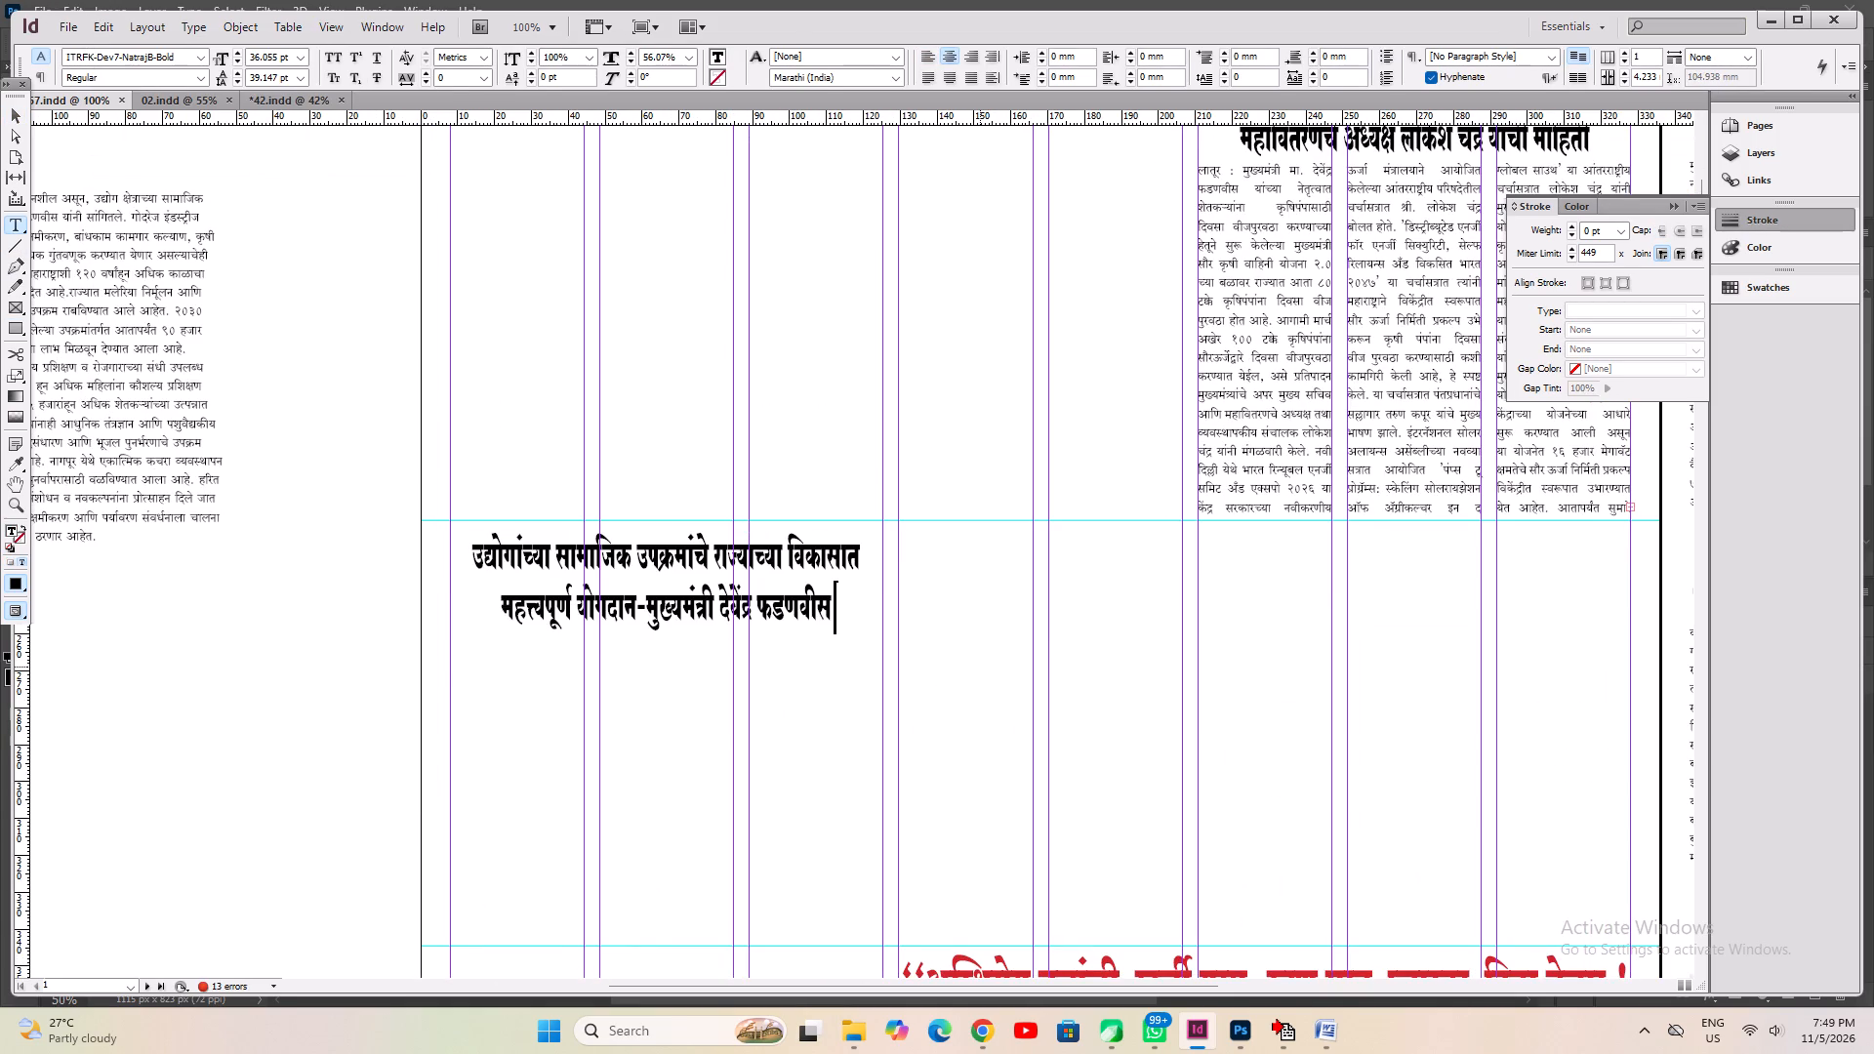
{"action": "key", "text": "ctrl+shift+period"}
{"action": "key", "text": "ctrl+shift+period"}
{"action": "key", "text": "ctrl+alt+c"}
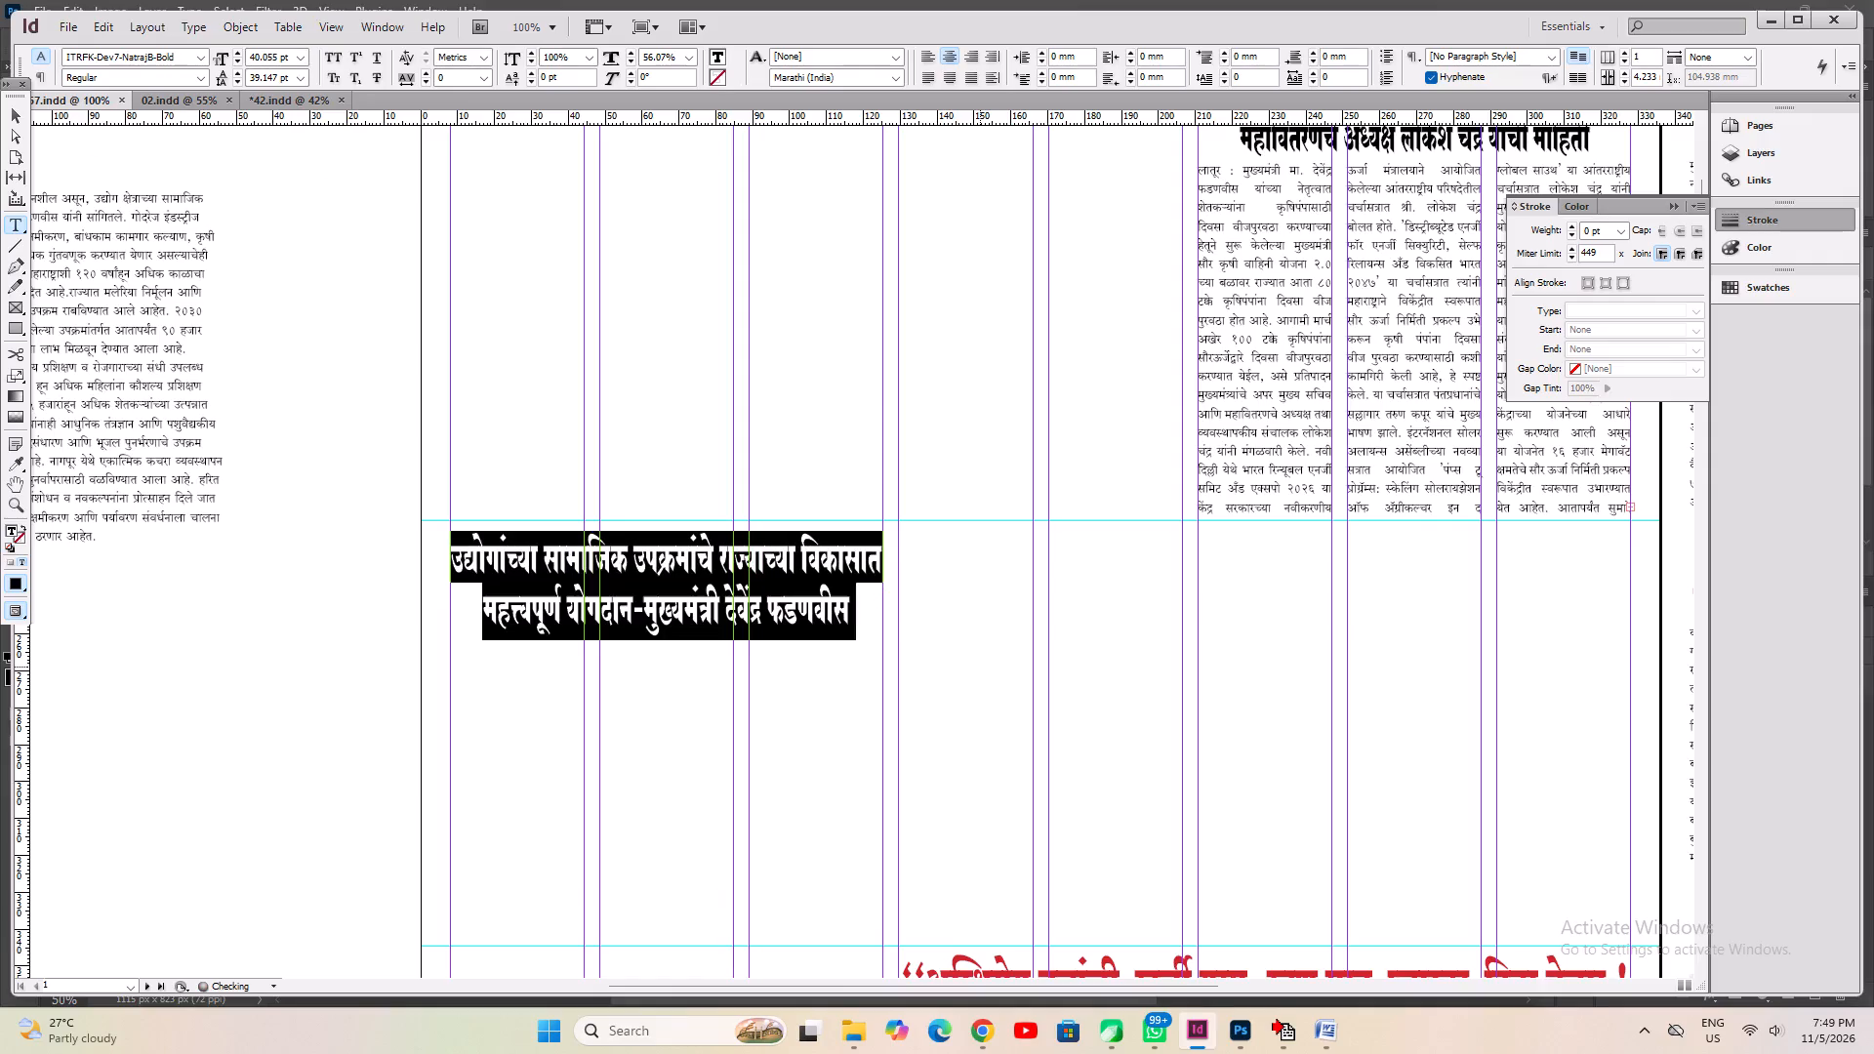
{"action": "key", "text": "ctrl+s"}
{"action": "key", "text": "ctrl+0"}
{"action": "key", "text": "ctrl+s"}
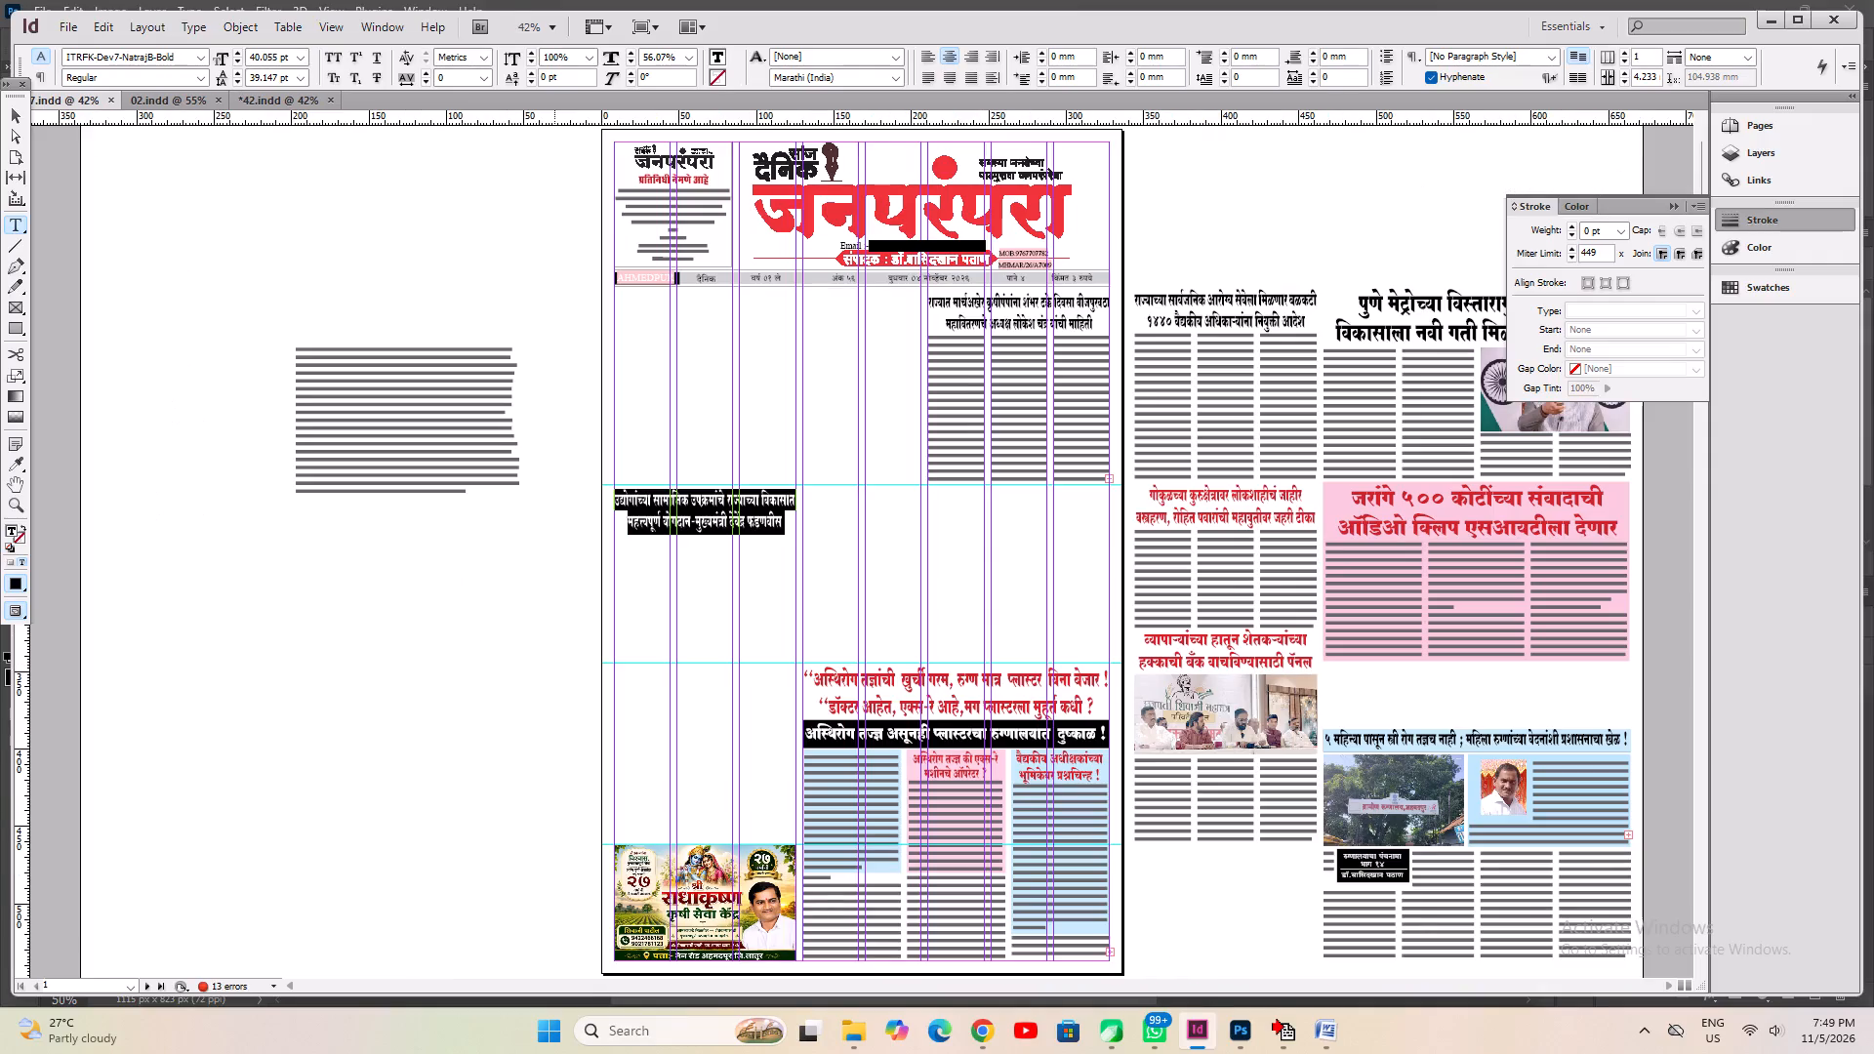
Justify the article text on the pasteboard, fit its frame to the content and save the document.
{"action": "left_click", "coordinate": [396, 453]}
{"action": "key", "text": "ctrl+a"}
{"action": "key", "text": "ctrl+shift+j"}
{"action": "key", "text": "ctrl+alt+c"}
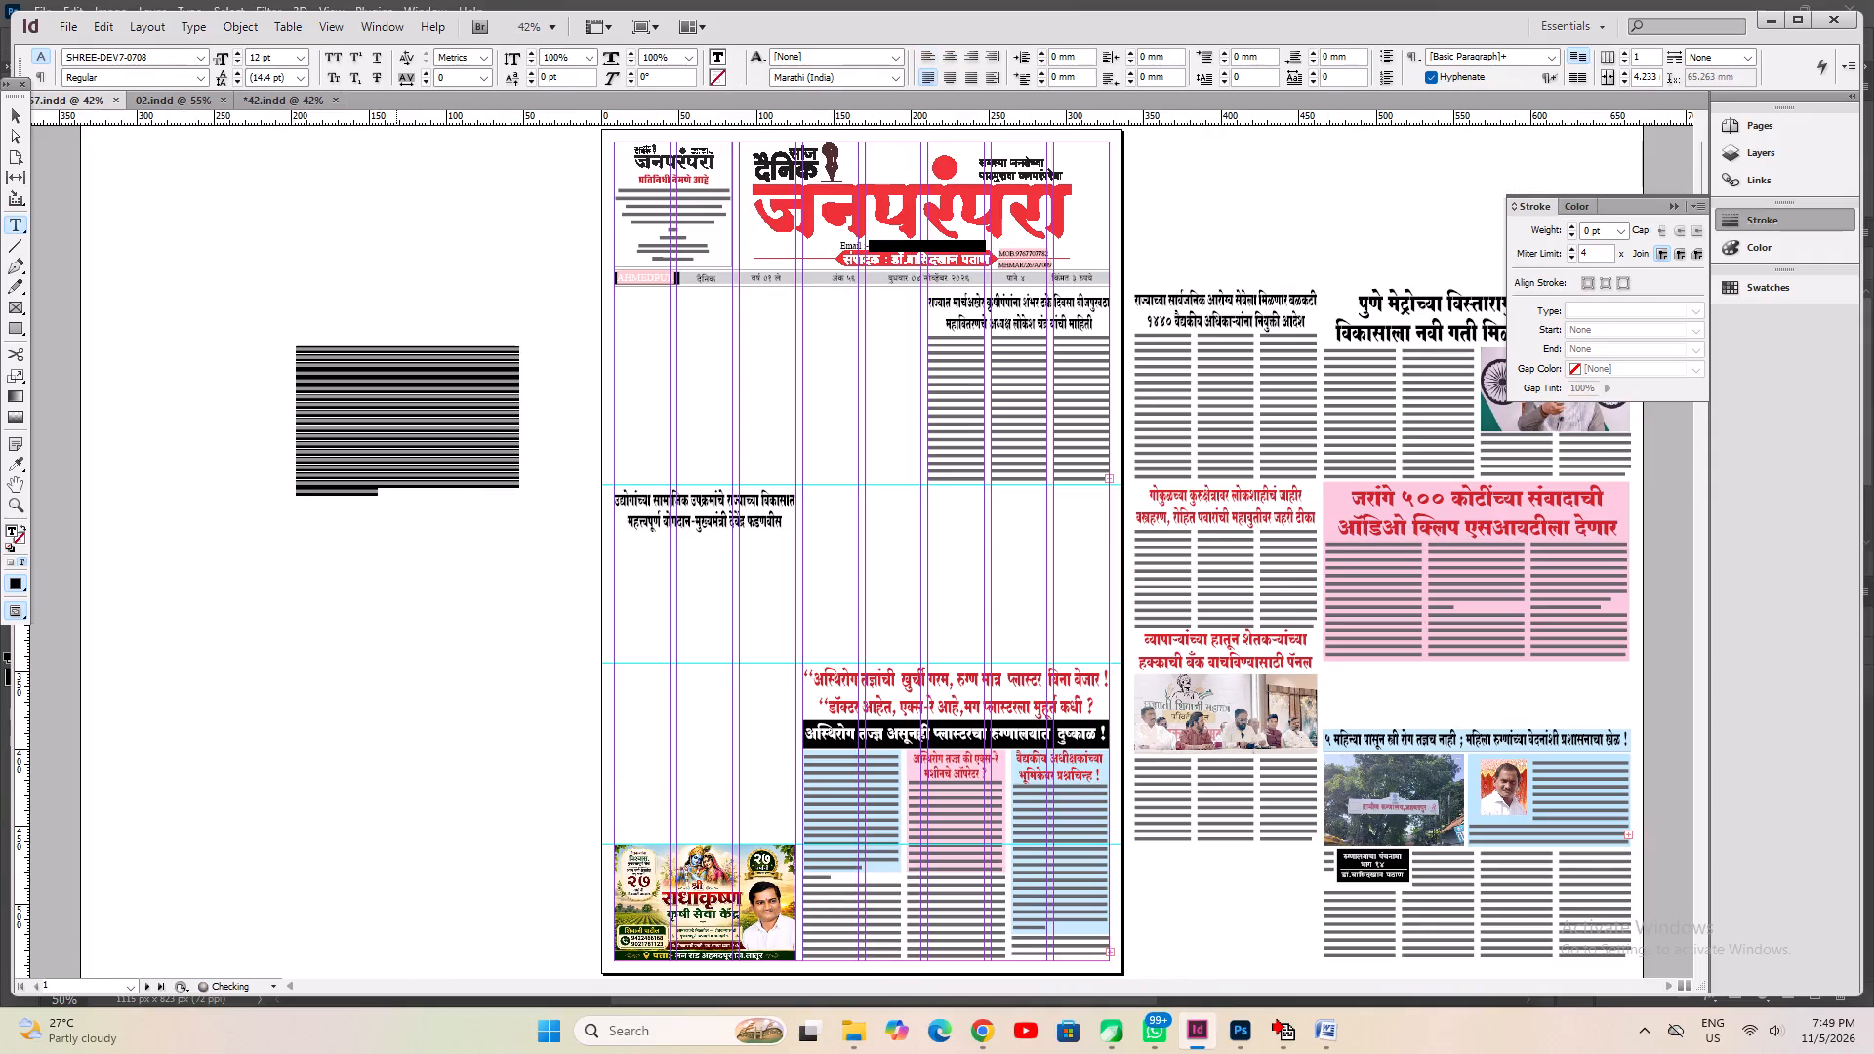
{"action": "key", "text": "ctrl+s"}
Move the article frame onto page 1 below its headline, narrow it to about 117.7 mm and fit it to its content.
{"action": "left_click", "coordinate": [21, 117]}
{"action": "left_click_drag", "start_coordinate": [405, 452], "coordinate": [433, 499]}
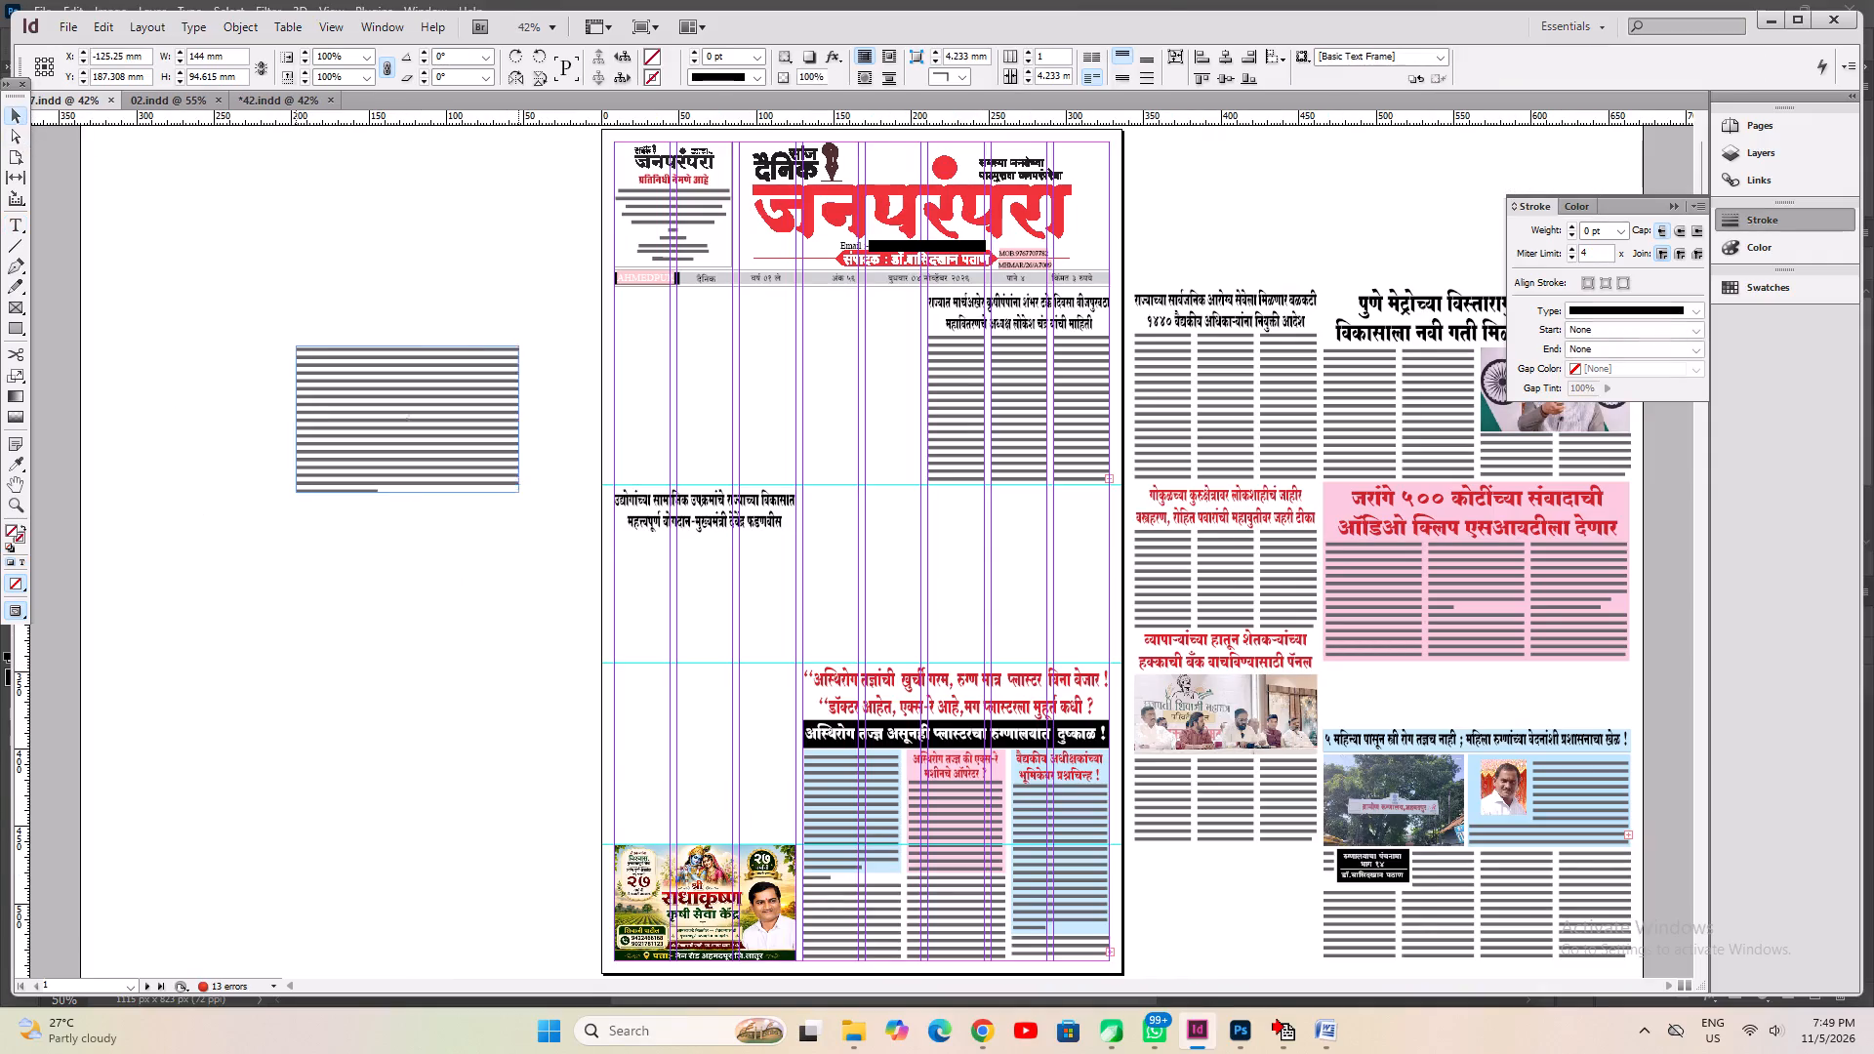
{"action": "left_click_drag", "start_coordinate": [433, 499], "coordinate": [679, 658]}
{"action": "key", "text": "ctrl+1"}
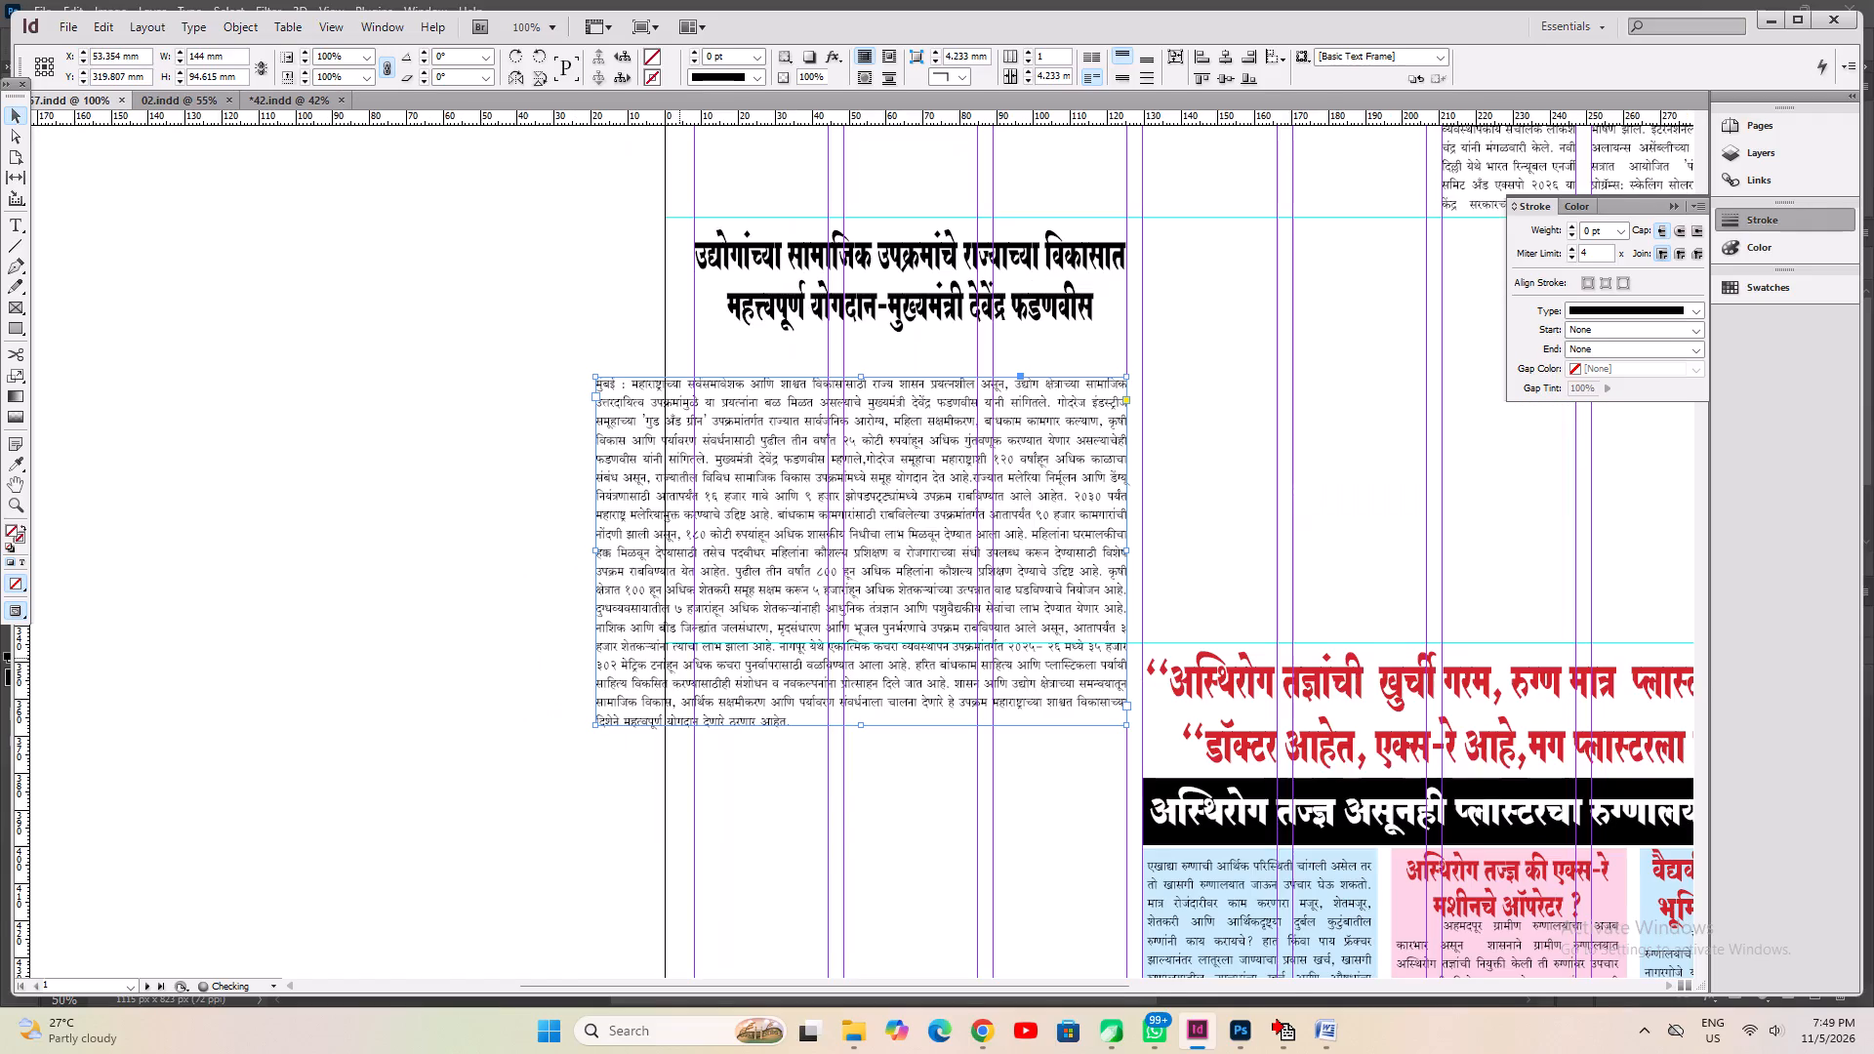
{"action": "left_click_drag", "start_coordinate": [596, 550], "coordinate": [693, 729]}
{"action": "key", "text": "ctrl+alt+c"}
Move the article frame up until it sits directly beneath its two-line headline.
{"action": "left_click_drag", "start_coordinate": [946, 633], "coordinate": [952, 589], "text": "shift"}
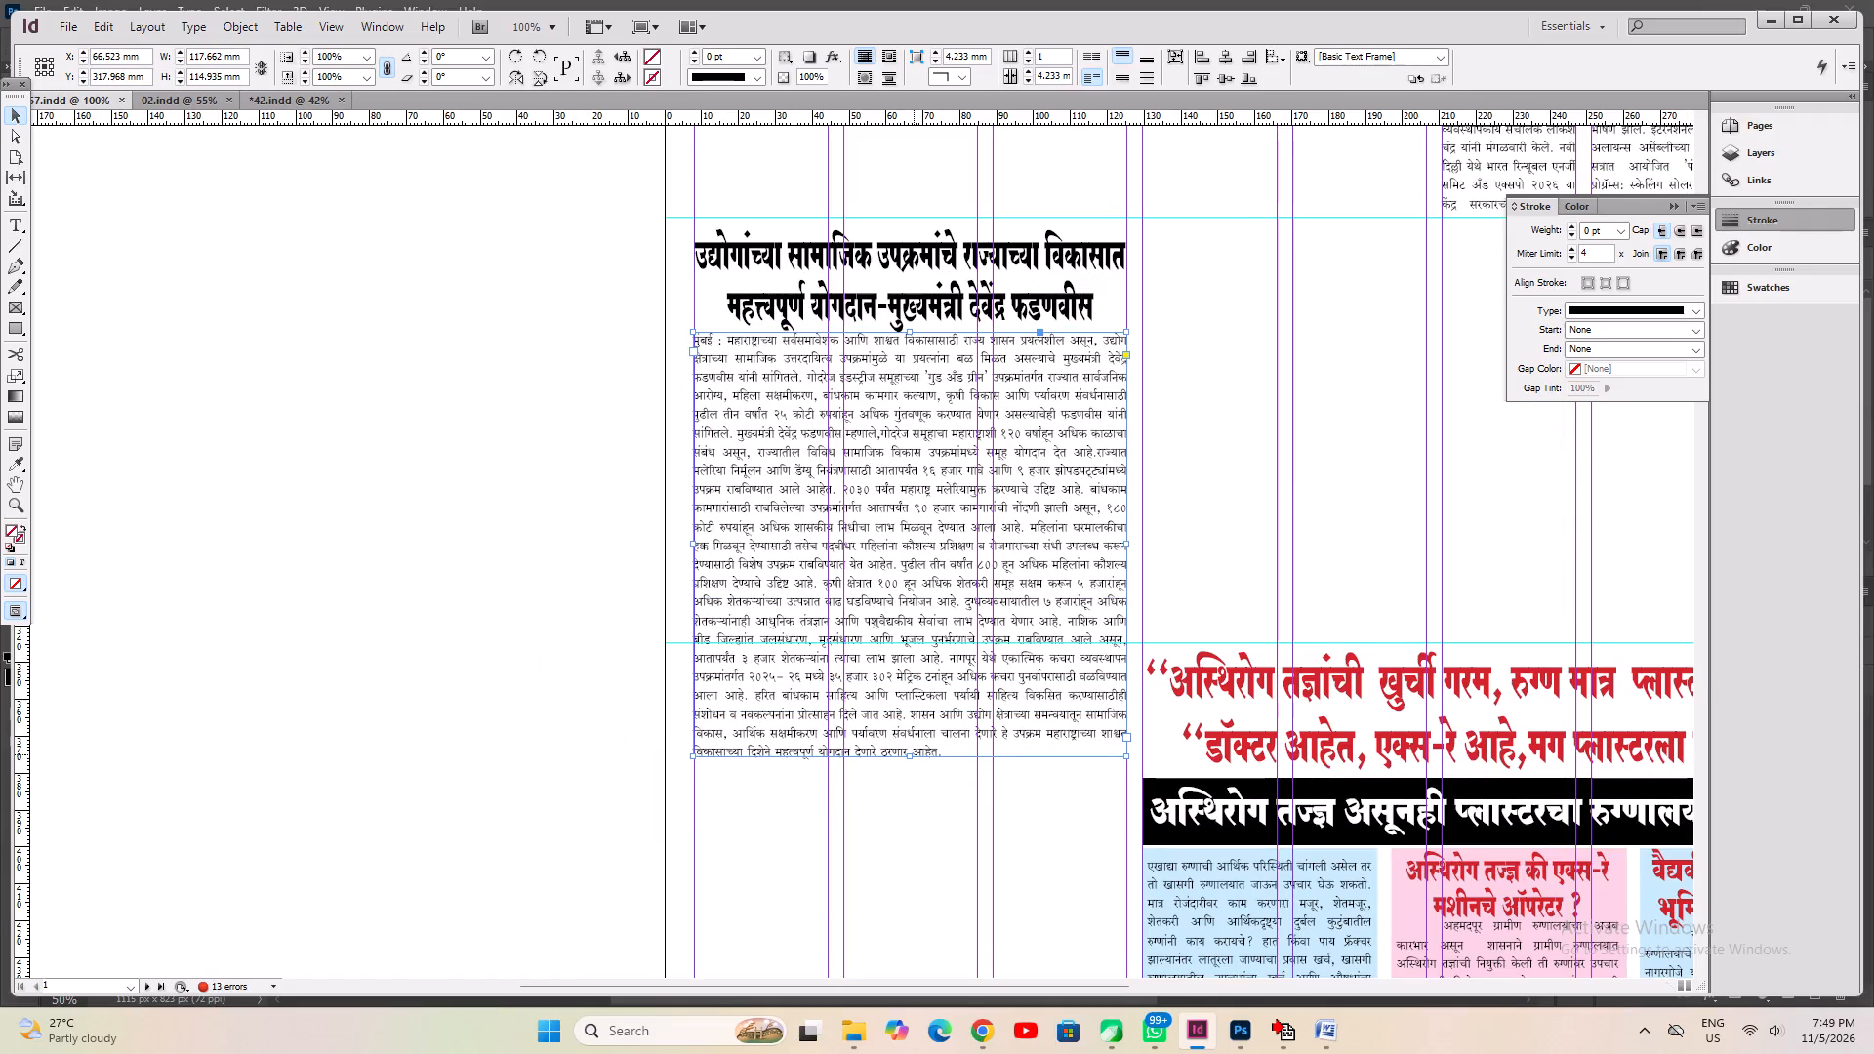
{"action": "key", "text": "Up"}
{"action": "key", "text": "Up"}
{"action": "key", "text": "Up"}
{"action": "key", "text": "Up"}
{"action": "key", "text": "Up"}
{"action": "key", "text": "Up"}
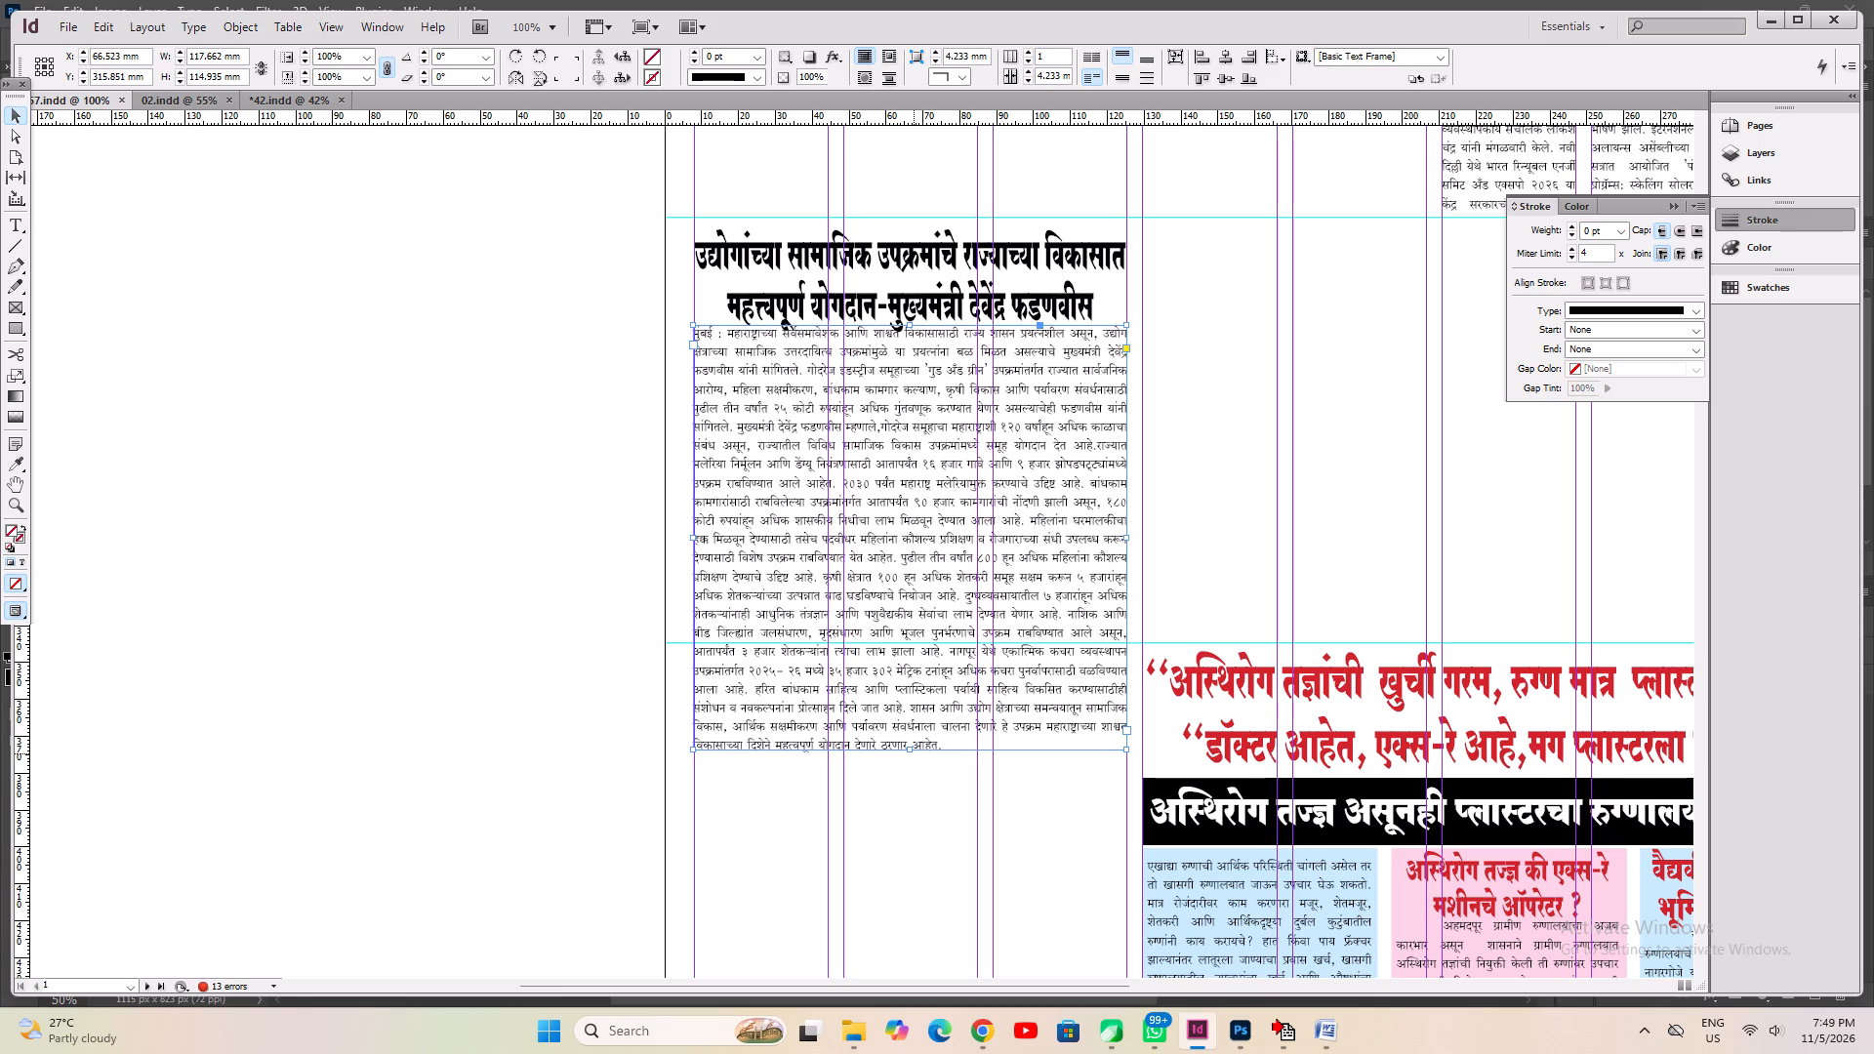
{"action": "key", "text": "Up"}
{"action": "key", "text": "Down"}
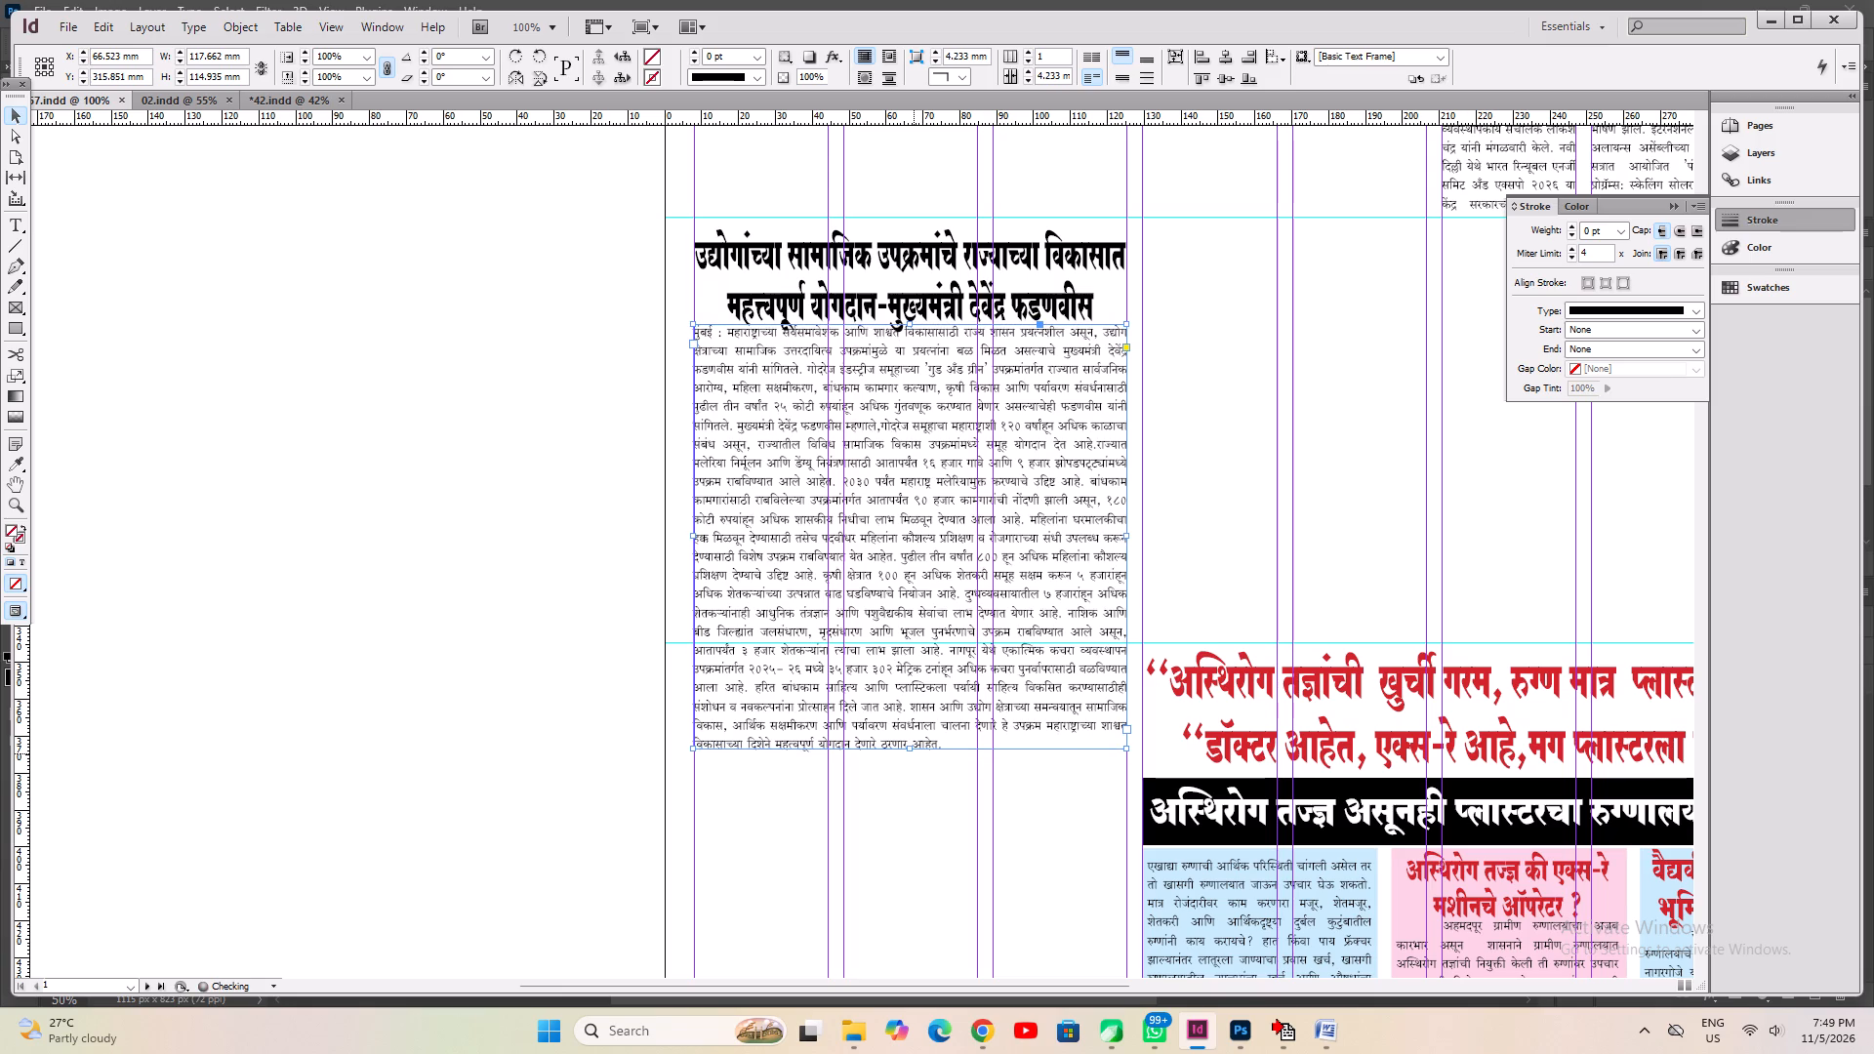
Shorten the article frame to about 86.1 mm high, ending at the lower guide, and divide its text into three columns.
{"action": "left_click_drag", "start_coordinate": [907, 752], "coordinate": [919, 644]}
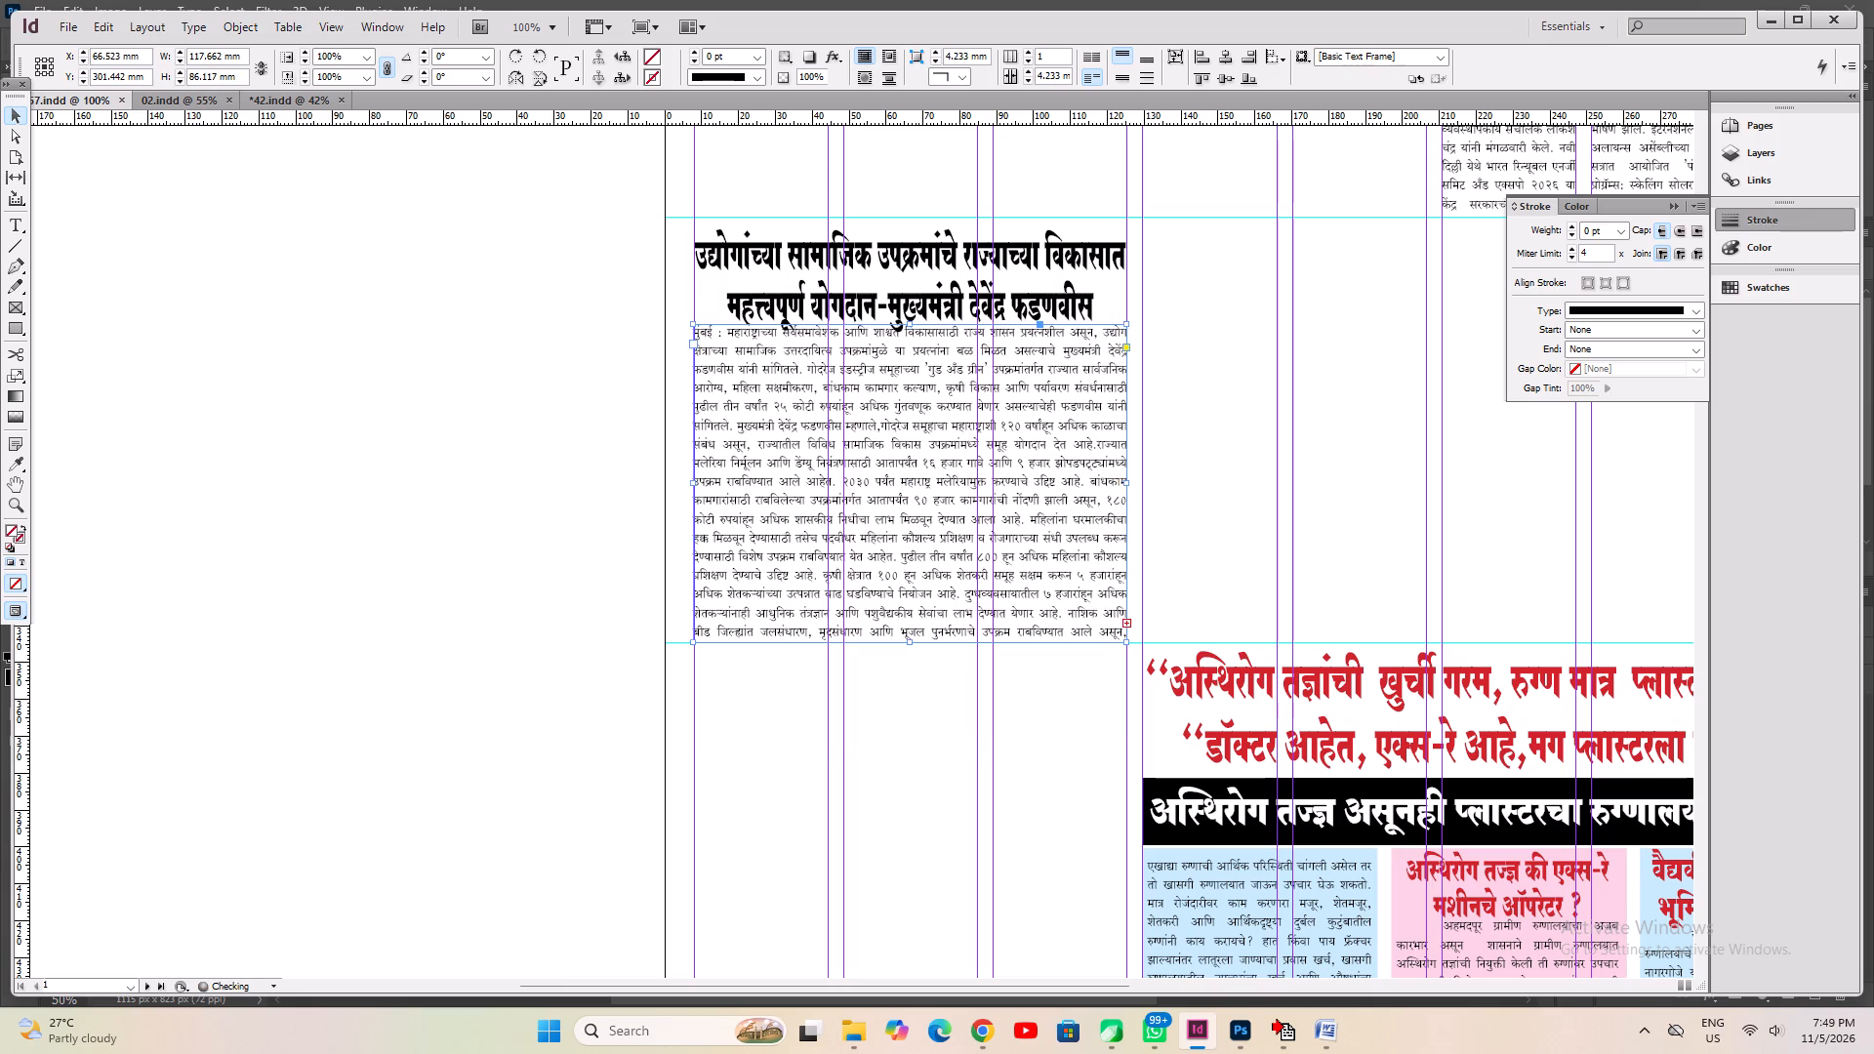
{"action": "double_click", "coordinate": [1027, 52]}
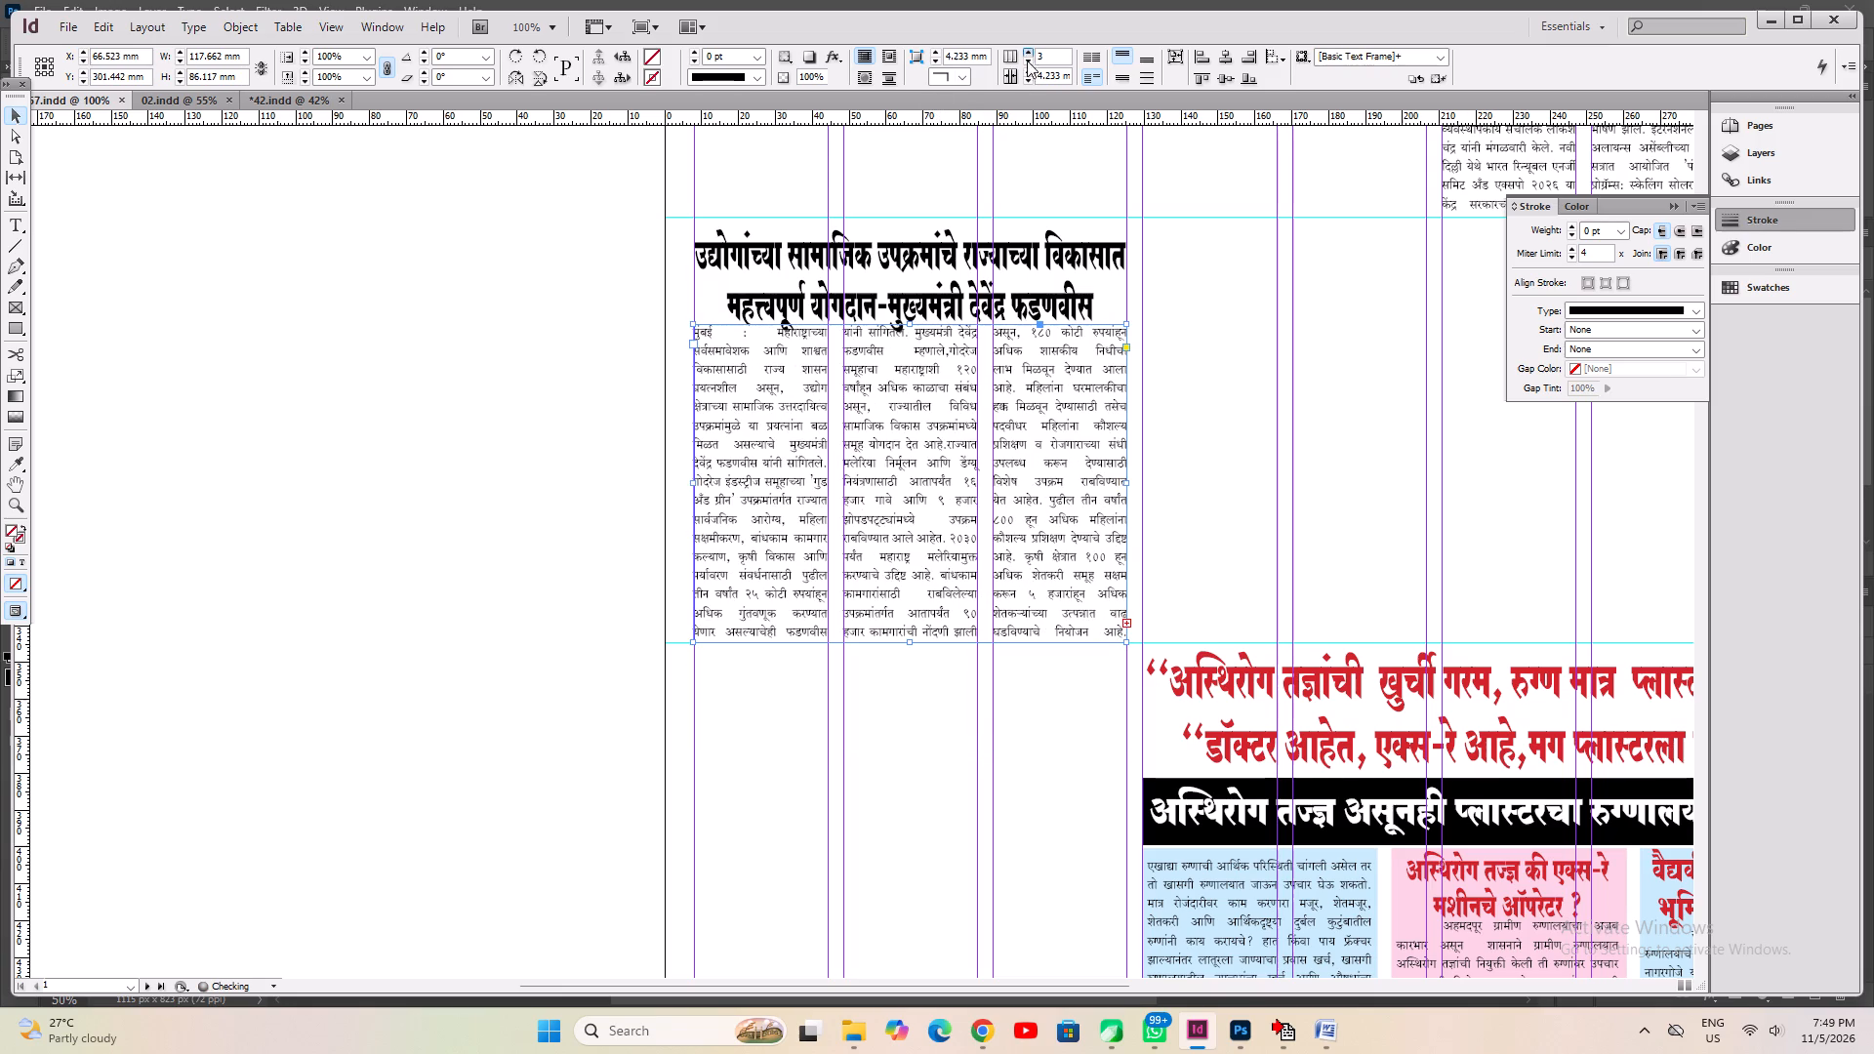
{"action": "left_click", "coordinate": [858, 859]}
{"action": "left_click", "coordinate": [877, 764]}
Nudge the new article's headline slightly up towards the guide and save the newspaper document.
{"action": "left_click", "coordinate": [924, 251]}
{"action": "key", "text": "Up"}
{"action": "key", "text": "Up"}
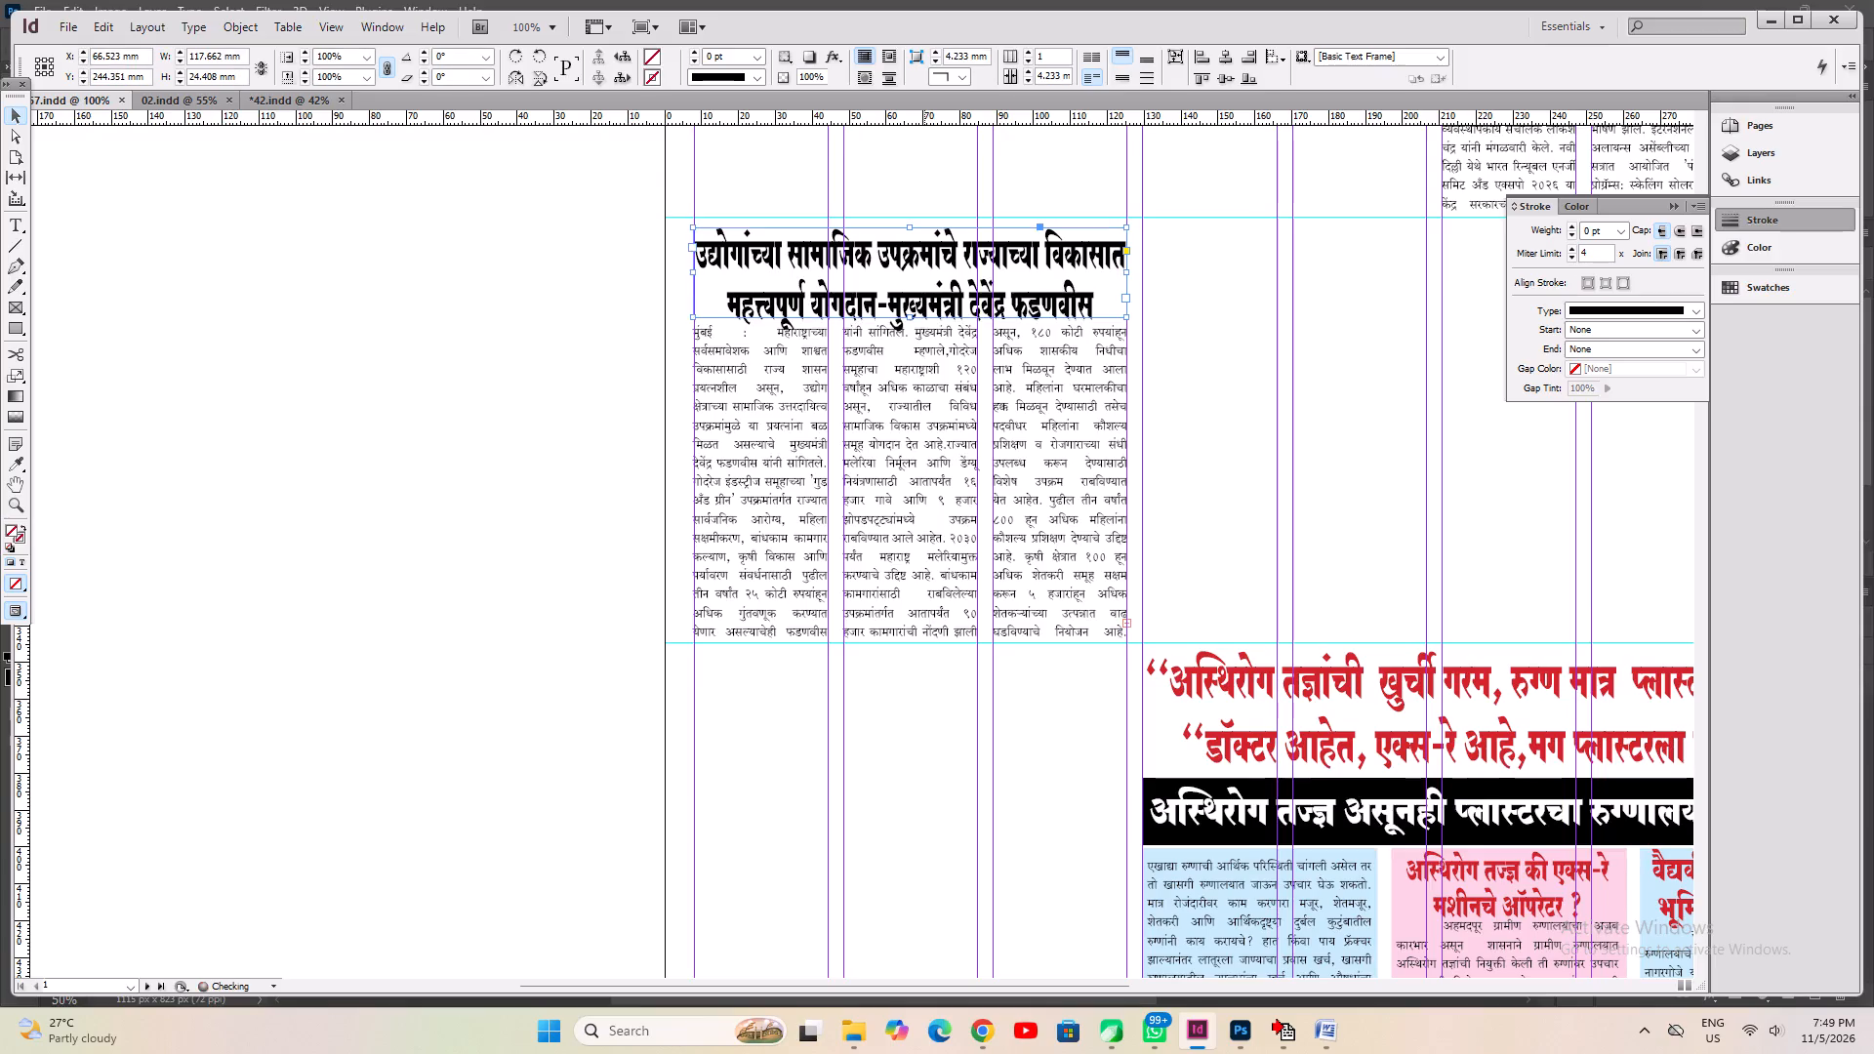
{"action": "key", "text": "Up"}
{"action": "key", "text": "Up"}
{"action": "key", "text": "ctrl+s"}
{"action": "key", "text": "ctrl+0"}
{"action": "key", "text": "ctrl+a"}
{"action": "key", "text": "ctrl+s"}
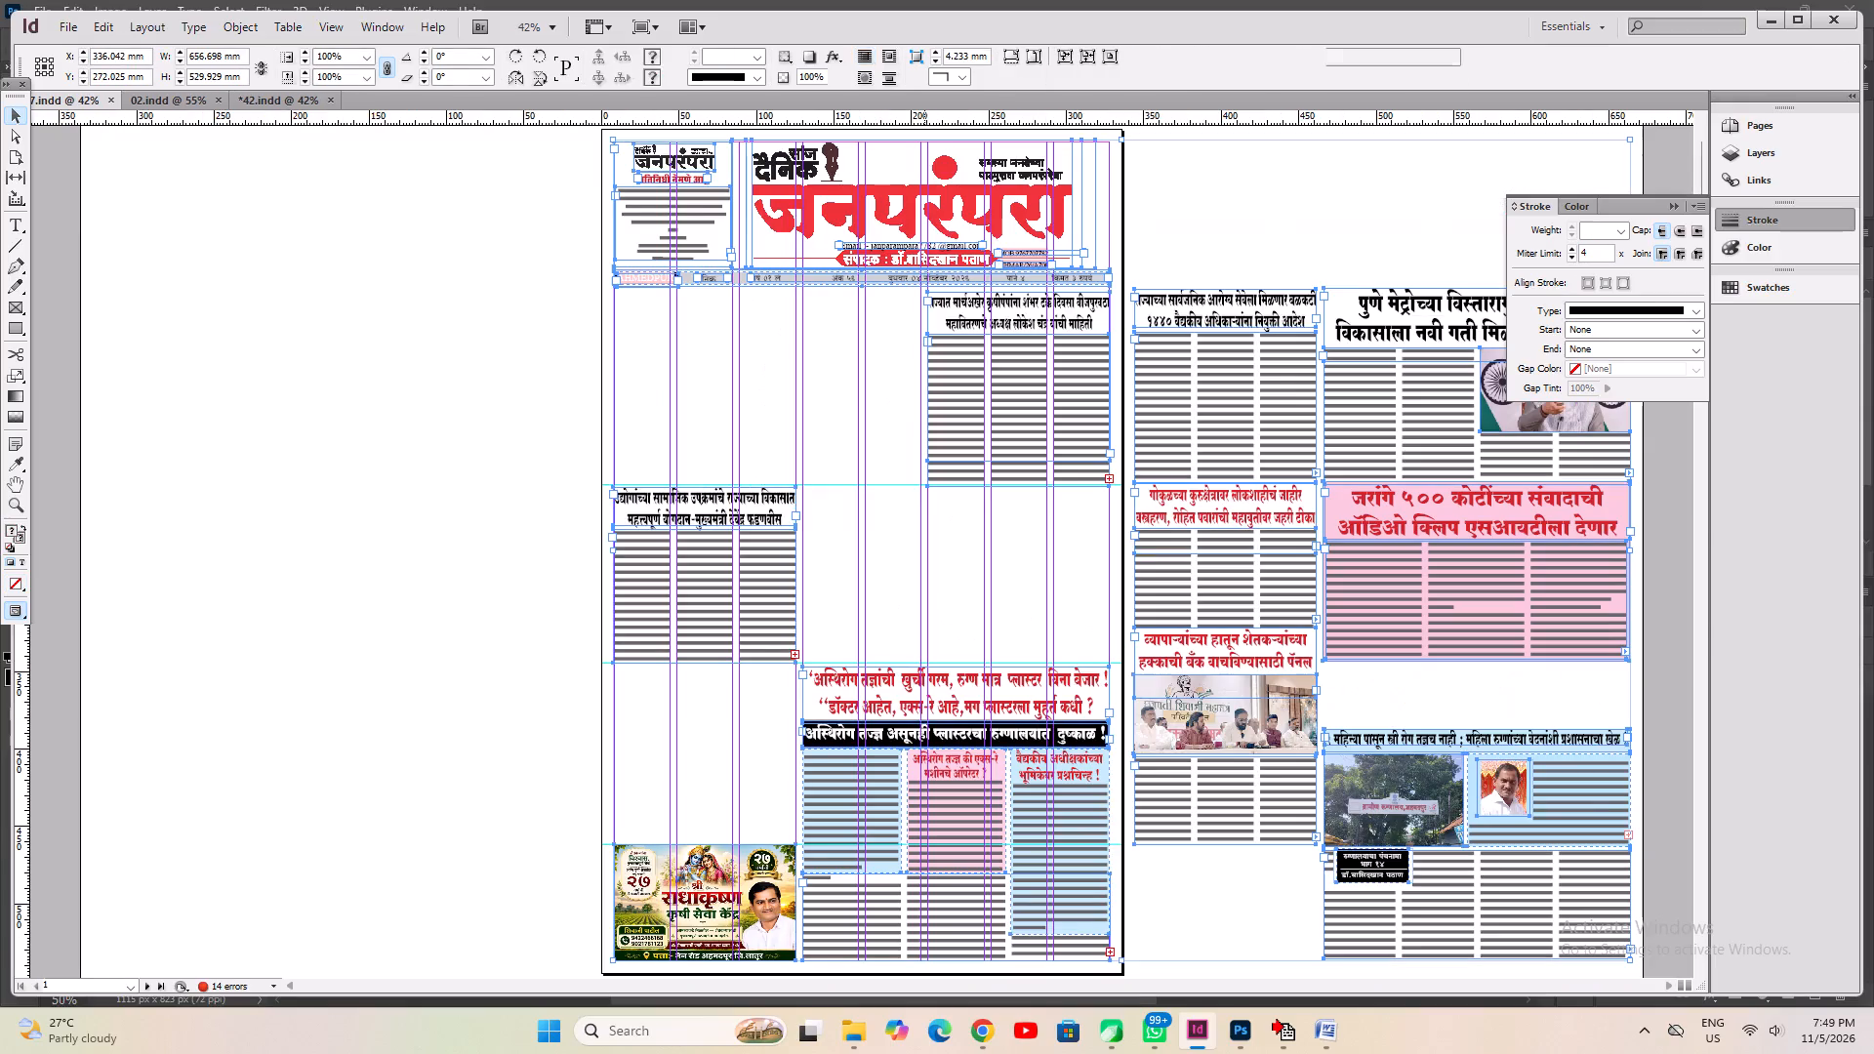
{"action": "left_click", "coordinate": [500, 377]}
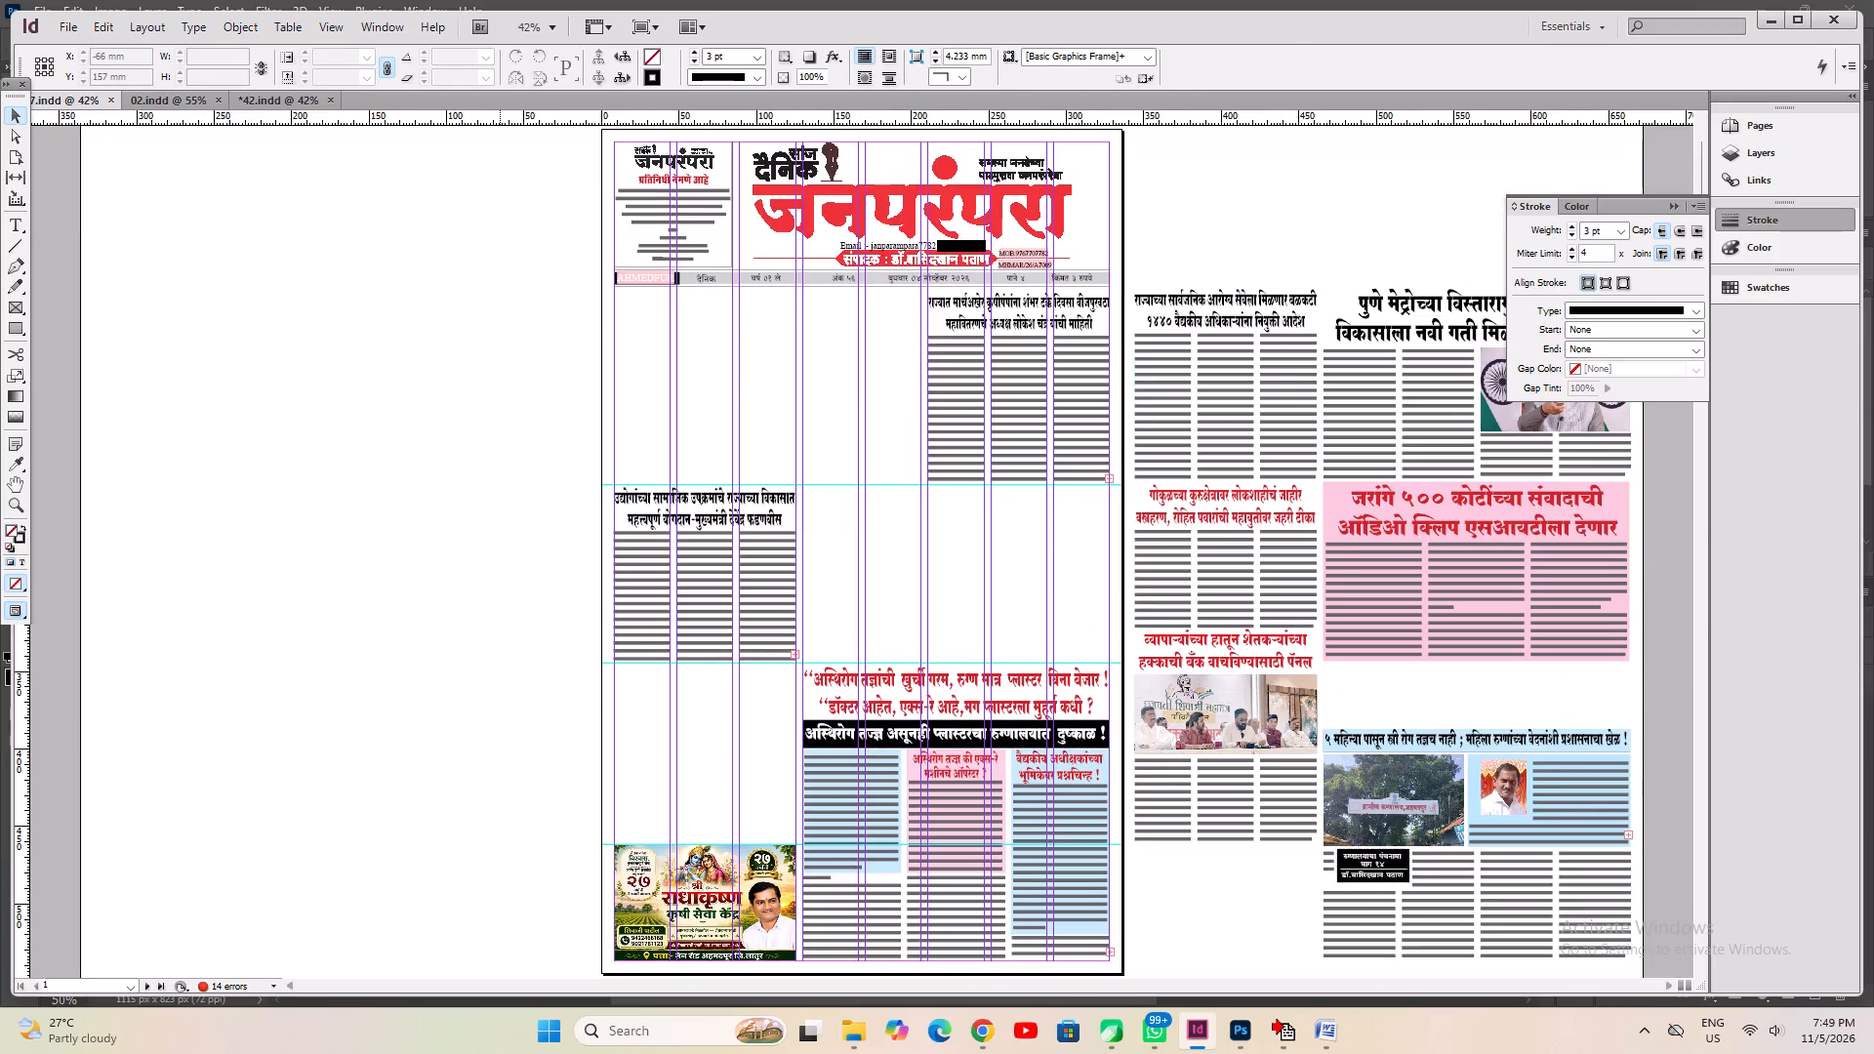
{"action": "left_click", "coordinate": [839, 602]}
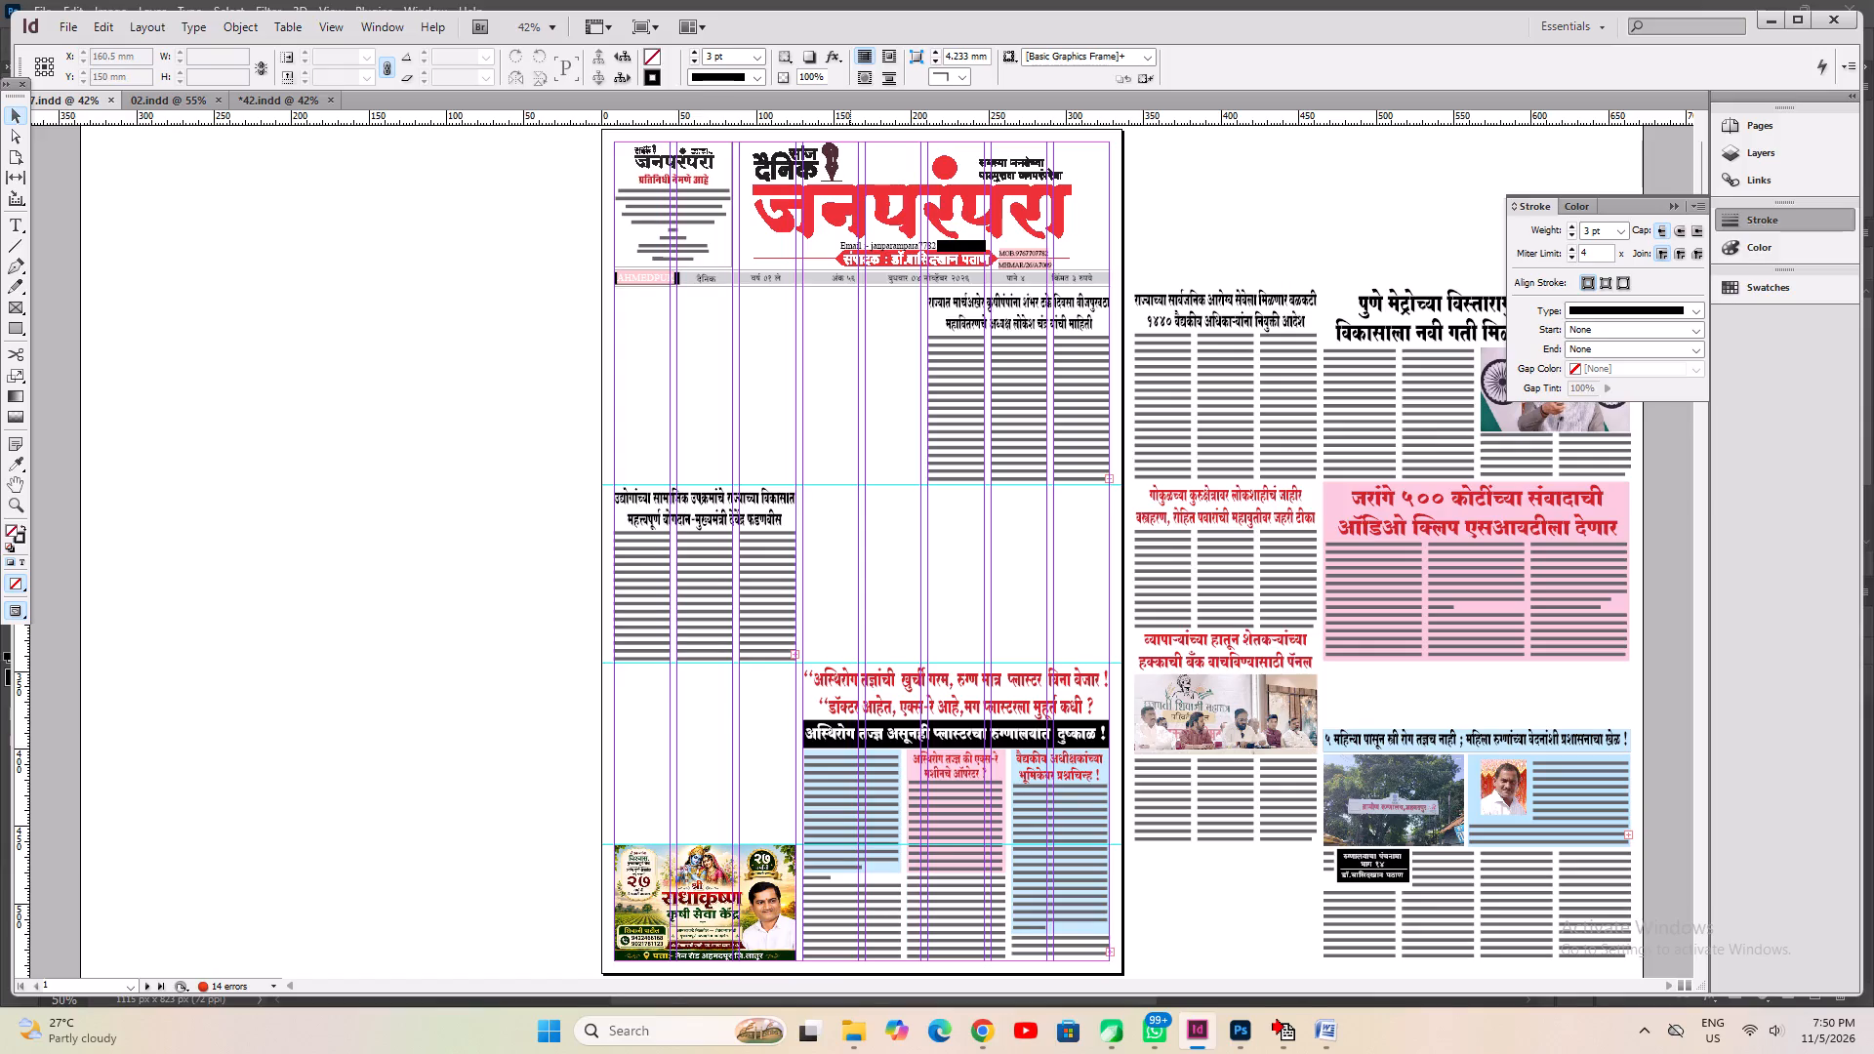
{"action": "key", "text": "ctrl+s"}
Return to the Latur Bhukamp PDF and select the article headed "खेळाडूंना शासकीय नोकरीतील ५ टक्के आरक्षणासाठी" for copying.
{"action": "left_click", "coordinate": [985, 1029]}
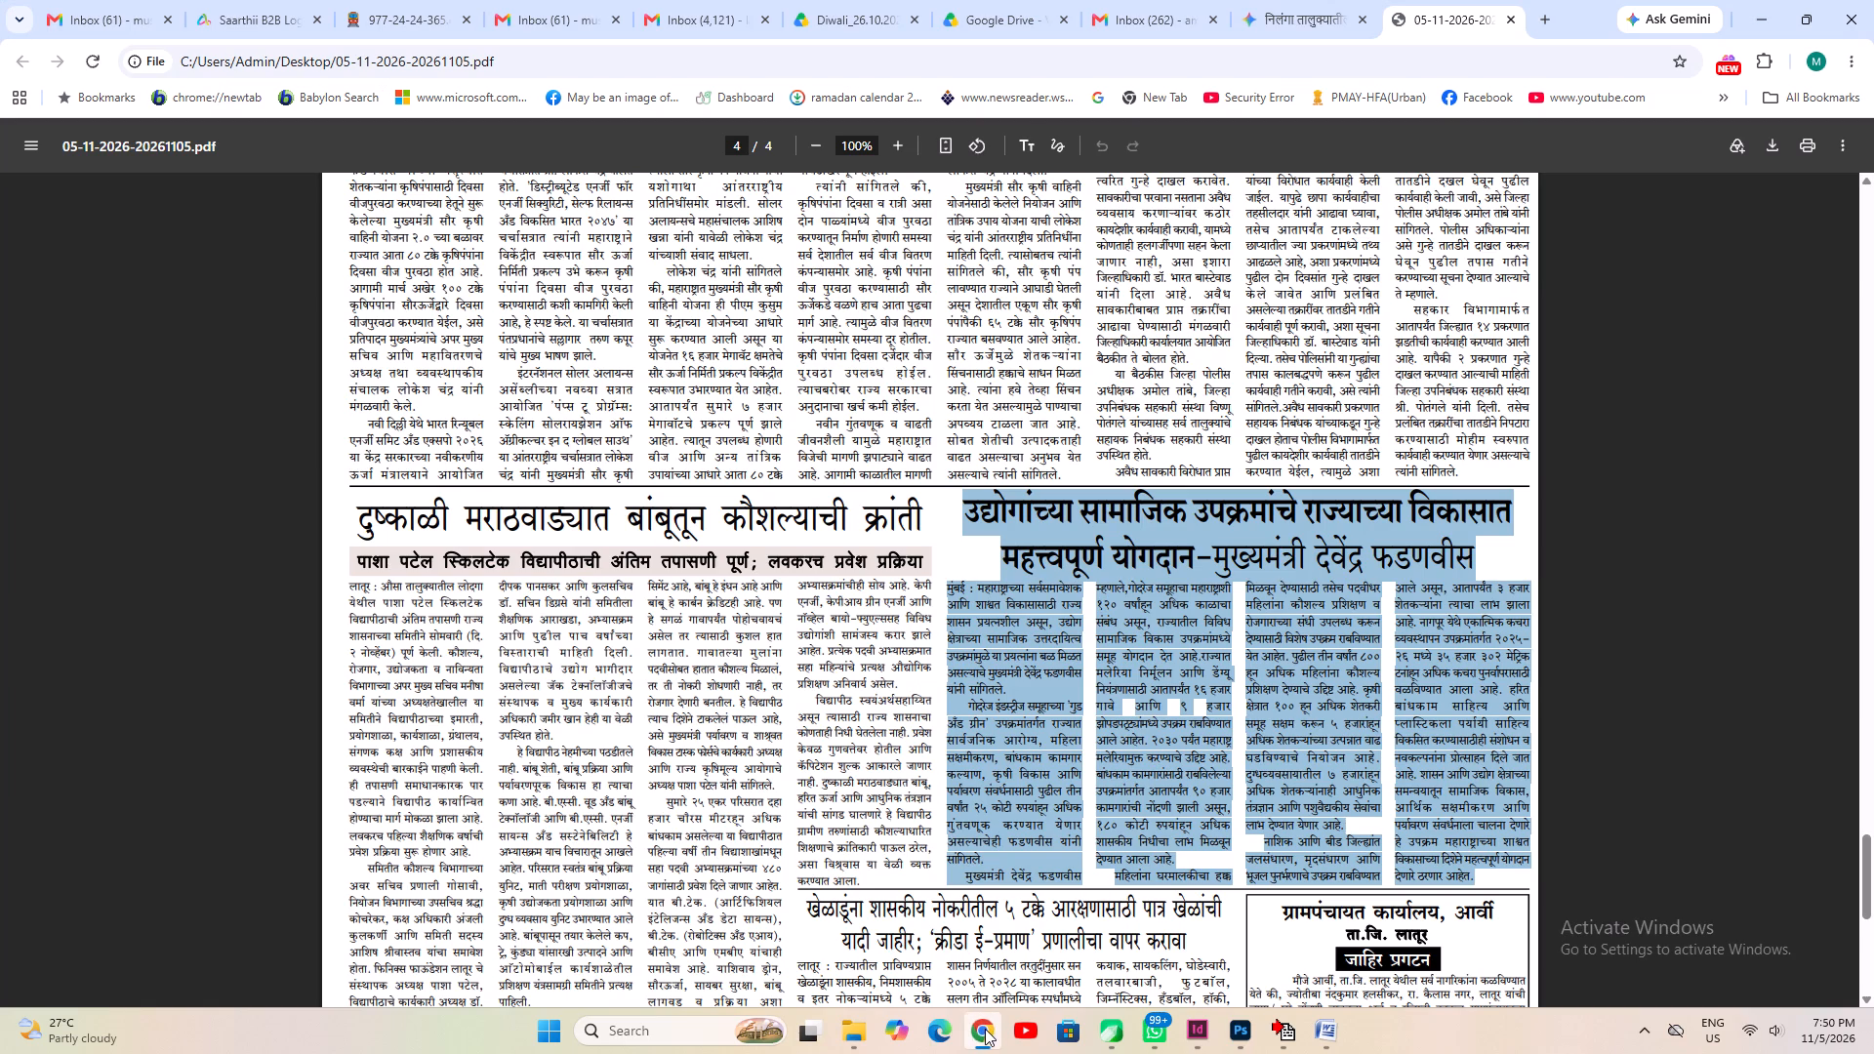
{"action": "scroll", "coordinate": [579, 660], "scroll_direction": "down", "scroll_amount": 4}
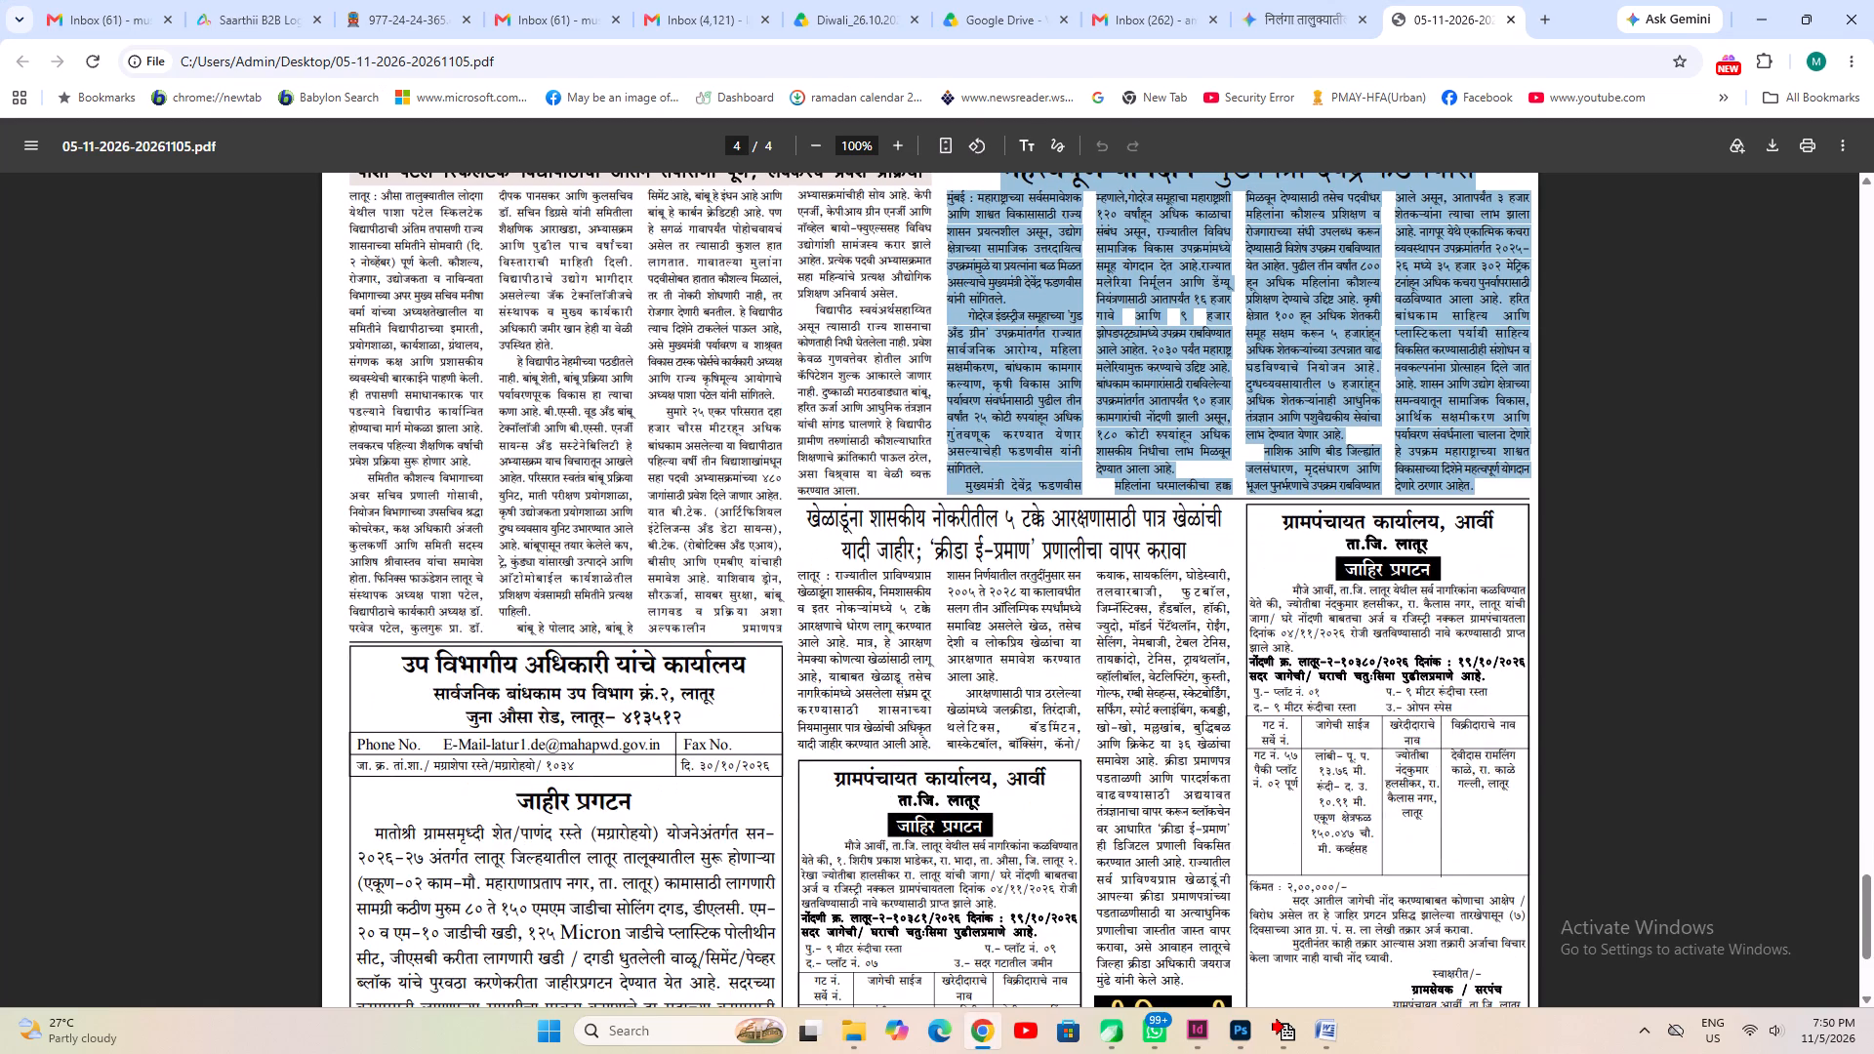
{"action": "left_click", "coordinate": [1024, 588]}
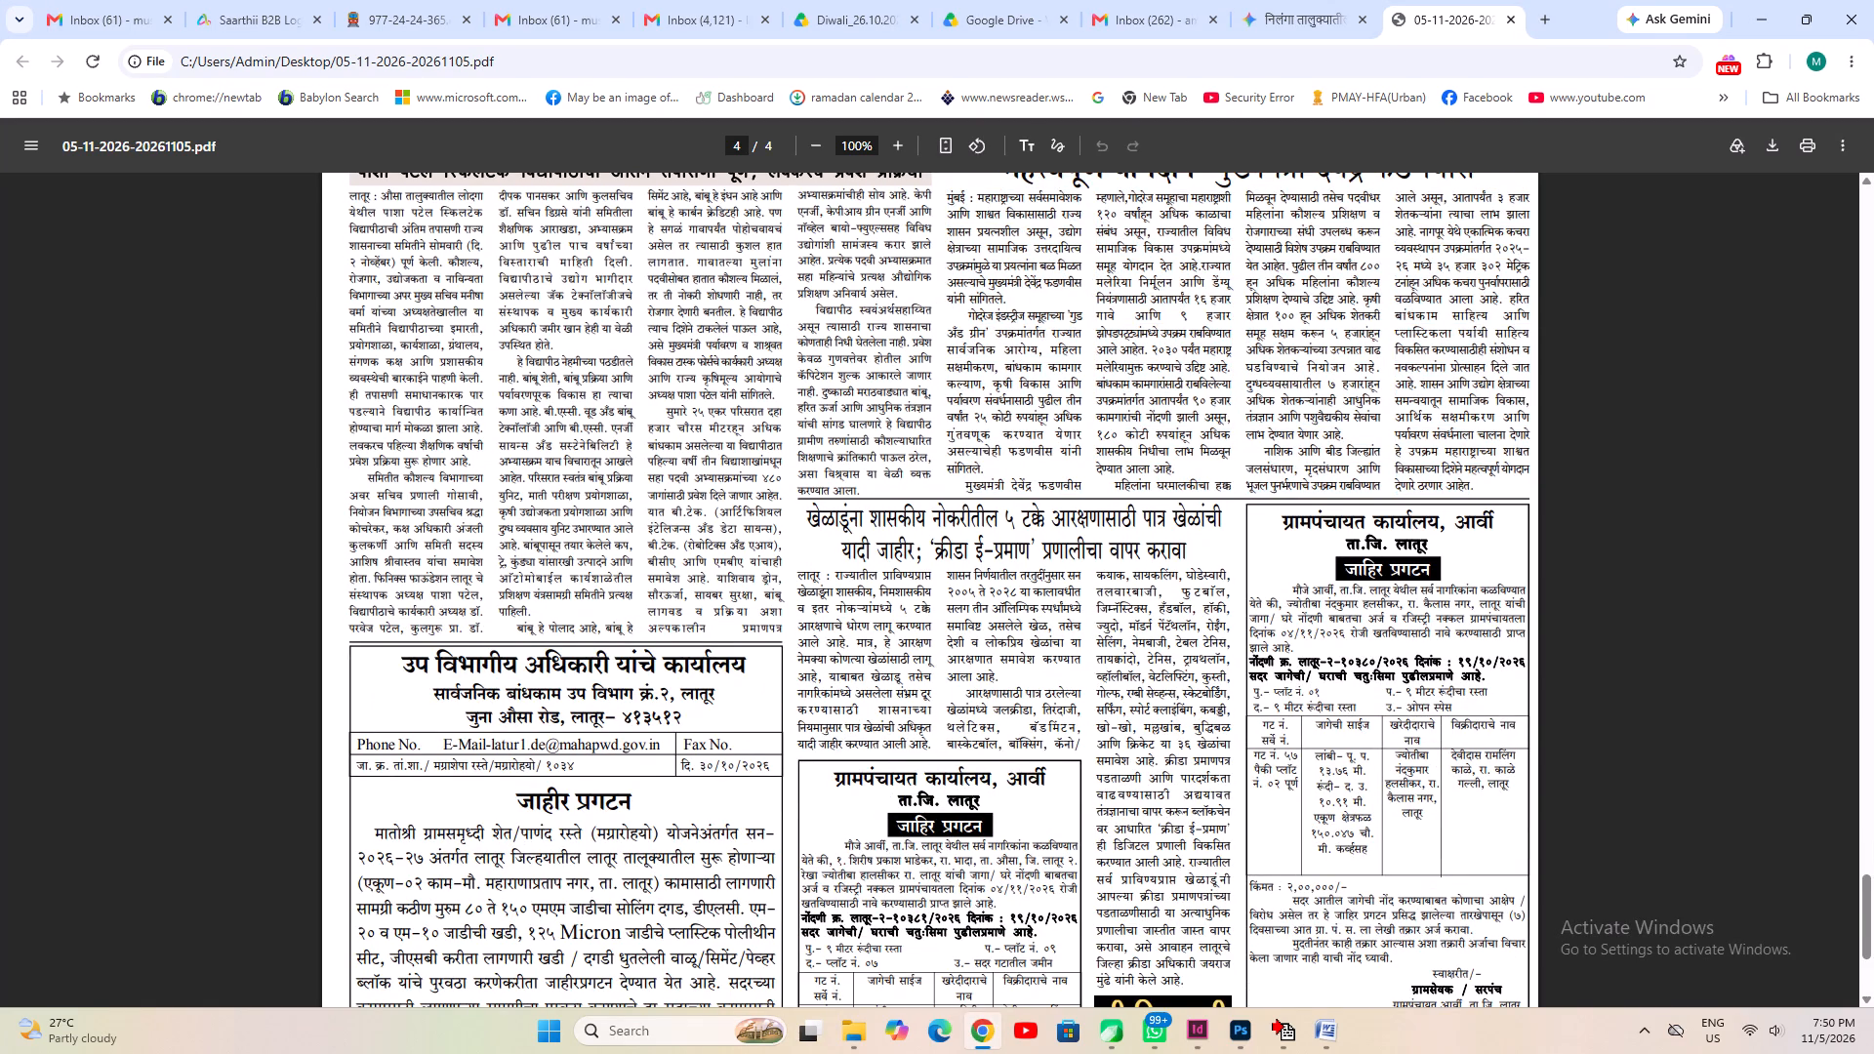
{"action": "left_click_drag", "start_coordinate": [806, 515], "coordinate": [986, 629]}
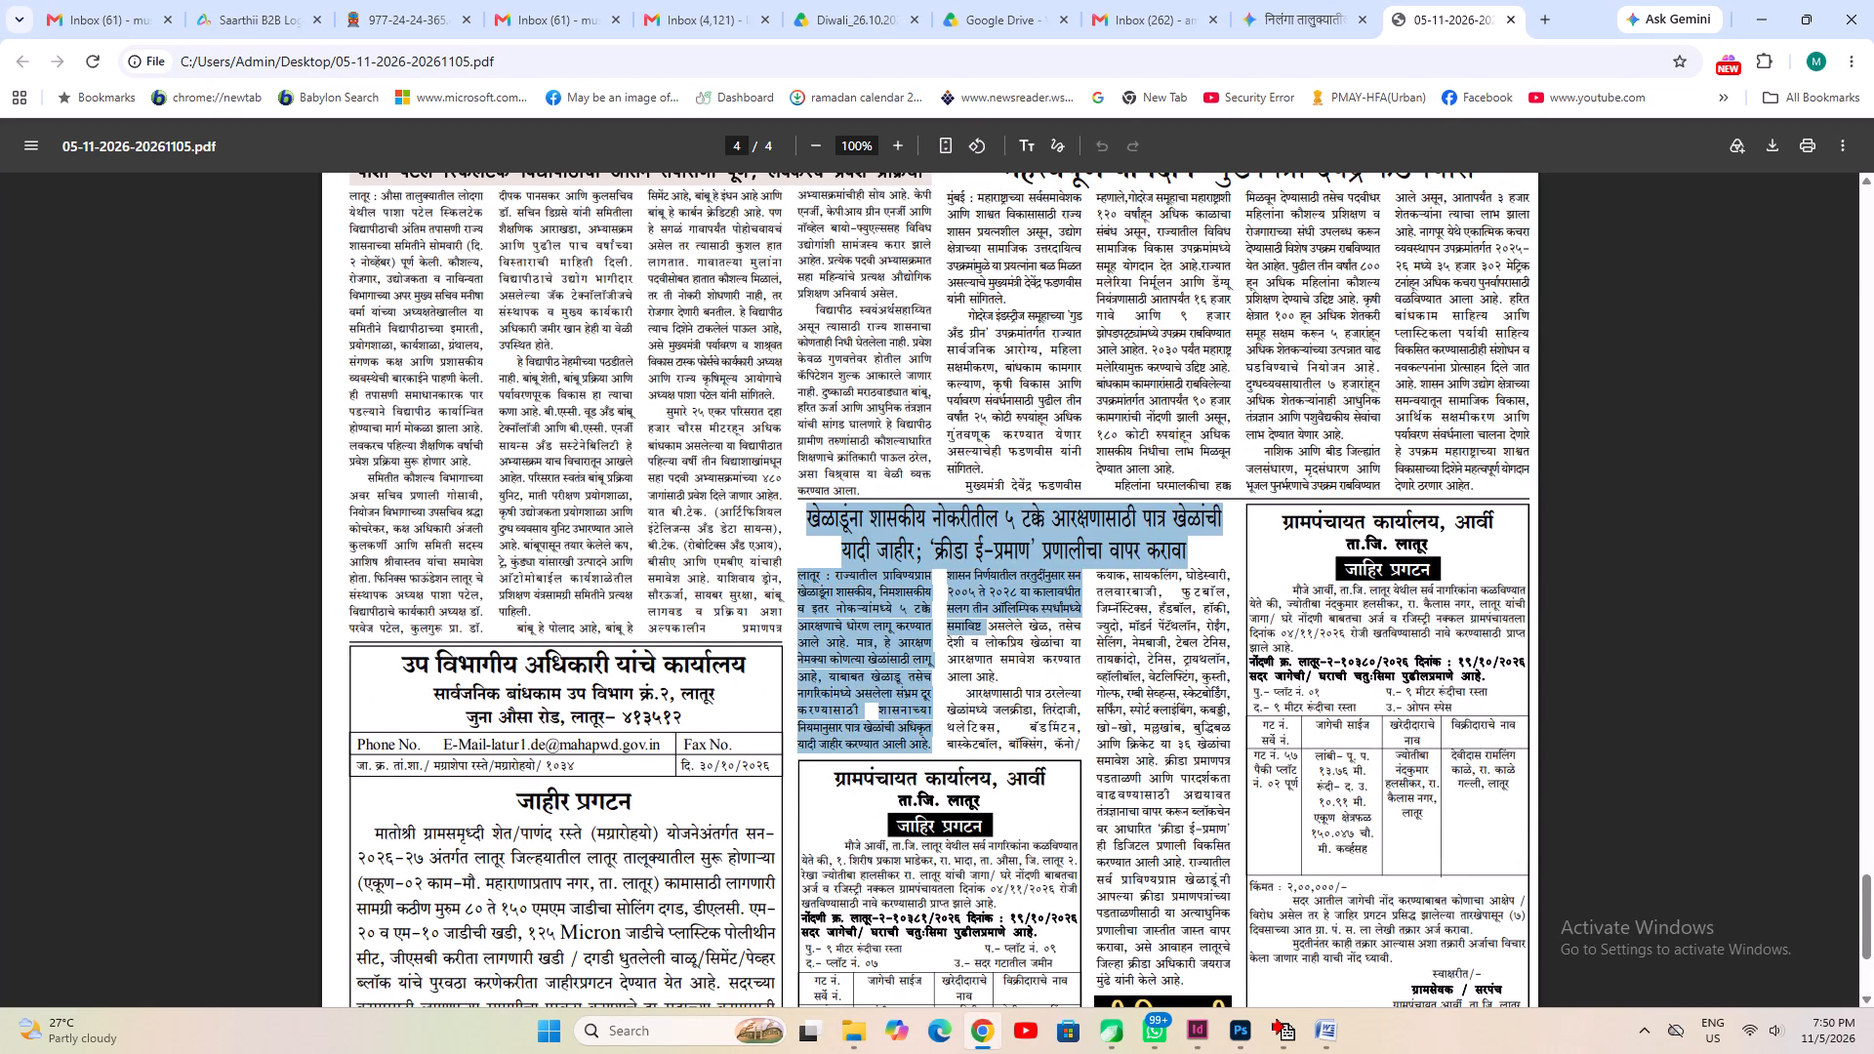
{"action": "left_click_drag", "start_coordinate": [986, 629], "coordinate": [1164, 953]}
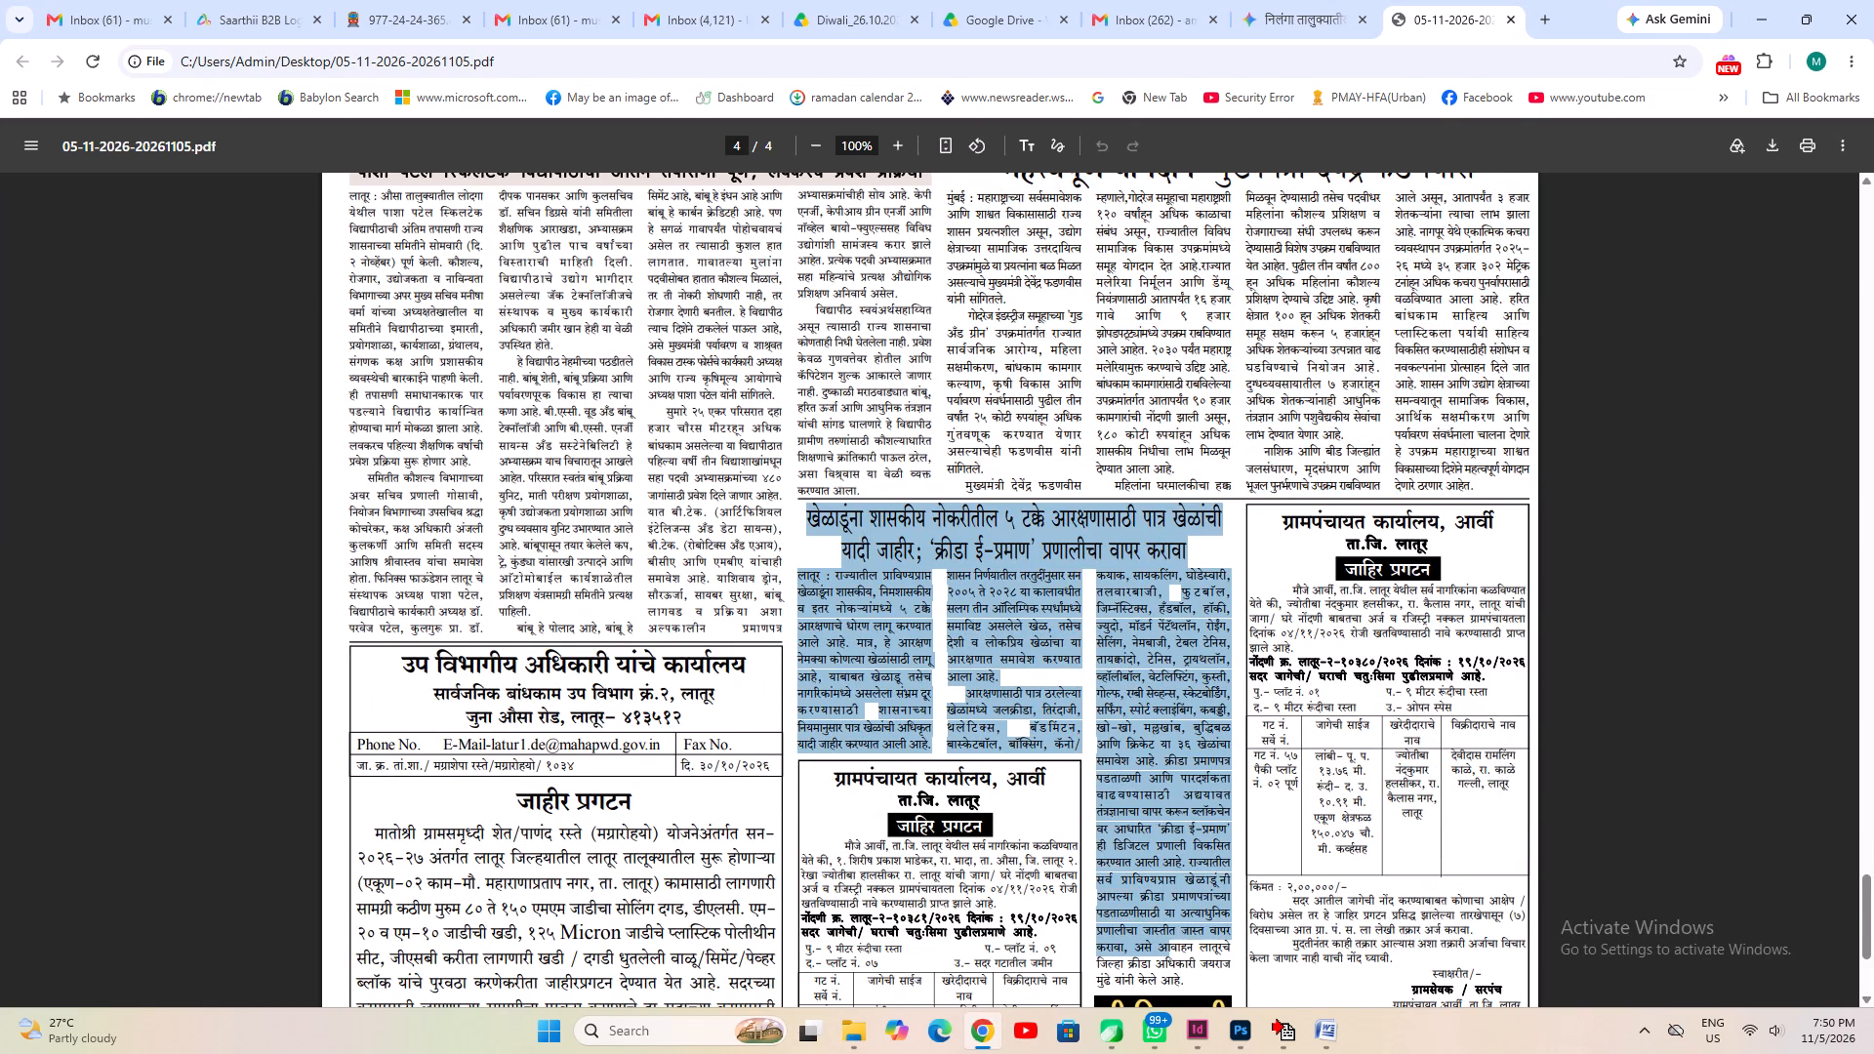
{"action": "left_click_drag", "start_coordinate": [1164, 953], "coordinate": [1185, 982]}
{"action": "right_click", "coordinate": [861, 547]}
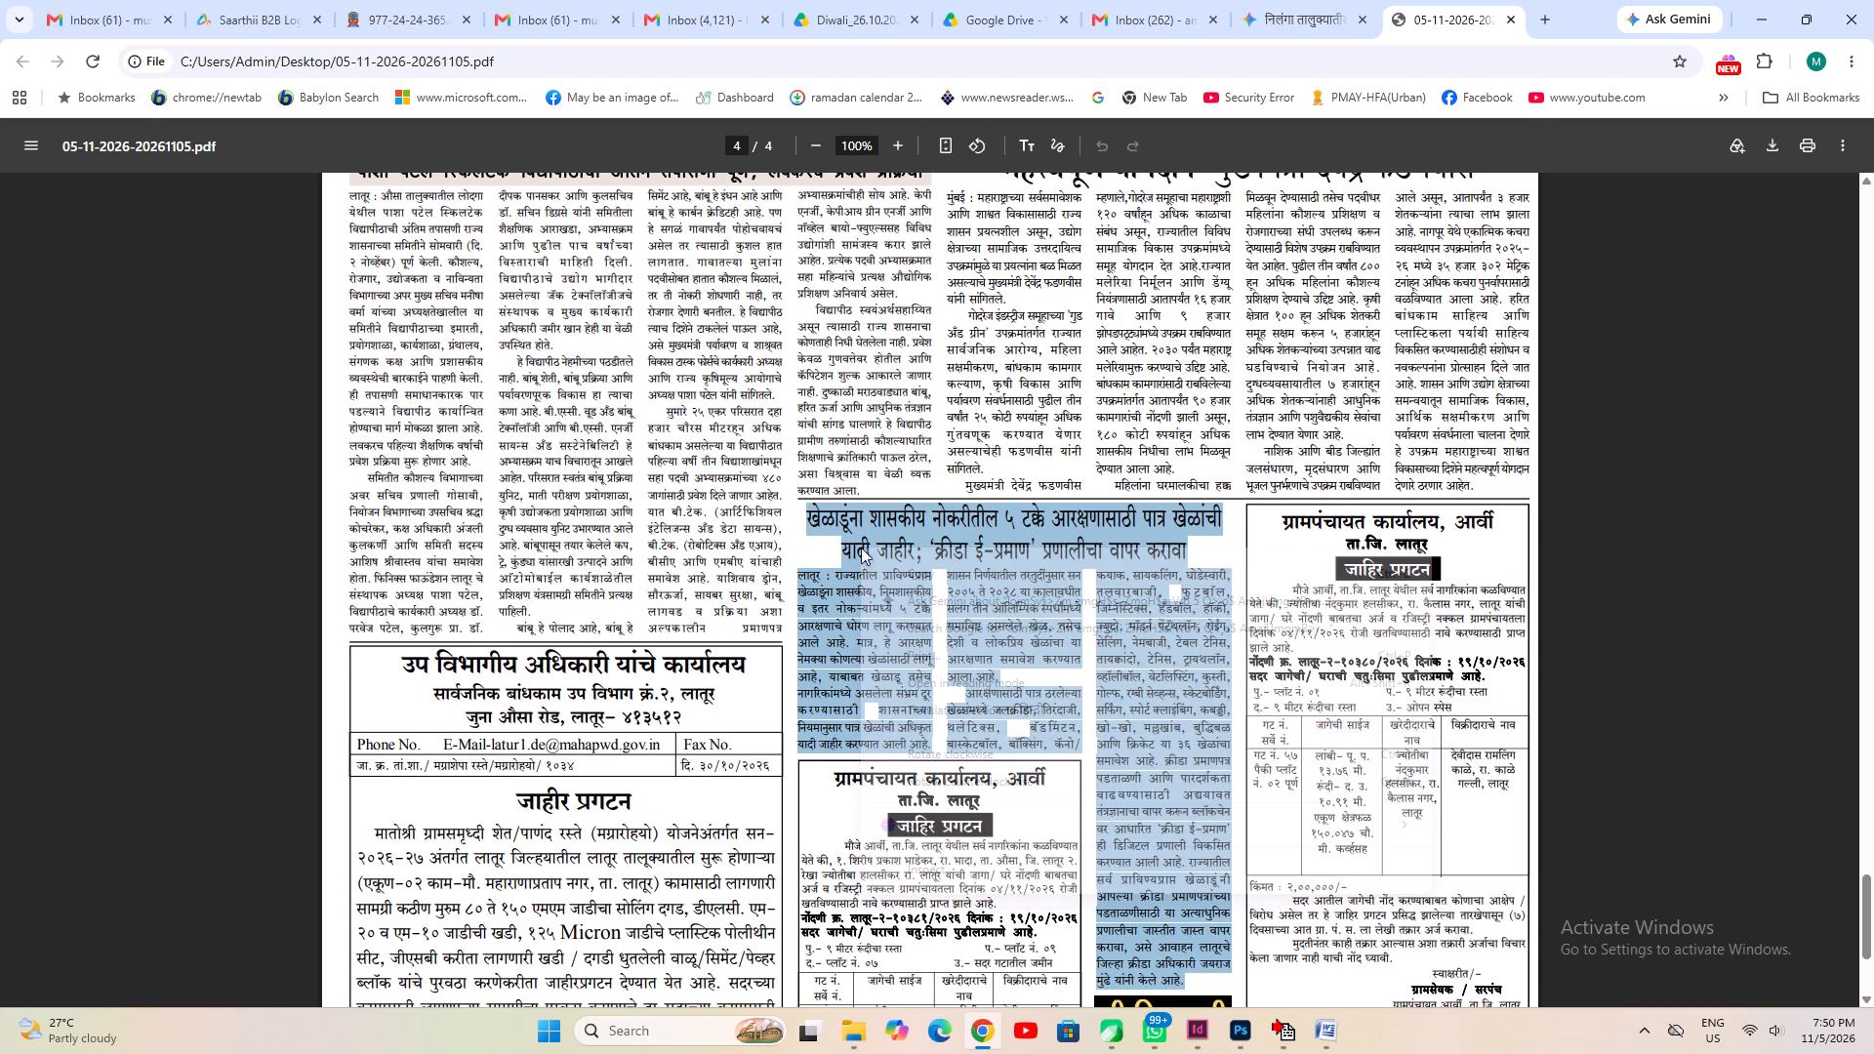
Pass the copied sports-reservation article through the blank Word document, cutting all of its pasted text back out.
{"action": "left_click", "coordinate": [895, 577]}
{"action": "left_click", "coordinate": [1323, 1027]}
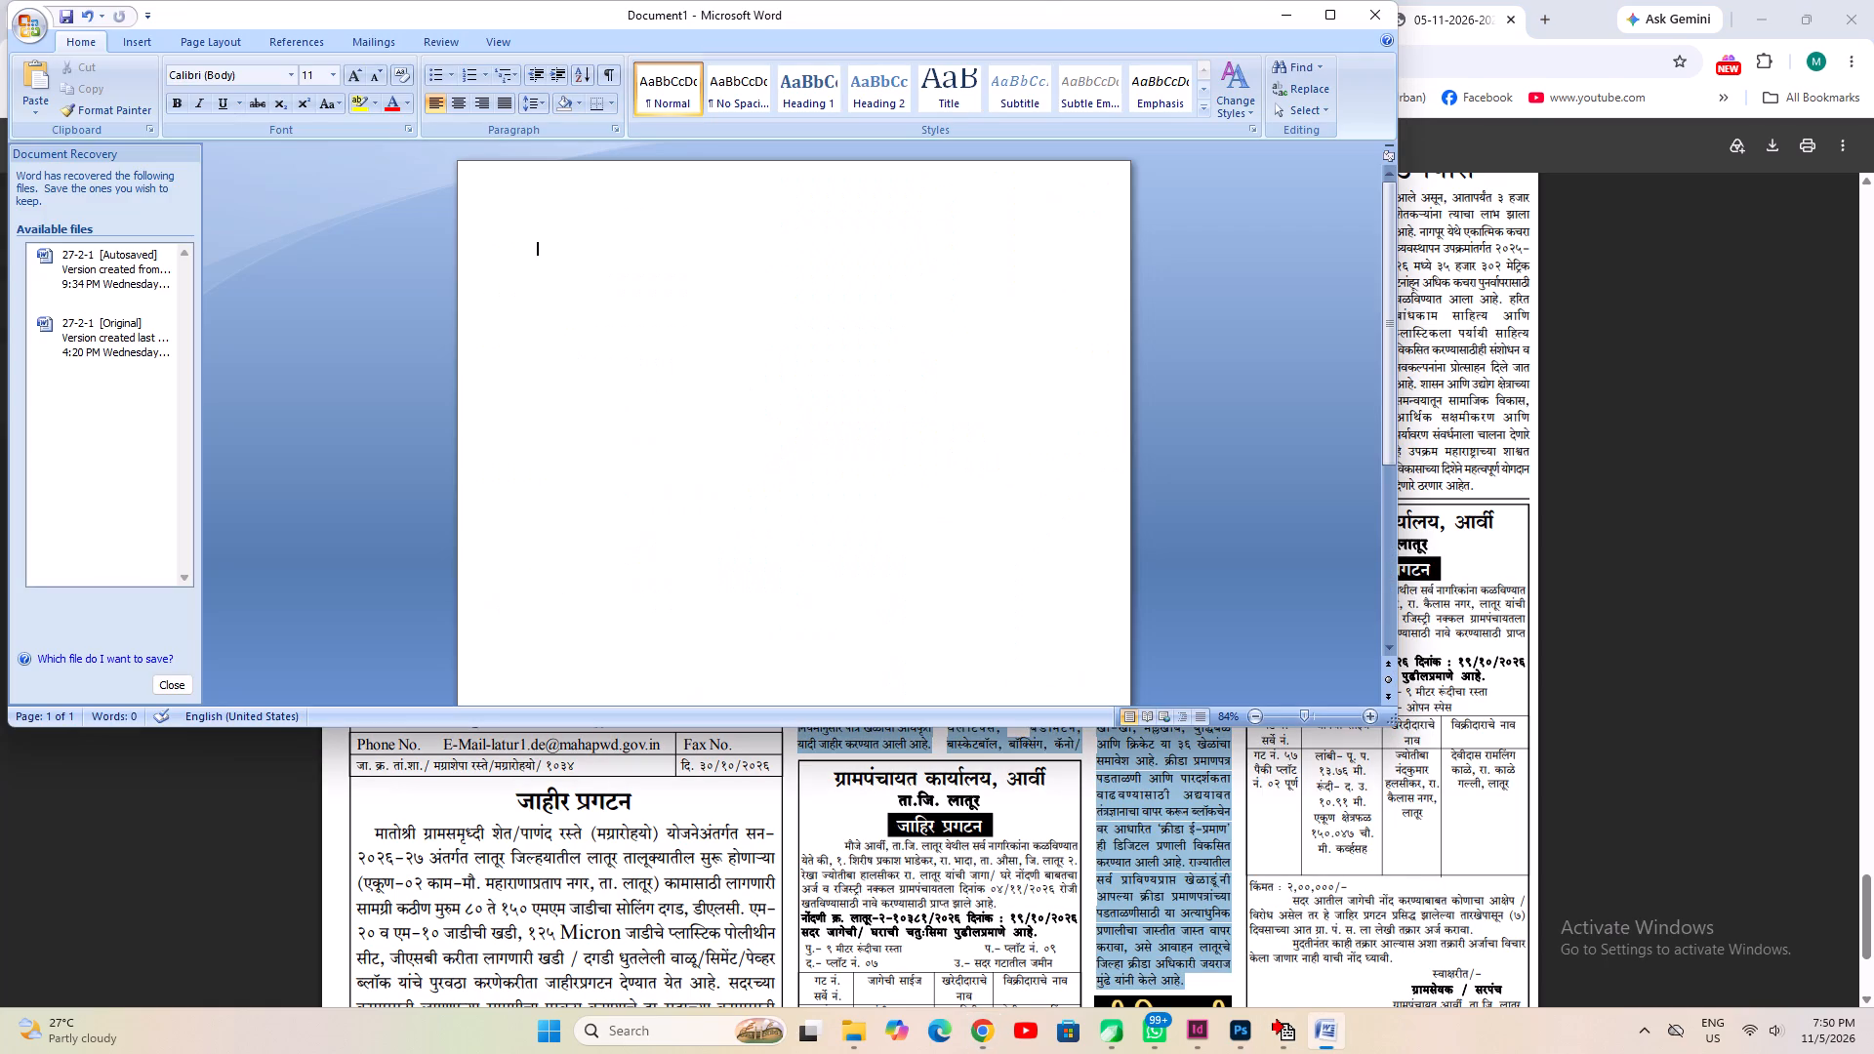
{"action": "key", "text": "ctrl+v"}
{"action": "key", "text": "ctrl+a"}
{"action": "key", "text": "ctrl+x"}
In InDesign, paste the article into a new text frame on the empty pasteboard beside page 4, and save the newspaper document.
{"action": "left_click", "coordinate": [1178, 1032]}
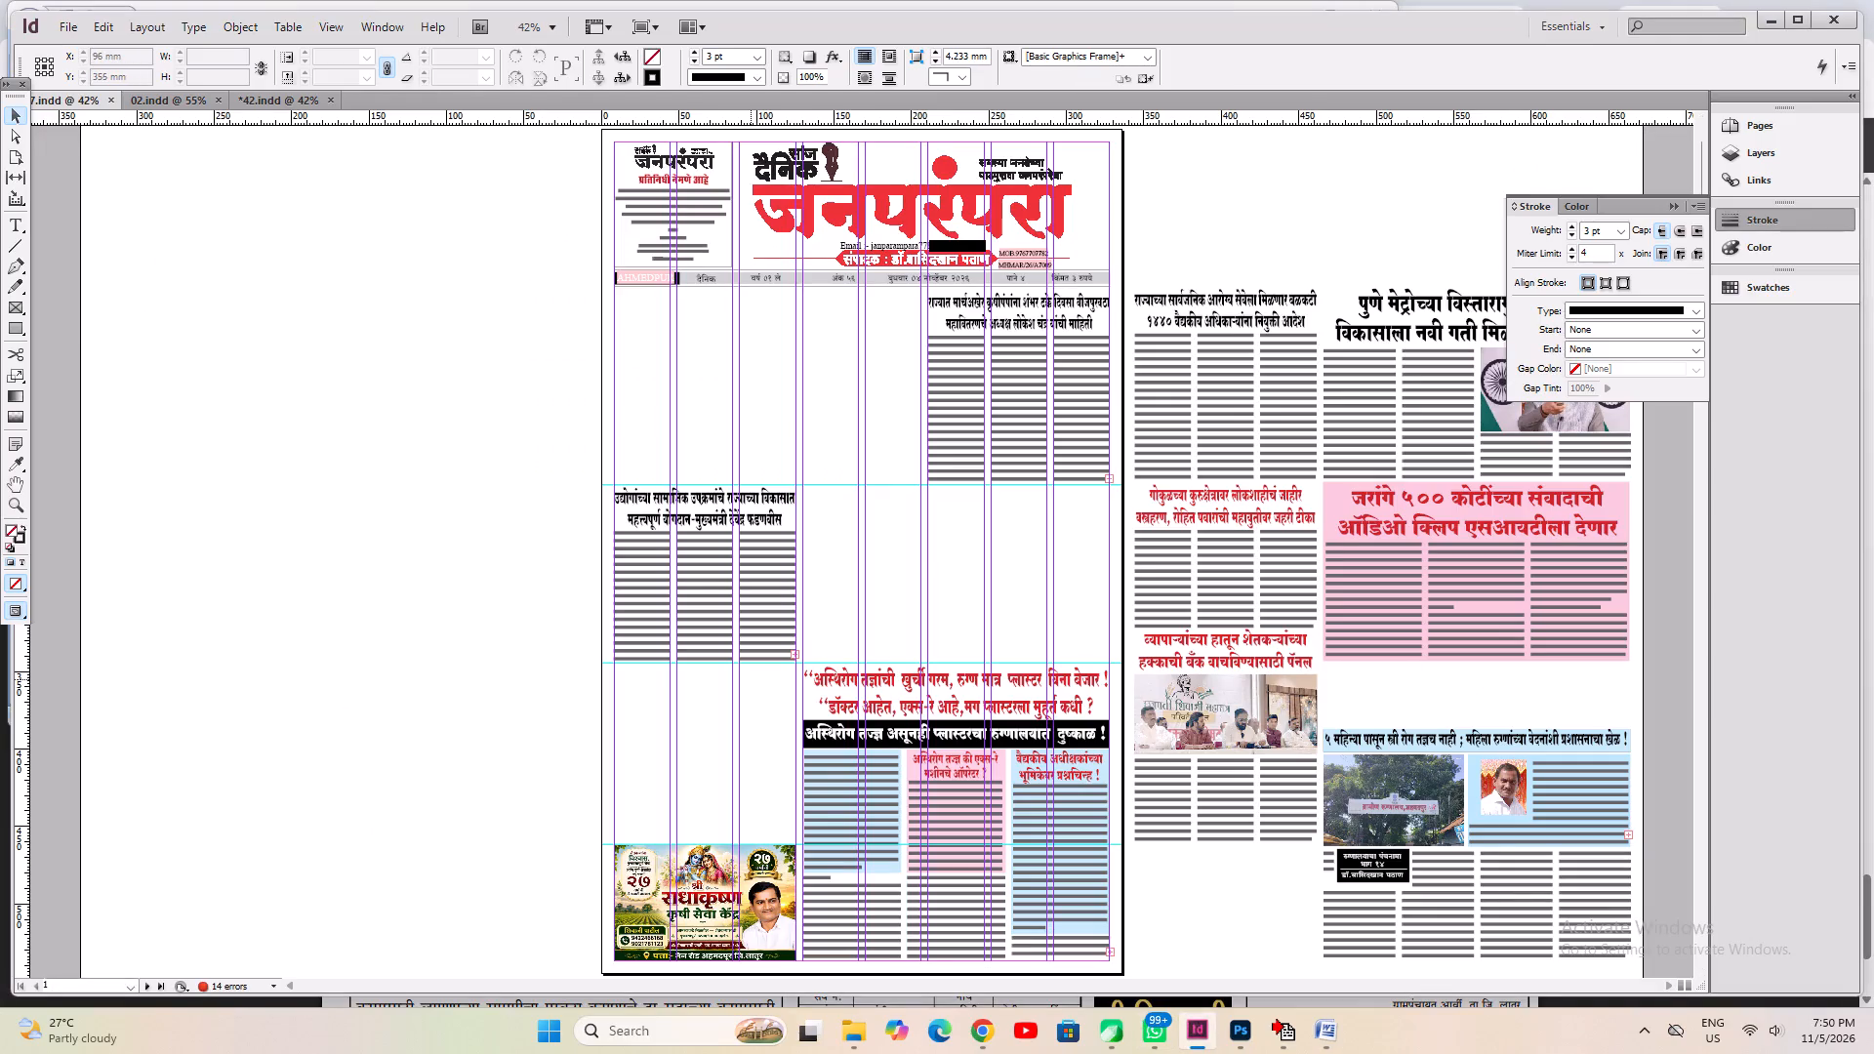
{"action": "scroll", "coordinate": [812, 307], "scroll_direction": "down", "scroll_amount": 17}
{"action": "scroll", "coordinate": [826, 672], "scroll_direction": "down", "scroll_amount": 3}
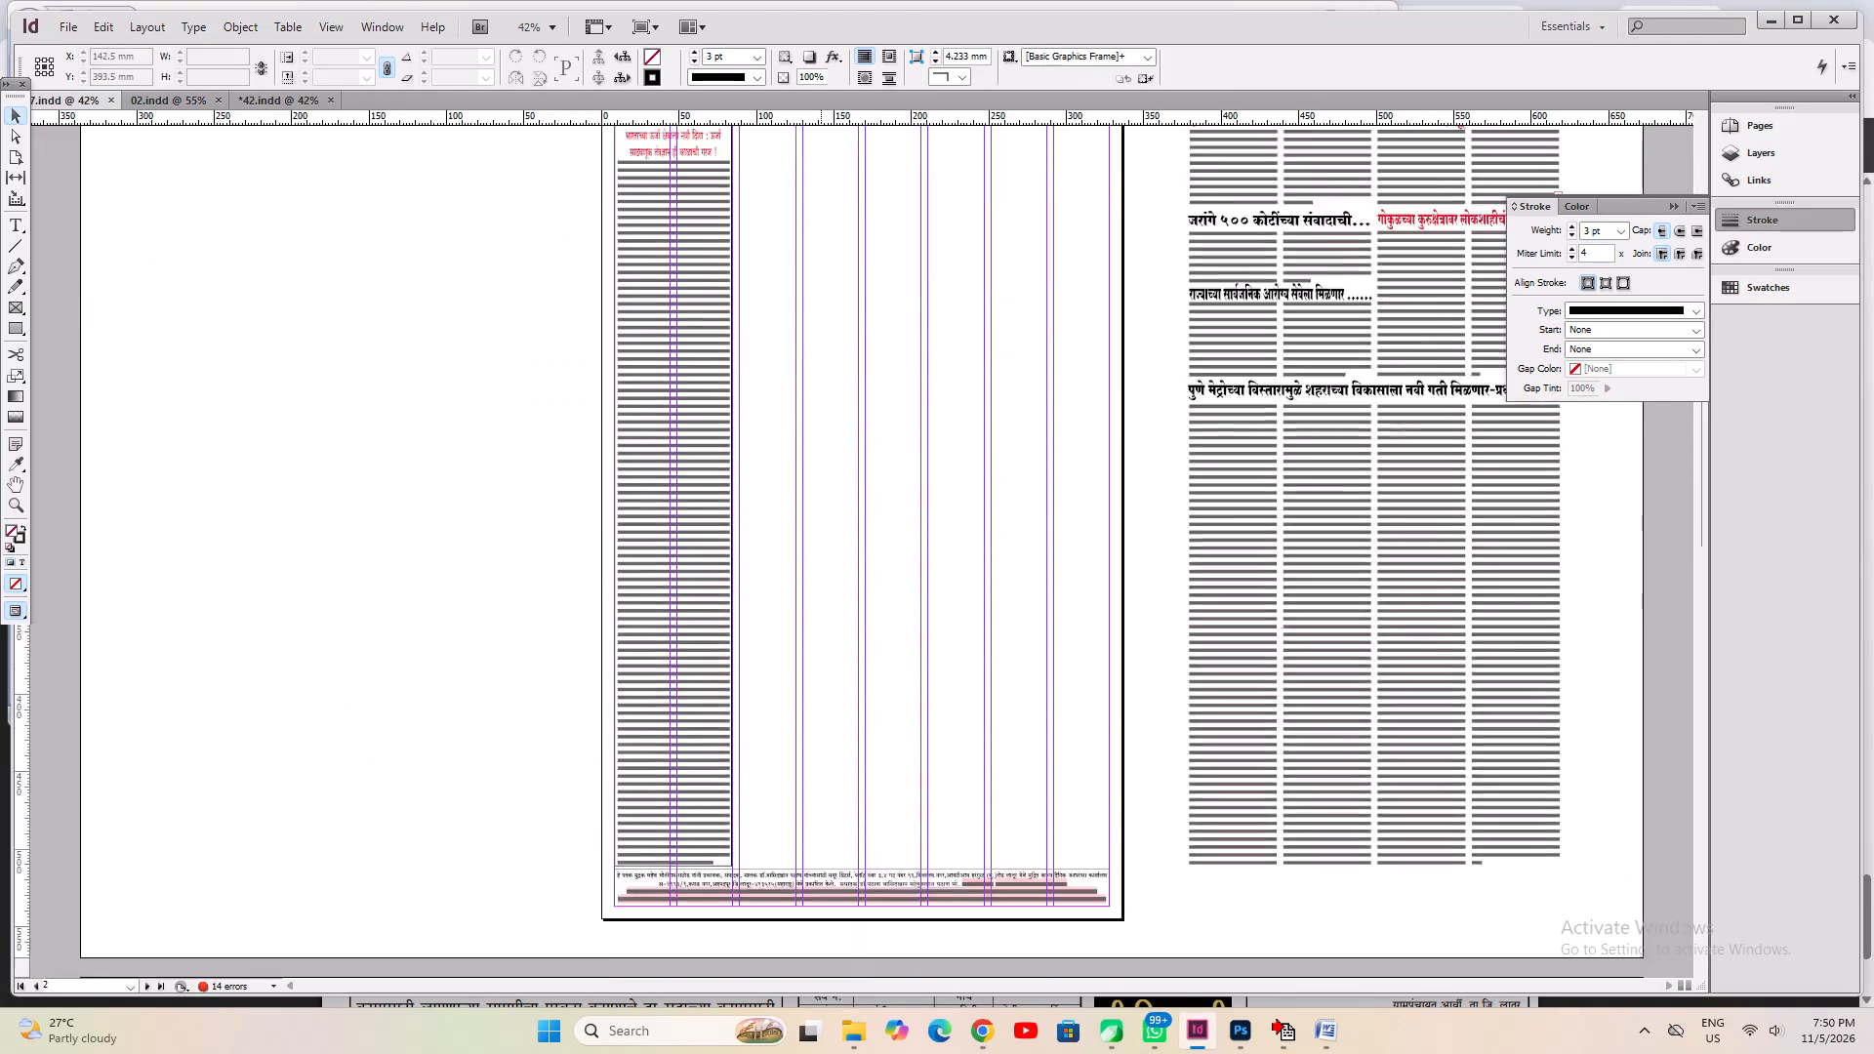
{"action": "scroll", "coordinate": [821, 689], "scroll_direction": "down", "scroll_amount": 6}
{"action": "scroll", "coordinate": [742, 642], "scroll_direction": "down", "scroll_amount": 15}
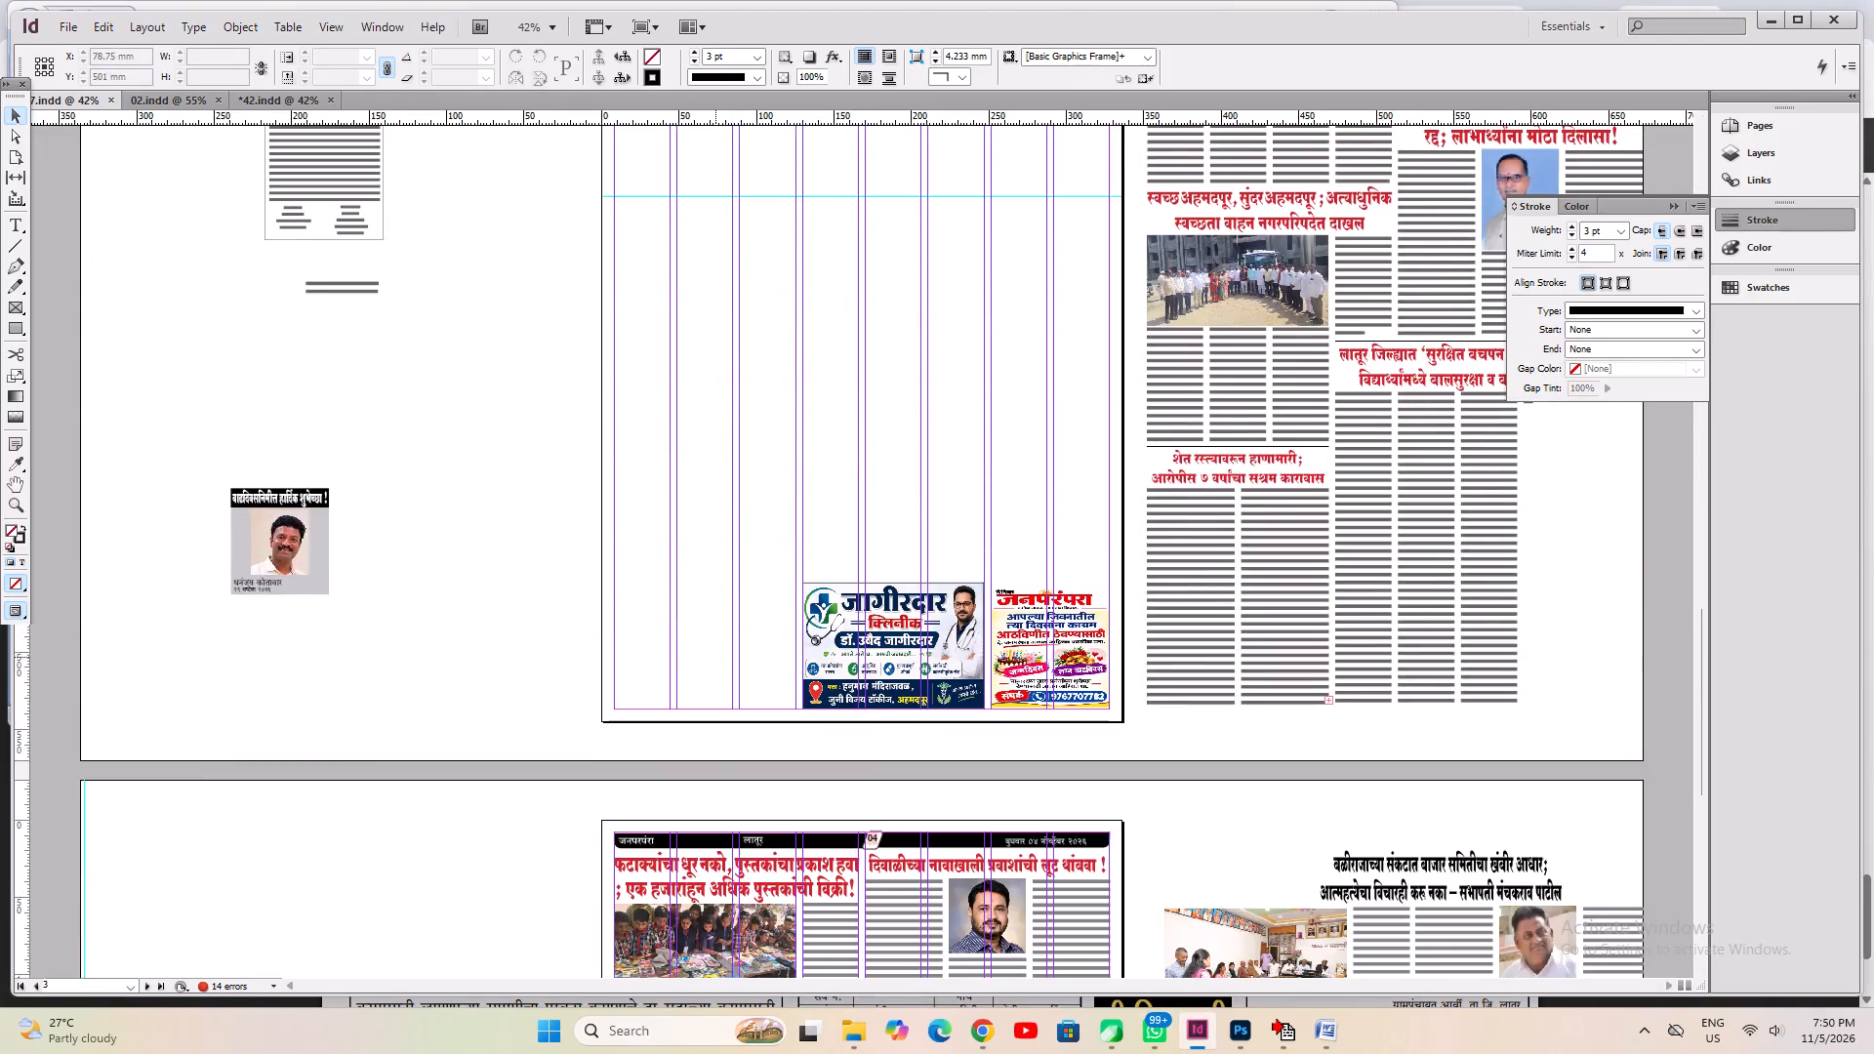
{"action": "scroll", "coordinate": [715, 658], "scroll_direction": "down", "scroll_amount": 16}
{"action": "left_click", "coordinate": [149, 469]}
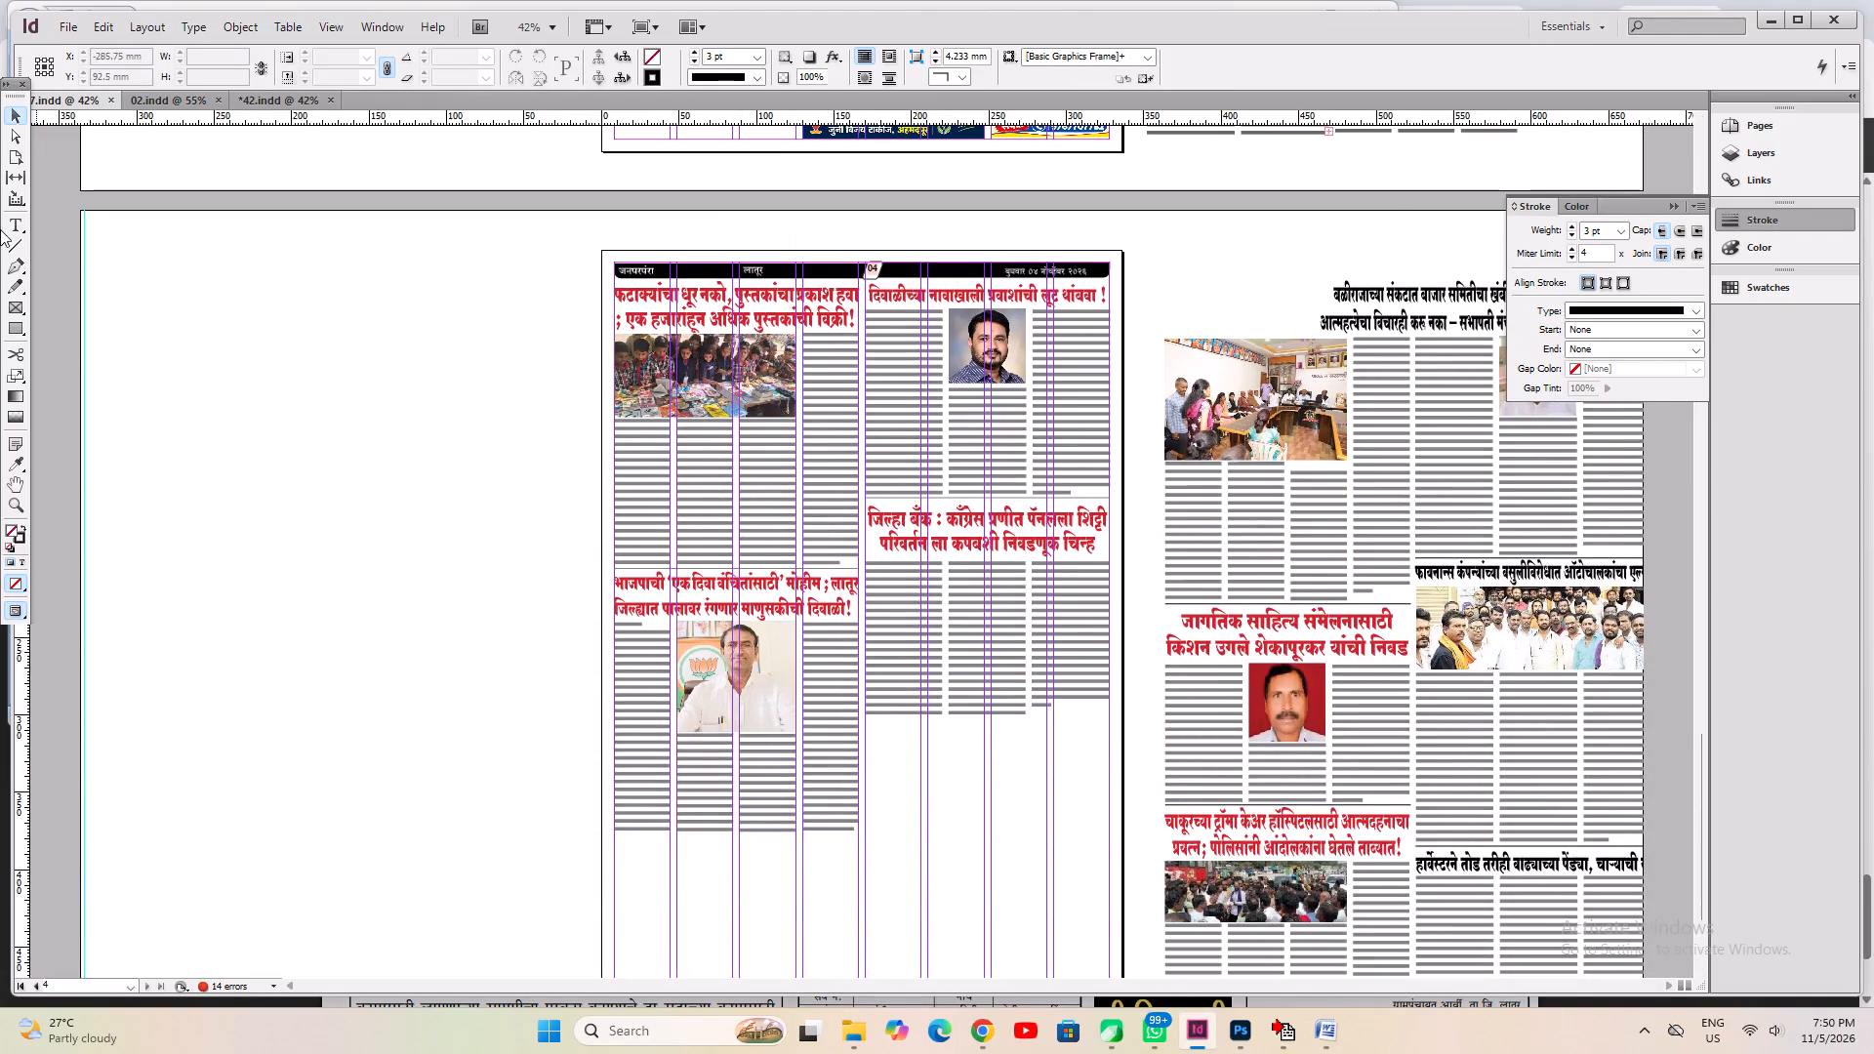
{"action": "left_click", "coordinate": [20, 224]}
{"action": "left_click_drag", "start_coordinate": [278, 480], "coordinate": [518, 851]}
{"action": "key", "text": "ctrl+v"}
{"action": "key", "text": "ctrl+s"}
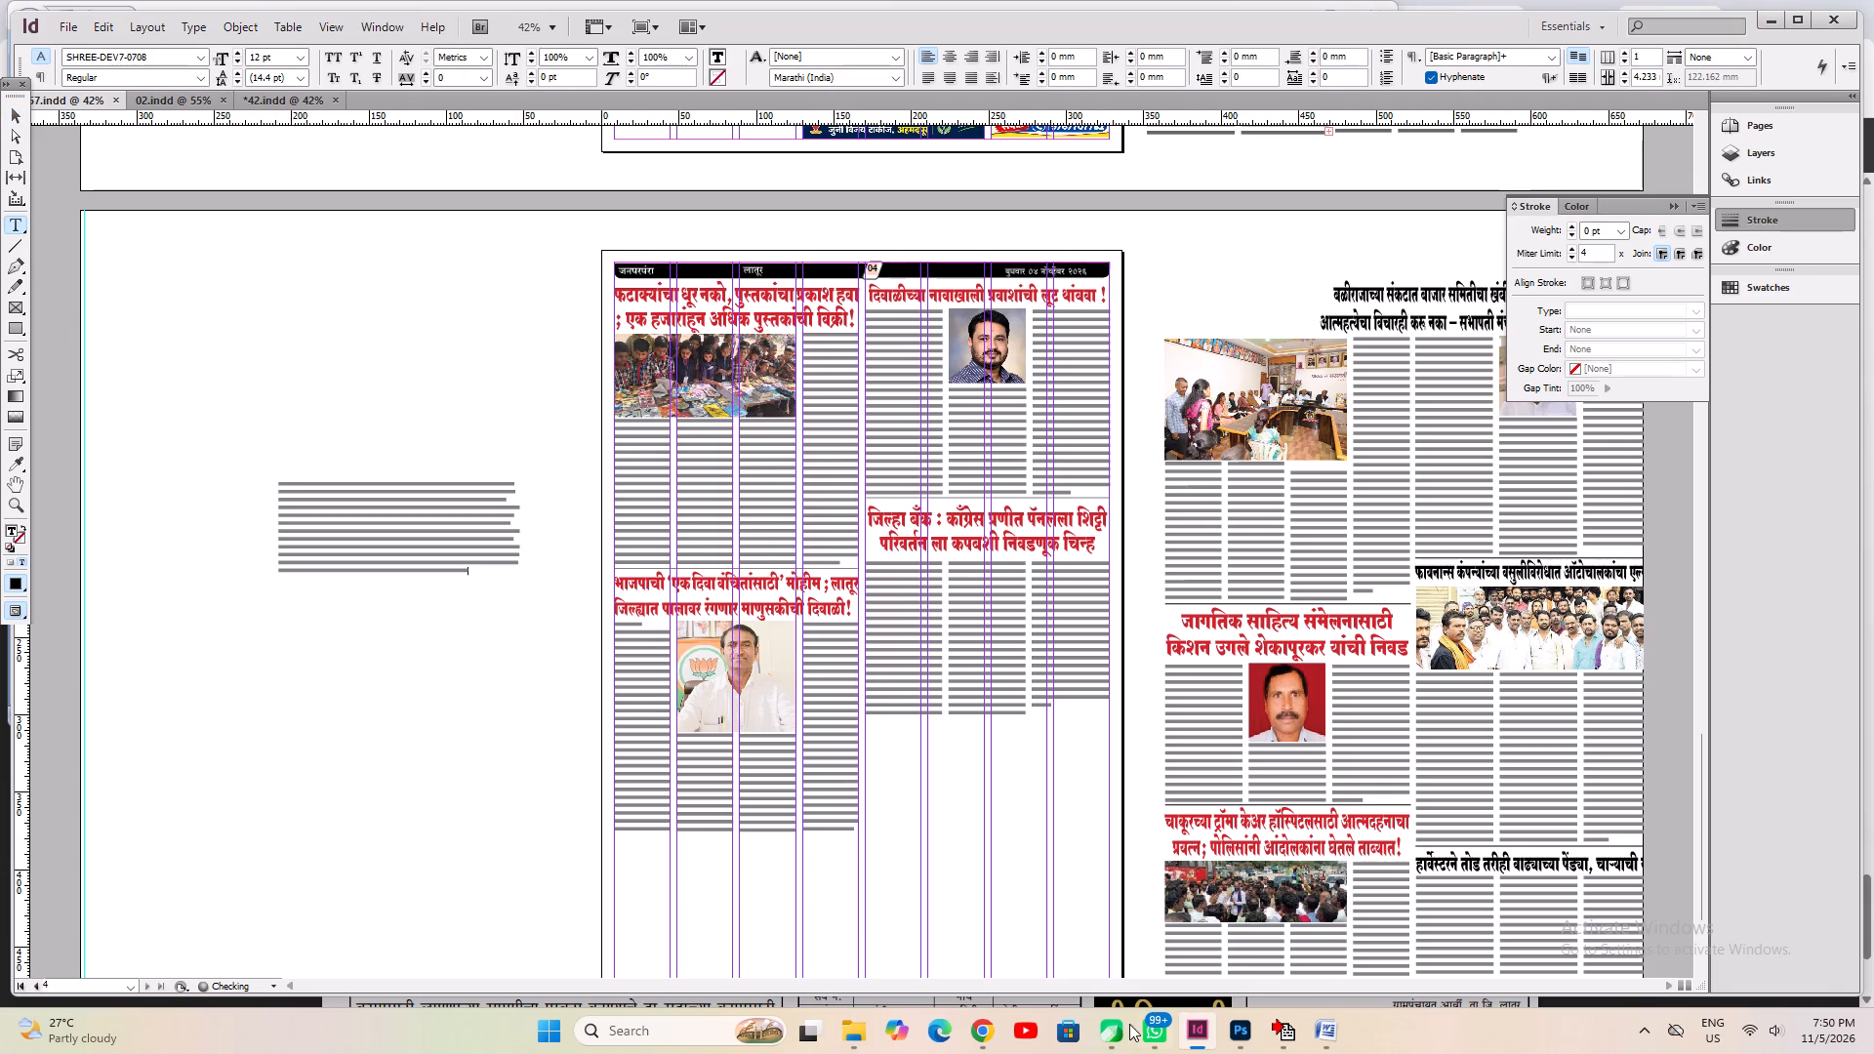
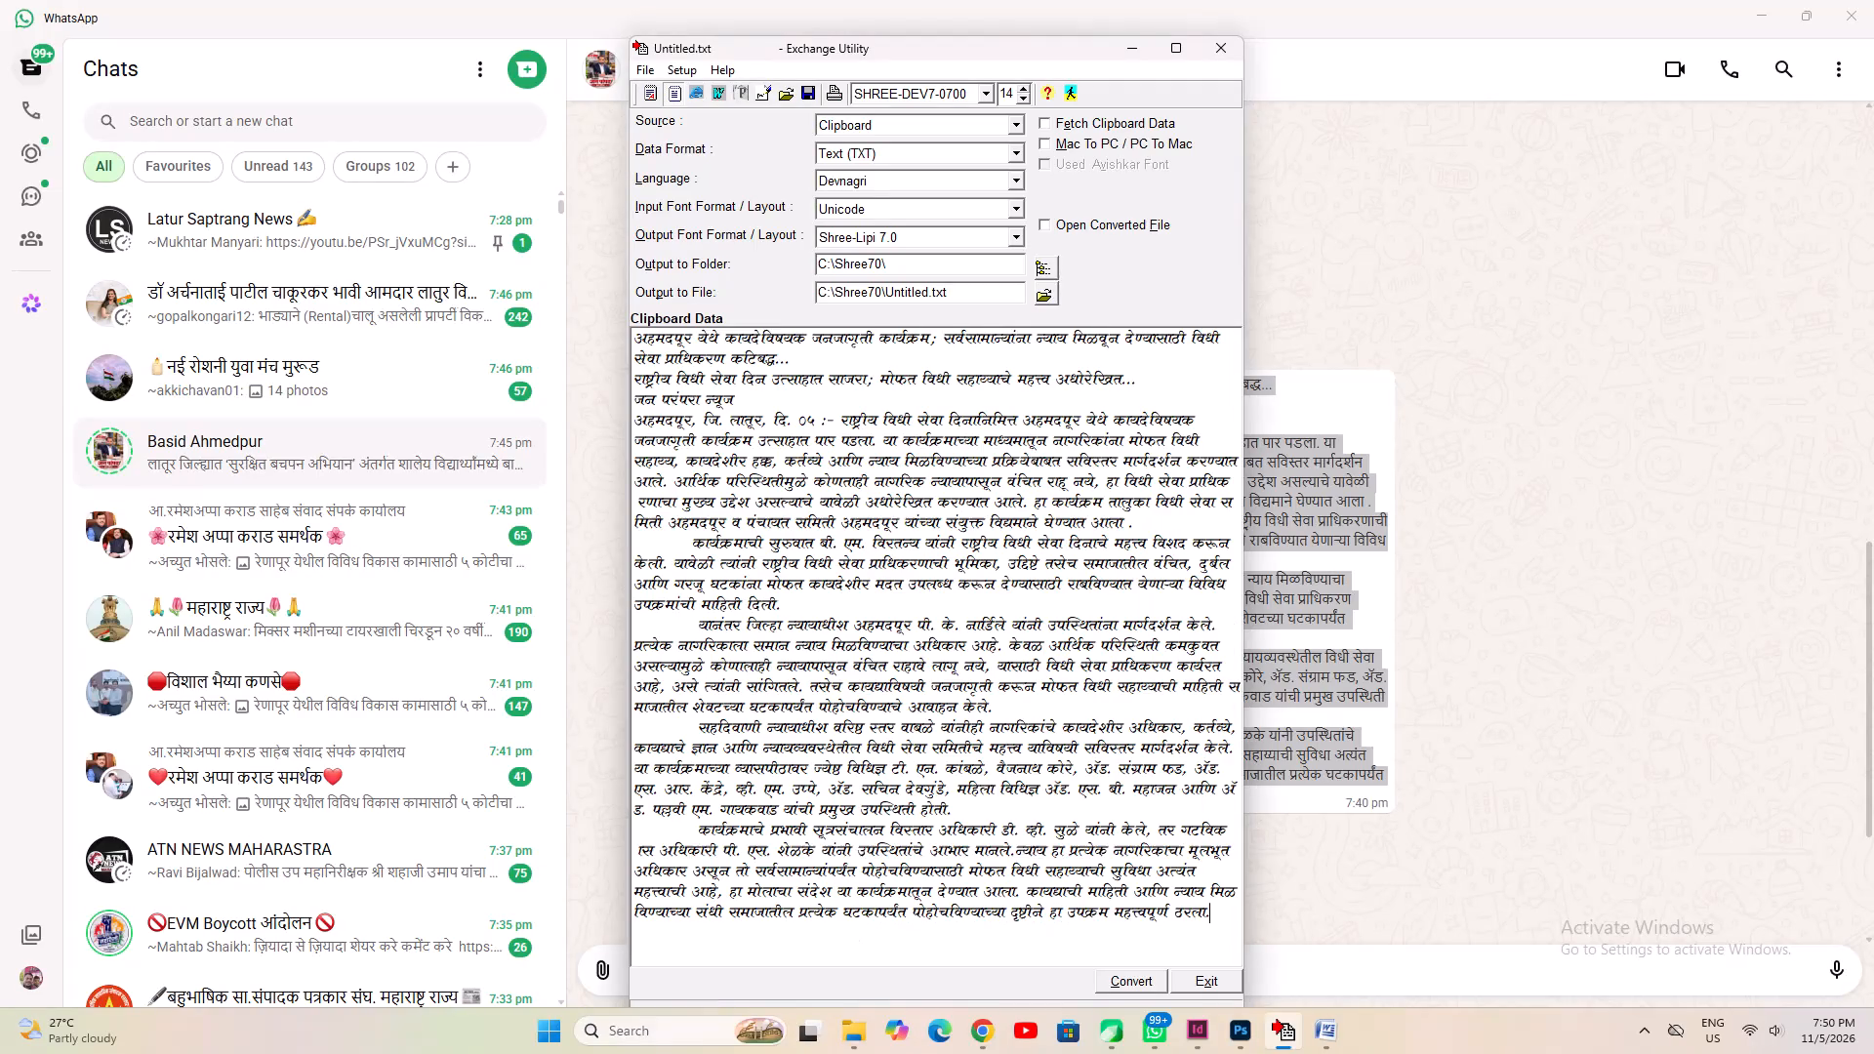
Switch to InDesign and paste the converted Ahmedpur legal-awareness article into a new text frame on the pasteboard beside page 4, fitting the frame to the text.
{"action": "left_click", "coordinate": [1189, 1031]}
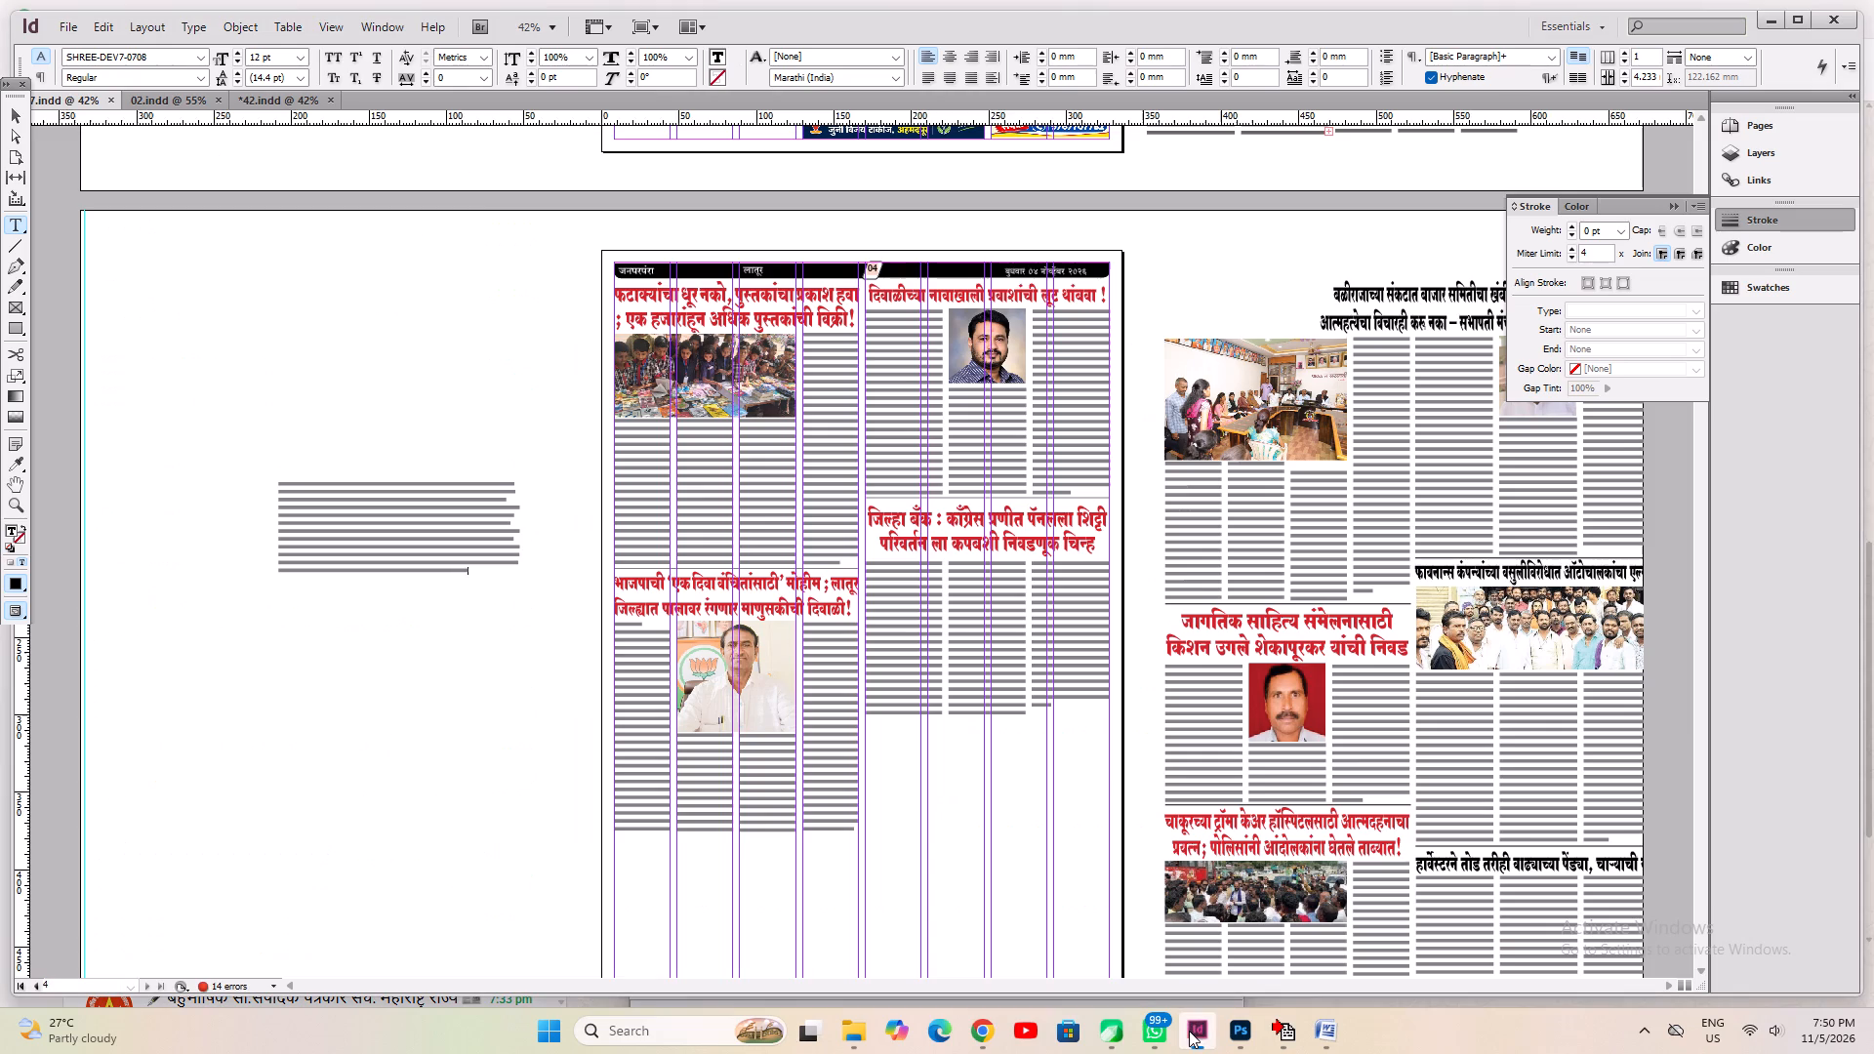
{"action": "left_click", "coordinate": [448, 628]}
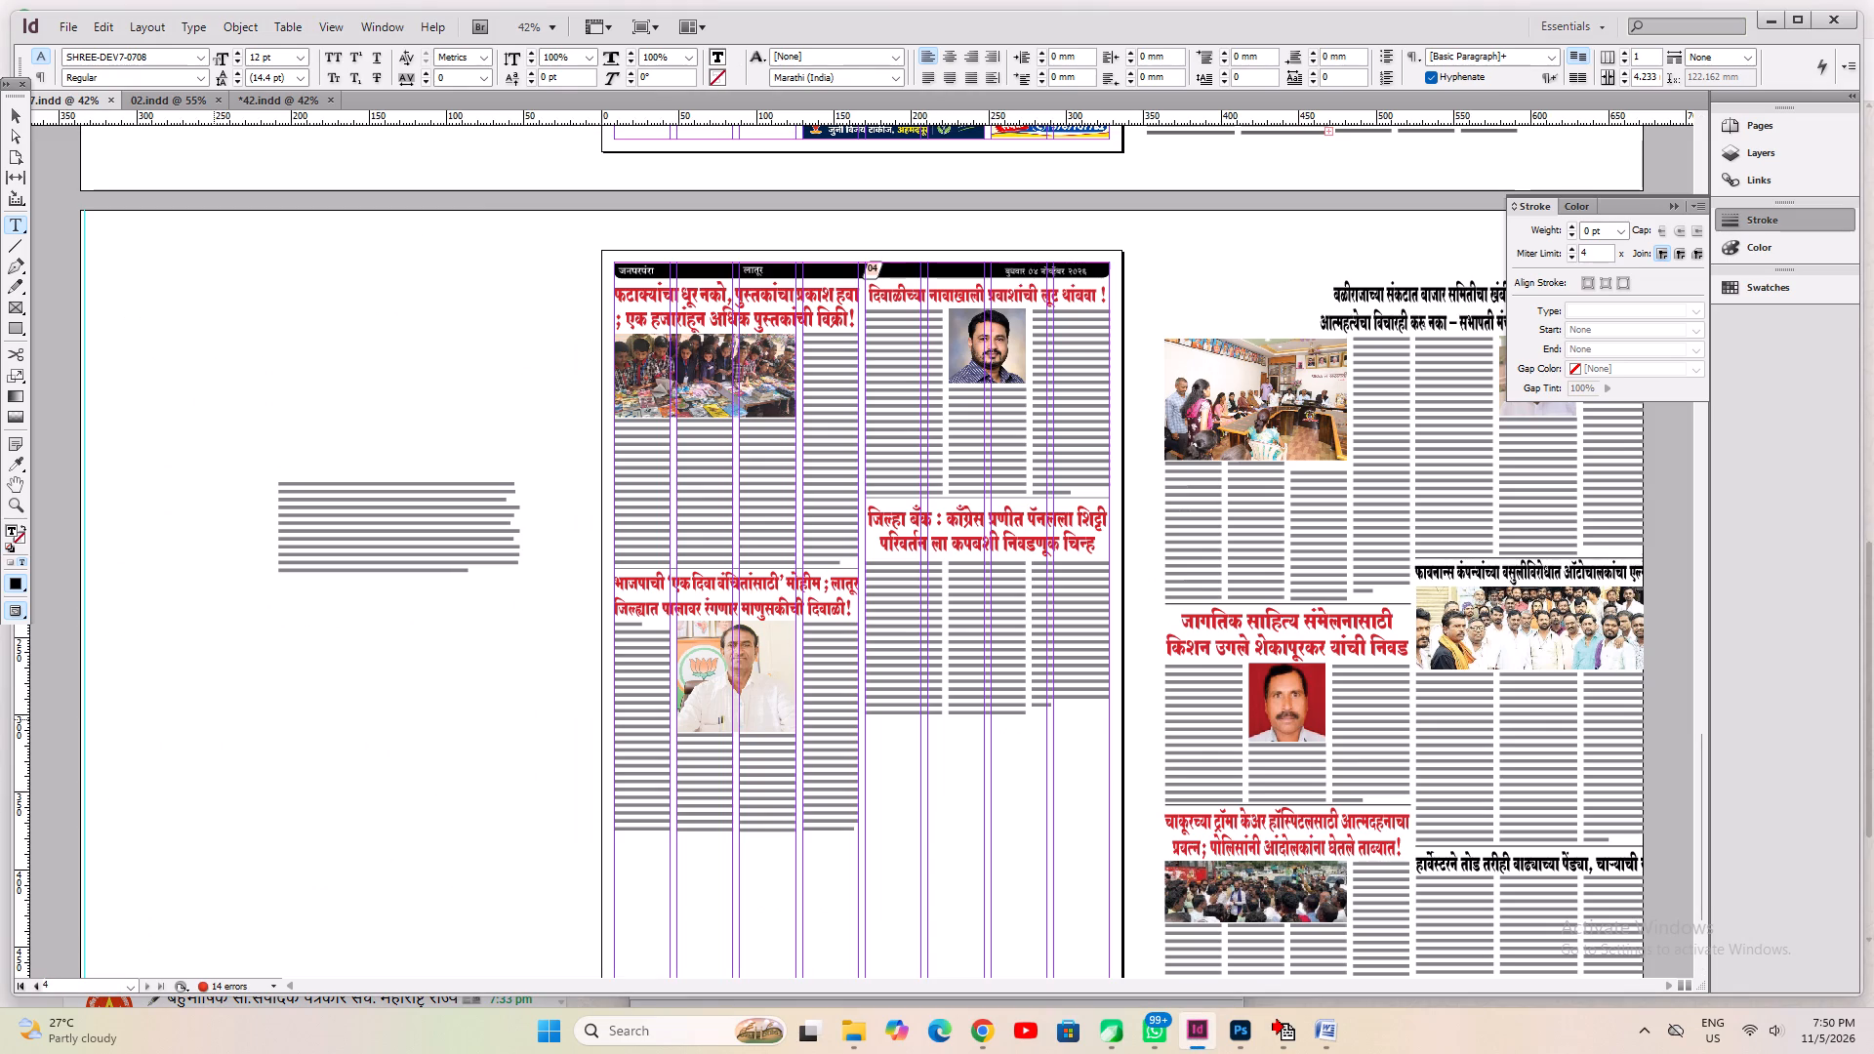
{"action": "left_click_drag", "start_coordinate": [212, 708], "coordinate": [431, 895]}
{"action": "key", "text": "ctrl+v"}
{"action": "key", "text": "ctrl+alt+c"}
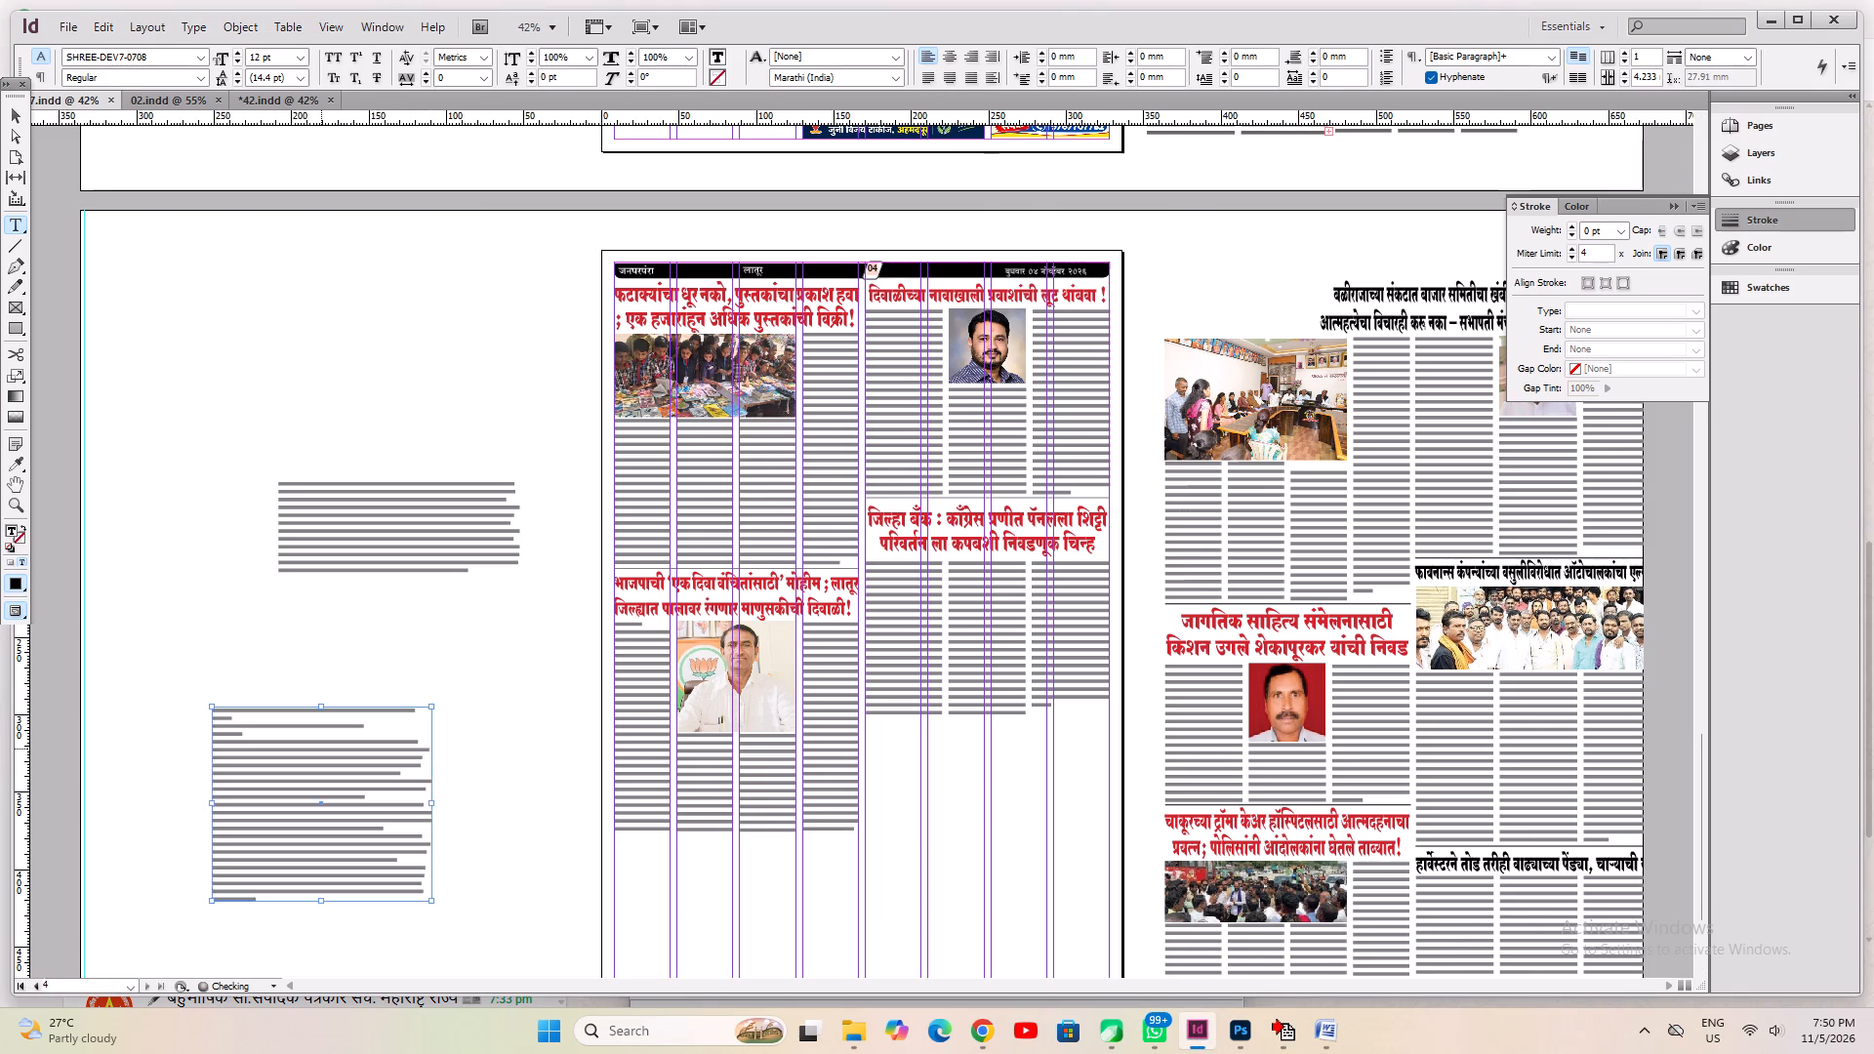
Cut the heading "अहमदपूर येथे कायदेविषयक जनजागृती कार्यक्रम; सर्वसामान्यांना न्याय मिळवून देण्यासाठी विधी सेवा प्राधिकरण कटिबद्ध..." out of the pasted article.
{"action": "key", "text": "ctrl+2"}
{"action": "left_click_drag", "start_coordinate": [883, 409], "coordinate": [699, 1053], "text": "alt"}
{"action": "left_click_drag", "start_coordinate": [782, 469], "coordinate": [743, 602], "text": "alt"}
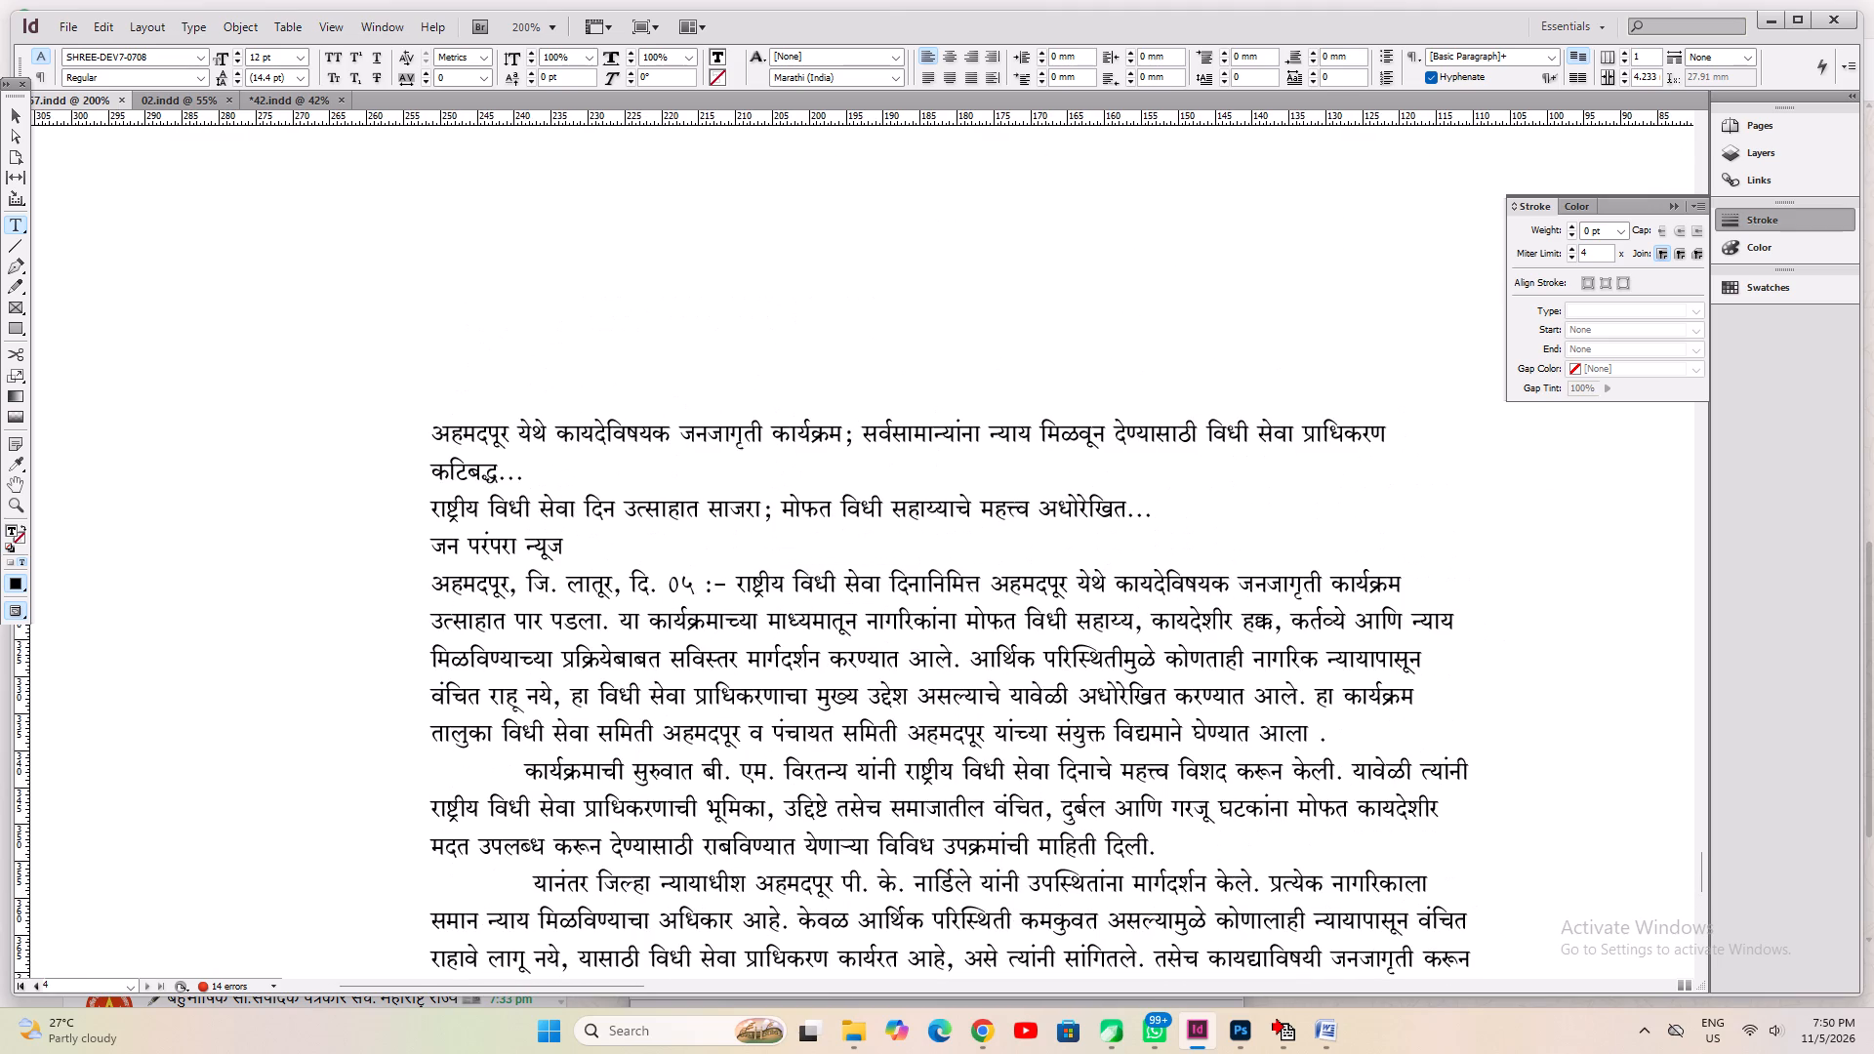
{"action": "left_click_drag", "start_coordinate": [627, 469], "coordinate": [117, 365]}
{"action": "key", "text": "ctrl+x"}
Draw a text frame spanning the full width beneath the "जिल्हा बँक" article on page 4 and paste the cut heading into it.
{"action": "left_click_drag", "start_coordinate": [1094, 631], "coordinate": [0, 223], "text": "alt"}
{"action": "left_click_drag", "start_coordinate": [1068, 715], "coordinate": [946, 689], "text": "alt"}
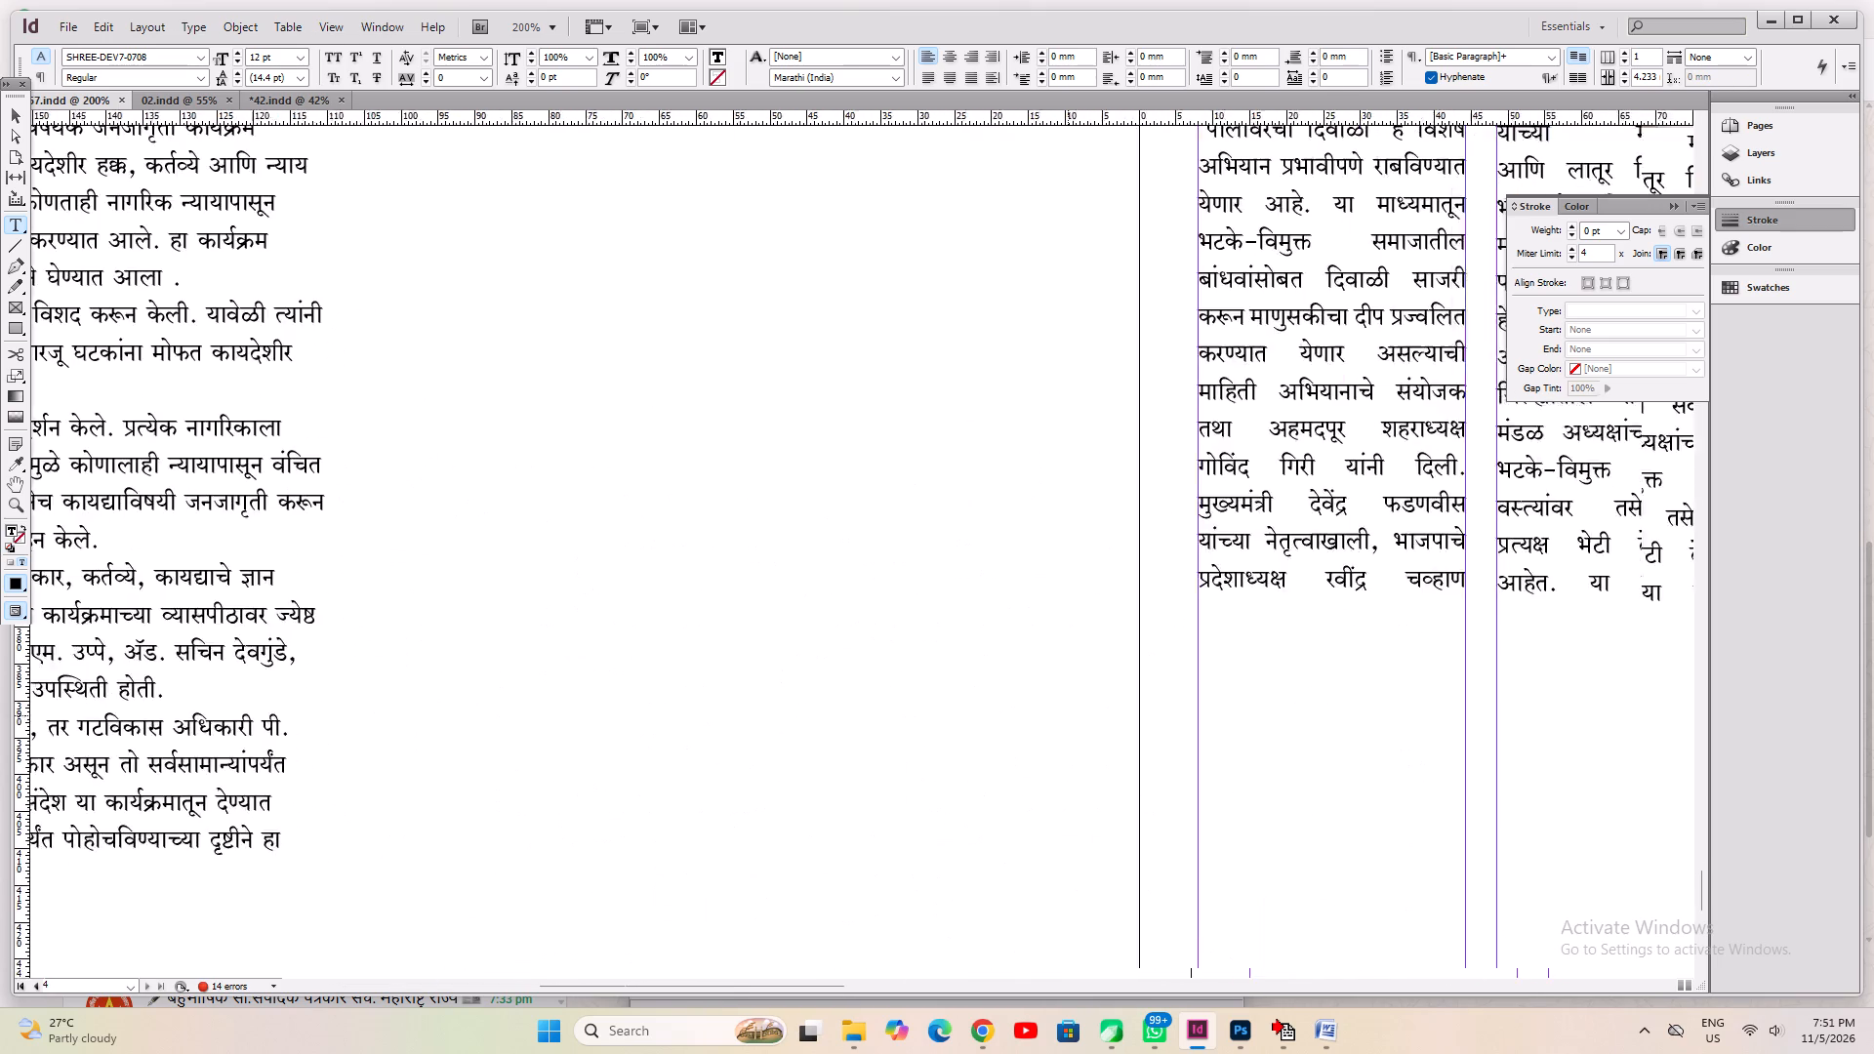
{"action": "left_click_drag", "start_coordinate": [946, 689], "coordinate": [0, 278], "text": "alt"}
{"action": "key", "text": "ctrl+1"}
{"action": "left_click_drag", "start_coordinate": [1140, 619], "coordinate": [0, 310], "text": "alt"}
{"action": "left_click_drag", "start_coordinate": [1080, 502], "coordinate": [925, 681], "text": "alt"}
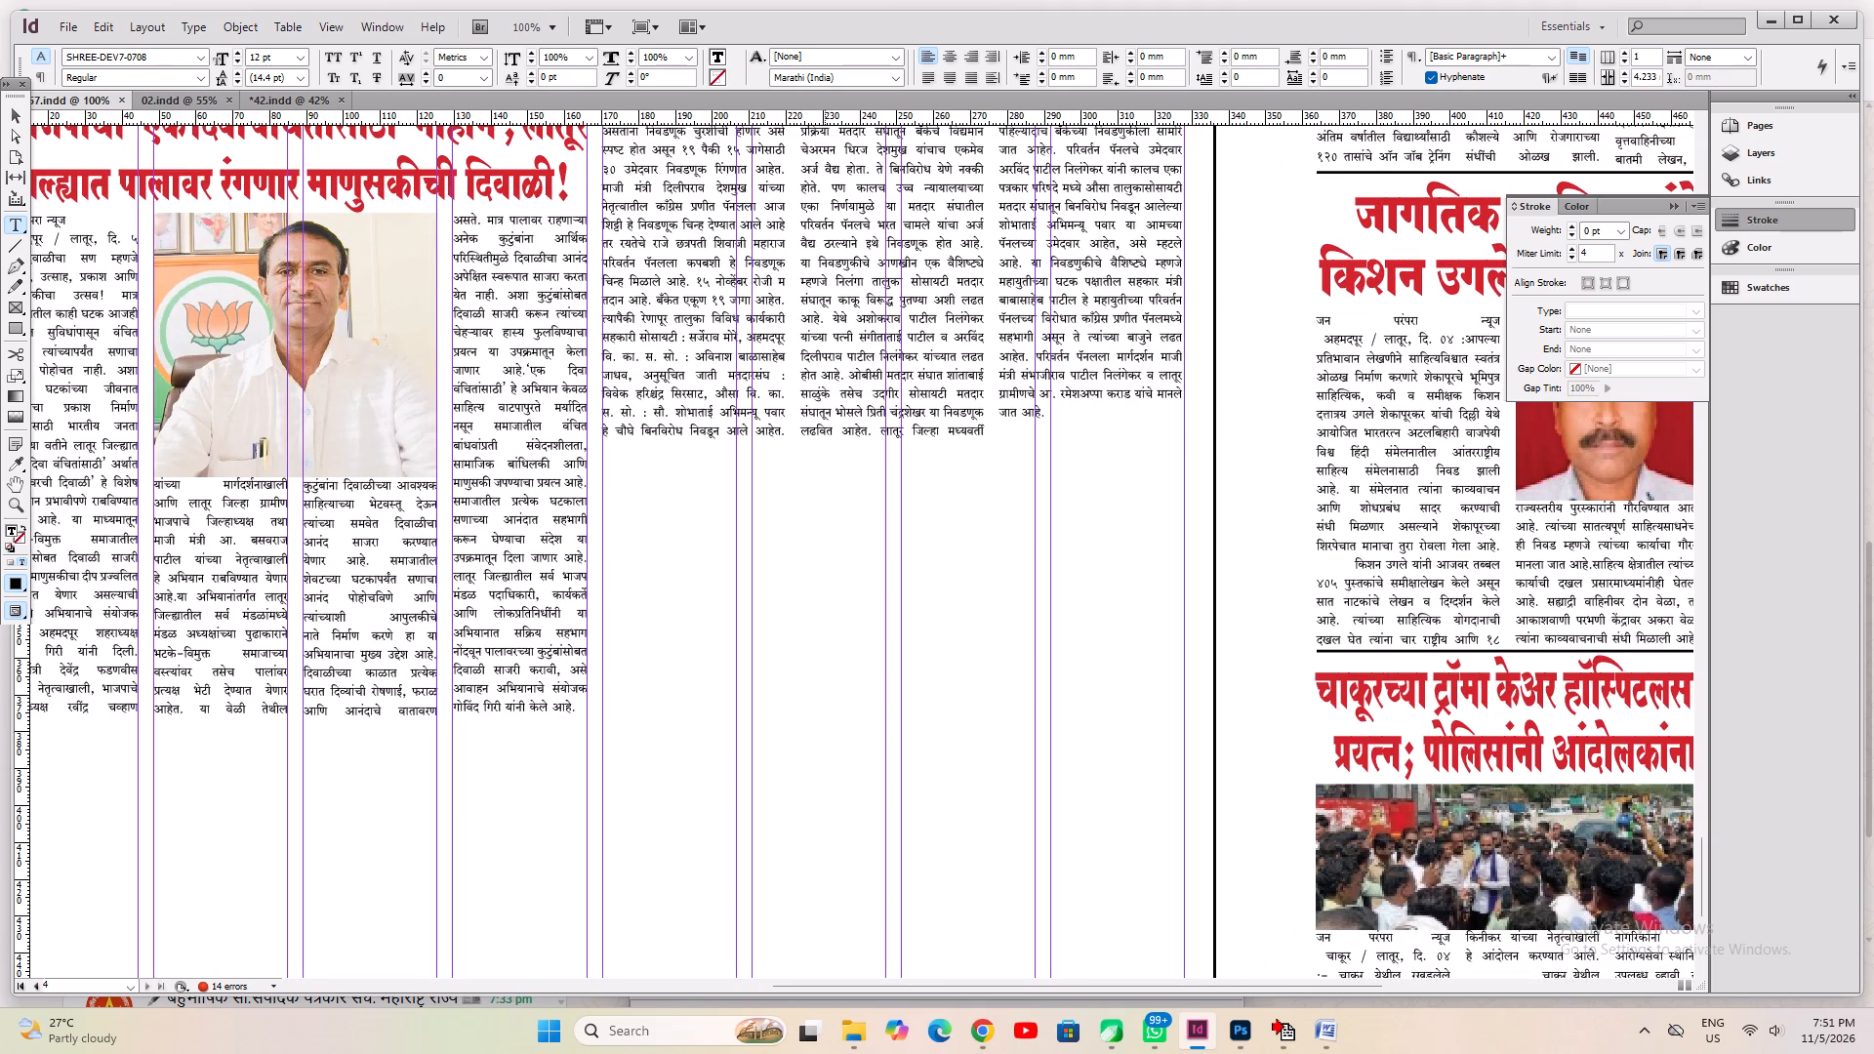
{"action": "left_click_drag", "start_coordinate": [603, 461], "coordinate": [1177, 746]}
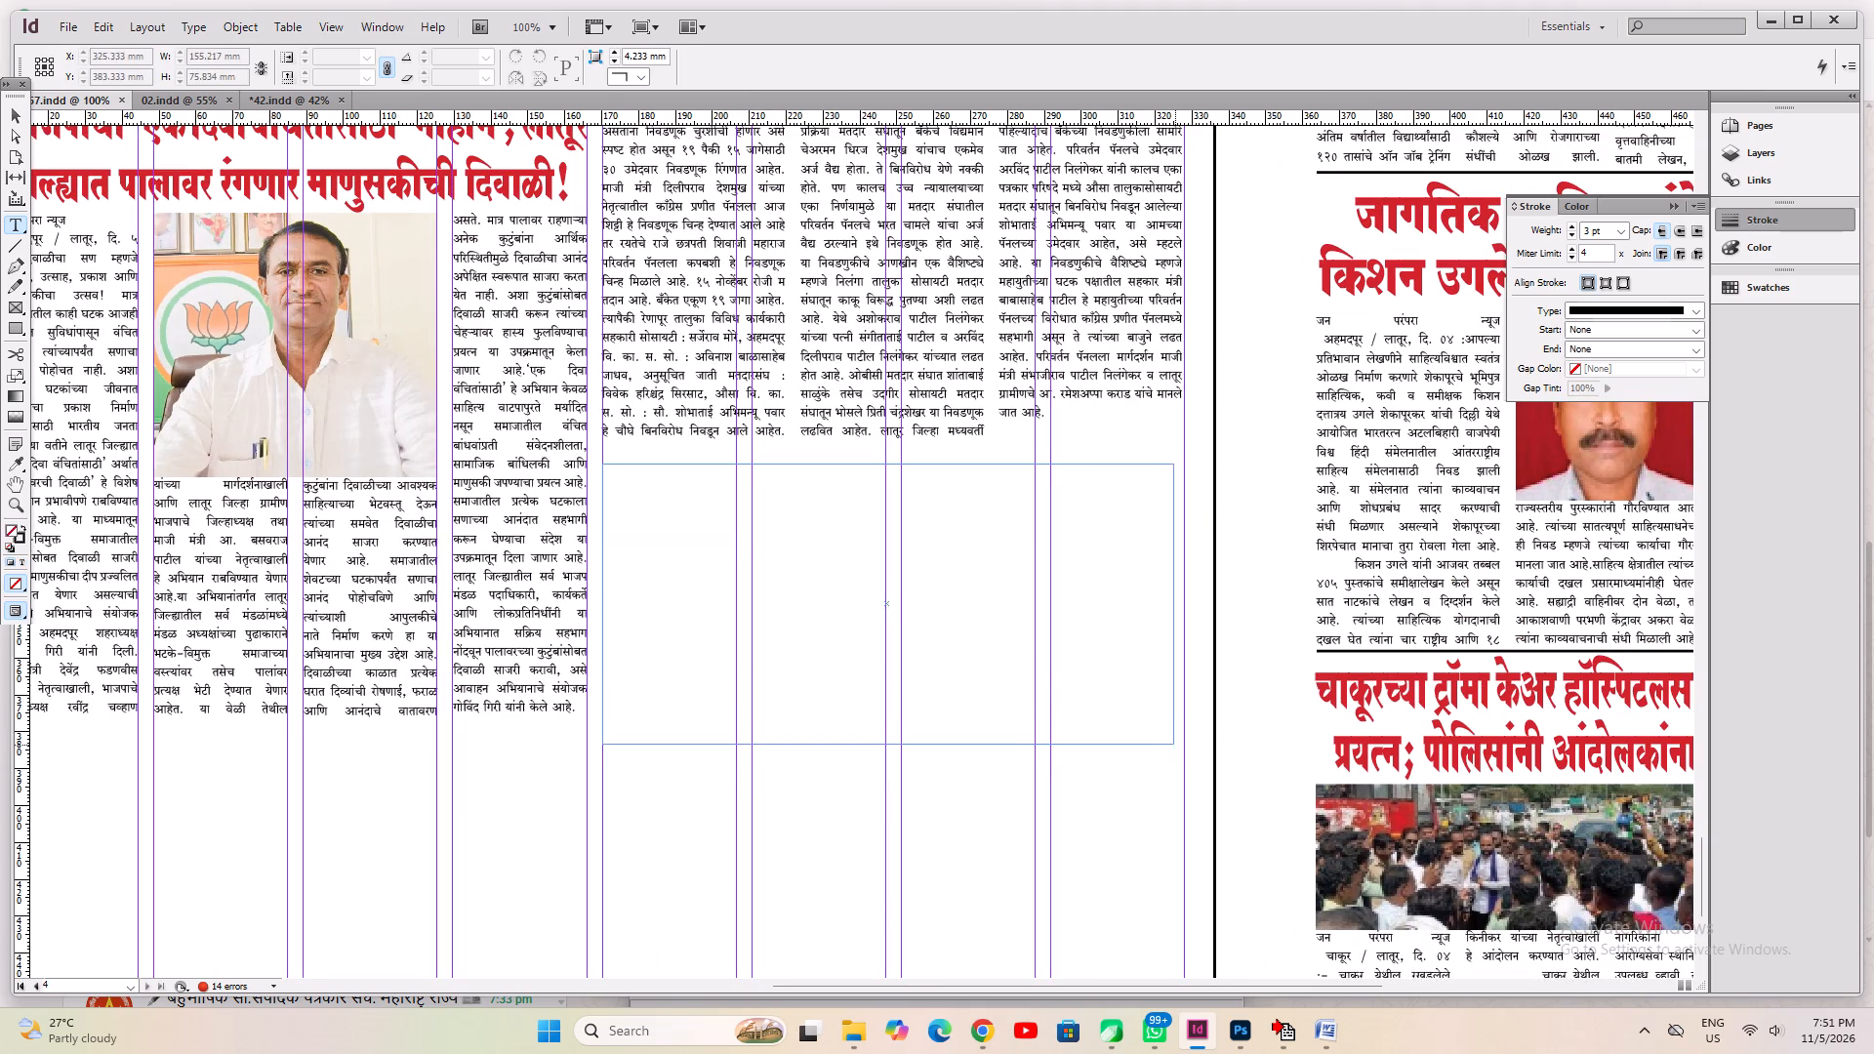
{"action": "left_click_drag", "start_coordinate": [1177, 746], "coordinate": [1186, 750]}
{"action": "key", "text": "ctrl+v"}
Give the whole pasted heading the red headline formatting of "जिल्ह्यात पालावर रंगणार माणुसकीची दिवाळी!" using the Eyedropper tool.
{"action": "key", "text": "ctrl+a"}
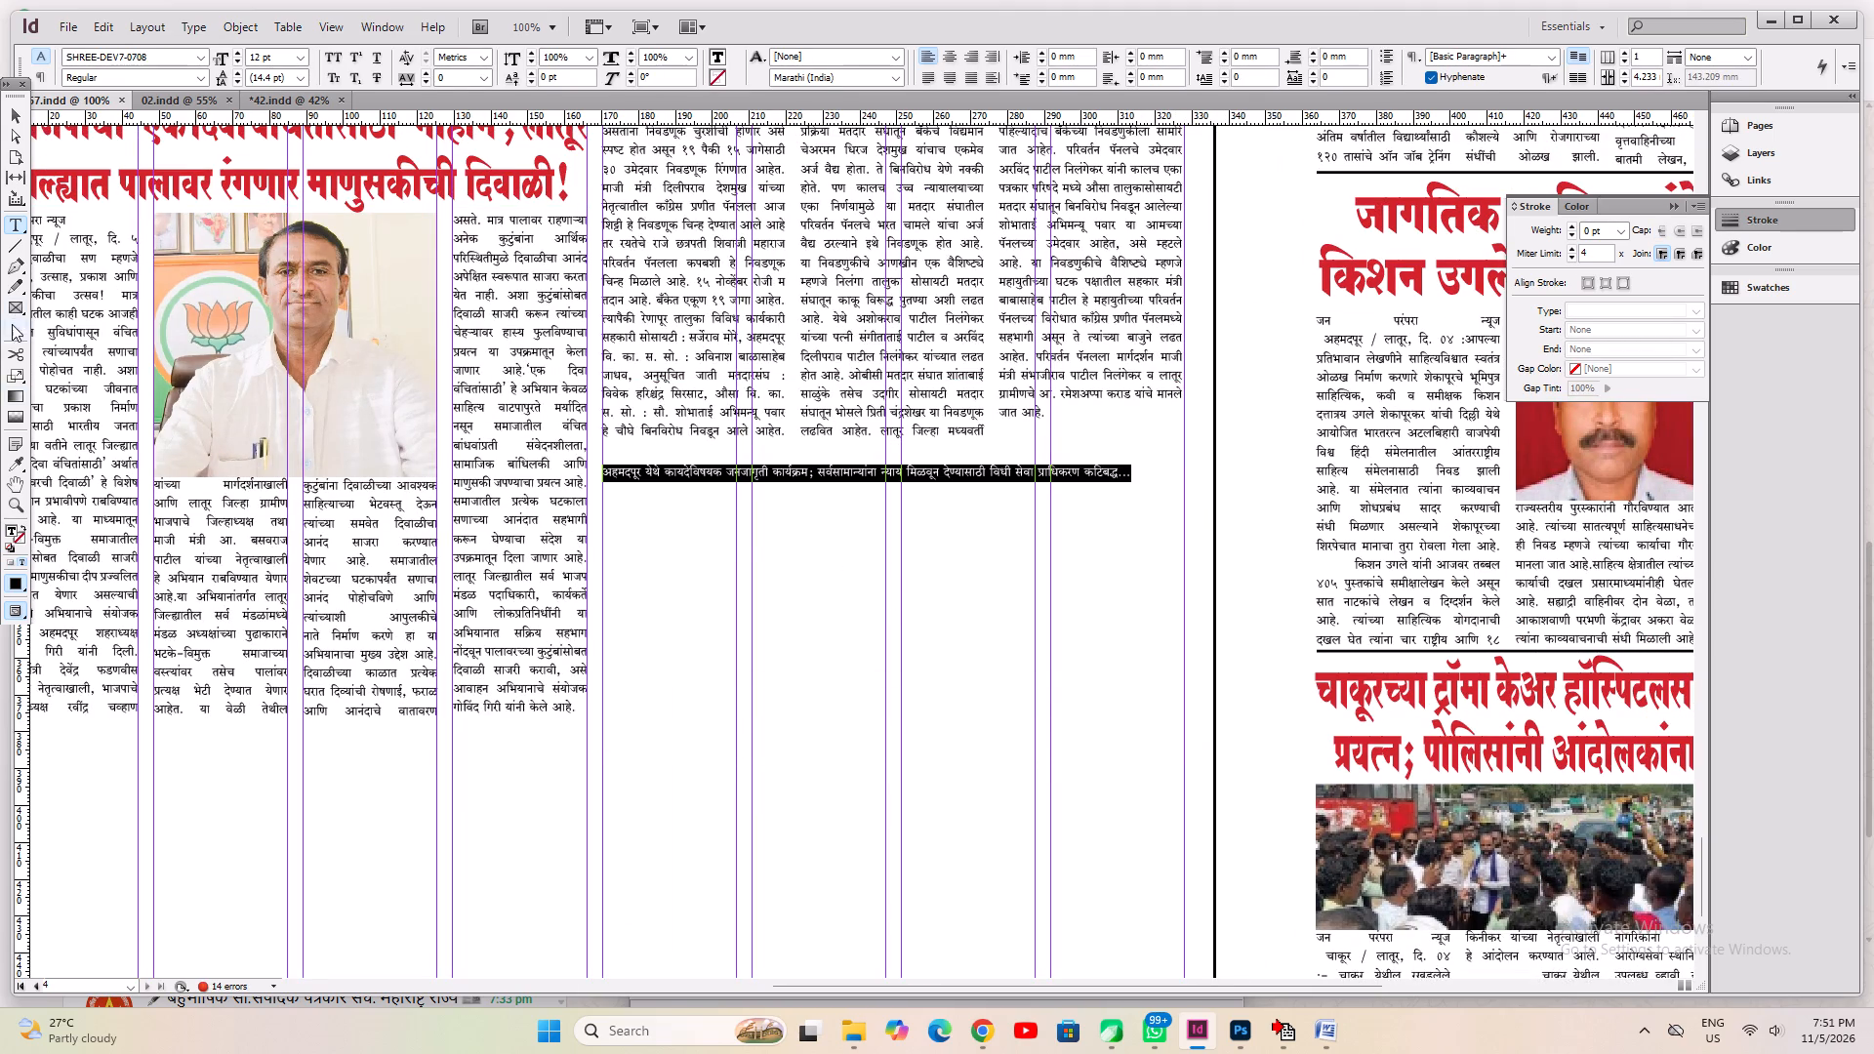
{"action": "left_click_drag", "start_coordinate": [17, 457], "coordinate": [20, 448]}
{"action": "left_click", "coordinate": [174, 171]}
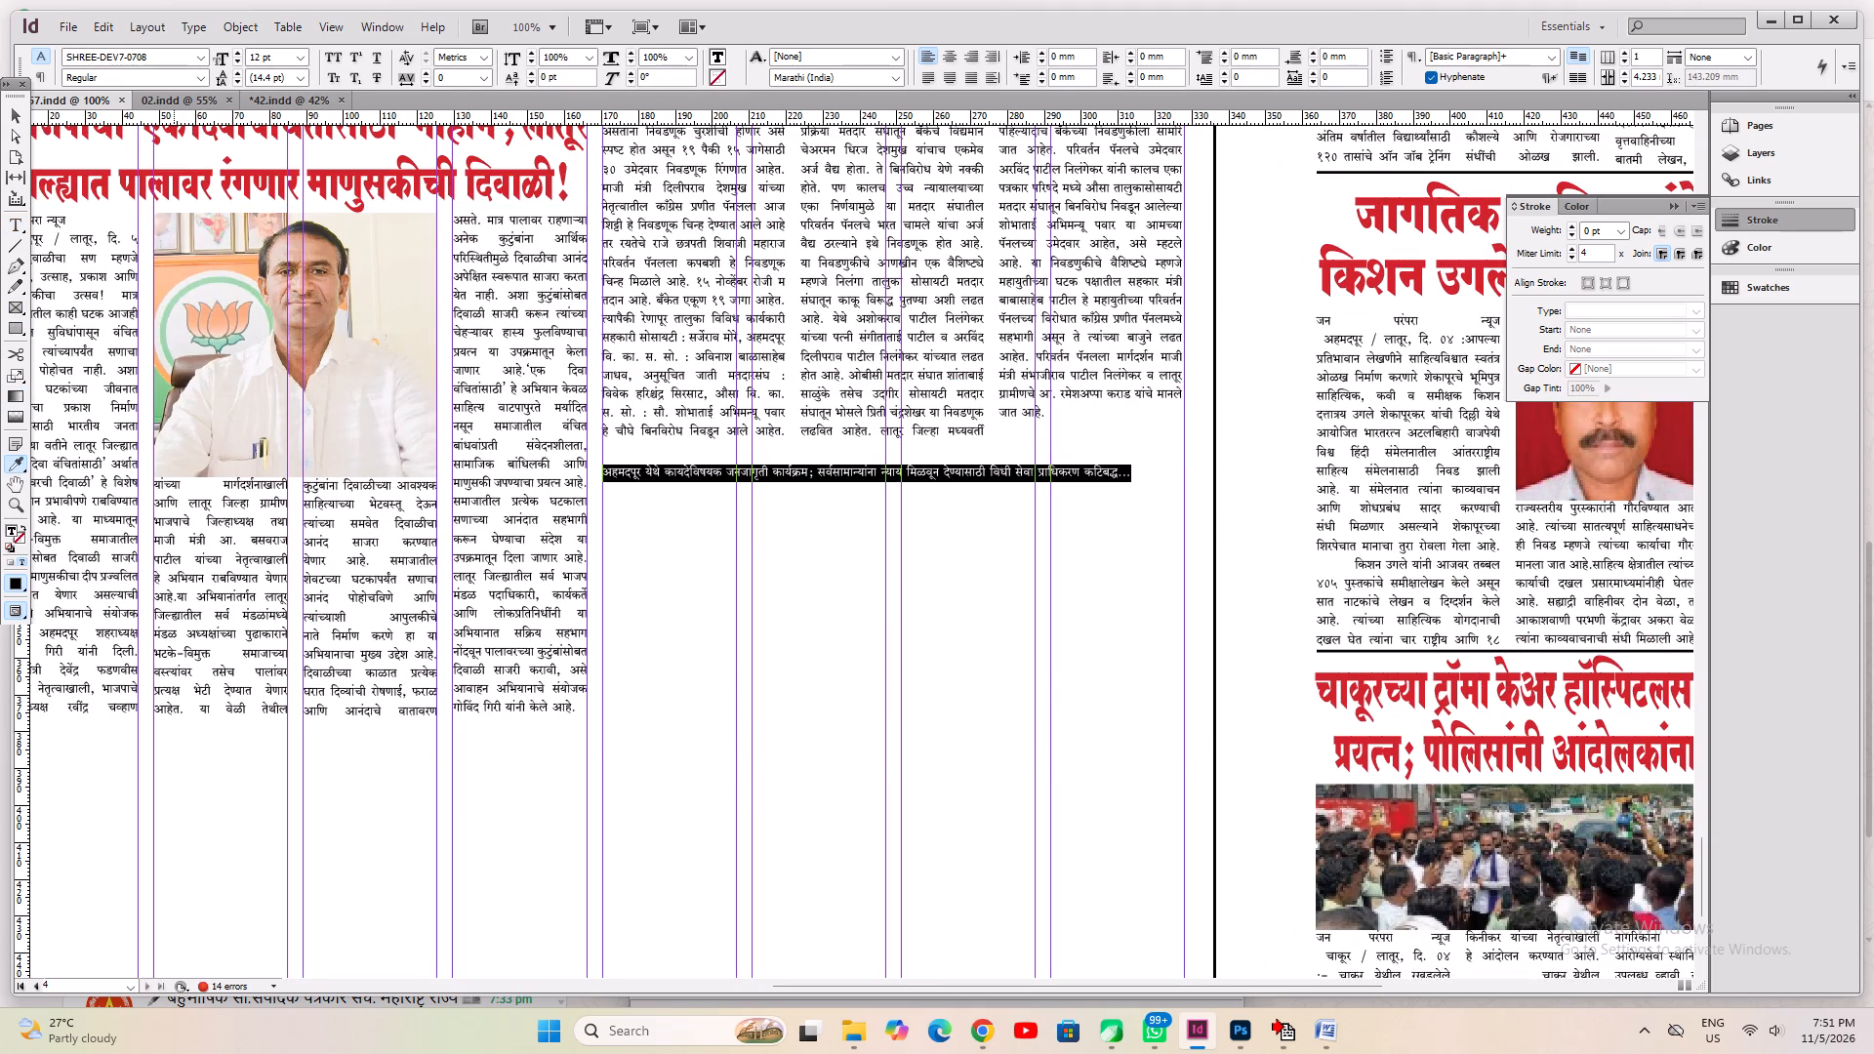
{"action": "left_click", "coordinate": [174, 175]}
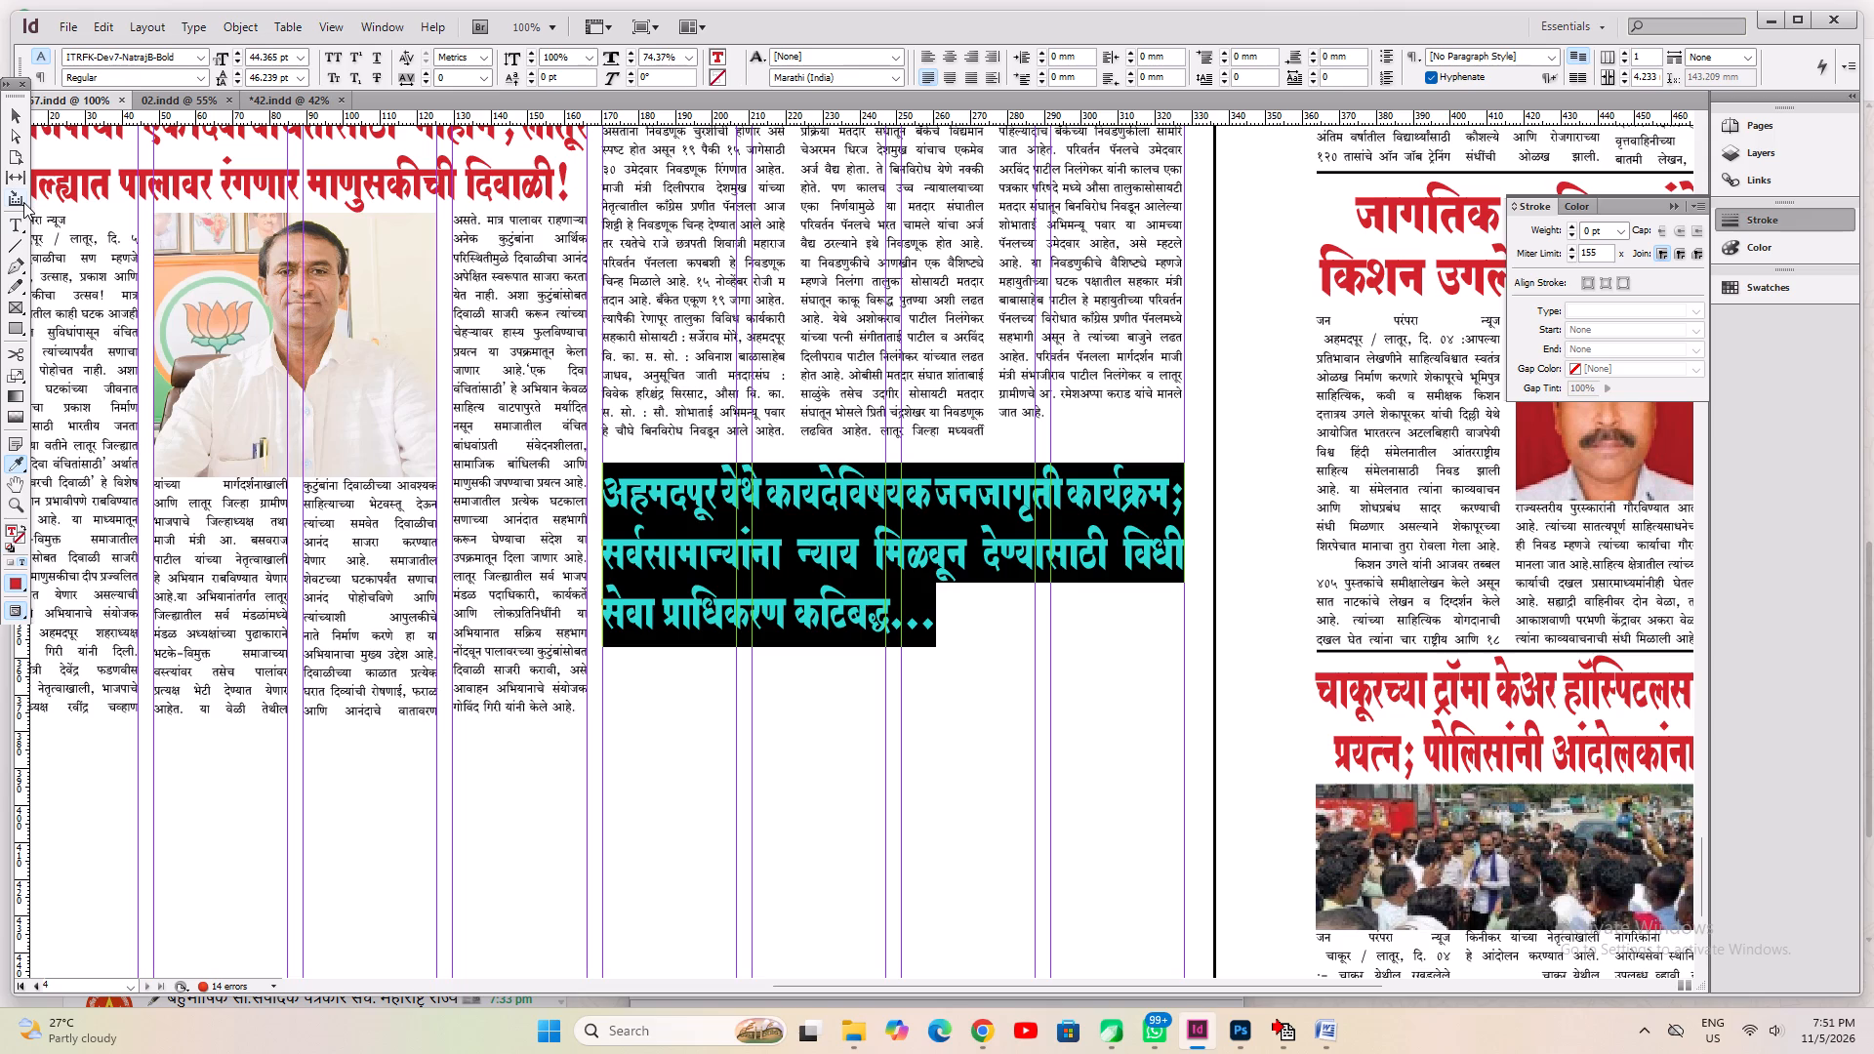
Reduce the font size of the whole new Ahmedpur headline.
{"action": "left_click", "coordinate": [4, 218]}
{"action": "left_click", "coordinate": [831, 549]}
{"action": "key", "text": "ctrl+a"}
{"action": "key", "text": "ctrl+shift+comma"}
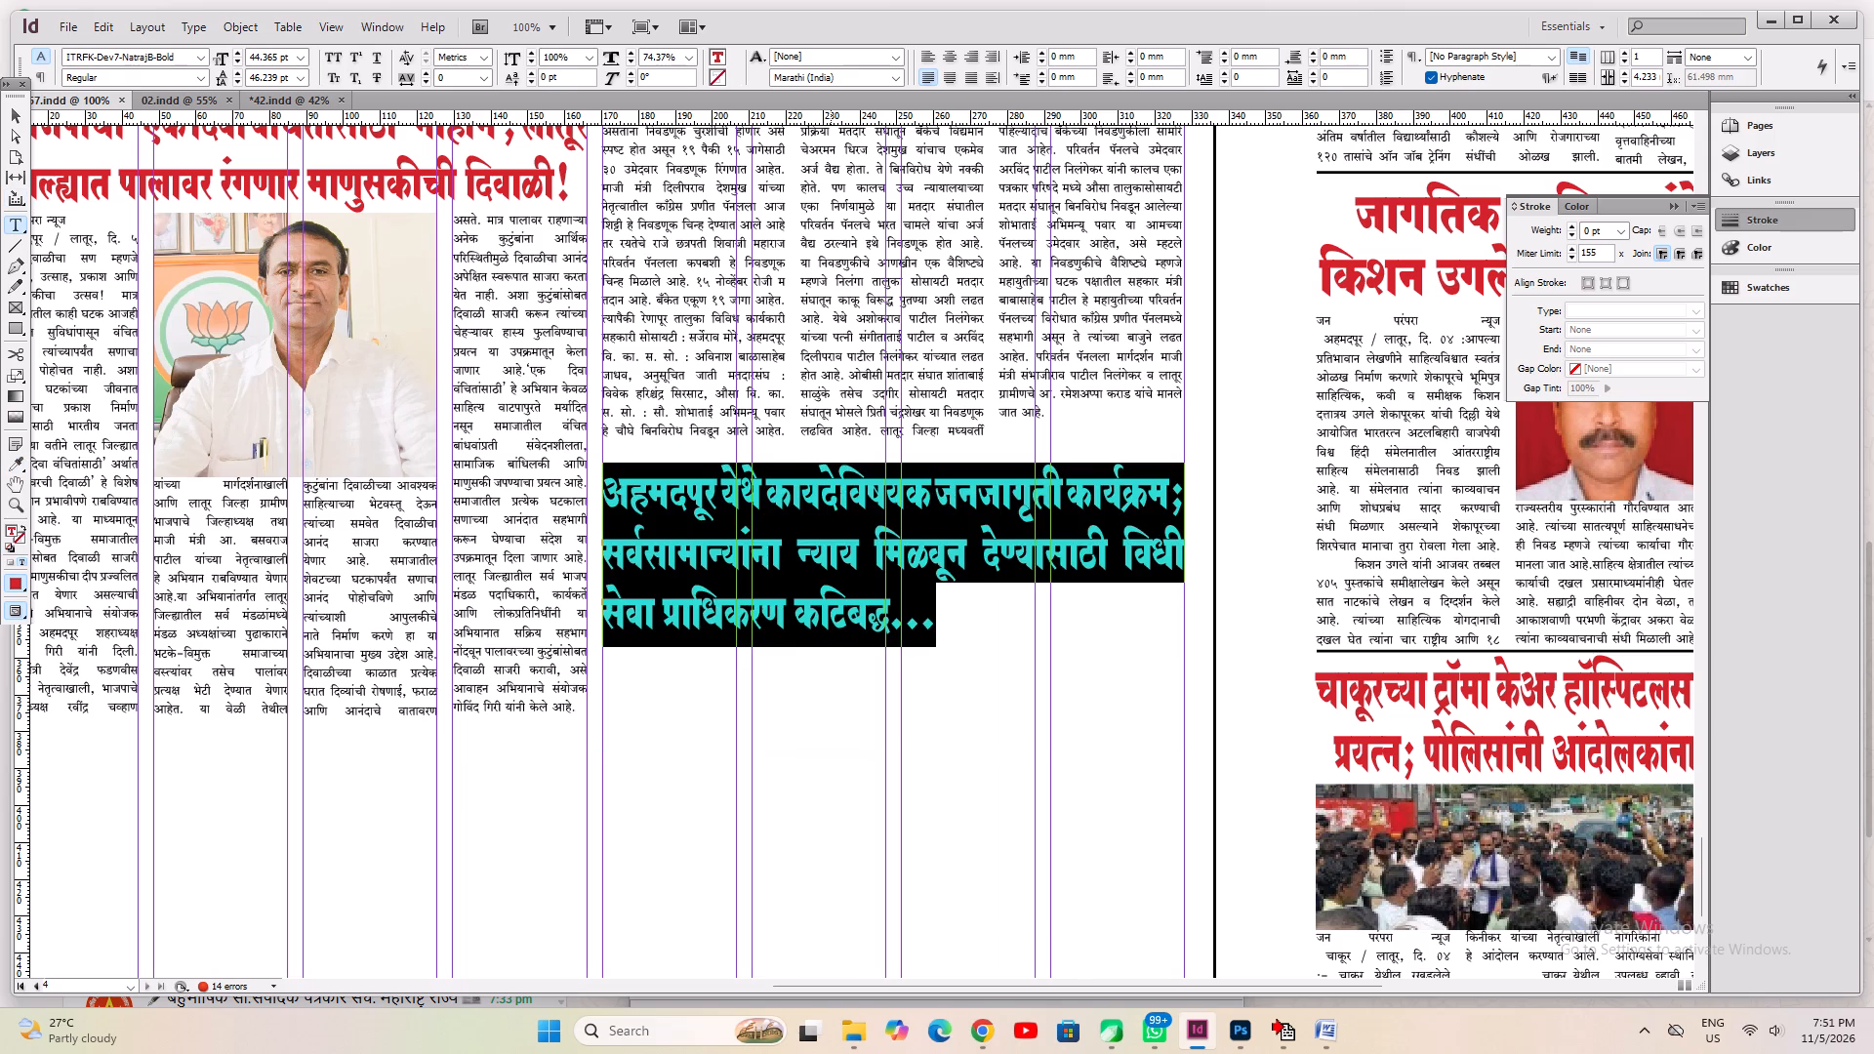
Reduce the "अहमदपूर येथे कायदेविषयक जनजागृती कार्यक्रम" headline to about 32.4 pt, break it after "सर्वसामान्यांना" and centre both lines.
{"action": "key", "text": "ctrl+shift+comma"}
{"action": "key", "text": "ctrl+shift+comma"}
{"action": "key", "text": "ctrl+shift+comma"}
{"action": "key", "text": "ctrl+shift+comma"}
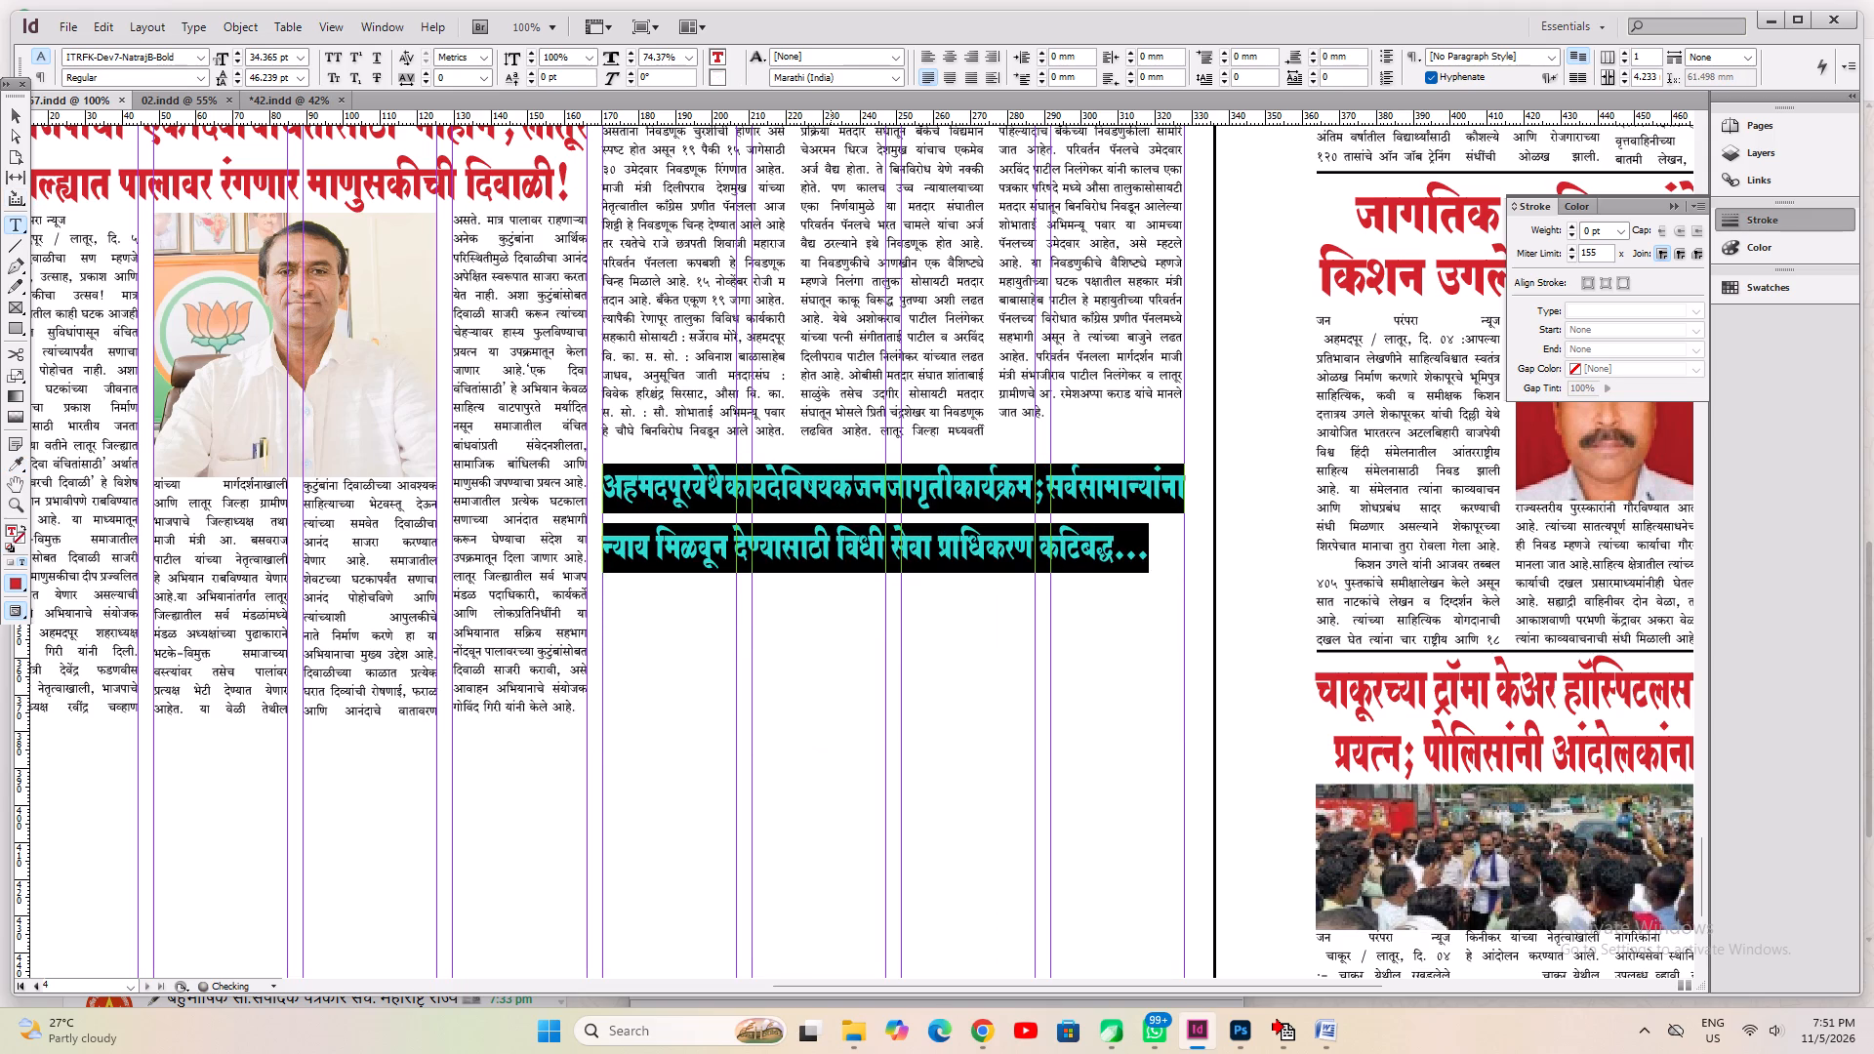
{"action": "key", "text": "ctrl+shift+comma"}
{"action": "key", "text": "Left"}
{"action": "key", "text": "Right"}
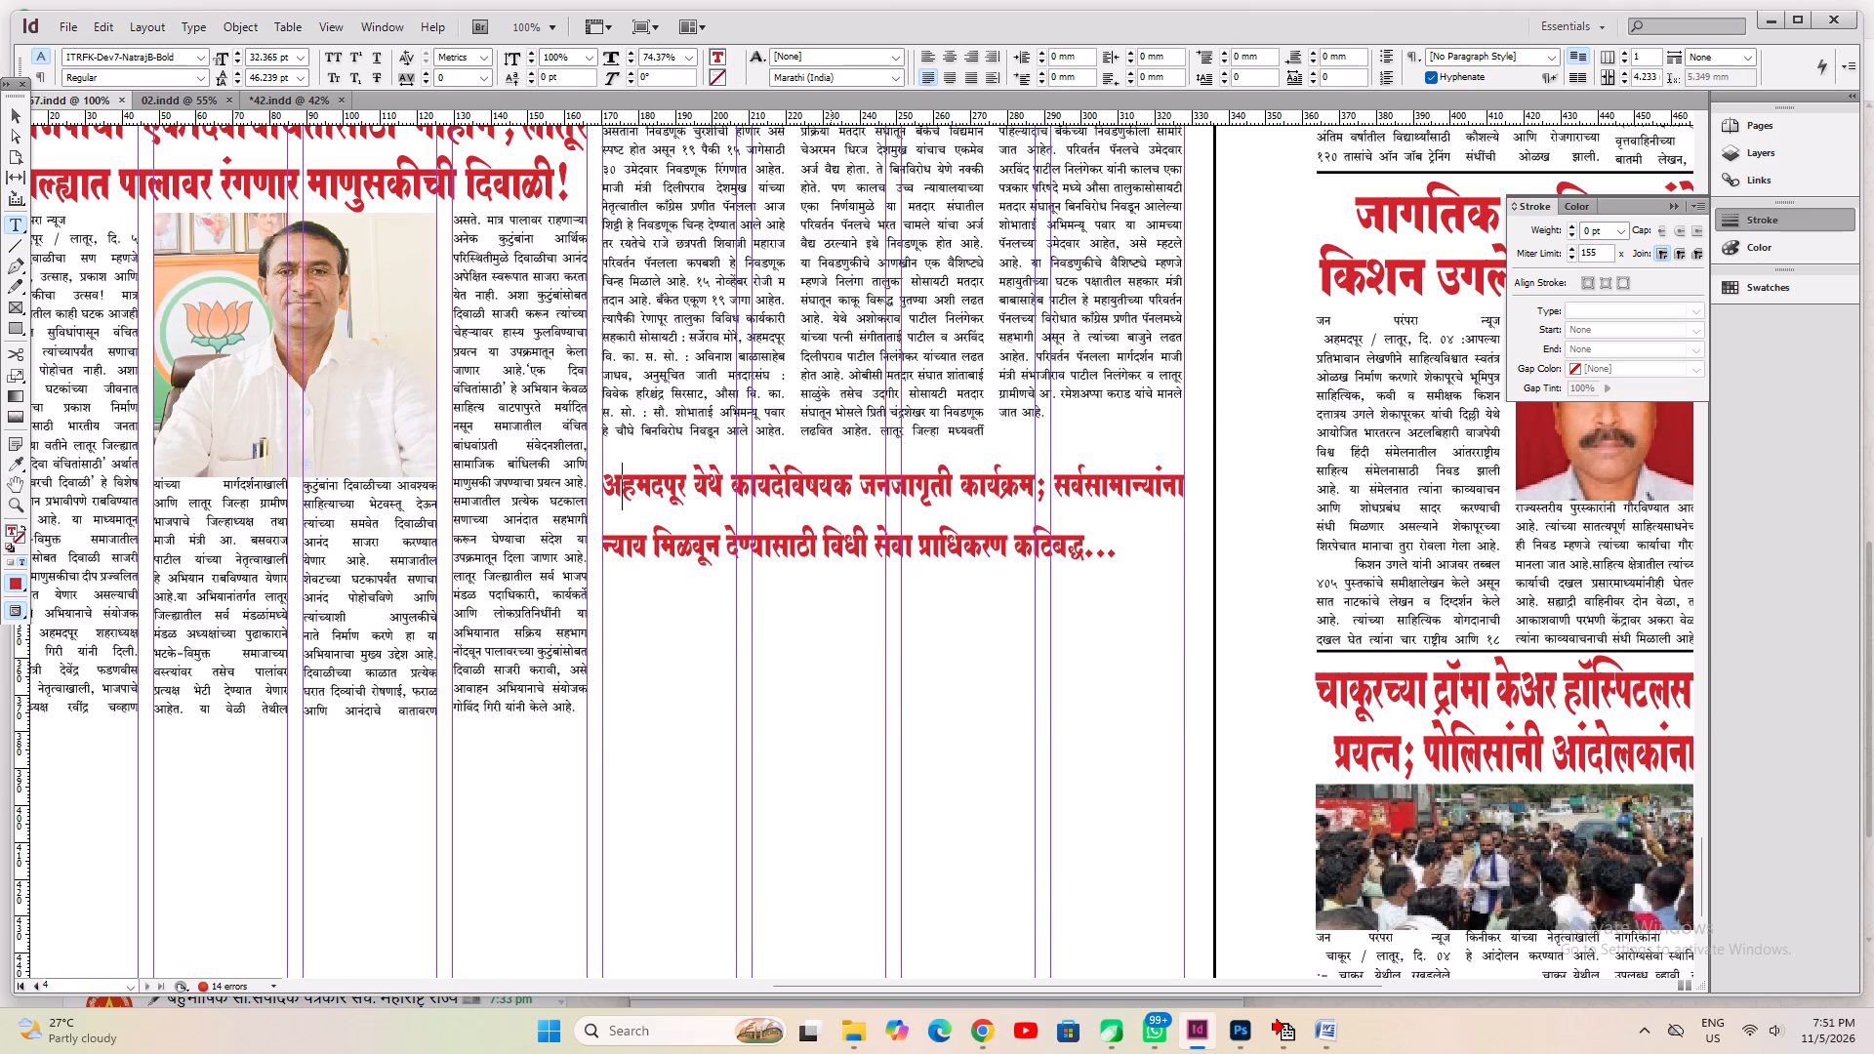
{"action": "key", "text": "End"}
{"action": "key", "text": "Return"}
{"action": "key", "text": "ctrl+shift+c"}
Tighten the two-line headline's leading to about 34.2 pt and save the document.
{"action": "key", "text": "ctrl+a"}
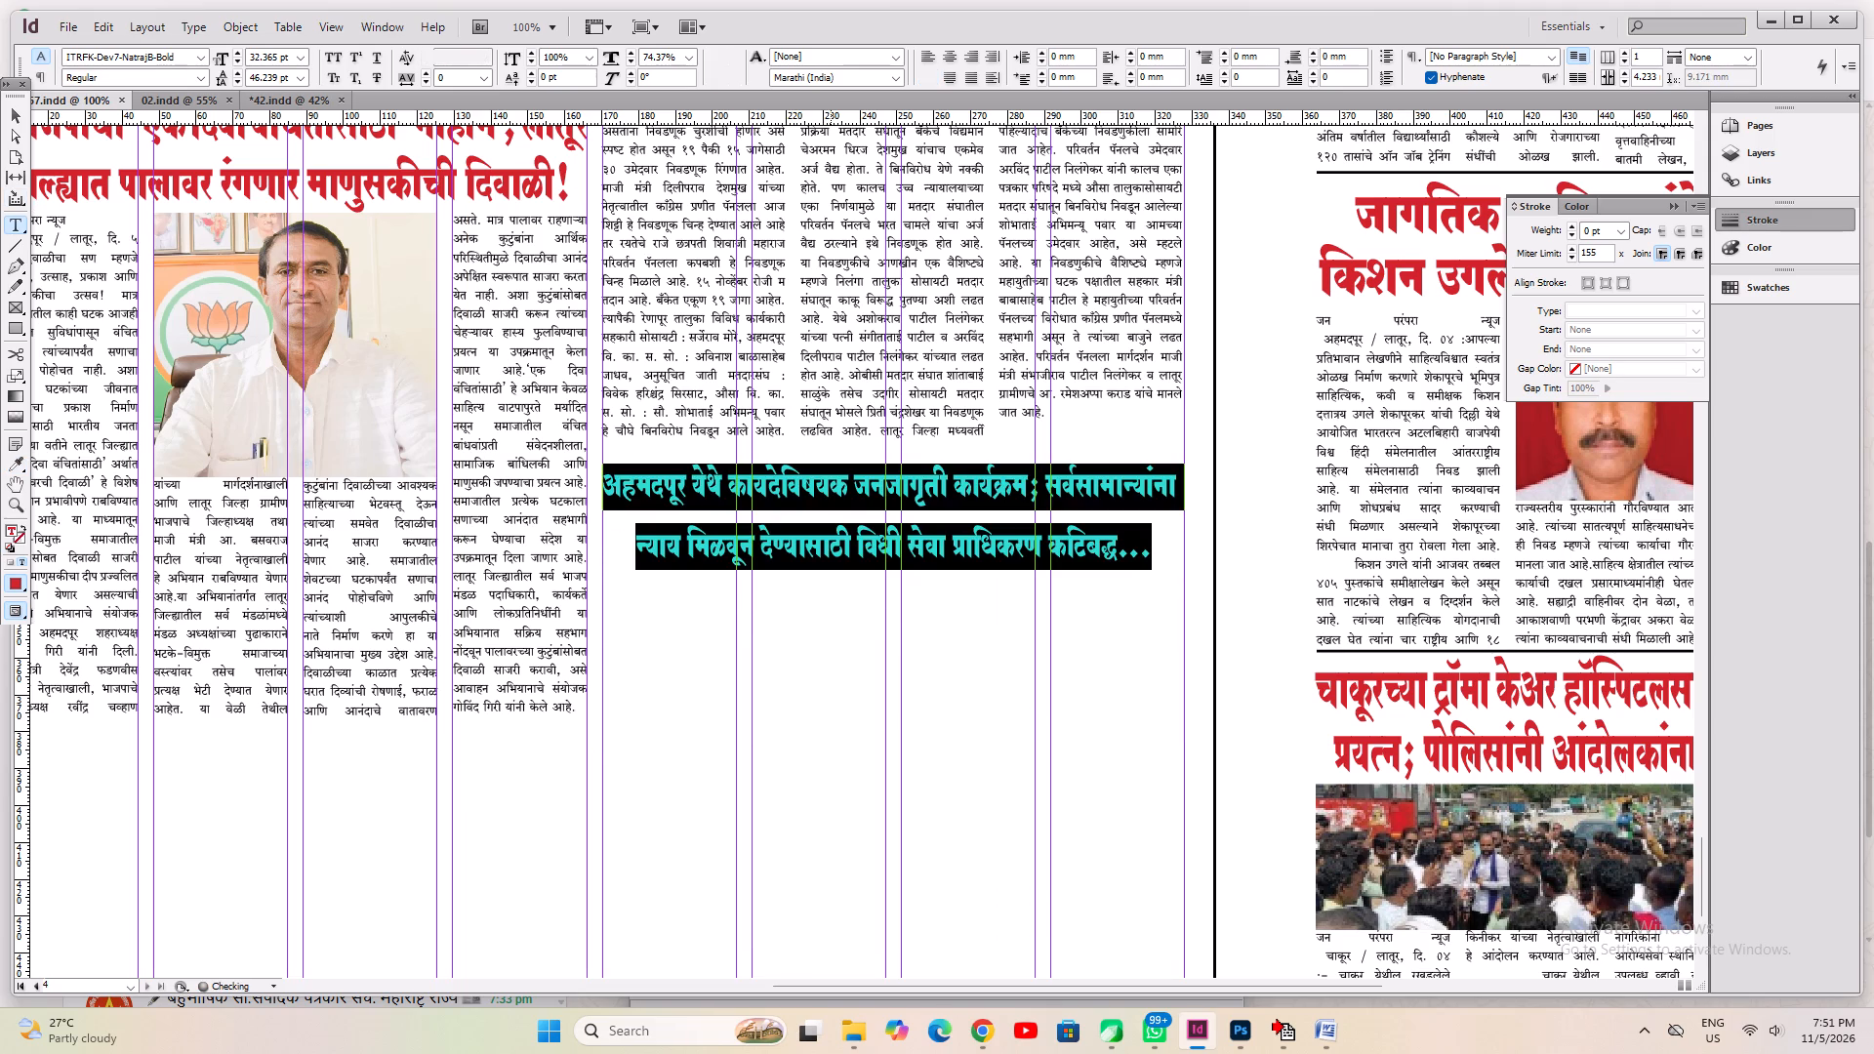
{"action": "key", "text": "alt+Up"}
{"action": "key", "text": "alt+Up"}
{"action": "key", "text": "alt+Up"}
{"action": "key", "text": "alt+Up"}
{"action": "key", "text": "alt+Up"}
{"action": "key", "text": "alt+Up"}
{"action": "key", "text": "alt+Up"}
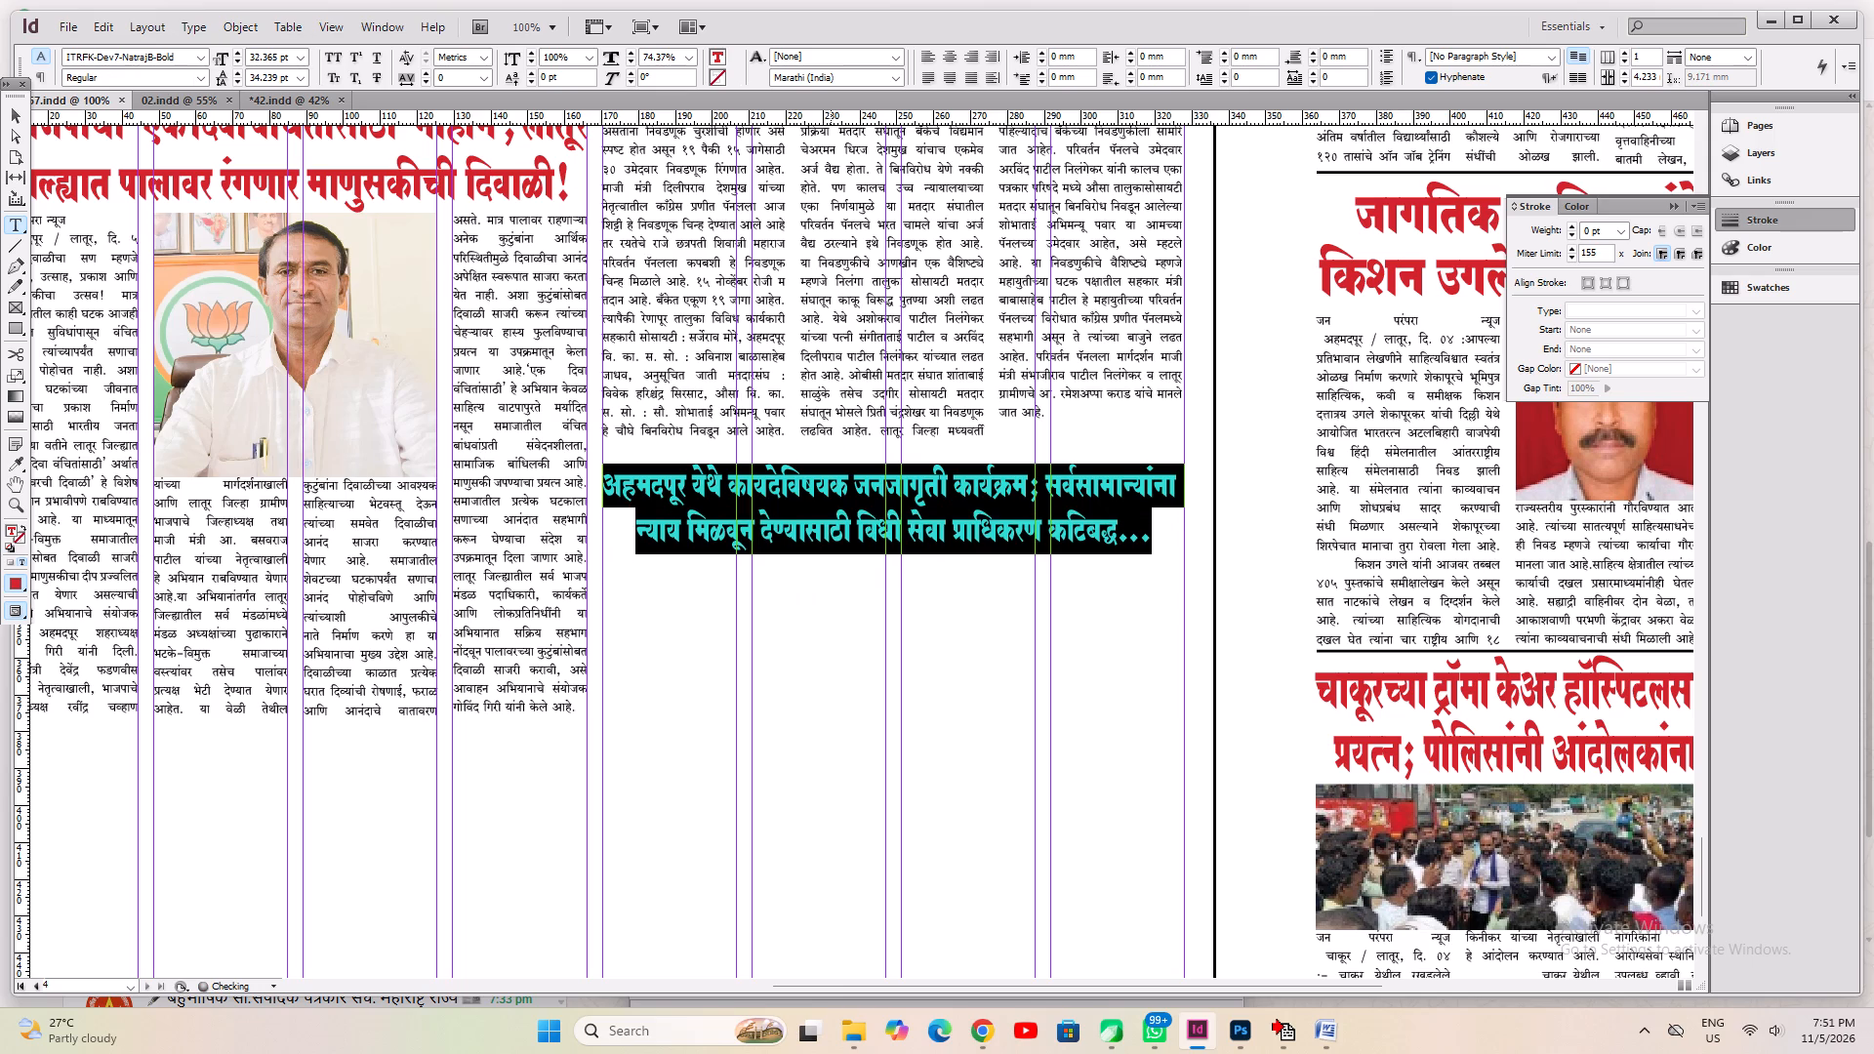
{"action": "key", "text": "ctrl+z"}
{"action": "key", "text": "ctrl+s"}
Fit the headline frame to its text, then extend its bottom edge so it is about 27.9 mm high.
{"action": "left_click", "coordinate": [16, 113]}
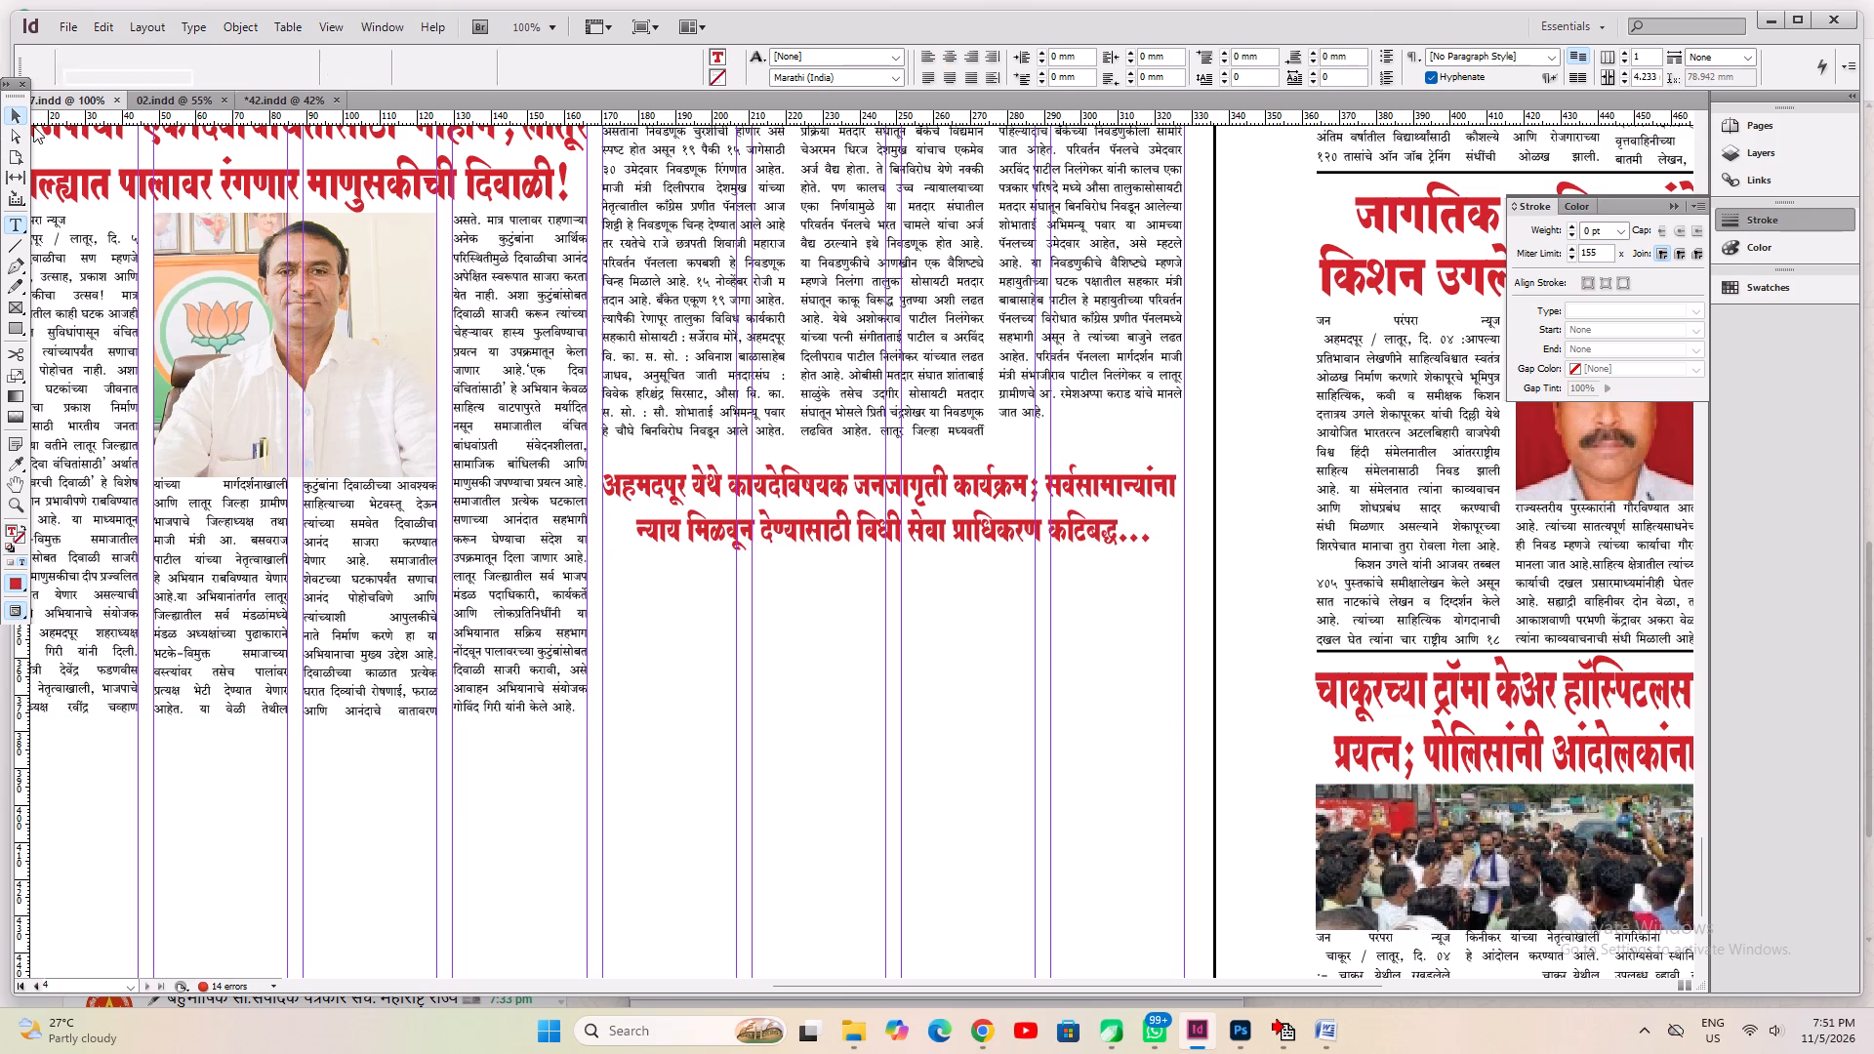
{"action": "key", "text": "ctrl+alt+c"}
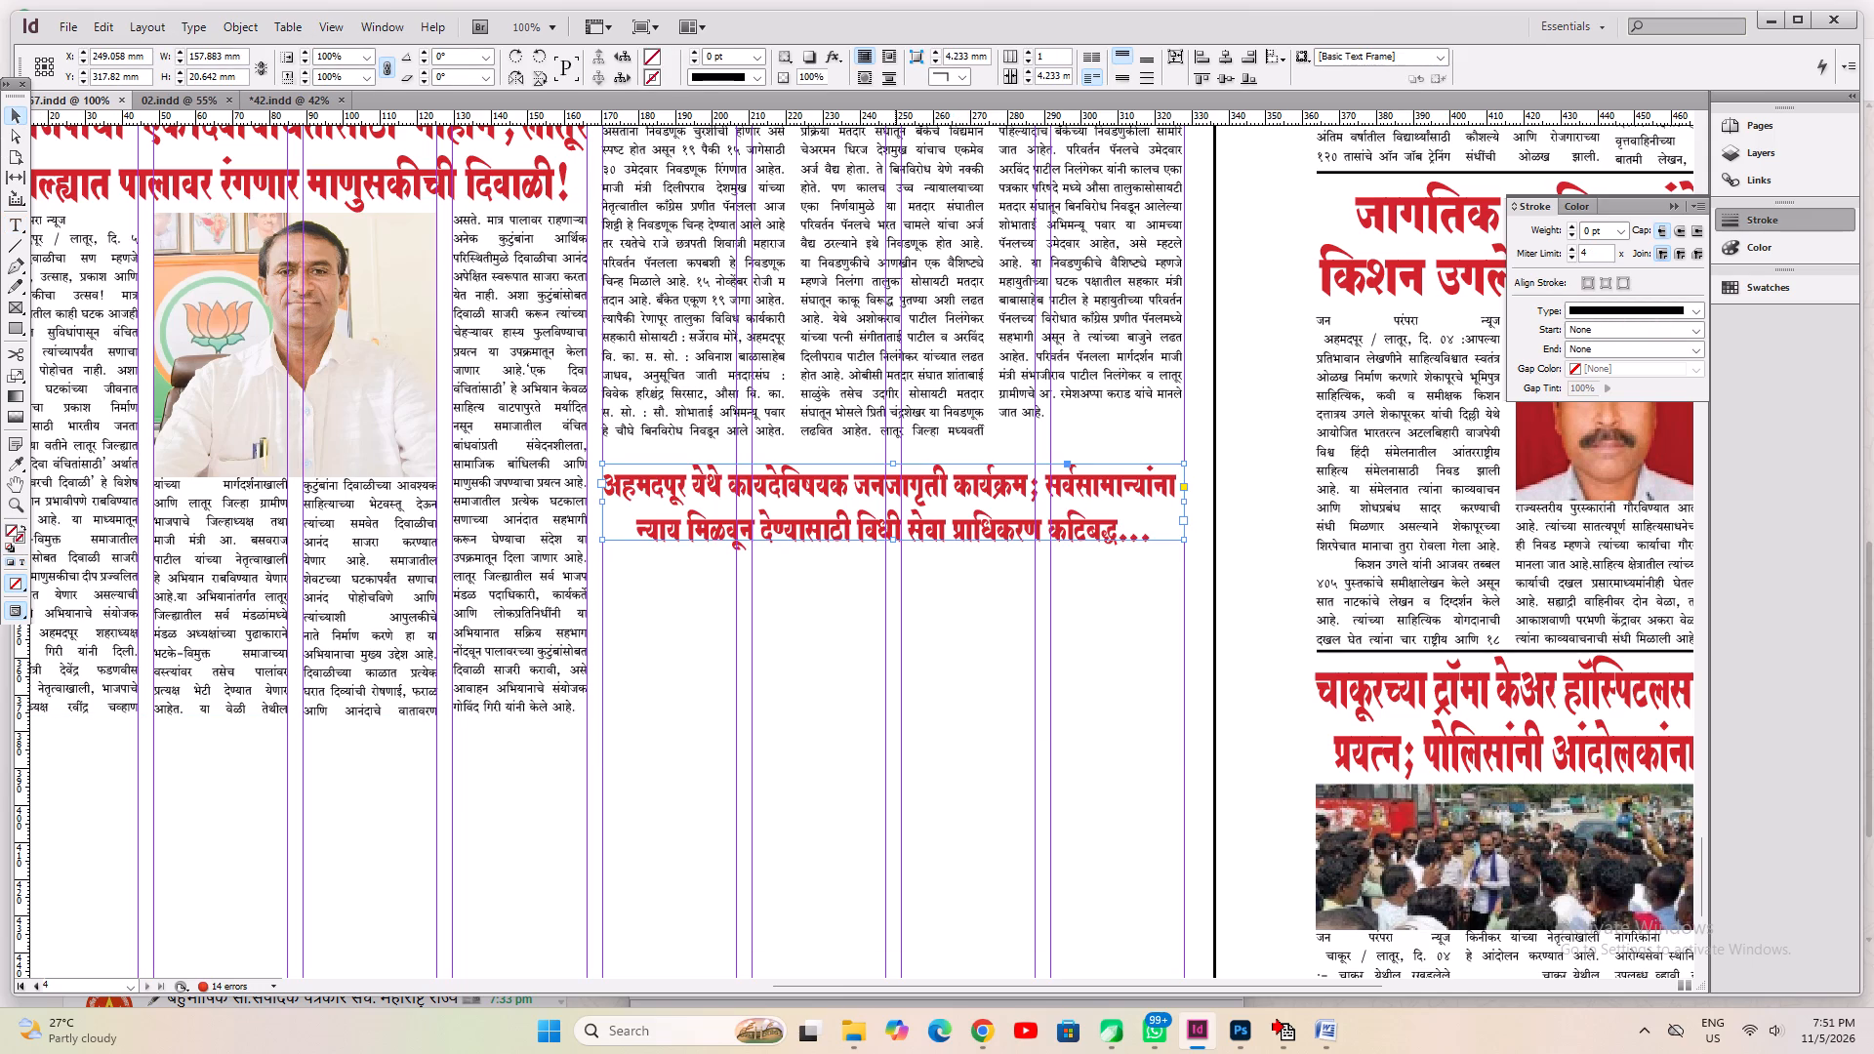
{"action": "left_click_drag", "start_coordinate": [894, 541], "coordinate": [887, 567], "text": "ctrl"}
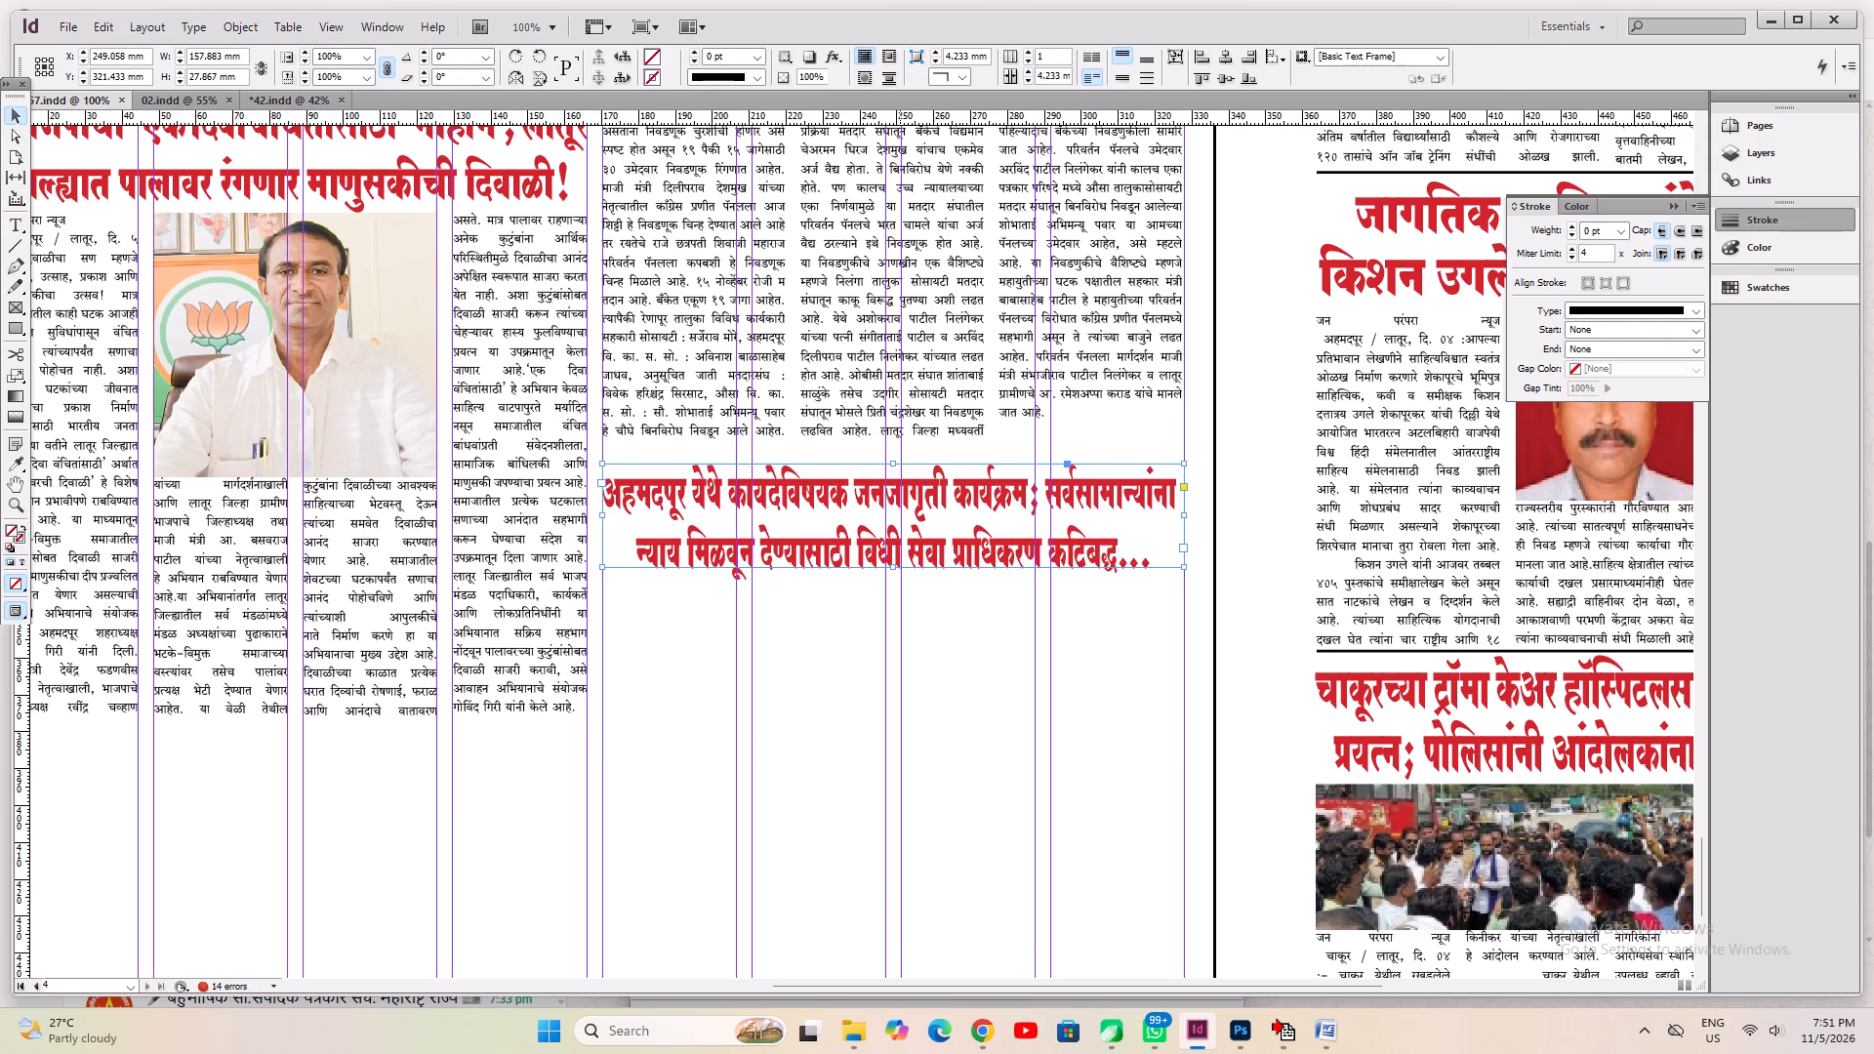
Draw a 160 mm horizontal rule between the bank-election article and the new headline, with a 1 pt stroke.
{"action": "left_click", "coordinate": [879, 650]}
{"action": "left_click", "coordinate": [9, 245]}
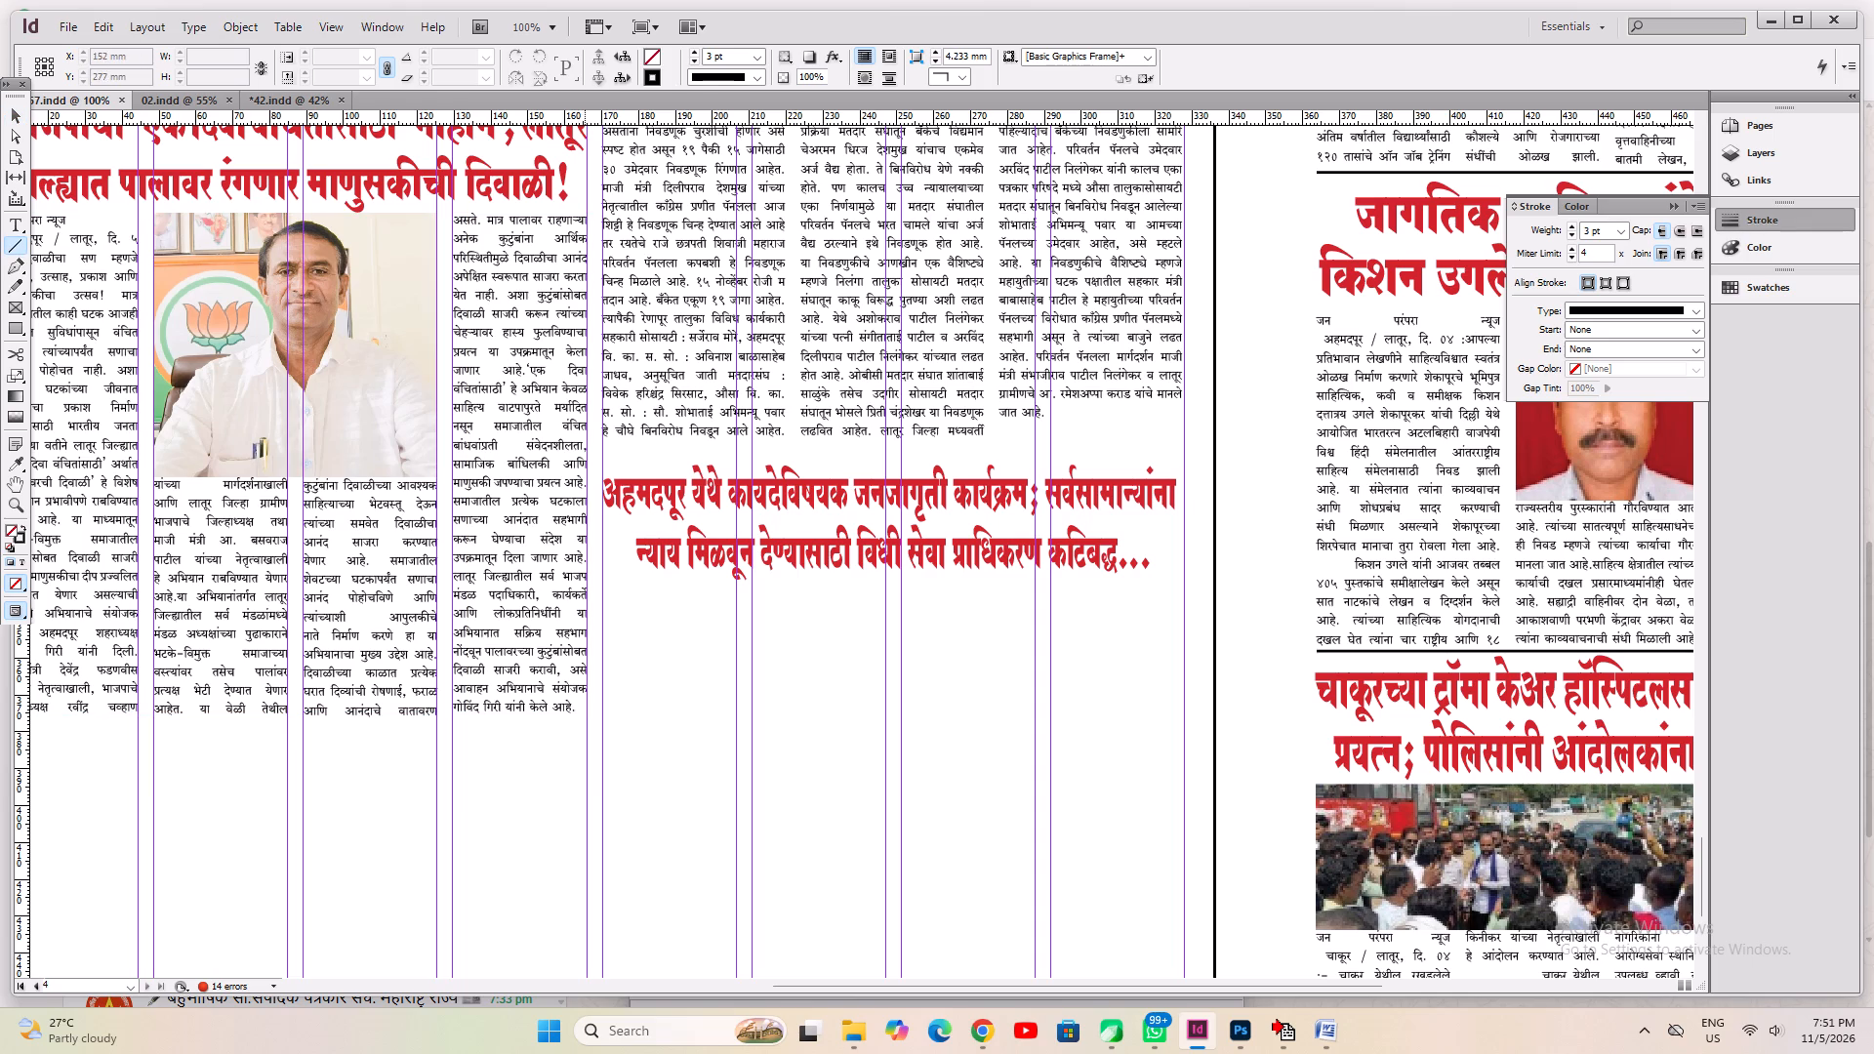
{"action": "left_click_drag", "start_coordinate": [598, 443], "coordinate": [1132, 545], "text": "shift"}
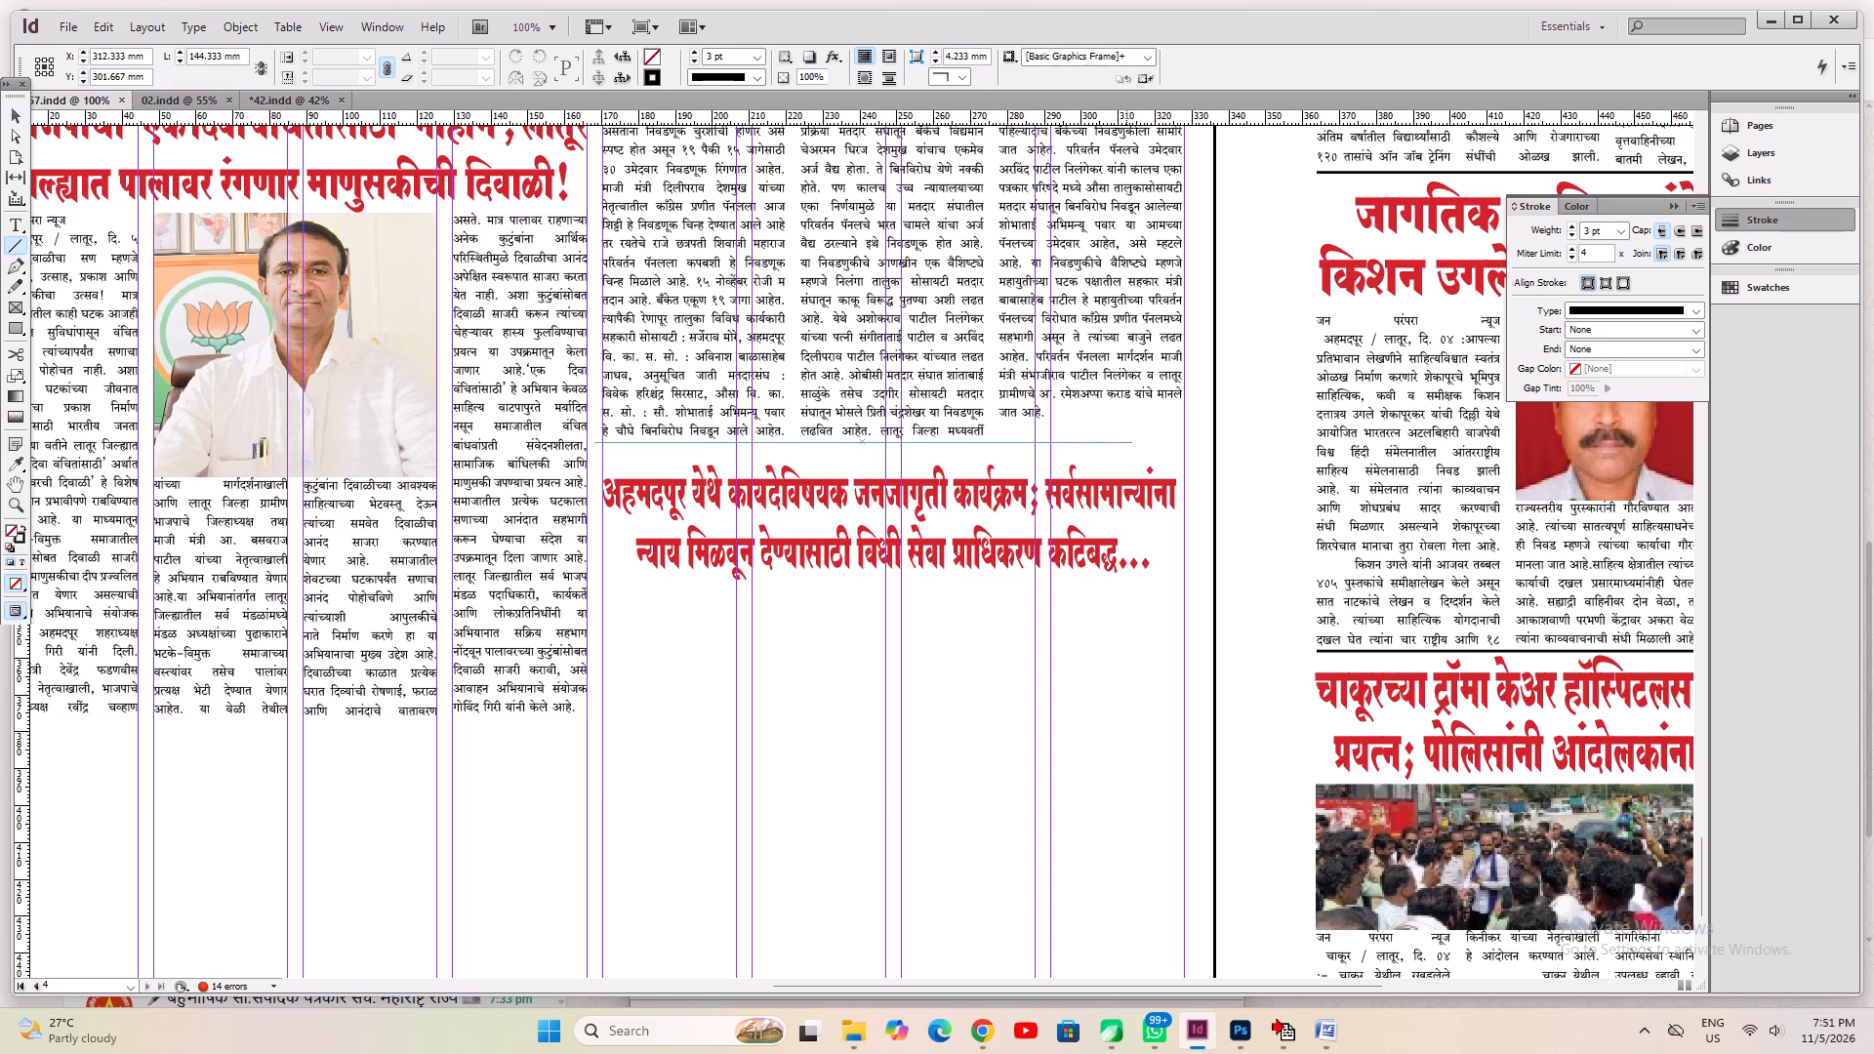
{"action": "left_click_drag", "start_coordinate": [1132, 545], "coordinate": [1185, 566], "text": "shift"}
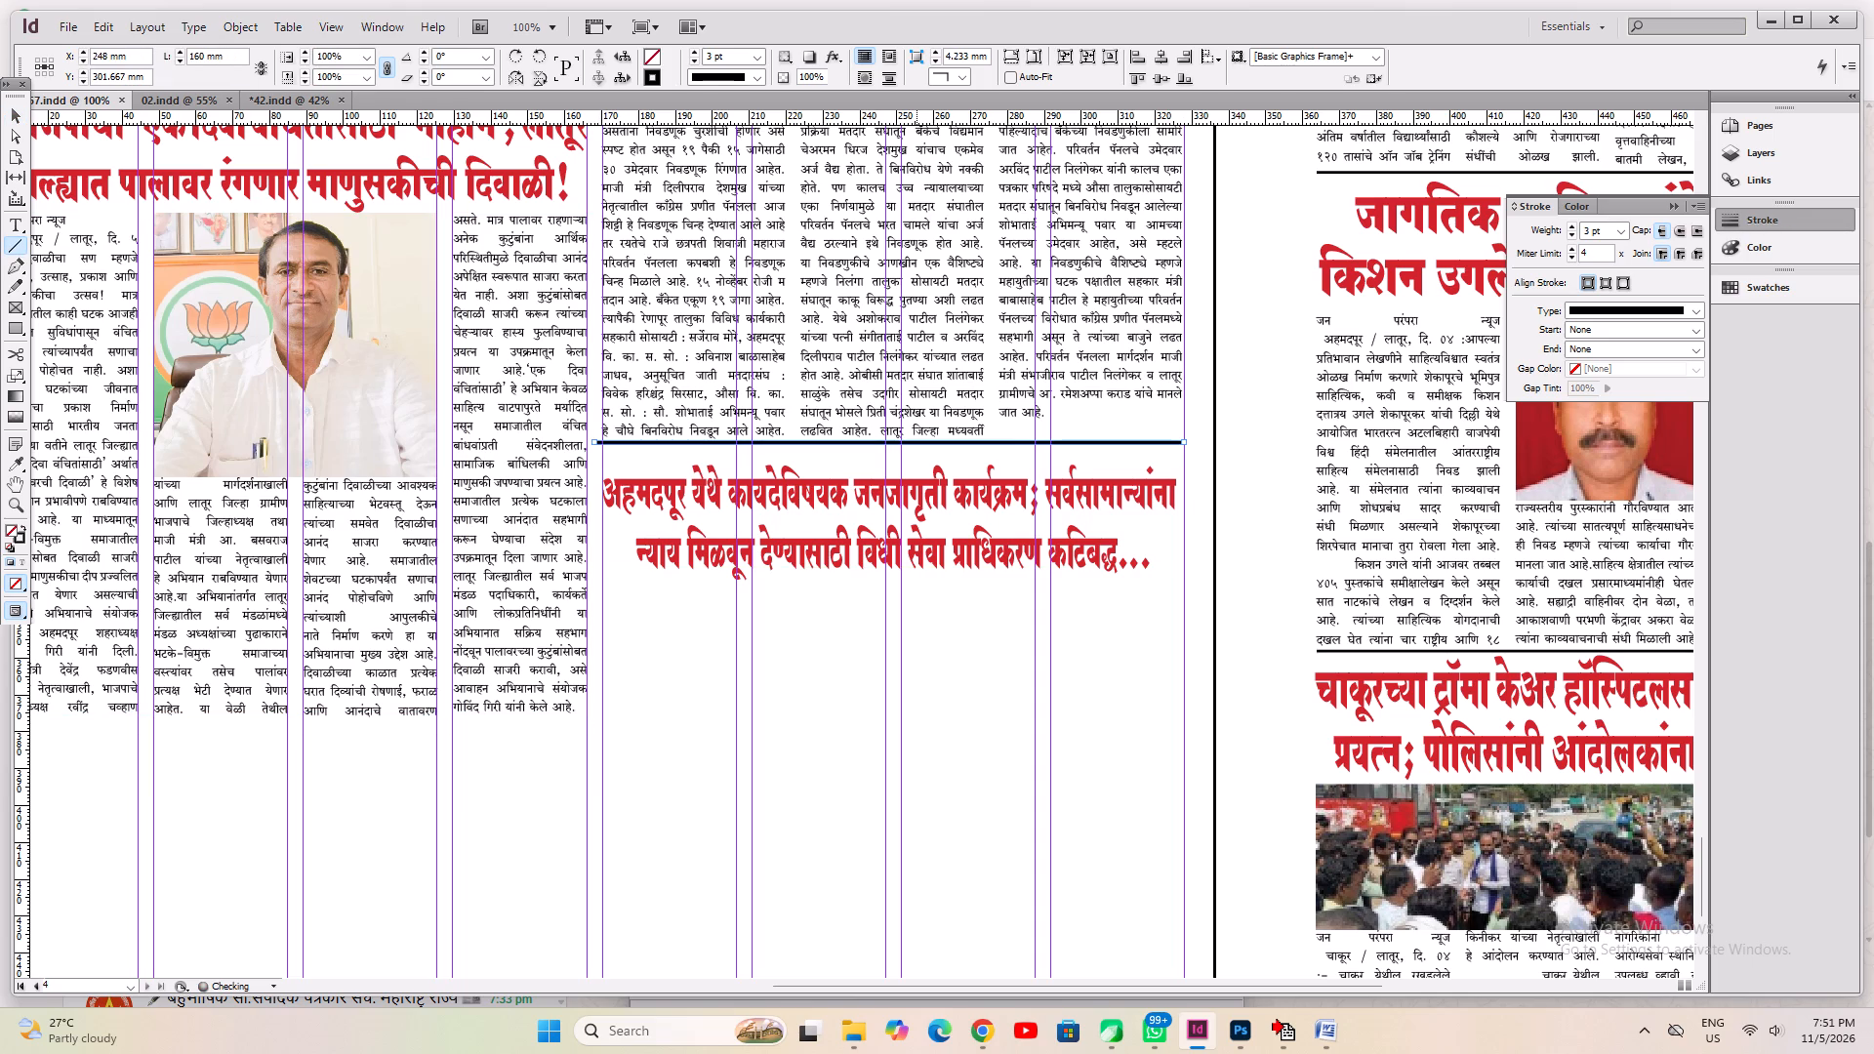
{"action": "left_click", "coordinate": [17, 113]}
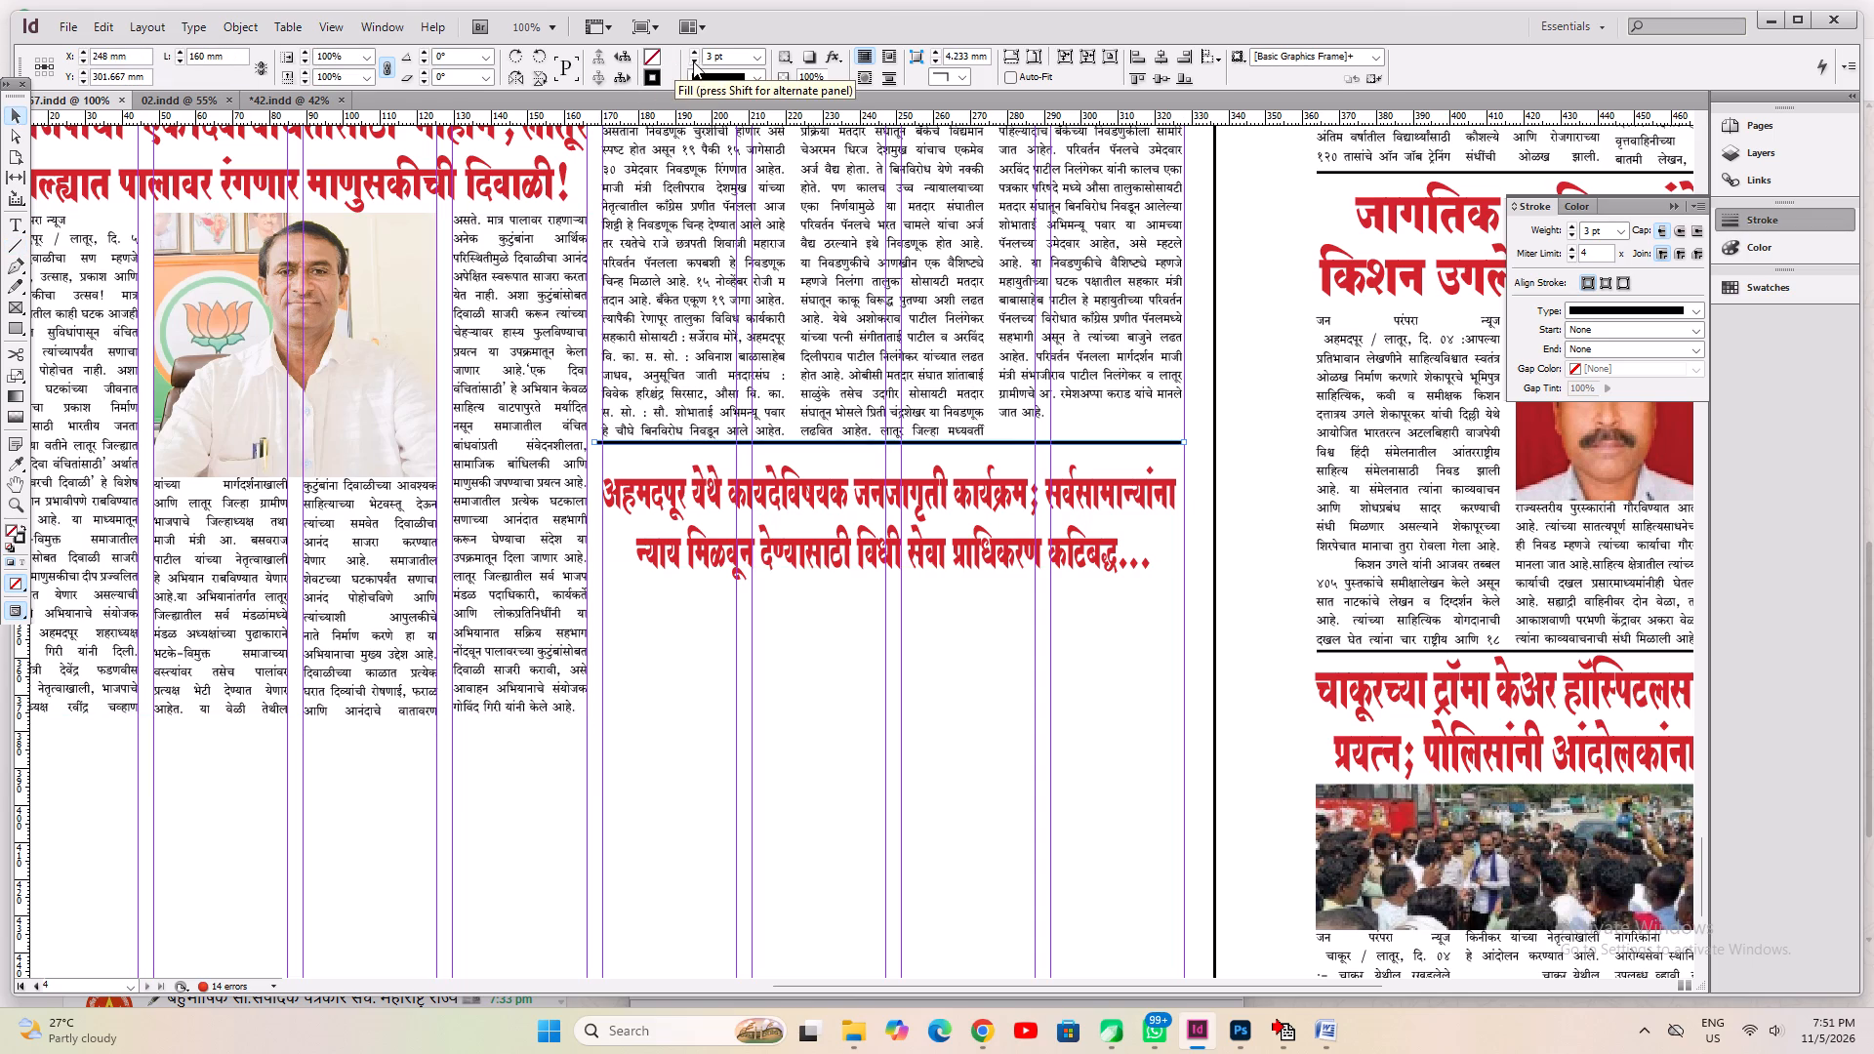
{"action": "left_click", "coordinate": [694, 61]}
{"action": "left_click", "coordinate": [694, 61]}
Nudge the two-line headline up until it sits just beneath the new rule and save the document.
{"action": "left_click", "coordinate": [783, 497]}
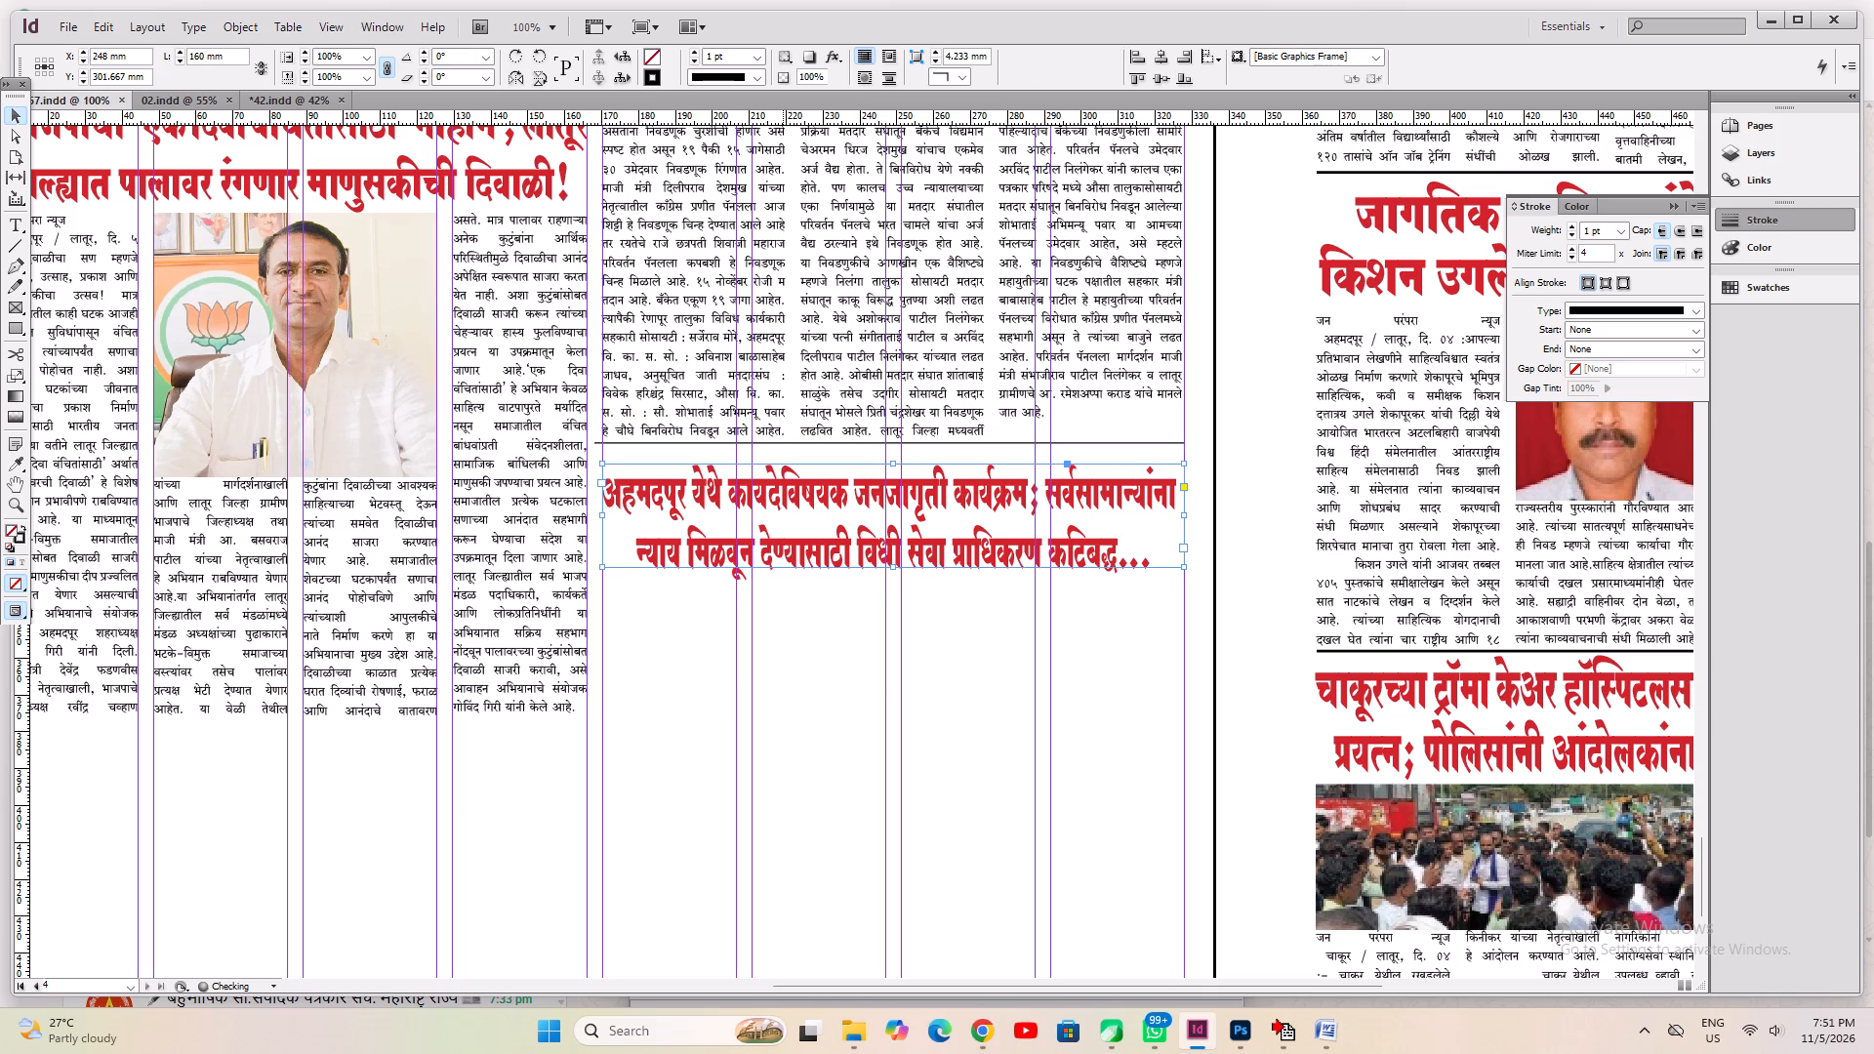
{"action": "key", "text": "Up"}
{"action": "key", "text": "Up"}
{"action": "key", "text": "Up"}
{"action": "key", "text": "Up"}
{"action": "key", "text": "Up"}
{"action": "key", "text": "Up"}
{"action": "key", "text": "Up"}
{"action": "key", "text": "Up"}
{"action": "key", "text": "Up"}
{"action": "key", "text": "Up"}
{"action": "key", "text": "Up"}
{"action": "key", "text": "Up"}
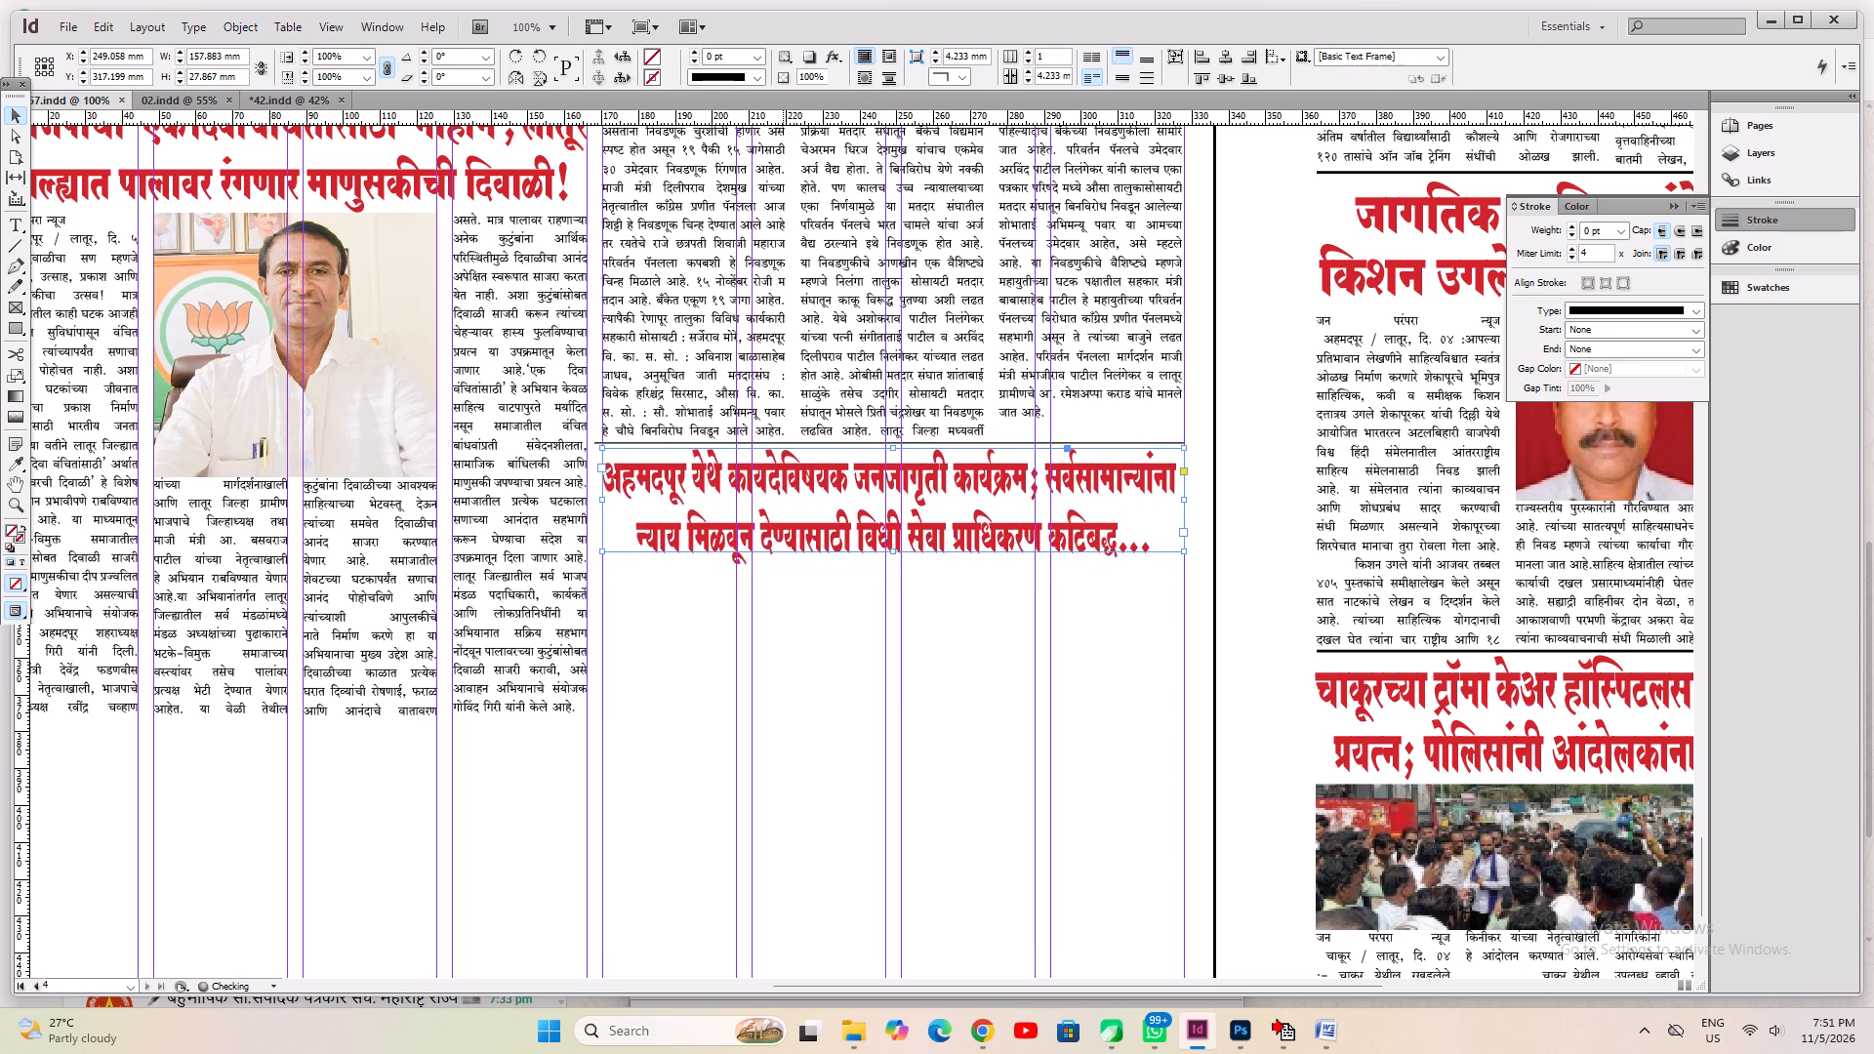
{"action": "key", "text": "ctrl+s"}
{"action": "key", "text": "ctrl+0"}
{"action": "key", "text": "ctrl+s"}
Fit the pasteboard legal-services article's frame to its text, and delete its opening subheading line and the blank space above "जन परंपरा न्यूज".
{"action": "left_click", "coordinate": [384, 469]}
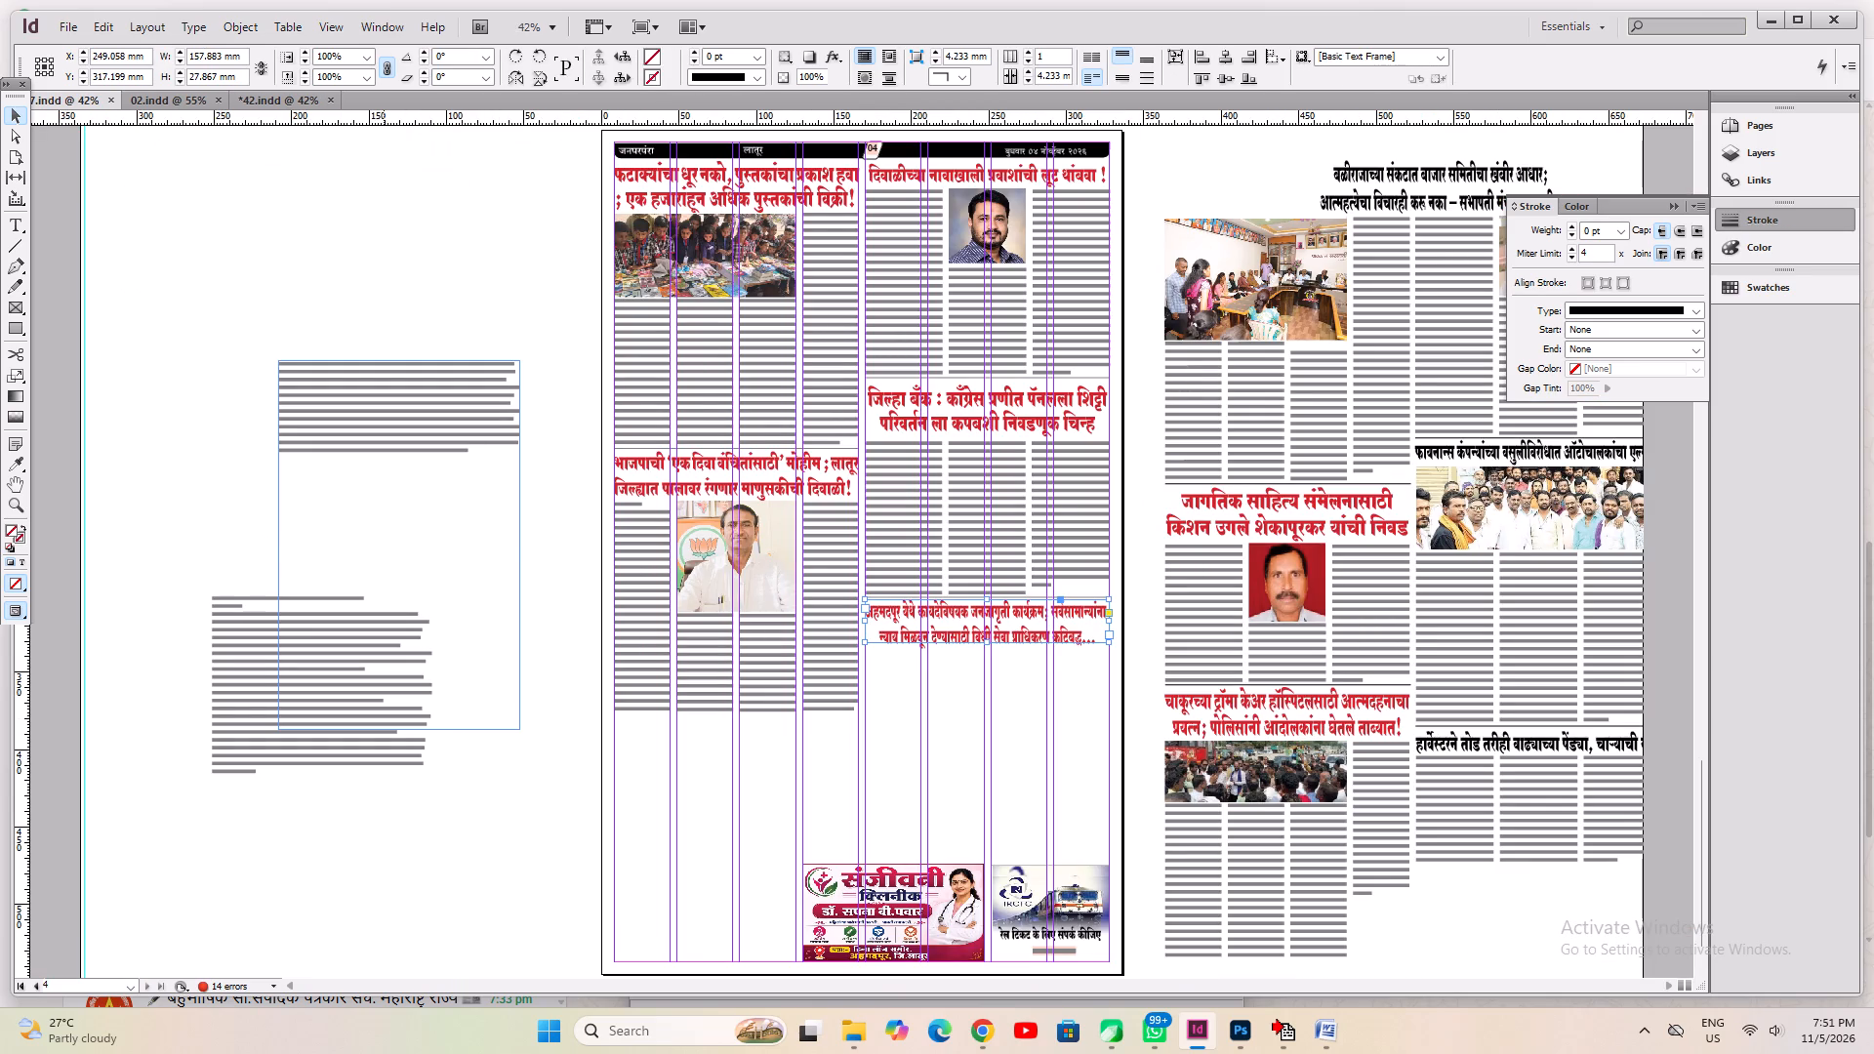
{"action": "left_click", "coordinate": [263, 766]}
{"action": "key", "text": "ctrl+alt+c"}
{"action": "key", "text": "ctrl+1"}
{"action": "scroll", "coordinate": [331, 734], "scroll_direction": "up", "scroll_amount": 3}
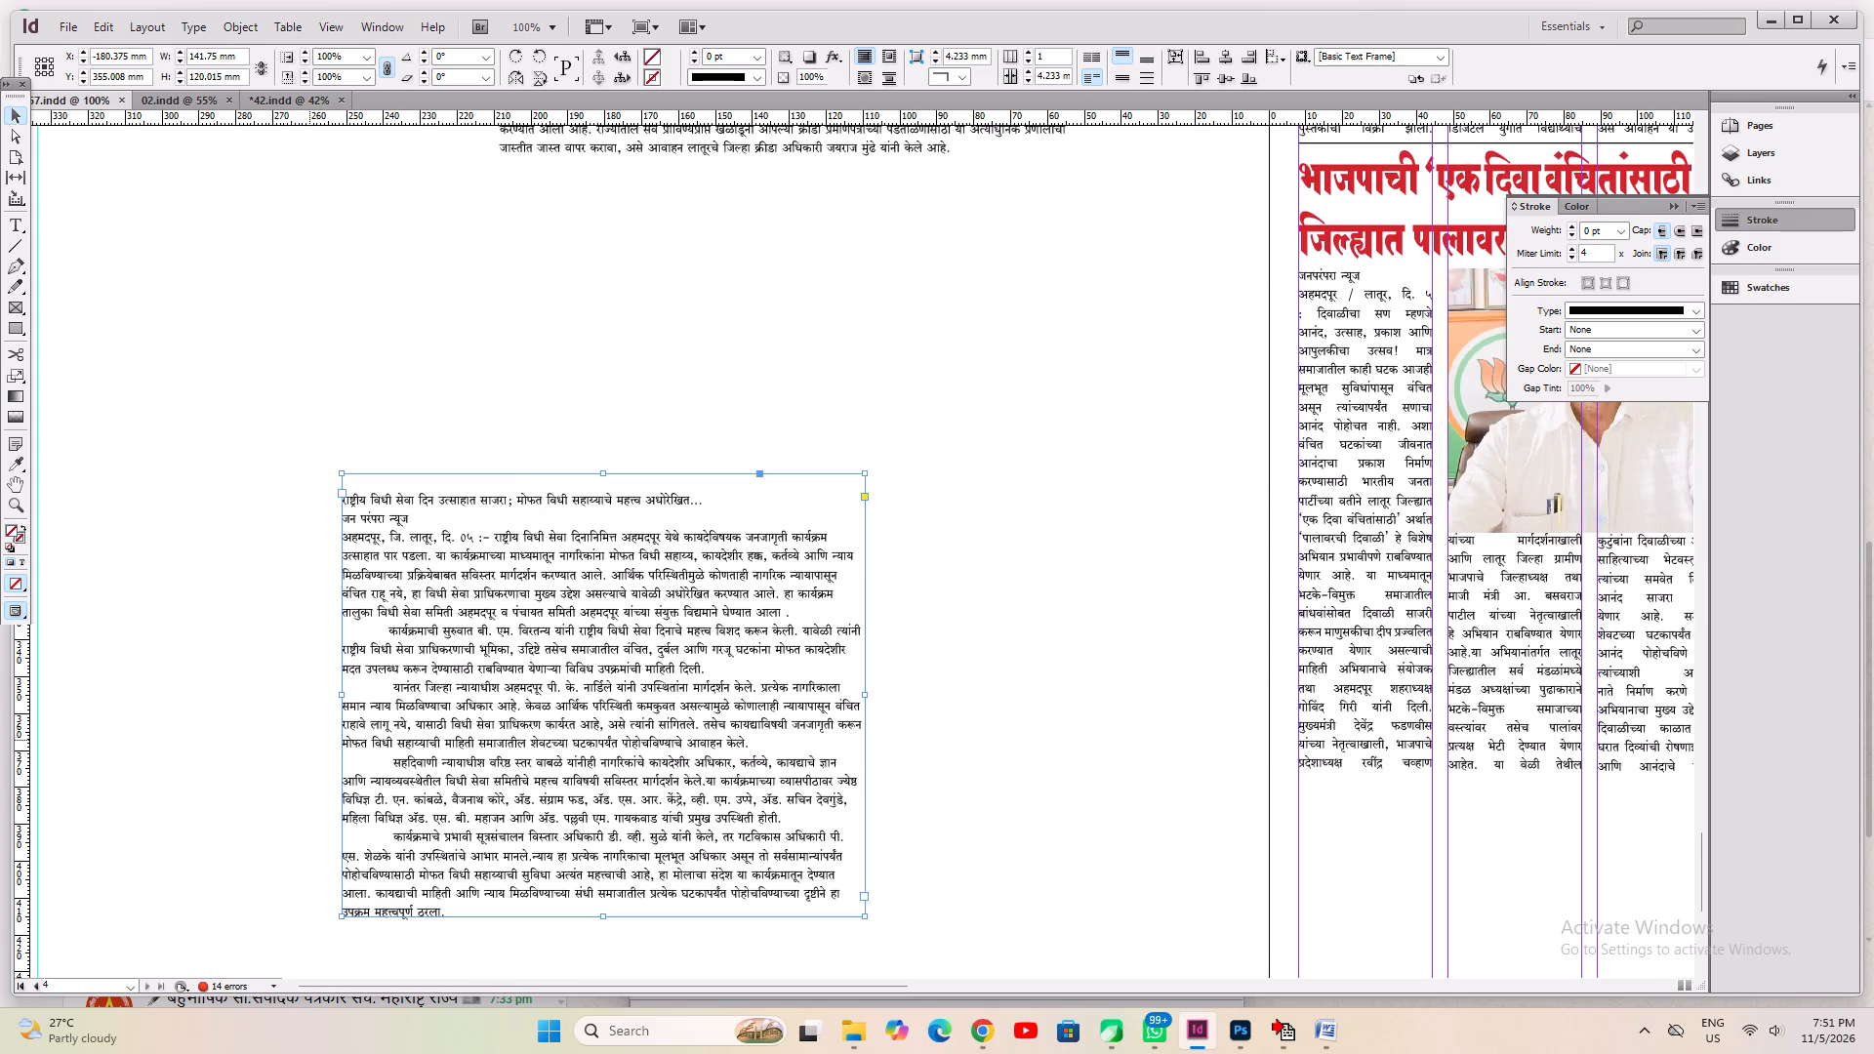
{"action": "left_click", "coordinate": [13, 223]}
{"action": "left_click_drag", "start_coordinate": [726, 505], "coordinate": [80, 426]}
{"action": "key", "text": "BackSpace"}
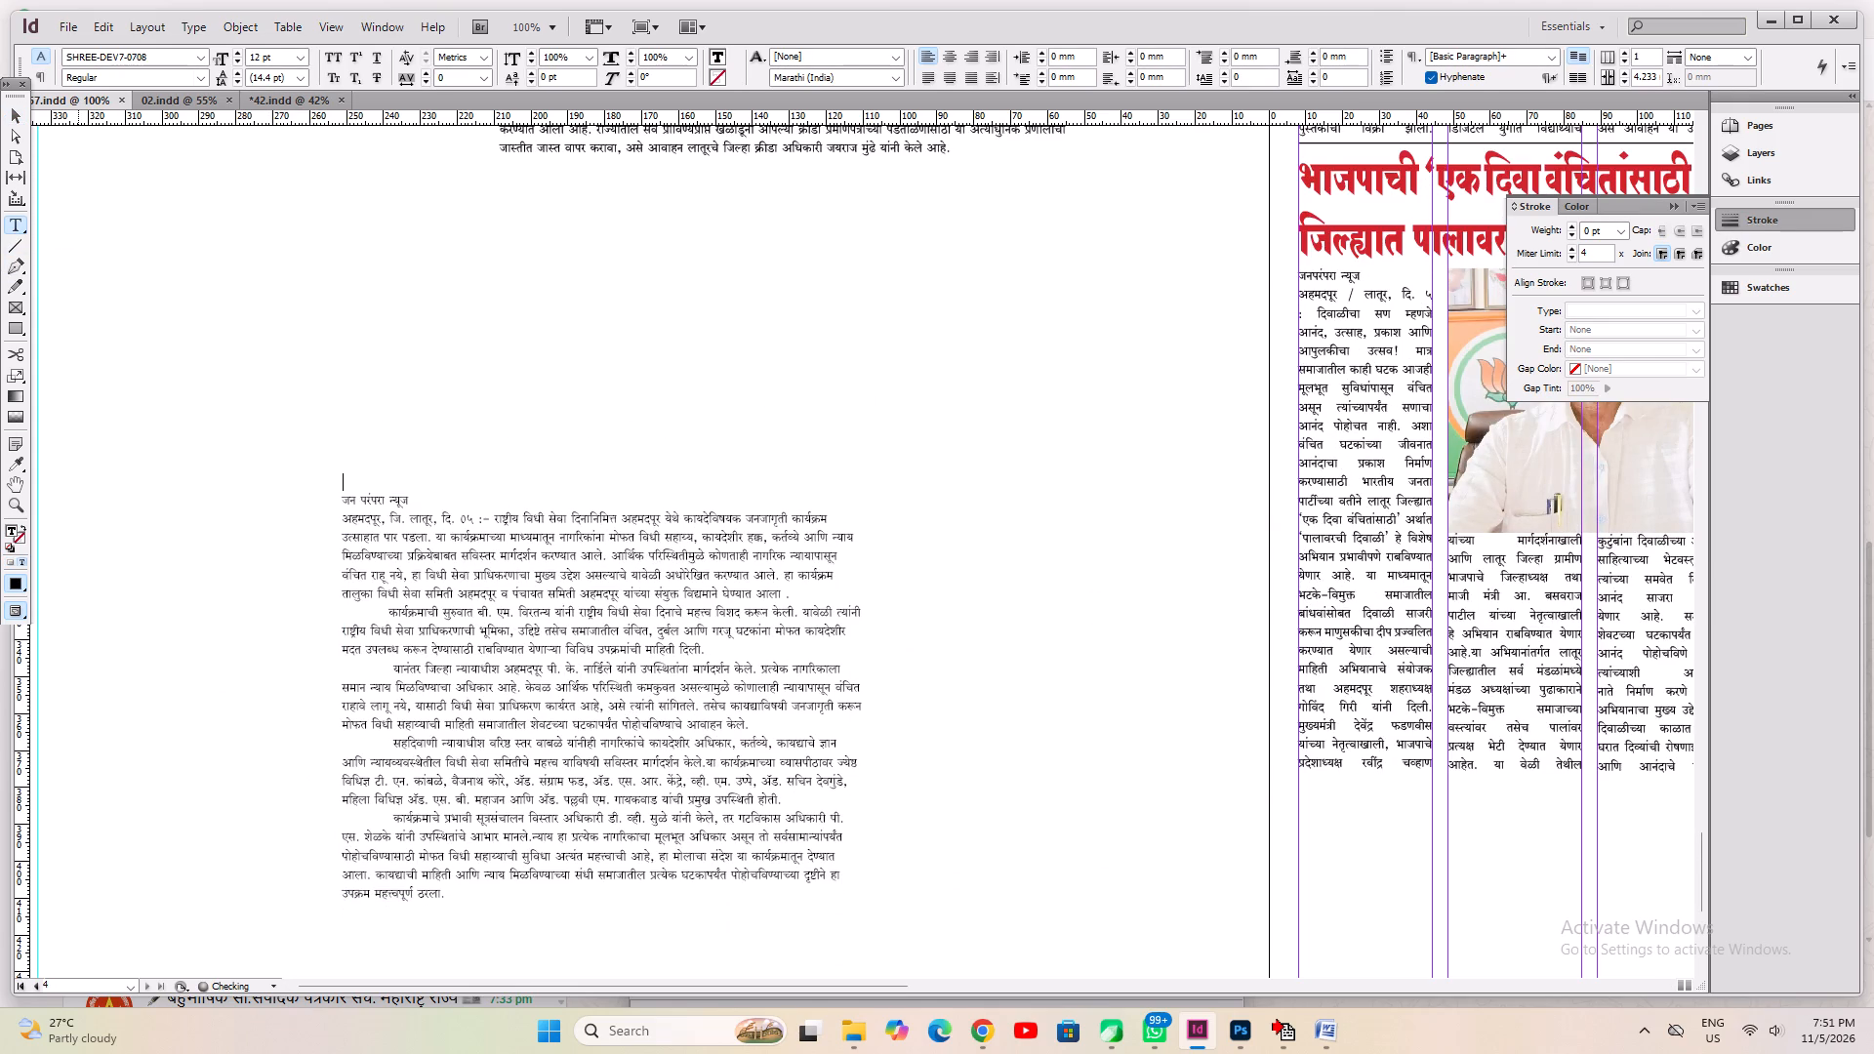
{"action": "key", "text": "Down"}
{"action": "key", "text": "BackSpace"}
{"action": "key", "text": "BackSpace"}
{"action": "key", "text": "BackSpace"}
{"action": "key", "text": "BackSpace"}
{"action": "key", "text": "BackSpace"}
Justify all the text of the legal-services article, save the document and fit the frame to its content.
{"action": "key", "text": "ctrl+a"}
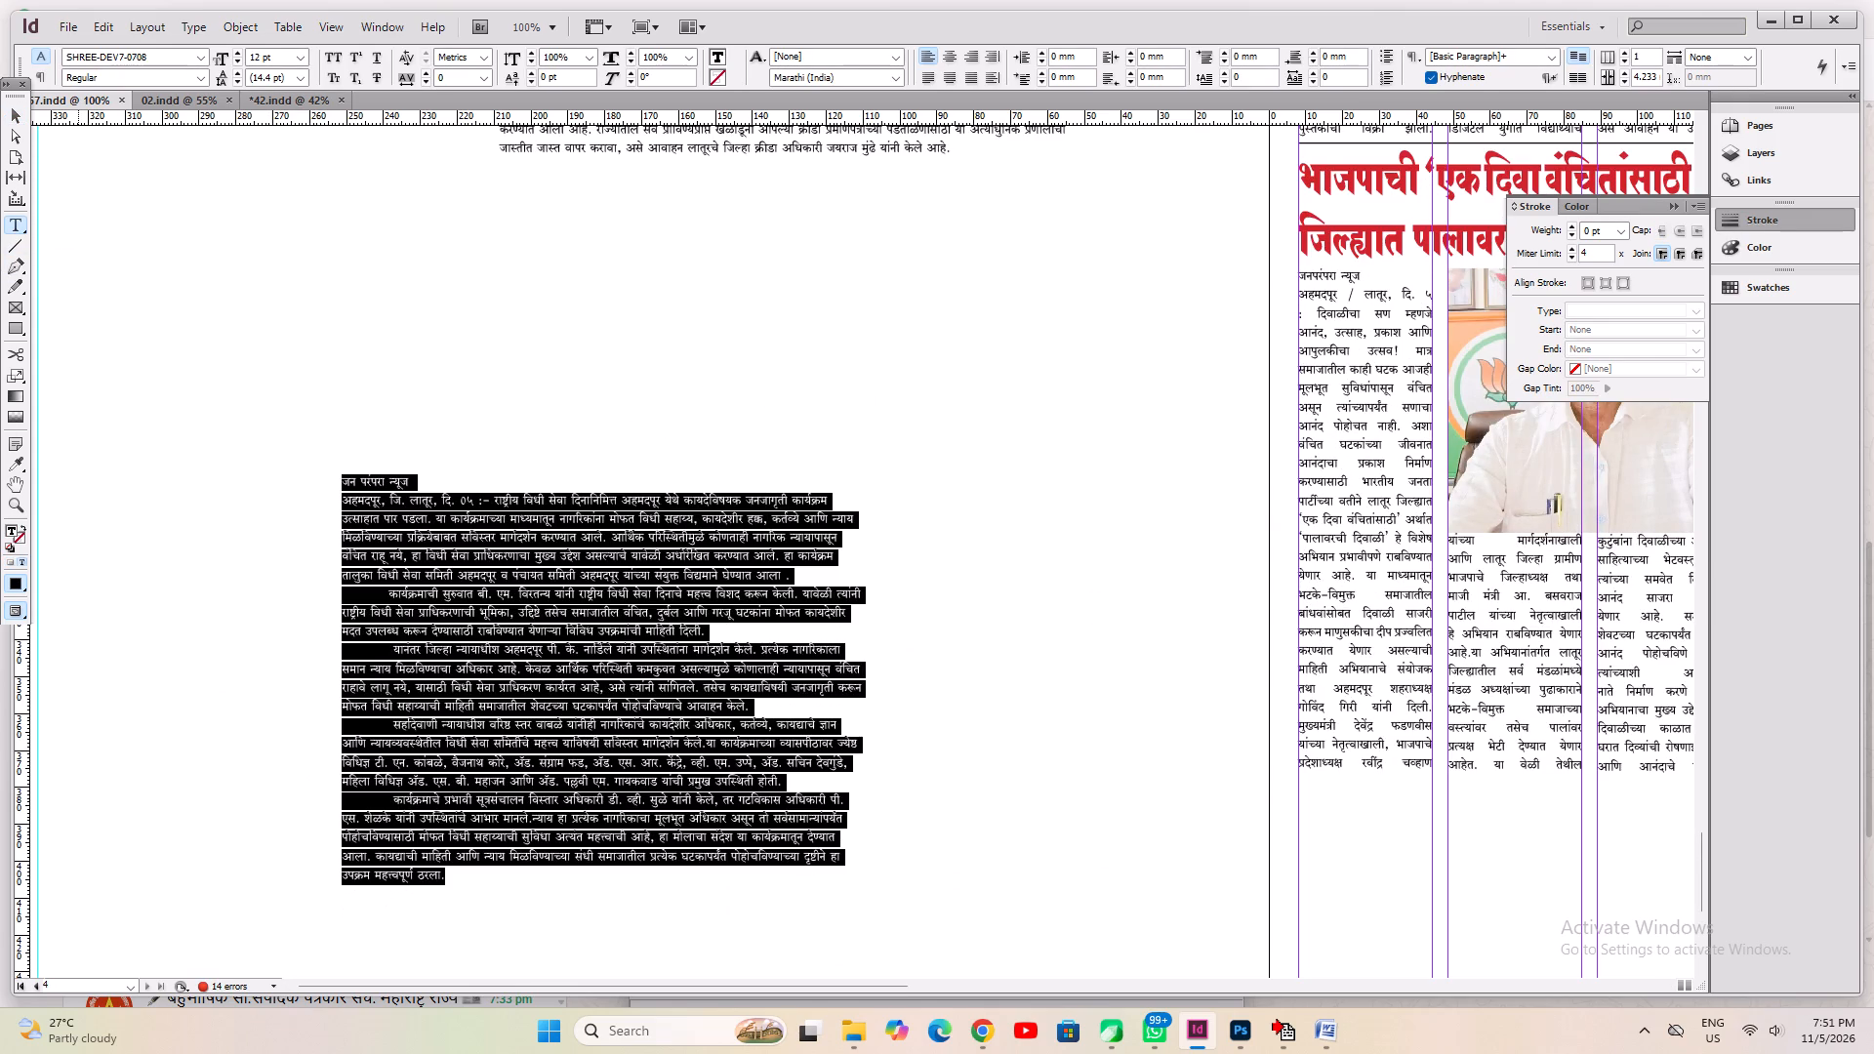
{"action": "key", "text": "ctrl+shift+j"}
{"action": "key", "text": "ctrl+0"}
{"action": "key", "text": "ctrl+s"}
{"action": "key", "text": "ctrl+alt+c"}
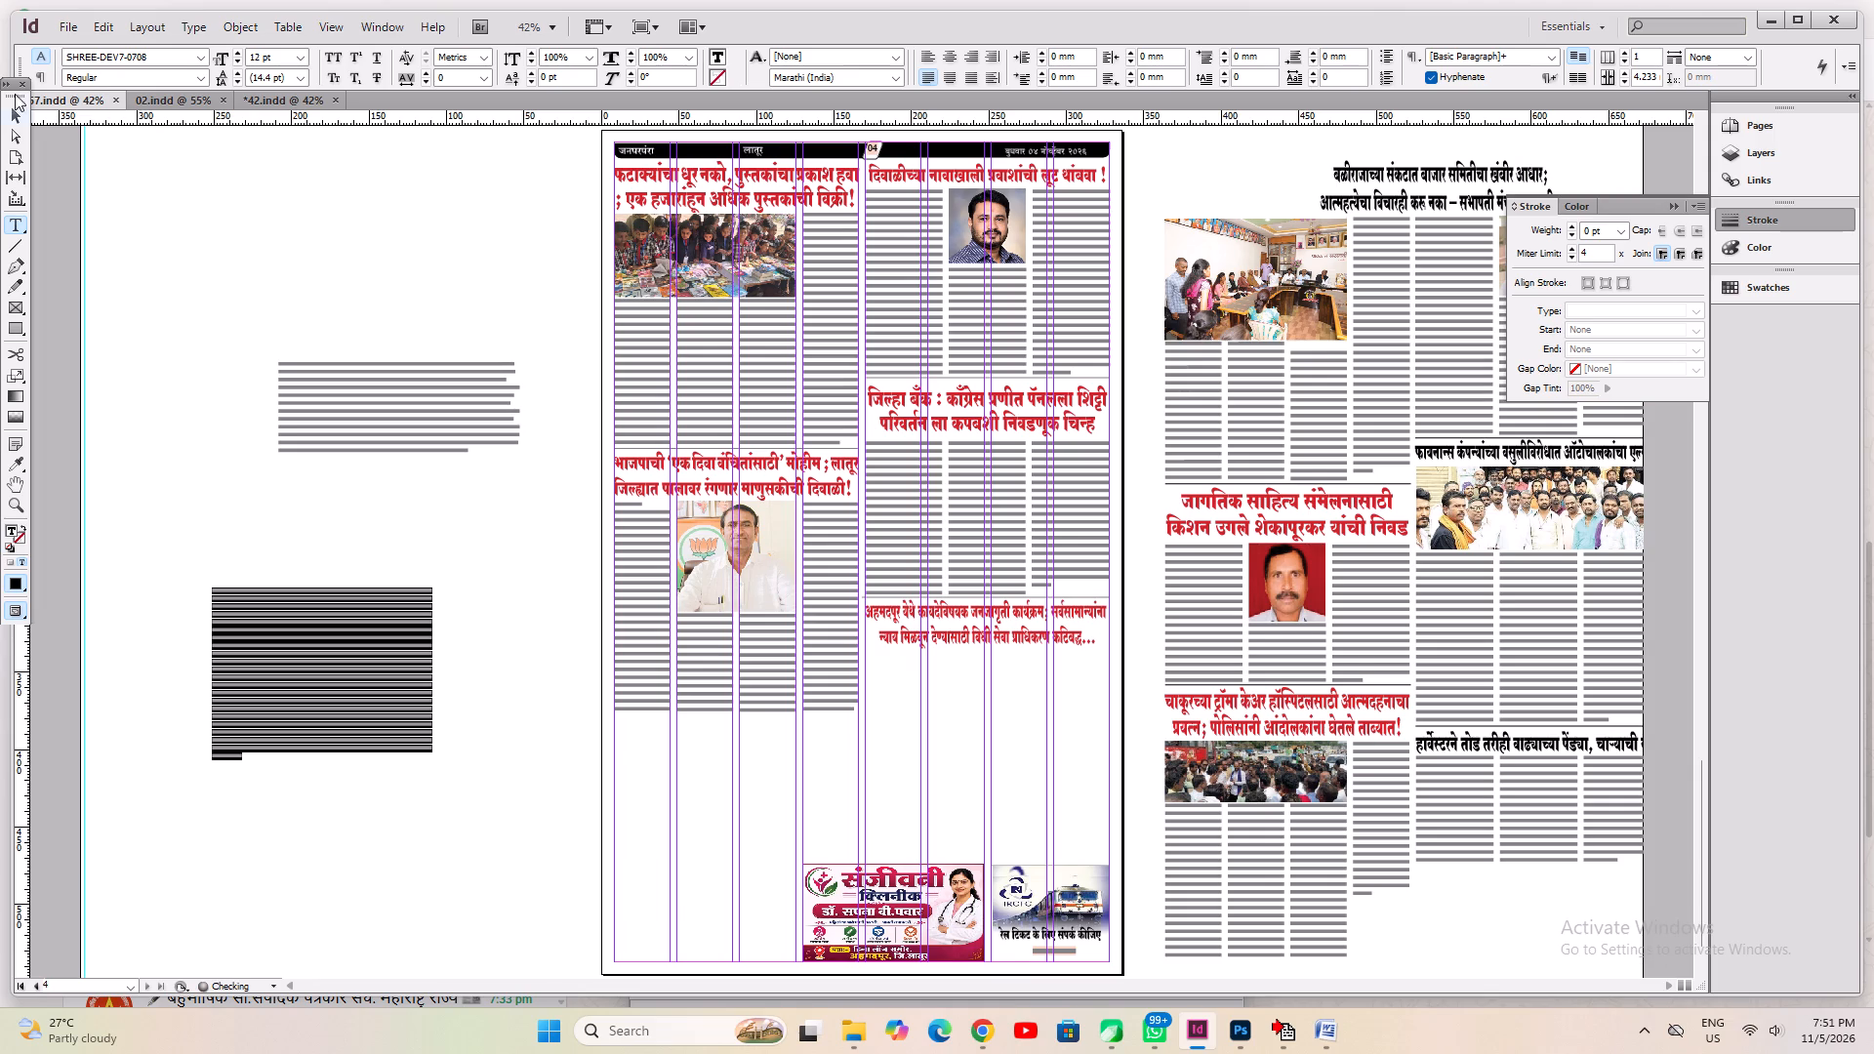
Move the legal-services article frame from the pasteboard onto the page, beneath its two-line headline.
{"action": "left_click", "coordinate": [15, 108]}
{"action": "scroll", "coordinate": [494, 640], "scroll_direction": "down", "scroll_amount": 3}
{"action": "left_click_drag", "start_coordinate": [327, 578], "coordinate": [982, 658]}
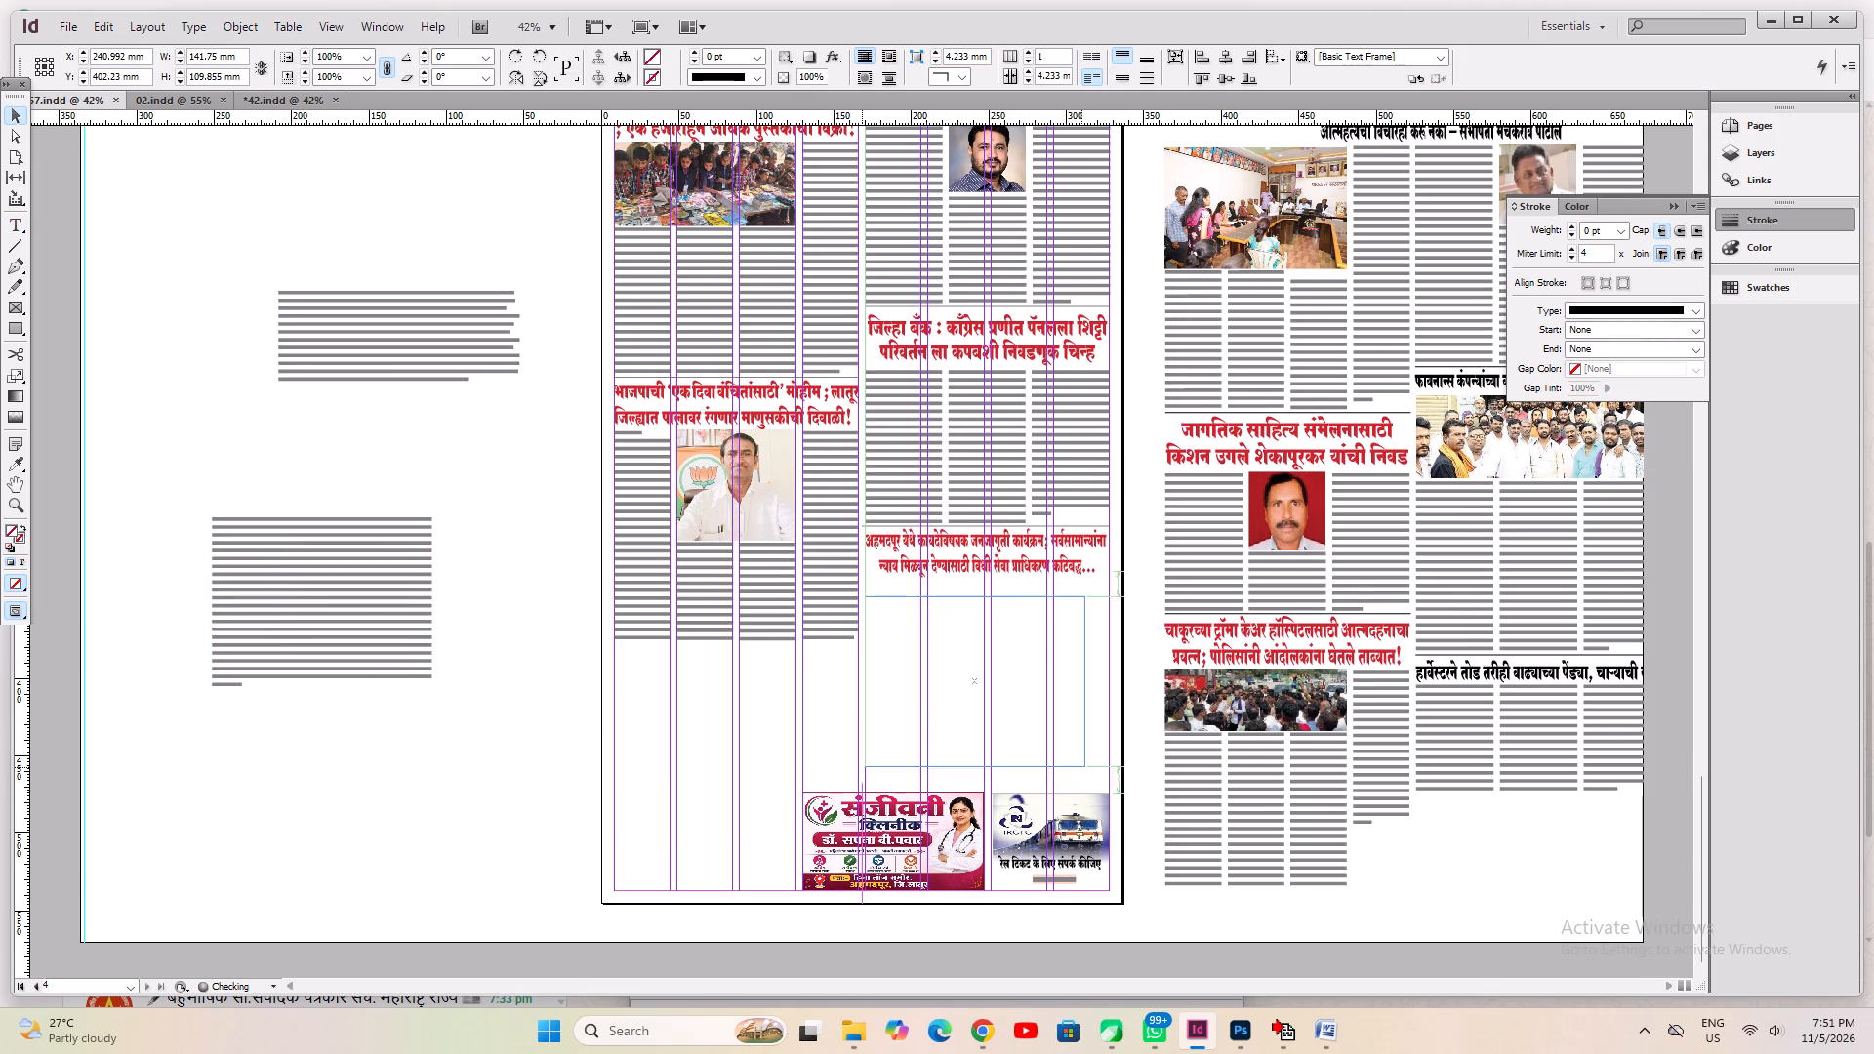
{"action": "left_click_drag", "start_coordinate": [982, 658], "coordinate": [984, 646]}
Enlarge the article frame to about 157.2 by 129.5 mm to span the headline's width, and move it up close beneath the headline.
{"action": "key", "text": "ctrl+1"}
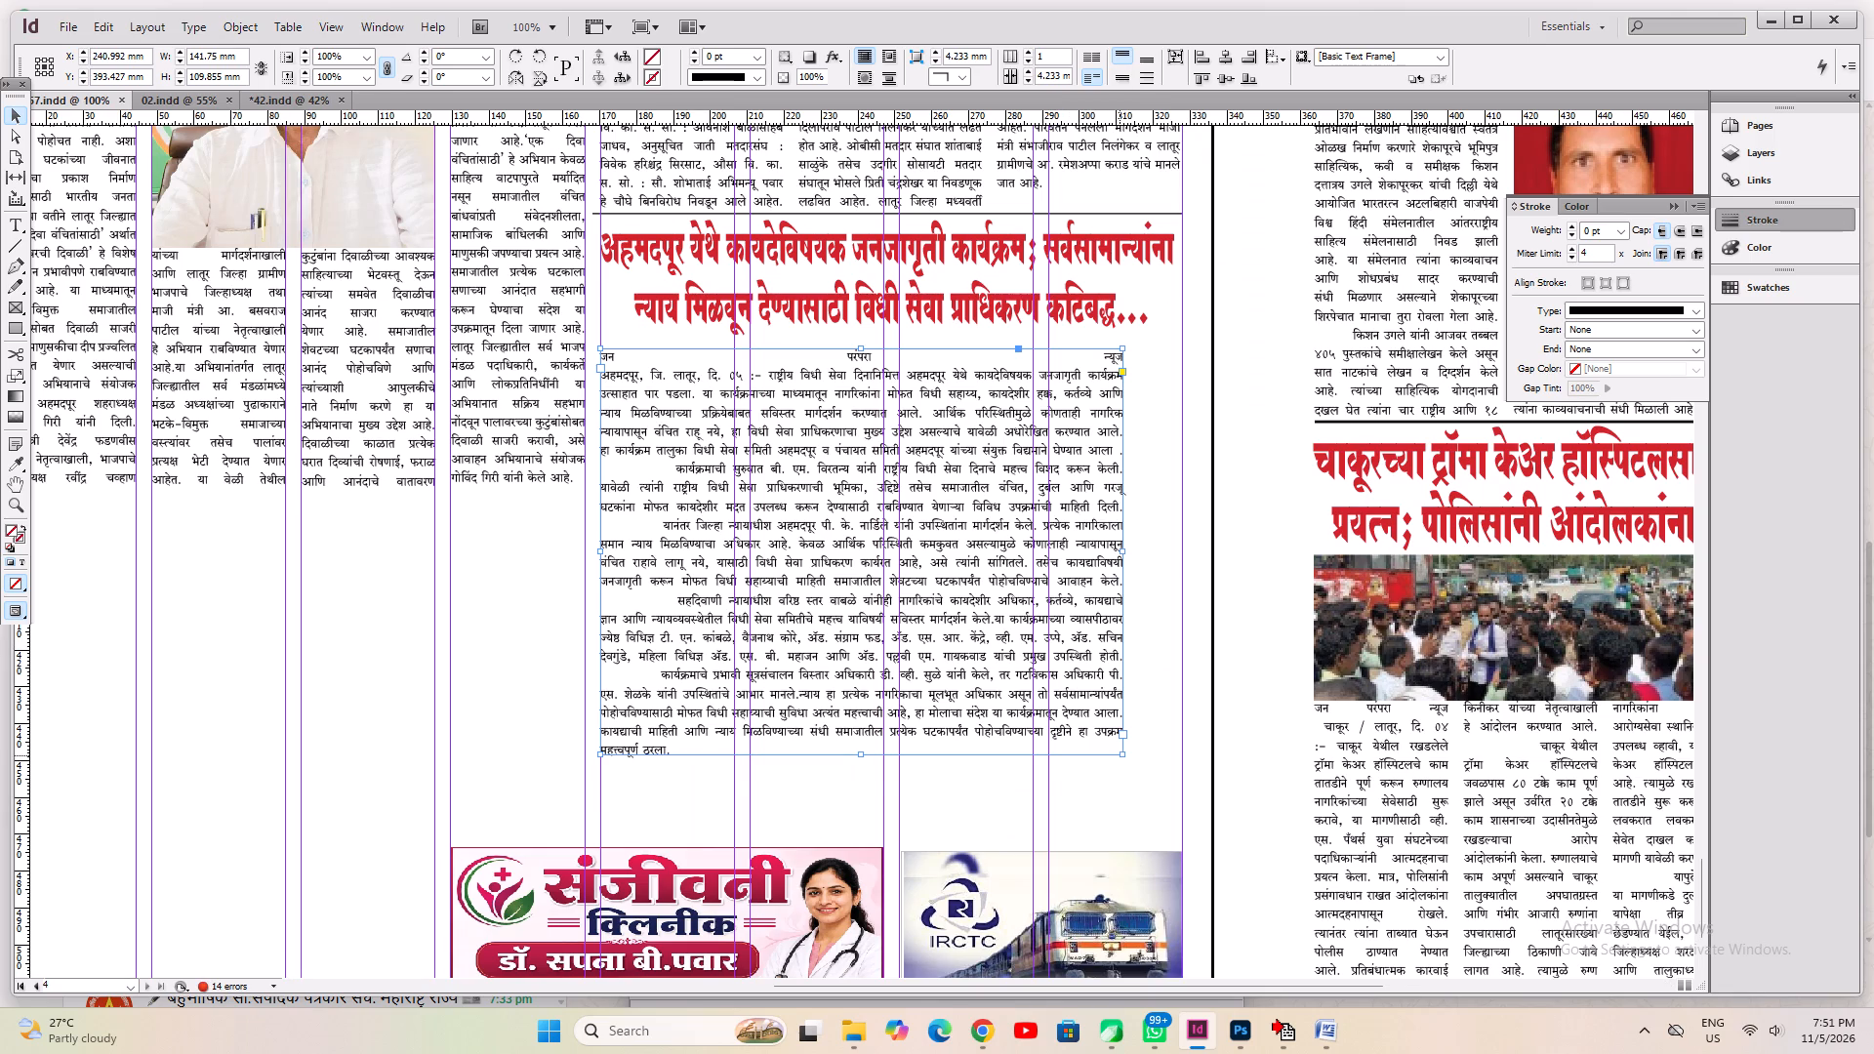
{"action": "left_click_drag", "start_coordinate": [1120, 755], "coordinate": [1180, 827]}
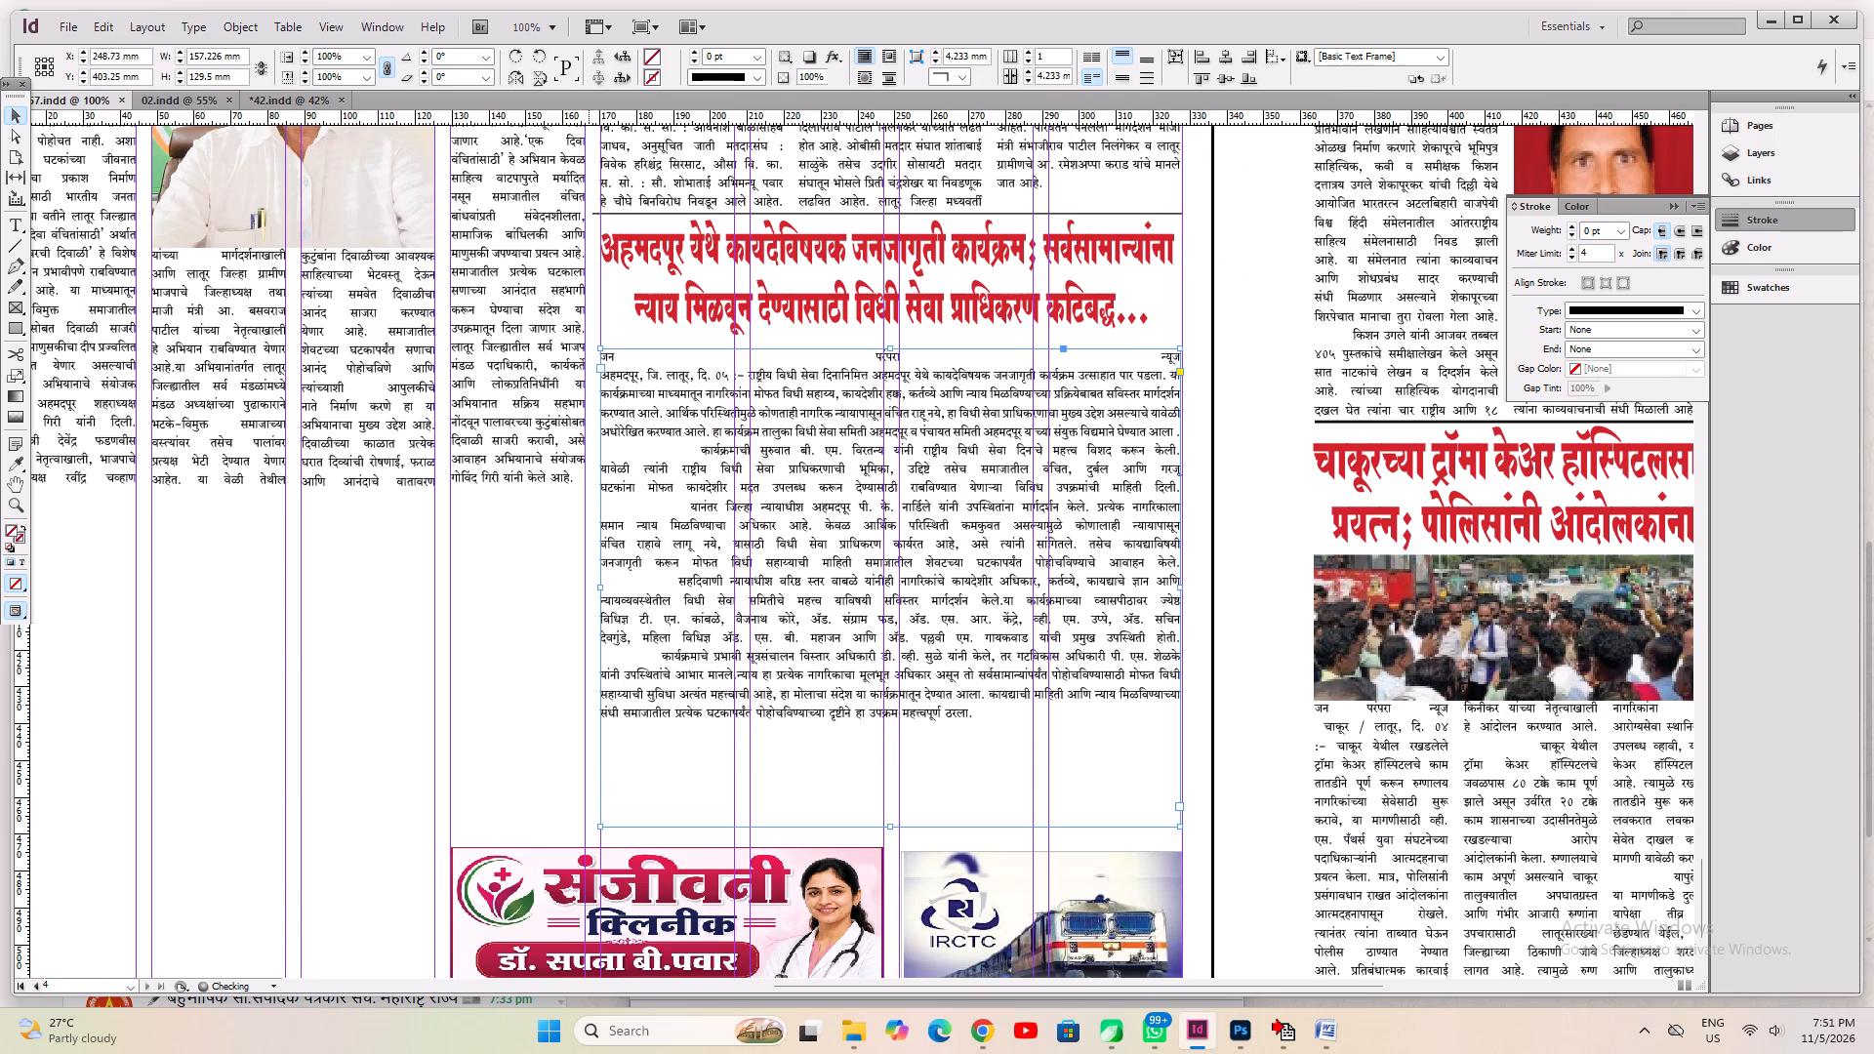
{"action": "left_click_drag", "start_coordinate": [603, 589], "coordinate": [602, 600]}
{"action": "left_click", "coordinate": [1183, 588]}
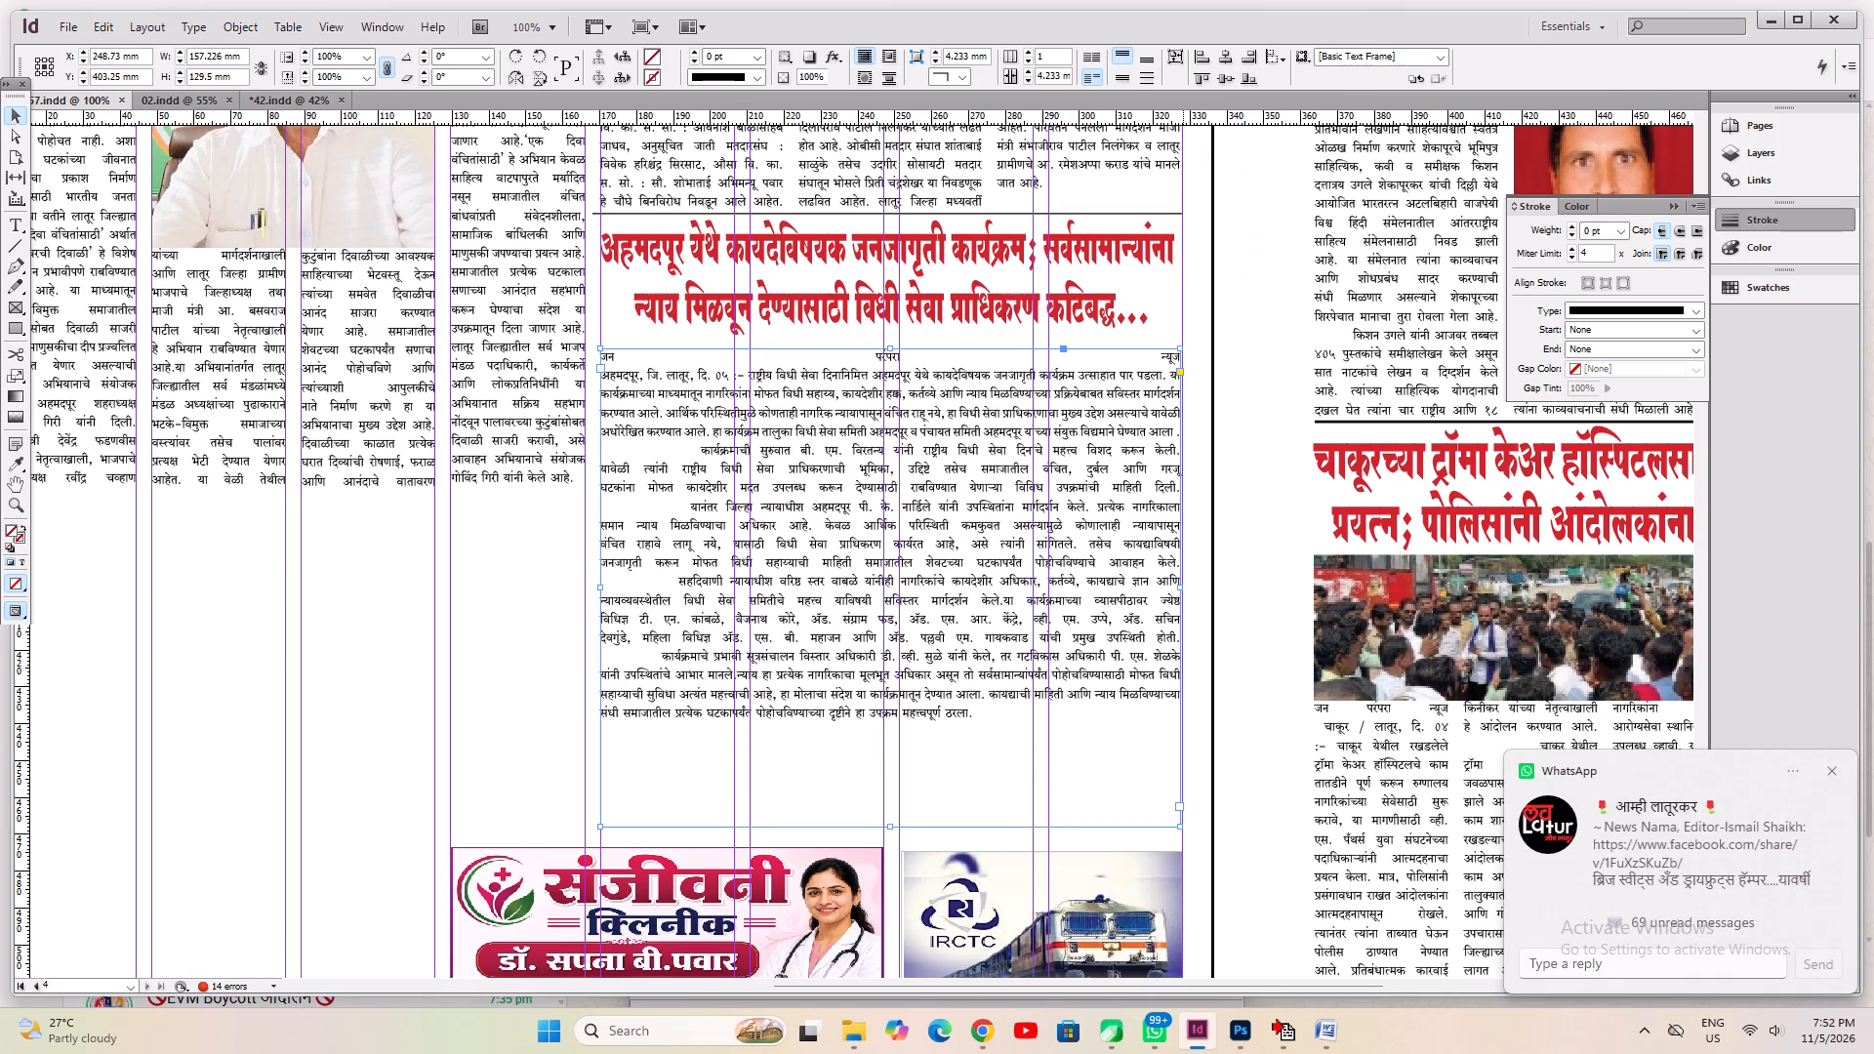
{"action": "left_click_drag", "start_coordinate": [953, 512], "coordinate": [955, 500], "text": "shift"}
Divide the article into four columns, extend its frame down to the advertisements, about 138.8 mm high, and save the document.
{"action": "double_click", "coordinate": [1026, 51]}
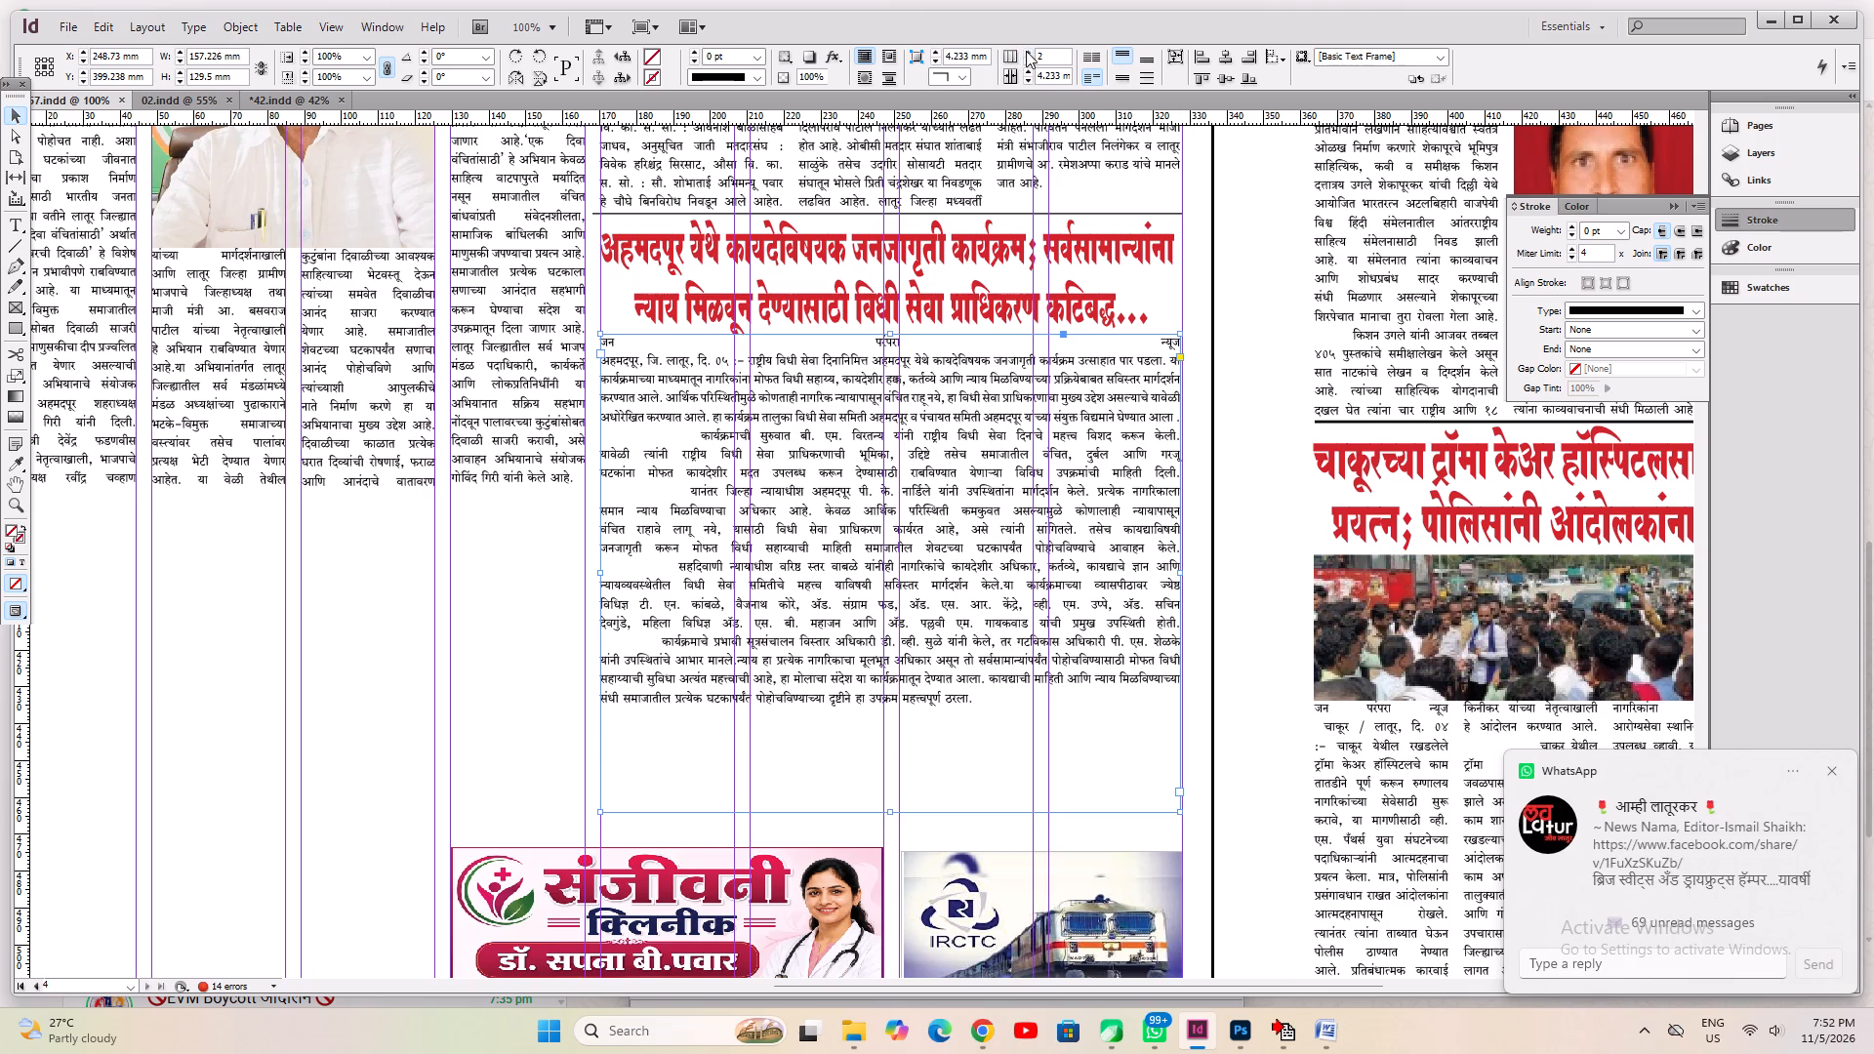
{"action": "left_click", "coordinate": [1026, 51]}
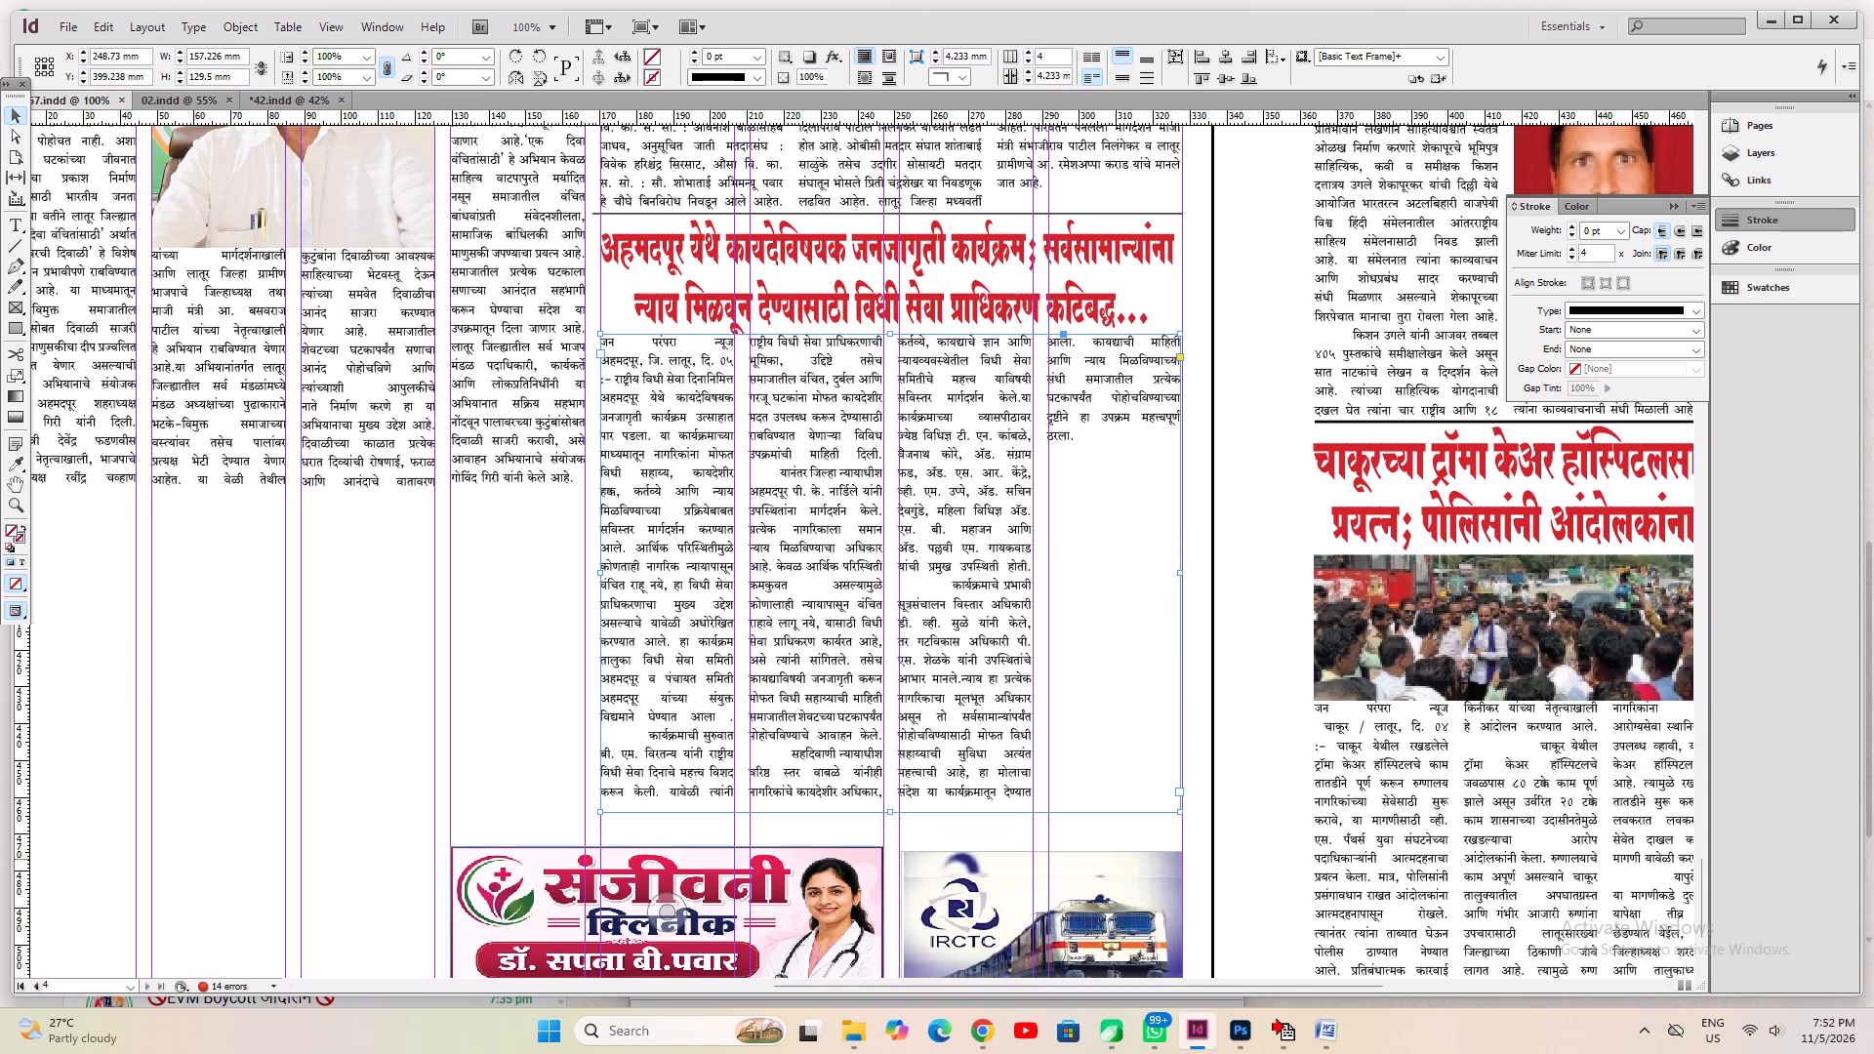
{"action": "left_click_drag", "start_coordinate": [893, 813], "coordinate": [893, 846]}
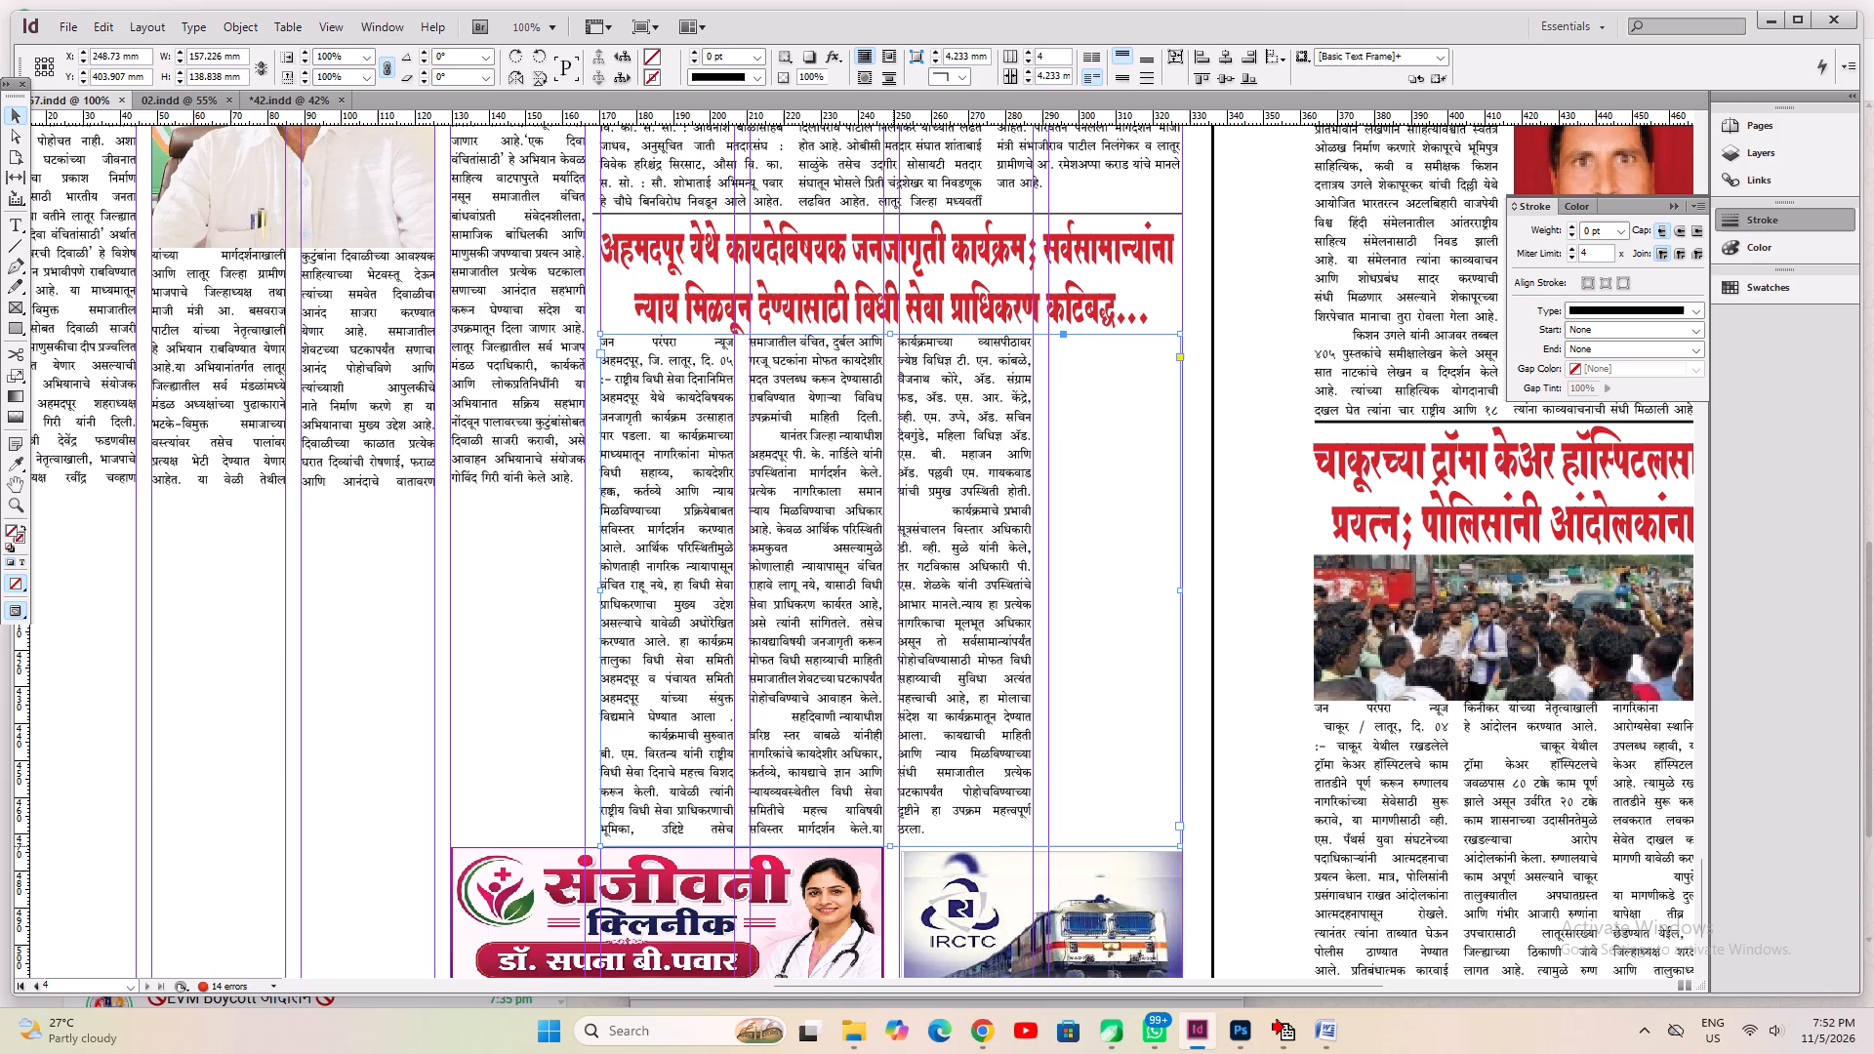
{"action": "key", "text": "ctrl+s"}
{"action": "key", "text": "ctrl+0"}
{"action": "key", "text": "ctrl+s"}
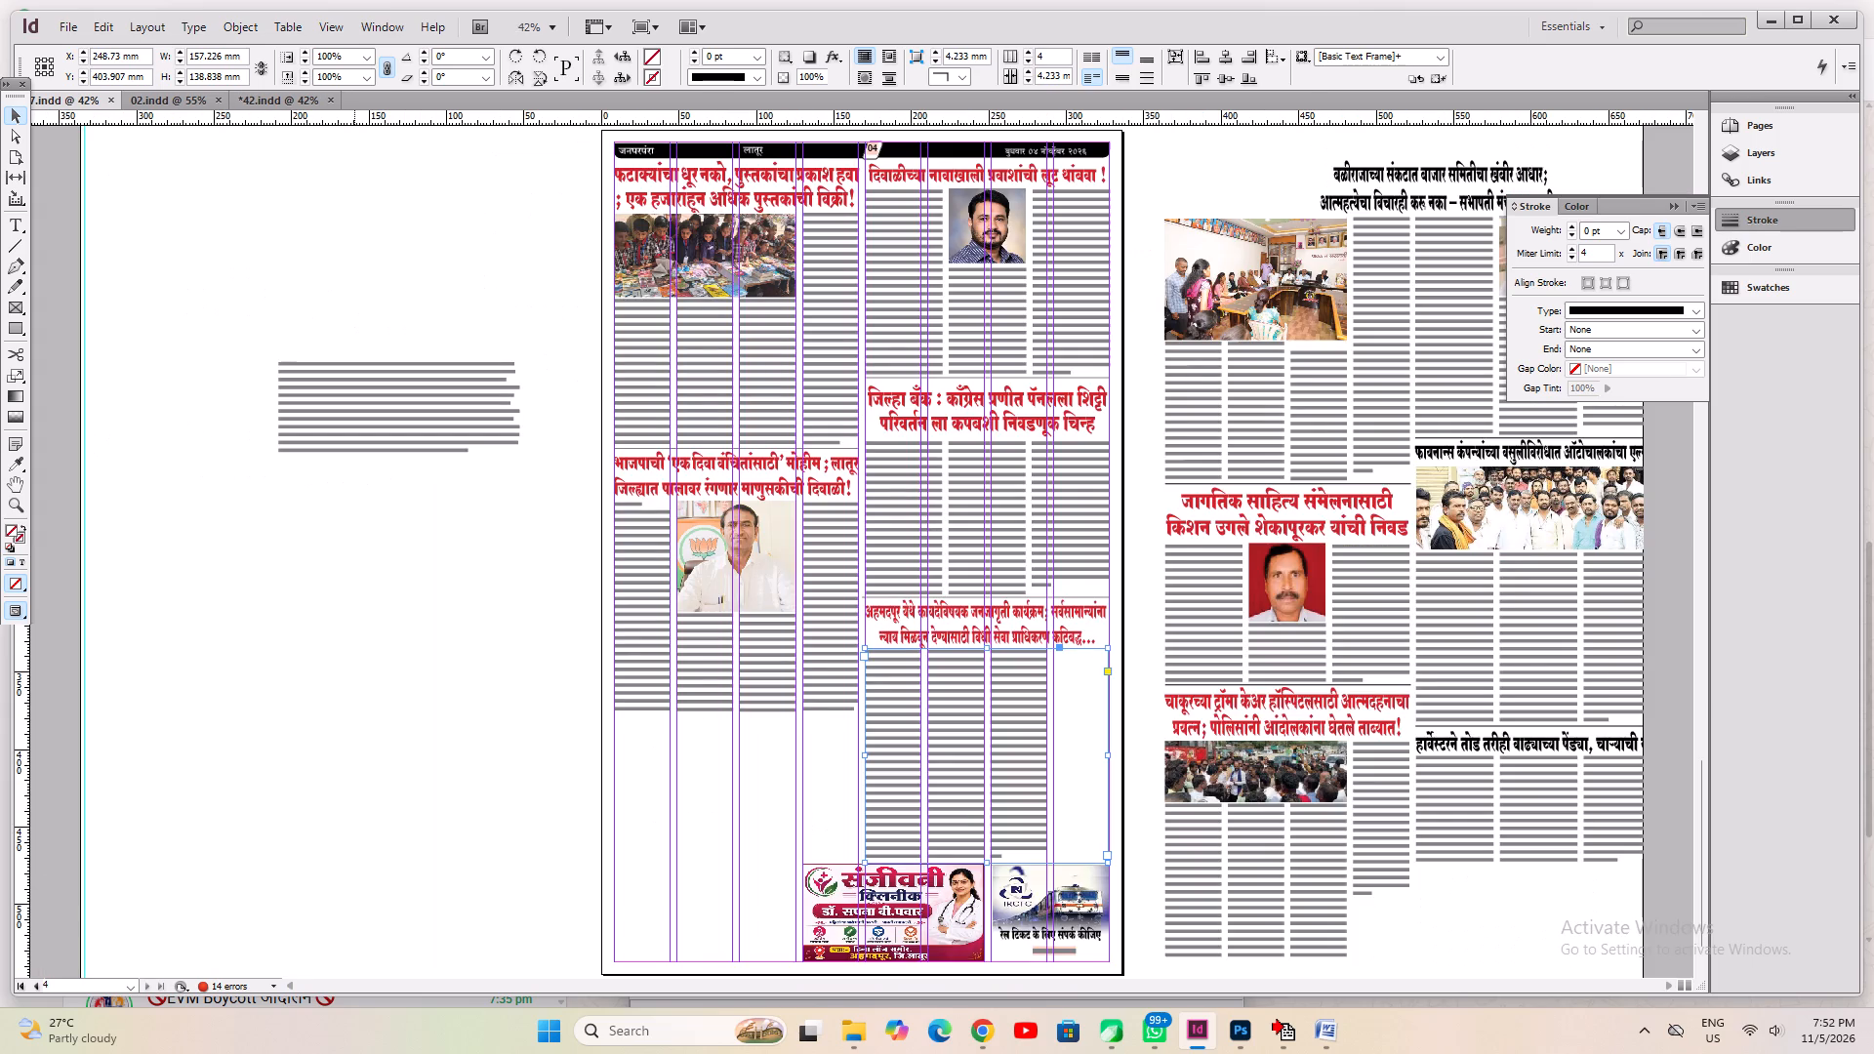
{"action": "left_click", "coordinate": [316, 907]}
{"action": "key", "text": "ctrl+s"}
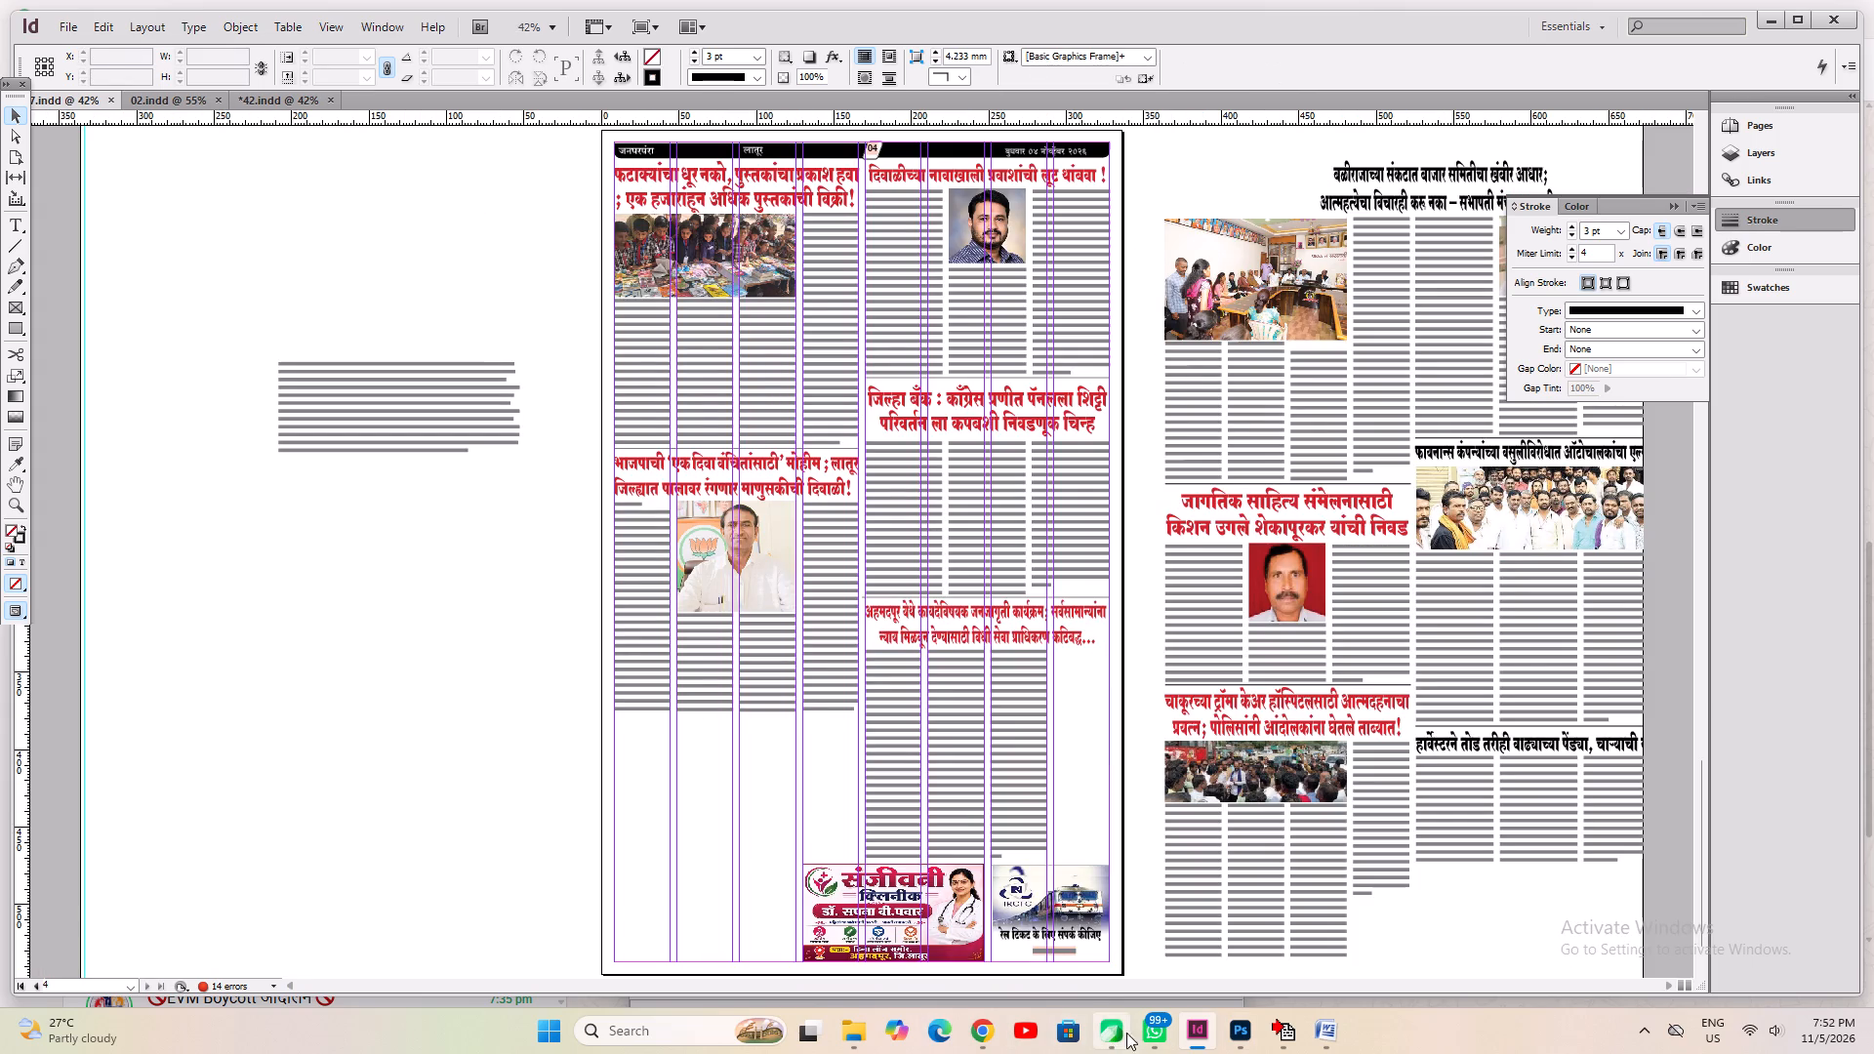
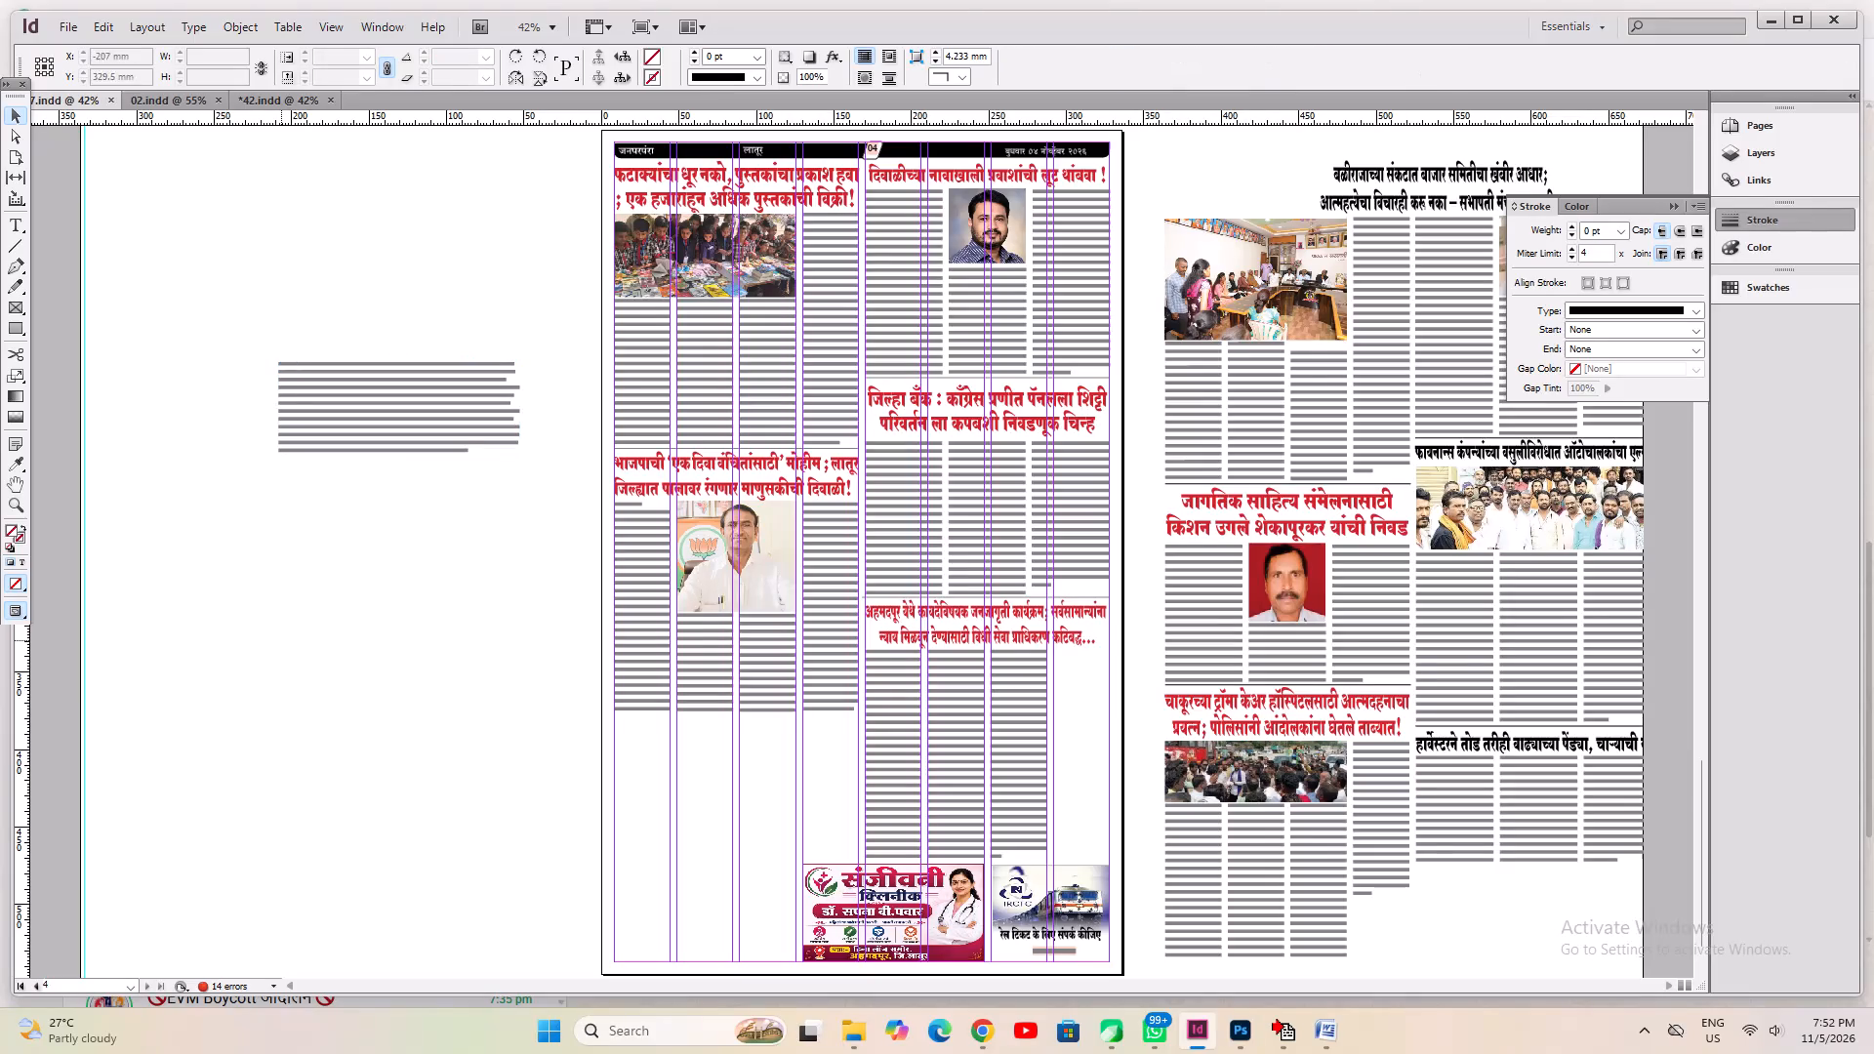
Paste the legal services day meeting photo into the page 4 layout.
{"action": "right_click", "coordinate": [281, 640]}
{"action": "left_click", "coordinate": [312, 650]}
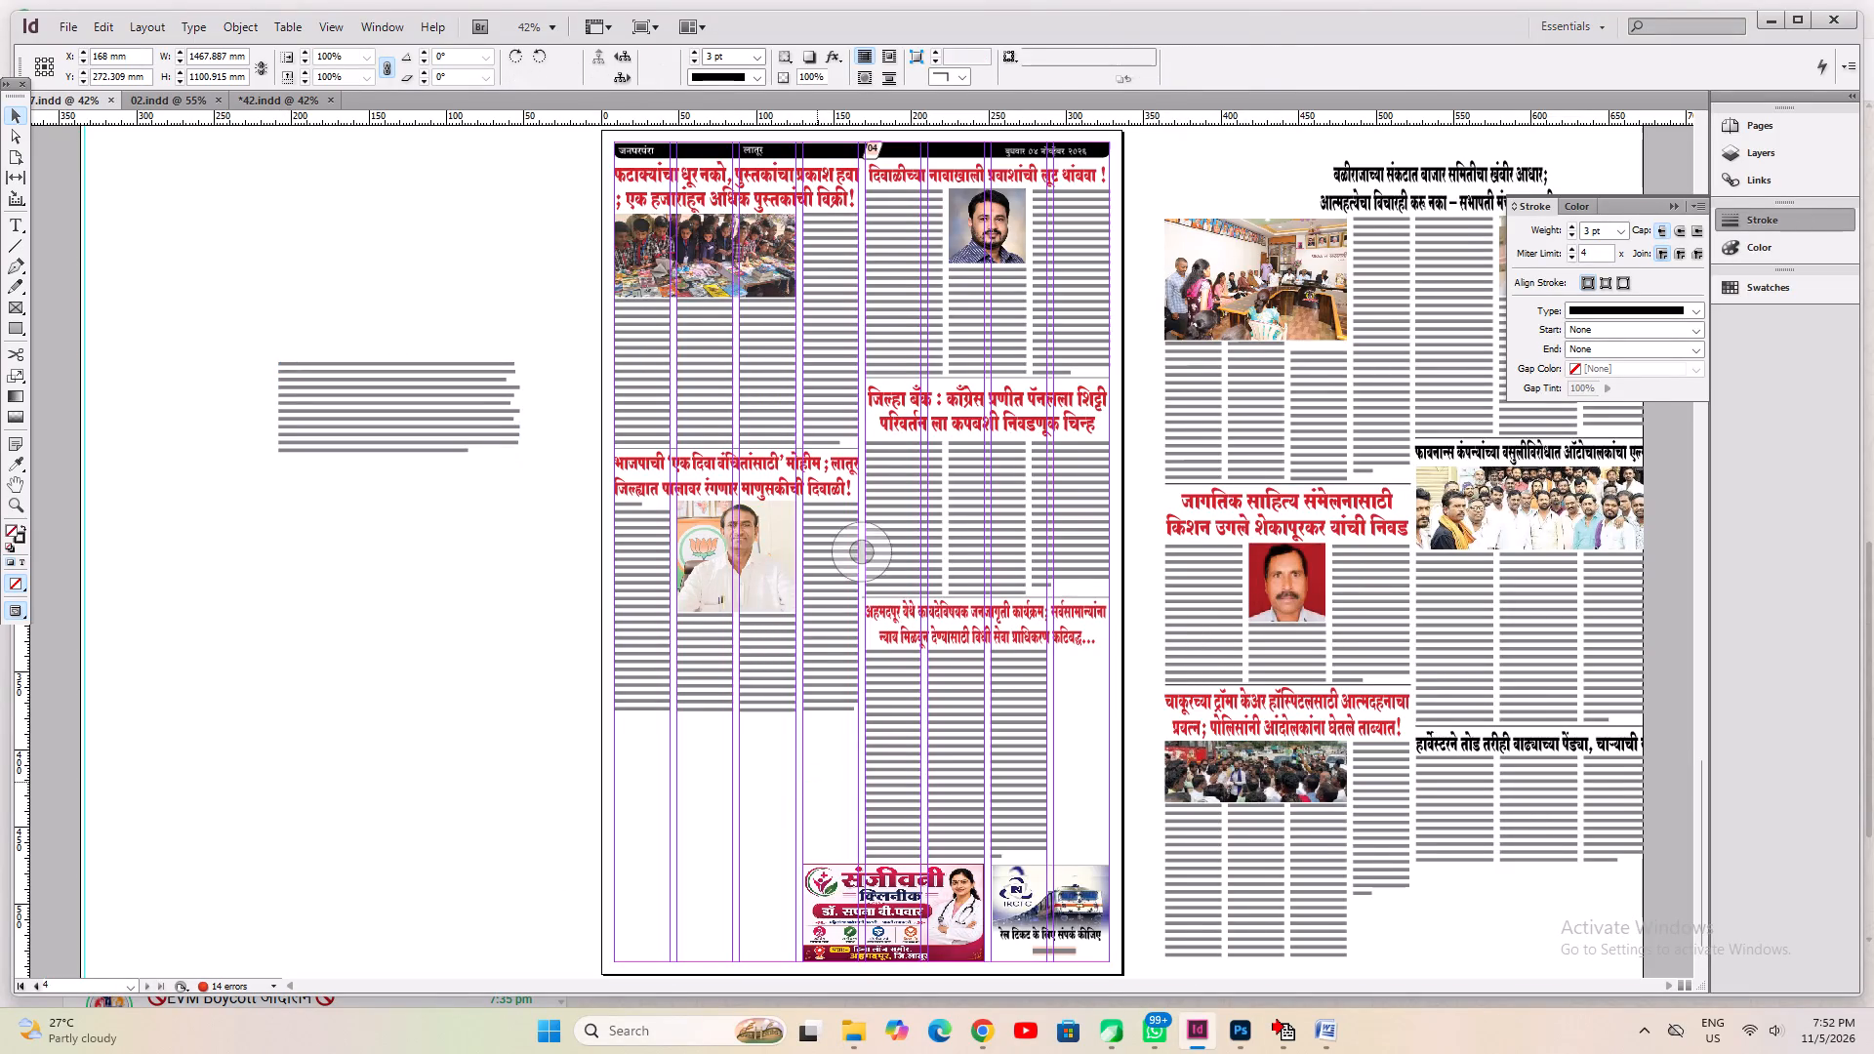
{"action": "key", "text": "ctrl+0"}
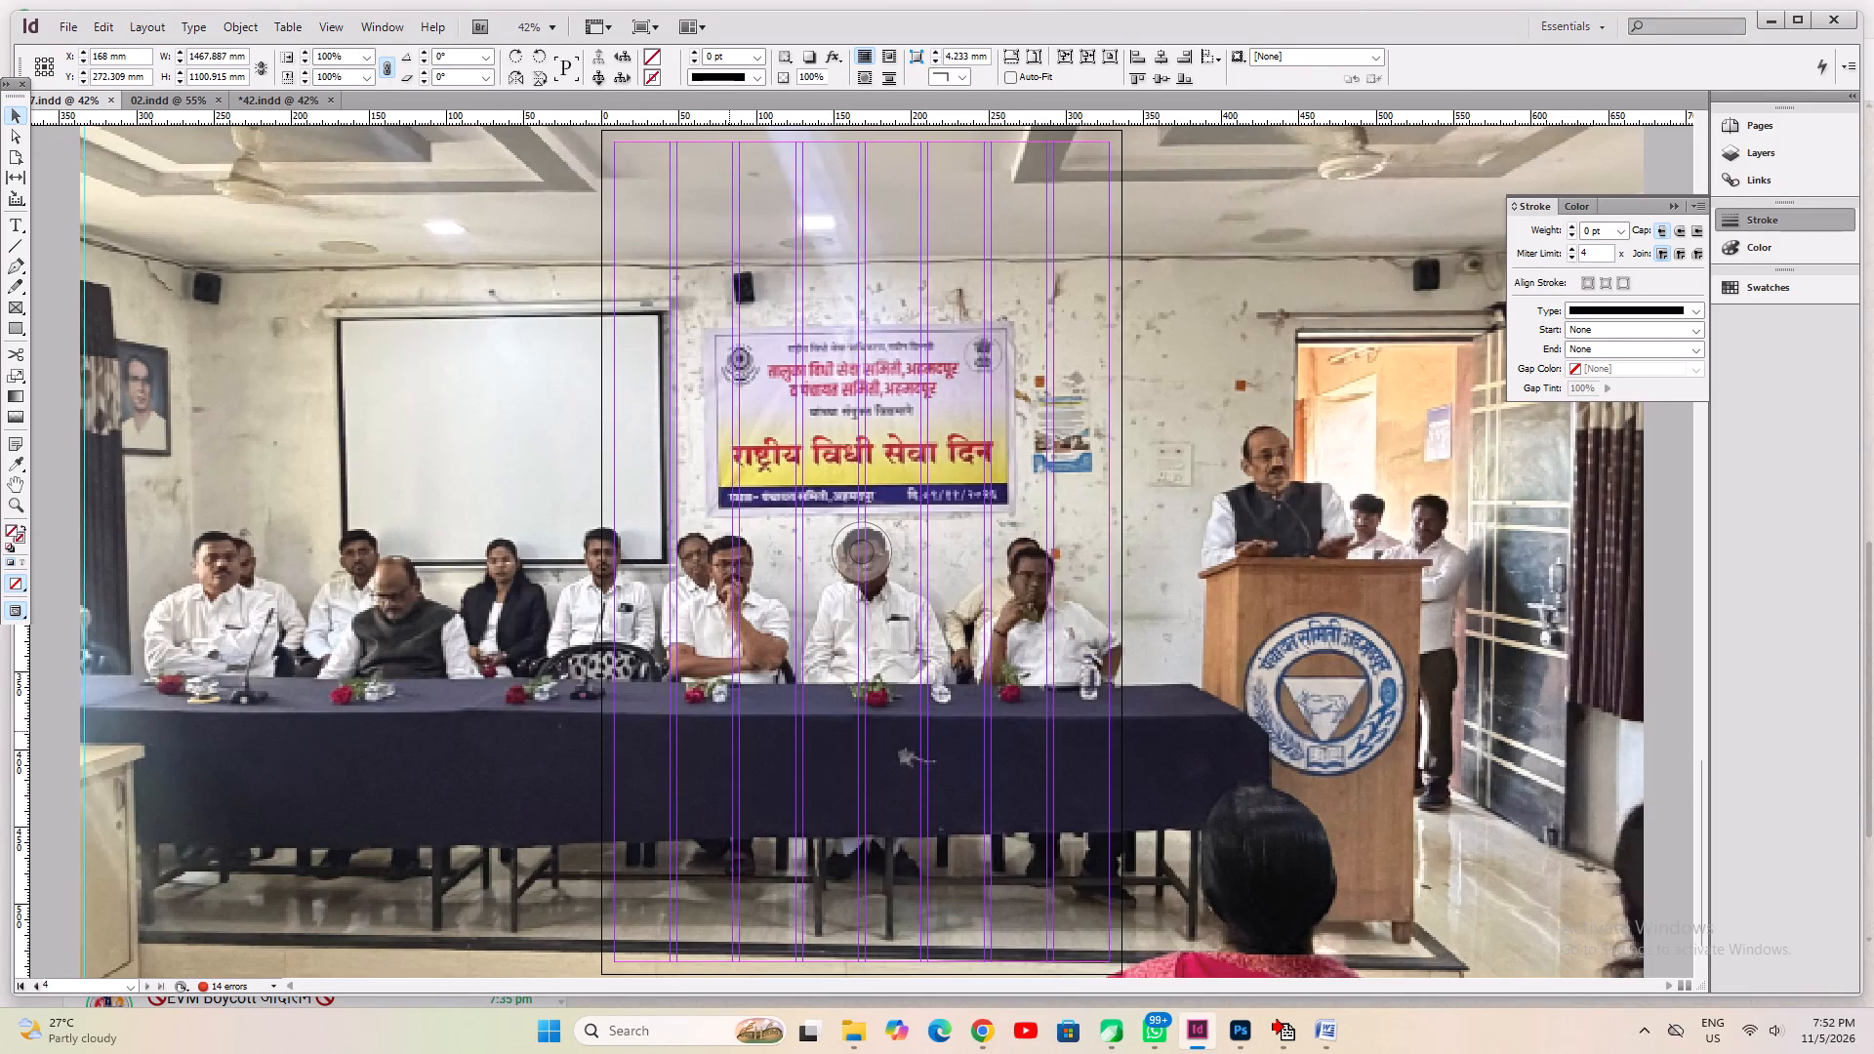
Scale the pasted meeting photo down to about 418 by 314 mm and park it on the pasteboard beside page 4.
{"action": "left_click_drag", "start_coordinate": [565, 653], "coordinate": [654, 654]}
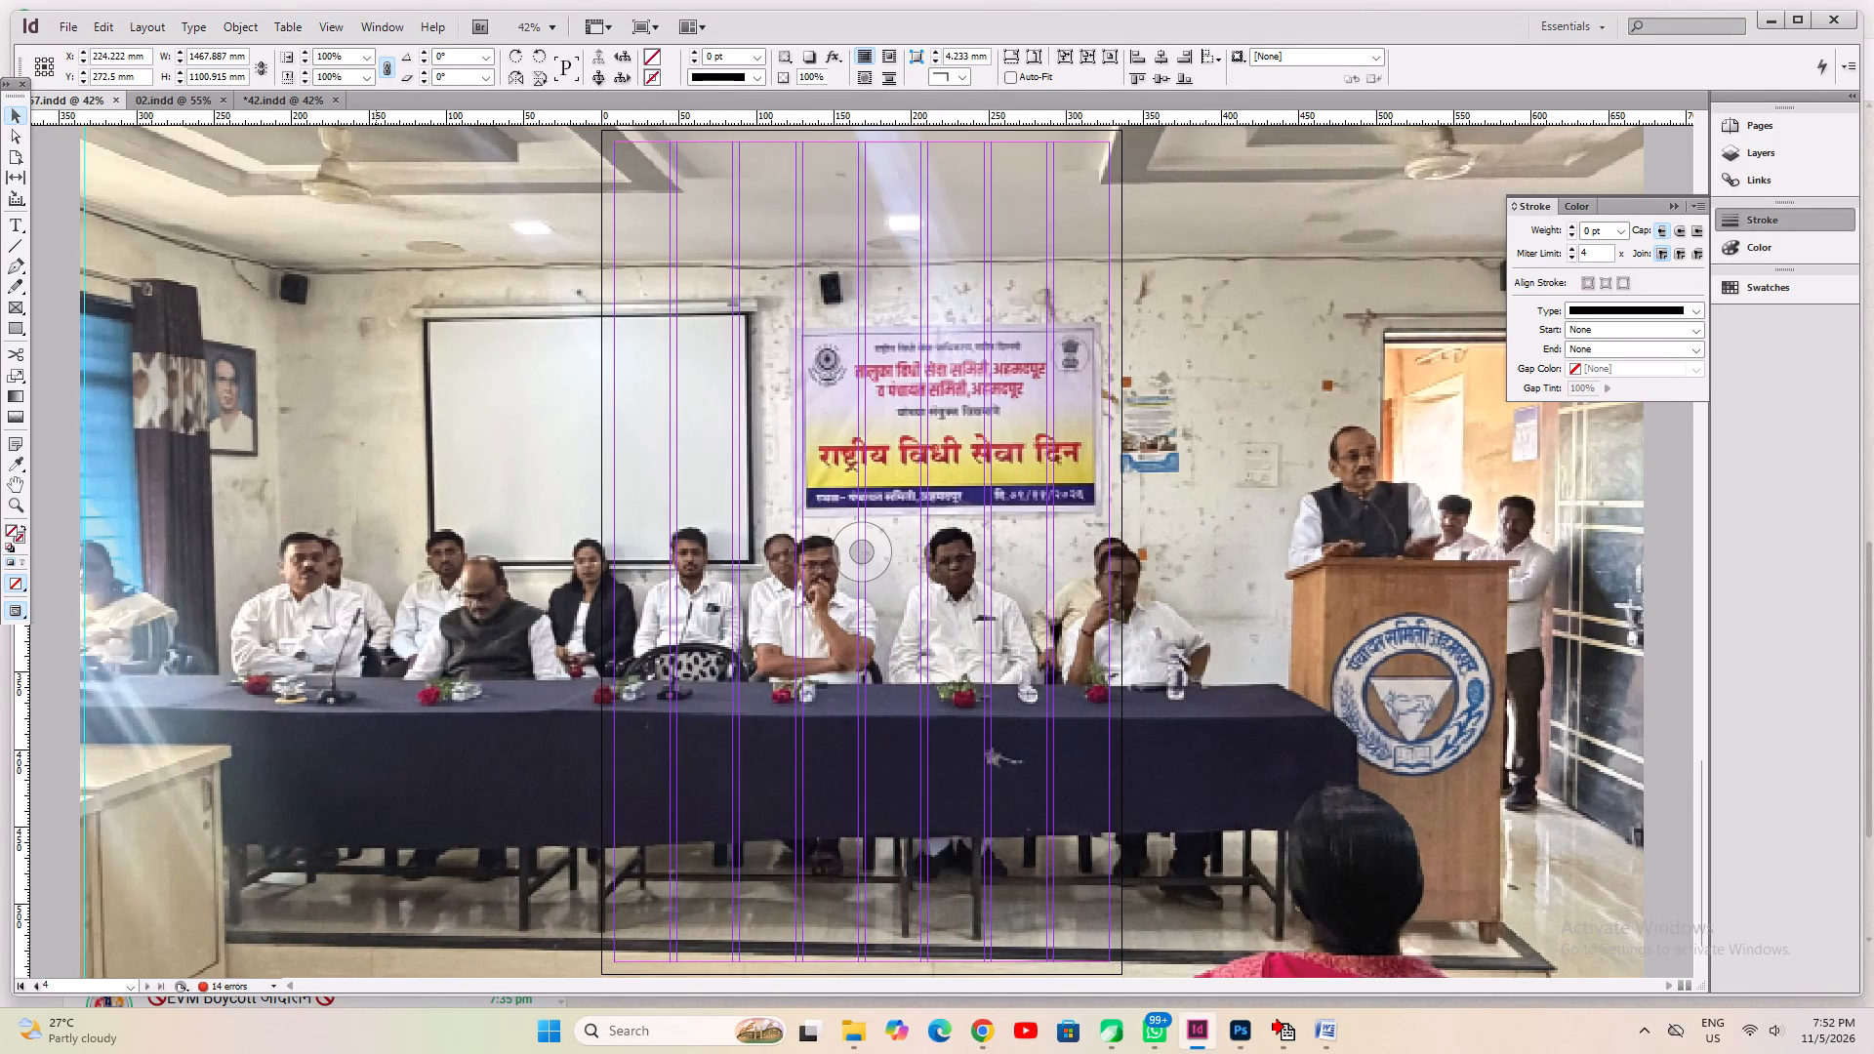
{"action": "key", "text": "ctrl+0"}
{"action": "key", "text": "ctrl+0"}
{"action": "key", "text": "ctrl+0"}
{"action": "key", "text": "ctrl+minus"}
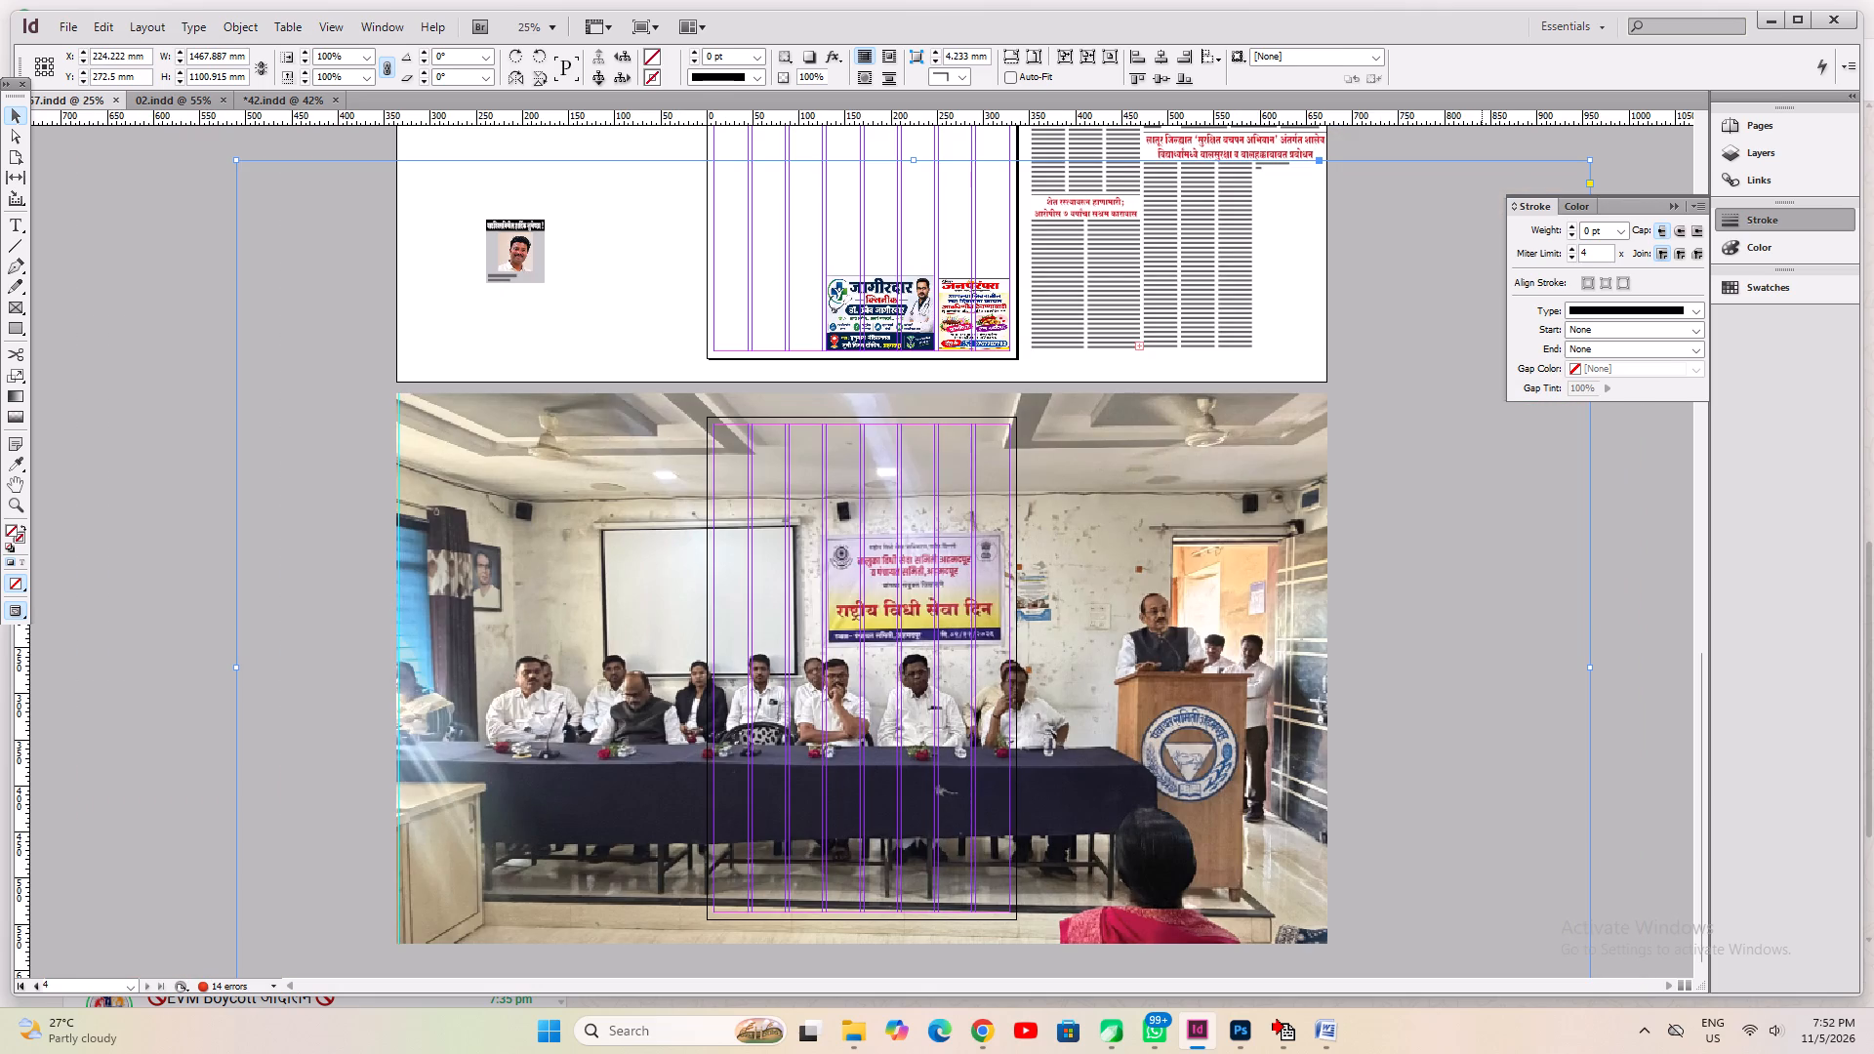
{"action": "left_click_drag", "start_coordinate": [1595, 668], "coordinate": [682, 681], "text": "ctrl+shift"}
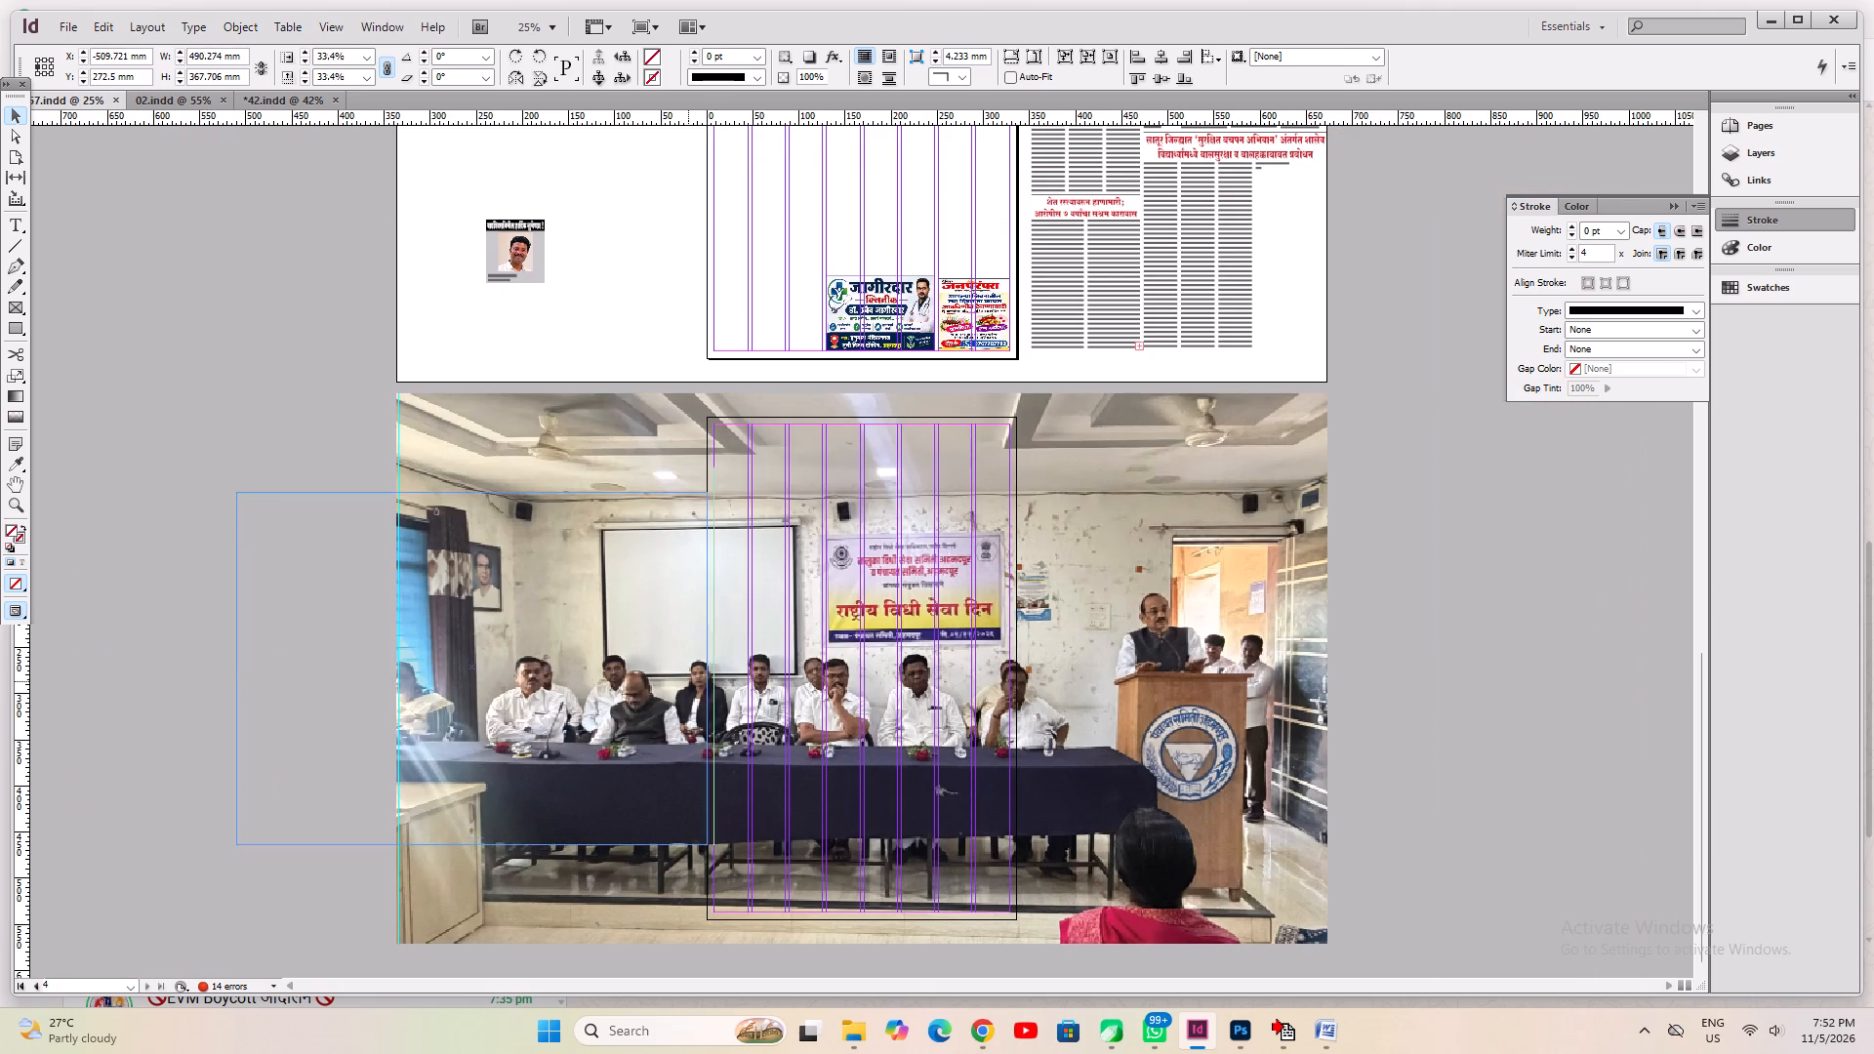
{"action": "left_click_drag", "start_coordinate": [682, 681], "coordinate": [622, 686], "text": "ctrl+shift"}
{"action": "left_click_drag", "start_coordinate": [564, 775], "coordinate": [663, 795]}
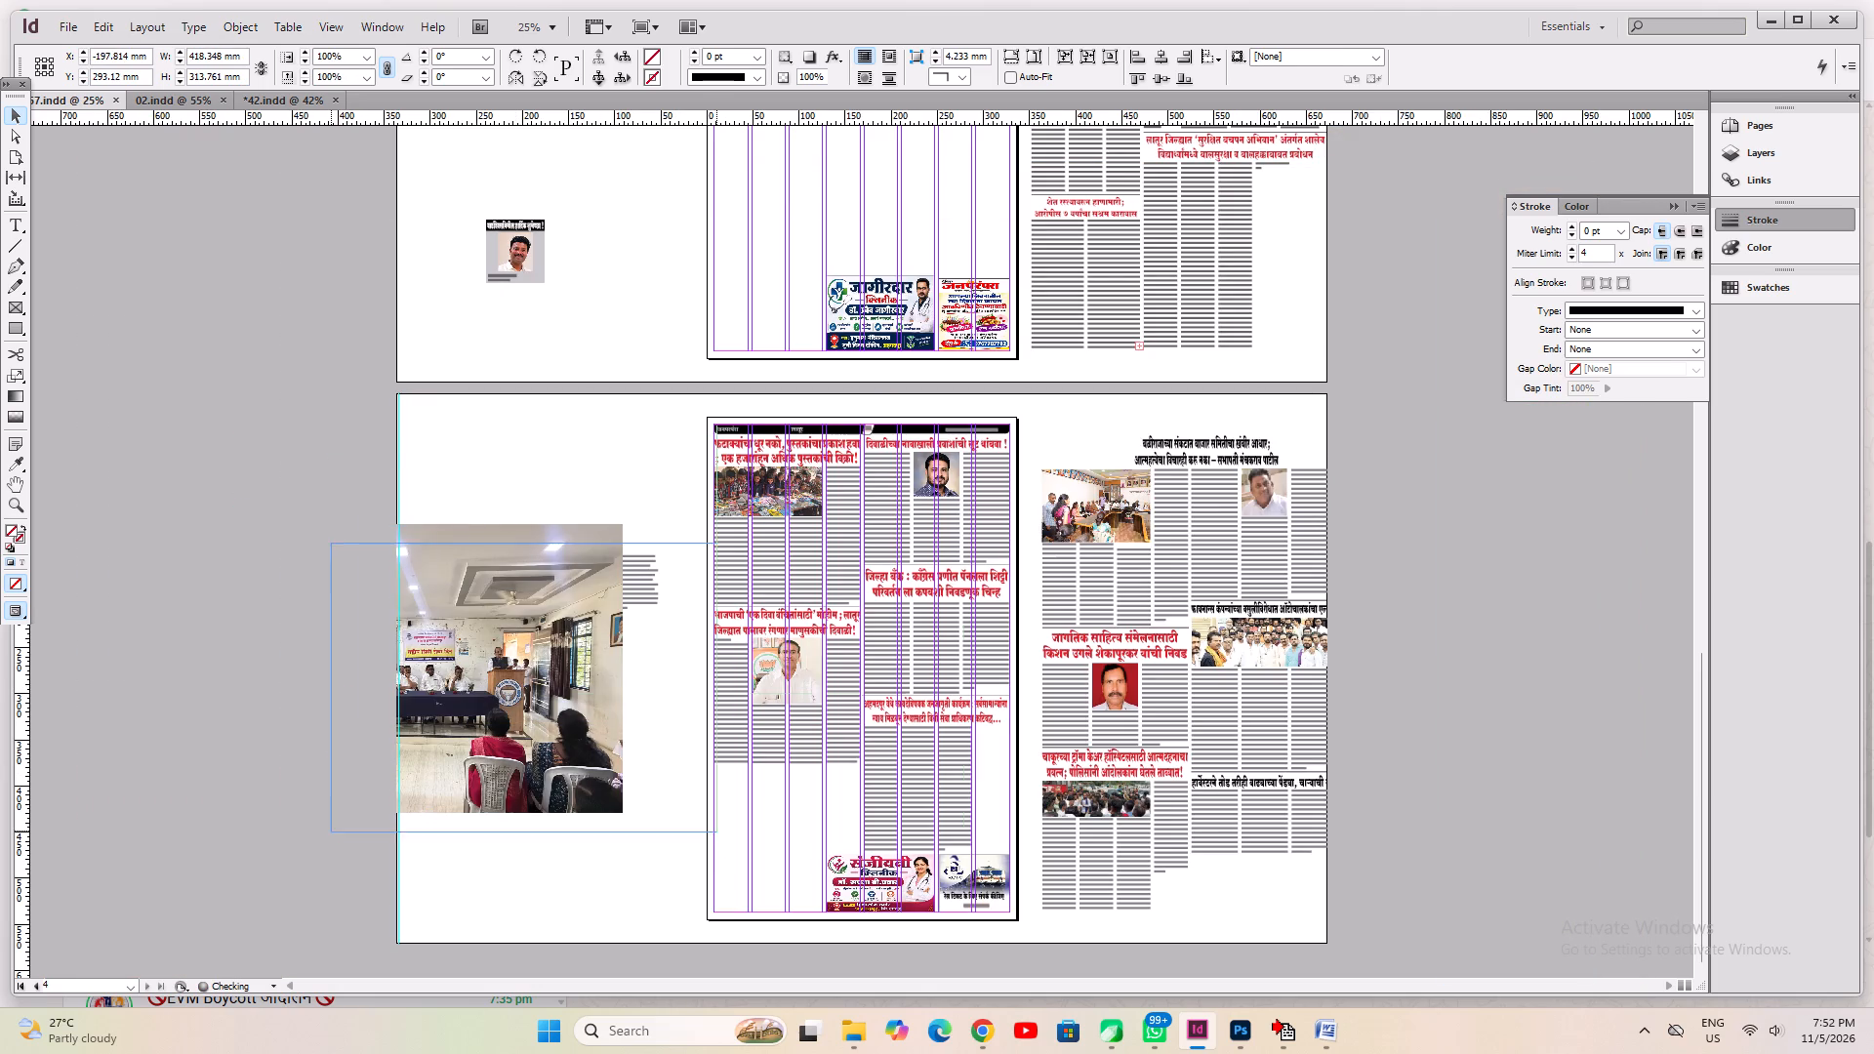
{"action": "left_click_drag", "start_coordinate": [663, 795], "coordinate": [670, 806]}
Crop the ceiling off the top of the meeting photo, leaving the frame about 206 mm high.
{"action": "key", "text": "ctrl+2"}
{"action": "left_click_drag", "start_coordinate": [680, 770], "coordinate": [934, 760]}
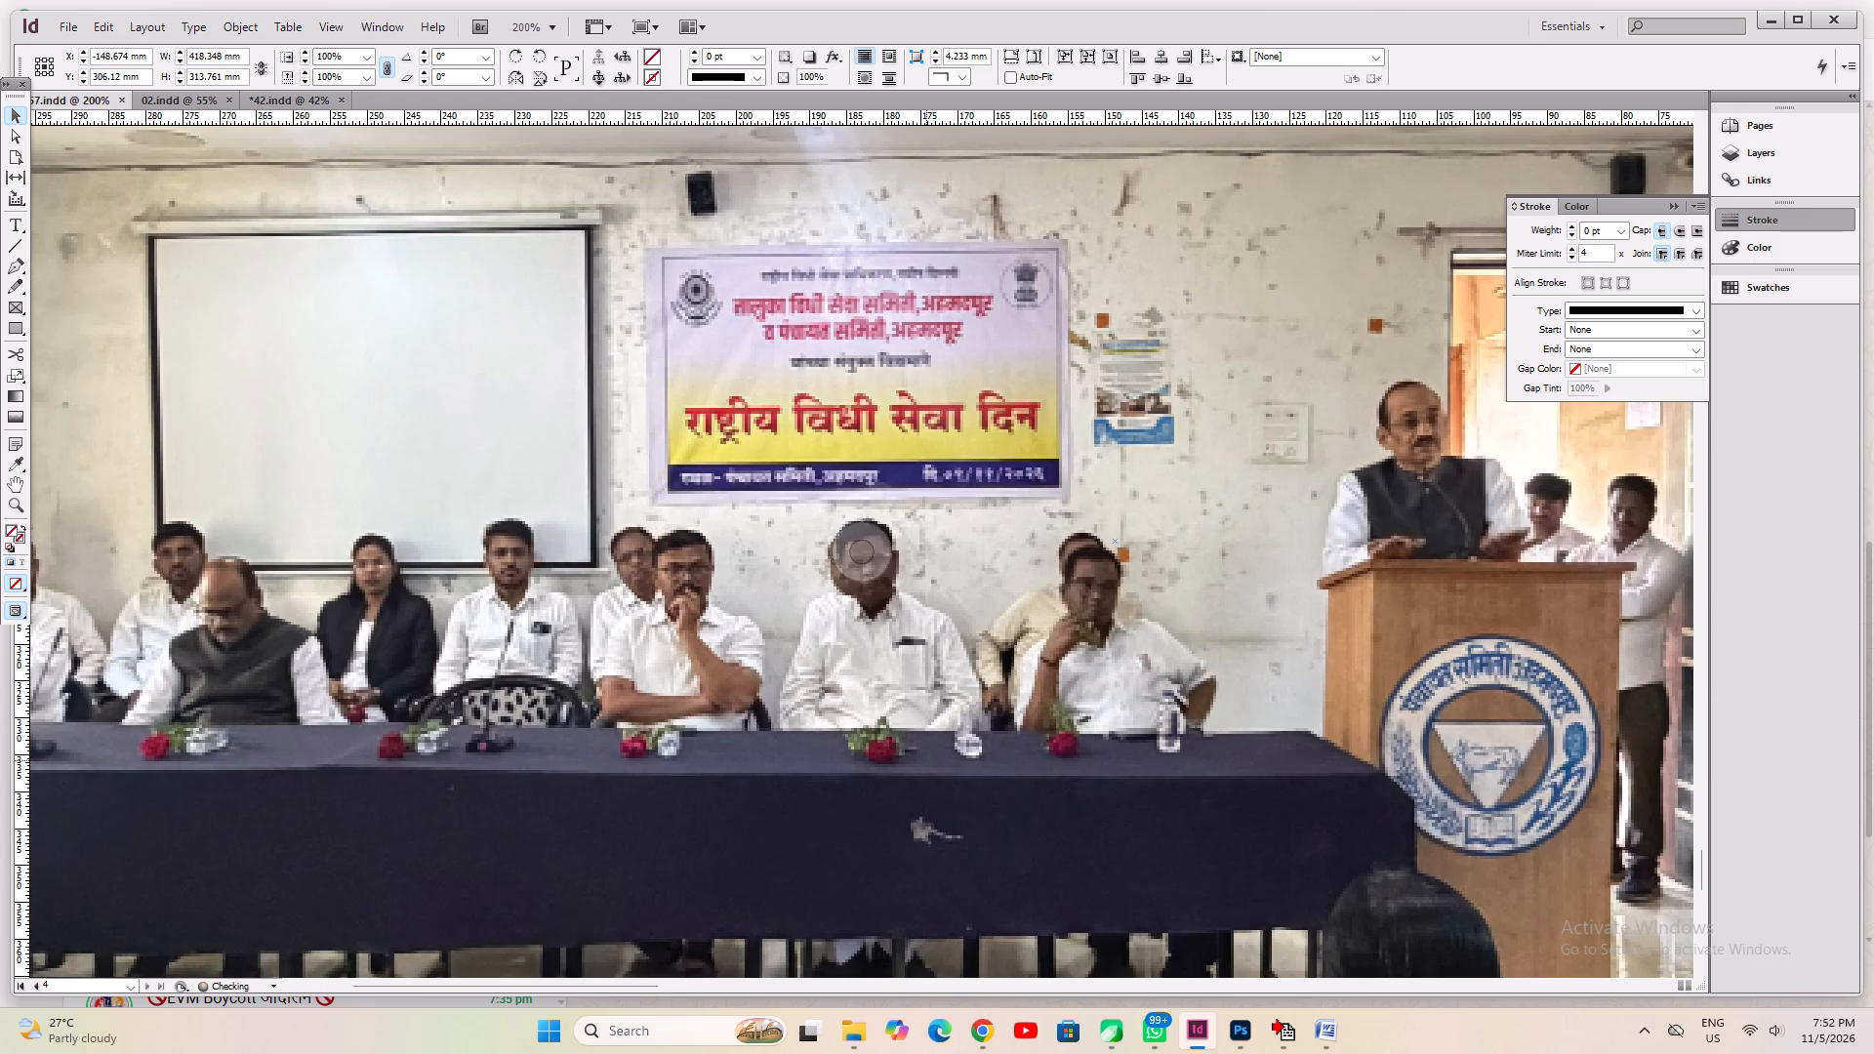
{"action": "key", "text": "ctrl+1"}
{"action": "scroll", "coordinate": [670, 626], "scroll_direction": "up", "scroll_amount": 5}
{"action": "scroll", "coordinate": [633, 407], "scroll_direction": "up", "scroll_amount": 2}
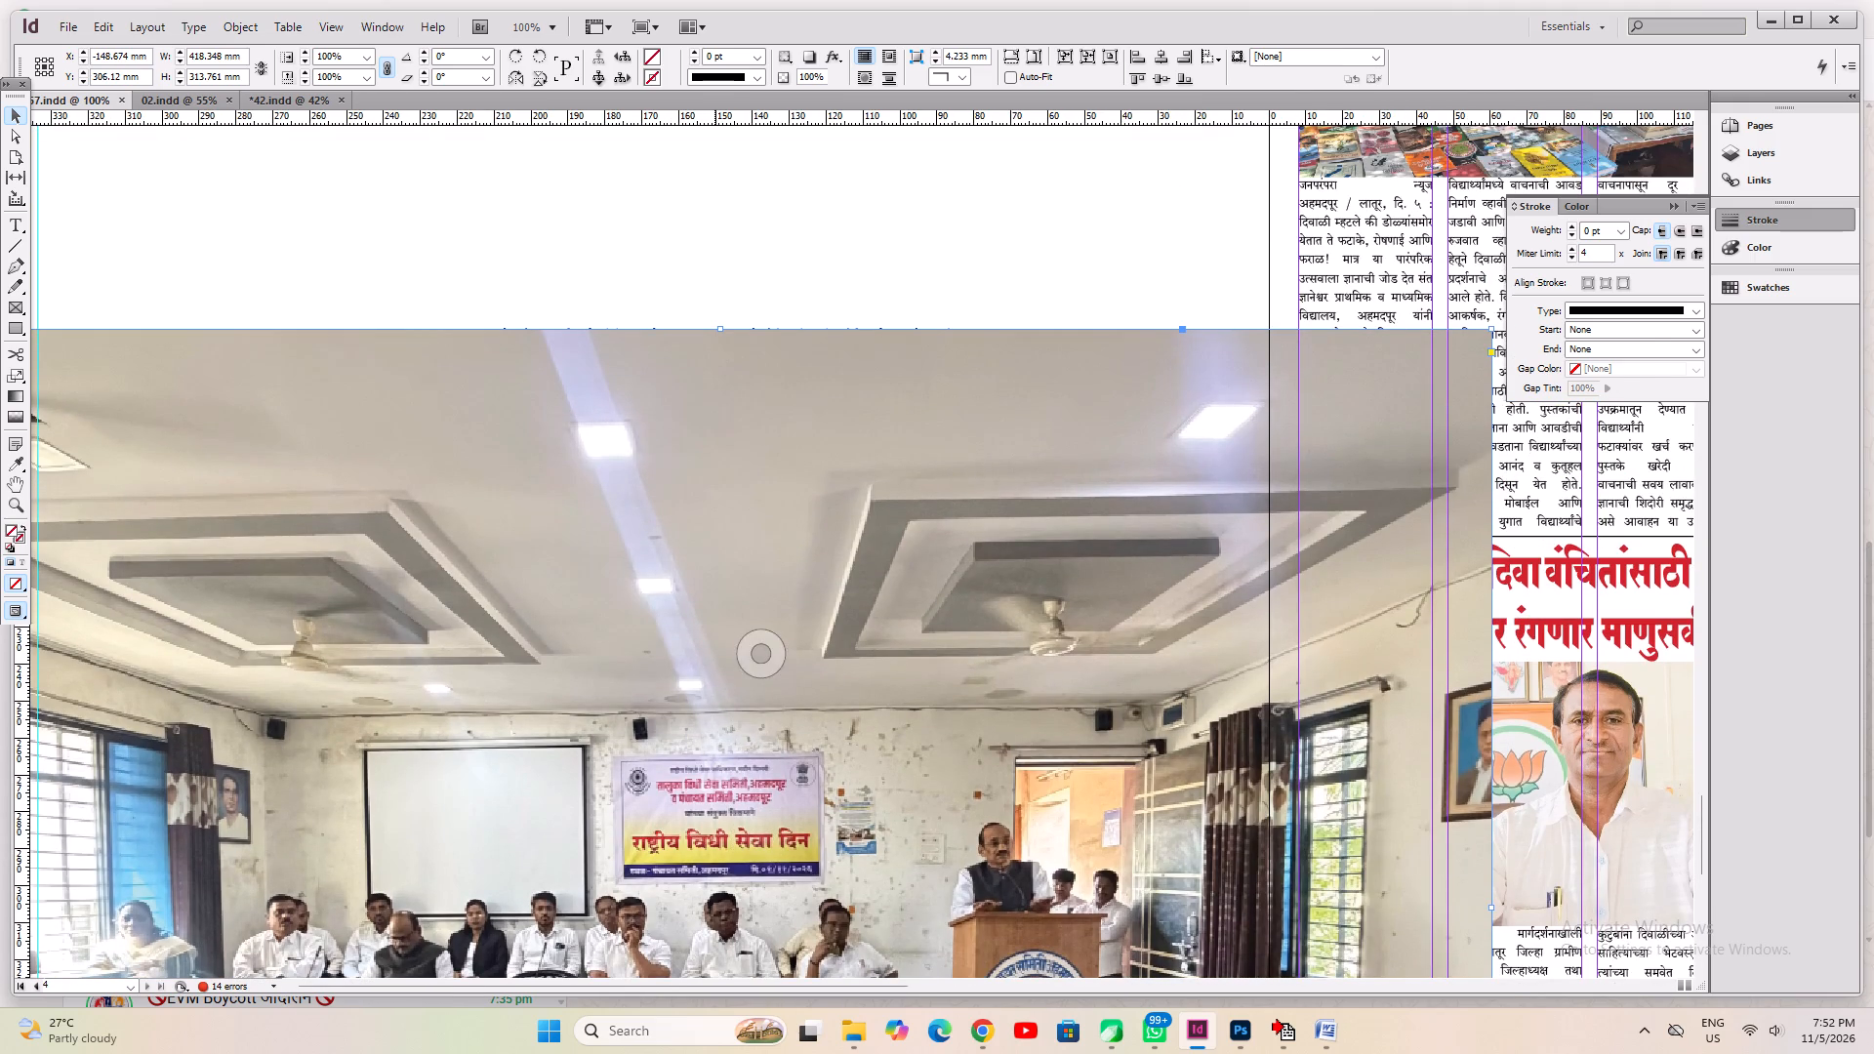
{"action": "left_click_drag", "start_coordinate": [718, 330], "coordinate": [683, 727]}
Crop the floor and chairs off the bottom of the meeting photo, leaving the frame about 113 mm high.
{"action": "key", "text": "space"}
{"action": "key", "text": "space"}
{"action": "key", "text": "space"}
{"action": "key", "text": "space"}
{"action": "key", "text": "space"}
{"action": "key", "text": "space"}
{"action": "key", "text": "space"}
{"action": "key", "text": "space"}
{"action": "key", "text": "space"}
{"action": "key", "text": "space"}
{"action": "key", "text": "space"}
{"action": "key", "text": "space"}
{"action": "key", "text": "space"}
{"action": "key", "text": "space"}
{"action": "key", "text": "space"}
{"action": "key", "text": "space"}
{"action": "key", "text": "space"}
{"action": "key", "text": "space"}
{"action": "key", "text": "space"}
{"action": "key", "text": "space"}
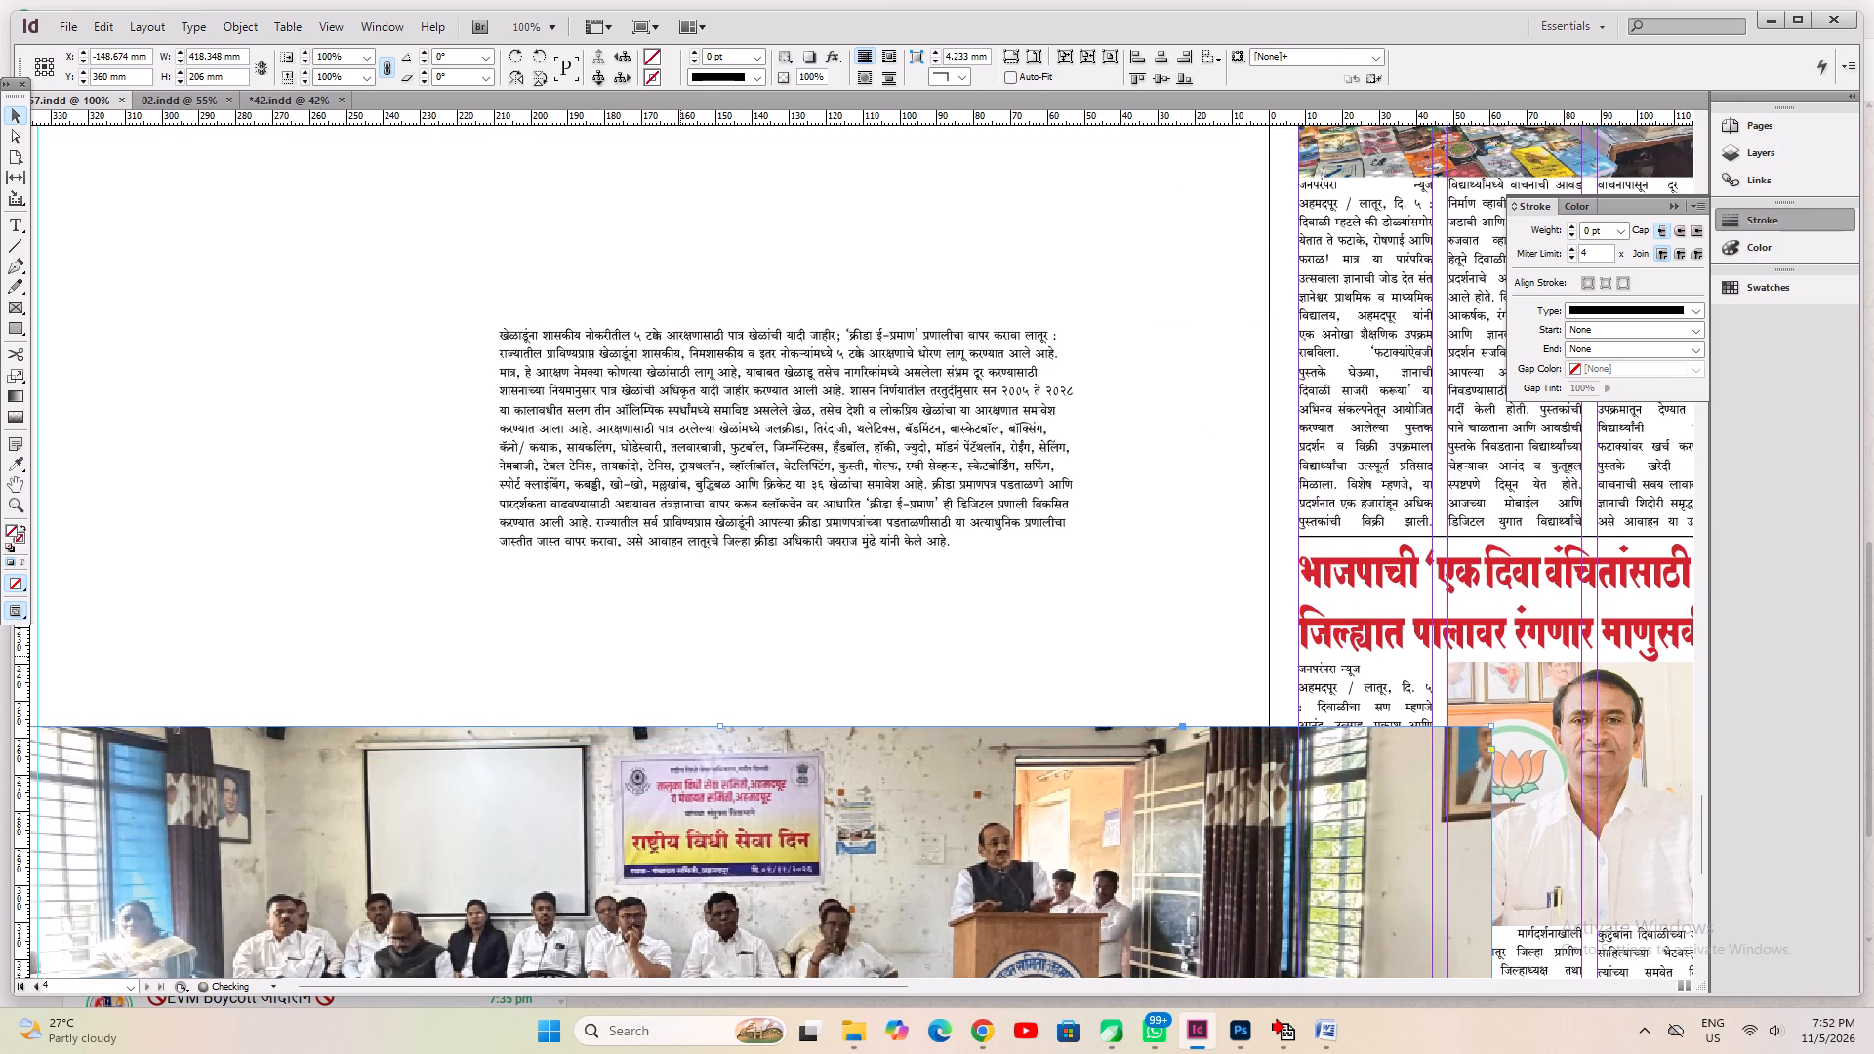
{"action": "left_click_drag", "start_coordinate": [723, 890], "coordinate": [717, 391]}
{"action": "left_click_drag", "start_coordinate": [717, 781], "coordinate": [783, 464]}
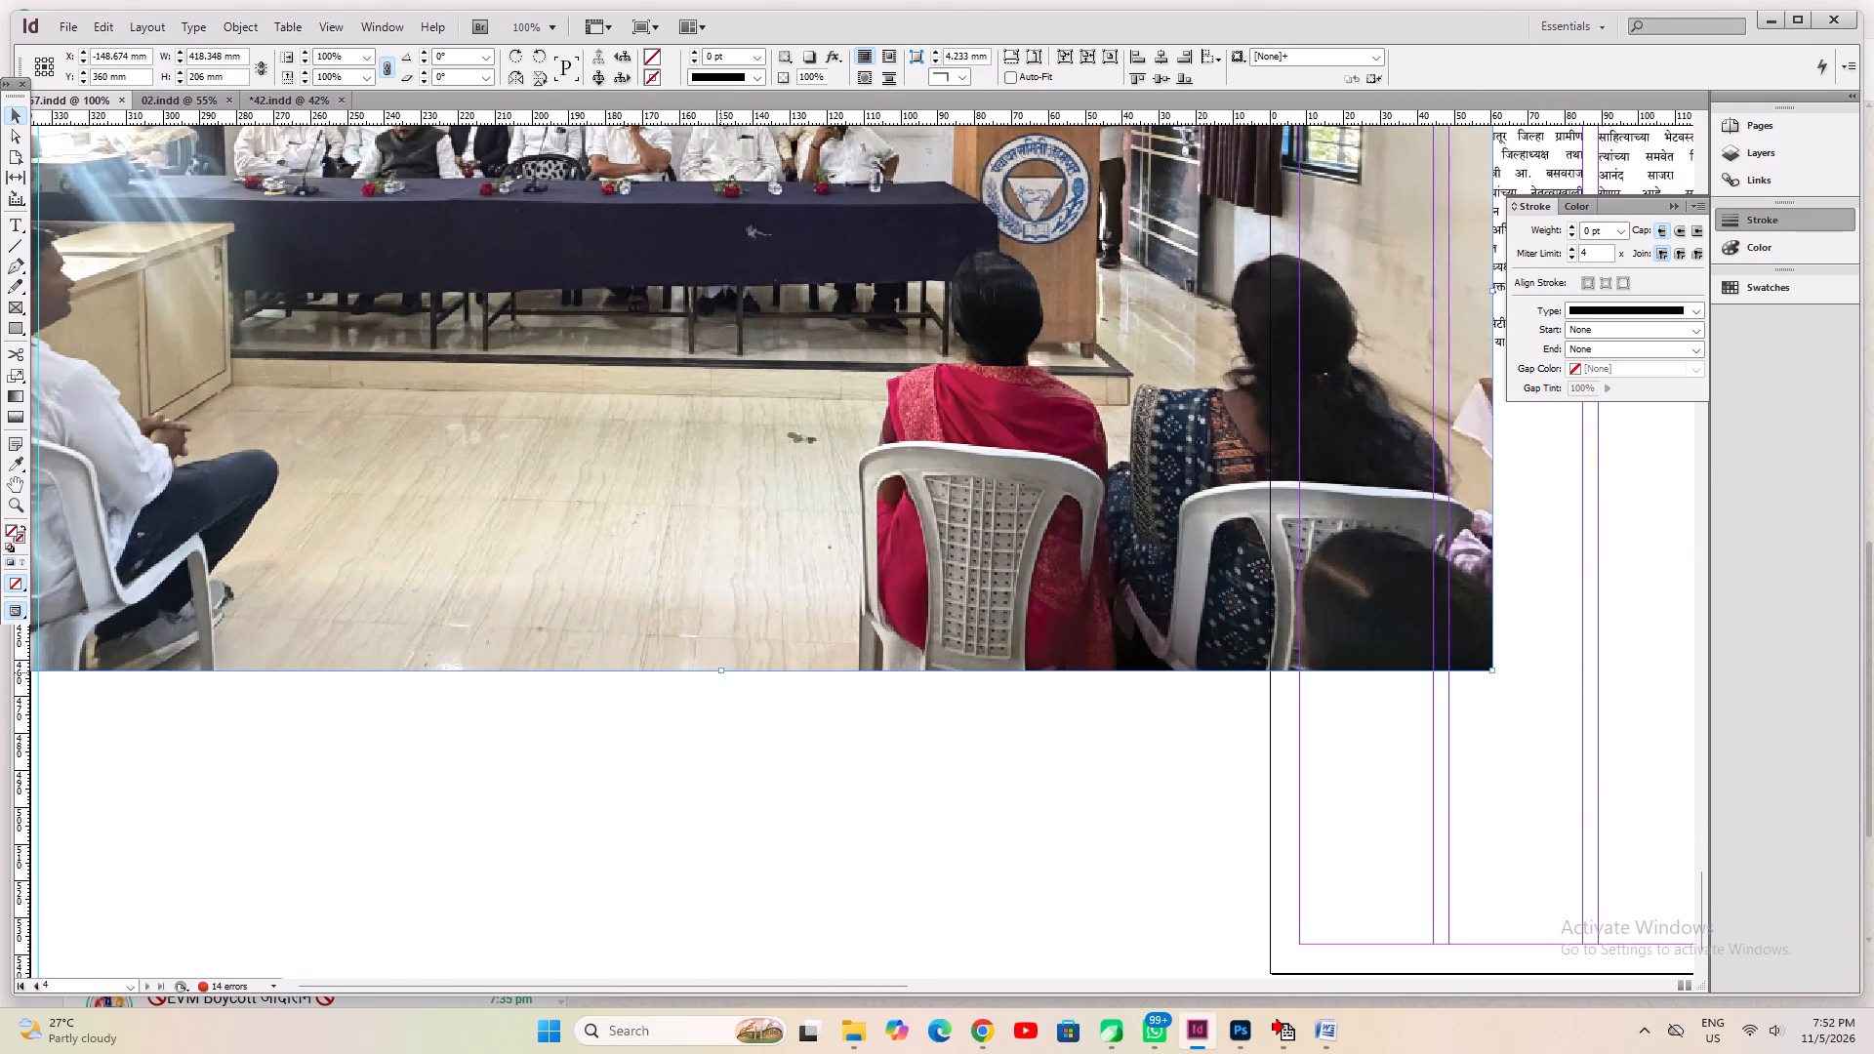
{"action": "left_click_drag", "start_coordinate": [720, 672], "coordinate": [793, 329]}
Crop the curtain and window side beyond the speaker's podium, narrowing the photo frame to about 330 mm.
{"action": "key", "text": "space"}
{"action": "key", "text": "space"}
{"action": "key", "text": "space"}
{"action": "key", "text": "space"}
{"action": "key", "text": "space"}
{"action": "key", "text": "space"}
{"action": "key", "text": "space"}
{"action": "key", "text": "space"}
{"action": "left_click_drag", "start_coordinate": [788, 337], "coordinate": [728, 808]}
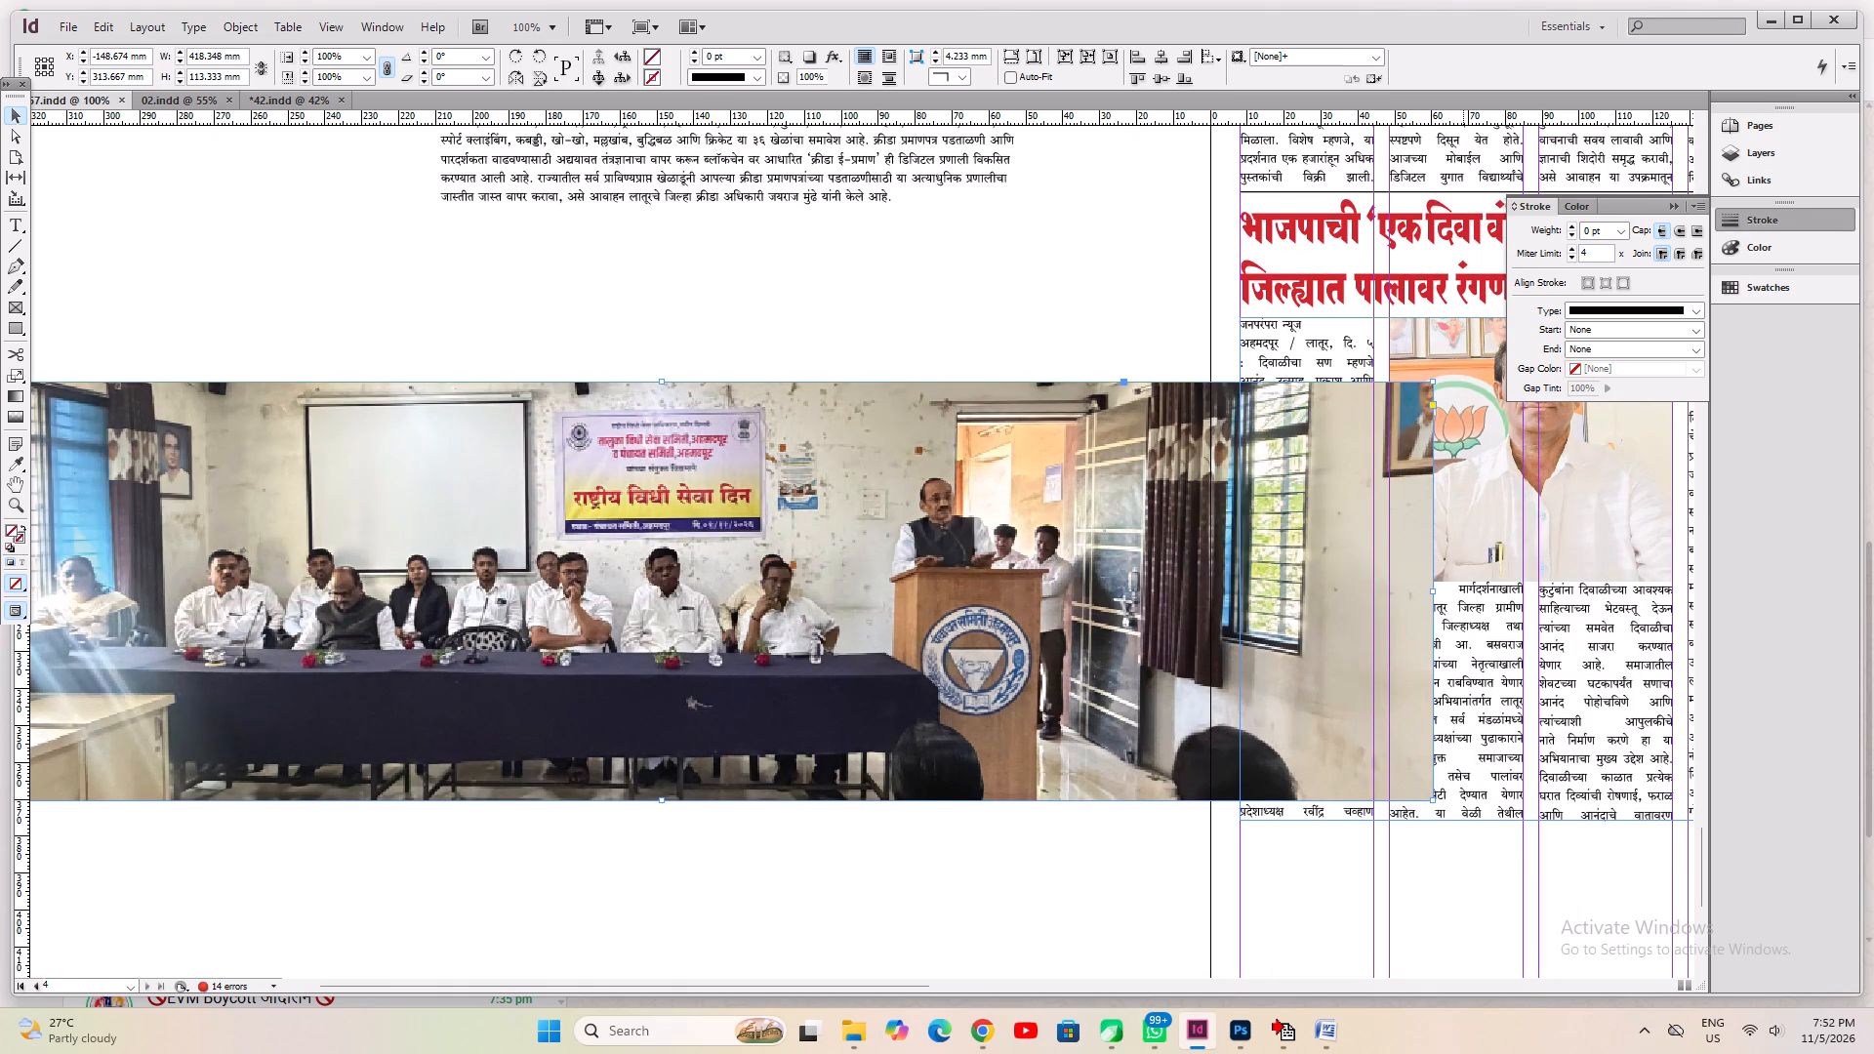
{"action": "left_click_drag", "start_coordinate": [1434, 588], "coordinate": [1109, 653]}
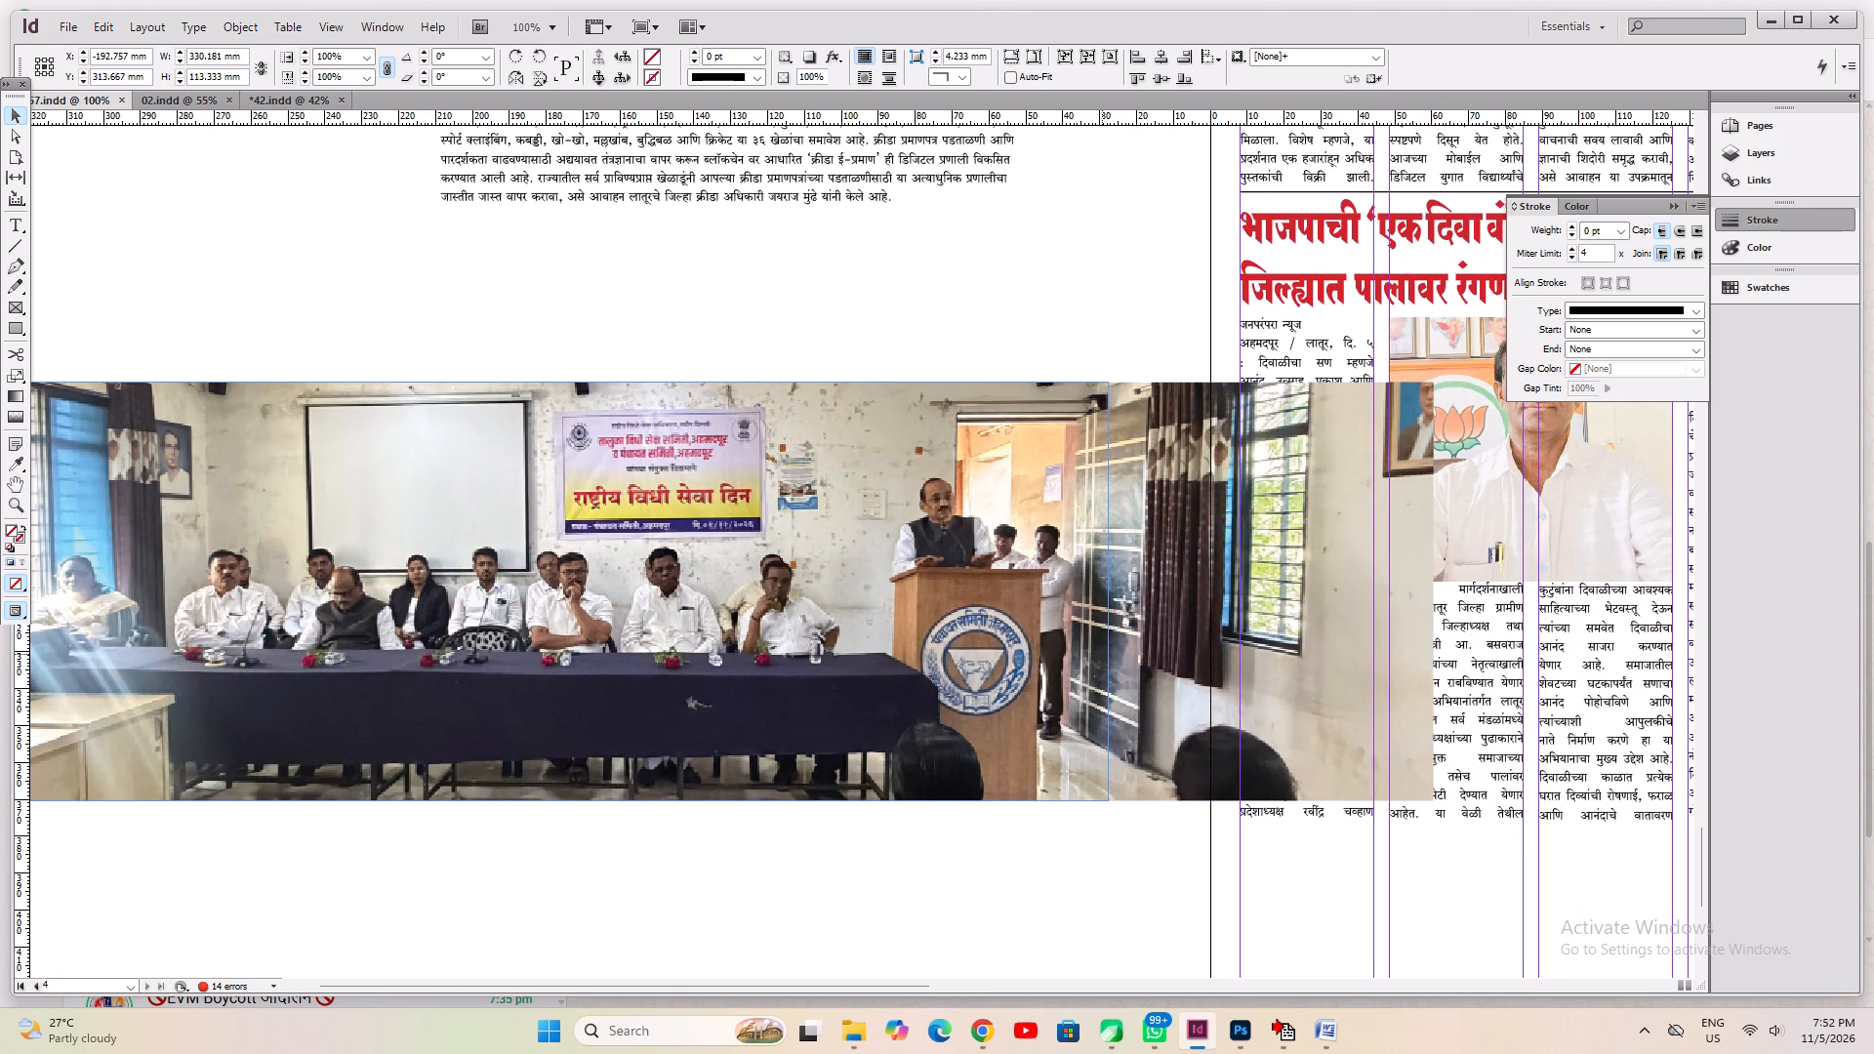
Reposition the photo and crop away the window side behind the seated guests, leaving the frame about 258.5 mm wide.
{"action": "key", "text": "space"}
{"action": "left_click_drag", "start_coordinate": [609, 667], "coordinate": [887, 666]}
{"action": "key", "text": "space"}
{"action": "left_click", "coordinate": [589, 634]}
{"action": "left_click_drag", "start_coordinate": [651, 722], "coordinate": [730, 722]}
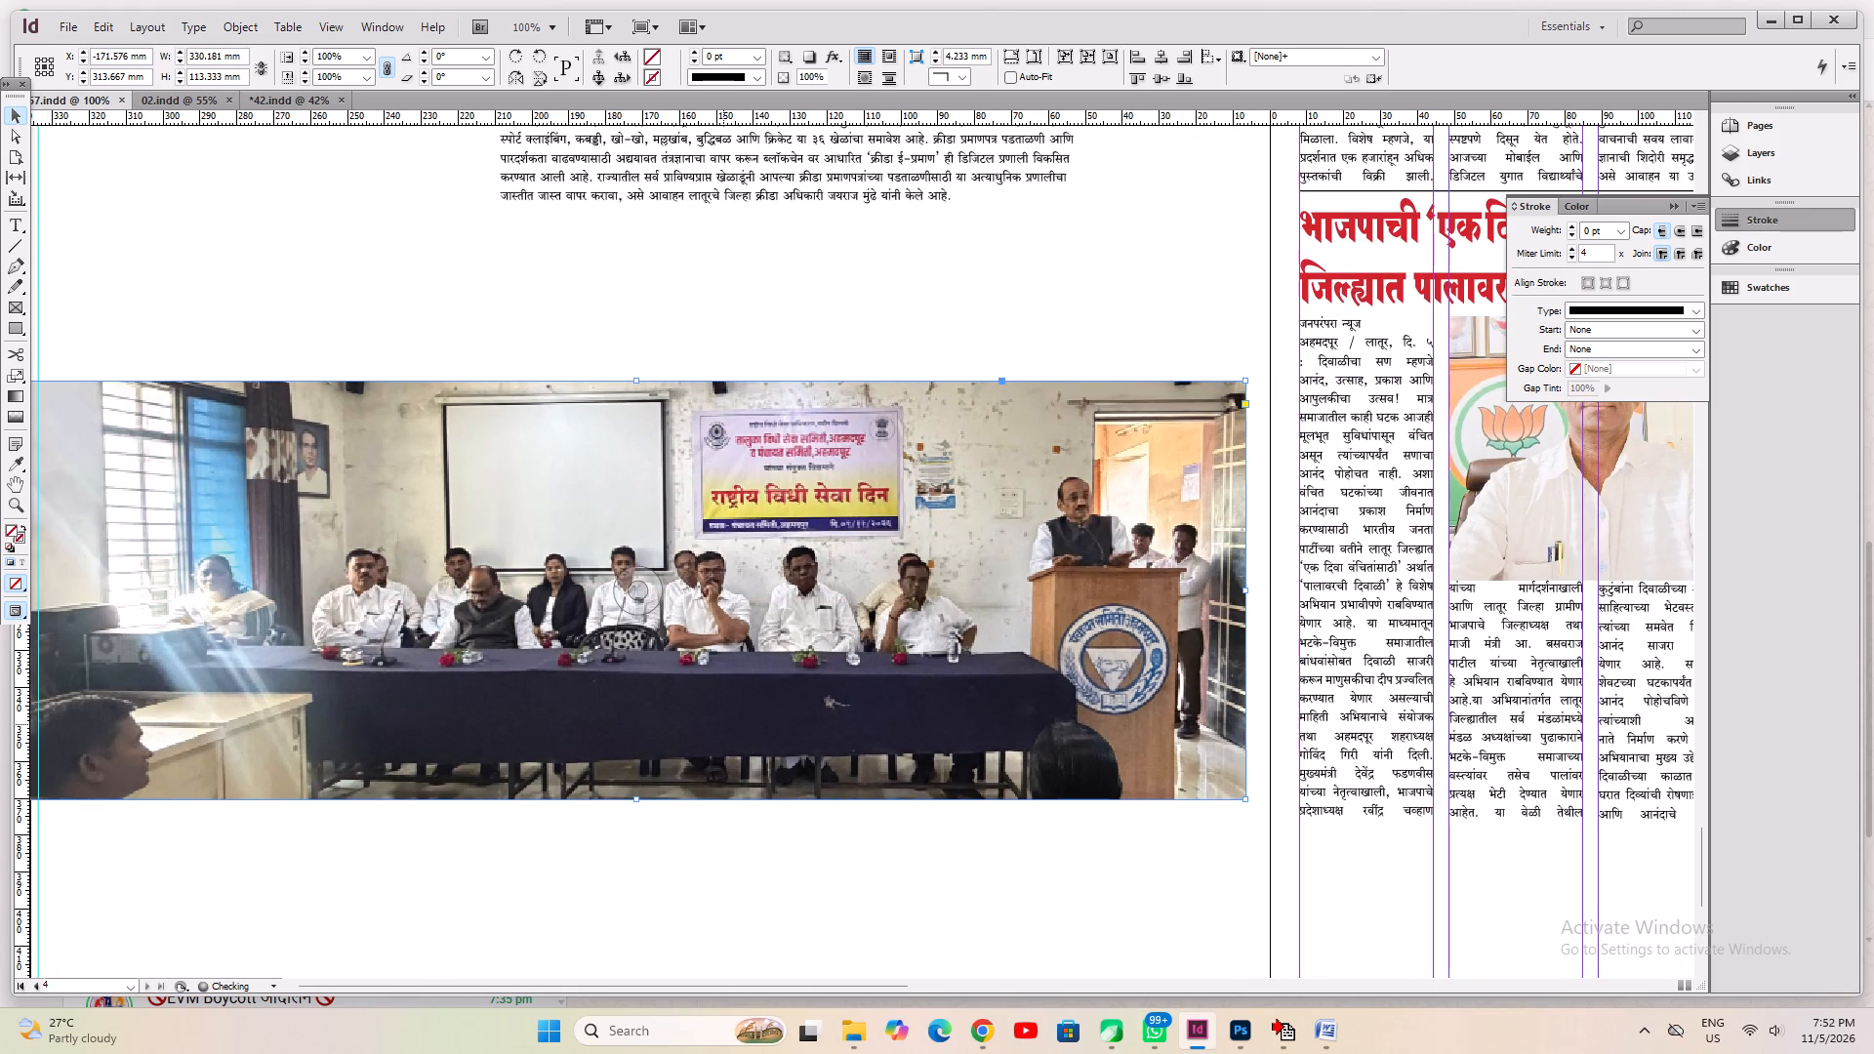
{"action": "left_click_drag", "start_coordinate": [493, 703], "coordinate": [562, 700]}
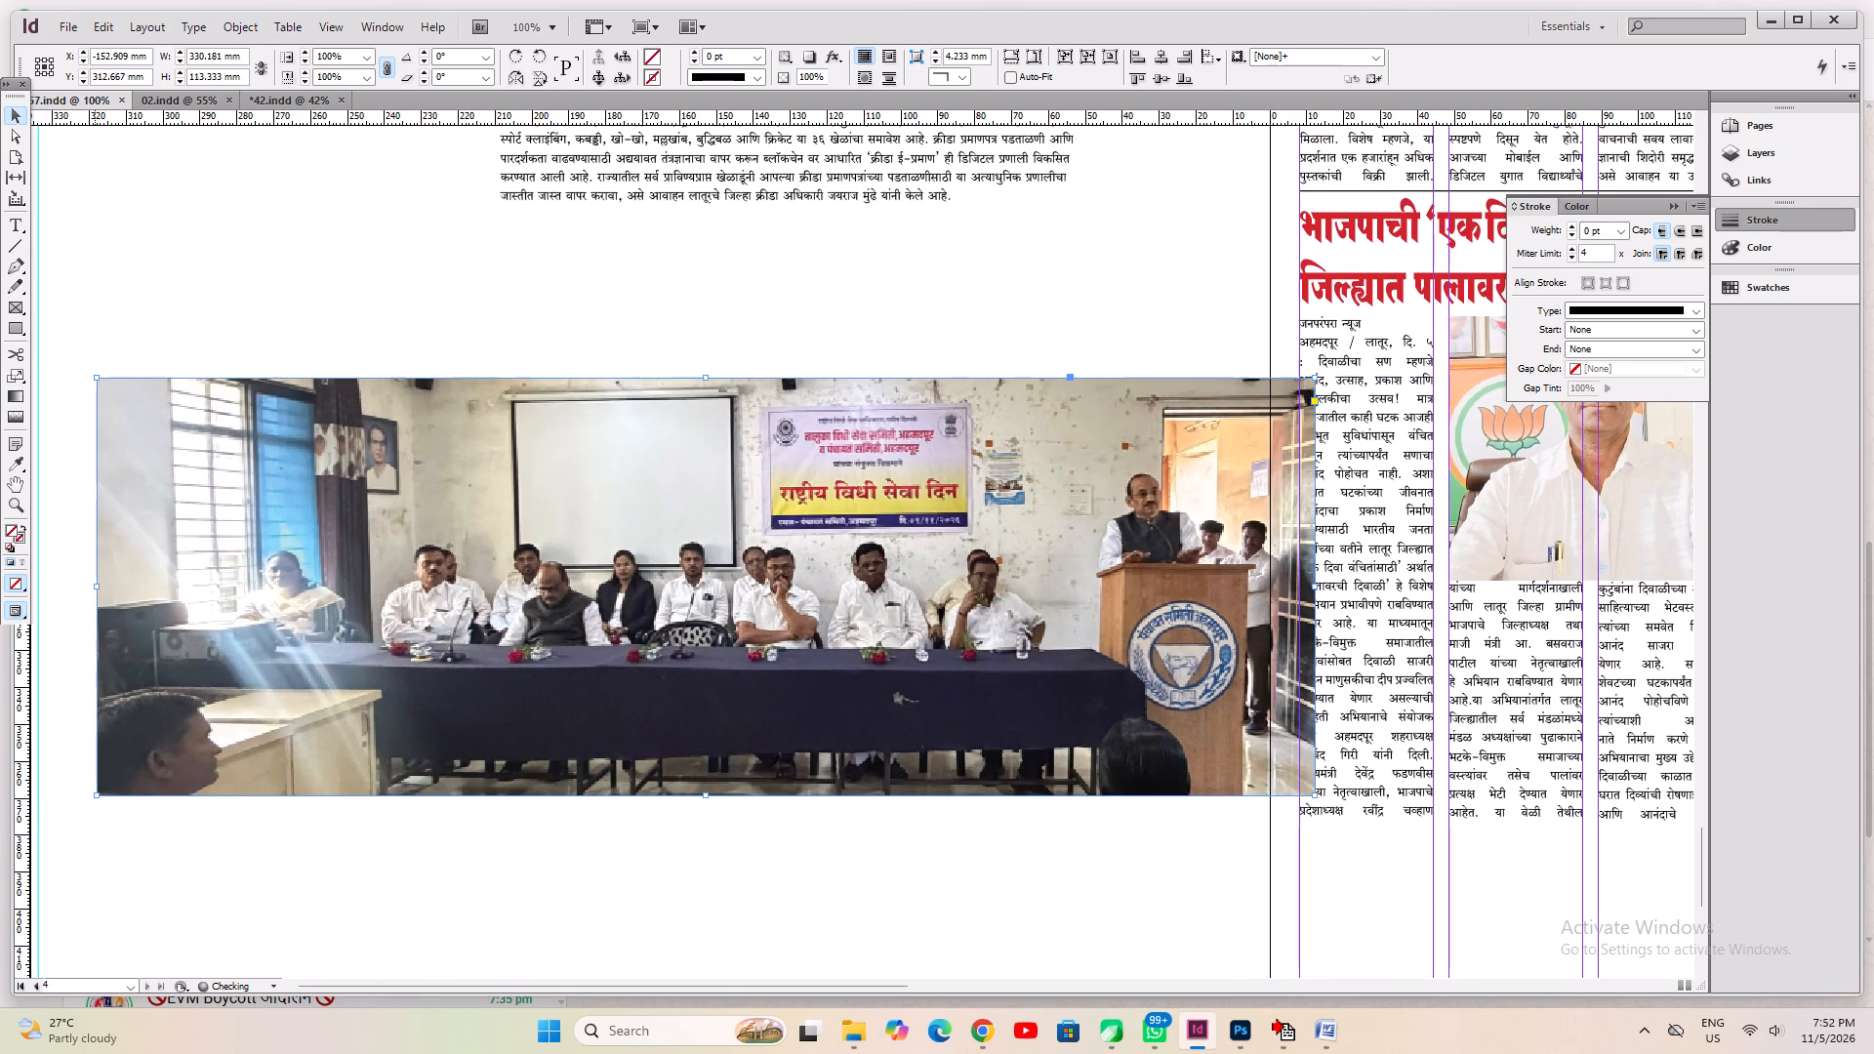
{"action": "left_click_drag", "start_coordinate": [95, 583], "coordinate": [324, 680]}
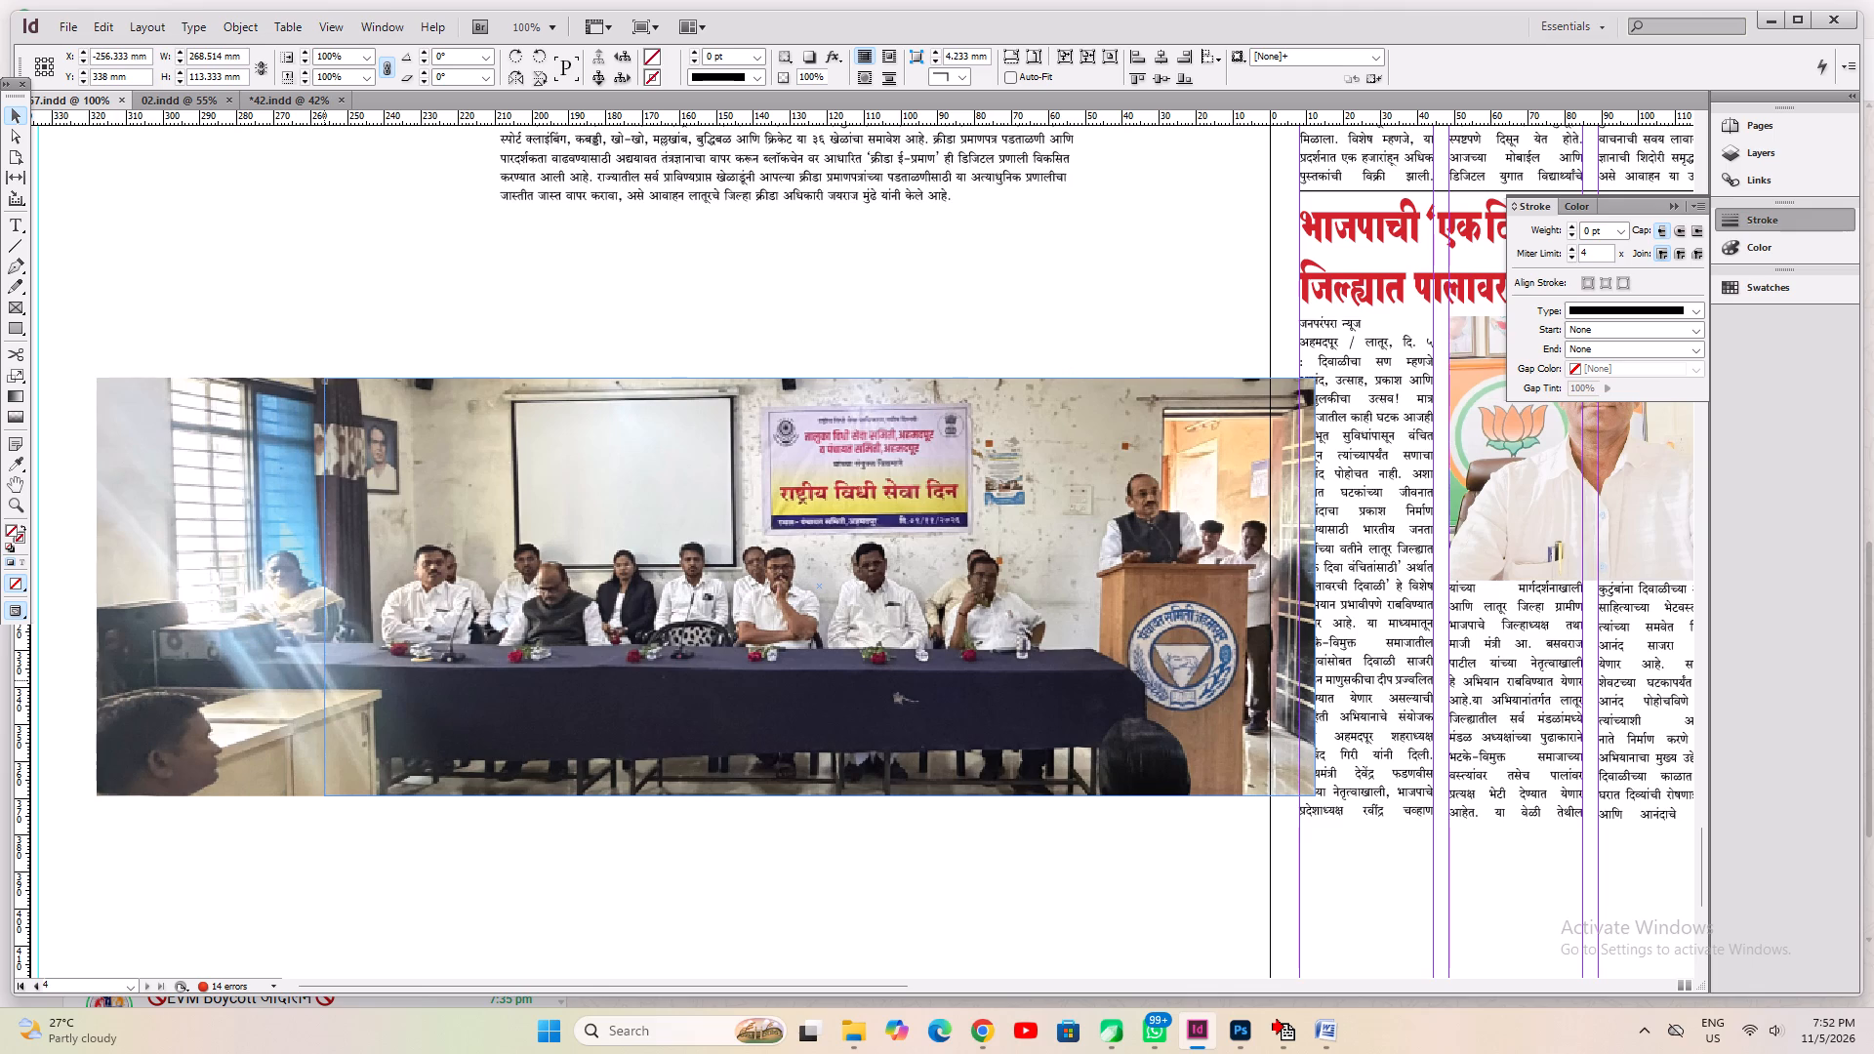
{"action": "left_click_drag", "start_coordinate": [324, 680], "coordinate": [361, 699]}
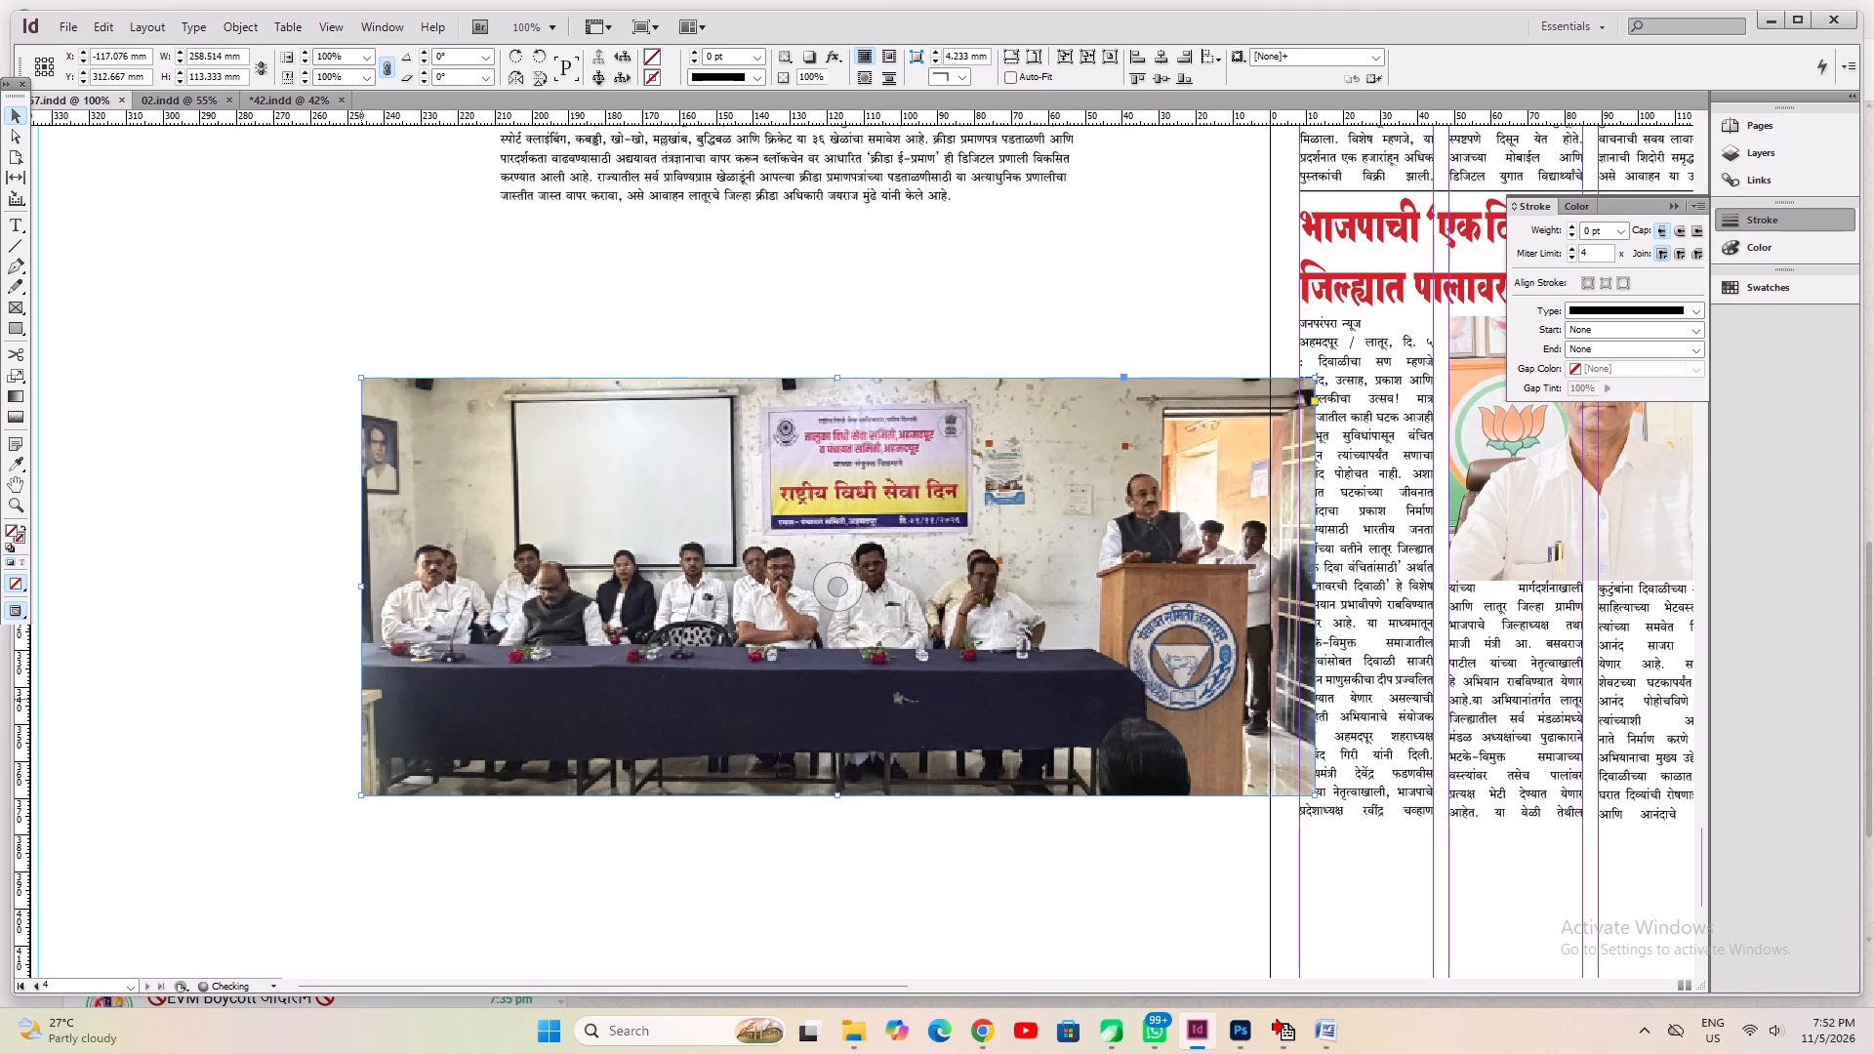
Place the cropped photo under the Ahmadpur legal awareness headline, scaled to about 117 by 51 mm across the last three columns.
{"action": "key", "text": "ctrl+0"}
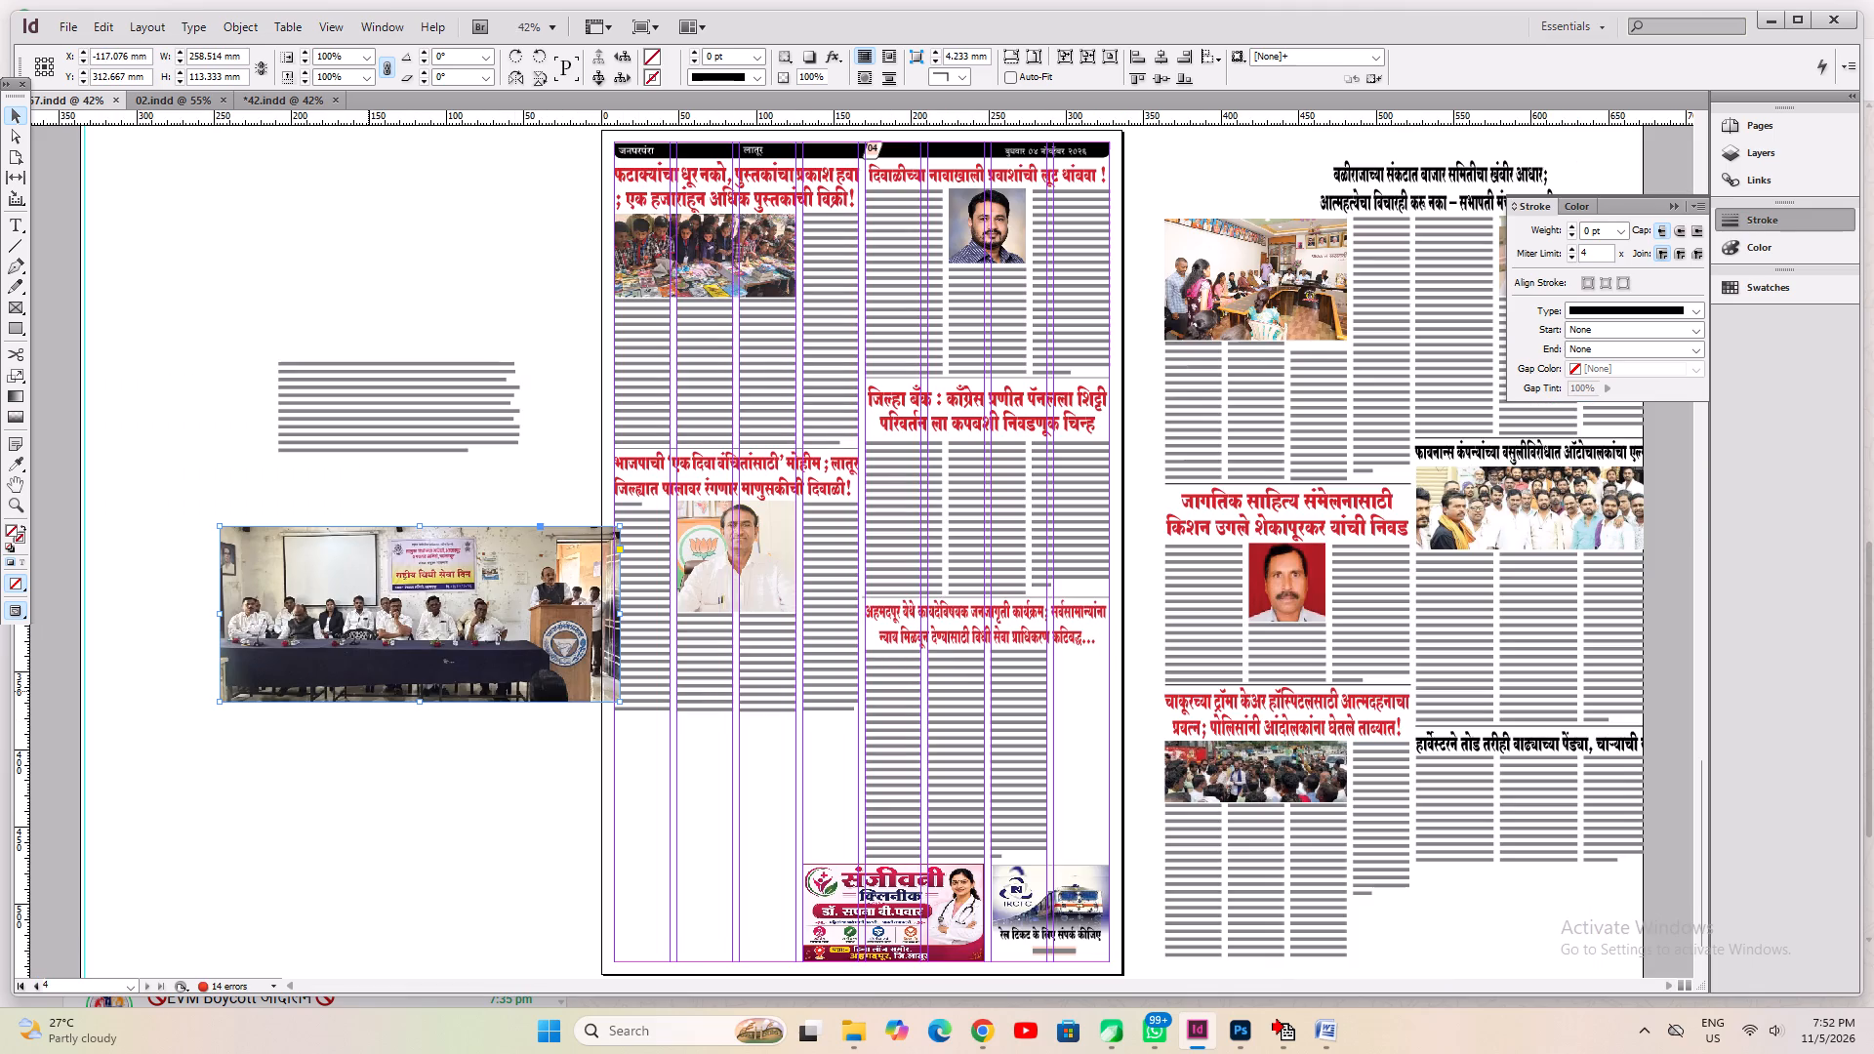
{"action": "left_click_drag", "start_coordinate": [489, 697], "coordinate": [1166, 854]}
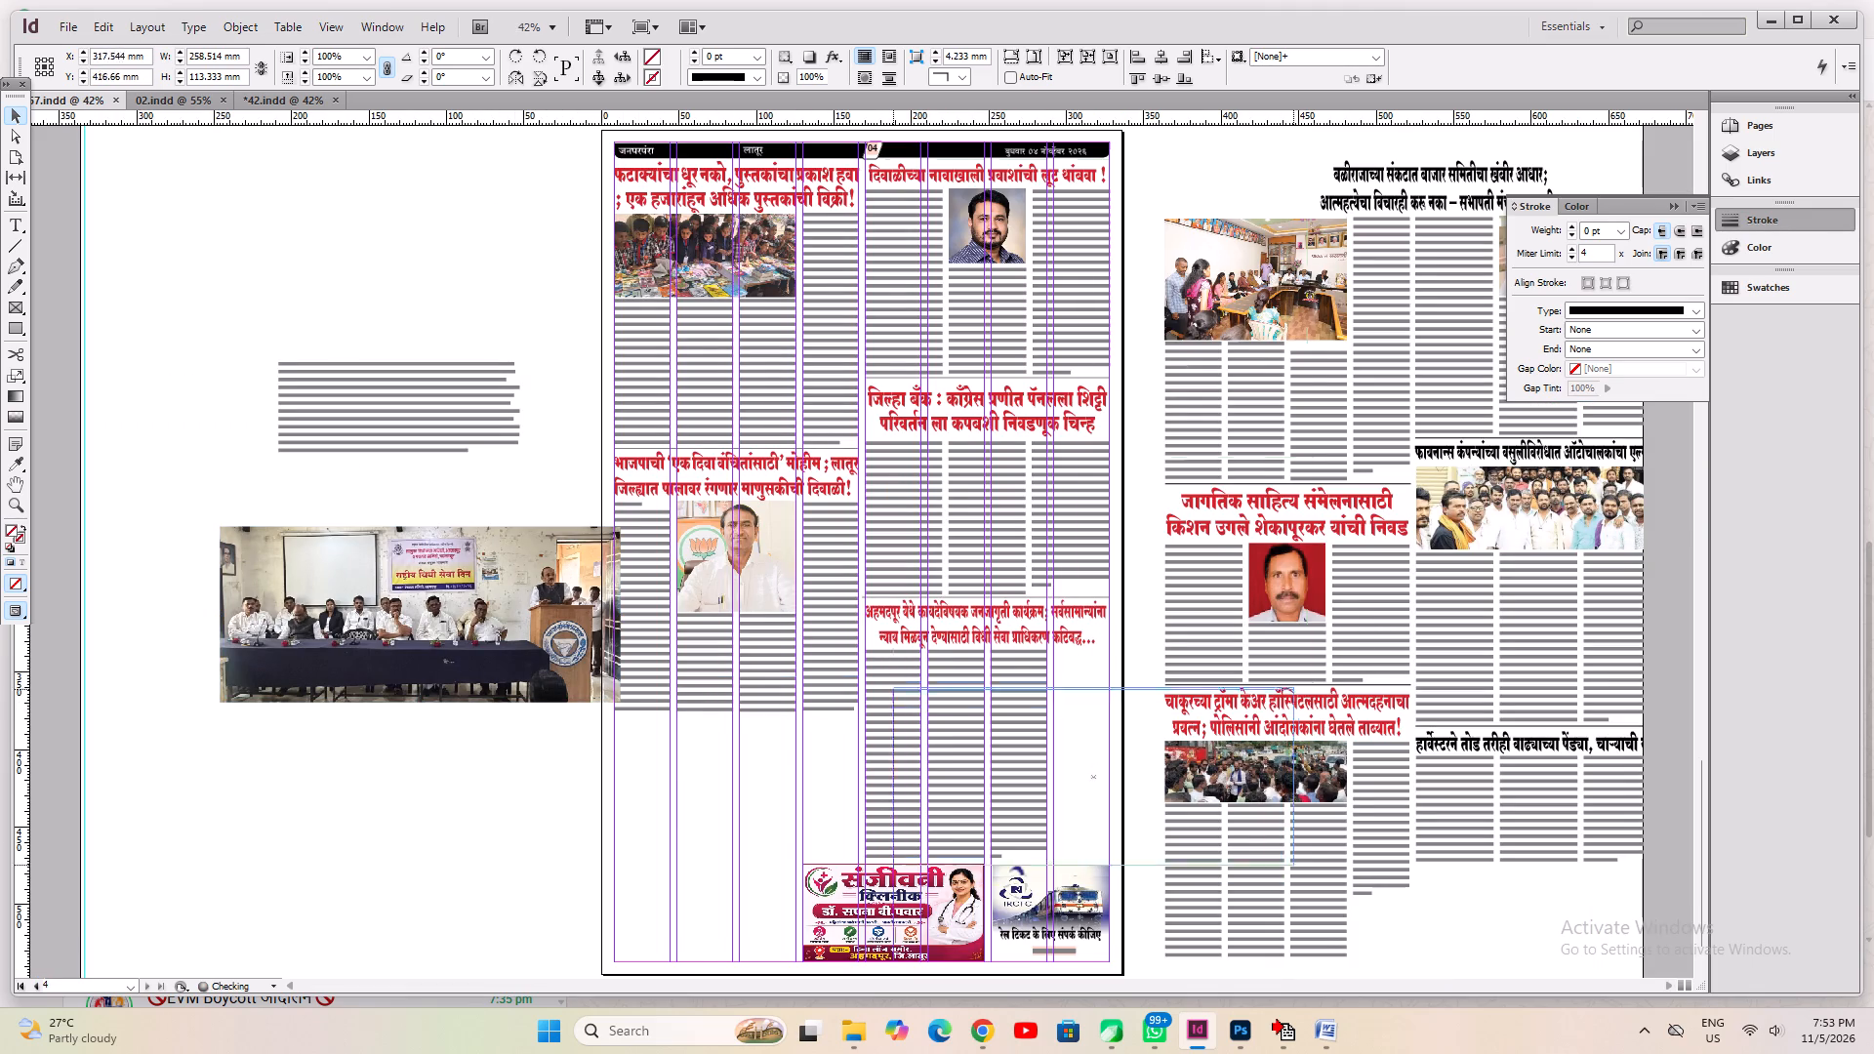
{"action": "left_click_drag", "start_coordinate": [1166, 854], "coordinate": [1198, 821]}
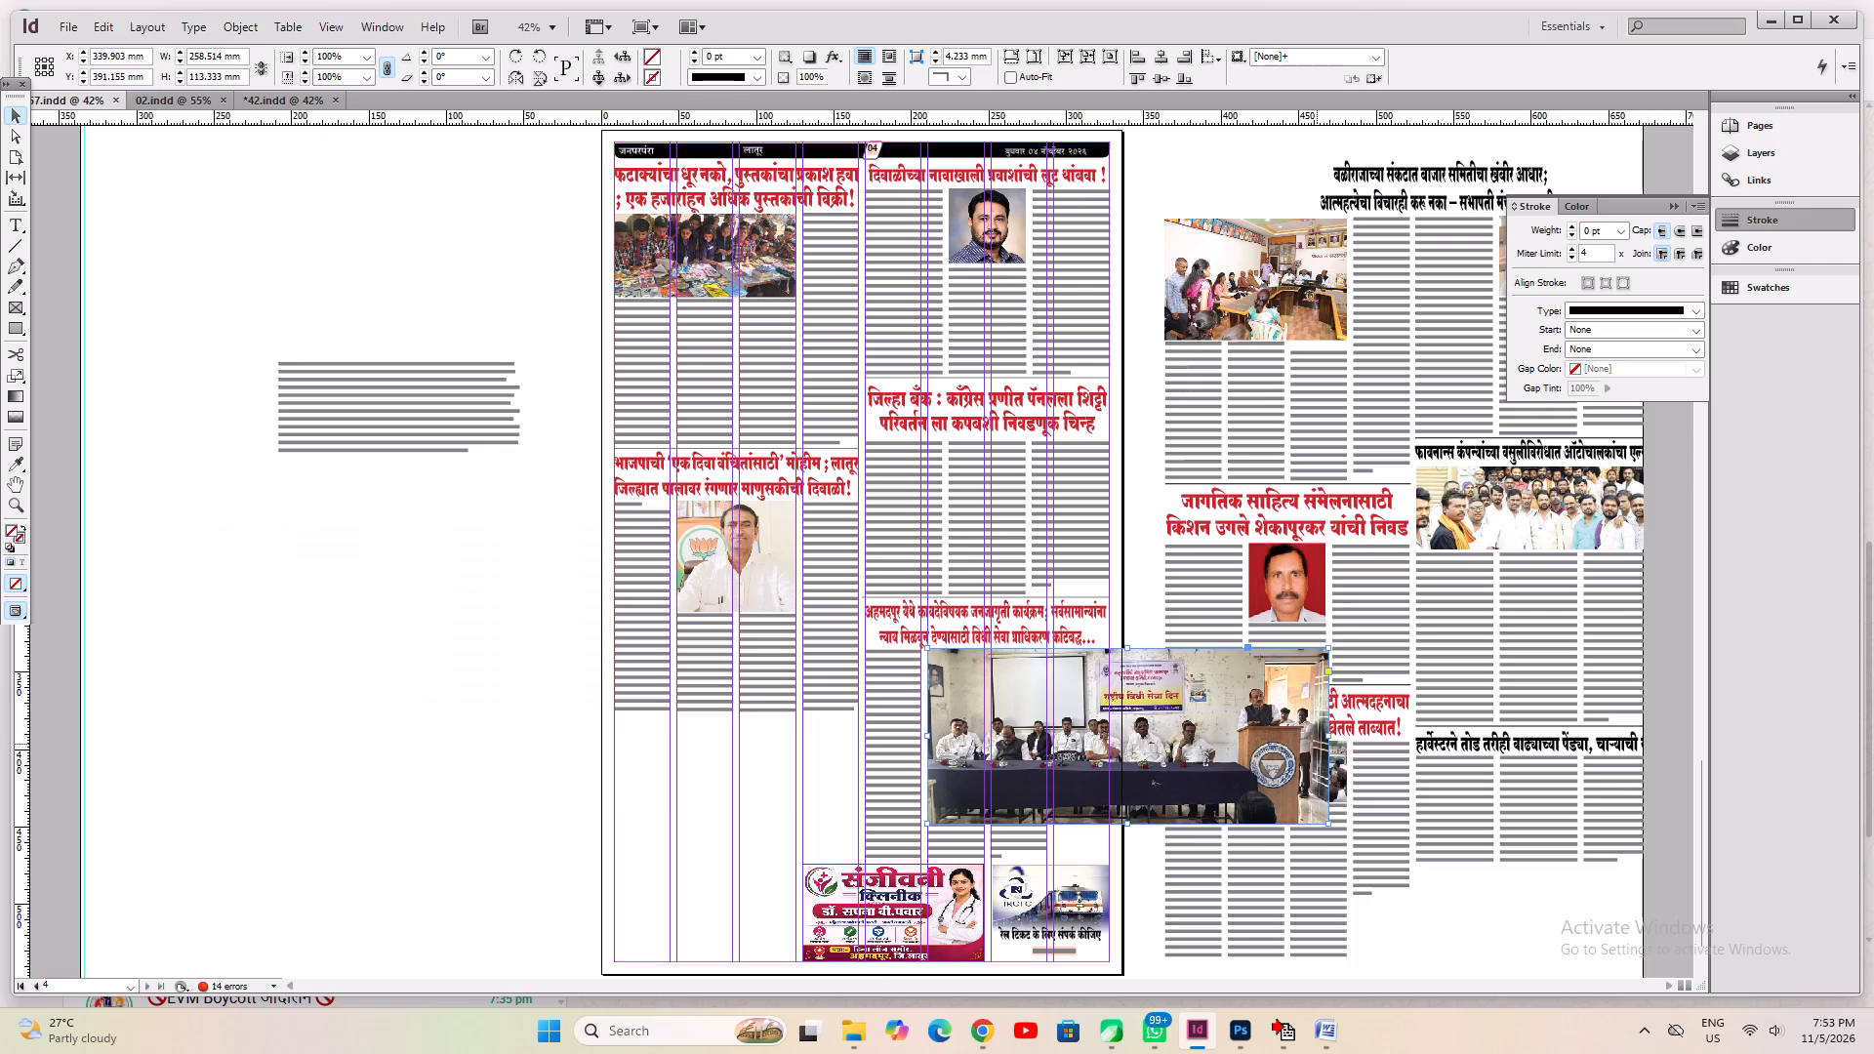
{"action": "left_click_drag", "start_coordinate": [1326, 740], "coordinate": [1108, 741], "text": "ctrl+shift"}
{"action": "key", "text": "ctrl+1"}
{"action": "scroll", "coordinate": [1080, 811], "scroll_direction": "up", "scroll_amount": 4}
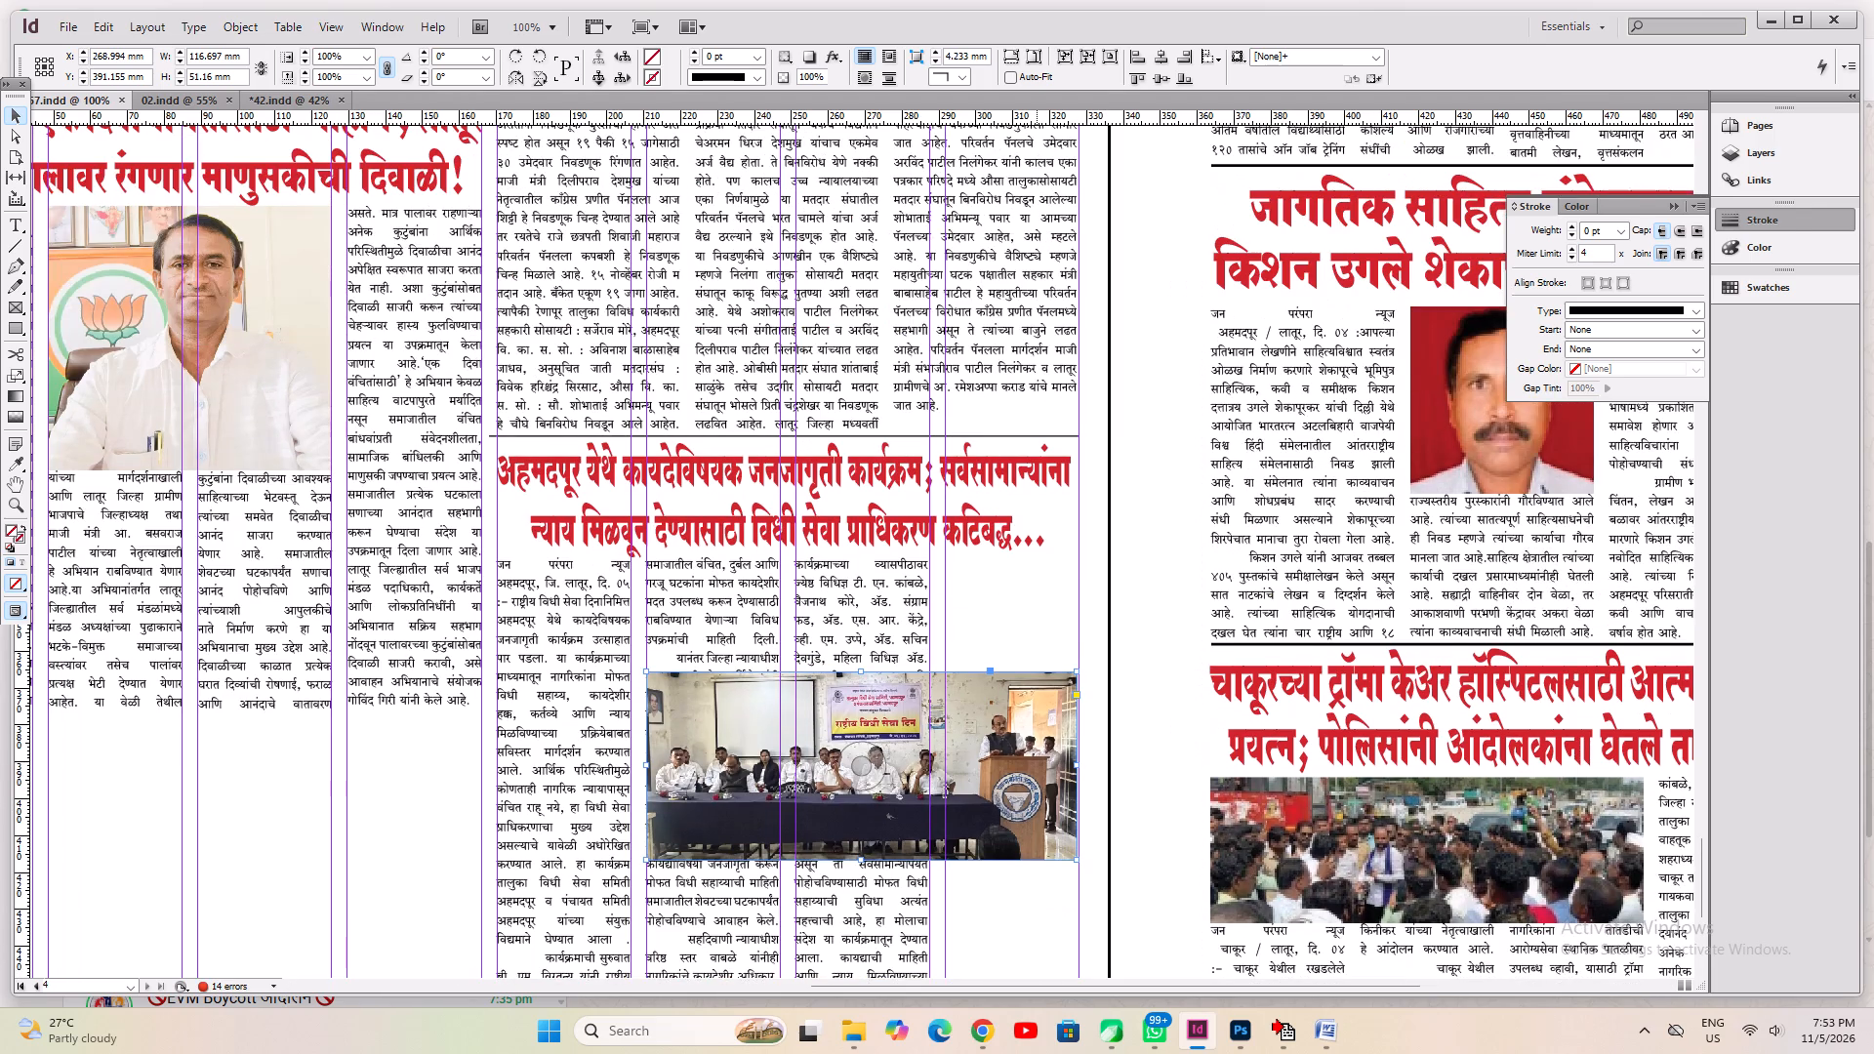
{"action": "left_click_drag", "start_coordinate": [1055, 795], "coordinate": [1066, 681], "text": "shift"}
Make the article's text wrap around the meeting photo's bounding box, and check how the body text flows above the advertisements.
{"action": "key", "text": "ctrl+alt+w"}
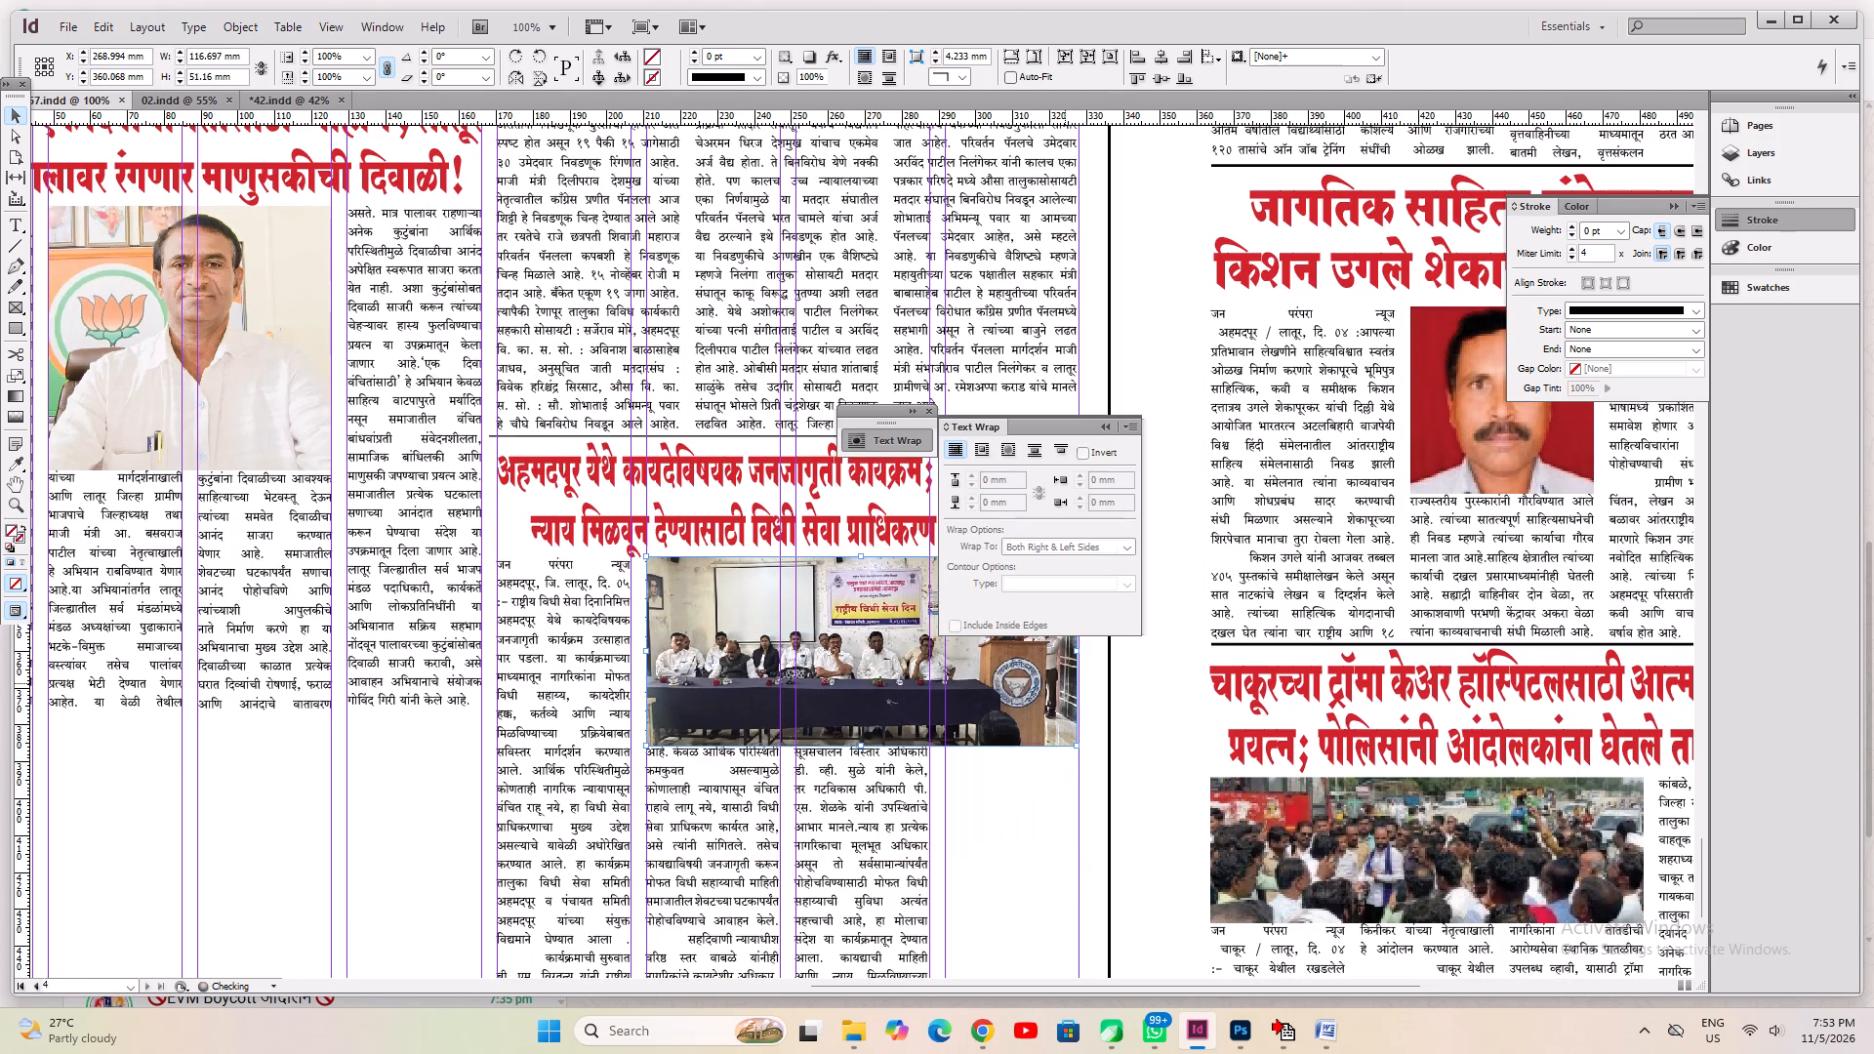
{"action": "left_click", "coordinate": [985, 448]}
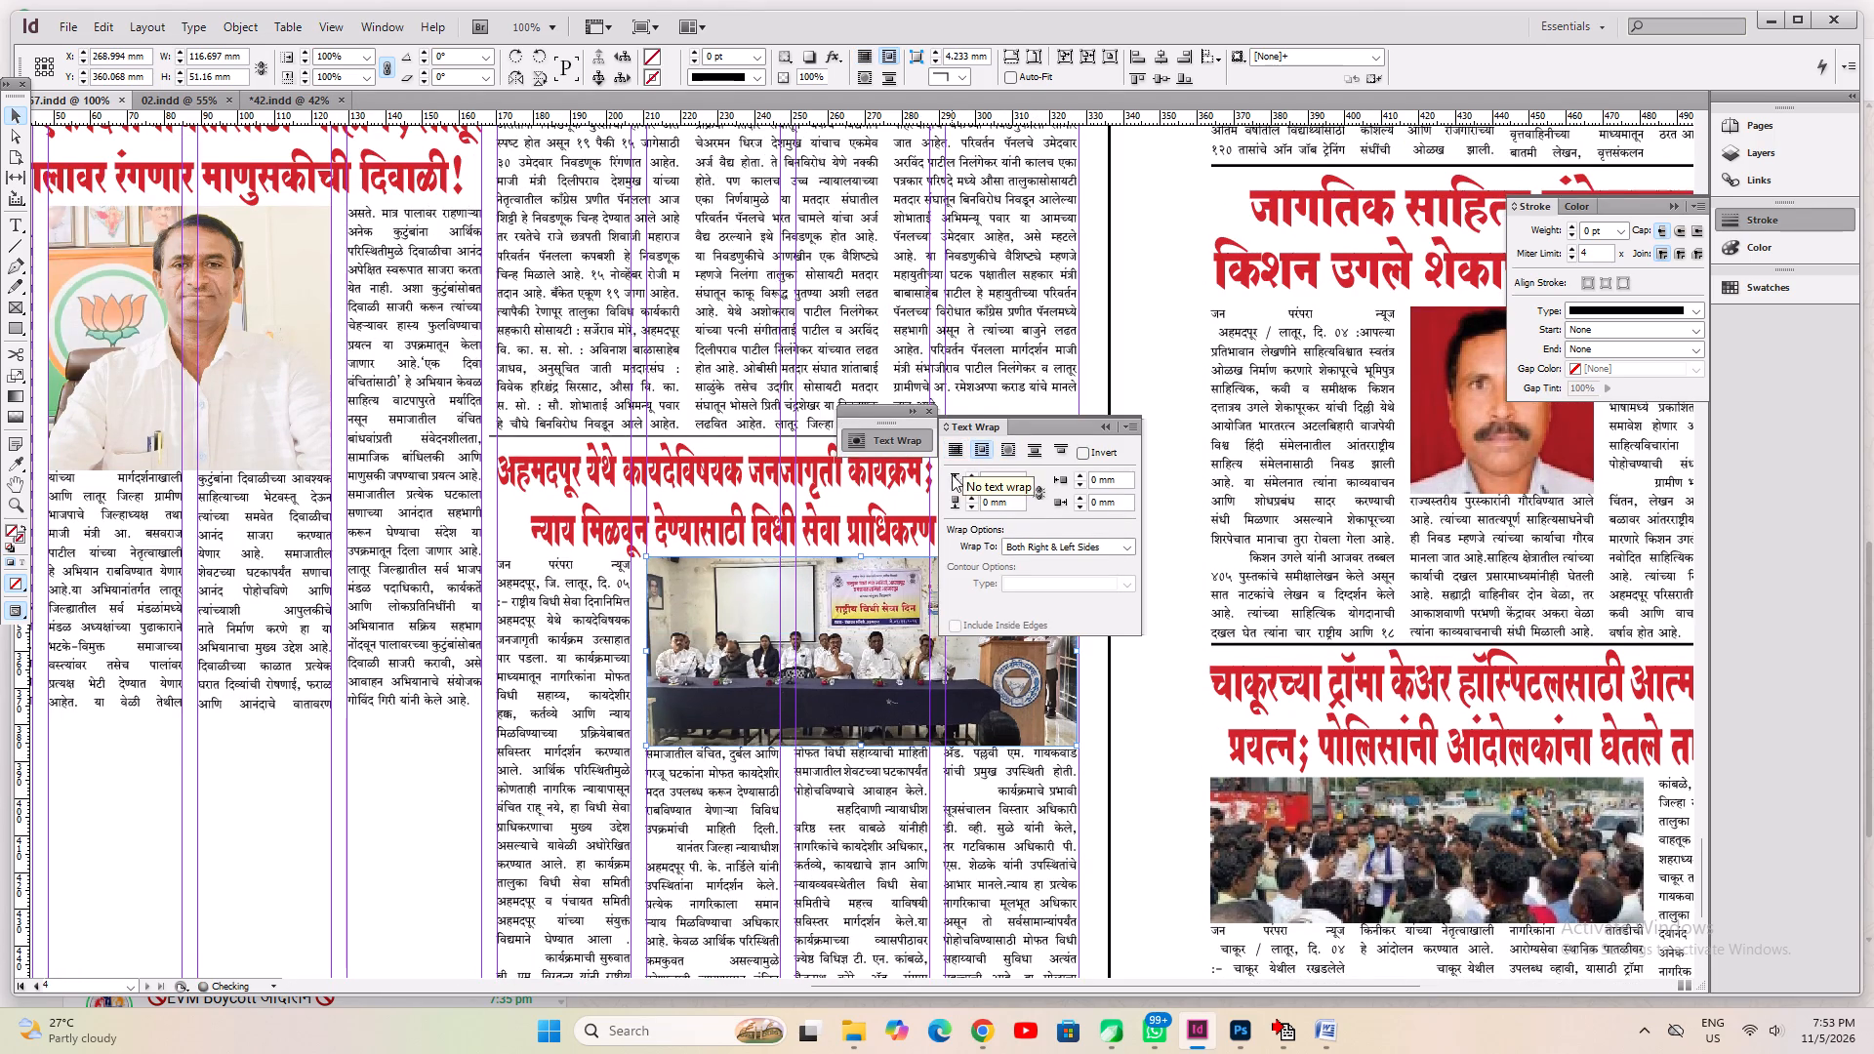
{"action": "key", "text": "ctrl+1"}
{"action": "left_click", "coordinate": [877, 830]}
{"action": "key", "text": "space"}
{"action": "key", "text": "space"}
{"action": "key", "text": "space"}
{"action": "key", "text": "space"}
{"action": "key", "text": "space"}
{"action": "key", "text": "space"}
{"action": "left_click_drag", "start_coordinate": [756, 849], "coordinate": [593, 513]}
{"action": "left_click", "coordinate": [595, 527]}
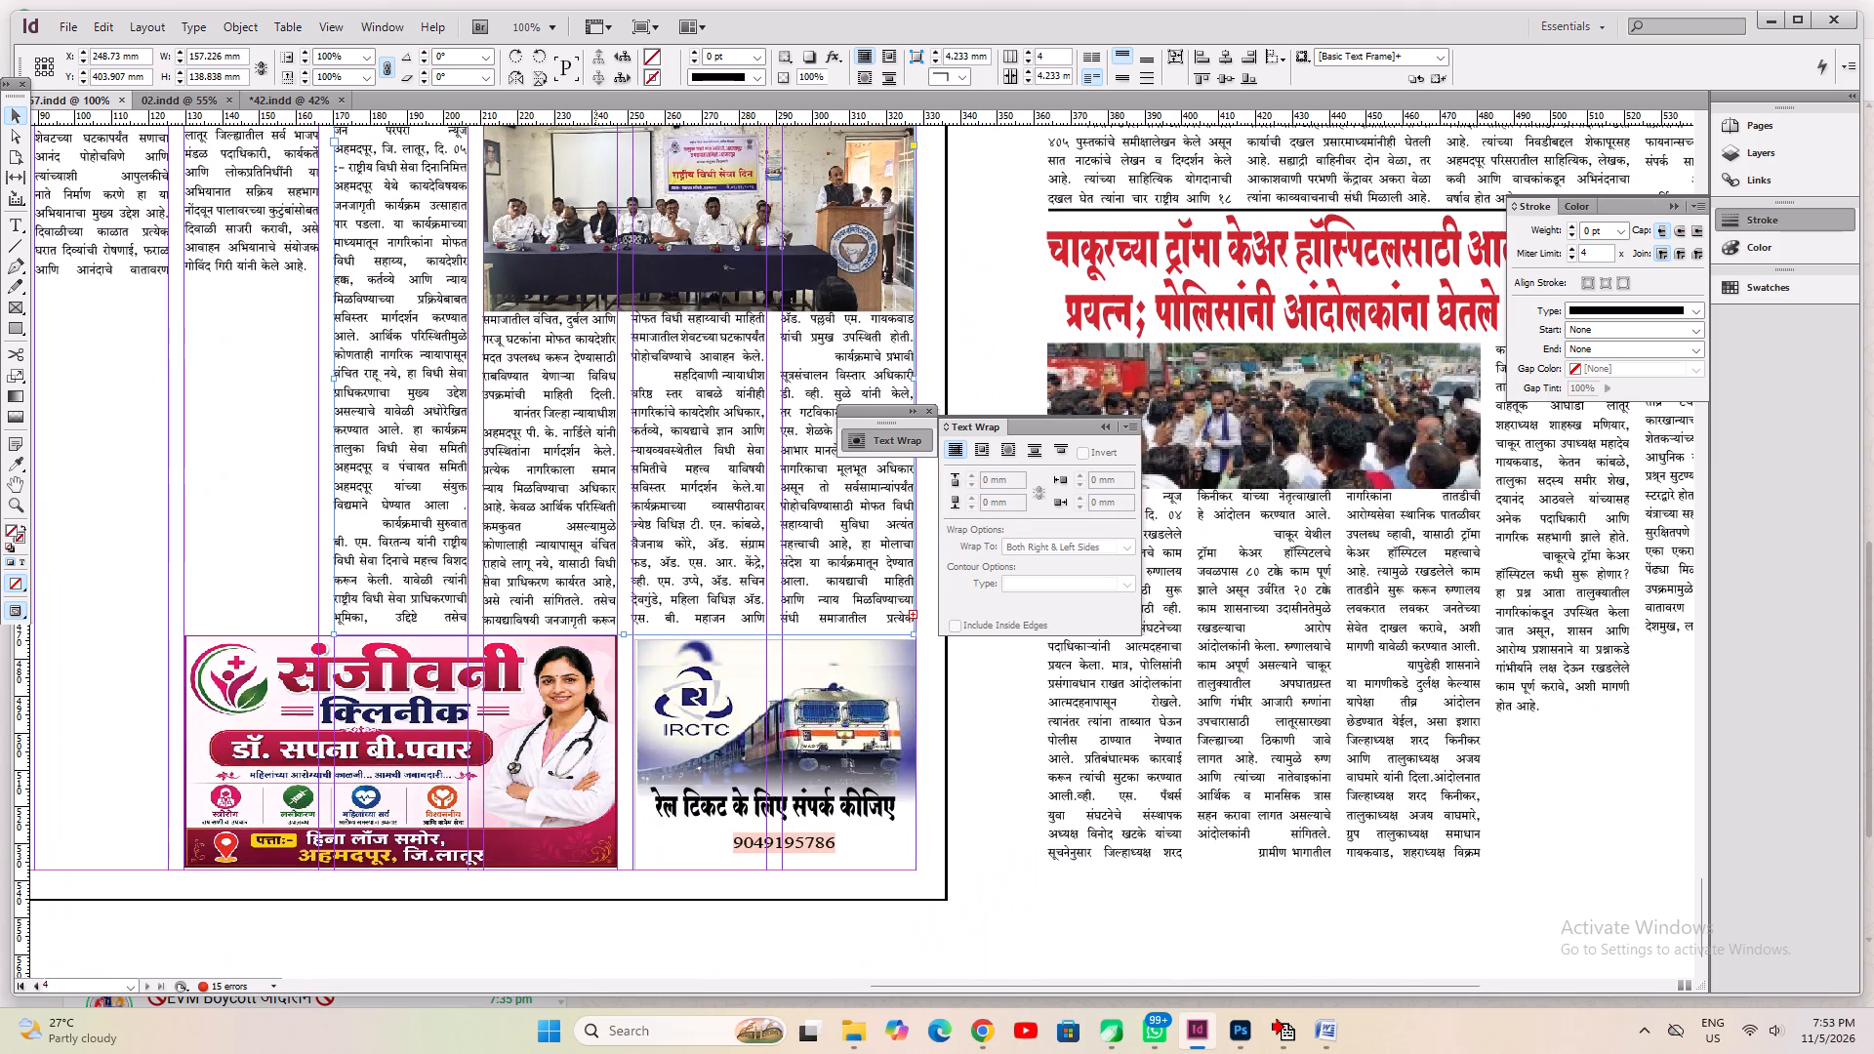
{"action": "left_click", "coordinate": [931, 412]}
Crop the meeting photo's bottom edge upward until the frame is about 46.5 mm high.
{"action": "left_click", "coordinate": [780, 279], "text": "ctrl"}
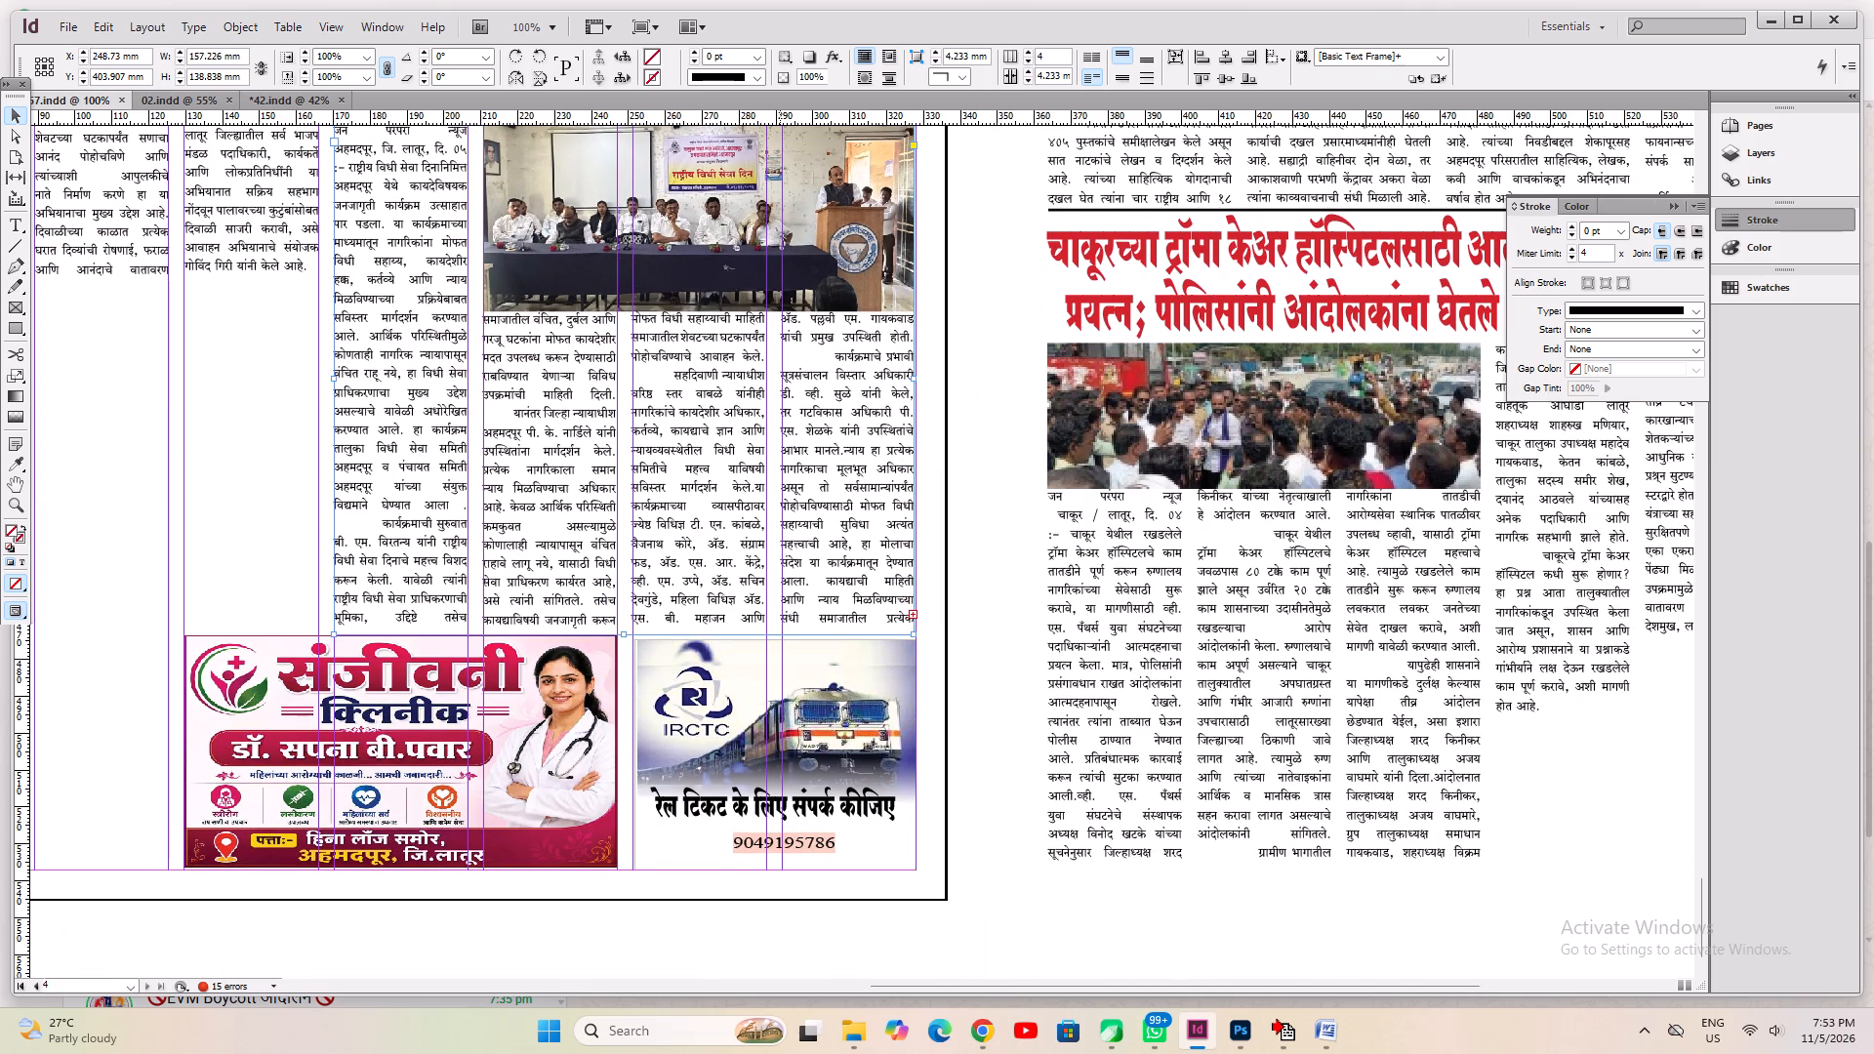
{"action": "left_click", "coordinate": [704, 310]}
{"action": "left_click_drag", "start_coordinate": [698, 313], "coordinate": [698, 308]}
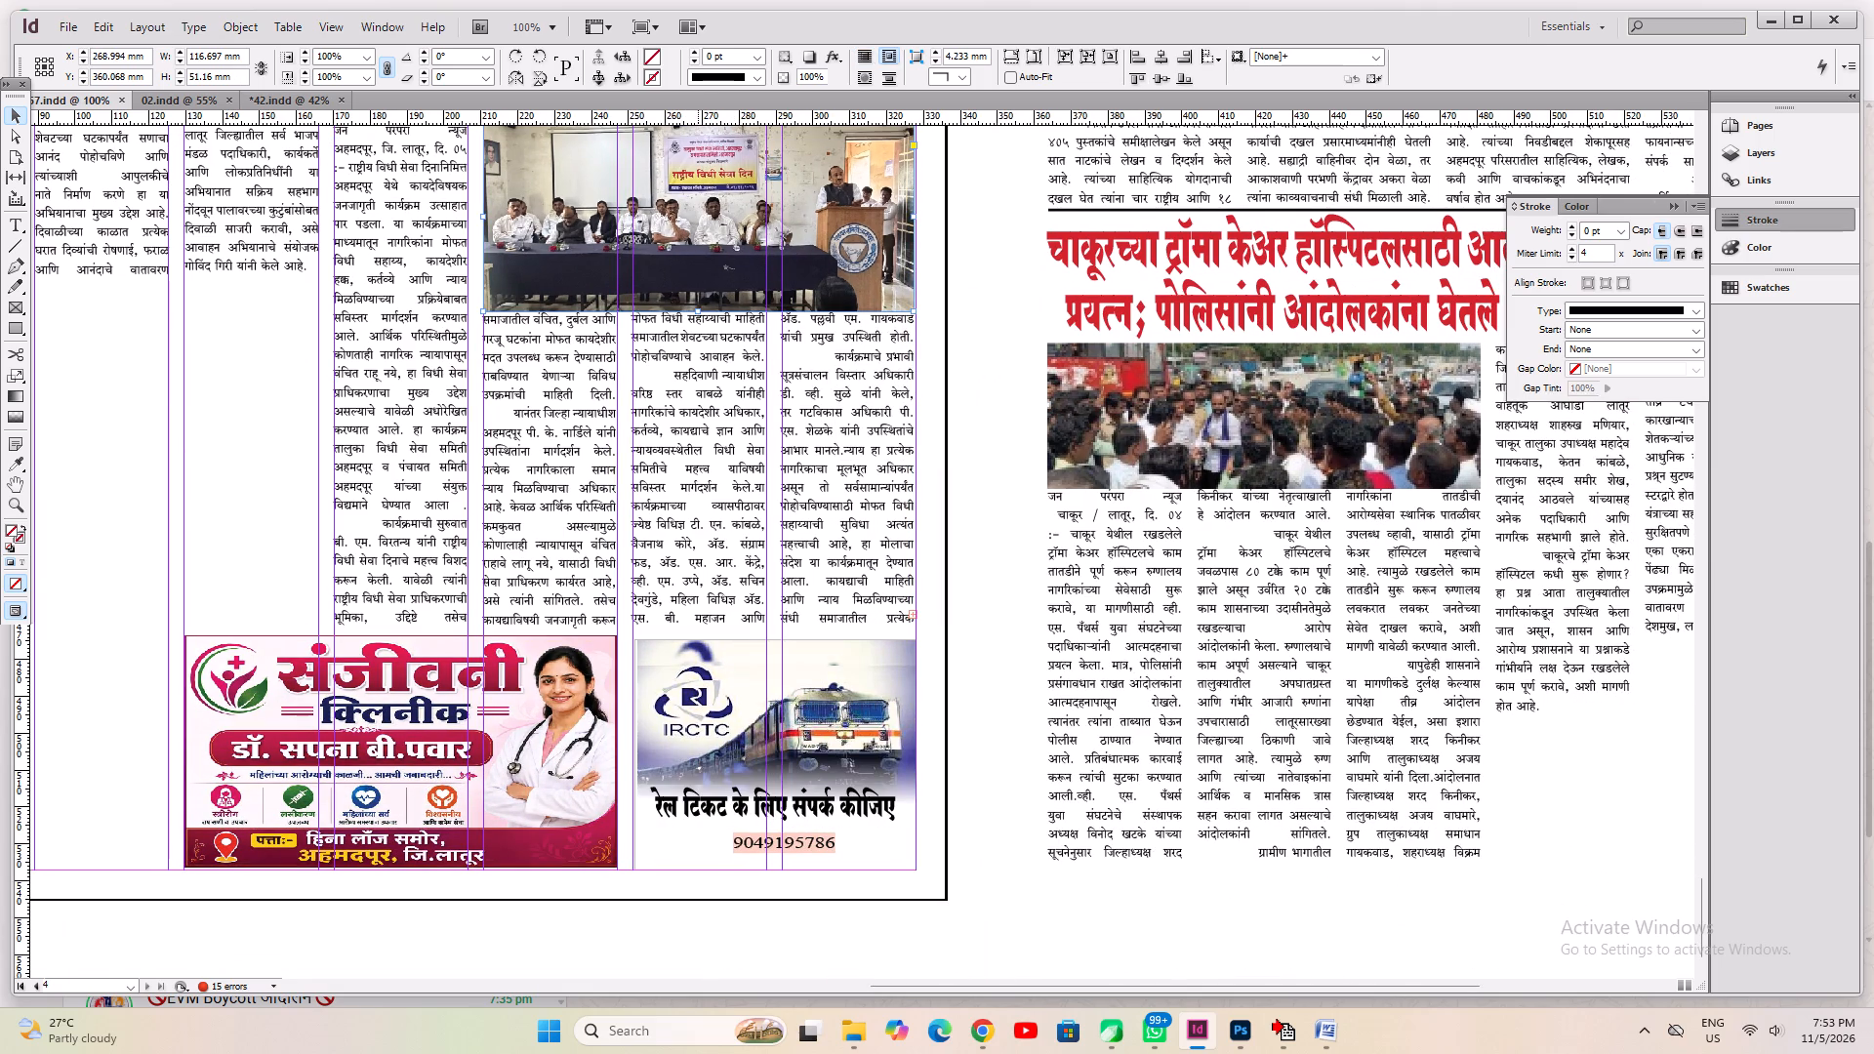
{"action": "left_click_drag", "start_coordinate": [698, 308], "coordinate": [698, 300]}
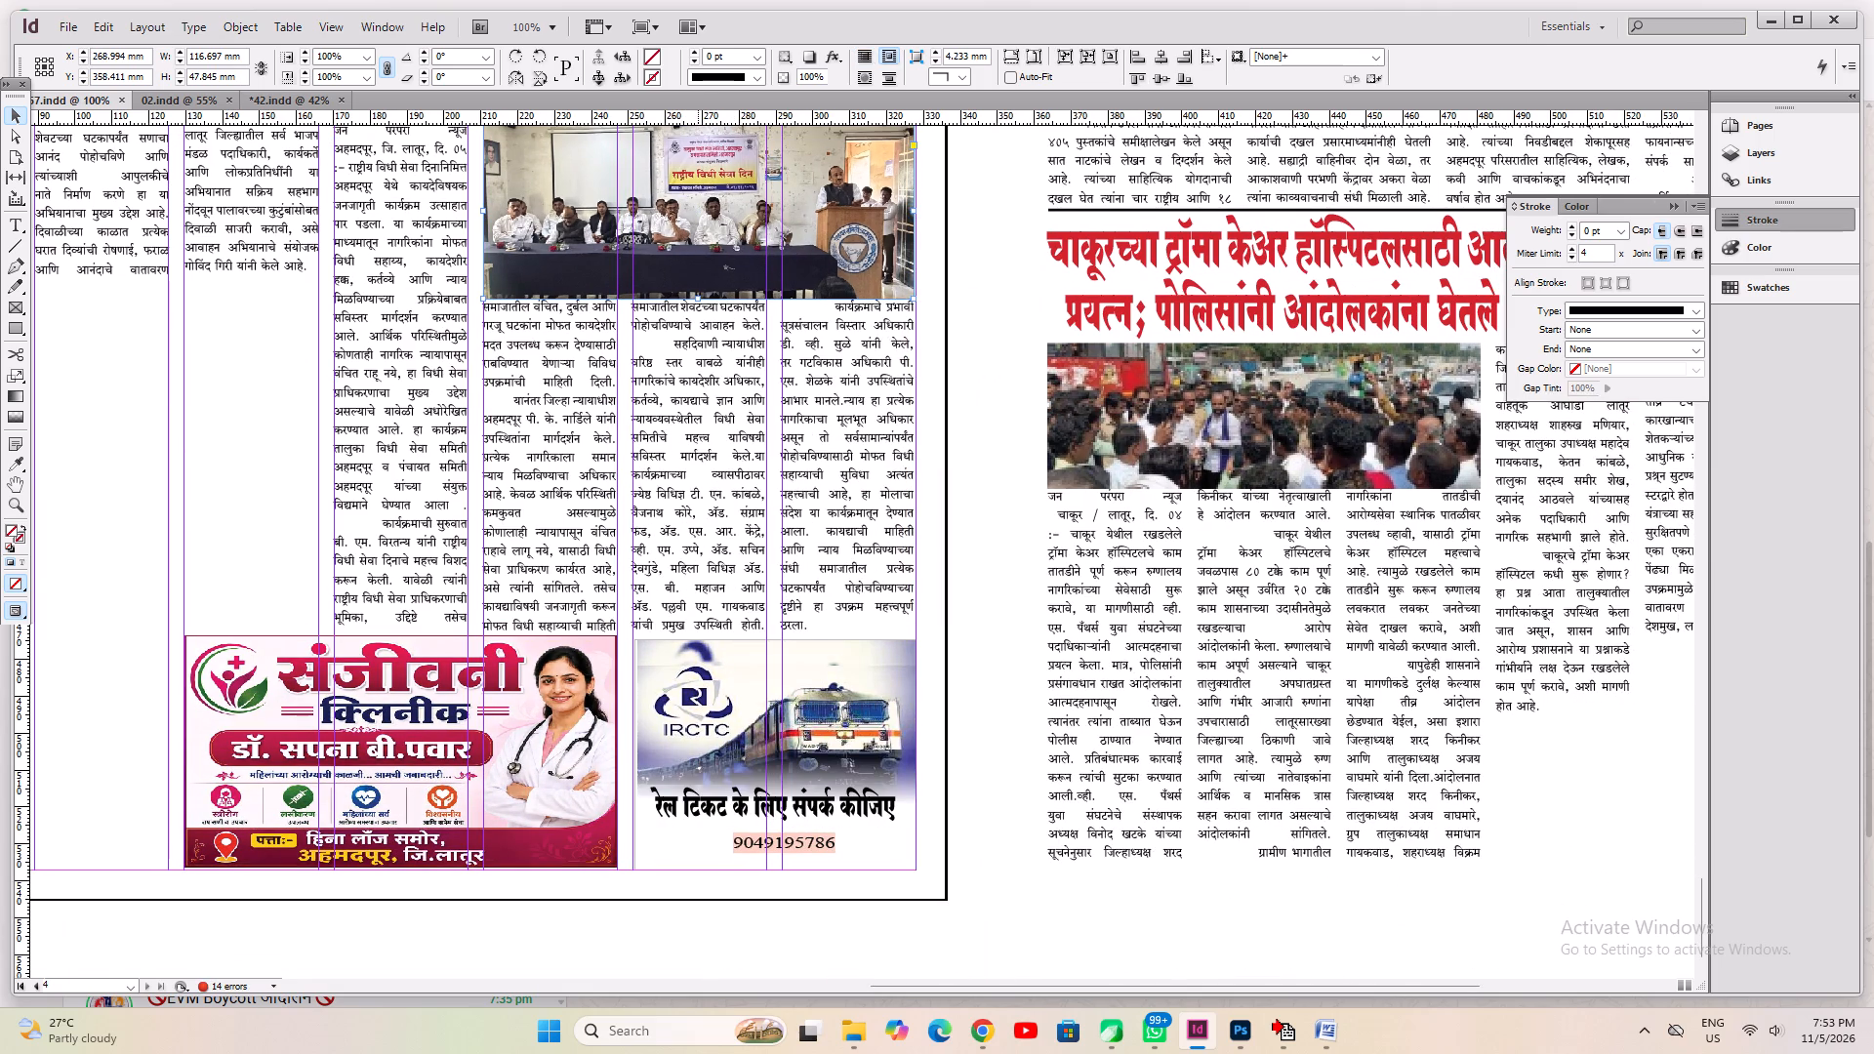
{"action": "left_click", "coordinate": [698, 300]}
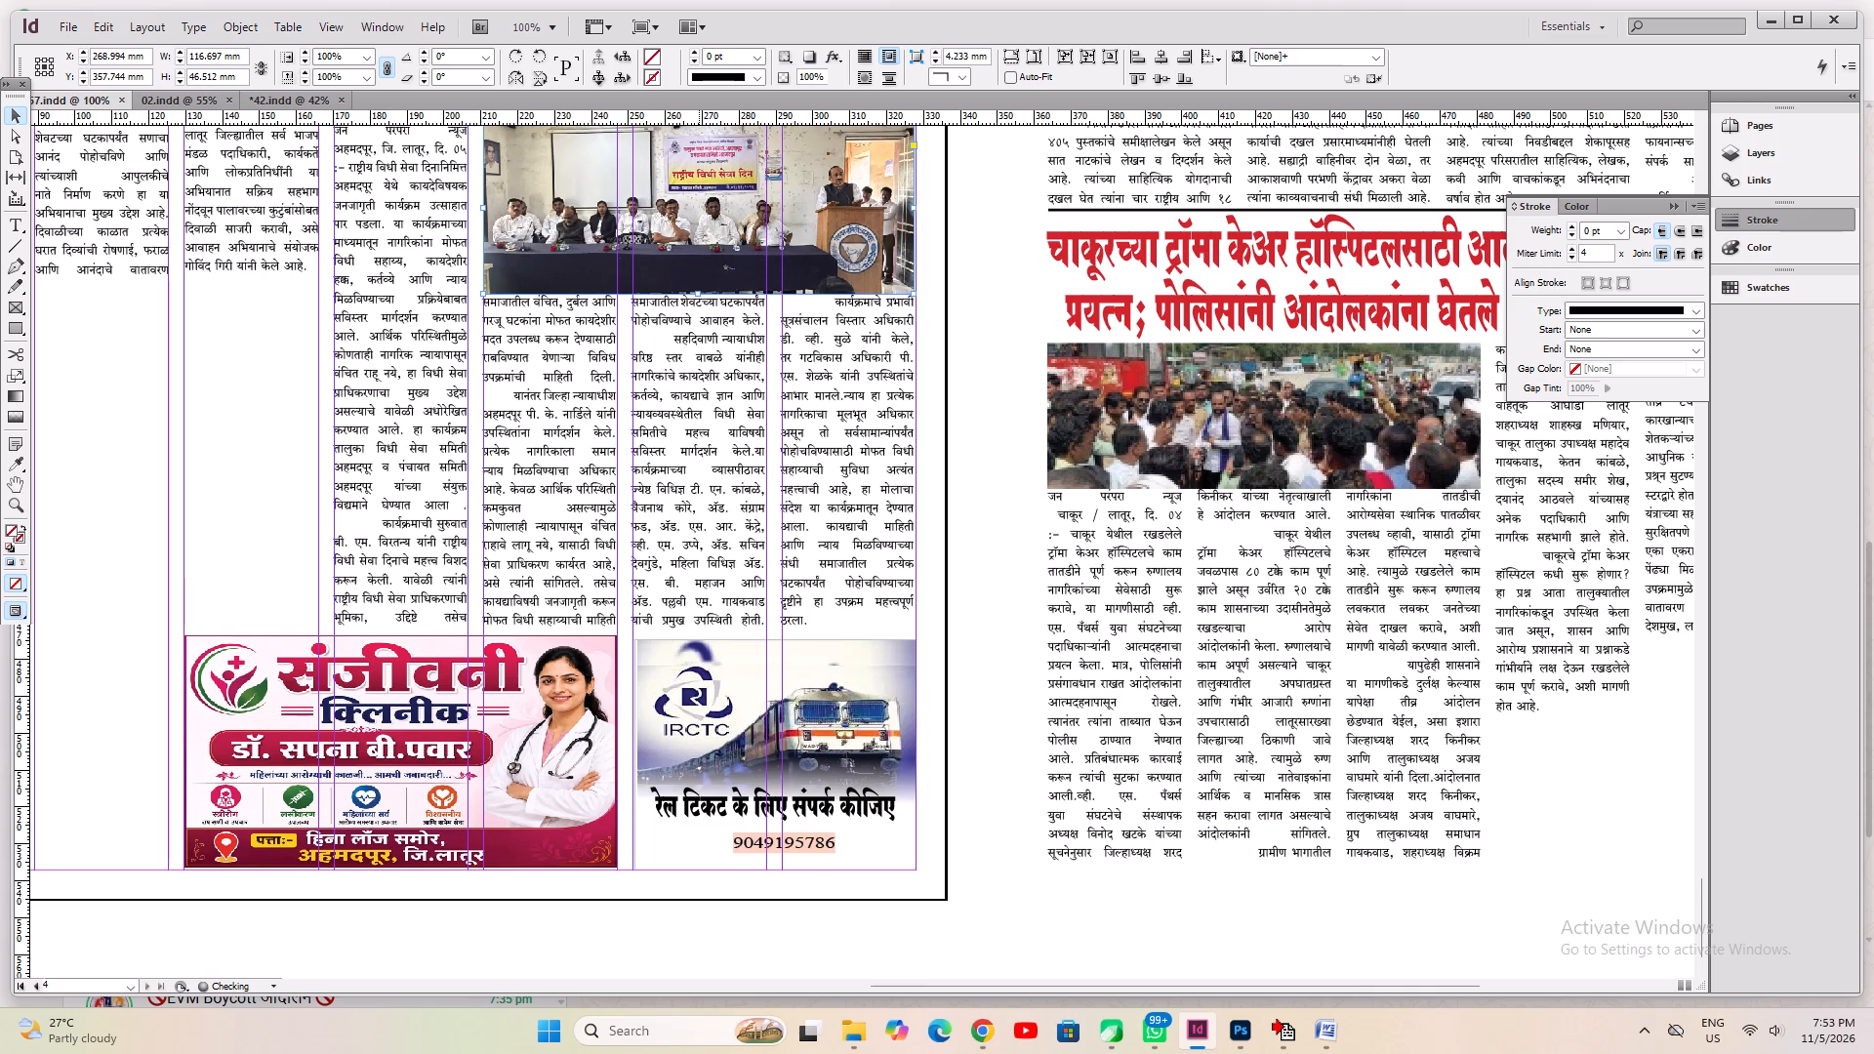
Widen the legal awareness article's four-column text frame to about 157.9 mm by extending its outer edge.
{"action": "left_click", "coordinate": [866, 474]}
{"action": "left_click", "coordinate": [916, 382]}
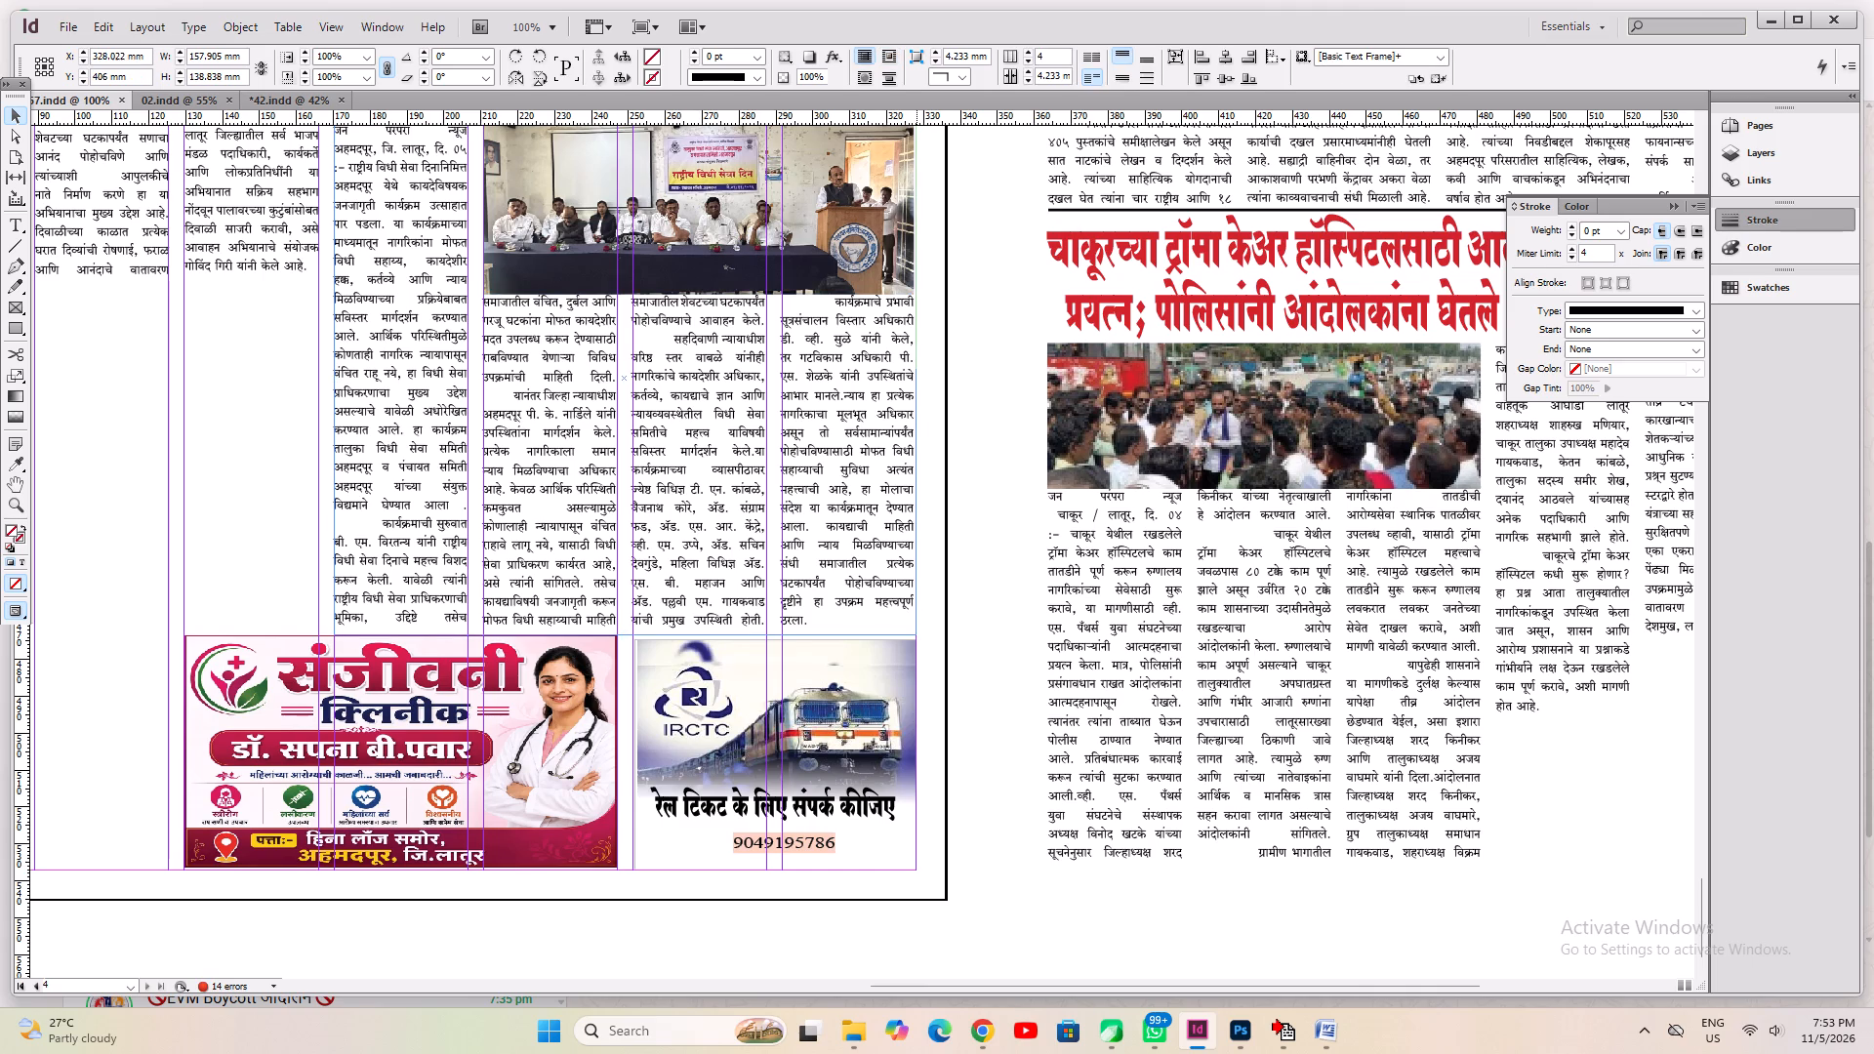
Undo the last adjustment to the Ahmadpur legal awareness article and save the newspaper document.
{"action": "left_click", "coordinate": [1045, 509]}
{"action": "key", "text": "ctrl+s"}
{"action": "key", "text": "ctrl+z"}
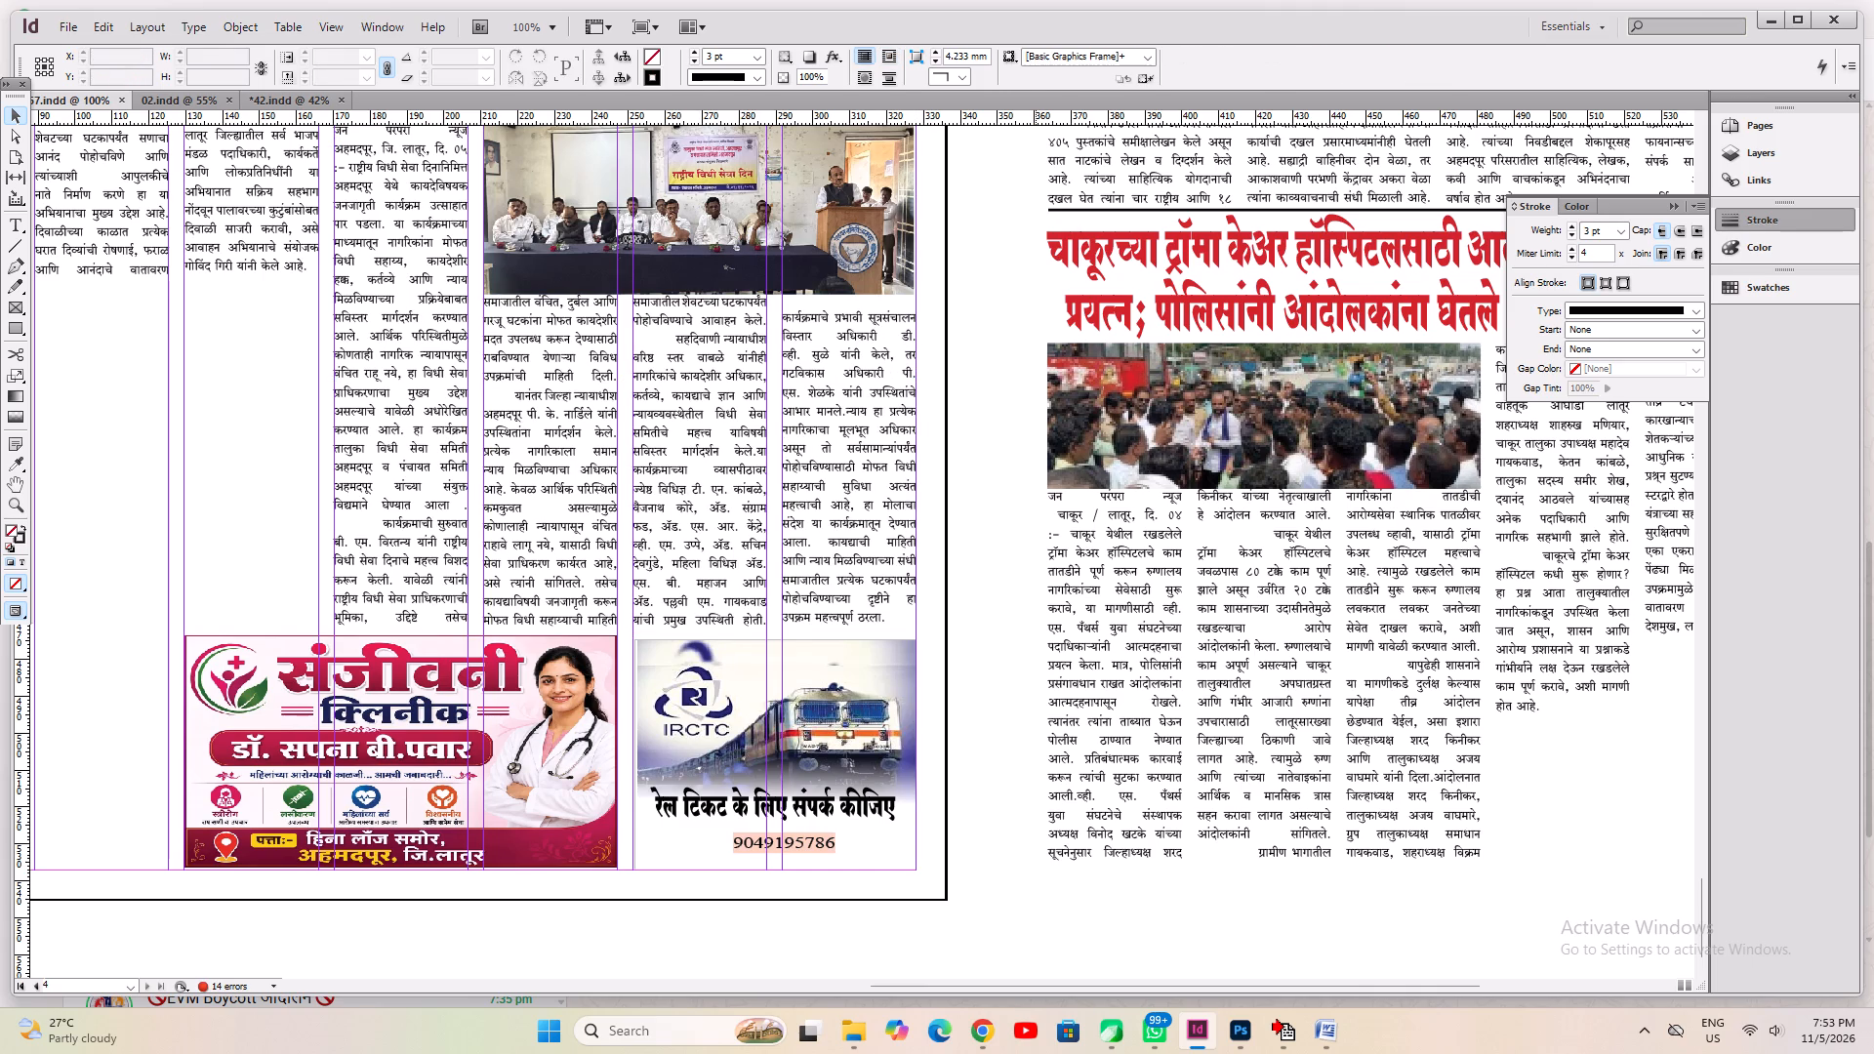
{"action": "left_click", "coordinate": [964, 563]}
{"action": "key", "text": "ctrl+s"}
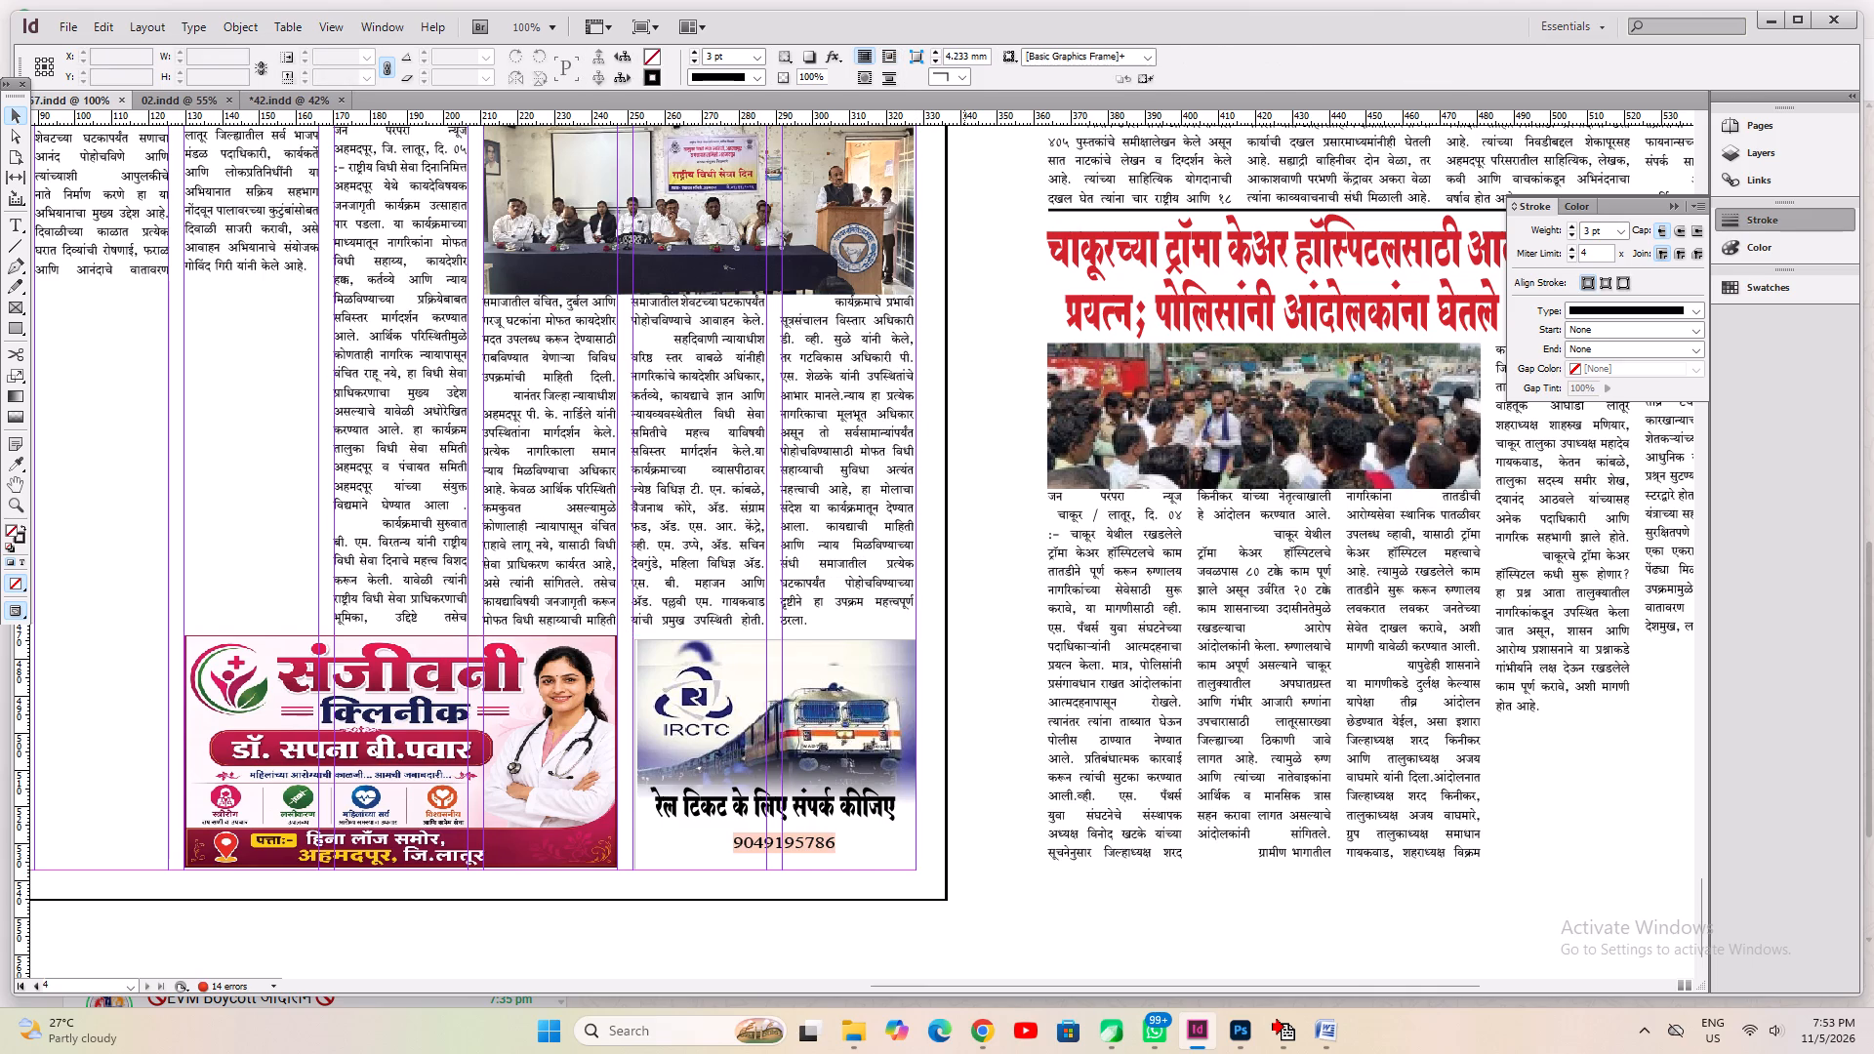
{"action": "key", "text": "ctrl+0"}
{"action": "key", "text": "ctrl+a"}
{"action": "key", "text": "ctrl+s"}
Move the sports reservation article's text frame down the pasteboard beside the page, to a Y position of about 378.5 mm.
{"action": "left_click", "coordinate": [396, 758]}
{"action": "left_click", "coordinate": [392, 484]}
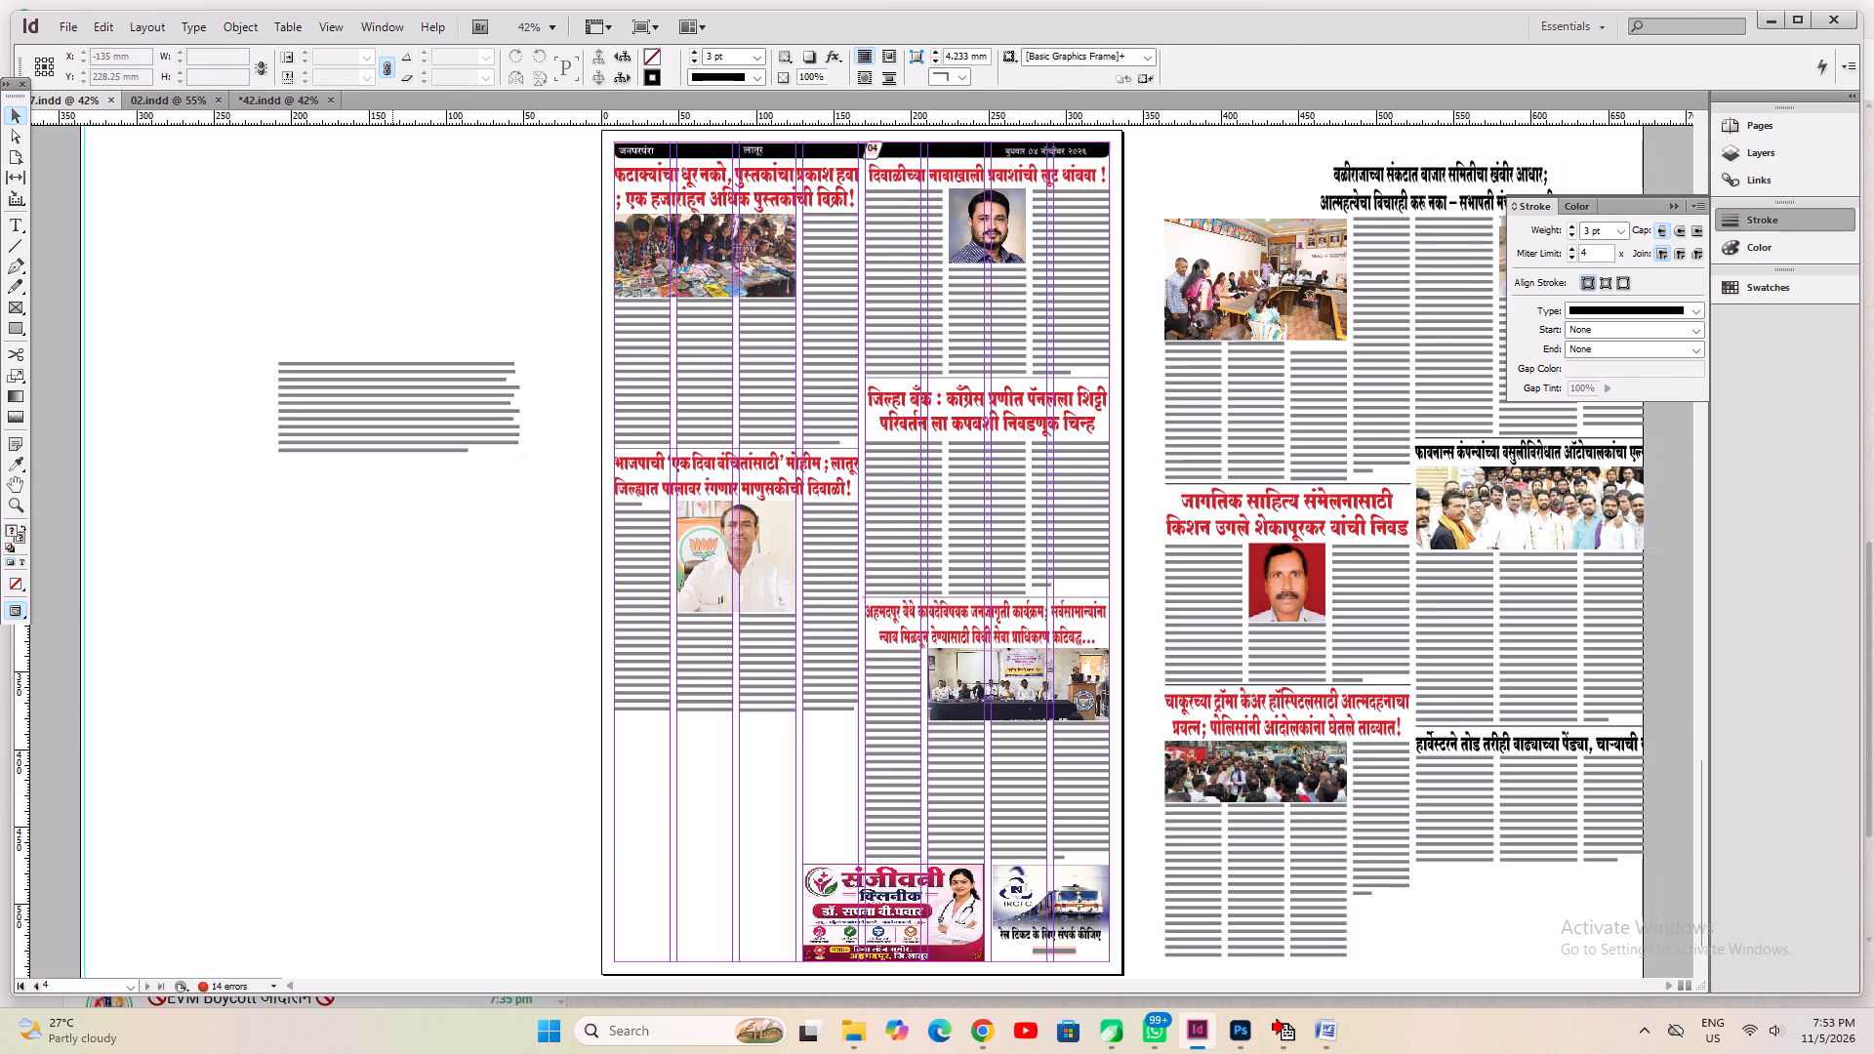
{"action": "left_click", "coordinate": [421, 423]}
{"action": "left_click_drag", "start_coordinate": [428, 413], "coordinate": [431, 723]}
{"action": "key", "text": "ctrl+1"}
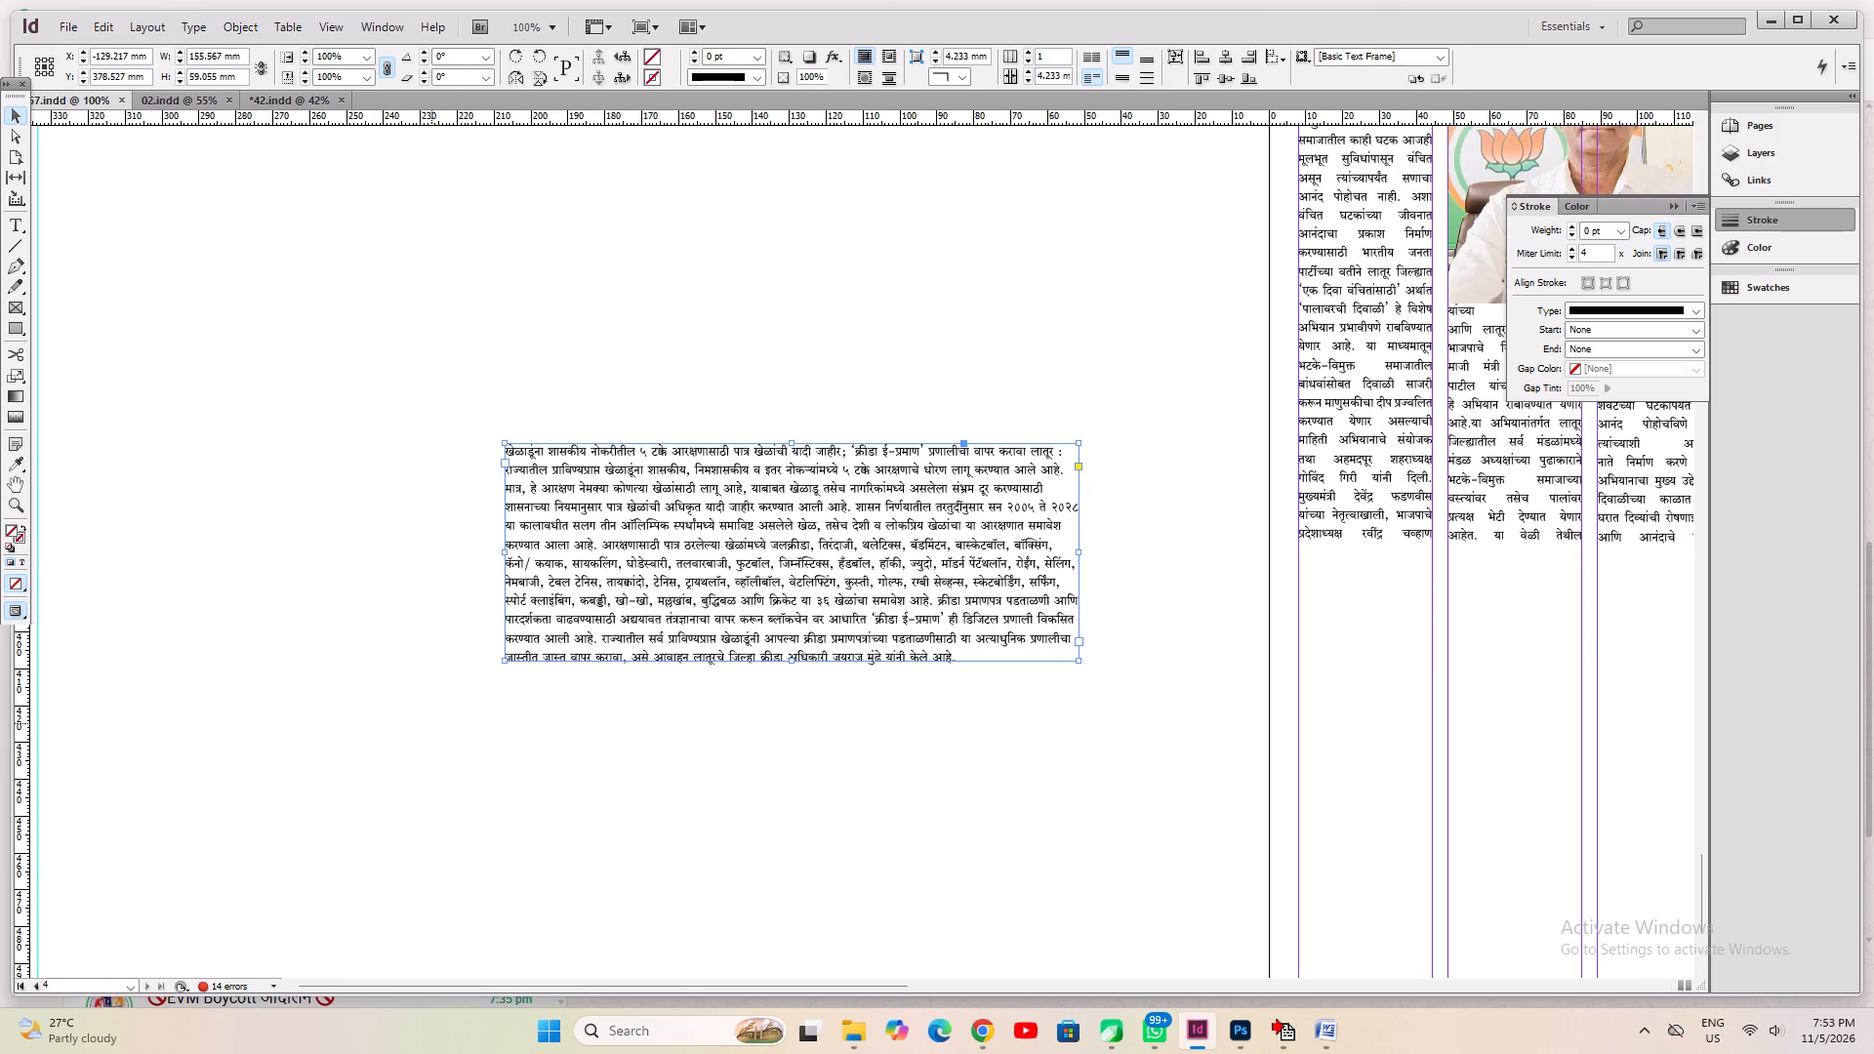
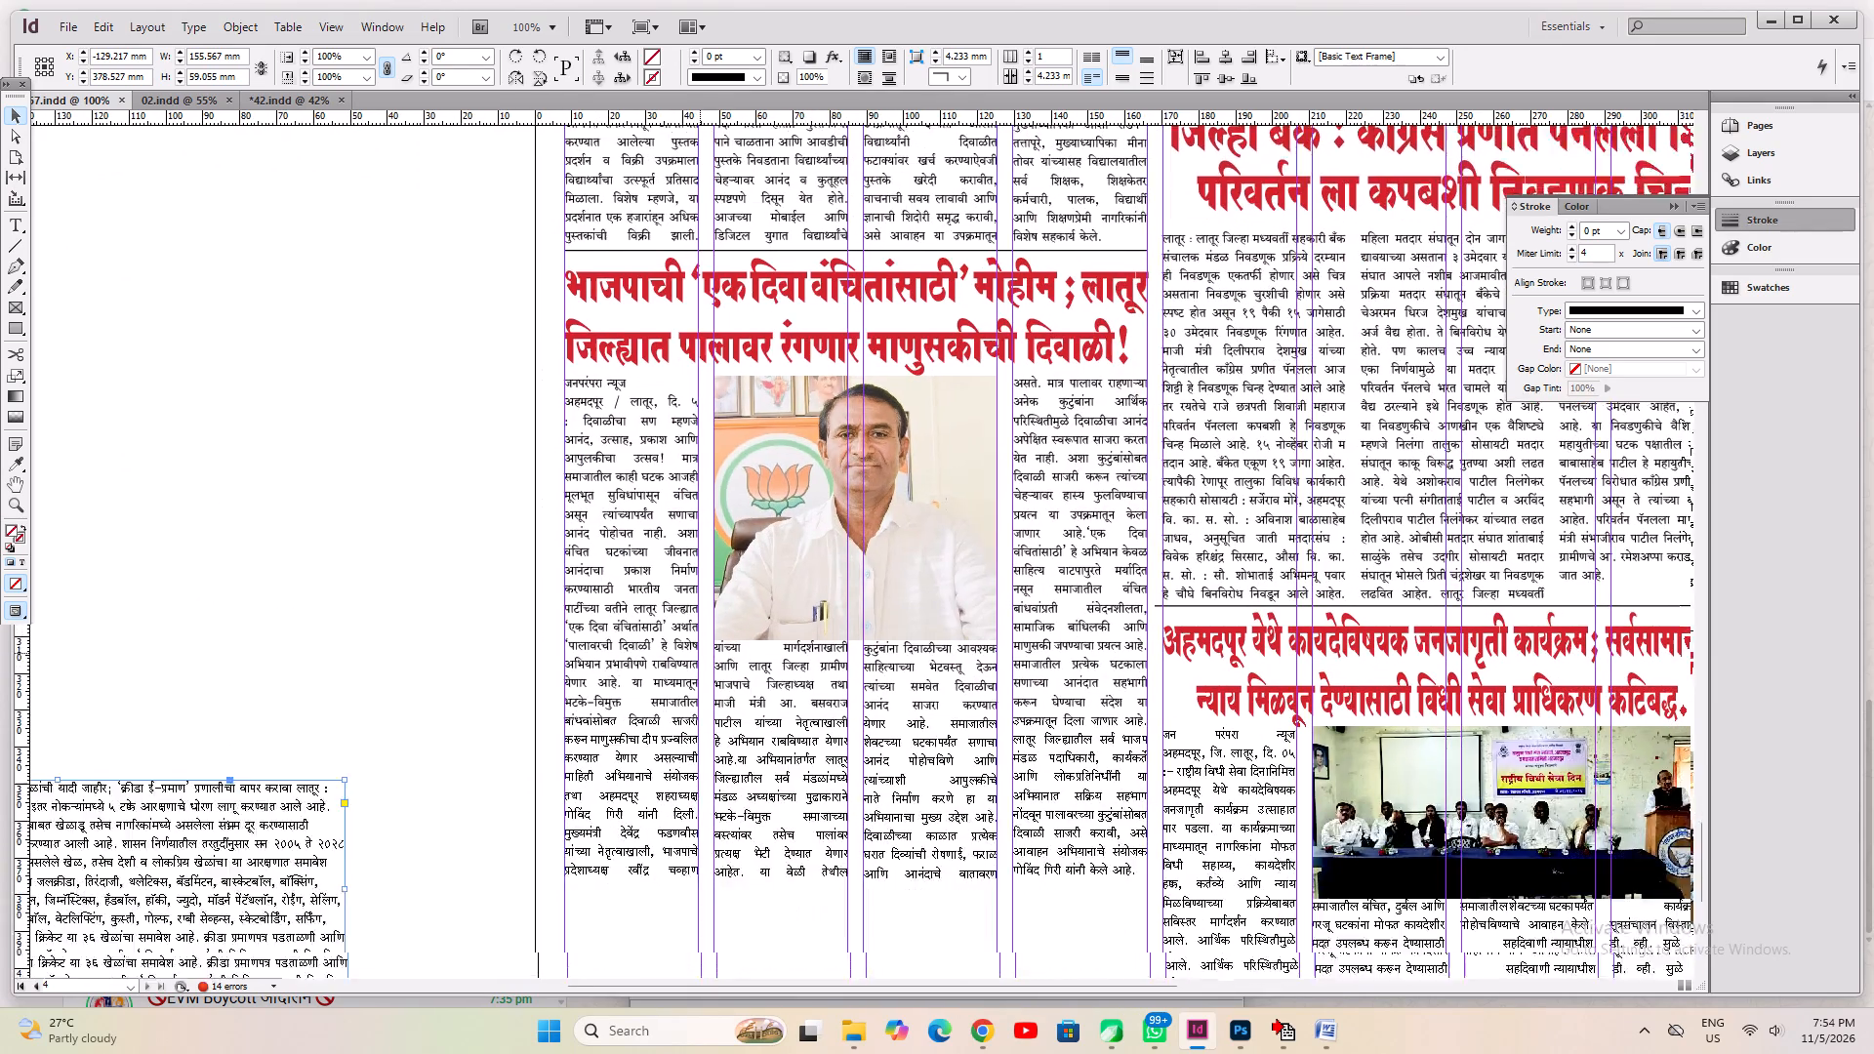
{"action": "left_click_drag", "start_coordinate": [683, 362], "coordinate": [677, 325]}
{"action": "left_click_drag", "start_coordinate": [739, 678], "coordinate": [713, 253]}
{"action": "left_click_drag", "start_coordinate": [708, 698], "coordinate": [698, 502]}
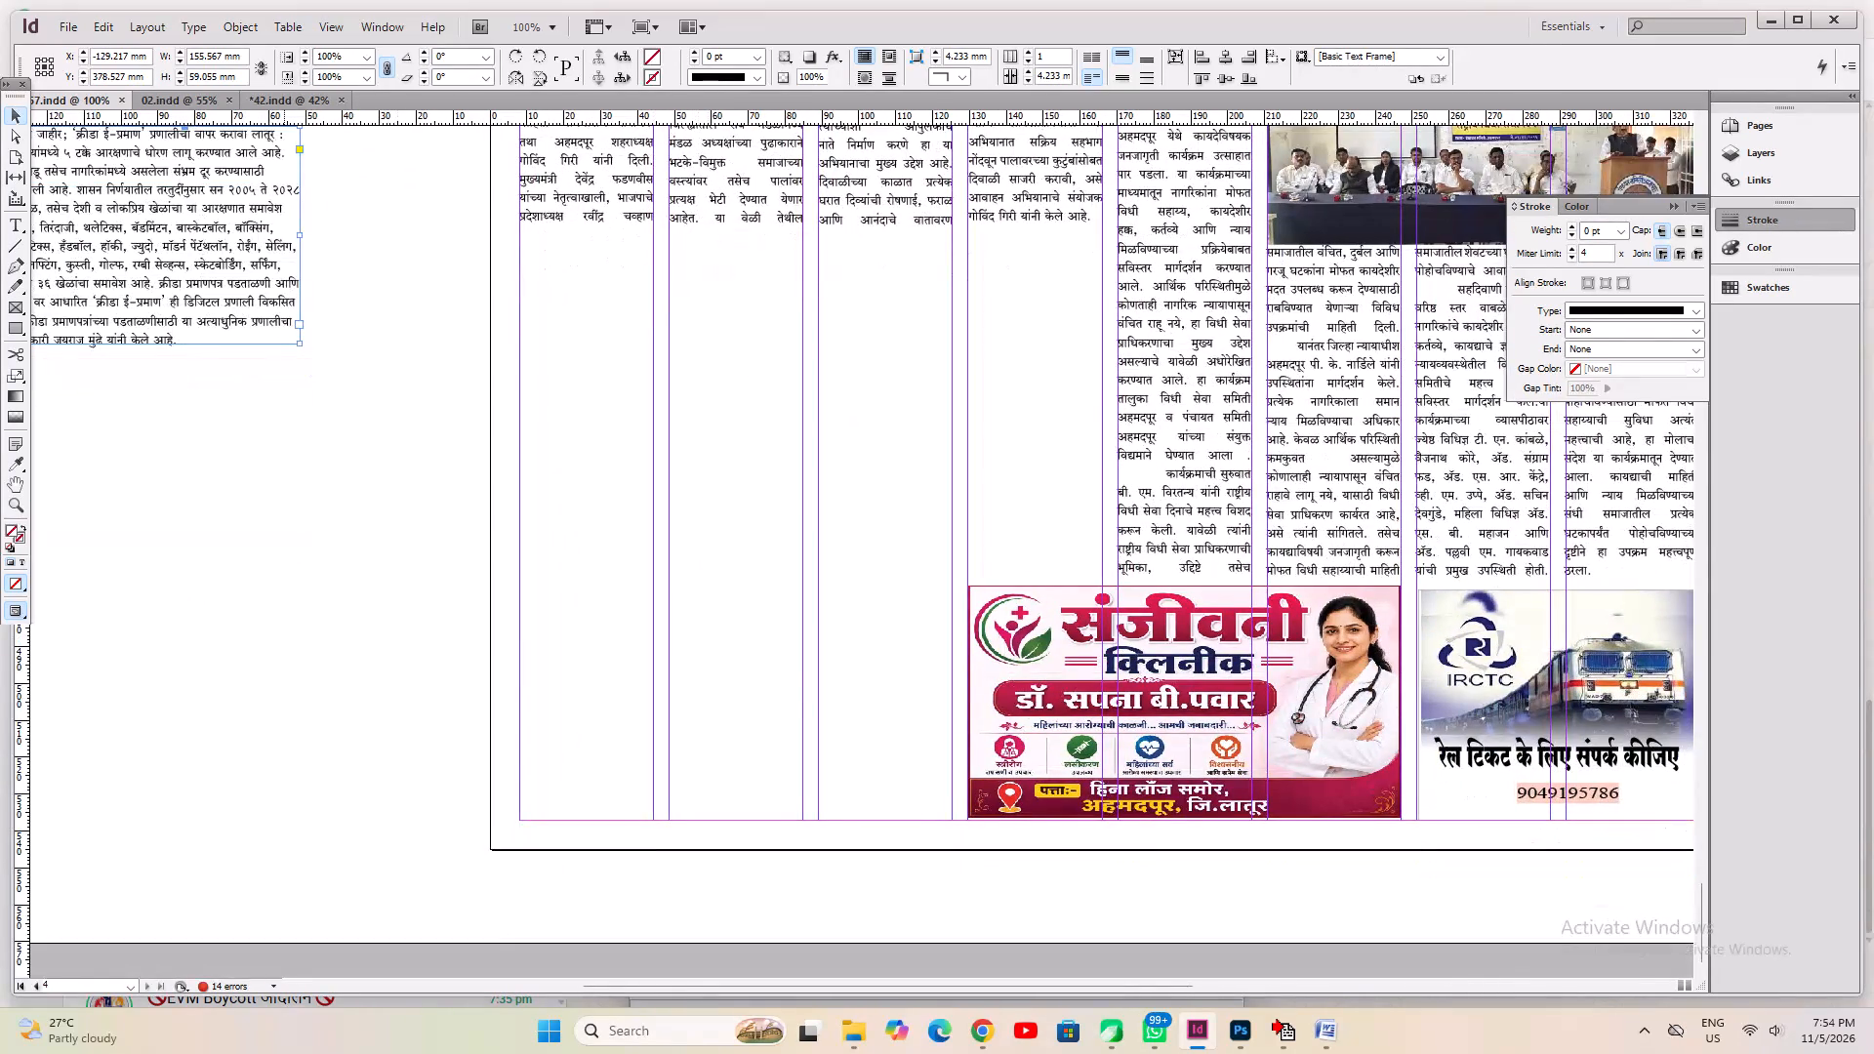
{"action": "key", "text": "ctrl+0"}
{"action": "left_click_drag", "start_coordinate": [377, 737], "coordinate": [312, 530]}
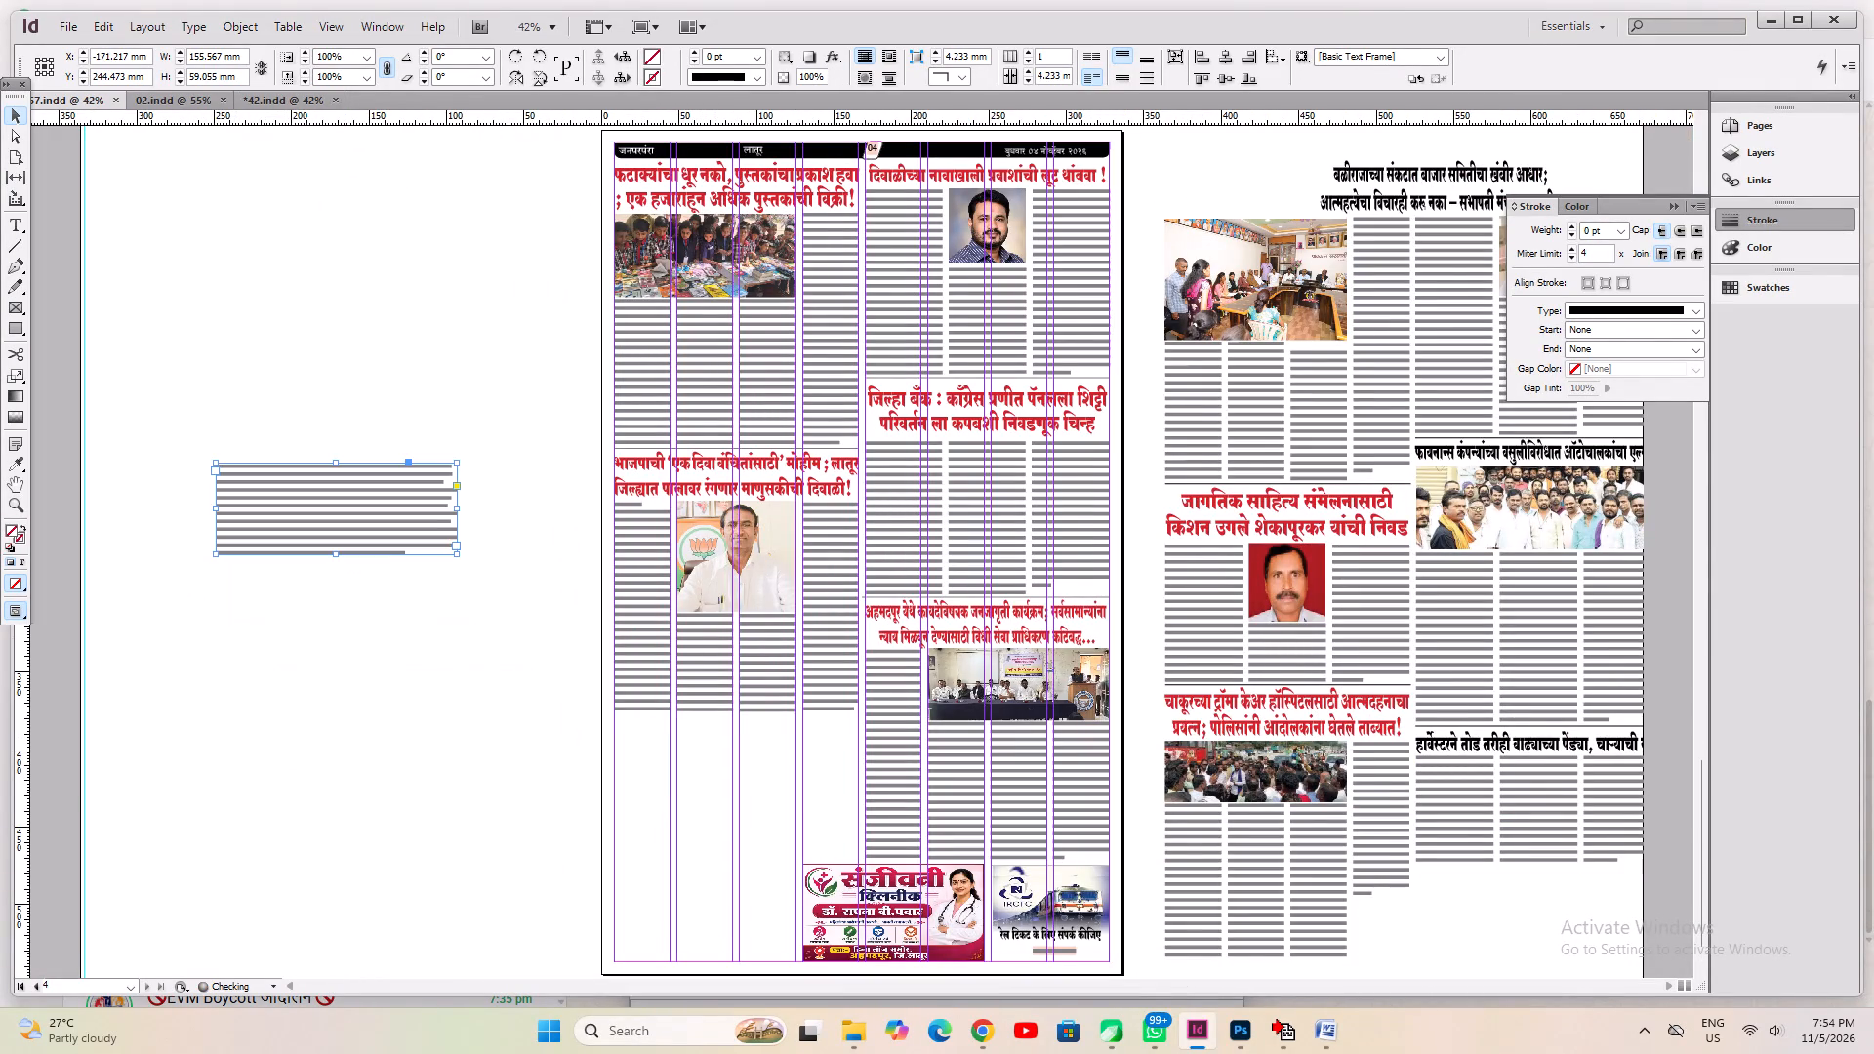
Duplicate the two-line Ahmadpur legal awareness headline into the empty space below the BJP Diwali campaign article, spanning the first four columns.
{"action": "left_click", "coordinate": [1017, 430]}
{"action": "left_click", "coordinate": [973, 631]}
{"action": "left_click_drag", "start_coordinate": [983, 623], "coordinate": [847, 785], "text": "ctrl+alt"}
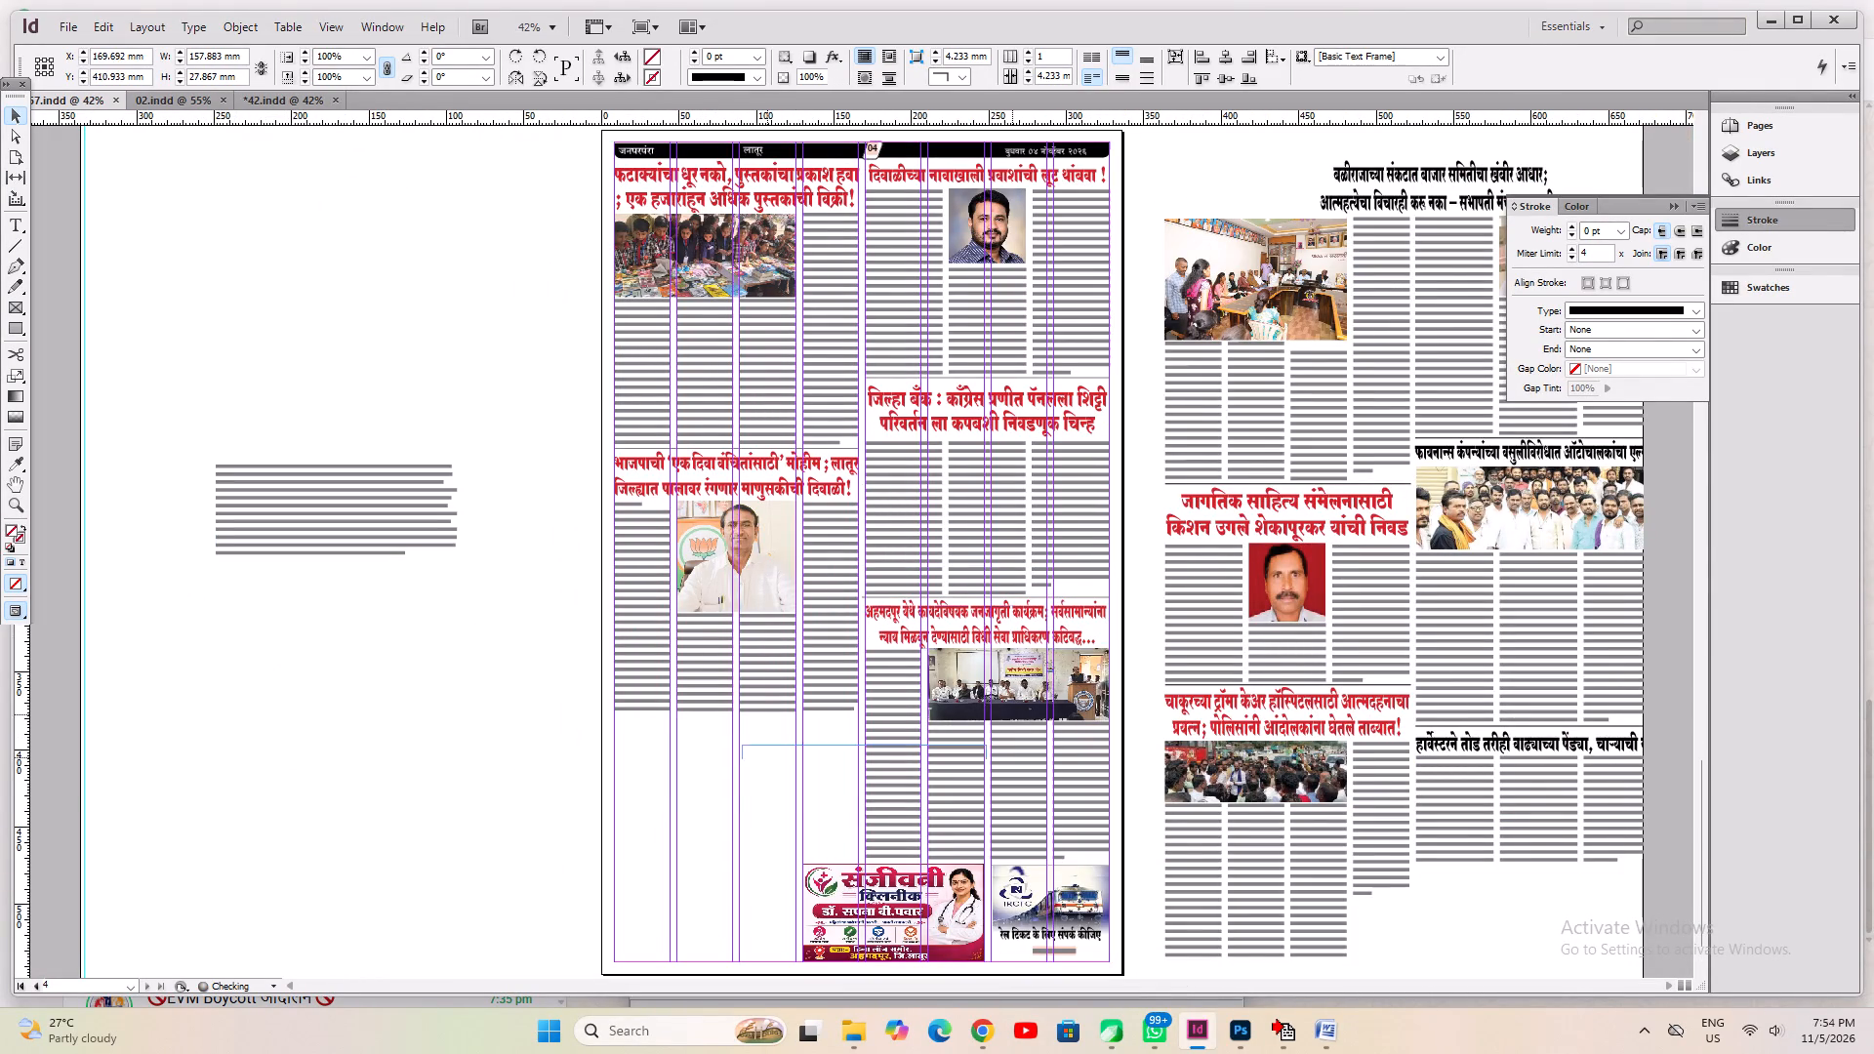
{"action": "left_click_drag", "start_coordinate": [847, 785], "coordinate": [732, 742], "text": "ctrl+alt"}
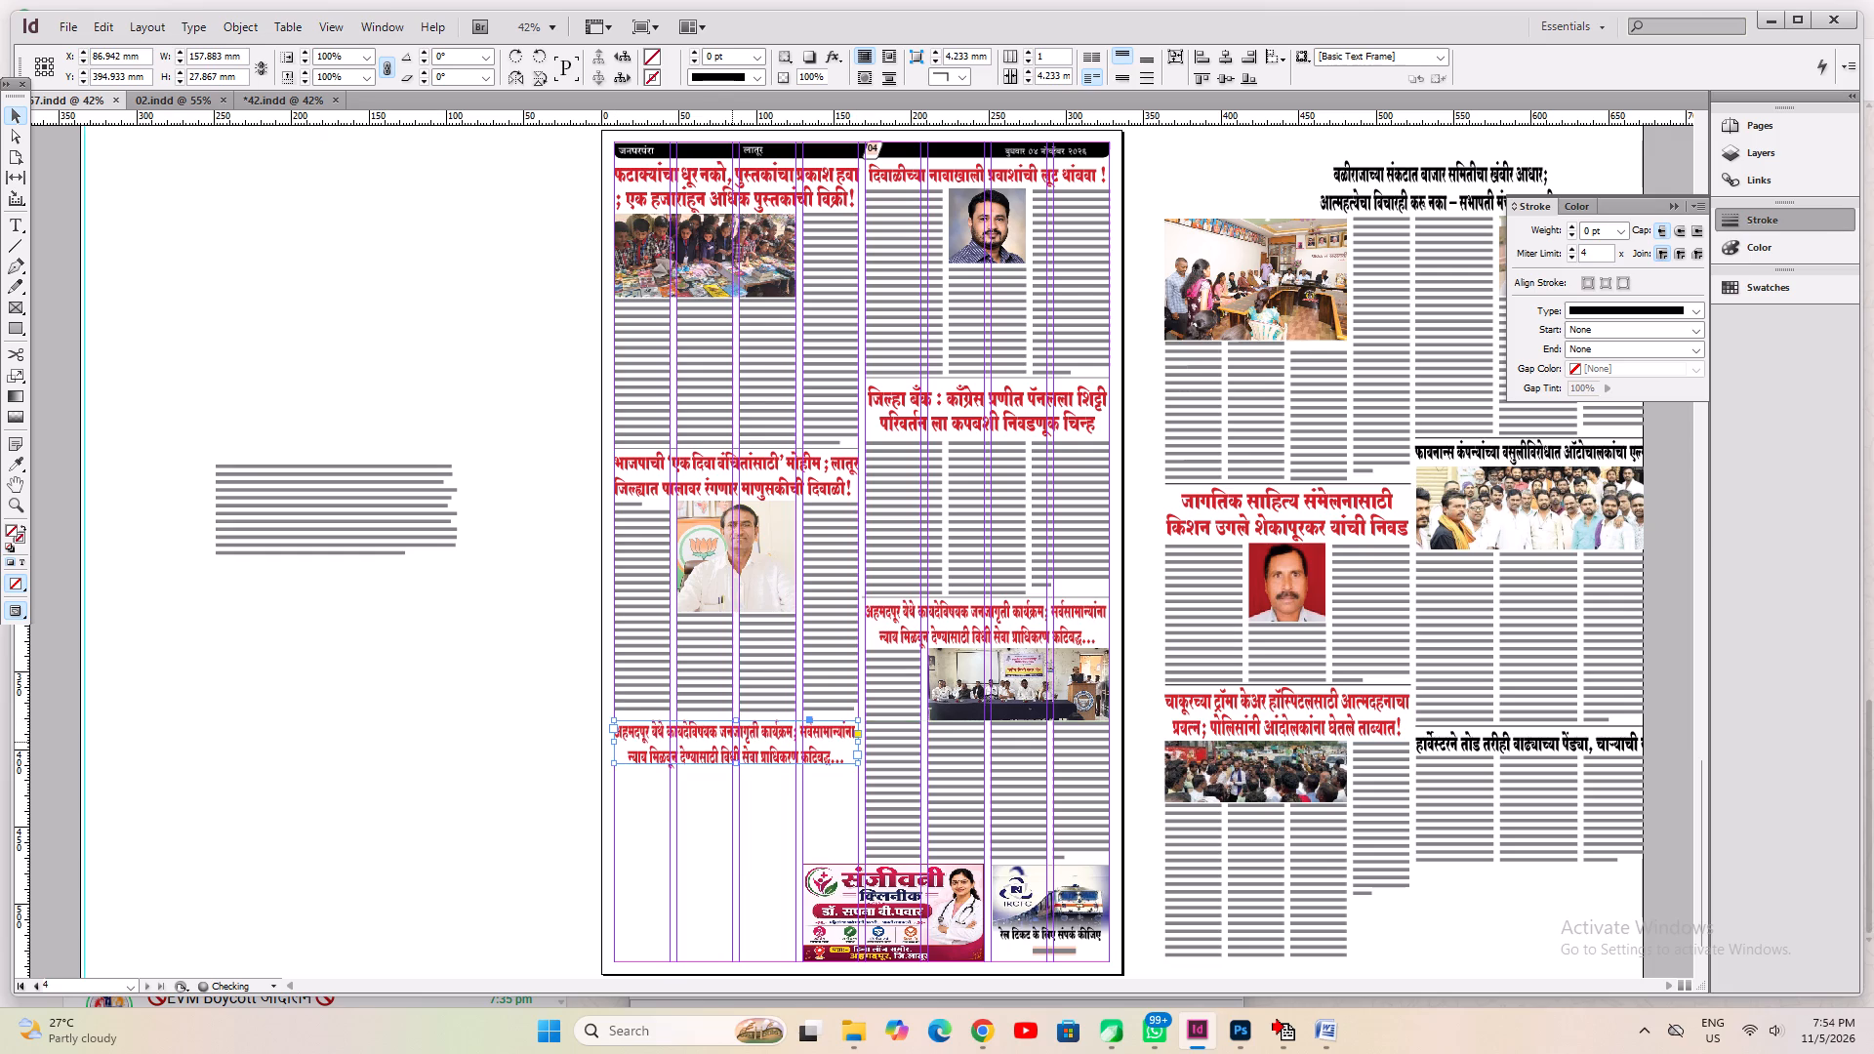
{"action": "left_click", "coordinate": [228, 750]}
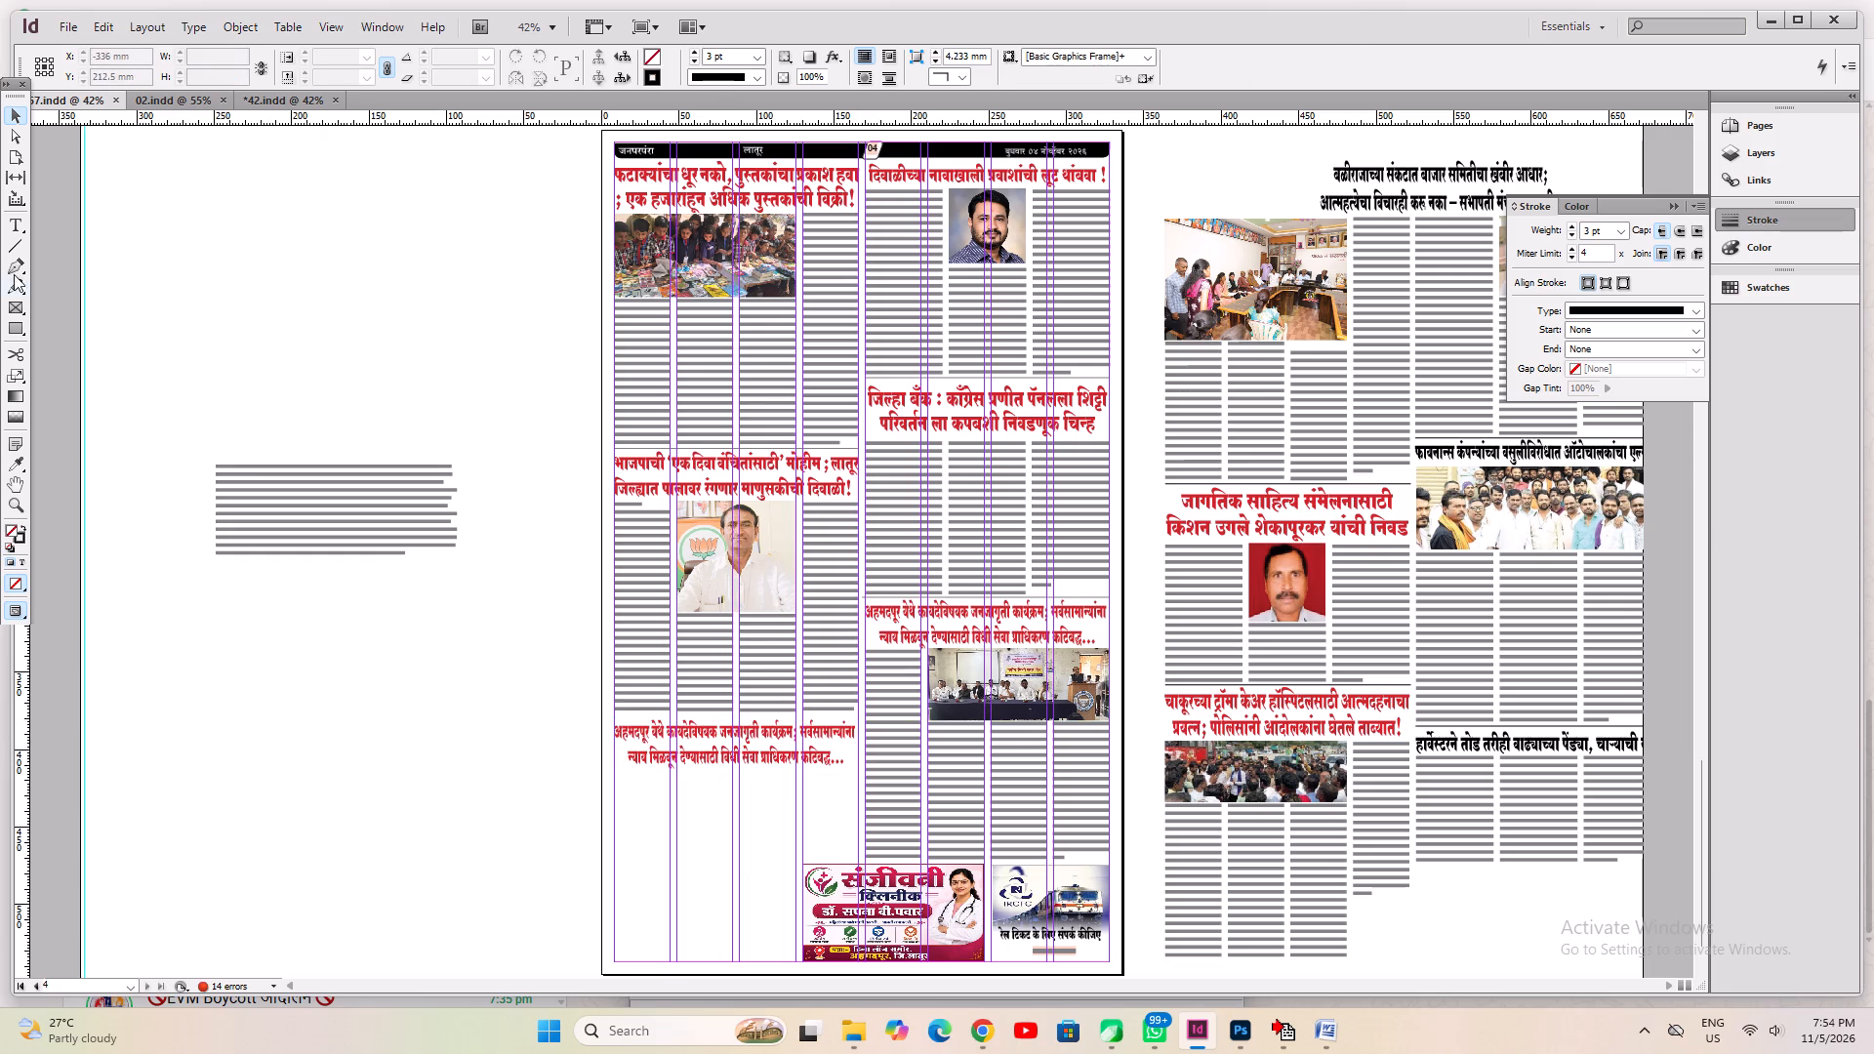
Draw a text frame about 225 mm wide on the pasteboard beside page 4 and paste the copied article into it.
{"action": "left_click", "coordinate": [17, 221]}
{"action": "scroll", "coordinate": [410, 761], "scroll_direction": "down", "scroll_amount": 3}
{"action": "left_click_drag", "start_coordinate": [193, 558], "coordinate": [539, 878]}
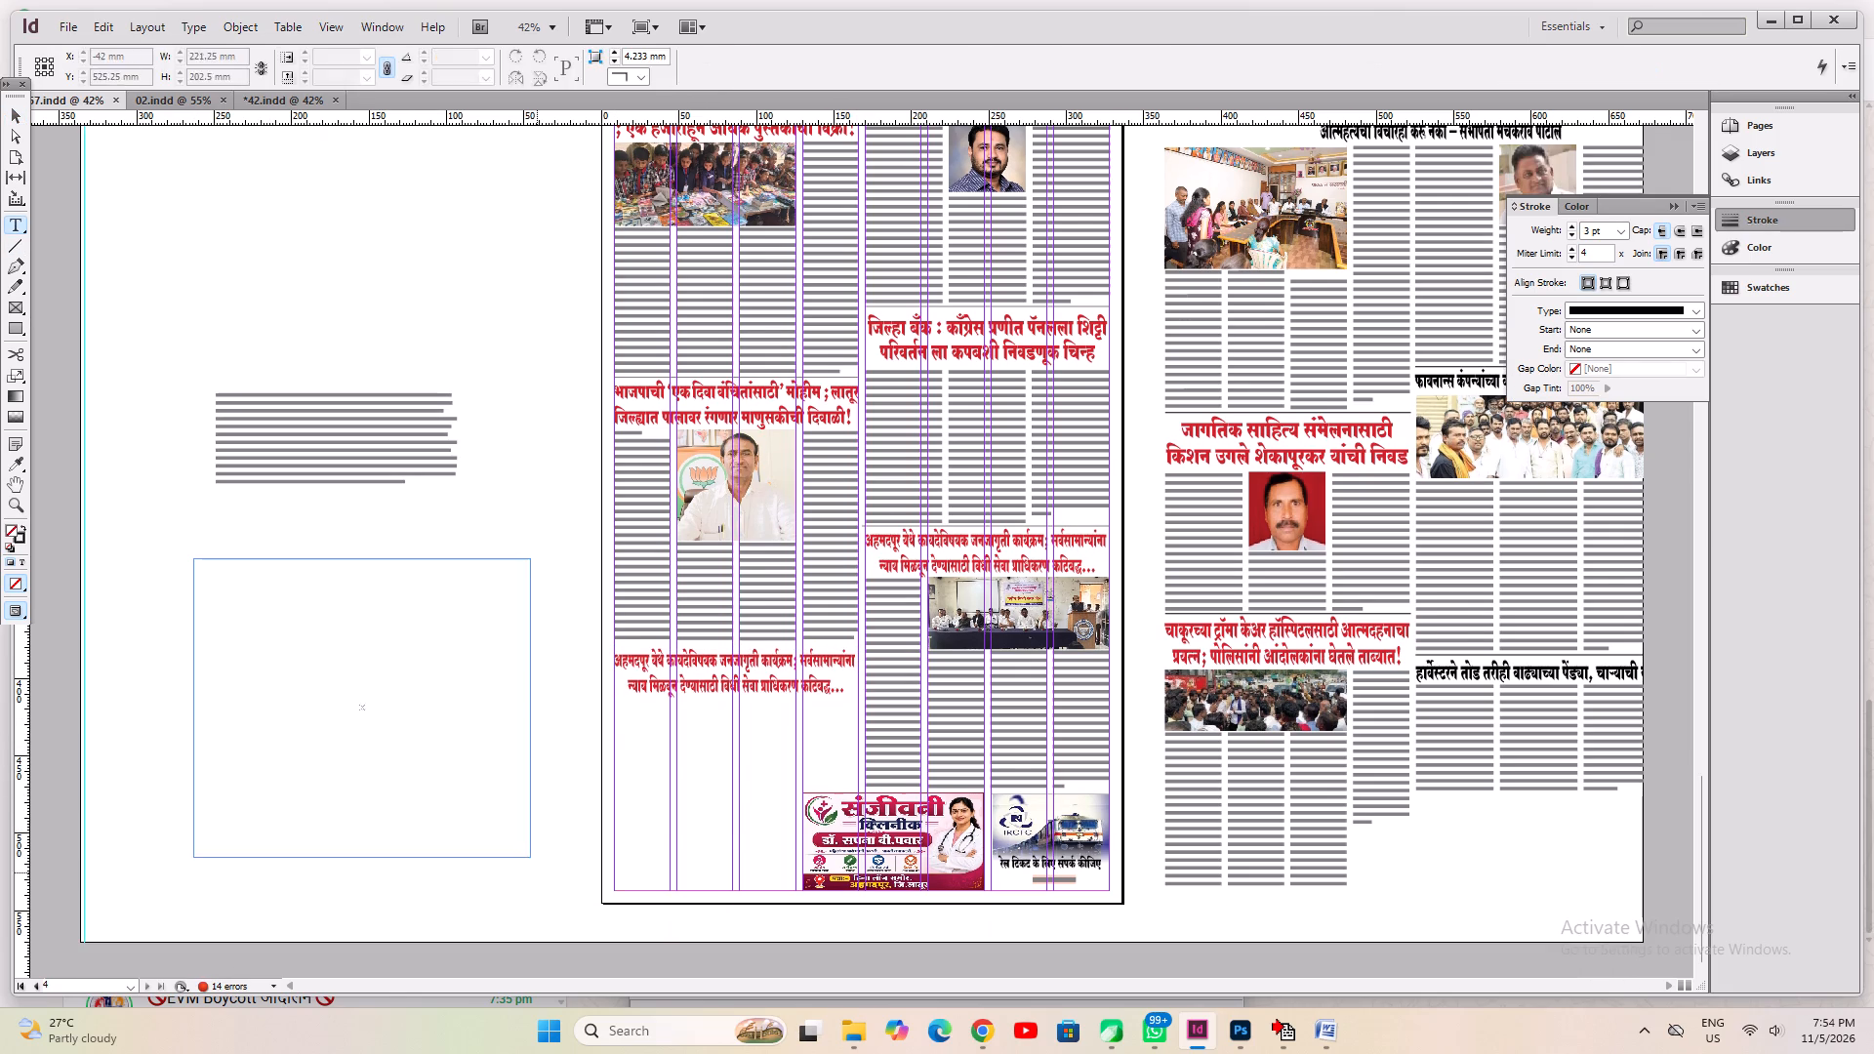
{"action": "left_click_drag", "start_coordinate": [539, 878], "coordinate": [542, 888]}
{"action": "key", "text": "ctrl+v"}
{"action": "left_click", "coordinate": [354, 681]}
Move the pasted article's headline line into the duplicate red headline frame on page 4, replacing its text and keeping the frame's formatting.
{"action": "key", "text": "ctrl+1"}
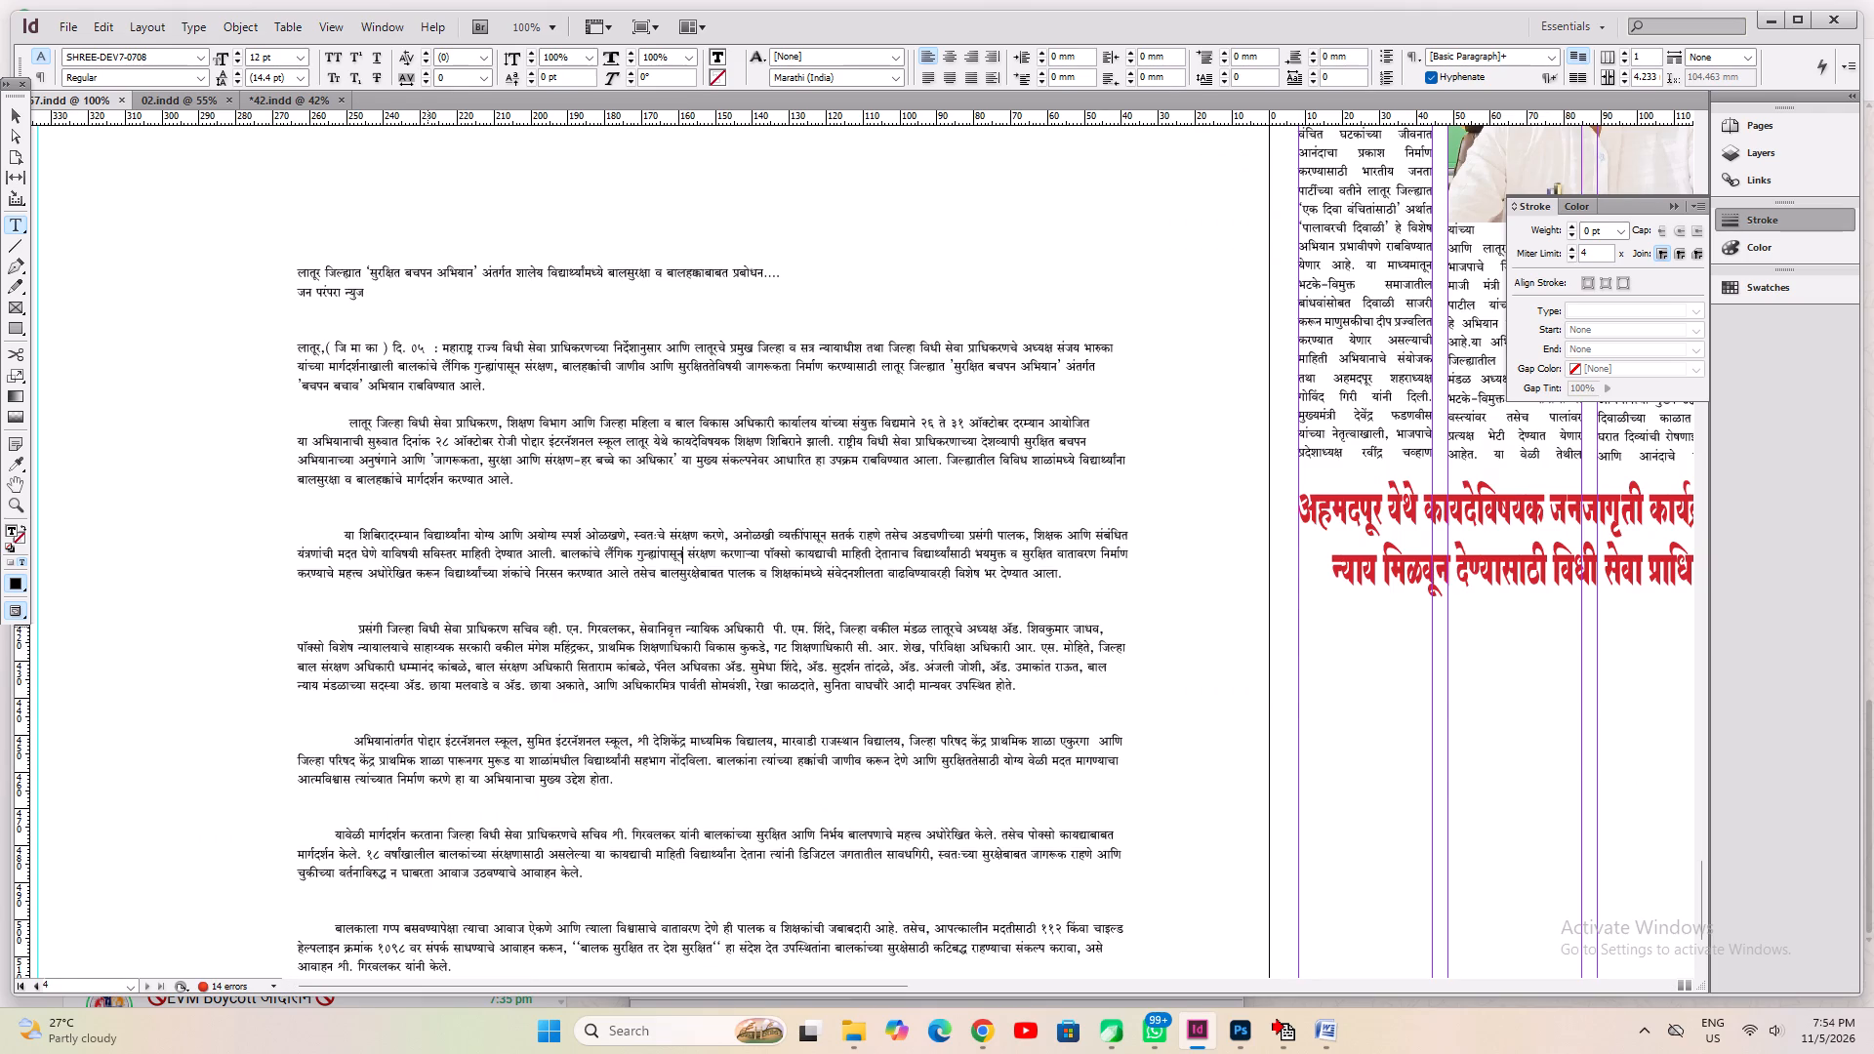
{"action": "left_click_drag", "start_coordinate": [391, 505], "coordinate": [391, 691], "text": "alt"}
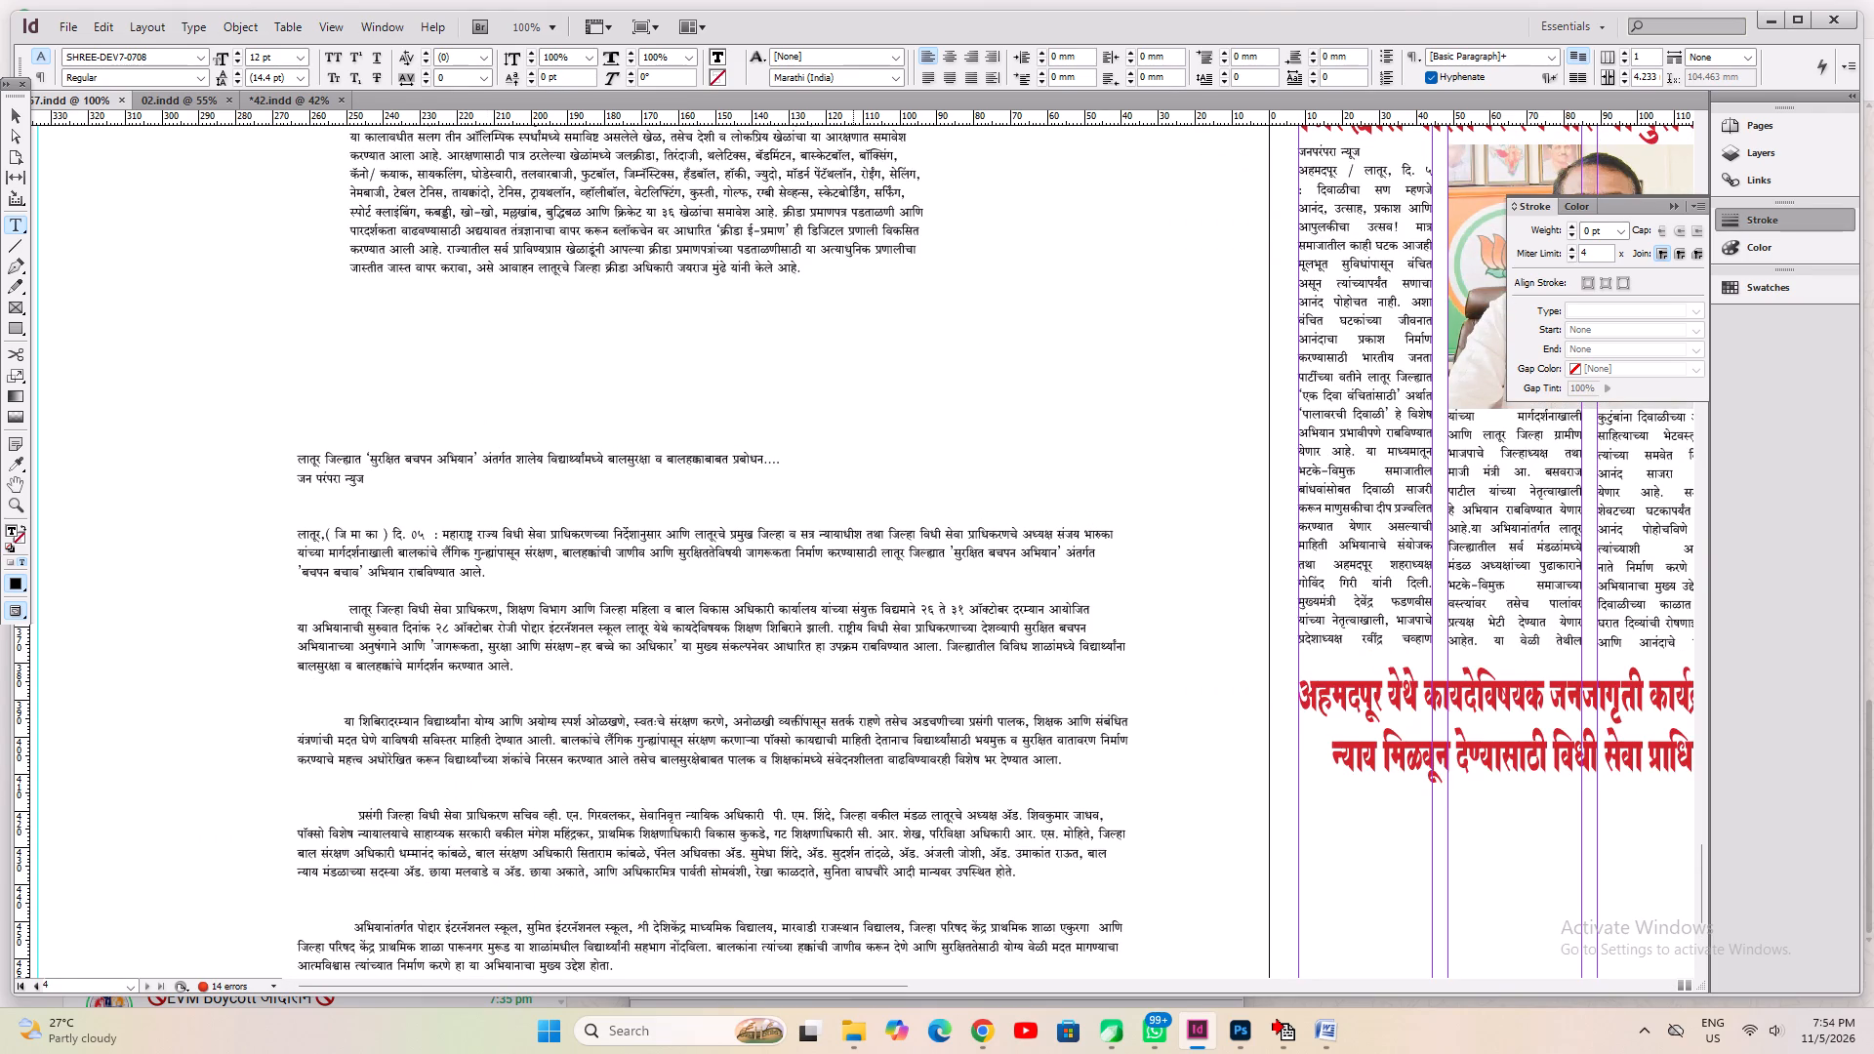
{"action": "left_click_drag", "start_coordinate": [849, 467], "coordinate": [258, 467]}
{"action": "key", "text": "ctrl+x"}
{"action": "key", "text": "ctrl+1"}
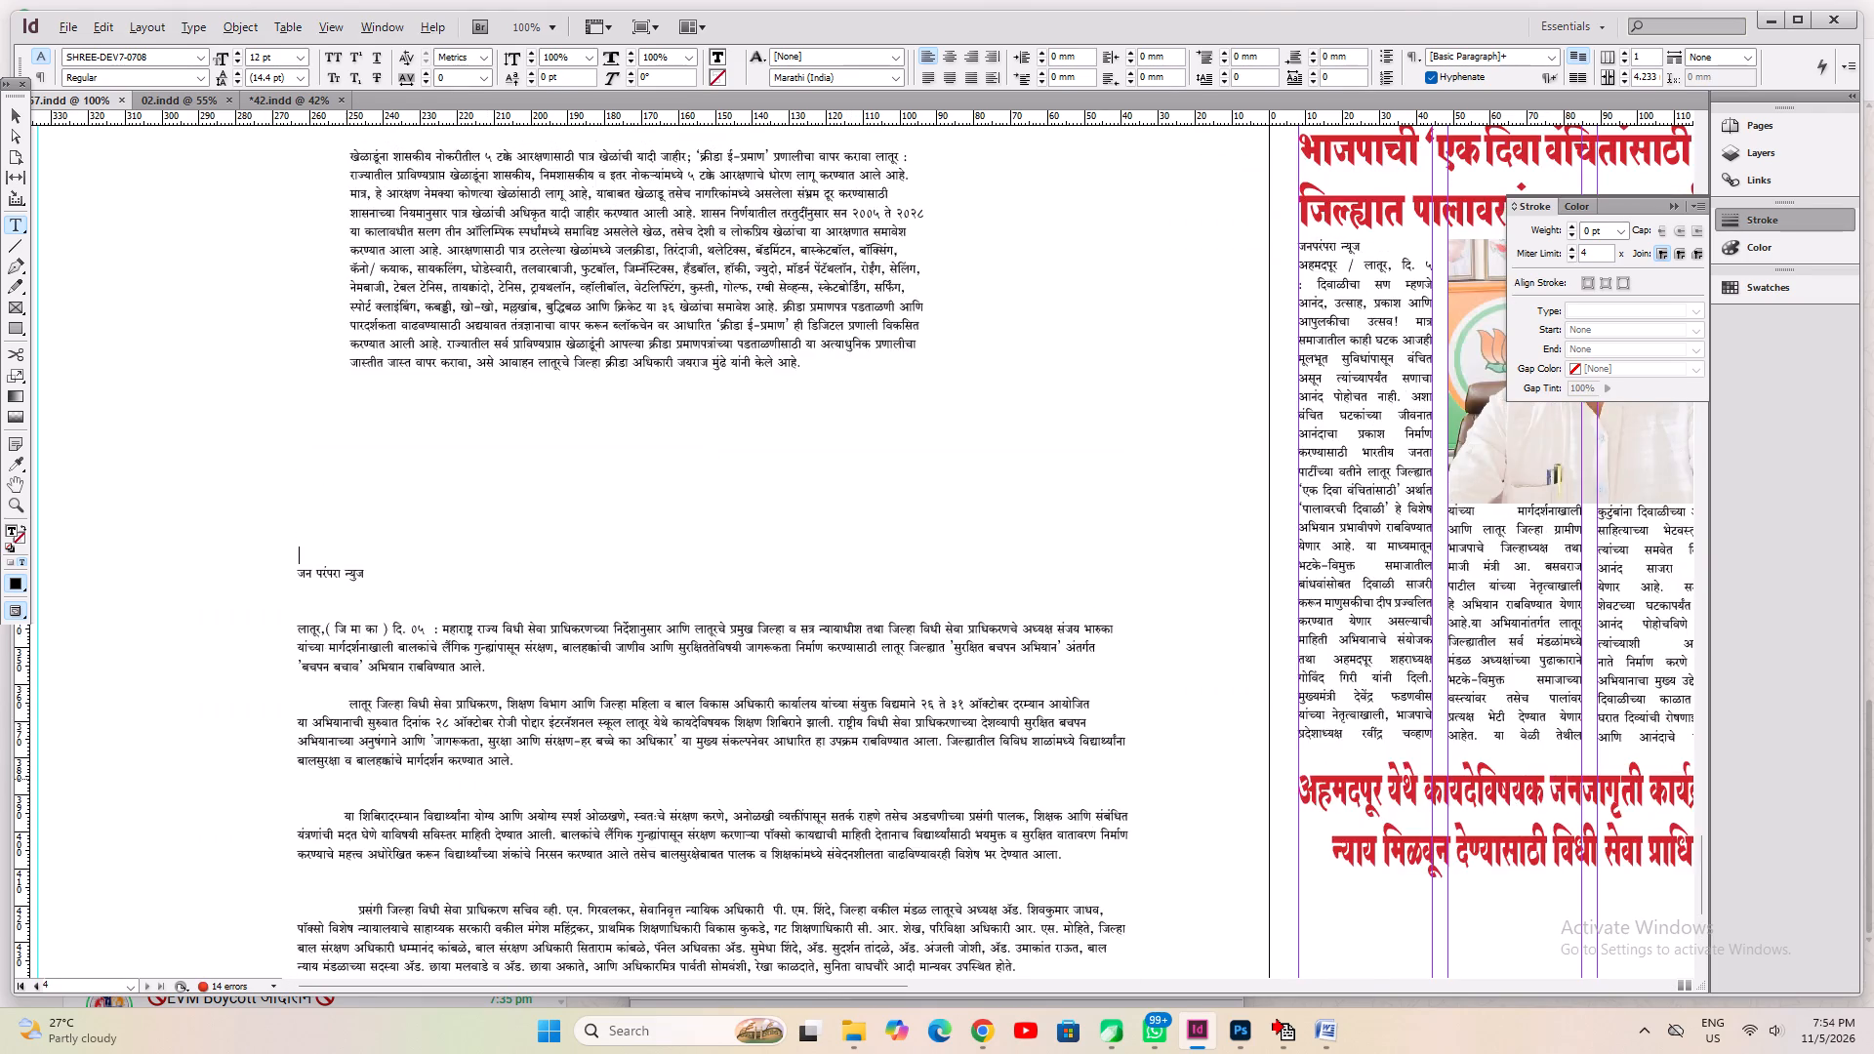
{"action": "left_click_drag", "start_coordinate": [1219, 731], "coordinate": [625, 519], "text": "alt"}
{"action": "left_click", "coordinate": [779, 578]}
{"action": "key", "text": "ctrl+a"}
{"action": "left_click", "coordinate": [107, 17]}
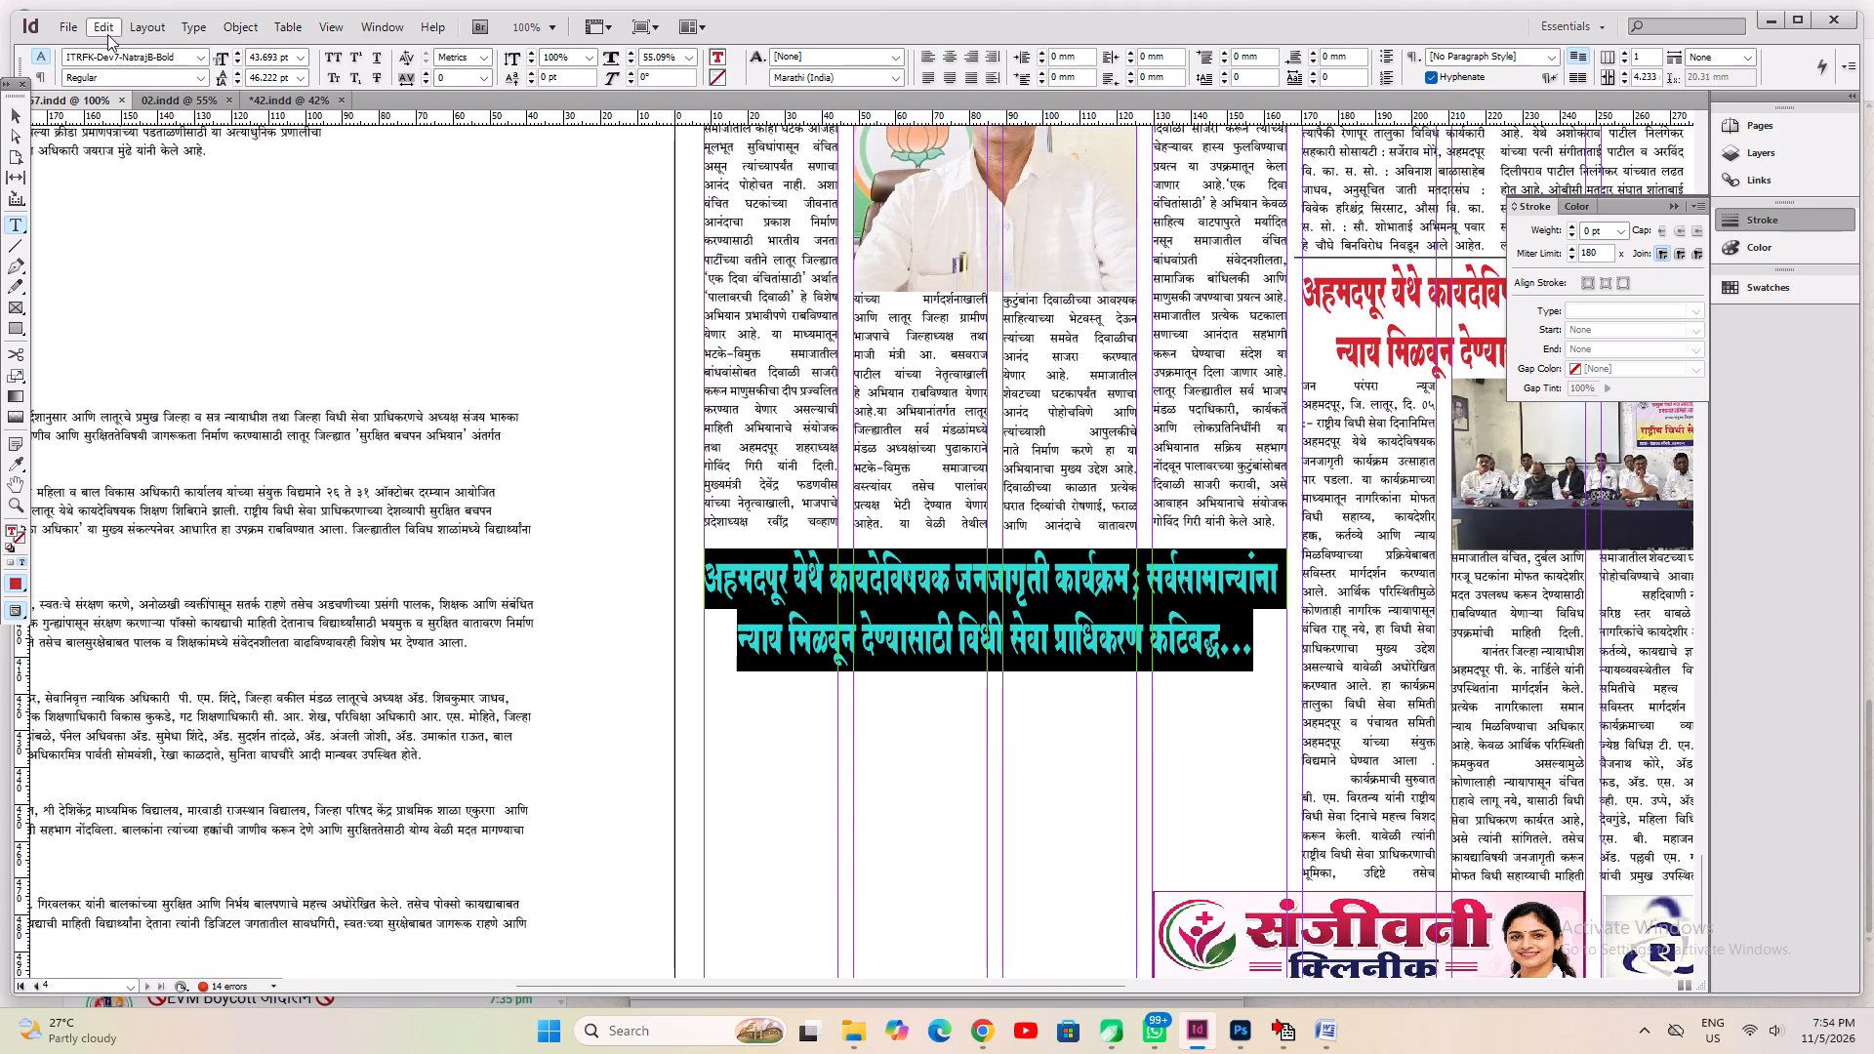
{"action": "left_click", "coordinate": [104, 27]}
{"action": "left_click_drag", "start_coordinate": [184, 153], "coordinate": [184, 164]}
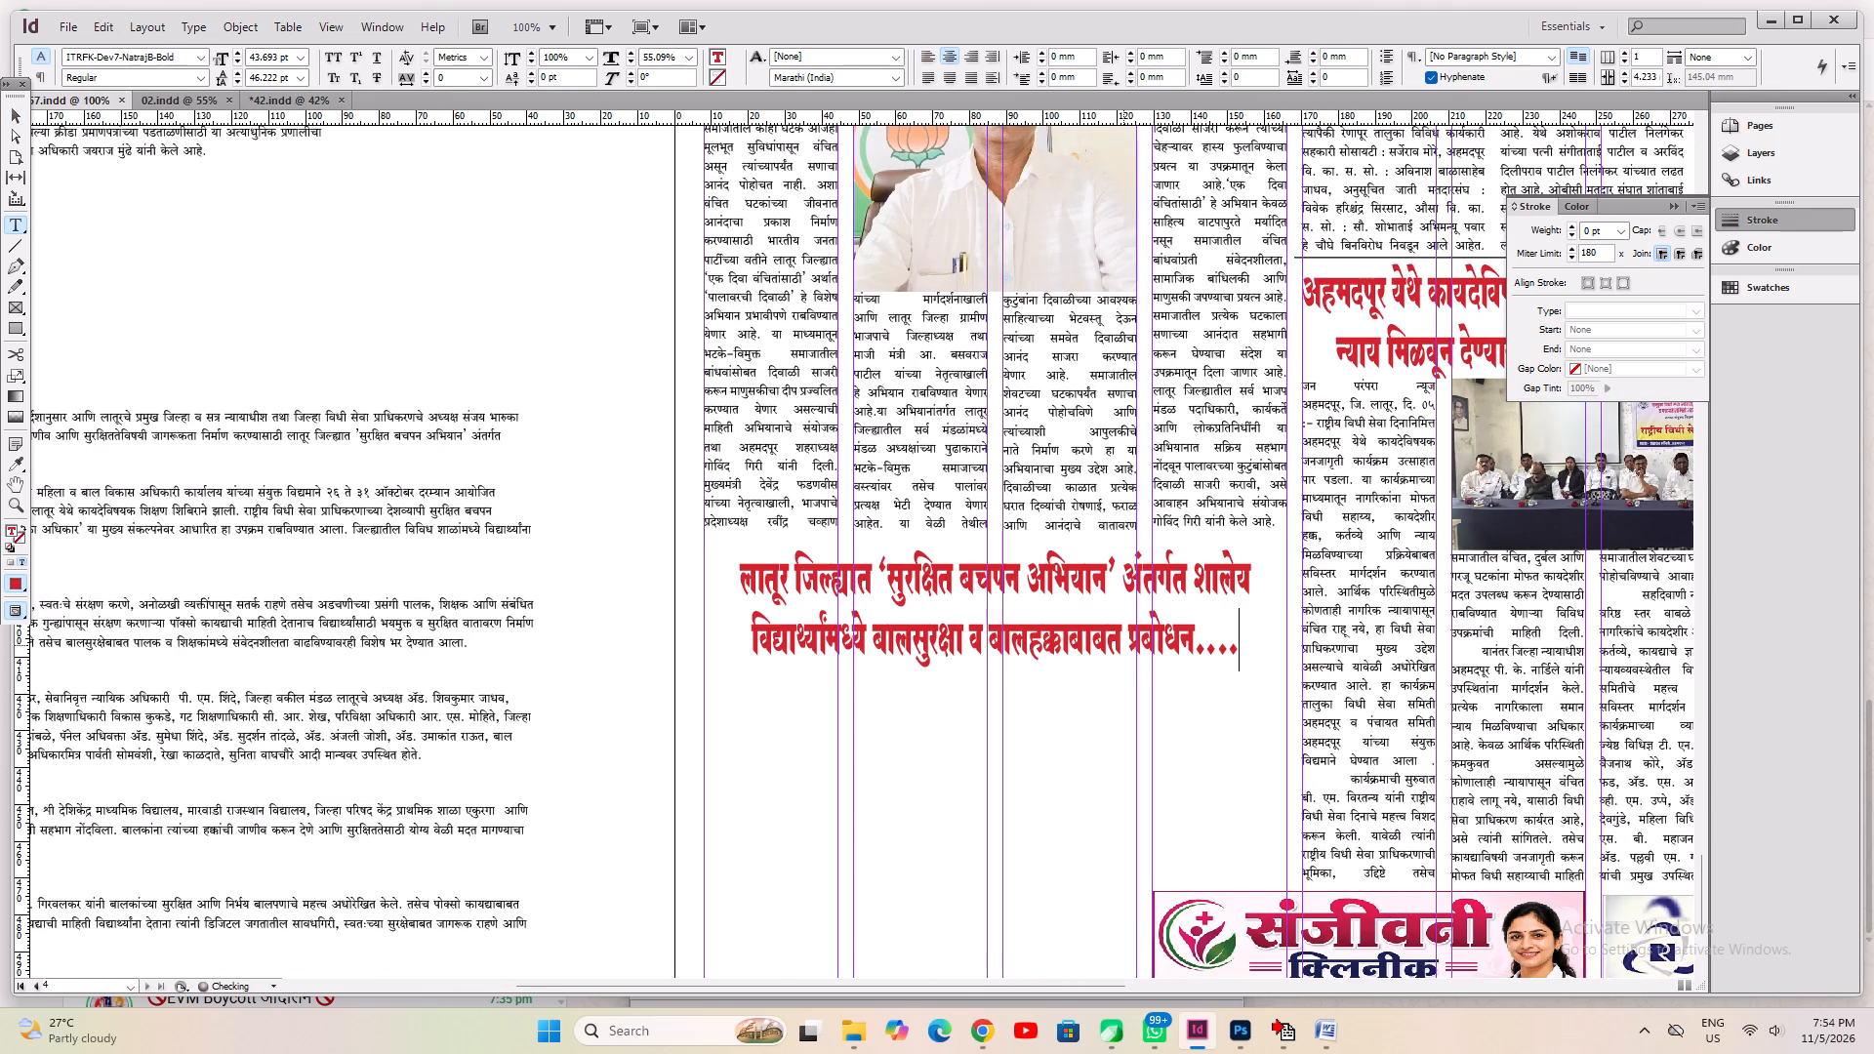
Delete the trailing dots after प्रबोधन in the new headline.
{"action": "key", "text": "ctrl+a"}
{"action": "left_click", "coordinate": [1265, 644]}
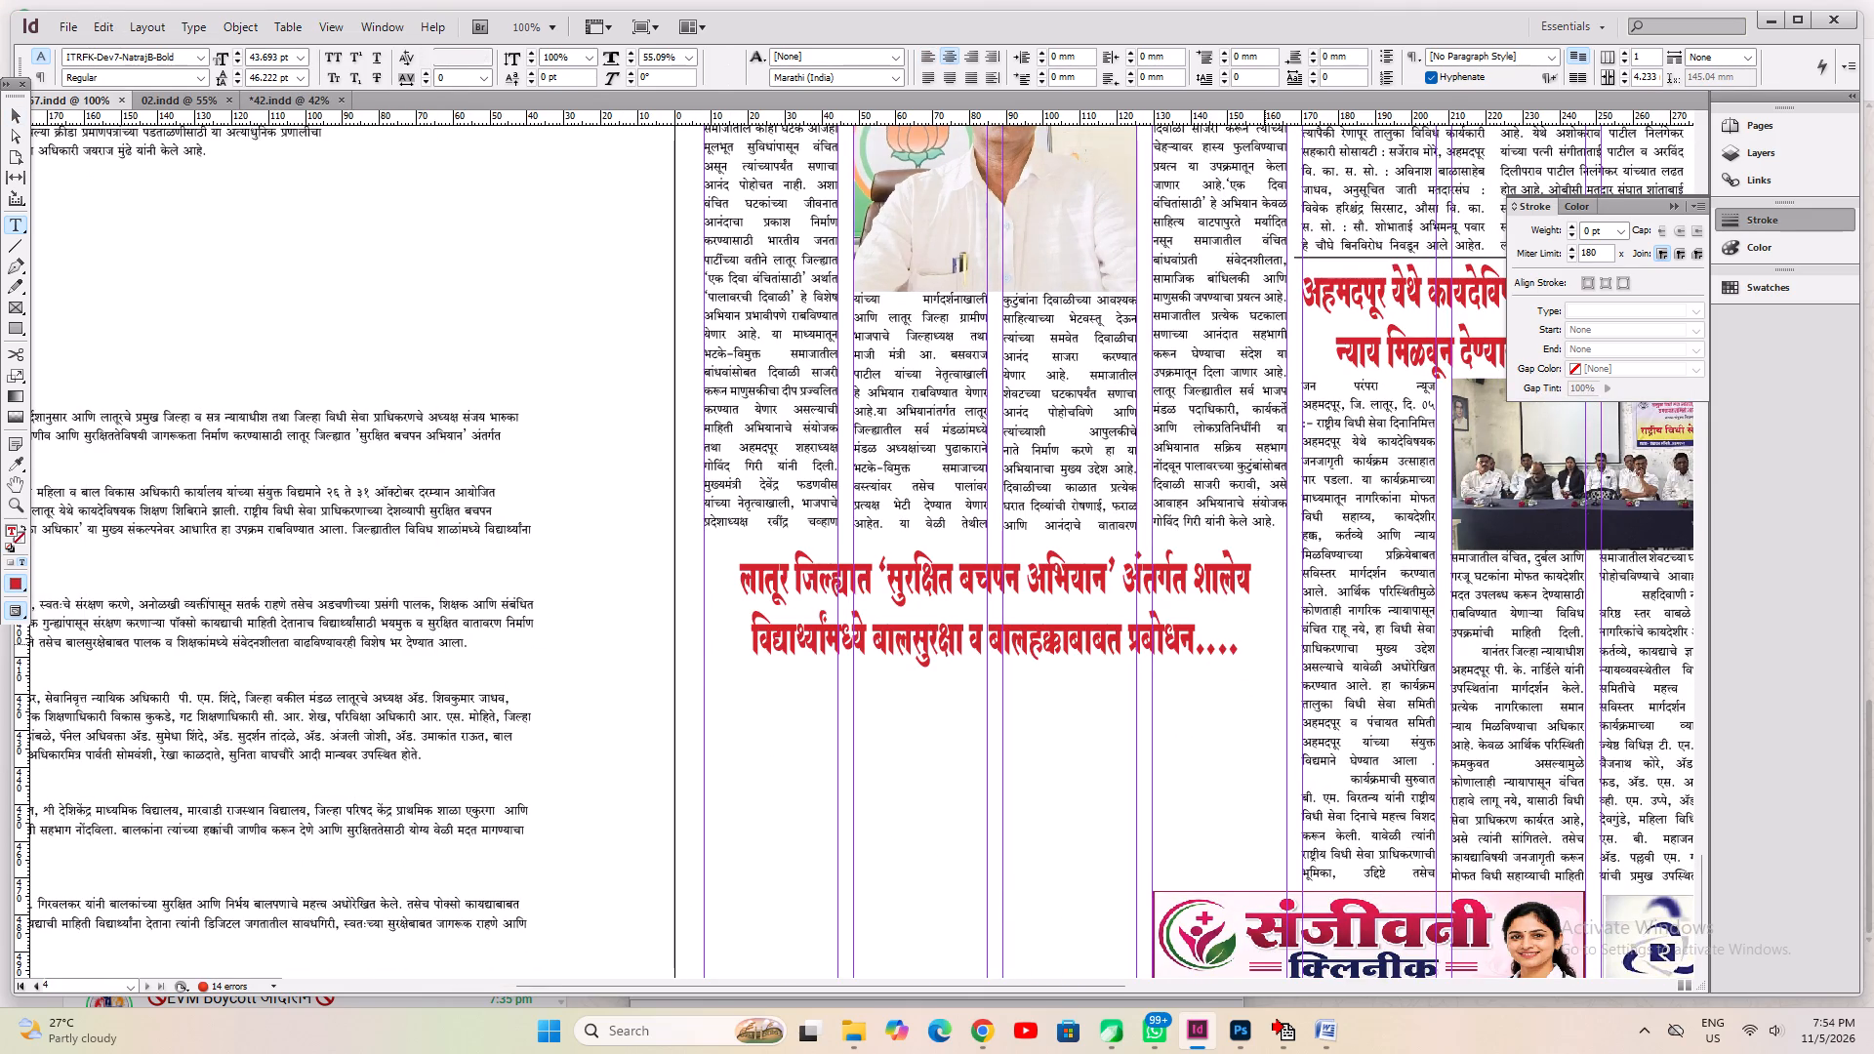
{"action": "key", "text": "BackSpace"}
{"action": "key", "text": "BackSpace"}
{"action": "key", "text": "BackSpace"}
{"action": "key", "text": "BackSpace"}
{"action": "key", "text": "ctrl+a"}
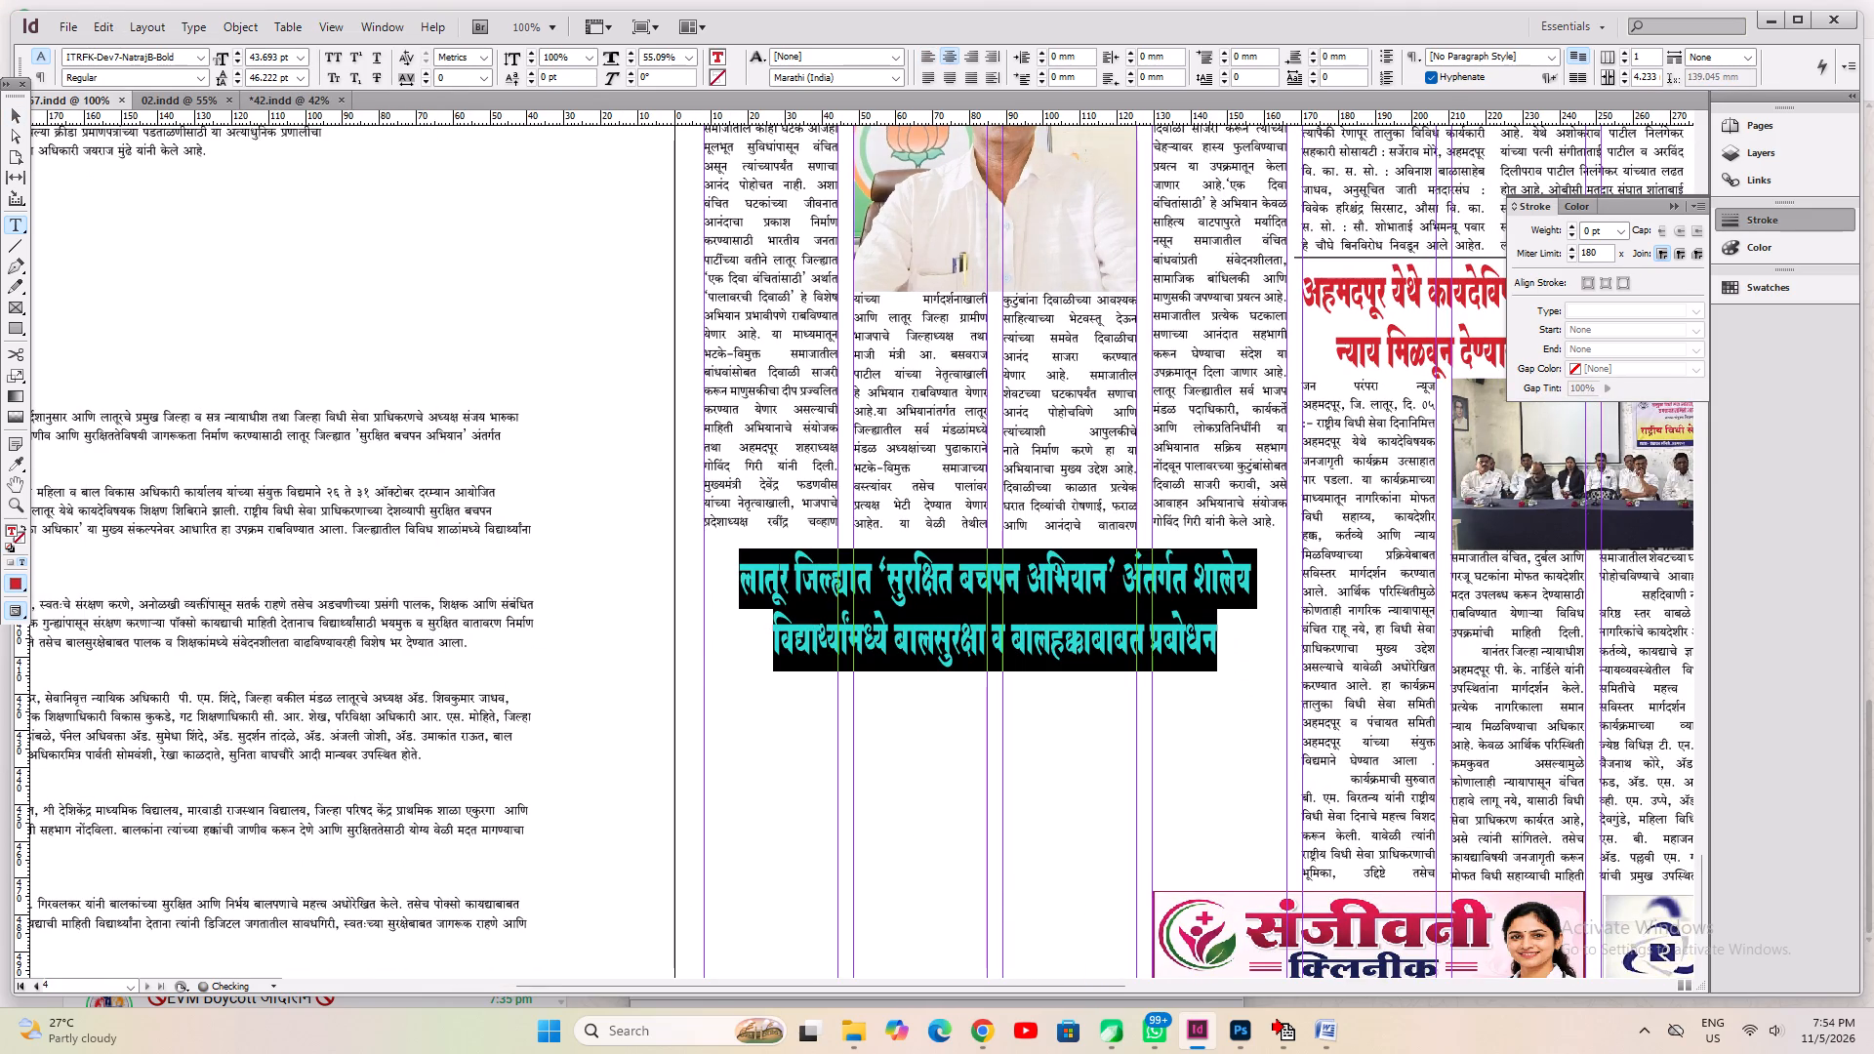
Narrow the new headline's frame to about 149.7 mm, then stretch it with its text to the full four-column width.
{"action": "left_click", "coordinate": [21, 118]}
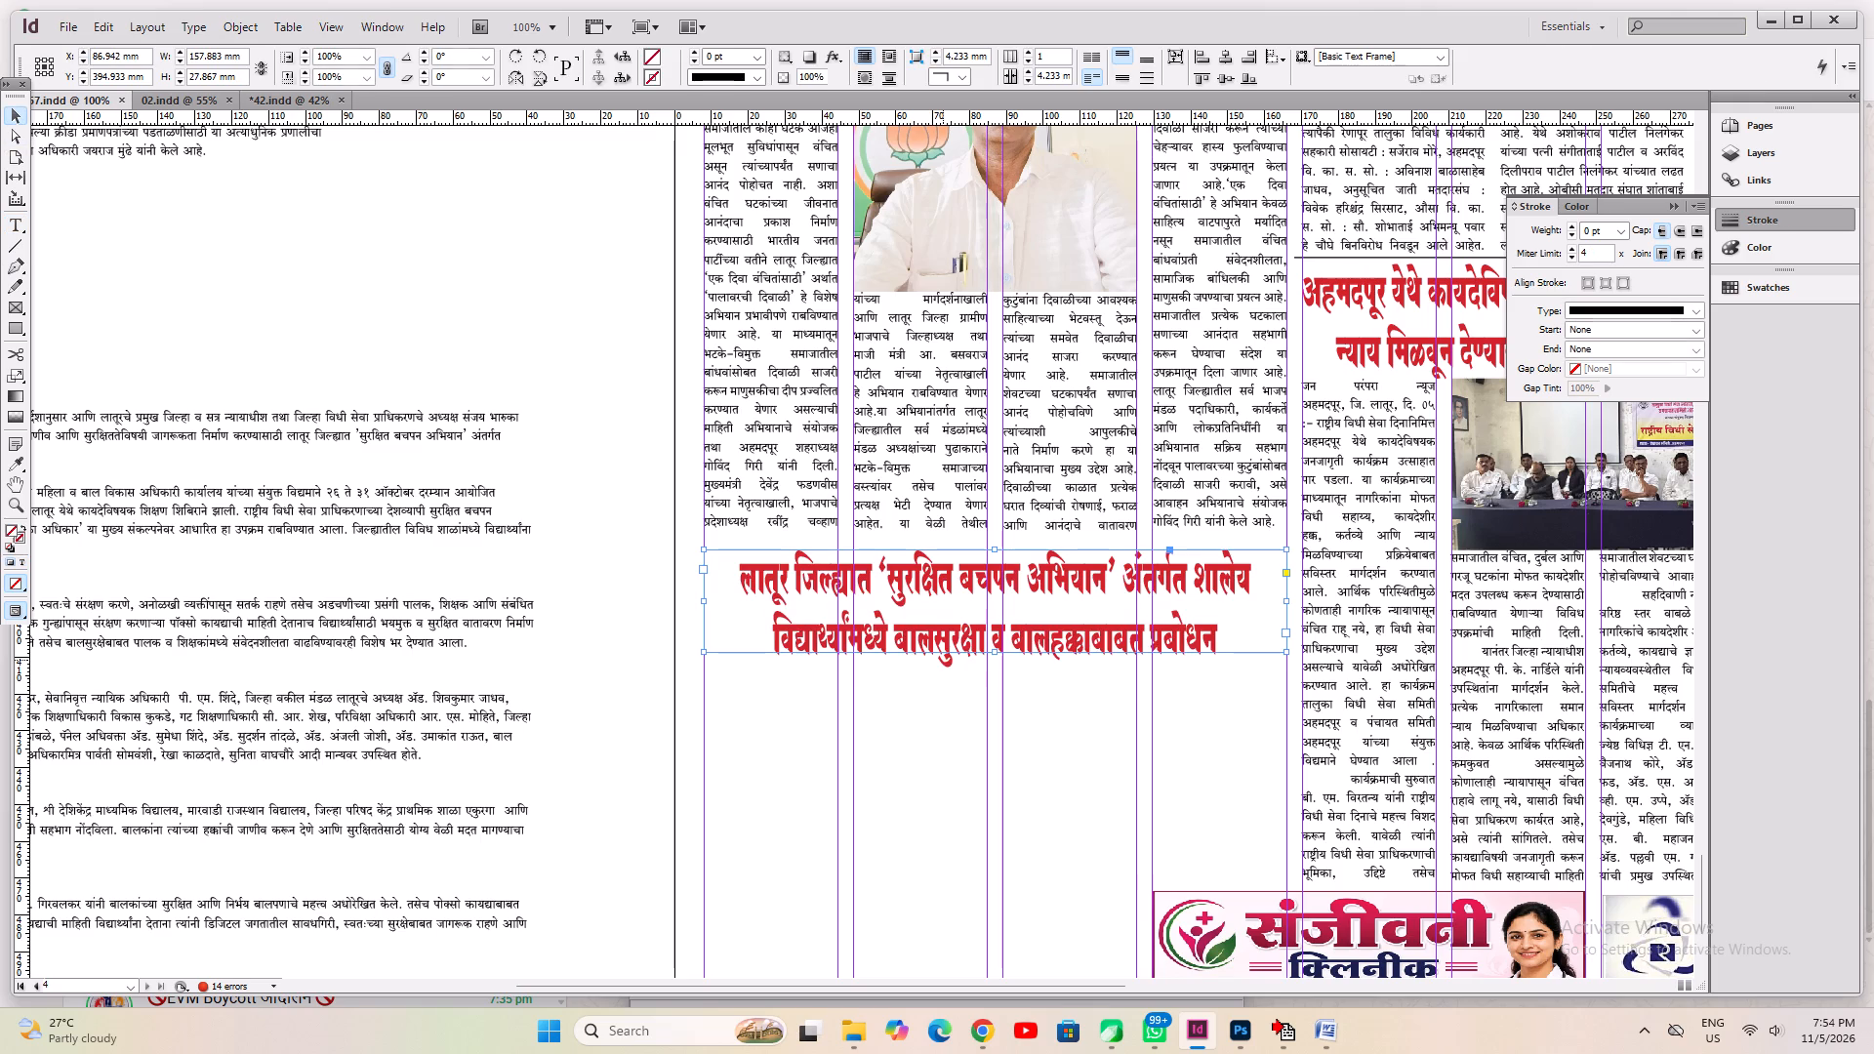
{"action": "key", "text": "ctrl+alt+c"}
{"action": "left_click_drag", "start_coordinate": [1287, 604], "coordinate": [1256, 611]}
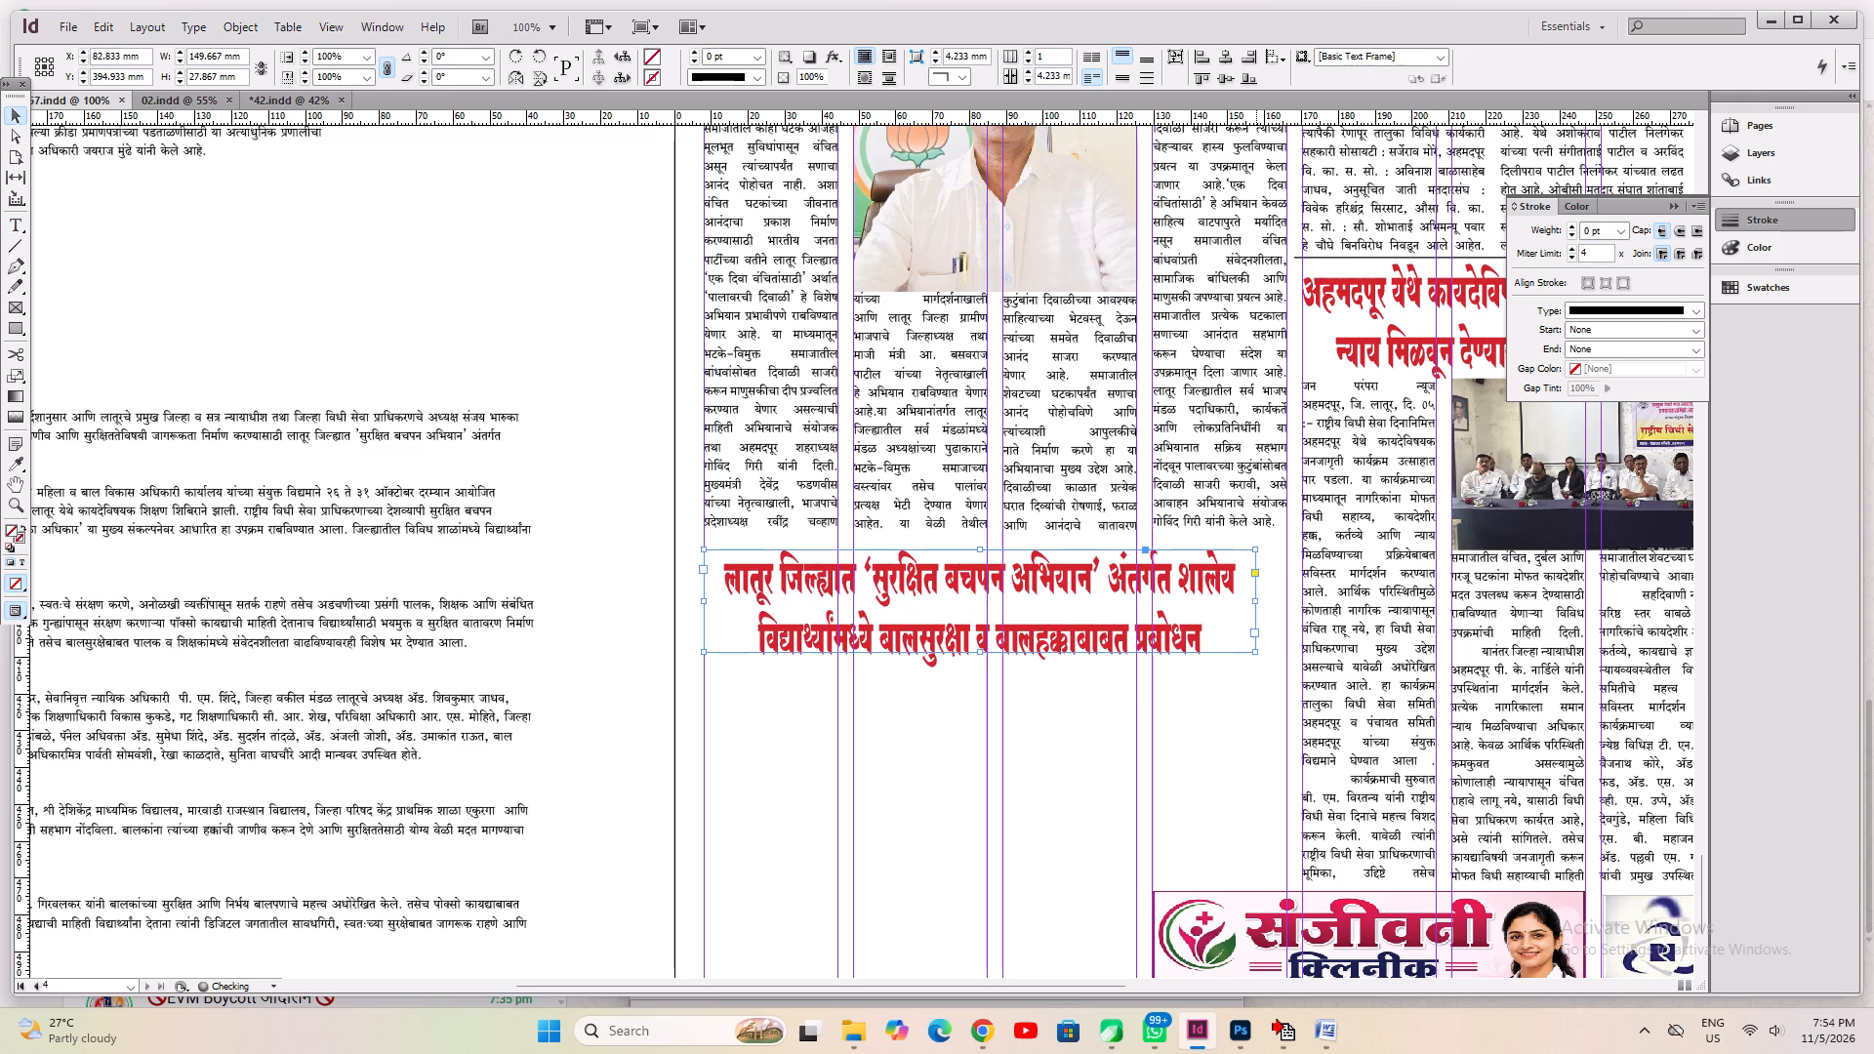
{"action": "left_click", "coordinate": [1254, 603]}
{"action": "left_click_drag", "start_coordinate": [1247, 603], "coordinate": [1286, 610], "text": "ctrl"}
{"action": "double_click", "coordinate": [1185, 709]}
Delete the blank lines below the byline and after the first two paragraphs of the pasted article.
{"action": "key", "text": "space"}
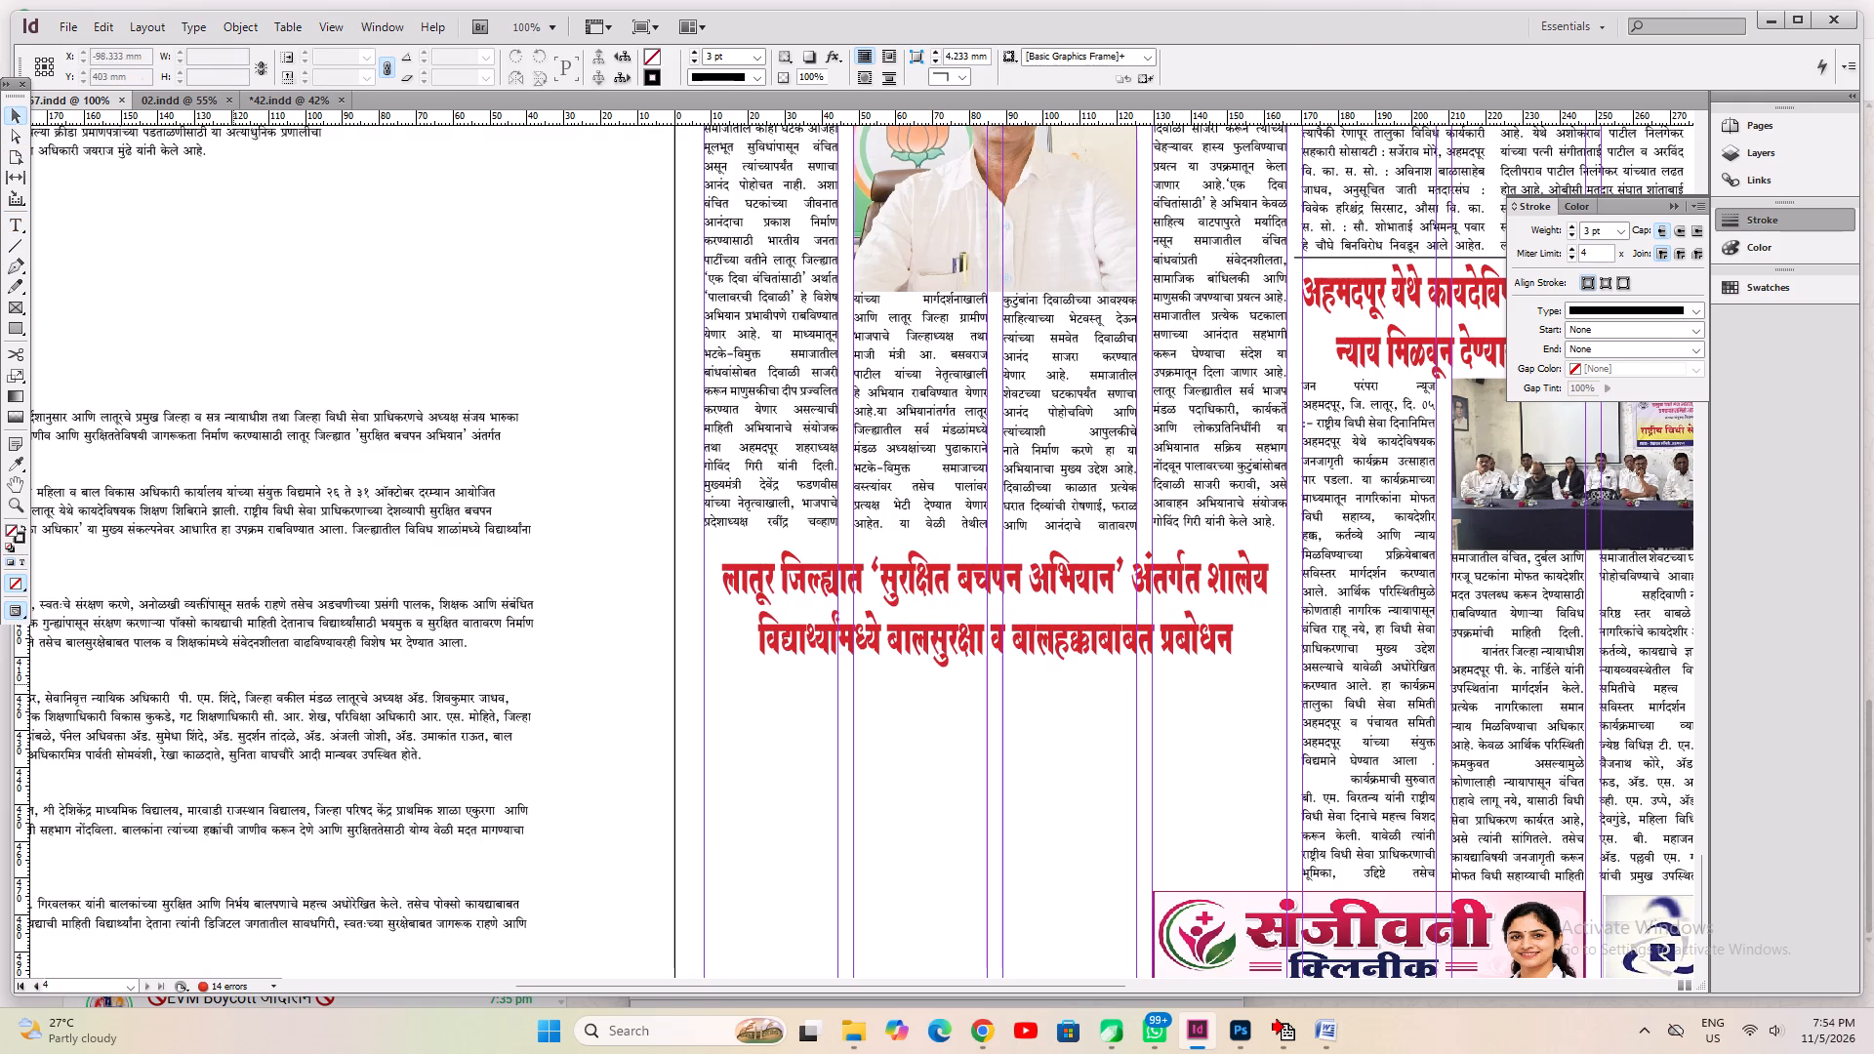
{"action": "left_click_drag", "start_coordinate": [287, 684], "coordinate": [700, 688]}
{"action": "left_click", "coordinate": [497, 604]}
{"action": "left_click", "coordinate": [17, 224]}
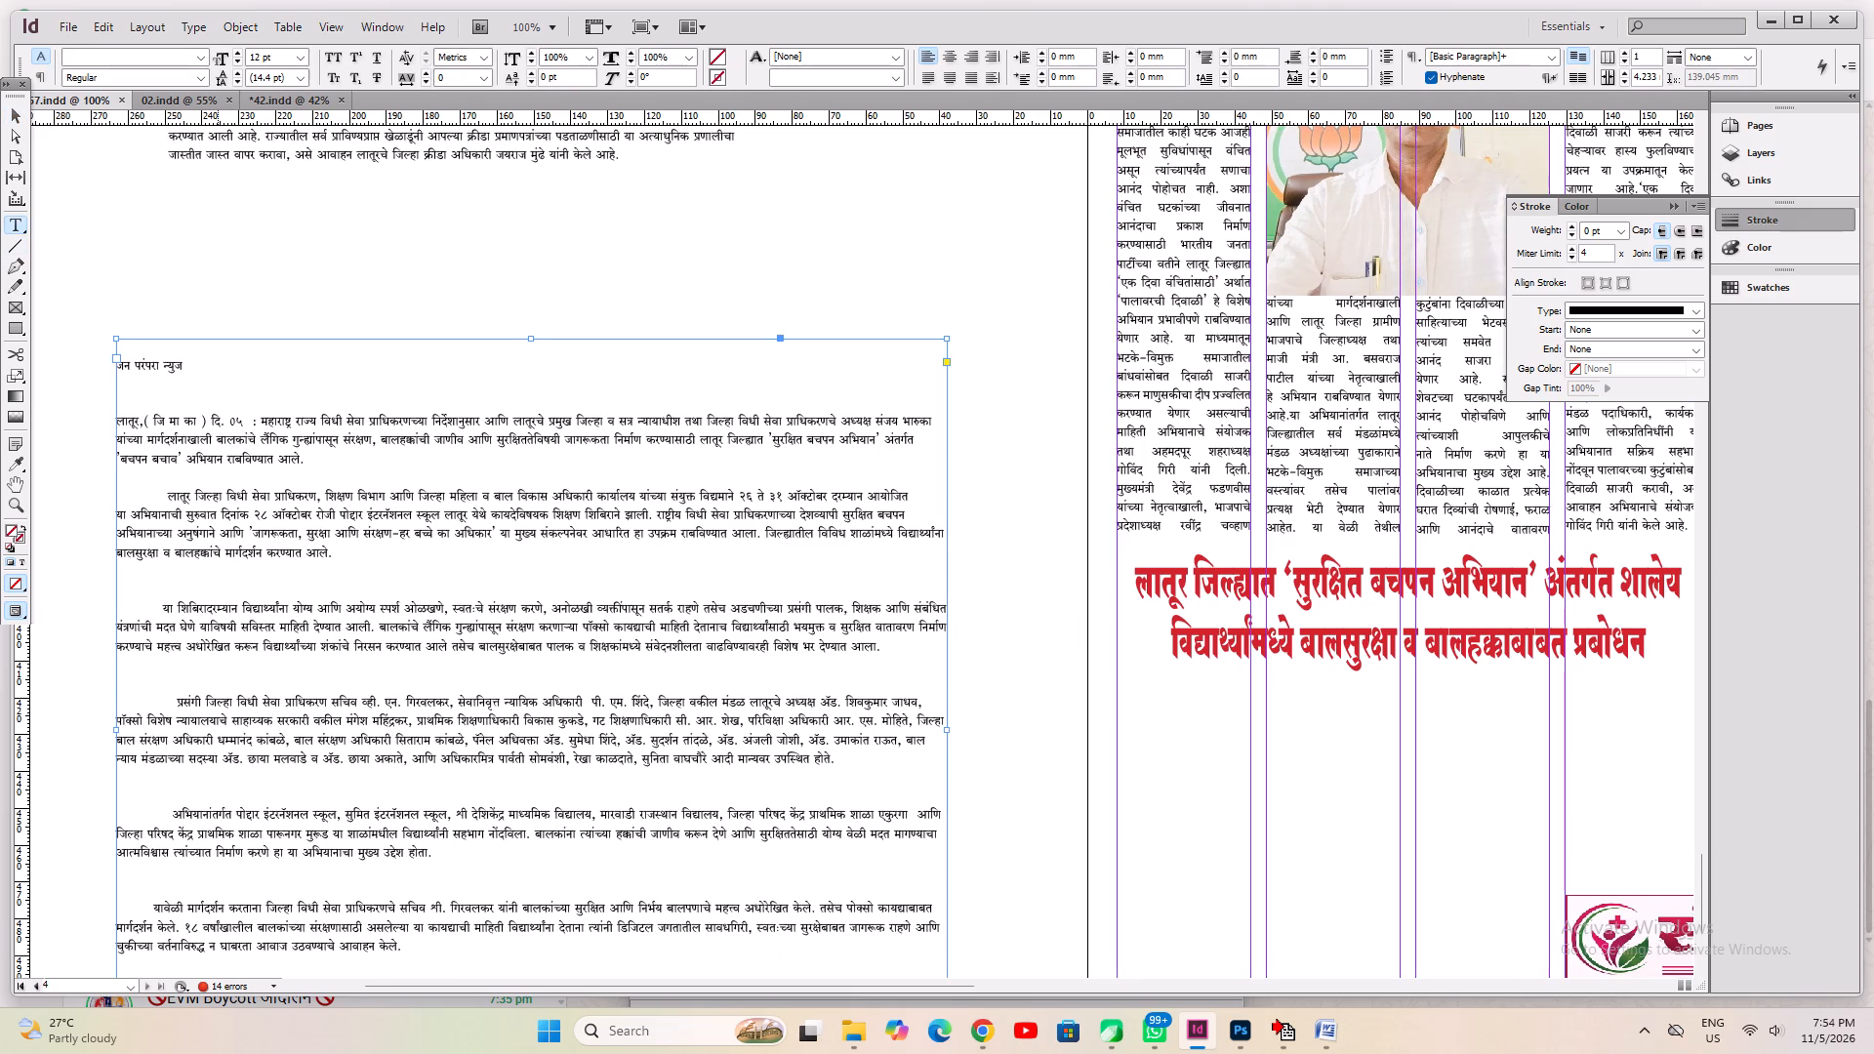
{"action": "left_click", "coordinate": [225, 385]}
{"action": "key", "text": "Down"}
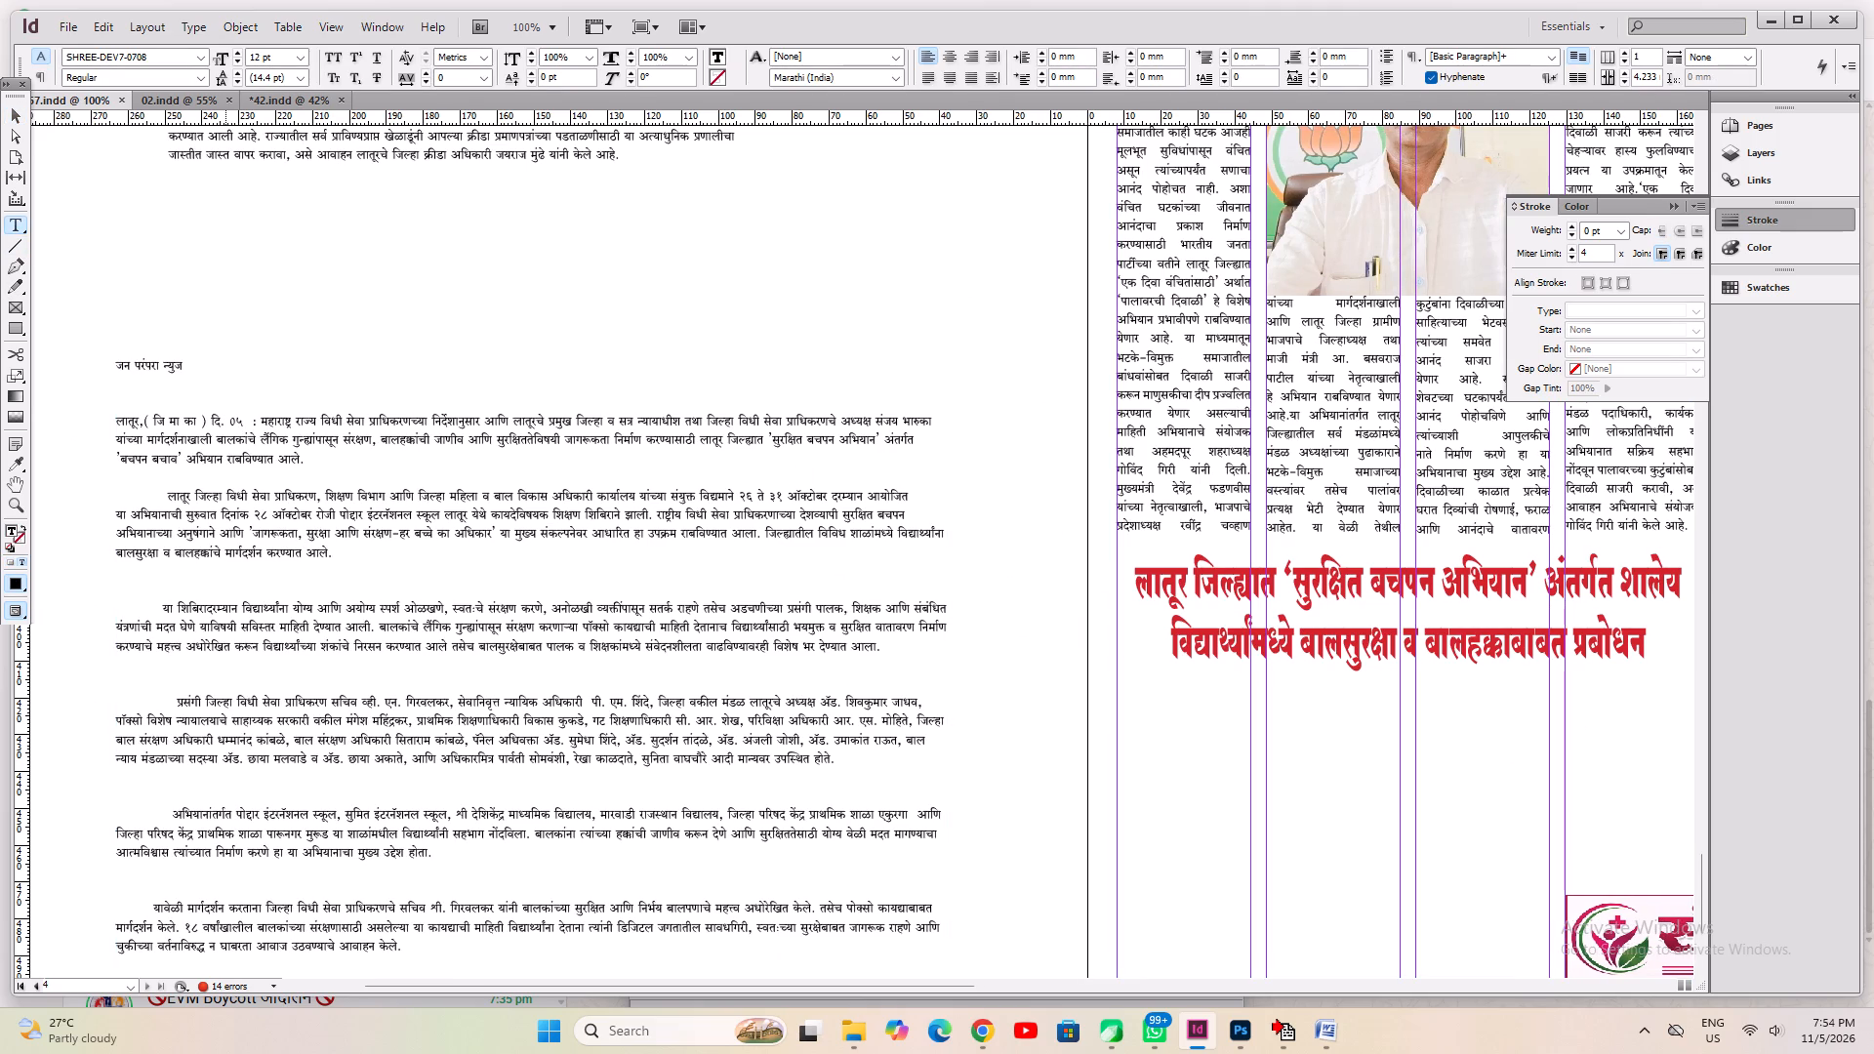
{"action": "key", "text": "Down"}
{"action": "key", "text": "BackSpace"}
{"action": "key", "text": "BackSpace"}
{"action": "key", "text": "Down"}
{"action": "key", "text": "Down"}
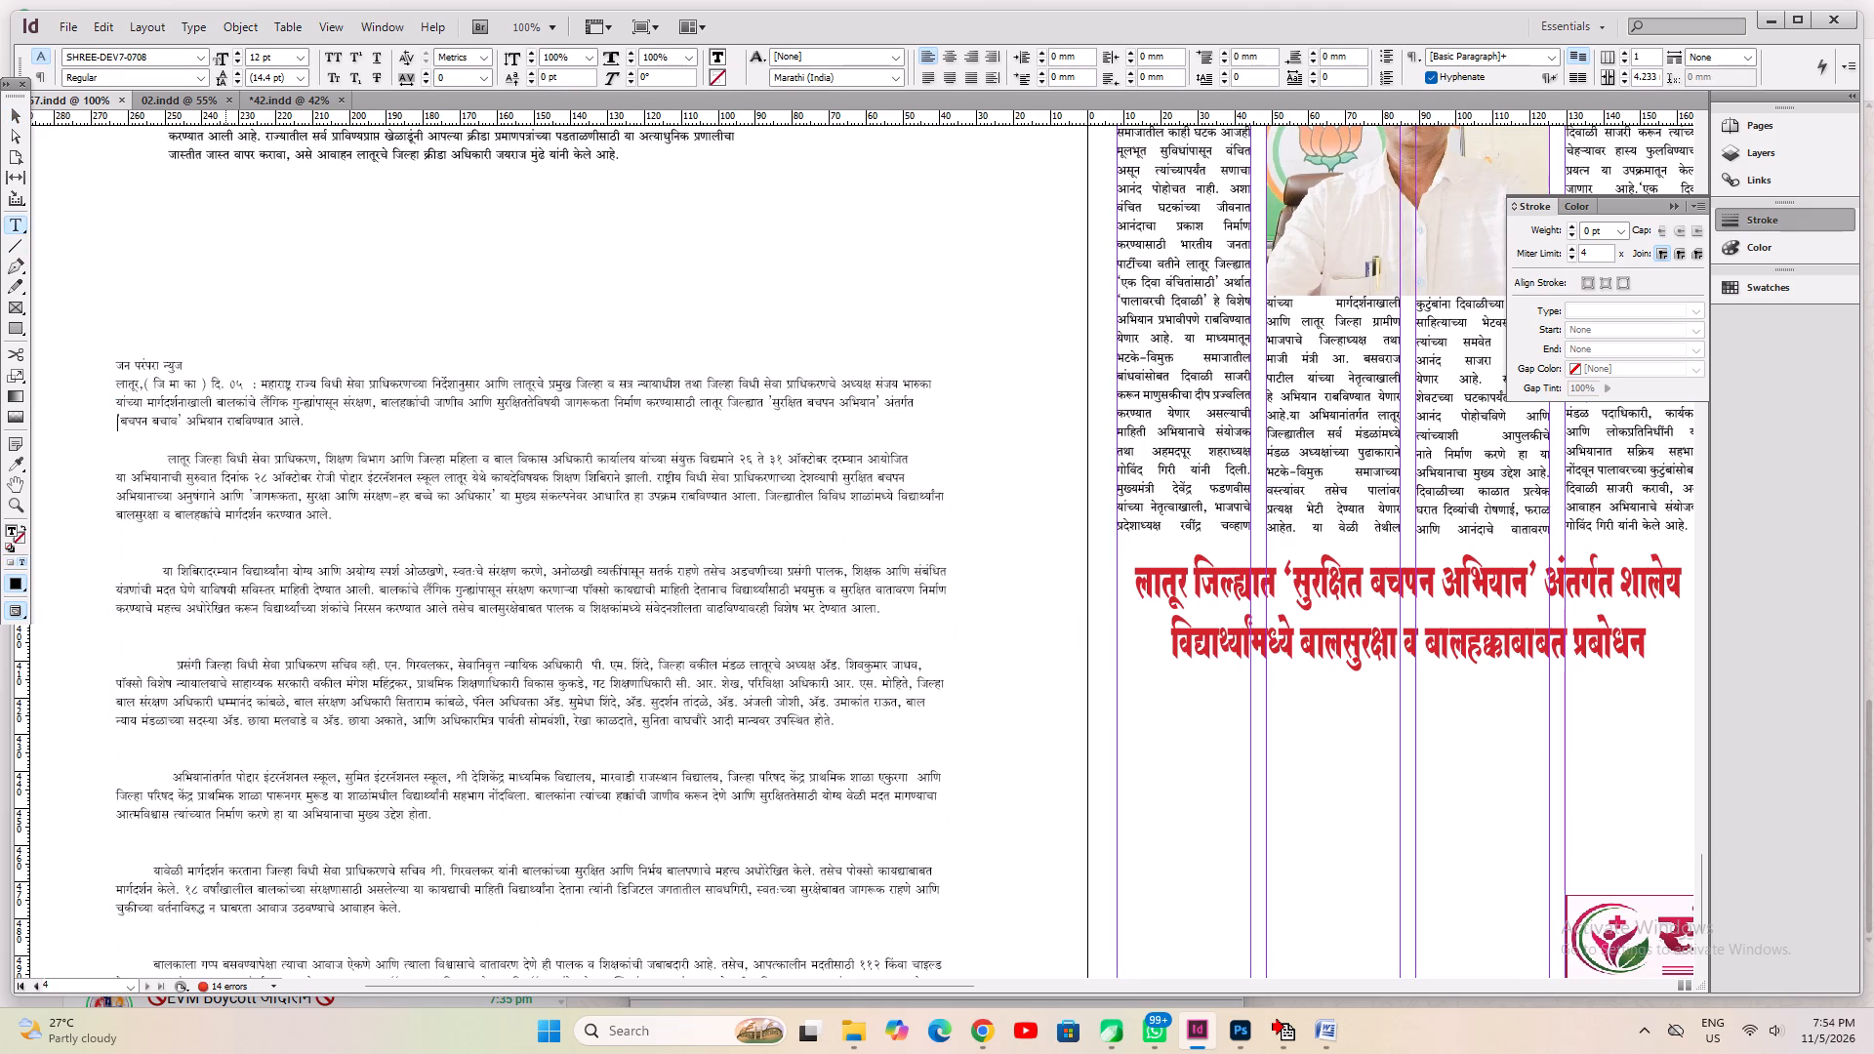
{"action": "key", "text": "Down"}
{"action": "key", "text": "Delete"}
{"action": "key", "text": "Down"}
{"action": "key", "text": "Down"}
{"action": "key", "text": "Down"}
{"action": "key", "text": "Down"}
{"action": "key", "text": "Down"}
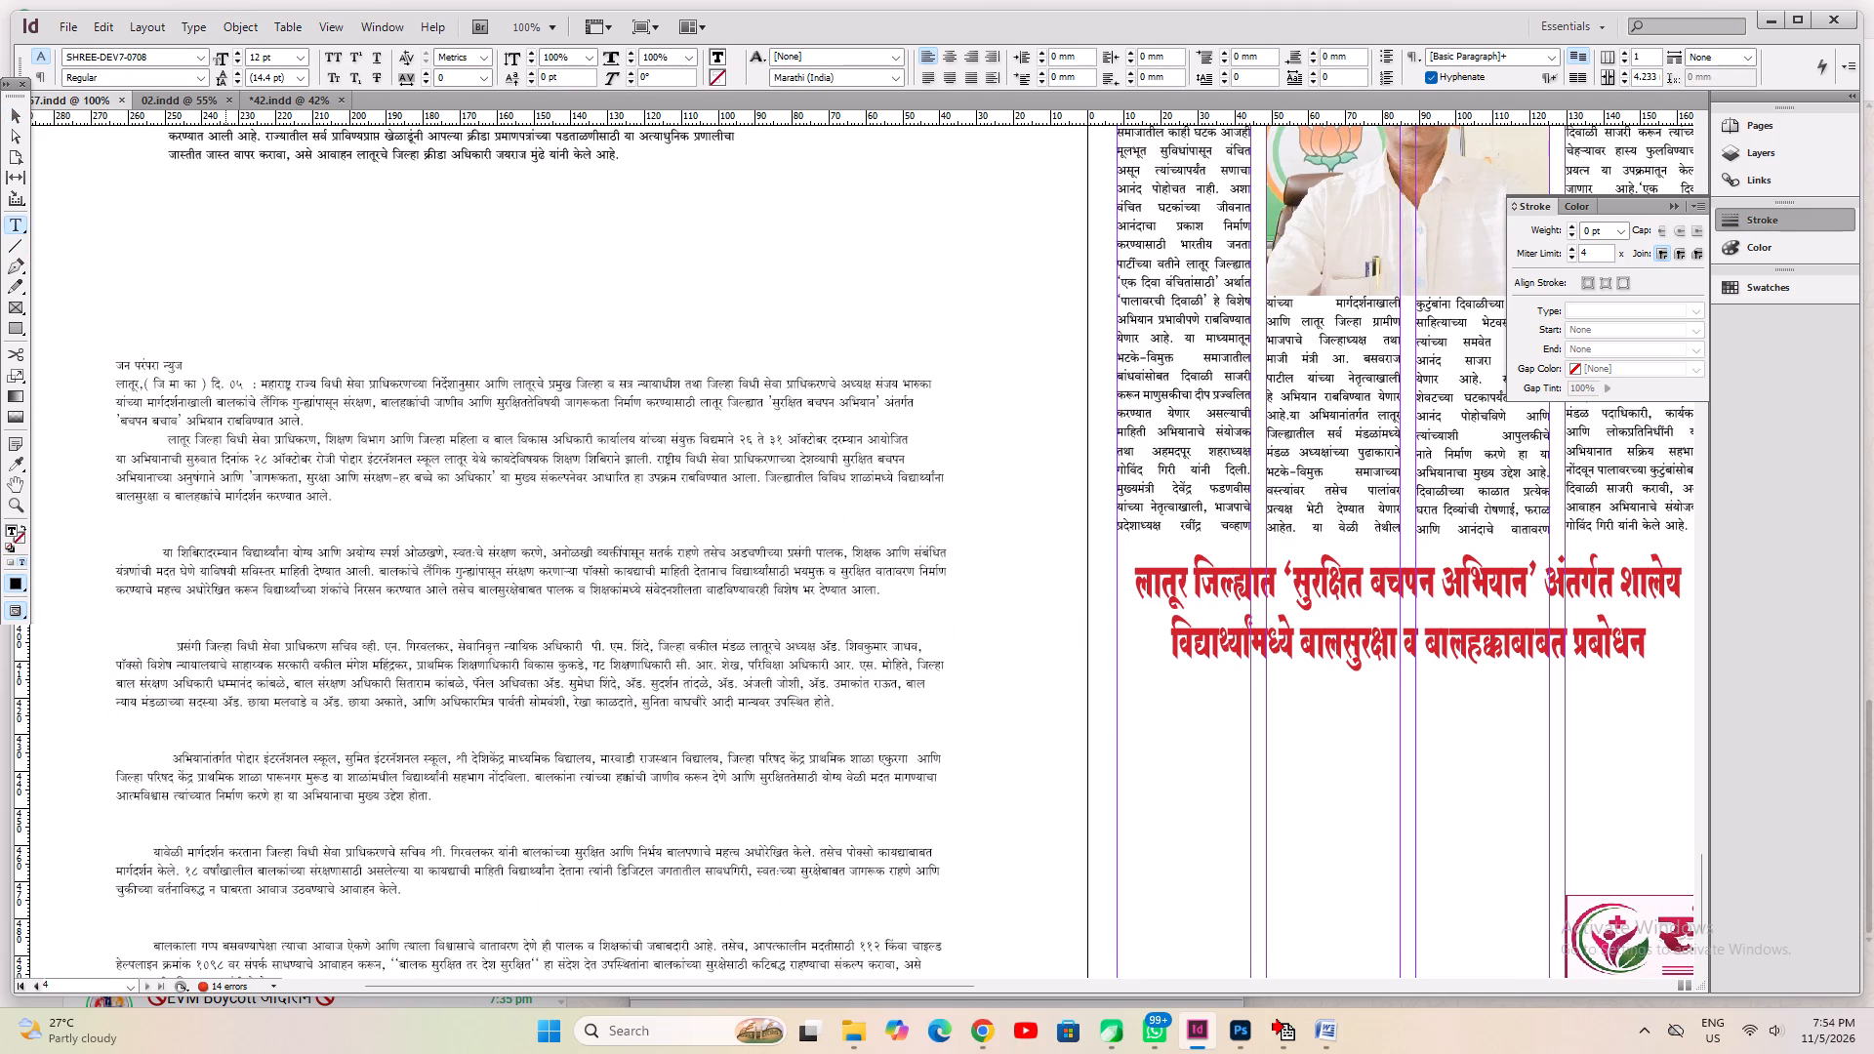
{"action": "key", "text": "Up"}
{"action": "key", "text": "Delete"}
{"action": "key", "text": "Delete"}
{"action": "key", "text": "Delete"}
Delete the blank lines after the third and fourth paragraphs of the pasted article.
{"action": "key", "text": "Down"}
{"action": "key", "text": "Down"}
{"action": "key", "text": "Down"}
{"action": "key", "text": "Down"}
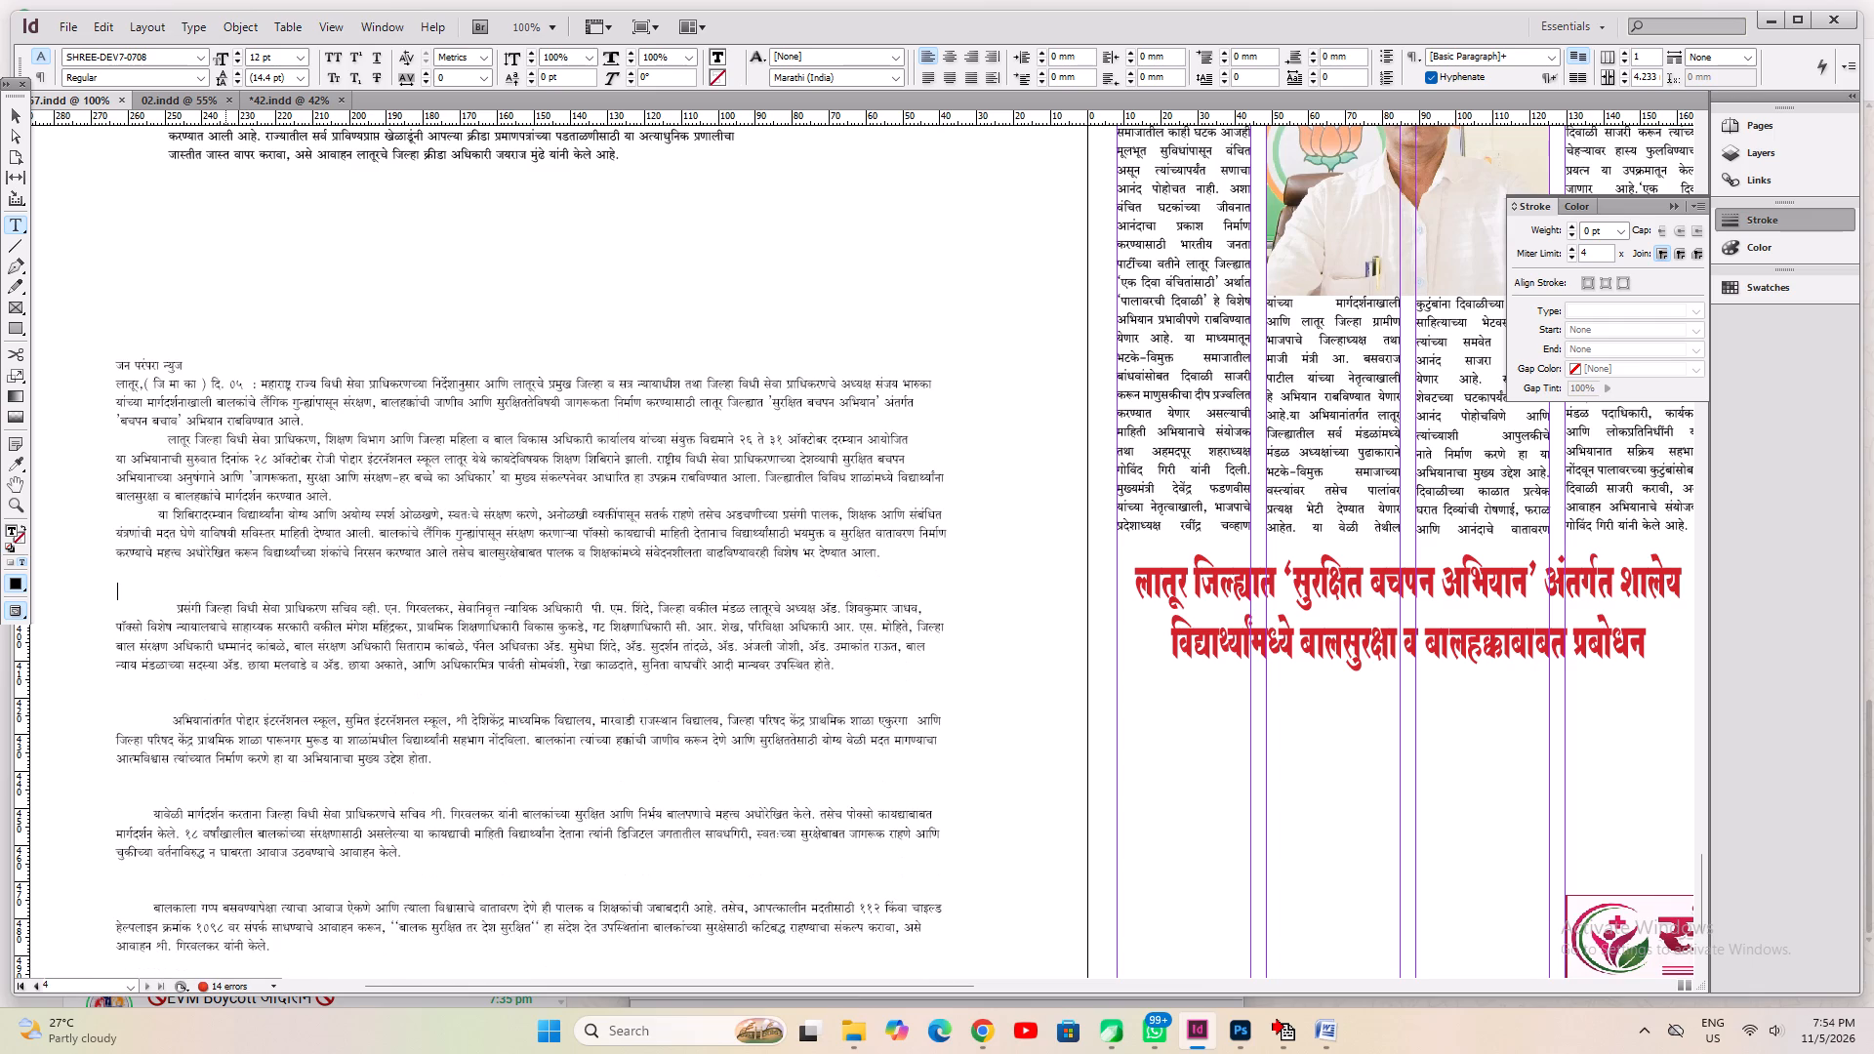
{"action": "key", "text": "shift+Up"}
{"action": "key", "text": "shift+Up"}
{"action": "key", "text": "shift+Down"}
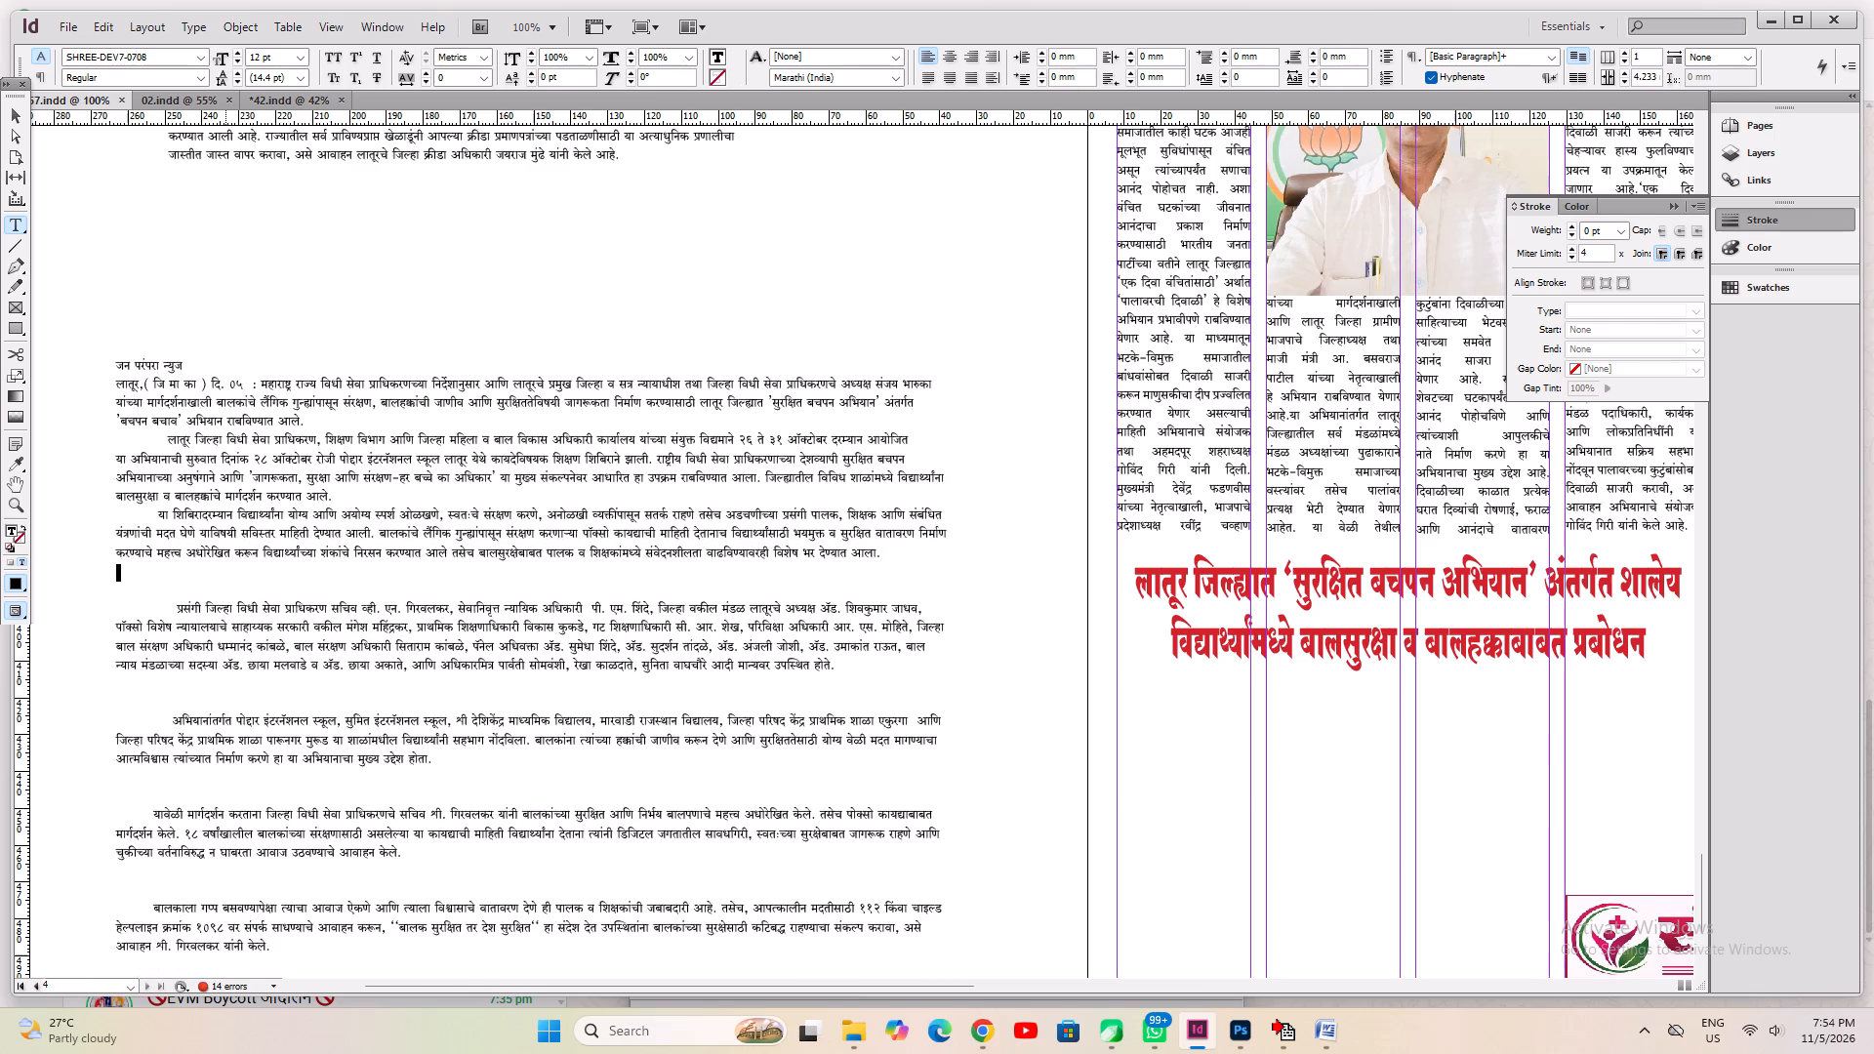
{"action": "key", "text": "Delete"}
{"action": "key", "text": "Delete"}
{"action": "key", "text": "Delete"}
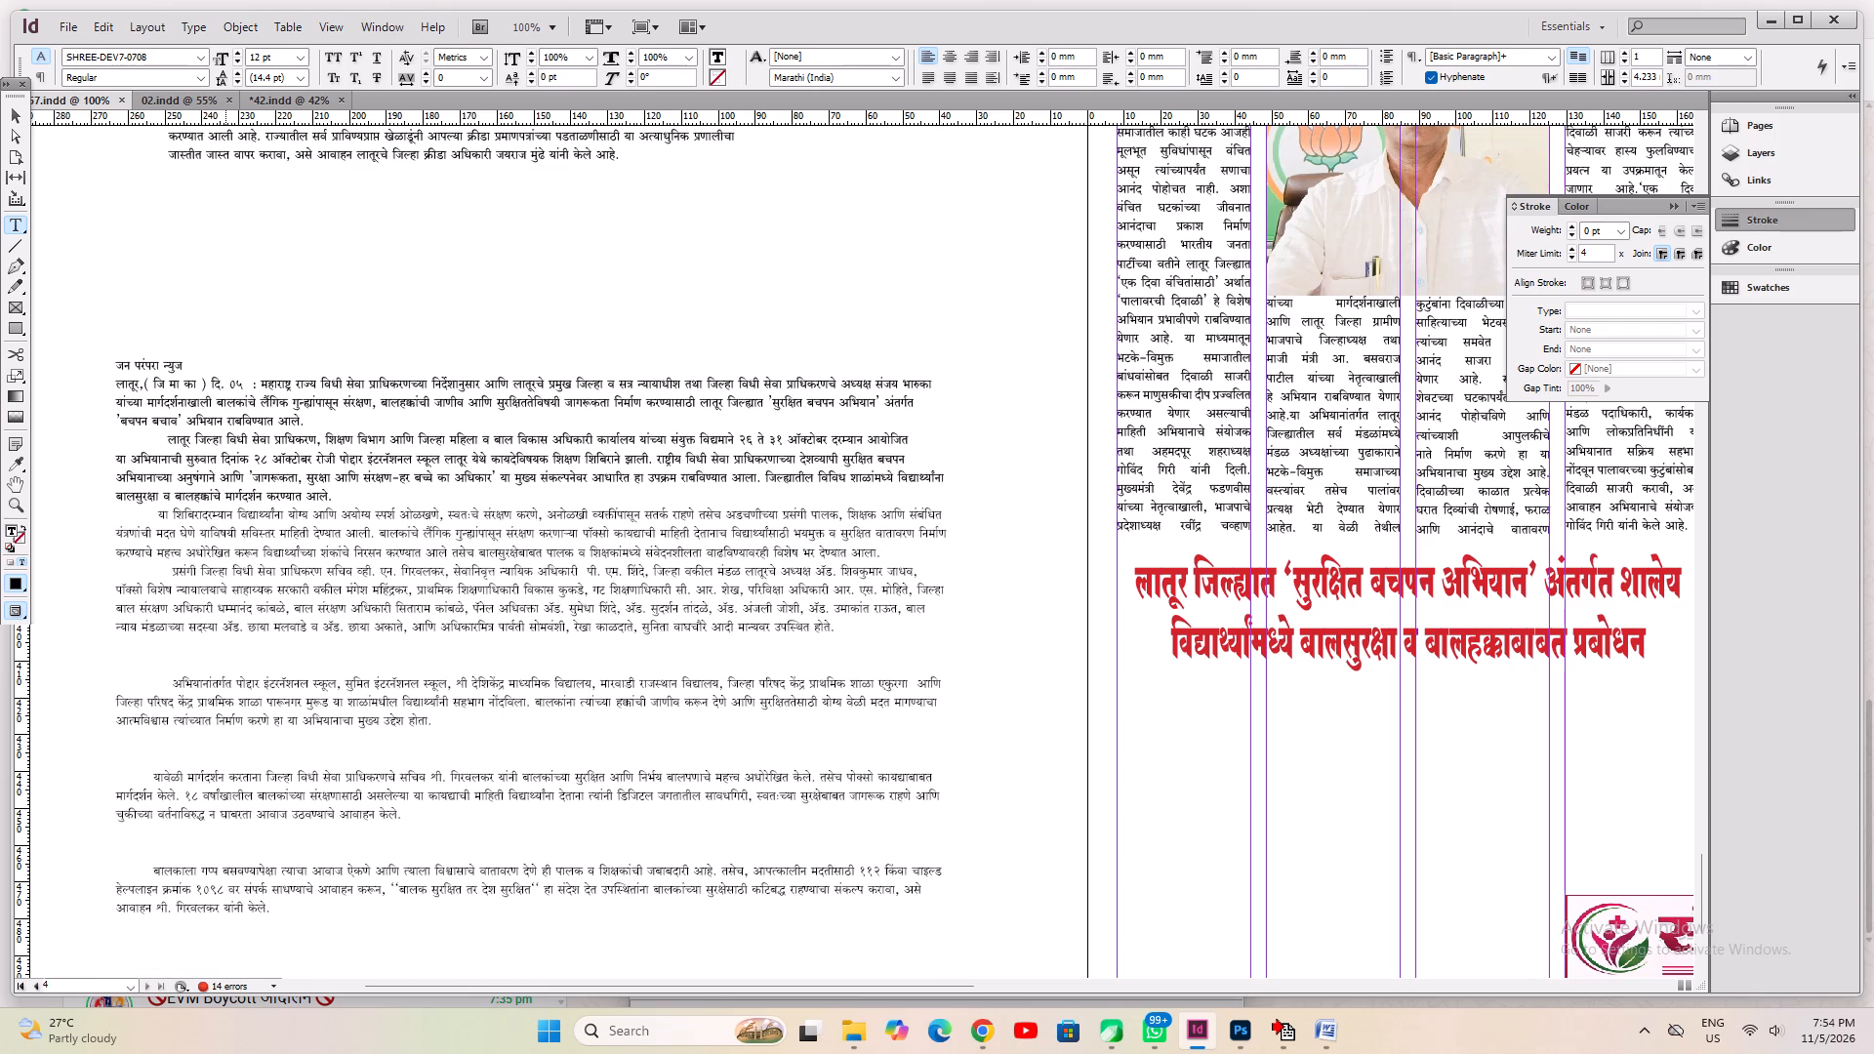
{"action": "key", "text": "Down"}
{"action": "key", "text": "Down"}
{"action": "key", "text": "Down"}
{"action": "key", "text": "Down"}
{"action": "key", "text": "shift+Down"}
{"action": "key", "text": "shift+Down"}
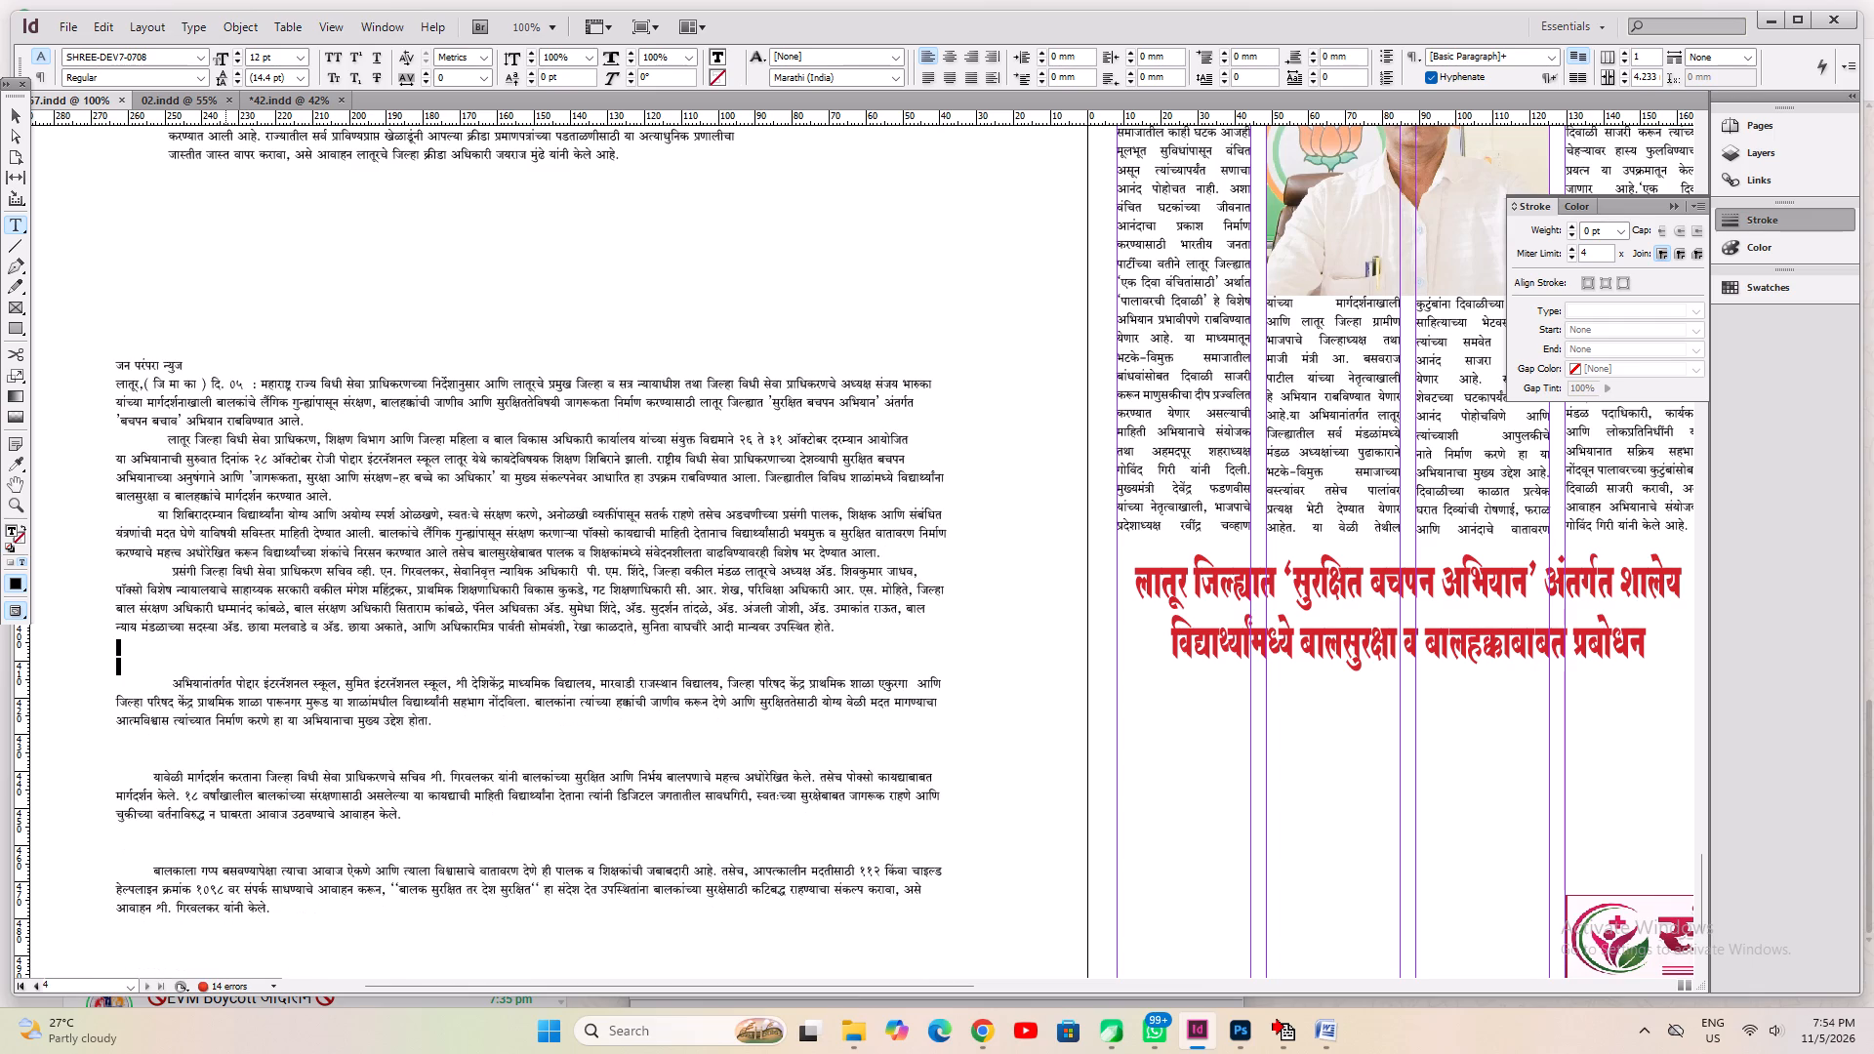
{"action": "key", "text": "BackSpace"}
Delete the blank lines after the fifth and sixth paragraphs of the pasted article.
{"action": "key", "text": "Down"}
{"action": "key", "text": "Down"}
{"action": "key", "text": "Down"}
{"action": "key", "text": "shift+Down"}
{"action": "key", "text": "shift+Down"}
{"action": "key", "text": "BackSpace"}
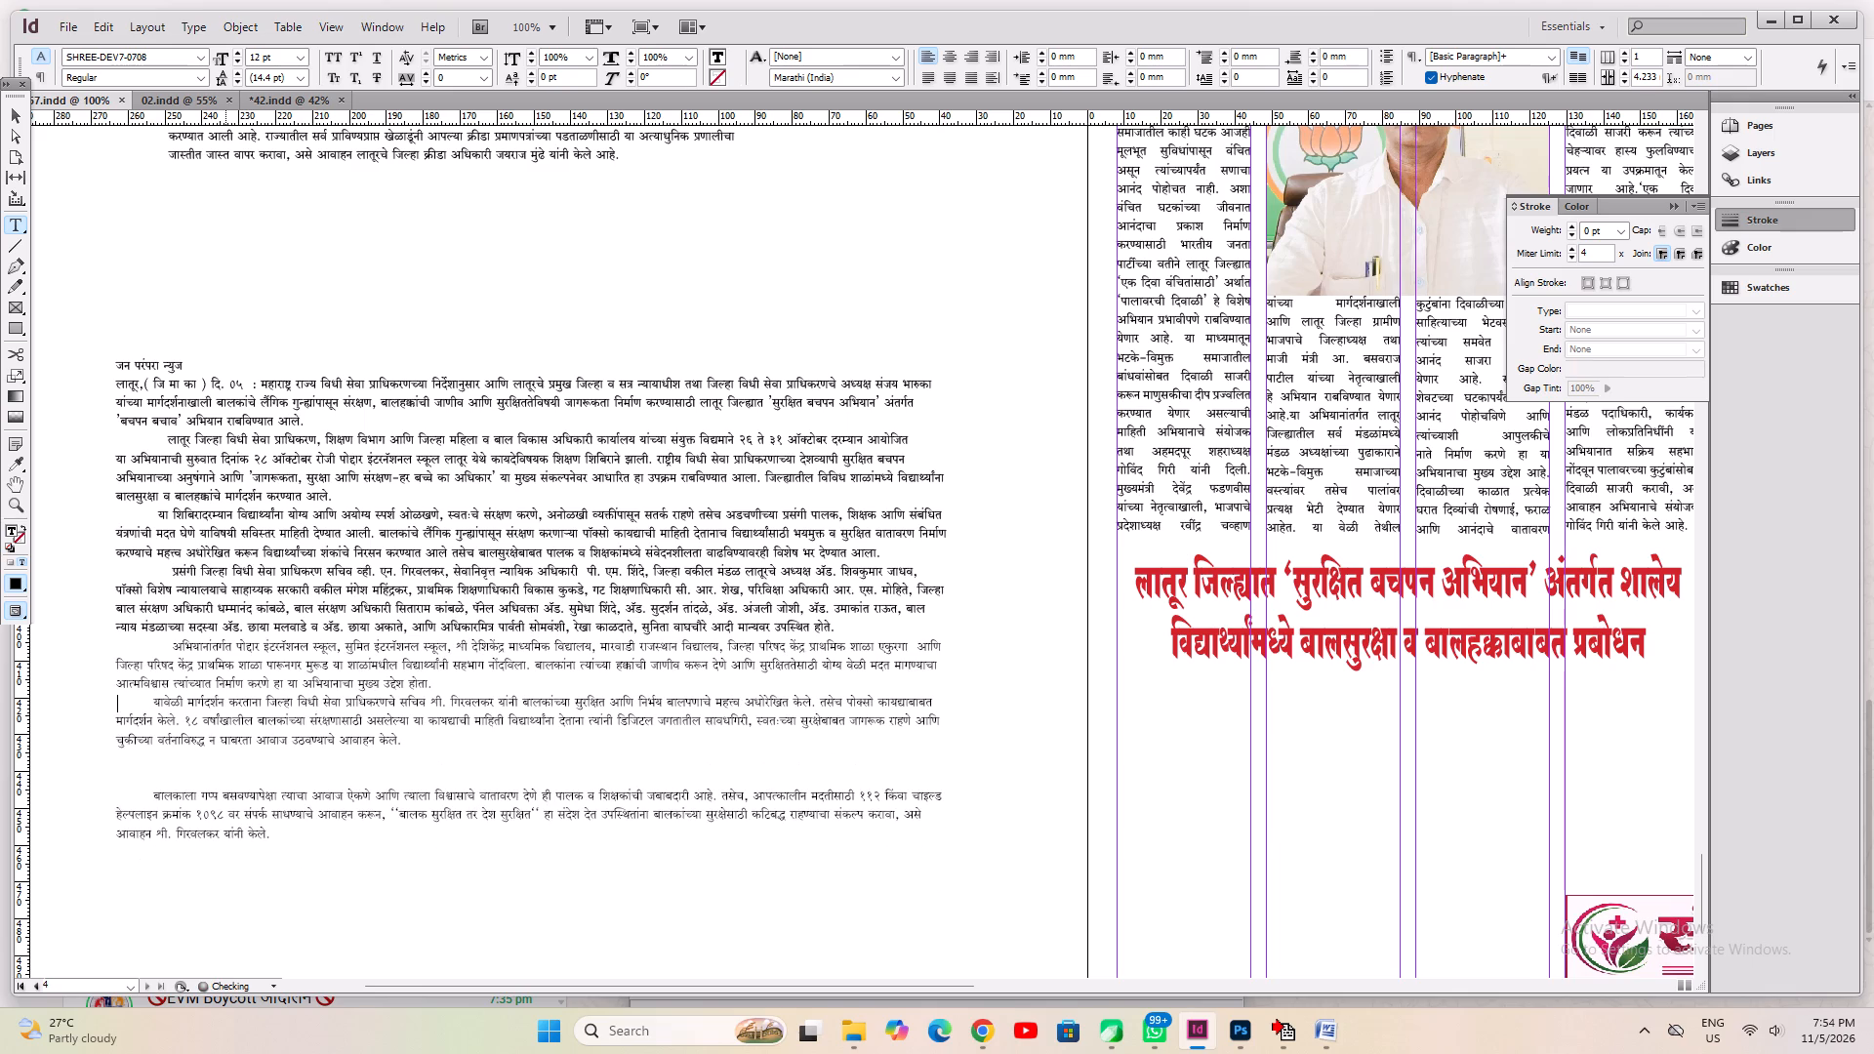
{"action": "key", "text": "Down"}
{"action": "key", "text": "Down"}
{"action": "key", "text": "Down"}
{"action": "key", "text": "shift+Down"}
{"action": "key", "text": "shift+Down"}
{"action": "key", "text": "BackSpace"}
{"action": "key", "text": "Down"}
{"action": "key", "text": "Down"}
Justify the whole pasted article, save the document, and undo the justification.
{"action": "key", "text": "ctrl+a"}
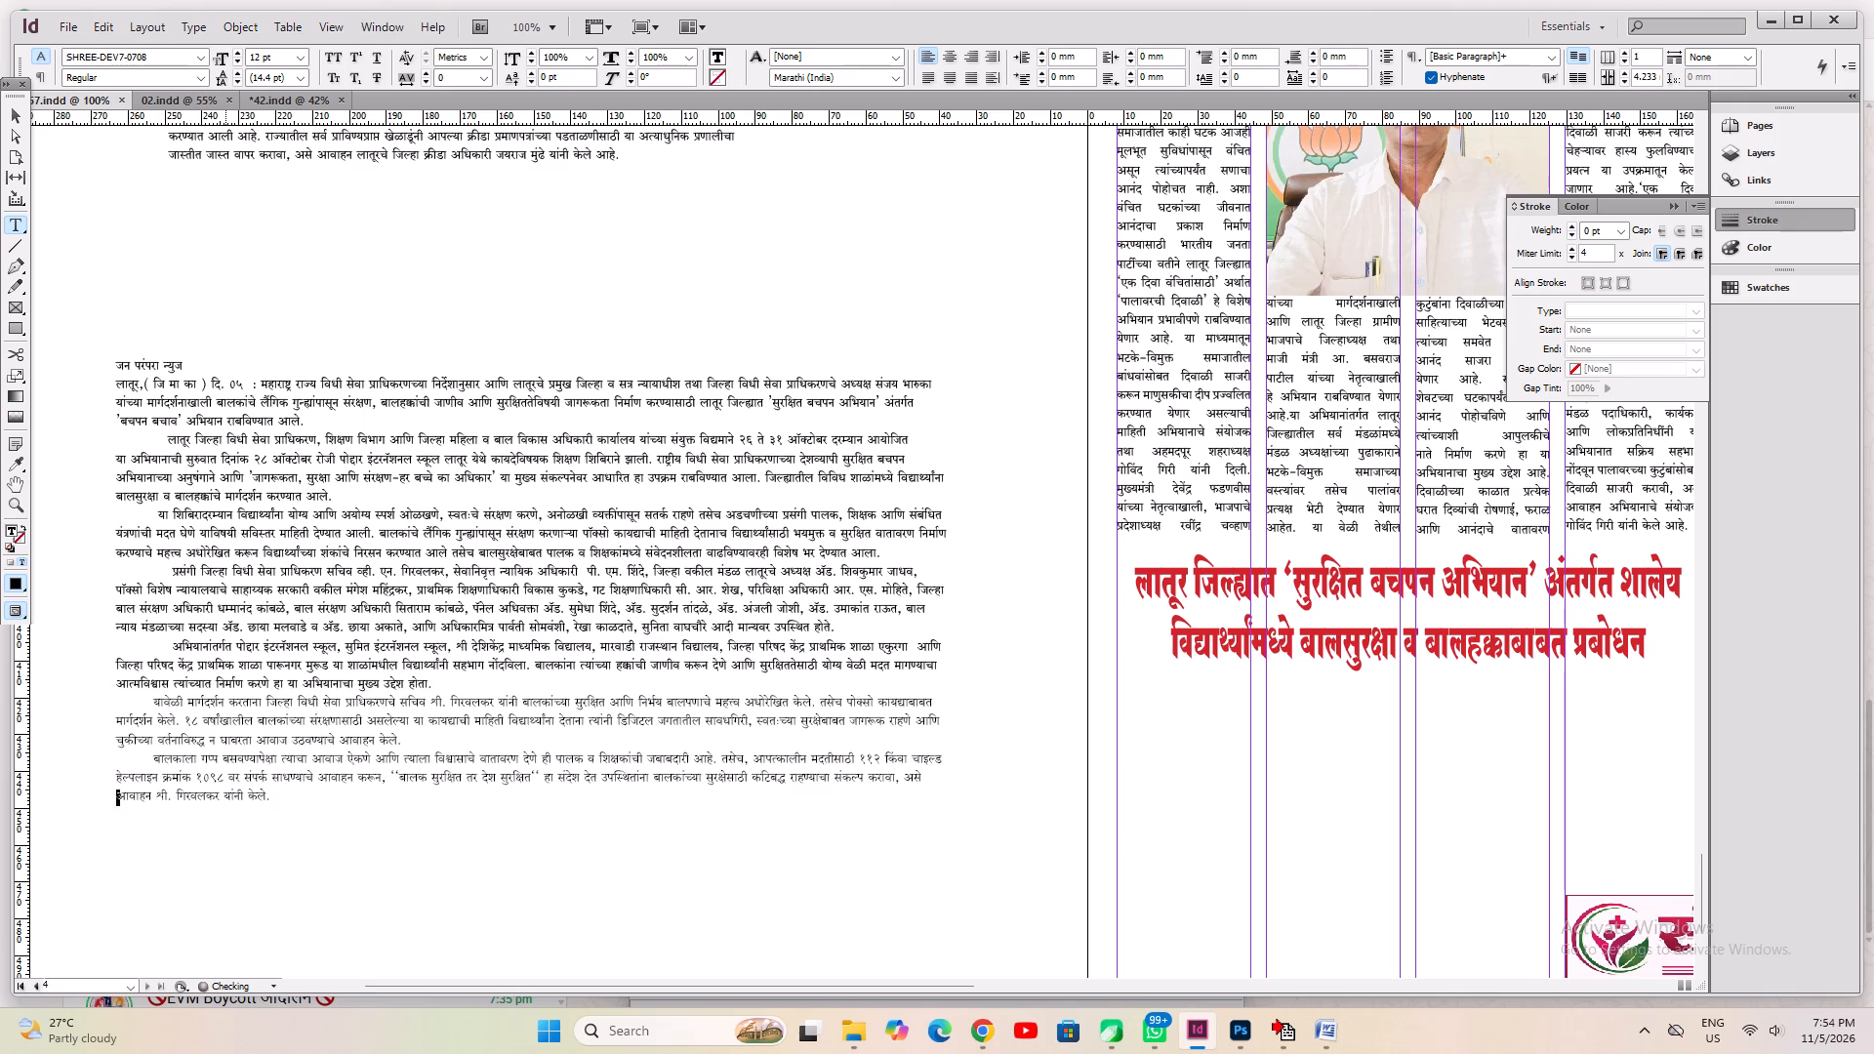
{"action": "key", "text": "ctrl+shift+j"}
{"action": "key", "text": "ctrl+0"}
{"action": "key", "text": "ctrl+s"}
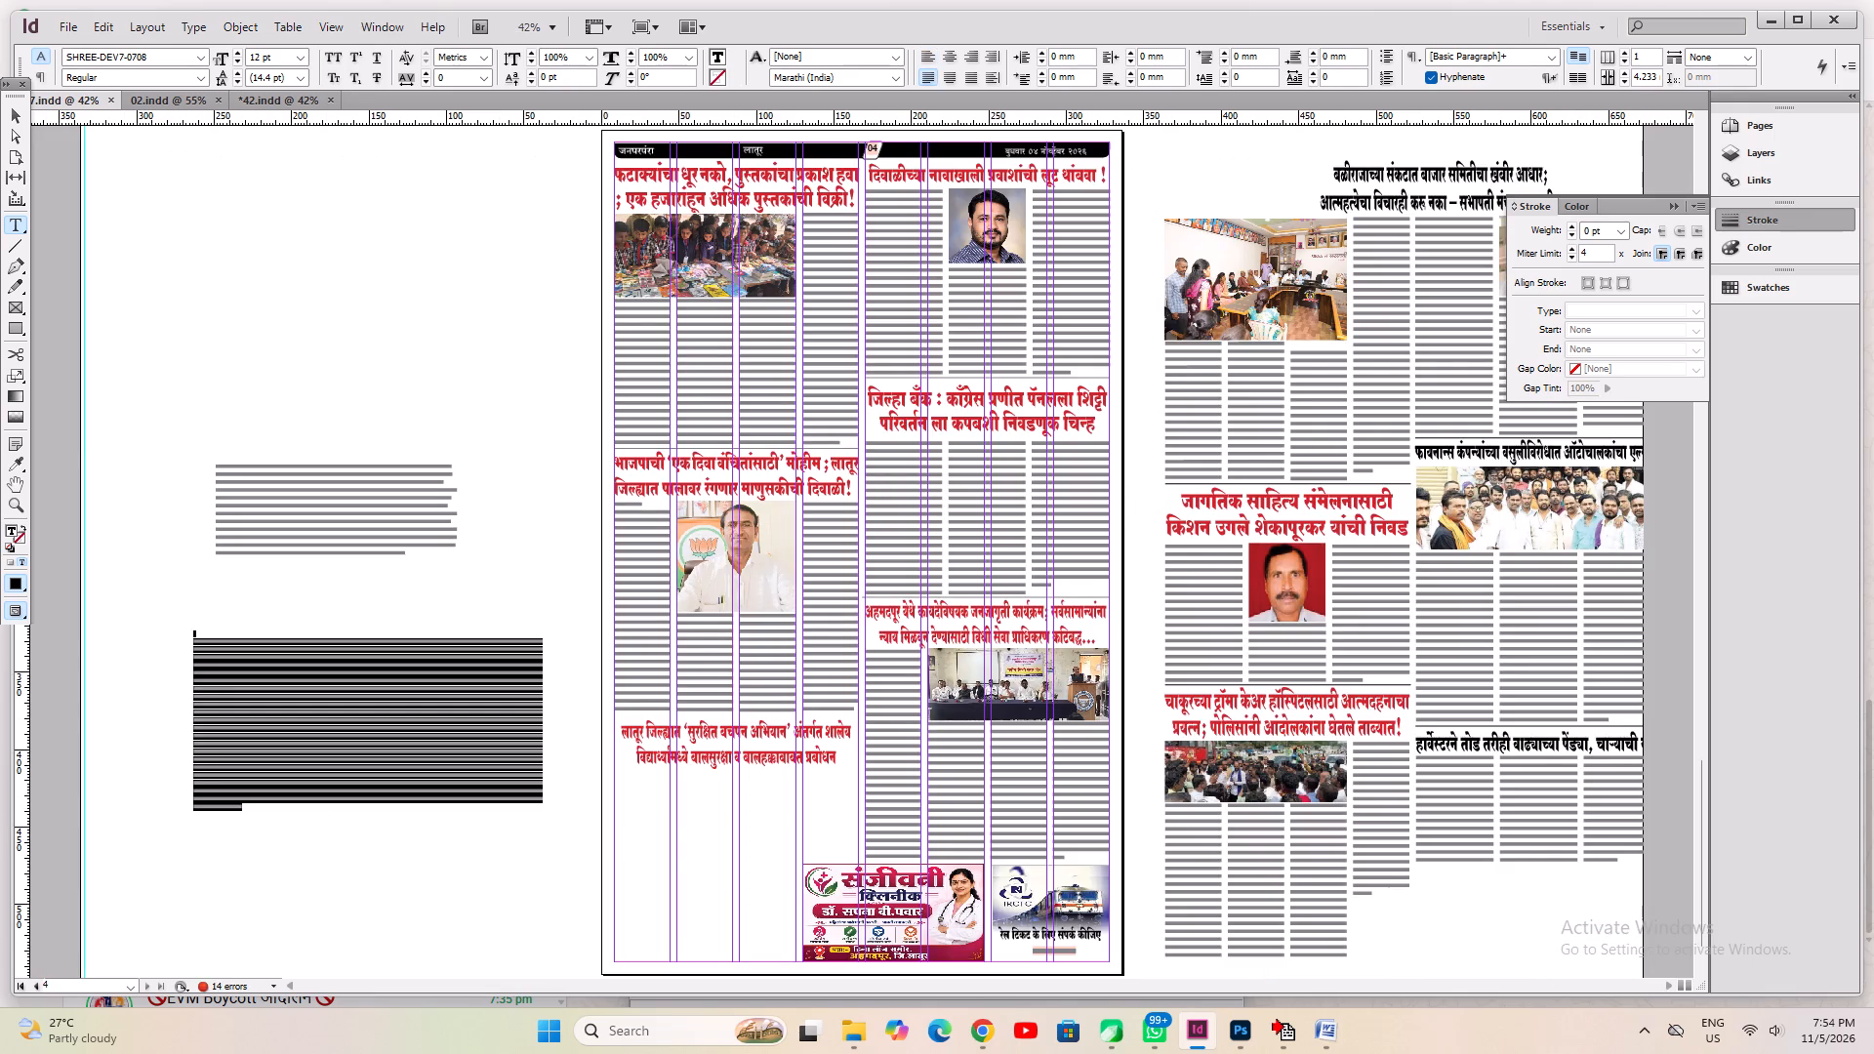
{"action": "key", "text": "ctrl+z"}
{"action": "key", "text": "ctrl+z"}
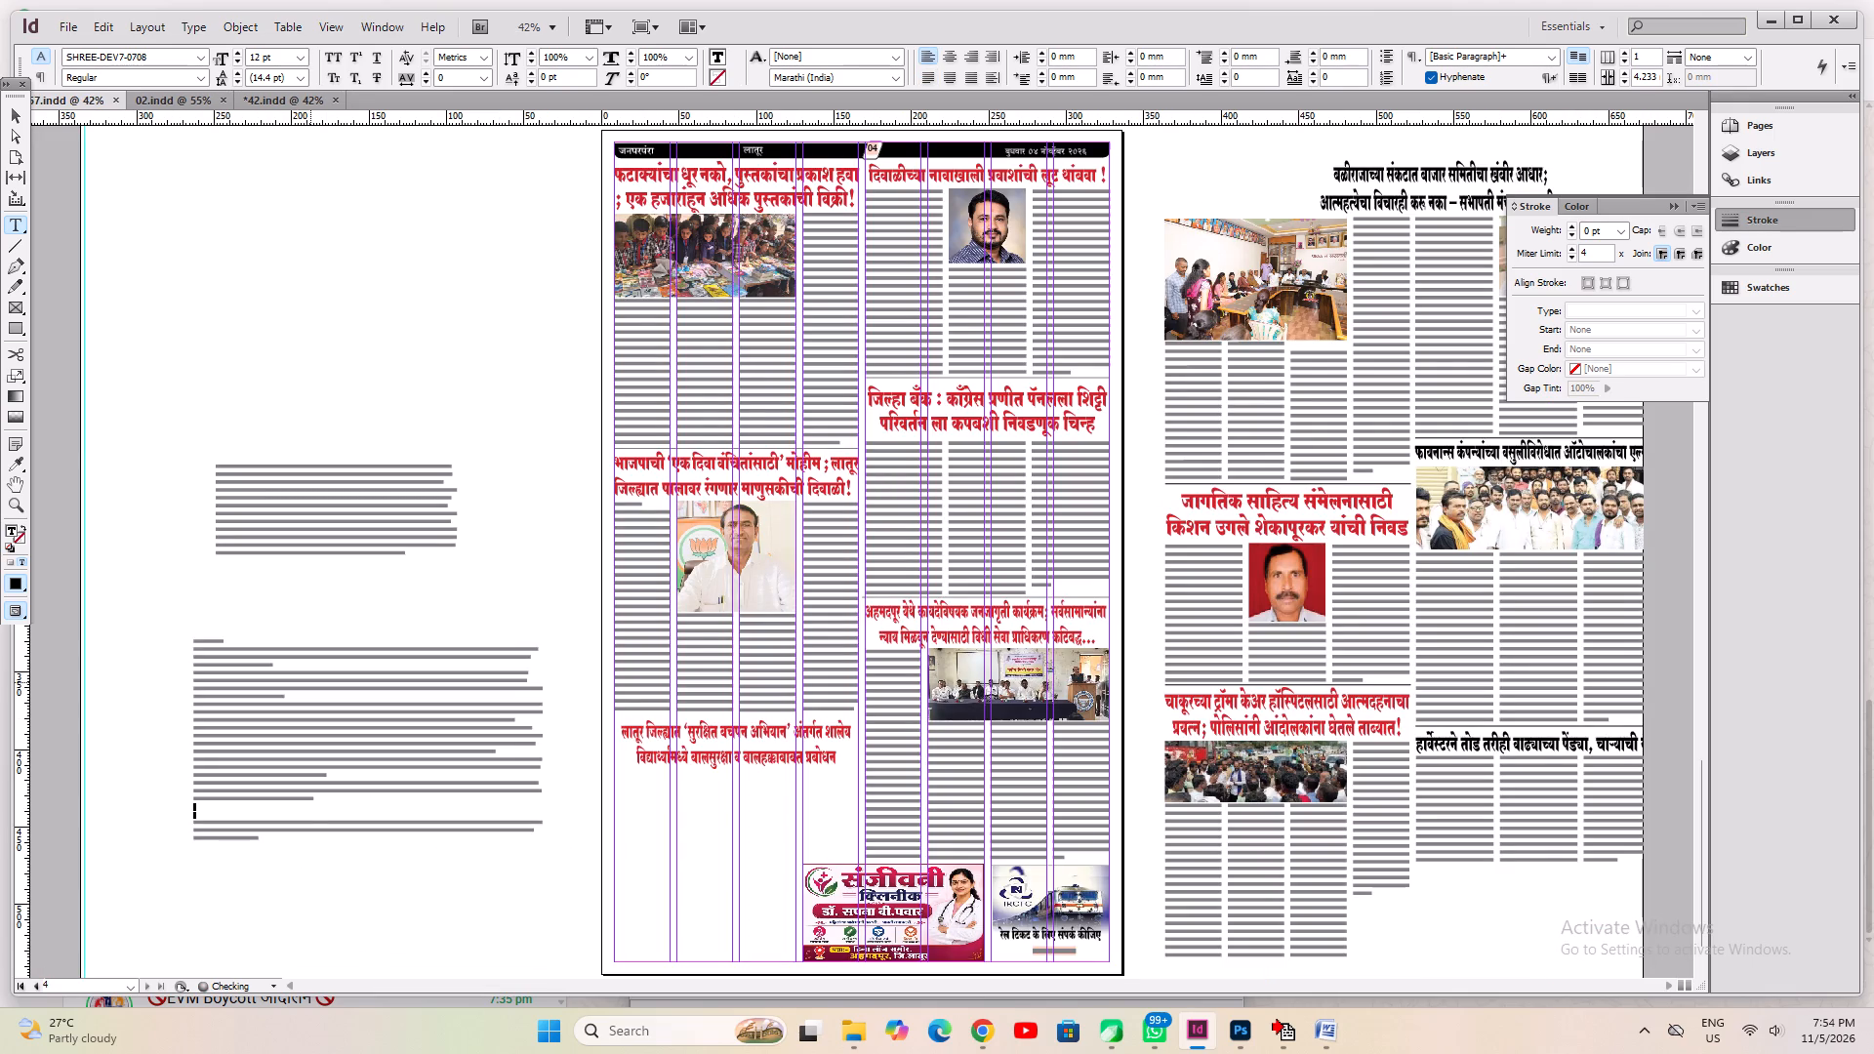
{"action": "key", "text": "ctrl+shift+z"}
Fit the article's frame to its text, move it under the child-safety headline, and narrow it to 160 mm across the four columns.
{"action": "left_click", "coordinate": [19, 121]}
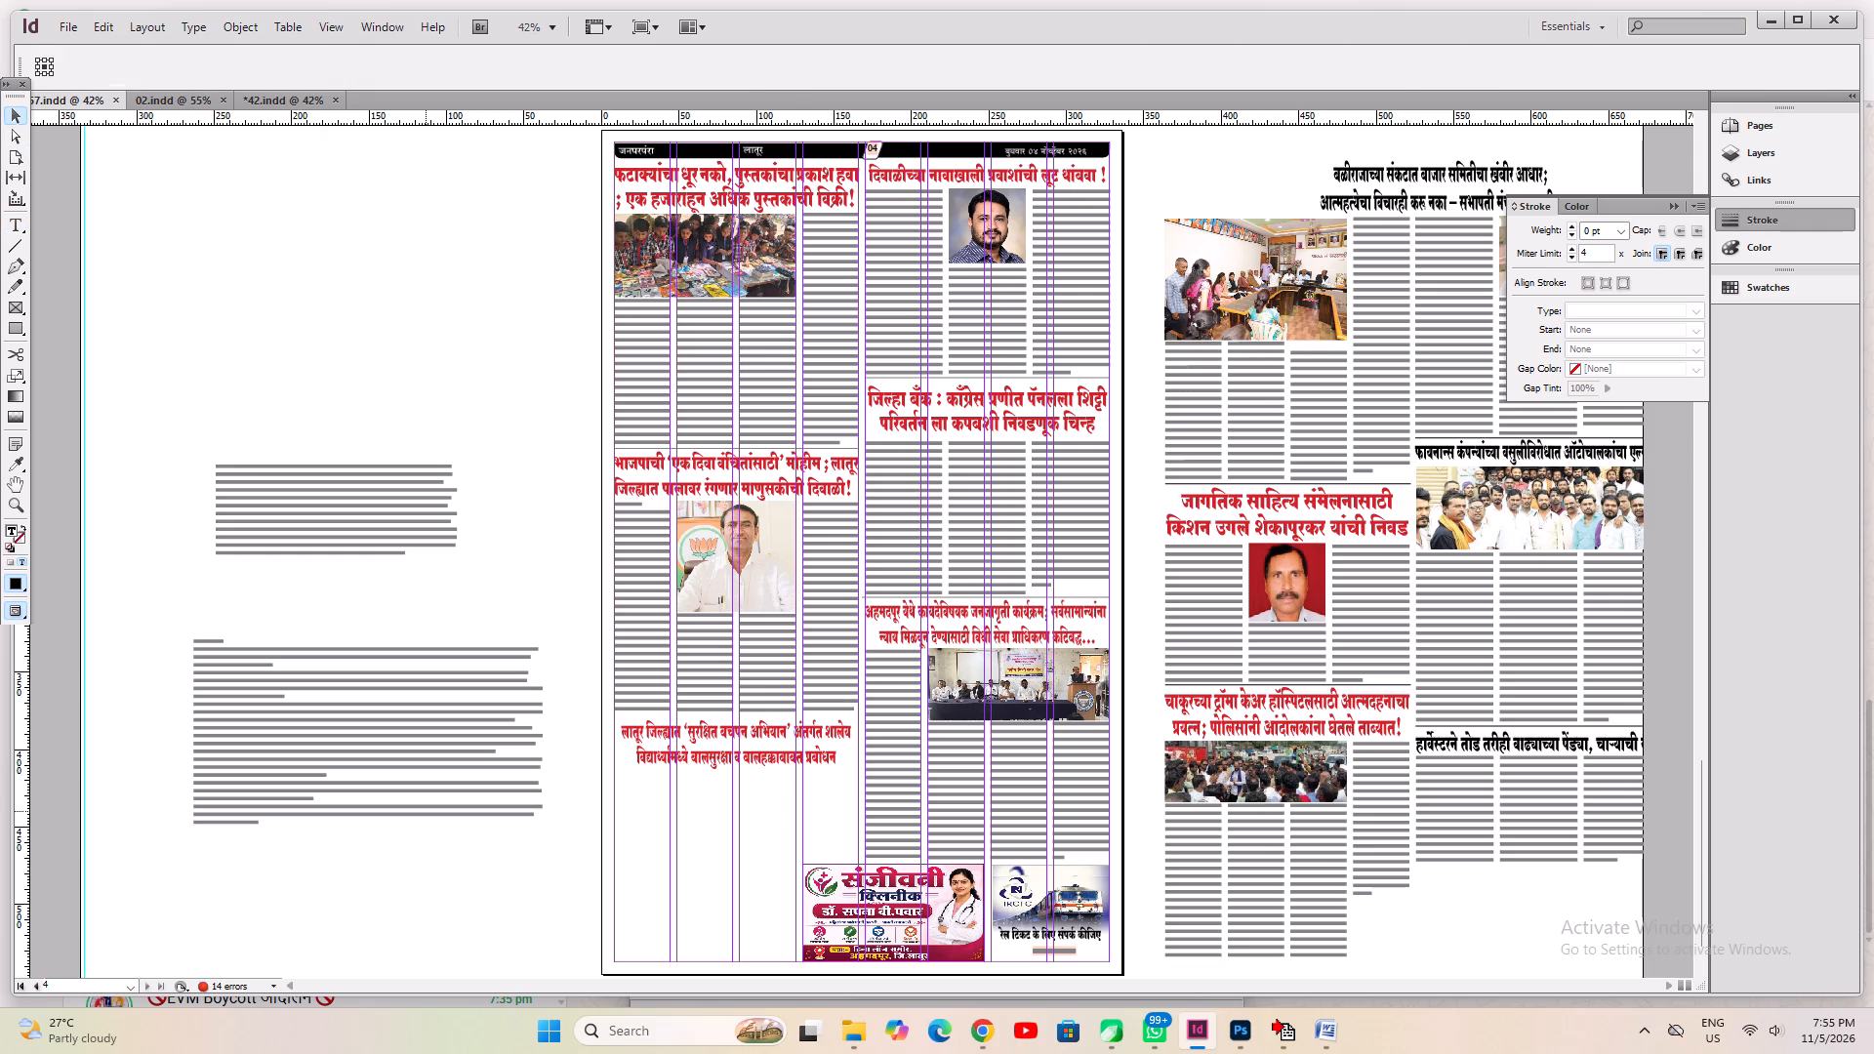
{"action": "left_click", "coordinate": [426, 731]}
{"action": "key", "text": "ctrl+alt+c"}
{"action": "left_click_drag", "start_coordinate": [371, 735], "coordinate": [673, 880]}
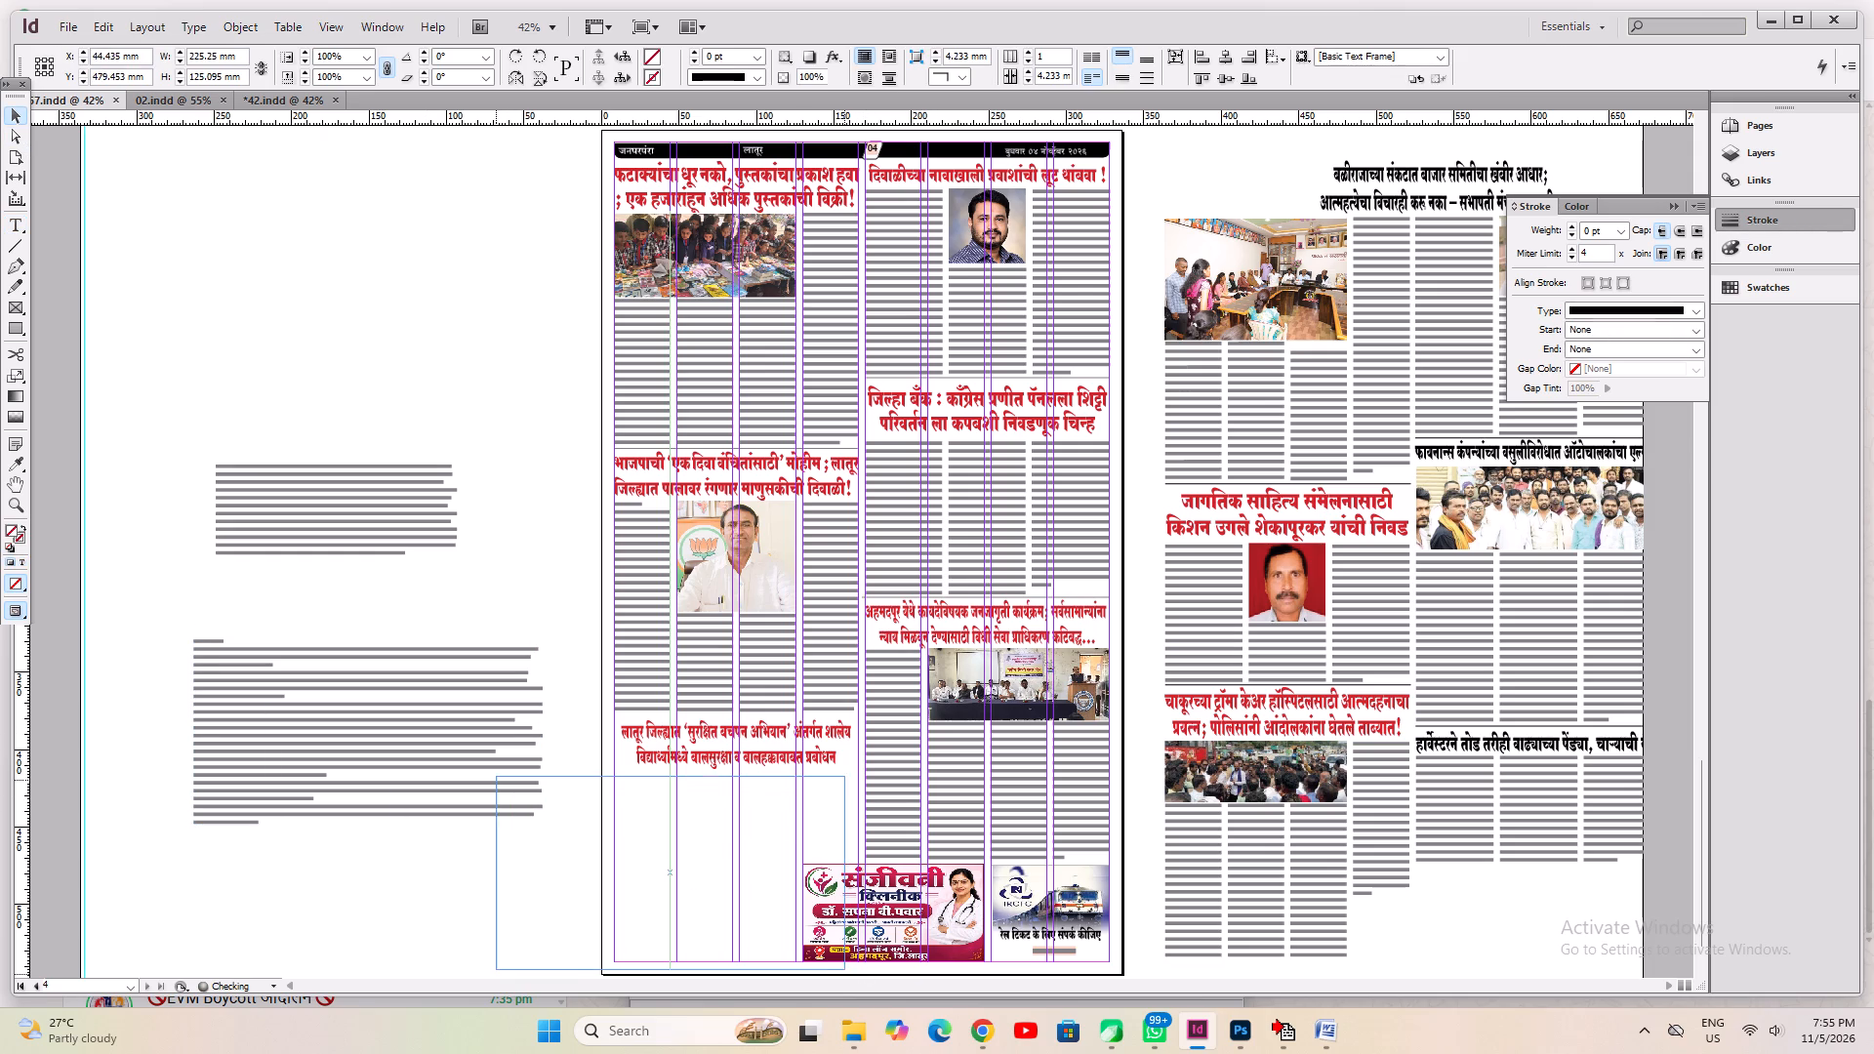
{"action": "left_click_drag", "start_coordinate": [673, 880], "coordinate": [690, 872]}
{"action": "key", "text": "ctrl+1"}
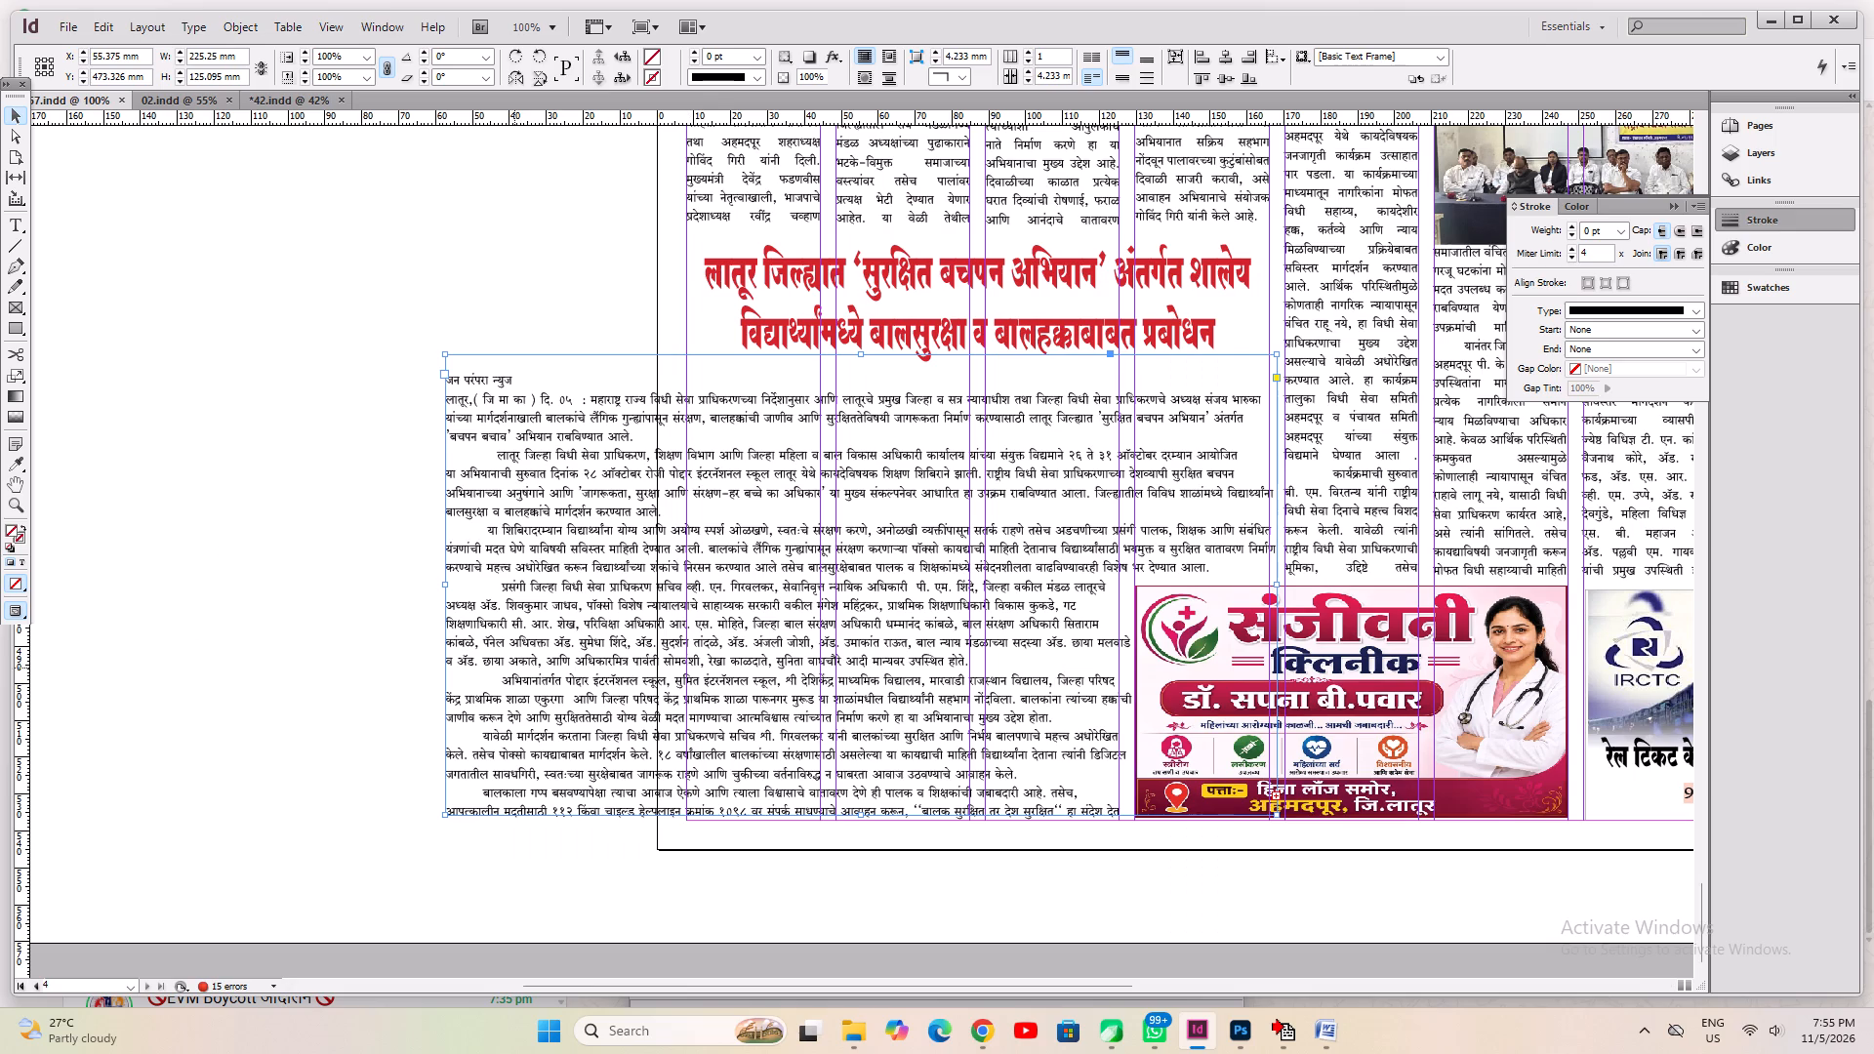
{"action": "left_click_drag", "start_coordinate": [442, 587], "coordinate": [686, 722]}
{"action": "key", "text": "ctrl+alt+c"}
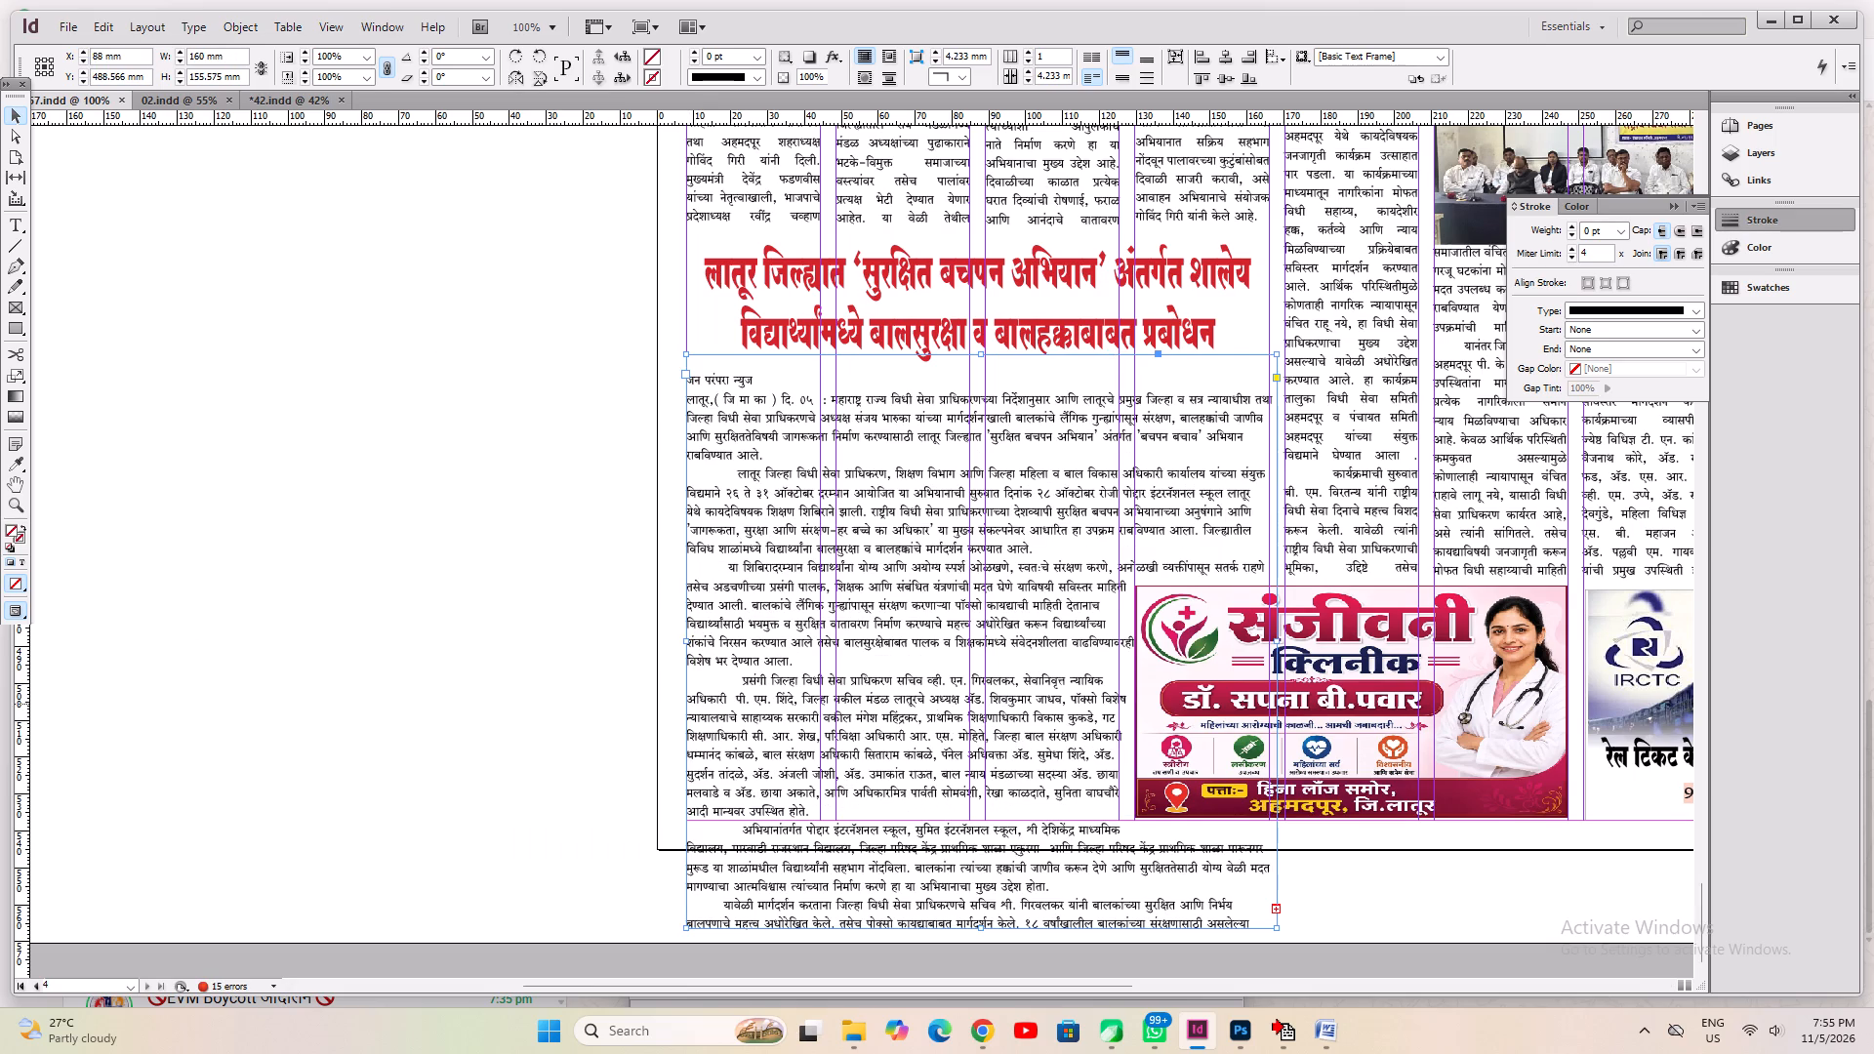
Remove the empty line above the byline जन परंपरा न्यूज at the start of the article.
{"action": "left_click", "coordinate": [20, 216]}
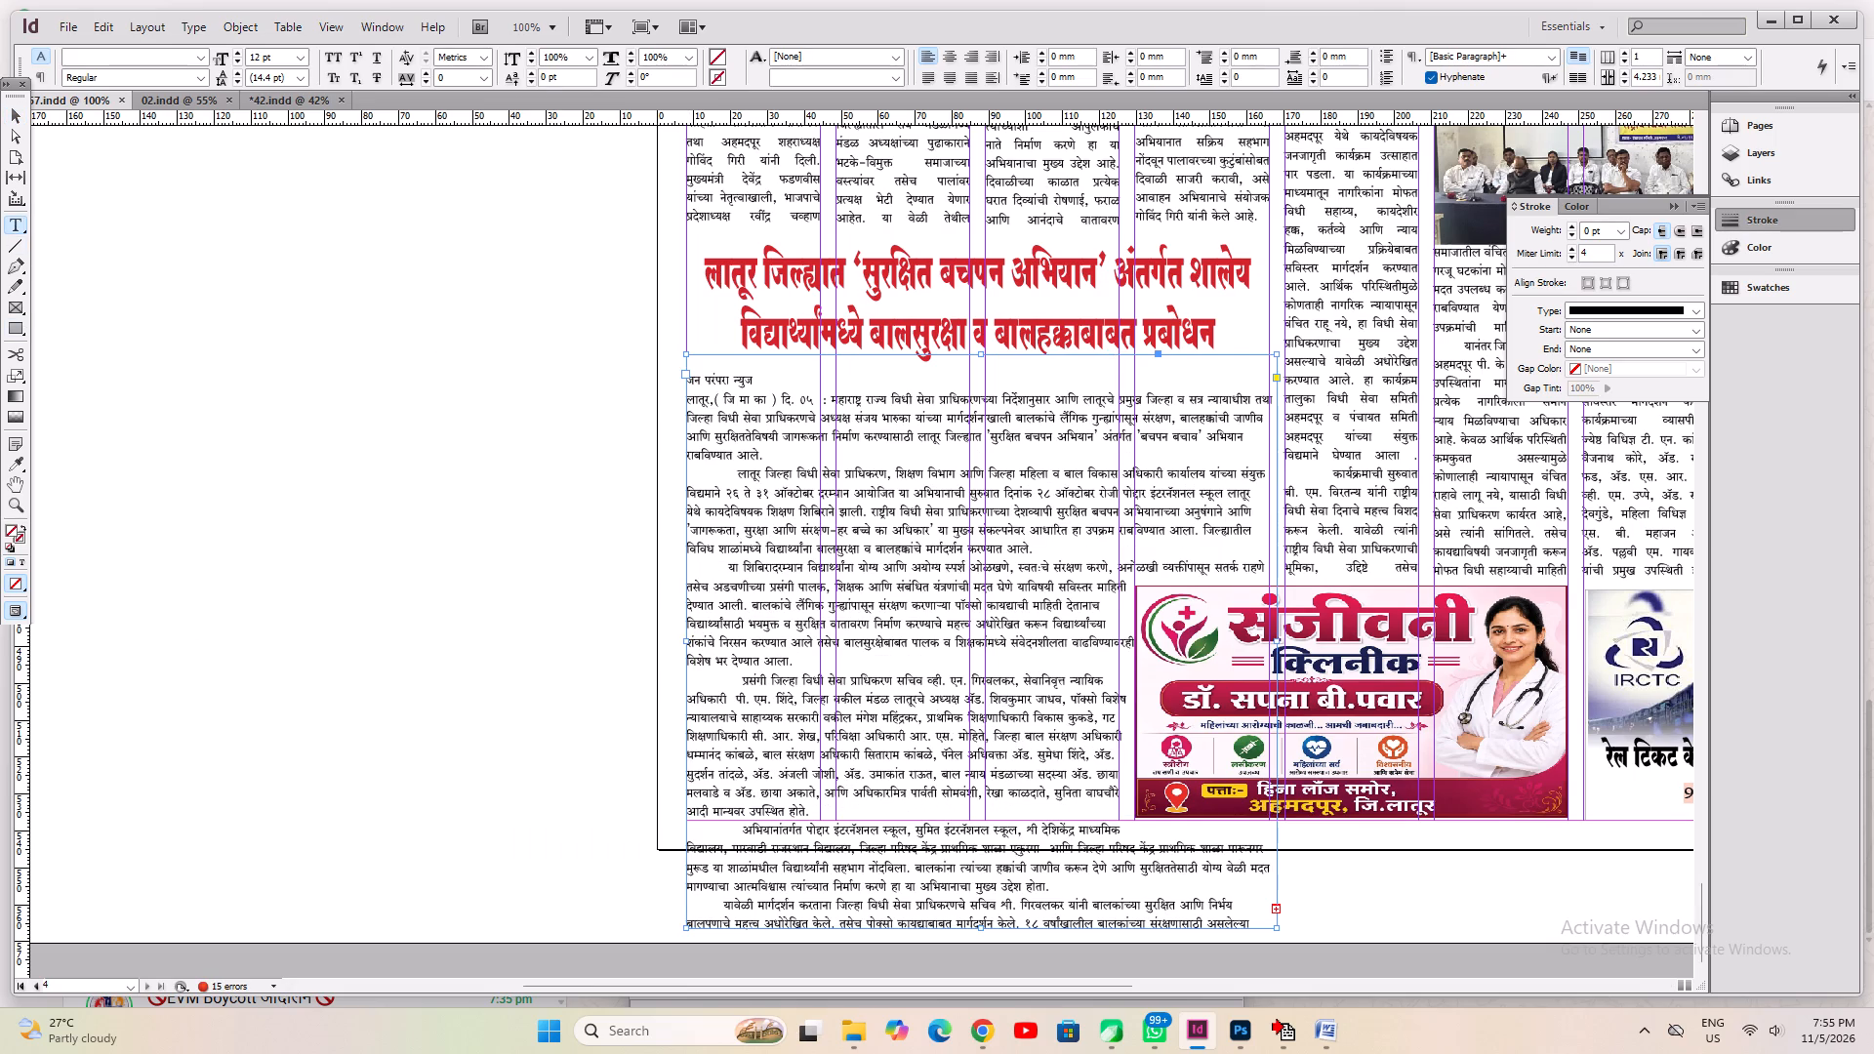
{"action": "left_click", "coordinate": [721, 376]}
{"action": "key", "text": "Home"}
{"action": "key", "text": "BackSpace"}
{"action": "key", "text": "BackSpace"}
{"action": "key", "text": "BackSpace"}
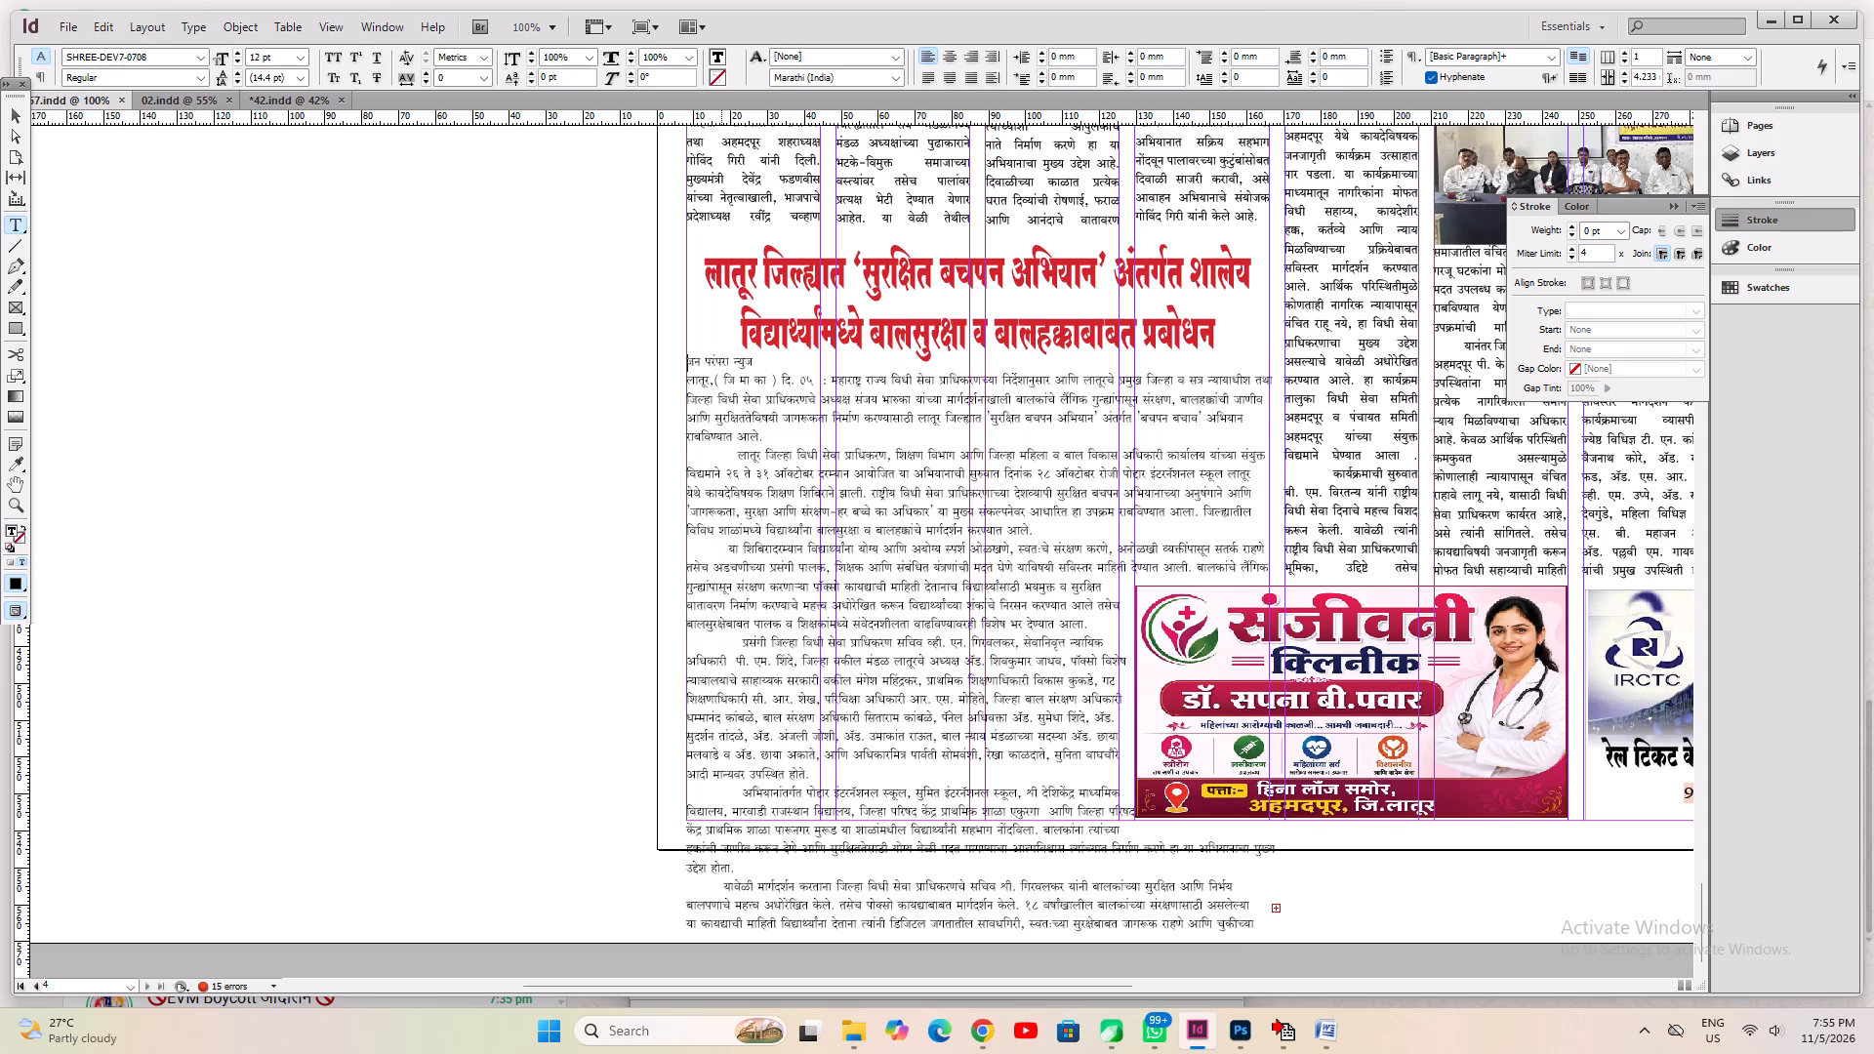
Justify the entire child-safety article text and save the document.
{"action": "key", "text": "ctrl+a"}
{"action": "key", "text": "ctrl+shift+j"}
{"action": "key", "text": "ctrl+s"}
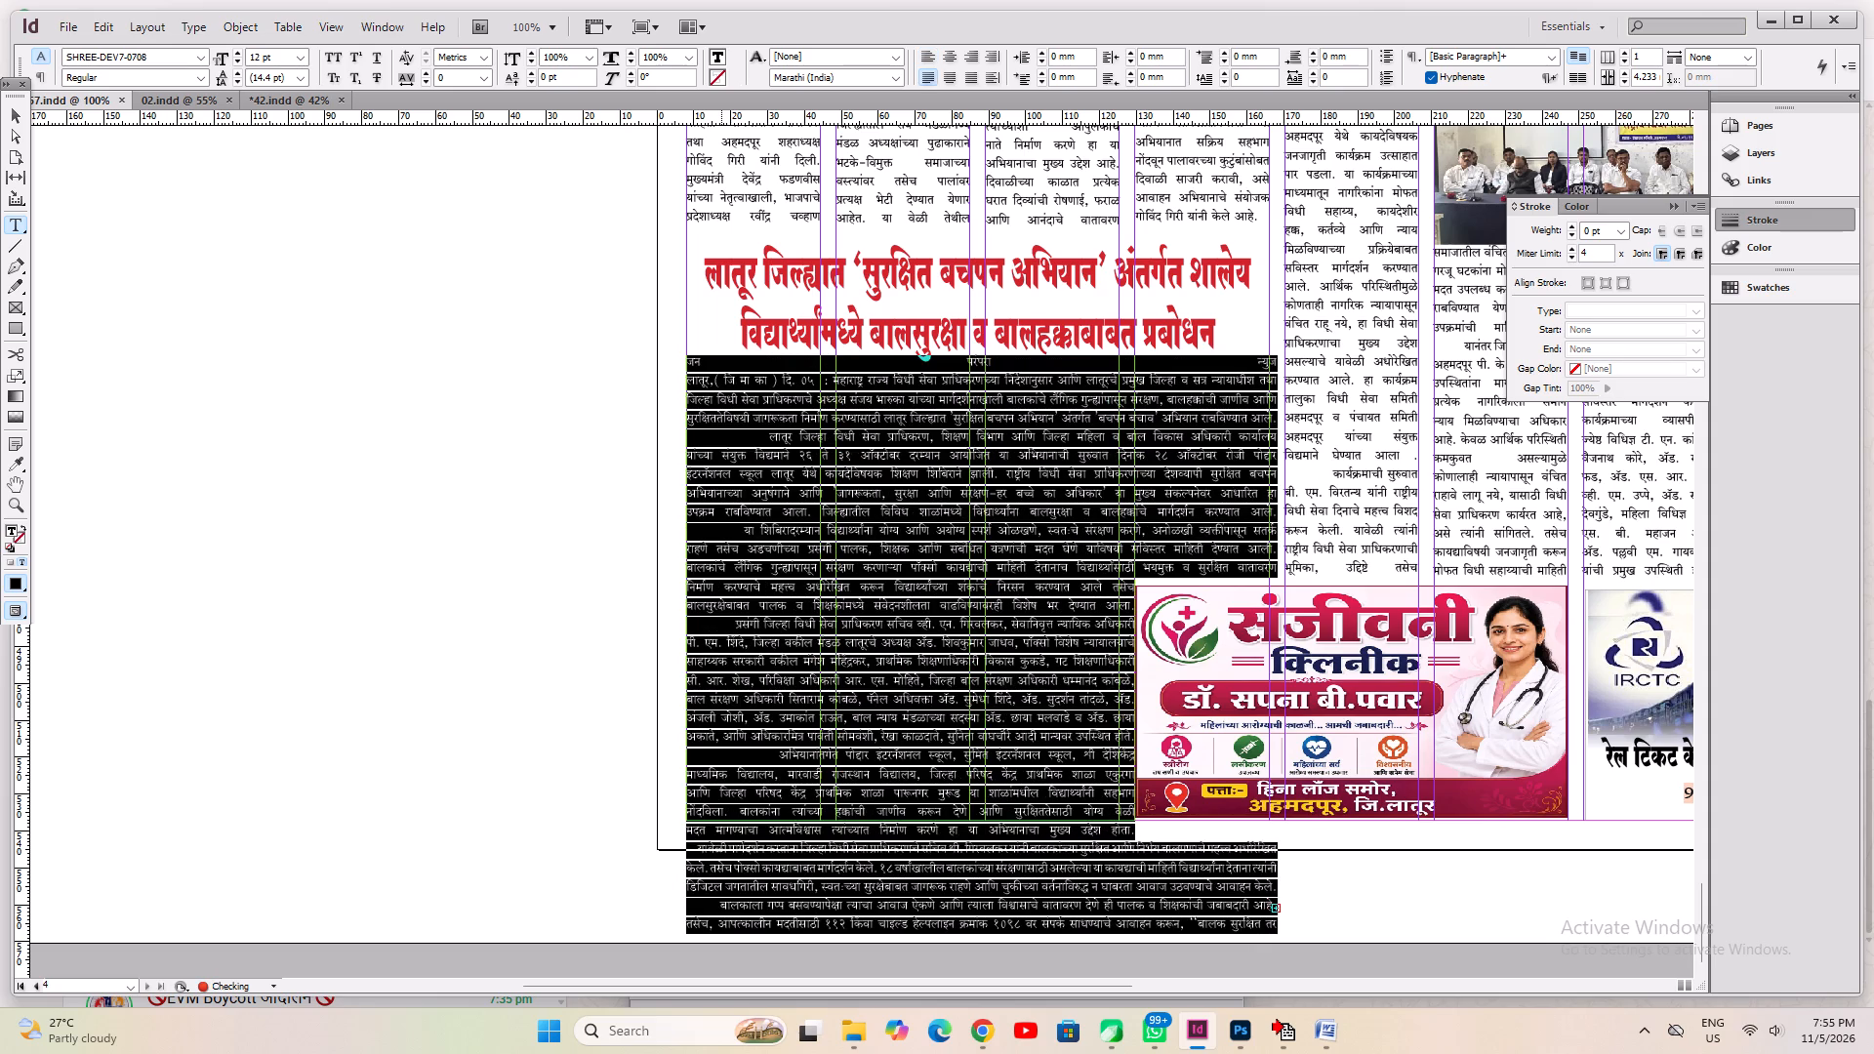
Move the child-safety headline and its article frame together off page 4 onto the pasteboard beside it.
{"action": "key", "text": "ctrl+0"}
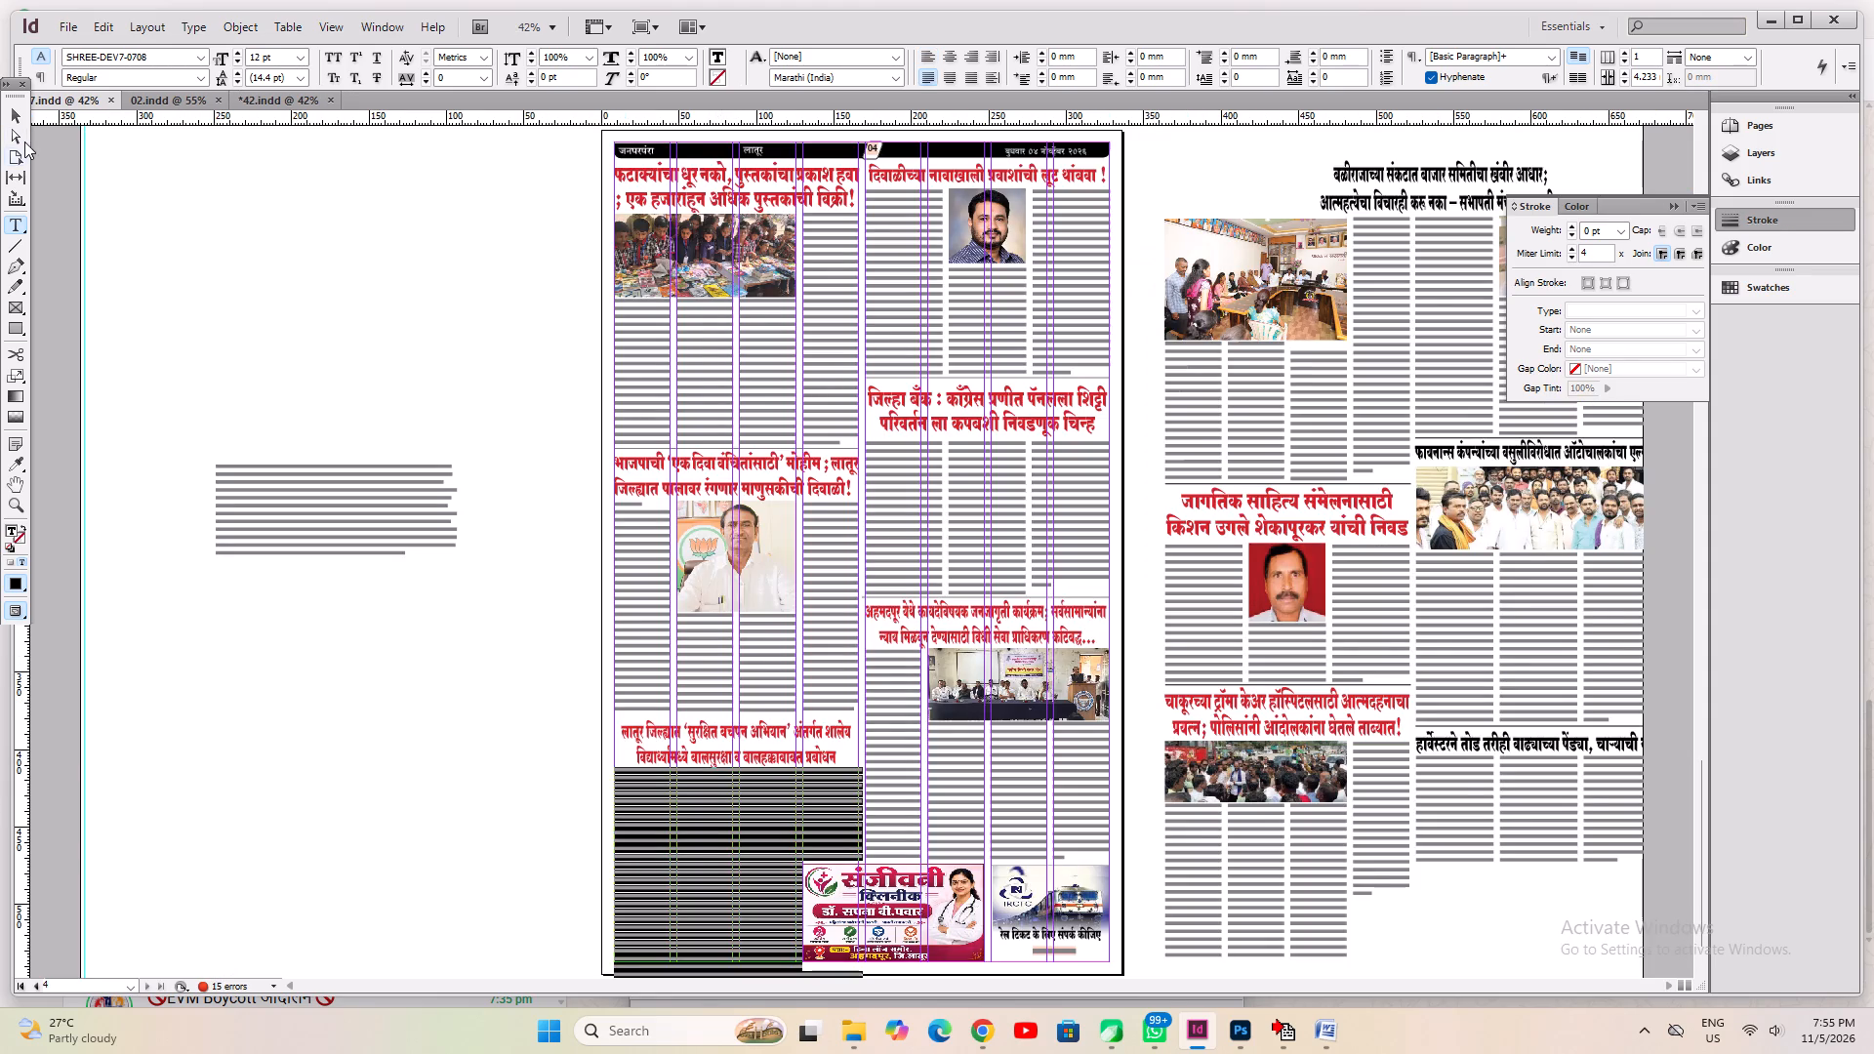
{"action": "left_click", "coordinate": [16, 115]}
{"action": "left_click", "coordinate": [675, 737], "text": "shift"}
{"action": "left_click_drag", "start_coordinate": [732, 874], "coordinate": [368, 768]}
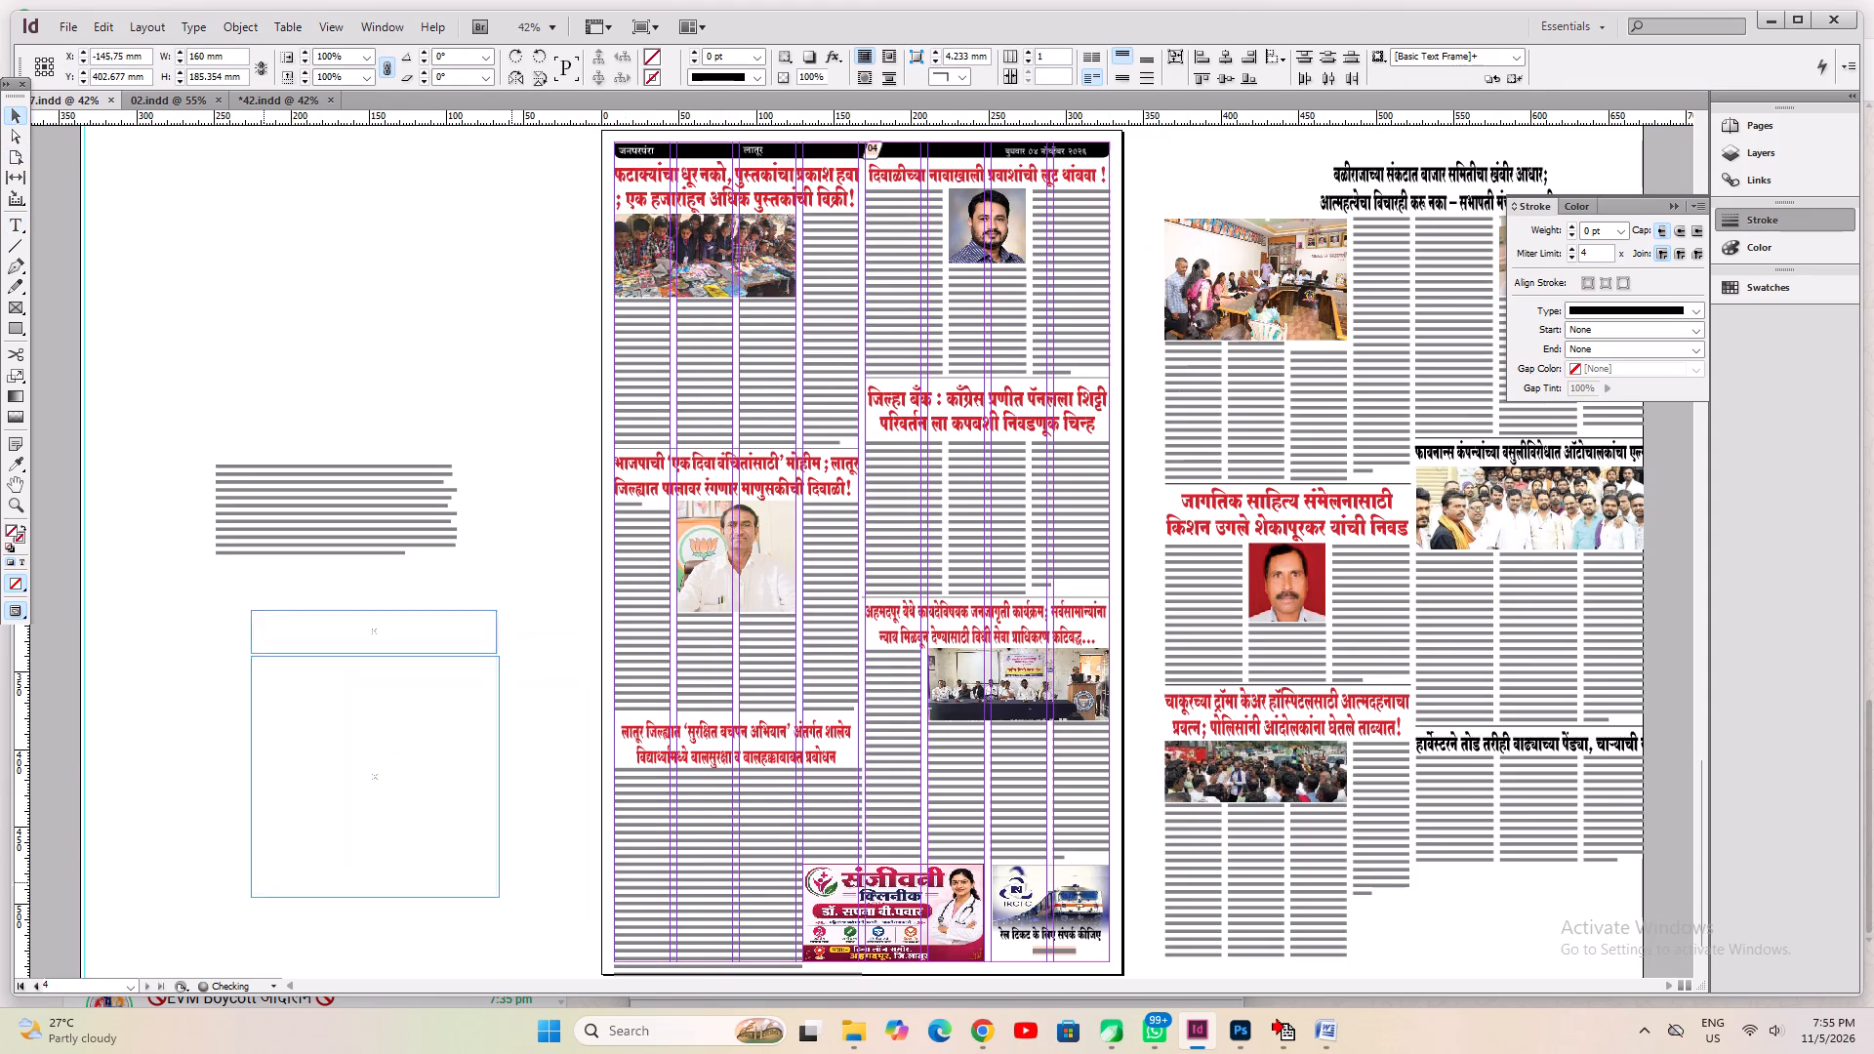
{"action": "left_click_drag", "start_coordinate": [368, 768], "coordinate": [335, 817]}
{"action": "key", "text": "space"}
{"action": "key", "text": "space"}
{"action": "key", "text": "space"}
{"action": "key", "text": "space"}
{"action": "key", "text": "space"}
{"action": "key", "text": "space"}
{"action": "left_click", "coordinate": [342, 869]}
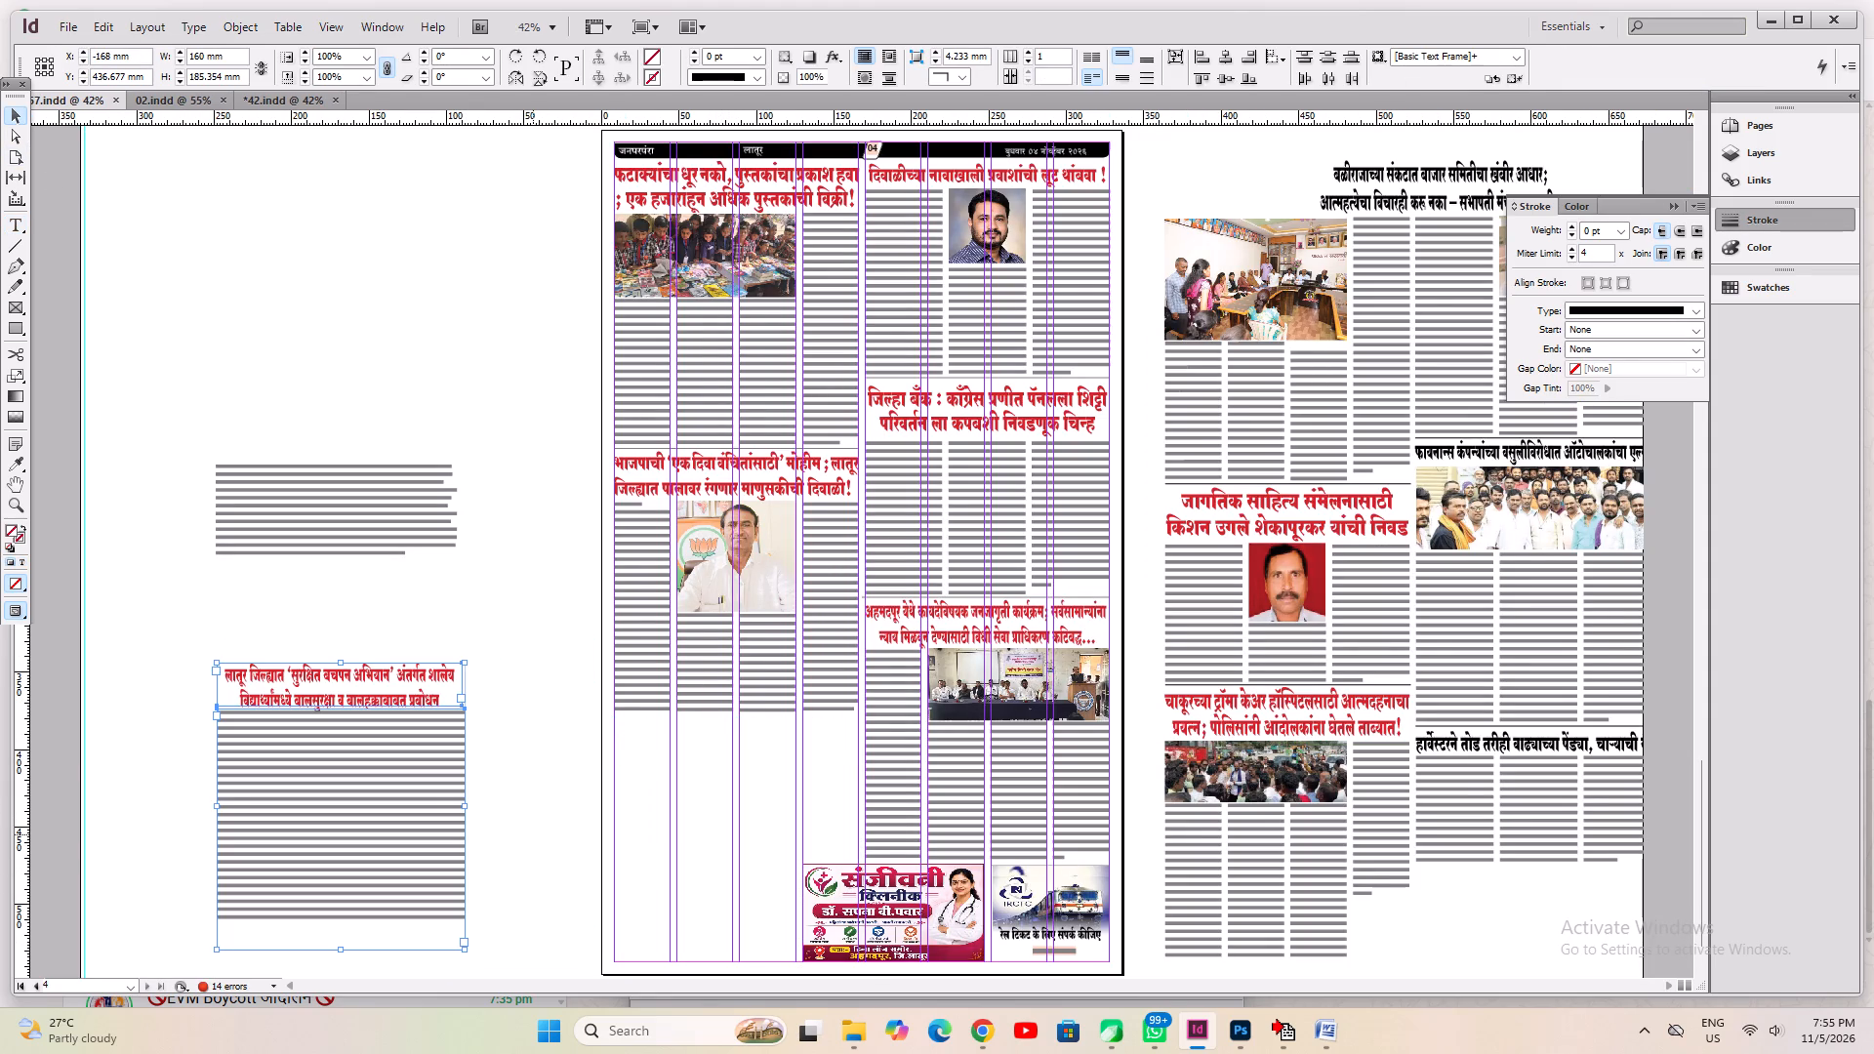
Fit the child-safety article's body frame to its text, about 135 mm high.
{"action": "left_click", "coordinate": [533, 834]}
{"action": "left_click", "coordinate": [397, 869]}
{"action": "key", "text": "ctrl+alt+c"}
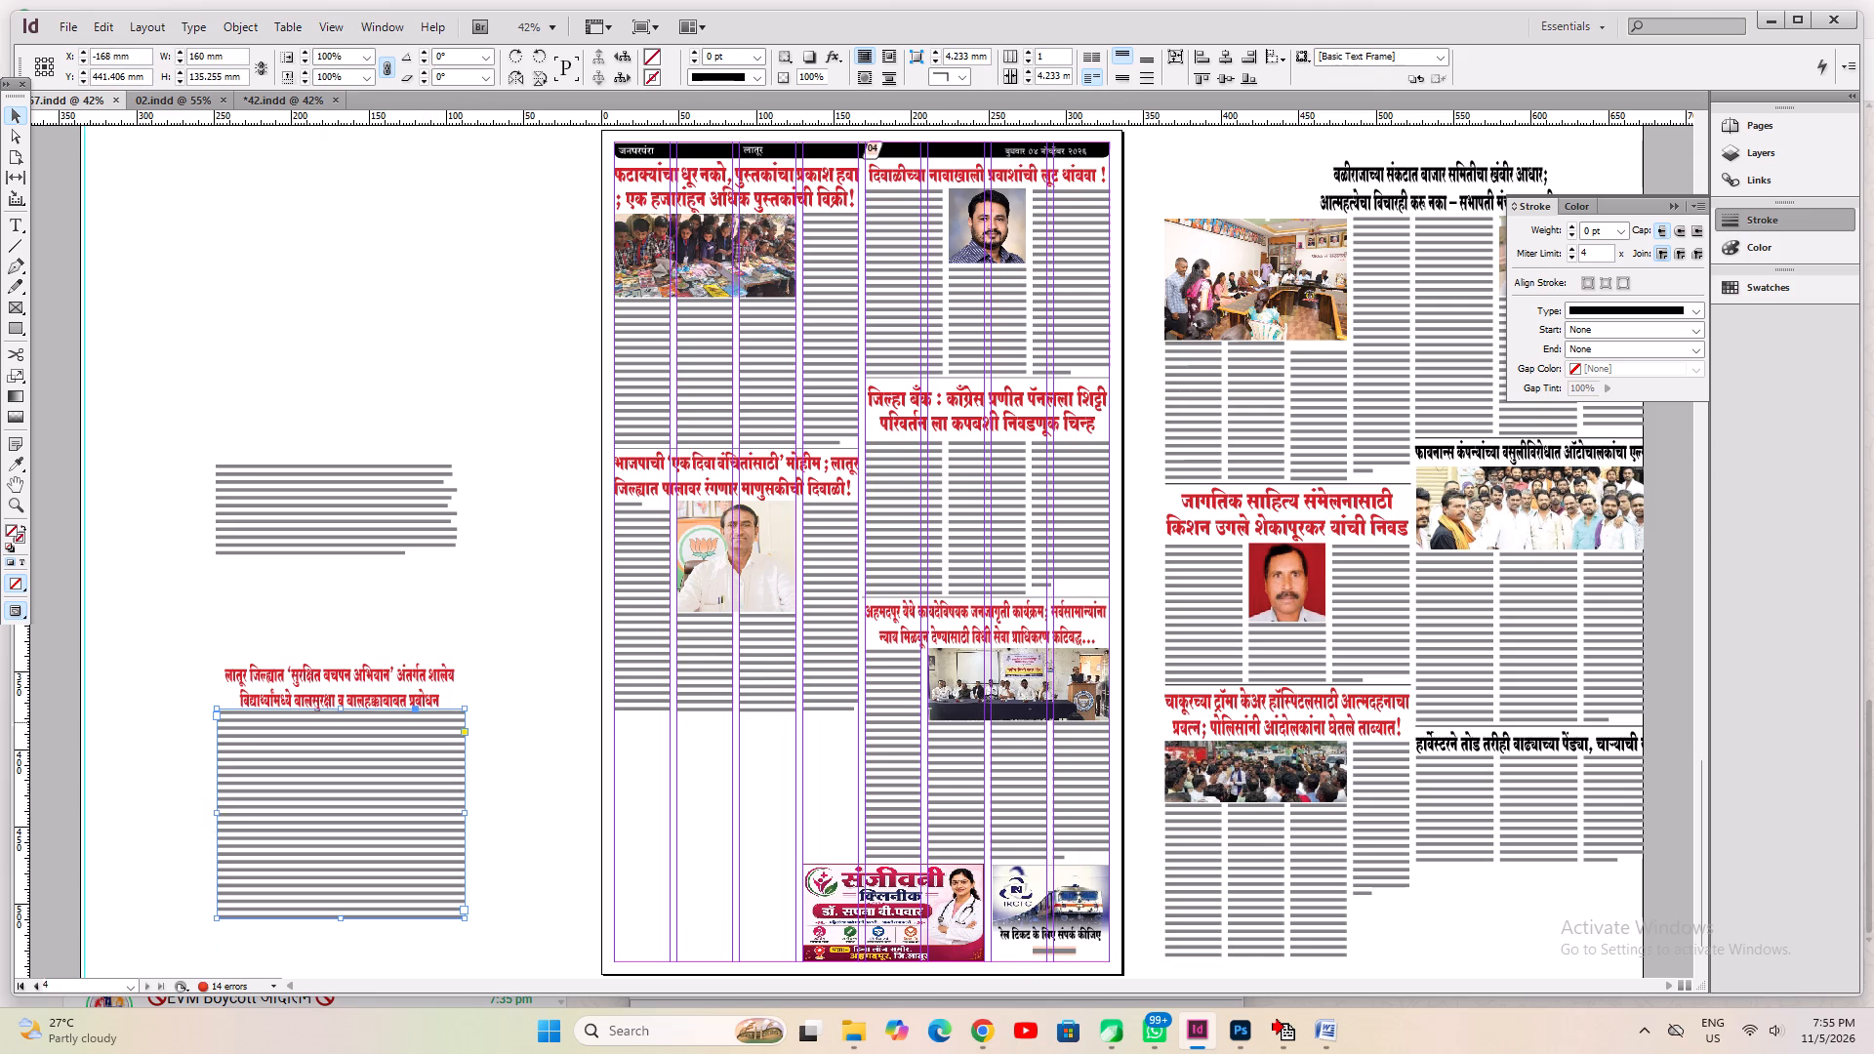
Move the child-safety headline and article together from page 4's pasteboard to the top of page 3, at the first column guide.
{"action": "left_click_drag", "start_coordinate": [329, 602], "coordinate": [362, 875]}
{"action": "left_click_drag", "start_coordinate": [357, 883], "coordinate": [495, 333]}
{"action": "key", "text": "space"}
{"action": "key", "text": "space"}
{"action": "key", "text": "space"}
{"action": "key", "text": "space"}
{"action": "key", "text": "space"}
{"action": "key", "text": "space"}
{"action": "key", "text": "space"}
{"action": "left_click_drag", "start_coordinate": [495, 332], "coordinate": [384, 855]}
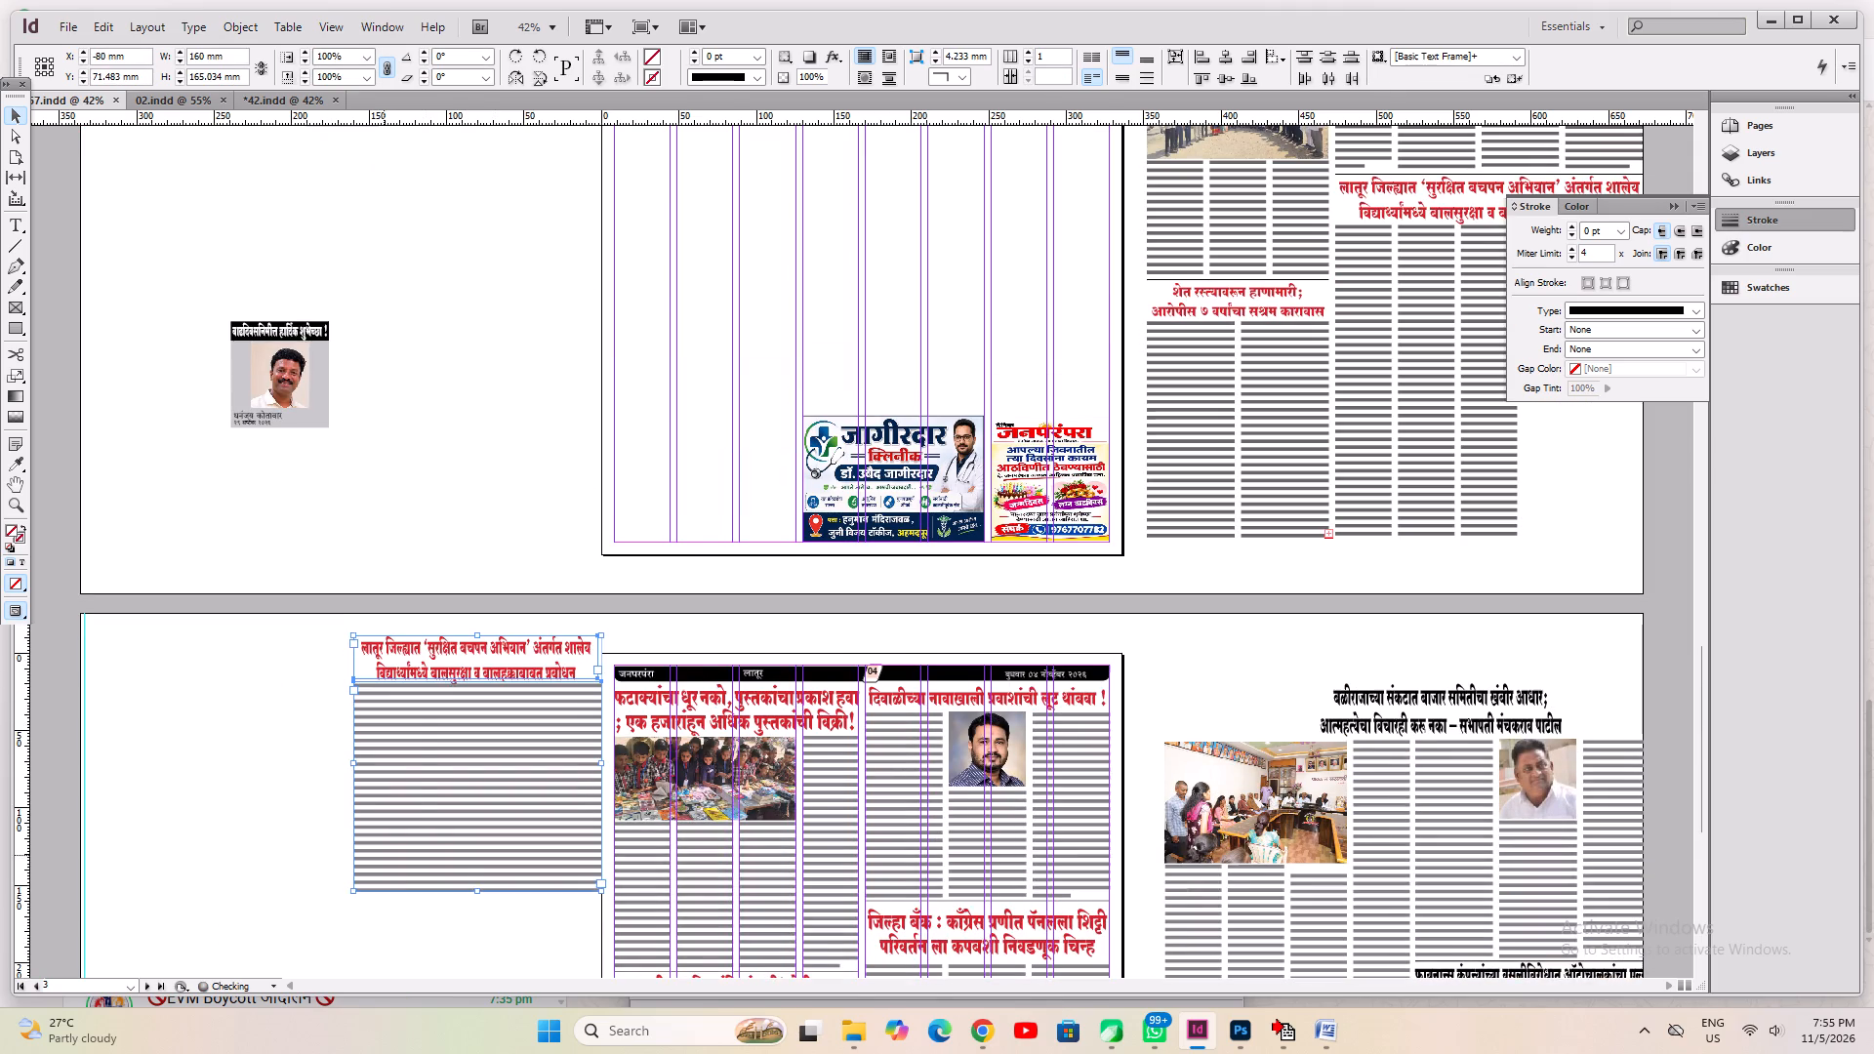
{"action": "left_click_drag", "start_coordinate": [452, 809], "coordinate": [622, 361]}
{"action": "key", "text": "space"}
{"action": "key", "text": "space"}
{"action": "left_click_drag", "start_coordinate": [620, 370], "coordinate": [526, 732]}
{"action": "left_click_drag", "start_coordinate": [589, 704], "coordinate": [706, 345]}
{"action": "key", "text": "space"}
{"action": "left_click_drag", "start_coordinate": [706, 345], "coordinate": [686, 696]}
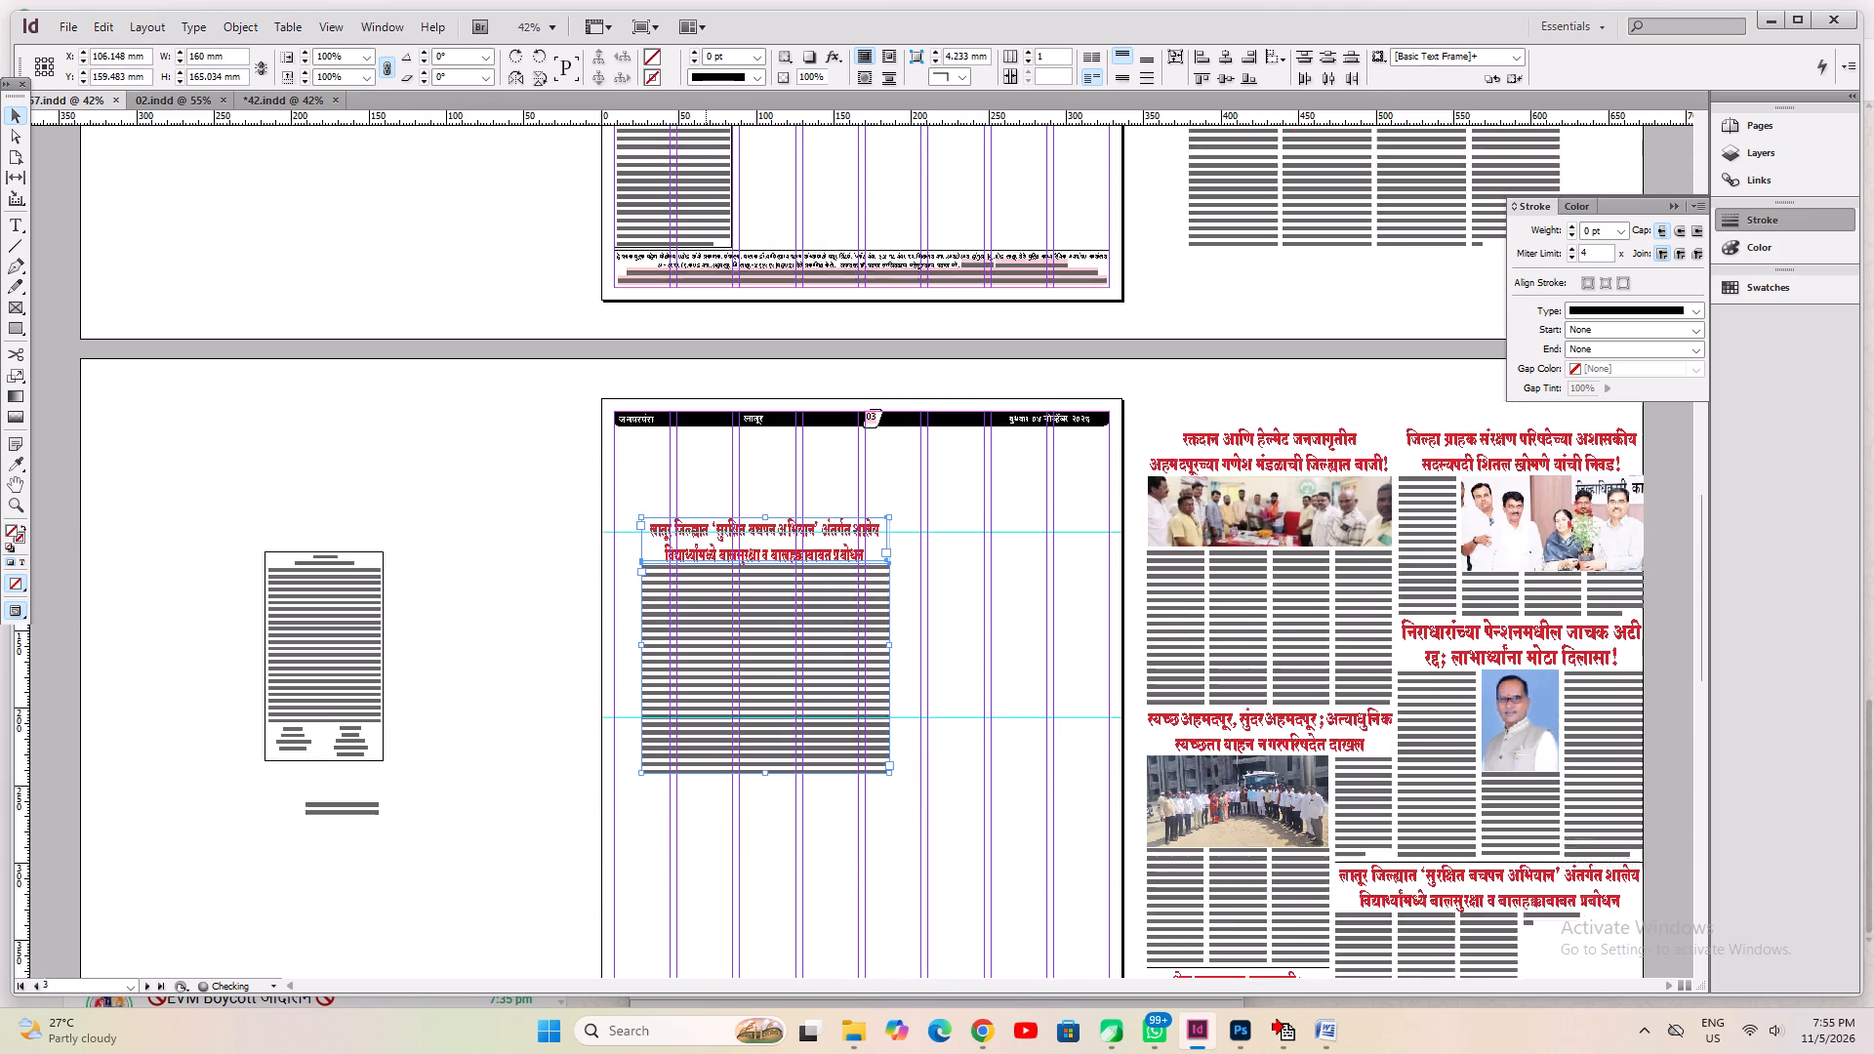
{"action": "left_click_drag", "start_coordinate": [686, 696], "coordinate": [686, 757]}
{"action": "left_click_drag", "start_coordinate": [772, 779], "coordinate": [746, 696]}
{"action": "key", "text": "ctrl+1"}
{"action": "left_click", "coordinate": [1367, 792]}
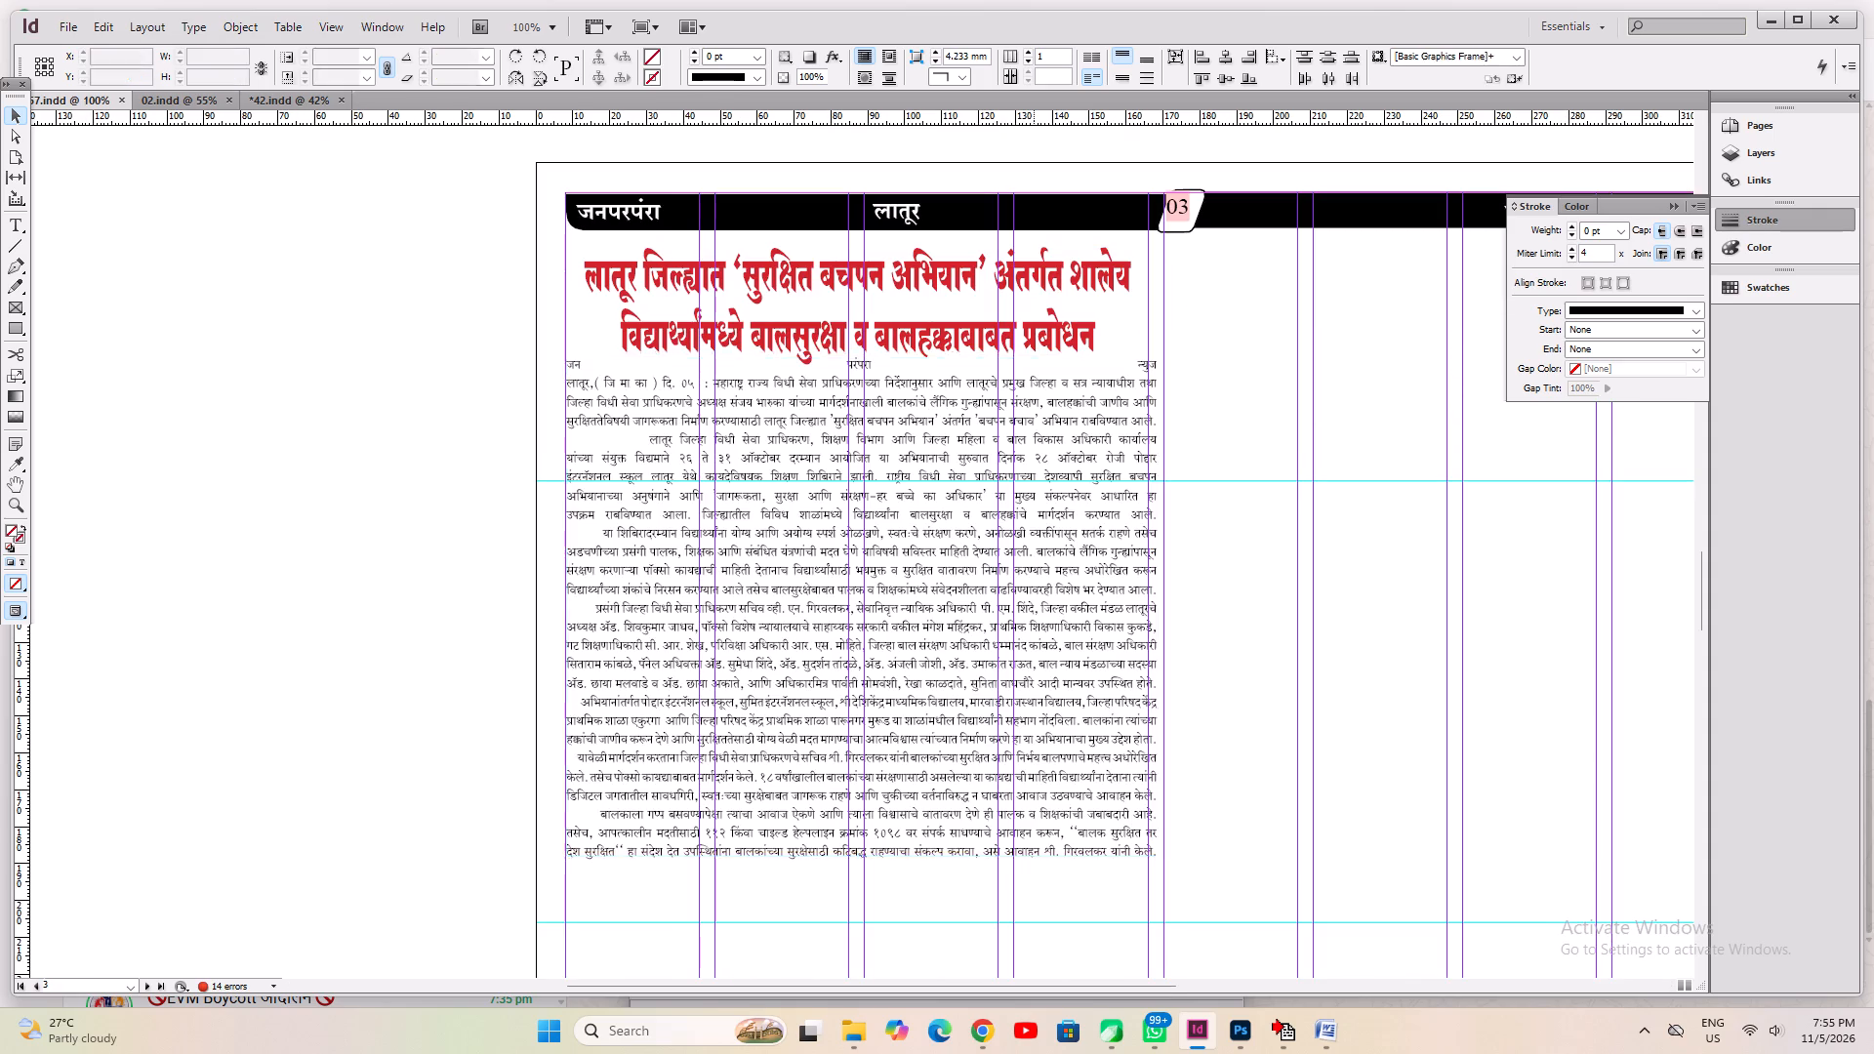
Nudge the child-safety headline frame upward, closer to page 3's header band.
{"action": "left_click", "coordinate": [899, 345]}
{"action": "key", "text": "Left"}
{"action": "key", "text": "Up"}
{"action": "key", "text": "Up"}
{"action": "key", "text": "Up"}
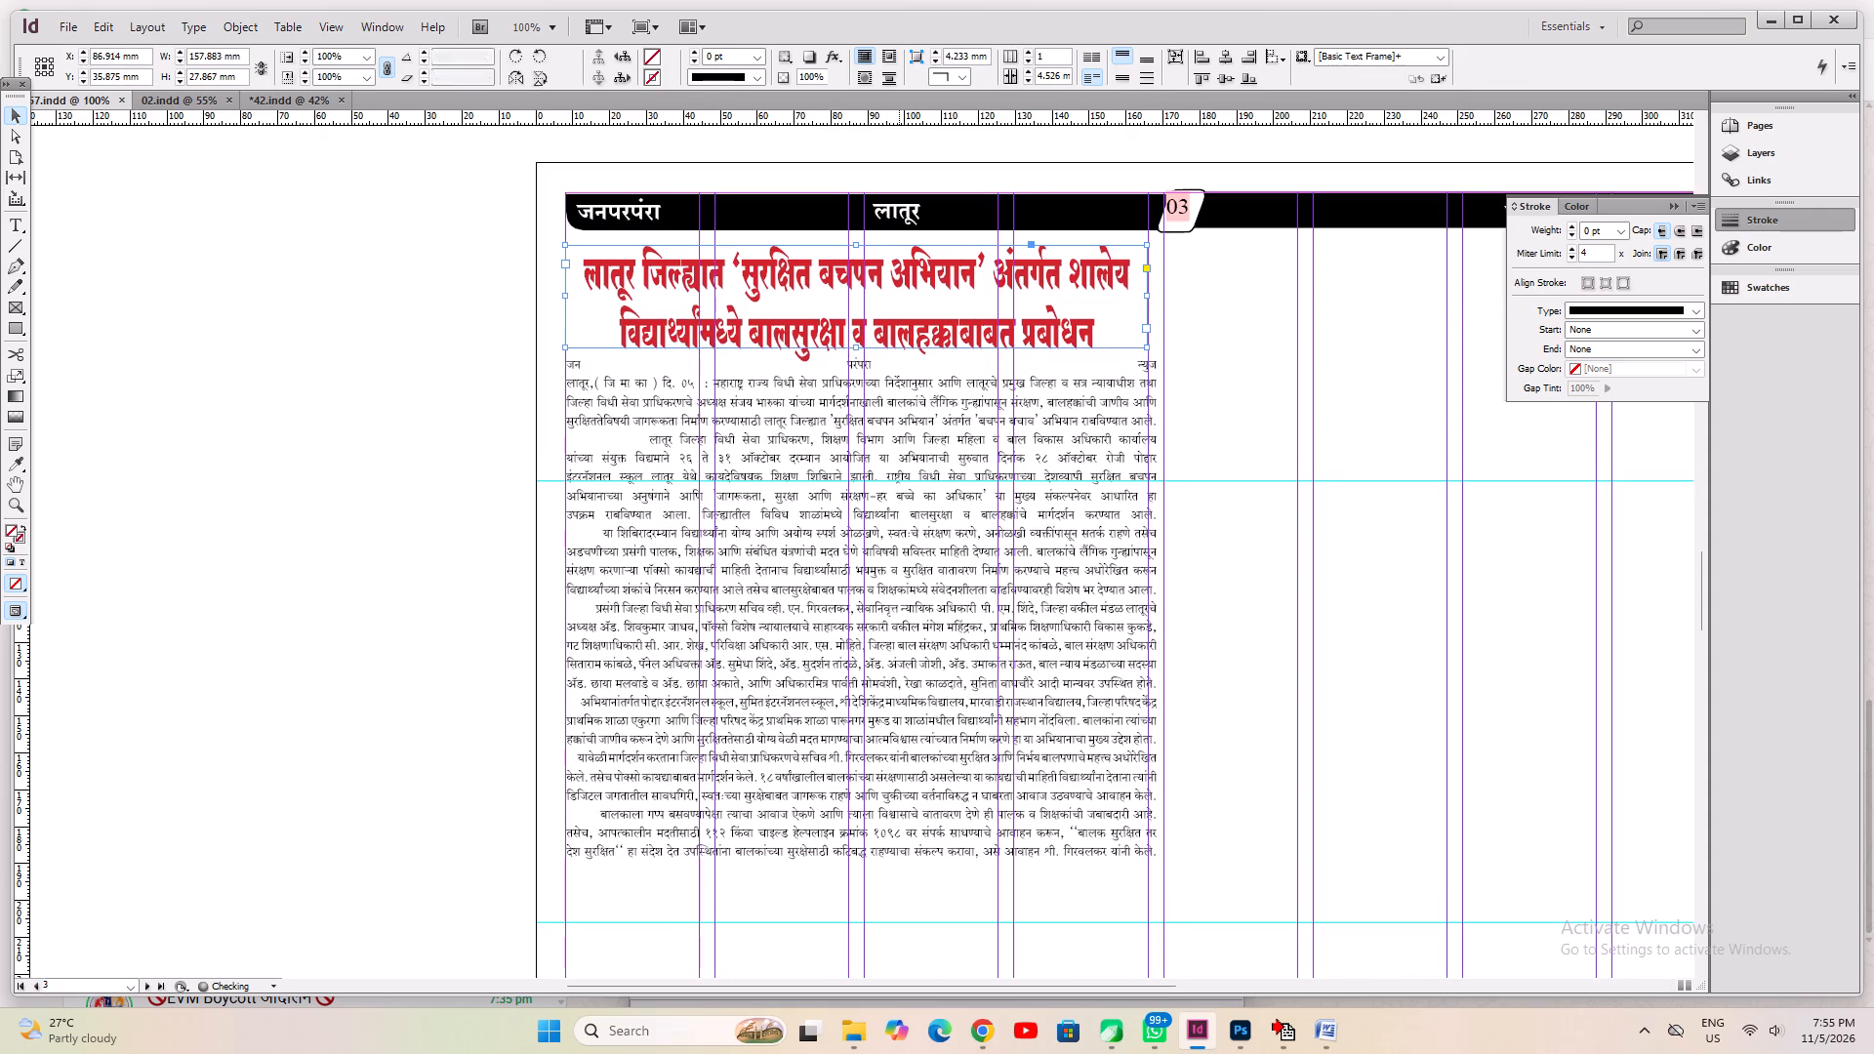
{"action": "key", "text": "Up"}
{"action": "key", "text": "Up"}
{"action": "key", "text": "Up"}
{"action": "key", "text": "Up"}
{"action": "key", "text": "Up"}
{"action": "key", "text": "Up"}
Narrow the child-safety body frame to the fourth column's edge, about 157.6 mm wide, and fit it to its text.
{"action": "left_click", "coordinate": [886, 605]}
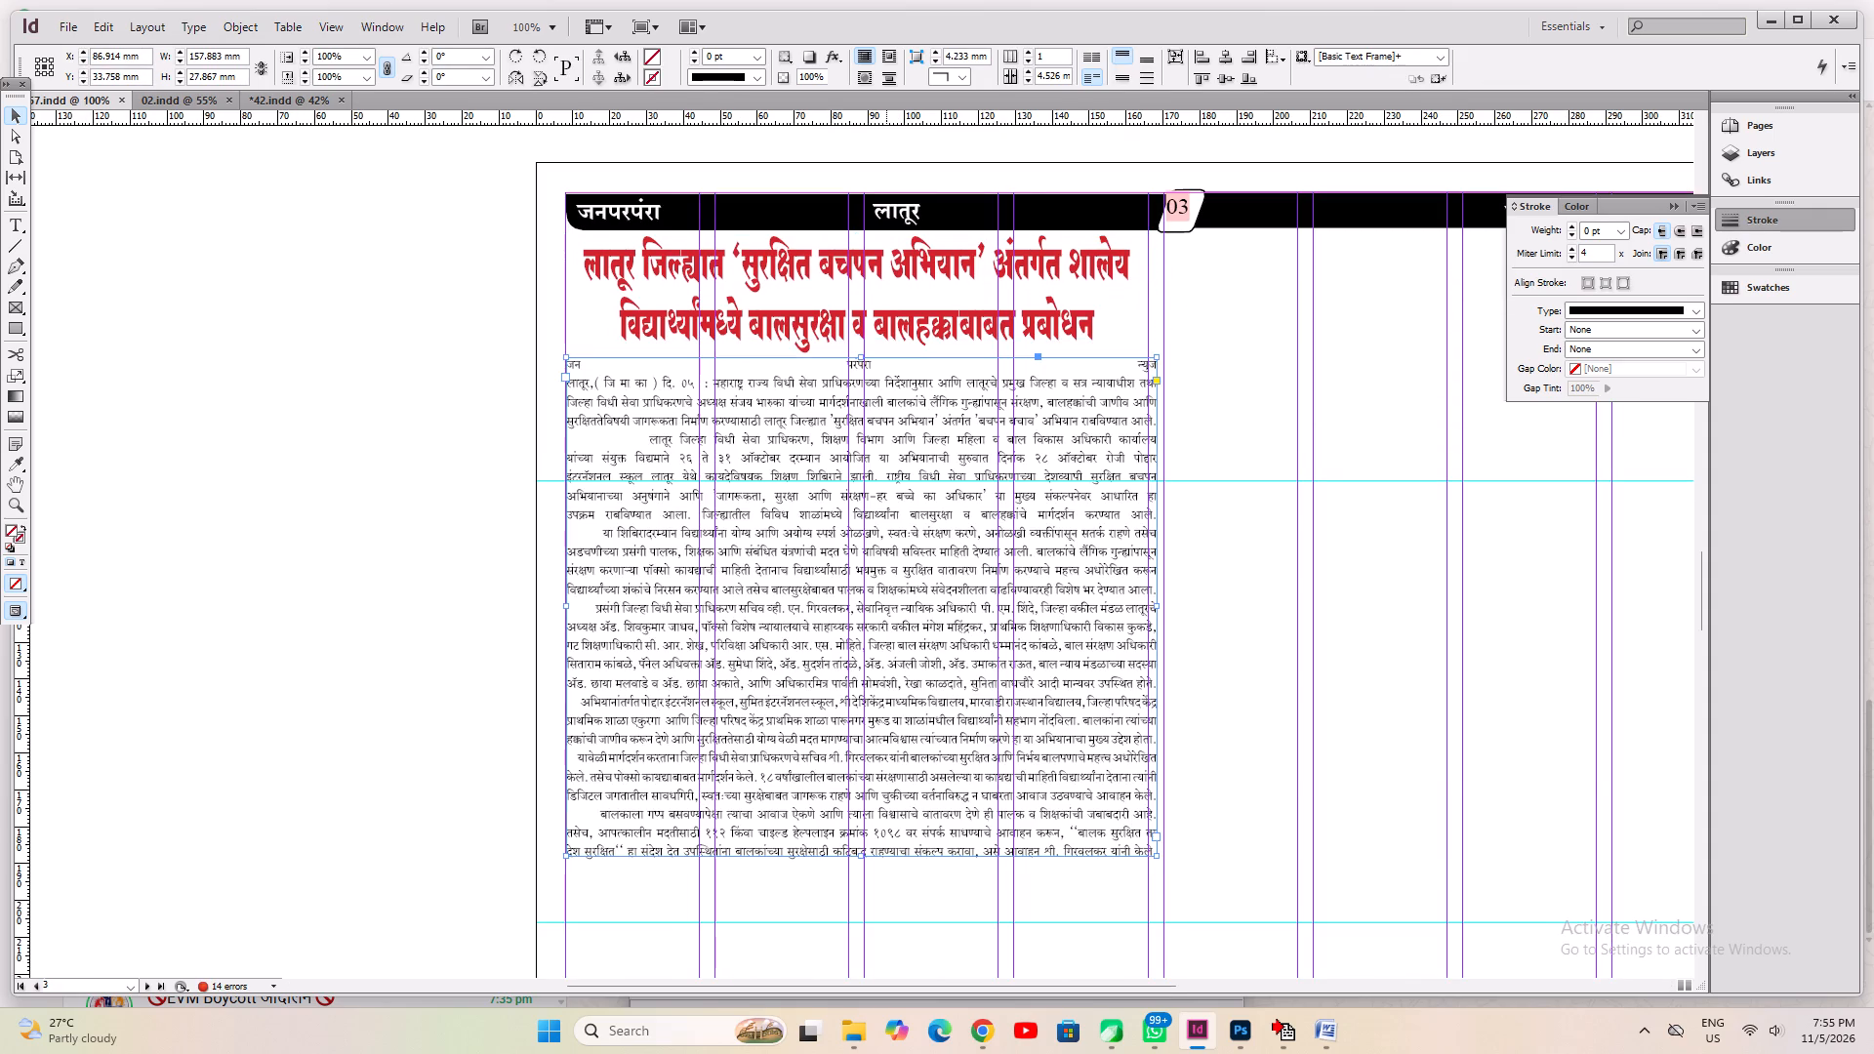
{"action": "scroll", "coordinate": [968, 745], "scroll_direction": "down", "scroll_amount": 2}
{"action": "left_click_drag", "start_coordinate": [1157, 464], "coordinate": [1138, 506]}
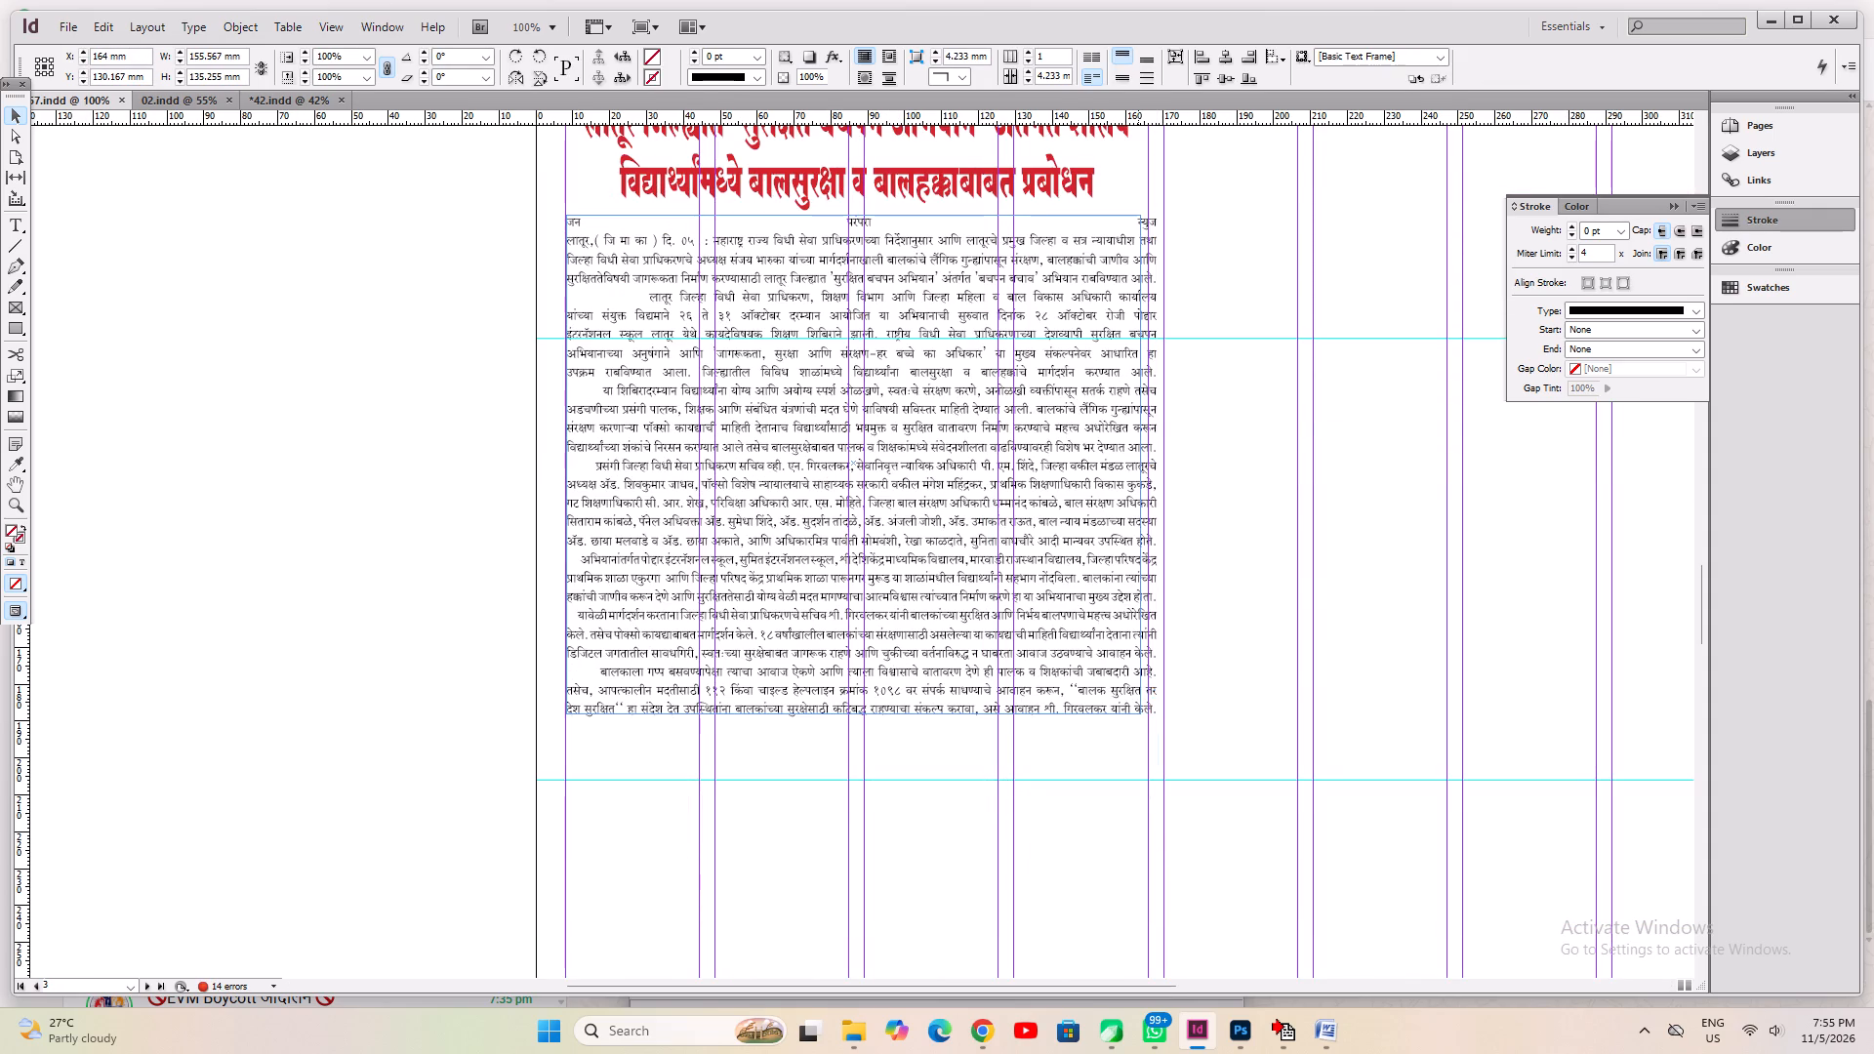
{"action": "left_click_drag", "start_coordinate": [1138, 506], "coordinate": [1148, 507]}
{"action": "key", "text": "ctrl+alt+c"}
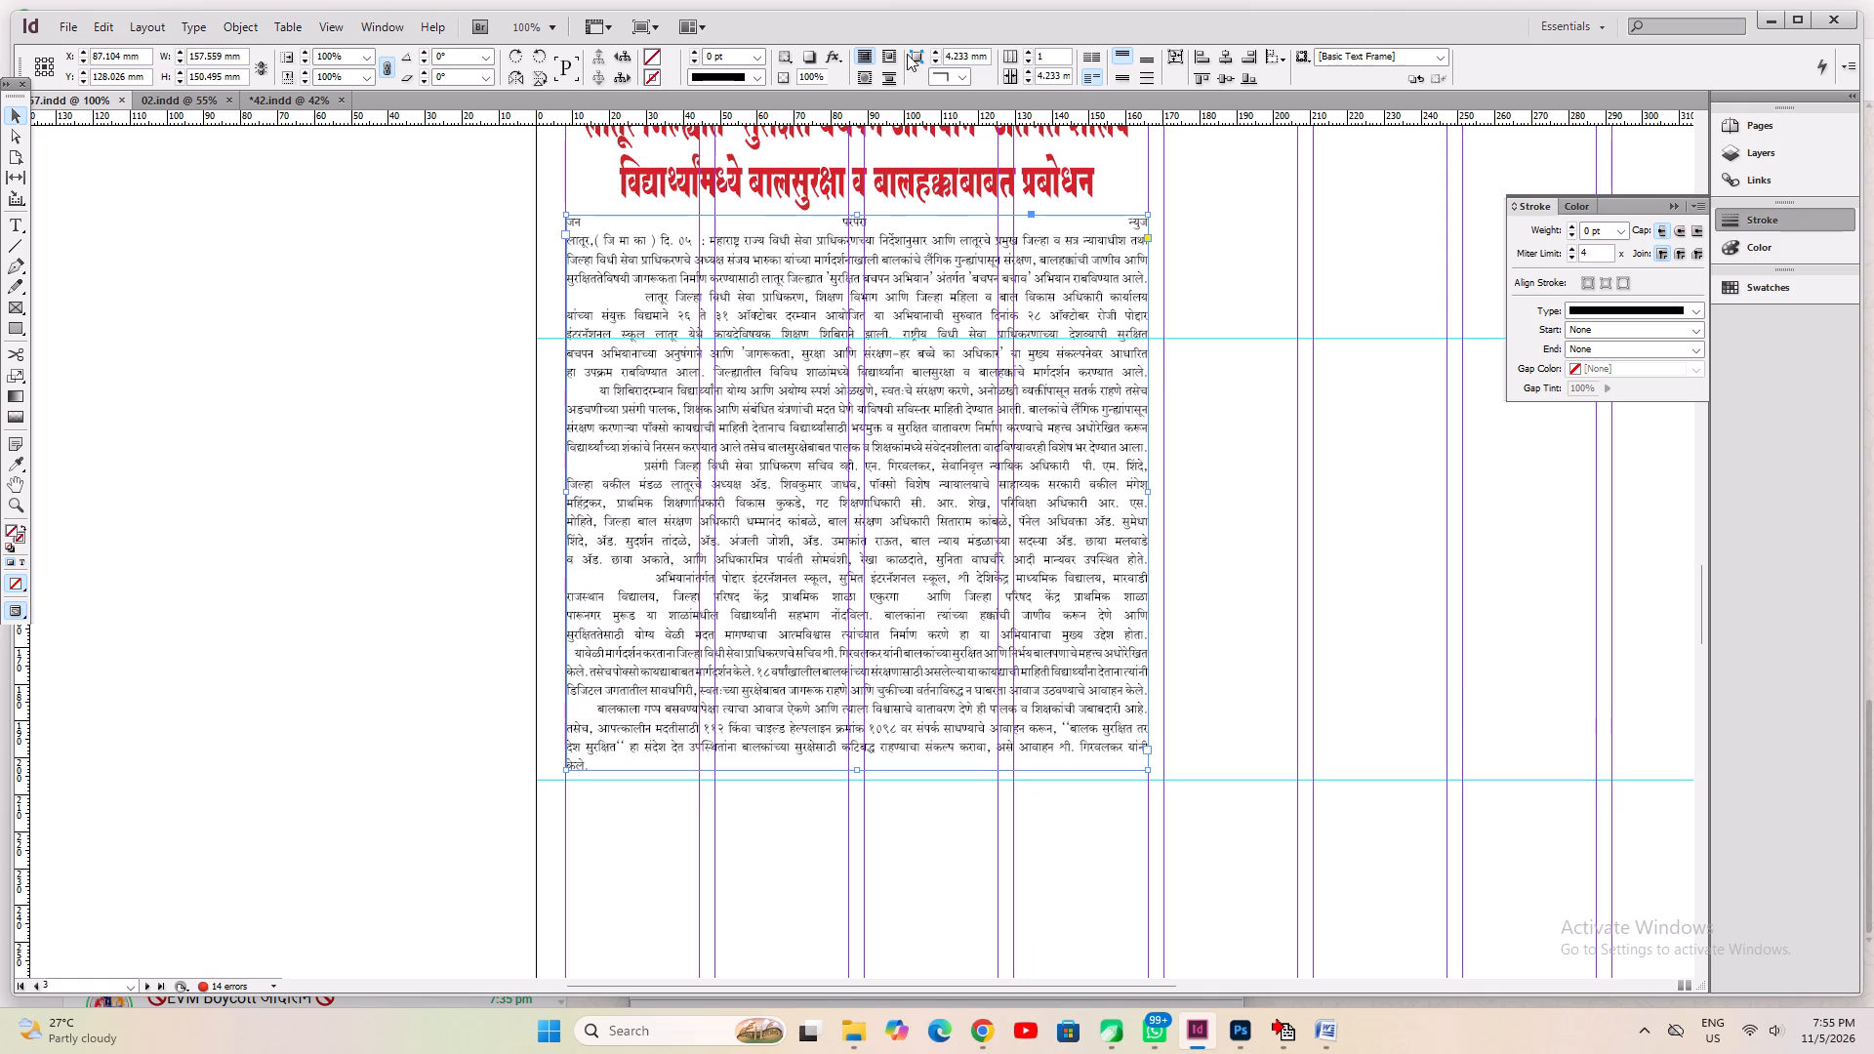
Split the child-safety body frame into 4 columns and fit the frame to its text.
{"action": "double_click", "coordinate": [1025, 48]}
{"action": "double_click", "coordinate": [1028, 51]}
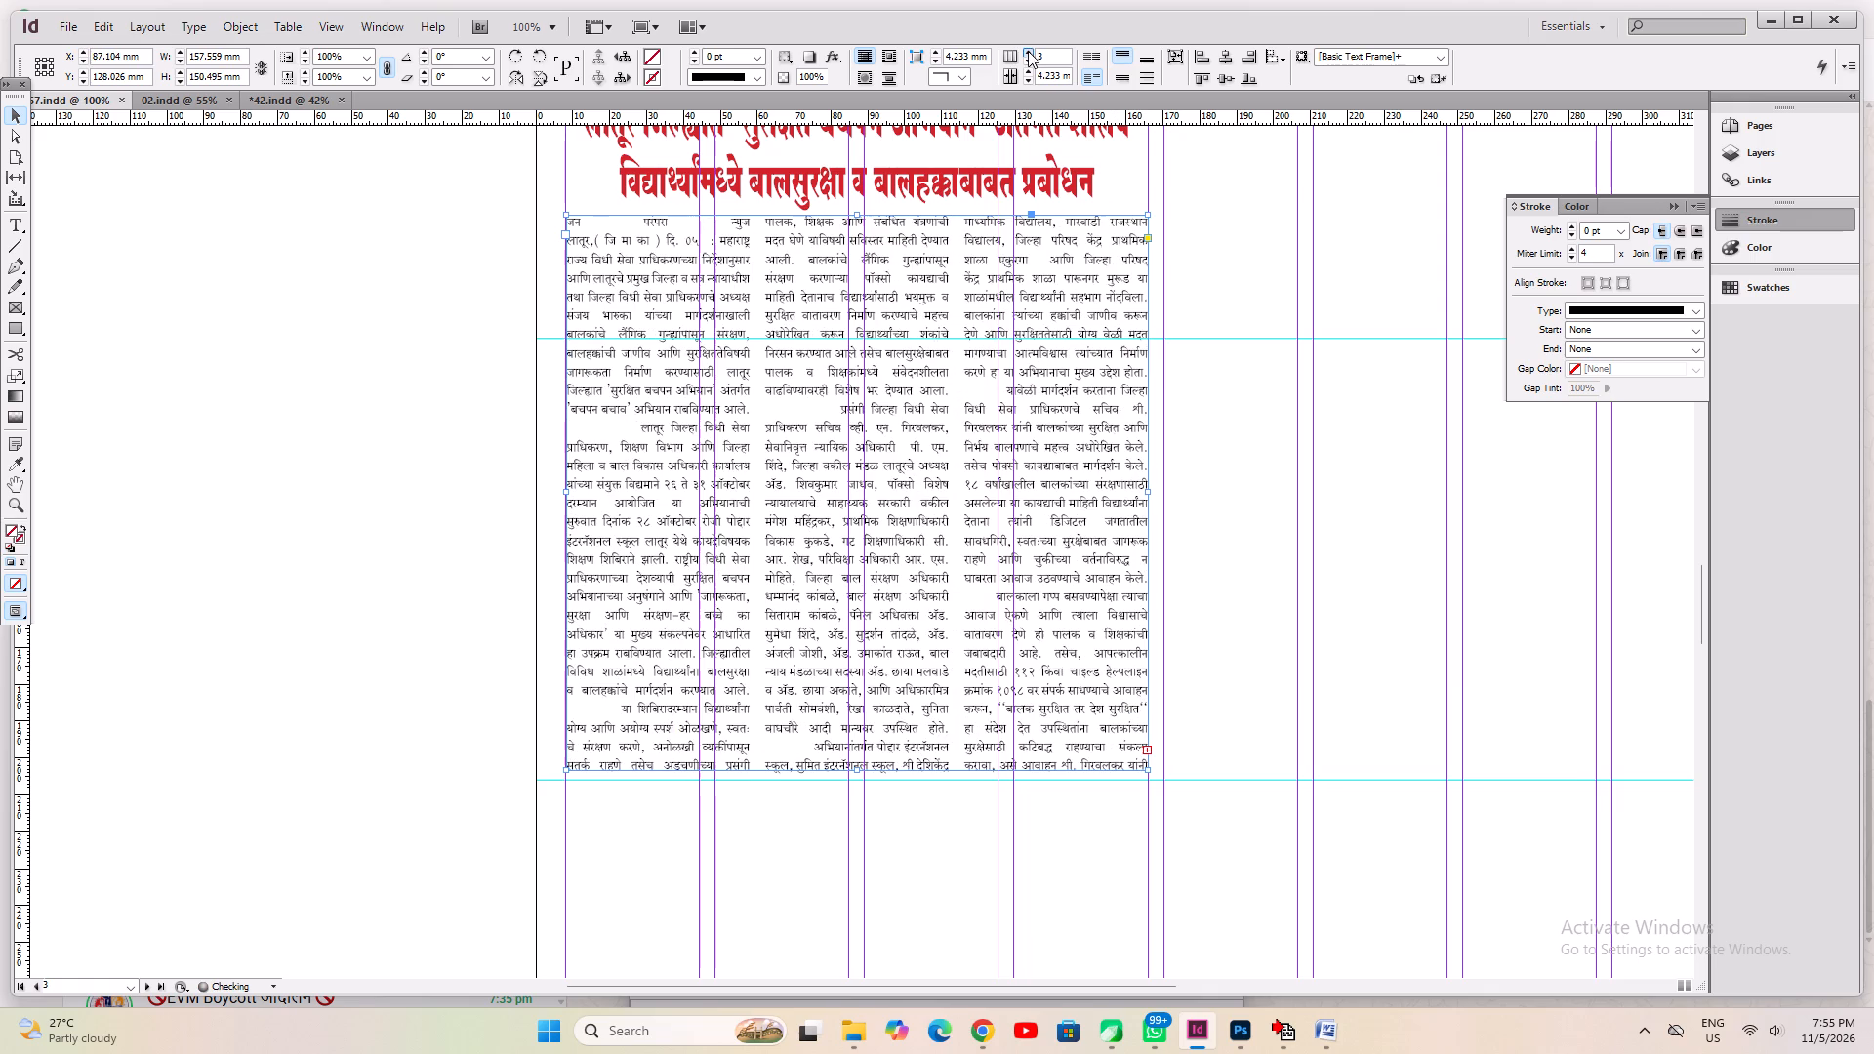
{"action": "left_click", "coordinate": [1028, 51]}
{"action": "key", "text": "ctrl+alt+c"}
{"action": "double_click", "coordinate": [1394, 616]}
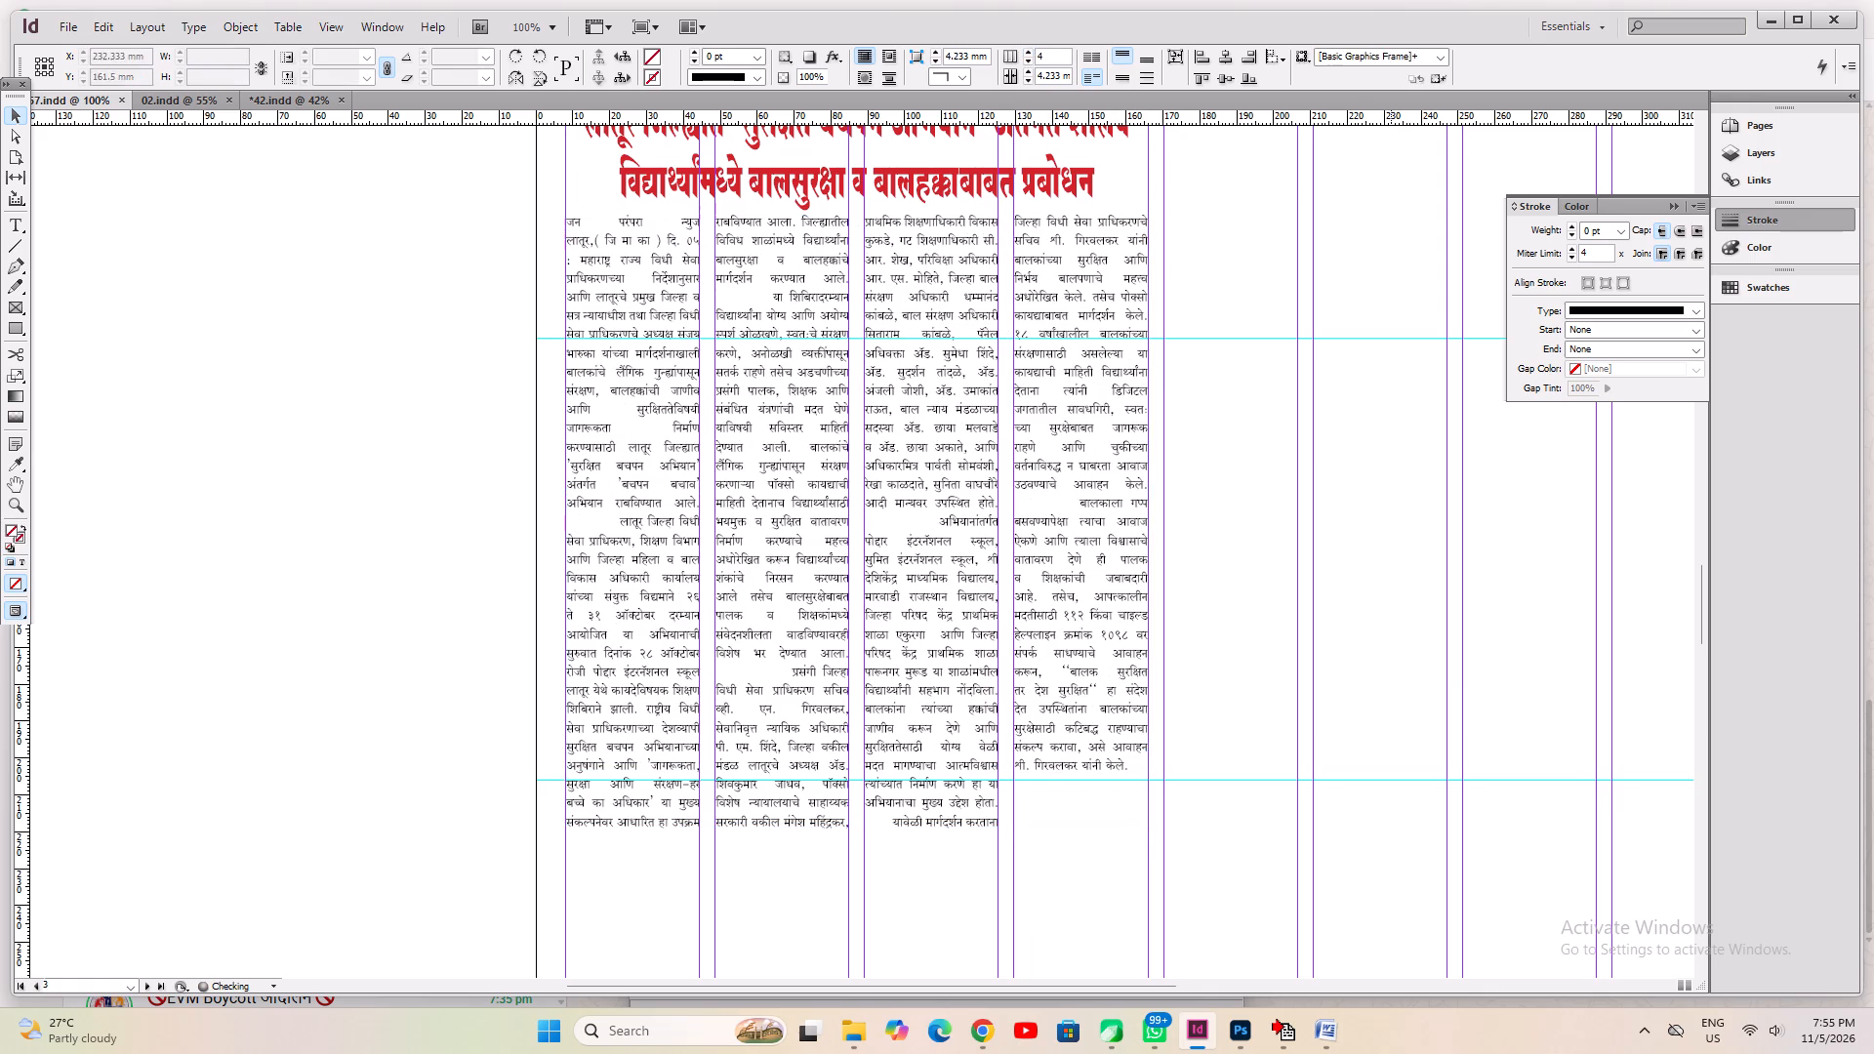
Shorten the child-safety body frame from its bottom edge by about one text line.
{"action": "left_click", "coordinate": [879, 714]}
{"action": "left_click", "coordinate": [858, 826]}
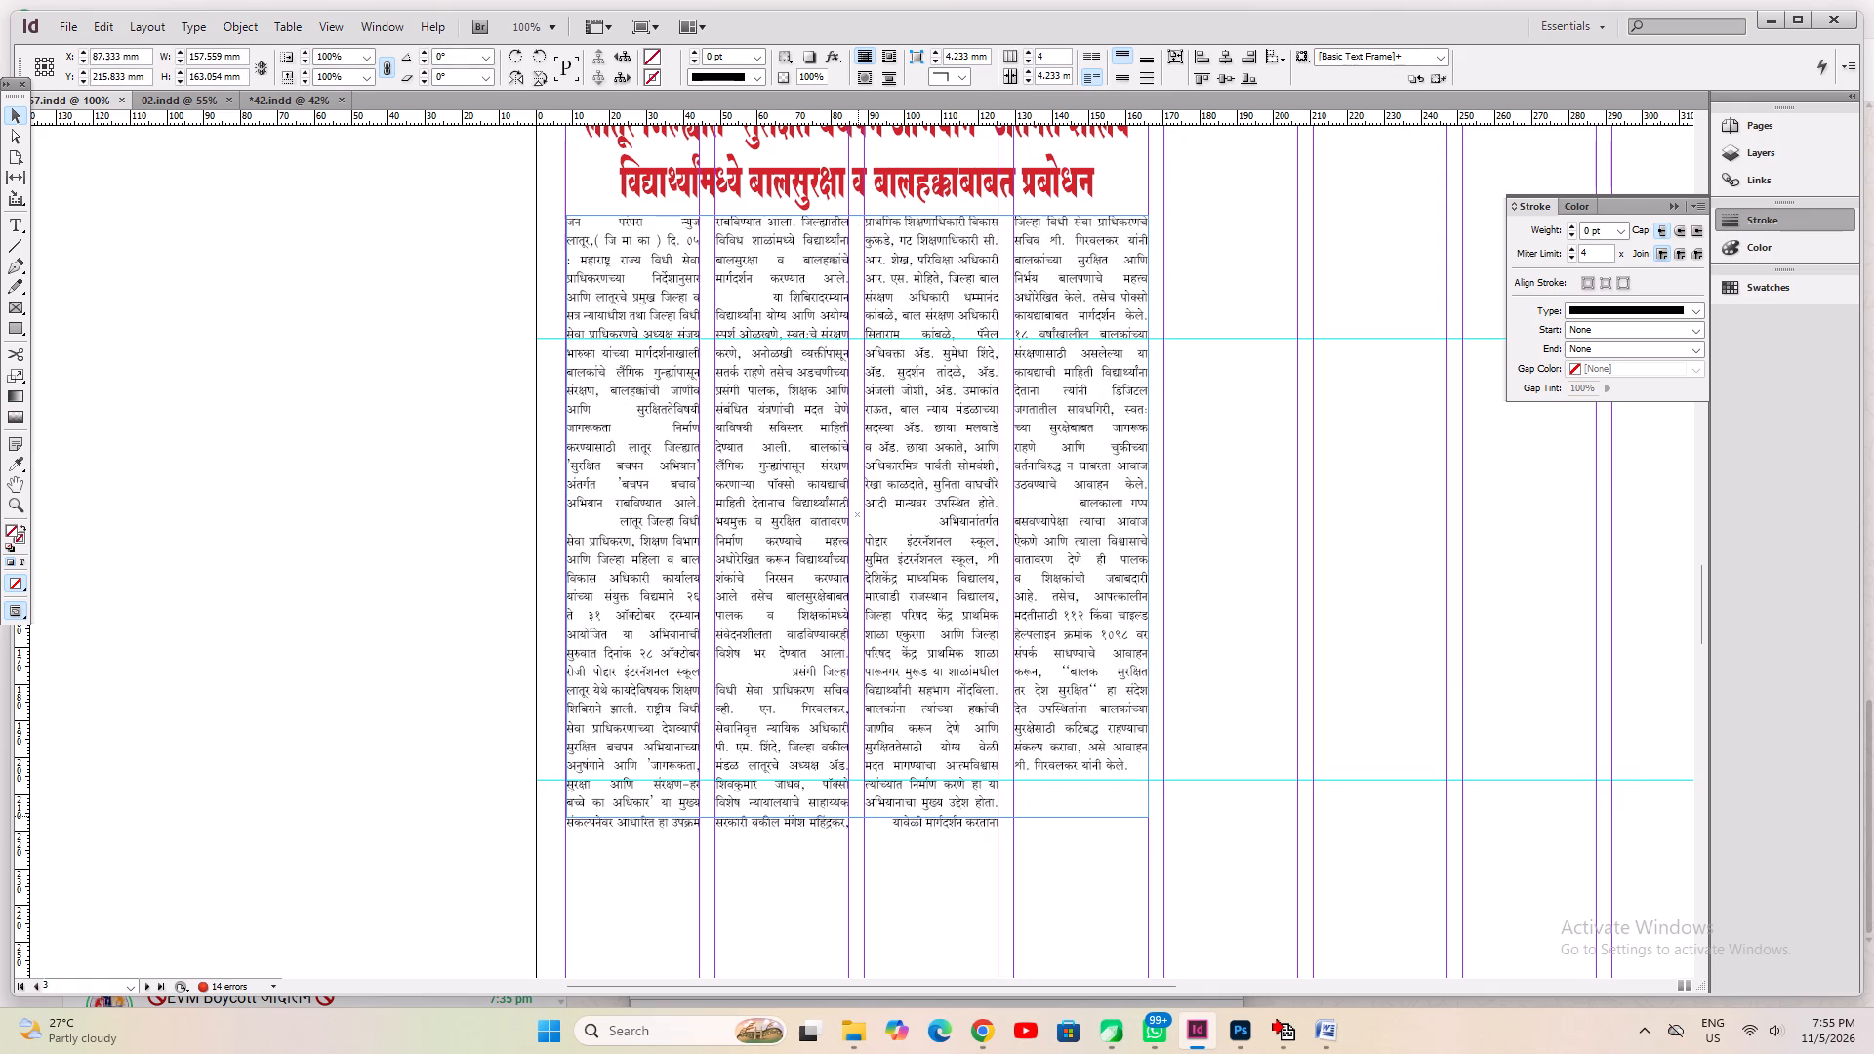
{"action": "left_click", "coordinate": [871, 886]}
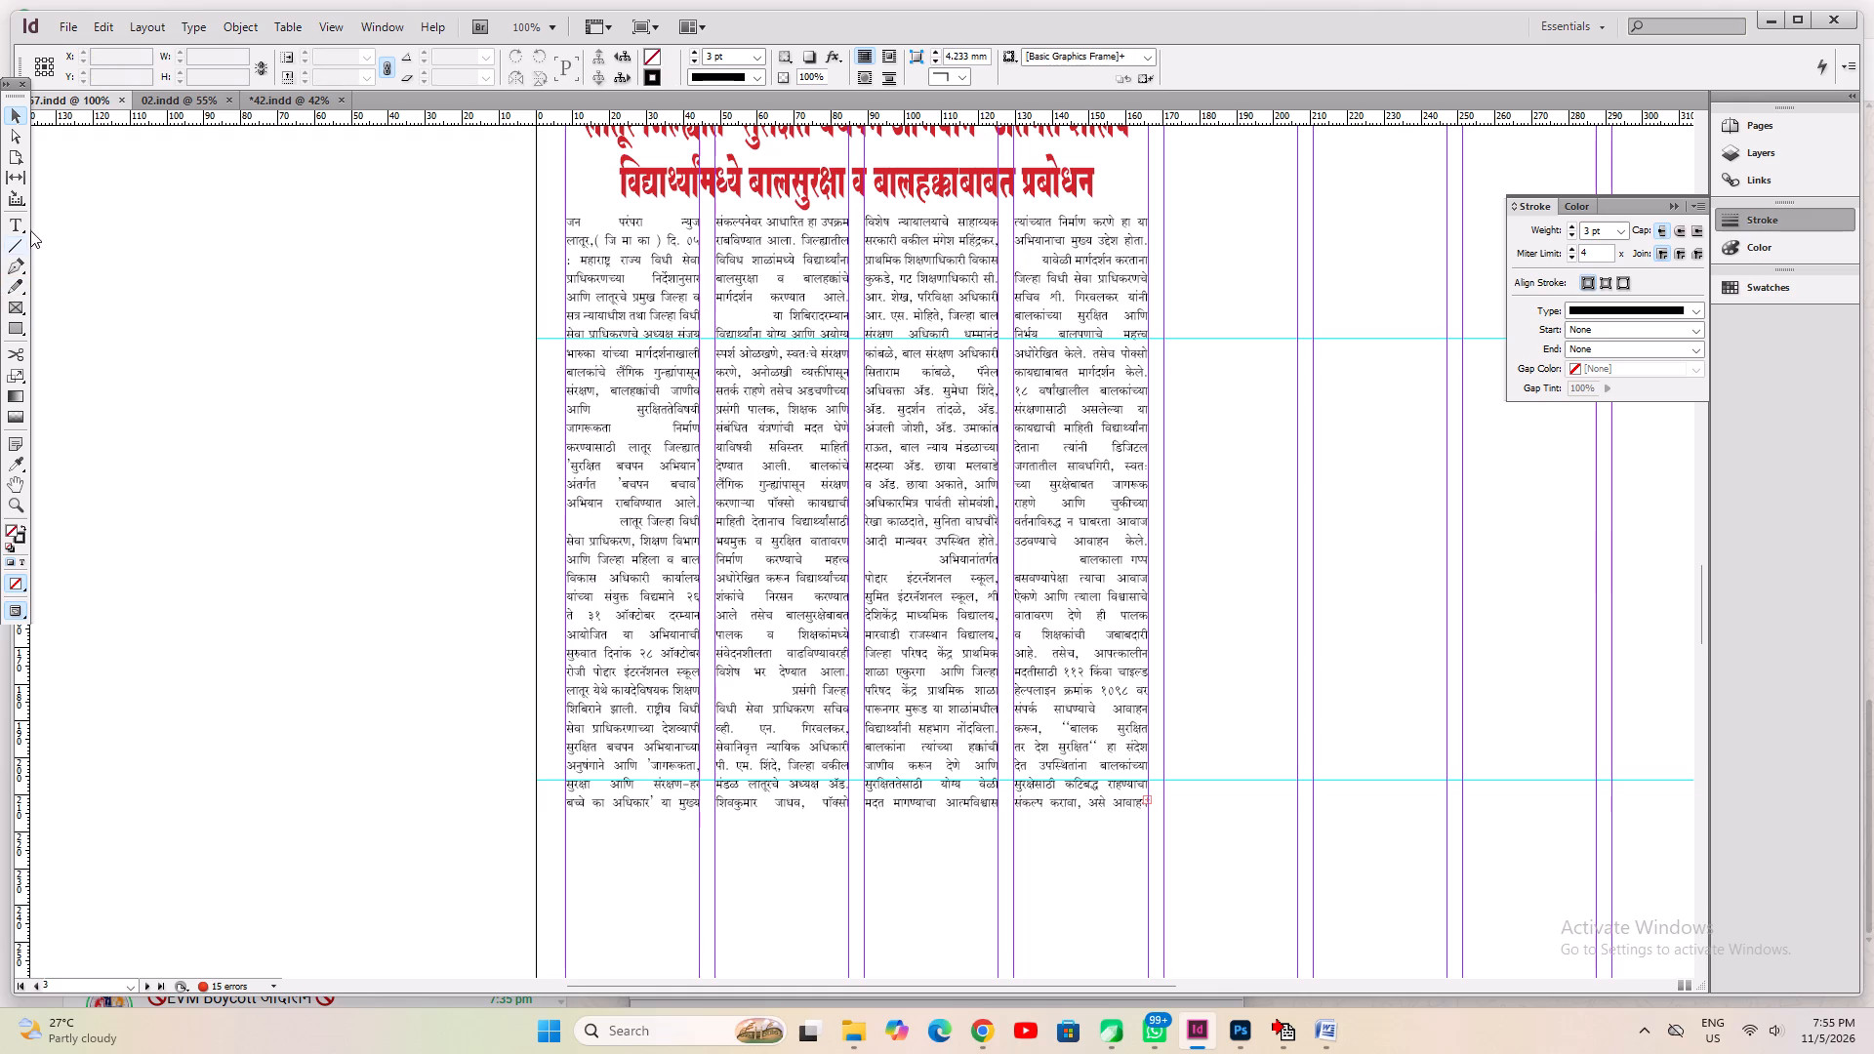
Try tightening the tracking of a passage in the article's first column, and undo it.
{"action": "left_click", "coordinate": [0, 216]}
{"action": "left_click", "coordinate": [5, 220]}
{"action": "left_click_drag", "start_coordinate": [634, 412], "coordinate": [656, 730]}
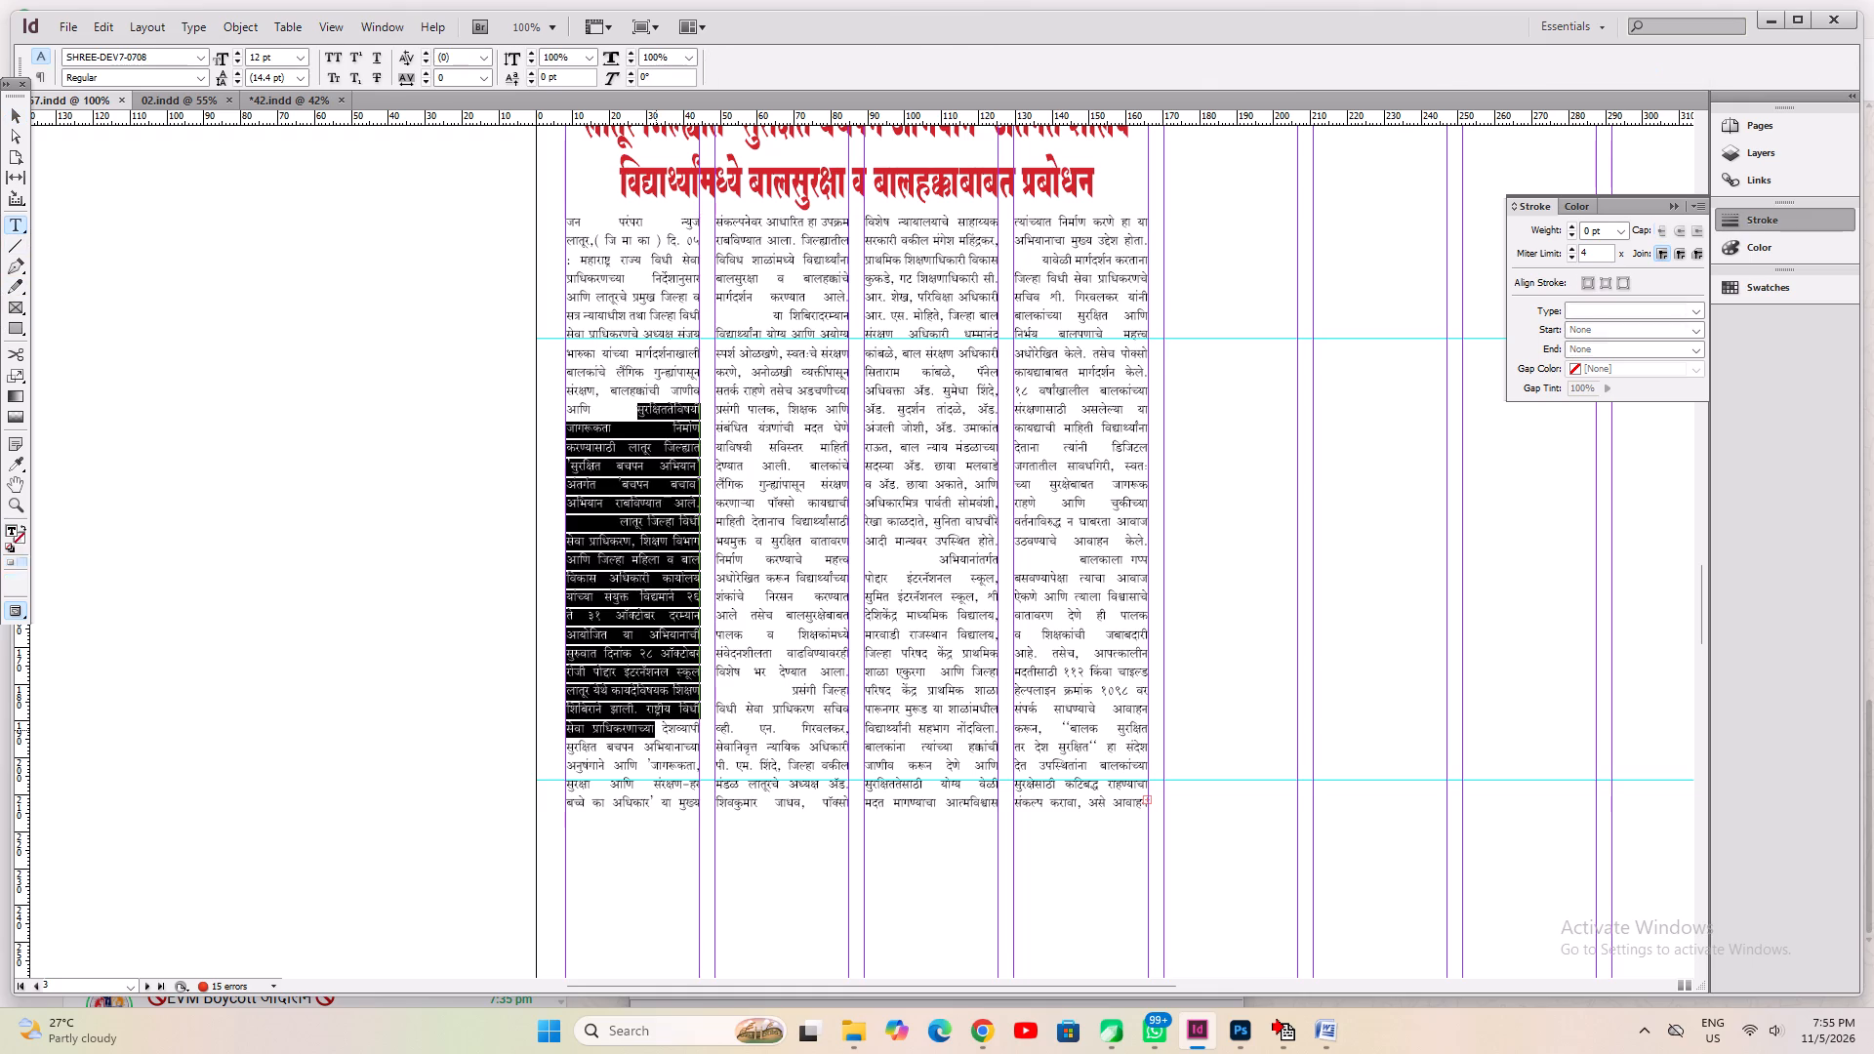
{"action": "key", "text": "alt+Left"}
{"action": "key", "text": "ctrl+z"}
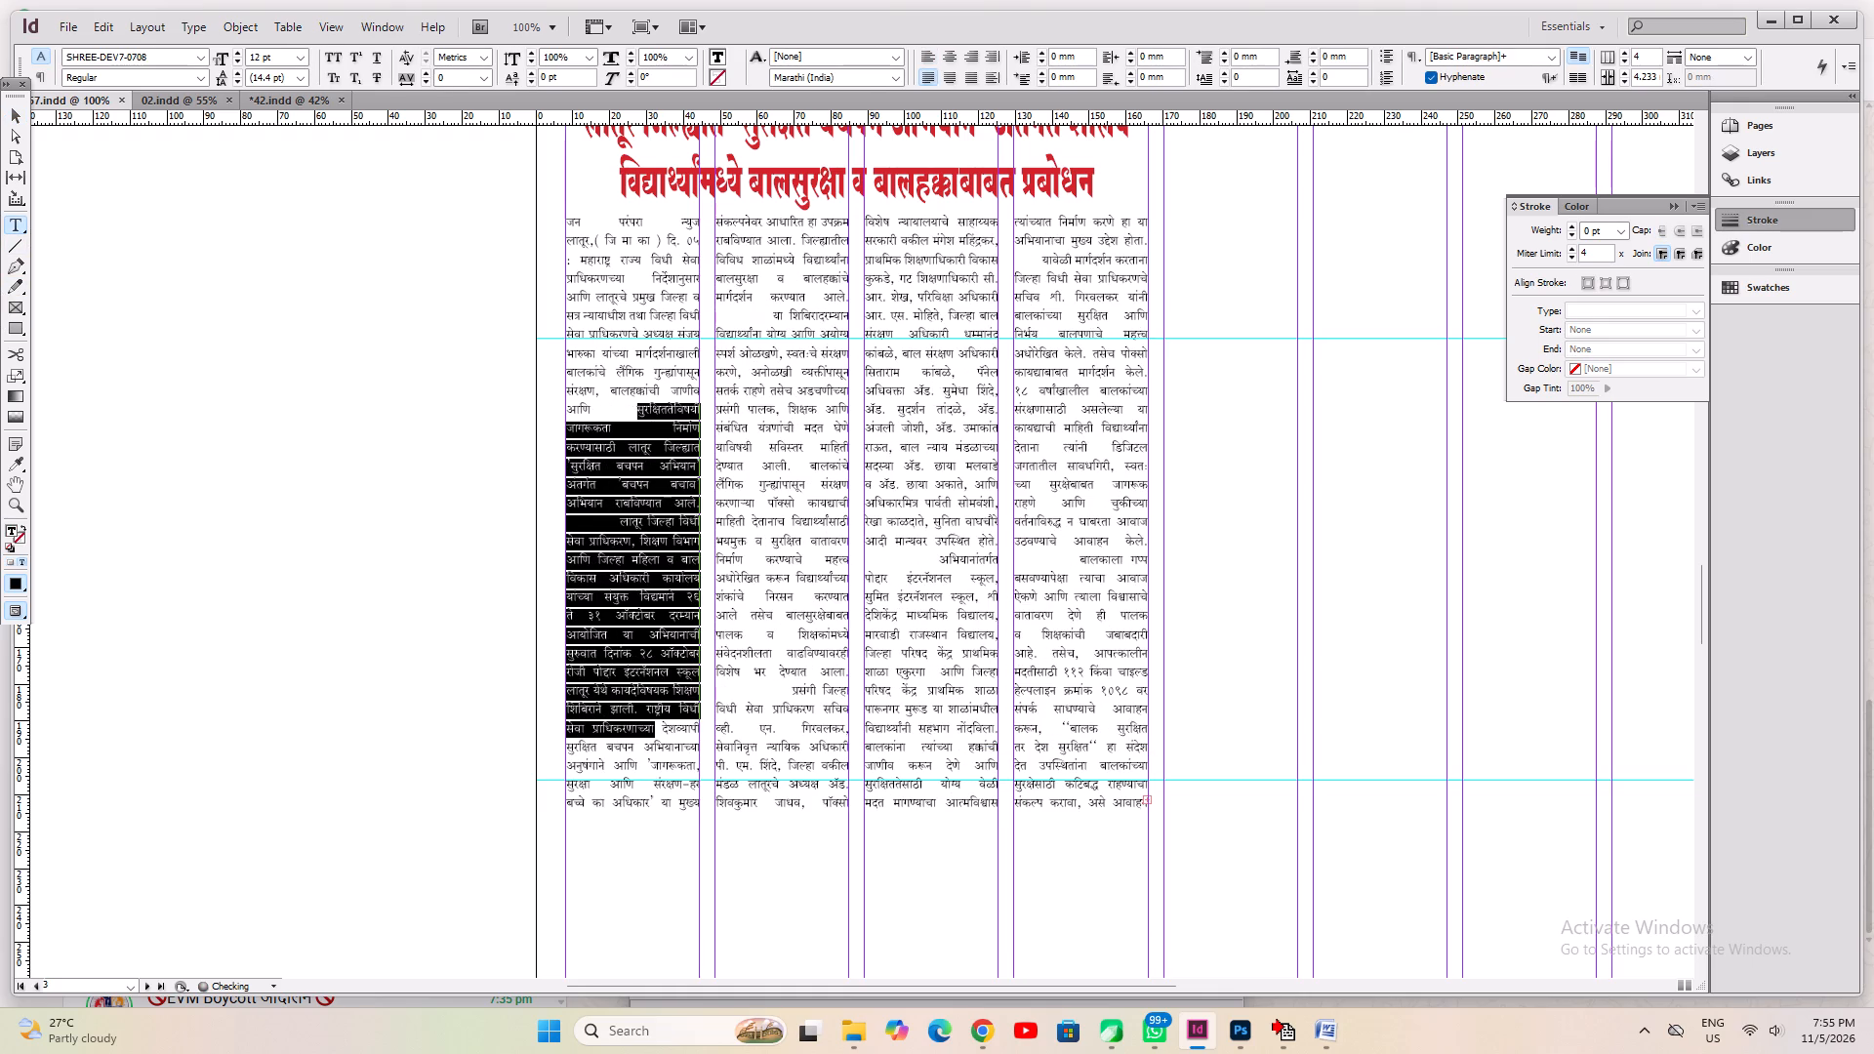
Tighten the tracking of a passage in the article's second column to -20 and save the document.
{"action": "left_click_drag", "start_coordinate": [791, 486], "coordinate": [765, 621]}
{"action": "key", "text": "alt+Left"}
{"action": "key", "text": "ctrl+s"}
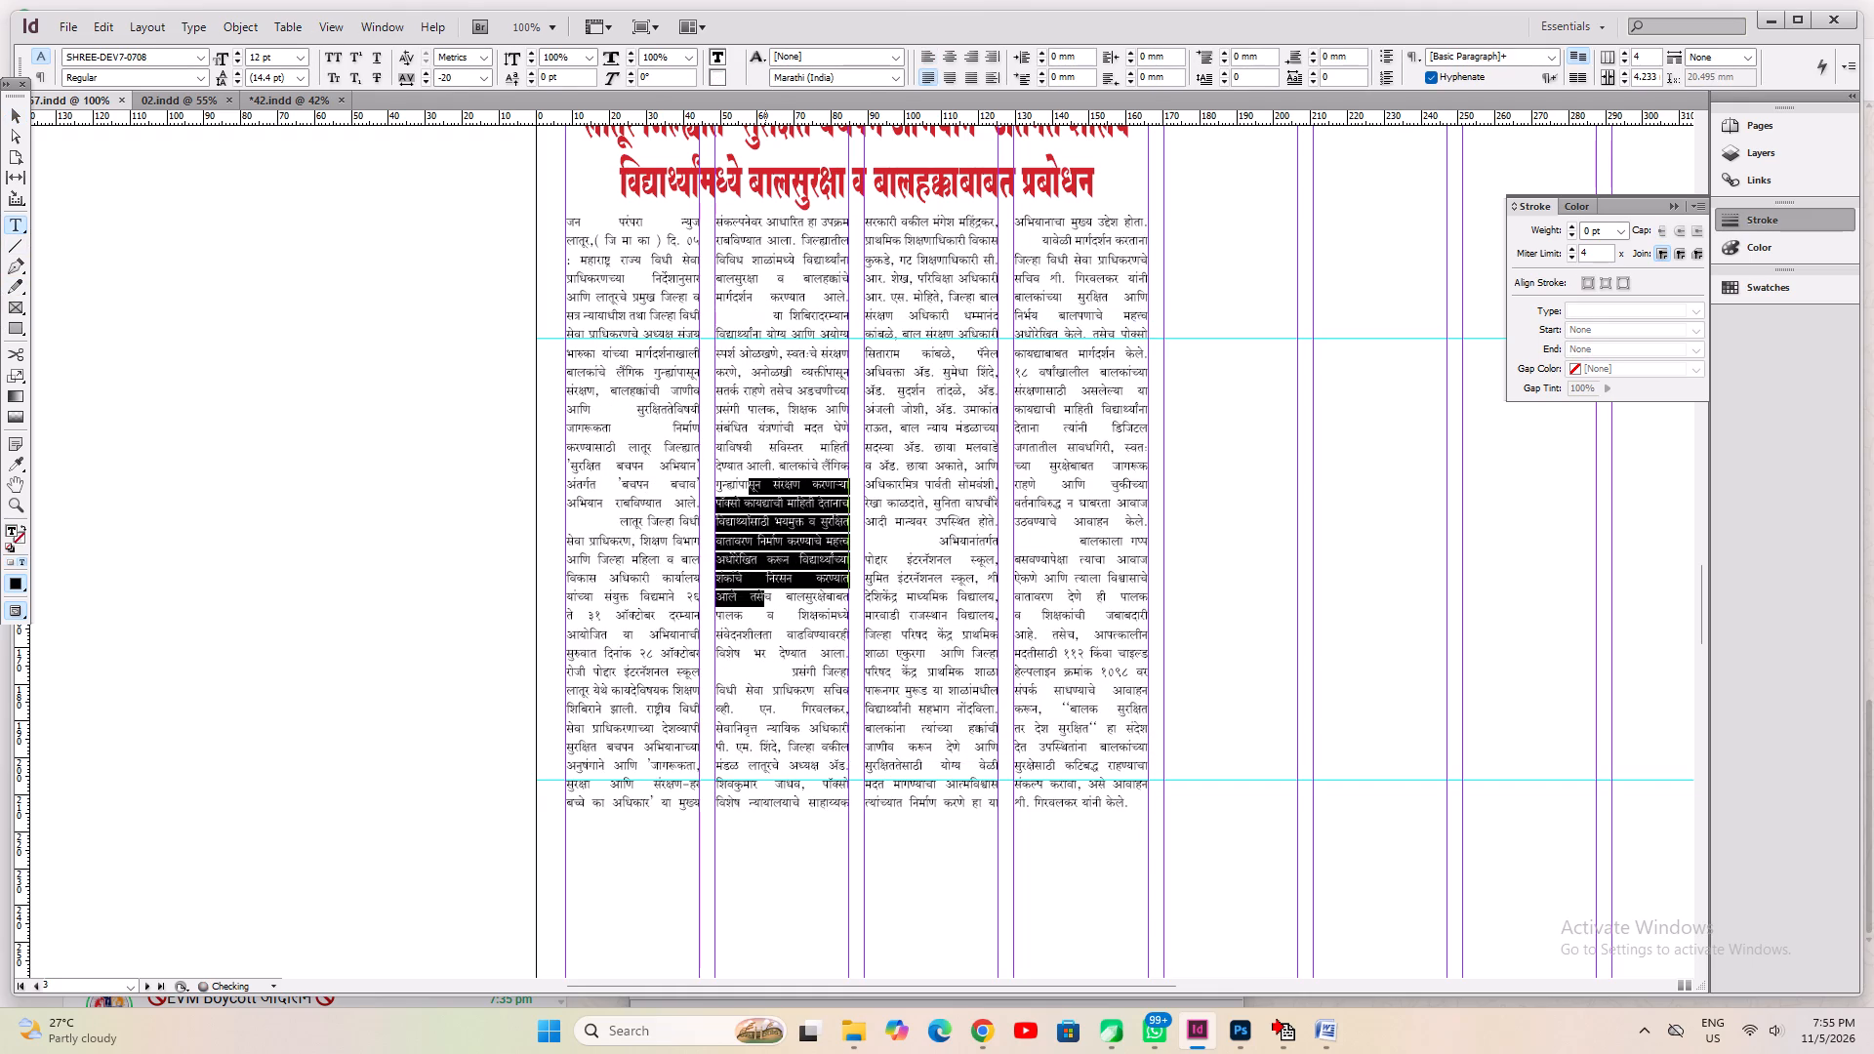
{"action": "key", "text": "ctrl+0"}
{"action": "key", "text": "ctrl+s"}
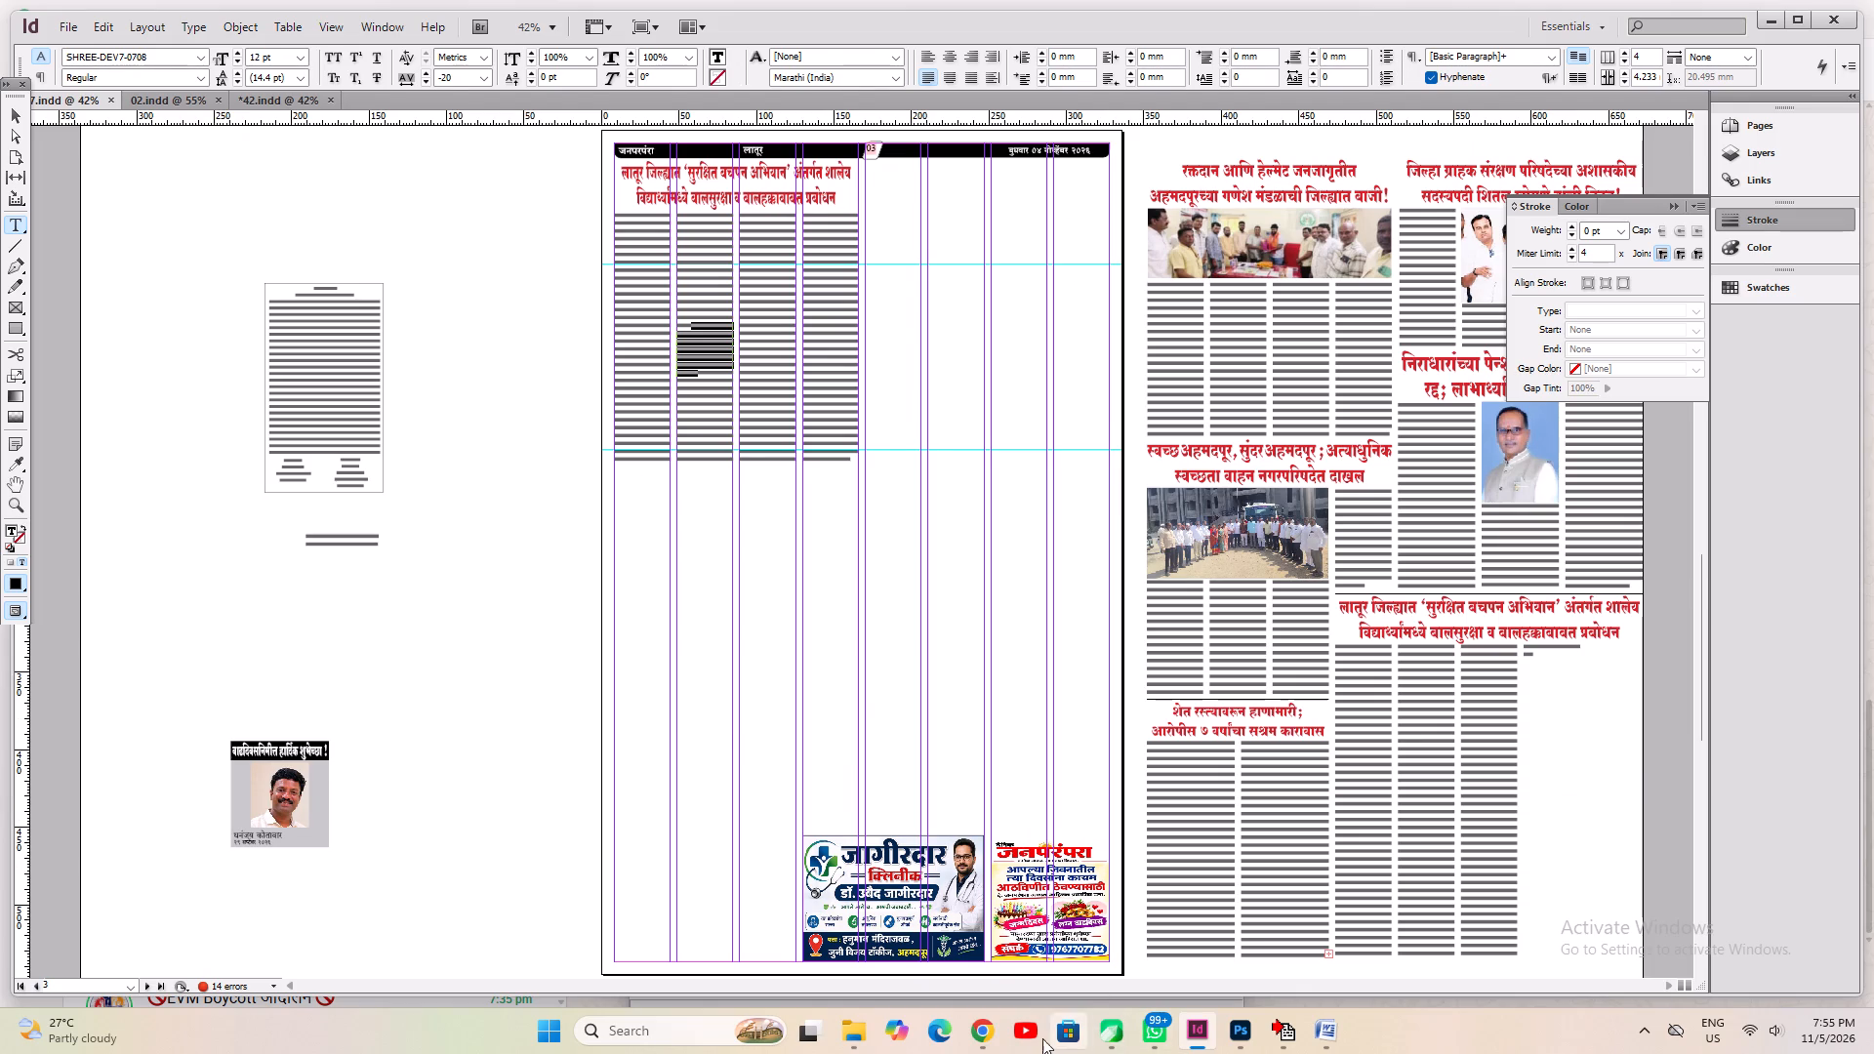
Copy the selected article on 5% job reservation for sportspersons from the PDF in Chrome, paste it into Word and cut it all.
{"action": "left_click", "coordinate": [988, 1041]}
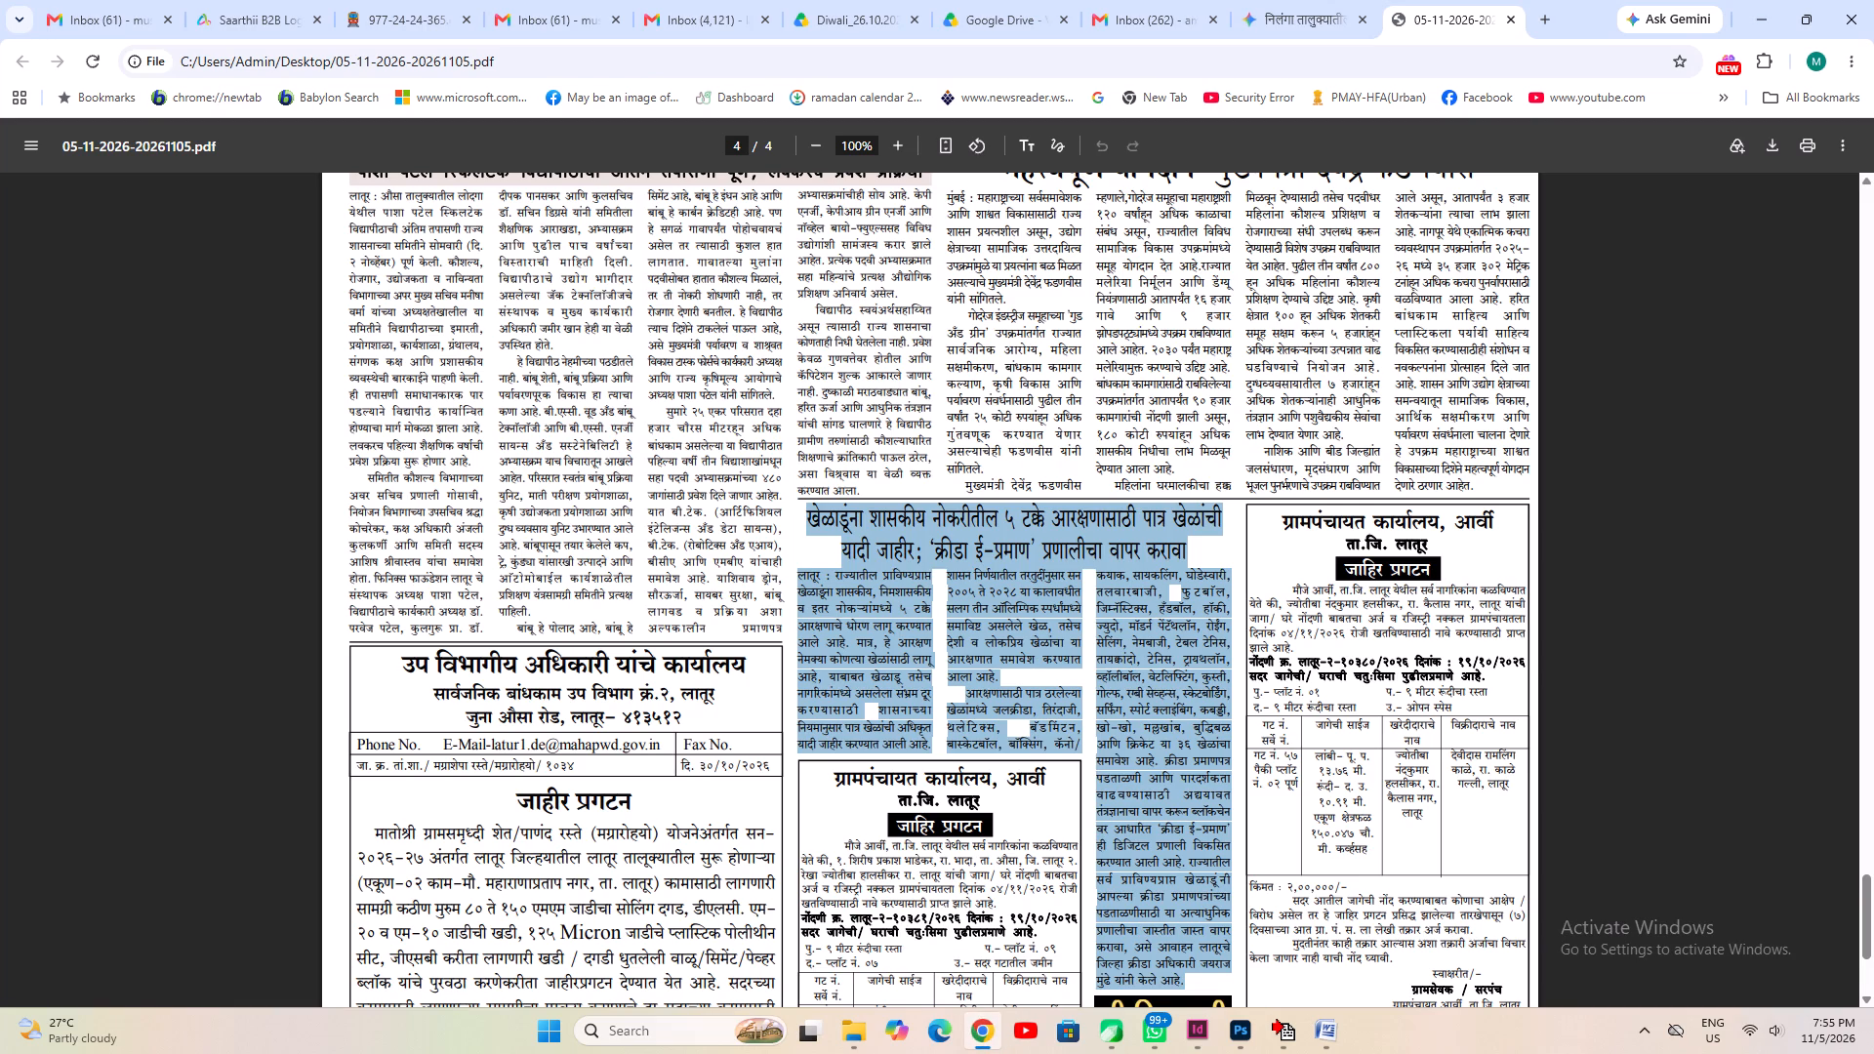
{"action": "right_click", "coordinate": [1023, 620]}
{"action": "left_click", "coordinate": [1074, 650]}
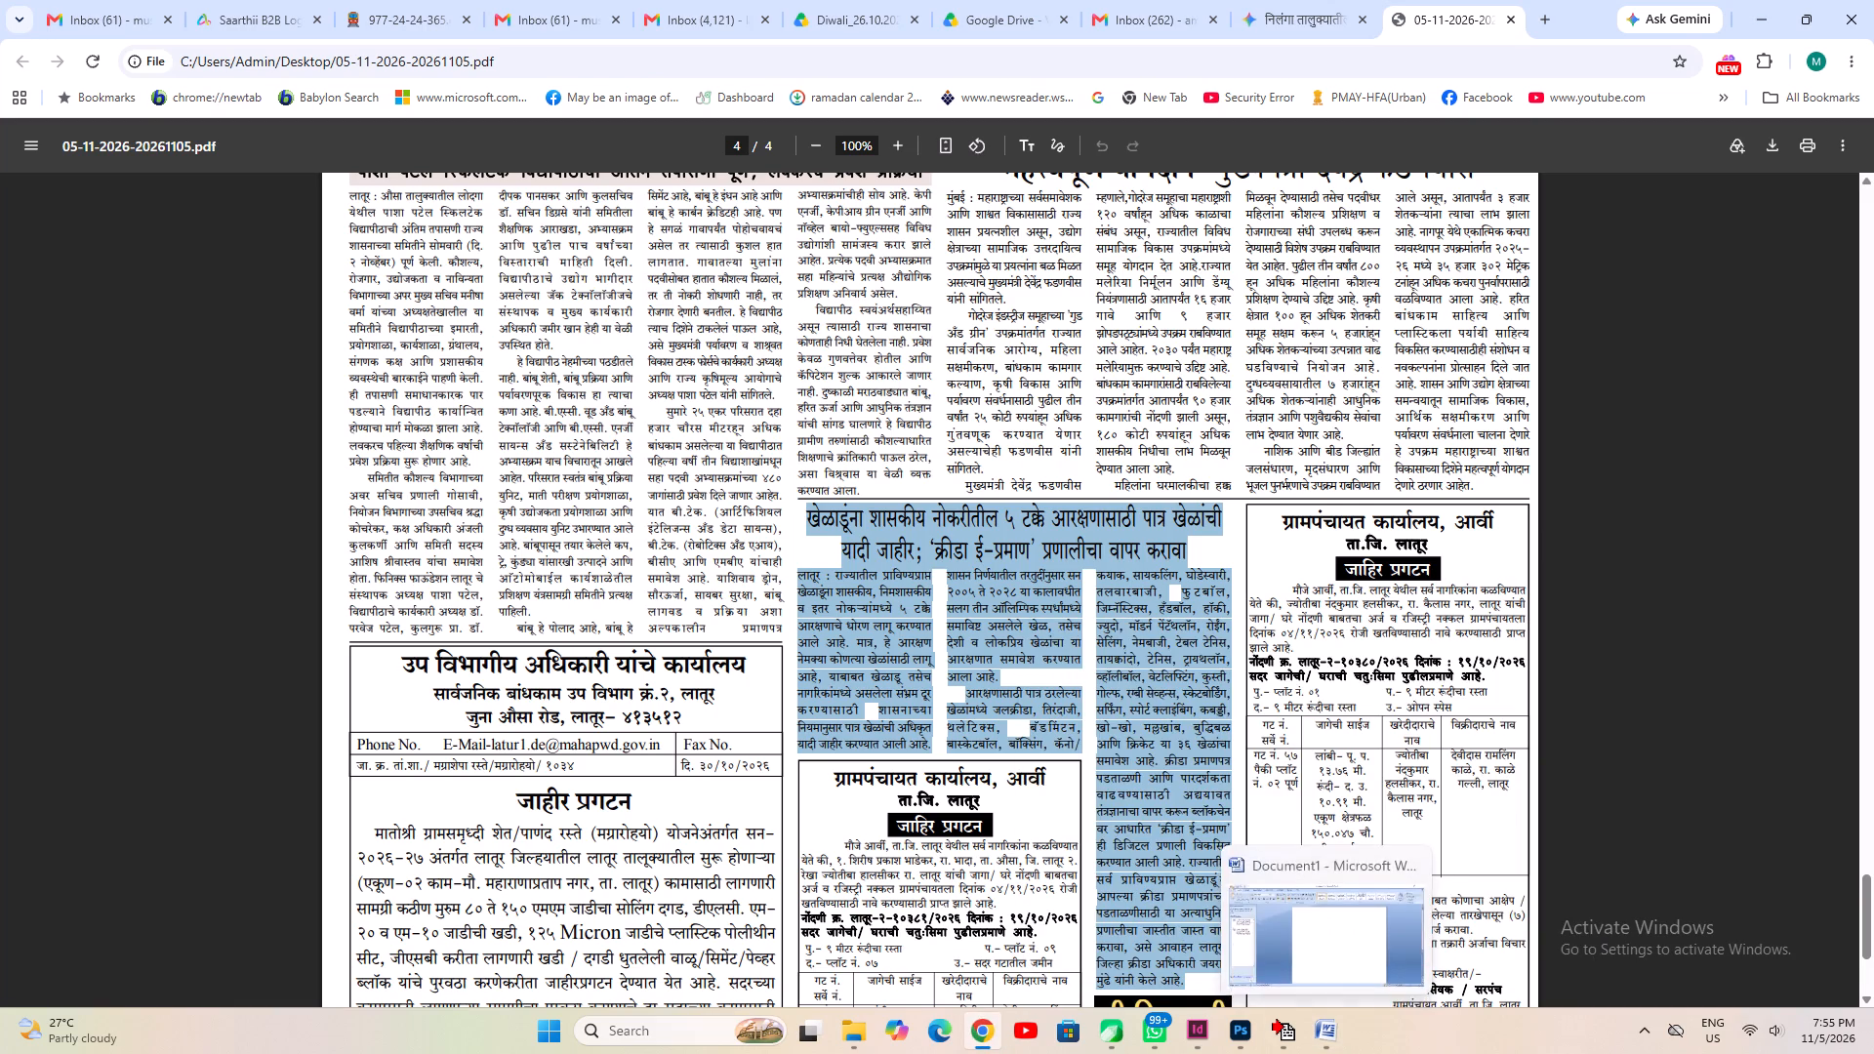
{"action": "left_click", "coordinate": [1317, 1038]}
{"action": "key", "text": "ctrl+v"}
{"action": "key", "text": "ctrl+a"}
{"action": "key", "text": "ctrl+x"}
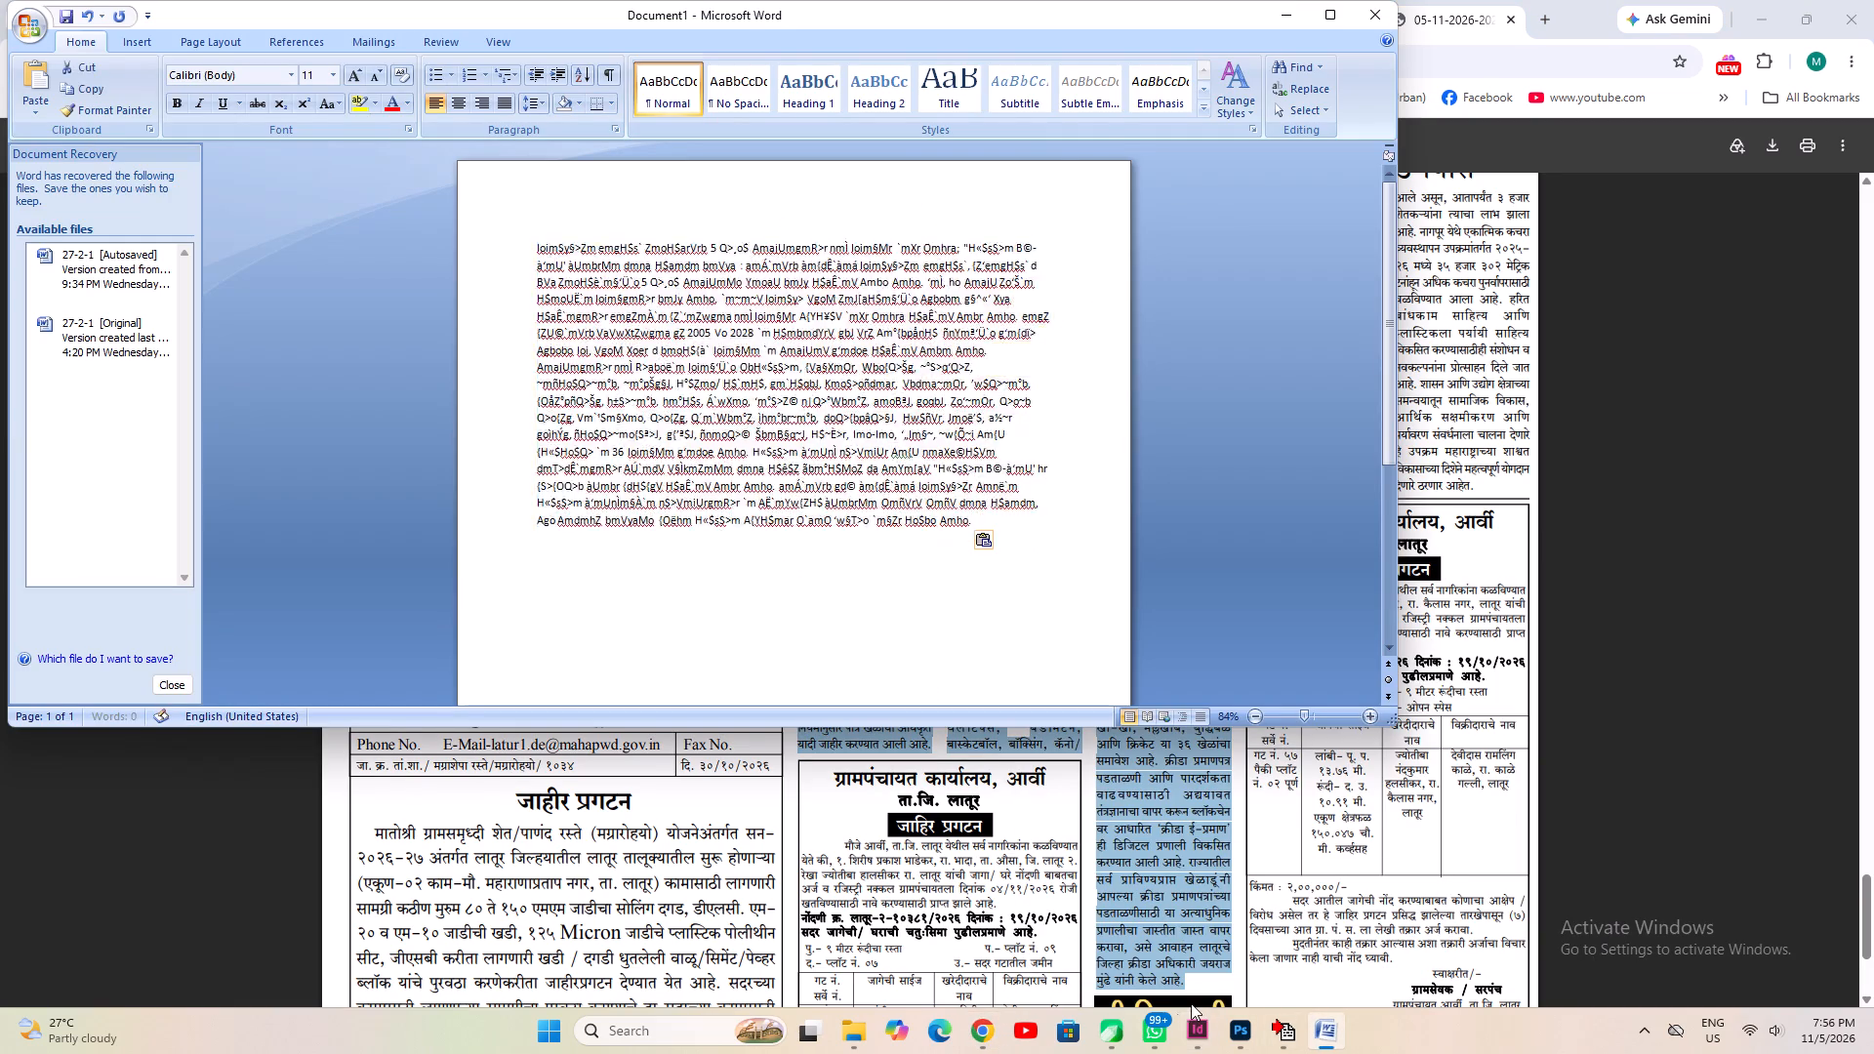
In InDesign, draw a text frame on the pasteboard beside page 3, paste the sports-reservation article into it and save.
{"action": "left_click", "coordinate": [1199, 1041]}
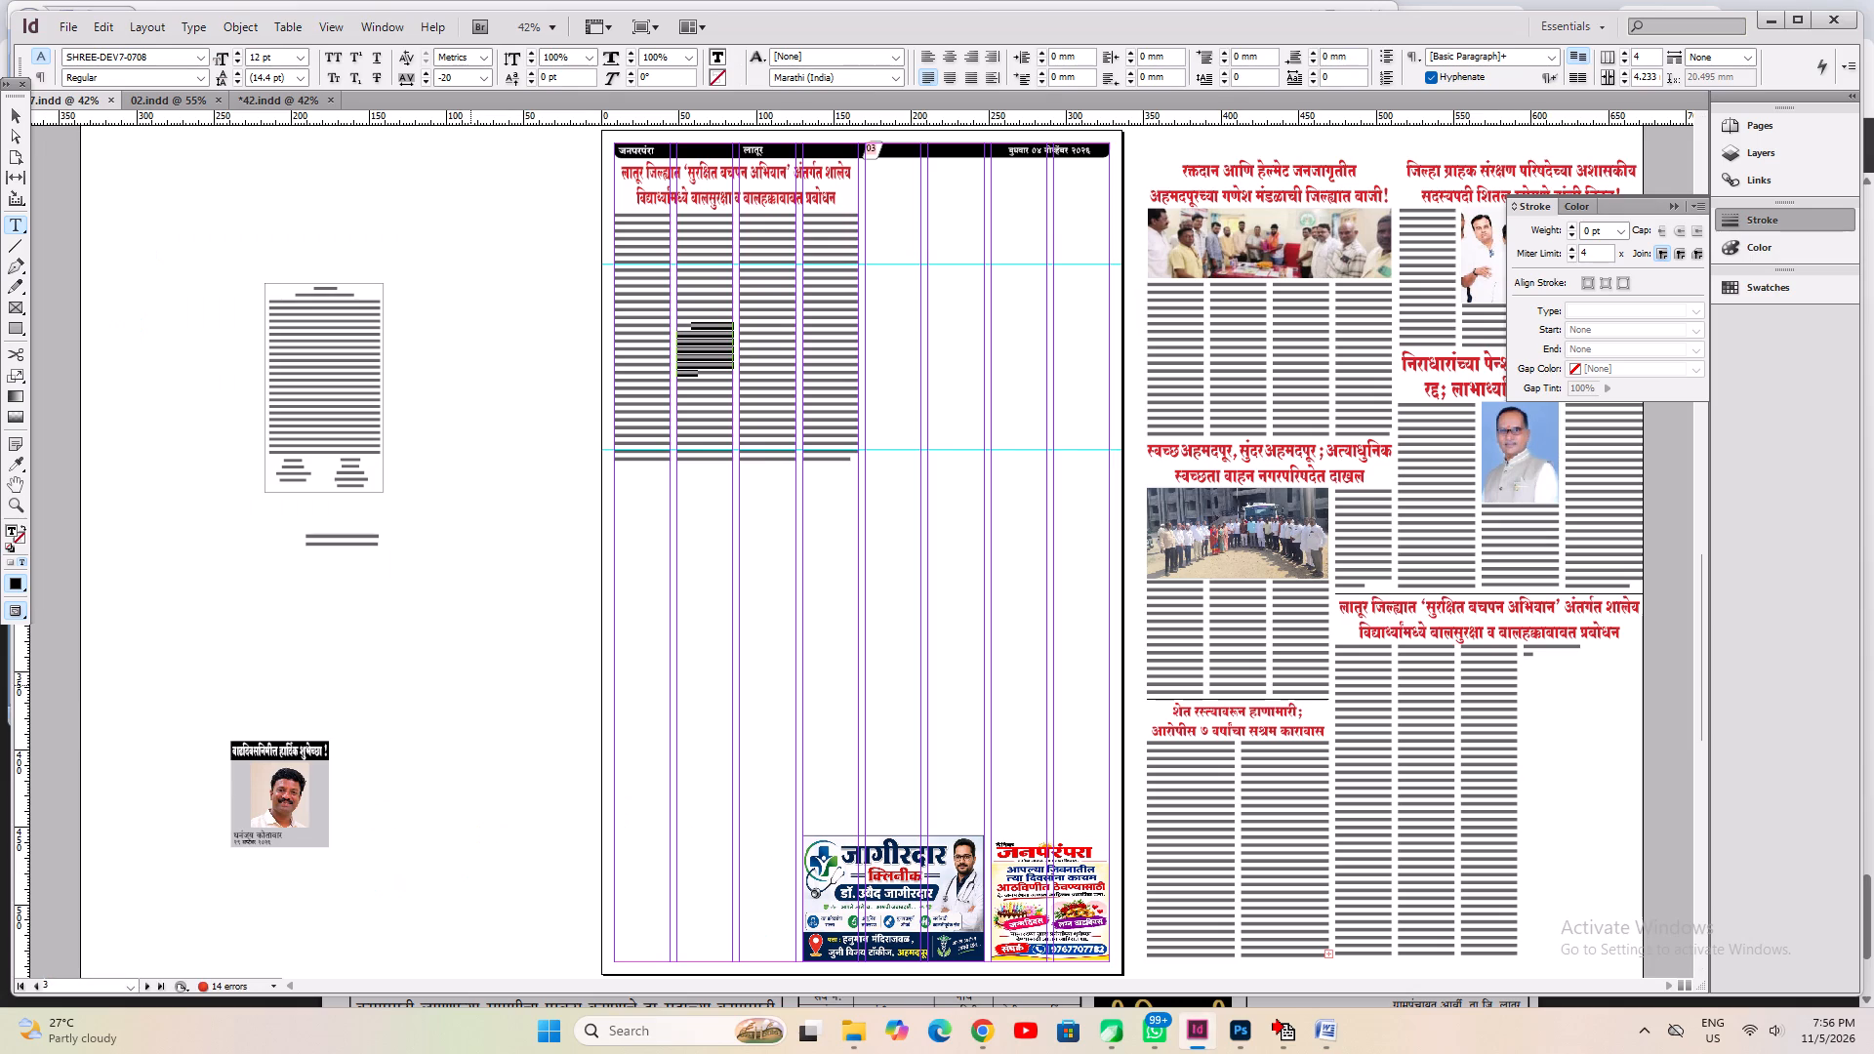
{"action": "left_click", "coordinate": [463, 653]}
{"action": "left_click_drag", "start_coordinate": [440, 496], "coordinate": [580, 735]}
{"action": "key", "text": "ctrl+v"}
{"action": "key", "text": "ctrl+s"}
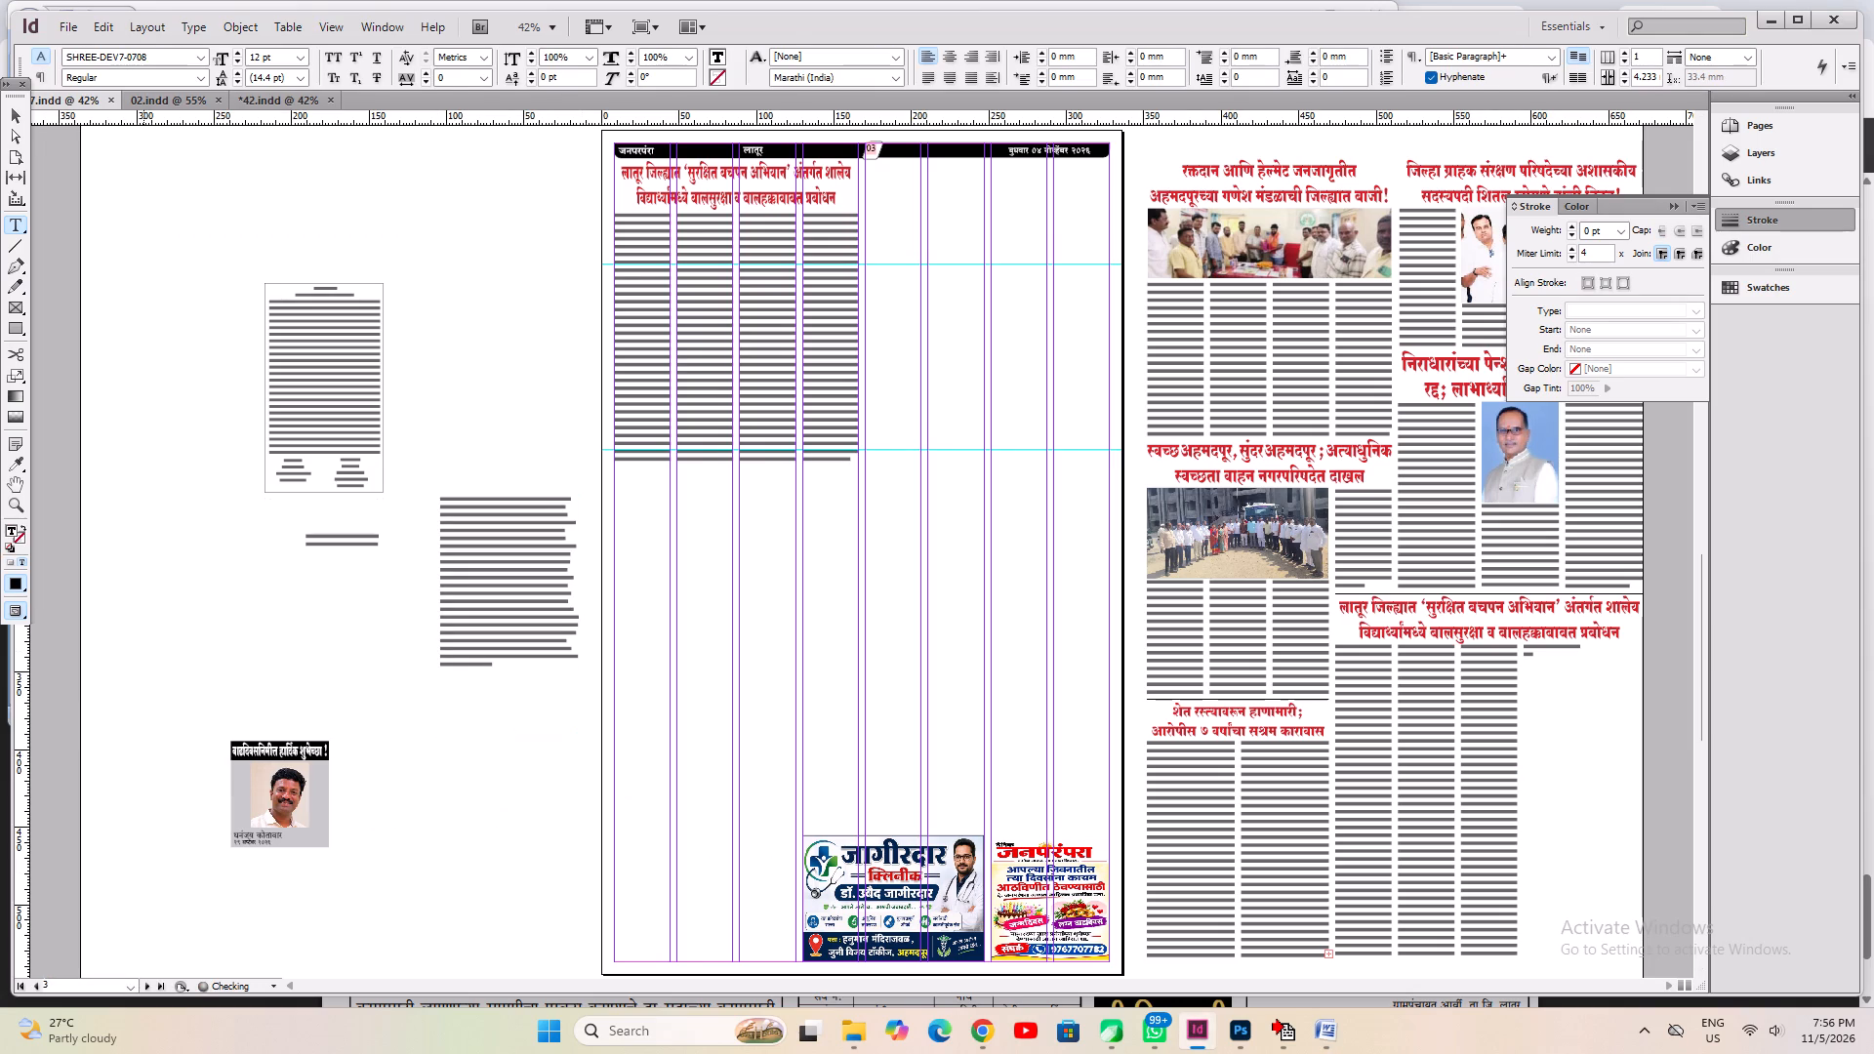
{"action": "key", "text": "ctrl+s"}
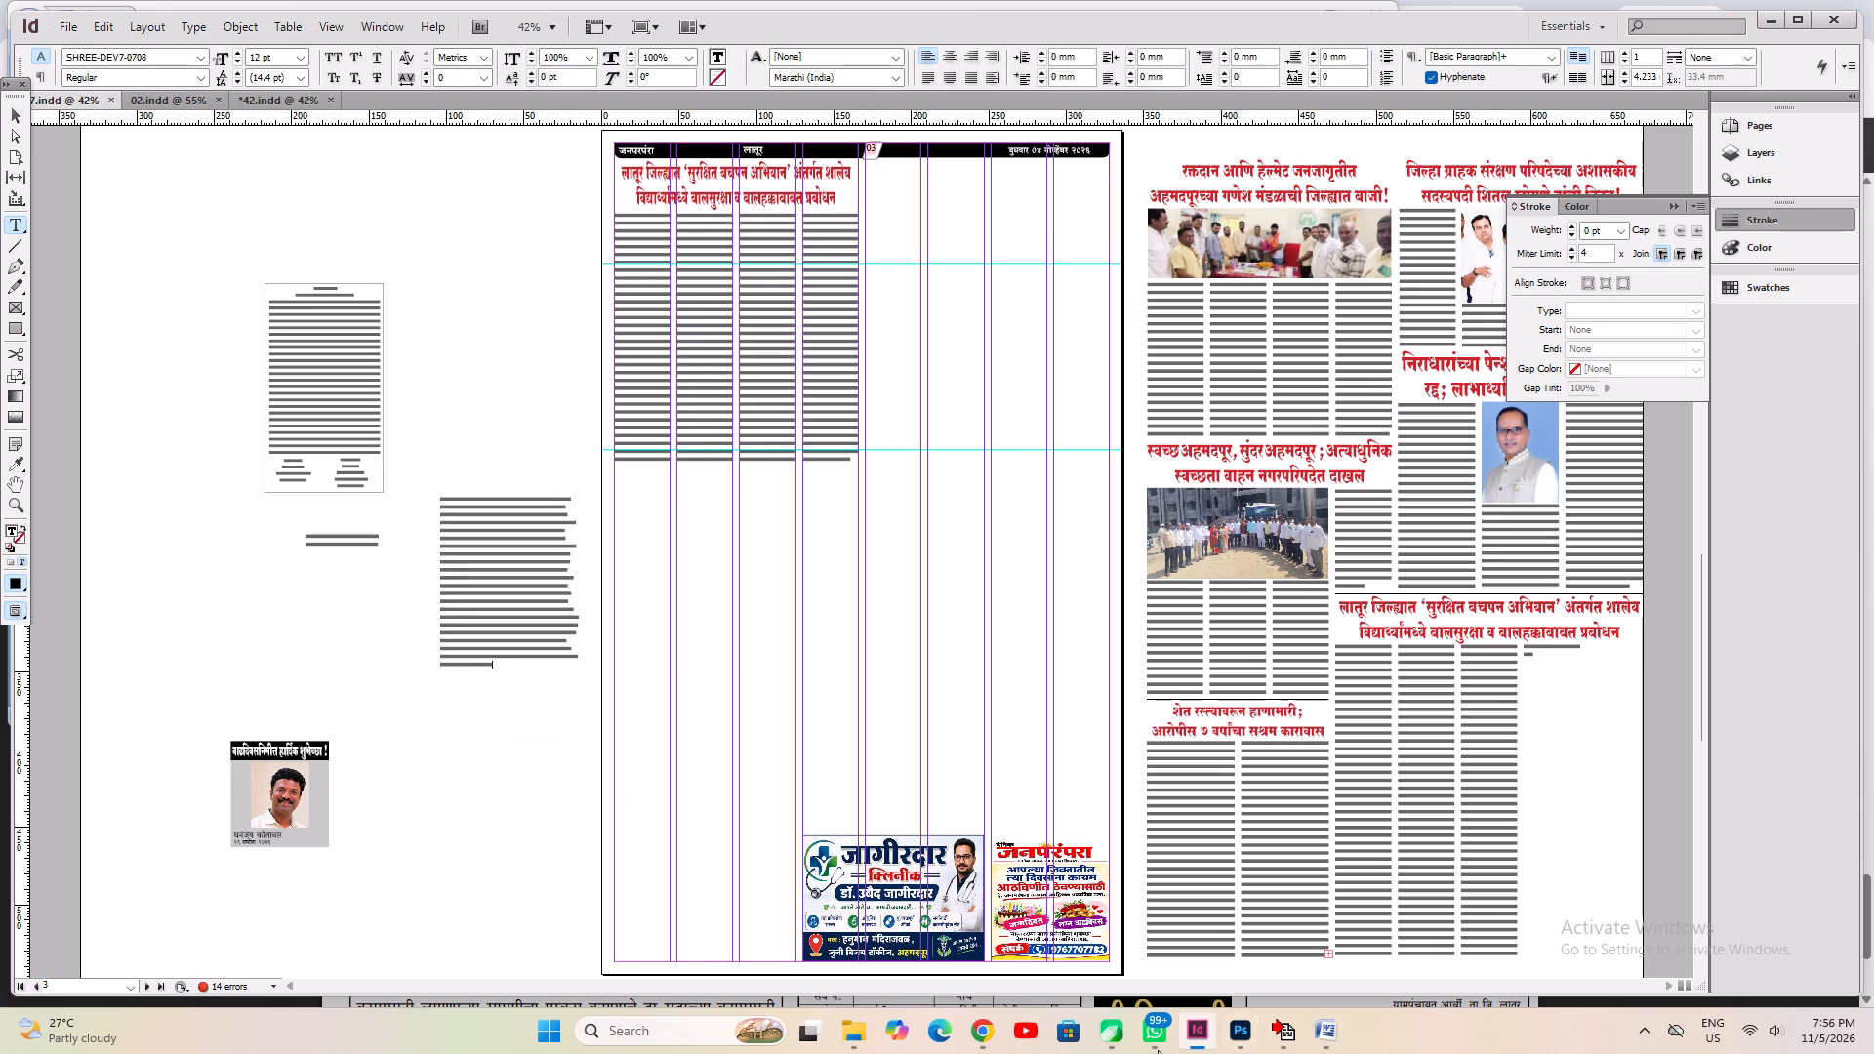
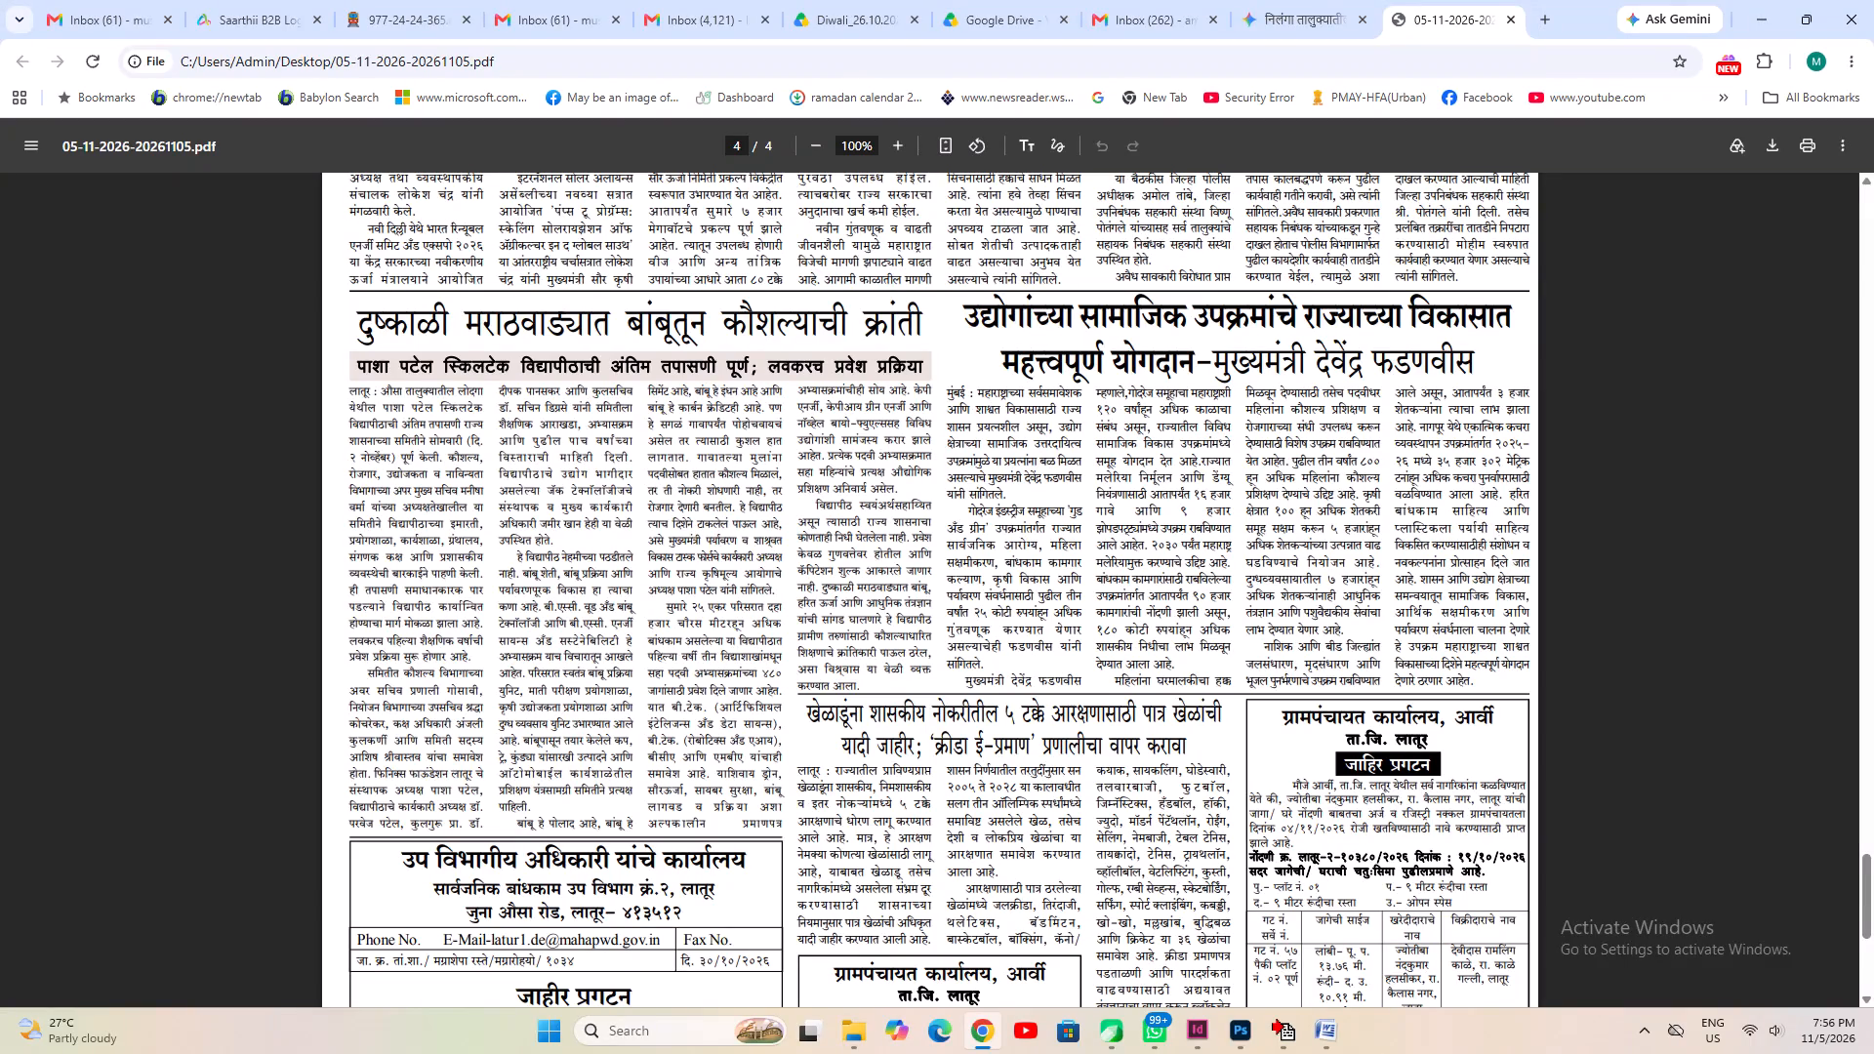
Copy the Marathwada bamboo and Skilltech university article from the PDF in Chrome, paste it into Word and cut it all.
{"action": "left_click_drag", "start_coordinate": [349, 319], "coordinate": [853, 647]}
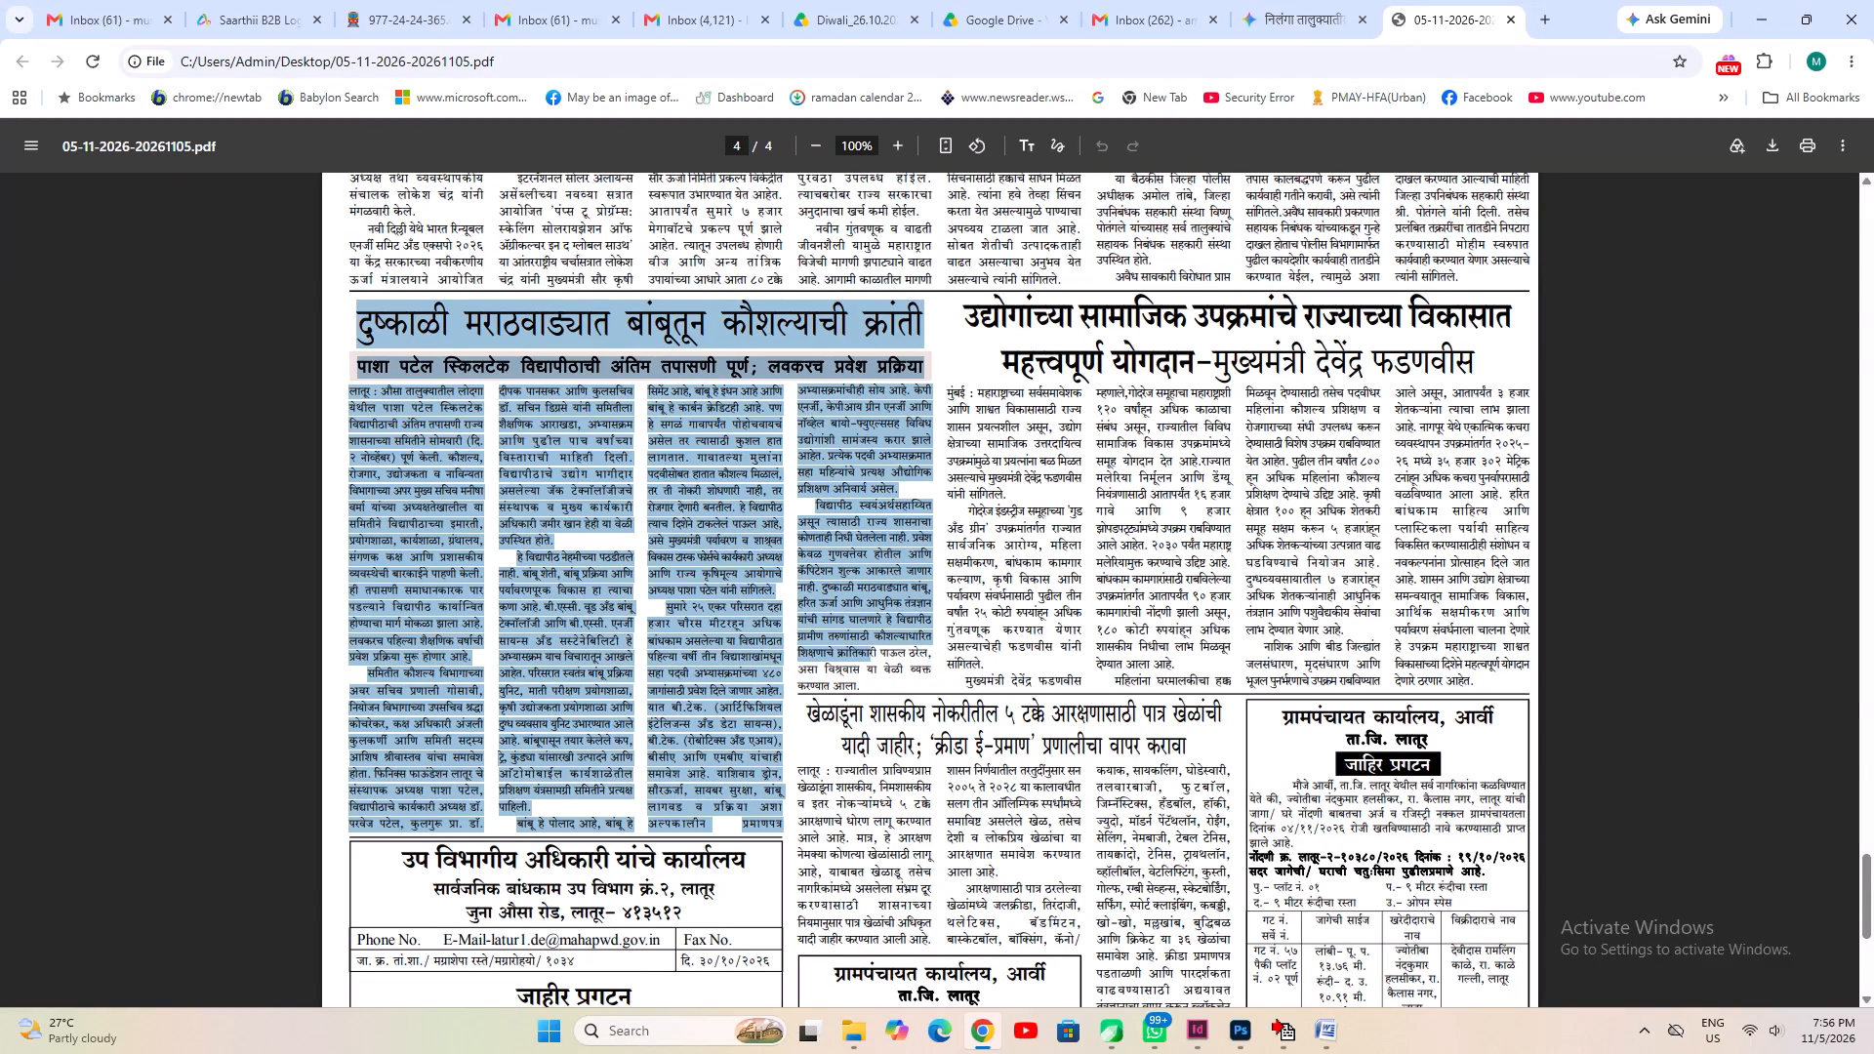
{"action": "left_click_drag", "start_coordinate": [853, 647], "coordinate": [864, 682]}
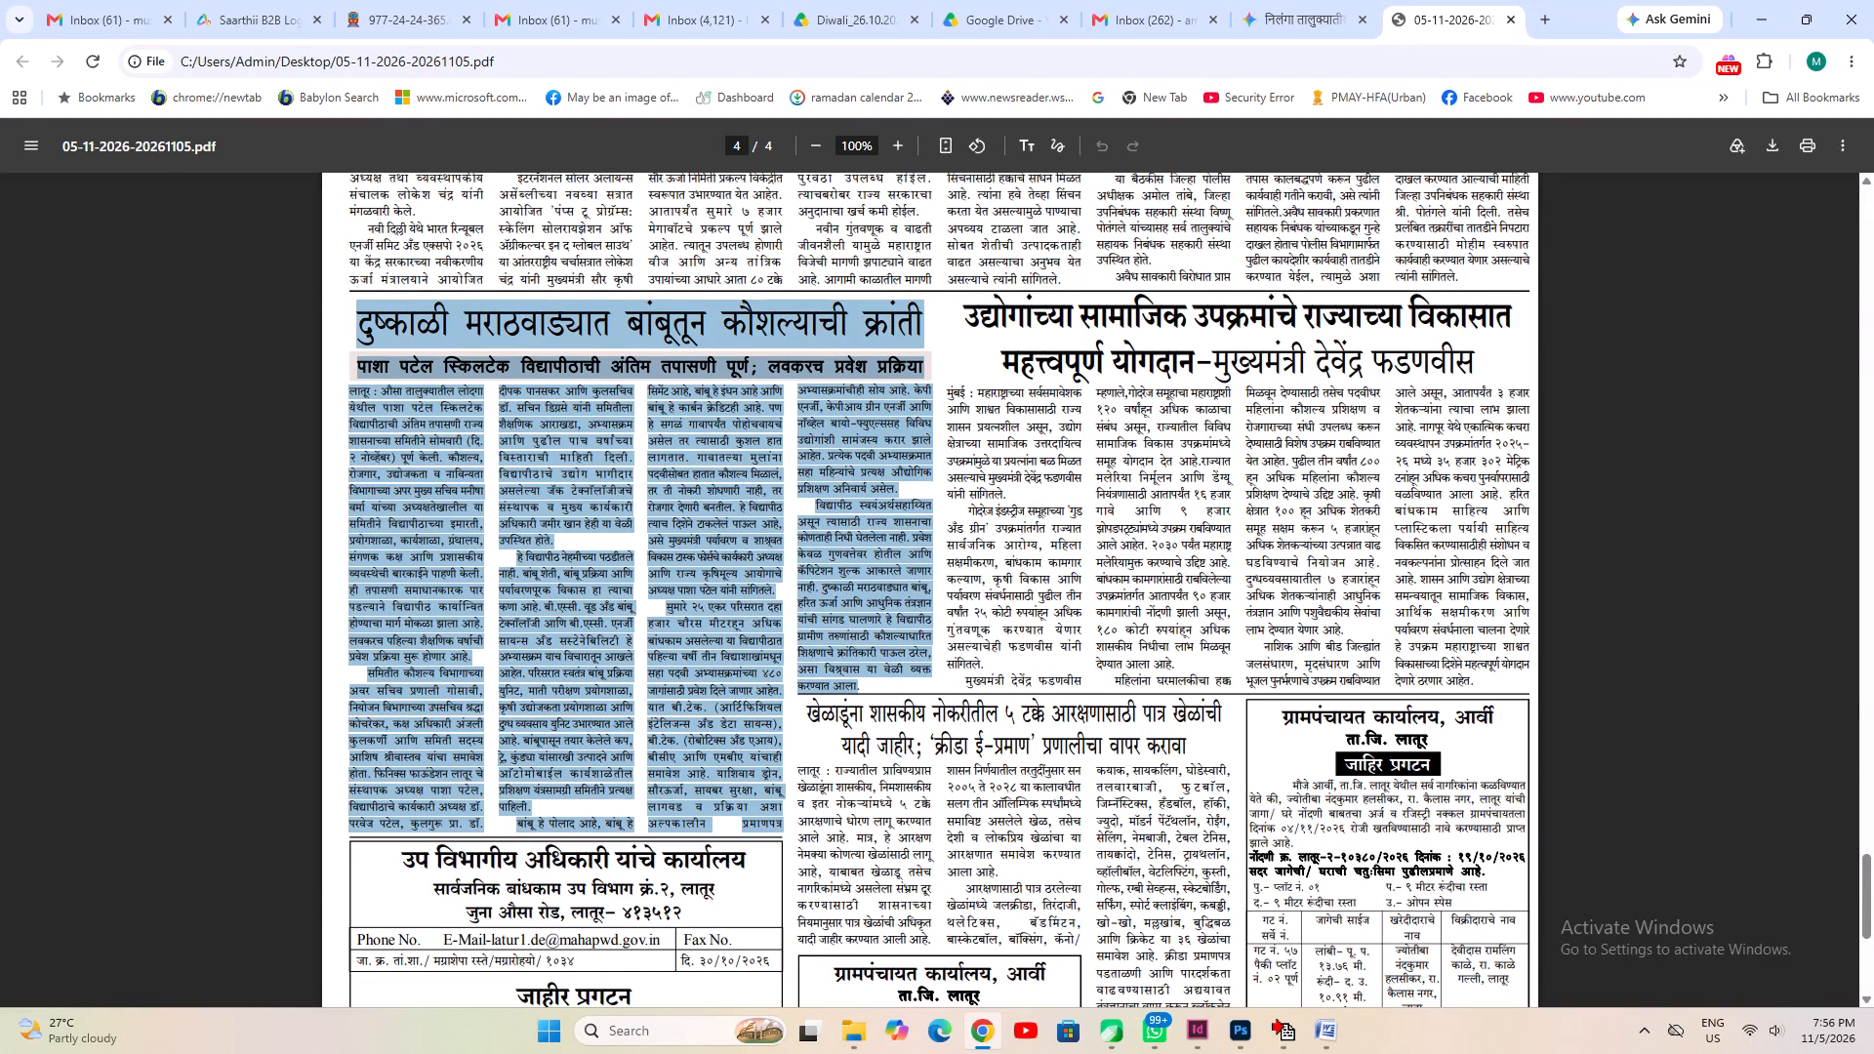
{"action": "left_click_drag", "start_coordinate": [864, 682], "coordinate": [864, 684]}
{"action": "right_click", "coordinate": [778, 542]}
{"action": "left_click", "coordinate": [836, 573]}
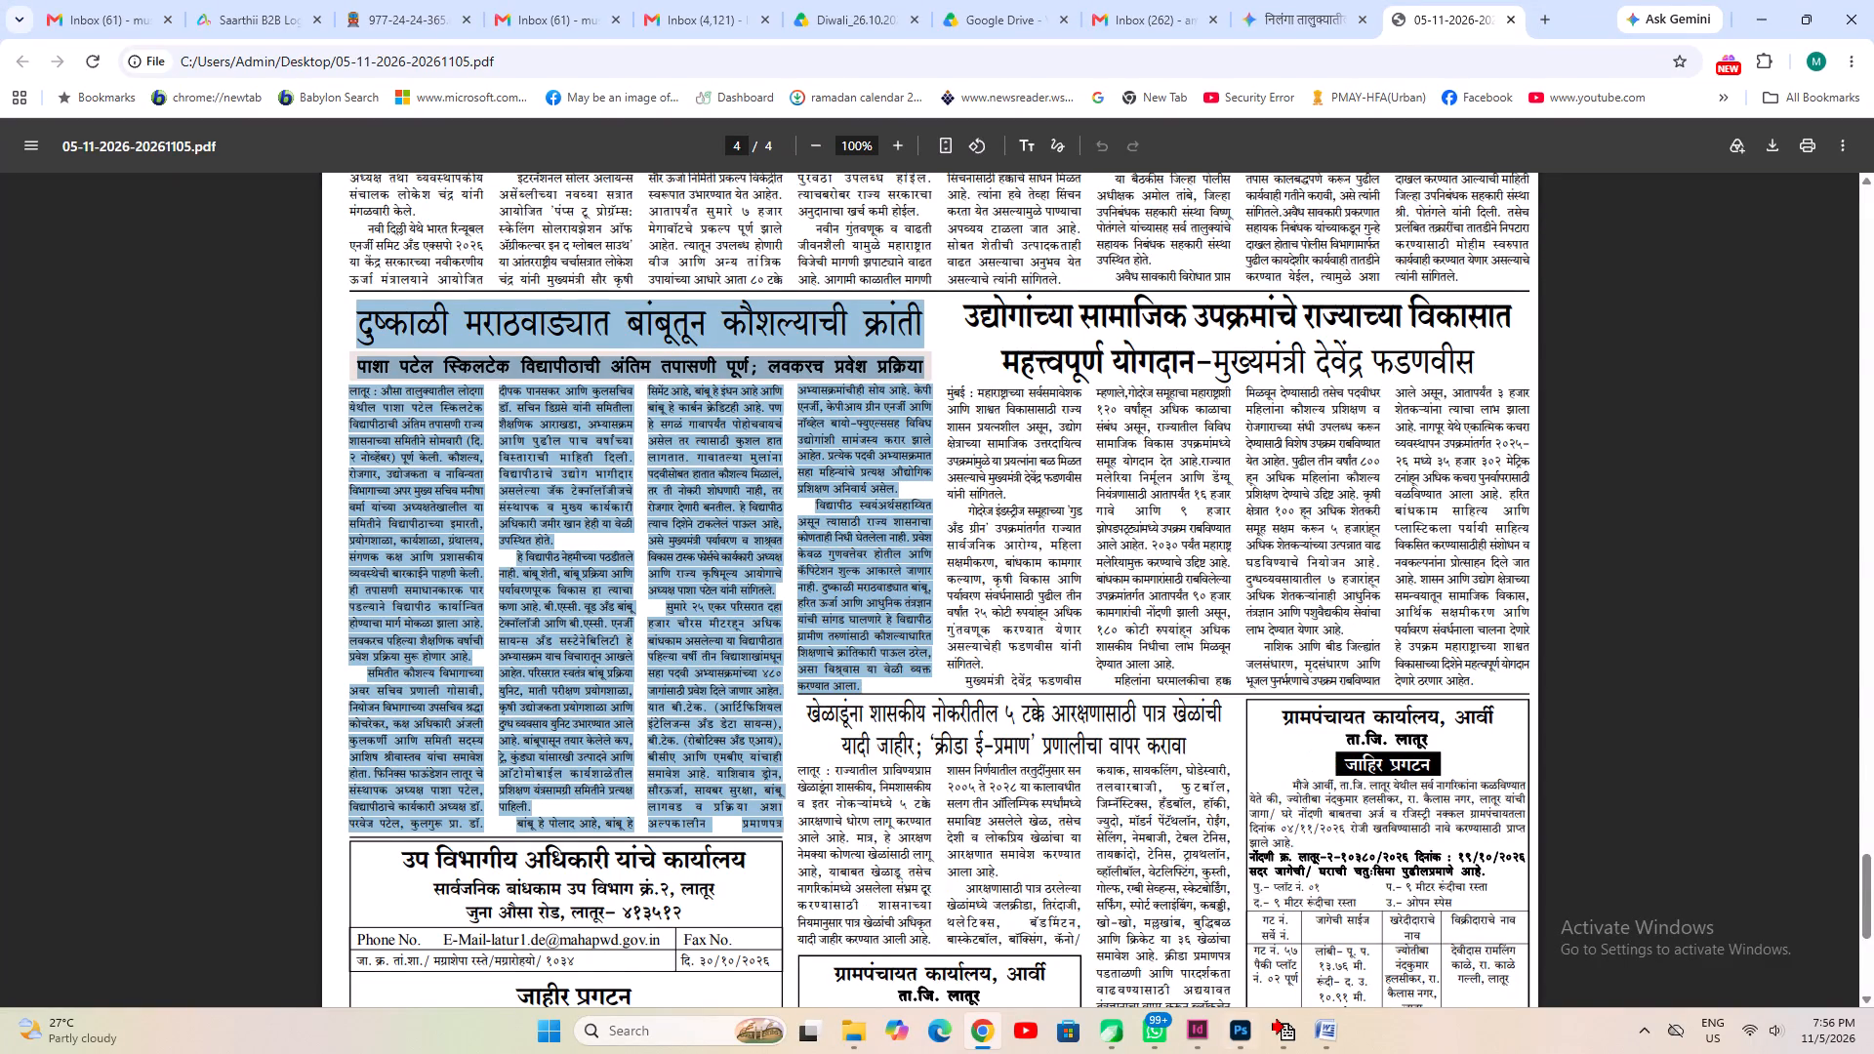
{"action": "left_click", "coordinate": [1319, 1033]}
{"action": "key", "text": "ctrl+v"}
{"action": "key", "text": "ctrl+a"}
{"action": "key", "text": "ctrl+x"}
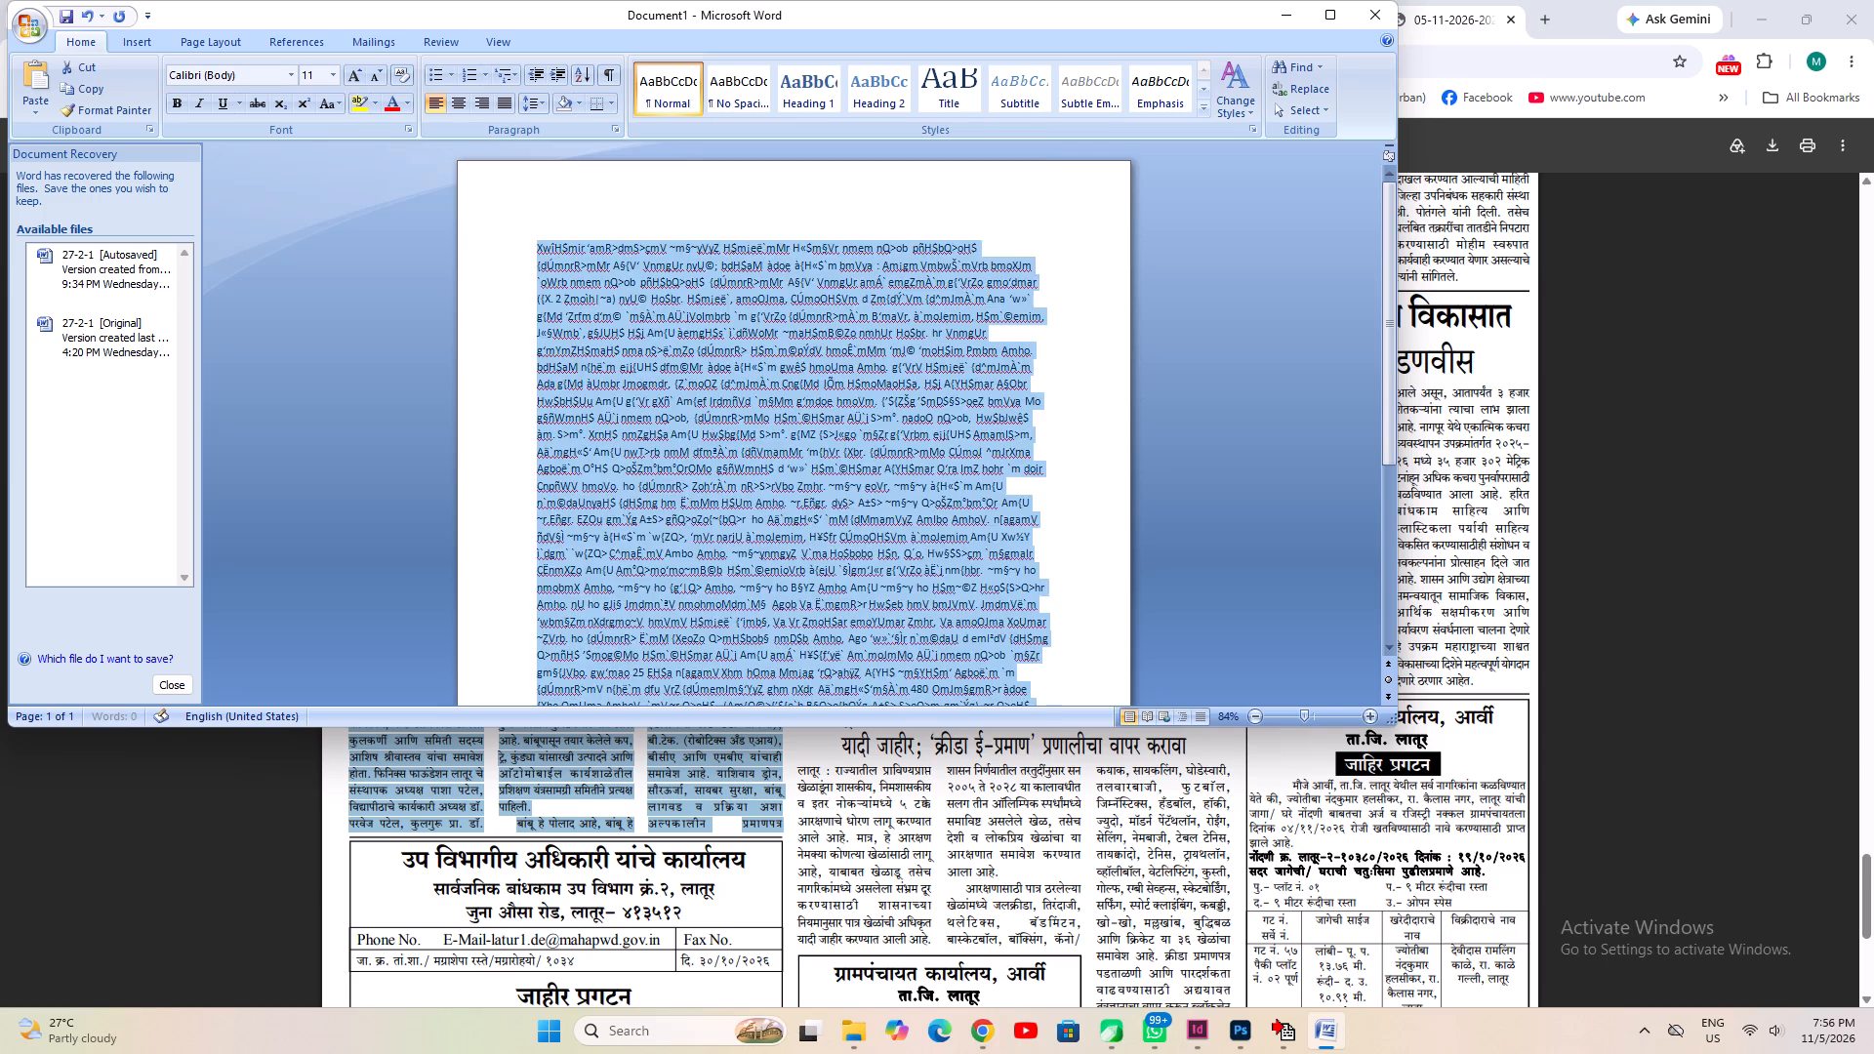
In InDesign, draw a text frame about 156 × 131 mm beside the child-safety article on page 3 and paste the bamboo article.
{"action": "left_click", "coordinate": [1201, 1023]}
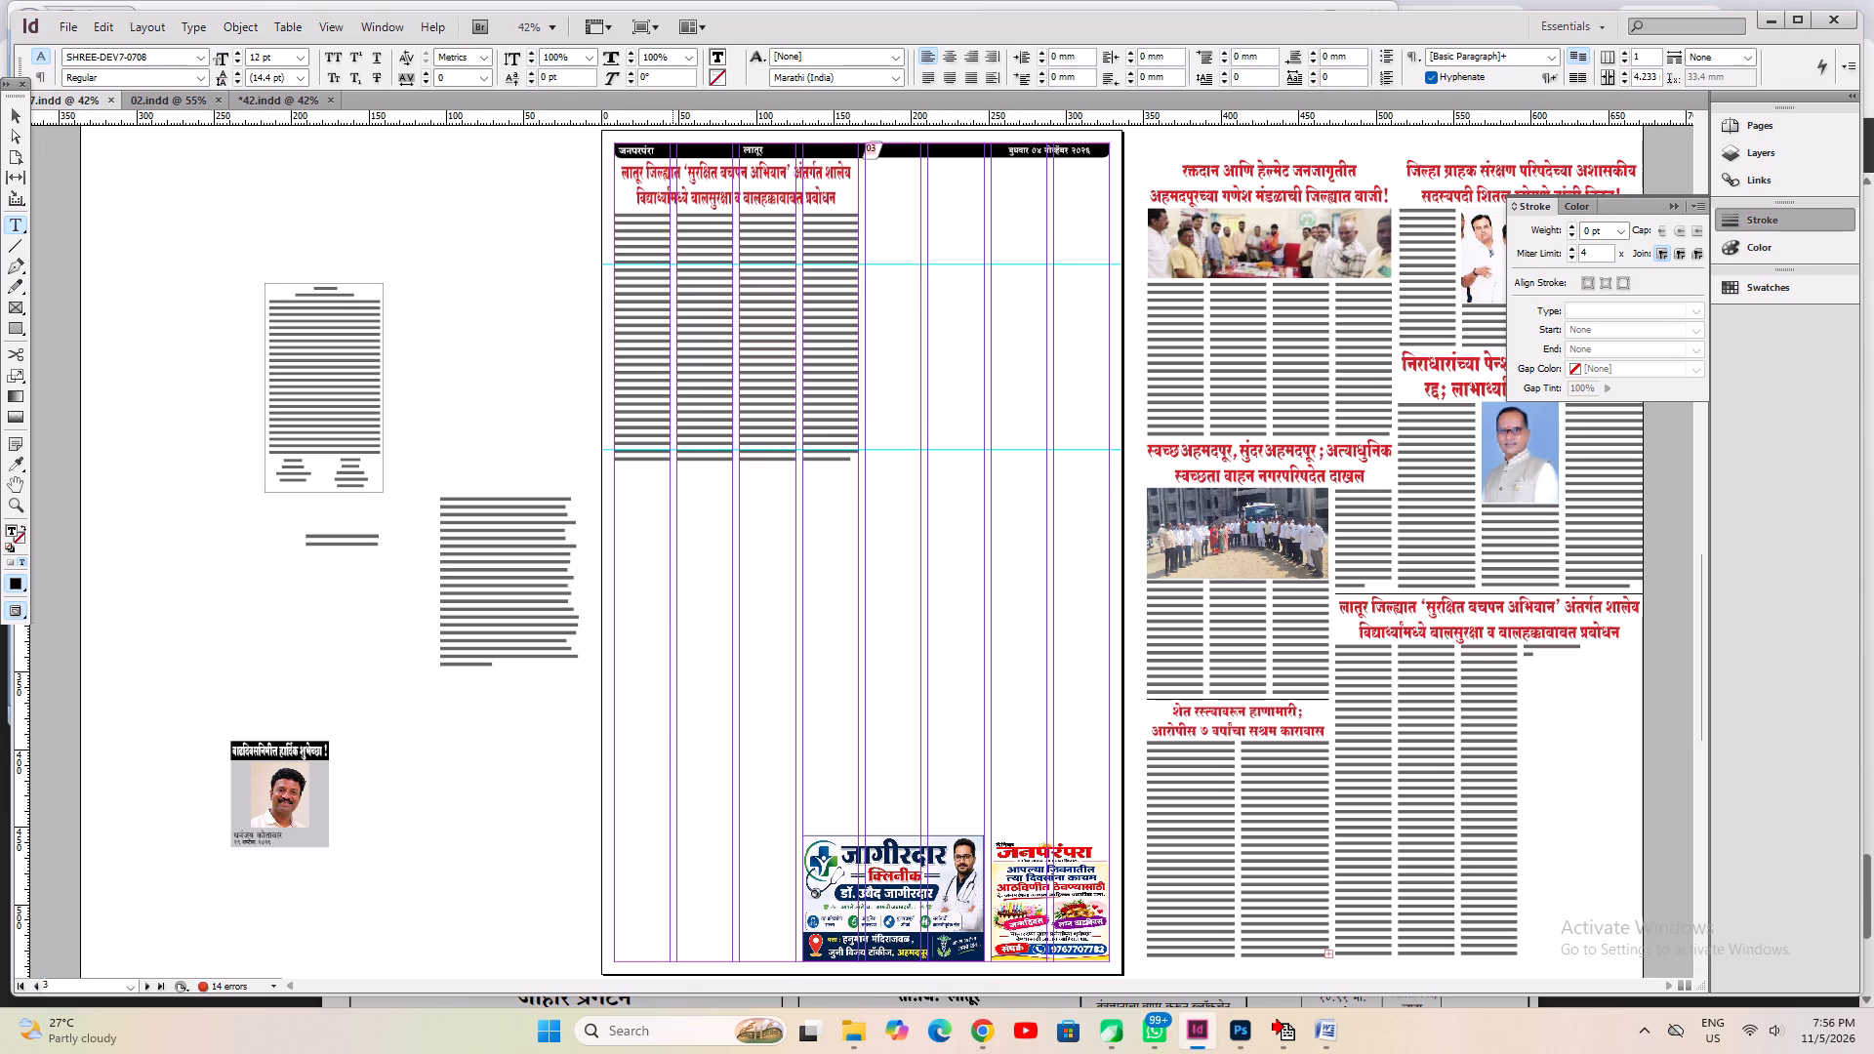
{"action": "left_click", "coordinate": [673, 618]}
{"action": "left_click", "coordinate": [683, 349]}
{"action": "key", "text": "ctrl+1"}
{"action": "scroll", "coordinate": [798, 509], "scroll_direction": "up", "scroll_amount": 4}
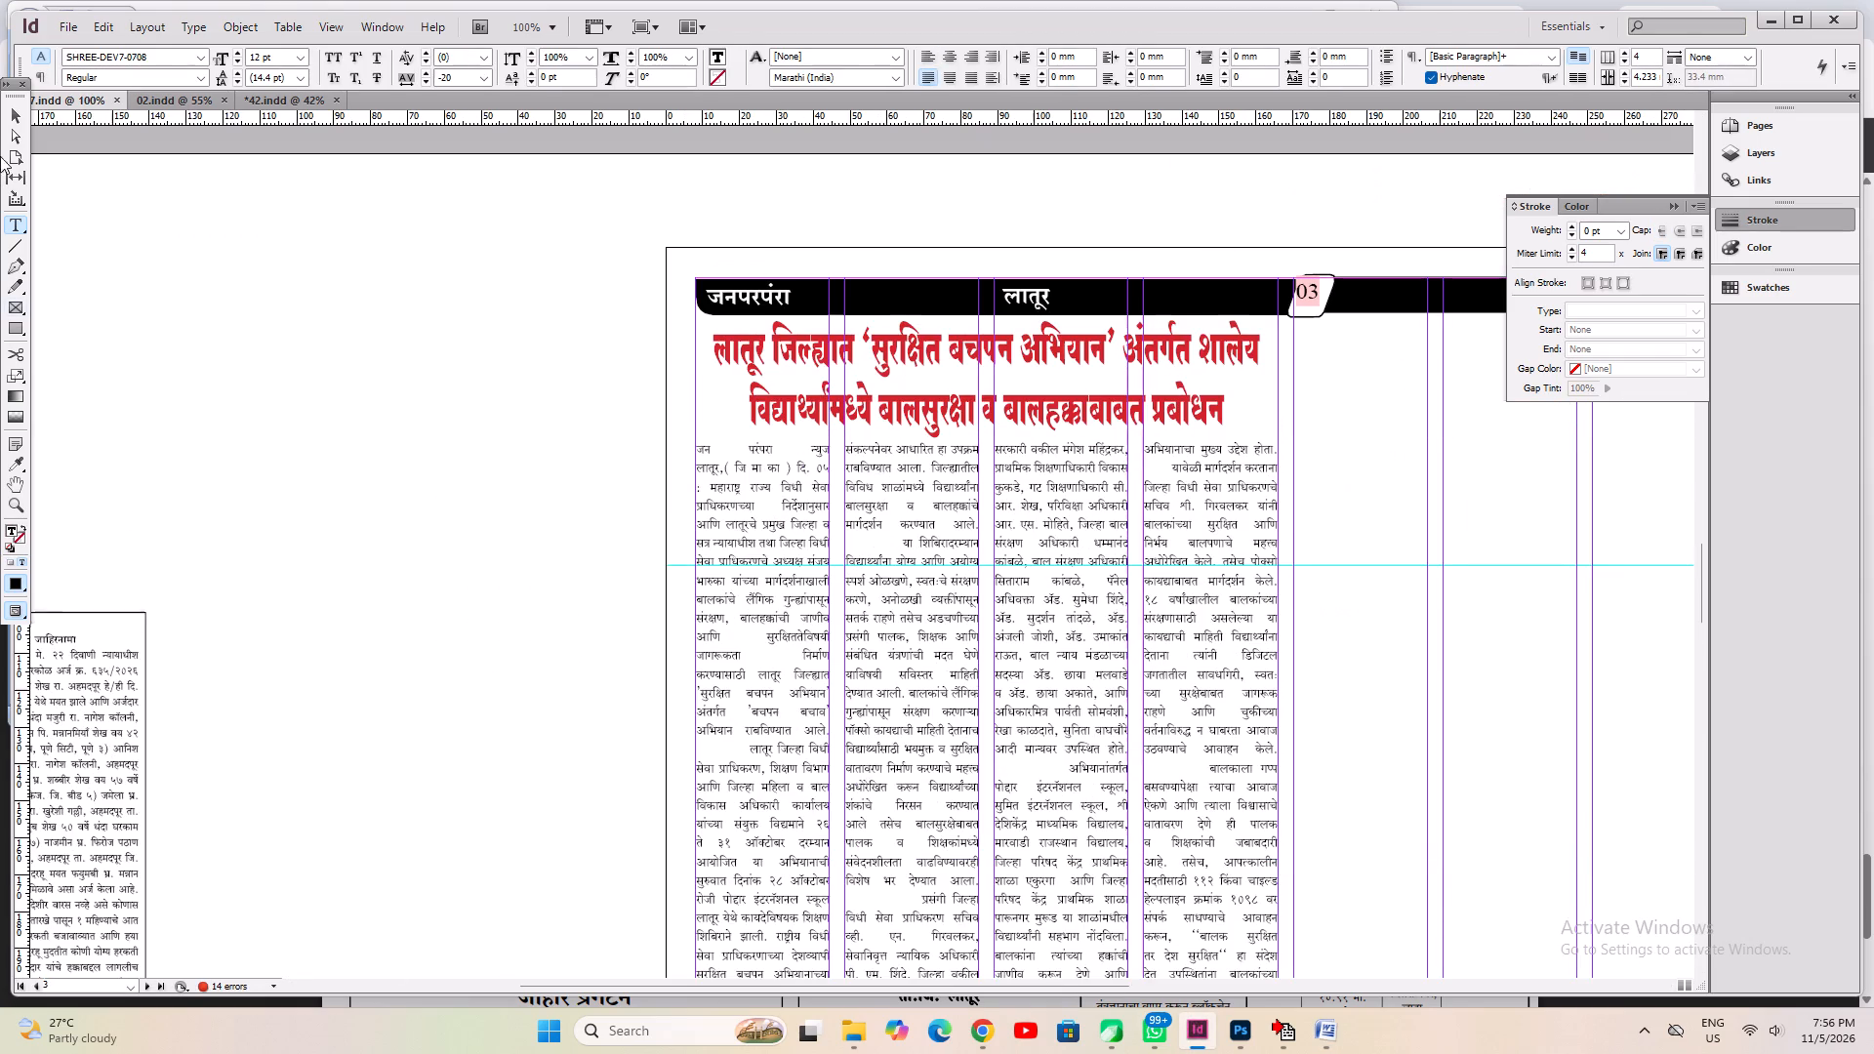
{"action": "left_click", "coordinate": [19, 119]}
{"action": "left_click", "coordinate": [995, 688]}
{"action": "left_click", "coordinate": [1050, 671], "text": "shift"}
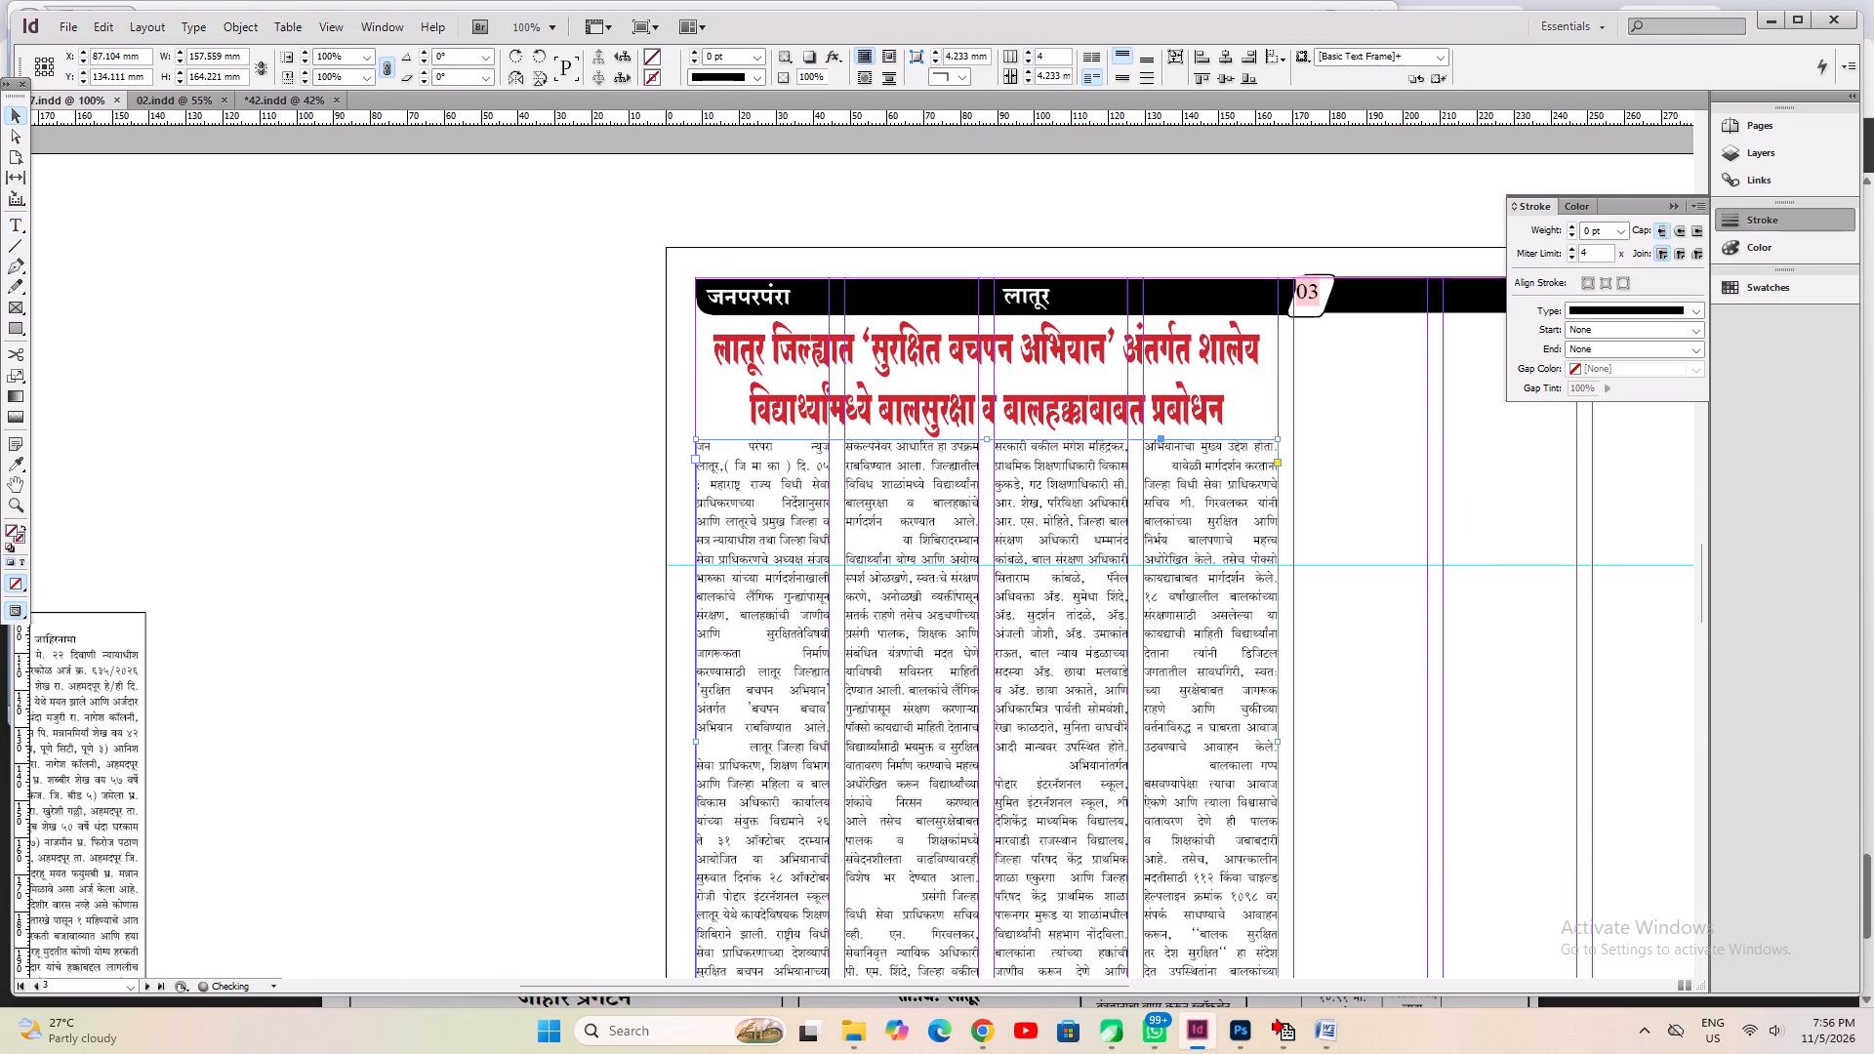
{"action": "key", "text": "space"}
{"action": "key", "text": "space"}
{"action": "key", "text": "space"}
{"action": "key", "text": "space"}
{"action": "key", "text": "space"}
{"action": "left_click_drag", "start_coordinate": [1433, 812], "coordinate": [697, 539]}
{"action": "left_click", "coordinate": [762, 635]}
{"action": "left_click", "coordinate": [17, 220]}
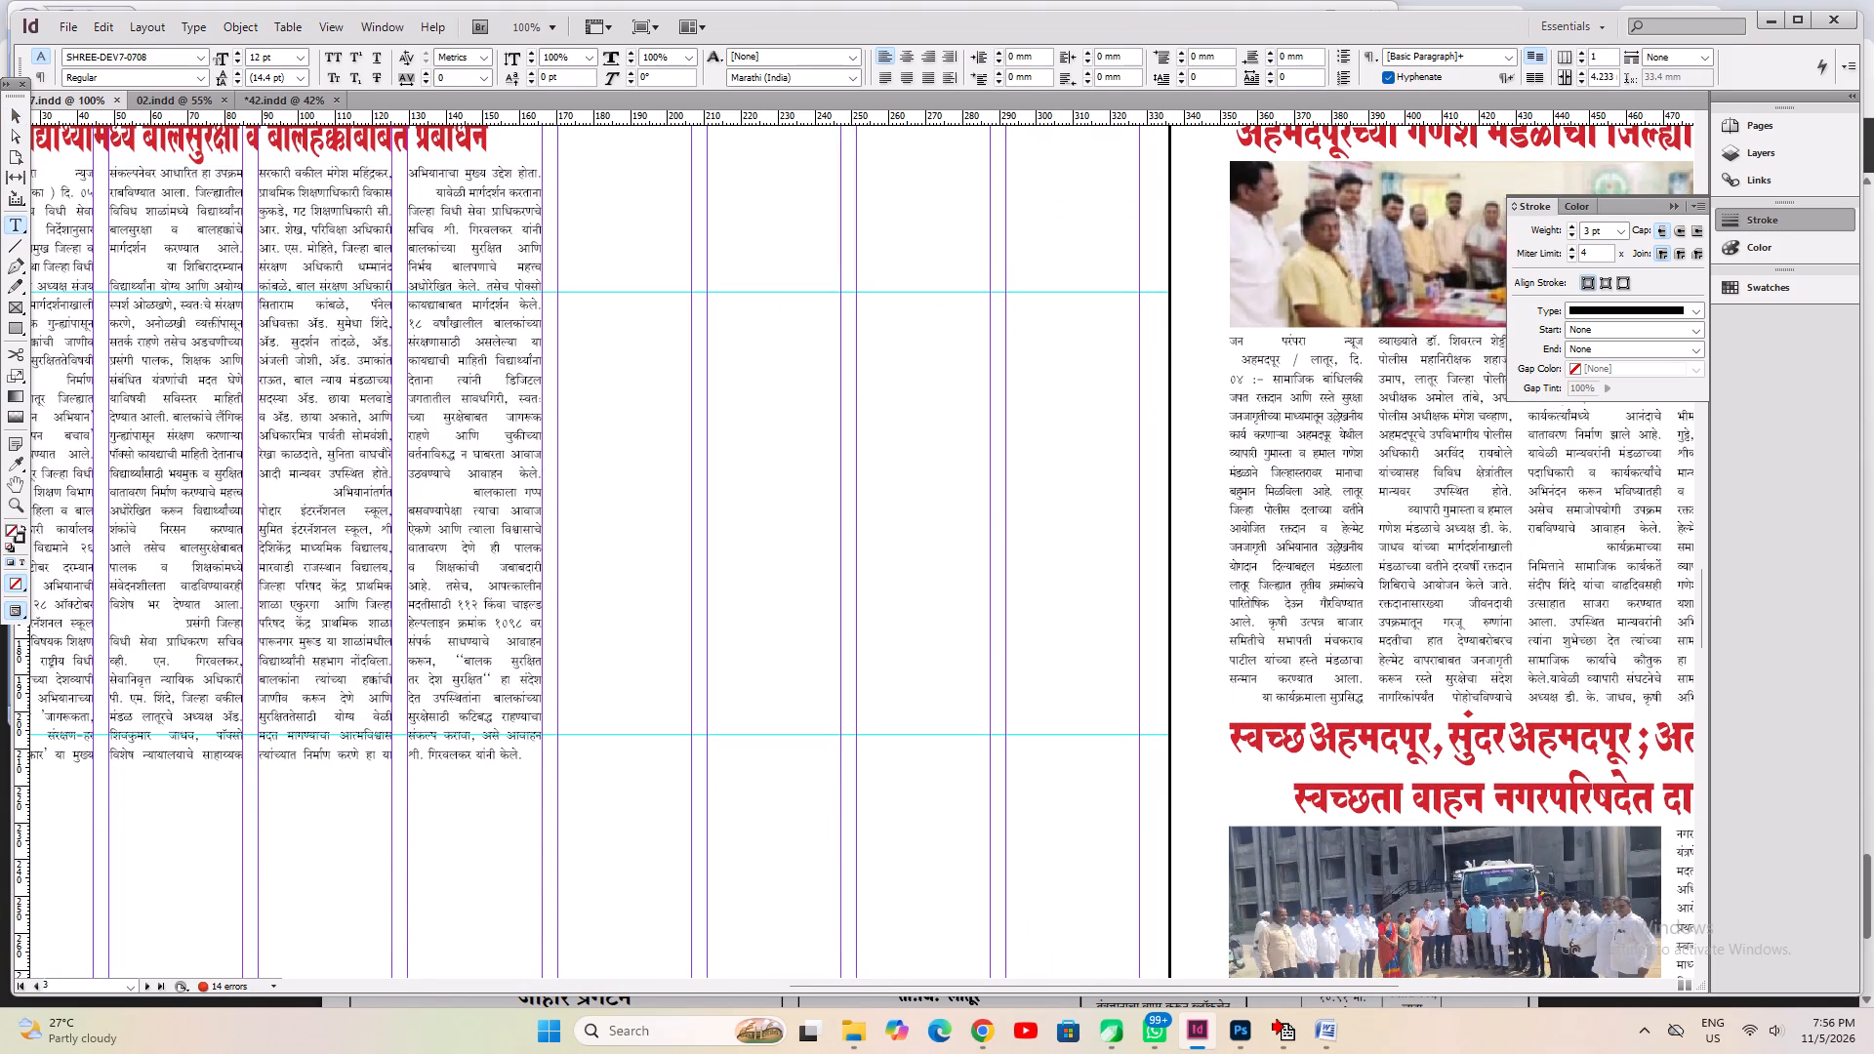
{"action": "scroll", "coordinate": [893, 597], "scroll_direction": "up", "scroll_amount": 3}
{"action": "left_click_drag", "start_coordinate": [562, 424], "coordinate": [1083, 824]}
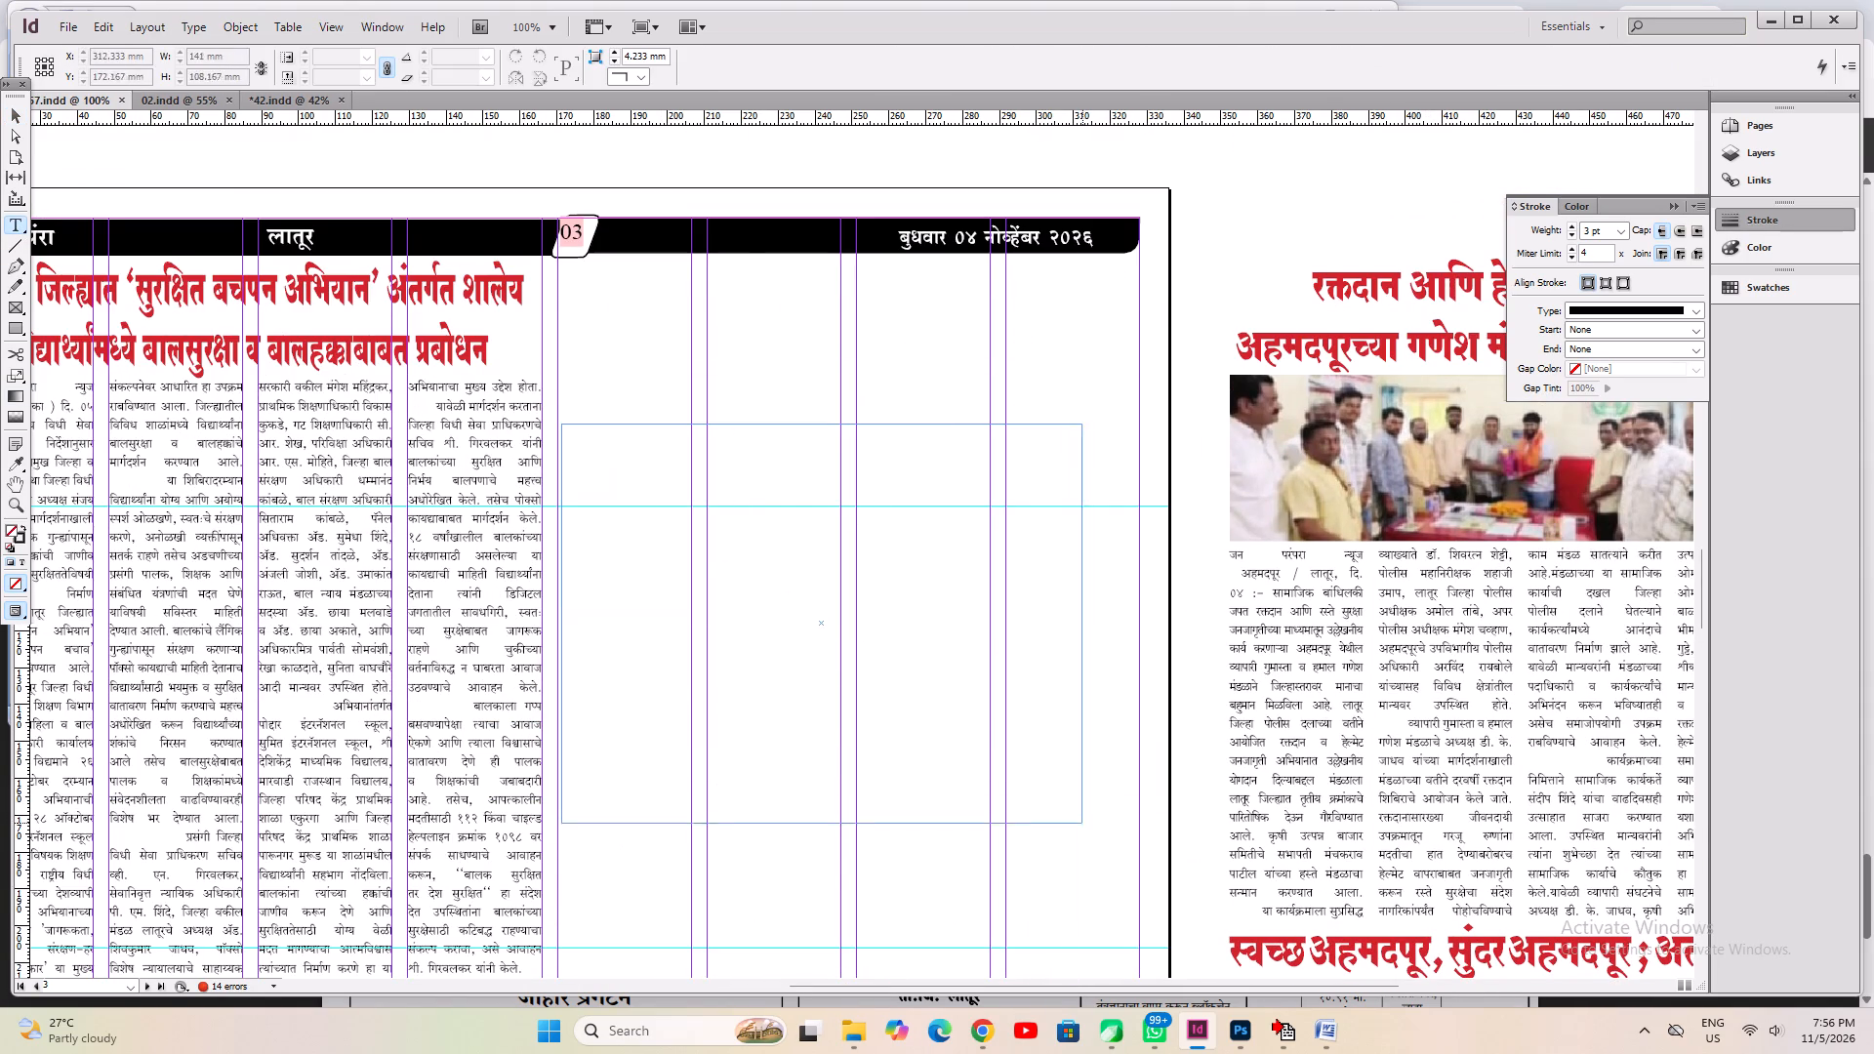
{"action": "left_click_drag", "start_coordinate": [1083, 824], "coordinate": [1139, 907]}
{"action": "key", "text": "ctrl+v"}
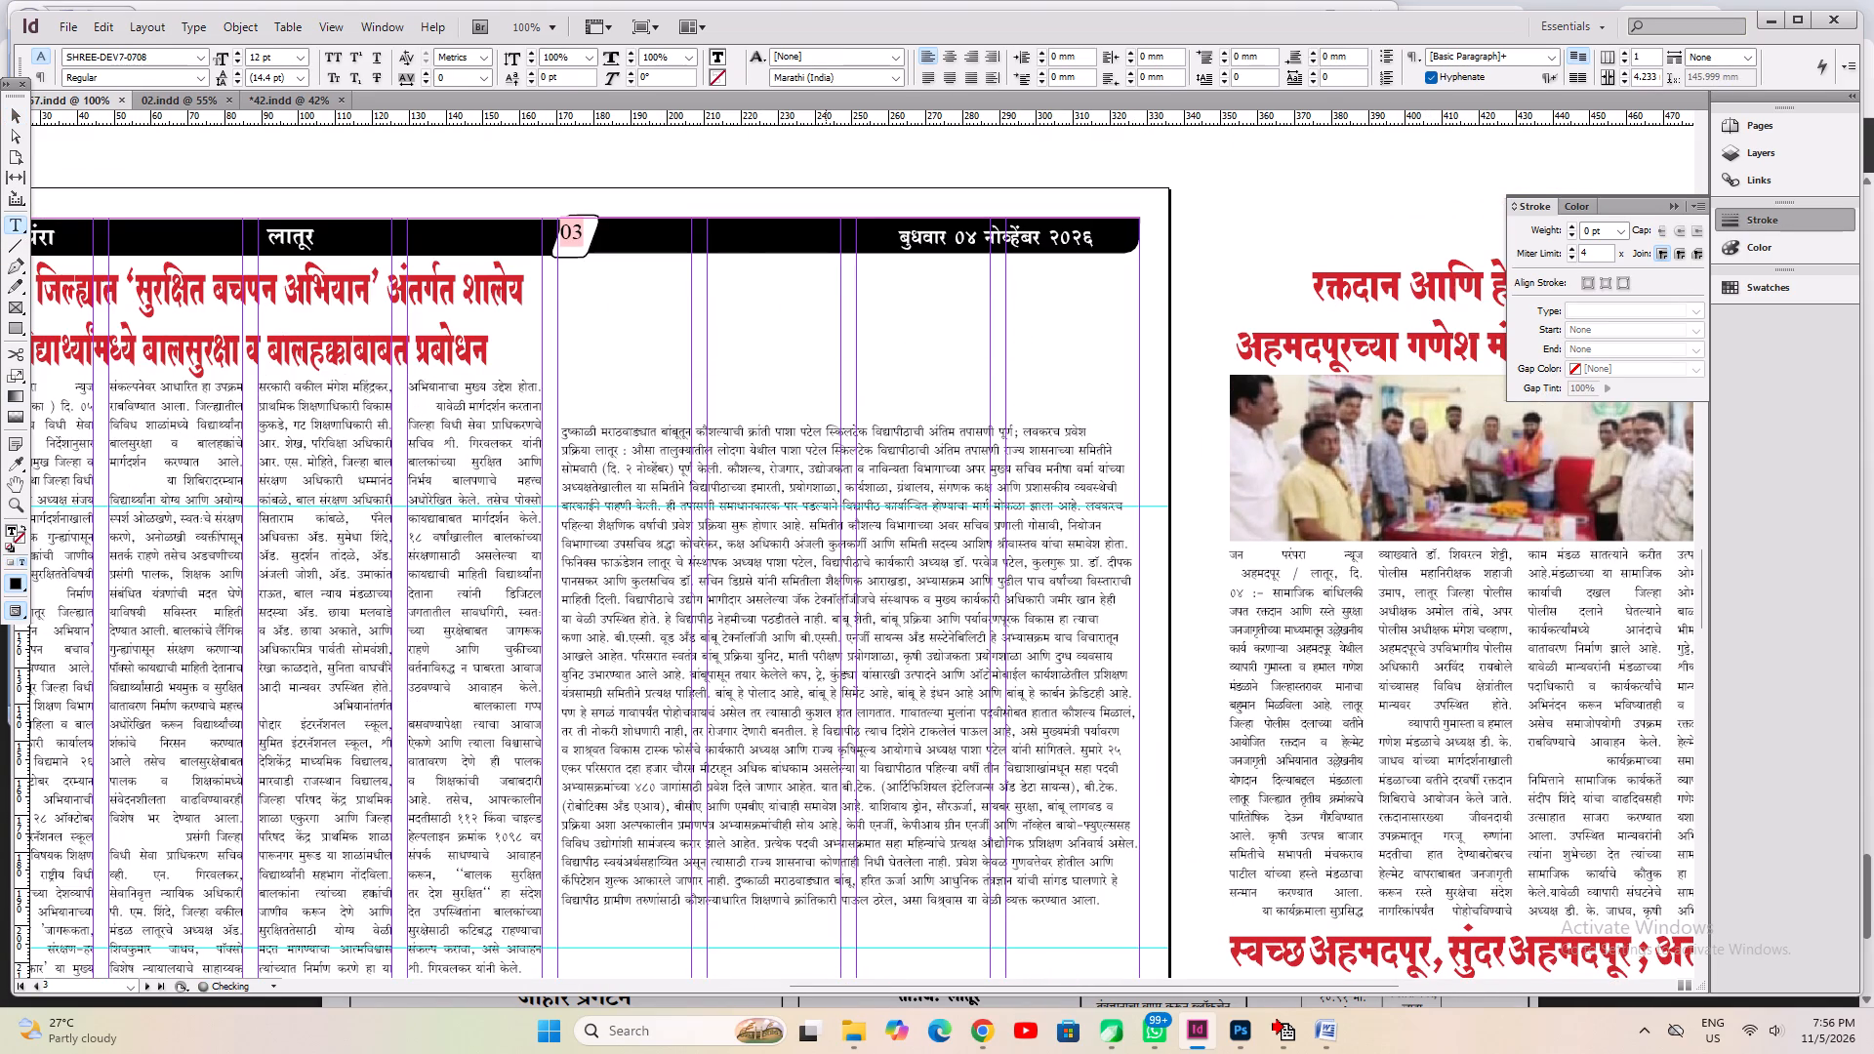
Move the bamboo article's frame down and duplicate the child-safety headline into the space above it.
{"action": "left_click", "coordinate": [754, 520]}
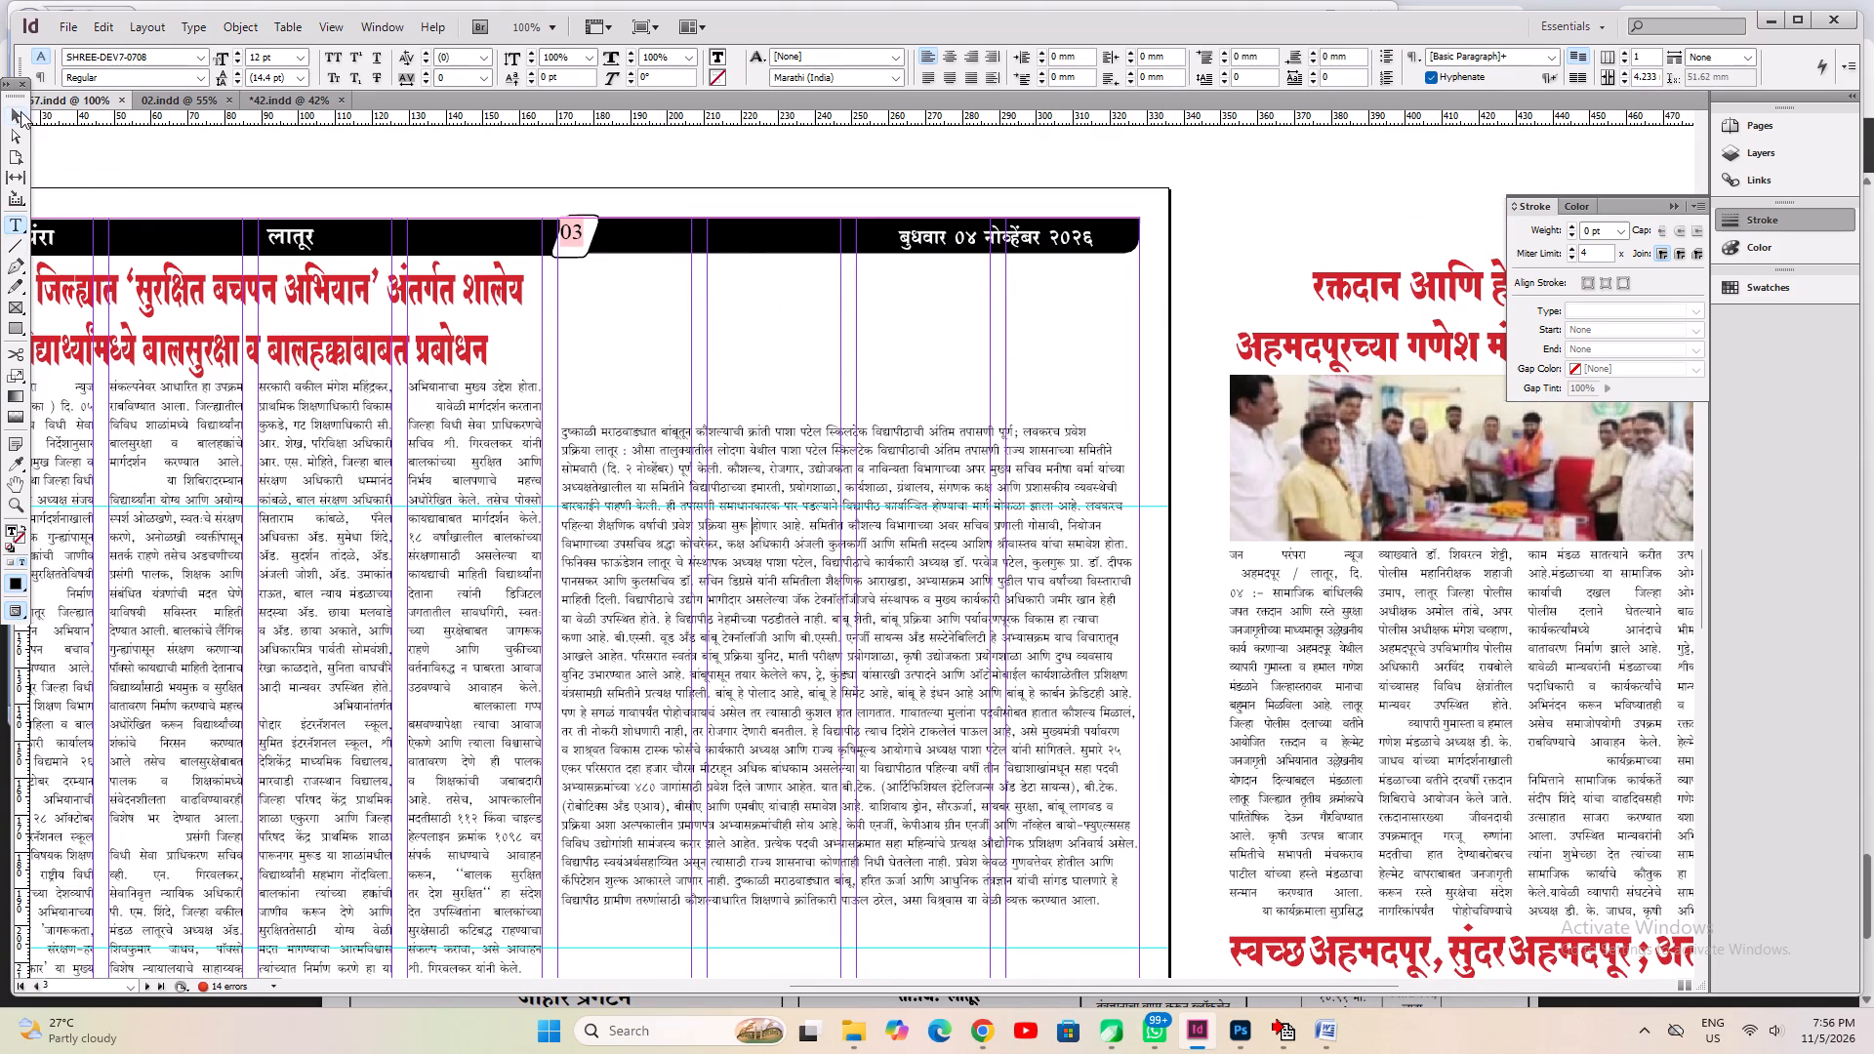
{"action": "left_click", "coordinate": [20, 111]}
{"action": "left_click", "coordinate": [781, 636]}
{"action": "left_click_drag", "start_coordinate": [860, 590], "coordinate": [853, 715], "text": "shift"}
{"action": "left_click", "coordinate": [354, 337]}
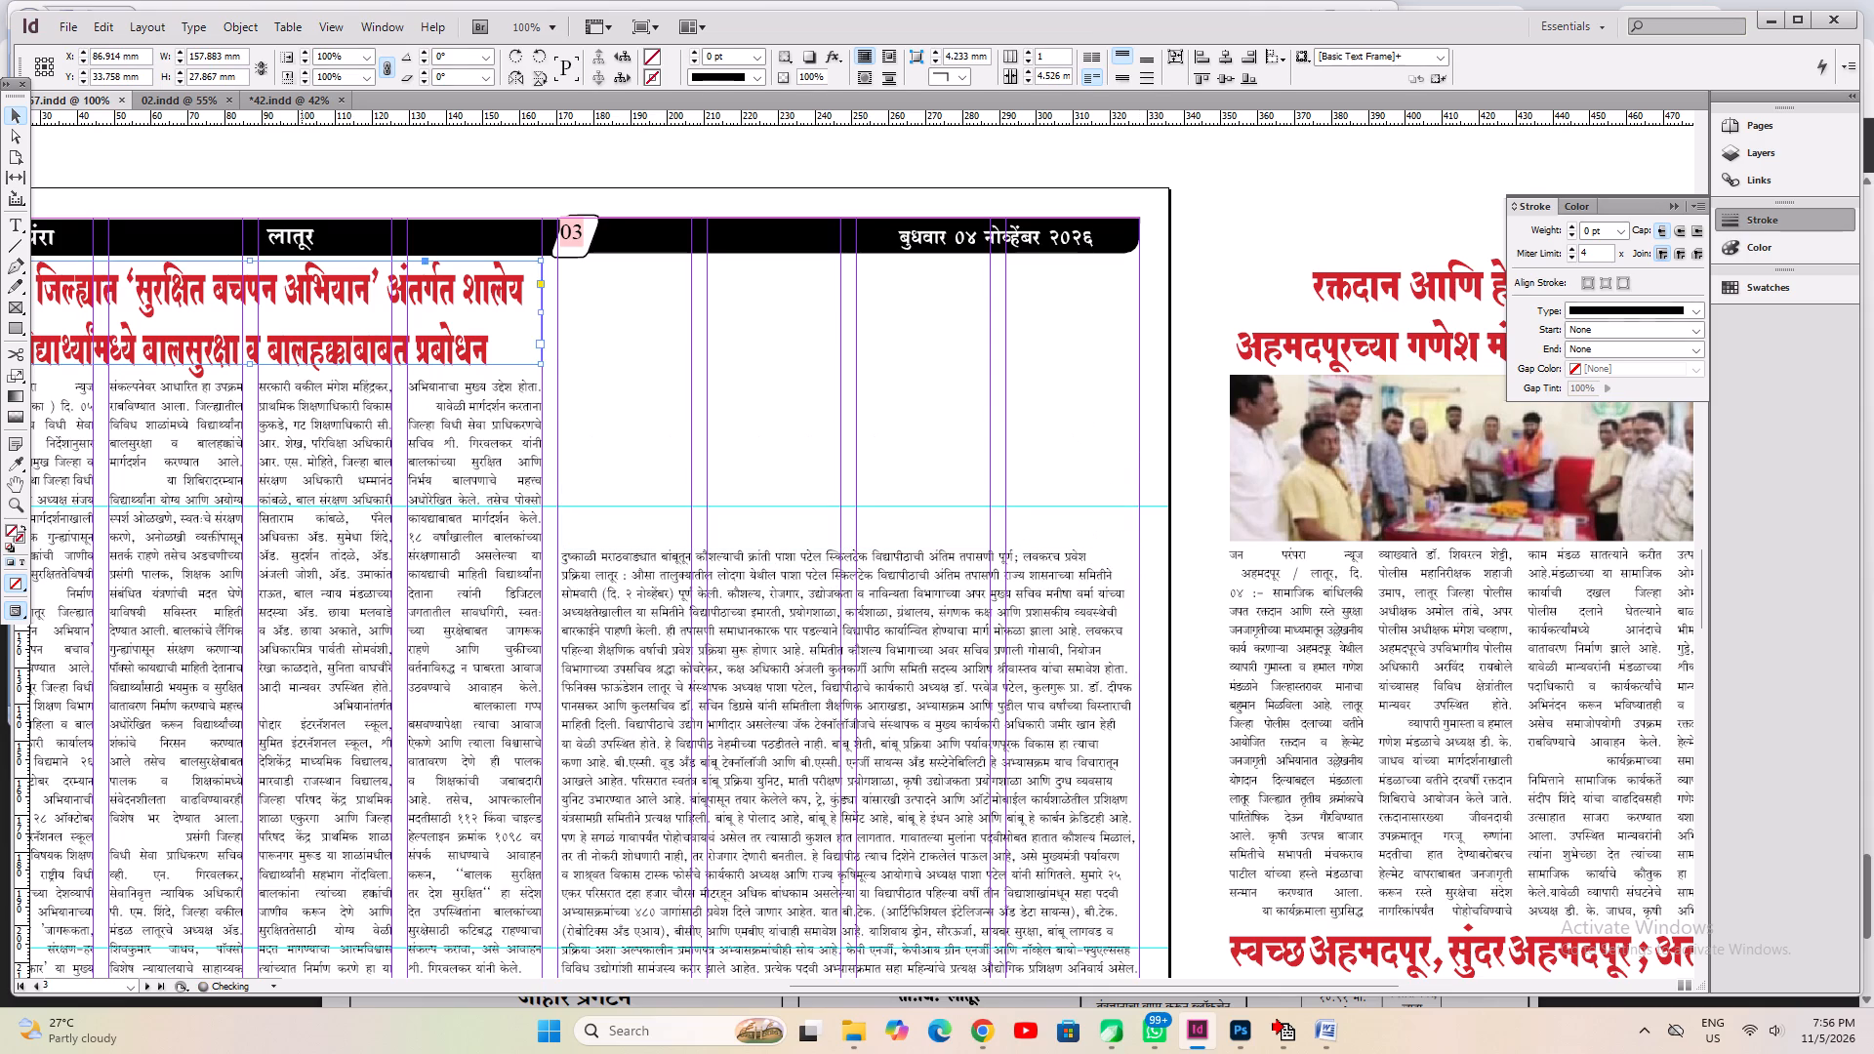
{"action": "left_click_drag", "start_coordinate": [296, 332], "coordinate": [894, 468], "text": "ctrl+alt+shift"}
{"action": "left_click", "coordinate": [865, 668]}
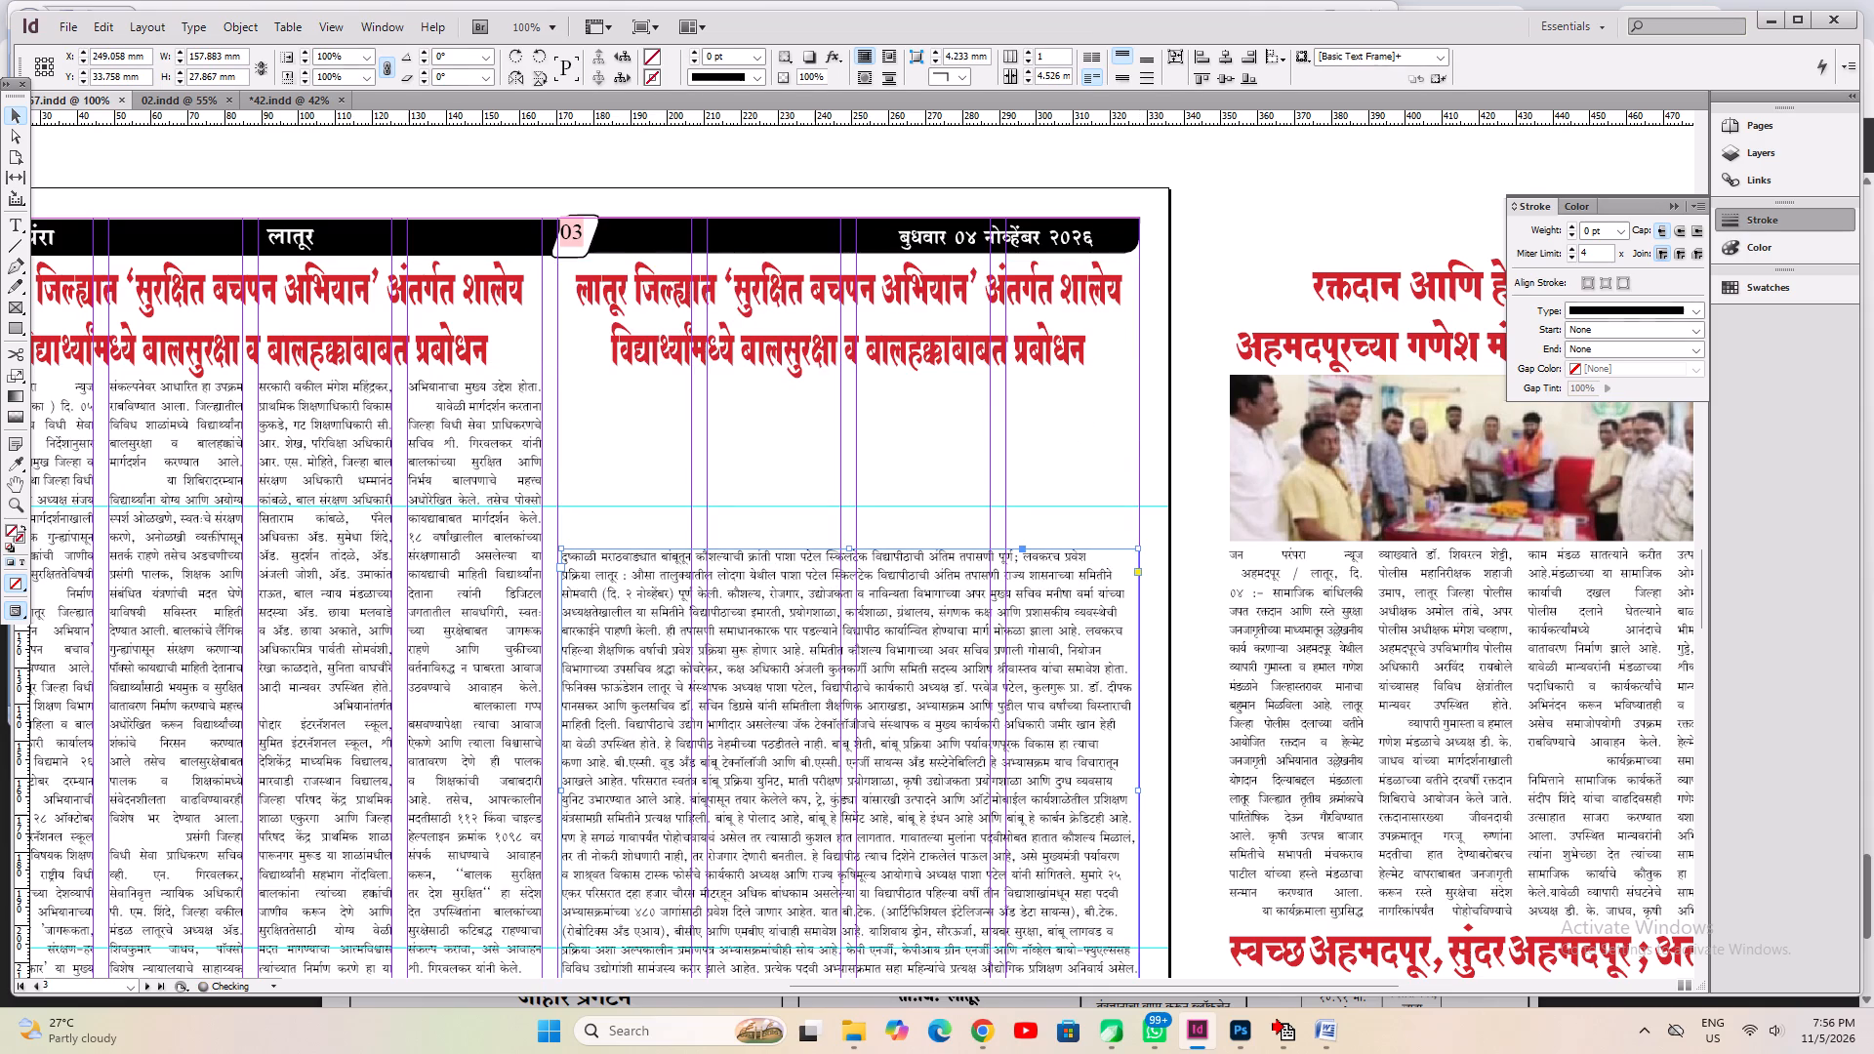
Cut the headline text from the start of the bamboo article and paste it unformatted over the duplicated headline, fitting the frame.
{"action": "left_click", "coordinate": [9, 225]}
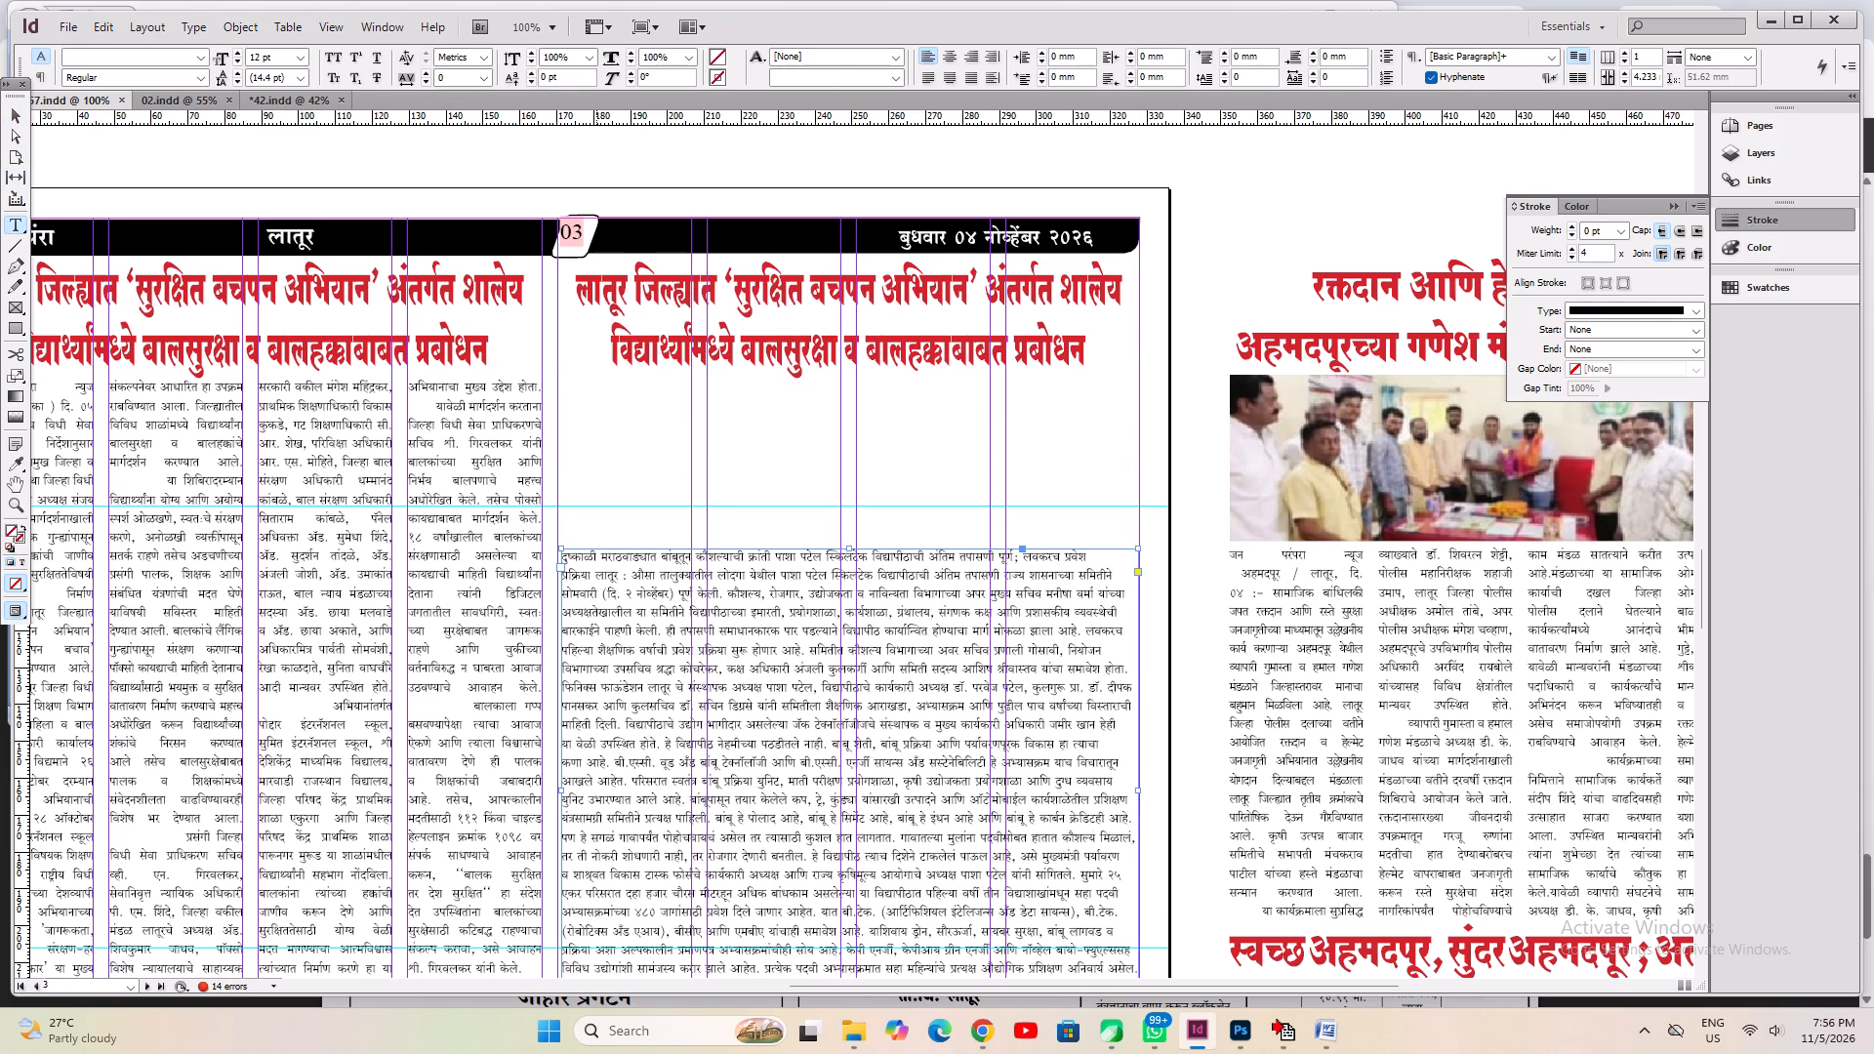
{"action": "left_click", "coordinate": [596, 580]}
{"action": "left_click_drag", "start_coordinate": [591, 579], "coordinate": [526, 428]}
{"action": "key", "text": "ctrl+x"}
{"action": "left_click", "coordinate": [776, 322]}
{"action": "key", "text": "ctrl+a"}
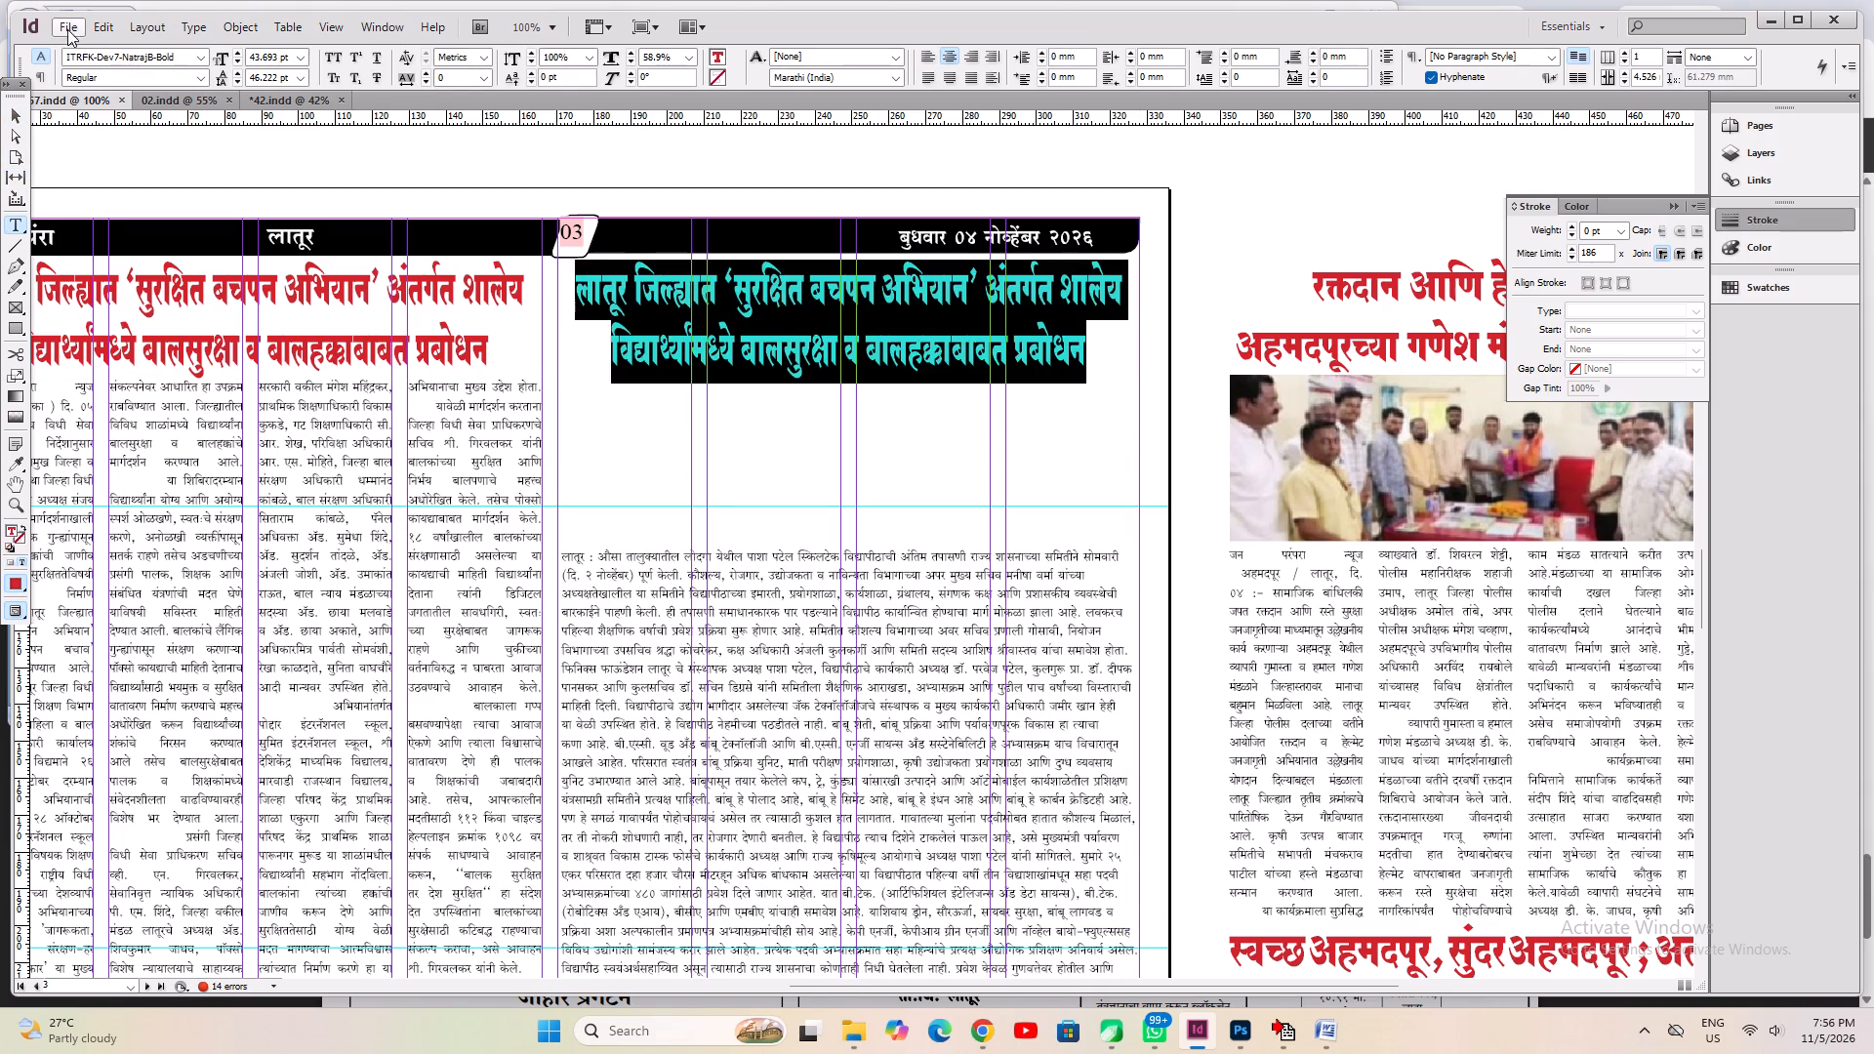
{"action": "left_click", "coordinate": [90, 21]}
{"action": "left_click", "coordinate": [165, 161]}
{"action": "key", "text": "ctrl+alt+c"}
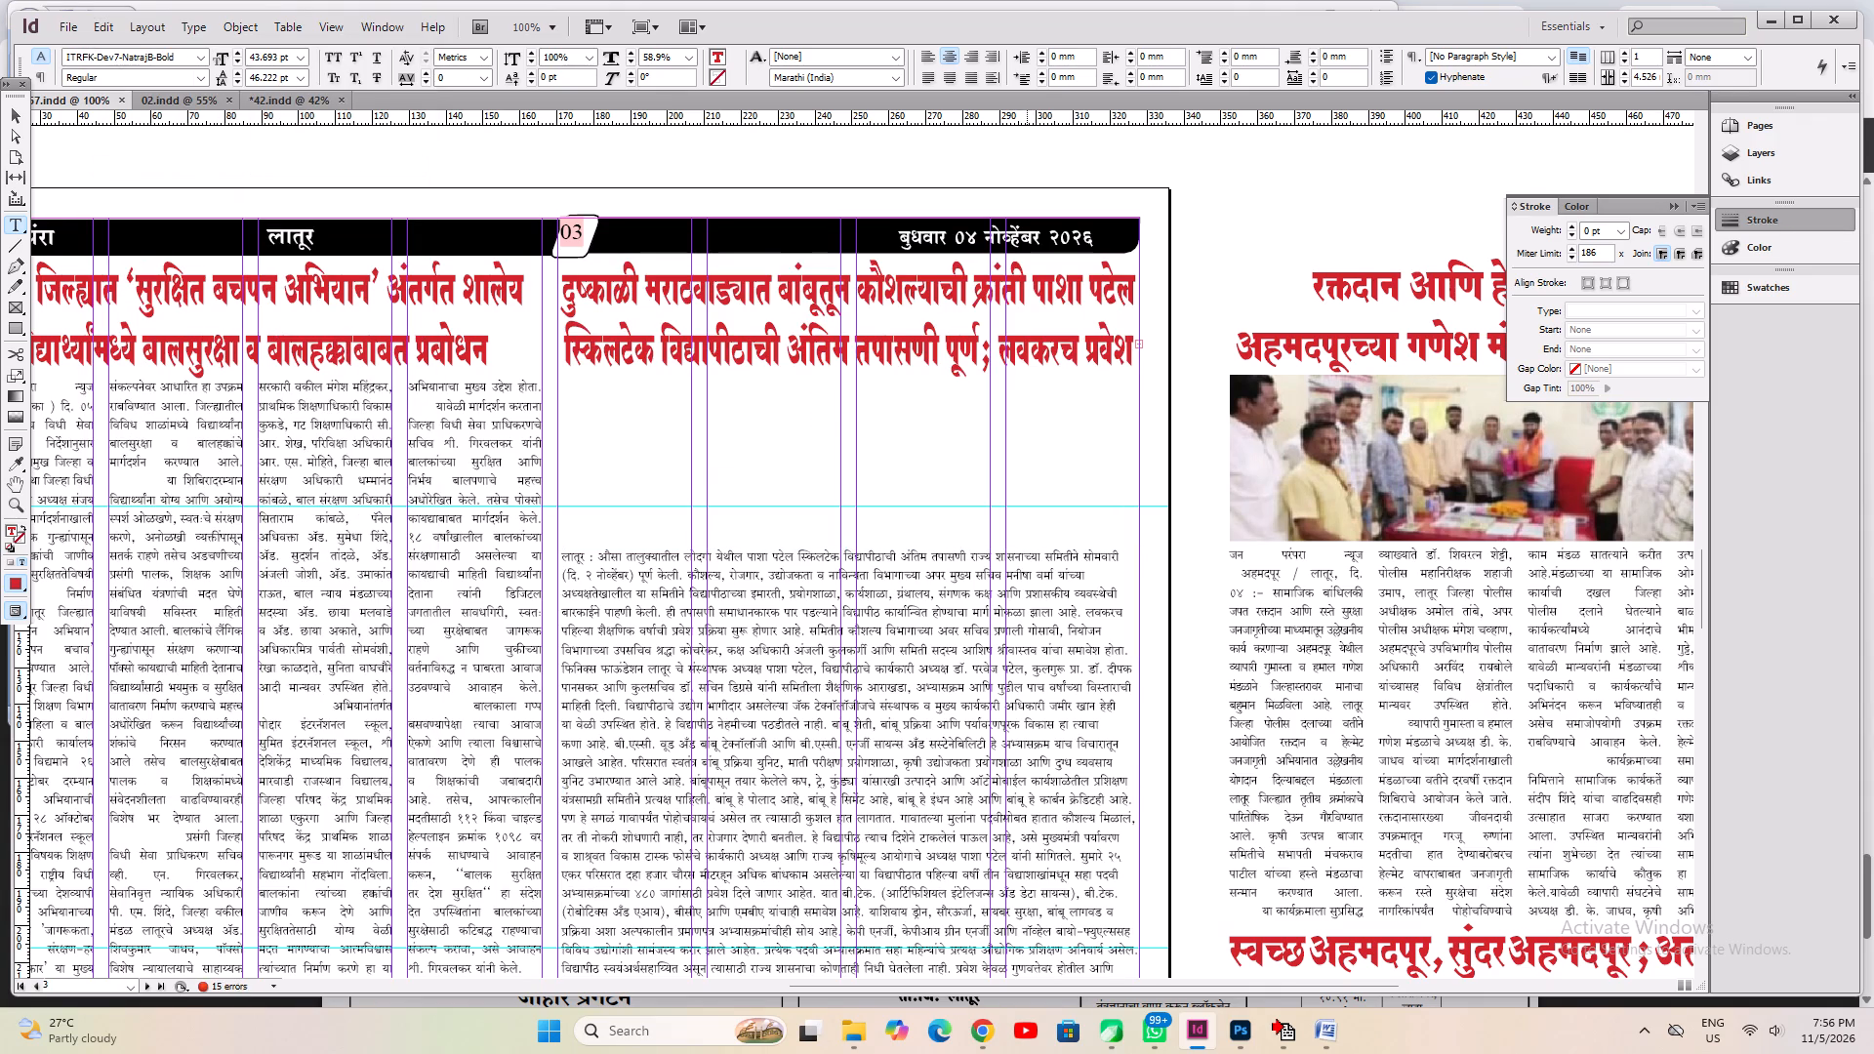
Reduce the bamboo headline's font size to 39.693 pt, tighten its leading to fit two lines, and save.
{"action": "left_click", "coordinate": [980, 397]}
{"action": "key", "text": "ctrl+a"}
{"action": "key", "text": "ctrl+shift+comma"}
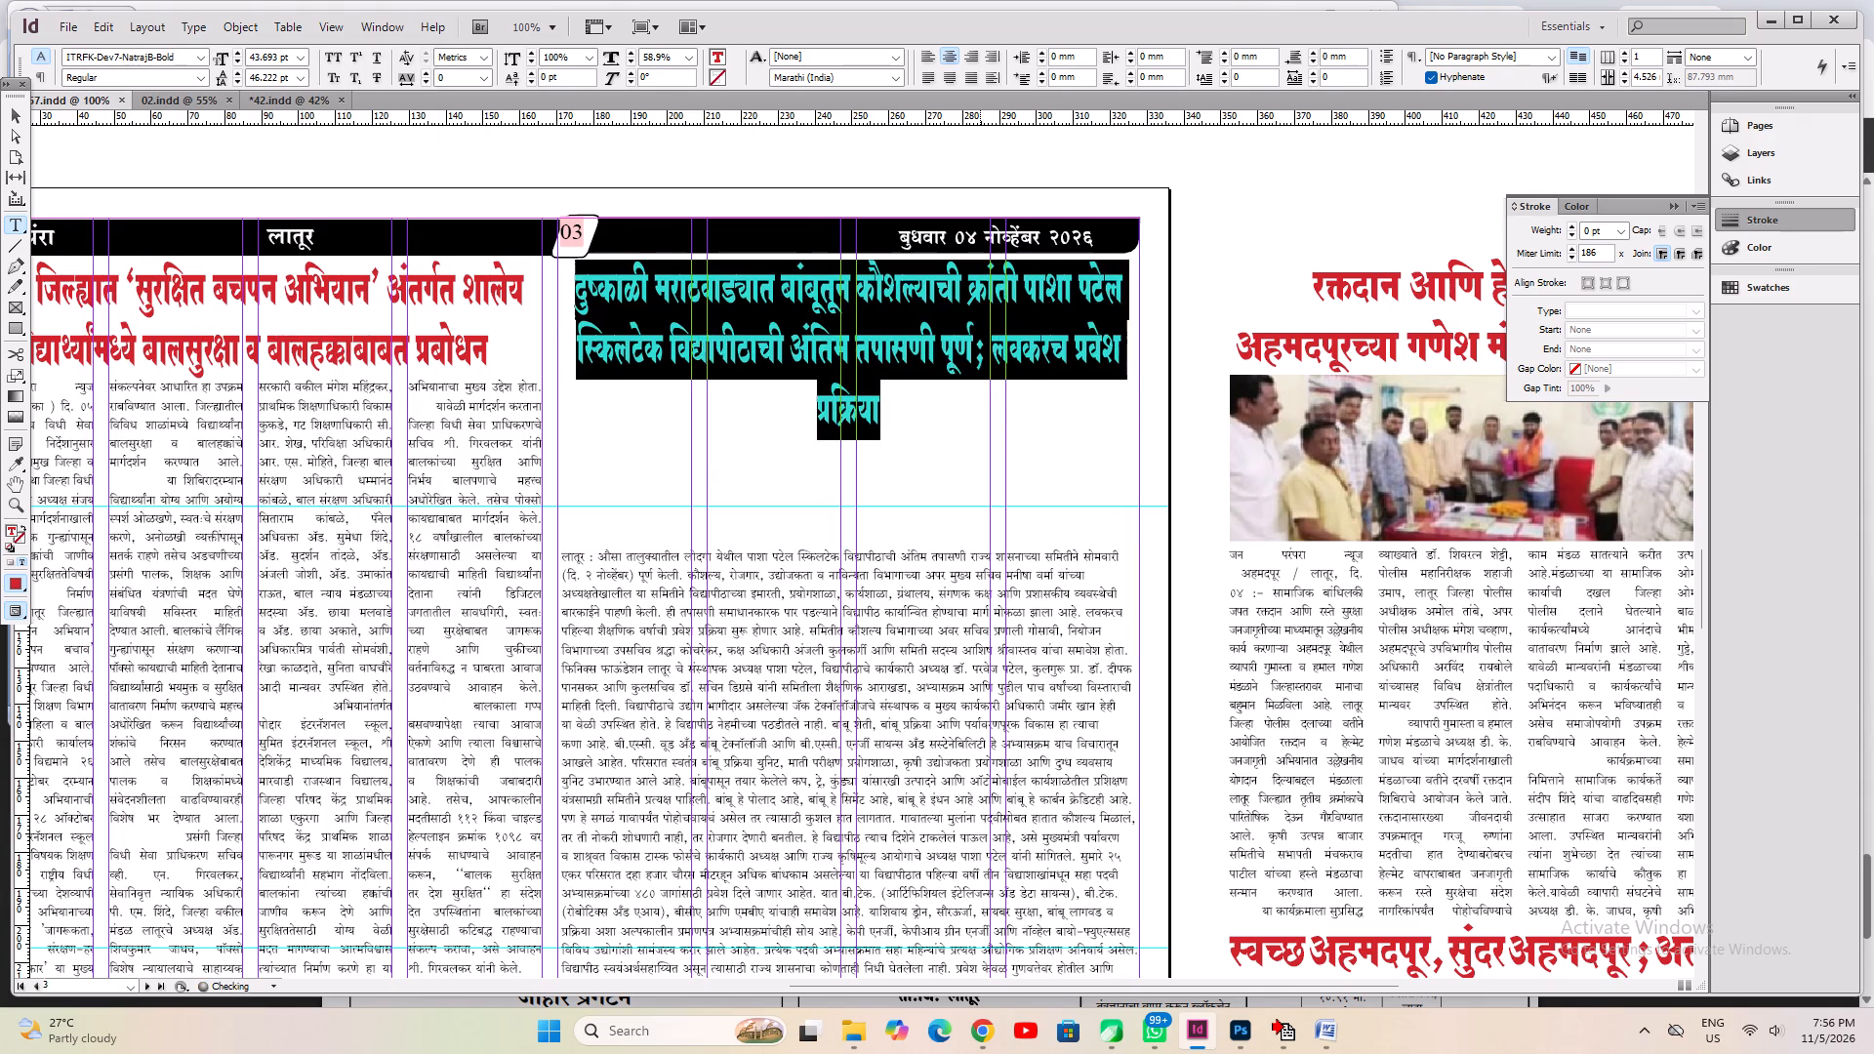
{"action": "key", "text": "ctrl+shift+comma"}
{"action": "key", "text": "ctrl+s"}
{"action": "key", "text": "alt+Up"}
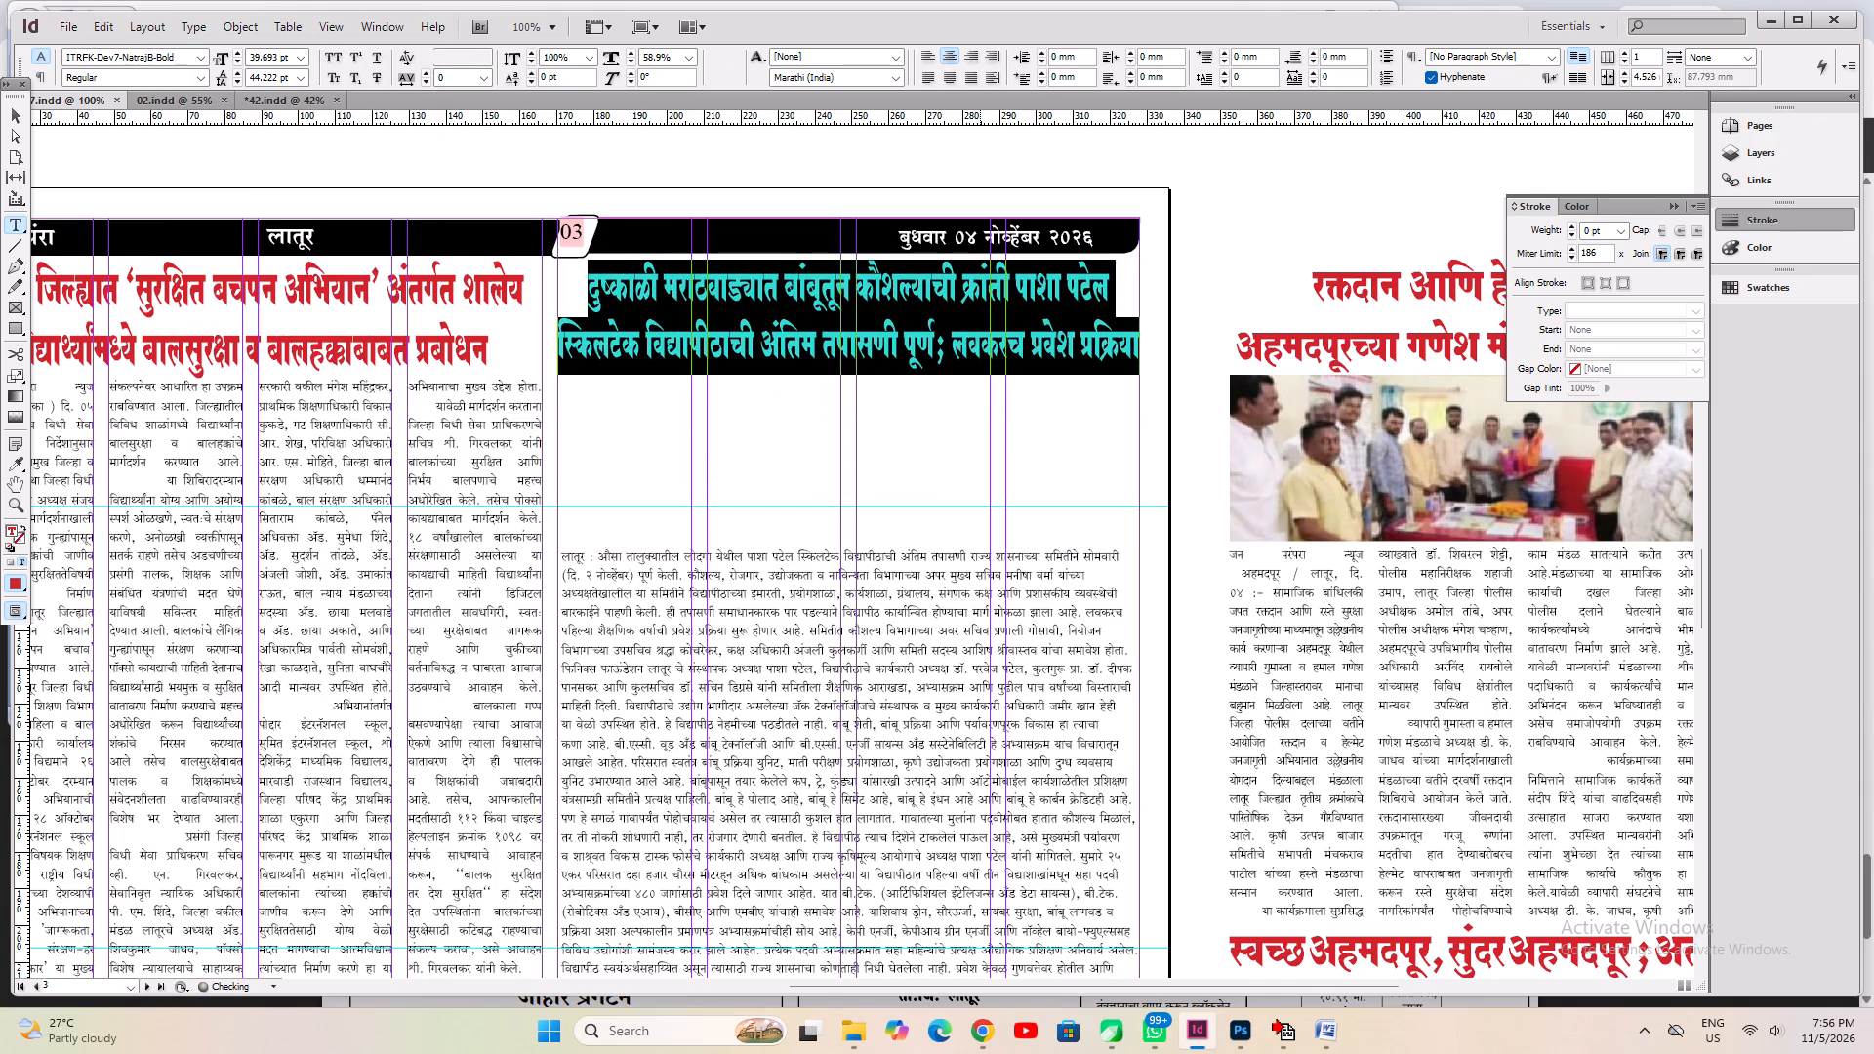
{"action": "key", "text": "alt+Up"}
{"action": "key", "text": "ctrl+z"}
Justify the bamboo article's body text with the last line aligned left and save the document.
{"action": "left_click", "coordinate": [834, 739]}
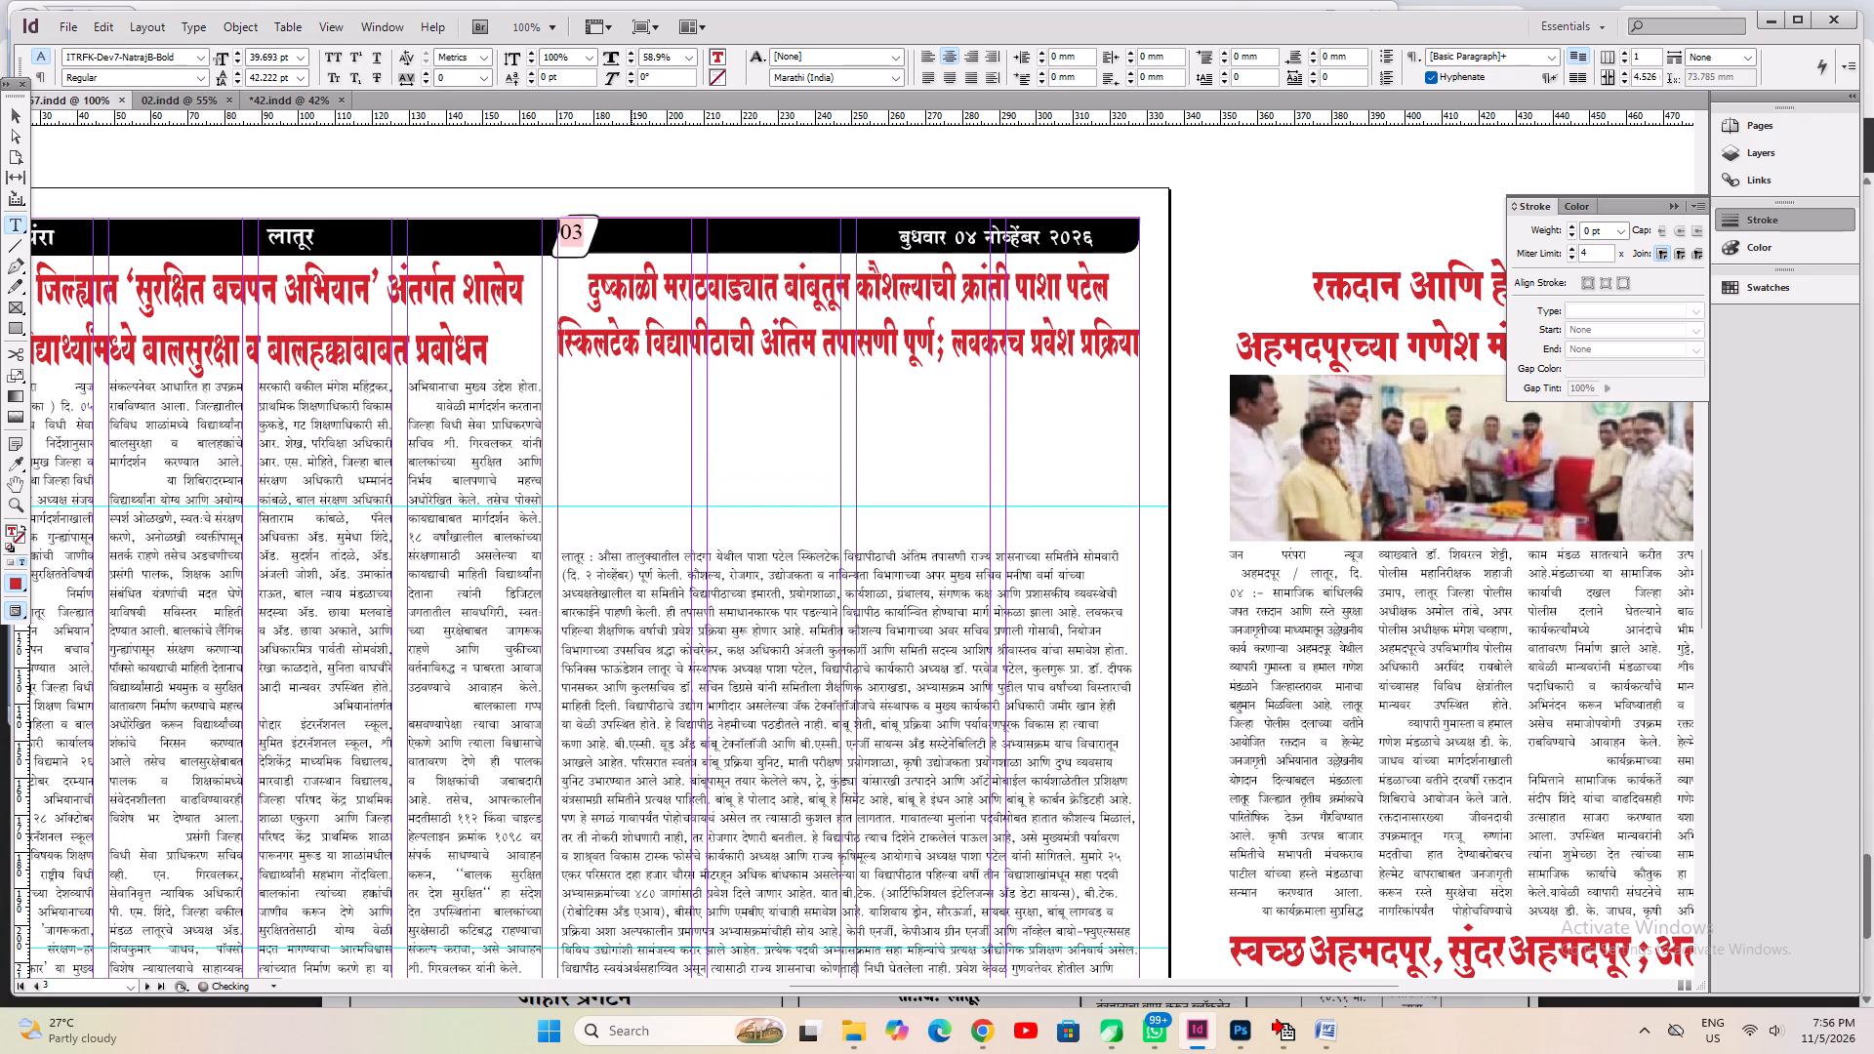
{"action": "left_click", "coordinate": [631, 544]}
{"action": "left_click", "coordinate": [631, 560]}
{"action": "key", "text": "Home"}
{"action": "key", "text": "shift+Up"}
{"action": "key", "text": "shift+Up"}
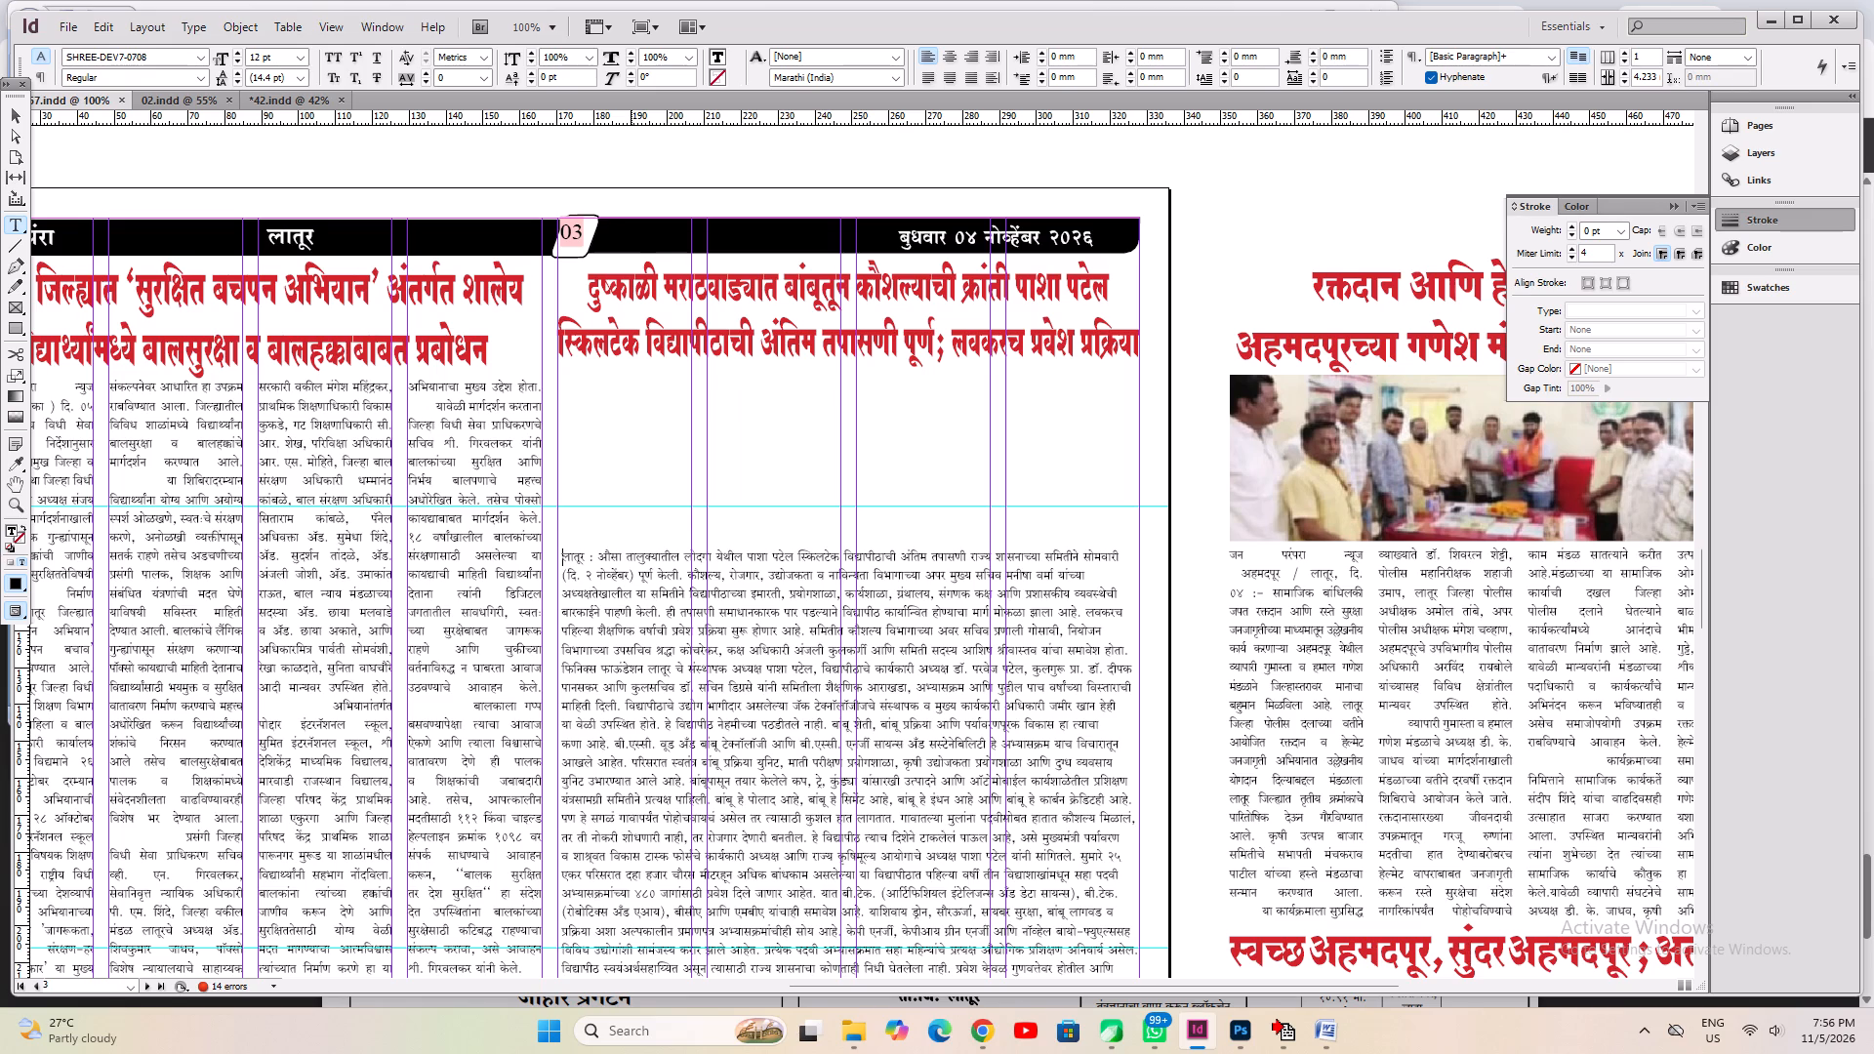
{"action": "key", "text": "ctrl+shift+j"}
{"action": "key", "text": "ctrl+a"}
{"action": "key", "text": "ctrl+s"}
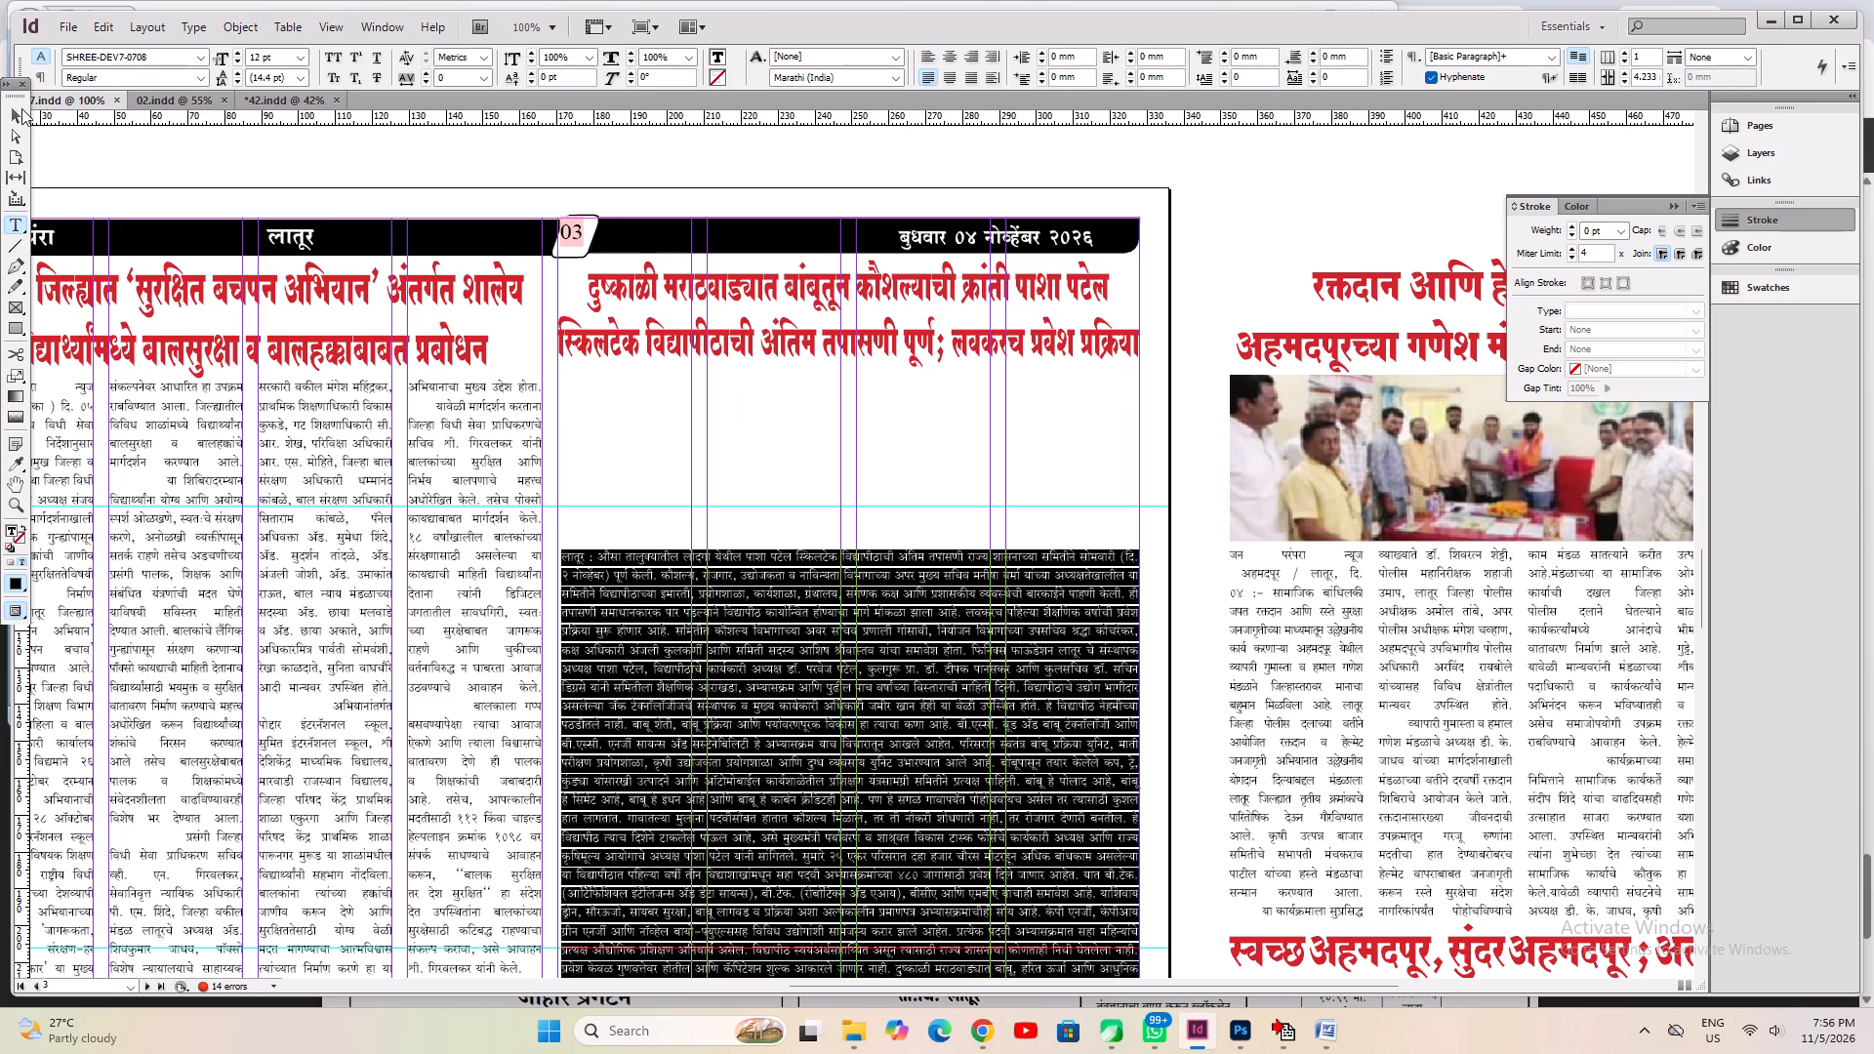
Move the bamboo article's body directly under its headline, widen the frame to 157.883 mm and fit it to the text.
{"action": "left_click", "coordinate": [22, 114]}
{"action": "left_click_drag", "start_coordinate": [833, 733], "coordinate": [838, 557]}
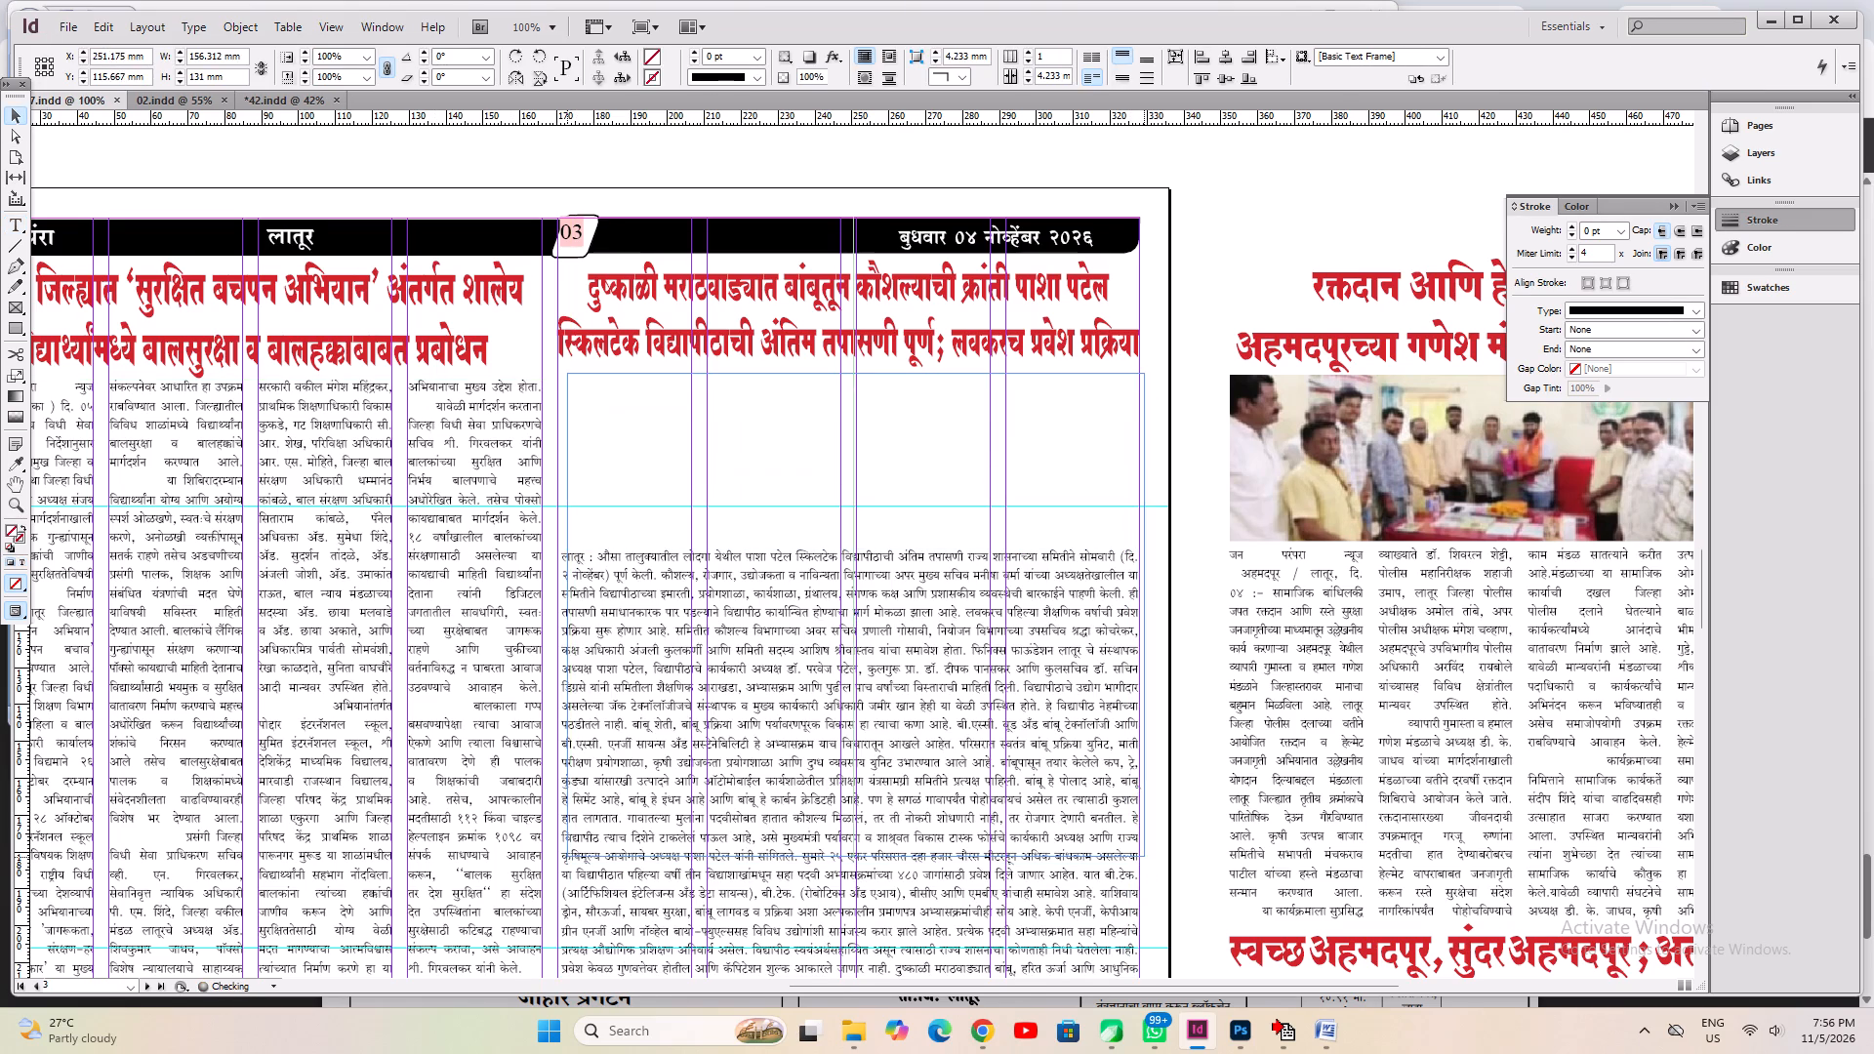
{"action": "left_click_drag", "start_coordinate": [838, 557], "coordinate": [829, 554]}
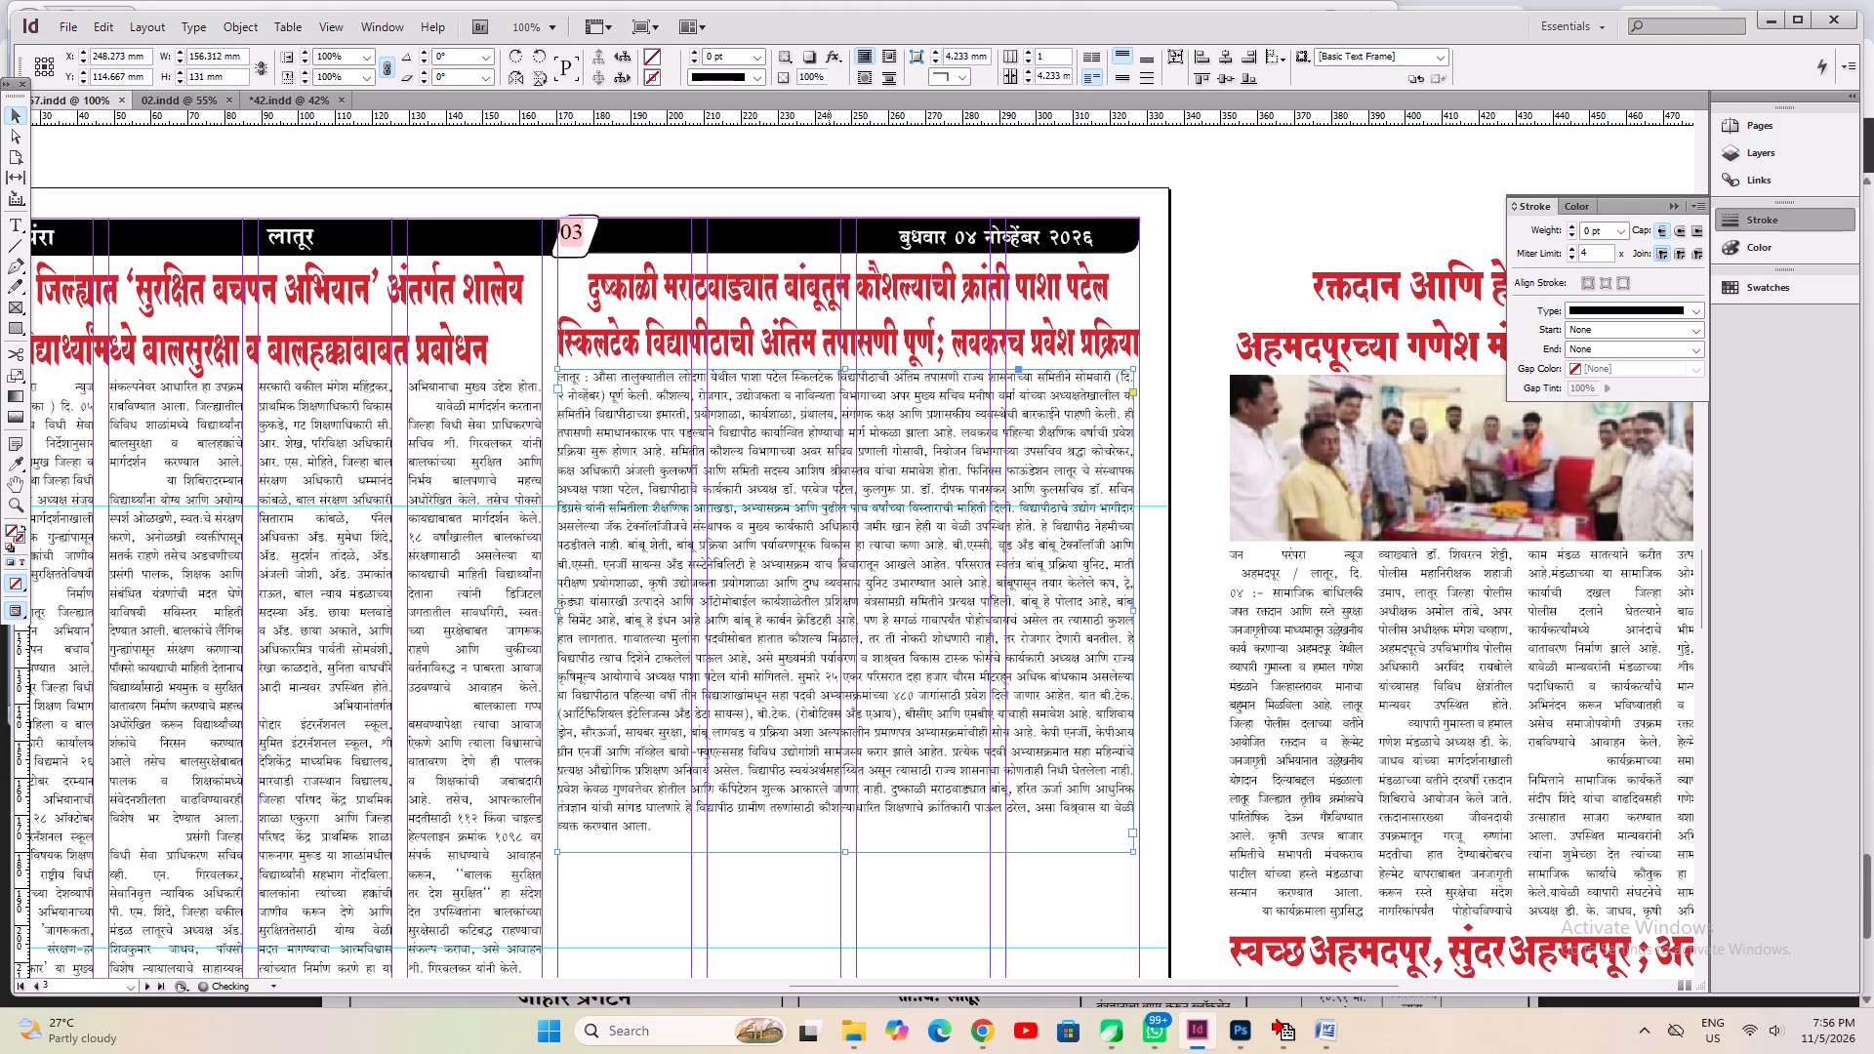
{"action": "scroll", "coordinate": [1242, 879], "scroll_direction": "down", "scroll_amount": 4}
{"action": "left_click_drag", "start_coordinate": [1132, 567], "coordinate": [1141, 586]}
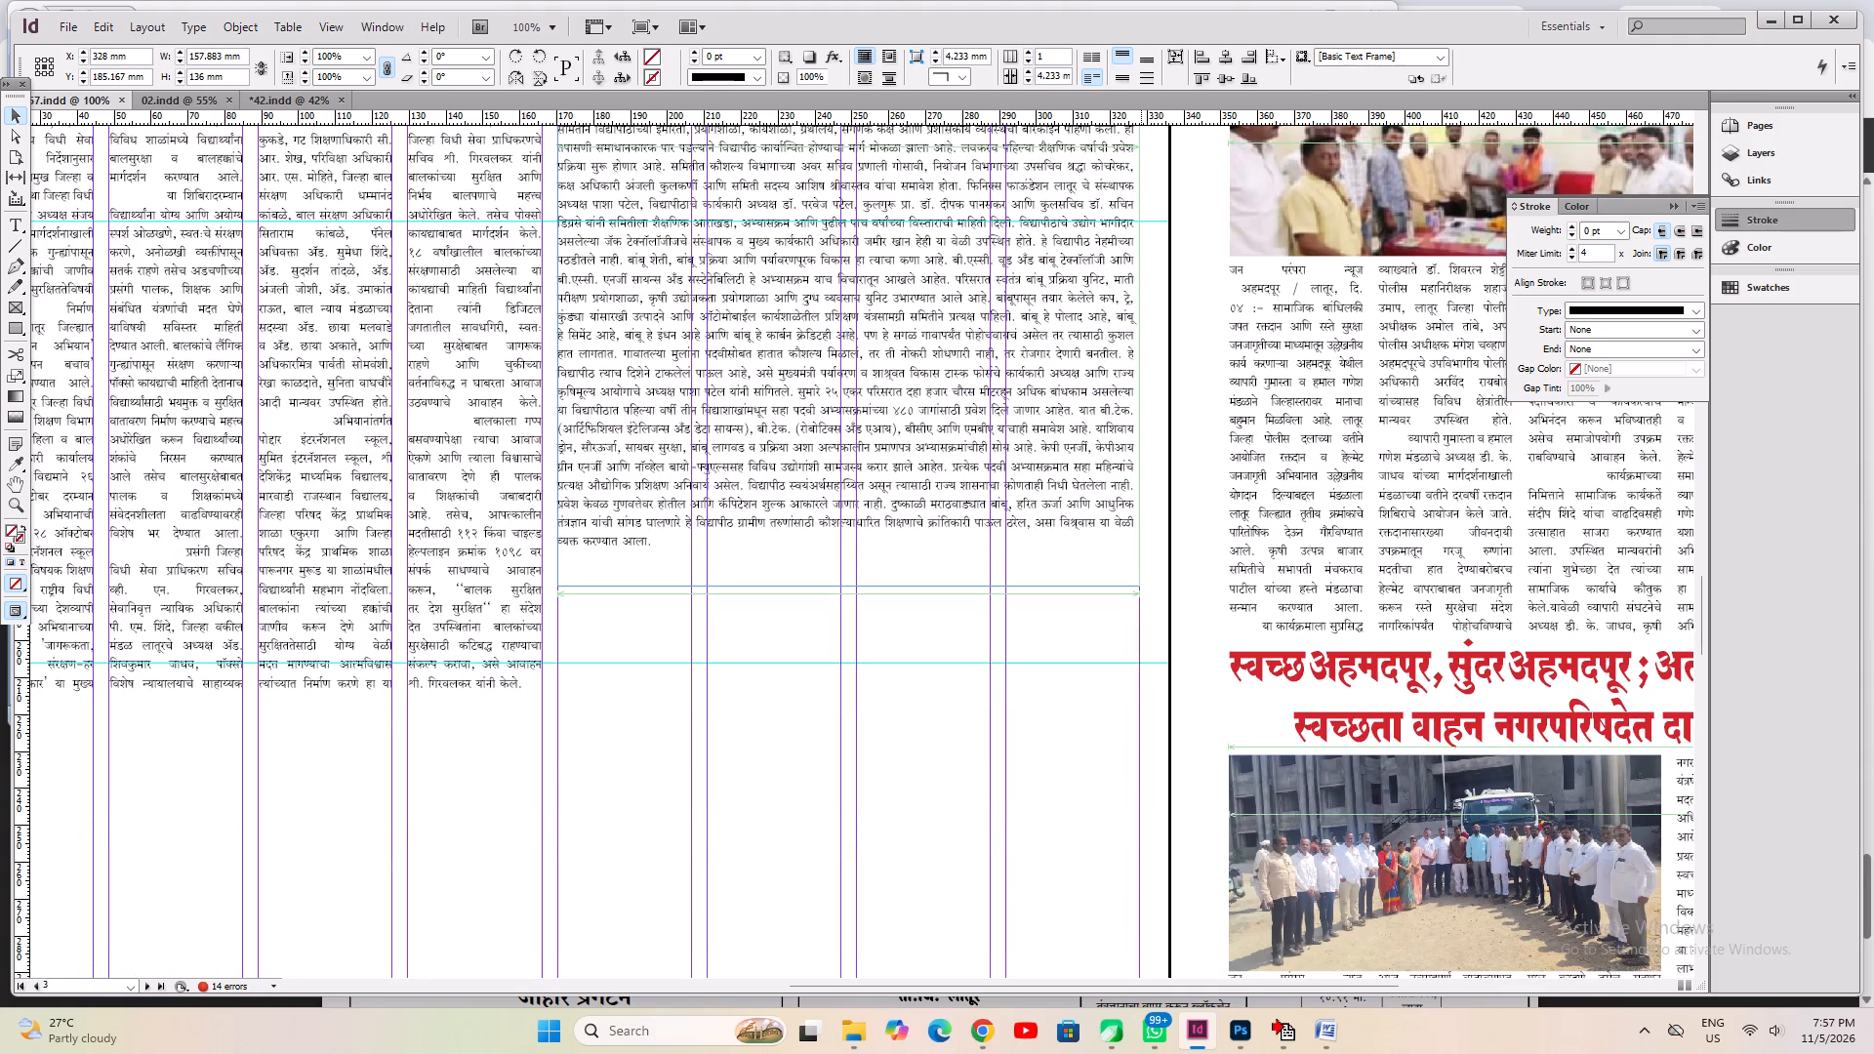
{"action": "key", "text": "ctrl+alt+c"}
Split the bamboo article's frame into four columns and fit its height to the text.
{"action": "triple_click", "coordinate": [1023, 54]}
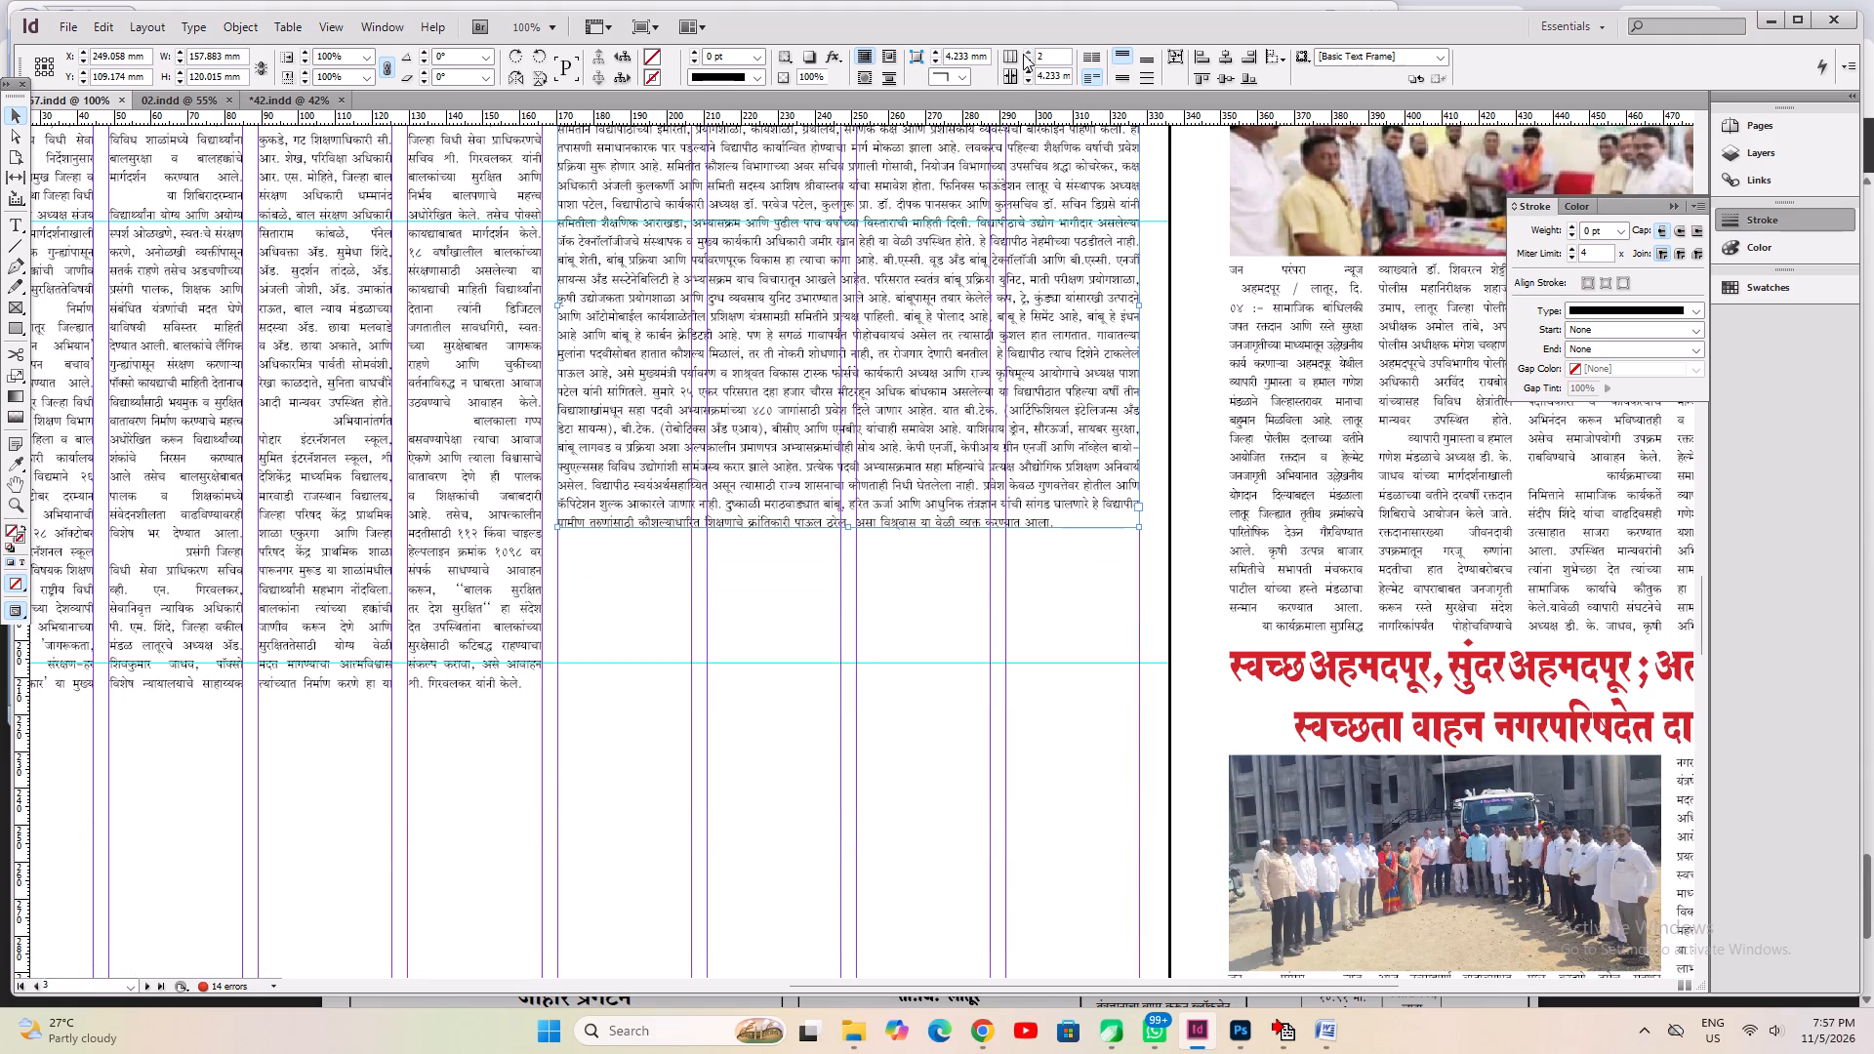
{"action": "left_click", "coordinate": [1023, 54]}
{"action": "key", "text": "ctrl+alt+c"}
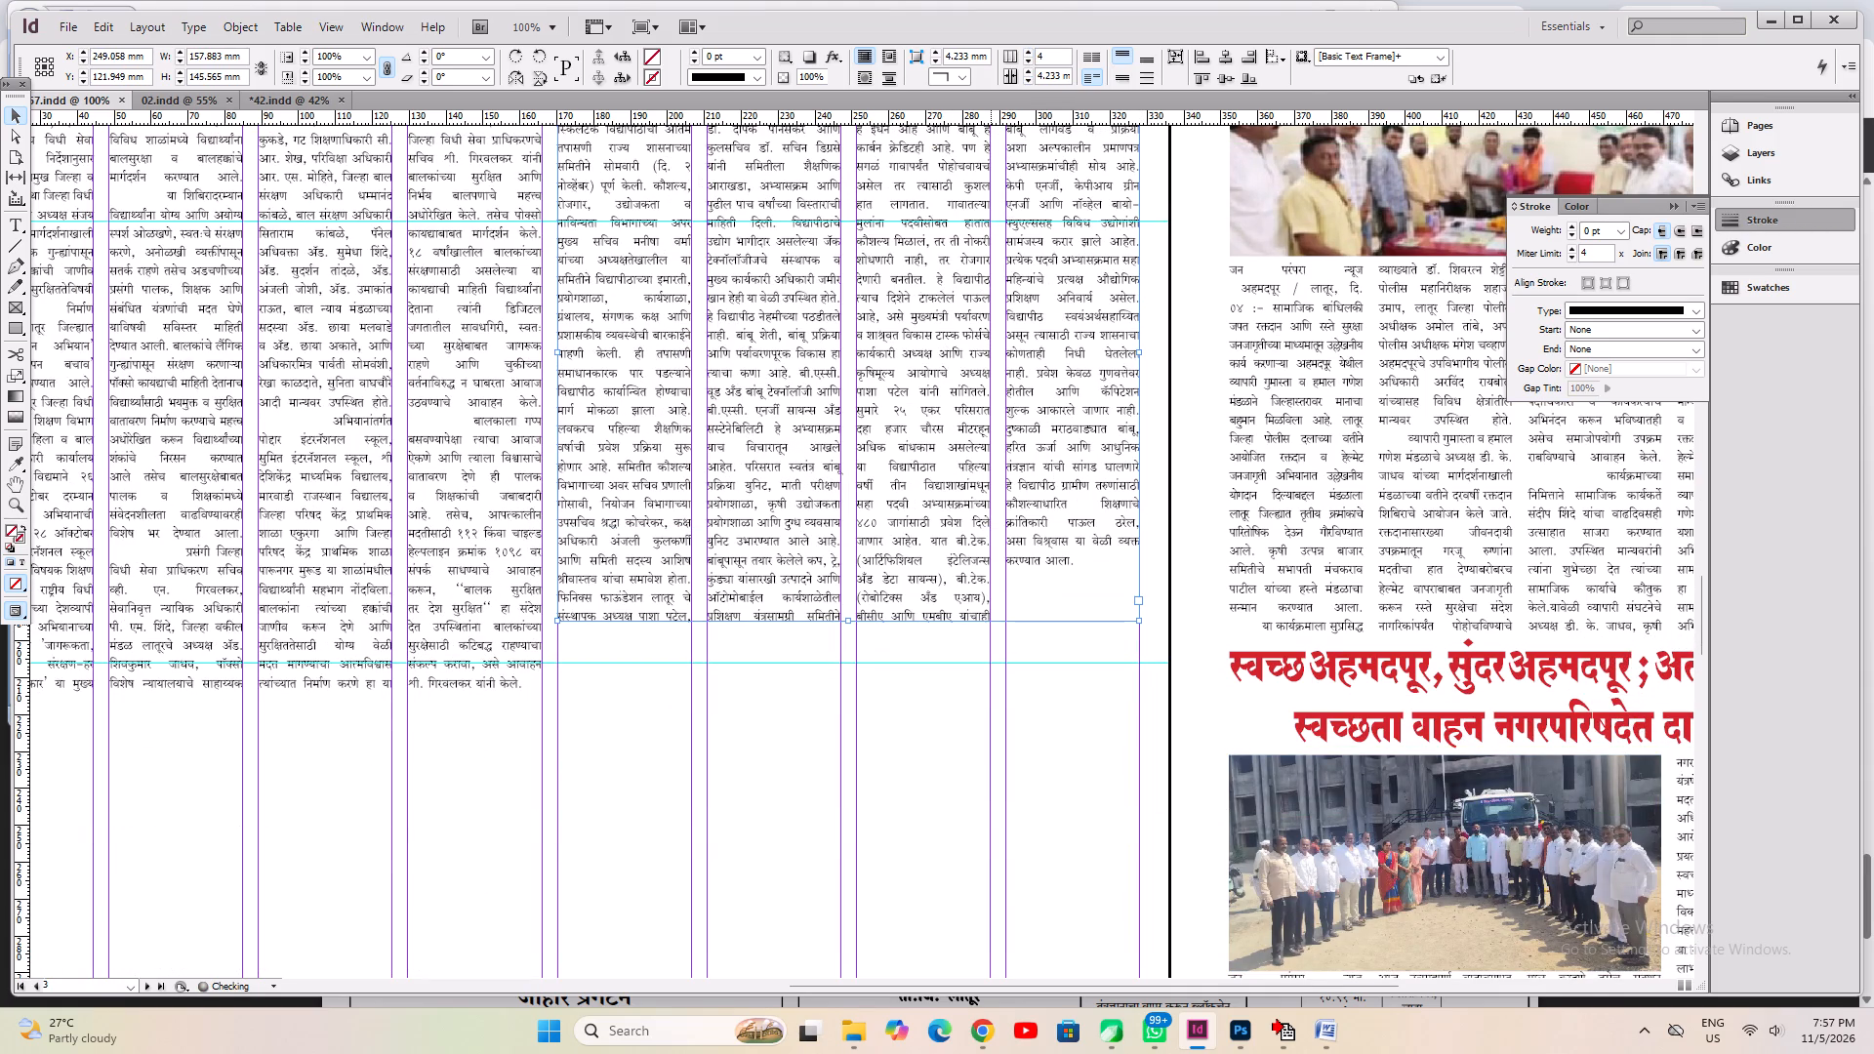
{"action": "key", "text": "ctrl+0"}
{"action": "key", "text": "ctrl+1"}
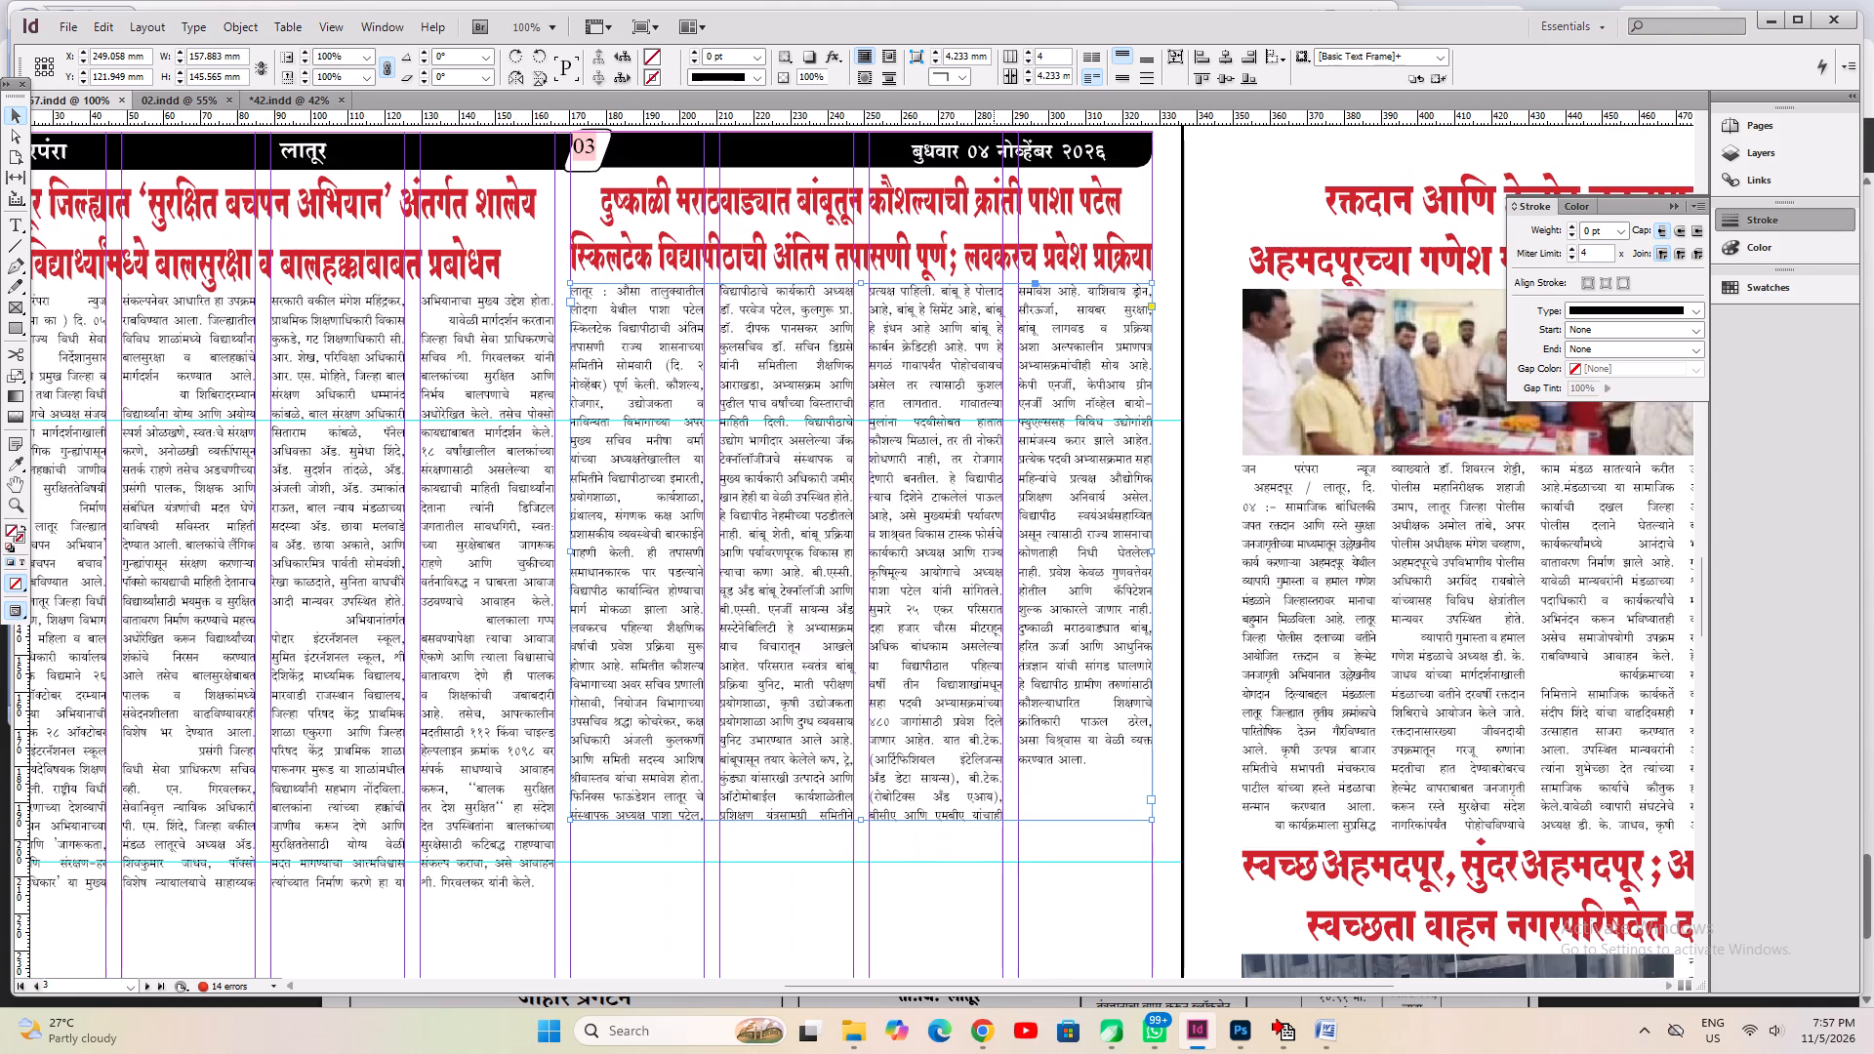
{"action": "double_click", "coordinate": [862, 822]}
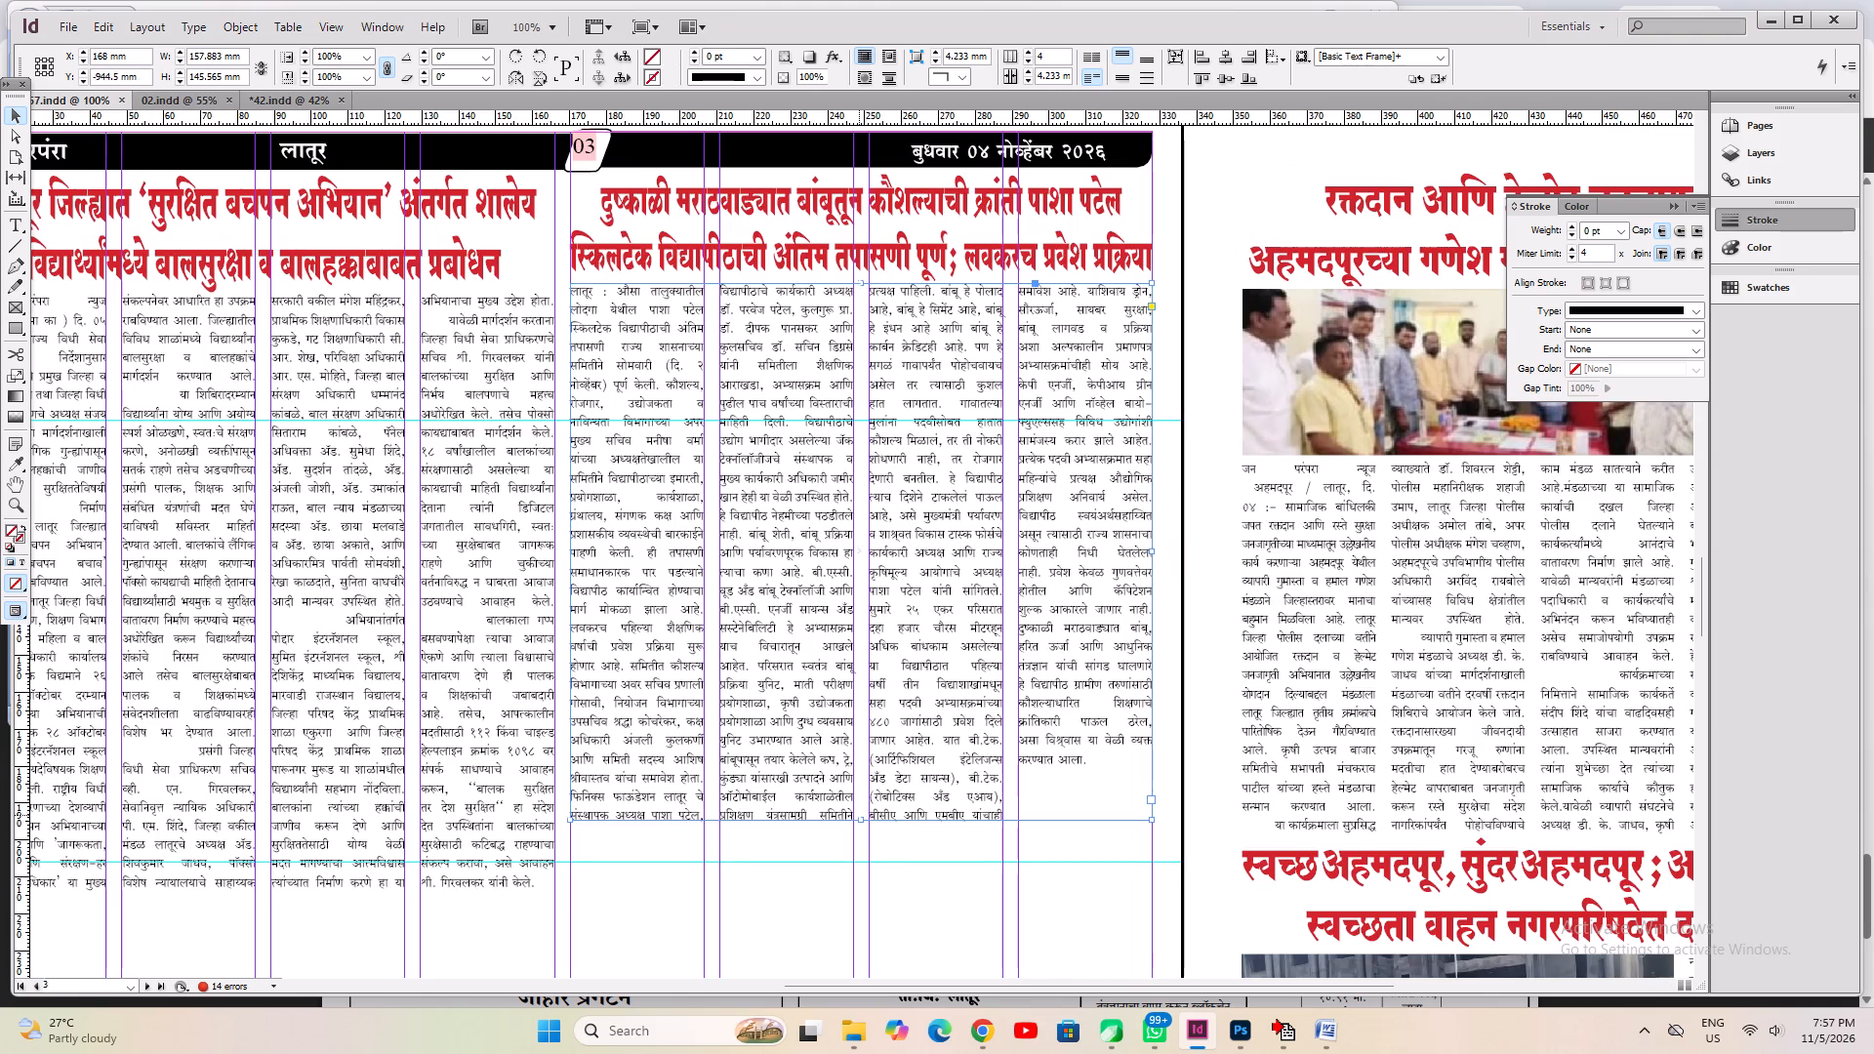
{"action": "left_click", "coordinate": [852, 836]}
Tighten the tracking of a passage in the bamboo article's third column to -20 and save the document.
{"action": "left_click", "coordinate": [16, 225]}
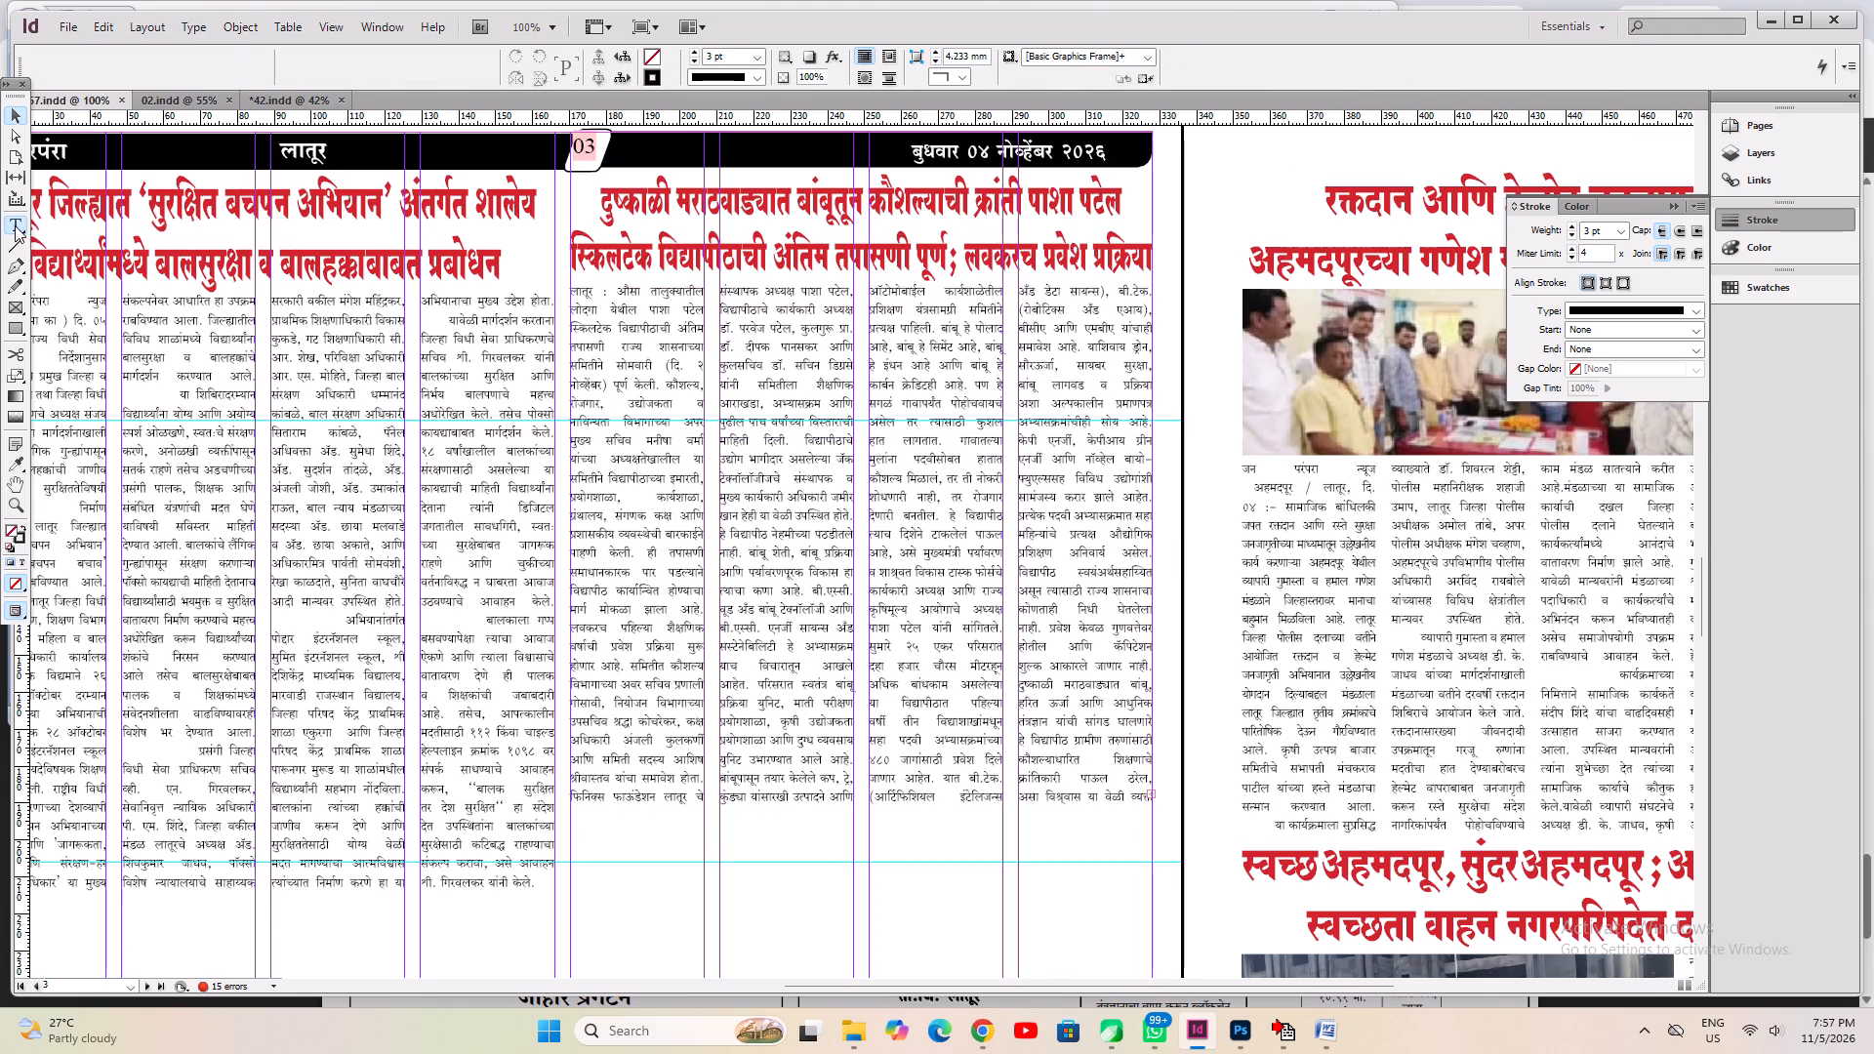
{"action": "left_click_drag", "start_coordinate": [1067, 461], "coordinate": [1086, 753]}
{"action": "left_click", "coordinate": [891, 450]}
{"action": "left_click_drag", "start_coordinate": [901, 430], "coordinate": [929, 789]}
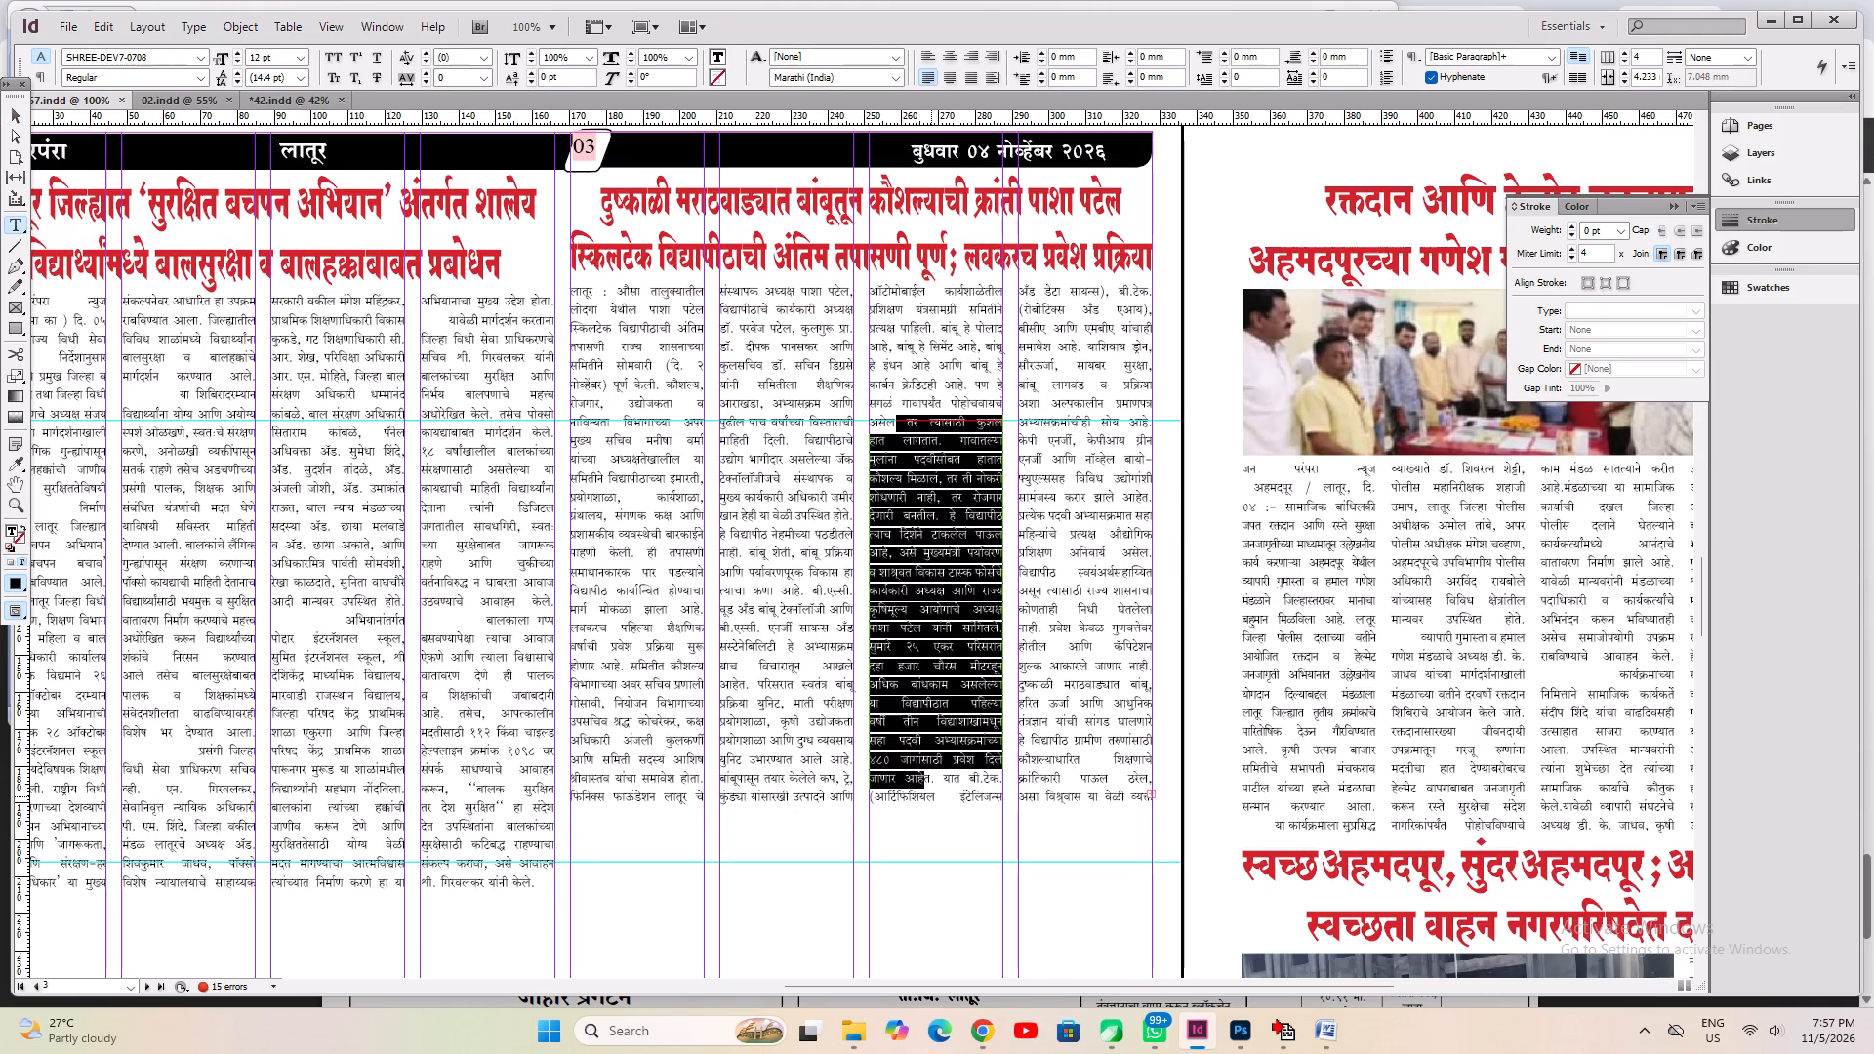
{"action": "key", "text": "alt+Left"}
{"action": "key", "text": "ctrl+s"}
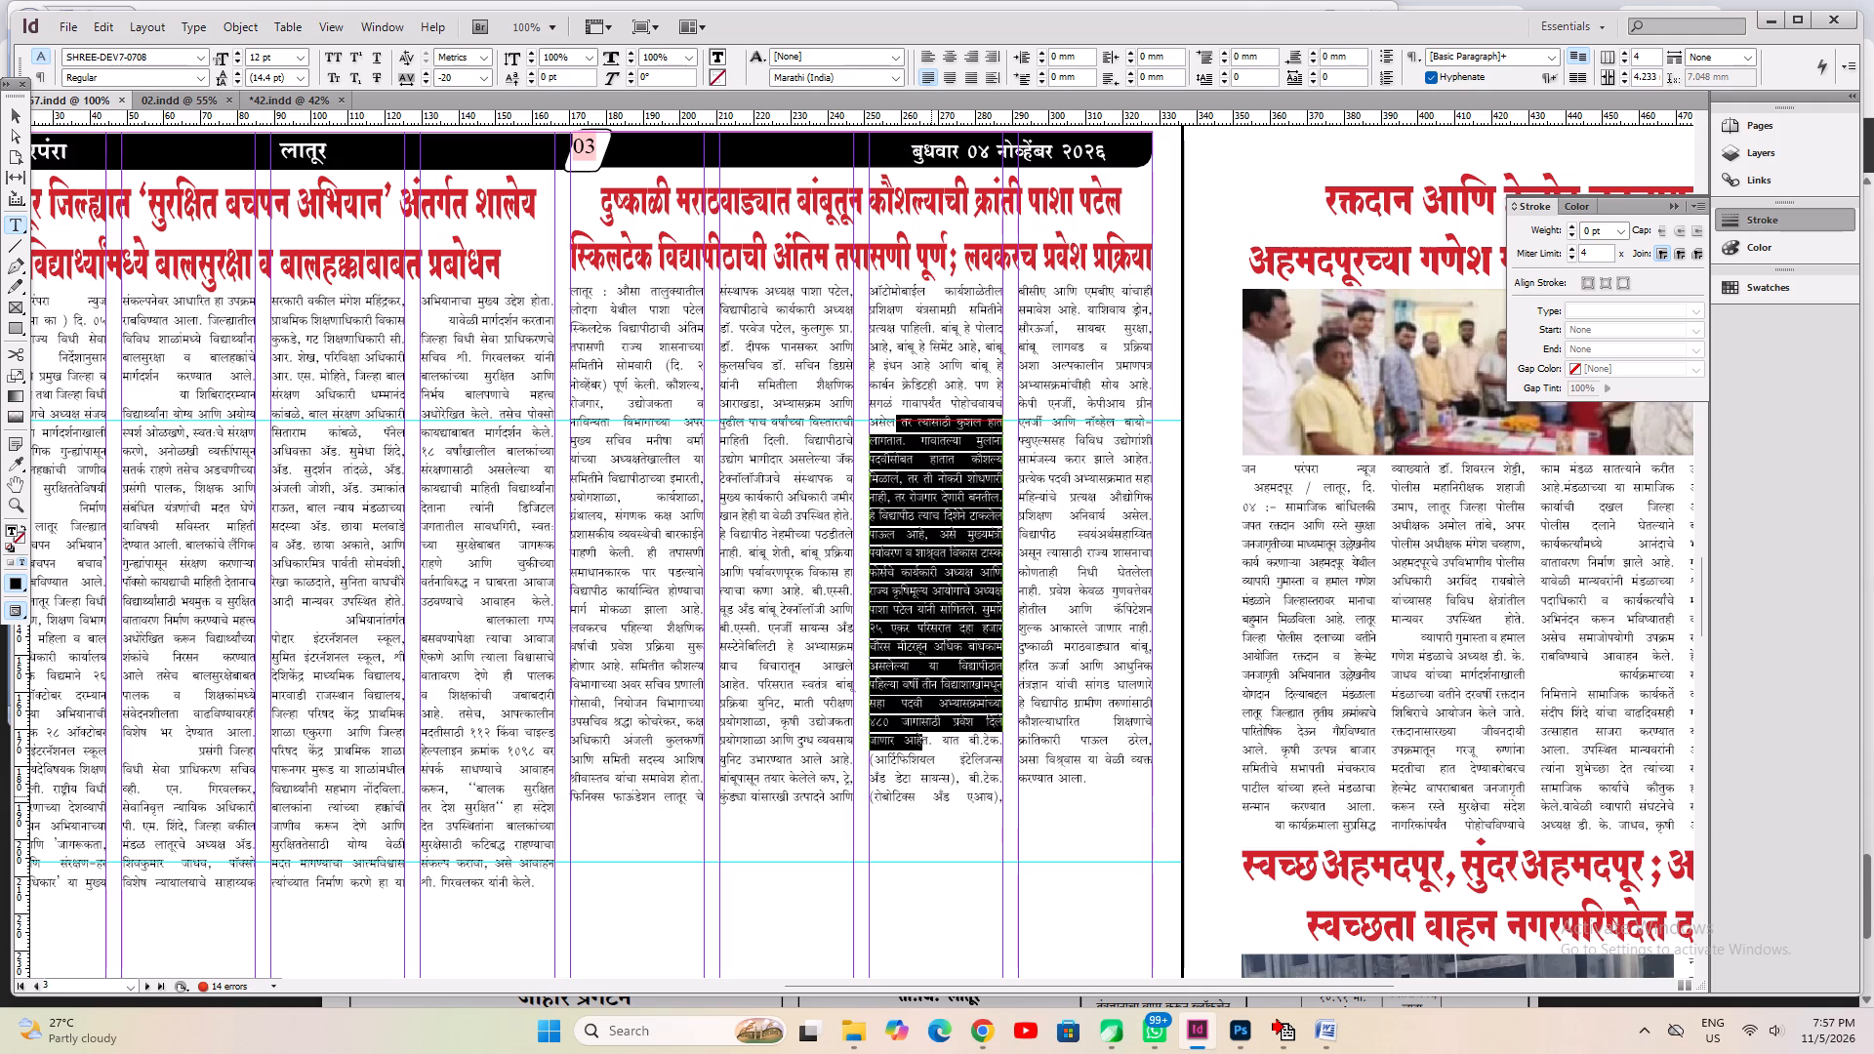
{"action": "key", "text": "ctrl+s"}
{"action": "key", "text": "ctrl+0"}
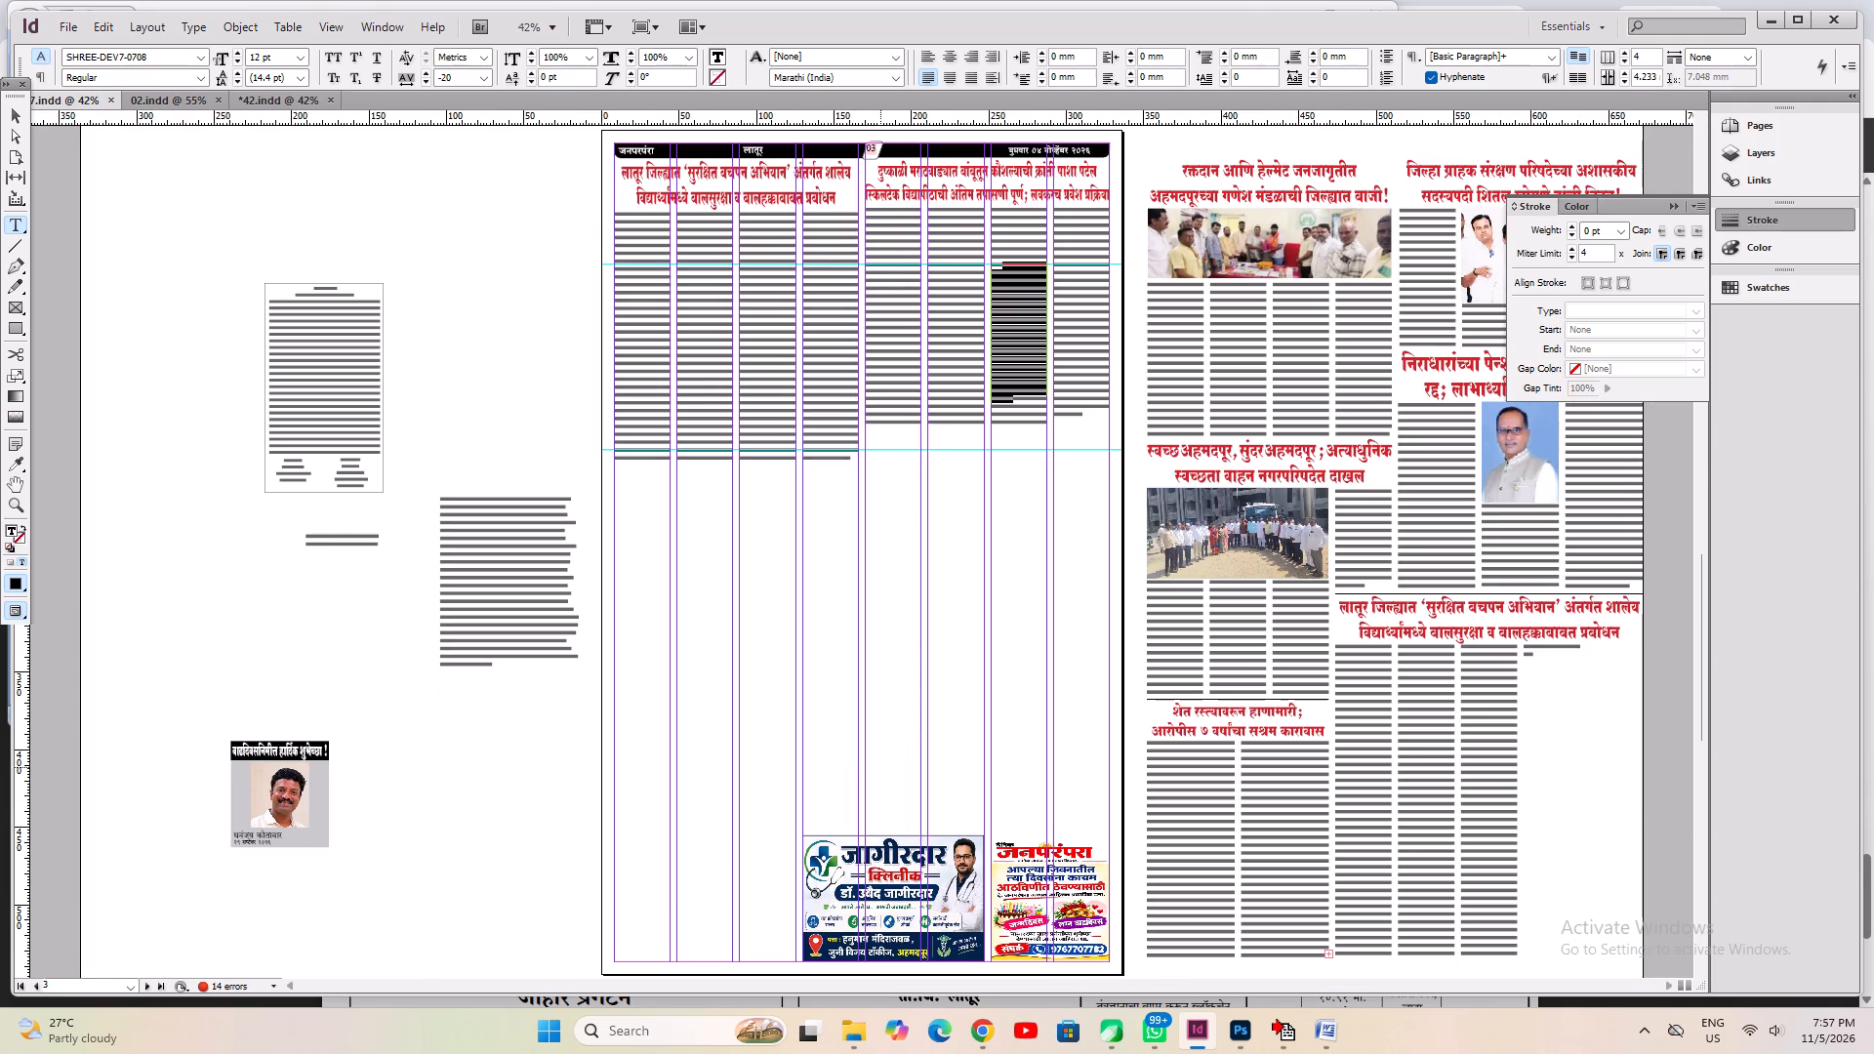
{"action": "left_click", "coordinate": [10, 116]}
{"action": "key", "text": "ctrl+a"}
{"action": "key", "text": "ctrl+s"}
{"action": "left_click", "coordinate": [954, 665]}
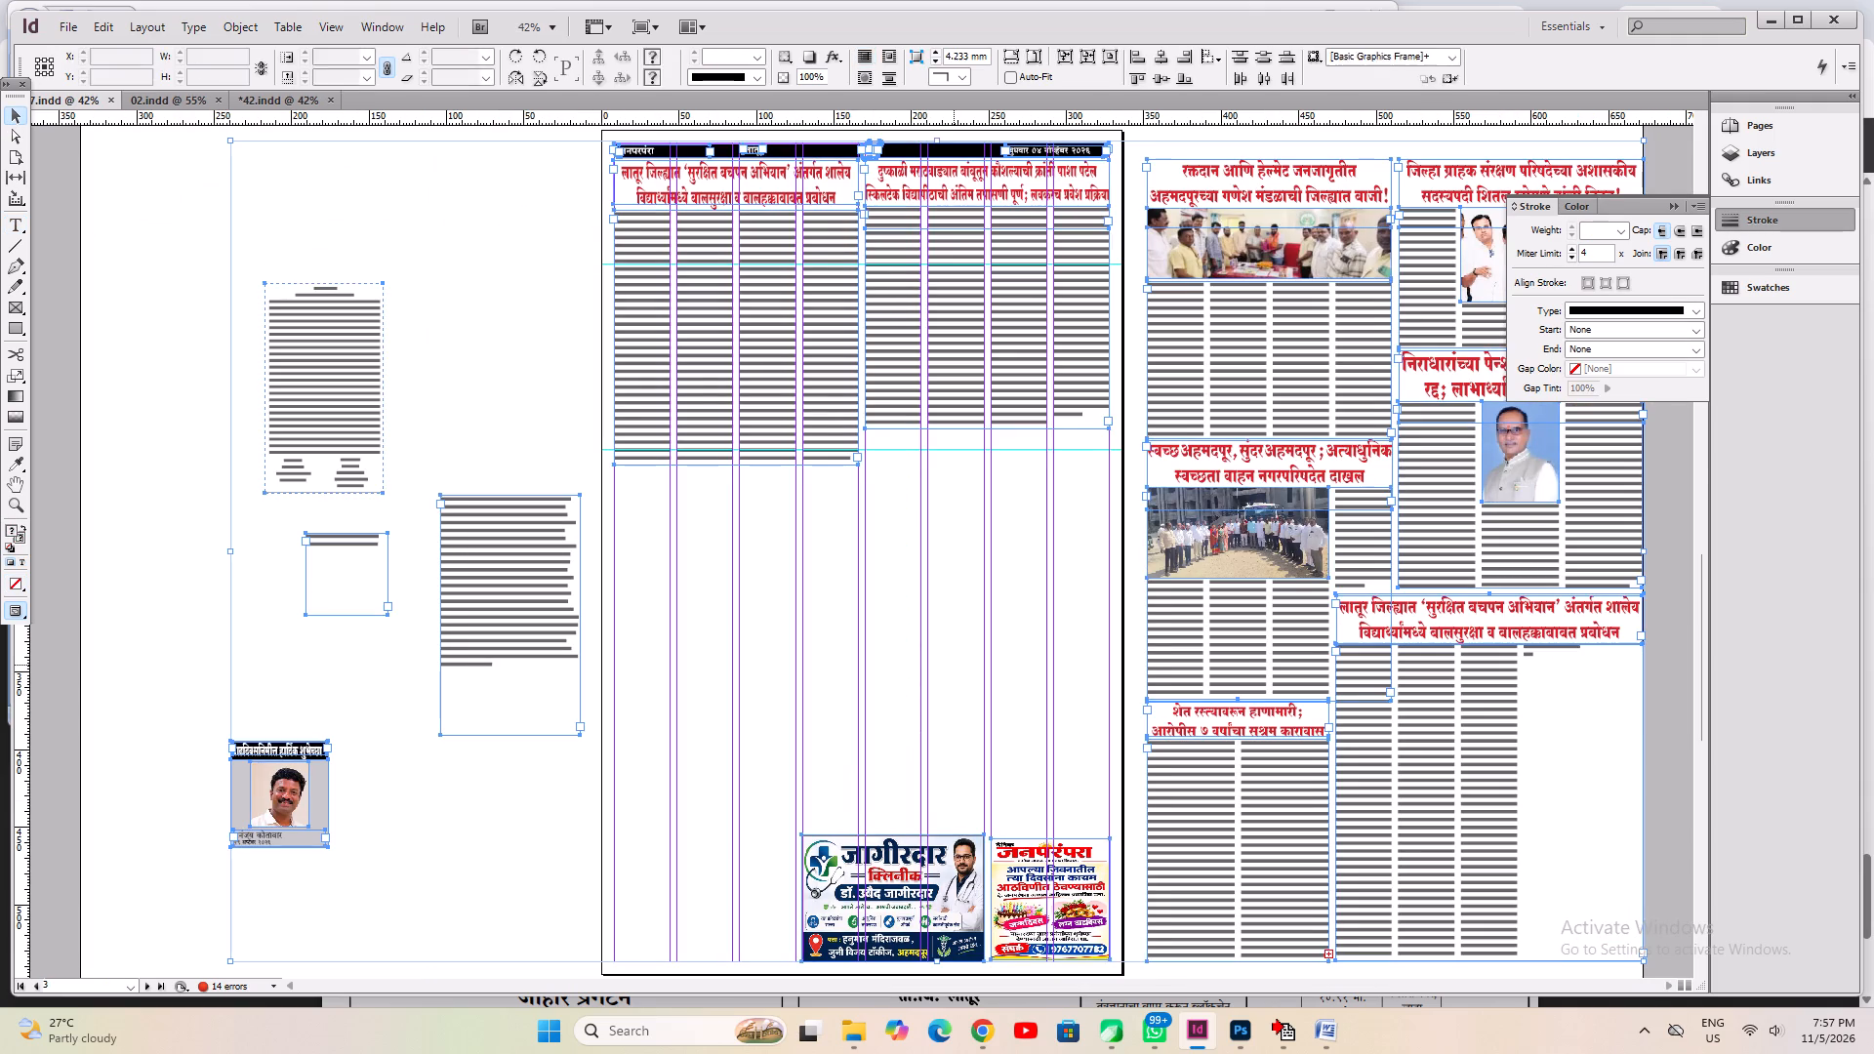
Save the newspaper page document with its current article layout.
{"action": "key", "text": "ctrl+s"}
{"action": "double_click", "coordinate": [1193, 1036]}
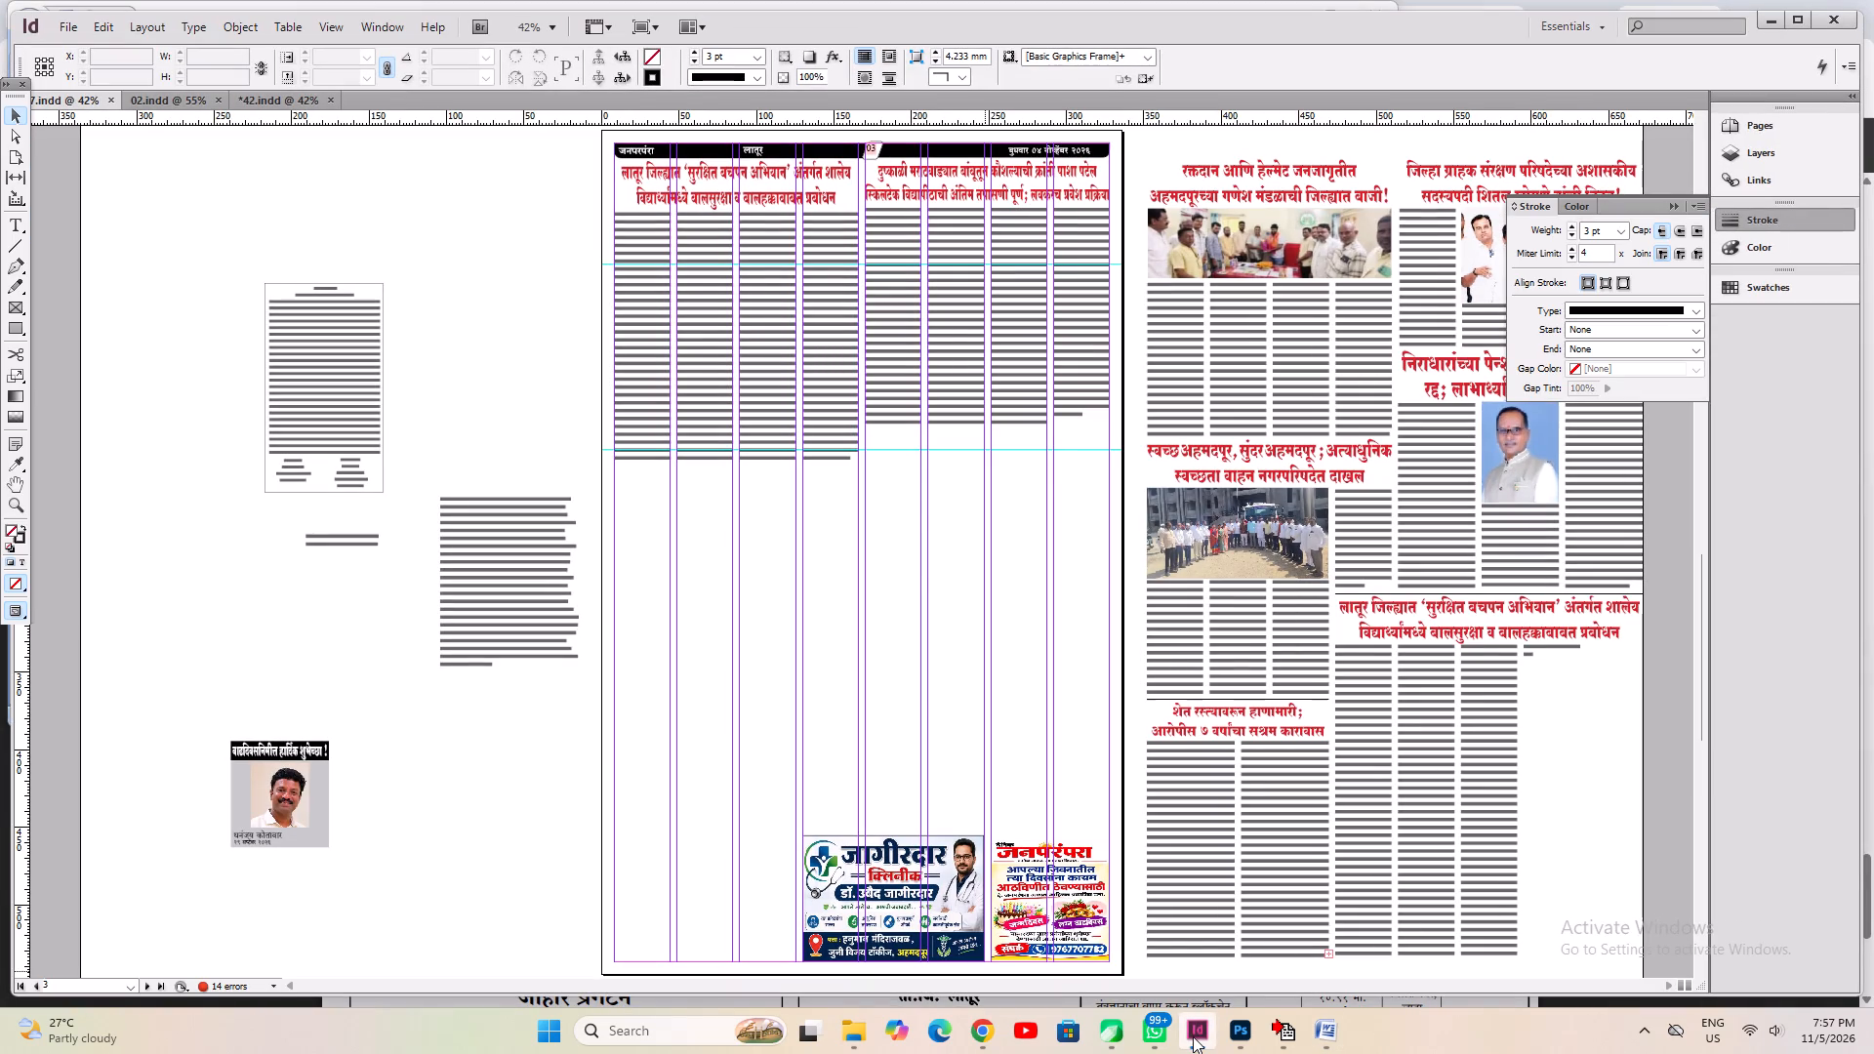
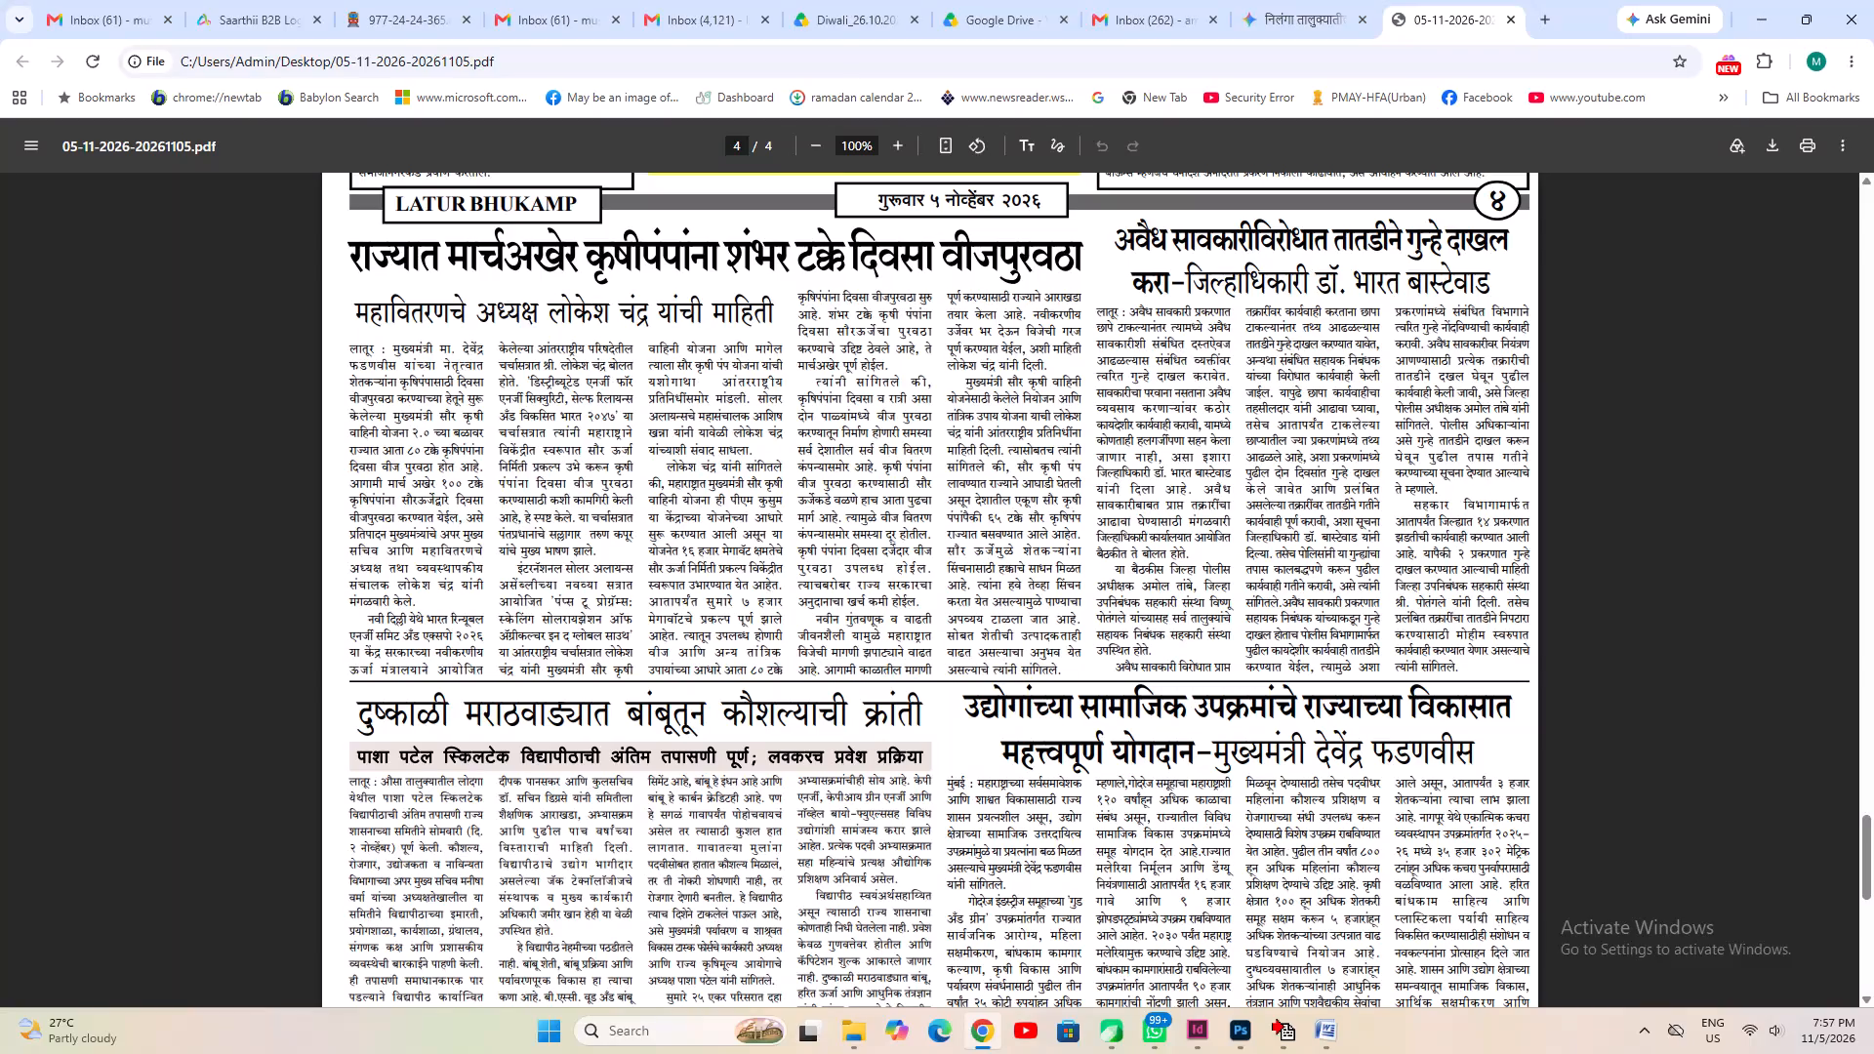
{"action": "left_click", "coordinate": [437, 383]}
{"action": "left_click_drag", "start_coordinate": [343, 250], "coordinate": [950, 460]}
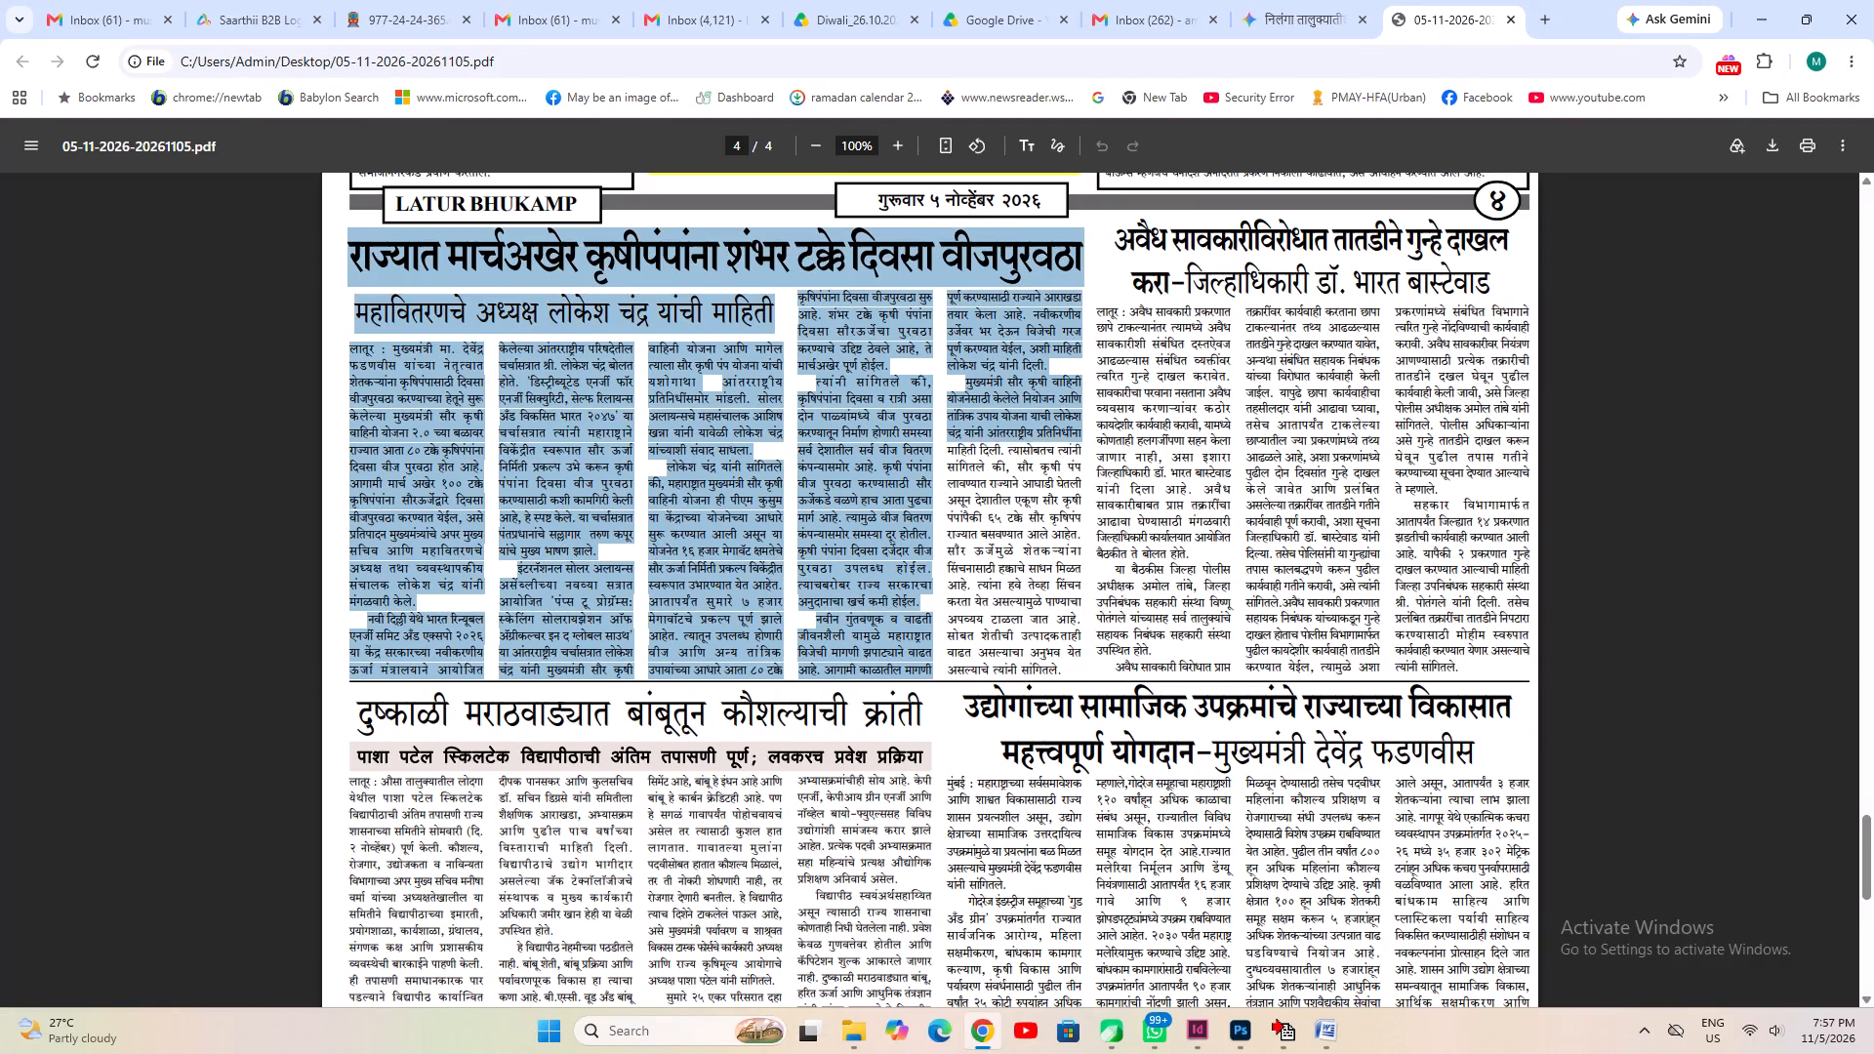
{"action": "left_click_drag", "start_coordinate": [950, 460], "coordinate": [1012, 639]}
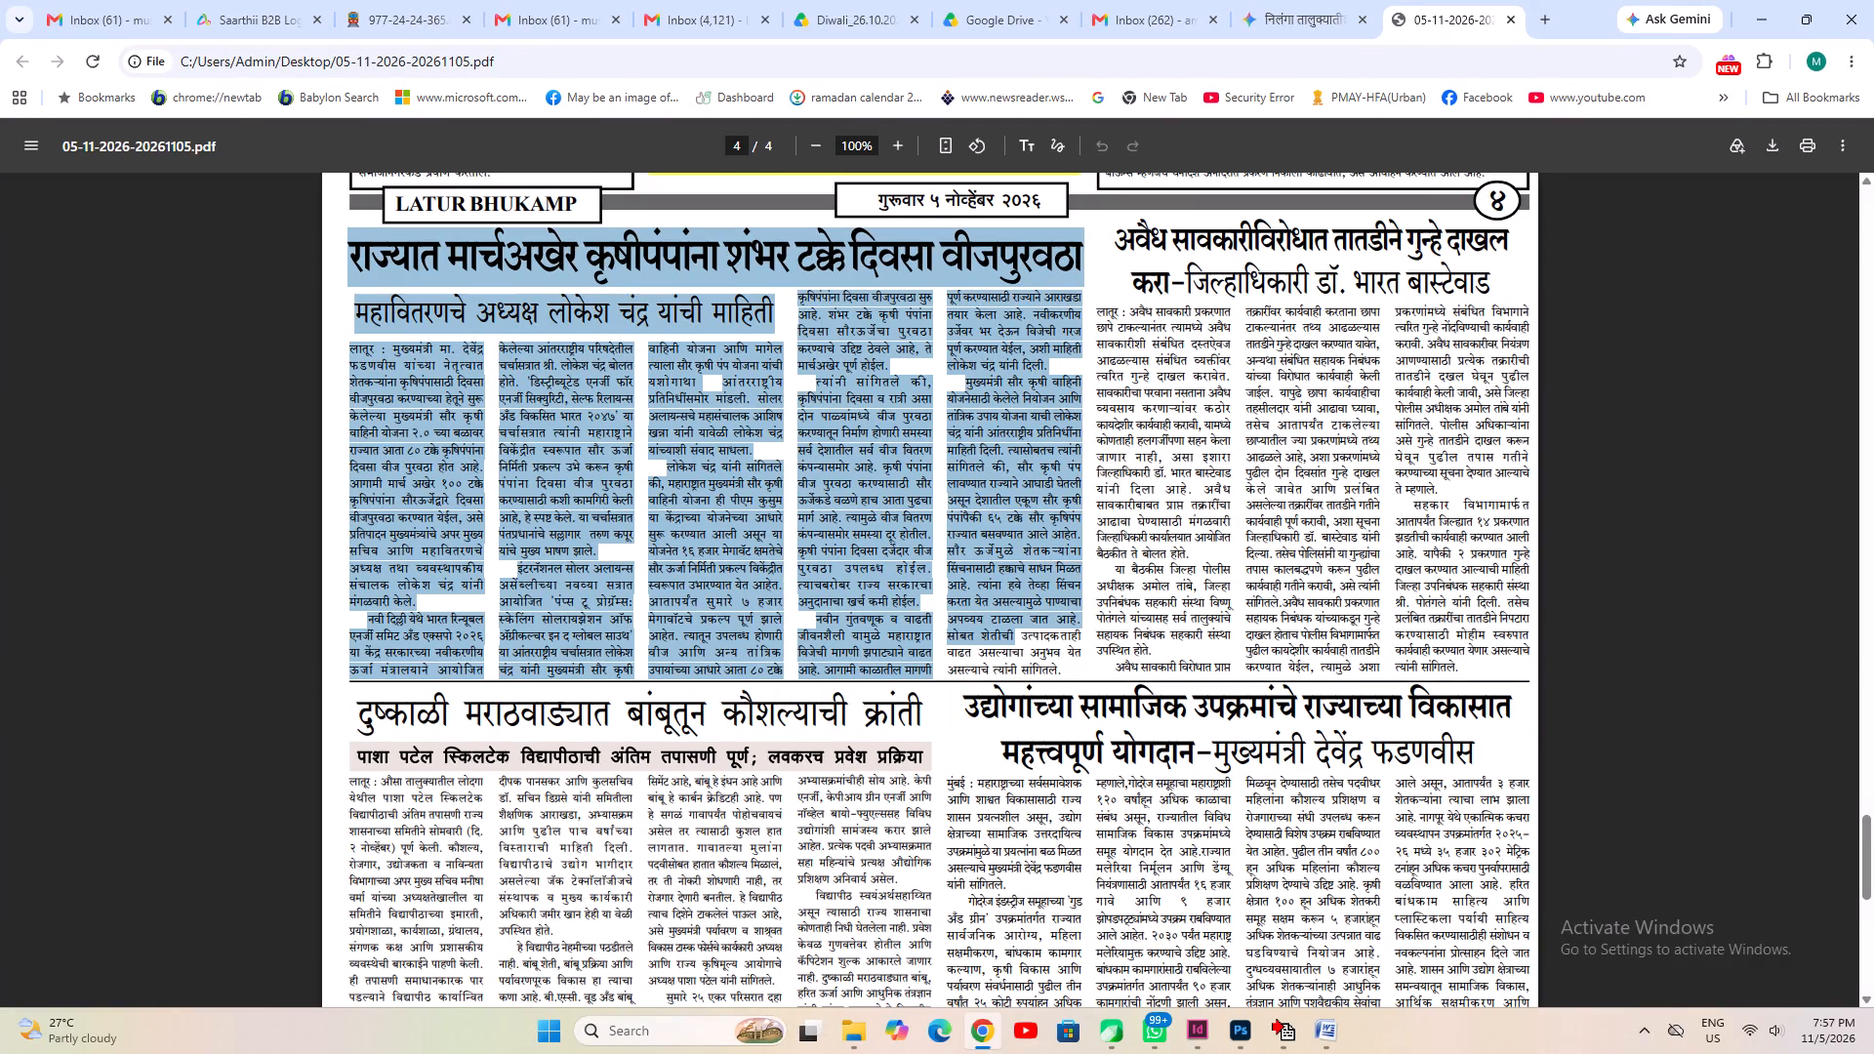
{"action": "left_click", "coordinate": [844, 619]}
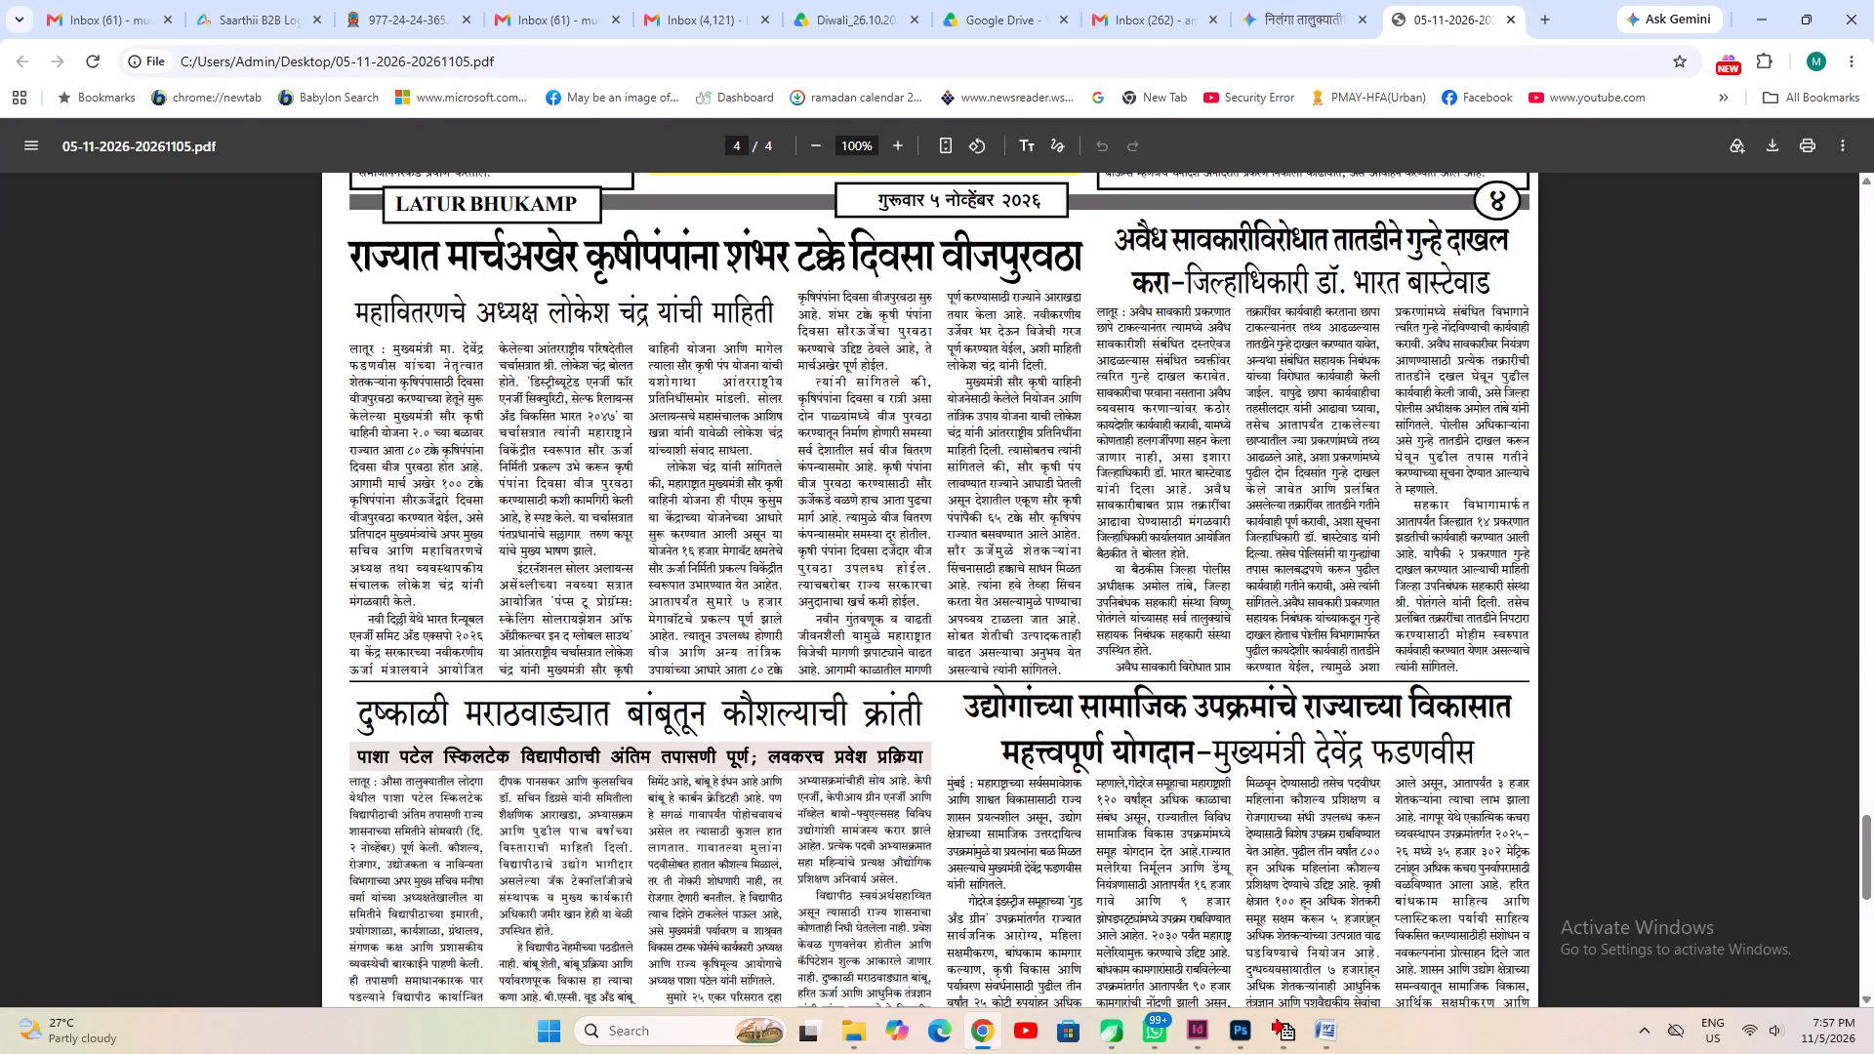
Copy the illegal-moneylending article with its headline from the PDF's page 4, paste it into the blank Word document and cut all the text.
{"action": "left_click_drag", "start_coordinate": [1119, 233], "coordinate": [1474, 675]}
{"action": "right_click", "coordinate": [1297, 464]}
{"action": "left_click", "coordinate": [1339, 497]}
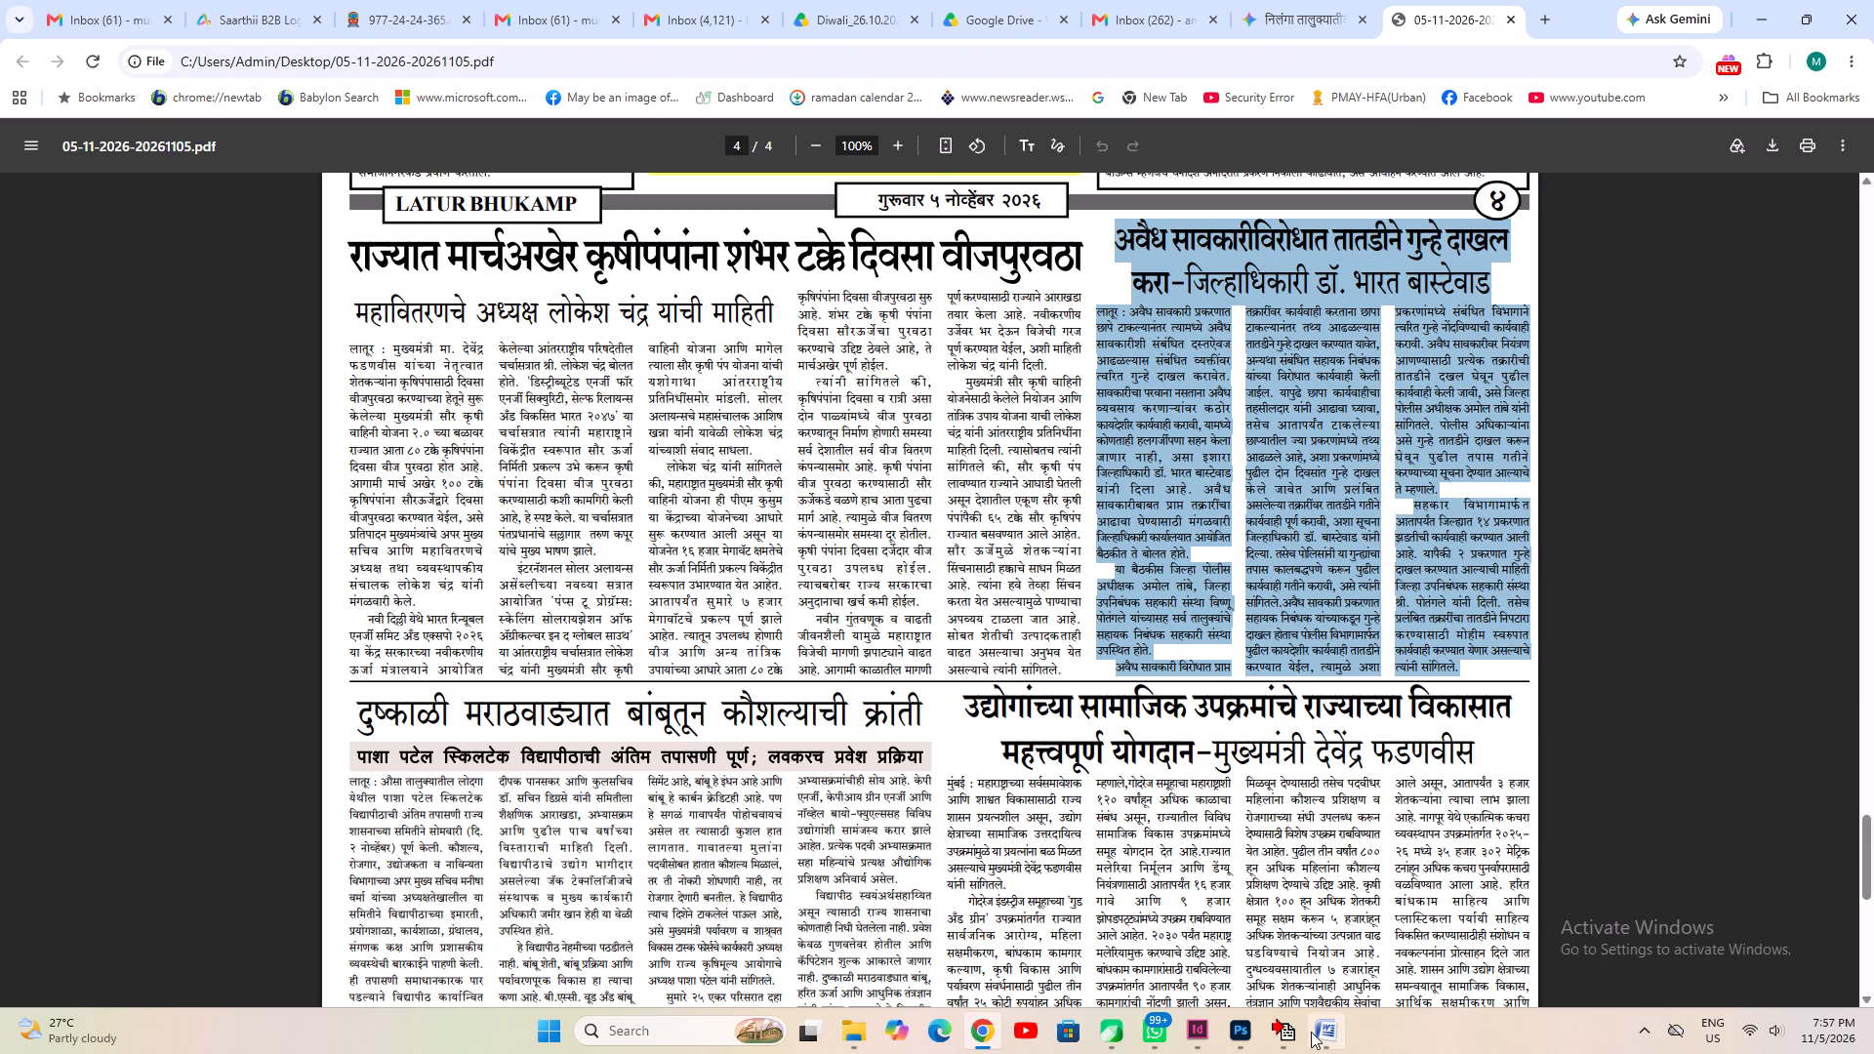
{"action": "left_click", "coordinate": [1311, 1032]}
{"action": "key", "text": "ctrl+v"}
{"action": "key", "text": "ctrl+a"}
{"action": "key", "text": "ctrl+x"}
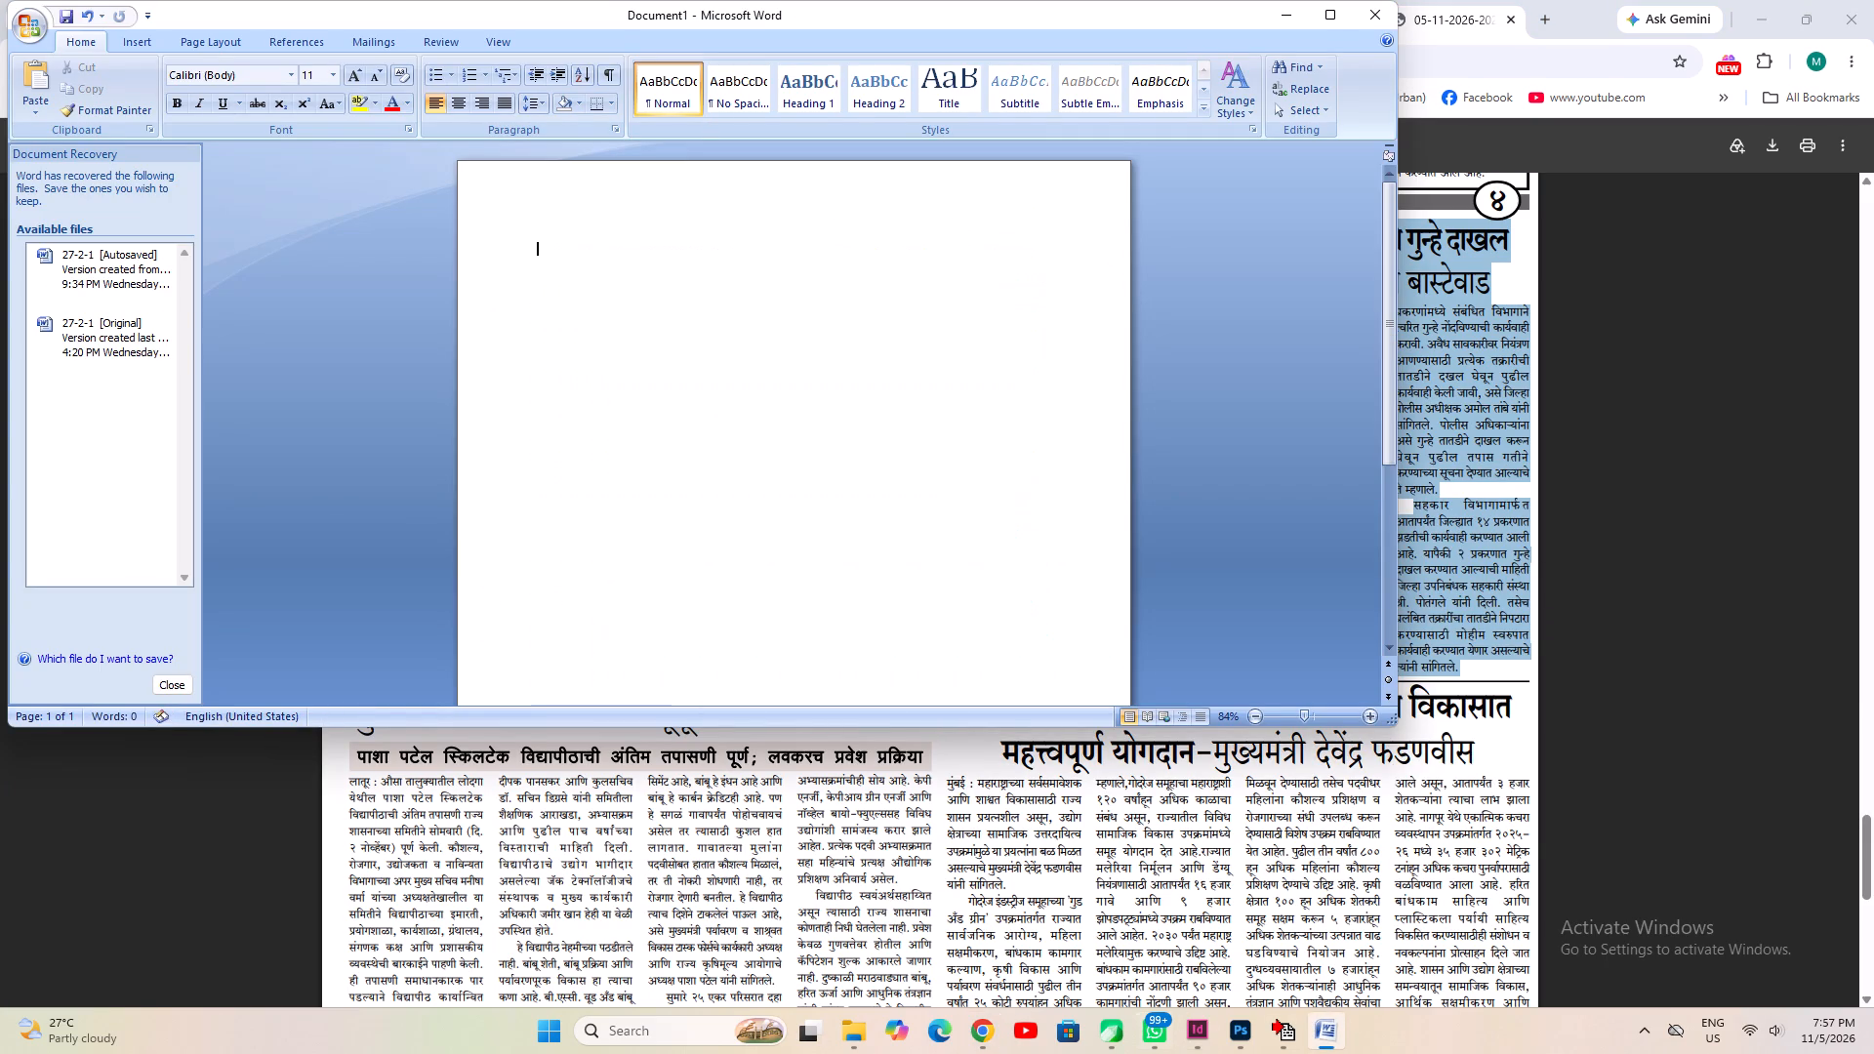
In InDesign, create a text frame on the empty pasteboard left of the front page, paste the moneylending article into it and save.
{"action": "left_click", "coordinate": [1195, 1042]}
{"action": "scroll", "coordinate": [756, 733], "scroll_direction": "up", "scroll_amount": 13}
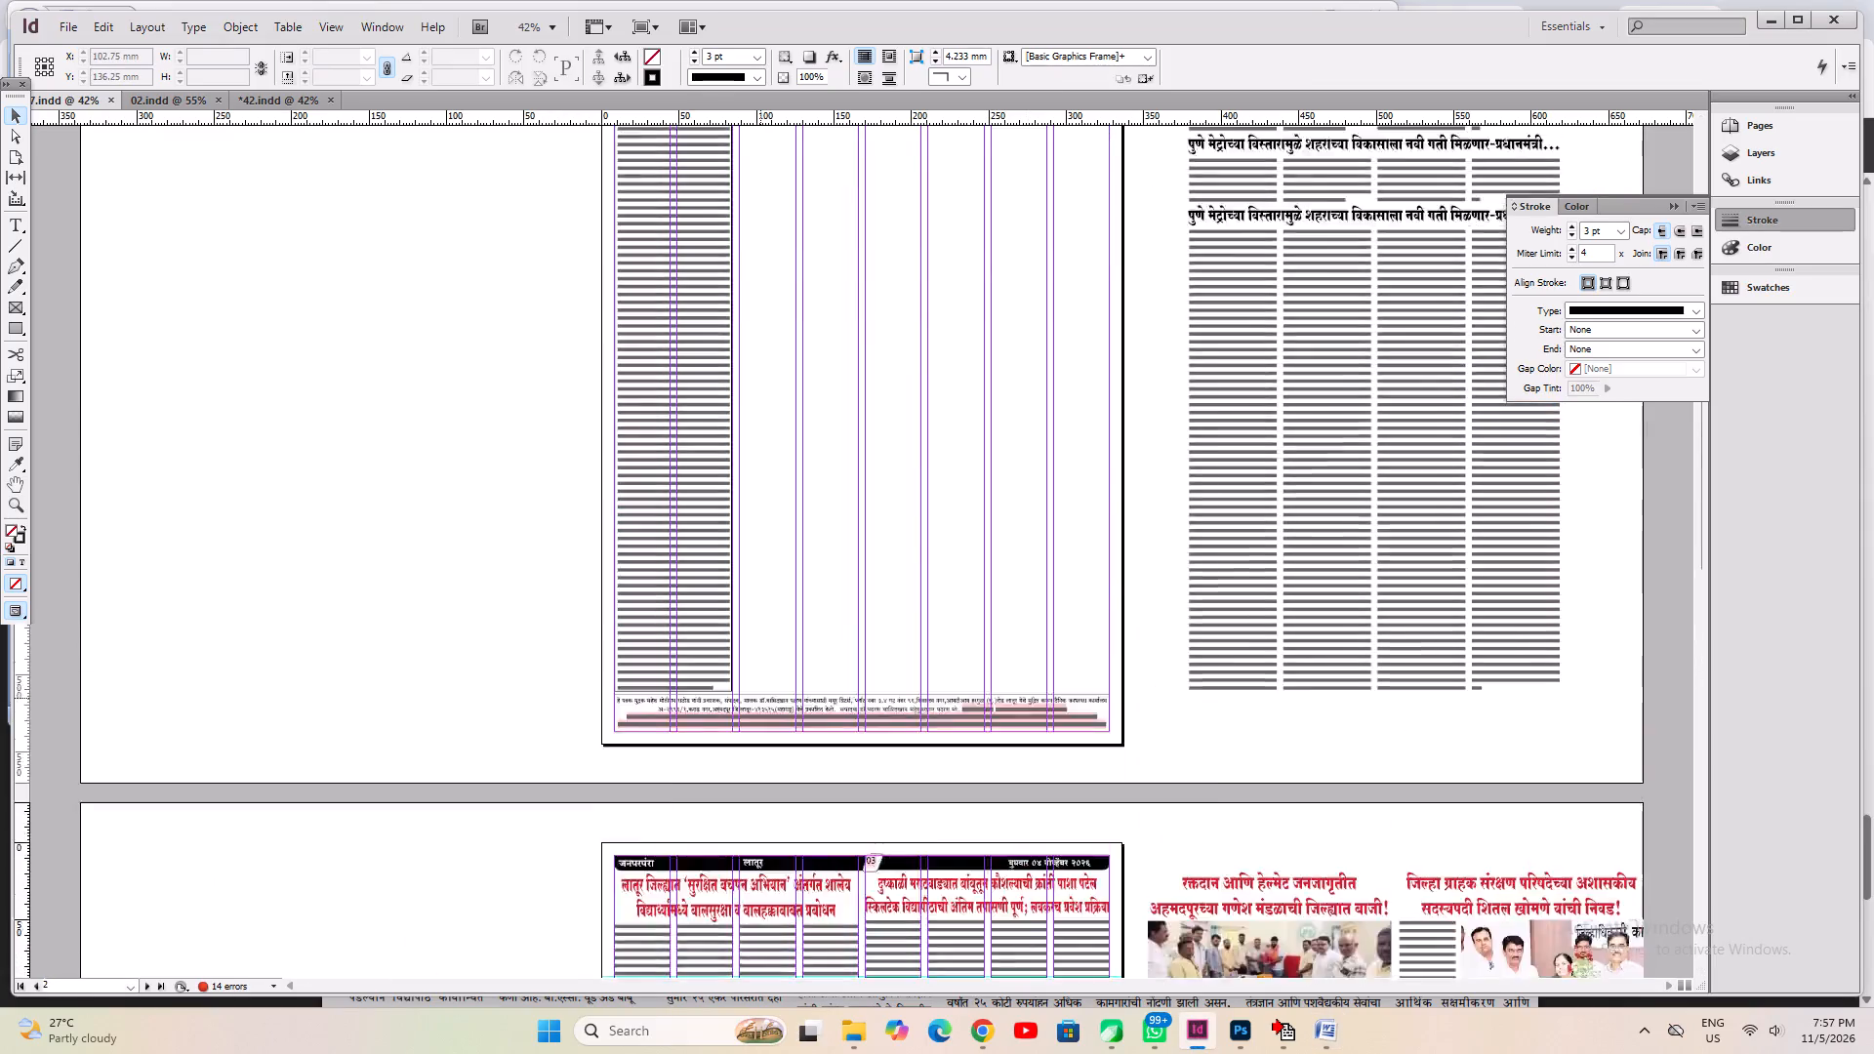
{"action": "scroll", "coordinate": [760, 698], "scroll_direction": "up", "scroll_amount": 14}
{"action": "left_click", "coordinate": [249, 493]}
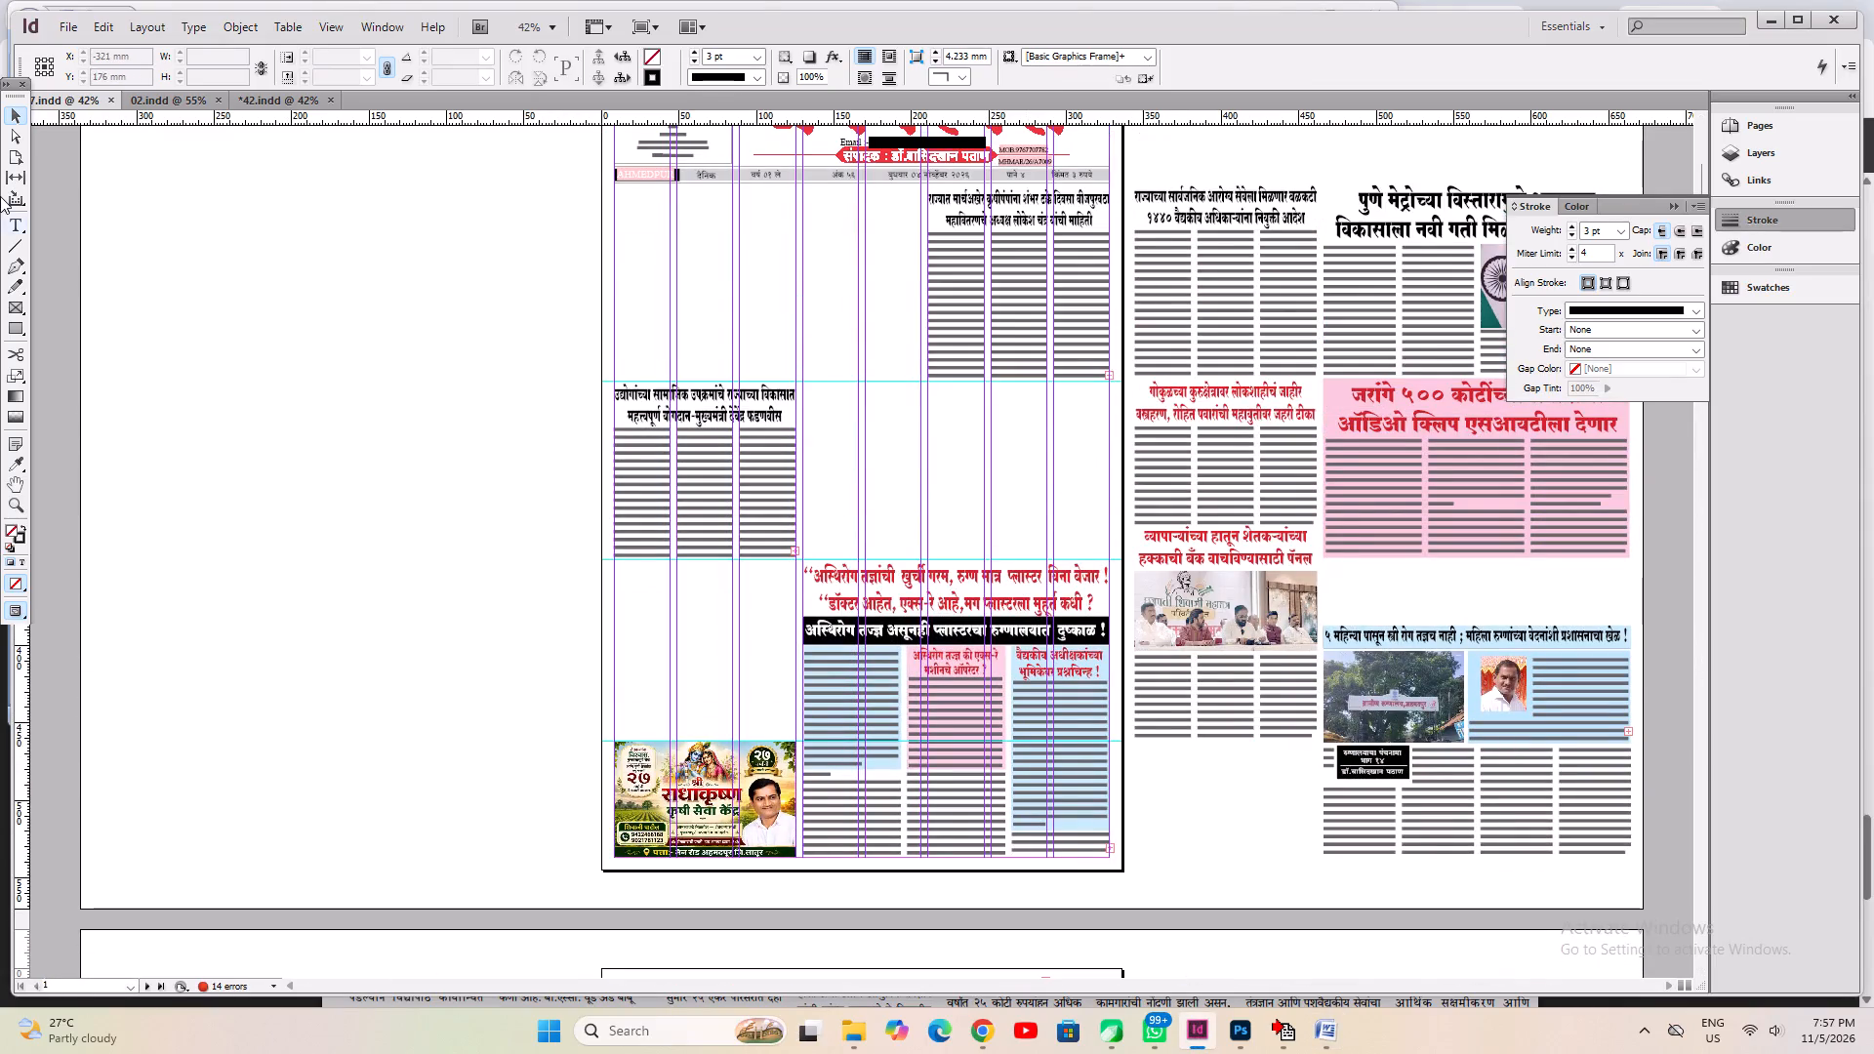
{"action": "left_click", "coordinate": [20, 225]}
{"action": "left_click_drag", "start_coordinate": [304, 521], "coordinate": [487, 762]}
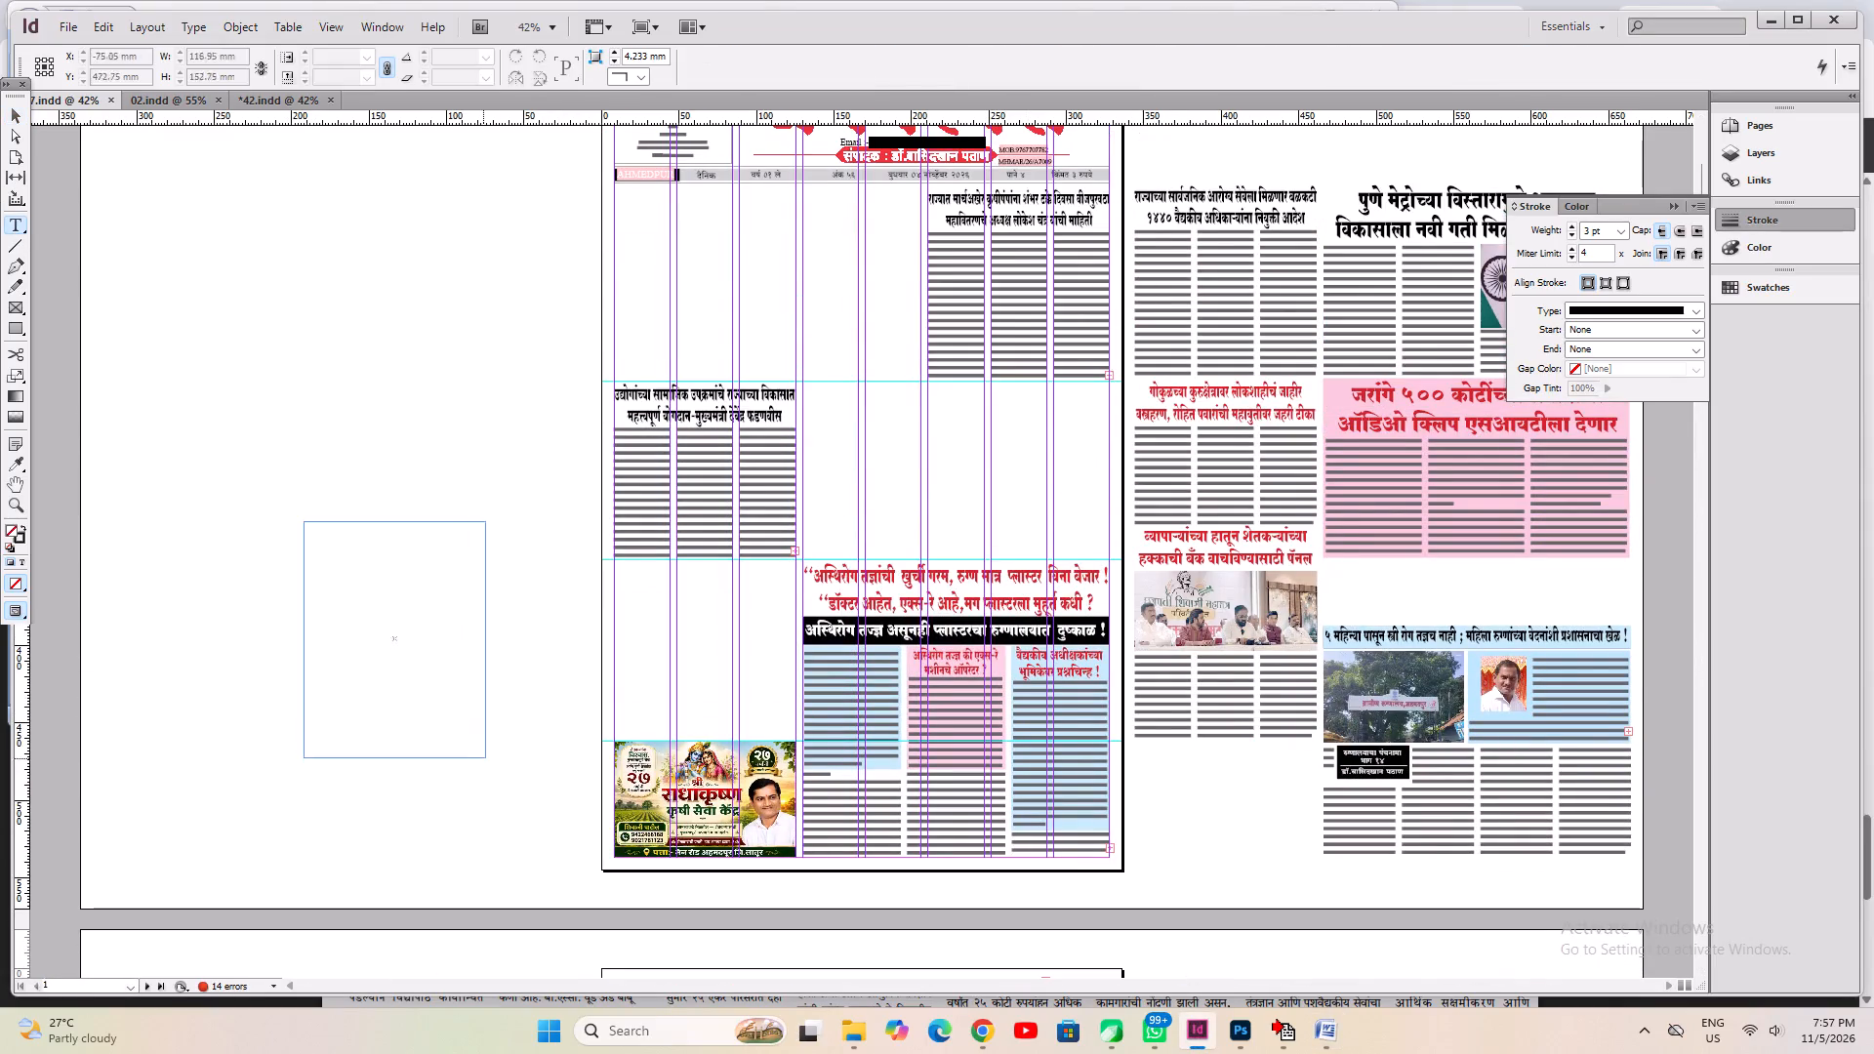
{"action": "left_click_drag", "start_coordinate": [487, 762], "coordinate": [502, 782]}
{"action": "key", "text": "ctrl+v"}
{"action": "key", "text": "ctrl+s"}
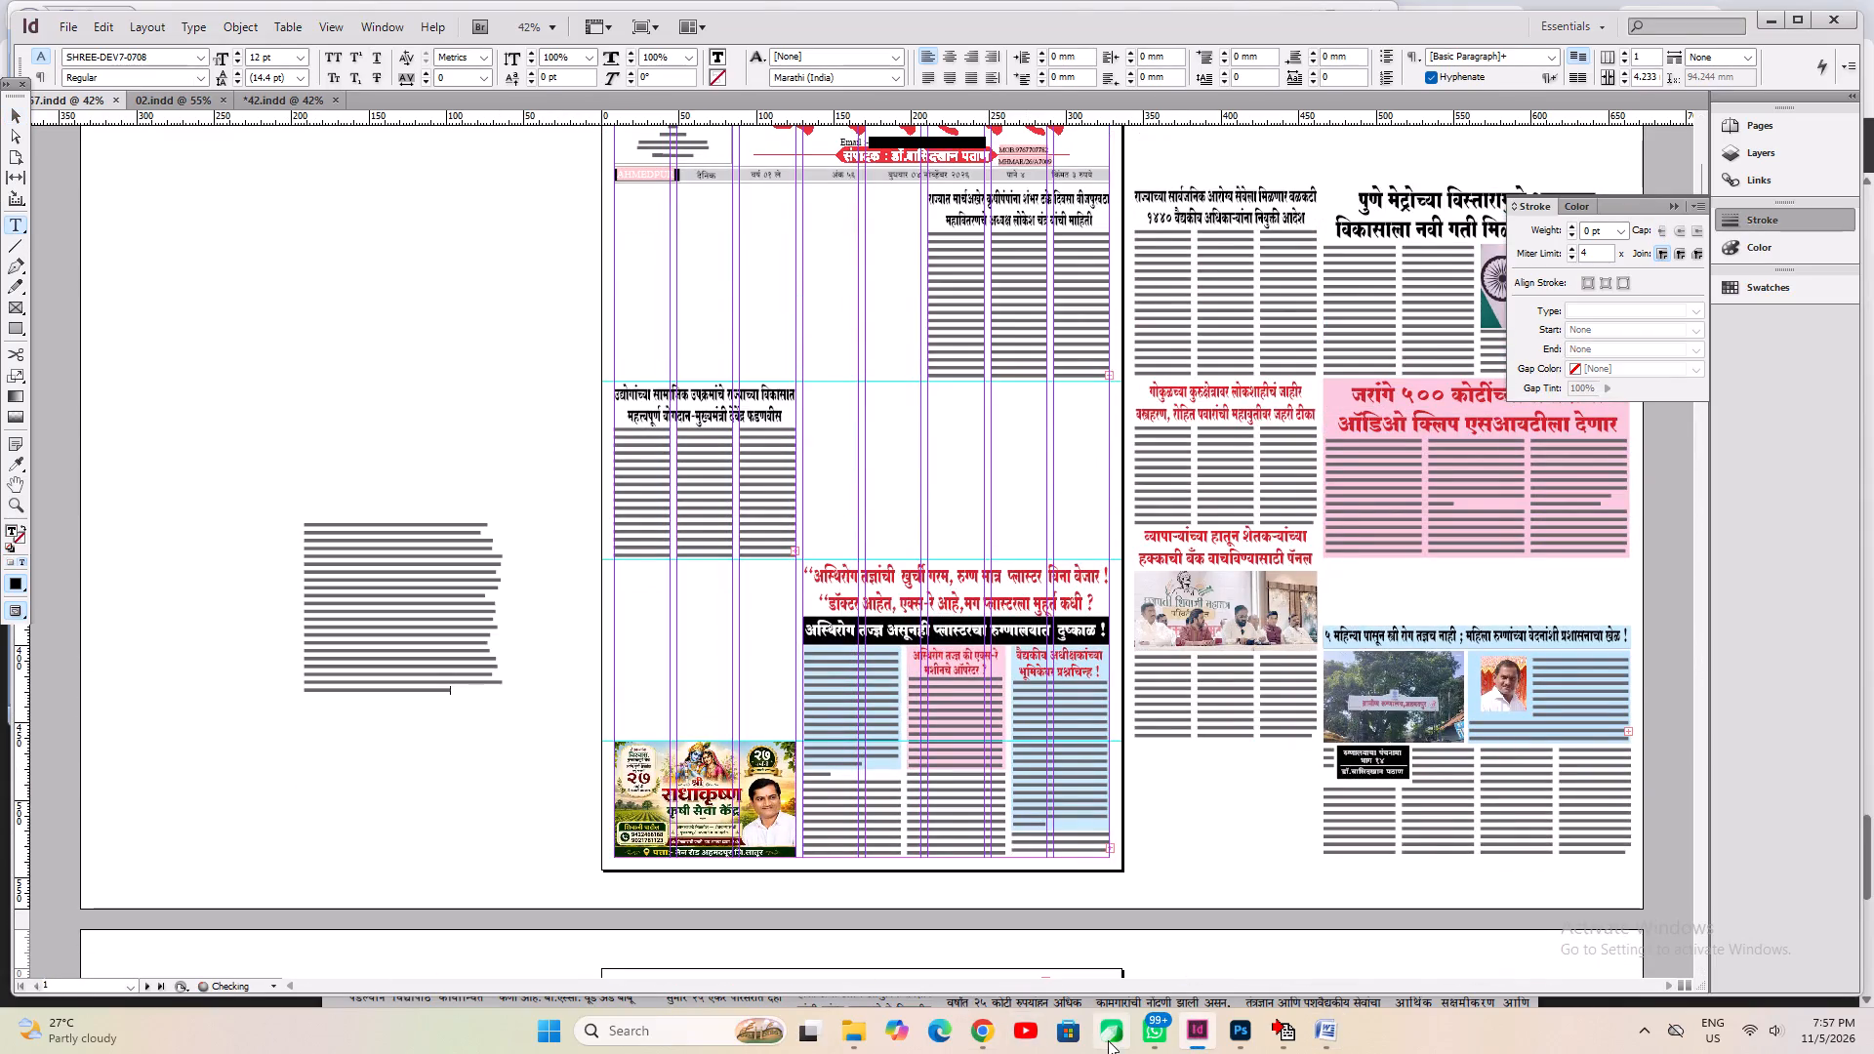
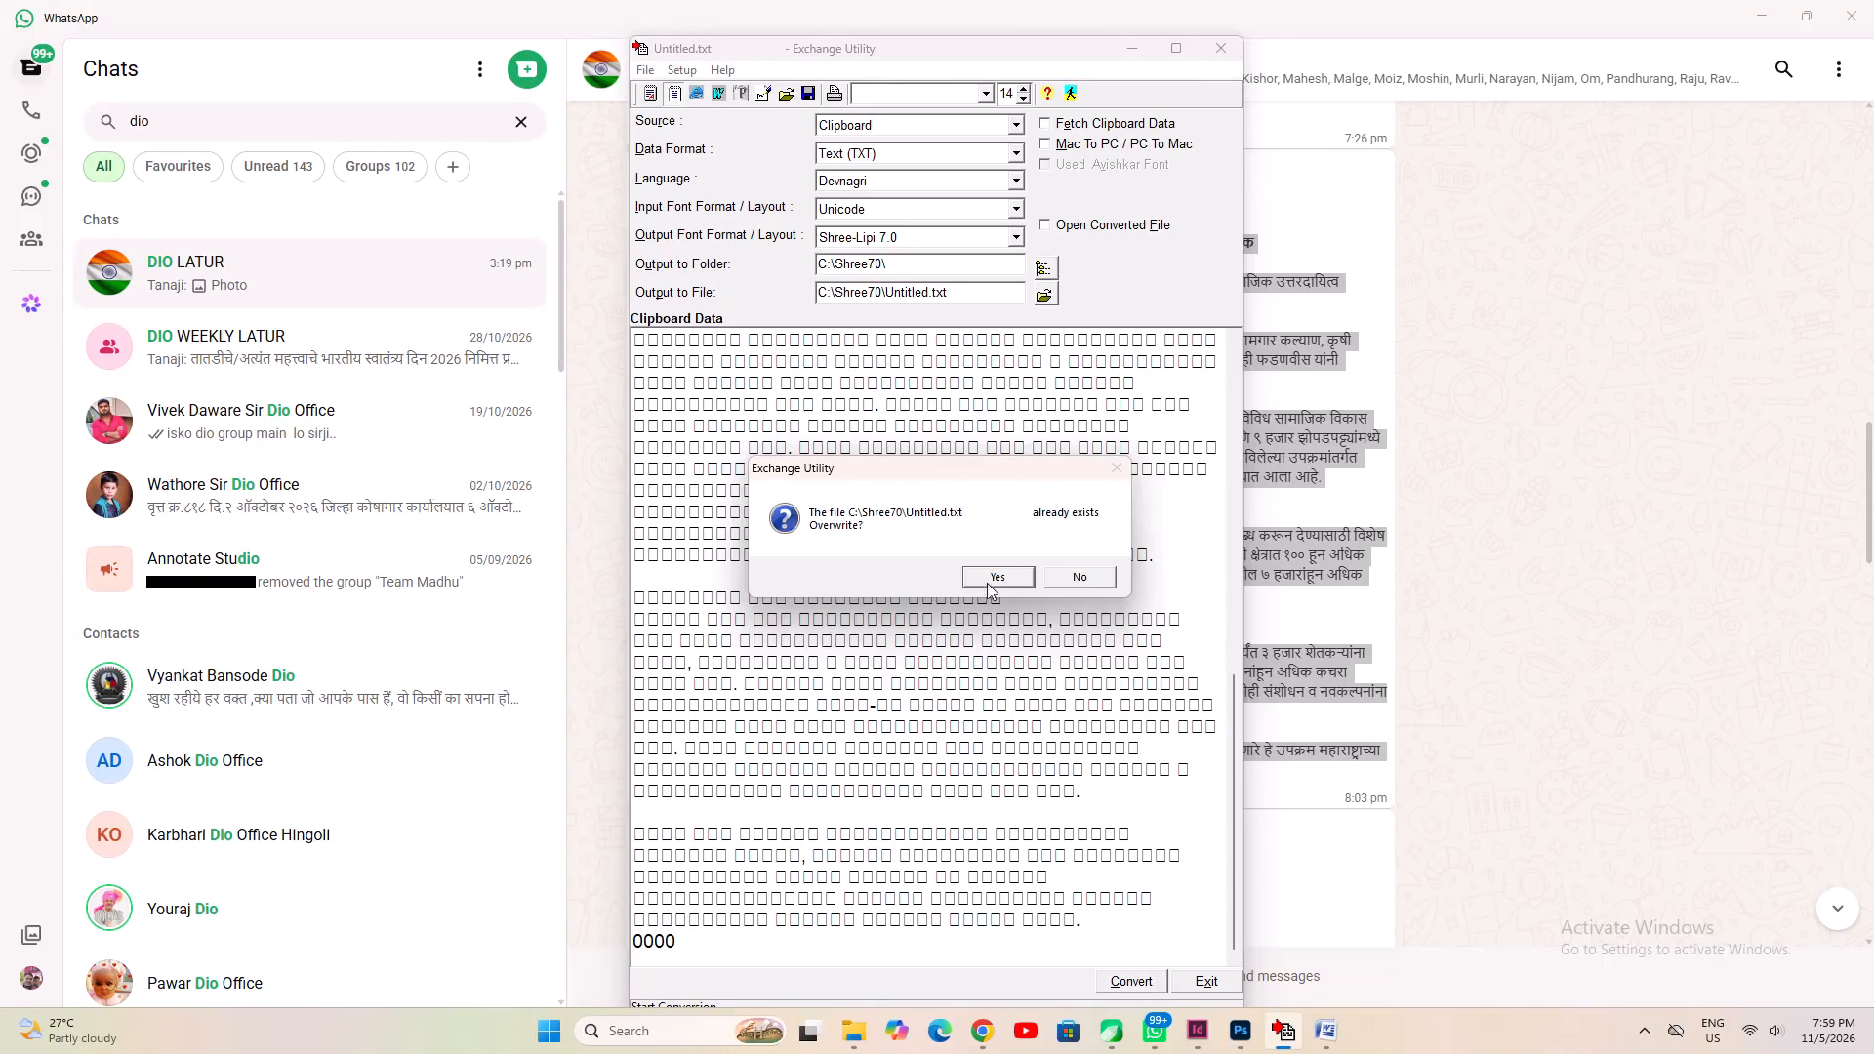
Overwrite the existing C:\Shree70\Untitled.txt with the clipboard text converted from Unicode to Shree-Lipi 7.0.
{"action": "left_click", "coordinate": [982, 567]}
{"action": "left_click", "coordinate": [1057, 565]}
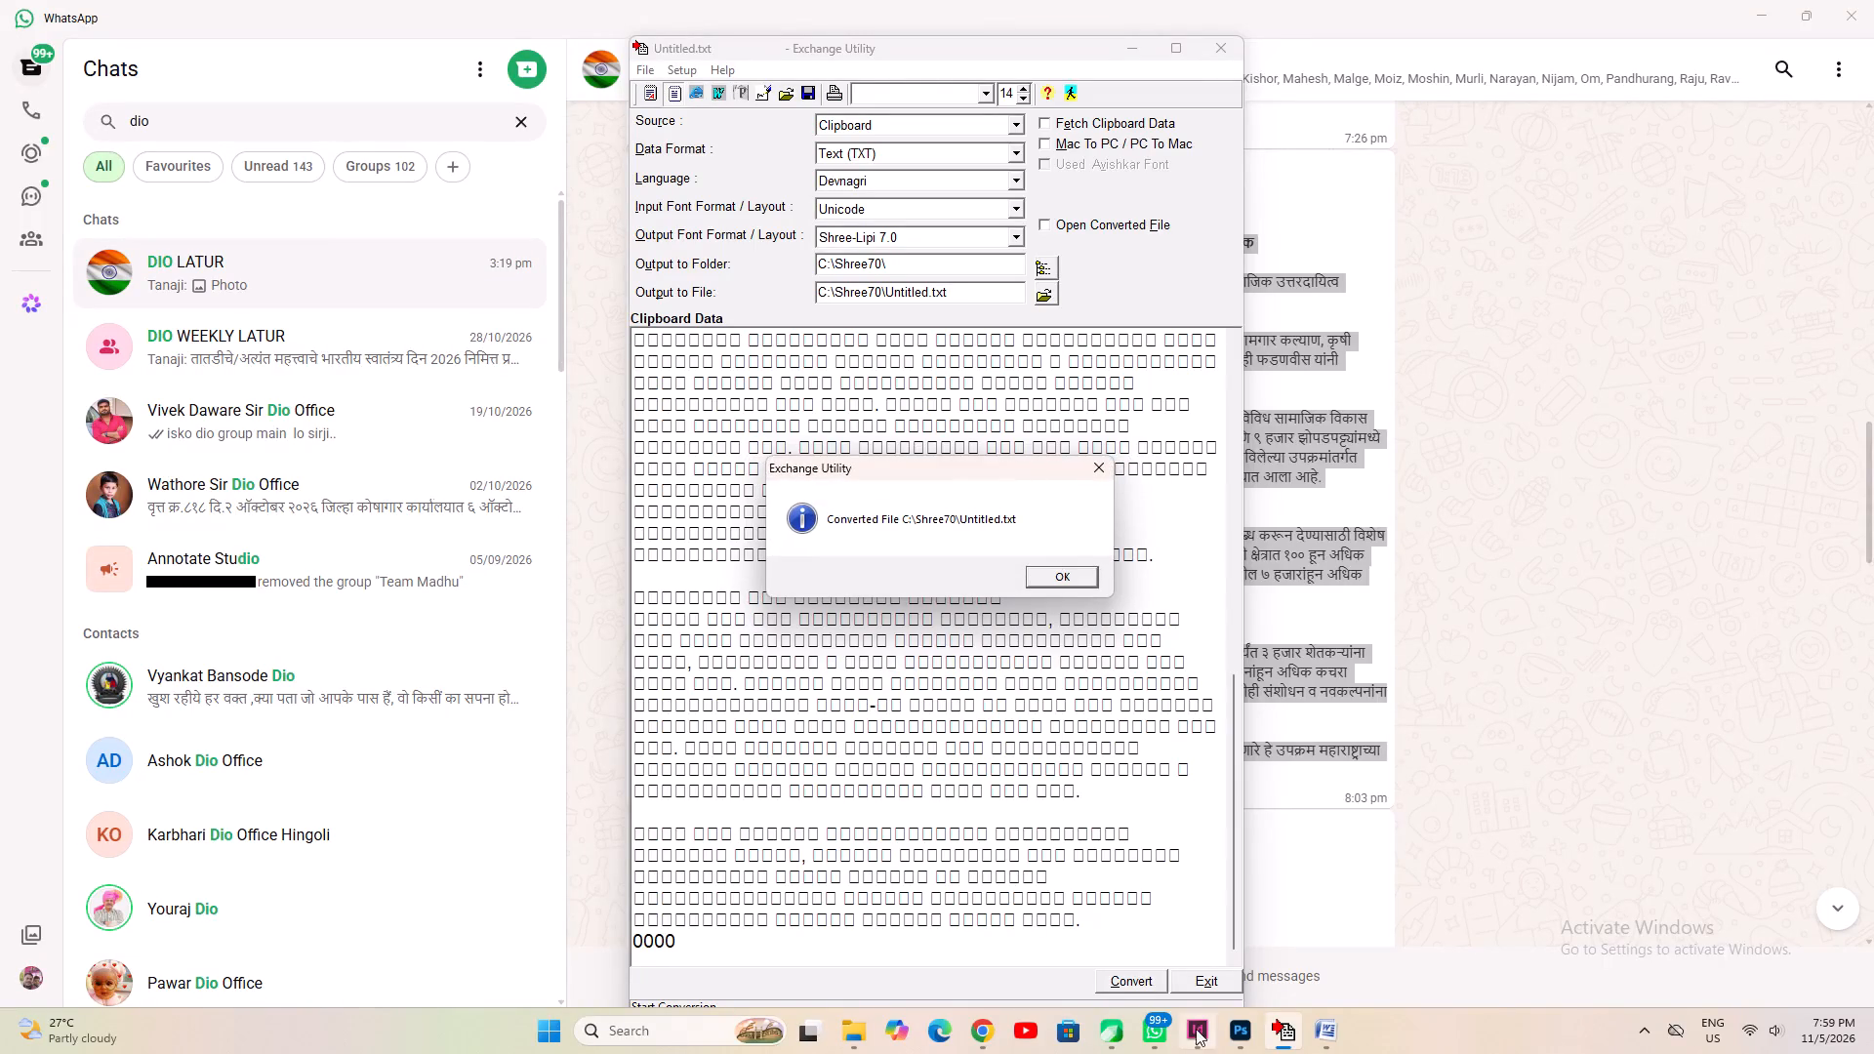
{"action": "left_click", "coordinate": [1055, 576]}
Switch to InDesign and draw a new text frame on the pasteboard beside the front page, above the loose text block.
{"action": "left_click", "coordinate": [1207, 1040]}
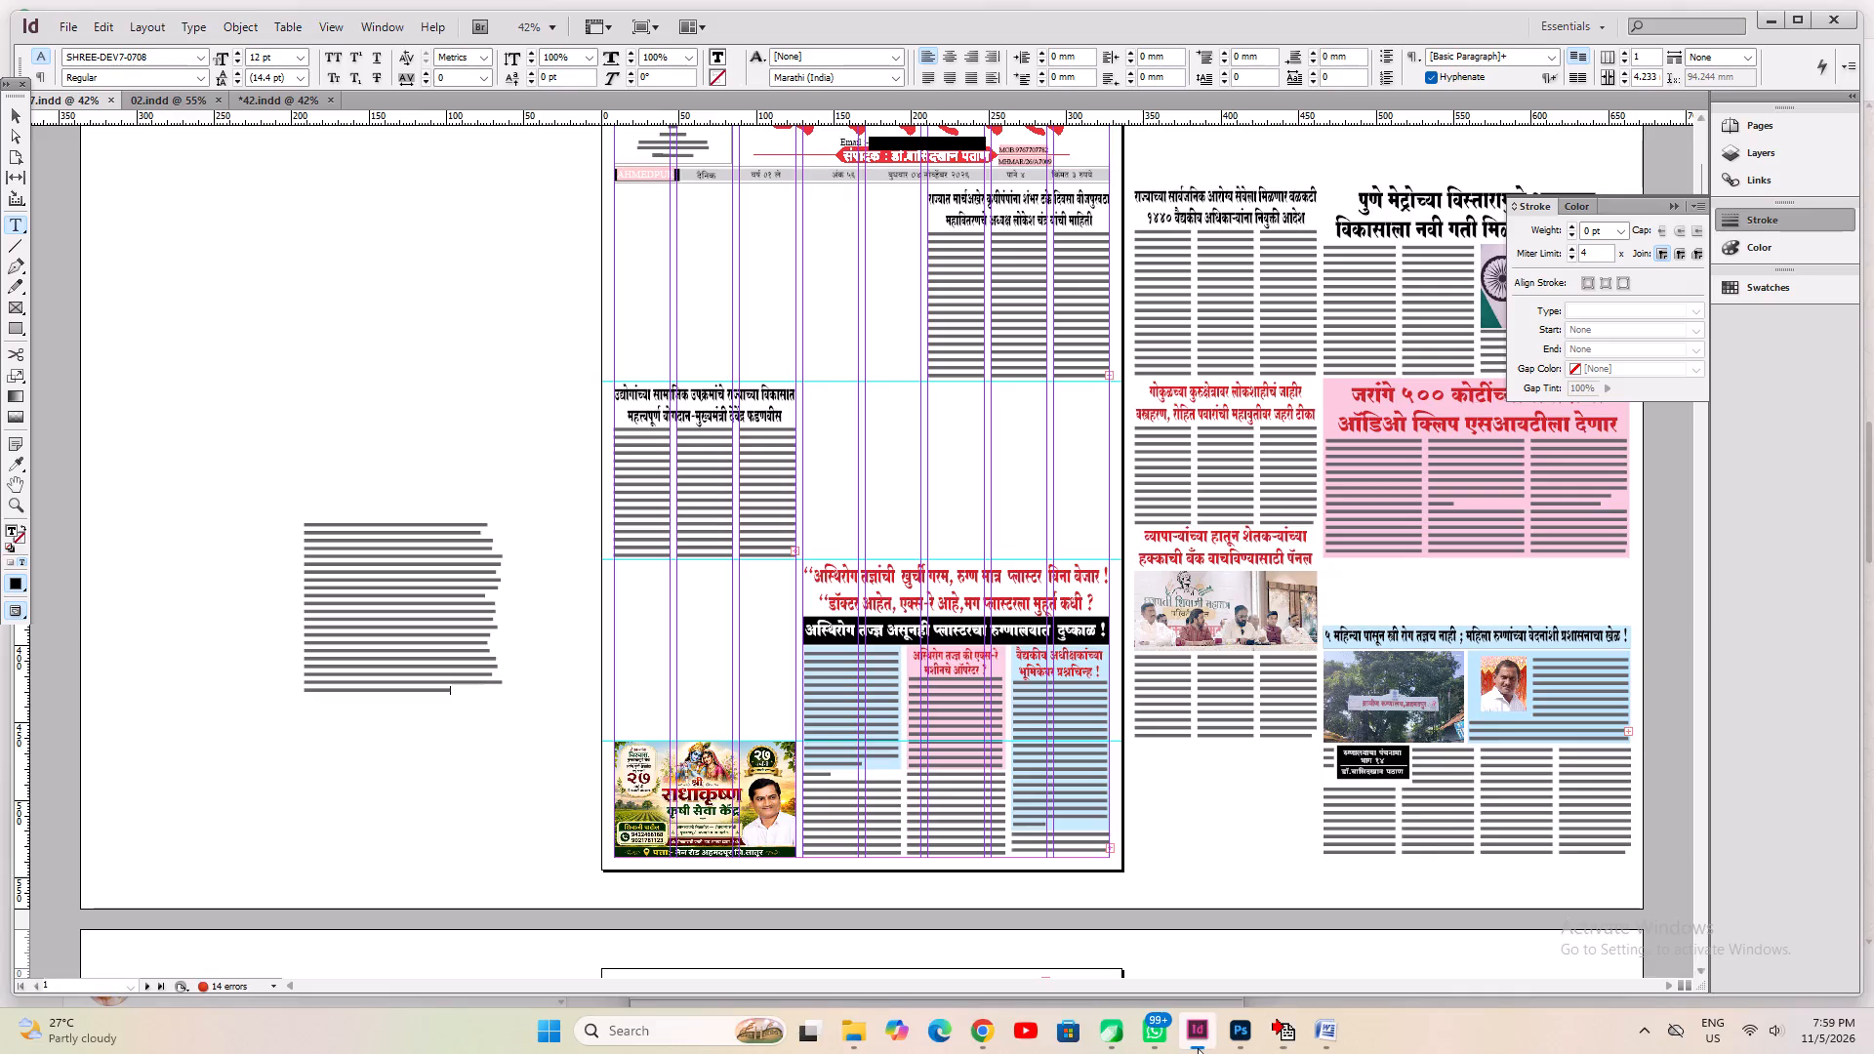
{"action": "left_click", "coordinate": [347, 262]}
{"action": "left_click_drag", "start_coordinate": [329, 205], "coordinate": [458, 352]}
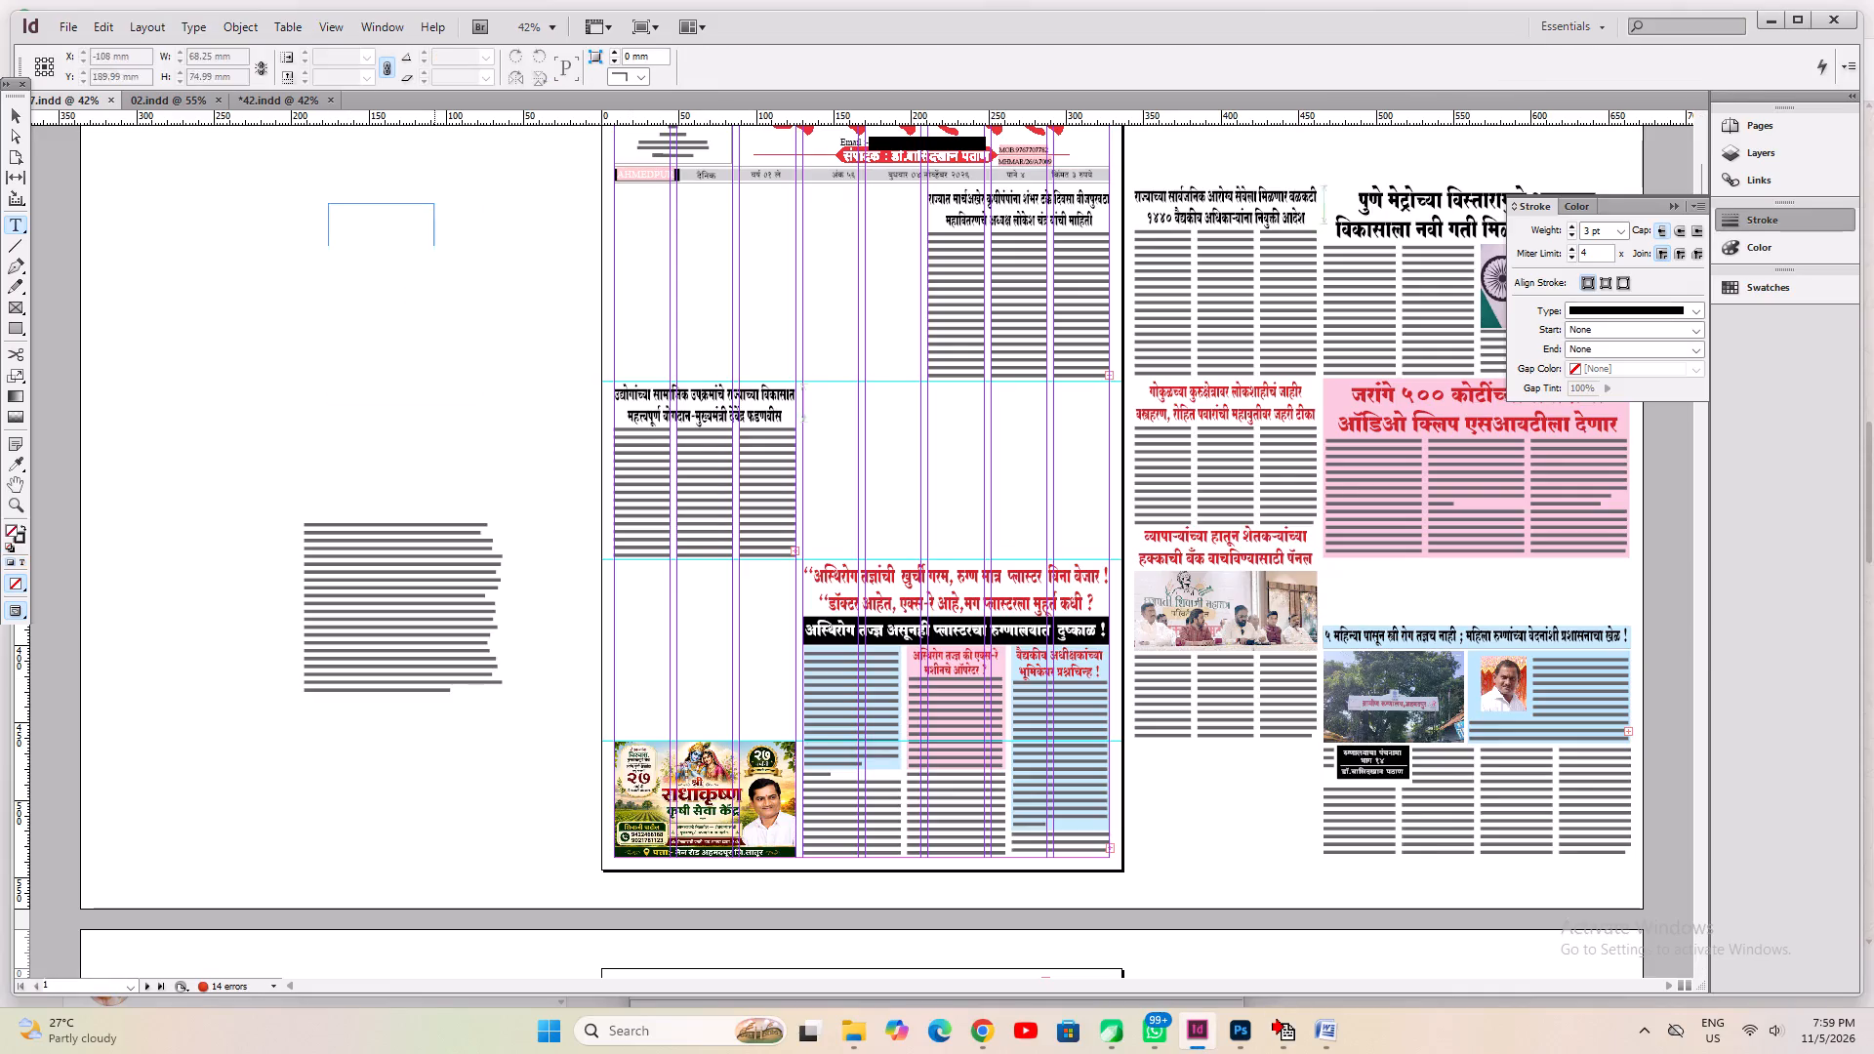
{"action": "left_click_drag", "start_coordinate": [458, 352], "coordinate": [482, 400]}
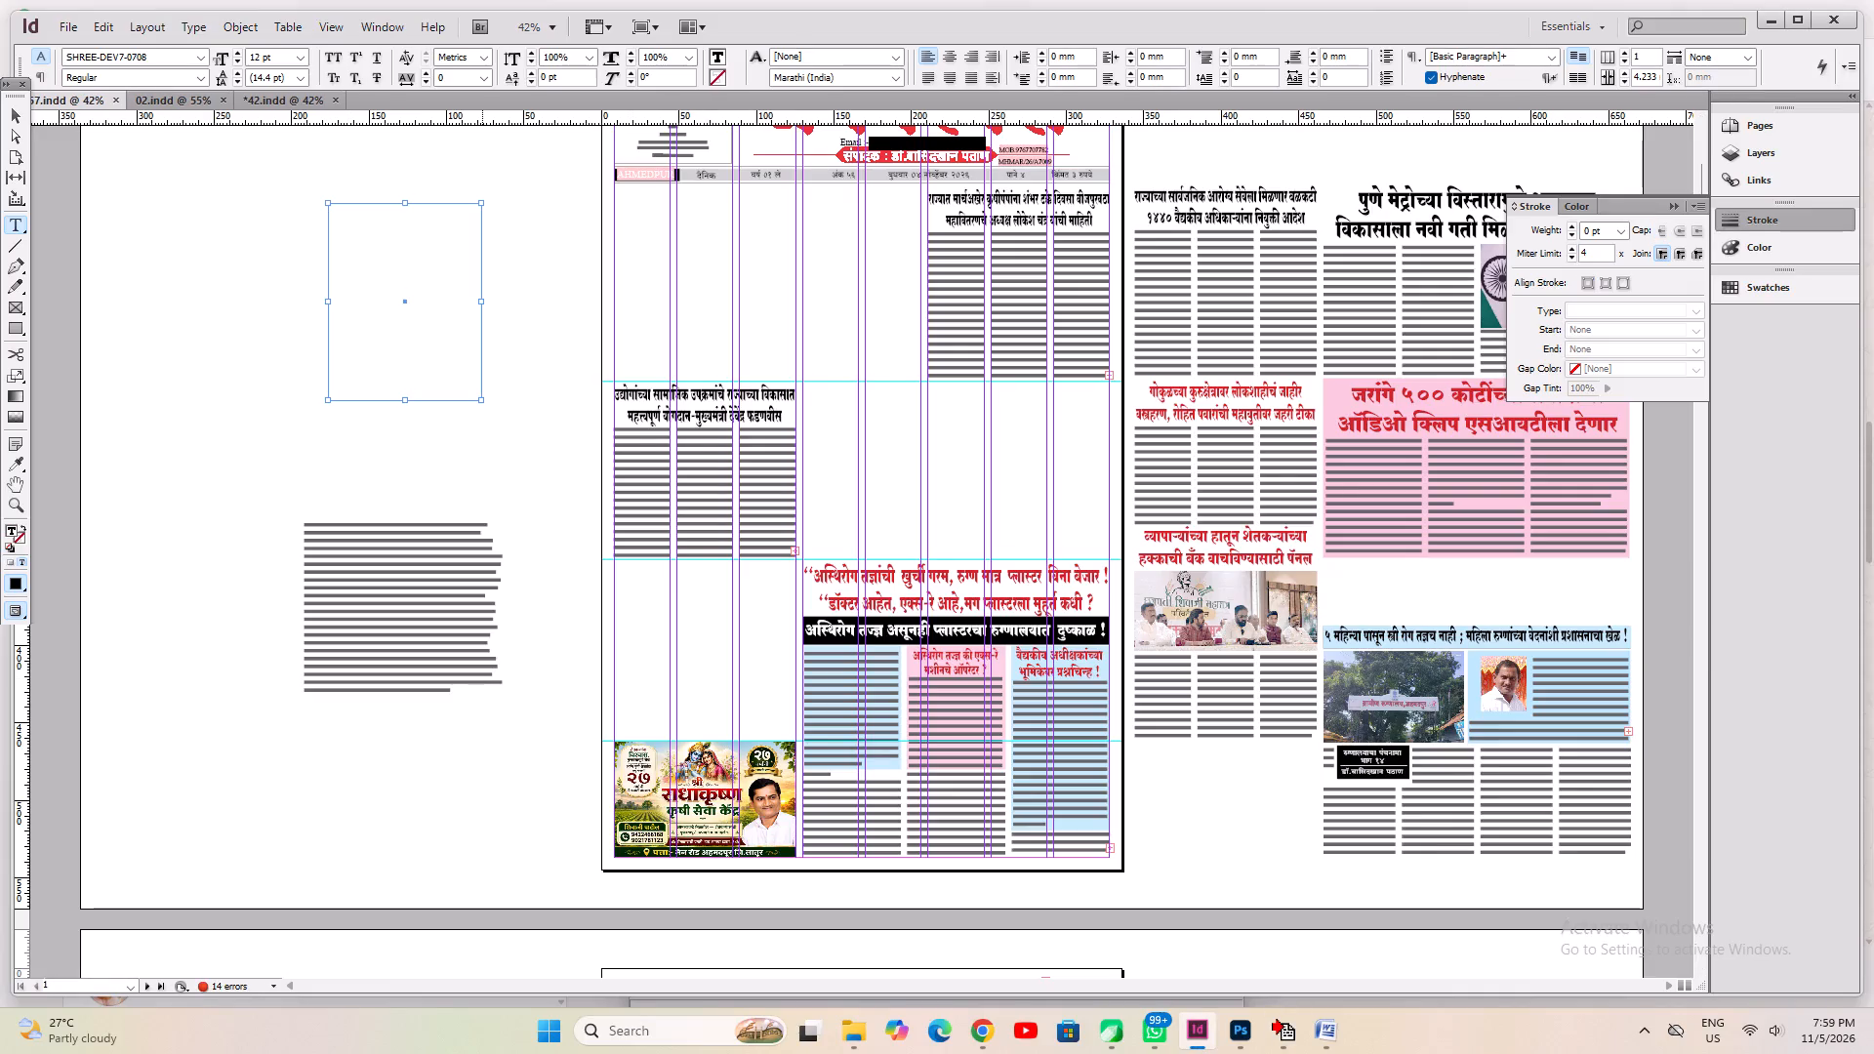
{"action": "key", "text": "ctrl+a"}
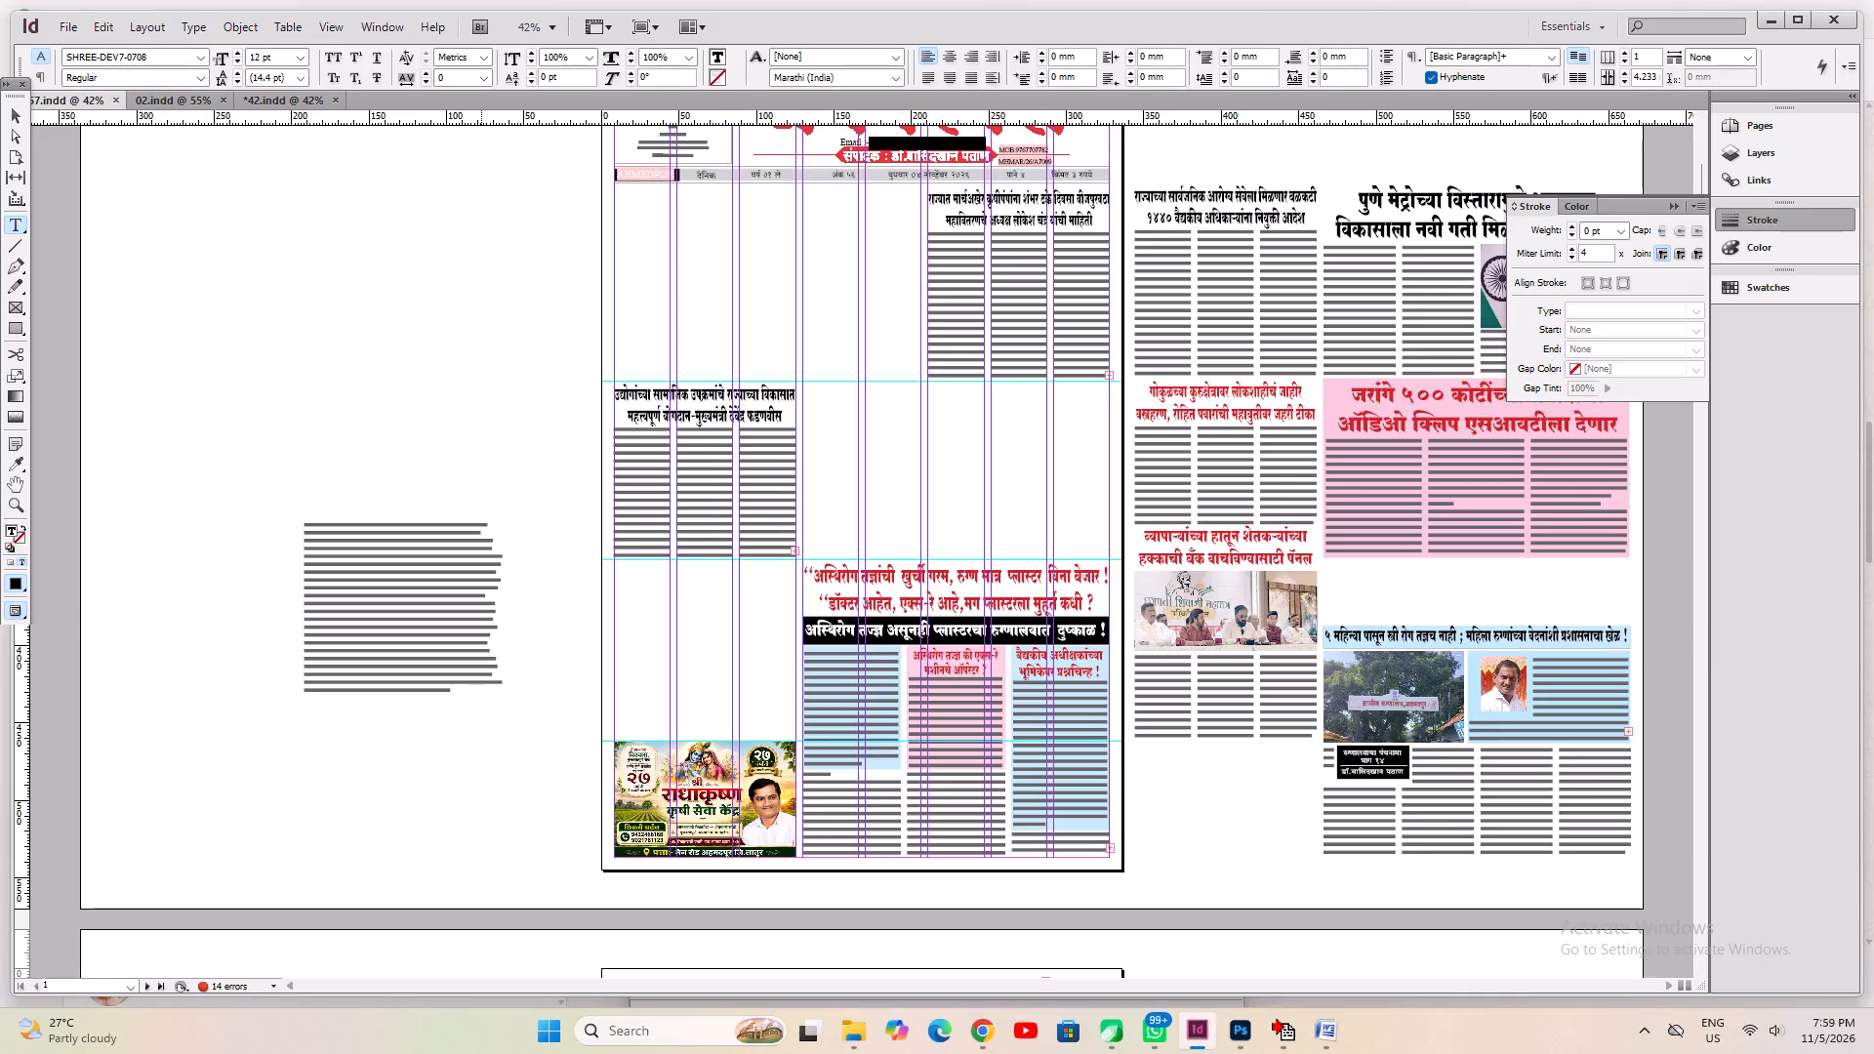
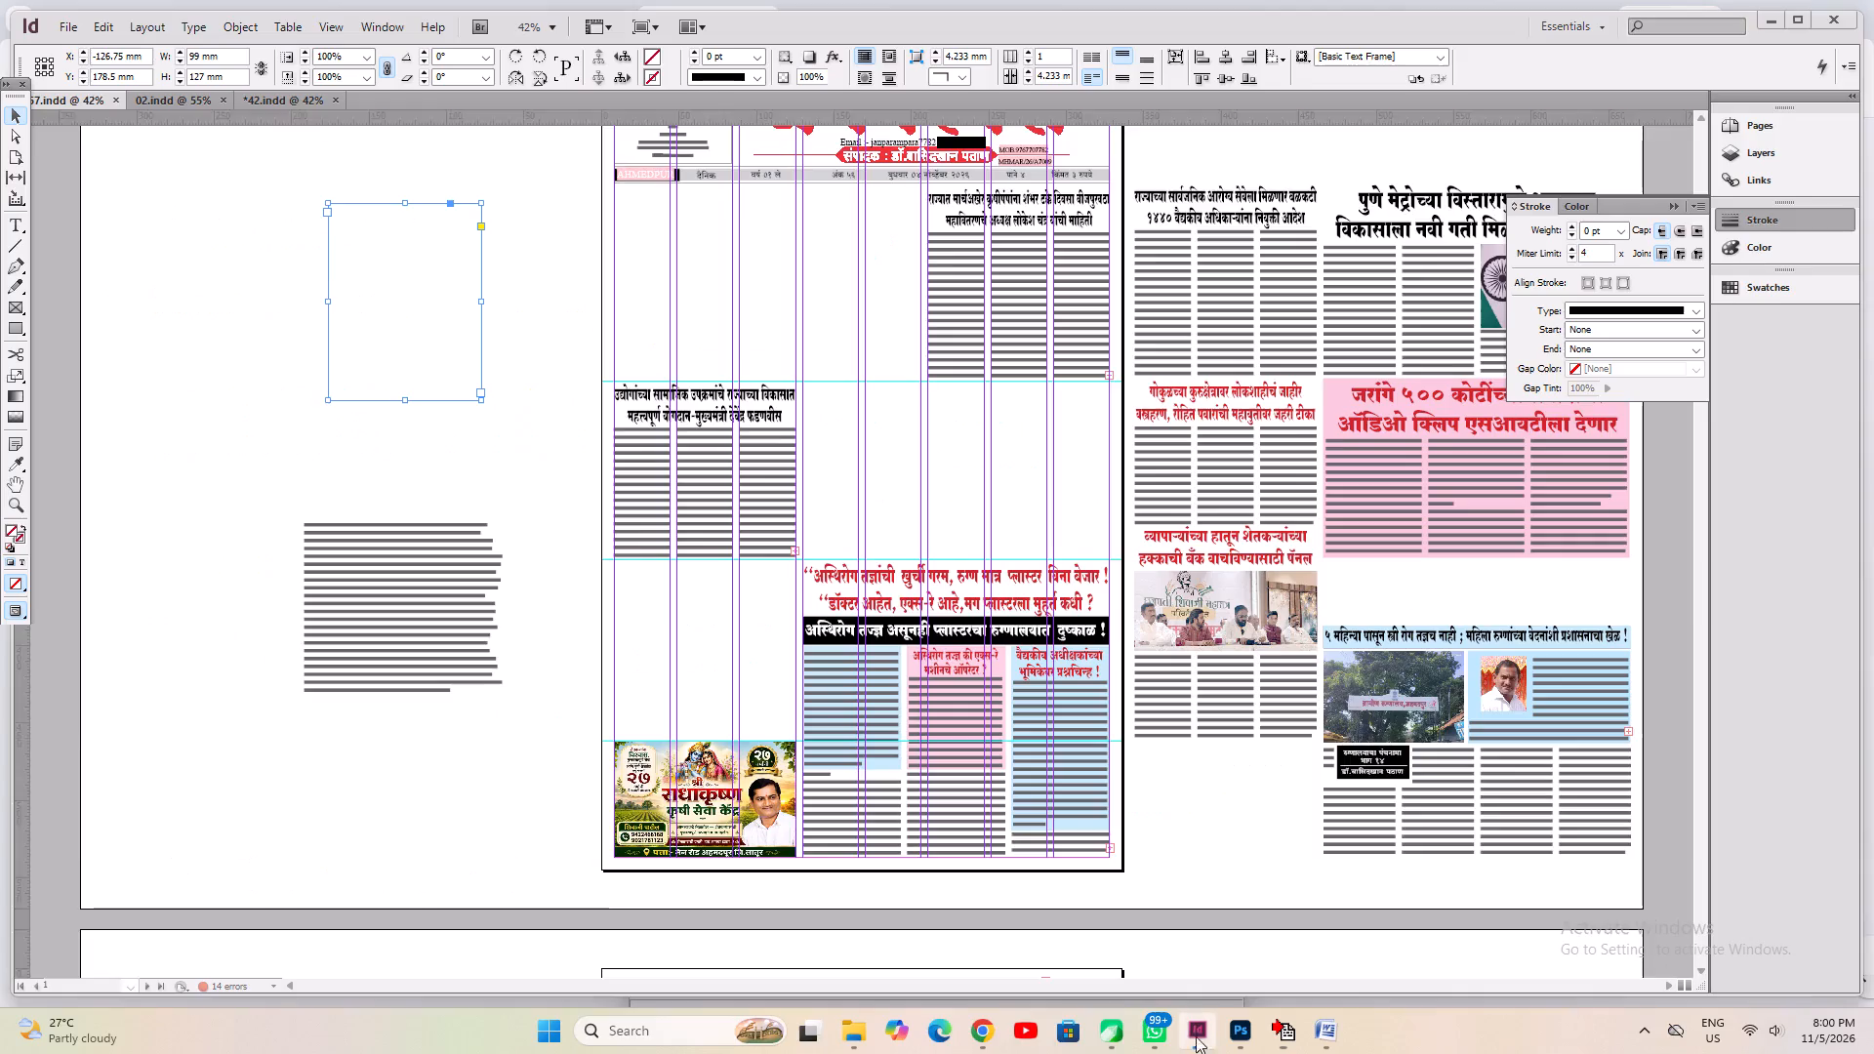
Draw a new text frame on the pasteboard beside page 4, paste the copied story into it and save the document.
{"action": "scroll", "coordinate": [829, 631], "scroll_direction": "down", "scroll_amount": 20}
{"action": "scroll", "coordinate": [829, 631], "scroll_direction": "down", "scroll_amount": 10}
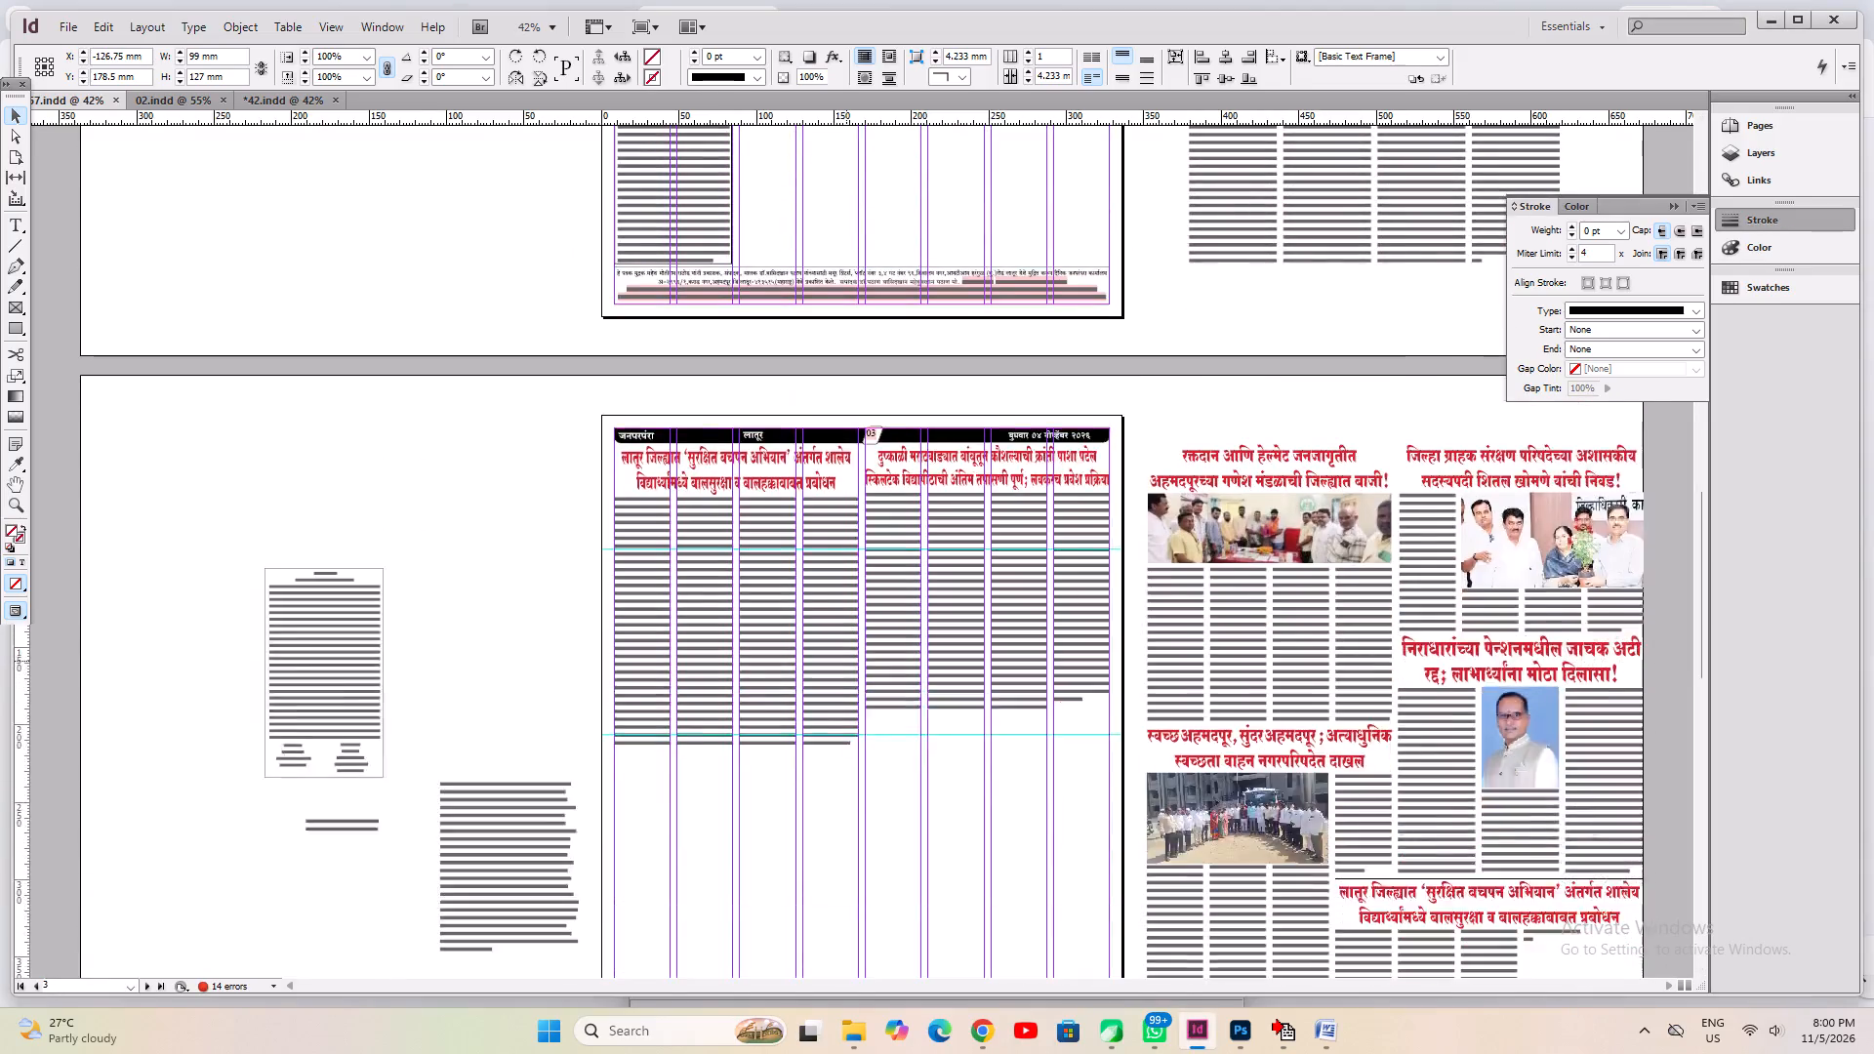
{"action": "scroll", "coordinate": [846, 661], "scroll_direction": "down", "scroll_amount": 9}
{"action": "left_click", "coordinate": [844, 654]}
{"action": "scroll", "coordinate": [844, 654], "scroll_direction": "down", "scroll_amount": 20}
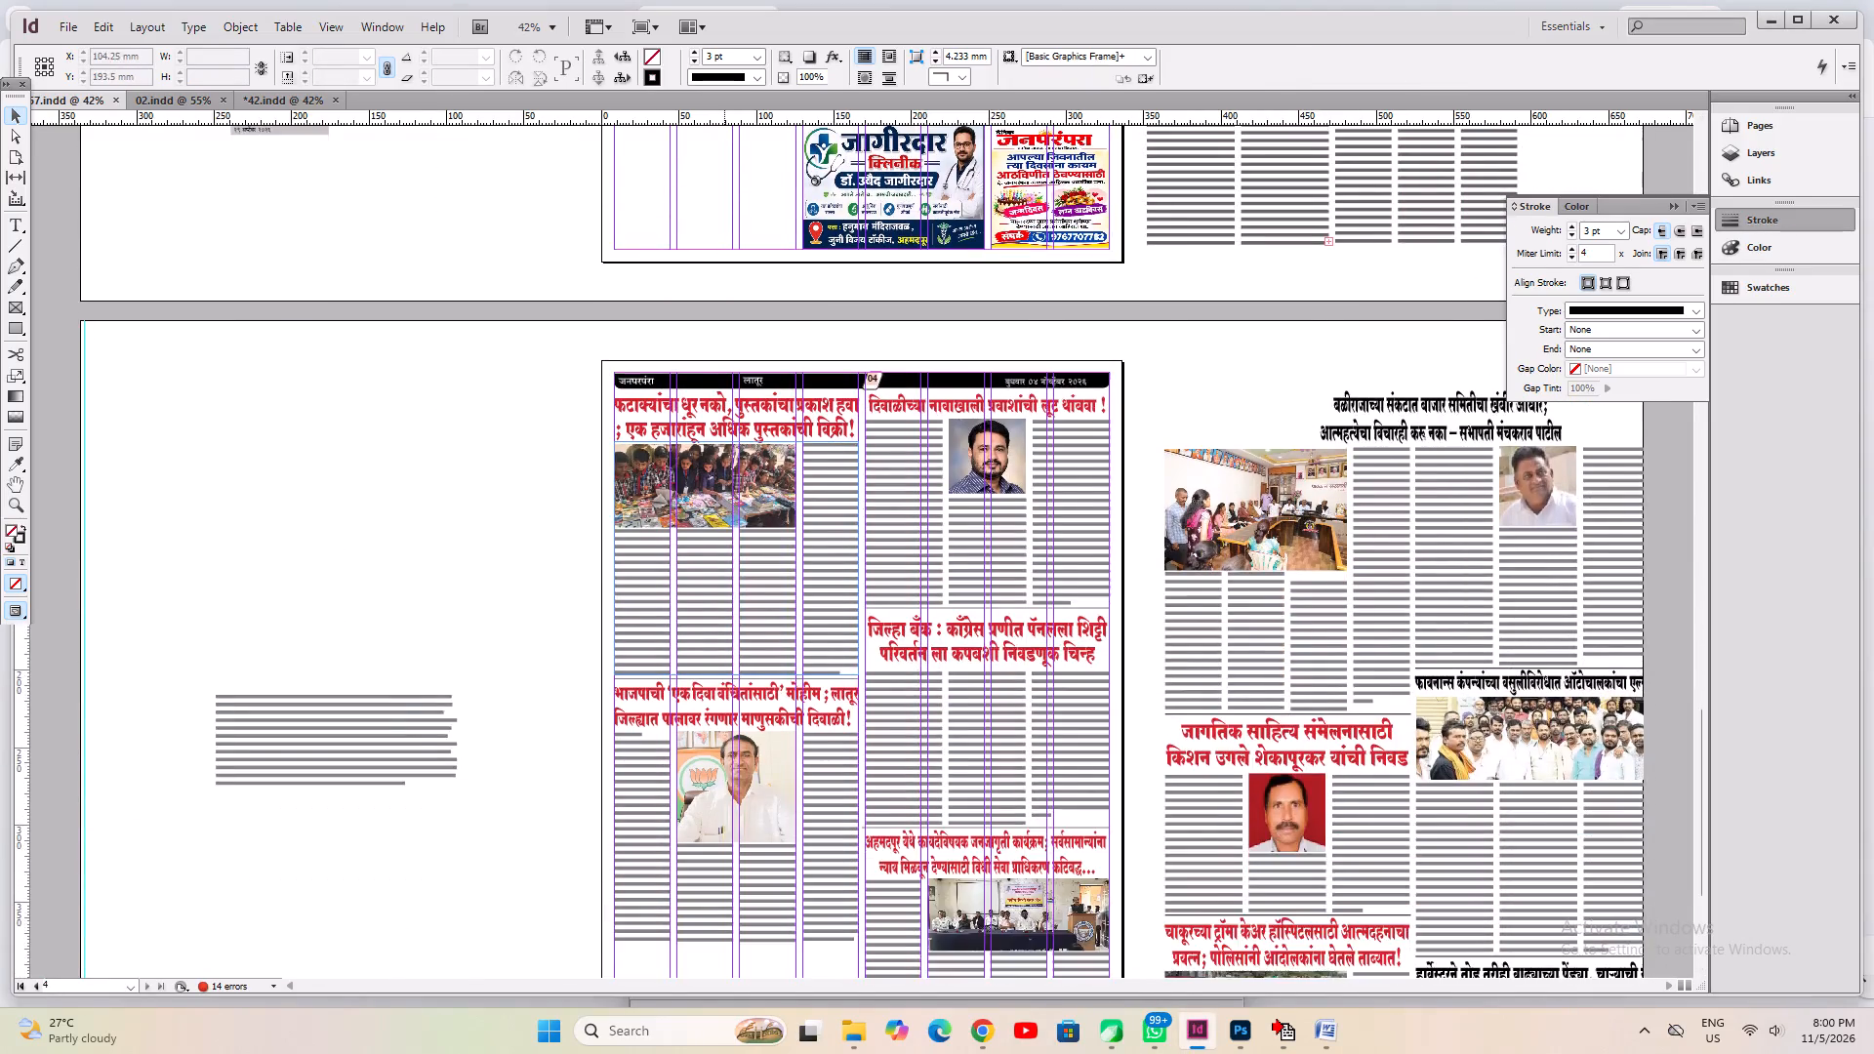
{"action": "scroll", "coordinate": [642, 675], "scroll_direction": "down", "scroll_amount": 11}
{"action": "left_click", "coordinate": [470, 729]}
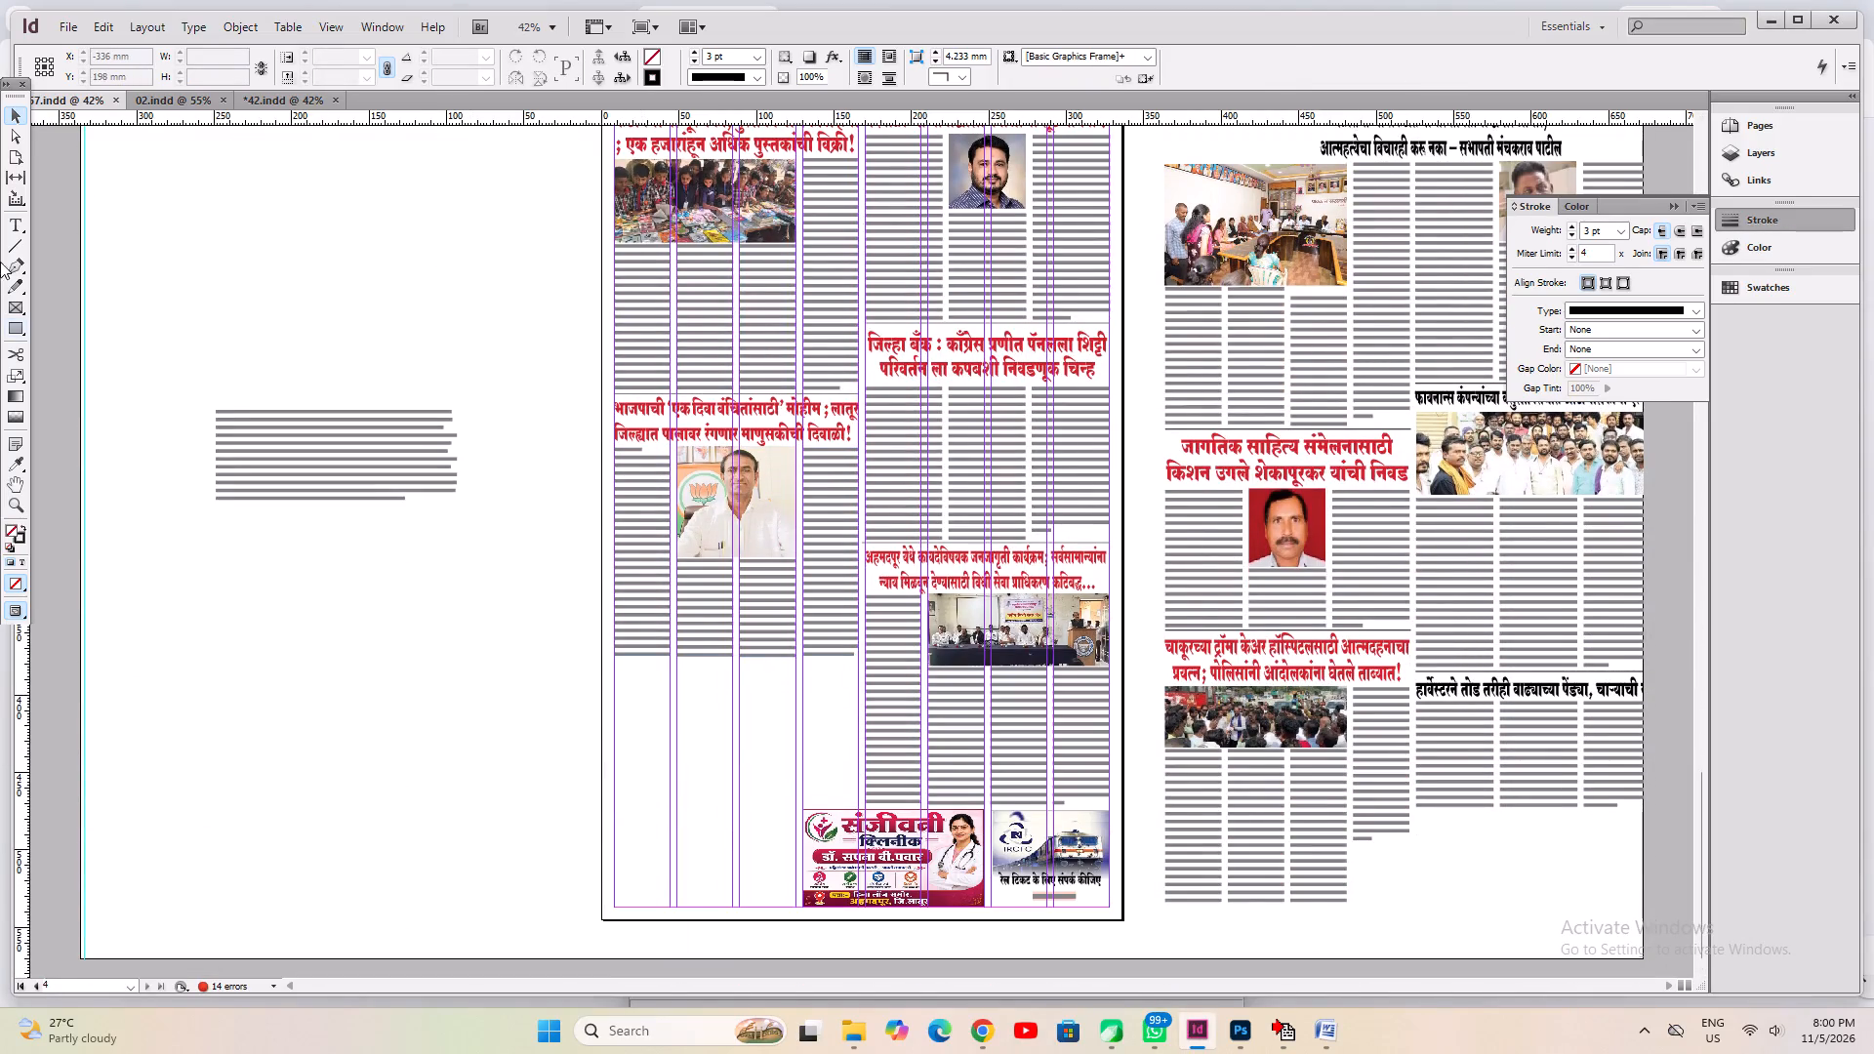
{"action": "left_click", "coordinate": [9, 226]}
{"action": "left_click_drag", "start_coordinate": [287, 600], "coordinate": [500, 810]}
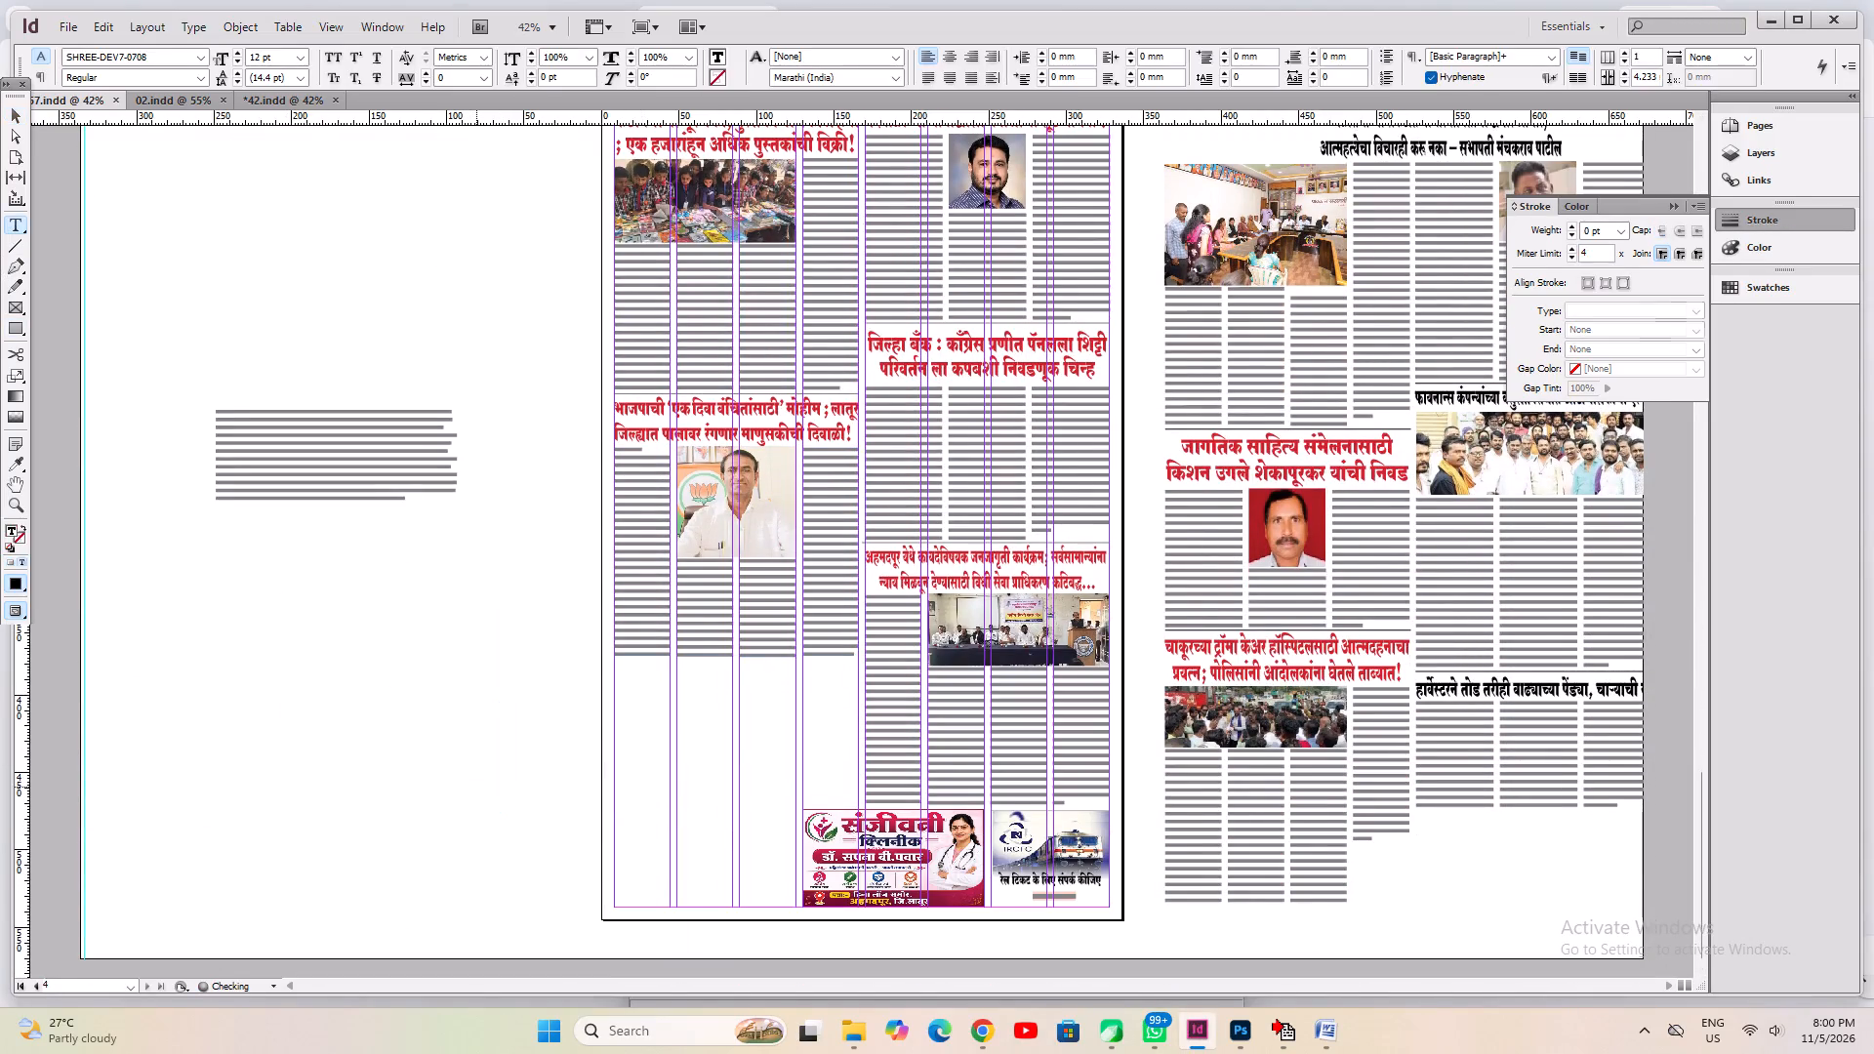
{"action": "key", "text": "ctrl+v"}
{"action": "key", "text": "ctrl+s"}
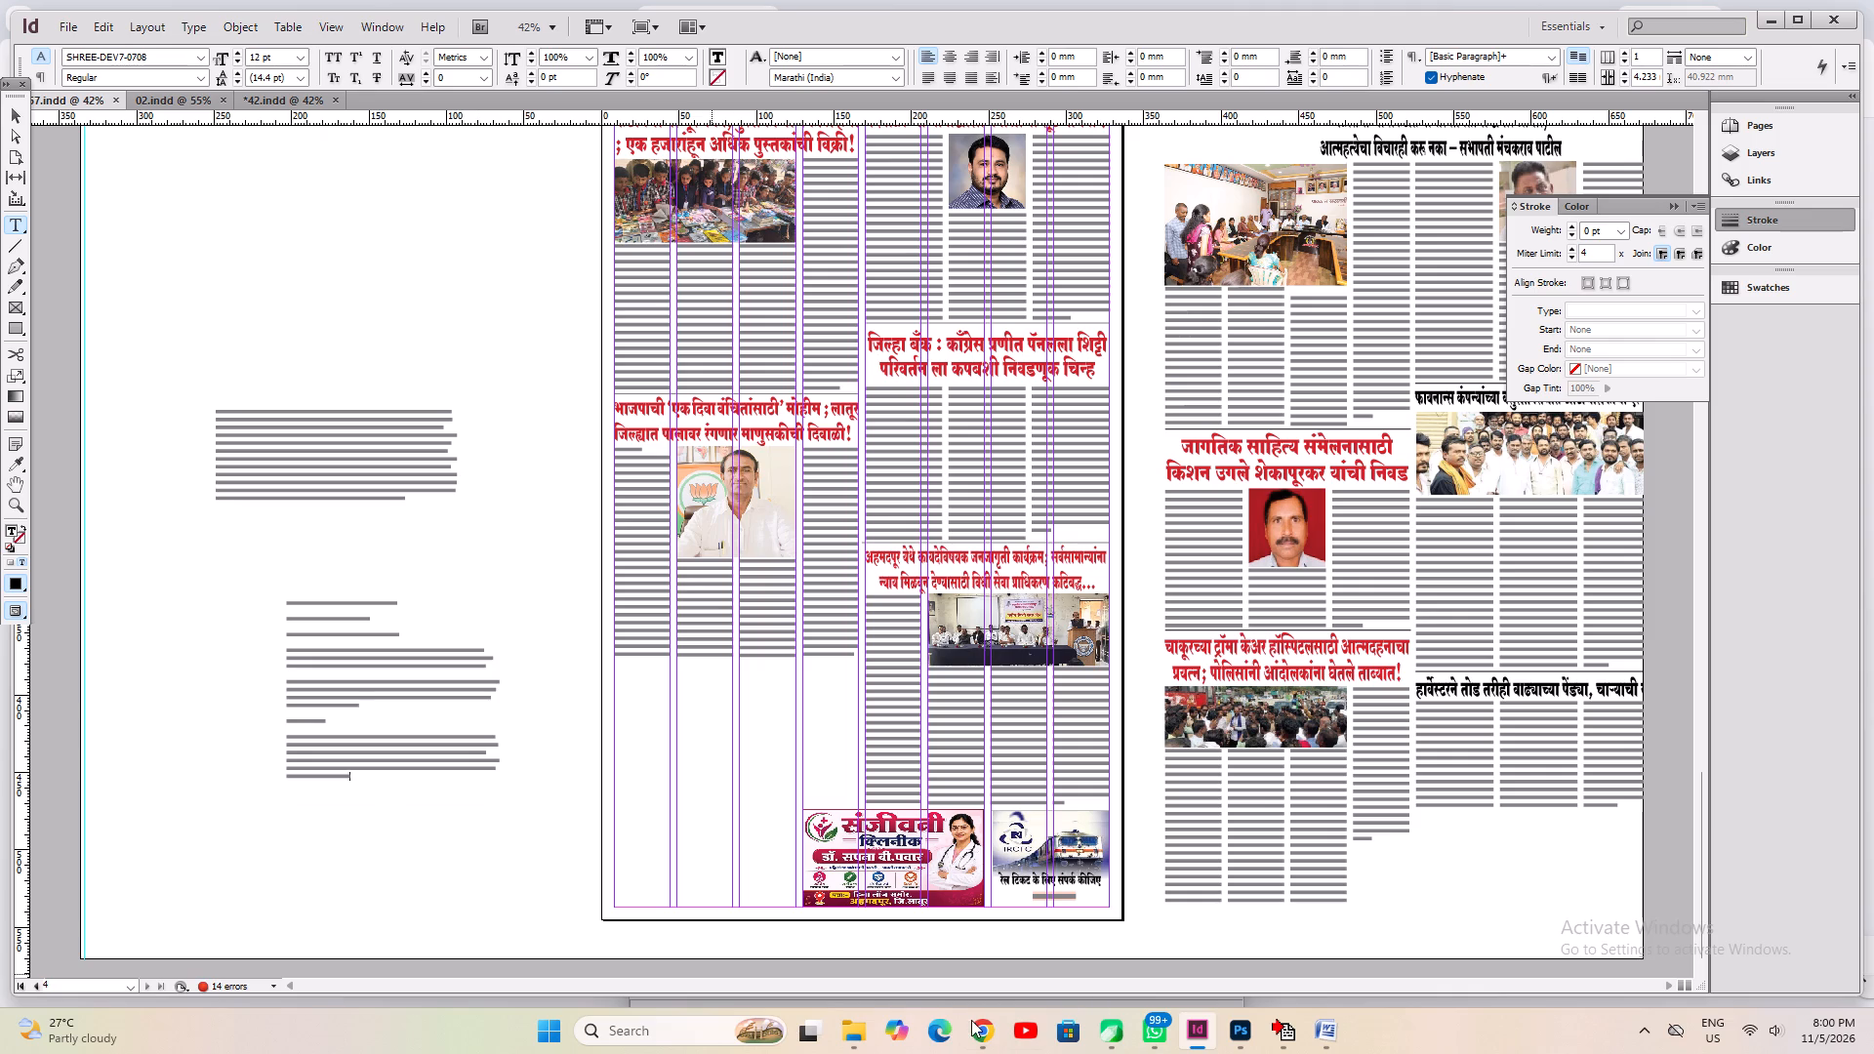
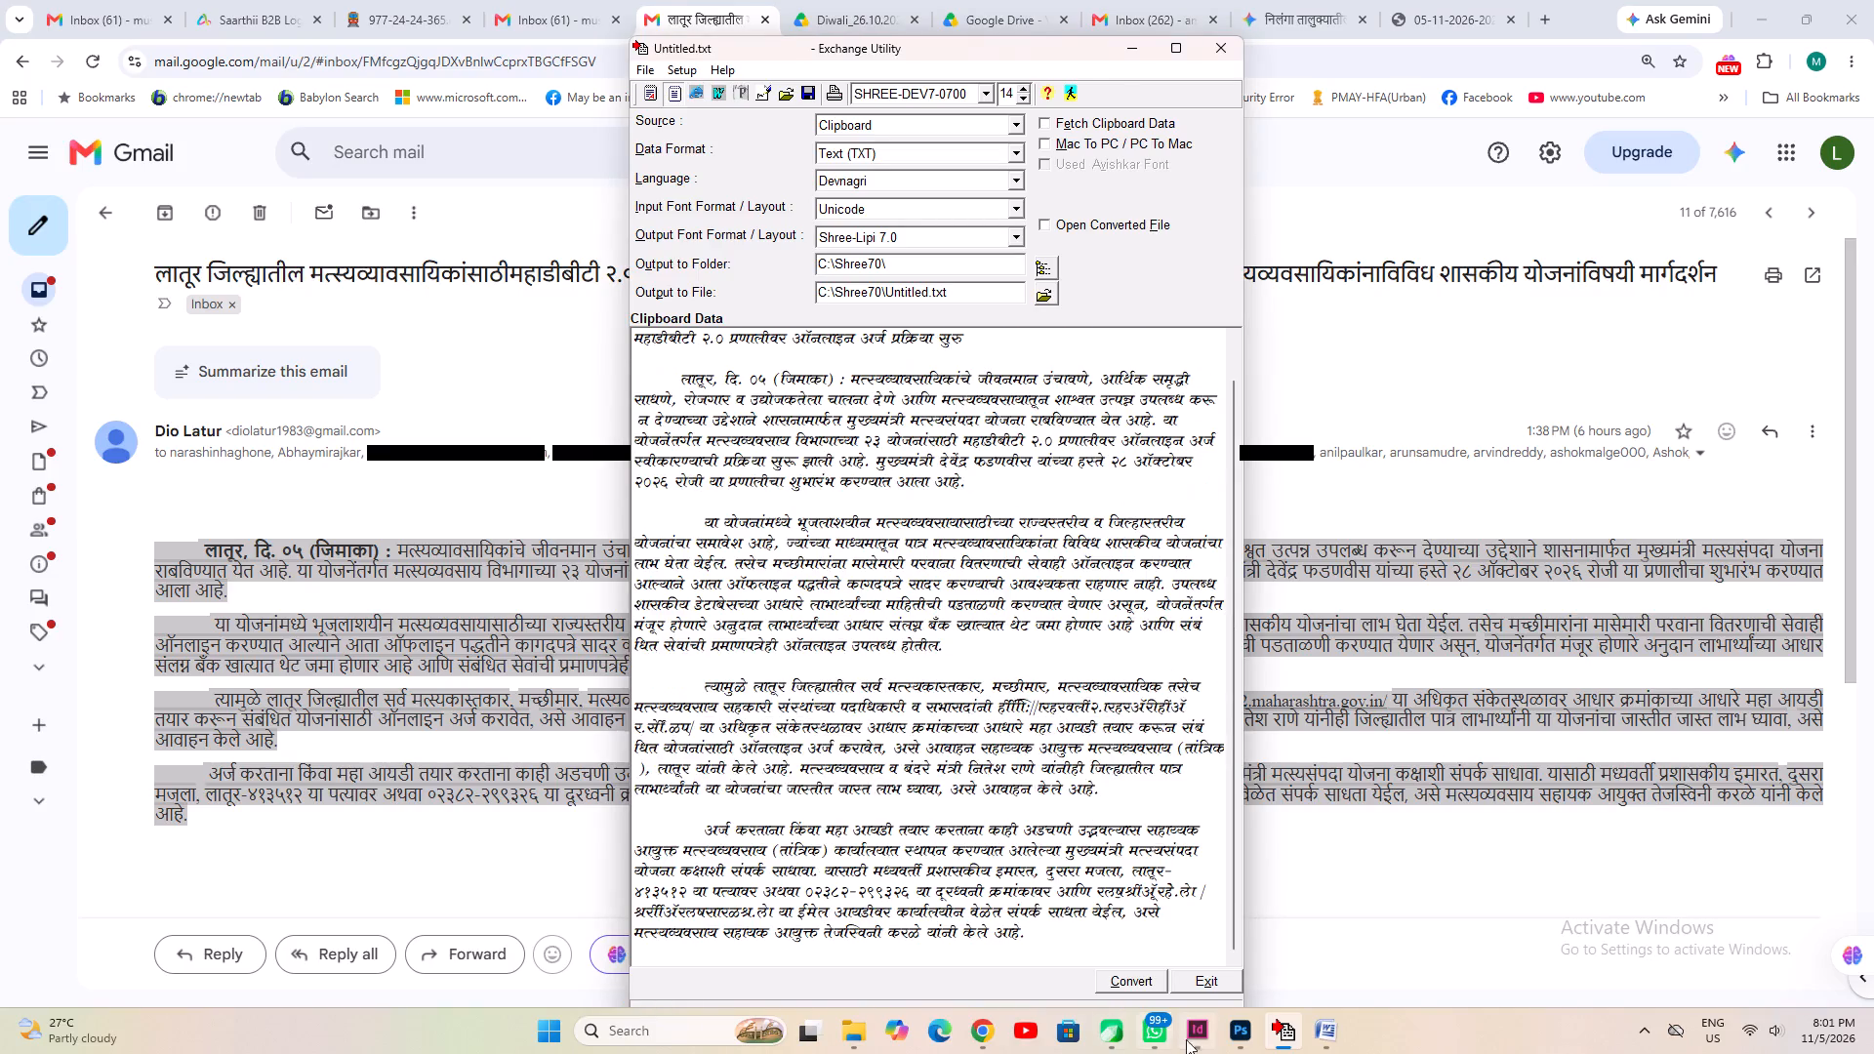
Switch to InDesign and paste the converted fisheries article into a new text frame on the pasteboard beside page 4.
{"action": "left_click", "coordinate": [1188, 1038]}
{"action": "left_click", "coordinate": [457, 764]}
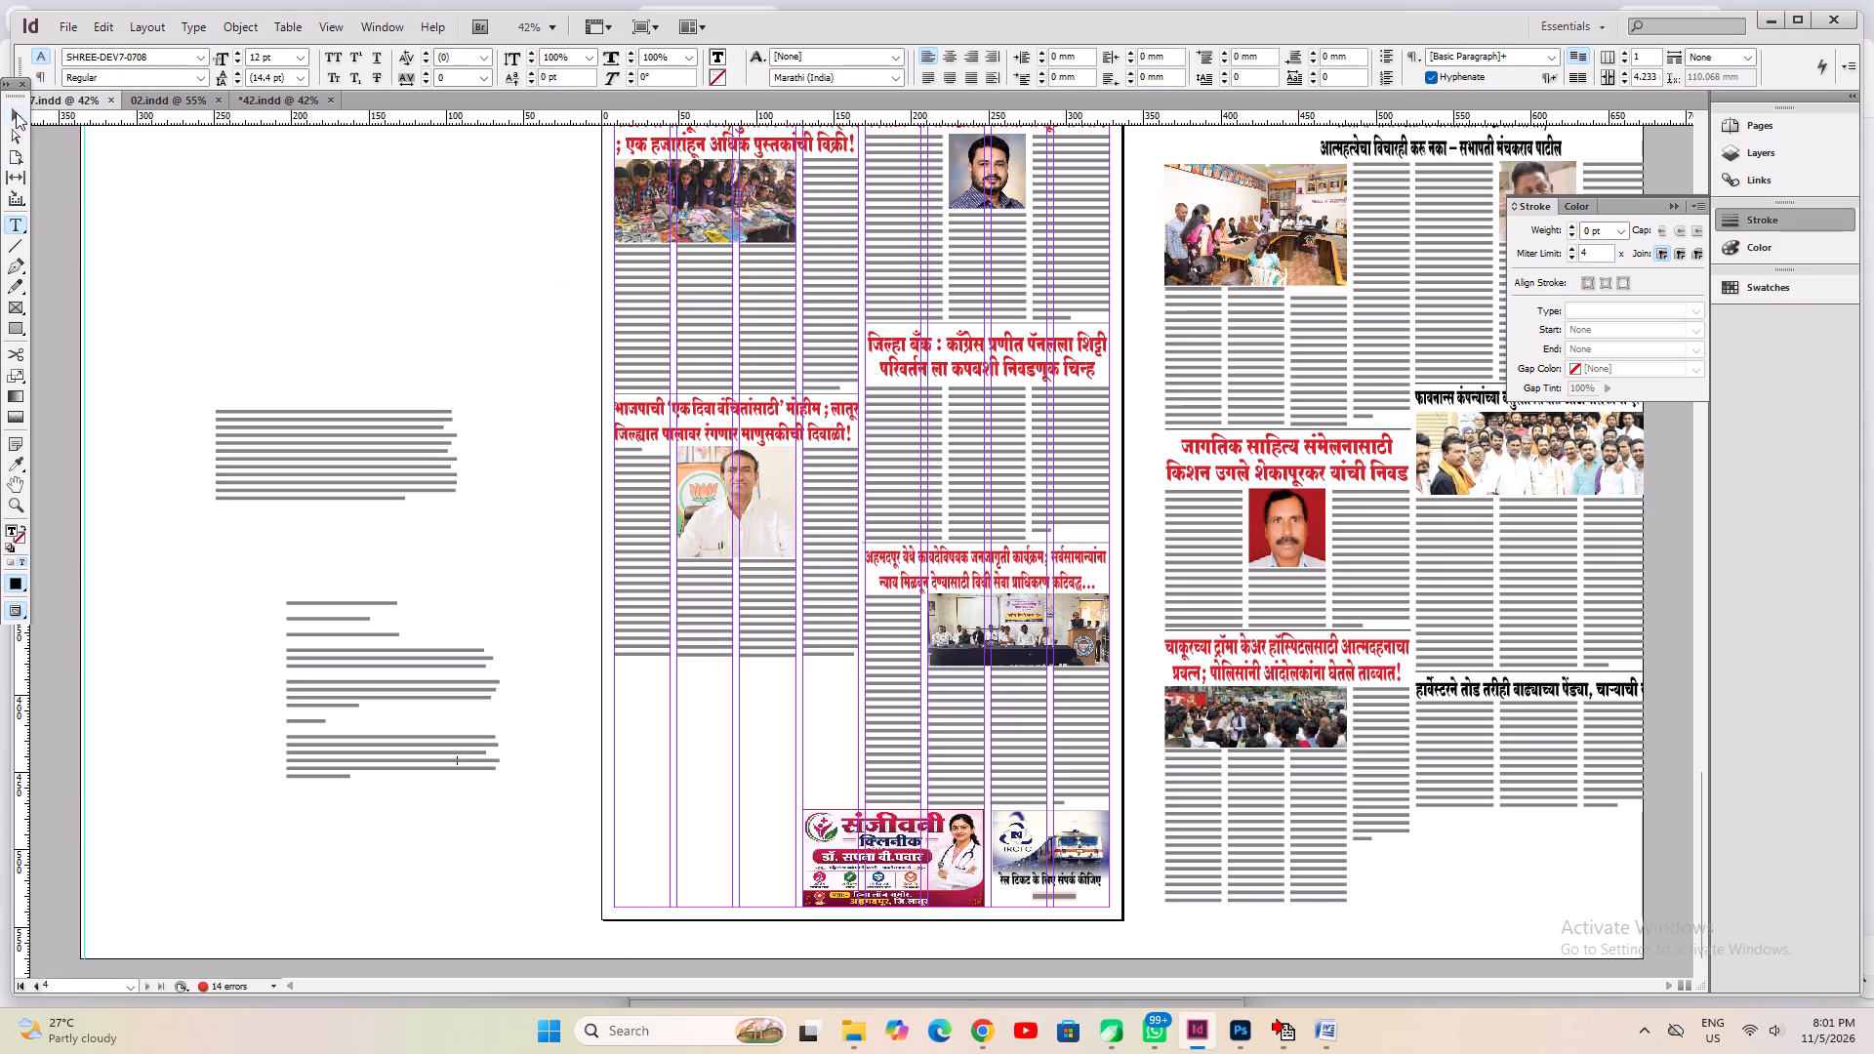
{"action": "left_click", "coordinate": [16, 112]}
{"action": "left_click_drag", "start_coordinate": [387, 723], "coordinate": [360, 246]}
{"action": "left_click", "coordinate": [346, 733]}
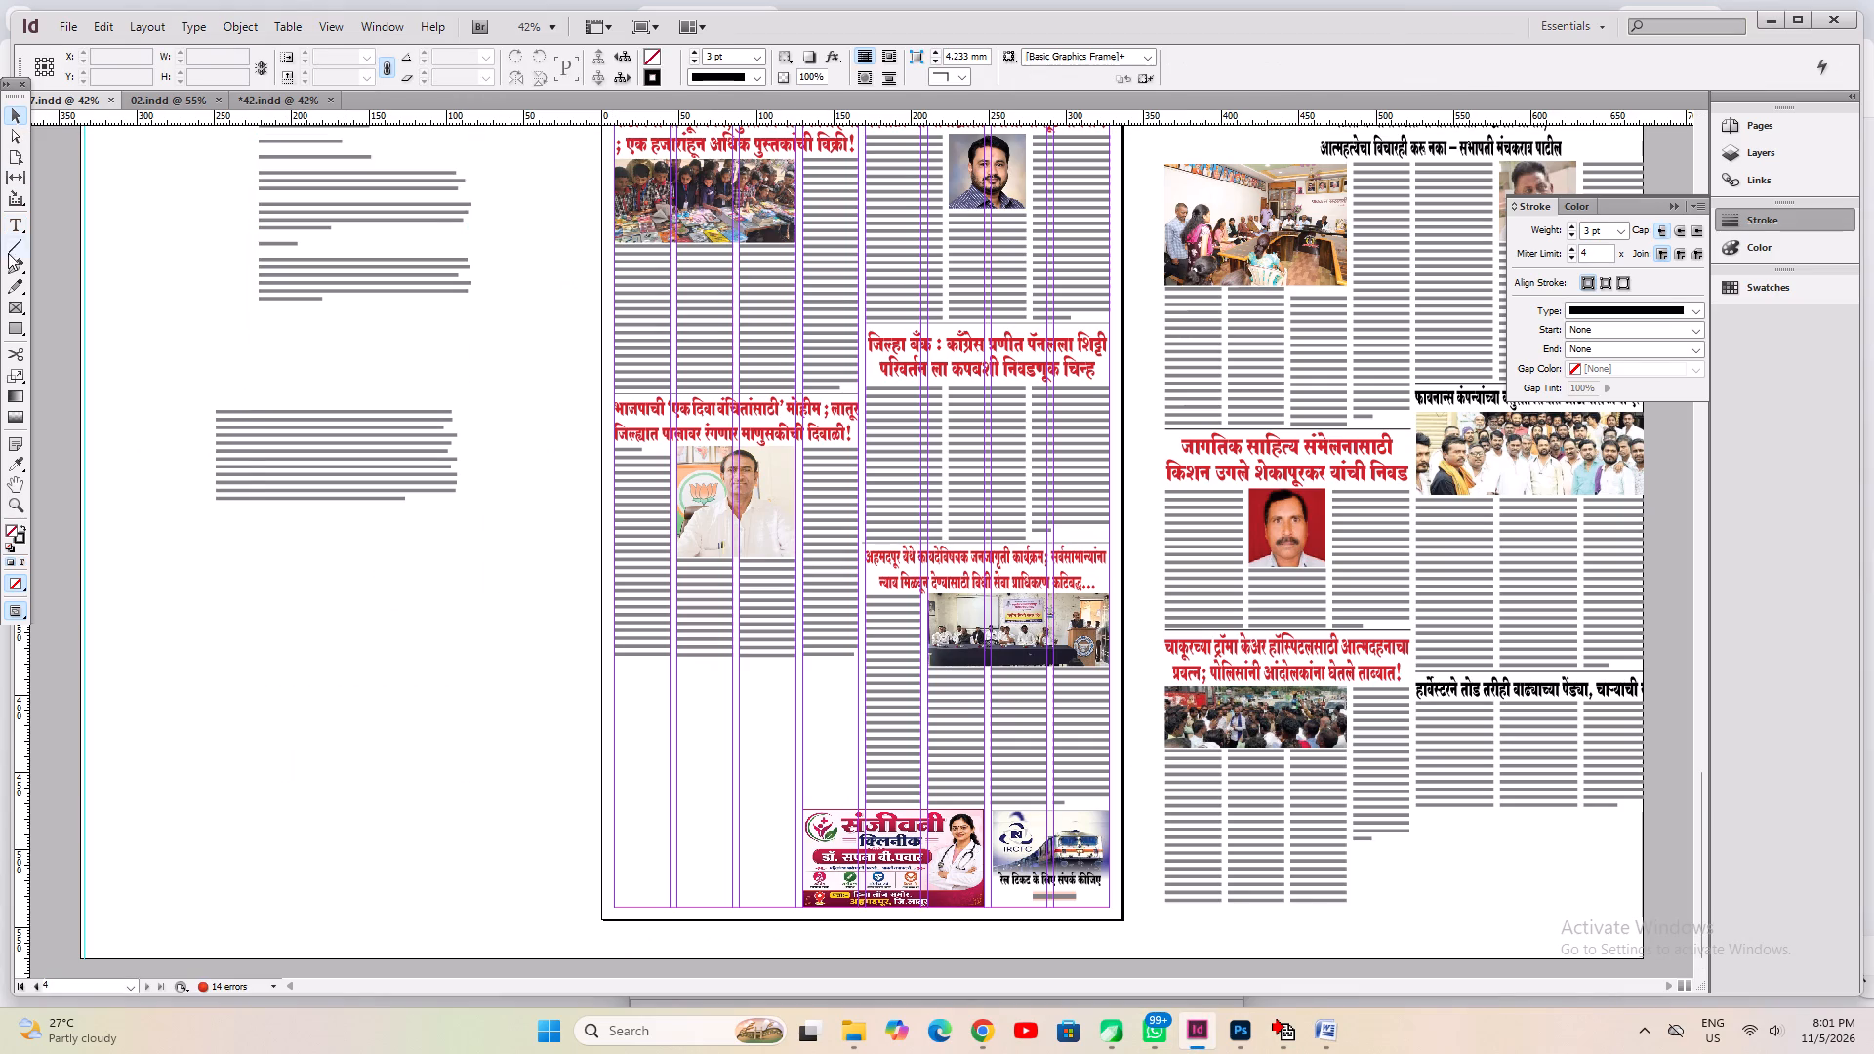
{"action": "left_click", "coordinate": [13, 227]}
{"action": "left_click_drag", "start_coordinate": [345, 610], "coordinate": [537, 878]}
{"action": "key", "text": "ctrl+v"}
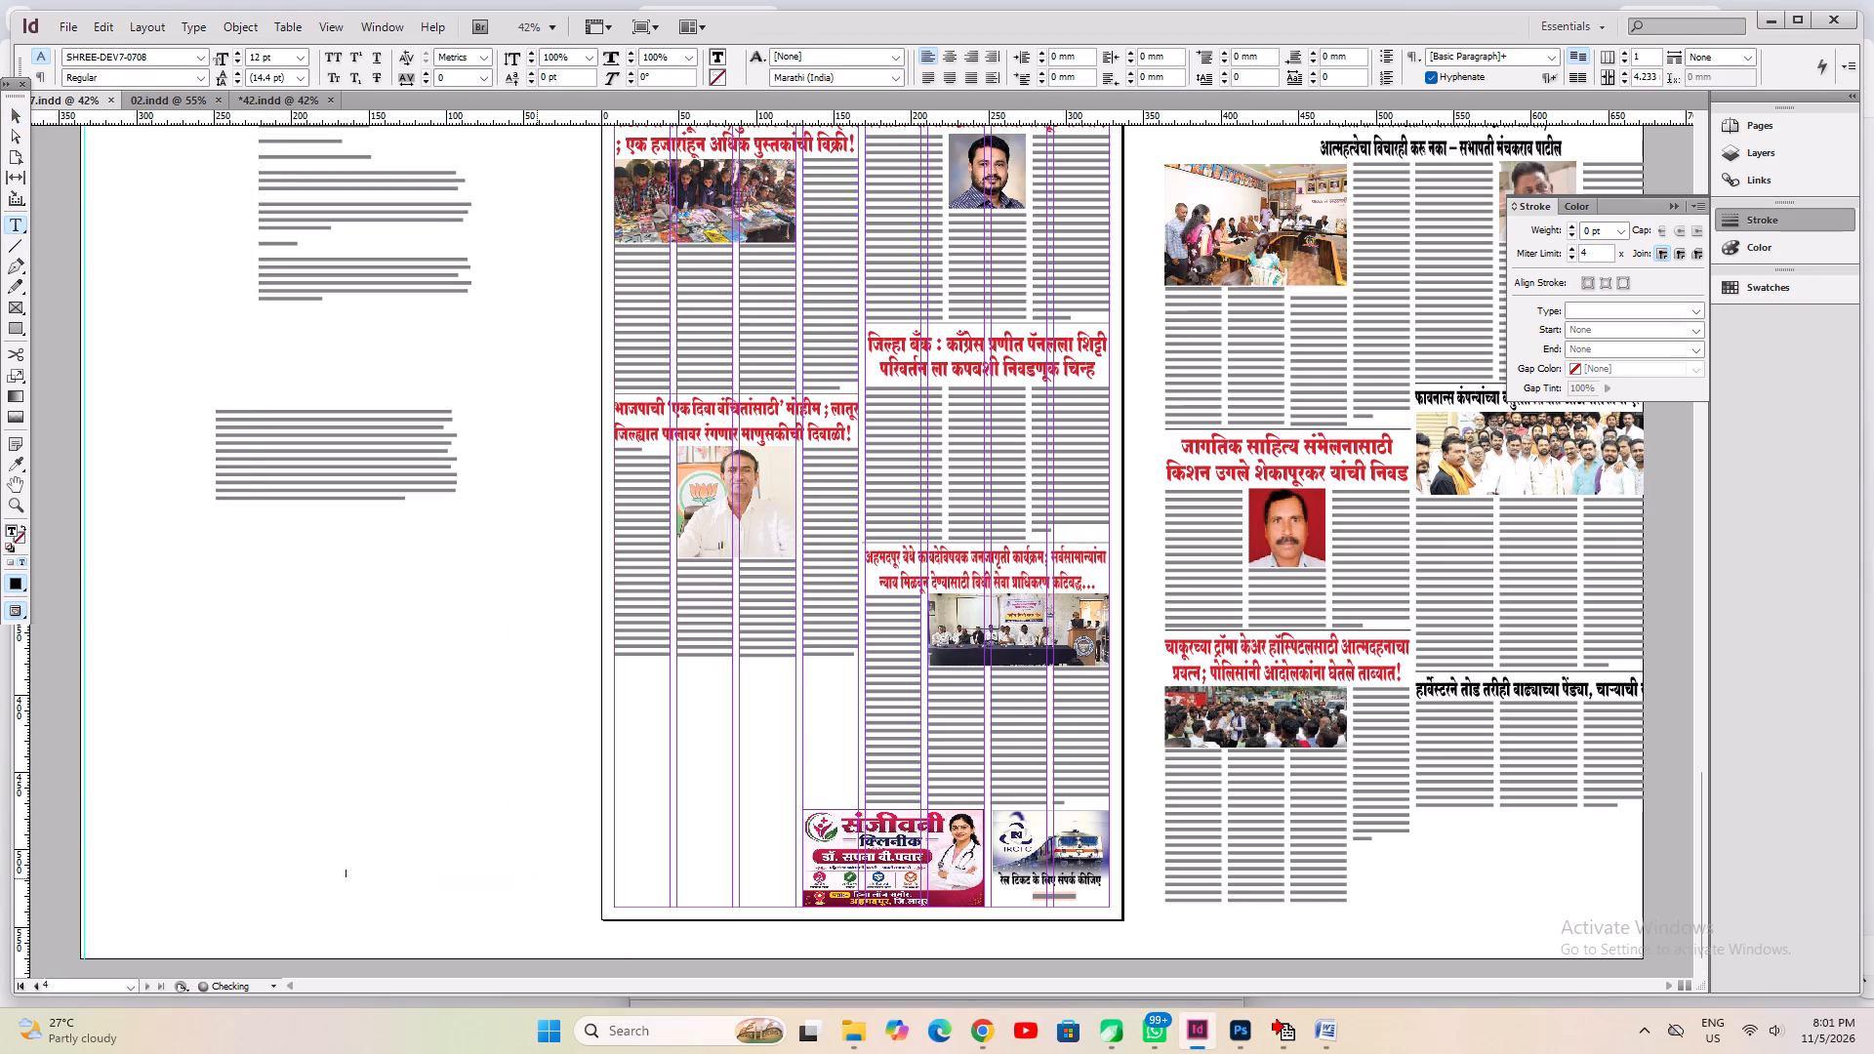
Join the fisheries article's two heading lines into one line, separated by a space.
{"action": "left_click", "coordinate": [433, 735]}
{"action": "key", "text": "ctrl+1"}
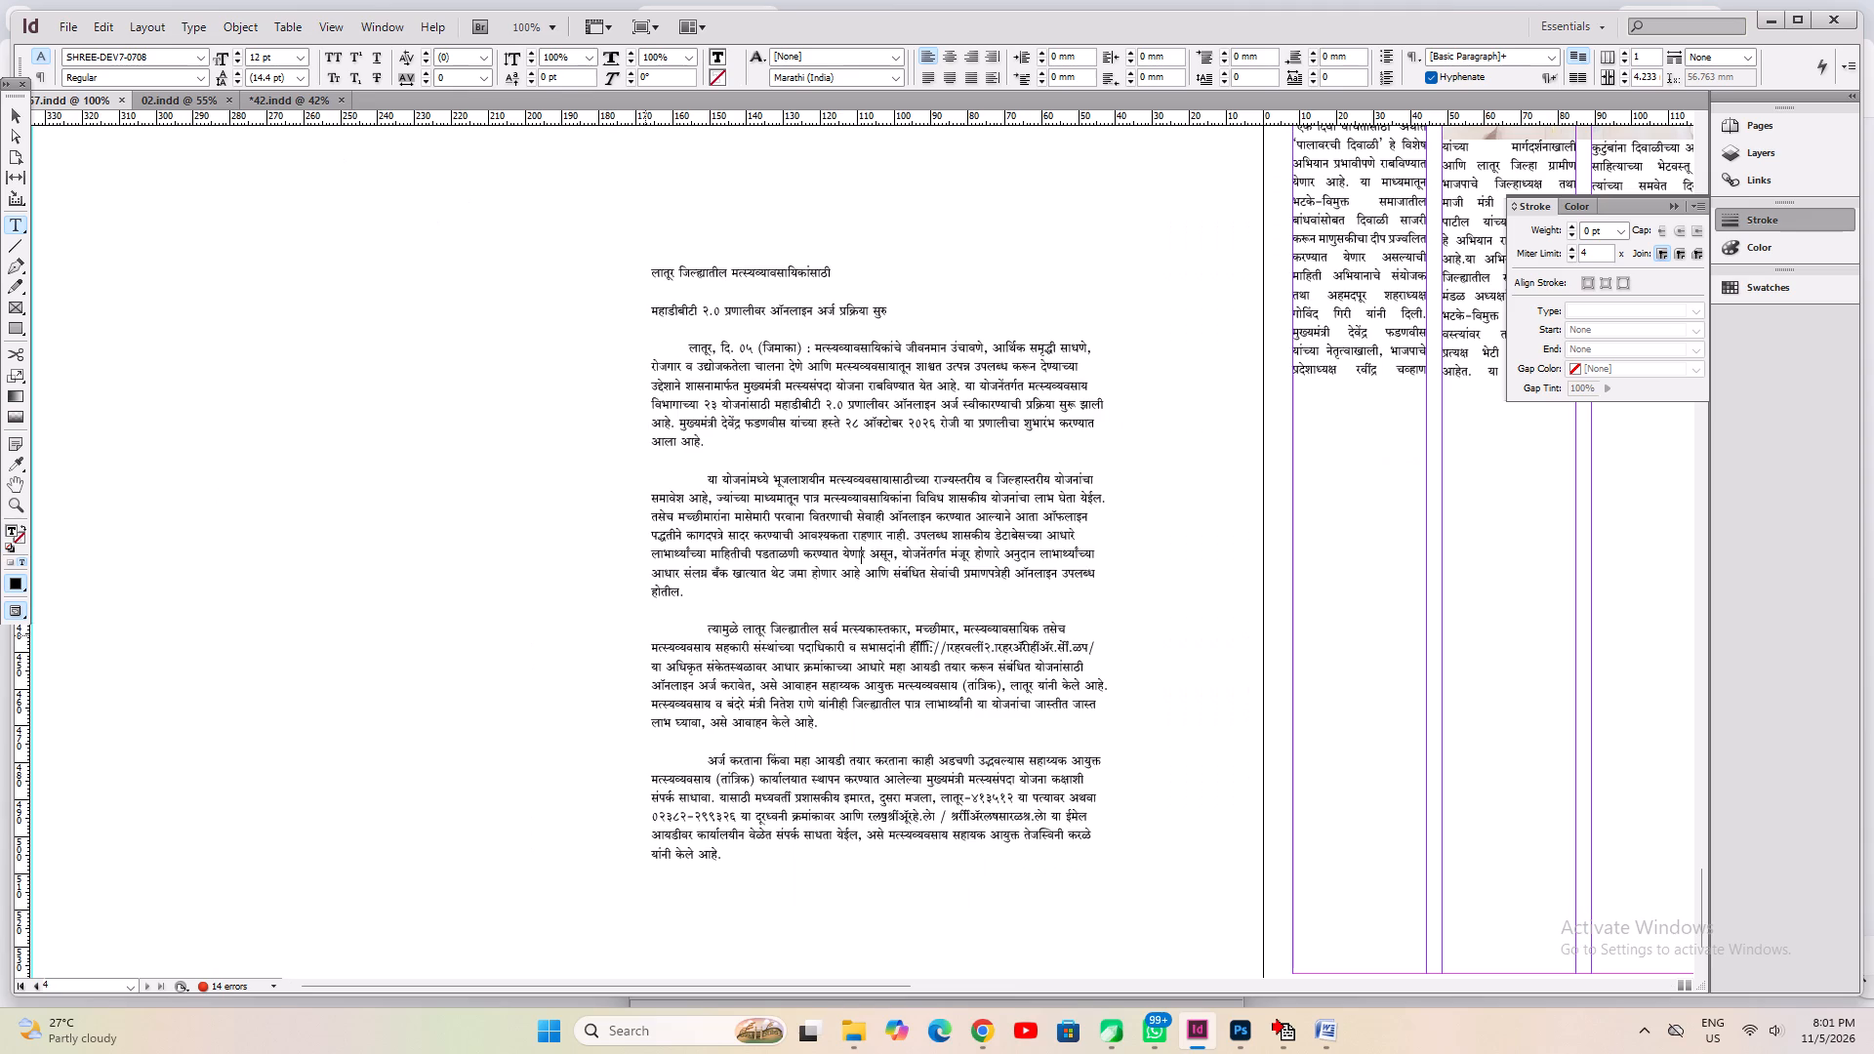
{"action": "left_click", "coordinate": [658, 314]}
{"action": "key", "text": "ctrl+2"}
{"action": "key", "text": "Up"}
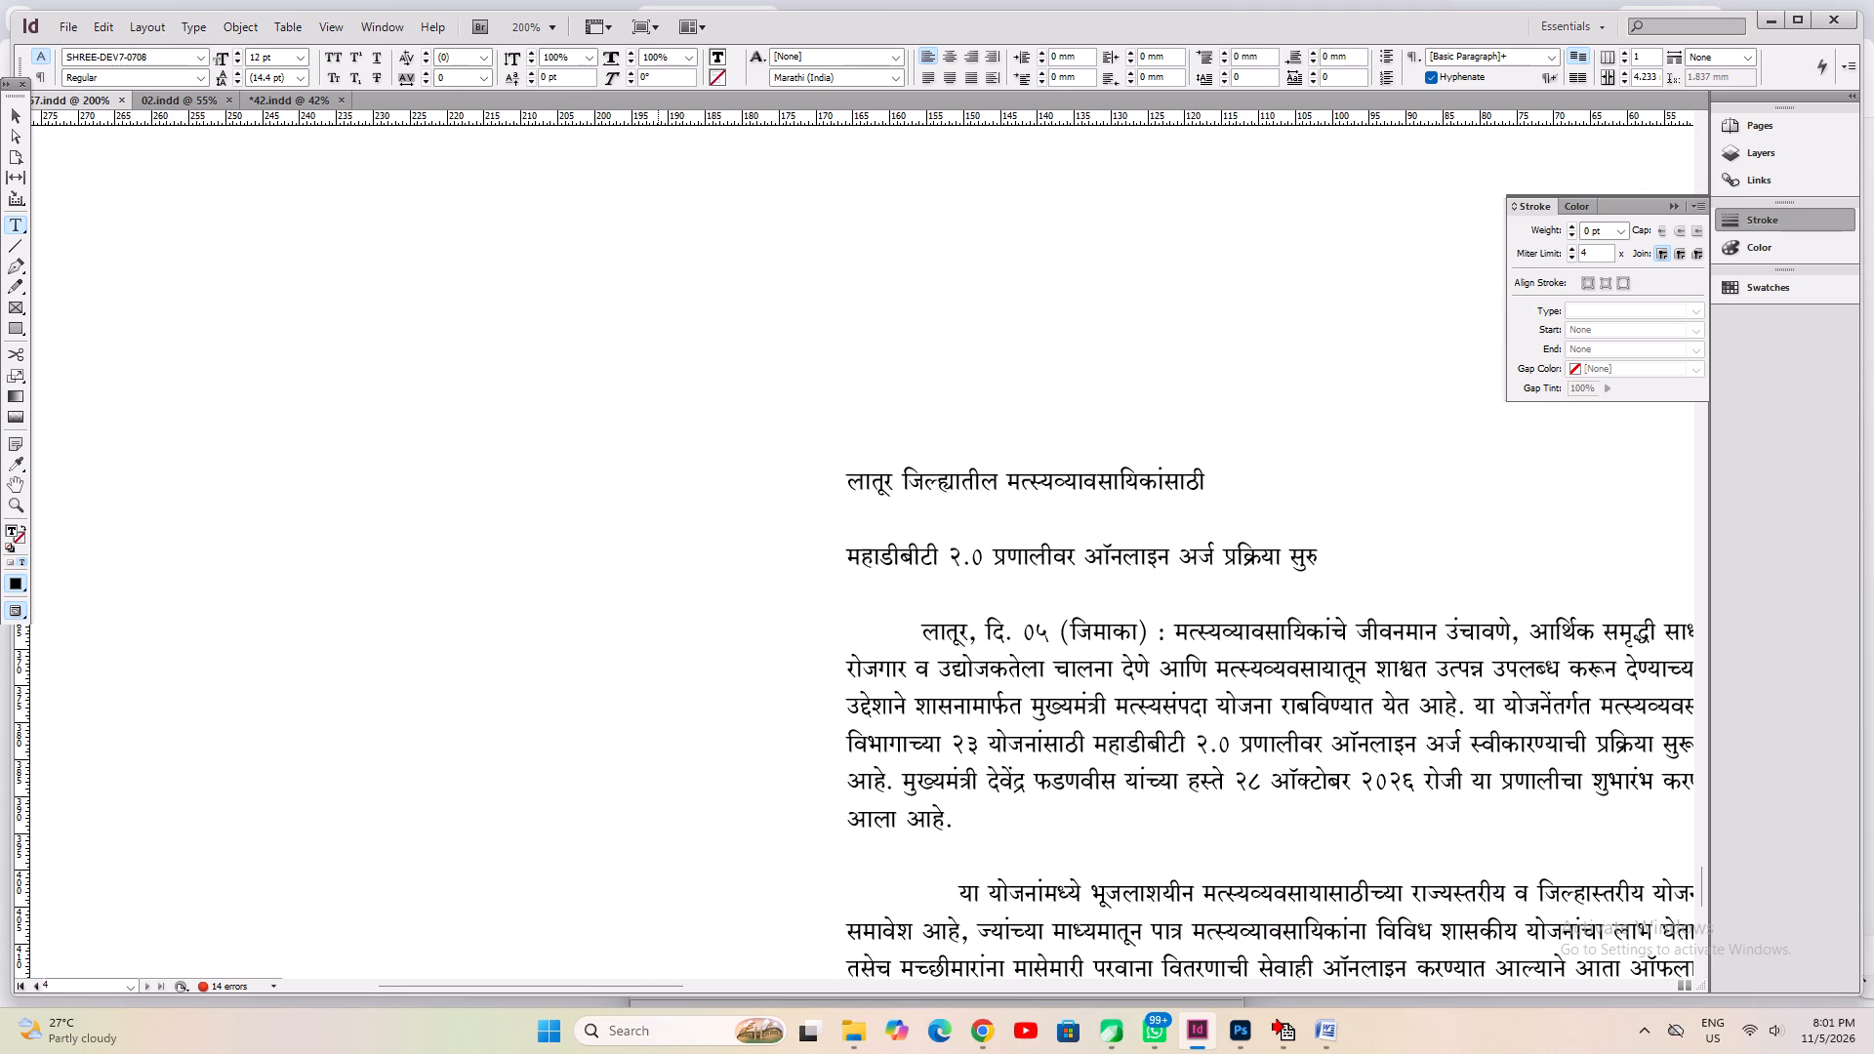
{"action": "key", "text": "Delete"}
{"action": "key", "text": "BackSpace"}
{"action": "key", "text": "space"}
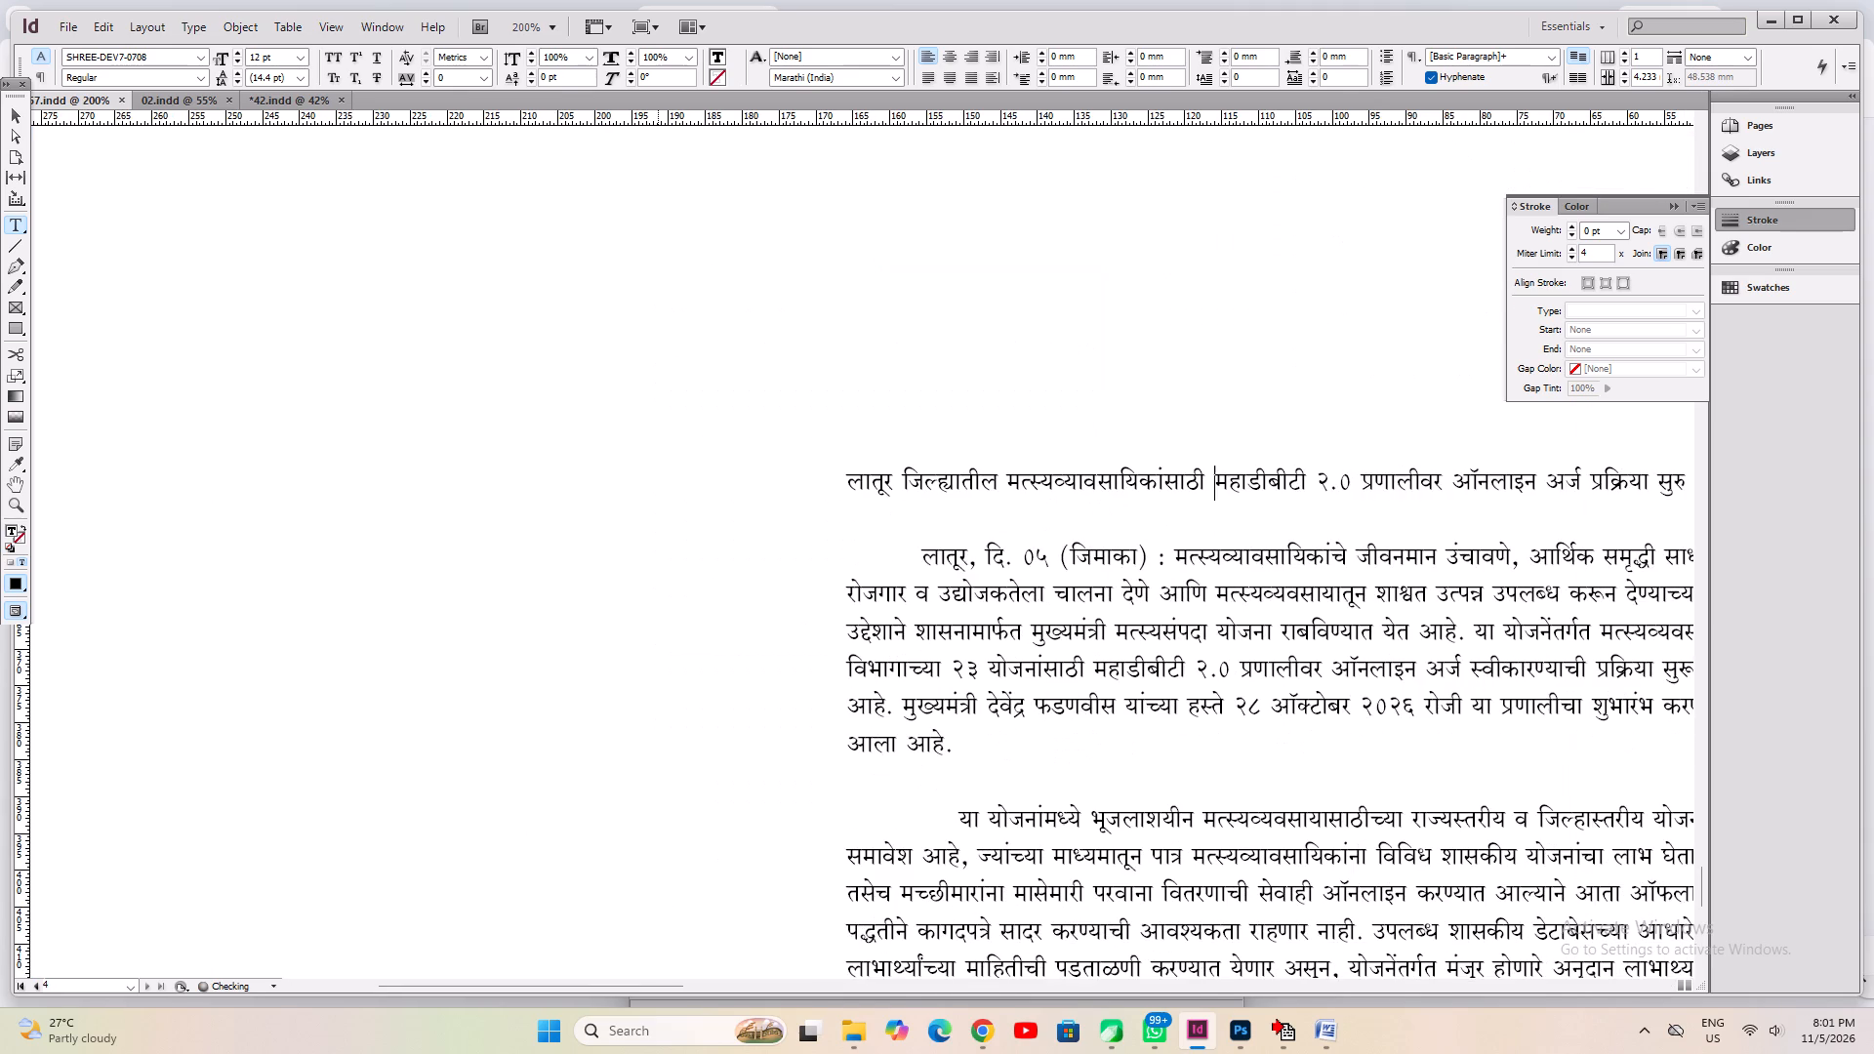
Move the fisheries heading from the pasteboard text into a new four-column-wide frame below the BJP Diwali article on page 4.
{"action": "key", "text": "ctrl+1"}
{"action": "left_click_drag", "start_coordinate": [1087, 553], "coordinate": [283, 491]}
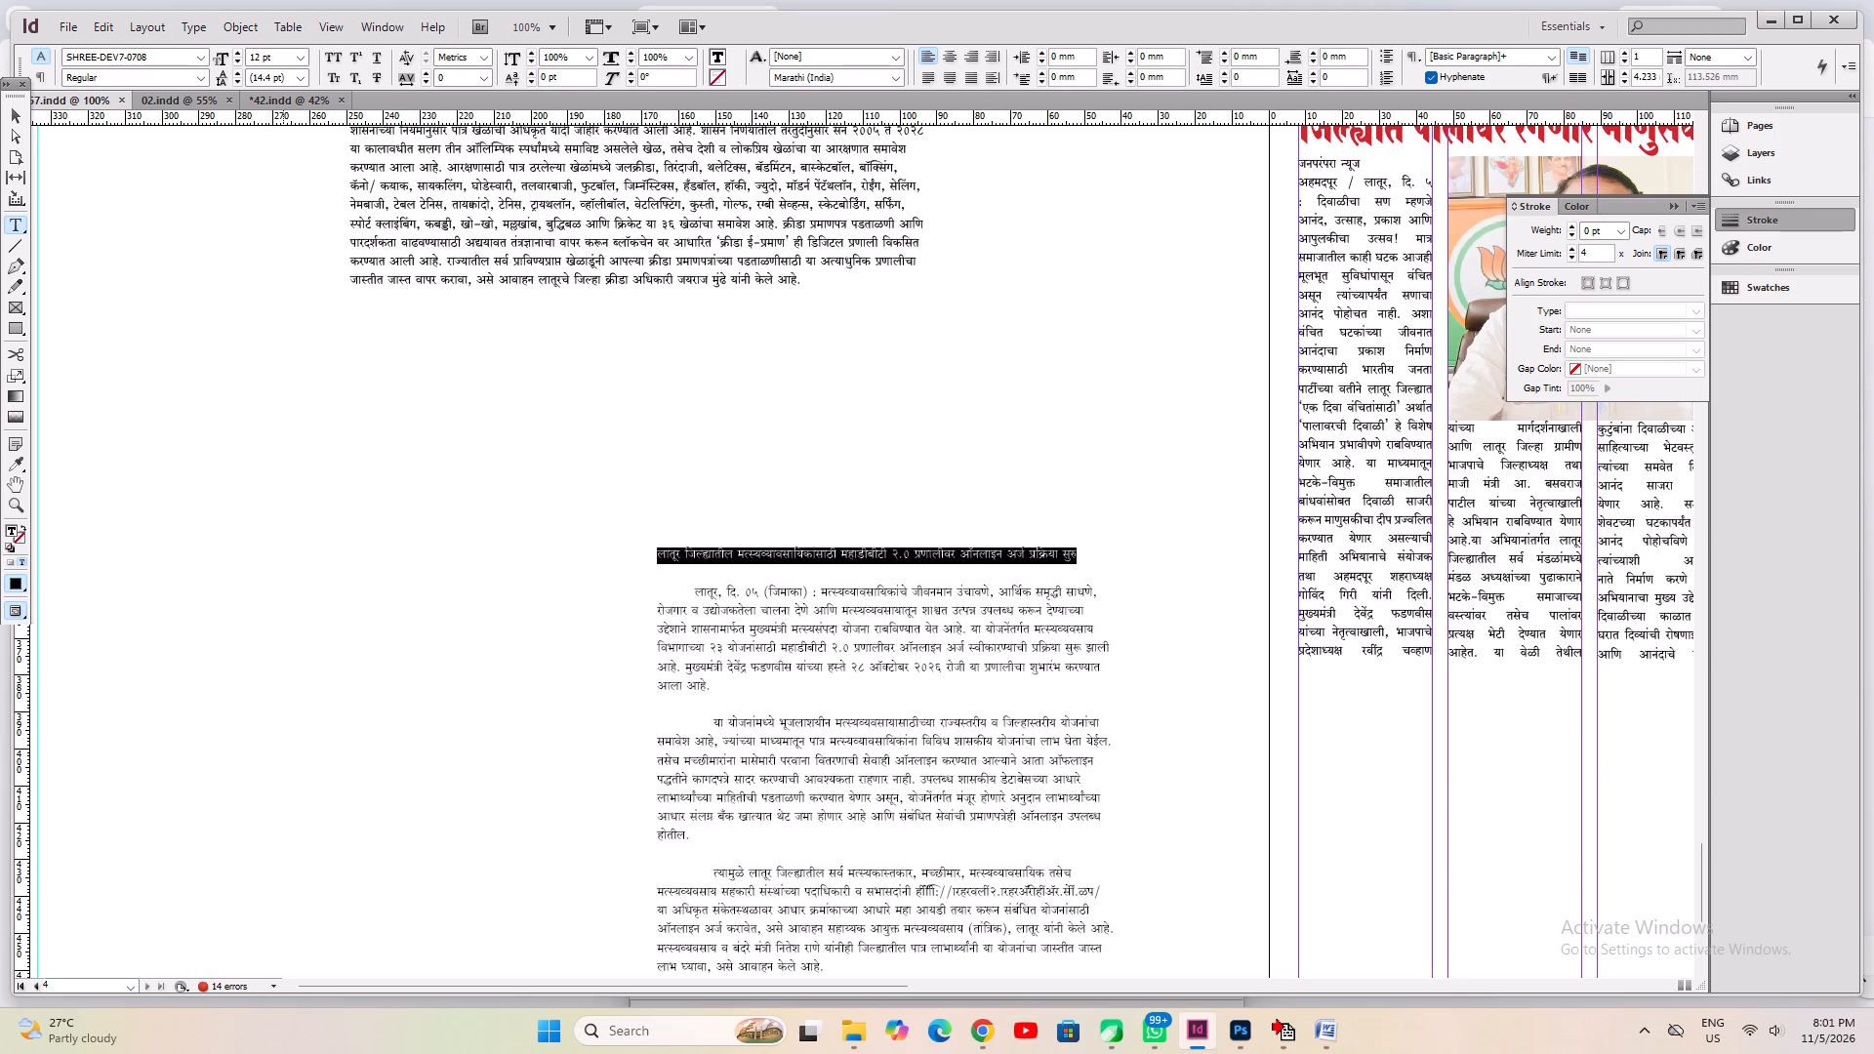
{"action": "left_click_drag", "start_coordinate": [283, 491], "coordinate": [278, 490]}
{"action": "key", "text": "ctrl+x"}
{"action": "left_click_drag", "start_coordinate": [1324, 790], "coordinate": [285, 419], "text": "alt"}
{"action": "left_click_drag", "start_coordinate": [397, 492], "coordinate": [477, 690], "text": "alt"}
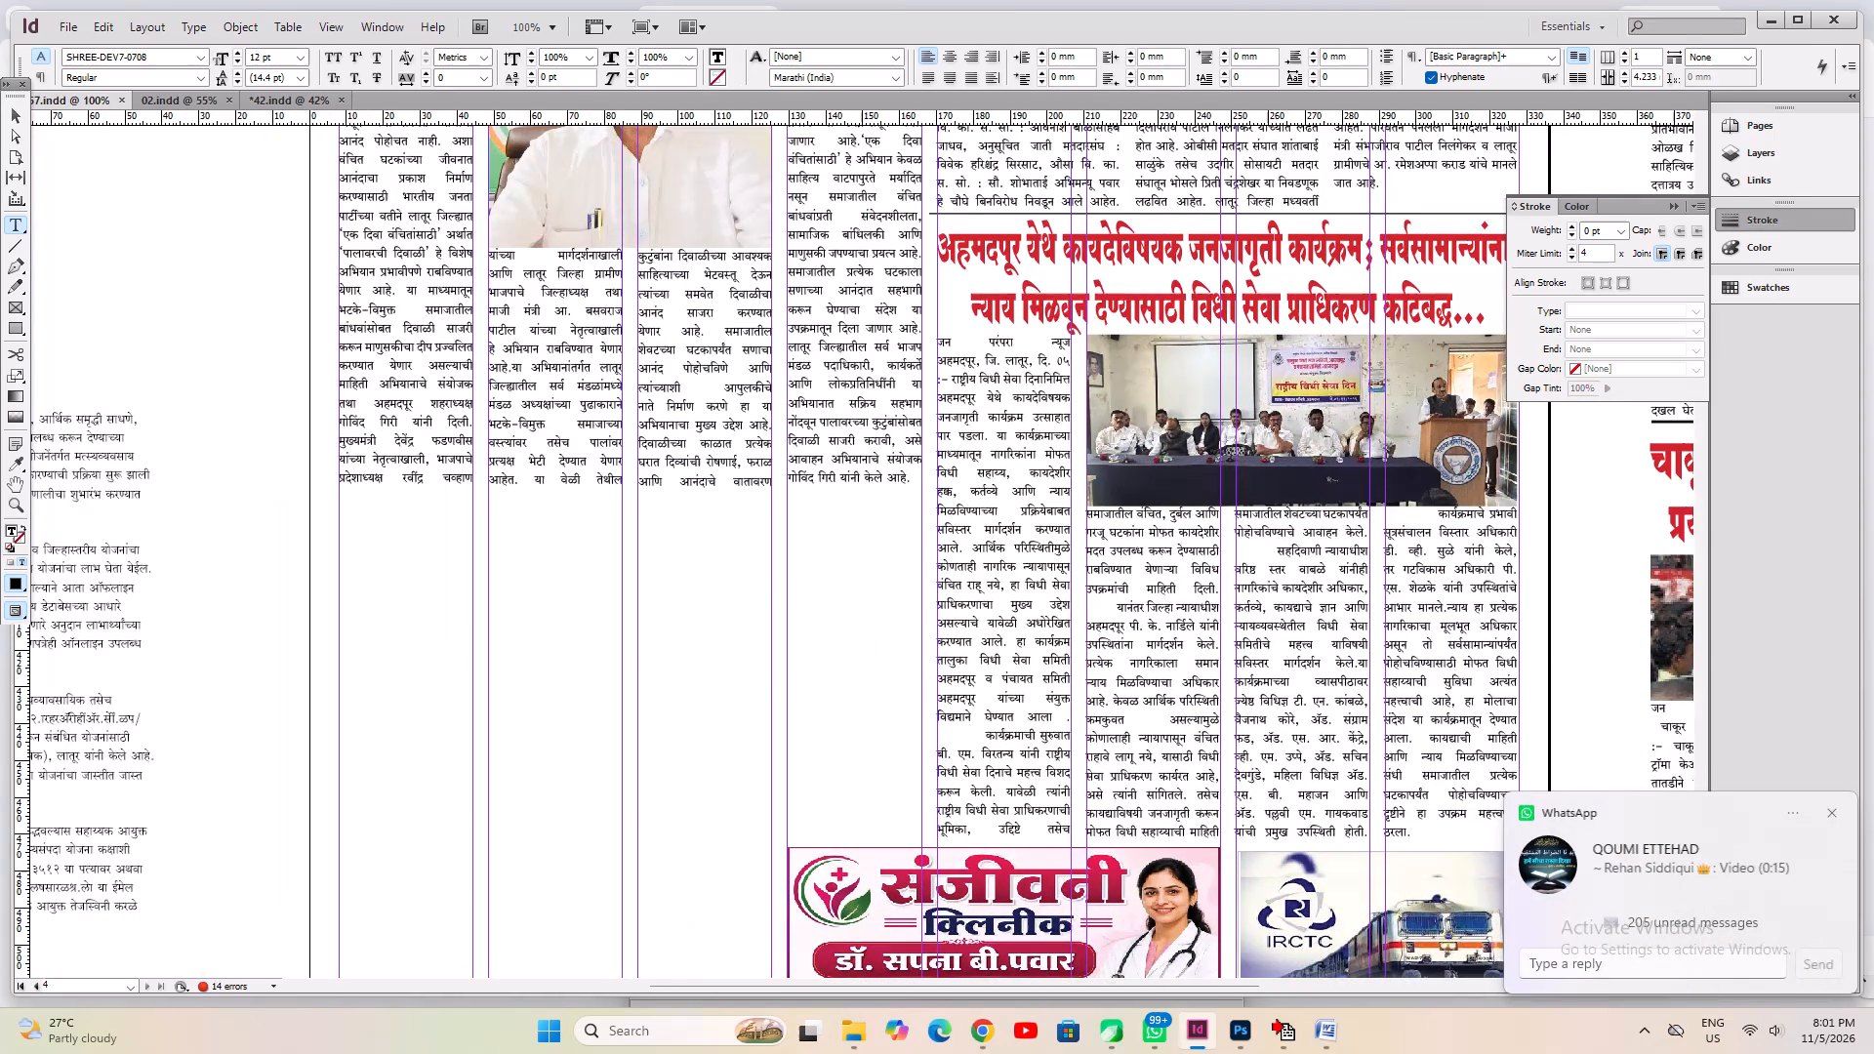
{"action": "left_click_drag", "start_coordinate": [339, 498], "coordinate": [931, 690]}
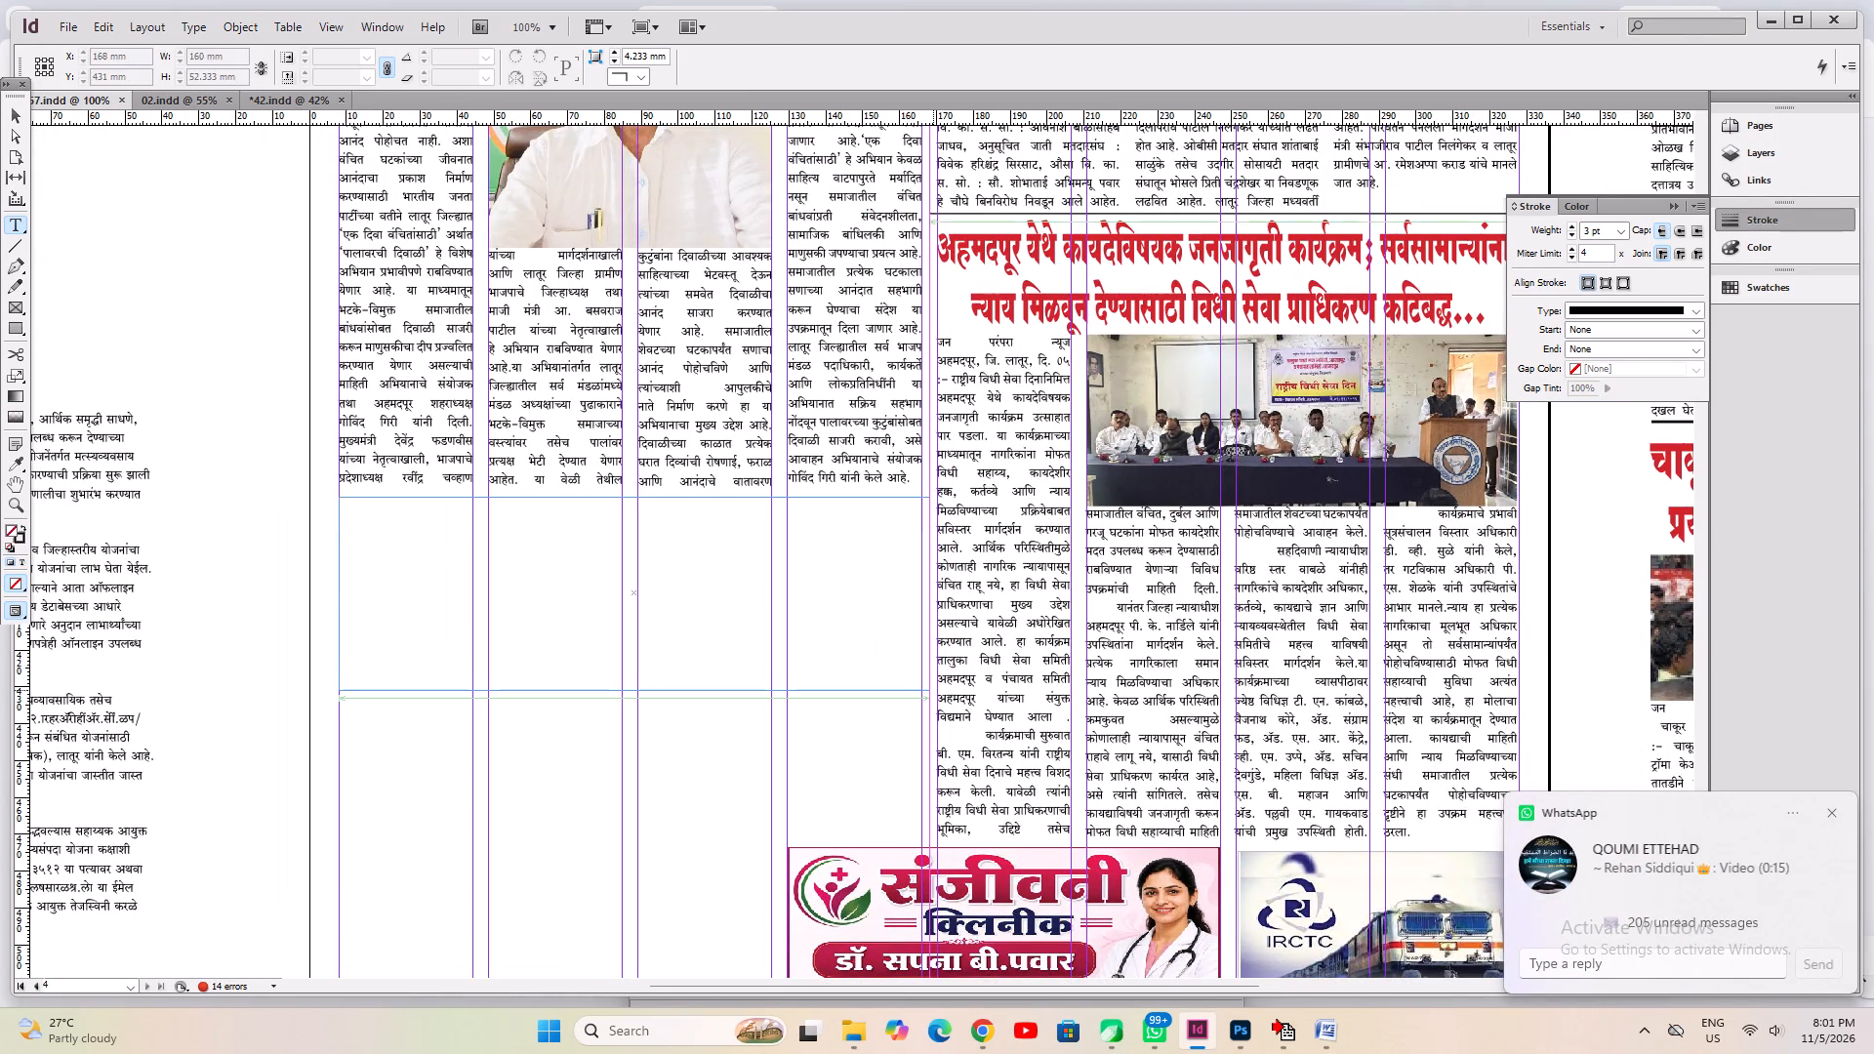
{"action": "left_click_drag", "start_coordinate": [931, 690], "coordinate": [919, 691]}
{"action": "key", "text": "ctrl+v"}
Copy the red headline formatting of the Ahmedpur legal-awareness article onto the fisheries heading with the Eyedropper.
{"action": "key", "text": "ctrl+a"}
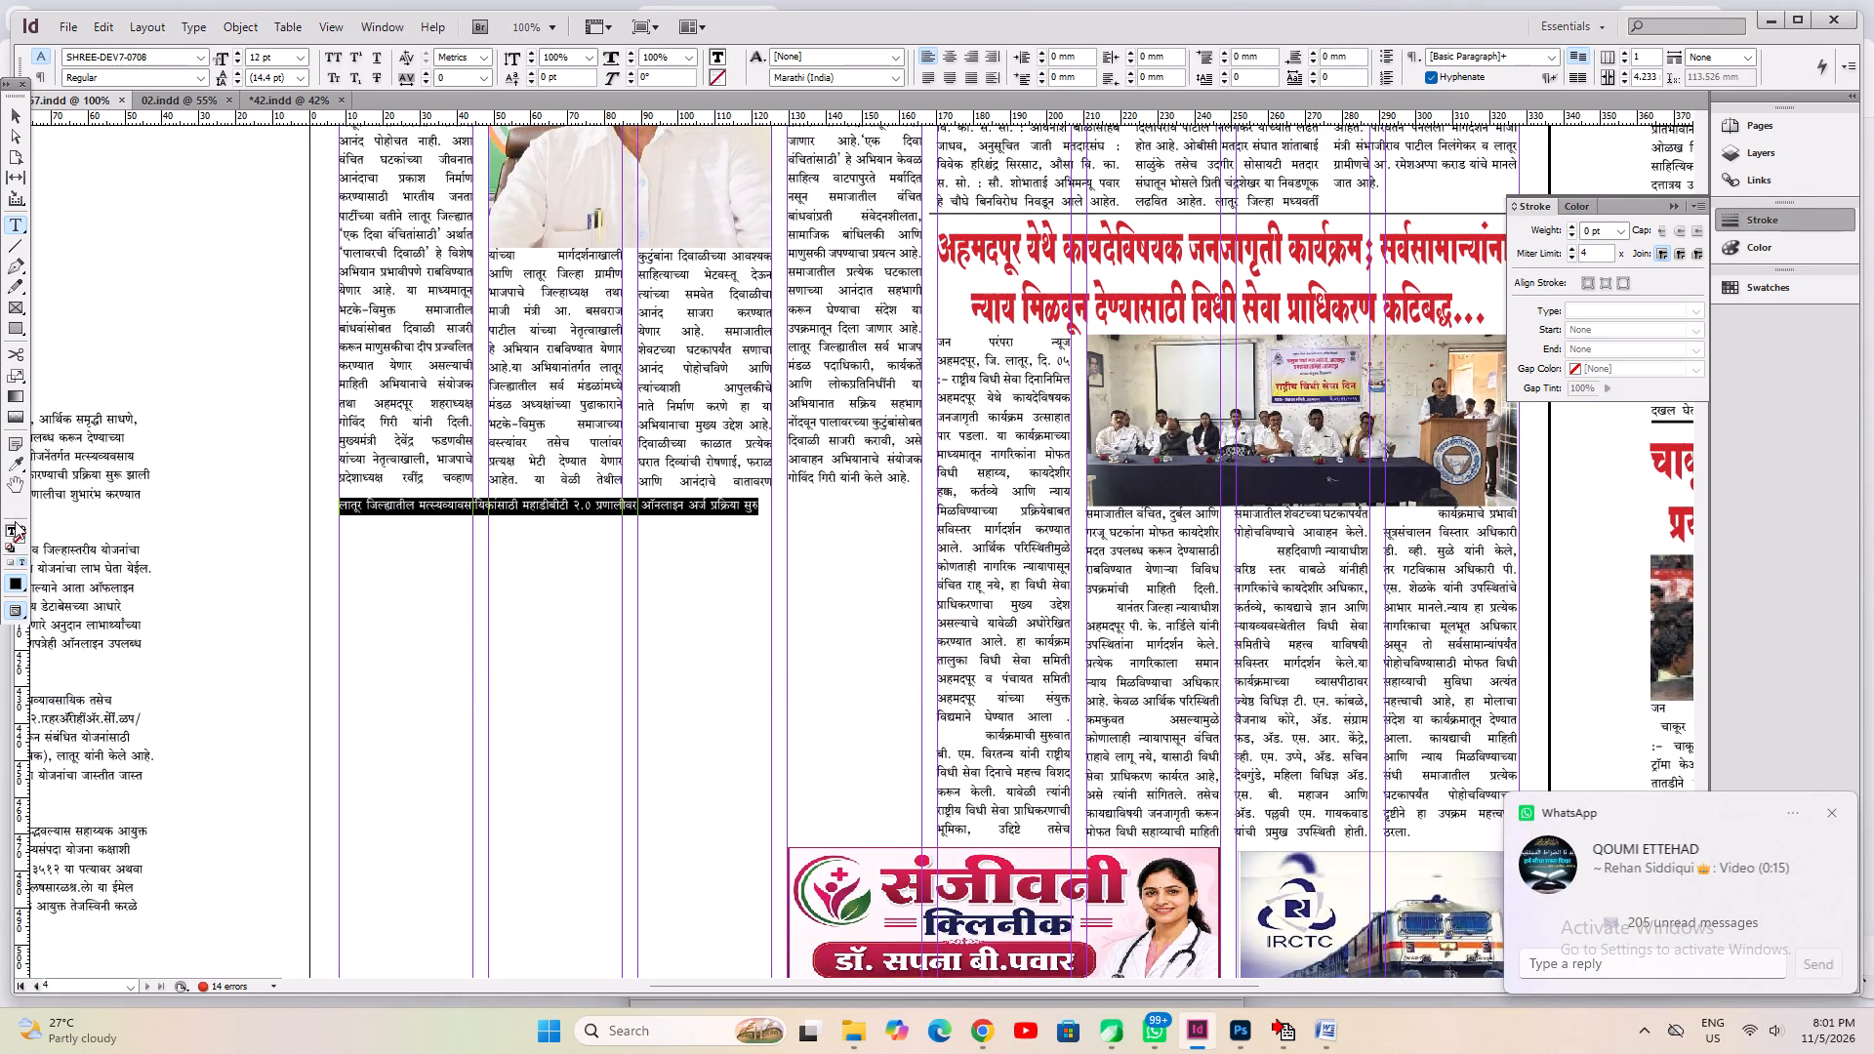
{"action": "left_click", "coordinate": [20, 476]}
{"action": "left_click", "coordinate": [23, 466]}
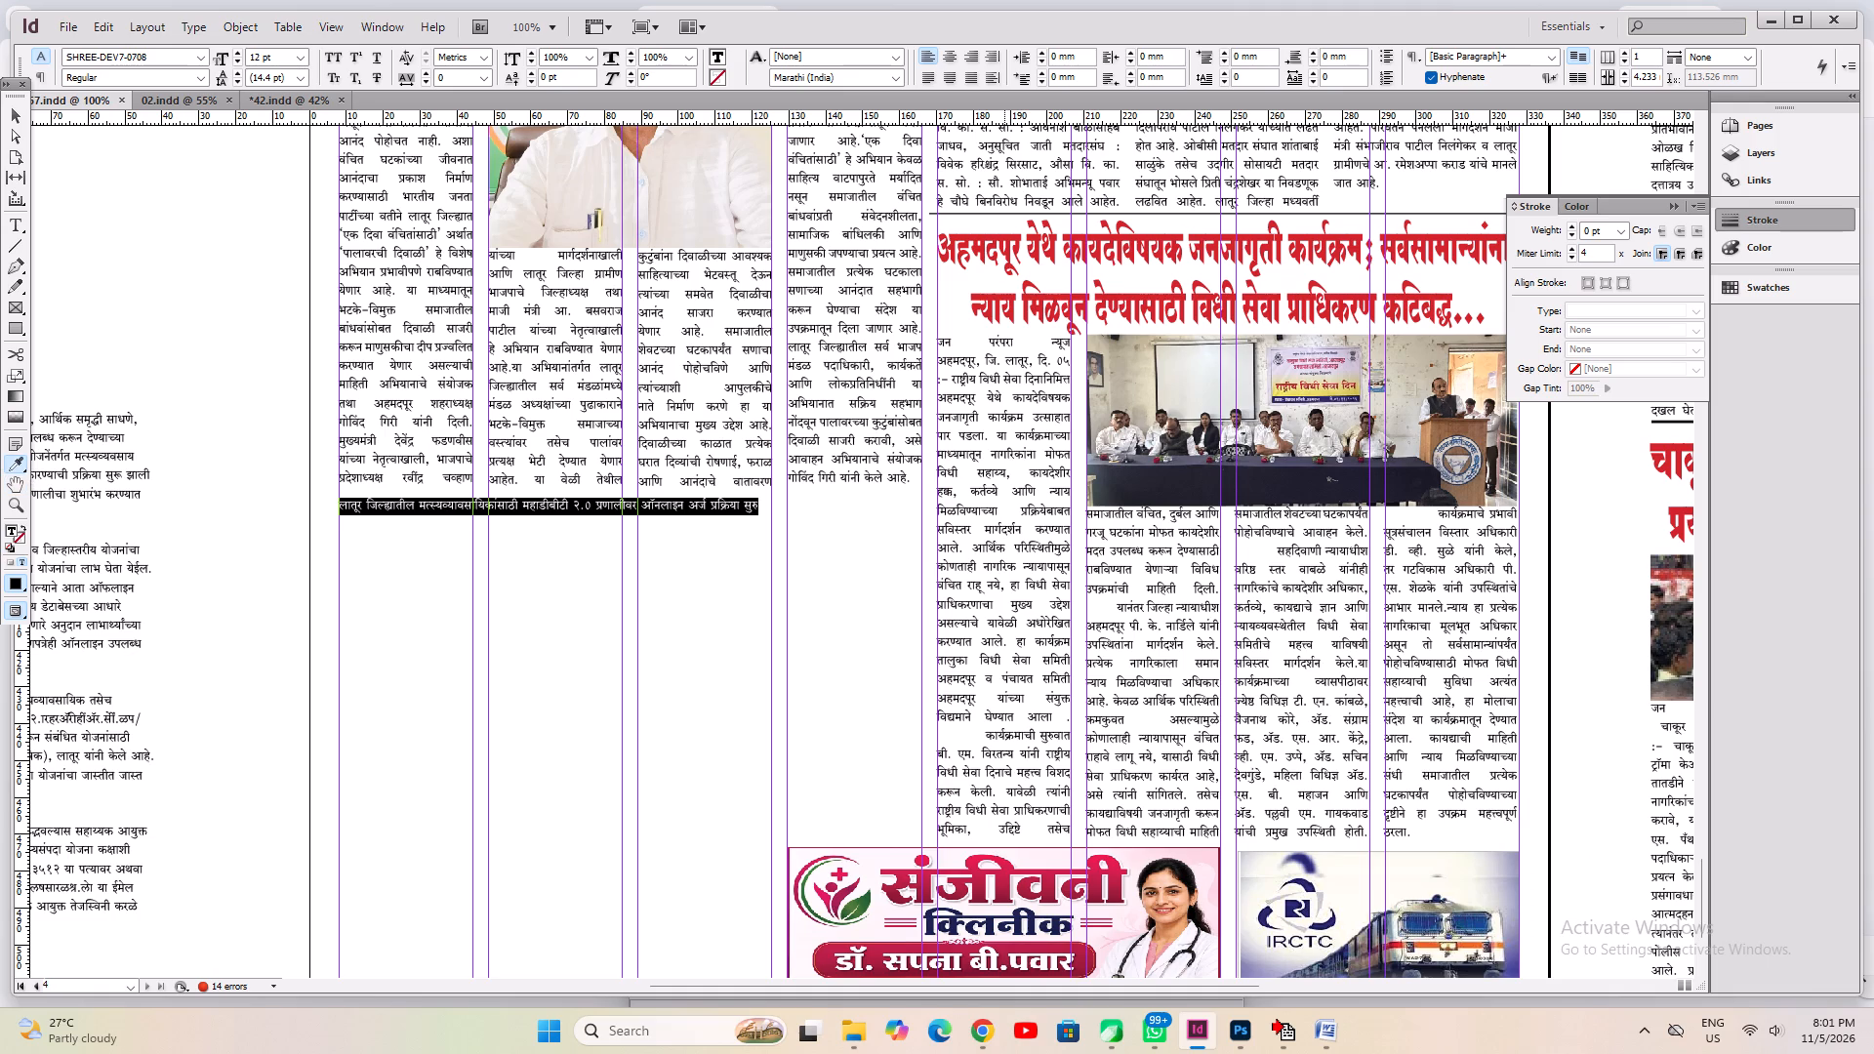
{"action": "left_click", "coordinate": [997, 234]}
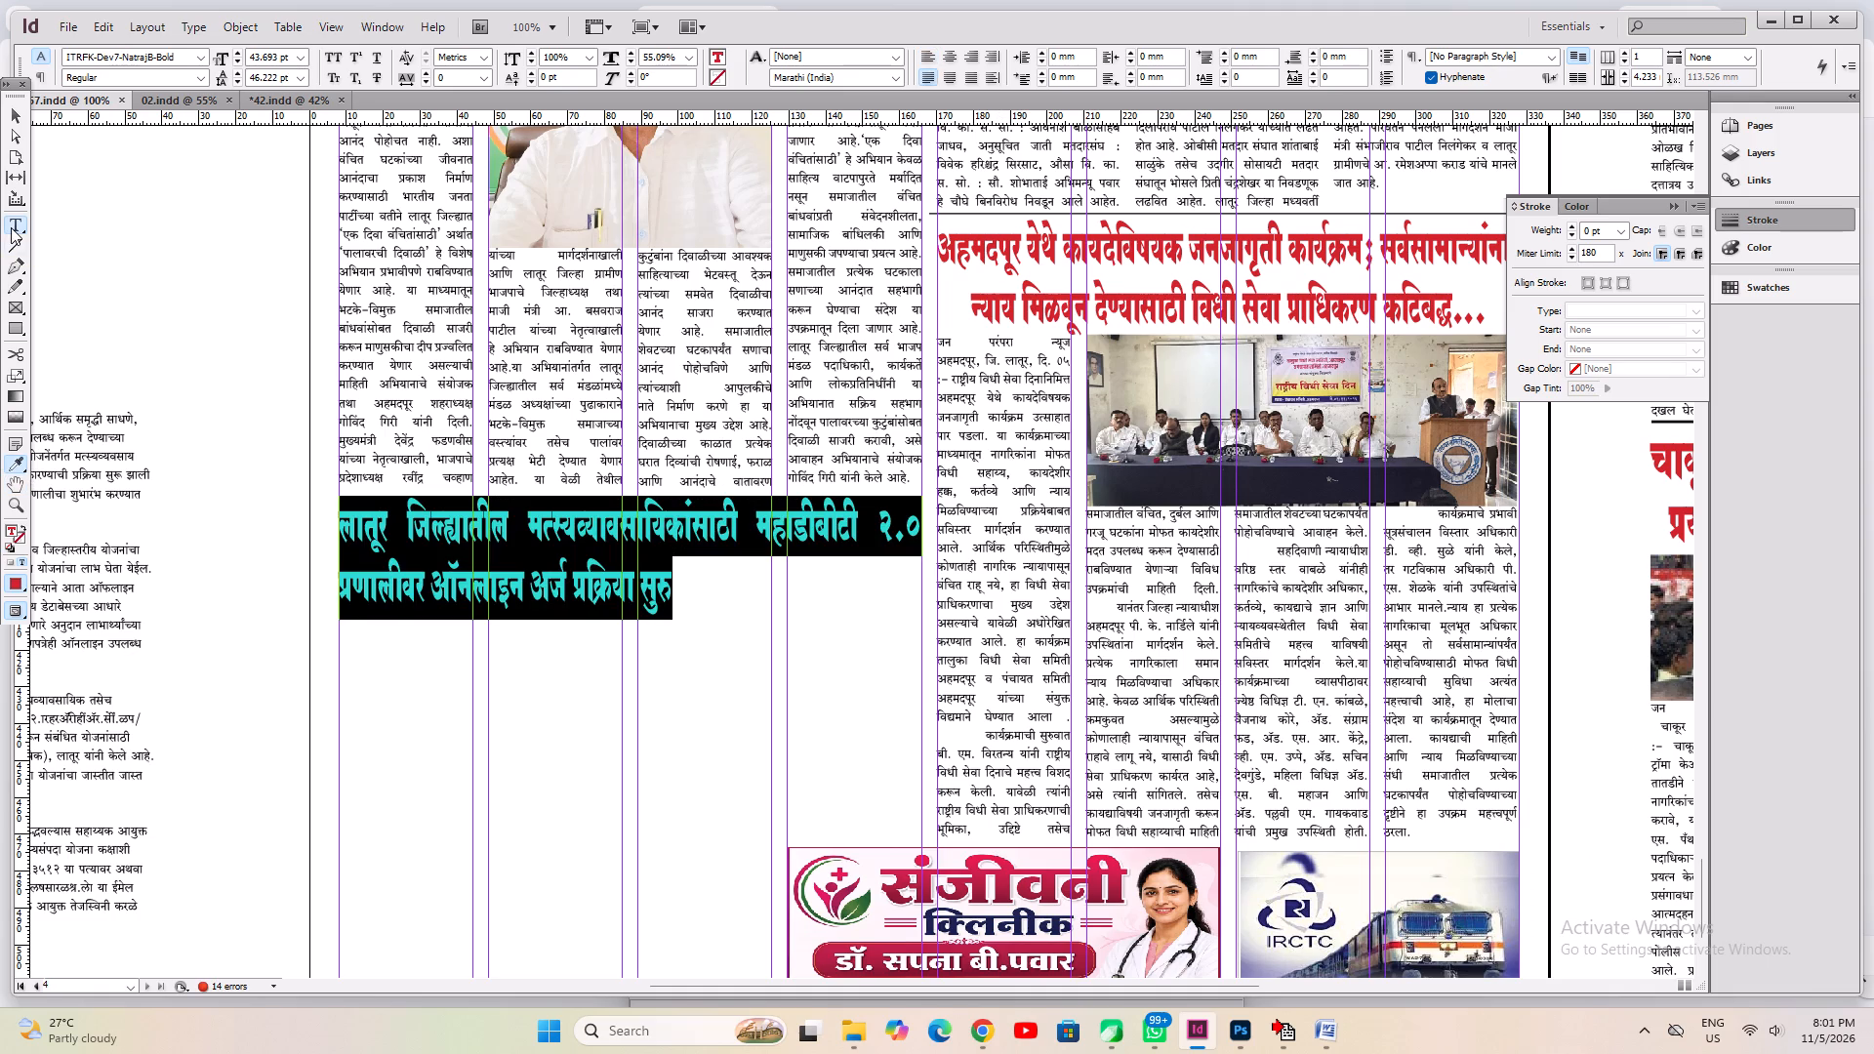
Break the fisheries headline into two lines so that the second line starts with महाडीबीटी २.०.
{"action": "left_click", "coordinate": [11, 227]}
{"action": "left_click", "coordinate": [737, 540]}
{"action": "key", "text": "Right"}
{"action": "key", "text": "Right"}
{"action": "key", "text": "Right"}
{"action": "key", "text": "Right"}
{"action": "key", "text": "Right"}
{"action": "key", "text": "Right"}
{"action": "key", "text": "Right"}
{"action": "key", "text": "Right"}
{"action": "key", "text": "Right"}
{"action": "key", "text": "Right"}
{"action": "key", "text": "Right"}
{"action": "key", "text": "Right"}
{"action": "key", "text": "Right"}
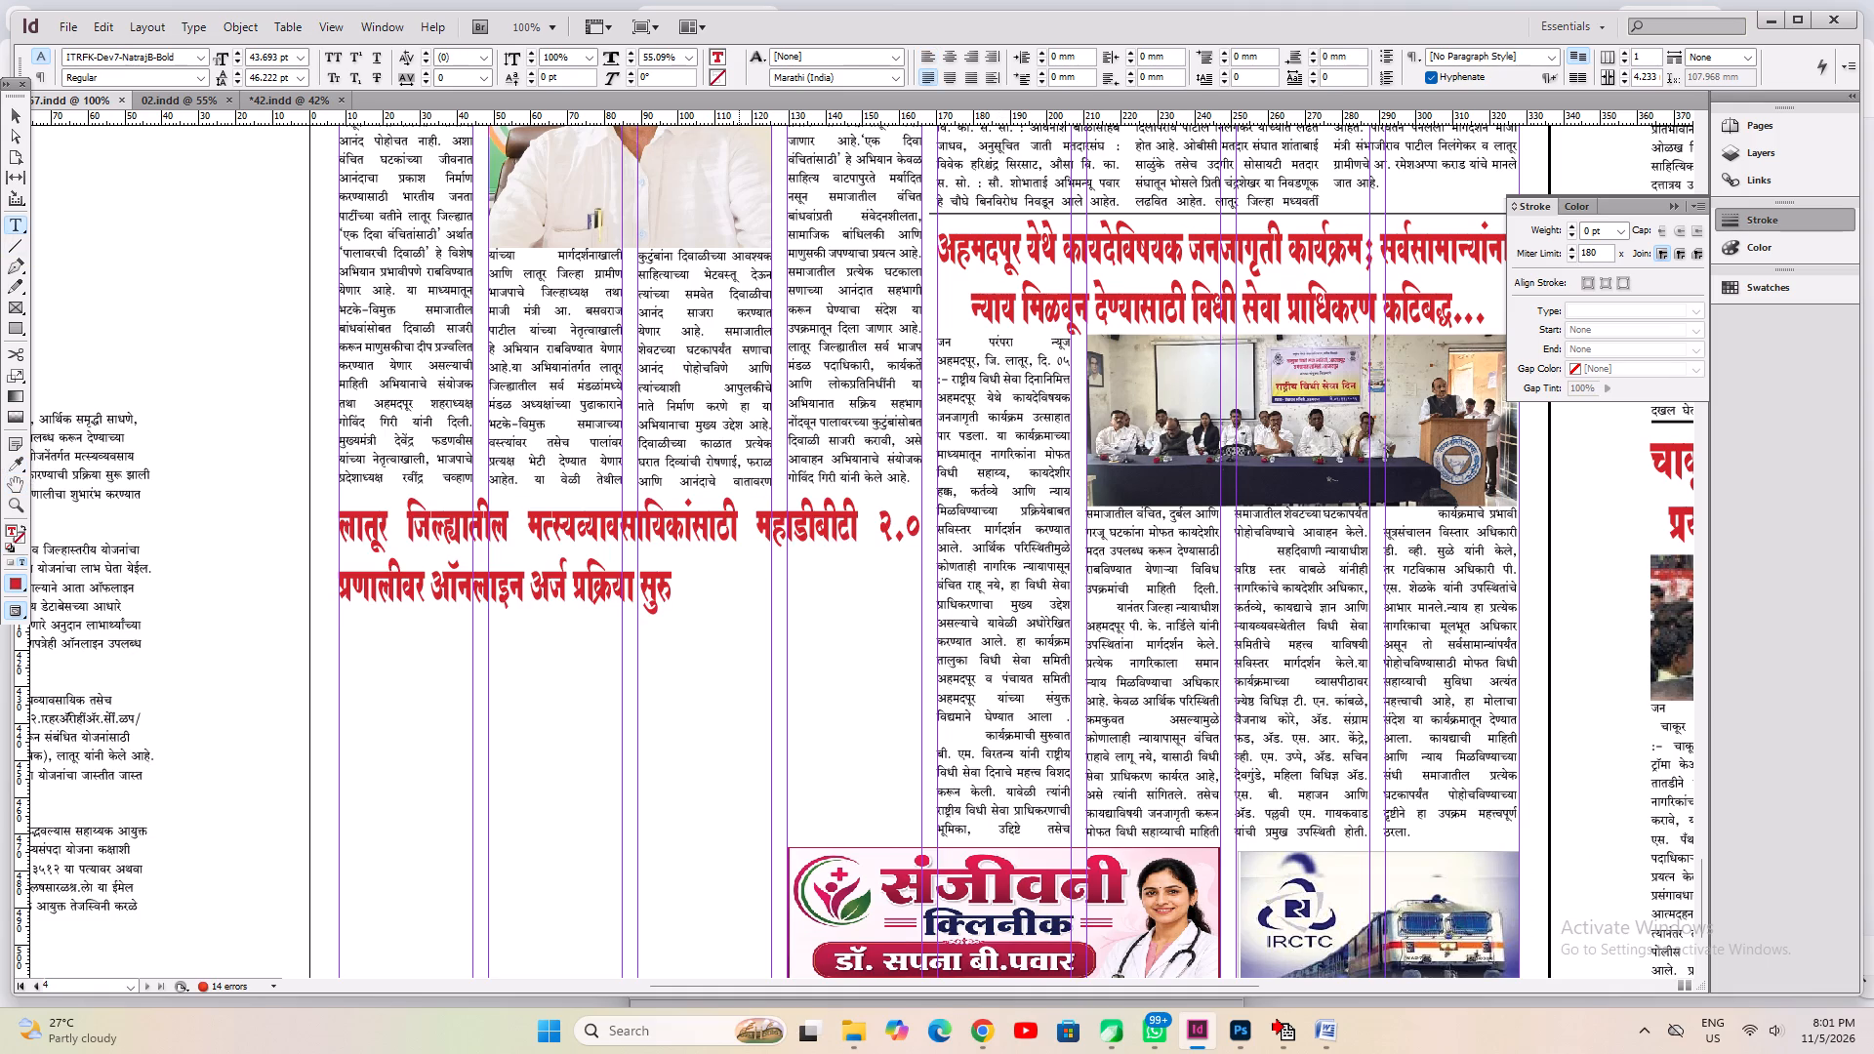
{"action": "key", "text": "Left"}
{"action": "key", "text": "Left"}
{"action": "key", "text": "Left"}
{"action": "key", "text": "Left"}
{"action": "key", "text": "Left"}
{"action": "key", "text": "Left"}
{"action": "key", "text": "Left"}
{"action": "key", "text": "Left"}
{"action": "key", "text": "Left"}
{"action": "key", "text": "Left"}
{"action": "key", "text": "Left"}
{"action": "key", "text": "Left"}
{"action": "key", "text": "Left"}
{"action": "key", "text": "Right"}
{"action": "key", "text": "Return"}
Centre both lines of the fisheries headline, save the document and fit the frame to its text.
{"action": "key", "text": "ctrl+a"}
{"action": "key", "text": "ctrl+shift+c"}
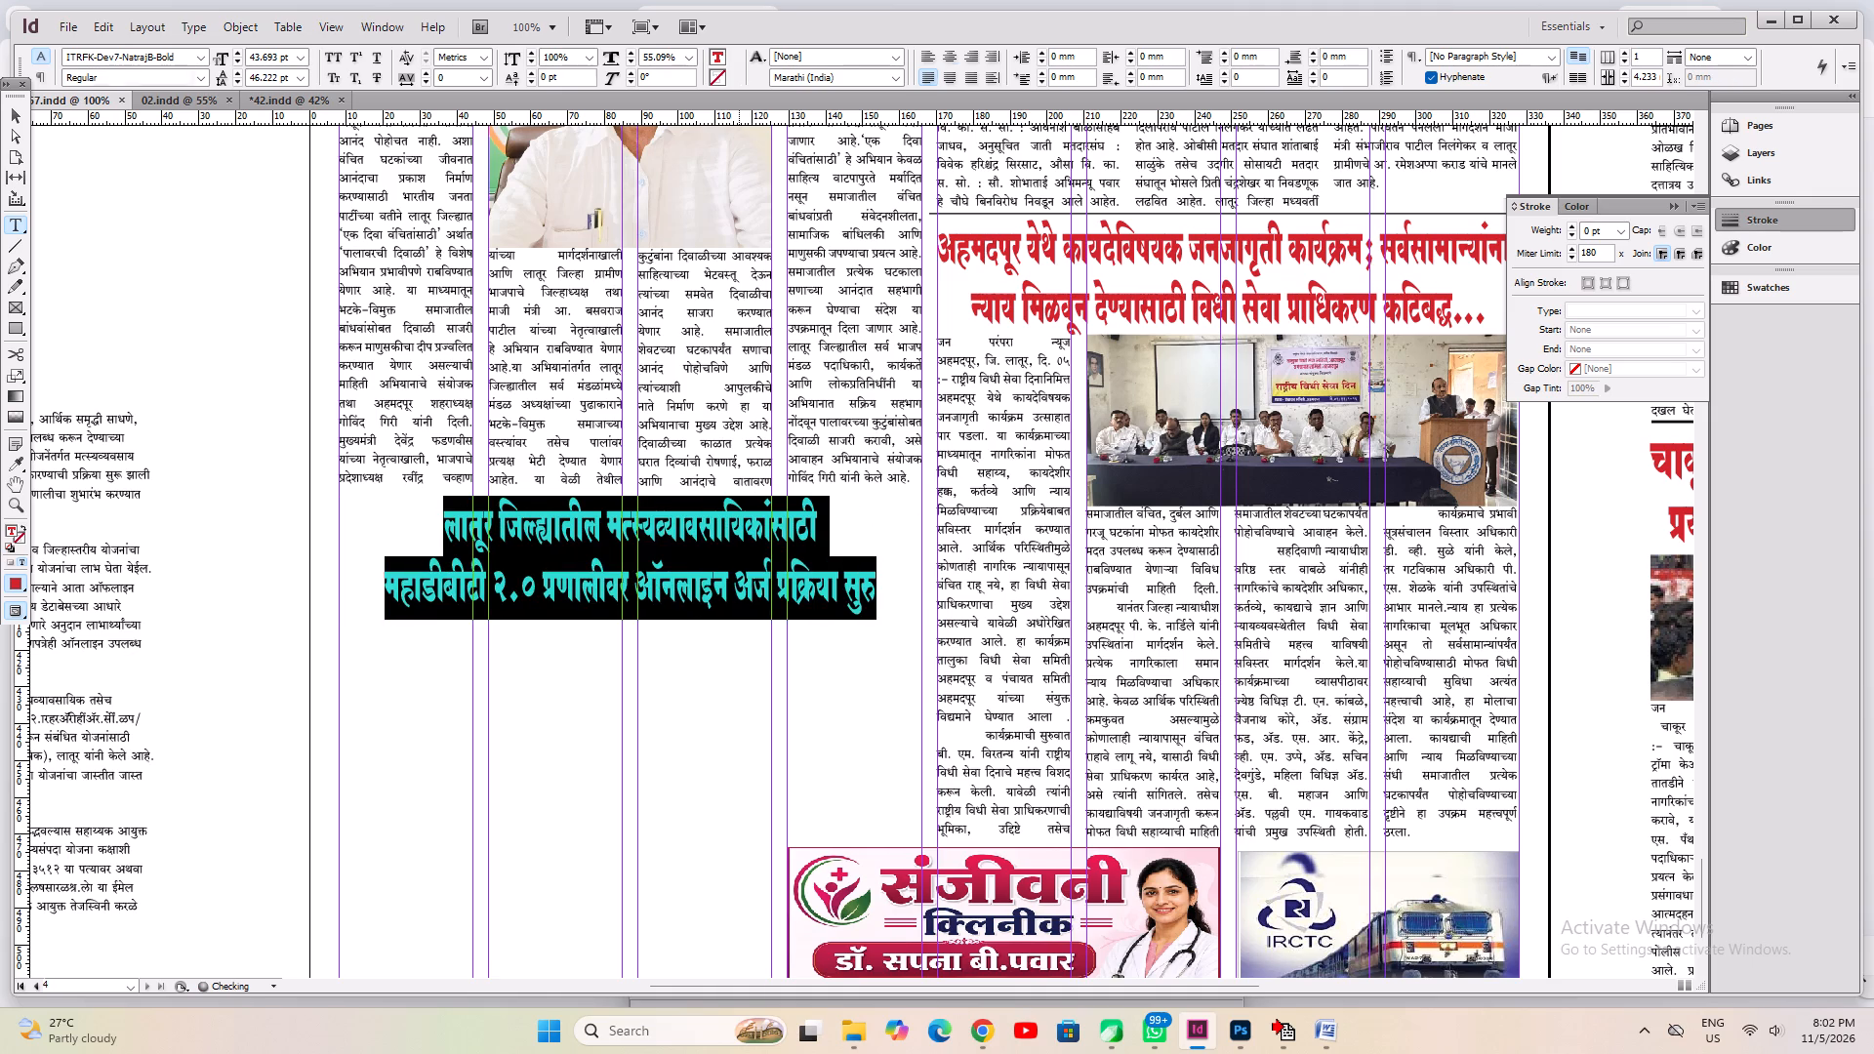
{"action": "key", "text": "ctrl+s"}
{"action": "key", "text": "ctrl+alt+c"}
Narrow the fisheries headline's frame around the text and scale the headline up to span the four-column width.
{"action": "left_click", "coordinate": [14, 119]}
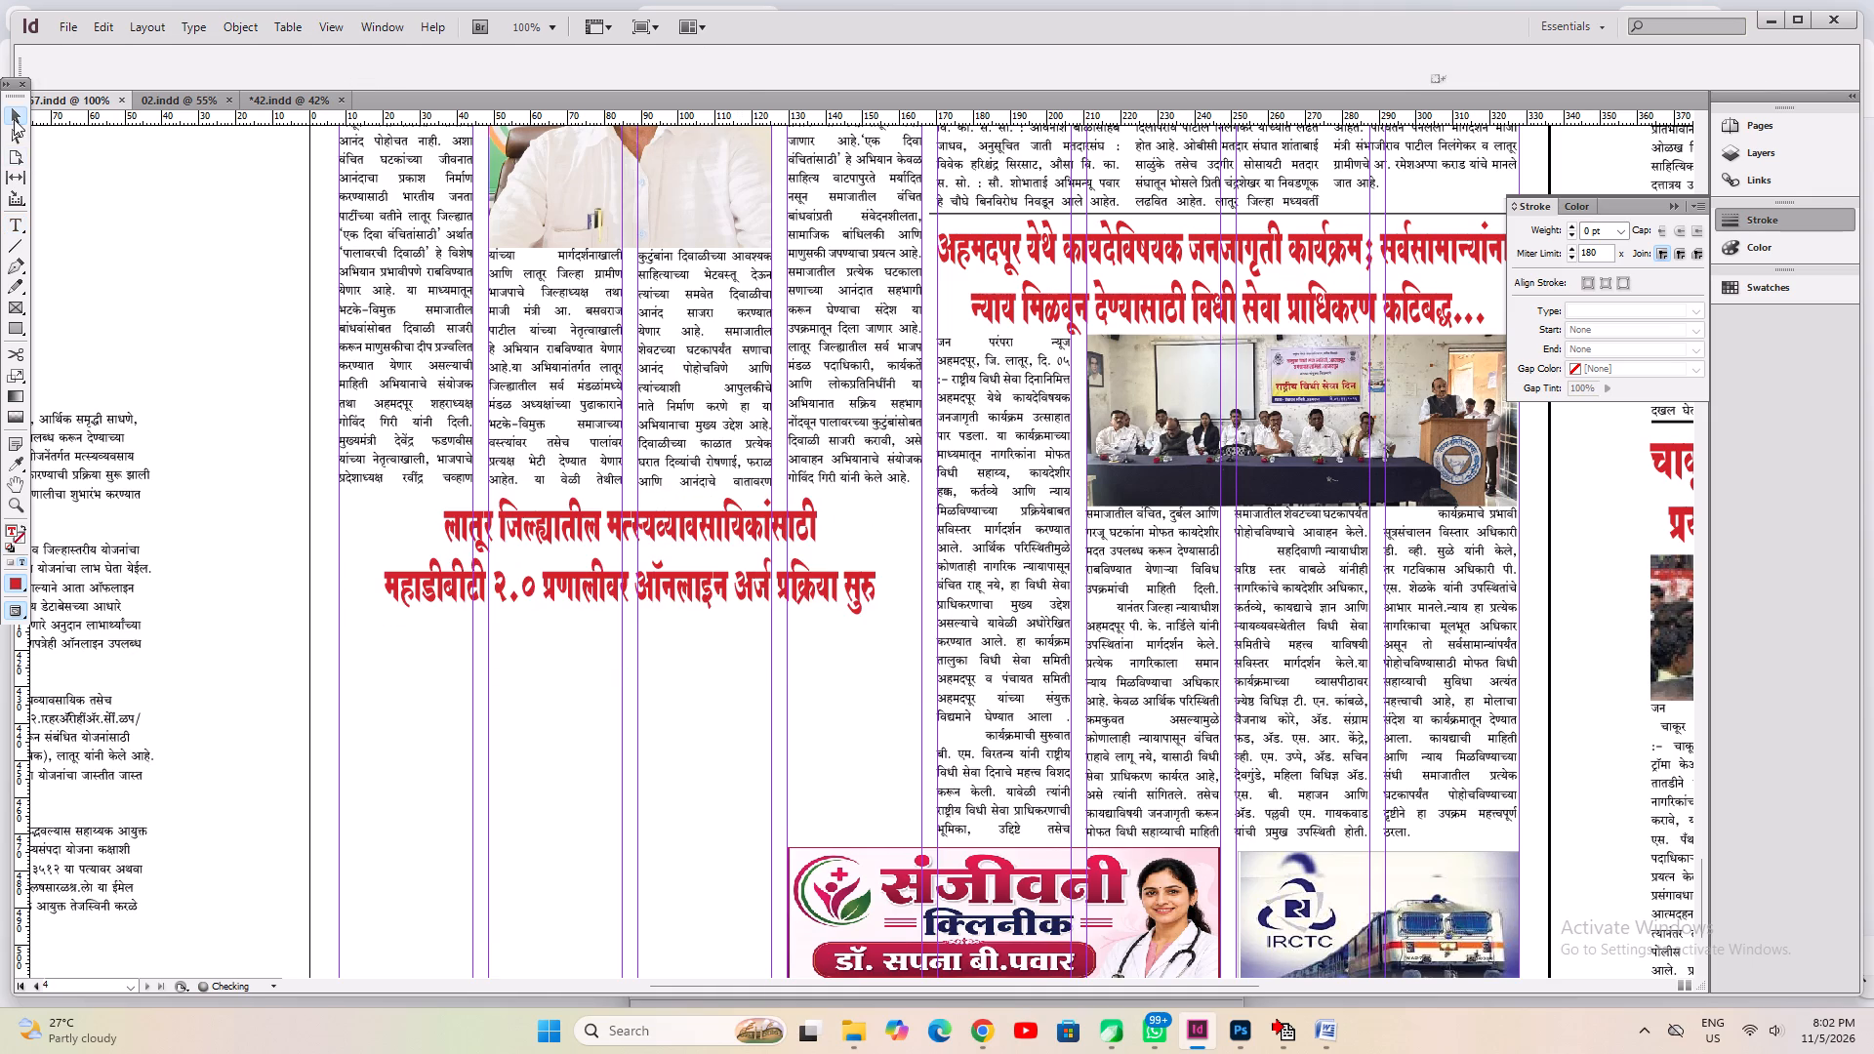
{"action": "left_click", "coordinate": [928, 548]}
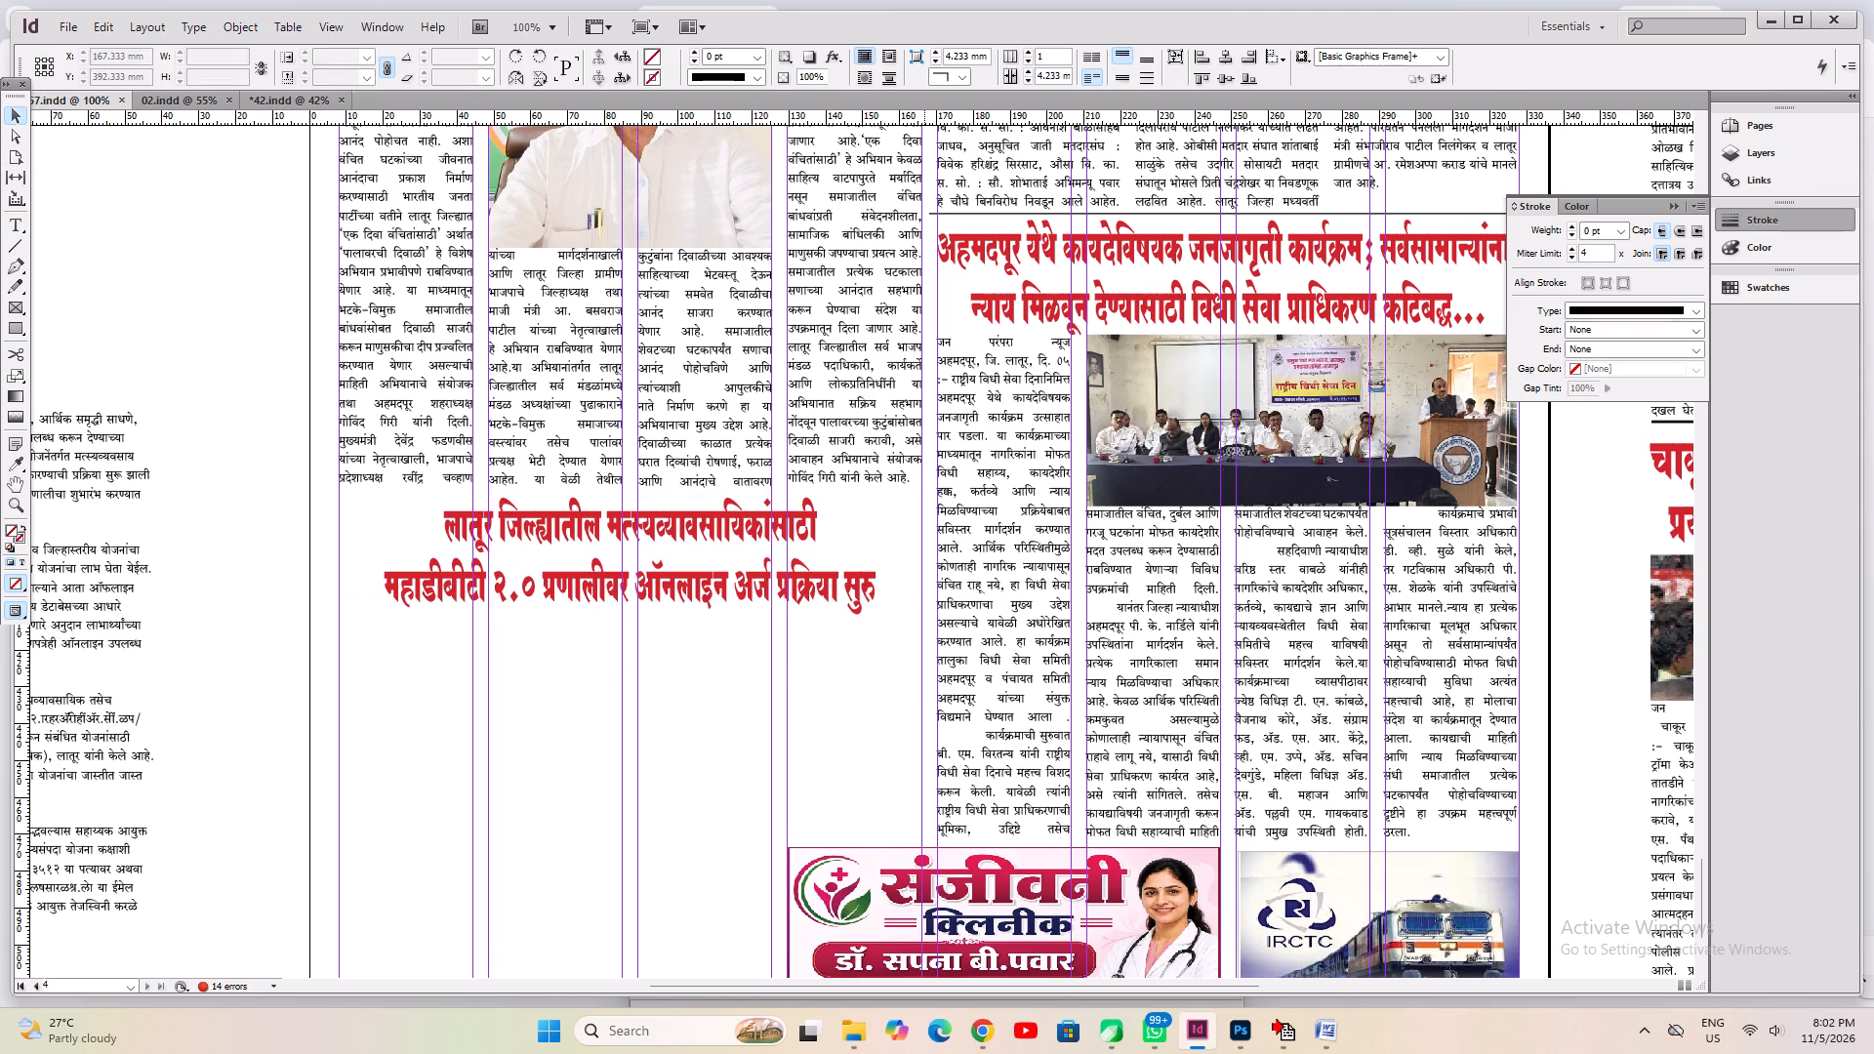
{"action": "left_click", "coordinate": [835, 572]}
{"action": "left_click_drag", "start_coordinate": [922, 547], "coordinate": [896, 547]}
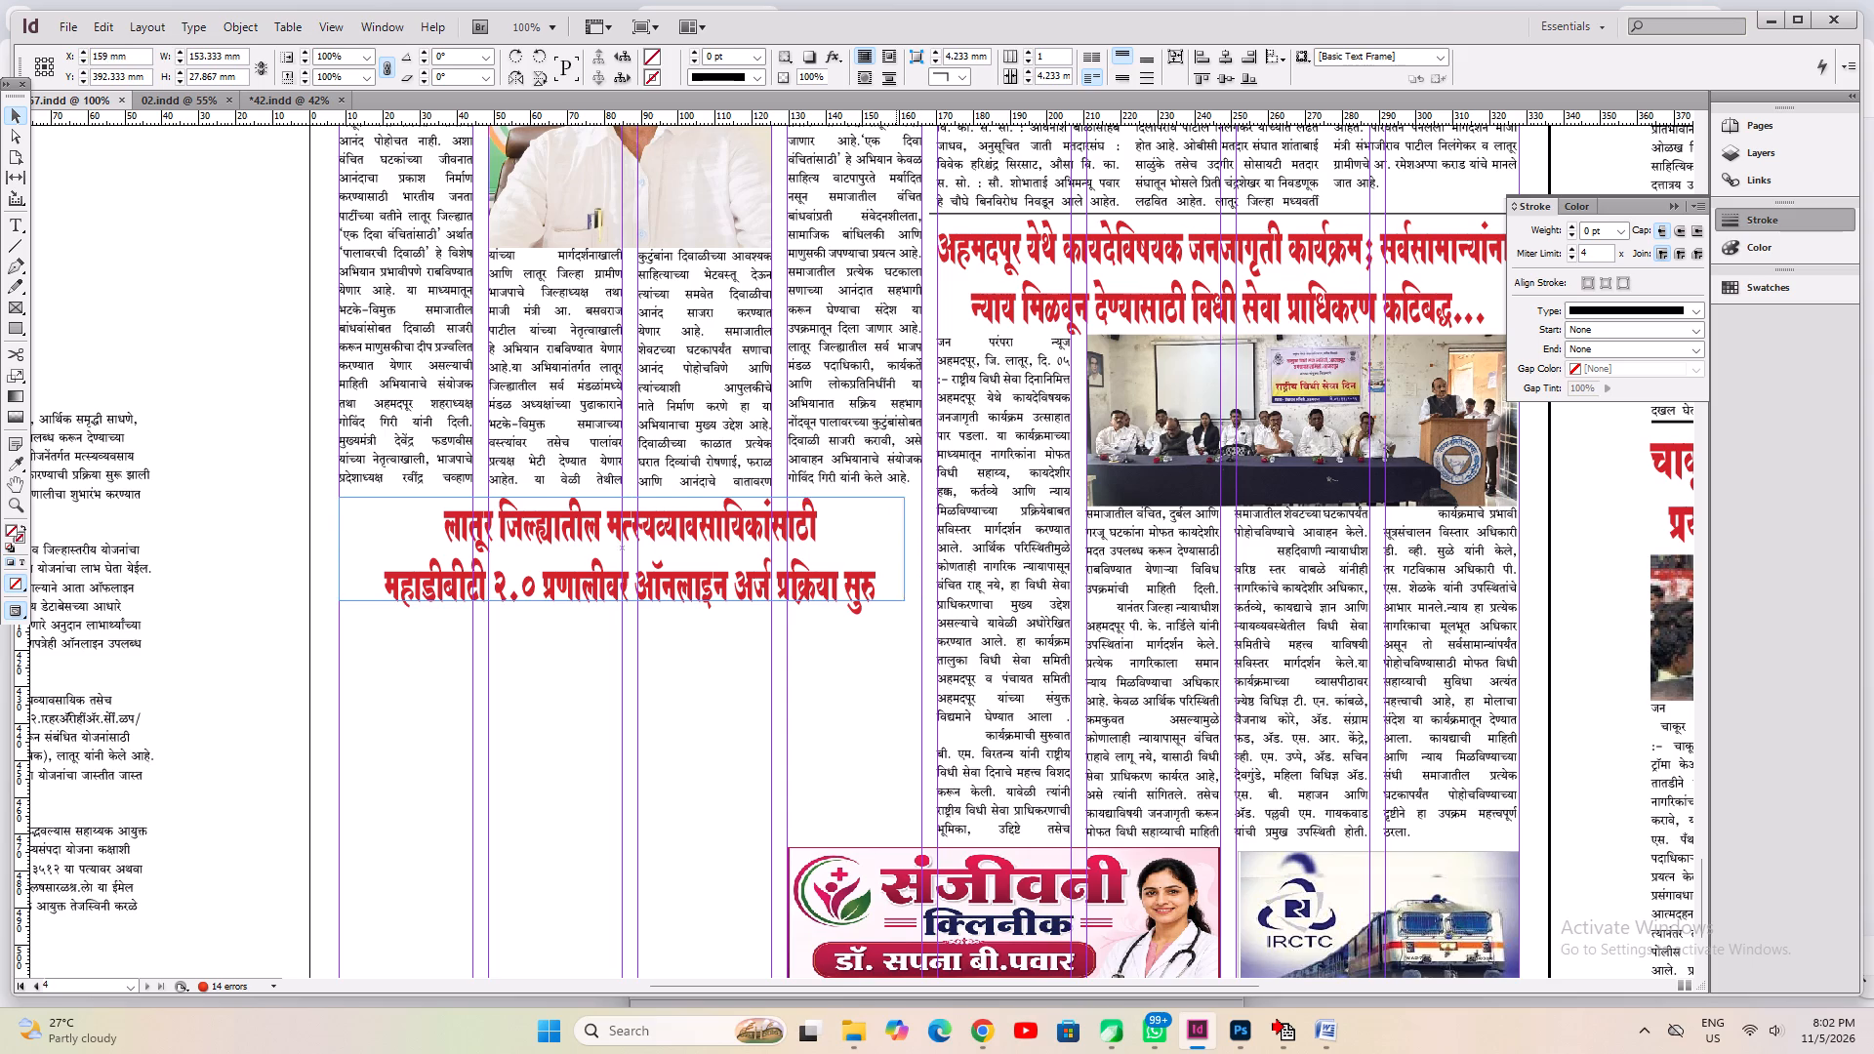
{"action": "left_click_drag", "start_coordinate": [896, 547], "coordinate": [864, 547]}
{"action": "left_click_drag", "start_coordinate": [864, 547], "coordinate": [921, 560], "text": "ctrl"}
Delete the blank line and indent before the dateline in the fisheries article's body on the pasteboard.
{"action": "key", "text": "ctrl+1"}
{"action": "left_click", "coordinate": [606, 760]}
{"action": "key", "text": "space"}
{"action": "left_click_drag", "start_coordinate": [434, 689], "coordinate": [858, 713]}
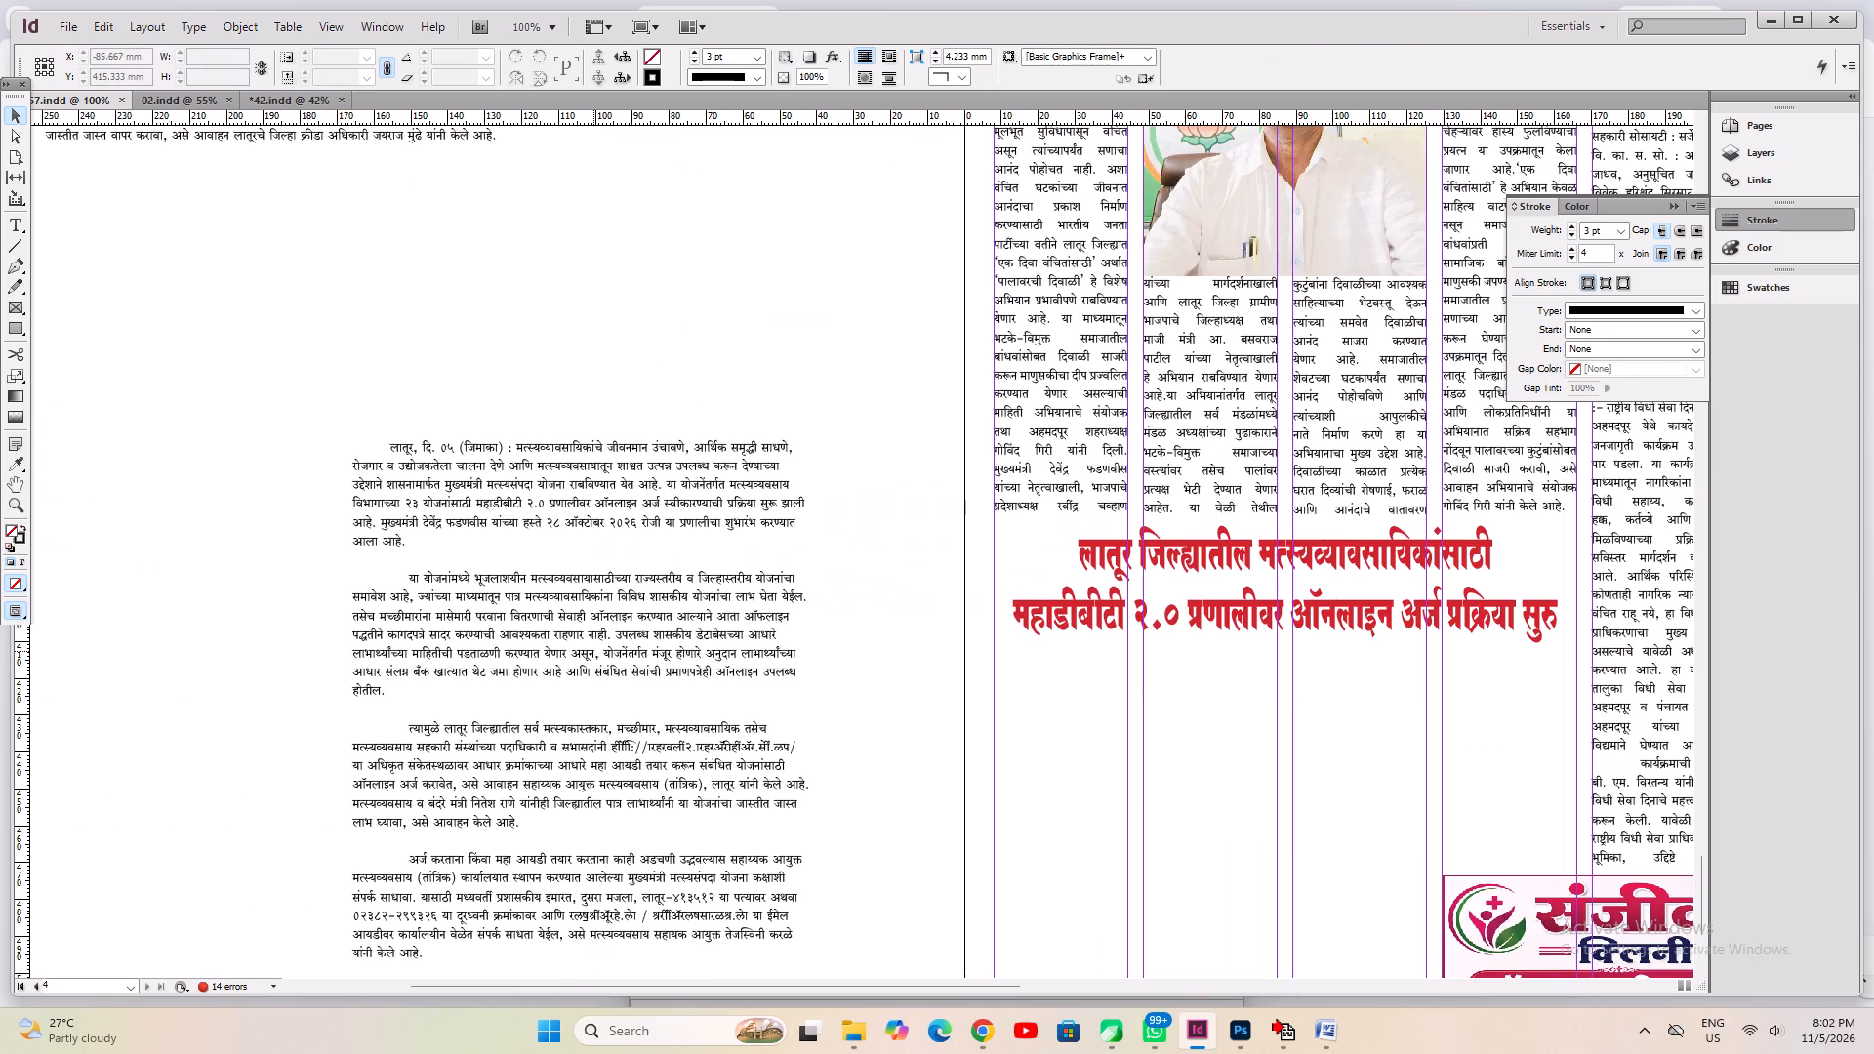
{"action": "left_click", "coordinate": [593, 651]}
{"action": "left_click", "coordinate": [17, 220]}
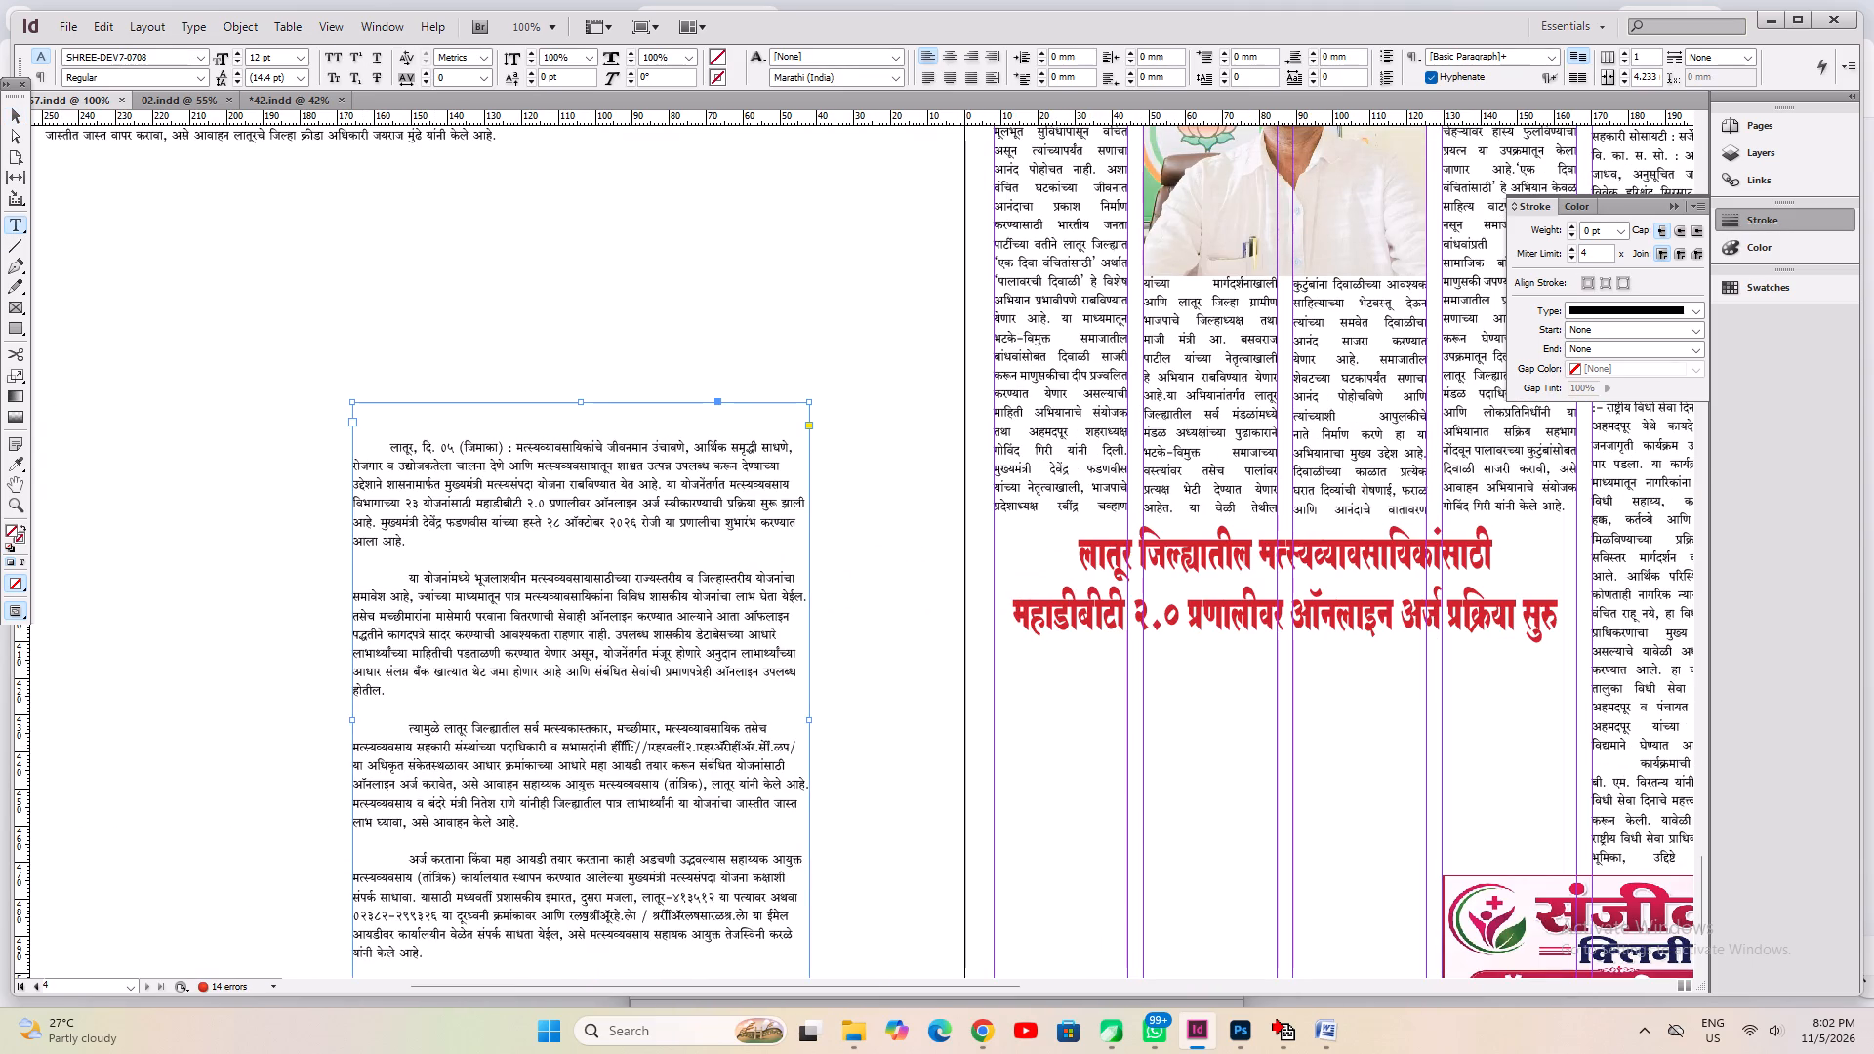
{"action": "left_click_drag", "start_coordinate": [388, 451], "coordinate": [216, 225]}
{"action": "key", "text": "BackSpace"}
Remove the date दि. ०५ from the dateline, leaving लातूर,(जिमाका) at the start of the fisheries body.
{"action": "key", "text": "Right"}
{"action": "key", "text": "Right"}
{"action": "key", "text": "Right"}
{"action": "key", "text": "Right"}
{"action": "key", "text": "Right"}
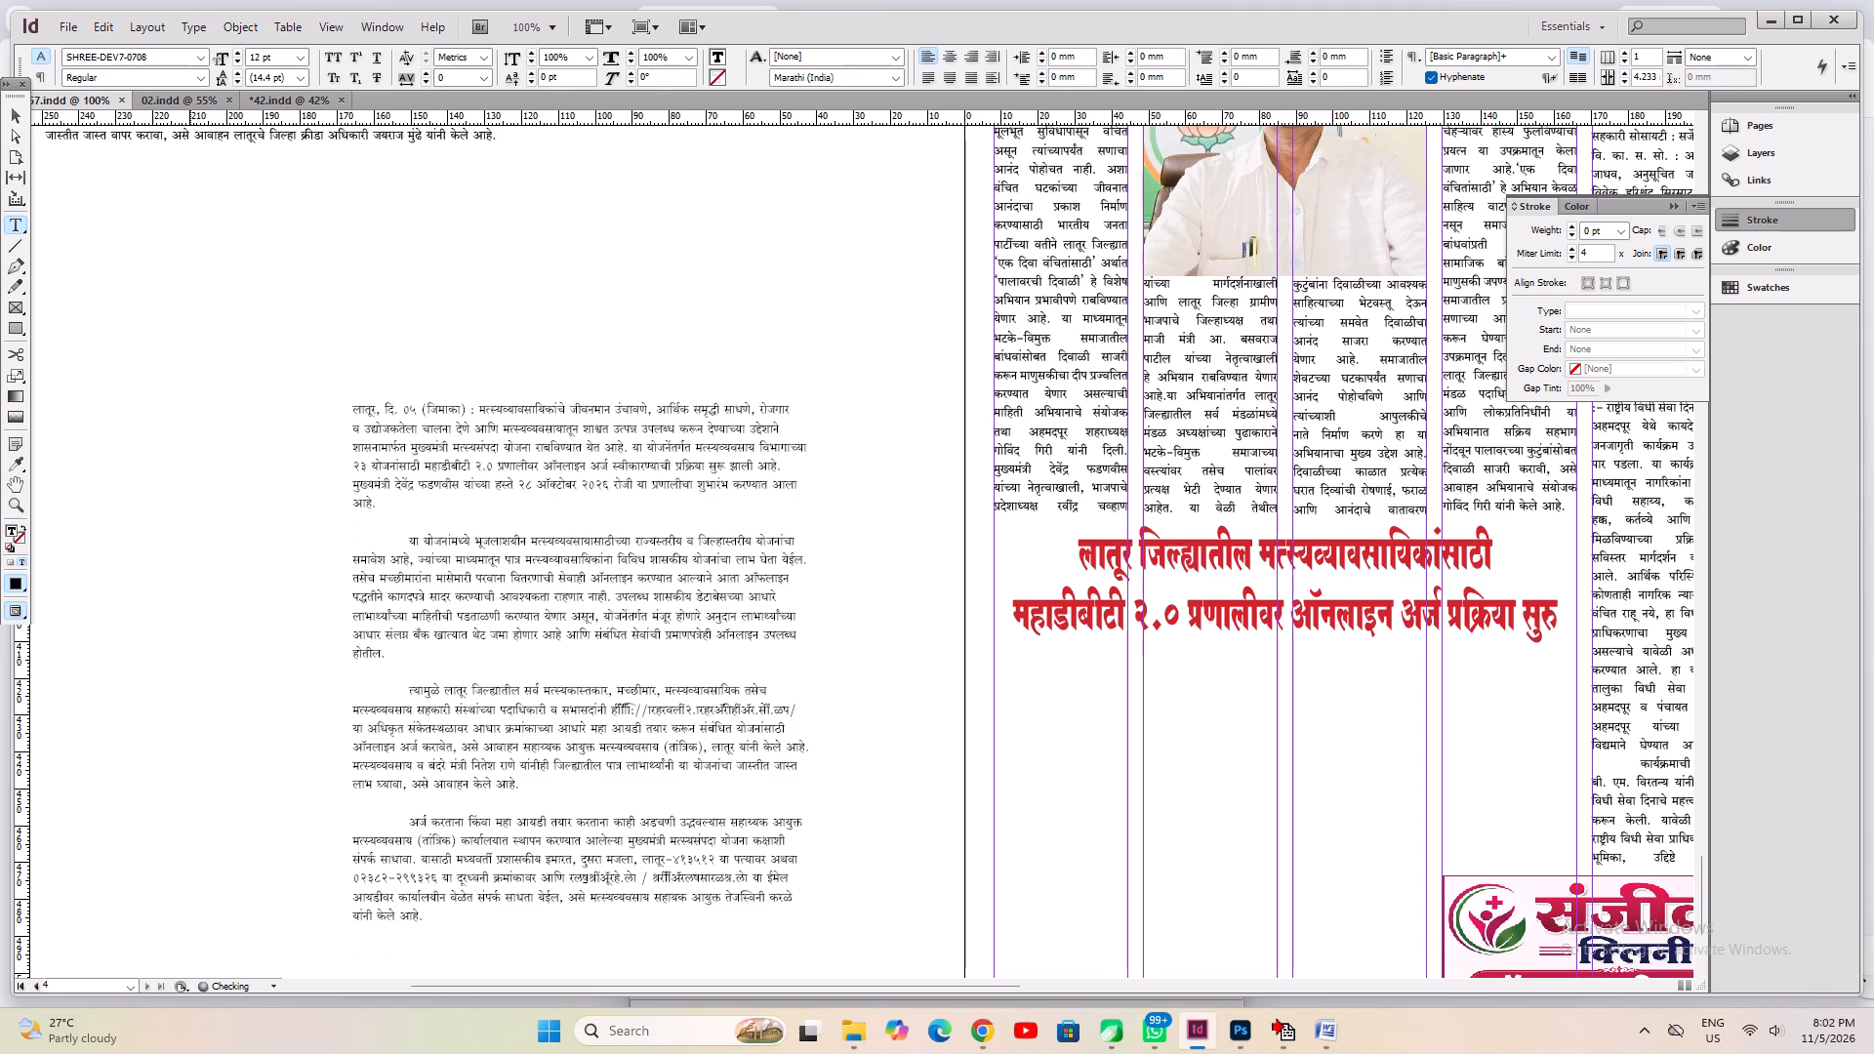
{"action": "key", "text": "Right"}
{"action": "key", "text": "Right"}
{"action": "key", "text": "shift+Right"}
{"action": "key", "text": "shift+Right"}
{"action": "key", "text": "shift+Right"}
{"action": "key", "text": "shift+Right"}
{"action": "key", "text": "shift+Right"}
{"action": "key", "text": "shift+Right"}
{"action": "key", "text": "shift+Right"}
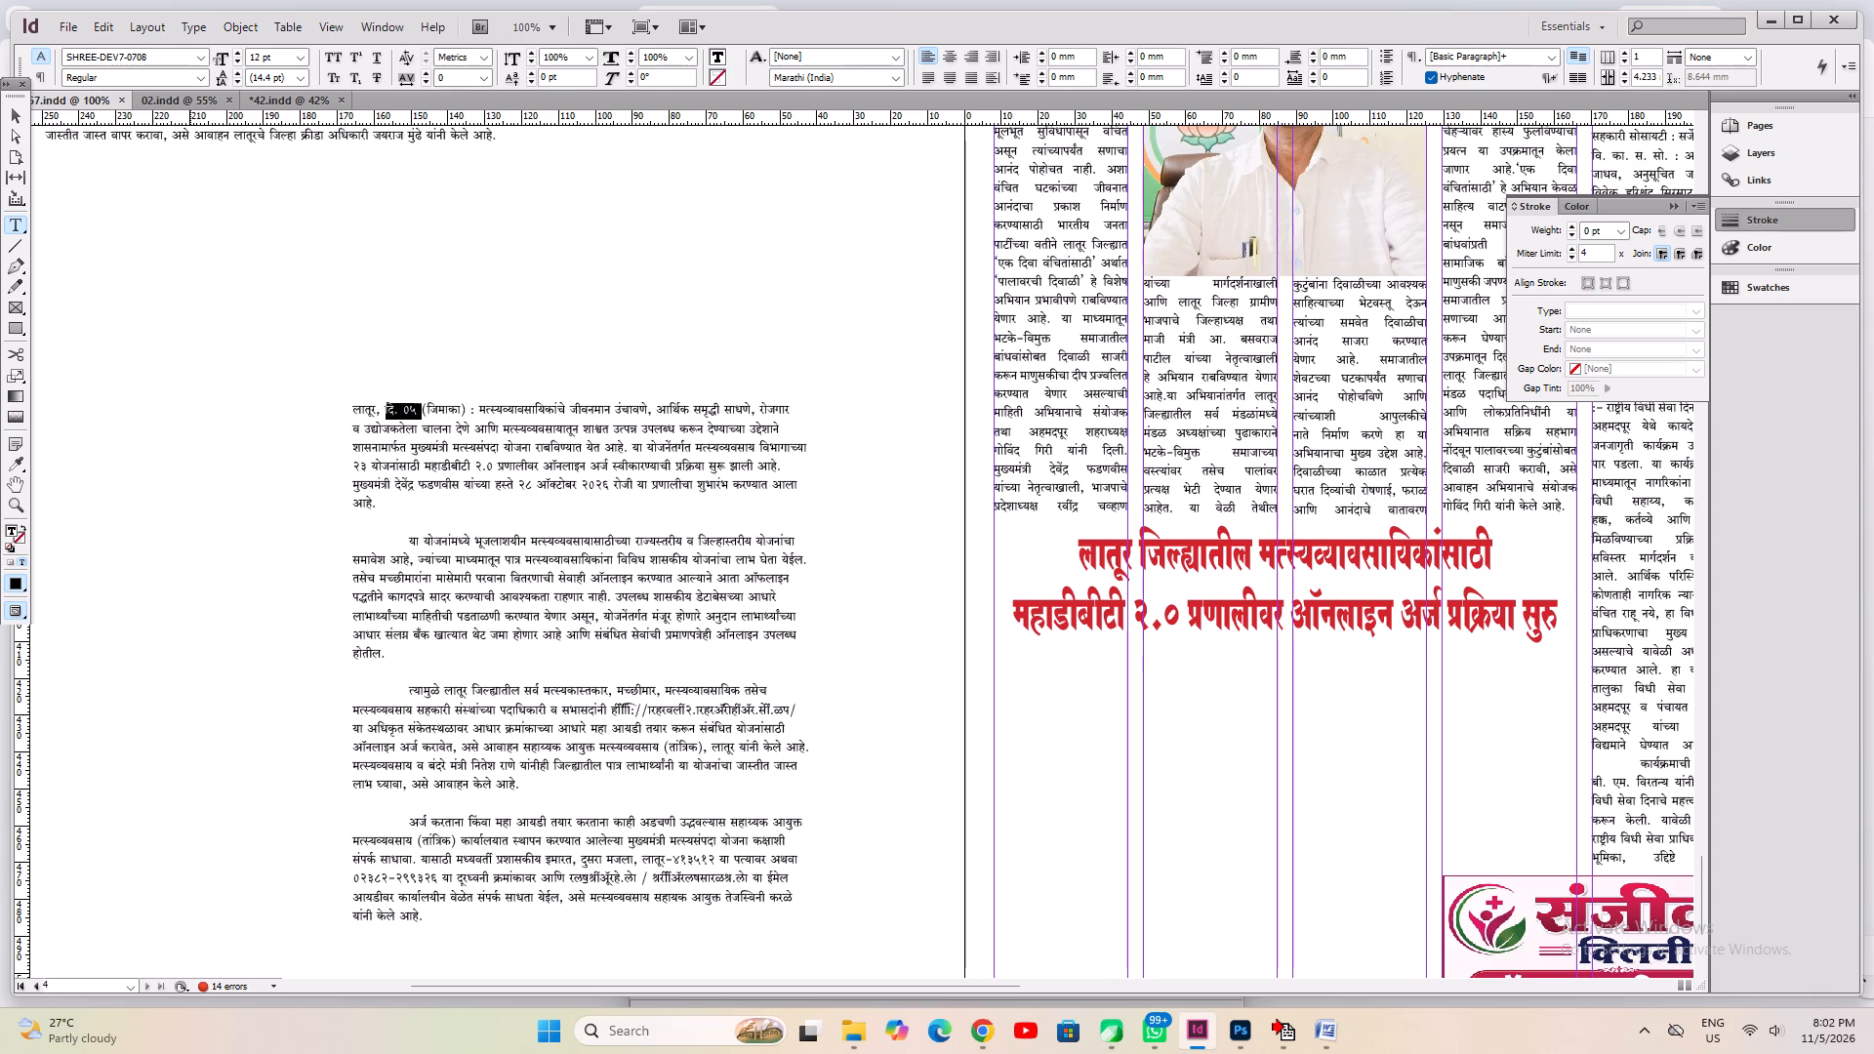
{"action": "key", "text": "shift+Left"}
{"action": "key", "text": "BackSpace"}
{"action": "key", "text": "BackSpace"}
{"action": "key", "text": "Right"}
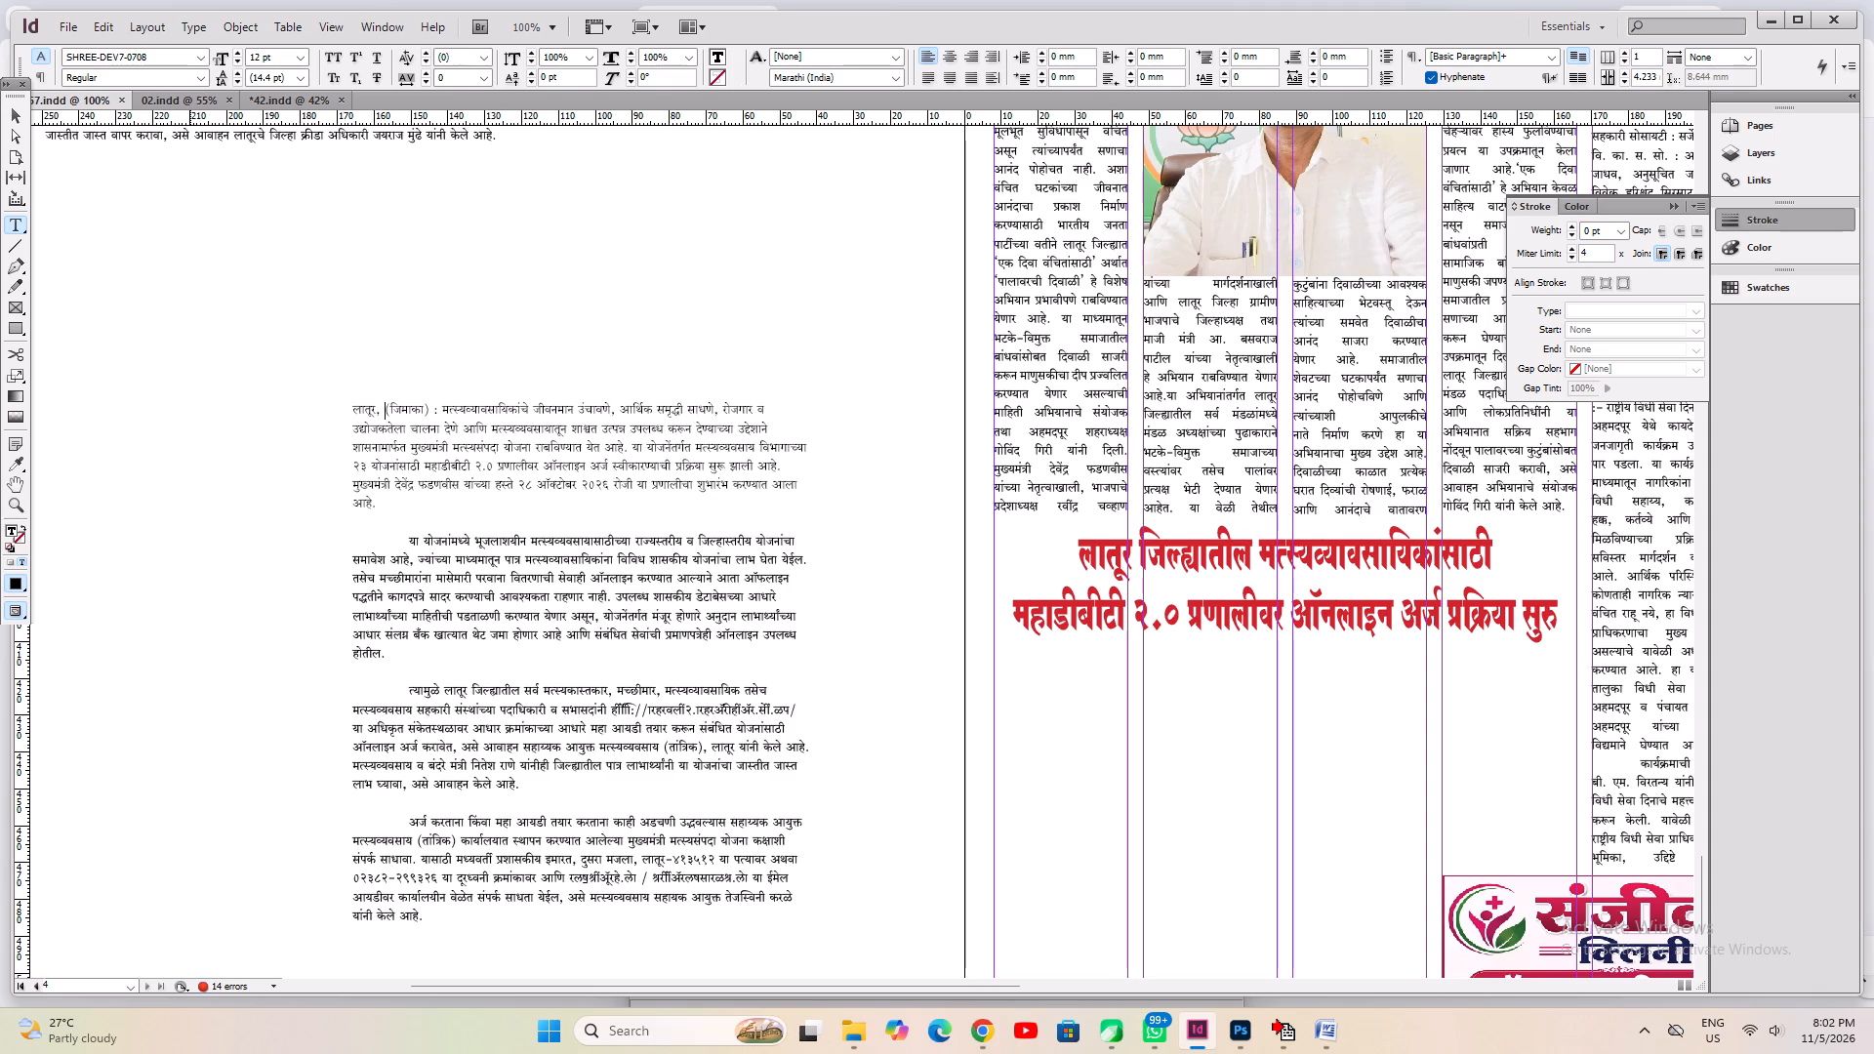
{"action": "key", "text": "BackSpace"}
{"action": "key", "text": "Home"}
{"action": "key", "text": "BackSpace"}
{"action": "key", "text": "BackSpace"}
{"action": "key", "text": "BackSpace"}
Justify the fisheries article's body text with the last line aligned left and save the document.
{"action": "key", "text": "ctrl+a"}
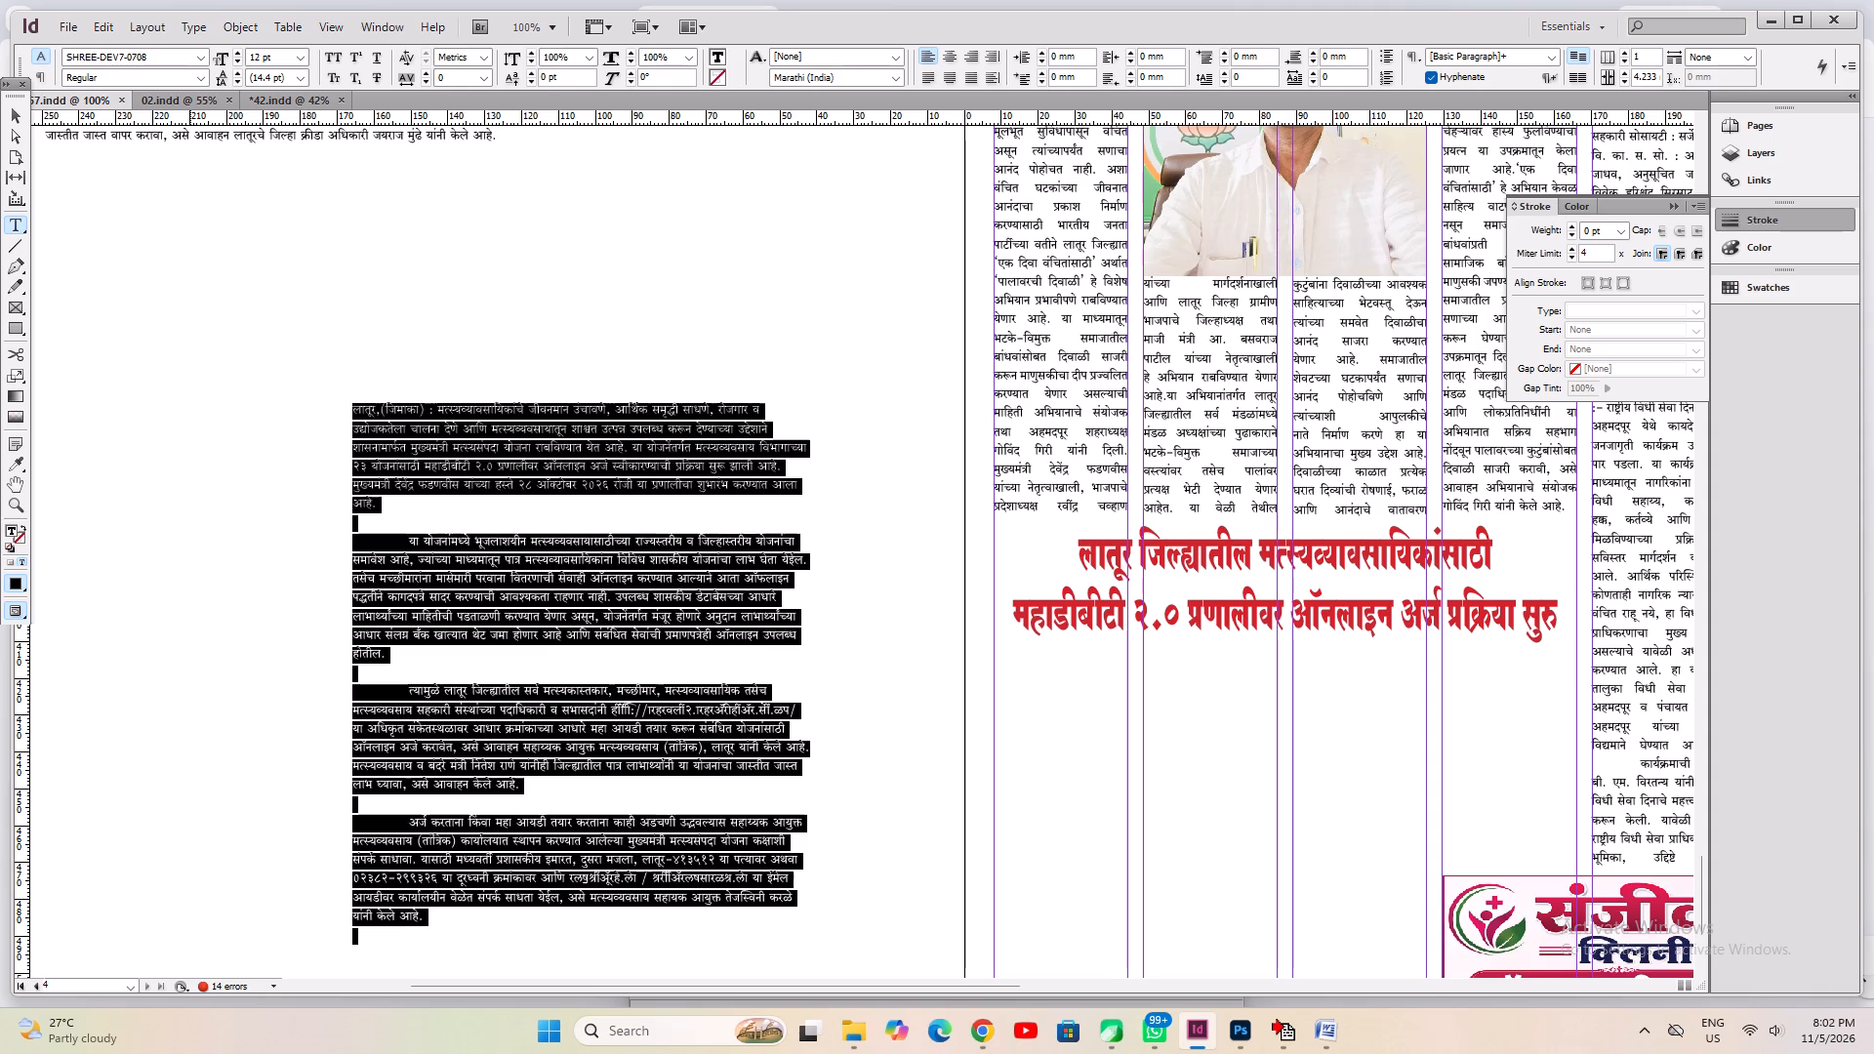
{"action": "key", "text": "ctrl+shift+j"}
{"action": "key", "text": "ctrl+s"}
Delete the blank lines between the four paragraphs of the fisheries article's body.
{"action": "key", "text": "Left"}
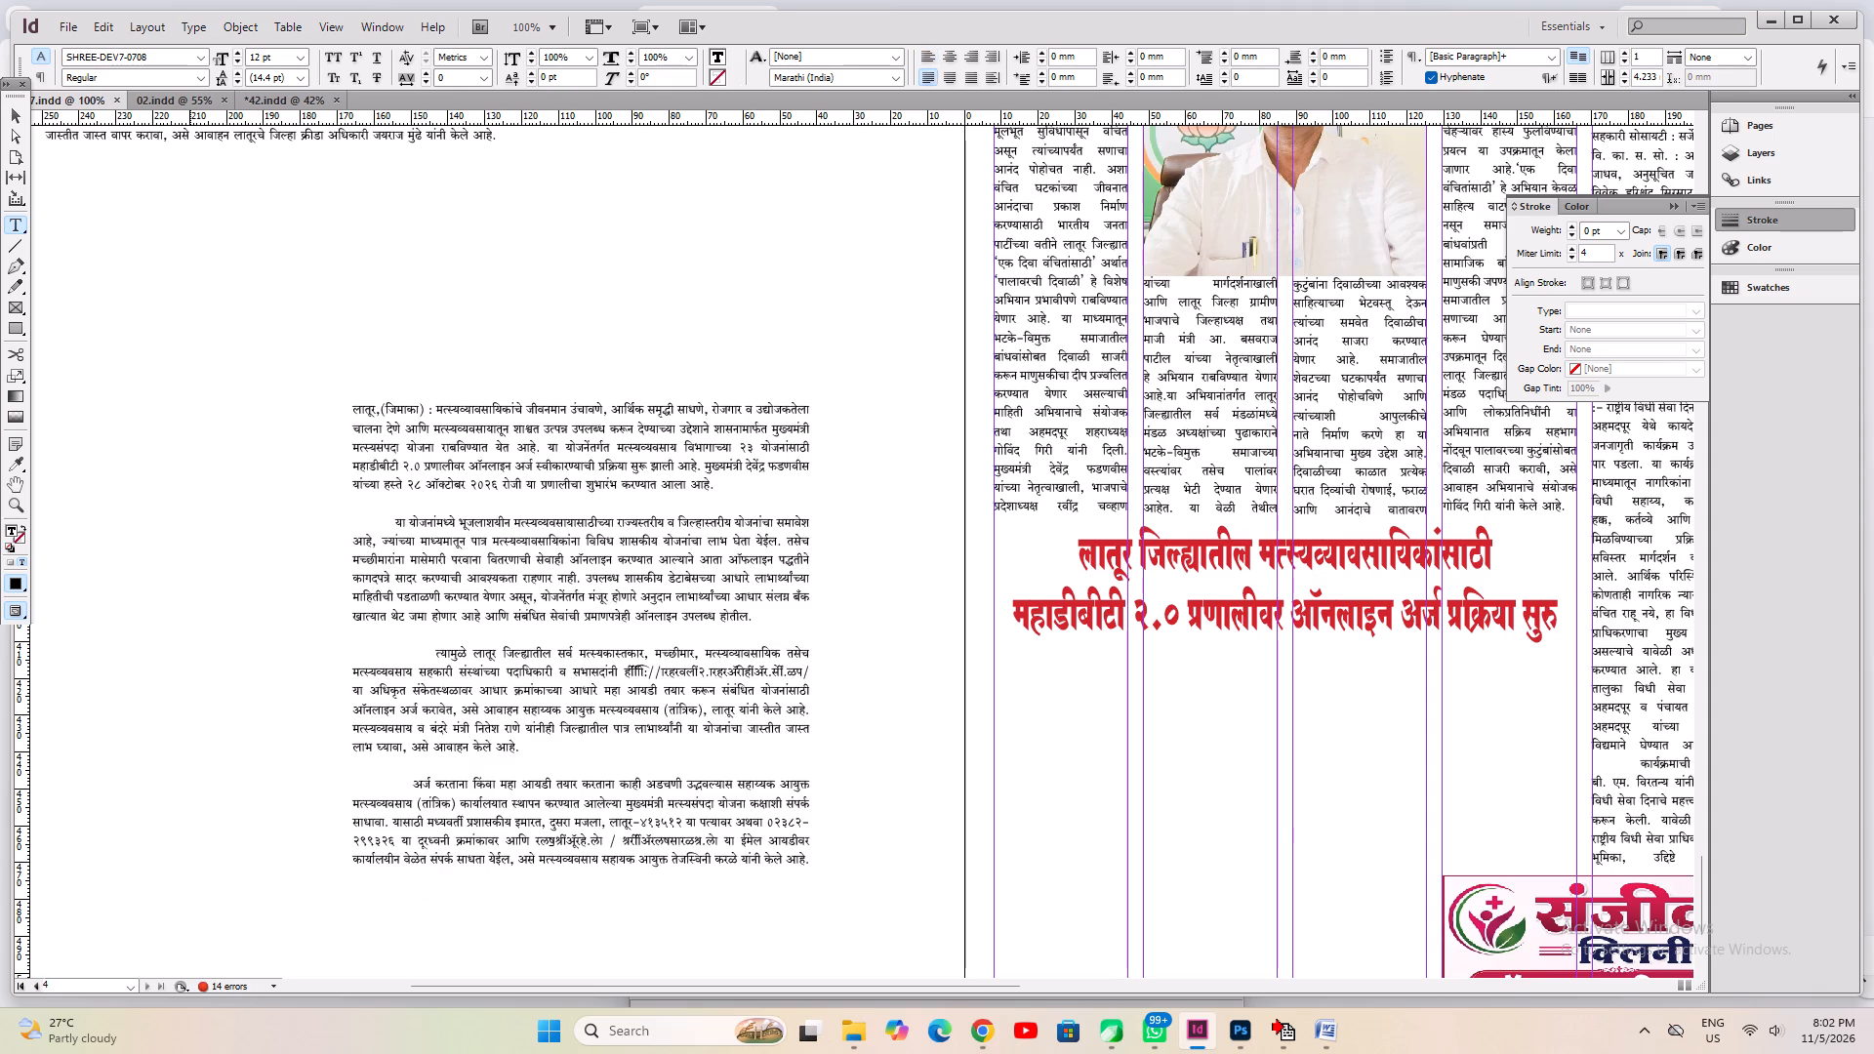
{"action": "key", "text": "Down"}
{"action": "key", "text": "Down"}
{"action": "key", "text": "Down"}
{"action": "key", "text": "Down"}
{"action": "key", "text": "Down"}
{"action": "key", "text": "Delete"}
{"action": "key", "text": "Down"}
{"action": "key", "text": "Down"}
{"action": "key", "text": "Down"}
{"action": "key", "text": "Down"}
{"action": "key", "text": "Down"}
{"action": "key", "text": "Down"}
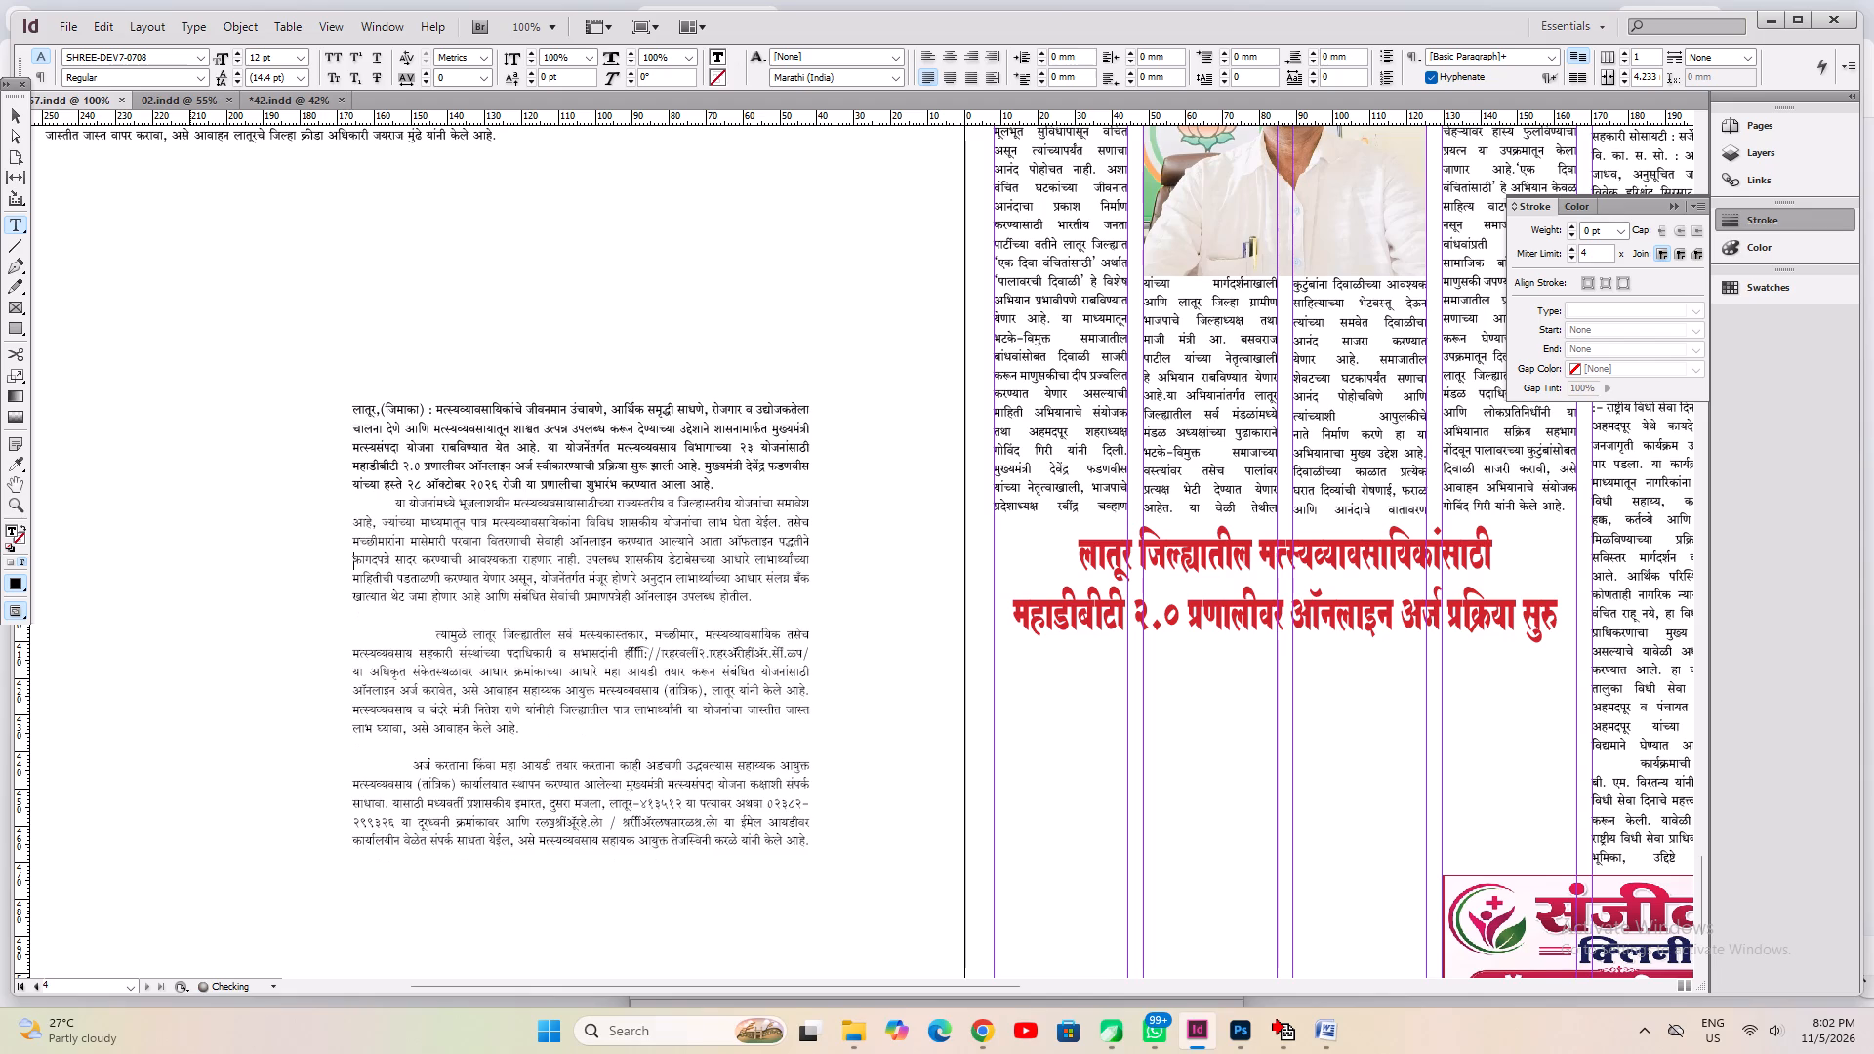
{"action": "key", "text": "Delete"}
{"action": "key", "text": "Down"}
{"action": "key", "text": "Down"}
{"action": "key", "text": "Down"}
{"action": "key", "text": "Down"}
{"action": "key", "text": "Down"}
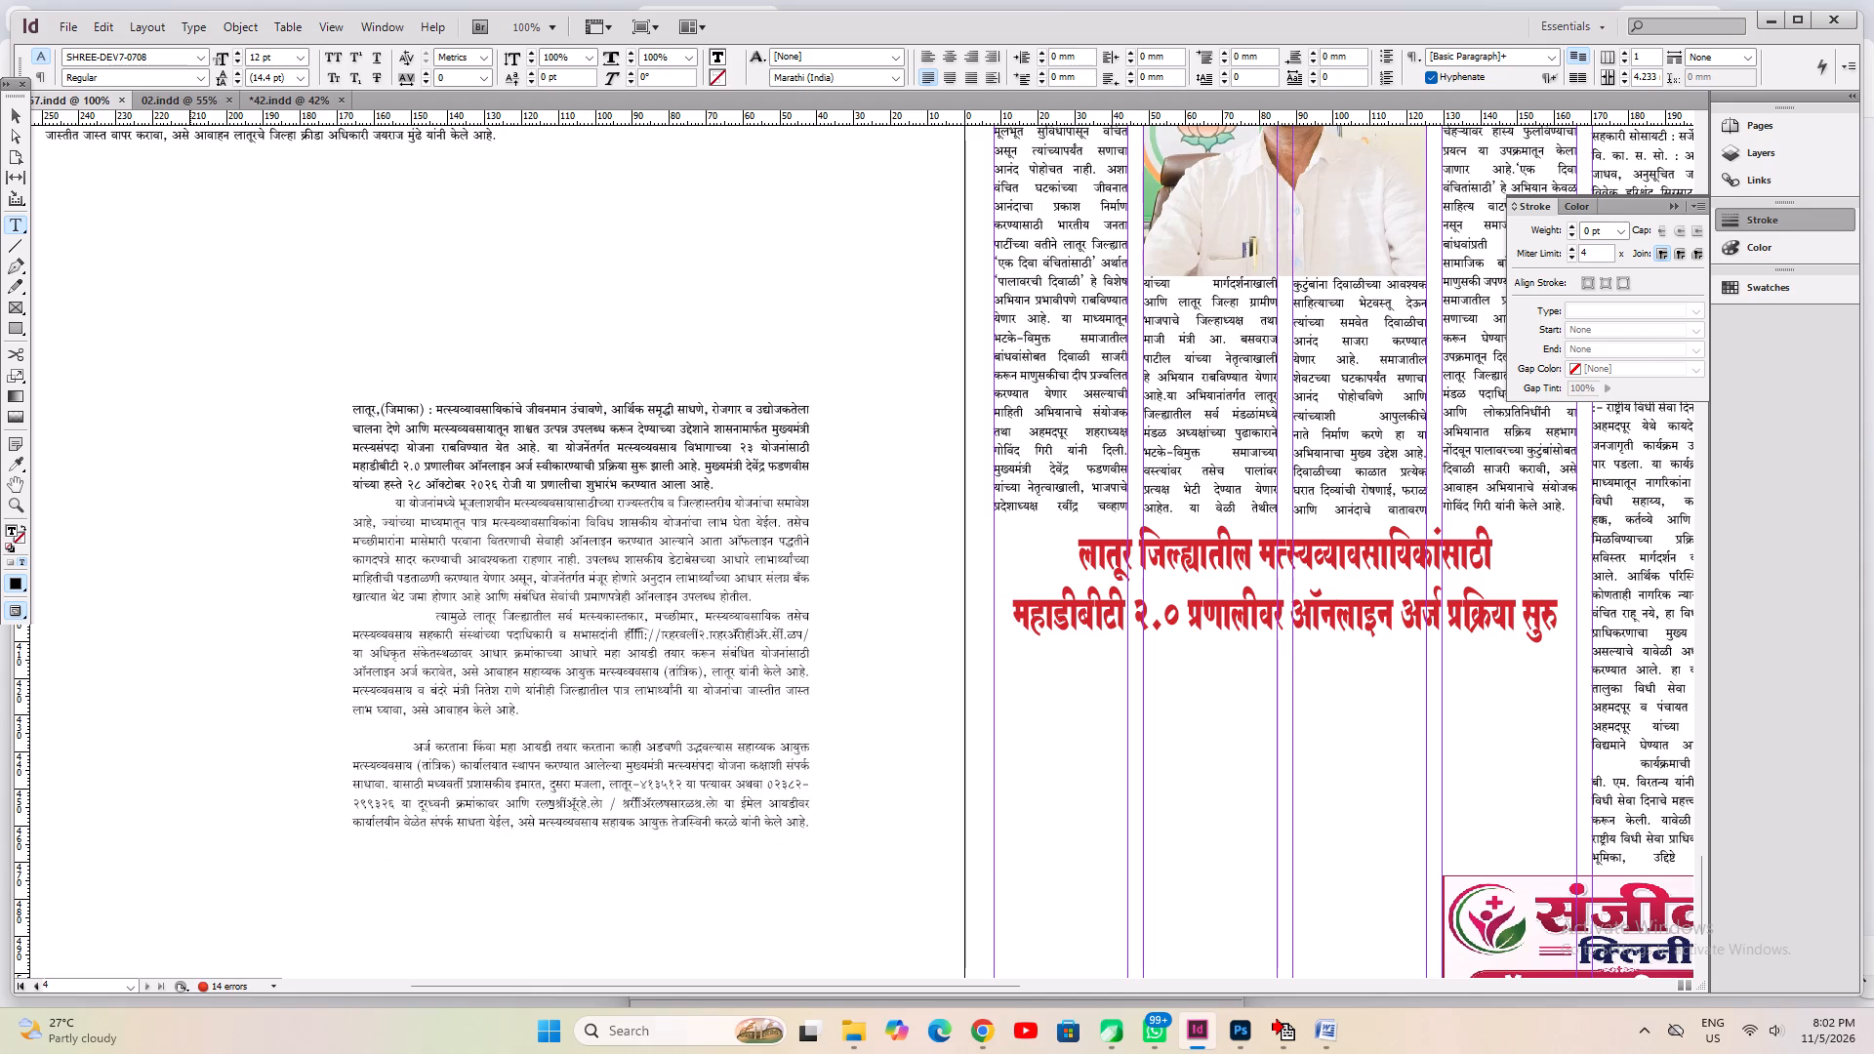
{"action": "key", "text": "Down"}
{"action": "key", "text": "Delete"}
Delete the empty paragraph at the end of the fisheries body, save the document and fit the frame to its text.
{"action": "key", "text": "ctrl+a"}
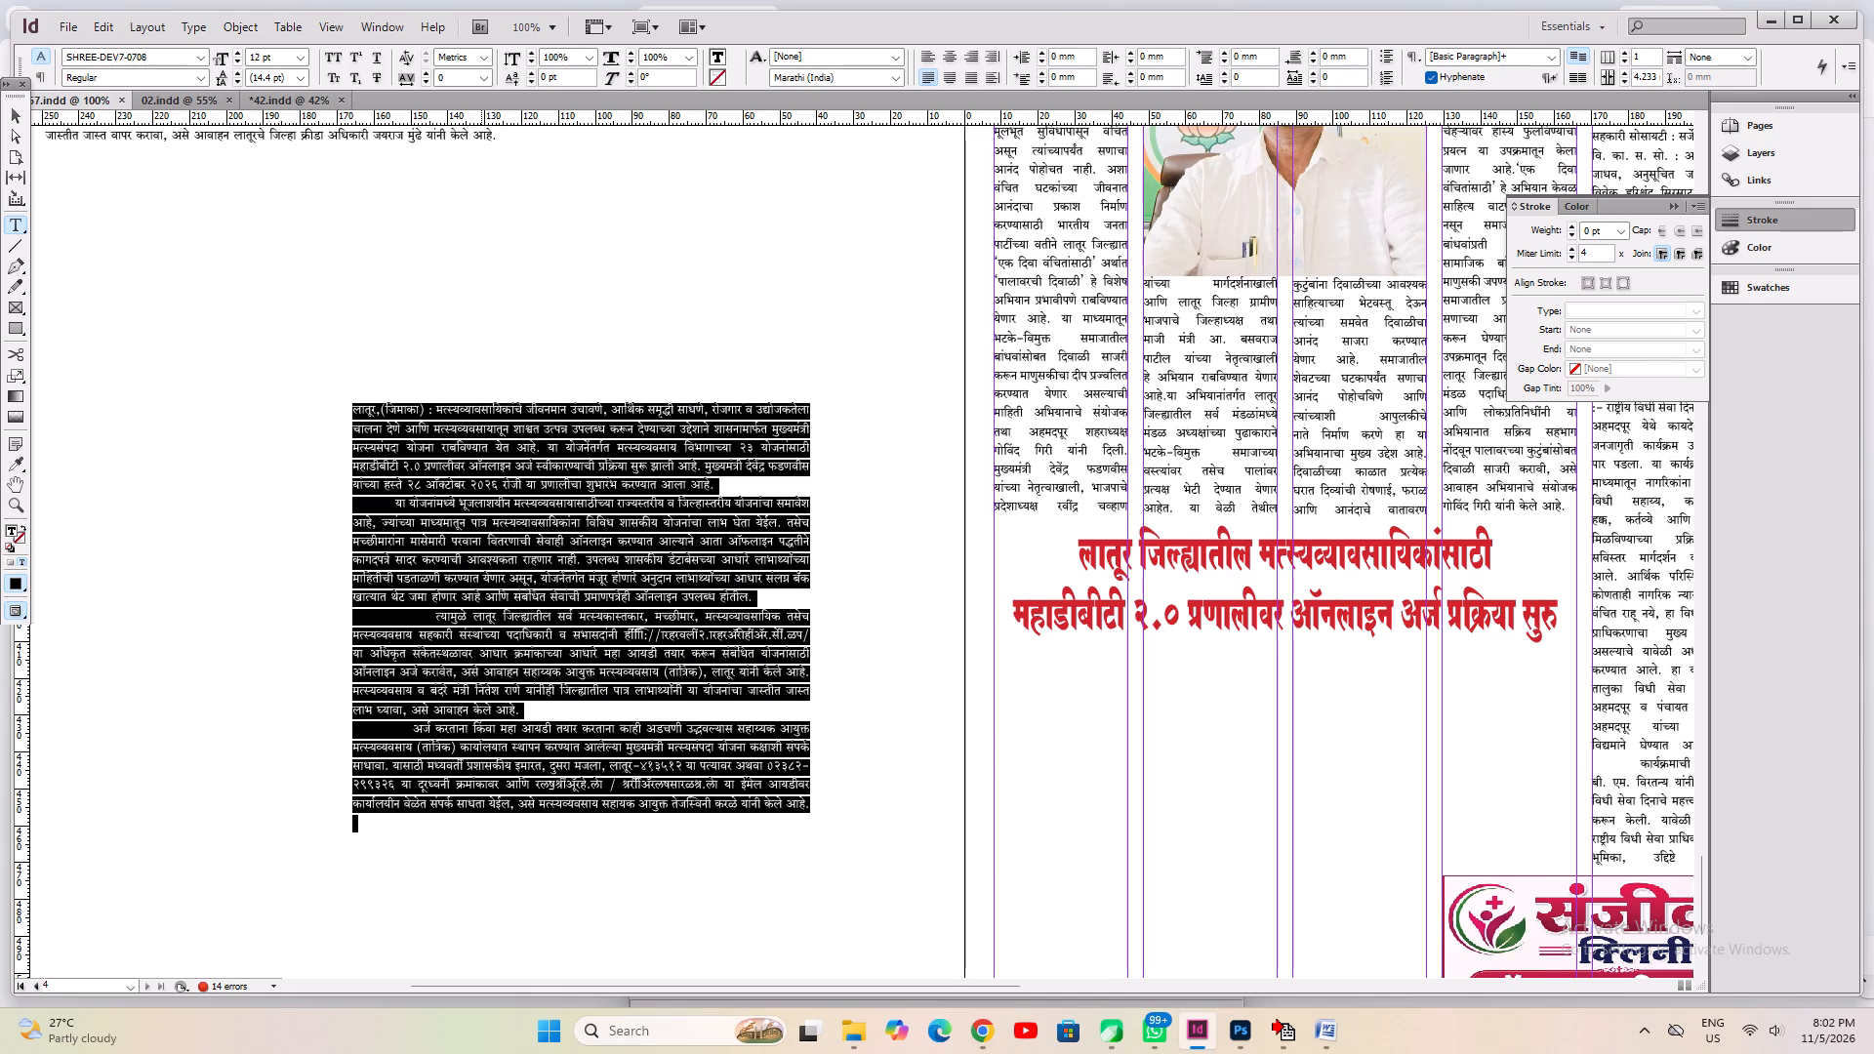
{"action": "left_click_drag", "start_coordinate": [448, 371], "coordinate": [346, 244], "text": "alt"}
{"action": "left_click", "coordinate": [321, 690]}
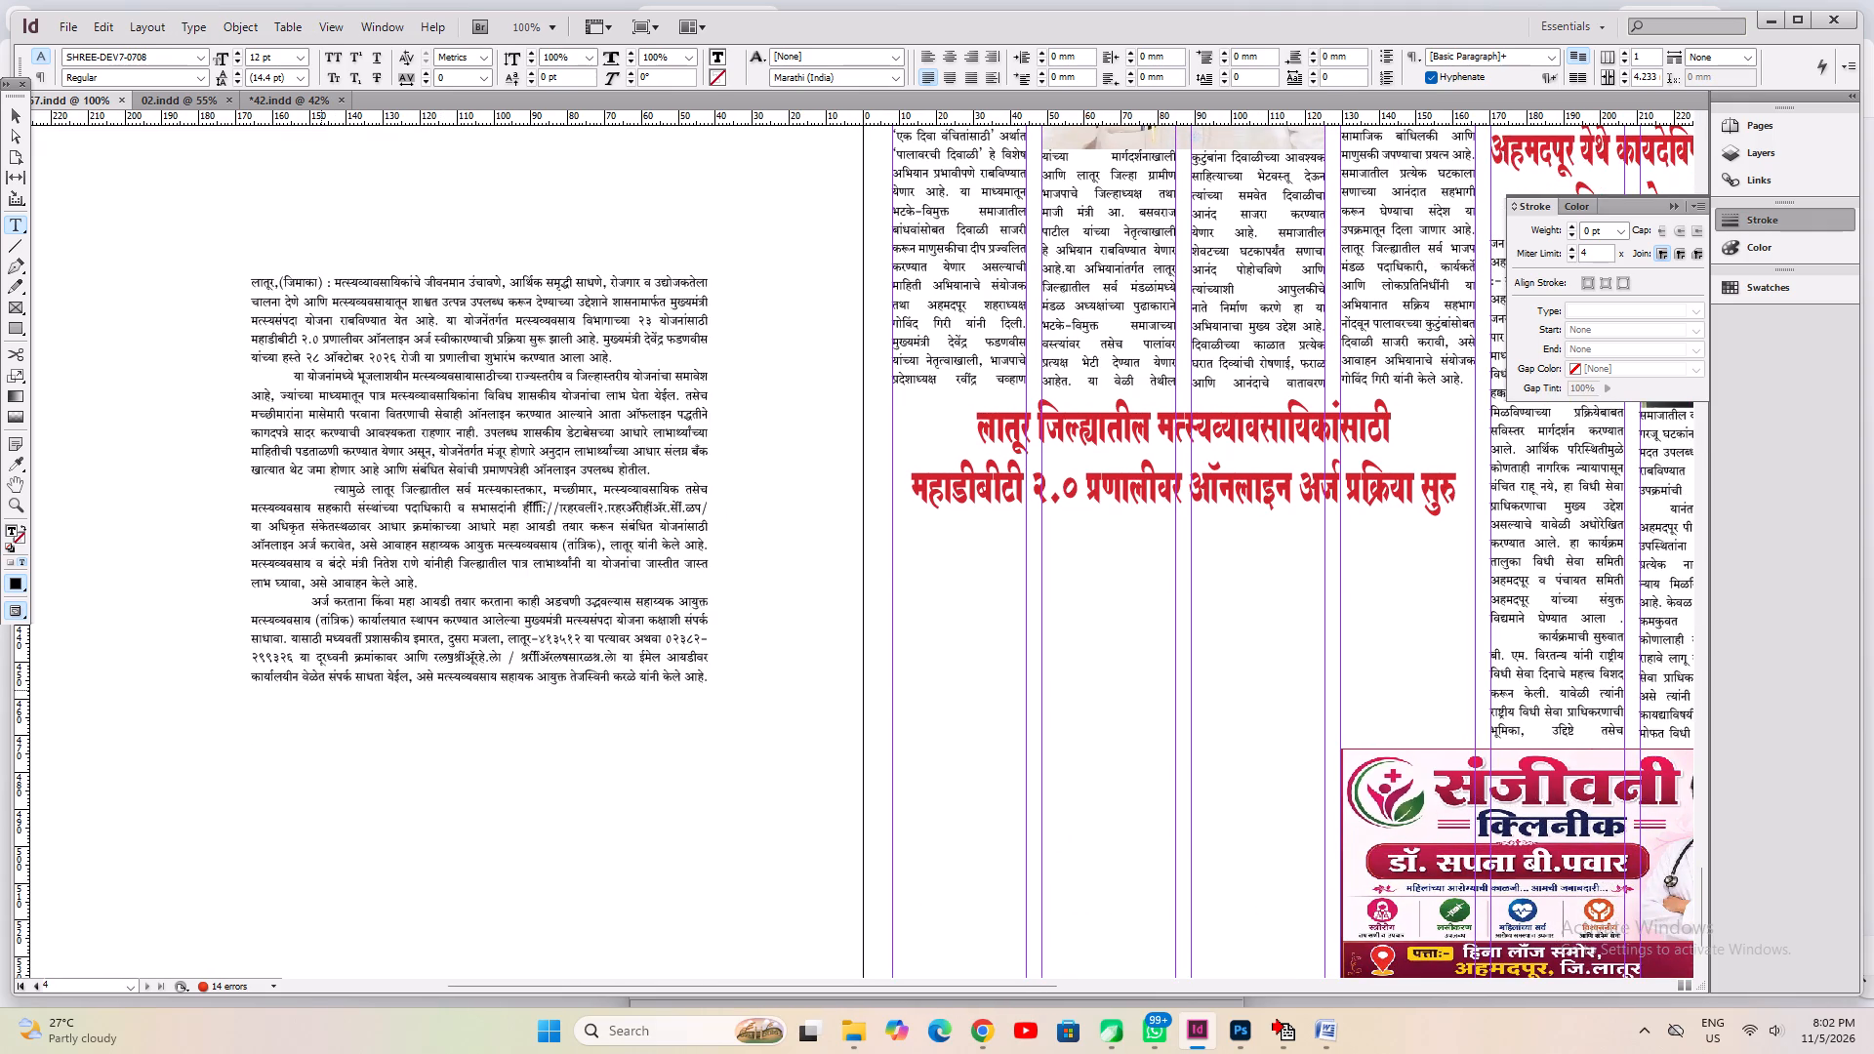
{"action": "key", "text": "Down"}
{"action": "key", "text": "BackSpace"}
{"action": "key", "text": "BackSpace"}
{"action": "key", "text": "ctrl+a"}
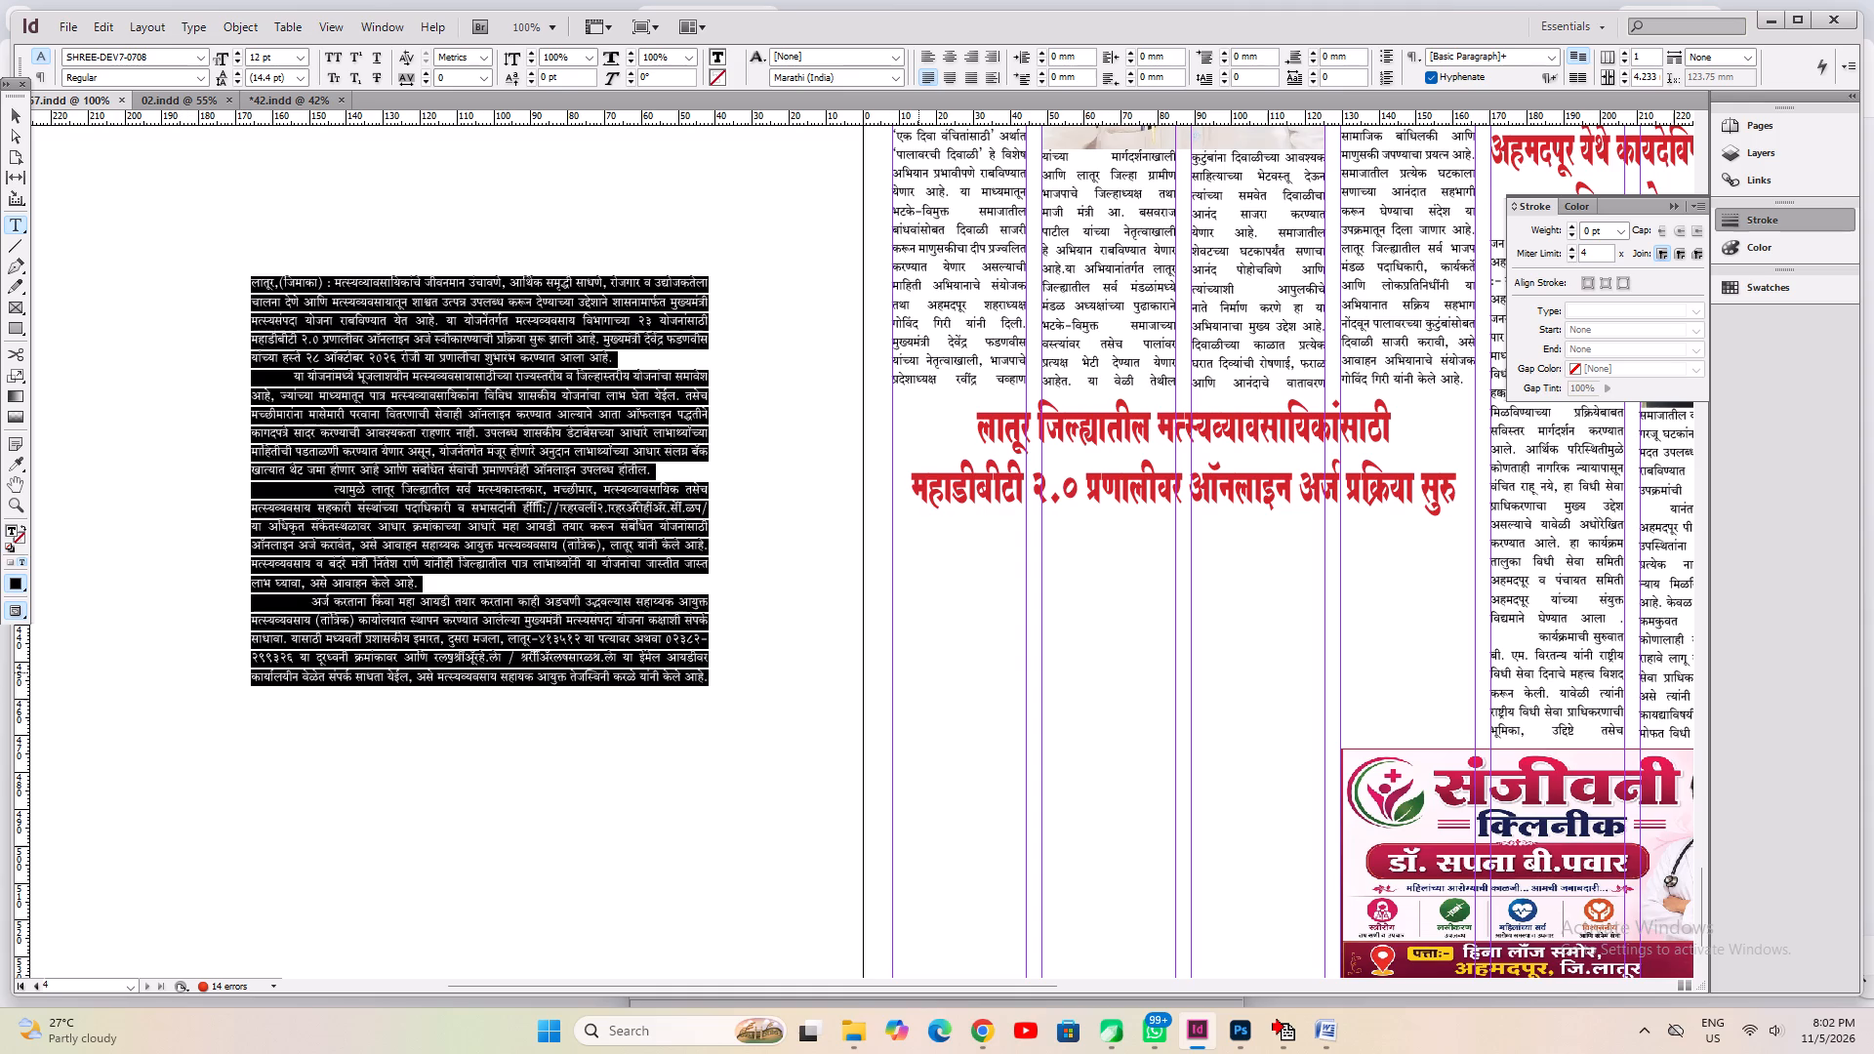
{"action": "left_click", "coordinate": [491, 573]}
{"action": "key", "text": "ctrl+s"}
{"action": "key", "text": "ctrl+alt+c"}
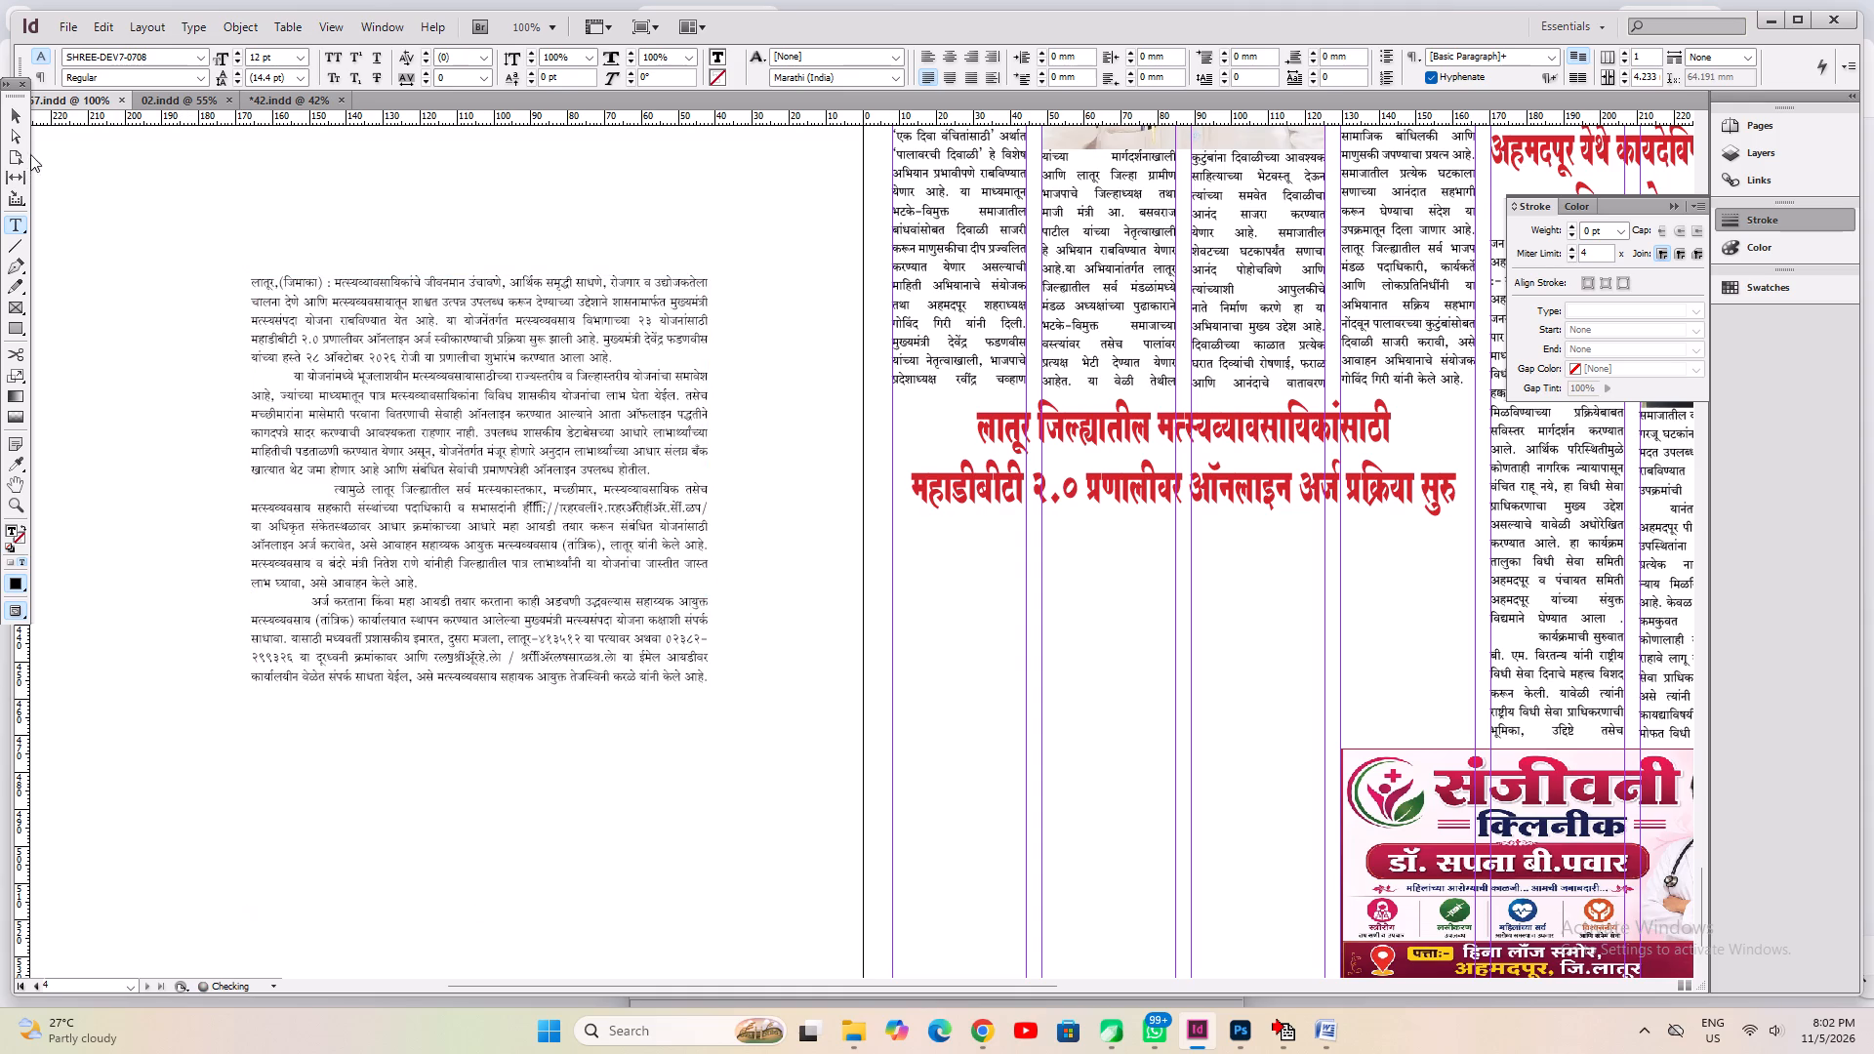
Move the fisheries body directly under its headline on page 4 and widen the frame to 157.883 mm, extending it to the bottom margin.
{"action": "left_click", "coordinate": [16, 114]}
{"action": "scroll", "coordinate": [500, 418], "scroll_direction": "down", "scroll_amount": 3}
{"action": "left_click_drag", "start_coordinate": [401, 320], "coordinate": [1070, 609]}
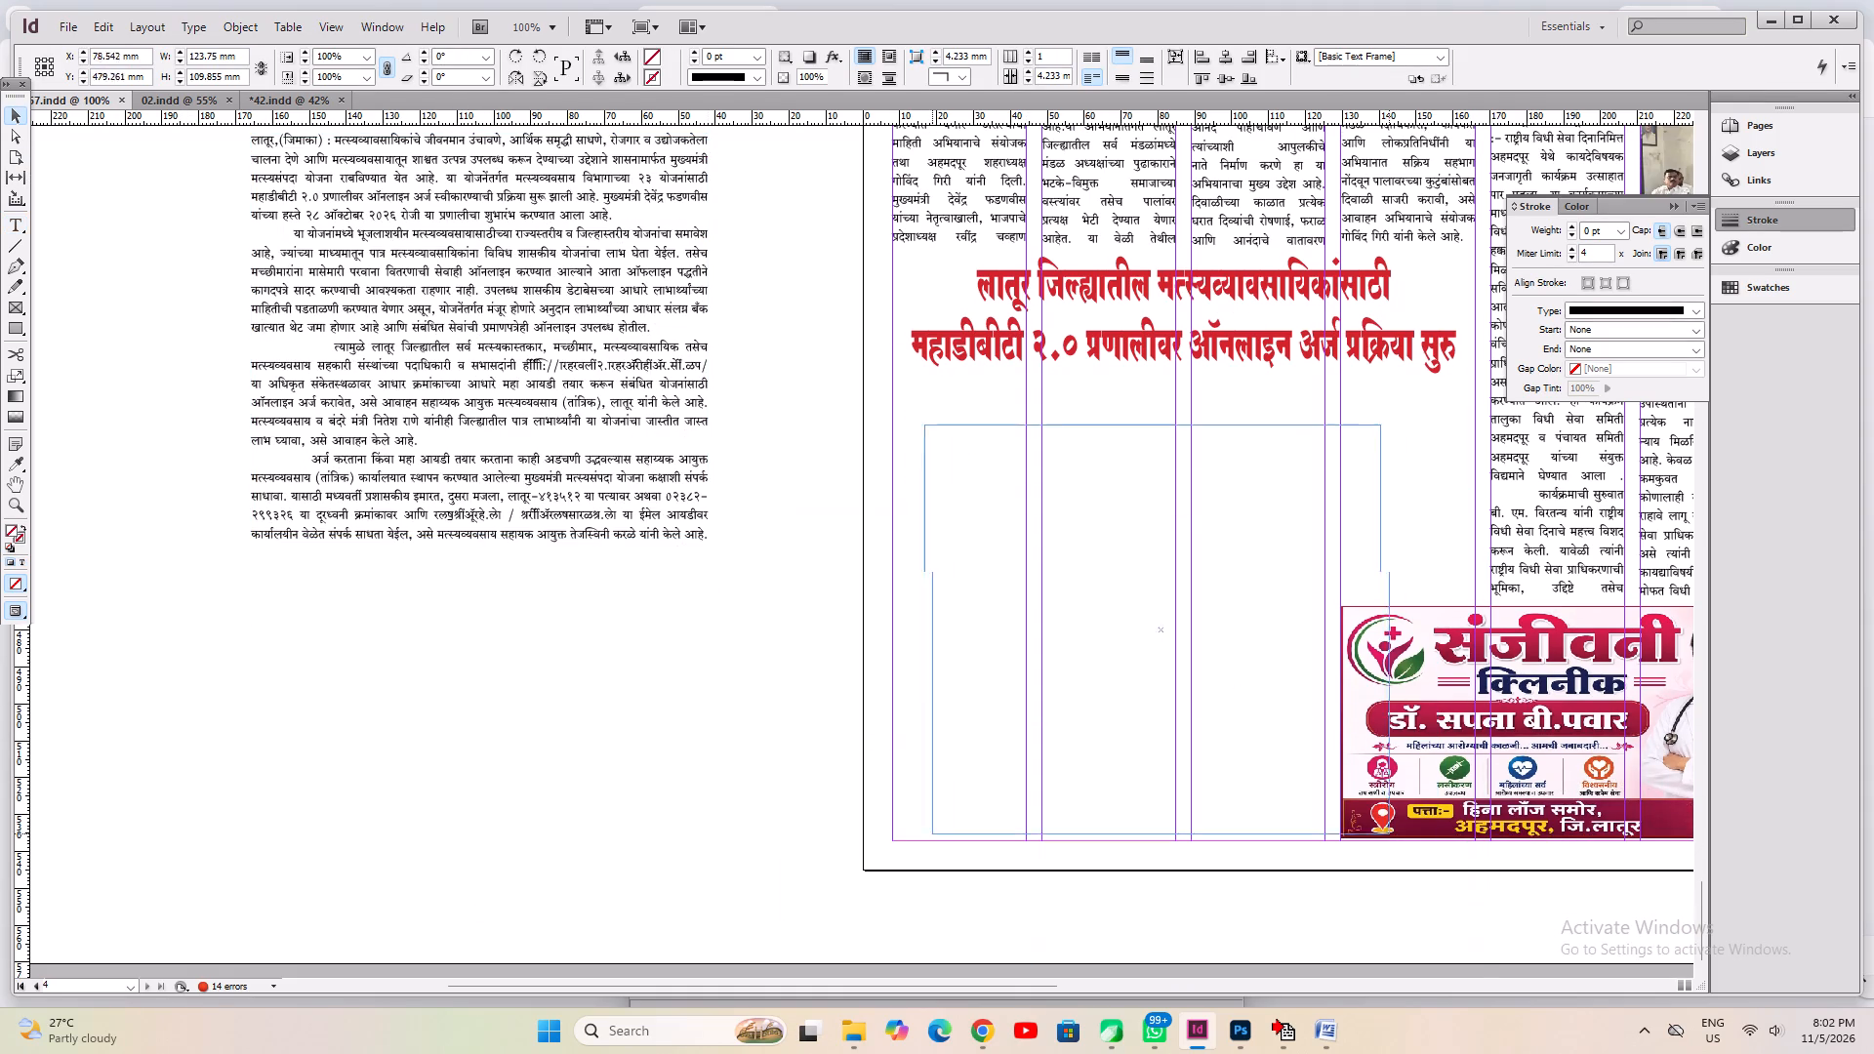
{"action": "left_click_drag", "start_coordinate": [1070, 609], "coordinate": [1044, 565]}
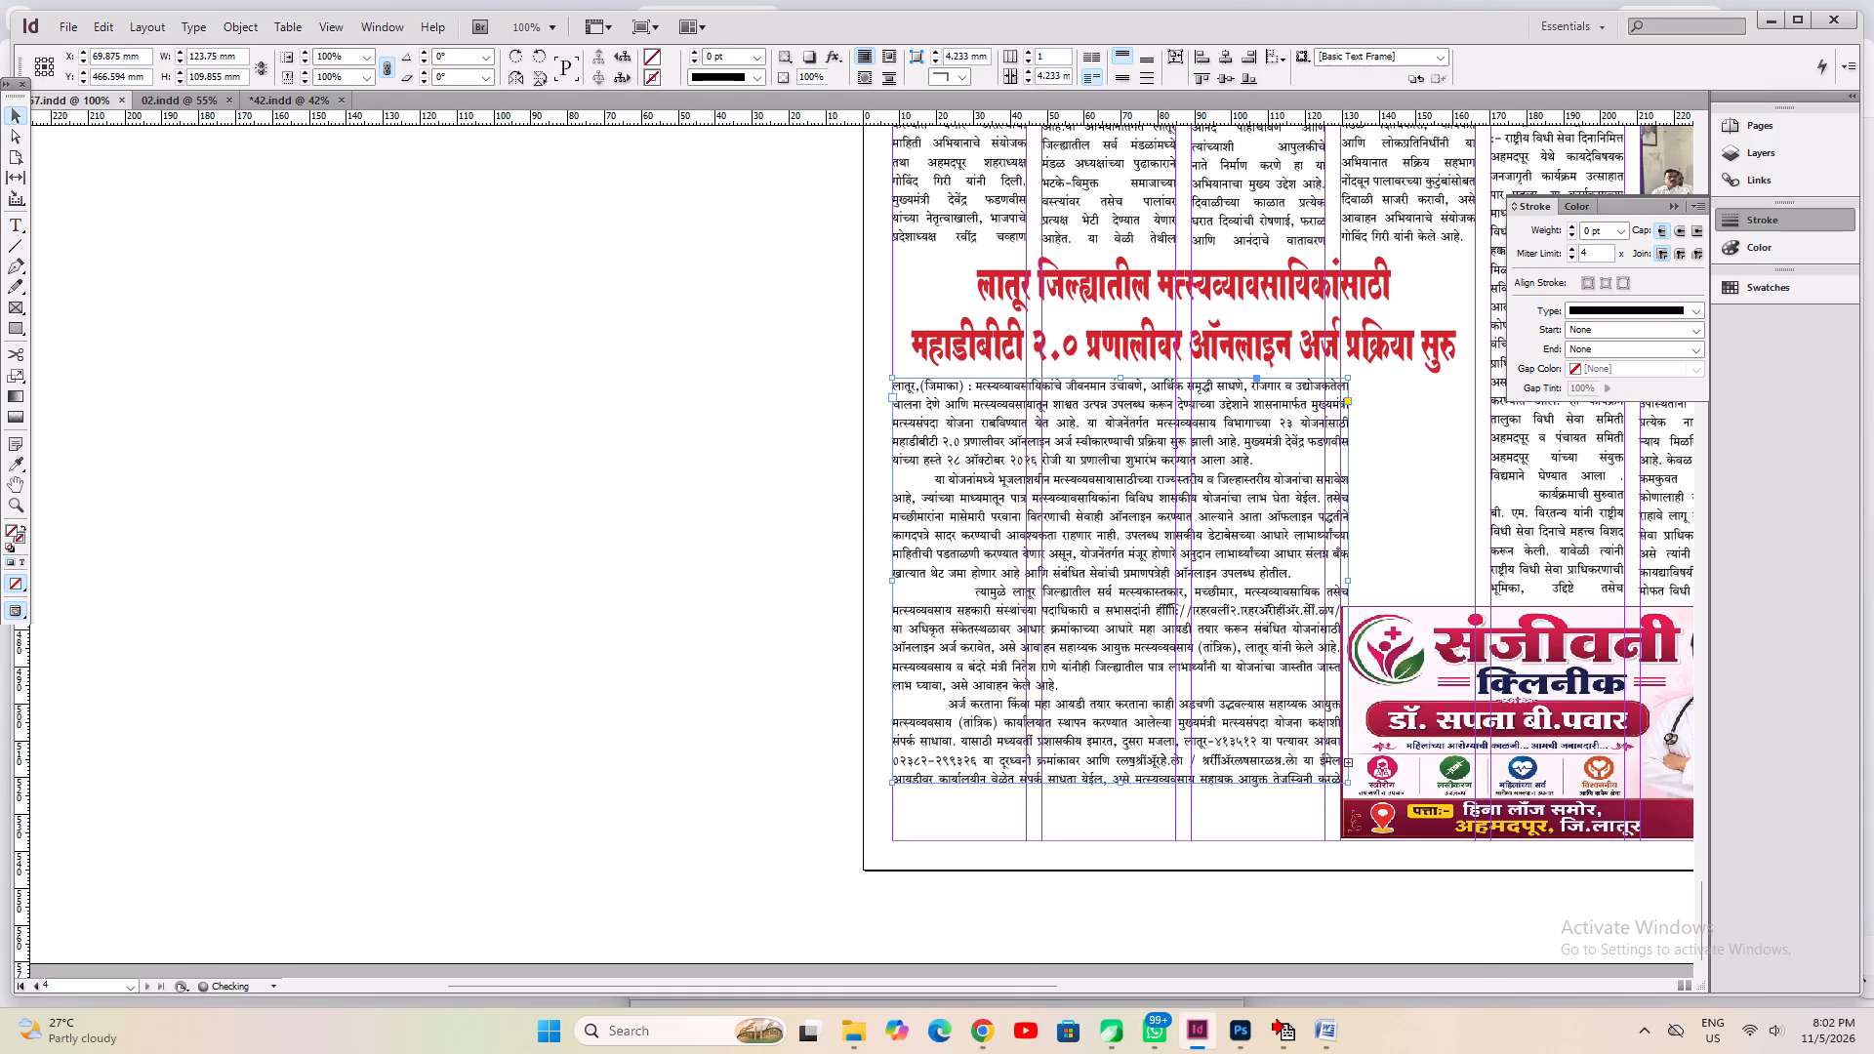
{"action": "left_click_drag", "start_coordinate": [1351, 783], "coordinate": [1474, 844]}
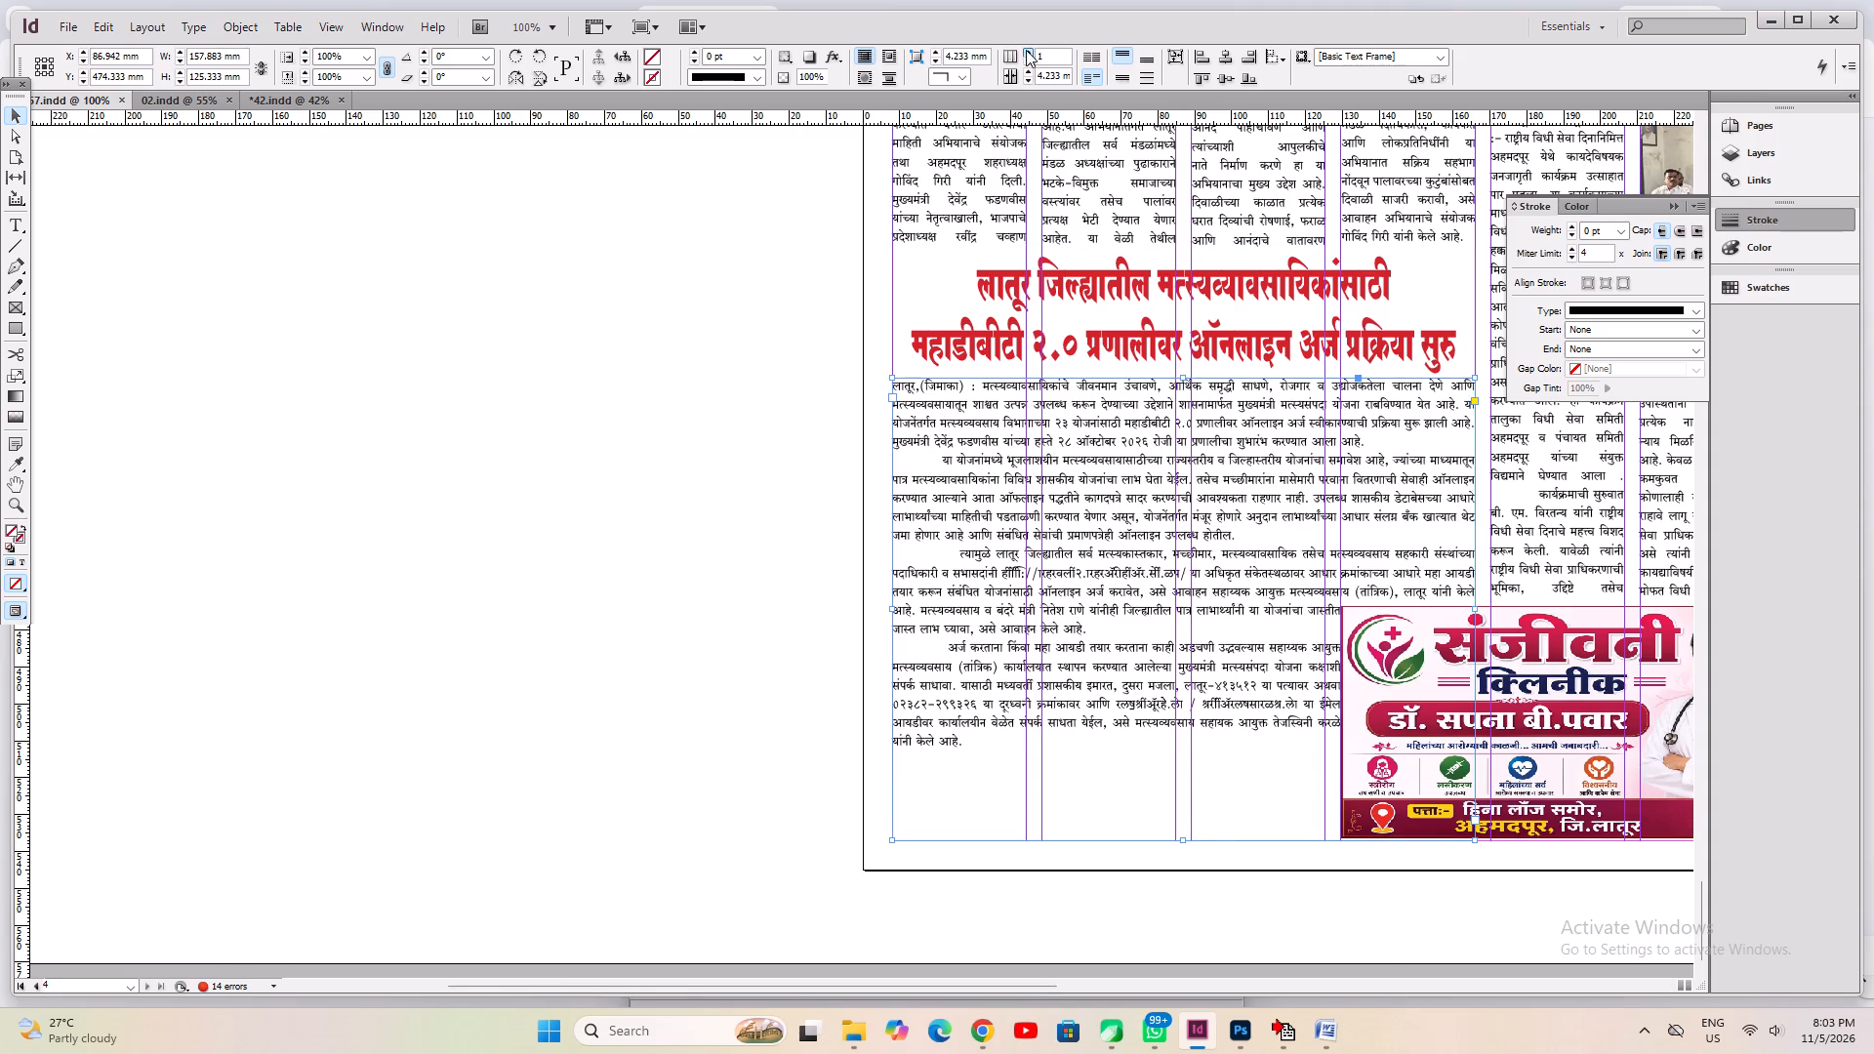
Set the fisheries article's body frame on page 4 to four columns.
{"action": "triple_click", "coordinate": [1026, 50]}
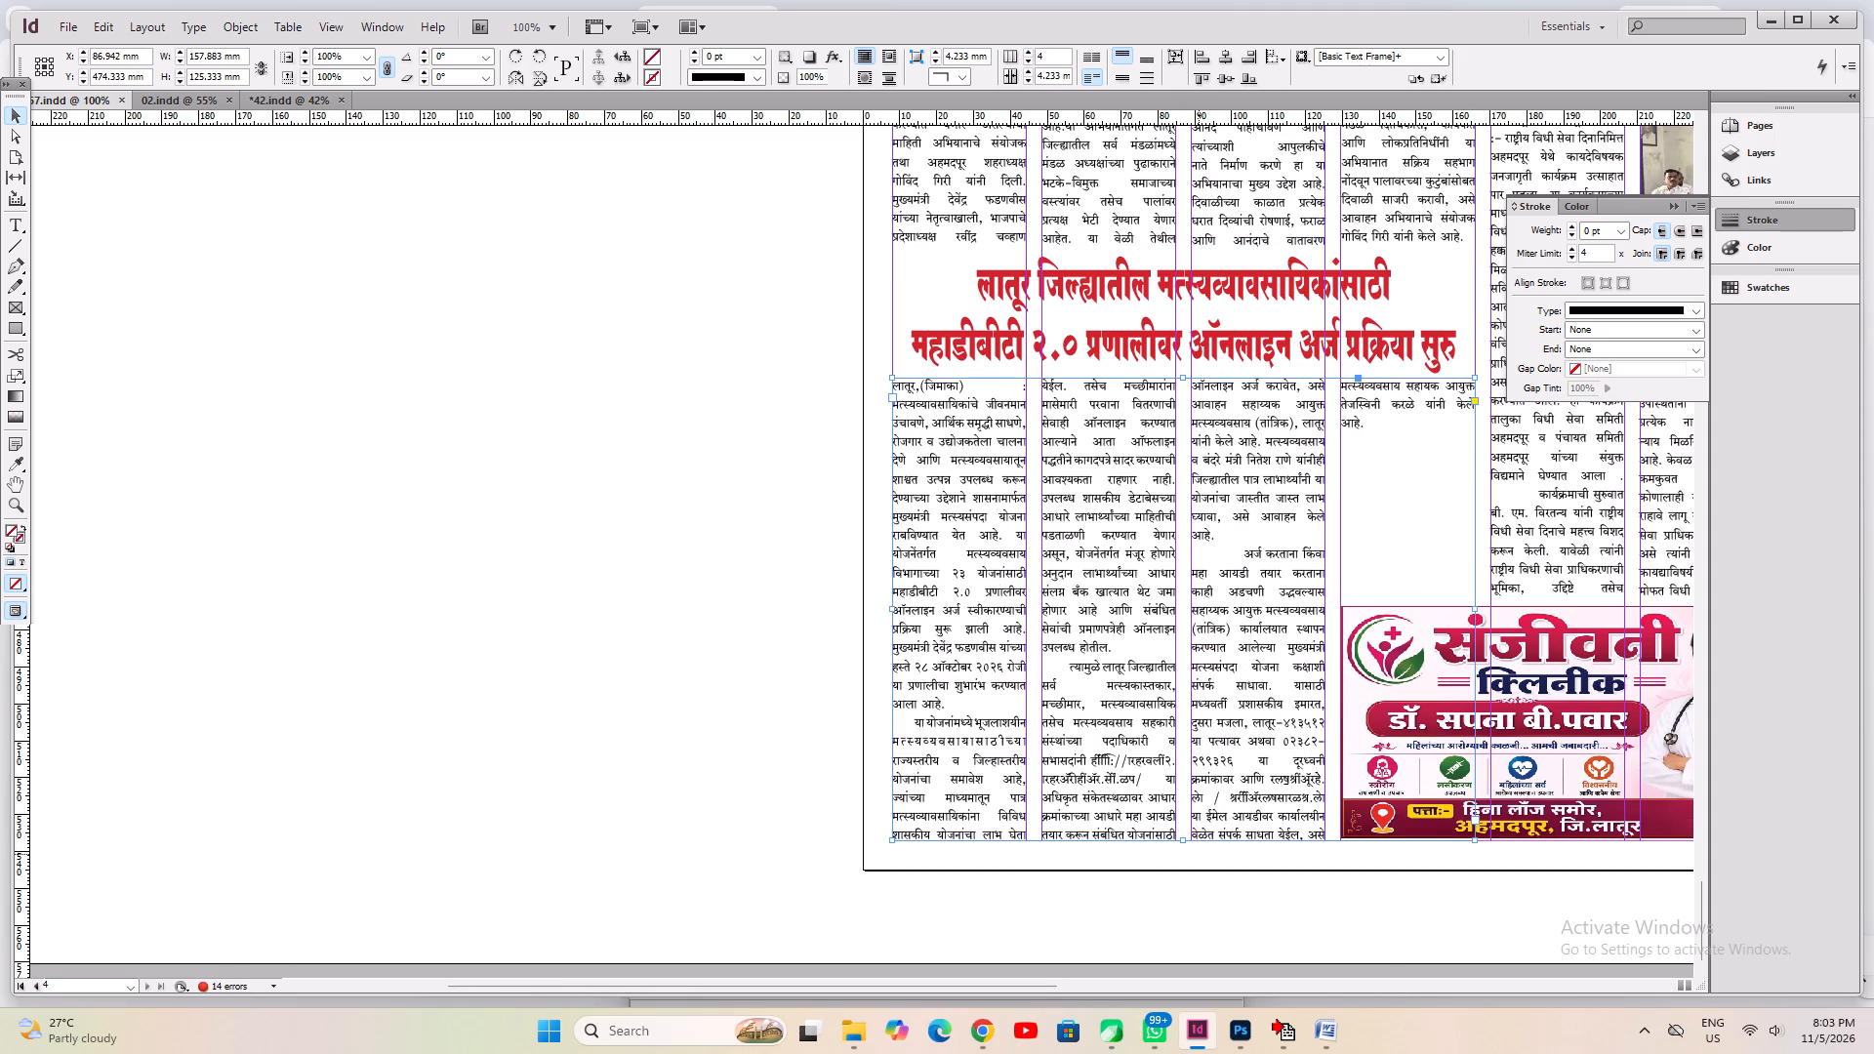
{"action": "left_click", "coordinate": [1198, 854]}
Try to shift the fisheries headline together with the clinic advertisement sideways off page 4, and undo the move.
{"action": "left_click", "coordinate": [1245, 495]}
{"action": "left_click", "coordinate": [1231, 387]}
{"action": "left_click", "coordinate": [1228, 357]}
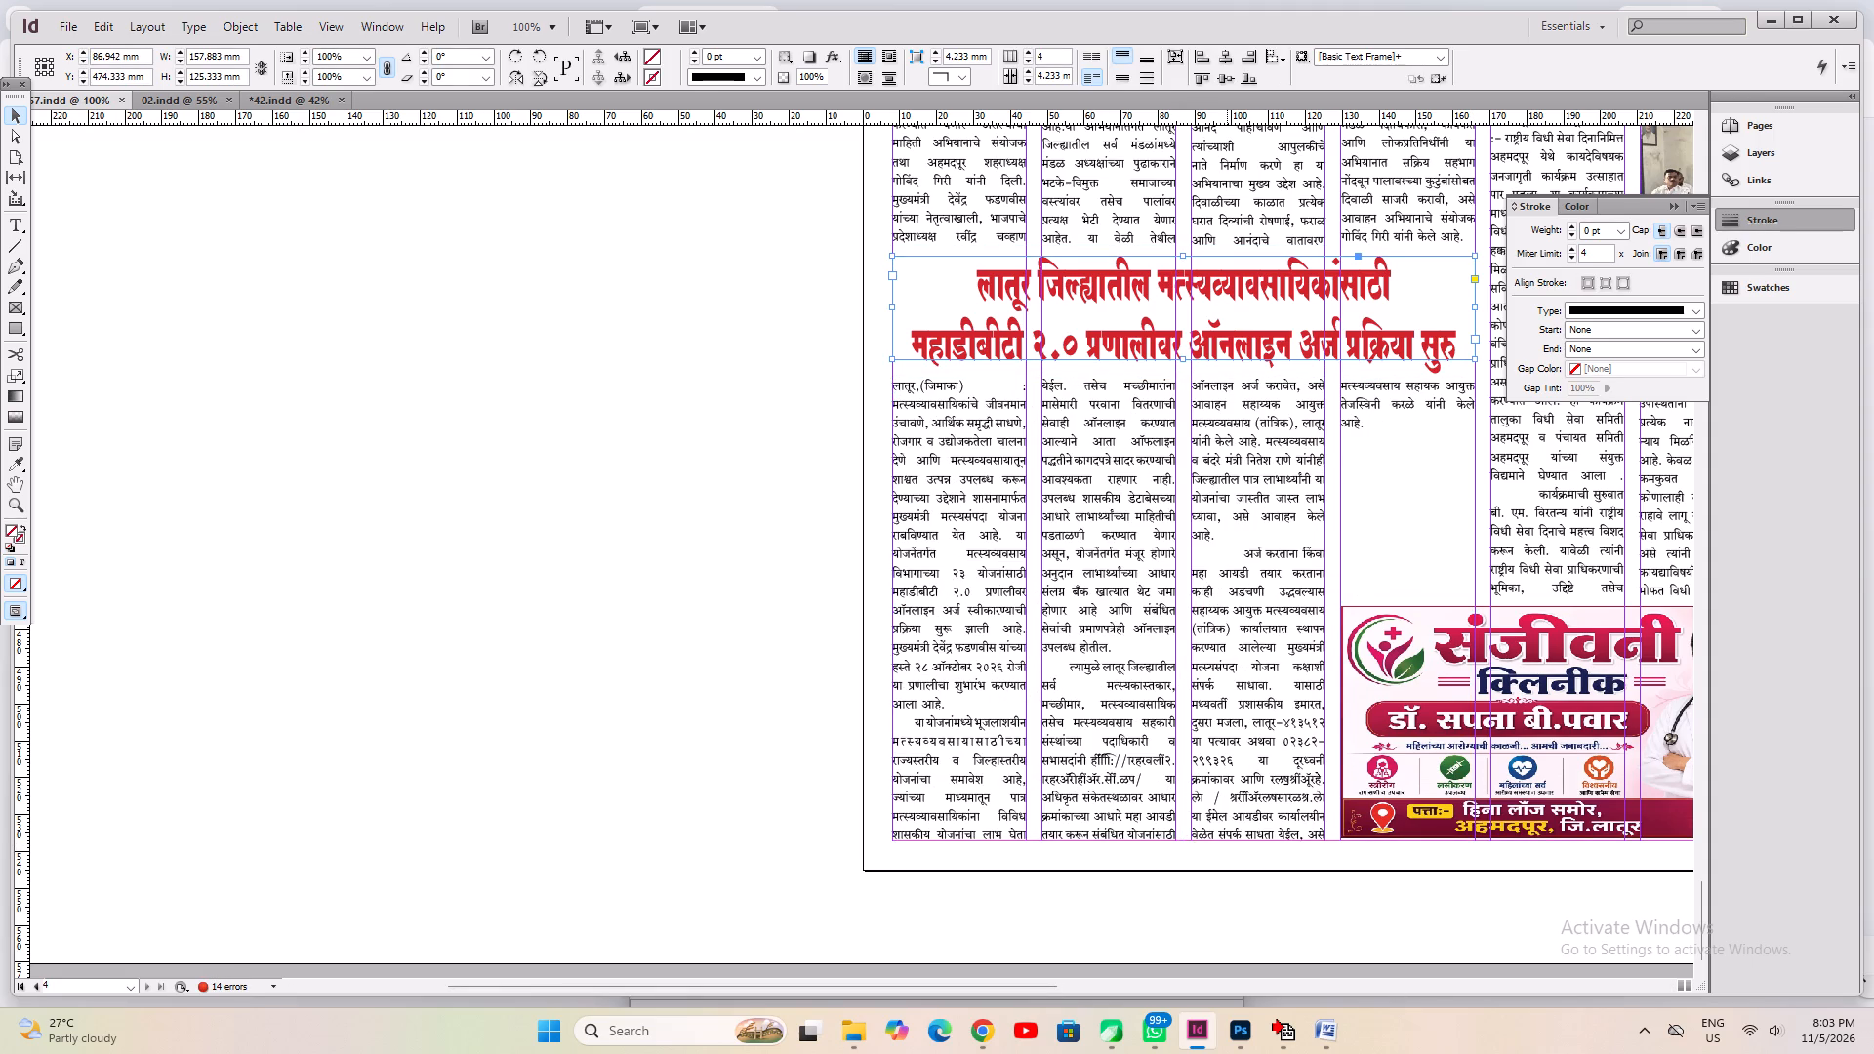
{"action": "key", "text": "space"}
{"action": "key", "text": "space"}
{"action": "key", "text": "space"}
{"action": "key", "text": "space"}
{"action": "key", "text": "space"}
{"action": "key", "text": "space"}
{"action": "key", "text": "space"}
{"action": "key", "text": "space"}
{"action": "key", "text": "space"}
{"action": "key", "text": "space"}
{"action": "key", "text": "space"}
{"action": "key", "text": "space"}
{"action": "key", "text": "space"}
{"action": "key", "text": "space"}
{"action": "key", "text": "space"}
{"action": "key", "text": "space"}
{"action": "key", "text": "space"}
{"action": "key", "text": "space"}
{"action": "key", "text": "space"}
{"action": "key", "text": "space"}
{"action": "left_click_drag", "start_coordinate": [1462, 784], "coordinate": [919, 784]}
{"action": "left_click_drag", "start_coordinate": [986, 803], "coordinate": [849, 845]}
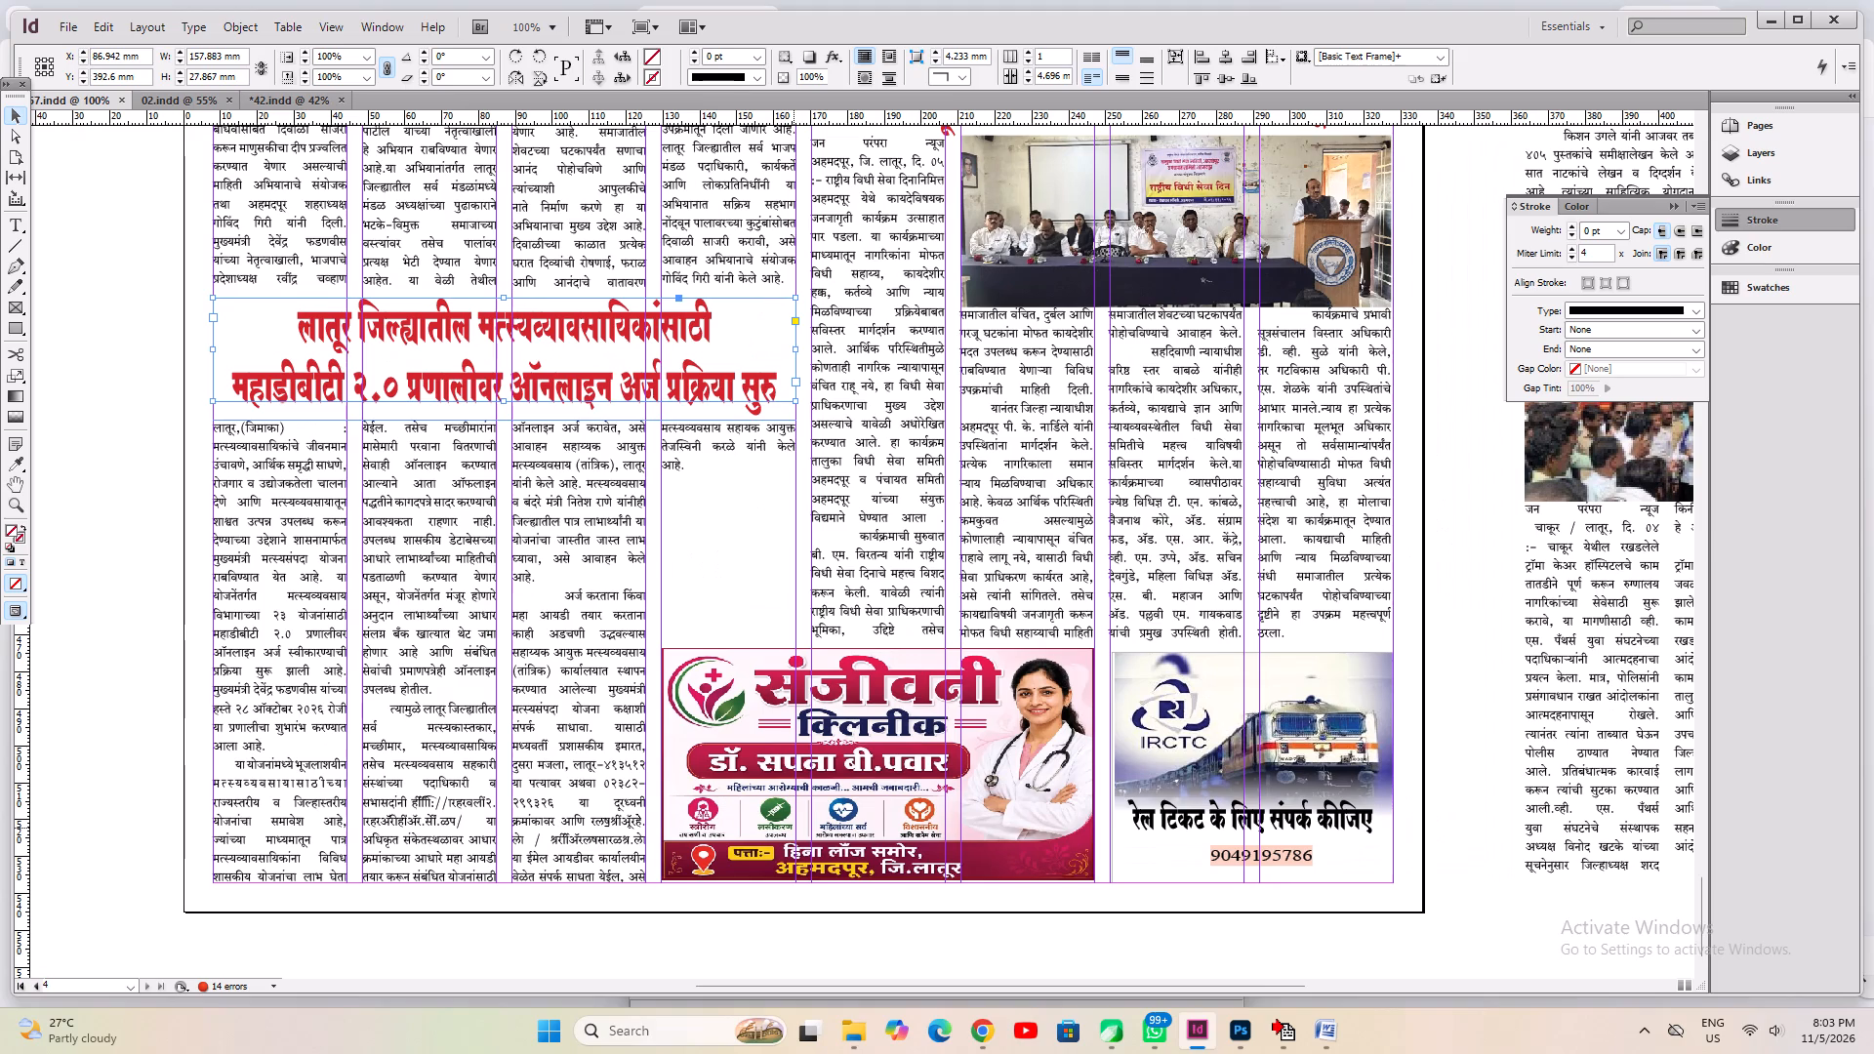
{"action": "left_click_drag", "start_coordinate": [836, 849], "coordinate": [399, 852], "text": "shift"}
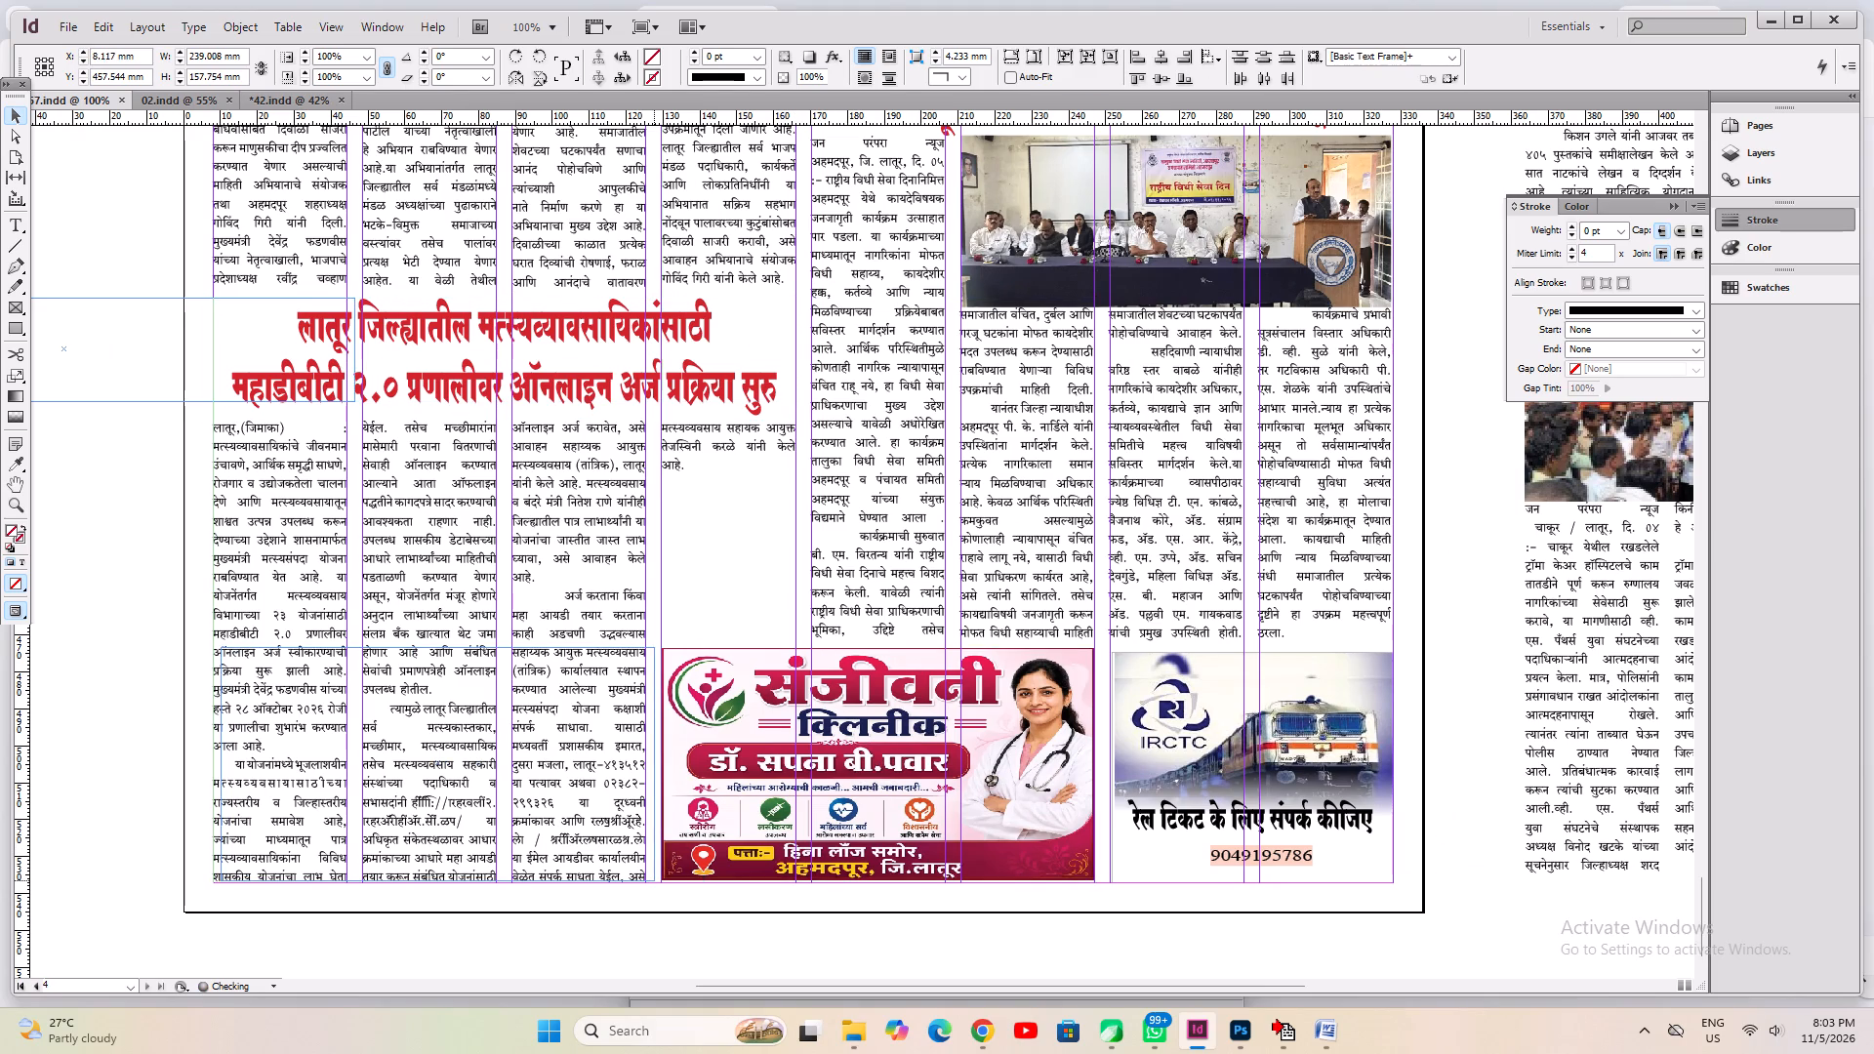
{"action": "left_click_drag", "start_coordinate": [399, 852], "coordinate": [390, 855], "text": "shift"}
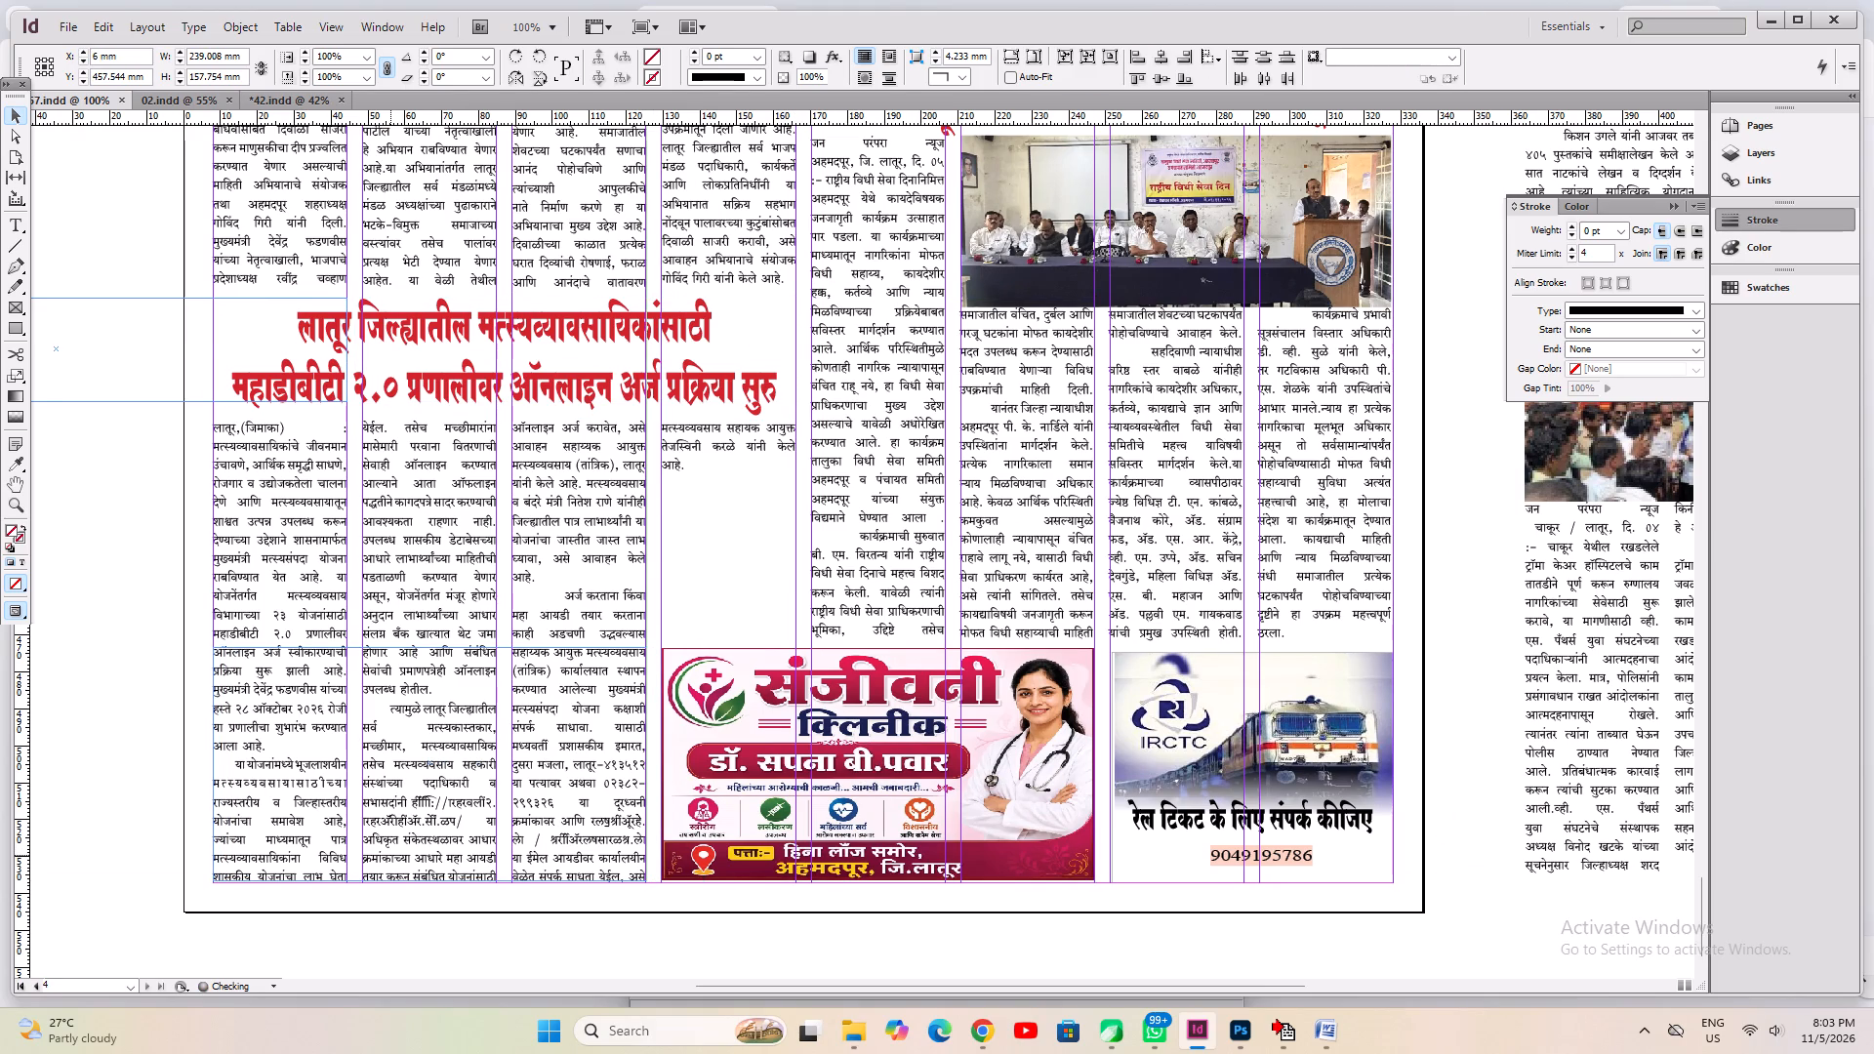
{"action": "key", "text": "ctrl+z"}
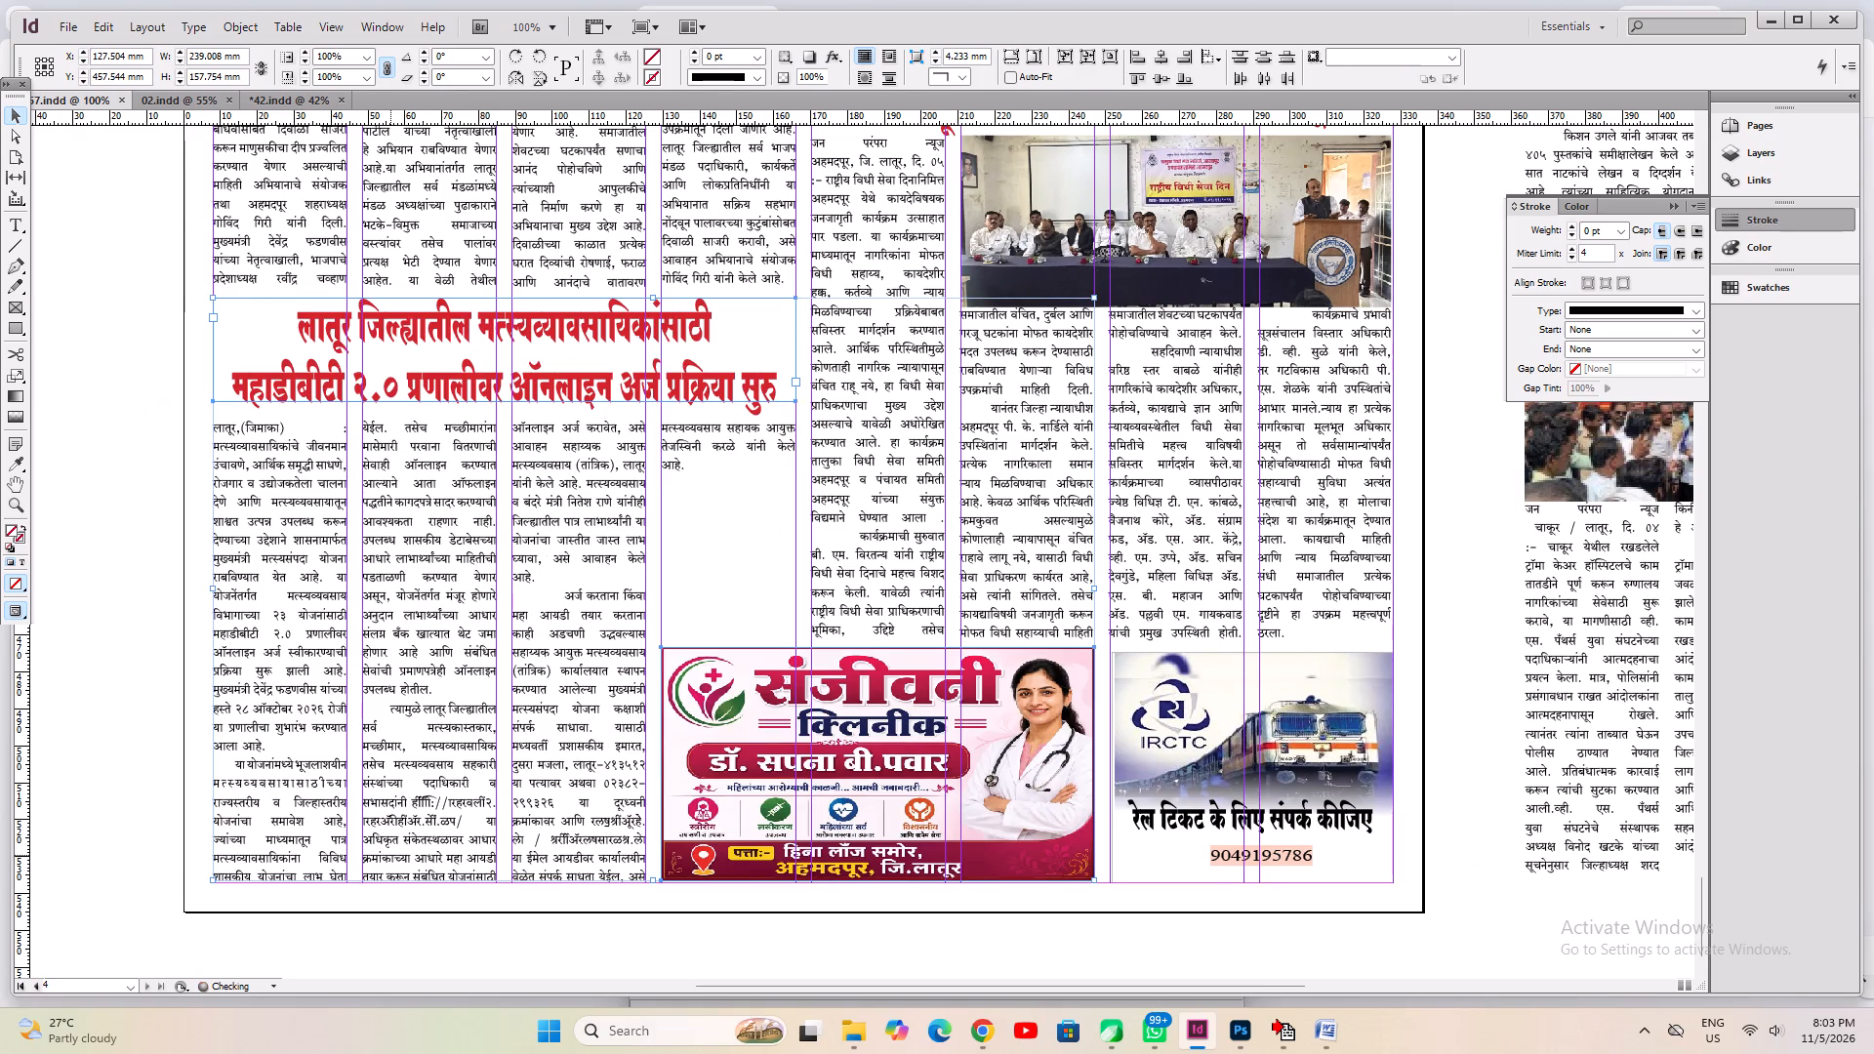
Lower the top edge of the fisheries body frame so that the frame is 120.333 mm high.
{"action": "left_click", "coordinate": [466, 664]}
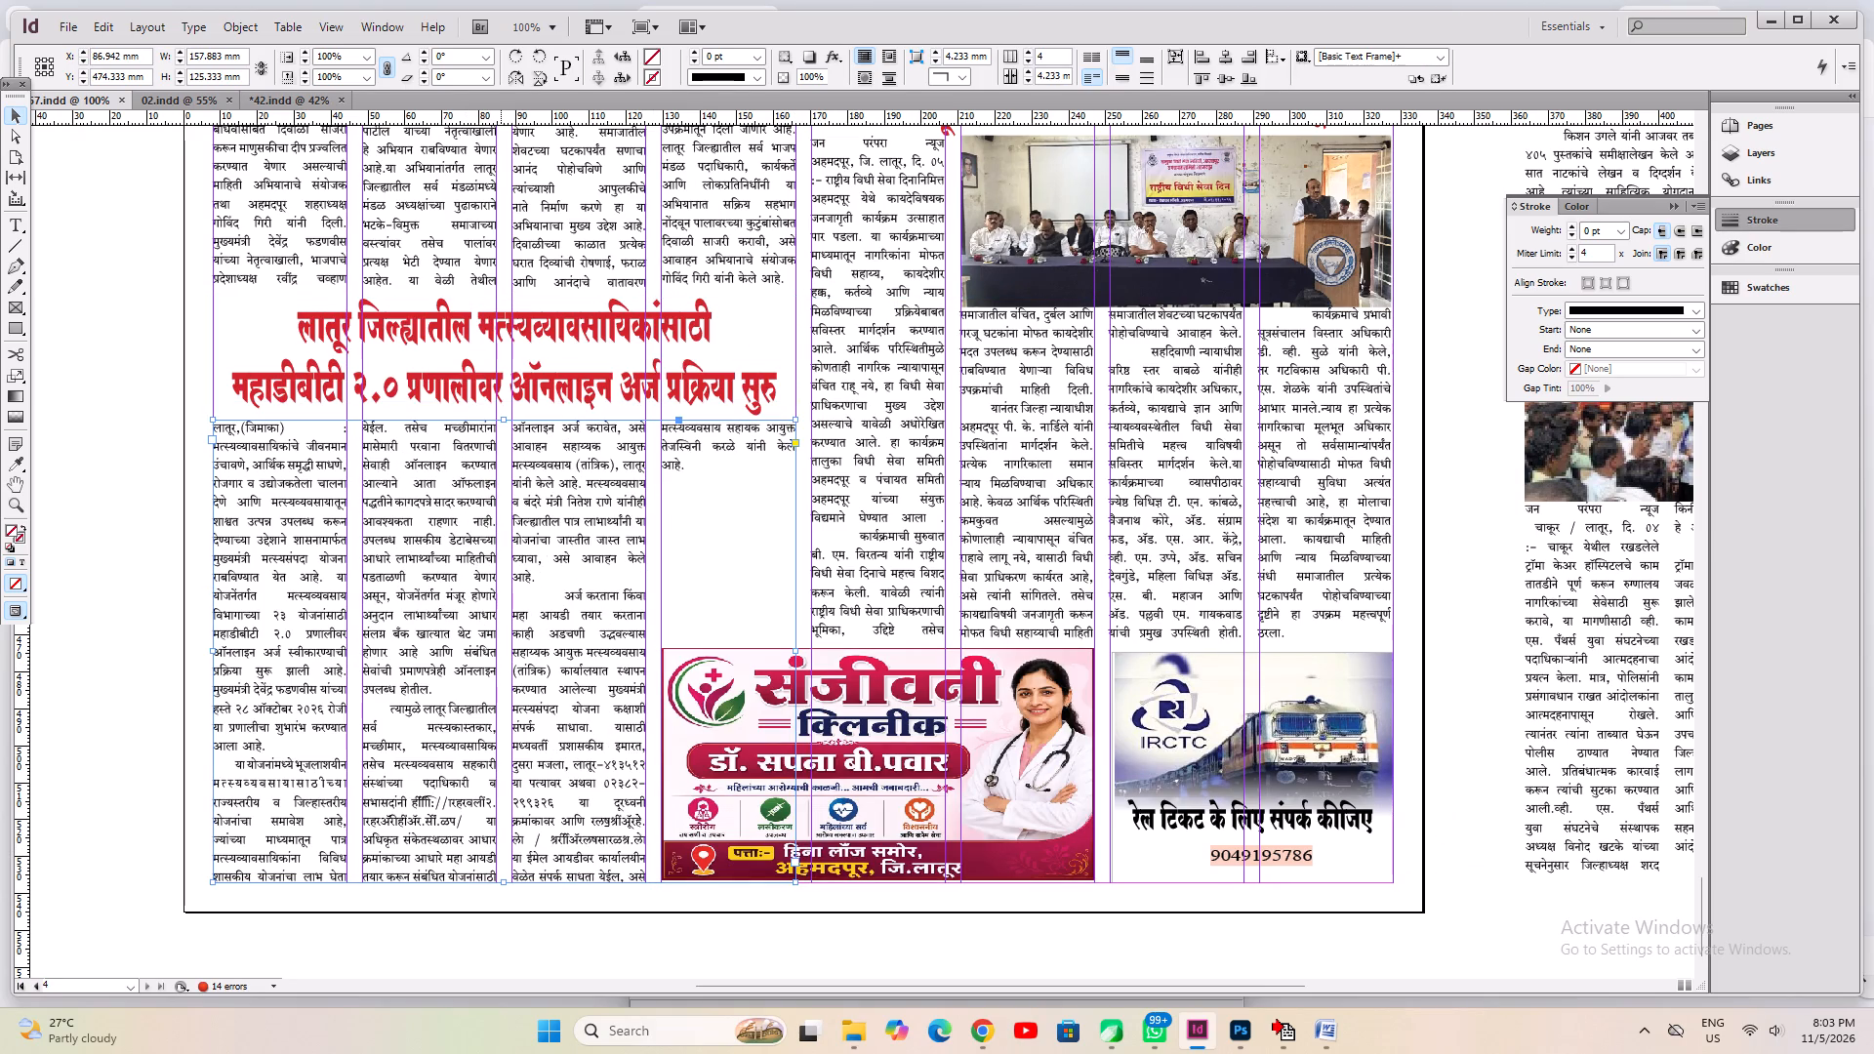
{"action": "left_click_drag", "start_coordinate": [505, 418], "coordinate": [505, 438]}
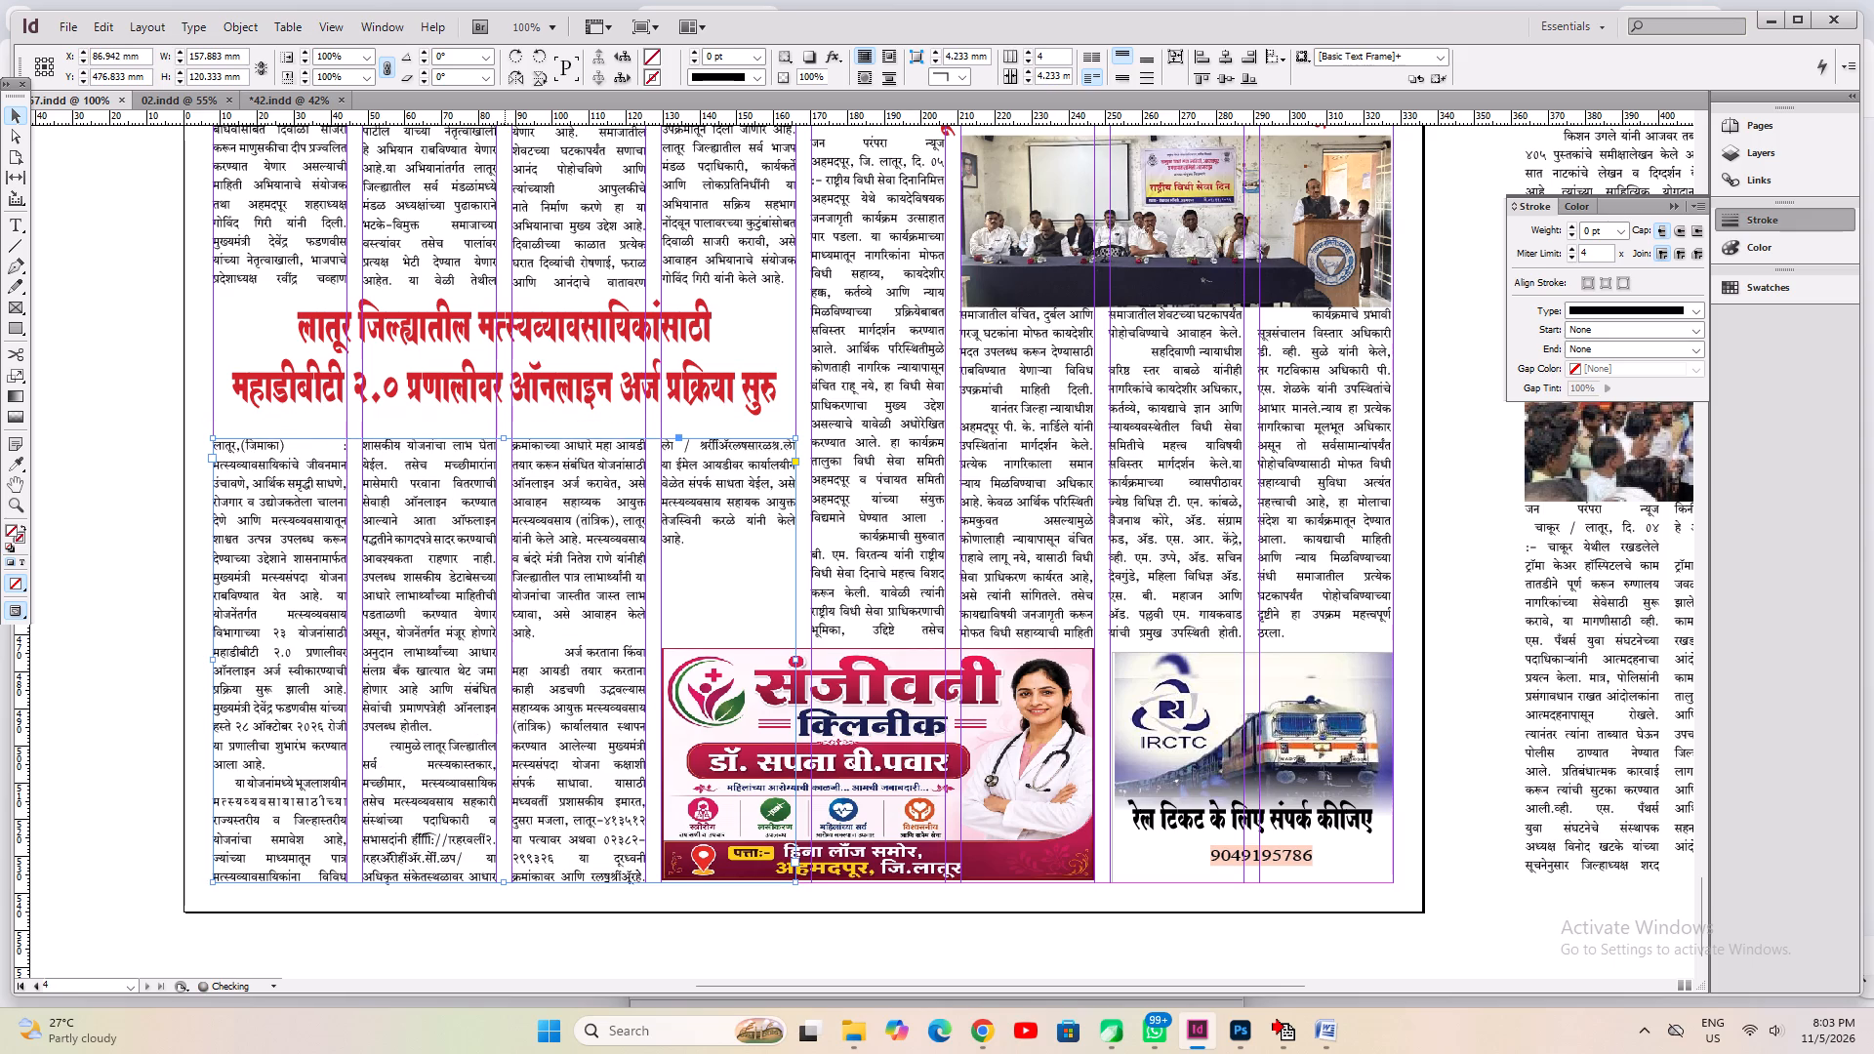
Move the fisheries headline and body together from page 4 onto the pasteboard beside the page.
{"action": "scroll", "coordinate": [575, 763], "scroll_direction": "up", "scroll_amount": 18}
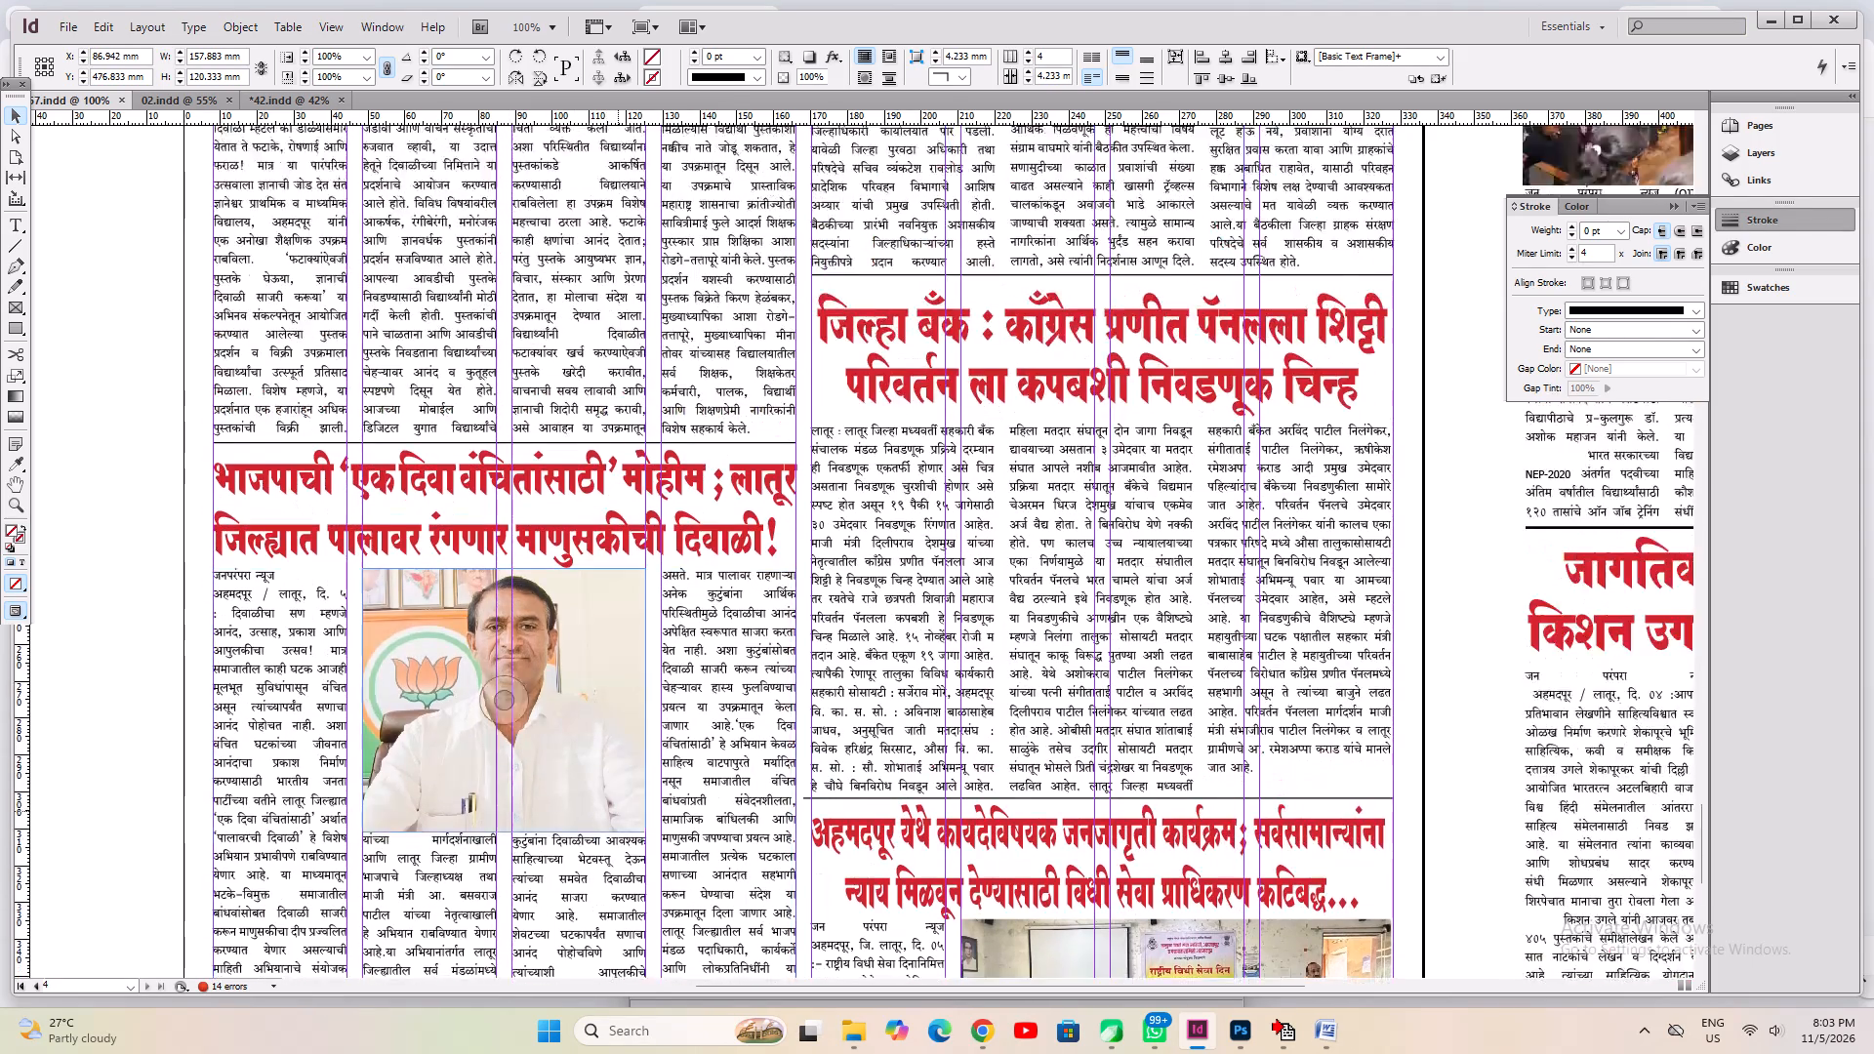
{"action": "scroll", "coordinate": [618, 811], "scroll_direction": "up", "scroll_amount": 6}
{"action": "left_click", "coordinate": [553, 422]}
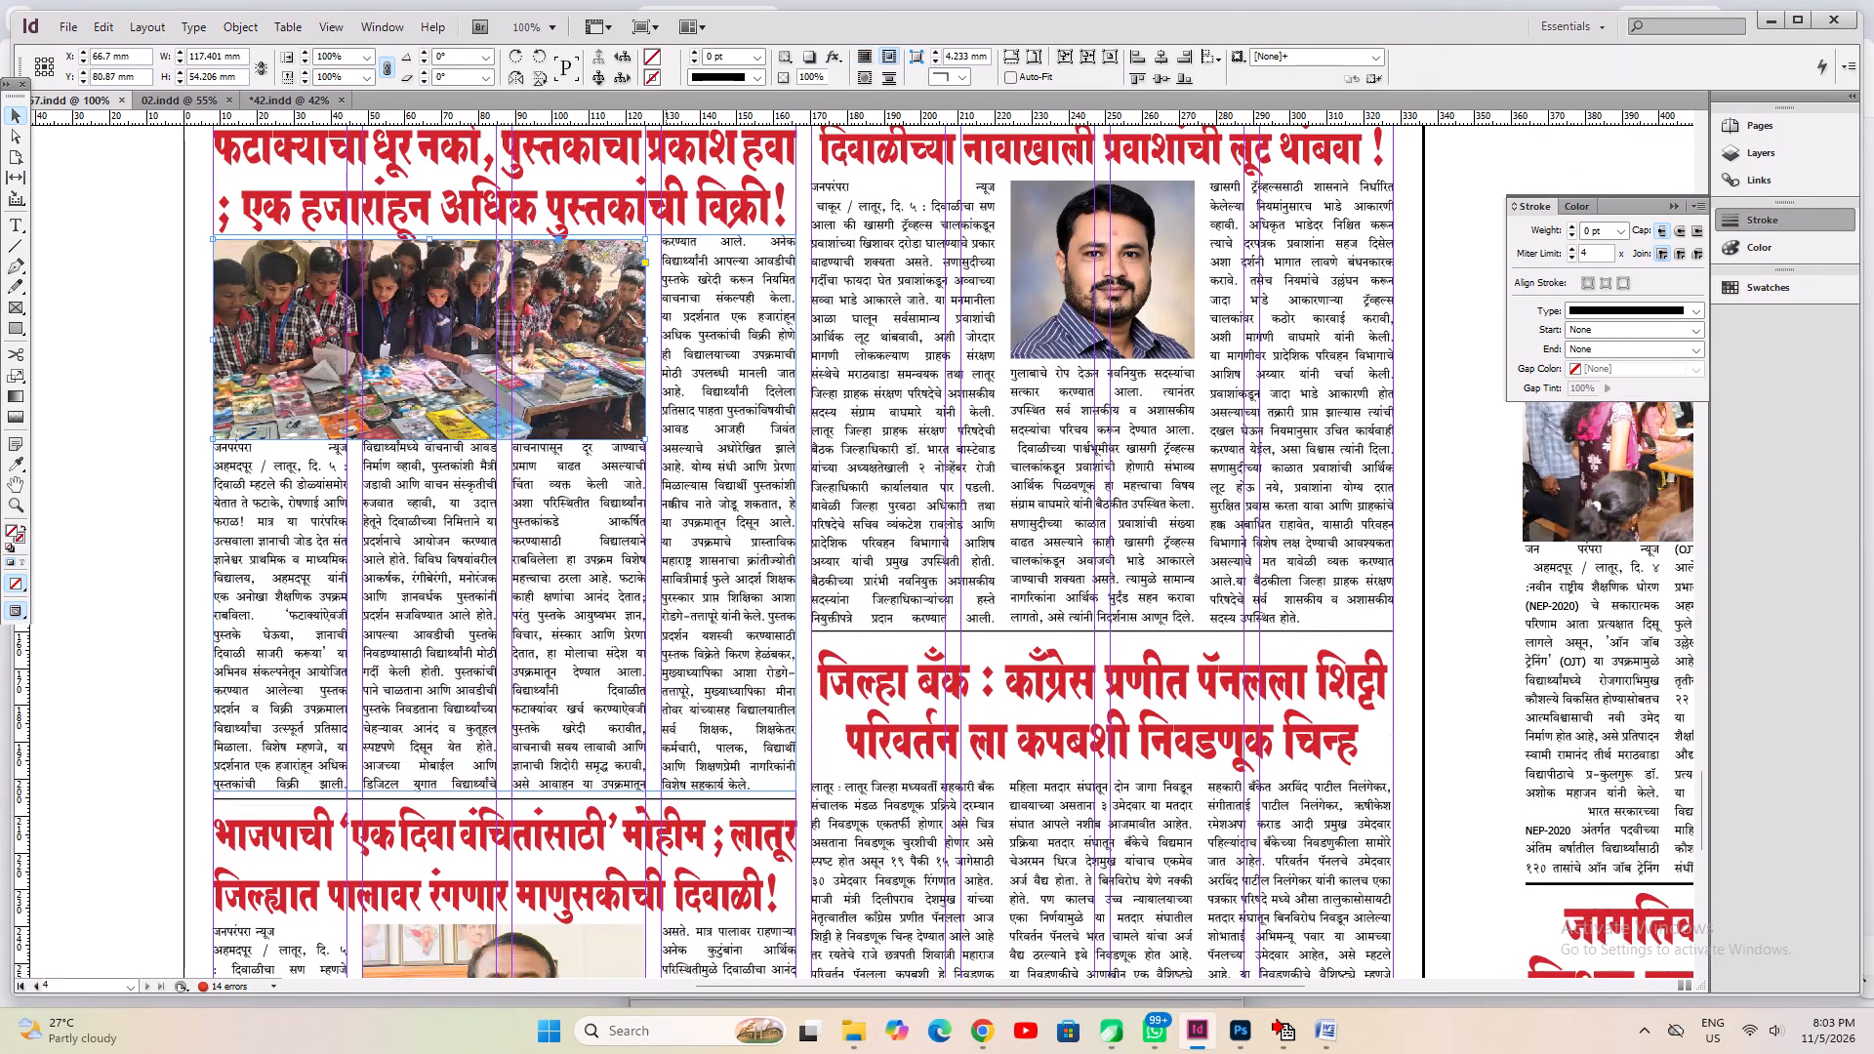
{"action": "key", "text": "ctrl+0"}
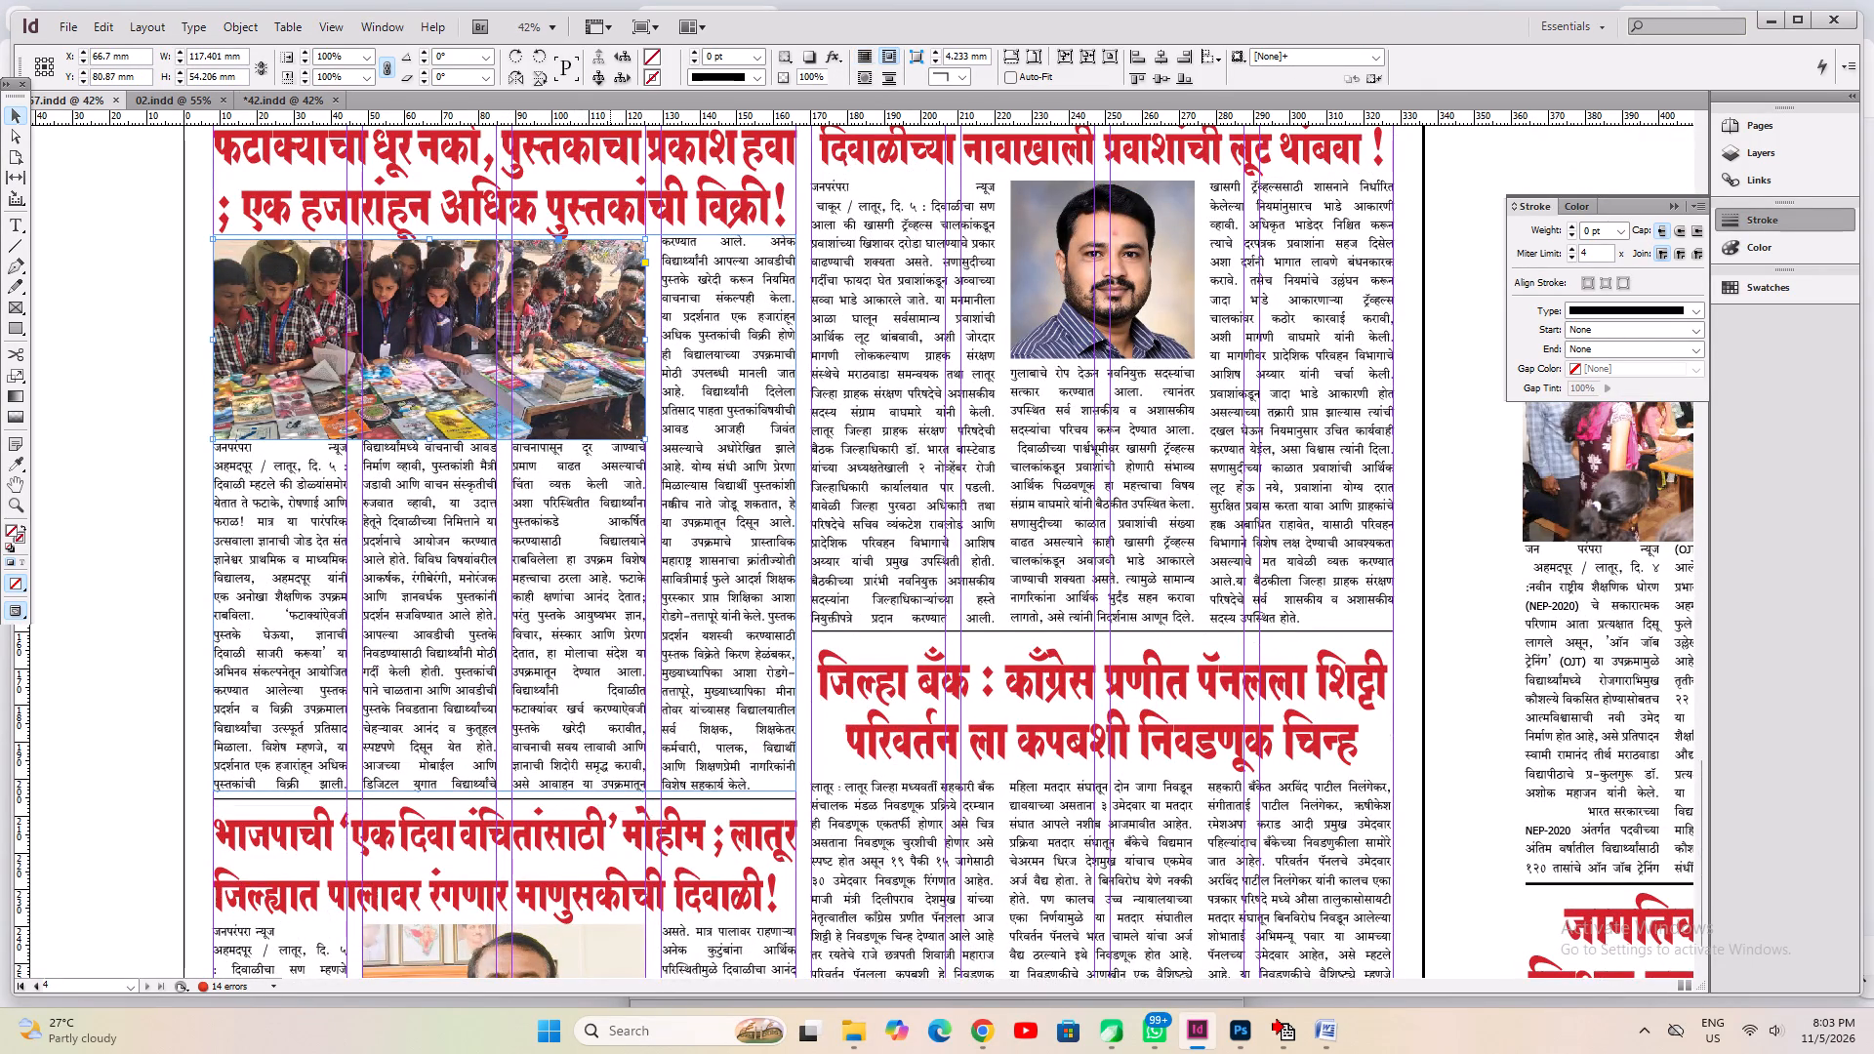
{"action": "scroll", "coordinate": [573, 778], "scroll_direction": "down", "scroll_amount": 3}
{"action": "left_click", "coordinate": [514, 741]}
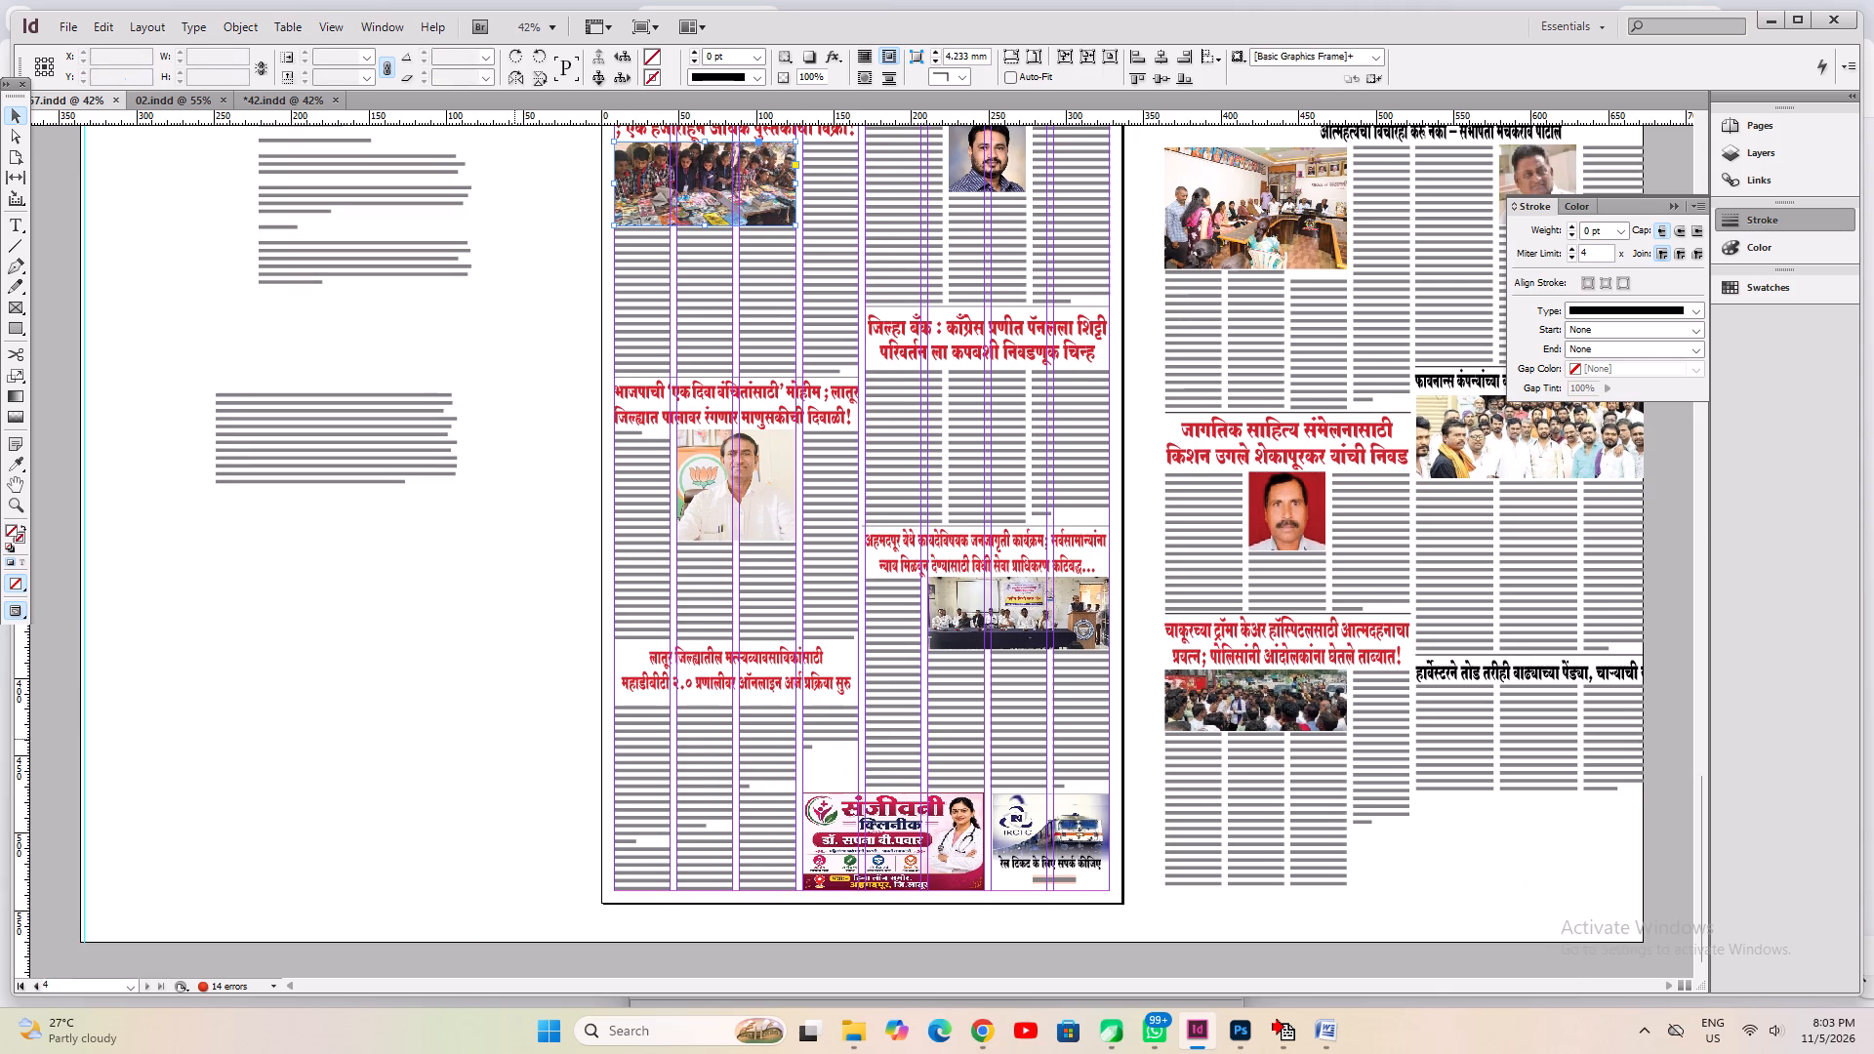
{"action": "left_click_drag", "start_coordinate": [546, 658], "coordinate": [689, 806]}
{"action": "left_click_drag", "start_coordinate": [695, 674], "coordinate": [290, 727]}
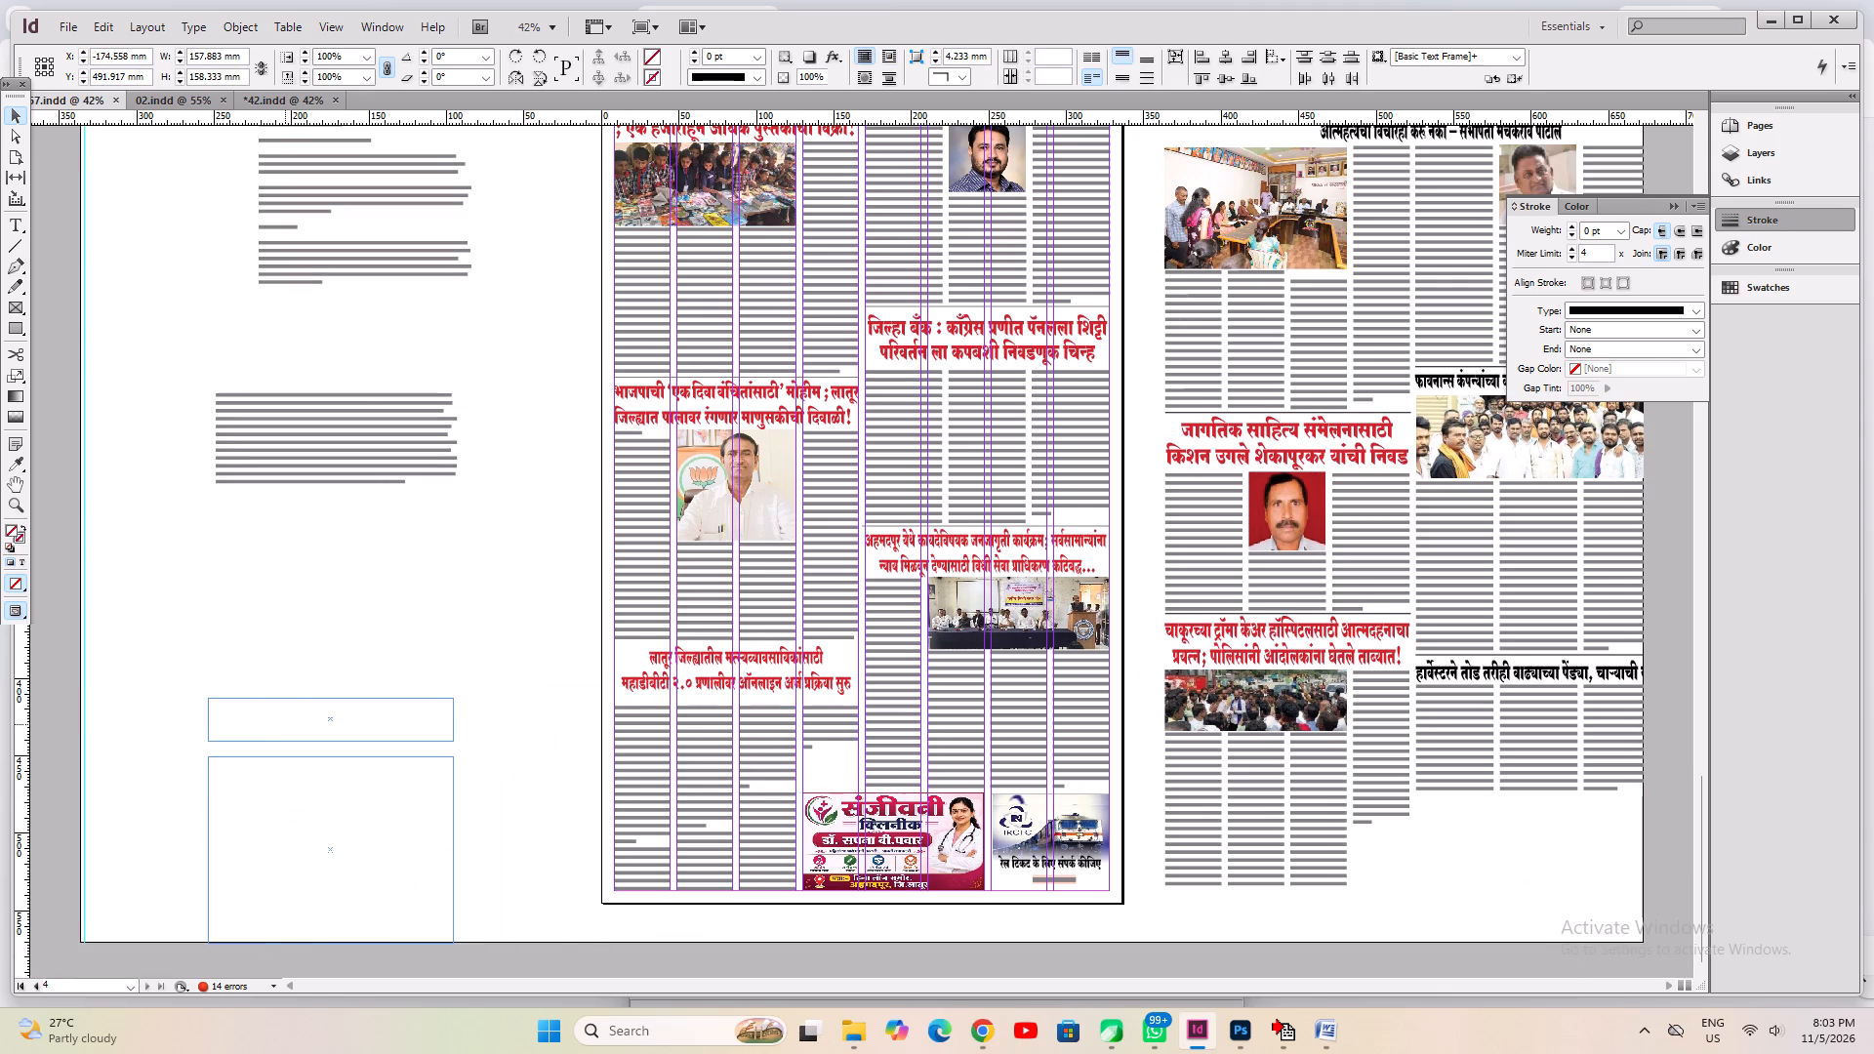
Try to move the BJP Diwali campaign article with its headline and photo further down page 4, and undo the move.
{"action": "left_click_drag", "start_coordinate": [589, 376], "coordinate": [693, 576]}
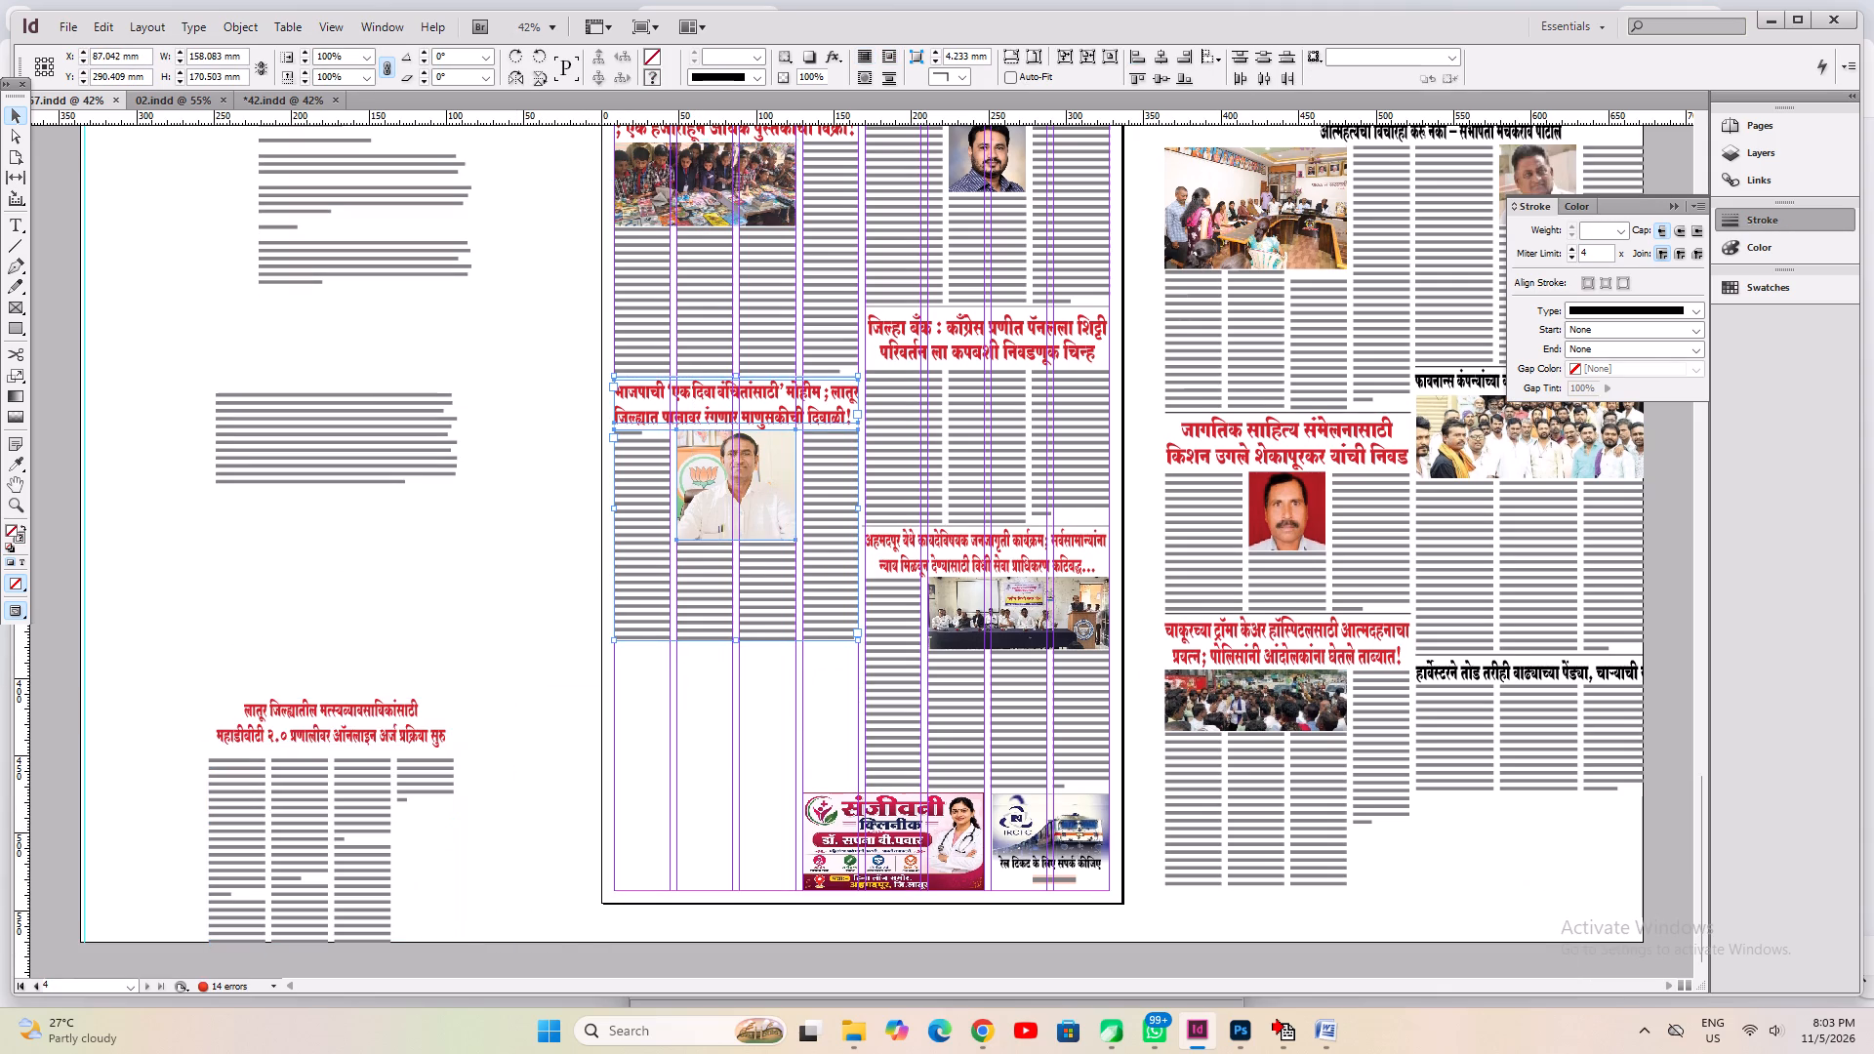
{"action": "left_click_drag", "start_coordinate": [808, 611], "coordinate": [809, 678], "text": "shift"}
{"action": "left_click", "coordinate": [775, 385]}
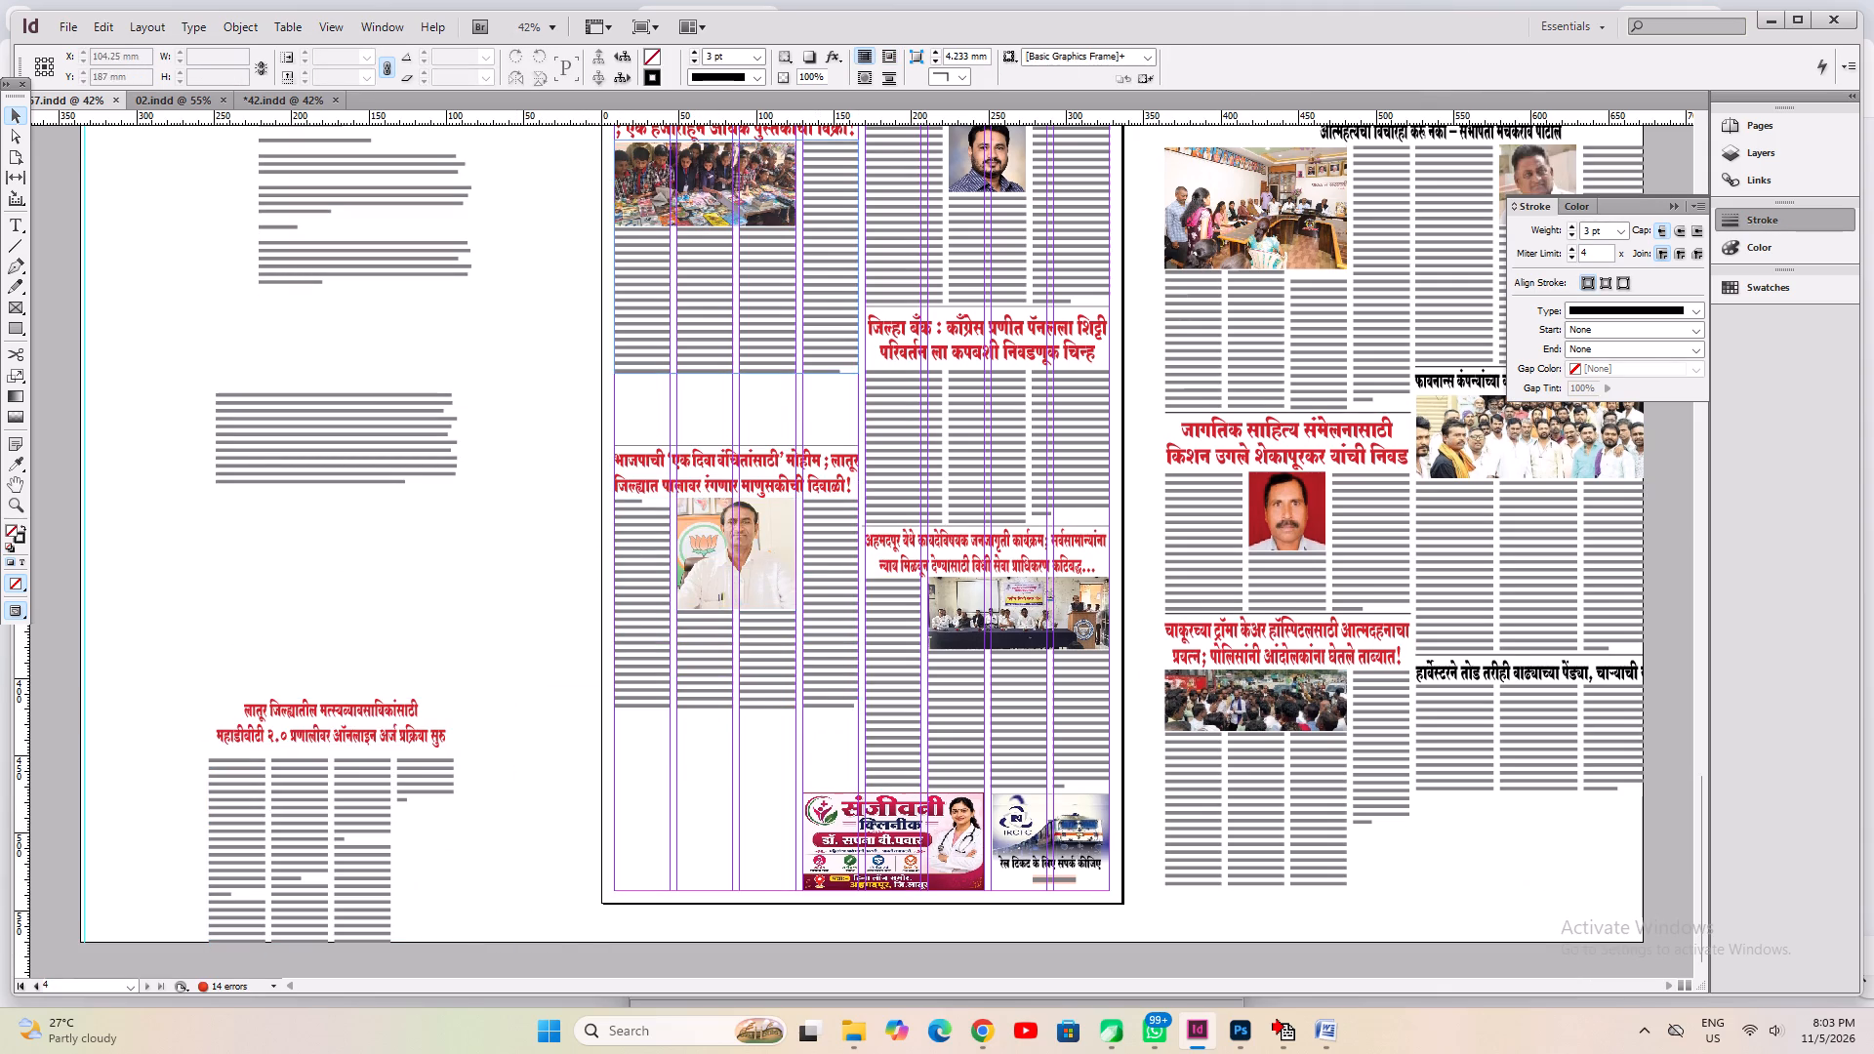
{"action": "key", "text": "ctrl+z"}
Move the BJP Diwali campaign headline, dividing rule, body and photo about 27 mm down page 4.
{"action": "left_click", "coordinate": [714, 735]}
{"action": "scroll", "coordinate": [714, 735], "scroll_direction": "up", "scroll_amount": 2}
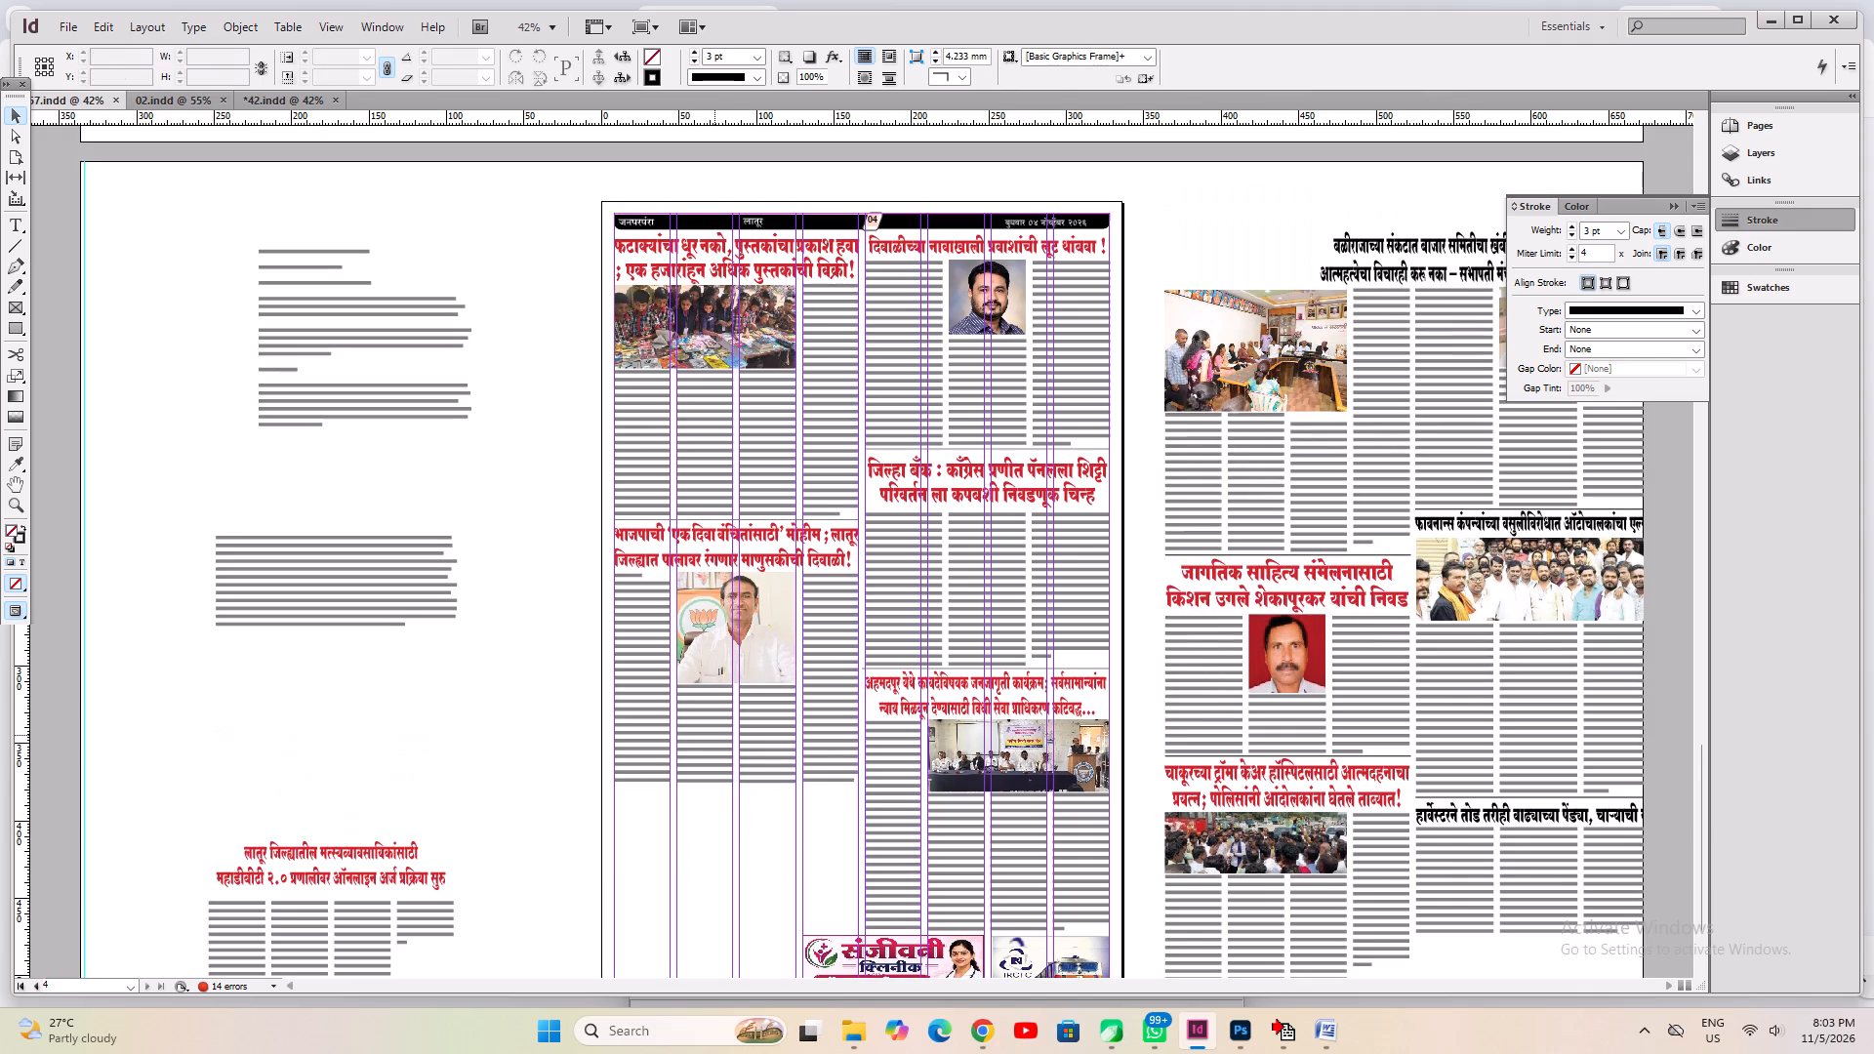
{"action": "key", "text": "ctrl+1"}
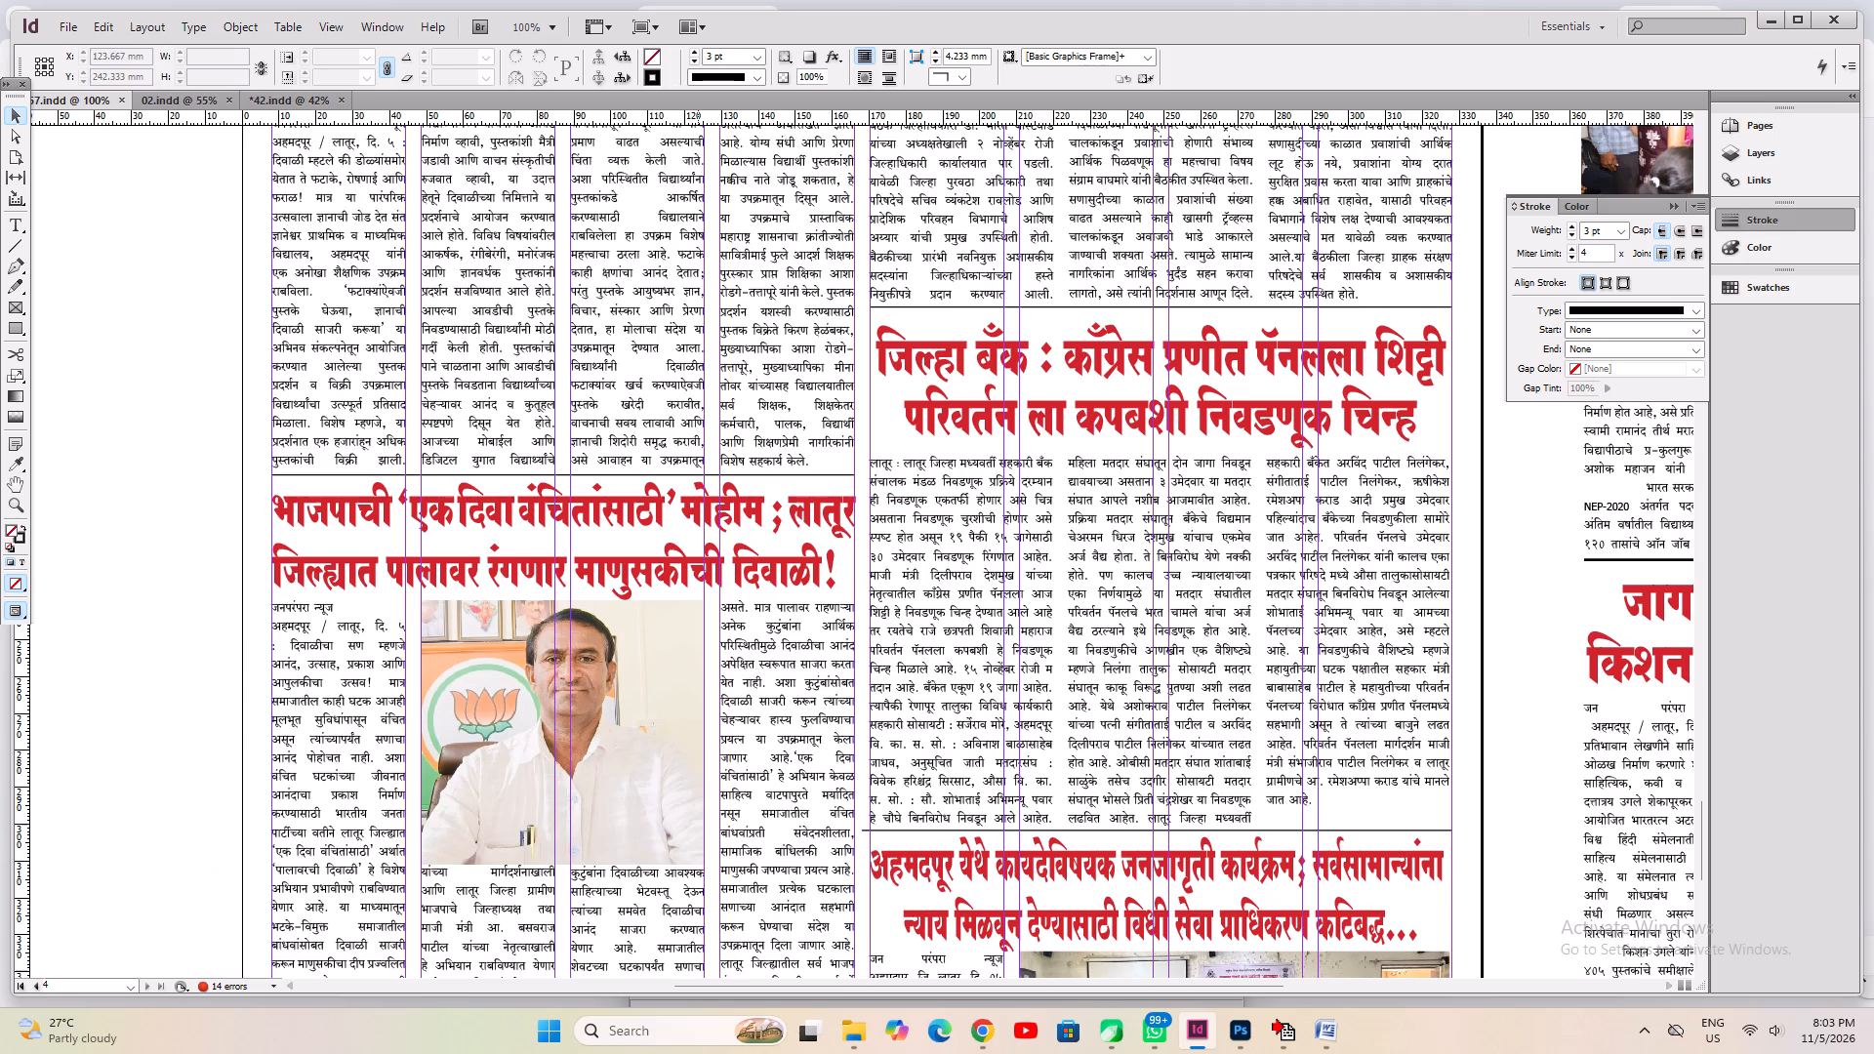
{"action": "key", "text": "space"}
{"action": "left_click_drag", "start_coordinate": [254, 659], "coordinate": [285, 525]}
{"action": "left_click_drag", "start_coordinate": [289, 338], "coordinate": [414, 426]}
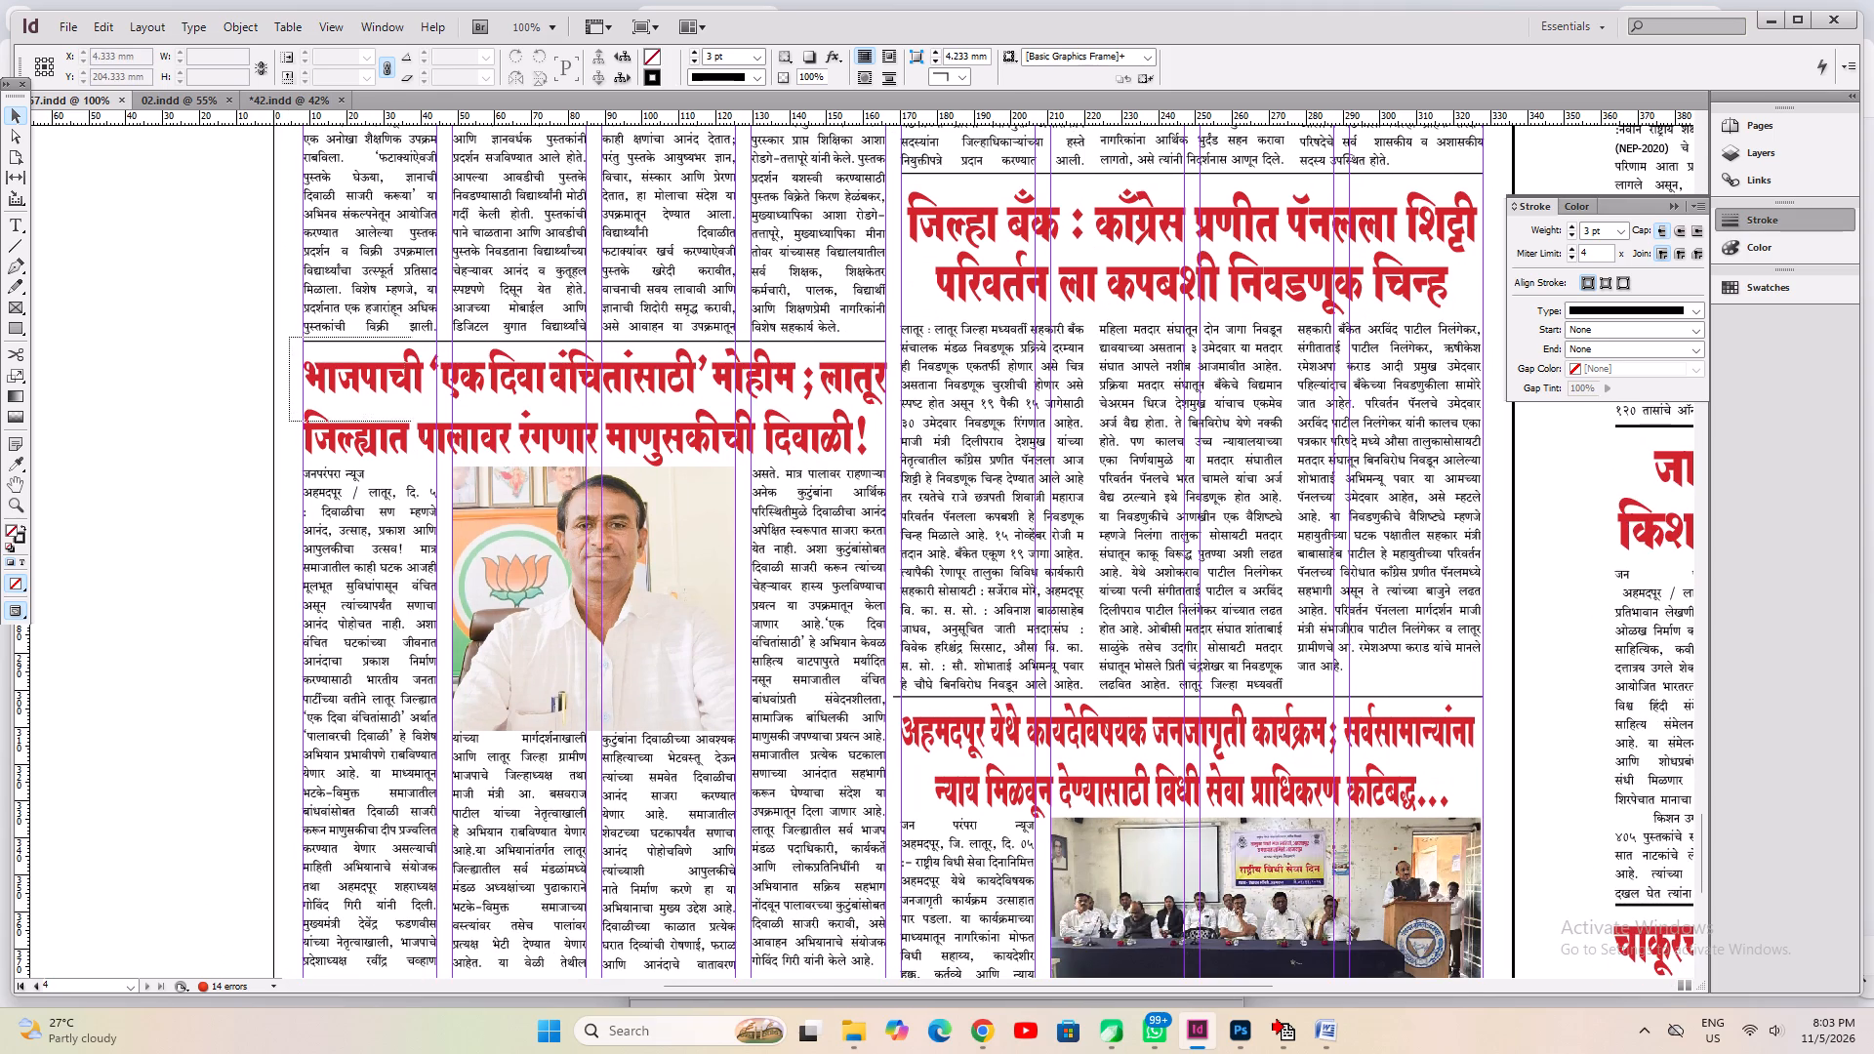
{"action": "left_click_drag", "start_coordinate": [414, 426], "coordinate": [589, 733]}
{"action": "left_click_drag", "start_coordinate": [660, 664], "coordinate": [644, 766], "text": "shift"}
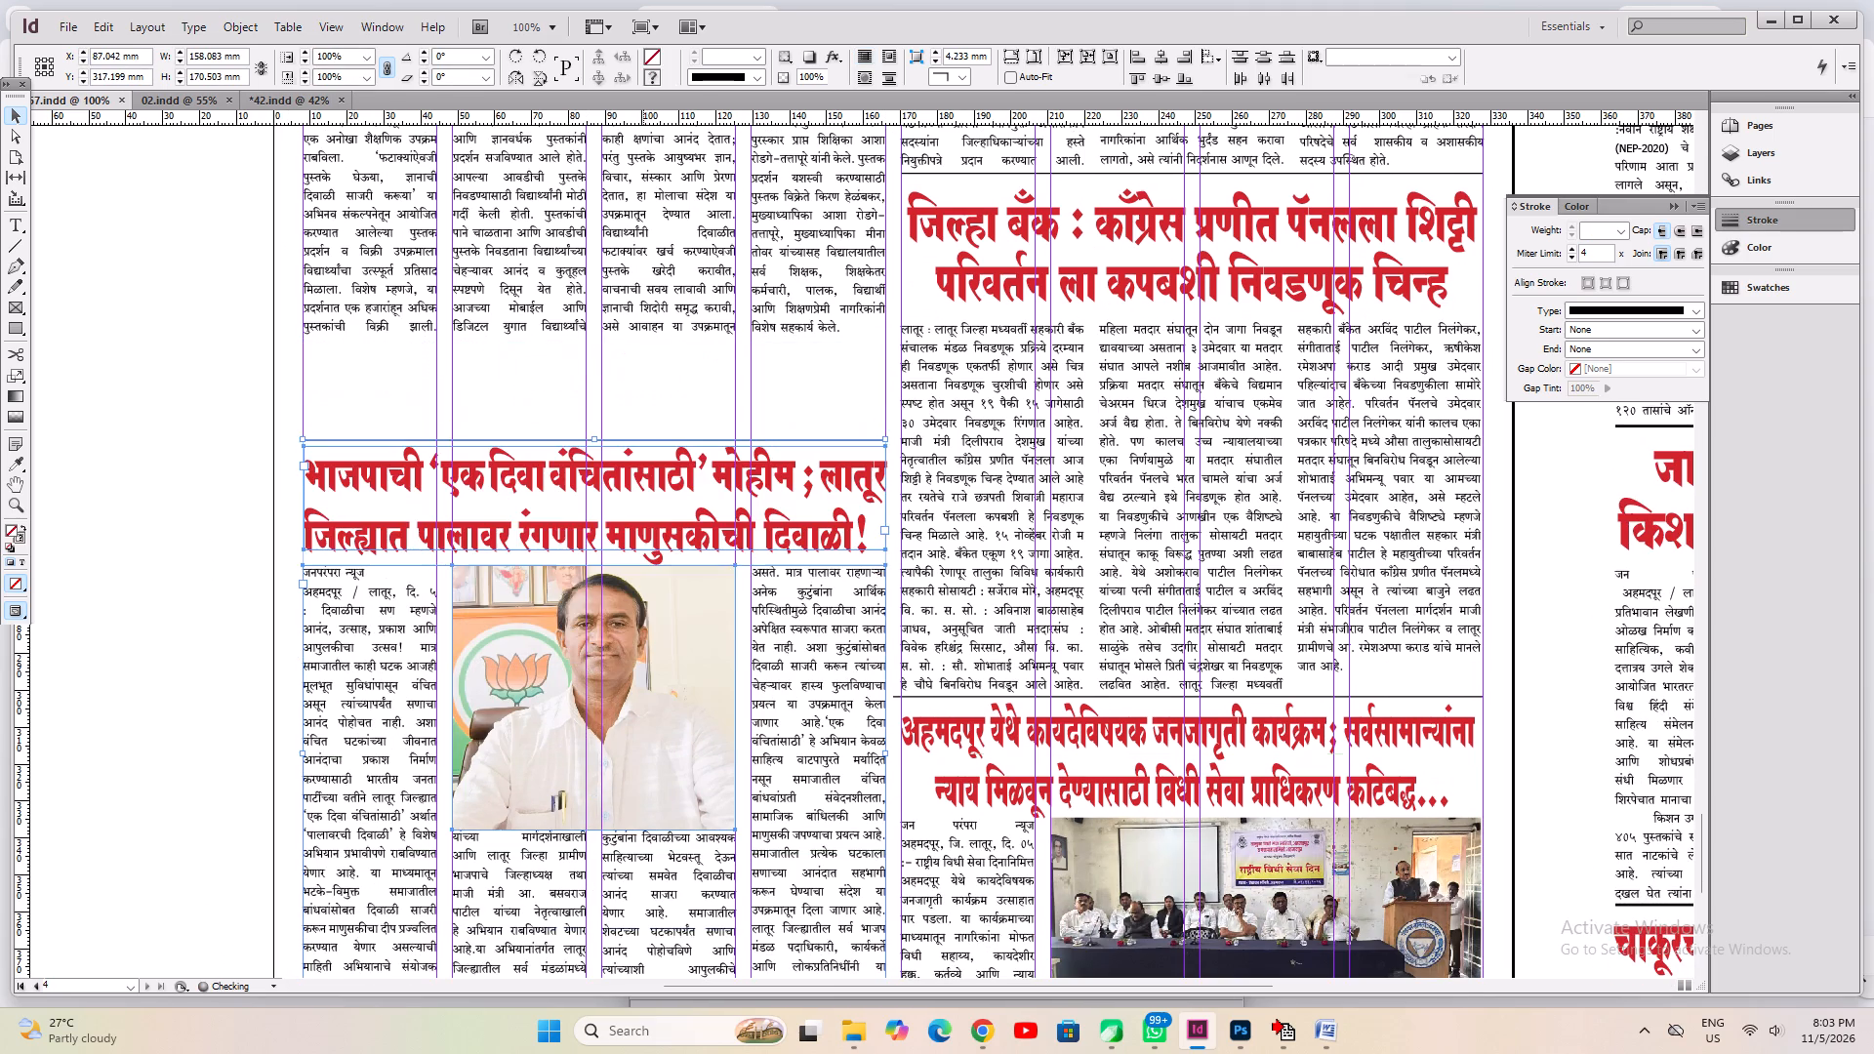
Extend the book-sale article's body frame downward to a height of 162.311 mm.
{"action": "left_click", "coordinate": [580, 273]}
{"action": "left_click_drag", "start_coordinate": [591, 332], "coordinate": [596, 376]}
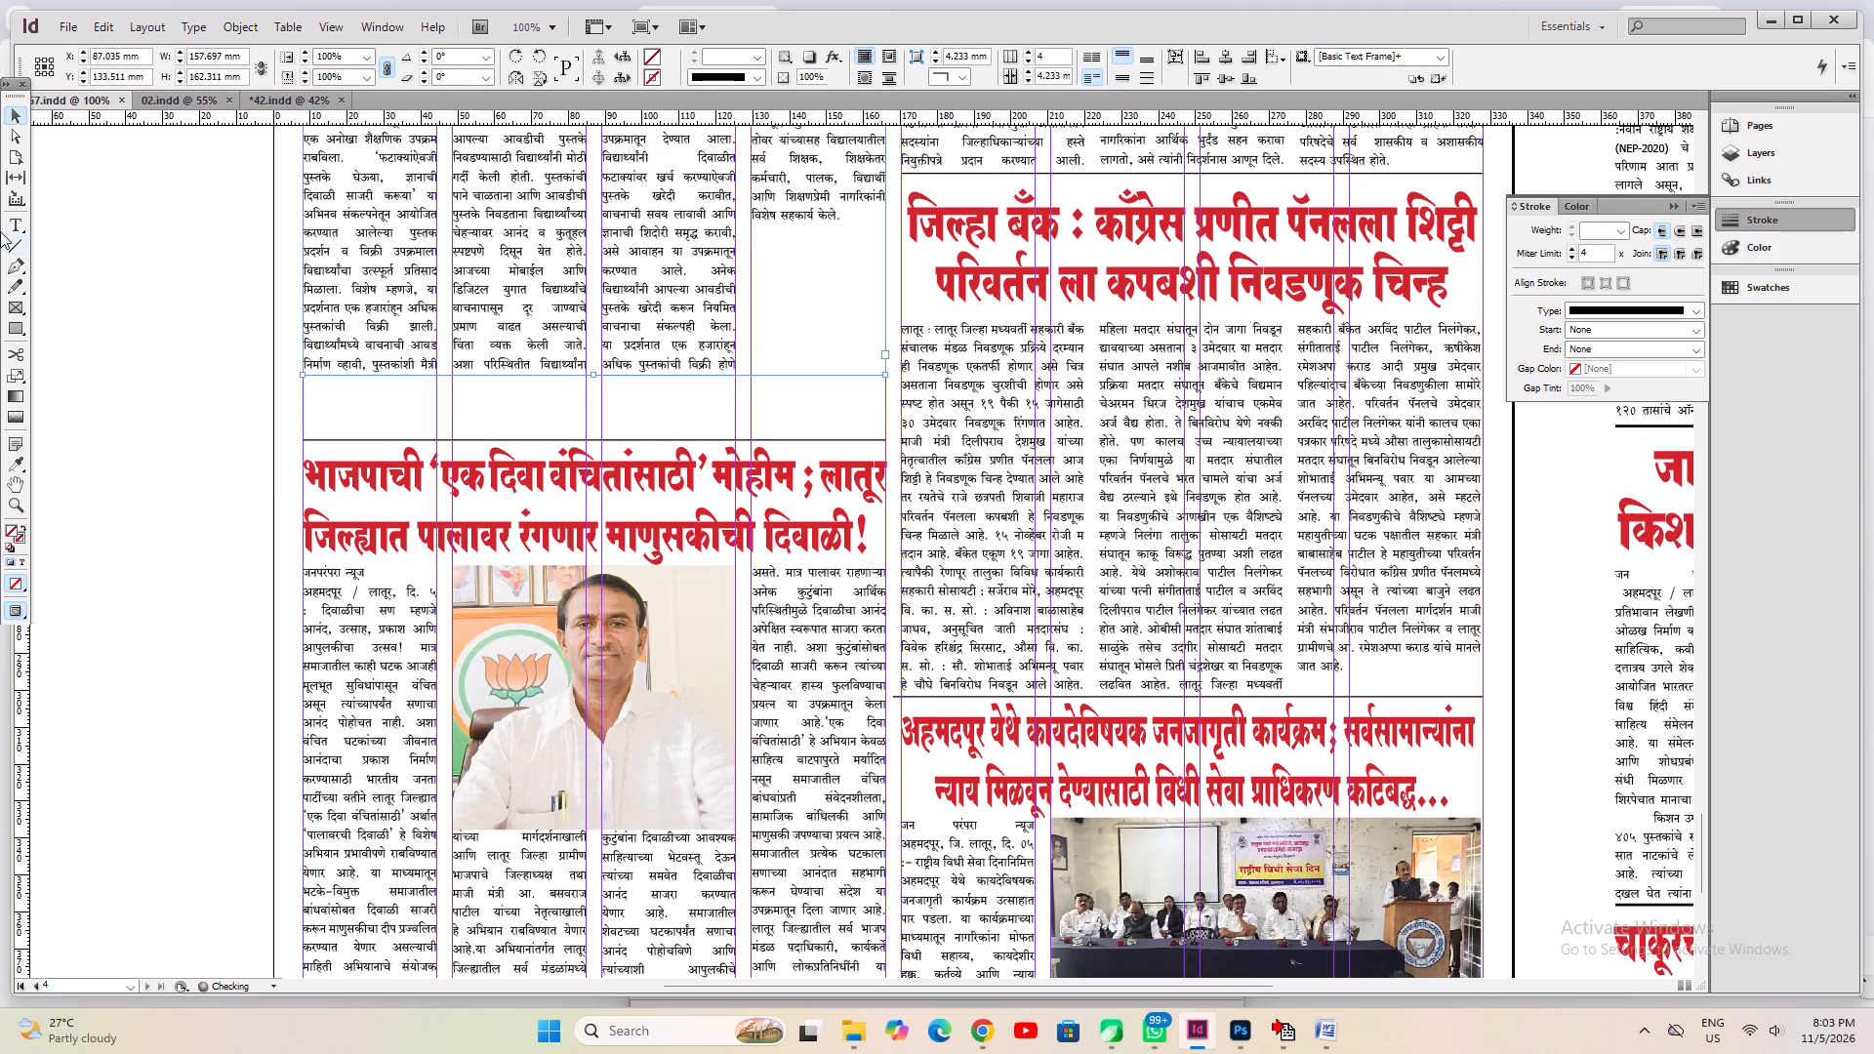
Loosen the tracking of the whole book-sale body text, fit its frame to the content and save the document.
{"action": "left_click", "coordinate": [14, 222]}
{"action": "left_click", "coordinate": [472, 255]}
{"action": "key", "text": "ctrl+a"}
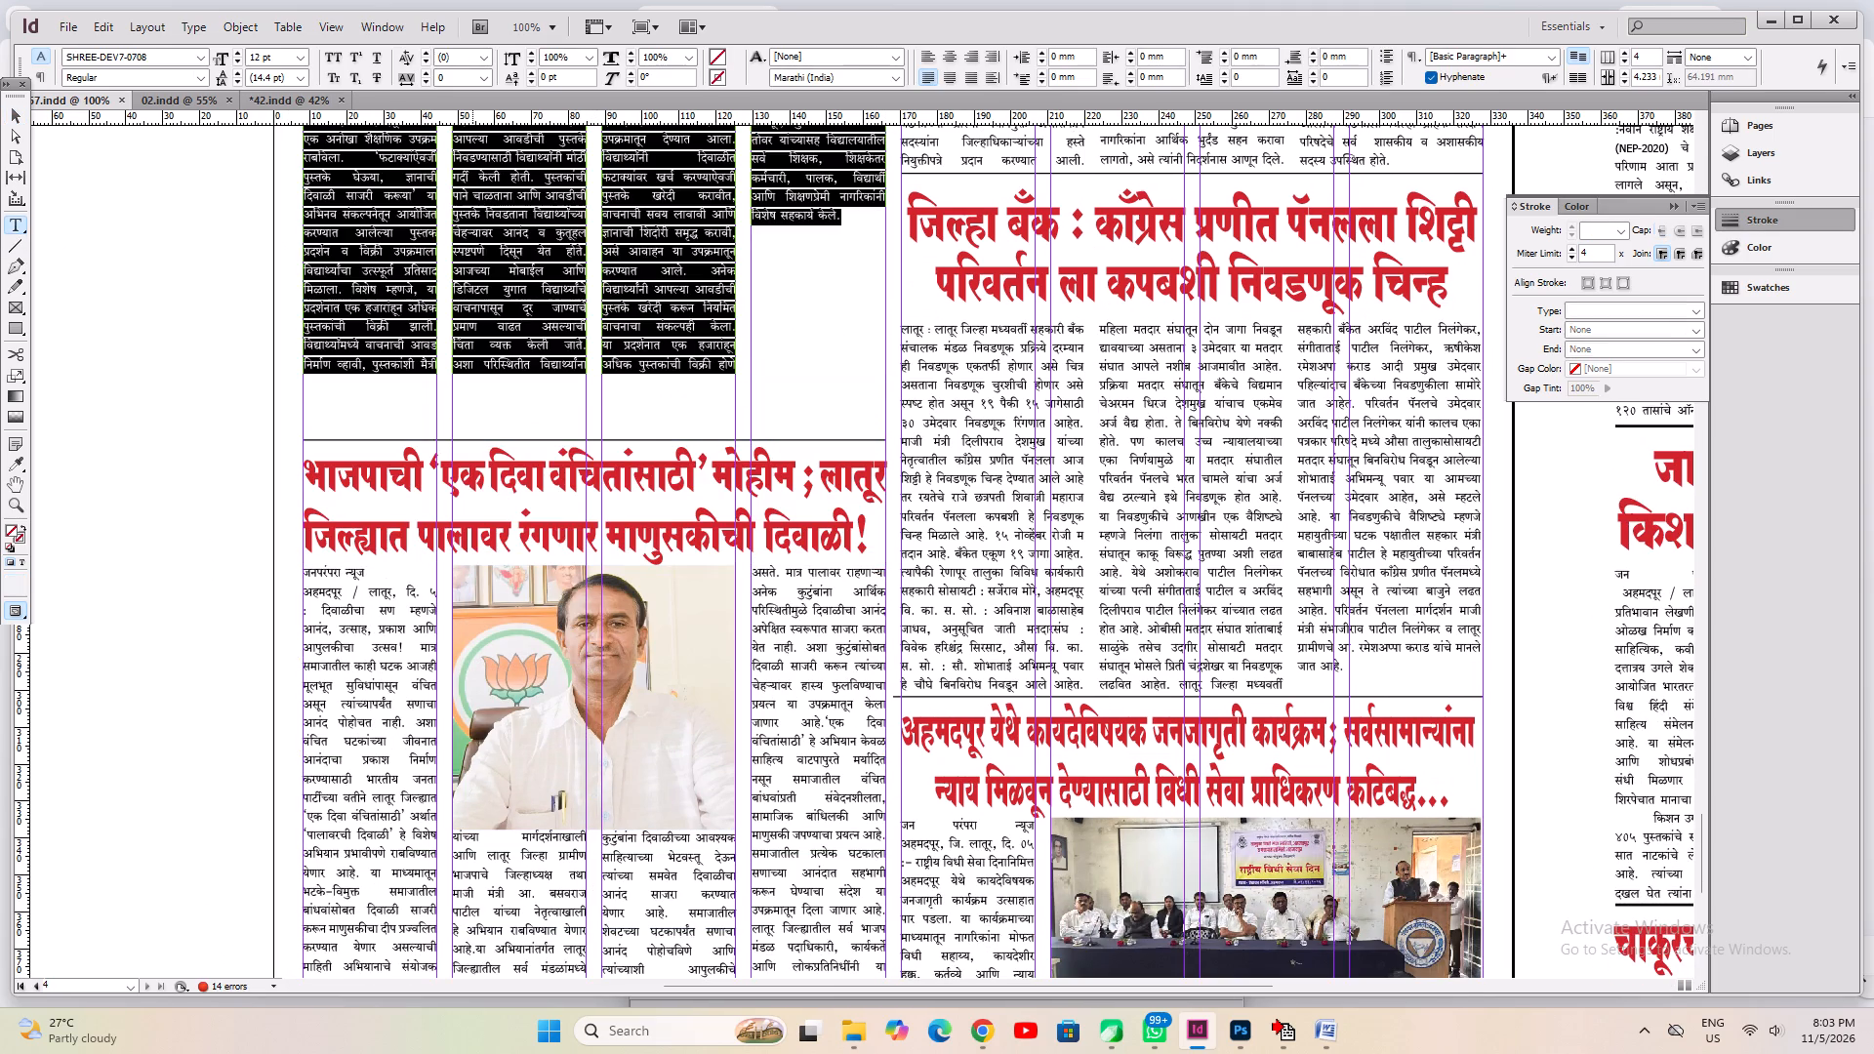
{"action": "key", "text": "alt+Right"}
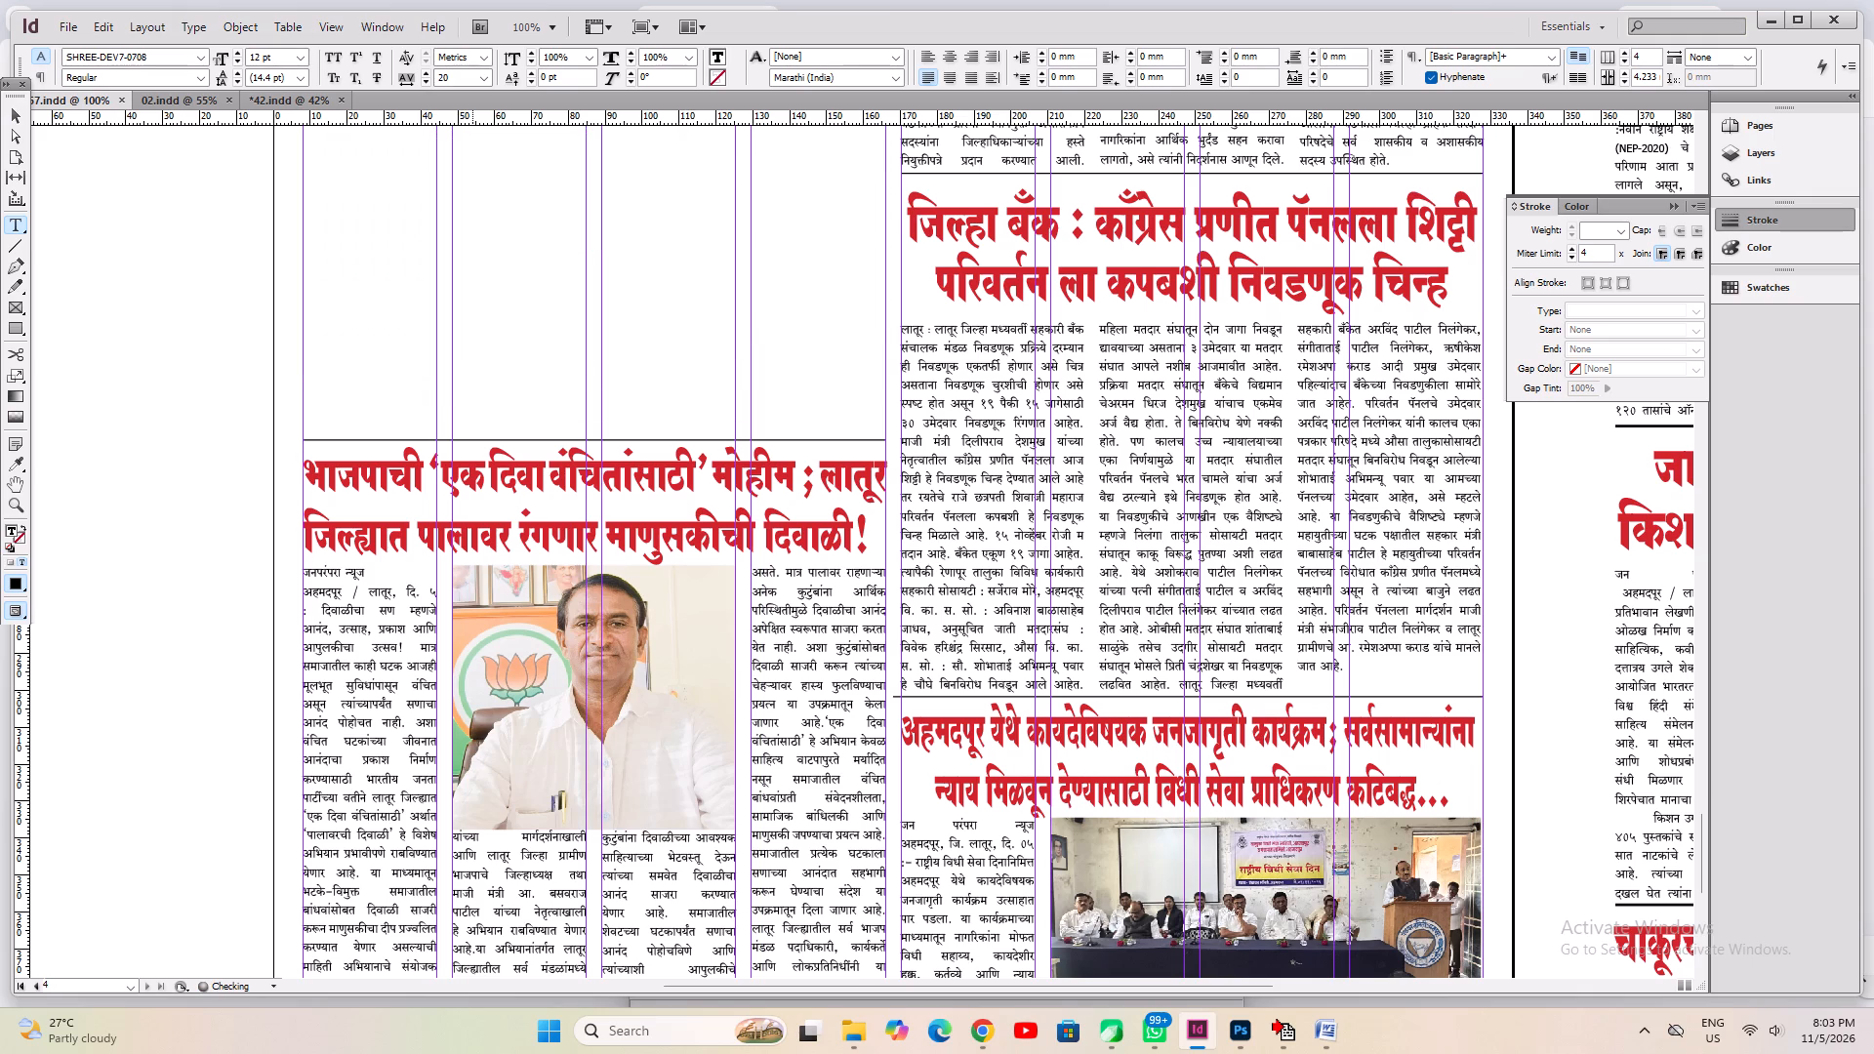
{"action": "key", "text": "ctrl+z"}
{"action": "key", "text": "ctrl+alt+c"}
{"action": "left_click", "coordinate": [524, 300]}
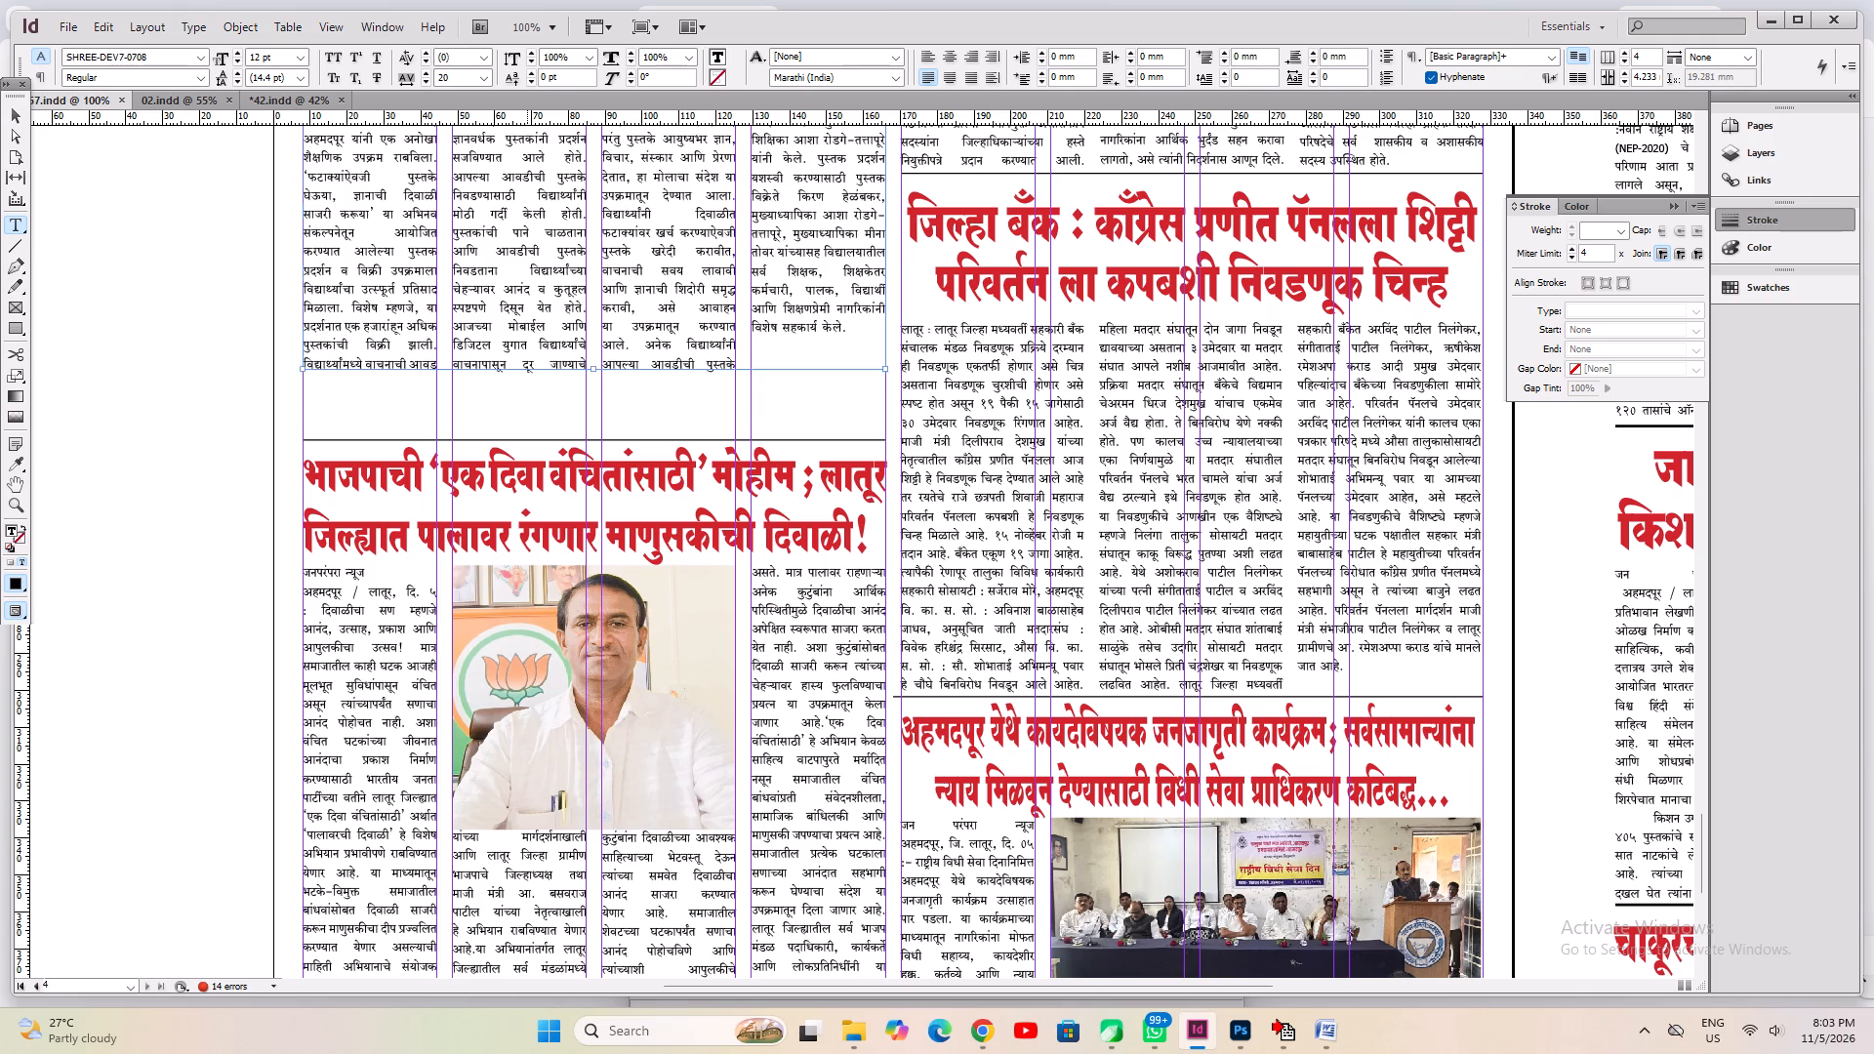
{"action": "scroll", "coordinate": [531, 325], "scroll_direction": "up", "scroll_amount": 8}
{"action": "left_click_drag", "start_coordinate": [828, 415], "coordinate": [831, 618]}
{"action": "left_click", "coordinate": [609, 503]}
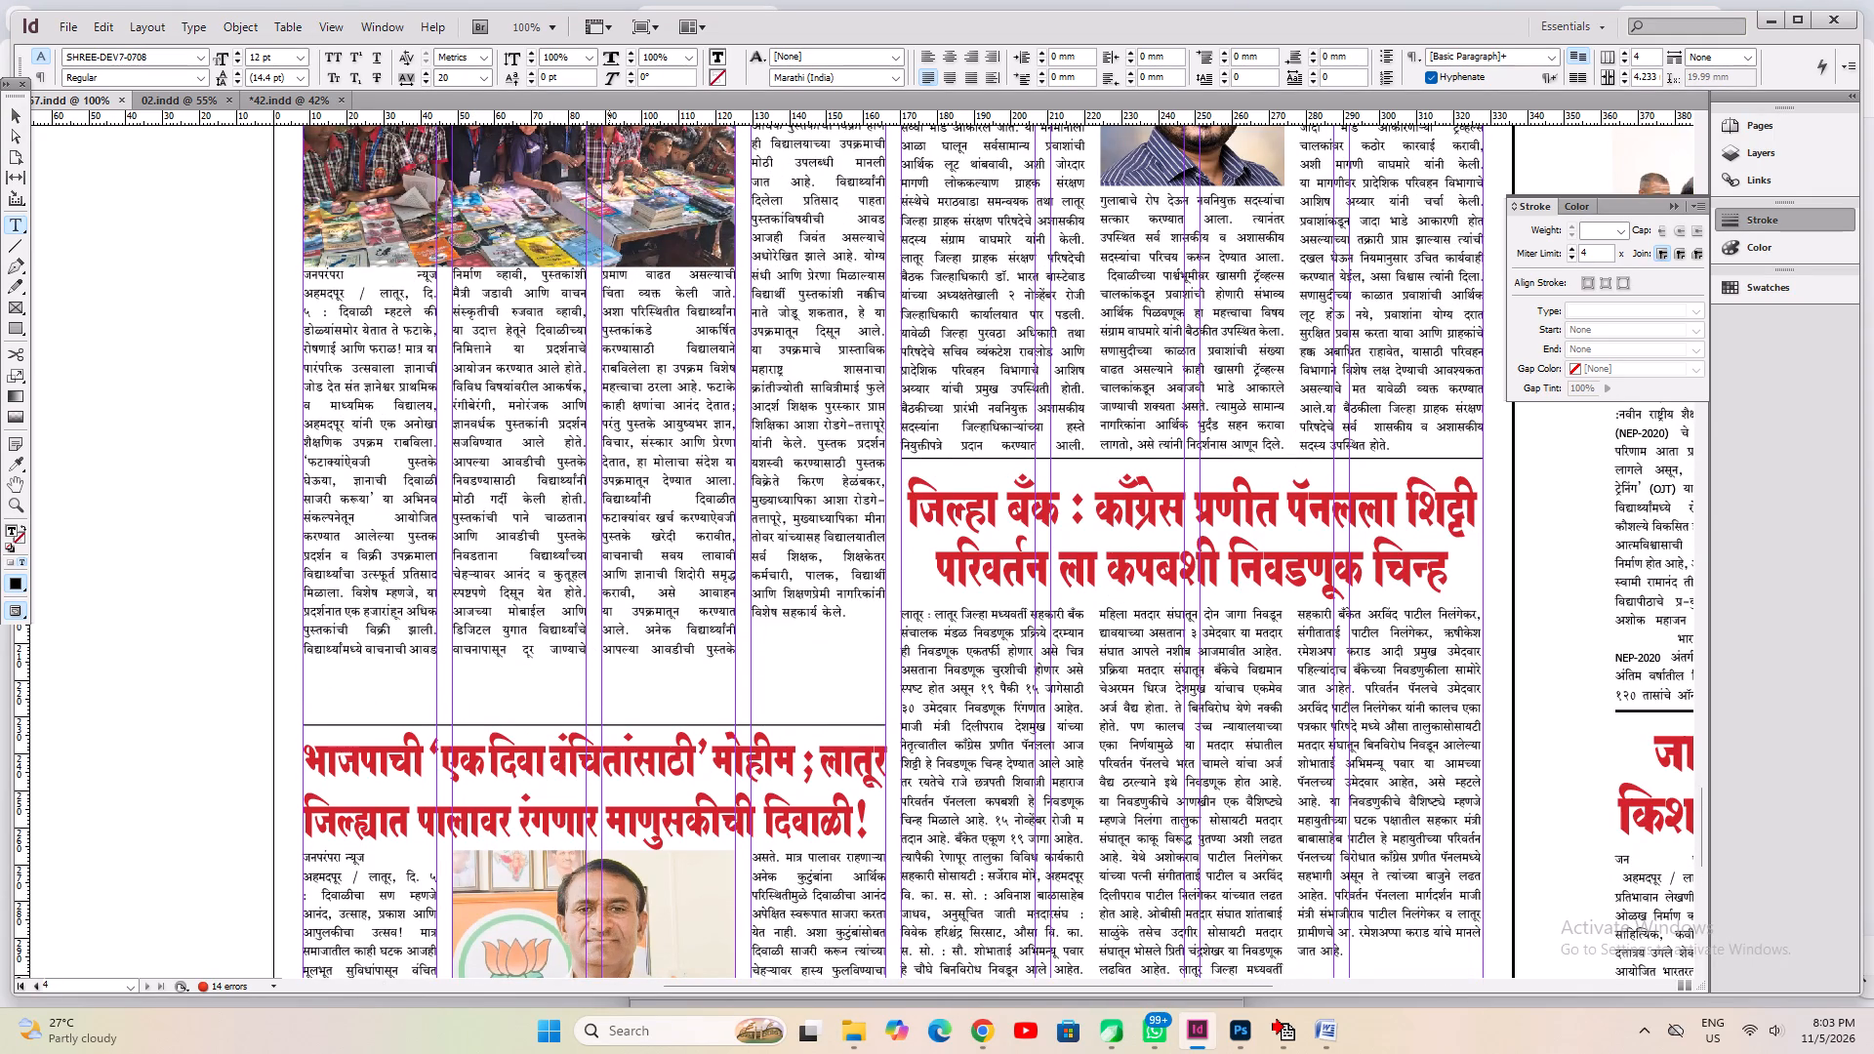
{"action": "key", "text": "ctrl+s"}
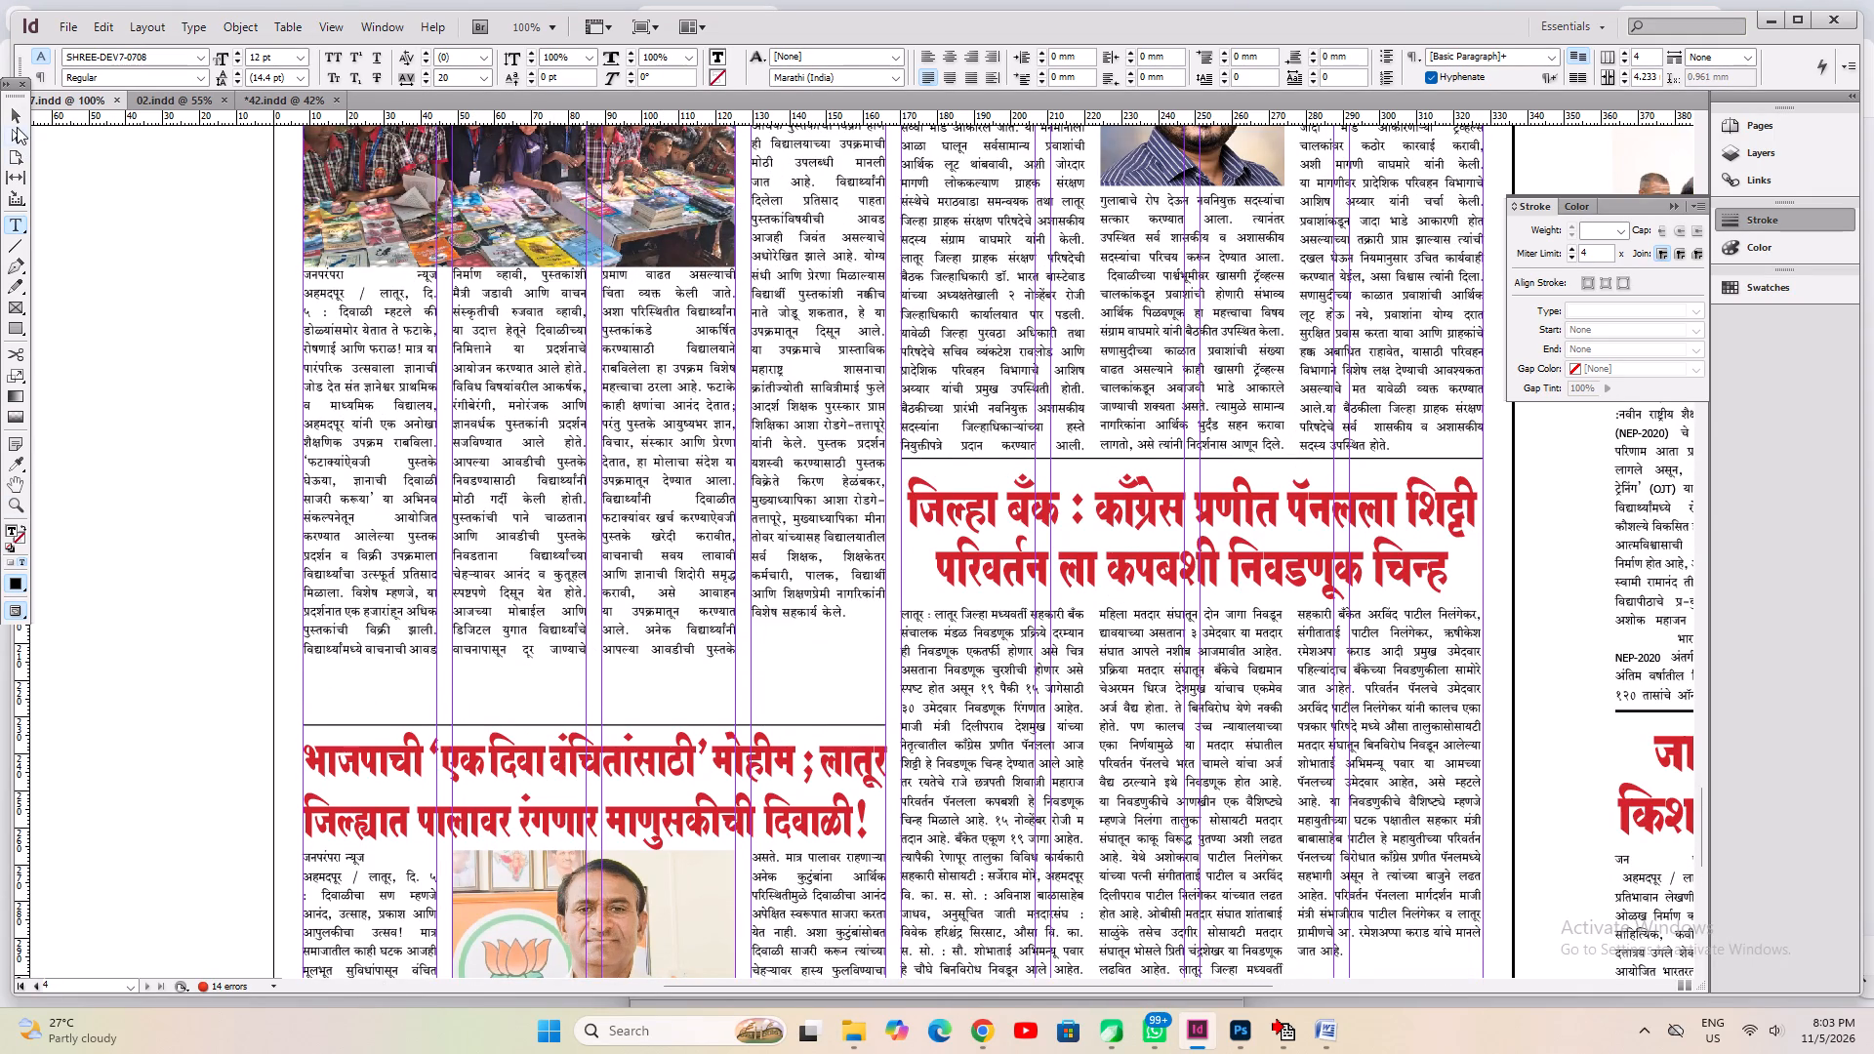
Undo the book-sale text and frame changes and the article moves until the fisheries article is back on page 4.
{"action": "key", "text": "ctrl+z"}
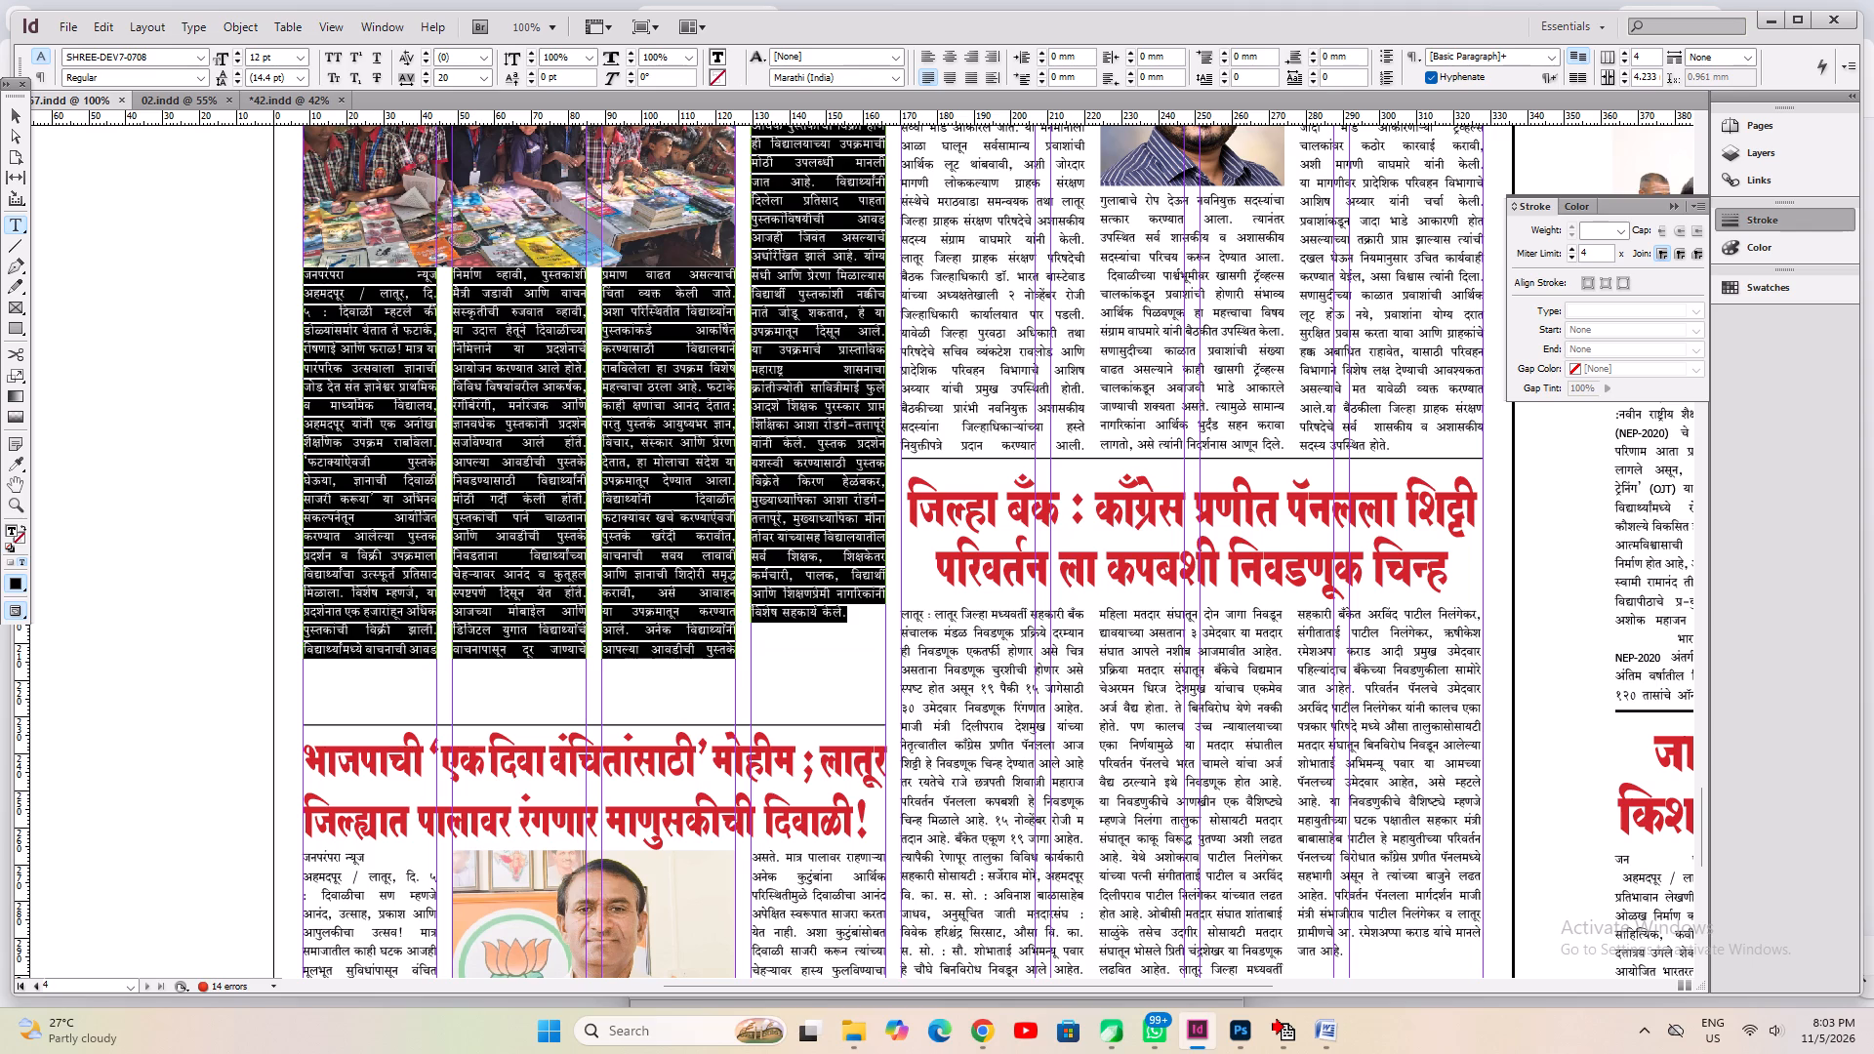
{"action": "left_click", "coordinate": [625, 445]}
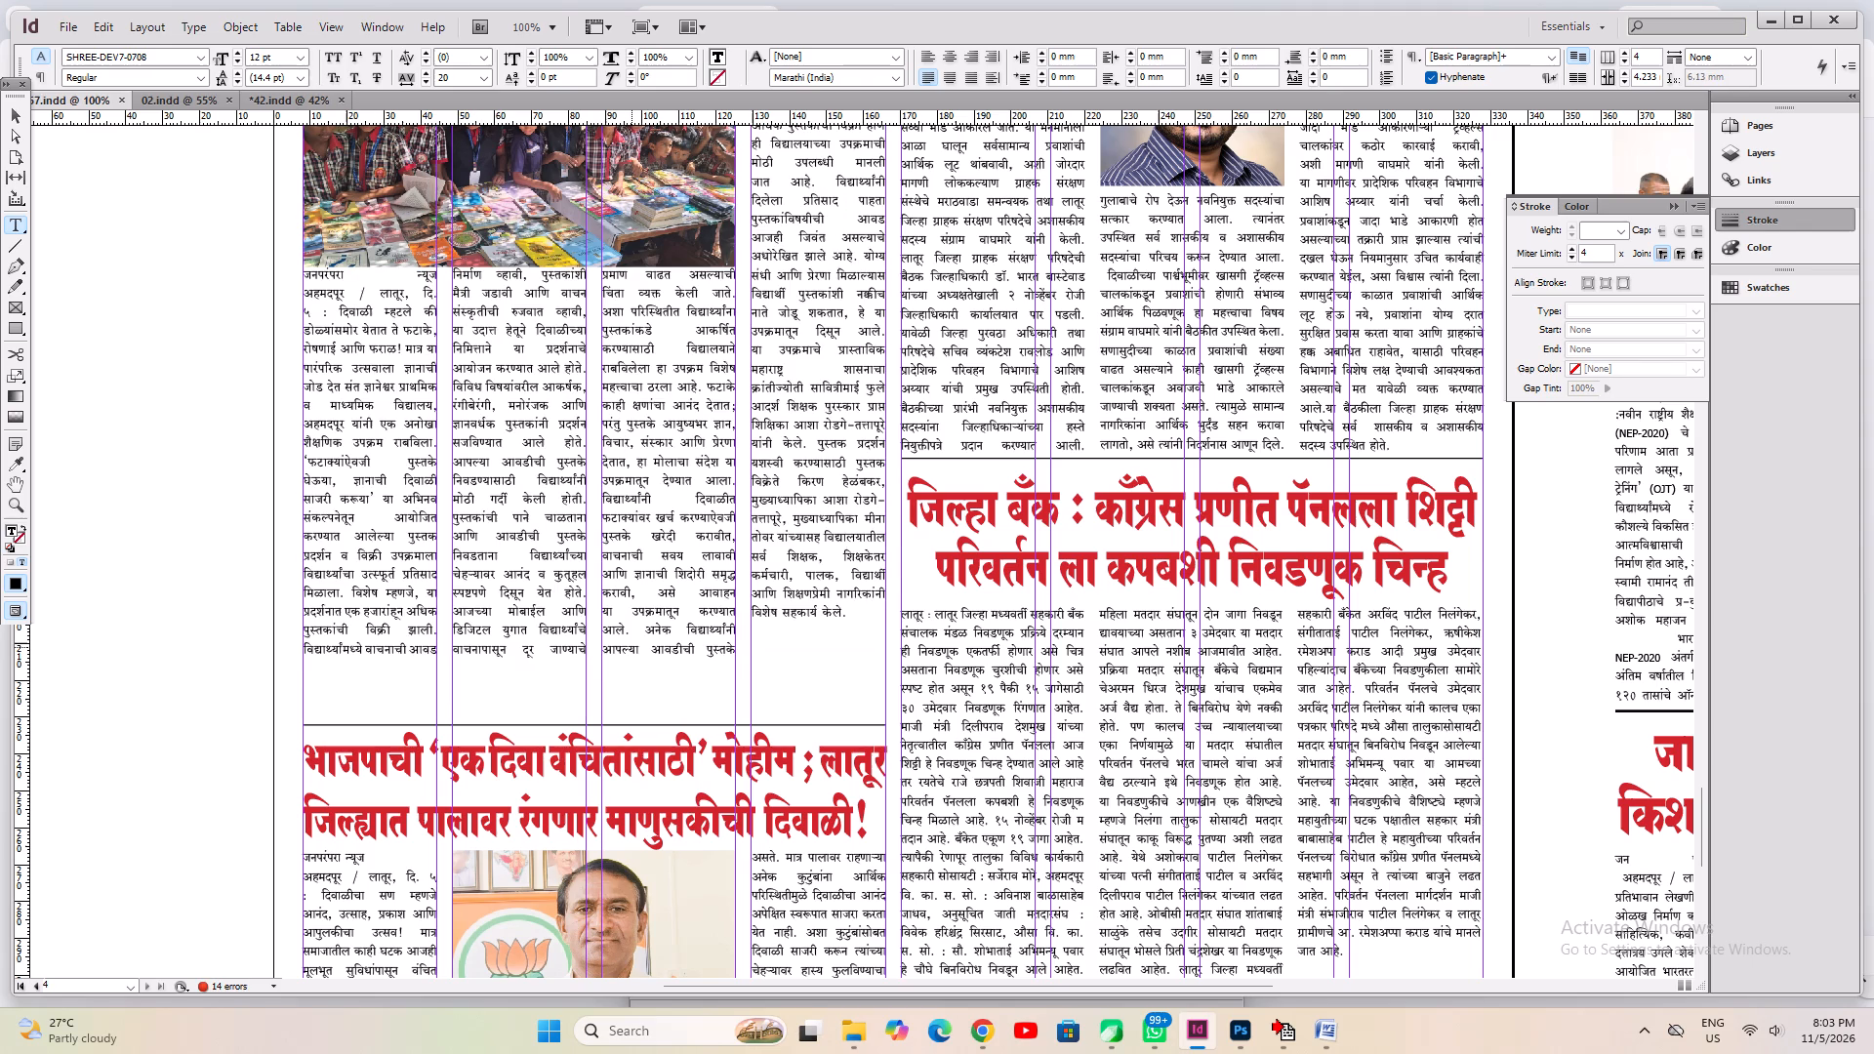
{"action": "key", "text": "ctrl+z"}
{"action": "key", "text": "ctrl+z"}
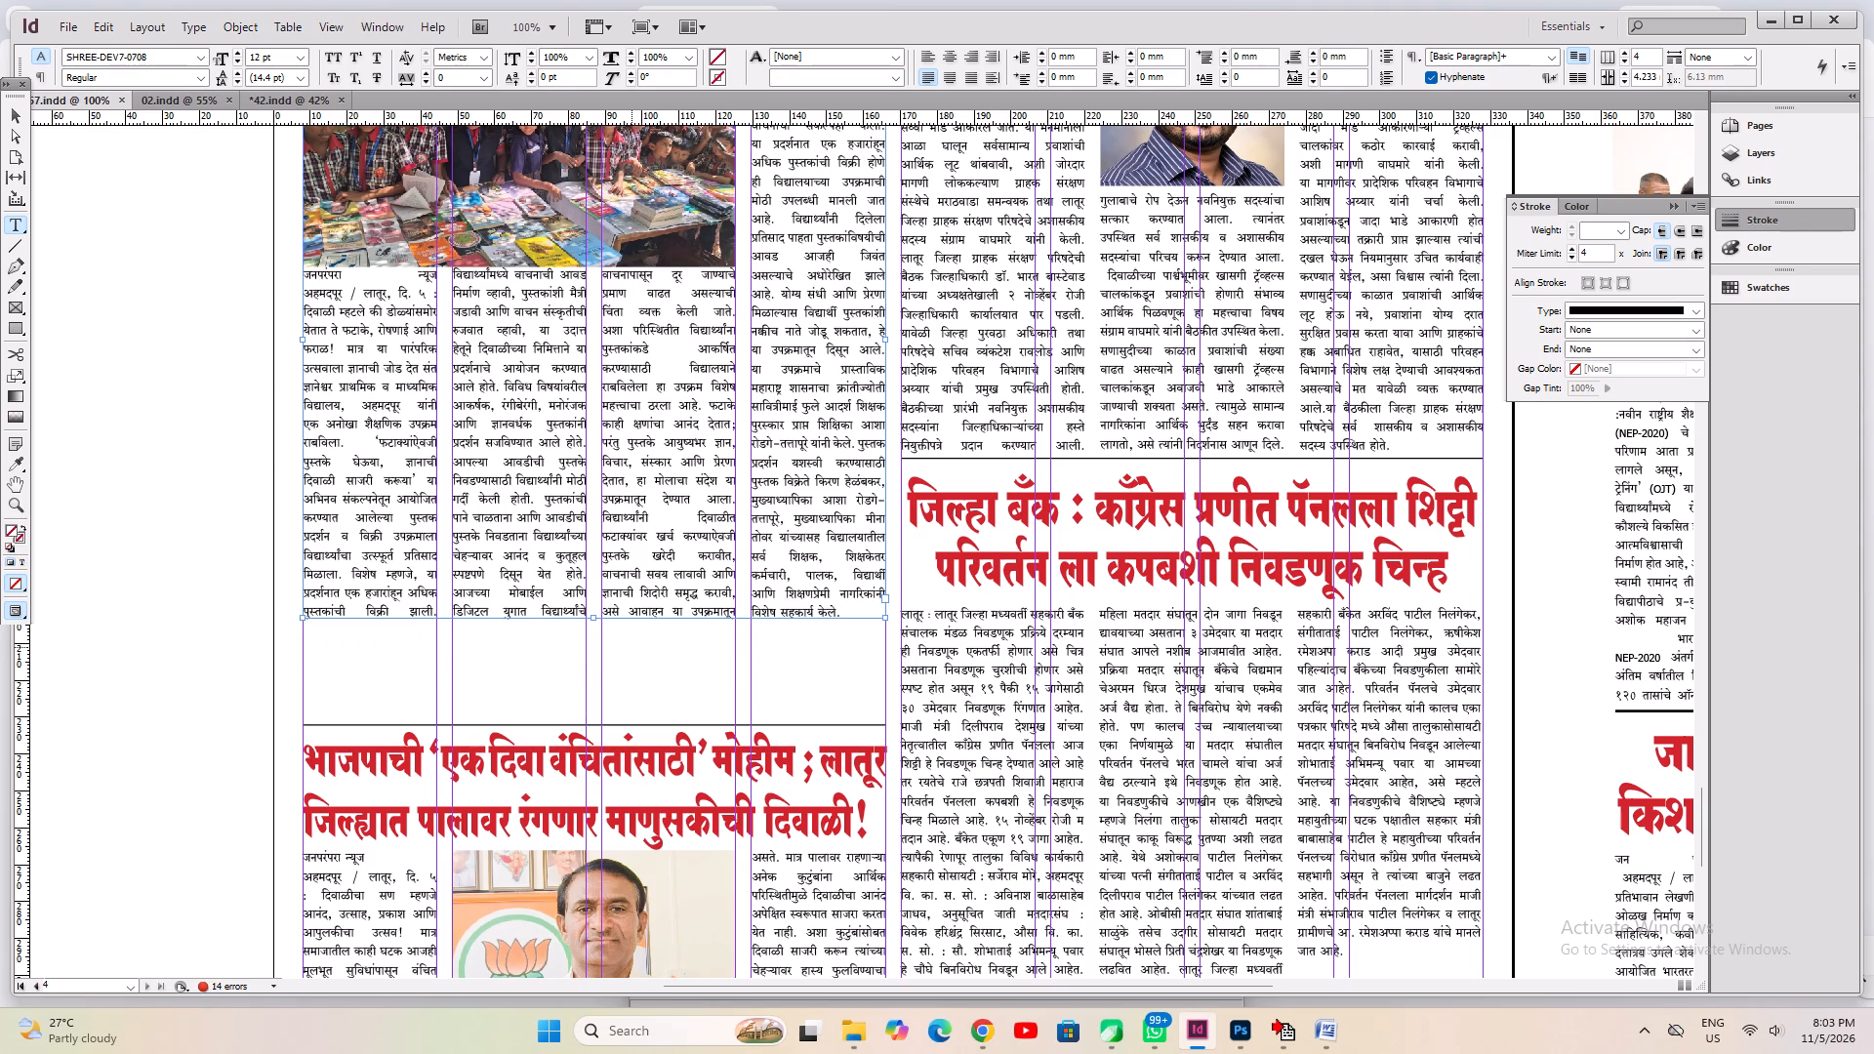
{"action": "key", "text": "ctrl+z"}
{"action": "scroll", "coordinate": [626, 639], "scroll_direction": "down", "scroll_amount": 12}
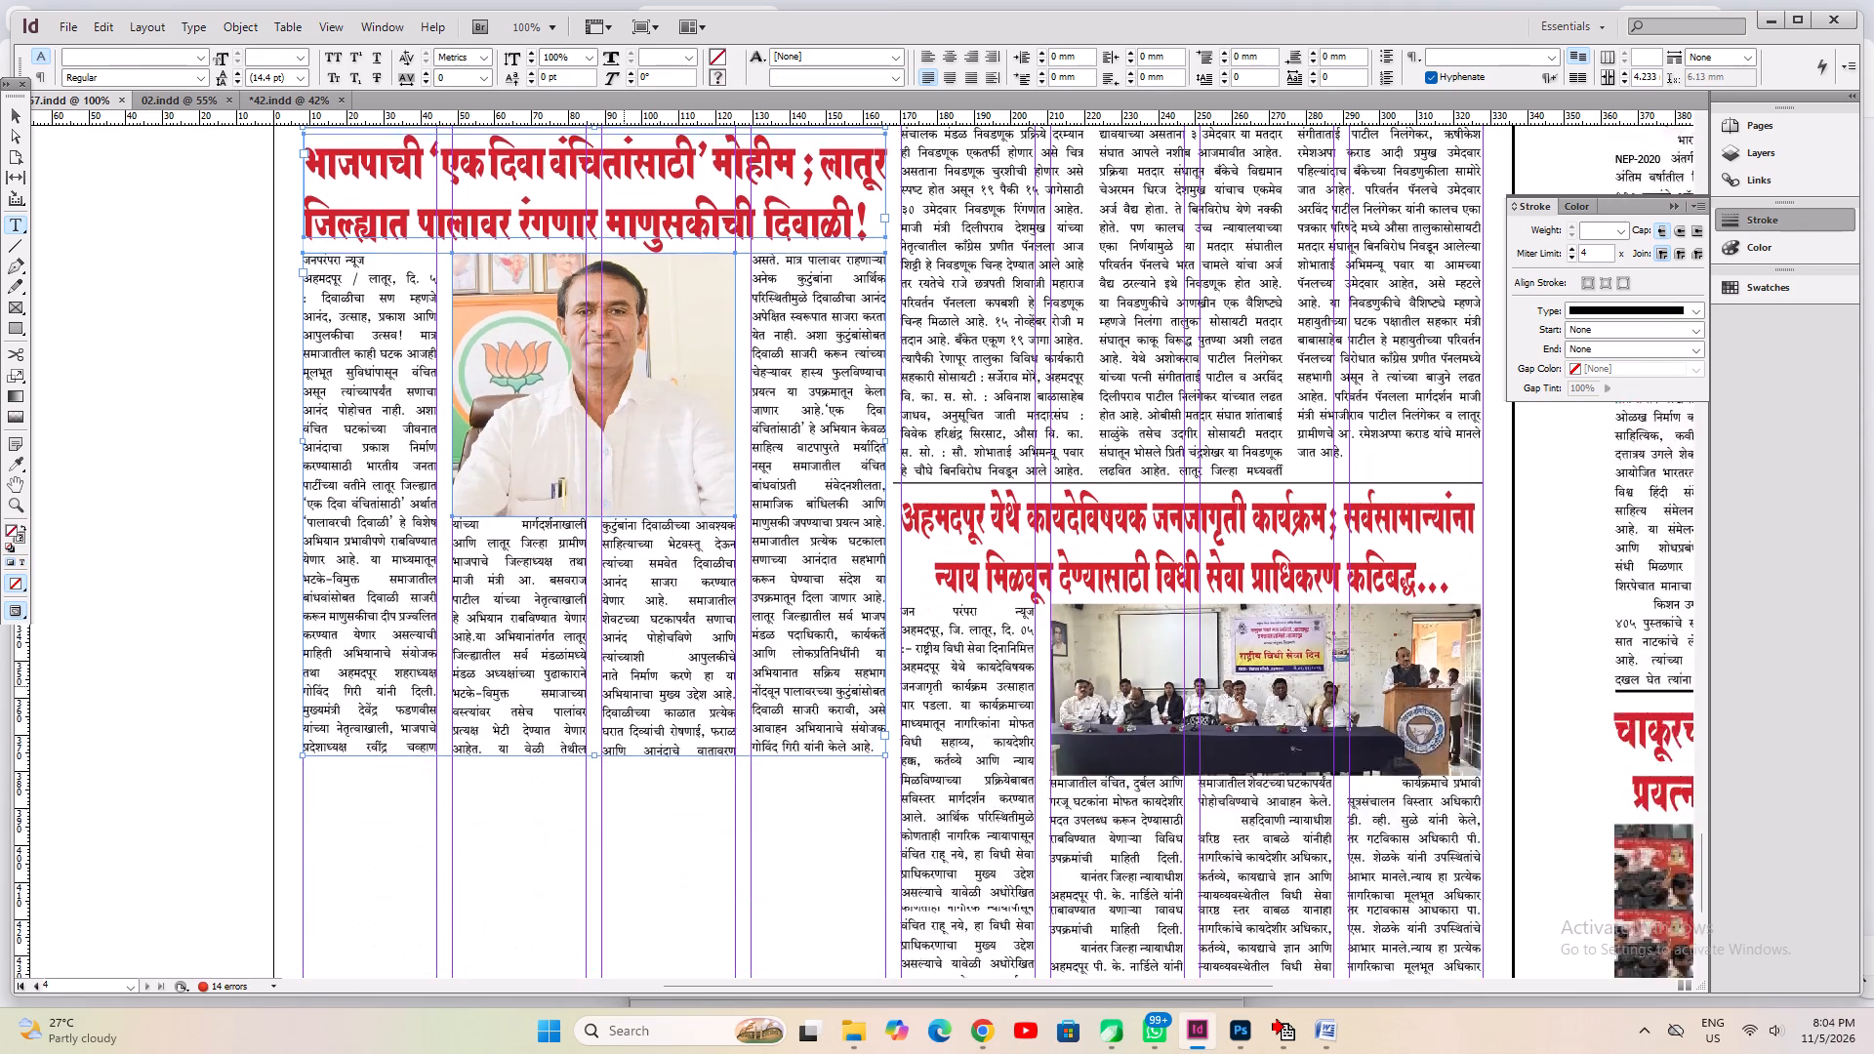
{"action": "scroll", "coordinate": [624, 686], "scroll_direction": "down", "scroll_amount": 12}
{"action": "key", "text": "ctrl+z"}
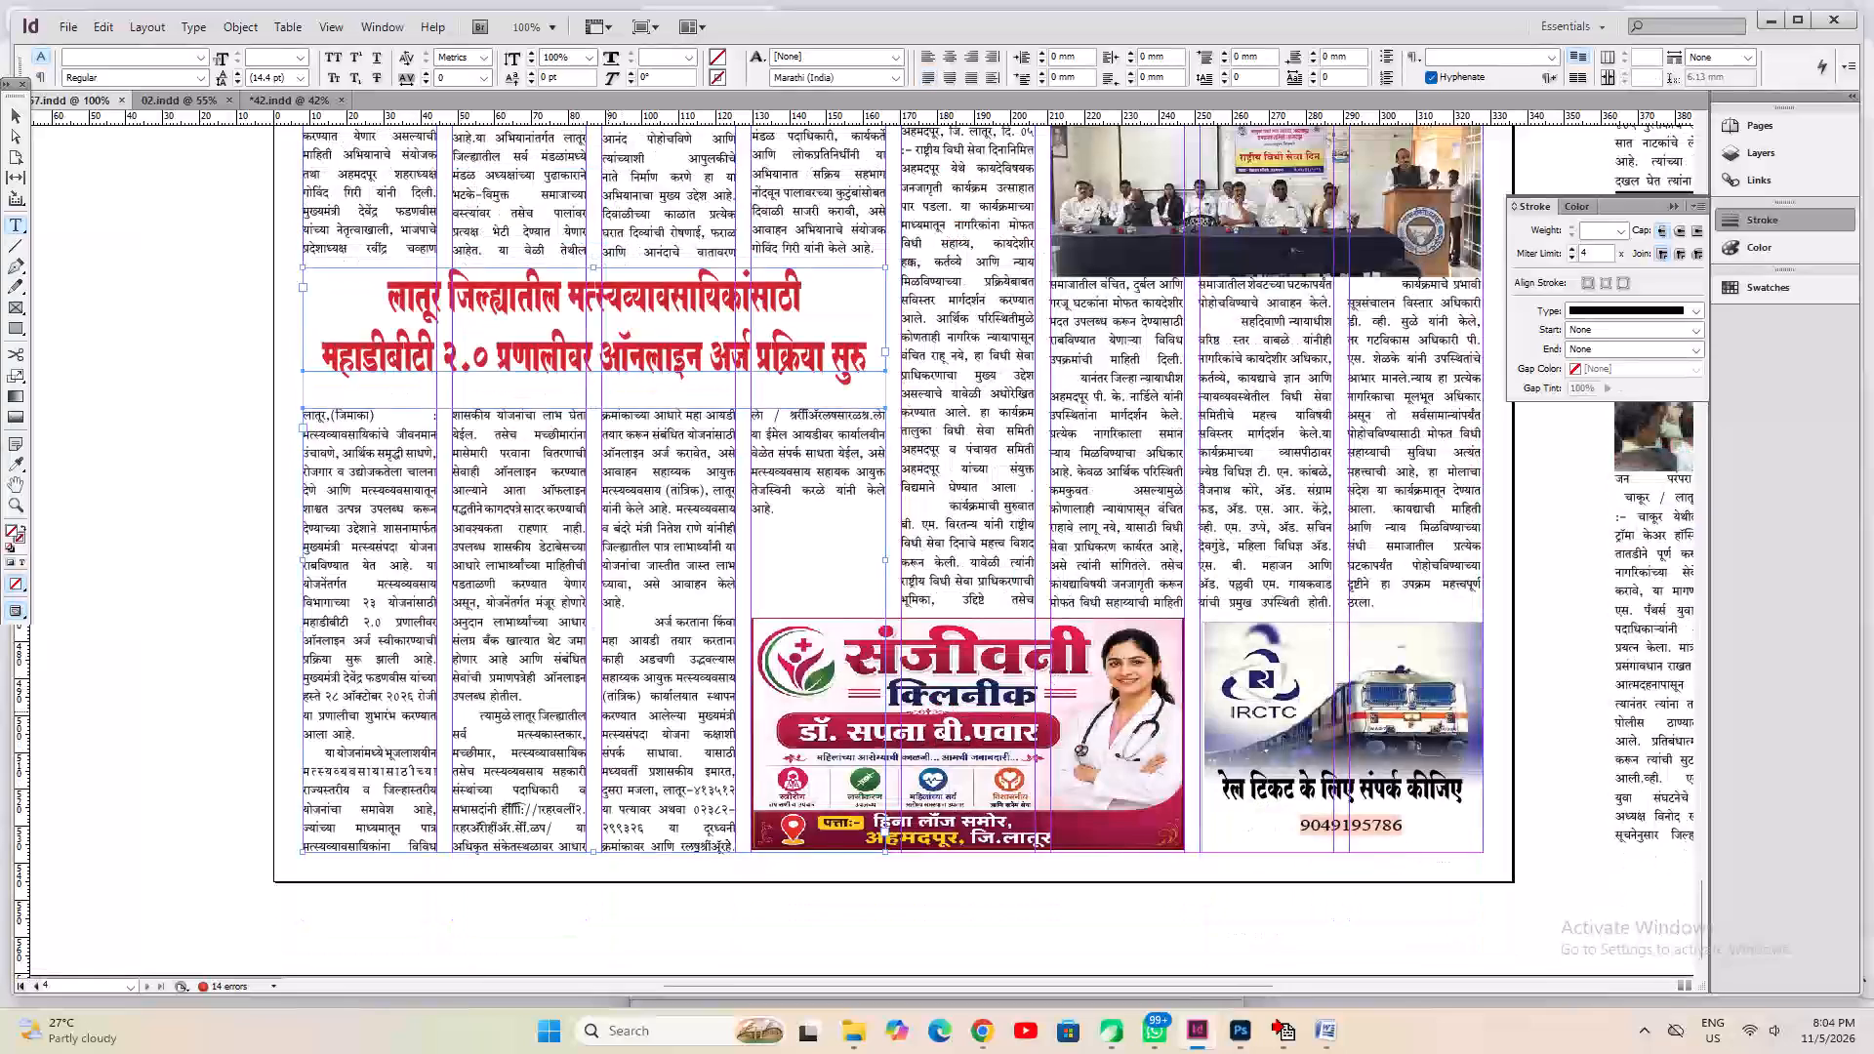
Move the fisheries body up directly under its headline and extend its frame to the bottom margin, 127.571 mm high.
{"action": "left_click", "coordinate": [6, 116]}
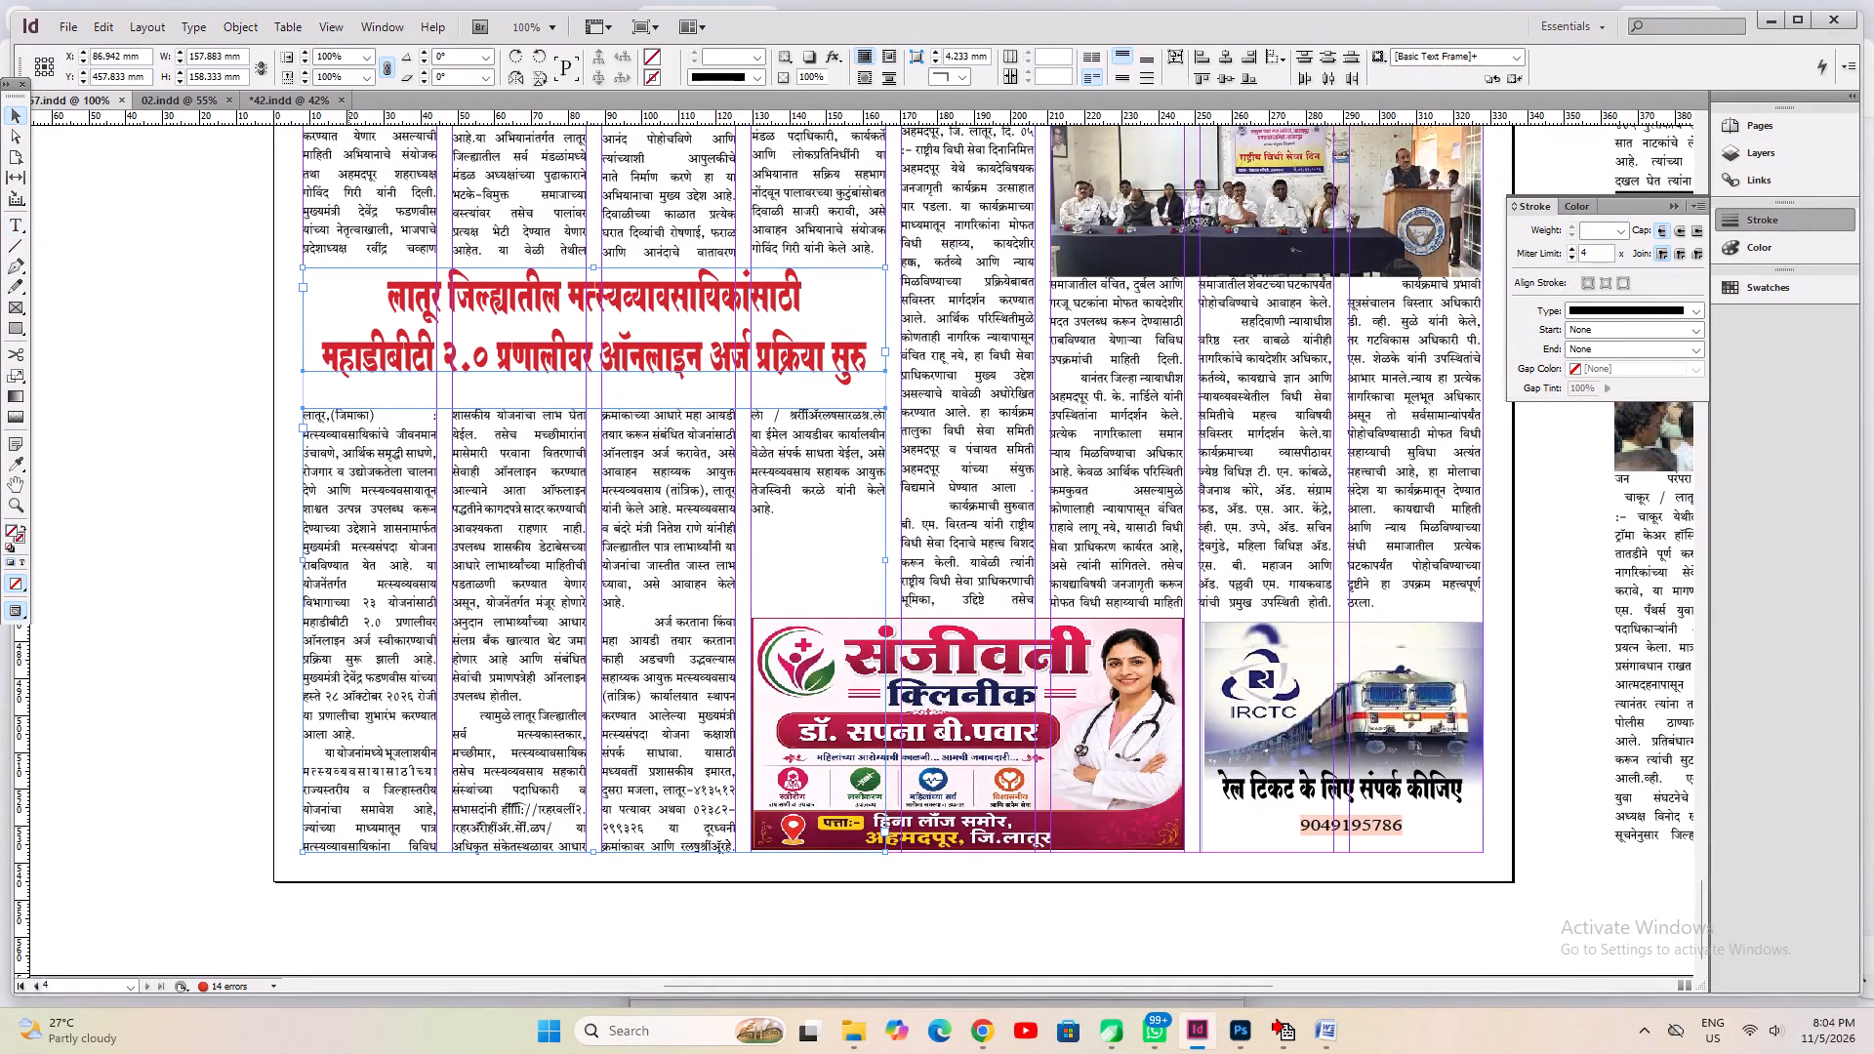
{"action": "double_click", "coordinate": [418, 469]}
{"action": "left_click", "coordinate": [0, 512]}
{"action": "left_click", "coordinate": [679, 523]}
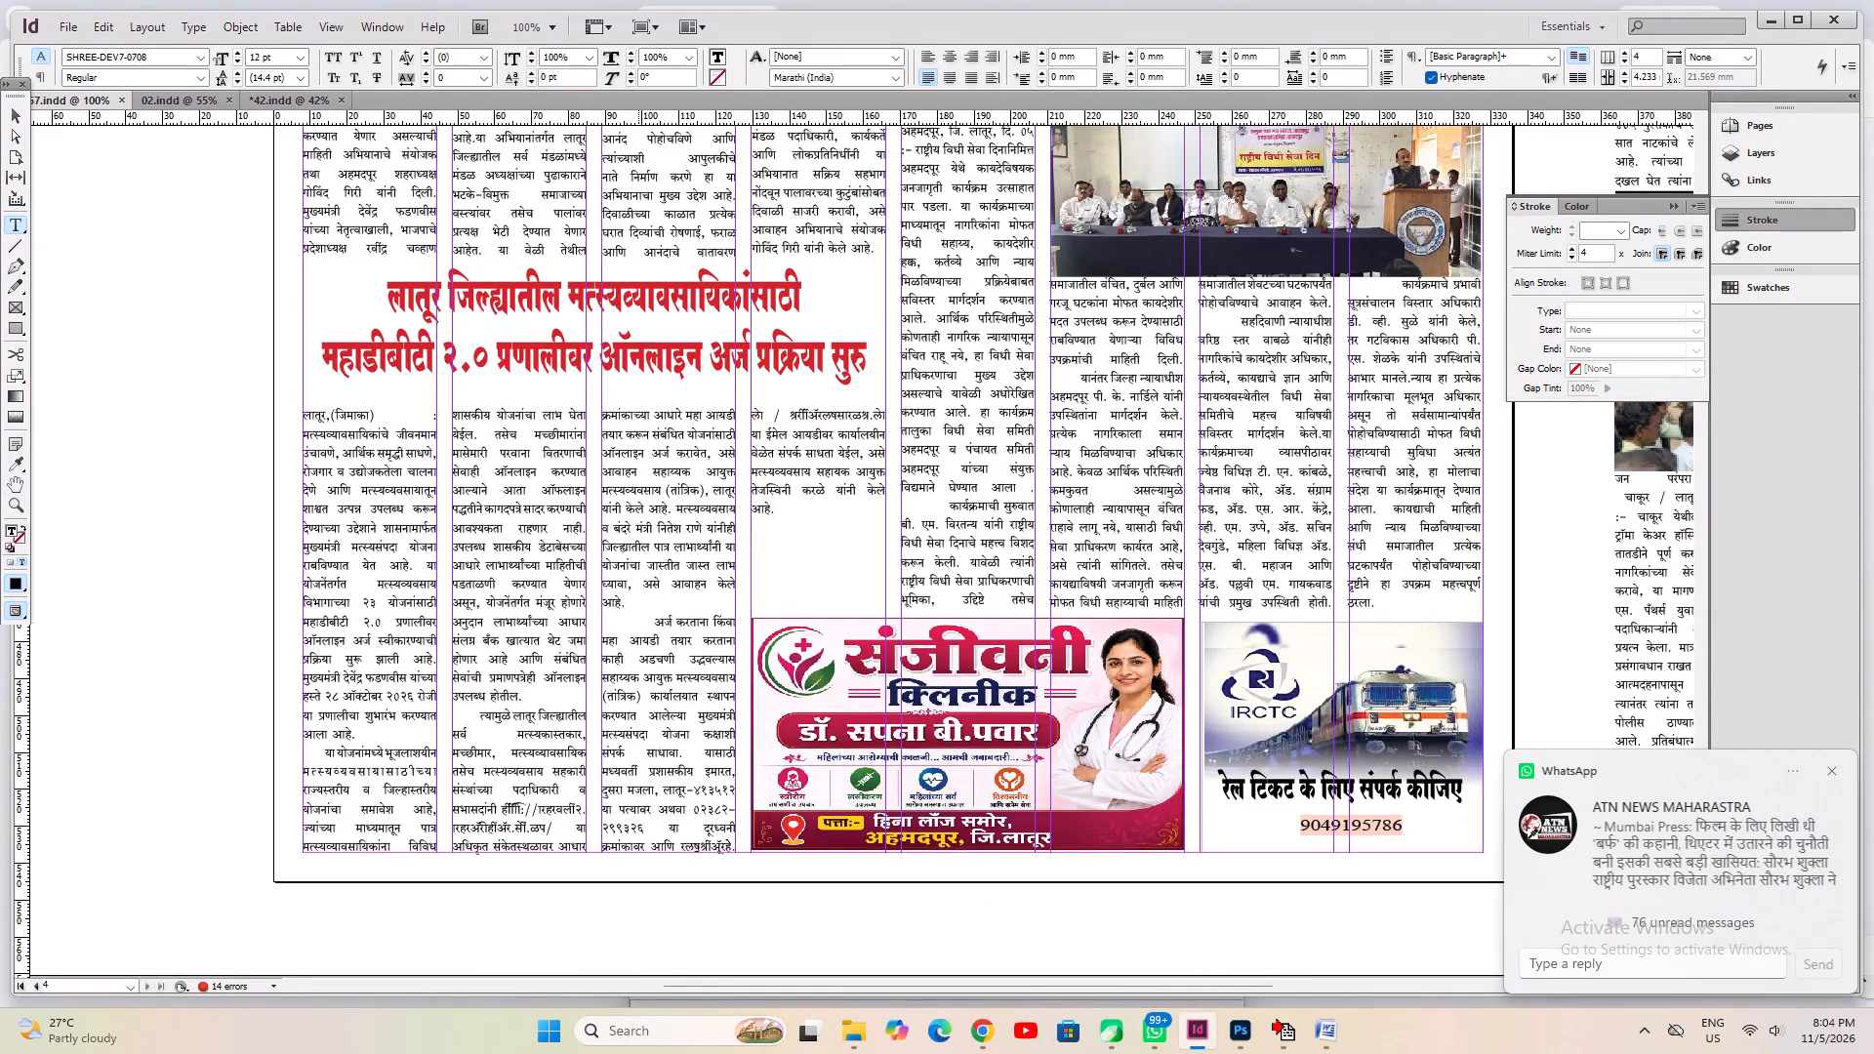
{"action": "left_click", "coordinate": [8, 115]}
{"action": "left_click", "coordinate": [552, 473]}
{"action": "left_click_drag", "start_coordinate": [569, 495], "coordinate": [569, 484], "text": "shift"}
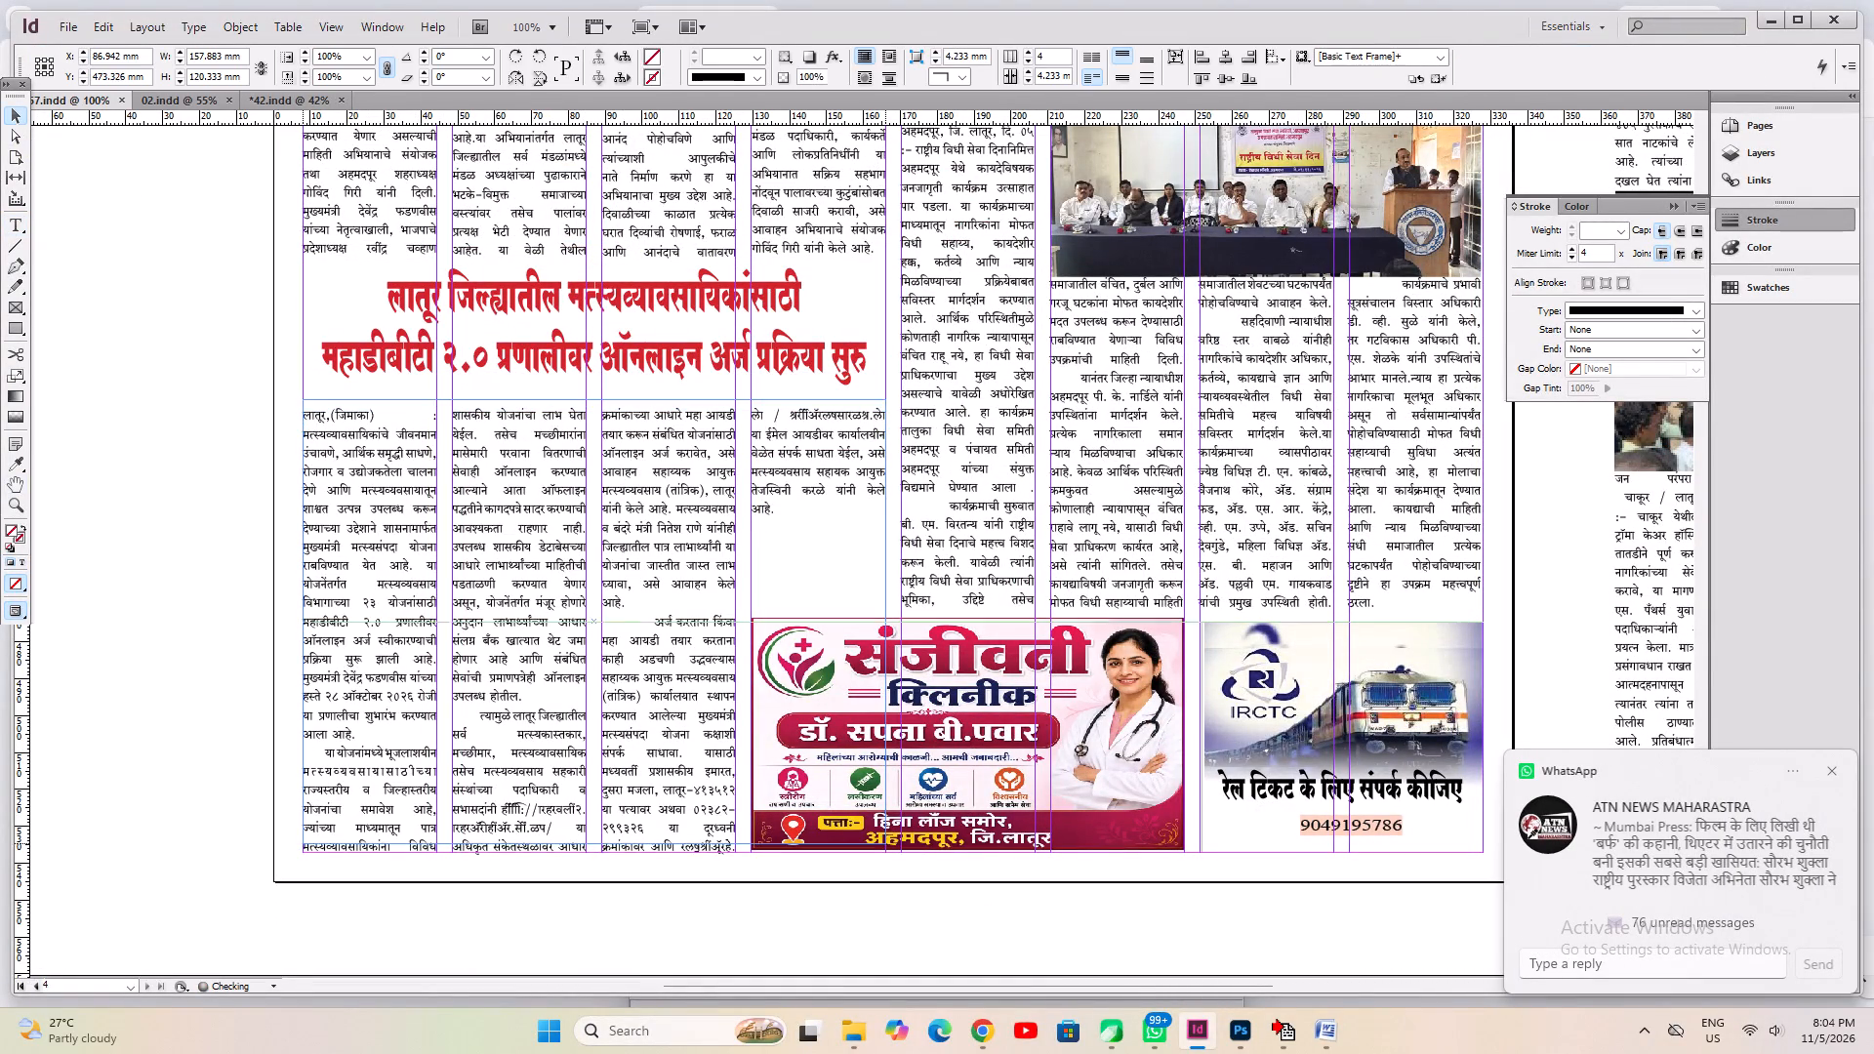
{"action": "left_click_drag", "start_coordinate": [569, 484], "coordinate": [573, 469], "text": "shift"}
{"action": "left_click", "coordinate": [573, 469], "text": "shift"}
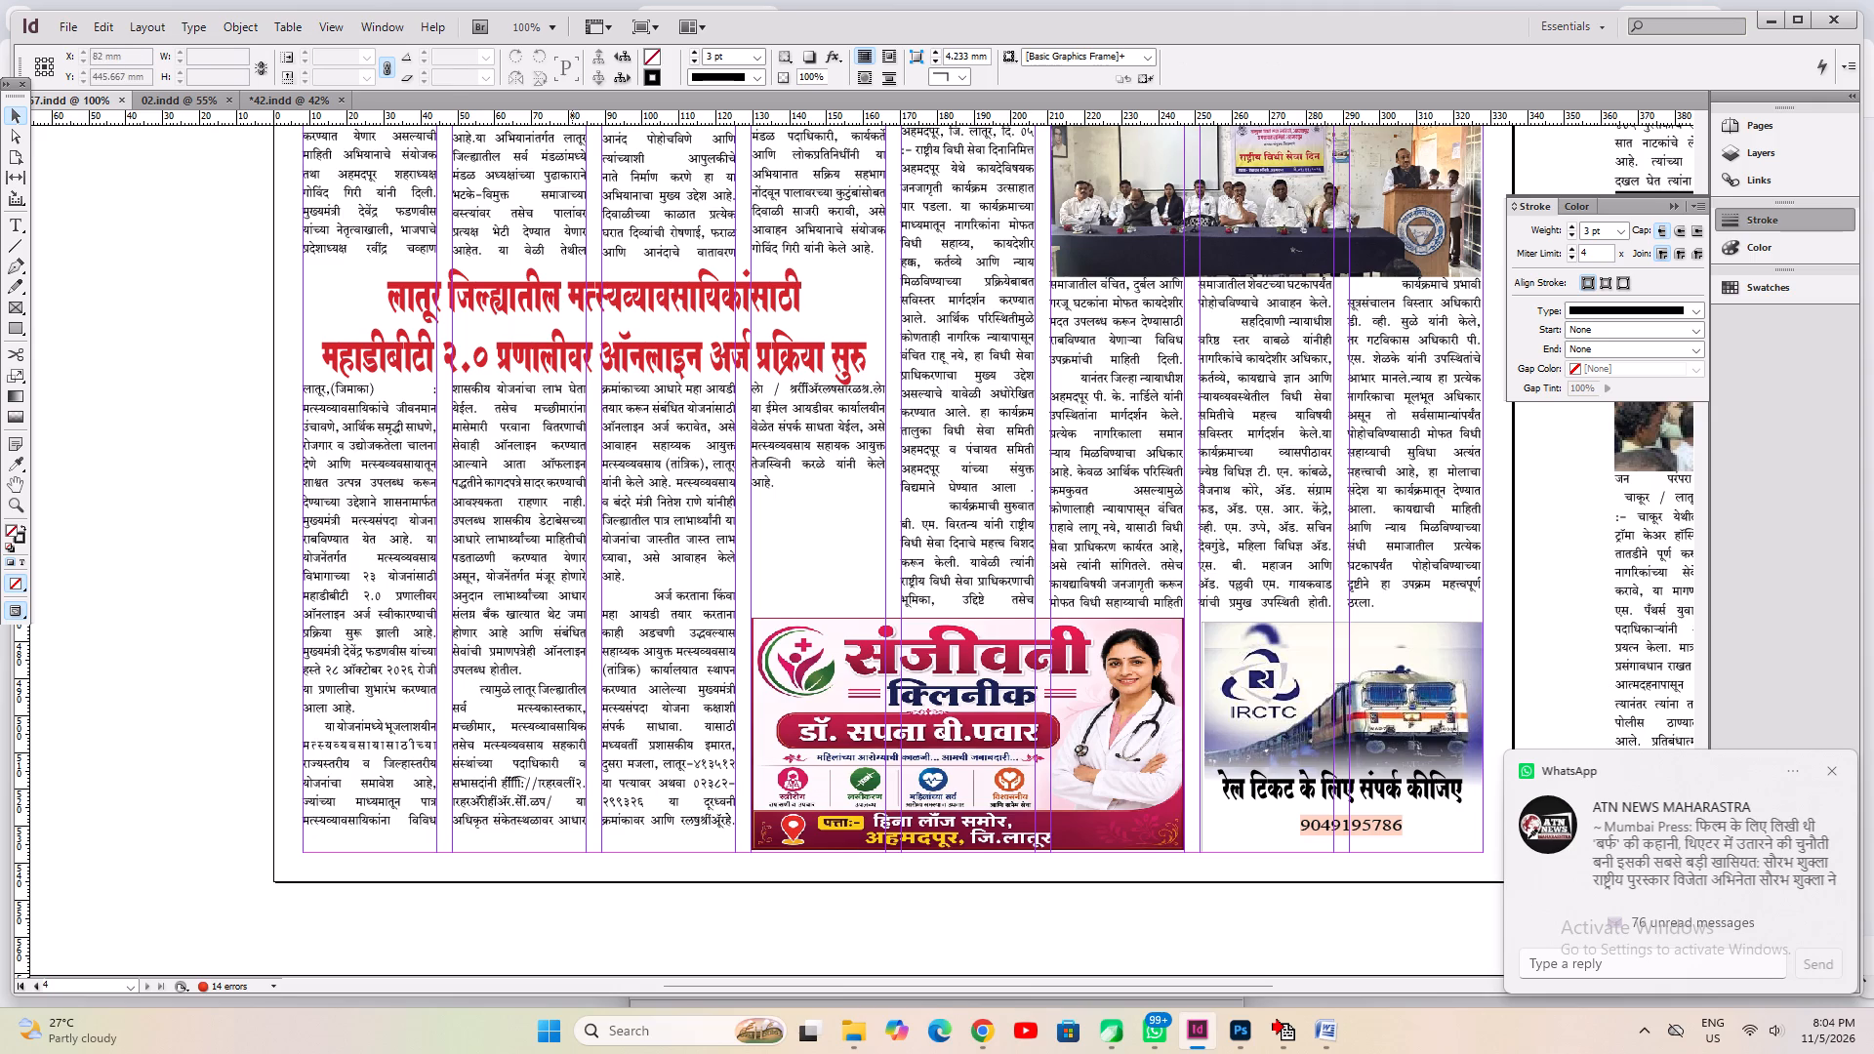
{"action": "left_click", "coordinate": [572, 515]}
{"action": "left_click_drag", "start_coordinate": [596, 827], "coordinate": [595, 854]}
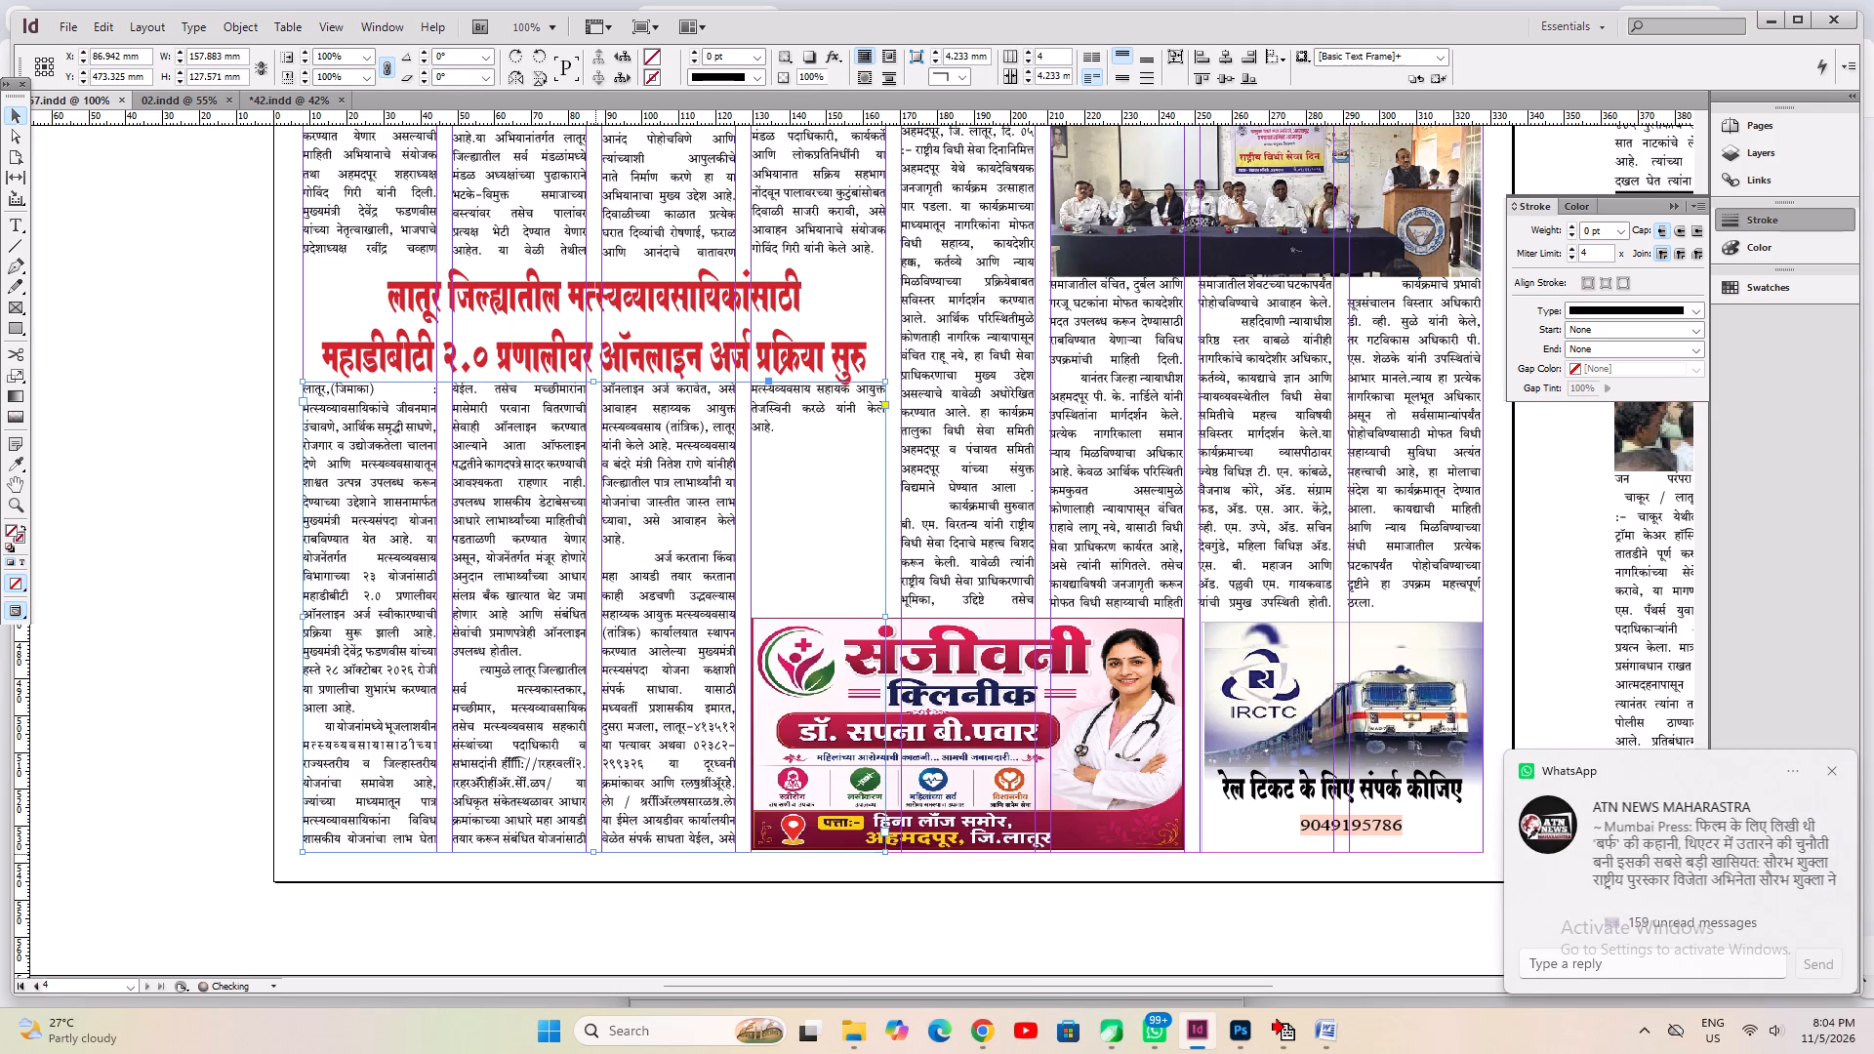
Draw a horizontal rule 157.883 mm long just above the fisheries headline, nudge it down slightly and set its stroke to 1 pt.
{"action": "left_click", "coordinate": [599, 918]}
{"action": "left_click", "coordinate": [617, 359]}
{"action": "left_click", "coordinate": [580, 617]}
{"action": "key", "text": "space"}
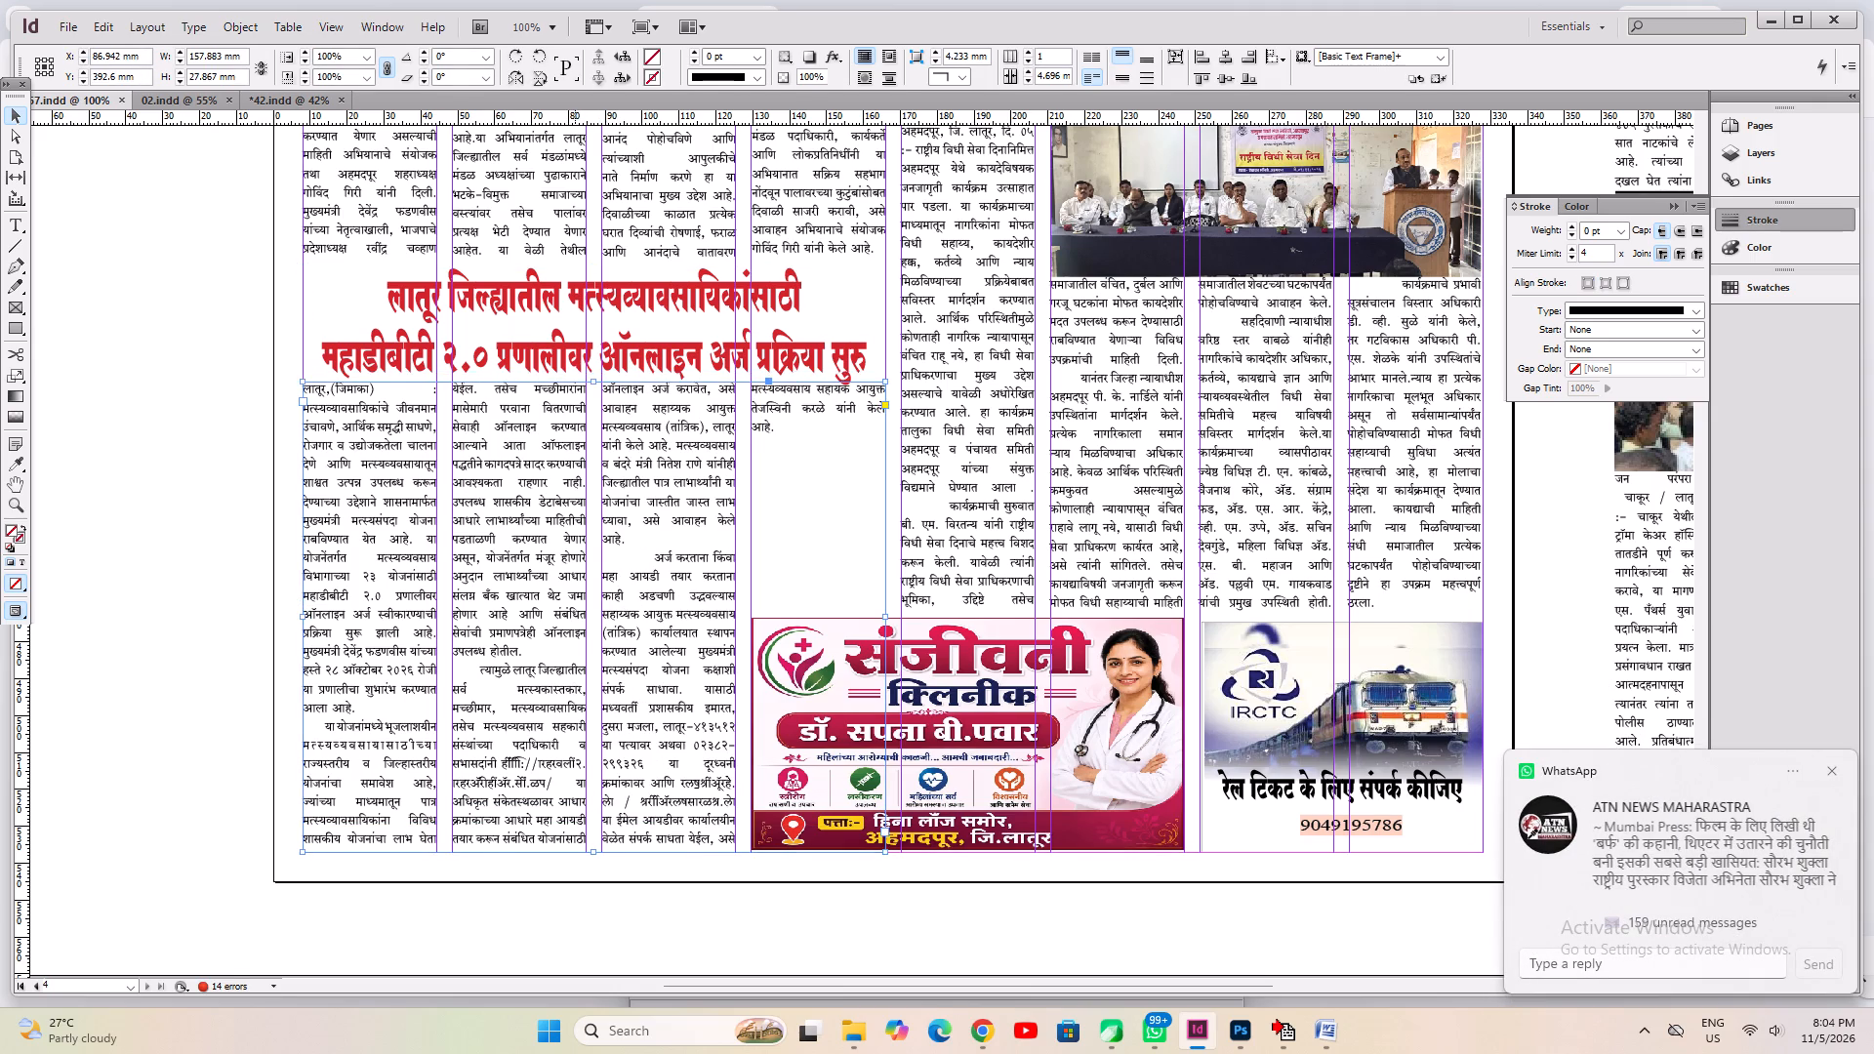
{"action": "left_click_drag", "start_coordinate": [470, 478], "coordinate": [474, 667]}
{"action": "left_click", "coordinate": [23, 245]}
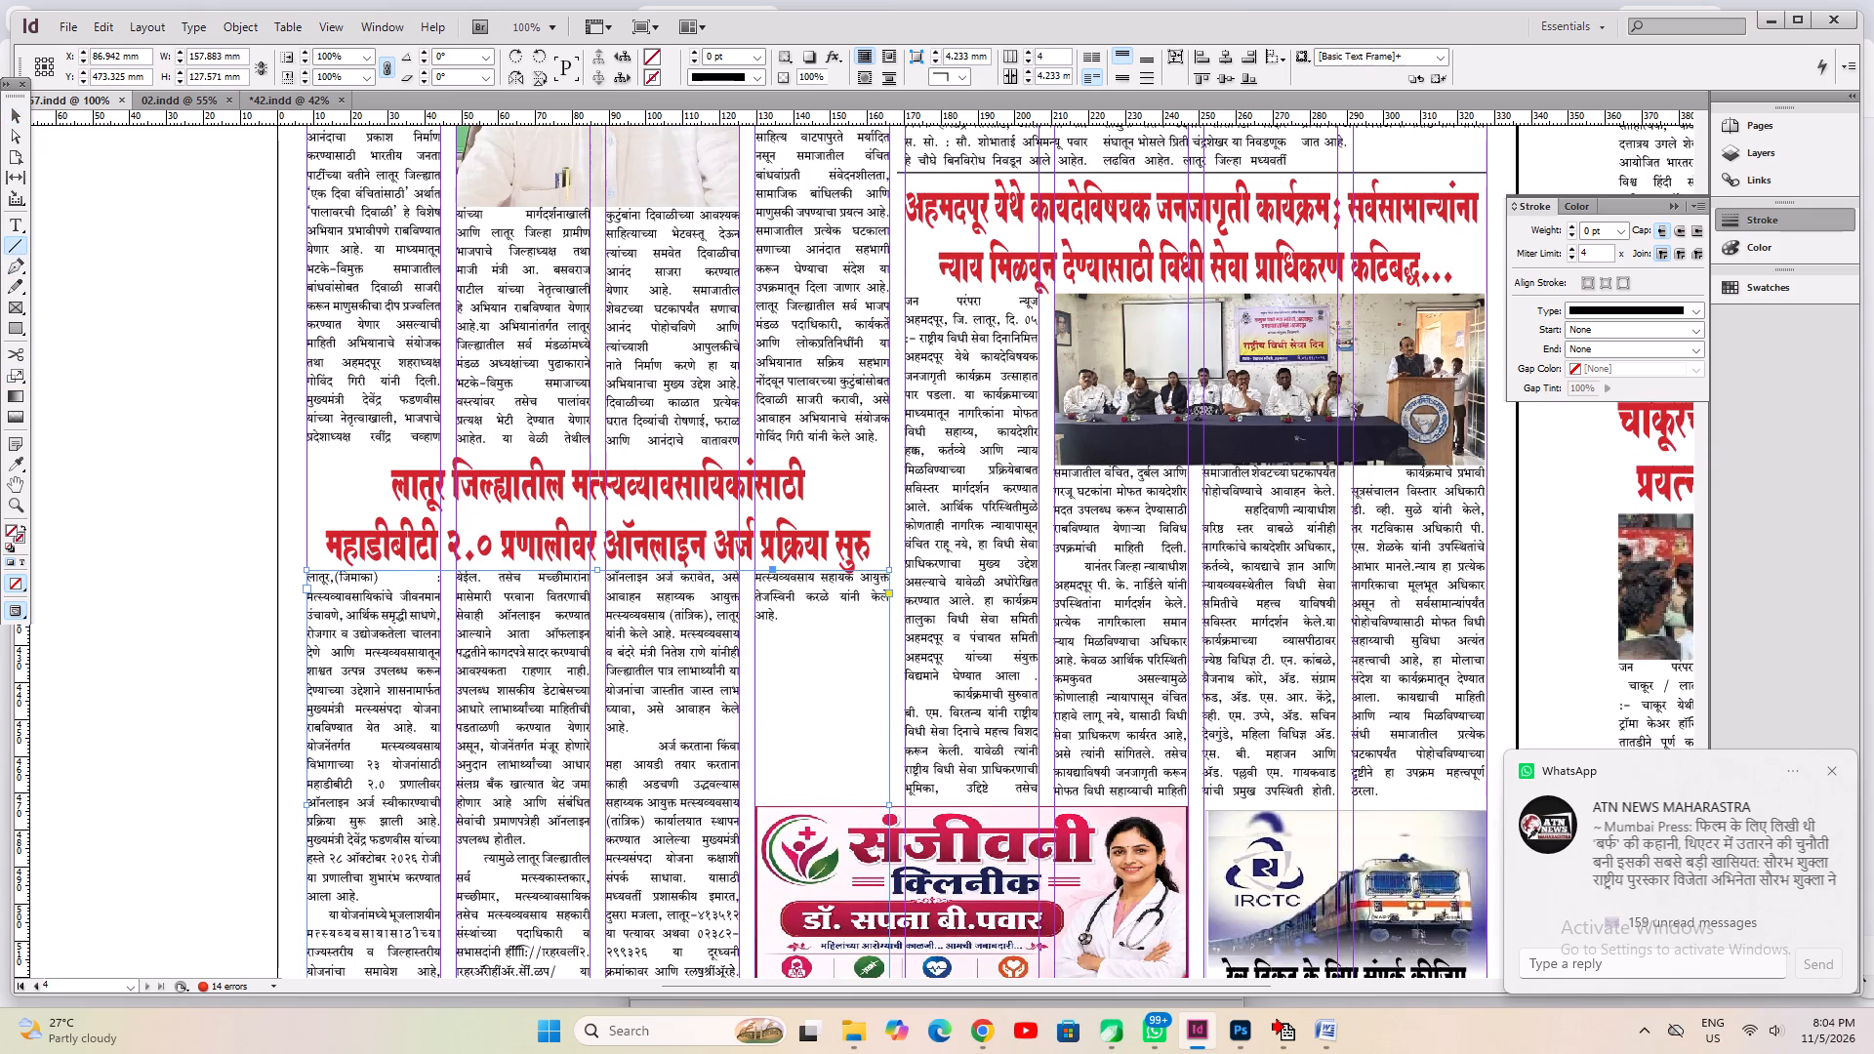
{"action": "left_click_drag", "start_coordinate": [306, 449], "coordinate": [878, 582], "text": "shift"}
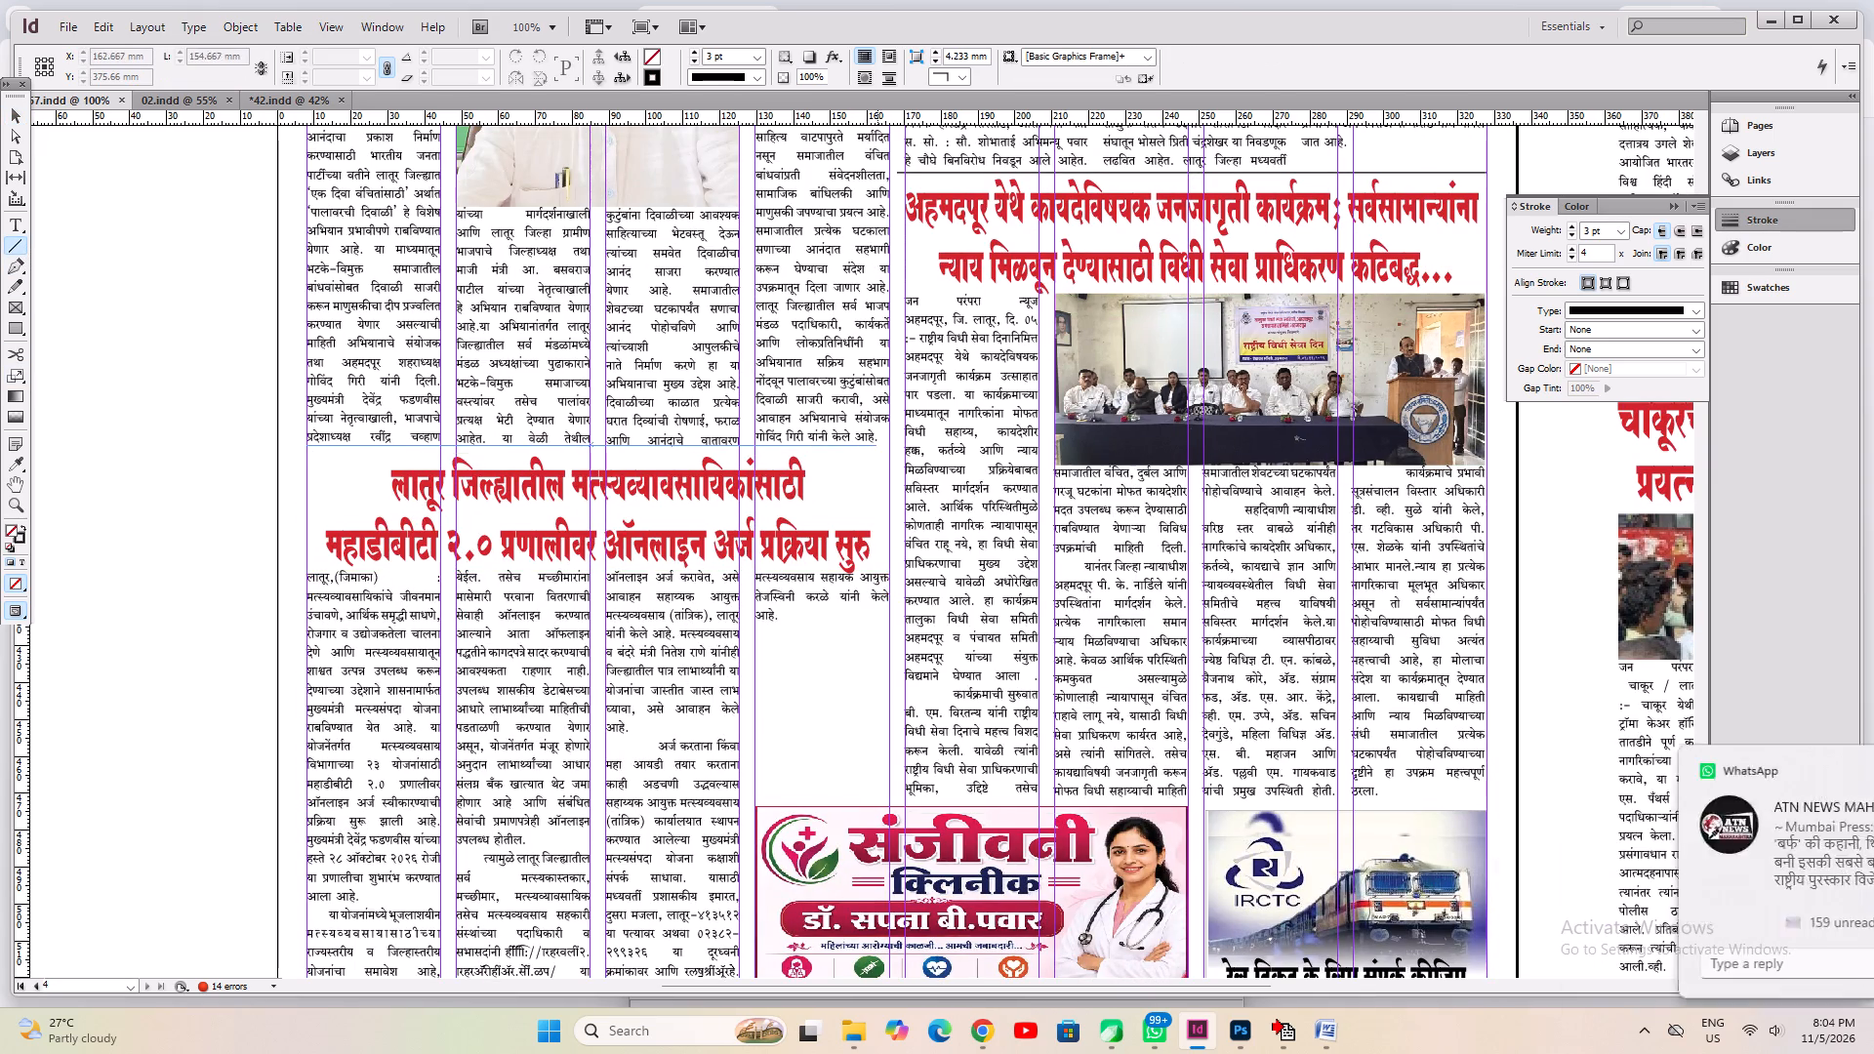
{"action": "left_click_drag", "start_coordinate": [878, 582], "coordinate": [889, 589], "text": "shift"}
{"action": "key", "text": "Down"}
{"action": "key", "text": "Down"}
{"action": "key", "text": "Down"}
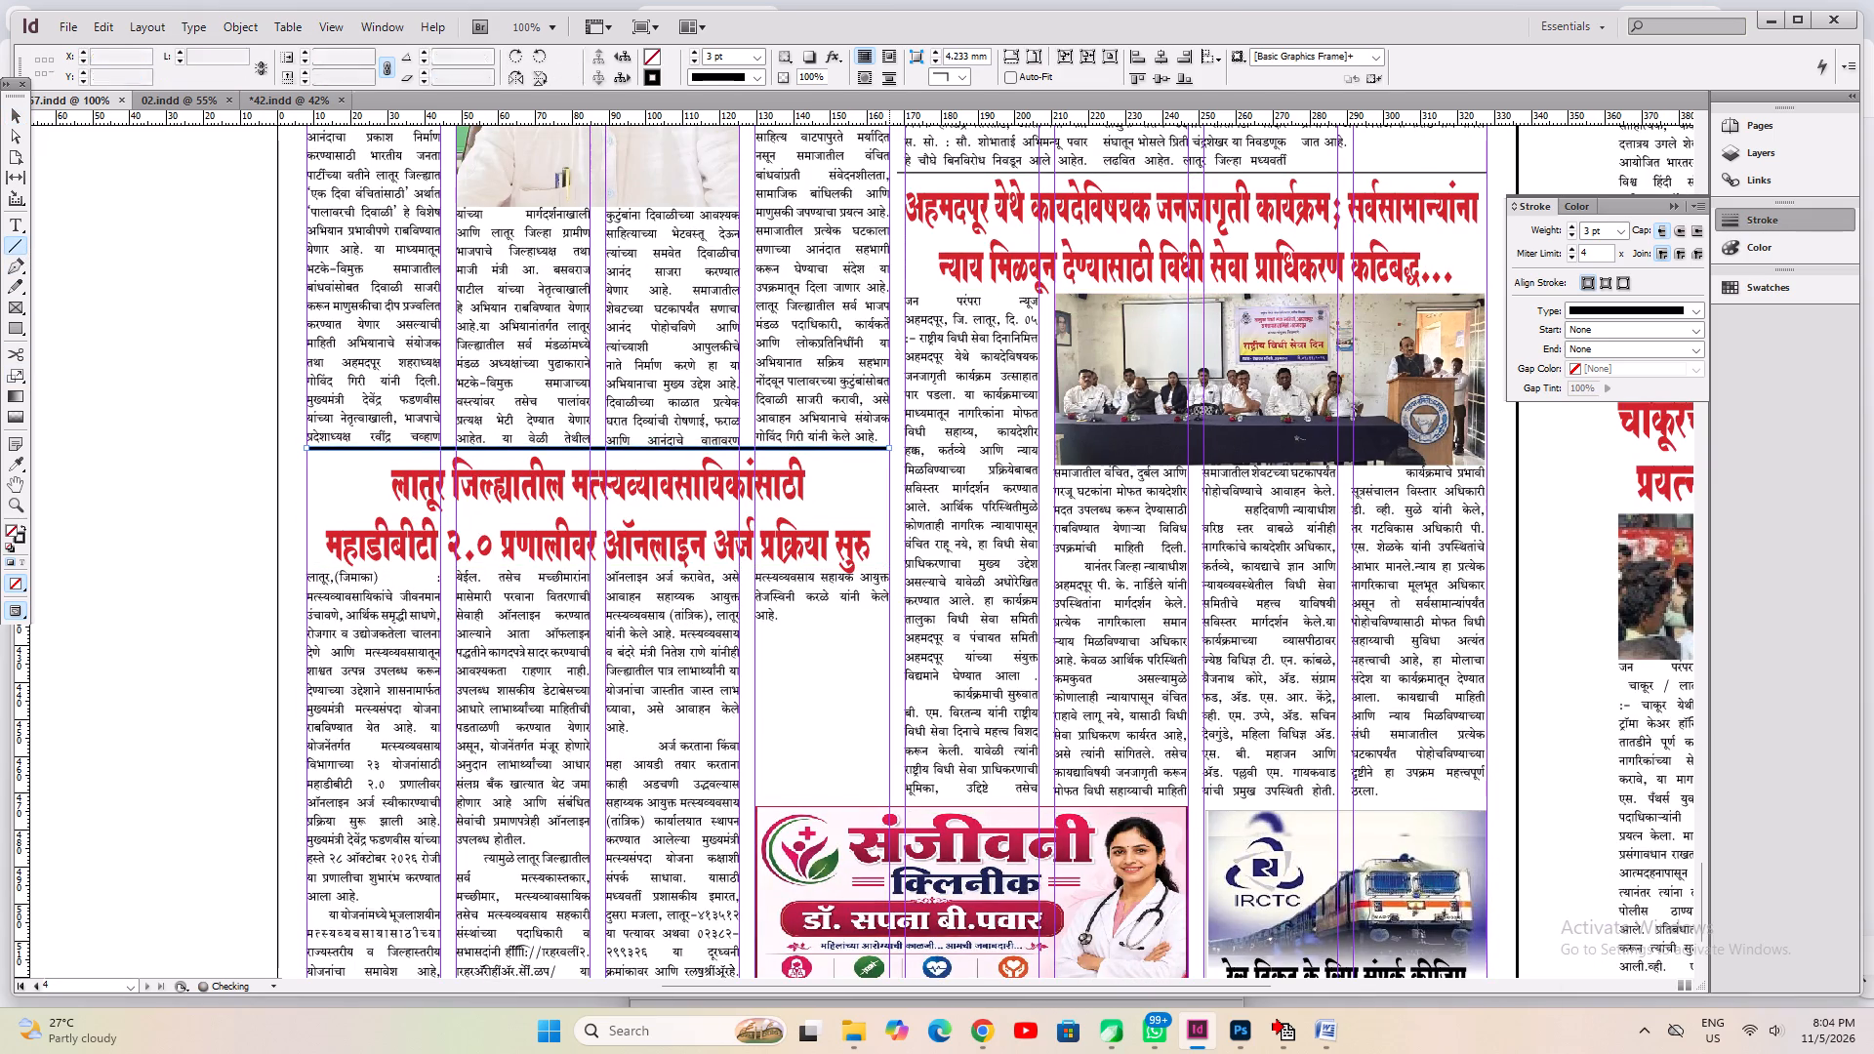
{"action": "key", "text": "Down"}
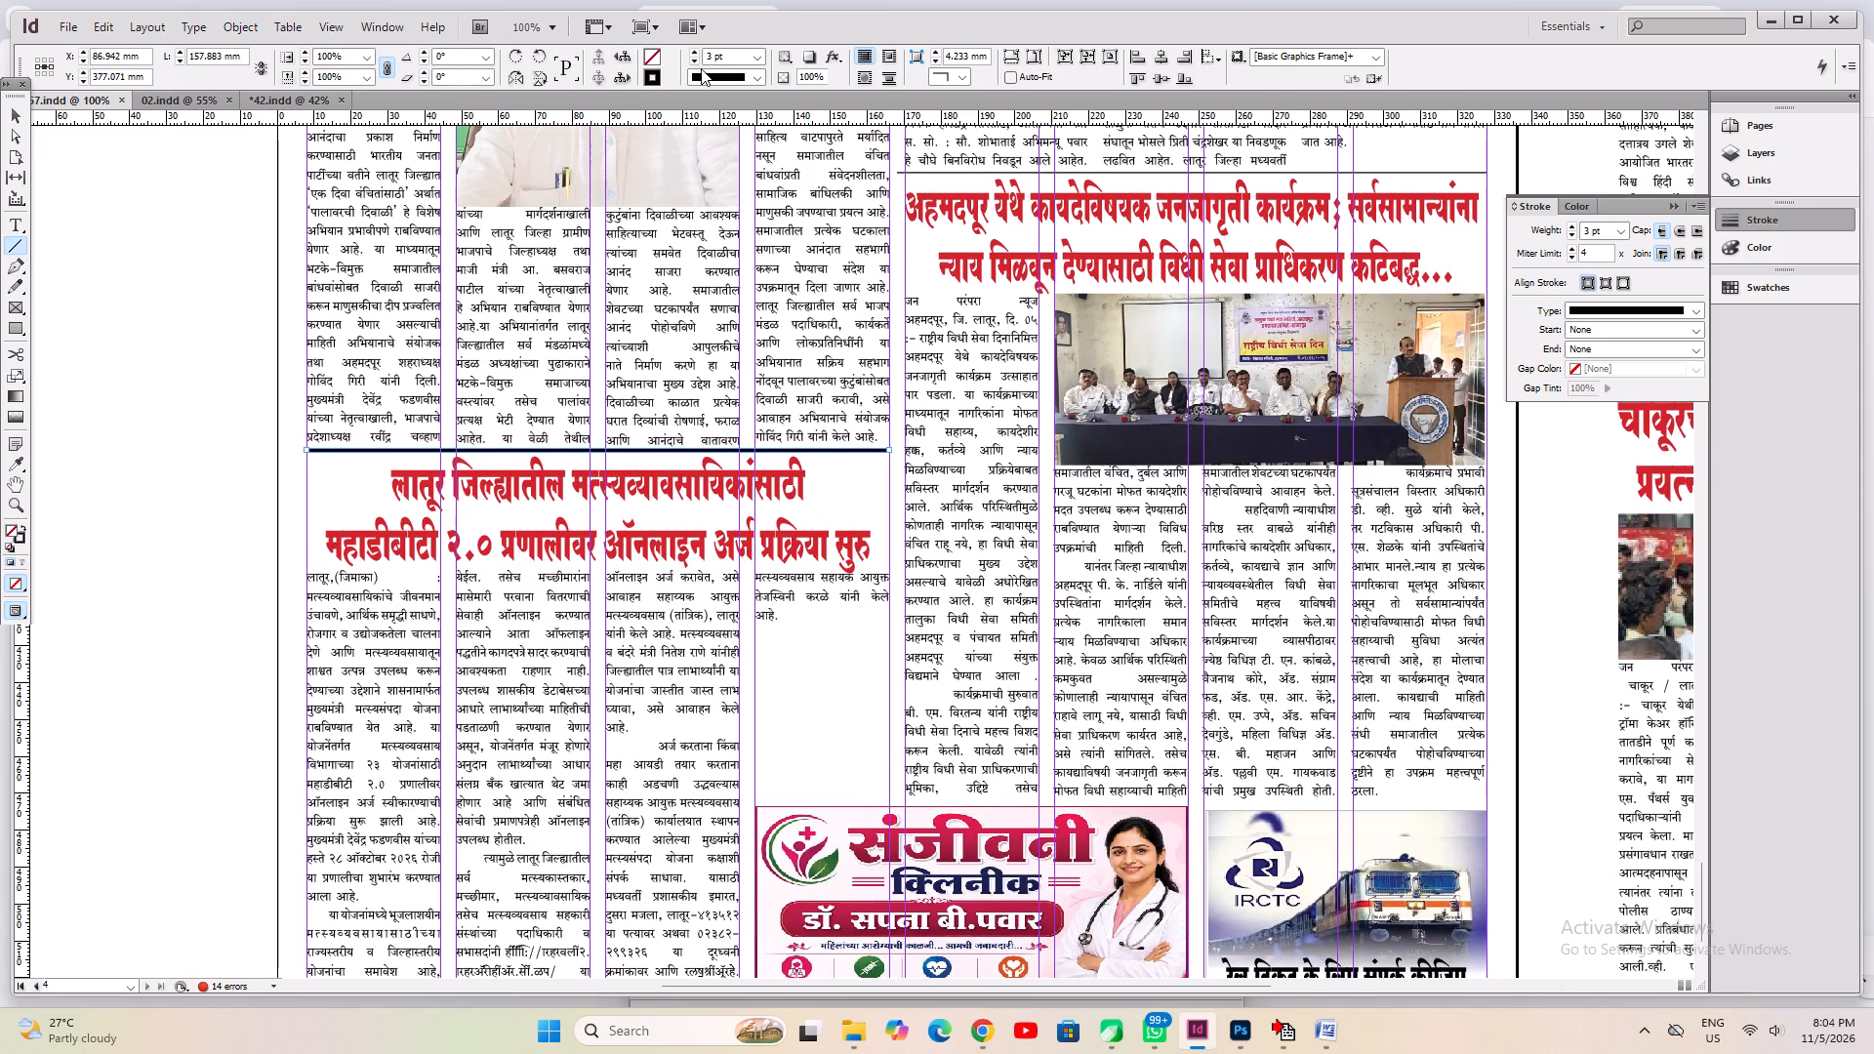
{"action": "left_click", "coordinate": [693, 61]}
{"action": "left_click", "coordinate": [693, 61]}
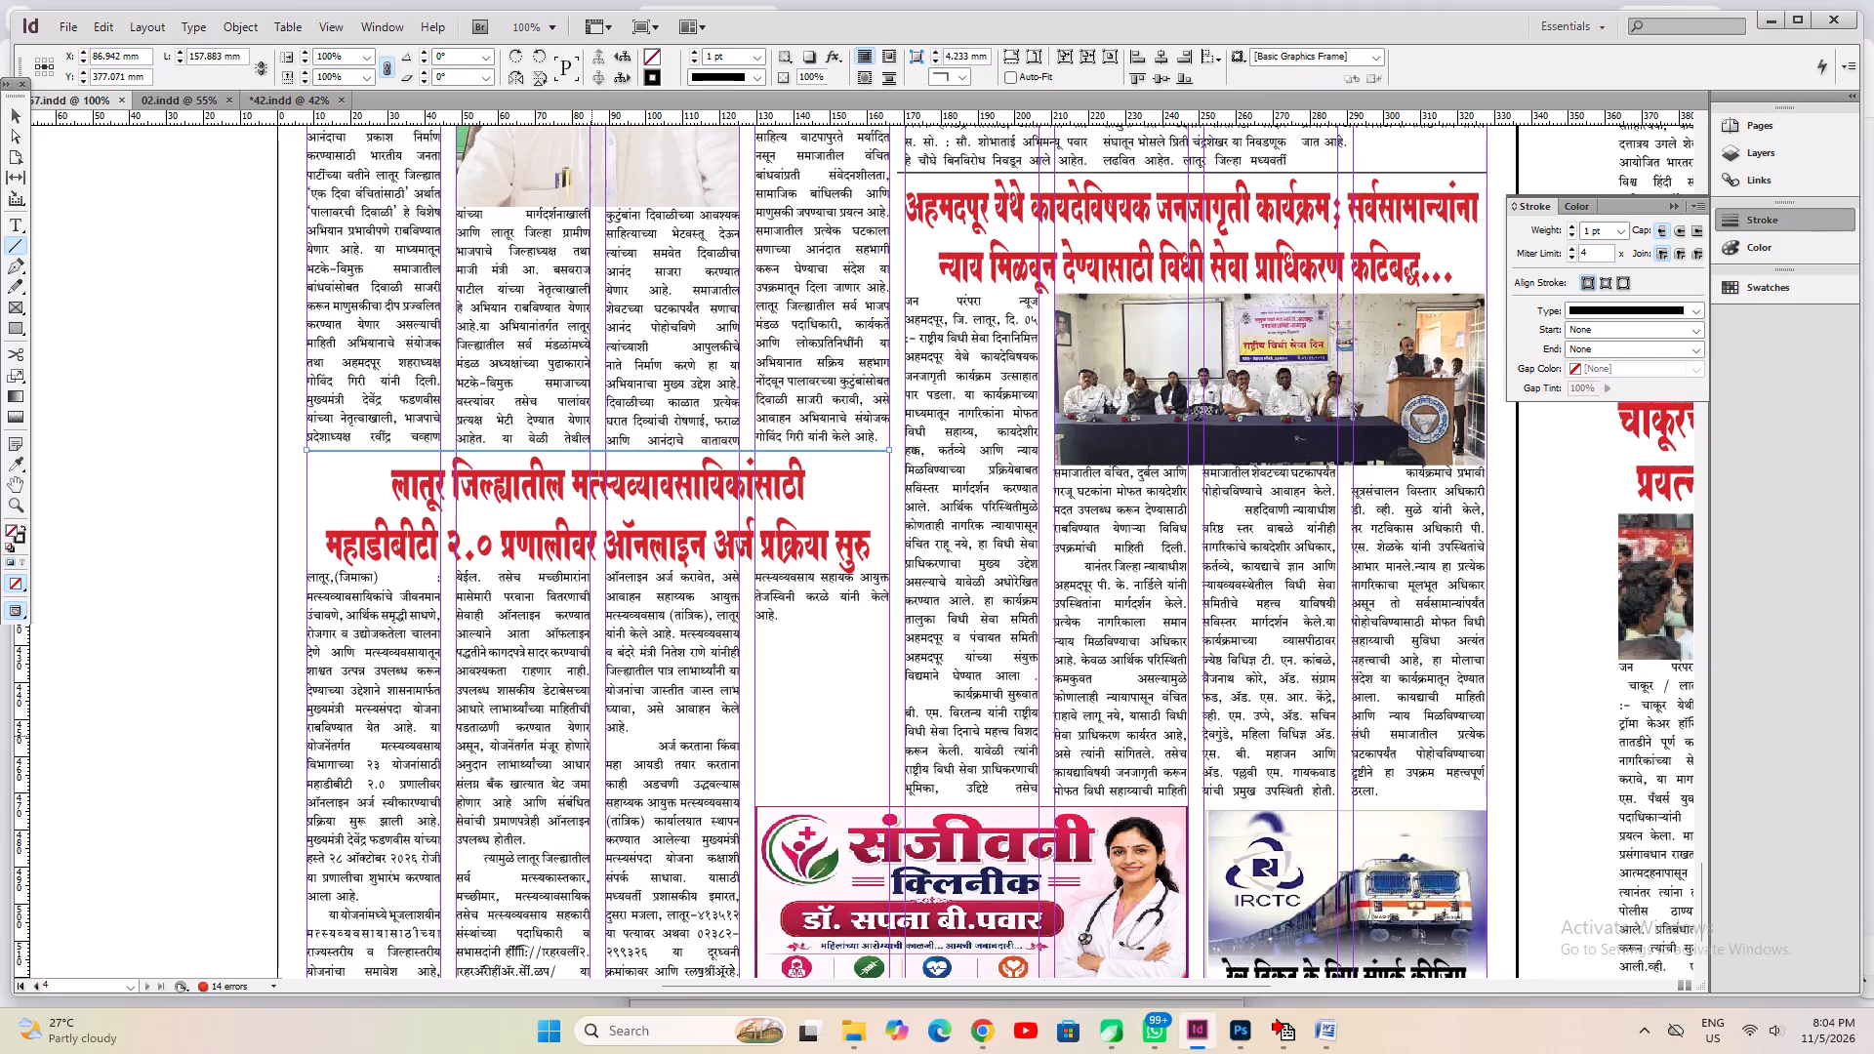
Copy the fisheries article's passage starting at "अर्ज करताना किंवा" and paste it again at the end of the body text.
{"action": "scroll", "coordinate": [591, 732], "scroll_direction": "down", "scroll_amount": 4}
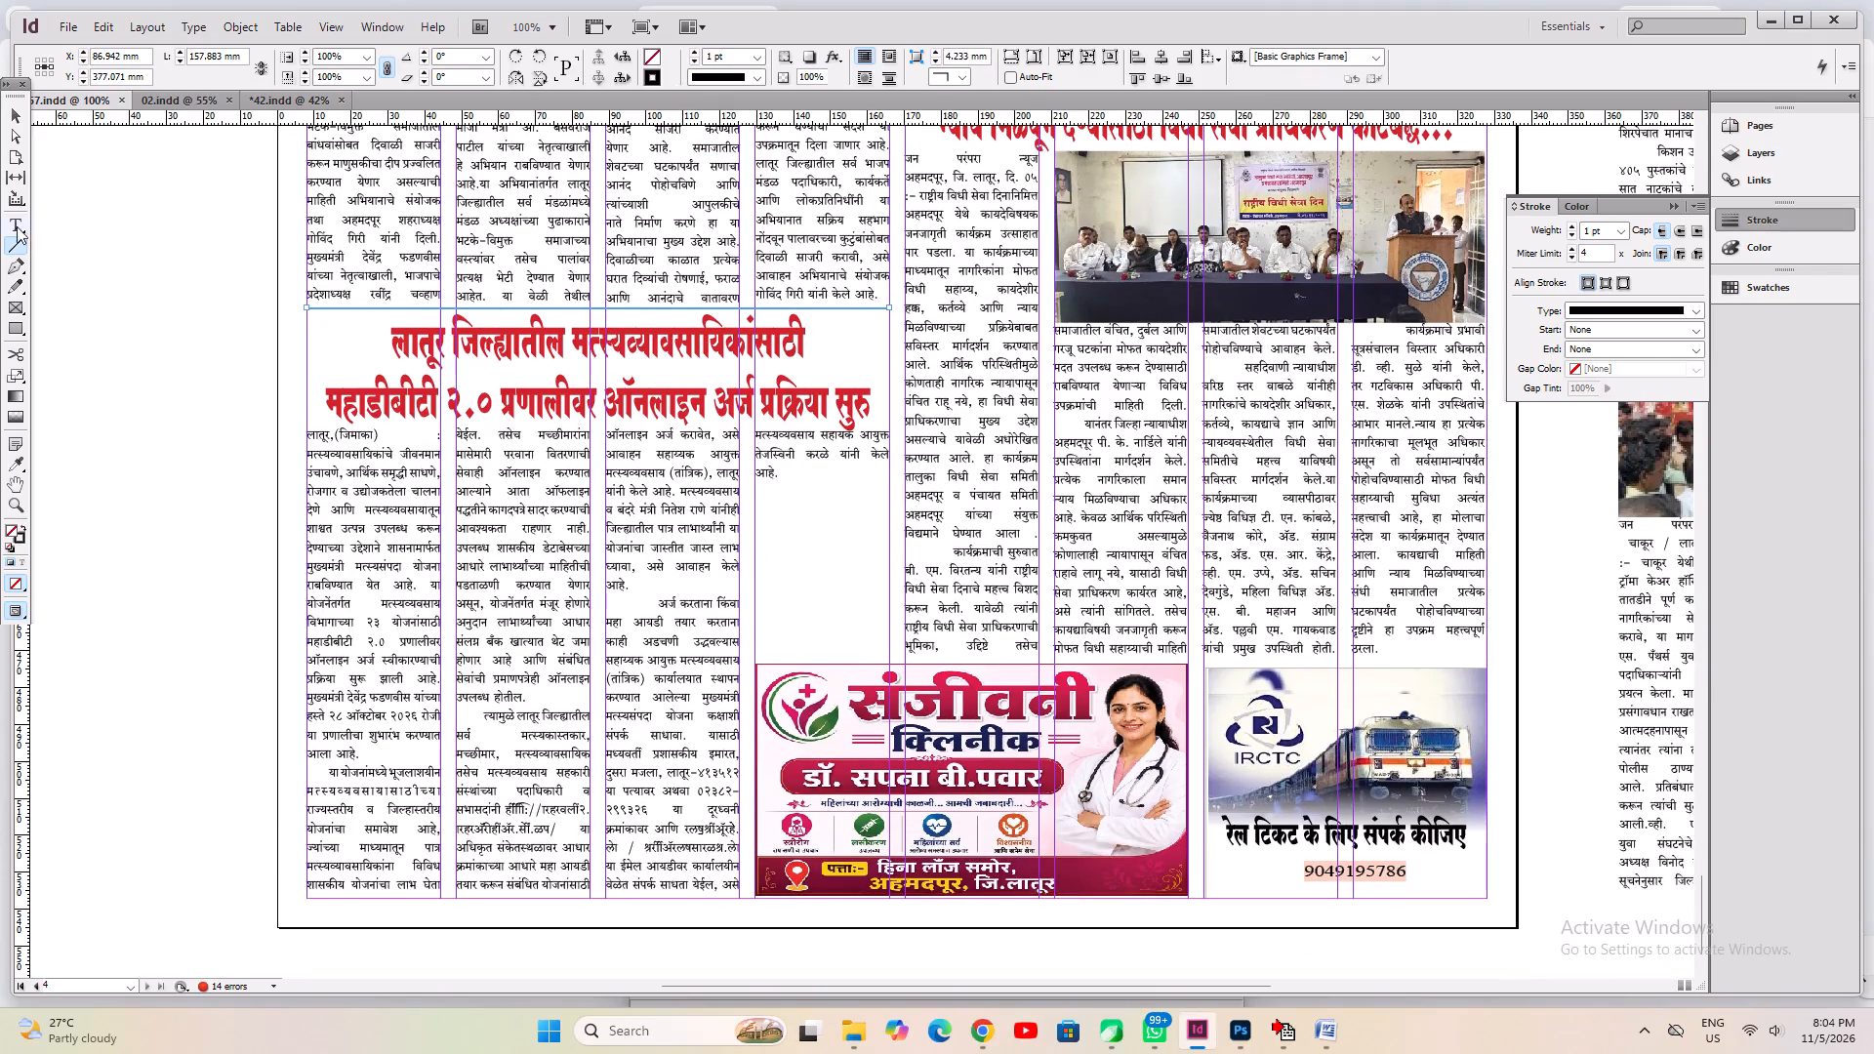
{"action": "left_click", "coordinate": [8, 223]}
{"action": "left_click_drag", "start_coordinate": [657, 664], "coordinate": [974, 626]}
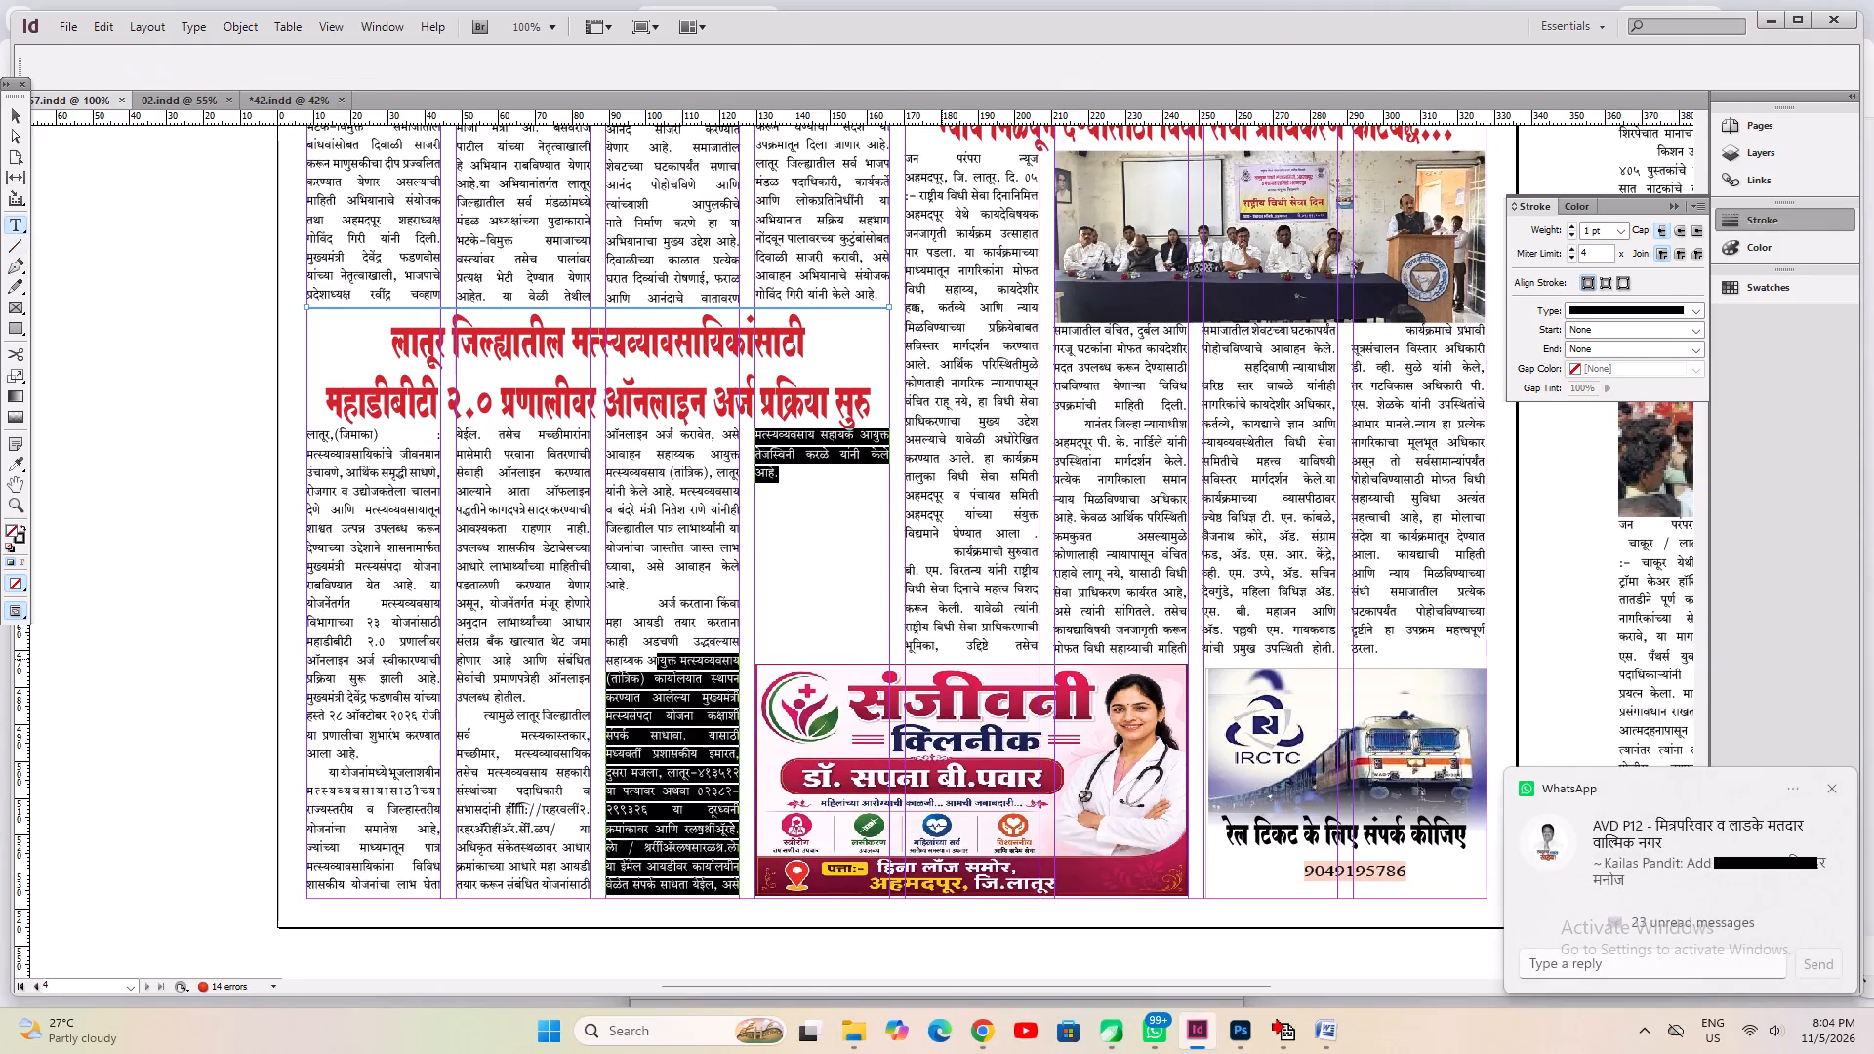
{"action": "left_click_drag", "start_coordinate": [974, 626], "coordinate": [784, 494]}
{"action": "left_click", "coordinate": [661, 628]}
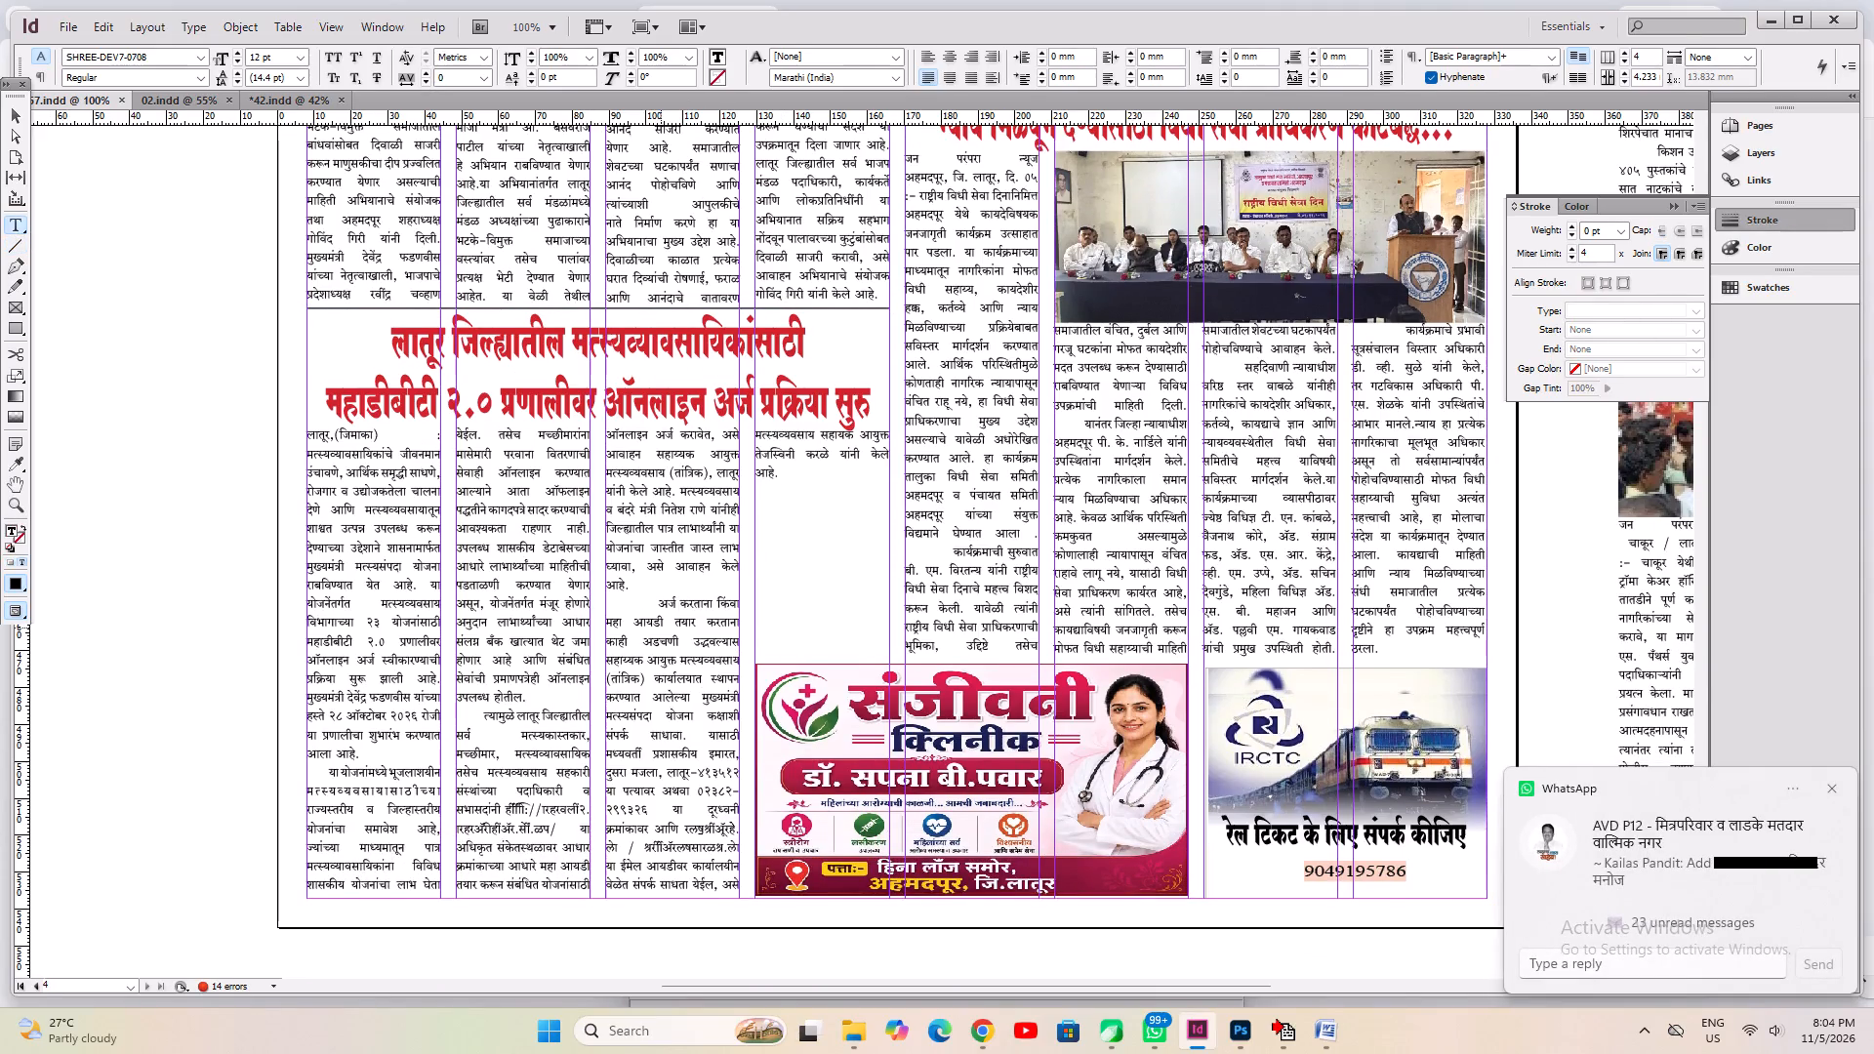
{"action": "left_click_drag", "start_coordinate": [657, 600], "coordinate": [726, 841]}
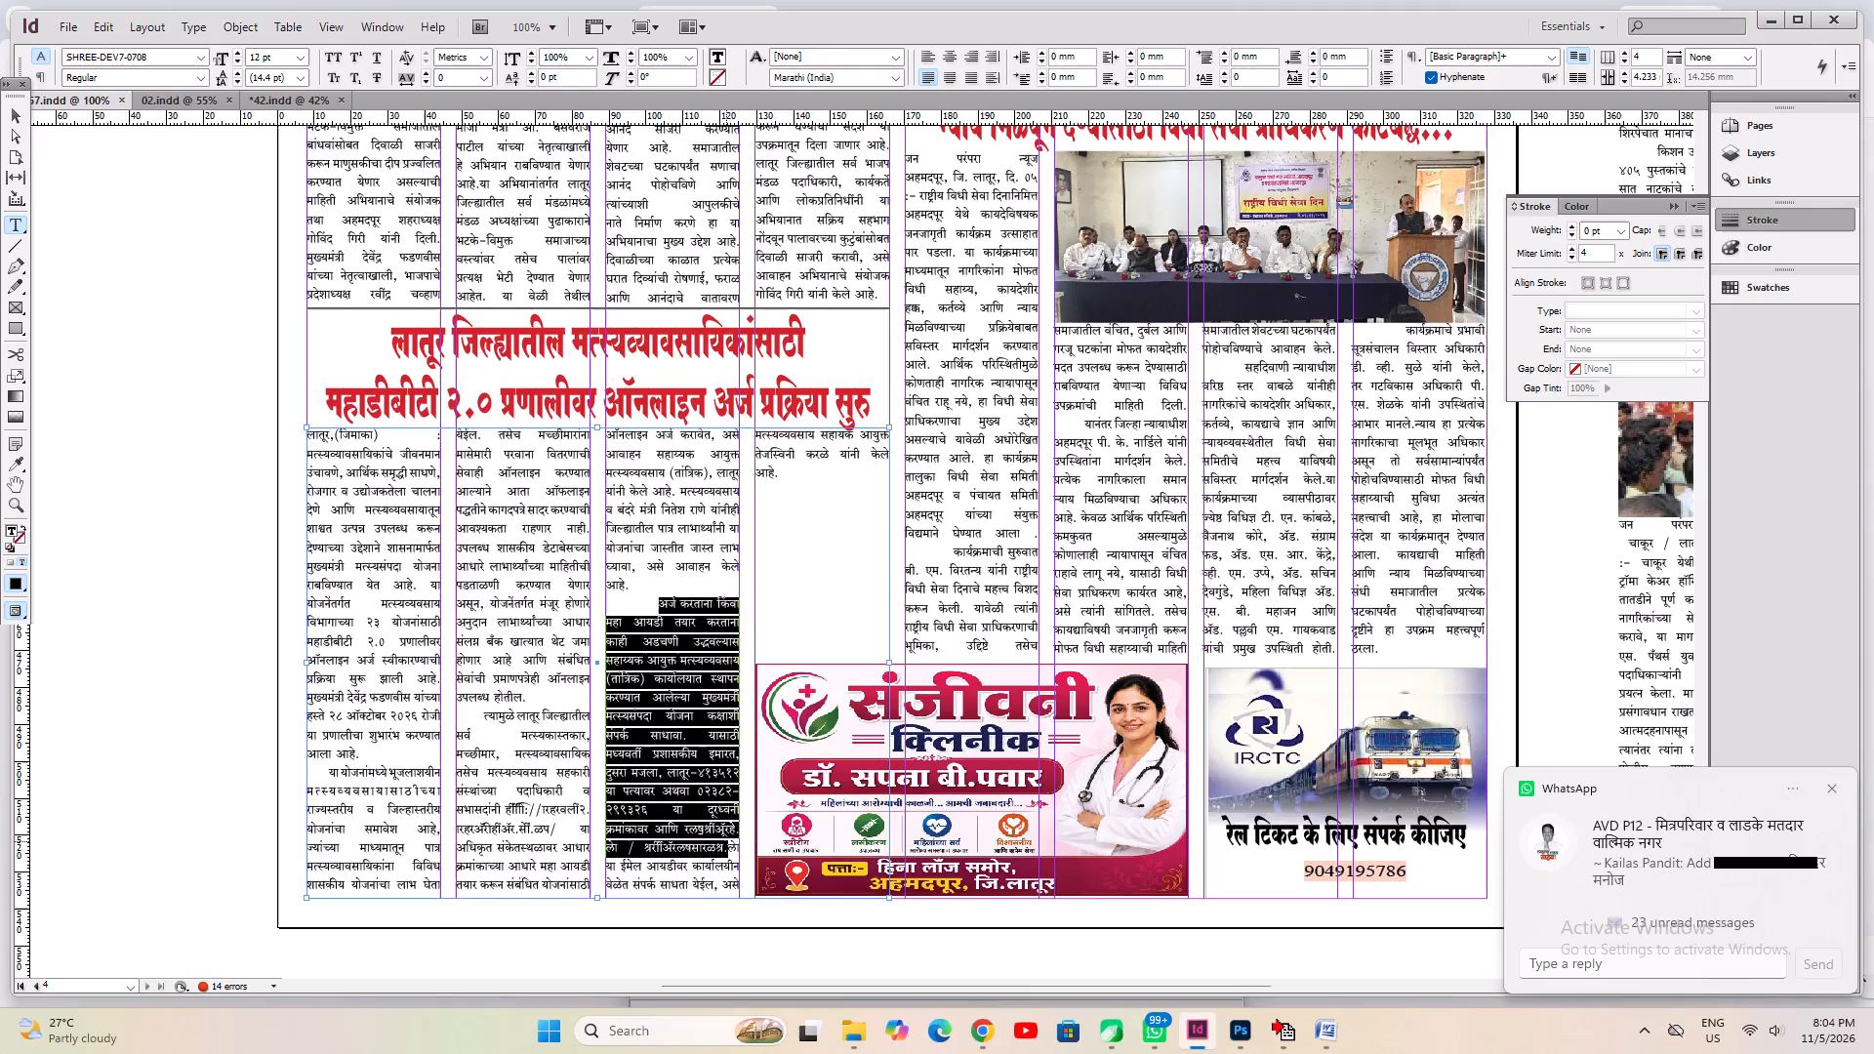
{"action": "key", "text": "ctrl+c"}
{"action": "key", "text": "Down"}
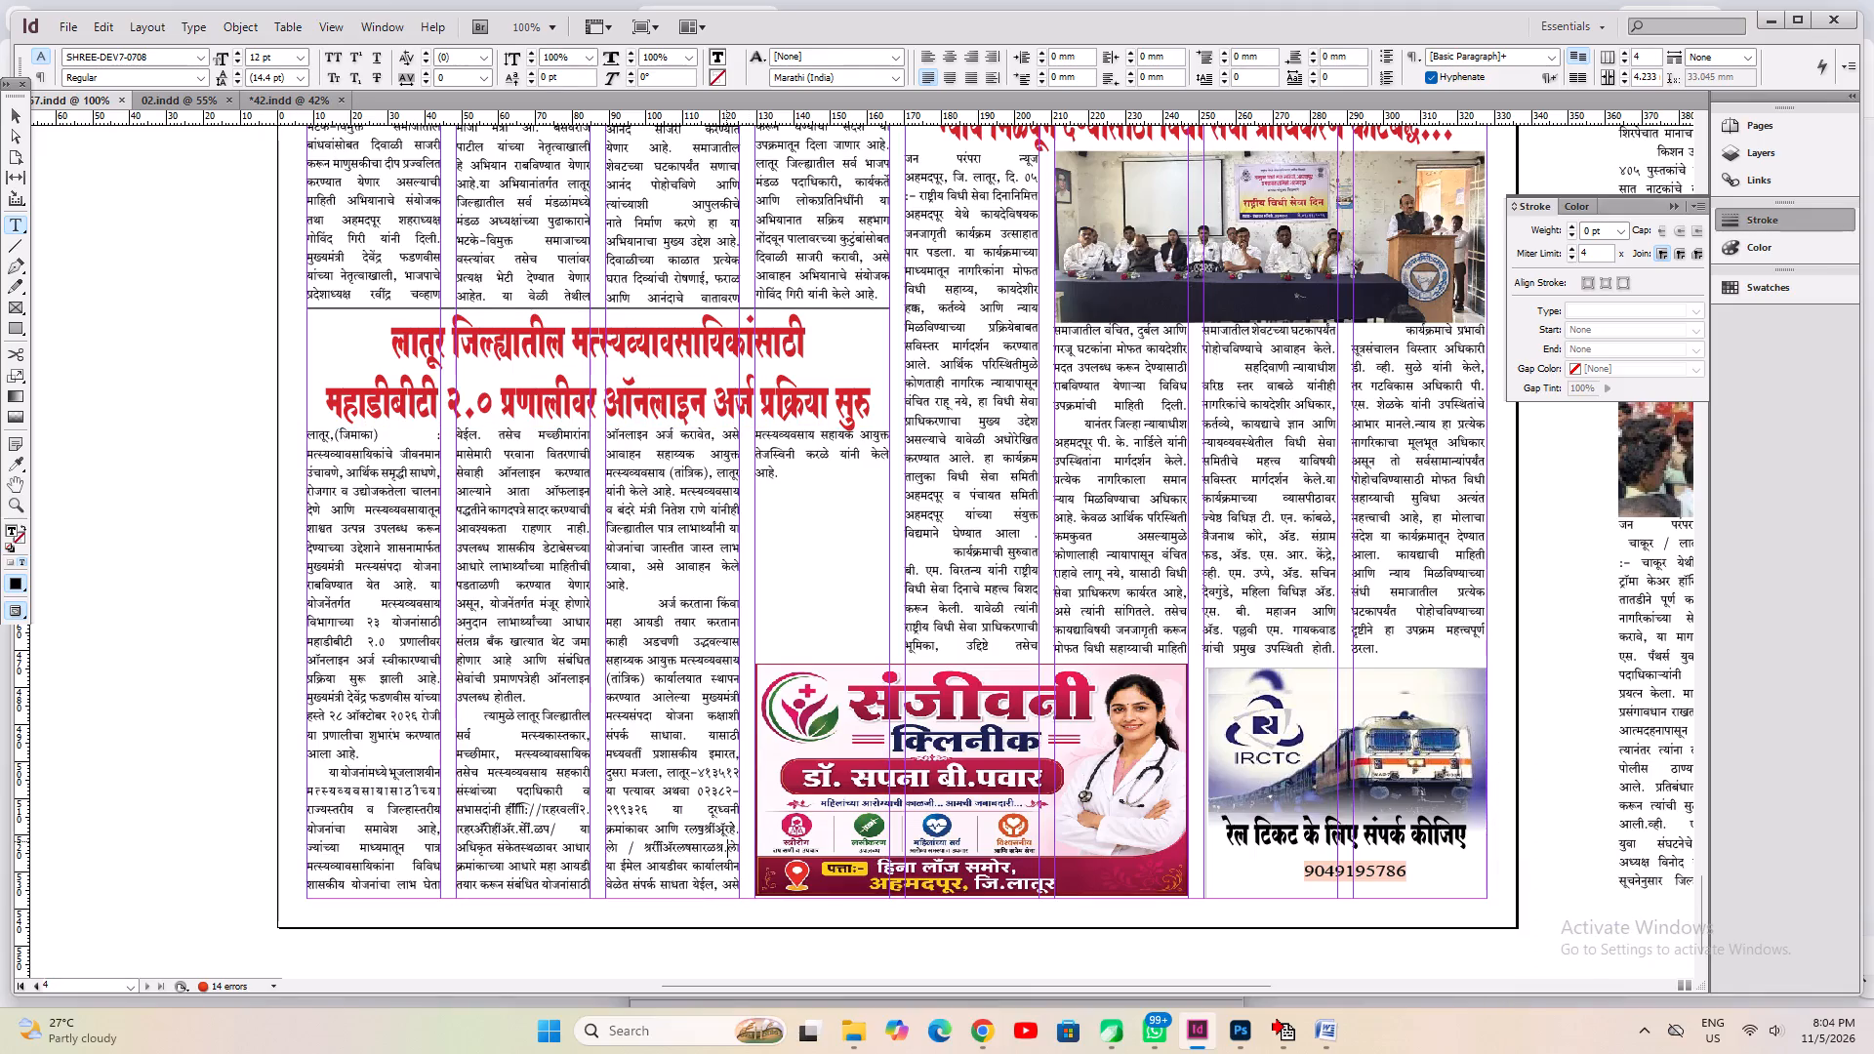
{"action": "key", "text": "Down"}
{"action": "key", "text": "Down"}
{"action": "key", "text": "Down"}
{"action": "key", "text": "Down"}
{"action": "key", "text": "Down"}
{"action": "key", "text": "ctrl+v"}
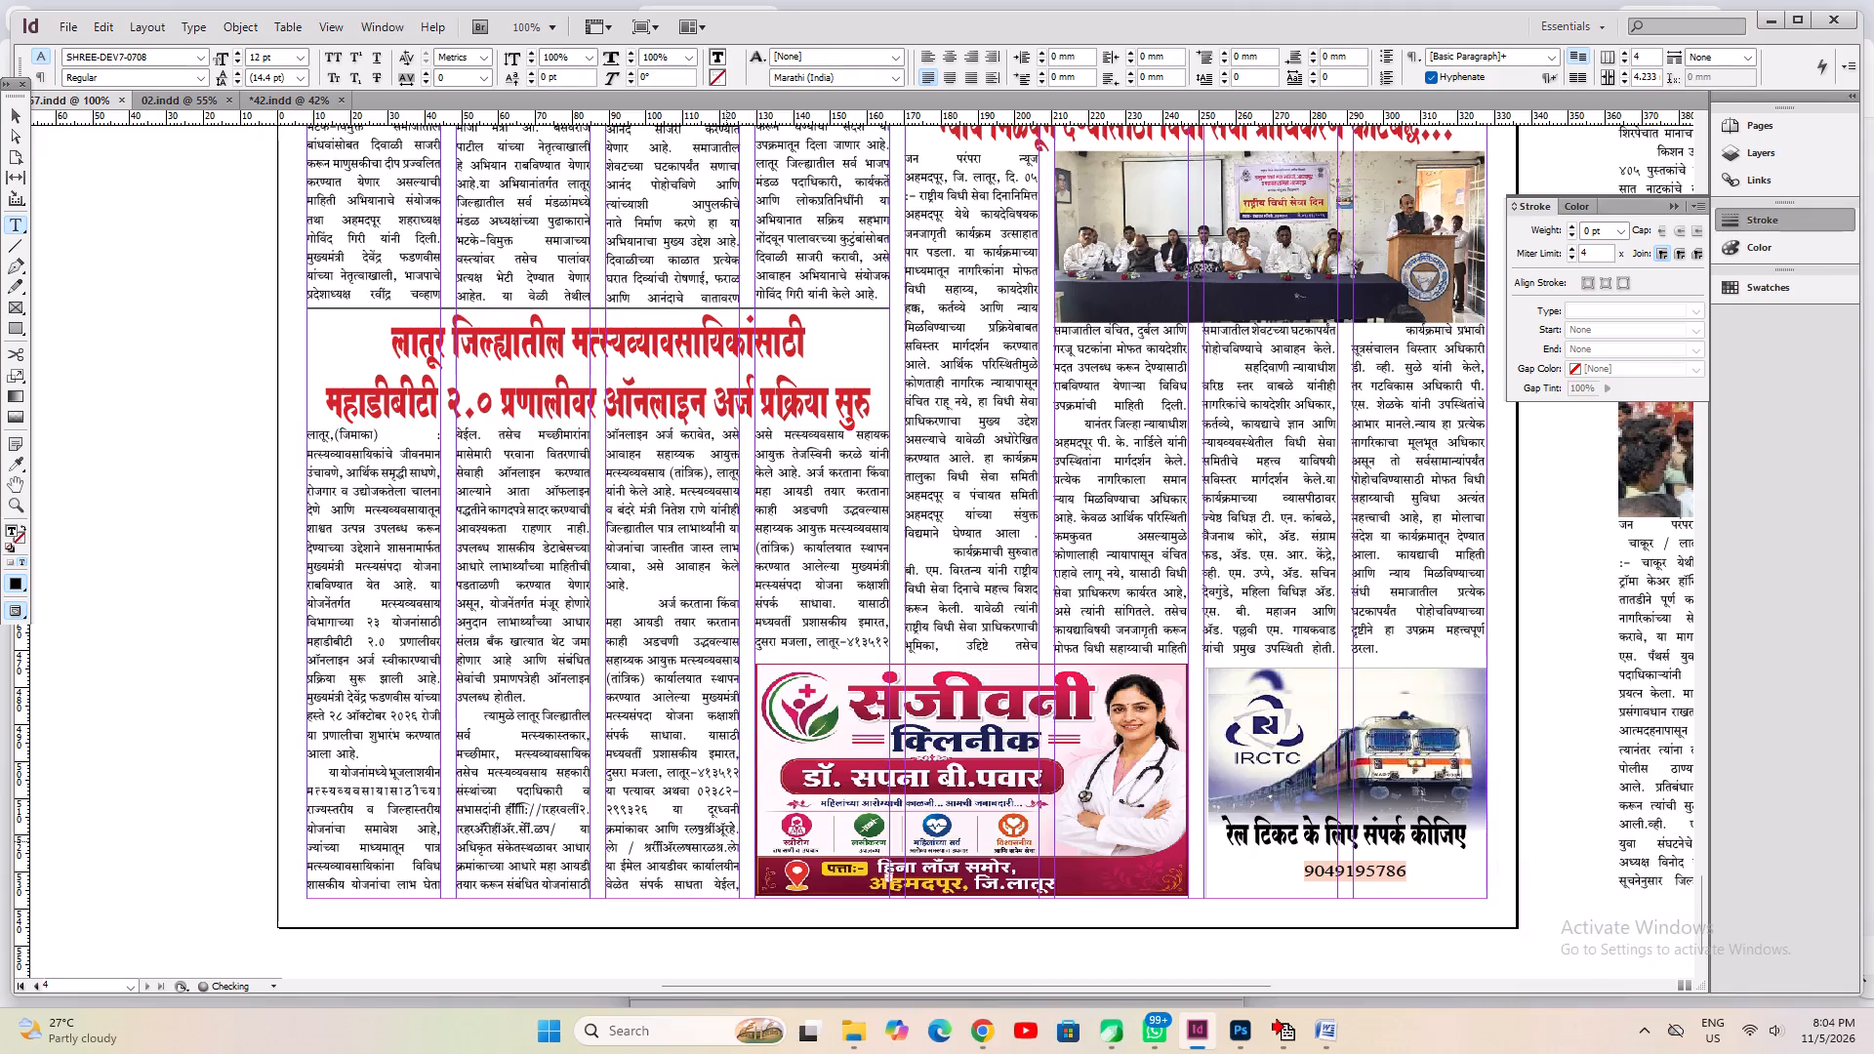
Remove the paragraph break and indent before "अर्ज करताना किंवा" in the third column so it continues the preceding paragraph.
{"action": "left_click", "coordinate": [630, 785]}
{"action": "left_click", "coordinate": [658, 607]}
{"action": "key", "text": "BackSpace"}
{"action": "key", "text": "BackSpace"}
{"action": "key", "text": "BackSpace"}
{"action": "key", "text": "BackSpace"}
{"action": "key", "text": "BackSpace"}
{"action": "key", "text": "BackSpace"}
{"action": "key", "text": "BackSpace"}
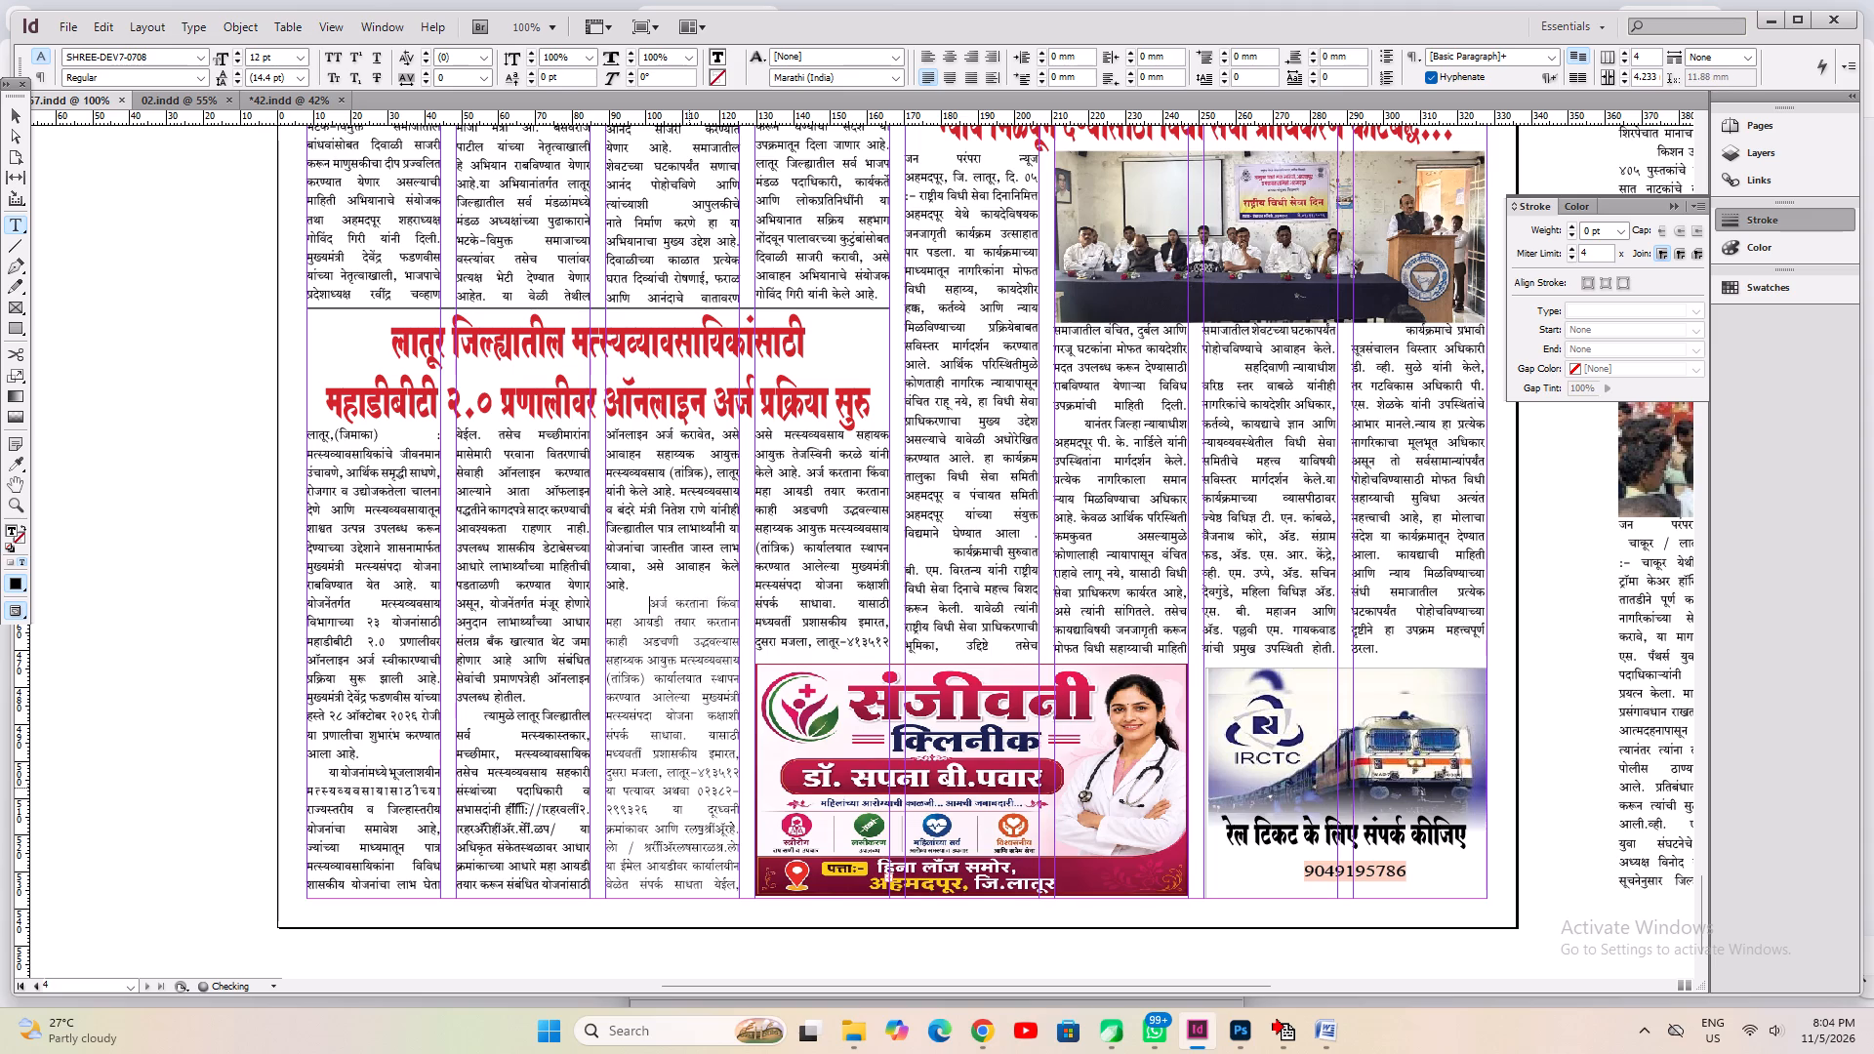
{"action": "key", "text": "BackSpace"}
{"action": "key", "text": "BackSpace"}
{"action": "key", "text": "BackSpace"}
{"action": "key", "text": "BackSpace"}
{"action": "key", "text": "BackSpace"}
{"action": "key", "text": "BackSpace"}
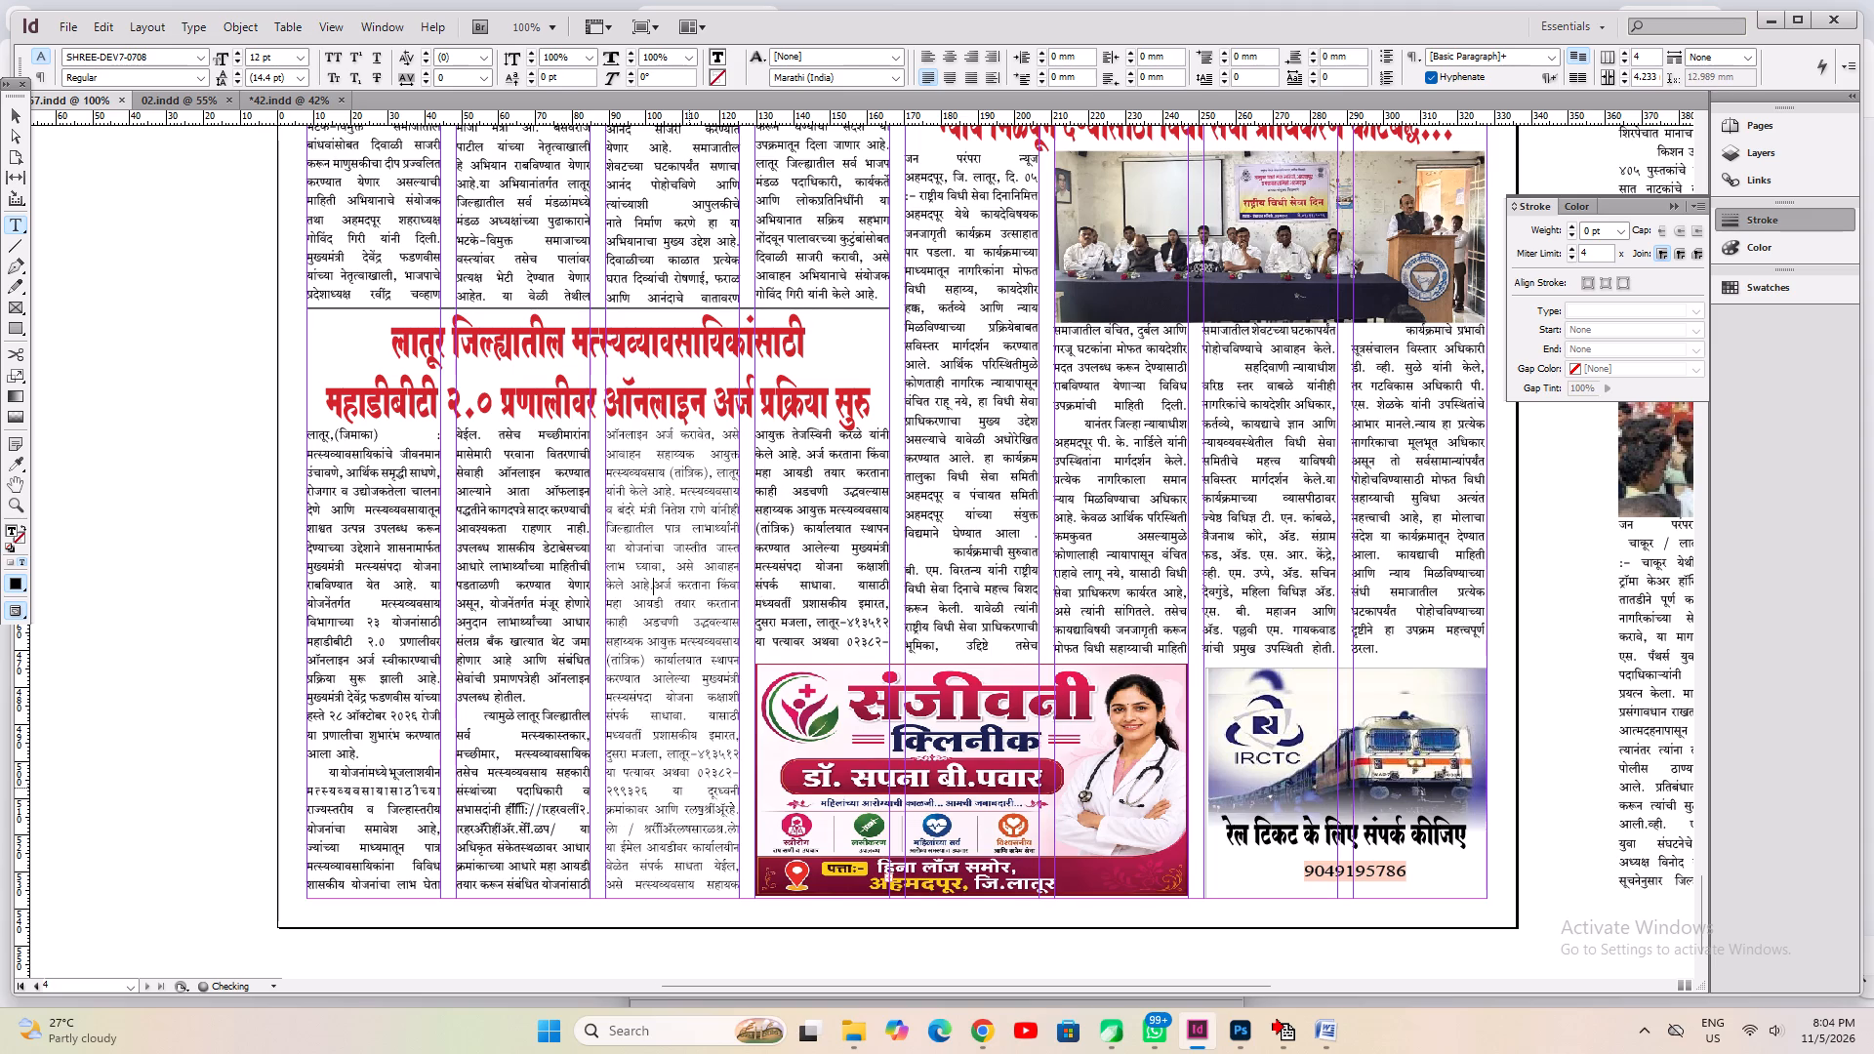
Set the tracking to -20 for the fisheries body text from the first column through the upper part of the fourth.
{"action": "left_click", "coordinate": [326, 560]}
{"action": "left_click_drag", "start_coordinate": [352, 523], "coordinate": [923, 547]}
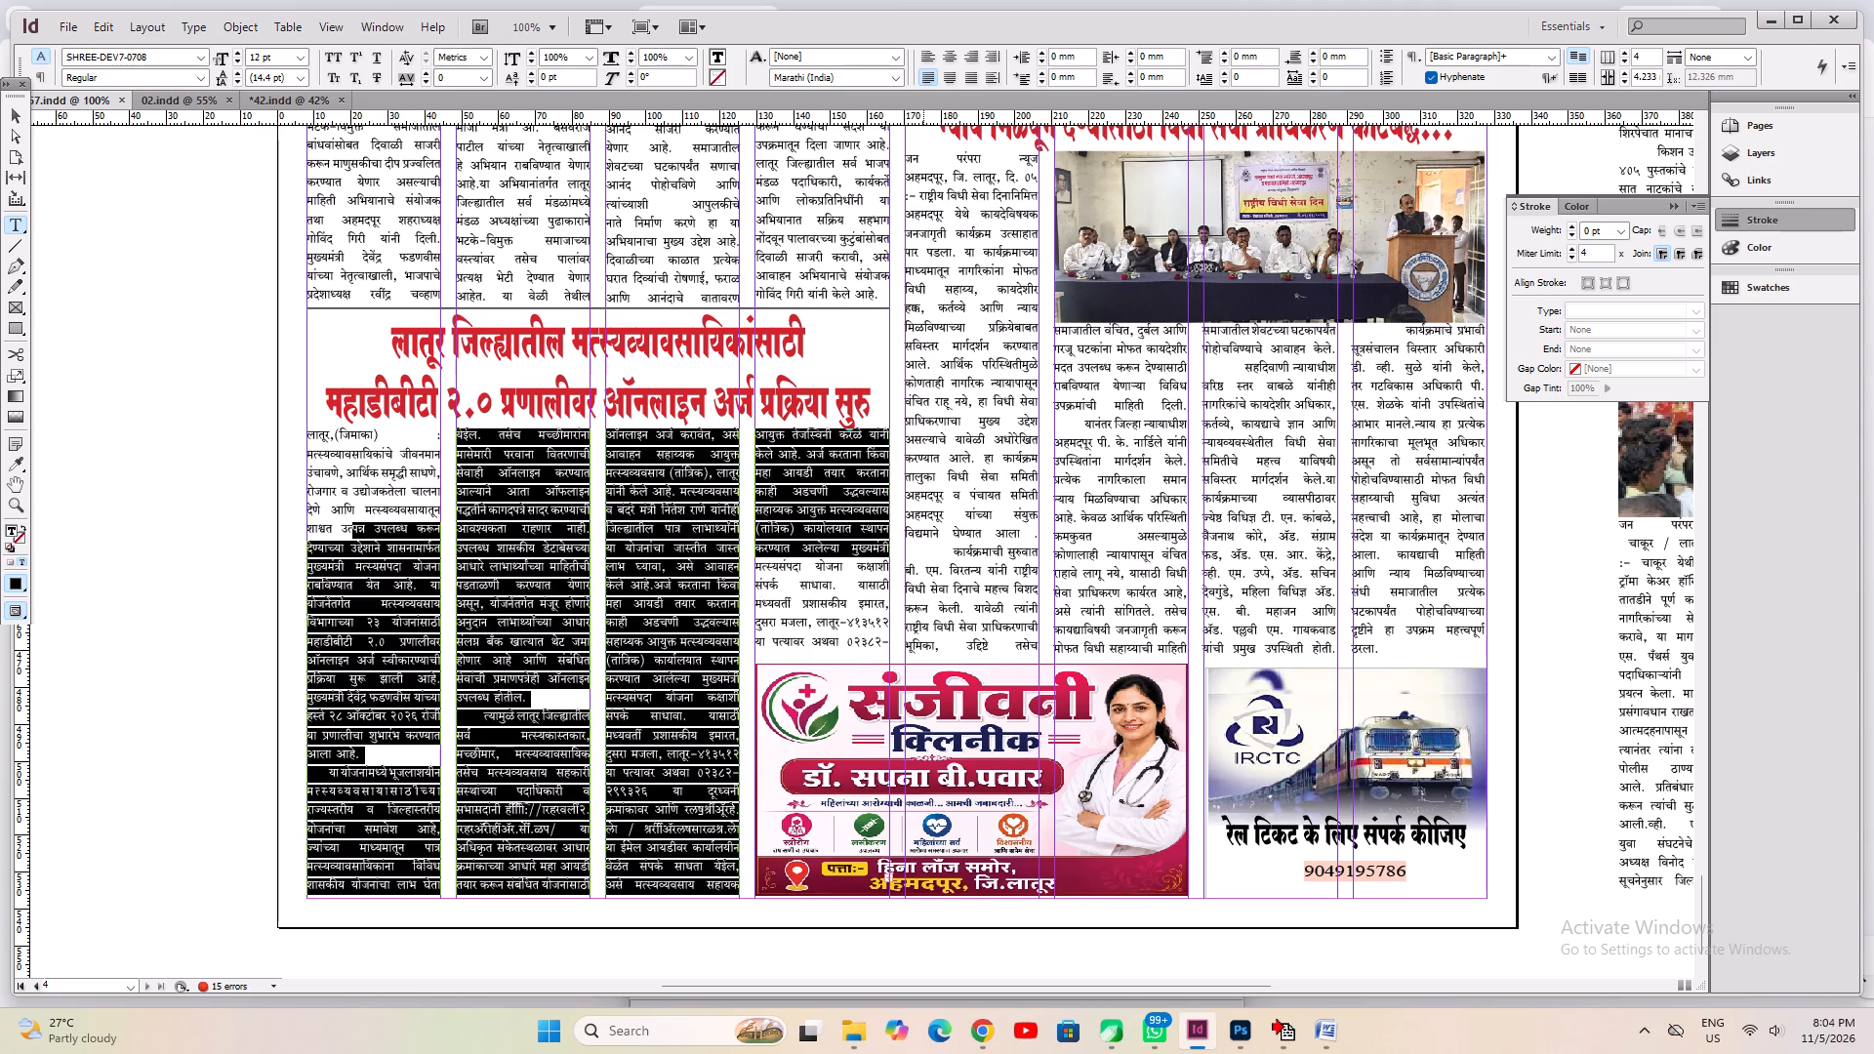
{"action": "key", "text": "alt+Left"}
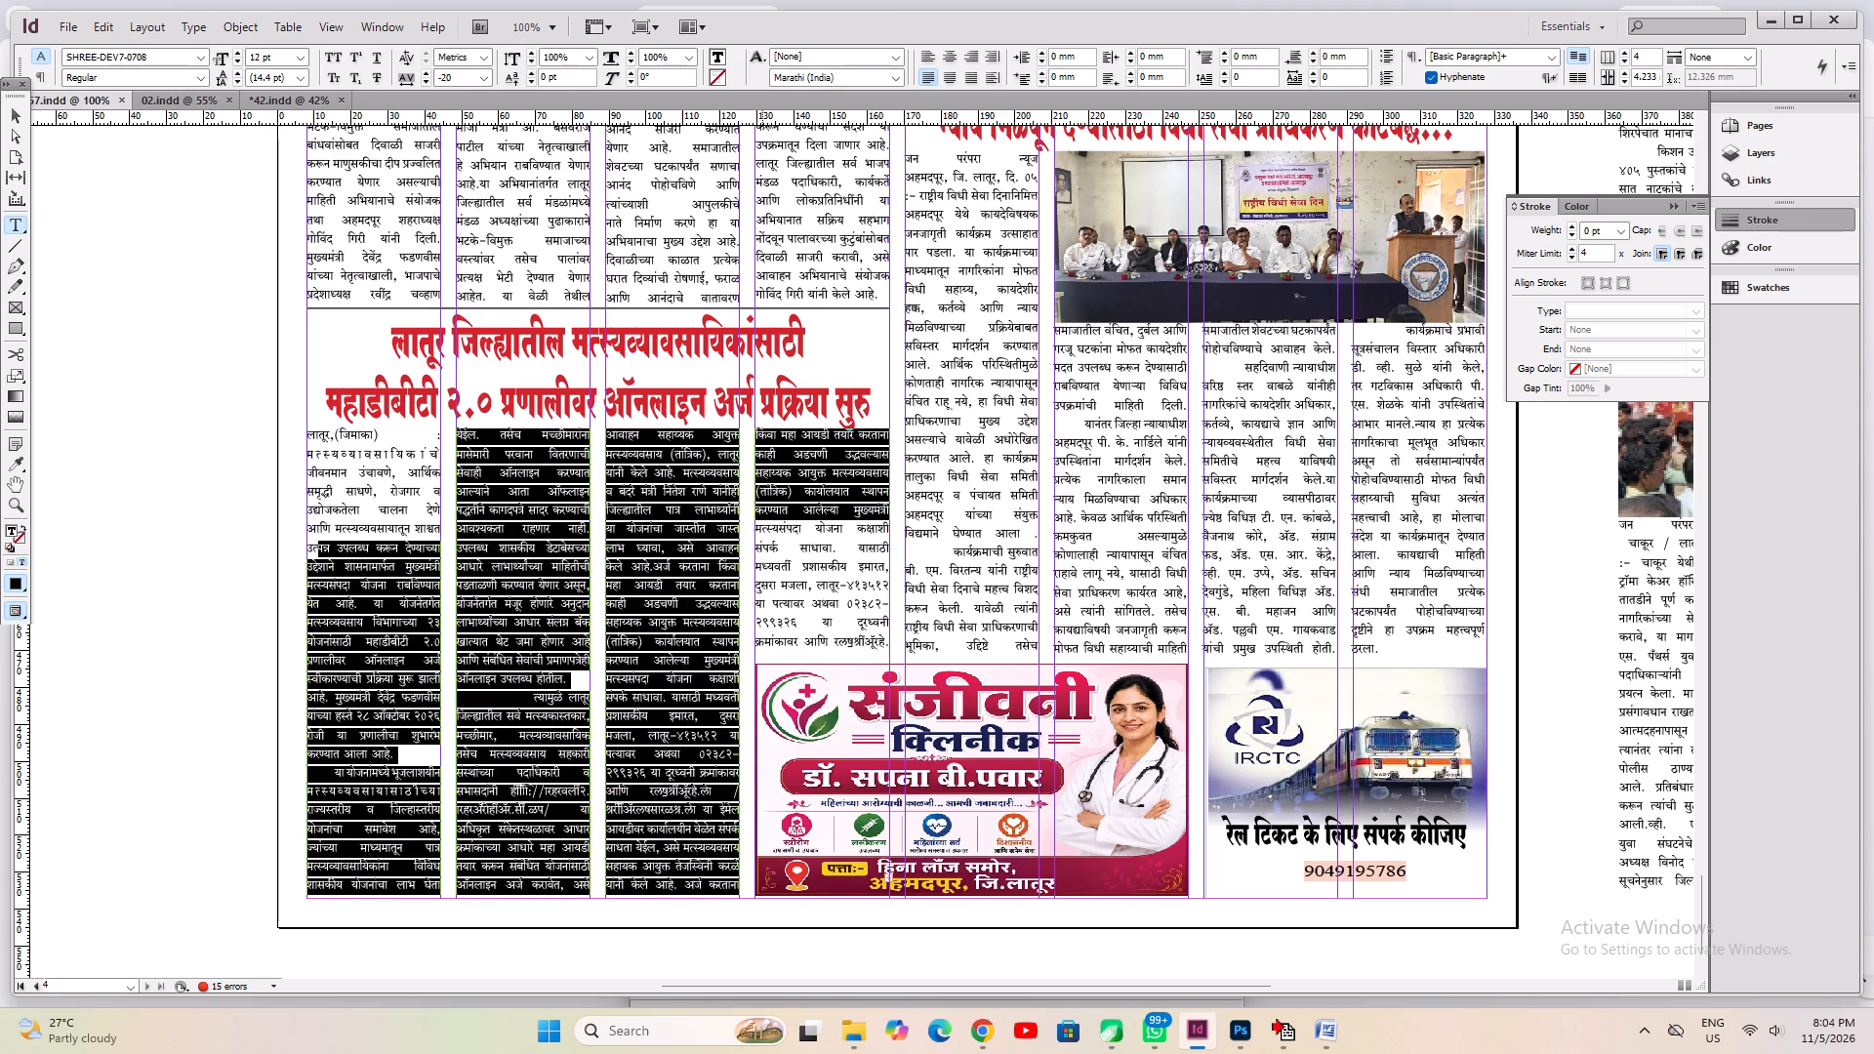
Join the second column's paragraph starting "त्यामुळे लातूर" to the one before it by deleting the gap, and save the document.
{"action": "left_click", "coordinate": [762, 579]}
{"action": "left_click_drag", "start_coordinate": [869, 492], "coordinate": [884, 746]}
{"action": "left_click_drag", "start_coordinate": [575, 677], "coordinate": [490, 695]}
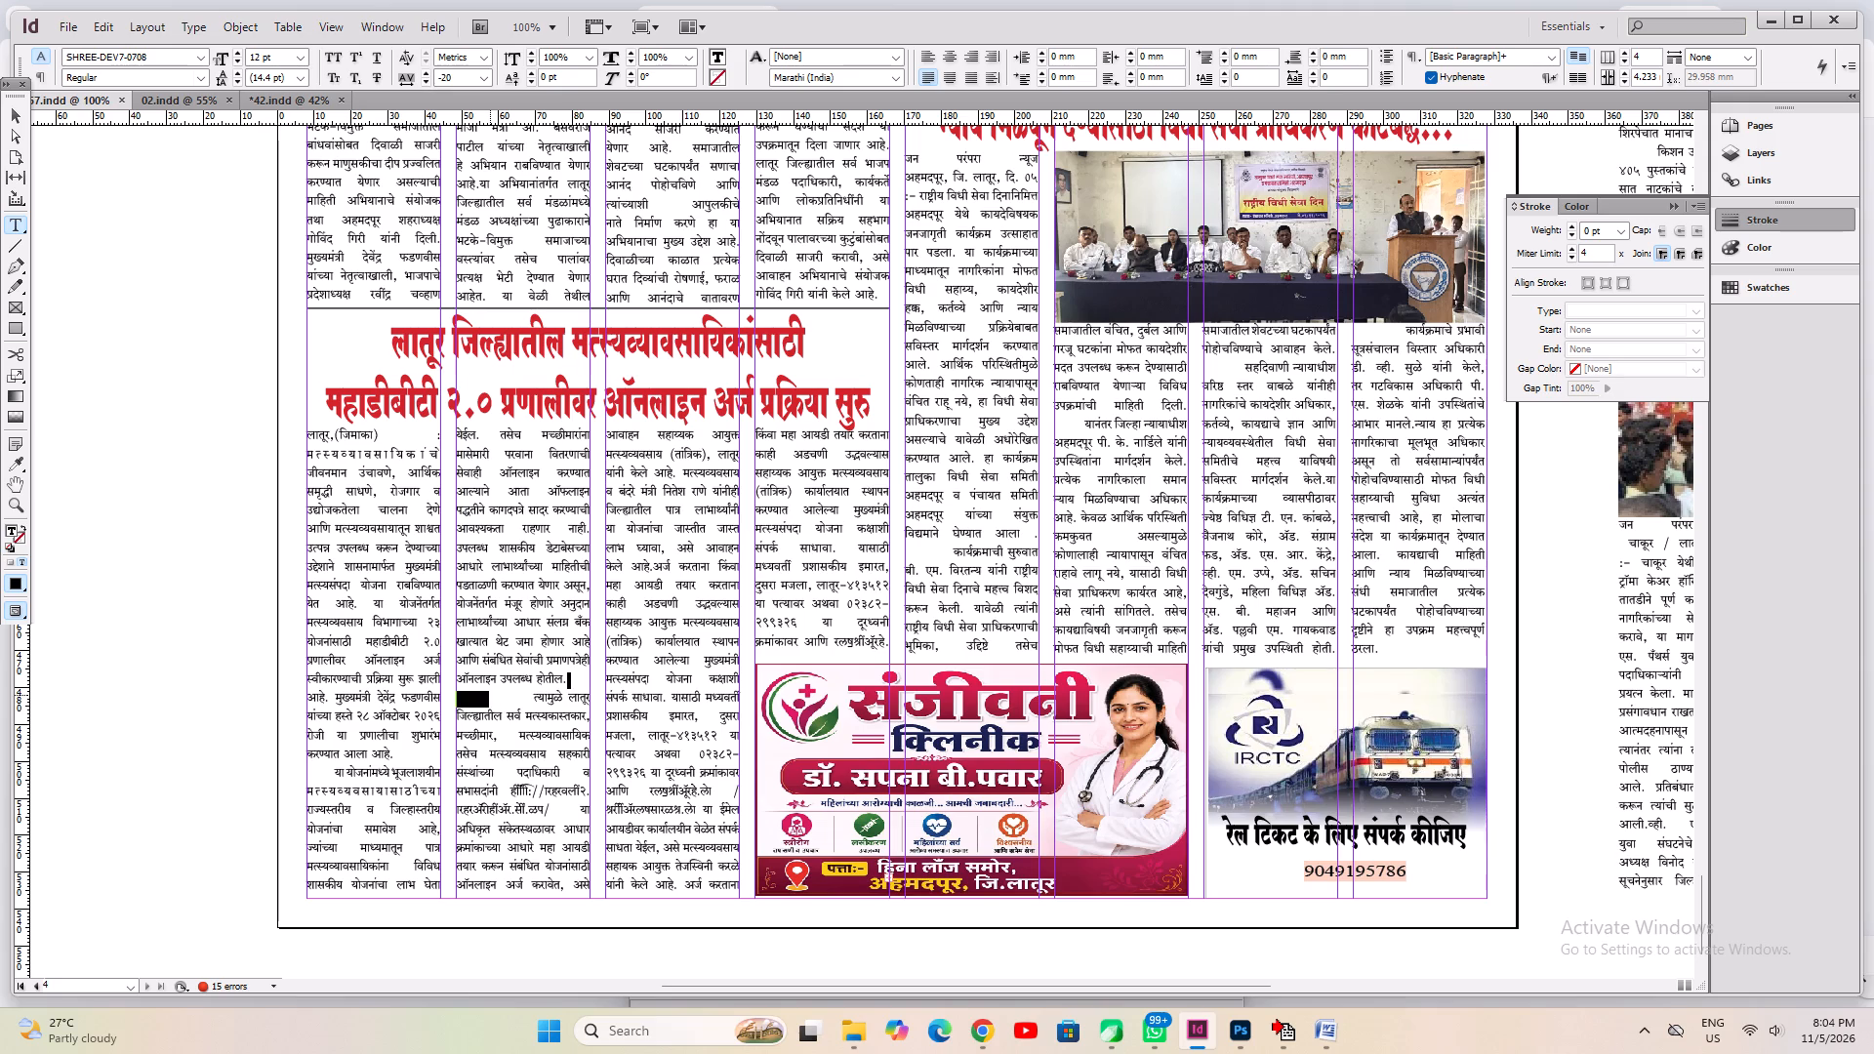
{"action": "left_click_drag", "start_coordinate": [490, 695], "coordinate": [533, 705]}
{"action": "key", "text": "BackSpace"}
{"action": "key", "text": "ctrl+s"}
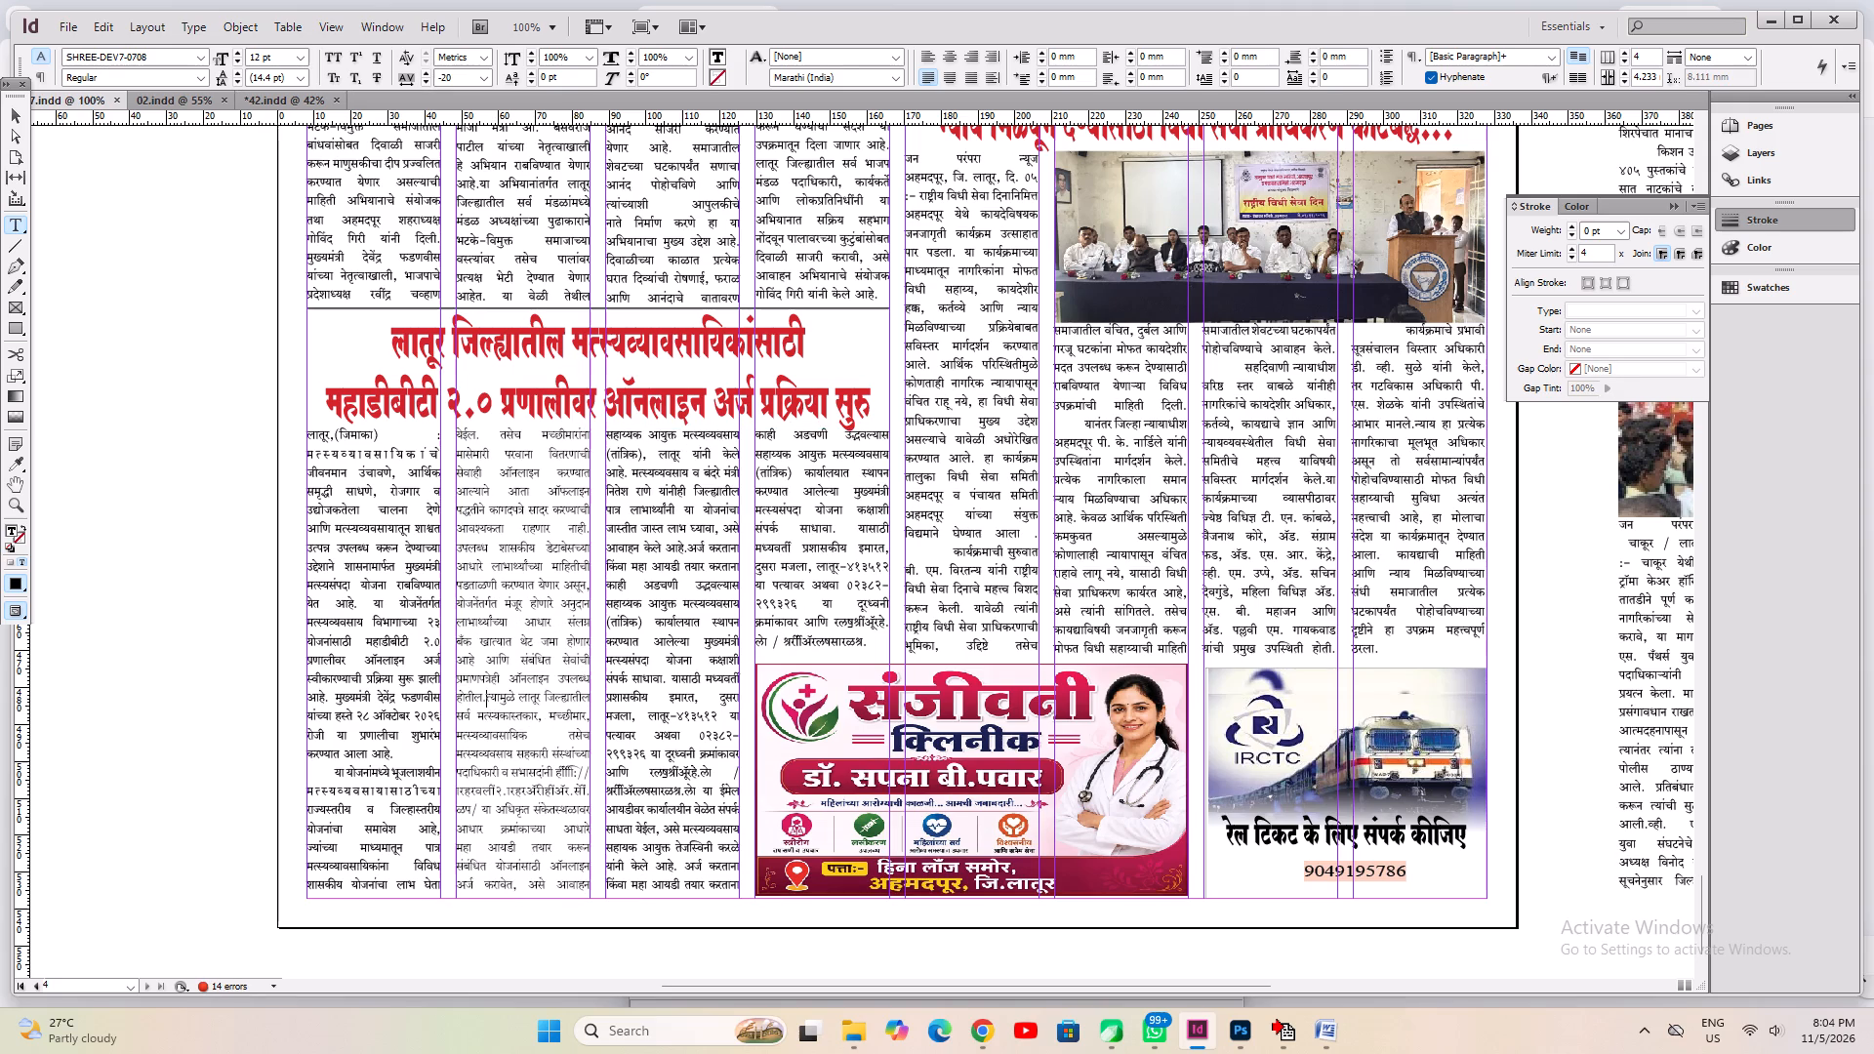
Delete the trailing words after the telephone number at the end of the fisheries article's fourth column.
{"action": "left_click_drag", "start_coordinate": [815, 604], "coordinate": [852, 732]}
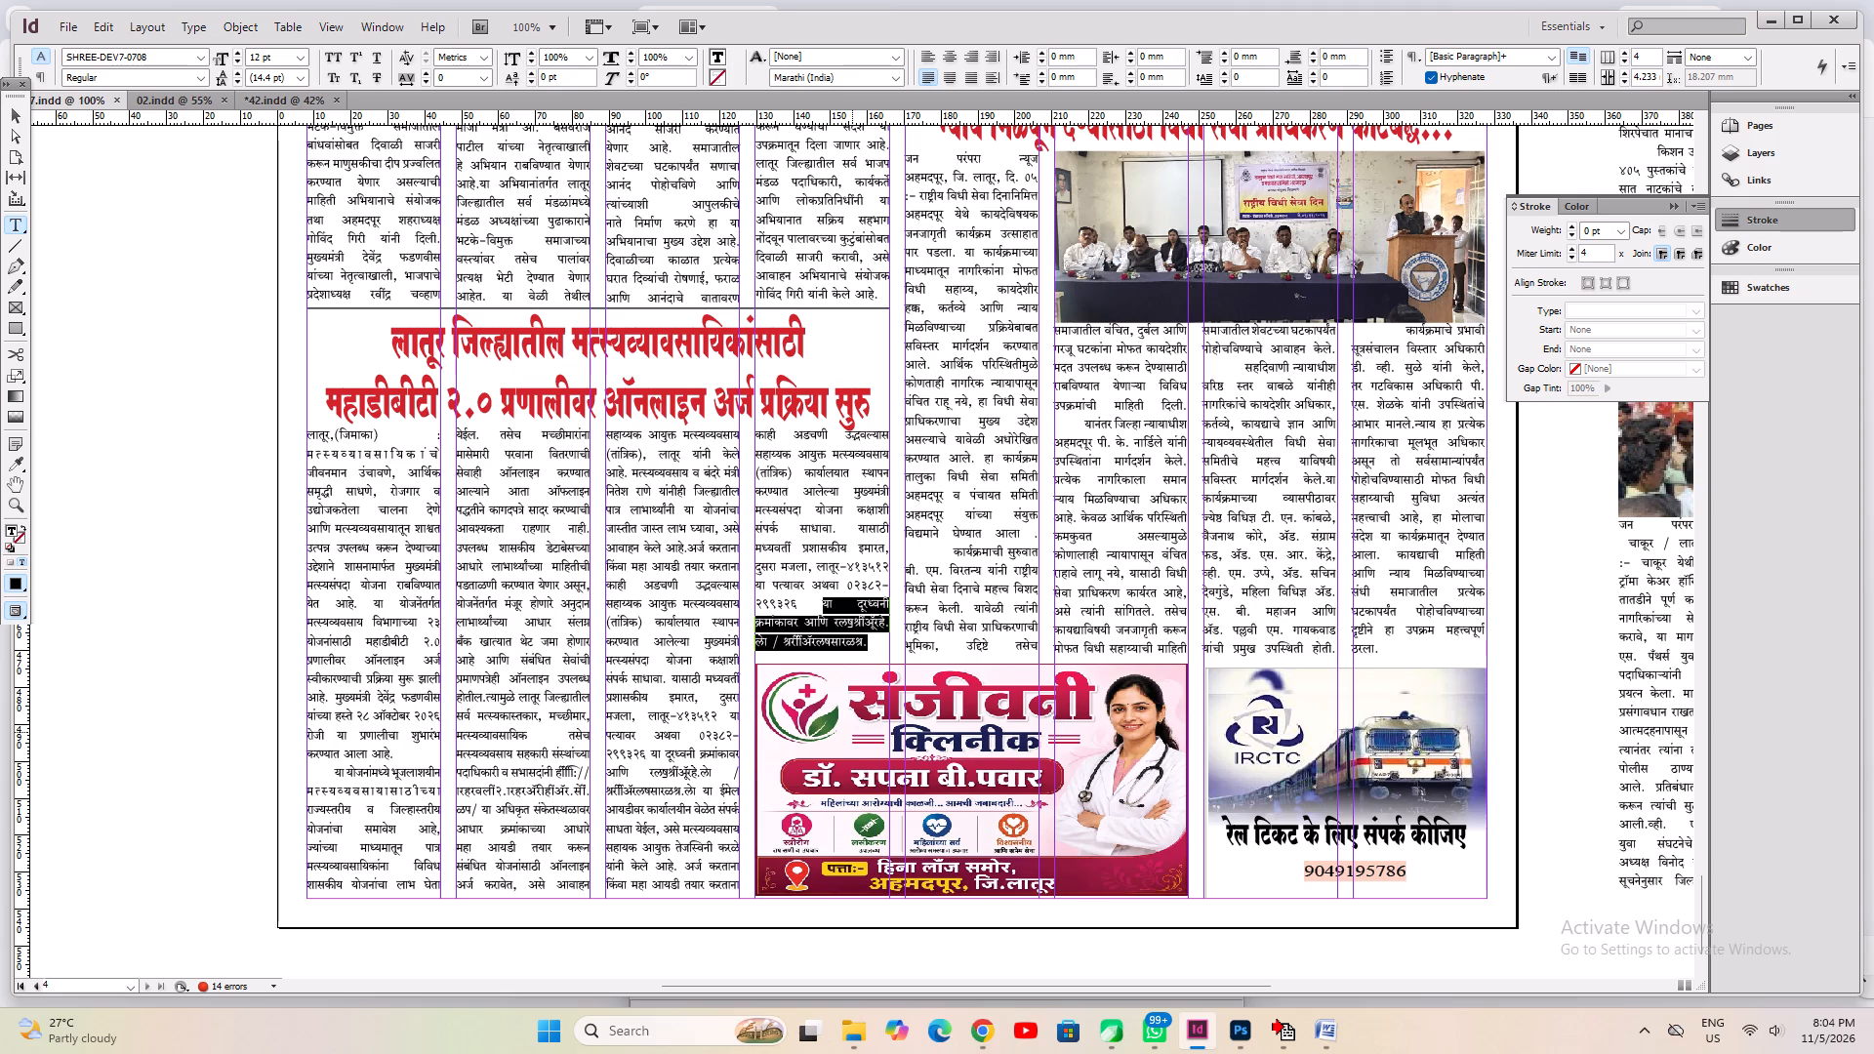
{"action": "key", "text": "BackSpace"}
Loosen the tracking of the whole fisheries body text, undo the last adjustment and save the document.
{"action": "key", "text": "ctrl+a"}
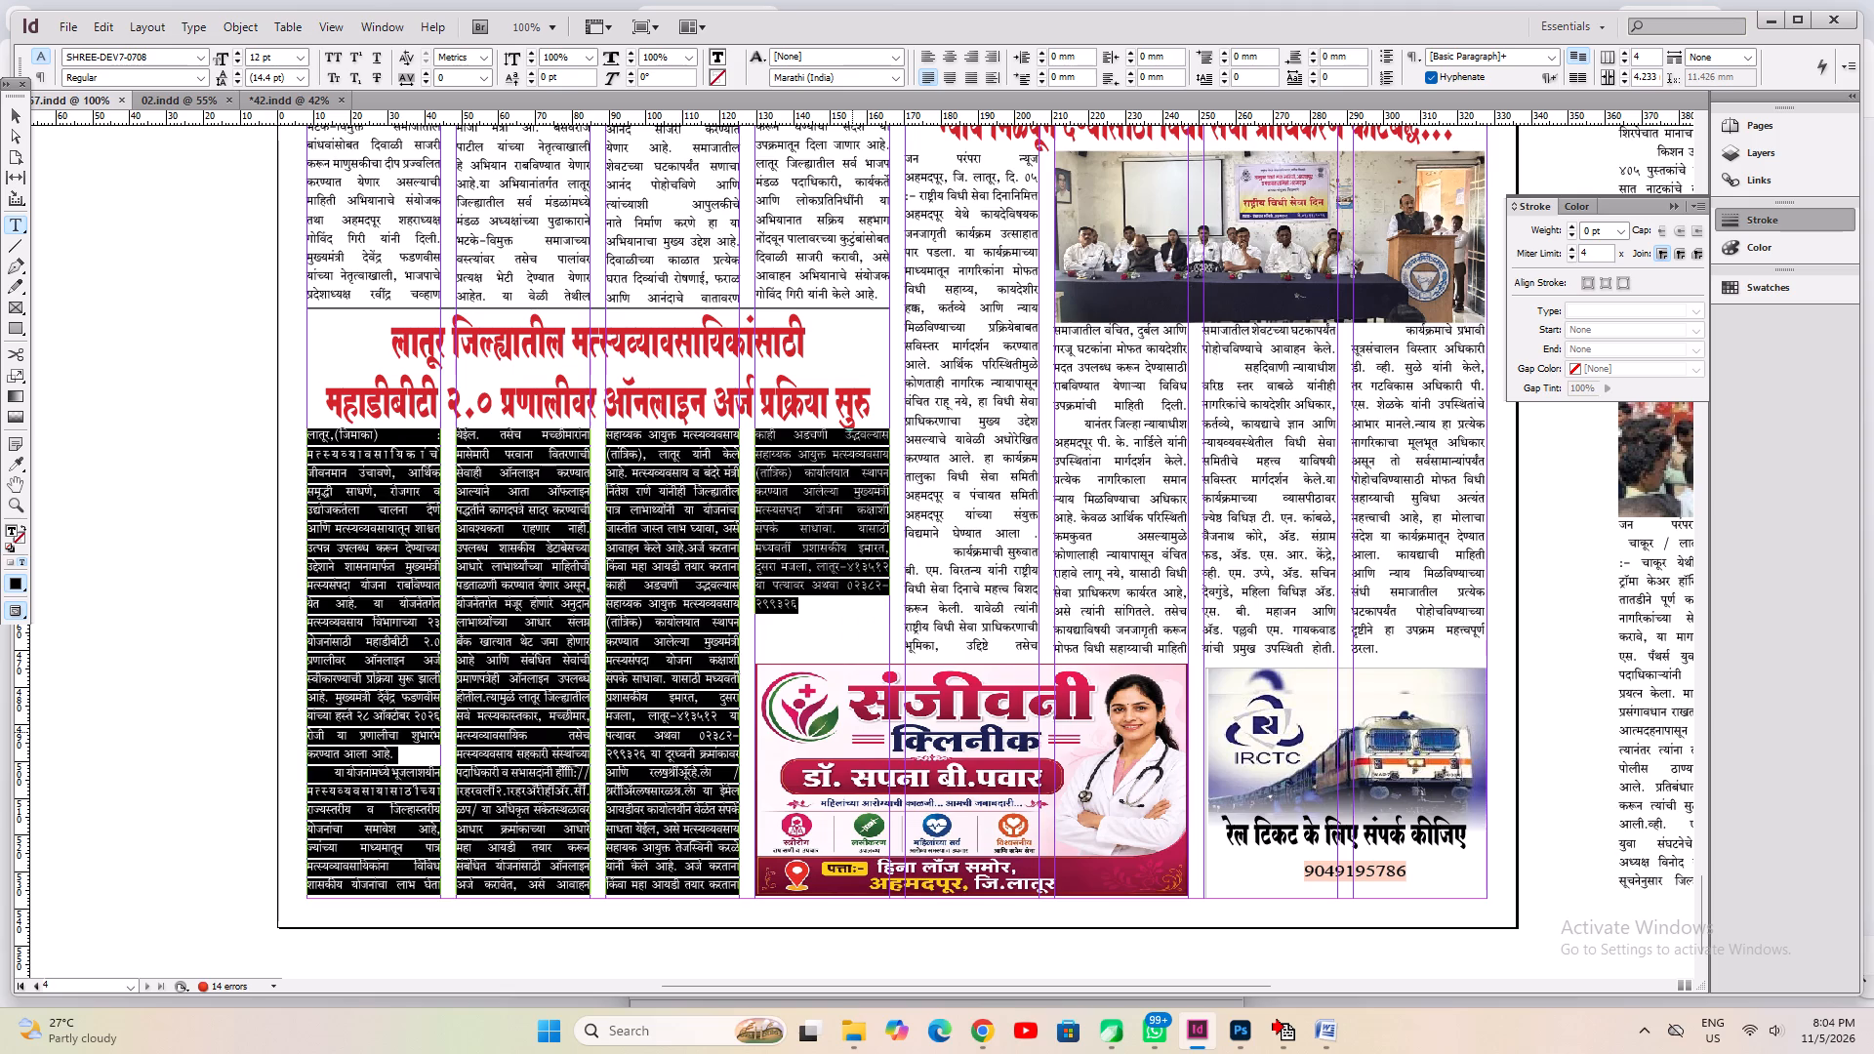
{"action": "key", "text": "alt+Right"}
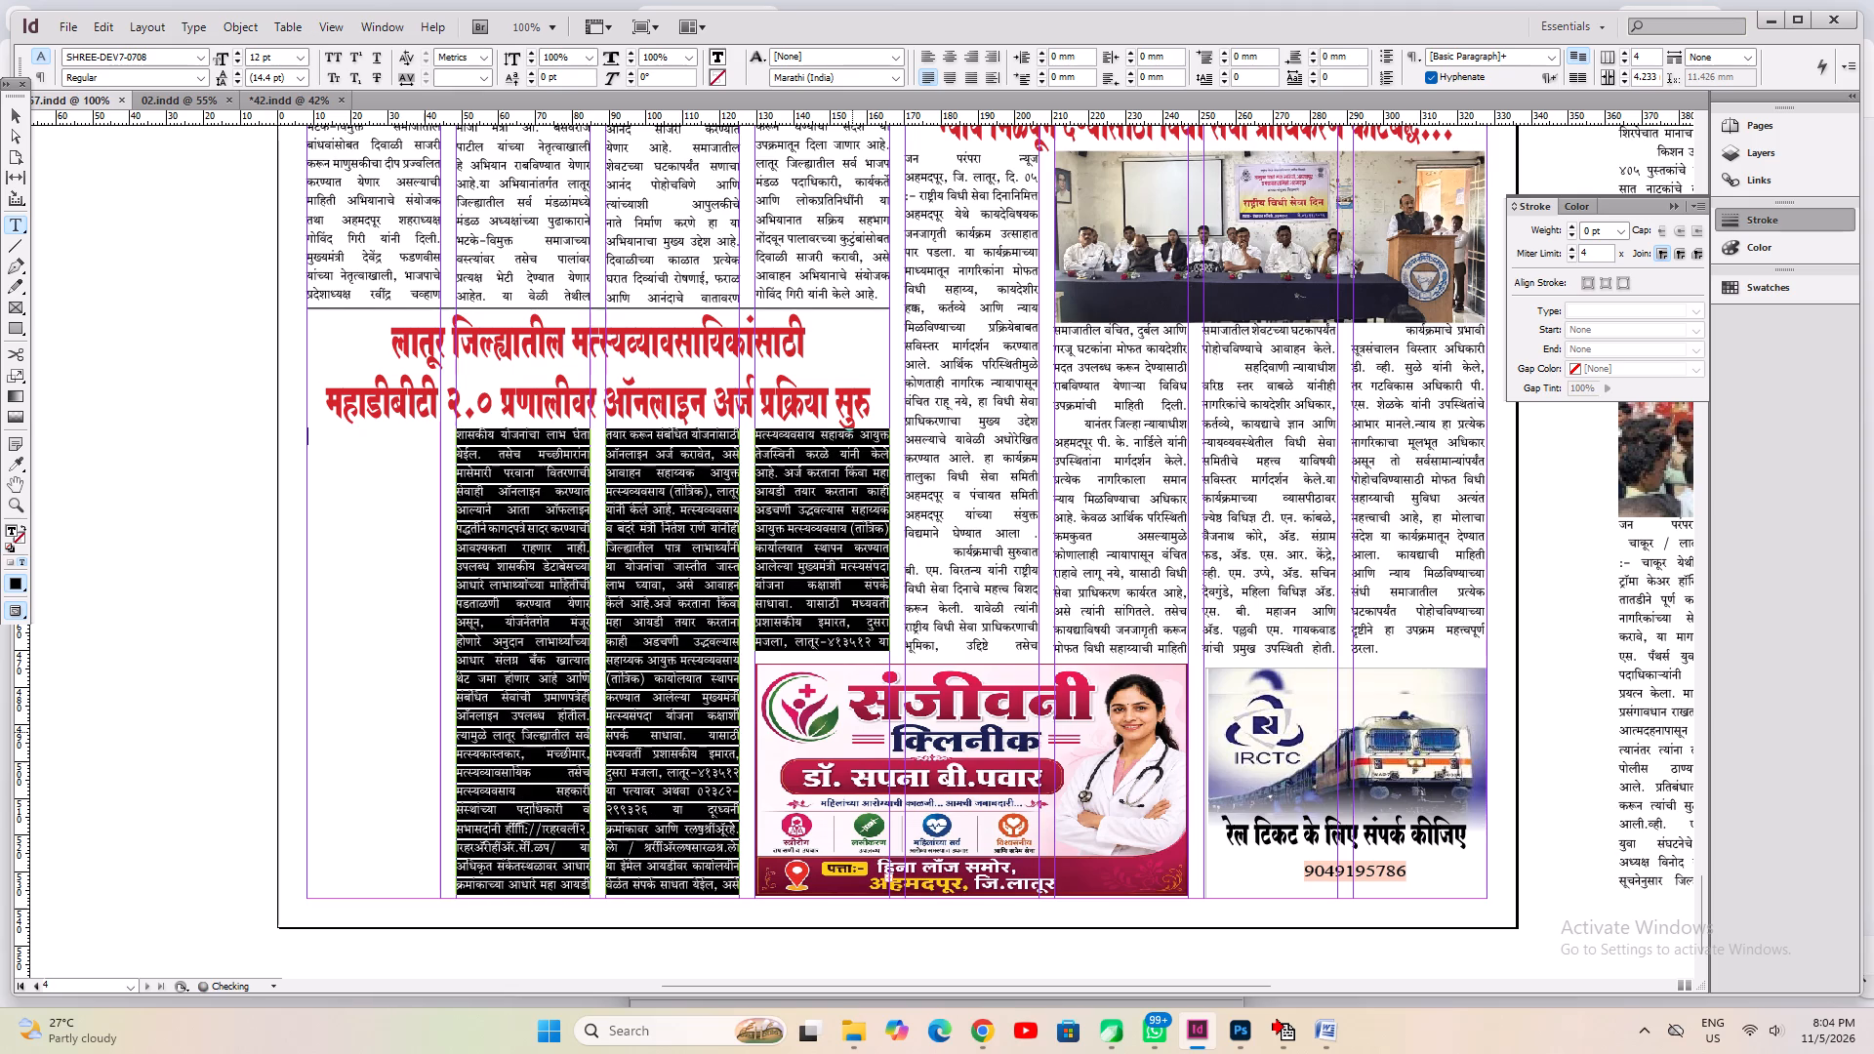
{"action": "key", "text": "ctrl+z"}
{"action": "key", "text": "ctrl+s"}
{"action": "left_click", "coordinate": [822, 711]}
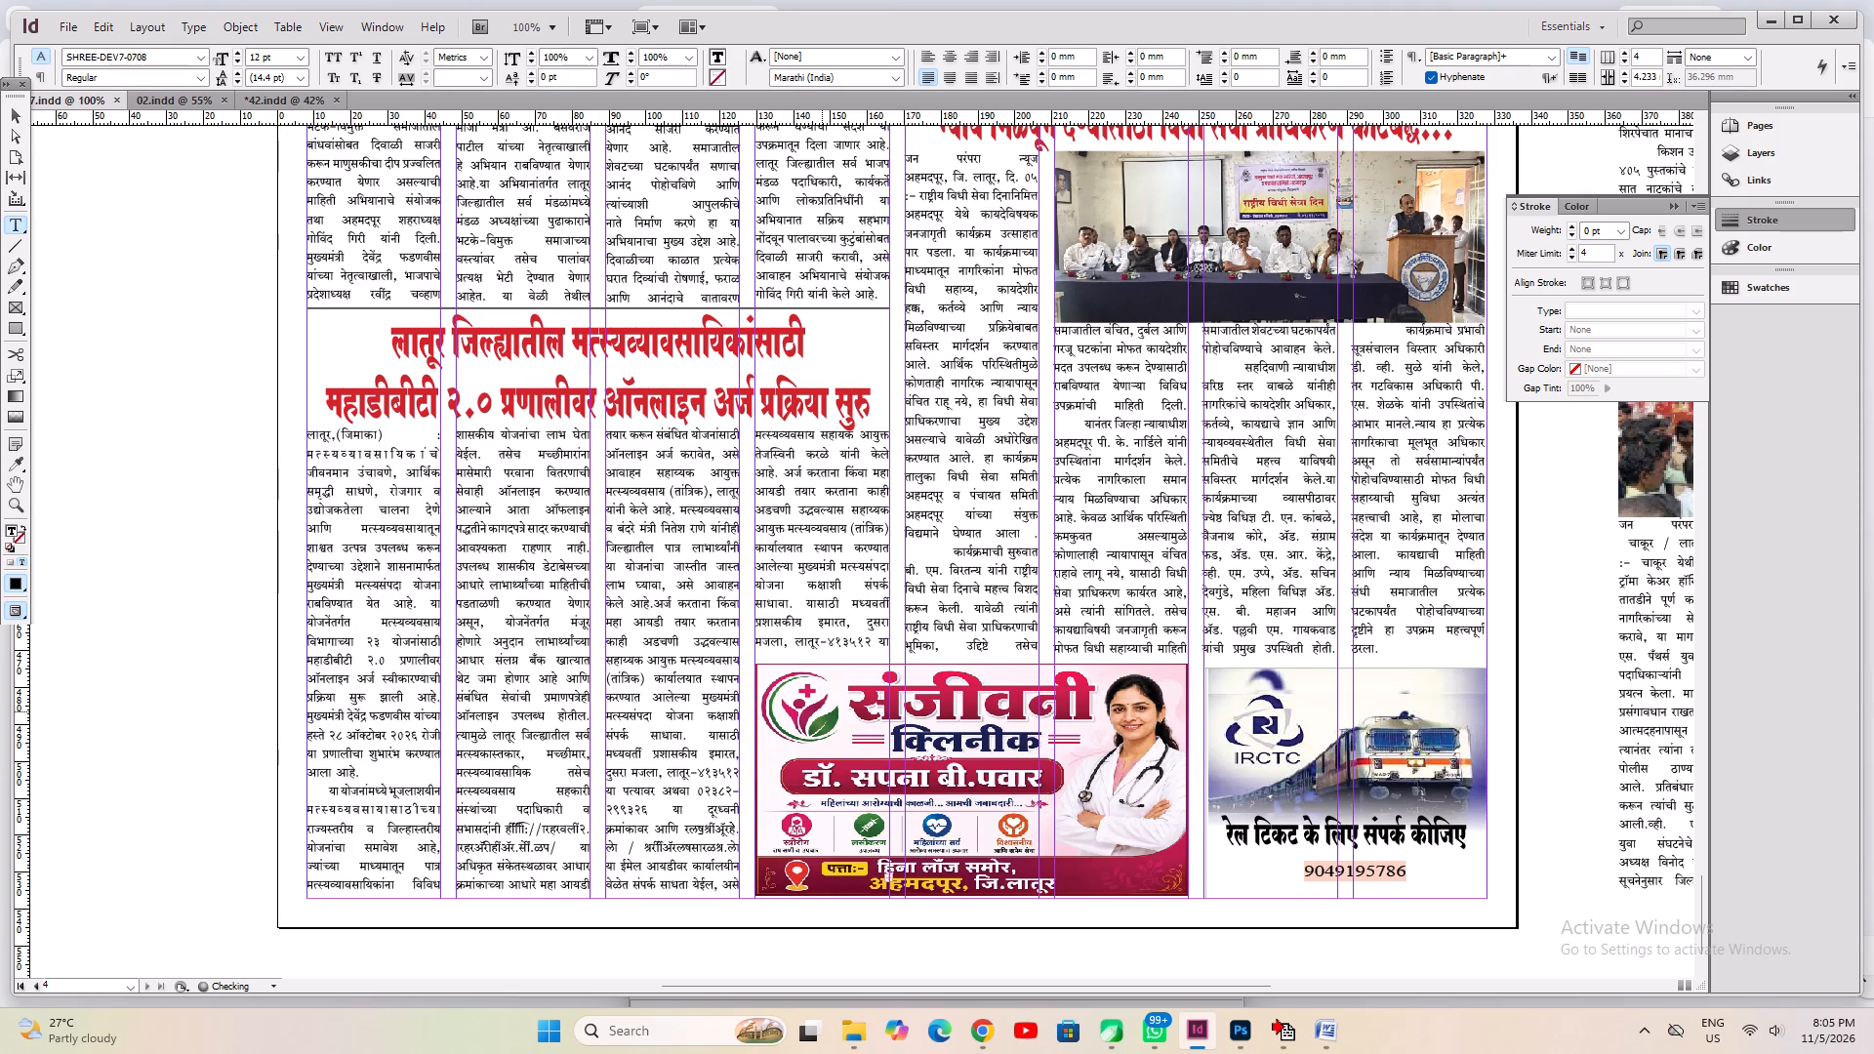
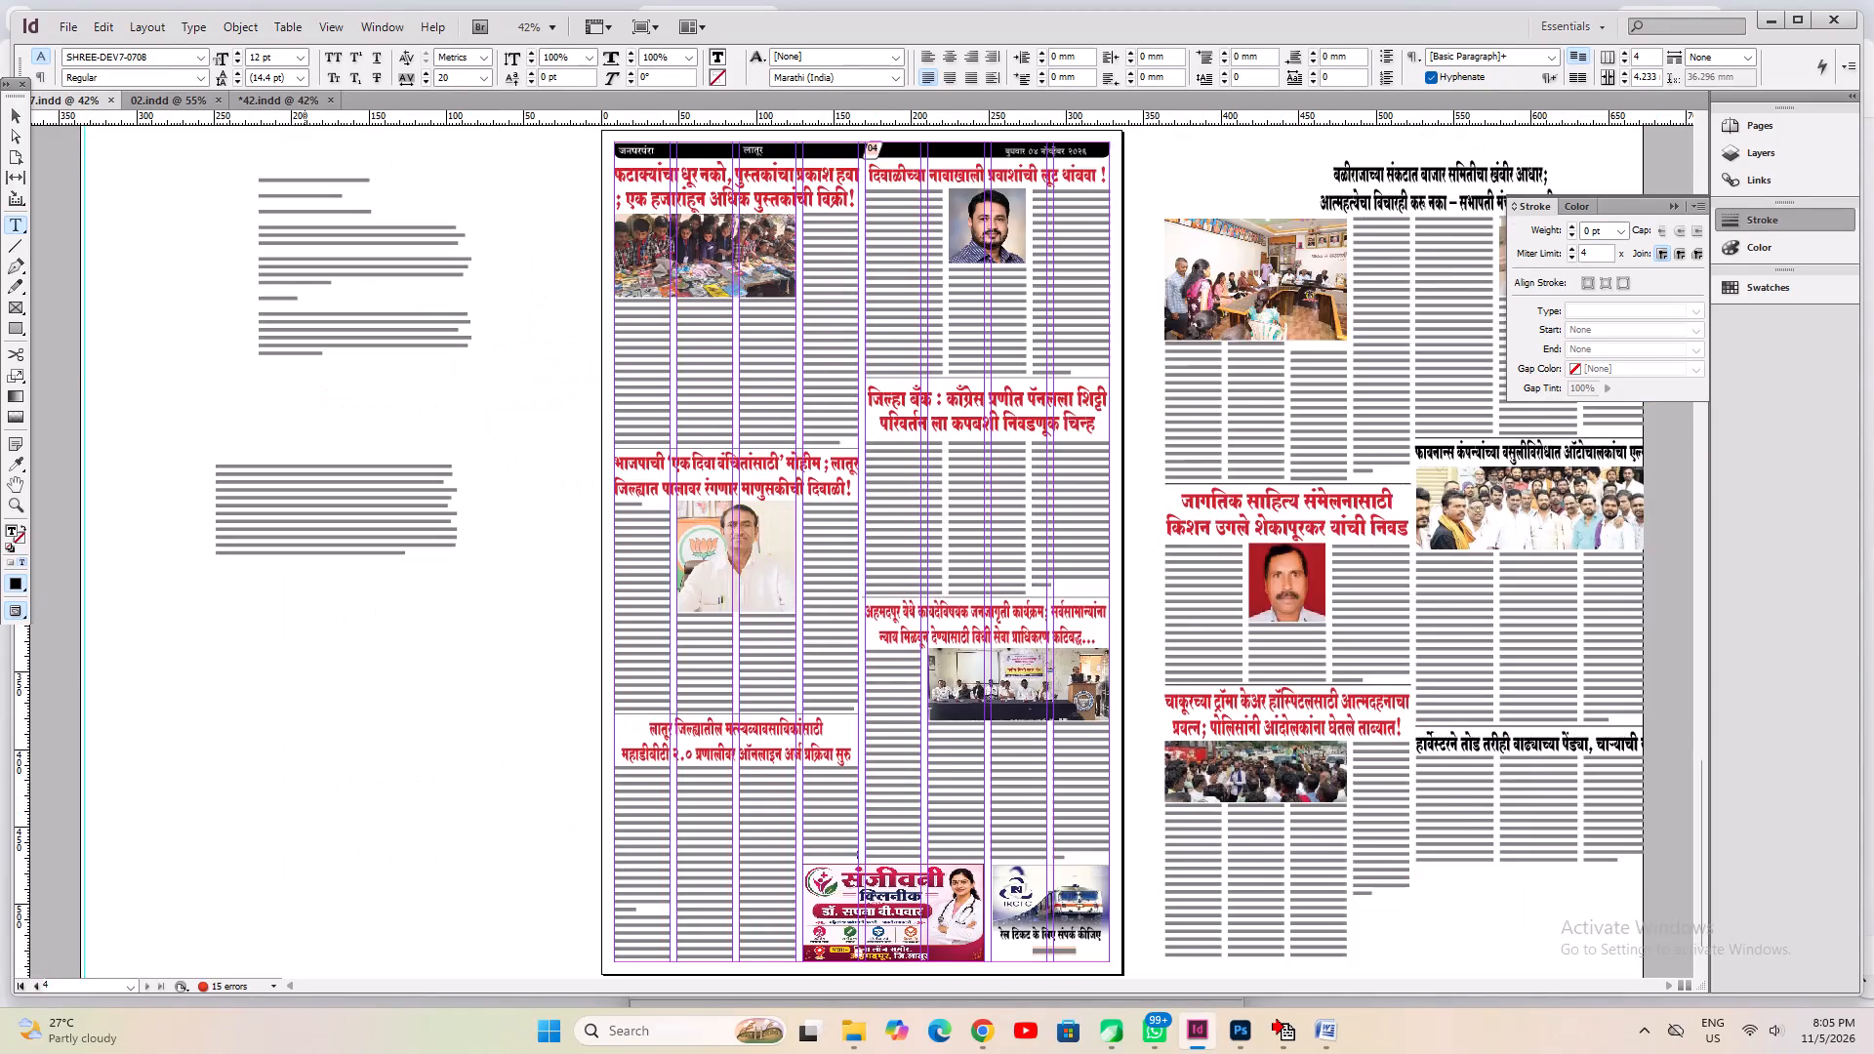
Move the upper loose text frame beside page 4 to the pasteboard beside page 3 and fit the frame to its content.
{"action": "scroll", "coordinate": [305, 618], "scroll_direction": "up", "scroll_amount": 5}
{"action": "left_click", "coordinate": [11, 117]}
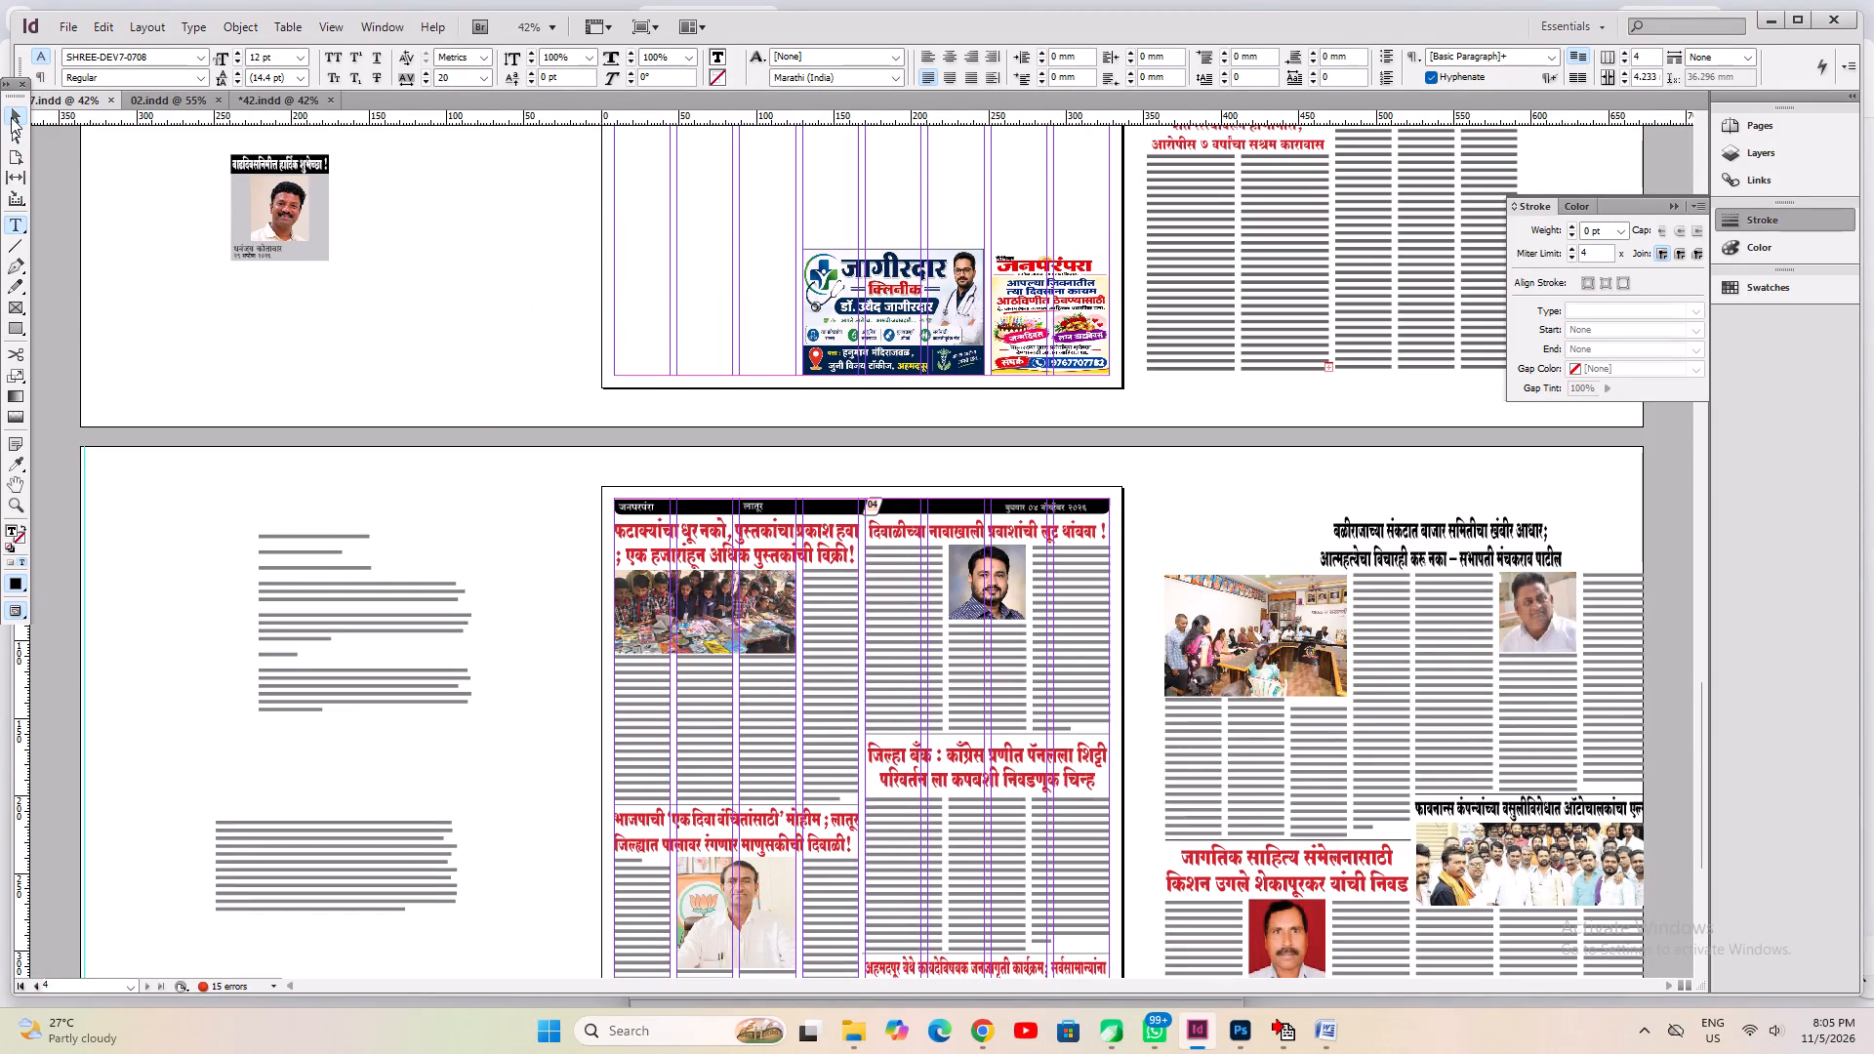
{"action": "left_click_drag", "start_coordinate": [376, 594], "coordinate": [497, 135]}
{"action": "key", "text": "ctrl+alt+c"}
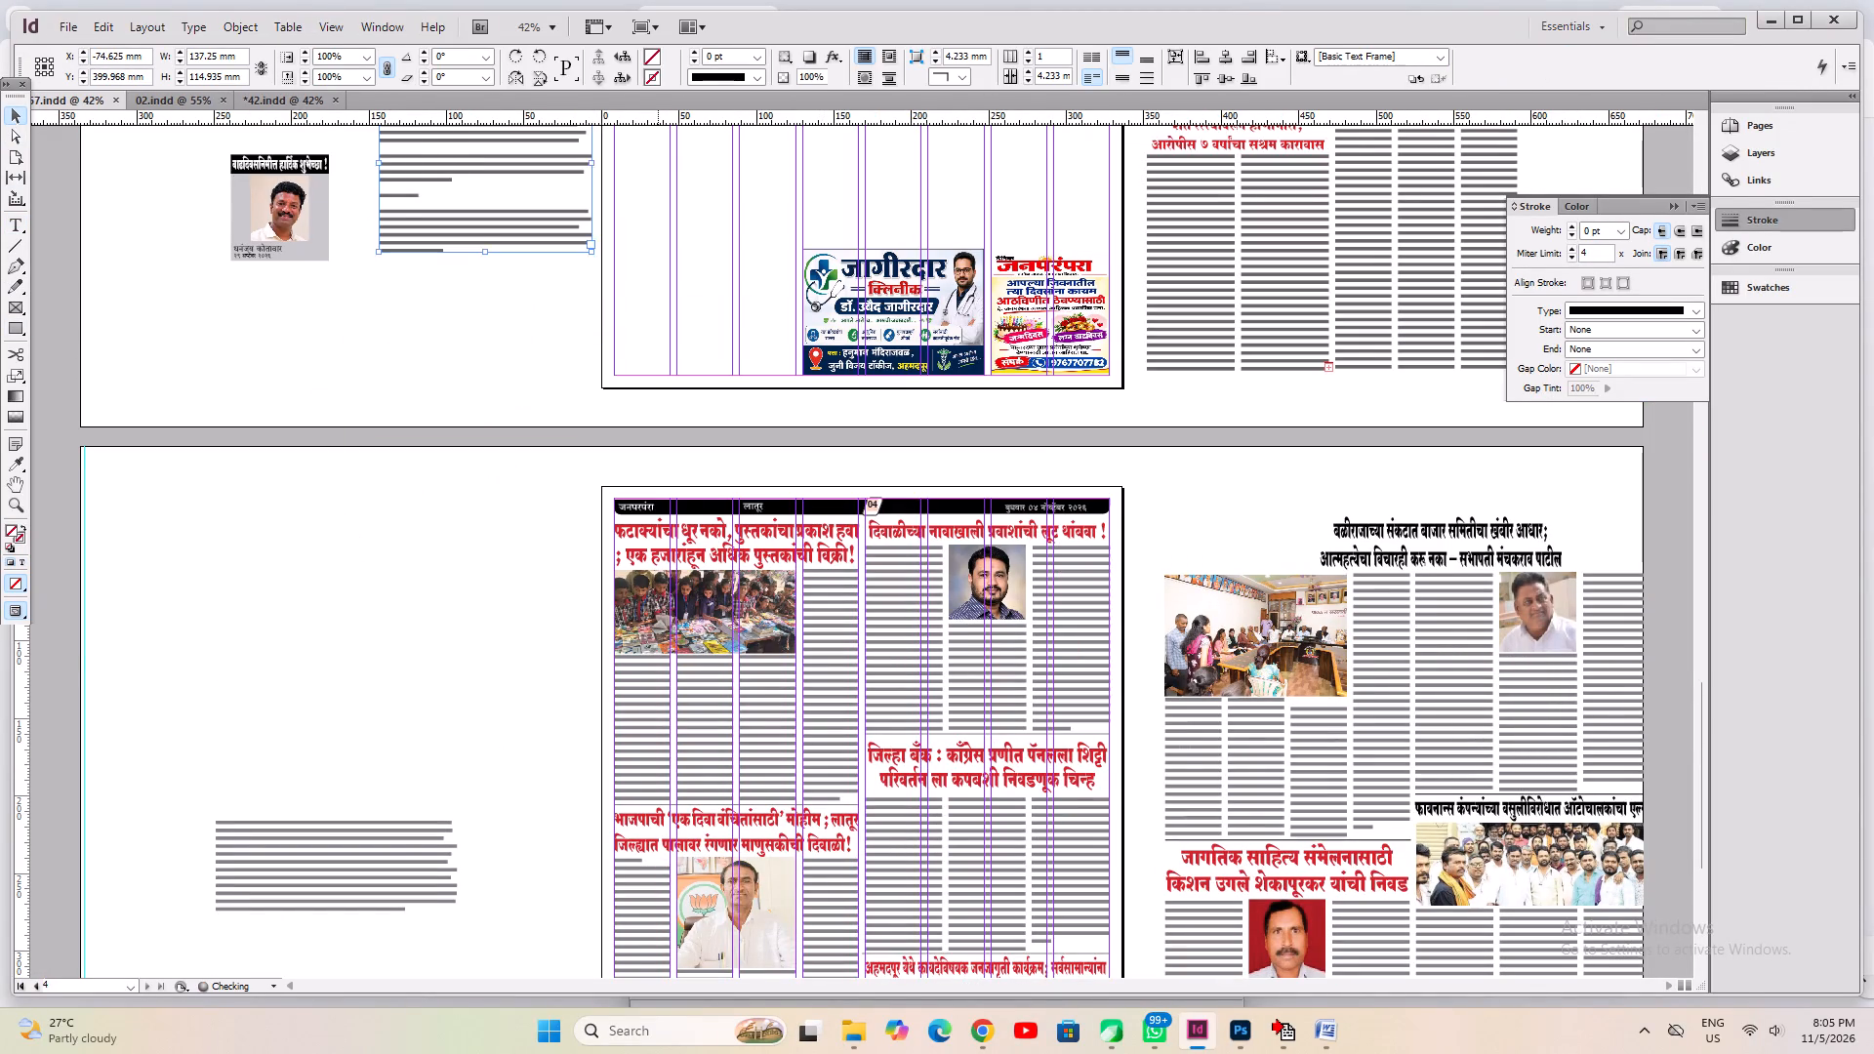
Look over page 3 and the front page, checking their layouts and the articles waiting beside them.
{"action": "scroll", "coordinate": [654, 369], "scroll_direction": "up", "scroll_amount": 8}
{"action": "left_click", "coordinate": [868, 626]}
{"action": "key", "text": "space"}
{"action": "key", "text": "space"}
{"action": "key", "text": "space"}
{"action": "key", "text": "space"}
{"action": "key", "text": "space"}
{"action": "key", "text": "space"}
{"action": "key", "text": "space"}
{"action": "key", "text": "space"}
{"action": "key", "text": "space"}
{"action": "key", "text": "space"}
{"action": "key", "text": "space"}
{"action": "key", "text": "space"}
{"action": "key", "text": "space"}
{"action": "key", "text": "space"}
{"action": "key", "text": "space"}
{"action": "key", "text": "space"}
{"action": "key", "text": "space"}
{"action": "key", "text": "space"}
{"action": "key", "text": "space"}
{"action": "key", "text": "space"}
{"action": "left_click_drag", "start_coordinate": [870, 497], "coordinate": [811, 831]}
{"action": "left_click_drag", "start_coordinate": [812, 812], "coordinate": [820, 760]}
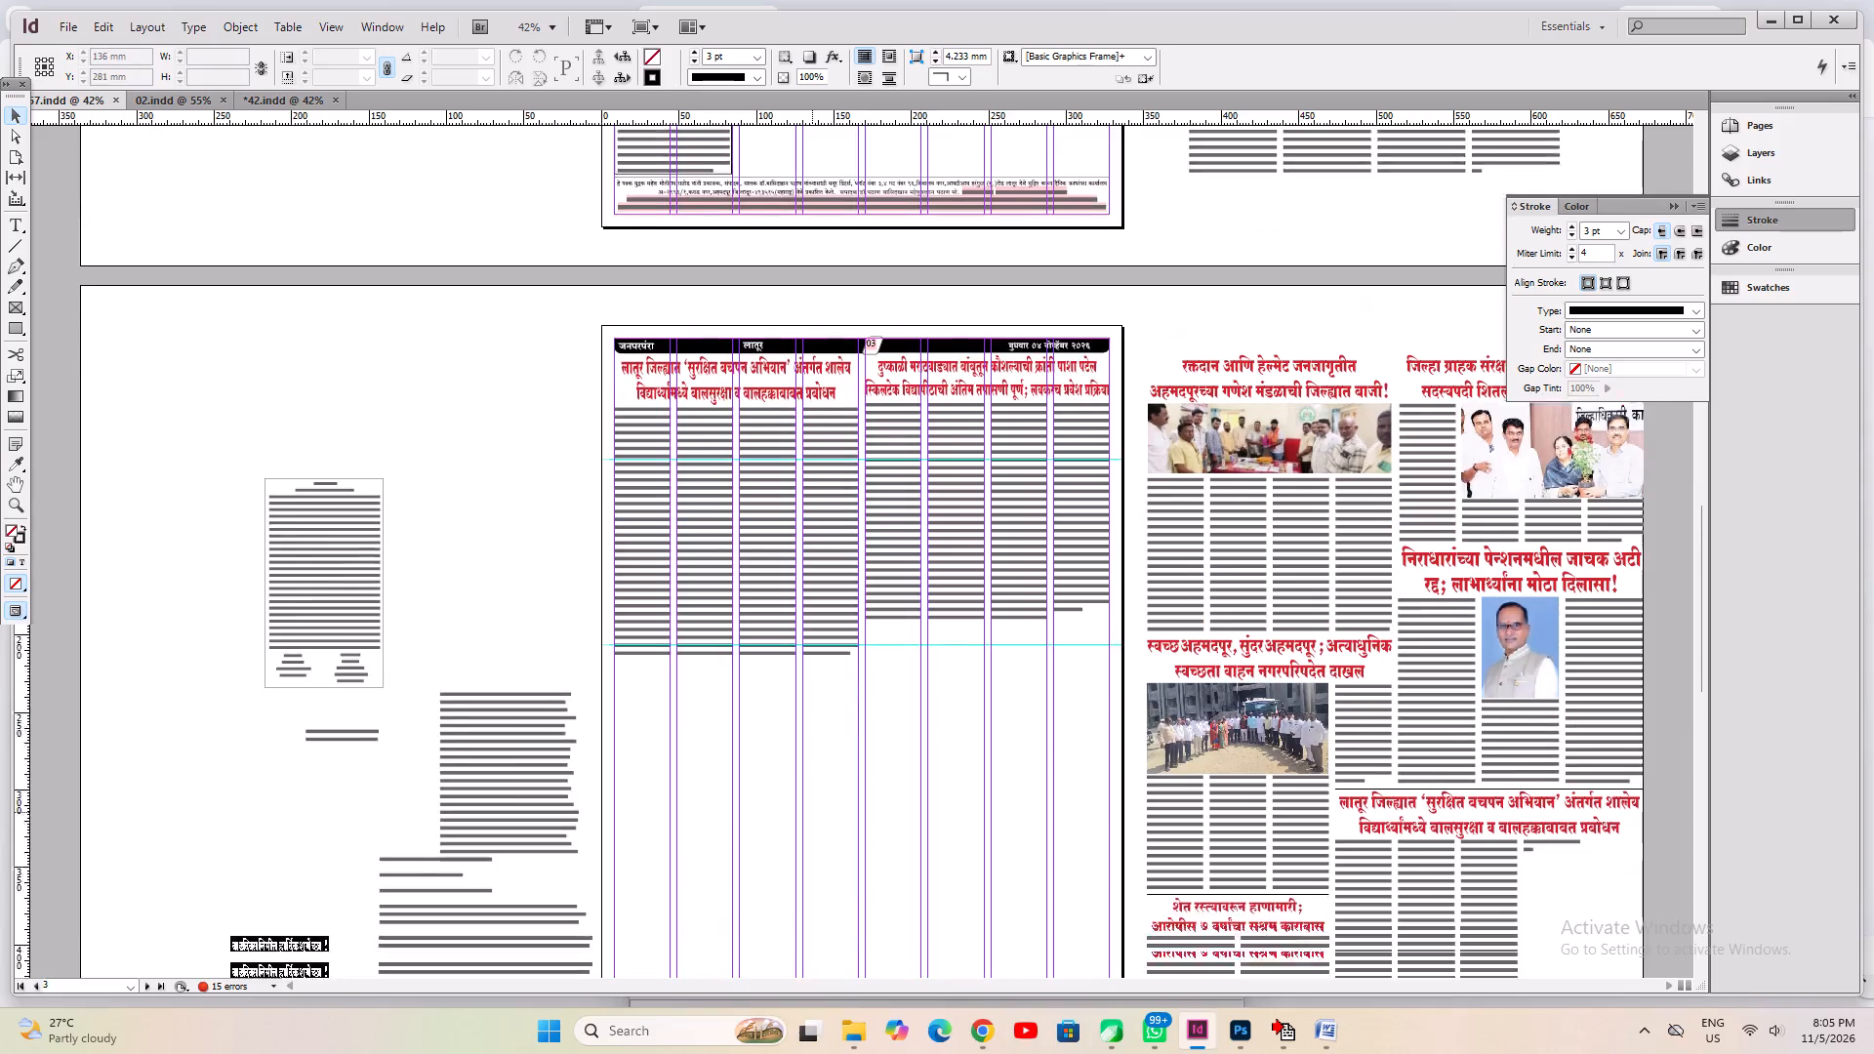
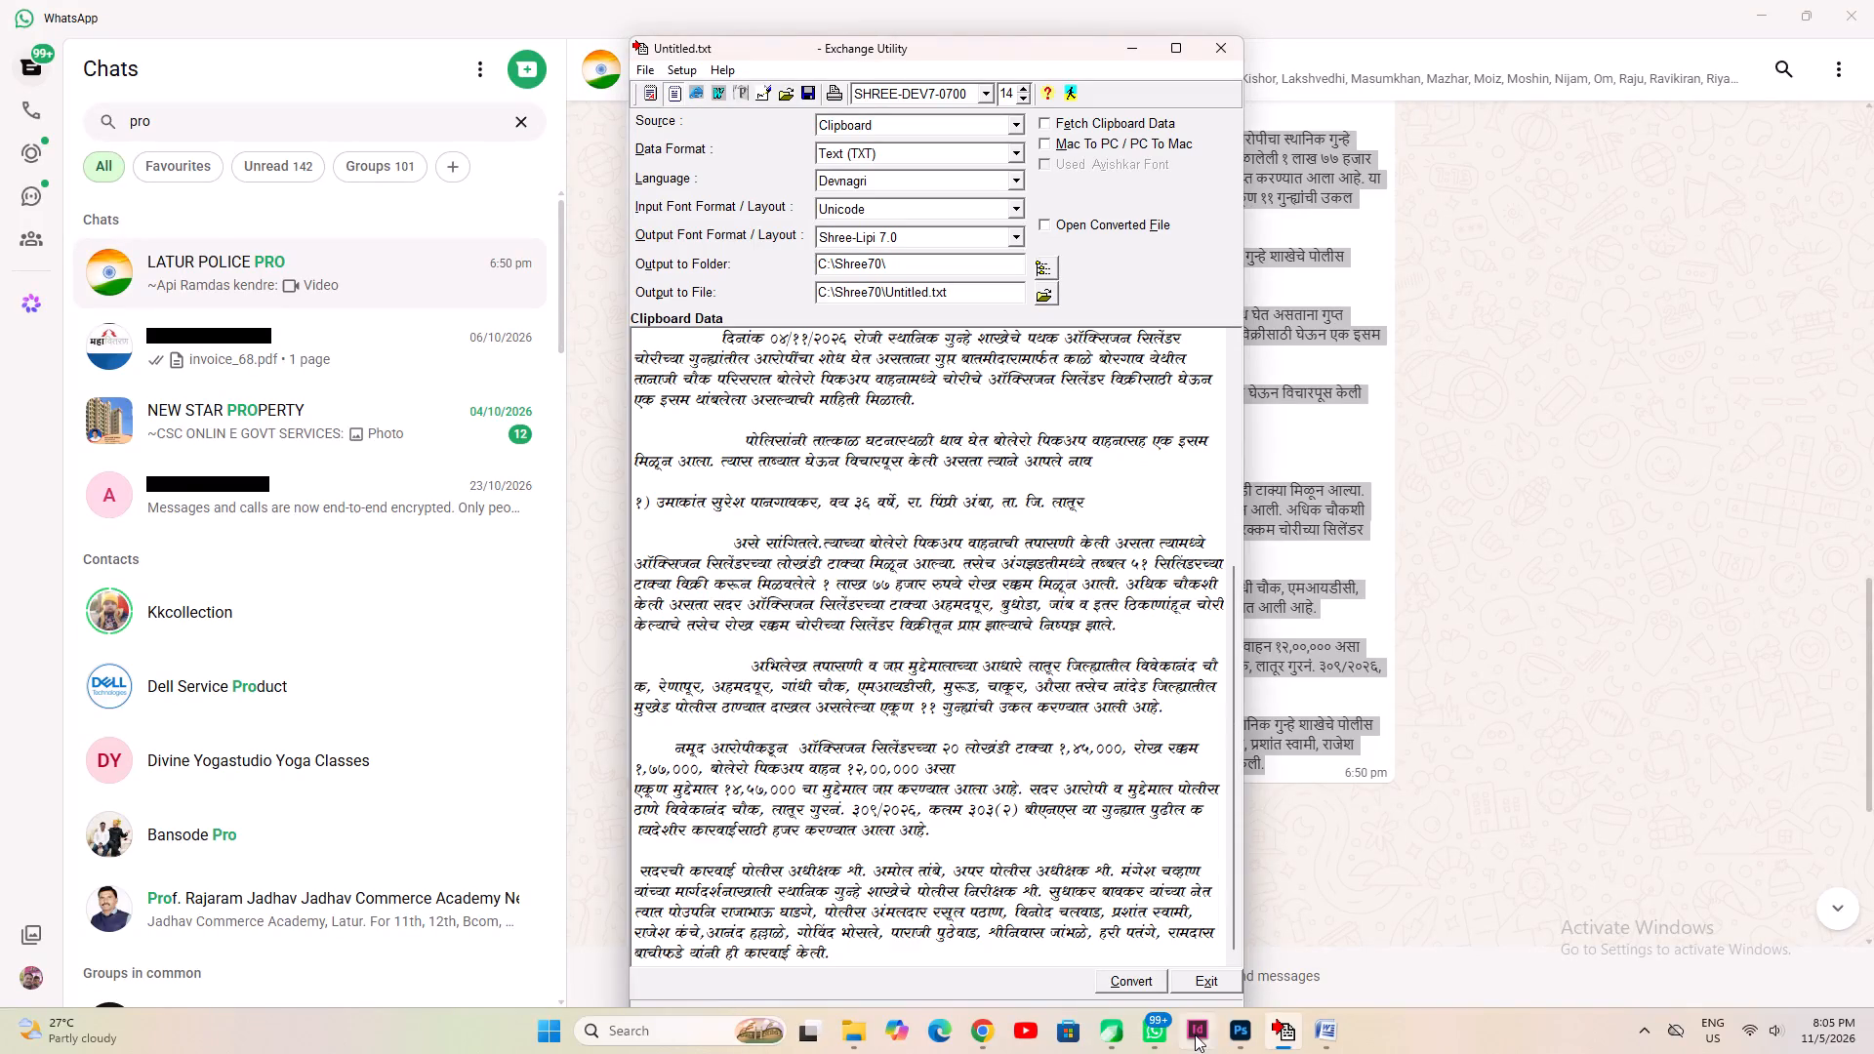
{"action": "left_click", "coordinate": [1195, 1034]}
{"action": "left_click", "coordinate": [800, 655]}
{"action": "scroll", "coordinate": [800, 655], "scroll_direction": "down", "scroll_amount": 19}
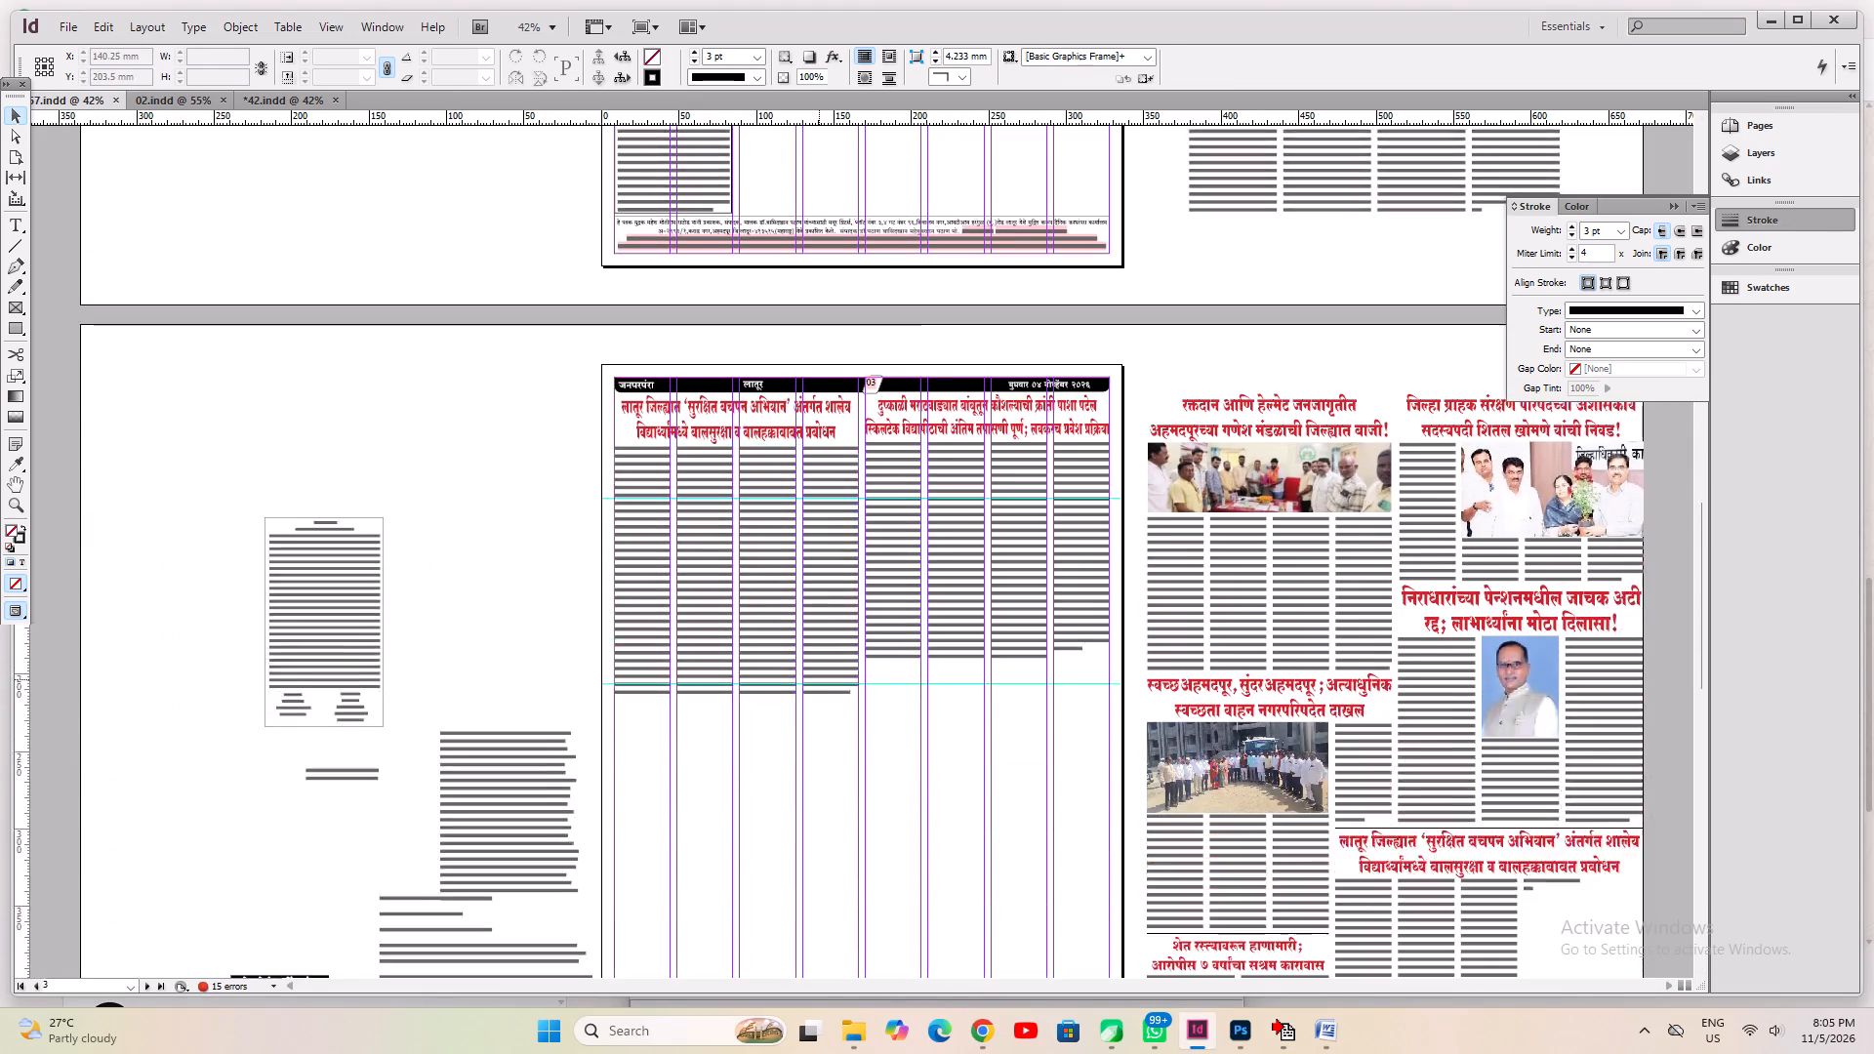
{"action": "scroll", "coordinate": [819, 679], "scroll_direction": "down", "scroll_amount": 3}
{"action": "left_click", "coordinate": [923, 709]}
{"action": "left_click", "coordinate": [19, 227]}
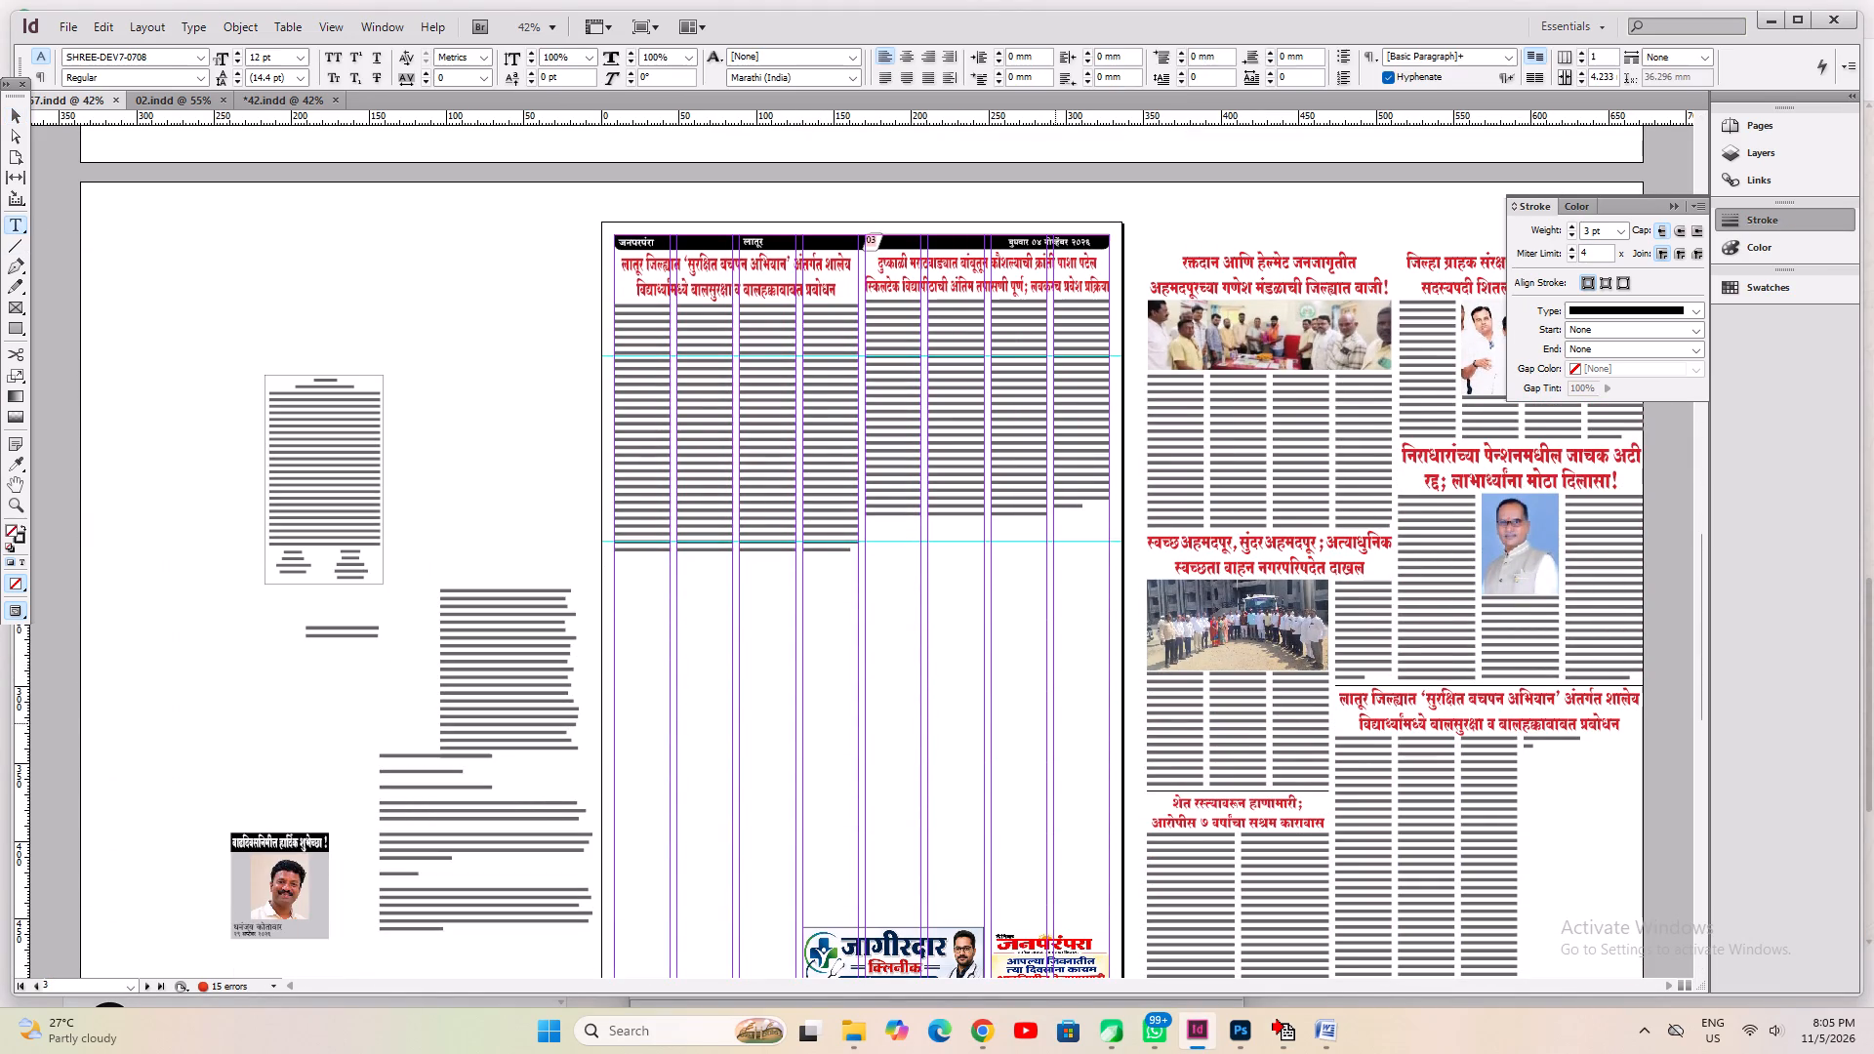
{"action": "left_click_drag", "start_coordinate": [839, 626], "coordinate": [1069, 844]}
{"action": "key", "text": "ctrl+v"}
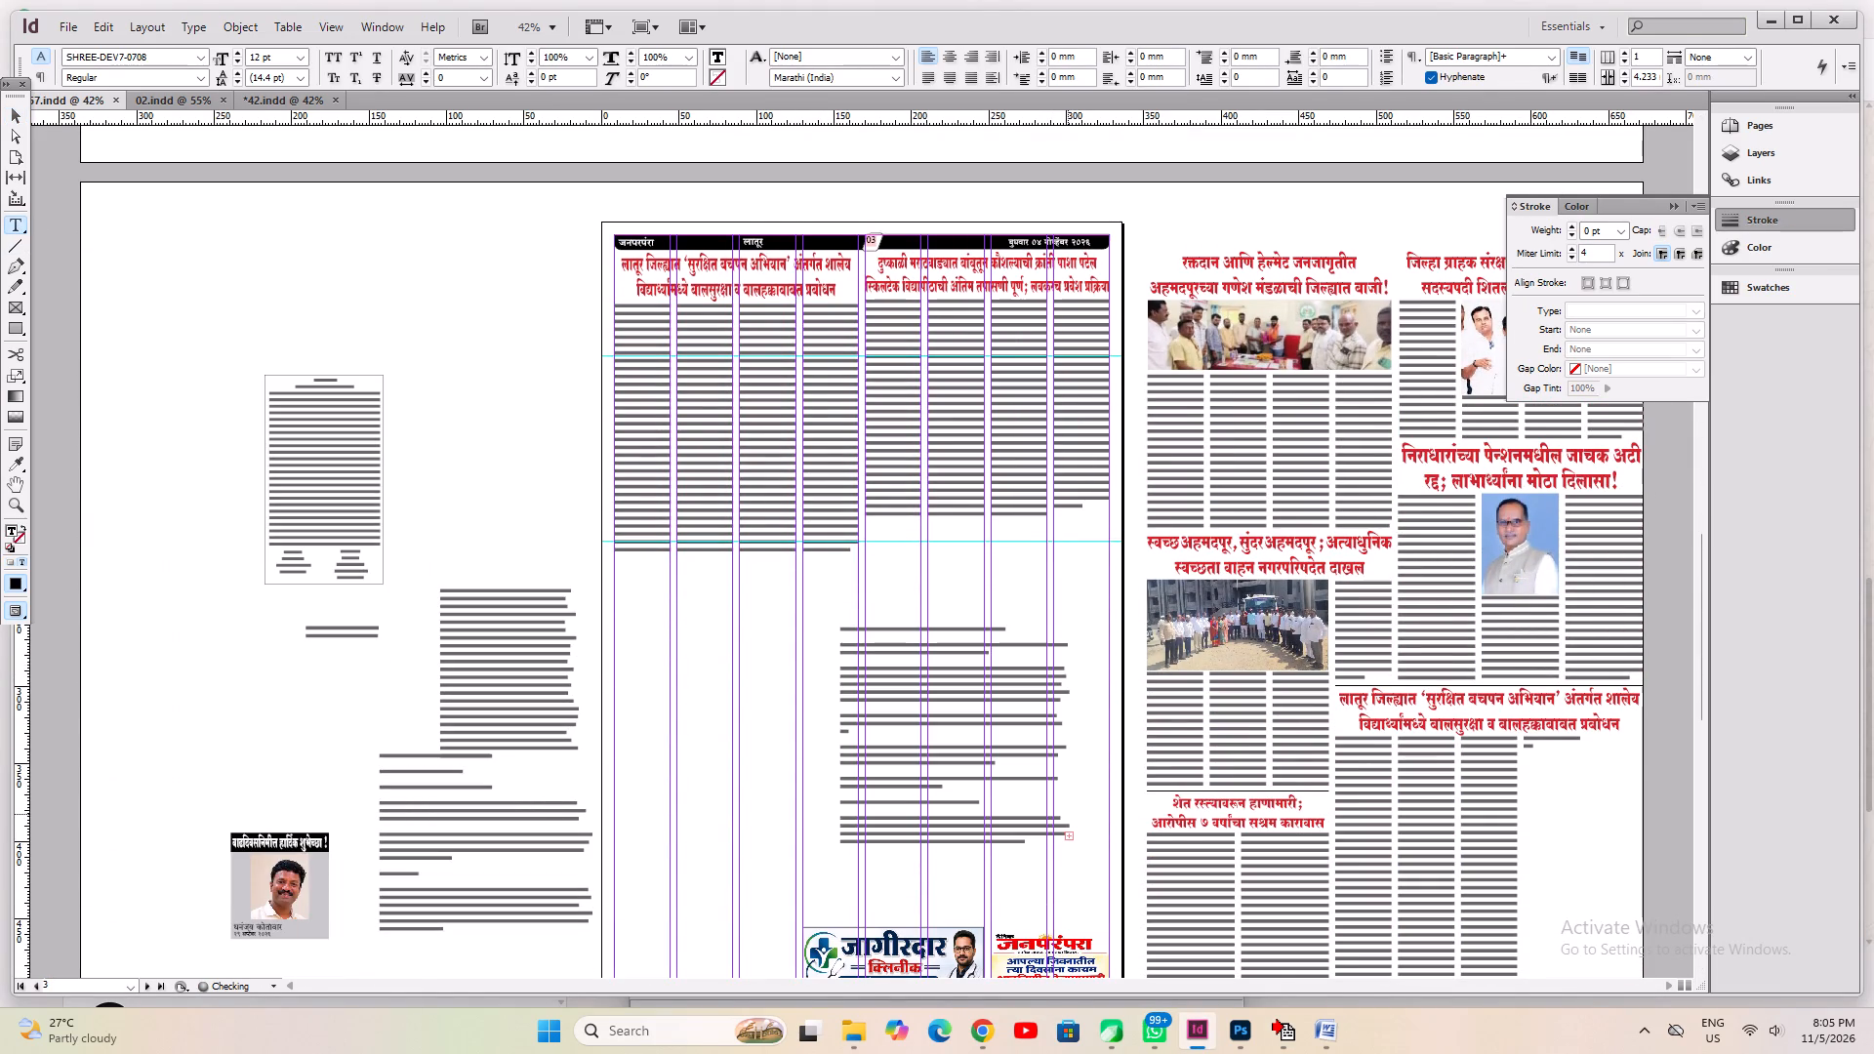
Cut the oxygen-cylinder article's headline line and paste it into its own four-column-wide frame directly below the bamboo article.
{"action": "key", "text": "ctrl+1"}
{"action": "left_click_drag", "start_coordinate": [1223, 734], "coordinate": [521, 713]}
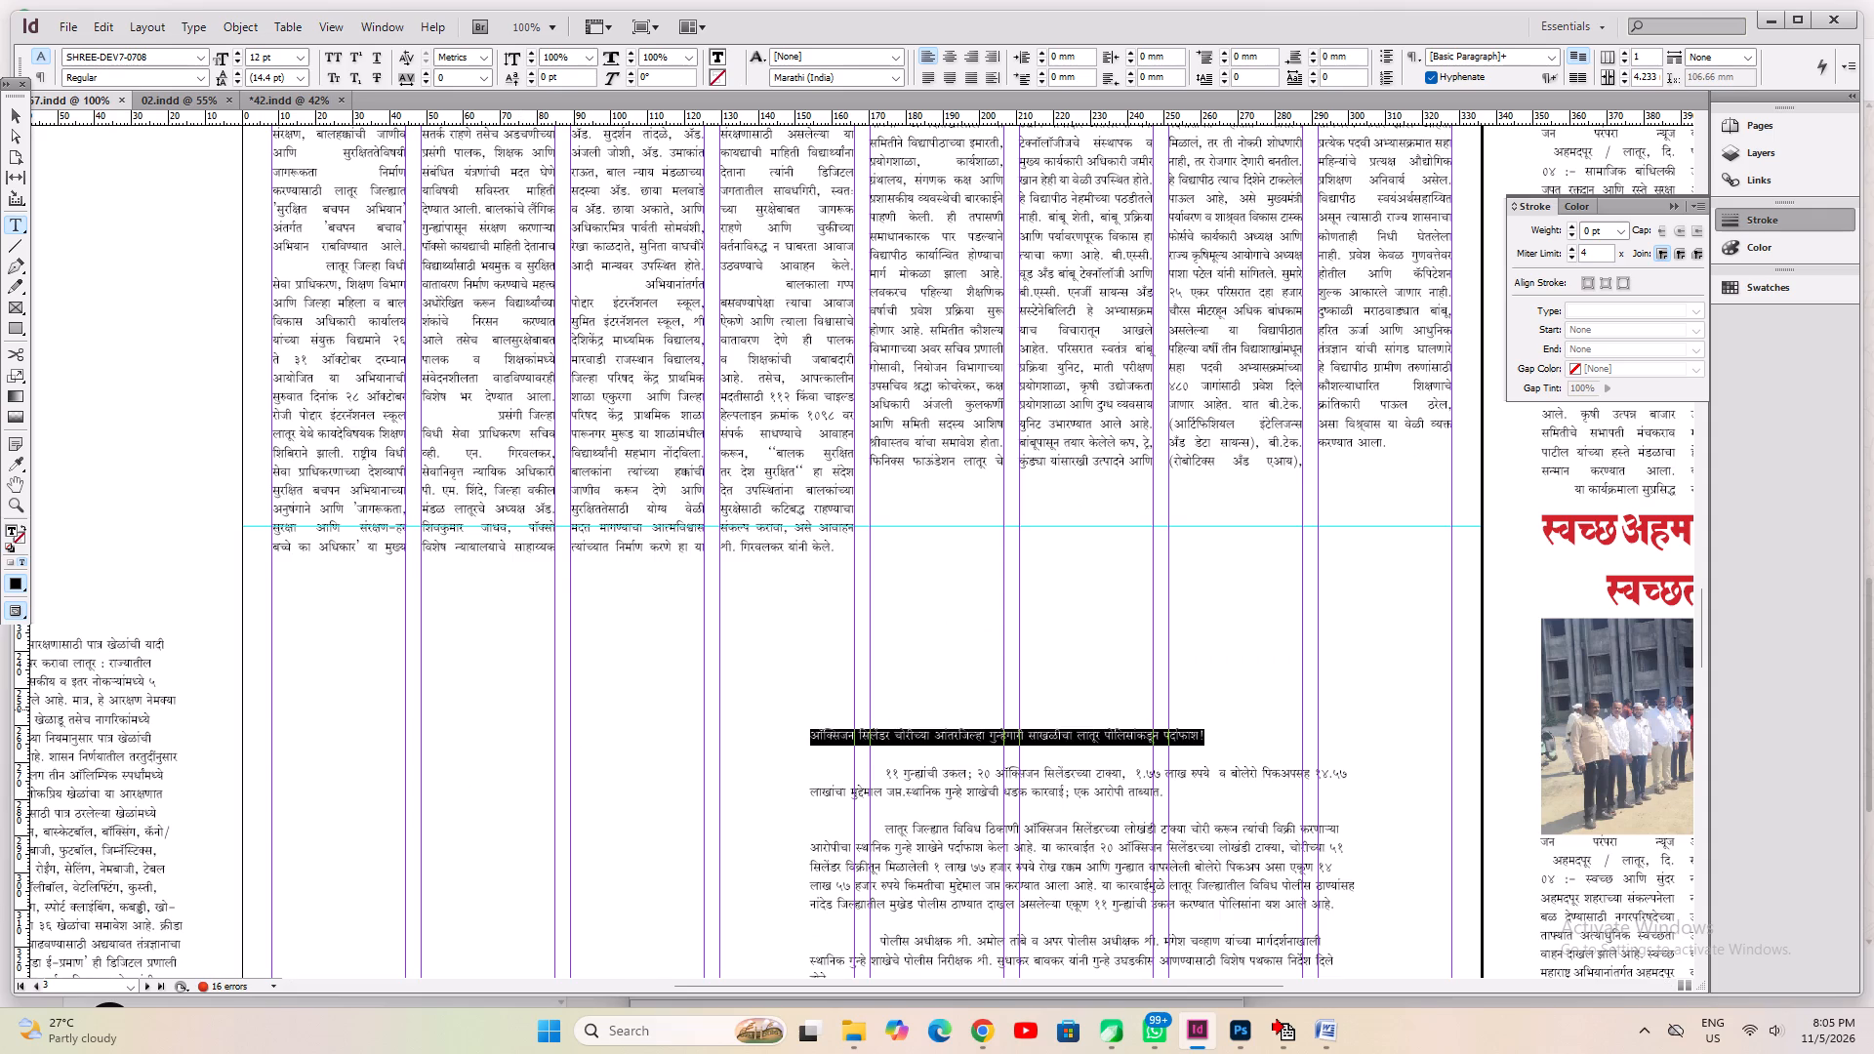
{"action": "key", "text": "ctrl+x"}
{"action": "left_click_drag", "start_coordinate": [870, 481], "coordinate": [1458, 729]}
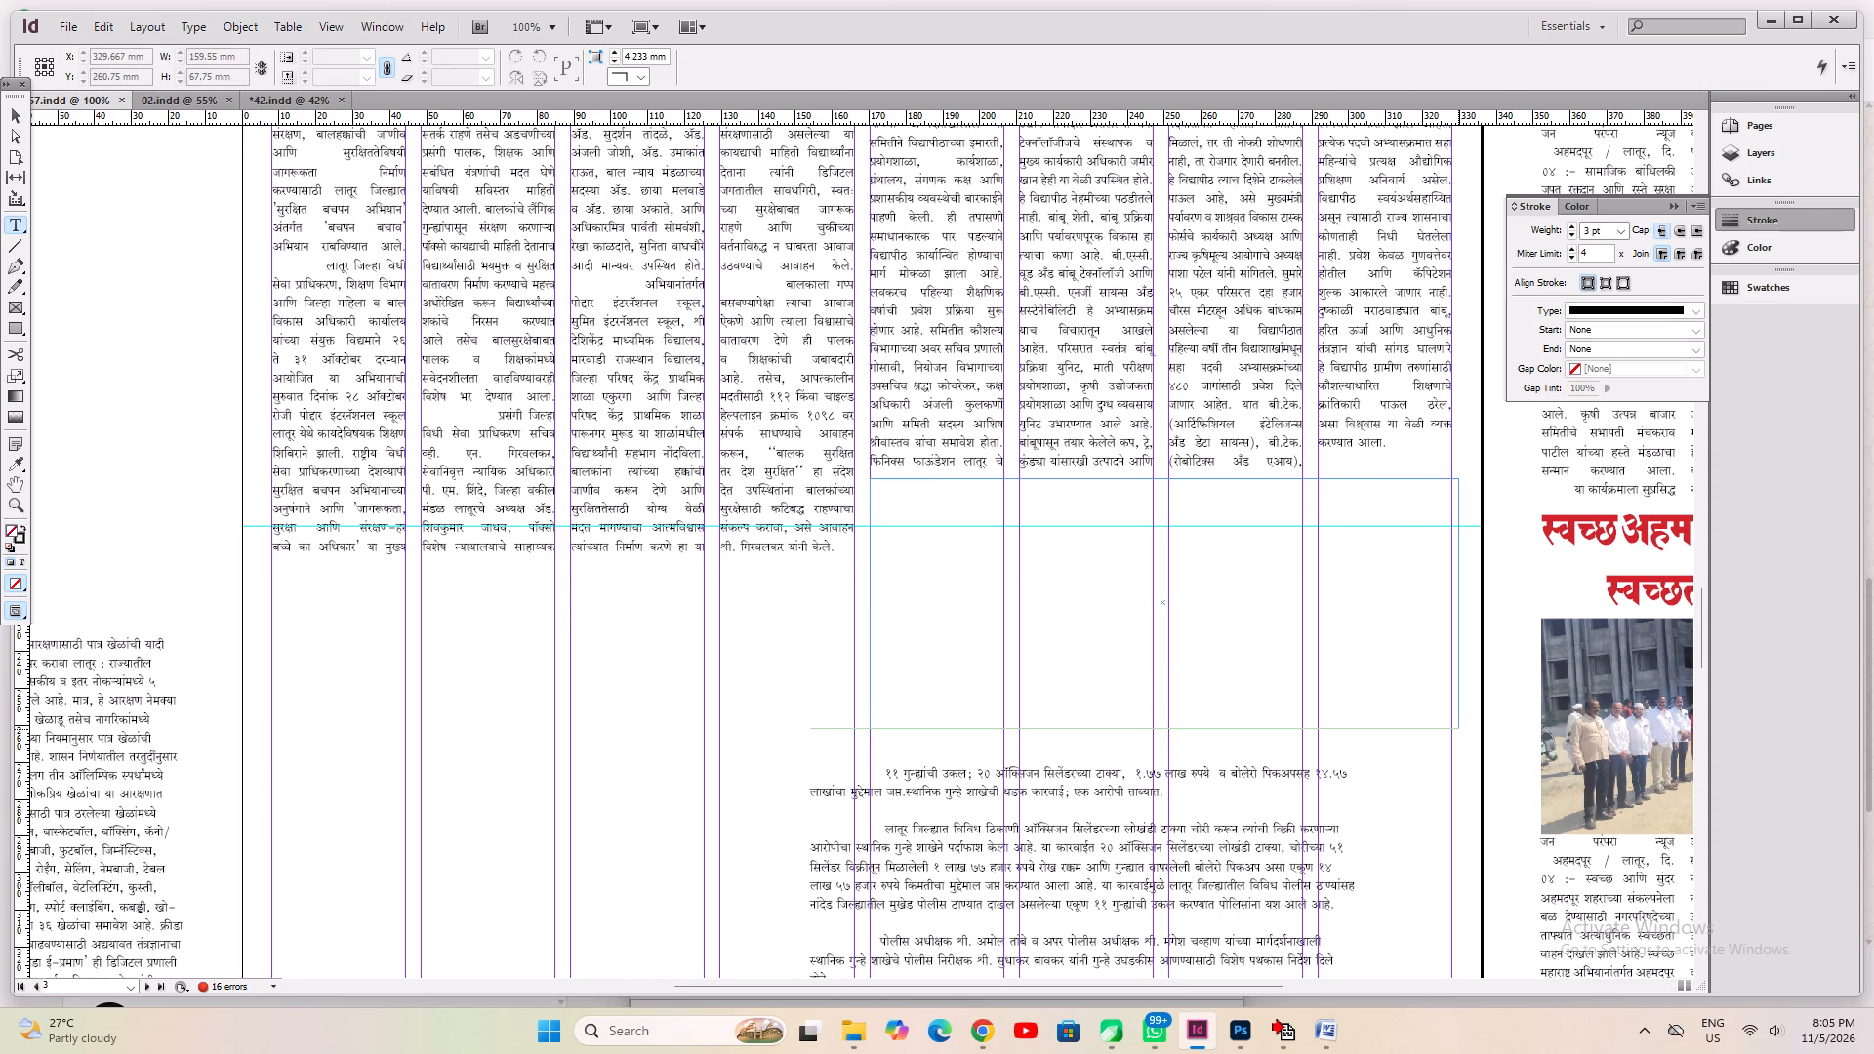
{"action": "left_click_drag", "start_coordinate": [1458, 729], "coordinate": [1449, 729]}
{"action": "key", "text": "ctrl+v"}
{"action": "key", "text": "ctrl+a"}
Apply the bamboo article's red headline formatting to the oxygen-cylinder headline with the Eyedropper.
{"action": "scroll", "coordinate": [1192, 659], "scroll_direction": "up", "scroll_amount": 5}
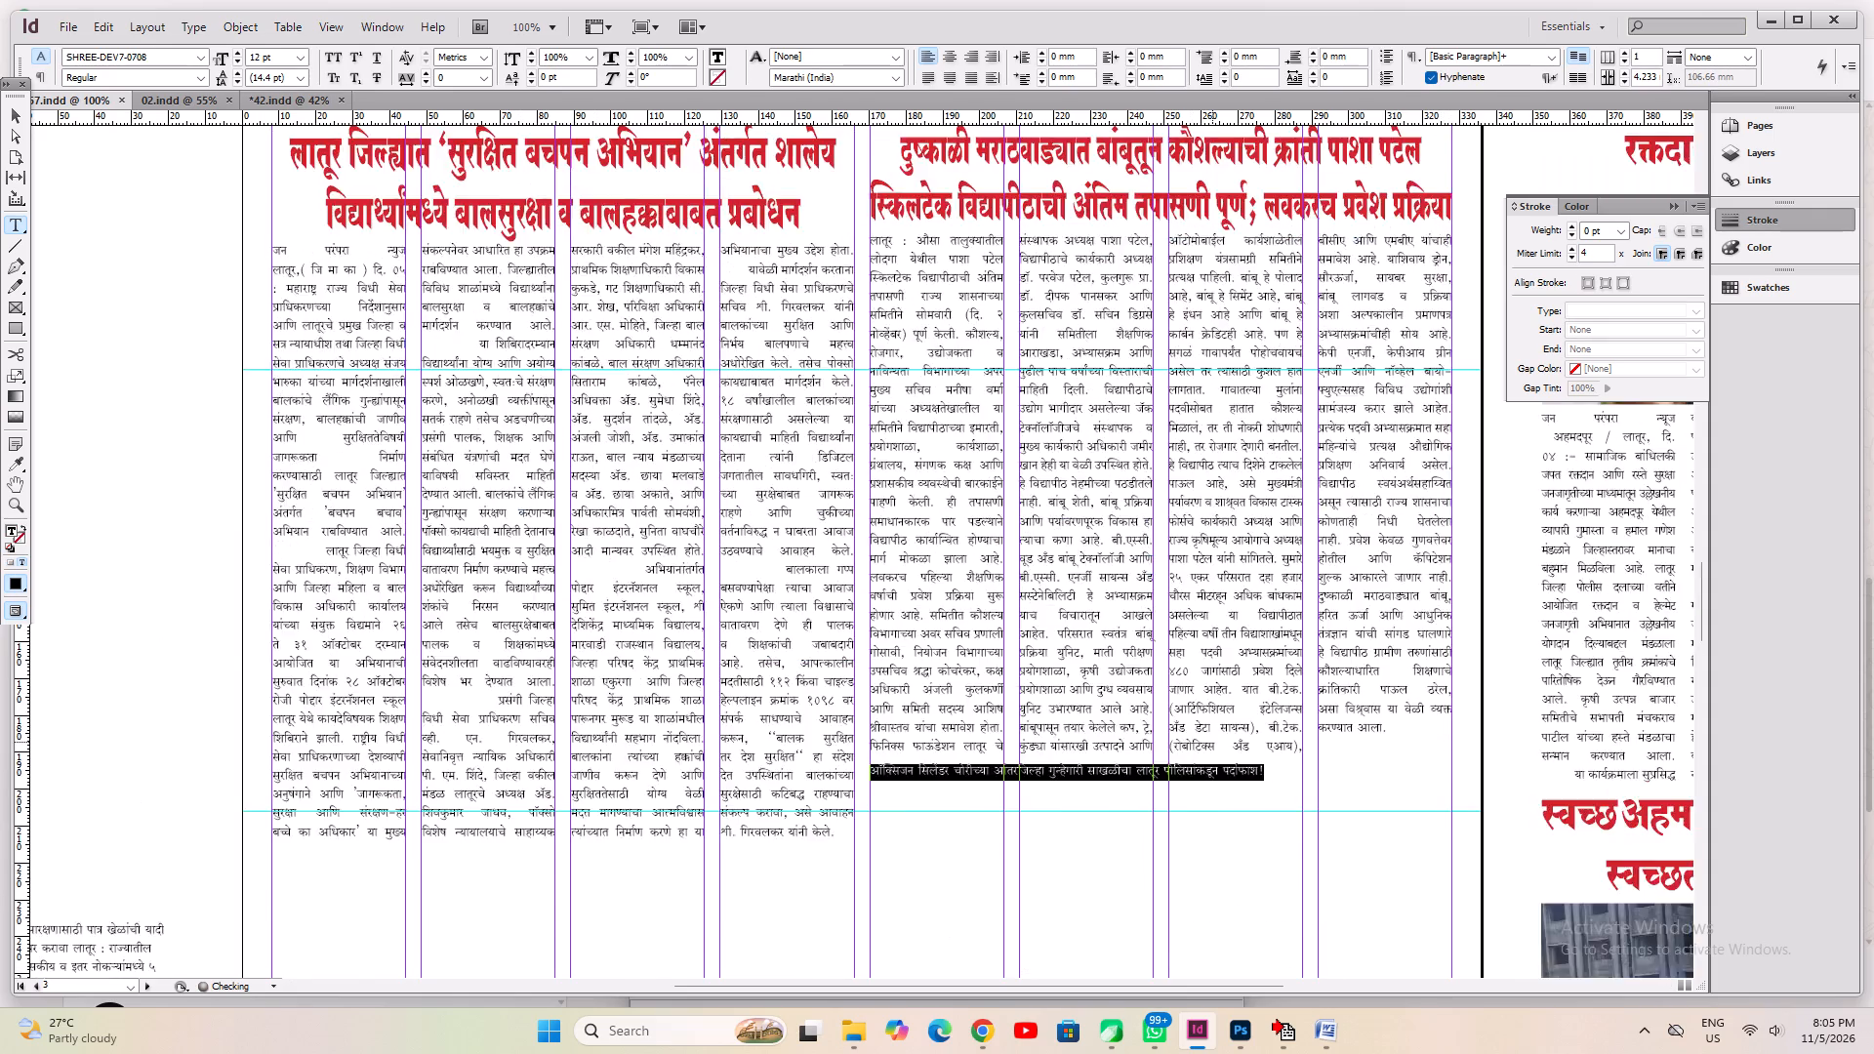
{"action": "scroll", "coordinate": [1212, 742], "scroll_direction": "up", "scroll_amount": 2}
{"action": "left_click", "coordinate": [18, 460]}
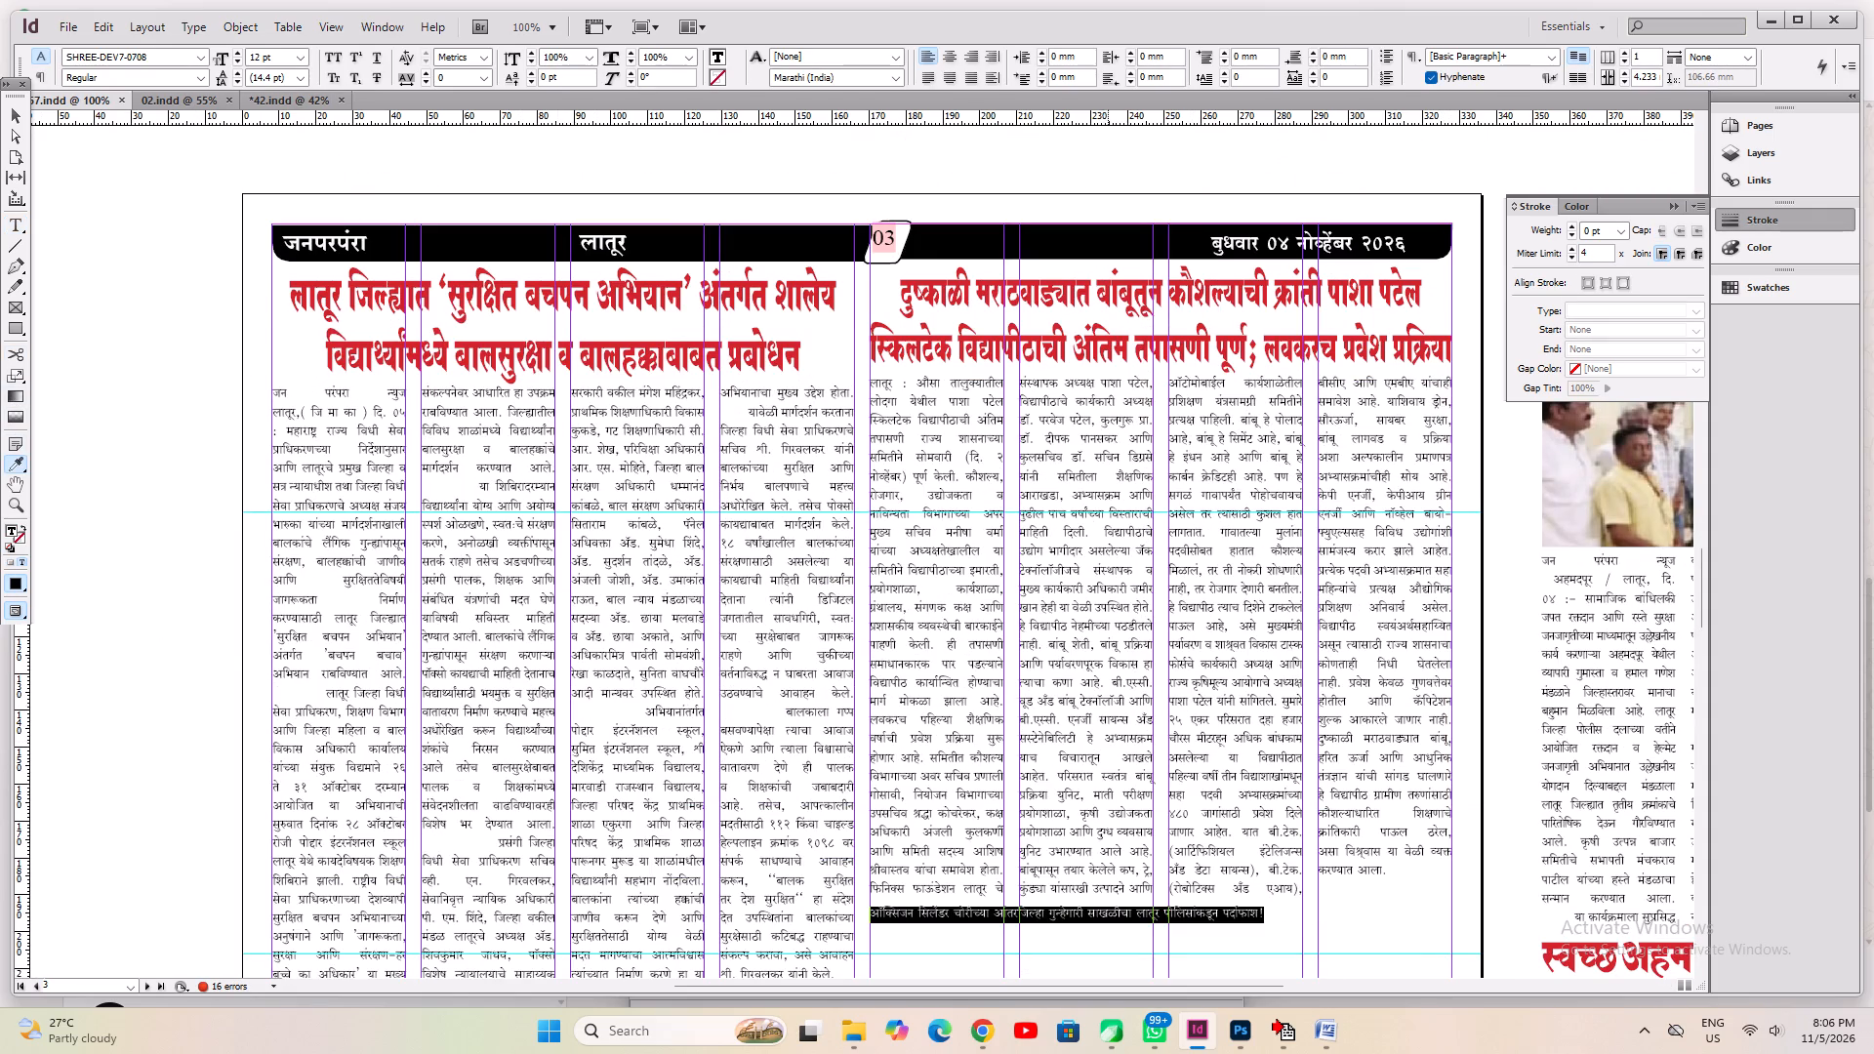
{"action": "left_click", "coordinate": [992, 283]}
{"action": "scroll", "coordinate": [992, 283], "scroll_direction": "down", "scroll_amount": 8}
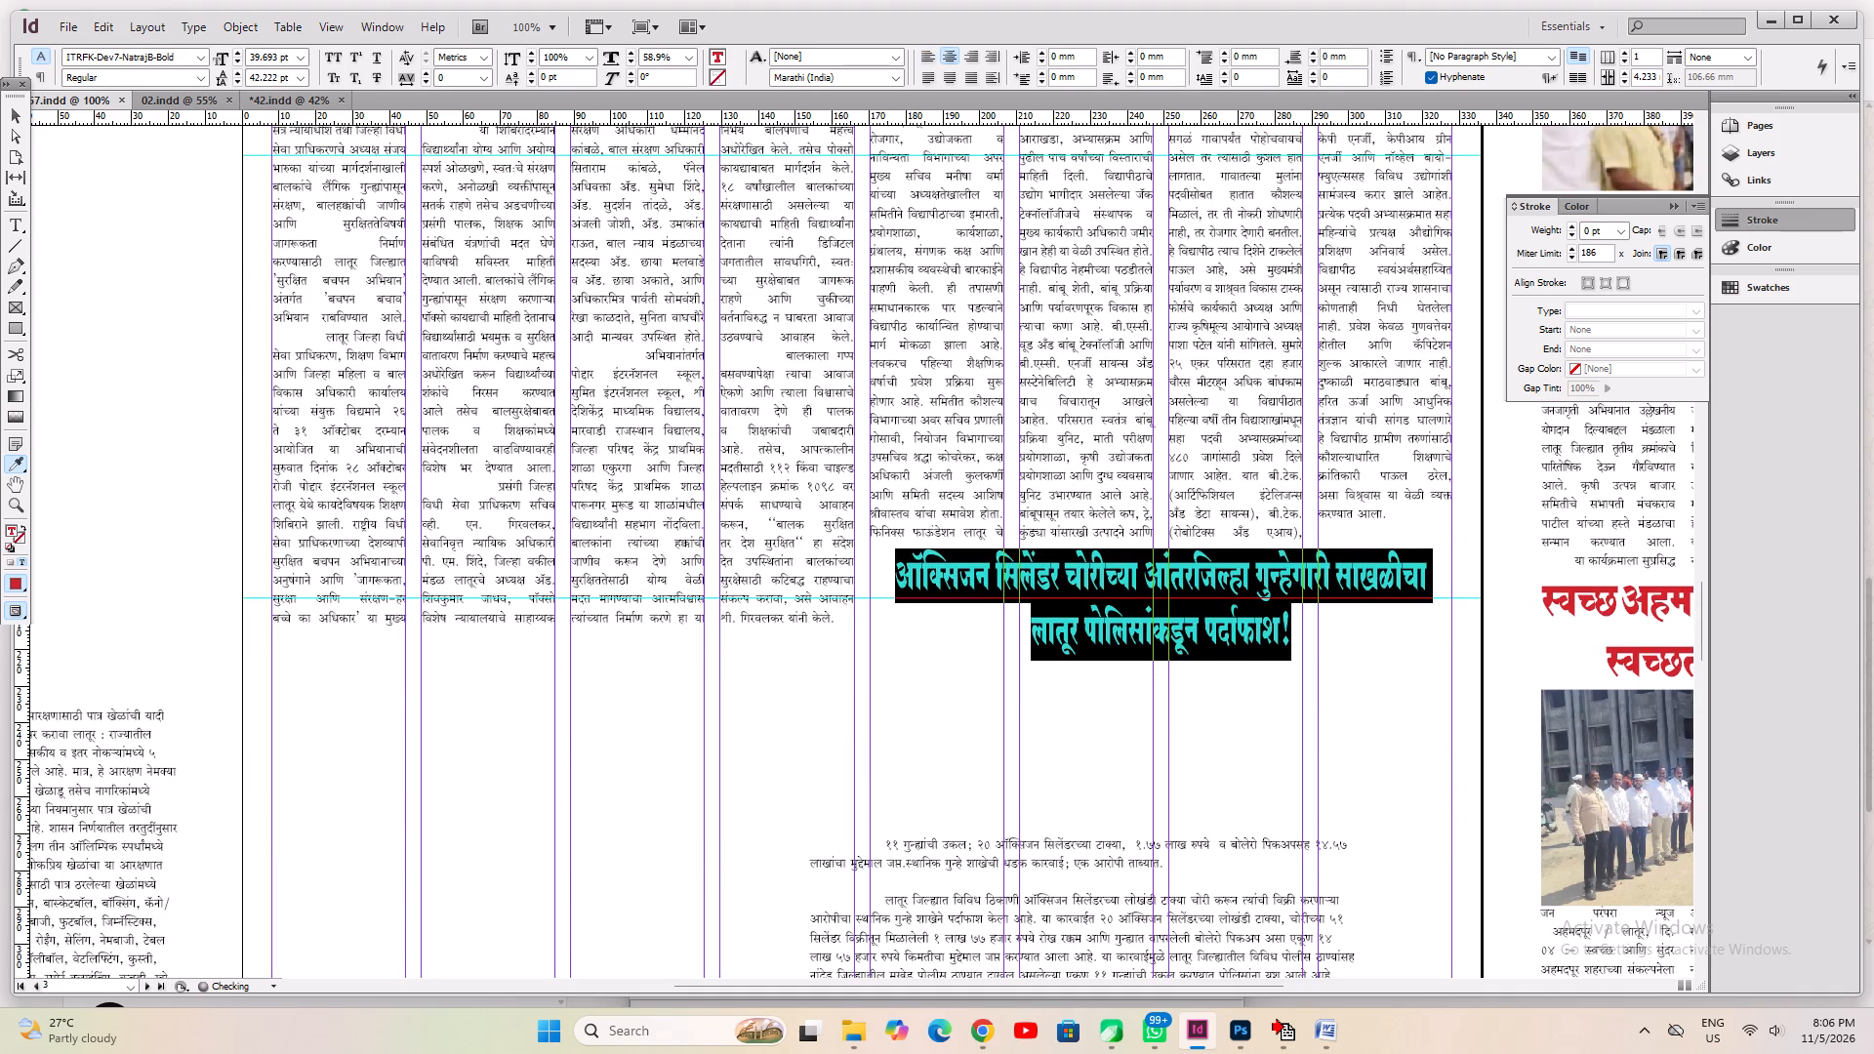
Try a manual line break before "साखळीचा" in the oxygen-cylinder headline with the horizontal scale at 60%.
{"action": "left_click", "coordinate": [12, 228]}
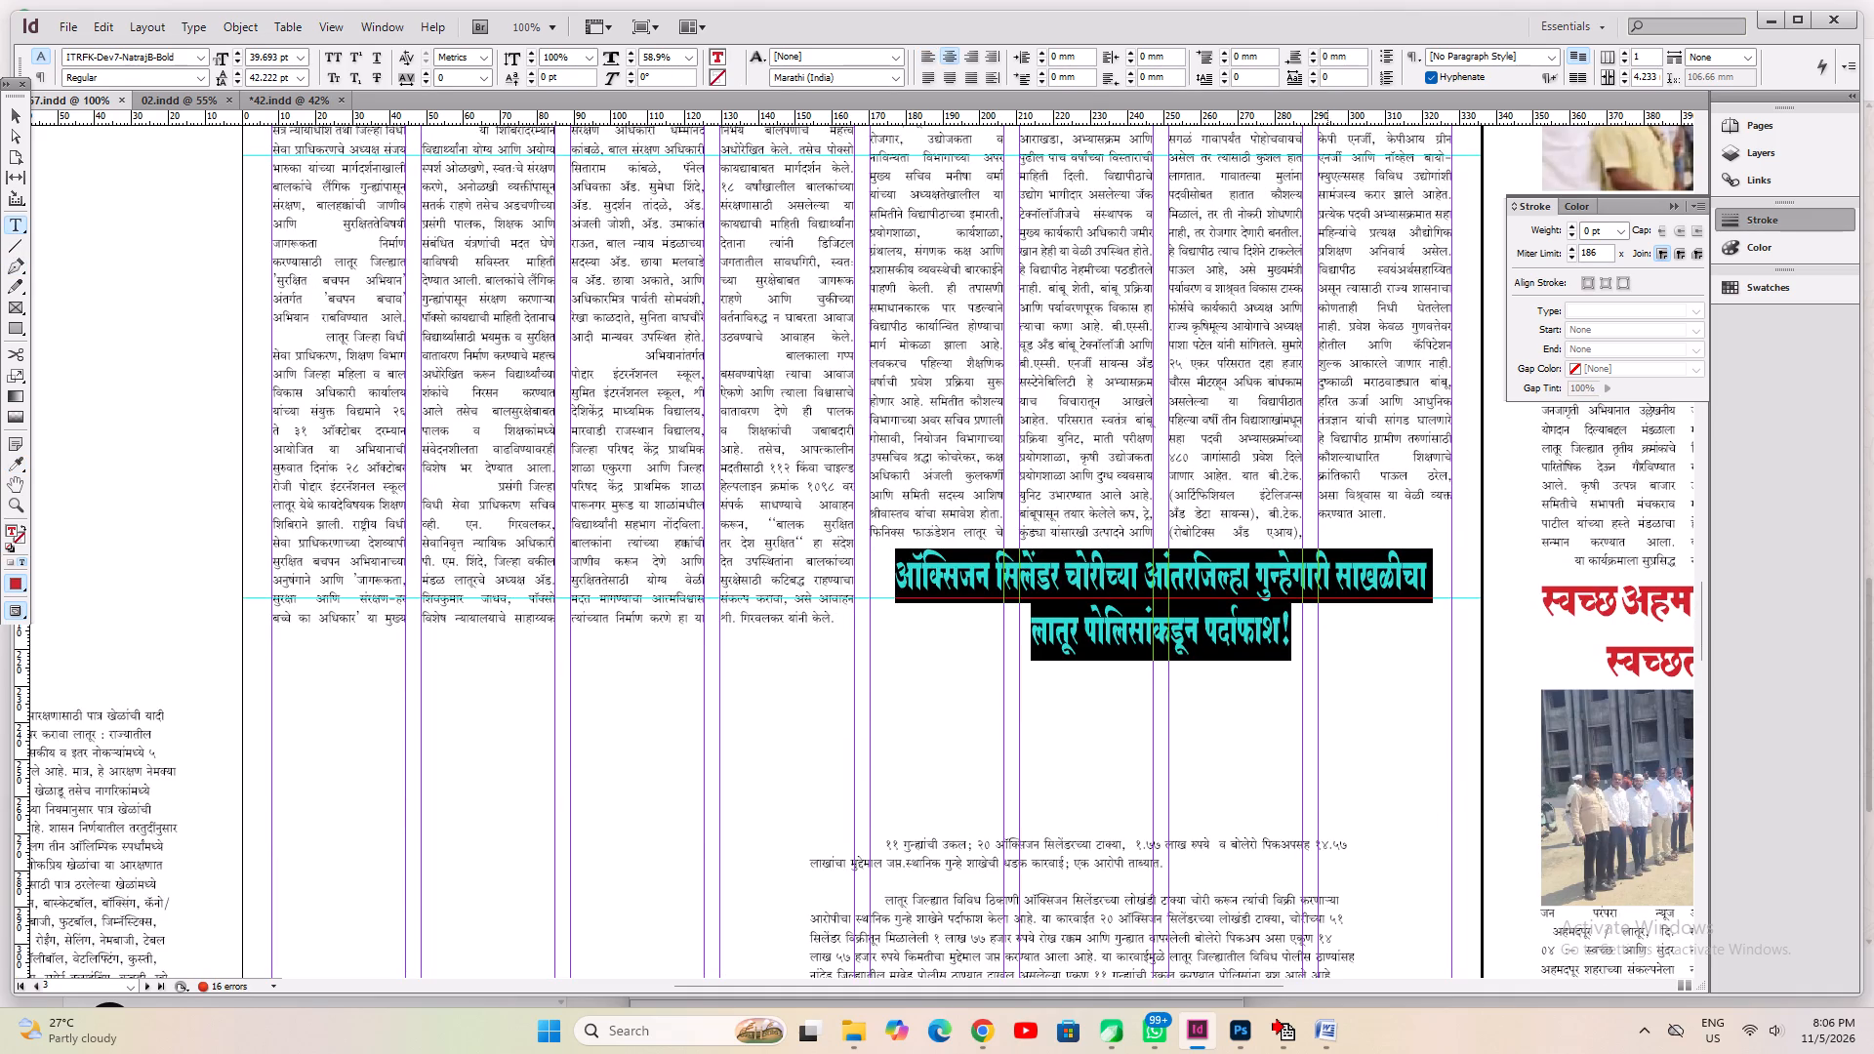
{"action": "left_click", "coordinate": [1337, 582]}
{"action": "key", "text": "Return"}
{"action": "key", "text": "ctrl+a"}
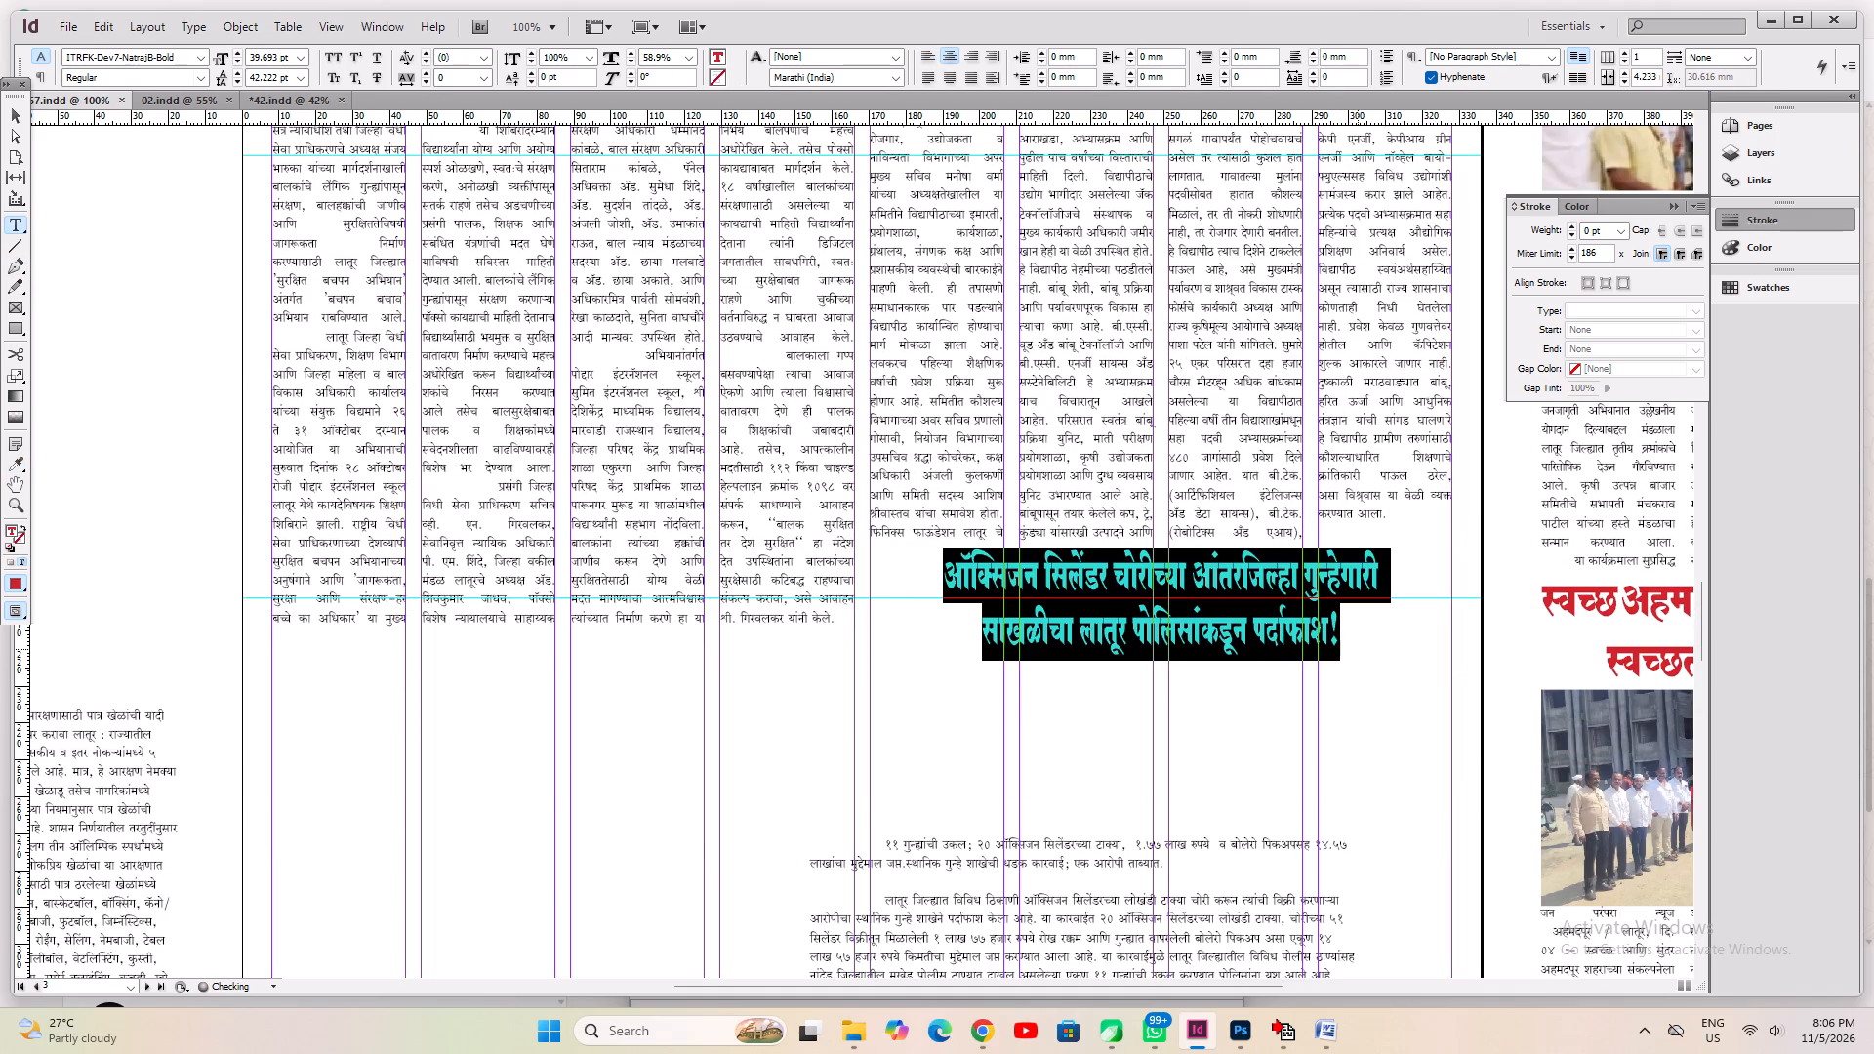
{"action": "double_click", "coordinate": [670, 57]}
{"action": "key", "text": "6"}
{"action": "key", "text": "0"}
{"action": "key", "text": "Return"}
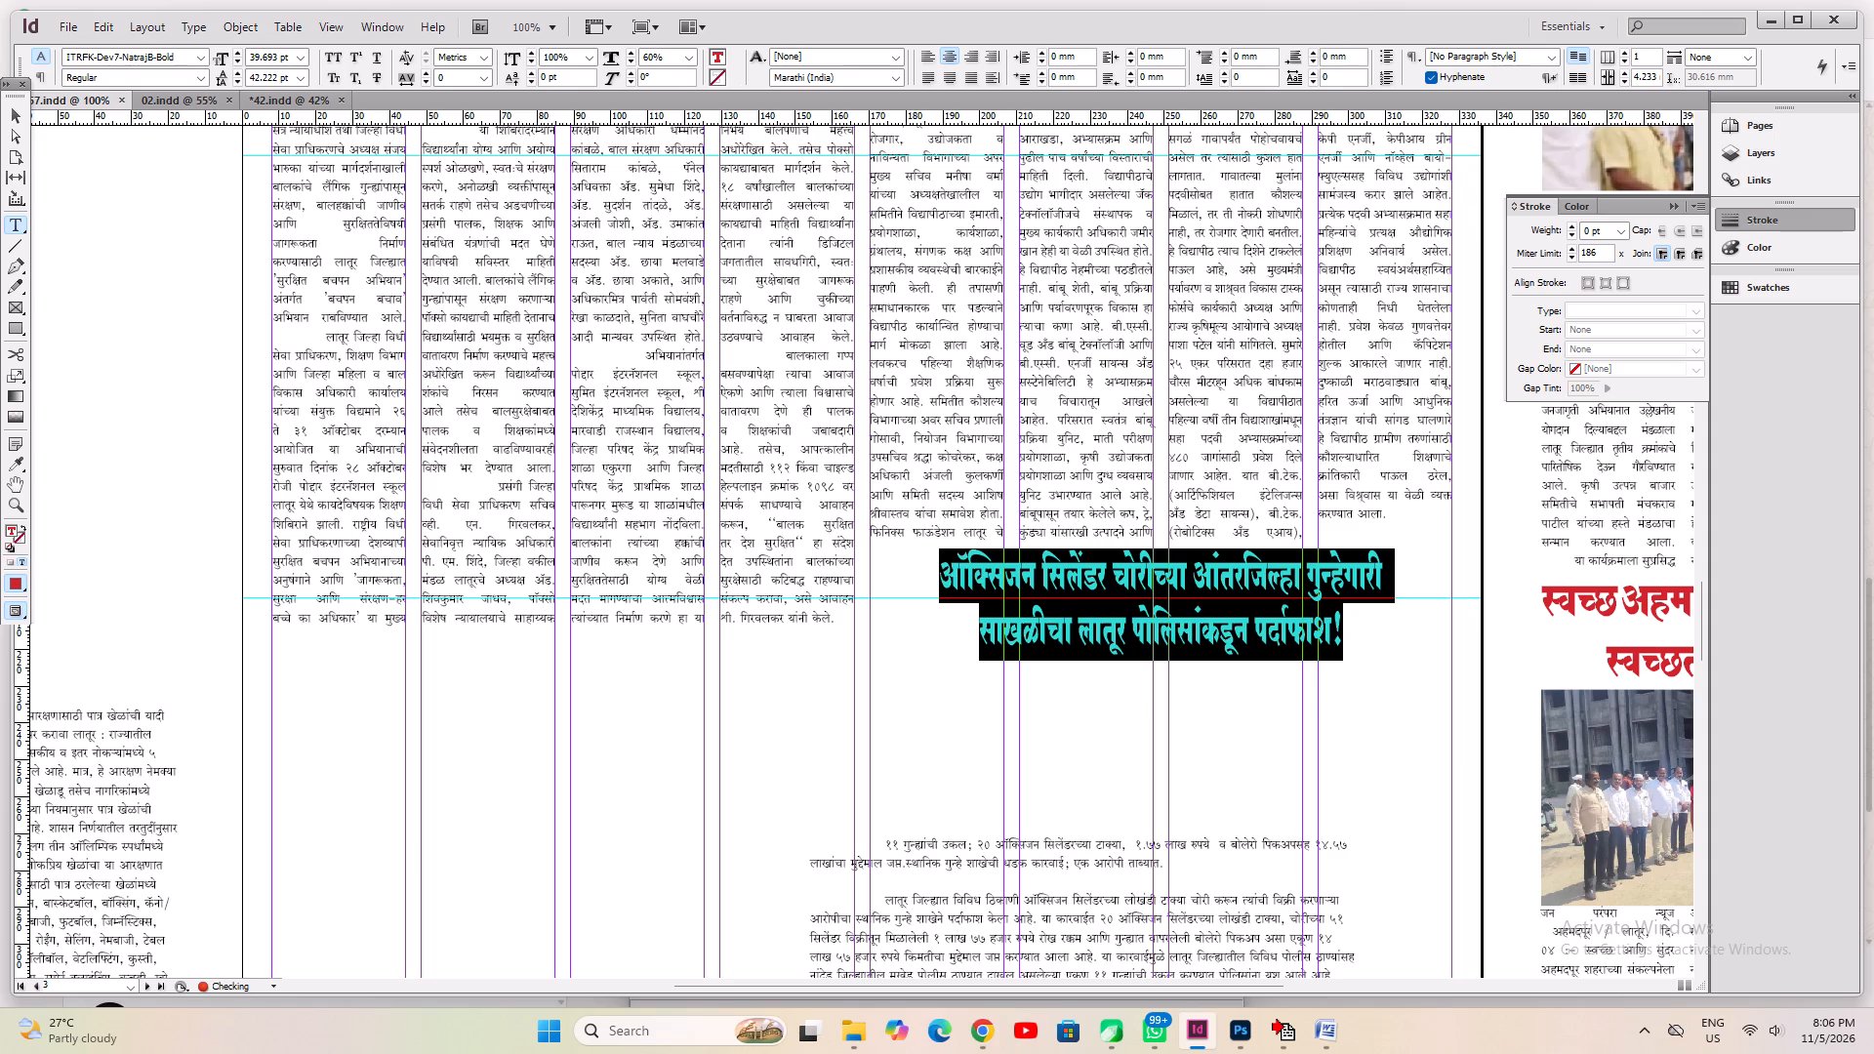
Set the oxygen-cylinder headline's horizontal scale to 80% and remove its manual line break.
{"action": "left_click_drag", "start_coordinate": [672, 55], "coordinate": [394, 48]}
{"action": "key", "text": "8"}
{"action": "key", "text": "0"}
{"action": "key", "text": "Return"}
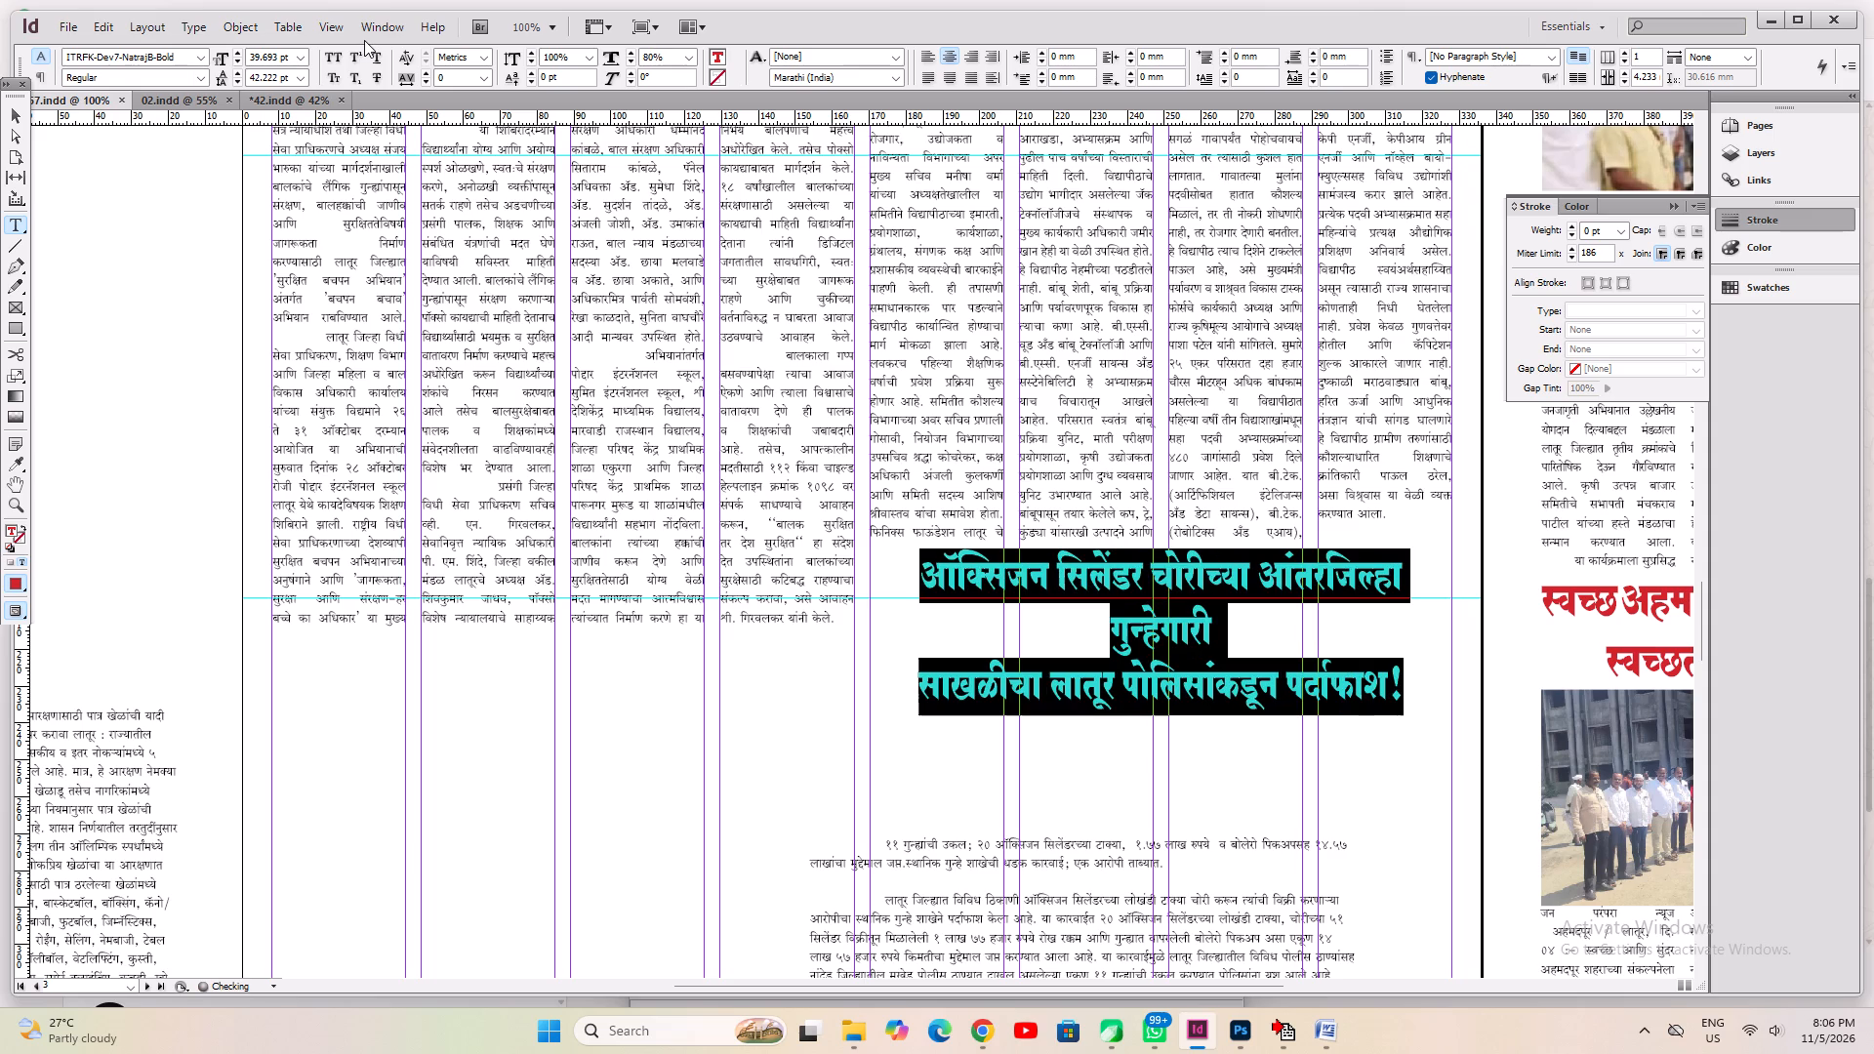
{"action": "key", "text": "Down"}
{"action": "key", "text": "Down"}
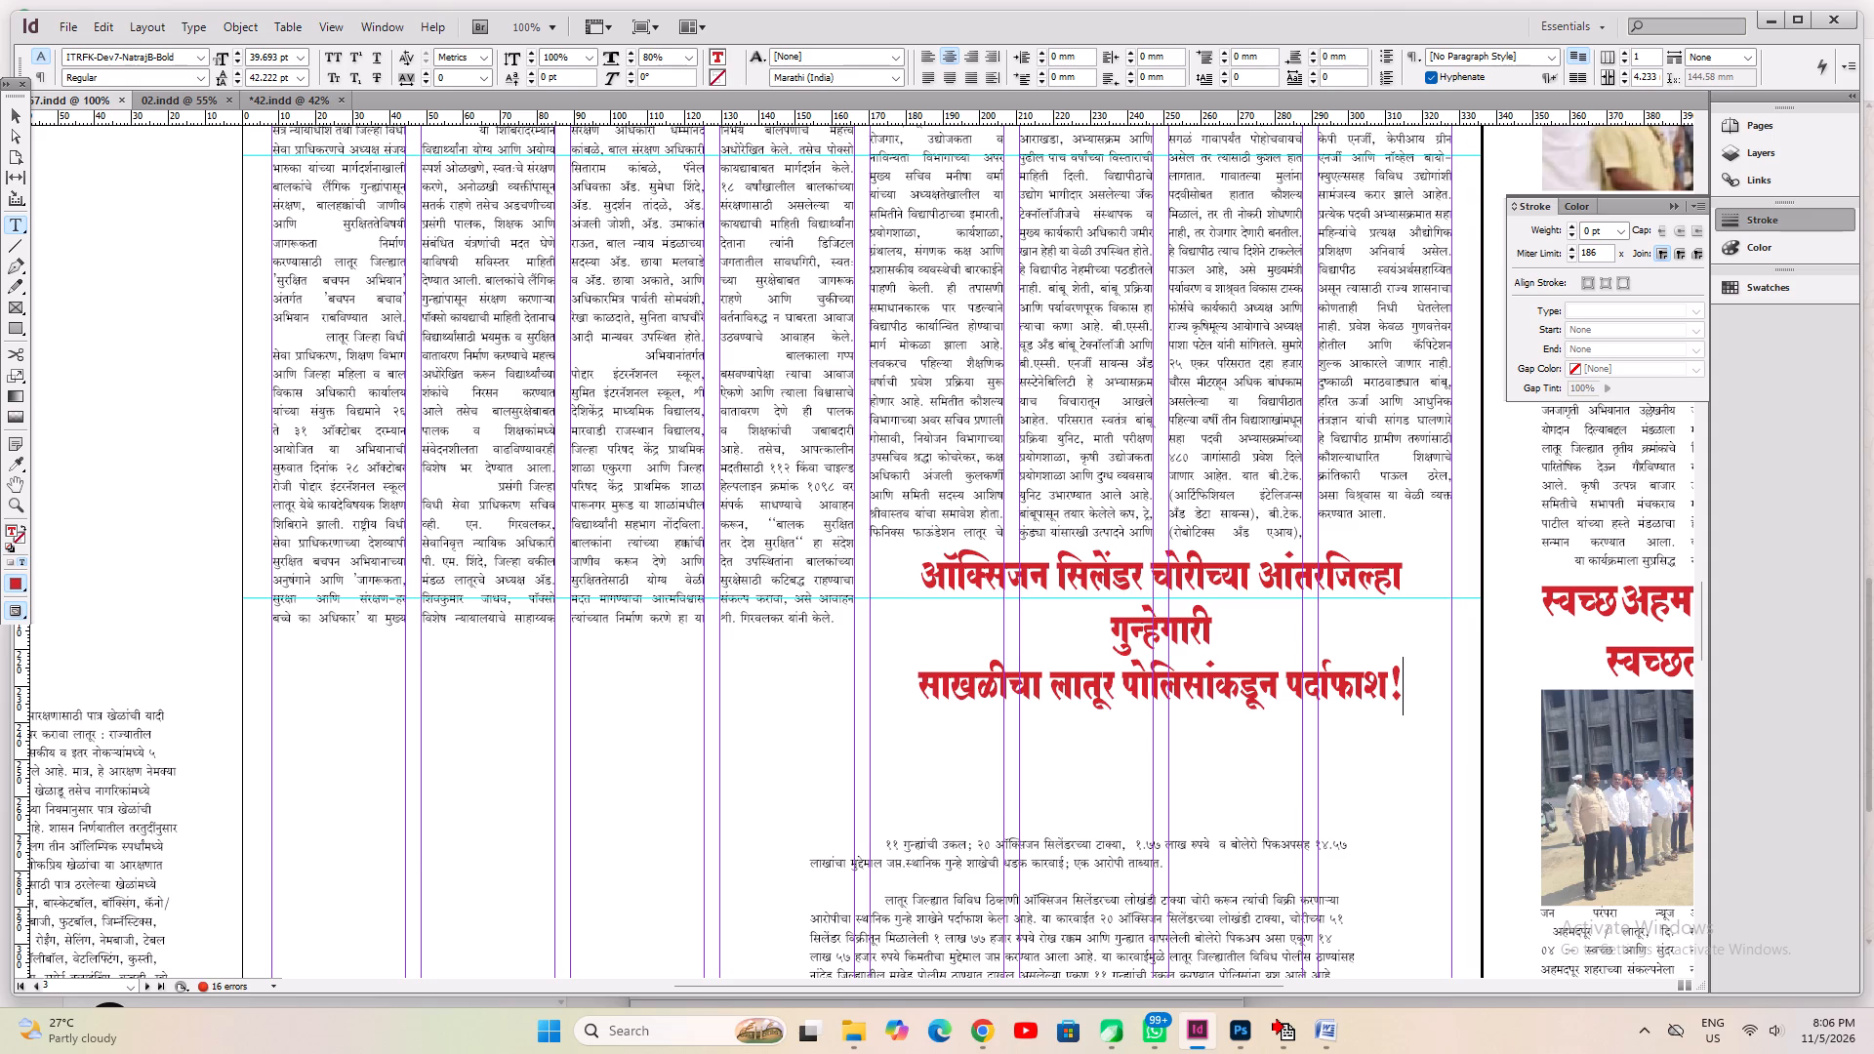
{"action": "key", "text": "Up"}
{"action": "key", "text": "Delete"}
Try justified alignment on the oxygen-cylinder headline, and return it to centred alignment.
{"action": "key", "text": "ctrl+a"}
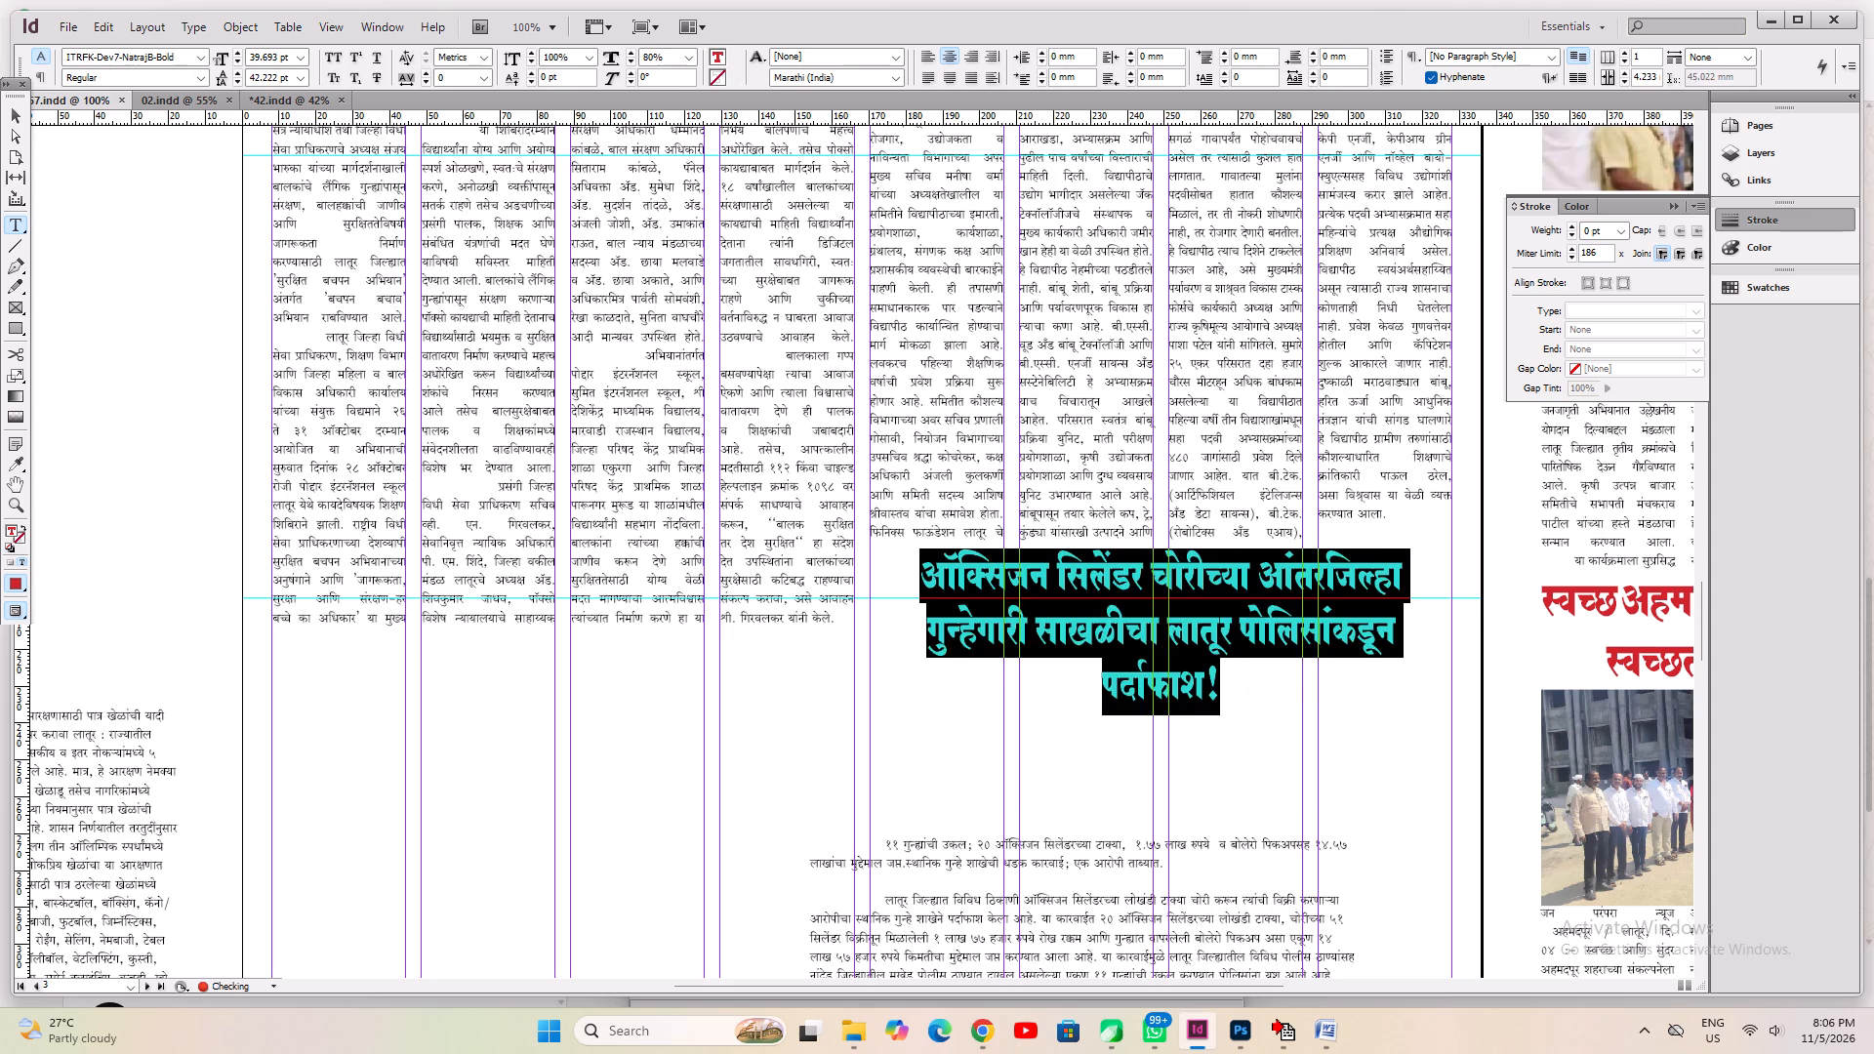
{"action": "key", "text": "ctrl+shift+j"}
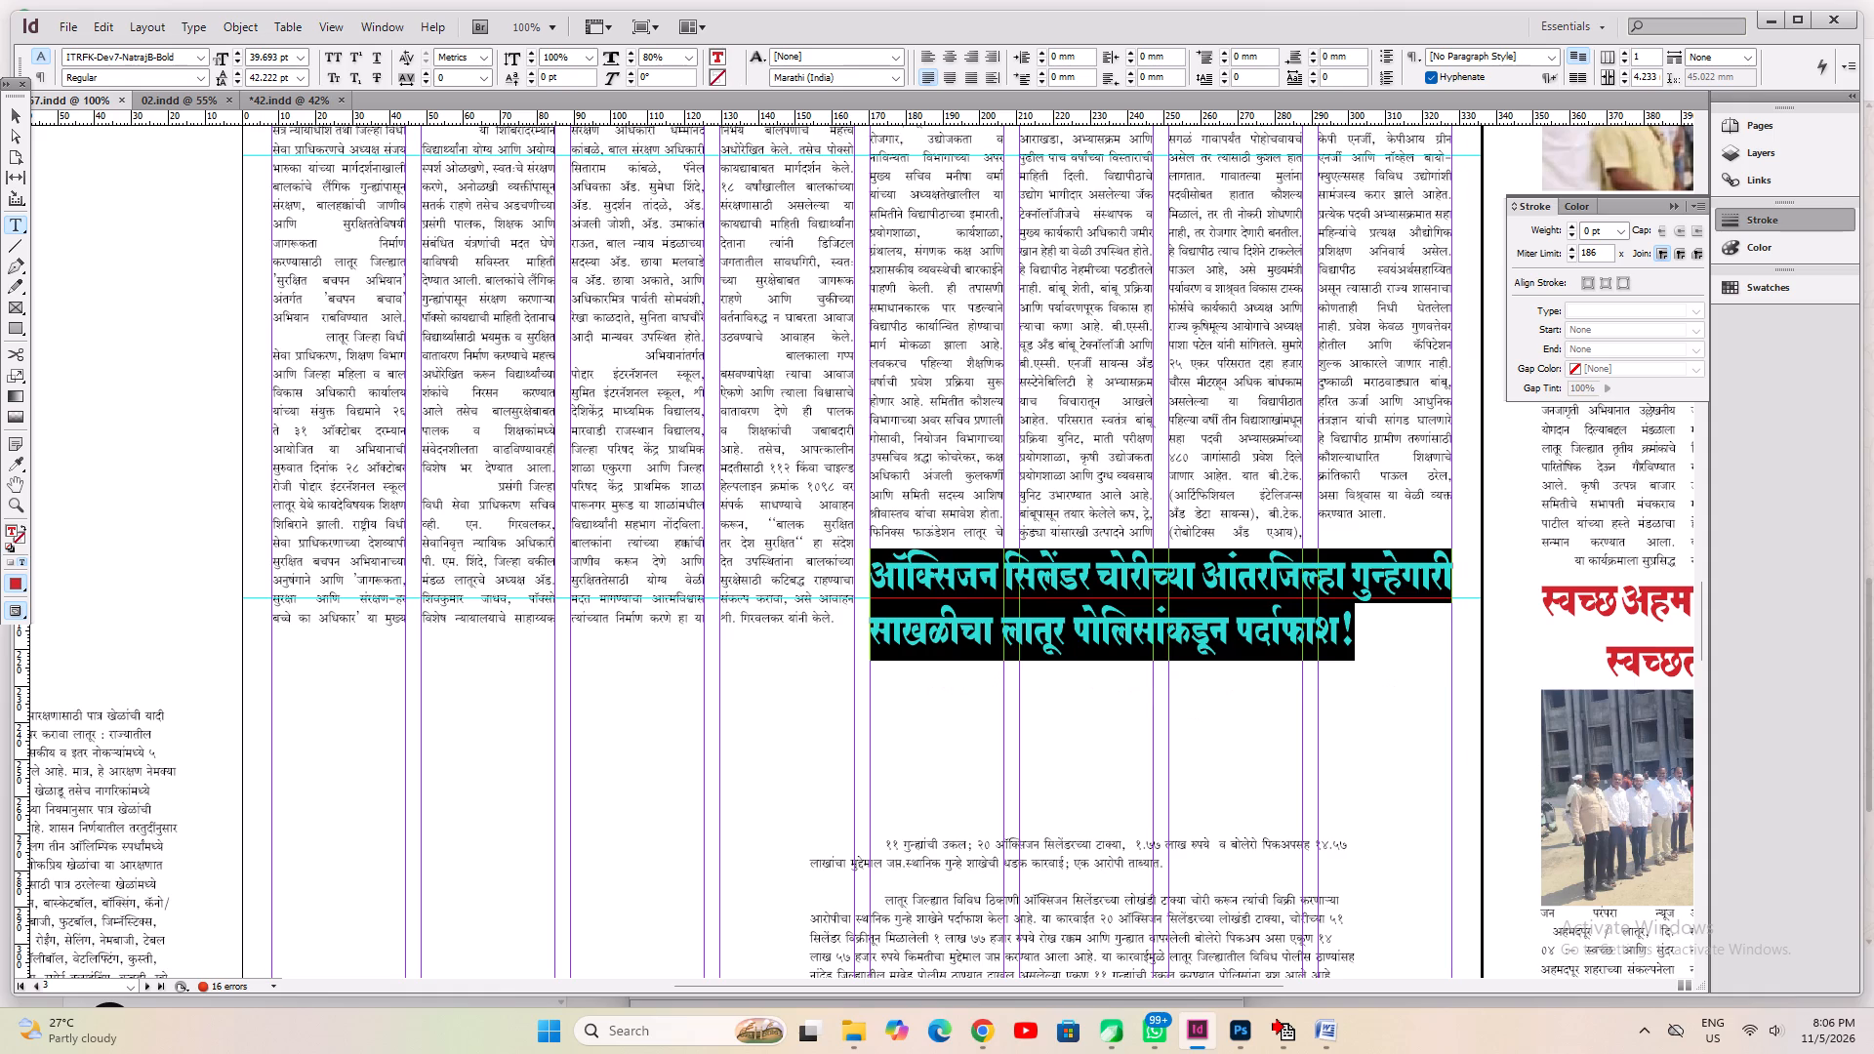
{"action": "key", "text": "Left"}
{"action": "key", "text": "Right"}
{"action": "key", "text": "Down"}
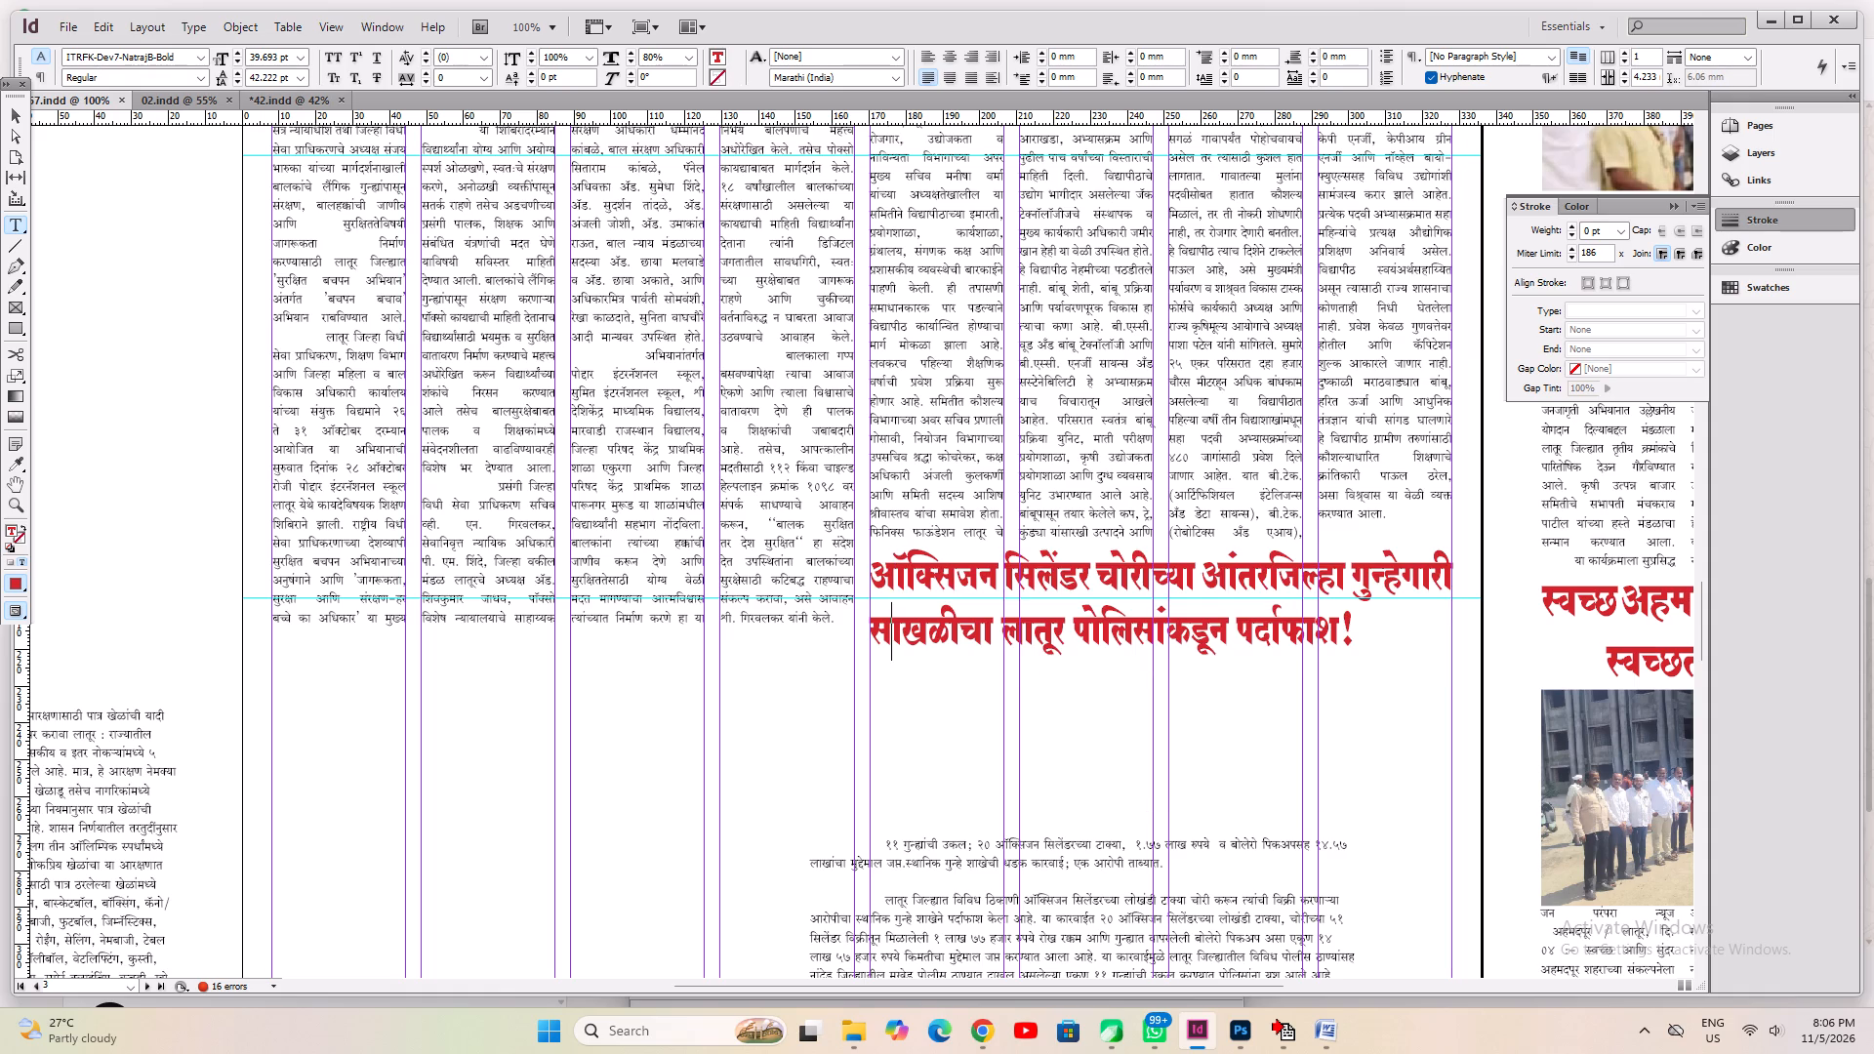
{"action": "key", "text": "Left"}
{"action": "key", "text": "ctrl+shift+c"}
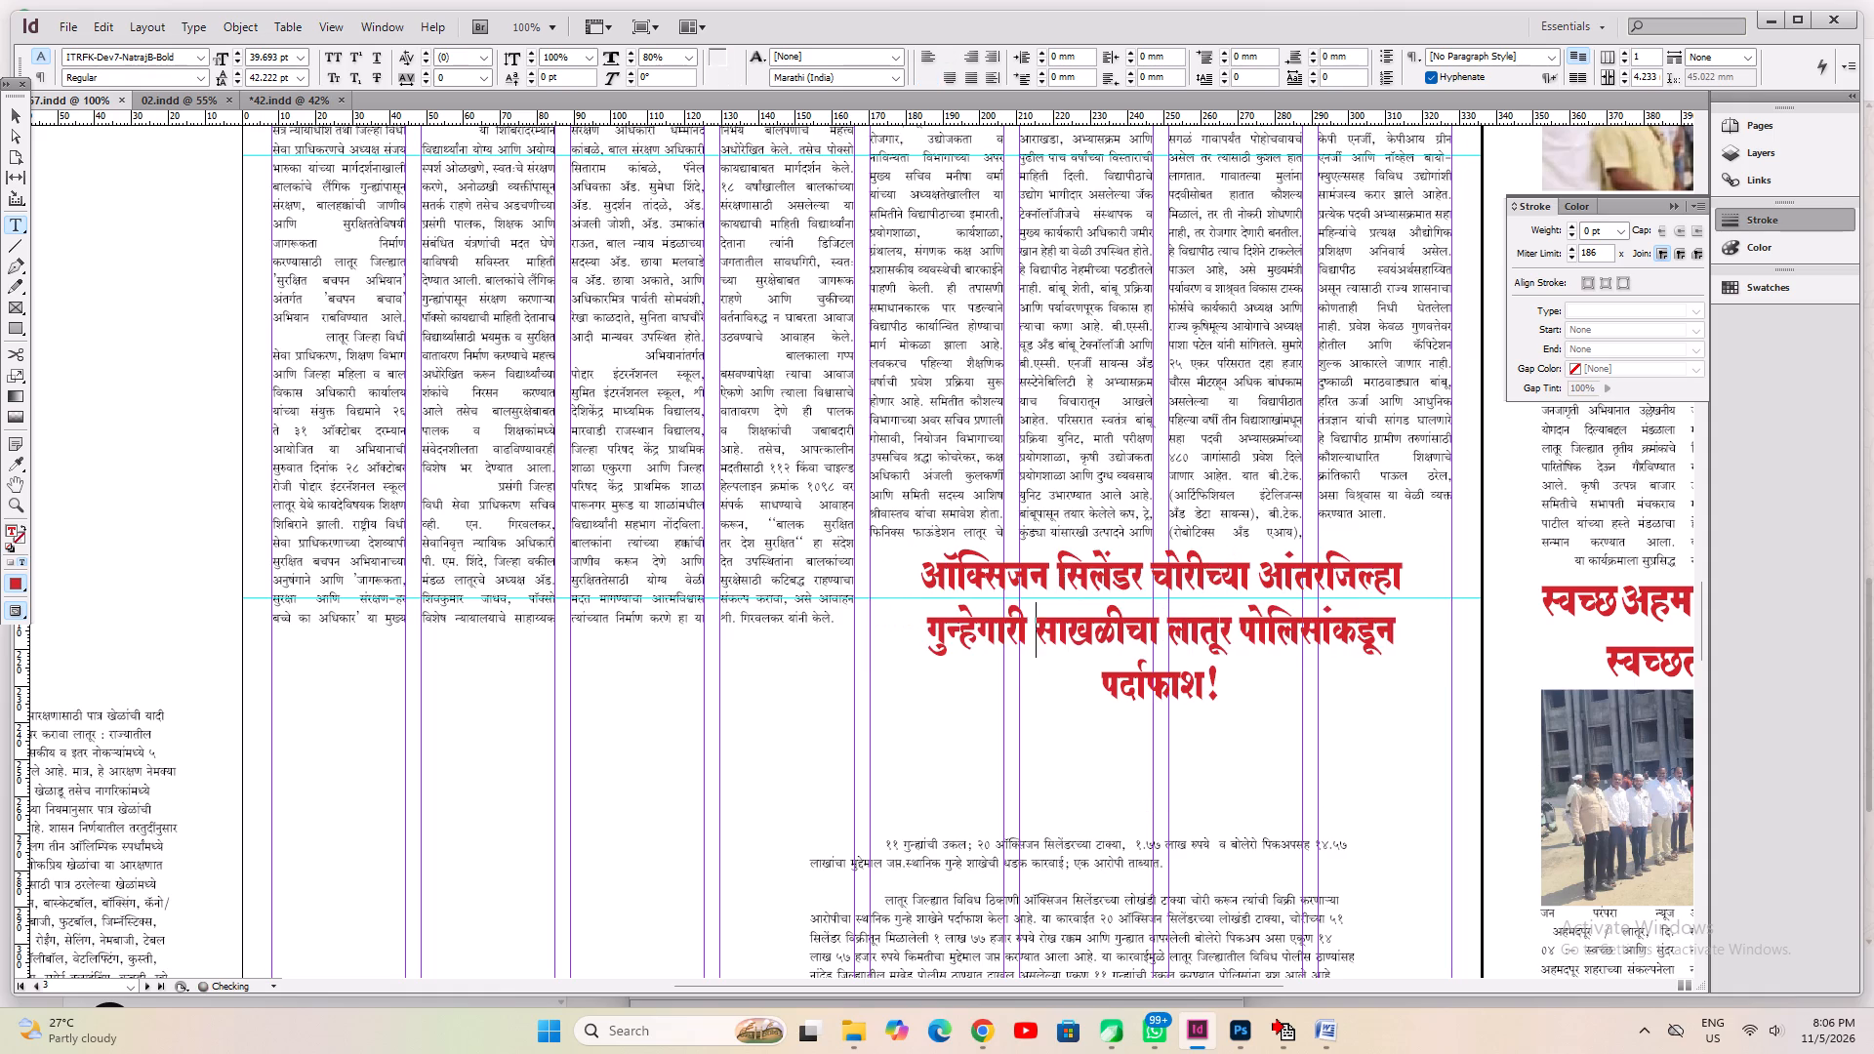
Reduce the oxygen-cylinder headline's font size one step to 37.693 pt and save the document.
{"action": "key", "text": "ctrl+a"}
{"action": "key", "text": "ctrl+shift+comma"}
{"action": "key", "text": "ctrl+s"}
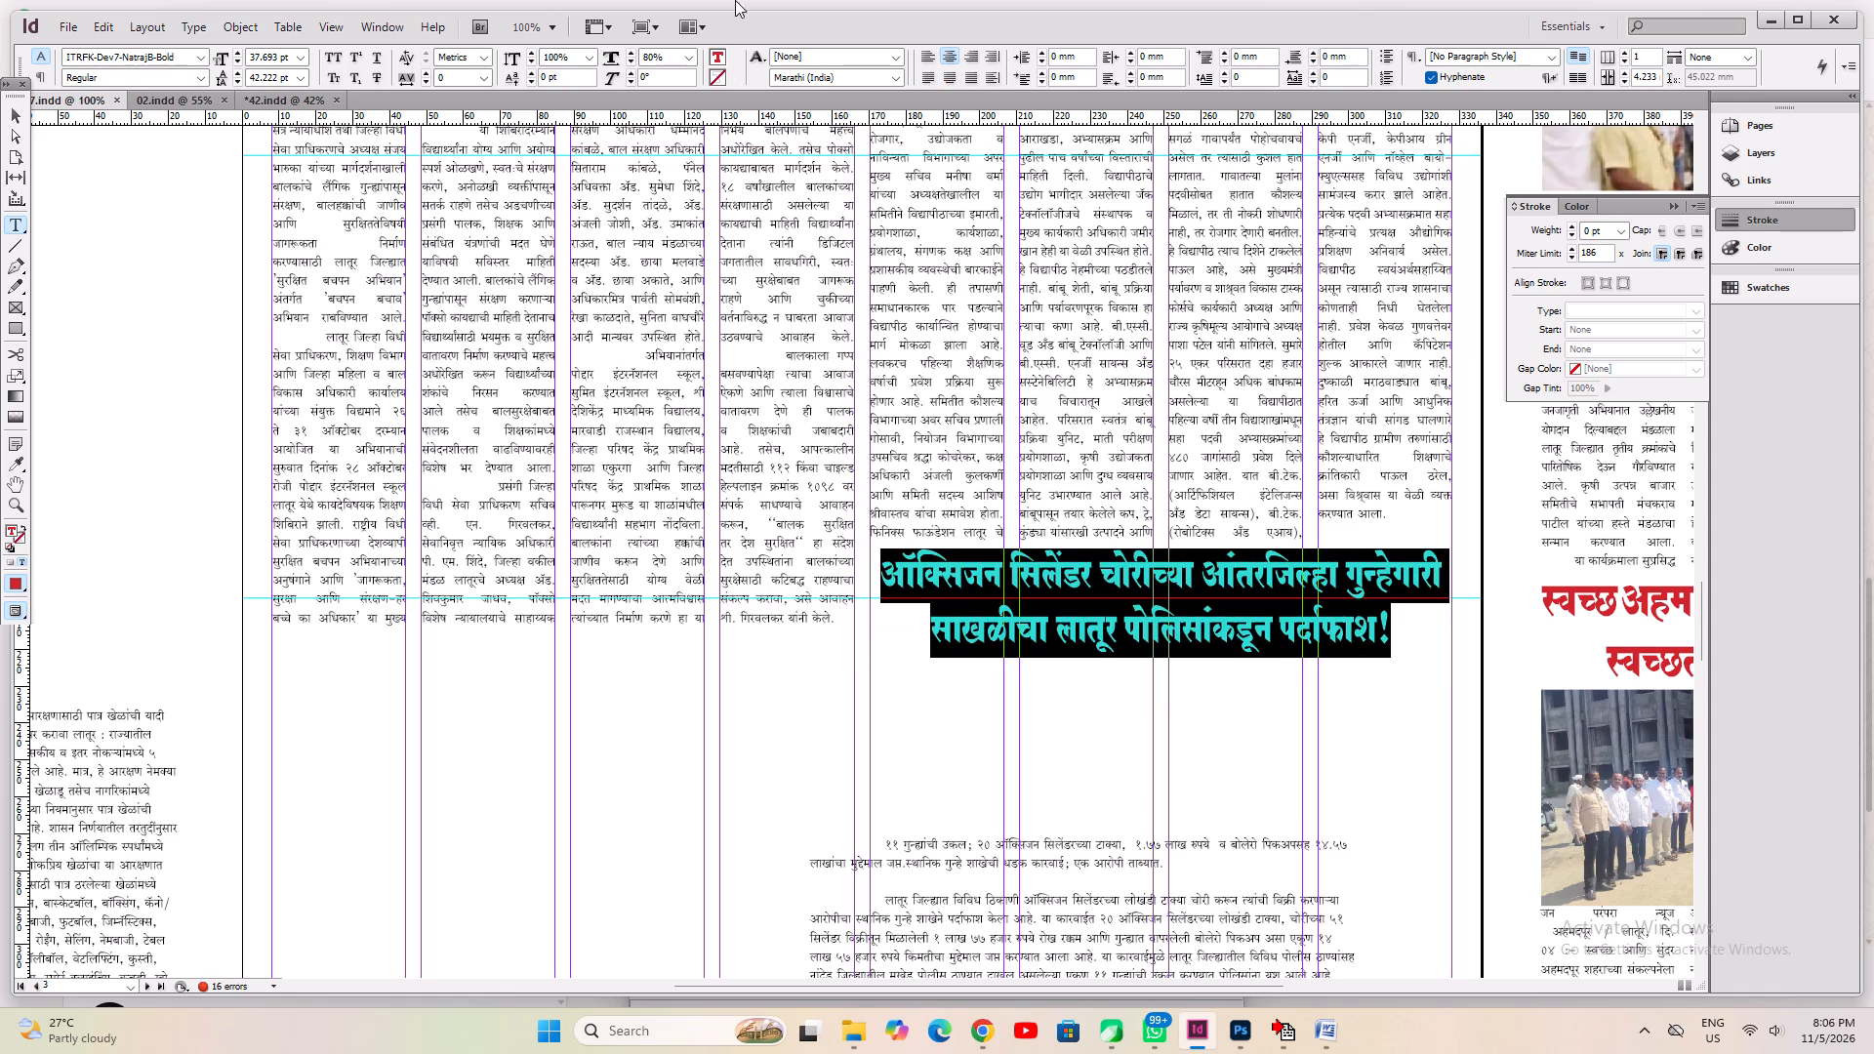
Delete the blank lines and indent before the oxygen-cylinder article's first paragraph.
{"action": "left_click", "coordinate": [882, 845]}
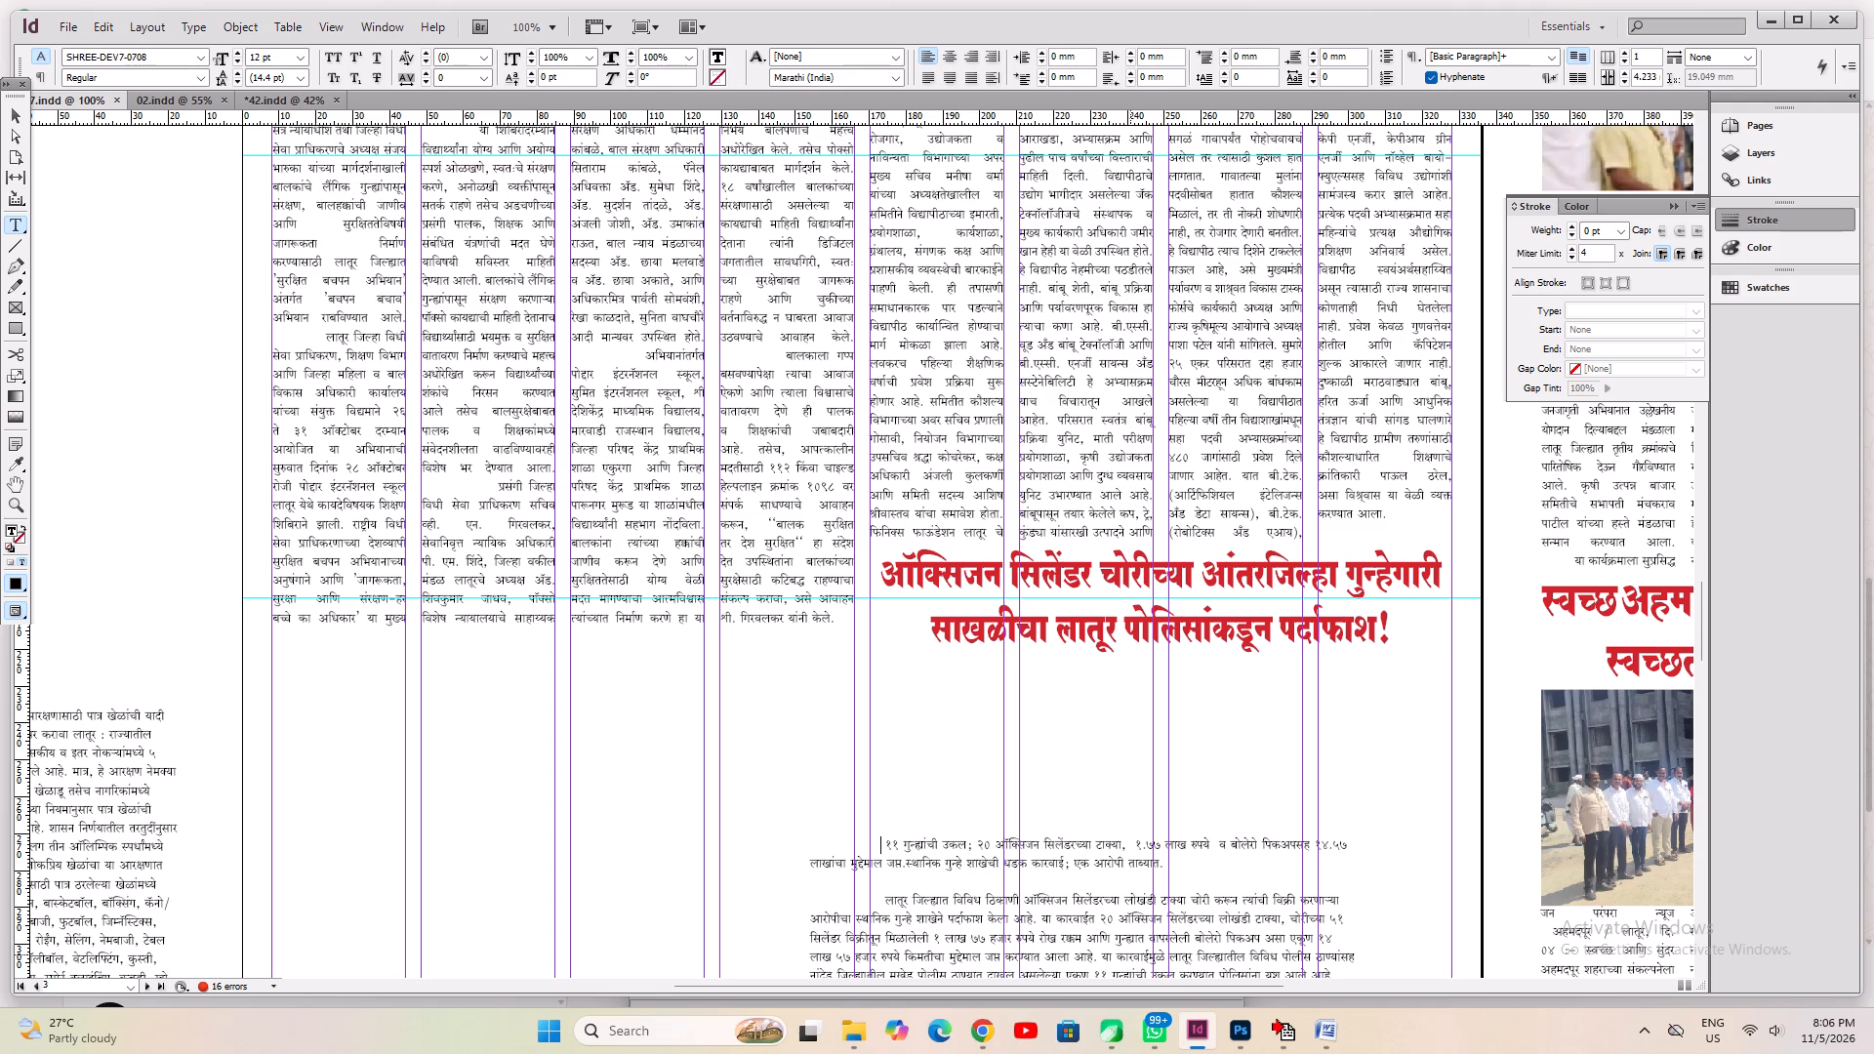
{"action": "key", "text": "Right"}
{"action": "key", "text": "shift+Up"}
{"action": "key", "text": "shift+Up"}
{"action": "key", "text": "shift+Up"}
{"action": "key", "text": "shift+Up"}
{"action": "key", "text": "shift+Up"}
{"action": "key", "text": "shift+Up"}
{"action": "key", "text": "shift+Up"}
{"action": "key", "text": "shift+Up"}
{"action": "key", "text": "shift+Up"}
{"action": "key", "text": "shift+Up"}
{"action": "key", "text": "shift+Up"}
{"action": "key", "text": "shift+Up"}
{"action": "key", "text": "shift+Up"}
{"action": "key", "text": "shift+Up"}
{"action": "key", "text": "shift+Up"}
{"action": "key", "text": "shift+Up"}
{"action": "key", "text": "shift+Up"}
{"action": "key", "text": "shift+Up"}
{"action": "key", "text": "shift+Up"}
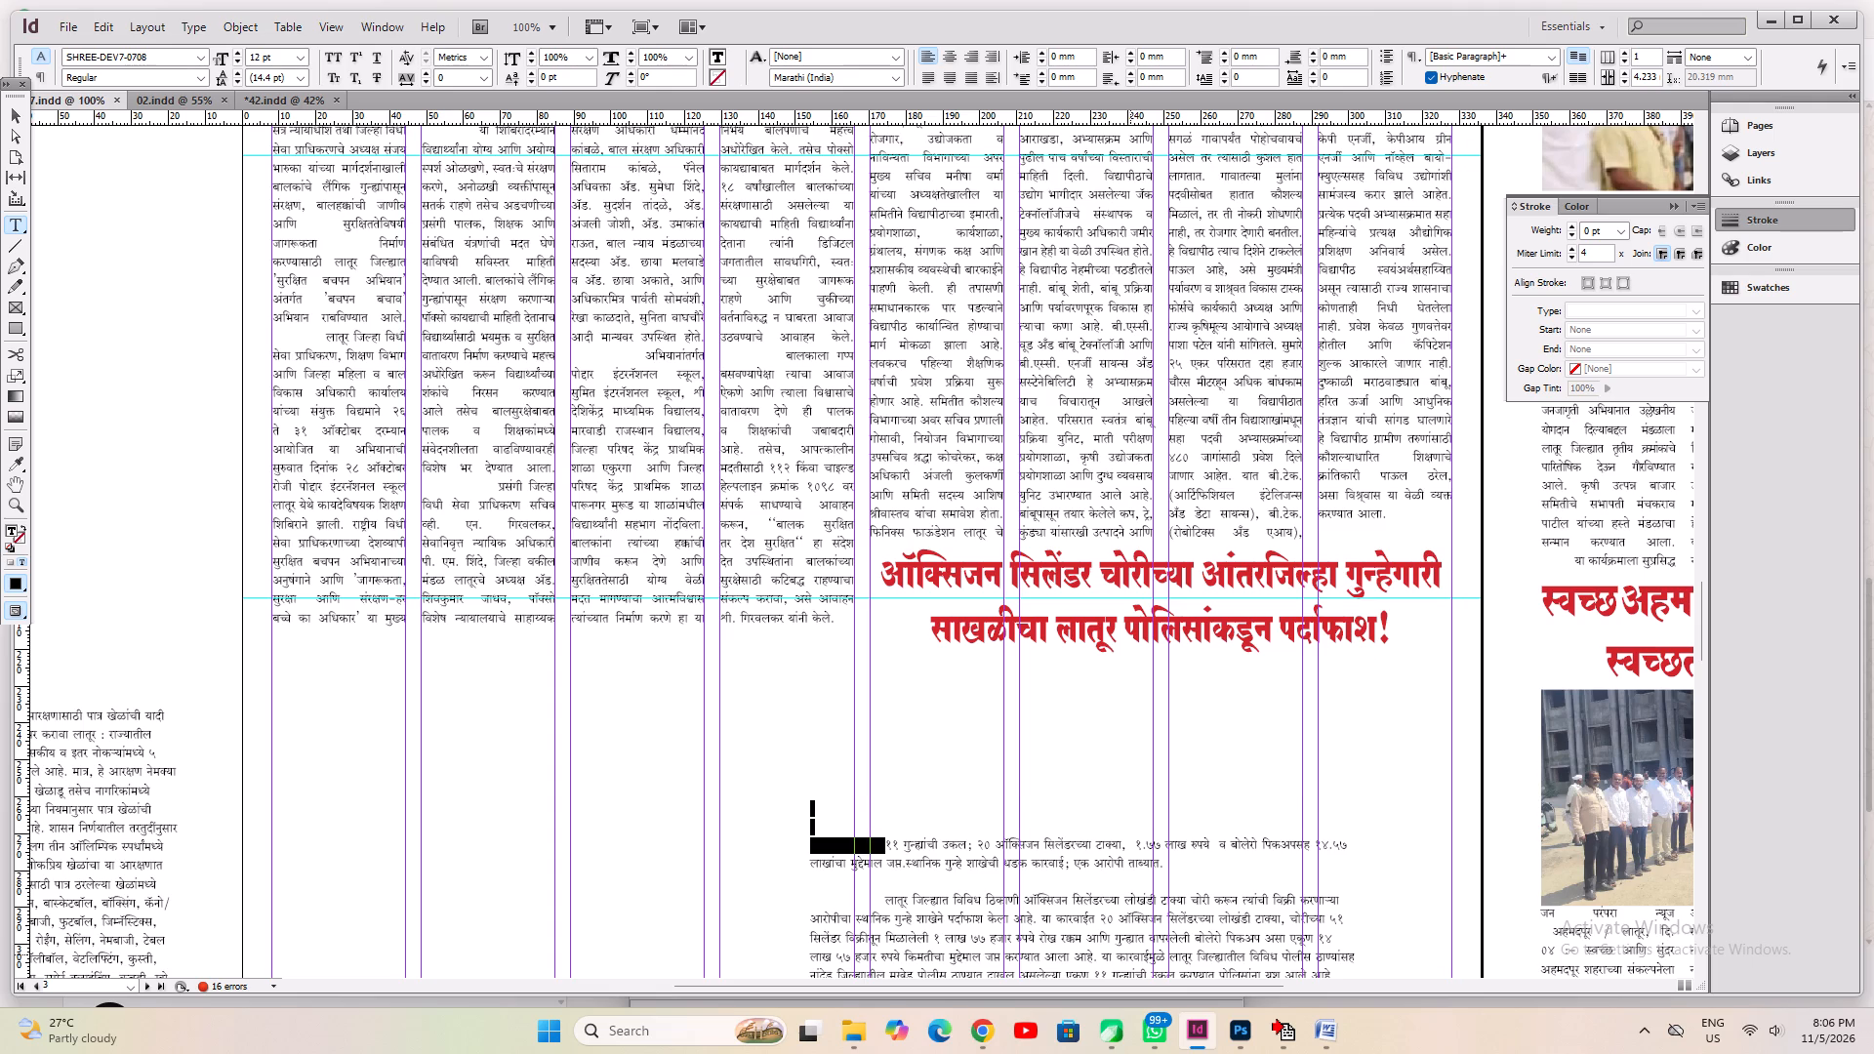
{"action": "key", "text": "BackSpace"}
Join the oxygen-cylinder article's second paragraph to its first by removing the blank line and indent between them.
{"action": "key", "text": "Right"}
{"action": "key", "text": "Down"}
{"action": "key", "text": "Down"}
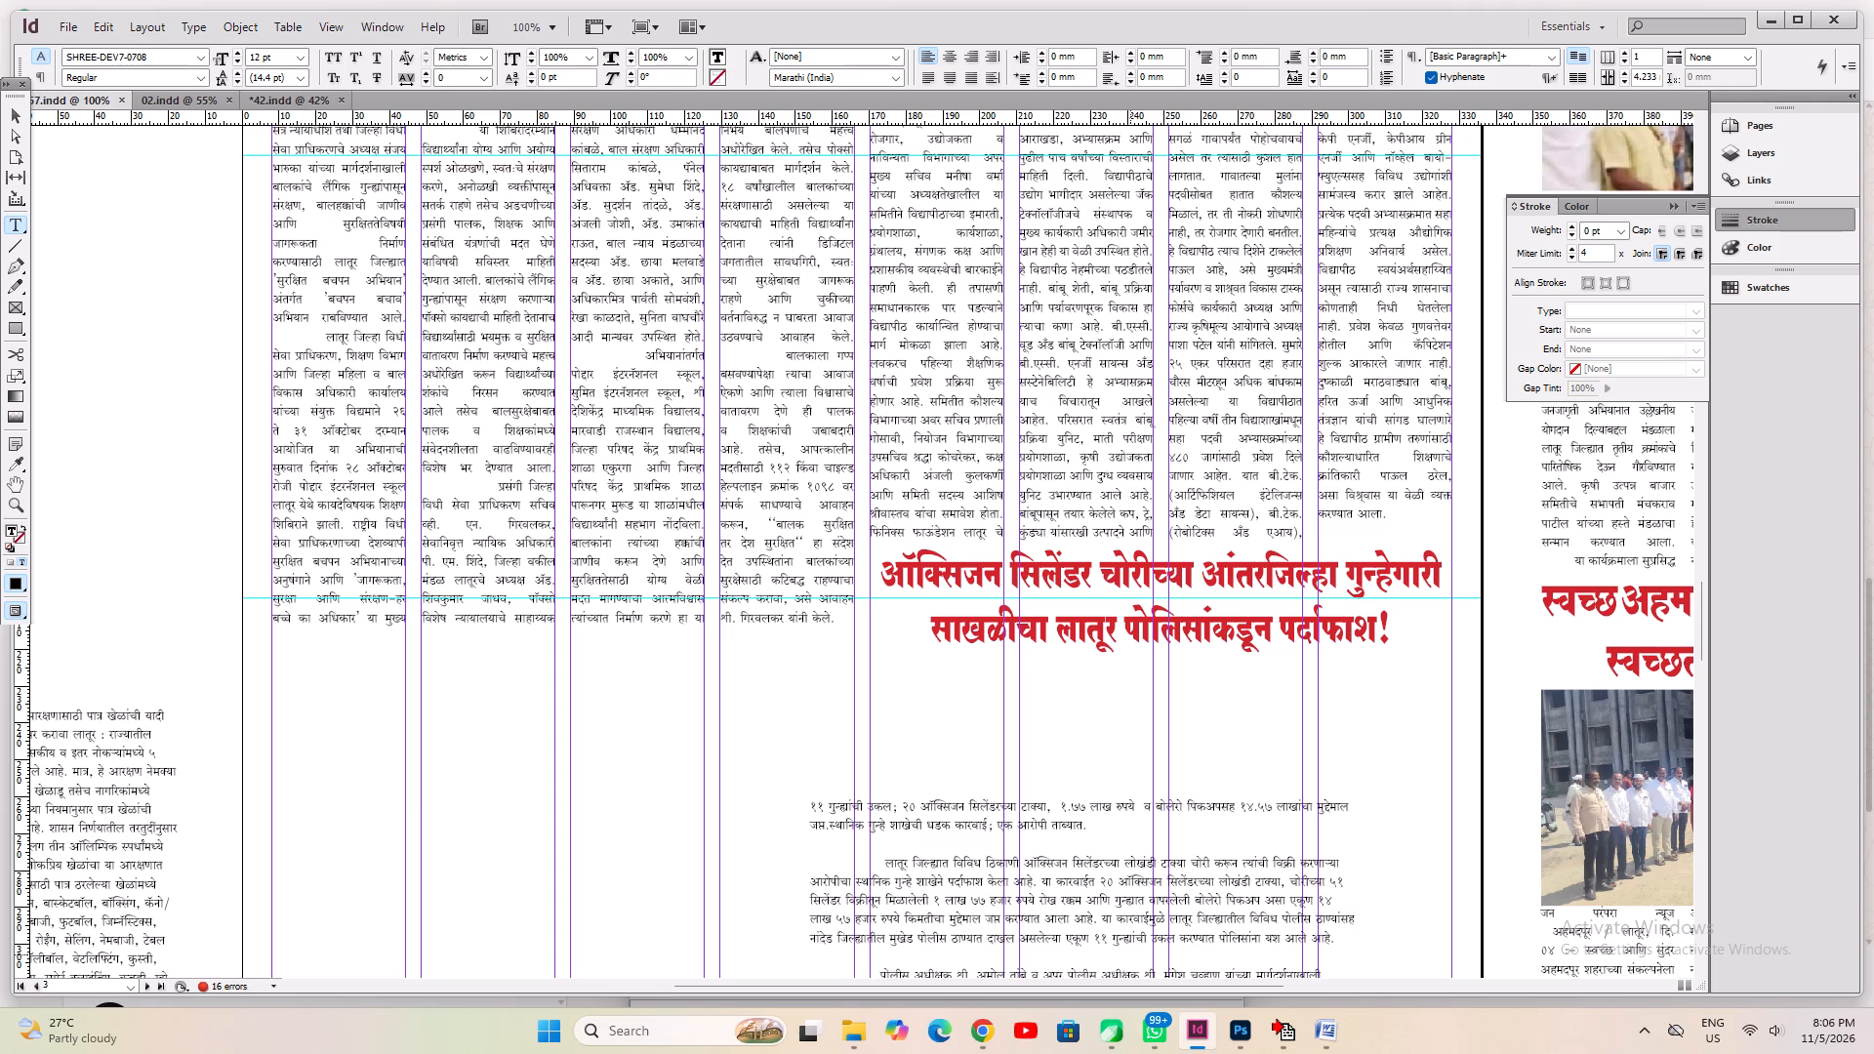
{"action": "key", "text": "Right"}
{"action": "key", "text": "Right"}
{"action": "key", "text": "Right"}
{"action": "key", "text": "Right"}
{"action": "key", "text": "Right"}
{"action": "key", "text": "Right"}
{"action": "key", "text": "Right"}
{"action": "key", "text": "Right"}
{"action": "key", "text": "Right"}
{"action": "key", "text": "Right"}
{"action": "key", "text": "Right"}
{"action": "key", "text": "Right"}
{"action": "key", "text": "Right"}
{"action": "key", "text": "Right"}
{"action": "key", "text": "Right"}
{"action": "key", "text": "Right"}
{"action": "key", "text": "Right"}
{"action": "key", "text": "Right"}
{"action": "key", "text": "Left"}
{"action": "key", "text": "shift+Up"}
{"action": "key", "text": "shift+Up"}
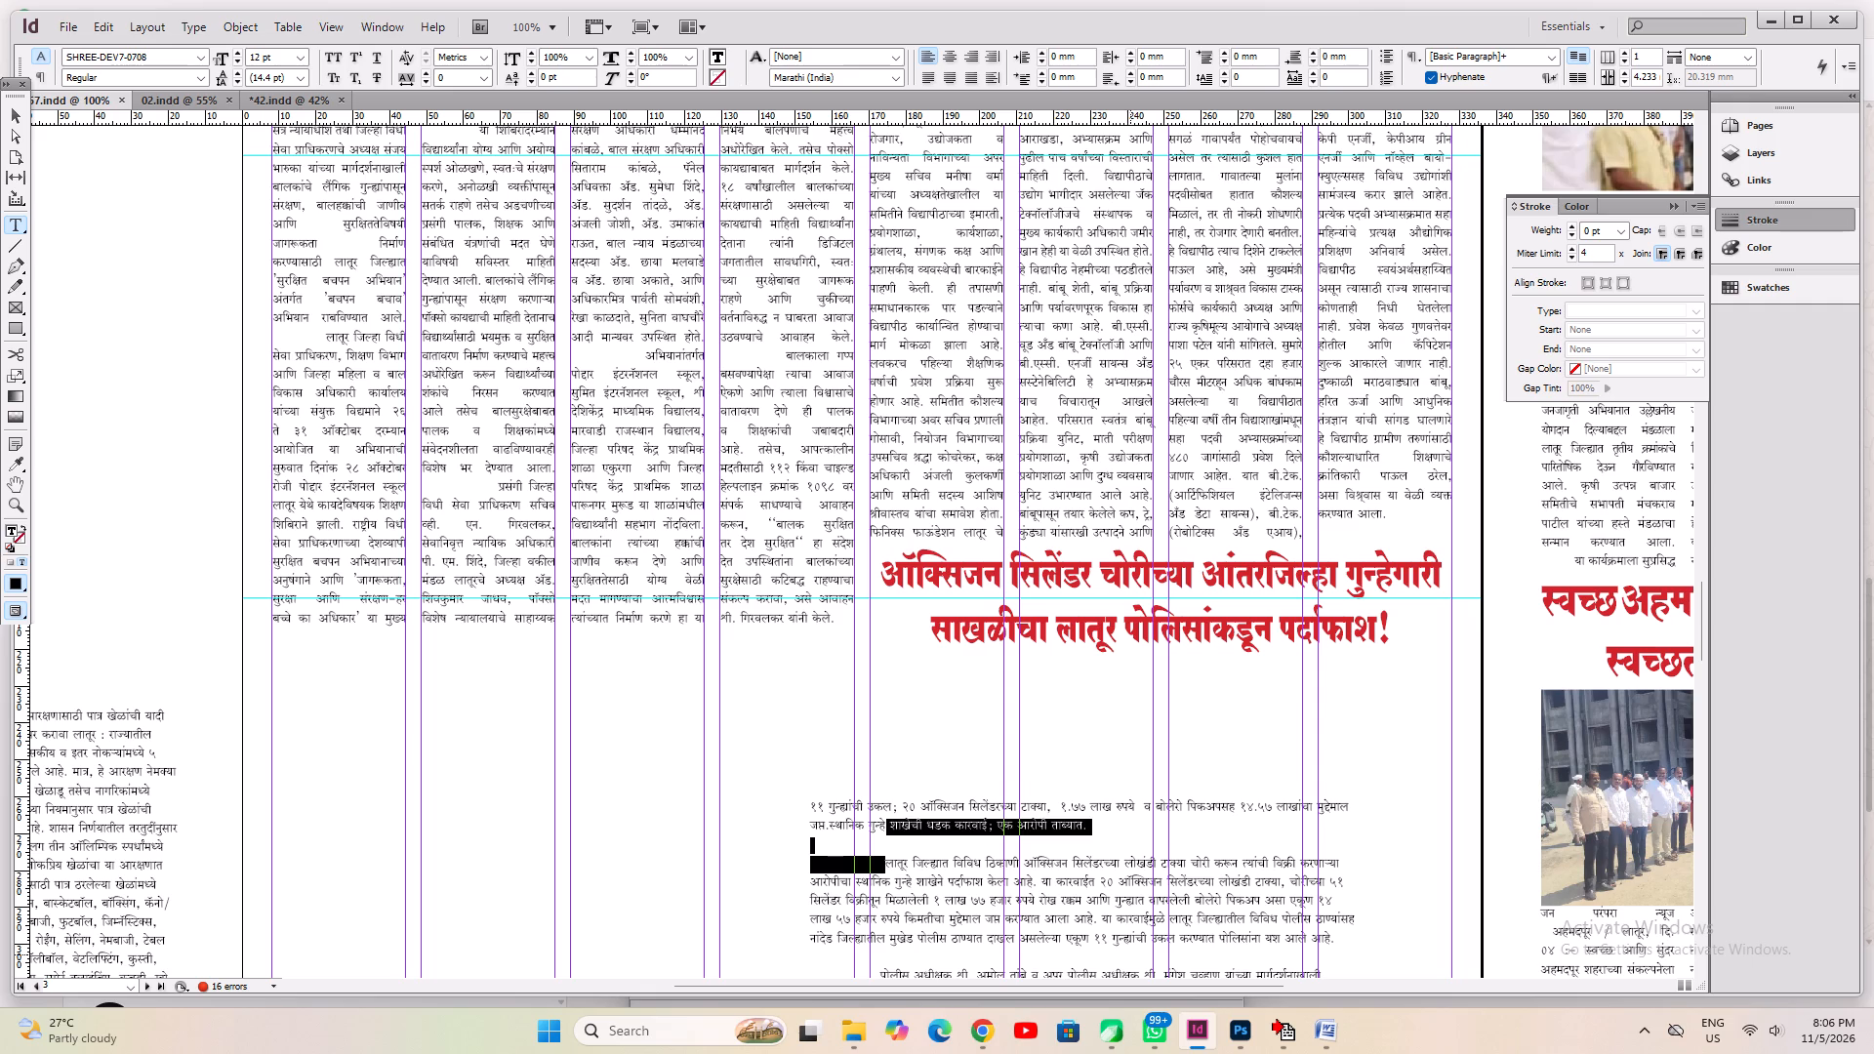
{"action": "key", "text": "shift+Down"}
{"action": "key", "text": "BackSpace"}
{"action": "key", "text": "BackSpace"}
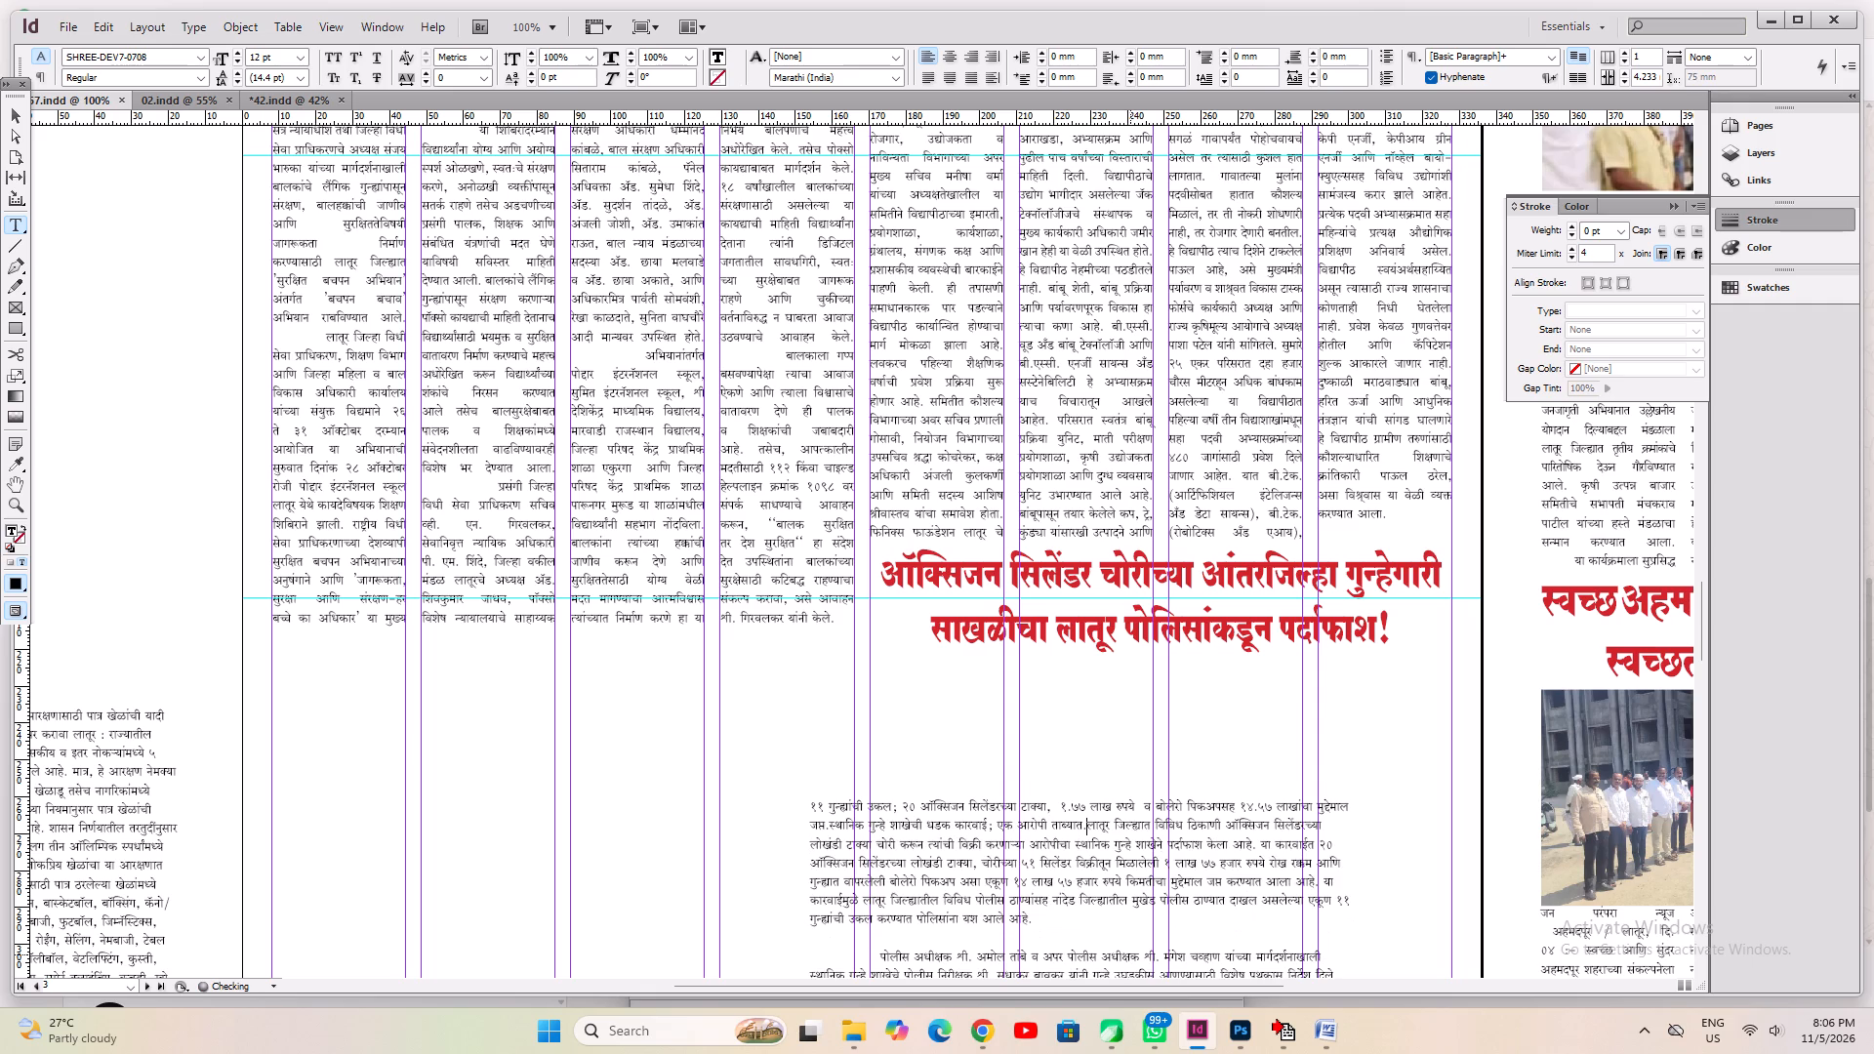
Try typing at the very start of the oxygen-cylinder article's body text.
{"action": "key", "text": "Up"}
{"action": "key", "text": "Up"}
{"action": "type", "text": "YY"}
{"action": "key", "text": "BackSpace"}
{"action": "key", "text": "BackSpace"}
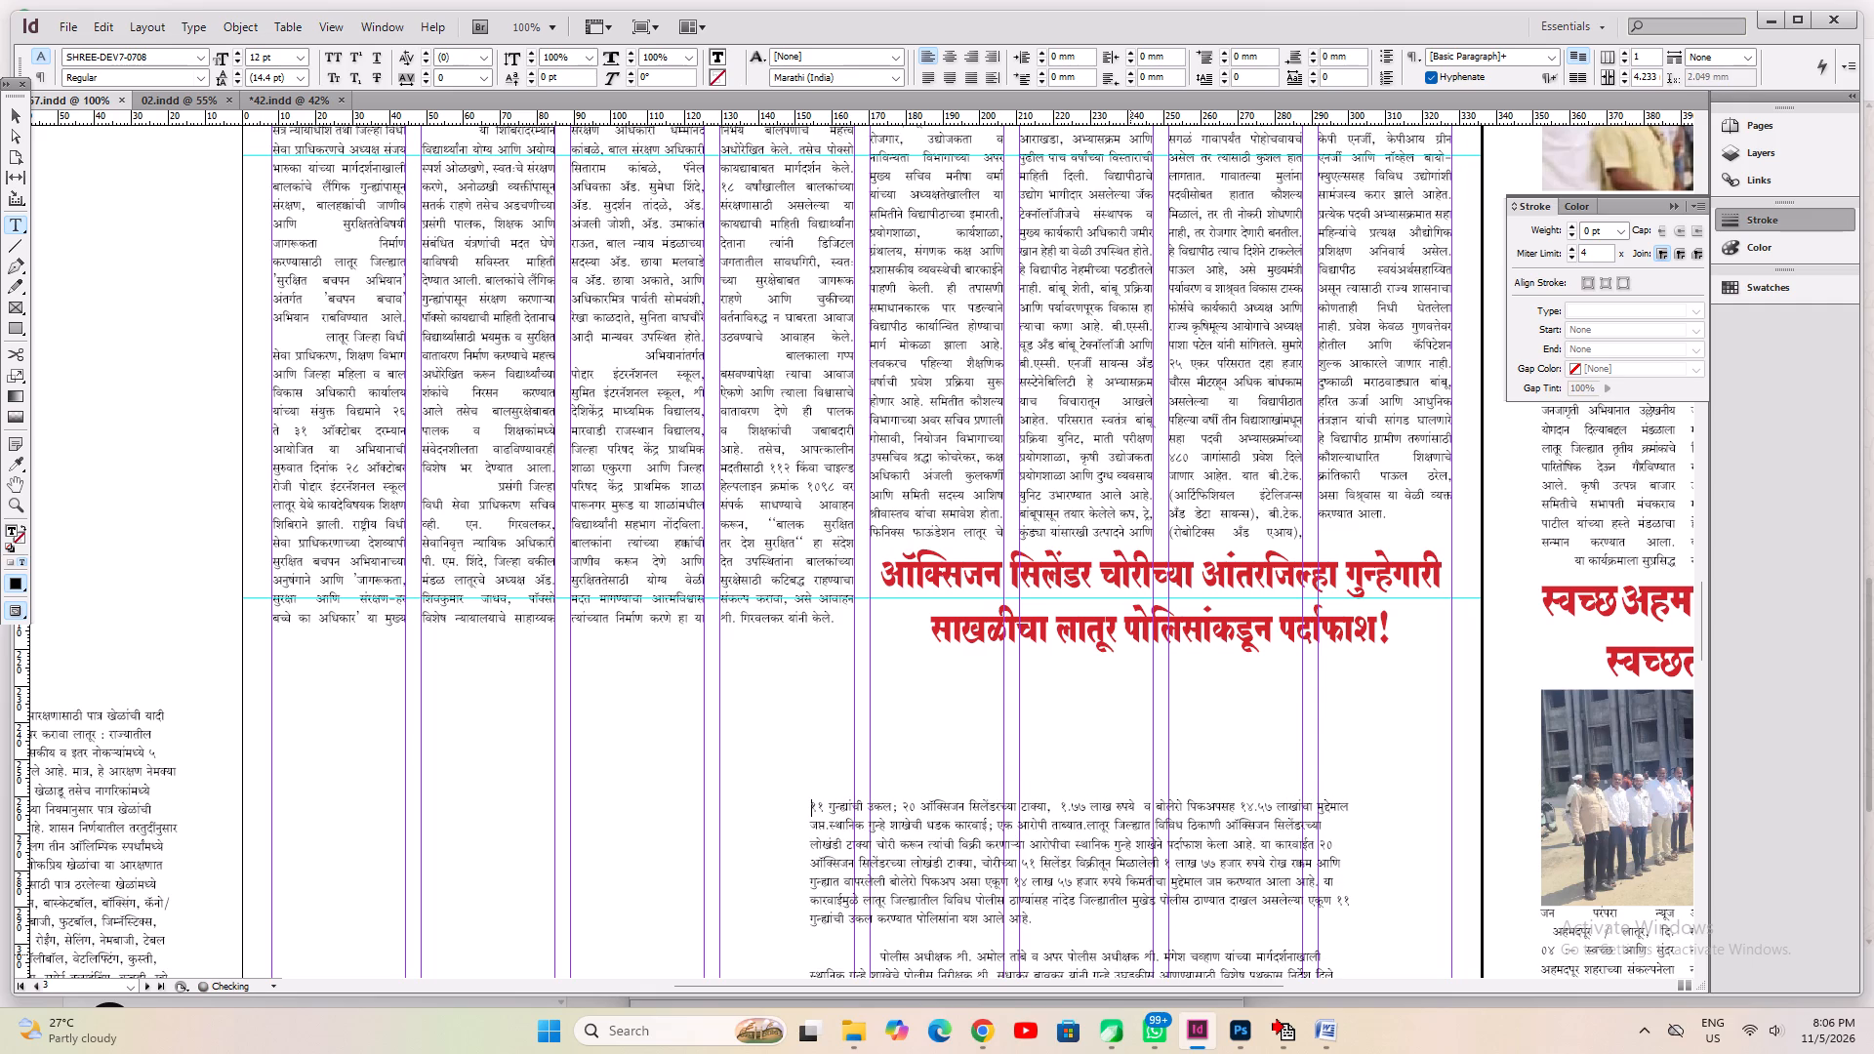
Open the Shree-Lipi keyboard utility, set its font layout to Shree-Lipi 7.0, and return to InDesign.
{"action": "left_click", "coordinate": [1646, 1035]}
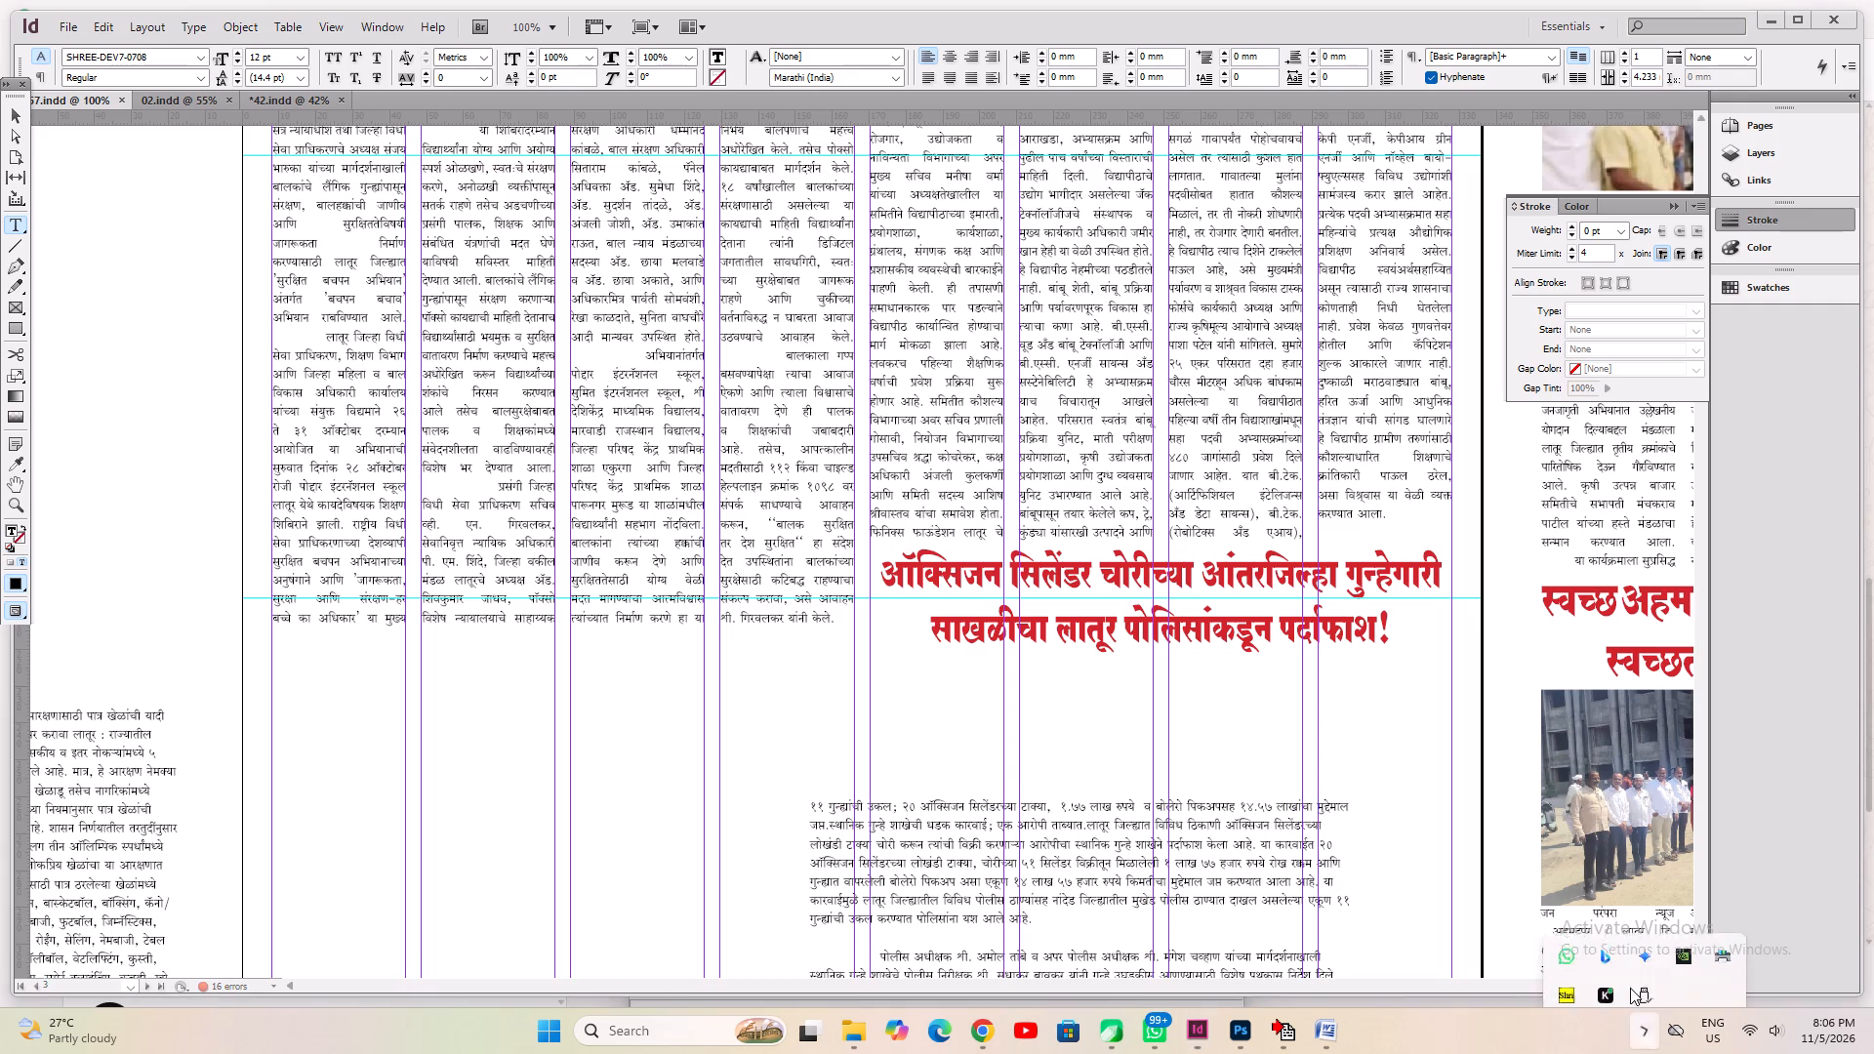
{"action": "double_click", "coordinate": [1576, 971]}
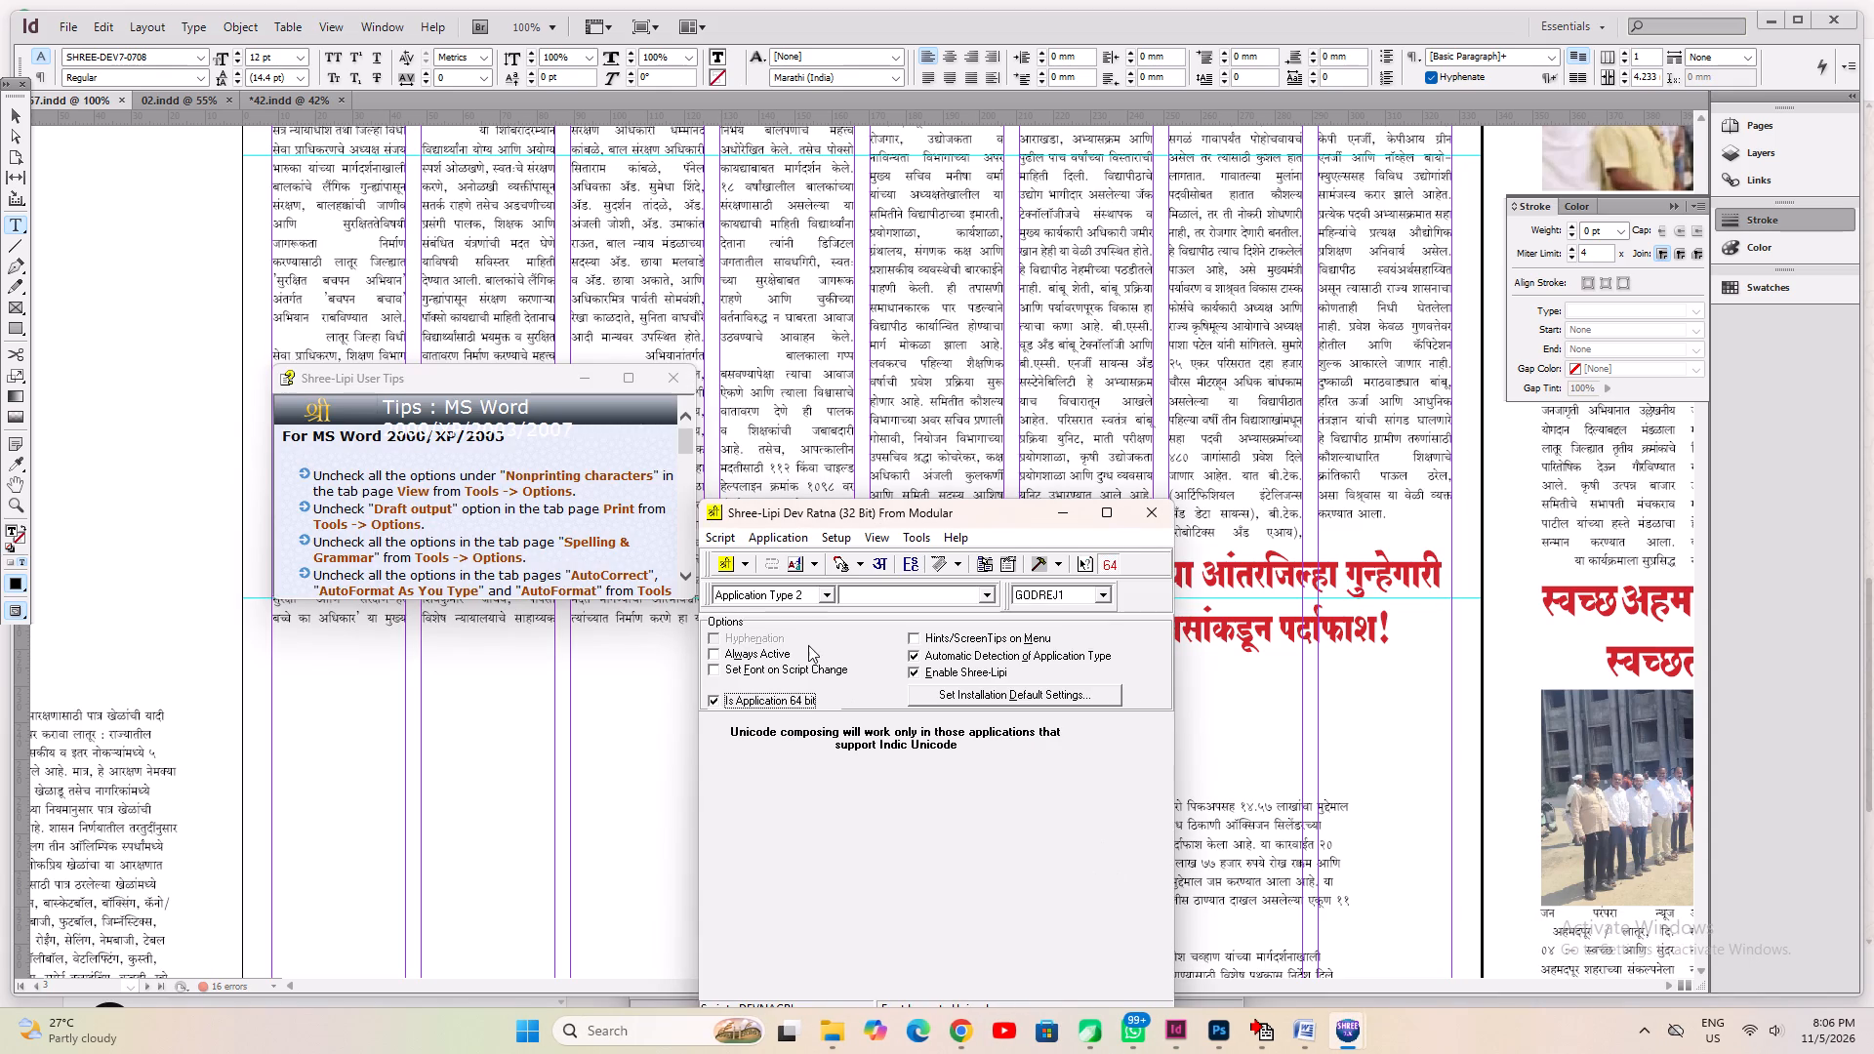
{"action": "left_click", "coordinate": [823, 528]}
{"action": "left_click", "coordinate": [840, 558]}
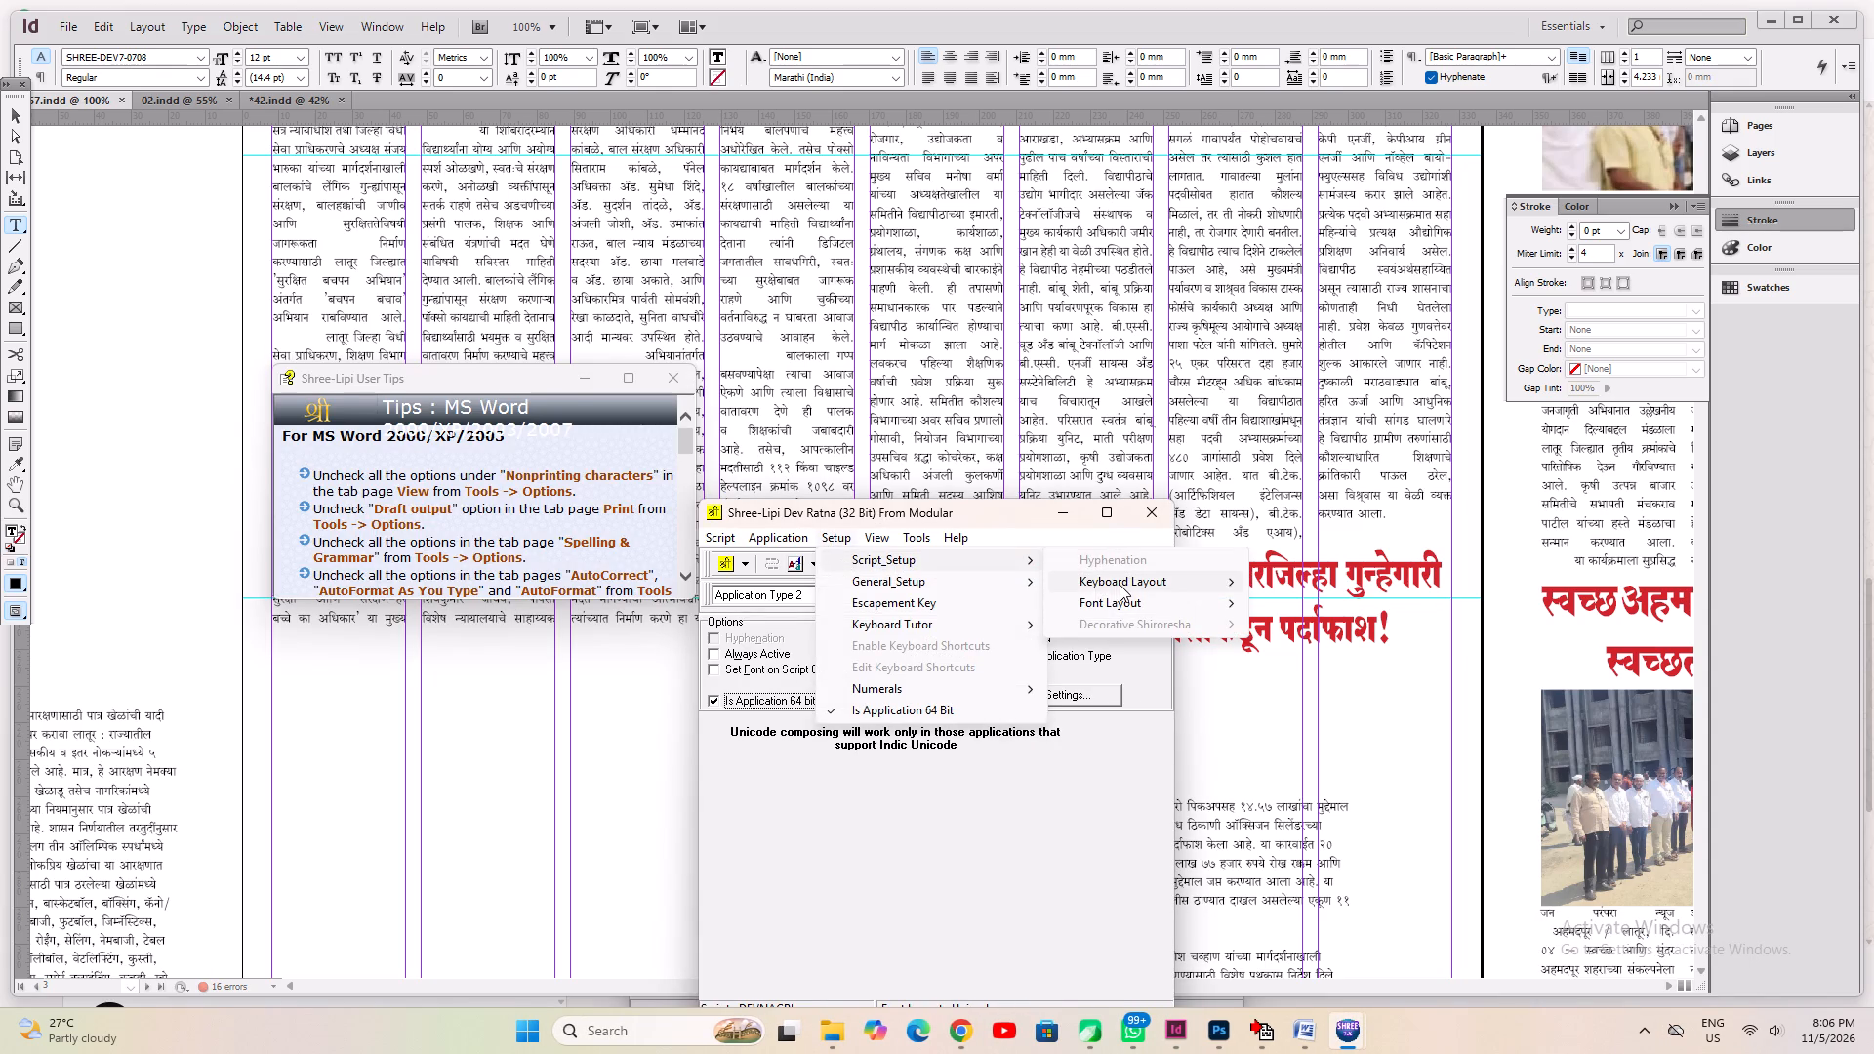
{"action": "left_click", "coordinate": [1120, 585]}
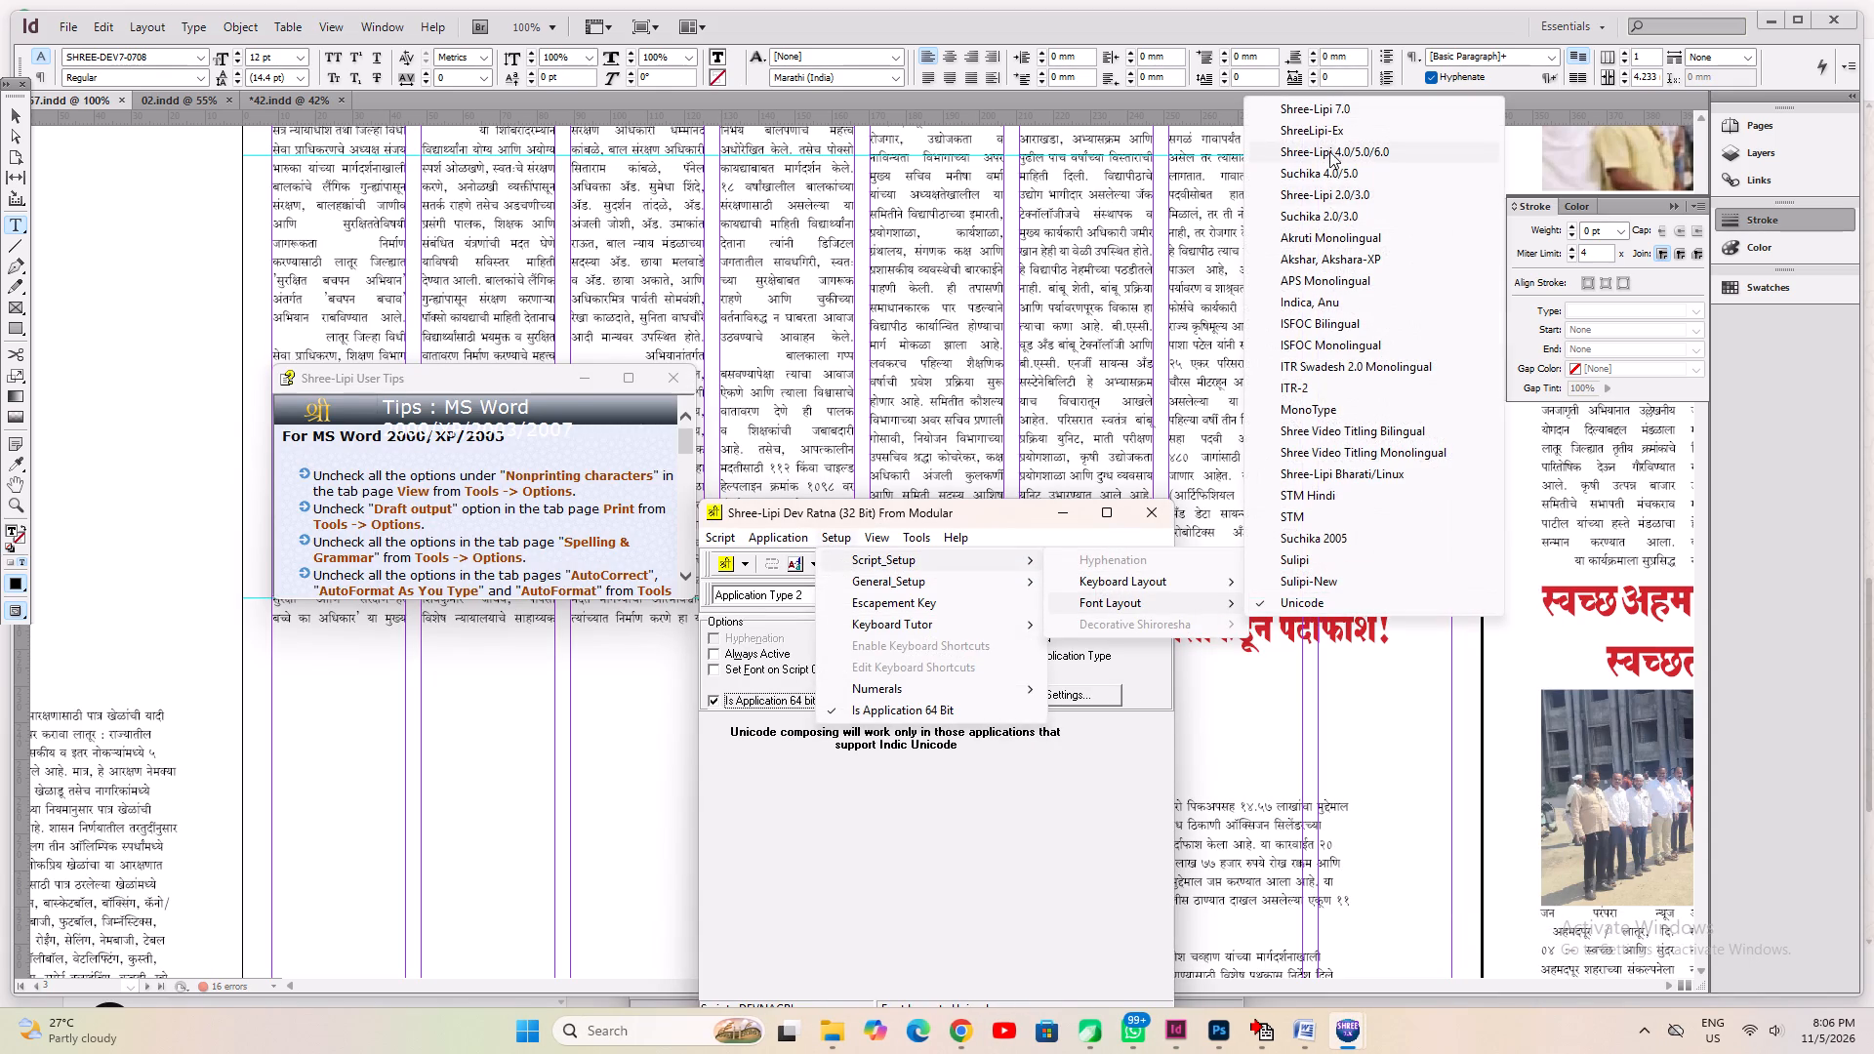
{"action": "left_click", "coordinate": [1335, 98]}
{"action": "left_click", "coordinate": [1340, 108]}
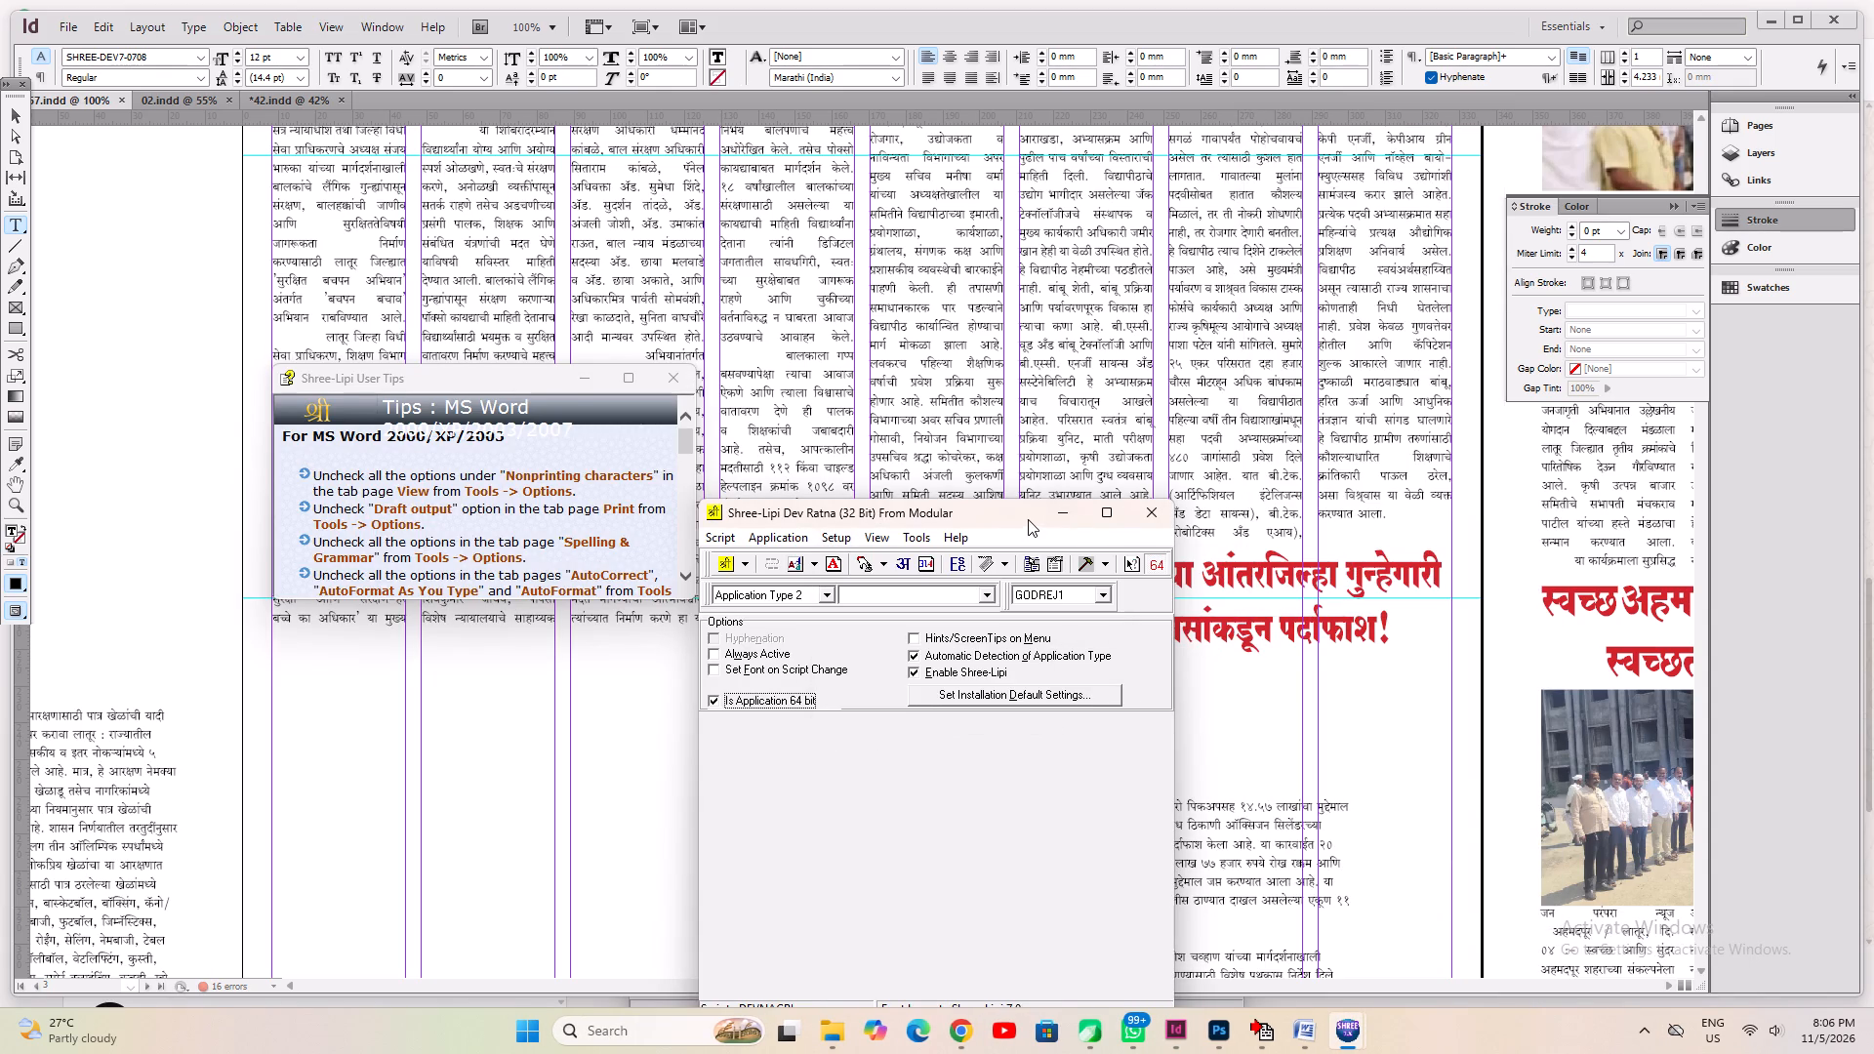
{"action": "left_click", "coordinate": [1065, 516]}
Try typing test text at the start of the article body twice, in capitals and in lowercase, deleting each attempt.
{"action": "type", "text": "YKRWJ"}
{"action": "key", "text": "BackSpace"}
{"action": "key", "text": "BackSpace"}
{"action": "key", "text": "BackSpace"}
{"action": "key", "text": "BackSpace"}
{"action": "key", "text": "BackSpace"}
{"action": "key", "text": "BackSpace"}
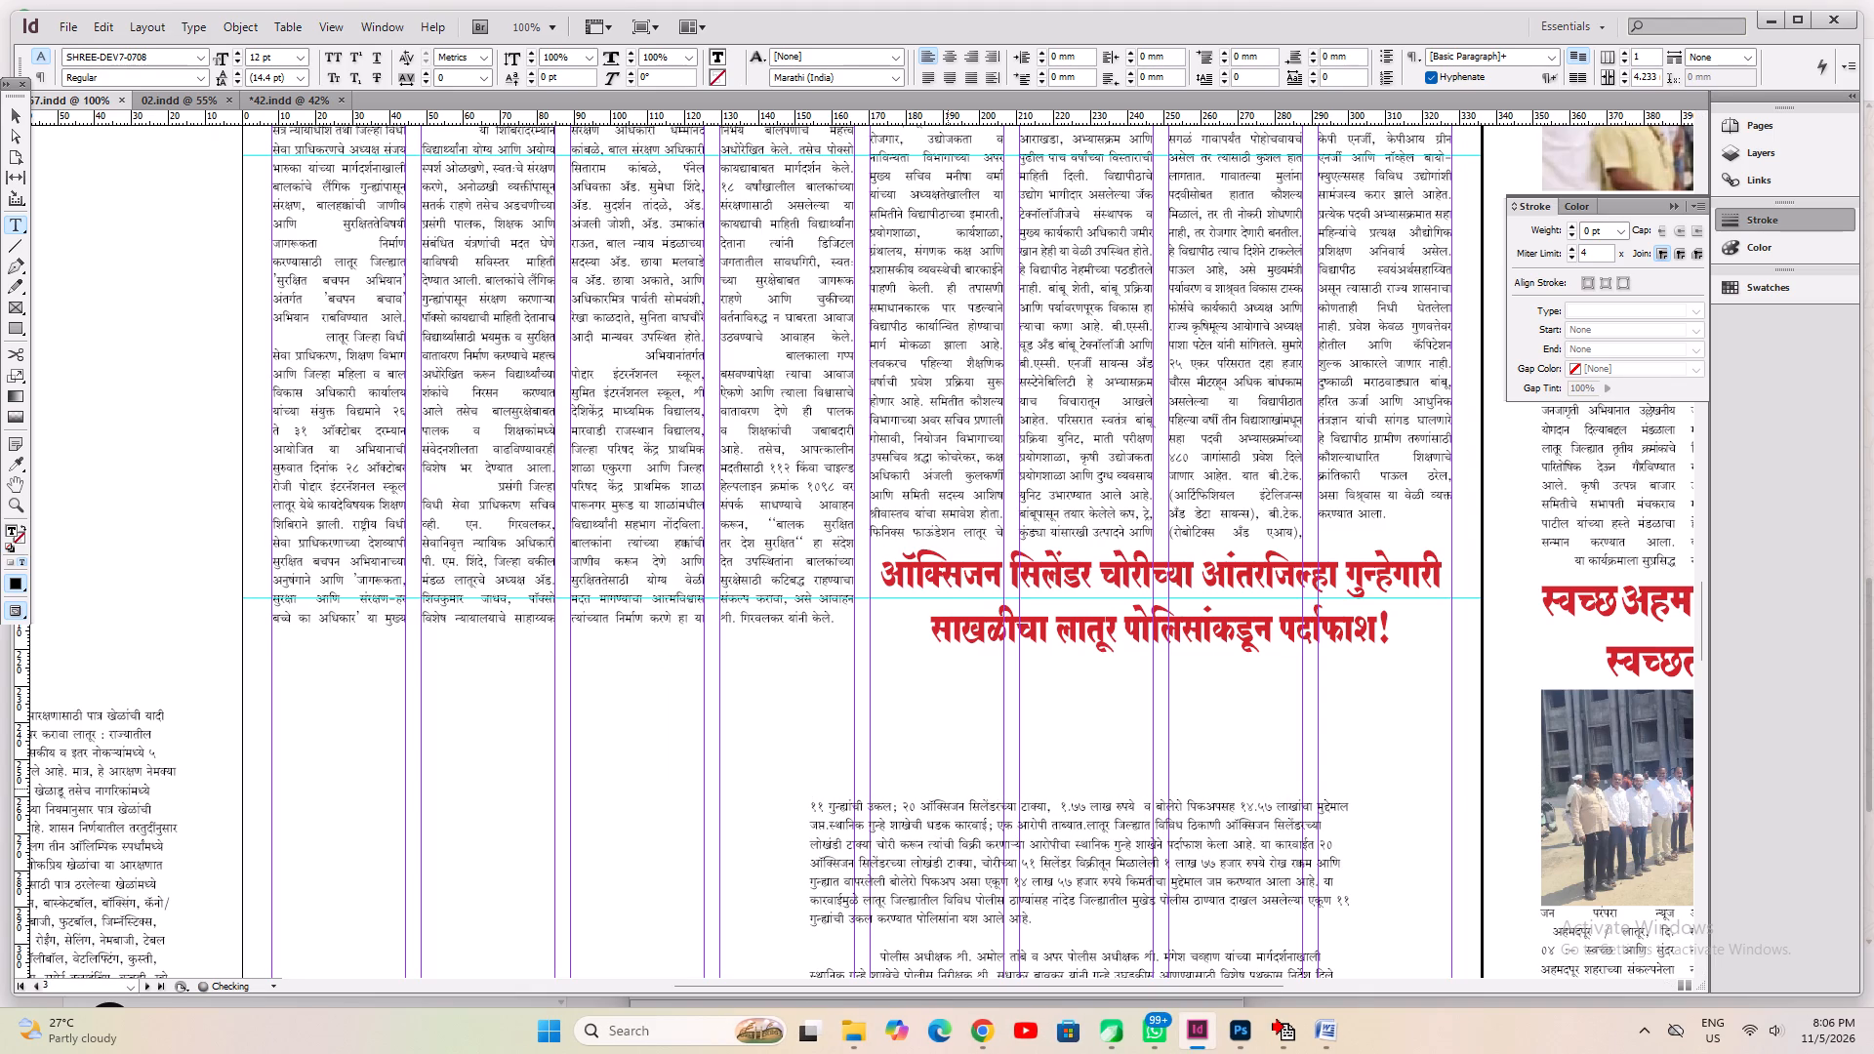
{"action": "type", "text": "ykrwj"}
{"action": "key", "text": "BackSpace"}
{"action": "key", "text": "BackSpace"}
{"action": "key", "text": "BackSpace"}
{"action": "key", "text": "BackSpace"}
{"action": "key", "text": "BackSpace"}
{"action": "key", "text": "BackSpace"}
Open the Shree-Lipi keyboard utility, clear its 64-bit application option, and return to InDesign.
{"action": "left_click", "coordinate": [1652, 1031]}
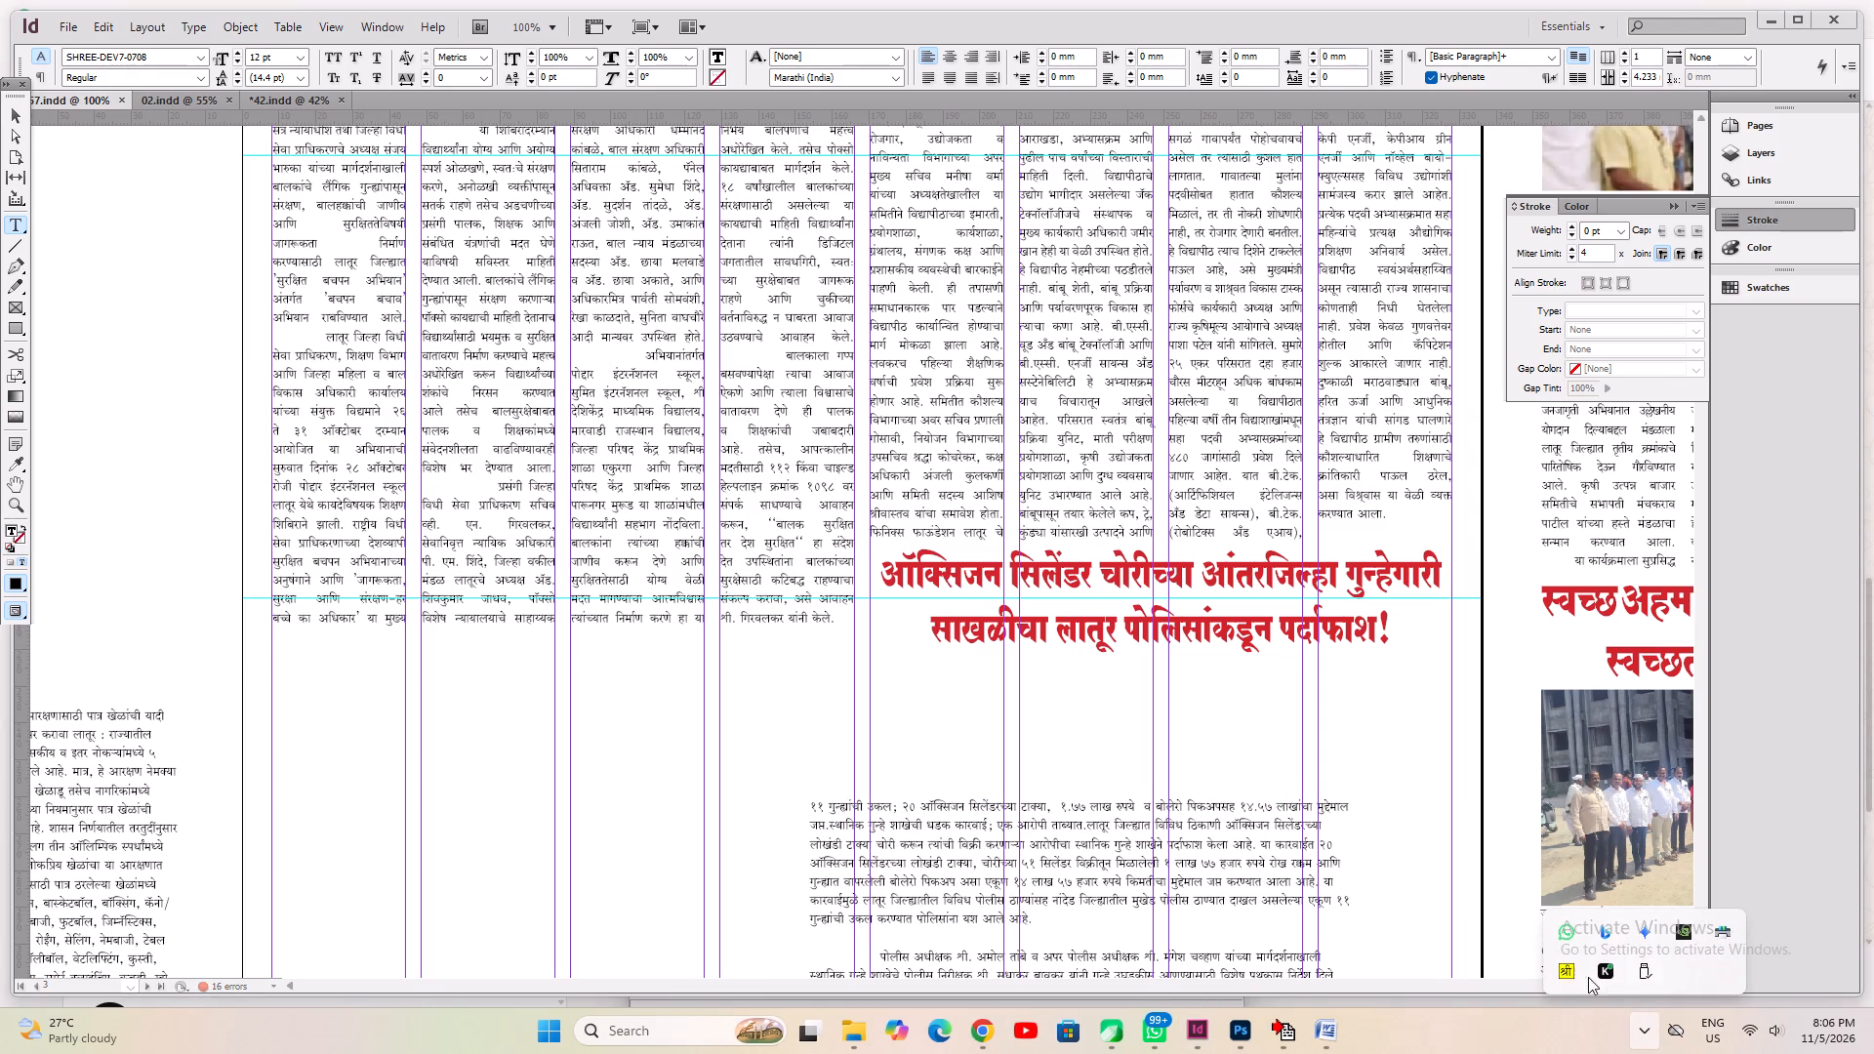
{"action": "double_click", "coordinate": [1571, 979]}
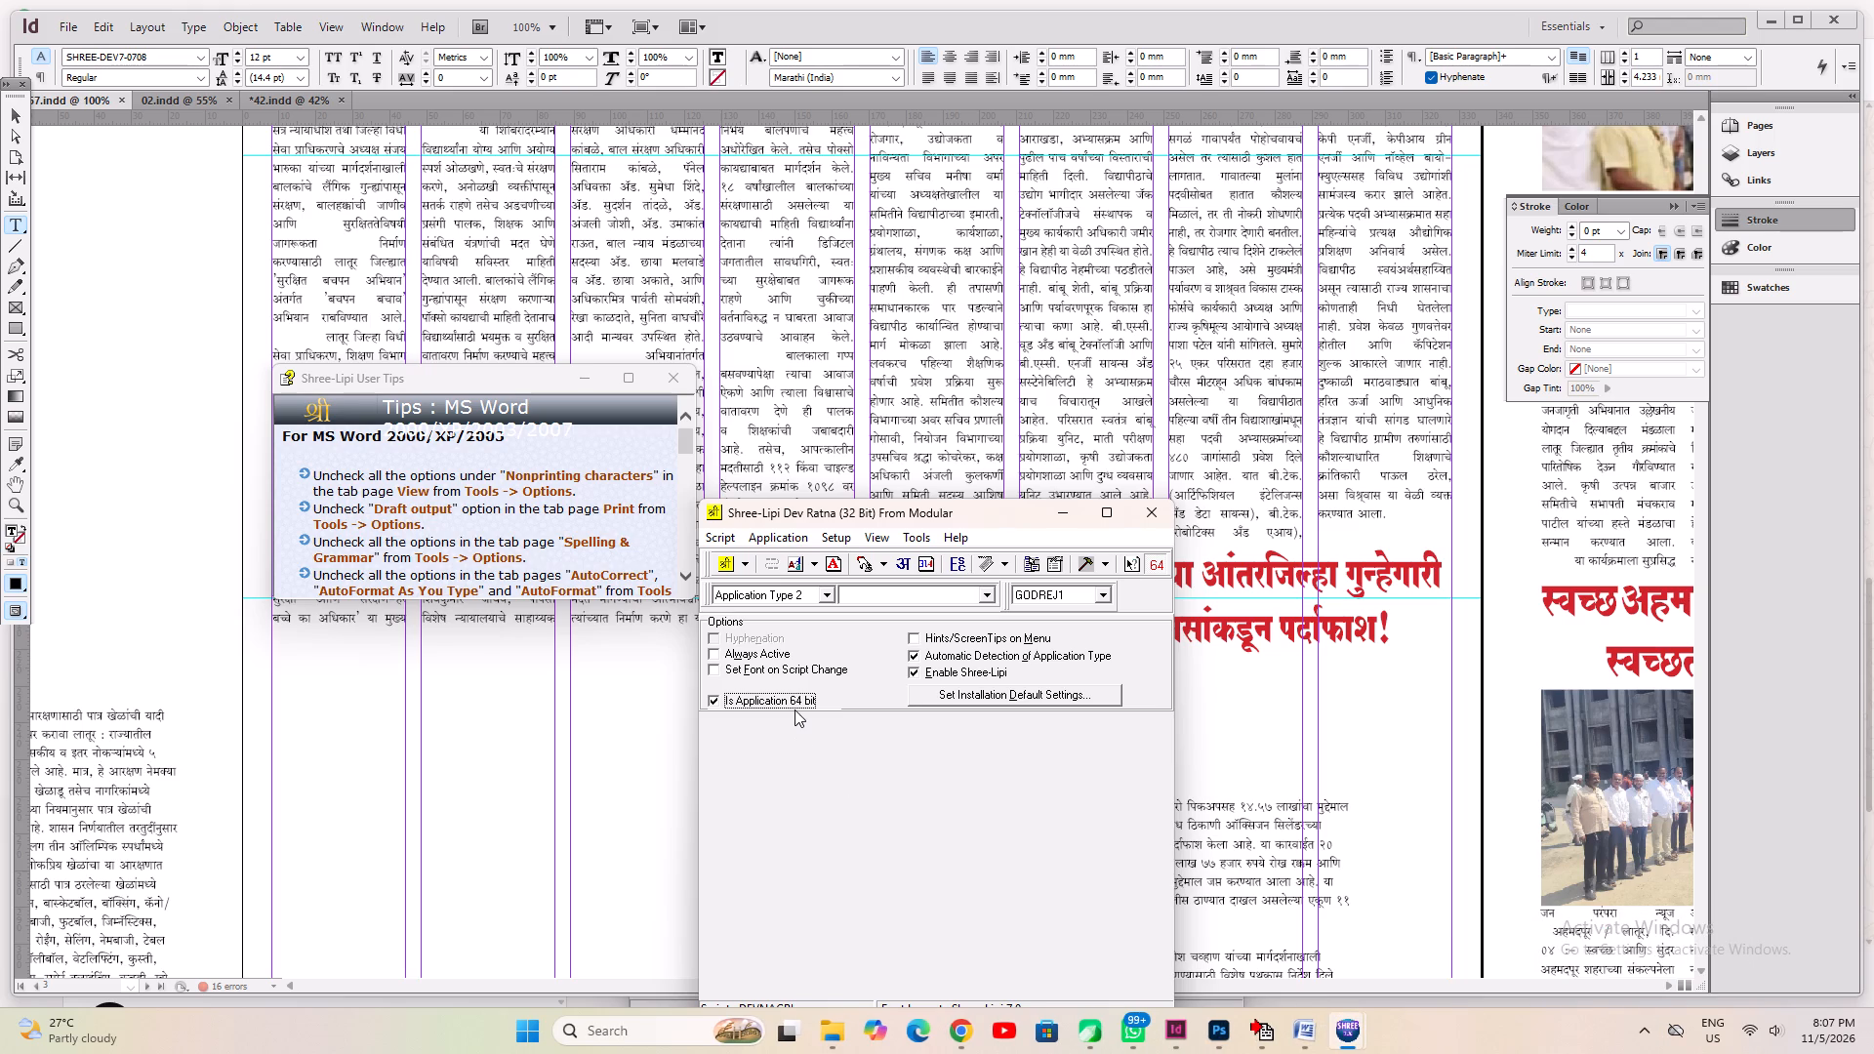
{"action": "left_click", "coordinate": [794, 709]}
{"action": "left_click", "coordinate": [794, 704]}
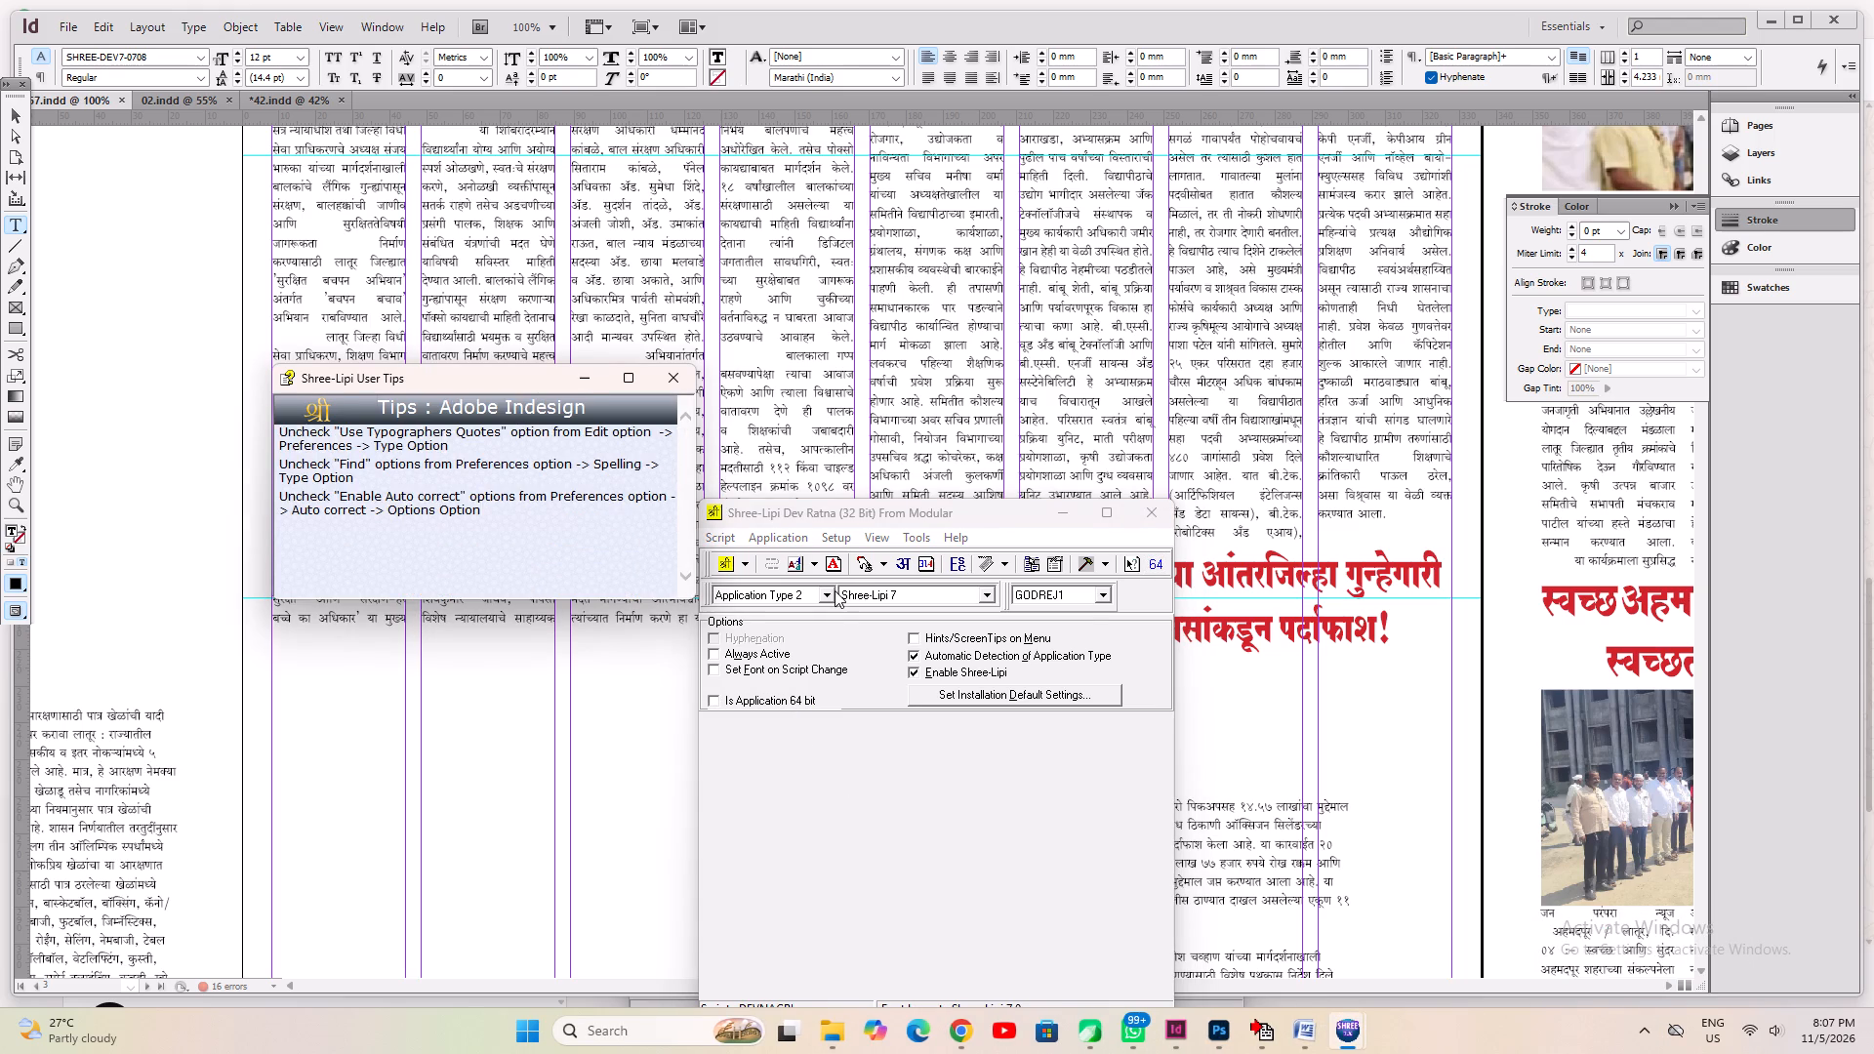
{"action": "left_click", "coordinate": [878, 513]}
{"action": "left_click", "coordinate": [1073, 516]}
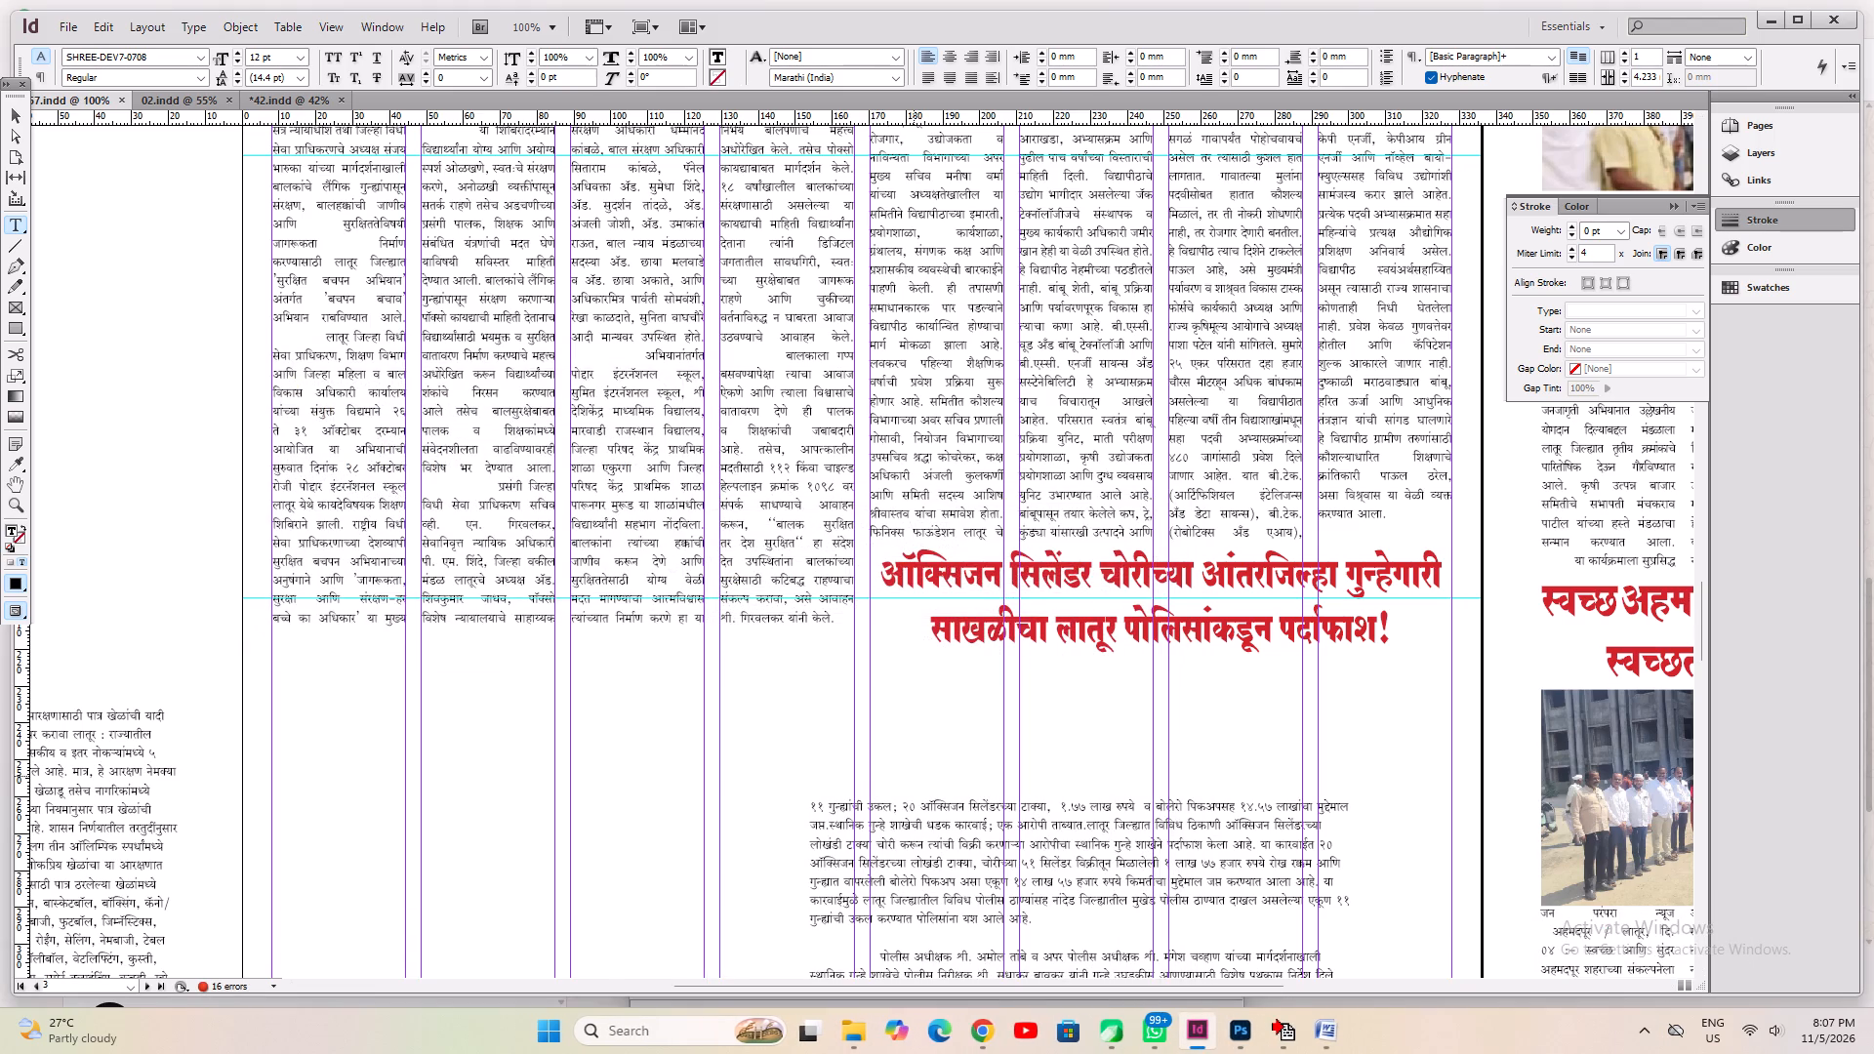
Insert the dateline "लातूर :-" followed by spaces at the very start of the oxygen-cylinder article's body text.
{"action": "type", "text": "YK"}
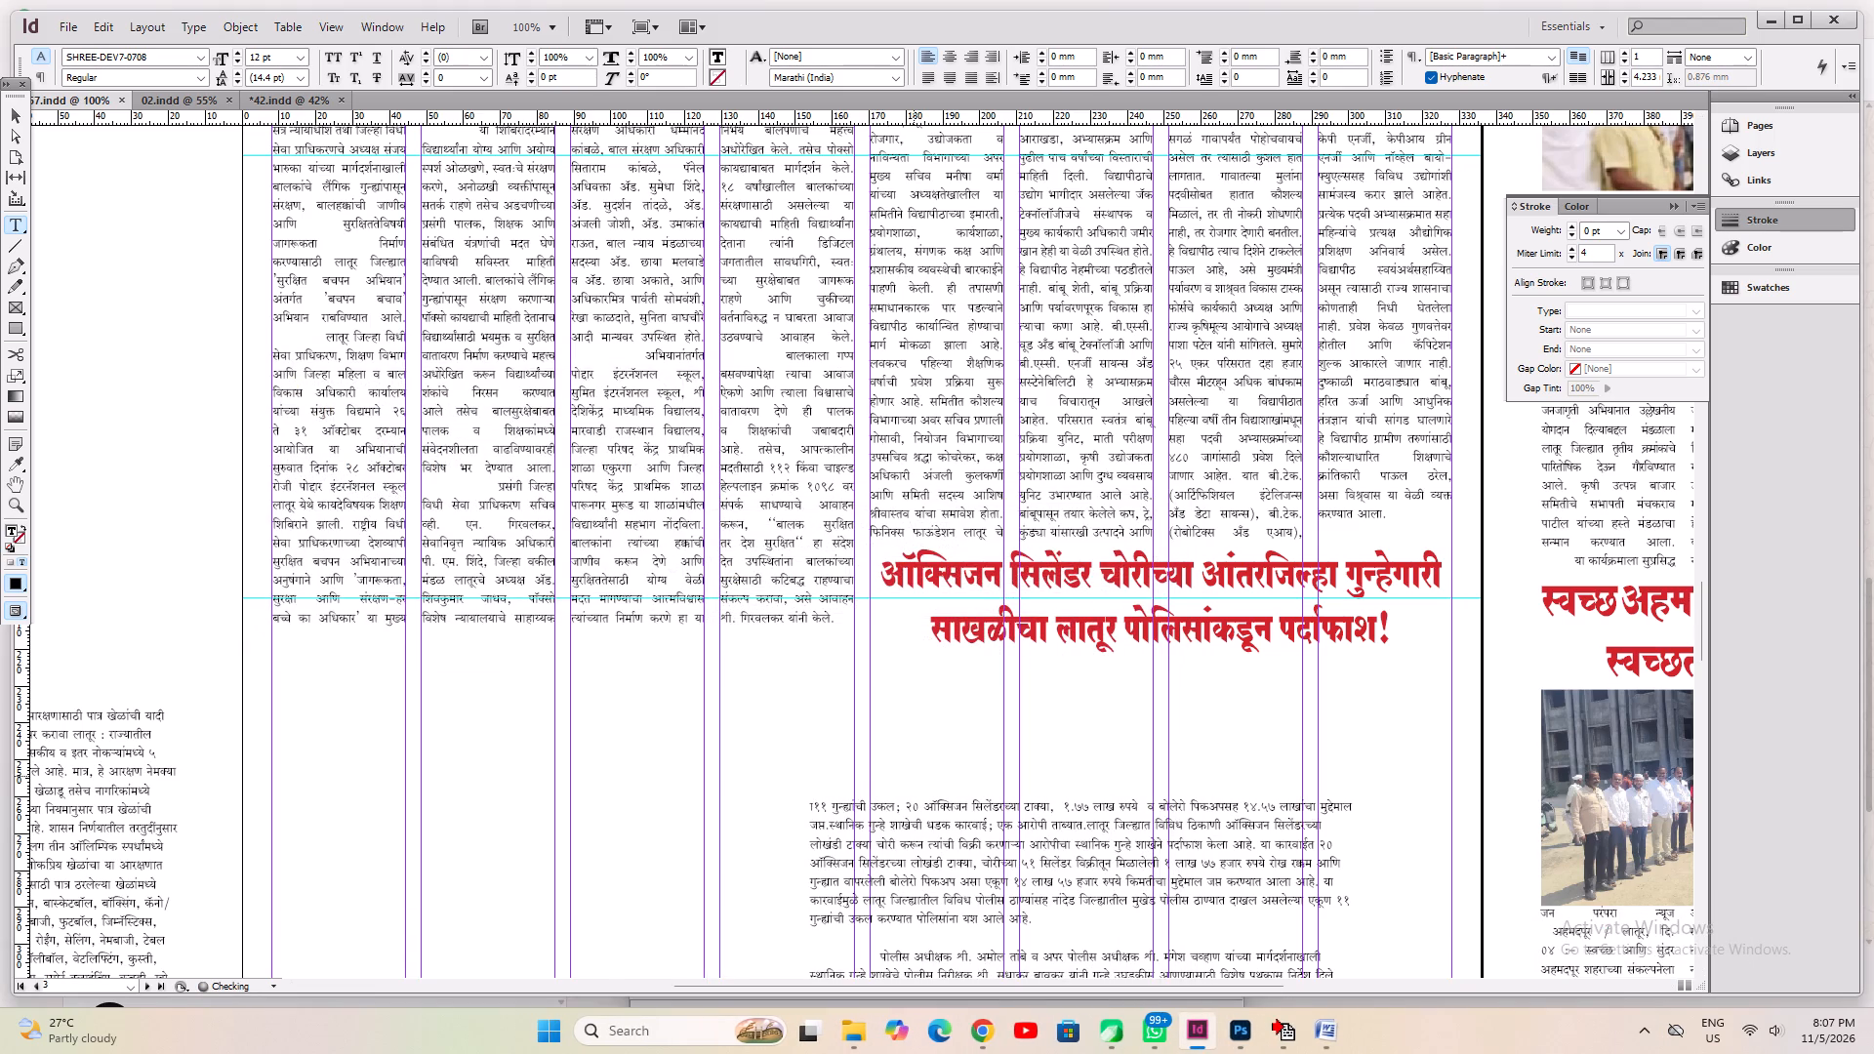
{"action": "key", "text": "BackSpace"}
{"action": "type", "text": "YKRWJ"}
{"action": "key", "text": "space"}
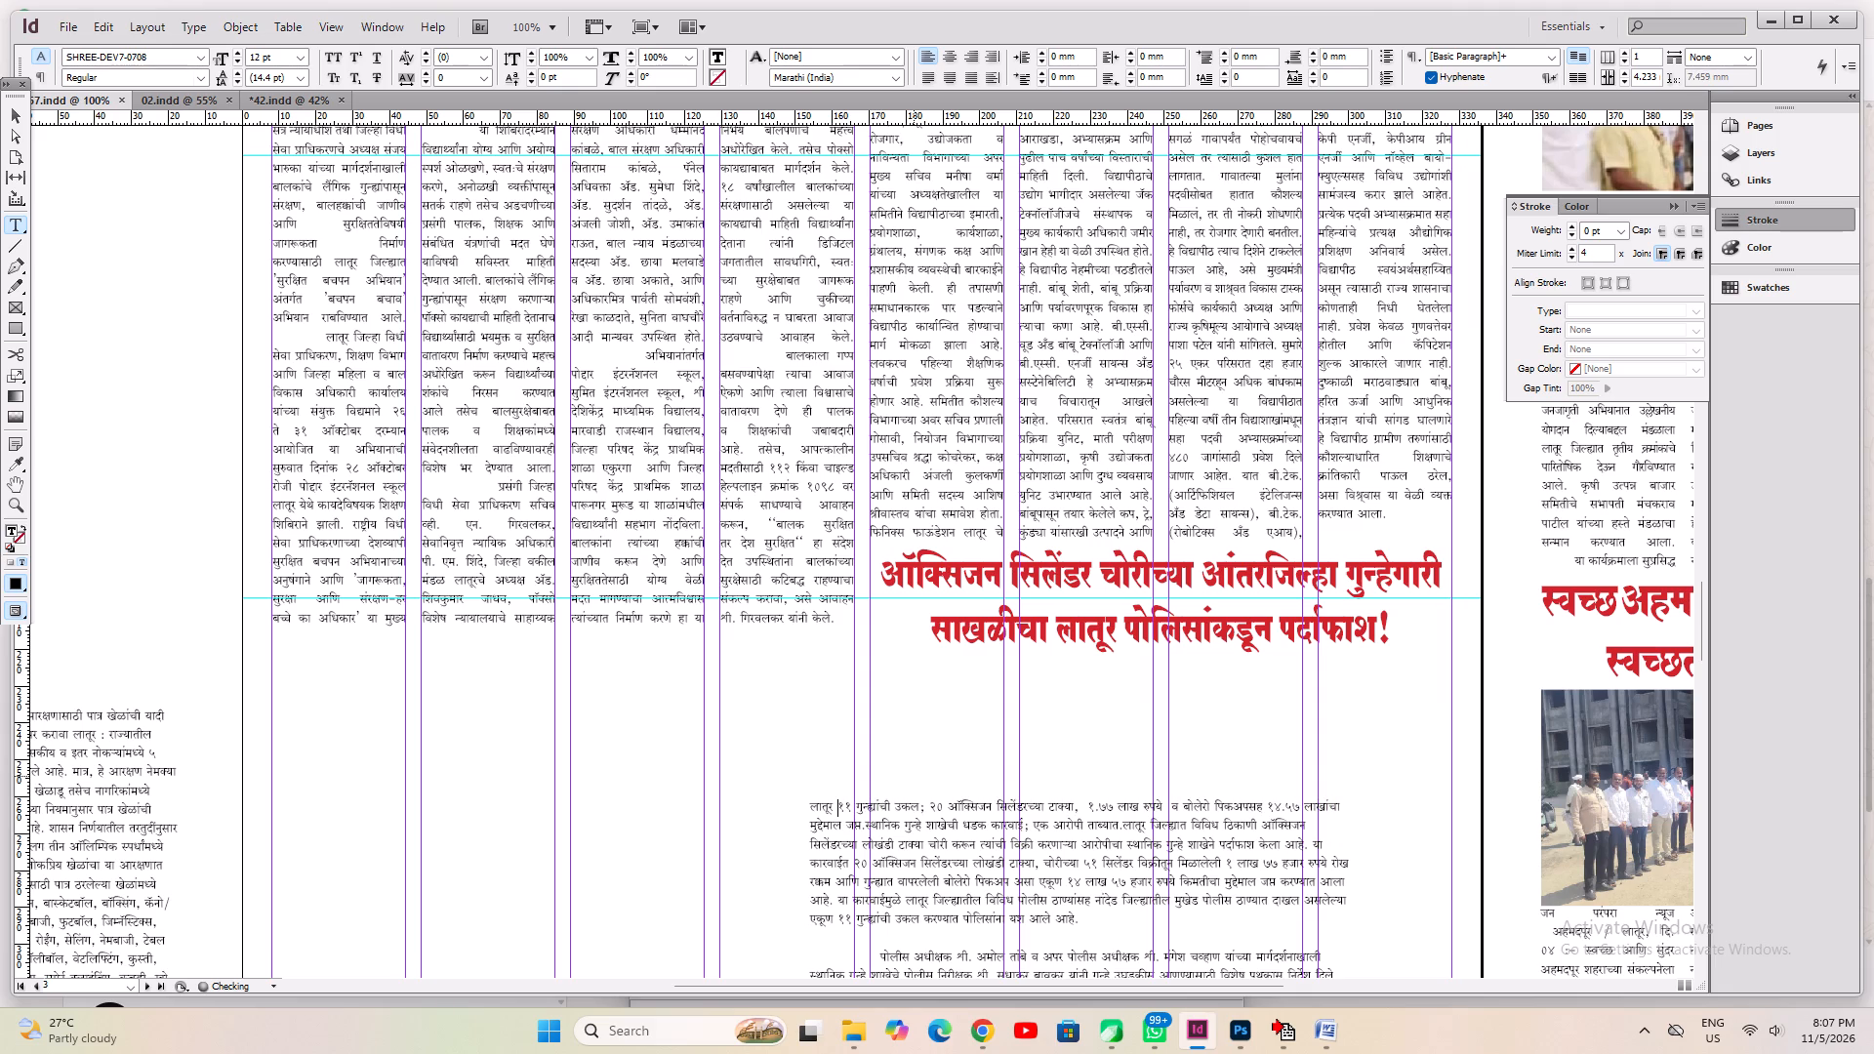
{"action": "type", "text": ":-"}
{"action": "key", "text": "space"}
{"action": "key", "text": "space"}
Justify all of the oxygen-cylinder article's body text with last lines aligned left.
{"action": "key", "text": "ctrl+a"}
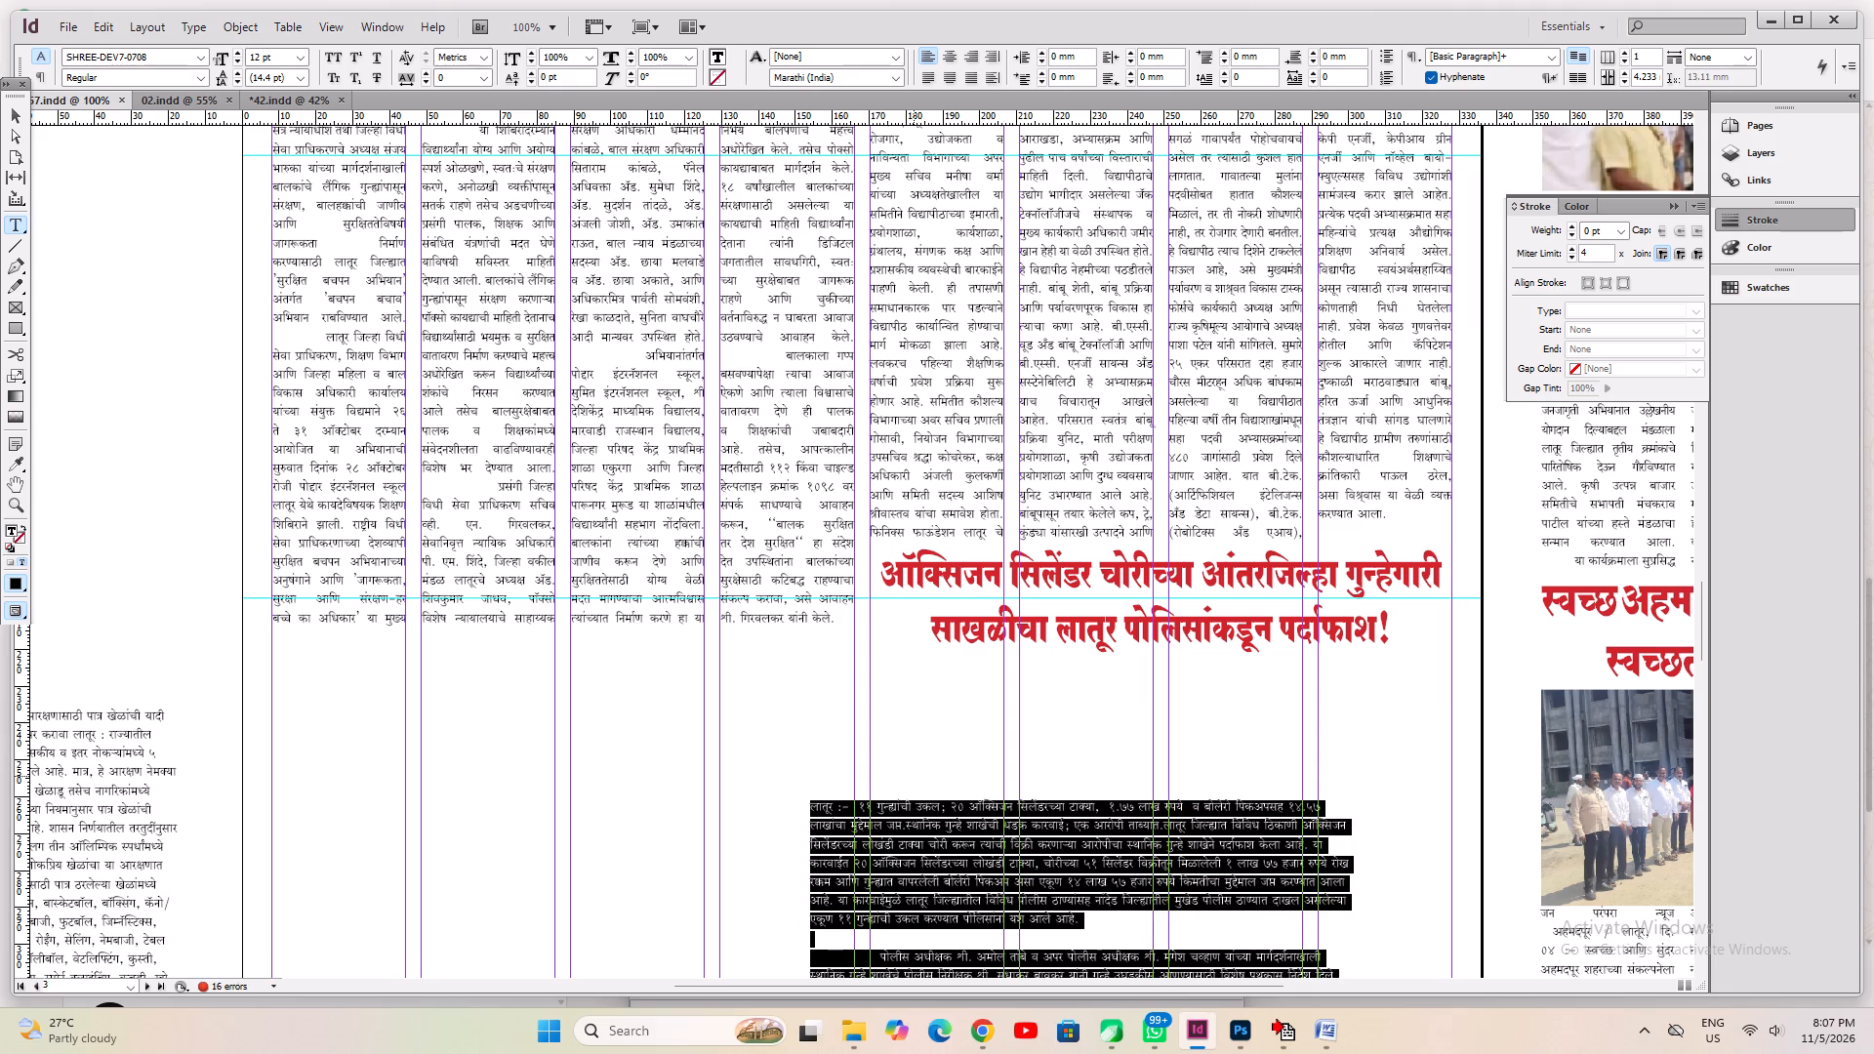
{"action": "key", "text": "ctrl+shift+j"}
Join the paragraph beginning "पोलीस अधीक्षक" onto the opening paragraph, removing the empty line and its leading indent.
{"action": "scroll", "coordinate": [1003, 831], "scroll_direction": "down", "scroll_amount": 4}
{"action": "left_click", "coordinate": [929, 790]}
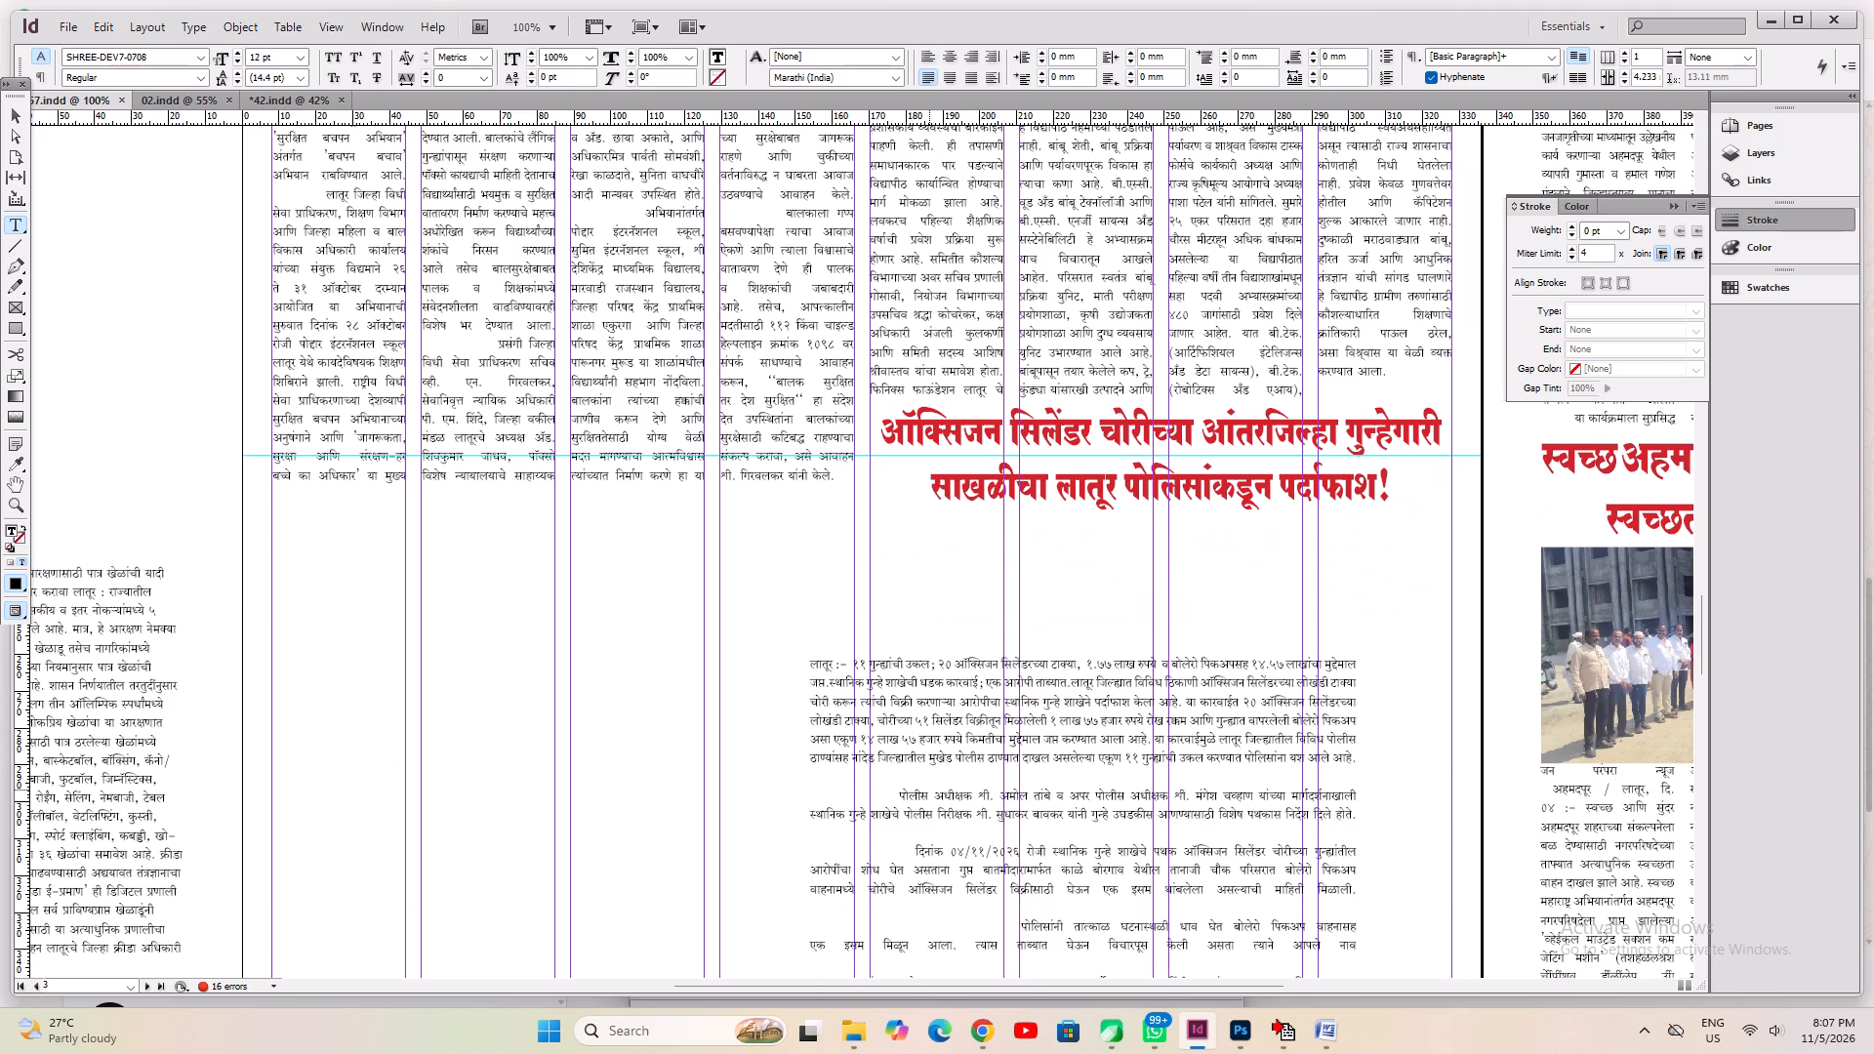
{"action": "key", "text": "Up"}
{"action": "key", "text": "Right"}
{"action": "key", "text": "Right"}
{"action": "key", "text": "Right"}
{"action": "key", "text": "Right"}
{"action": "key", "text": "Right"}
{"action": "key", "text": "Right"}
{"action": "key", "text": "Right"}
{"action": "key", "text": "Right"}
{"action": "key", "text": "Right"}
{"action": "key", "text": "Right"}
{"action": "key", "text": "Right"}
{"action": "key", "text": "Right"}
{"action": "key", "text": "Right"}
{"action": "key", "text": "Right"}
{"action": "key", "text": "Right"}
{"action": "key", "text": "Right"}
{"action": "key", "text": "shift+Up"}
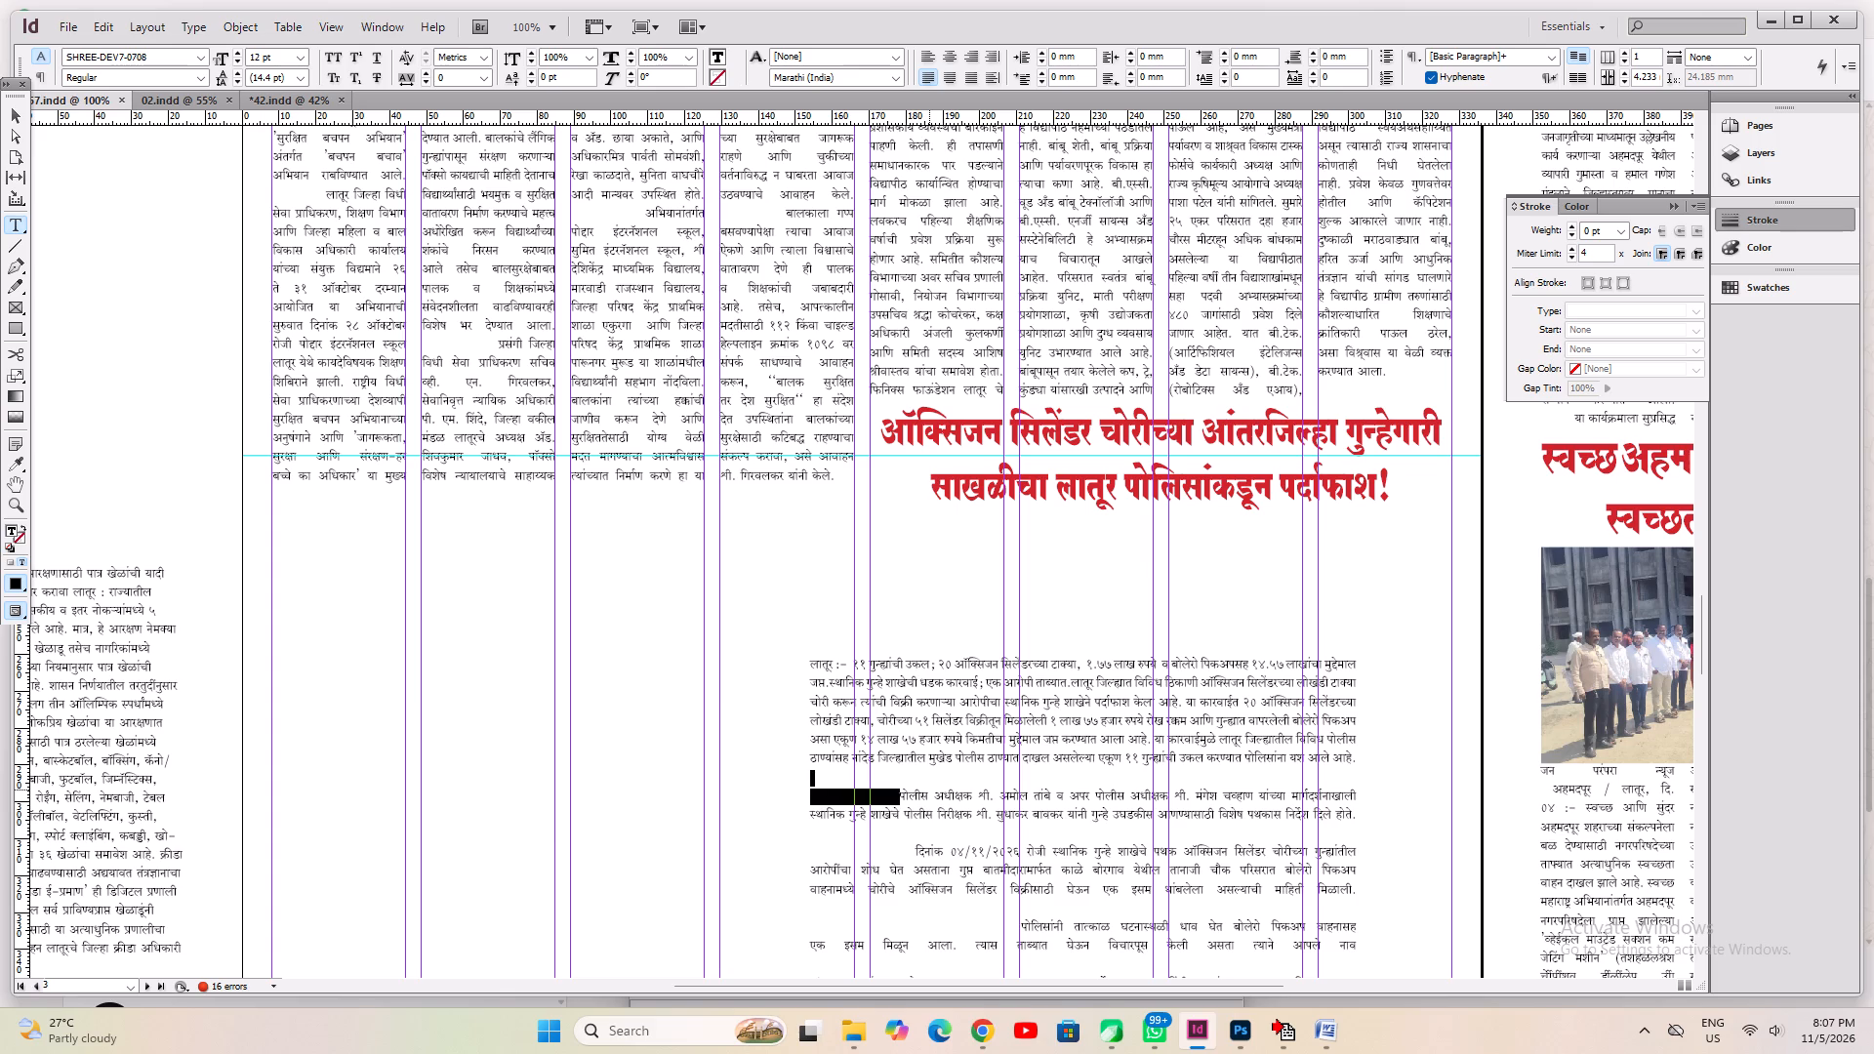
{"action": "key", "text": "BackSpace"}
{"action": "key", "text": "BackSpace"}
Join the paragraph beginning "दिनांक ०४/११/२०२६" onto the text before it, removing the empty line and leading indent.
{"action": "key", "text": "Down"}
{"action": "key", "text": "Down"}
{"action": "key", "text": "Down"}
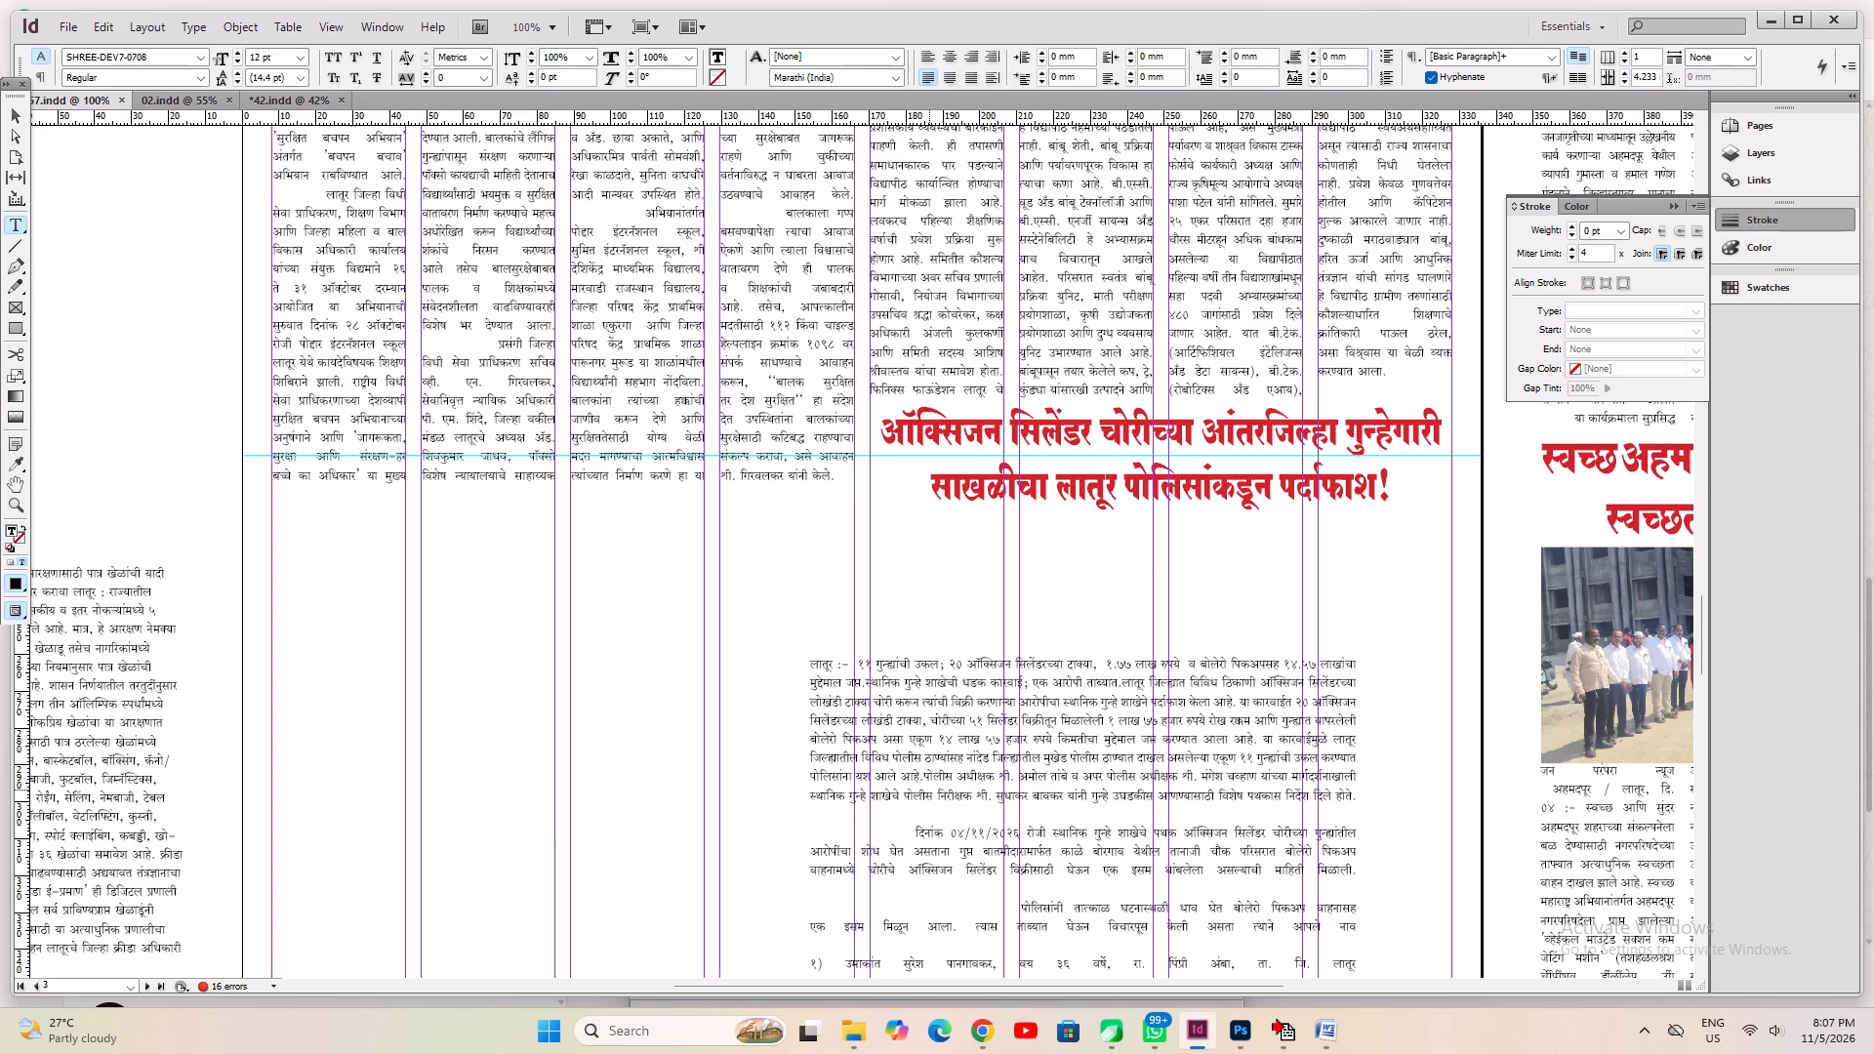
{"action": "key", "text": "Right"}
{"action": "key", "text": "Left"}
{"action": "key", "text": "Left"}
{"action": "key", "text": "Left"}
{"action": "key", "text": "shift+Up"}
{"action": "key", "text": "BackSpace"}
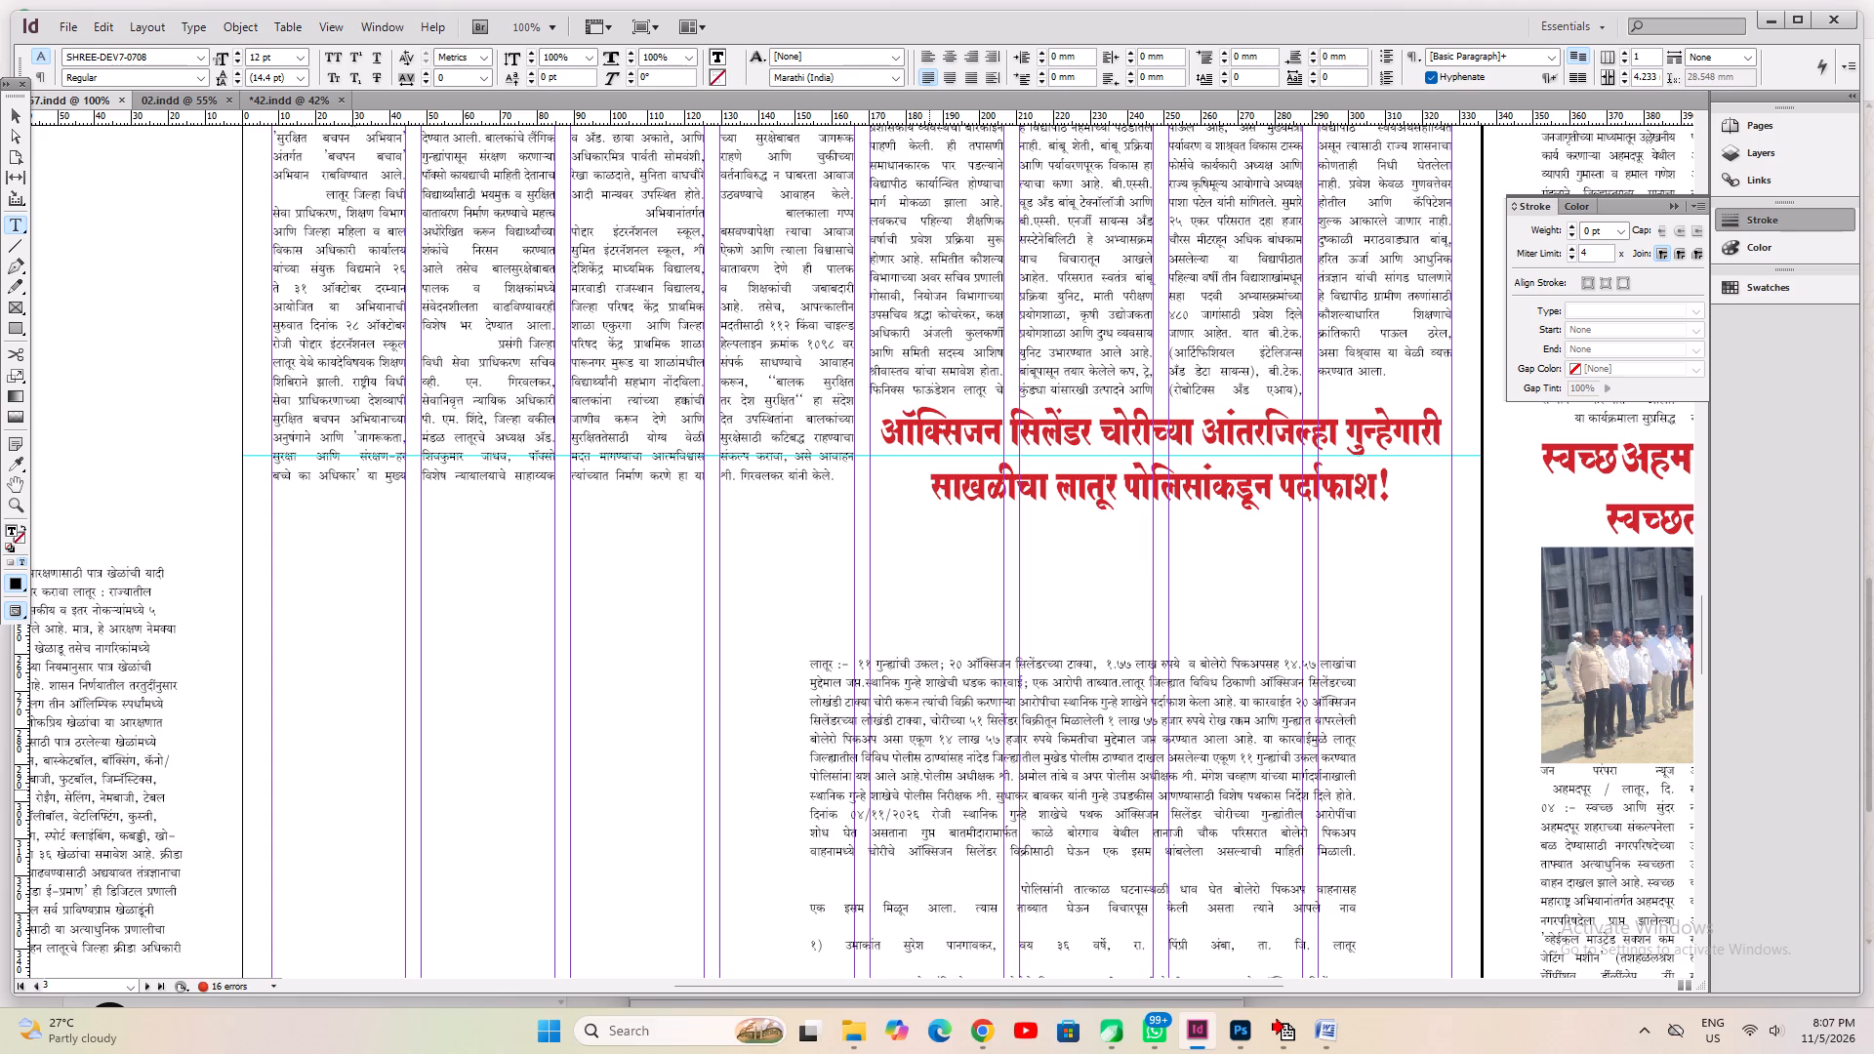
{"action": "key", "text": "BackSpace"}
Run the paragraph beginning "पोलिसांनी तात्काळ" on from the preceding text, removing its indent and empty line, and add a space at the join.
{"action": "key", "text": "Down"}
{"action": "key", "text": "Down"}
{"action": "key", "text": "Down"}
{"action": "key", "text": "Down"}
{"action": "key", "text": "Left"}
{"action": "key", "text": "Left"}
{"action": "key", "text": "Left"}
{"action": "key", "text": "Left"}
{"action": "key", "text": "Left"}
{"action": "key", "text": "Left"}
{"action": "key", "text": "Left"}
{"action": "key", "text": "Left"}
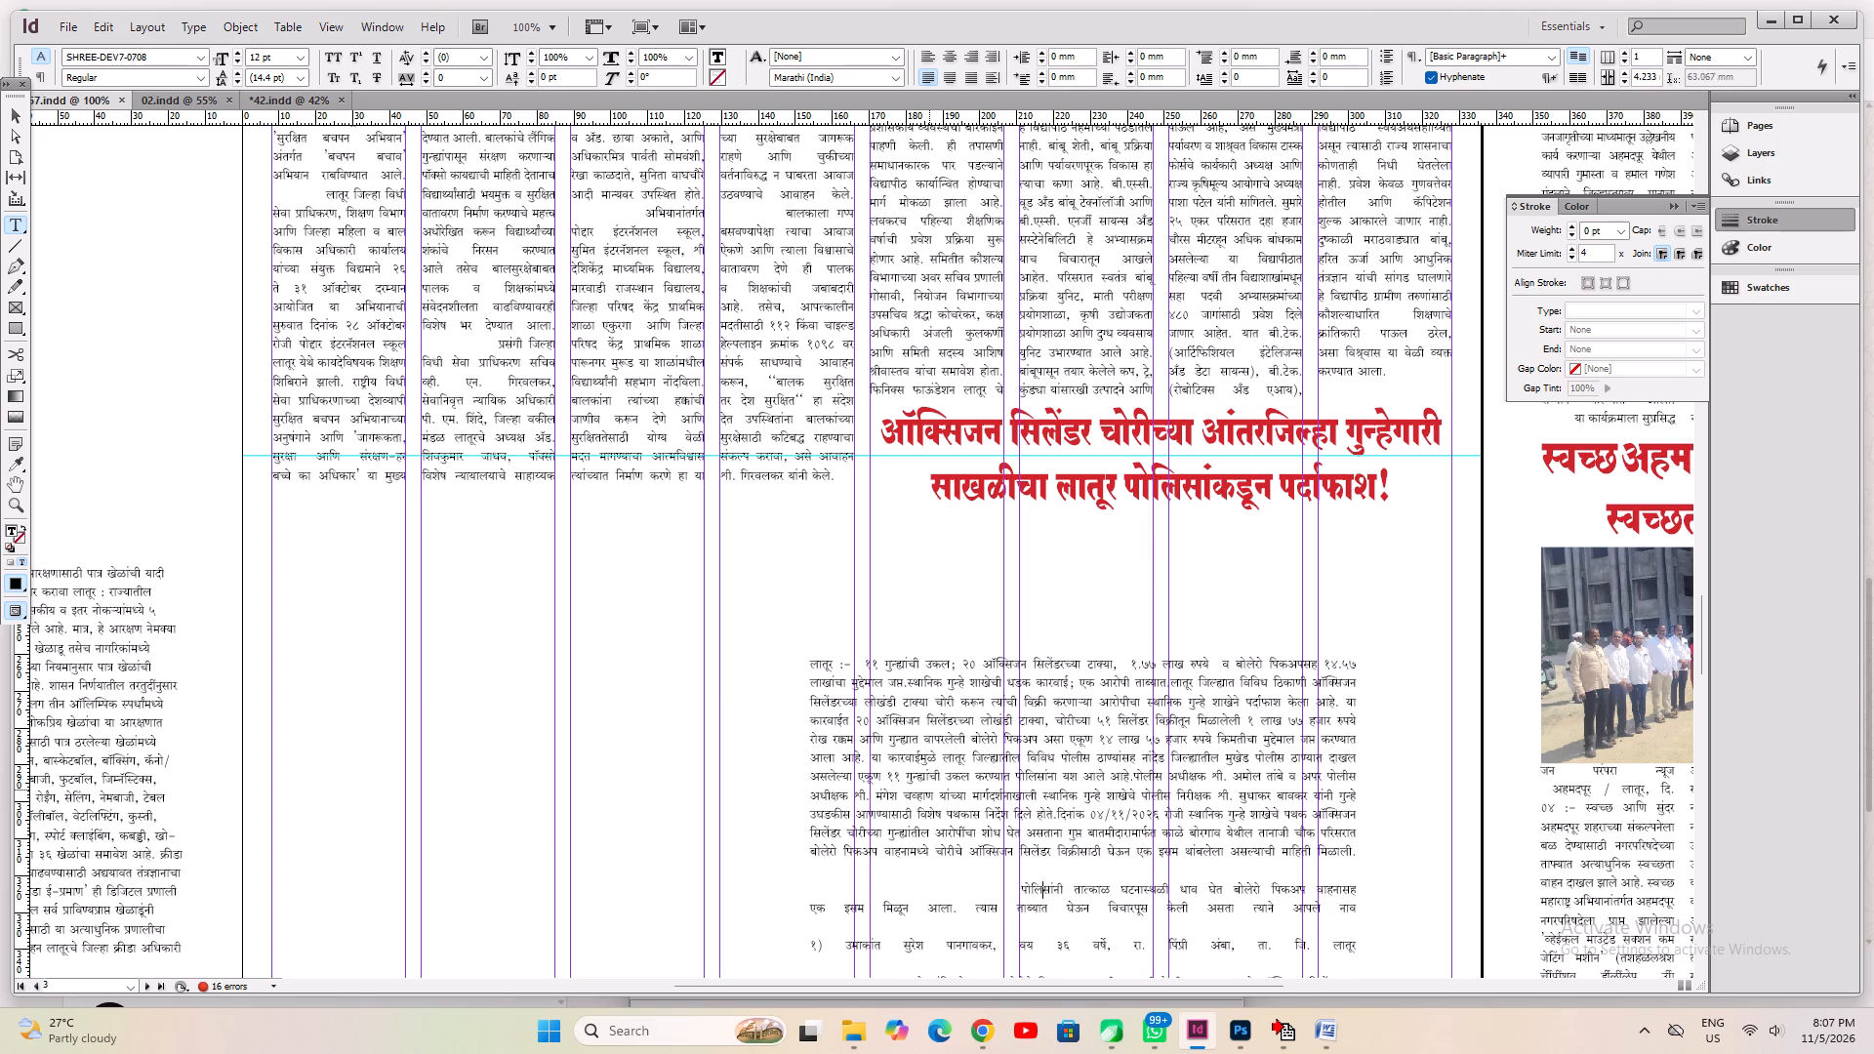
{"action": "key", "text": "Left"}
{"action": "key", "text": "Left"}
{"action": "key", "text": "Right"}
{"action": "key", "text": "shift+Home"}
{"action": "key", "text": "BackSpace"}
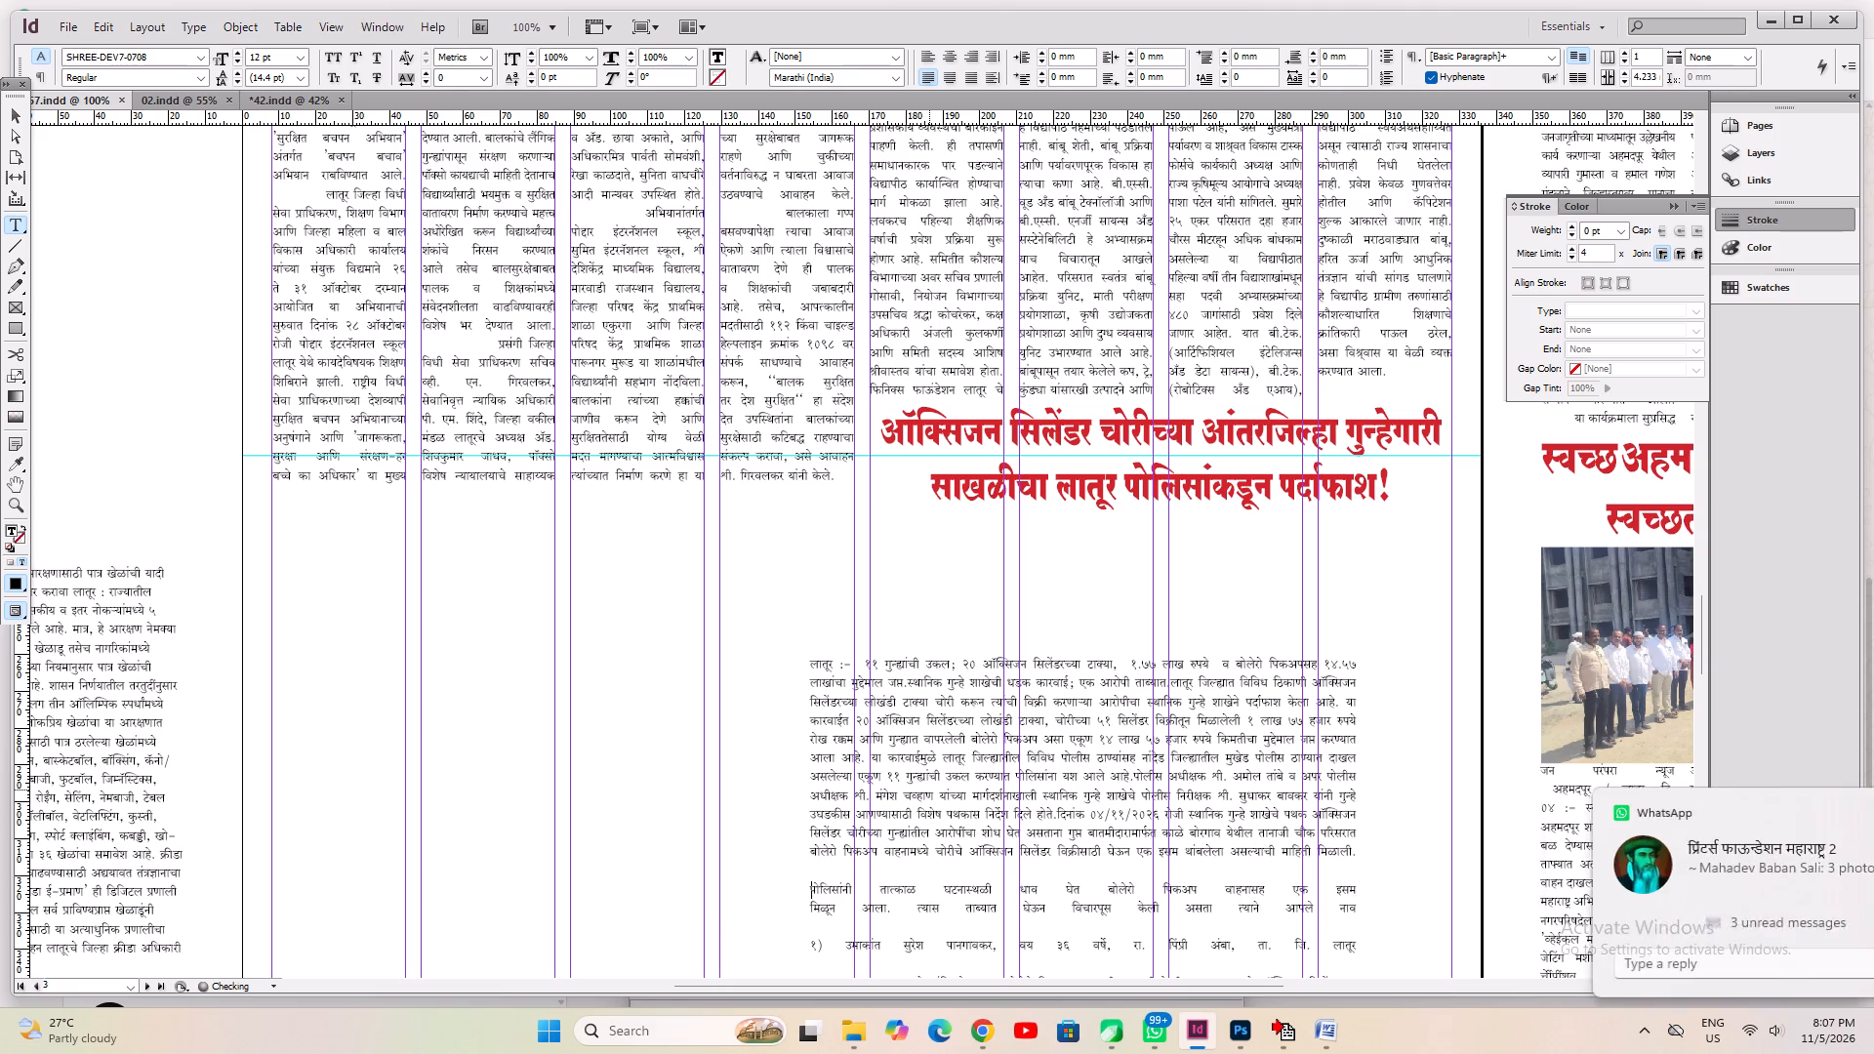
{"action": "key", "text": "BackSpace"}
{"action": "key", "text": "BackSpace"}
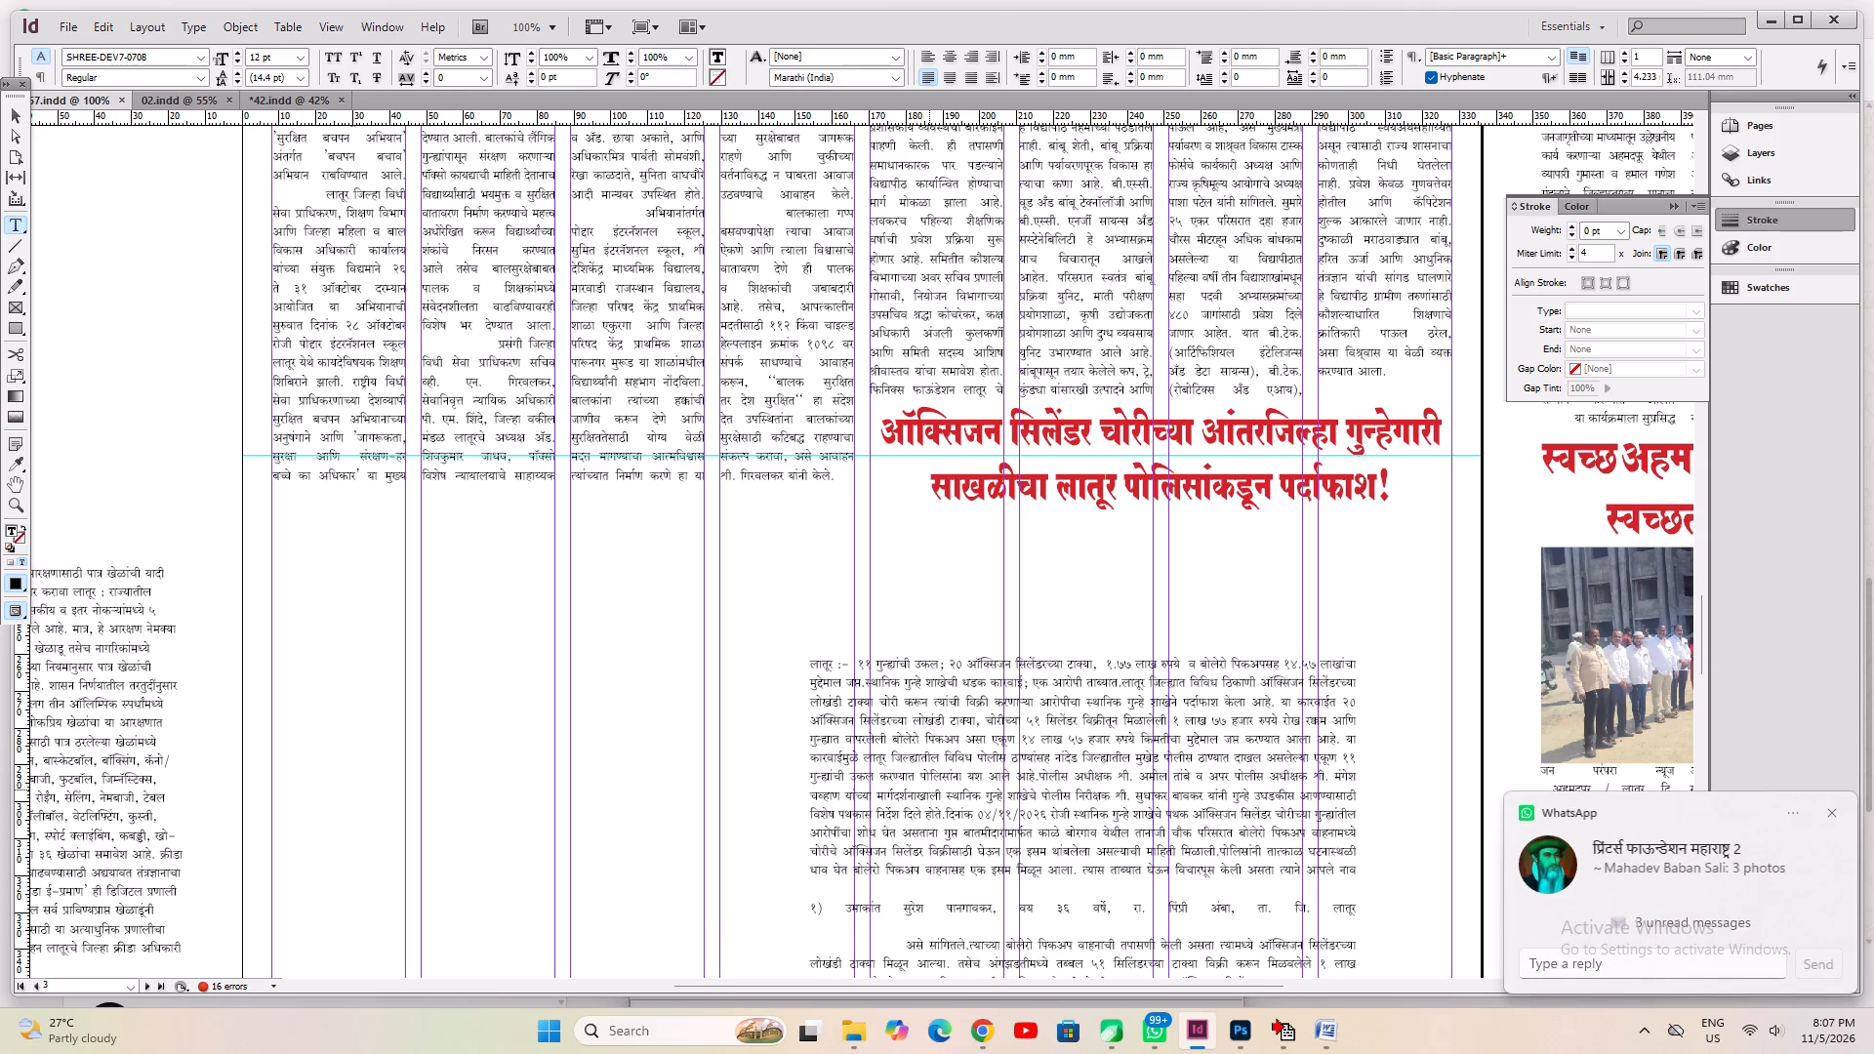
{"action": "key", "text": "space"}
Join the numbered line beginning "१)" onto the end of the preceding paragraph, removing the empty line between them.
{"action": "key", "text": "Down"}
{"action": "key", "text": "Down"}
{"action": "key", "text": "Down"}
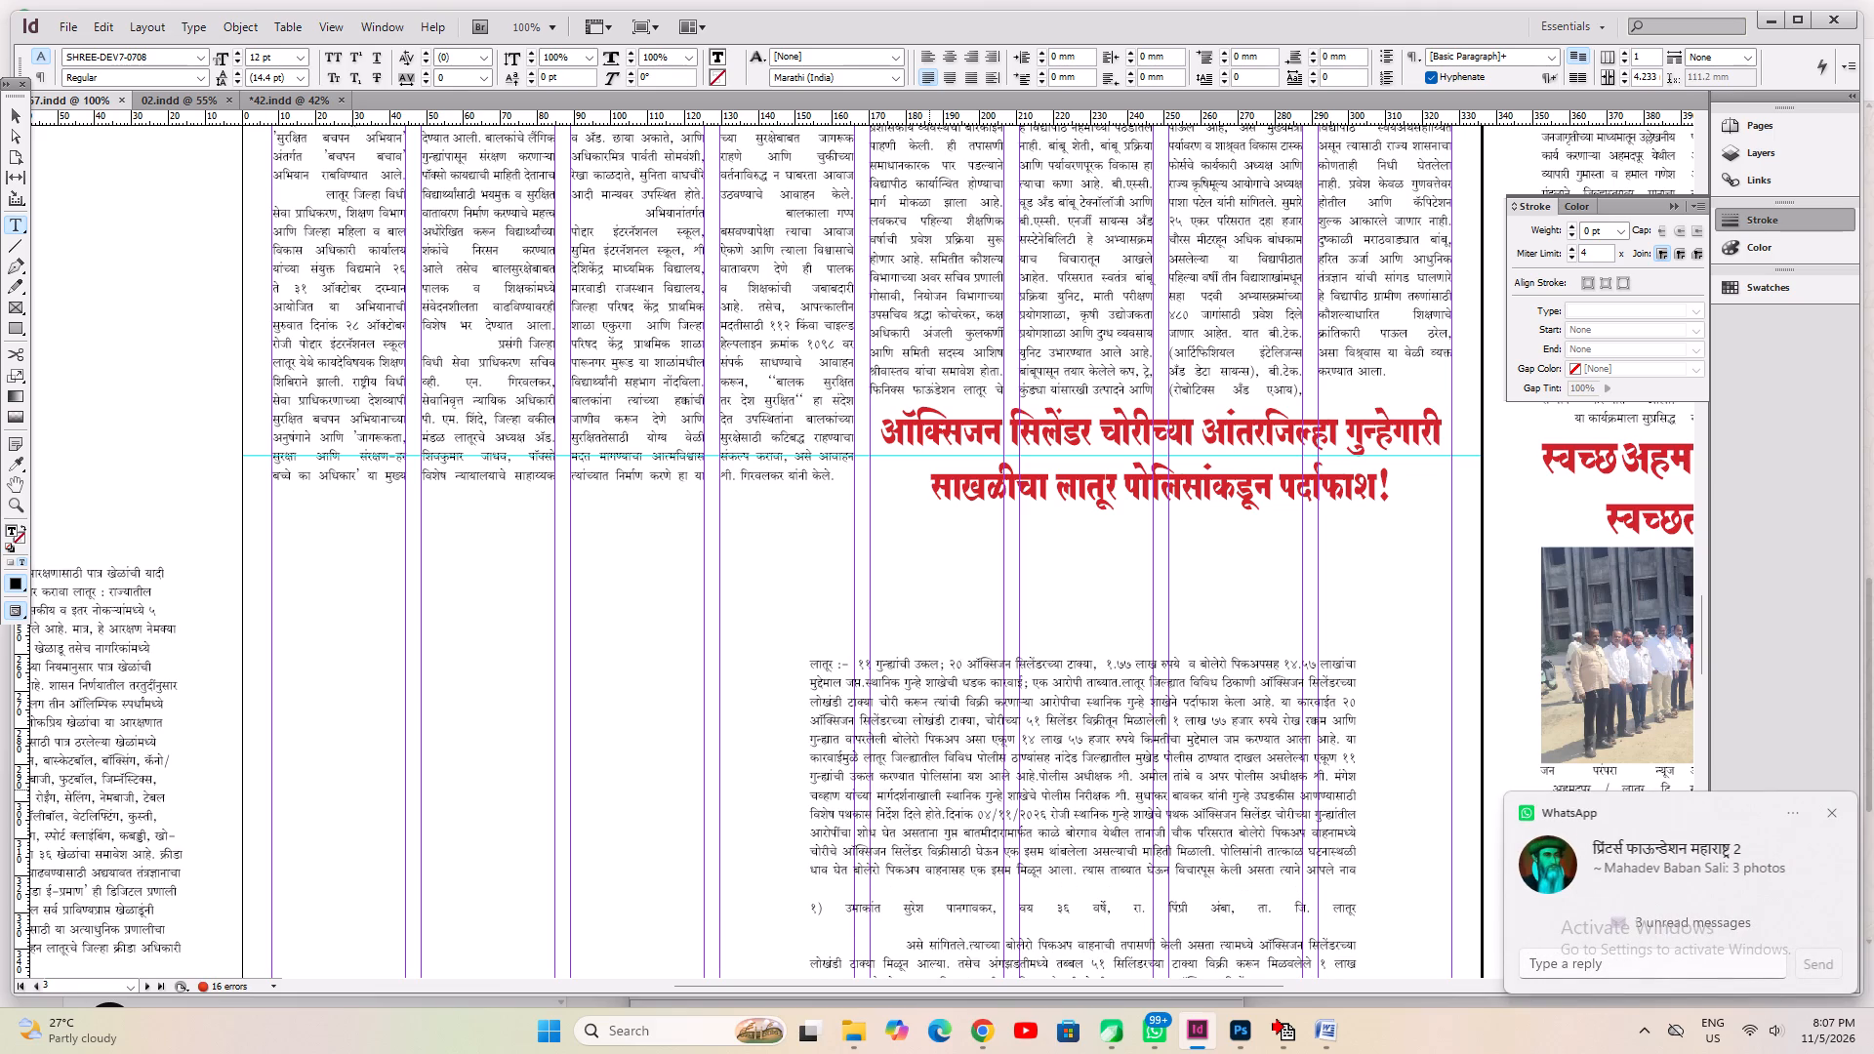
{"action": "key", "text": "Home"}
{"action": "key", "text": "BackSpace"}
{"action": "key", "text": "BackSpace"}
Remove the line breaks between the numbered suspect line and the paragraph beginning "असे सांगितले".
{"action": "key", "text": "Down"}
{"action": "key", "text": "Down"}
{"action": "key", "text": "Down"}
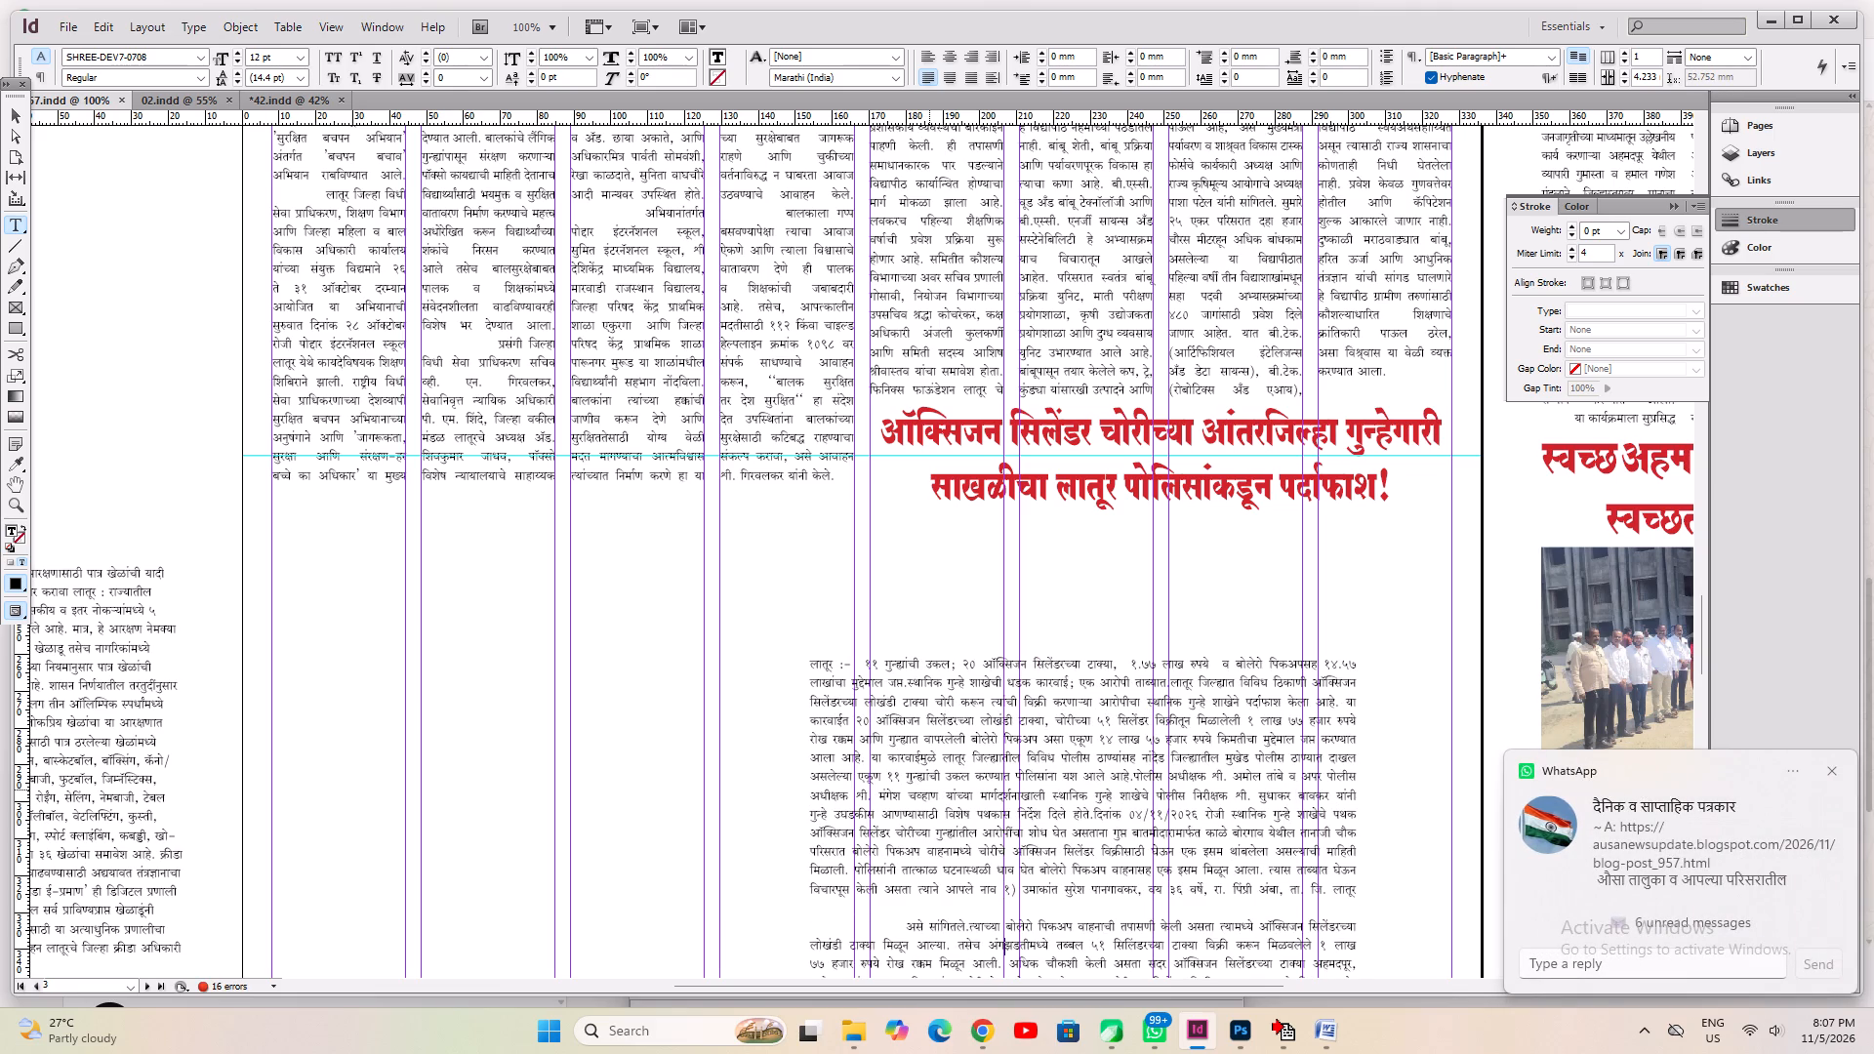
{"action": "key", "text": "Up"}
{"action": "key", "text": "Up"}
{"action": "key", "text": "Delete"}
{"action": "key", "text": "BackSpace"}
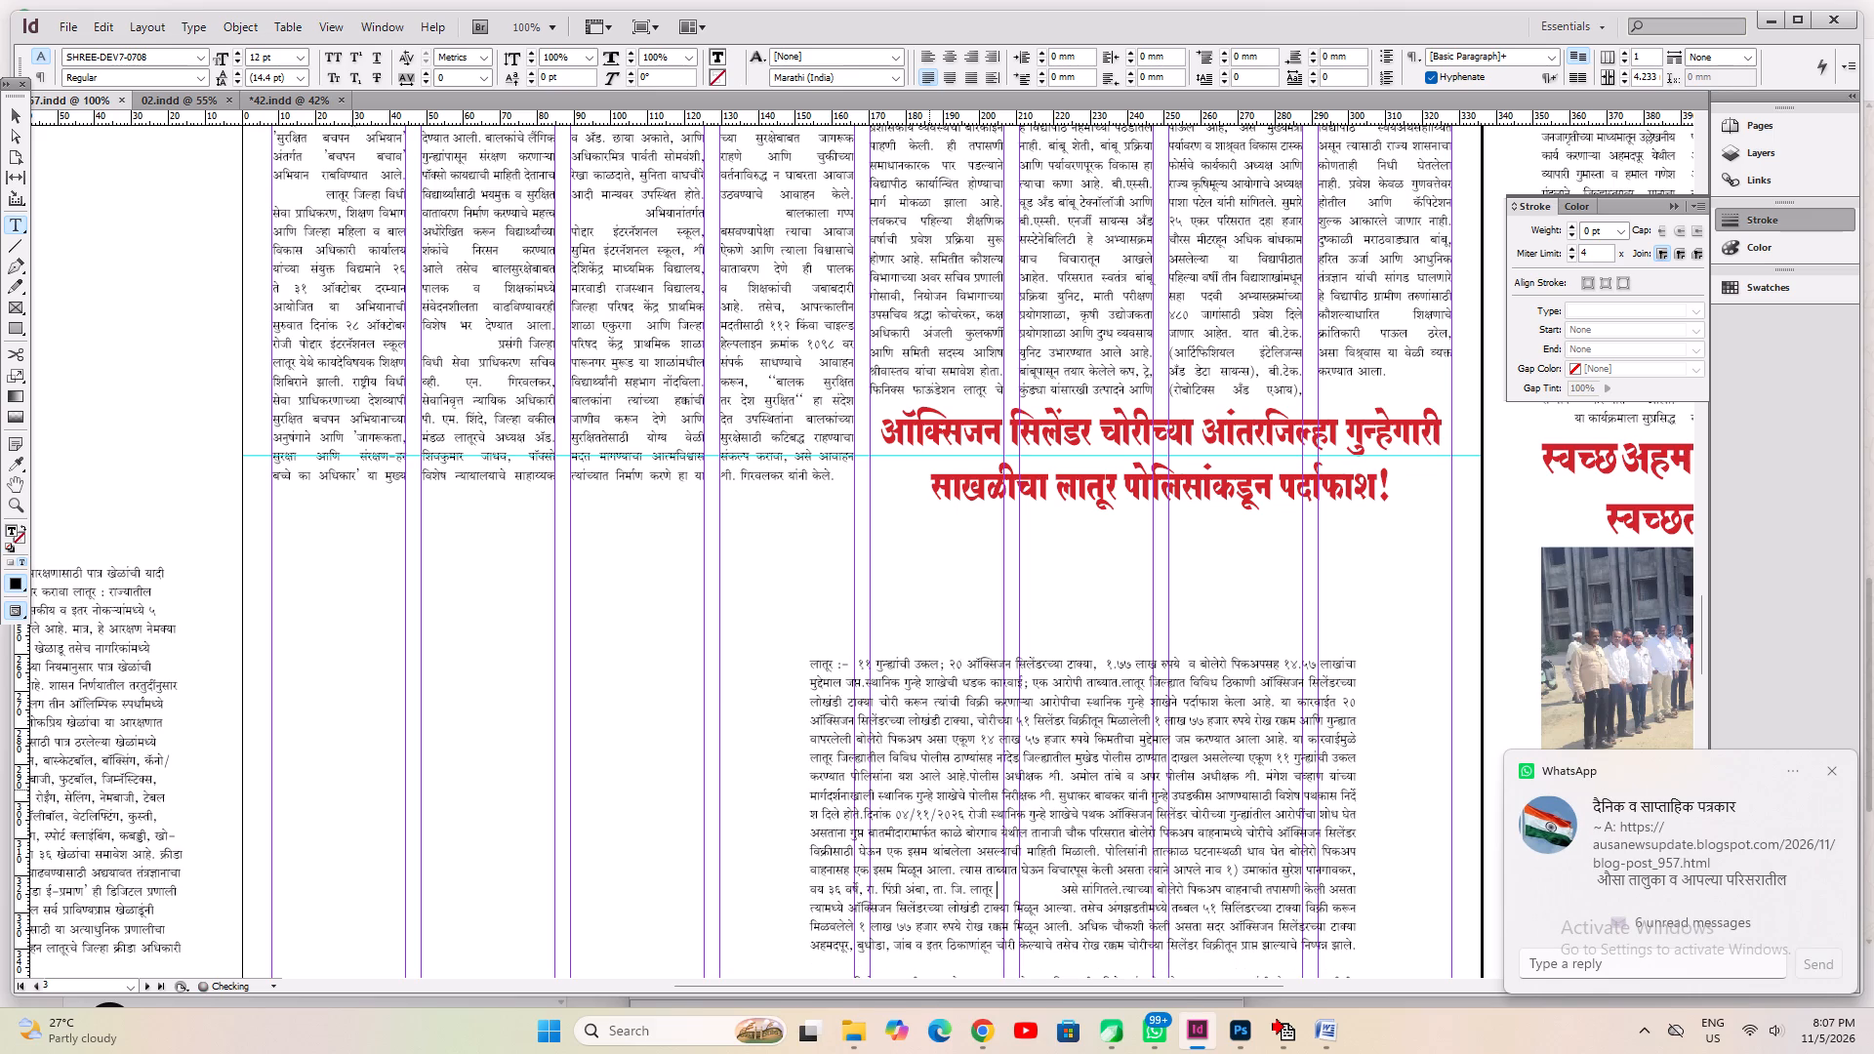
Delete the wide run of blank spaces before "असे सांगितले" so it directly follows "लातूर".
{"action": "key", "text": "Right"}
{"action": "key", "text": "Right"}
{"action": "key", "text": "Right"}
{"action": "key", "text": "Right"}
{"action": "key", "text": "Right"}
{"action": "key", "text": "Right"}
{"action": "key", "text": "Right"}
{"action": "key", "text": "Right"}
{"action": "key", "text": "Right"}
{"action": "key", "text": "Right"}
{"action": "key", "text": "Right"}
{"action": "key", "text": "Right"}
{"action": "key", "text": "Right"}
{"action": "key", "text": "Right"}
{"action": "key", "text": "Right"}
{"action": "key", "text": "Right"}
{"action": "key", "text": "Right"}
{"action": "key", "text": "shift+Left"}
{"action": "key", "text": "shift+Left"}
{"action": "key", "text": "shift+Left"}
{"action": "key", "text": "shift+Left"}
{"action": "key", "text": "shift+Left"}
{"action": "key", "text": "shift+Left"}
{"action": "key", "text": "shift+Left"}
{"action": "key", "text": "shift+Left"}
{"action": "key", "text": "shift+Left"}
{"action": "key", "text": "shift+Left"}
{"action": "key", "text": "shift+Left"}
{"action": "key", "text": "shift+Left"}
{"action": "key", "text": "shift+Left"}
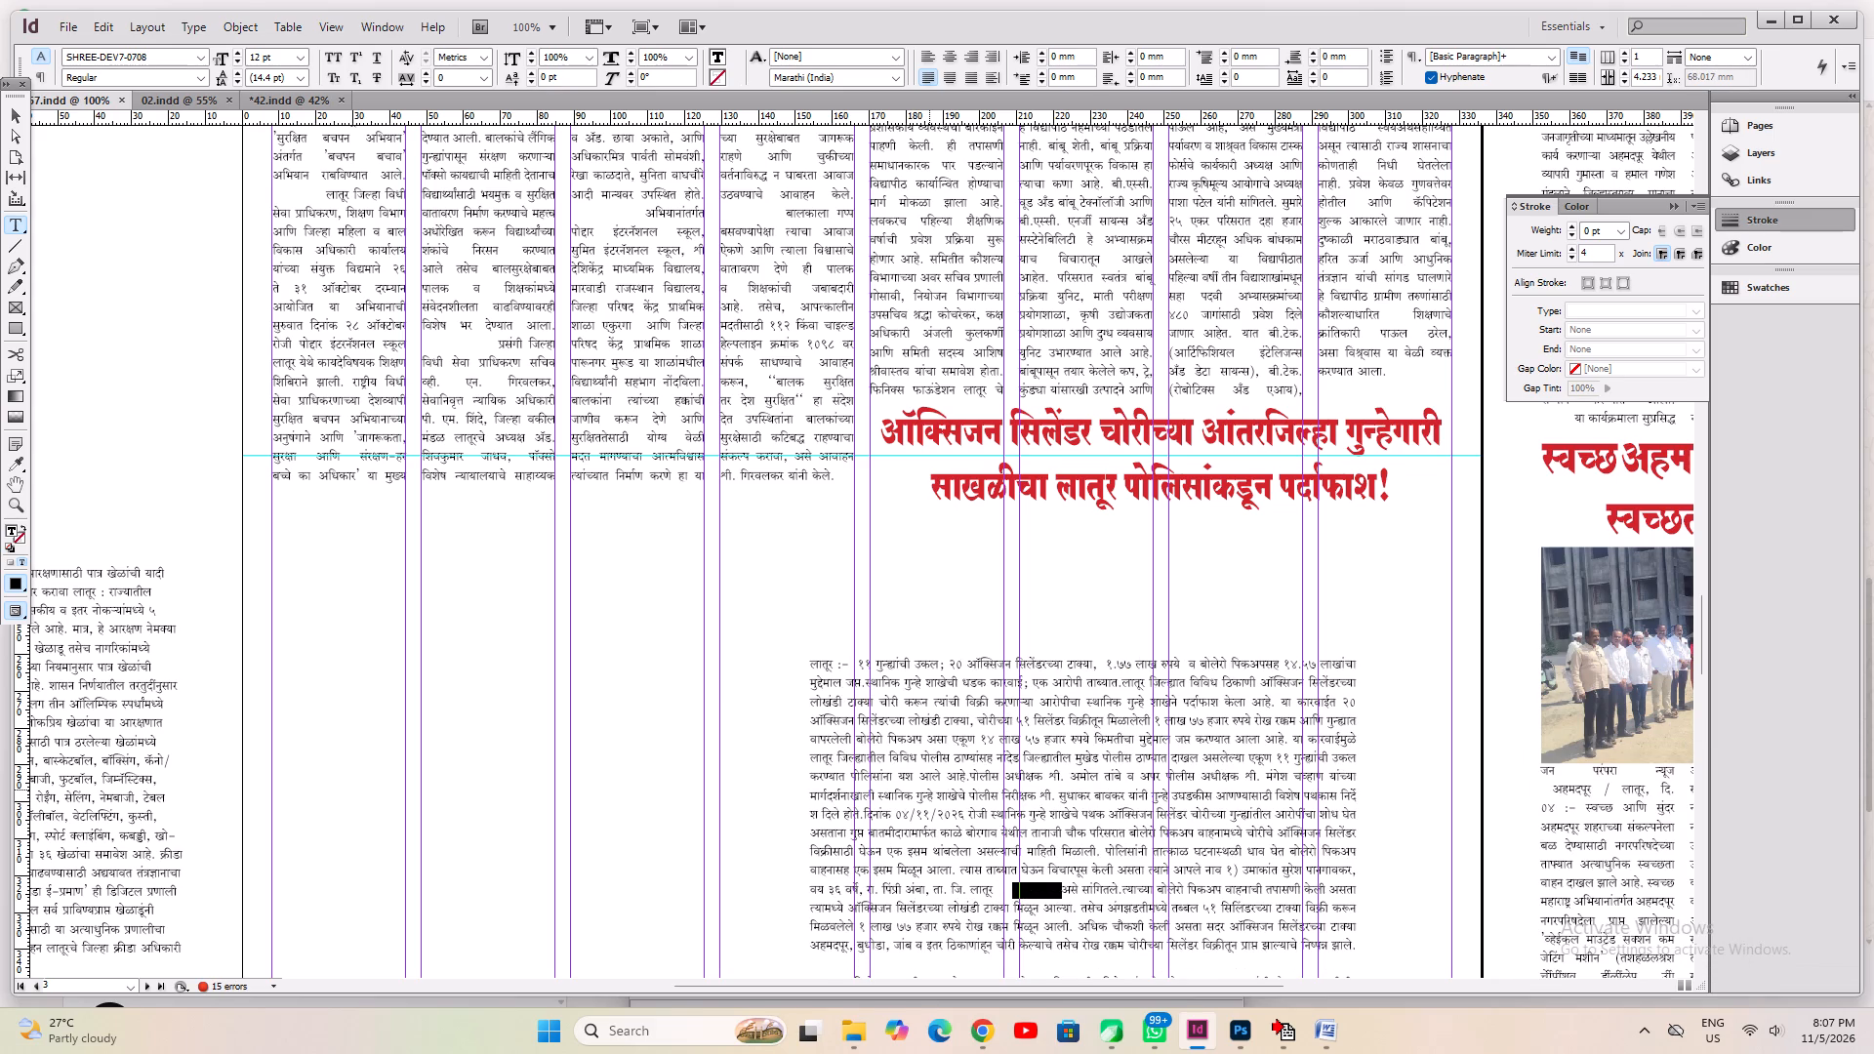
{"action": "key", "text": "shift+Left"}
{"action": "key", "text": "shift+Left"}
{"action": "key", "text": "shift+Left"}
{"action": "key", "text": "shift+Left"}
{"action": "key", "text": "BackSpace"}
Delete the empty line above the paragraph beginning "अभिलेख तपासणी".
{"action": "key", "text": "Down"}
{"action": "key", "text": "Down"}
{"action": "key", "text": "Down"}
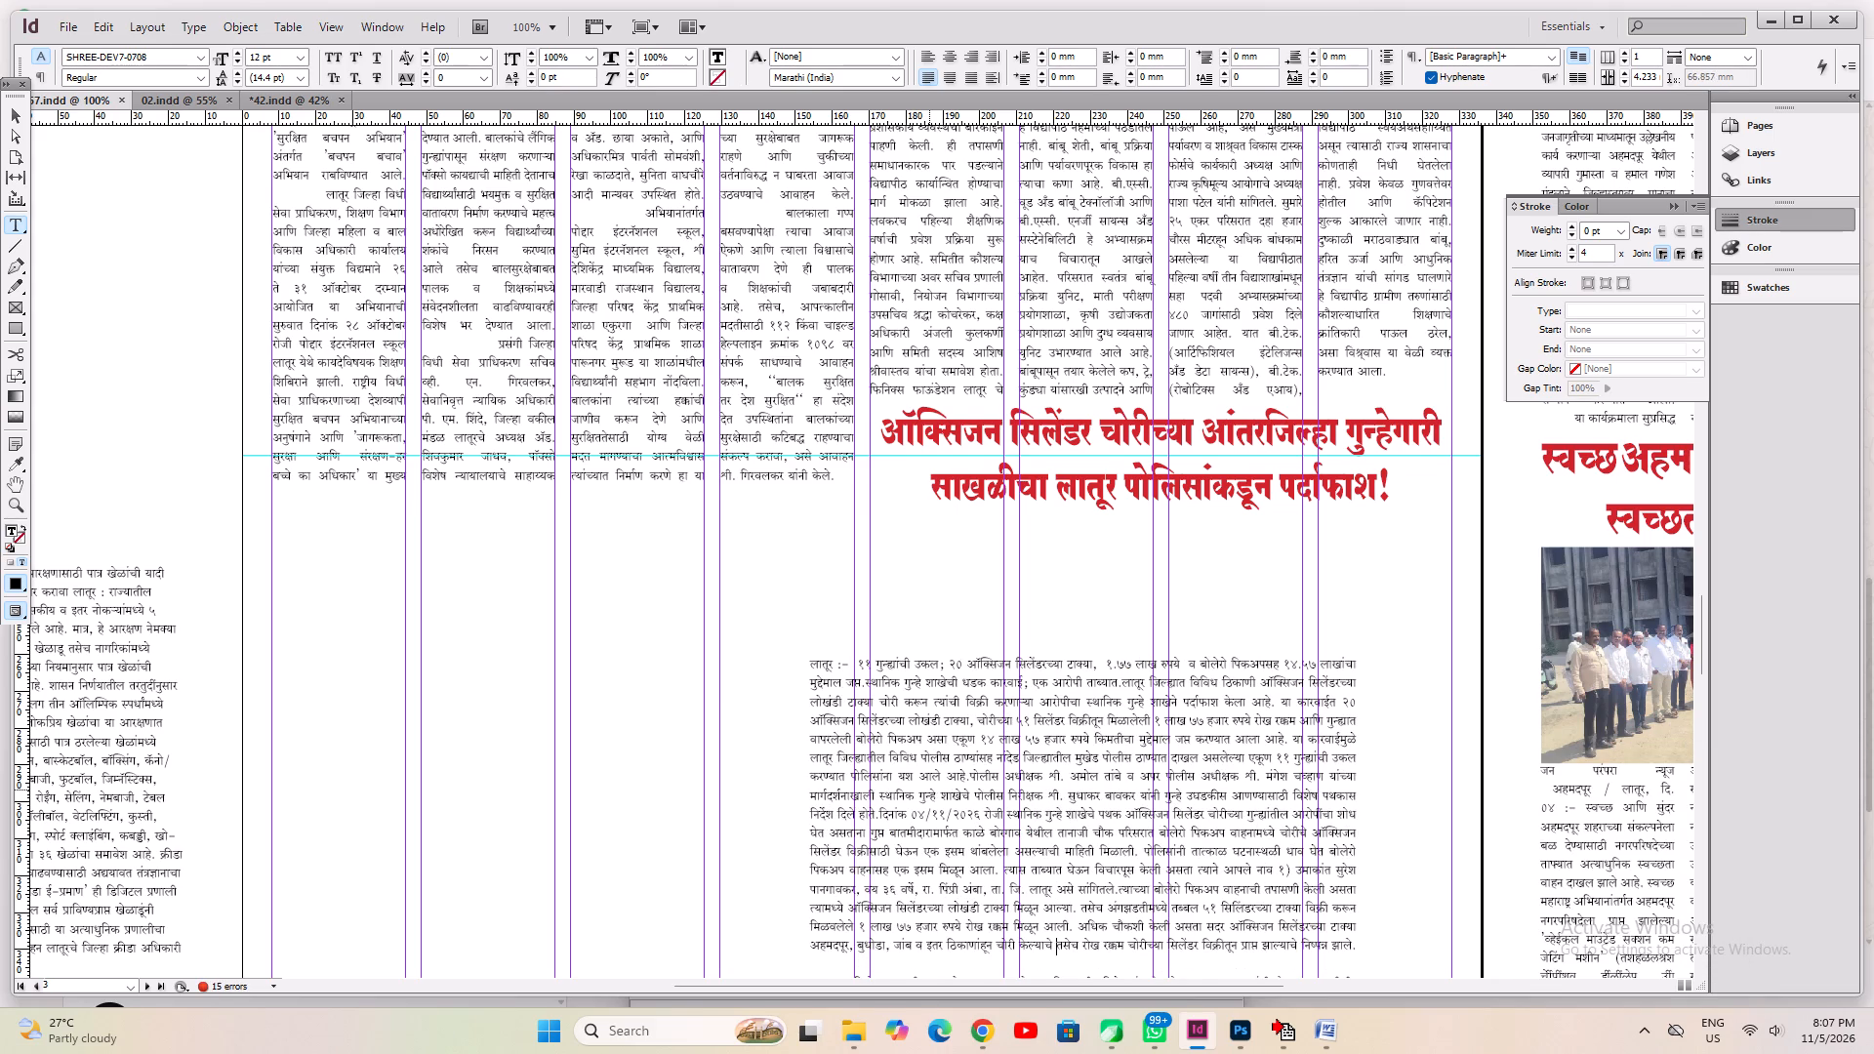
{"action": "key", "text": "Down"}
{"action": "key", "text": "Down"}
{"action": "key", "text": "Up"}
{"action": "key", "text": "Delete"}
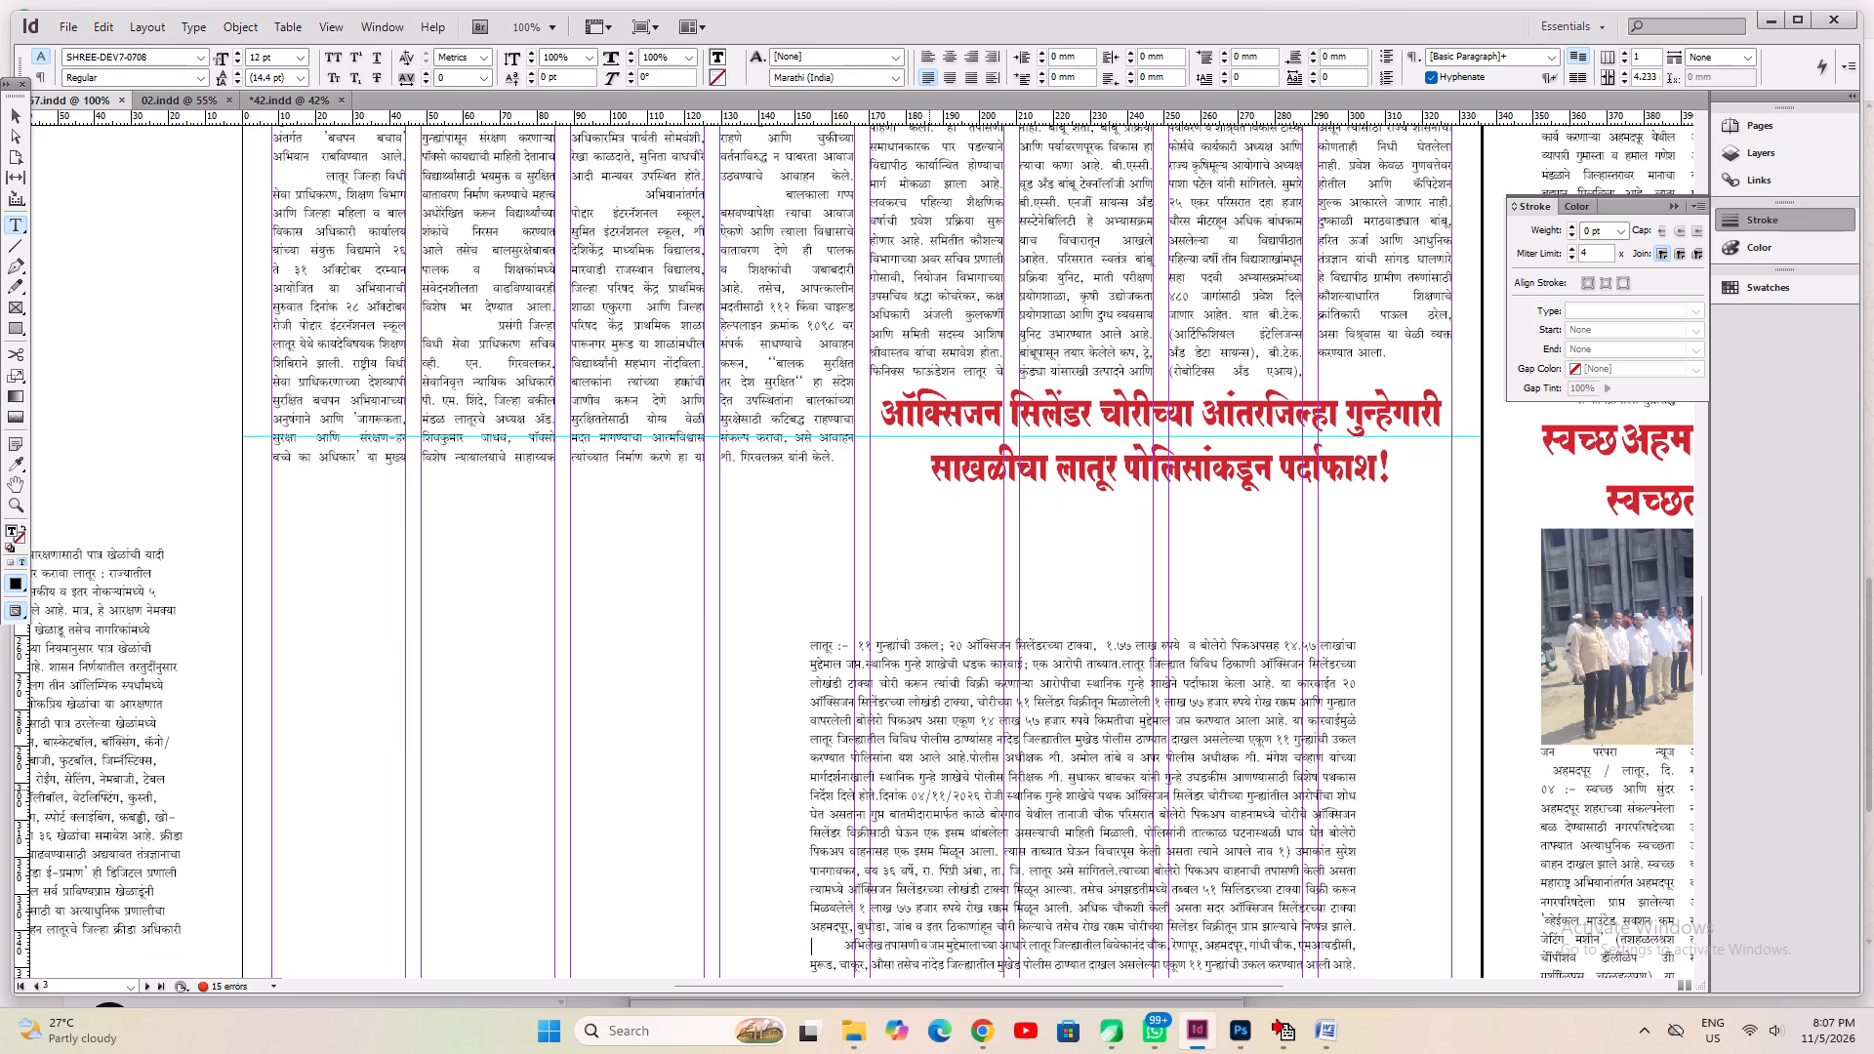
Go to the empty line above the article's closing paragraph beginning "सदरची कारवाई".
{"action": "key", "text": "Right"}
{"action": "key", "text": "Down"}
{"action": "key", "text": "Down"}
{"action": "key", "text": "Down"}
{"action": "key", "text": "Down"}
{"action": "key", "text": "Down"}
{"action": "key", "text": "Down"}
{"action": "key", "text": "Down"}
{"action": "key", "text": "Down"}
{"action": "key", "text": "Down"}
{"action": "key", "text": "Down"}
{"action": "key", "text": "Down"}
{"action": "key", "text": "Down"}
{"action": "key", "text": "Down"}
{"action": "key", "text": "Up"}
{"action": "key", "text": "Up"}
{"action": "key", "text": "Up"}
{"action": "key", "text": "Up"}
{"action": "key", "text": "Up"}
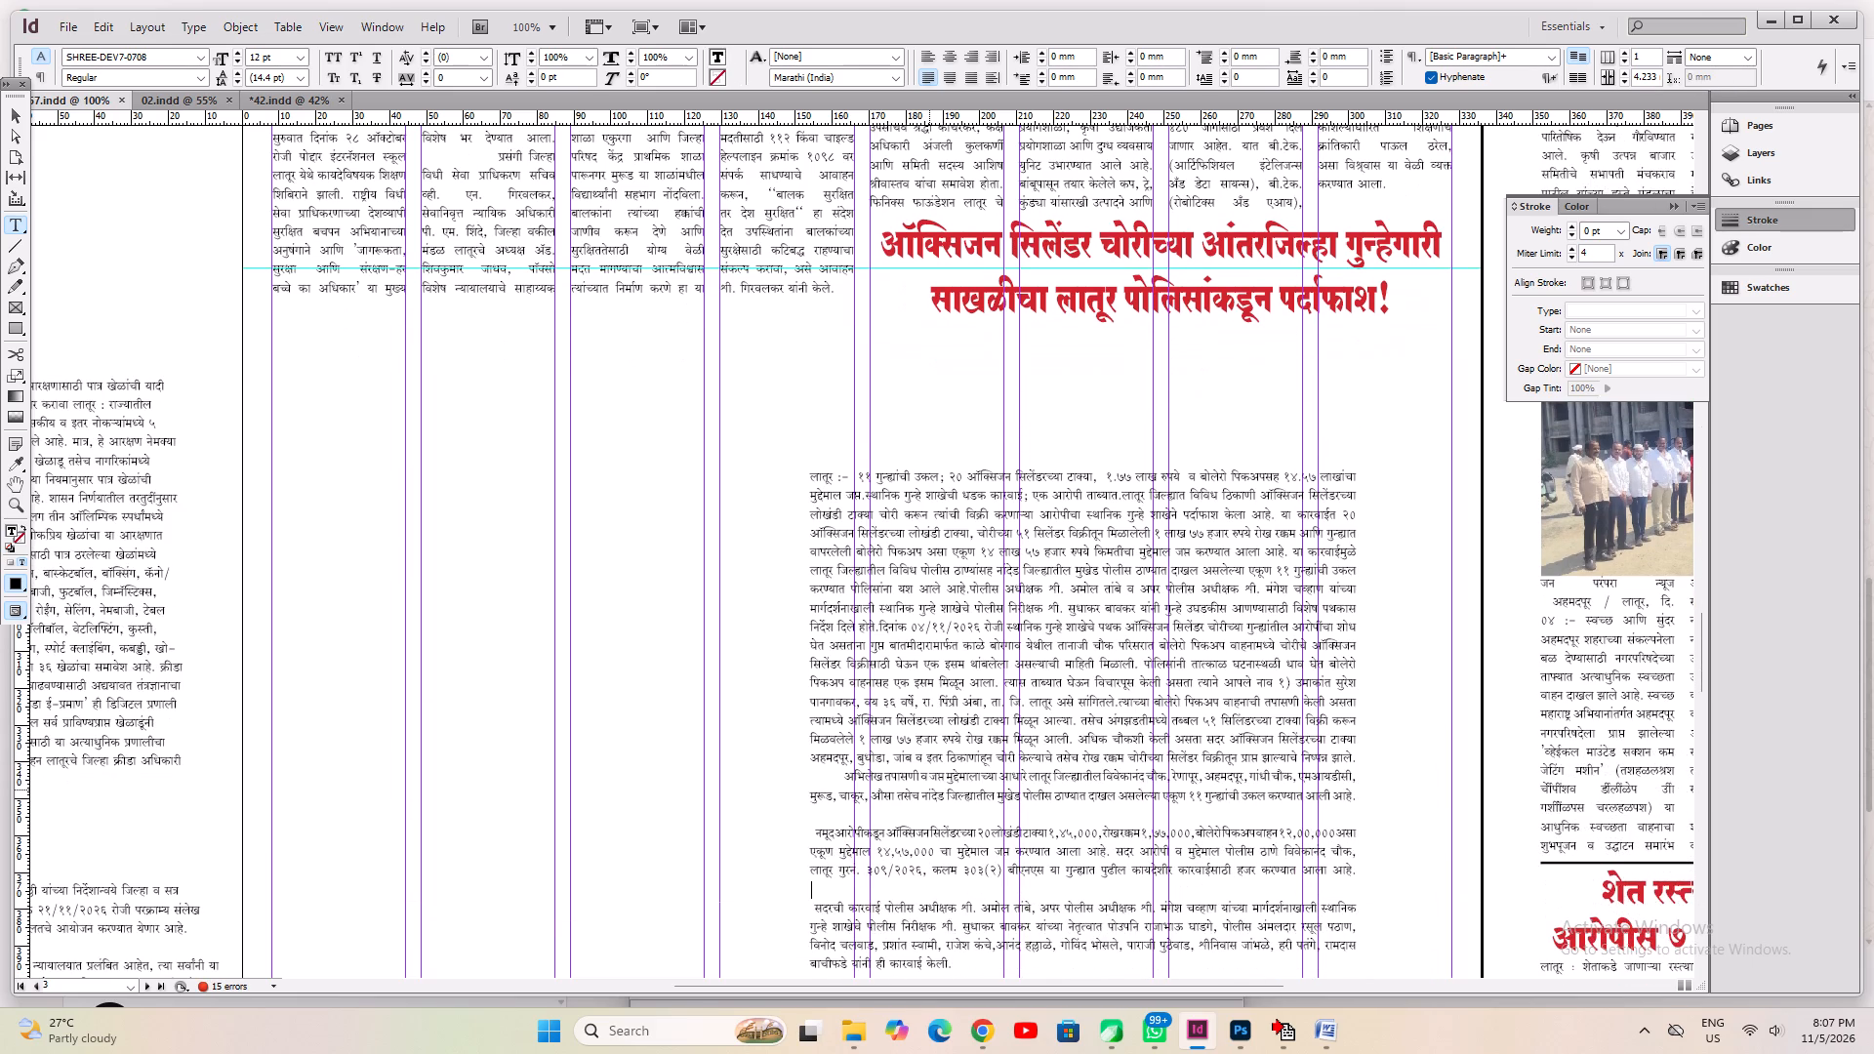
Remove the blank line and indent before the oxygen-cylinder article's second-to-last paragraph, which begins 'नमूद आरोपीकडून'.
{"action": "key", "text": "Up"}
{"action": "key", "text": "Up"}
{"action": "key", "text": "Right"}
{"action": "key", "text": "shift+Up"}
{"action": "key", "text": "BackSpace"}
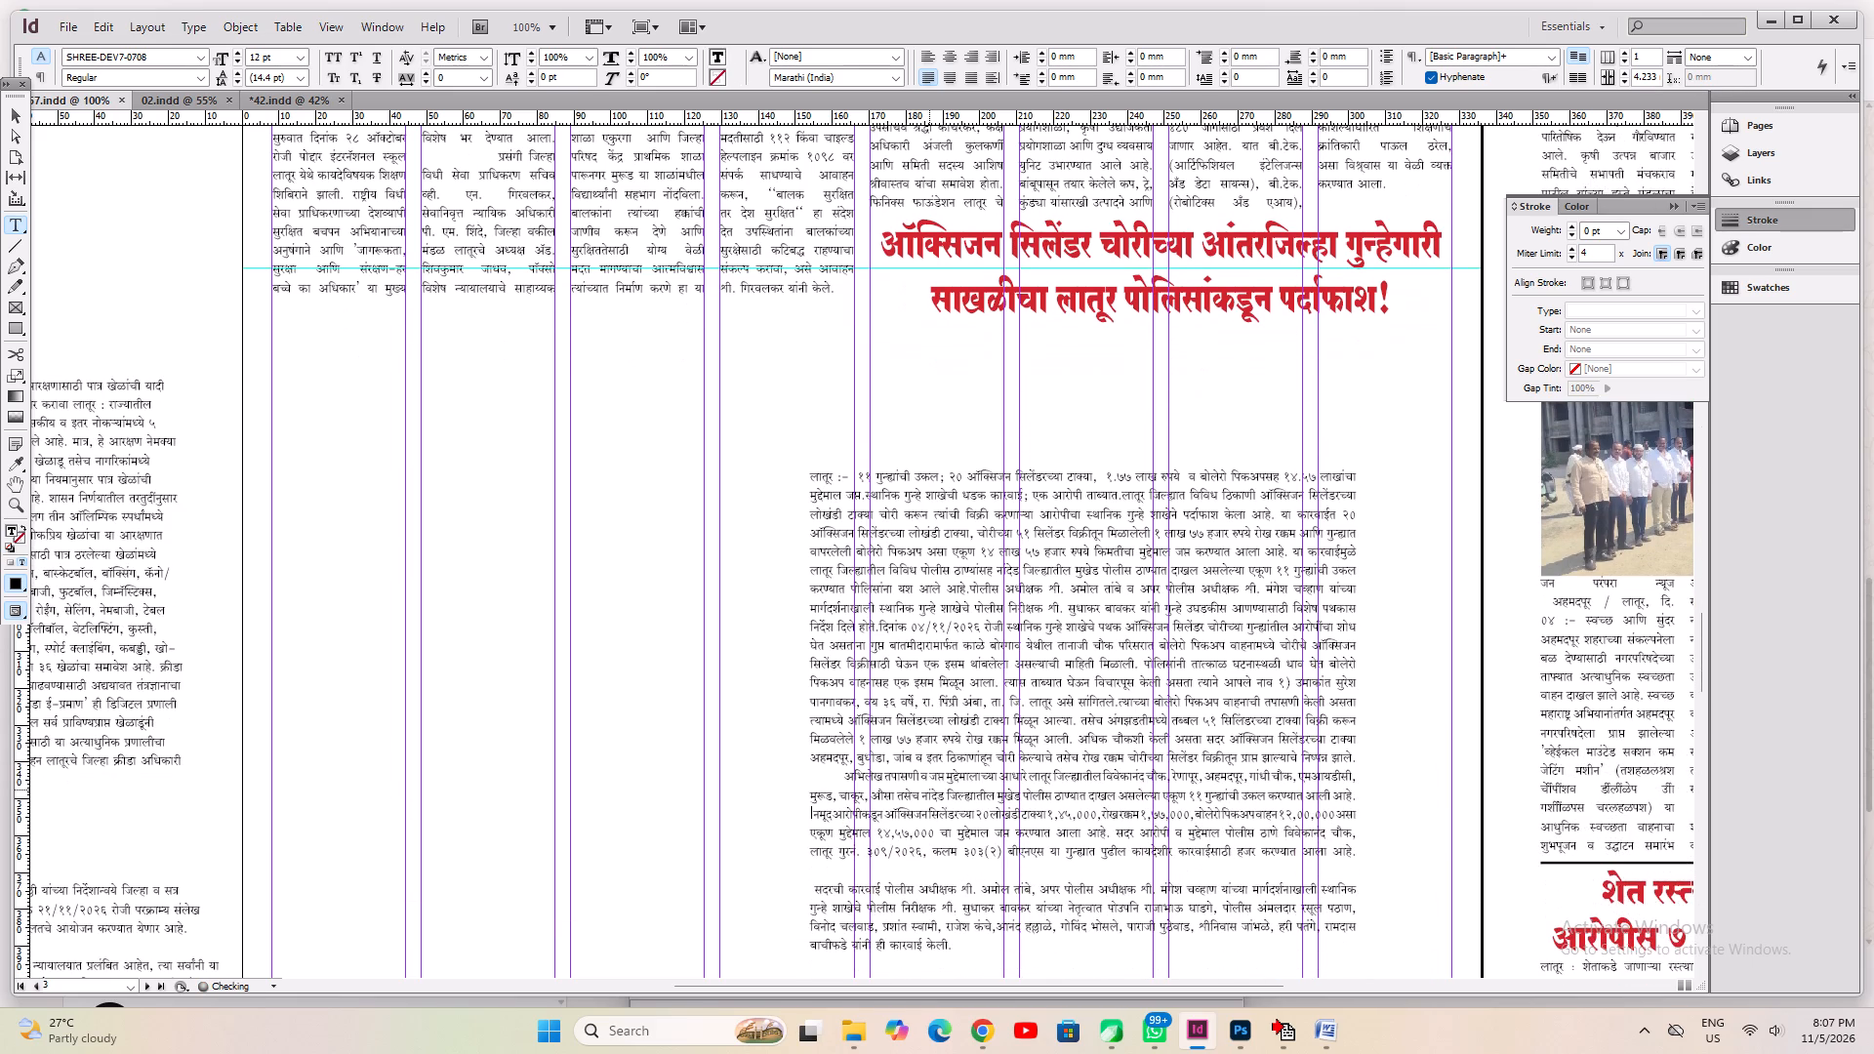
Remove the blank line and leading indent before the article's last paragraph, which begins 'सदरची कारवाई'.
{"action": "key", "text": "Up"}
{"action": "key", "text": "Up"}
{"action": "key", "text": "Right"}
{"action": "key", "text": "Down"}
{"action": "key", "text": "Down"}
{"action": "key", "text": "Down"}
{"action": "key", "text": "Down"}
{"action": "key", "text": "Down"}
{"action": "key", "text": "Down"}
{"action": "key", "text": "Right"}
{"action": "key", "text": "Left"}
{"action": "key", "text": "shift+Up"}
{"action": "key", "text": "BackSpace"}
{"action": "key", "text": "BackSpace"}
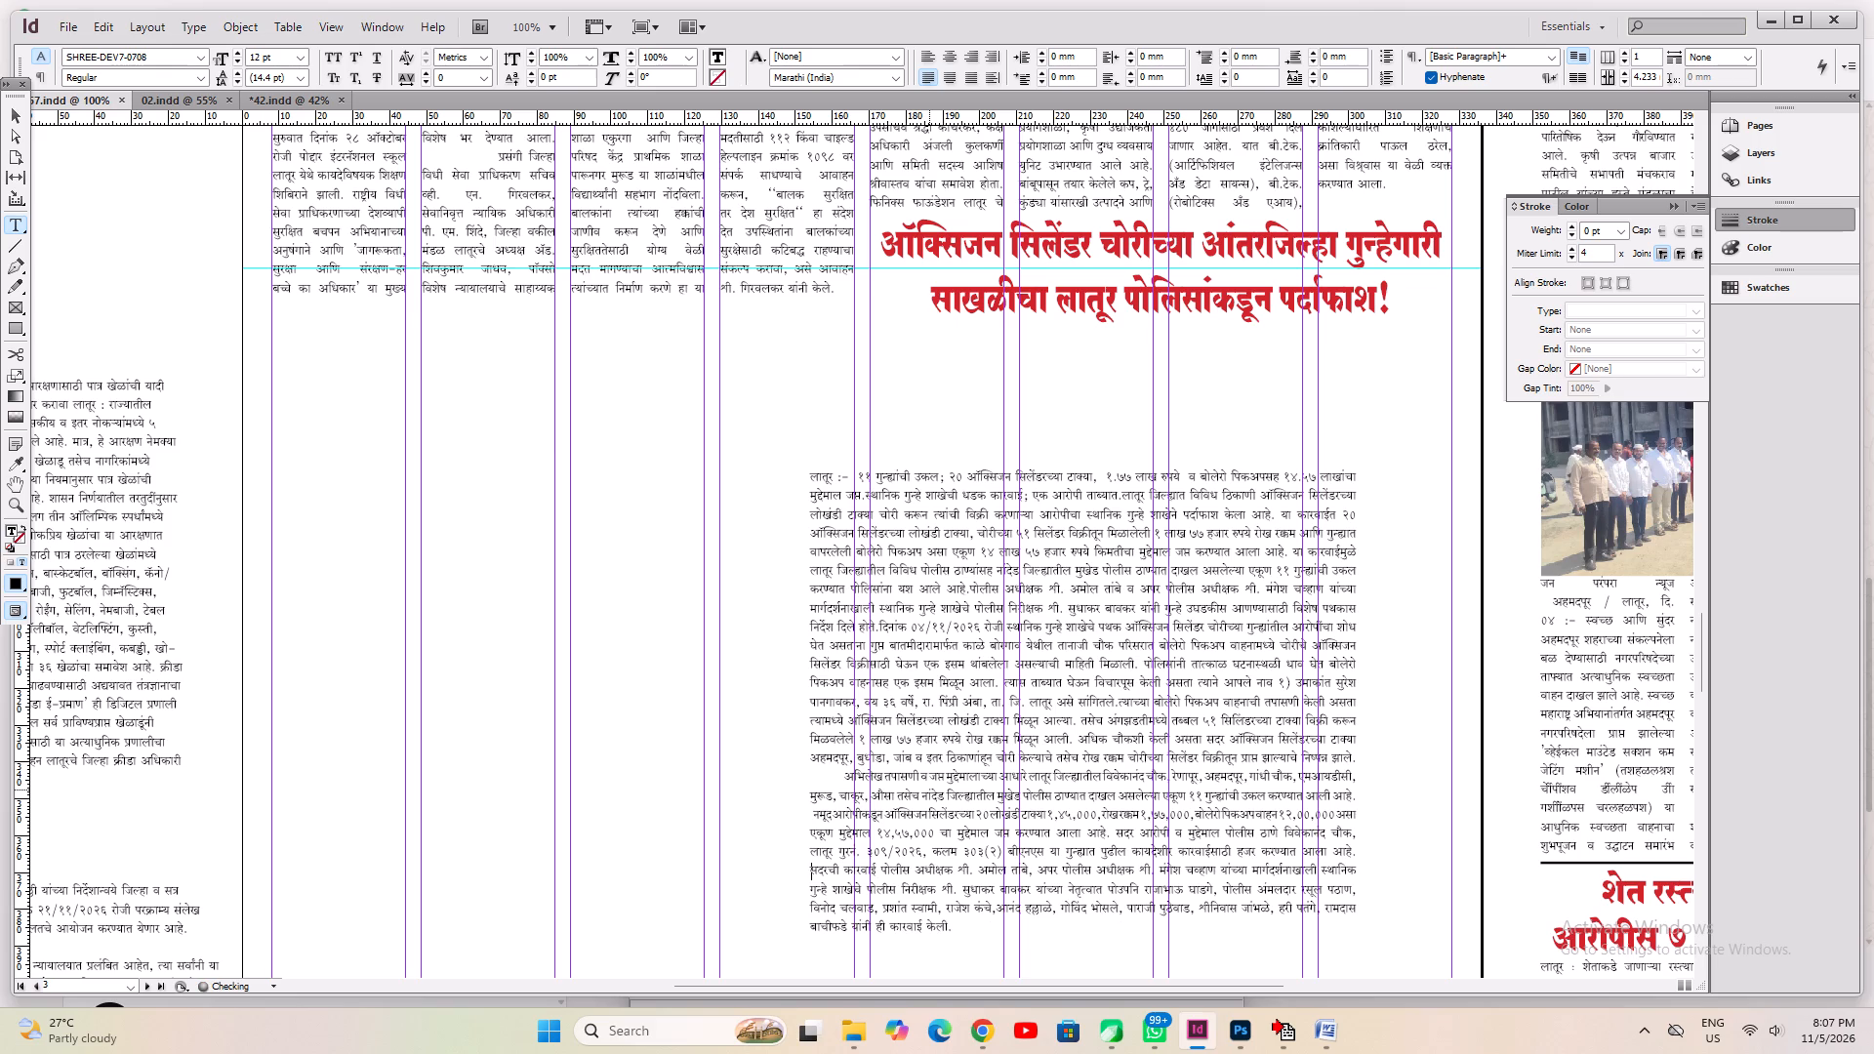
Justify the article's entire body text with the last line aligned left, save, and fit its frame to the content.
{"action": "key", "text": "ctrl+a"}
{"action": "key", "text": "ctrl+shift+j"}
{"action": "key", "text": "ctrl+s"}
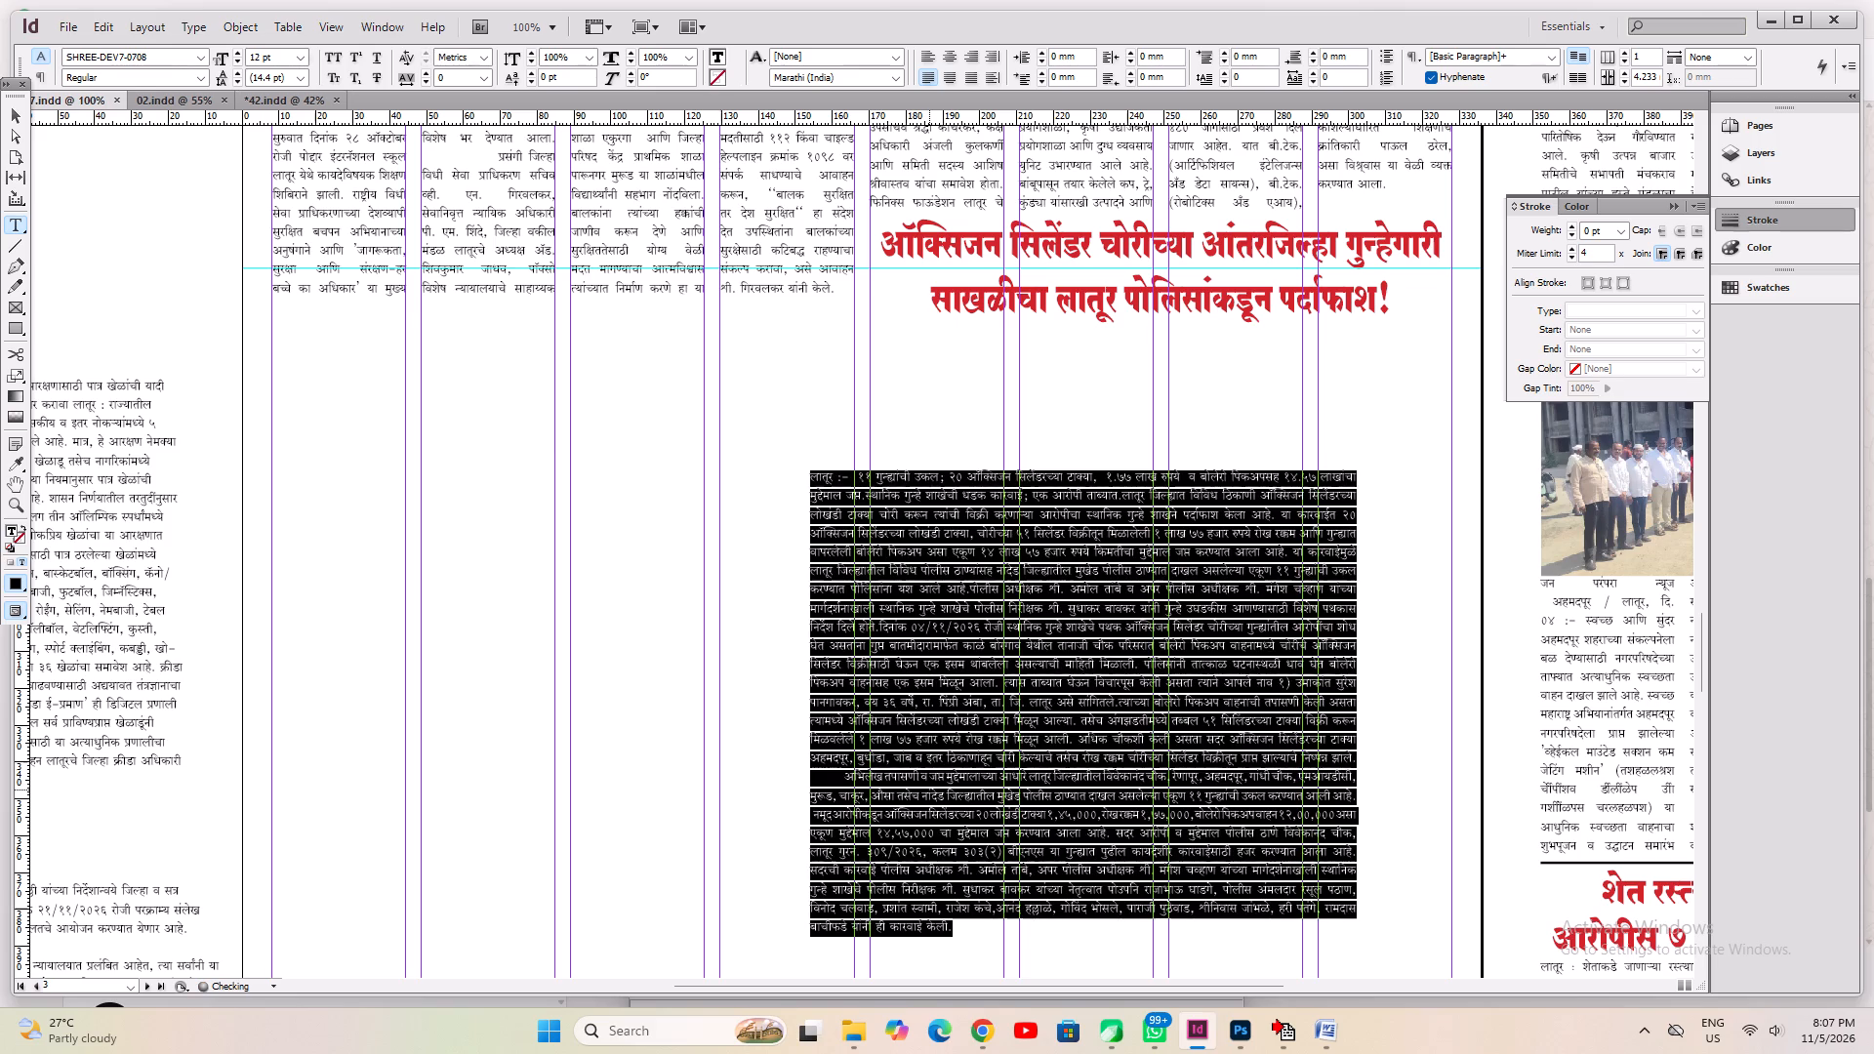
{"action": "key", "text": "ctrl+alt+c"}
Move the body text frame directly beneath the oxygen-cylinder headline and enlarge it to about 158 × 144 mm.
{"action": "left_click", "coordinate": [20, 115]}
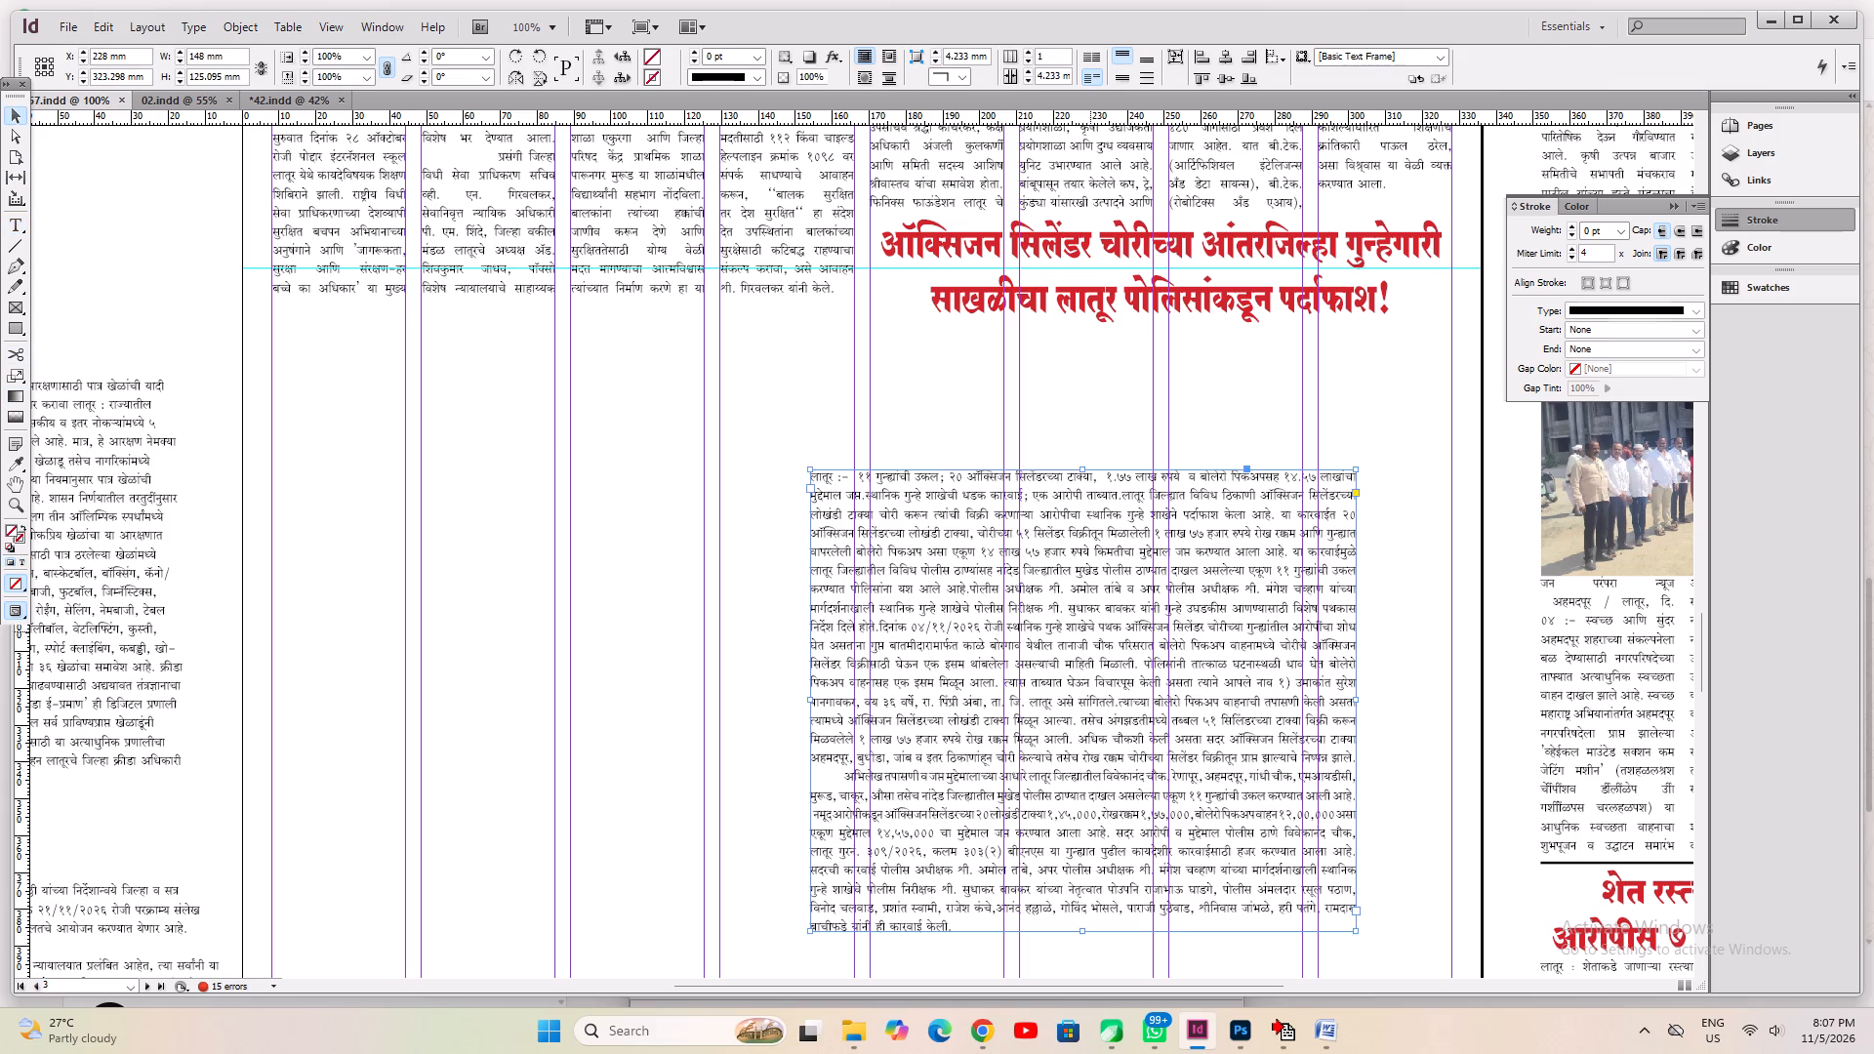
{"action": "left_click_drag", "start_coordinate": [1088, 624], "coordinate": [1153, 482]}
{"action": "key", "text": "space"}
{"action": "key", "text": "space"}
{"action": "key", "text": "space"}
{"action": "key", "text": "space"}
{"action": "key", "text": "space"}
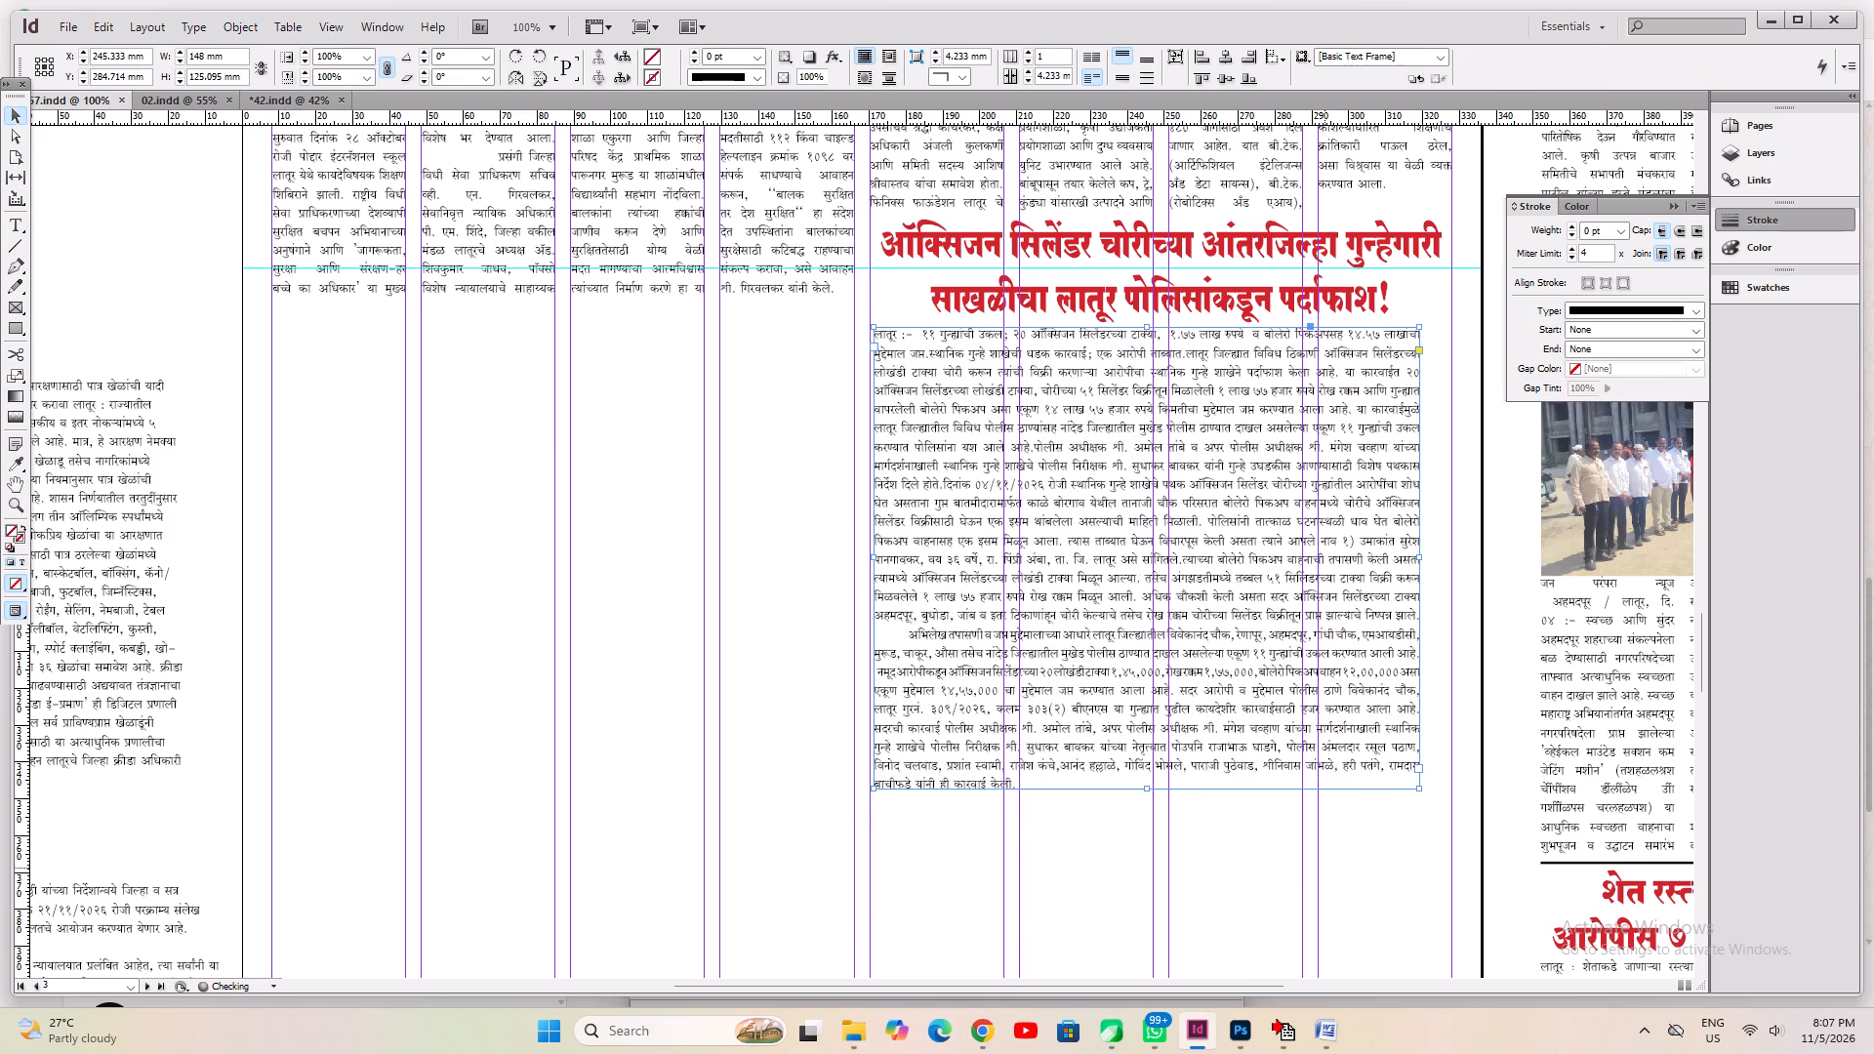
{"action": "left_click_drag", "start_coordinate": [1301, 847], "coordinate": [1035, 554]}
{"action": "left_click_drag", "start_coordinate": [1153, 494], "coordinate": [1184, 548]}
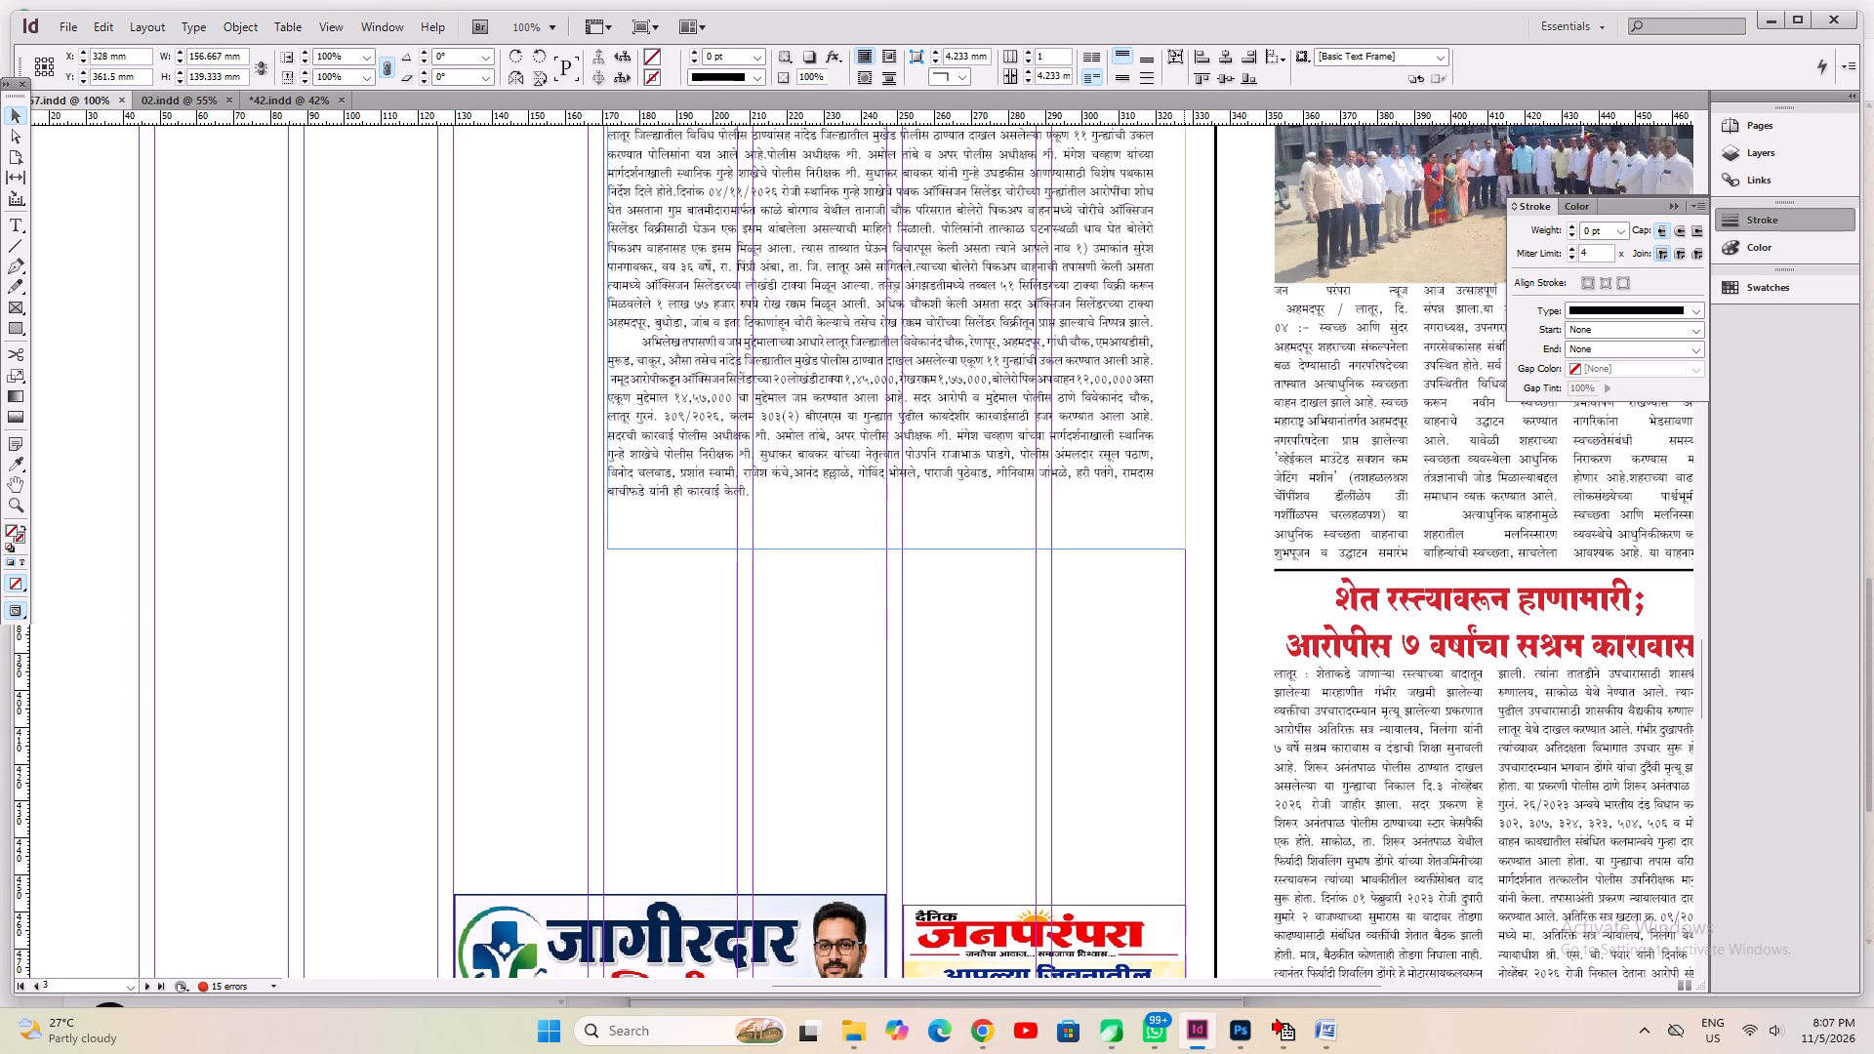
{"action": "left_click_drag", "start_coordinate": [607, 550], "coordinate": [604, 563]}
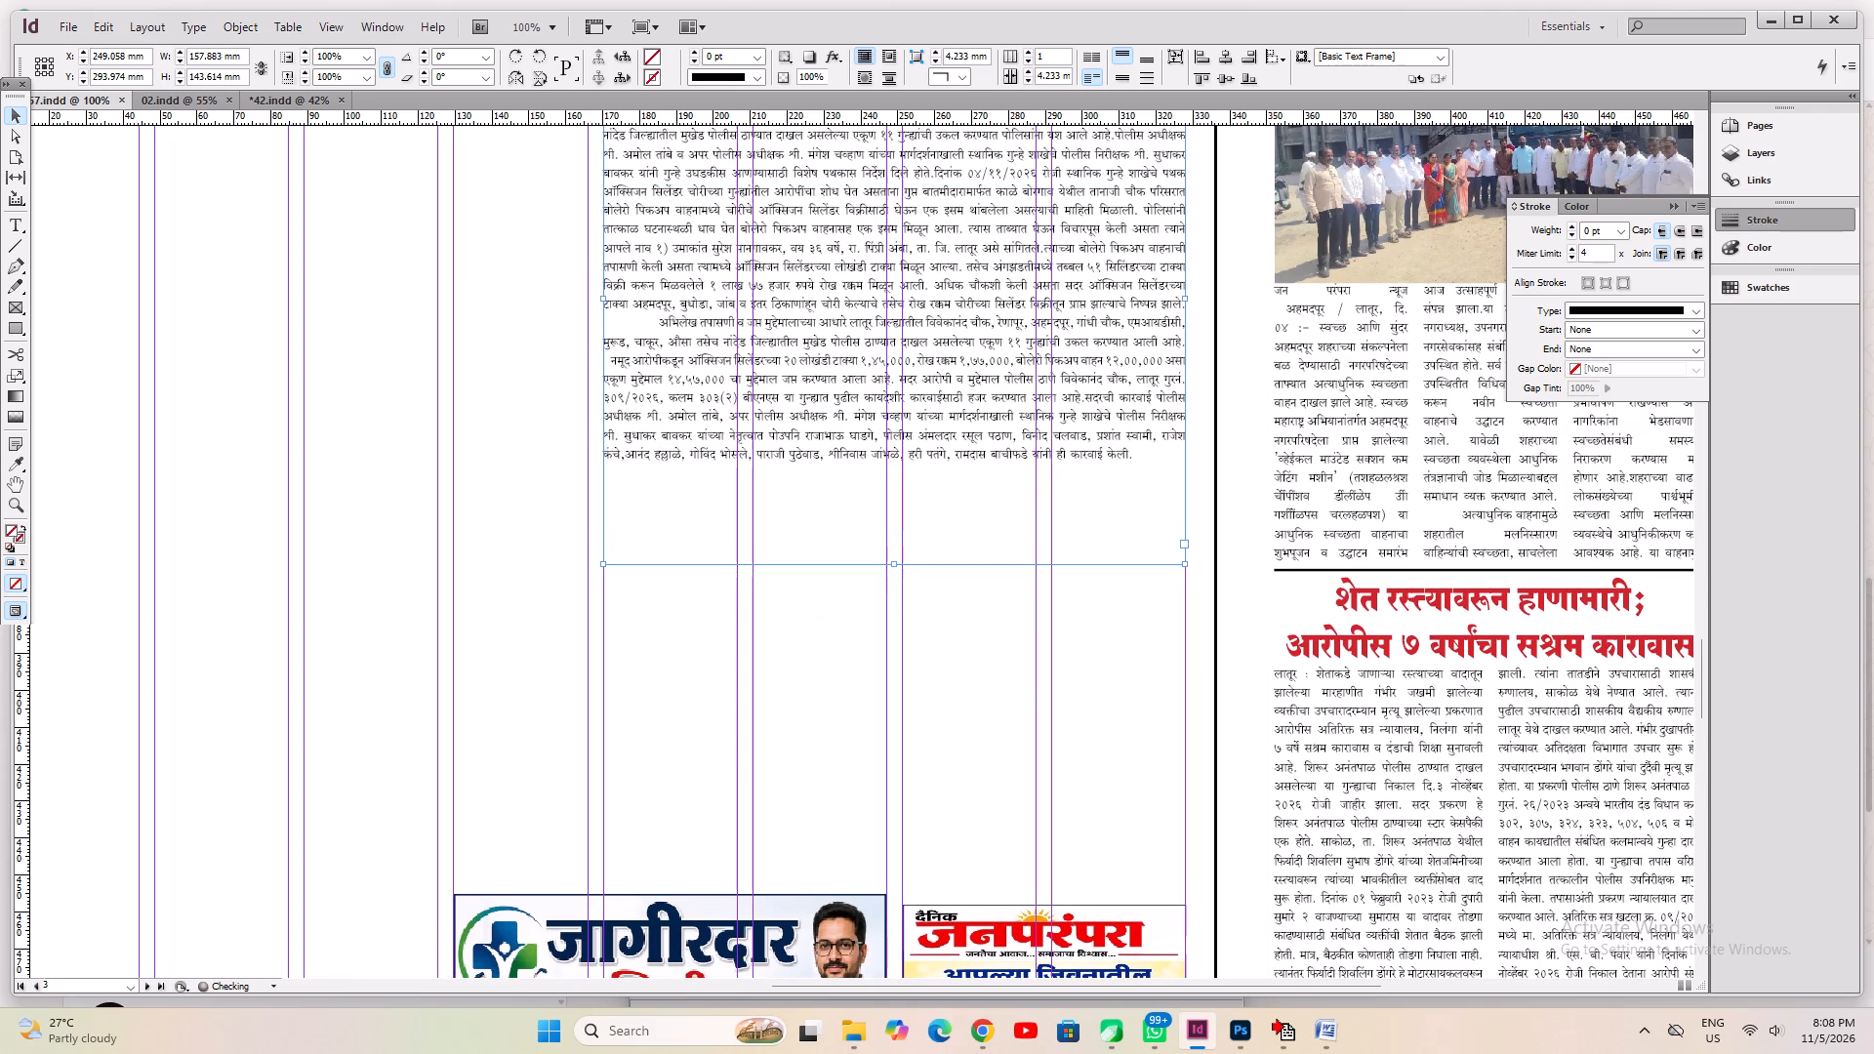
Divide the oxygen-cylinder article's body text frame into 3 columns.
{"action": "key", "text": "space"}
{"action": "key", "text": "space"}
{"action": "key", "text": "space"}
{"action": "key", "text": "space"}
{"action": "key", "text": "space"}
{"action": "key", "text": "space"}
{"action": "left_click_drag", "start_coordinate": [832, 676], "coordinate": [788, 932]}
{"action": "double_click", "coordinate": [1026, 52]}
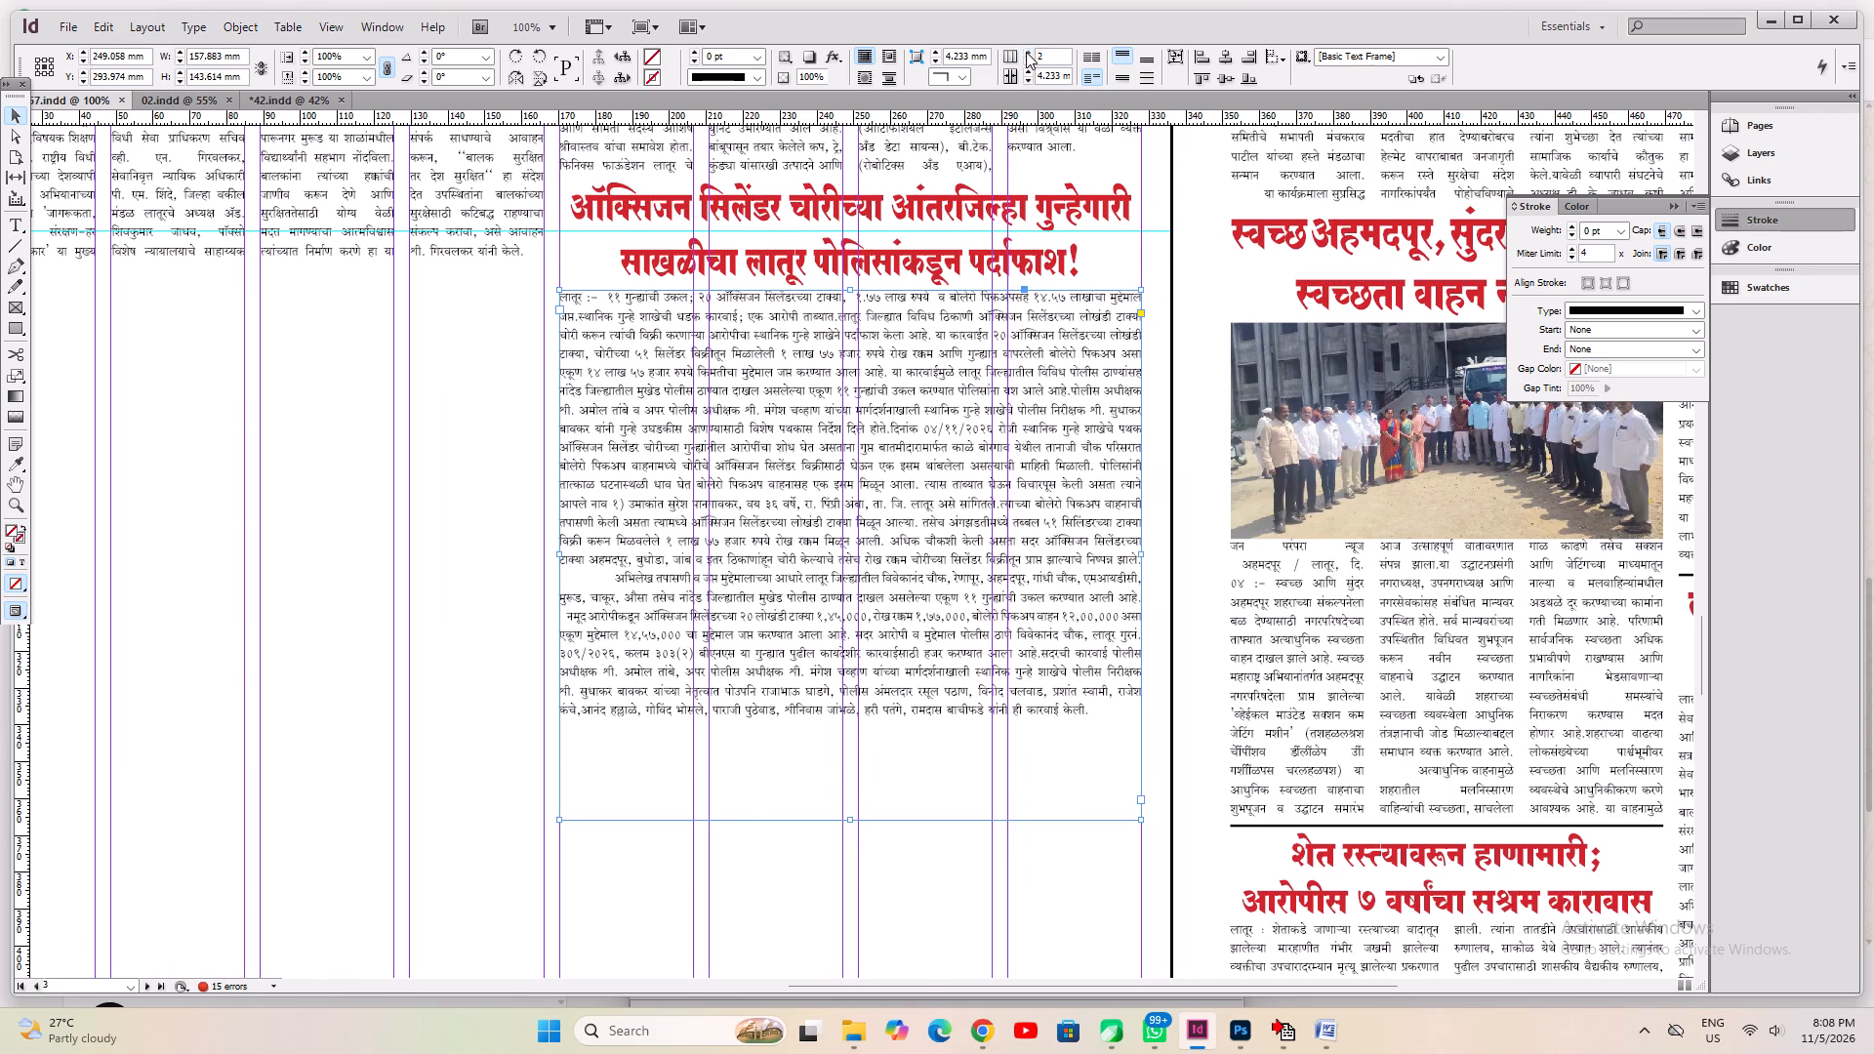
{"action": "left_click", "coordinate": [1026, 52]}
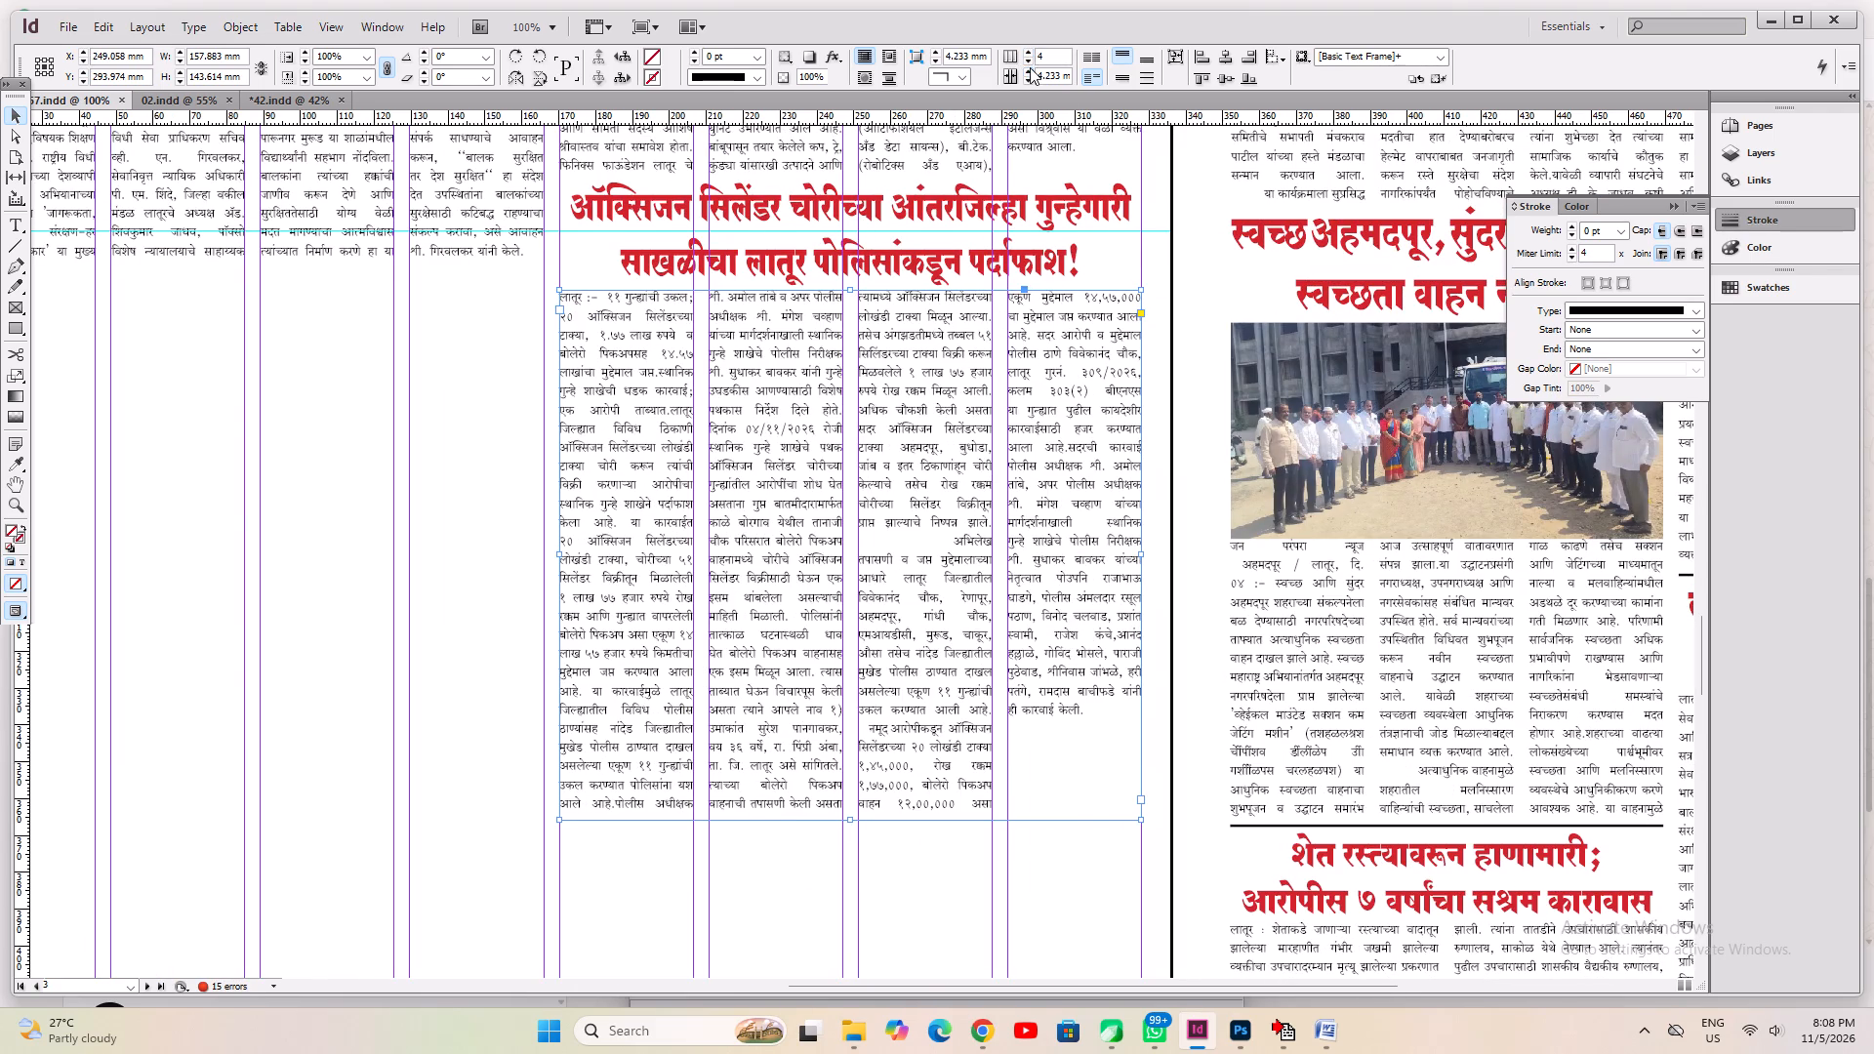
{"action": "left_click", "coordinate": [1027, 59]}
Deselect the article frame and save the document with all of page 3 in view.
{"action": "key", "text": "ctrl+s"}
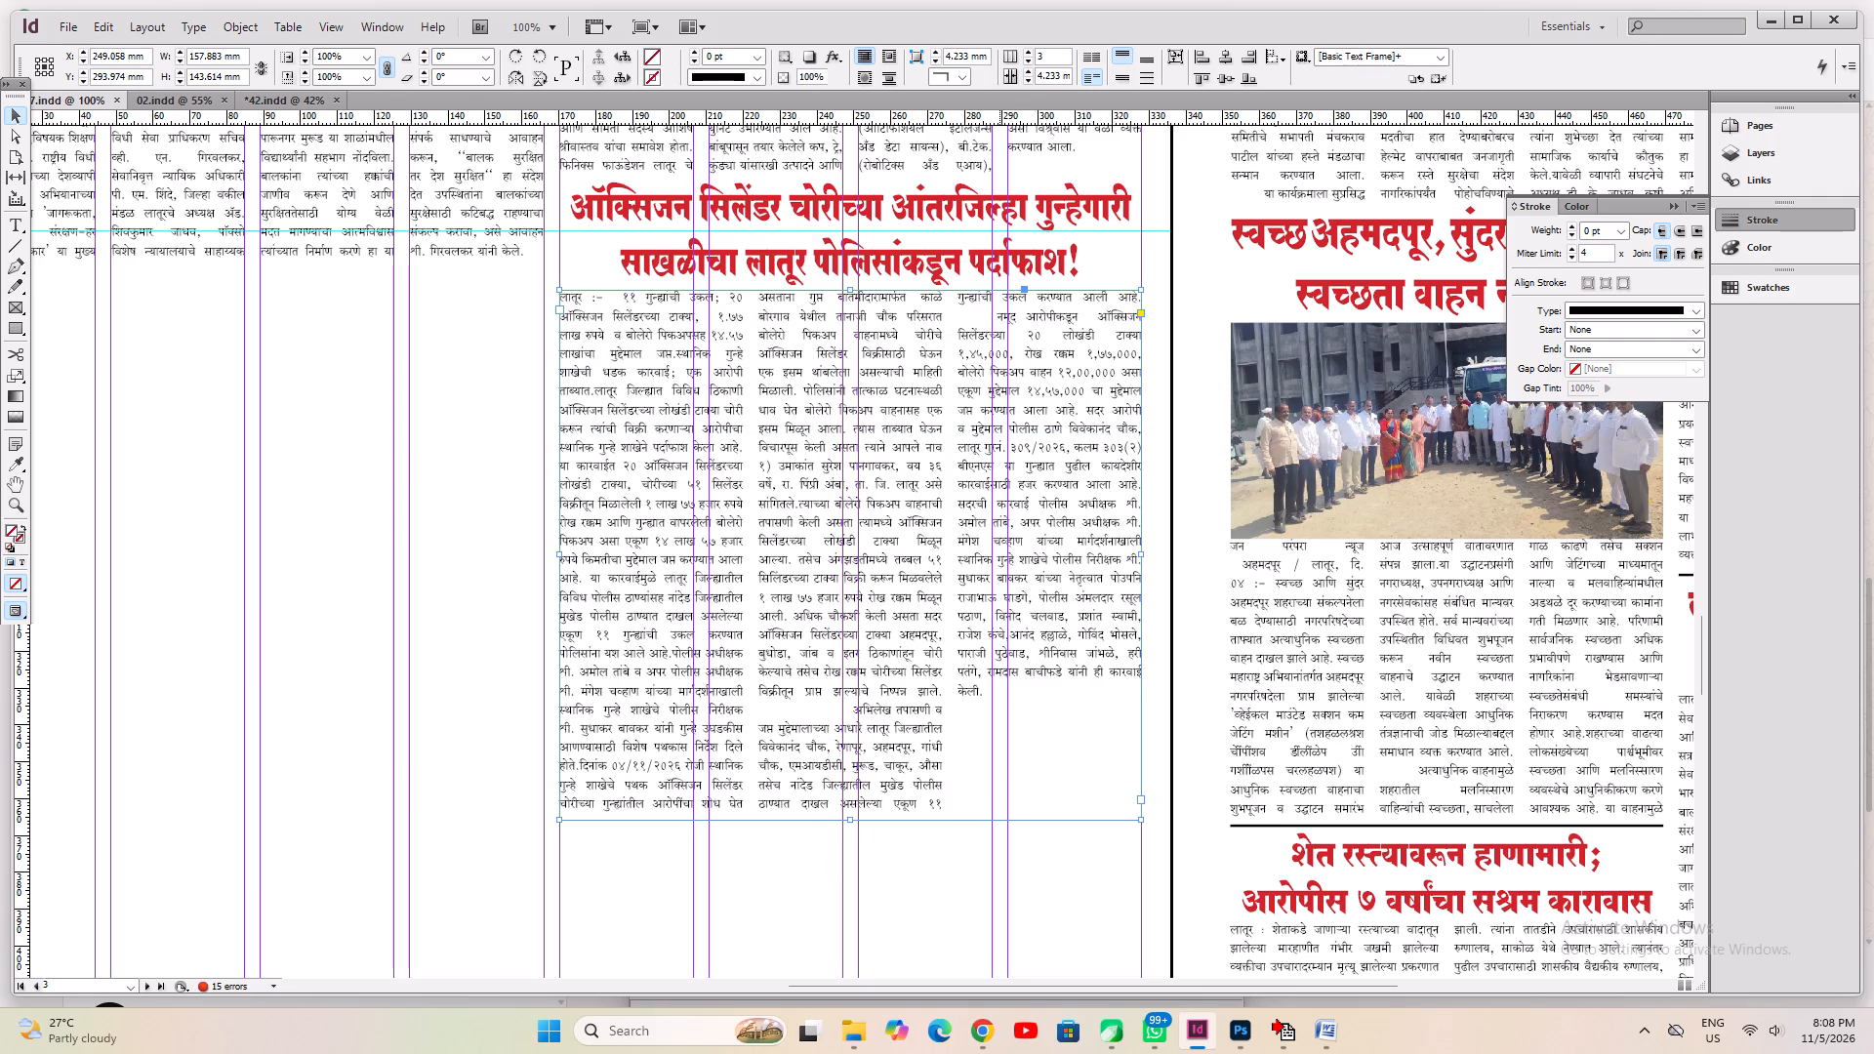
{"action": "key", "text": "ctrl+0"}
{"action": "left_click", "coordinate": [775, 761]}
{"action": "key", "text": "ctrl+s"}
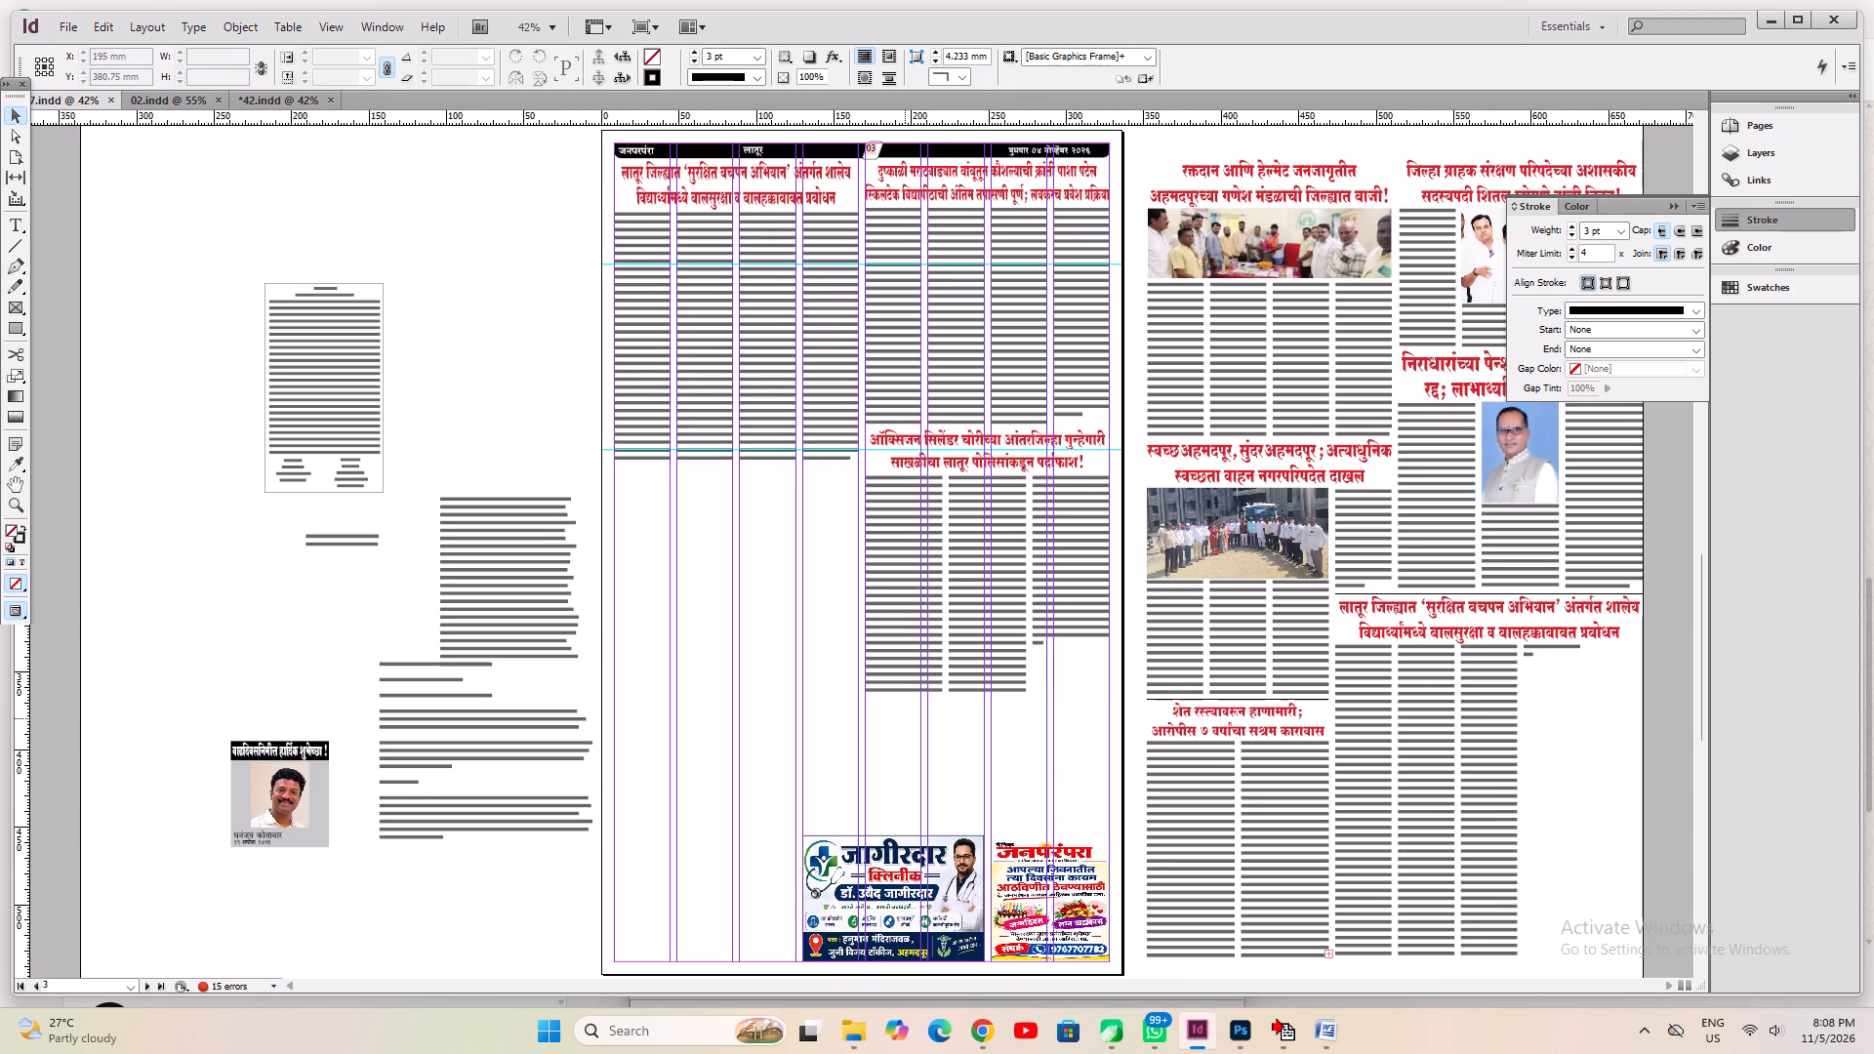
{"action": "left_click", "coordinate": [905, 718]}
{"action": "key", "text": "ctrl+s"}
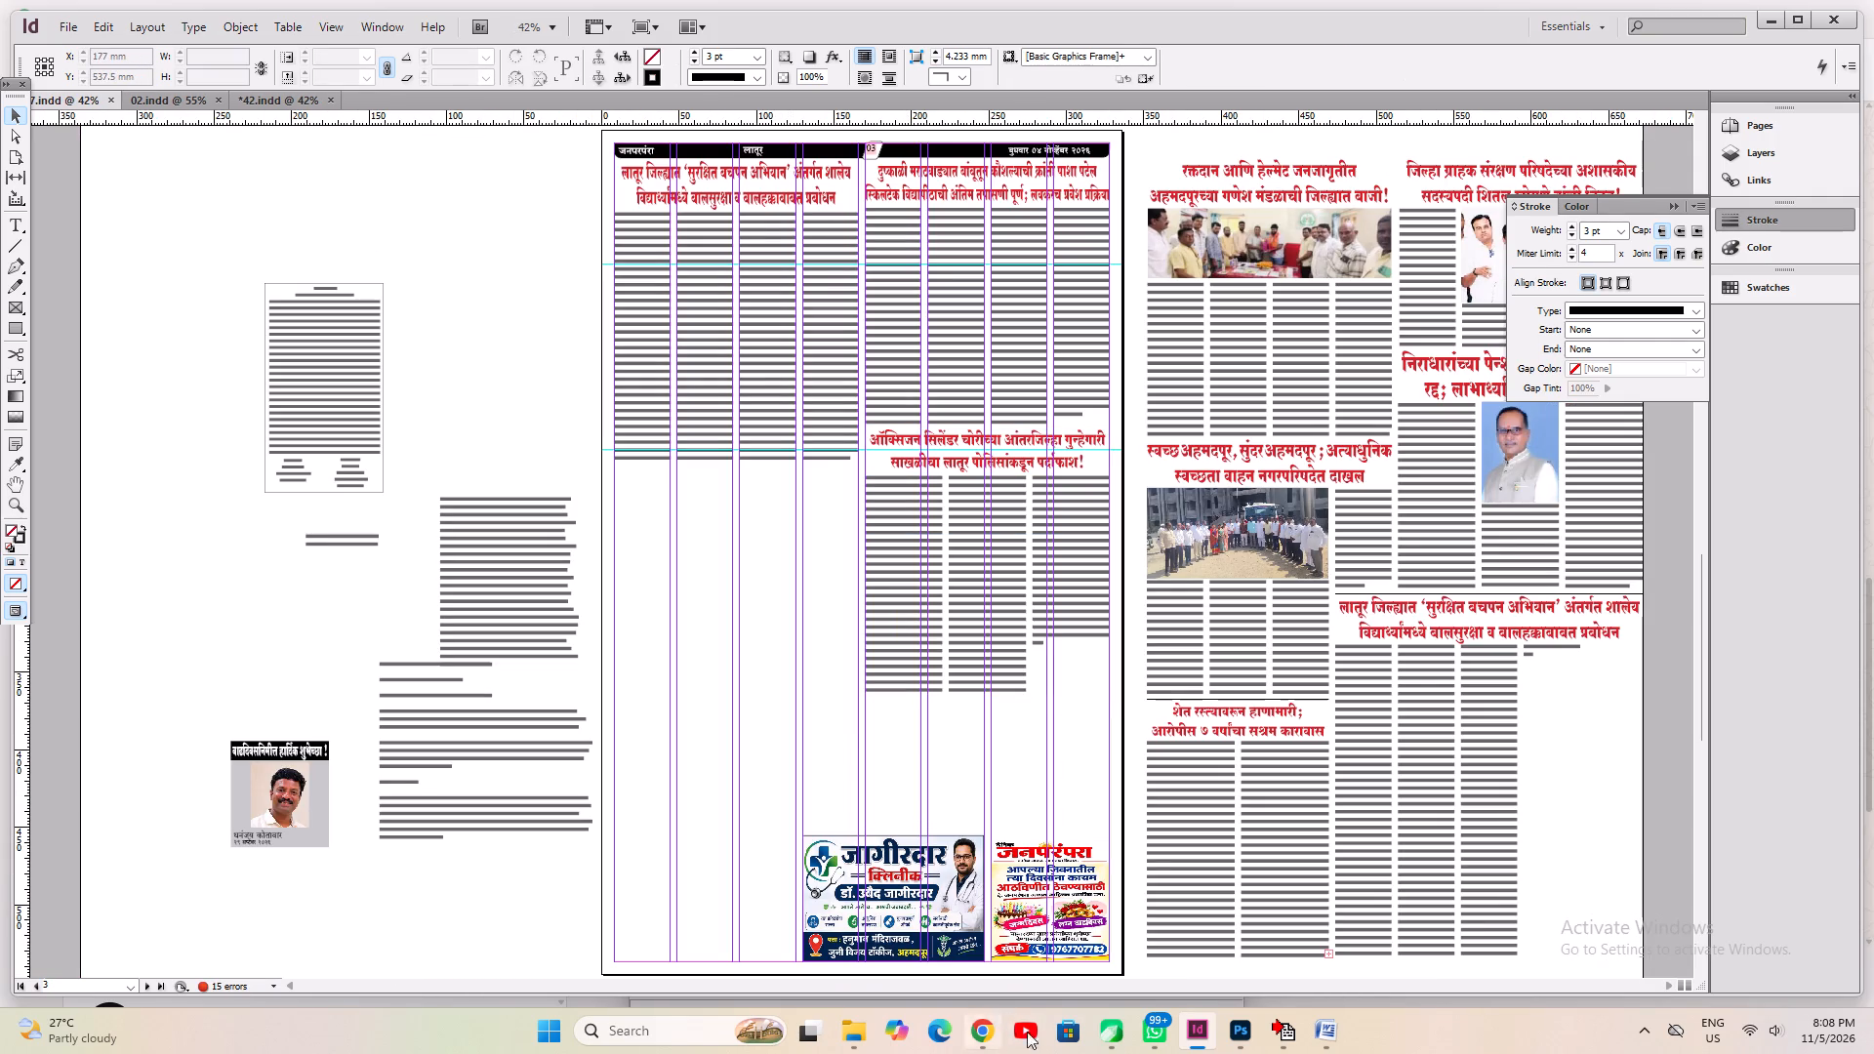
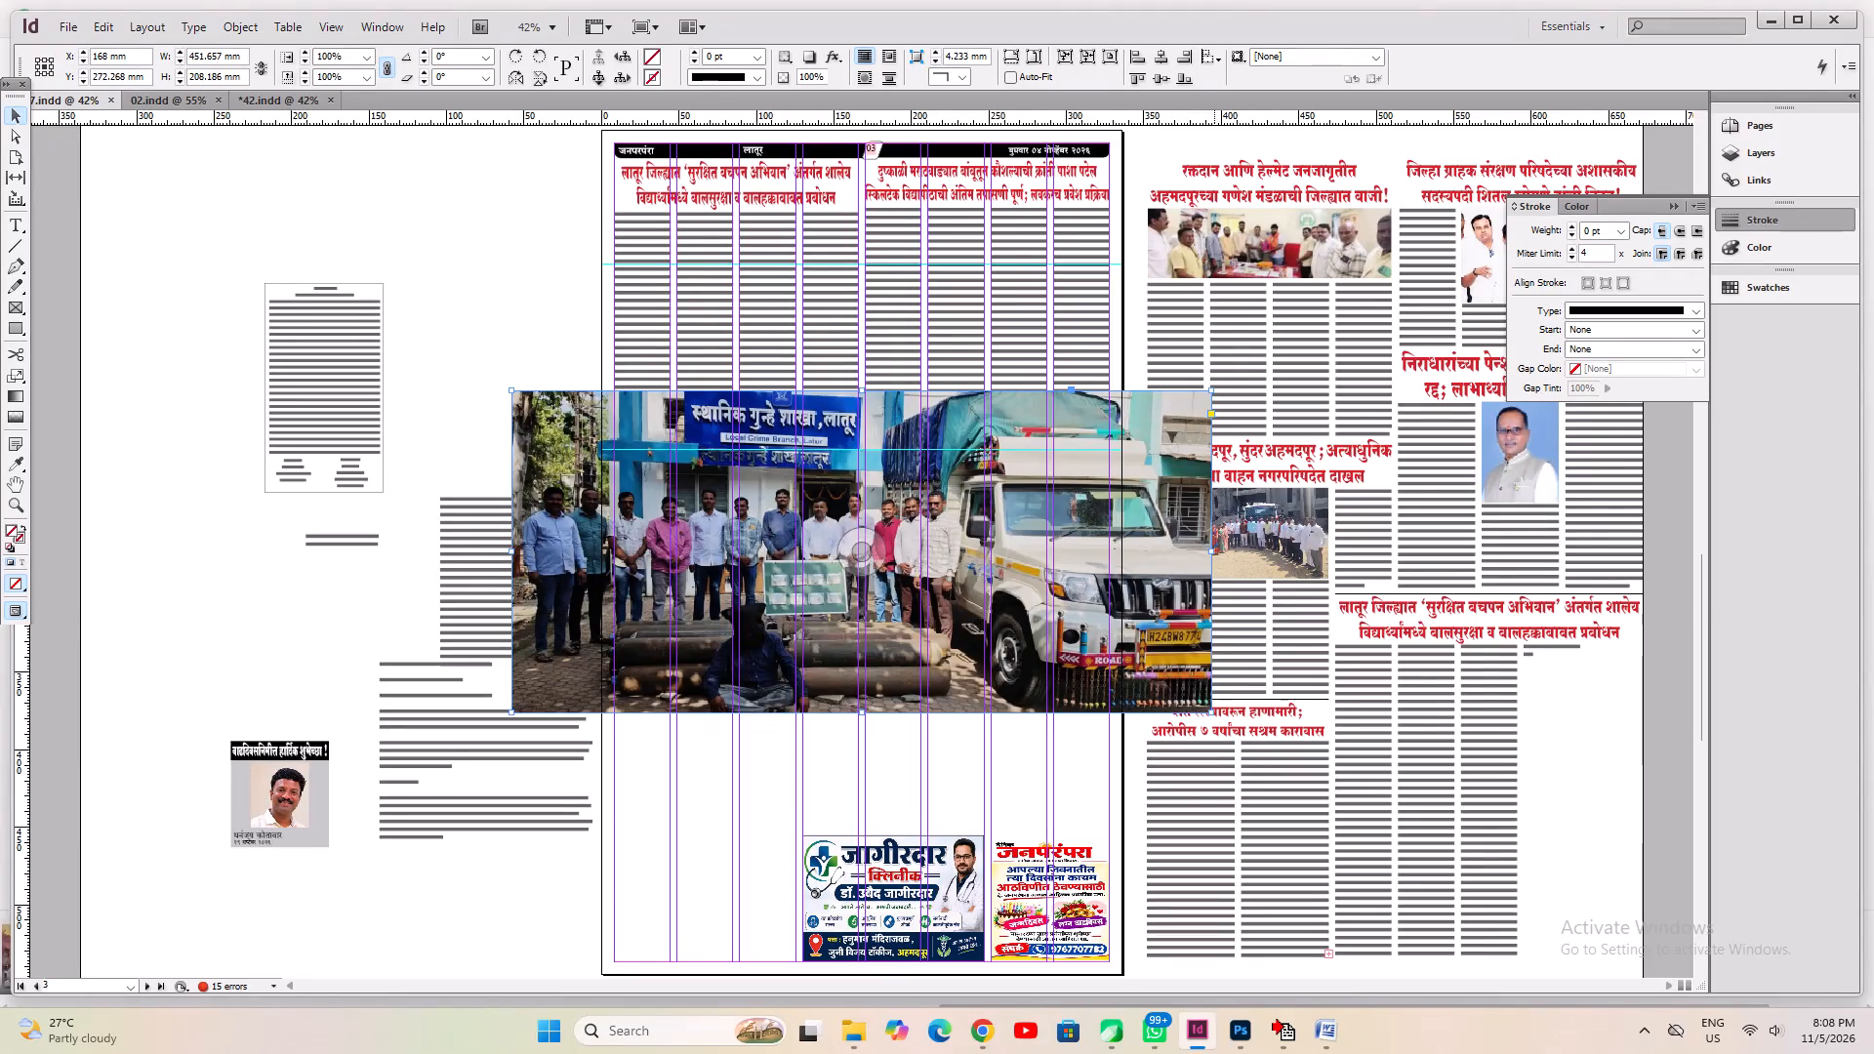
Scale the police group photo down to about 103 × 48 mm and place it over the oxygen-cylinder article's last two columns, beneath the headline.
{"action": "left_click_drag", "start_coordinate": [1215, 551], "coordinate": [800, 604], "text": "ctrl+shift"}
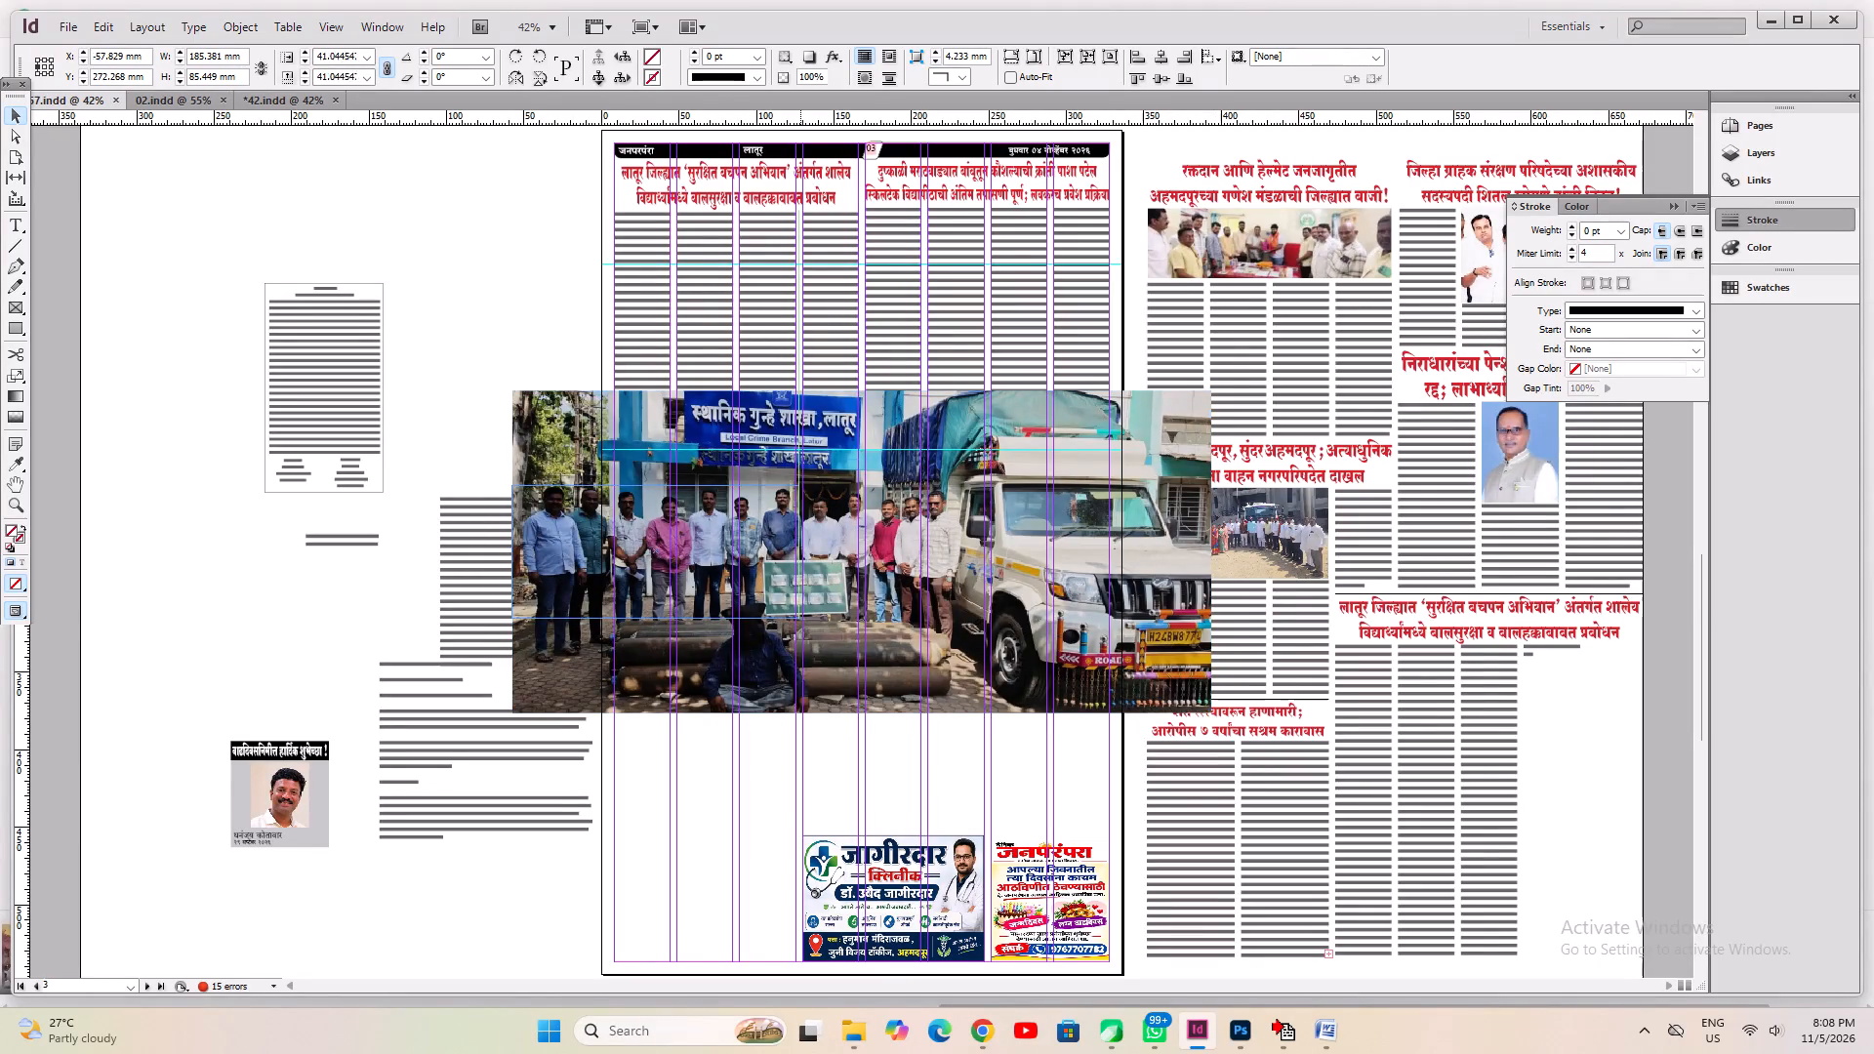
{"action": "left_click_drag", "start_coordinate": [642, 588], "coordinate": [1080, 581]}
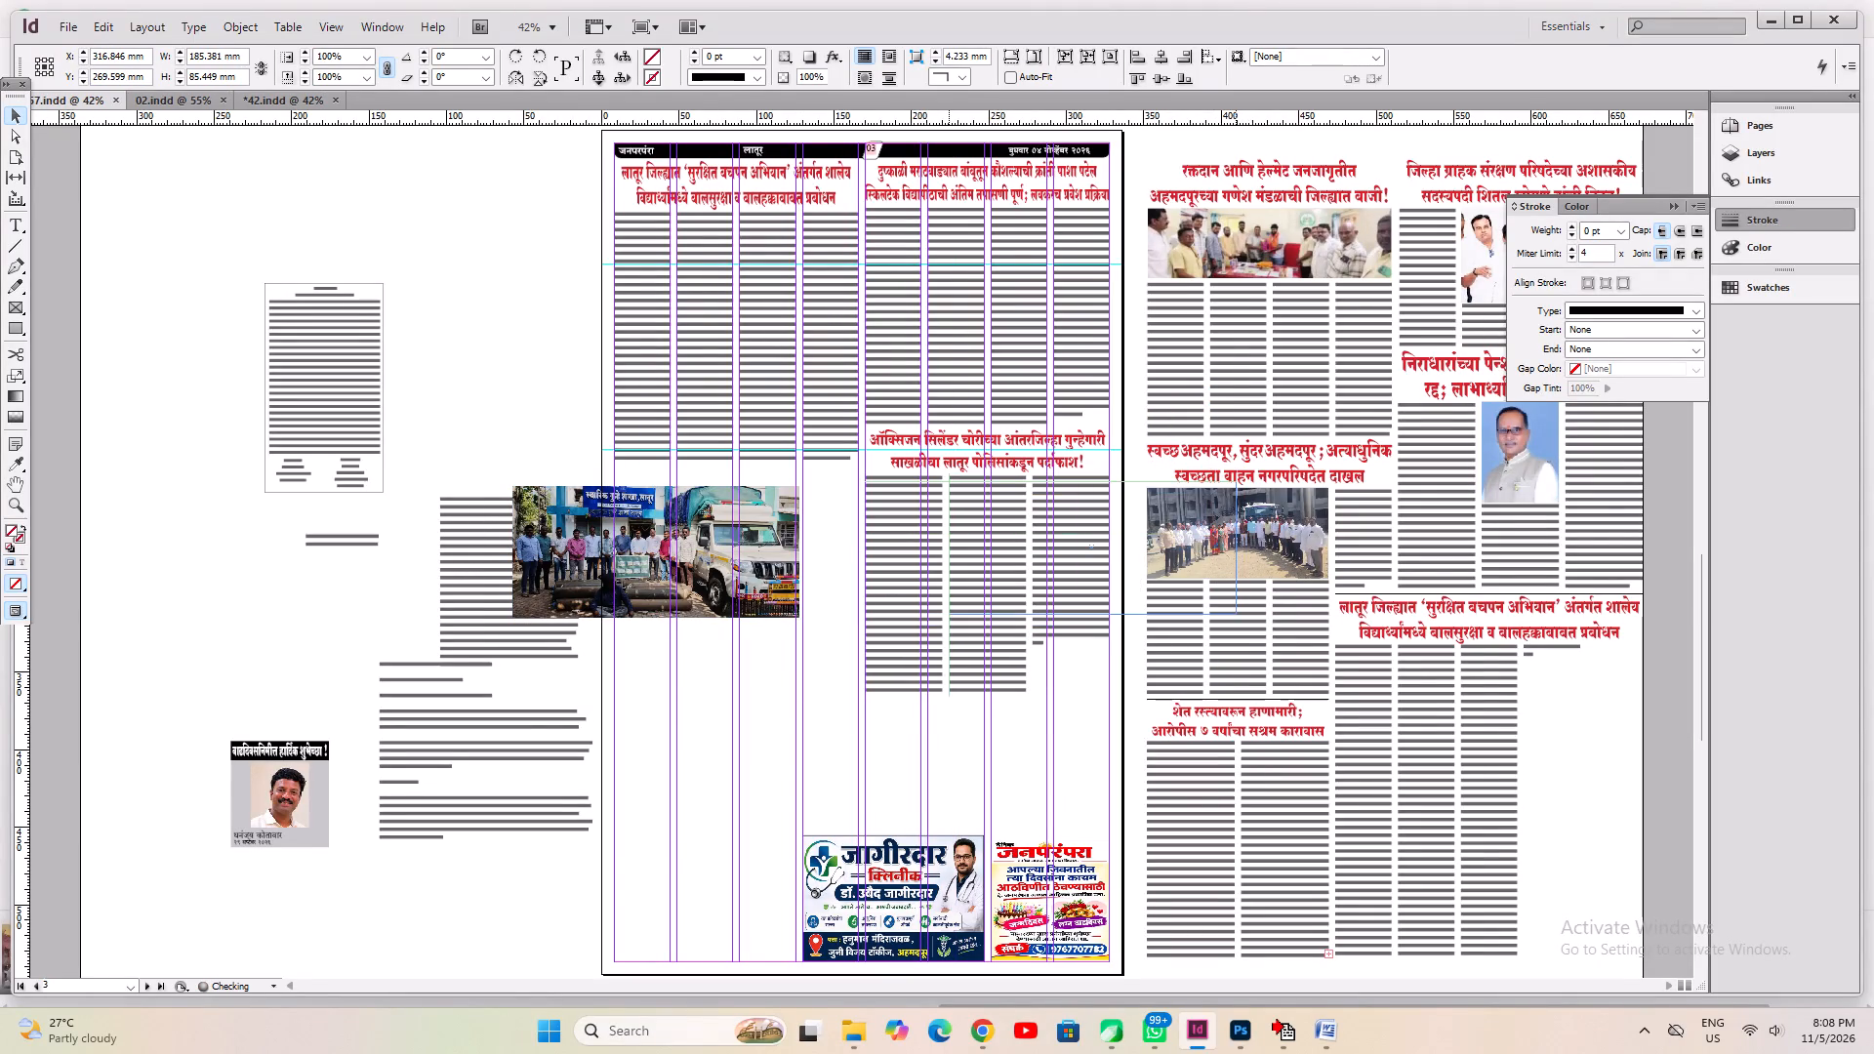
{"action": "left_click_drag", "start_coordinate": [1080, 581], "coordinate": [1083, 578]}
{"action": "key", "text": "ctrl+1"}
{"action": "left_click_drag", "start_coordinate": [913, 673], "coordinate": [900, 679]}
{"action": "left_click_drag", "start_coordinate": [1186, 711], "coordinate": [920, 642], "text": "ctrl+shift"}
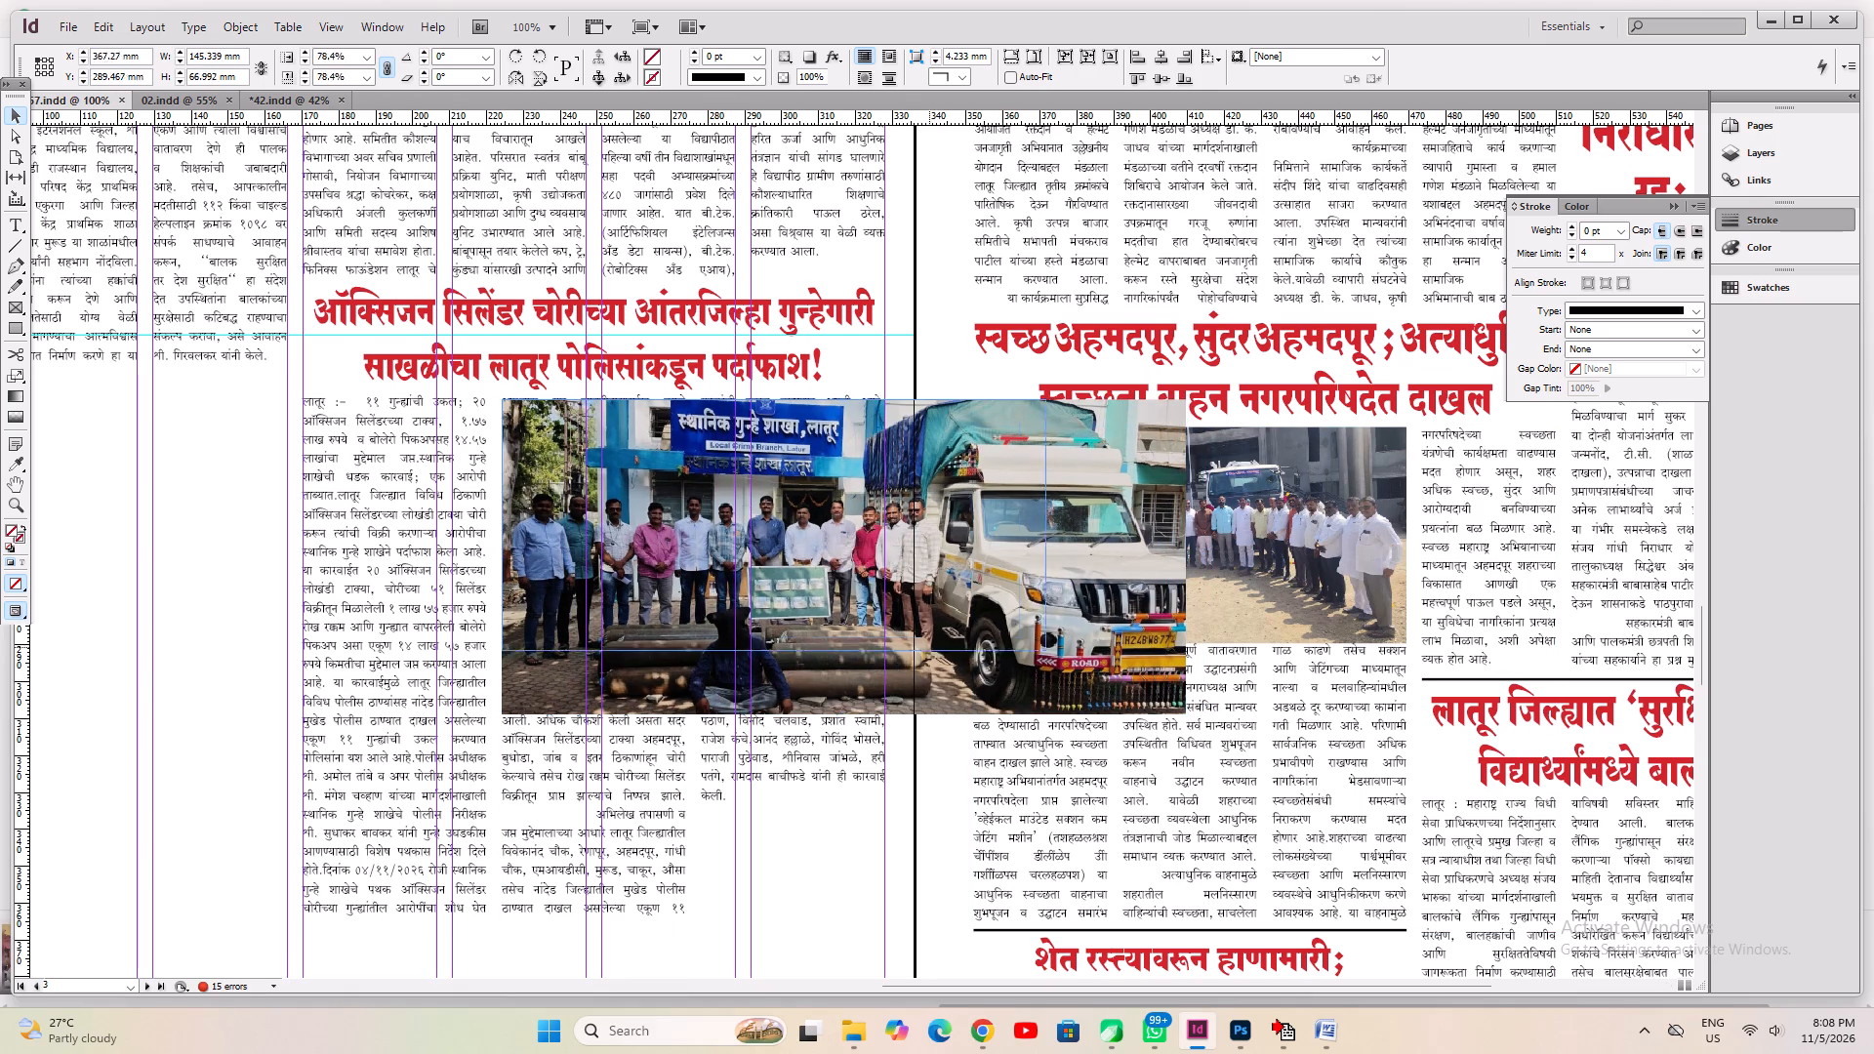
{"action": "left_click_drag", "start_coordinate": [920, 642], "coordinate": [835, 576], "text": "ctrl+shift"}
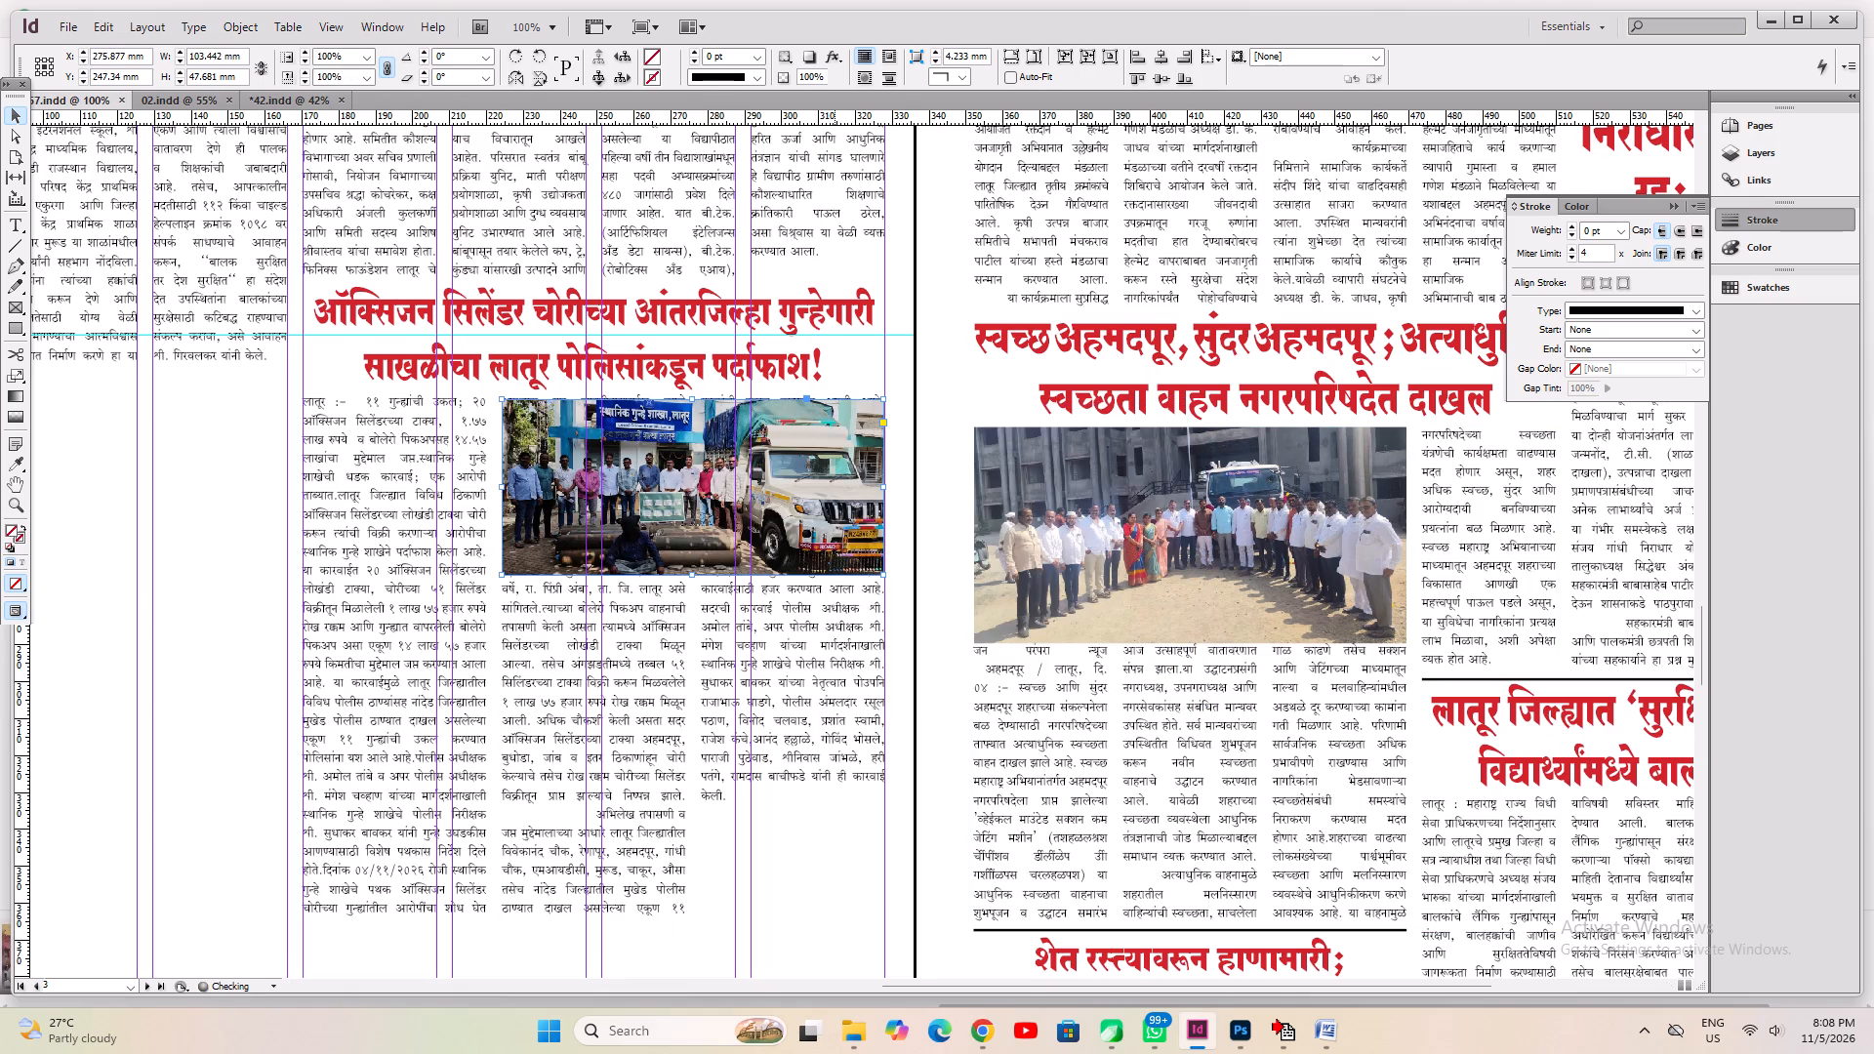
Wrap the article text around the photo's bounding box.
{"action": "key", "text": "ctrl+alt+w"}
{"action": "left_click", "coordinate": [990, 448]}
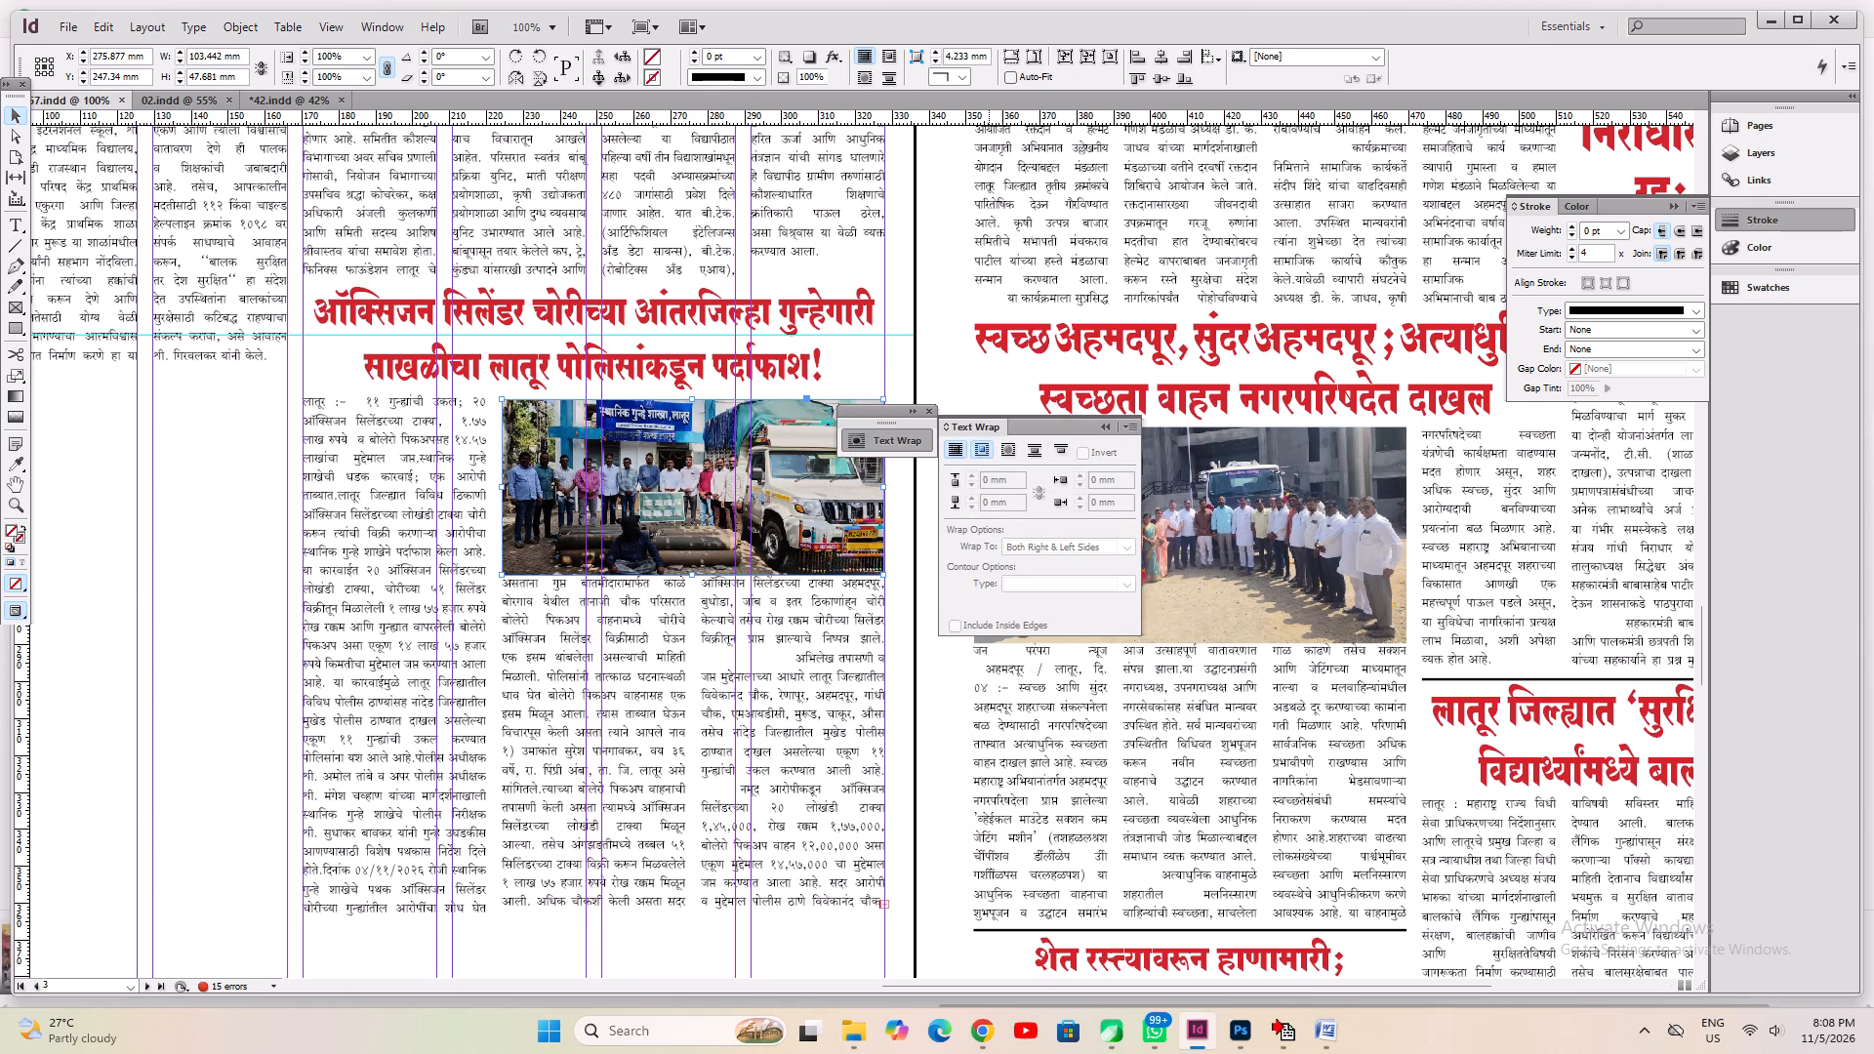
{"action": "left_click", "coordinate": [932, 412]}
Fit the oxygen-cylinder article's body text frame to its content and save the document.
{"action": "left_click", "coordinate": [423, 744]}
{"action": "key", "text": "ctrl+alt+c"}
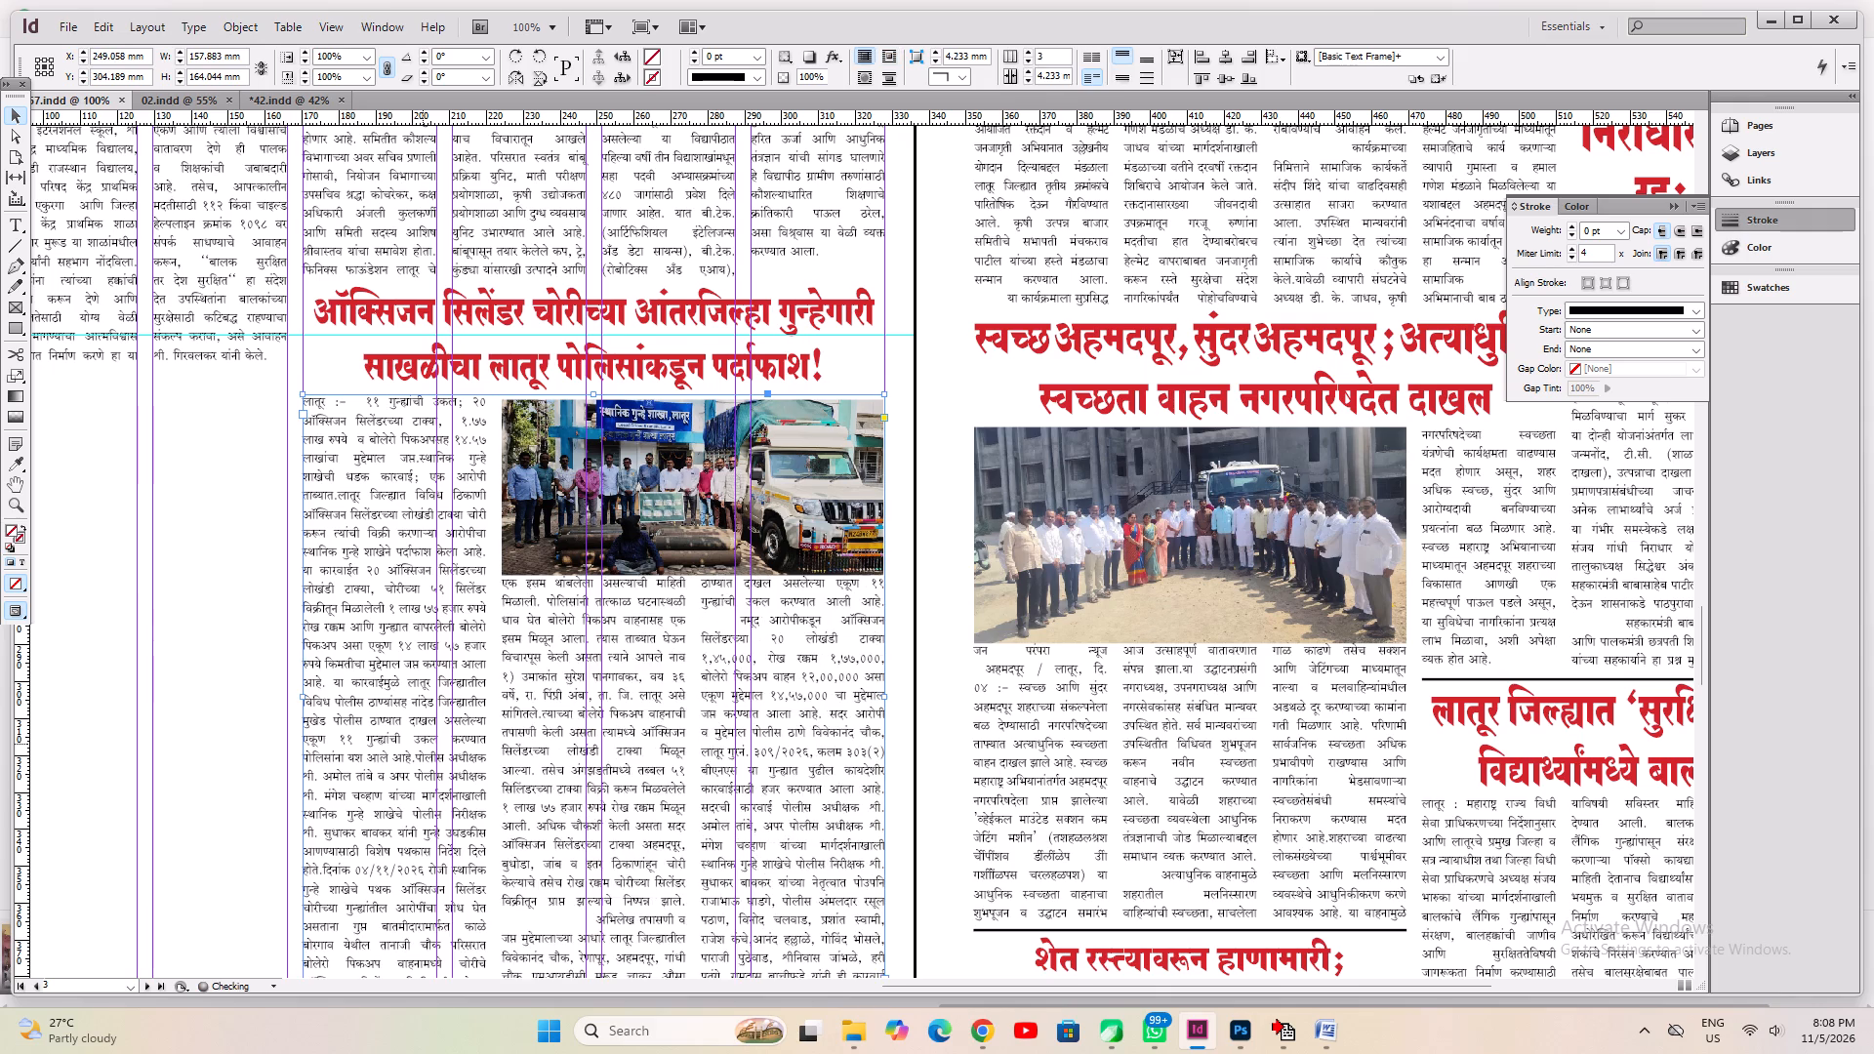
{"action": "key", "text": "ctrl+1"}
{"action": "scroll", "coordinate": [424, 743], "scroll_direction": "down", "scroll_amount": 4}
{"action": "scroll", "coordinate": [555, 765], "scroll_direction": "down", "scroll_amount": 4}
{"action": "key", "text": "ctrl+s"}
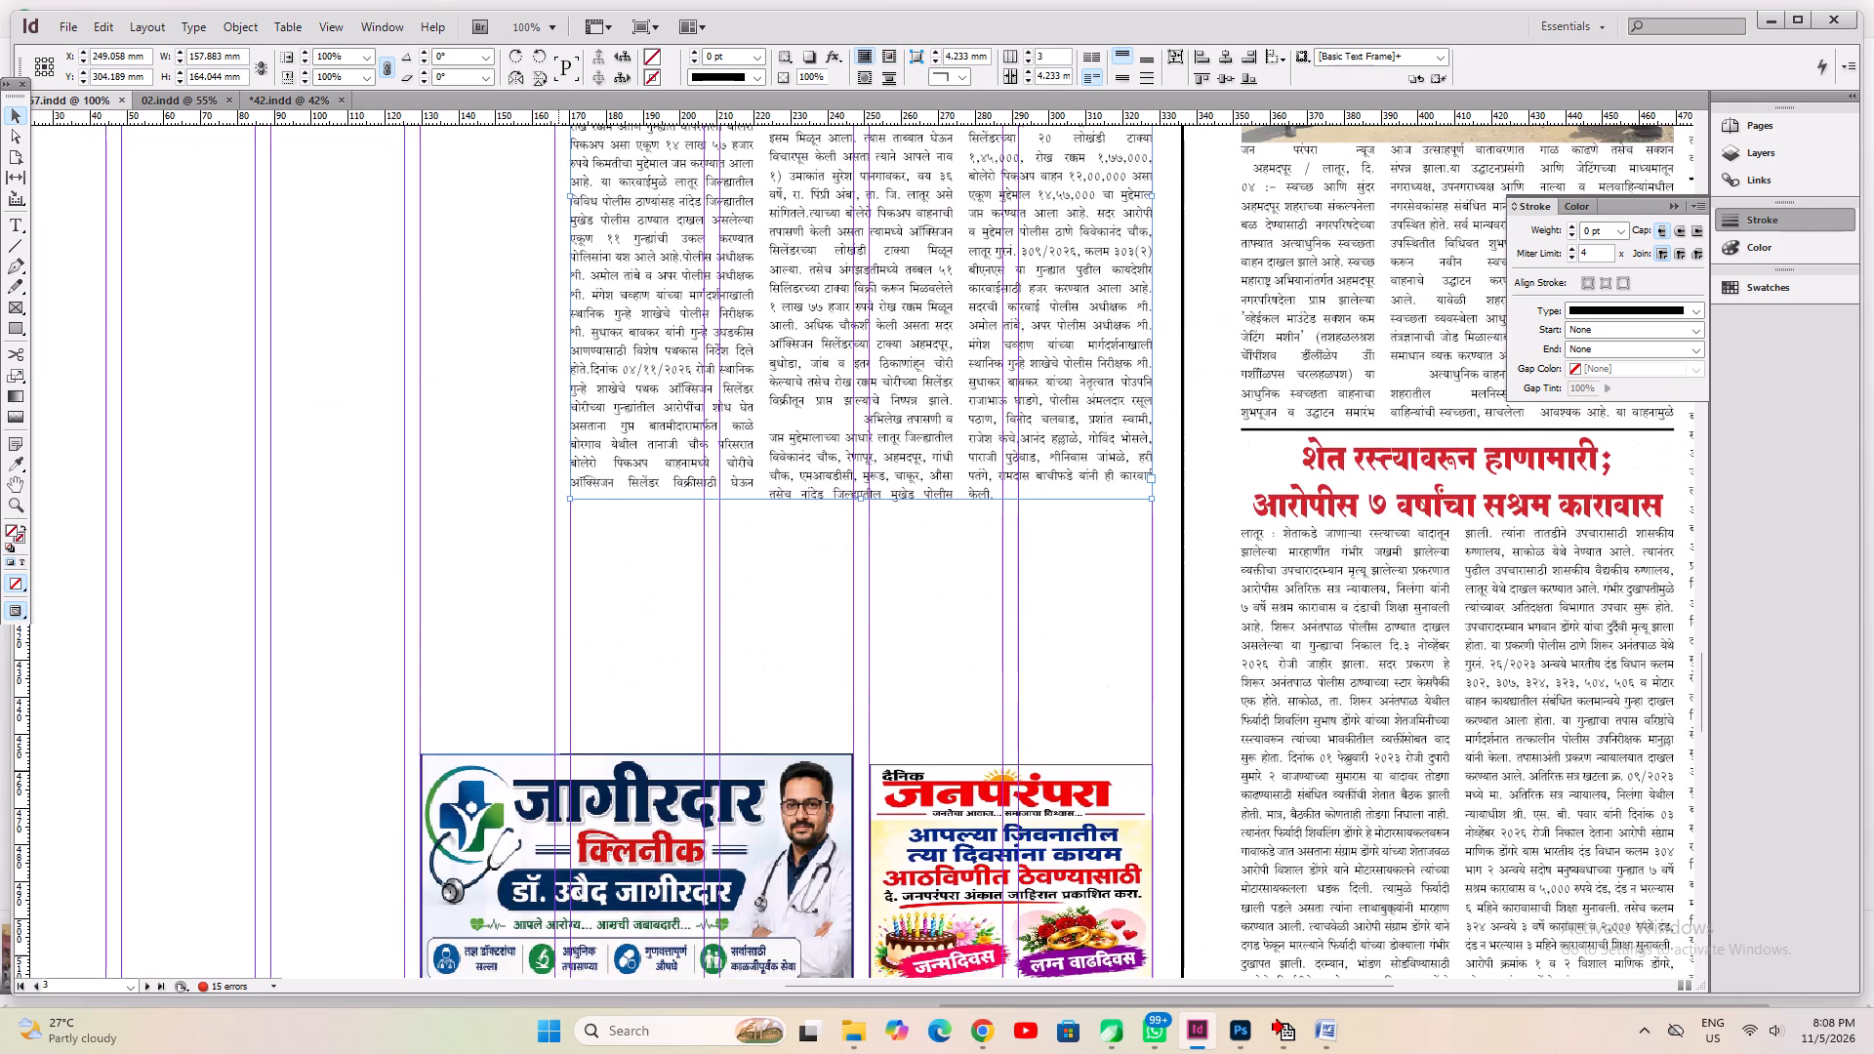
{"action": "key", "text": "ctrl+0"}
{"action": "key", "text": "ctrl+a"}
{"action": "key", "text": "ctrl+s"}
{"action": "left_click", "coordinate": [647, 673]}
Move the sports job-reservation text frame from the pasteboard towards page 3's lower left edge.
{"action": "left_click_drag", "start_coordinate": [522, 608], "coordinate": [655, 661]}
Reduce the oxygen-cylinder photo frame's height to about 46 mm.
{"action": "left_click", "coordinate": [993, 549], "text": "ctrl"}
{"action": "key", "text": "ctrl+1"}
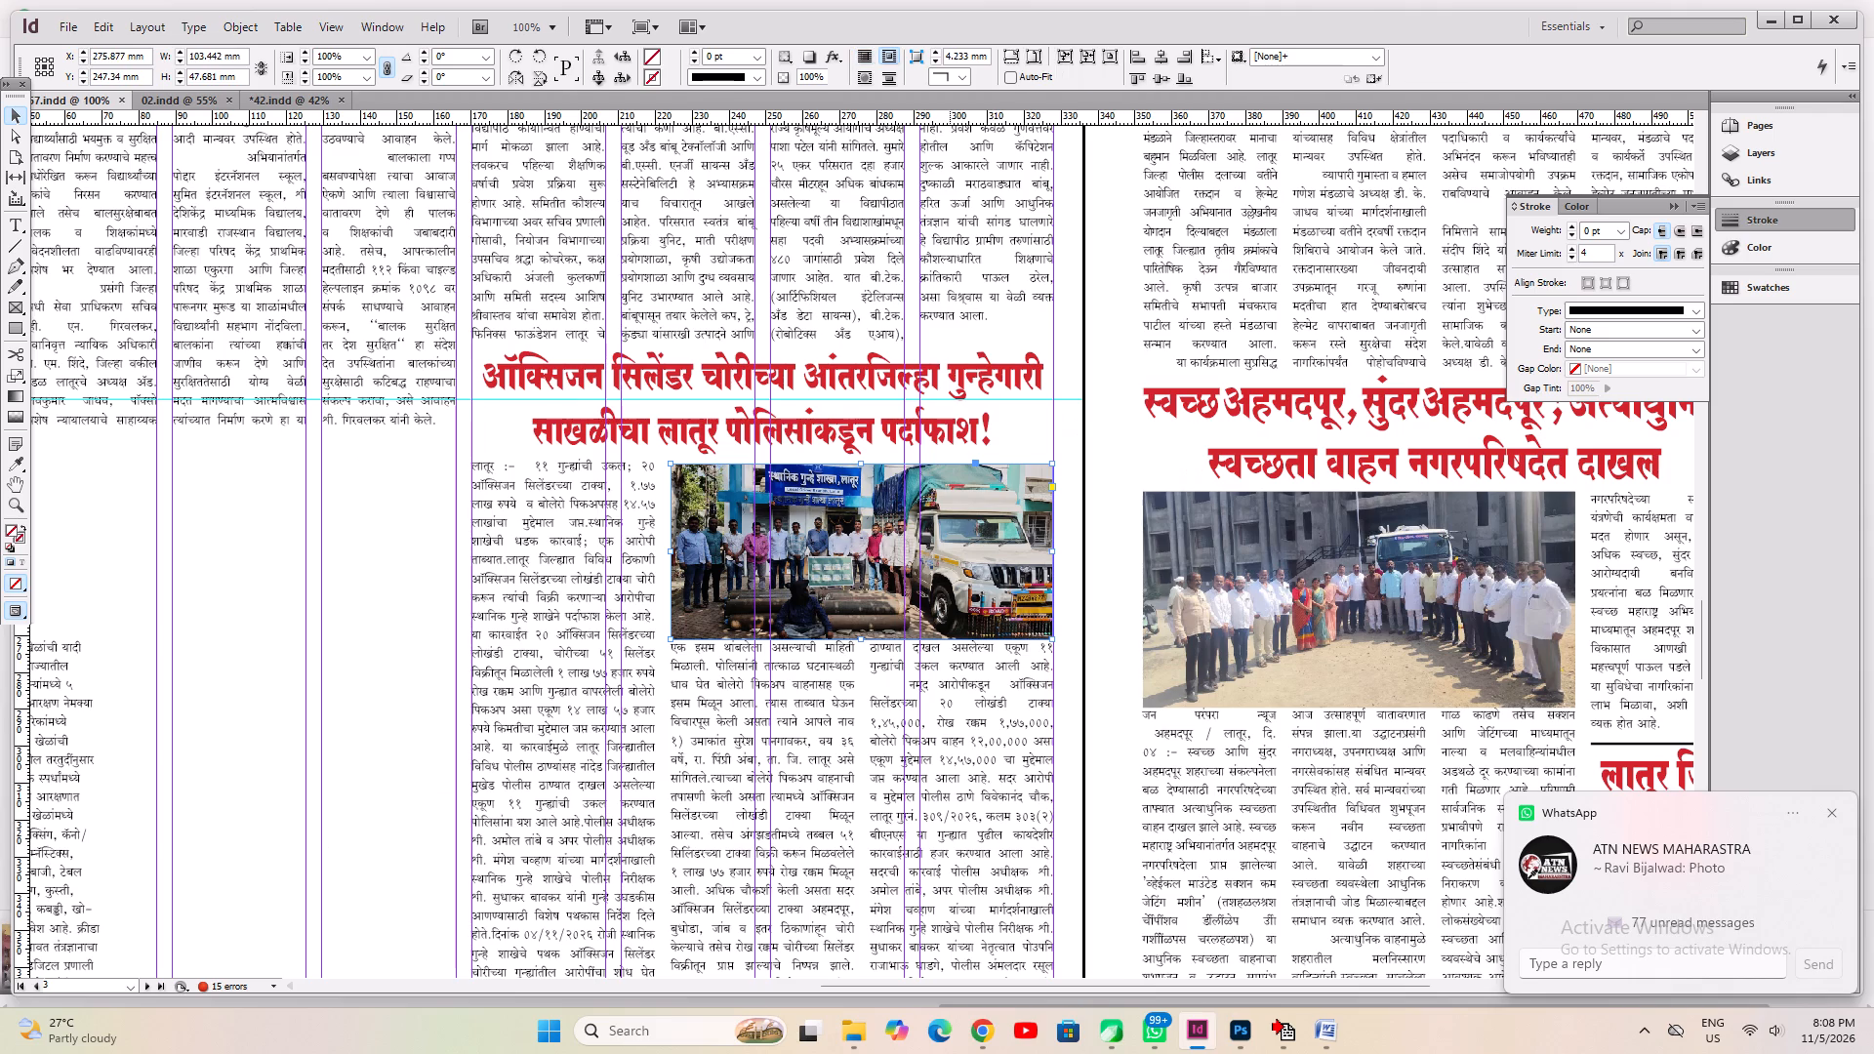
{"action": "left_click", "coordinate": [859, 640]}
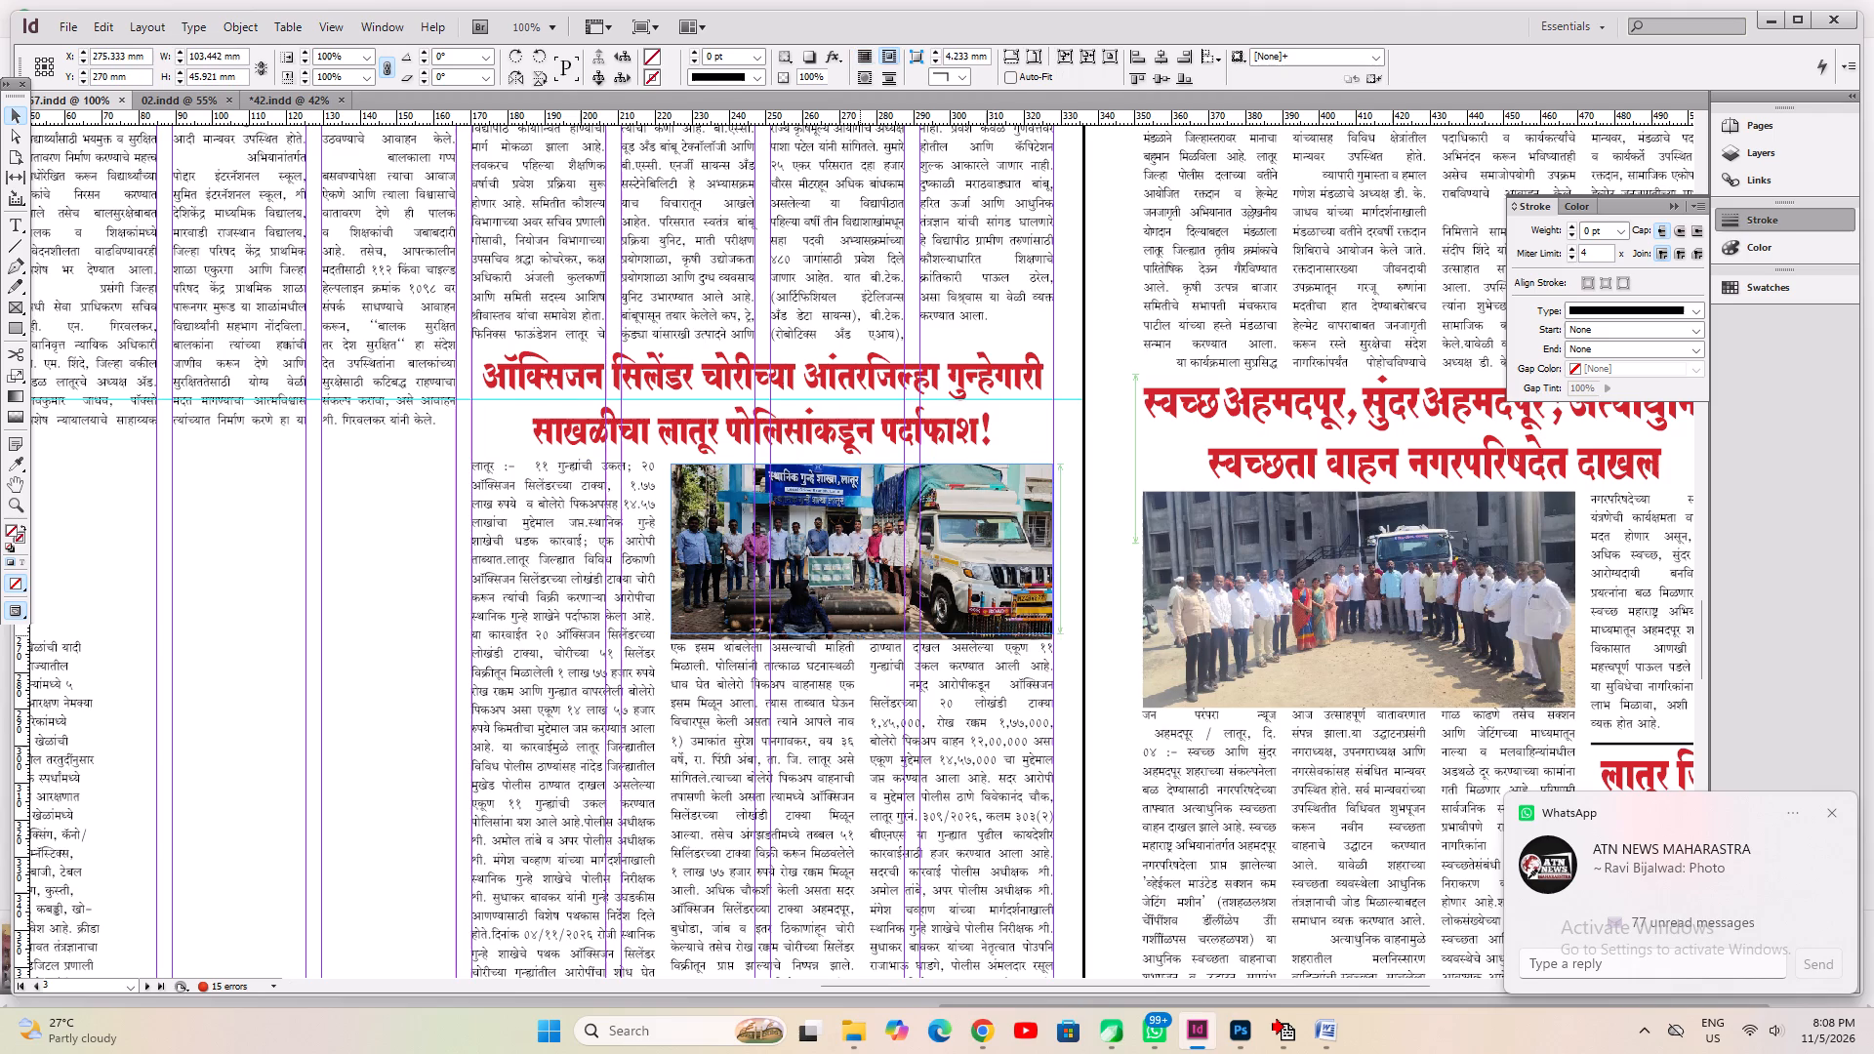
{"action": "scroll", "coordinate": [860, 635], "scroll_direction": "down", "scroll_amount": 4}
{"action": "left_click", "coordinate": [839, 821]}
Nudge the oxygen-cylinder article's headline, photo and body text together slightly upwards.
{"action": "scroll", "coordinate": [839, 822], "scroll_direction": "up", "scroll_amount": 4}
{"action": "left_click_drag", "start_coordinate": [425, 517], "coordinate": [1054, 669]}
{"action": "key", "text": "Up"}
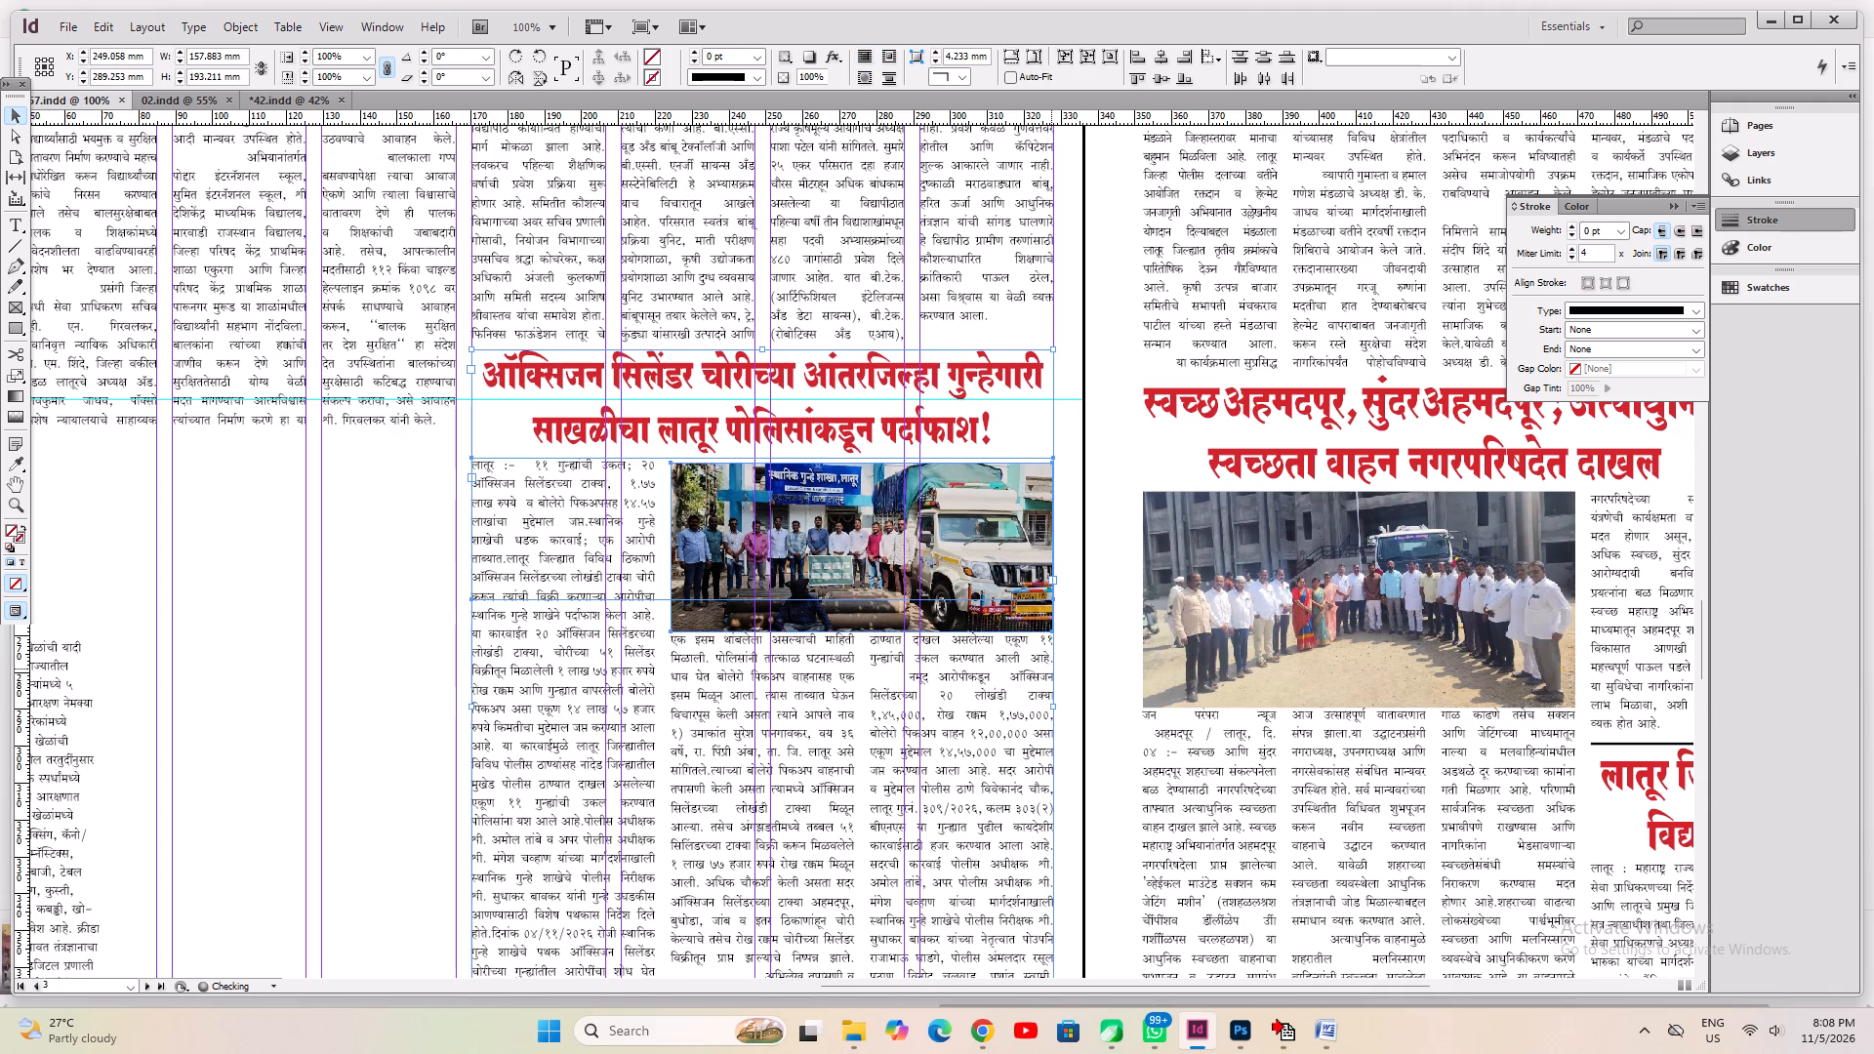
{"action": "key", "text": "Up"}
{"action": "left_click", "coordinate": [315, 690]}
{"action": "left_click_drag", "start_coordinate": [357, 579], "coordinate": [886, 703]}
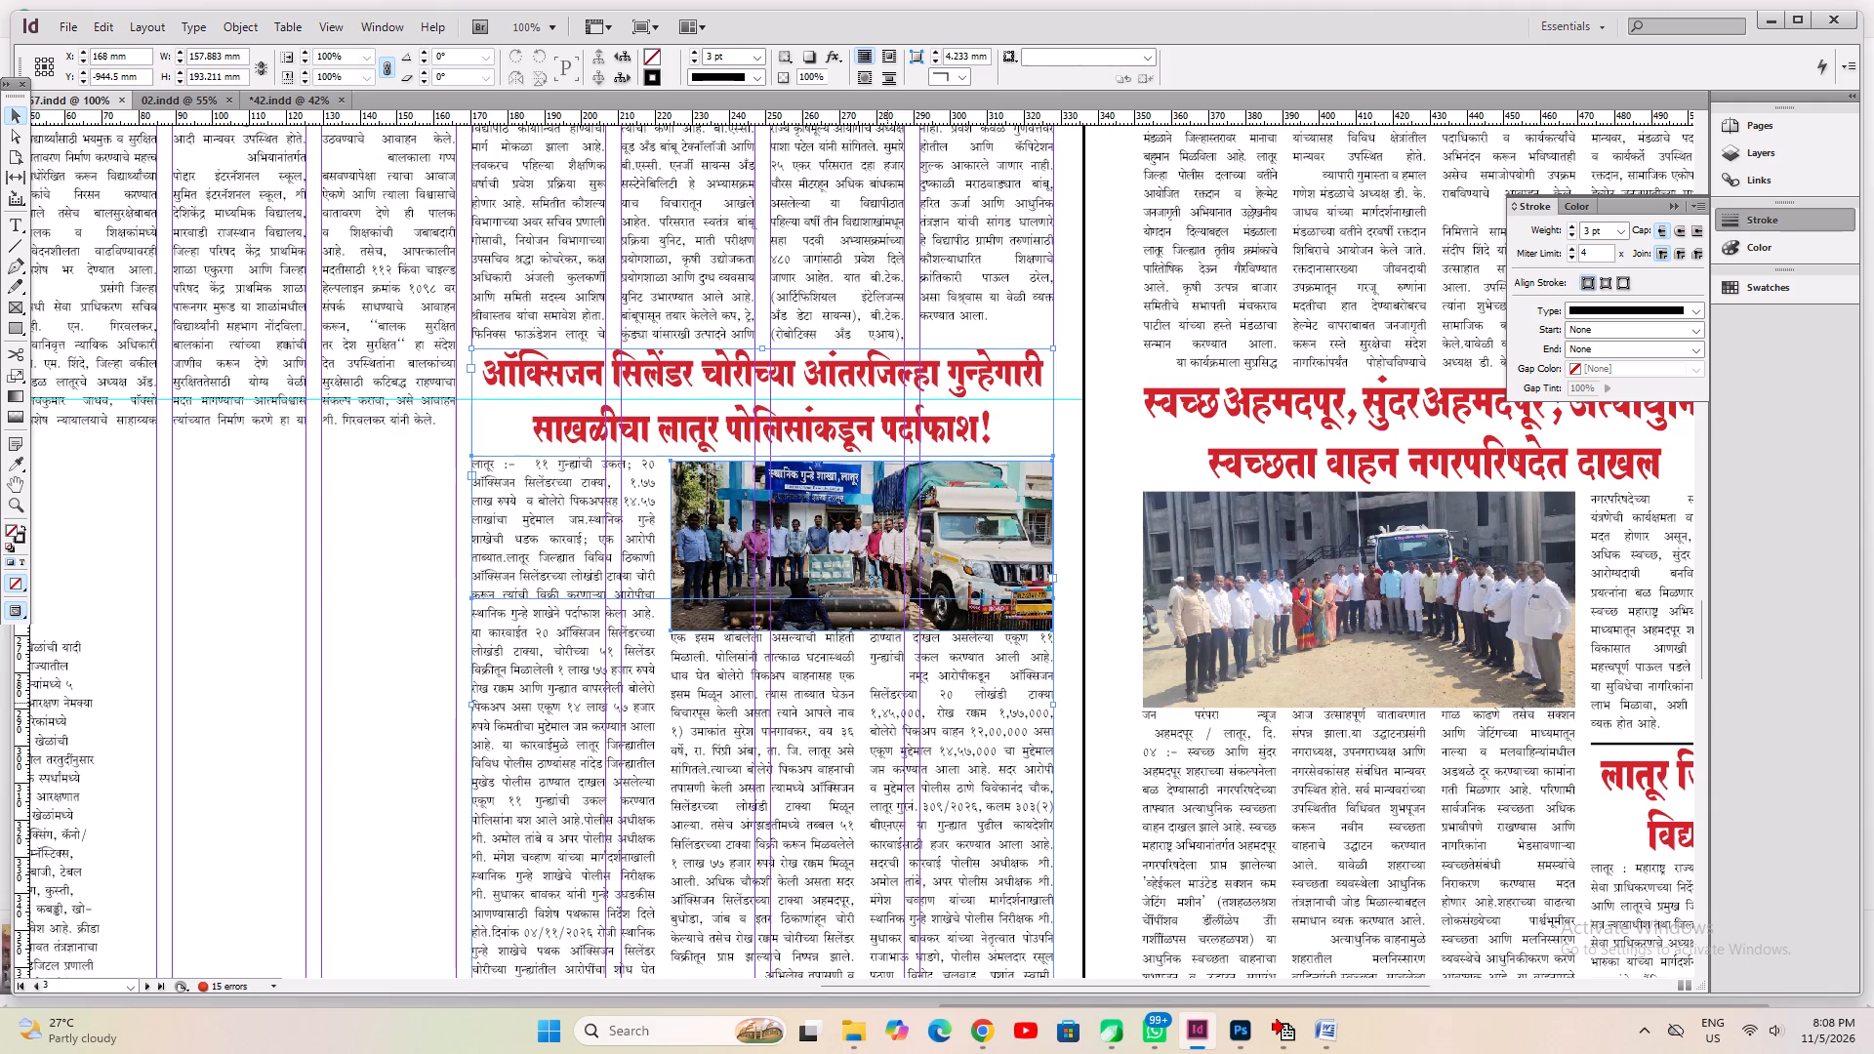
{"action": "left_click", "coordinate": [424, 738]}
Move the sports job-reservation text frame inside page 3's lower left area and fit the frame to its content.
{"action": "key", "text": "space"}
{"action": "left_click_drag", "start_coordinate": [384, 800], "coordinate": [957, 335]}
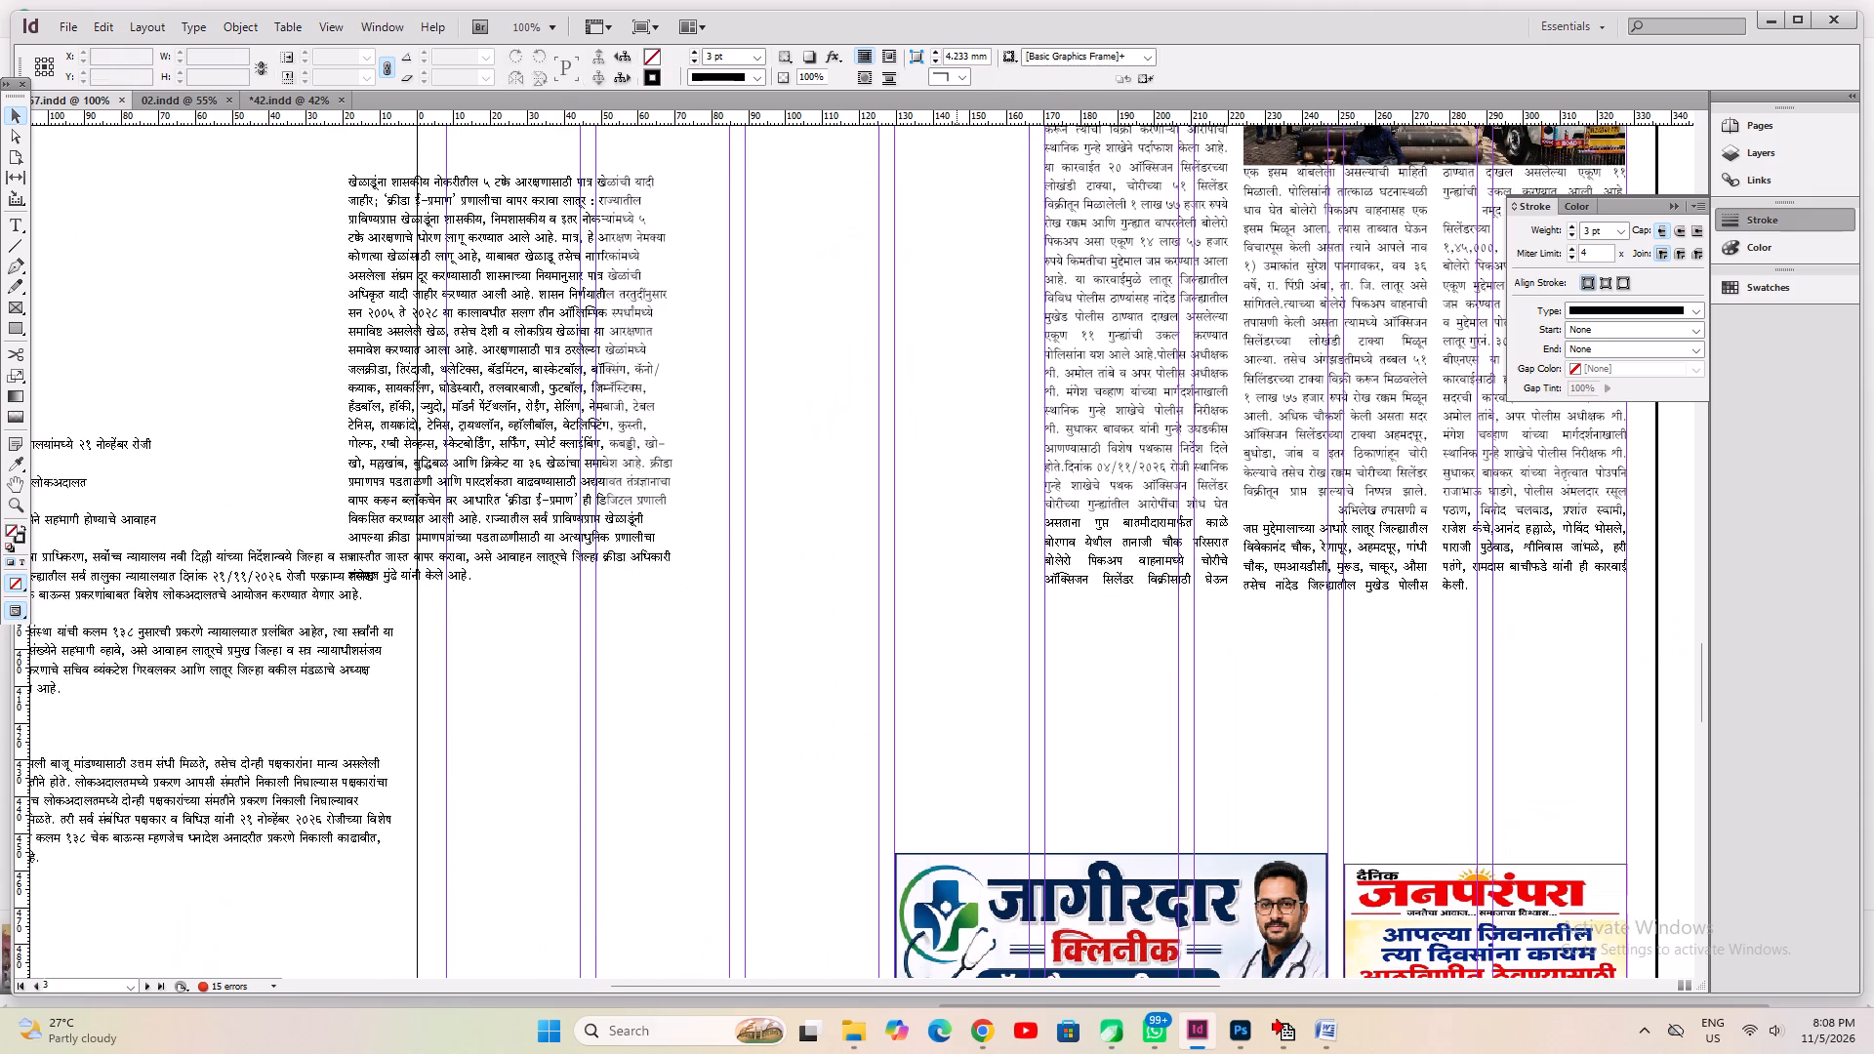
{"action": "left_click_drag", "start_coordinate": [617, 397], "coordinate": [698, 549]}
{"action": "key", "text": "ctrl+alt+c"}
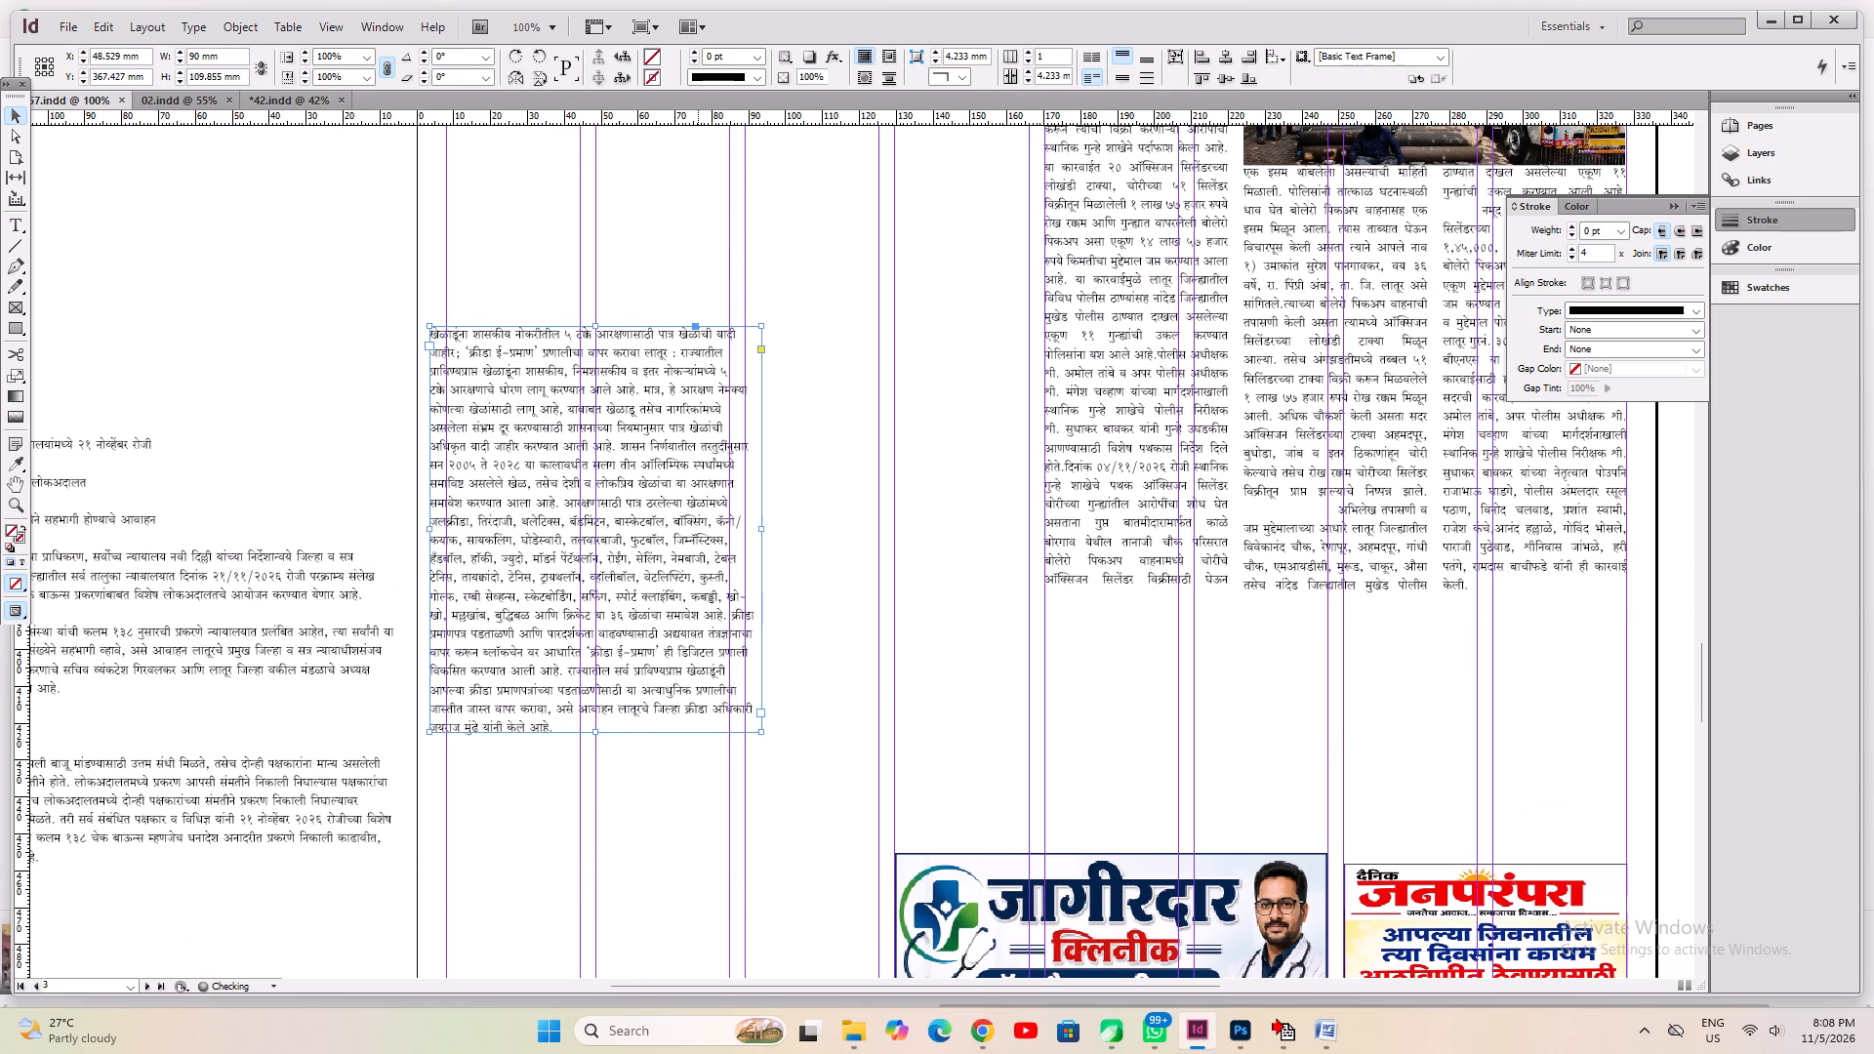
Cut the headline sentence, ending in 'करावा', from the start of the sports job-reservation text.
{"action": "key", "text": "ctrl+2"}
{"action": "key", "text": "space"}
{"action": "key", "text": "space"}
{"action": "key", "text": "space"}
{"action": "key", "text": "space"}
{"action": "key", "text": "space"}
{"action": "key", "text": "space"}
{"action": "key", "text": "space"}
{"action": "key", "text": "space"}
{"action": "key", "text": "space"}
{"action": "key", "text": "space"}
{"action": "key", "text": "space"}
{"action": "key", "text": "space"}
{"action": "key", "text": "space"}
{"action": "key", "text": "space"}
{"action": "left_click_drag", "start_coordinate": [771, 392], "coordinate": [734, 587]}
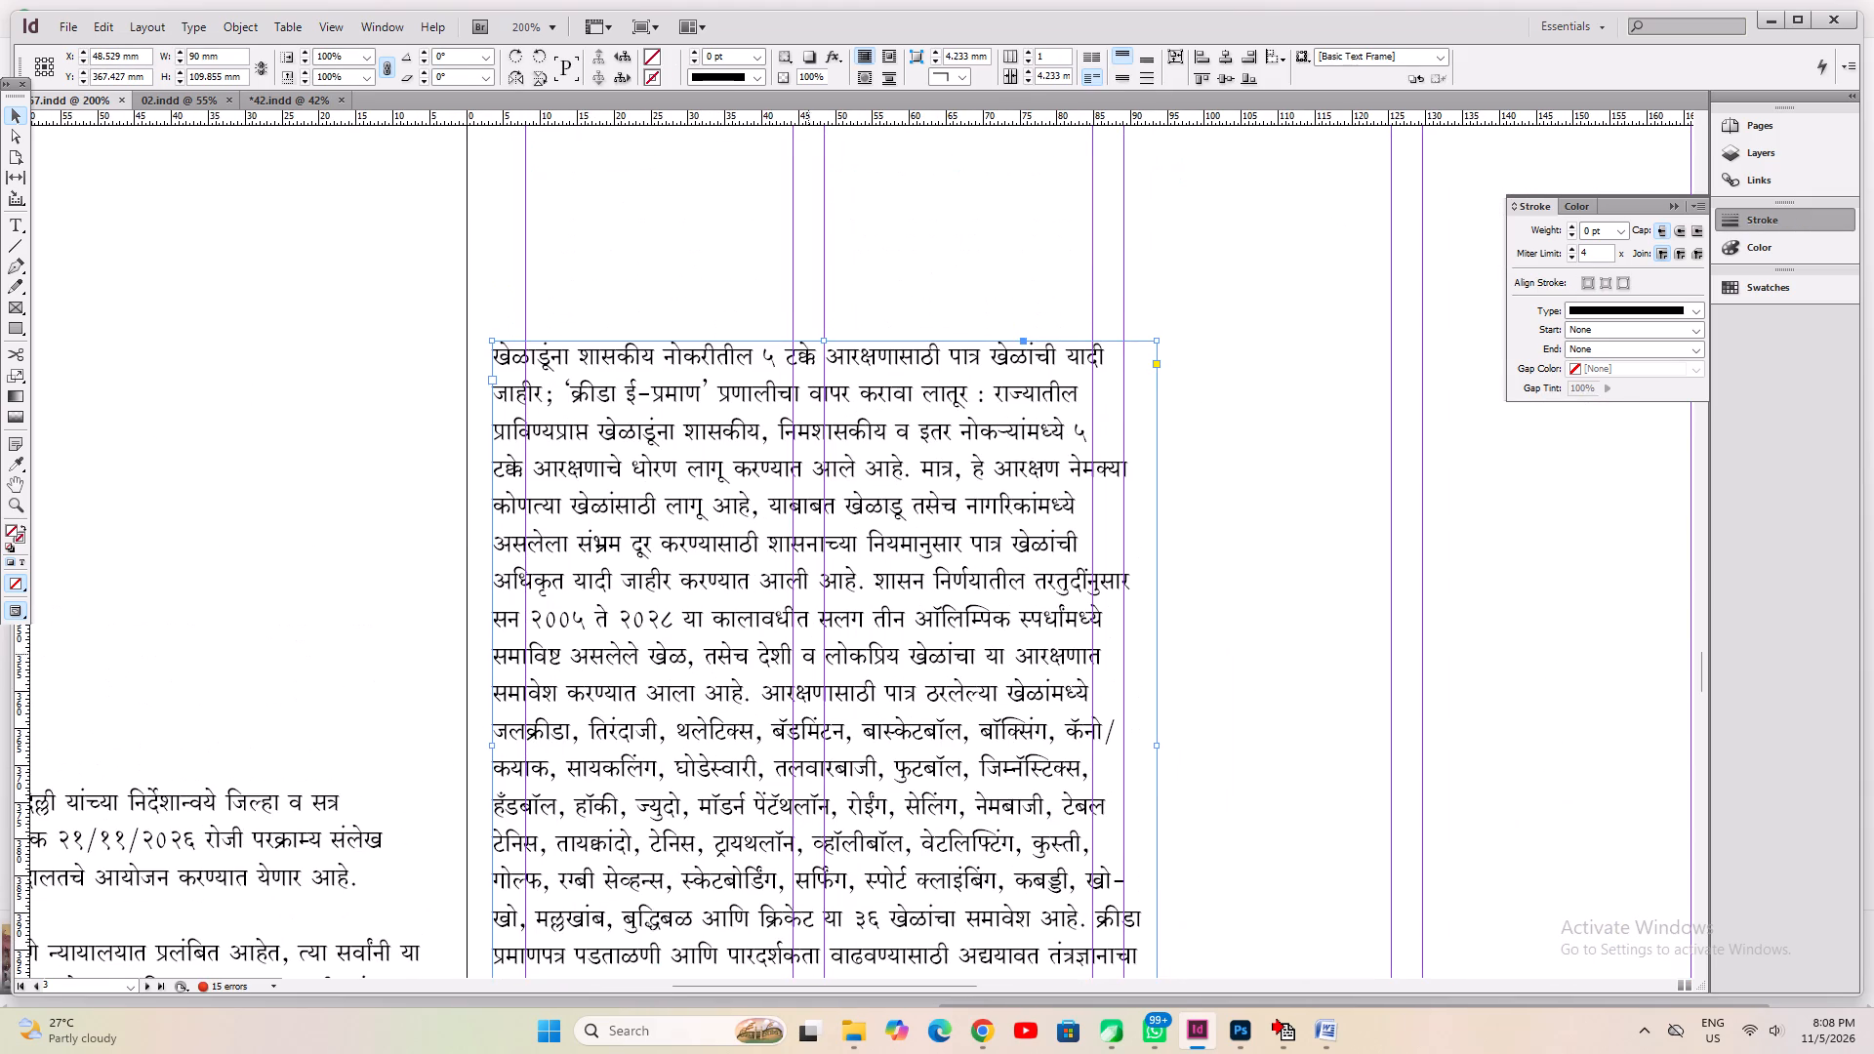
{"action": "left_click", "coordinate": [16, 223]}
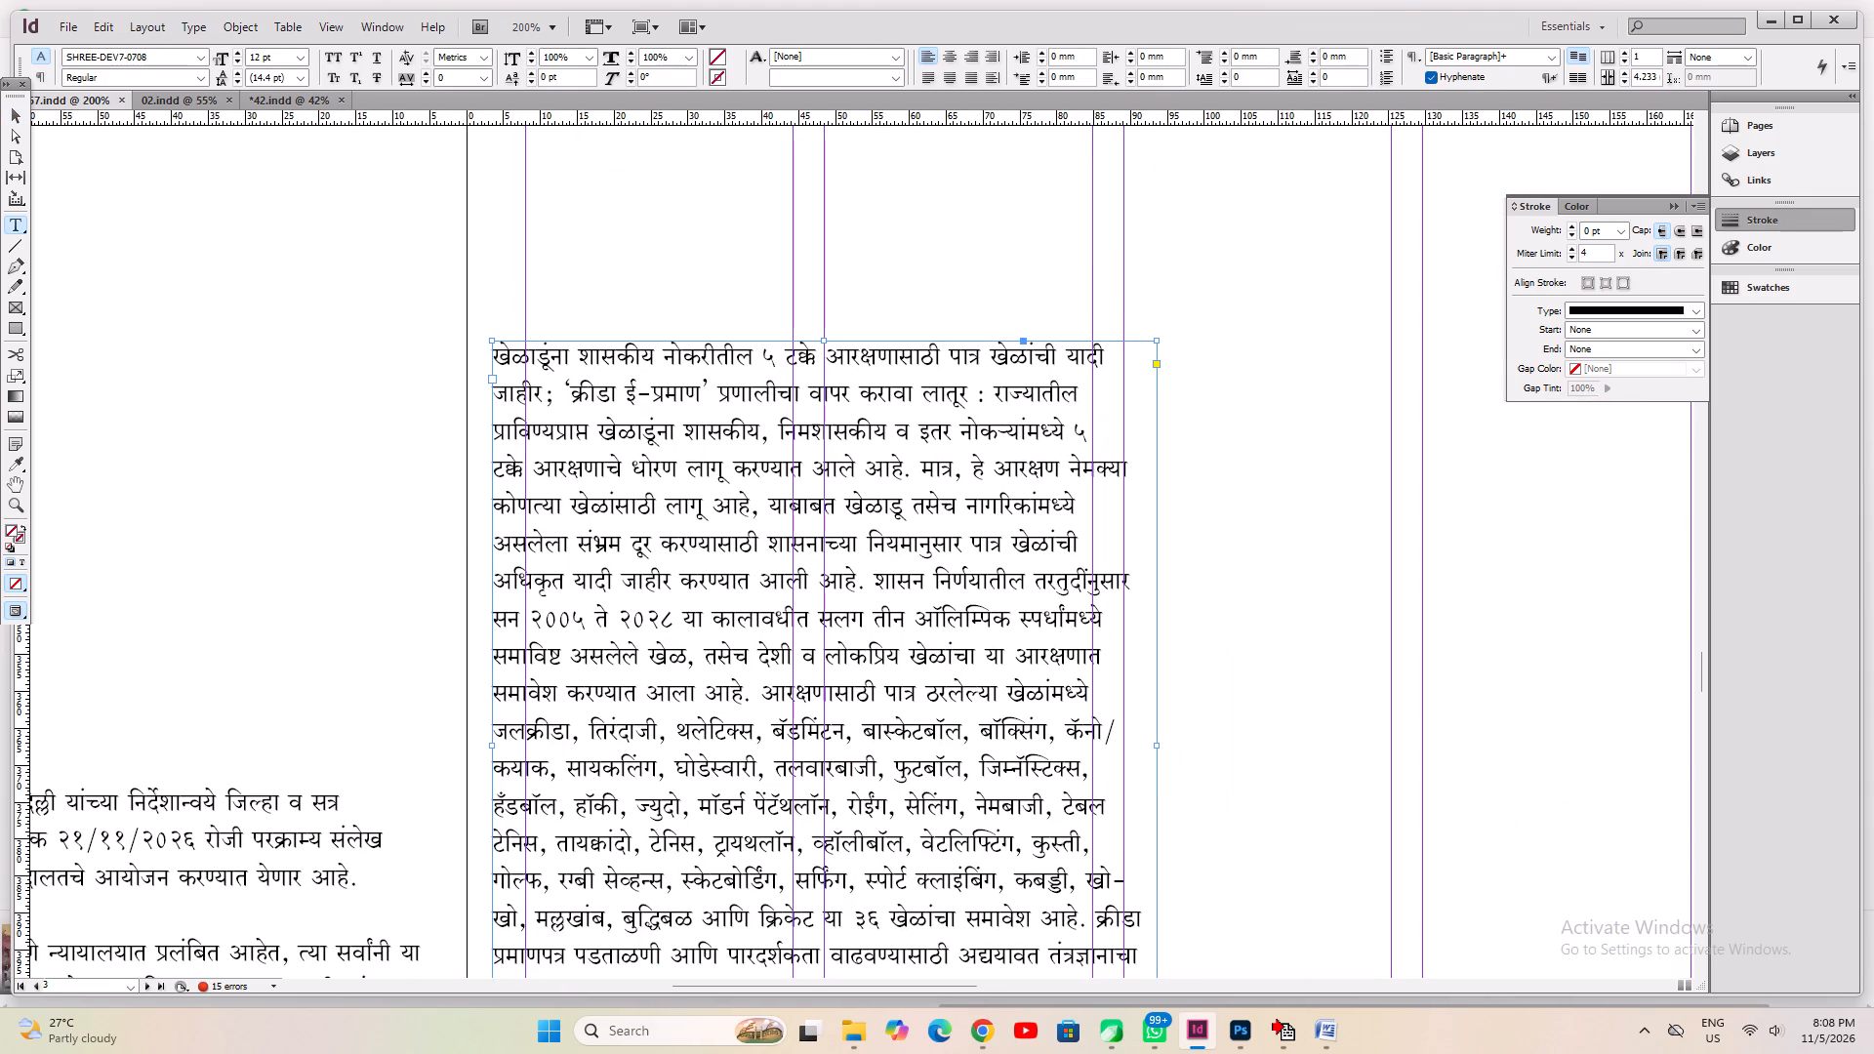
{"action": "left_click_drag", "start_coordinate": [916, 394], "coordinate": [238, 259]}
{"action": "key", "text": "ctrl+x"}
Draw a text frame directly below the oxygen-cylinder article, matching its width, and paste the sports headline into it.
{"action": "key", "text": "ctrl+1"}
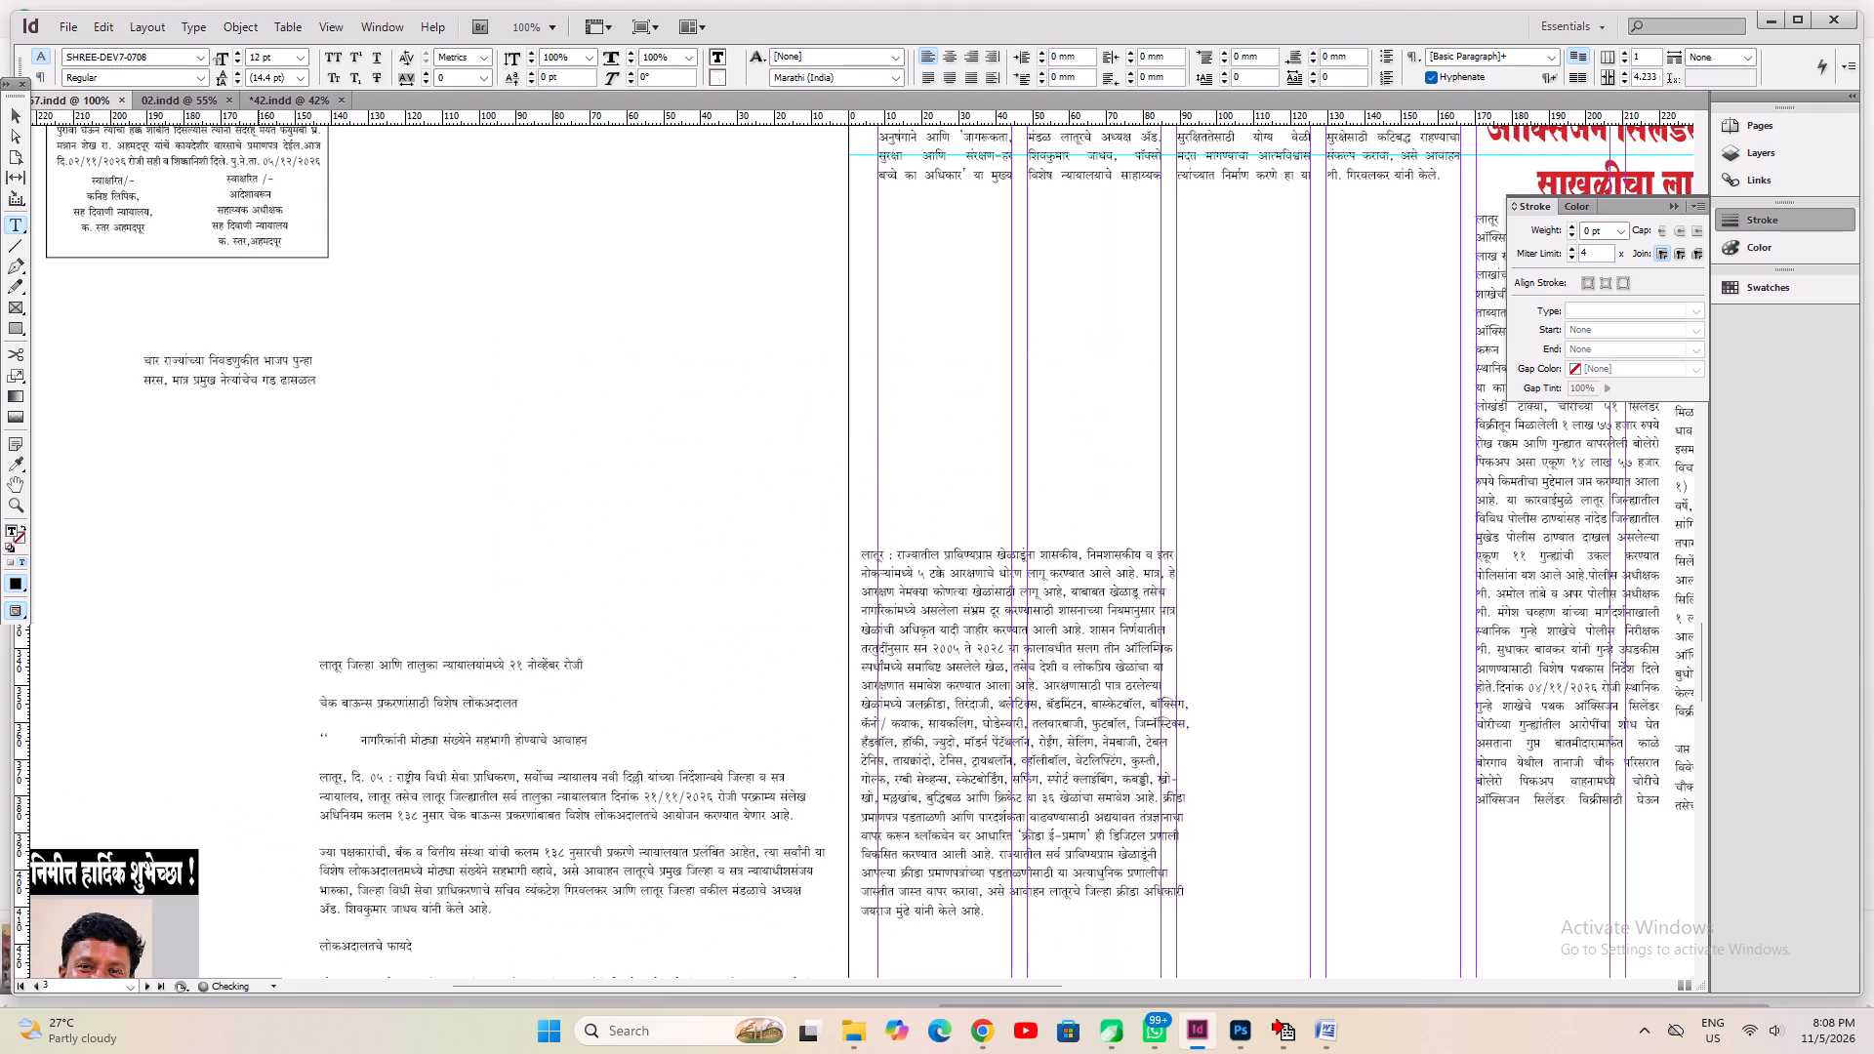
{"action": "left_click_drag", "start_coordinate": [1091, 615], "coordinate": [90, 51], "text": "alt"}
{"action": "left_click_drag", "start_coordinate": [828, 482], "coordinate": [719, 618], "text": "alt"}
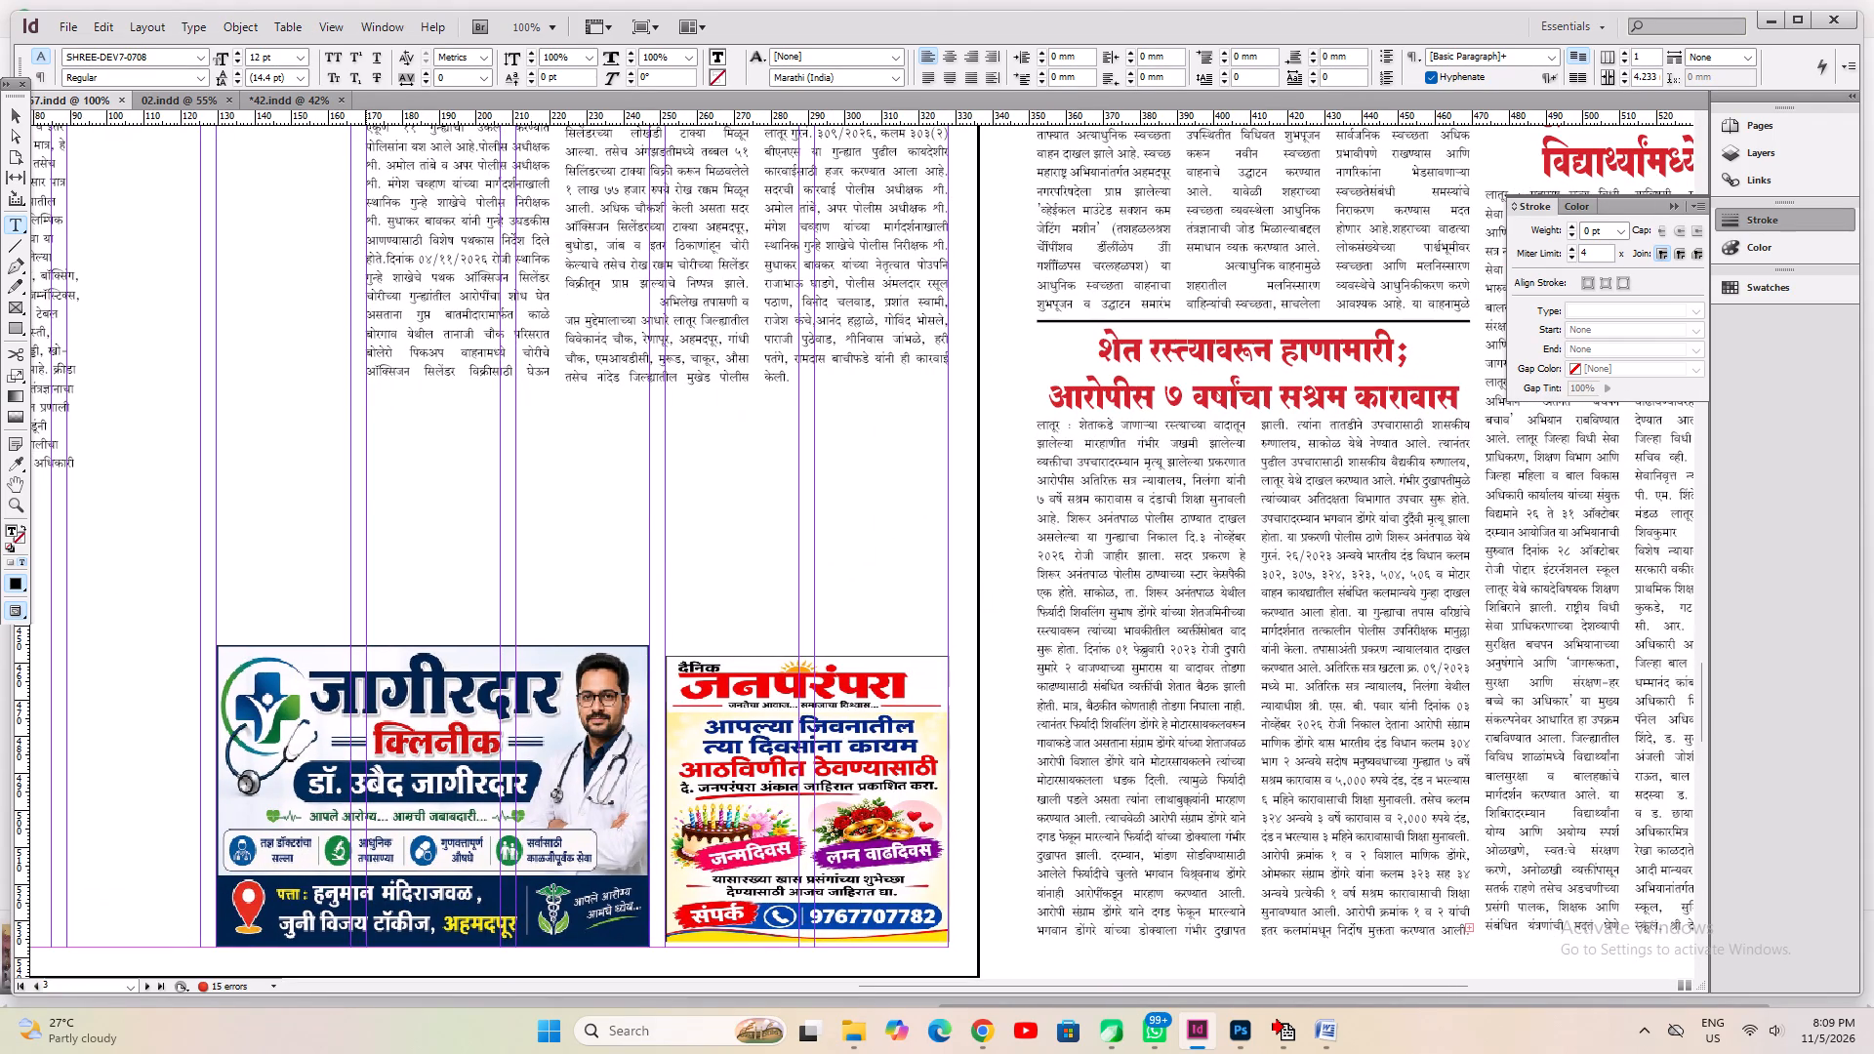
{"action": "left_click_drag", "start_coordinate": [366, 390], "coordinate": [950, 524]}
{"action": "key", "text": "ctrl+v"}
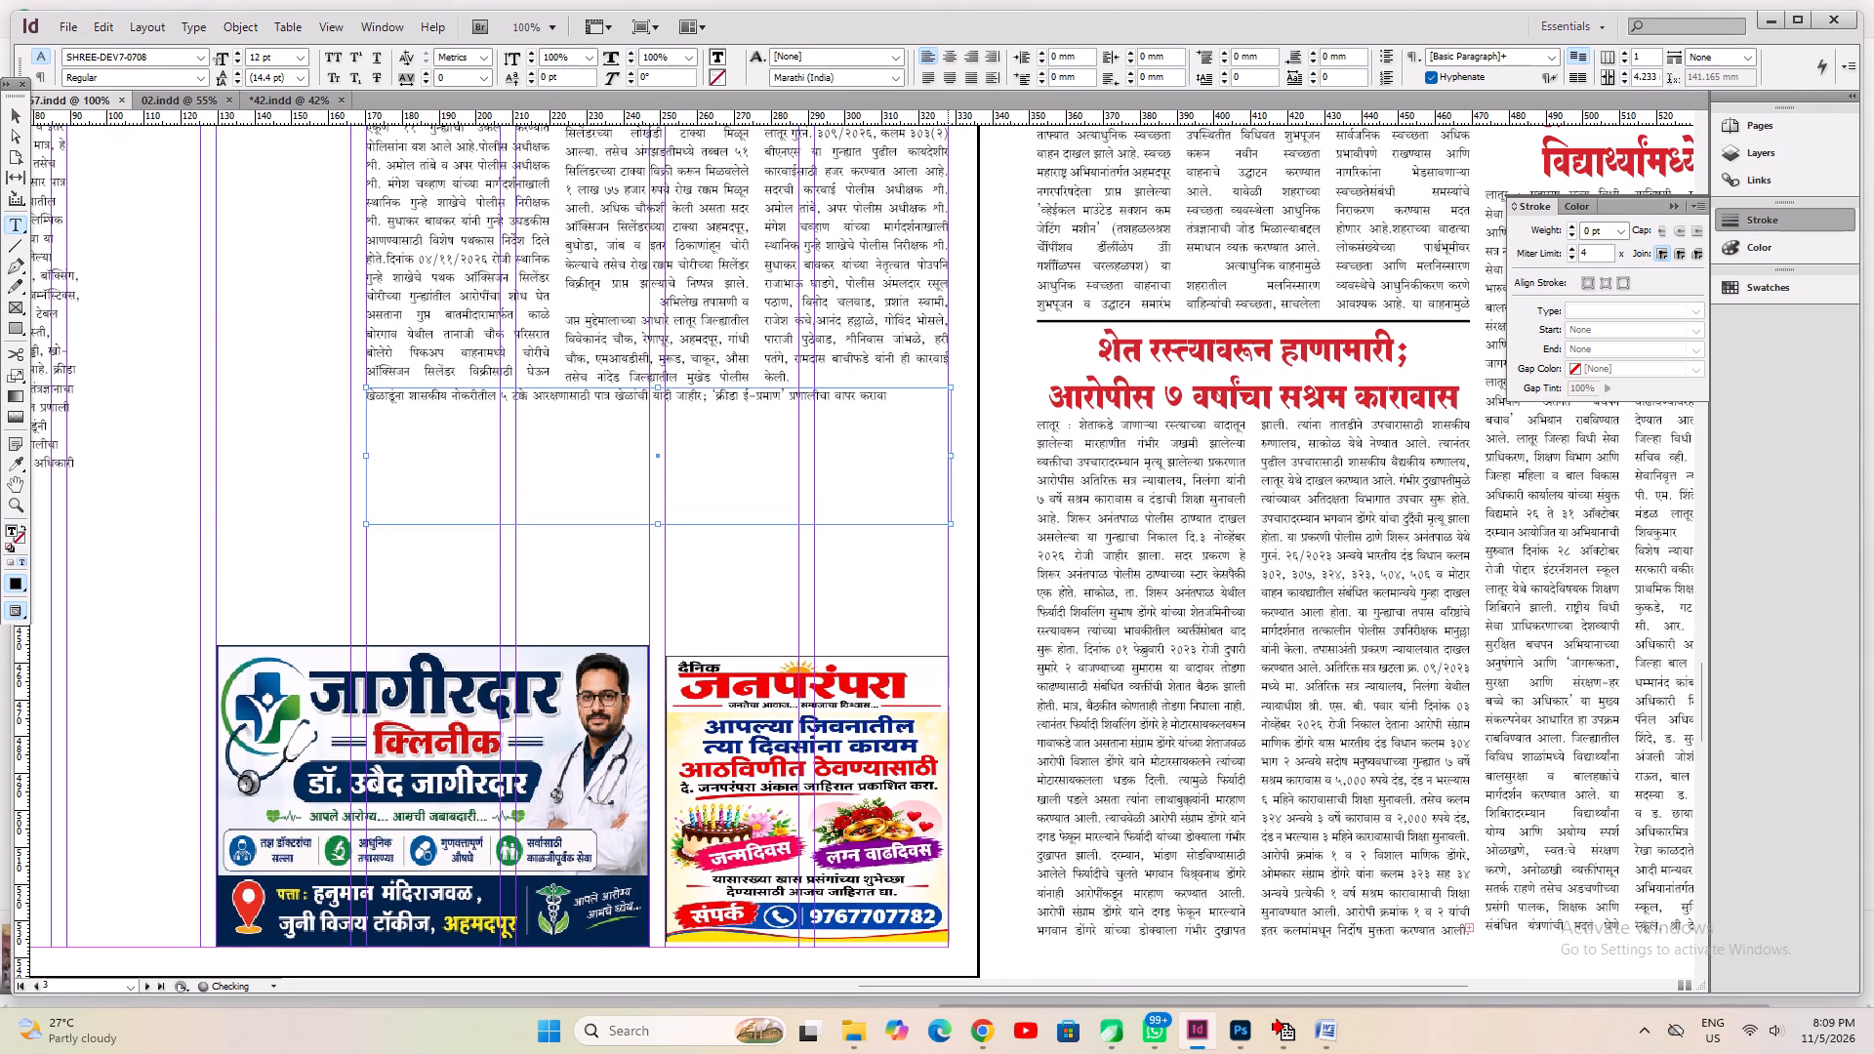
Copy the red headline style of 'शेत रस्त्यावरून हाणामारी' onto the sports headline with the Eyedropper.
{"action": "key", "text": "ctrl+a"}
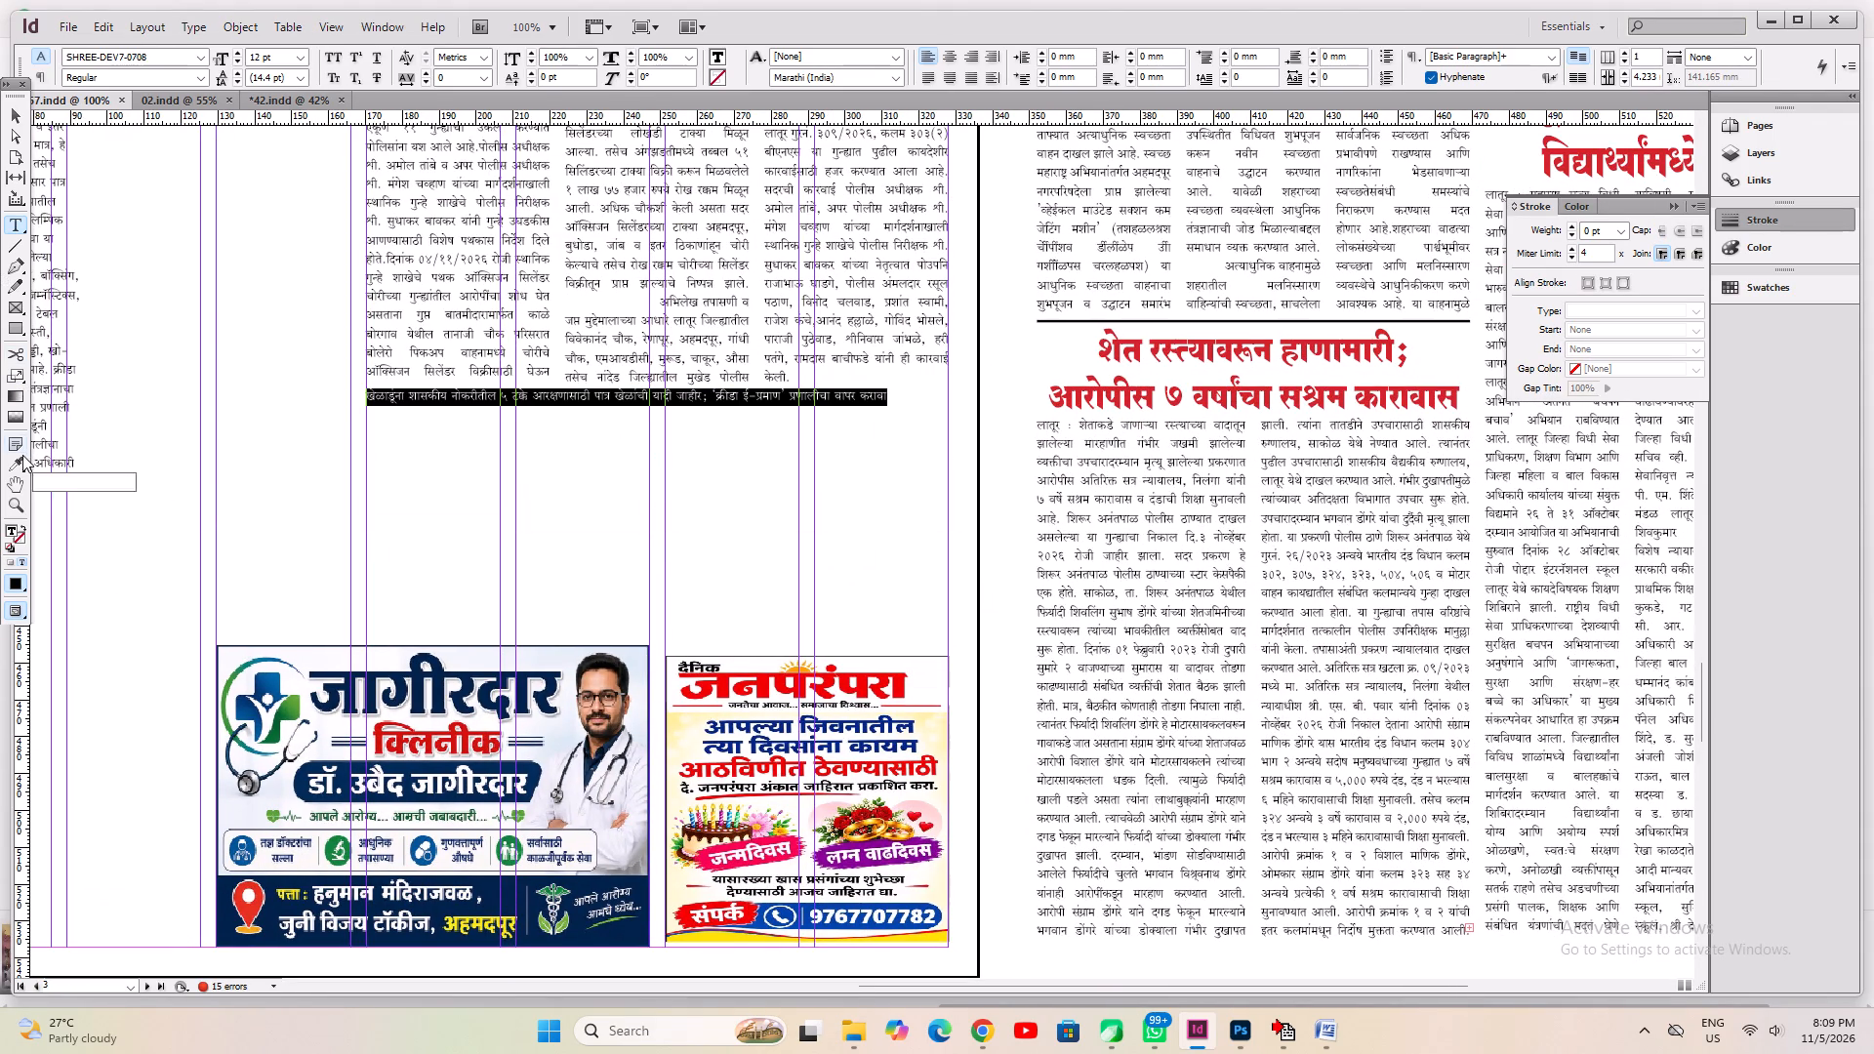
{"action": "left_click", "coordinate": [22, 455]}
{"action": "left_click", "coordinate": [1230, 341]}
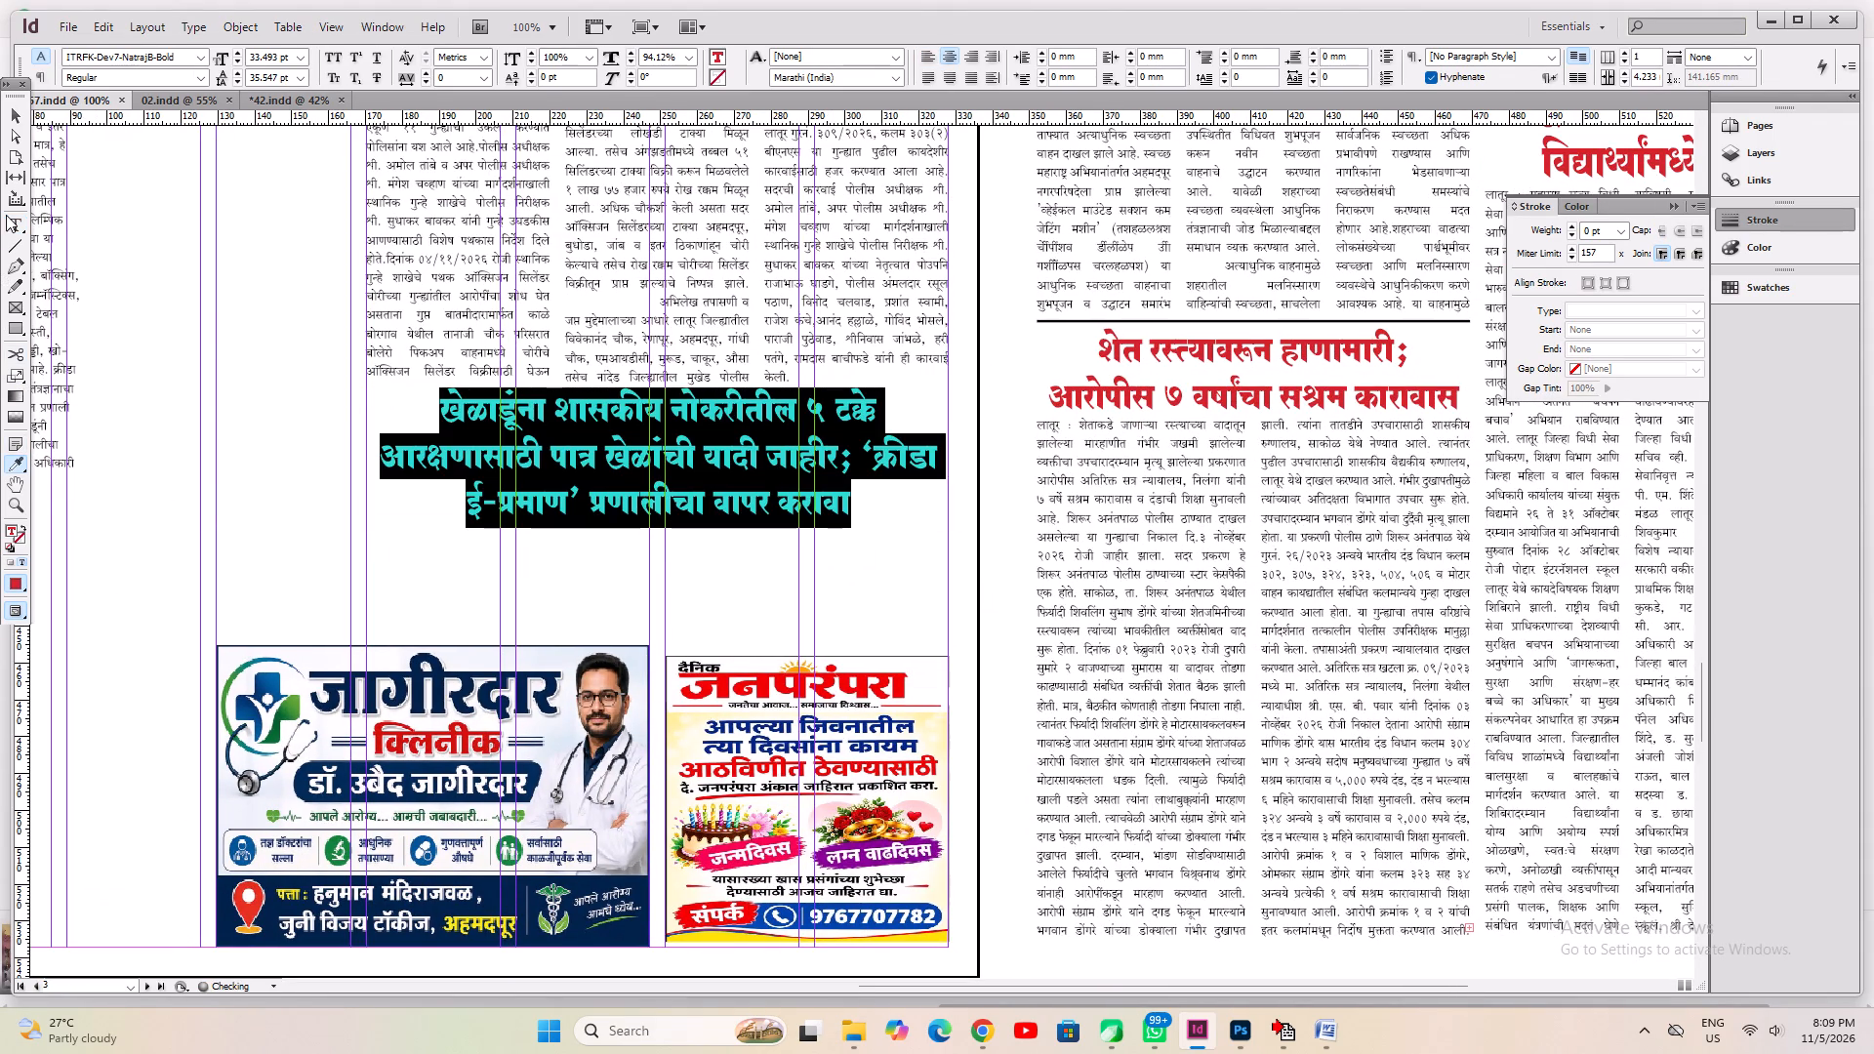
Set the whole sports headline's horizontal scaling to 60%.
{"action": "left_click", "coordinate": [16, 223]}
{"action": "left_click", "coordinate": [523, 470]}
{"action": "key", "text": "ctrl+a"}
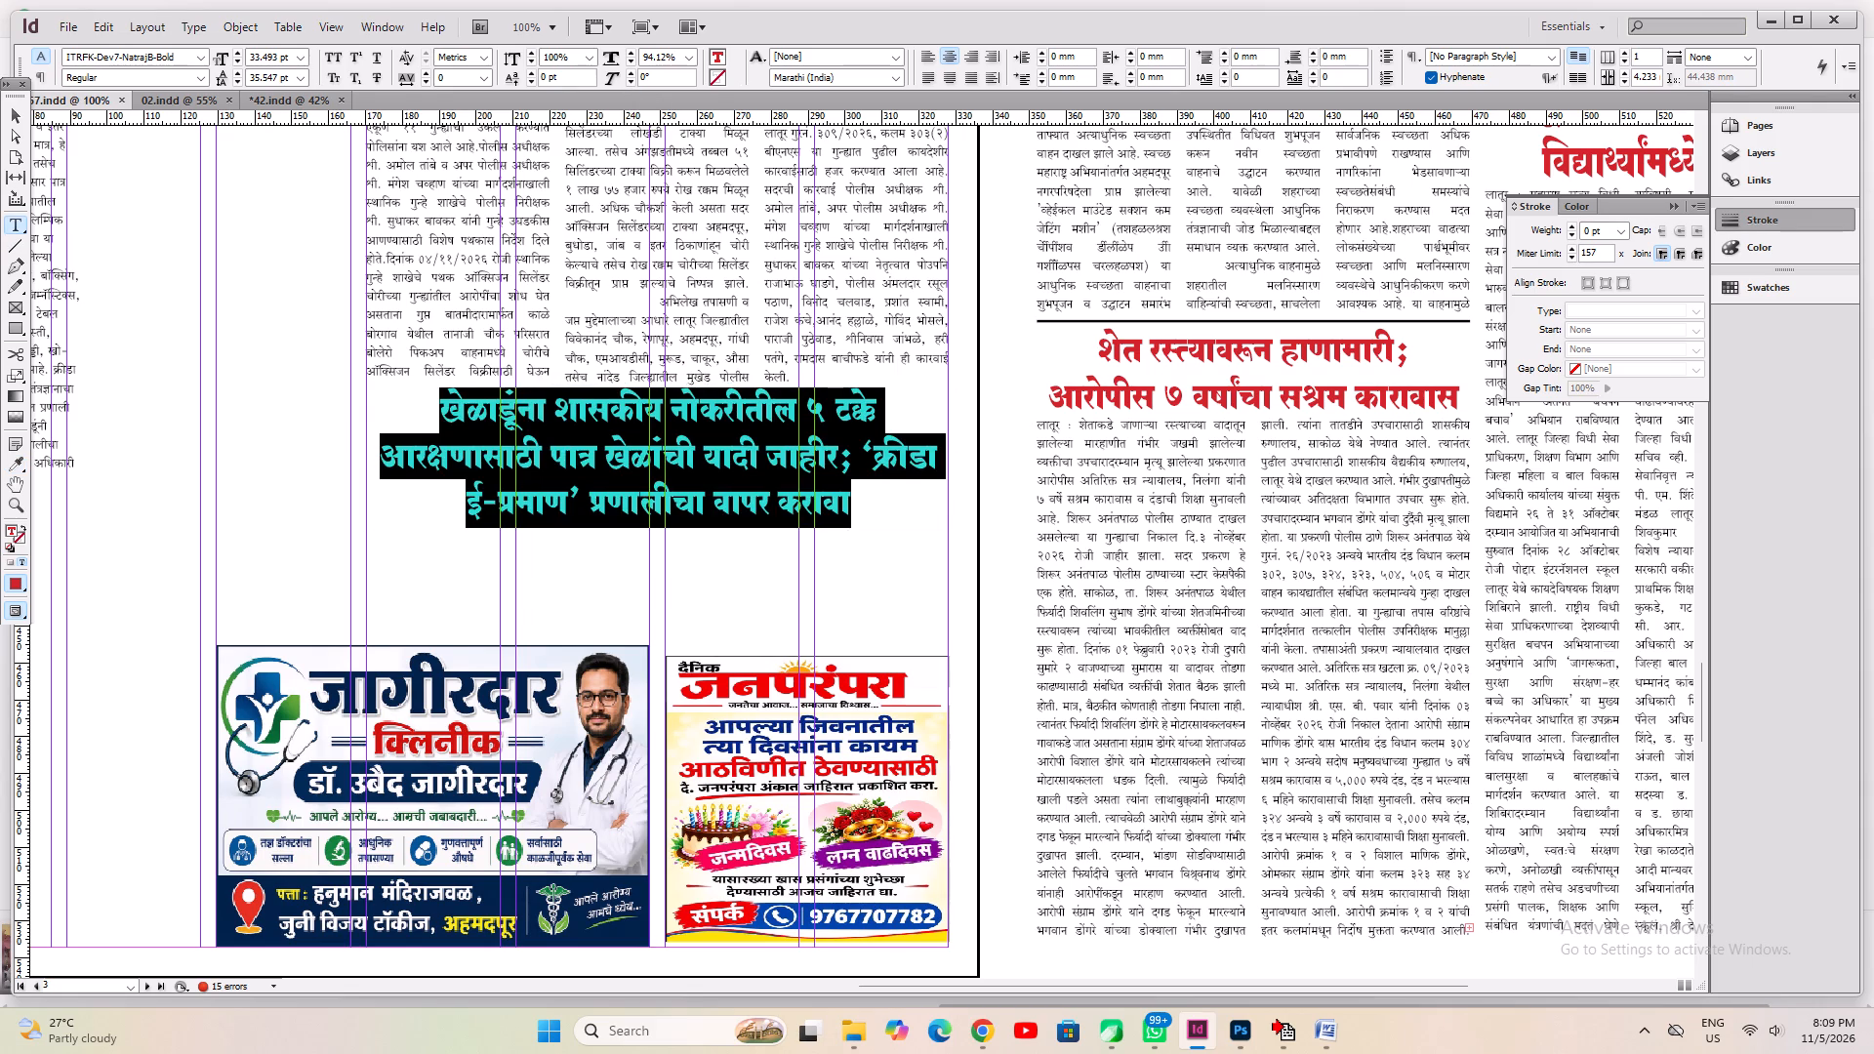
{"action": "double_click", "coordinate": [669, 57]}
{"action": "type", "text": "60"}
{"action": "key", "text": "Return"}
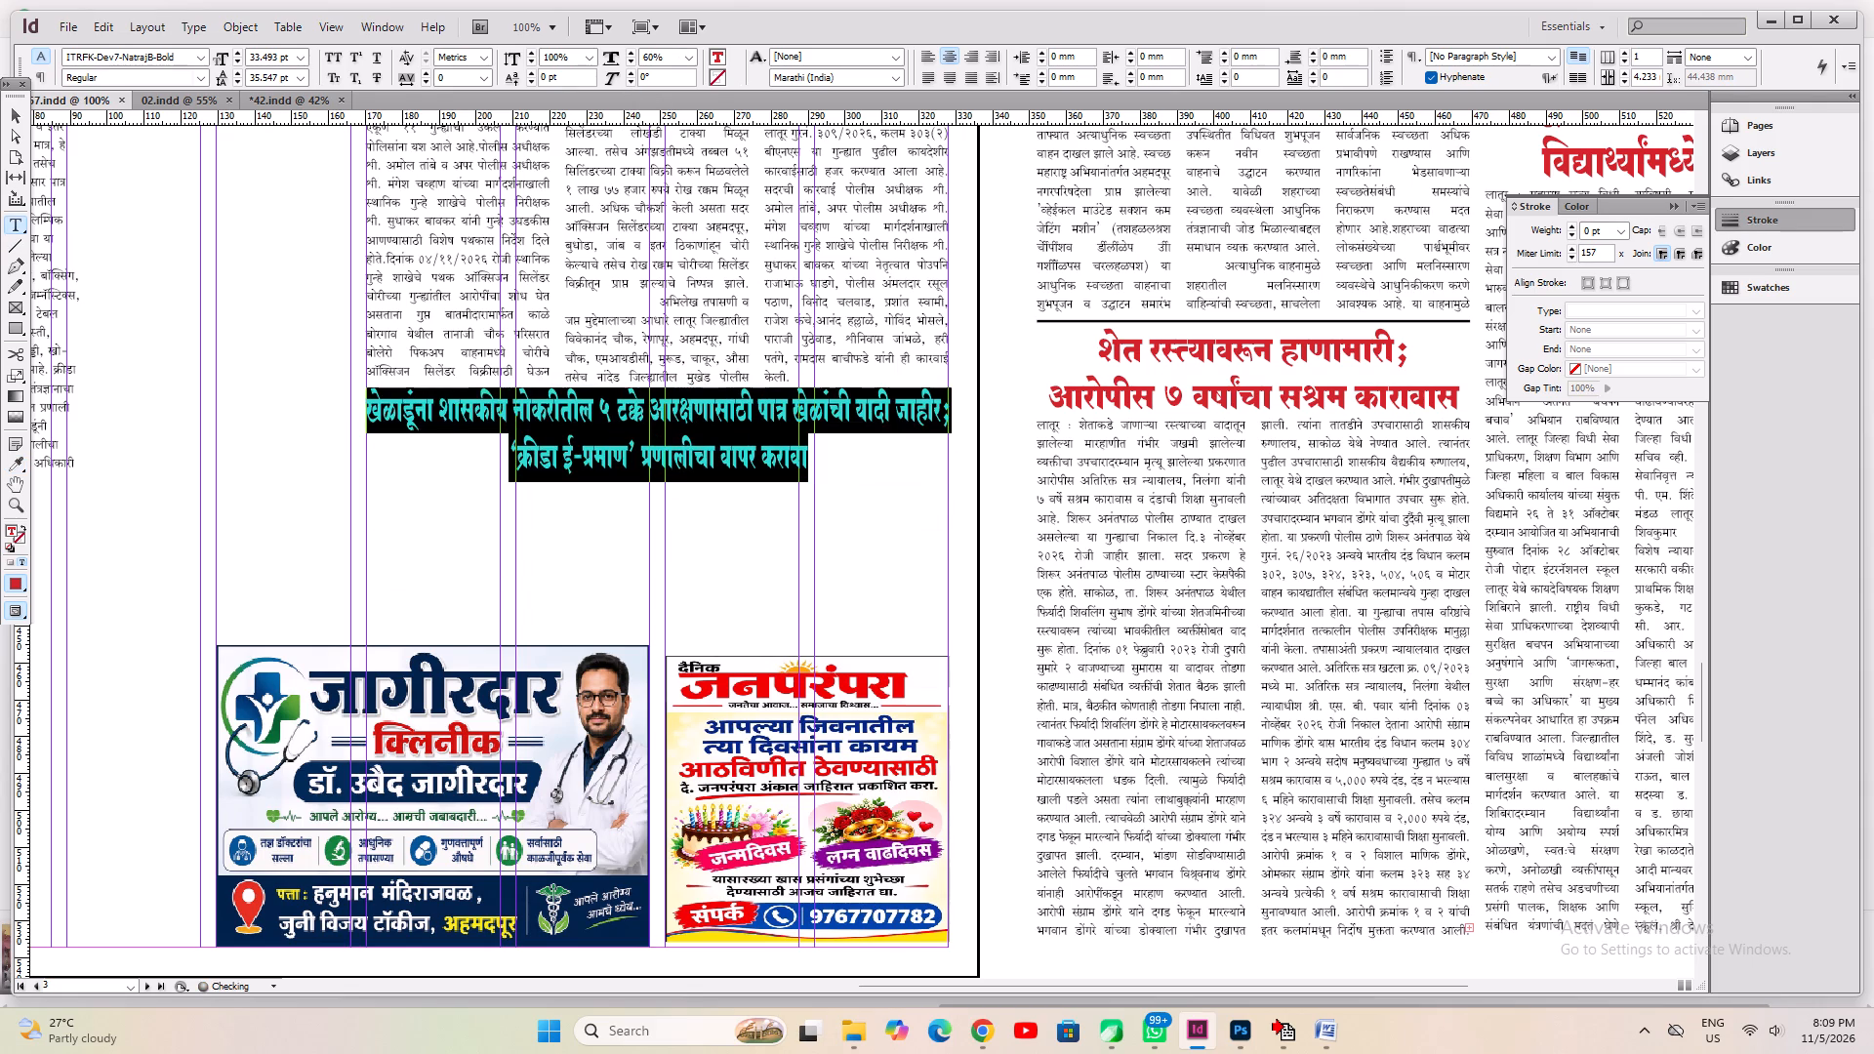
Break the sports headline into two lines after the word 'पात्र'.
{"action": "key", "text": "Left"}
{"action": "key", "text": "Right"}
{"action": "key", "text": "Right"}
{"action": "key", "text": "Right"}
{"action": "key", "text": "Right"}
{"action": "key", "text": "Right"}
{"action": "key", "text": "Right"}
{"action": "key", "text": "Right"}
{"action": "key", "text": "Right"}
{"action": "key", "text": "Right"}
{"action": "key", "text": "Right"}
{"action": "key", "text": "Right"}
{"action": "key", "text": "Right"}
{"action": "key", "text": "Right"}
{"action": "key", "text": "Right"}
{"action": "key", "text": "Right"}
{"action": "key", "text": "Right"}
{"action": "key", "text": "Right"}
{"action": "key", "text": "Right"}
{"action": "key", "text": "Right"}
{"action": "key", "text": "Right"}
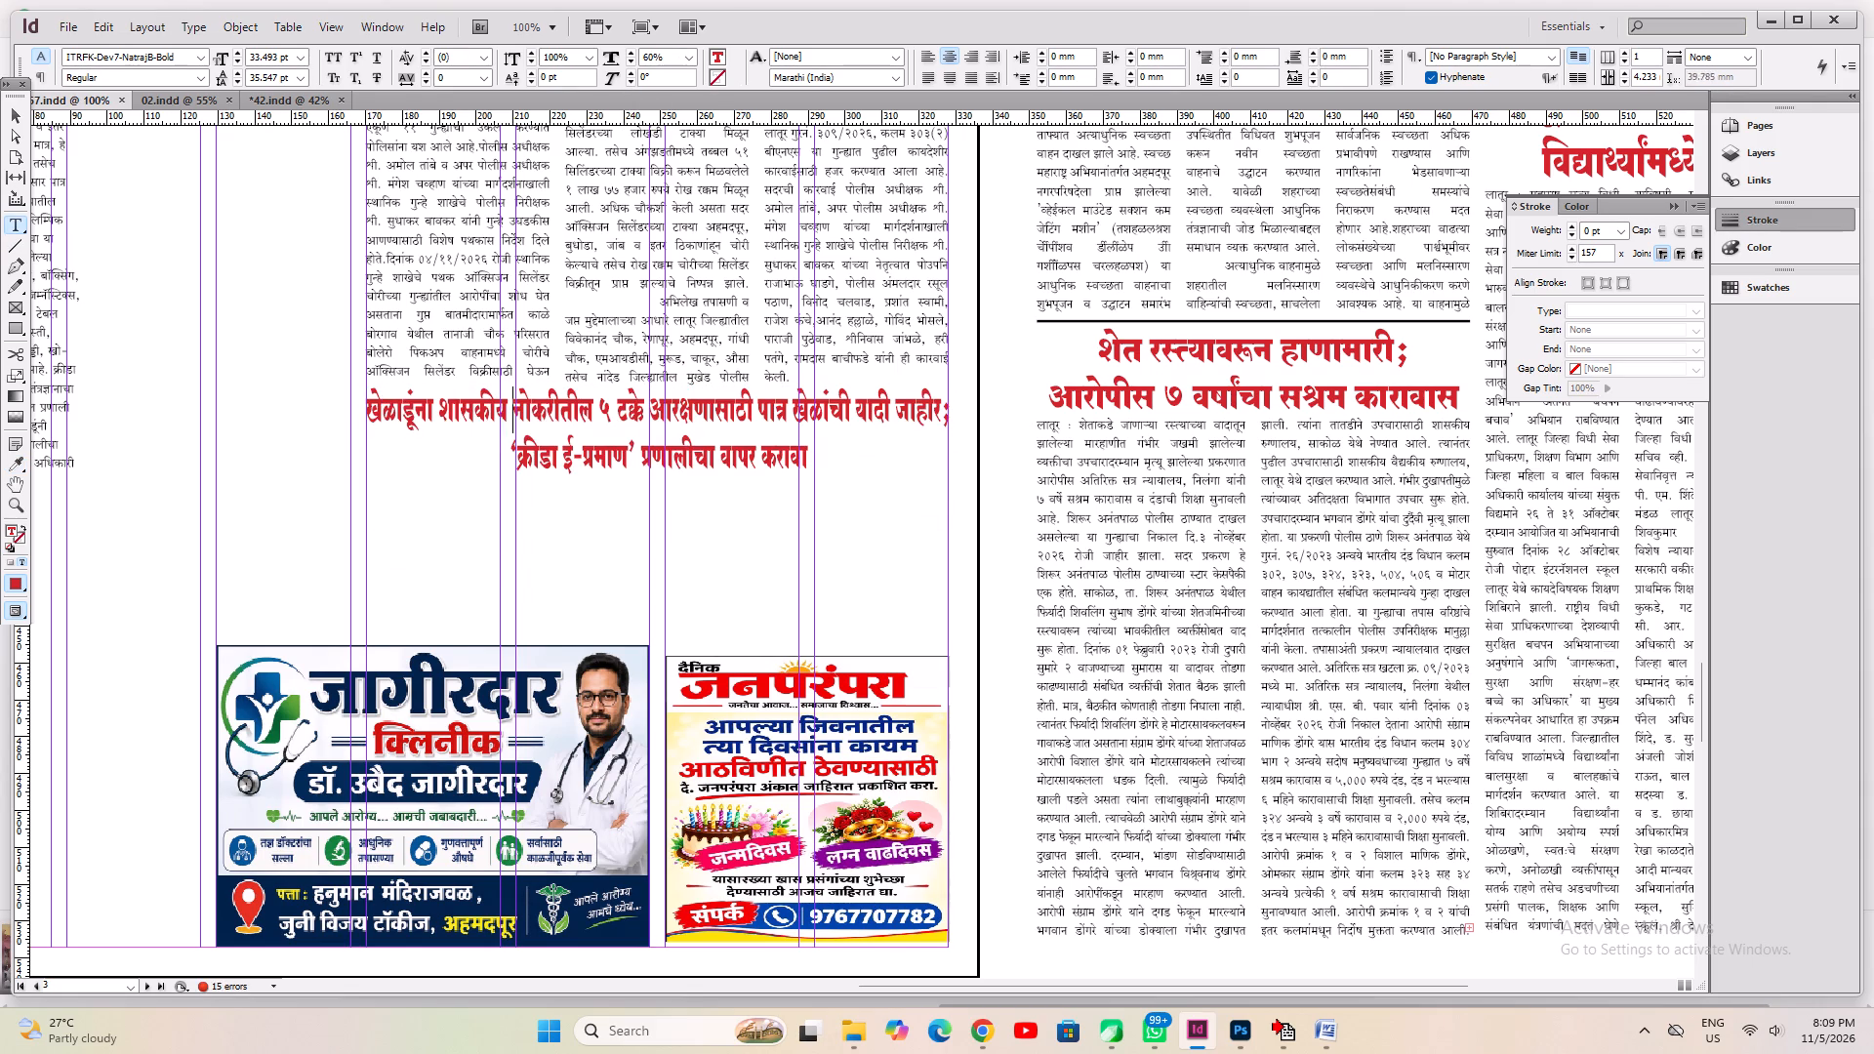
{"action": "key", "text": "Return"}
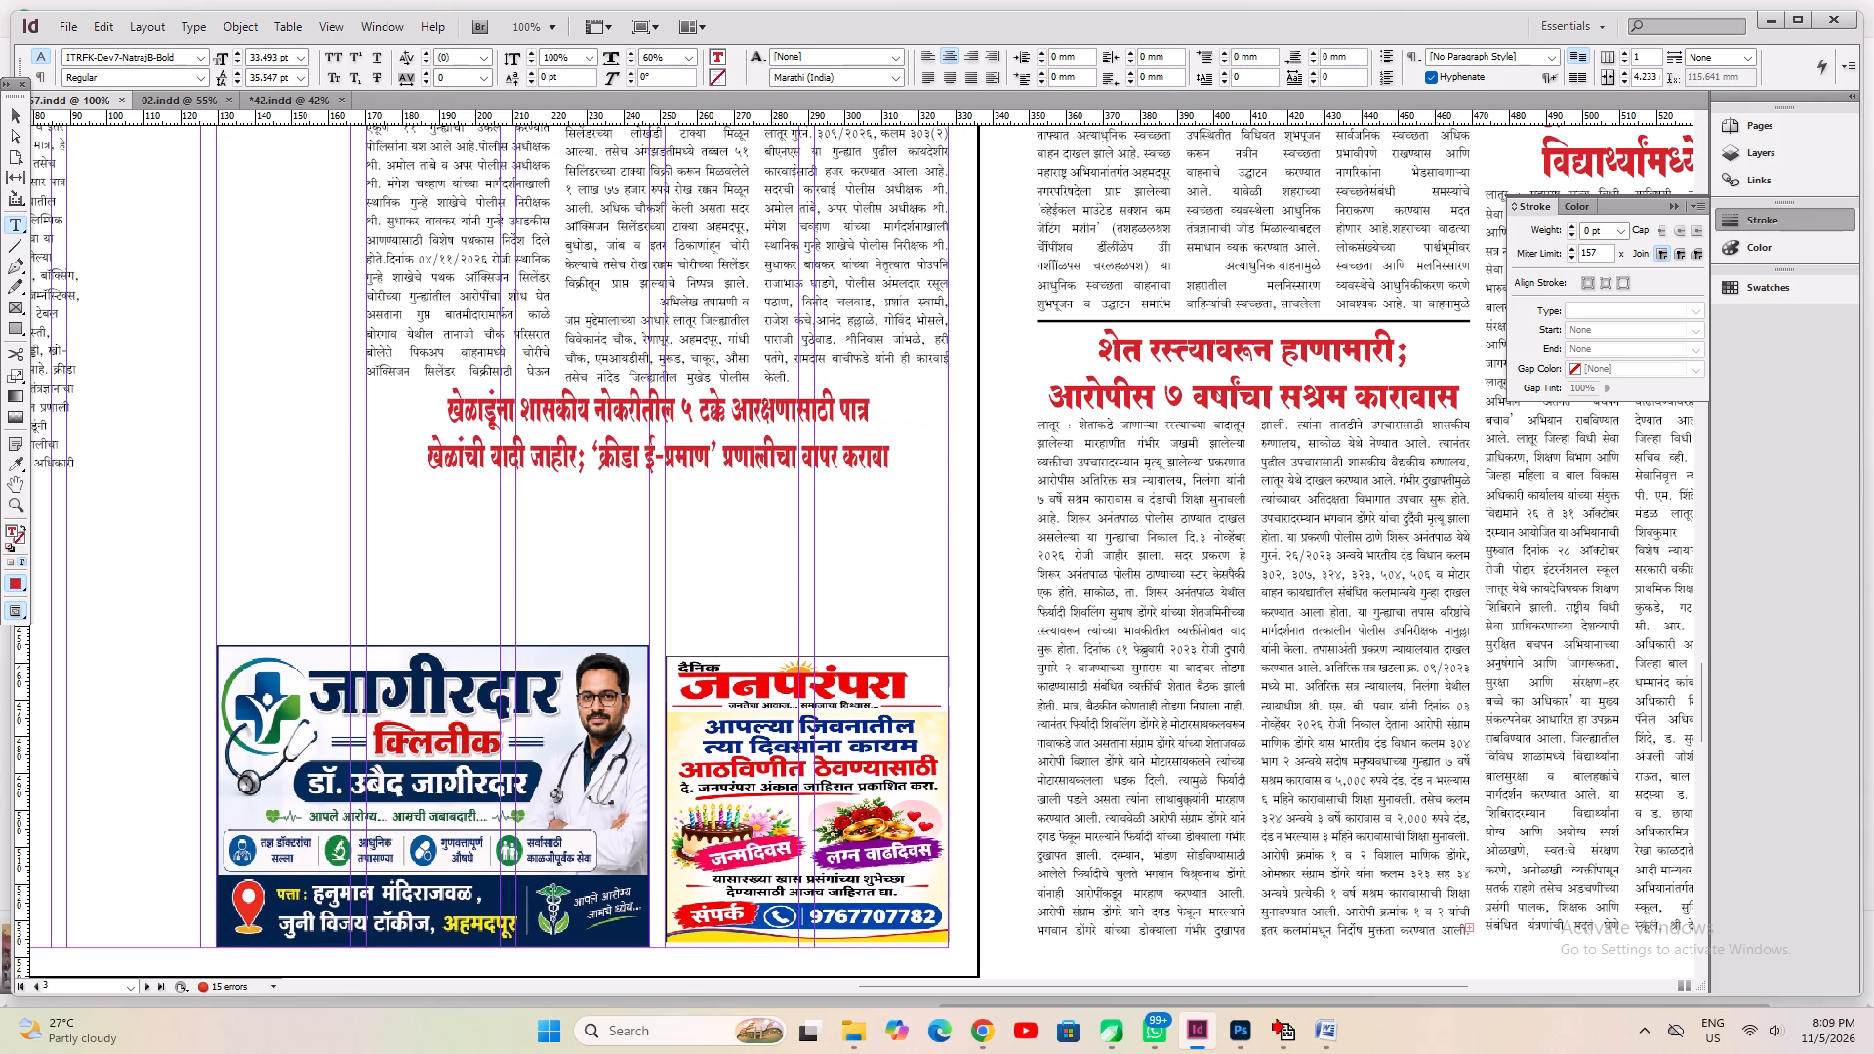
Set the two-line sports headline's horizontal scaling to 80%.
{"action": "key", "text": "ctrl+a"}
{"action": "left_click_drag", "start_coordinate": [671, 55], "coordinate": [383, 55]}
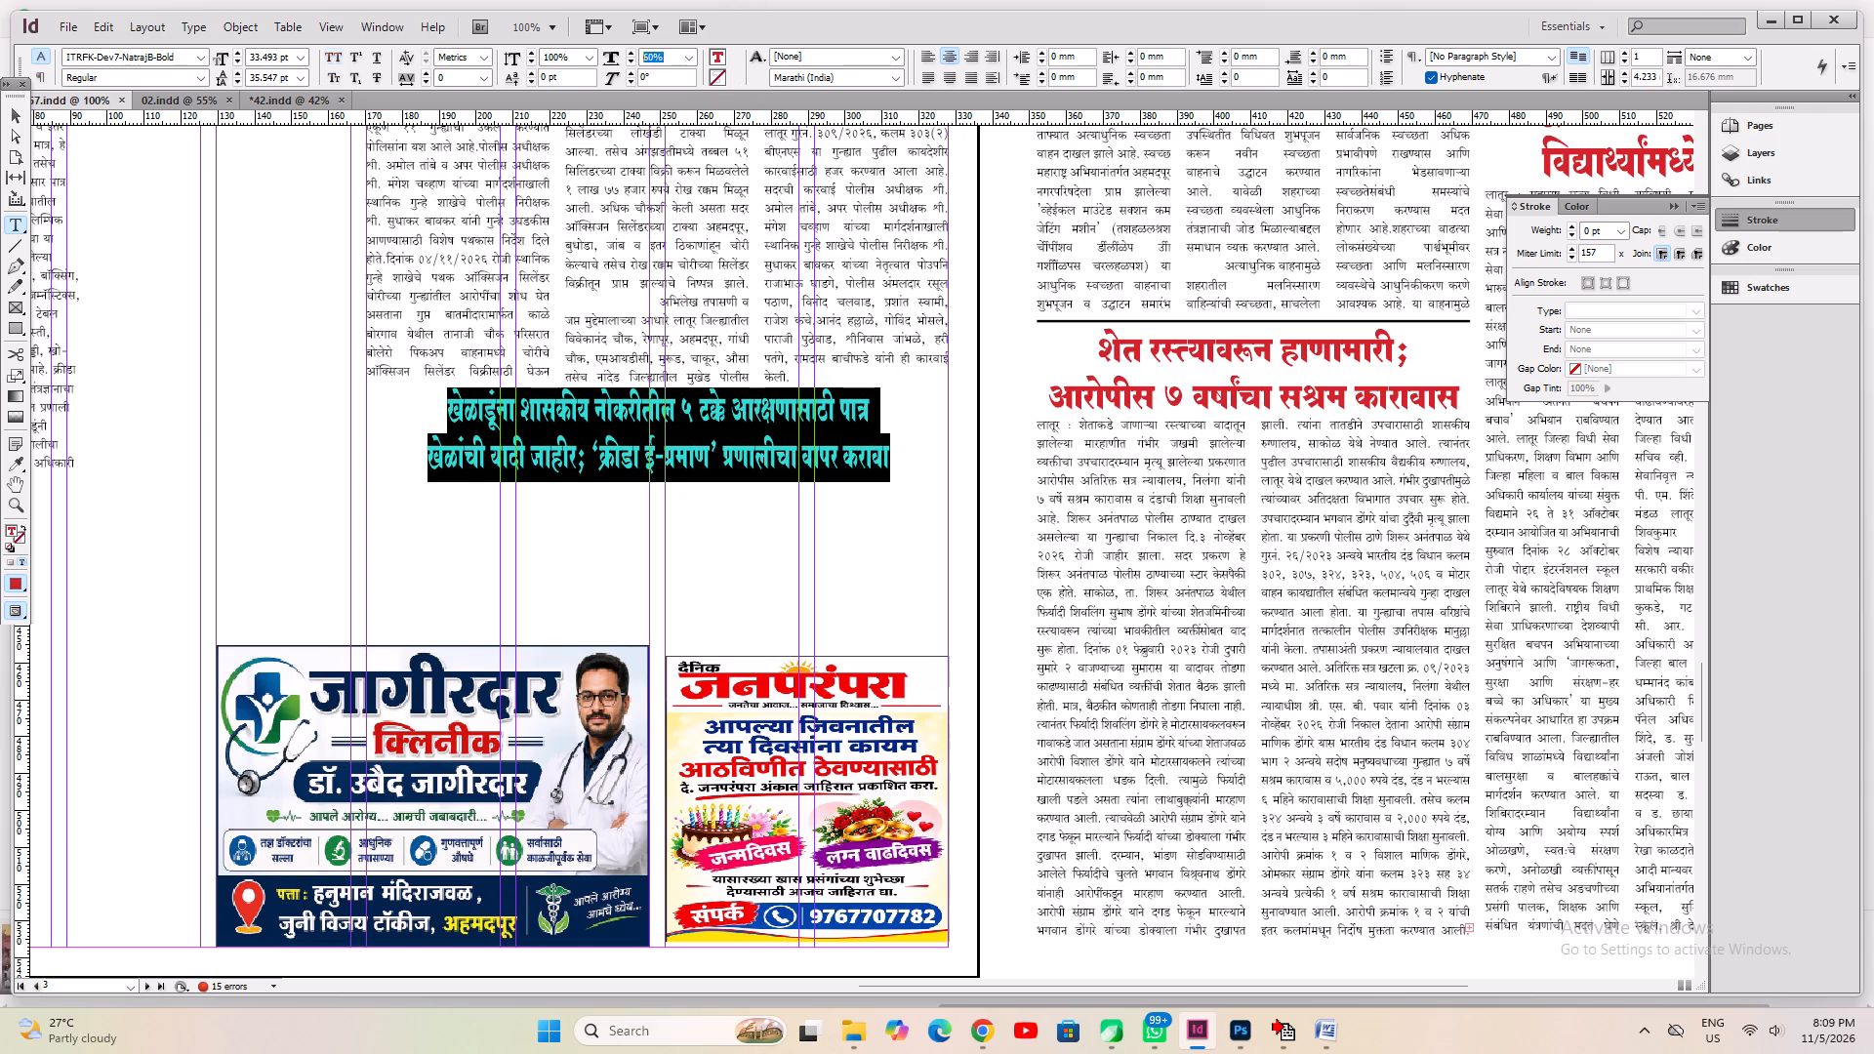
{"action": "type", "text": "80"}
{"action": "key", "text": "Return"}
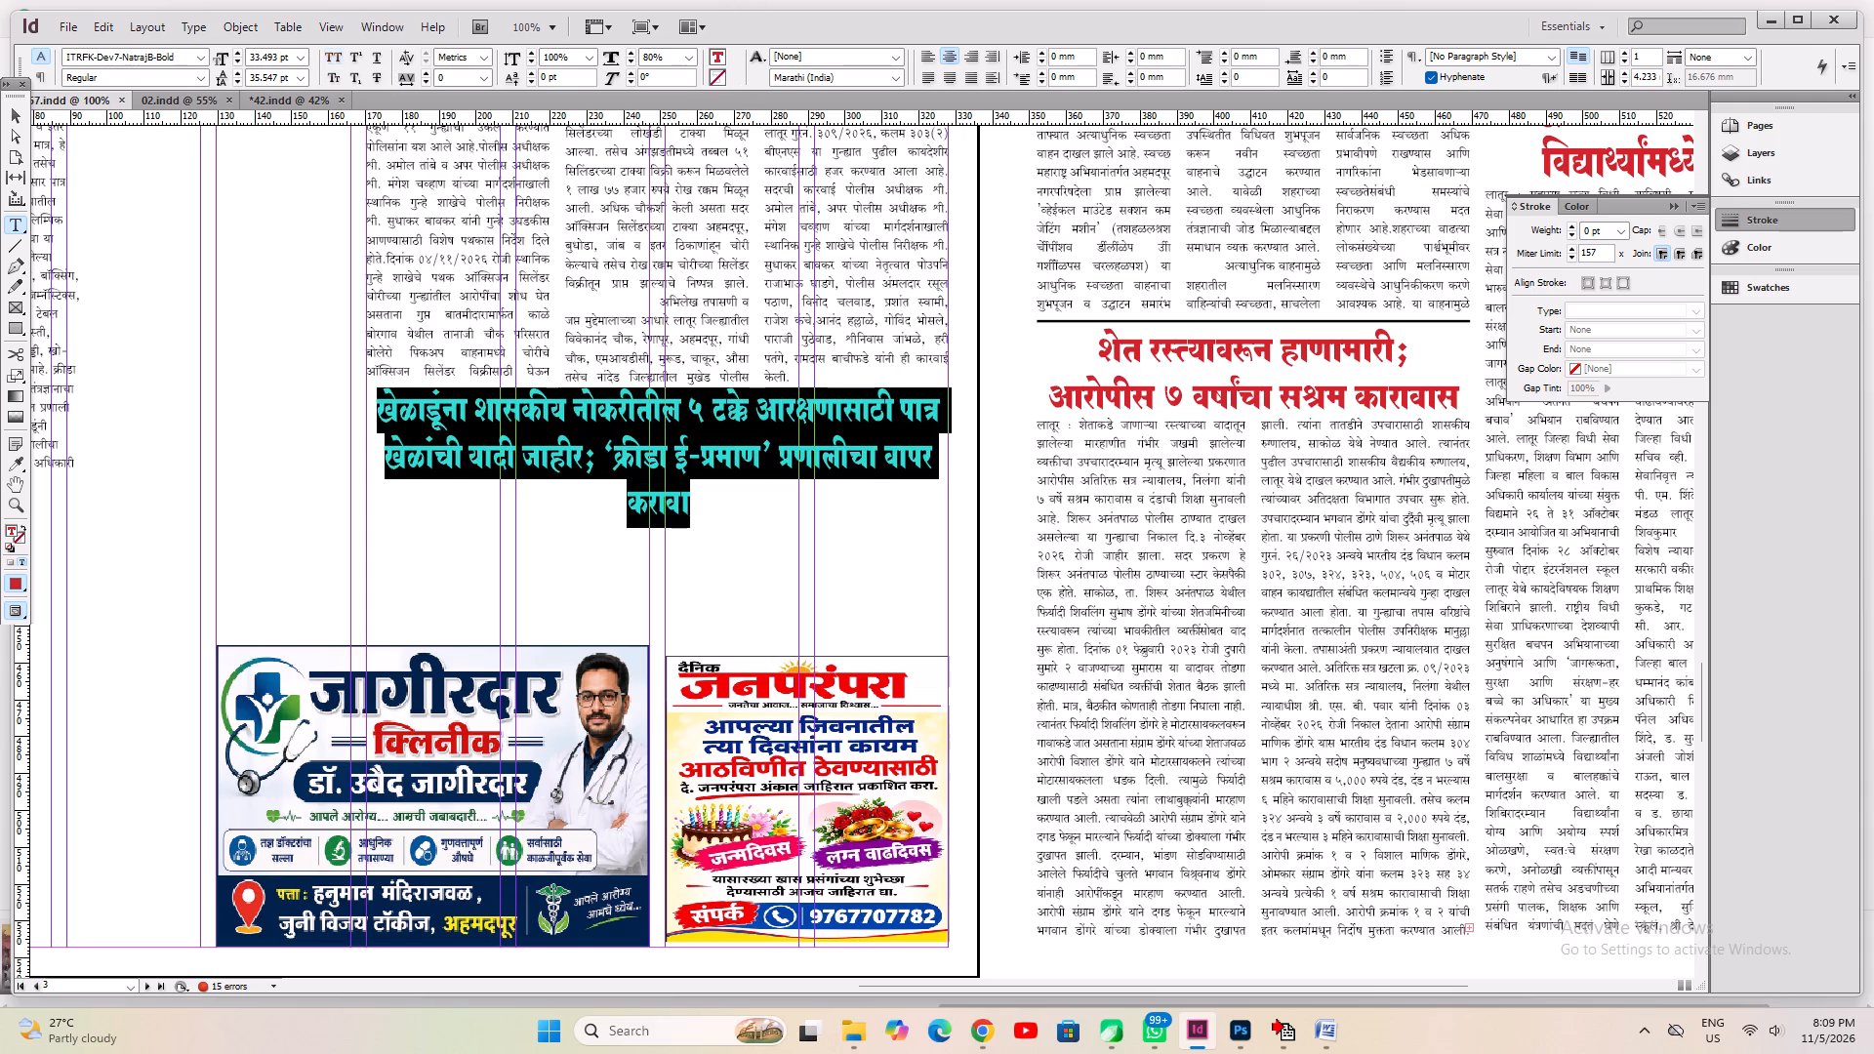
Justify the sports headline with the last line aligned left, reduce it to 31.493 pt with 33.547 pt leading, and save.
{"action": "key", "text": "ctrl+shift+j"}
{"action": "key", "text": "ctrl+shift+comma"}
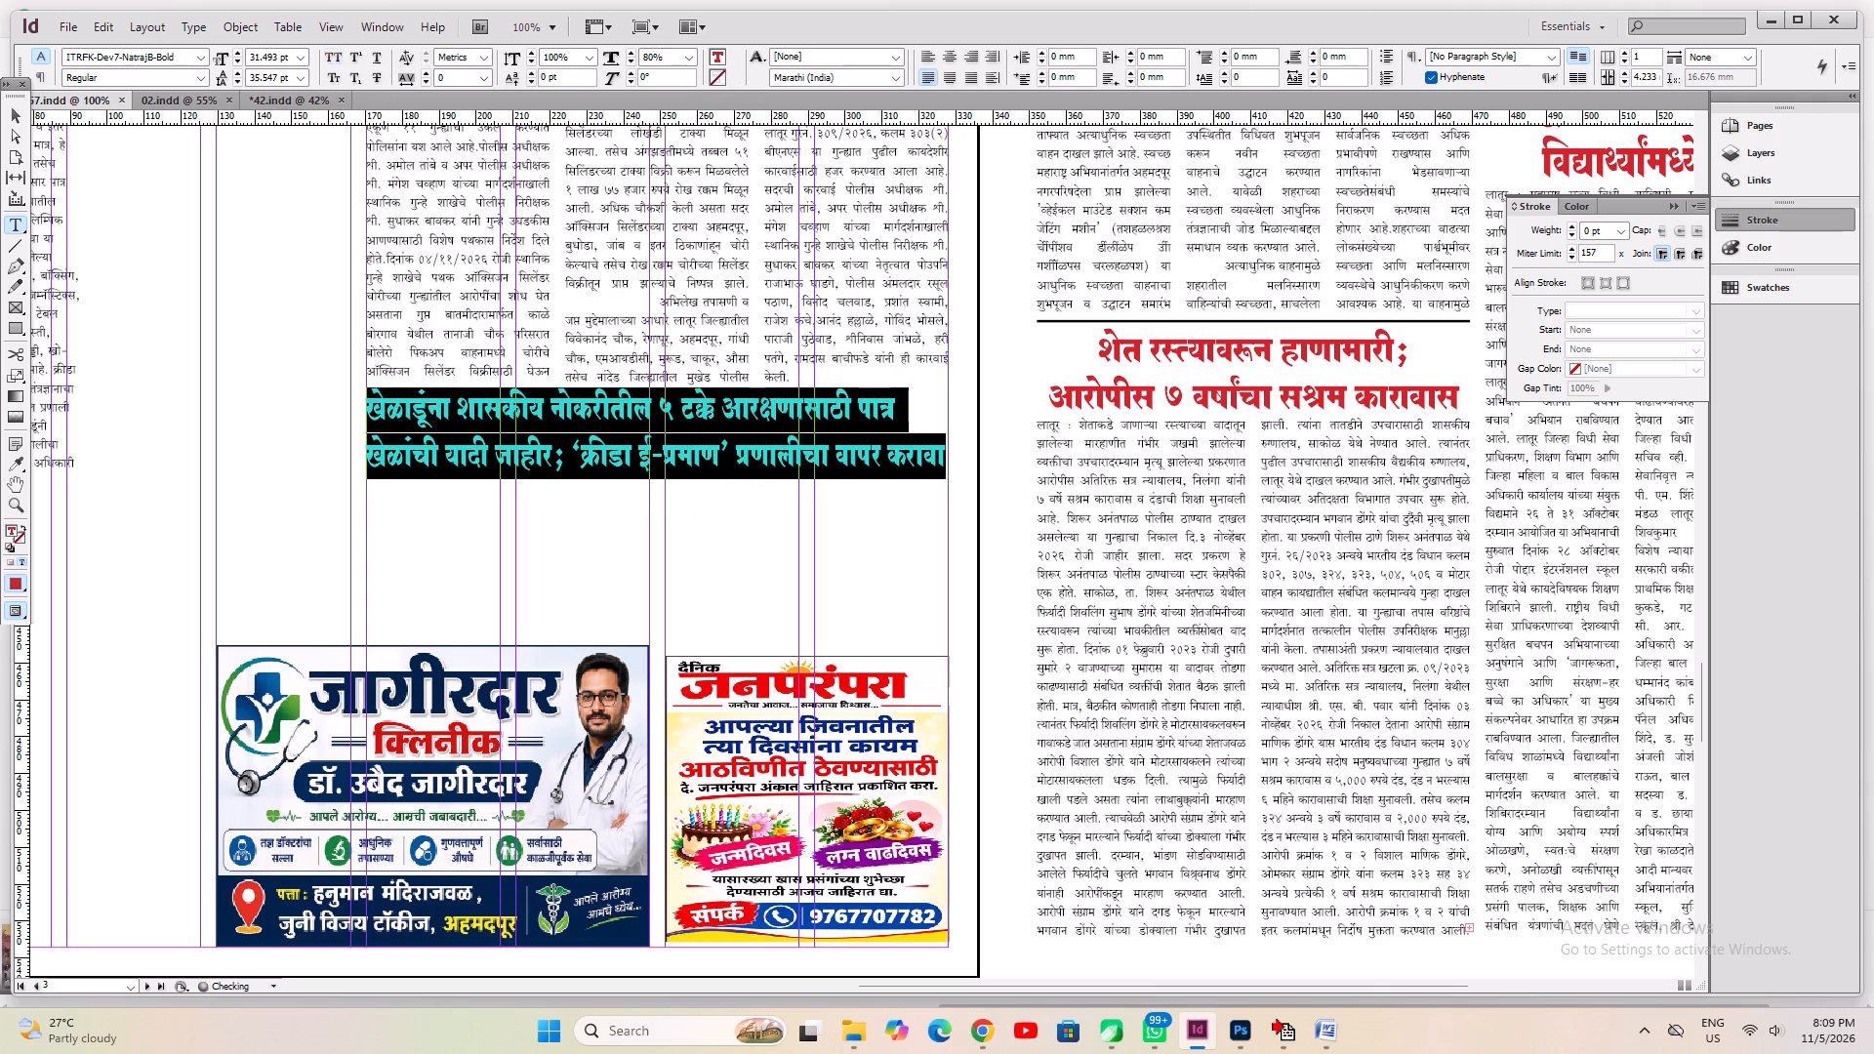
{"action": "key", "text": "alt+Up"}
{"action": "key", "text": "ctrl+z"}
{"action": "key", "text": "ctrl+s"}
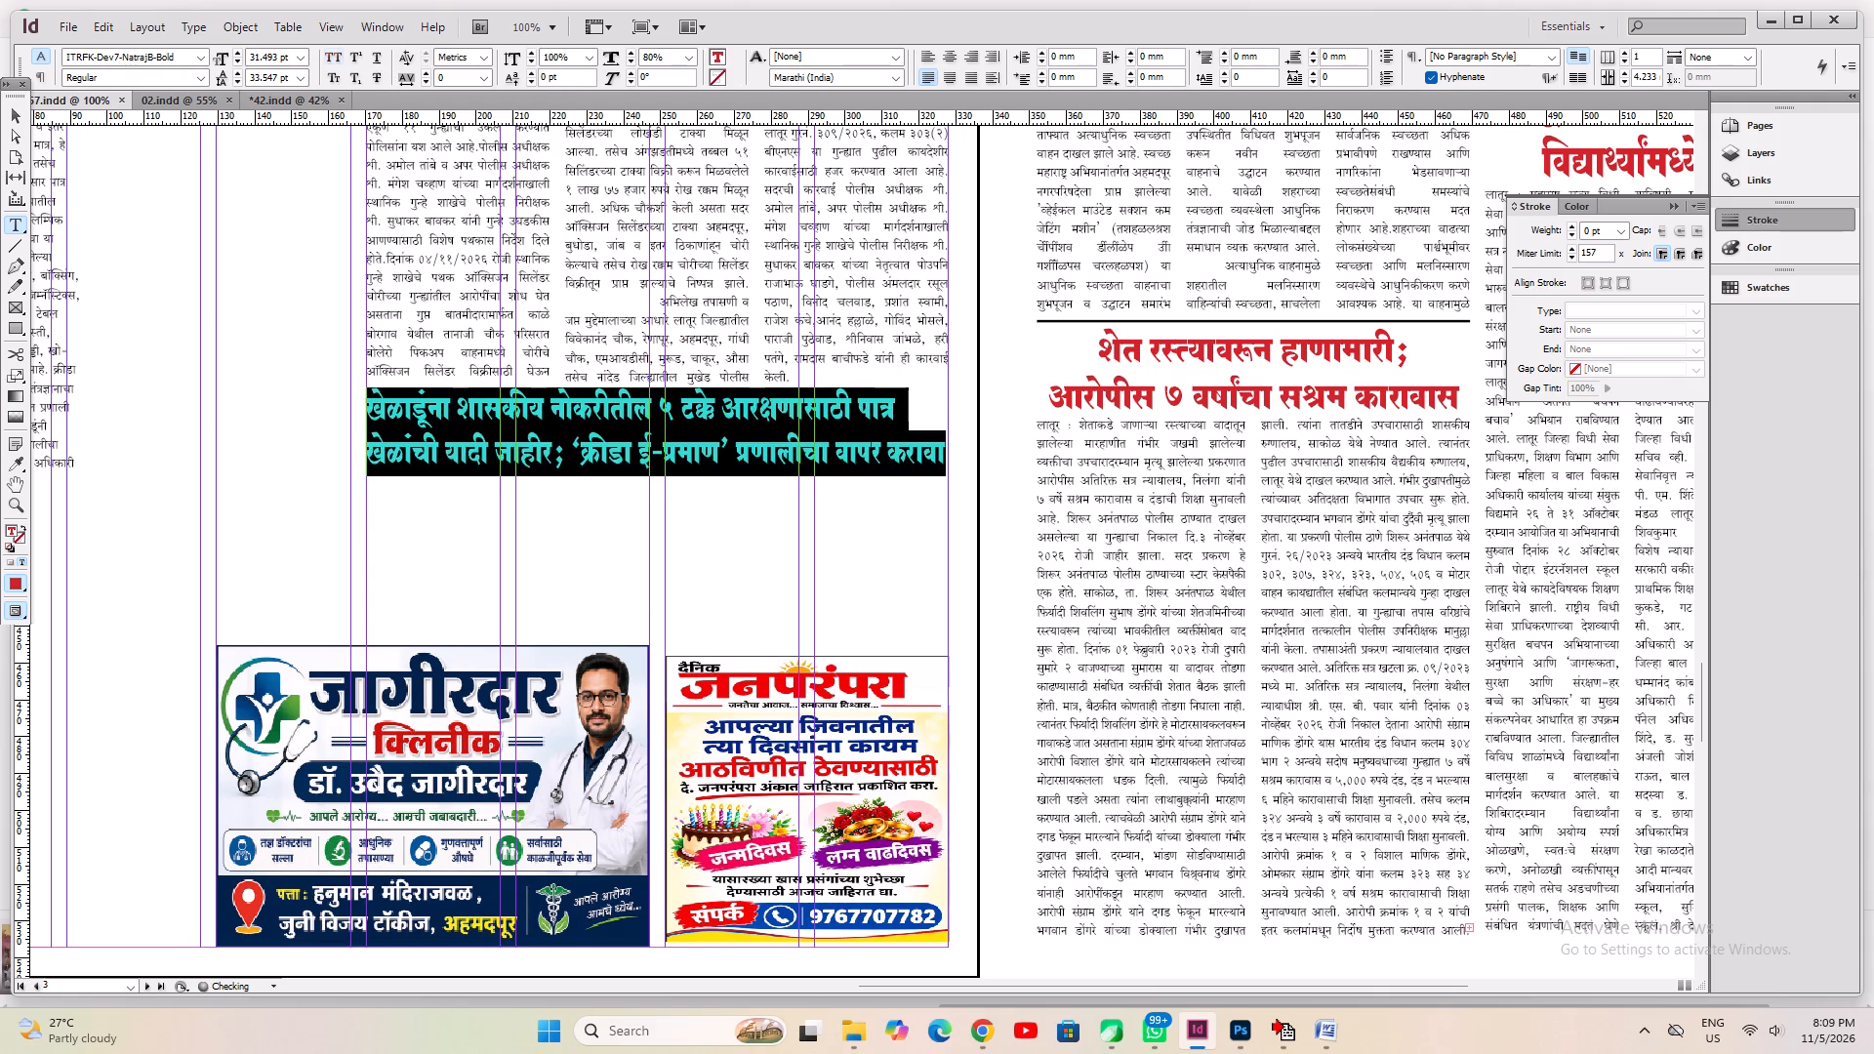
{"action": "key", "text": "ctrl+0"}
{"action": "key", "text": "ctrl+s"}
Justify the sports article's entire body text with the last line aligned left, save, and fit its frame to the content.
{"action": "left_click", "coordinate": [636, 644]}
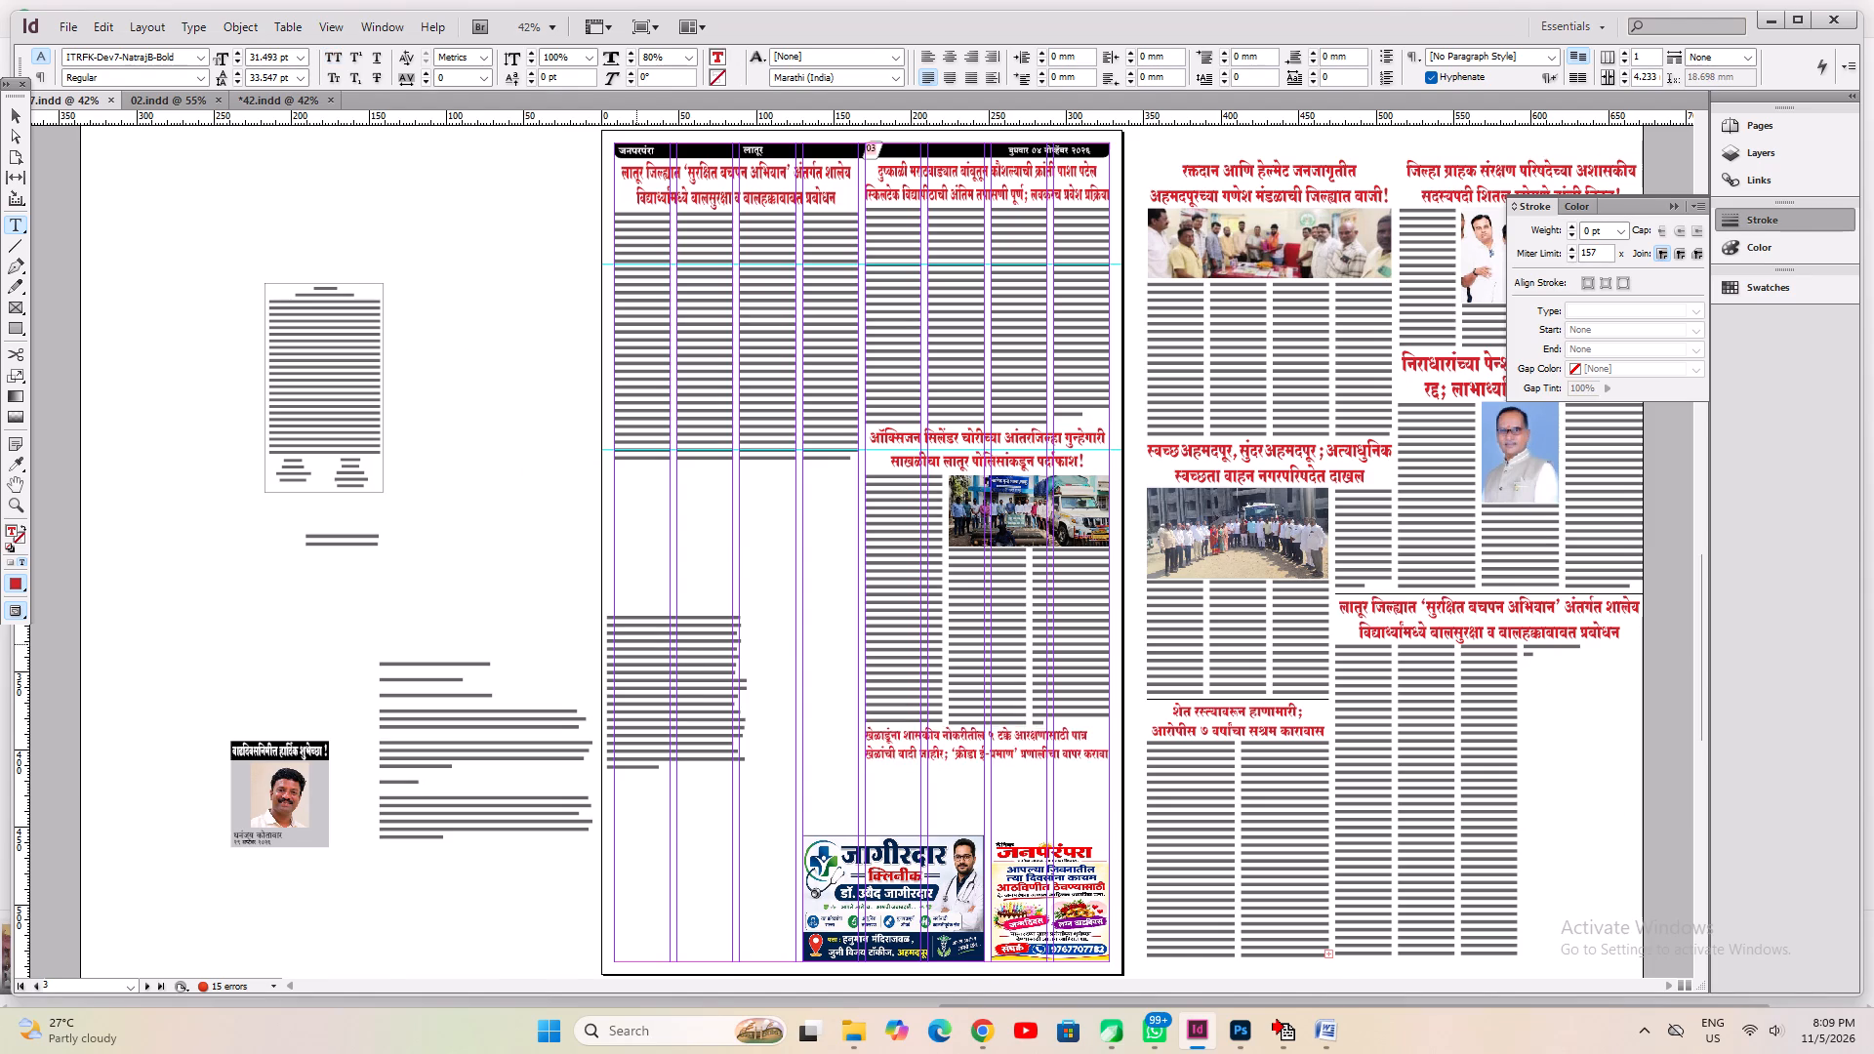
{"action": "key", "text": "ctrl+2"}
{"action": "scroll", "coordinate": [636, 644], "scroll_direction": "up", "scroll_amount": 2}
{"action": "key", "text": "ctrl+a"}
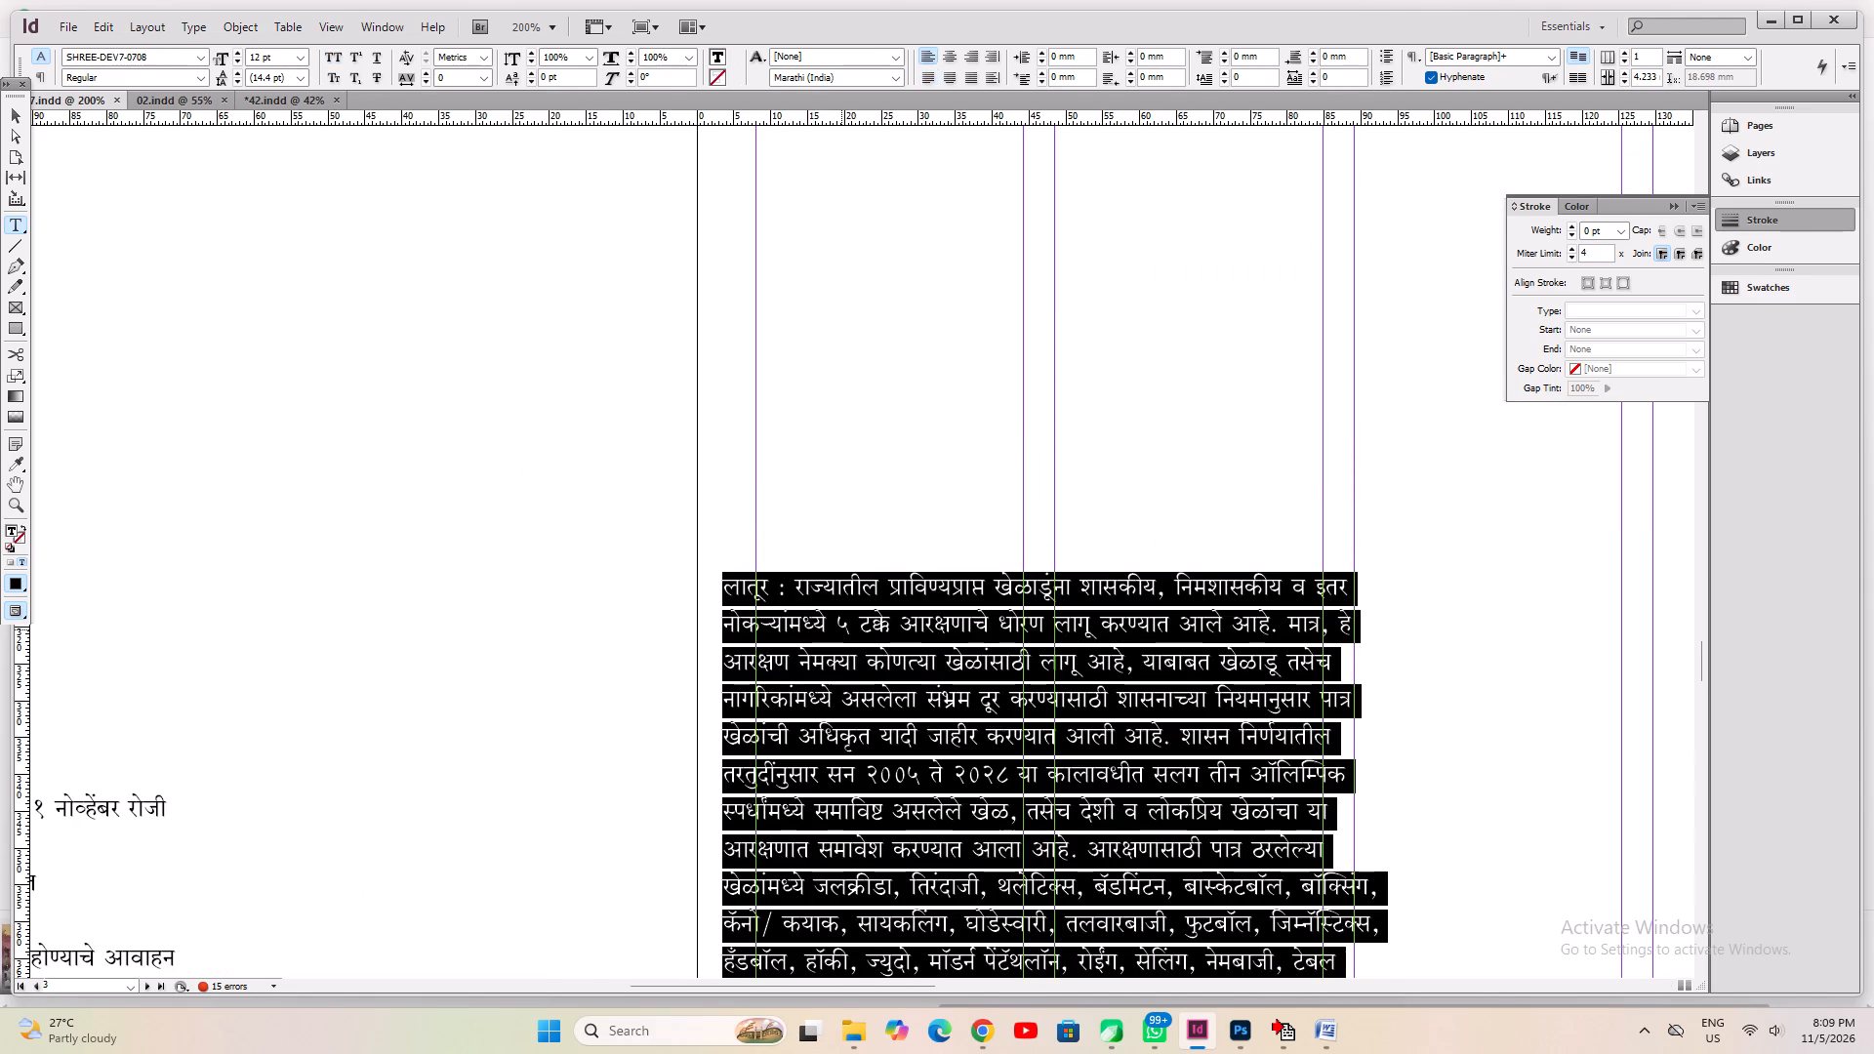
{"action": "key", "text": "ctrl+shift+j"}
{"action": "key", "text": "ctrl+0"}
{"action": "key", "text": "ctrl+s"}
{"action": "key", "text": "ctrl+alt+c"}
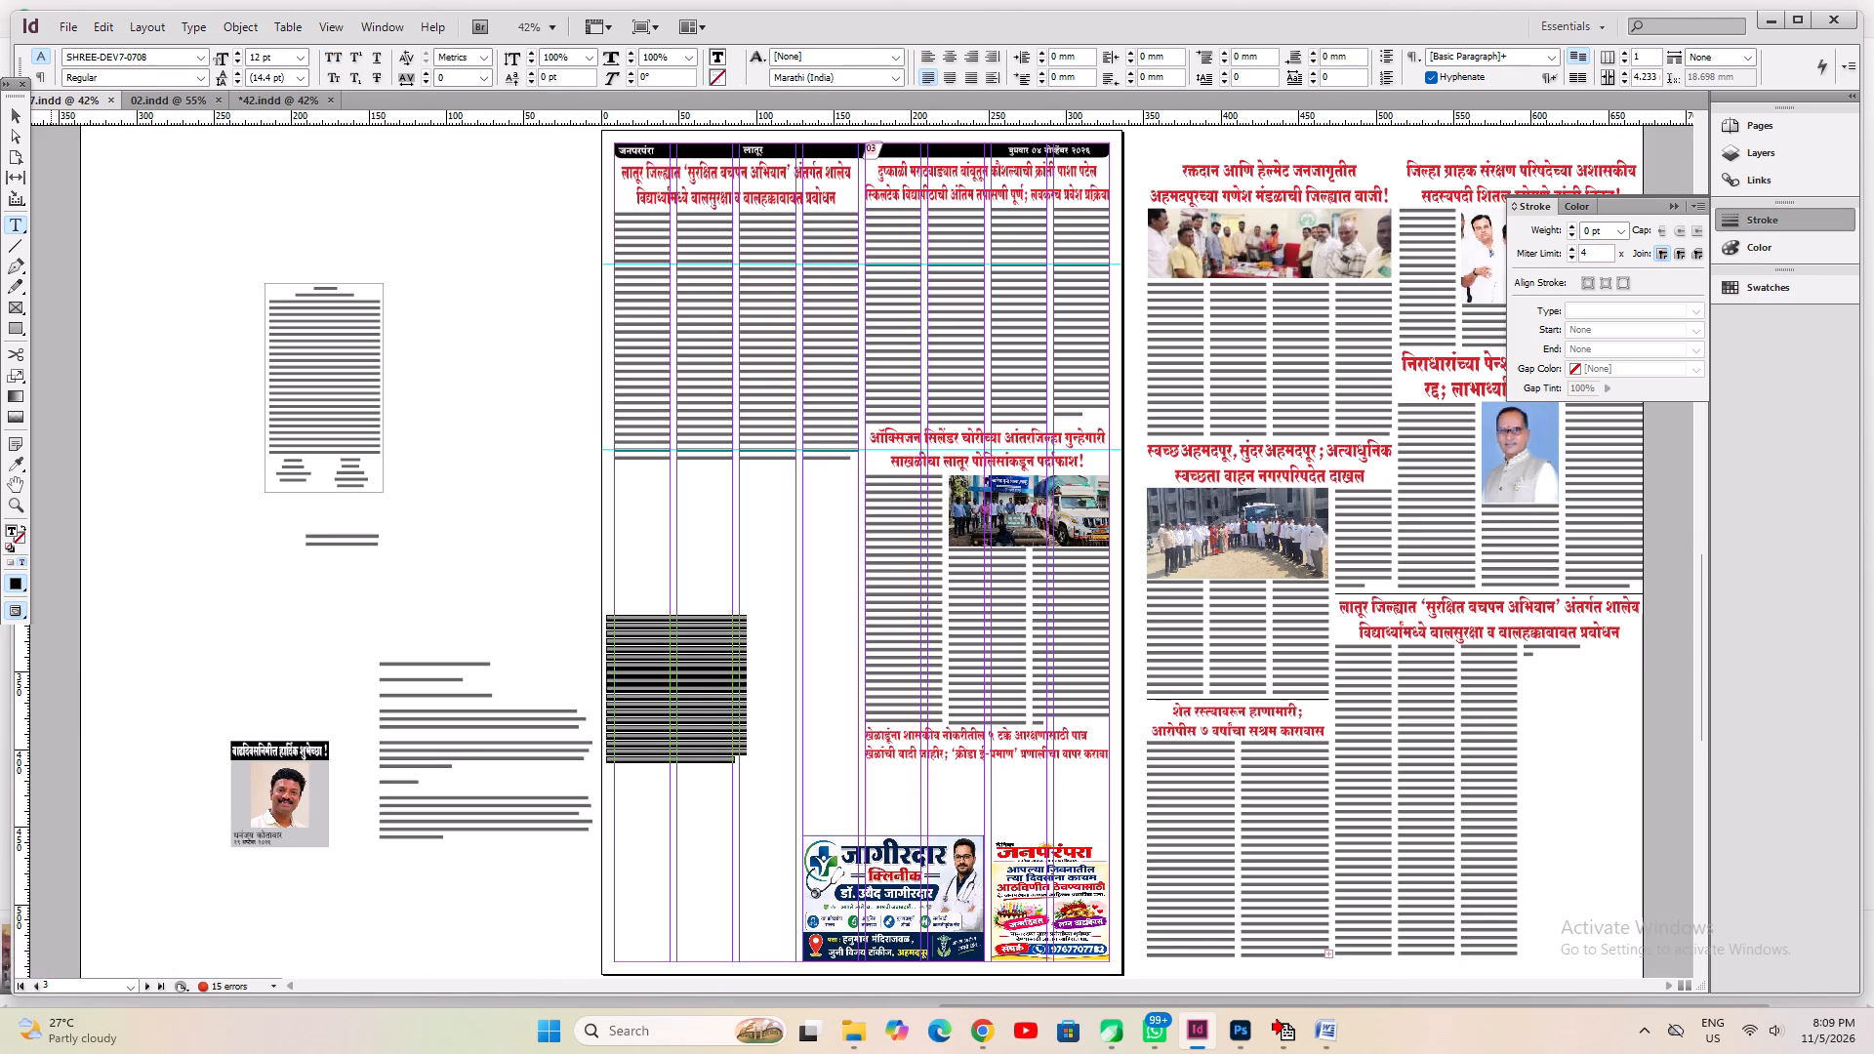
Move the sports article's body text frame beneath its headline, above the two advertisements.
{"action": "left_click", "coordinate": [18, 113]}
{"action": "scroll", "coordinate": [718, 726], "scroll_direction": "down", "scroll_amount": 3}
{"action": "left_click_drag", "start_coordinate": [663, 559], "coordinate": [942, 762]}
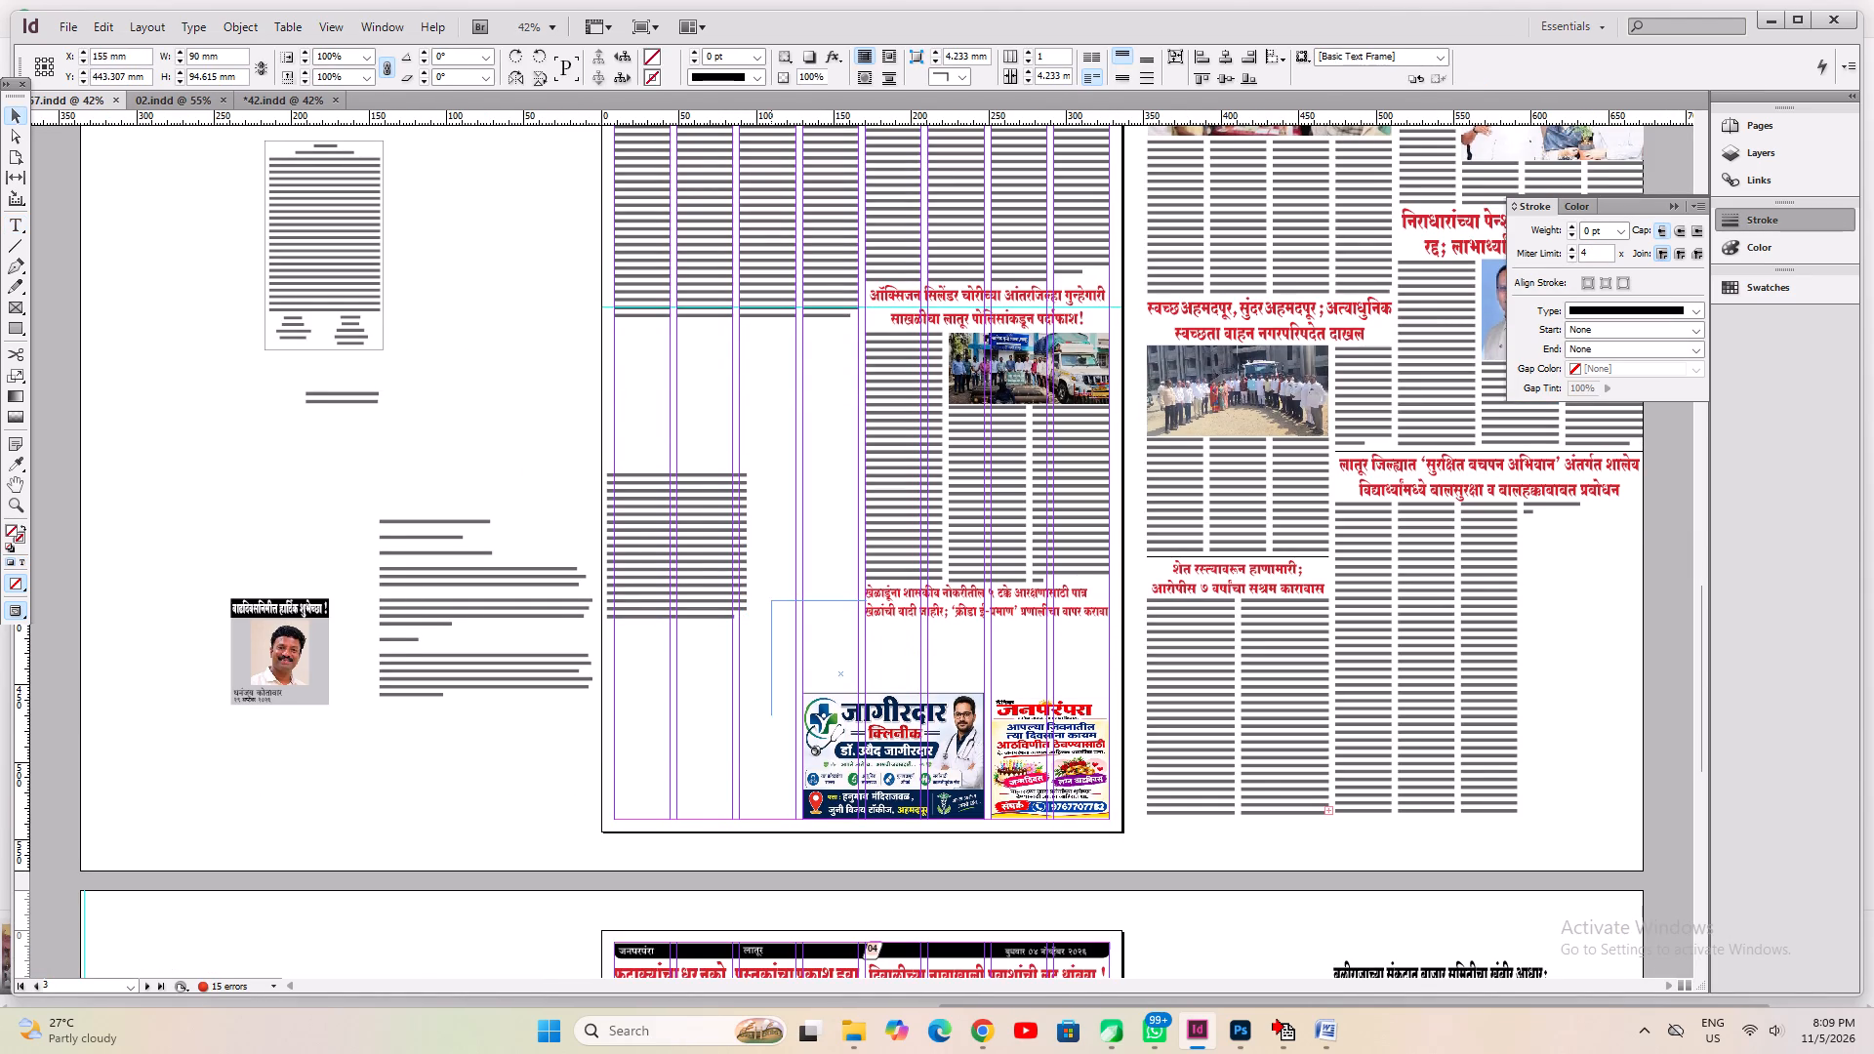
Align the sports article's body text frame beneath its headline and widen it to about 158.5 mm, matching the headline's width.
{"action": "left_click_drag", "start_coordinate": [942, 762], "coordinate": [922, 709]}
{"action": "key", "text": "ctrl+1"}
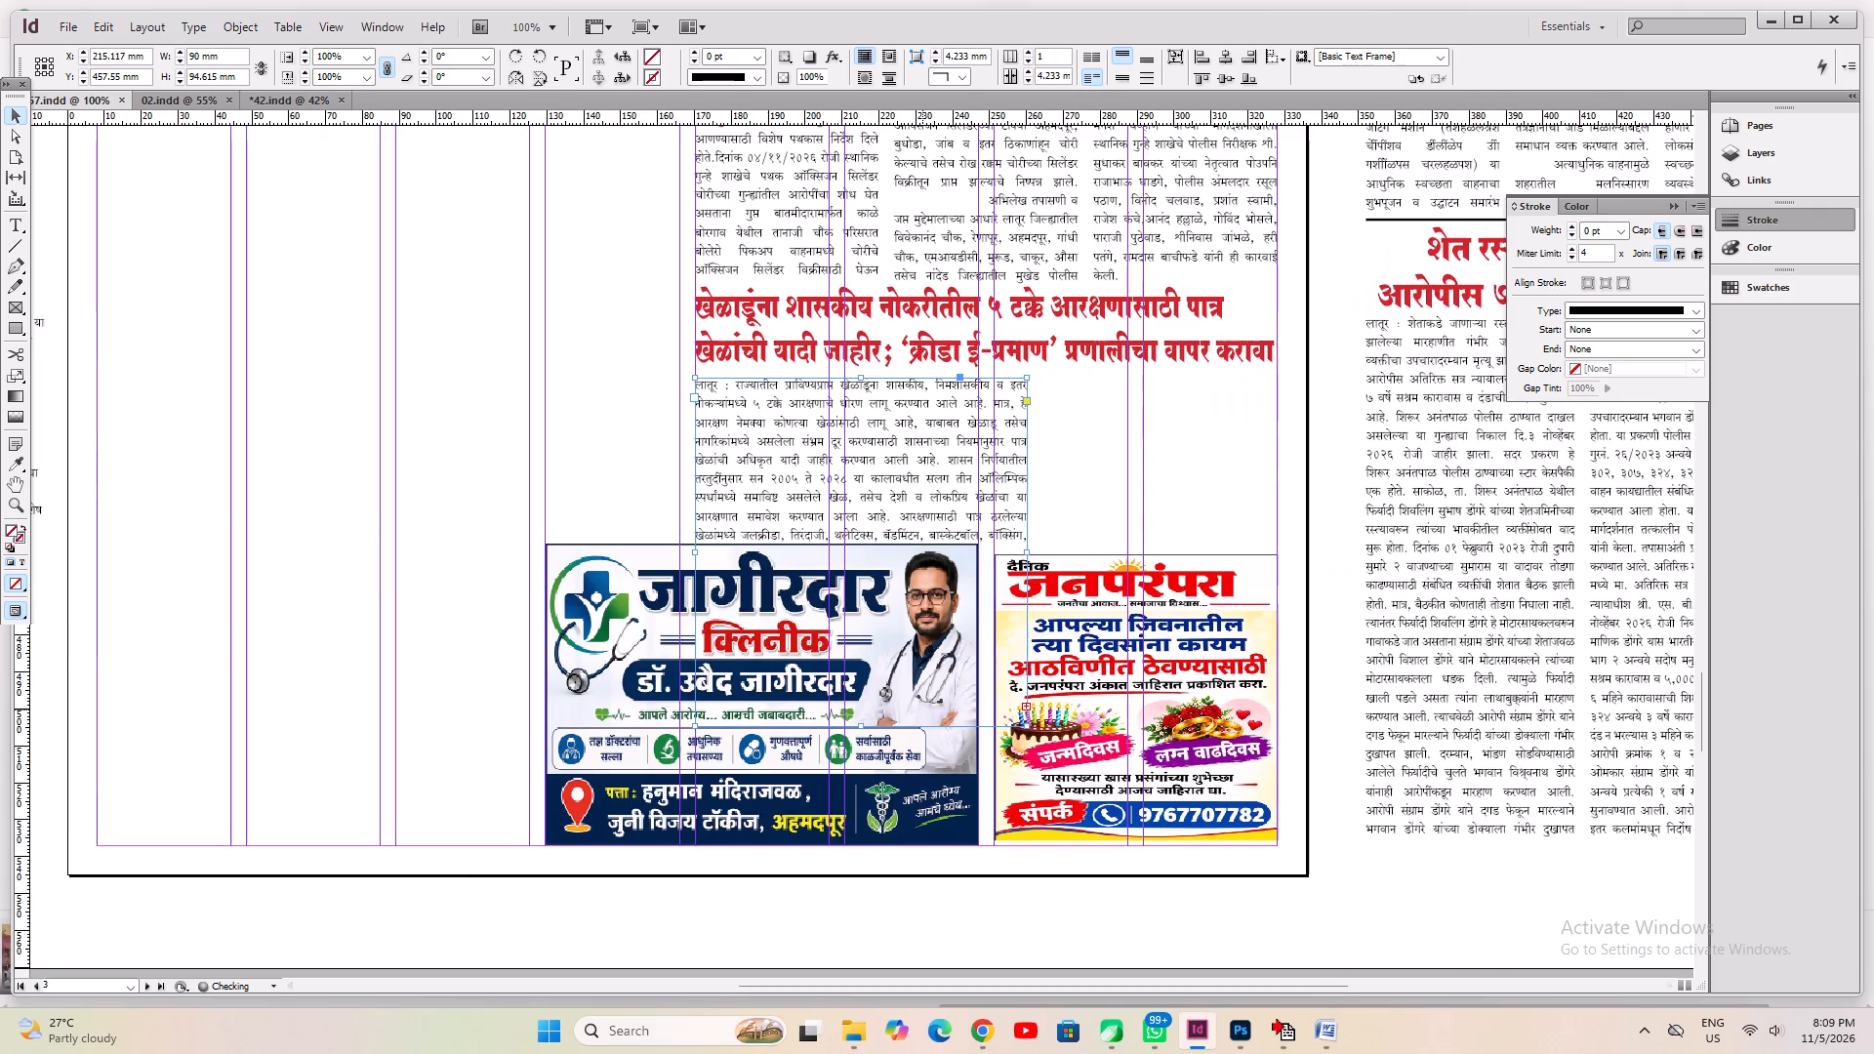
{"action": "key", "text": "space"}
{"action": "left_click_drag", "start_coordinate": [1089, 729], "coordinate": [816, 831]}
{"action": "left_click_drag", "start_coordinate": [755, 651], "coordinate": [833, 652]}
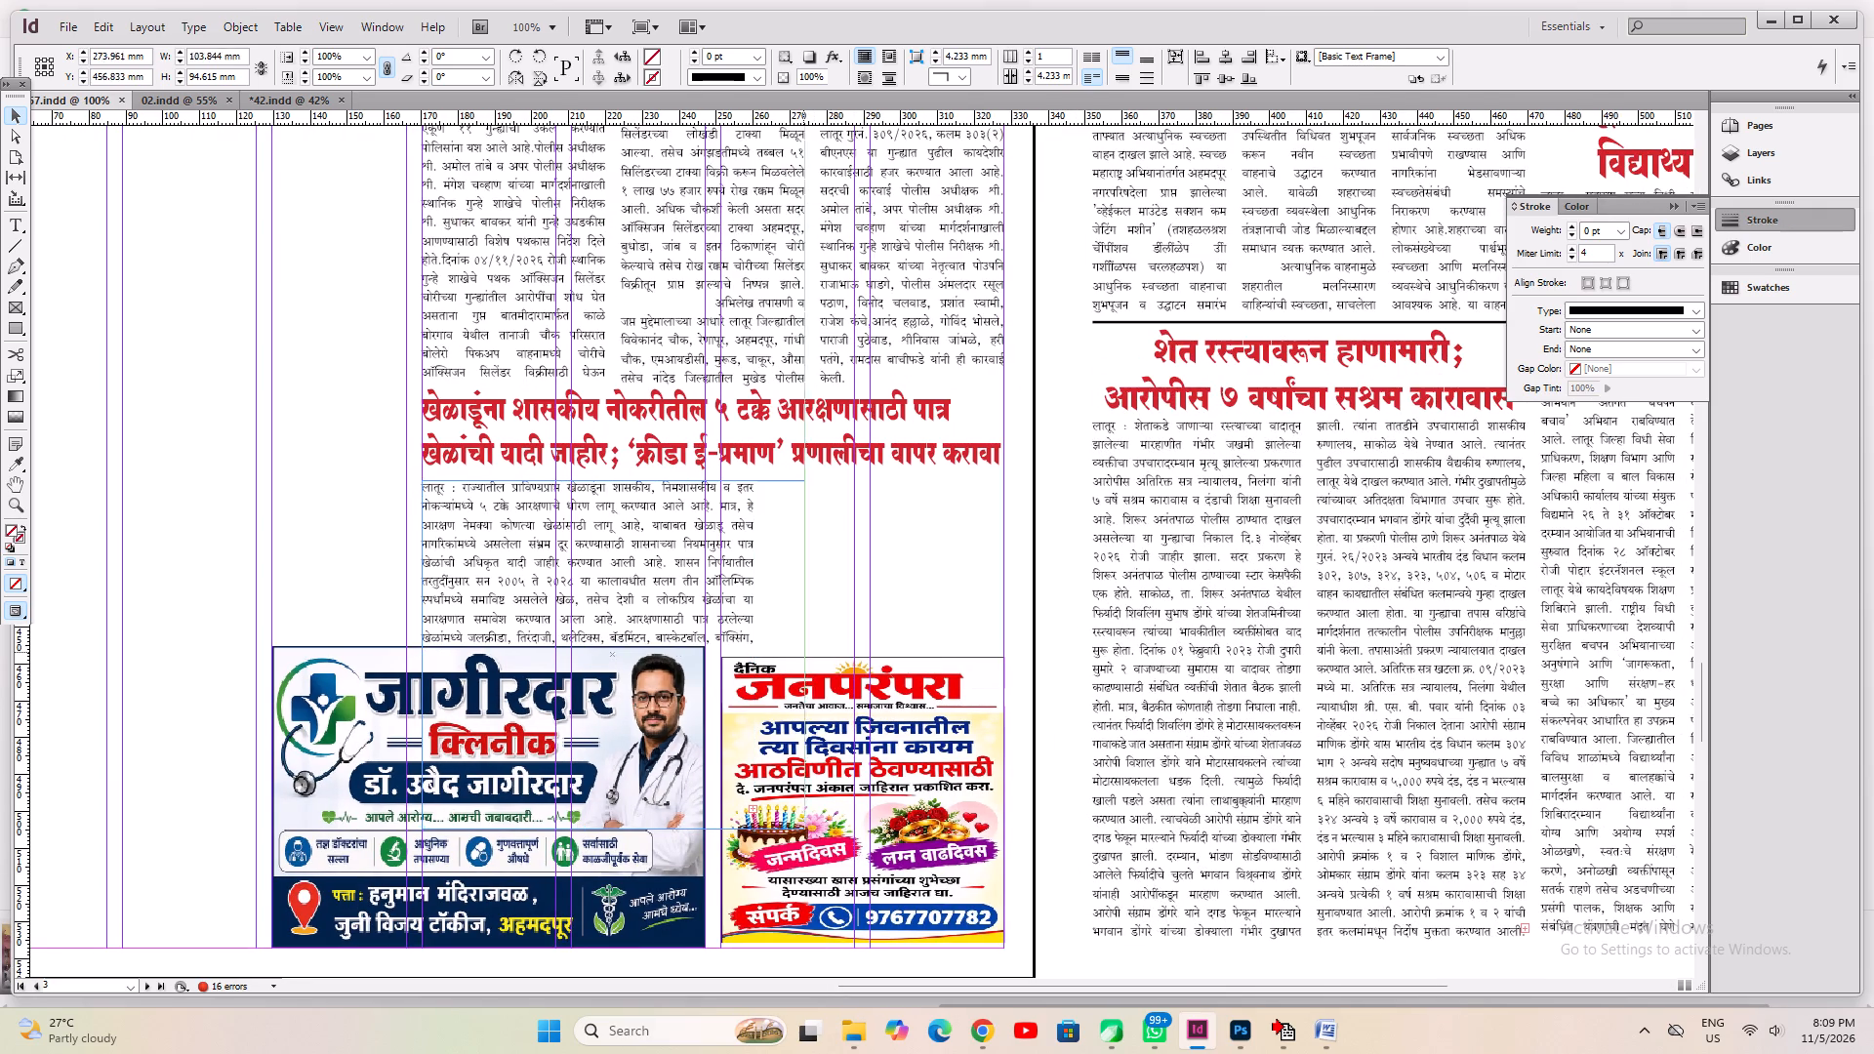
{"action": "left_click_drag", "start_coordinate": [833, 652], "coordinate": [1005, 669]}
{"action": "key", "text": "ctrl+alt+c"}
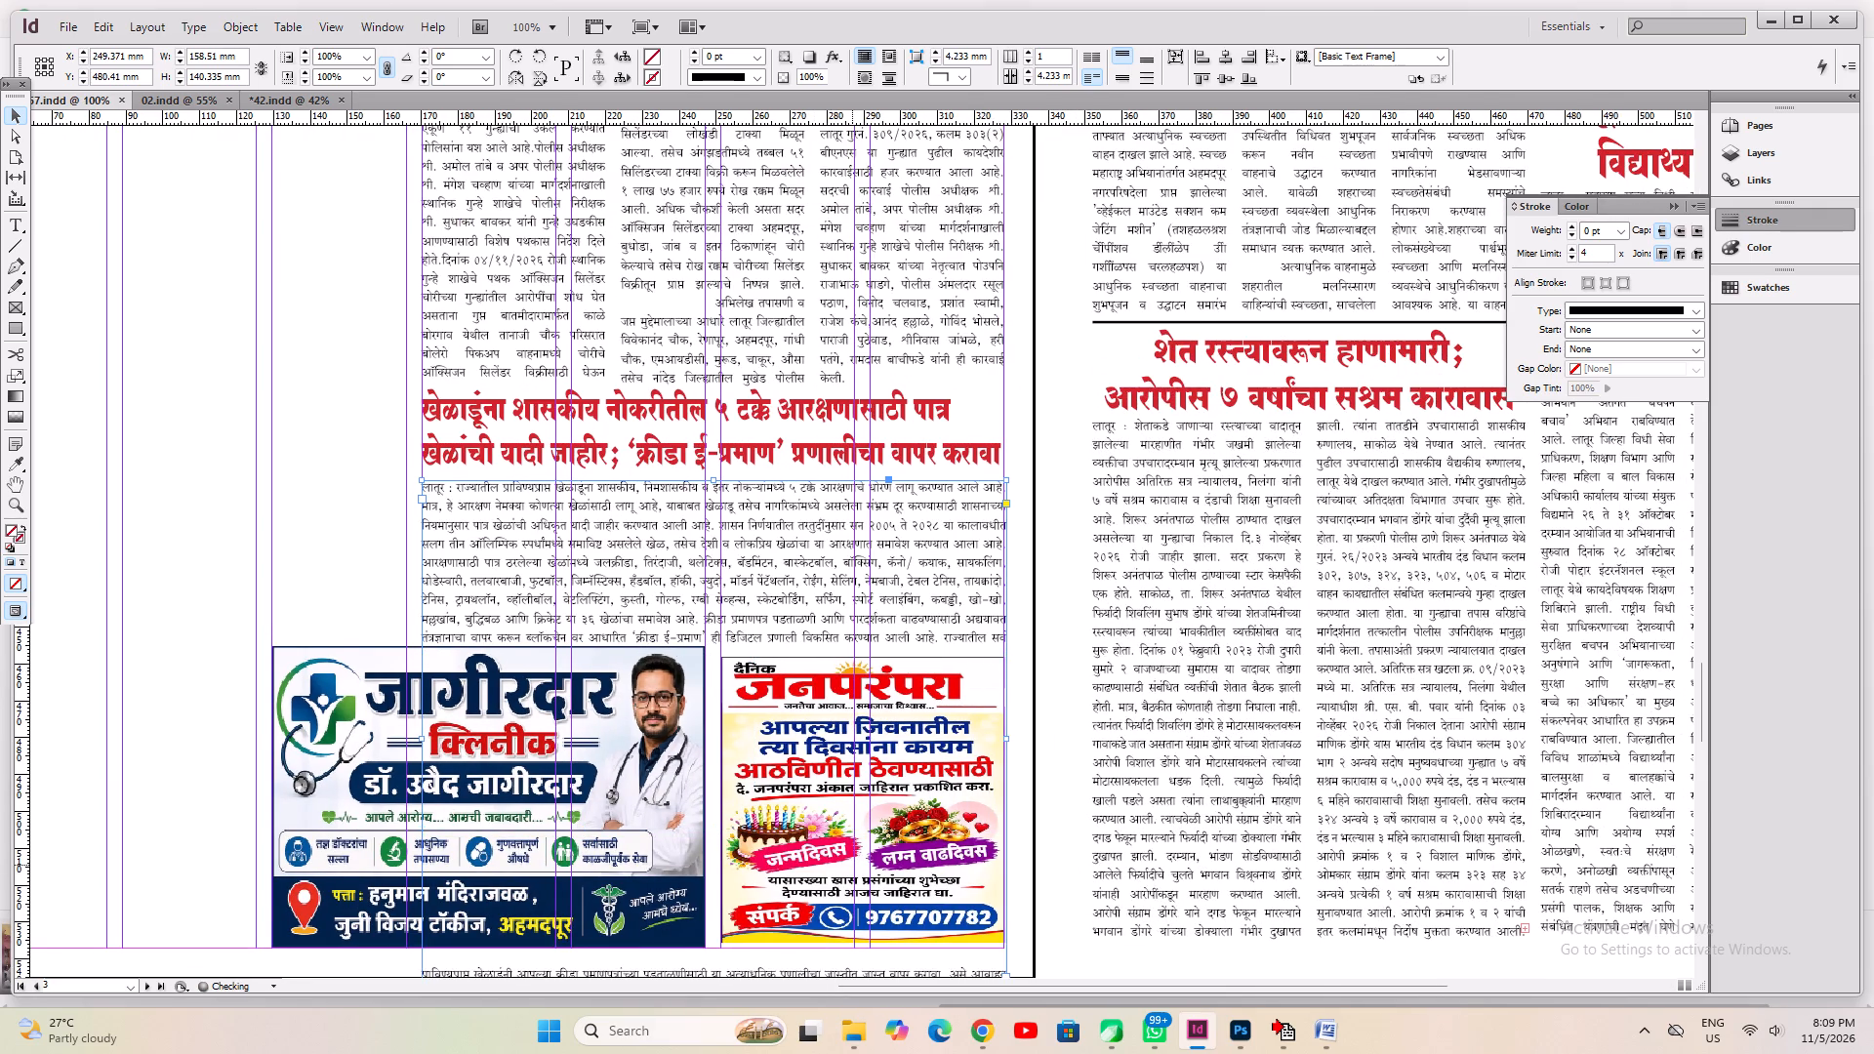
Shorten the sports body text frame to about 47 mm high so it ends just above the two advertisements.
{"action": "scroll", "coordinate": [841, 835], "scroll_direction": "down", "scroll_amount": 4}
{"action": "left_click_drag", "start_coordinate": [713, 859], "coordinate": [714, 834]}
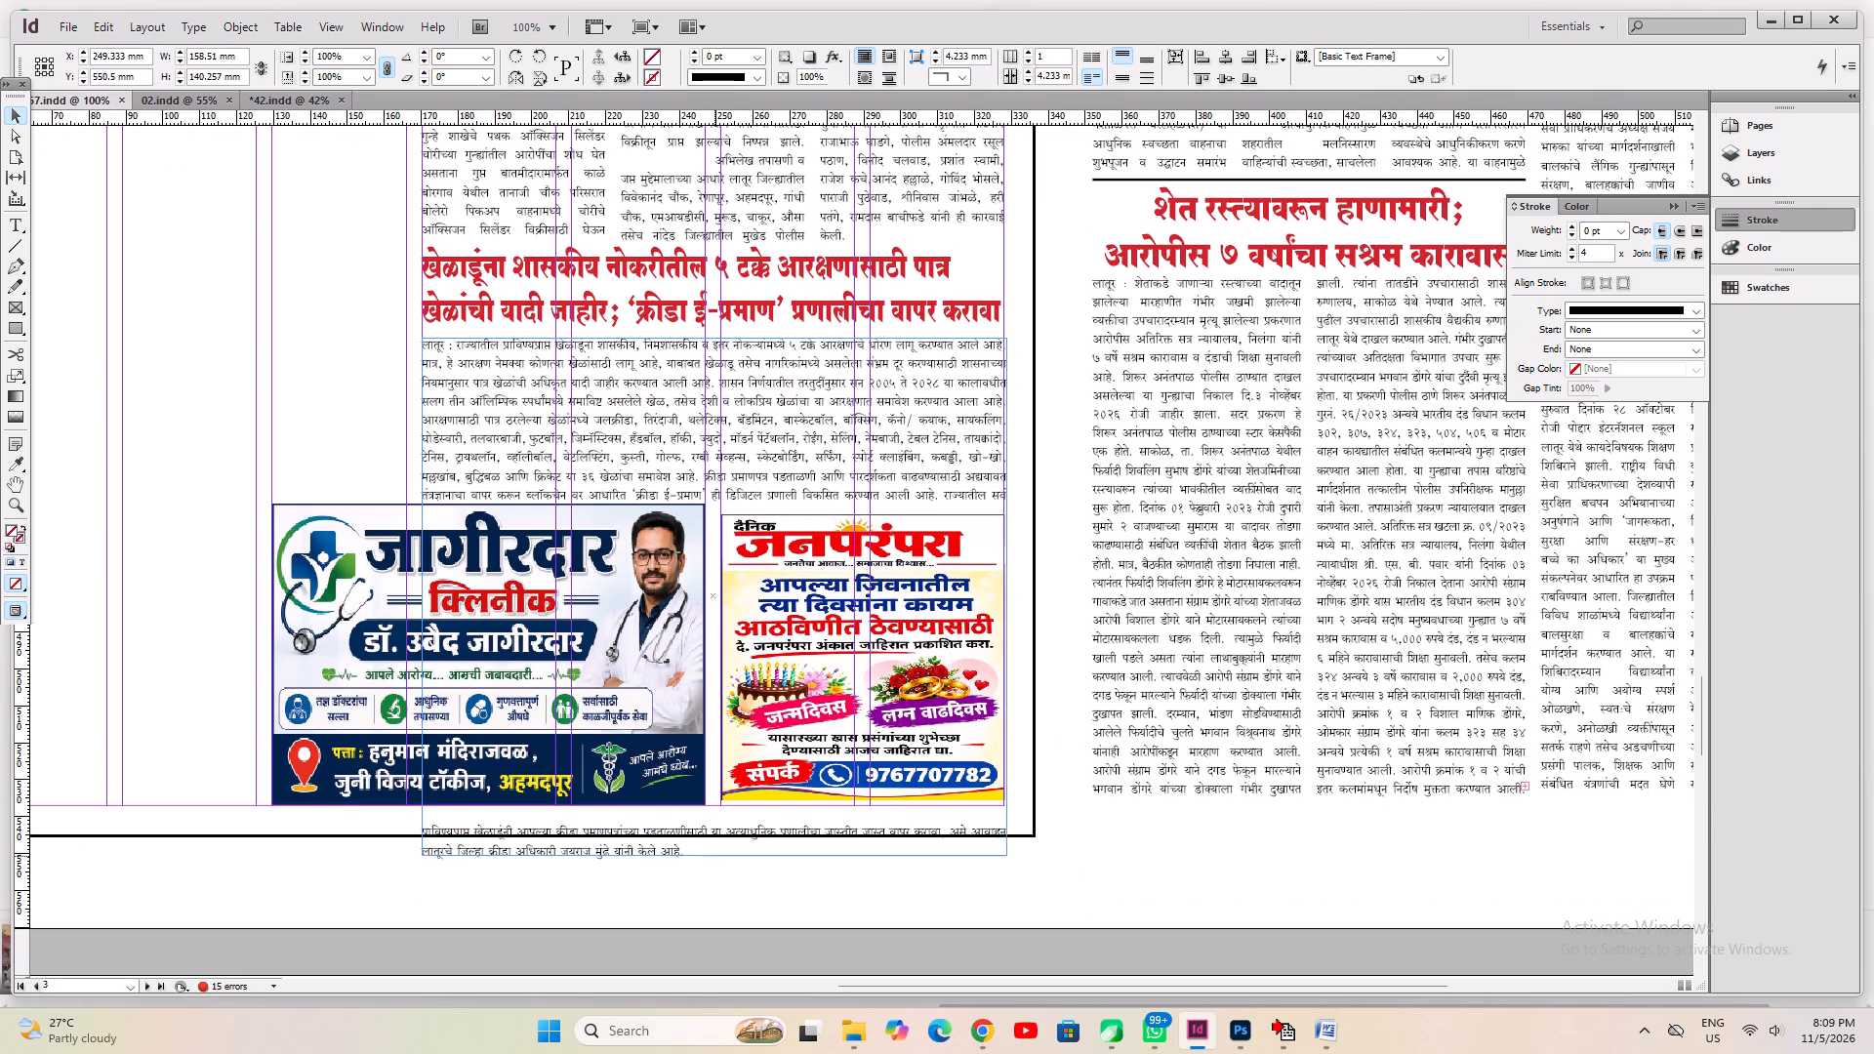
{"action": "left_click_drag", "start_coordinate": [714, 834], "coordinate": [718, 515]}
Lower the clinic advertisement's top edge, making it about 78 mm high and level with the neighbouring advertisement.
{"action": "left_click", "coordinate": [582, 688], "text": "ctrl"}
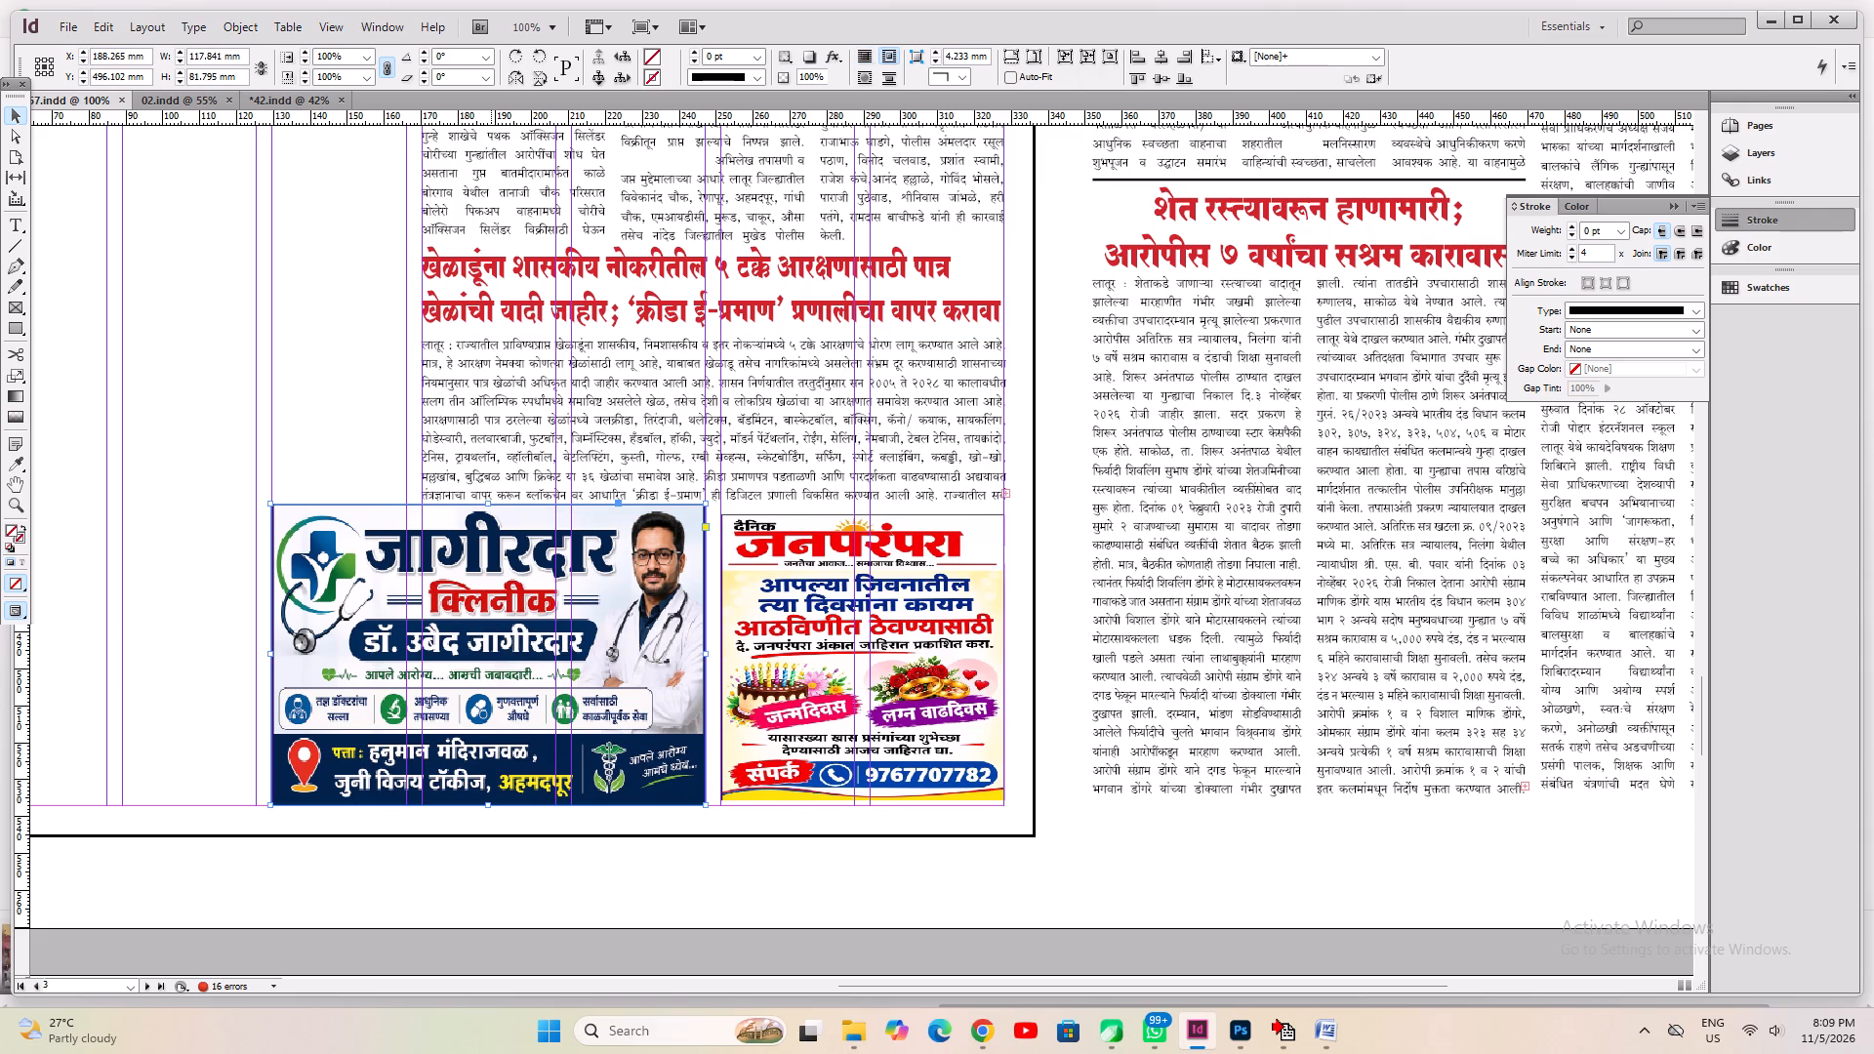
{"action": "left_click_drag", "start_coordinate": [488, 502], "coordinate": [486, 517], "text": "ctrl"}
{"action": "left_click", "coordinate": [486, 515], "text": "ctrl"}
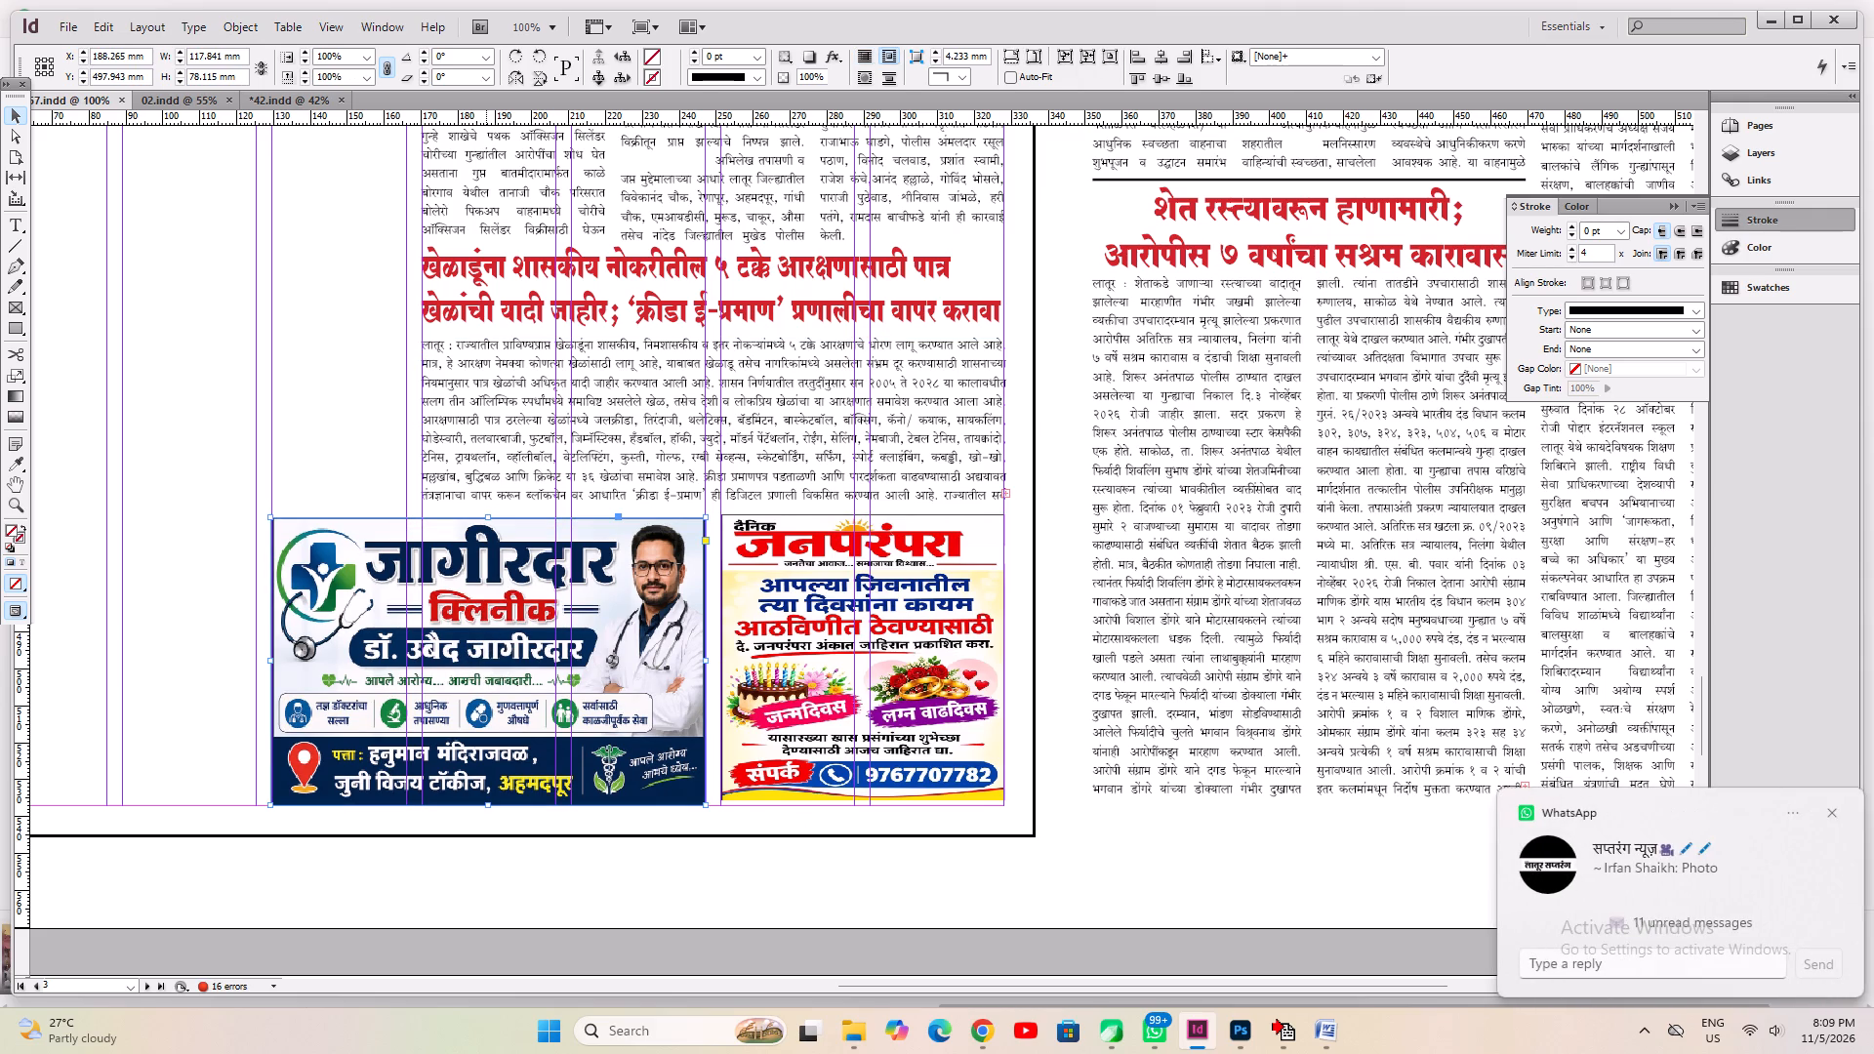
Narrow the sports body text frame to about 157.9 mm at the column guide and divide it into three columns.
{"action": "left_click", "coordinate": [727, 440]}
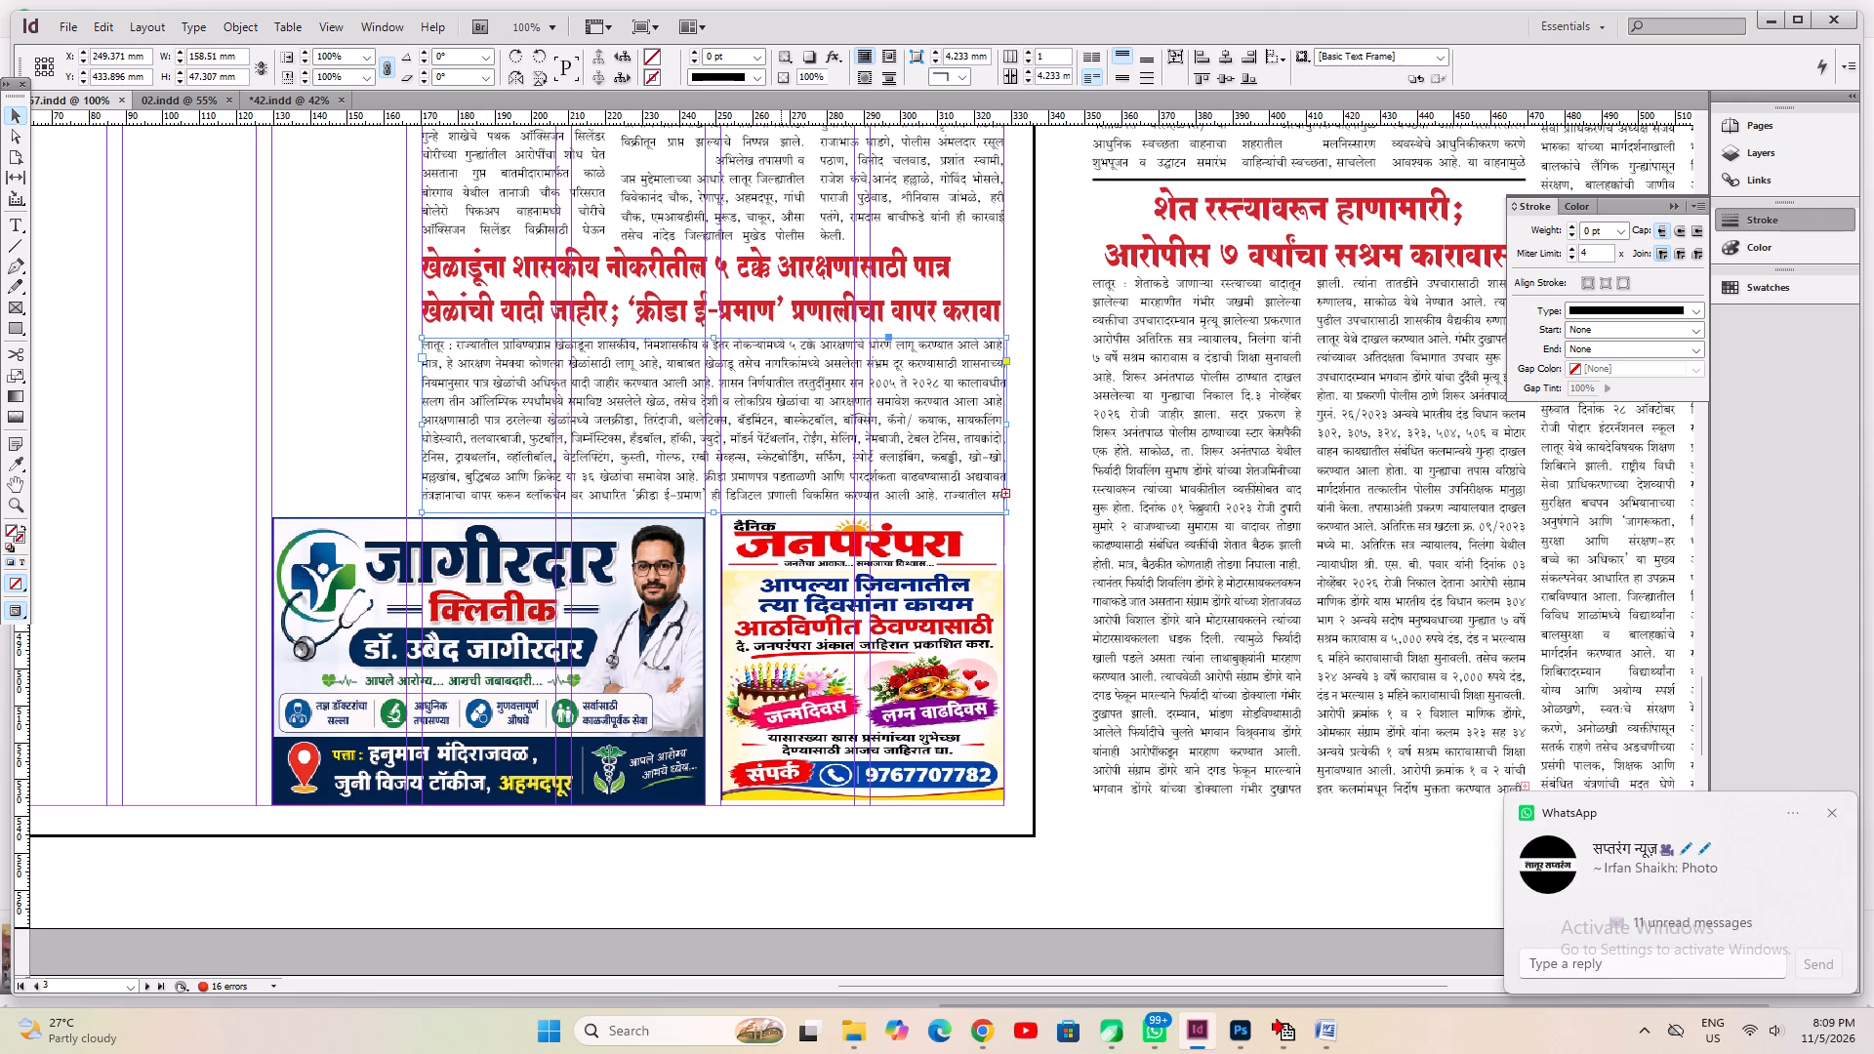
{"action": "left_click_drag", "start_coordinate": [1005, 425], "coordinate": [999, 444]}
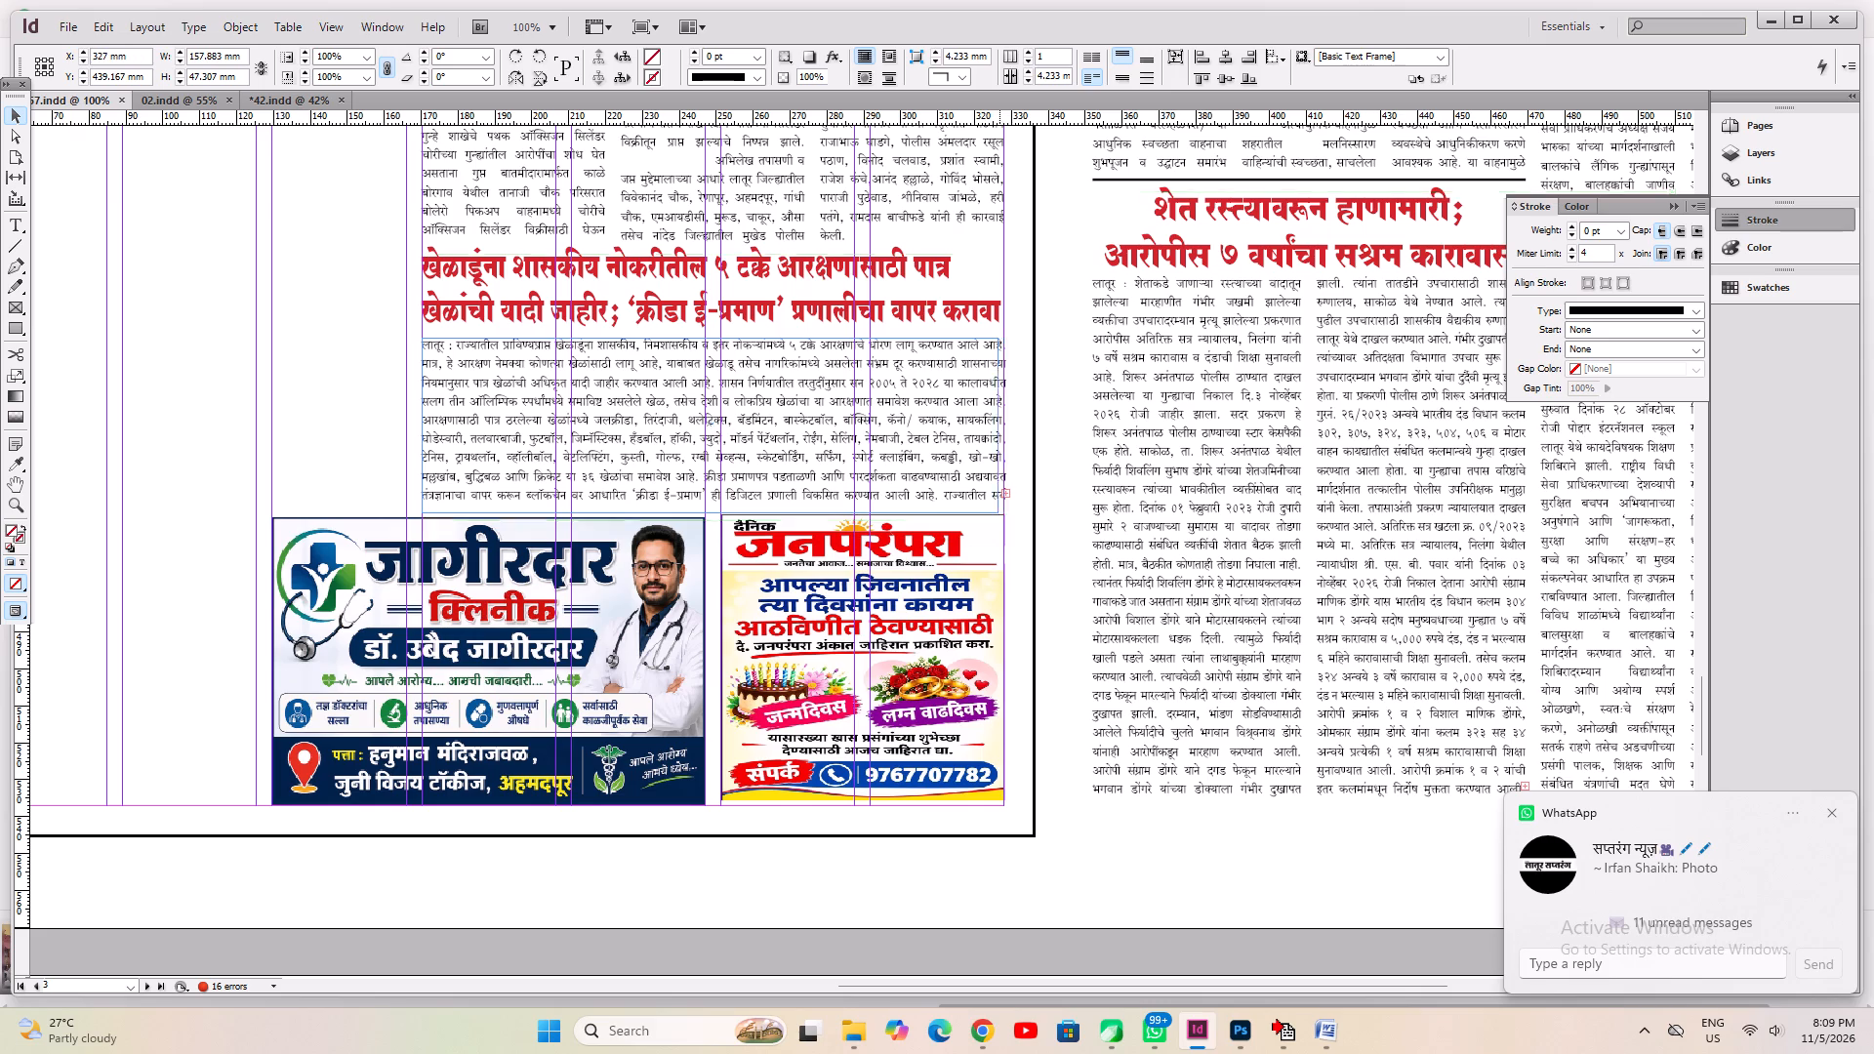
{"action": "left_click_drag", "start_coordinate": [999, 444], "coordinate": [1004, 445]}
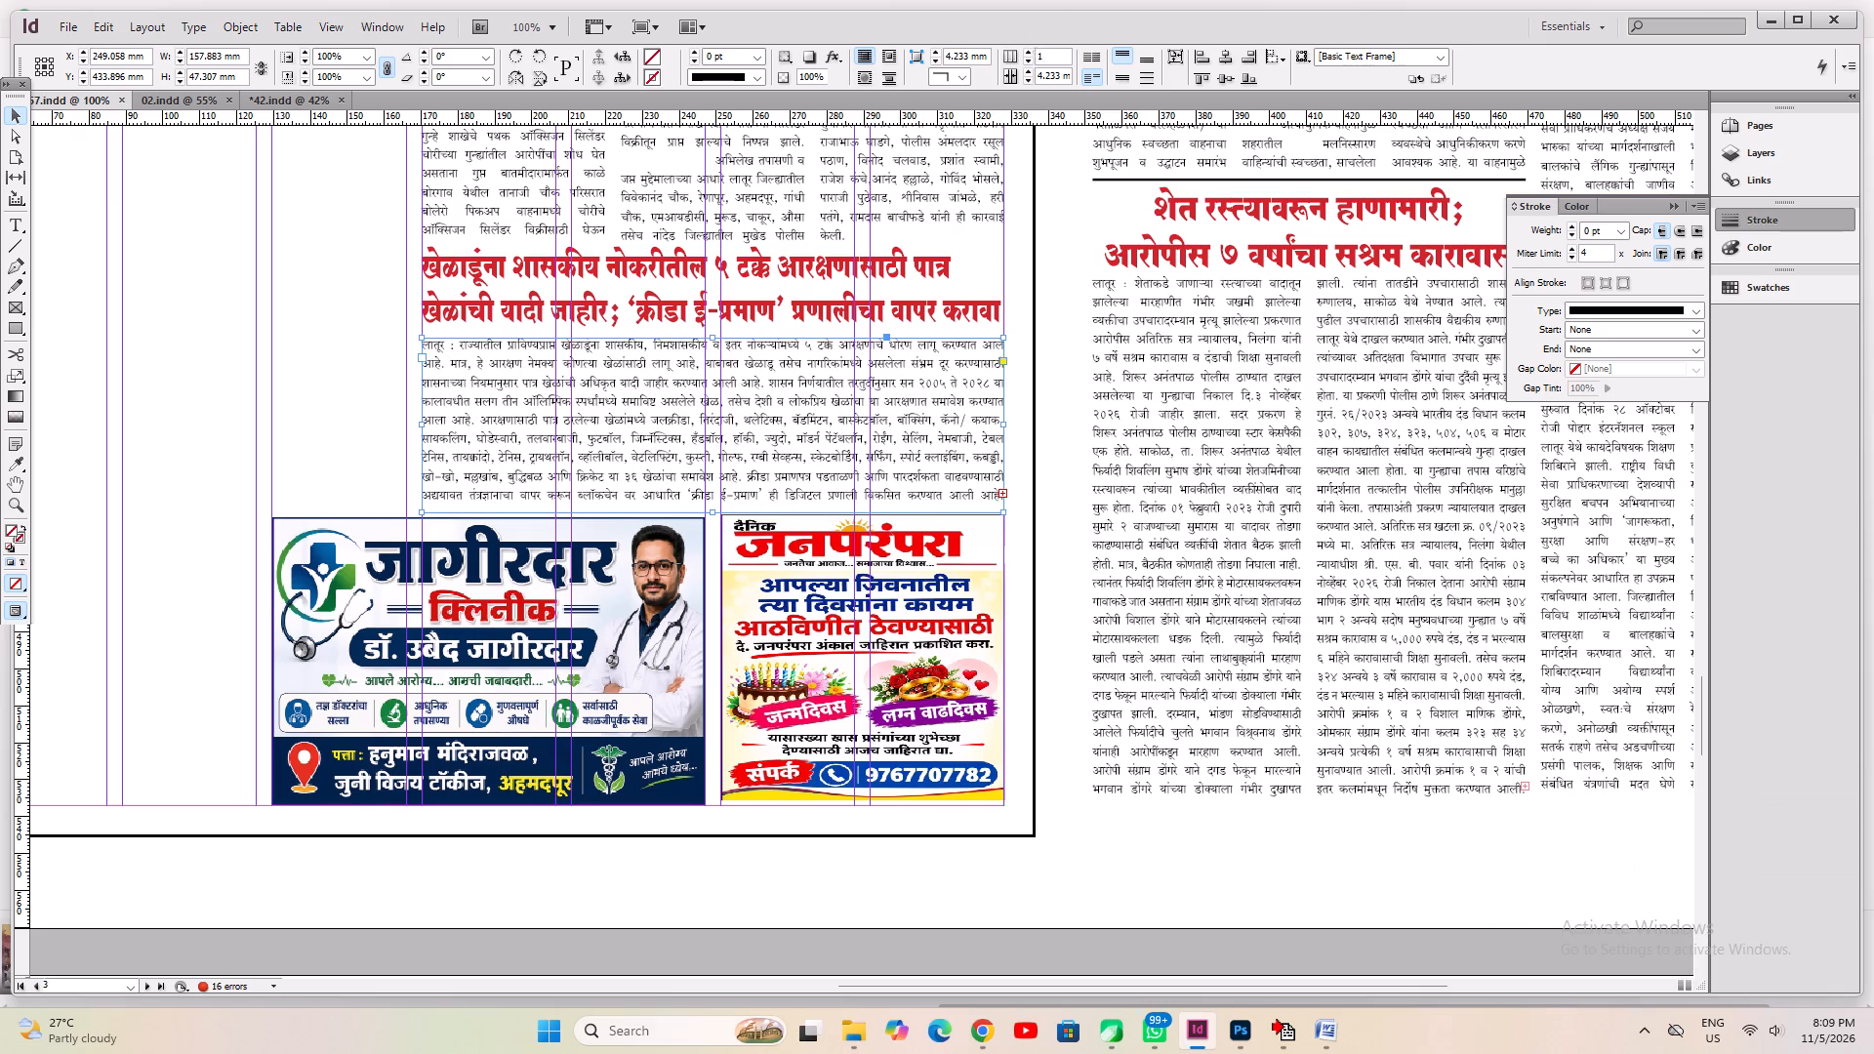
{"action": "left_click", "coordinate": [1029, 54]}
{"action": "left_click", "coordinate": [1029, 54]}
{"action": "left_click", "coordinate": [1039, 557]}
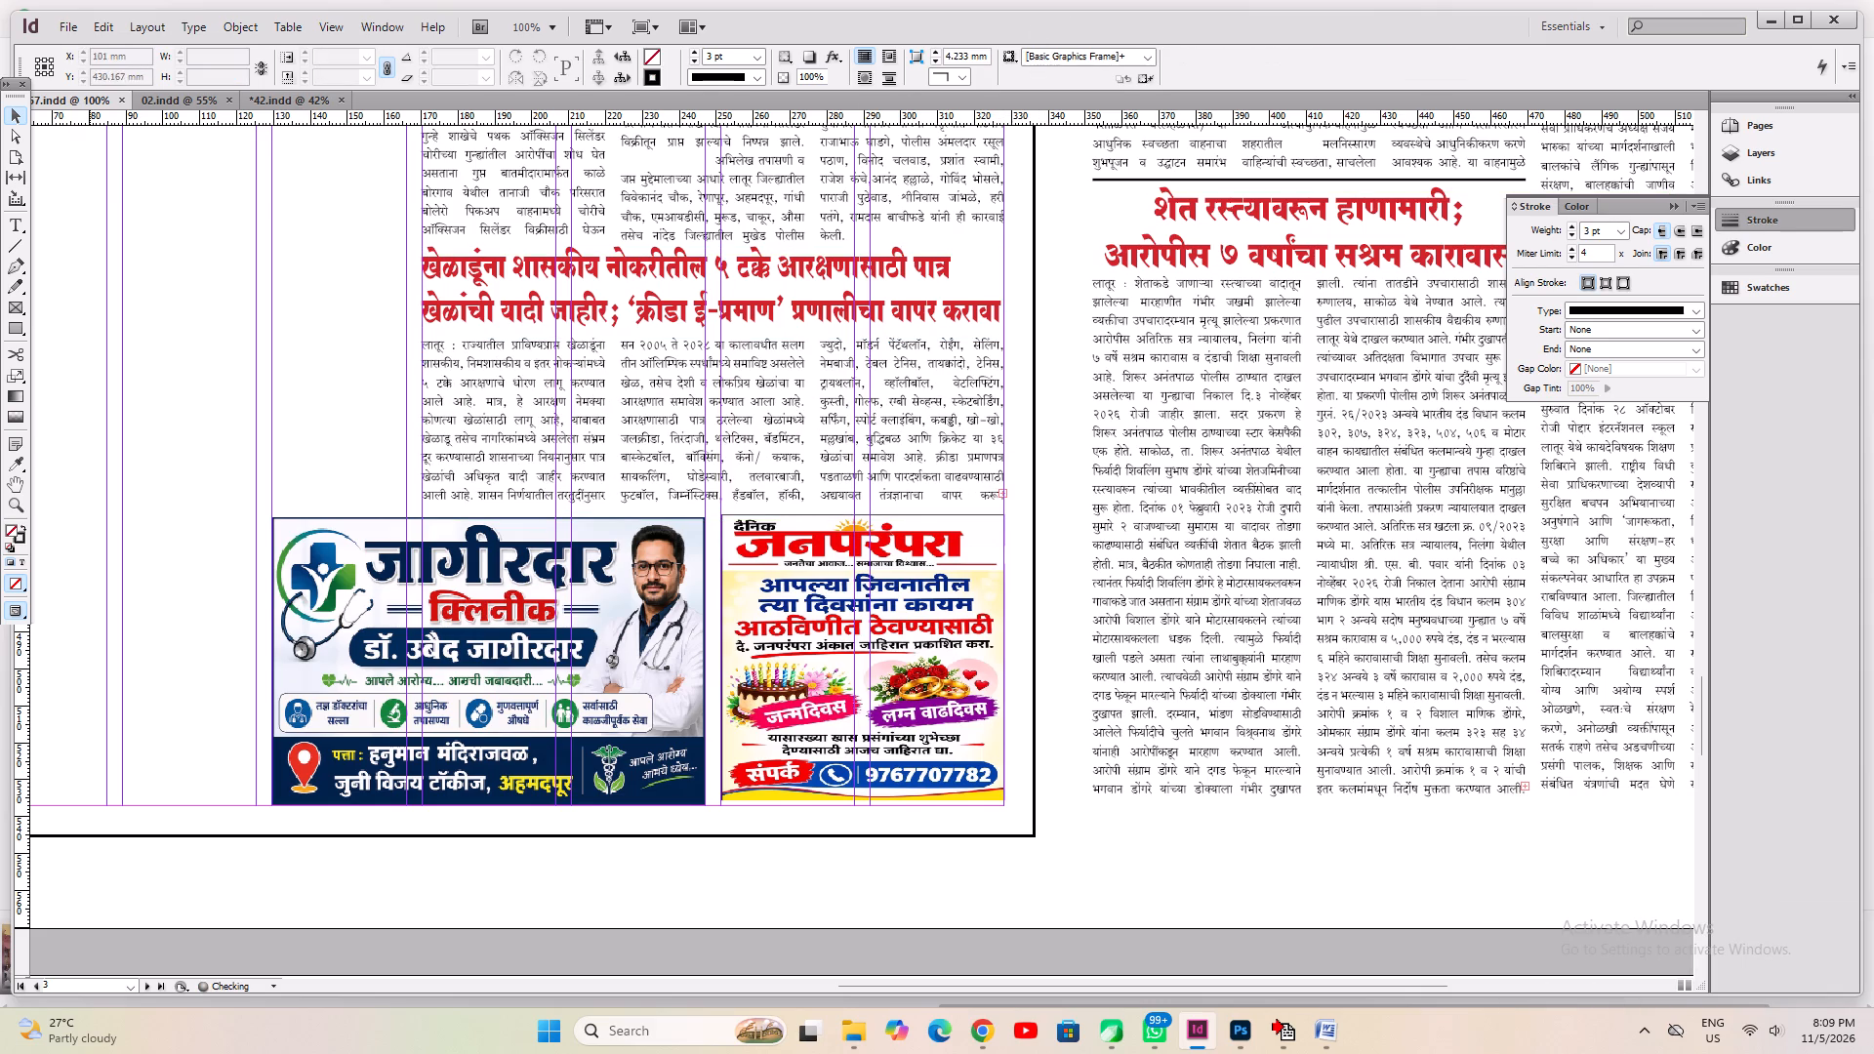
Tighten the sports body text's tracking to -20 from mid-first column onward, and tighten it once more from the second column onward.
{"action": "left_click", "coordinate": [9, 222]}
{"action": "left_click_drag", "start_coordinate": [488, 413], "coordinate": [1200, 525]}
{"action": "key", "text": "alt+Left"}
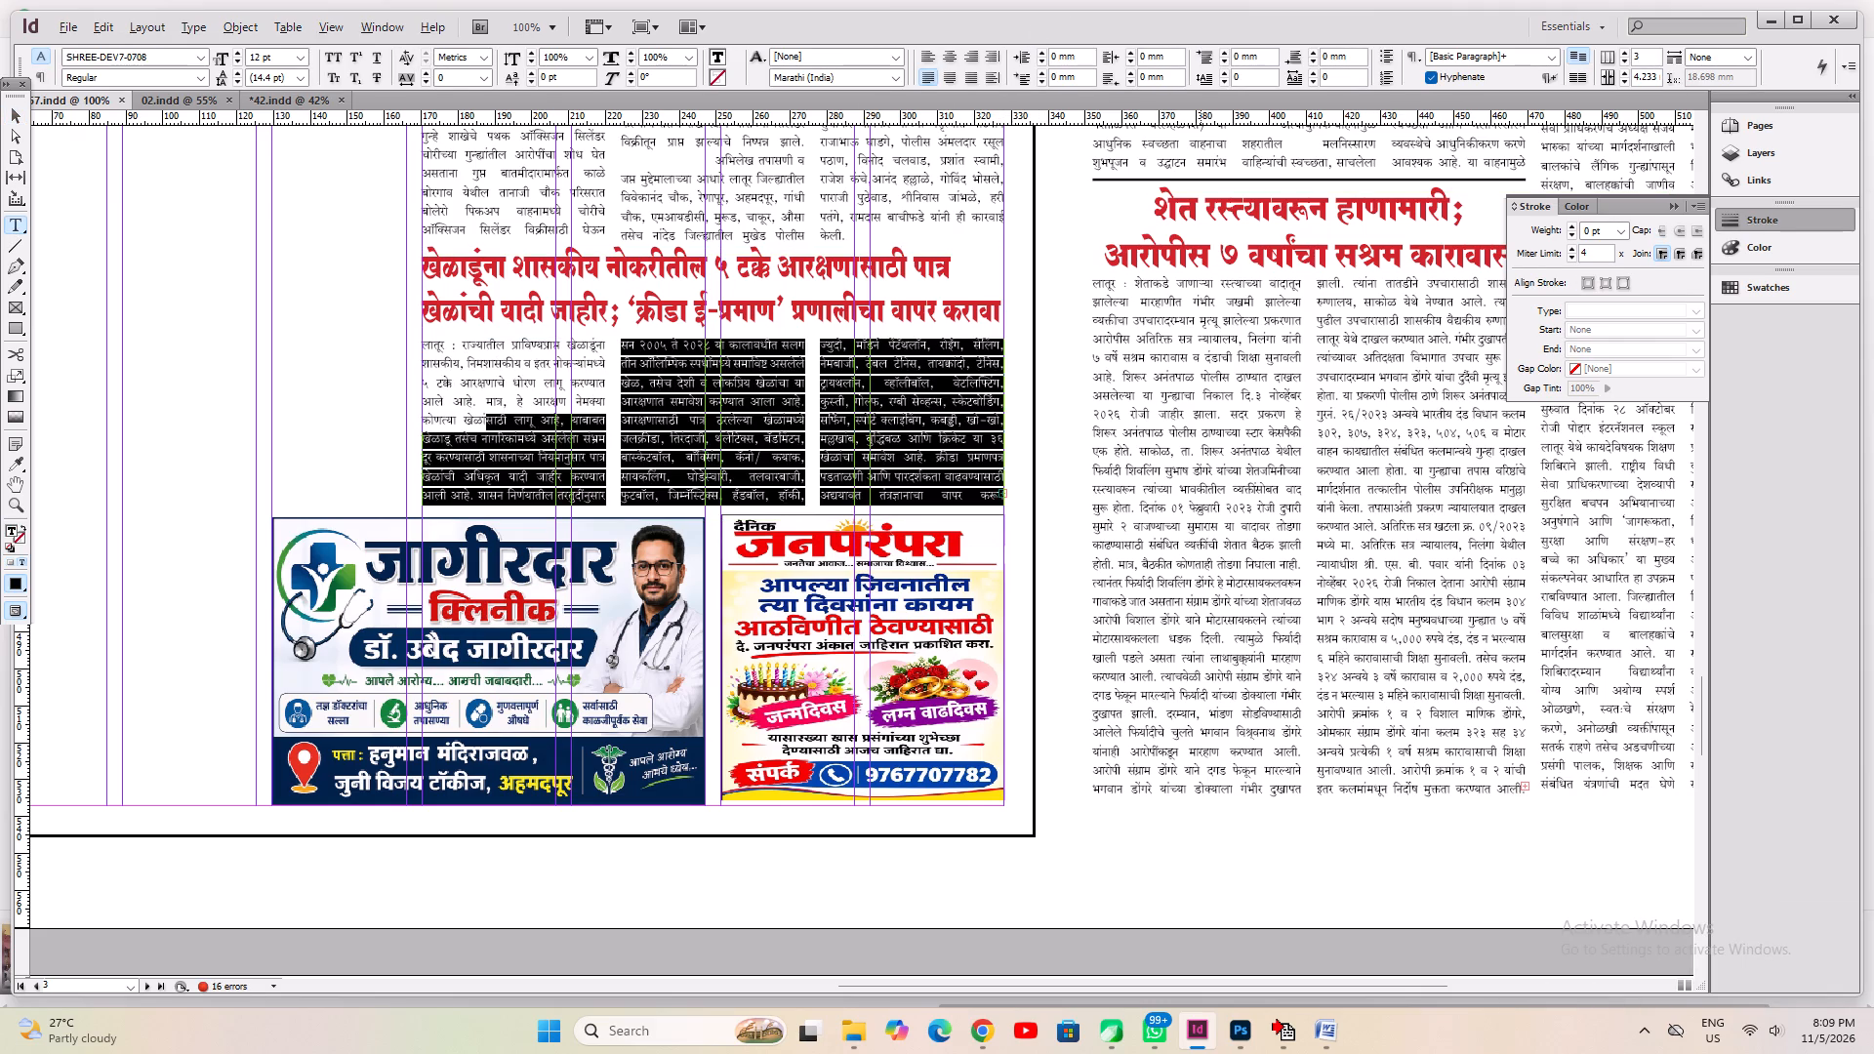
{"action": "left_click", "coordinate": [782, 414]}
{"action": "left_click_drag", "start_coordinate": [750, 407], "coordinate": [981, 547]}
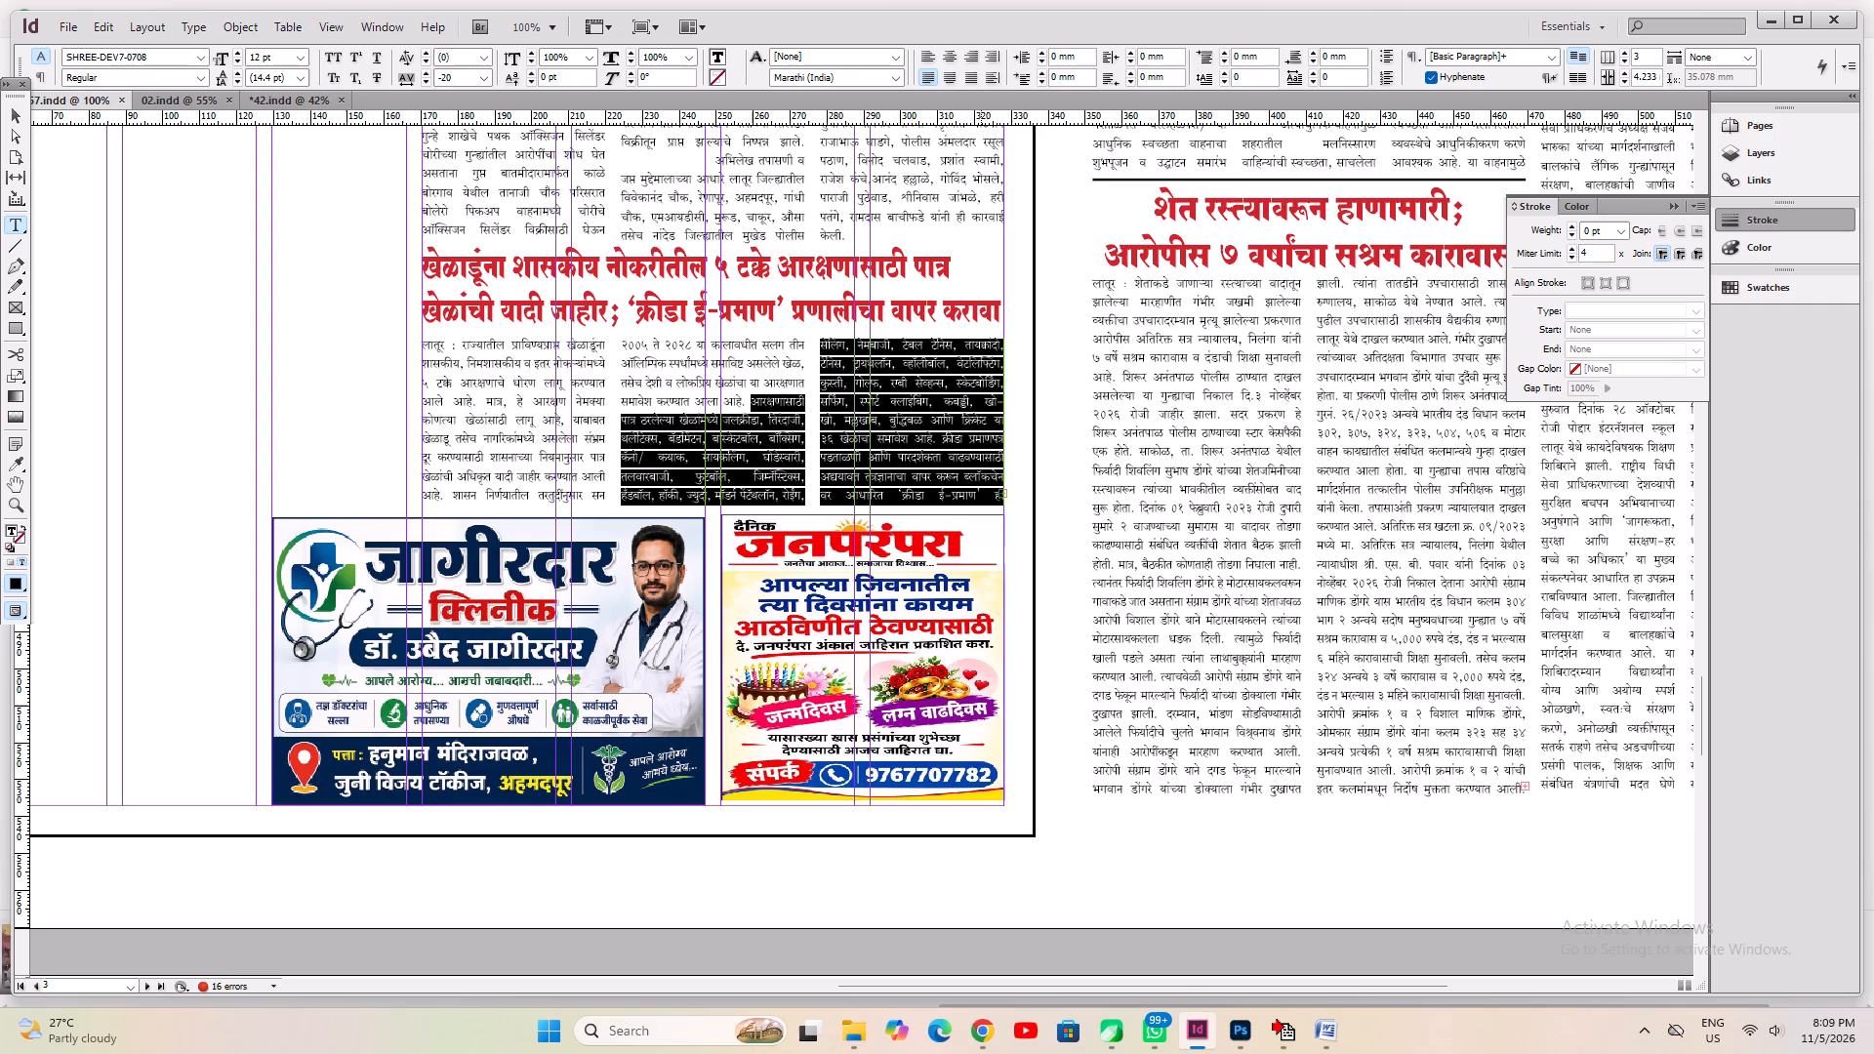
{"action": "key", "text": "alt+Left"}
Select the sports article's opening body text in the first column.
{"action": "left_click", "coordinate": [484, 323]}
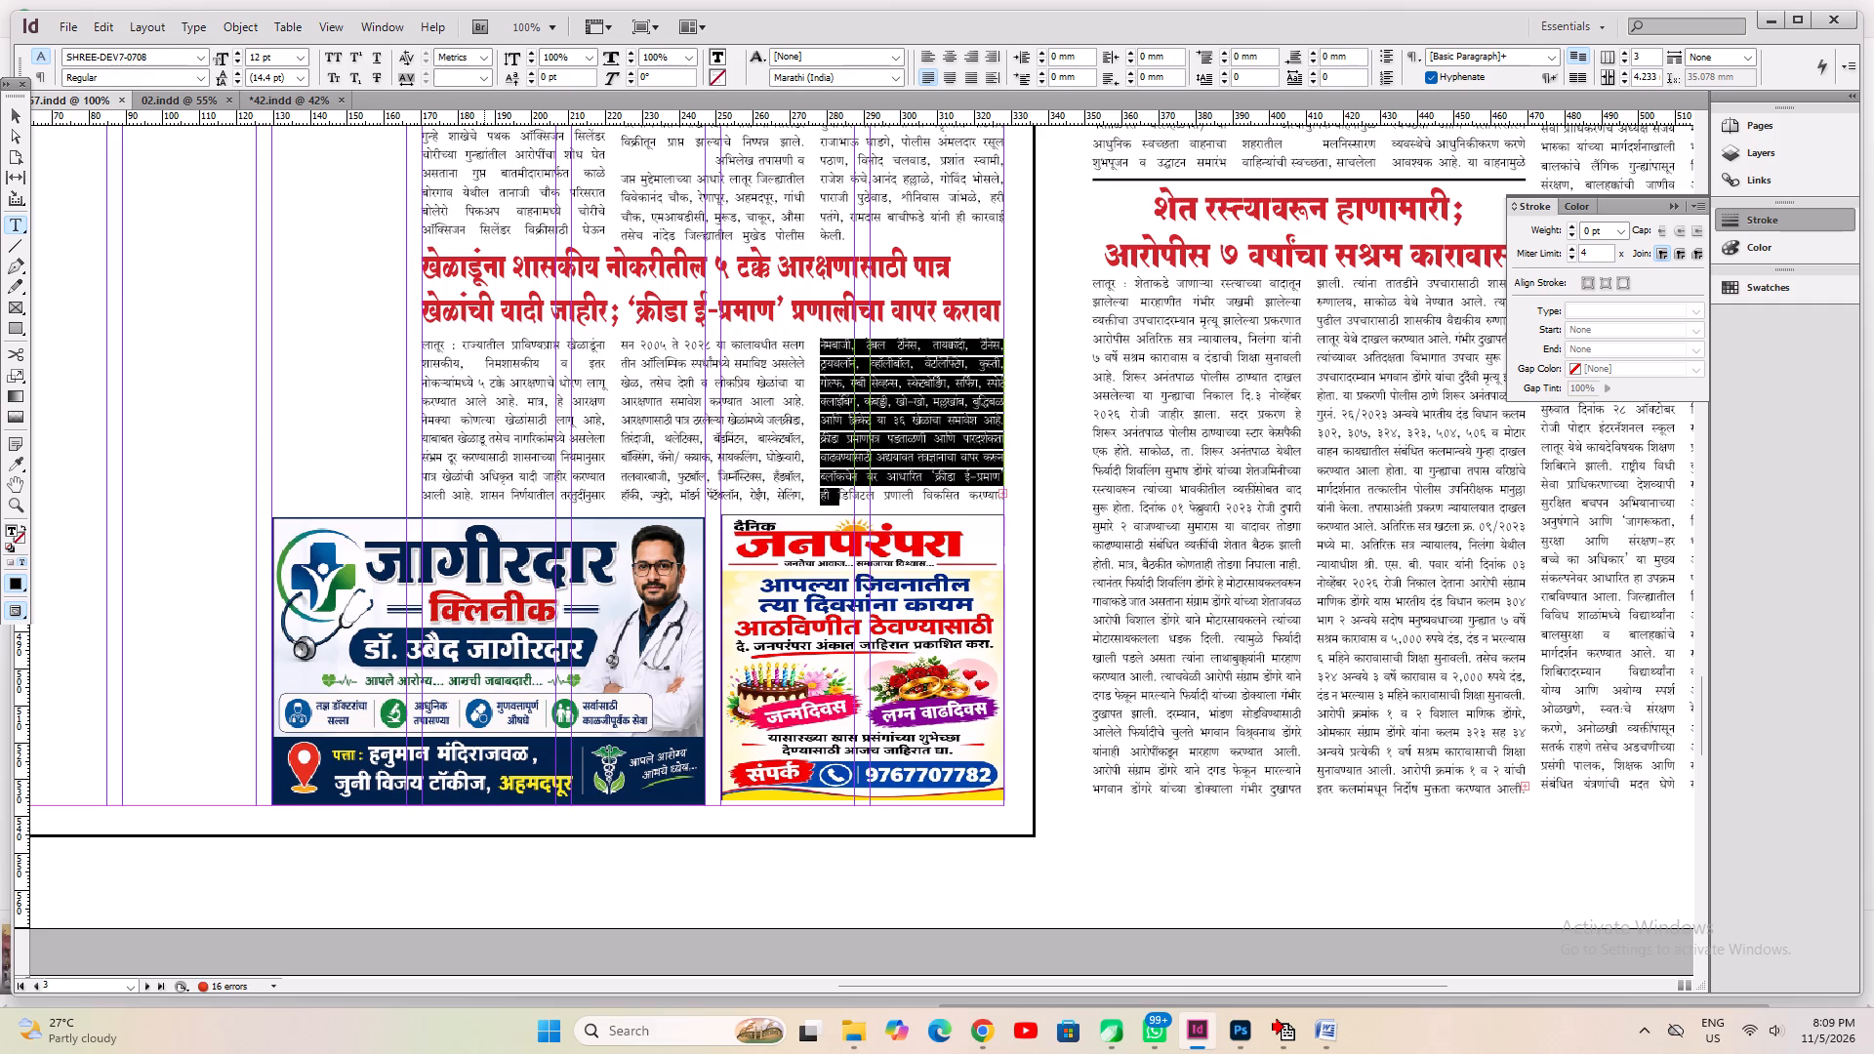
{"action": "left_click_drag", "start_coordinate": [484, 348], "coordinate": [484, 508]}
{"action": "left_click", "coordinate": [457, 360]}
{"action": "left_click", "coordinate": [457, 360], "text": "ctrl"}
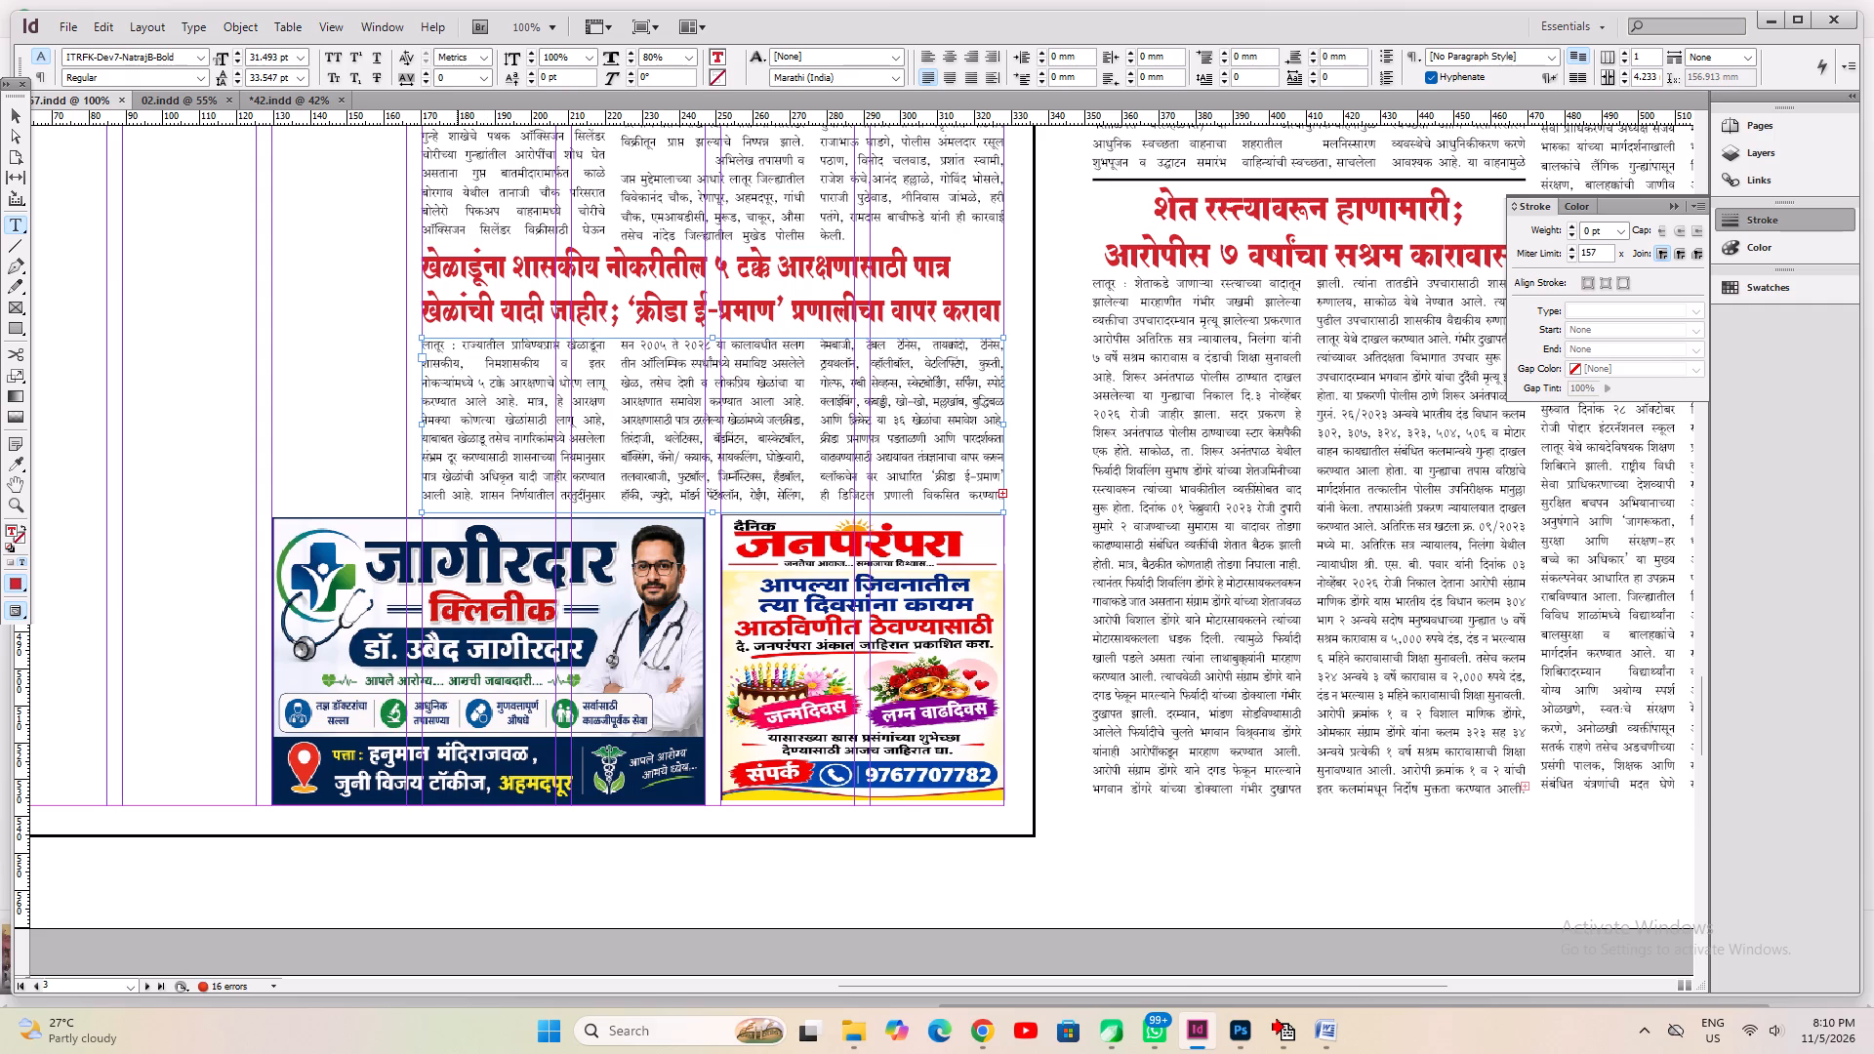
Tighten the letter spacing of the sports article's opening lines in the first column by two increments.
{"action": "left_click_drag", "start_coordinate": [456, 349], "coordinate": [480, 459]}
{"action": "key", "text": "alt+Left"}
{"action": "key", "text": "alt+Left"}
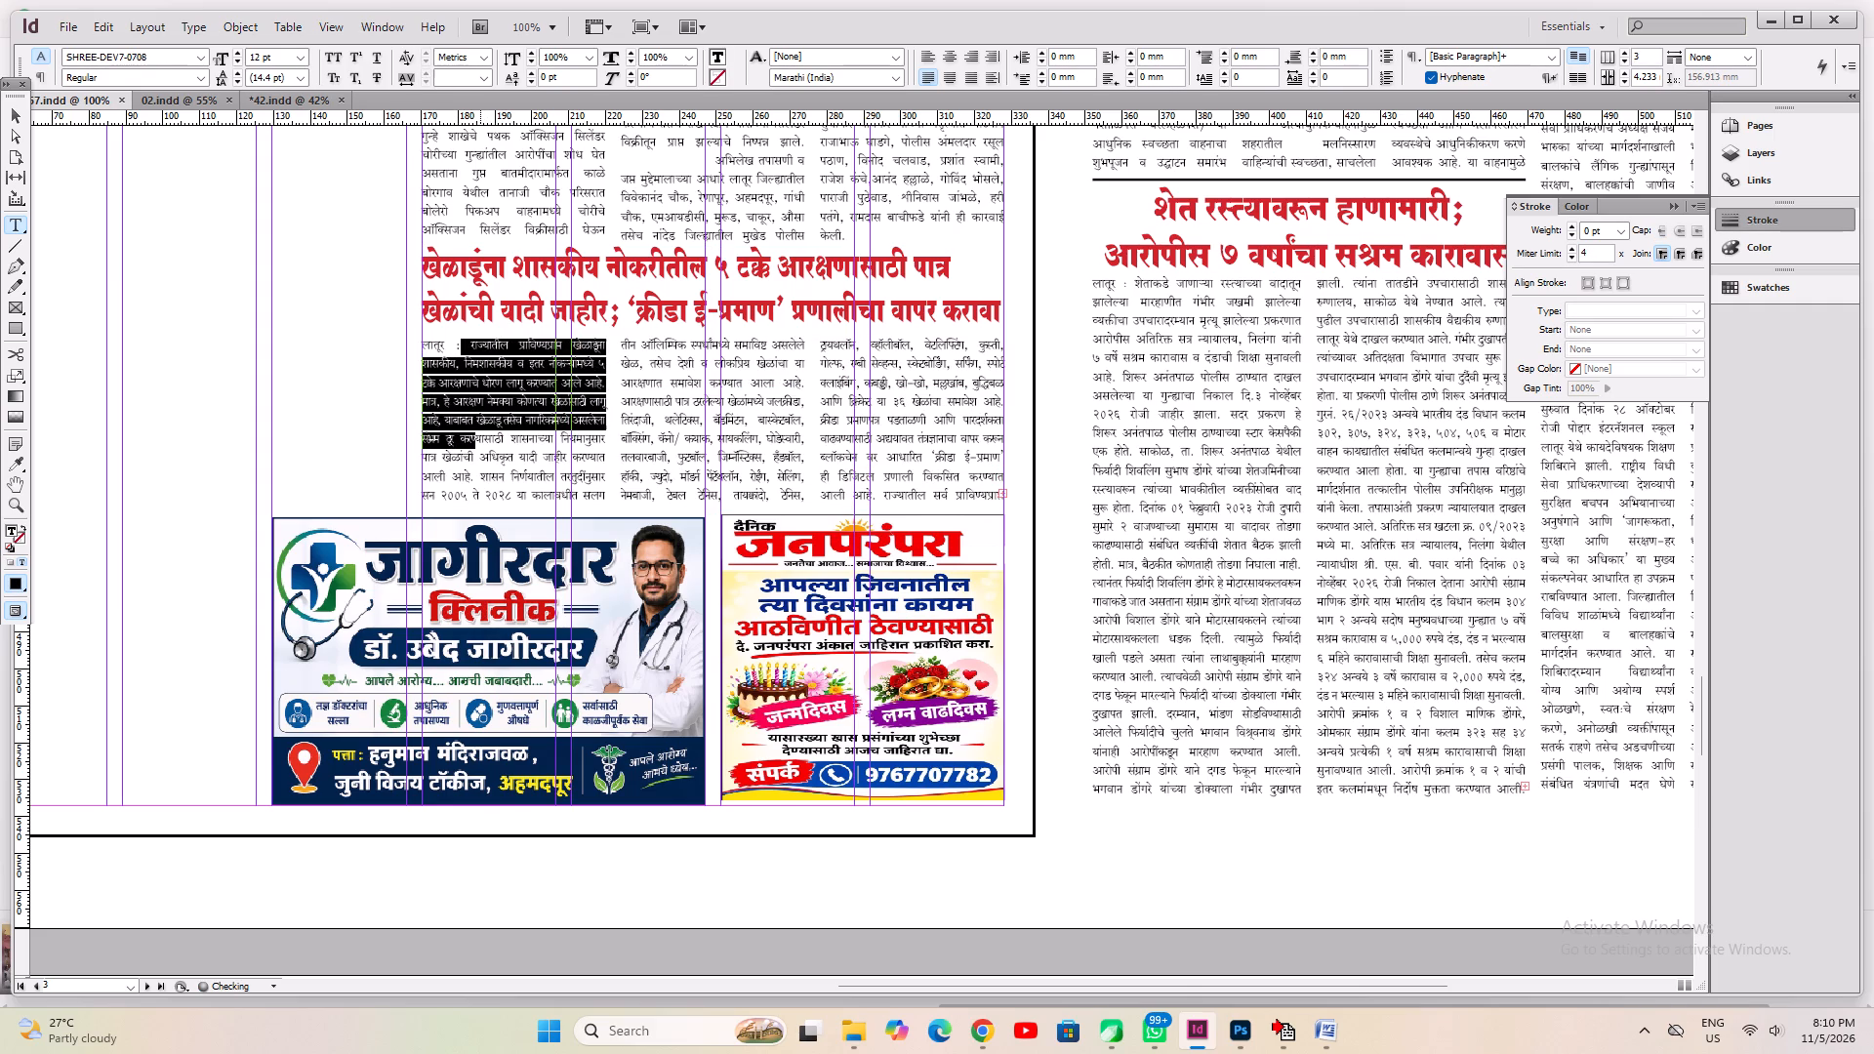
Start a new paragraph after 'आहे.' in the third column's last line, save with the full page in view, and leave text editing.
{"action": "left_click", "coordinate": [881, 498]}
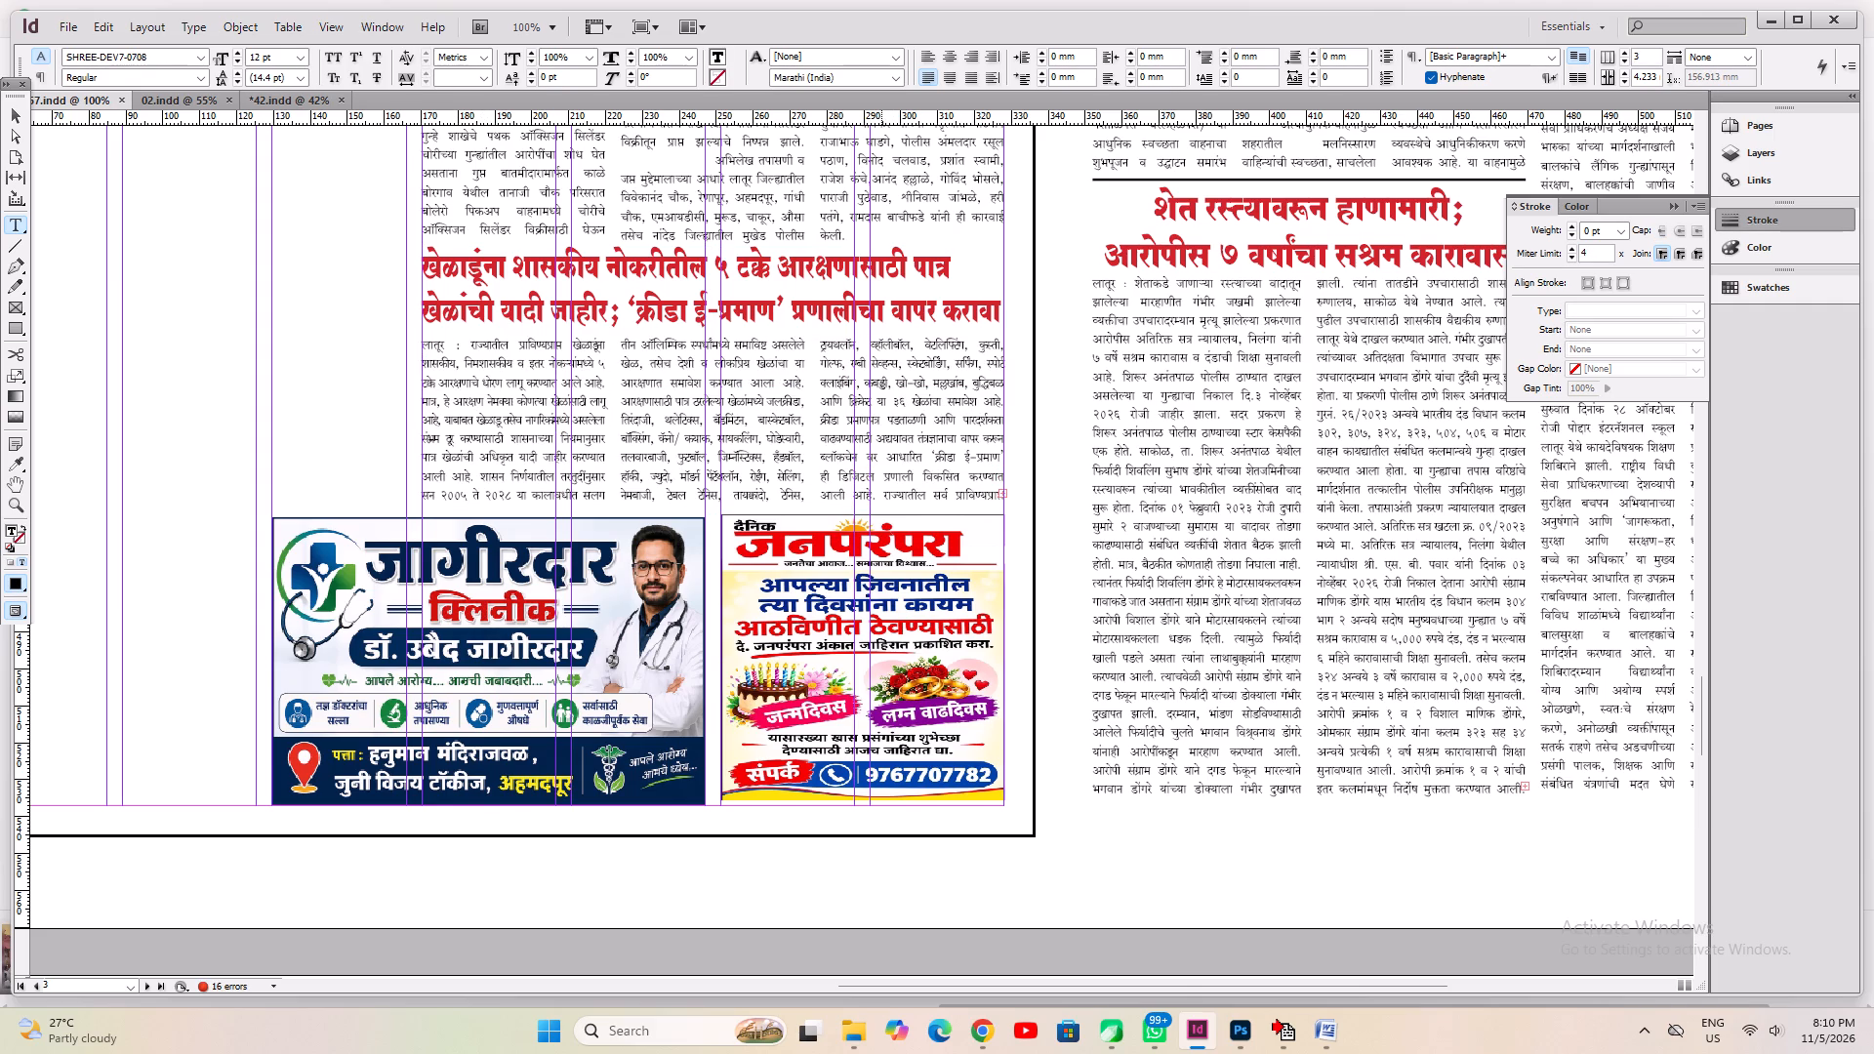
{"action": "key", "text": "Return"}
{"action": "key", "text": "ctrl+s"}
{"action": "key", "text": "ctrl+0"}
{"action": "key", "text": "ctrl+s"}
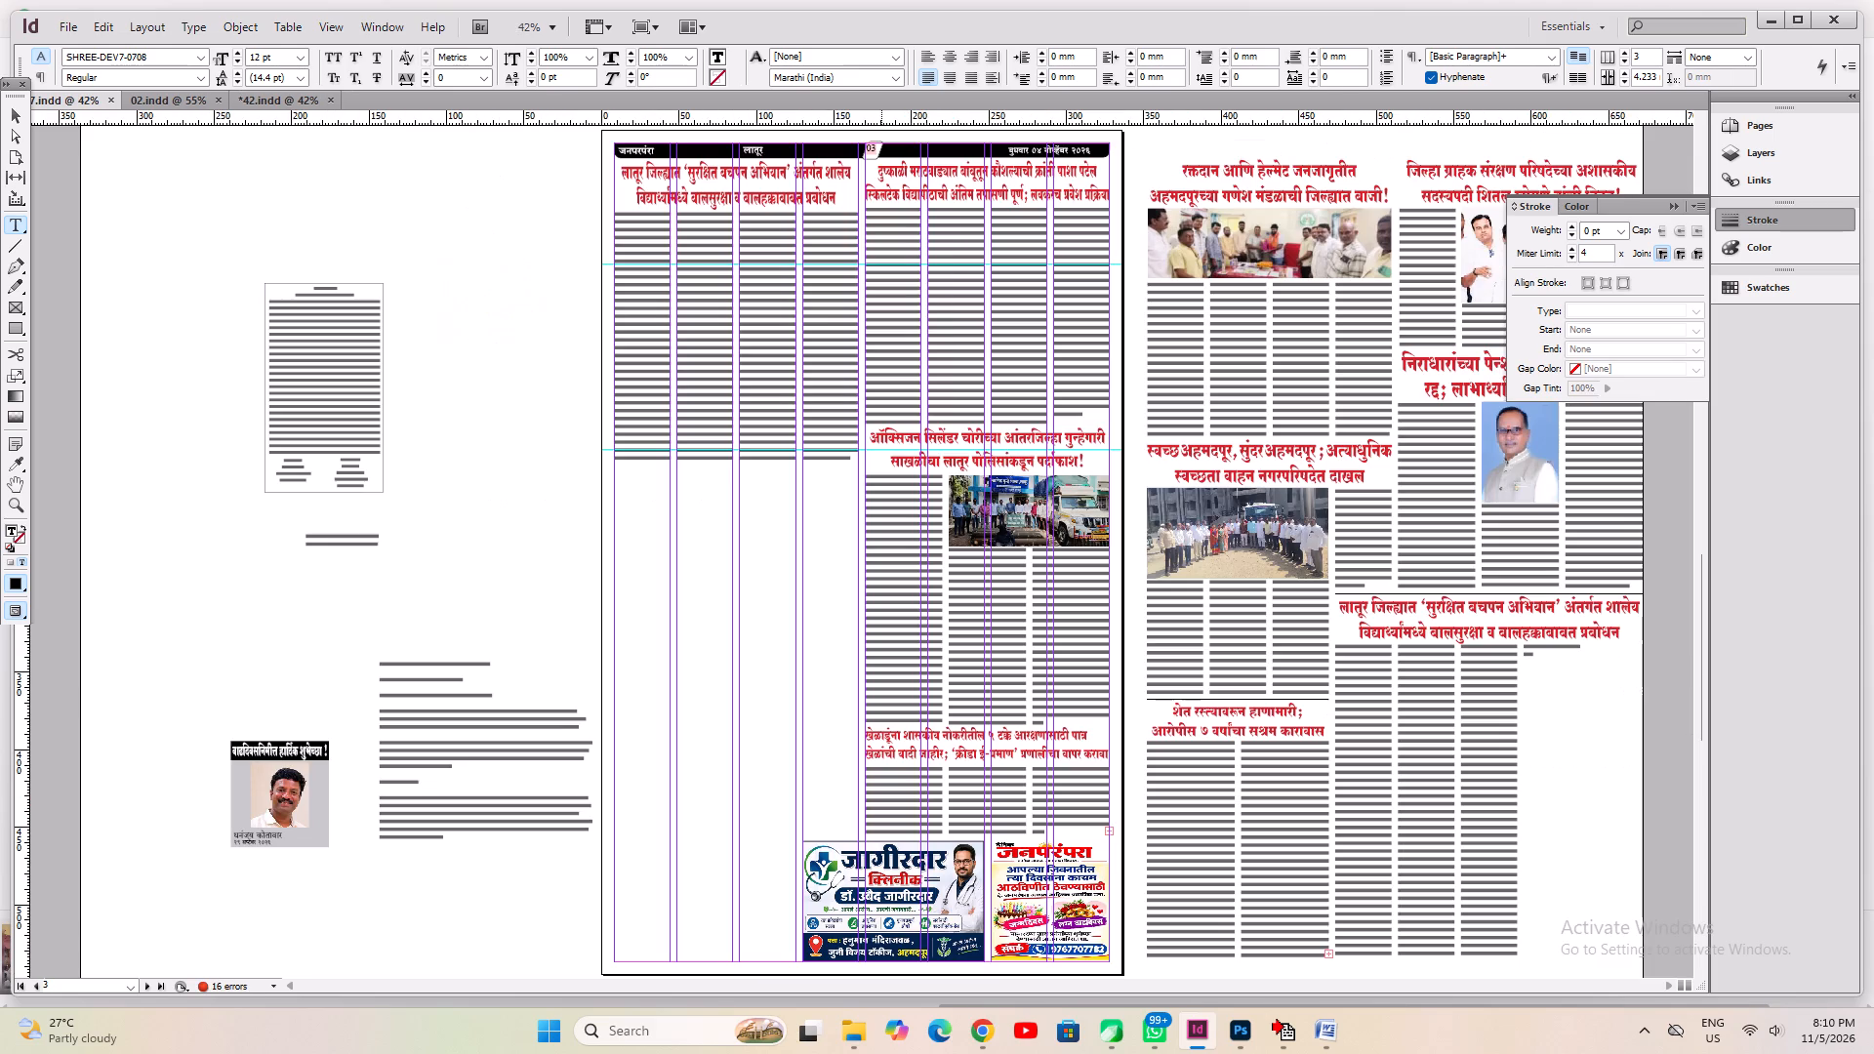
{"action": "key", "text": "ctrl+s"}
{"action": "left_click", "coordinate": [7, 128]}
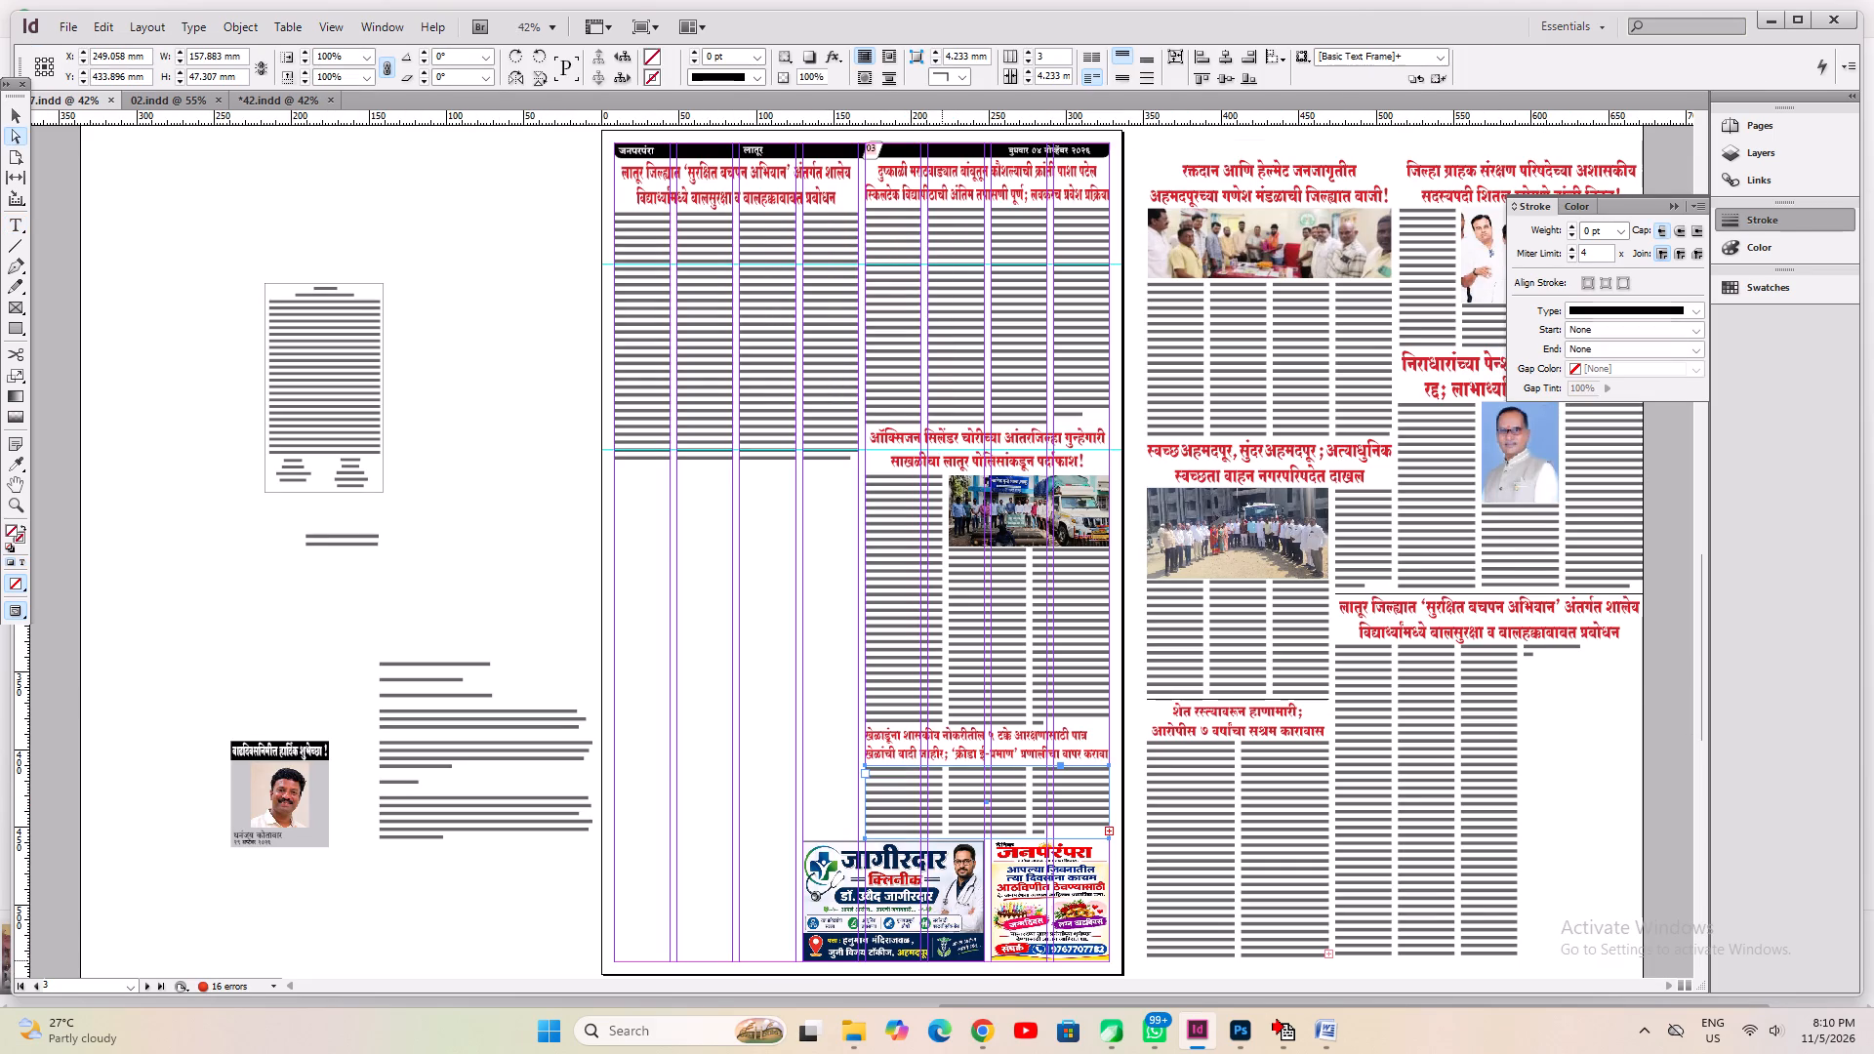
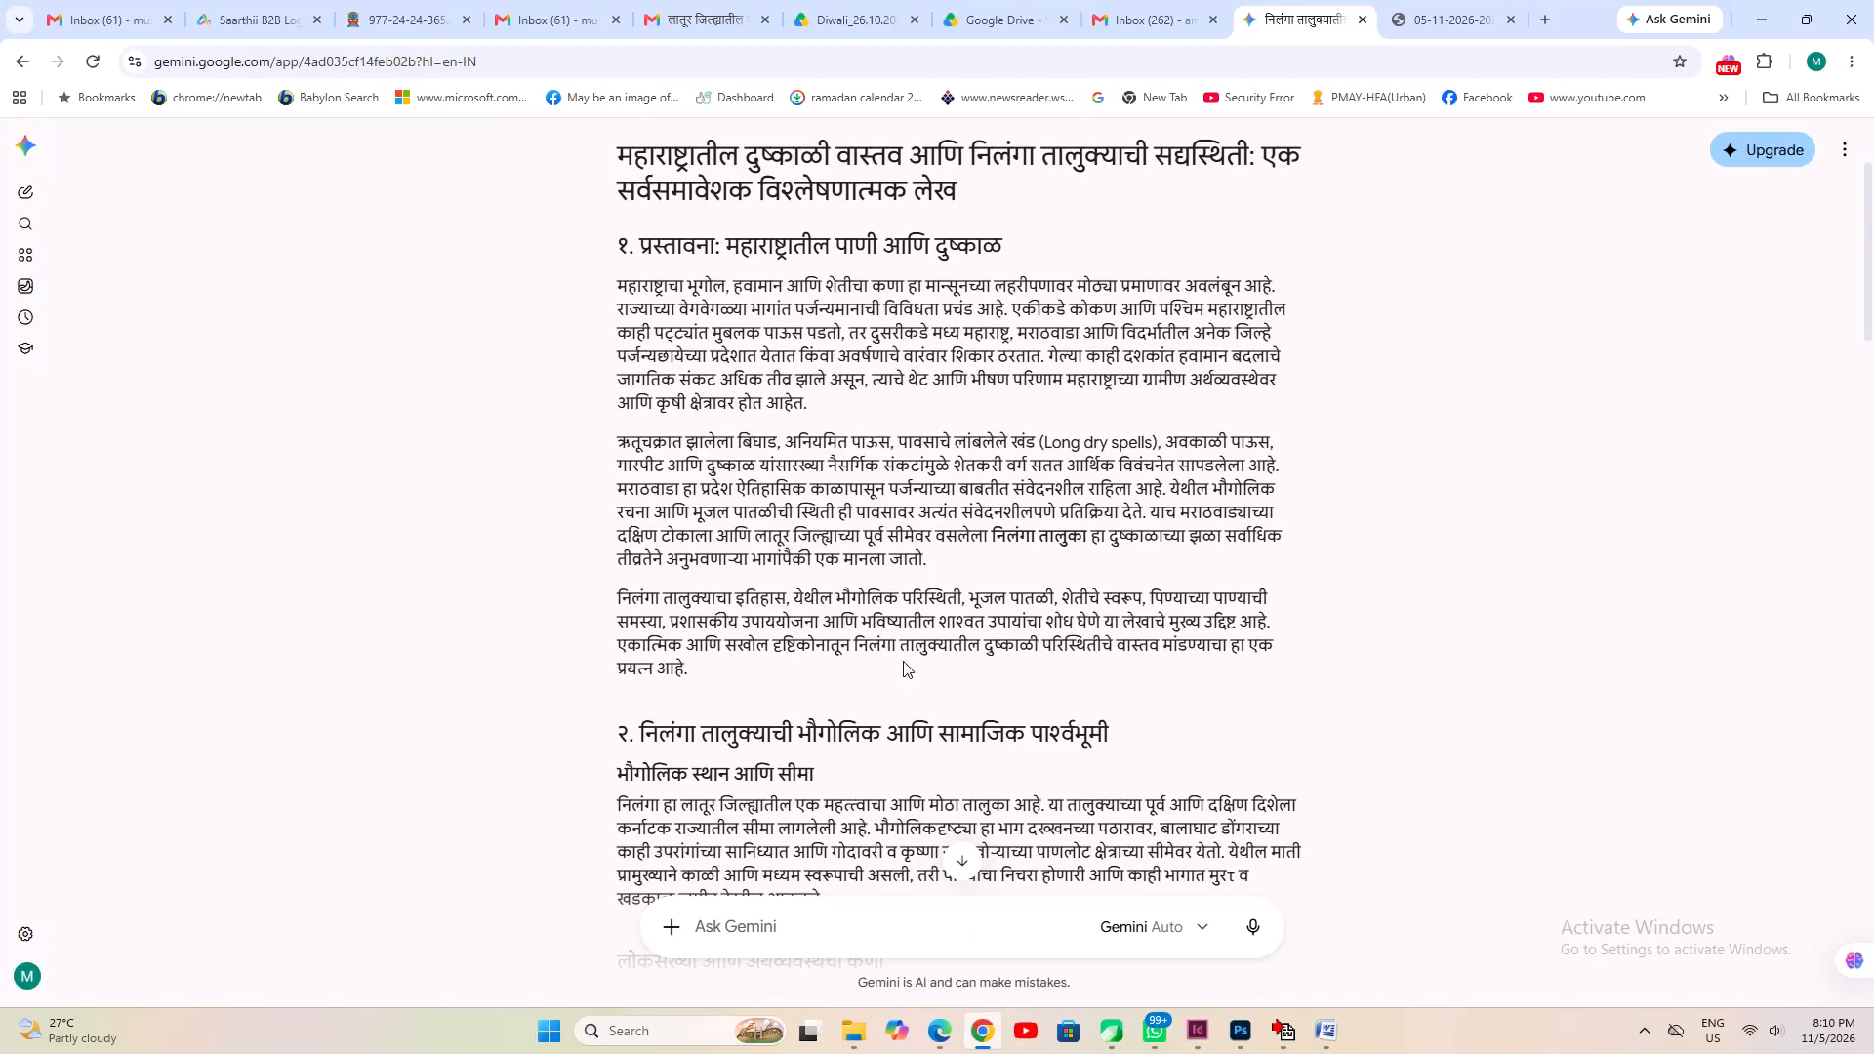
Look through the 05-11-2026 Latur Bhukamp newspaper PDF in the browser from page 4 back to page 1, examining its articles.
{"action": "left_click", "coordinate": [1468, 27]}
{"action": "scroll", "coordinate": [935, 526], "scroll_direction": "down", "scroll_amount": 5}
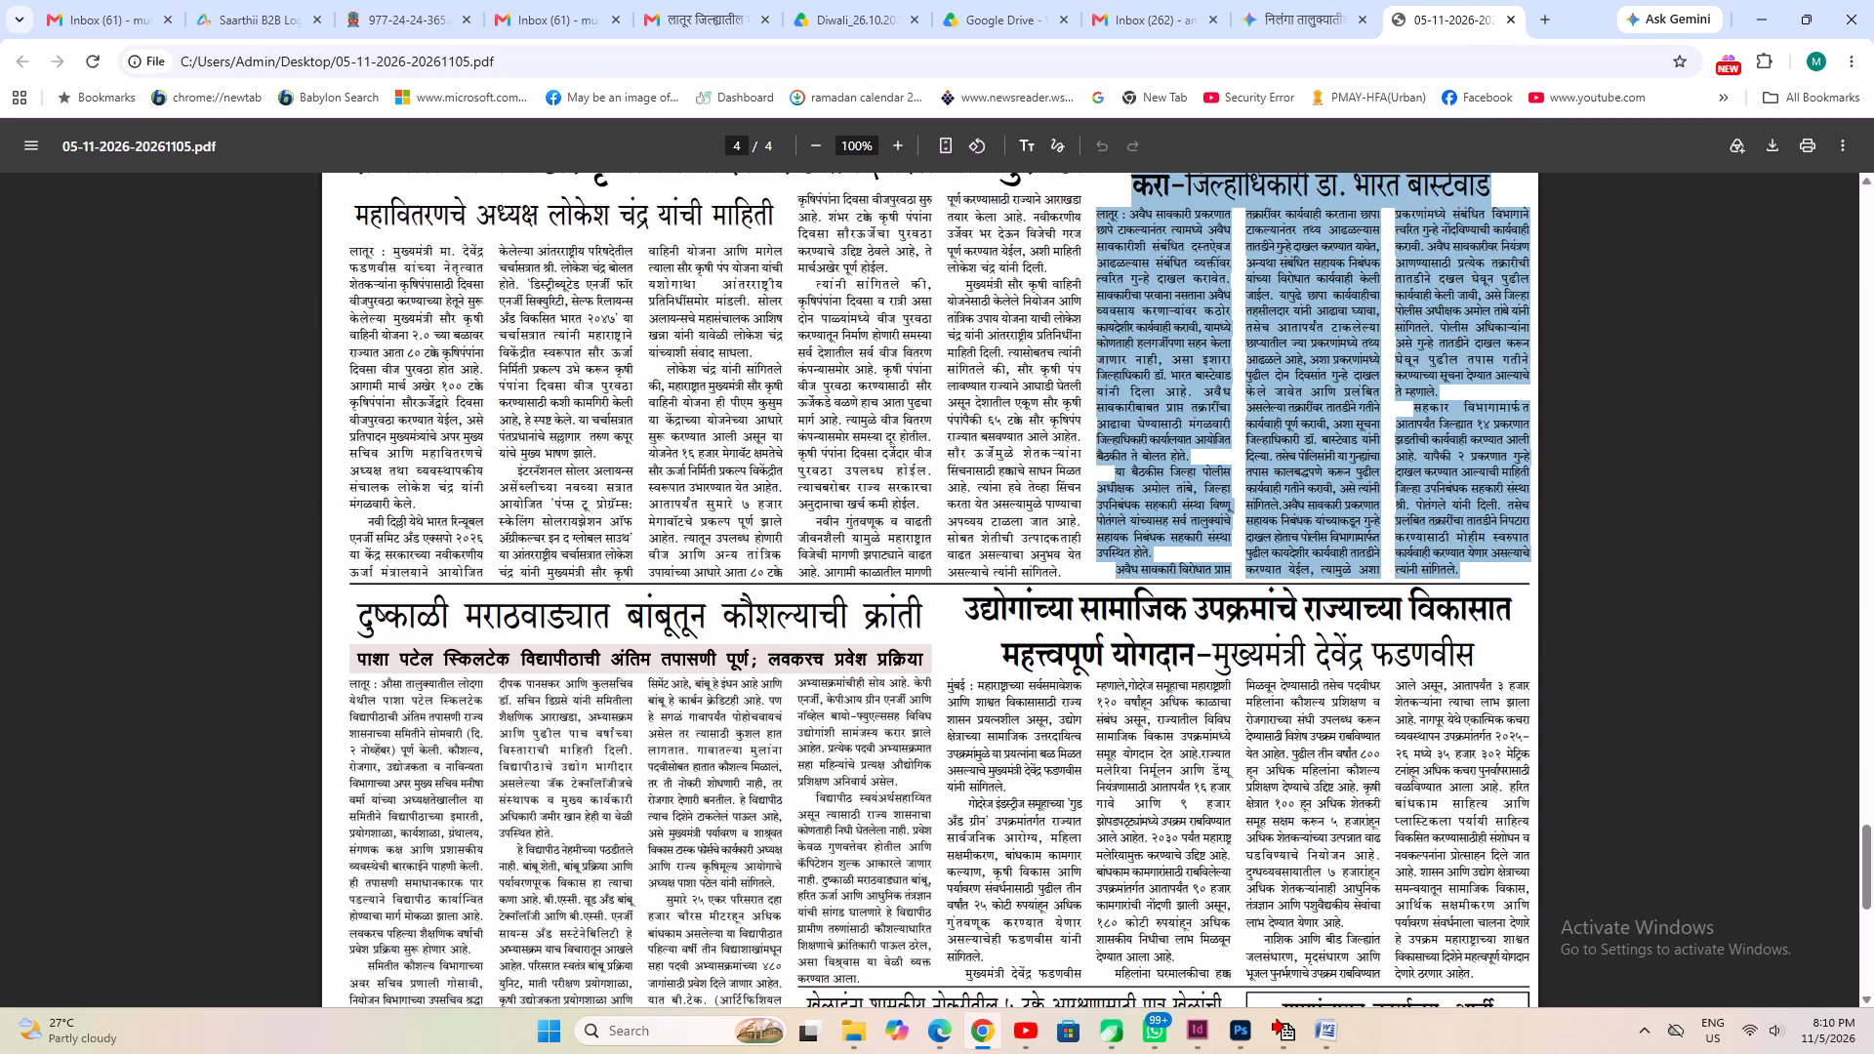
{"action": "scroll", "coordinate": [995, 646], "scroll_direction": "down", "scroll_amount": 5}
{"action": "scroll", "coordinate": [995, 646], "scroll_direction": "up", "scroll_amount": 9}
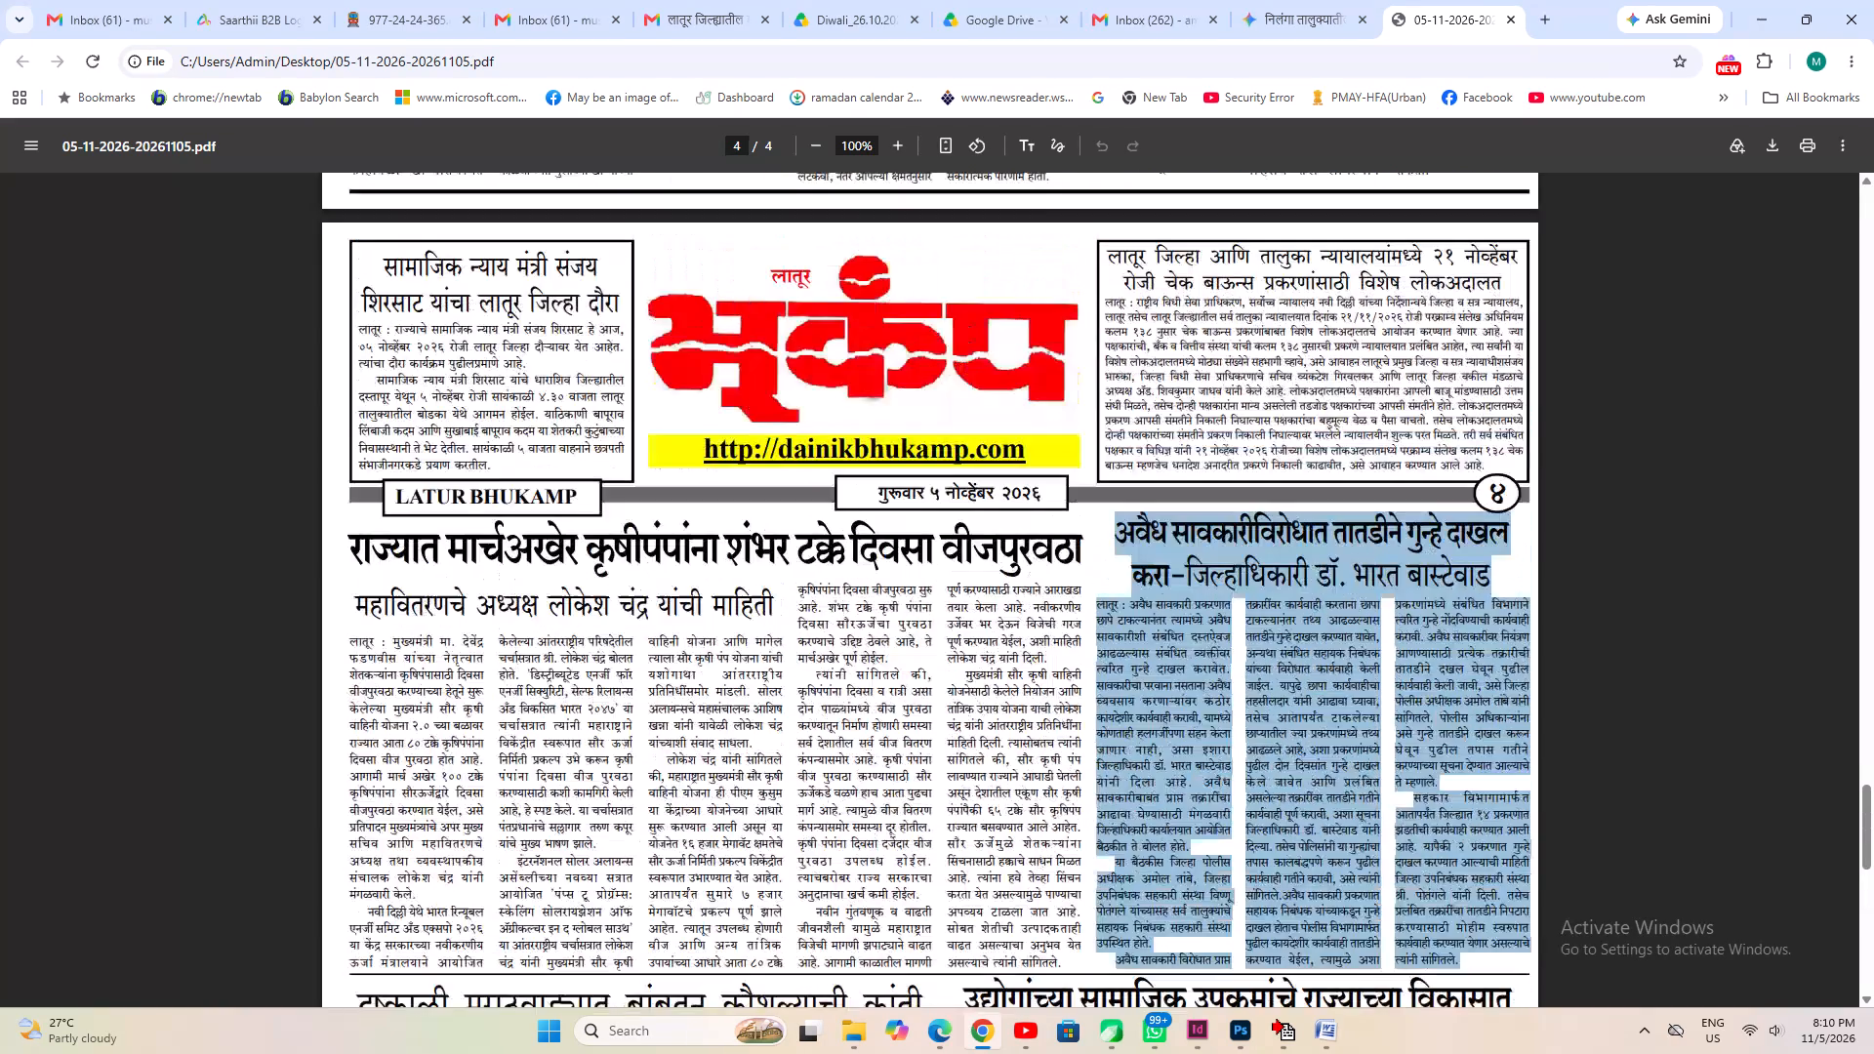
{"action": "scroll", "coordinate": [995, 646], "scroll_direction": "up", "scroll_amount": 11}
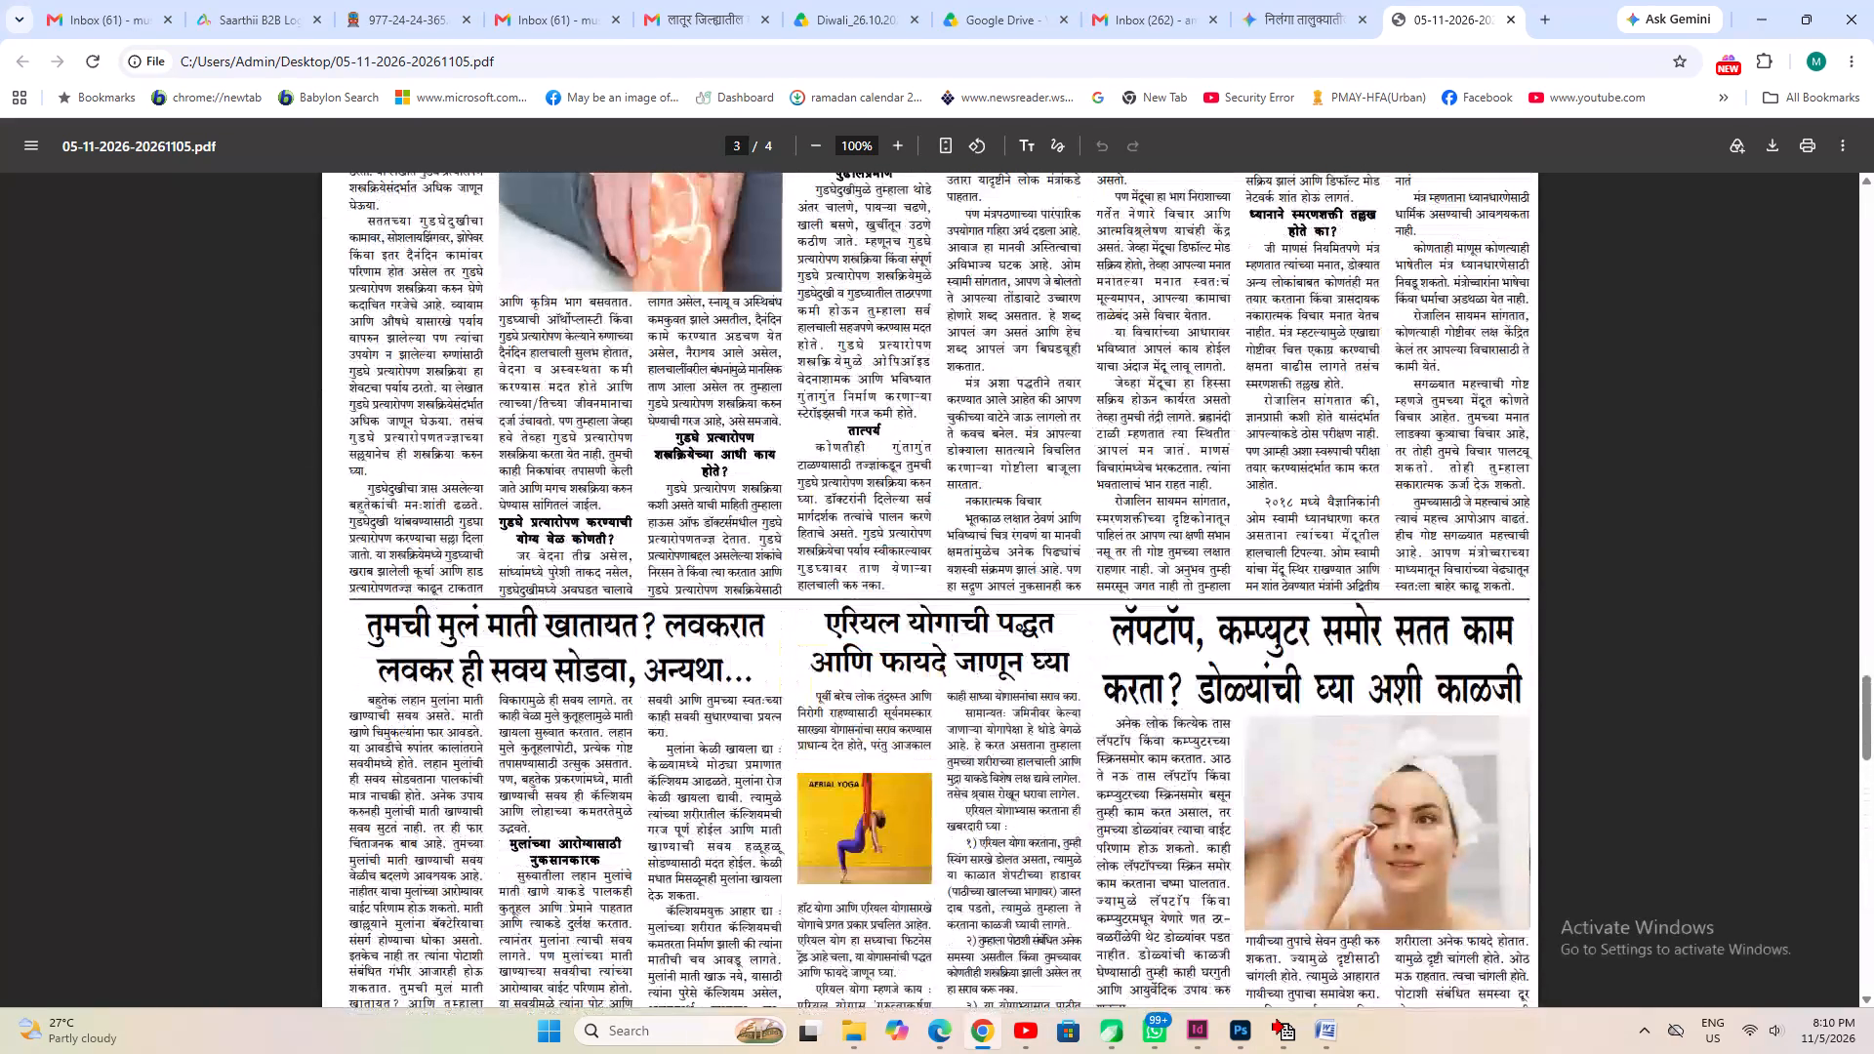
{"action": "scroll", "coordinate": [995, 646], "scroll_direction": "up", "scroll_amount": 11}
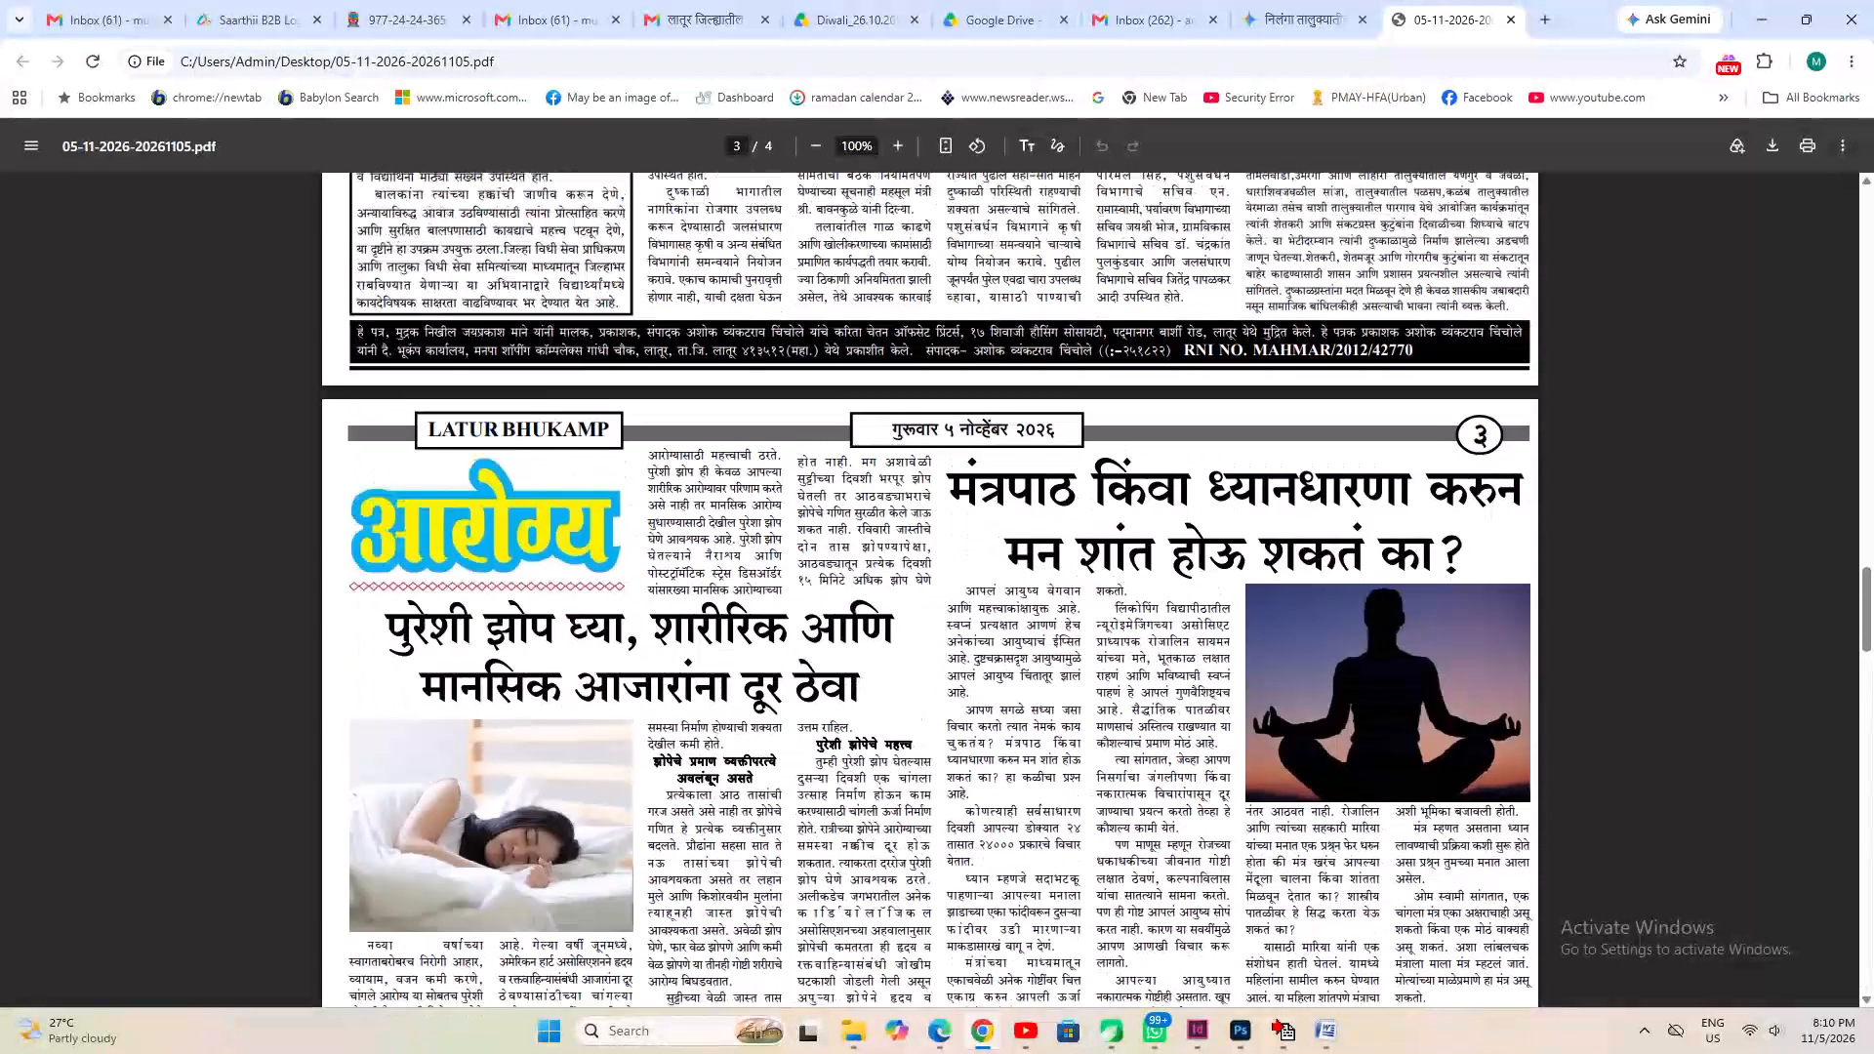
{"action": "scroll", "coordinate": [995, 646], "scroll_direction": "up", "scroll_amount": 13}
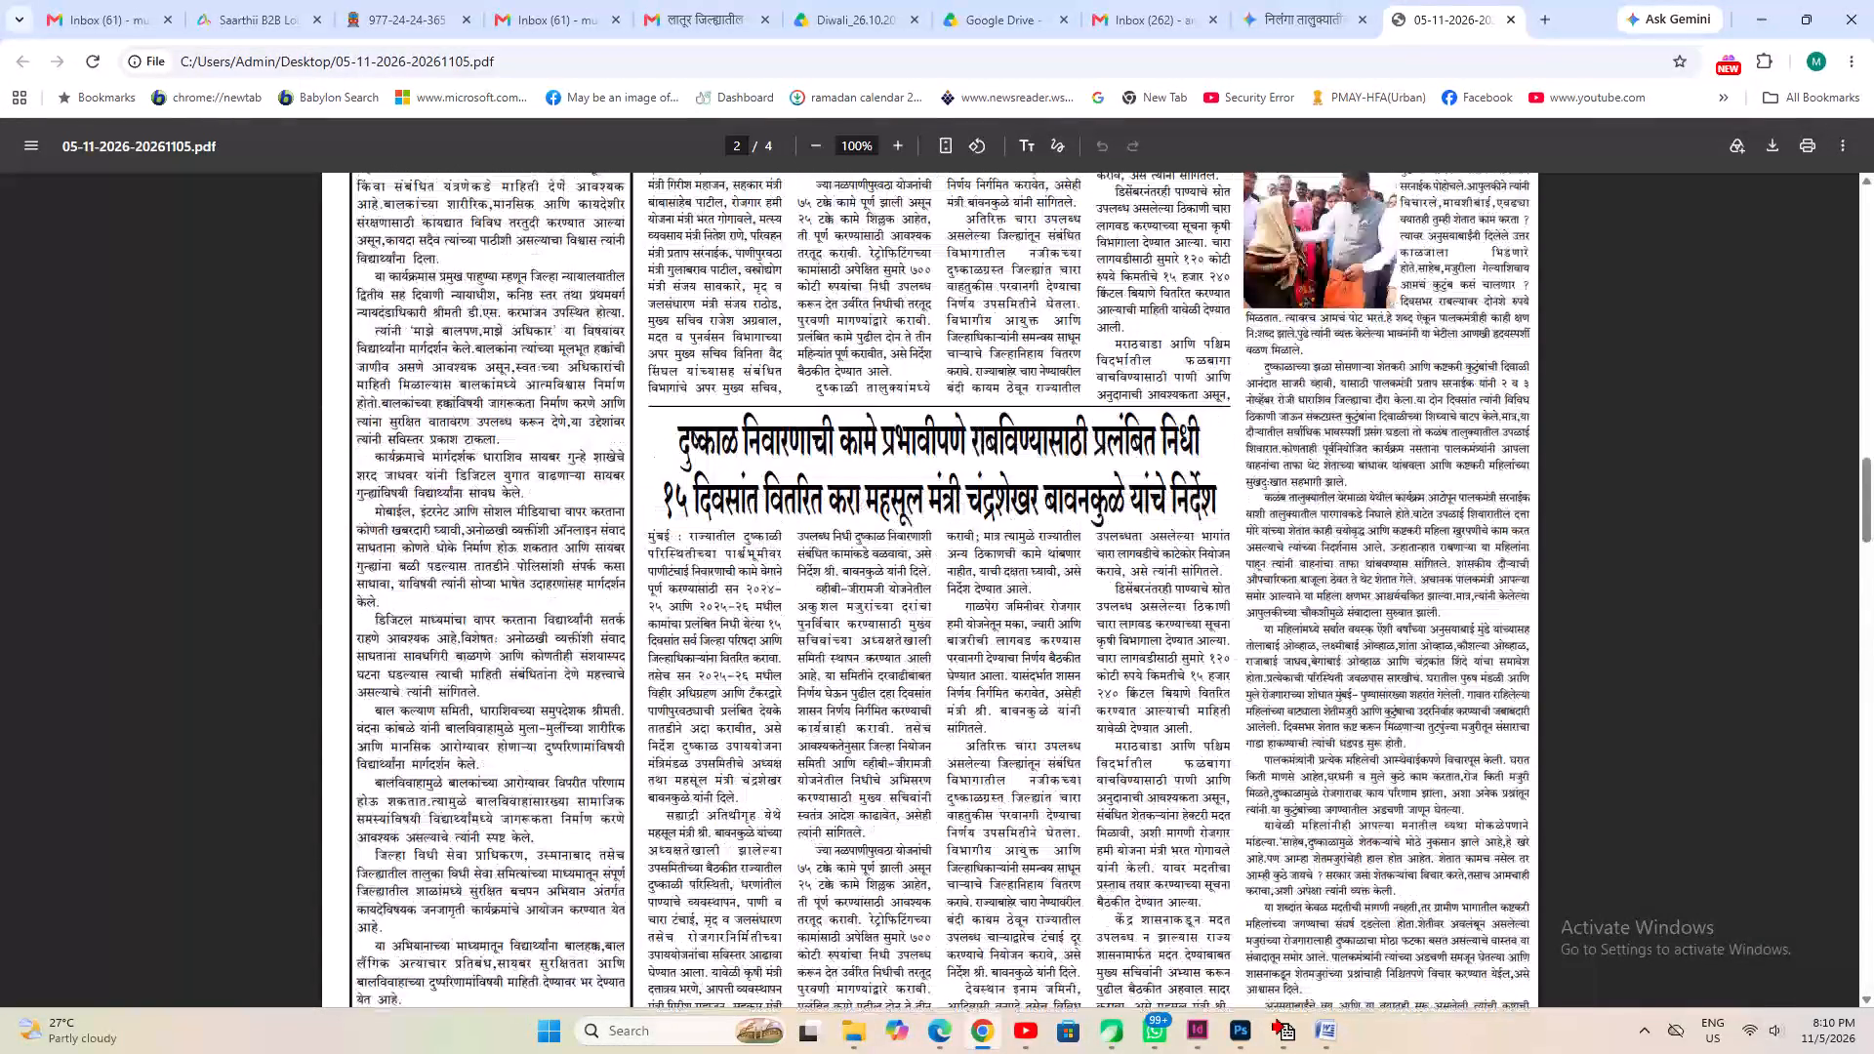
{"action": "scroll", "coordinate": [995, 646], "scroll_direction": "up", "scroll_amount": 2}
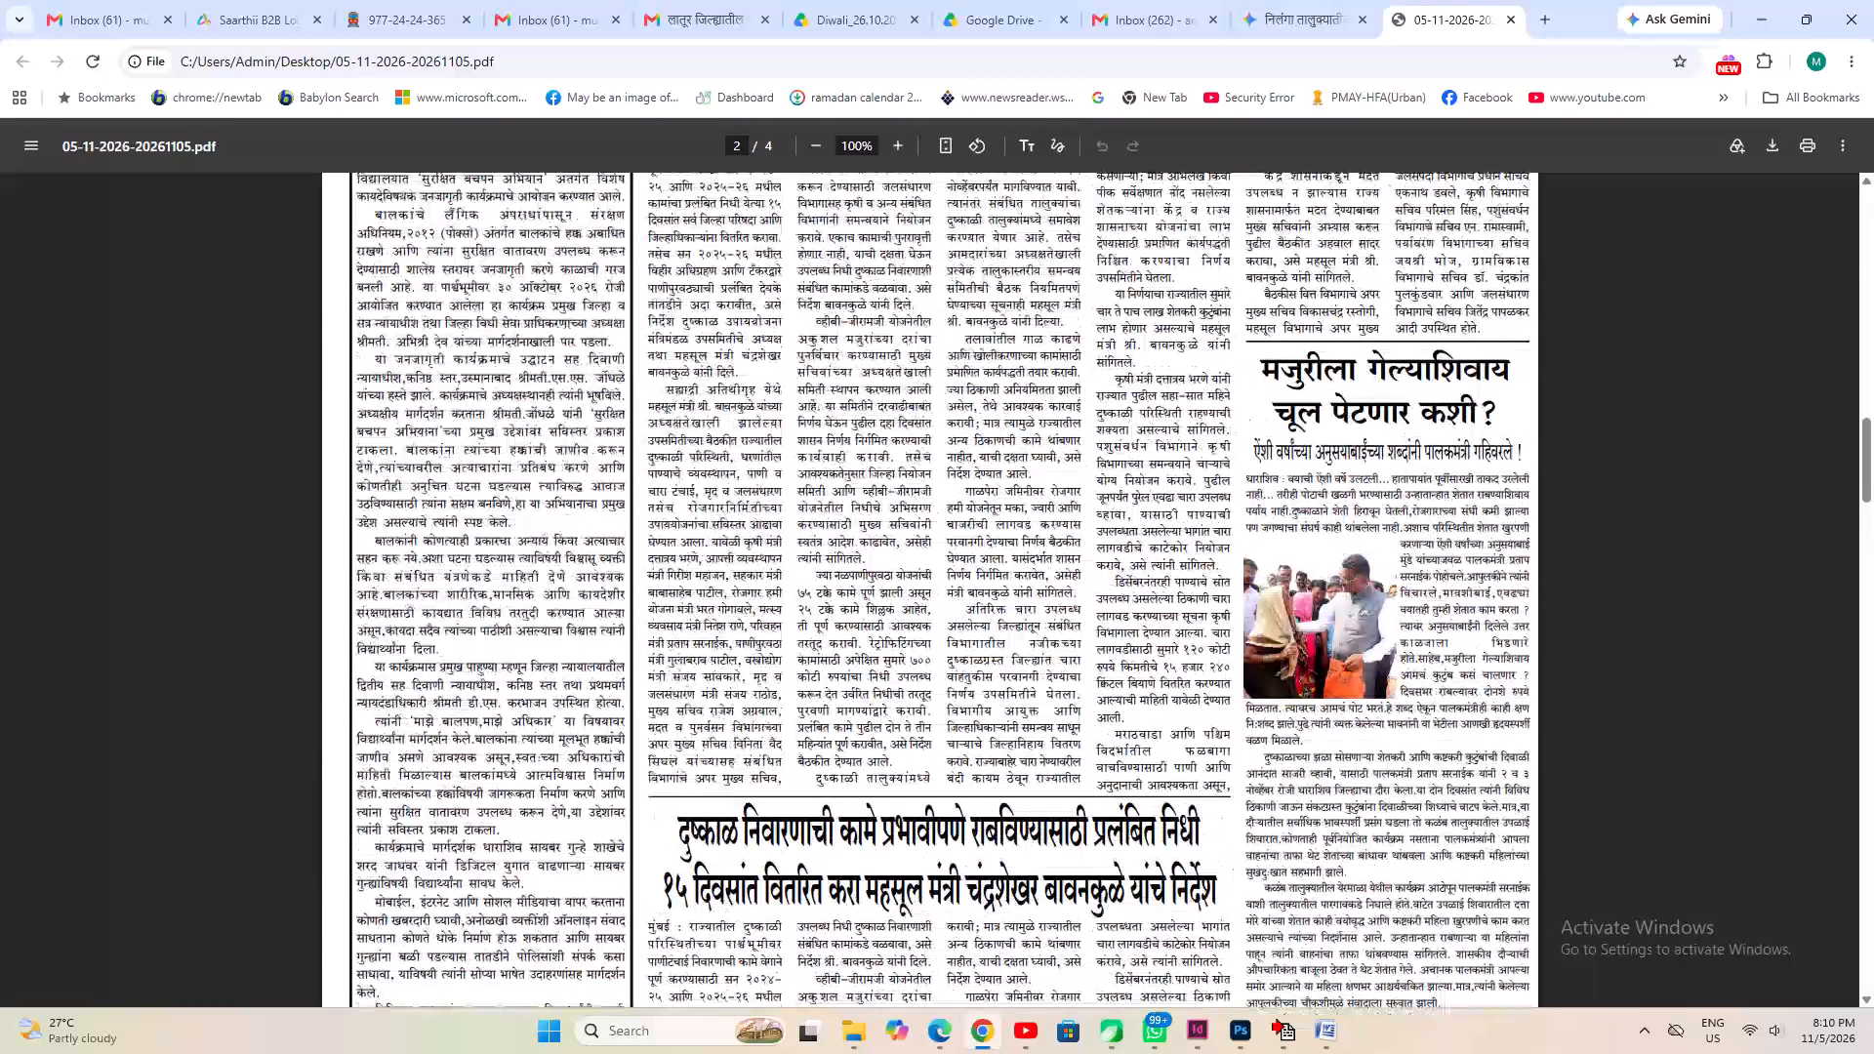
{"action": "scroll", "coordinate": [995, 646], "scroll_direction": "up", "scroll_amount": 6}
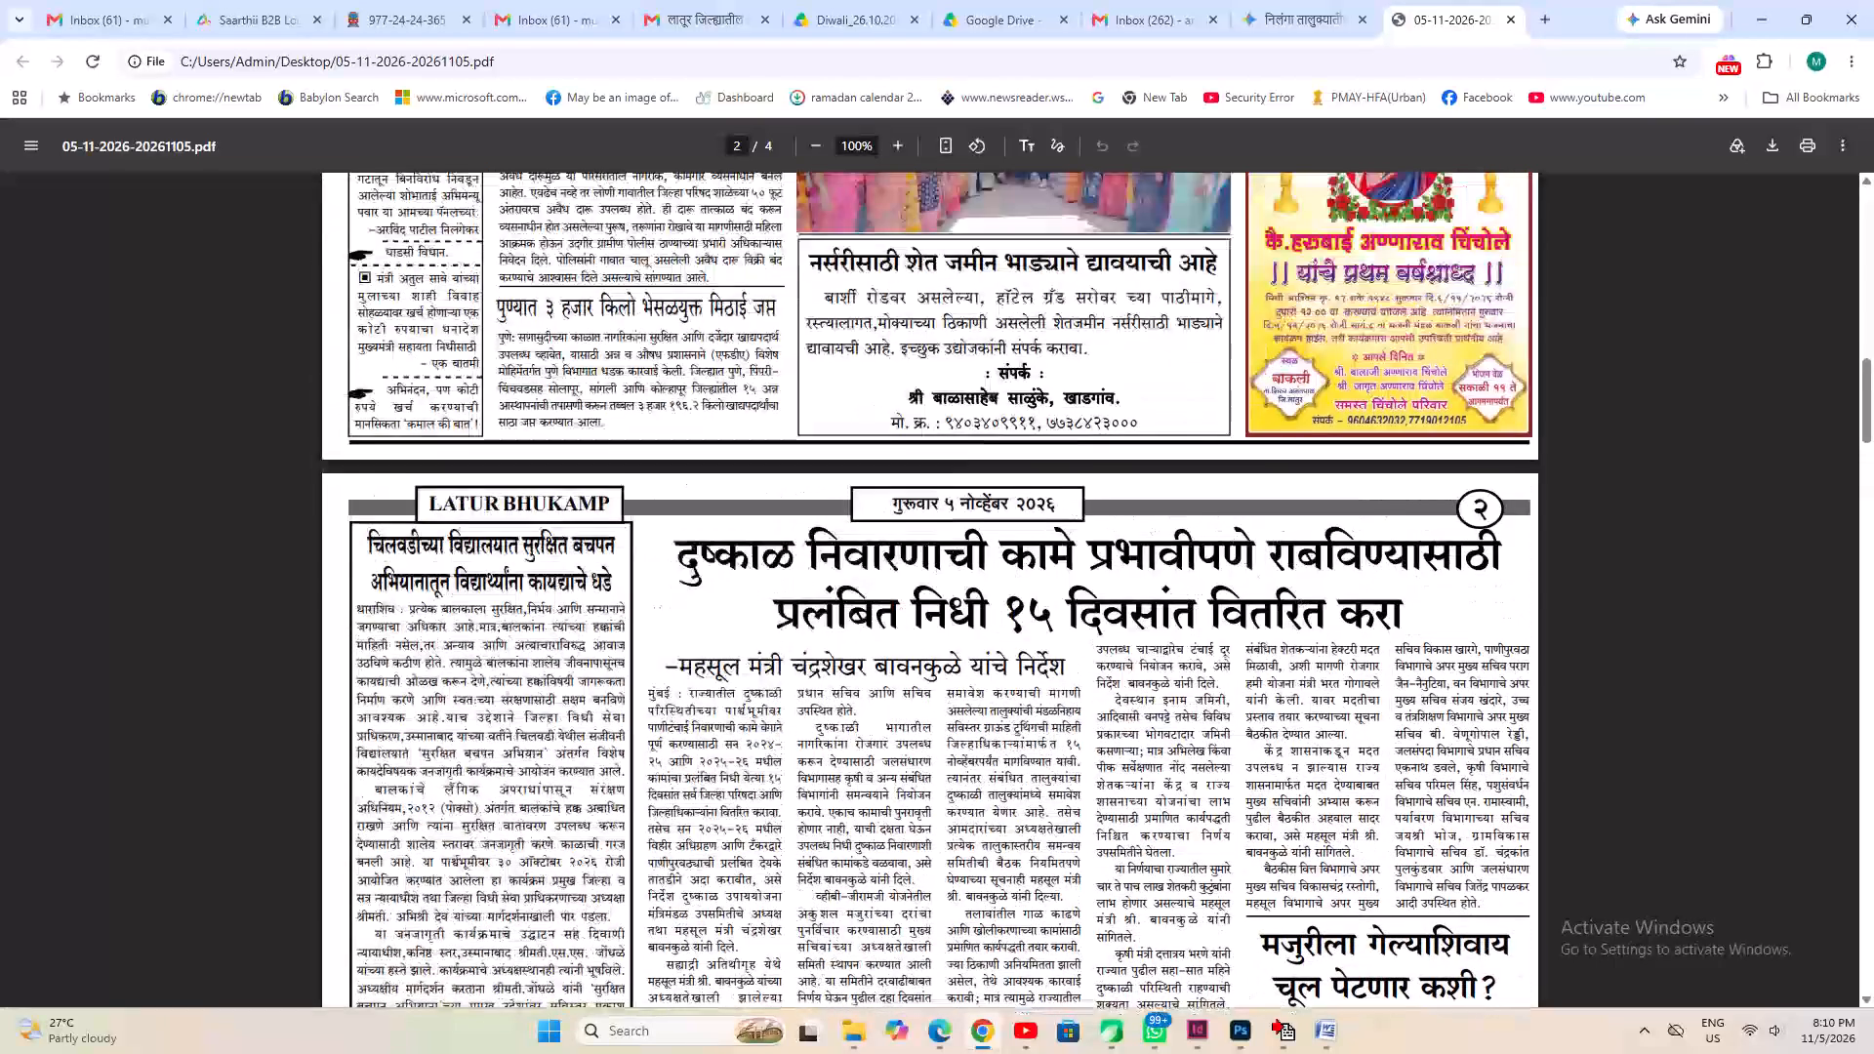
{"action": "scroll", "coordinate": [995, 646], "scroll_direction": "up", "scroll_amount": 7}
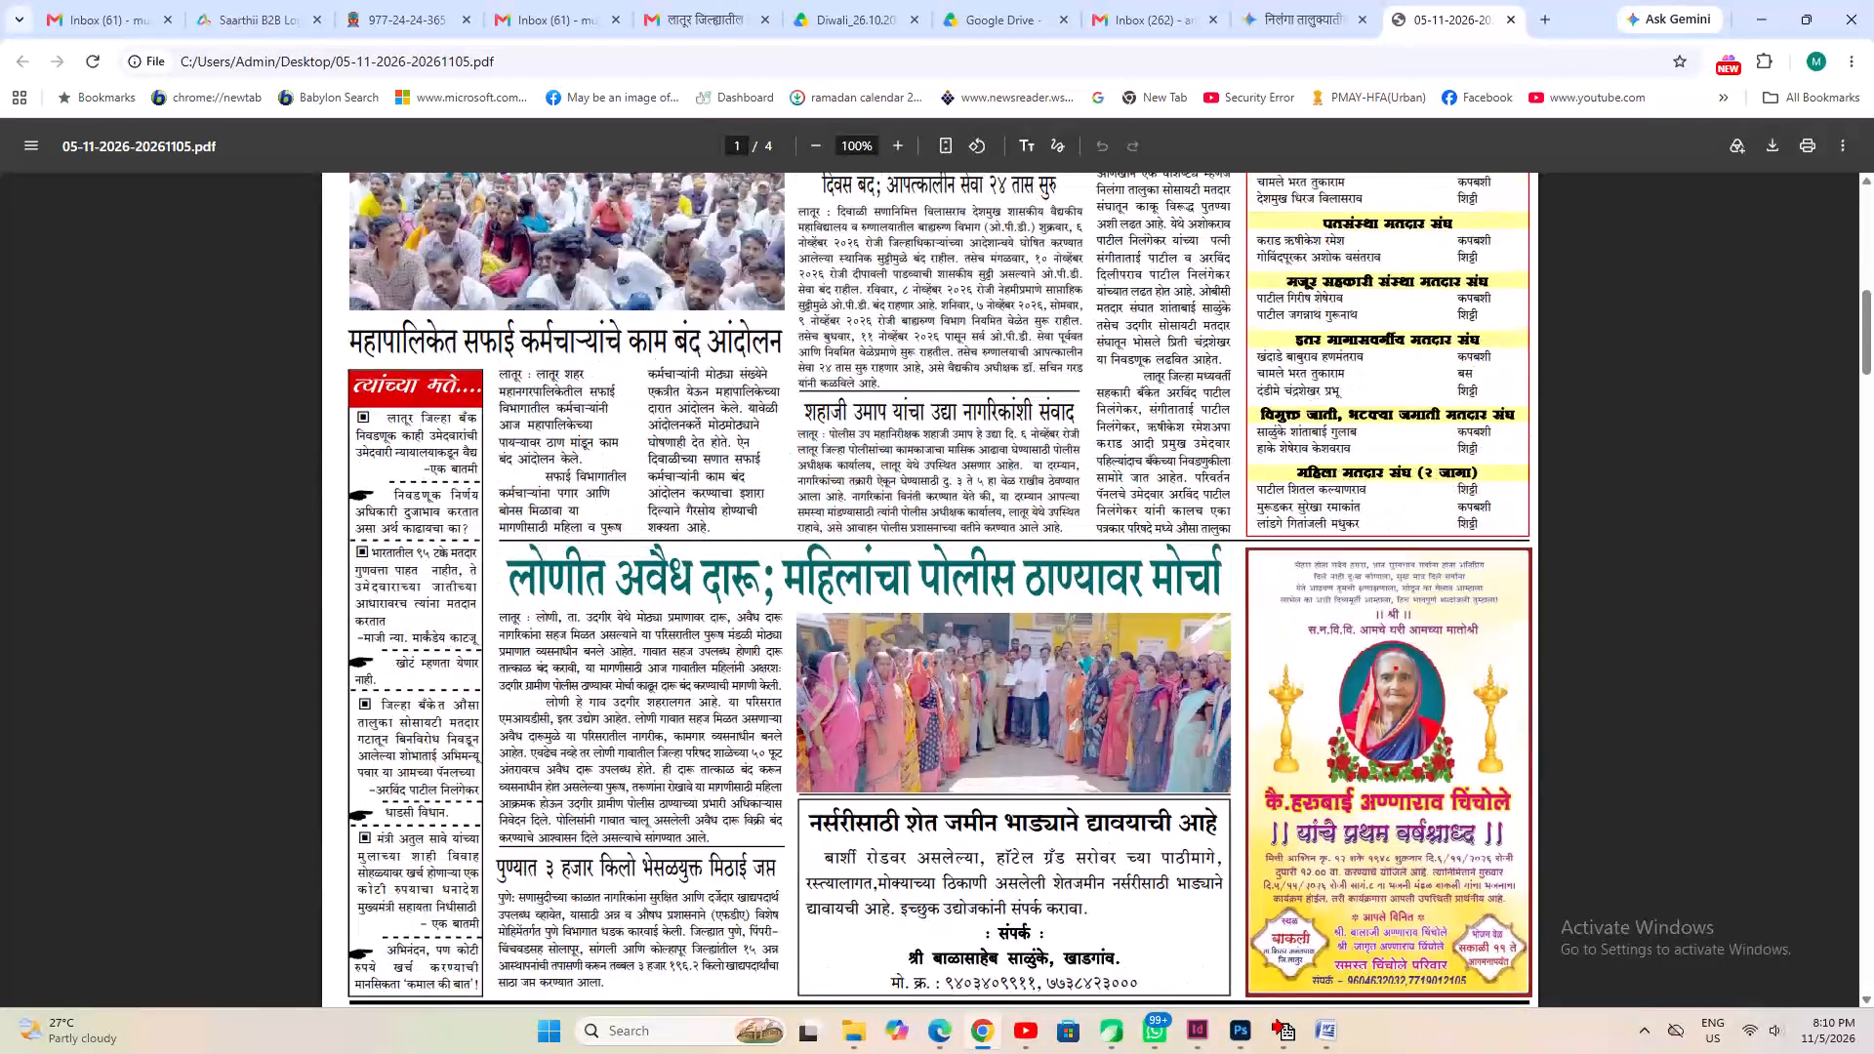
{"action": "scroll", "coordinate": [995, 646], "scroll_direction": "up", "scroll_amount": 7}
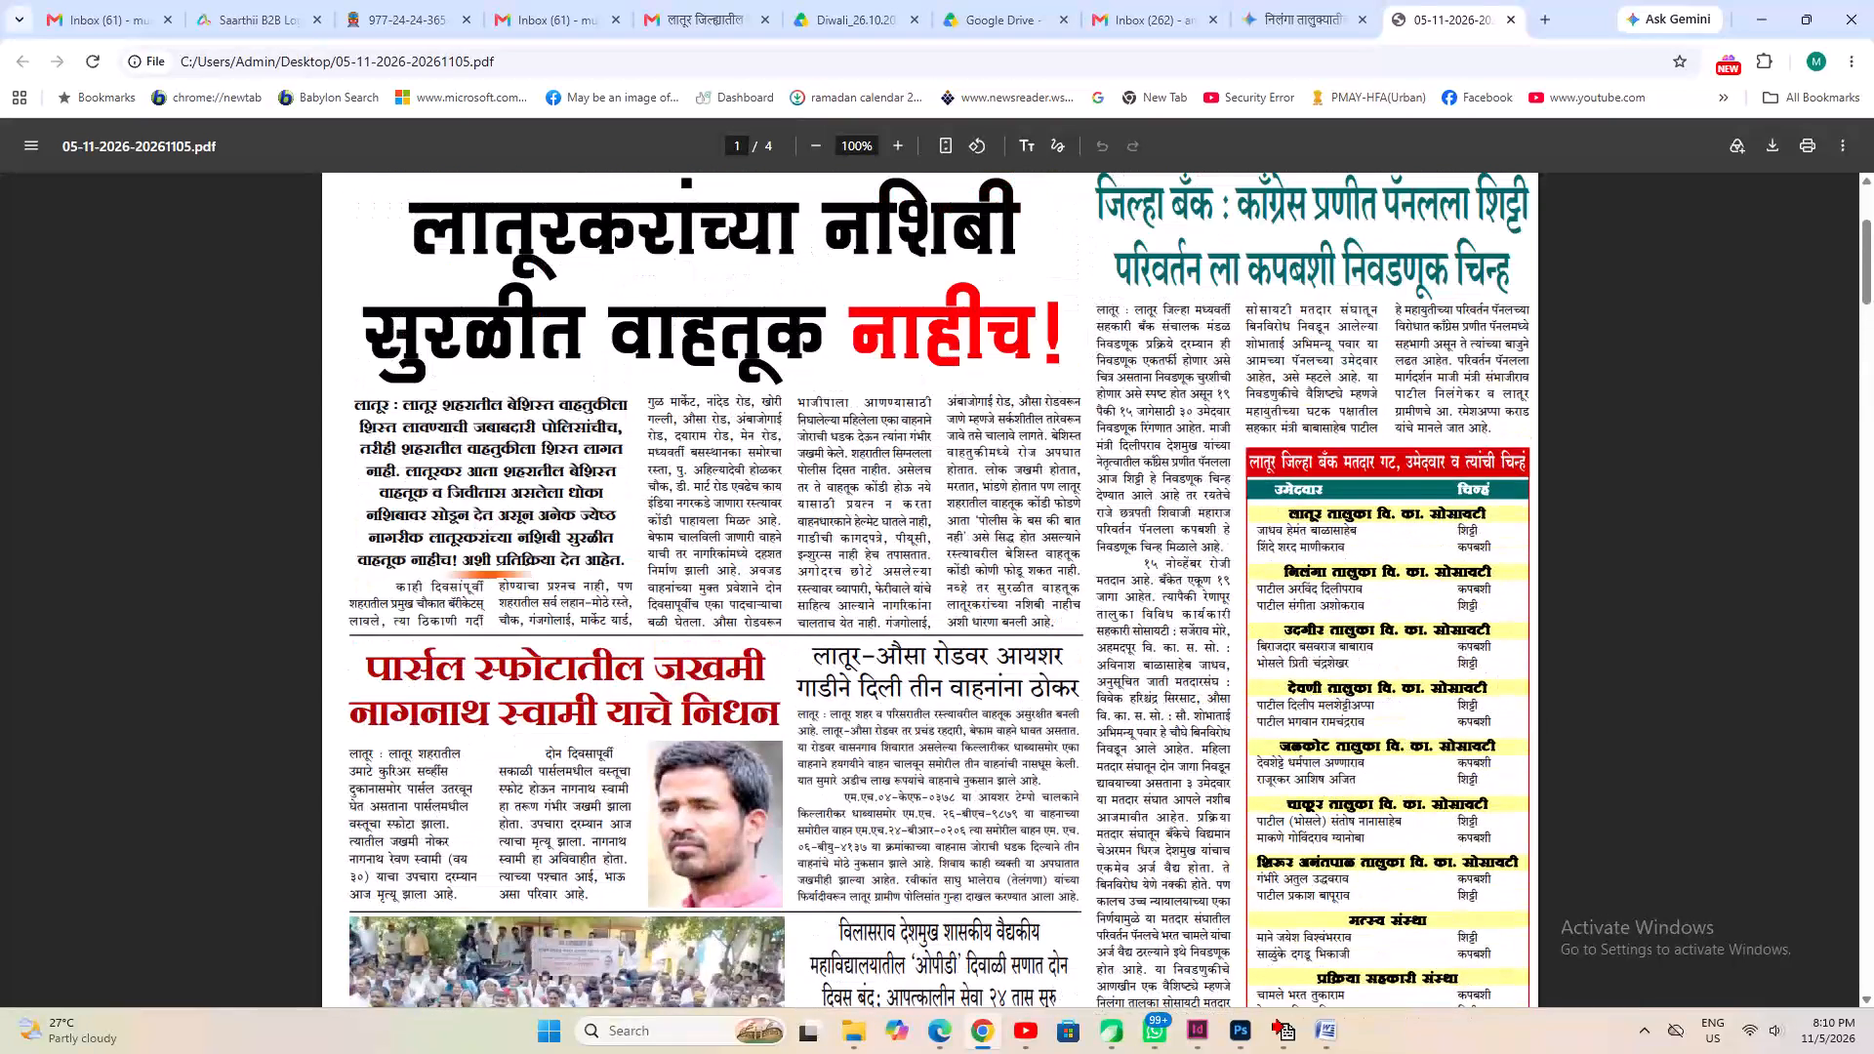
{"action": "scroll", "coordinate": [995, 646], "scroll_direction": "up", "scroll_amount": 4}
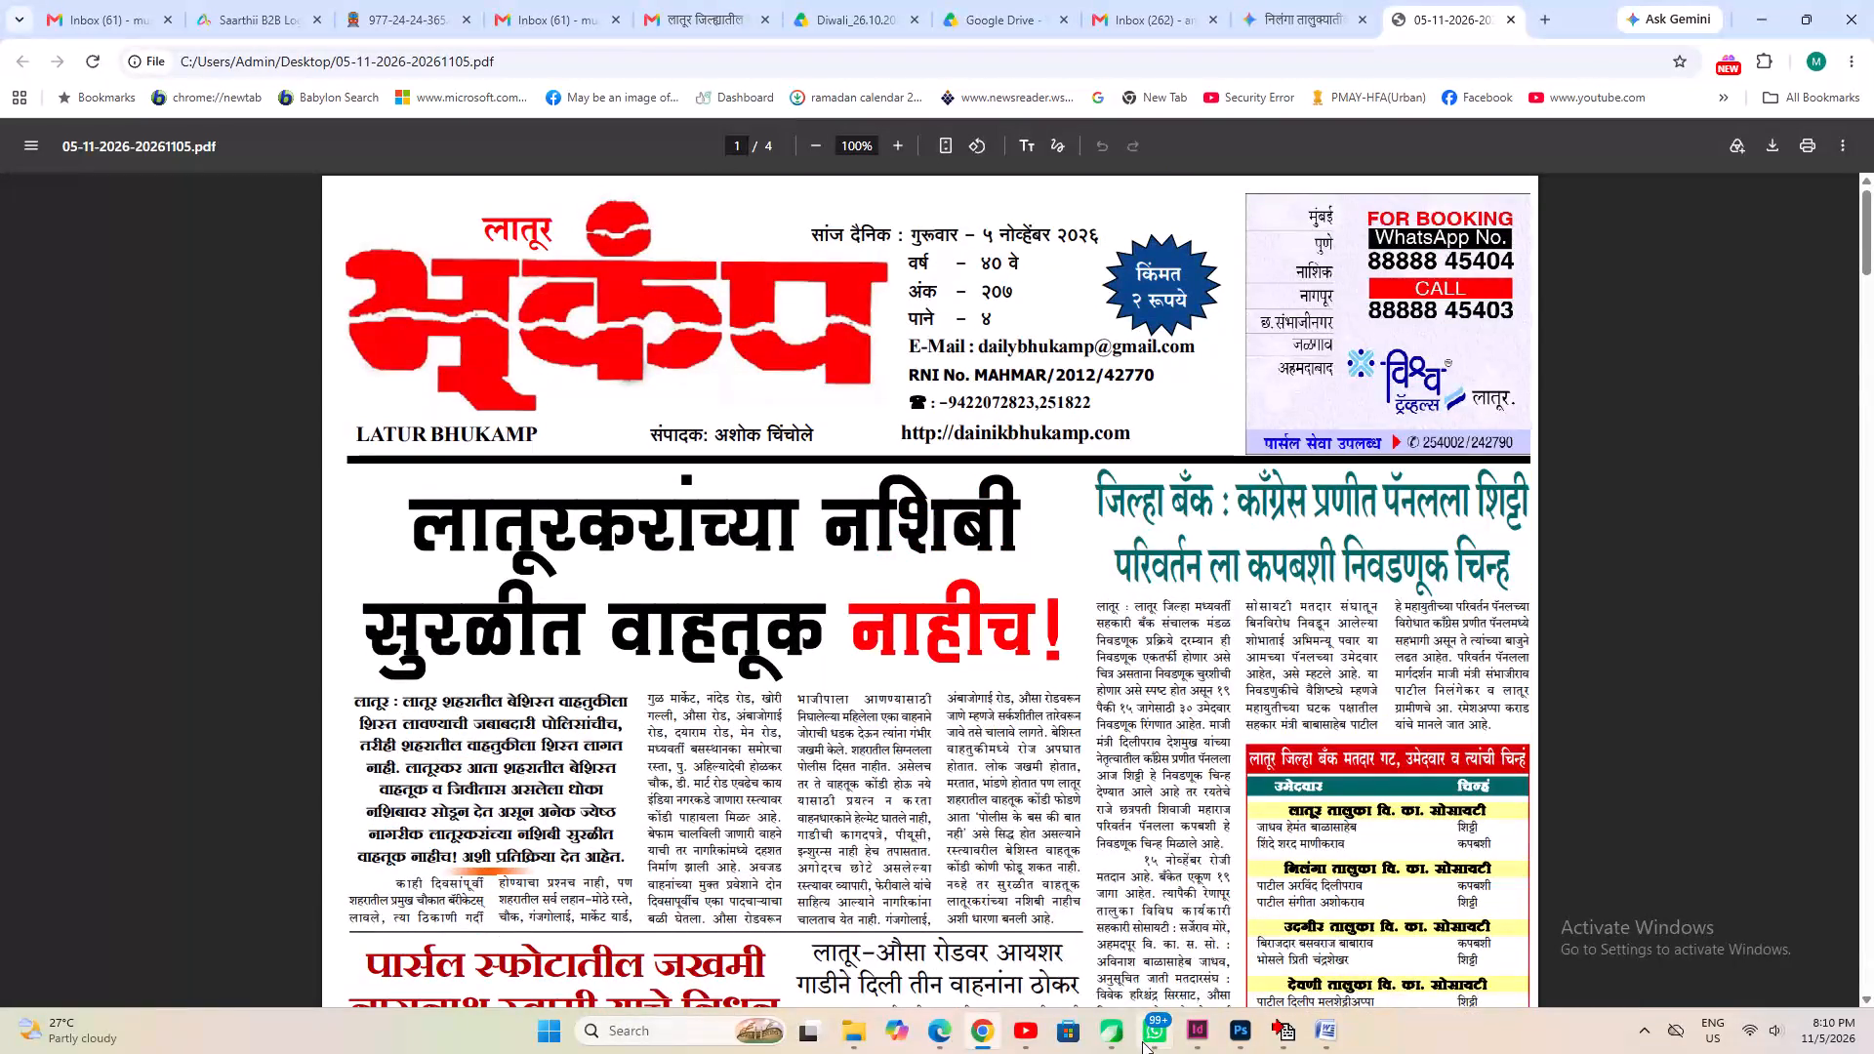
Switch to InDesign to check the newspaper page's current layout, and return to the browser.
{"action": "left_click", "coordinate": [1117, 1042]}
{"action": "left_click", "coordinate": [1188, 1041]}
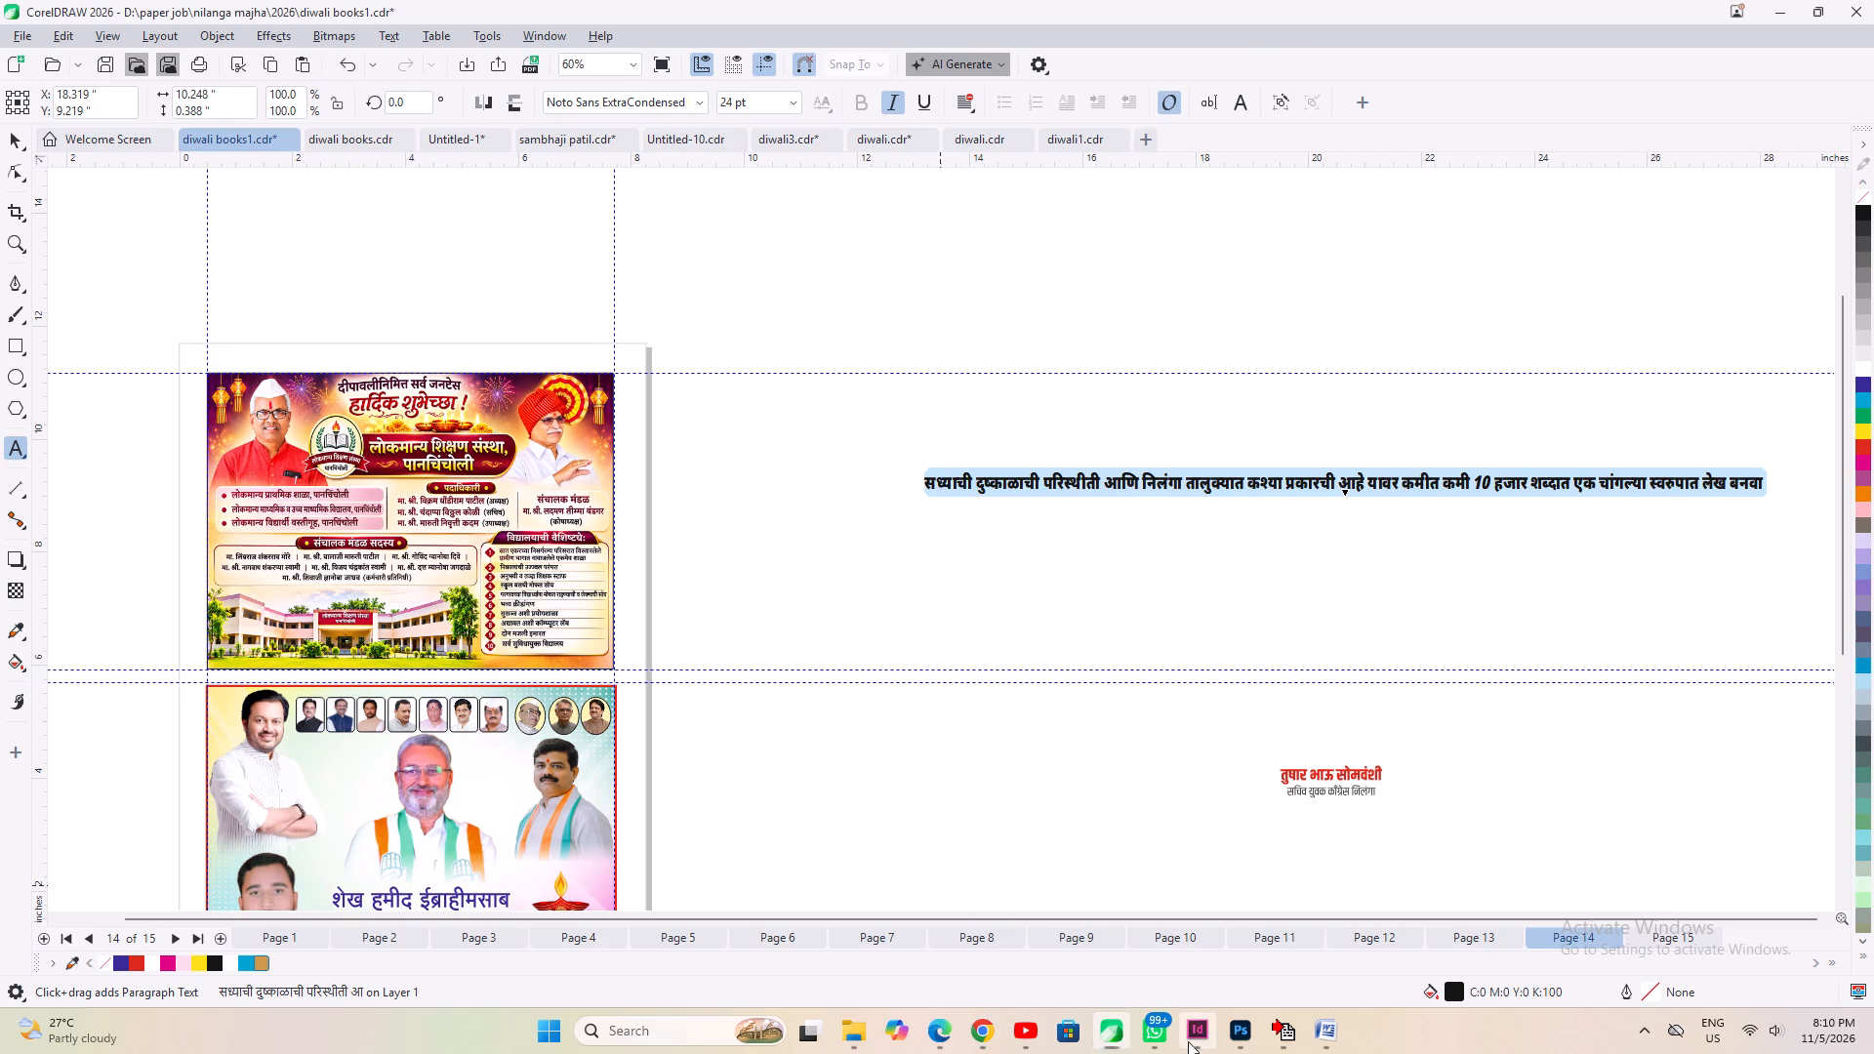
{"action": "left_click", "coordinate": [986, 1033]}
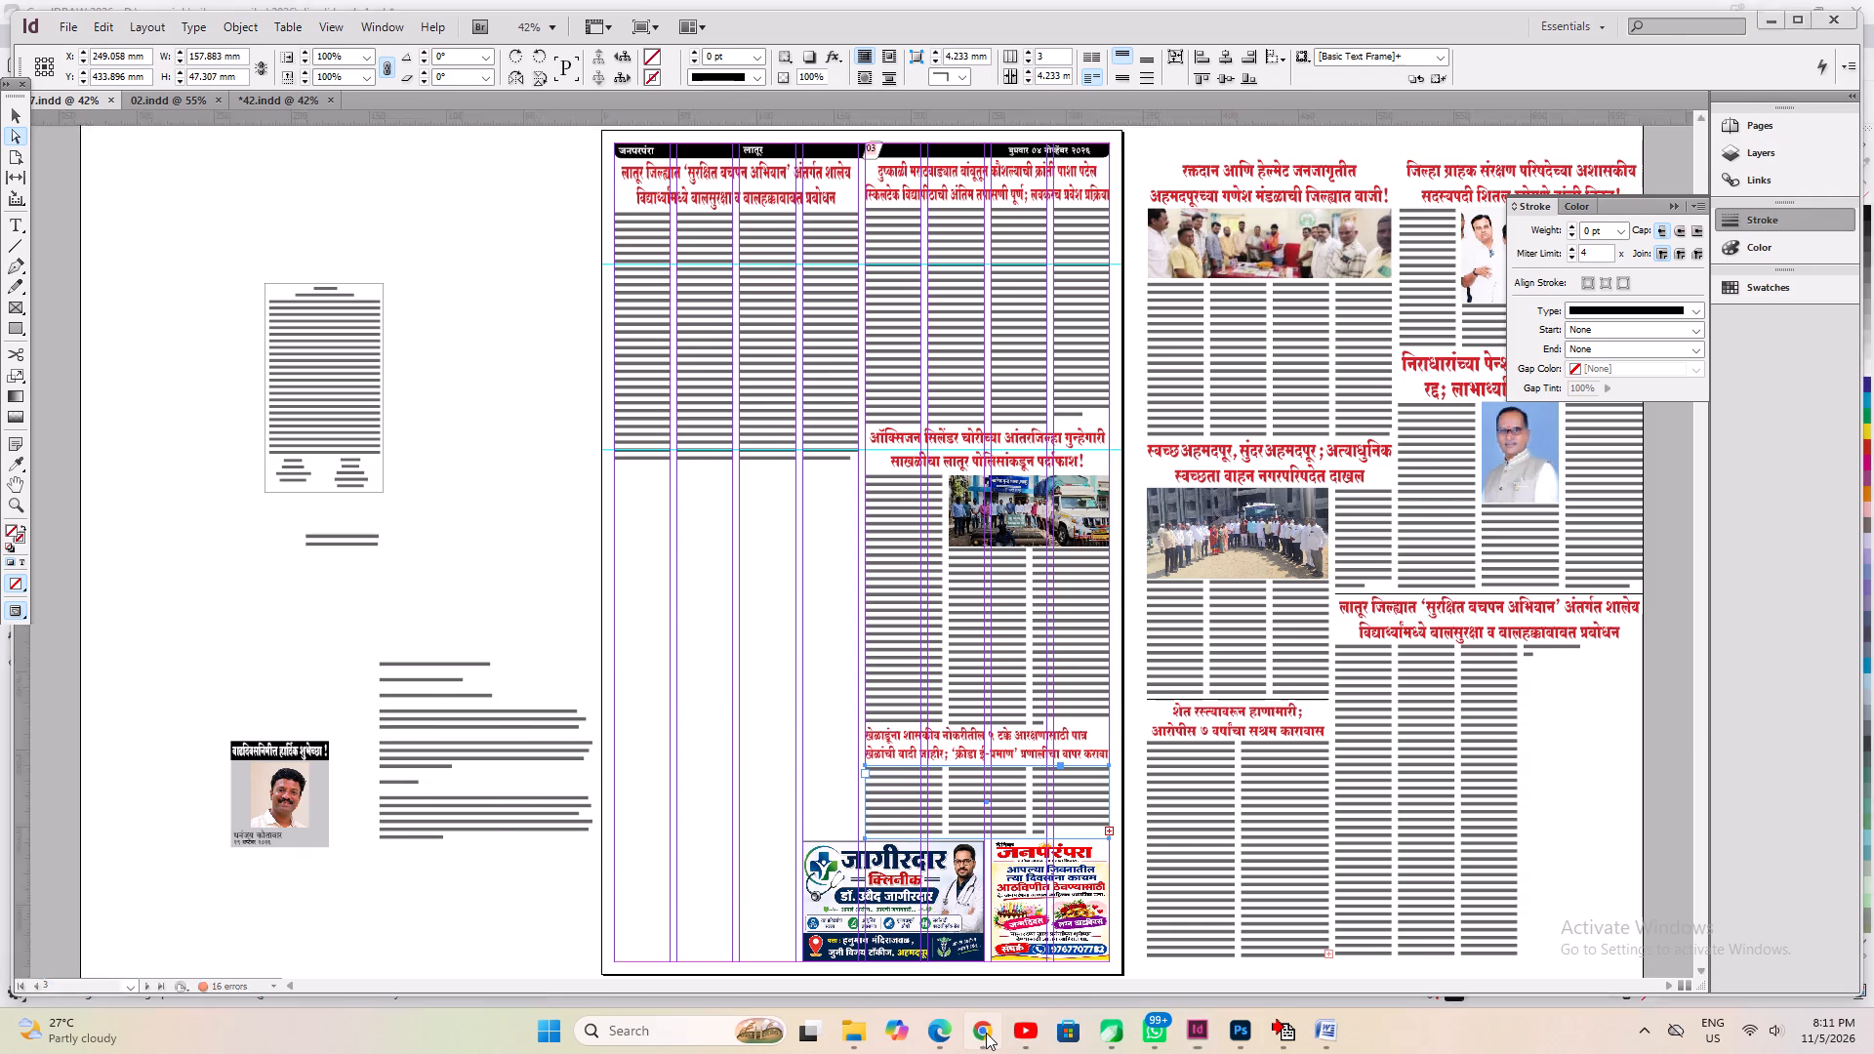
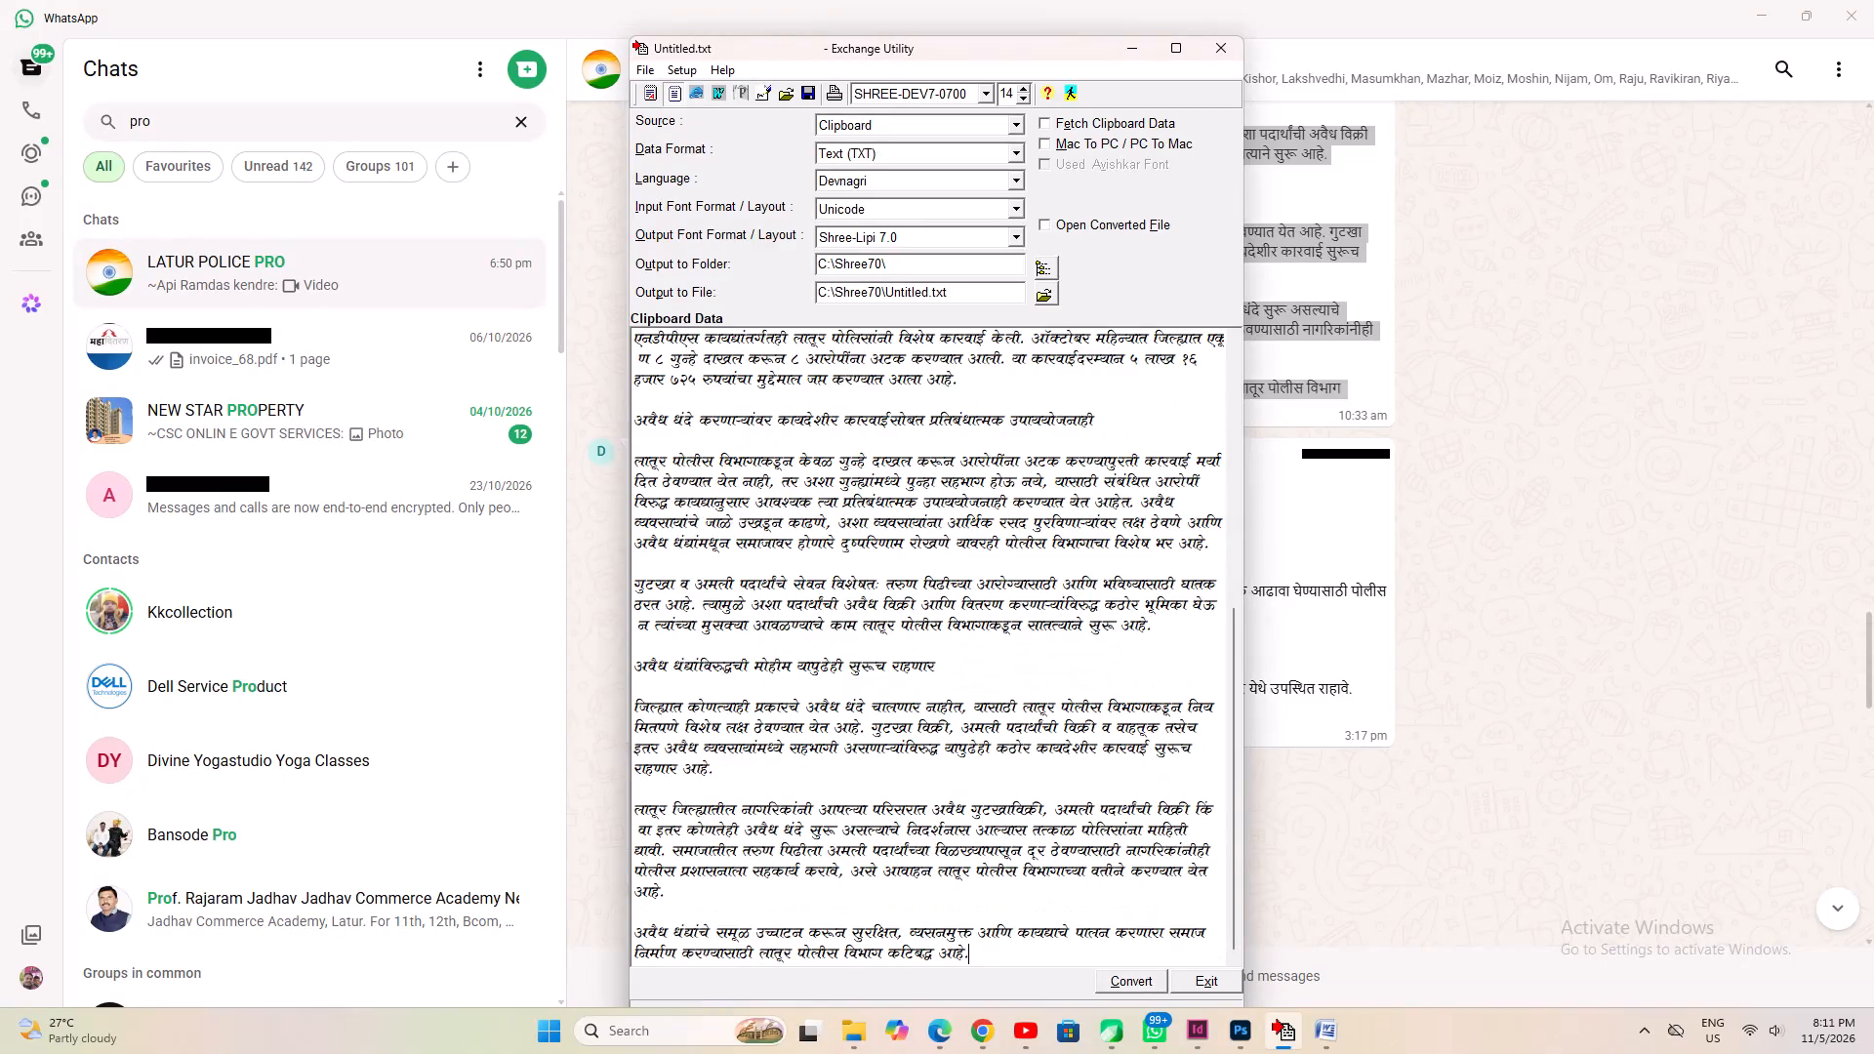
In InDesign, draw a text frame about 158 mm wide in page 3's empty lower-left area and paste the converted police article.
{"action": "left_click", "coordinate": [1191, 1034]}
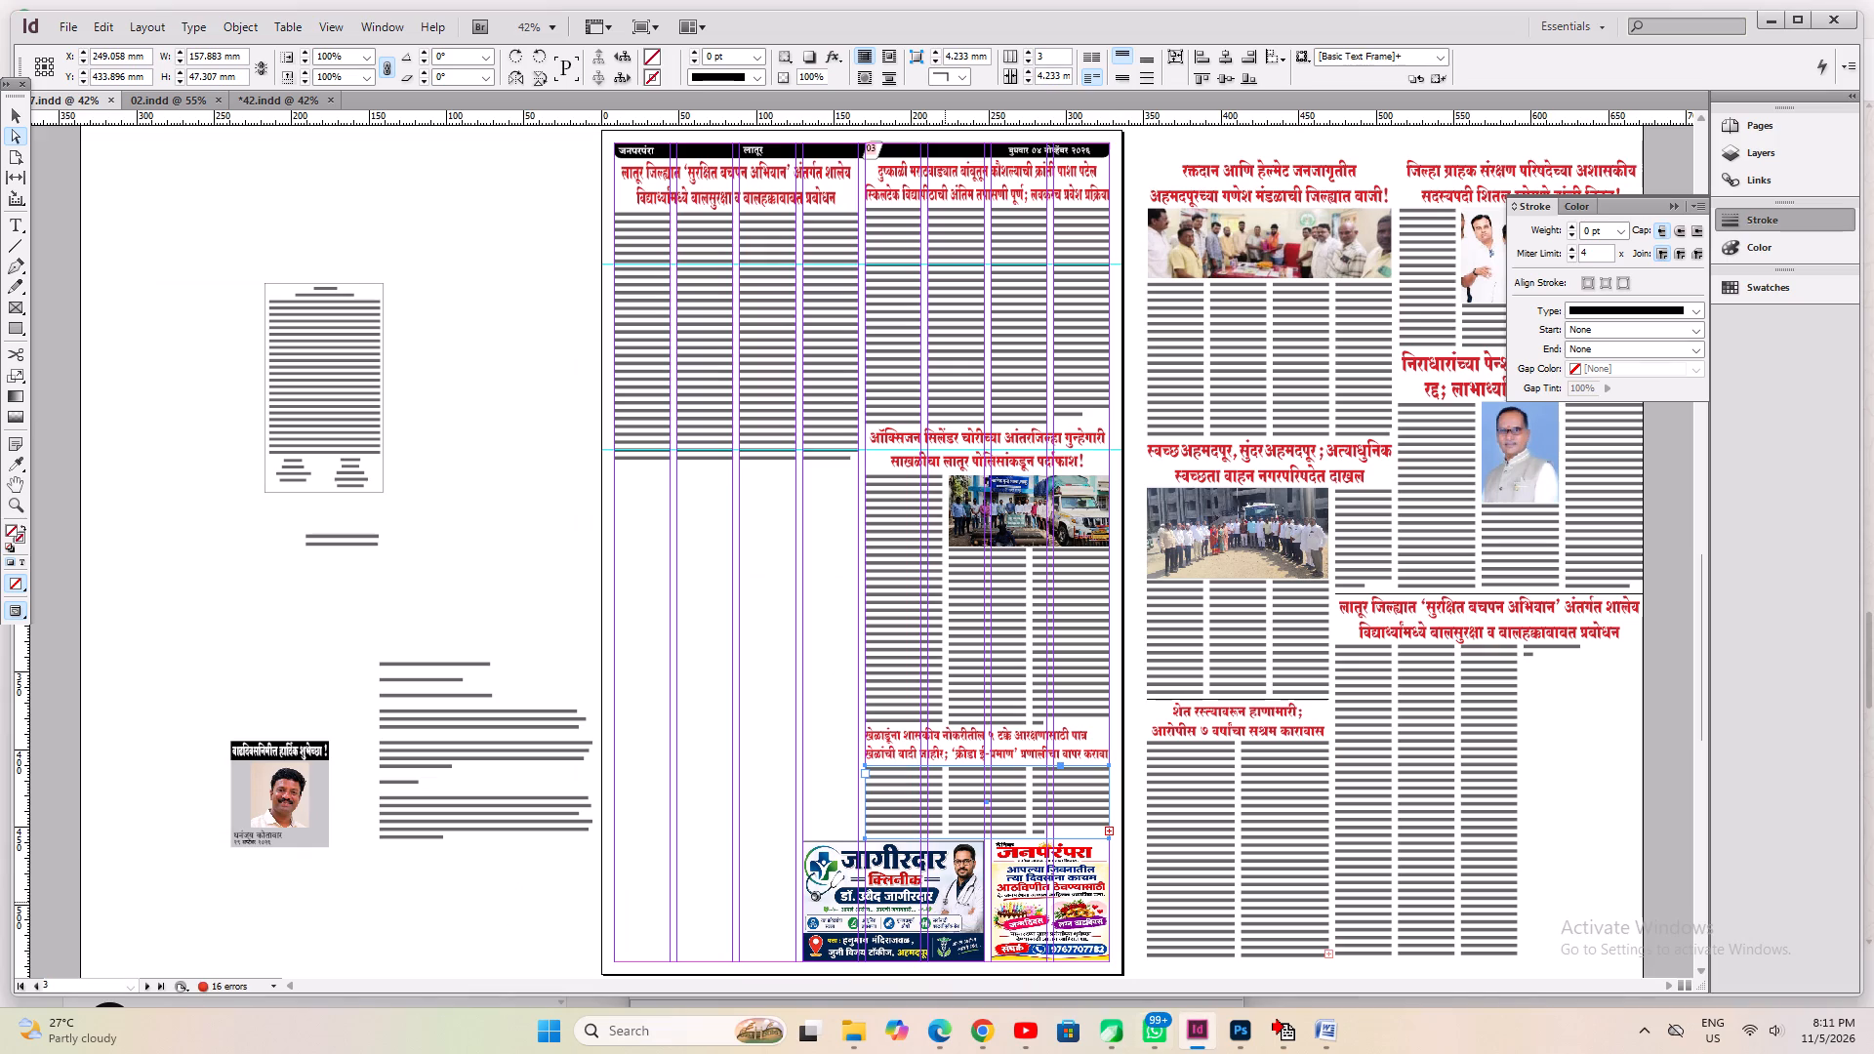
{"action": "left_click", "coordinate": [13, 224]}
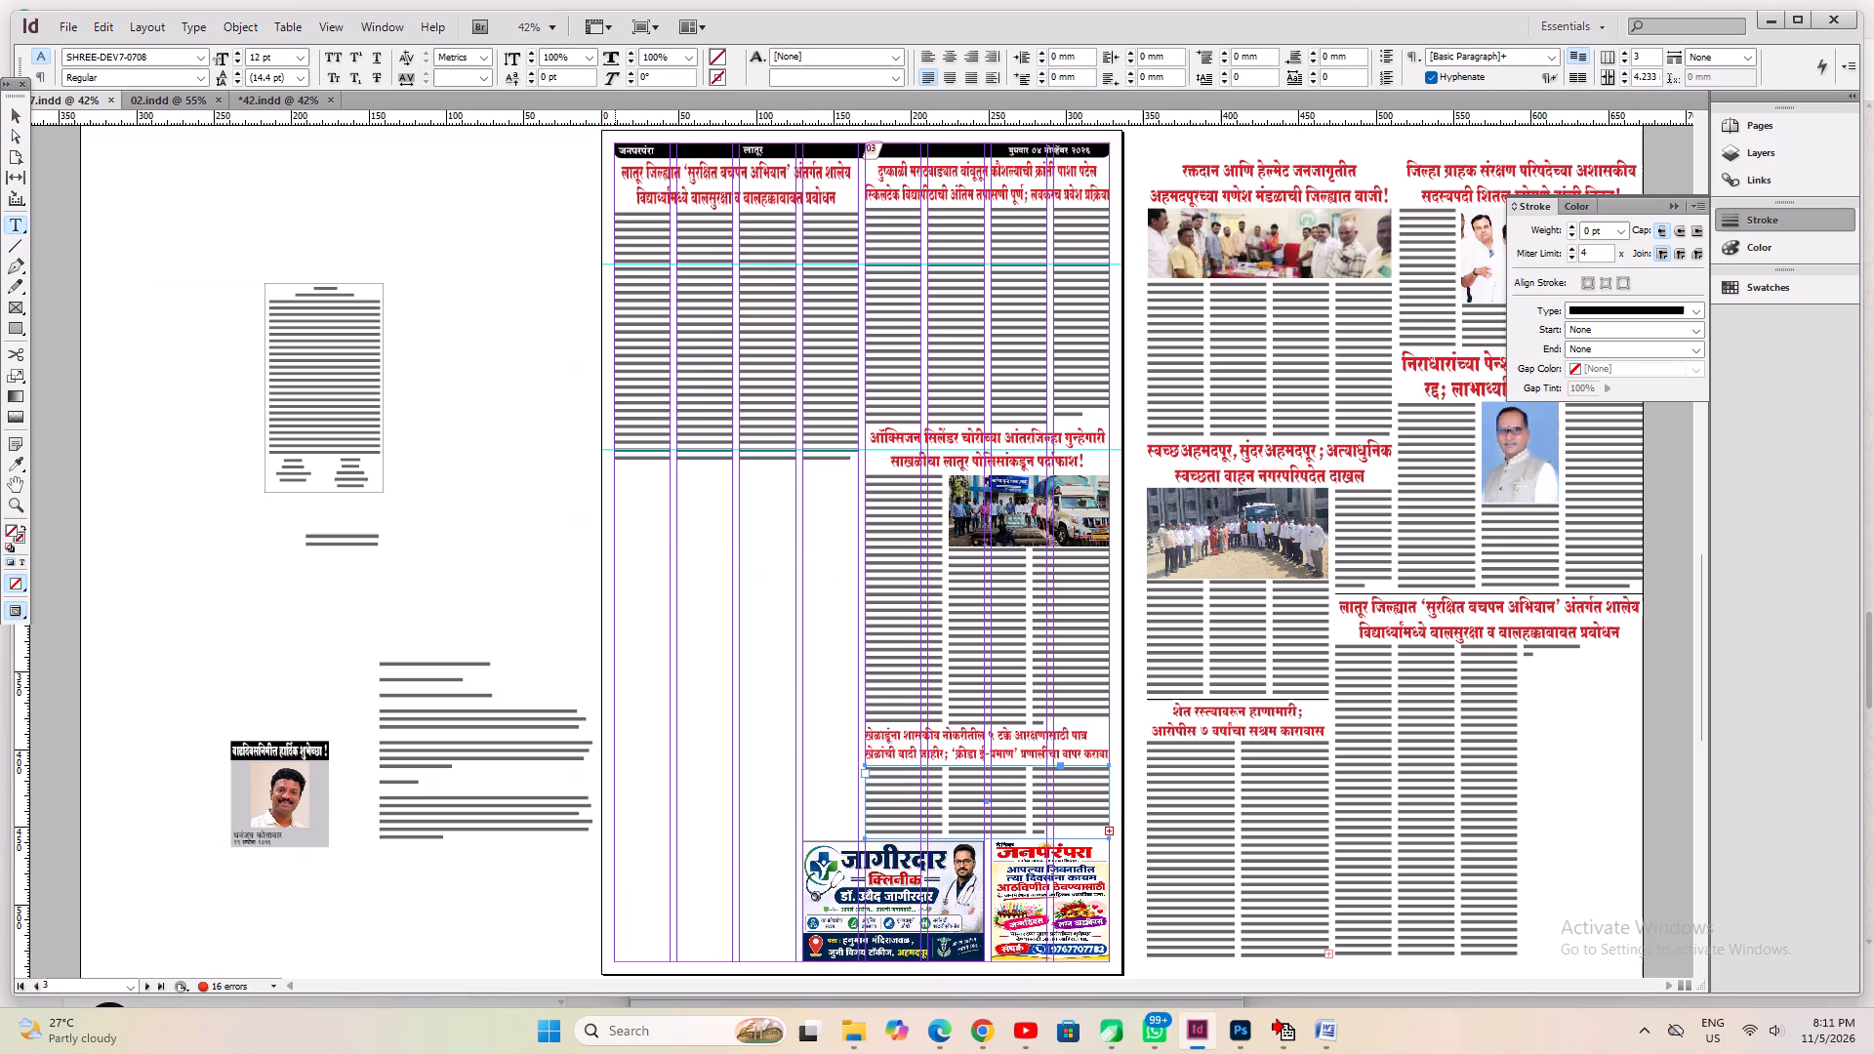
{"action": "left_click_drag", "start_coordinate": [614, 548], "coordinate": [856, 861]}
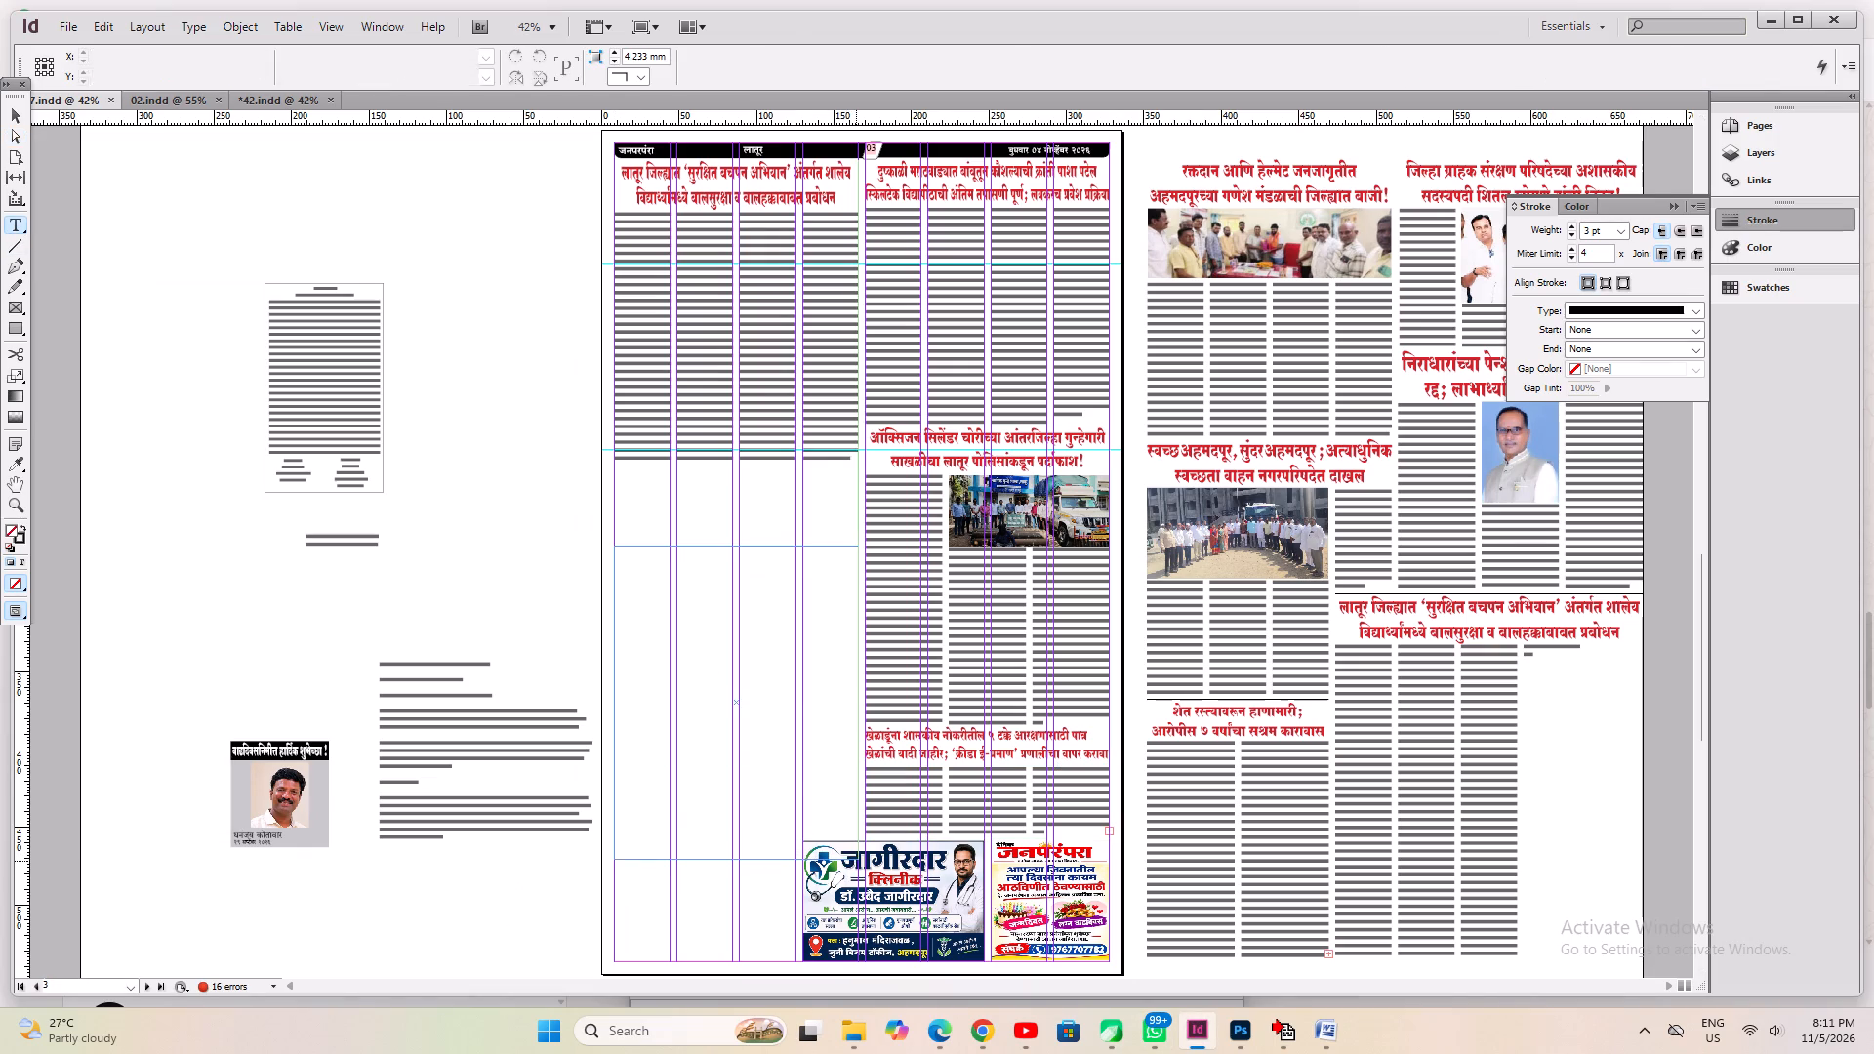
{"action": "key", "text": "ctrl+v"}
{"action": "left_click", "coordinate": [769, 603]}
{"action": "key", "text": "ctrl+1"}
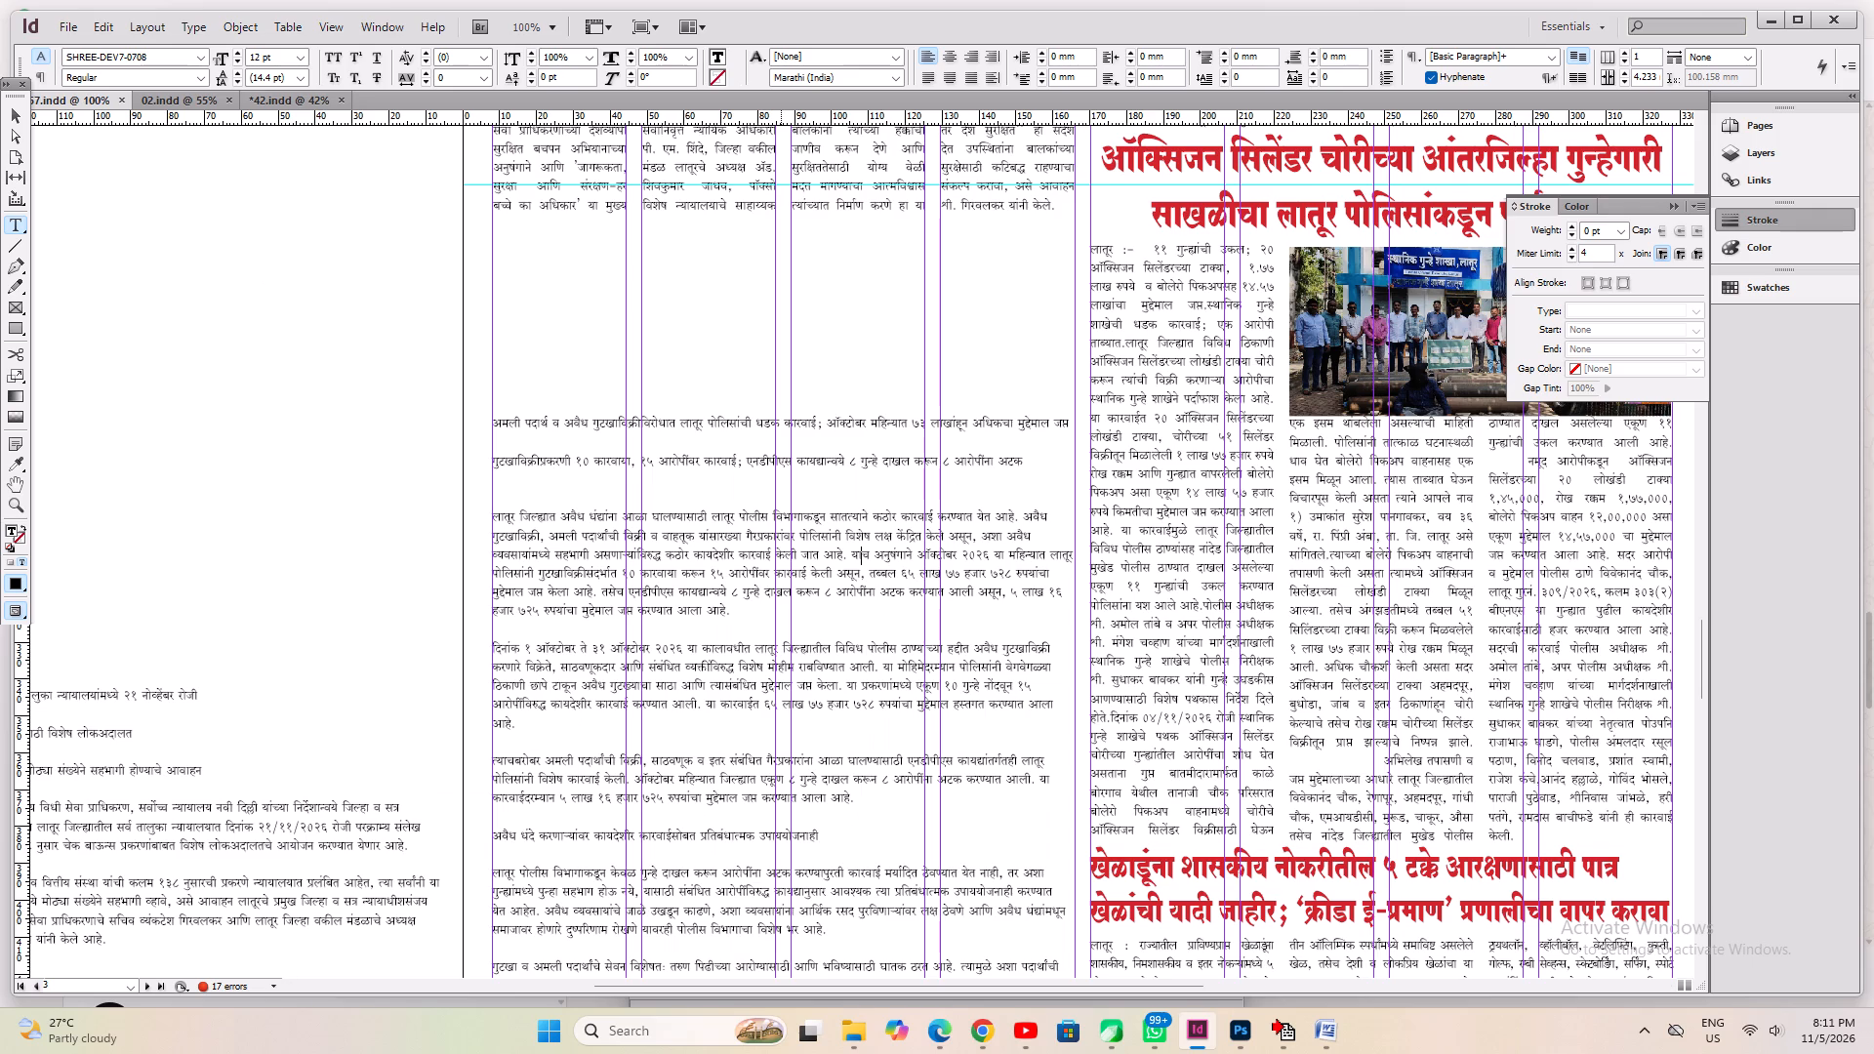
Move the article's opening headline line into its own new text frame in the gap above the body text.
{"action": "triple_click", "coordinate": [814, 426]}
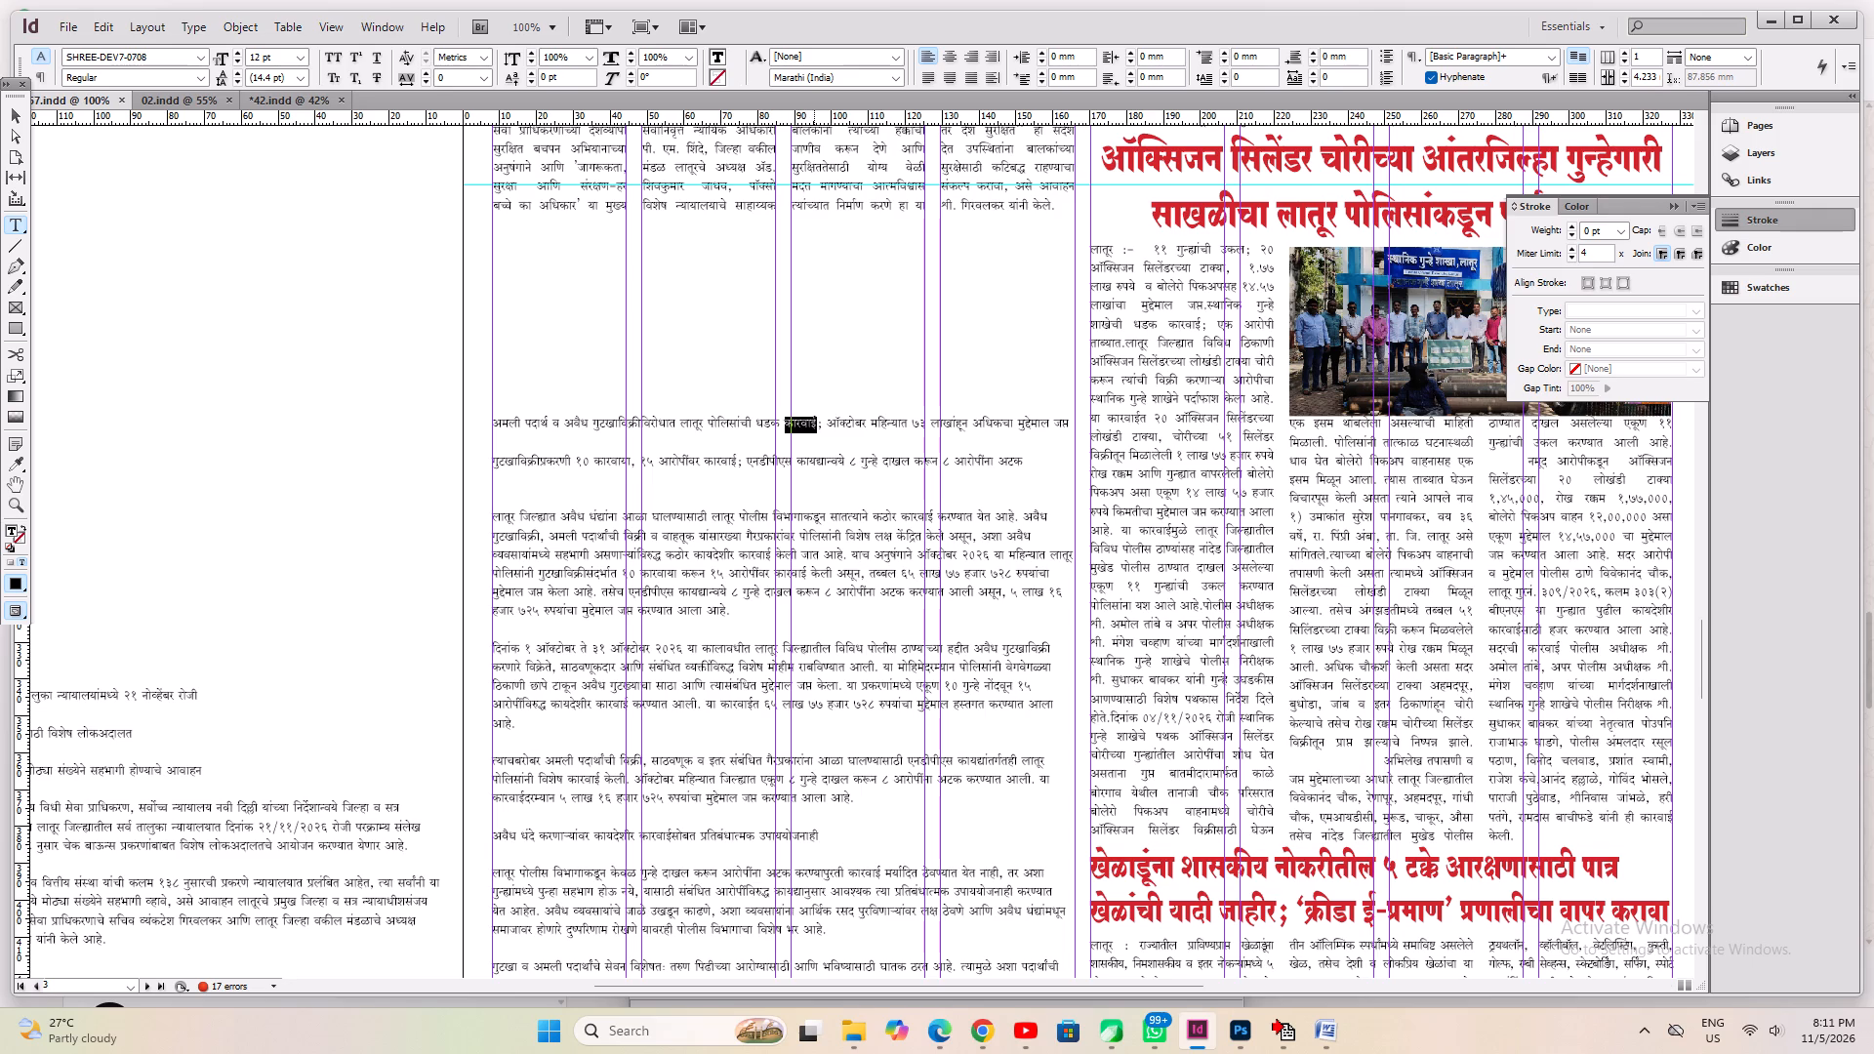
{"action": "key", "text": "ctrl+x"}
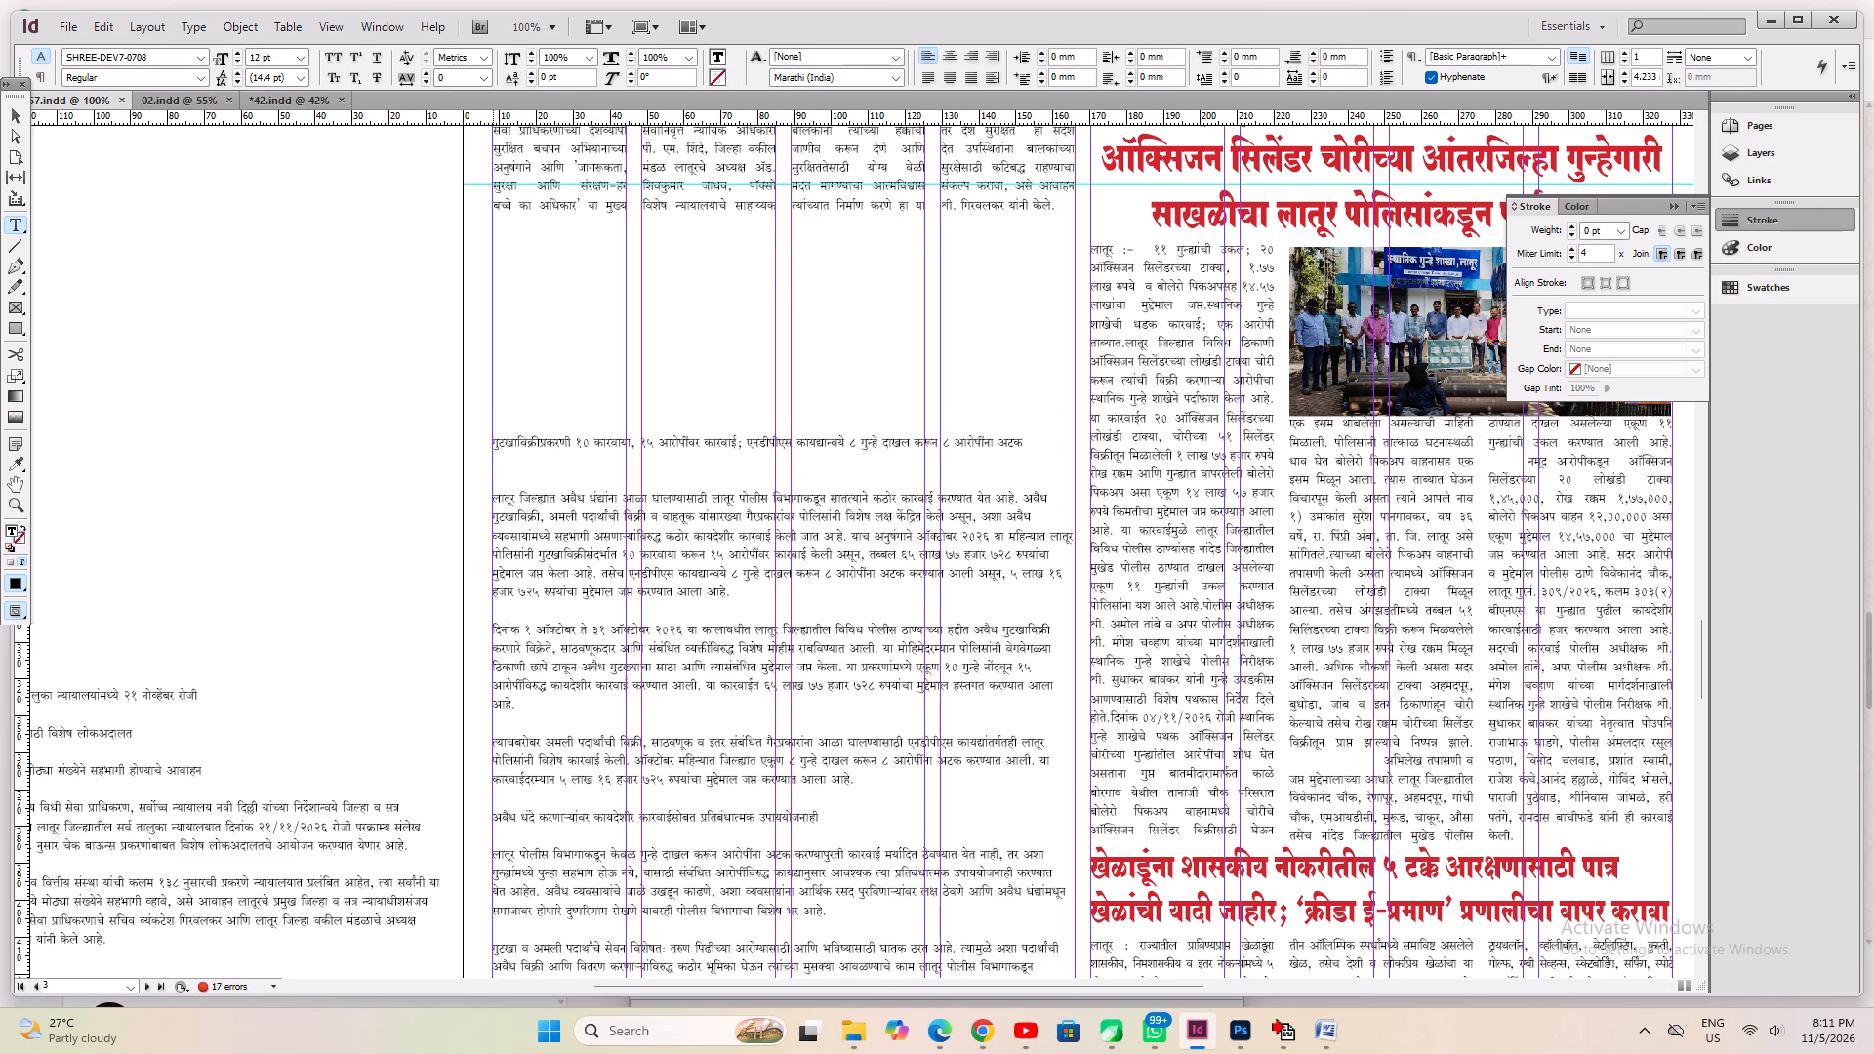
{"action": "left_click_drag", "start_coordinate": [493, 232], "coordinate": [1075, 419]}
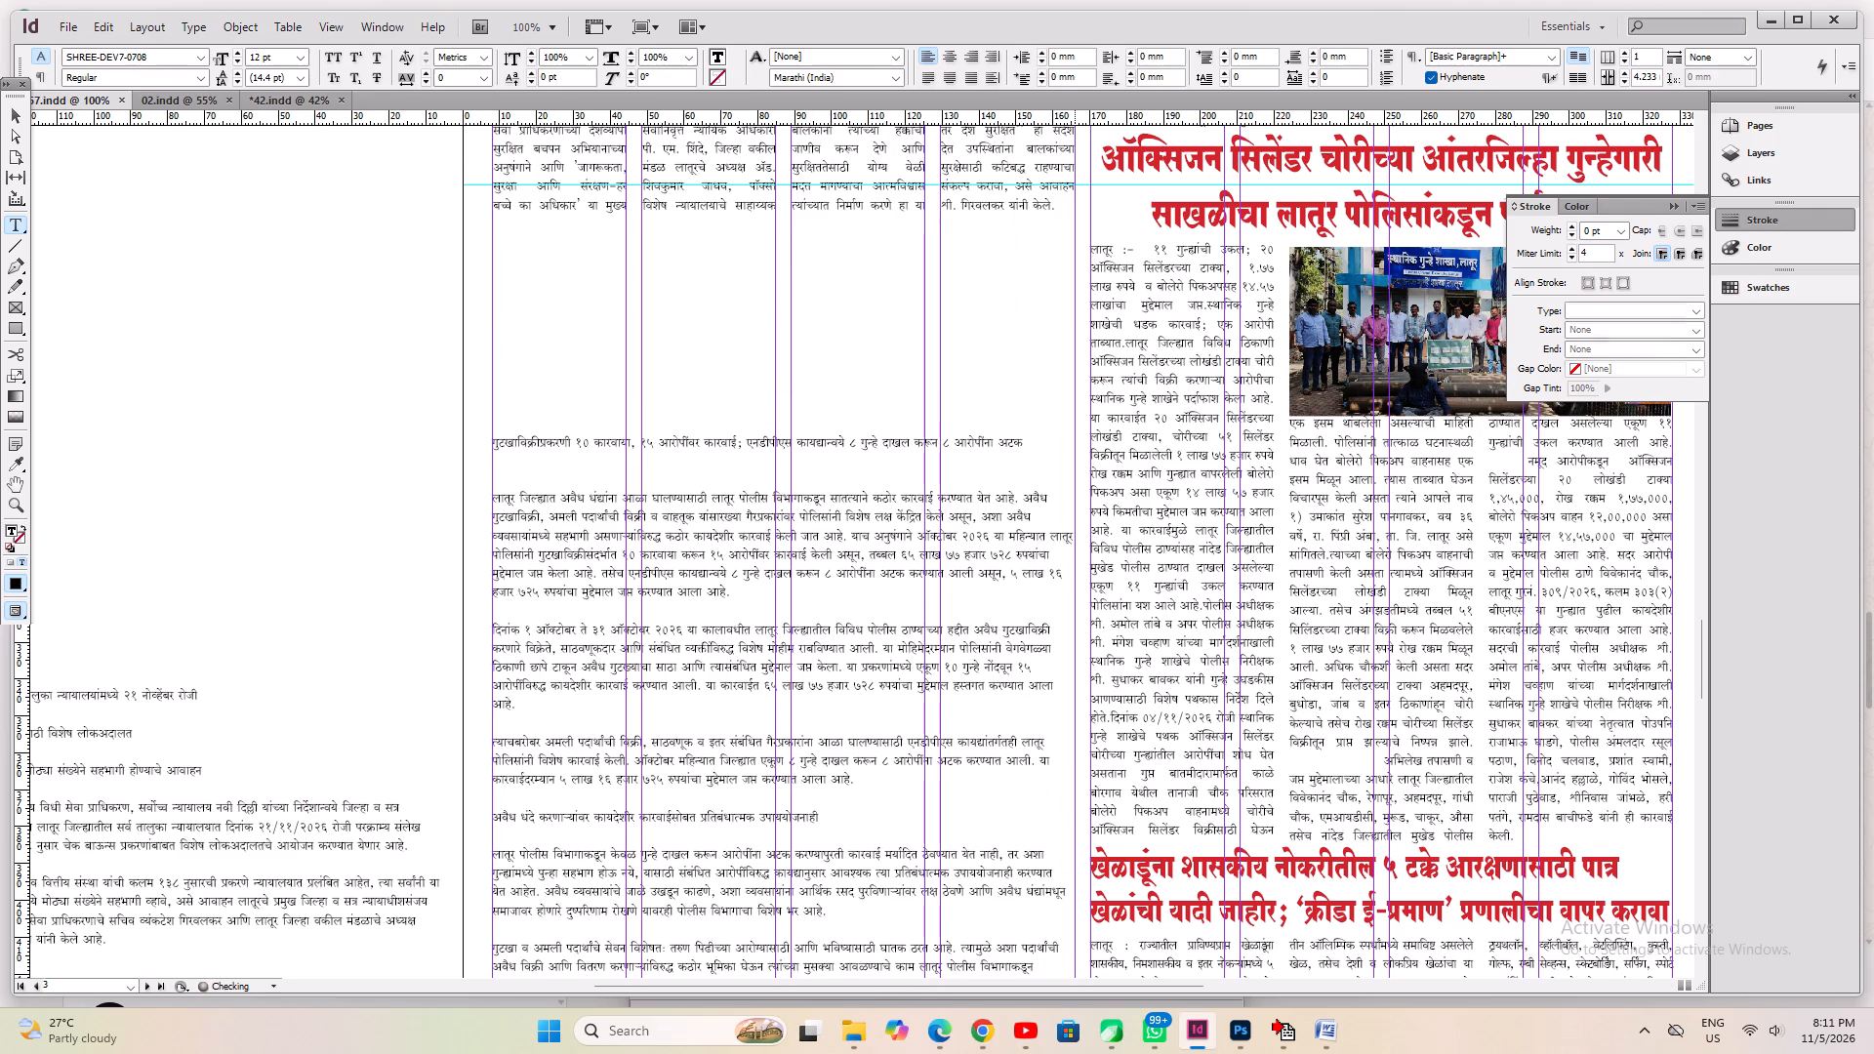
{"action": "key", "text": "ctrl+v"}
Copy the red oxygen-cylinder theft headline's formatting onto the new police article headline.
{"action": "key", "text": "ctrl+a"}
{"action": "left_click", "coordinate": [18, 461]}
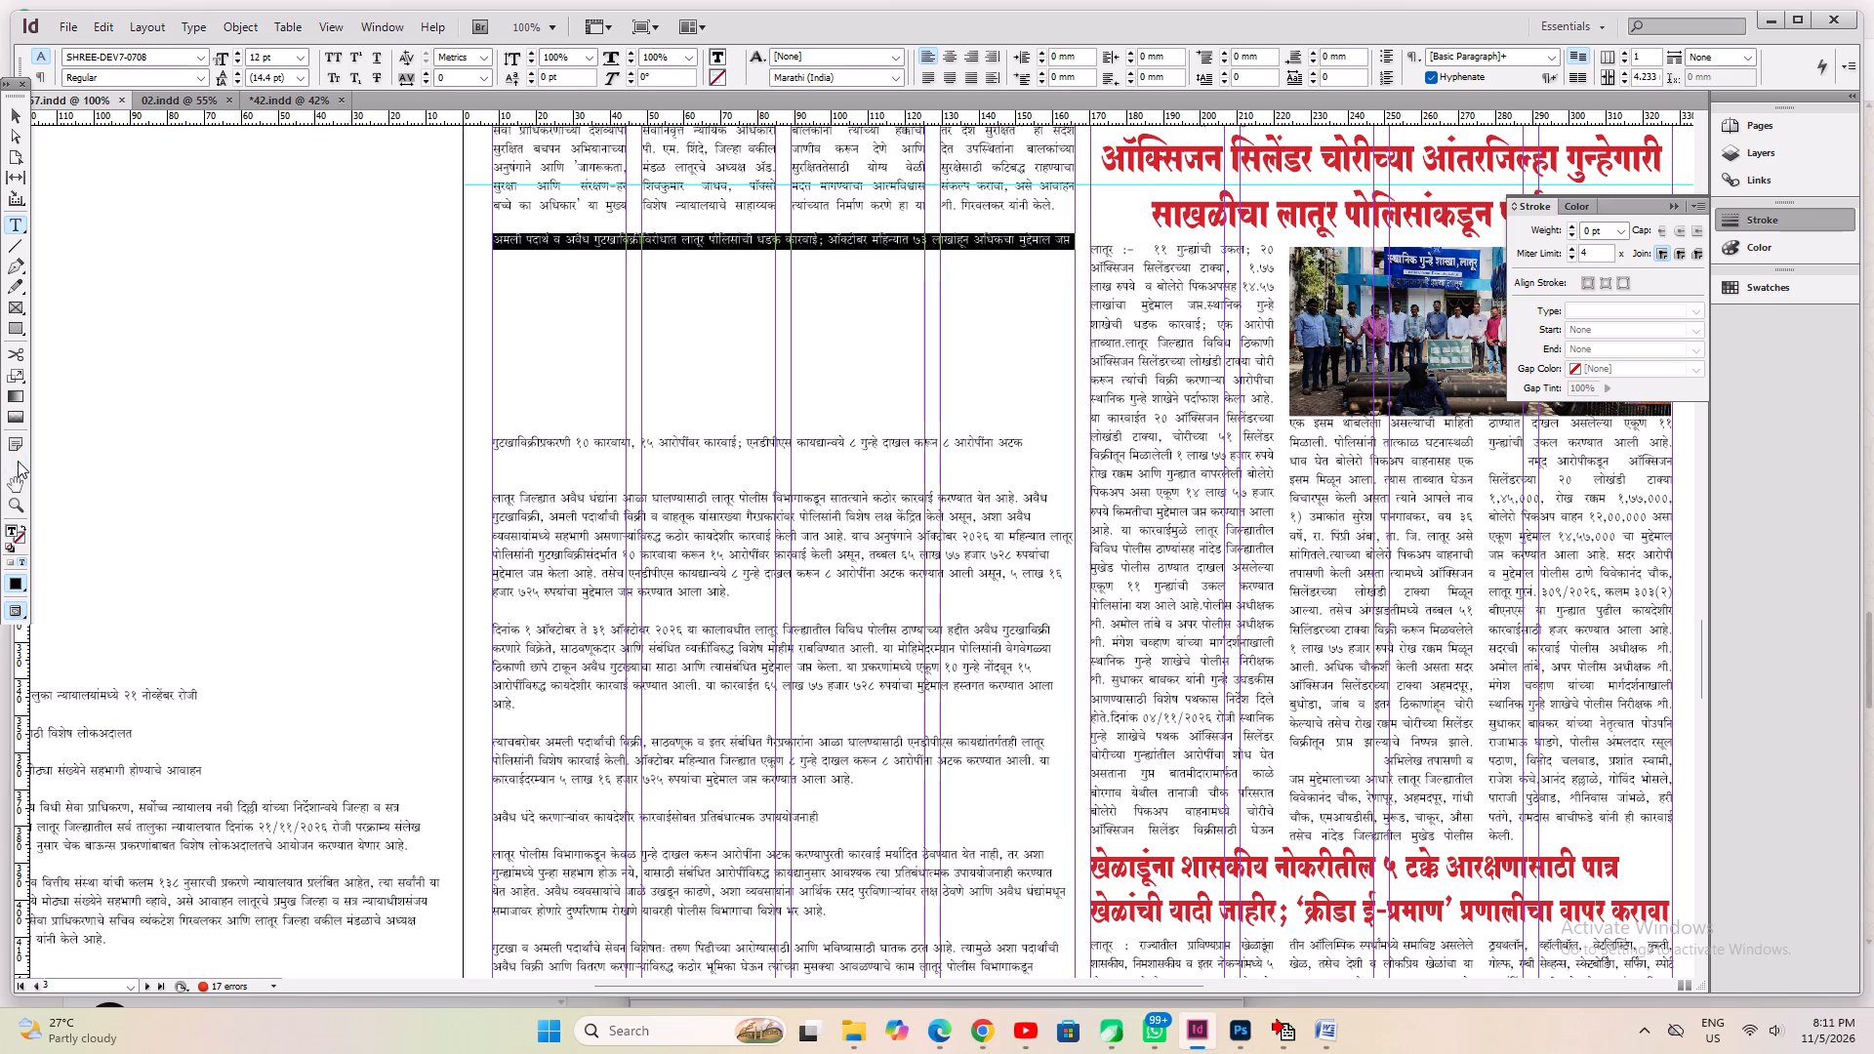
{"action": "left_click", "coordinate": [1146, 145]}
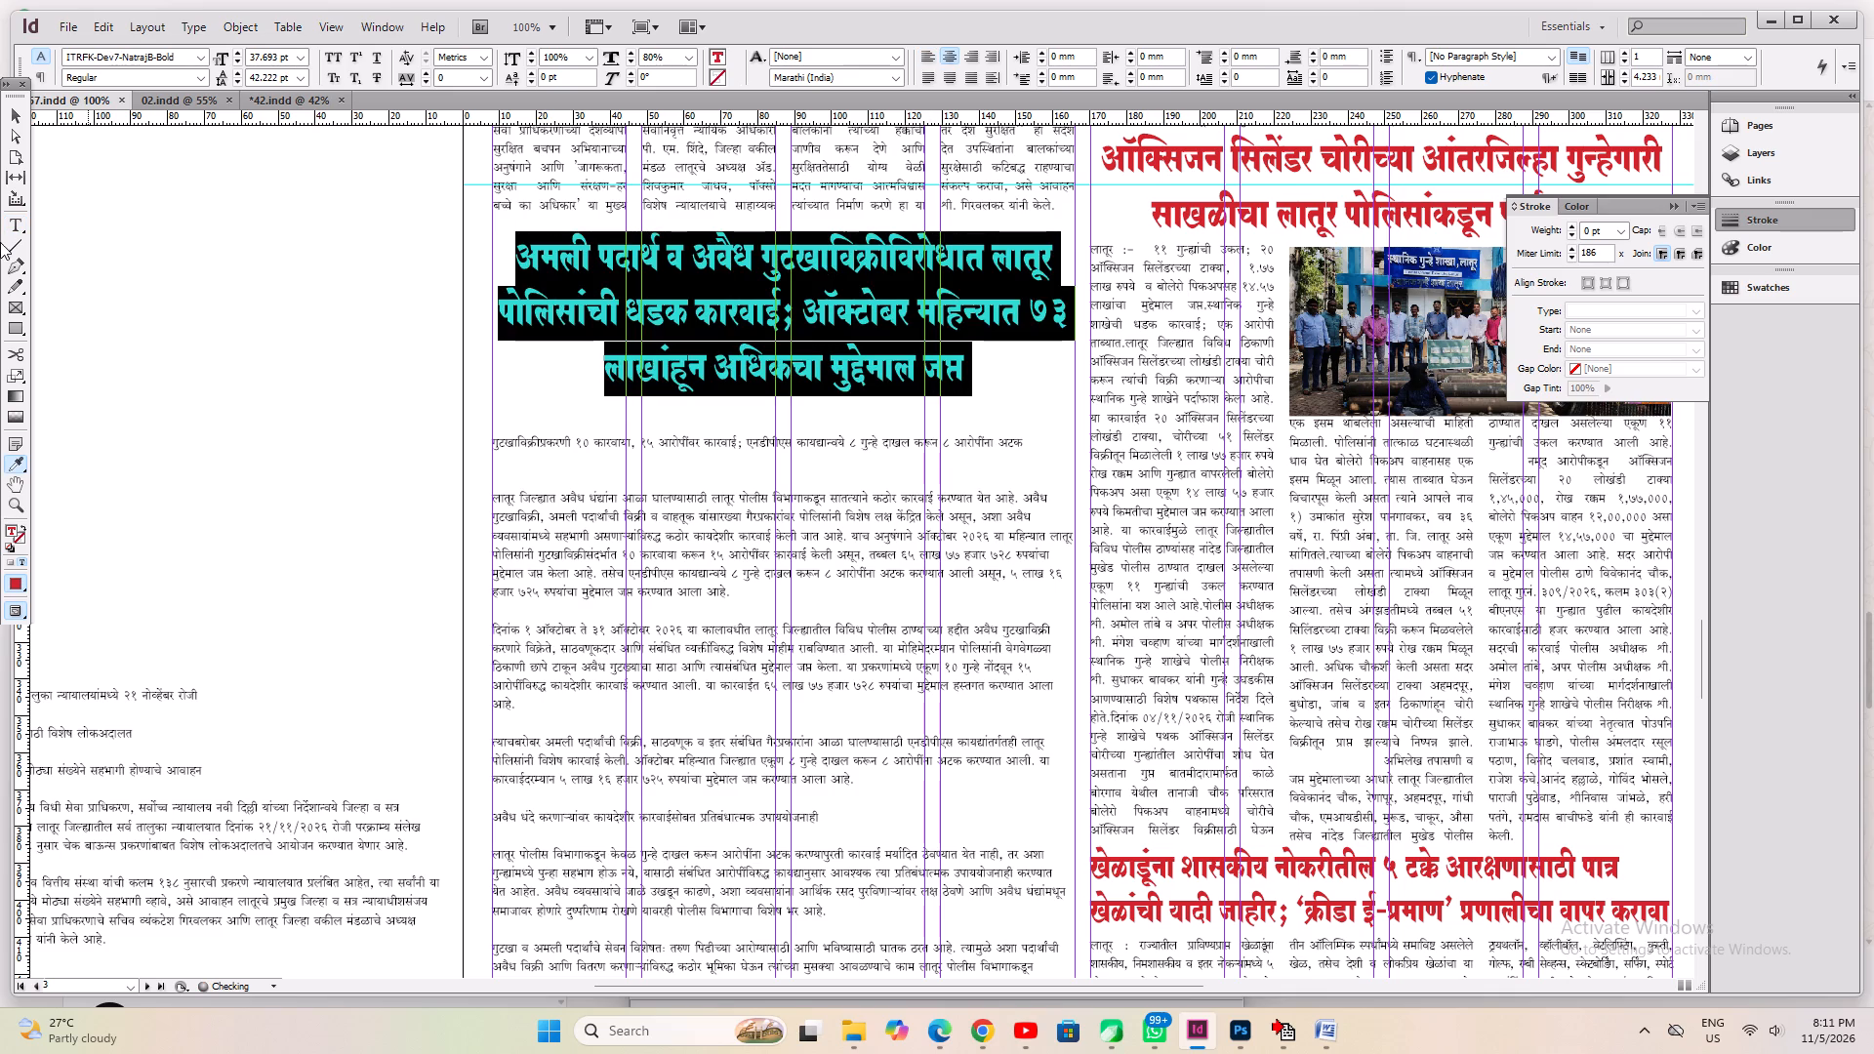
Set the new headline's horizontal scale to 70%, justify it and reduce its font size to 33.693 pt.
{"action": "left_click", "coordinate": [20, 212]}
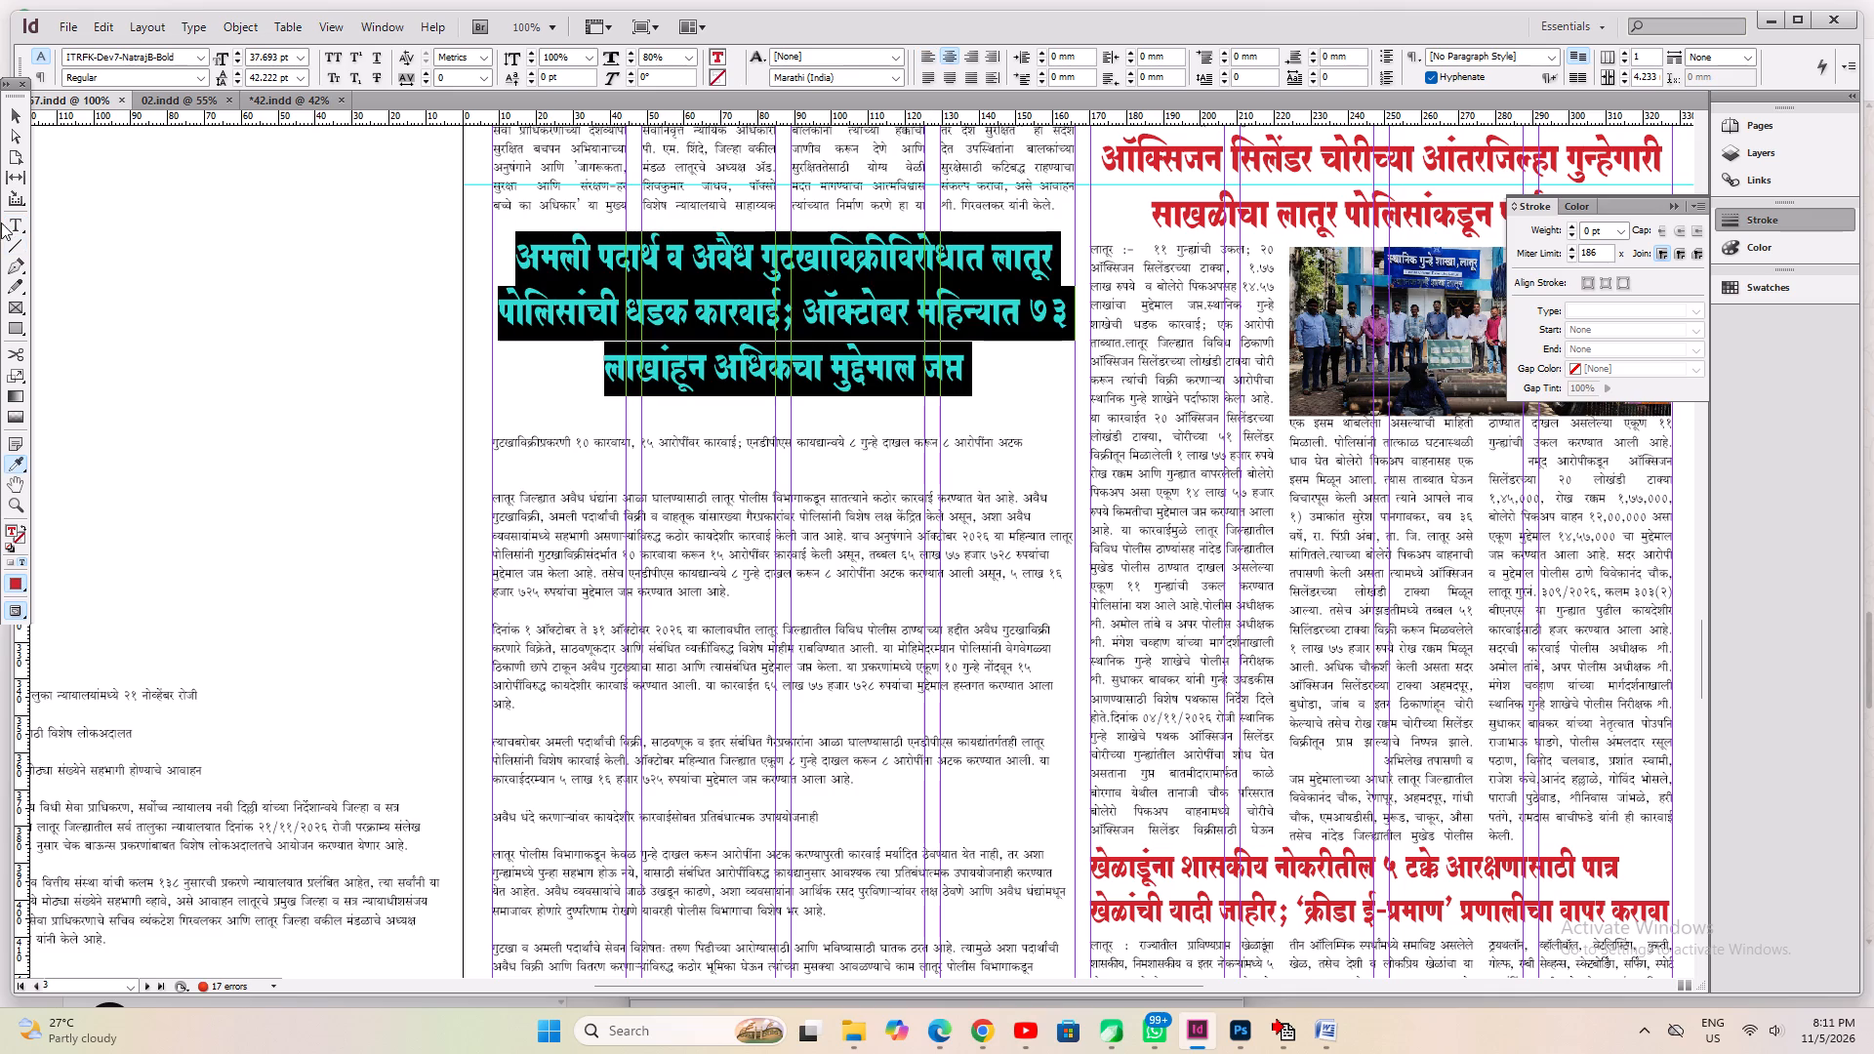
{"action": "left_click", "coordinate": [10, 222]}
{"action": "left_click", "coordinate": [713, 320]}
{"action": "key", "text": "ctrl+a"}
{"action": "left_click_drag", "start_coordinate": [674, 54], "coordinate": [521, 58]}
{"action": "type", "text": "70"}
{"action": "key", "text": "Return"}
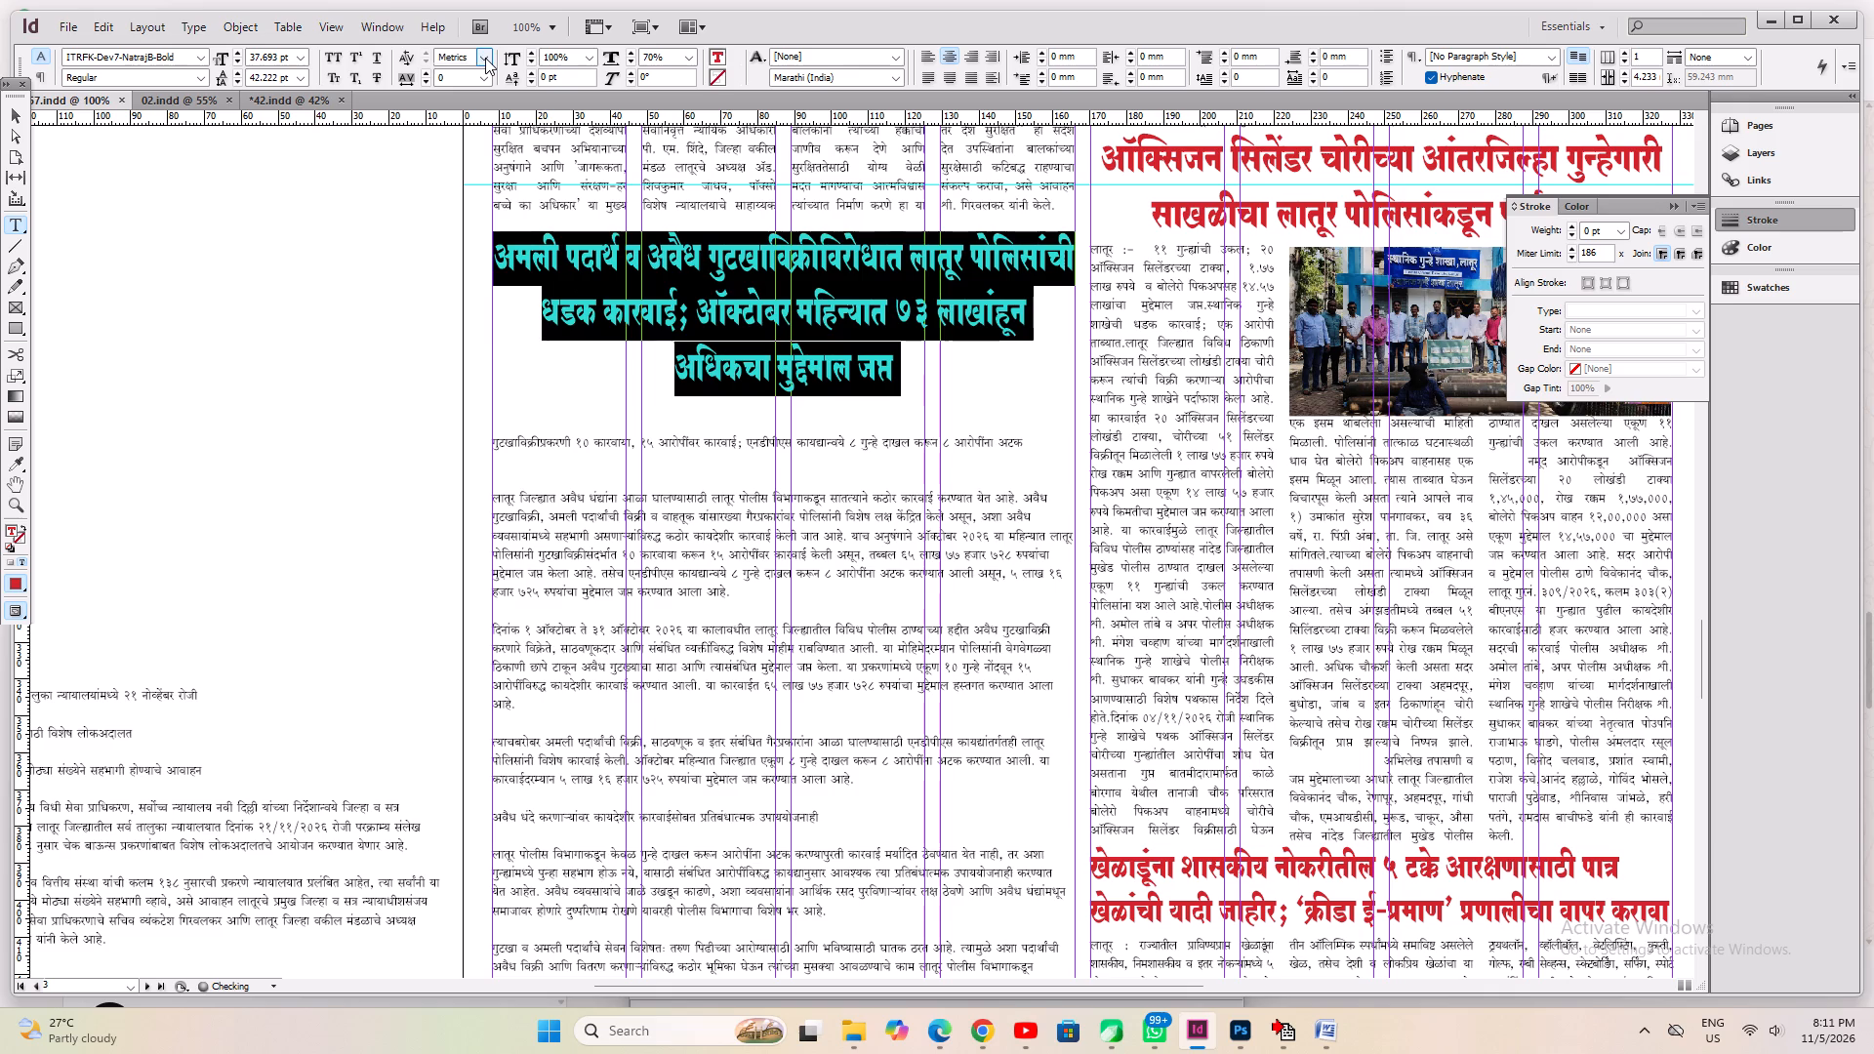
{"action": "key", "text": "ctrl+shift+j"}
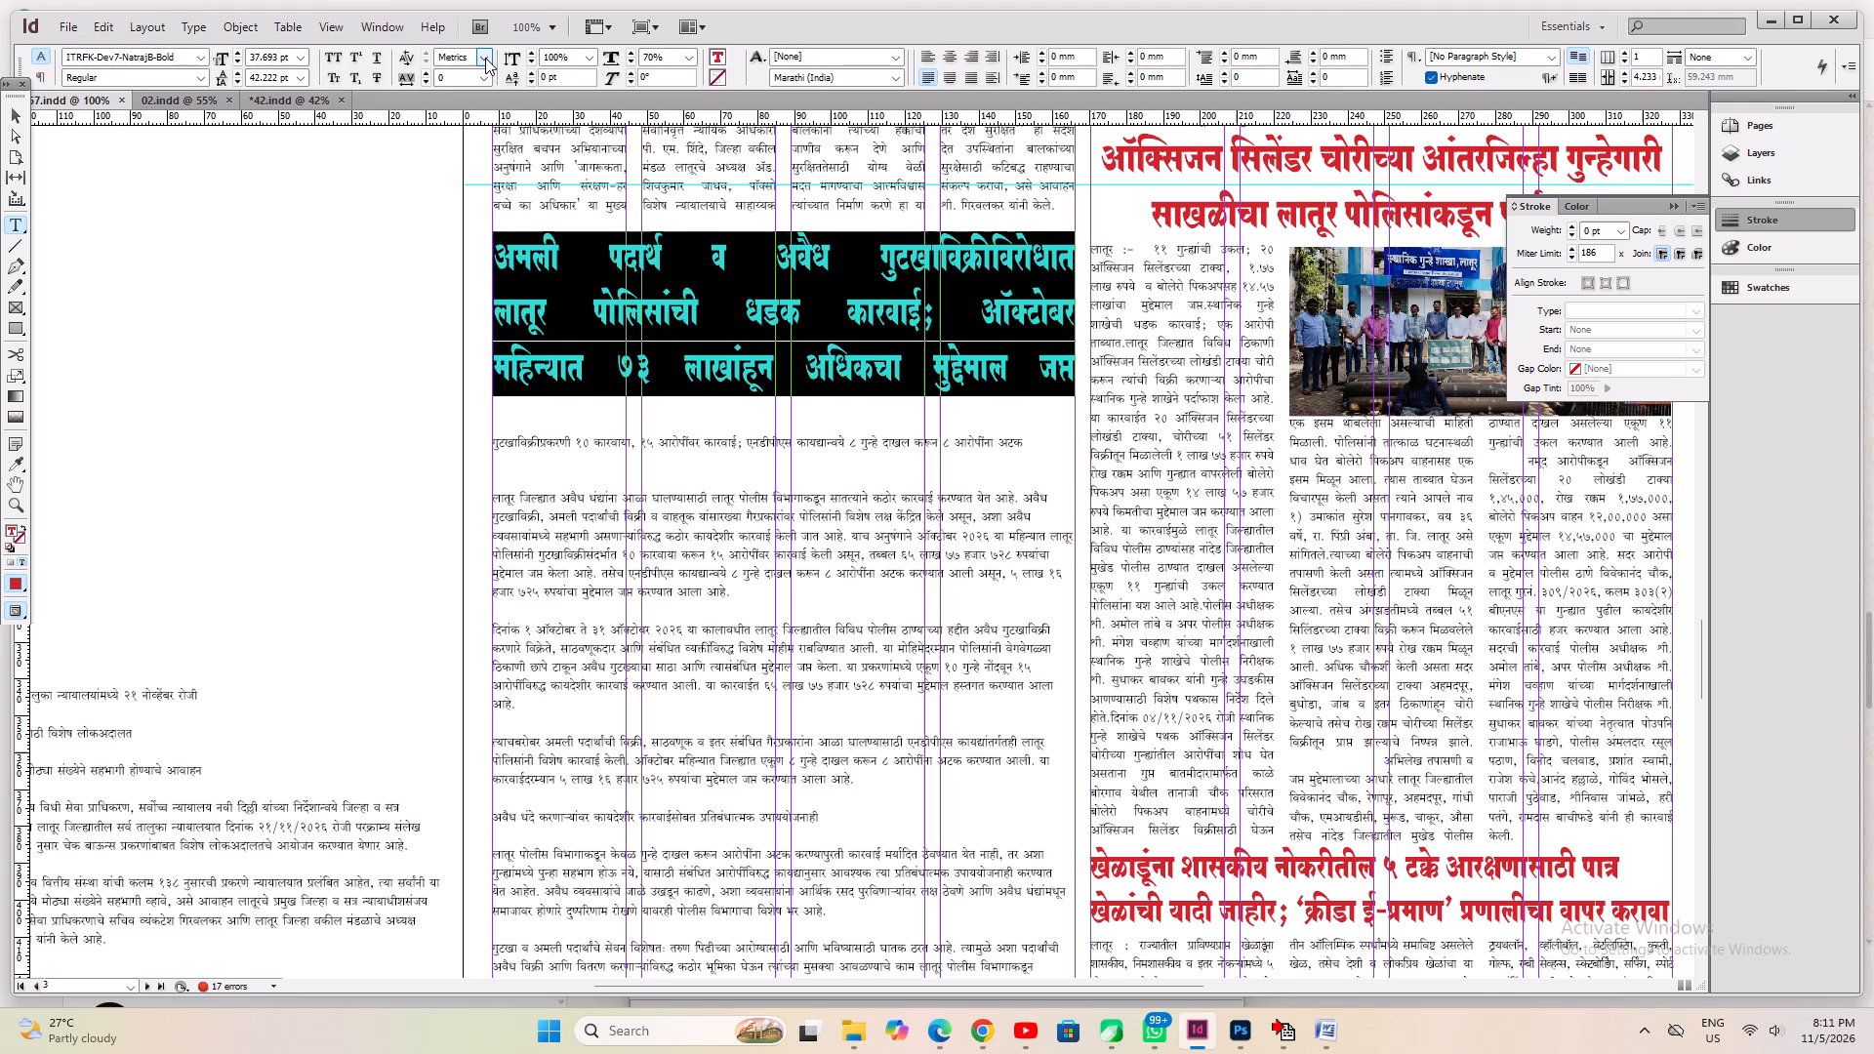
{"action": "key", "text": "ctrl+shift+comma"}
{"action": "key", "text": "ctrl+shift+comma"}
{"action": "key", "text": "Left"}
{"action": "key", "text": "Right"}
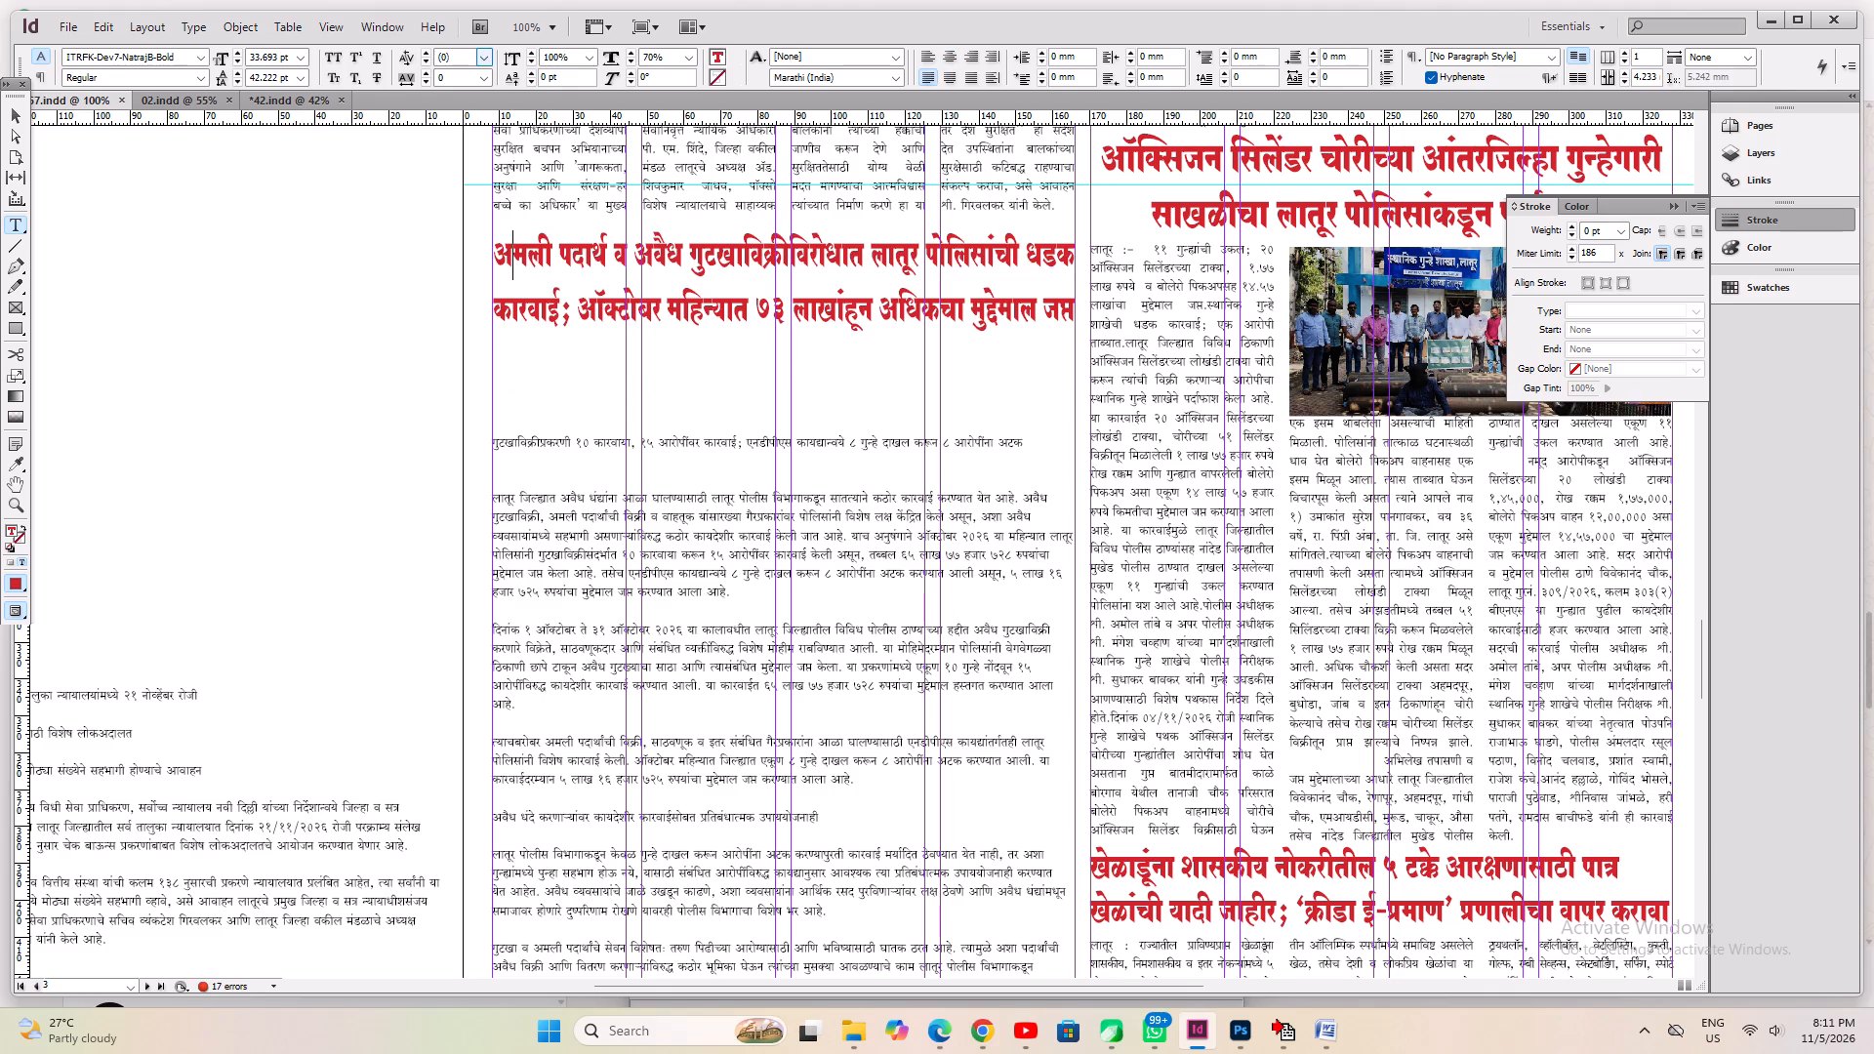
Break the headline after its first line, centre that line and save the document.
{"action": "key", "text": "End"}
{"action": "key", "text": "Return"}
{"action": "key", "text": "Up"}
{"action": "key", "text": "shift+Down"}
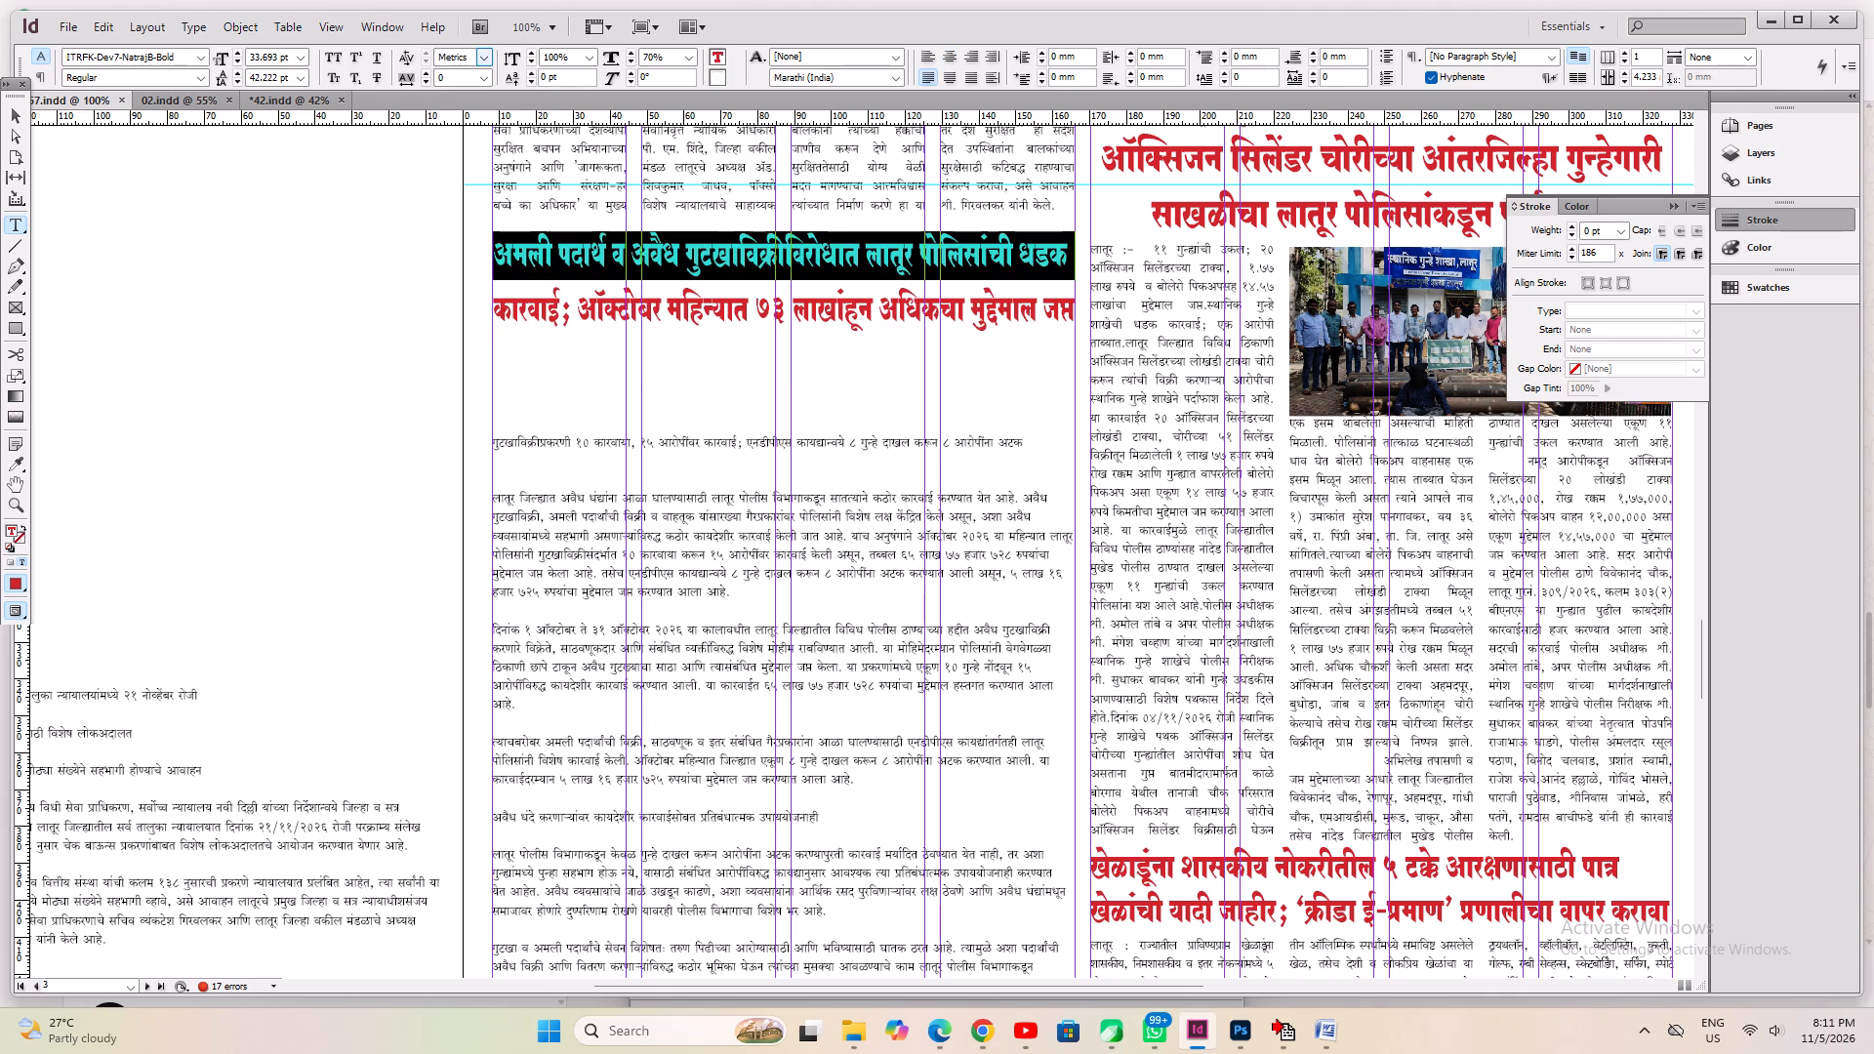
{"action": "key", "text": "ctrl+shift+c"}
{"action": "key", "text": "ctrl+s"}
Tighten the leading of the two-line headline, bringing its first line to 30.222 pt, and save.
{"action": "key", "text": "alt+Up"}
{"action": "key", "text": "alt+Up"}
{"action": "key", "text": "alt+Up"}
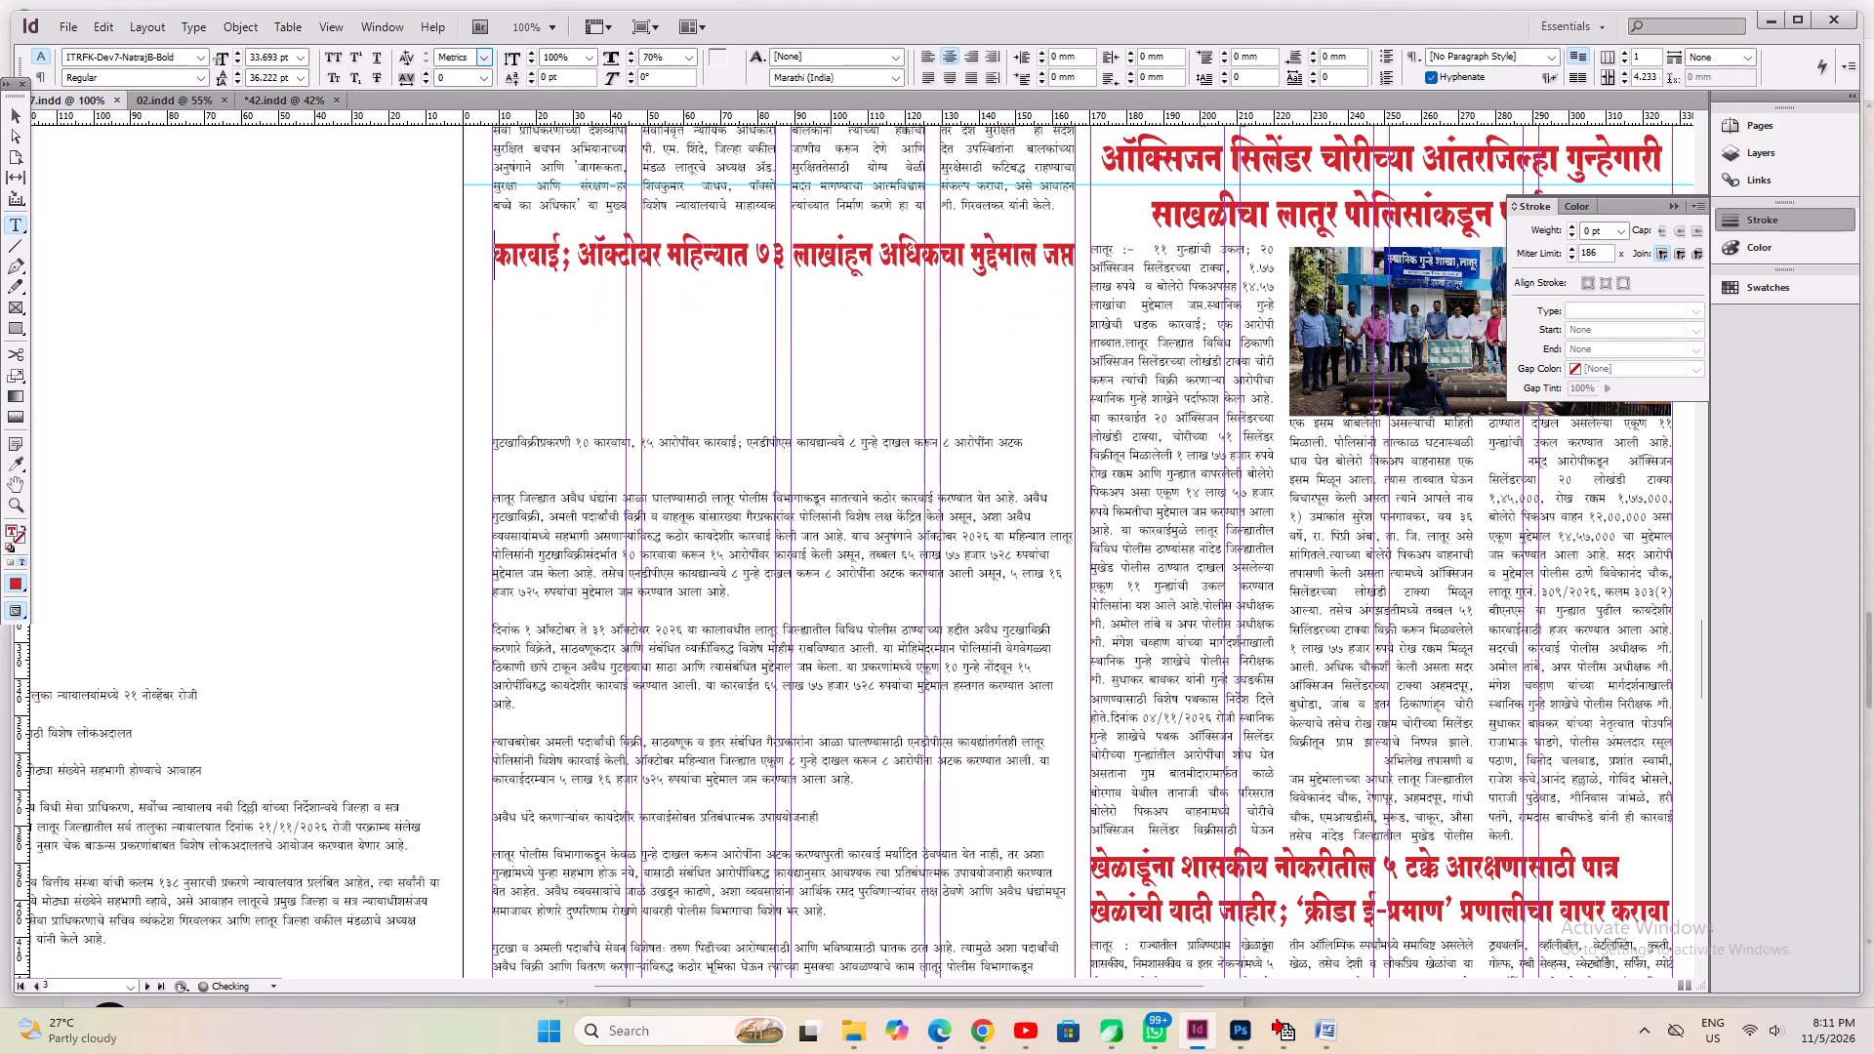
{"action": "key", "text": "ctrl+z"}
{"action": "key", "text": "ctrl+a"}
{"action": "key", "text": "alt+Up"}
{"action": "key", "text": "alt+Up"}
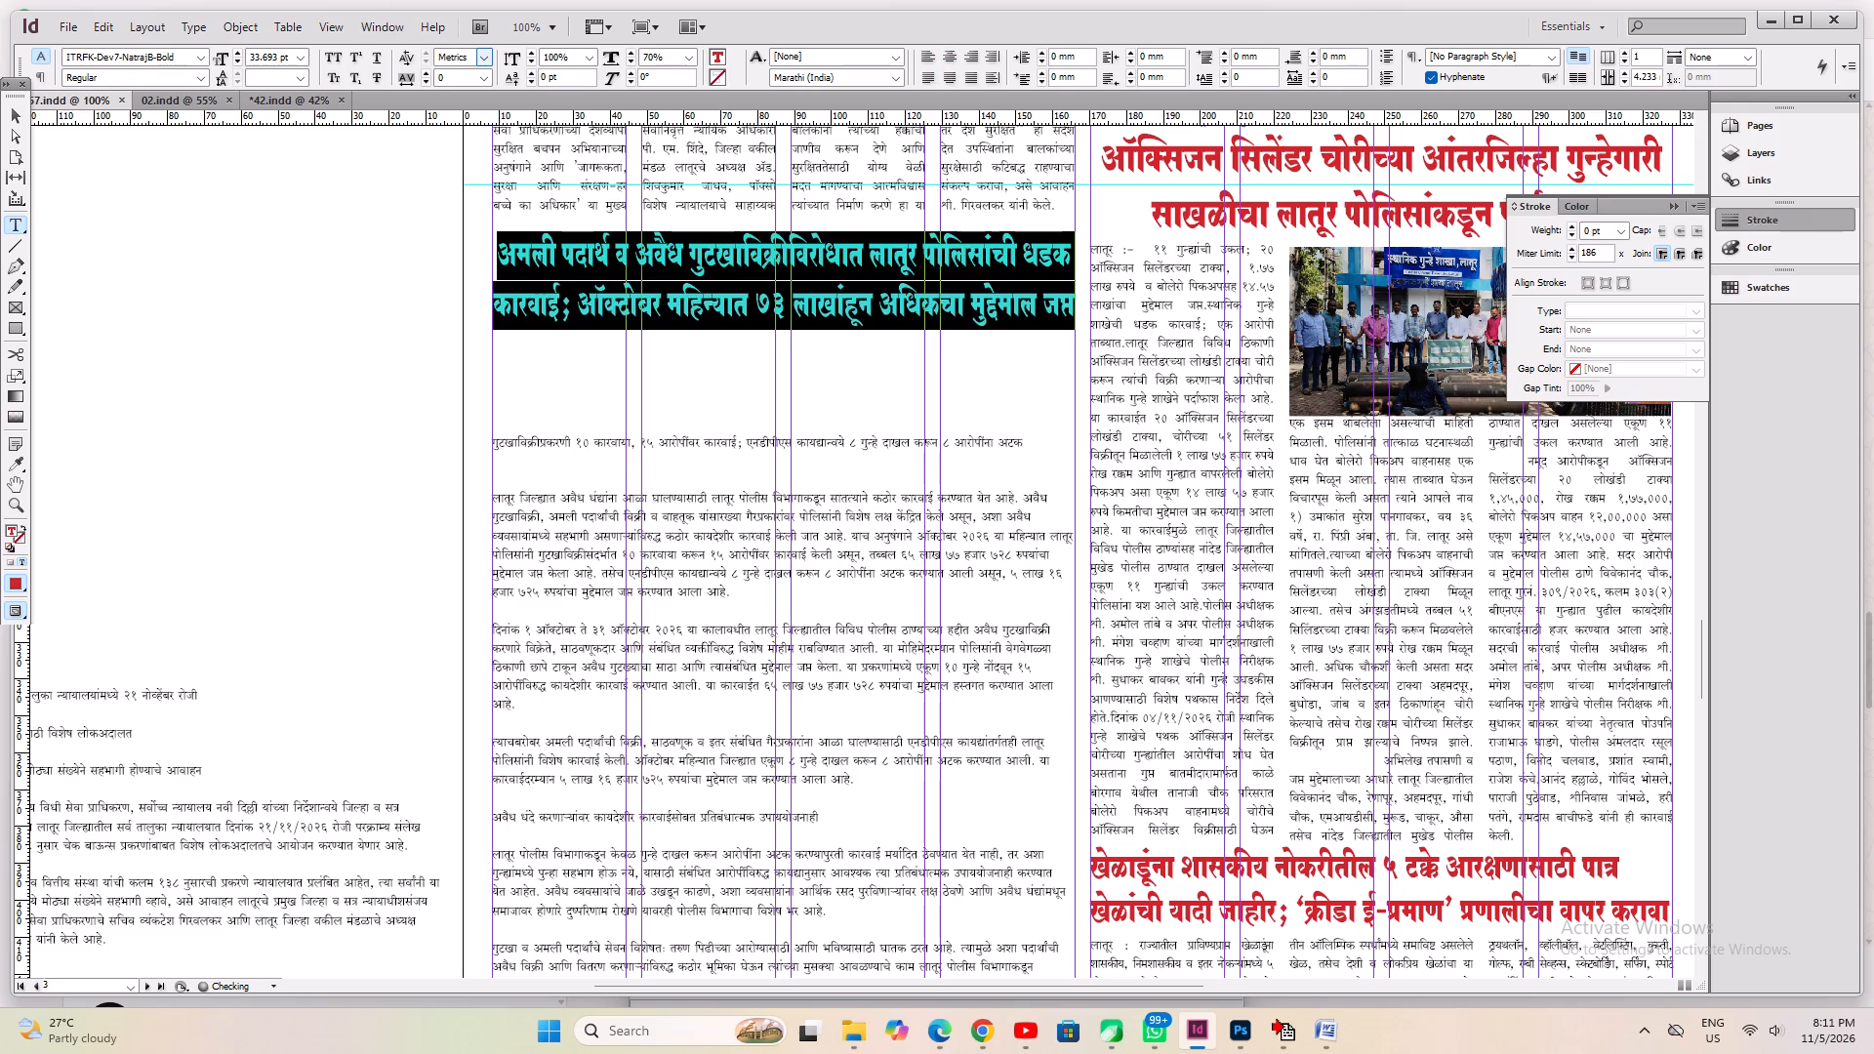
{"action": "key", "text": "alt+Up"}
{"action": "key", "text": "ctrl+z"}
{"action": "key", "text": "ctrl+s"}
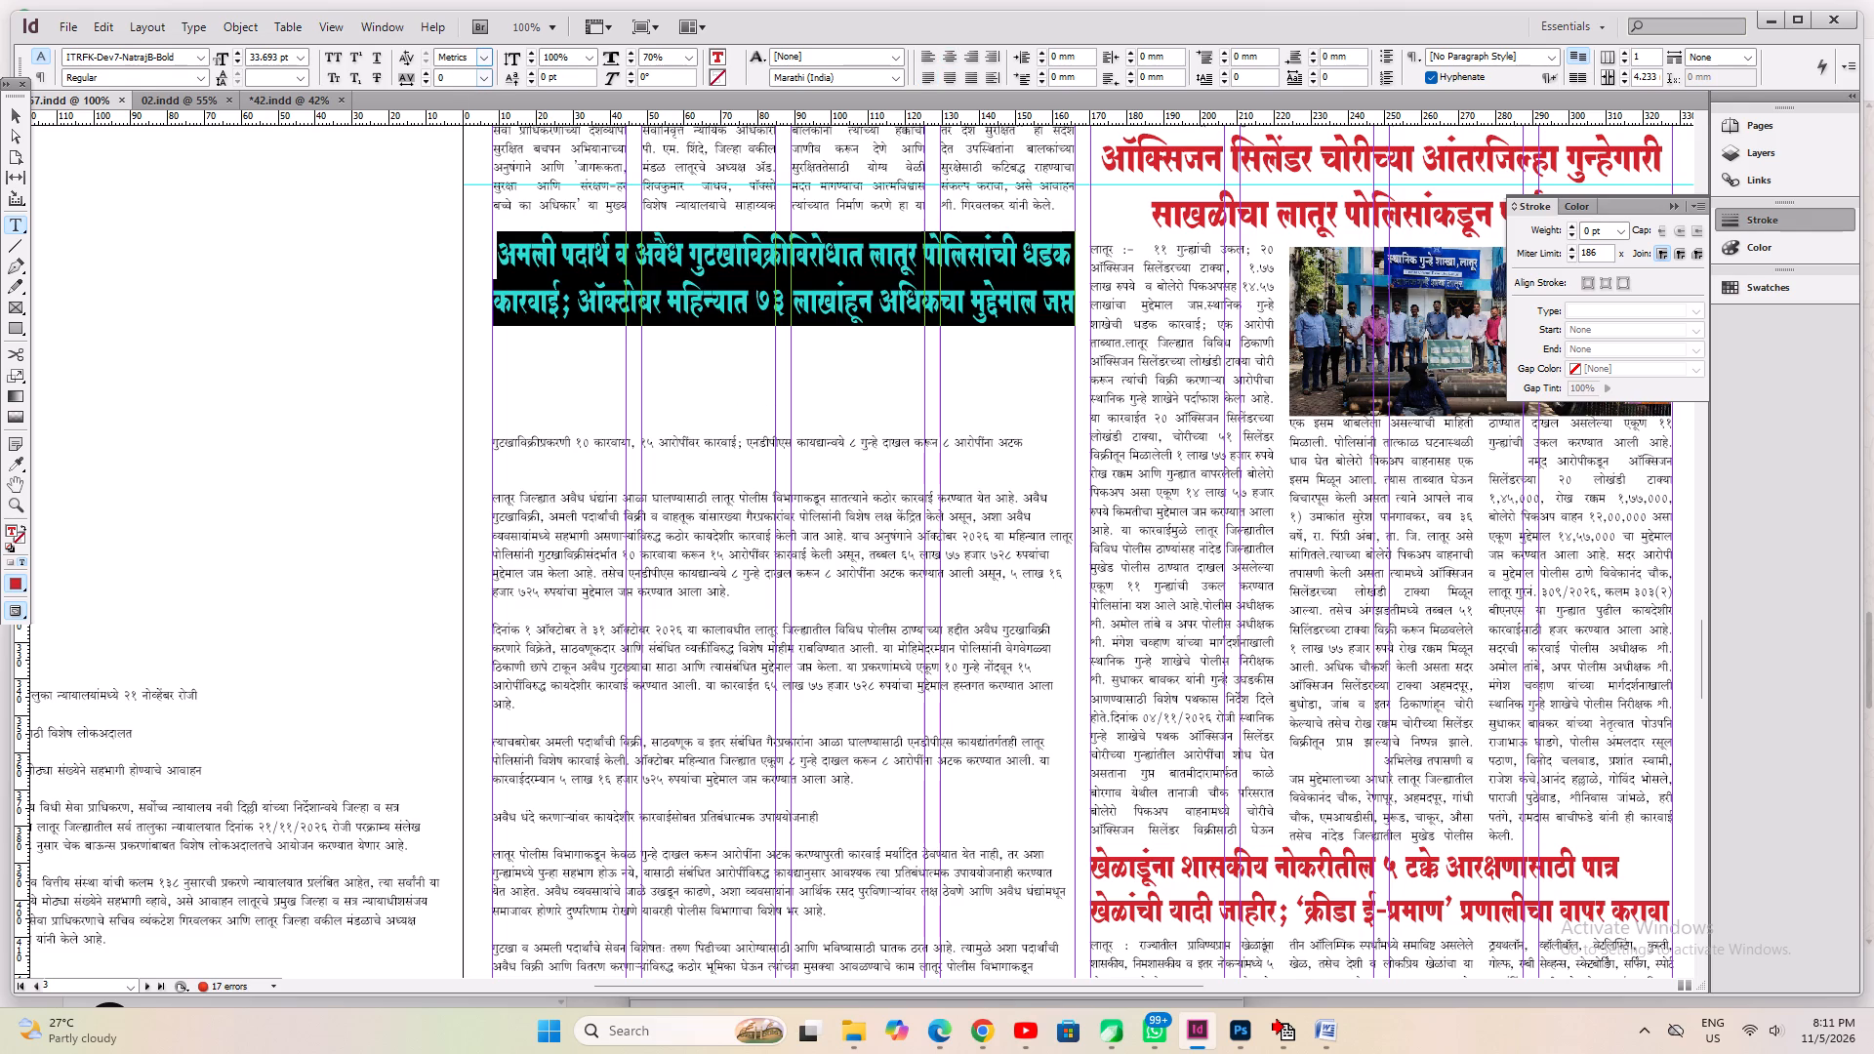
Delete the gutkha-cases subheading and the blank lines above the first paragraph of the police article.
{"action": "left_click", "coordinate": [508, 231]}
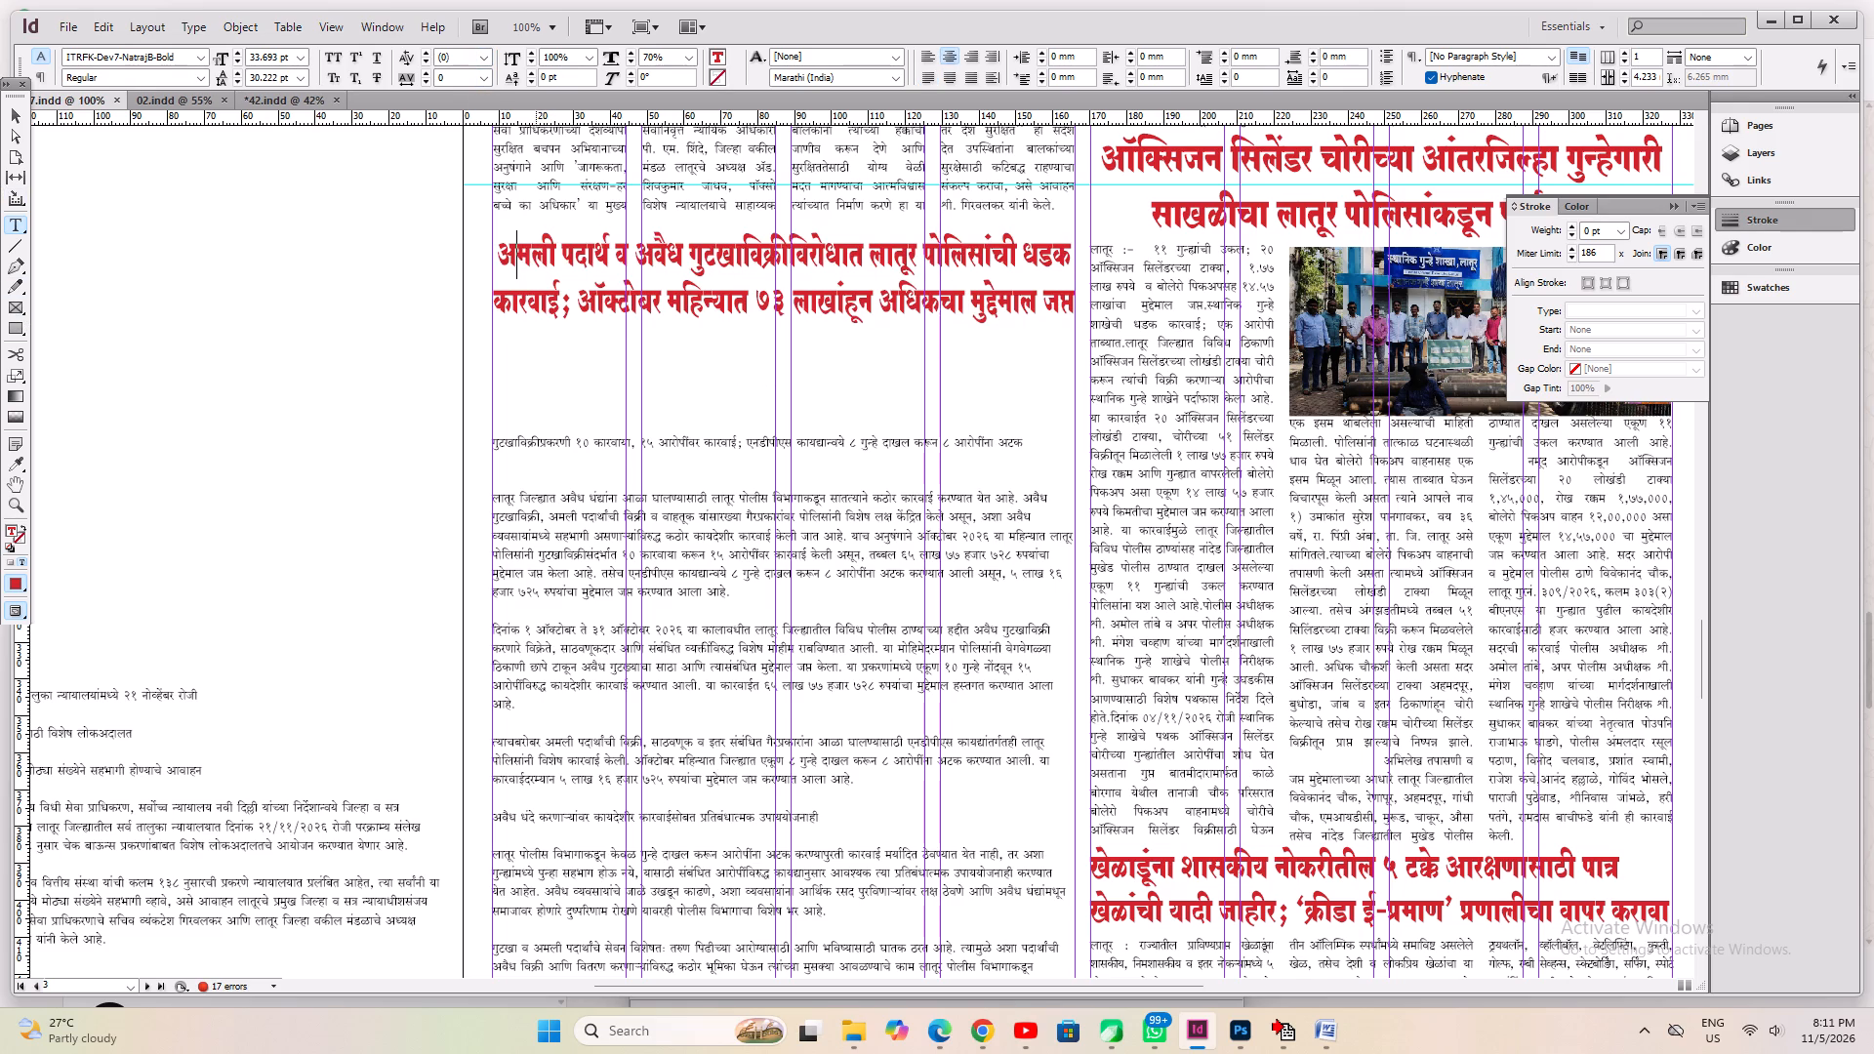
{"action": "left_click", "coordinate": [516, 496]}
{"action": "left_click", "coordinate": [606, 441]}
{"action": "key", "text": "Down"}
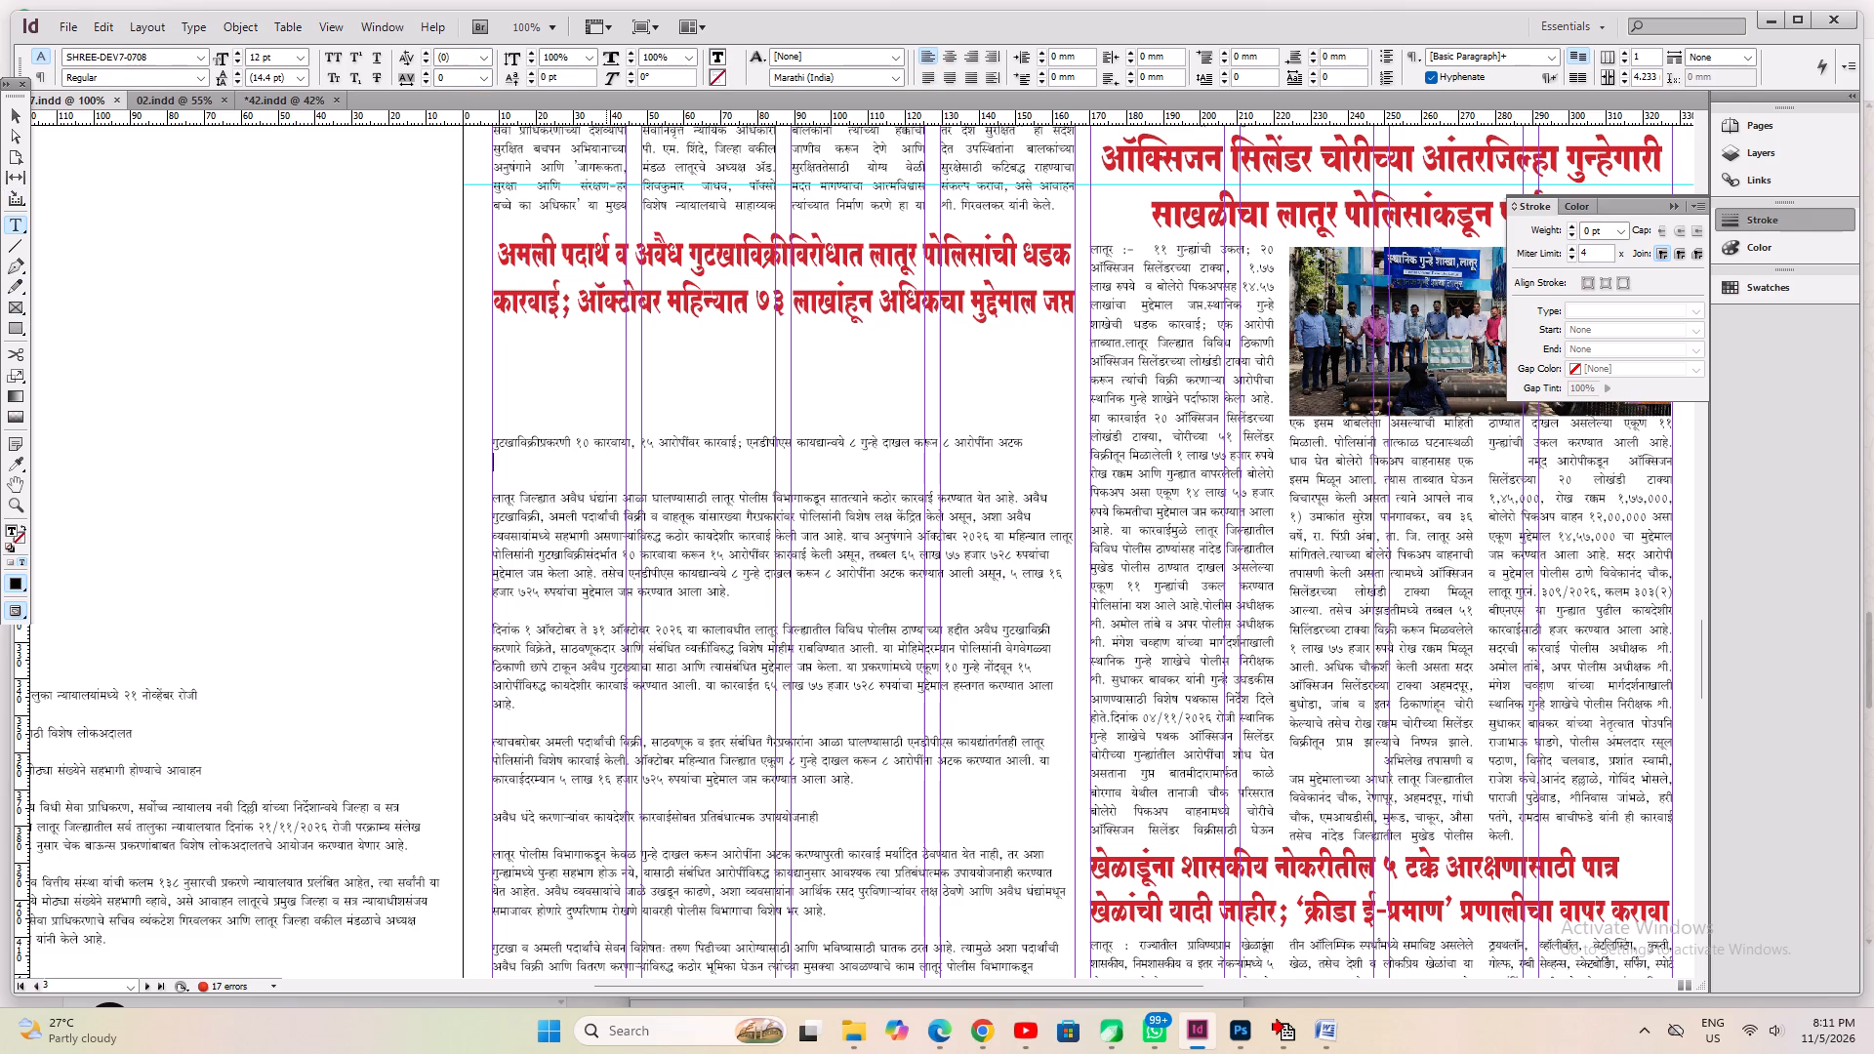
{"action": "key", "text": "Down"}
{"action": "key", "text": "Down"}
{"action": "key", "text": "Home"}
{"action": "key", "text": "shift+Up"}
{"action": "key", "text": "shift+Up"}
{"action": "key", "text": "shift+Up"}
{"action": "key", "text": "shift+Up"}
{"action": "key", "text": "shift+Up"}
{"action": "key", "text": "shift+Up"}
{"action": "key", "text": "shift+Up"}
{"action": "key", "text": "shift+Up"}
{"action": "key", "text": "shift+Up"}
{"action": "key", "text": "shift+Up"}
{"action": "key", "text": "shift+Up"}
{"action": "key", "text": "shift+Up"}
{"action": "key", "text": "shift+Up"}
{"action": "key", "text": "shift+Up"}
{"action": "key", "text": "shift+Up"}
{"action": "key", "text": "BackSpace"}
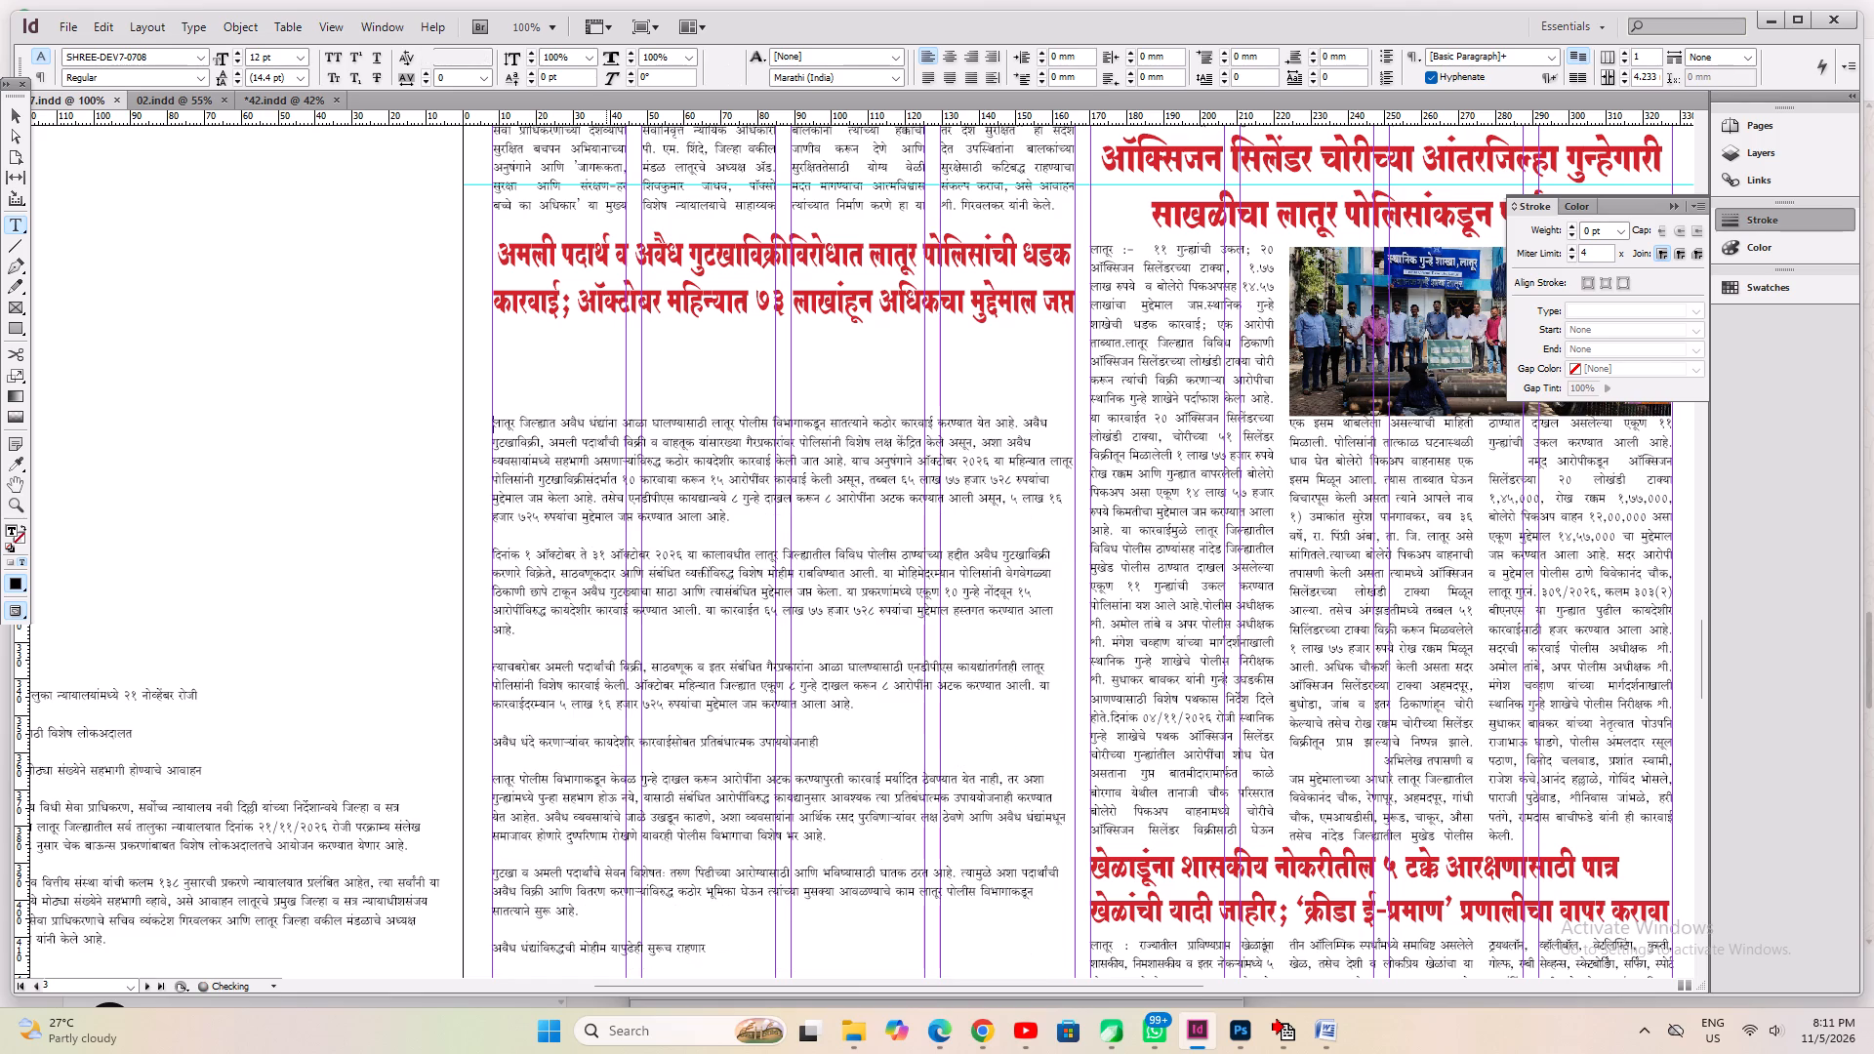
Begin the article's first paragraph with the dateline "लातूर :-" followed by spaces.
{"action": "type", "text": "ykrwj"}
{"action": "key", "text": "BackSpace"}
{"action": "key", "text": "BackSpace"}
{"action": "key", "text": "BackSpace"}
{"action": "key", "text": "BackSpace"}
{"action": "key", "text": "BackSpace"}
{"action": "key", "text": "k"}
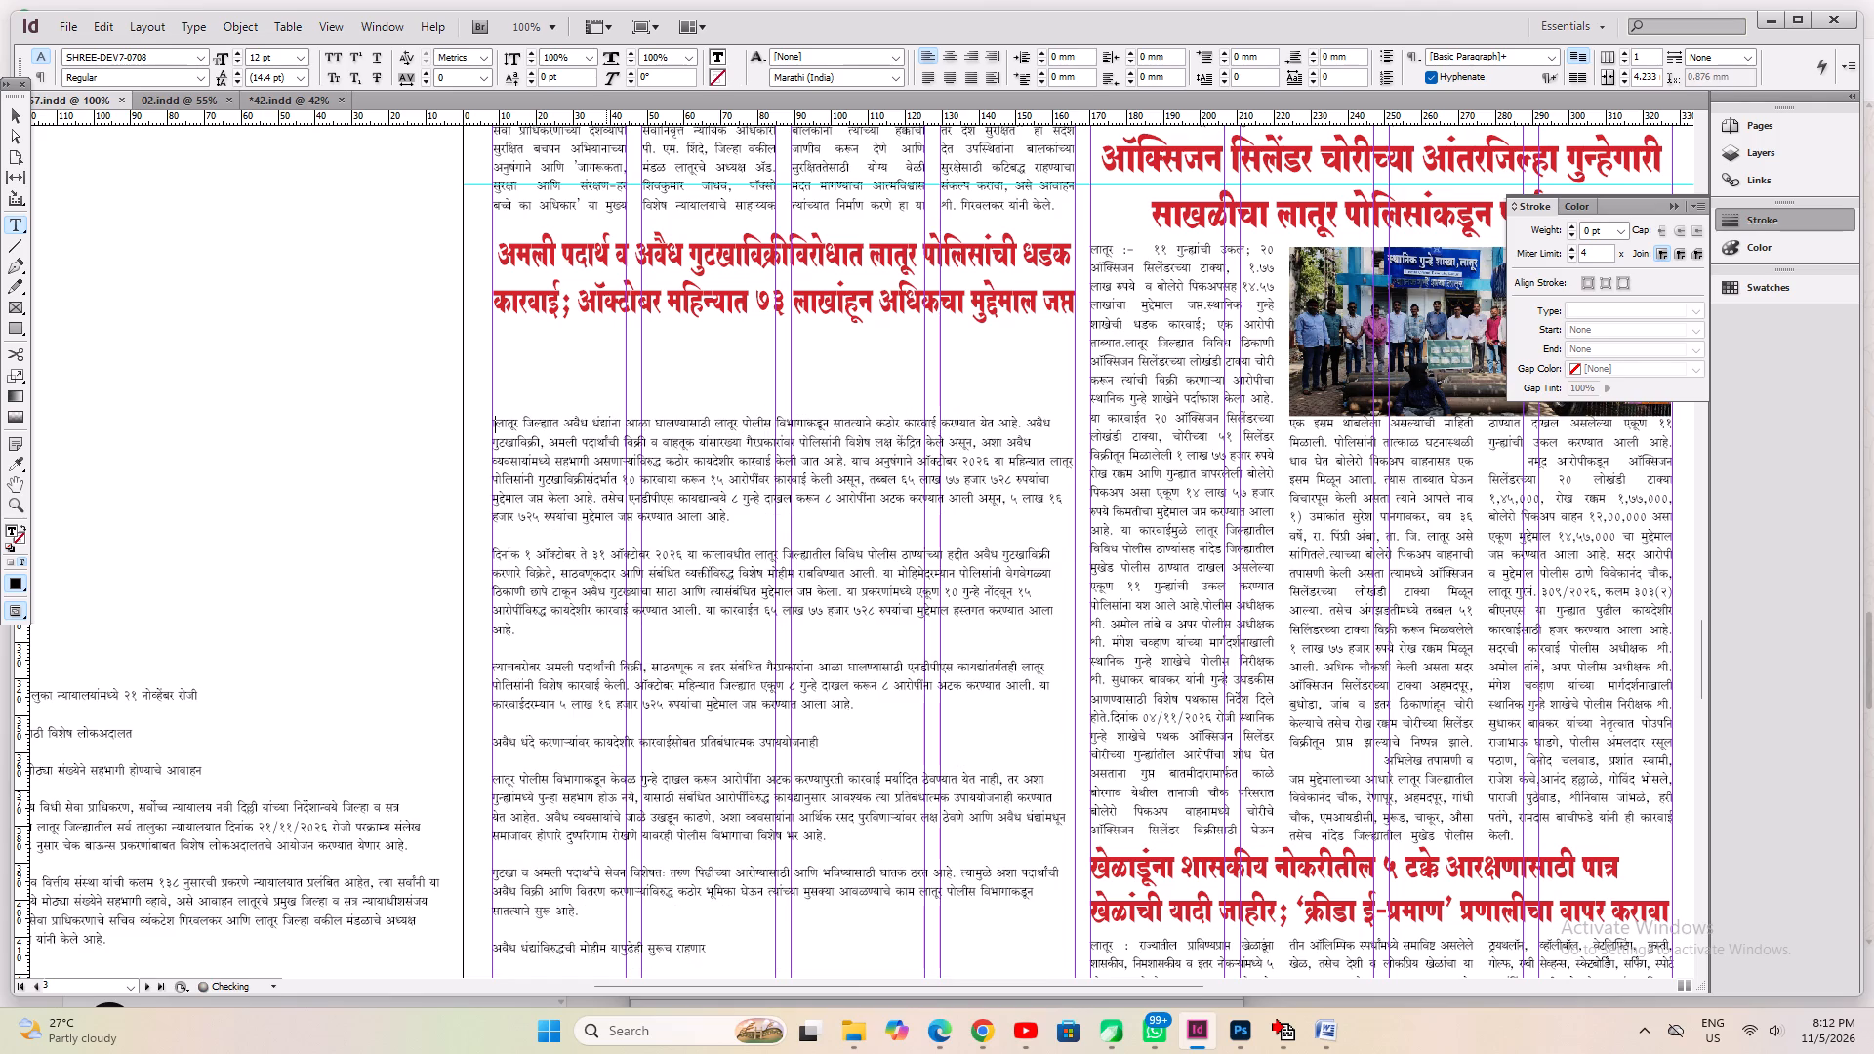
{"action": "key", "text": "BackSpace"}
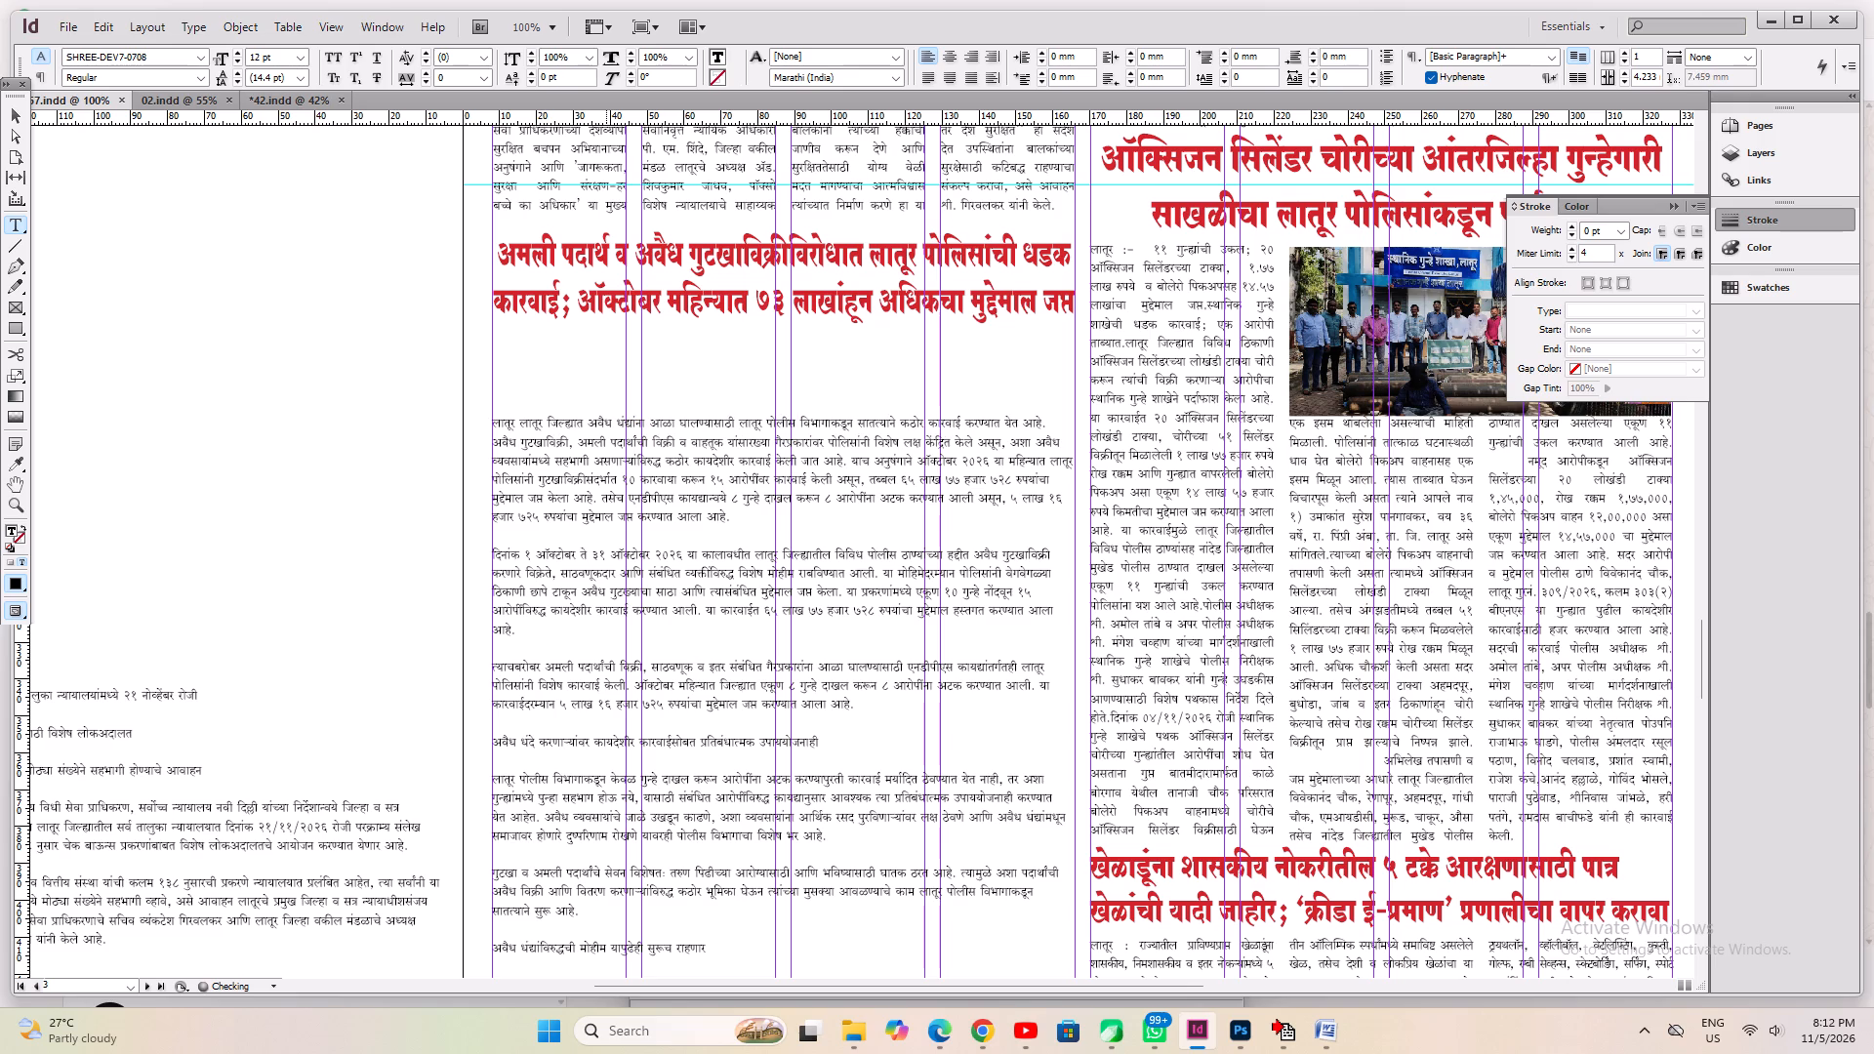
{"action": "type", "text": ":-"}
{"action": "key", "text": "space"}
{"action": "key", "text": "space"}
Close the gap before the second paragraph, indent it with a tab, and run the third paragraph on from it.
{"action": "key", "text": "Down"}
{"action": "key", "text": "Down"}
{"action": "key", "text": "Down"}
{"action": "key", "text": "Down"}
{"action": "key", "text": "Down"}
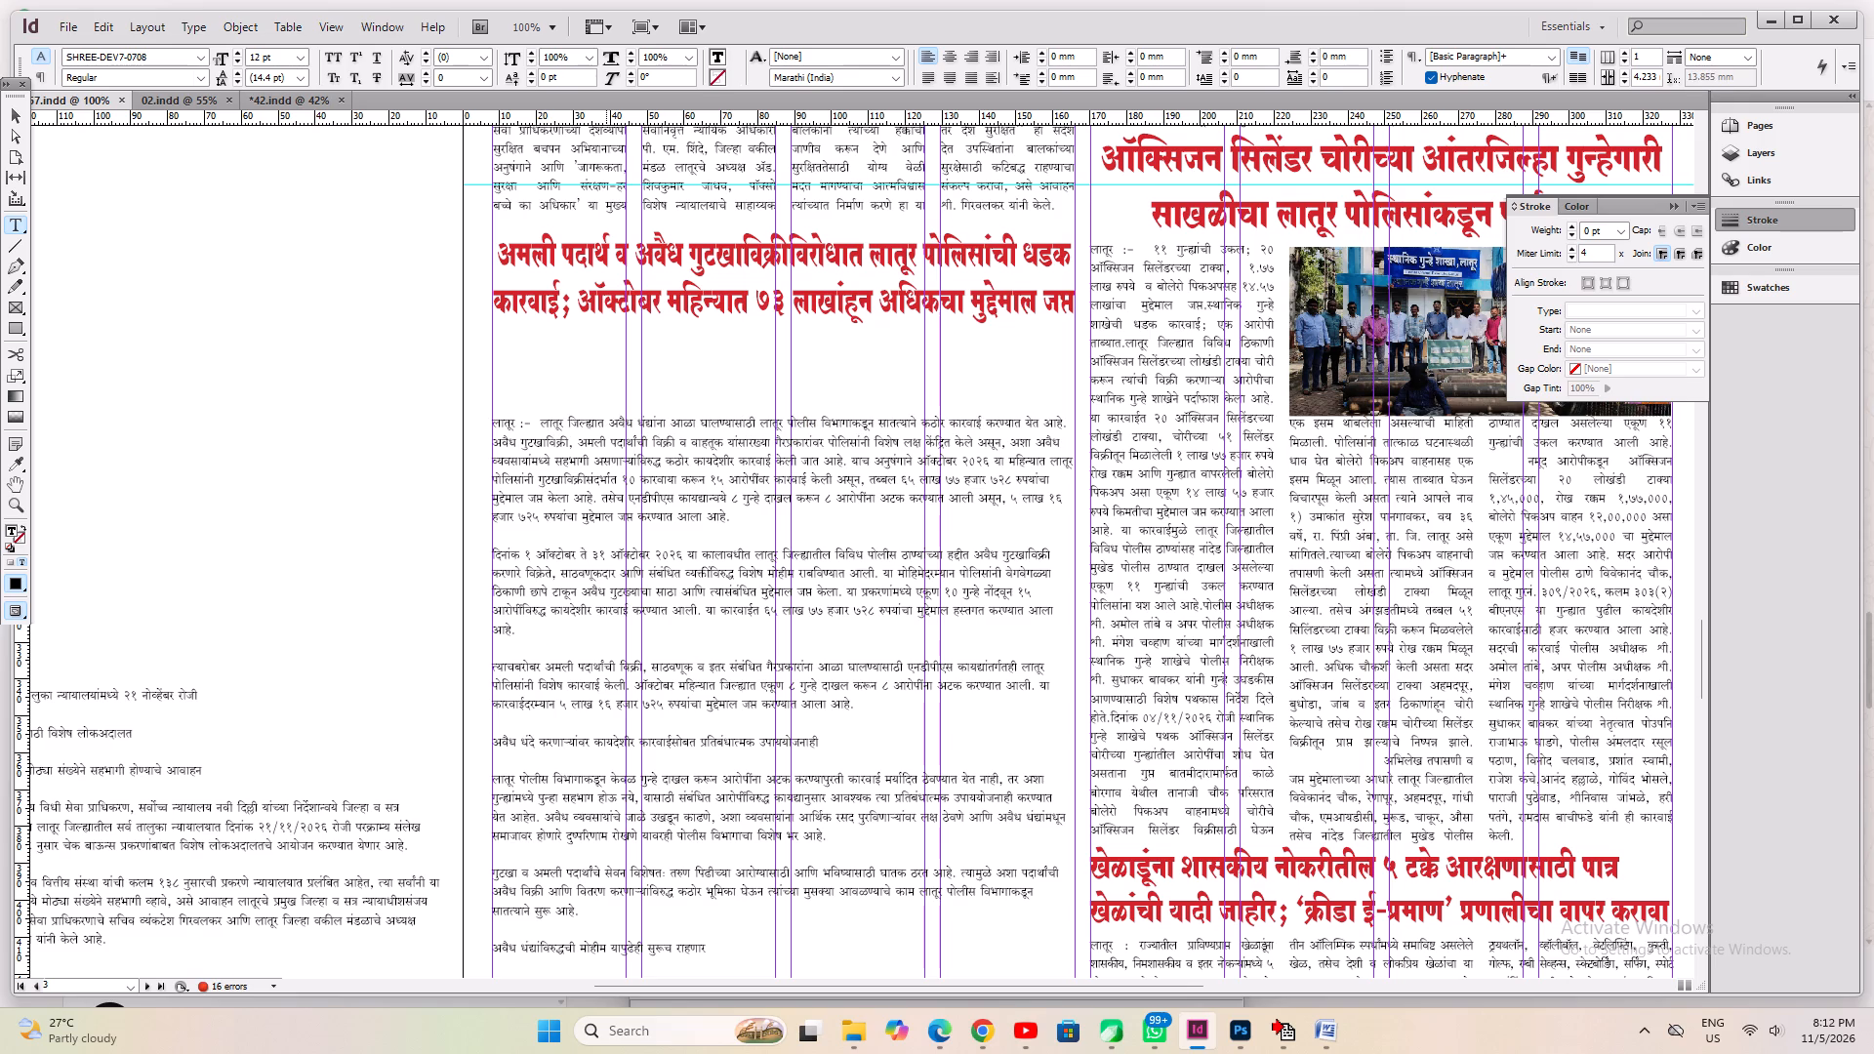
{"action": "key", "text": "Down"}
{"action": "key", "text": "Up"}
{"action": "key", "text": "Tab"}
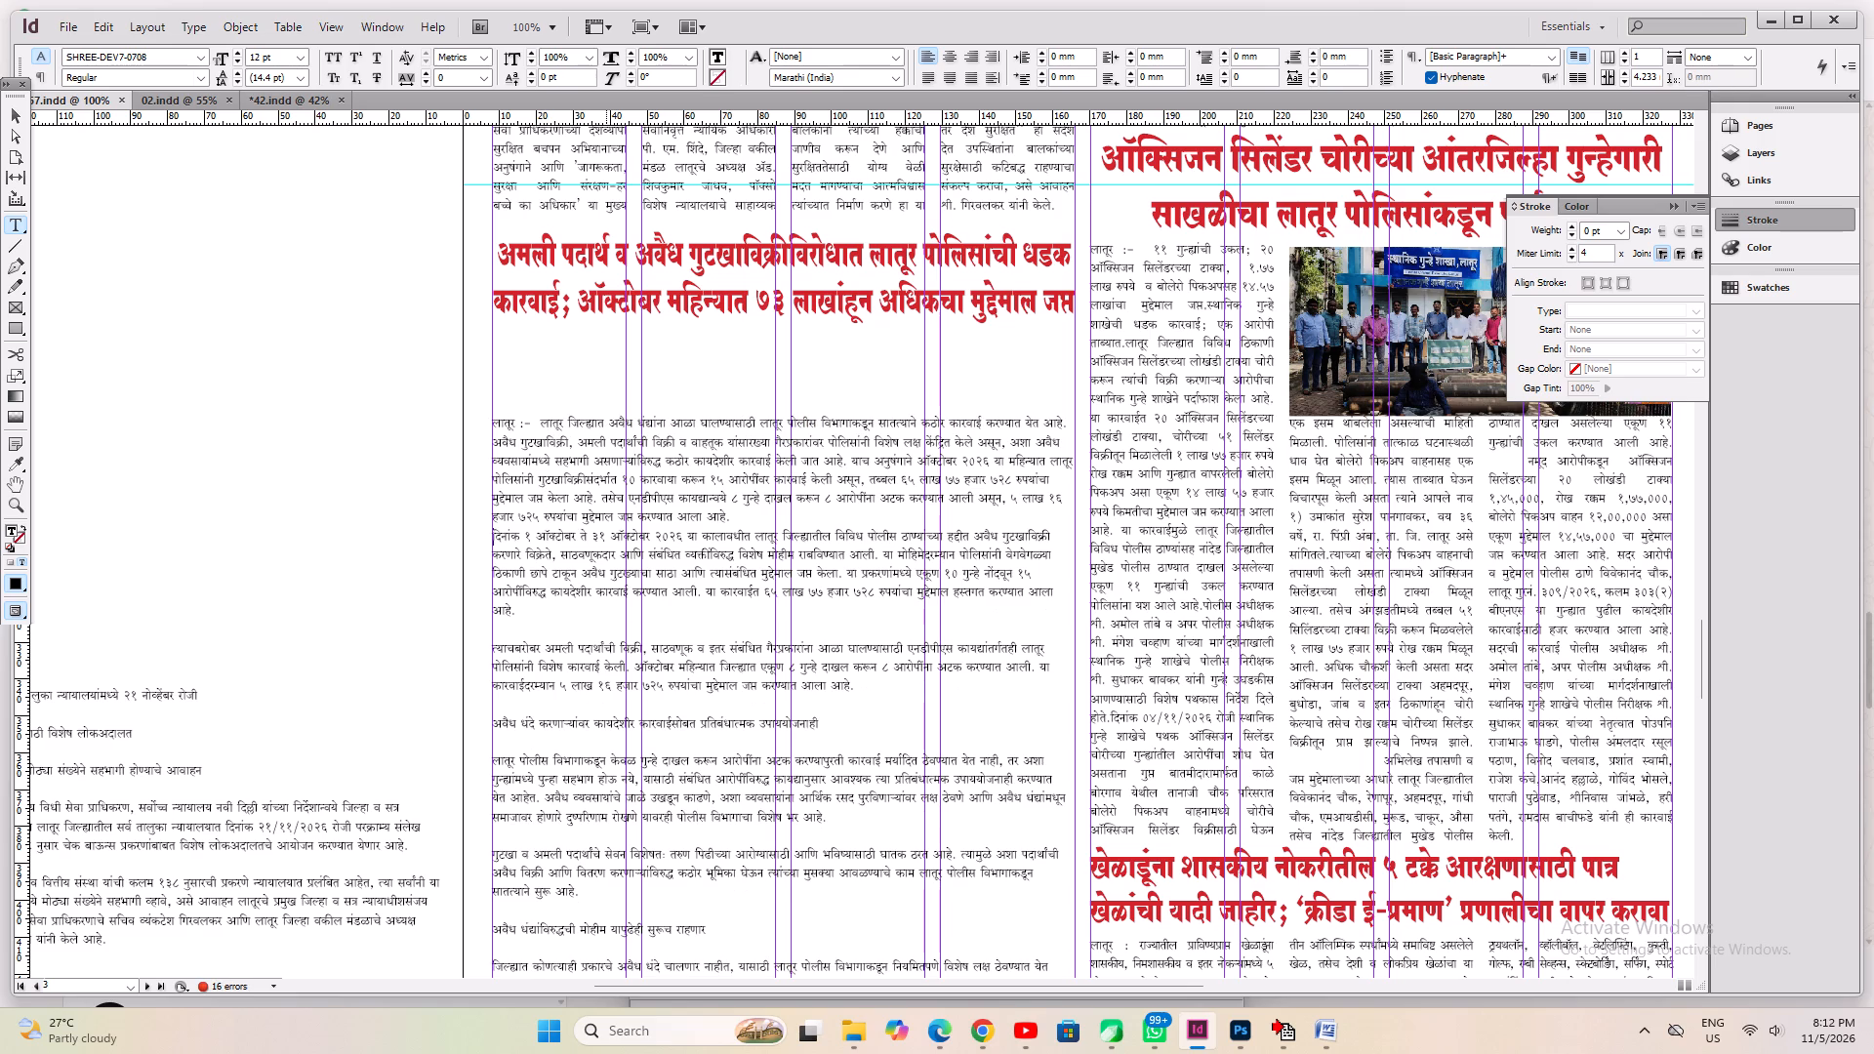
{"action": "key", "text": "Down"}
{"action": "key", "text": "Down"}
{"action": "key", "text": "Down"}
{"action": "key", "text": "Down"}
{"action": "key", "text": "Down"}
{"action": "key", "text": "Delete"}
{"action": "key", "text": "BackSpace"}
Close up the gaps around the first body subheading, indent the paragraph below it and merge the gutkha-consumption paragraph into it.
{"action": "key", "text": "Down"}
{"action": "key", "text": "Down"}
{"action": "key", "text": "Down"}
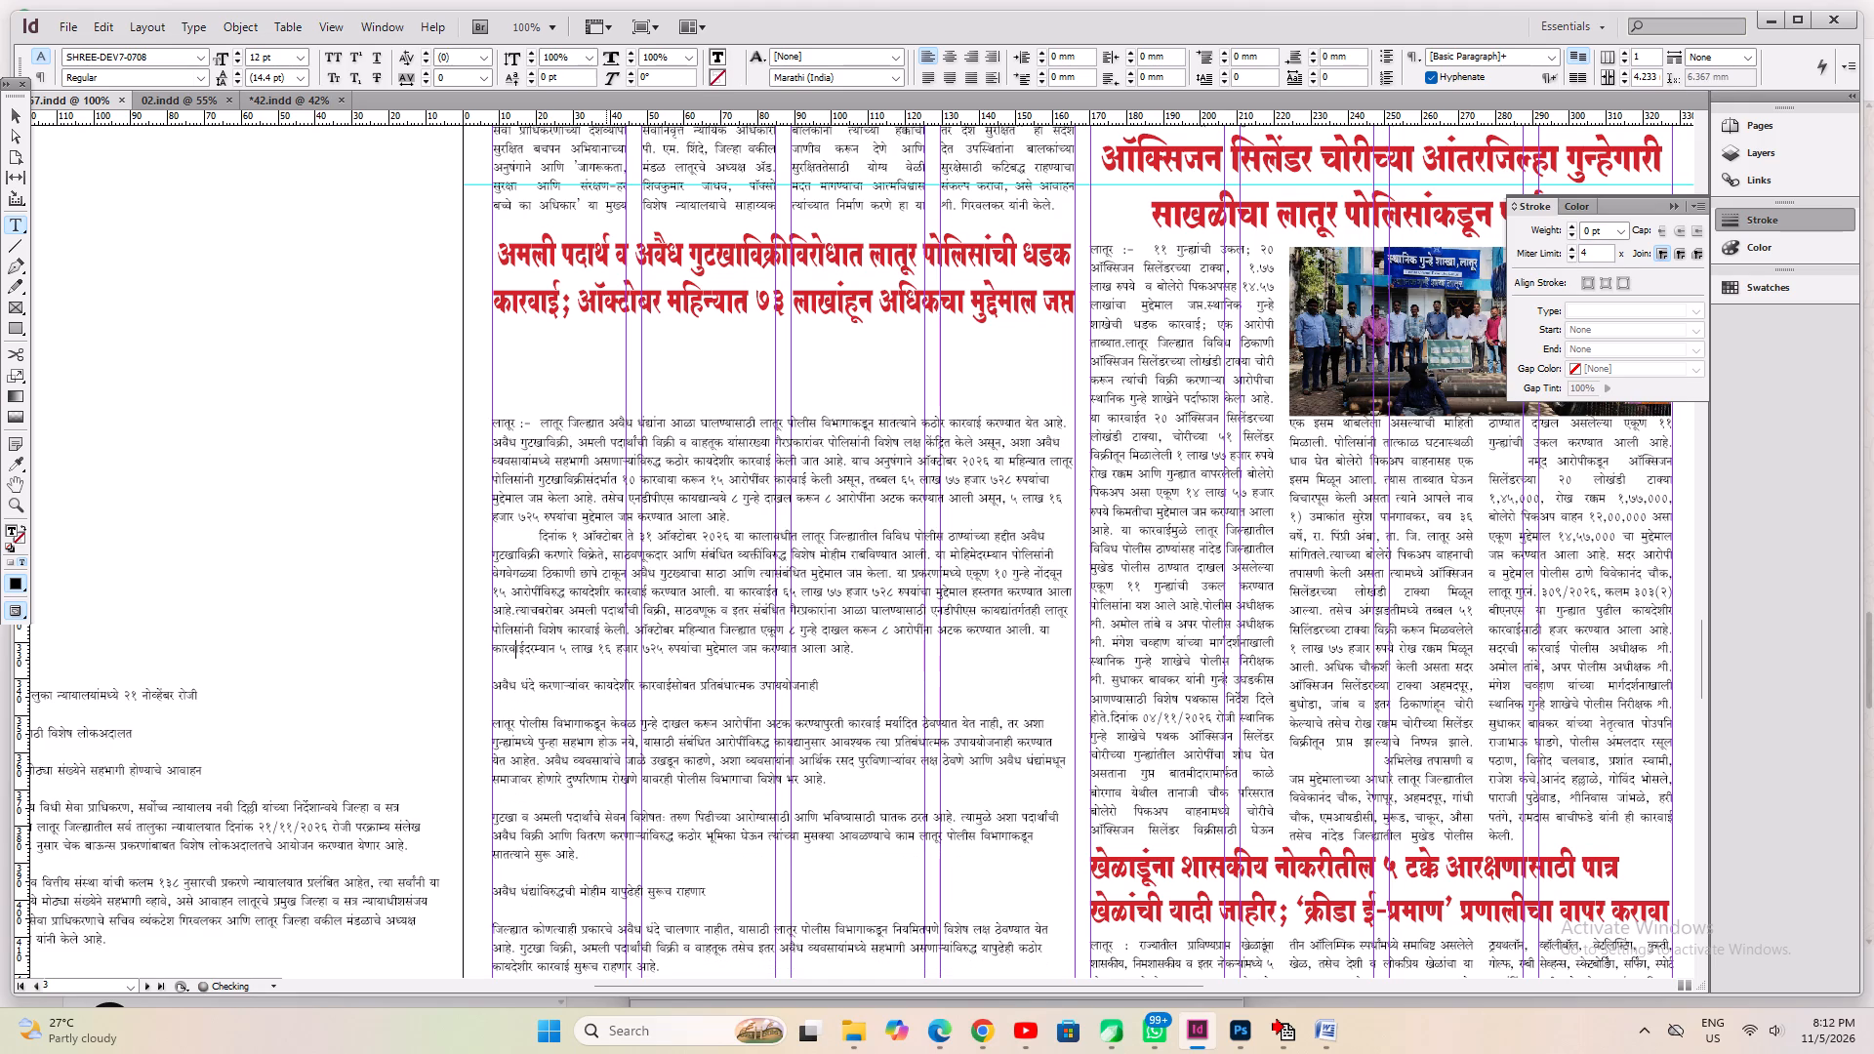
{"action": "key", "text": "Delete"}
{"action": "key", "text": "Down"}
{"action": "key", "text": "Delete"}
{"action": "key", "text": "Tab"}
{"action": "key", "text": "Down"}
{"action": "key", "text": "Down"}
{"action": "key", "text": "Down"}
{"action": "key", "text": "Down"}
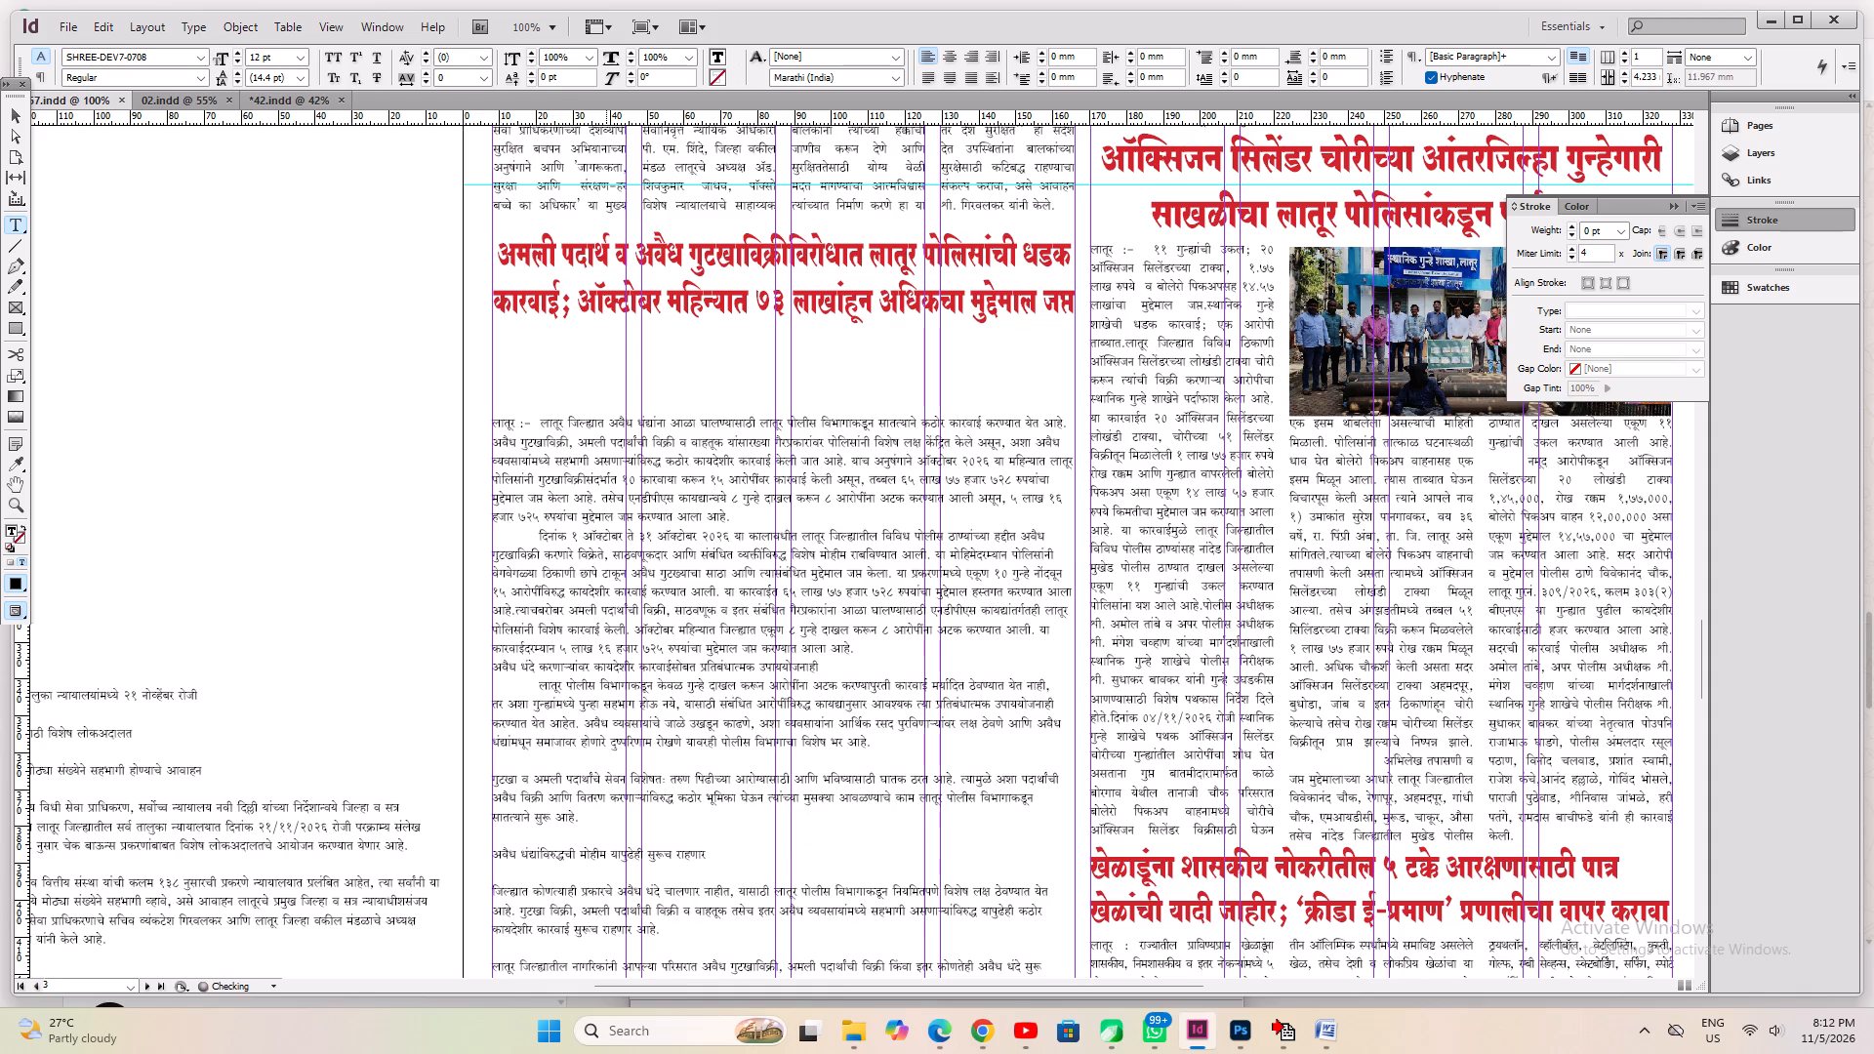
{"action": "key", "text": "Delete"}
{"action": "key", "text": "BackSpace"}
Remove the blank lines around the second body subheading about the continuing campaign and tab-indent the paragraph below it.
{"action": "key", "text": "Down"}
{"action": "key", "text": "Down"}
{"action": "key", "text": "Down"}
{"action": "key", "text": "Down"}
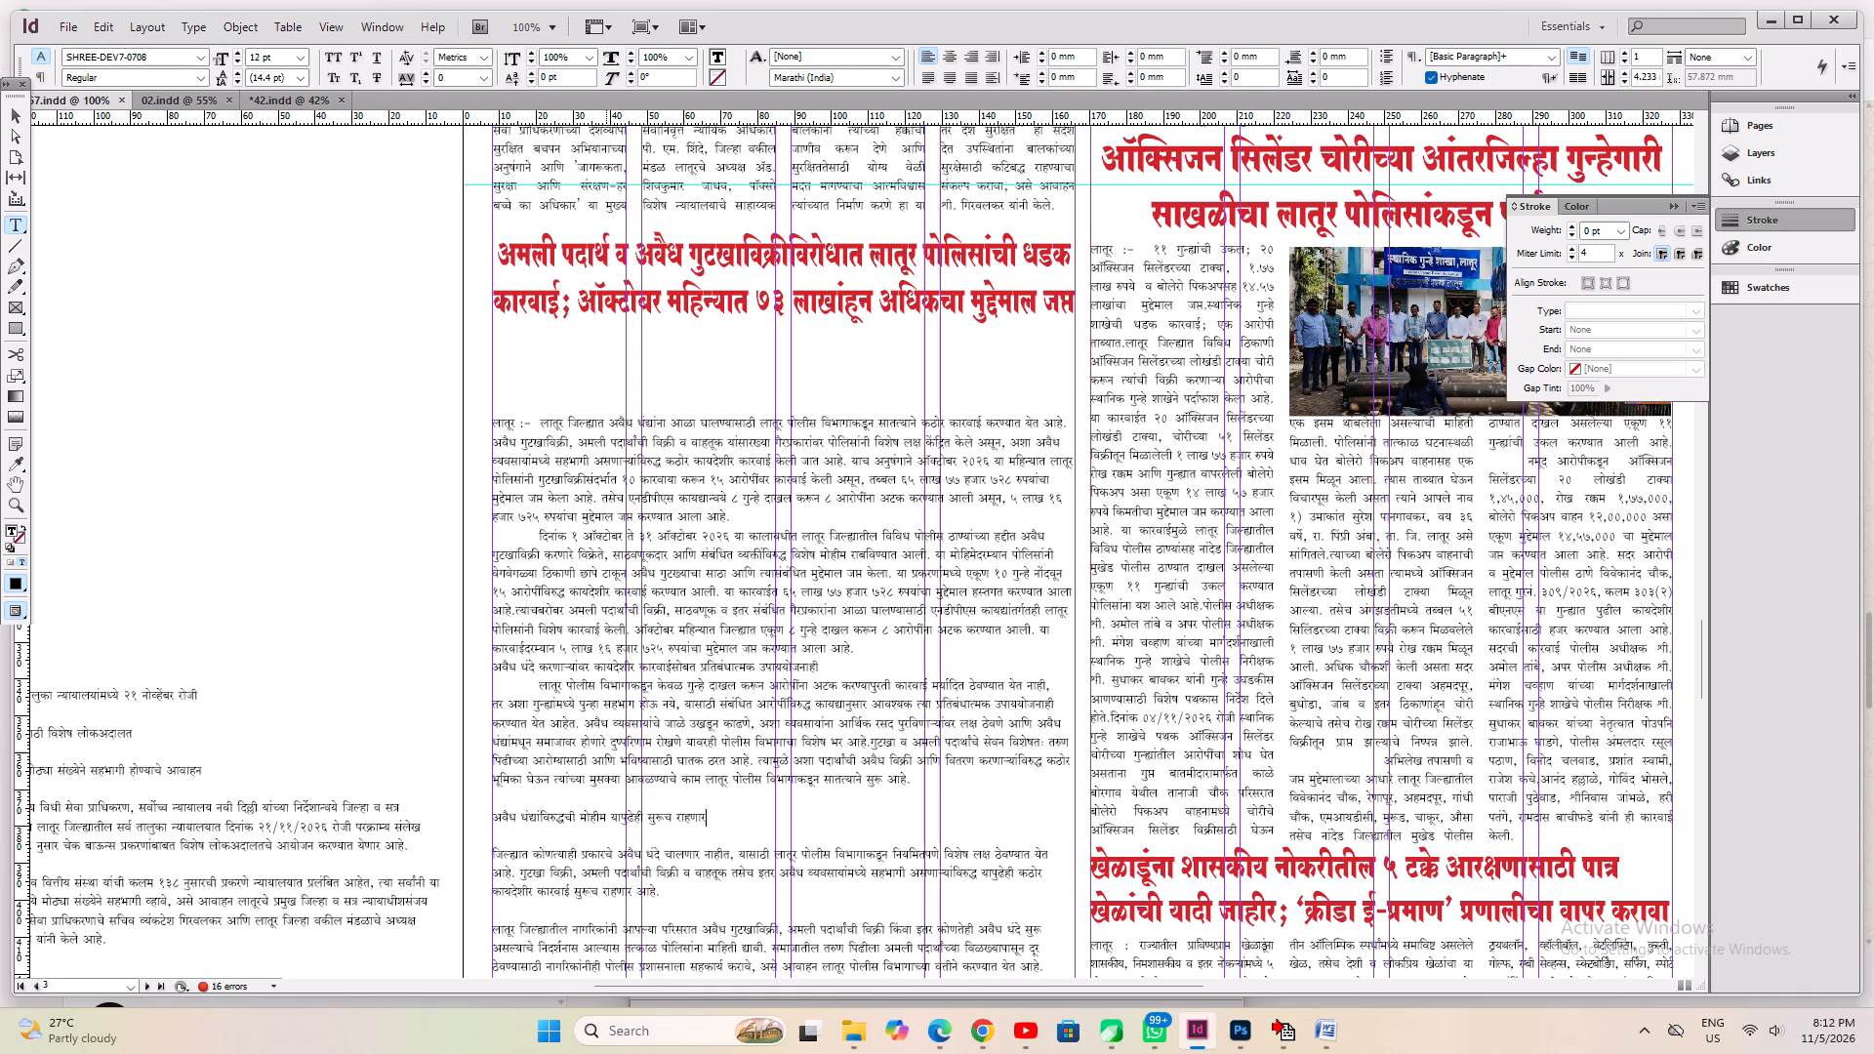
{"action": "key", "text": "Up"}
{"action": "key", "text": "Delete"}
{"action": "key", "text": "Down"}
{"action": "key", "text": "Delete"}
{"action": "key", "text": "Tab"}
Run the article's last two paragraphs on from the indented paragraph below the second subheading, removing the blank lines.
{"action": "key", "text": "Down"}
{"action": "key", "text": "Down"}
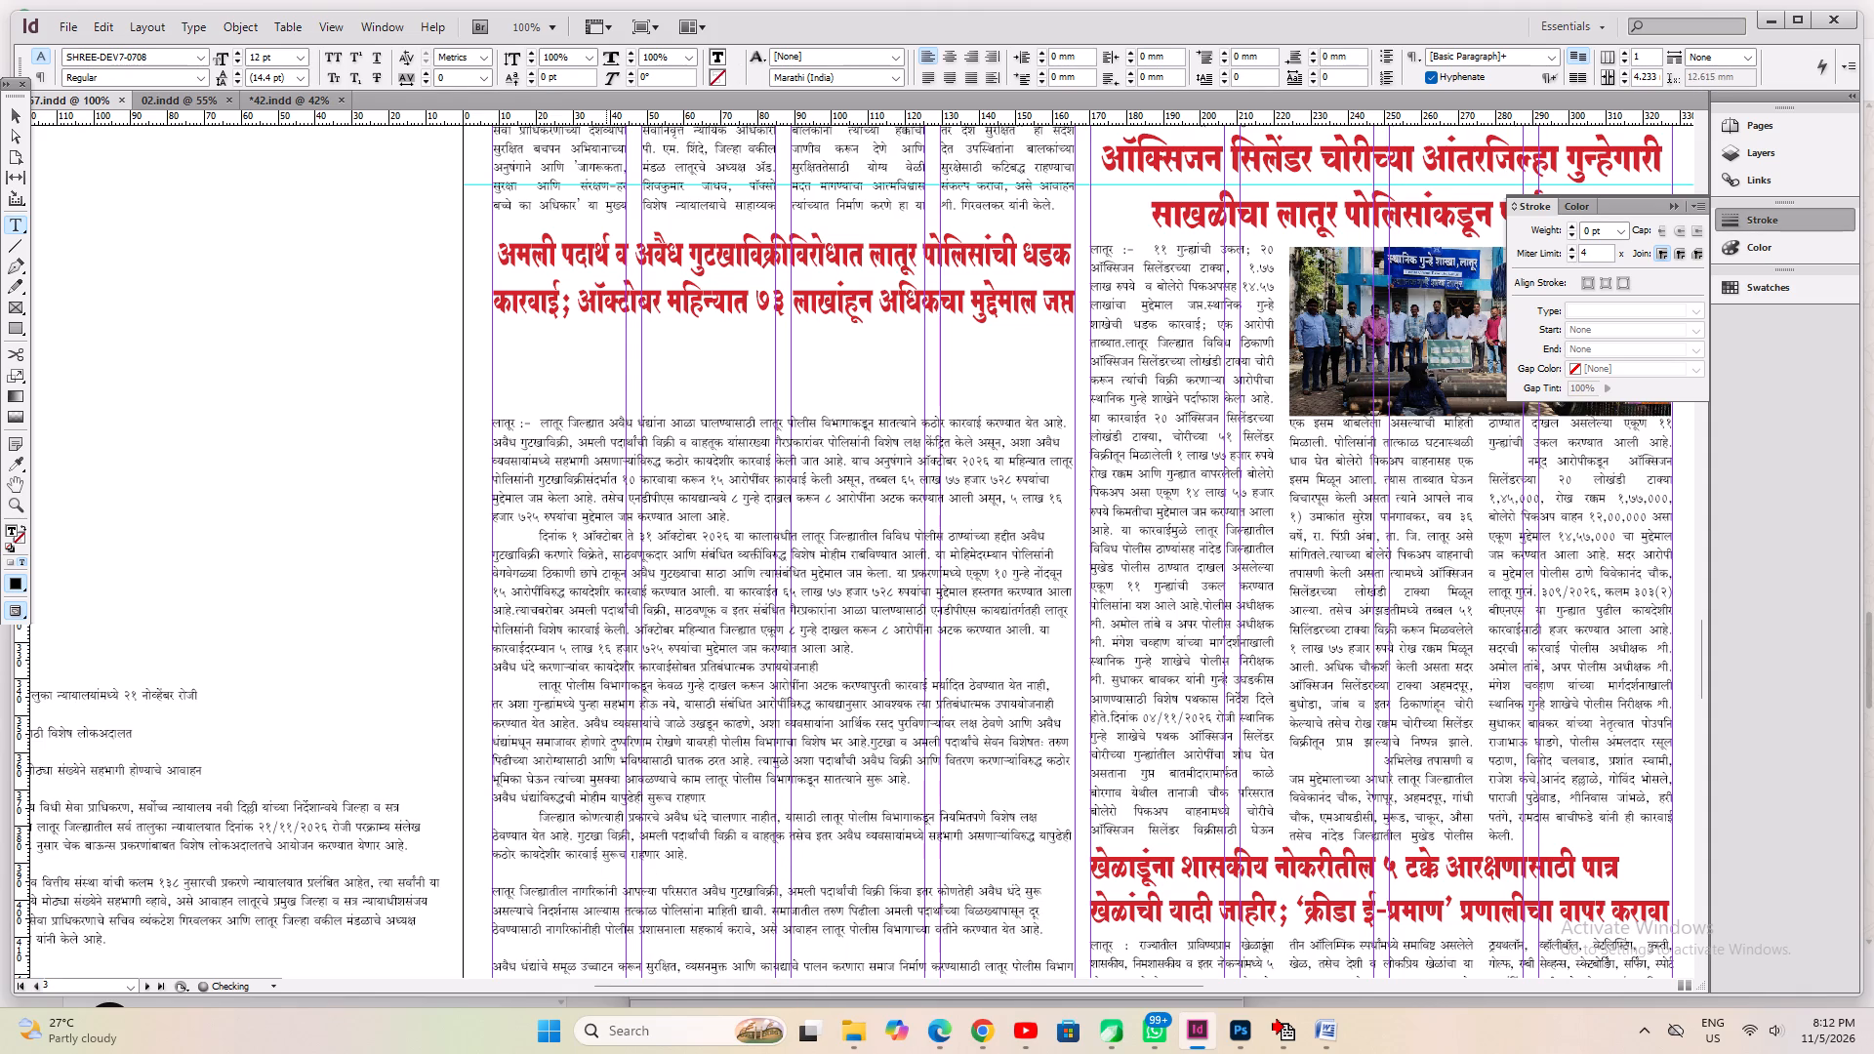
{"action": "key", "text": "Down"}
{"action": "key", "text": "Delete"}
{"action": "key", "text": "BackSpace"}
{"action": "key", "text": "Down"}
{"action": "key", "text": "Down"}
{"action": "key", "text": "Down"}
{"action": "key", "text": "Down"}
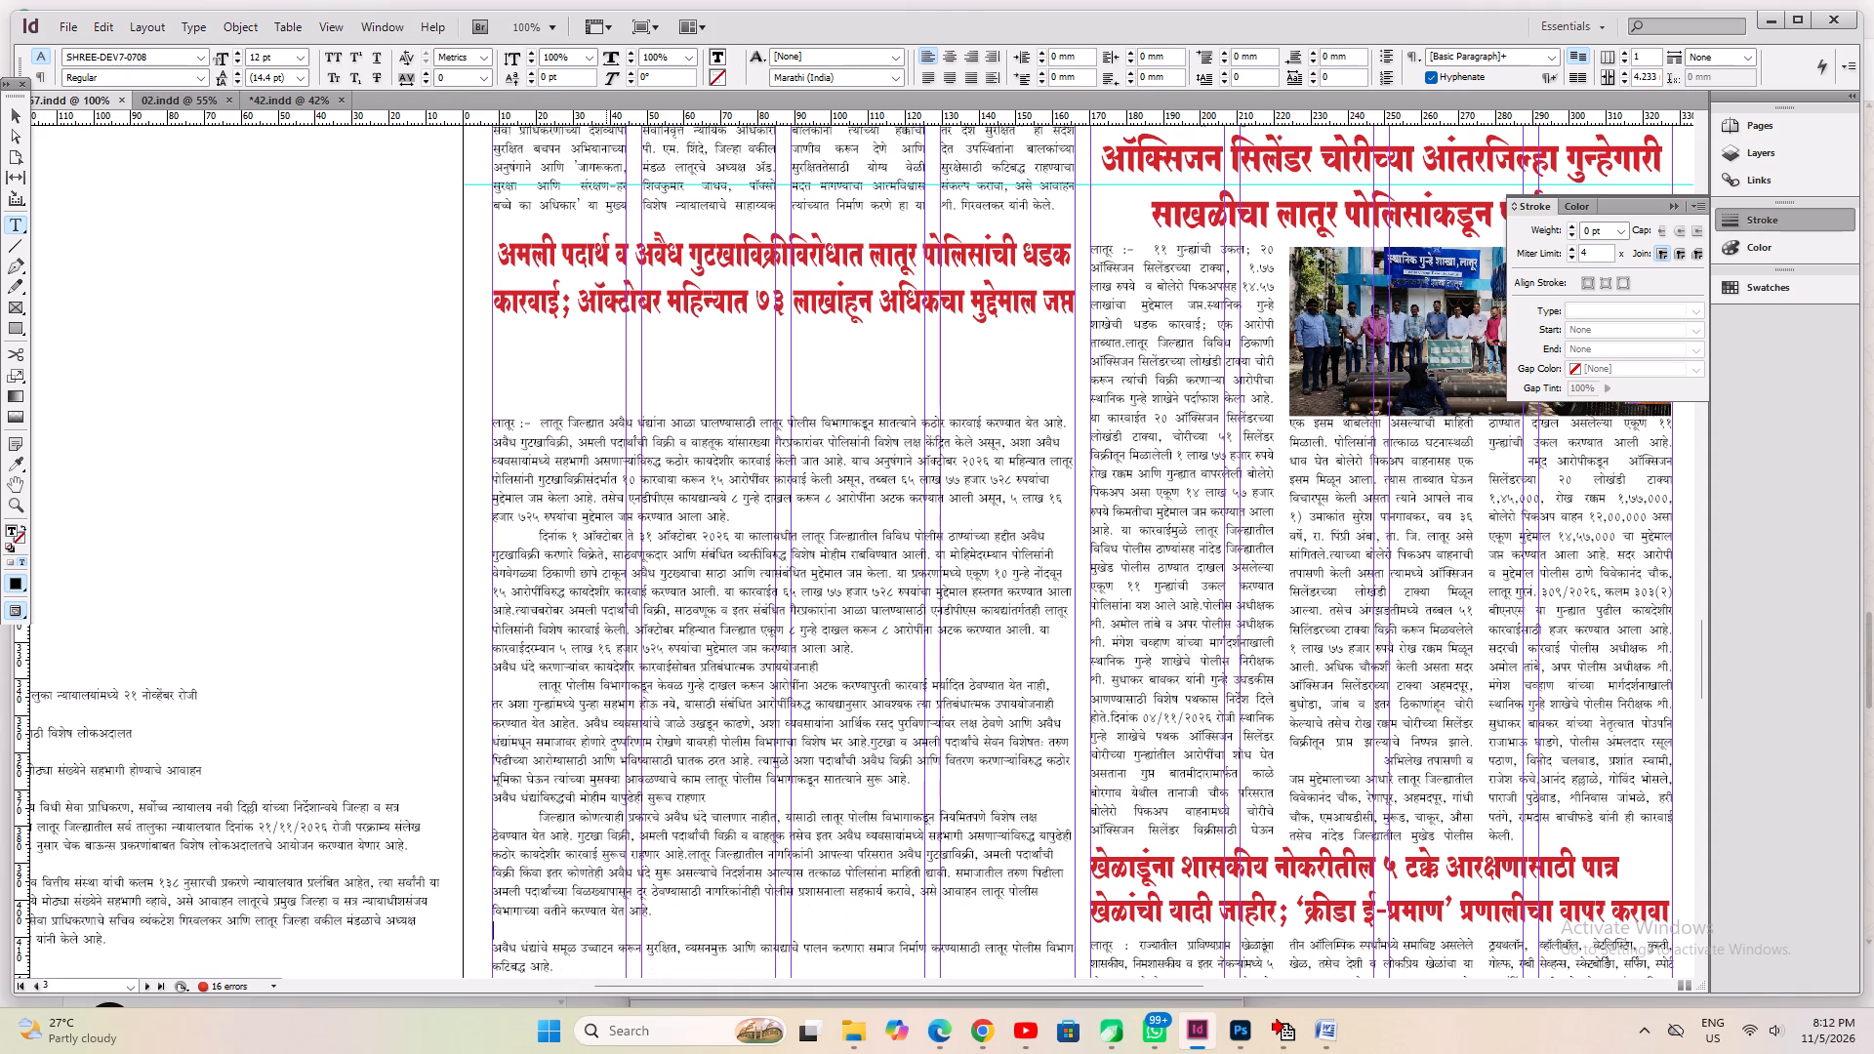
{"action": "key", "text": "Delete"}
{"action": "key", "text": "BackSpace"}
Justify the whole article body, save the document and fit the text frame to its content.
{"action": "key", "text": "Down"}
{"action": "key", "text": "Down"}
{"action": "key", "text": "Down"}
{"action": "key", "text": "Down"}
{"action": "key", "text": "Down"}
{"action": "key", "text": "ctrl+a"}
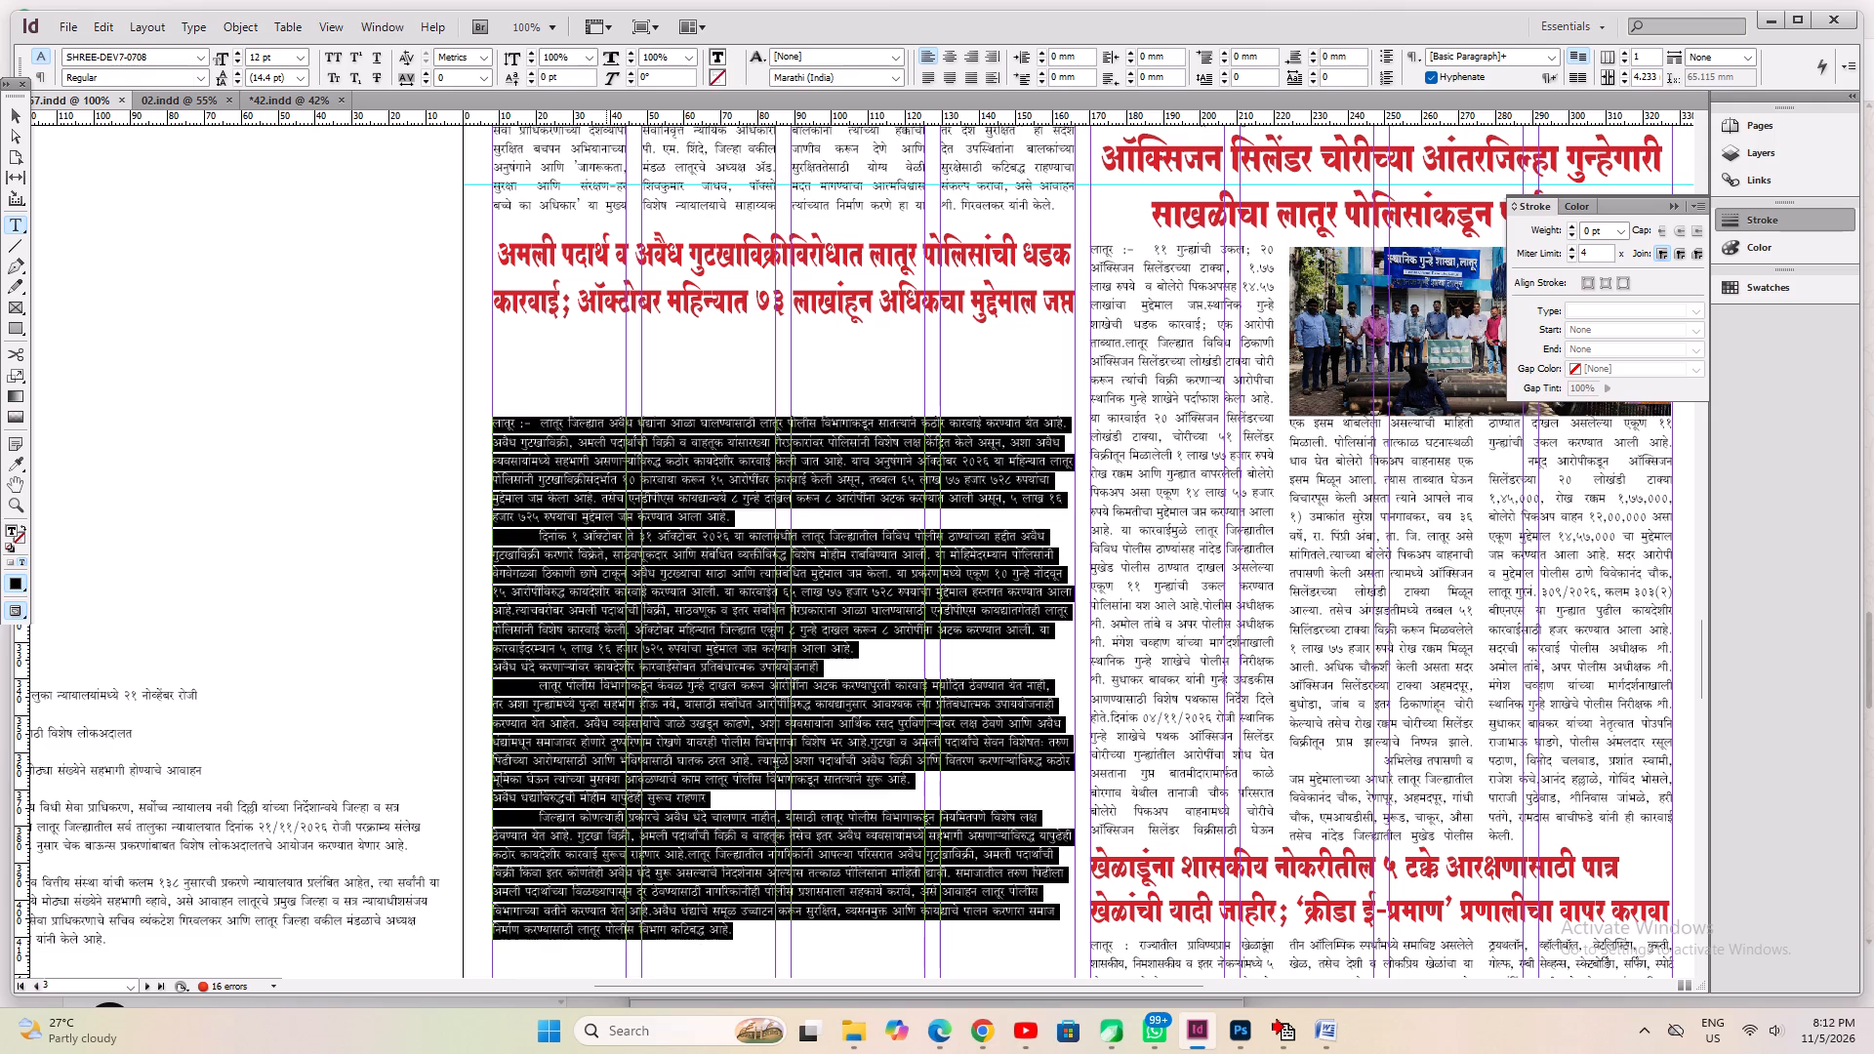
{"action": "key", "text": "ctrl+shift+j"}
{"action": "key", "text": "ctrl+s"}
{"action": "key", "text": "ctrl+alt+c"}
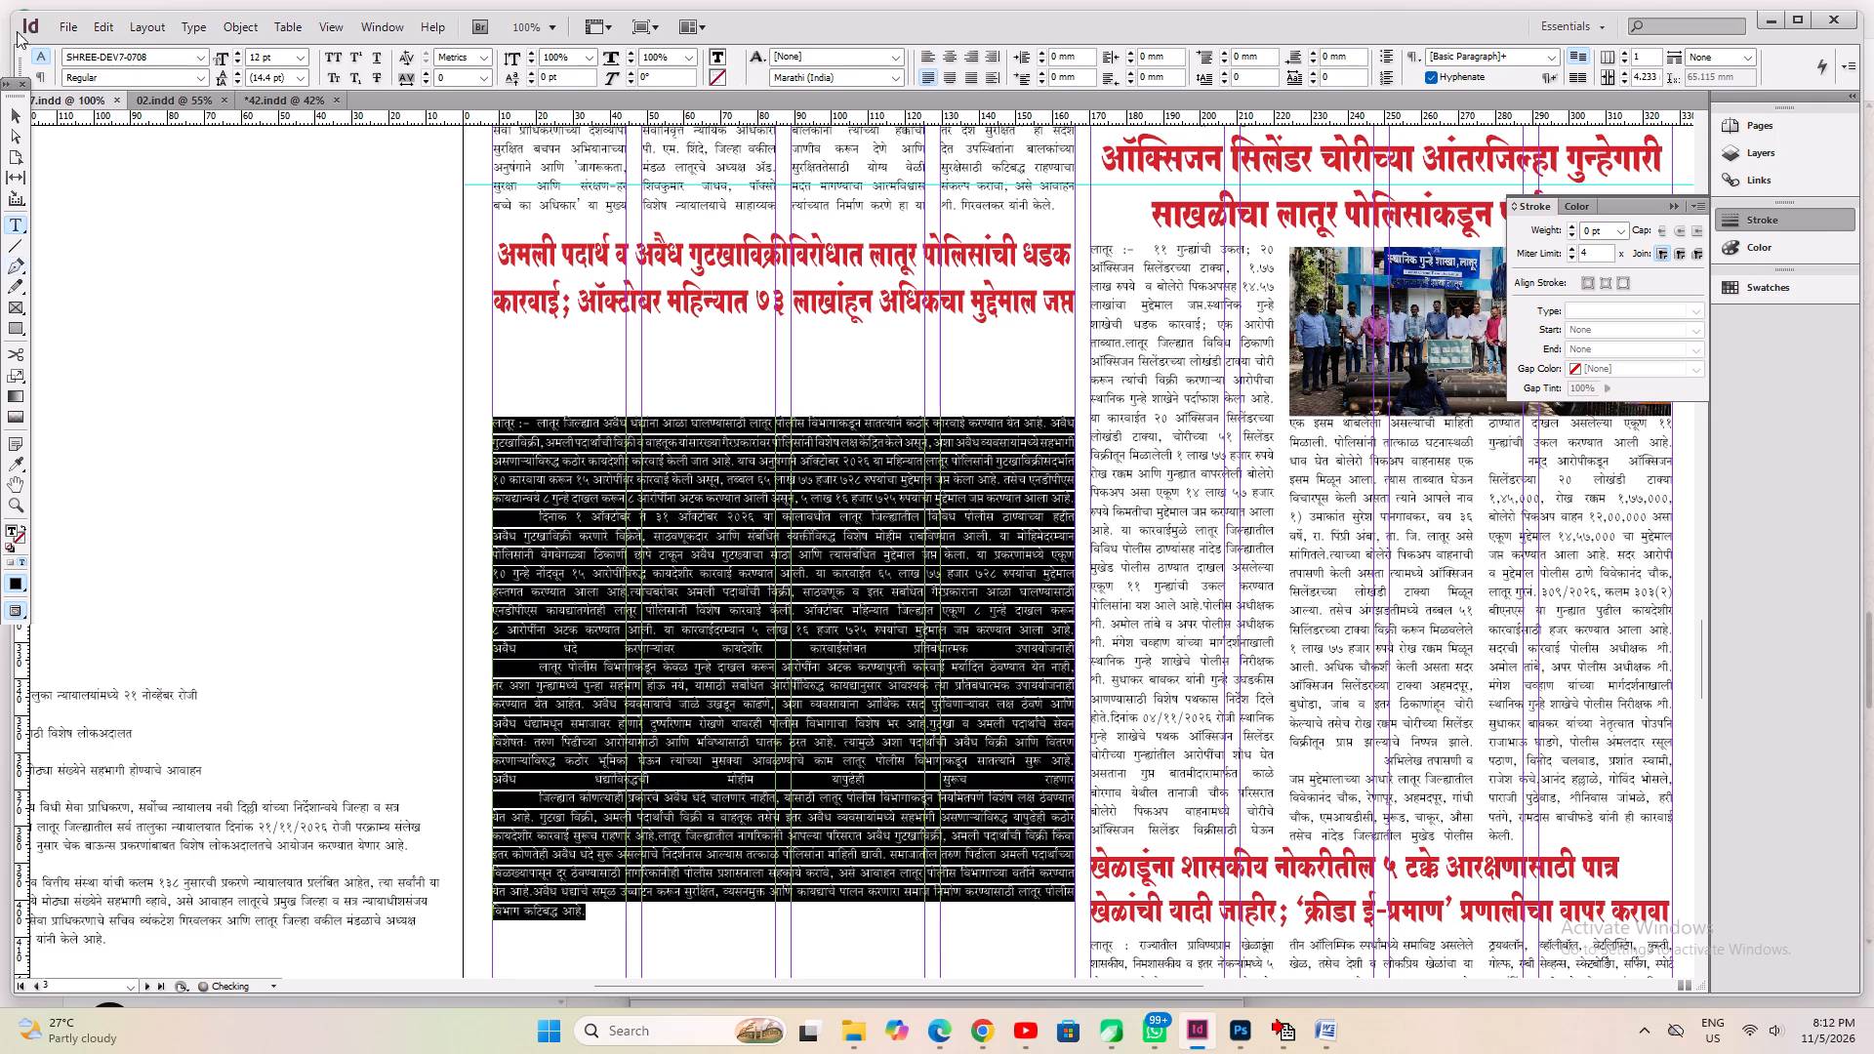
Move the article's body frame up directly beneath the new headline and set it to three columns.
{"action": "left_click", "coordinate": [7, 117]}
{"action": "left_click_drag", "start_coordinate": [687, 509], "coordinate": [705, 423], "text": "shift"}
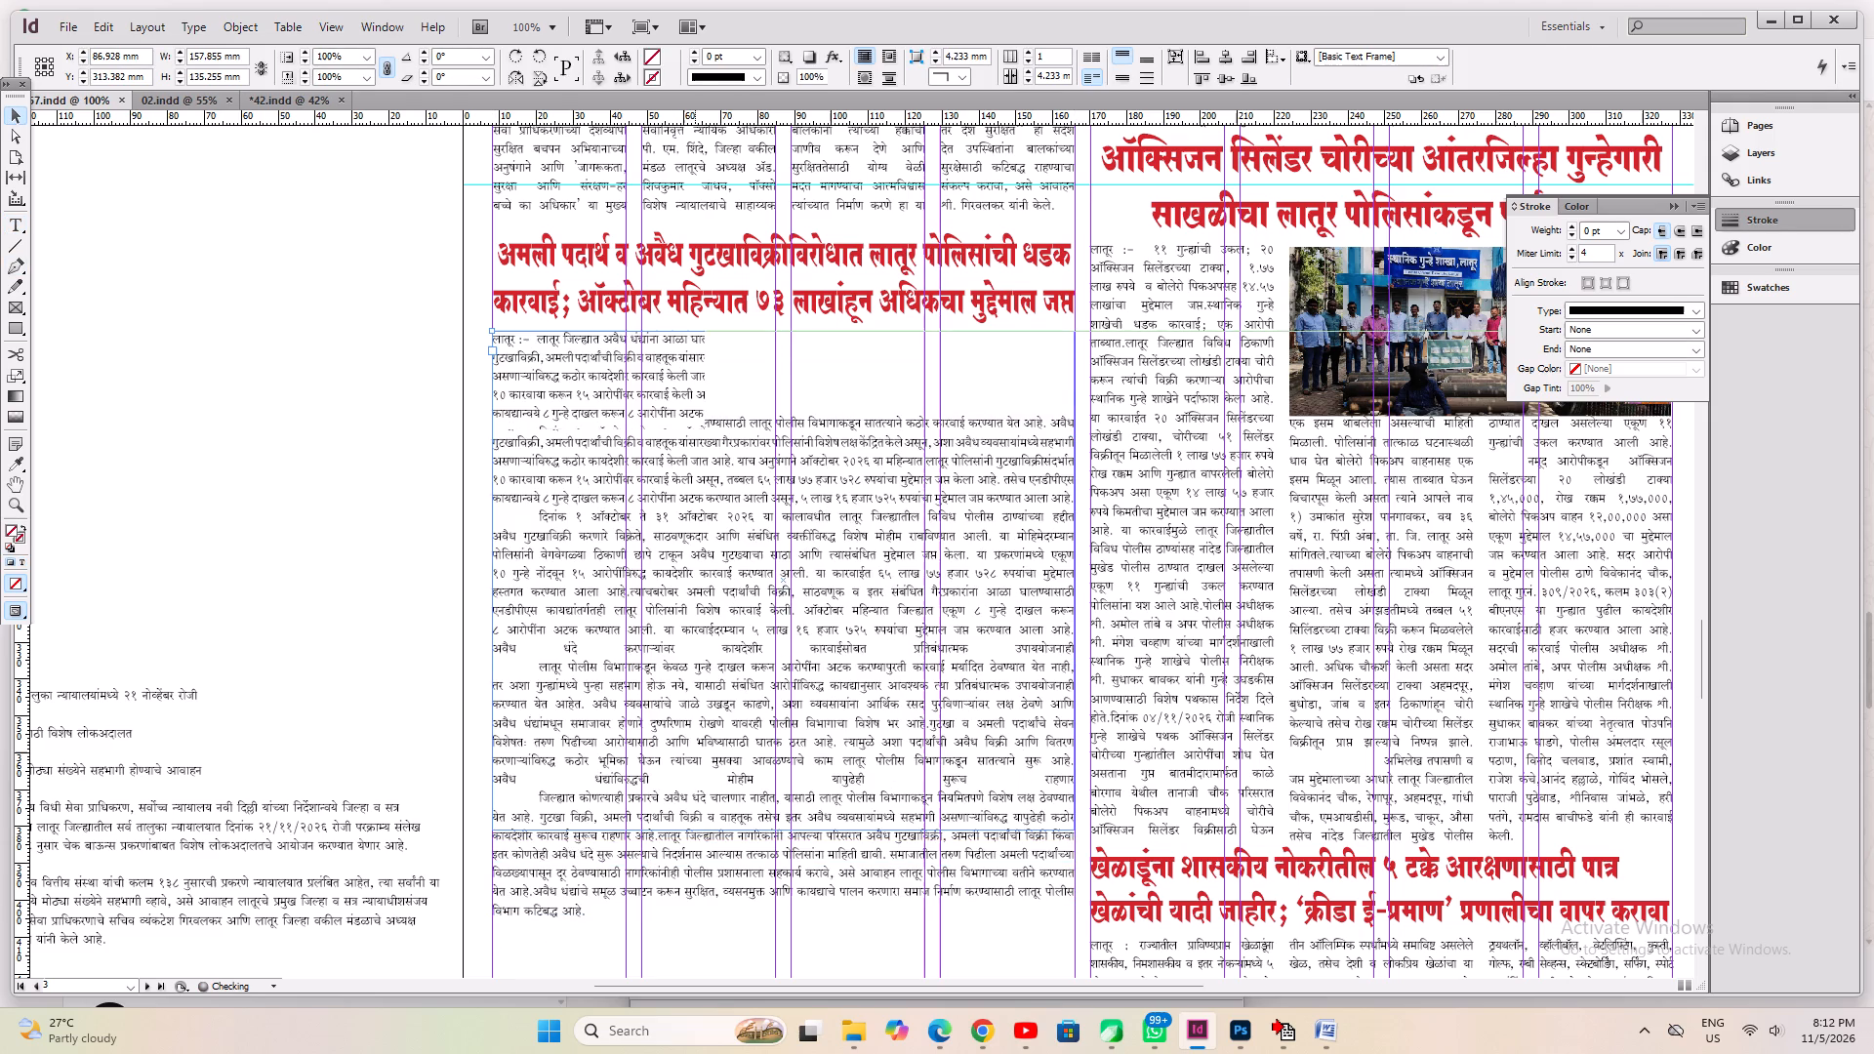
{"action": "double_click", "coordinate": [1026, 50]}
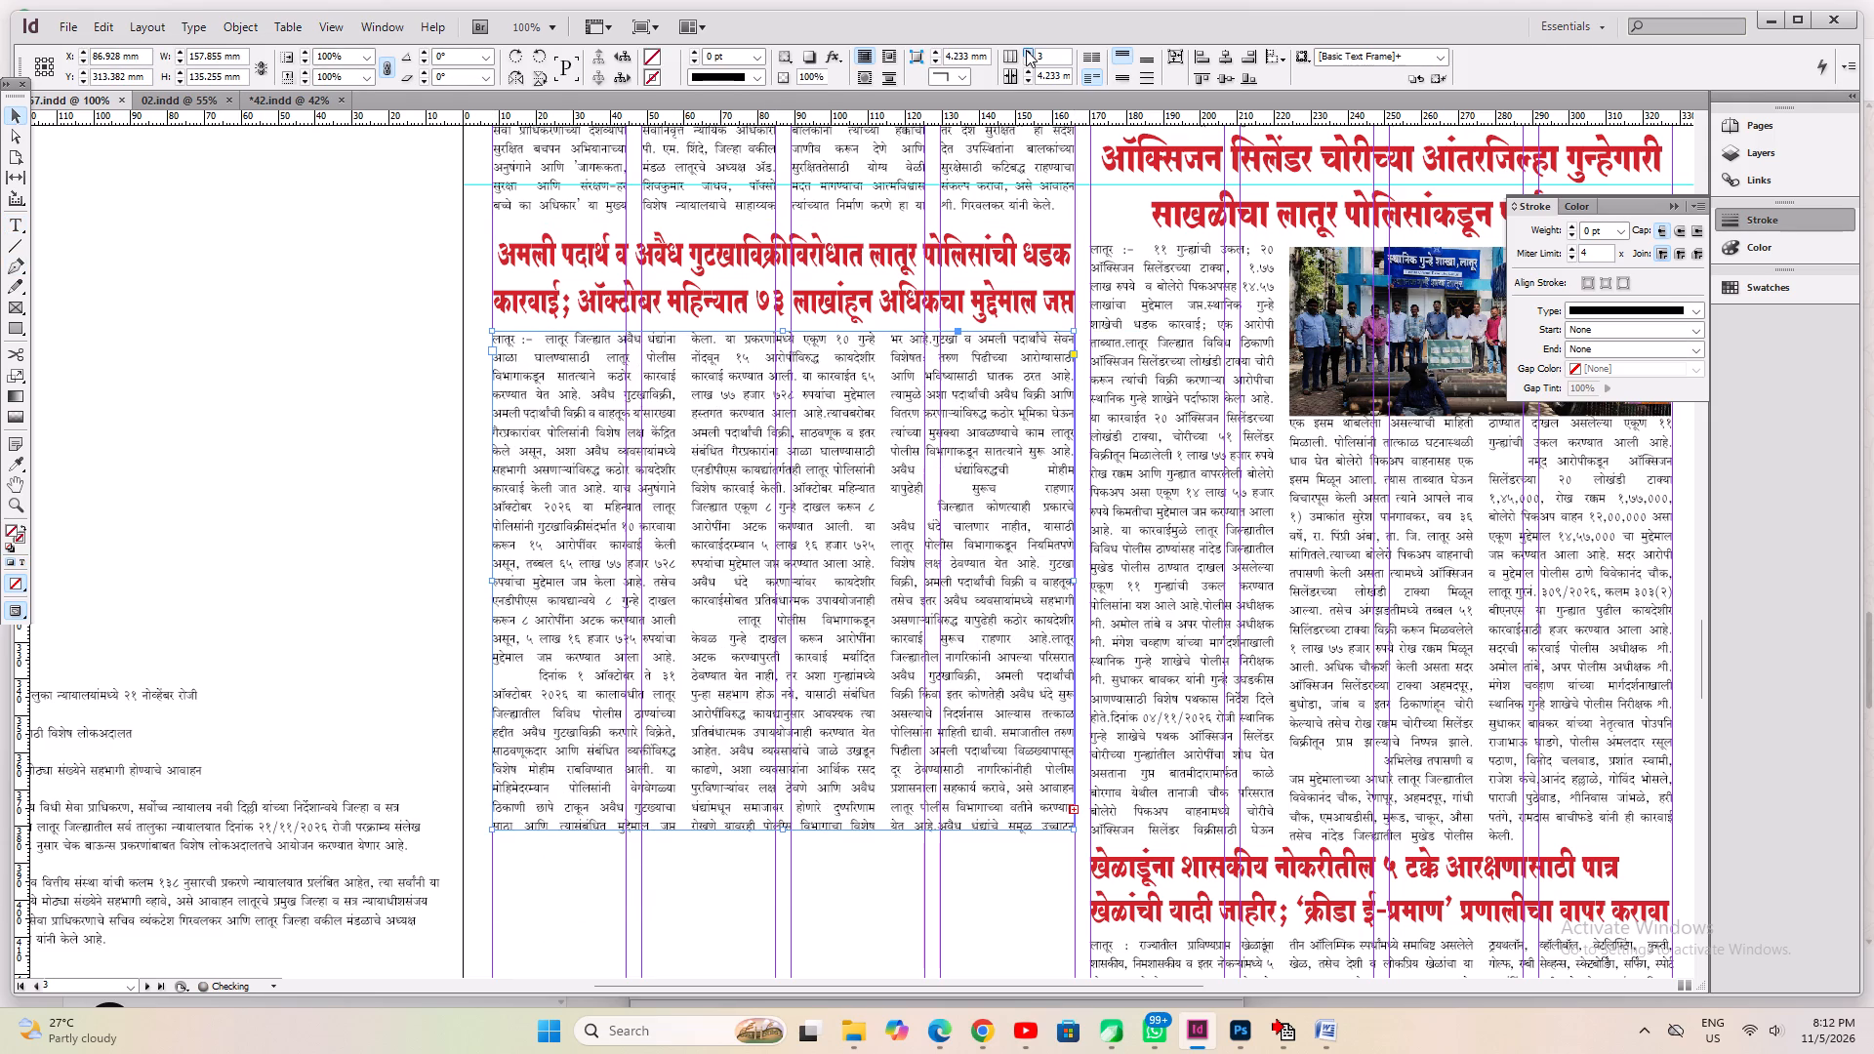
Fit the three-column body frame of the anti-drug article to its content and save the document.
{"action": "key", "text": "ctrl+alt+c"}
{"action": "scroll", "coordinate": [891, 543], "scroll_direction": "down", "scroll_amount": 7}
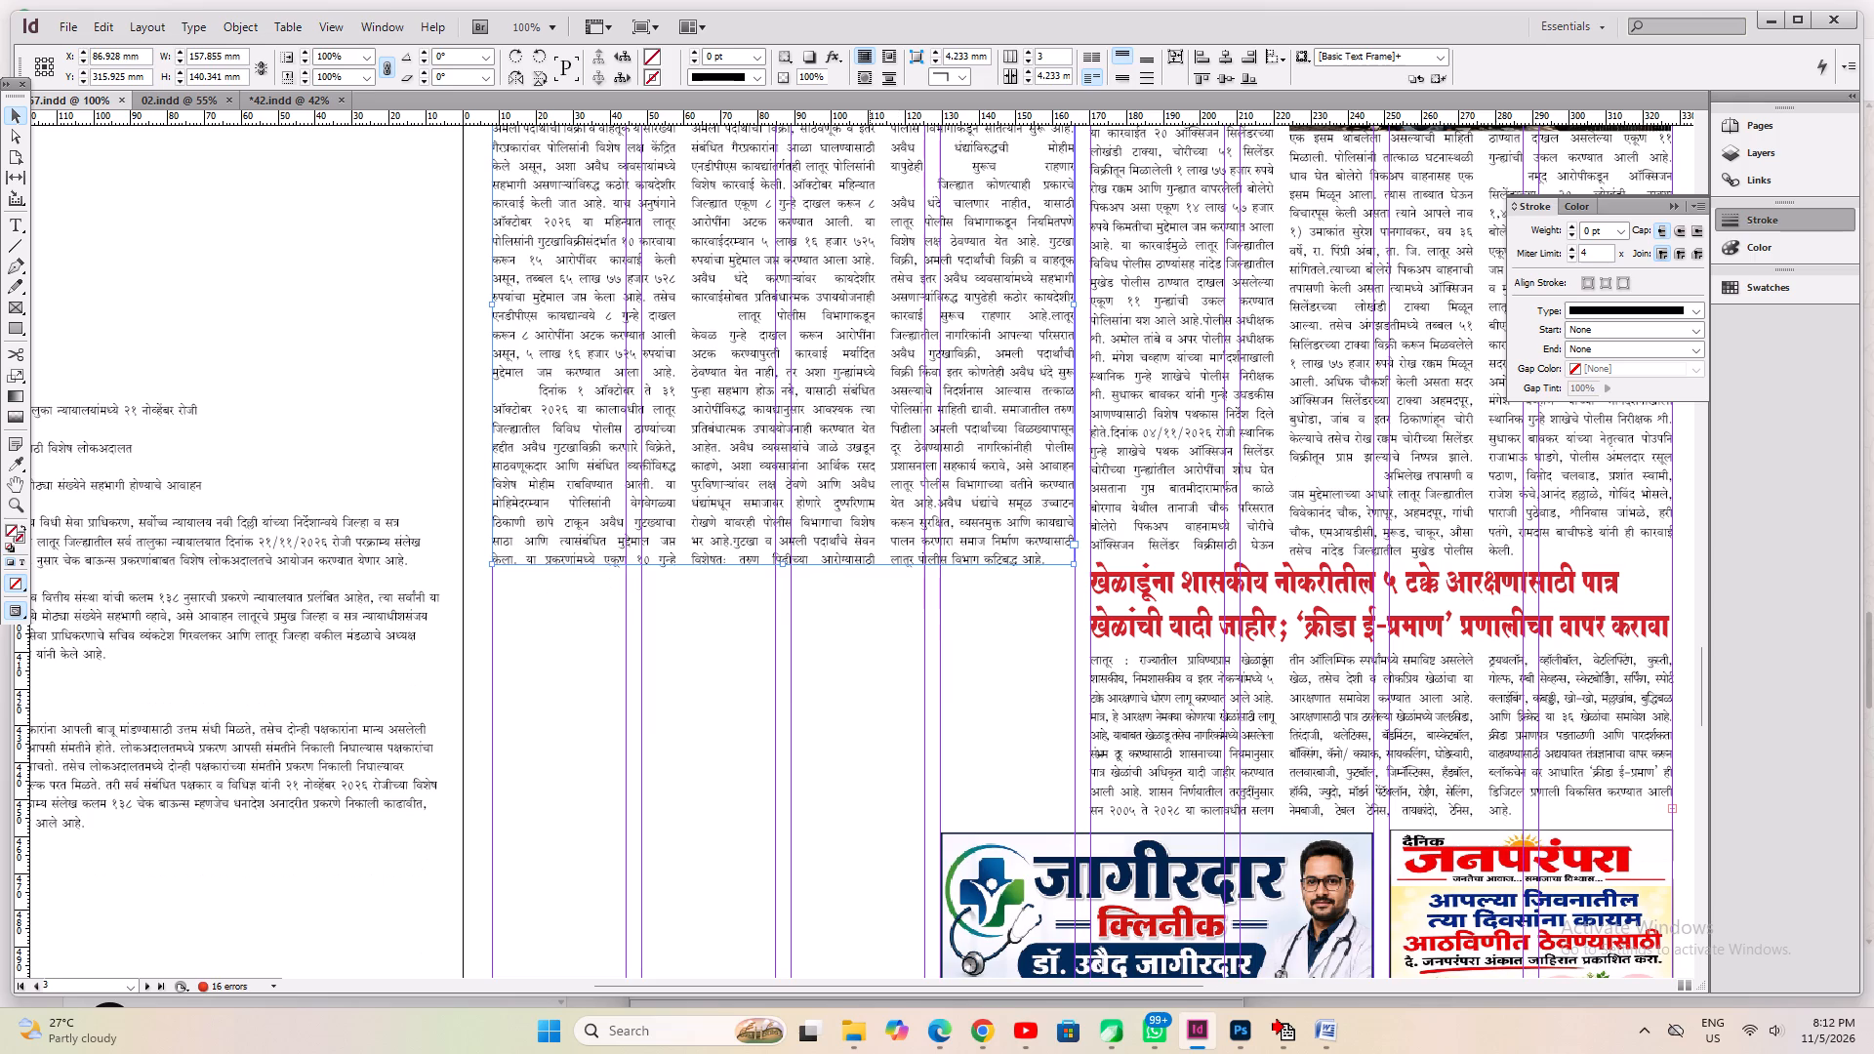
{"action": "left_click", "coordinate": [811, 704]}
{"action": "key", "text": "ctrl+s"}
Draw a horizontal rule about 158 mm long directly above the anti-drug article's headline and set its stroke weight to 2 pt.
{"action": "scroll", "coordinate": [811, 704], "scroll_direction": "up", "scroll_amount": 5}
{"action": "scroll", "coordinate": [1067, 263], "scroll_direction": "up", "scroll_amount": 2}
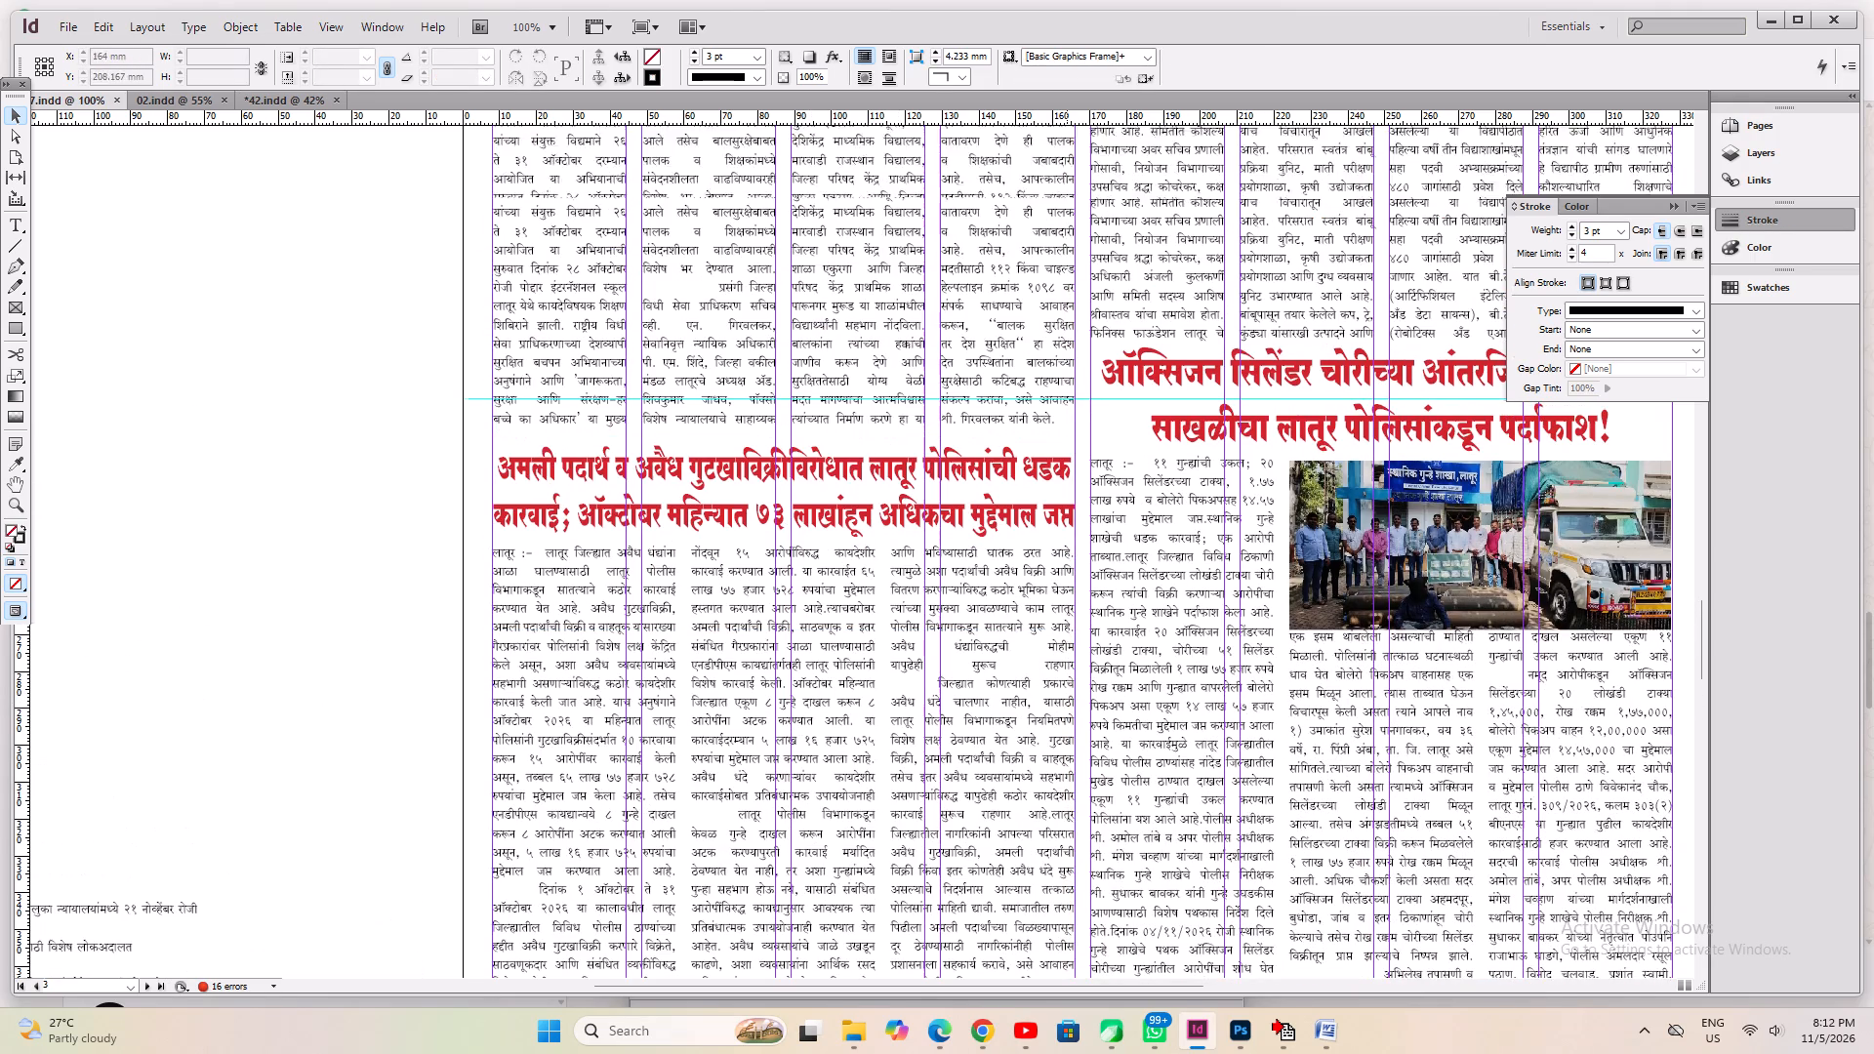
{"action": "left_click", "coordinate": [290, 489]}
{"action": "left_click", "coordinate": [17, 241]}
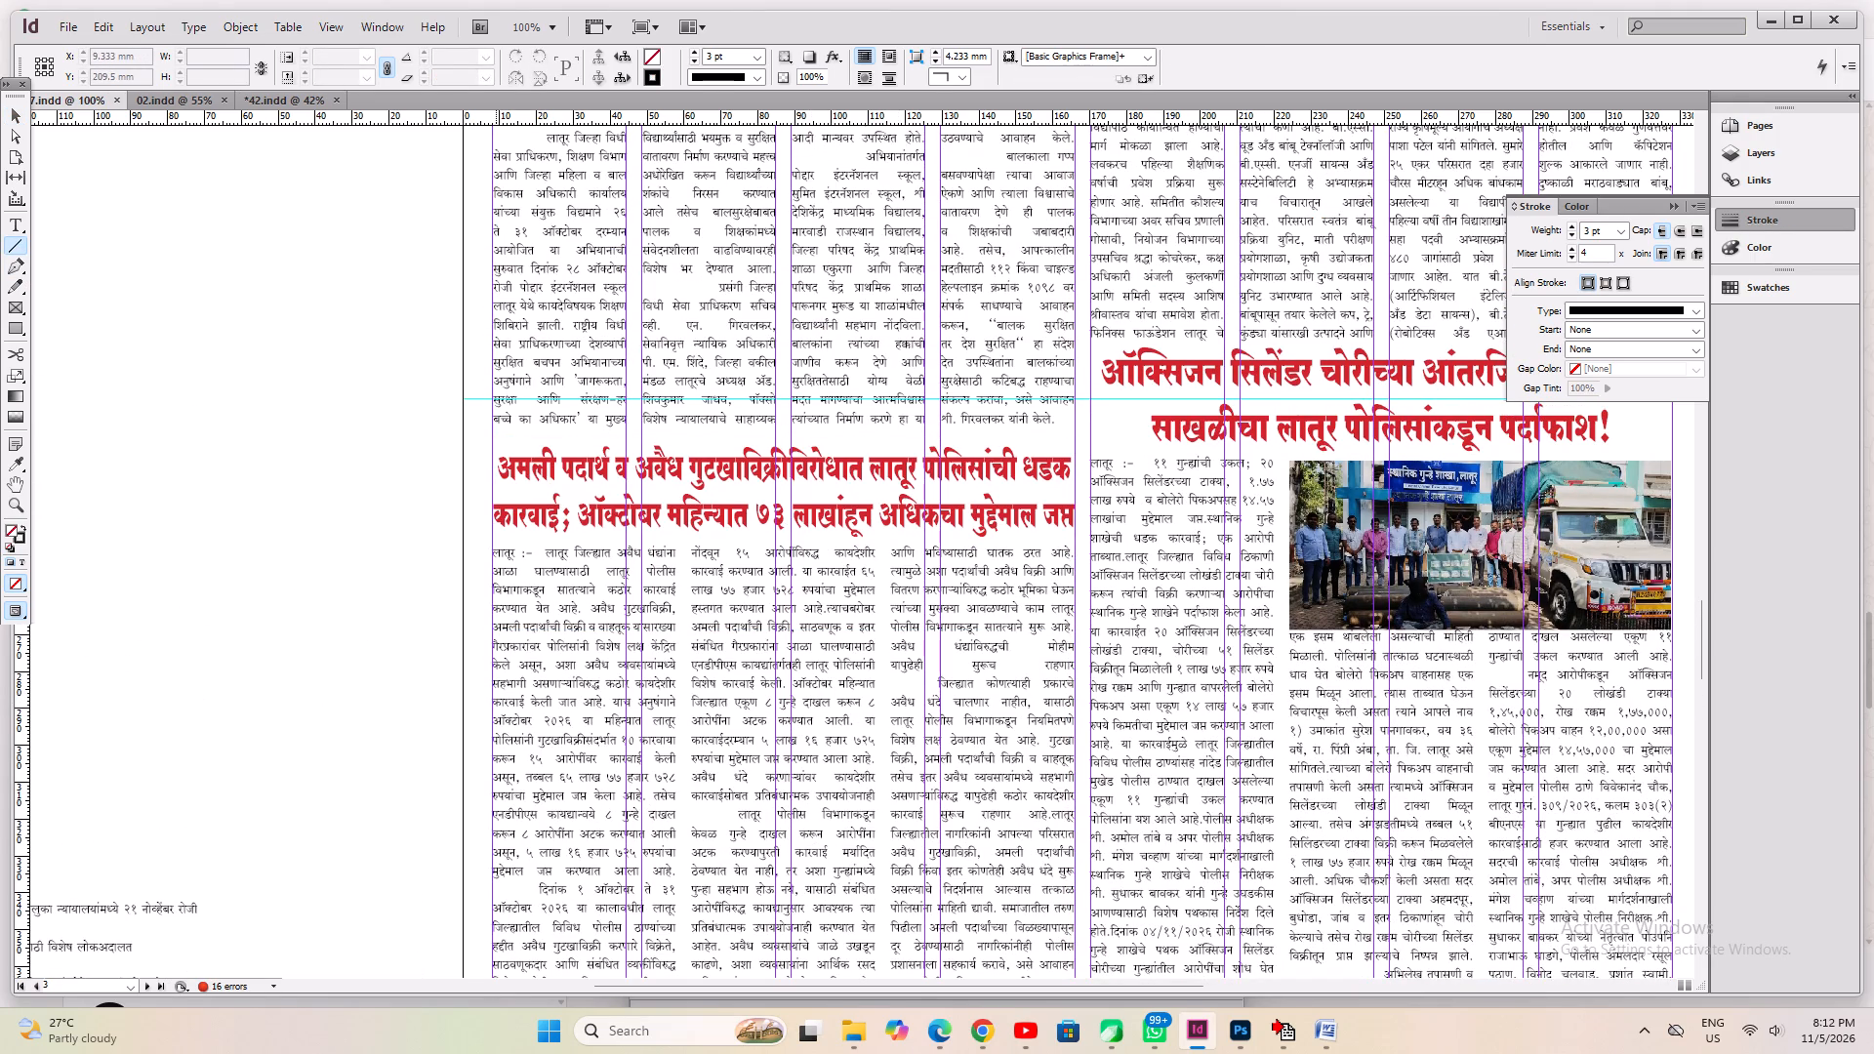
{"action": "left_click_drag", "start_coordinate": [491, 432], "coordinate": [1073, 499], "text": "shift"}
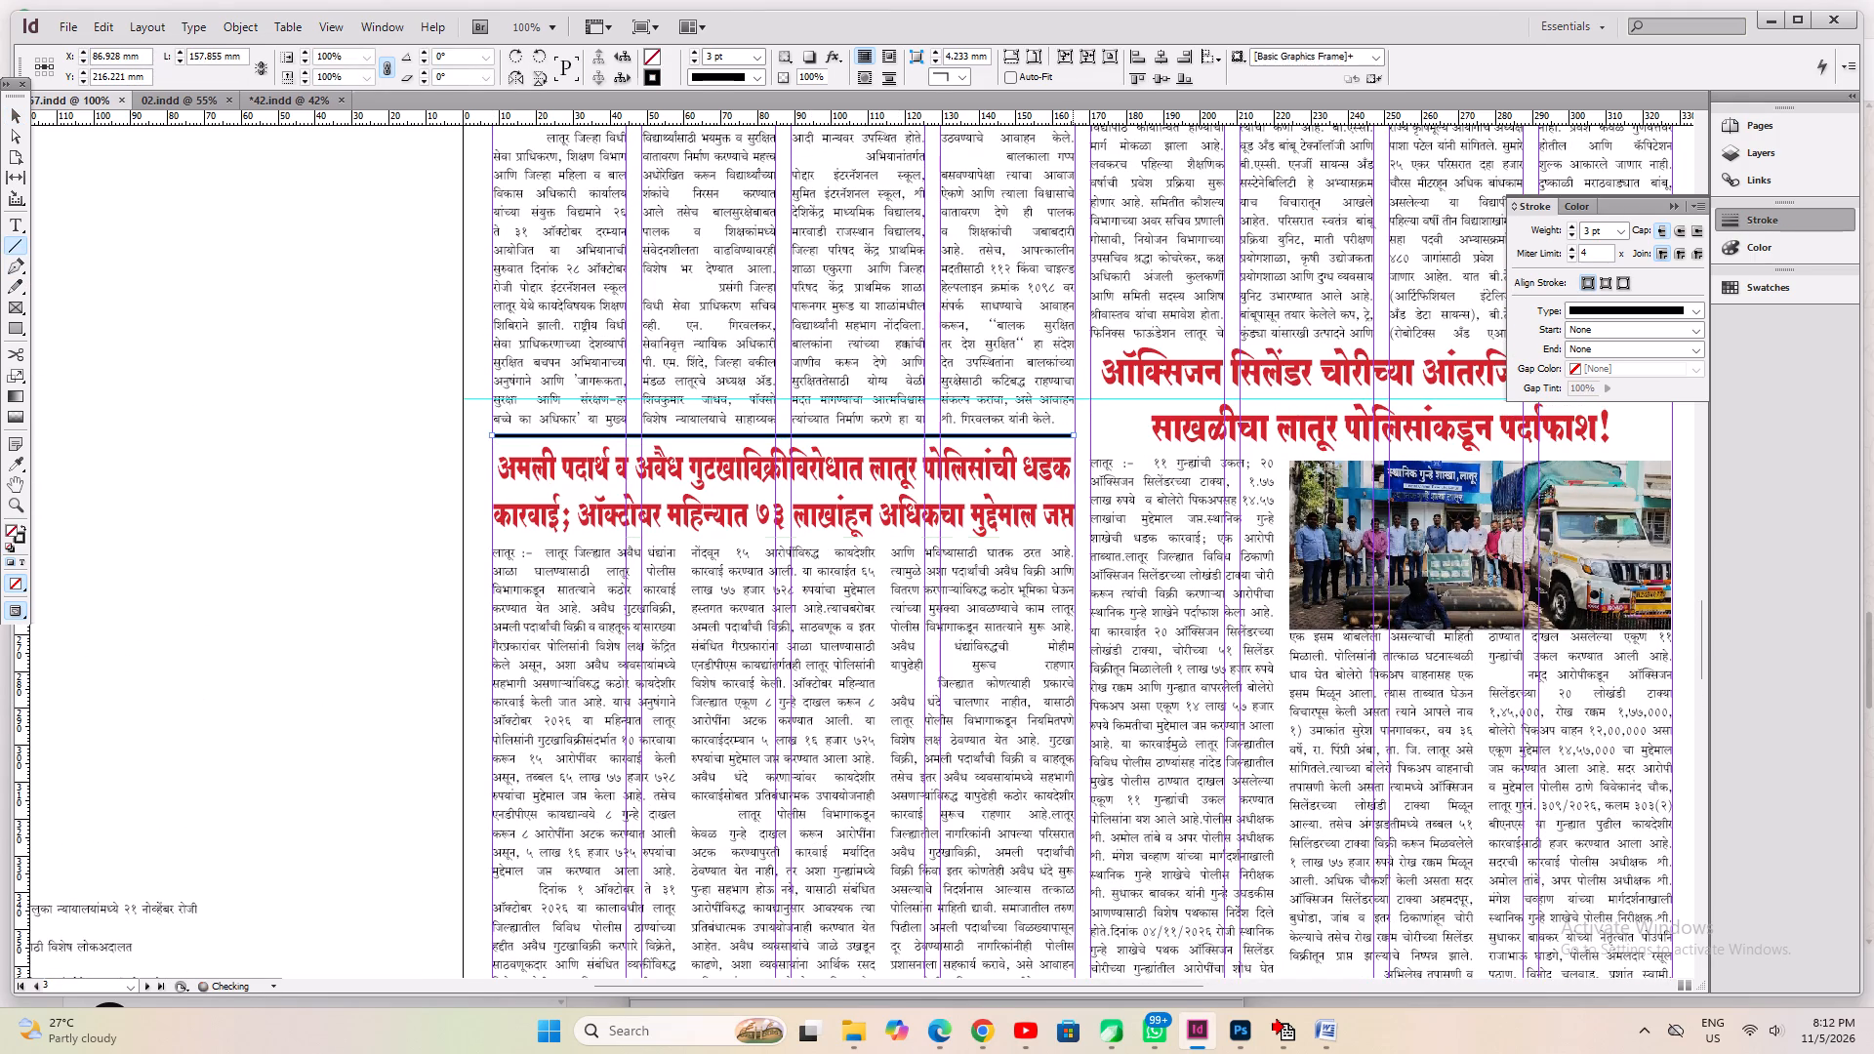
{"action": "left_click", "coordinate": [690, 58]}
{"action": "left_click", "coordinate": [691, 60]}
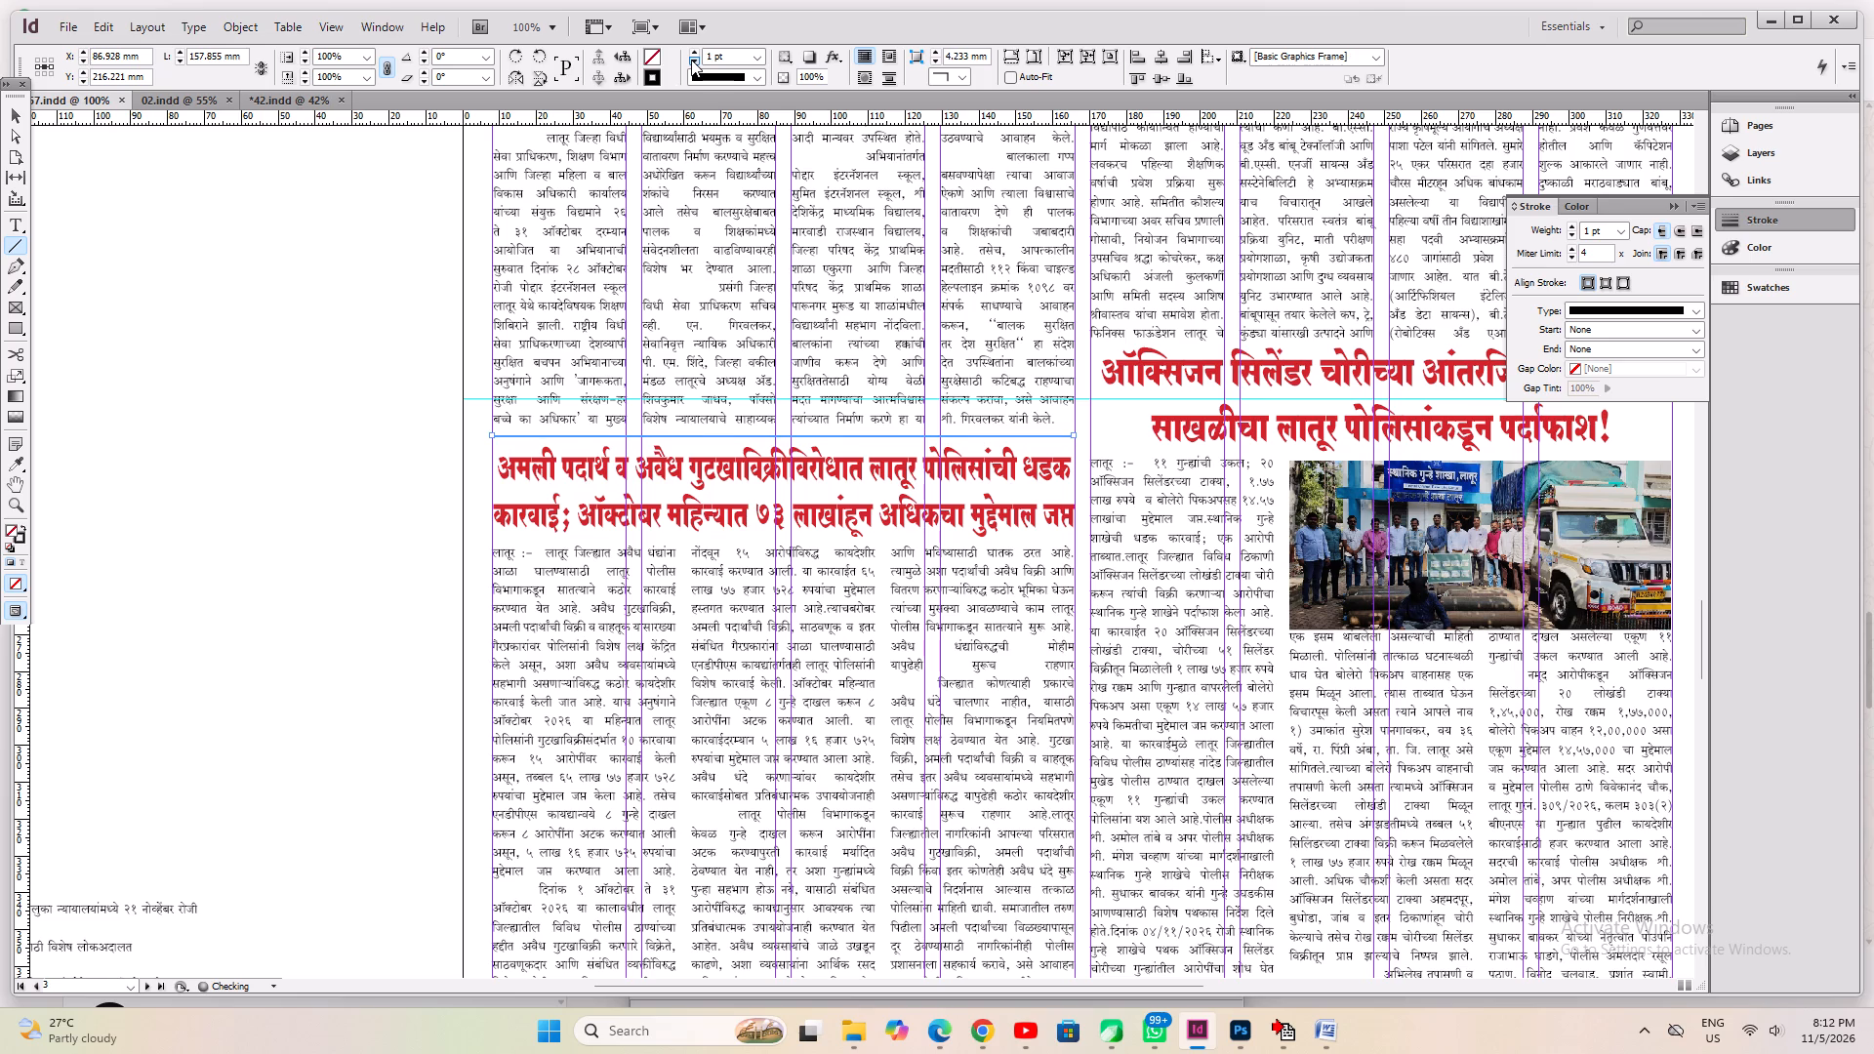
{"action": "left_click", "coordinate": [692, 55]}
Duplicate the rule above the headline and place the copy straight below the last lines of the article's body, at about Y 388.9 mm.
{"action": "left_click", "coordinate": [13, 120]}
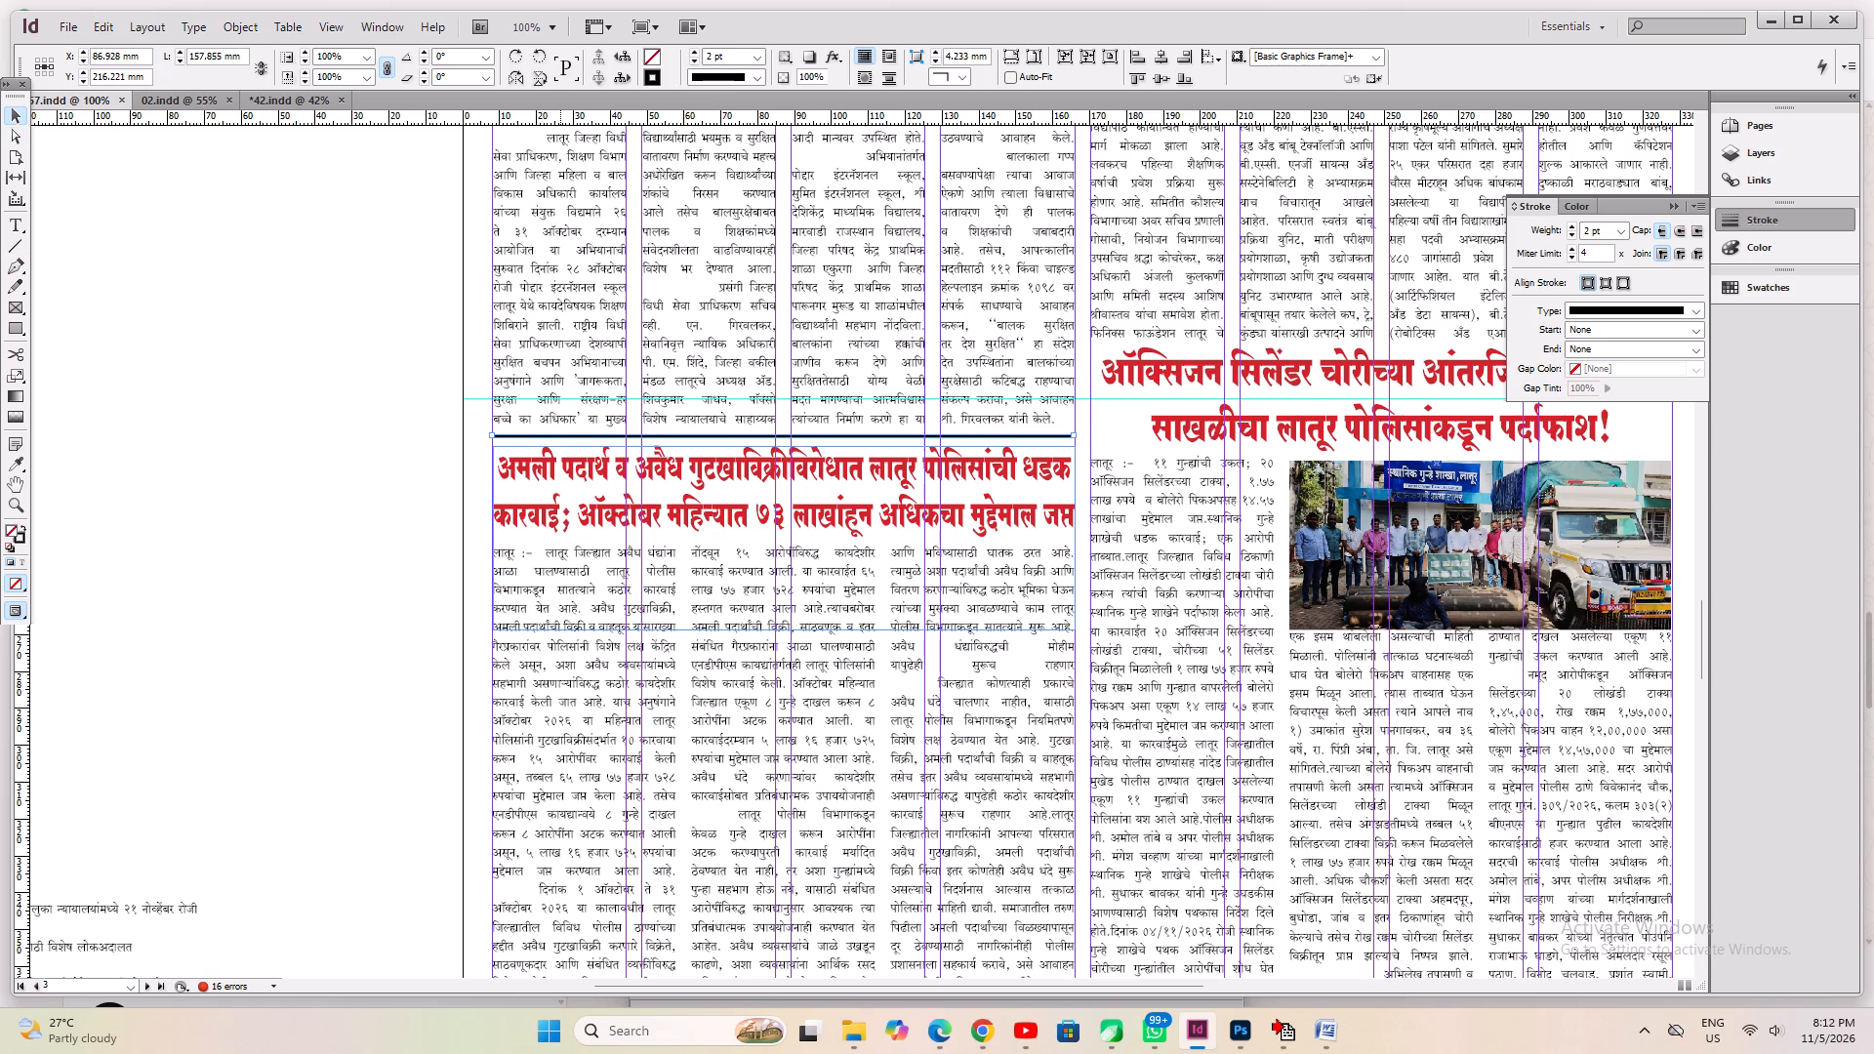
{"action": "scroll", "coordinate": [560, 536], "scroll_direction": "down", "scroll_amount": 3}
{"action": "left_click_drag", "start_coordinate": [773, 291], "coordinate": [775, 890], "text": "ctrl+alt+shift"}
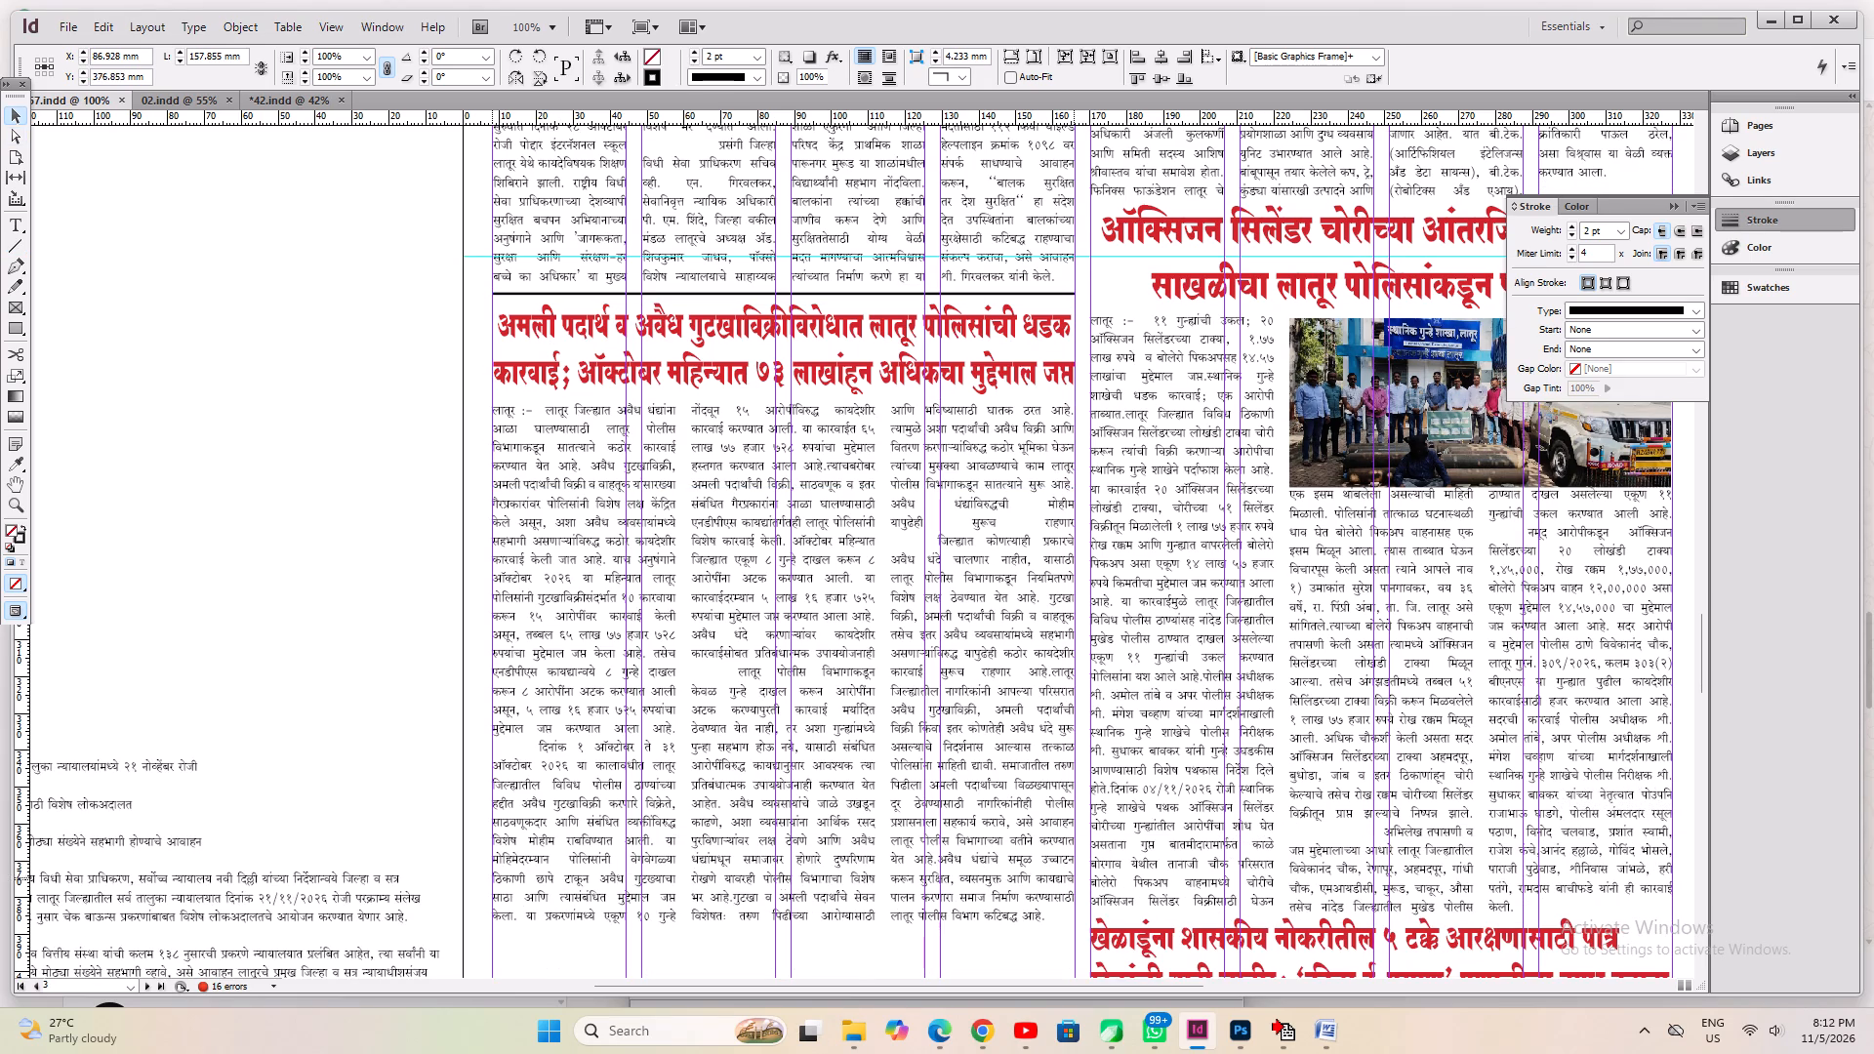
{"action": "left_click_drag", "start_coordinate": [775, 890], "coordinate": [775, 928], "text": "ctrl+alt+shift"}
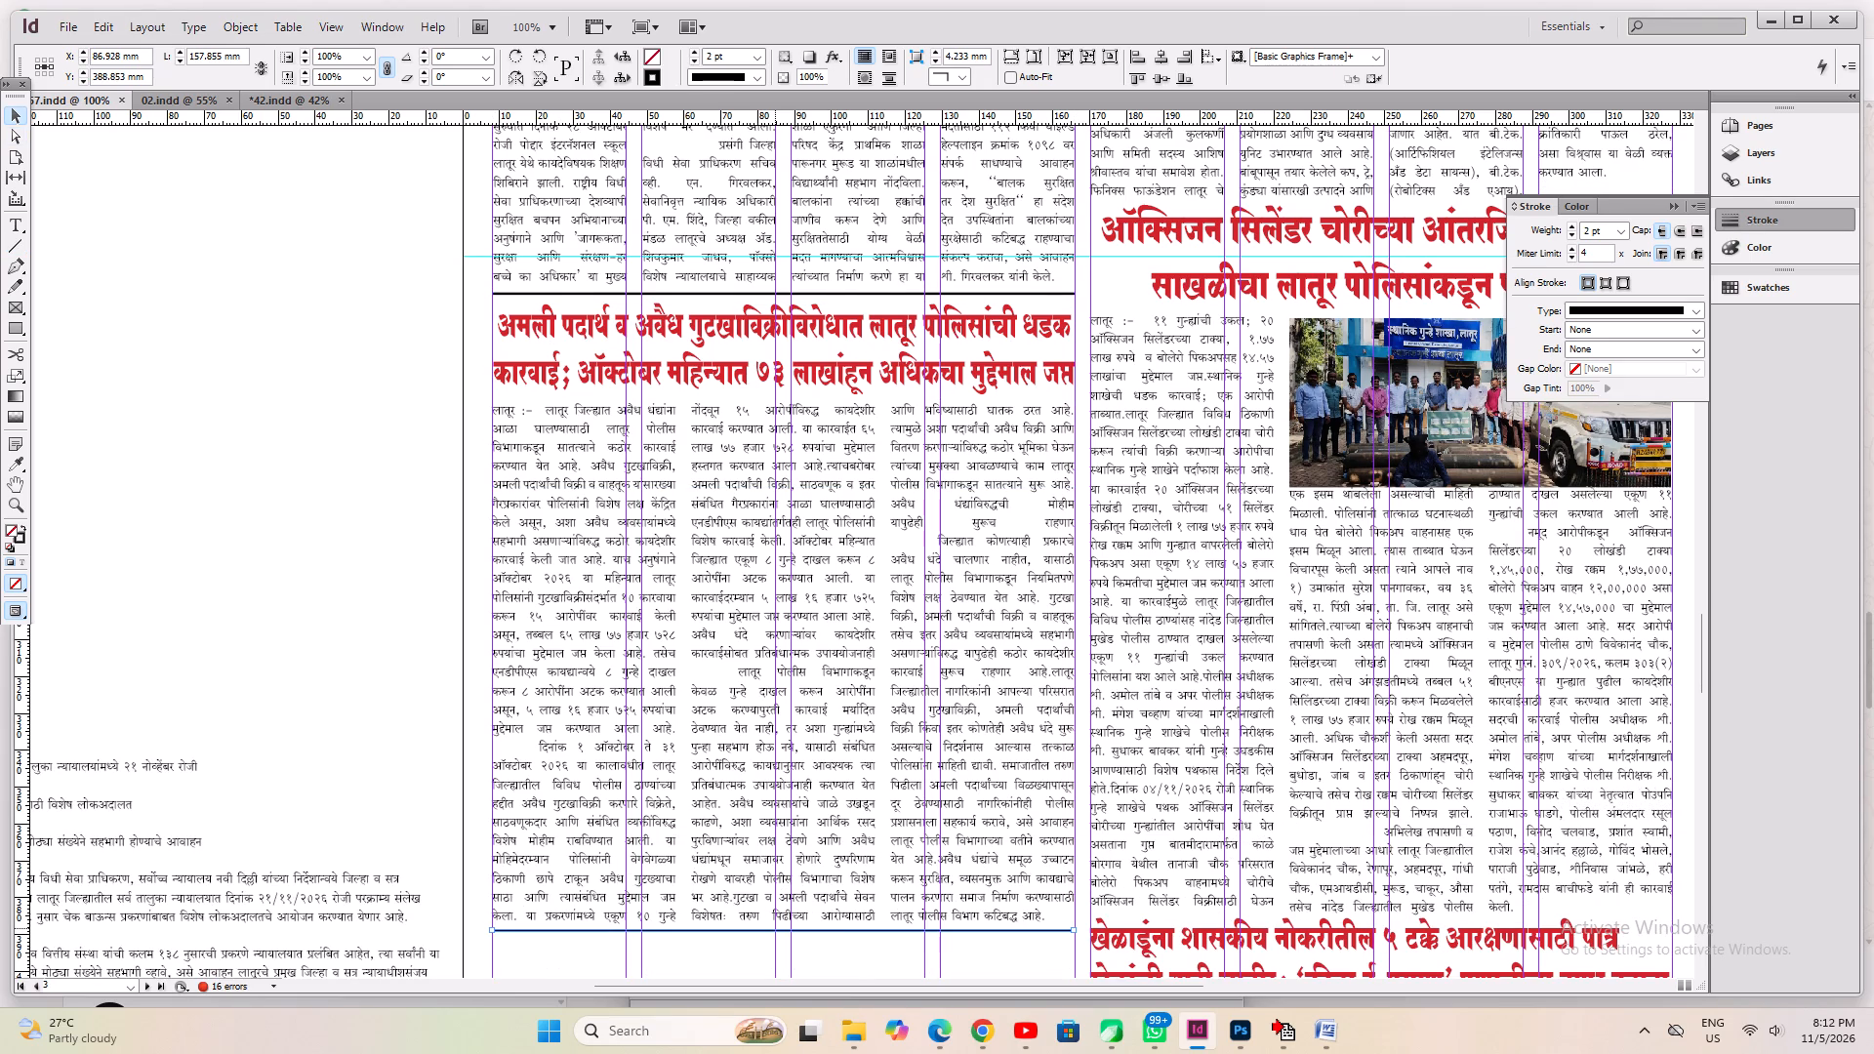
Duplicate the rule beneath the anti-drug article and place the copy just above the sports reservation headline, at about X 249, Y 385.2 mm.
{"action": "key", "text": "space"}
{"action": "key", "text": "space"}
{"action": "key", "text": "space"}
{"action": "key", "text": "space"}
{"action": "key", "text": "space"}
{"action": "left_click_drag", "start_coordinate": [1006, 775], "coordinate": [667, 540]}
{"action": "left_click_drag", "start_coordinate": [586, 696], "coordinate": [704, 697], "text": "ctrl+alt"}
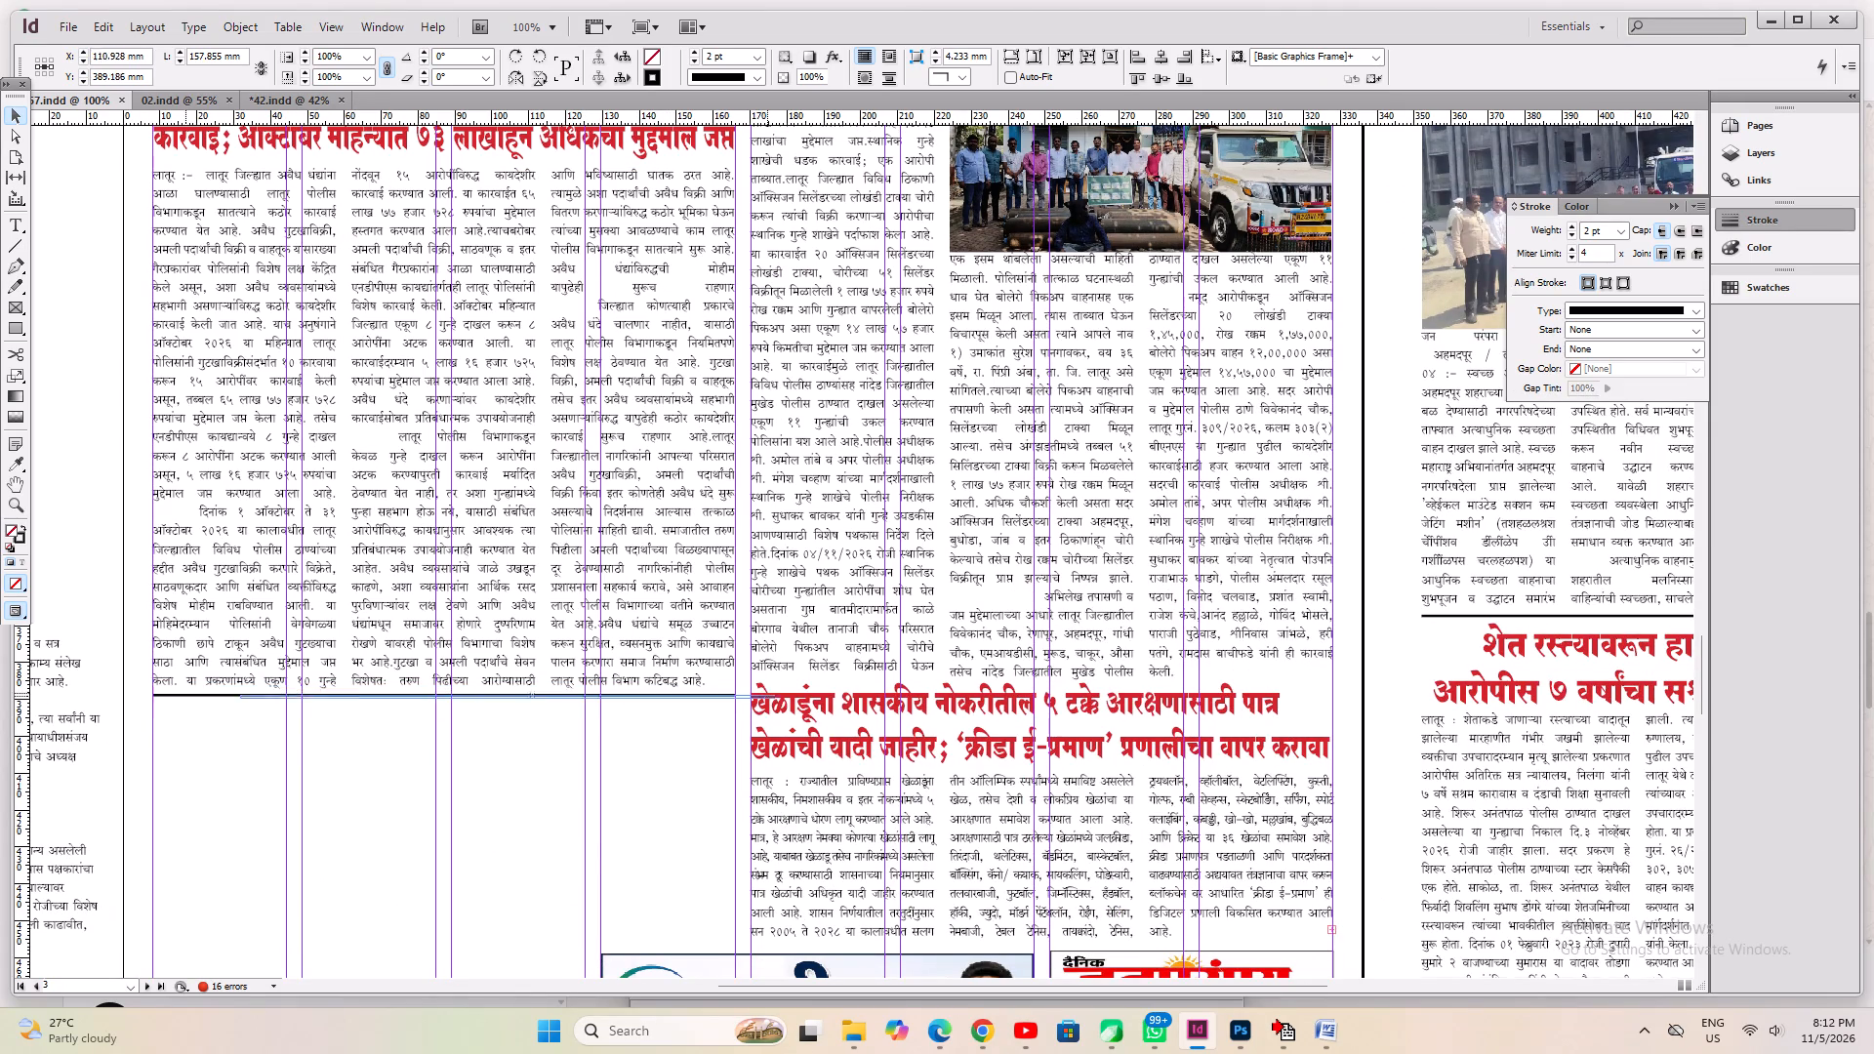
{"action": "left_click_drag", "start_coordinate": [704, 697], "coordinate": [1183, 672], "text": "ctrl+alt"}
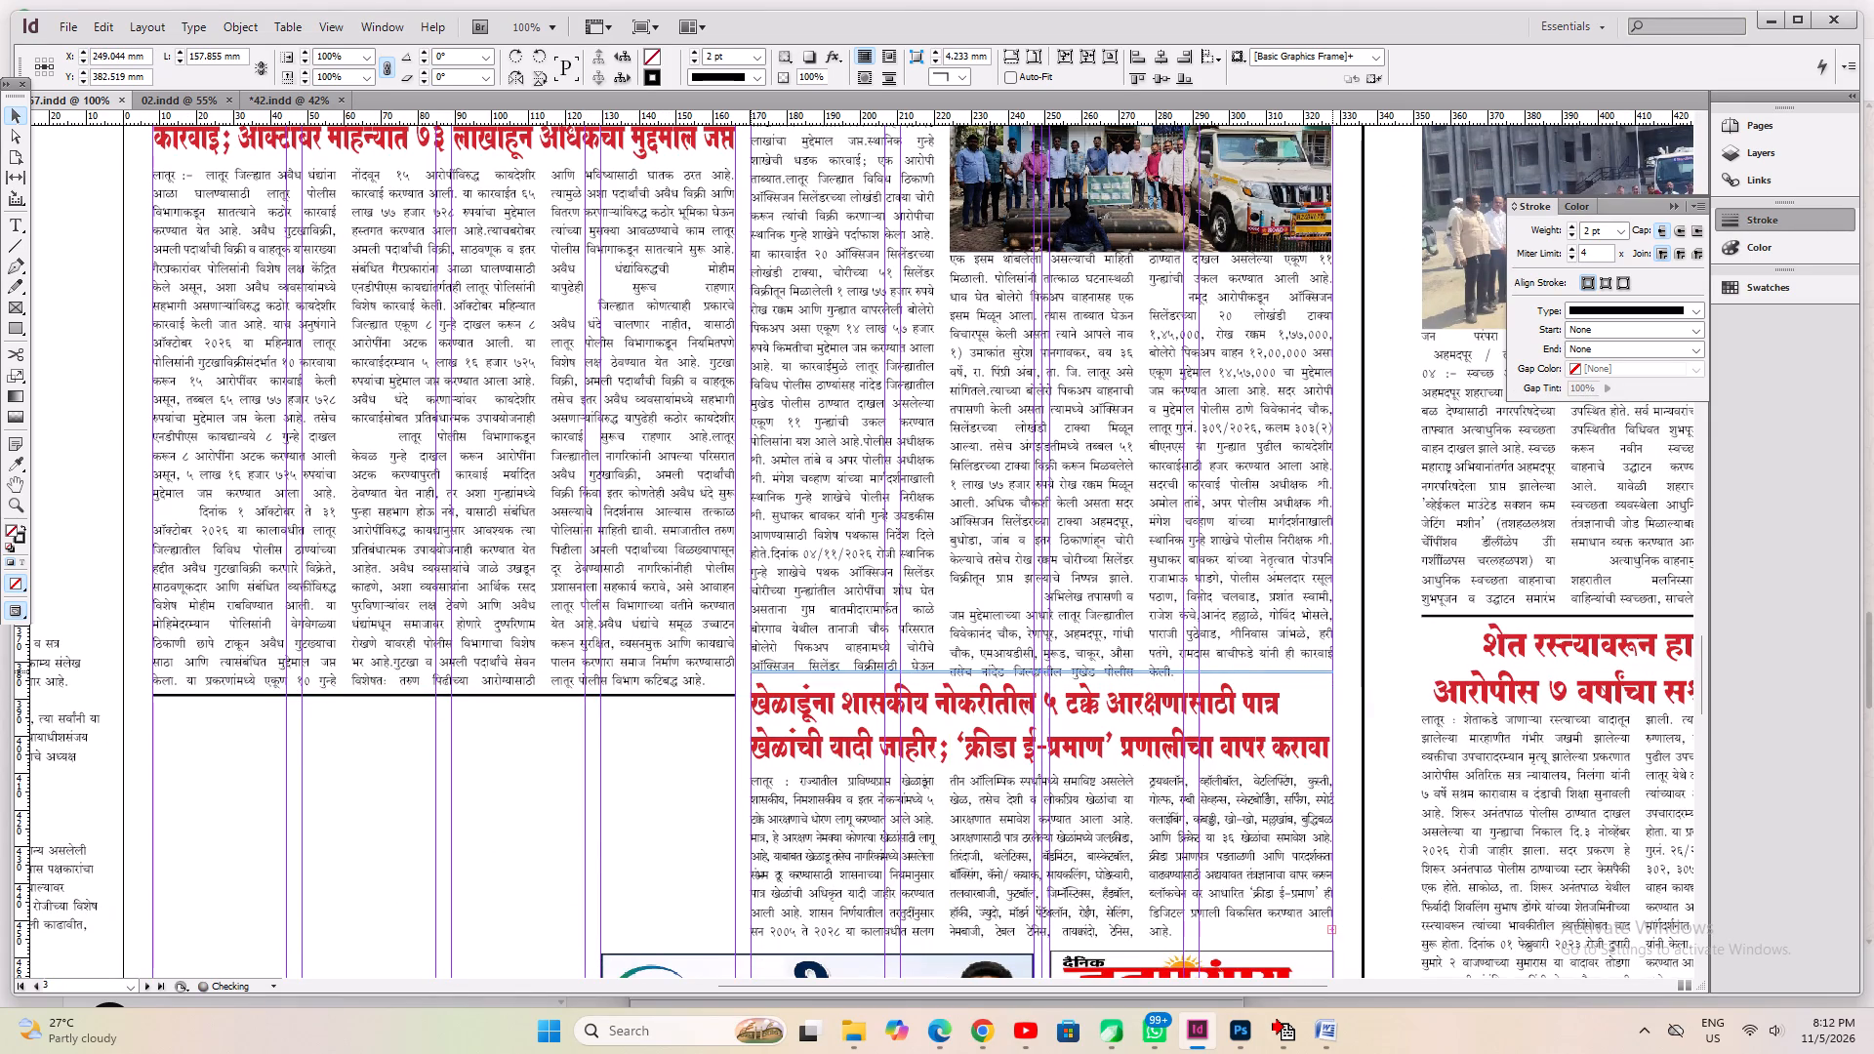
{"action": "left_click_drag", "start_coordinate": [1183, 672], "coordinate": [1183, 681], "text": "ctrl+alt"}
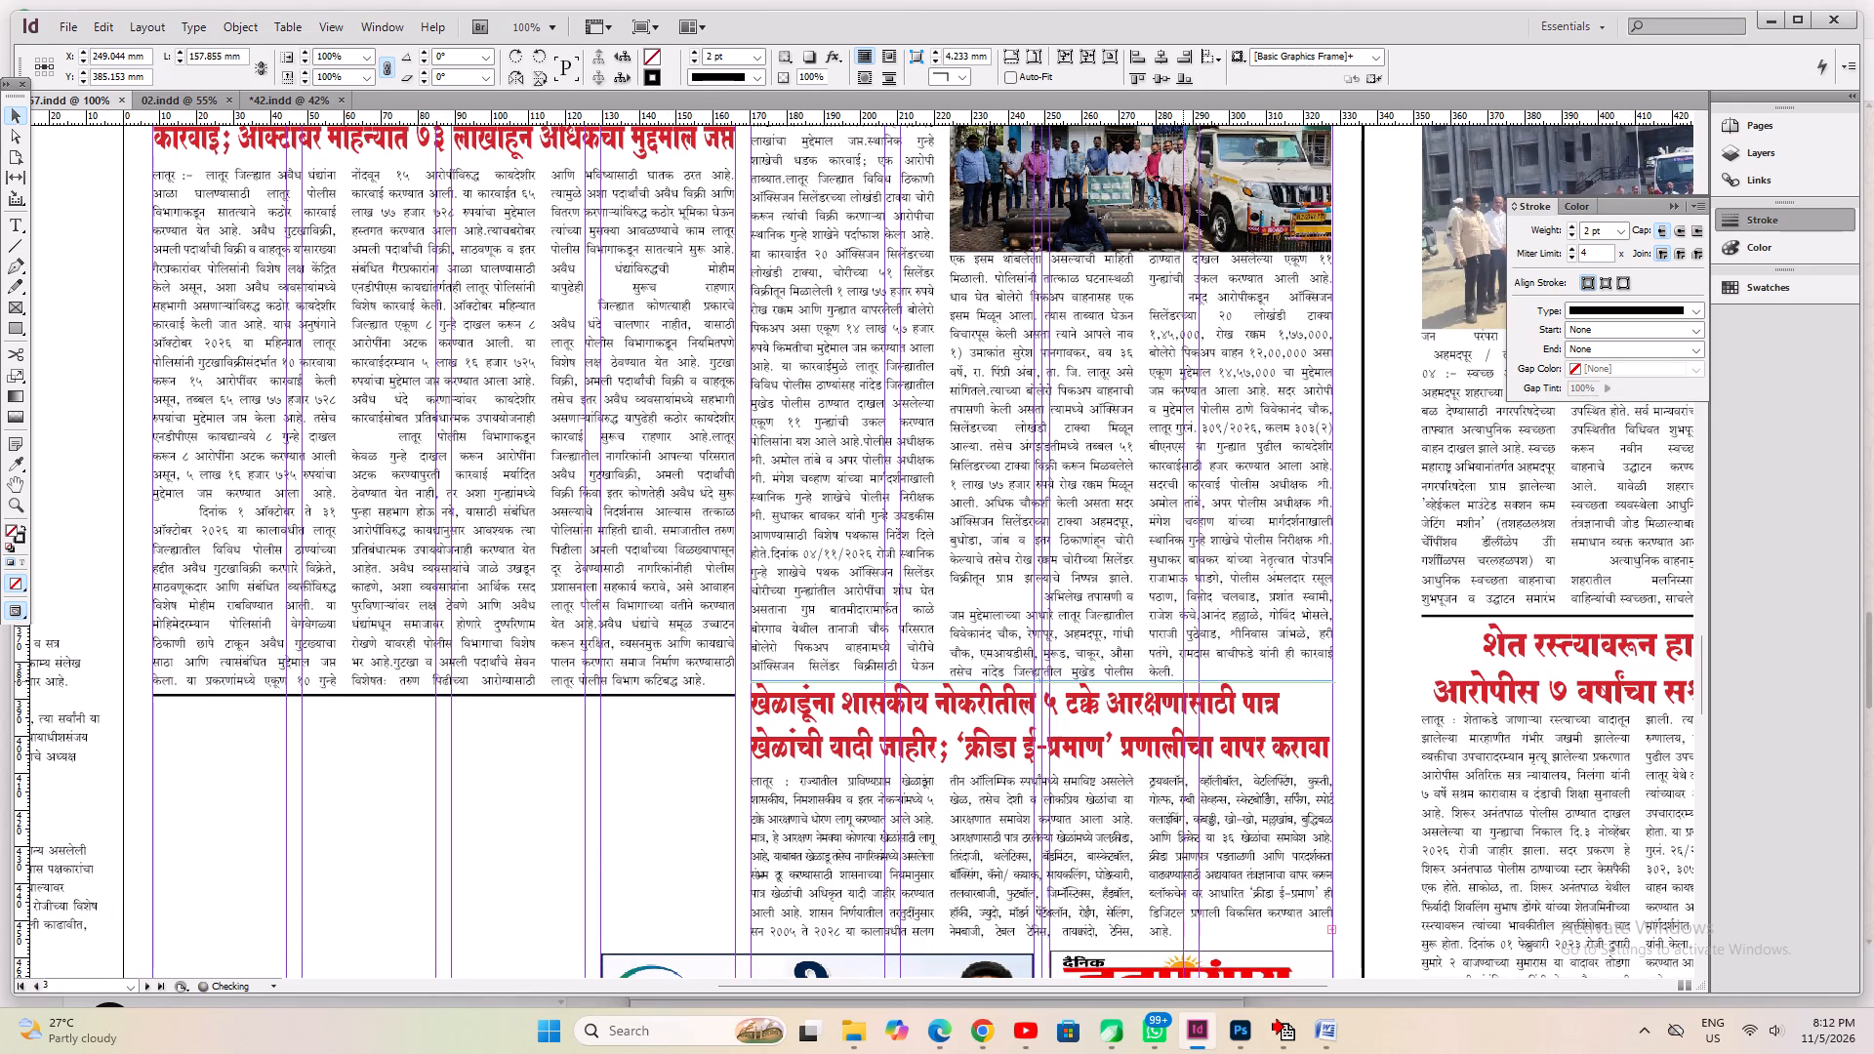
{"action": "key", "text": "Down"}
{"action": "key", "text": "Up"}
Nudge the sports reservation headline frame down clear of the rule above it, to about Y 405.3 mm.
{"action": "left_click", "coordinate": [1210, 709]}
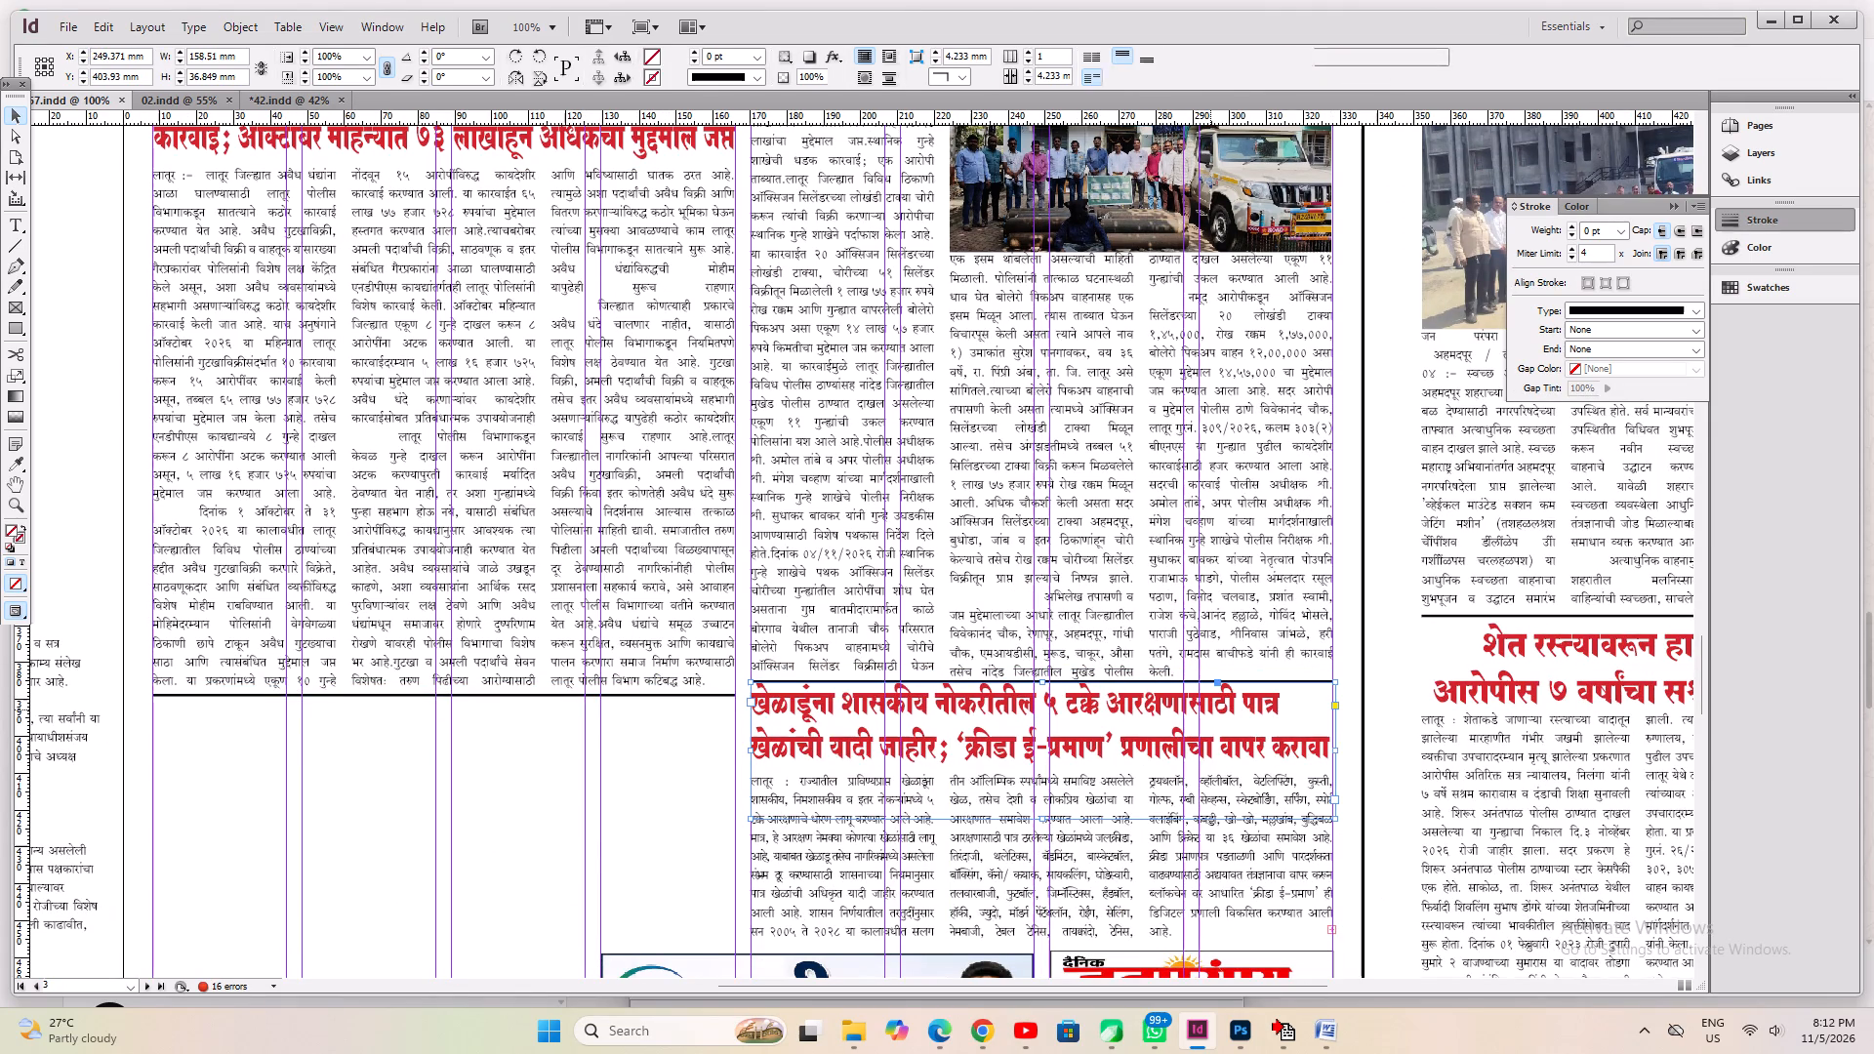
{"action": "key", "text": "Down"}
{"action": "key", "text": "Down"}
{"action": "key", "text": "Down"}
{"action": "key", "text": "Down"}
Nudge the oxygen cylinder theft headline frame down slightly, to about Y 227.2 mm.
{"action": "scroll", "coordinate": [1208, 709], "scroll_direction": "up", "scroll_amount": 3}
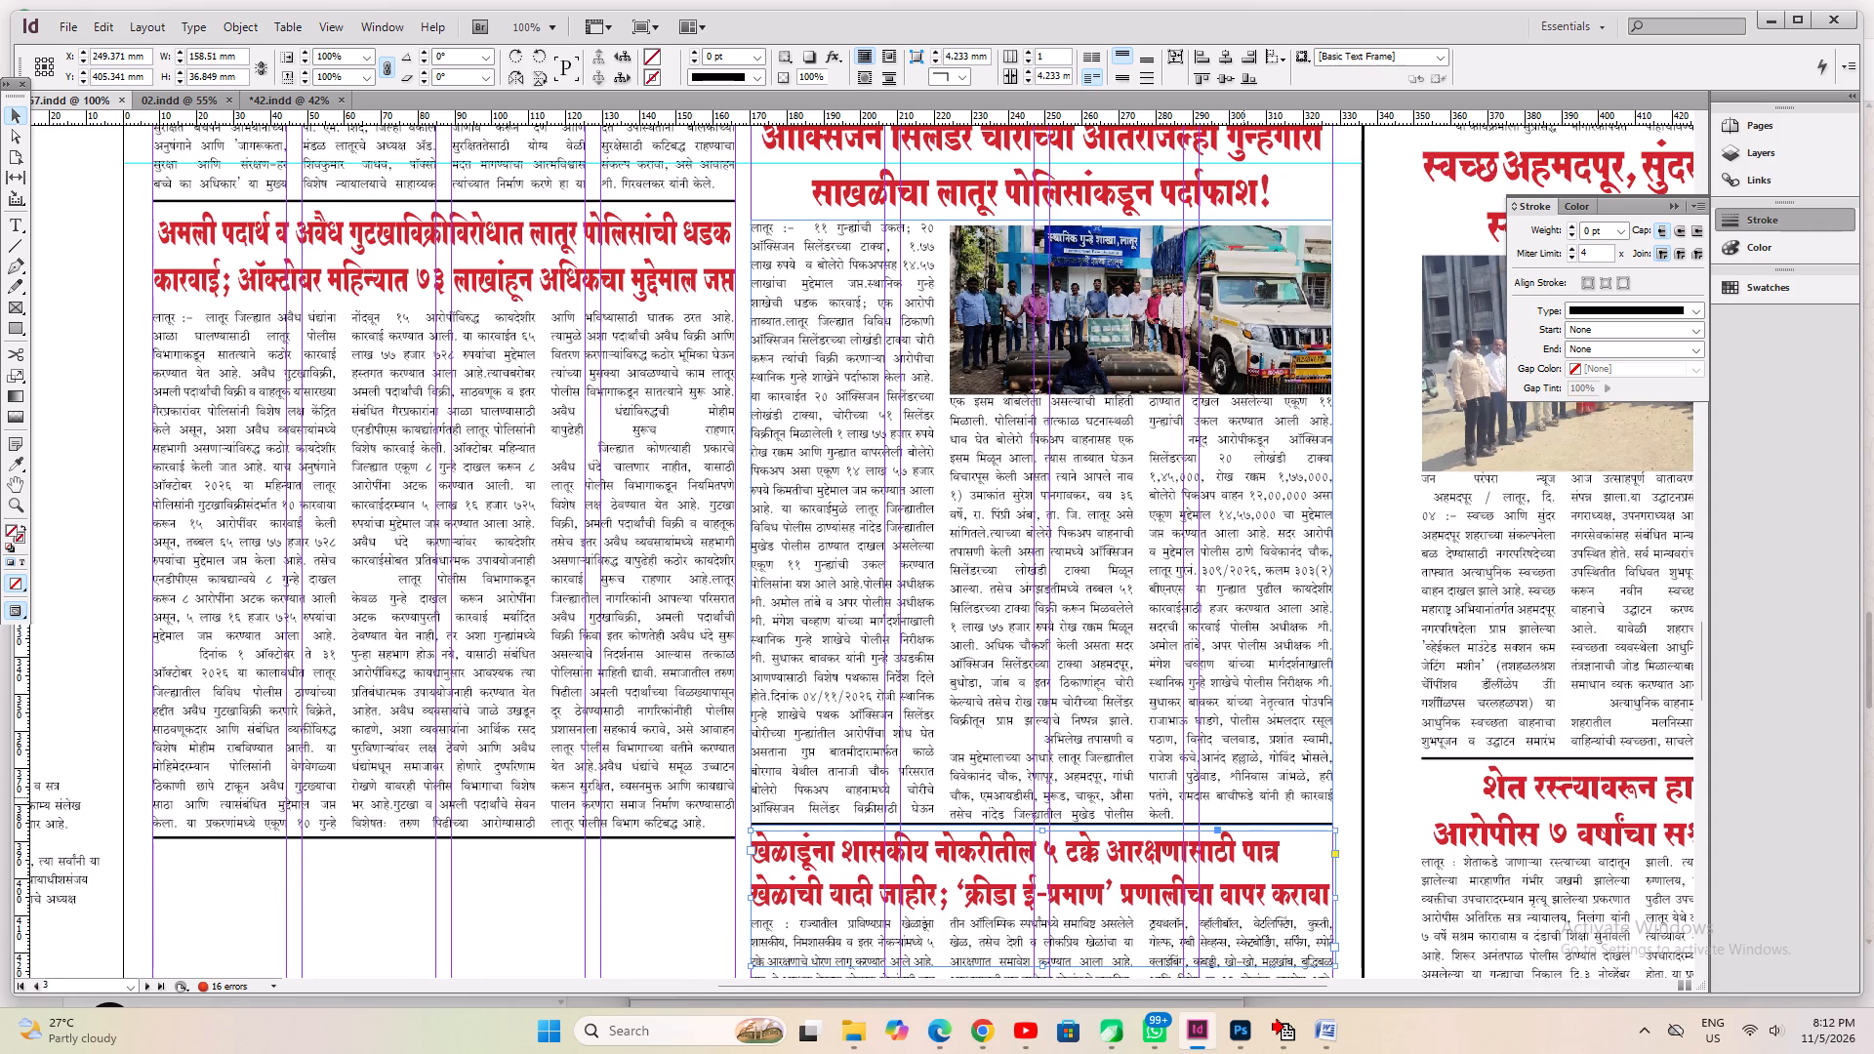
{"action": "scroll", "coordinate": [1247, 826], "scroll_direction": "up", "scroll_amount": 4}
{"action": "left_click", "coordinate": [1125, 285]}
{"action": "key", "text": "Down"}
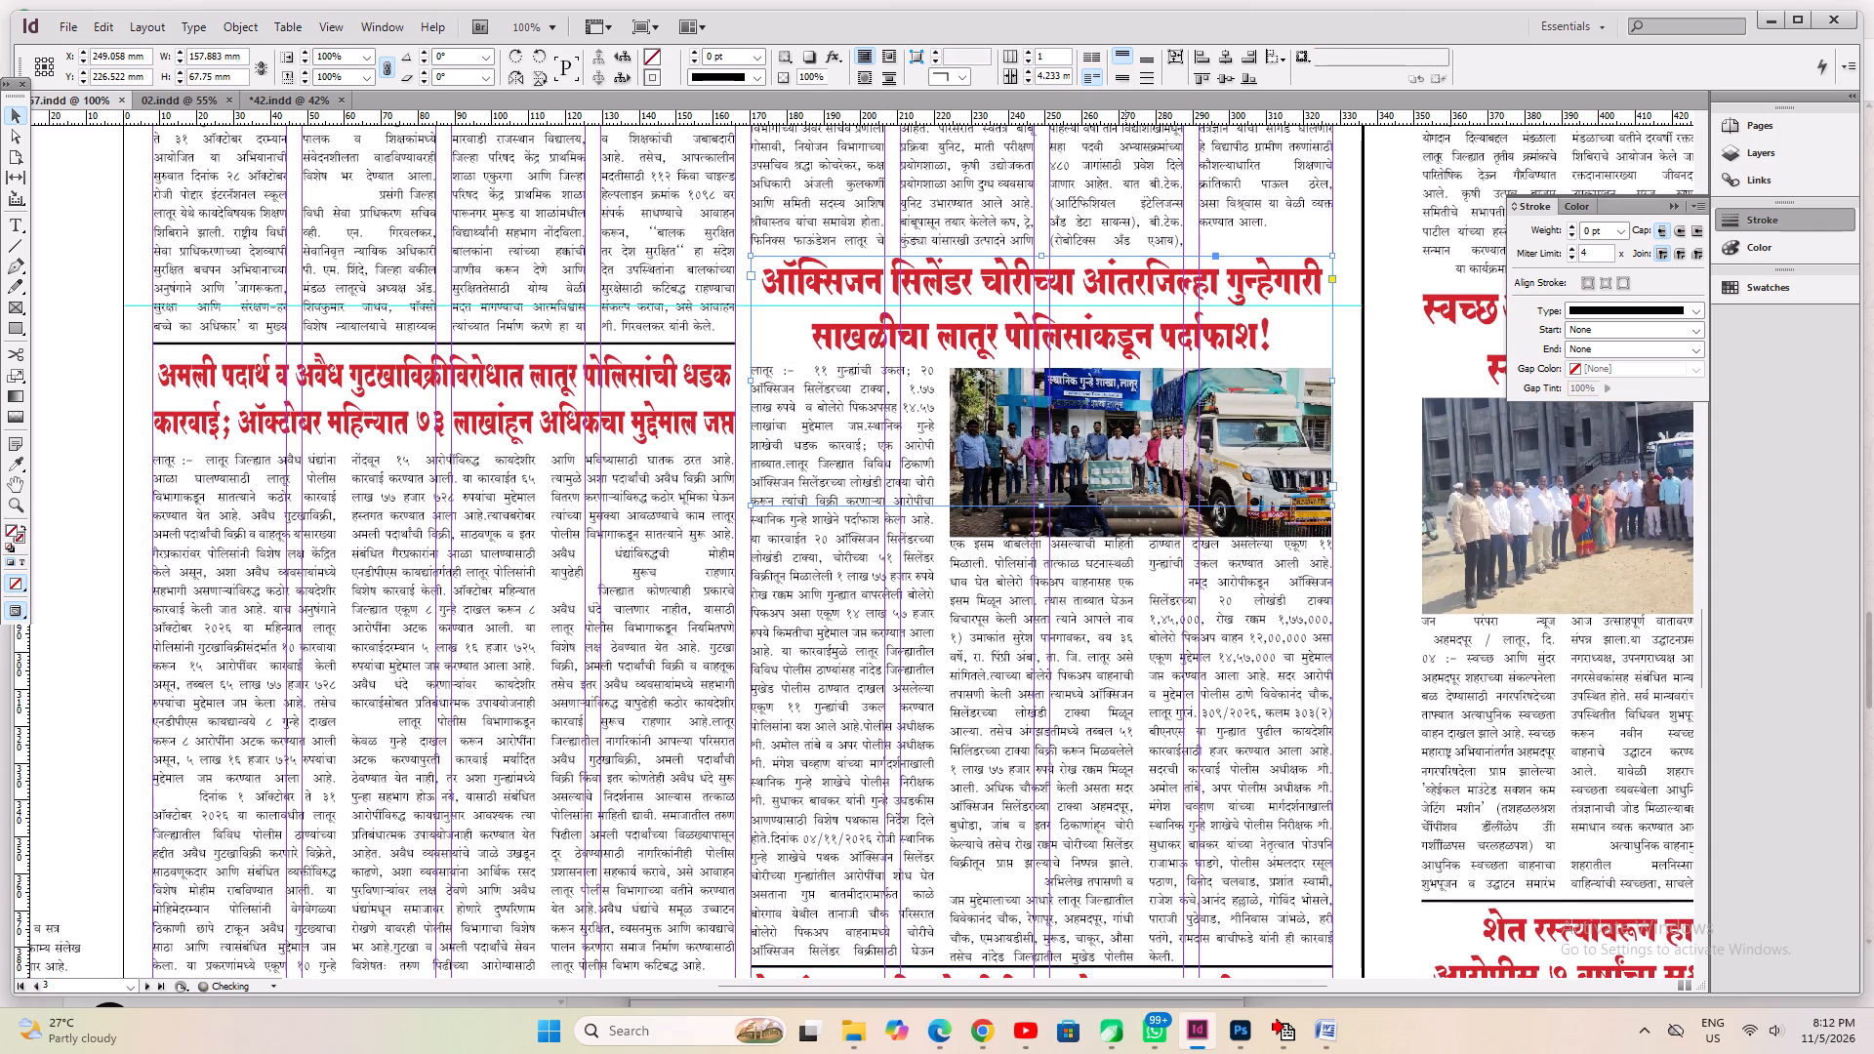
{"action": "key", "text": "Down"}
{"action": "key", "text": "Down"}
Duplicate the rule above the sports headline, place the copy above the oxygen cylinder headline at about X 249, Y 191.9 mm, and save.
{"action": "scroll", "coordinate": [1141, 322], "scroll_direction": "down", "scroll_amount": 5}
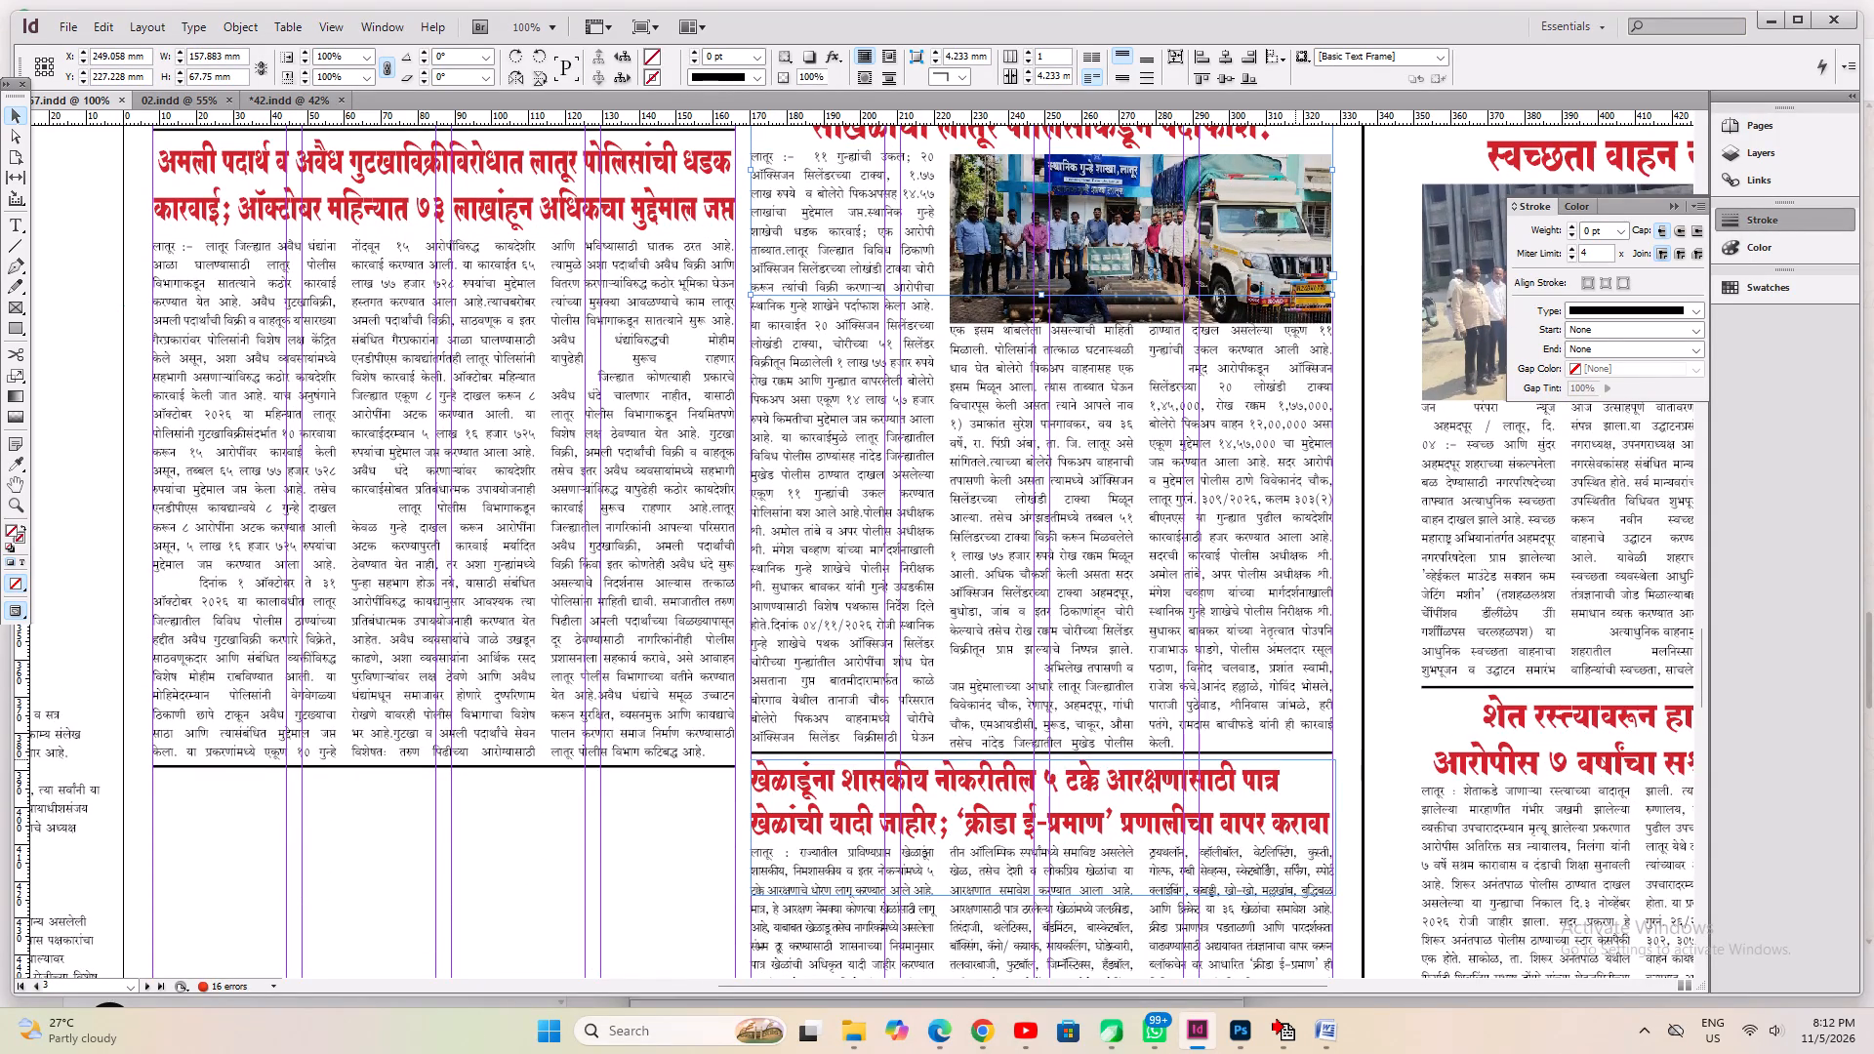
{"action": "left_click", "coordinate": [1295, 754], "text": "ctrl"}
{"action": "left_click_drag", "start_coordinate": [1295, 754], "coordinate": [1310, 344], "text": "ctrl+alt"}
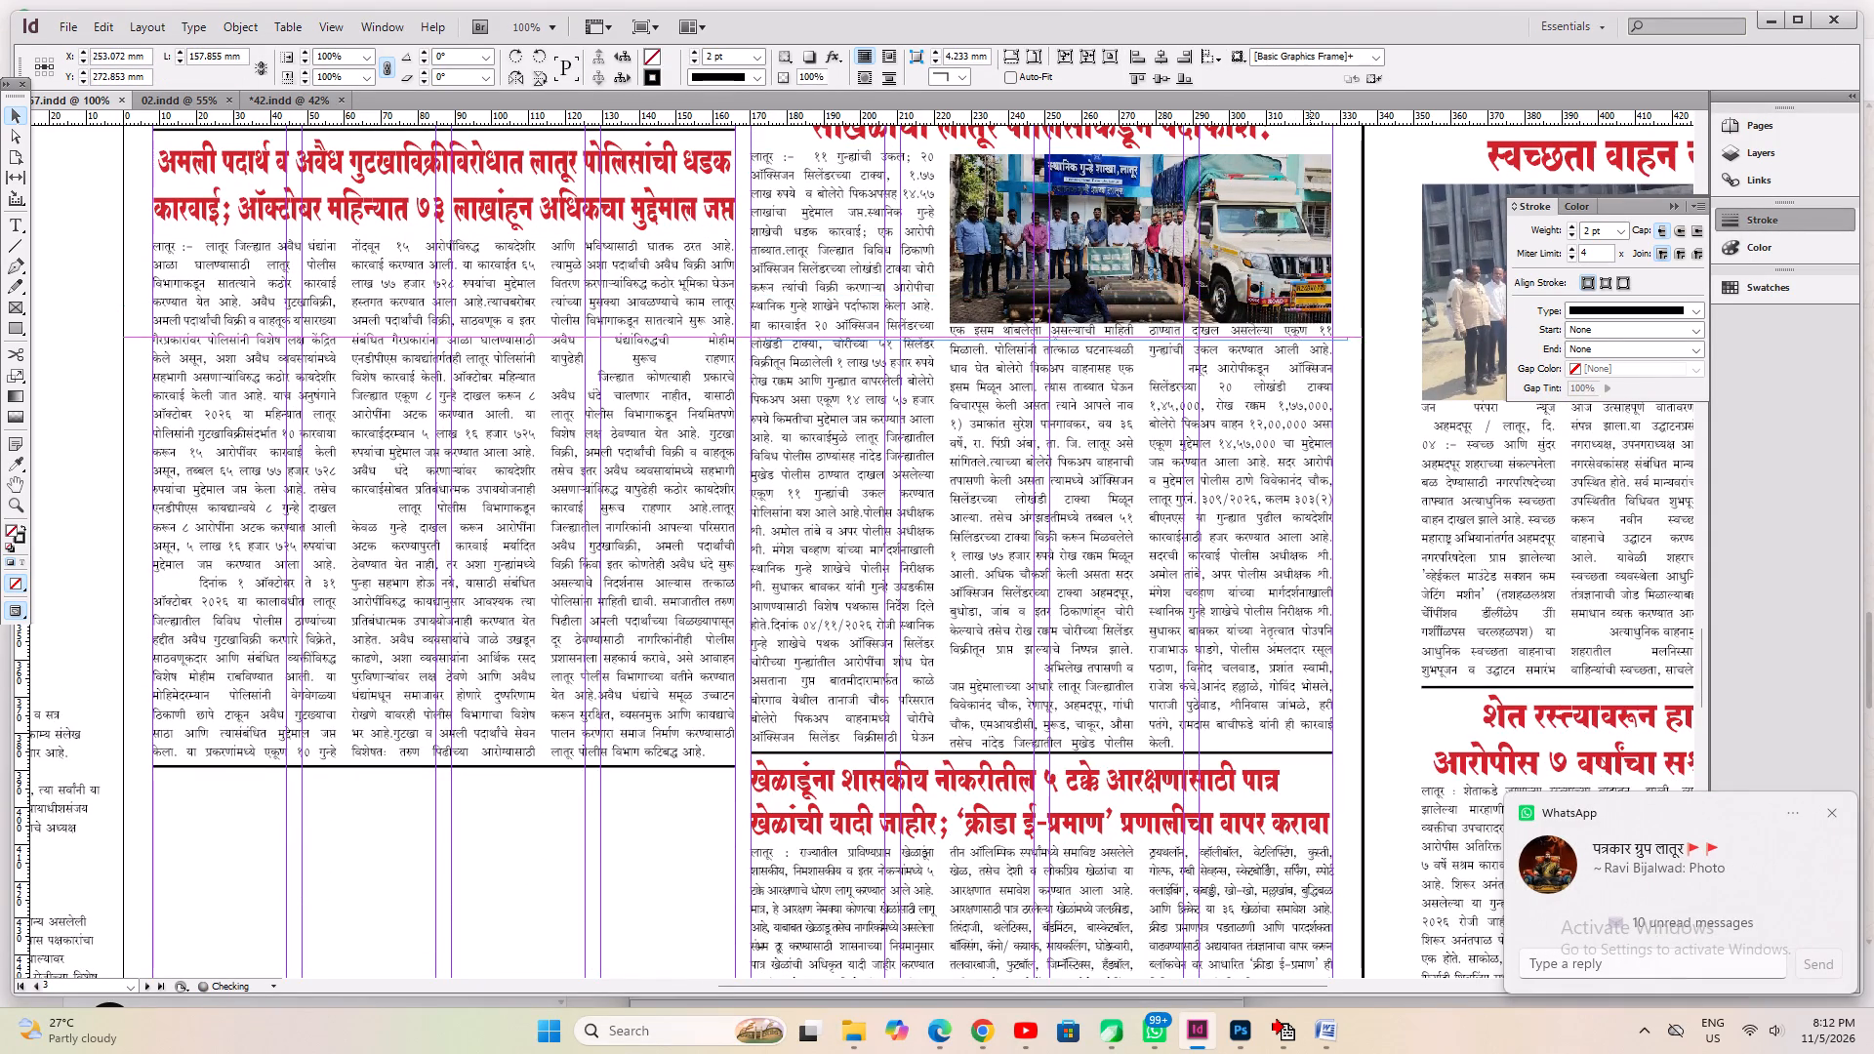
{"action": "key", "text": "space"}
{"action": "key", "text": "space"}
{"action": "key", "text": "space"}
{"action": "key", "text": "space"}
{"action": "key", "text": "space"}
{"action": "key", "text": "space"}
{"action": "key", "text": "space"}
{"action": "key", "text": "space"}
{"action": "left_click_drag", "start_coordinate": [1259, 364], "coordinate": [1271, 698]}
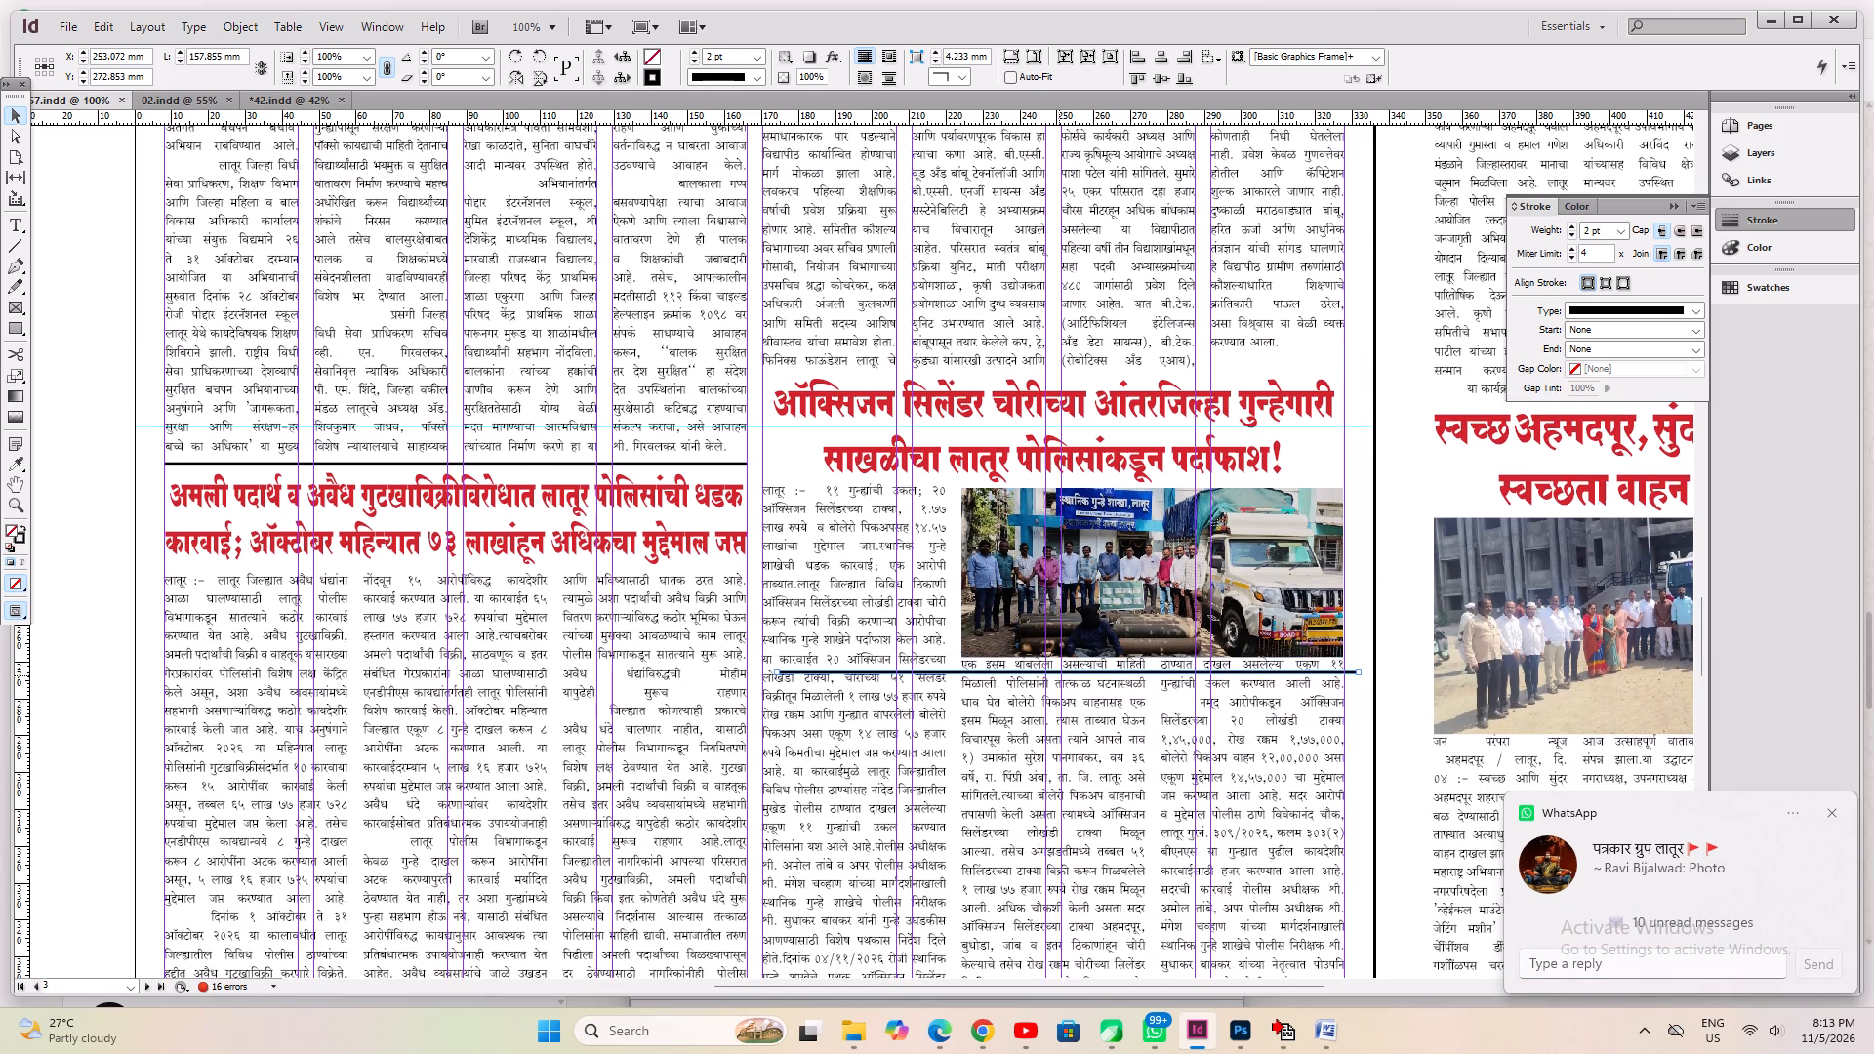
{"action": "left_click_drag", "start_coordinate": [1059, 674], "coordinate": [1039, 373]}
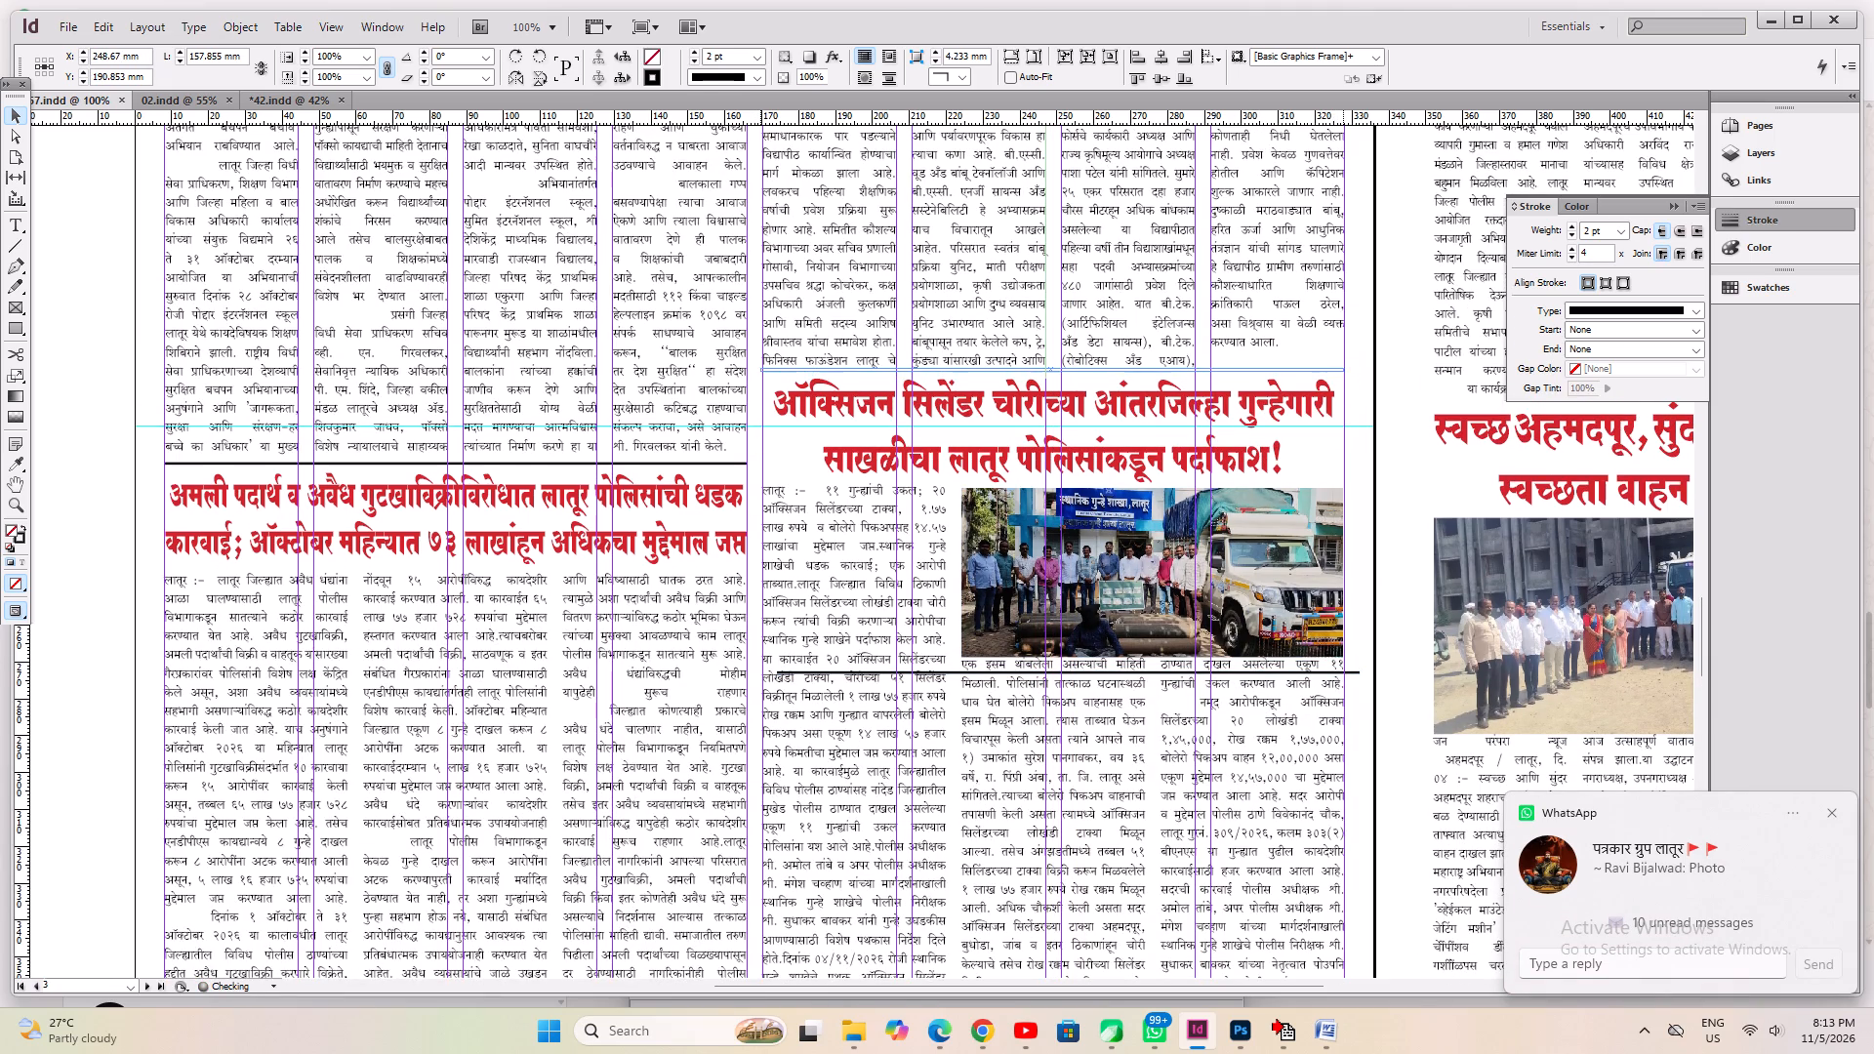
{"action": "left_click_drag", "start_coordinate": [1039, 373], "coordinate": [1044, 375]}
{"action": "key", "text": "Up"}
{"action": "key", "text": "Up"}
{"action": "key", "text": "ctrl+s"}
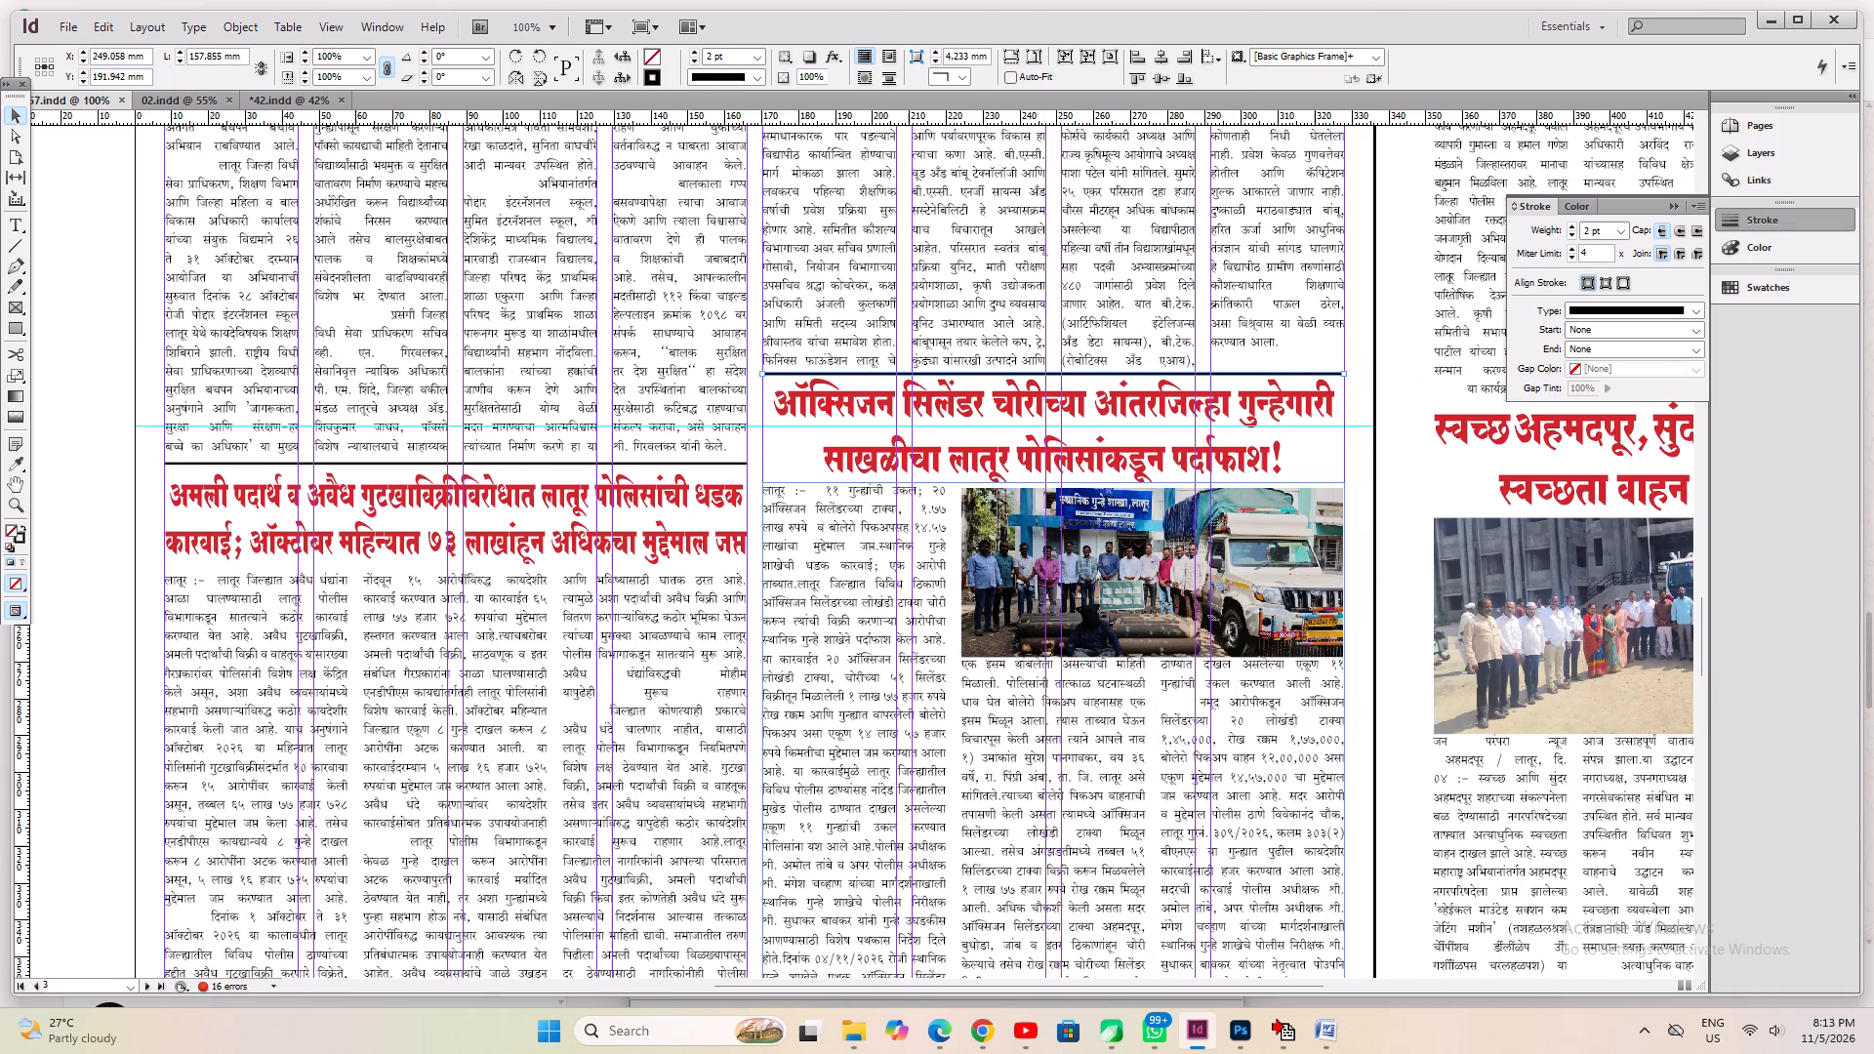
Switch to Chrome and bring up the Gemini article on Maharashtra's drought and Nilanga taluka.
{"action": "left_click", "coordinate": [984, 1032]}
{"action": "left_click", "coordinate": [1306, 11]}
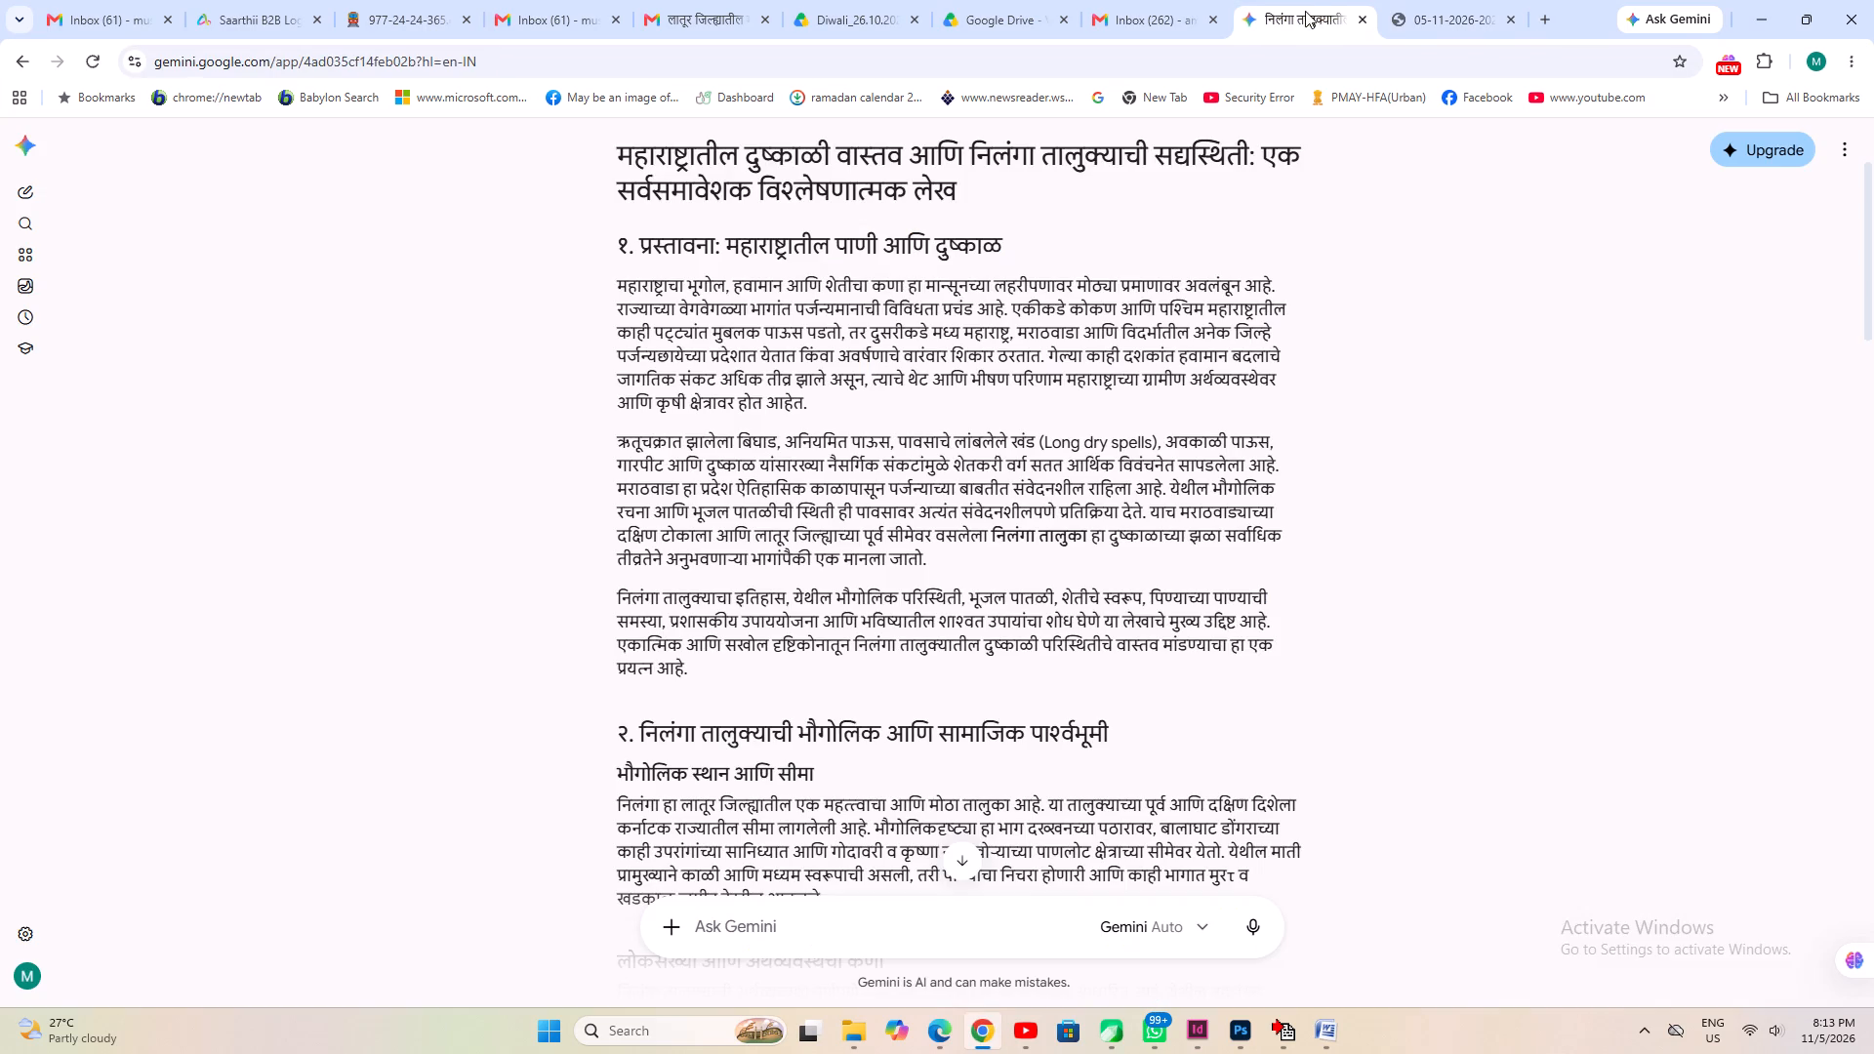
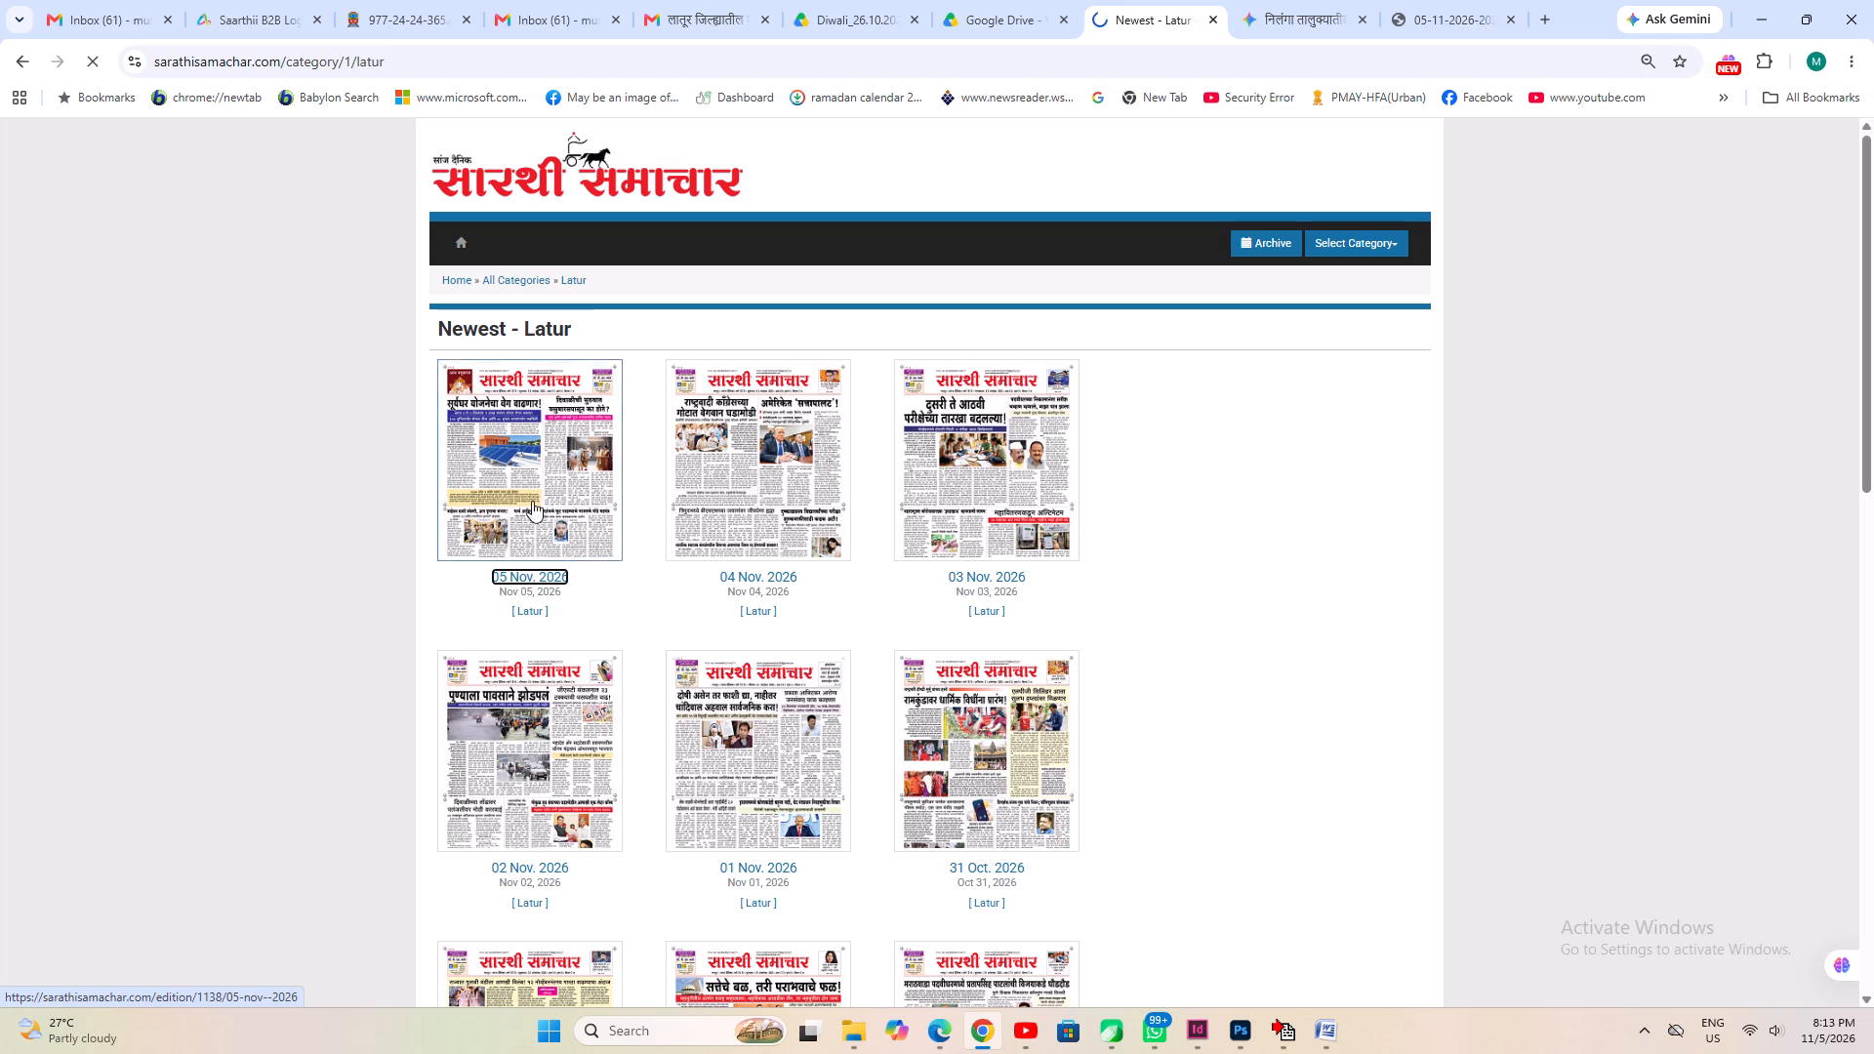
Open page 1 of the 05 Nov. 2026 Latur edition on the Sarathi Samachar e-paper site.
{"action": "left_click", "coordinate": [532, 485]}
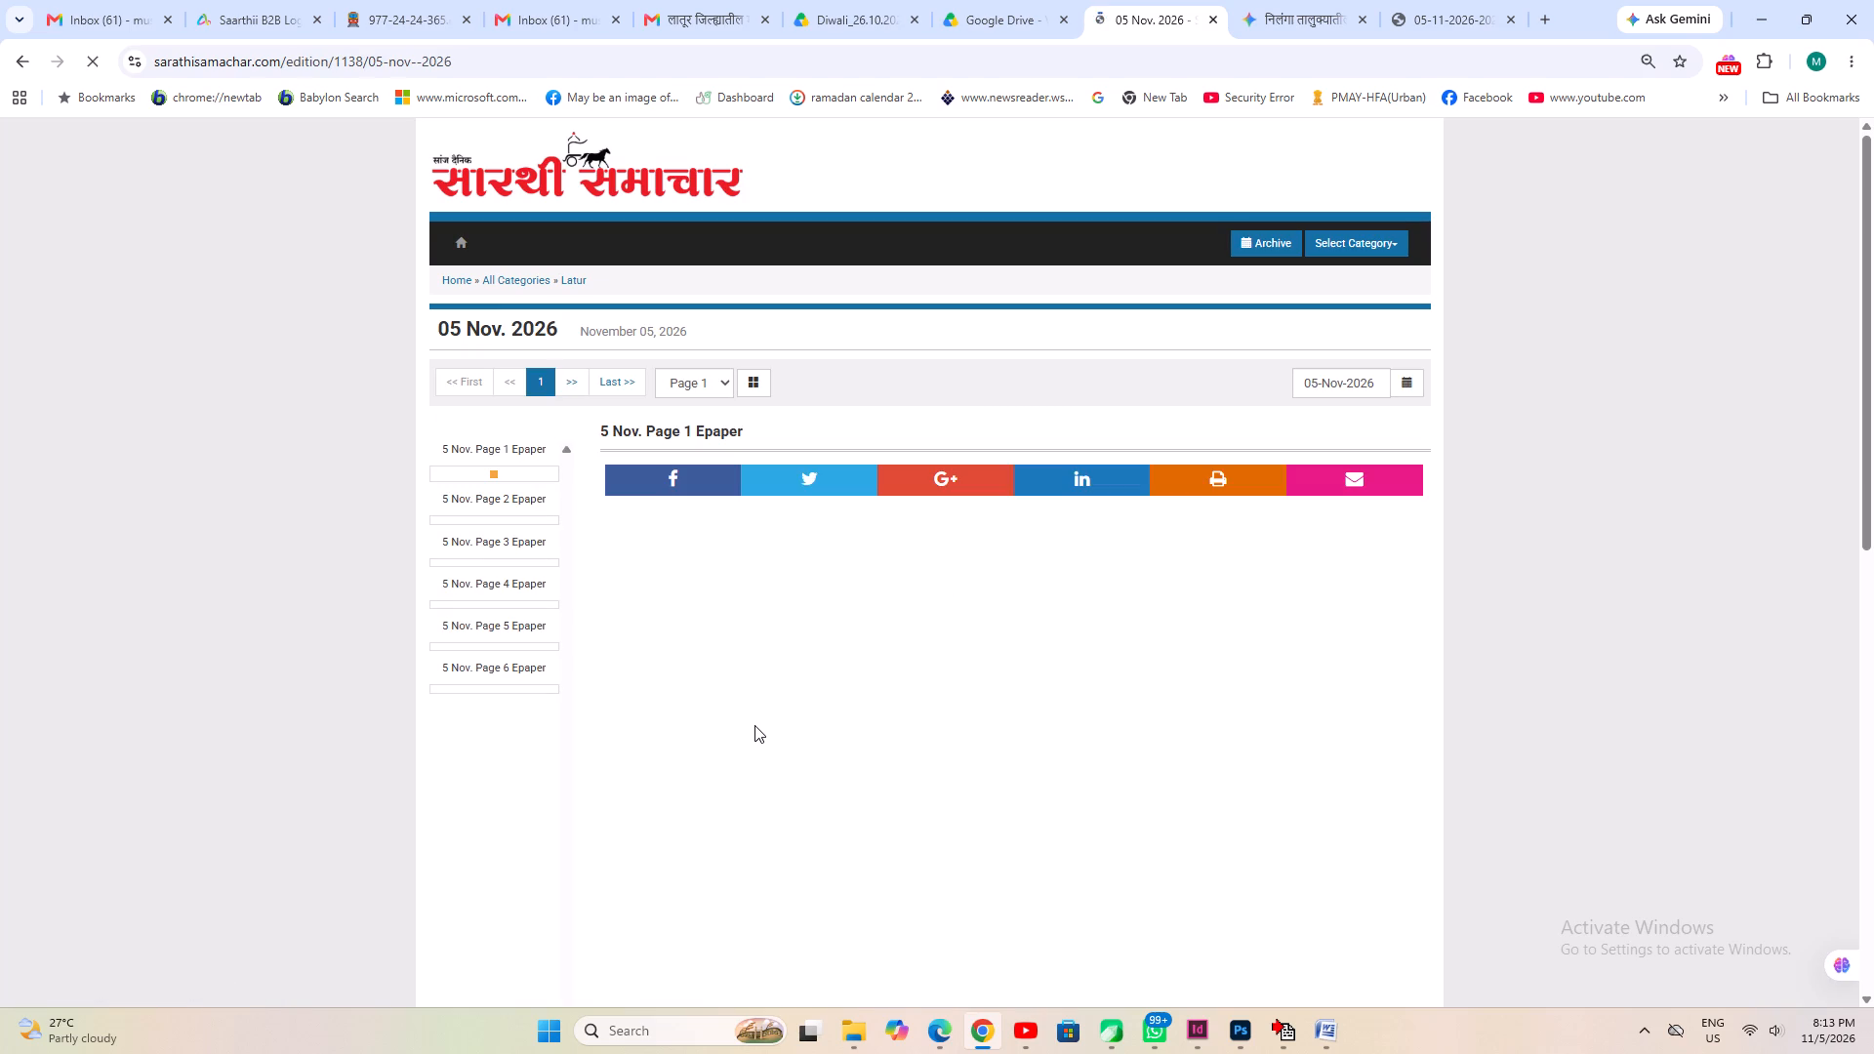
{"action": "scroll", "coordinate": [898, 775], "scroll_direction": "down", "scroll_amount": 3}
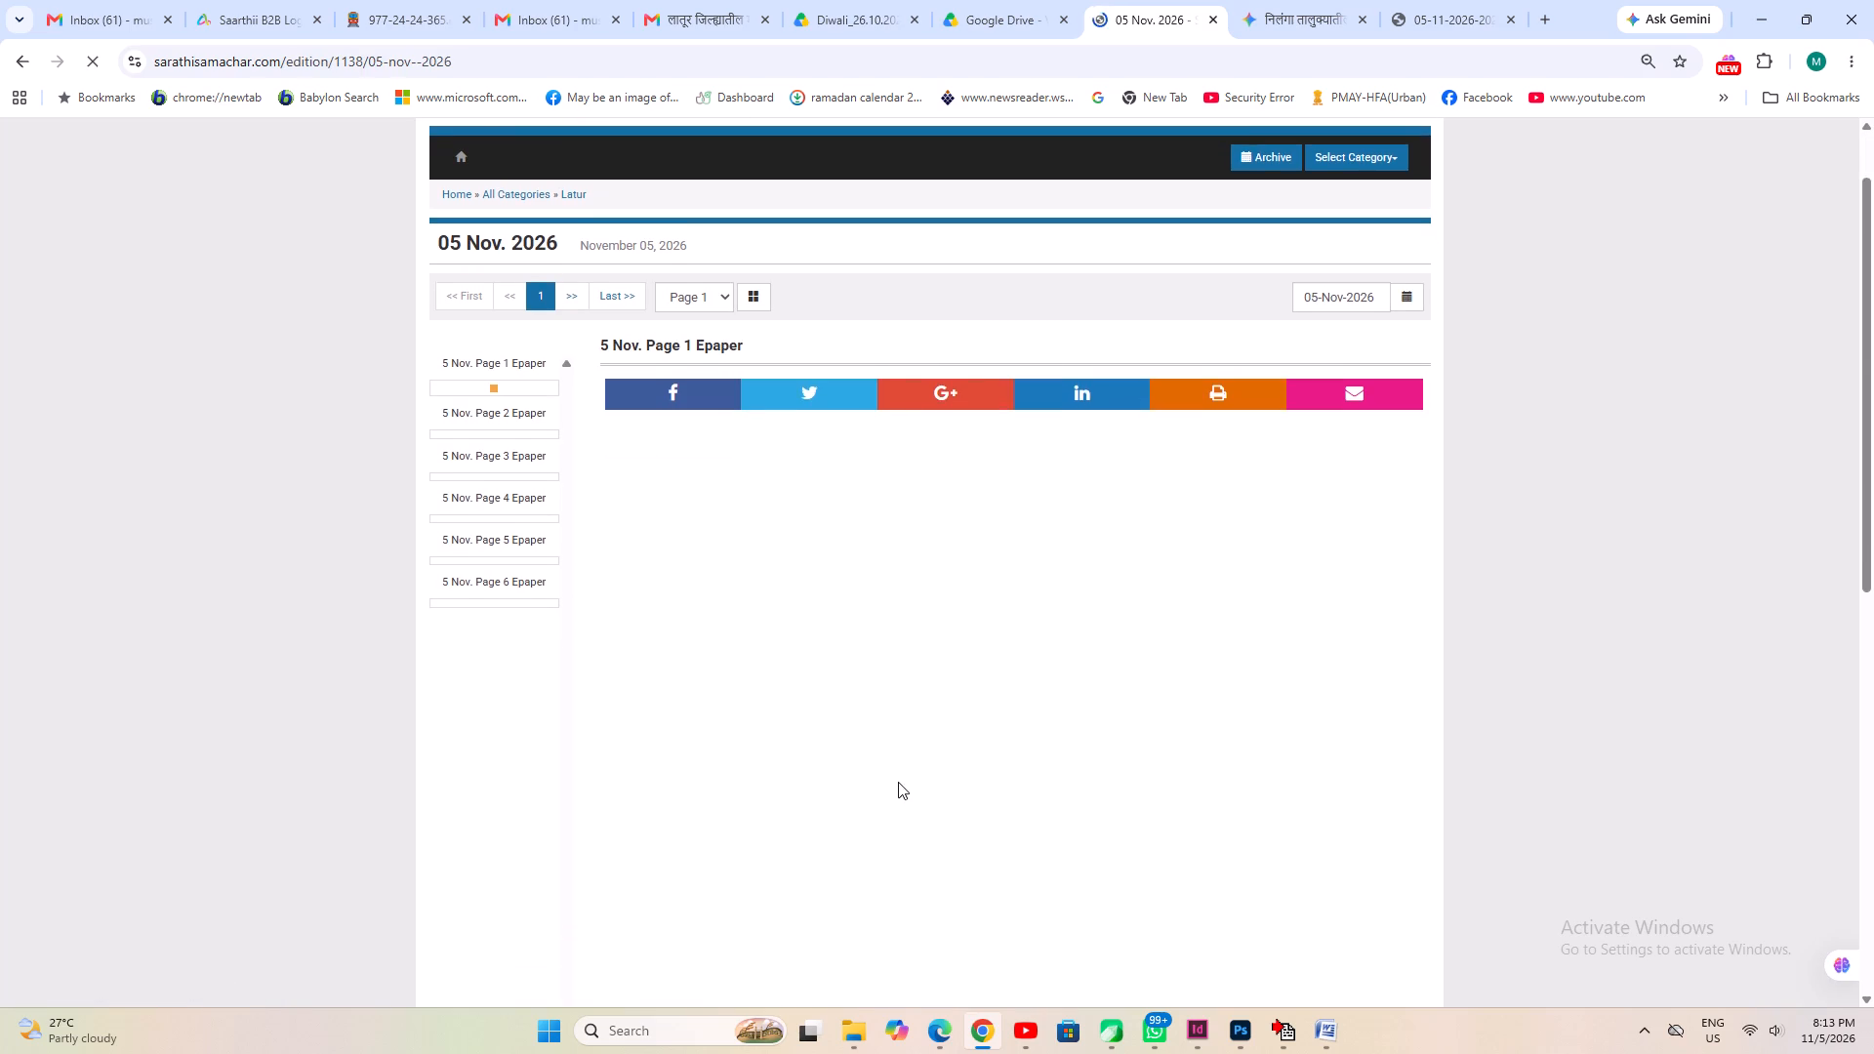
{"action": "scroll", "coordinate": [898, 782], "scroll_direction": "down", "scroll_amount": 2}
{"action": "scroll", "coordinate": [898, 788], "scroll_direction": "up", "scroll_amount": 7}
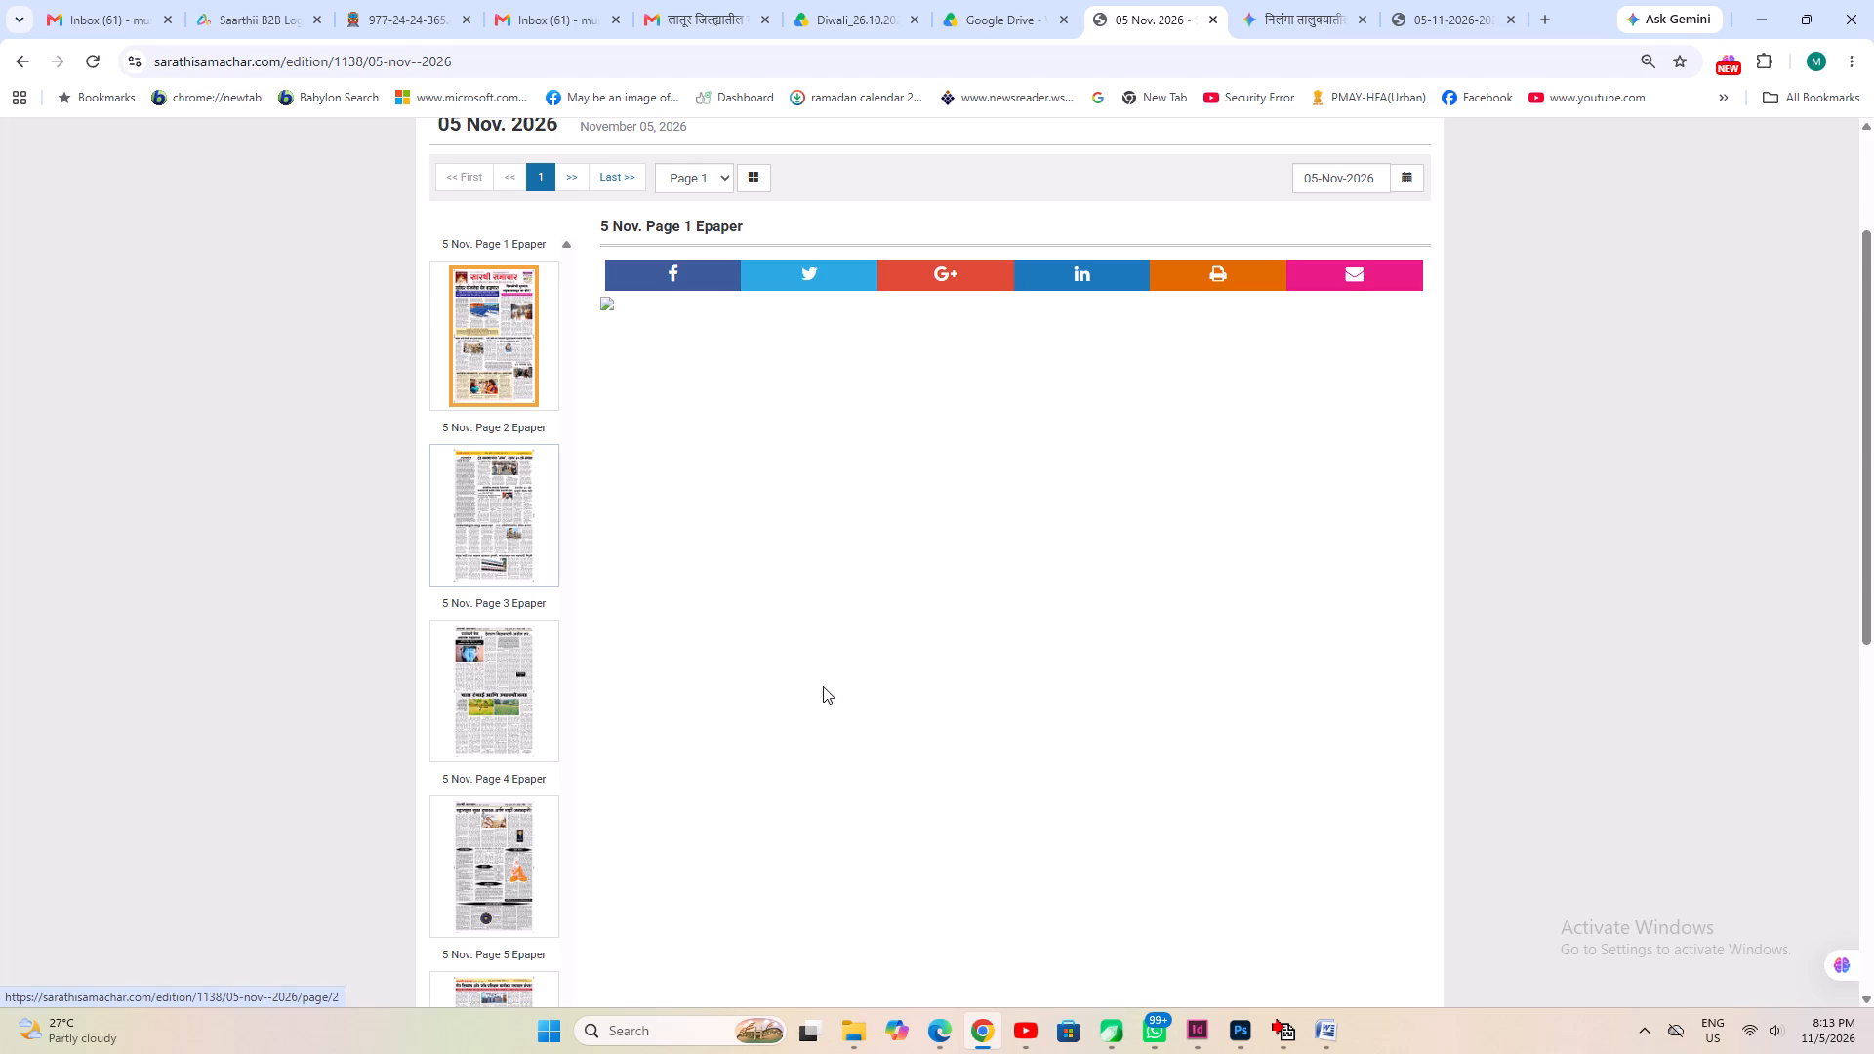
{"action": "left_click", "coordinate": [492, 360]}
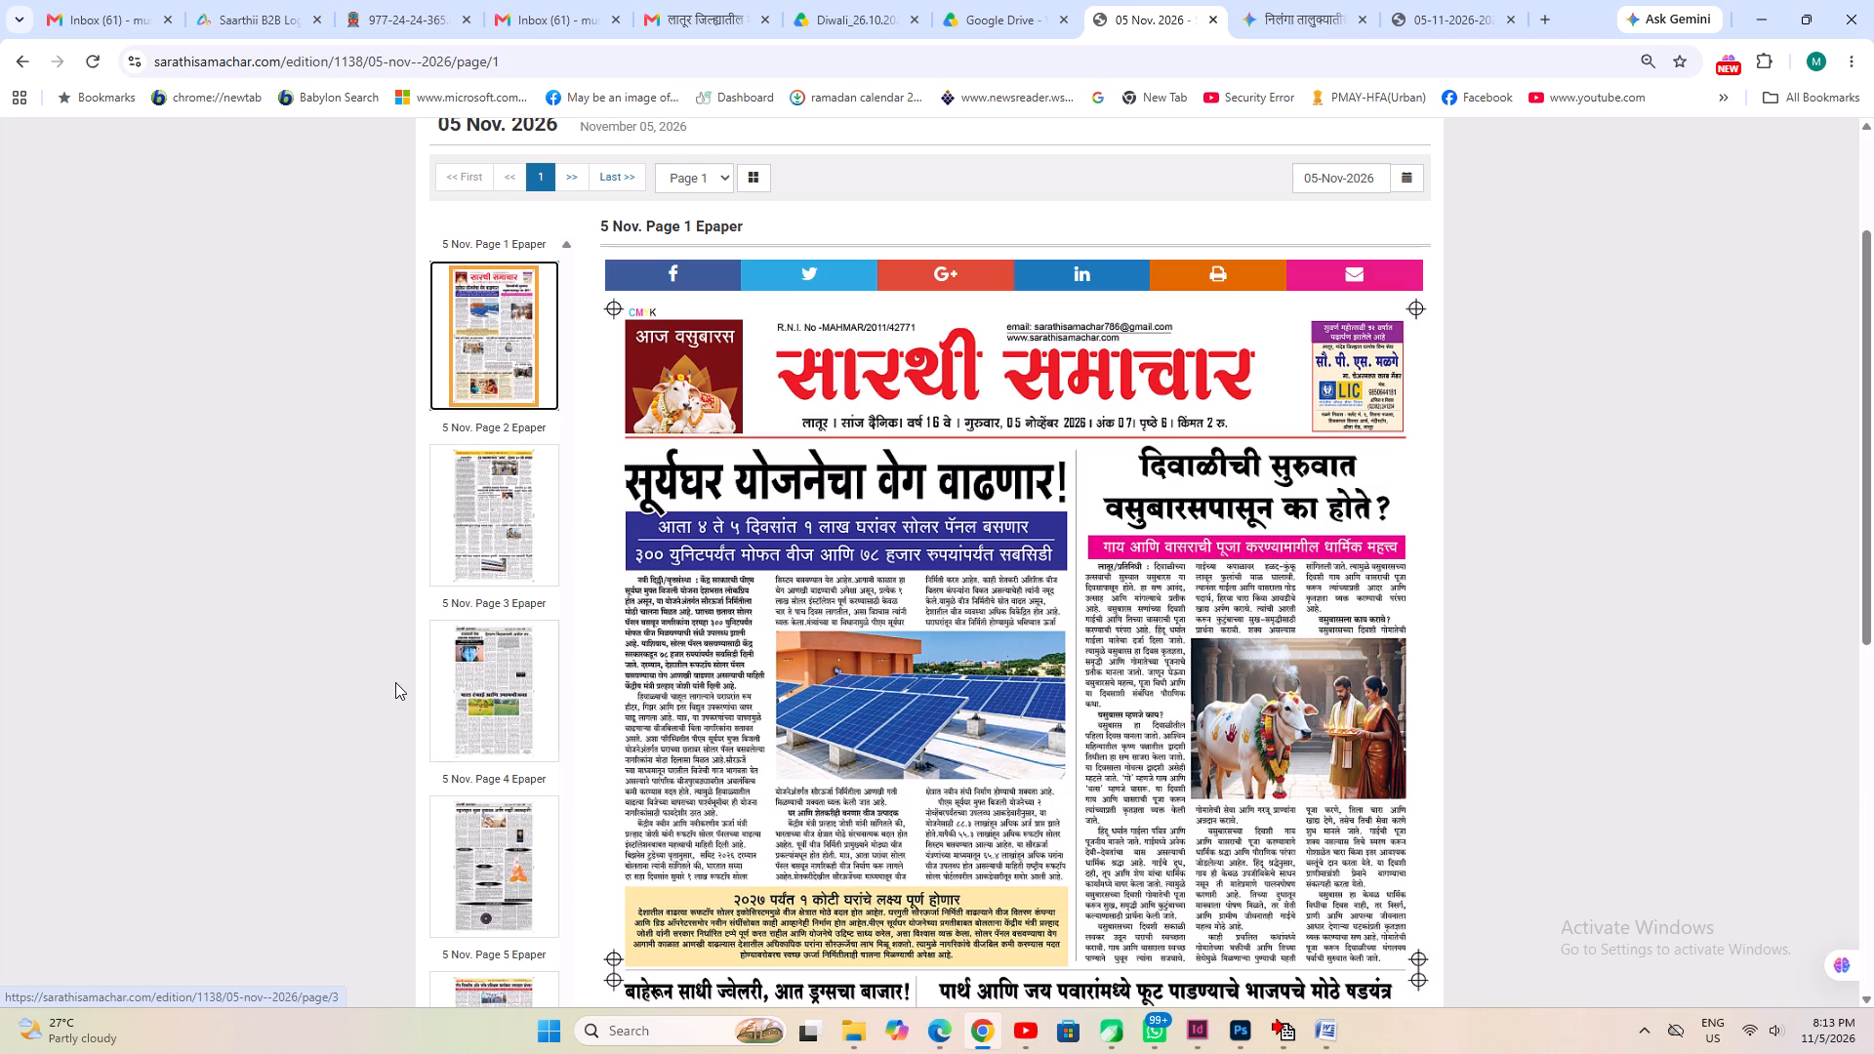
{"action": "scroll", "coordinate": [901, 761], "scroll_direction": "down", "scroll_amount": 2}
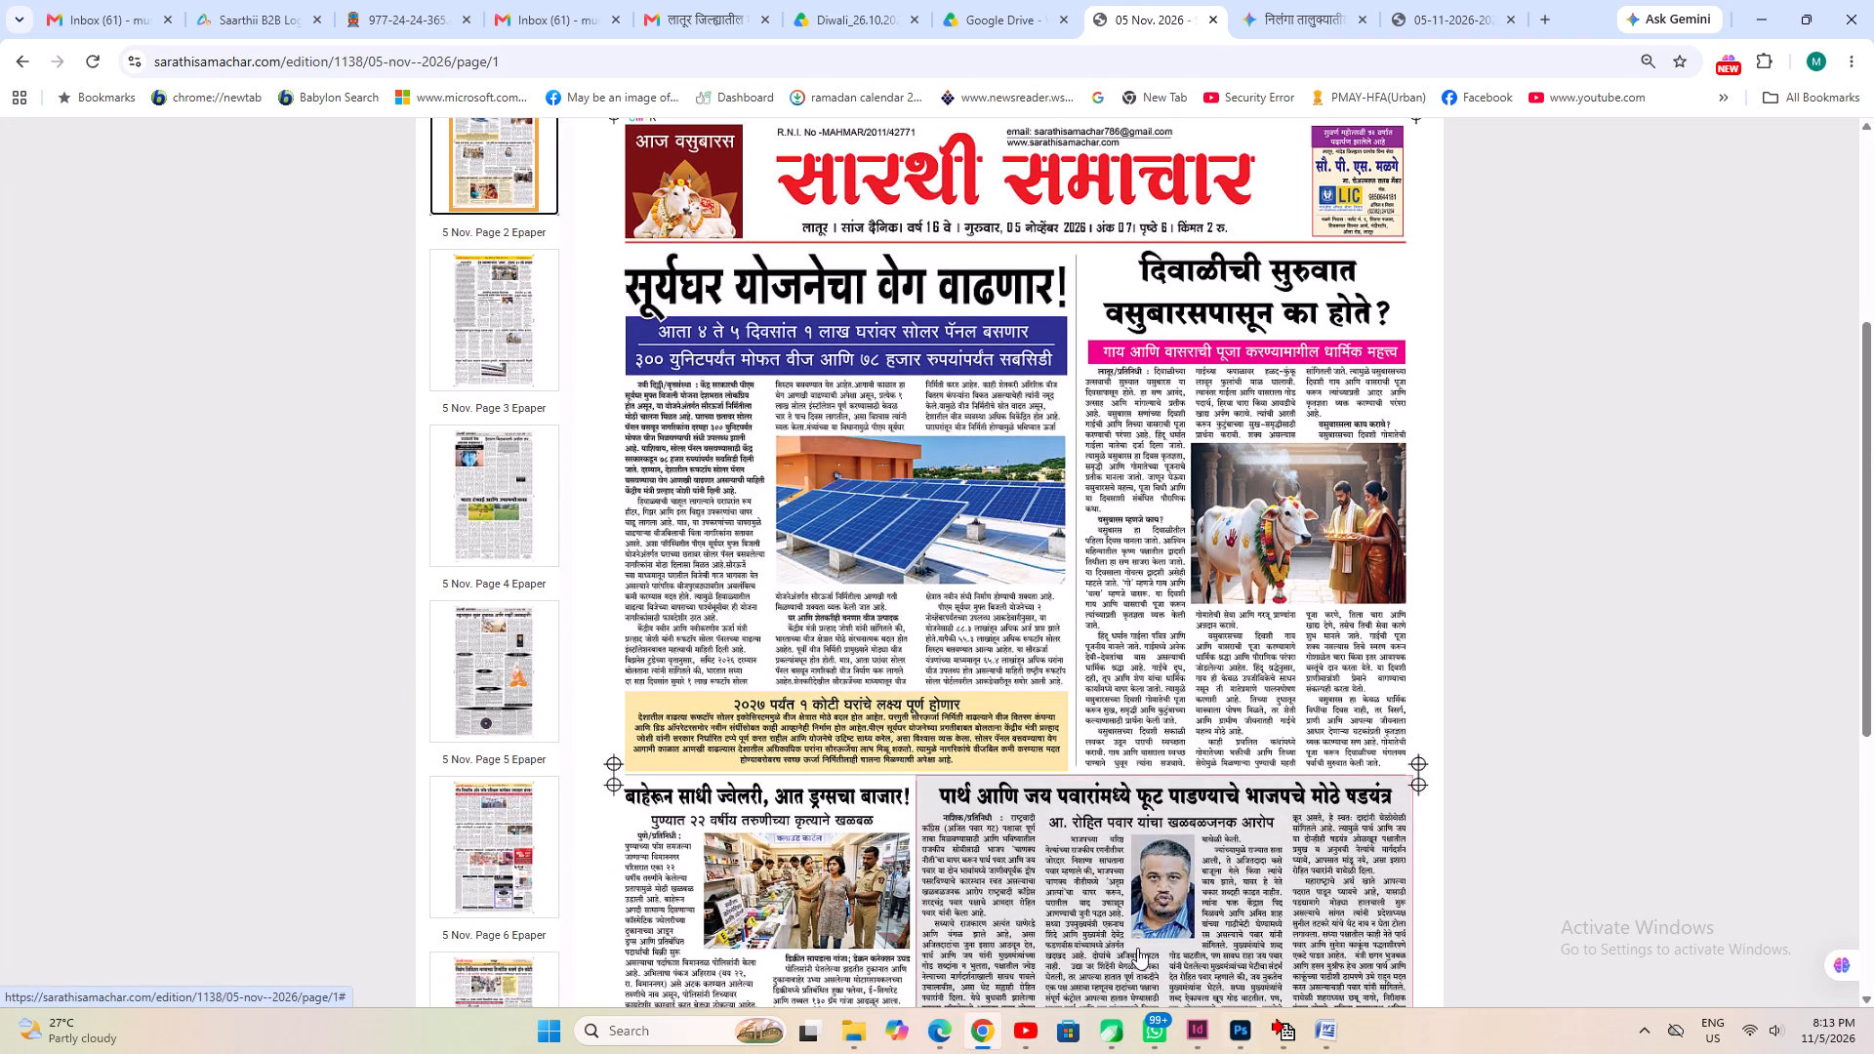
{"action": "scroll", "coordinate": [1136, 947], "scroll_direction": "down", "scroll_amount": 3}
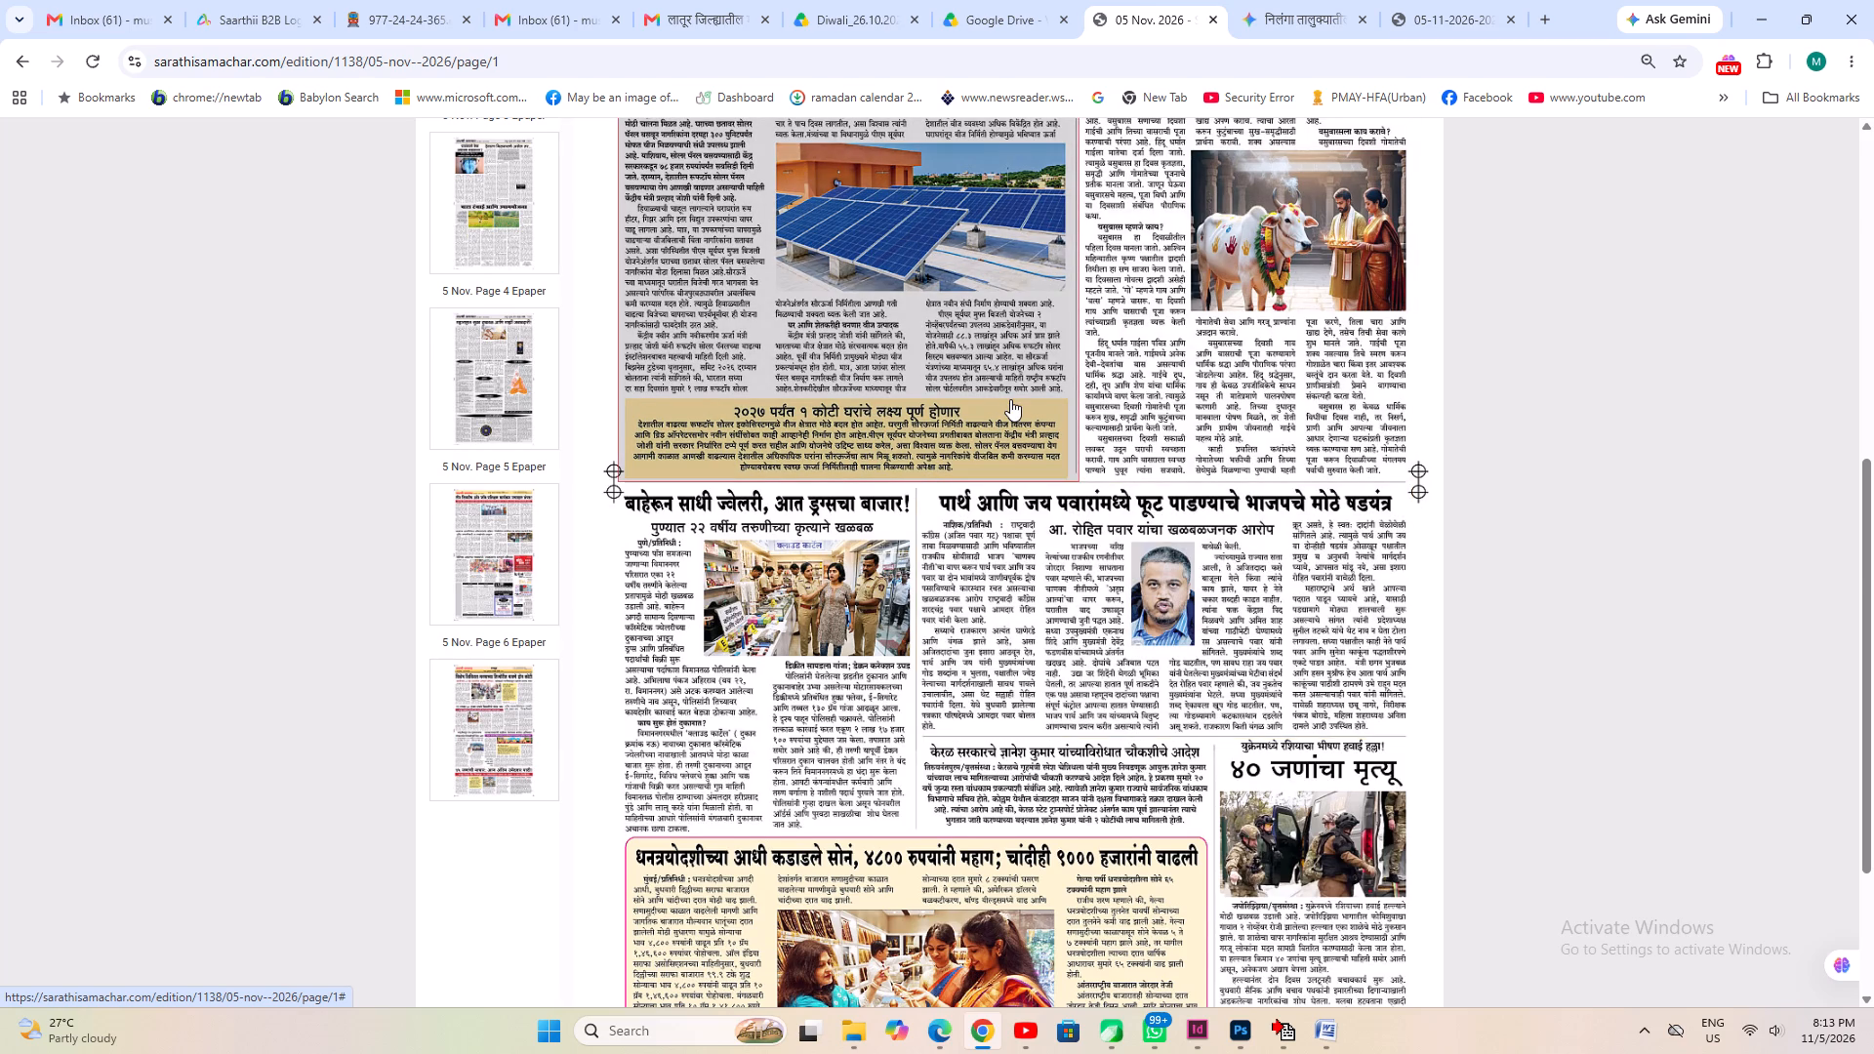
{"action": "scroll", "coordinate": [1004, 444], "scroll_direction": "down", "scroll_amount": 5}
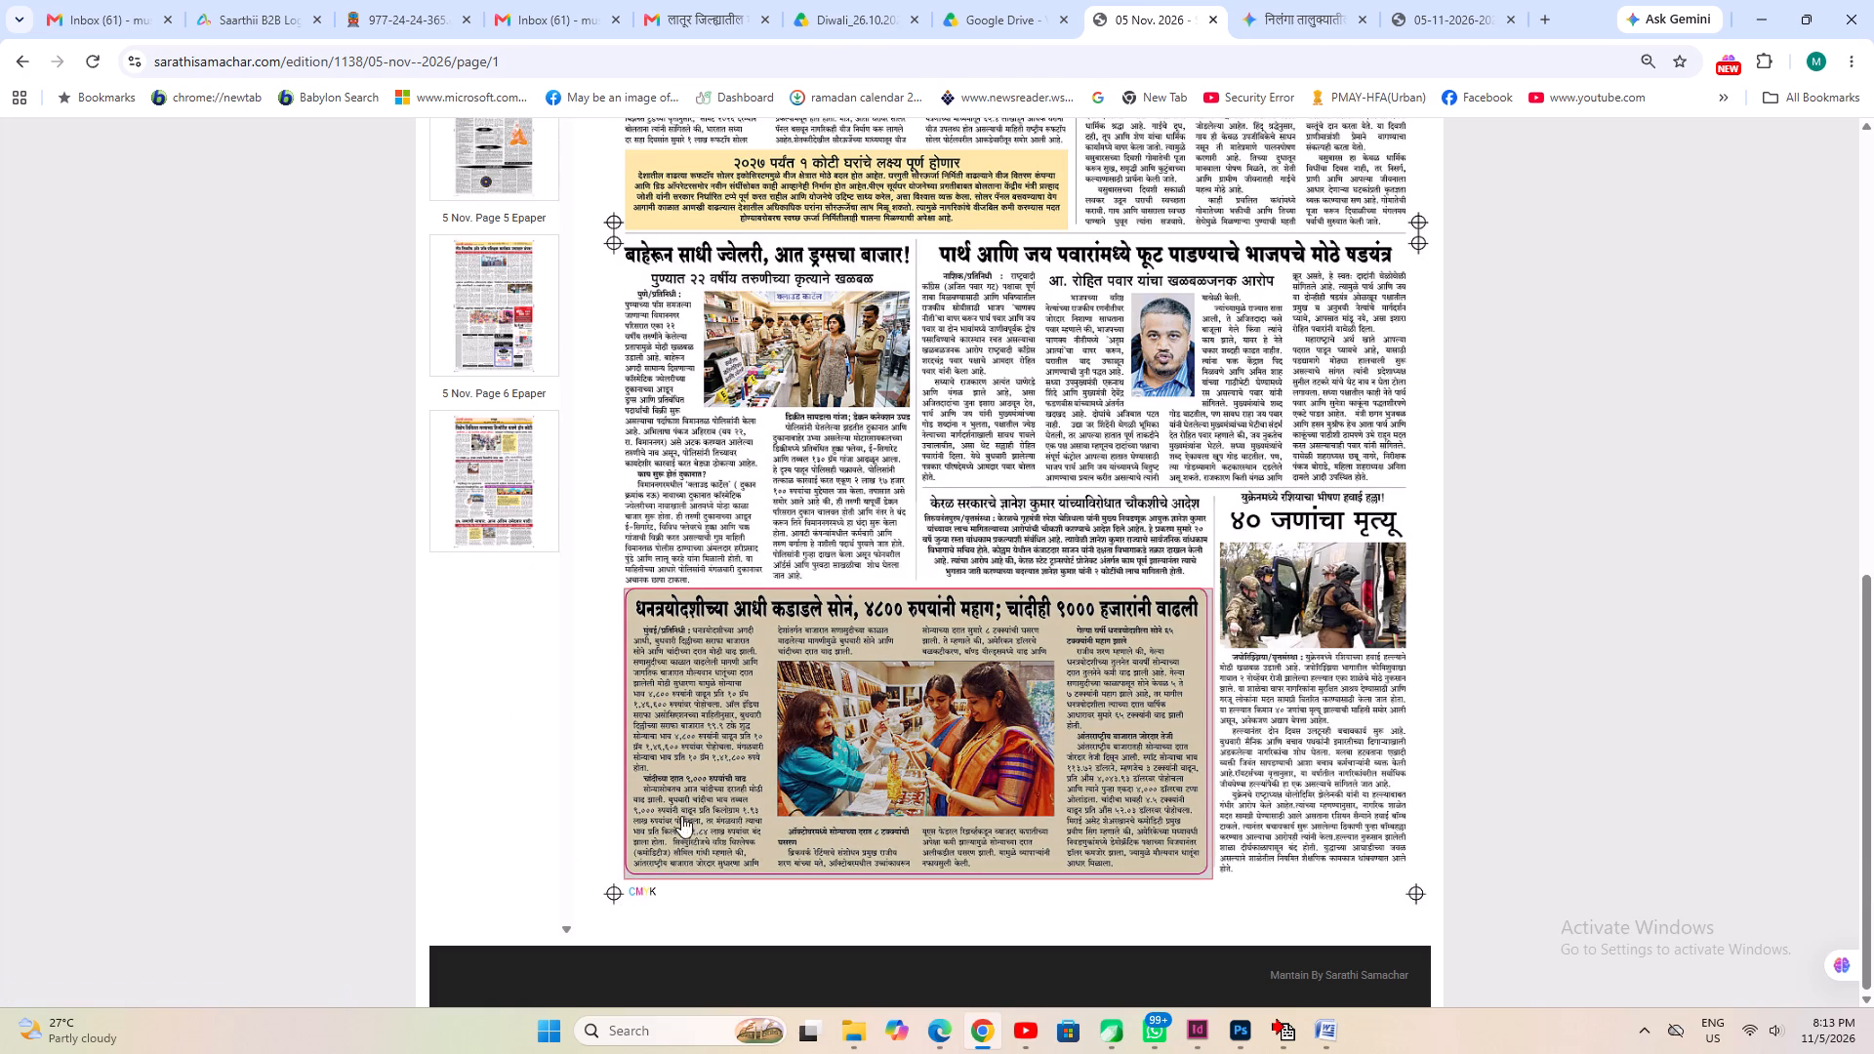
{"action": "left_click", "coordinate": [681, 790]}
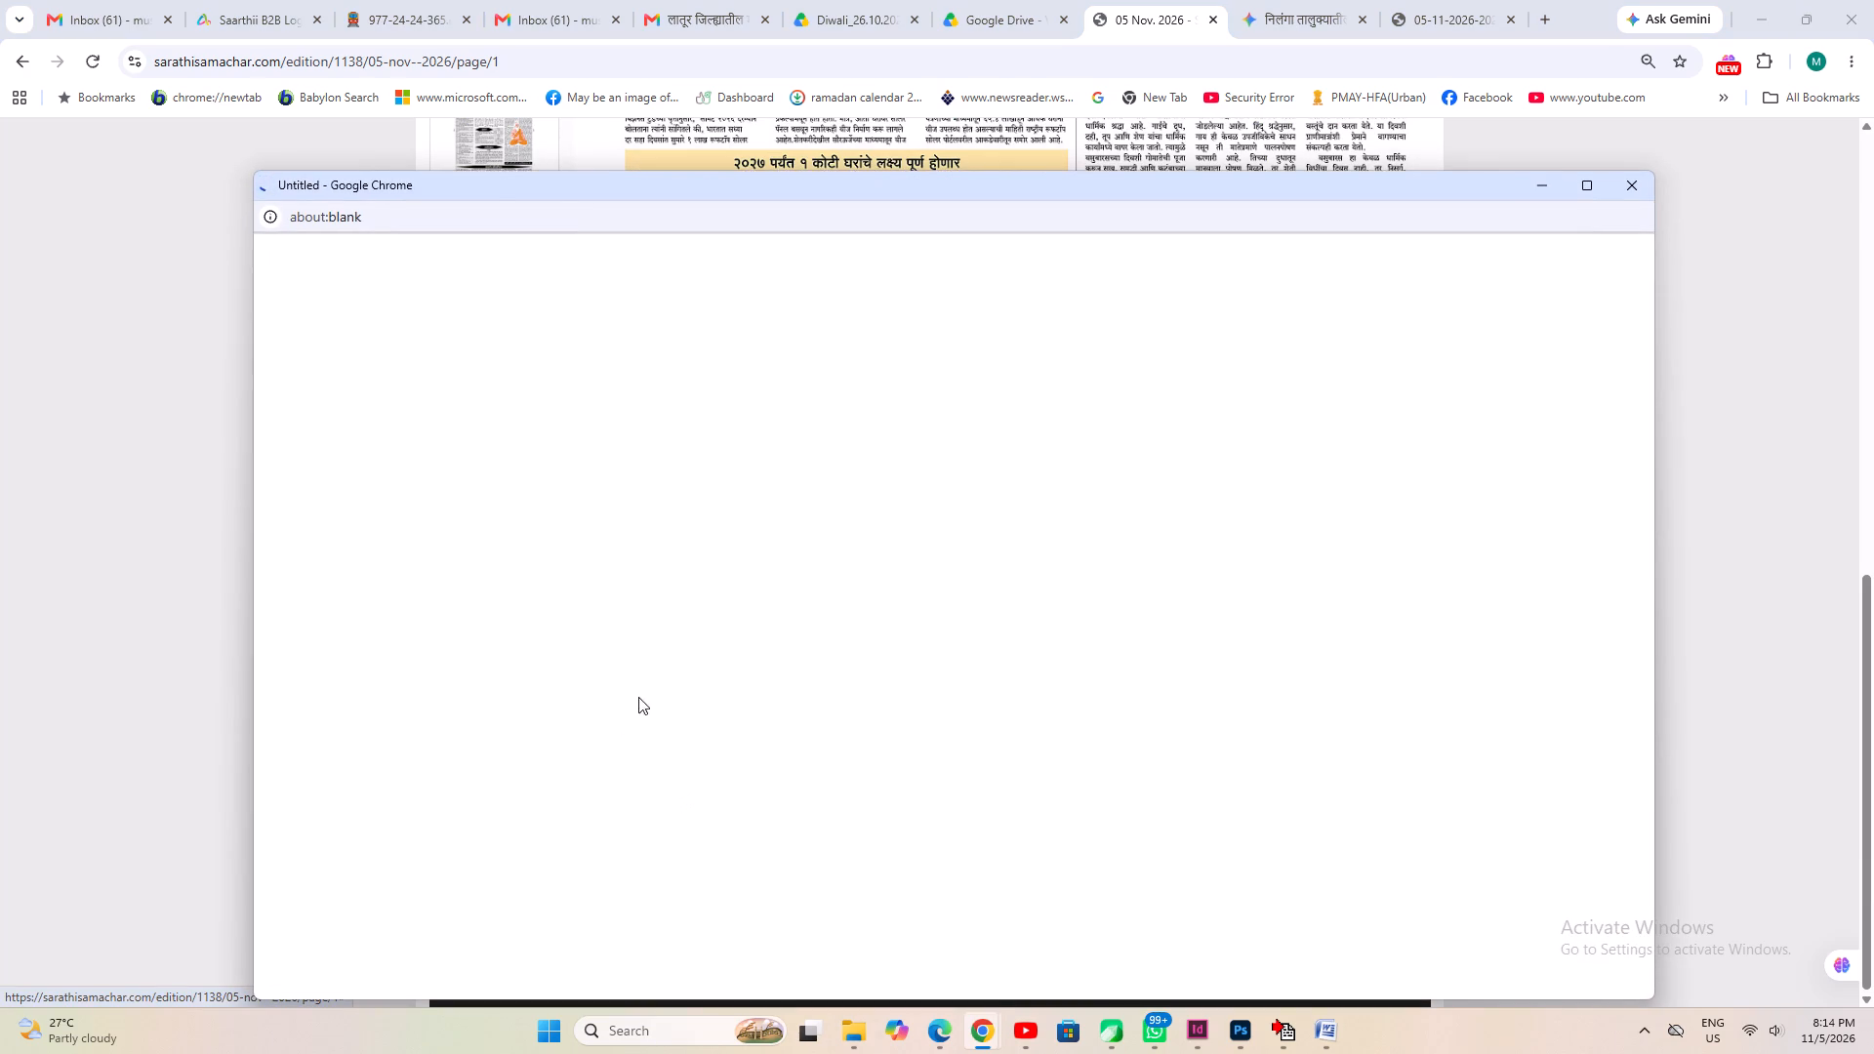
{"action": "scroll", "coordinate": [822, 614], "scroll_direction": "down", "scroll_amount": 5}
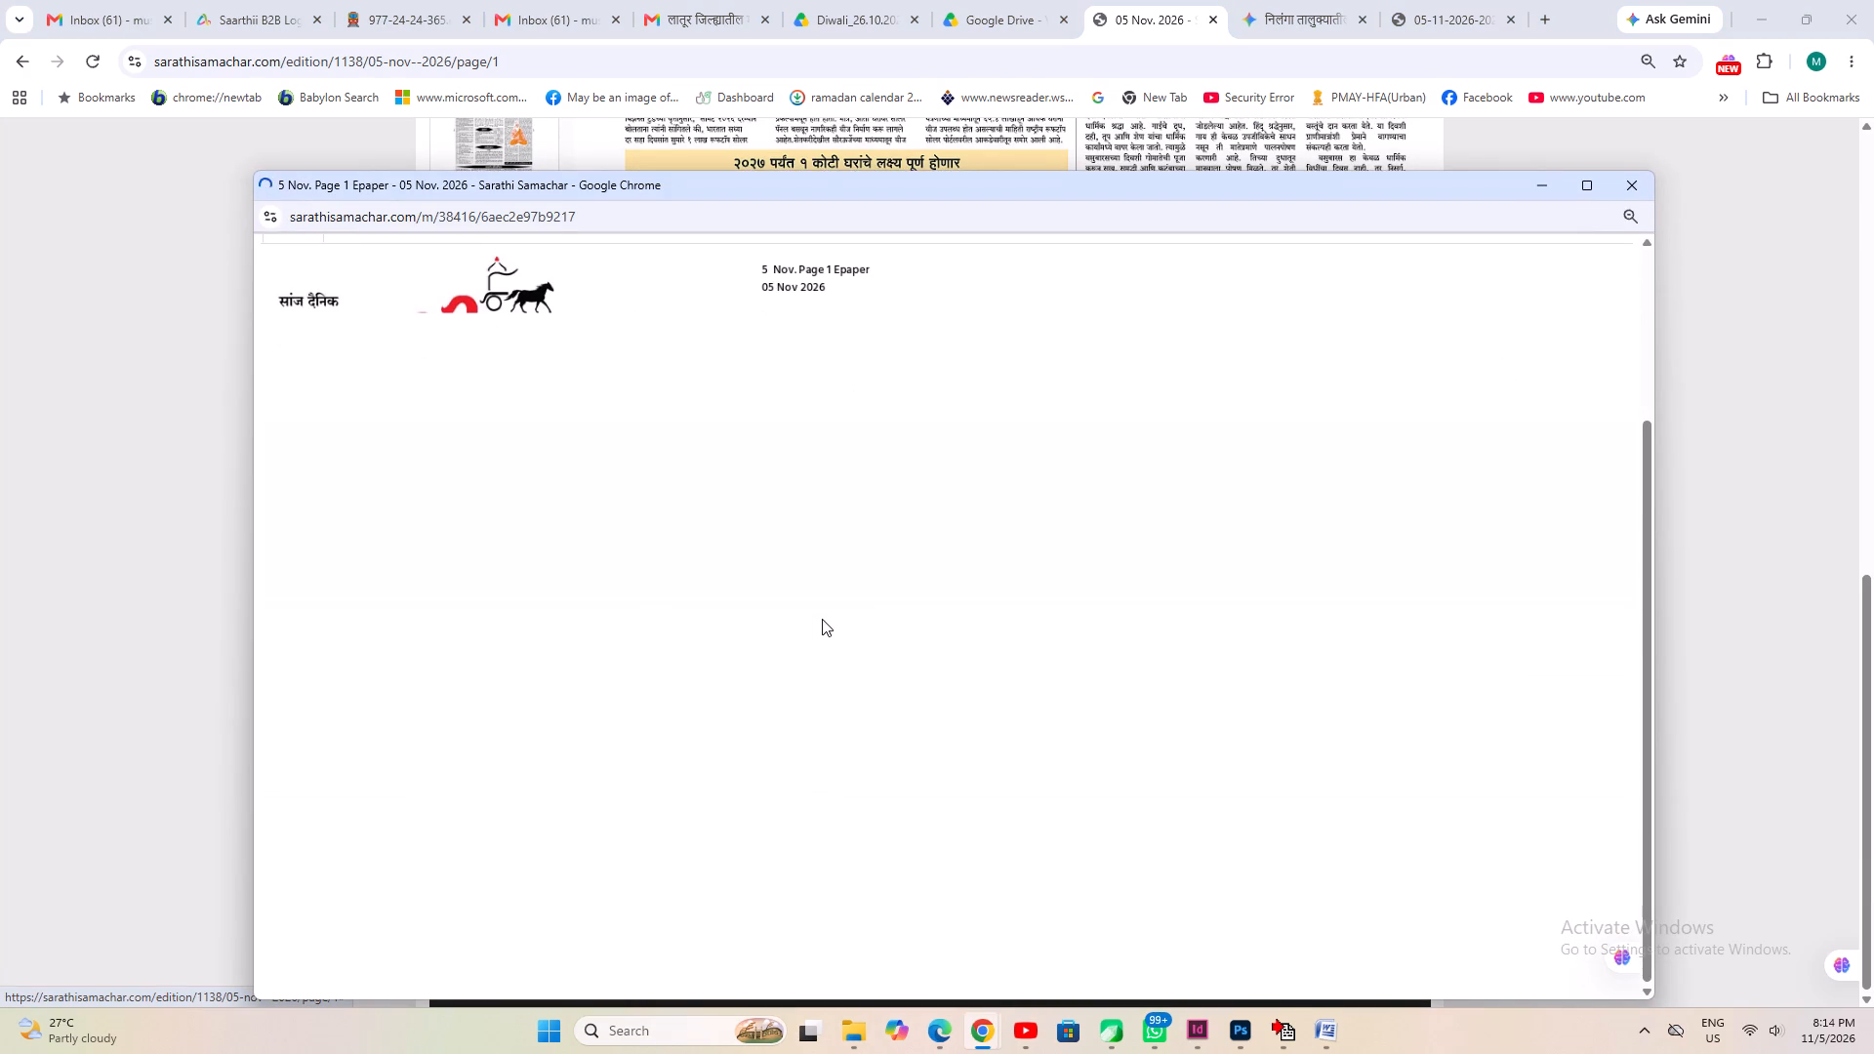
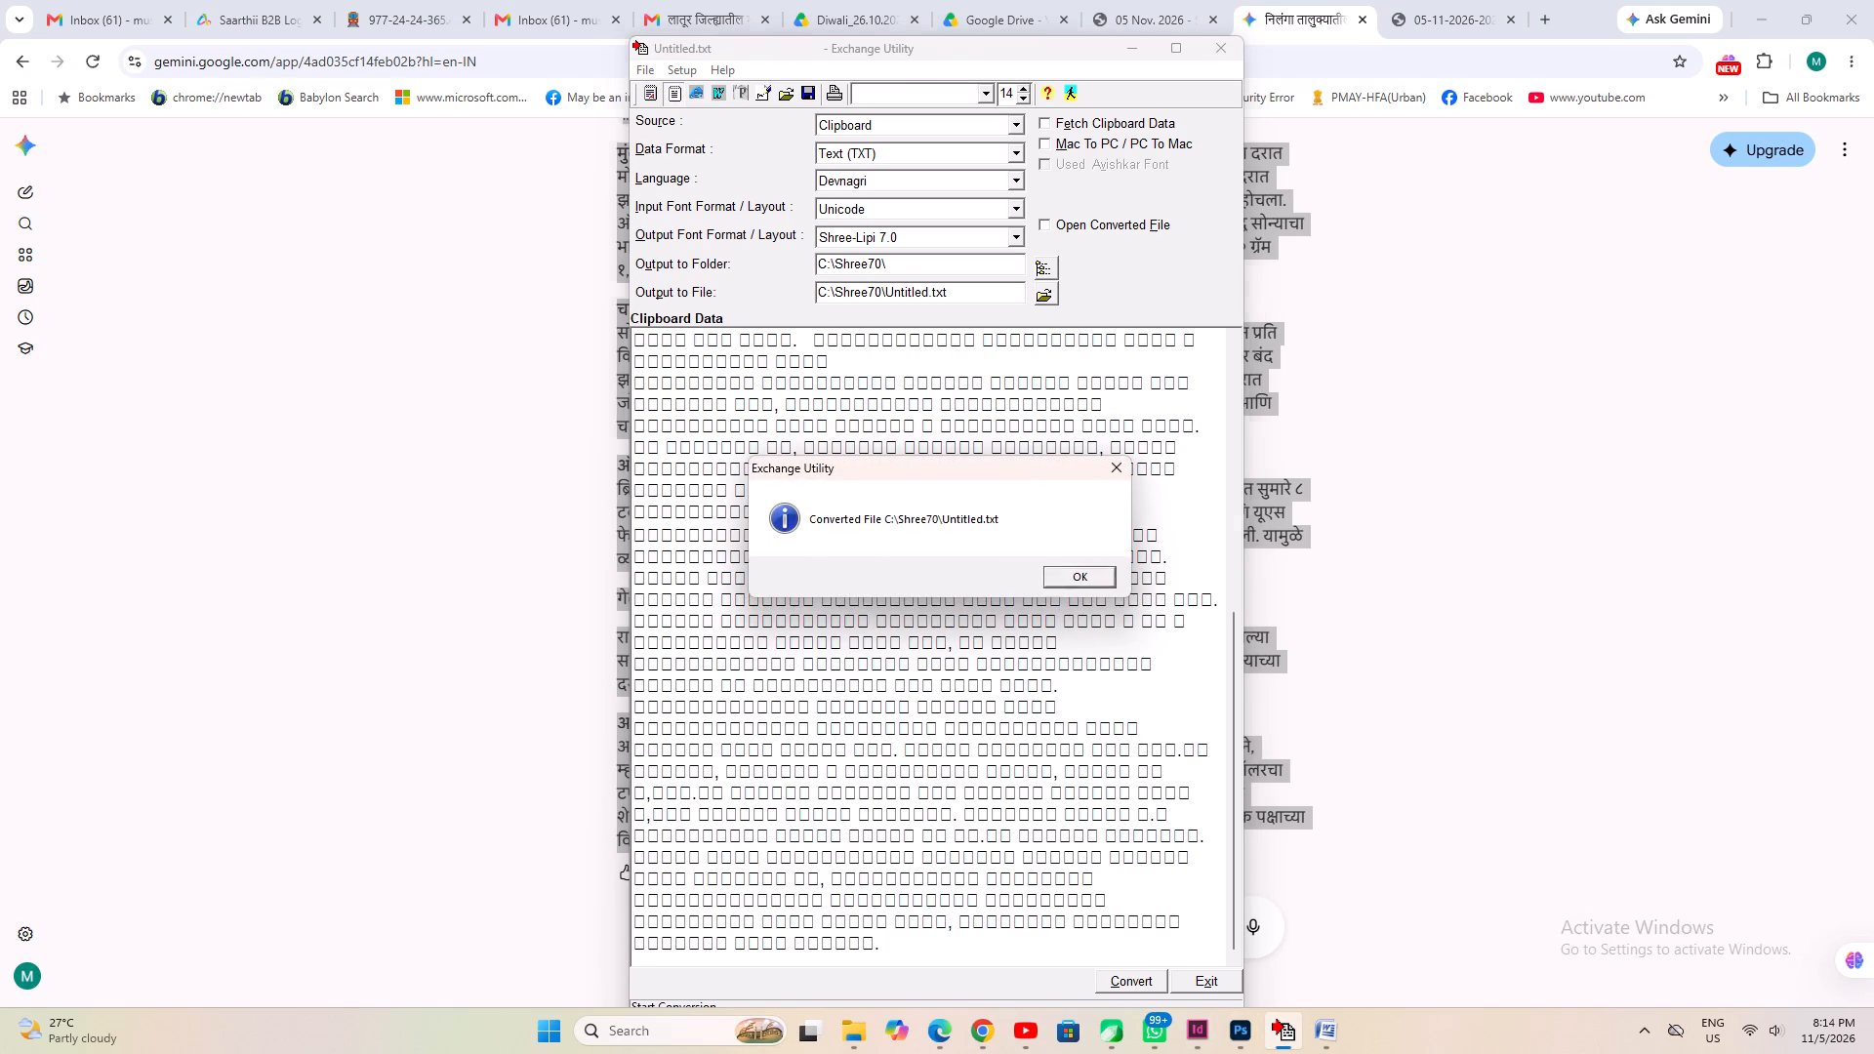
Switch to InDesign and delete the empty frame on the pasteboard beside page 1.
{"action": "left_click", "coordinate": [1209, 1044]}
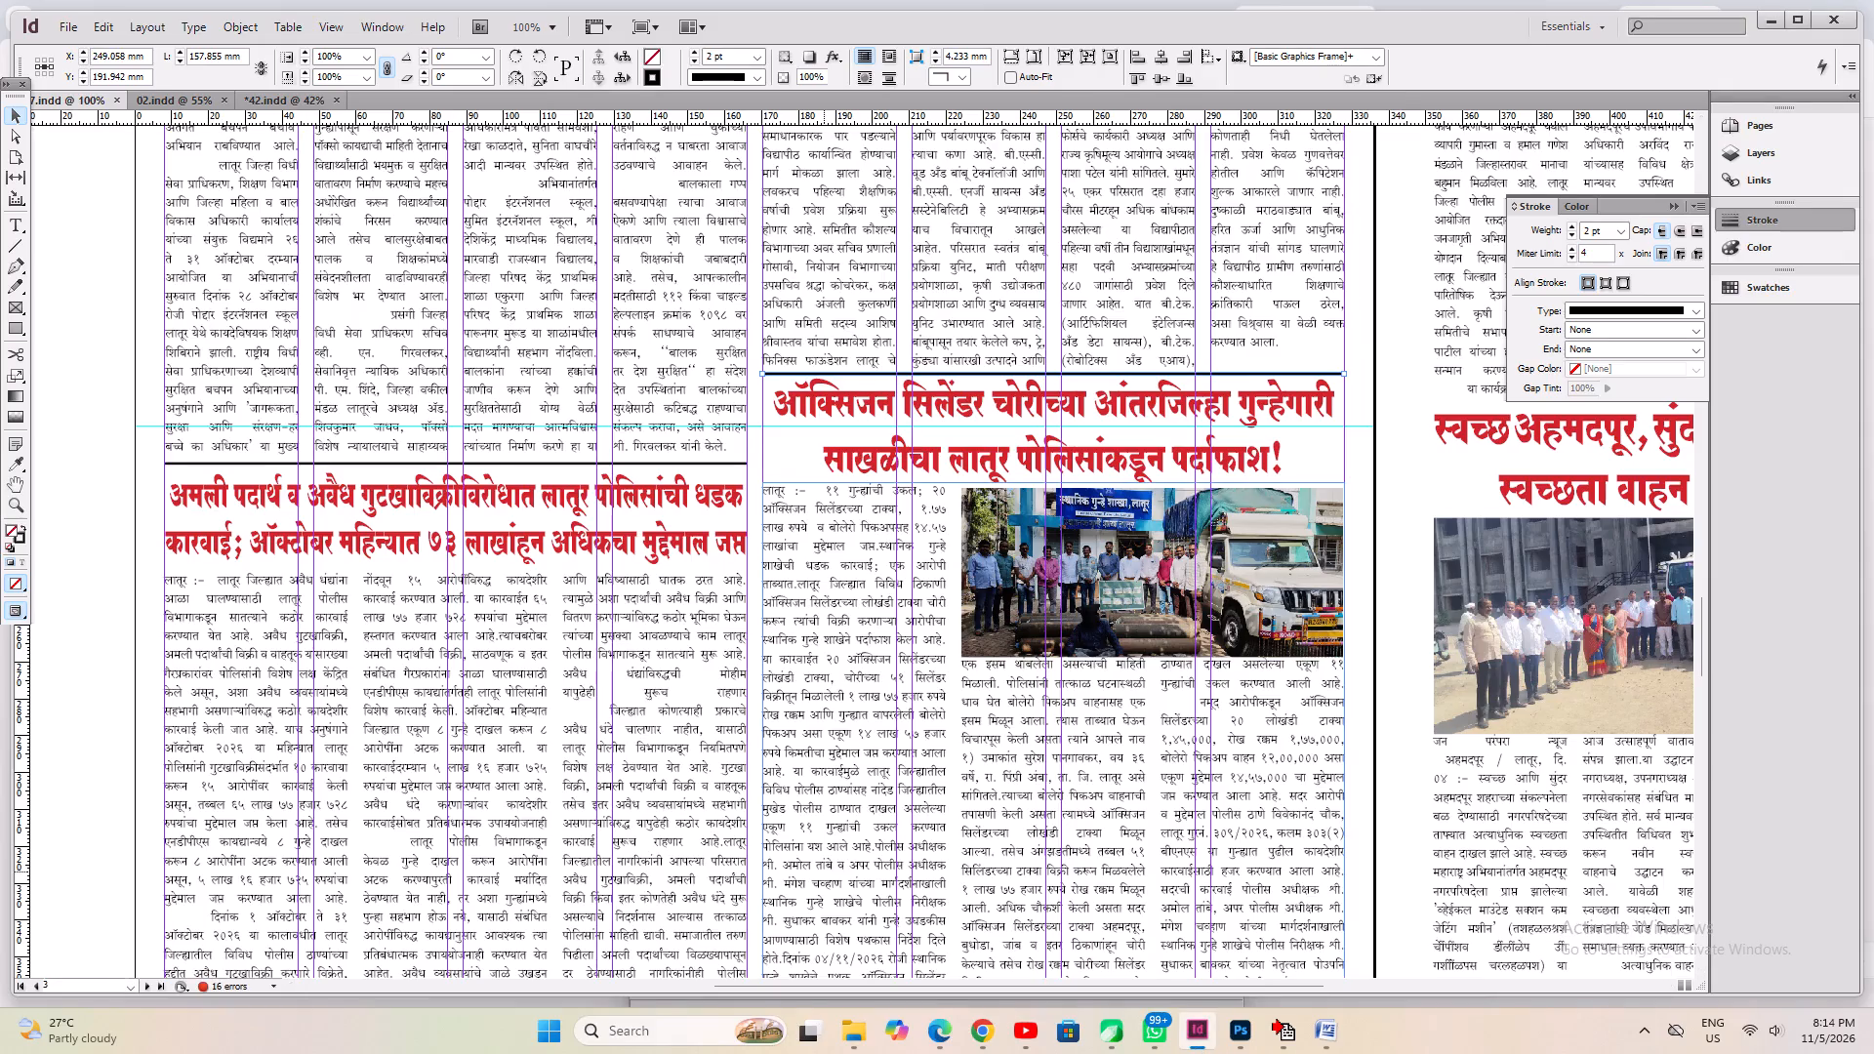
{"action": "key", "text": "ctrl+0"}
{"action": "scroll", "coordinate": [549, 679], "scroll_direction": "up", "scroll_amount": 12}
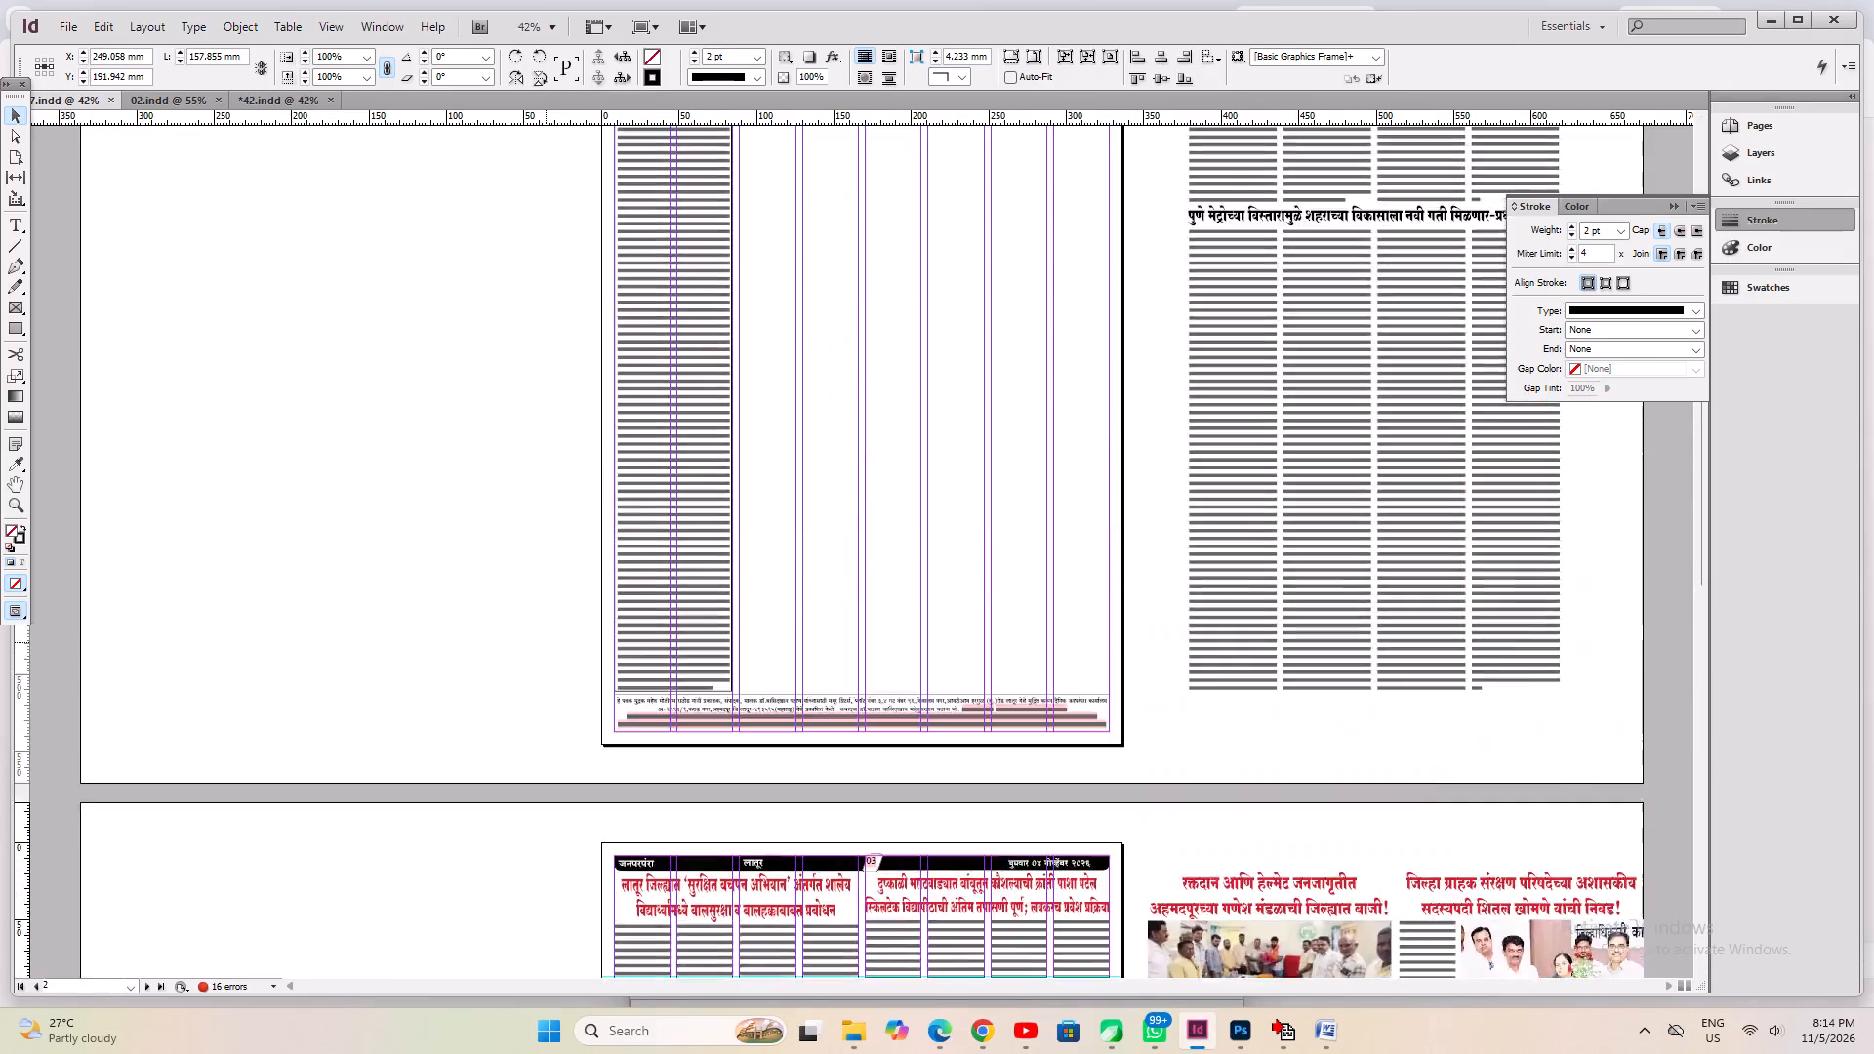
{"action": "scroll", "coordinate": [546, 642], "scroll_direction": "up", "scroll_amount": 20}
{"action": "scroll", "coordinate": [445, 565], "scroll_direction": "up", "scroll_amount": 4}
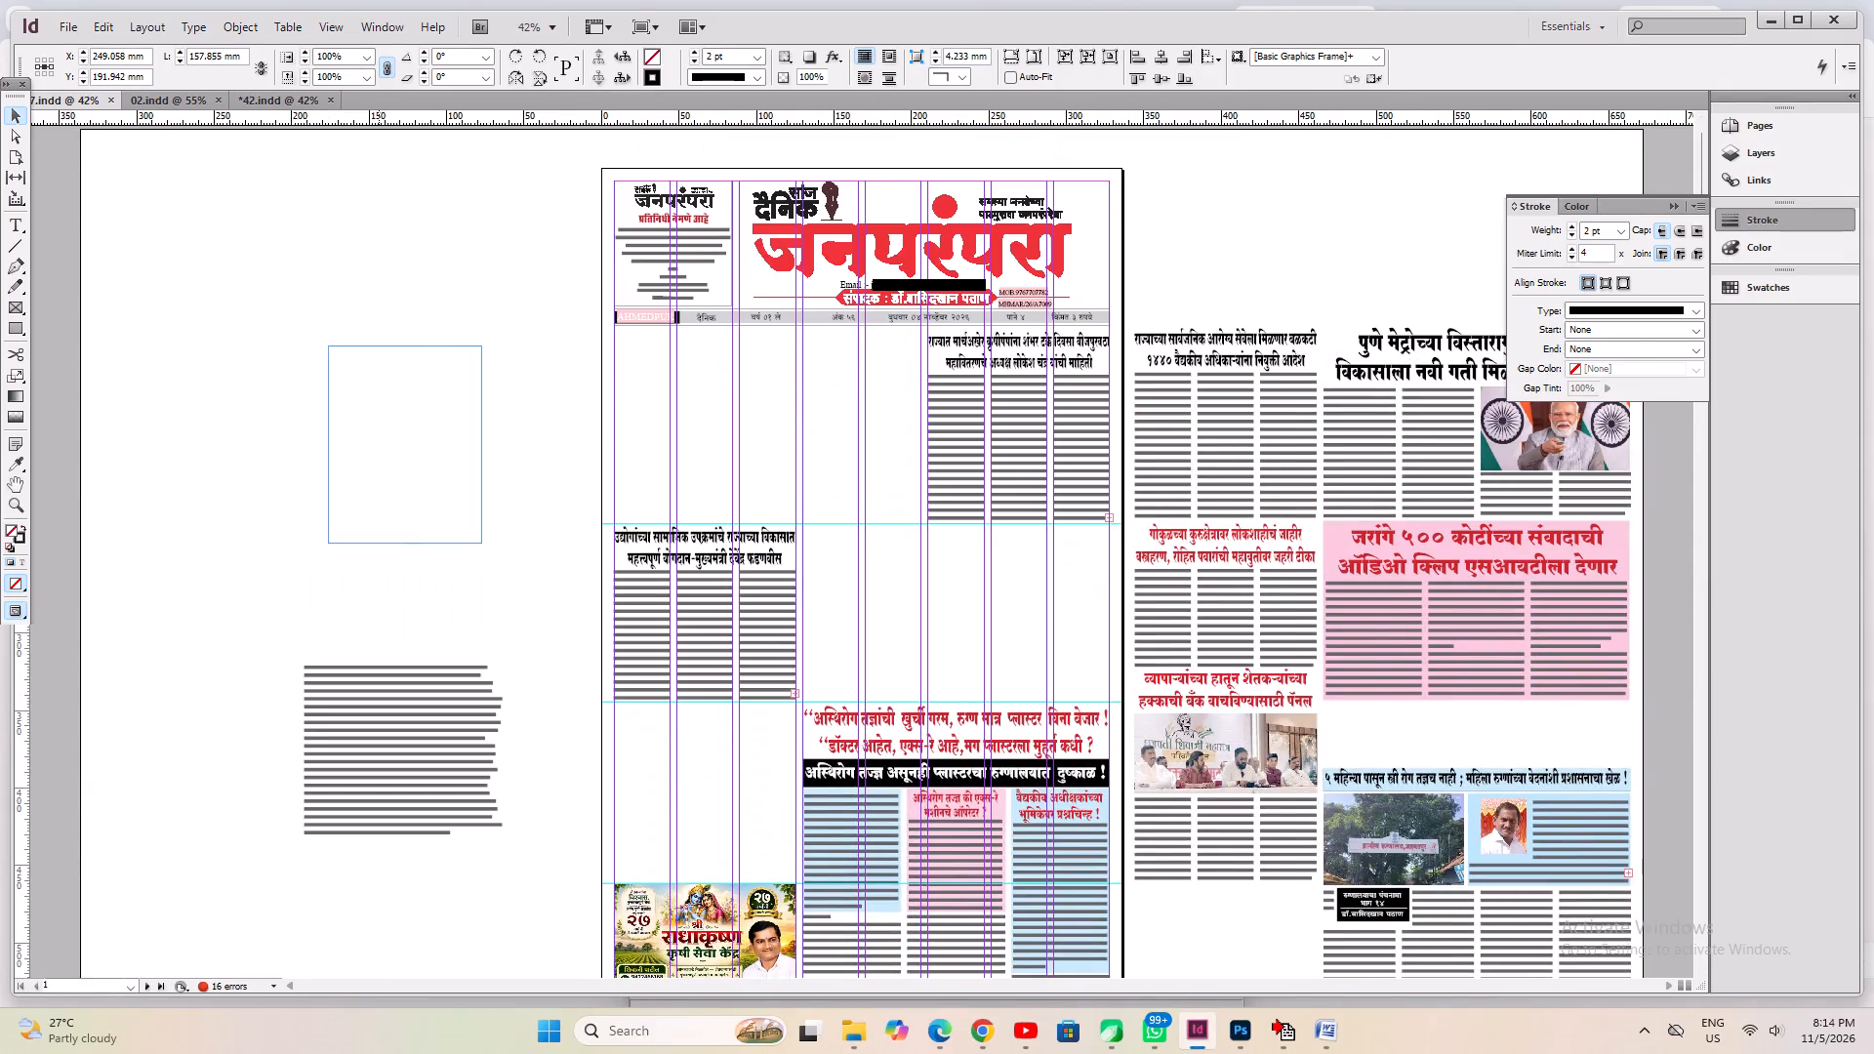
{"action": "left_click", "coordinate": [379, 451]}
{"action": "key", "text": "Delete"}
{"action": "left_click", "coordinate": [378, 454]}
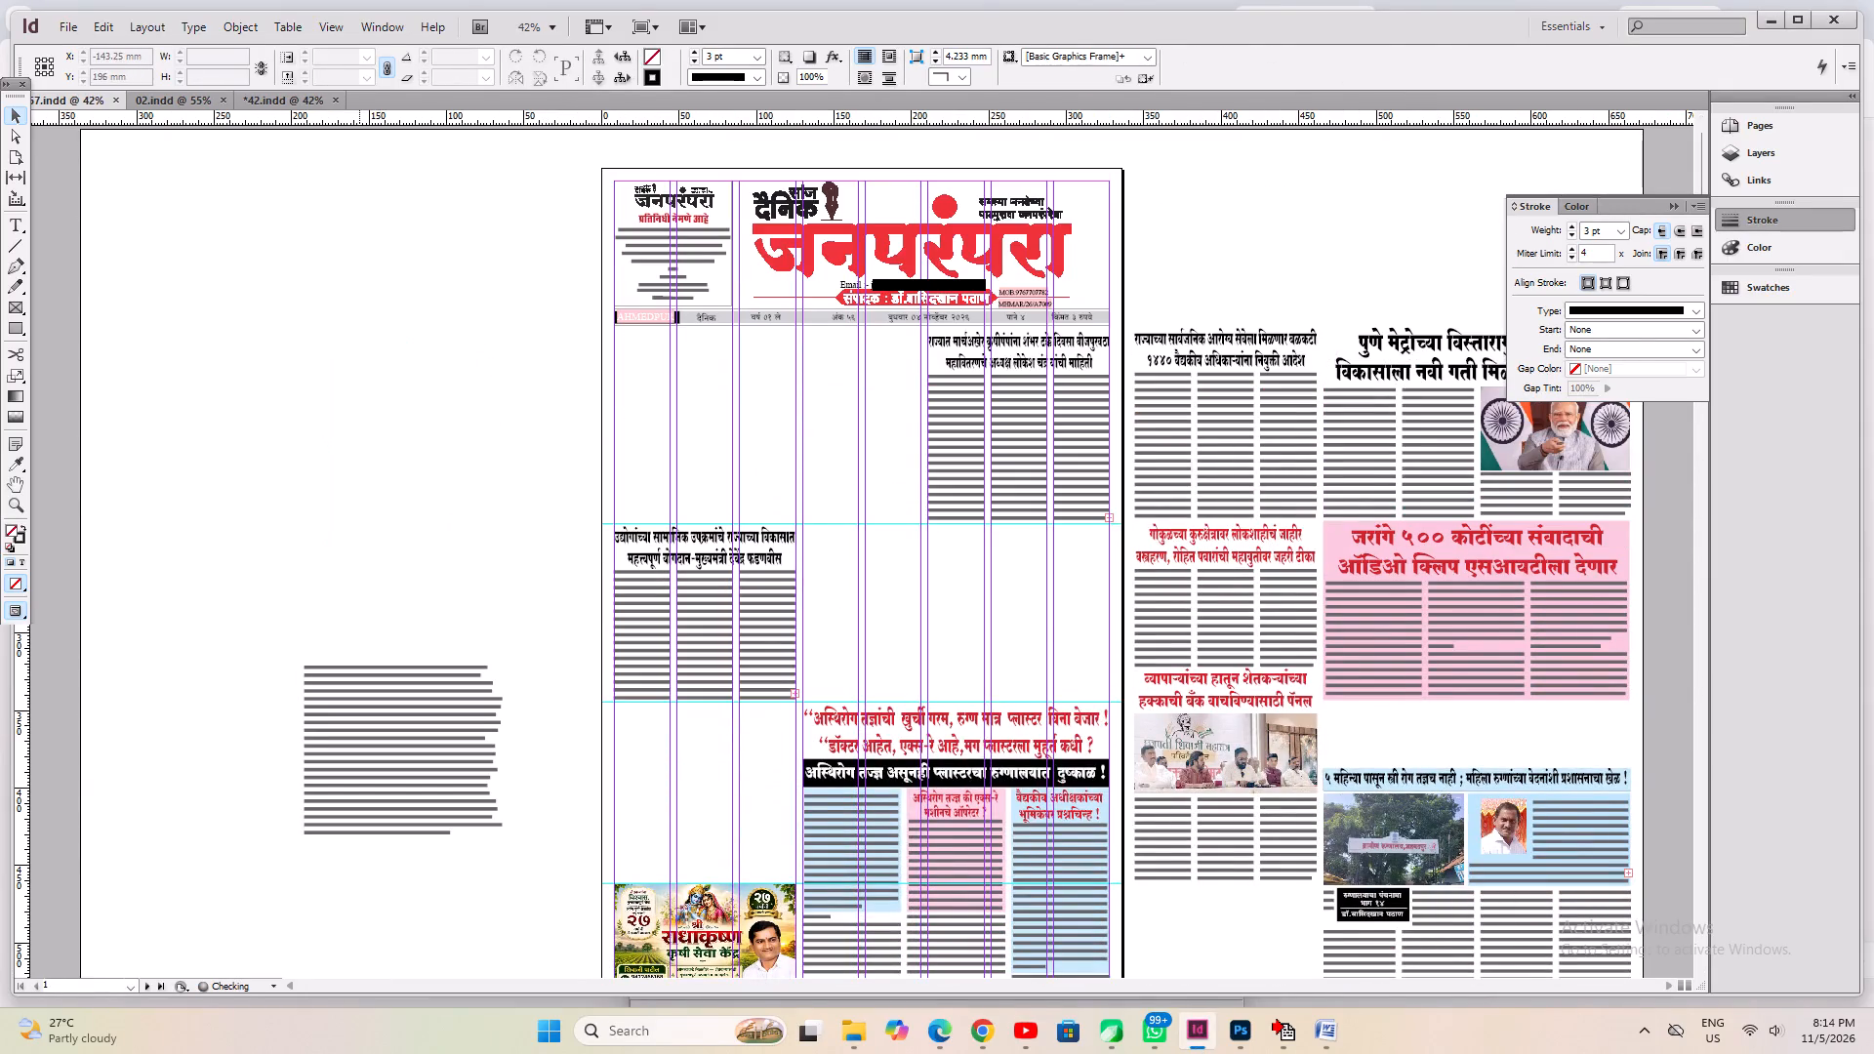
Draw a text frame on the pasteboard beside the page 1 masthead and paste the converted gold and silver article into it.
{"action": "left_click", "coordinate": [12, 226]}
{"action": "left_click_drag", "start_coordinate": [338, 222], "coordinate": [492, 489]}
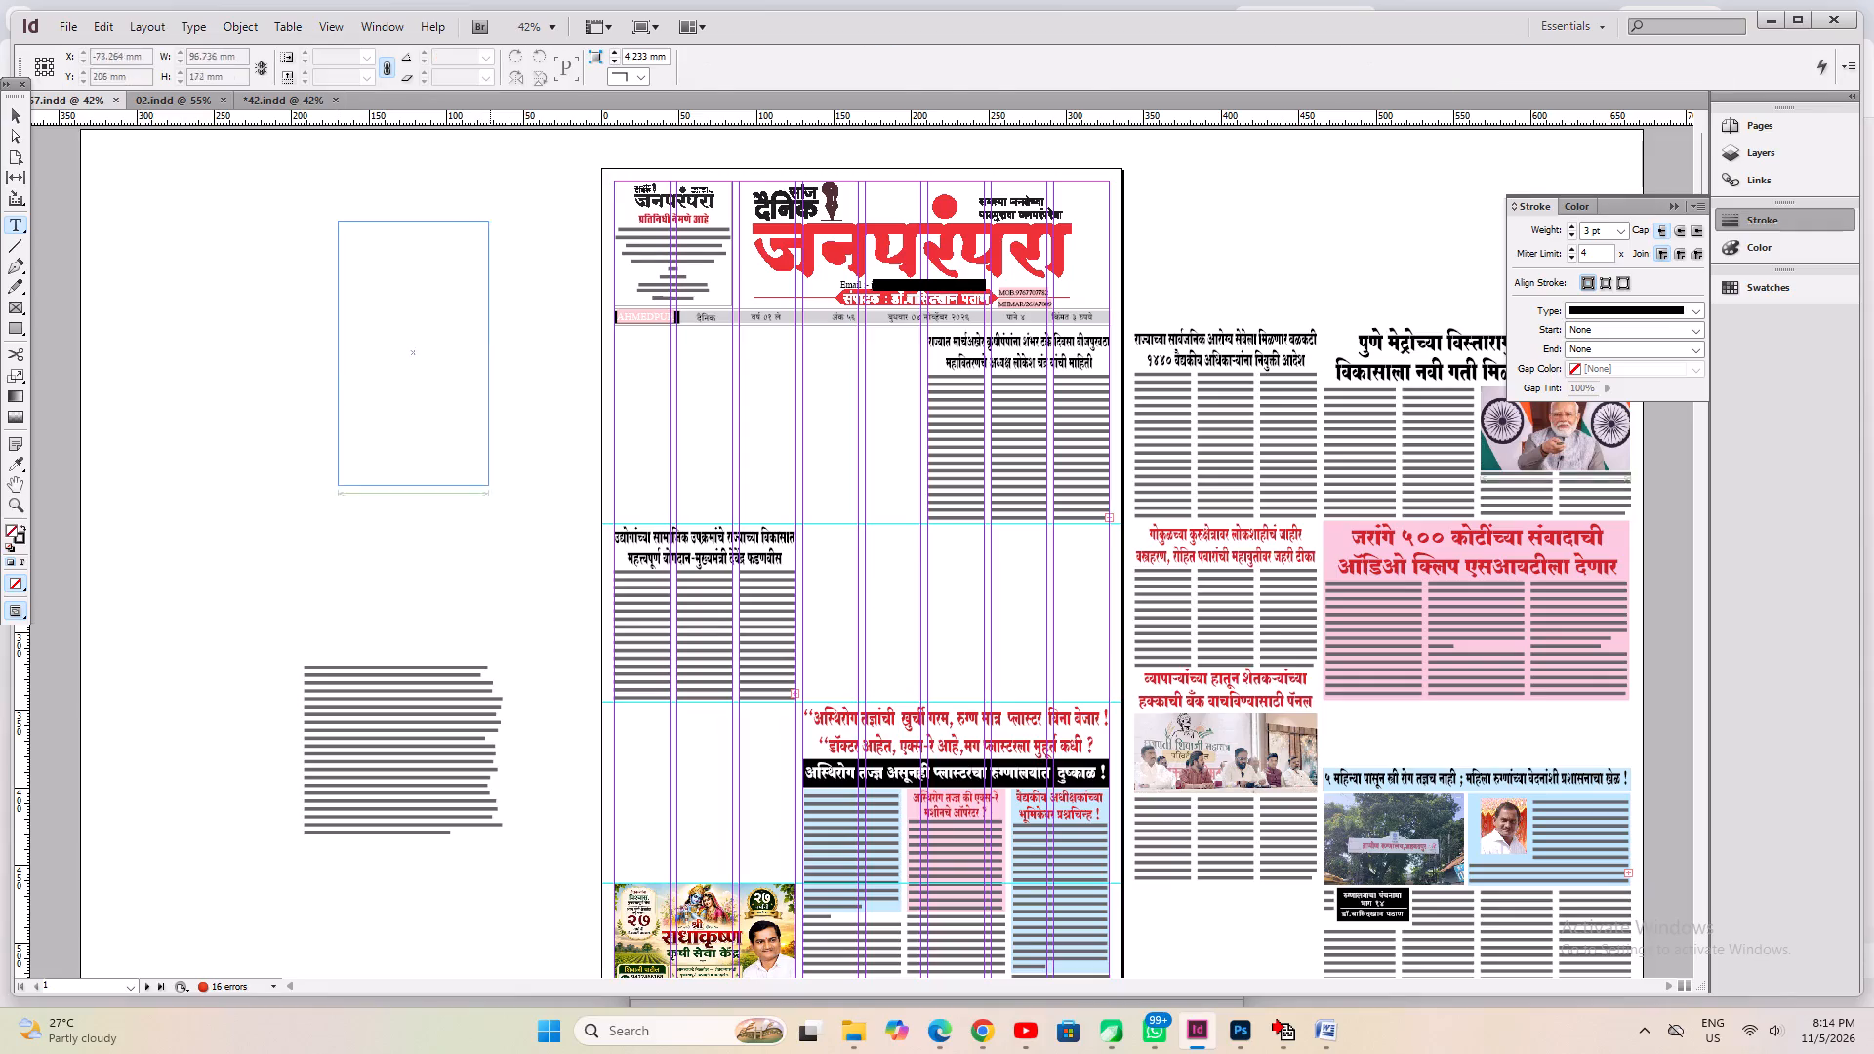
{"action": "left_click_drag", "start_coordinate": [492, 489], "coordinate": [505, 515]}
{"action": "key", "text": "ctrl+v"}
{"action": "left_click", "coordinate": [463, 333]}
{"action": "key", "text": "ctrl+1"}
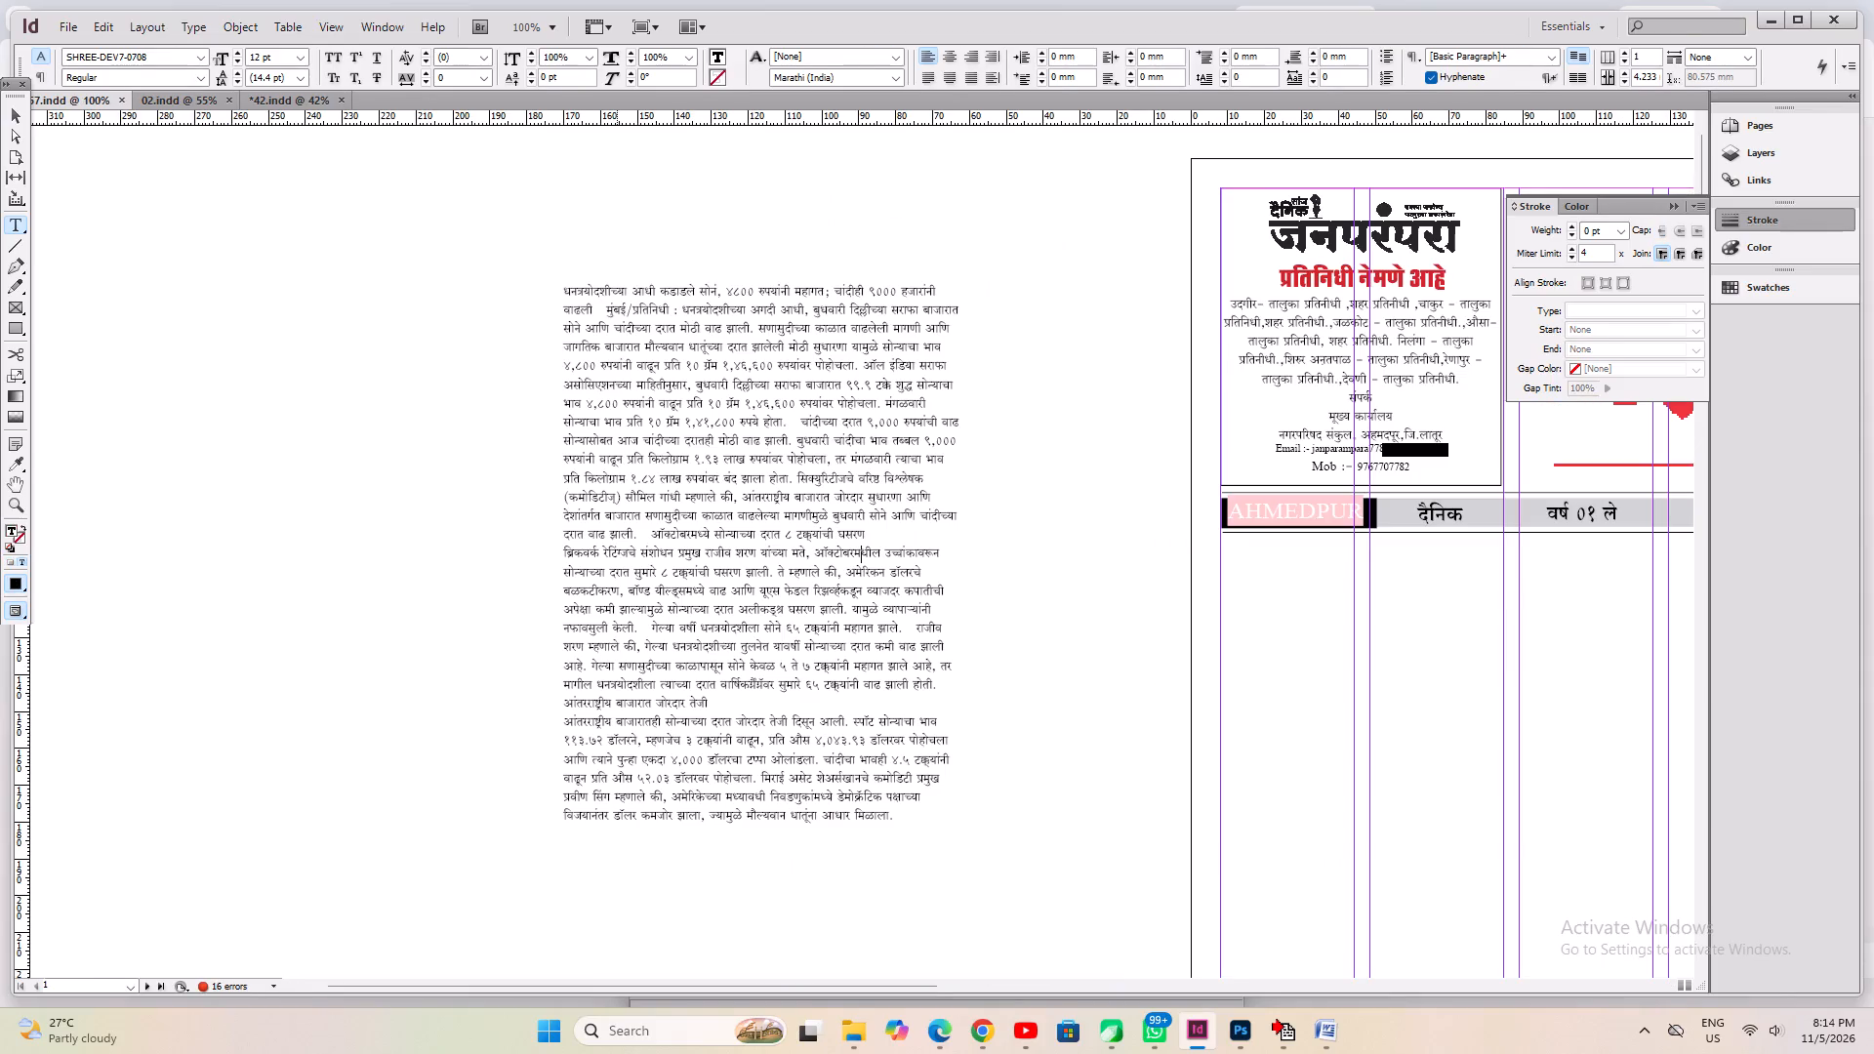
Move the gold price headline text into a new three-column-wide frame beneath the industries article on page 1.
{"action": "left_click_drag", "start_coordinate": [601, 311], "coordinate": [399, 232]}
{"action": "key", "text": "ctrl+x"}
{"action": "left_click_drag", "start_coordinate": [1339, 658], "coordinate": [280, 147], "text": "alt"}
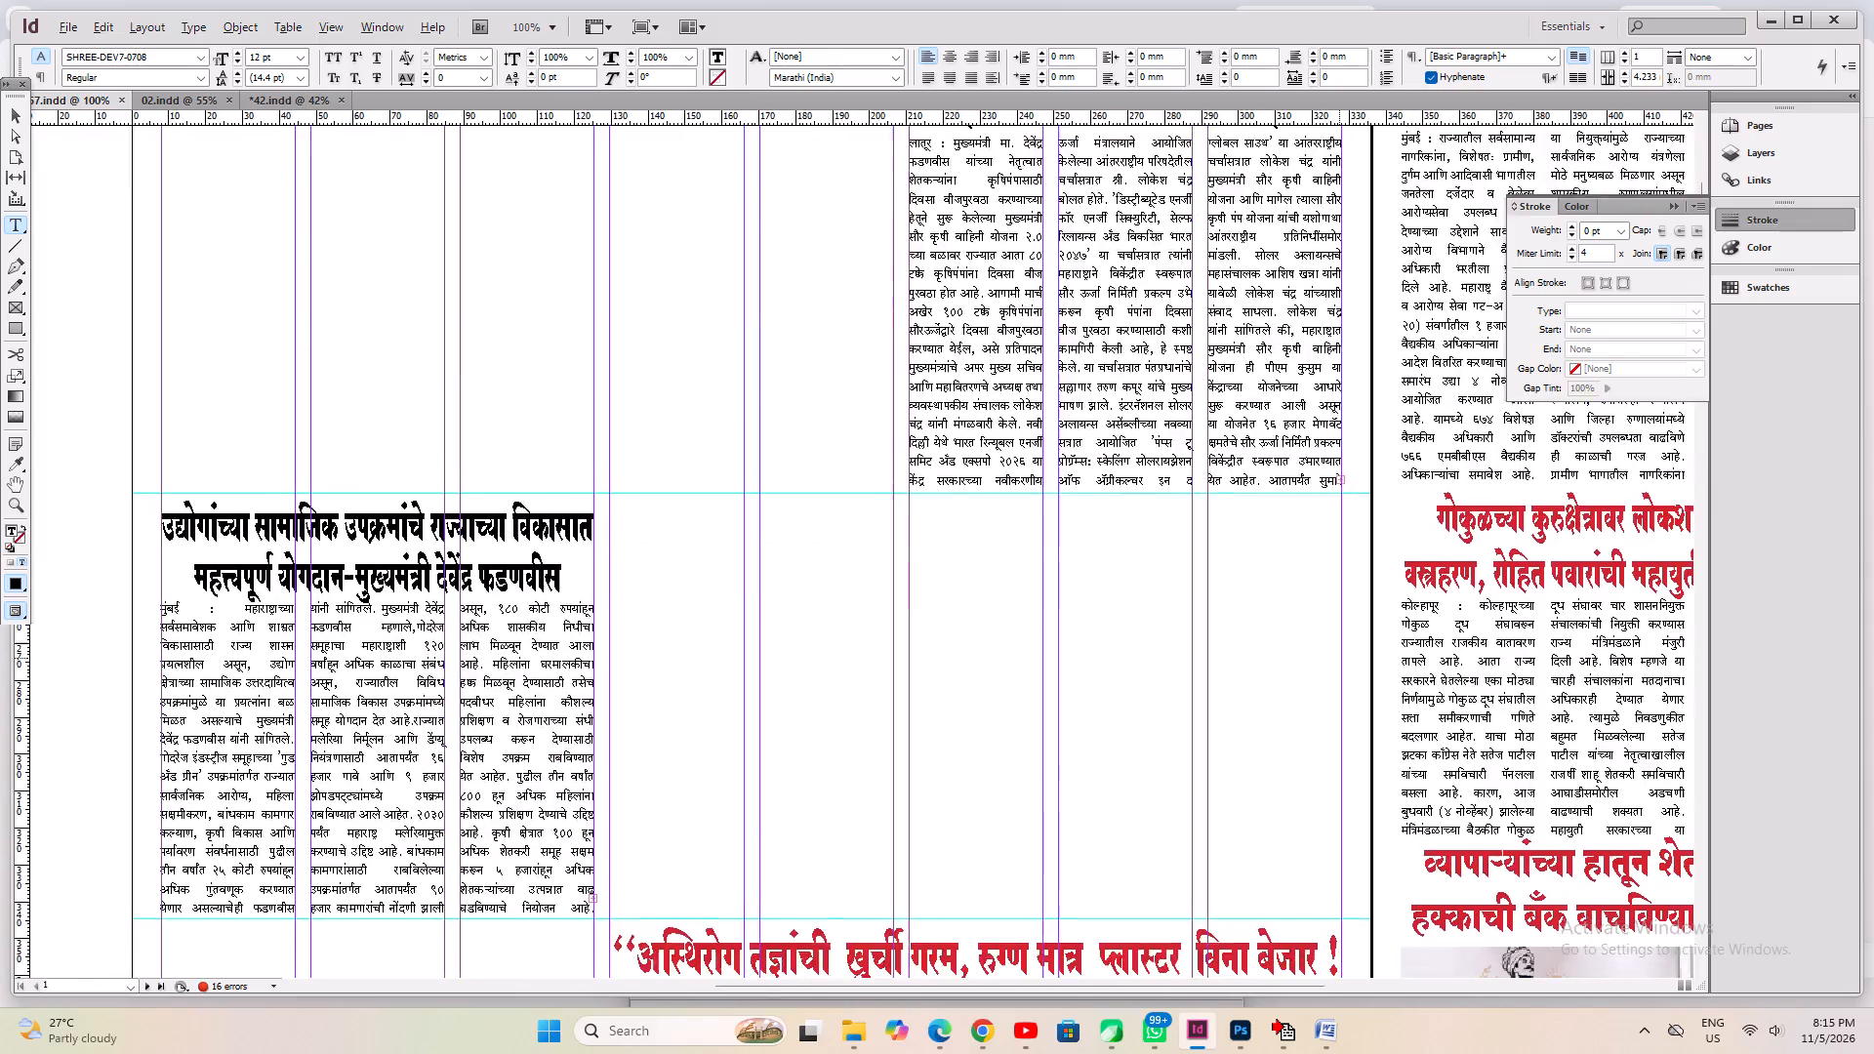
{"action": "left_click_drag", "start_coordinate": [977, 574], "coordinate": [887, 469], "text": "alt"}
{"action": "left_click_drag", "start_coordinate": [590, 546], "coordinate": [826, 340], "text": "alt"}
{"action": "left_click_drag", "start_coordinate": [763, 531], "coordinate": [779, 427], "text": "alt"}
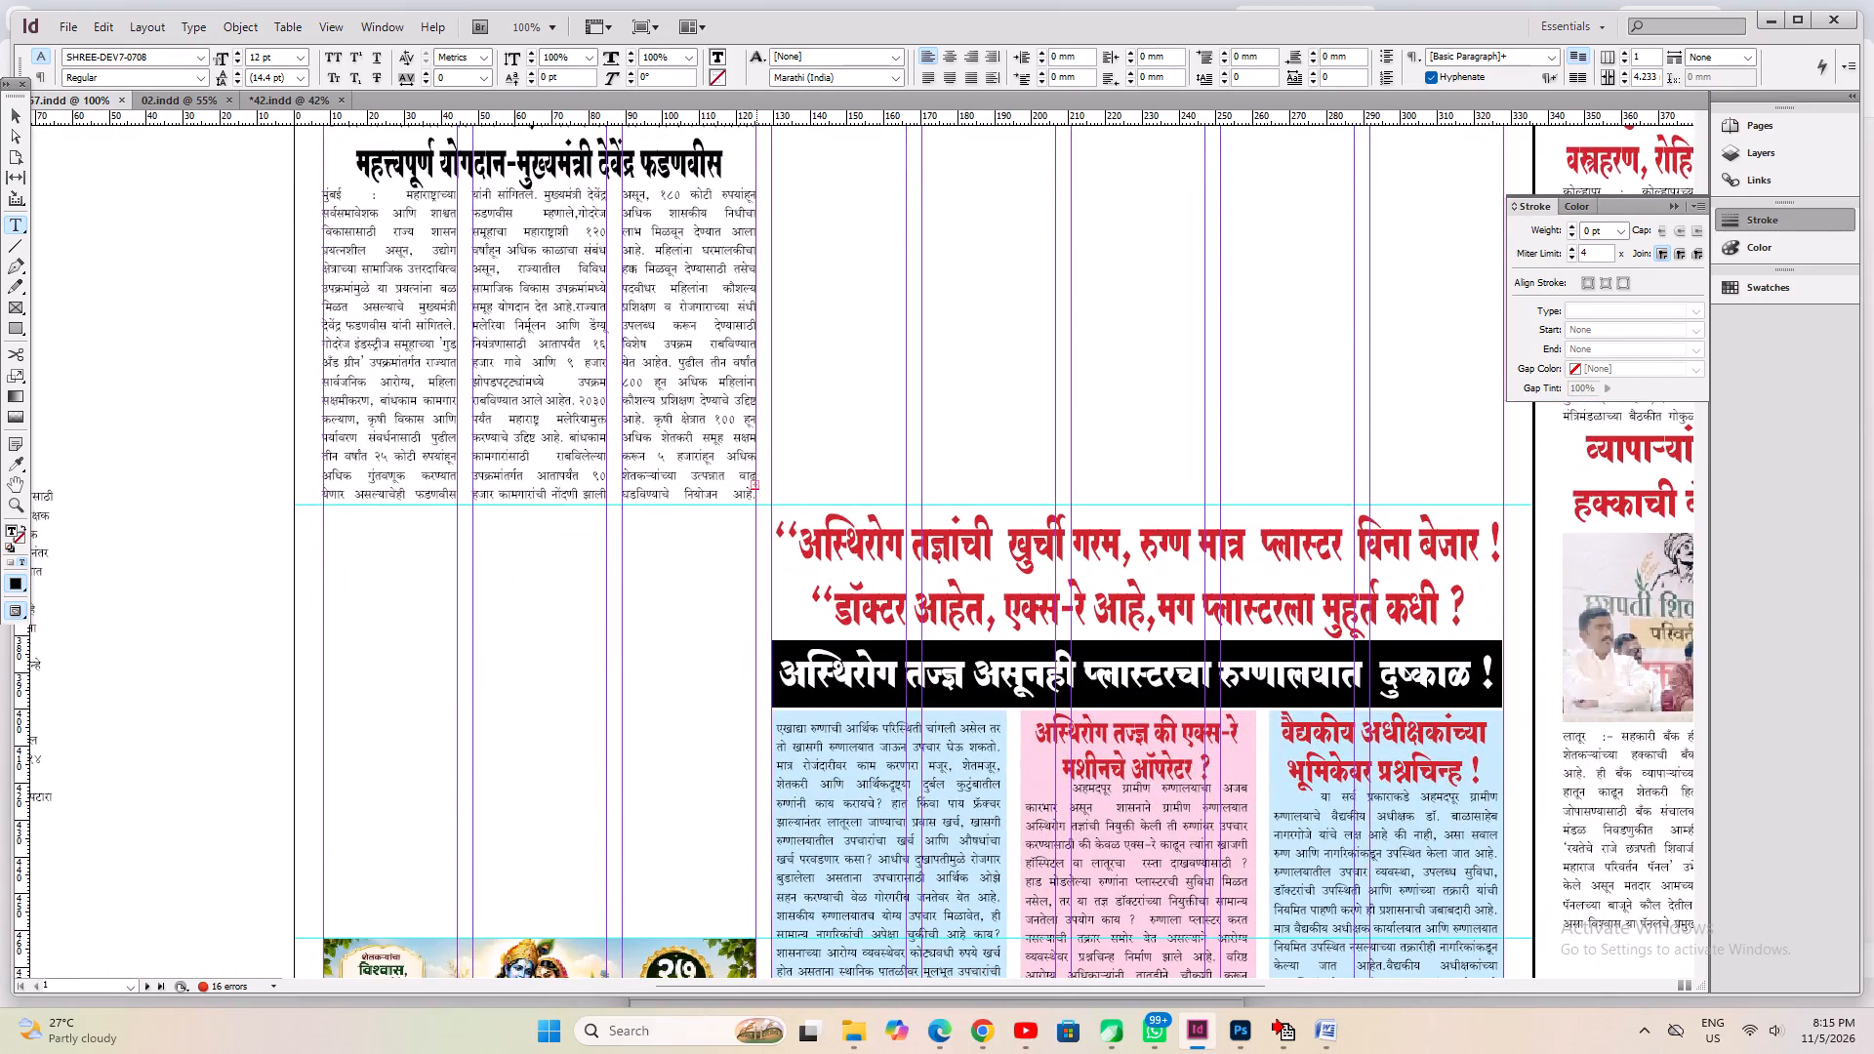
{"action": "left_click_drag", "start_coordinate": [324, 514], "coordinate": [741, 743]}
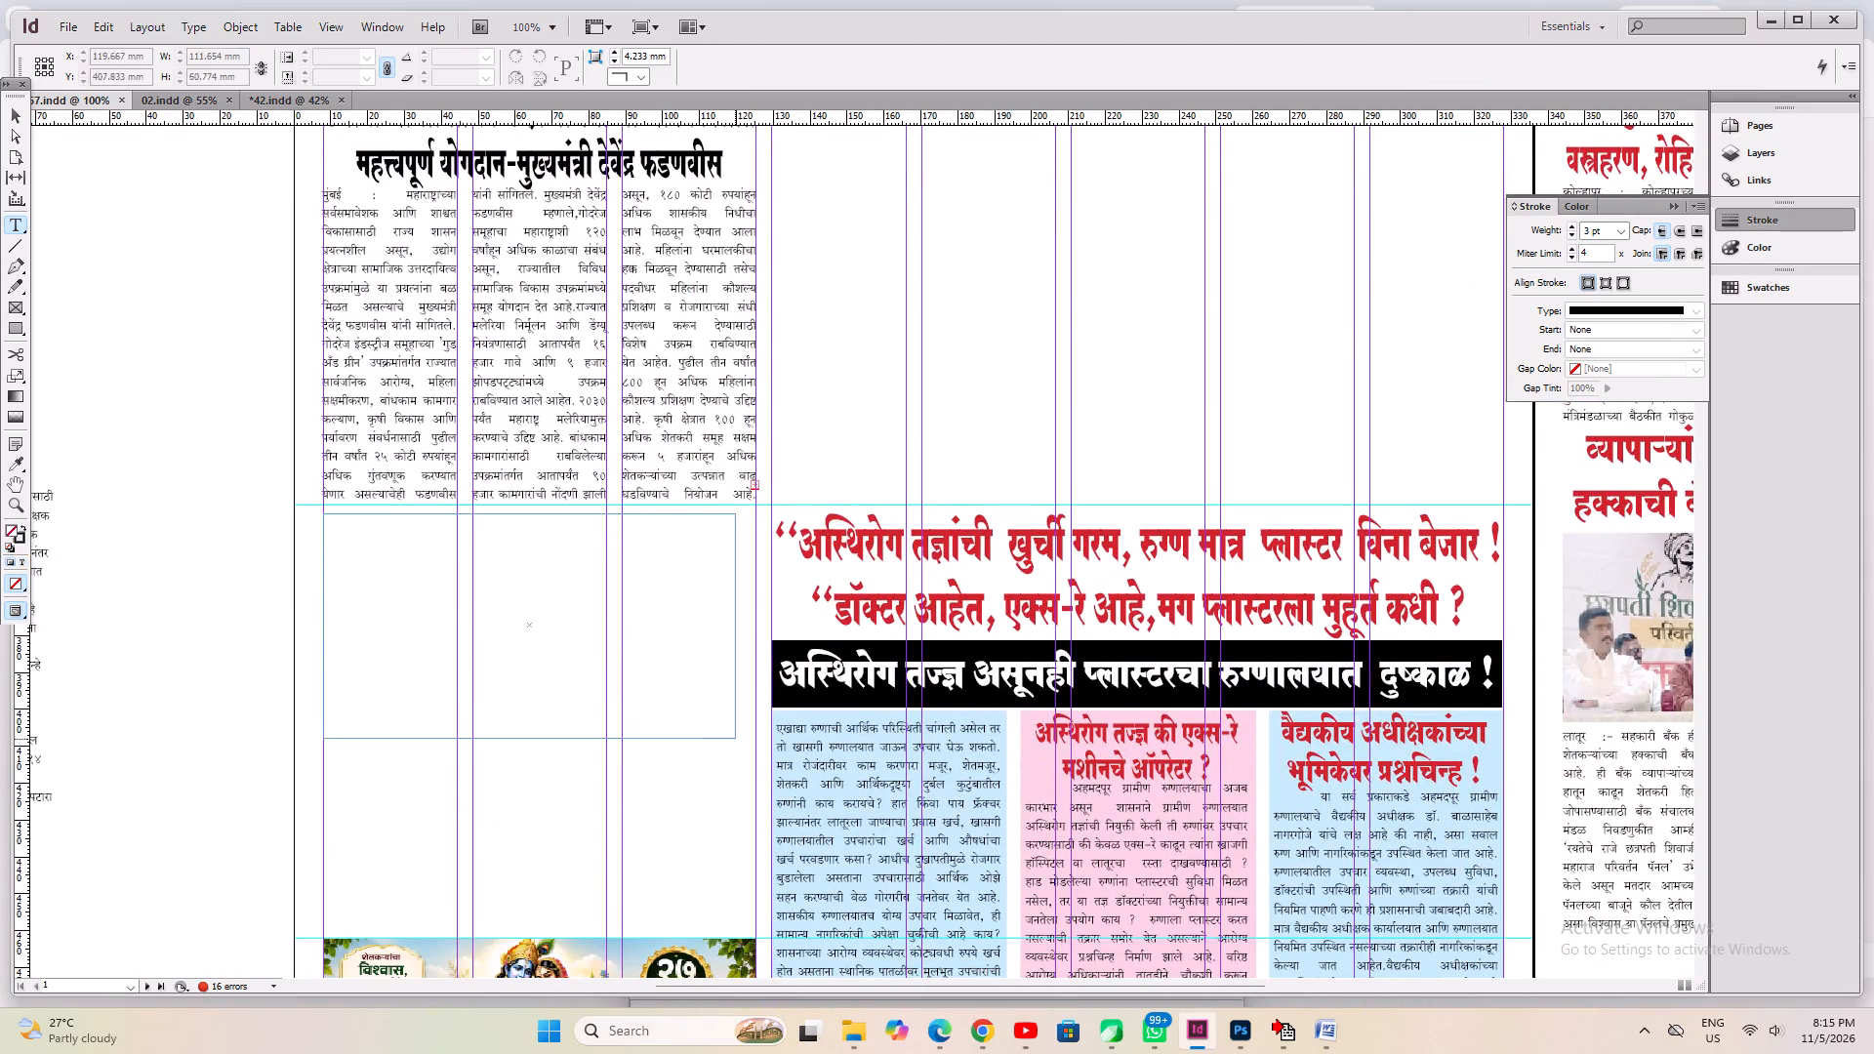
{"action": "left_click_drag", "start_coordinate": [741, 743], "coordinate": [756, 755]}
{"action": "key", "text": "ctrl+v"}
Give the gold price headline the formatting of the industries article's headline, fit its frame to the text, and save.
{"action": "key", "text": "ctrl+a"}
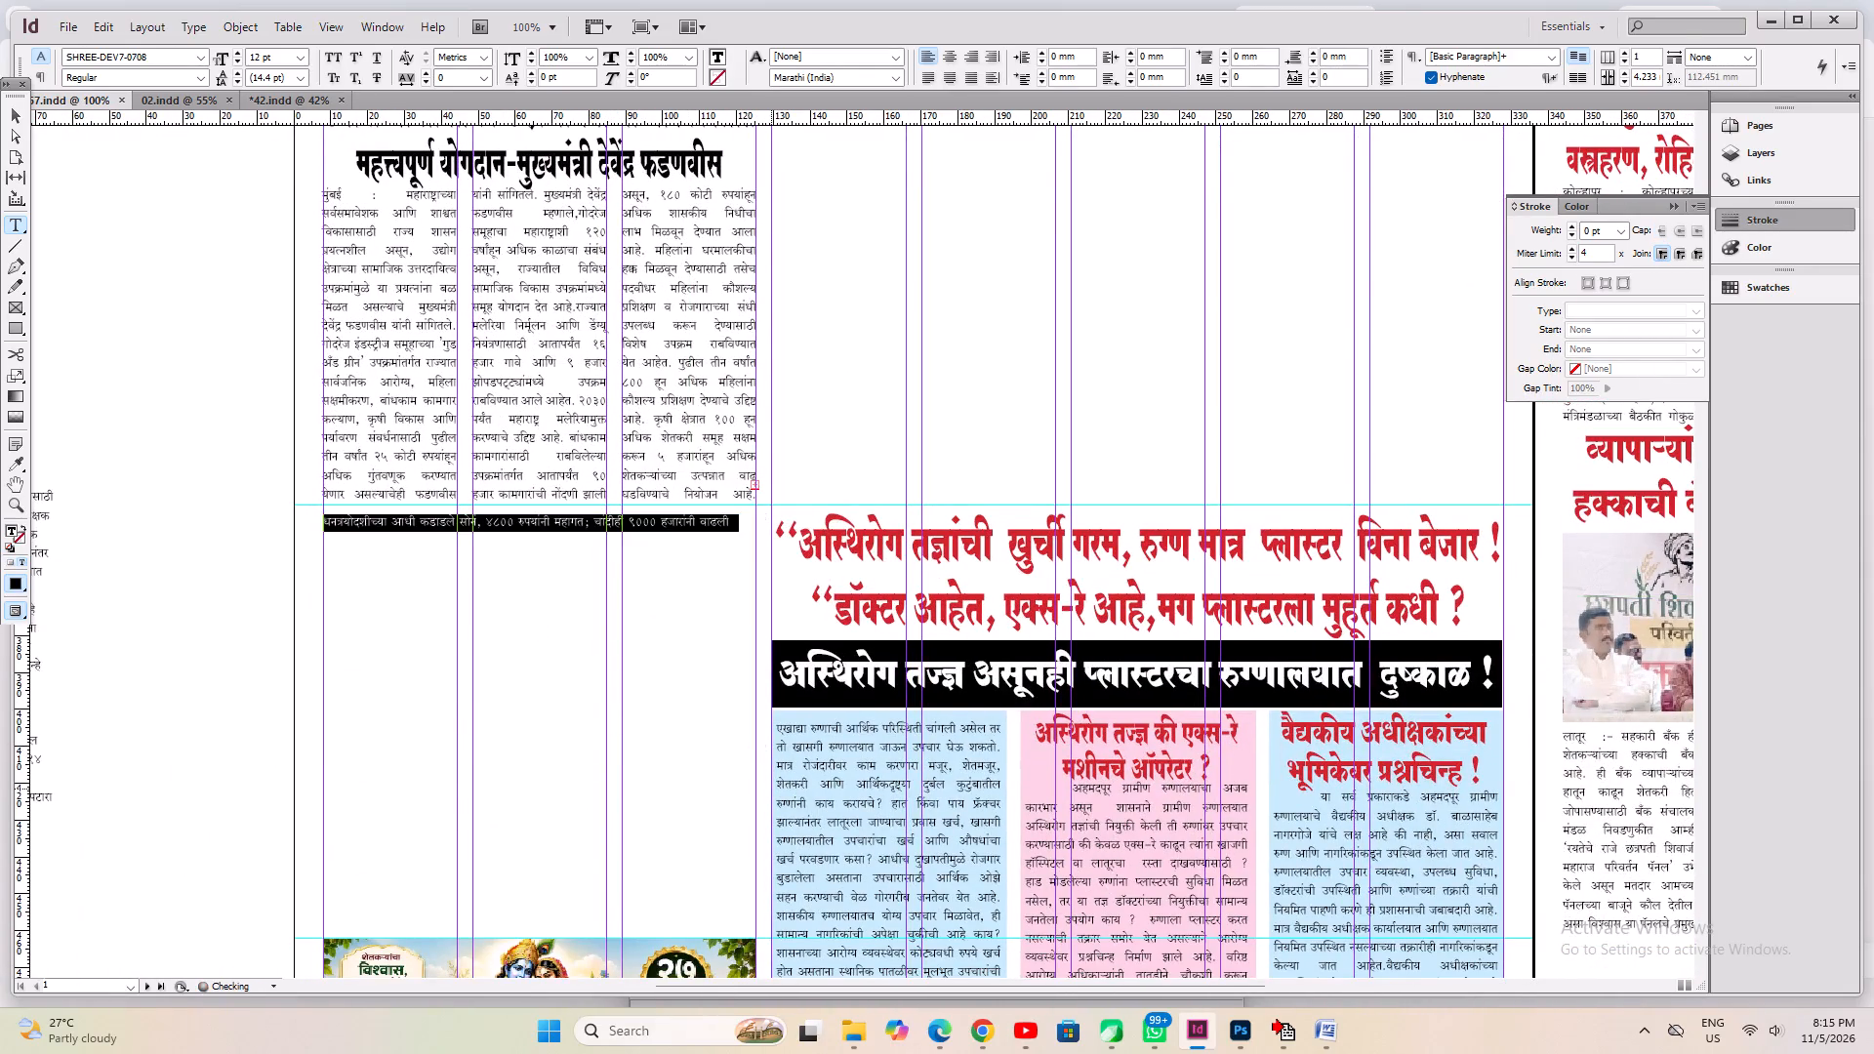
{"action": "scroll", "coordinate": [727, 719], "scroll_direction": "up", "scroll_amount": 3}
{"action": "left_click", "coordinate": [19, 459]}
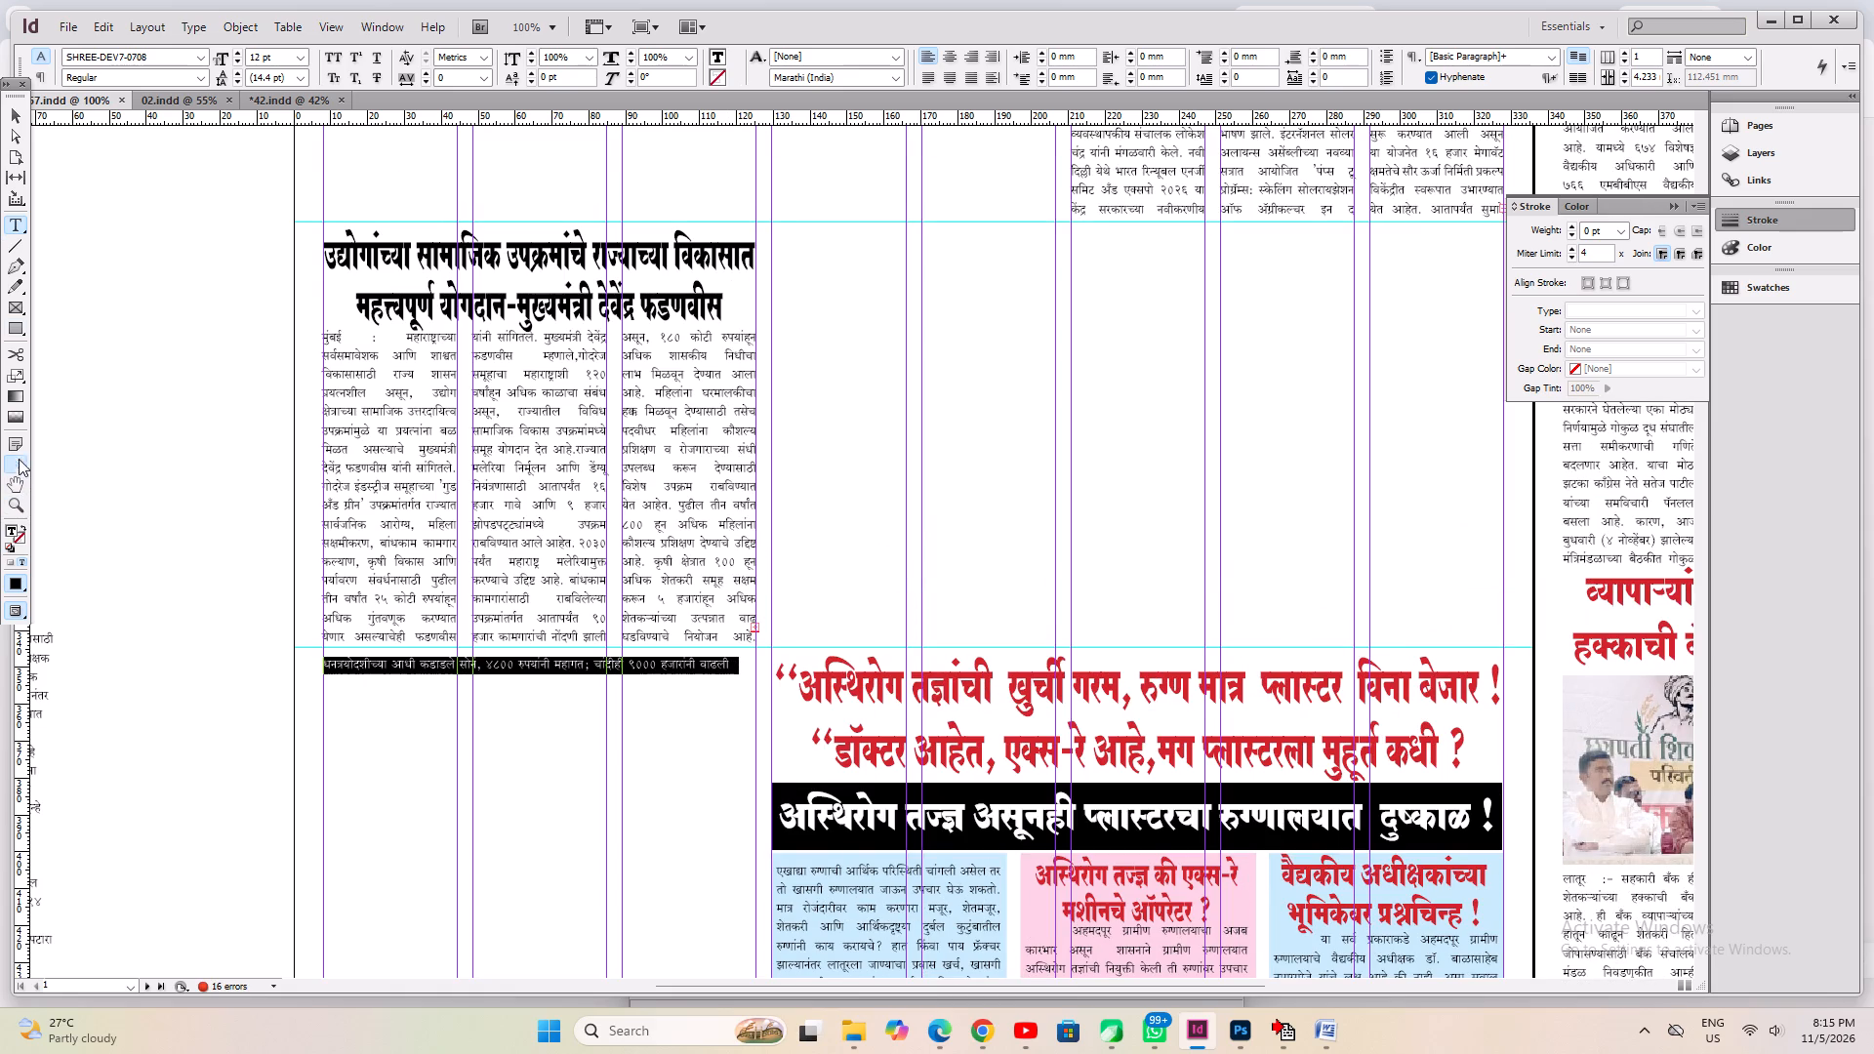
{"action": "left_click", "coordinate": [540, 242]}
{"action": "scroll", "coordinate": [400, 650], "scroll_direction": "down", "scroll_amount": 3}
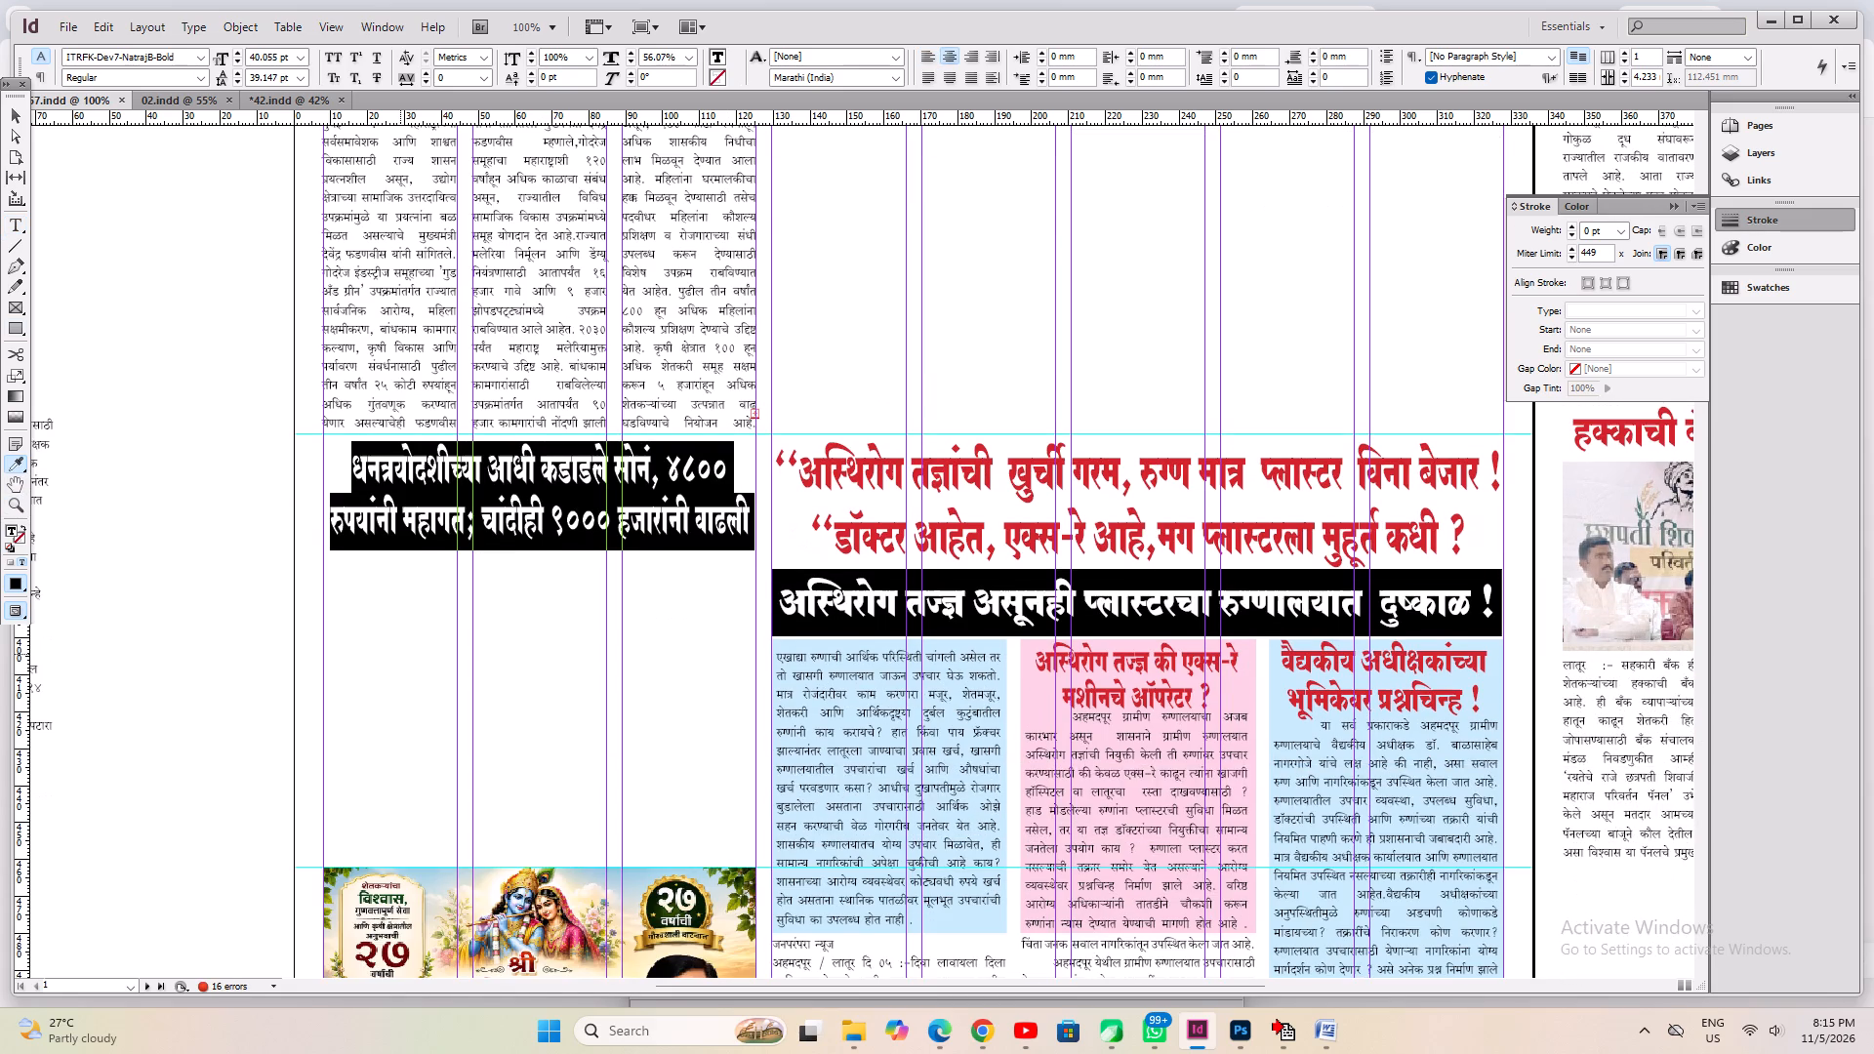
{"action": "key", "text": "ctrl+alt+c"}
{"action": "key", "text": "ctrl+s"}
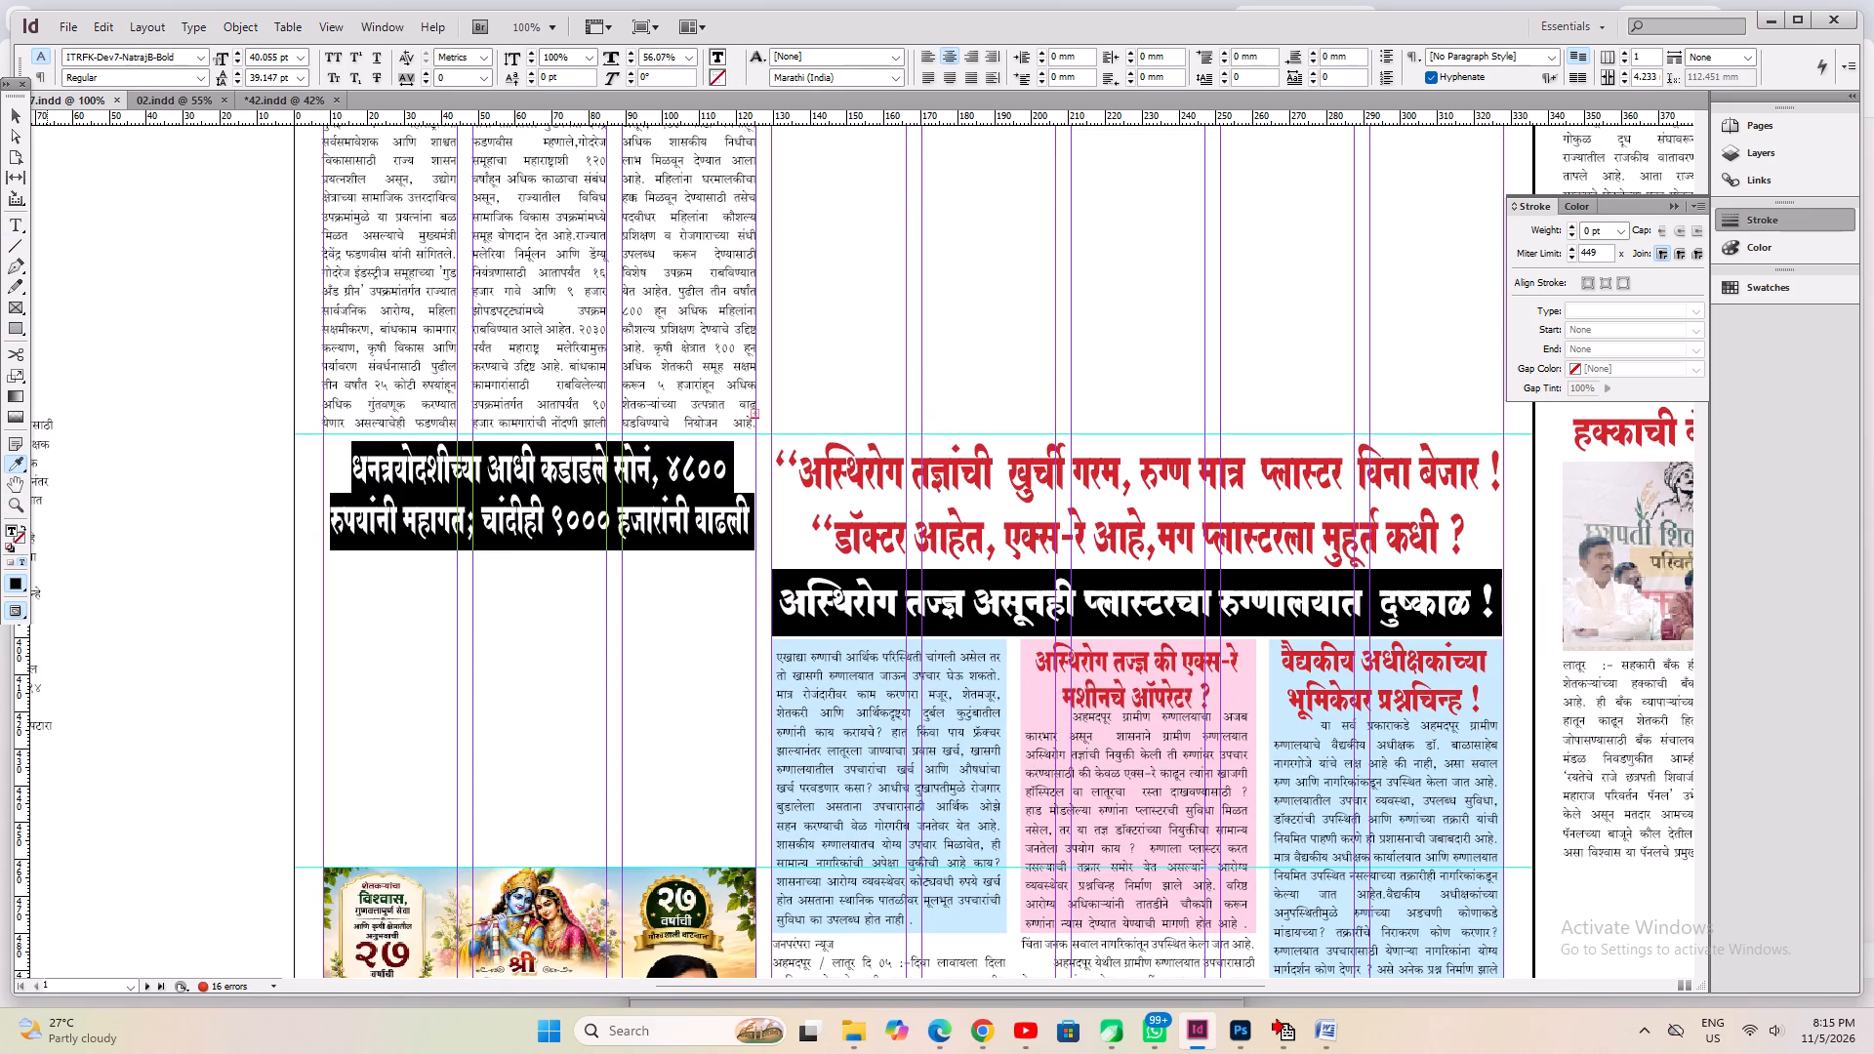
Draw a rectangle about 117 by 29 mm over the gold price headline, fill it with Black, and send it to the back.
{"action": "left_click", "coordinate": [11, 111]}
{"action": "left_click", "coordinate": [292, 590]}
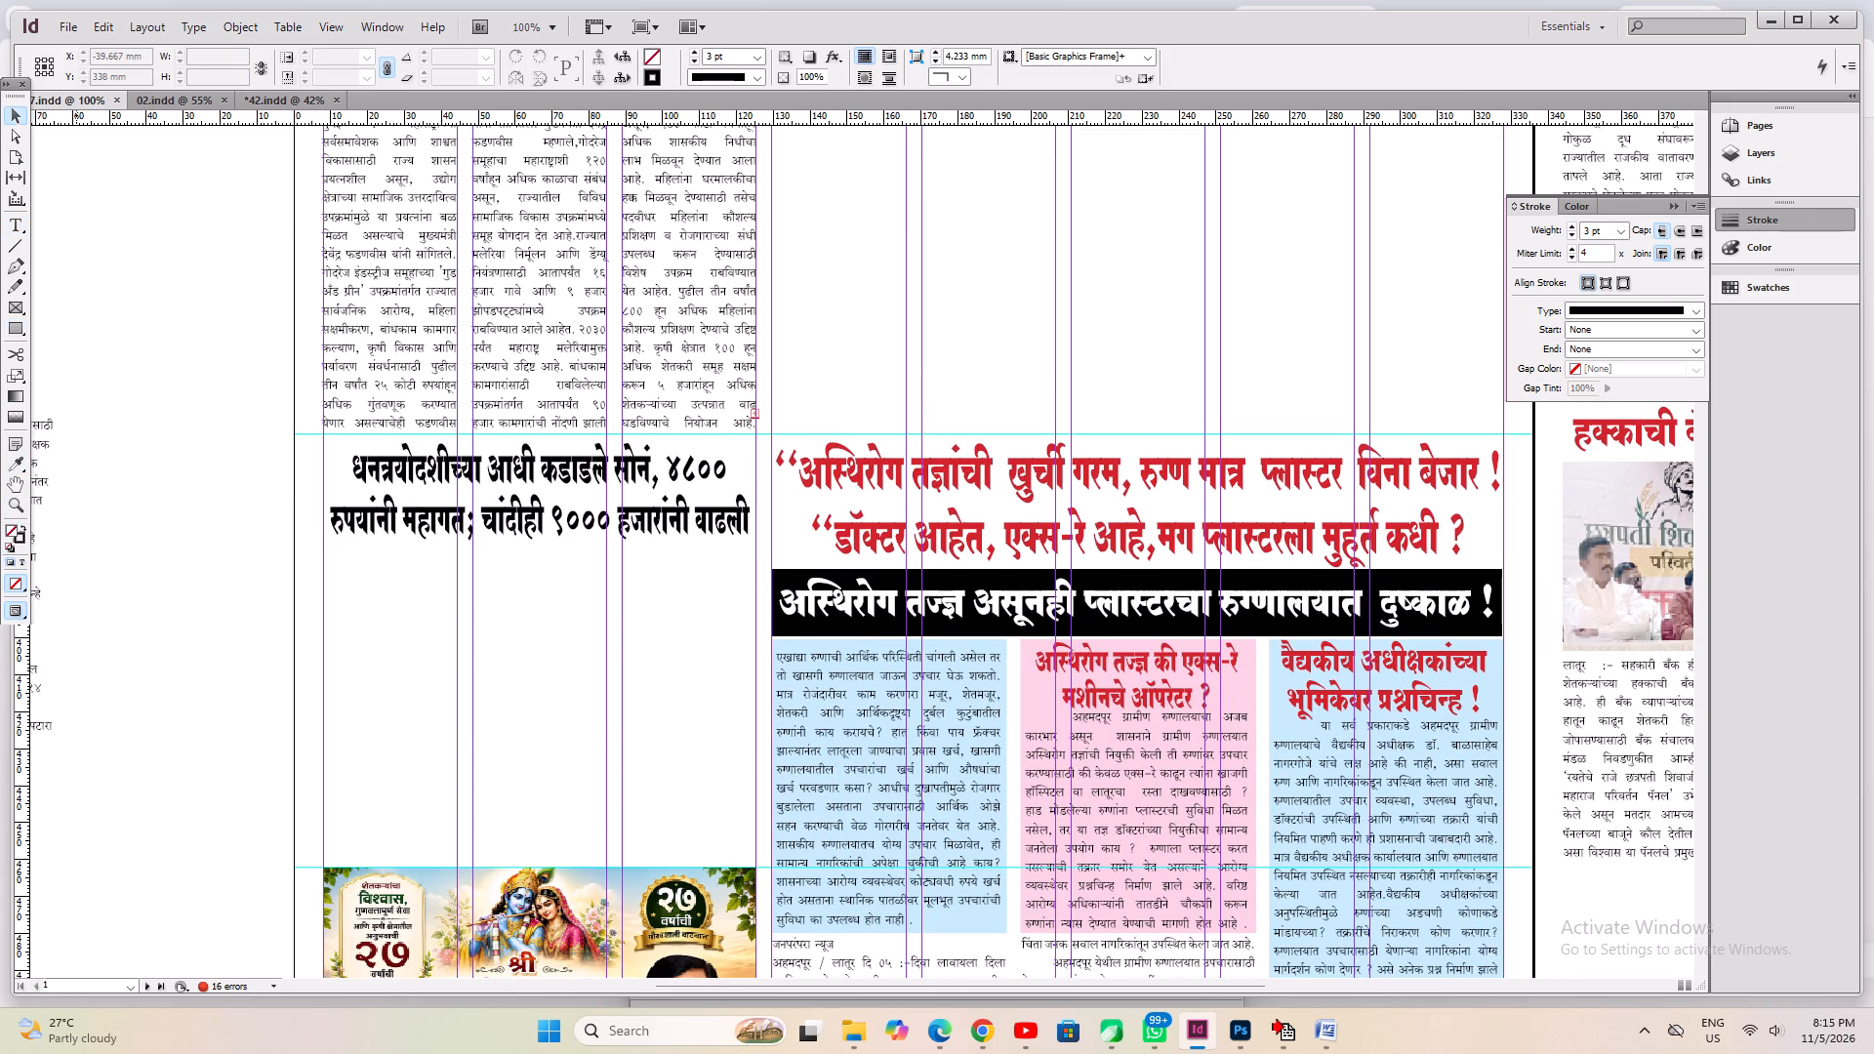
{"action": "left_click", "coordinate": [15, 324]}
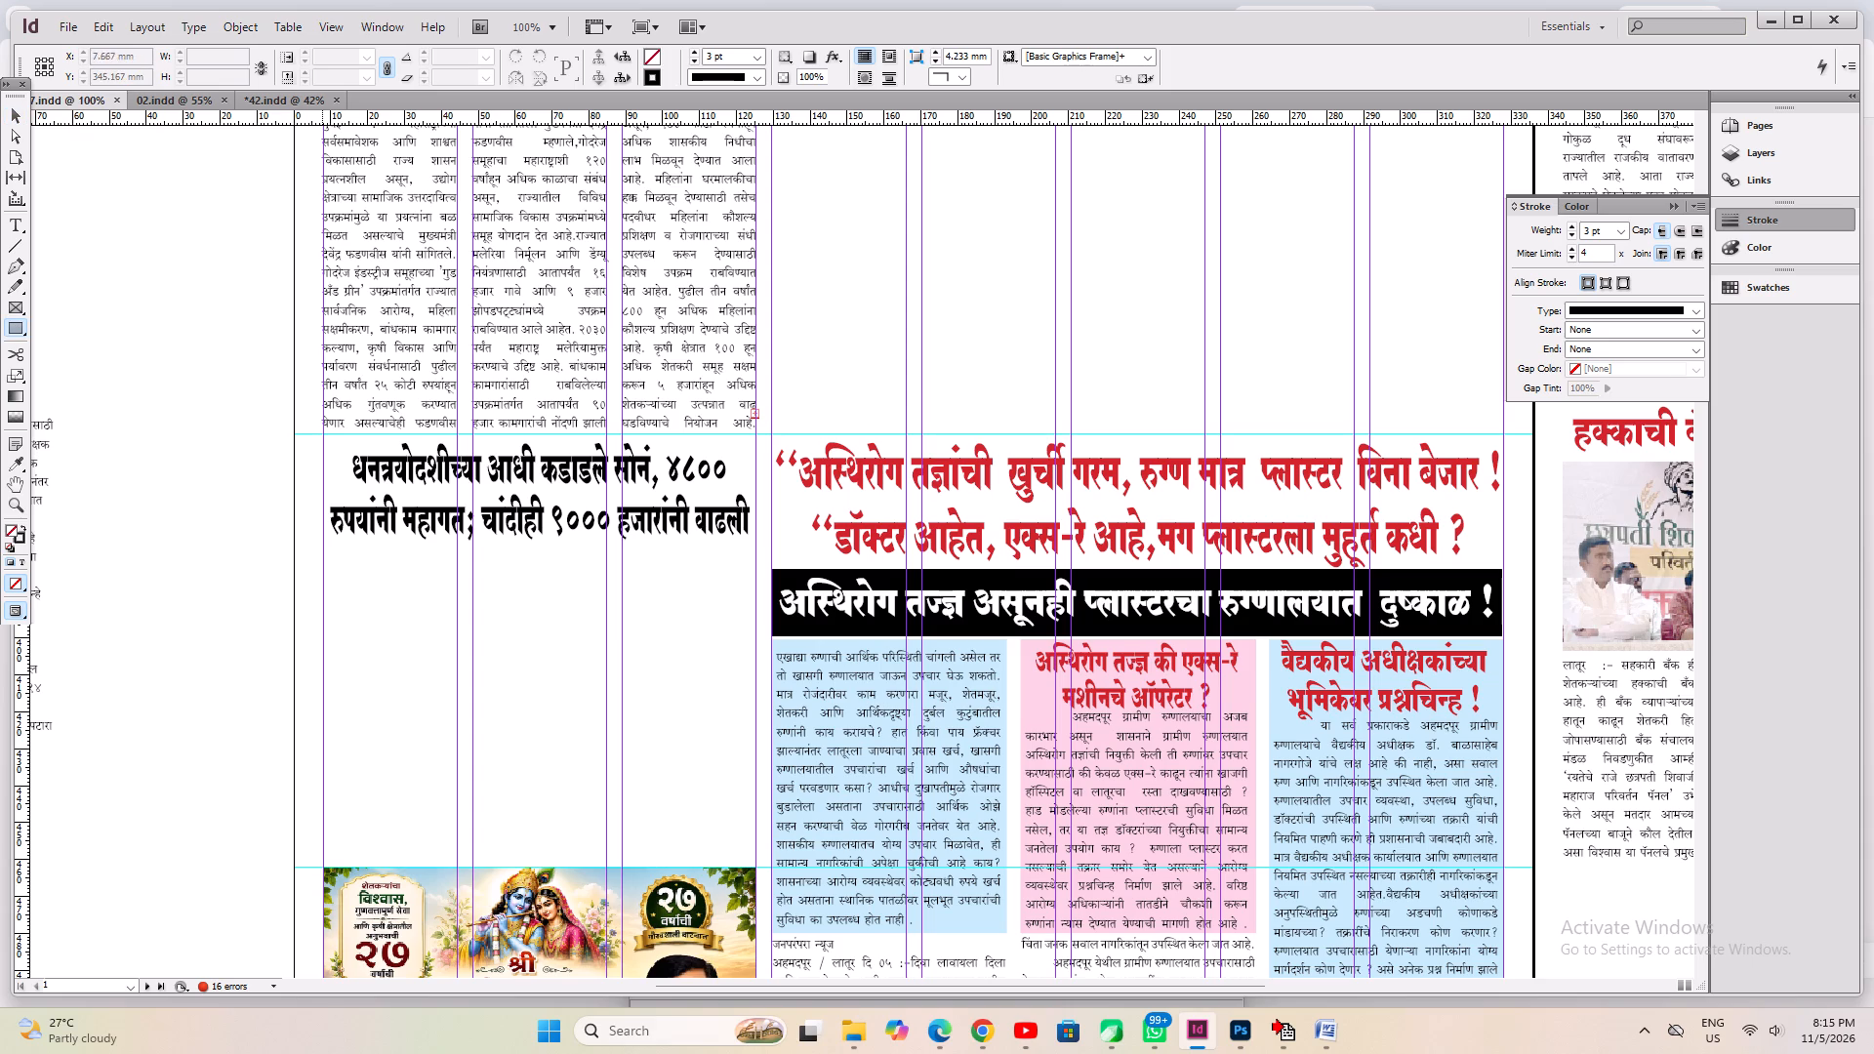
{"action": "left_click_drag", "start_coordinate": [323, 436], "coordinate": [754, 541]}
{"action": "left_click", "coordinate": [667, 49]}
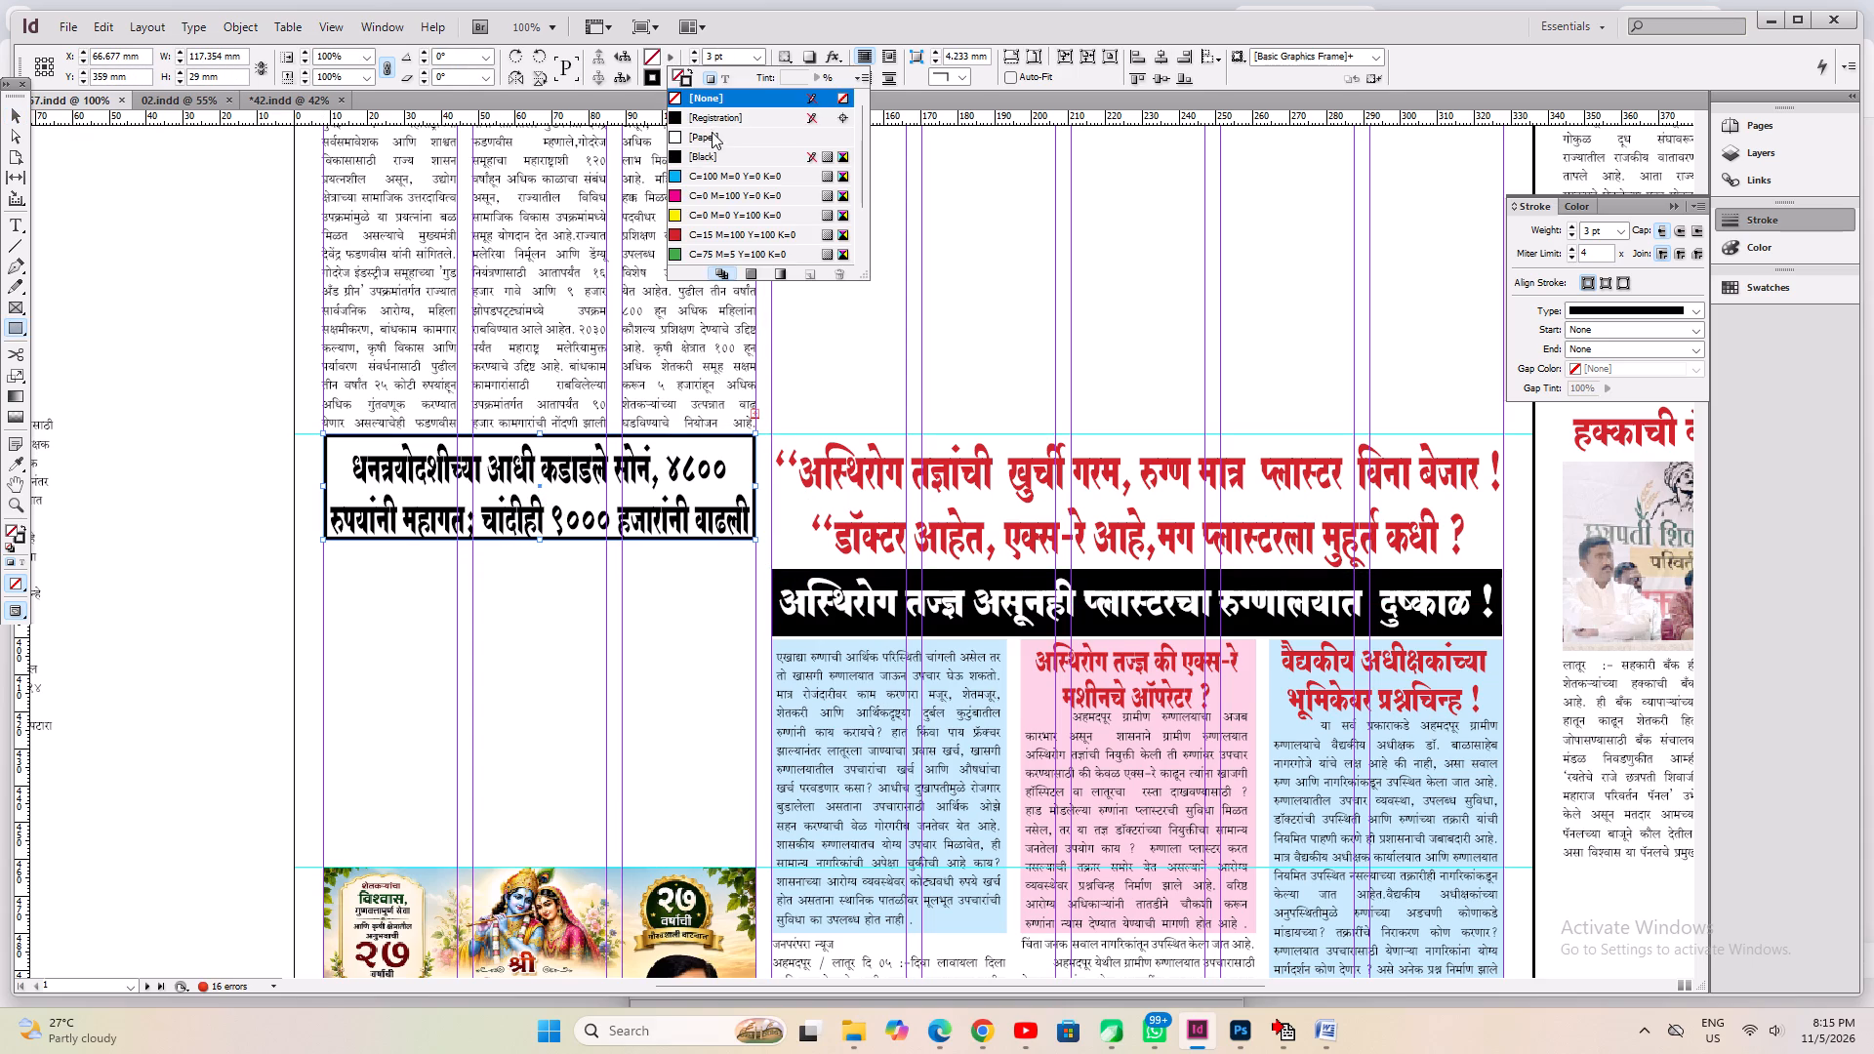
{"action": "left_click", "coordinate": [695, 150]}
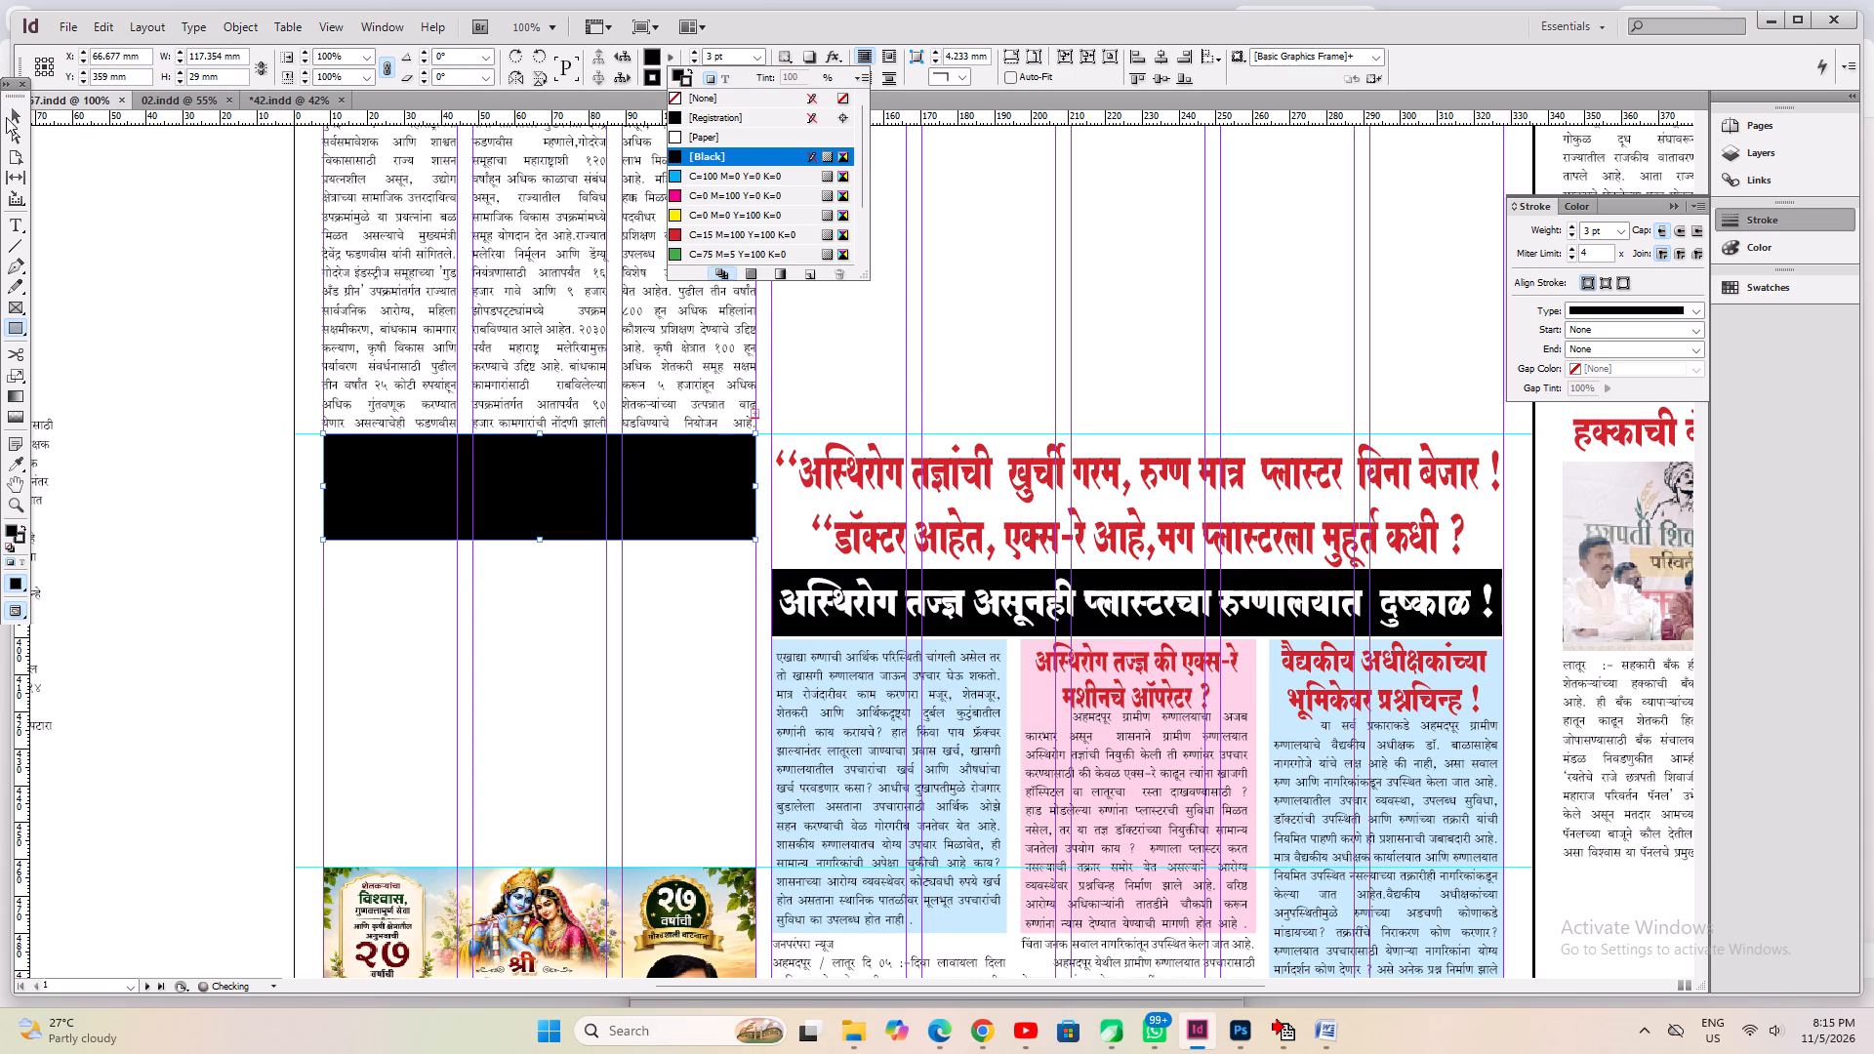
{"action": "left_click", "coordinate": [4, 114]}
{"action": "key", "text": "ctrl+shift+bracketleft"}
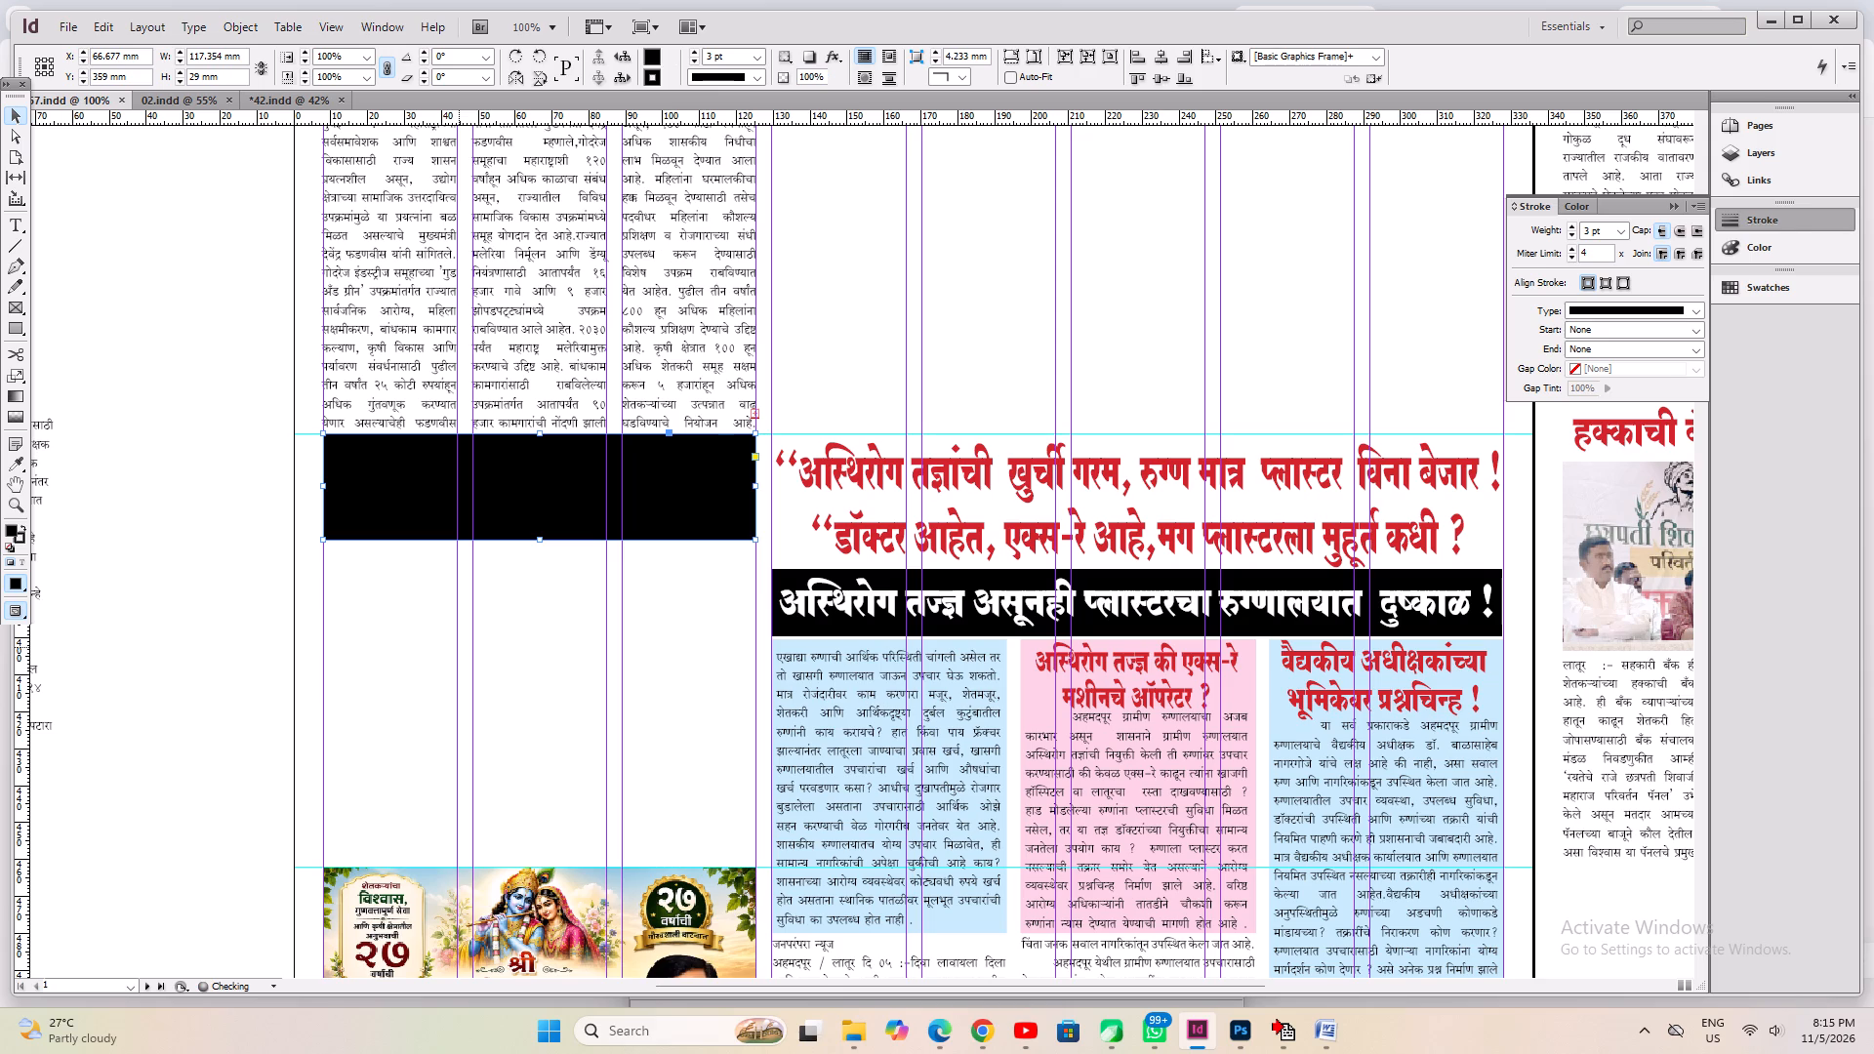
Color the gold price headline text Paper and save the document.
{"action": "left_click", "coordinate": [20, 223]}
{"action": "left_click", "coordinate": [470, 483]}
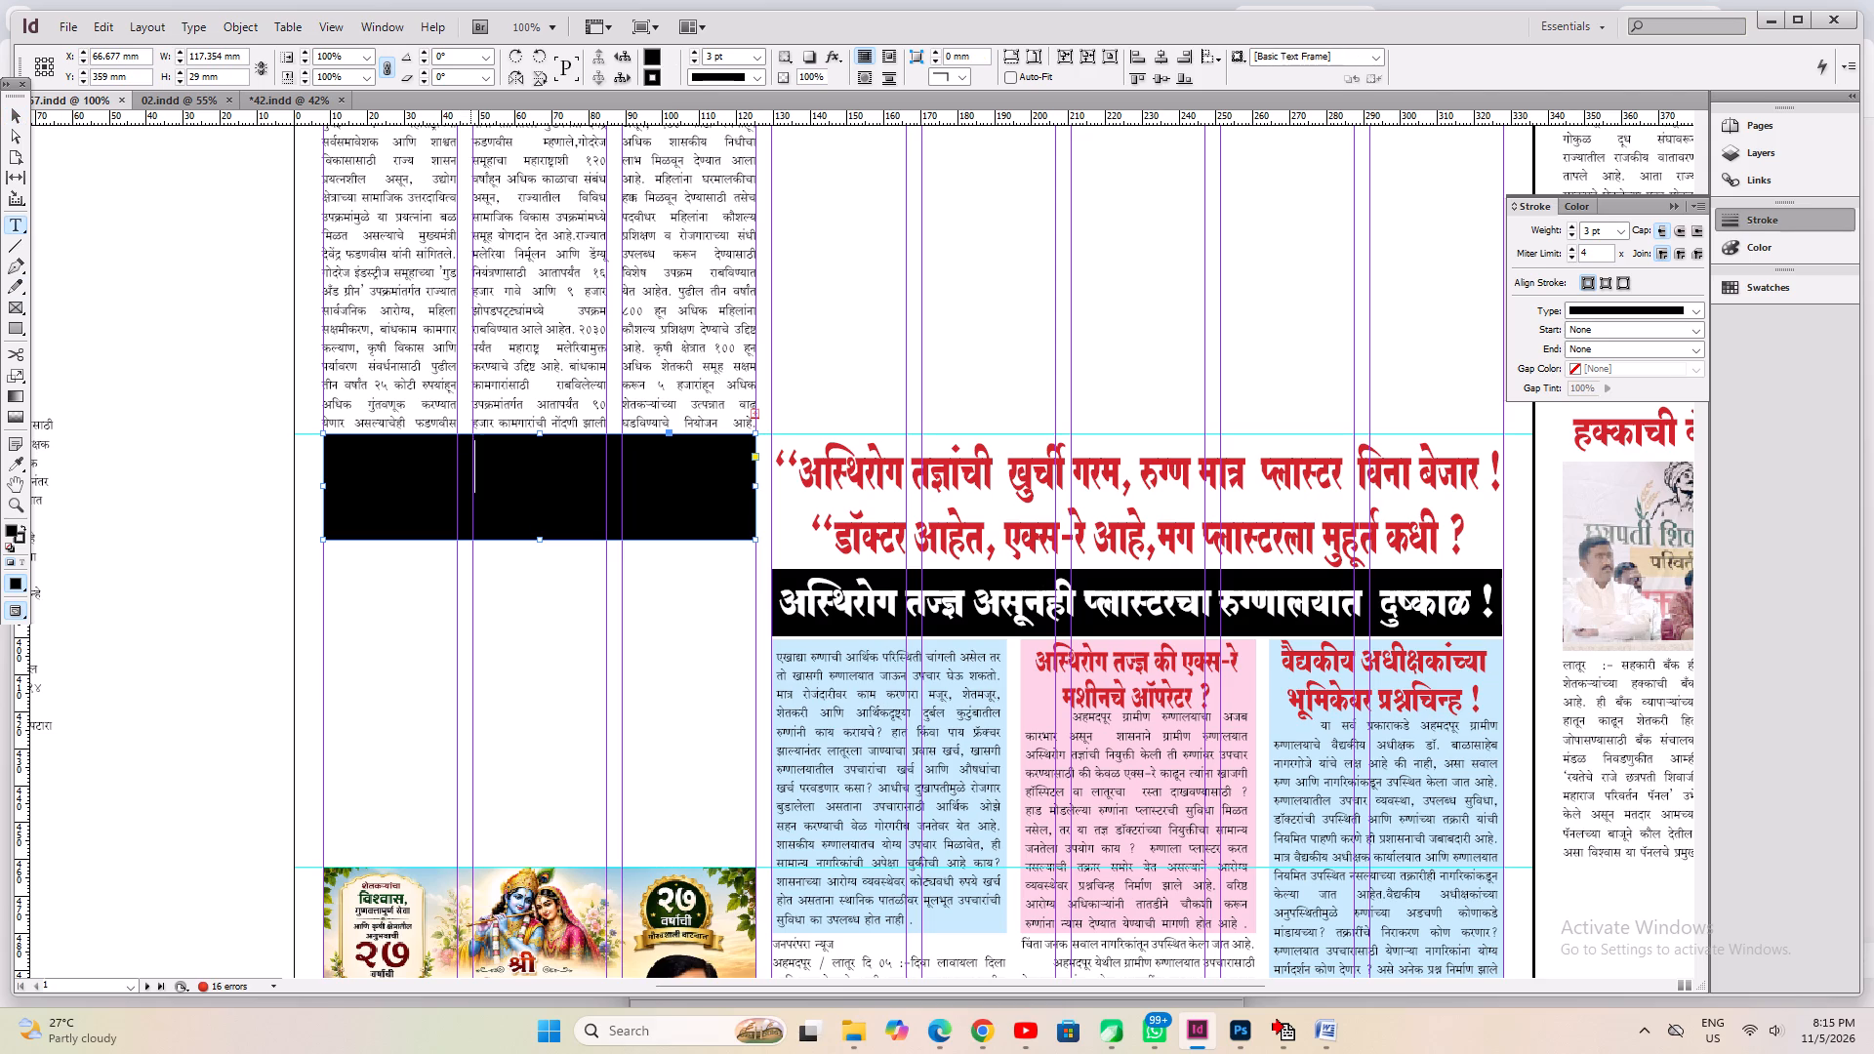
{"action": "key", "text": "ctrl+a"}
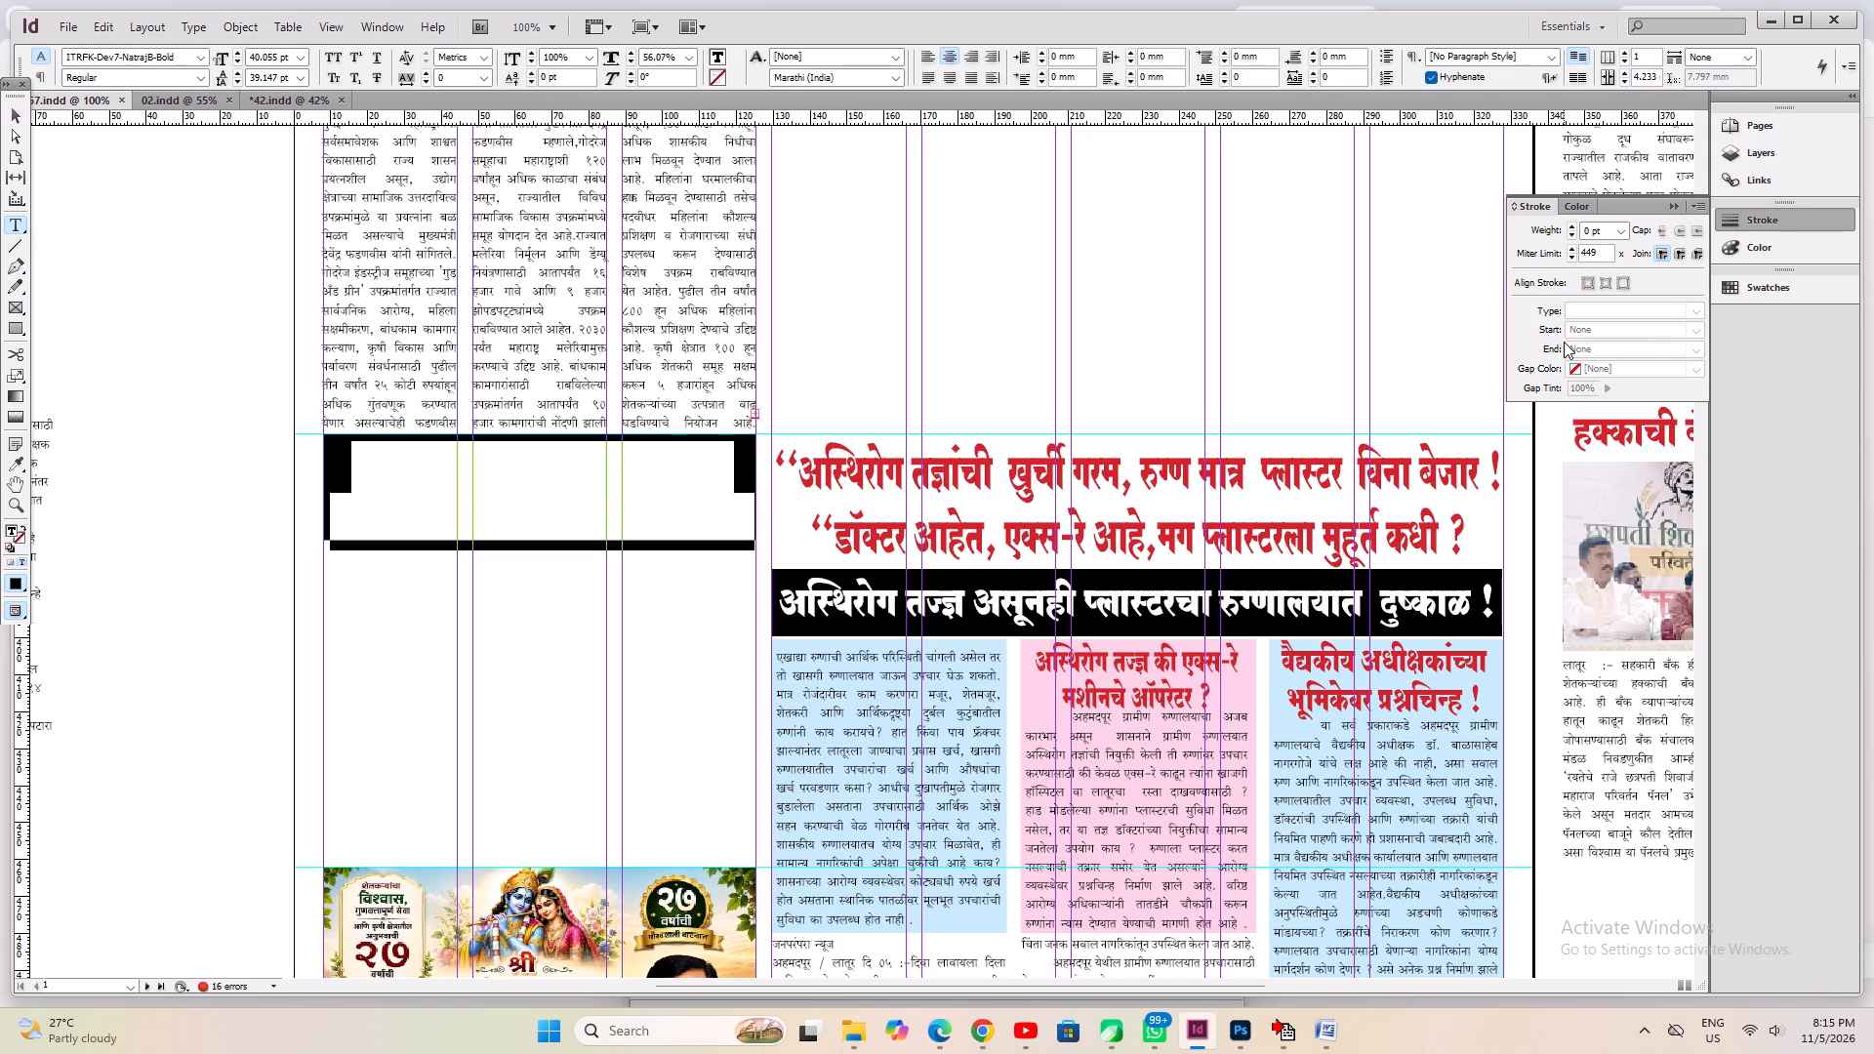
{"action": "key", "text": "F5"}
{"action": "left_click", "coordinate": [1537, 354]}
{"action": "left_click", "coordinate": [588, 498]}
{"action": "key", "text": "ctrl+s"}
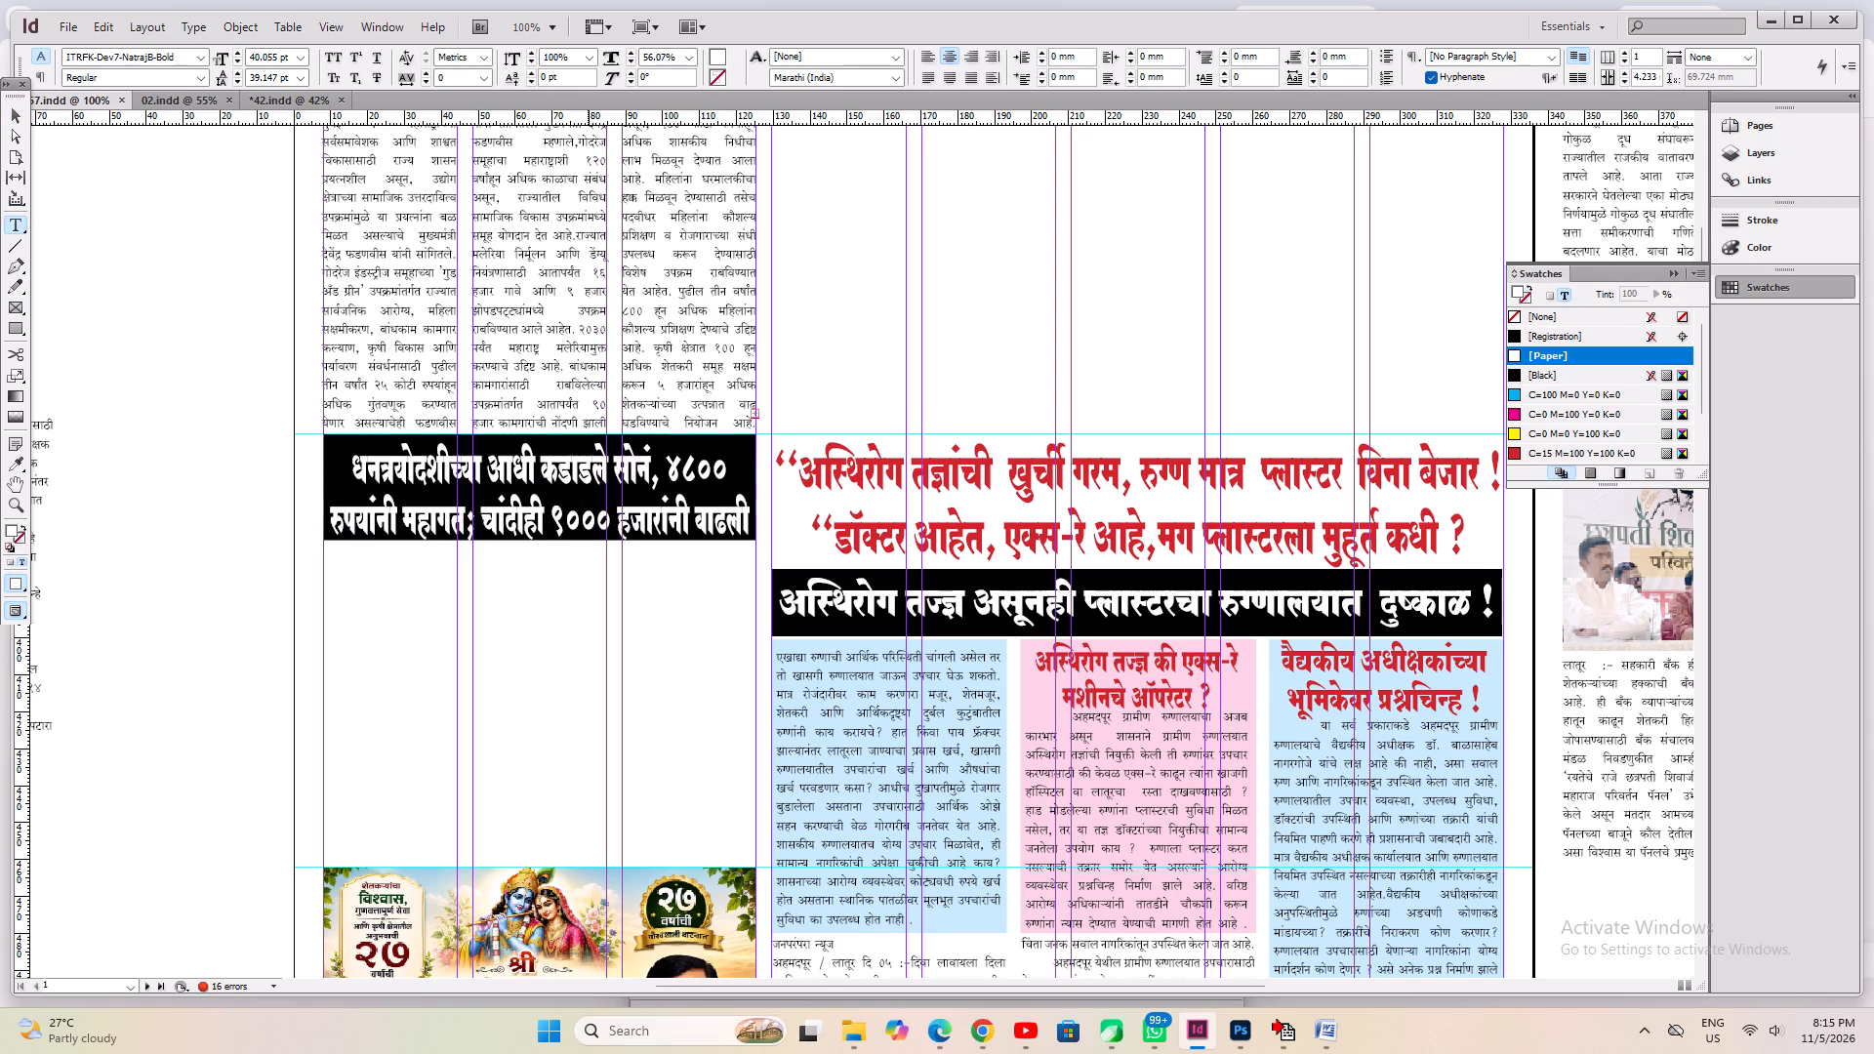
Remove the blank space before the first word of the gold price article's body text on the pasteboard.
{"action": "key", "text": "ctrl+0"}
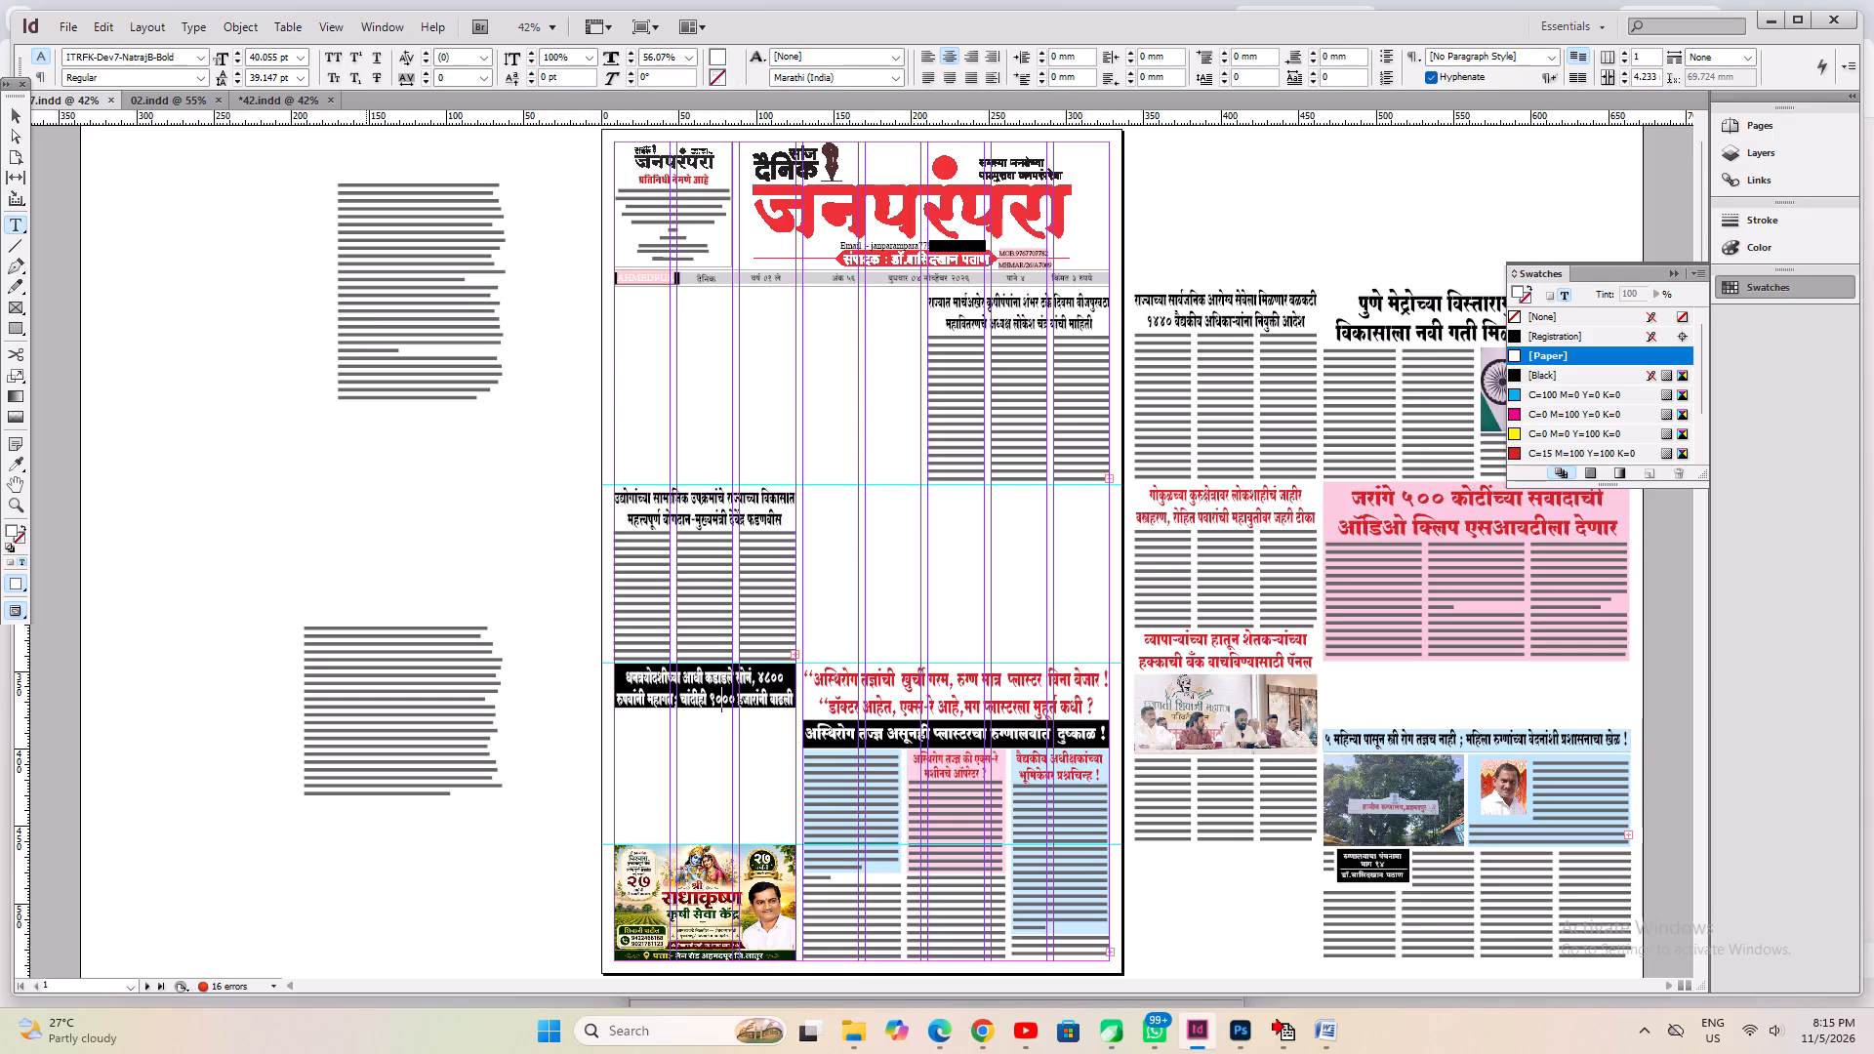
{"action": "left_click", "coordinate": [365, 229]}
{"action": "key", "text": "ctrl+1"}
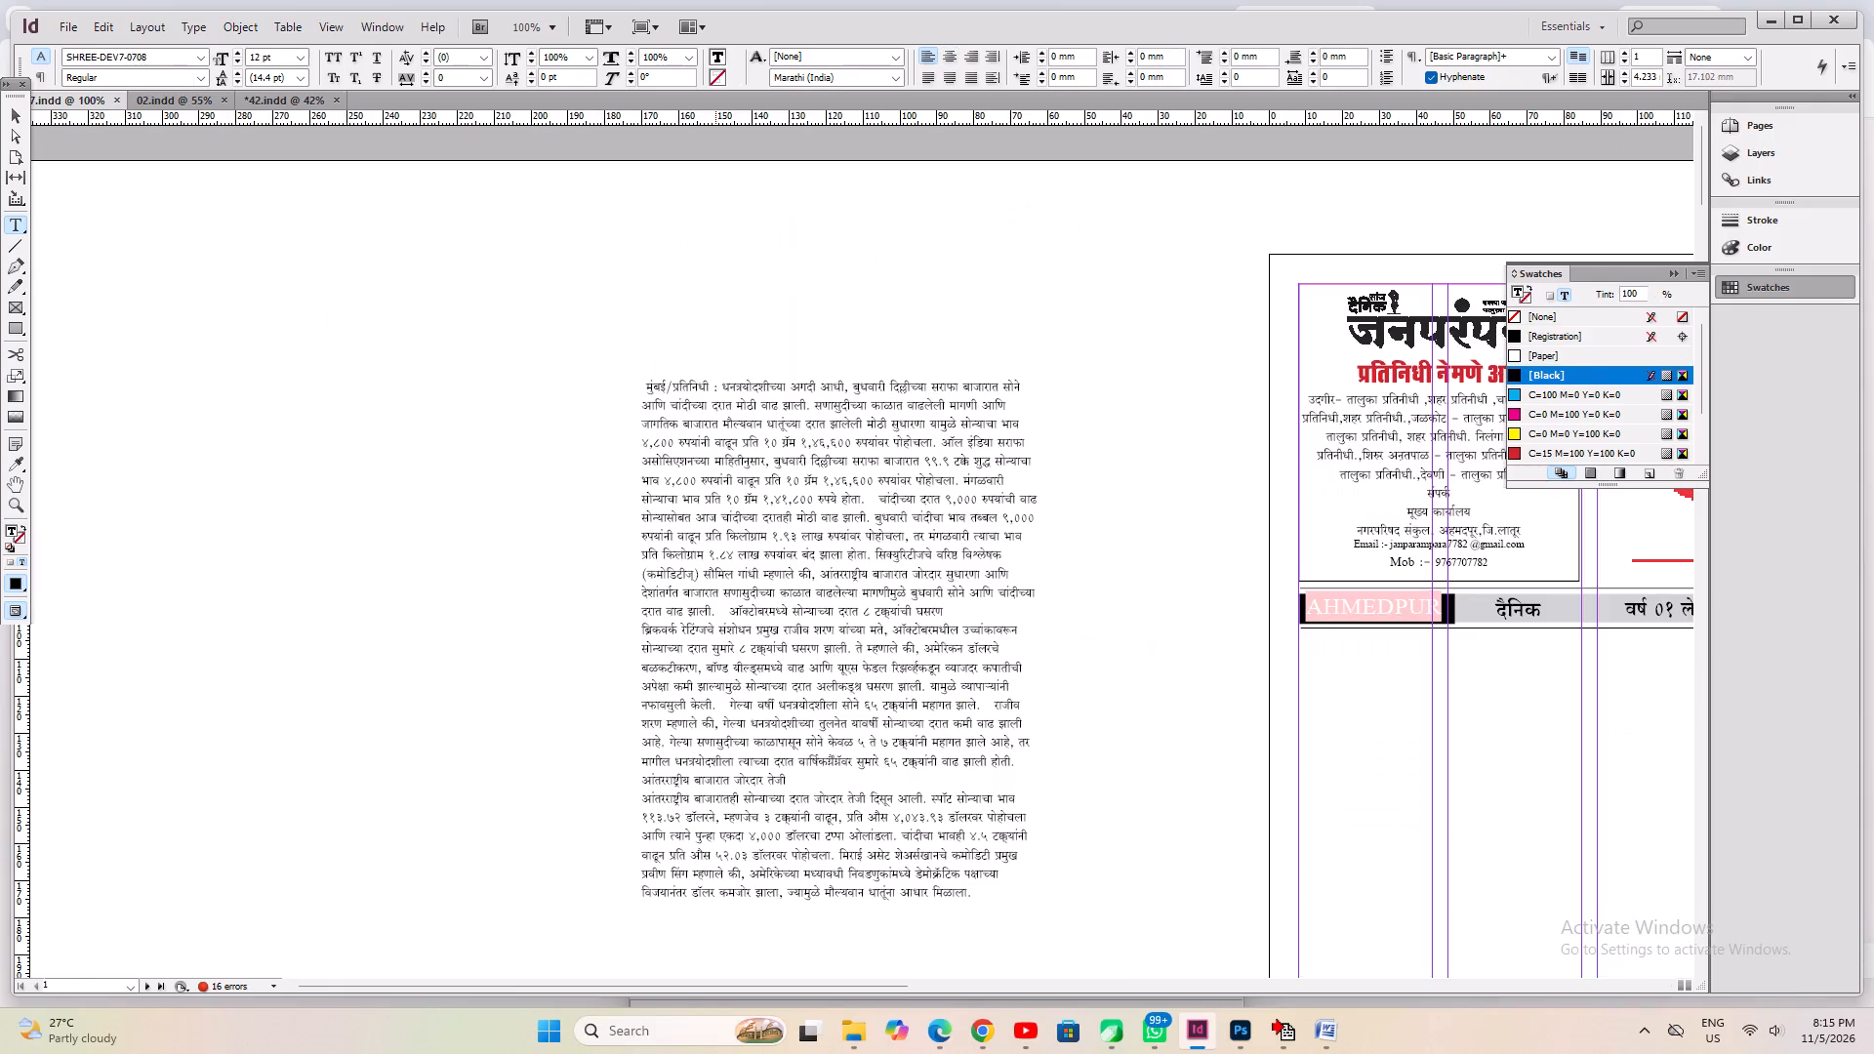
{"action": "key", "text": "Up"}
{"action": "key", "text": "Up"}
{"action": "key", "text": "Up"}
{"action": "key", "text": "Up"}
{"action": "key", "text": "Left"}
{"action": "key", "text": "Up"}
{"action": "key", "text": "Up"}
{"action": "key", "text": "Left"}
{"action": "key", "text": "Left"}
{"action": "key", "text": "Left"}
{"action": "key", "text": "Left"}
{"action": "key", "text": "Left"}
{"action": "key", "text": "Left"}
{"action": "key", "text": "Left"}
{"action": "key", "text": "Left"}
{"action": "key", "text": "Left"}
{"action": "key", "text": "Left"}
{"action": "key", "text": "Left"}
{"action": "key", "text": "Left"}
{"action": "key", "text": "Left"}
{"action": "key", "text": "Left"}
{"action": "key", "text": "Right"}
{"action": "key", "text": "shift+Up"}
{"action": "key", "text": "shift+Up"}
{"action": "key", "text": "shift+Up"}
{"action": "key", "text": "shift+Up"}
{"action": "key", "text": "shift+Up"}
{"action": "key", "text": "shift+Up"}
{"action": "key", "text": "shift+Up"}
{"action": "key", "text": "shift+Up"}
{"action": "key", "text": "shift+Up"}
{"action": "key", "text": "shift+Up"}
{"action": "key", "text": "shift+Up"}
{"action": "key", "text": "shift+Up"}
{"action": "key", "text": "shift+Up"}
{"action": "key", "text": "shift+Up"}
{"action": "key", "text": "shift+Up"}
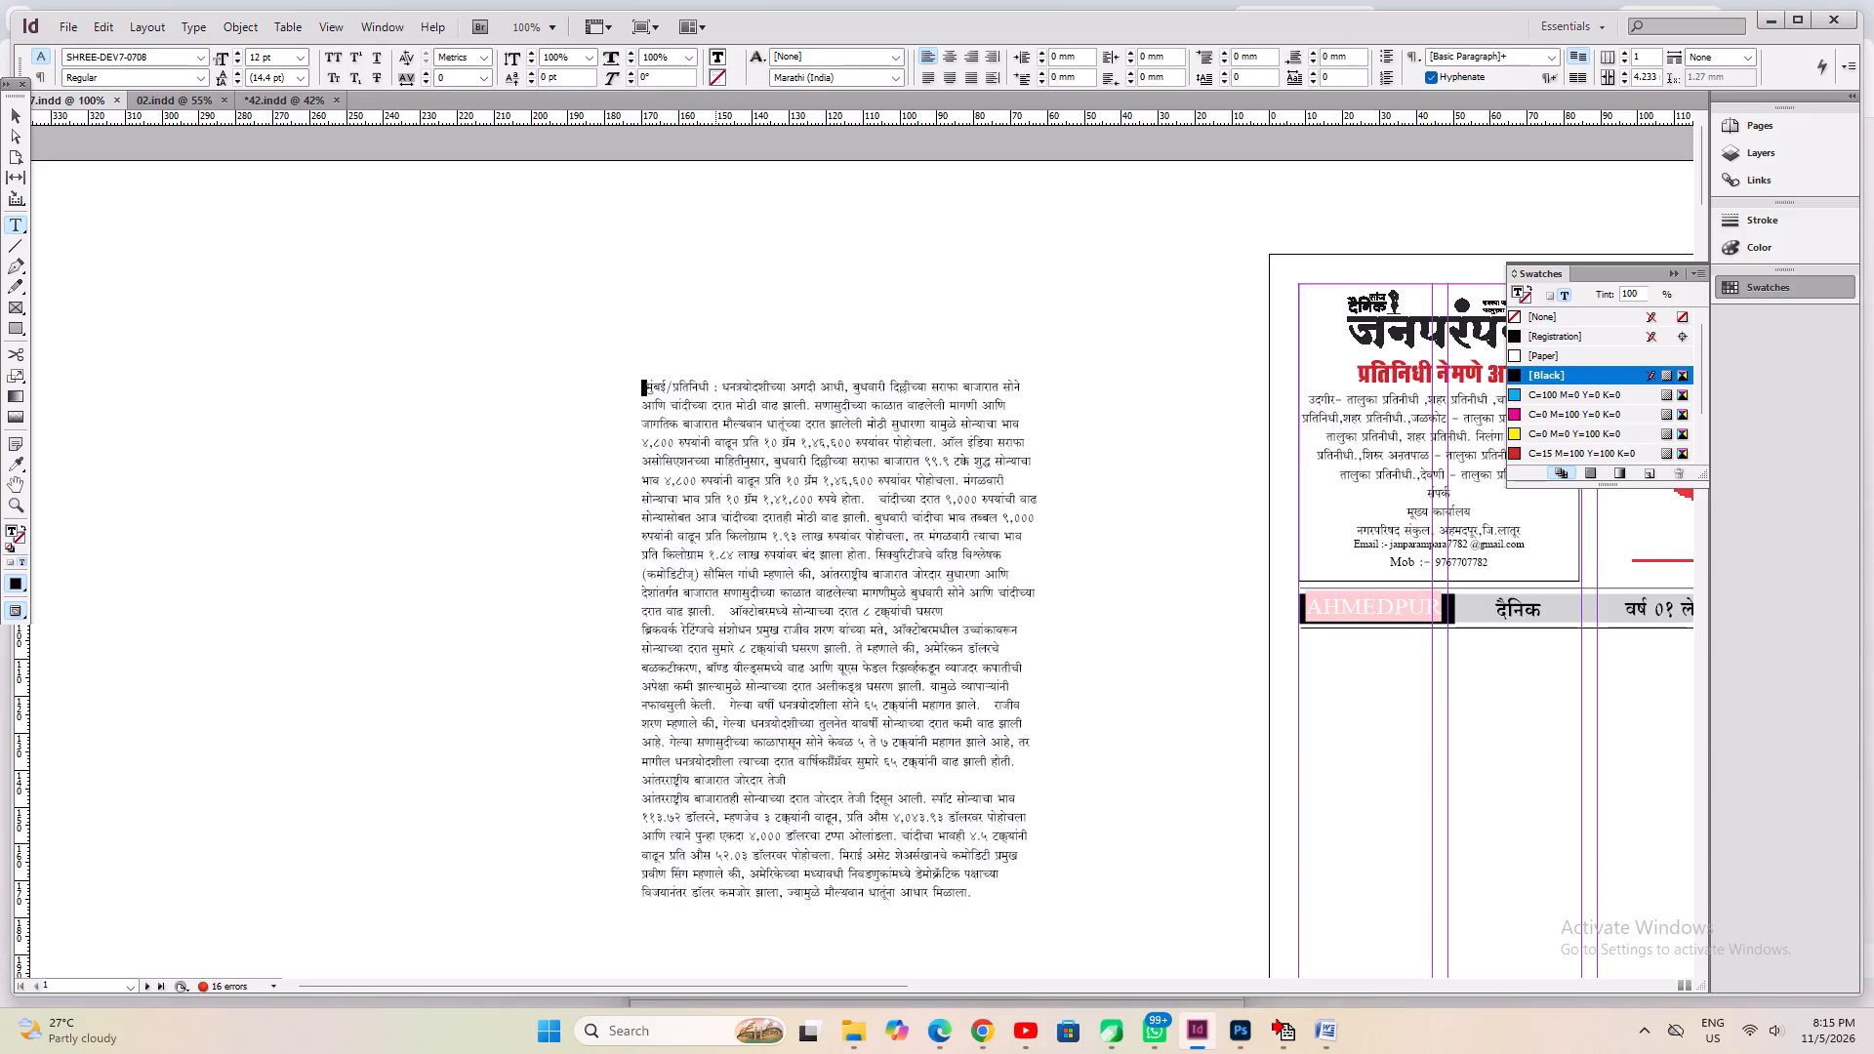
{"action": "key", "text": "BackSpace"}
{"action": "key", "text": "BackSpace"}
{"action": "key", "text": "BackSpace"}
Justify all of the gold price article's text with the last line aligned left, and fit its frame to the content.
{"action": "key", "text": "ctrl+a"}
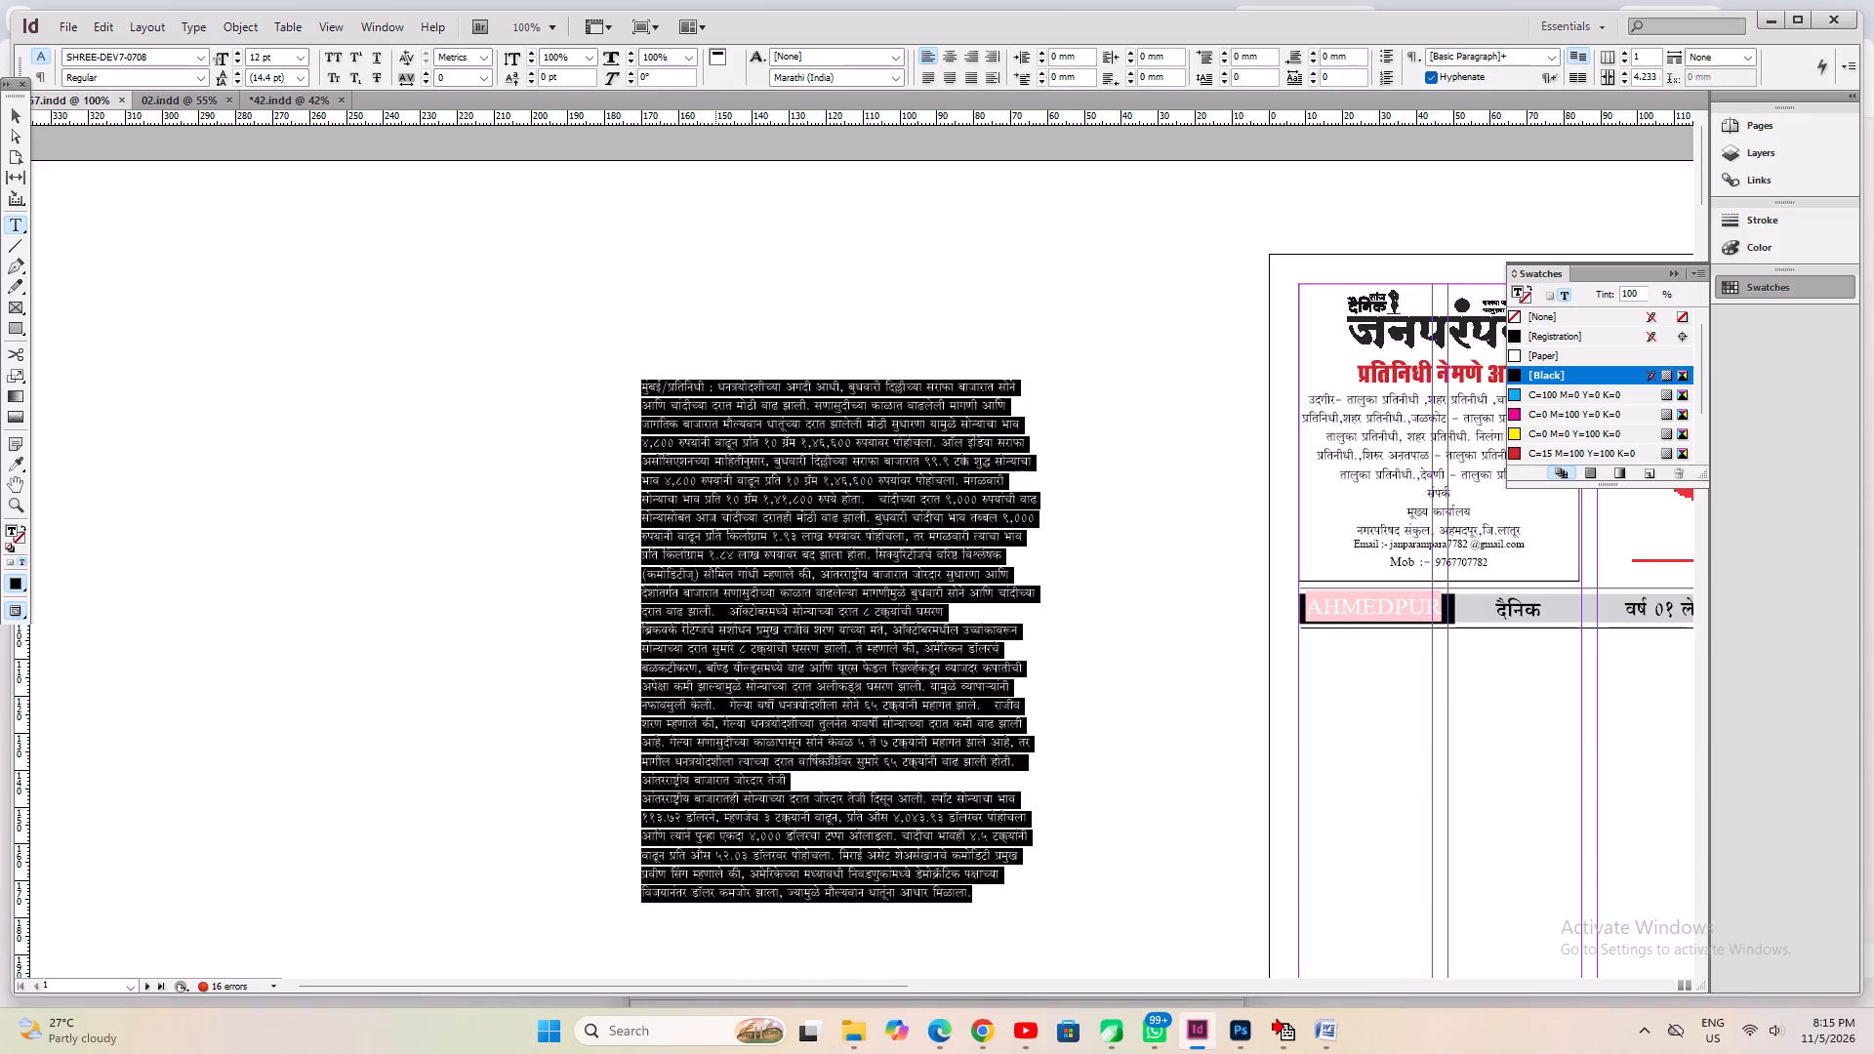
{"action": "key", "text": "ctrl+shift+j"}
{"action": "key", "text": "ctrl+0"}
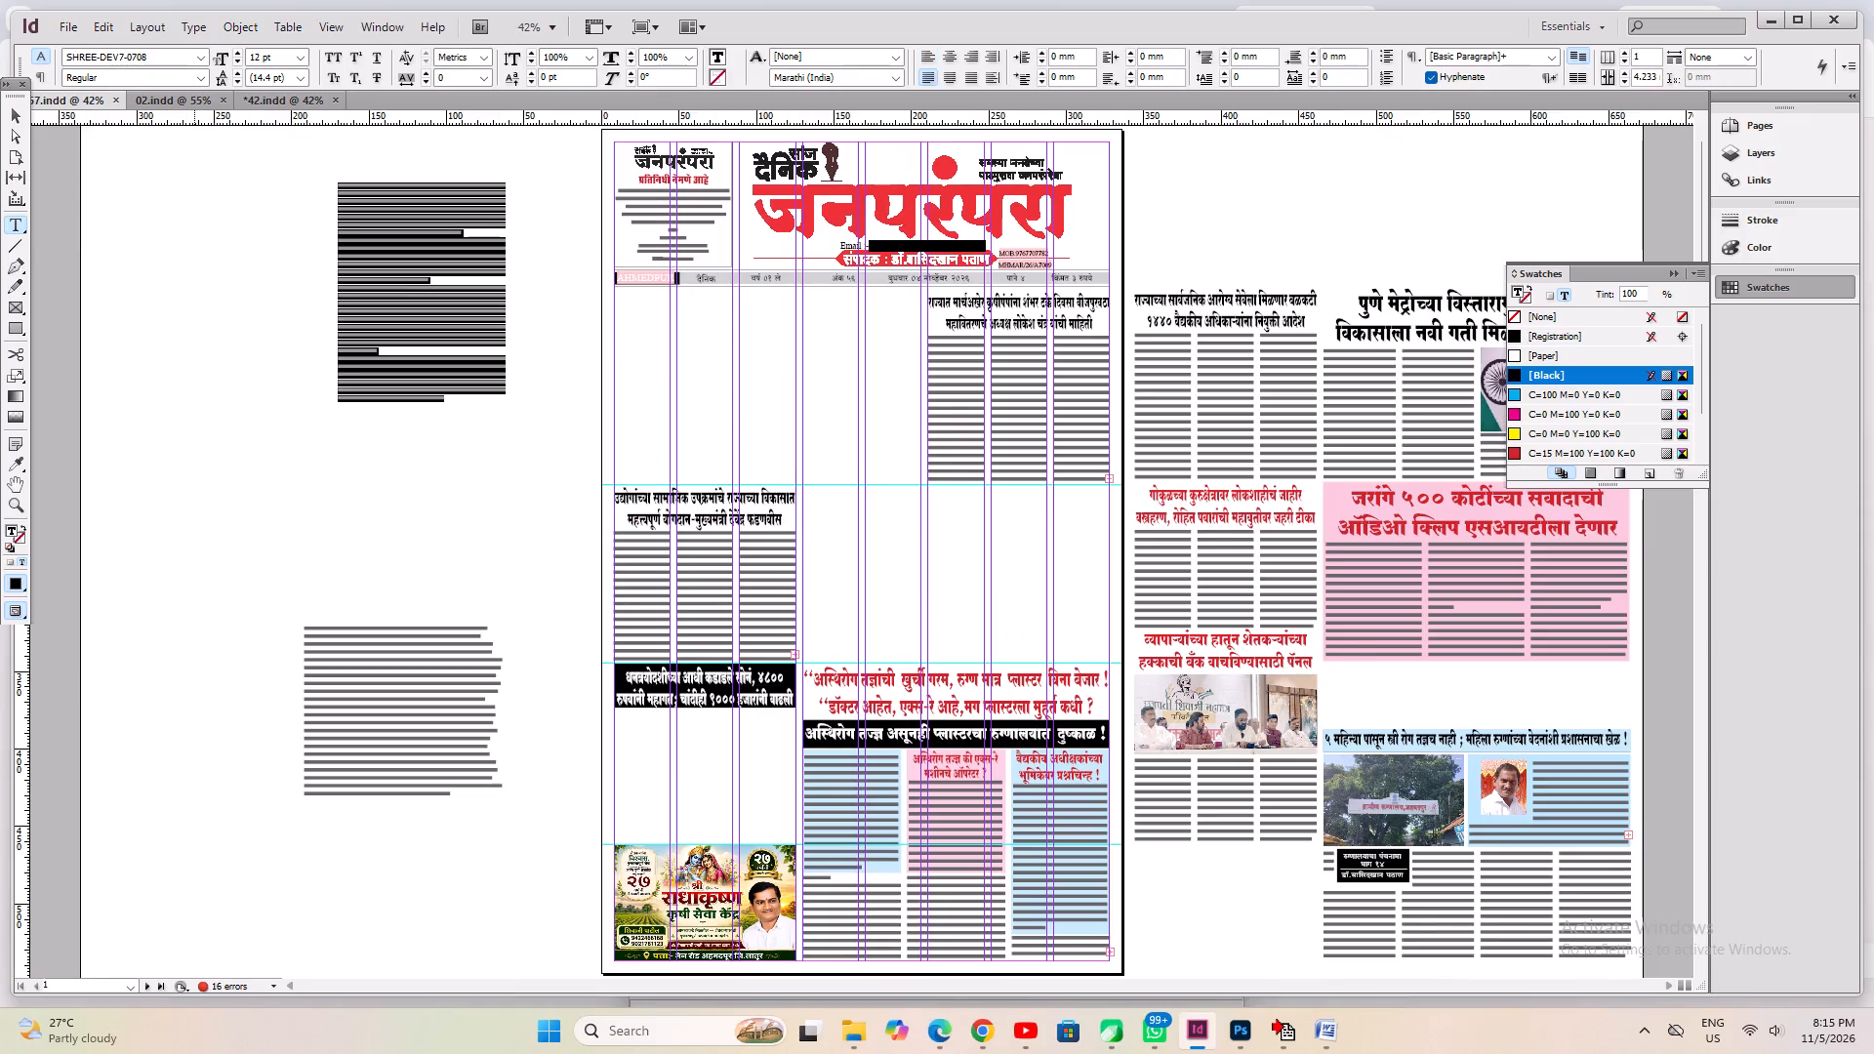
{"action": "key", "text": "ctrl+alt+c"}
Place the gold price article's frame directly beneath its black headline on page 1, sized about 118 by 88 mm to end at the advertisement.
{"action": "left_click", "coordinate": [11, 111]}
{"action": "left_click_drag", "start_coordinate": [441, 252], "coordinate": [672, 812]}
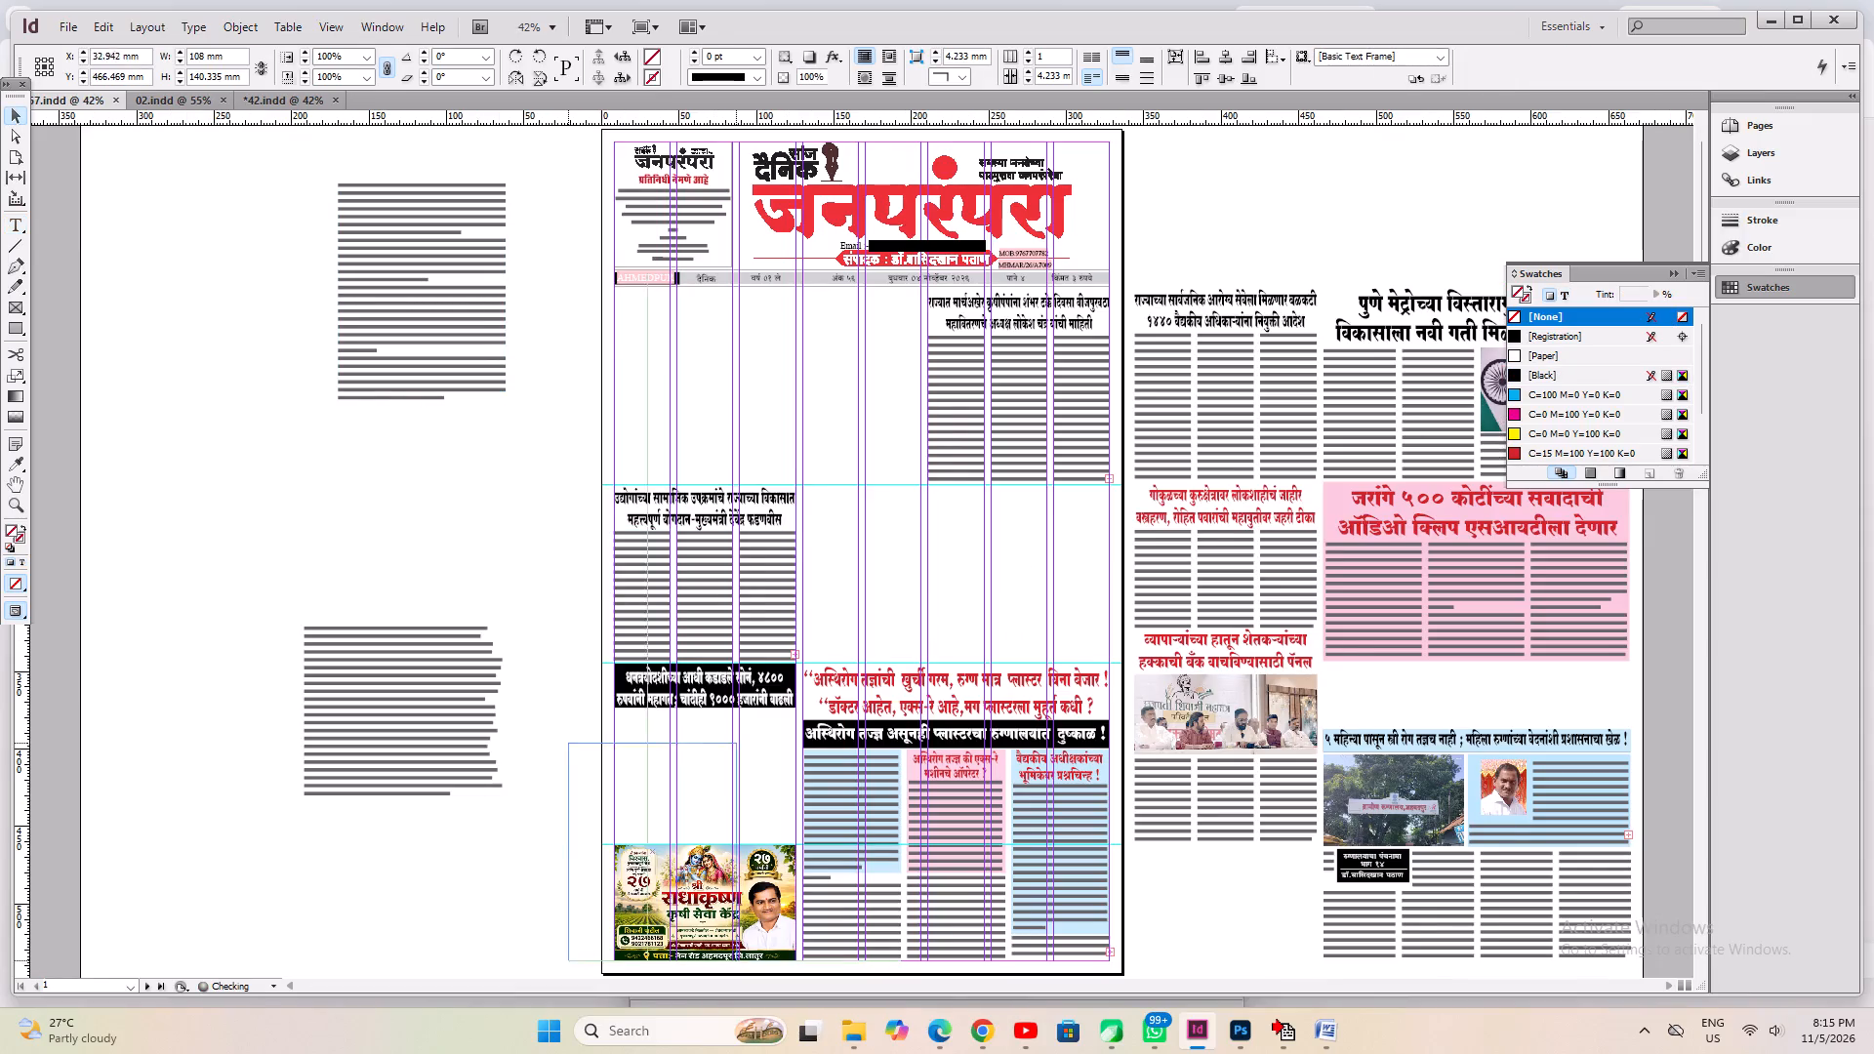
{"action": "left_click_drag", "start_coordinate": [672, 812], "coordinate": [713, 787]}
{"action": "key", "text": "ctrl+1"}
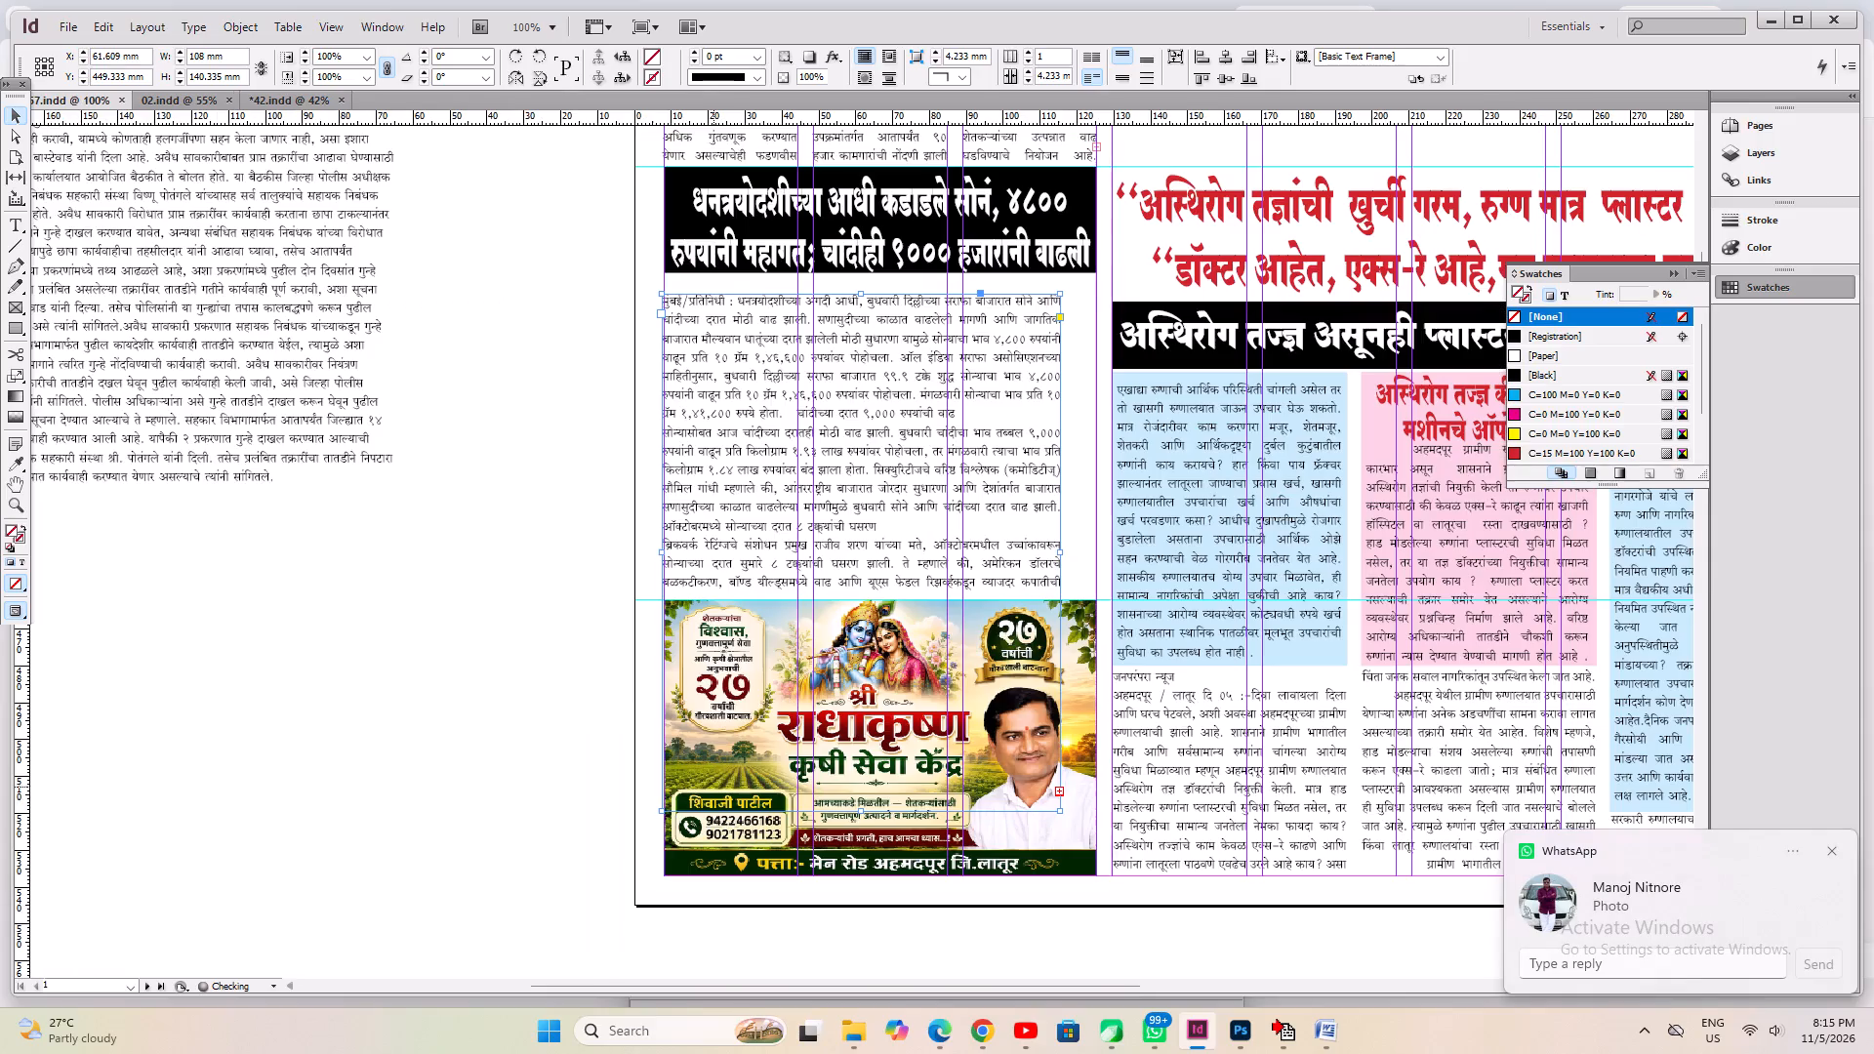
{"action": "left_click_drag", "start_coordinate": [1061, 554], "coordinate": [1082, 591]}
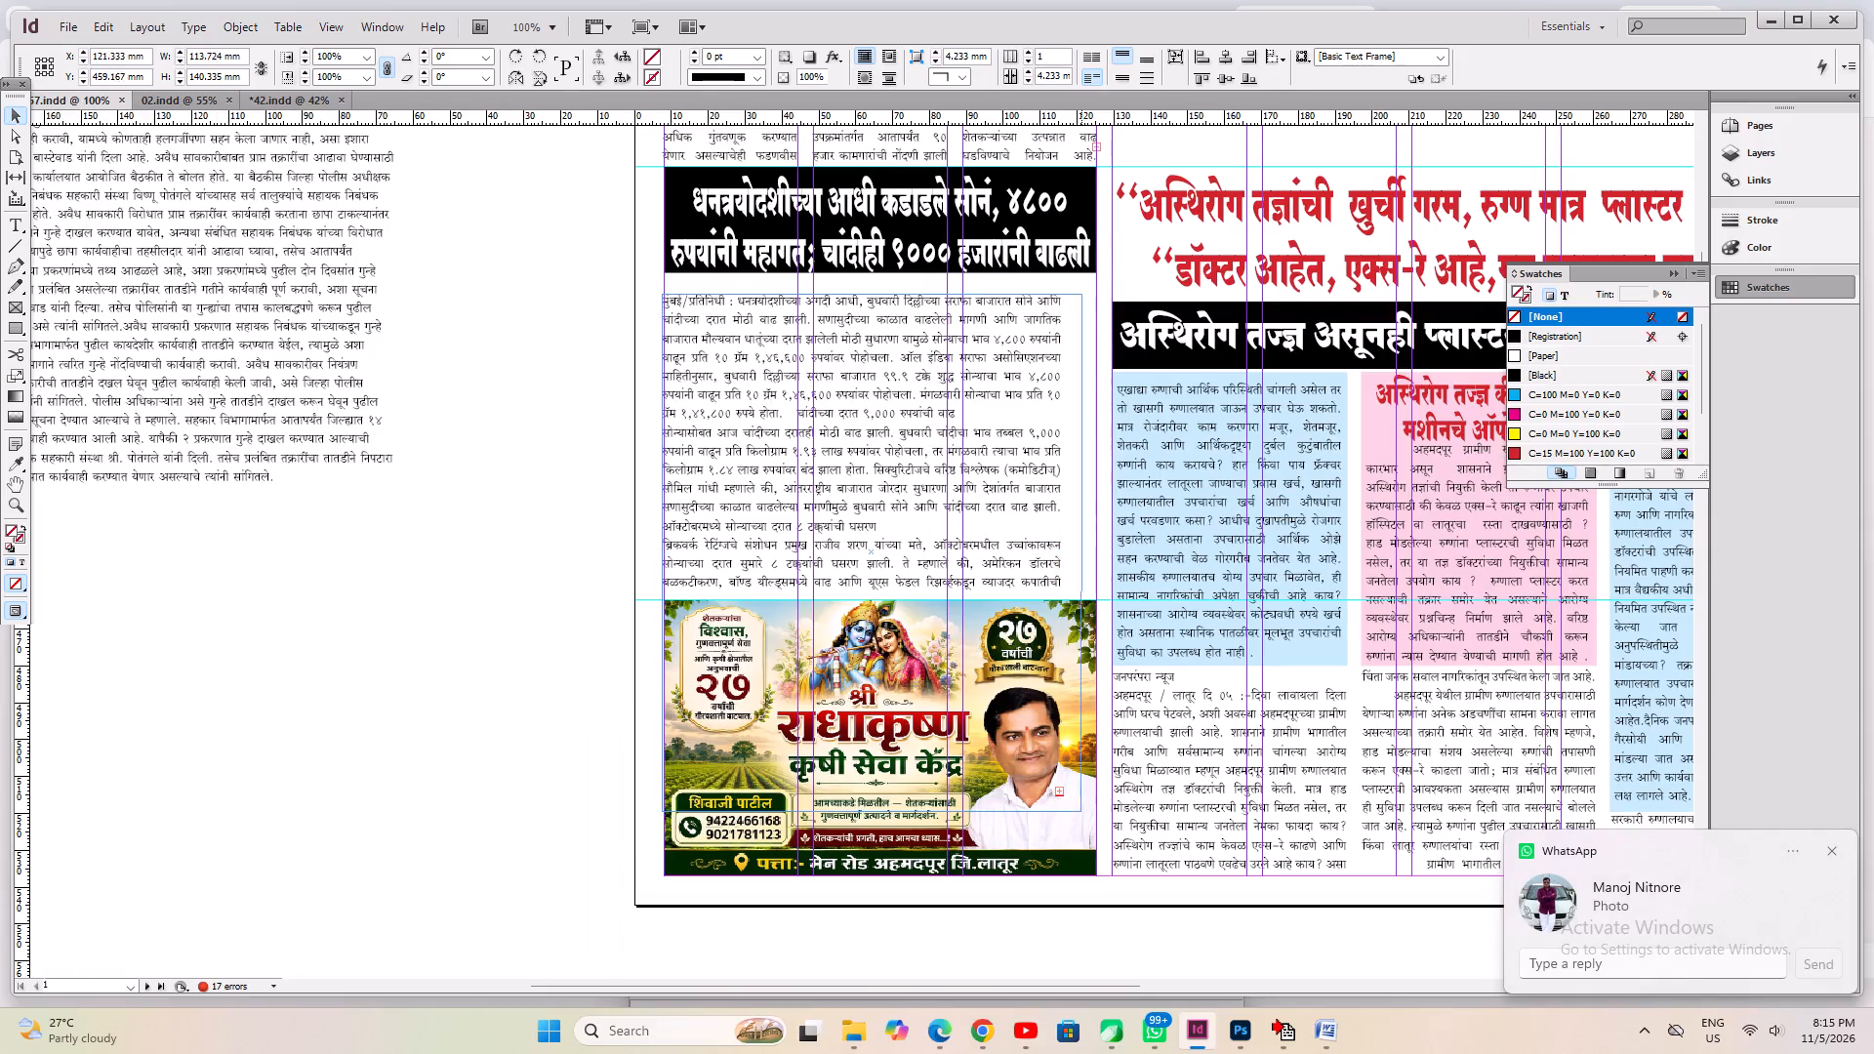
{"action": "left_click_drag", "start_coordinate": [1082, 591], "coordinate": [1093, 608]}
{"action": "left_click_drag", "start_coordinate": [1031, 500], "coordinate": [1031, 485], "text": "shift"}
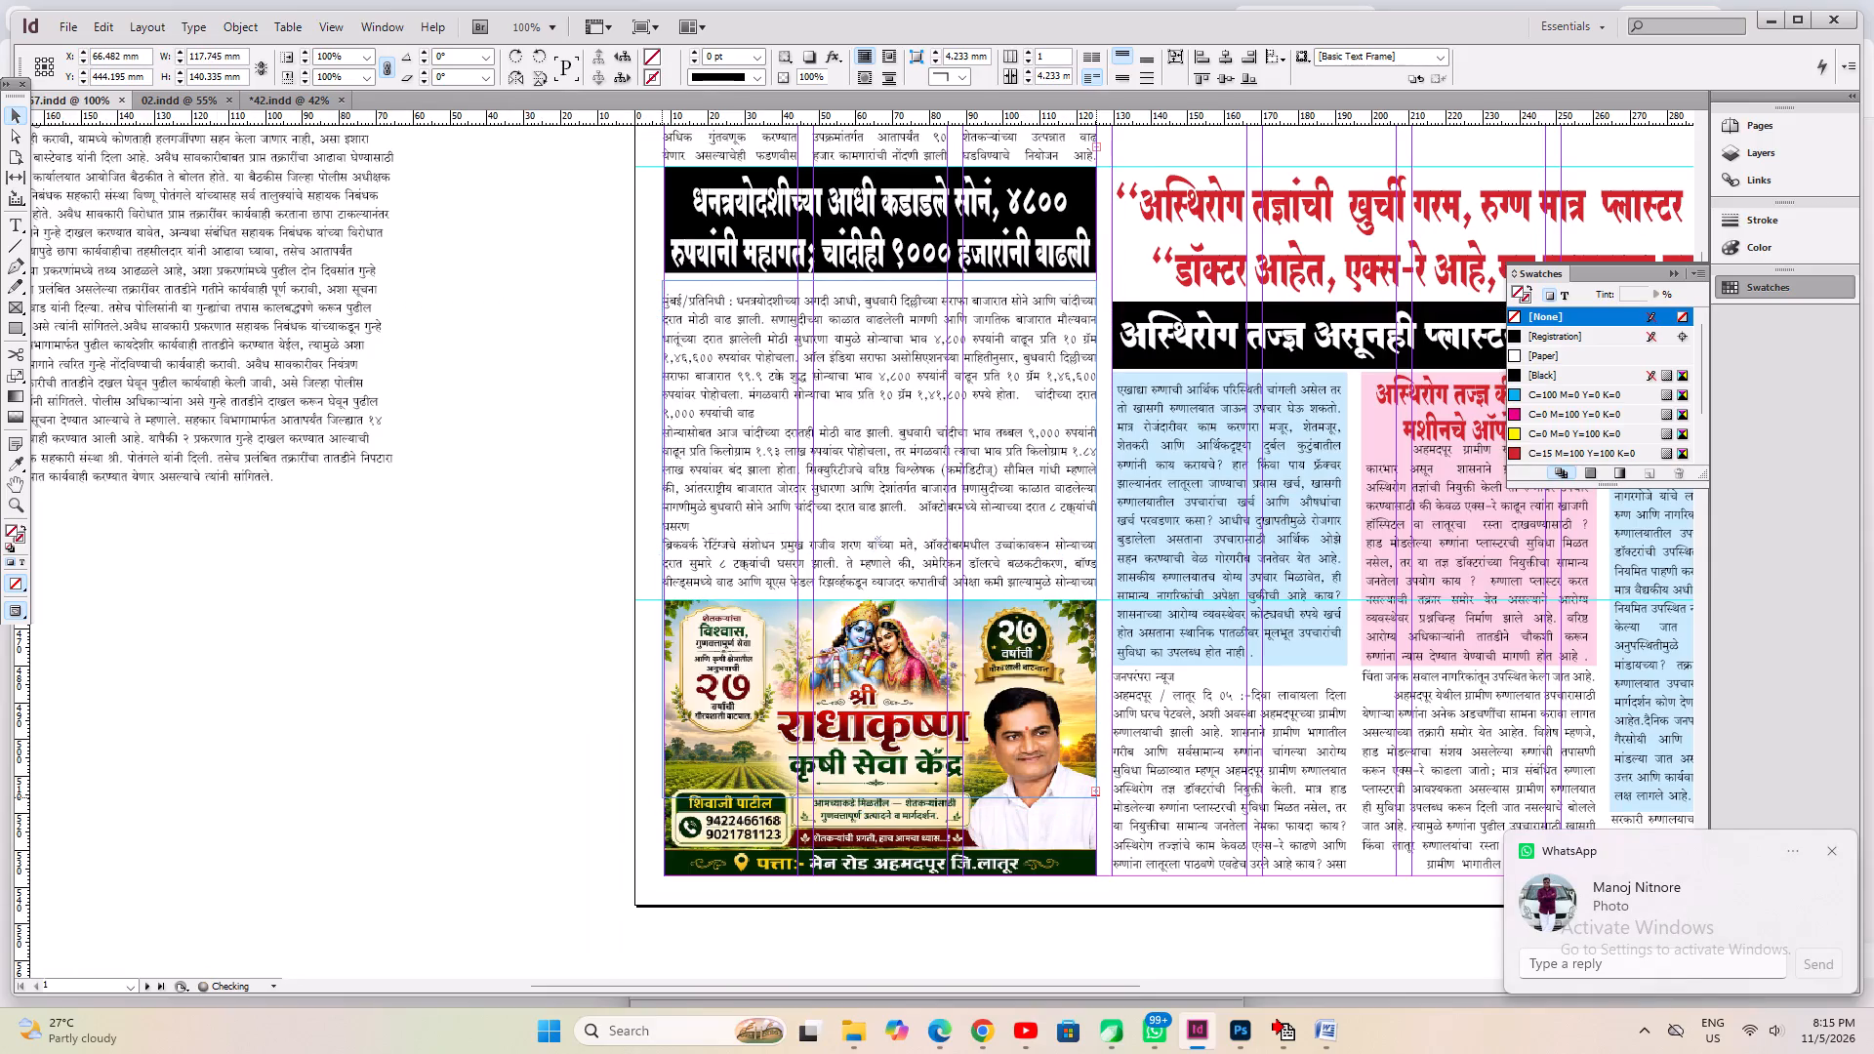
{"action": "left_click_drag", "start_coordinate": [1031, 485], "coordinate": [1031, 484], "text": "shift"}
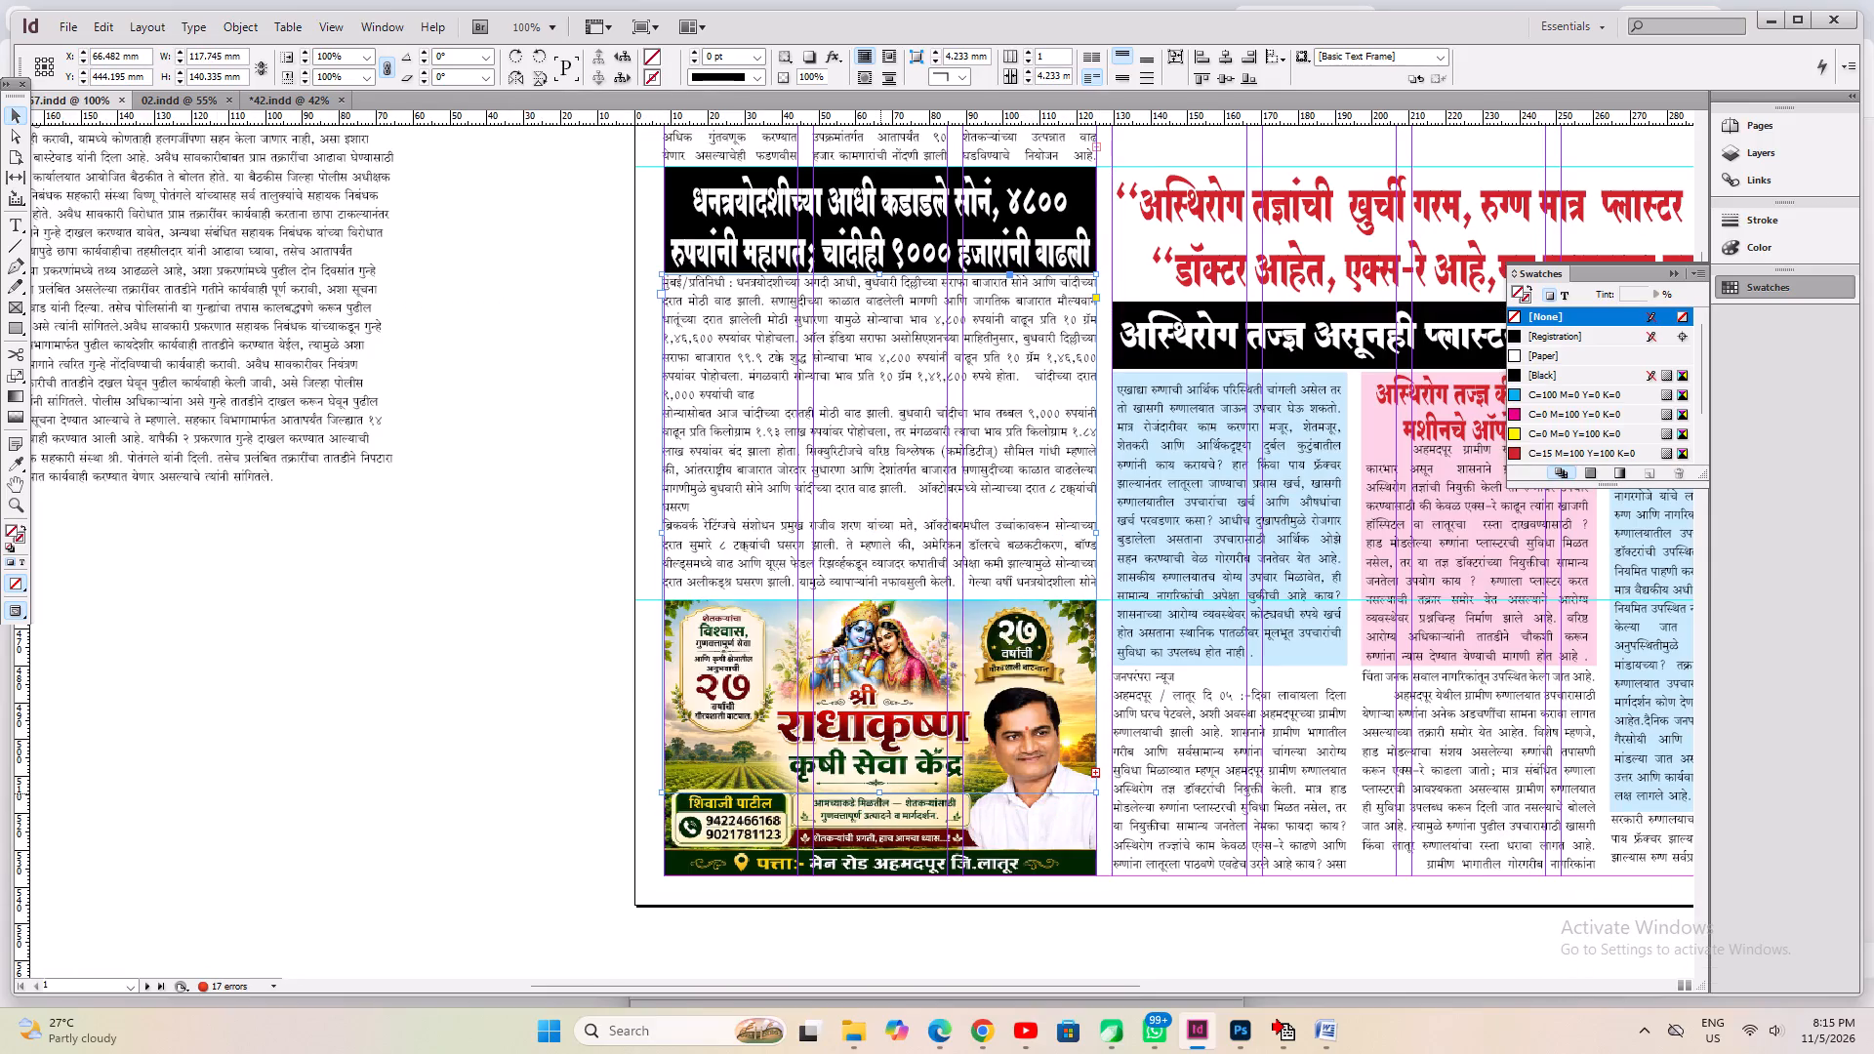
{"action": "left_click_drag", "start_coordinate": [880, 793], "coordinate": [880, 600]}
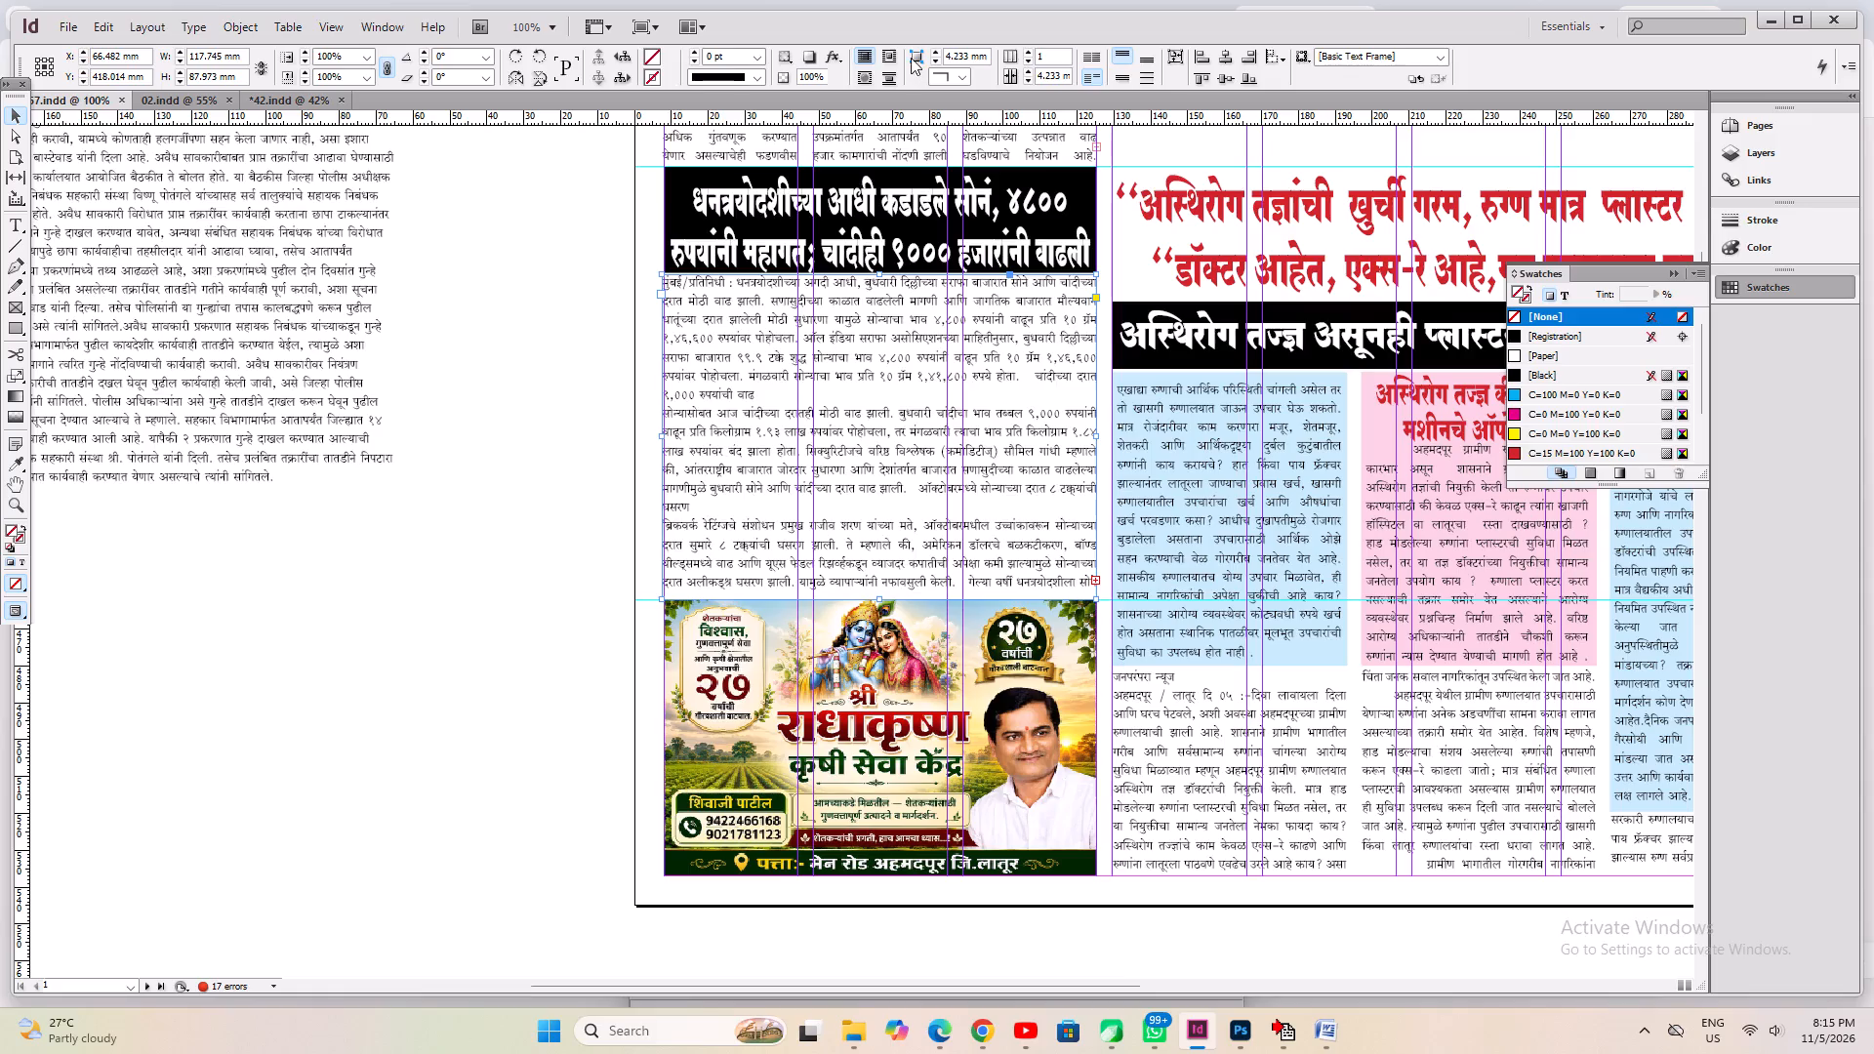
Split the gold price article's frame into two text columns and save the document.
{"action": "double_click", "coordinate": [1031, 49]}
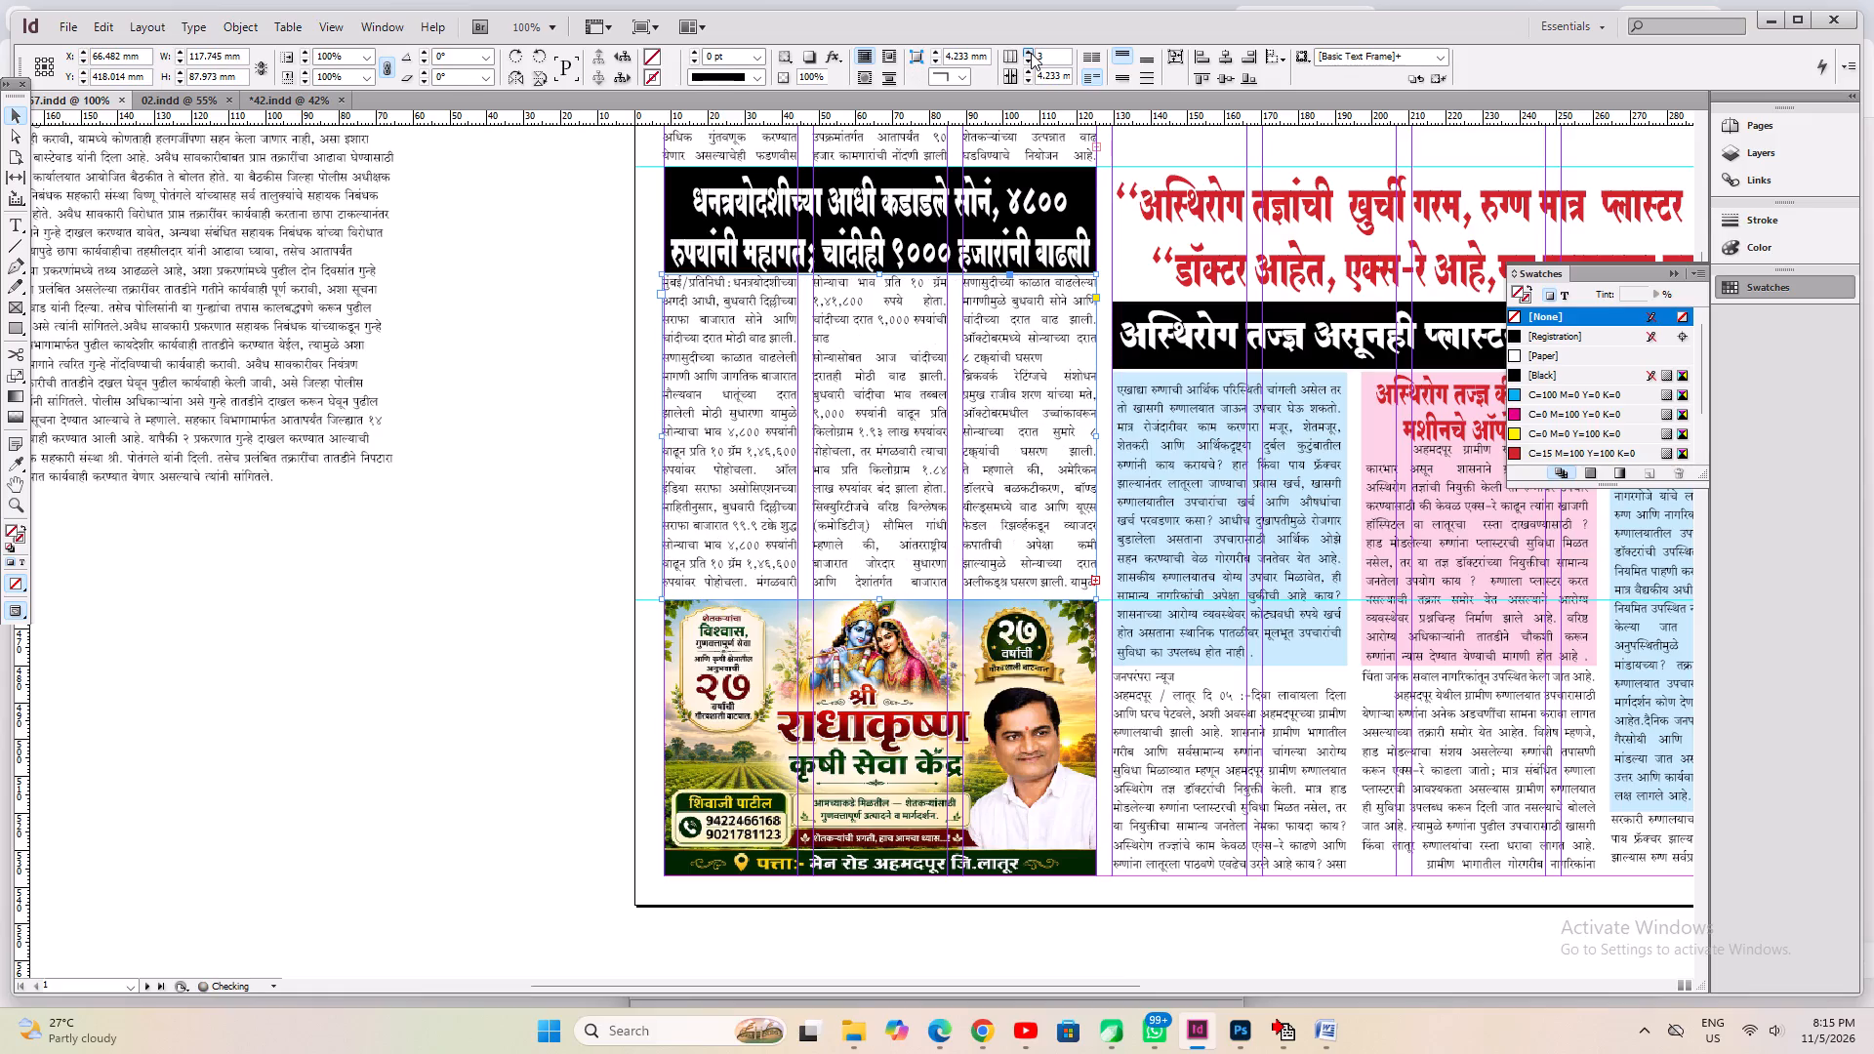
{"action": "left_click", "coordinate": [1030, 59]}
{"action": "key", "text": "ctrl+s"}
{"action": "key", "text": "ctrl+0"}
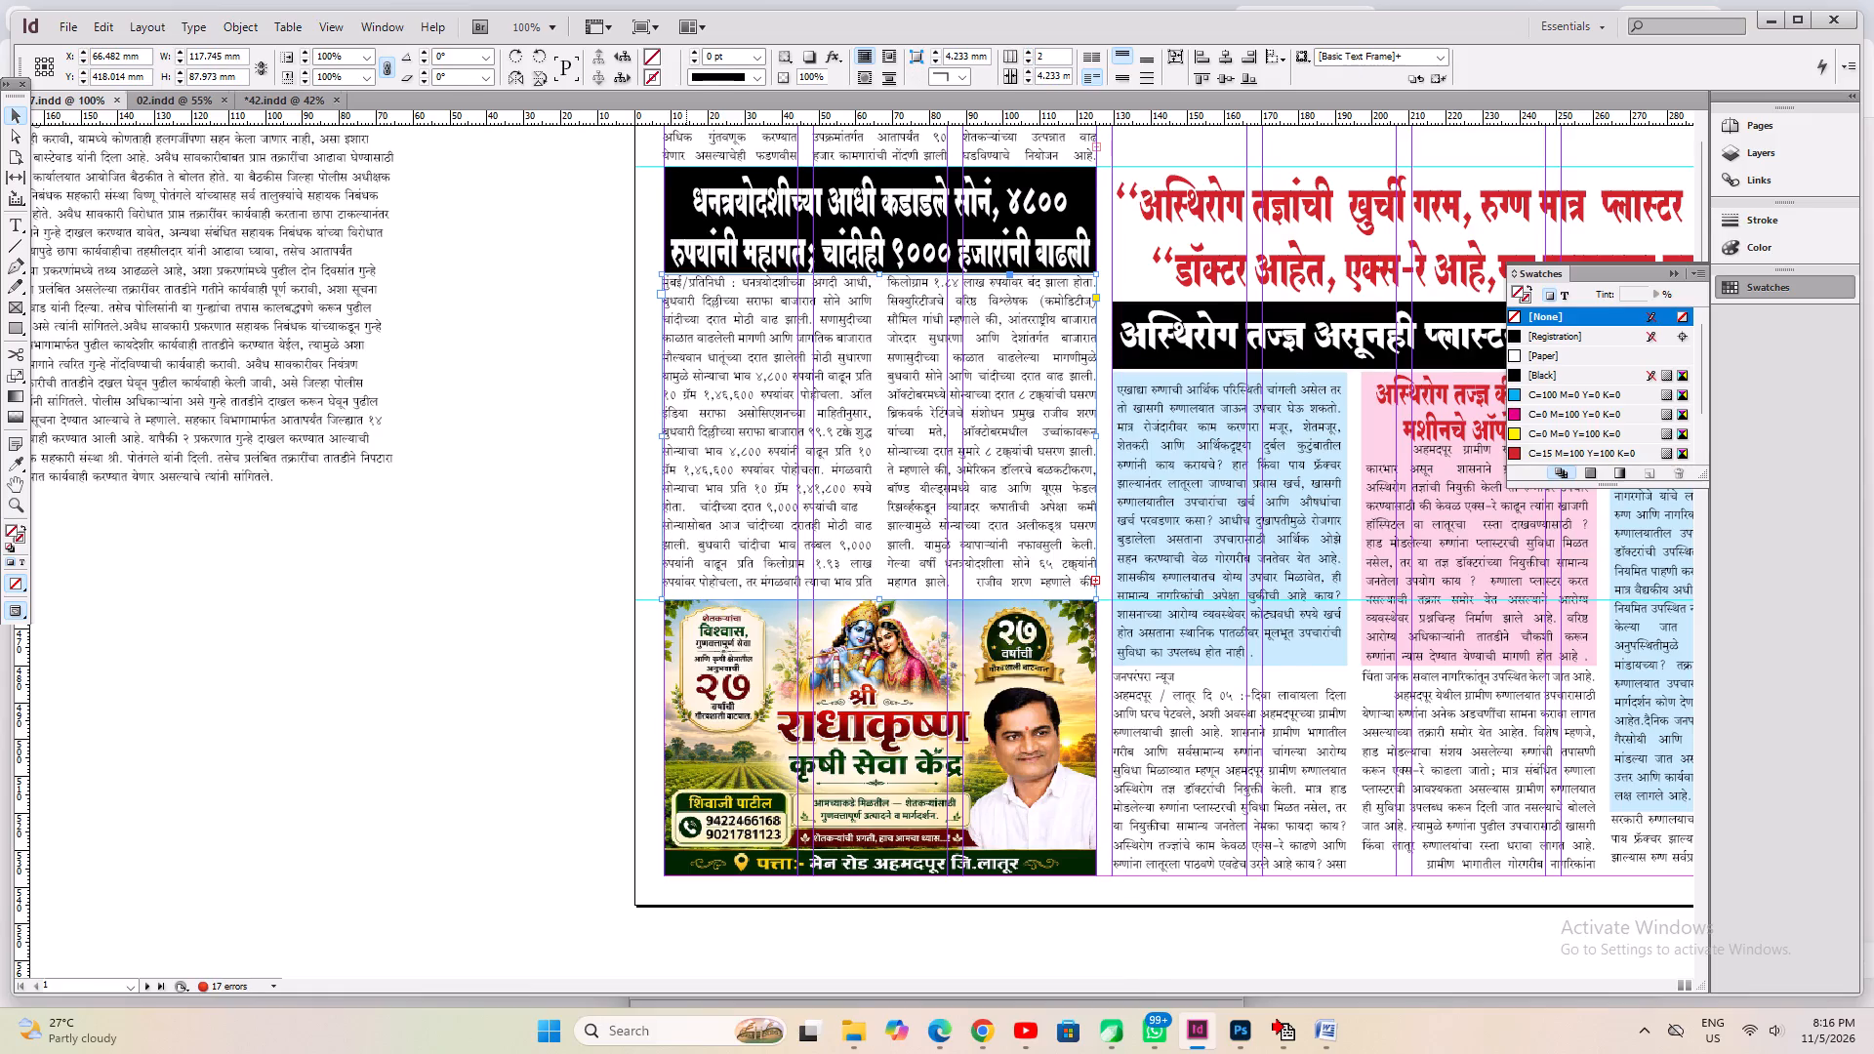
{"action": "key", "text": "ctrl+s"}
{"action": "left_click", "coordinate": [527, 378]}
{"action": "key", "text": "ctrl+a"}
{"action": "key", "text": "ctrl+s"}
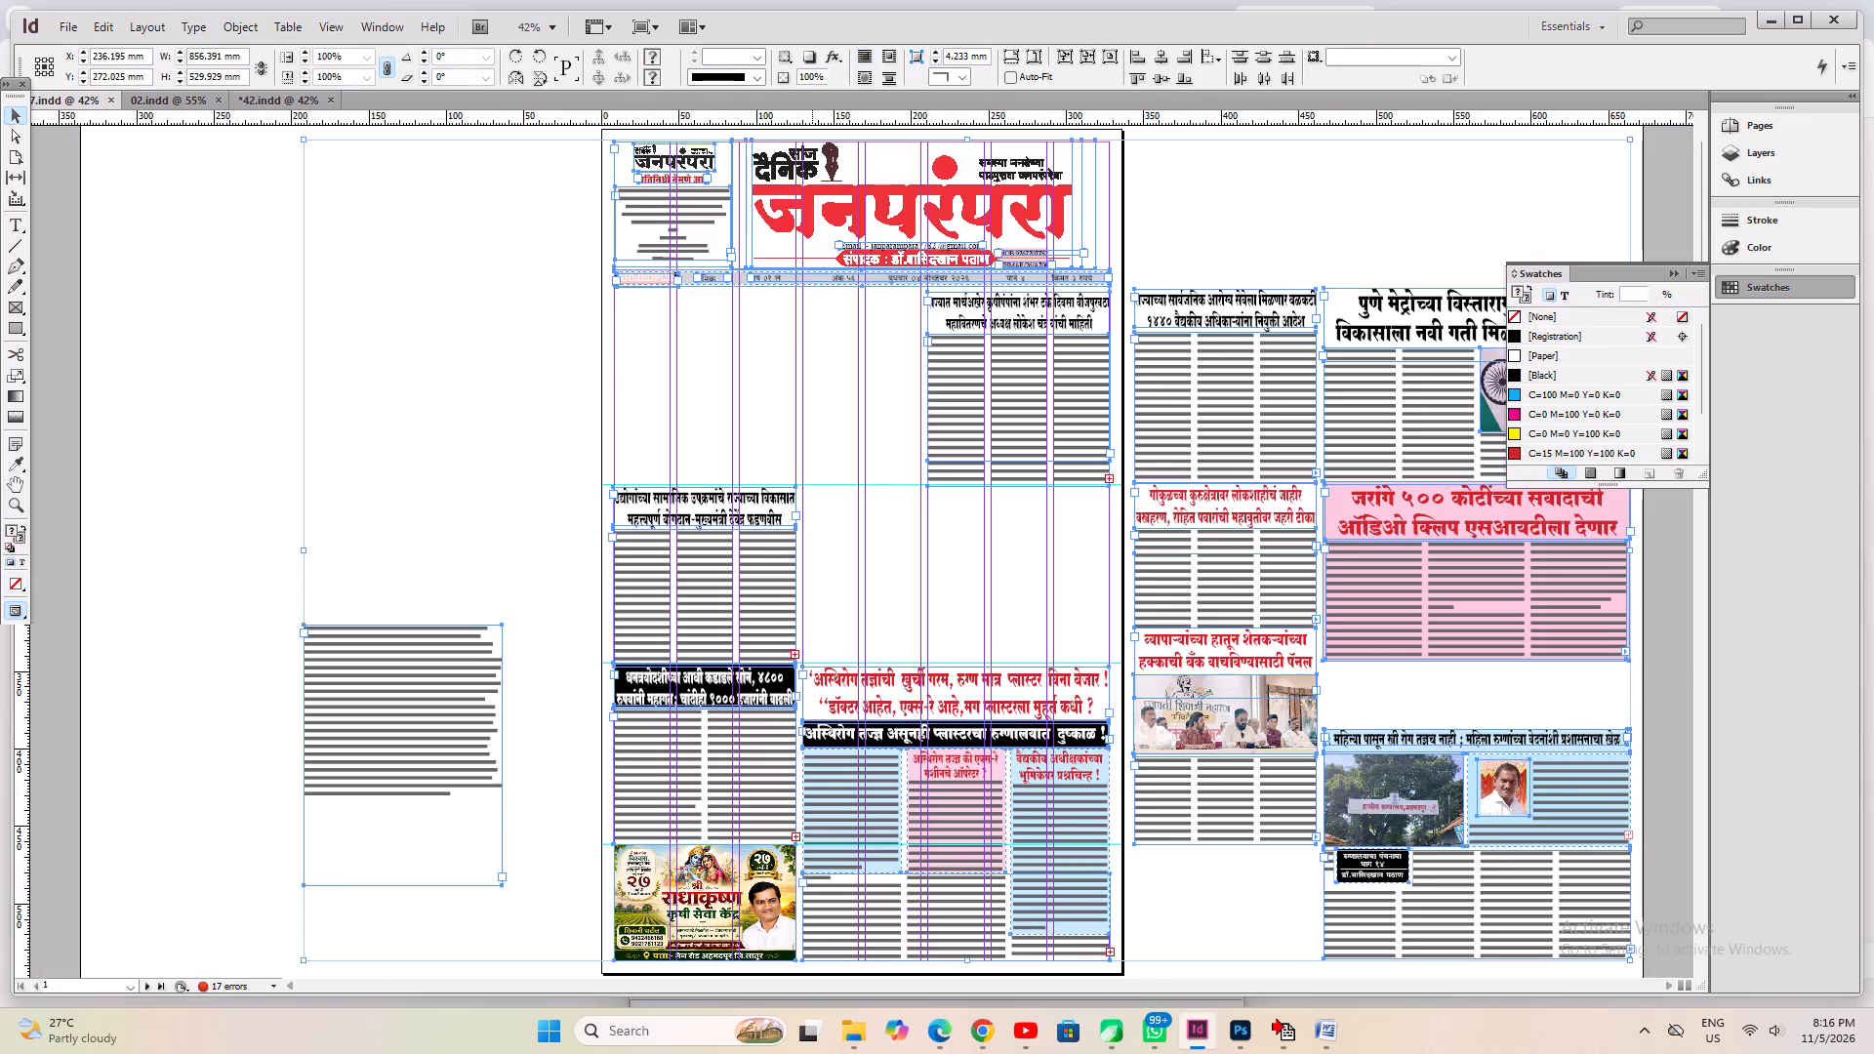
Deselect all the page 1 items and save the document.
{"action": "left_click", "coordinate": [827, 533]}
{"action": "left_click", "coordinate": [799, 566]}
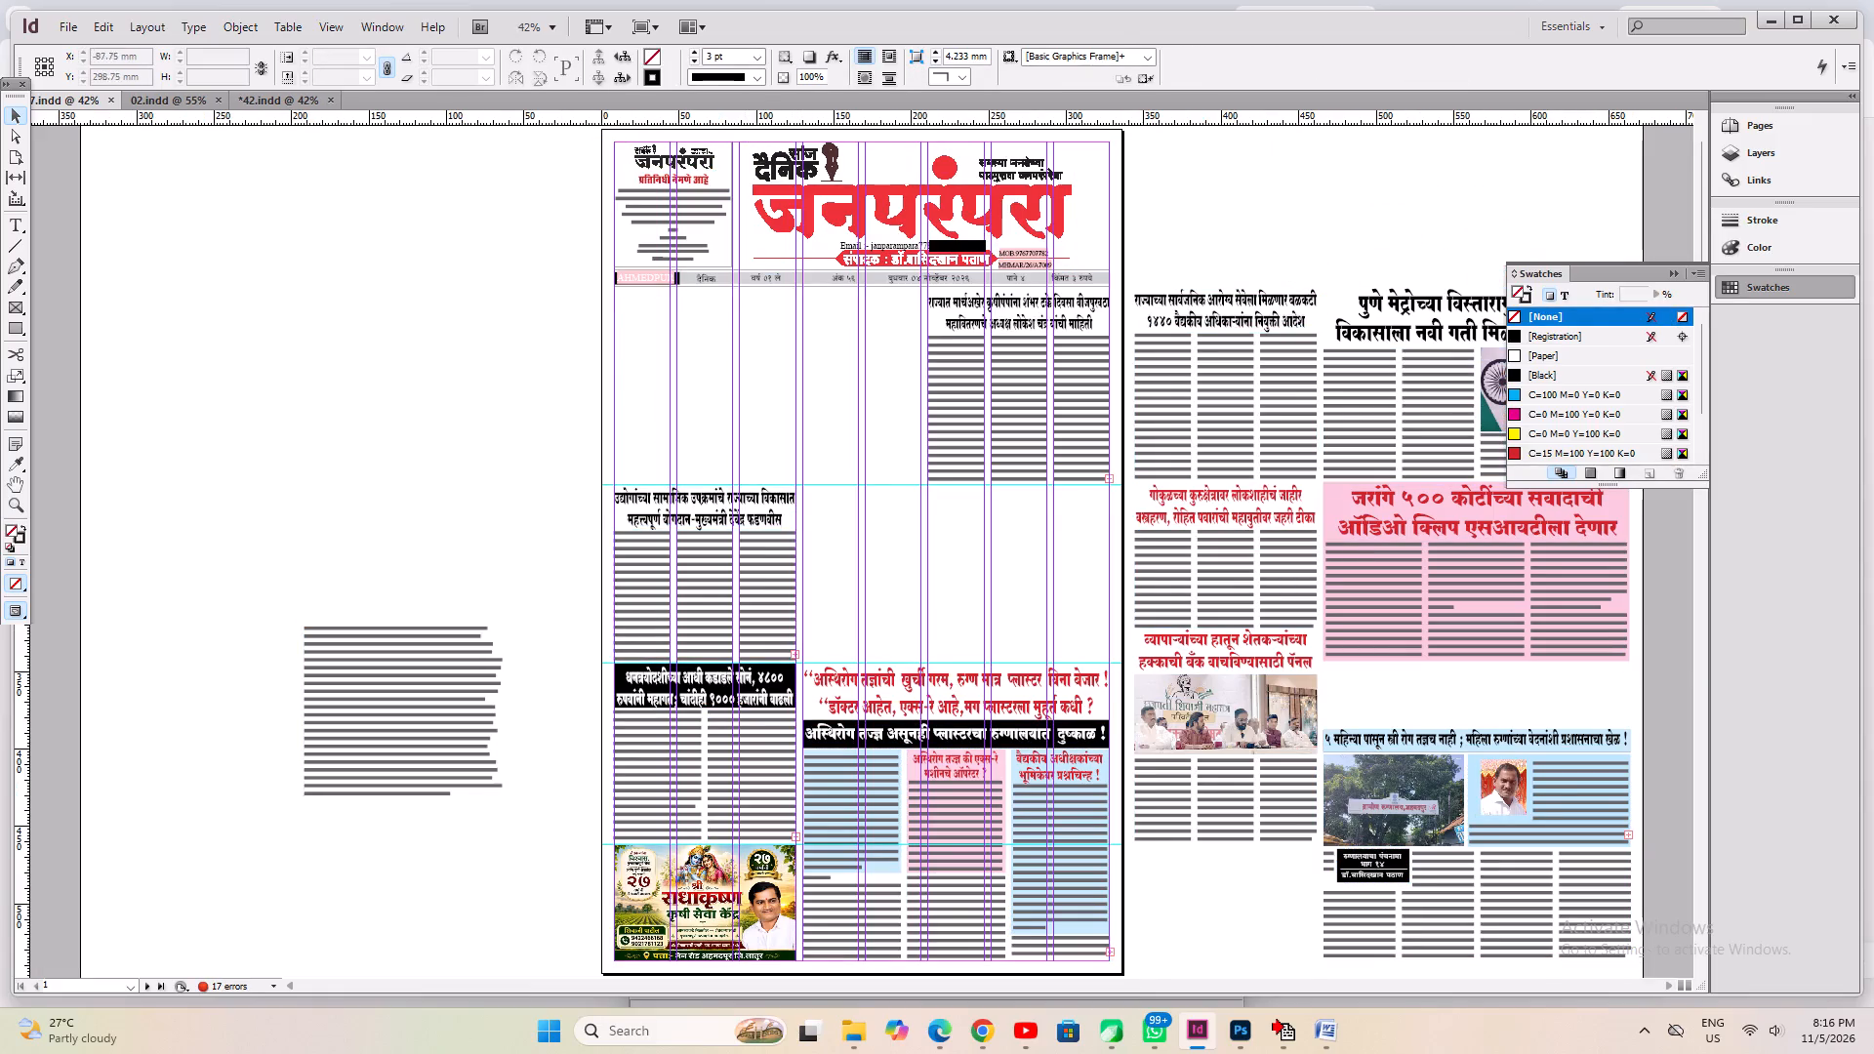
{"action": "left_click", "coordinate": [534, 507]}
{"action": "key", "text": "ctrl+s"}
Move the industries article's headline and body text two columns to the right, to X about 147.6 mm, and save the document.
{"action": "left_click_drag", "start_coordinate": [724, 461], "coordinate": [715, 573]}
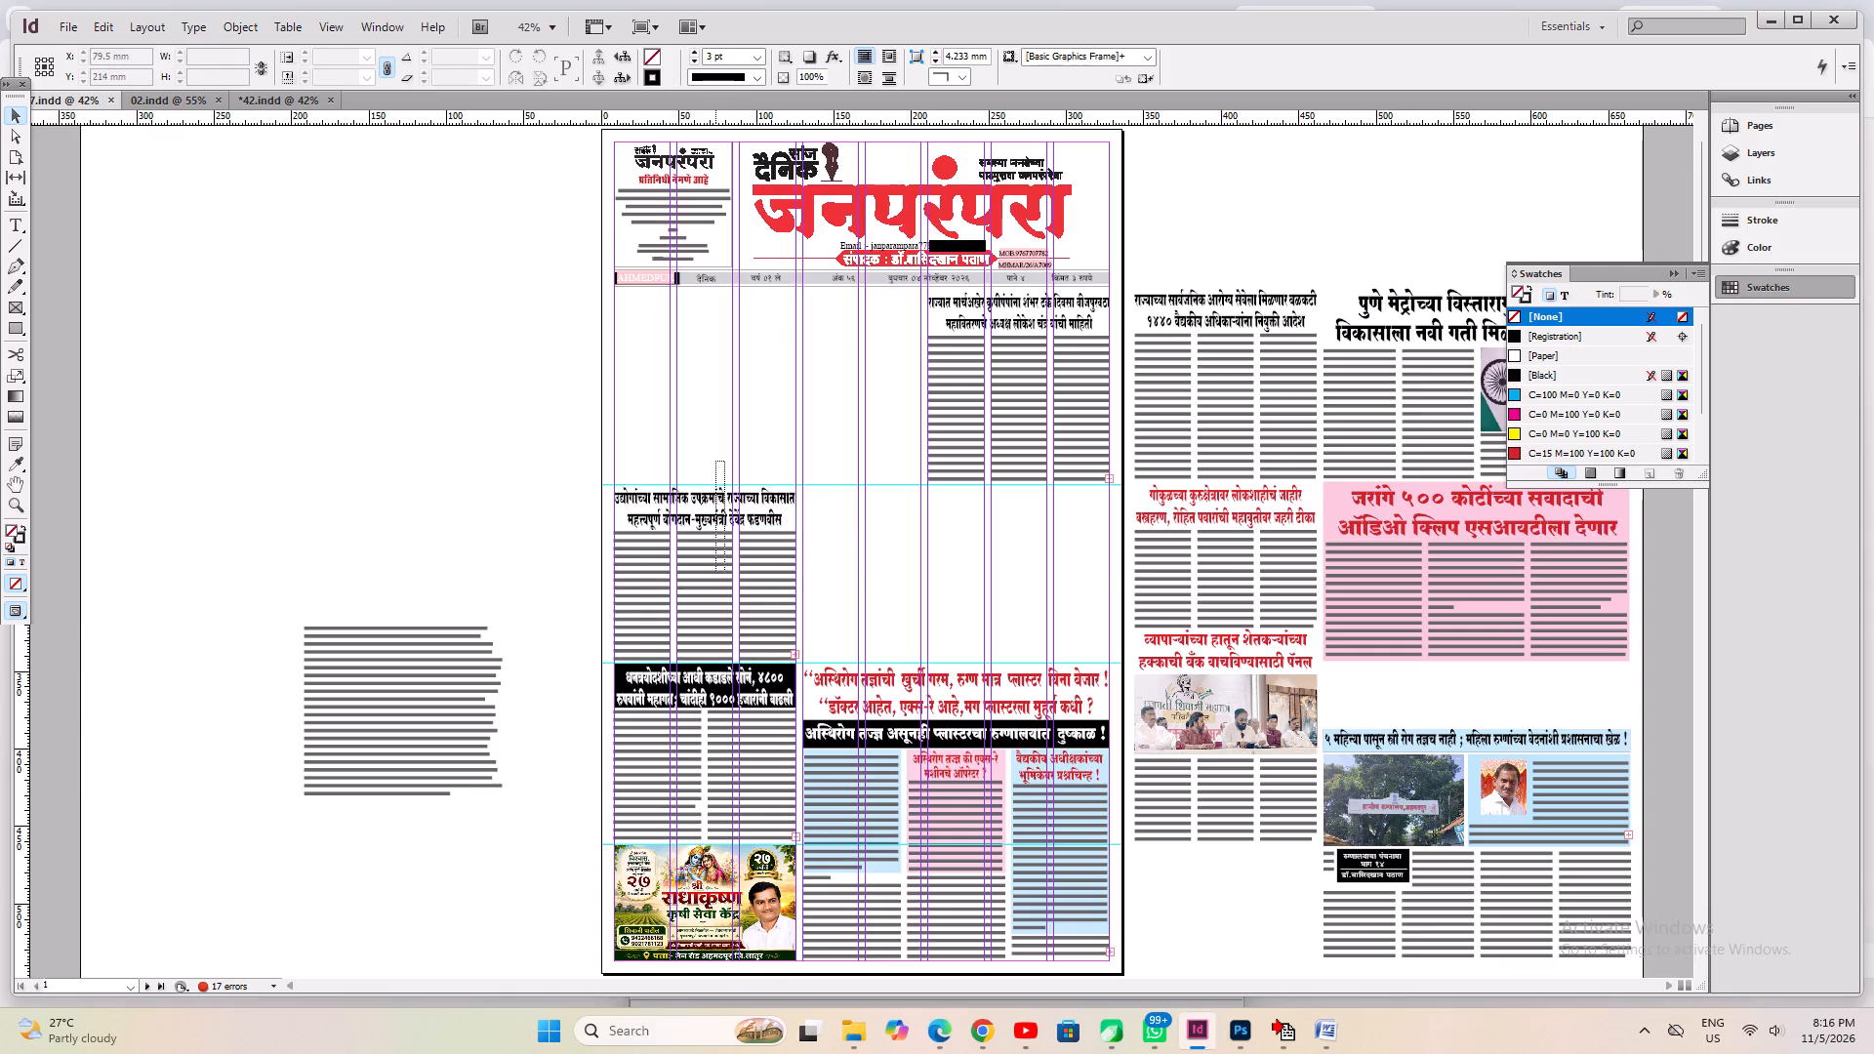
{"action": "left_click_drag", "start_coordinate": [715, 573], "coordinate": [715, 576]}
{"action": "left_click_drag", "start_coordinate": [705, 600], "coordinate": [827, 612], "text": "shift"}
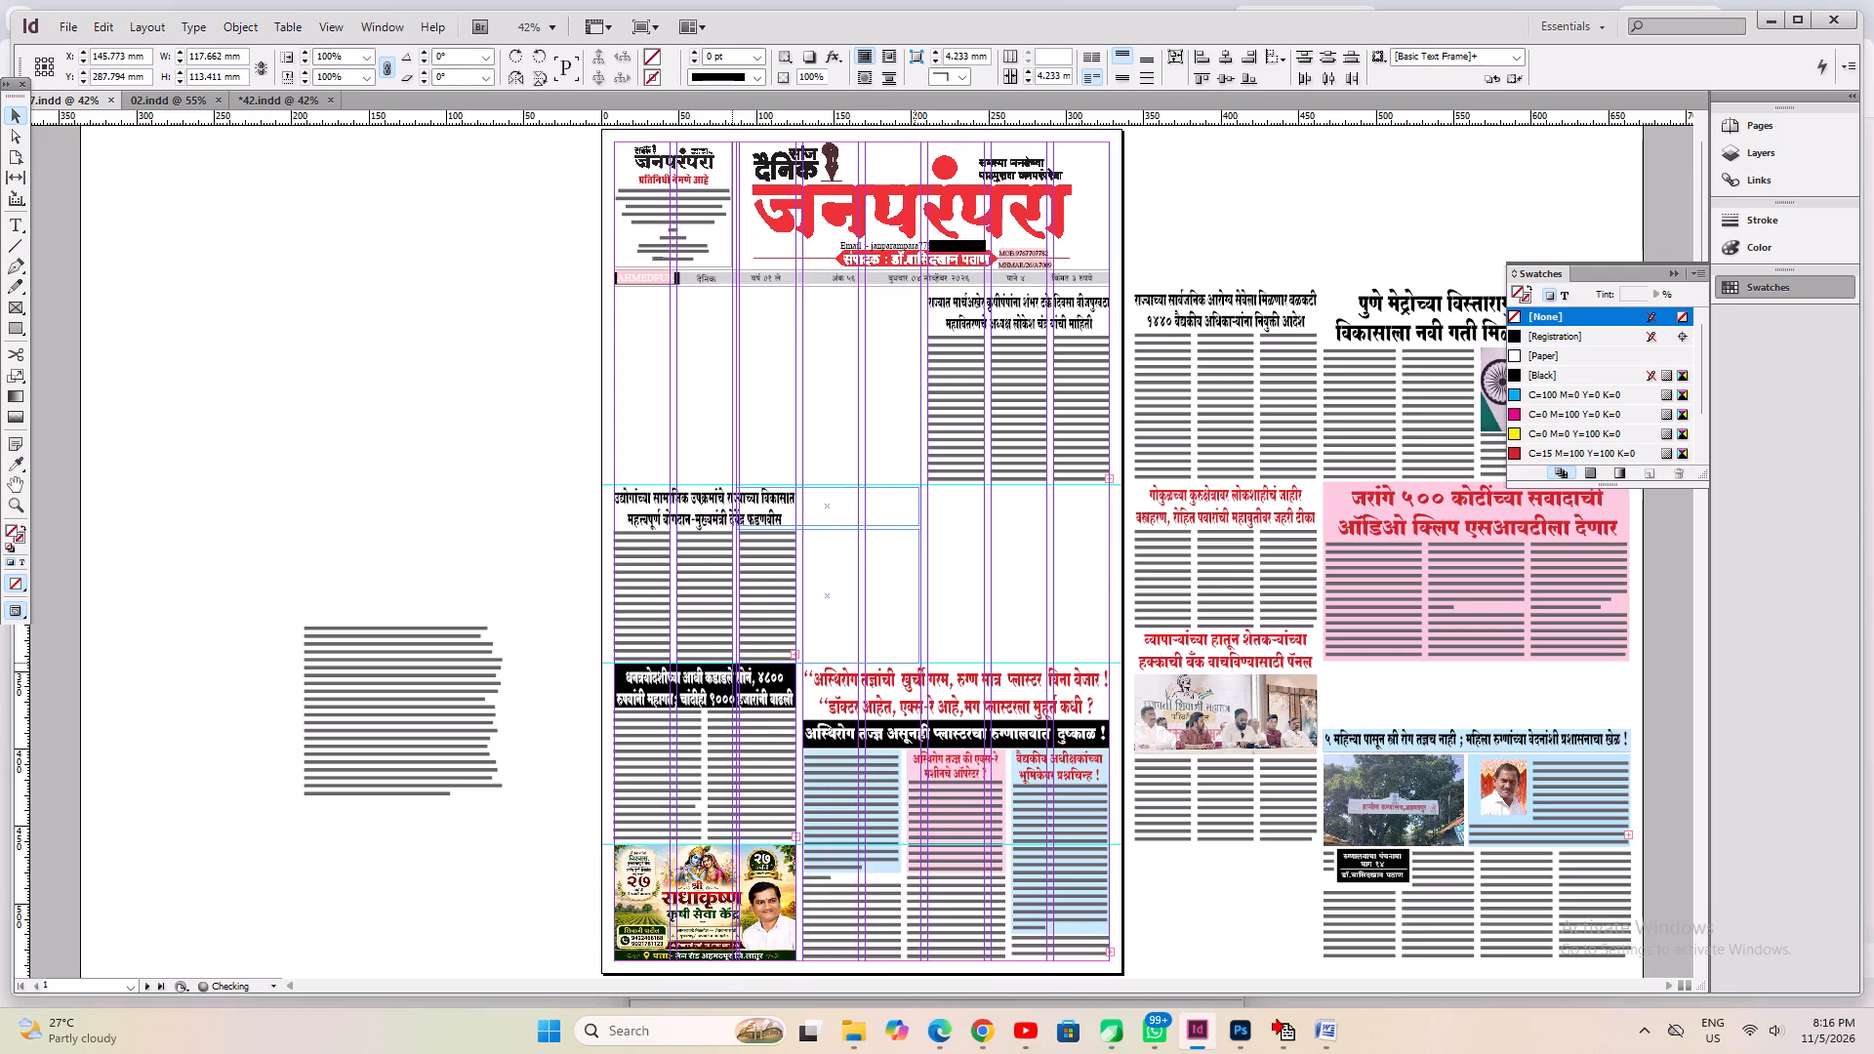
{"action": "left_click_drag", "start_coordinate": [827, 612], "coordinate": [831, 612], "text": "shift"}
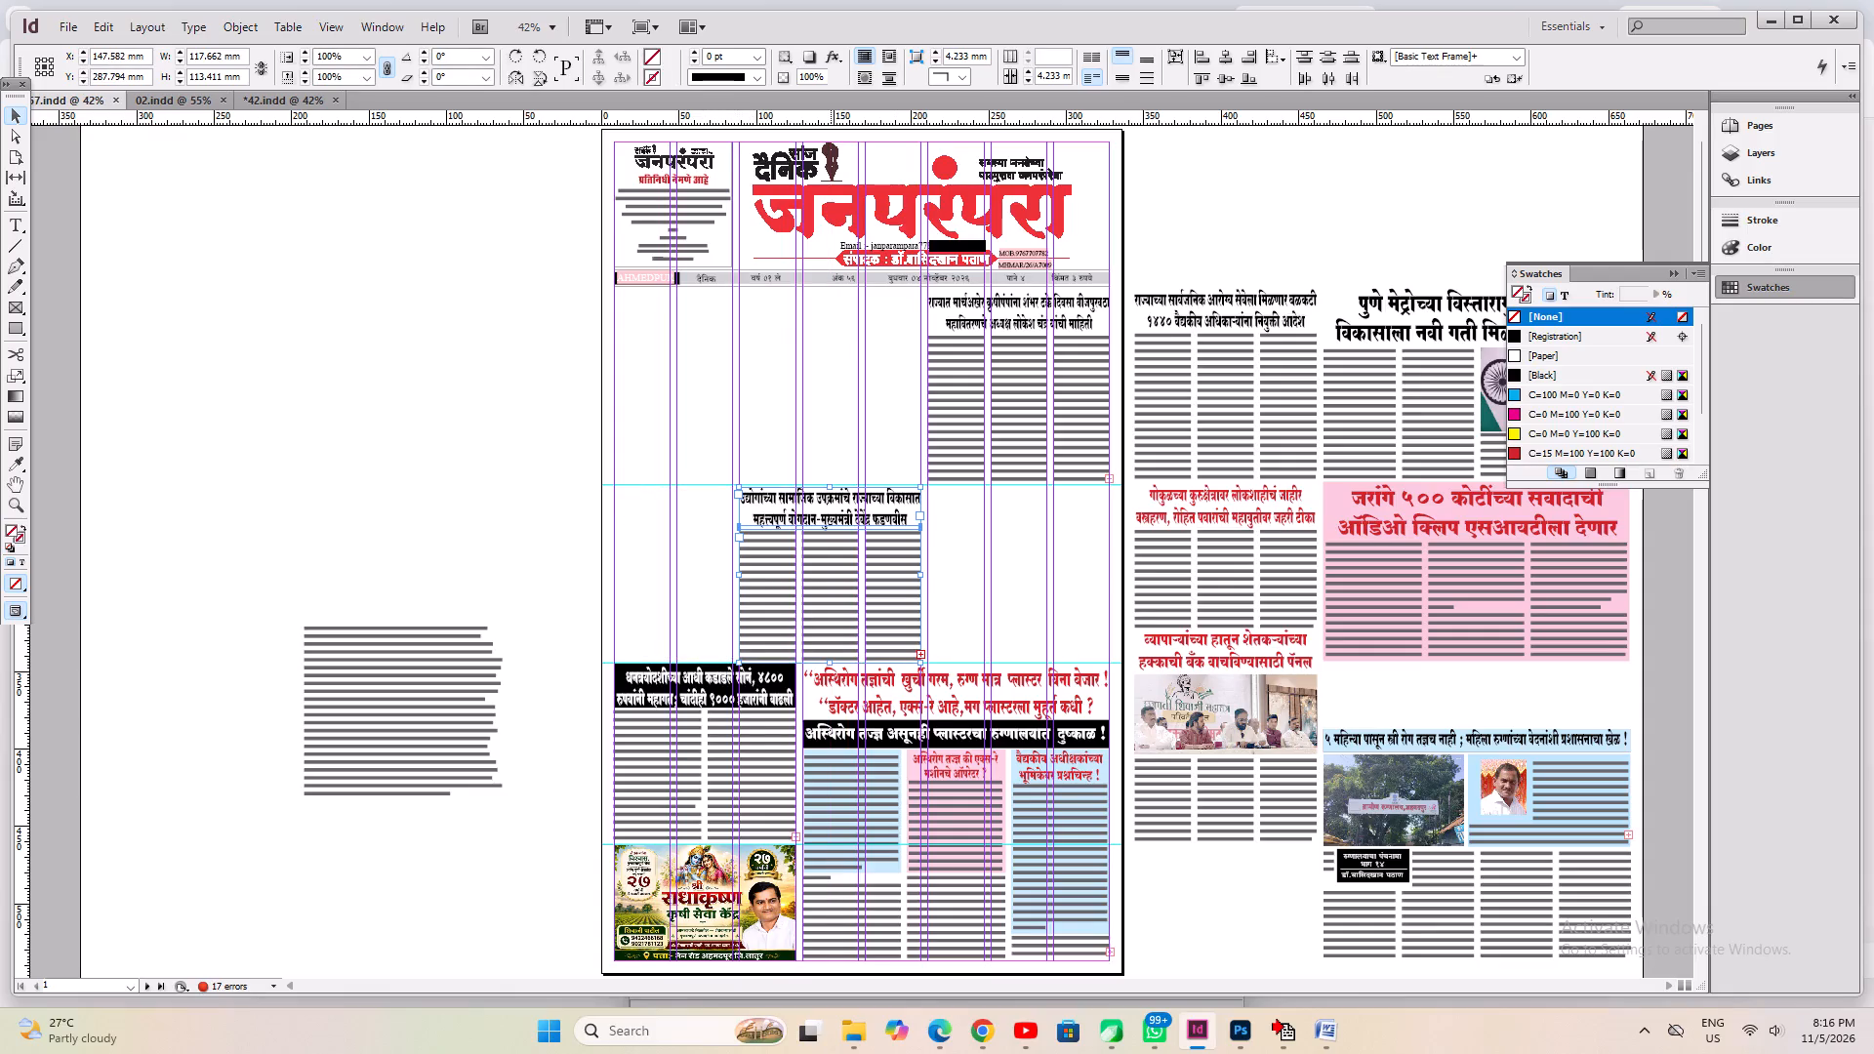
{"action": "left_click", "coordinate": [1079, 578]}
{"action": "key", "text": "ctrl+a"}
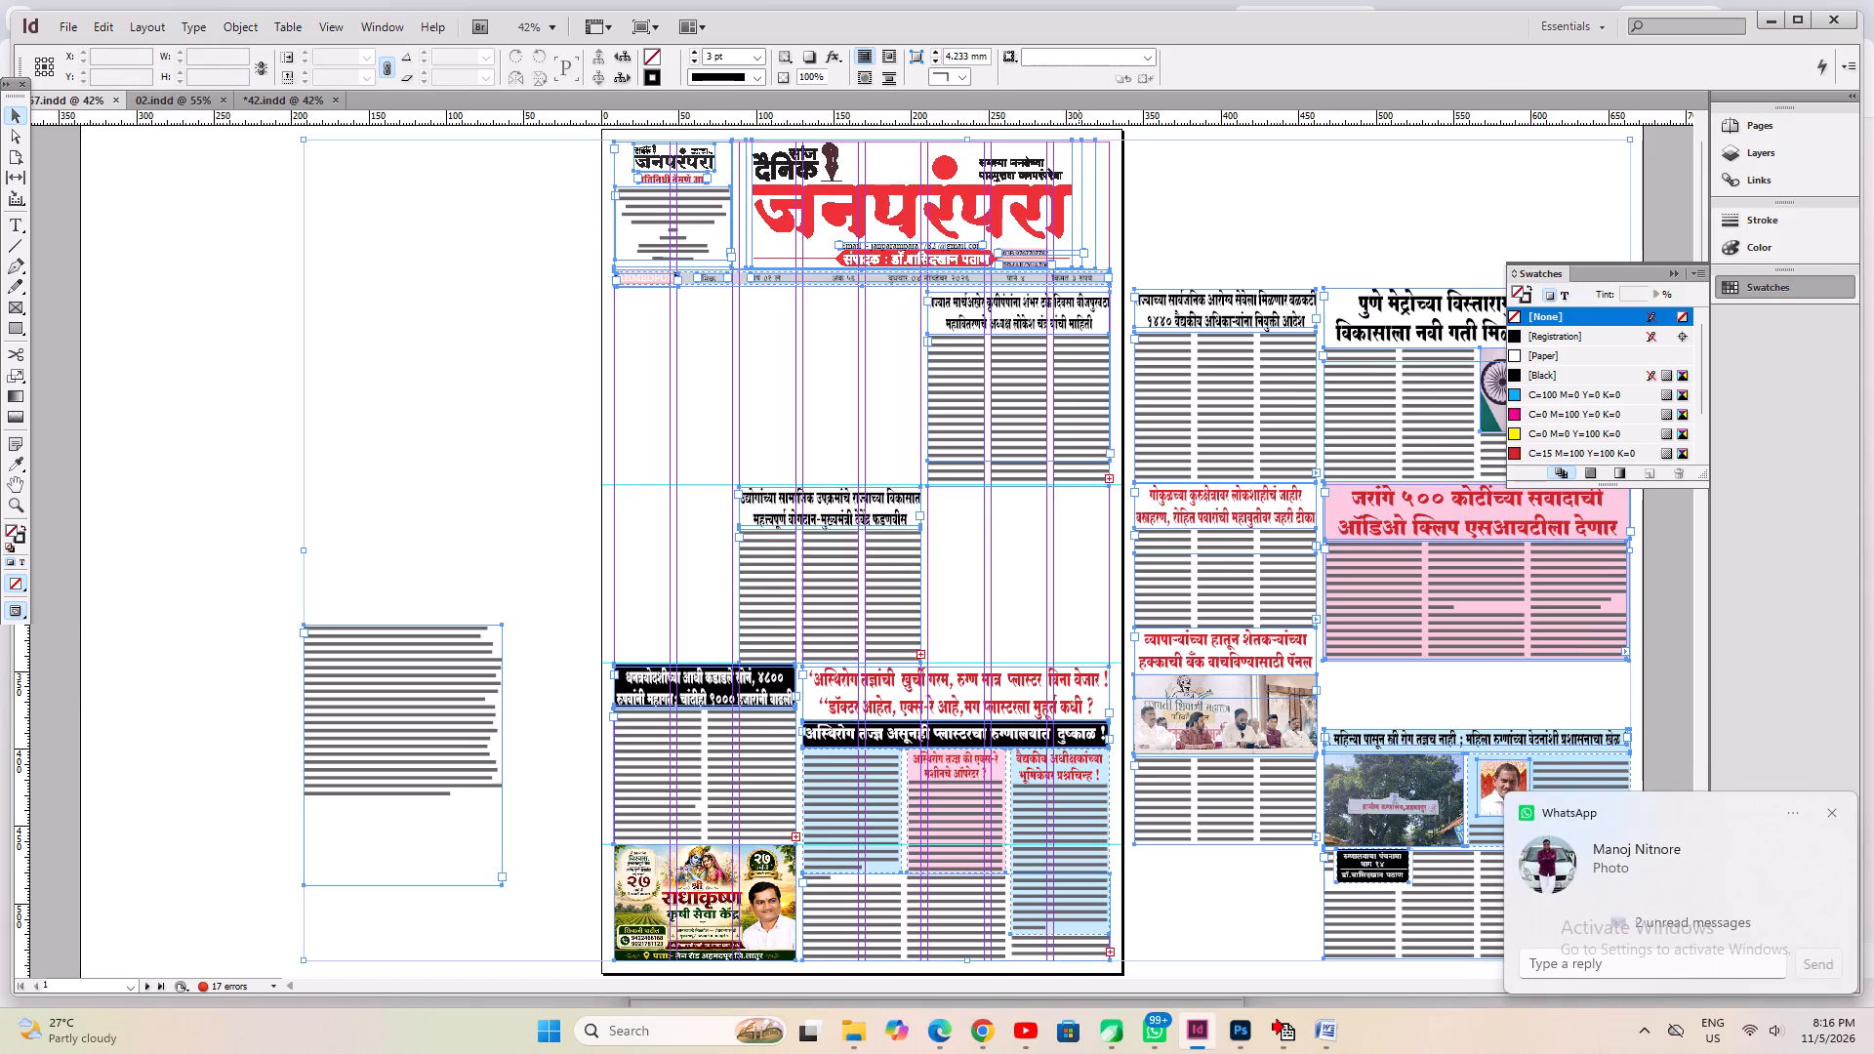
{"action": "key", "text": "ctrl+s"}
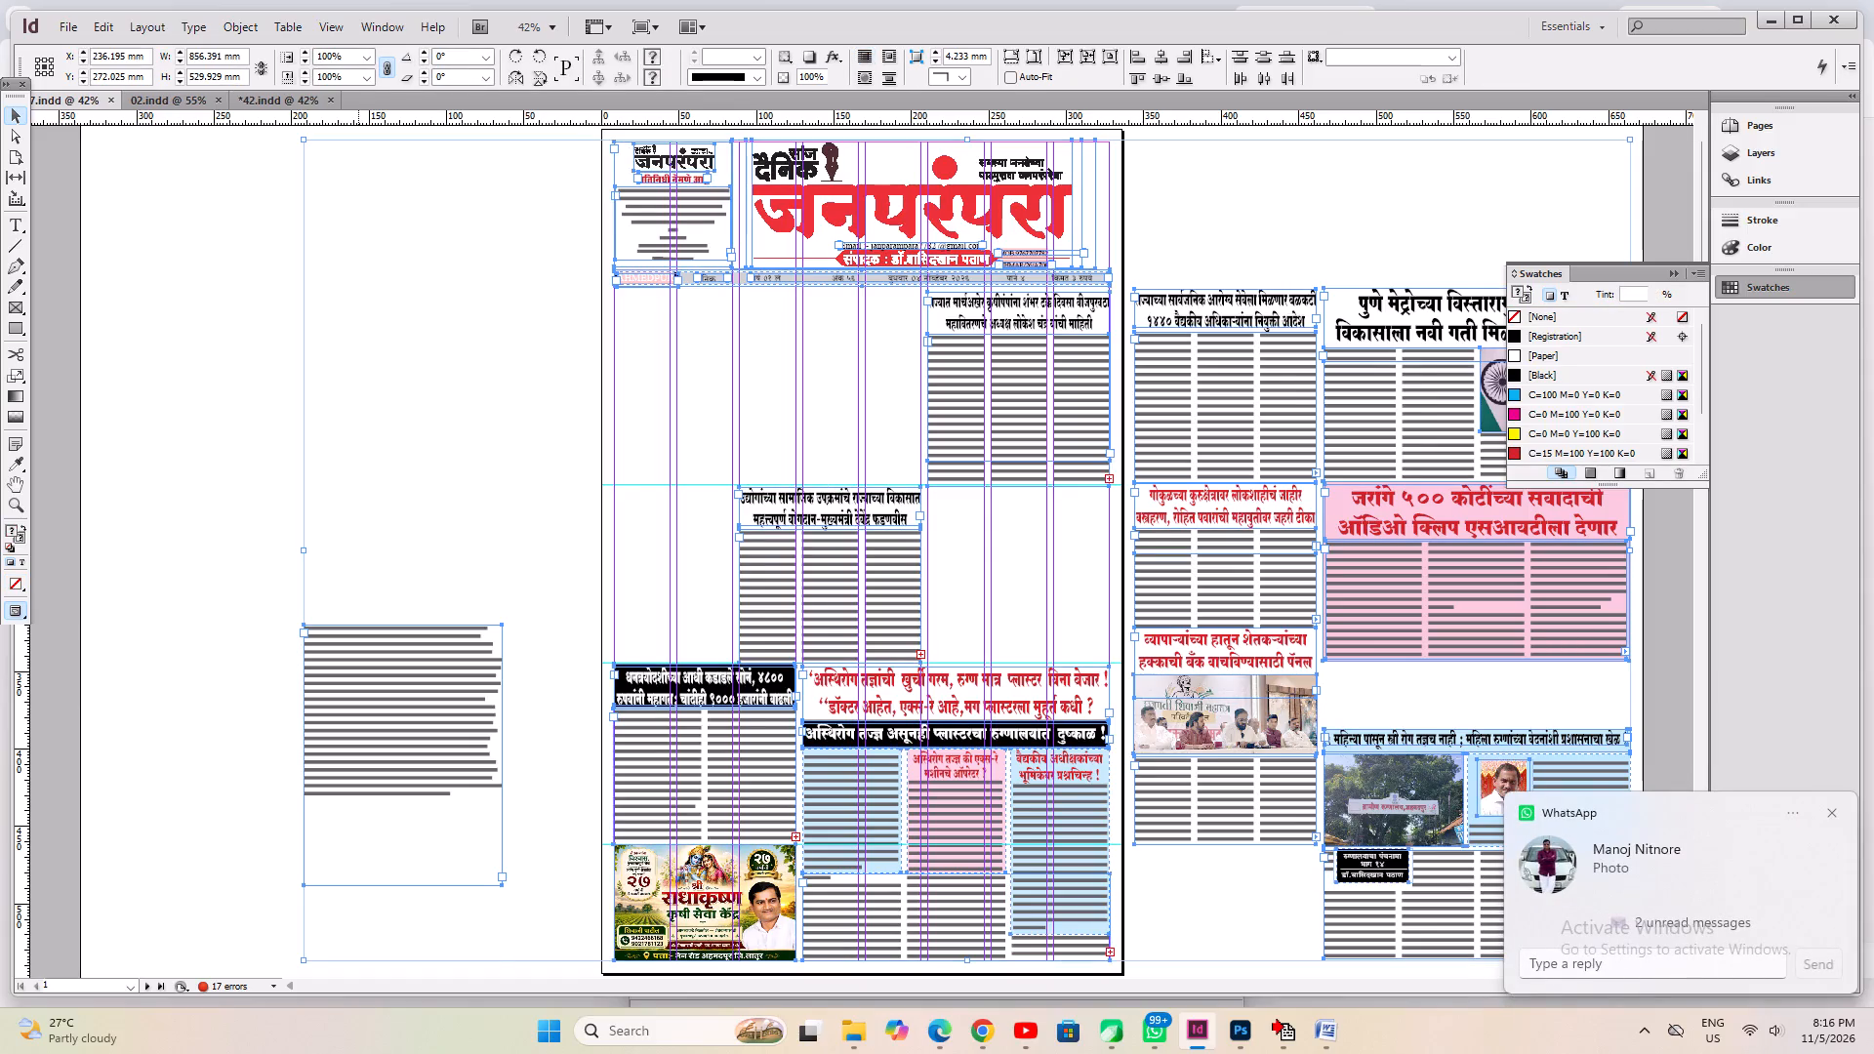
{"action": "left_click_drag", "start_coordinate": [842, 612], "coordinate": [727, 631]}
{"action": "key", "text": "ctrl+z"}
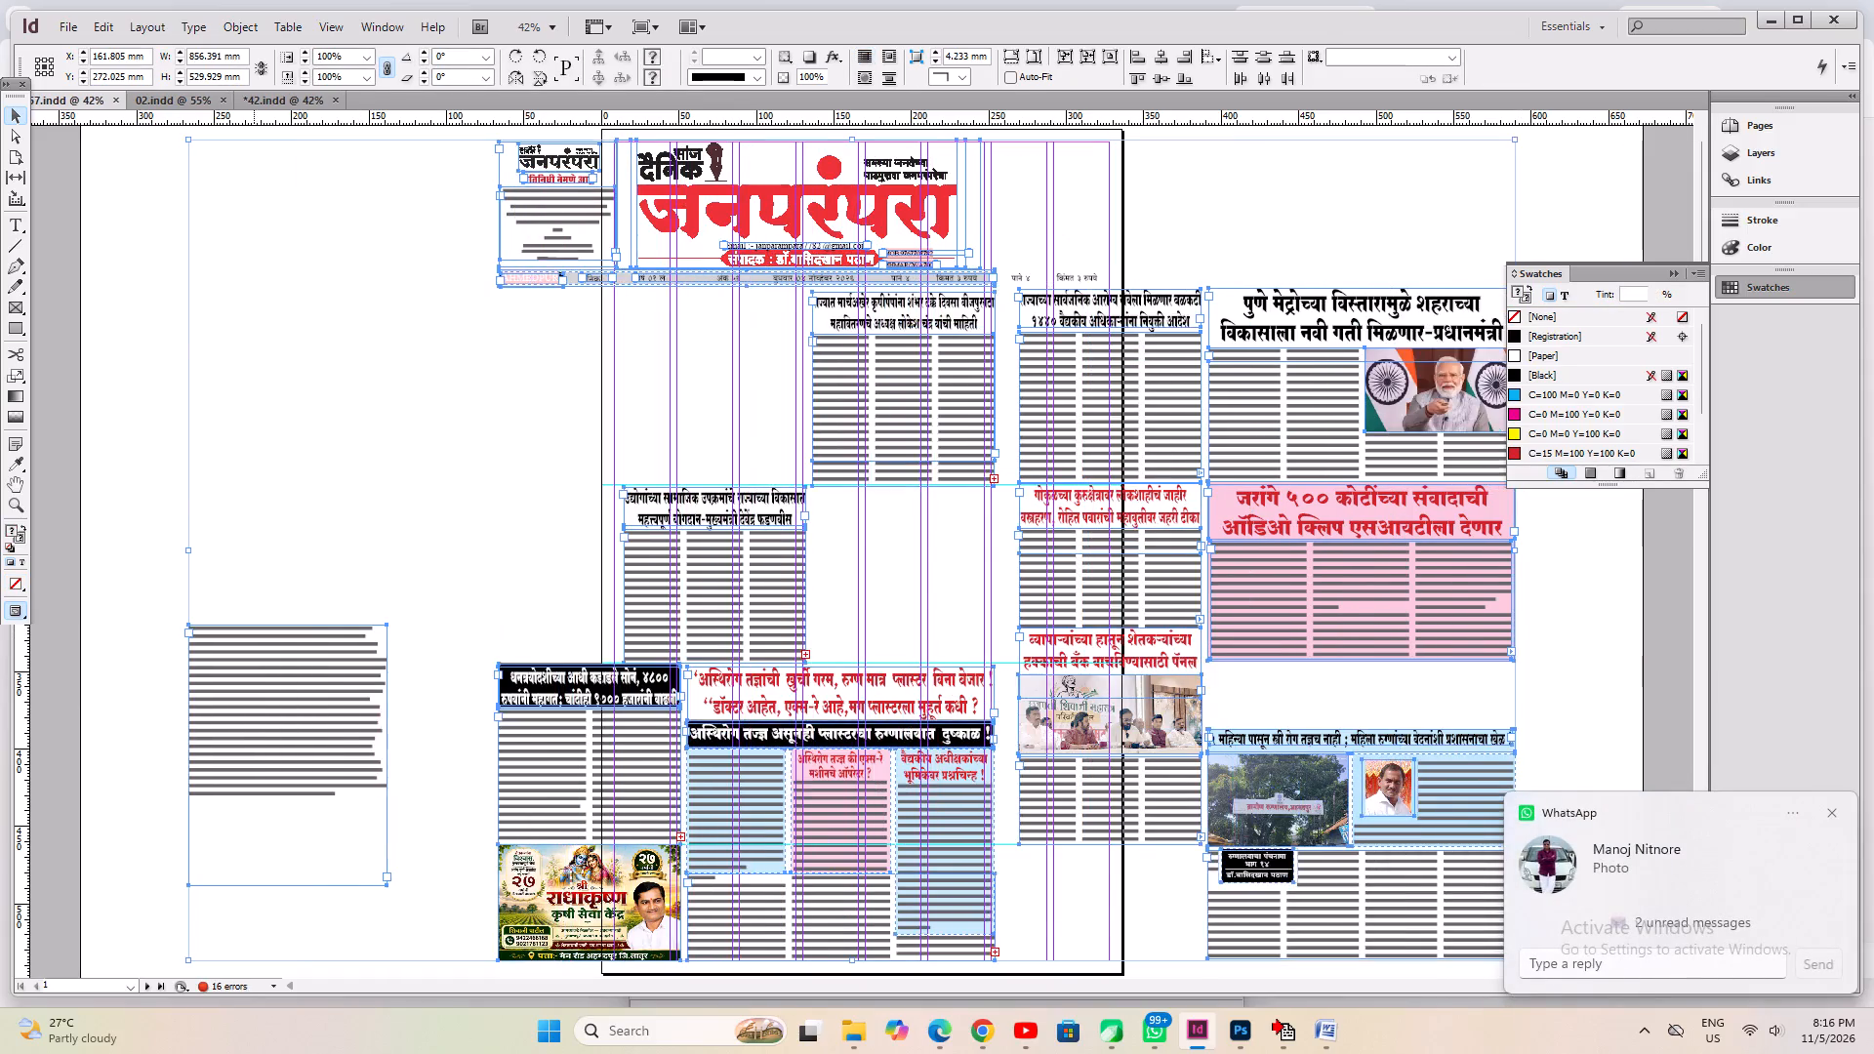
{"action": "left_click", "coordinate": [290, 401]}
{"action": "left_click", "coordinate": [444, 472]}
{"action": "left_click_drag", "start_coordinate": [761, 443], "coordinate": [814, 579]}
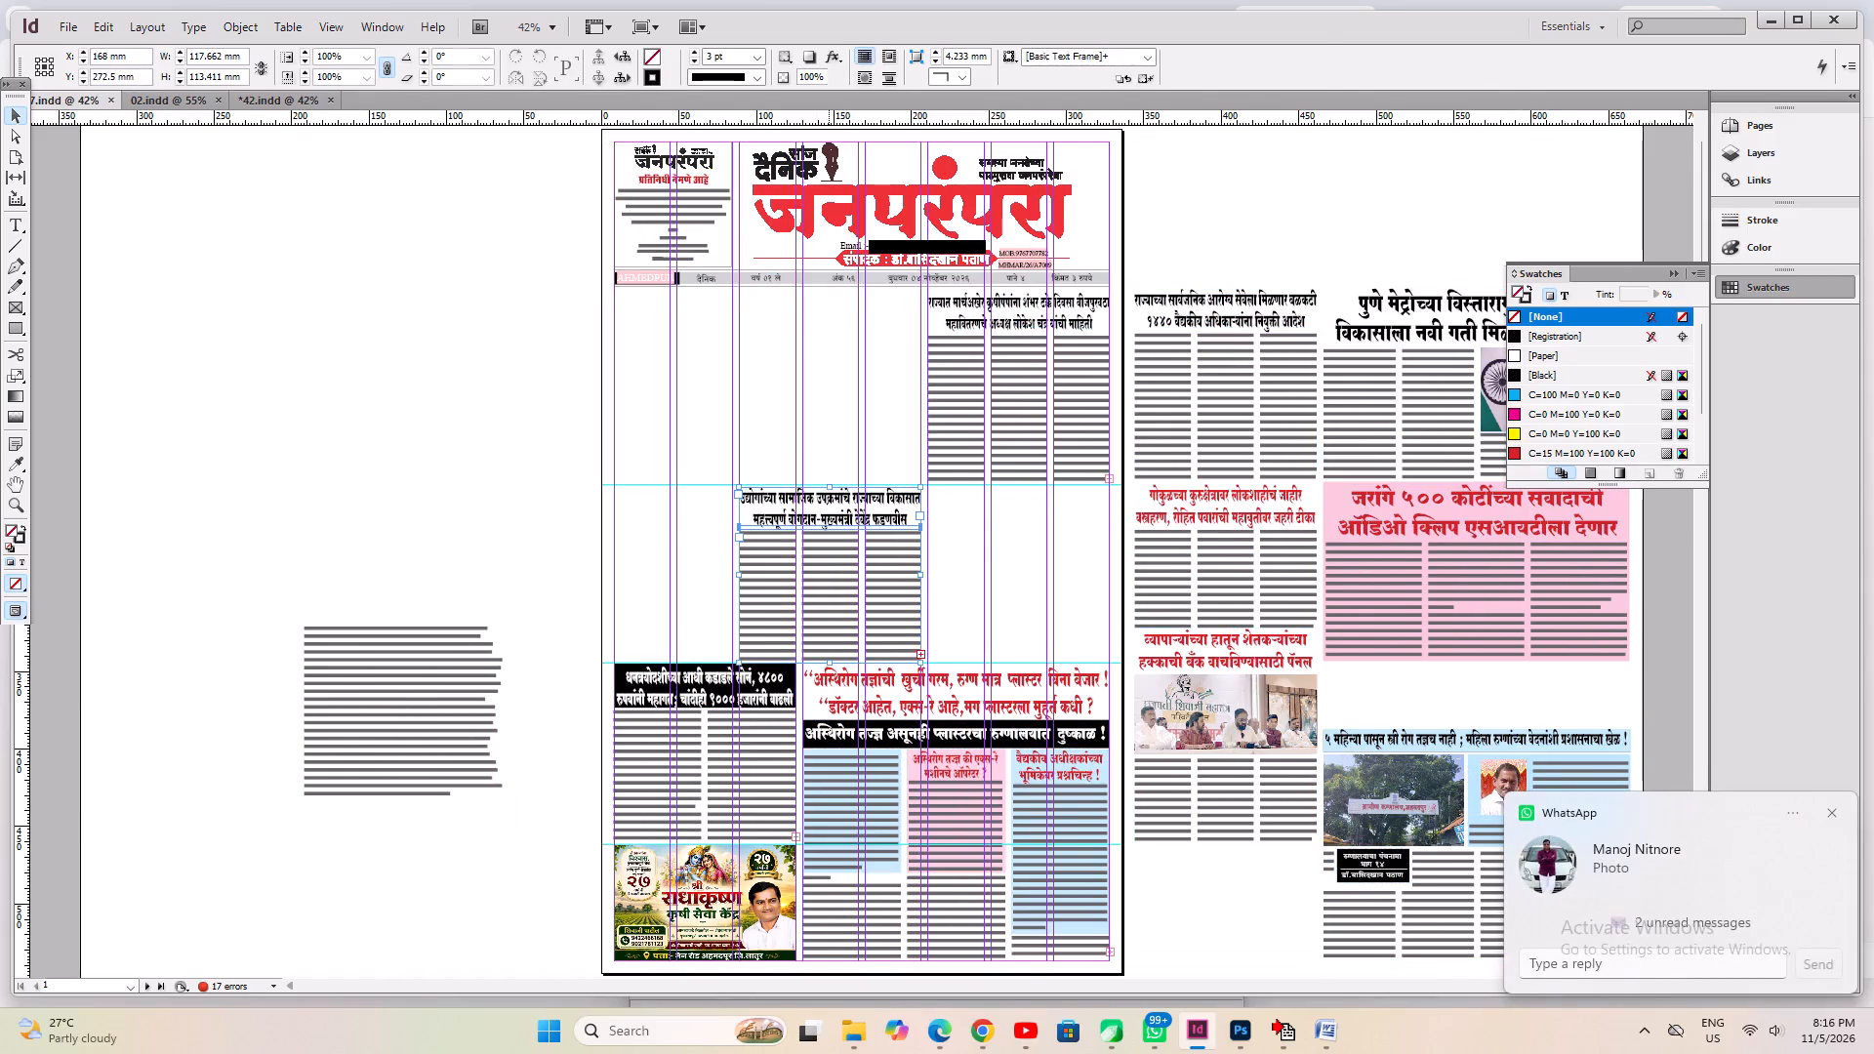
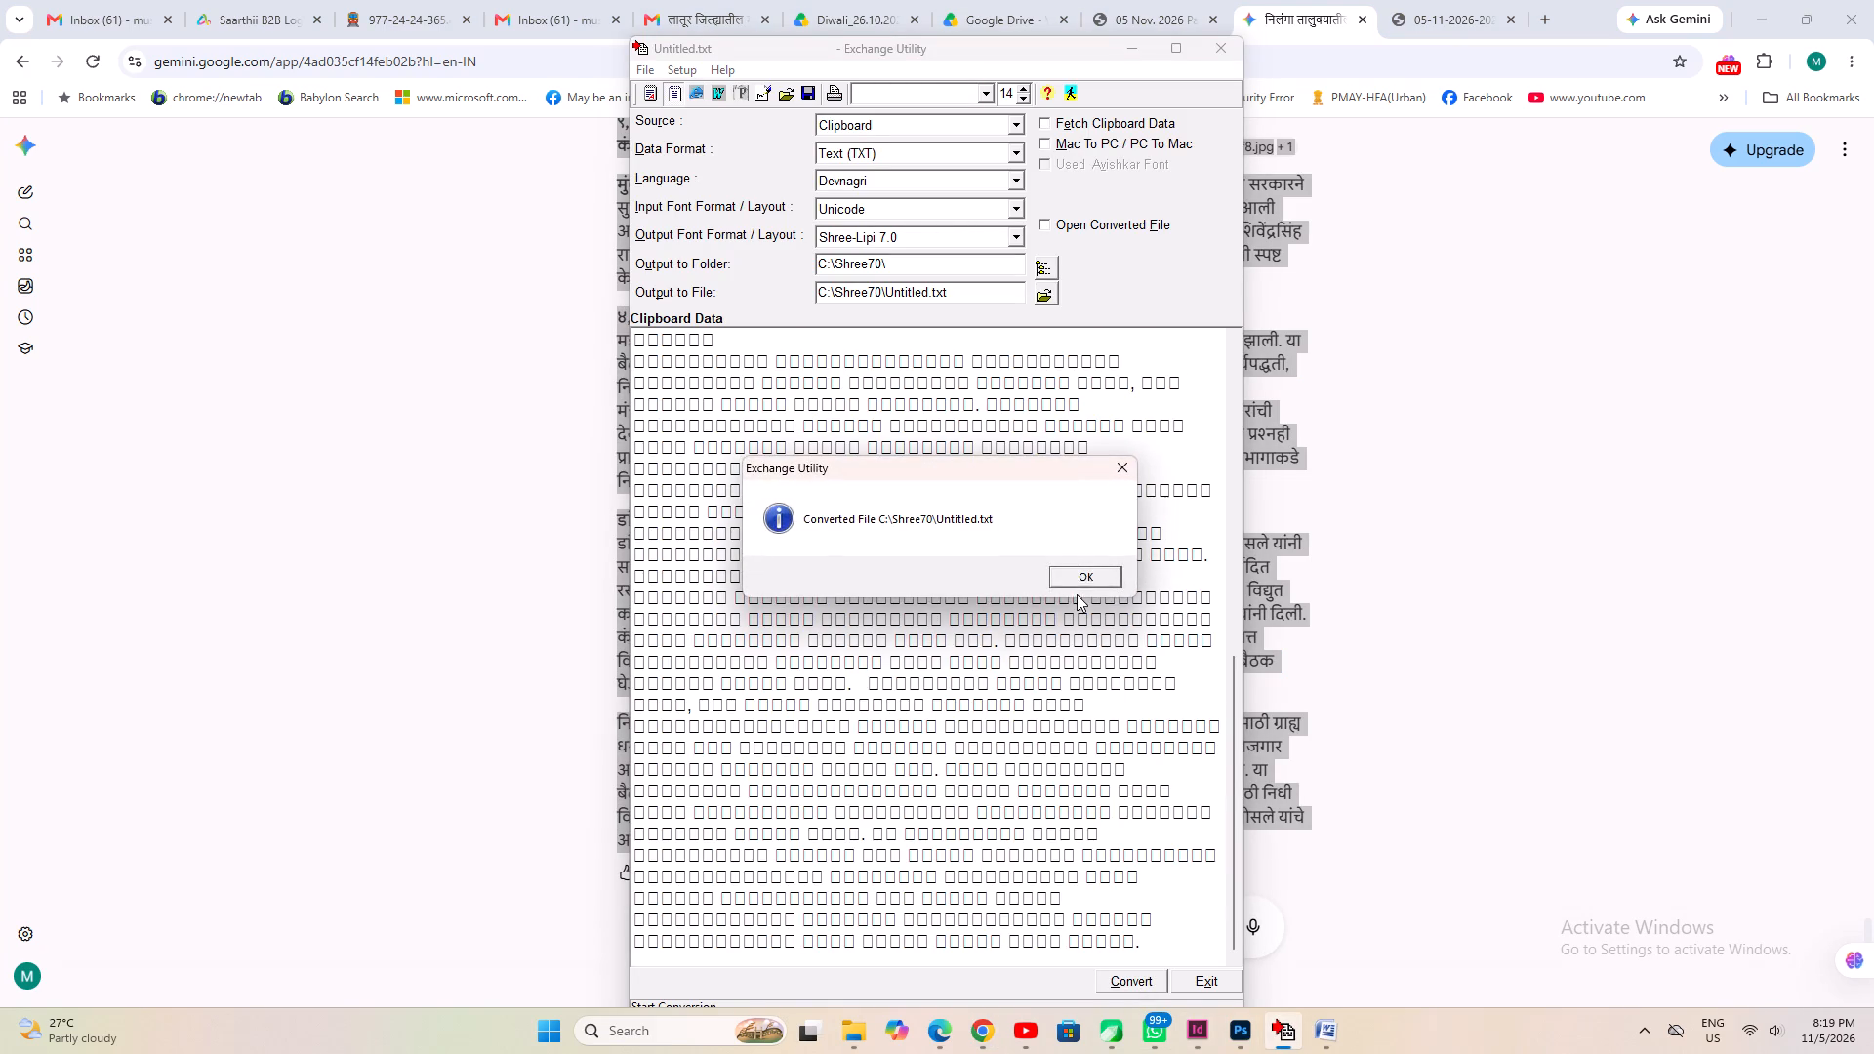
{"action": "left_click", "coordinate": [1081, 584]}
In InDesign, paste the converted contractors' payments text into a new frame about 114 mm wide on the pasteboard beside page 1.
{"action": "left_click", "coordinate": [1210, 1040]}
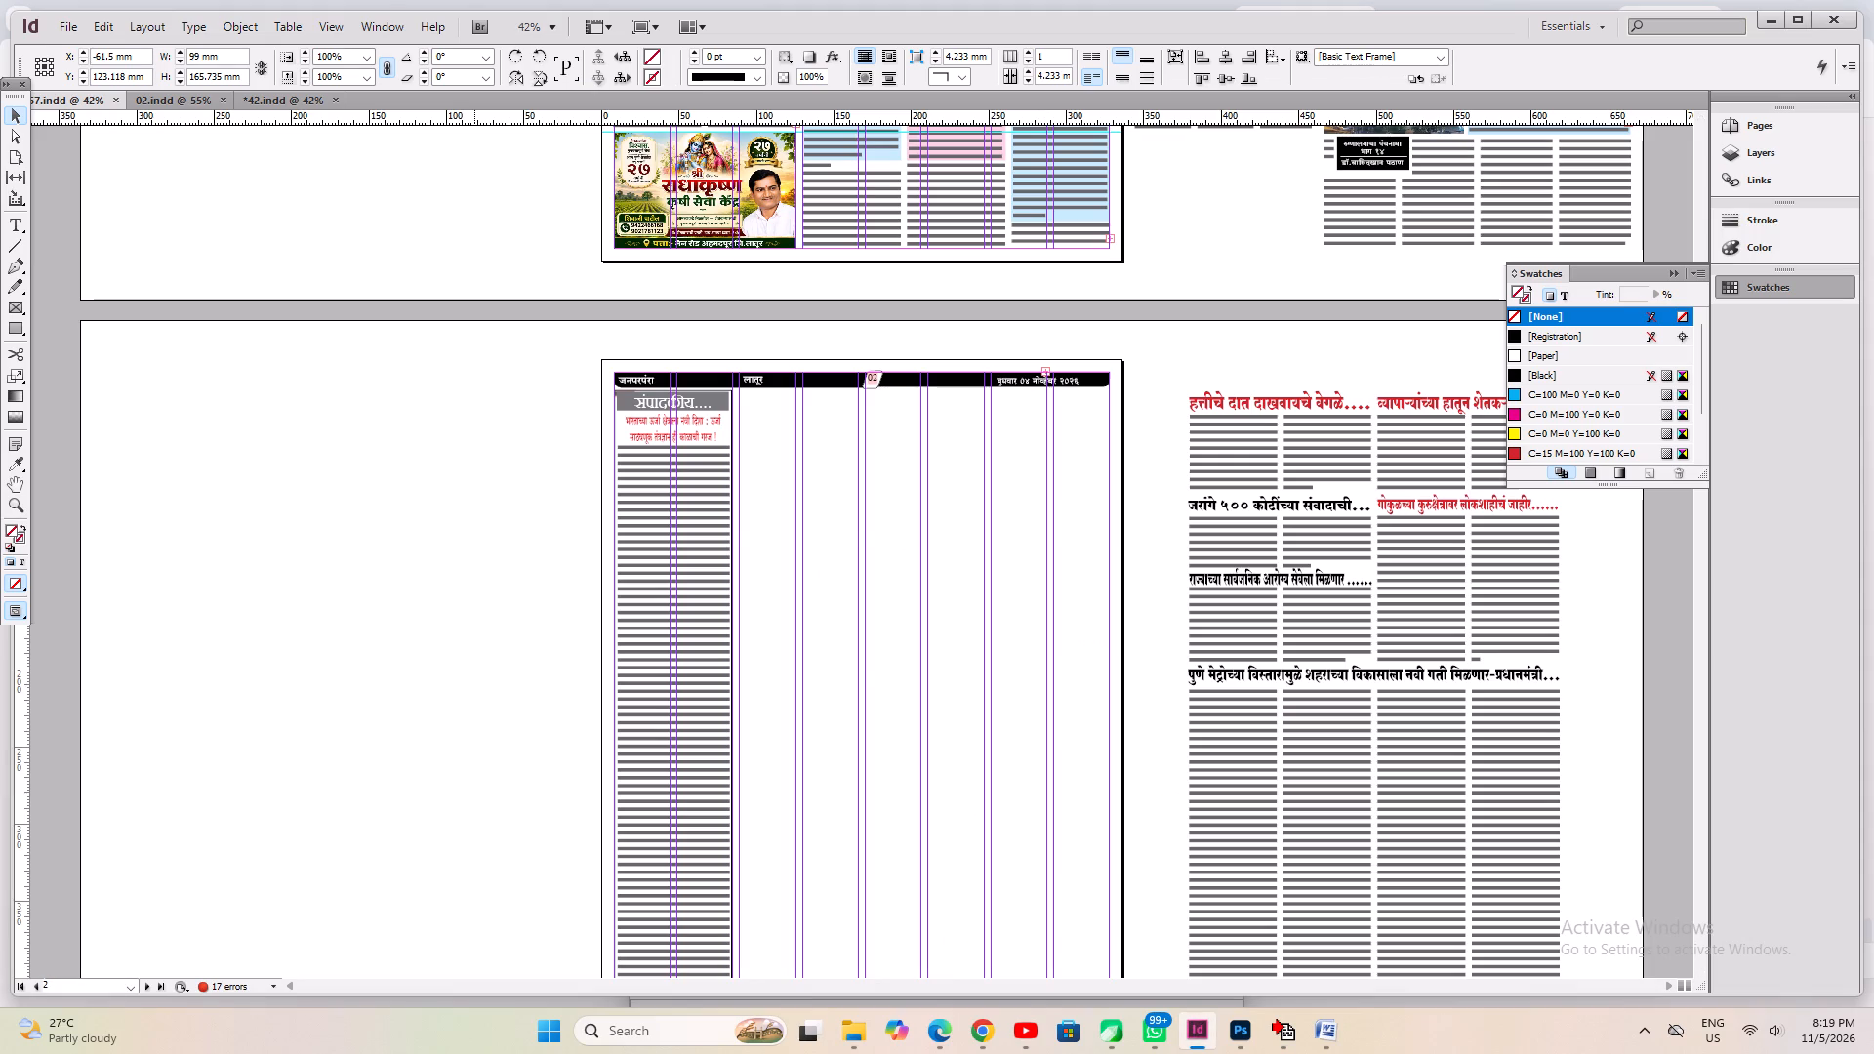
{"action": "scroll", "coordinate": [420, 571], "scroll_direction": "up", "scroll_amount": 9}
{"action": "left_click", "coordinate": [379, 217]}
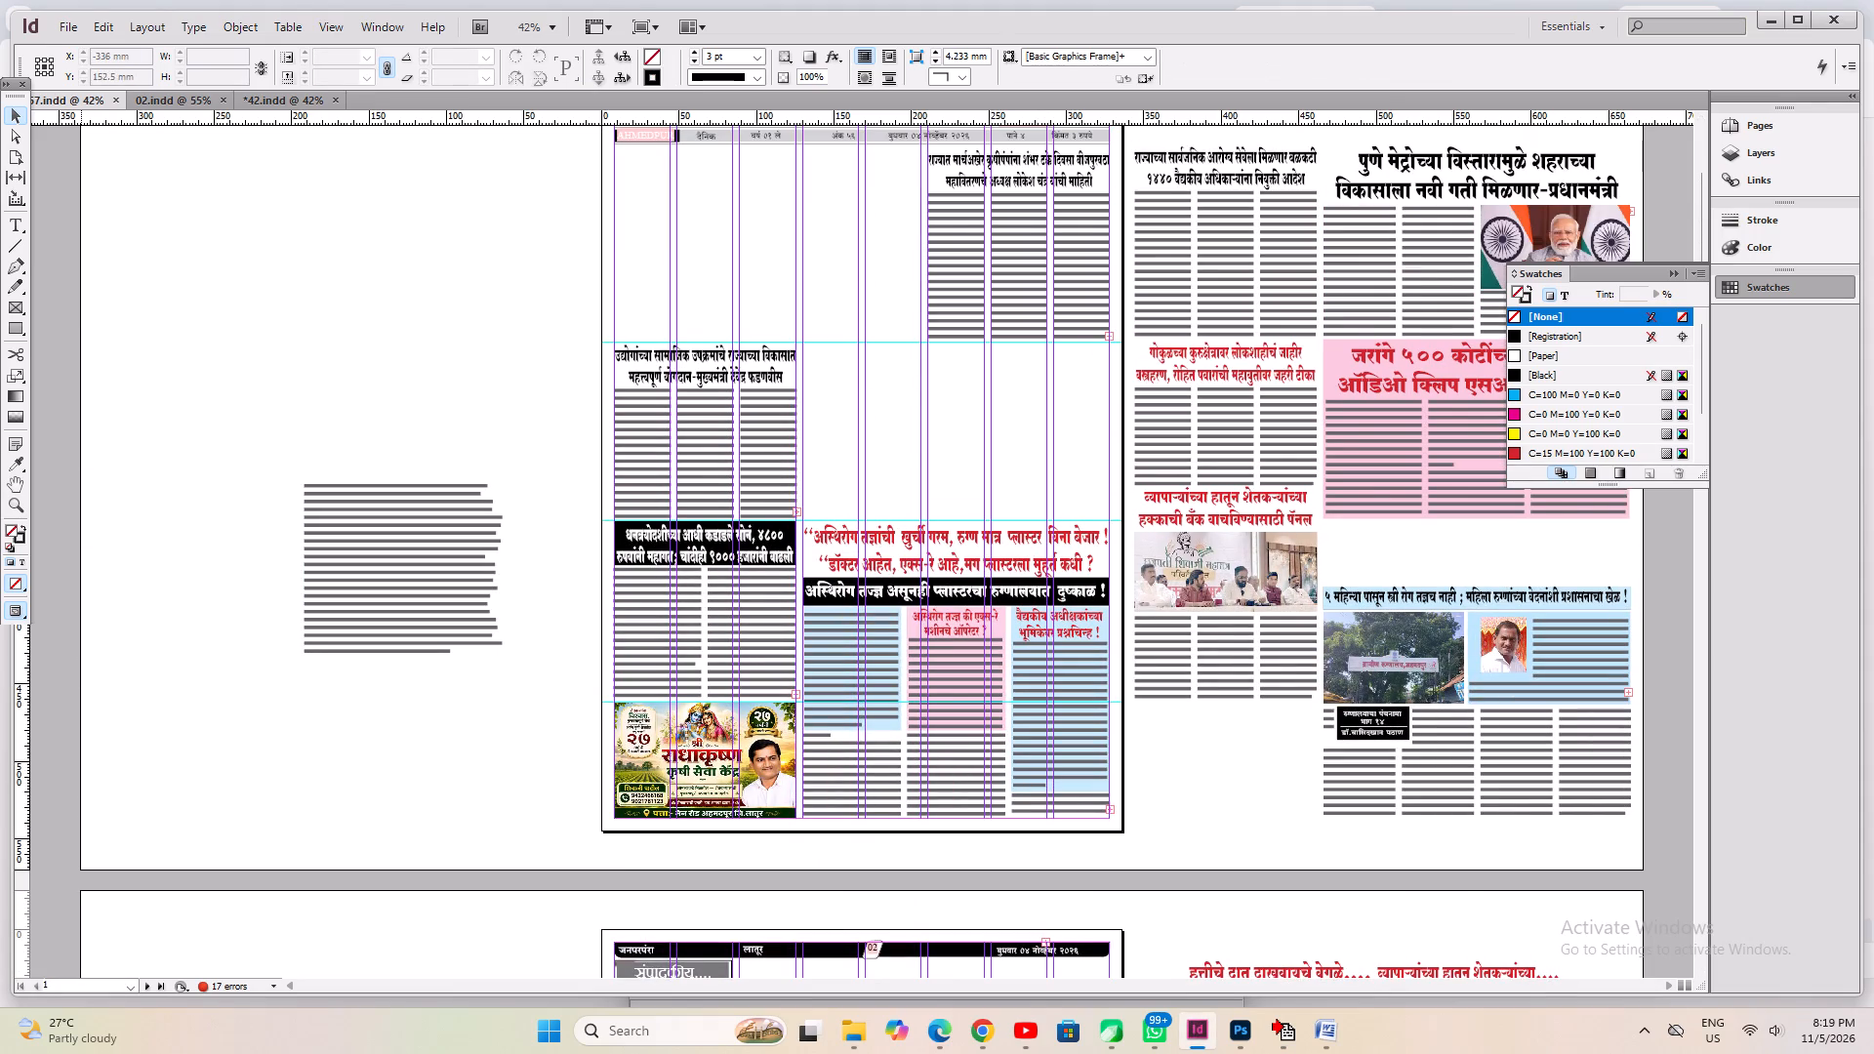
{"action": "left_click", "coordinate": [15, 223]}
{"action": "left_click_drag", "start_coordinate": [296, 175], "coordinate": [472, 428]}
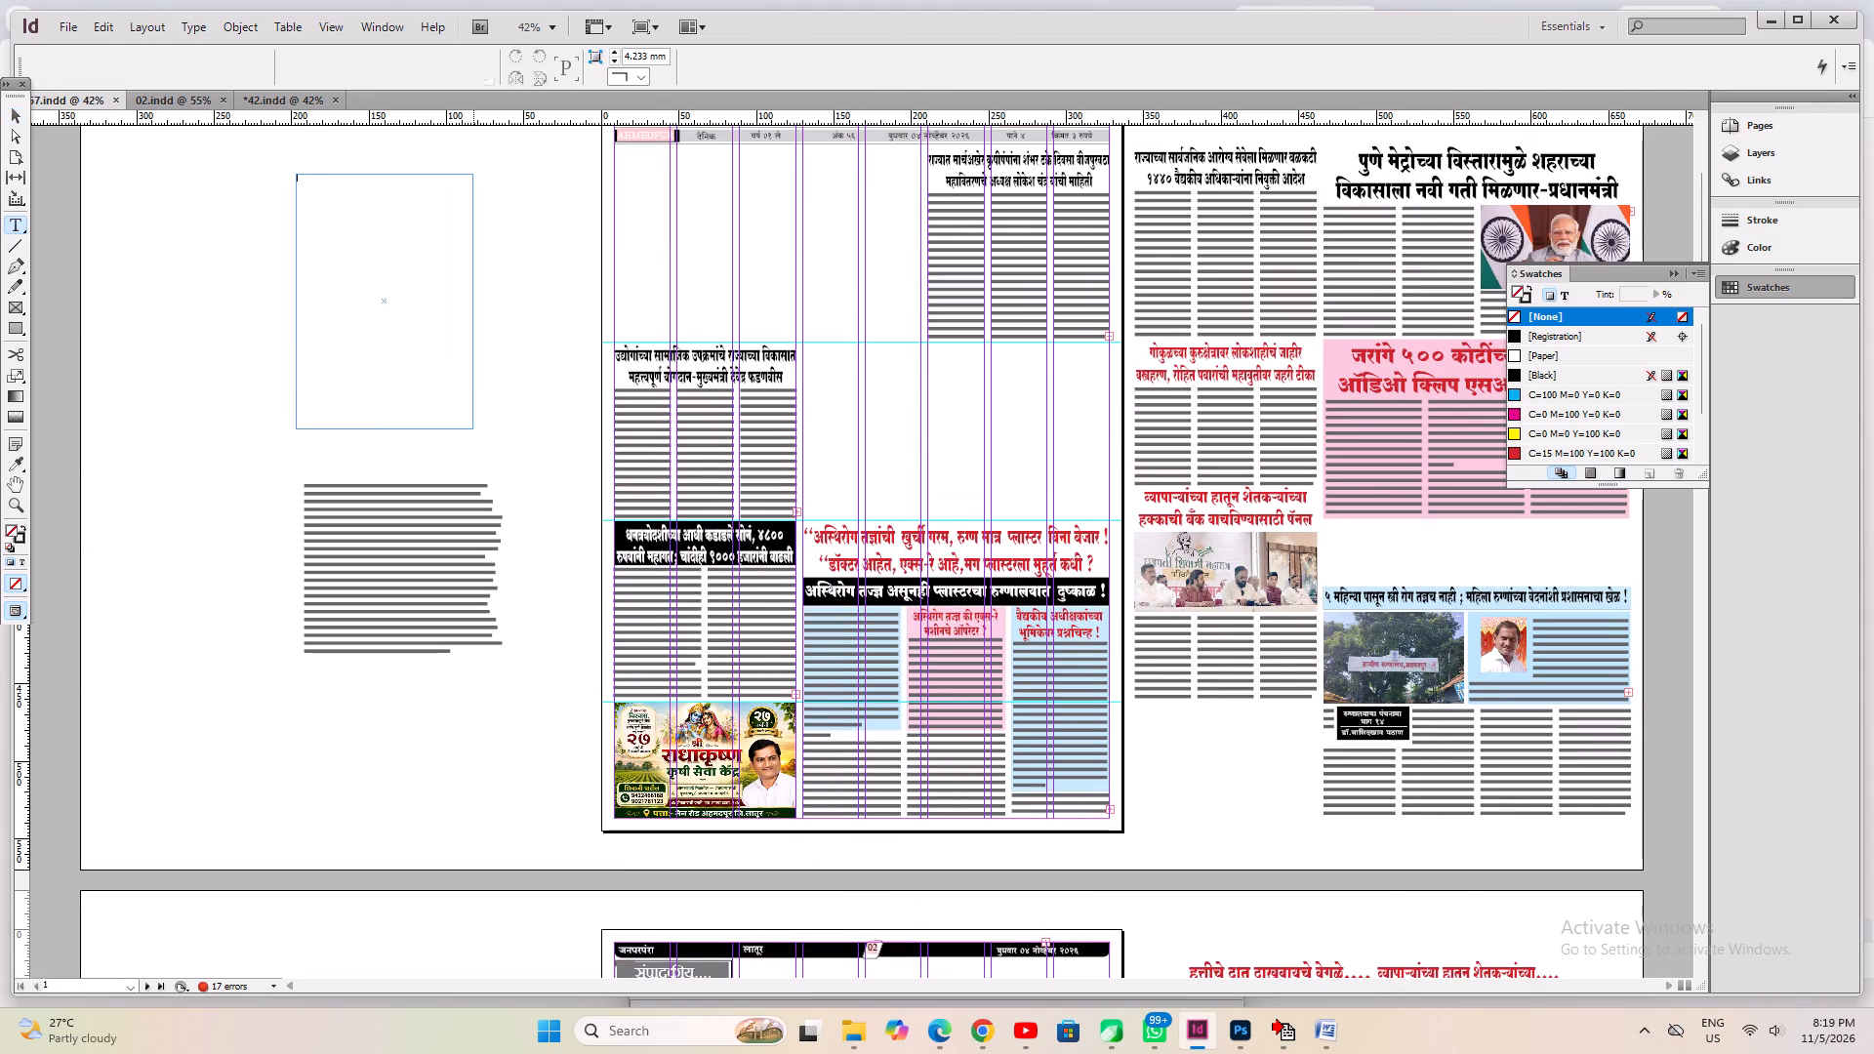
{"action": "key", "text": "ctrl+v"}
Cut the headline from the pasted article and paste it into a new frame about 198 mm wide in page 1's empty middle area.
{"action": "left_click", "coordinate": [401, 252]}
{"action": "key", "text": "ctrl+1"}
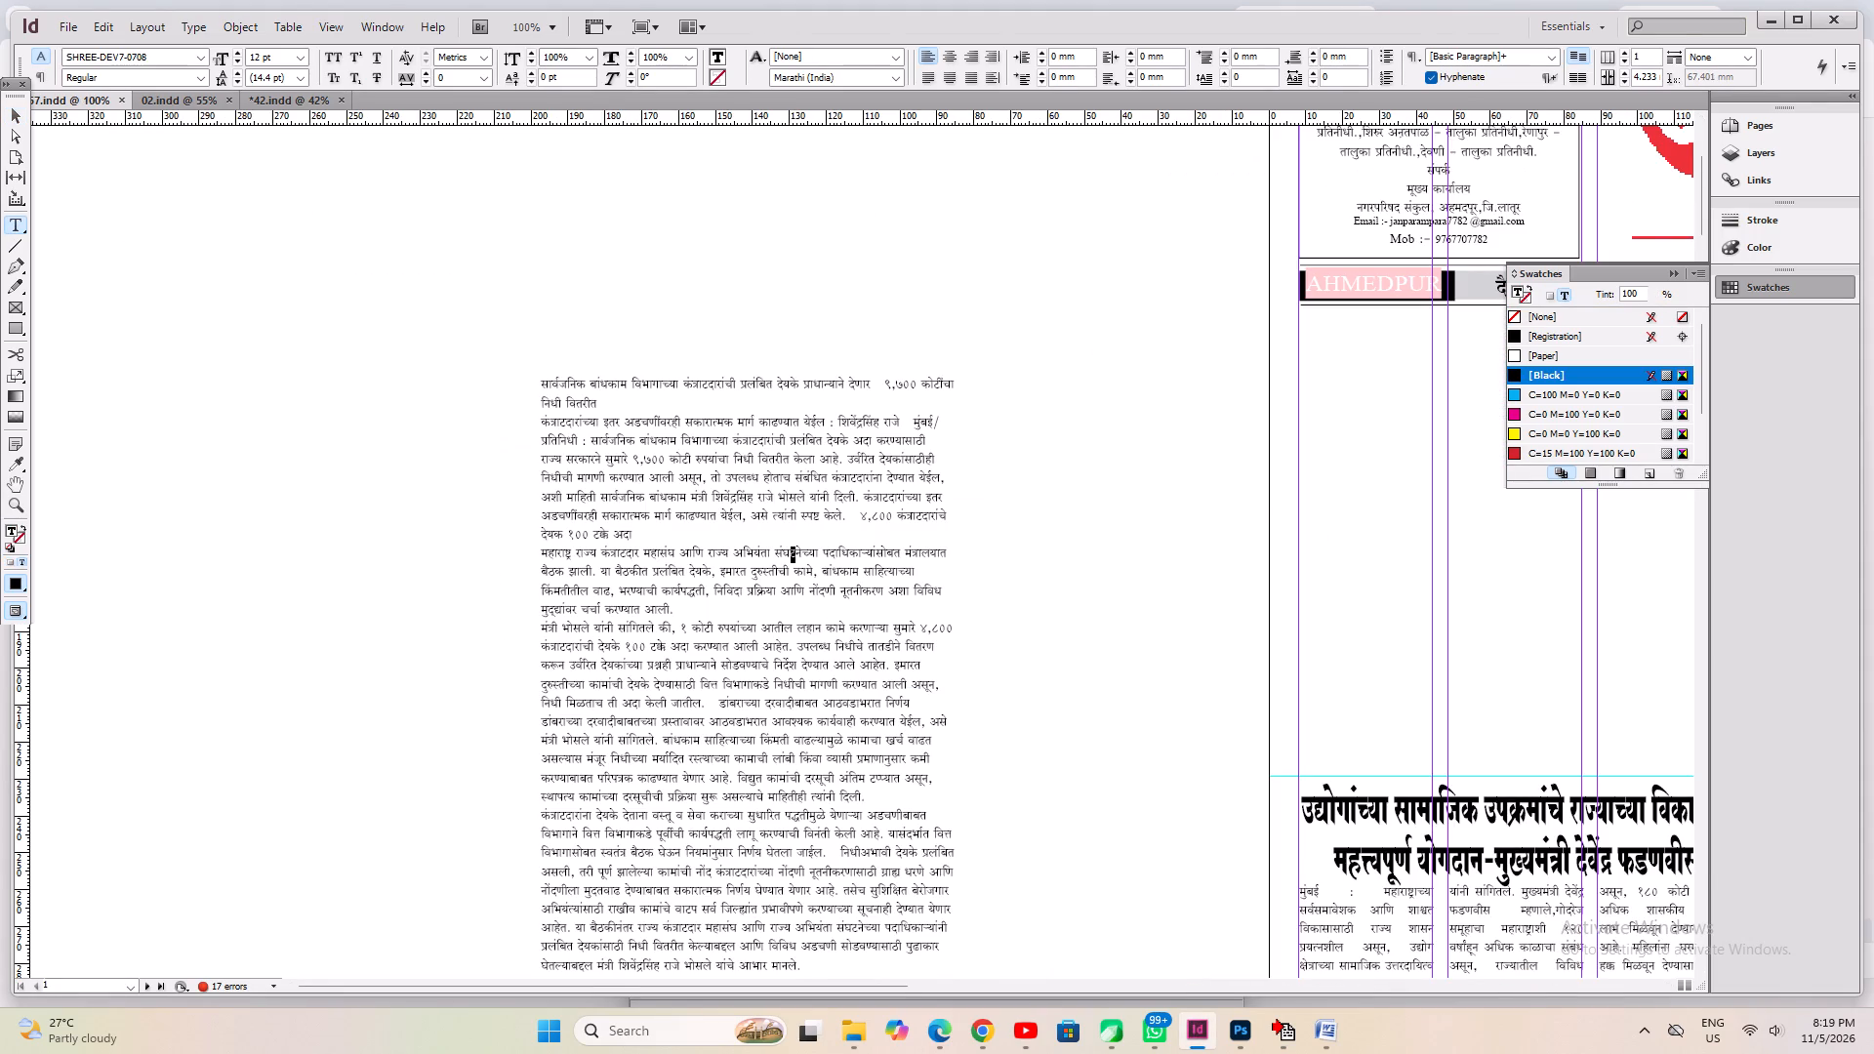
{"action": "left_click_drag", "start_coordinate": [644, 404], "coordinate": [300, 335]}
{"action": "key", "text": "ctrl+x"}
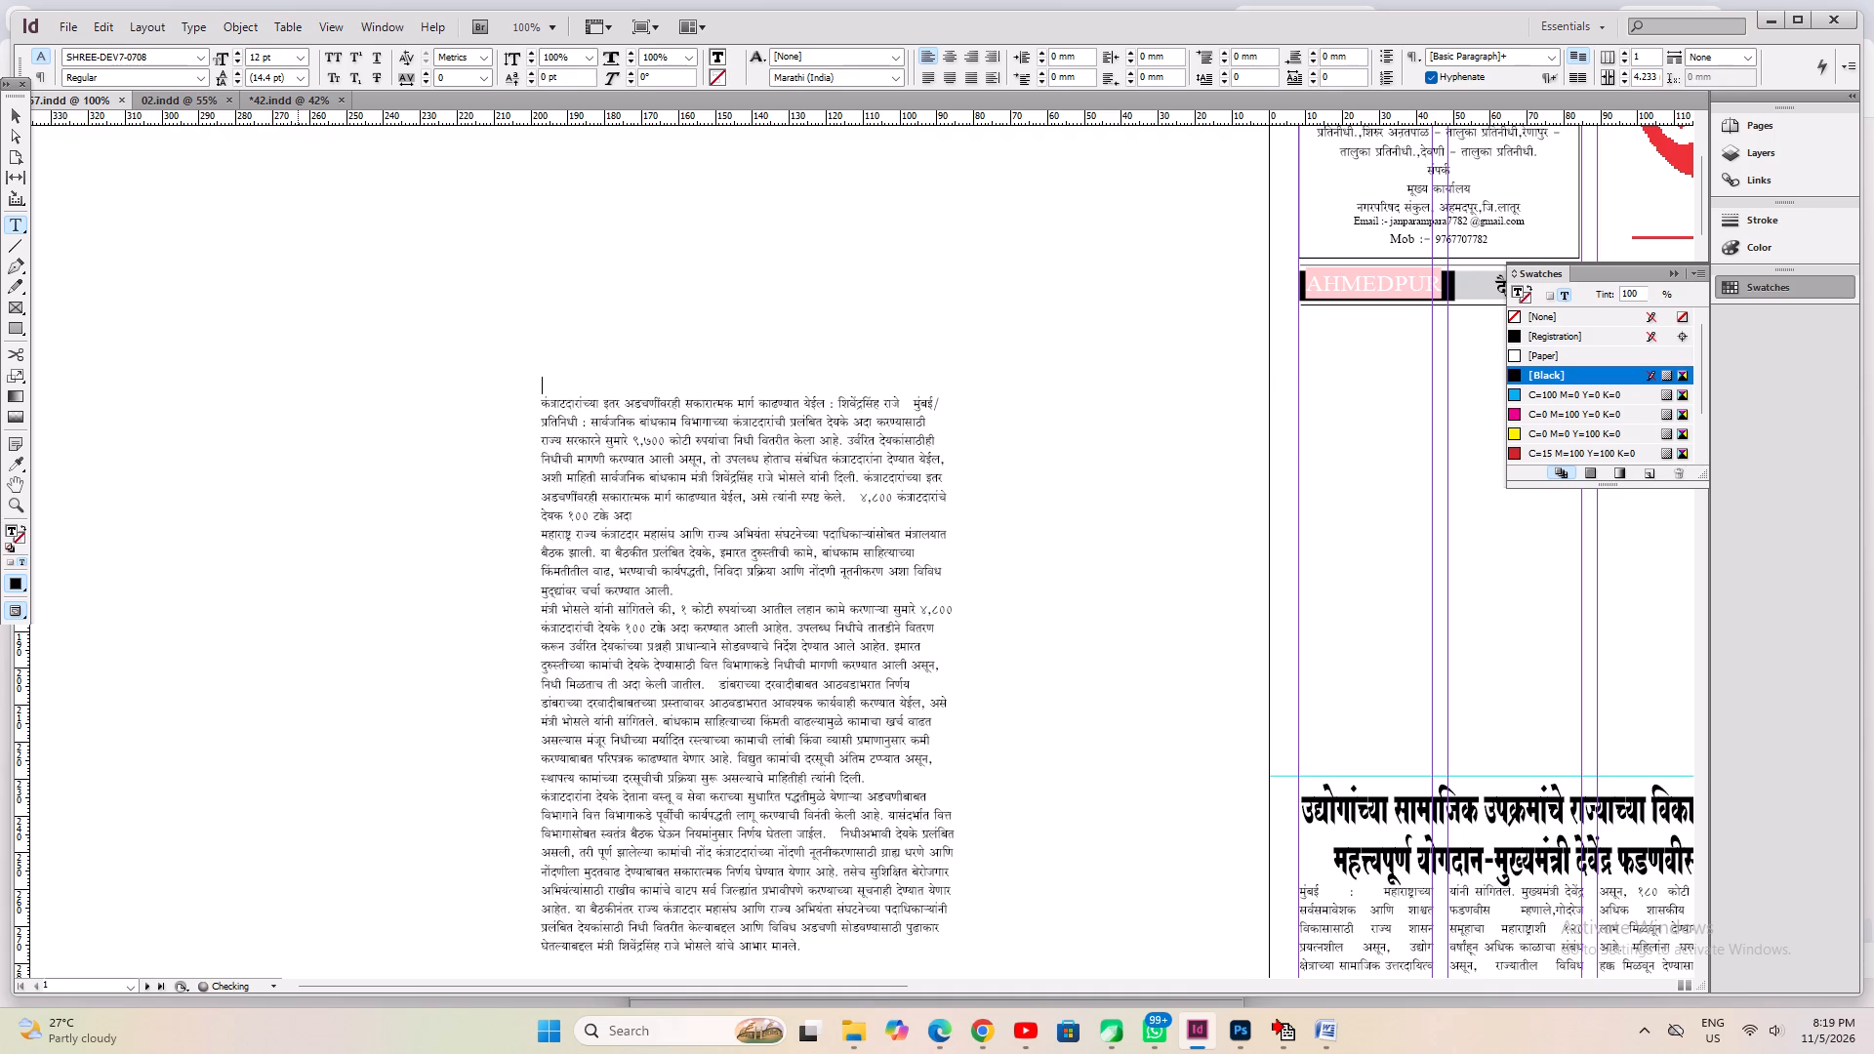
{"action": "left_click_drag", "start_coordinate": [1297, 596], "coordinate": [319, 380], "text": "alt"}
{"action": "left_click_drag", "start_coordinate": [794, 583], "coordinate": [407, 435], "text": "alt"}
{"action": "left_click_drag", "start_coordinate": [387, 419], "coordinate": [1074, 606]}
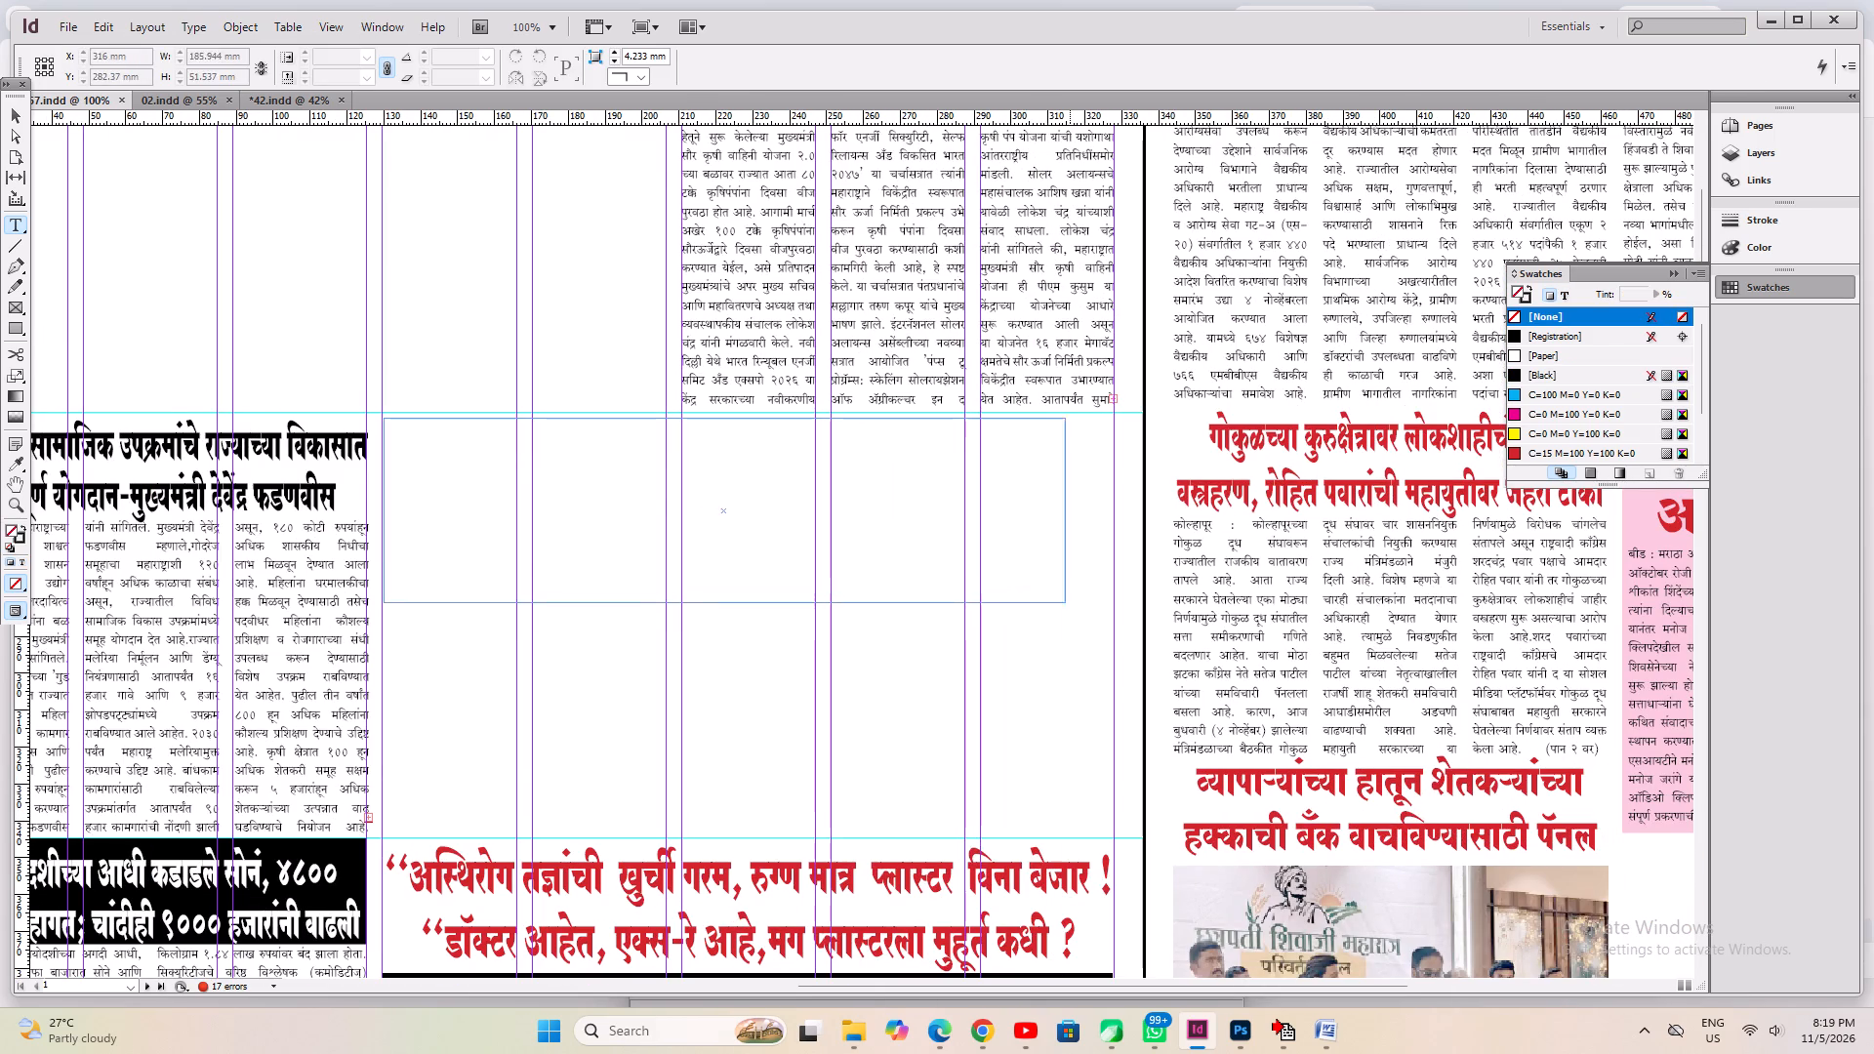
{"action": "left_click_drag", "start_coordinate": [1074, 606], "coordinate": [1120, 630]}
{"action": "key", "text": "ctrl+v"}
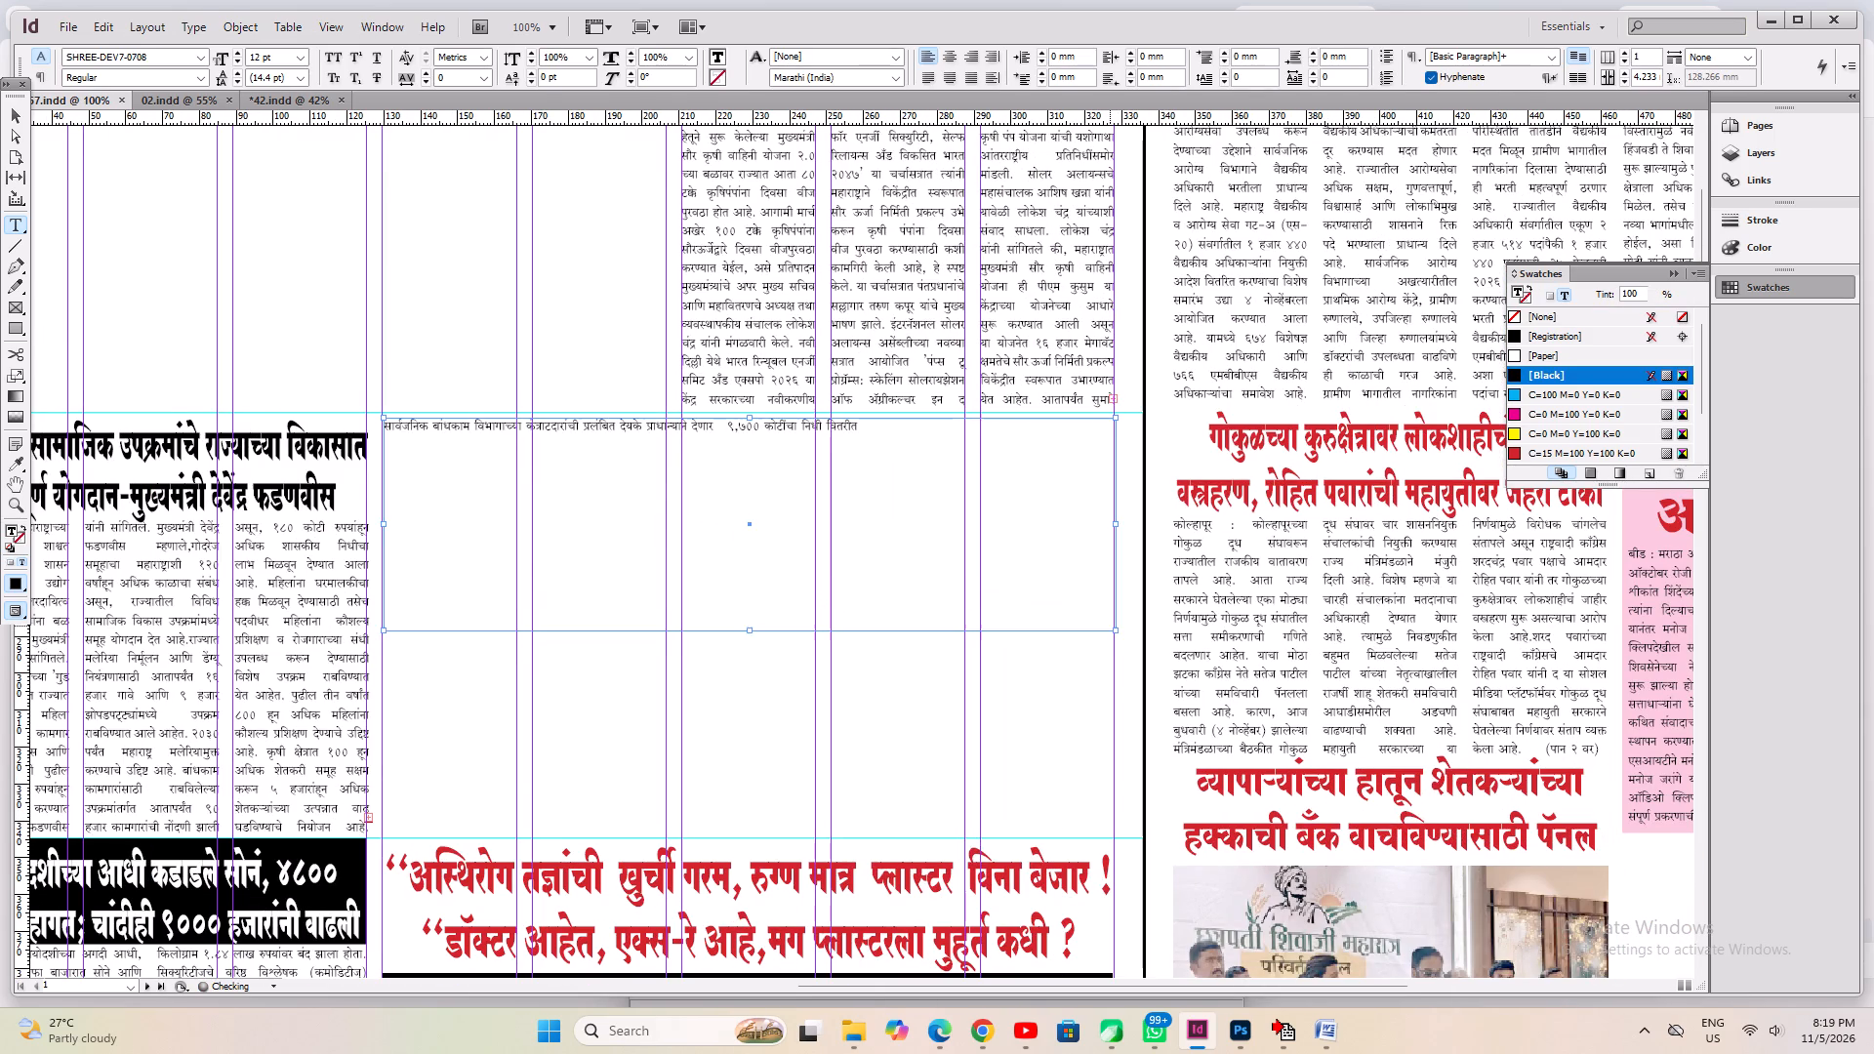
Replace the extra spaces before ९,७०० in the headline with a comma.
{"action": "key", "text": "ctrl+2"}
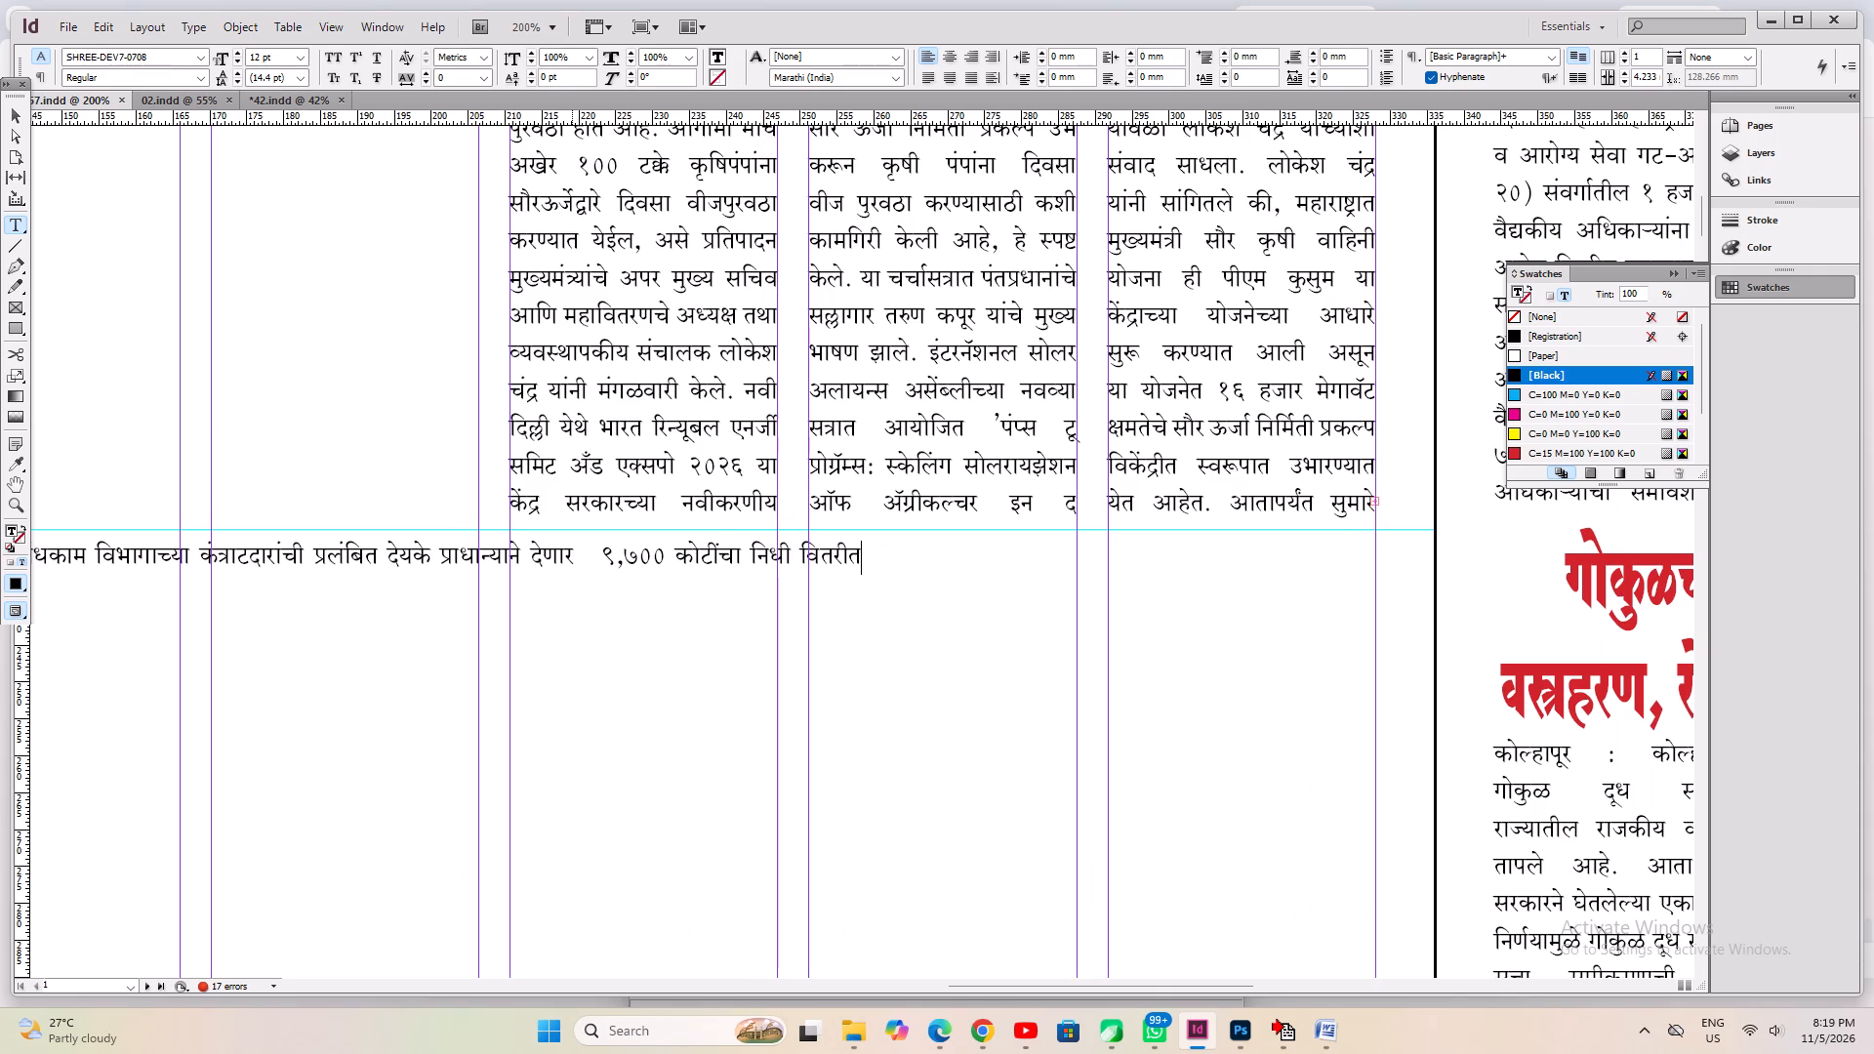
{"action": "left_click", "coordinate": [592, 567]}
{"action": "left_click", "coordinate": [597, 560]}
{"action": "key", "text": "BackSpace"}
{"action": "key", "text": "BackSpace"}
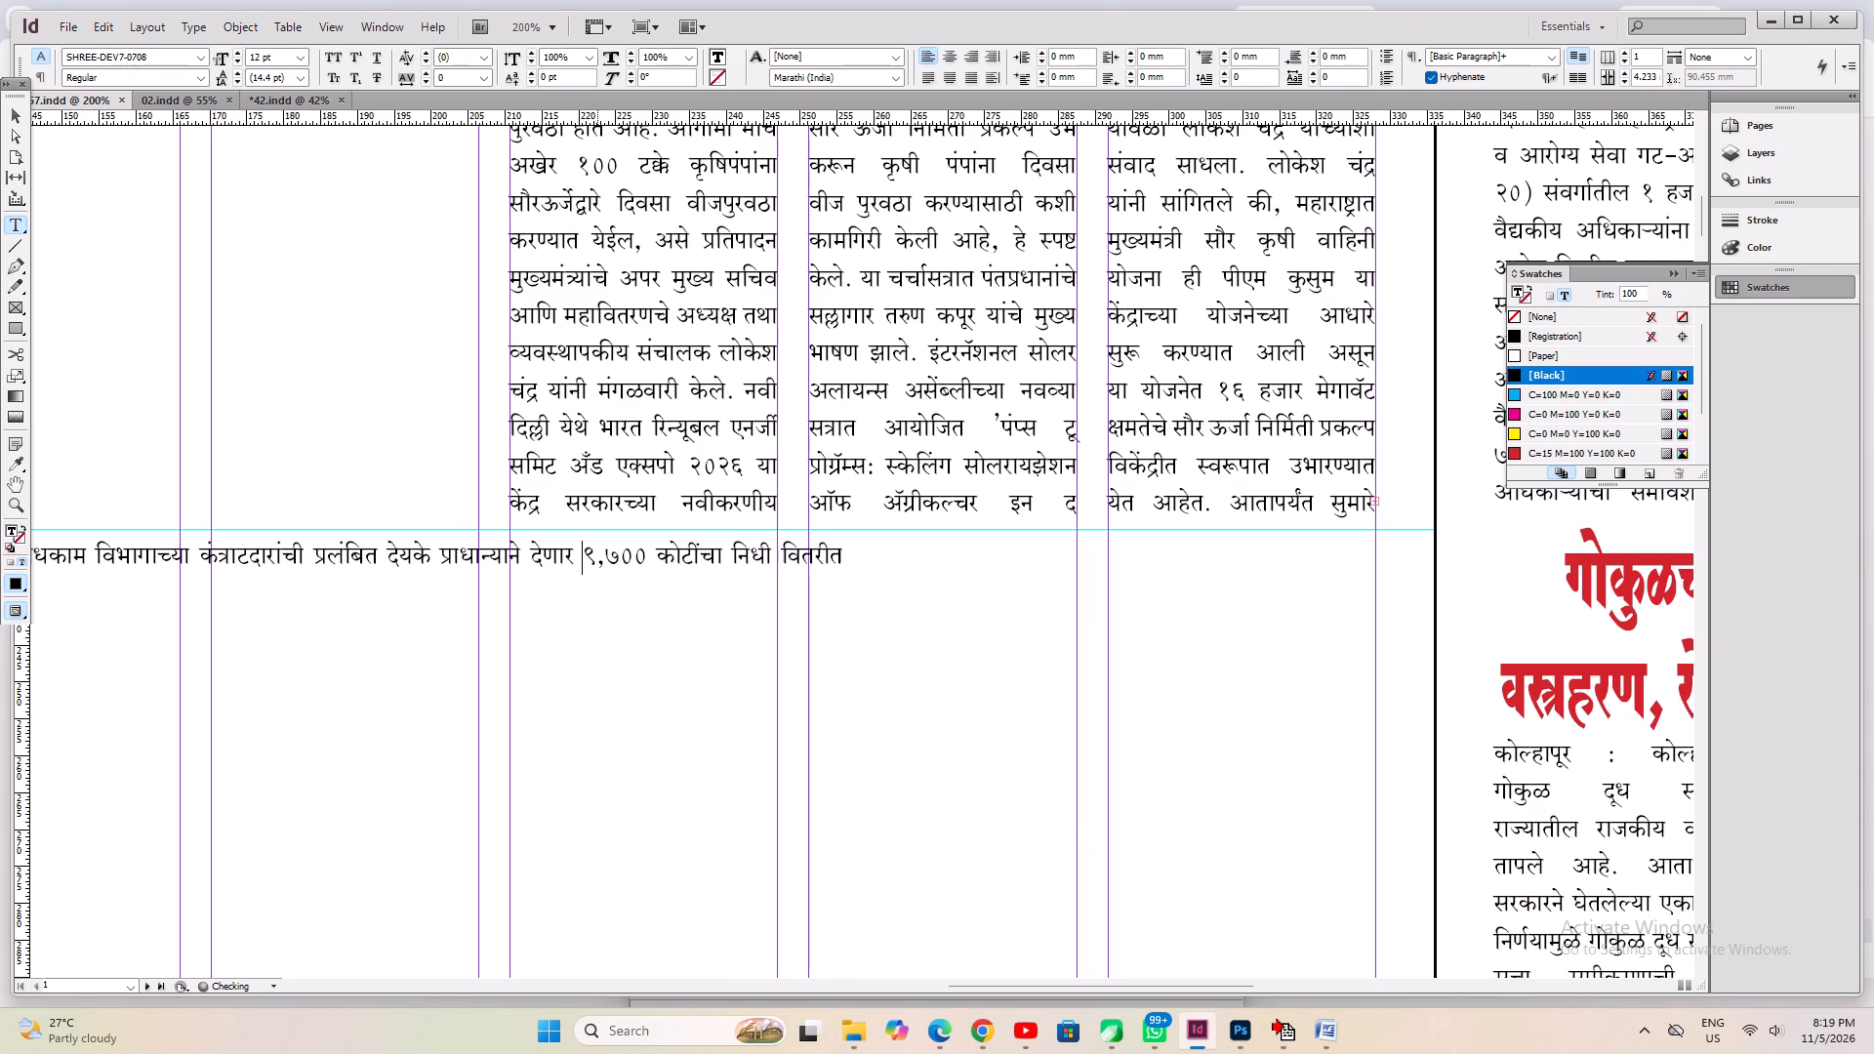
{"action": "key", "text": "BackSpace"}
{"action": "key", "text": "comma"}
Apply the red गोकुळच्या headline's formatting to the whole contractors' payments headline with the Eyedropper tool.
{"action": "key", "text": "ctrl+a"}
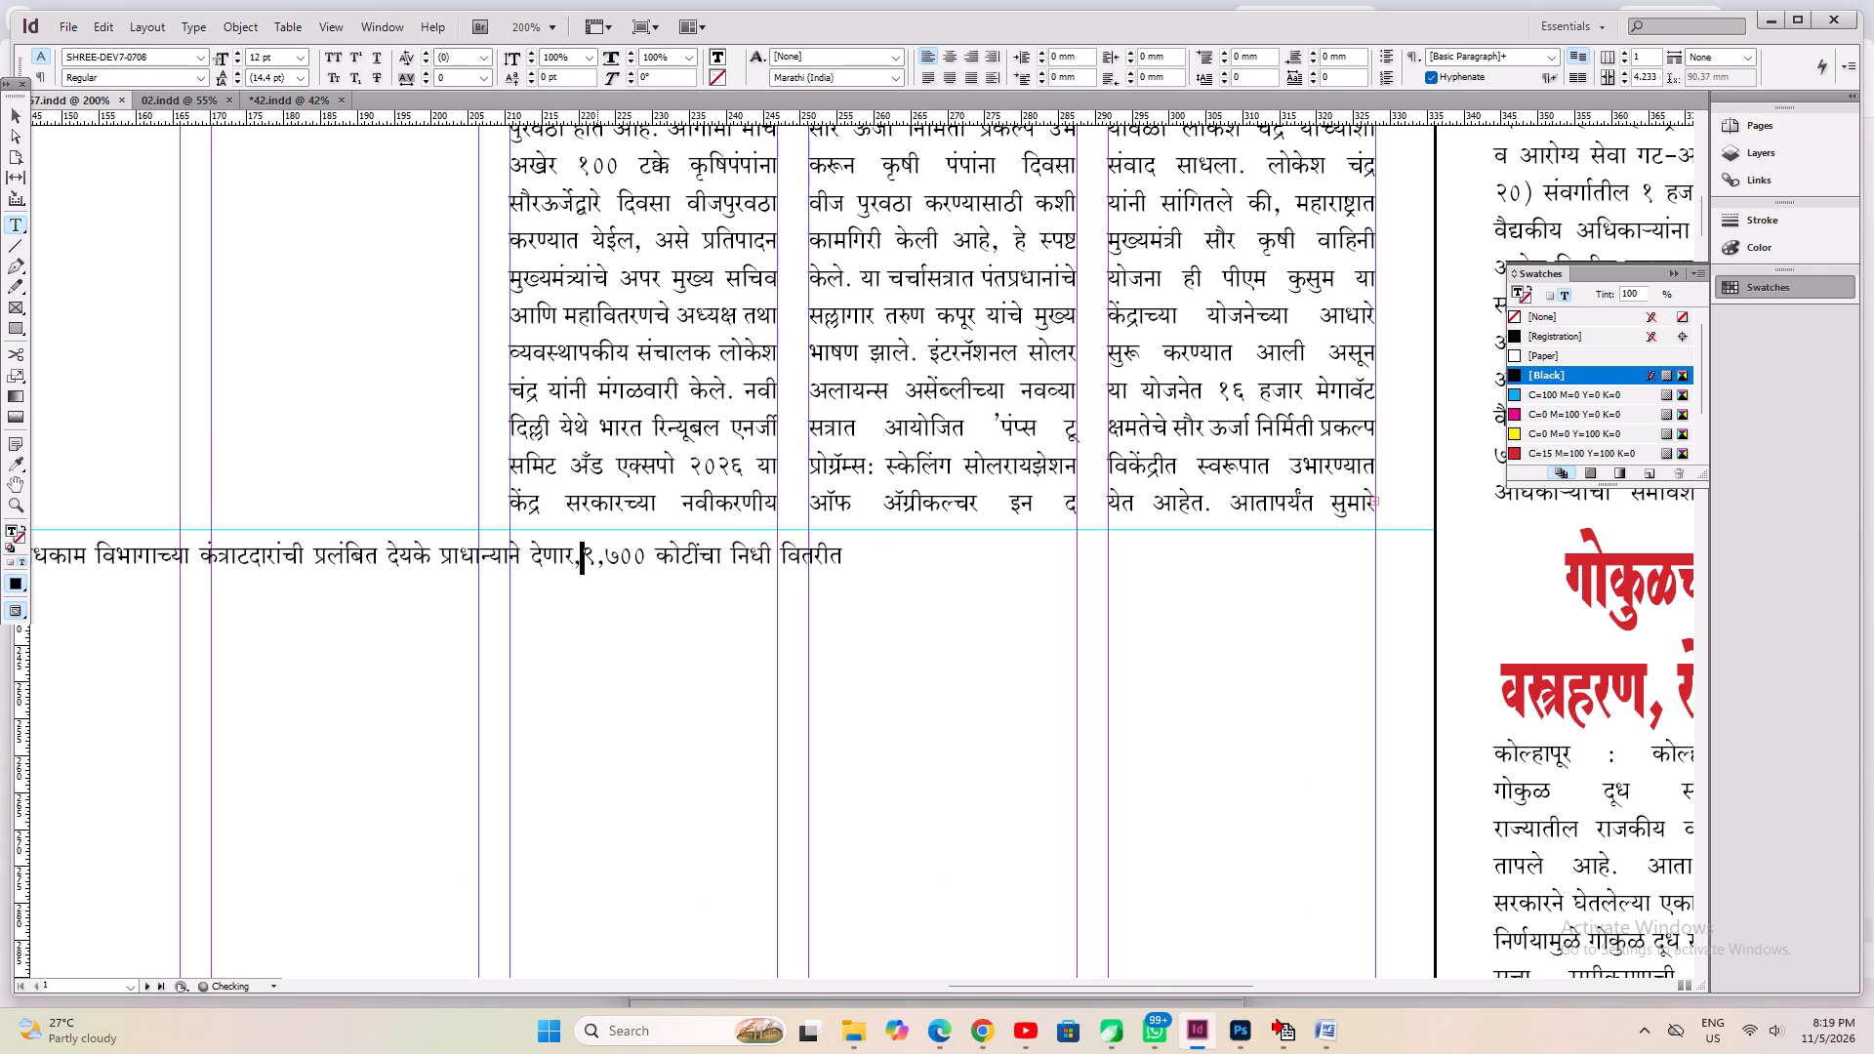
{"action": "key", "text": "ctrl+2"}
{"action": "key", "text": "ctrl+1"}
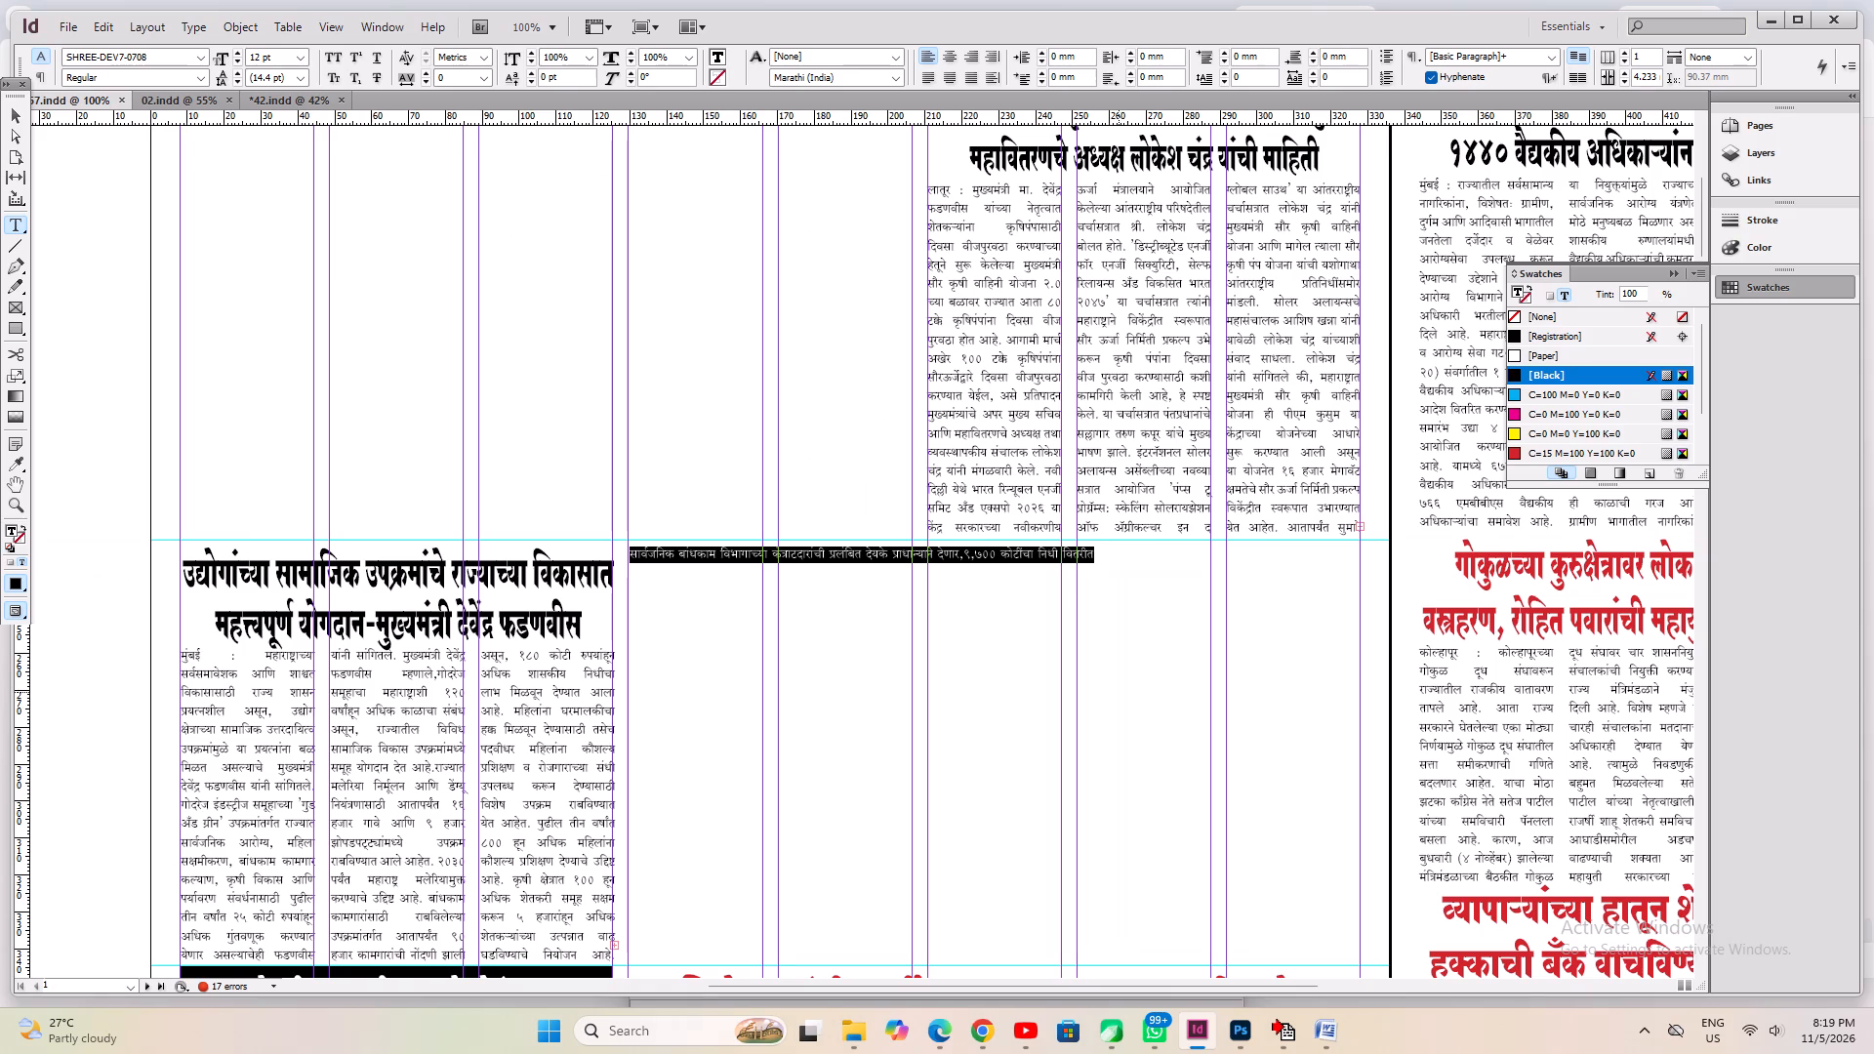
{"action": "left_click", "coordinate": [11, 464]}
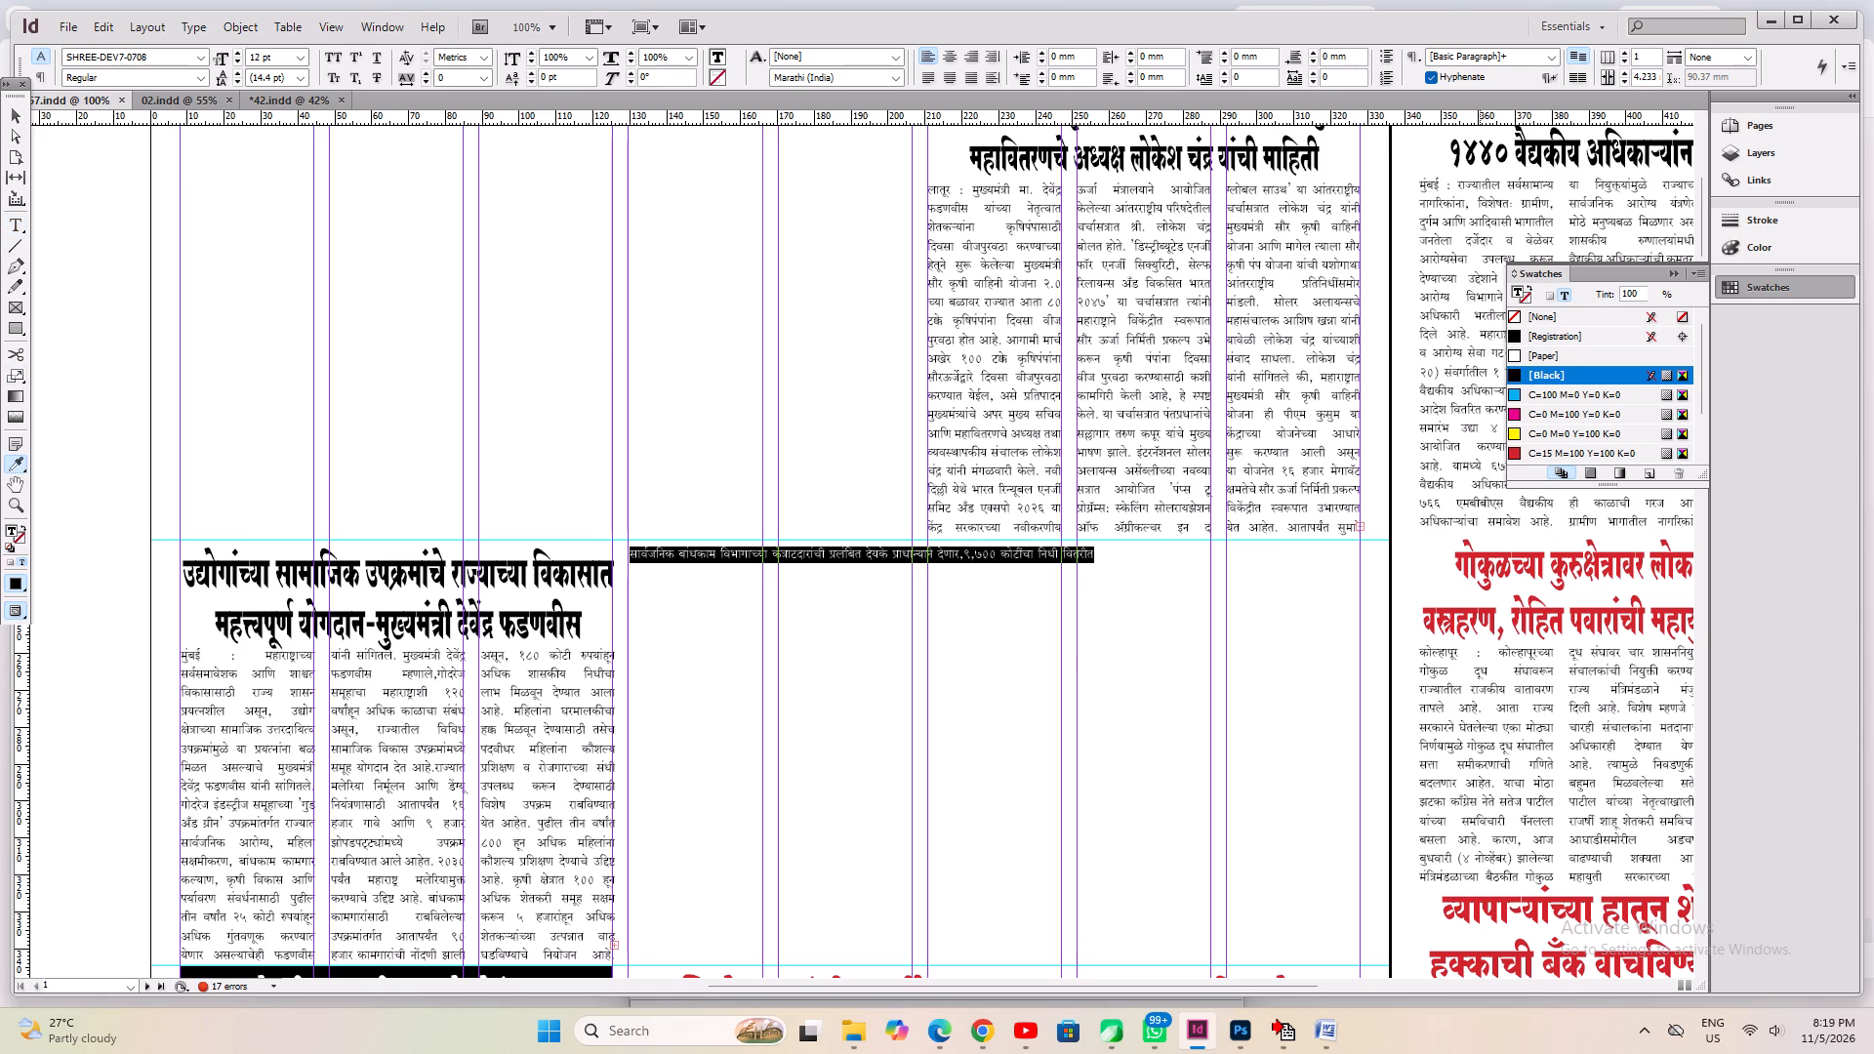
{"action": "left_click", "coordinate": [1483, 556]}
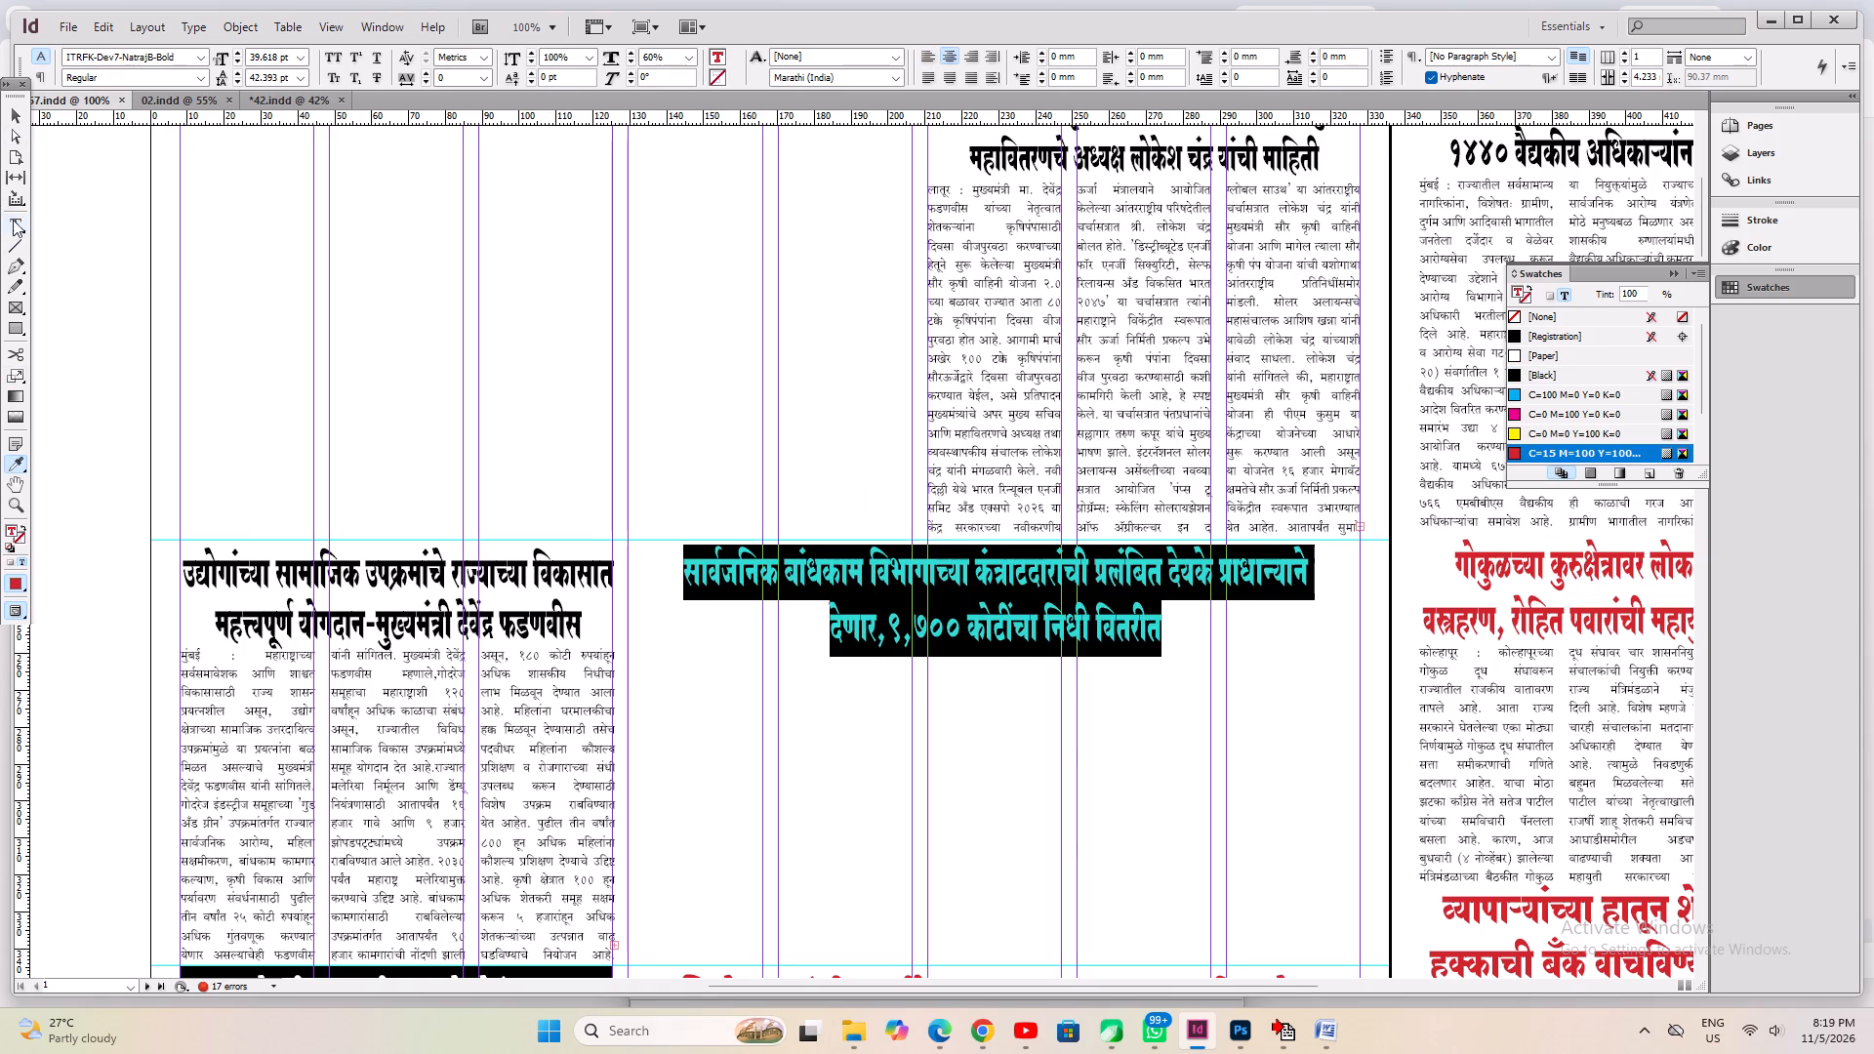
Break the headline into two lines so the second line starts at देयके.
{"action": "left_click", "coordinate": [14, 220]}
{"action": "left_click", "coordinate": [1215, 596]}
{"action": "key", "text": "Left"}
{"action": "key", "text": "Left"}
{"action": "key", "text": "Left"}
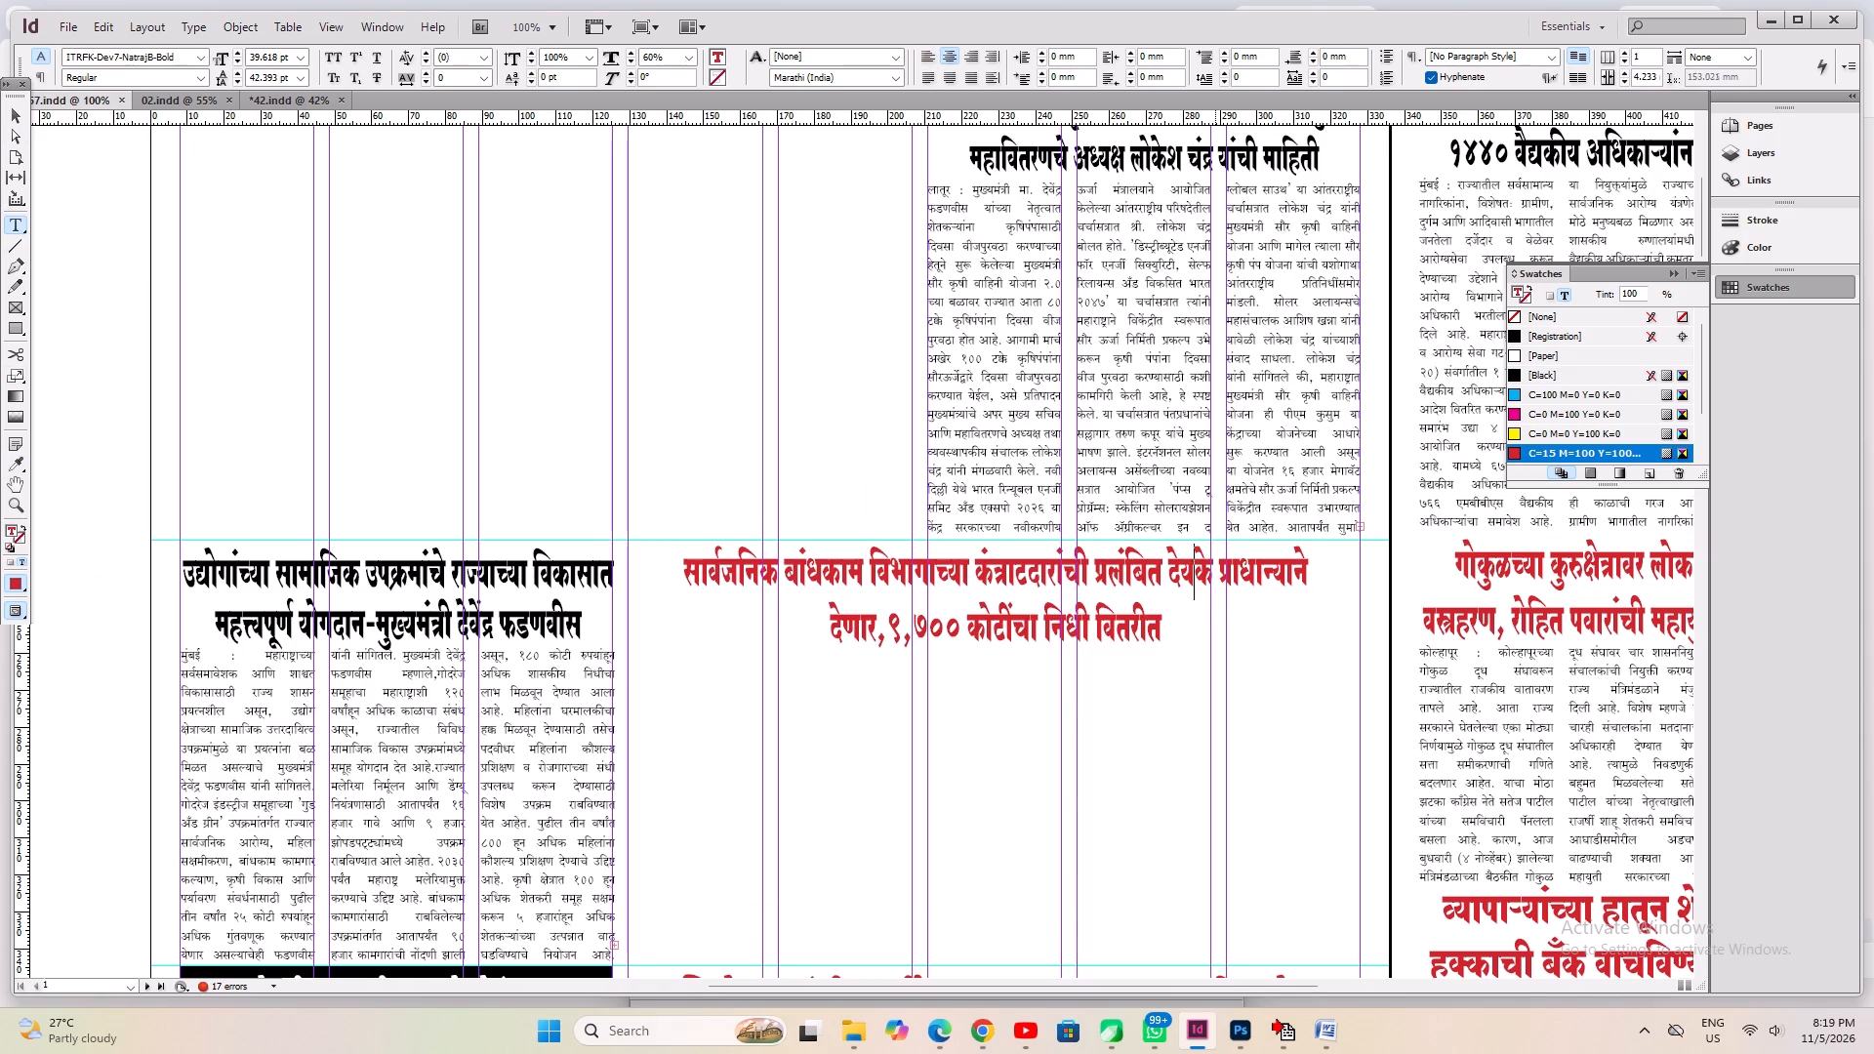
{"action": "key", "text": "Left"}
{"action": "key", "text": "Left"}
{"action": "key", "text": "Left"}
{"action": "key", "text": "Left"}
{"action": "key", "text": "Right"}
{"action": "key", "text": "Return"}
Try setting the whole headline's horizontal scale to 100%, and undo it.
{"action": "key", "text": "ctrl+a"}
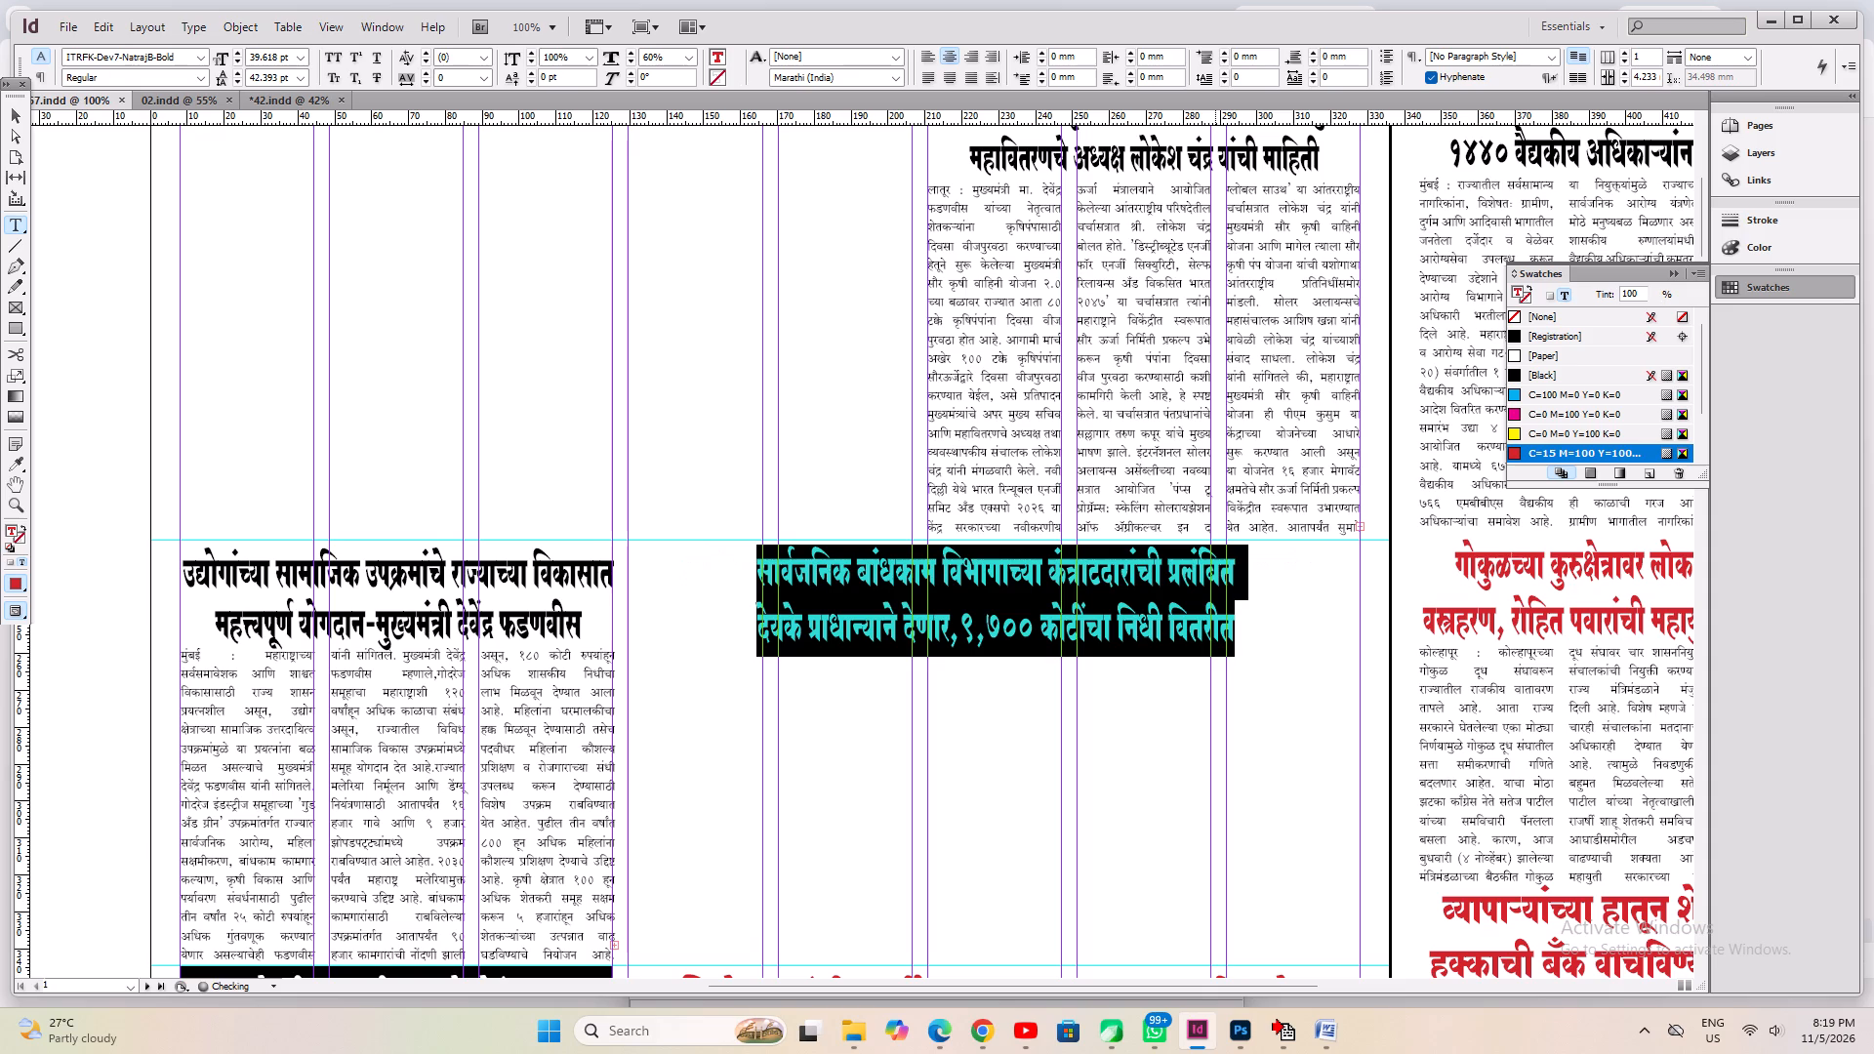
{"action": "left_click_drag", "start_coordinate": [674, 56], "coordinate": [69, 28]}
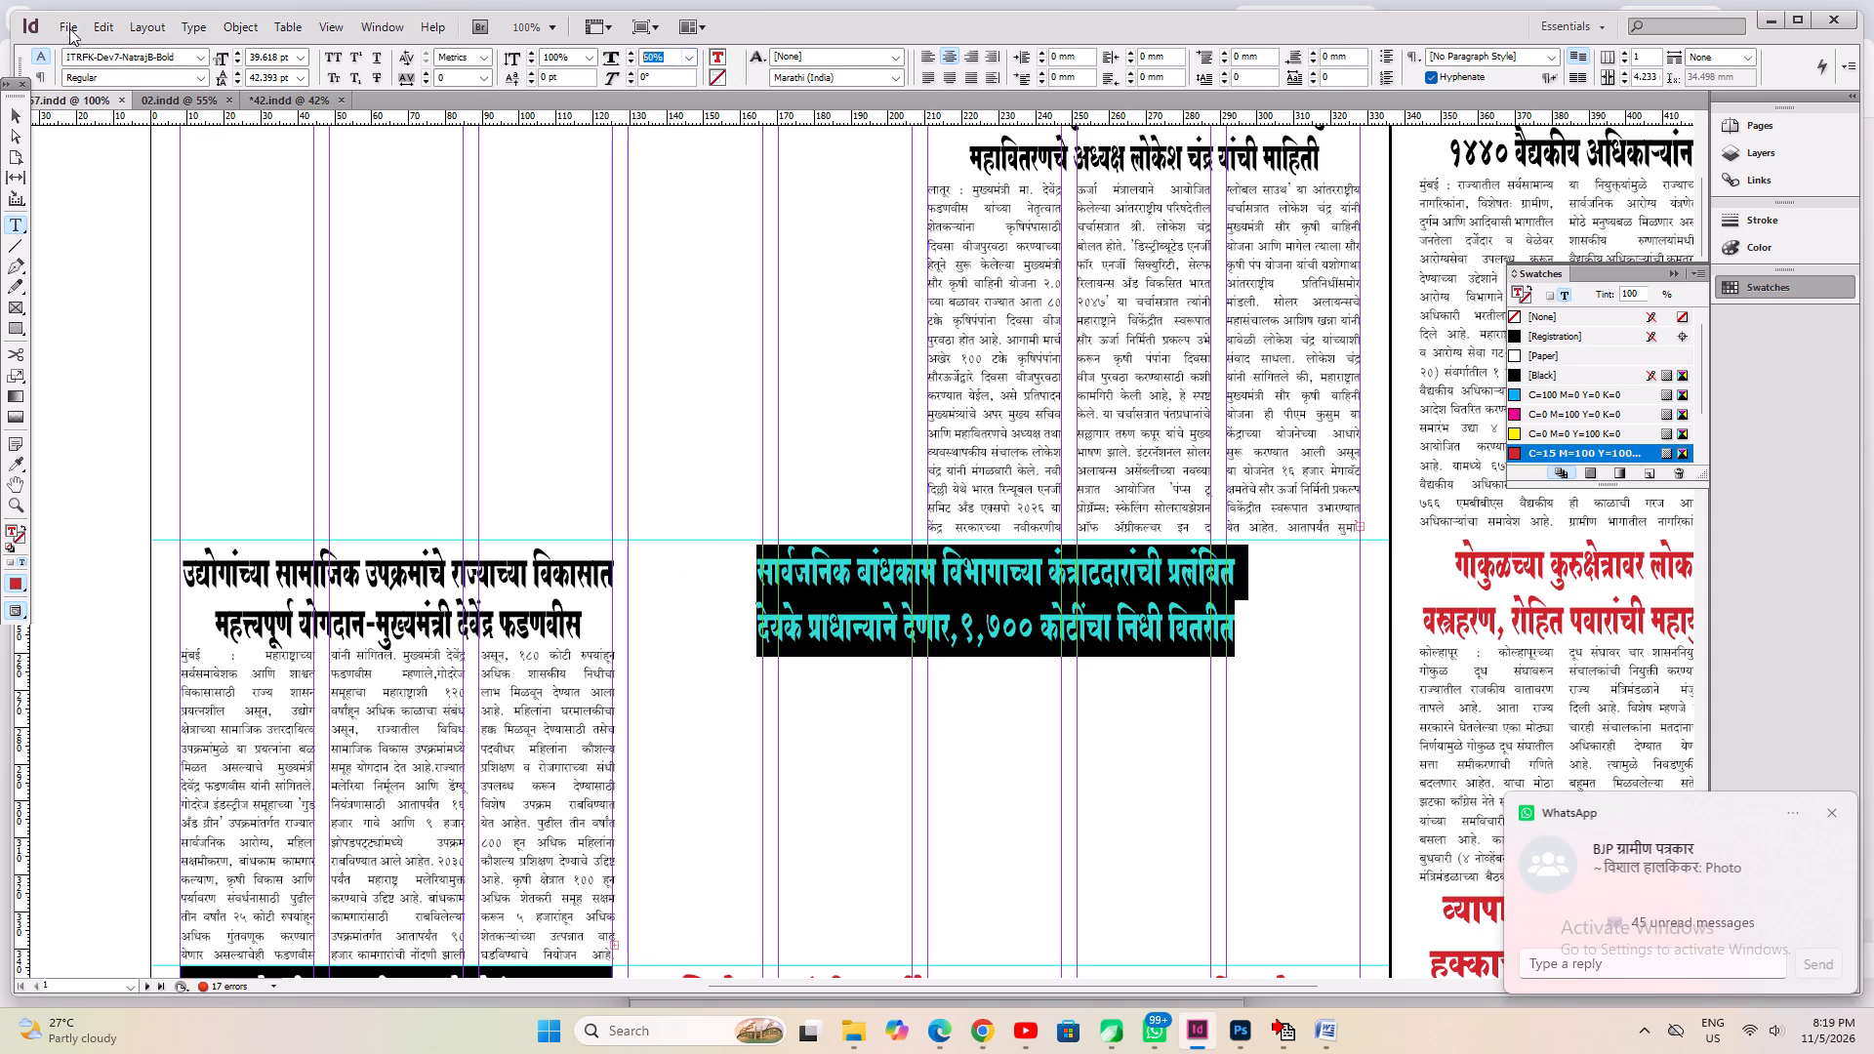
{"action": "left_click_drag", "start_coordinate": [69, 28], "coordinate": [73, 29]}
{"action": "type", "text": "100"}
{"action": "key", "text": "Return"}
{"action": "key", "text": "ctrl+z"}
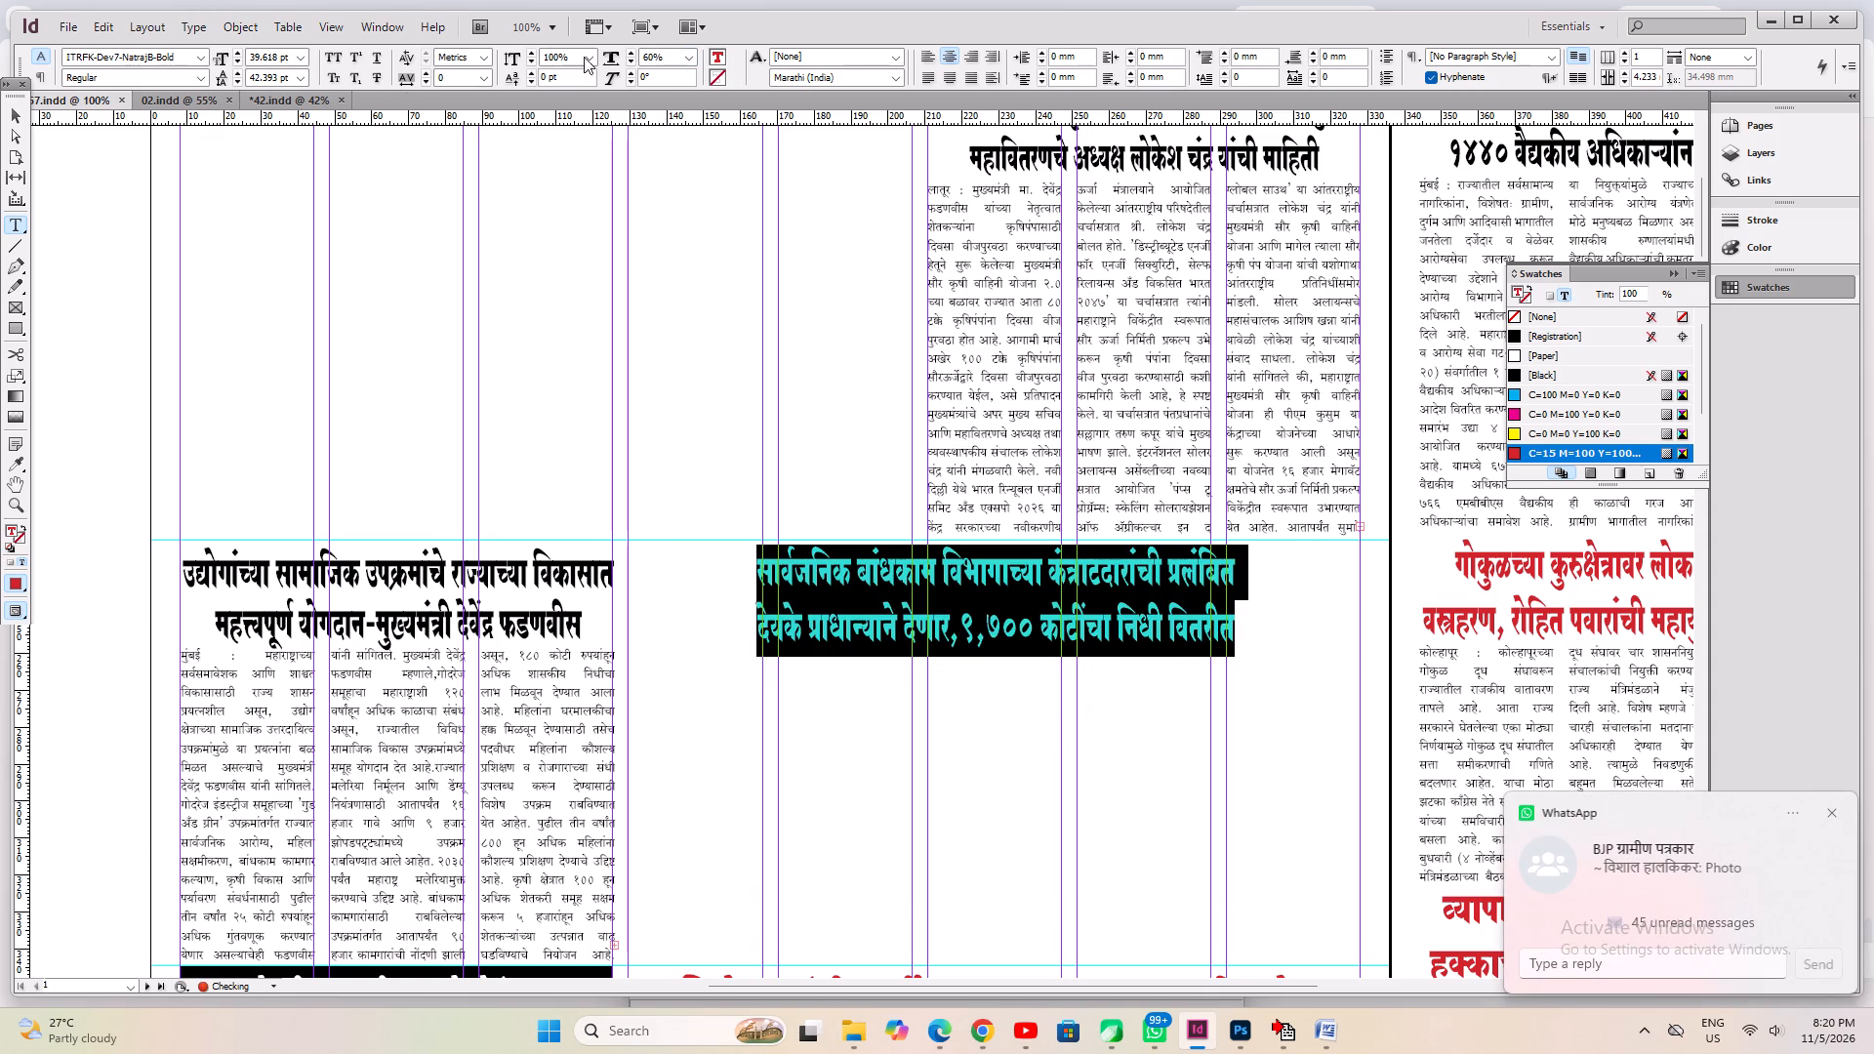
Set the headline's horizontal scale to 80%, enlarge its text to 43.618 pt, and save.
{"action": "left_click_drag", "start_coordinate": [670, 60], "coordinate": [544, 76]}
{"action": "type", "text": "80"}
{"action": "key", "text": "Return"}
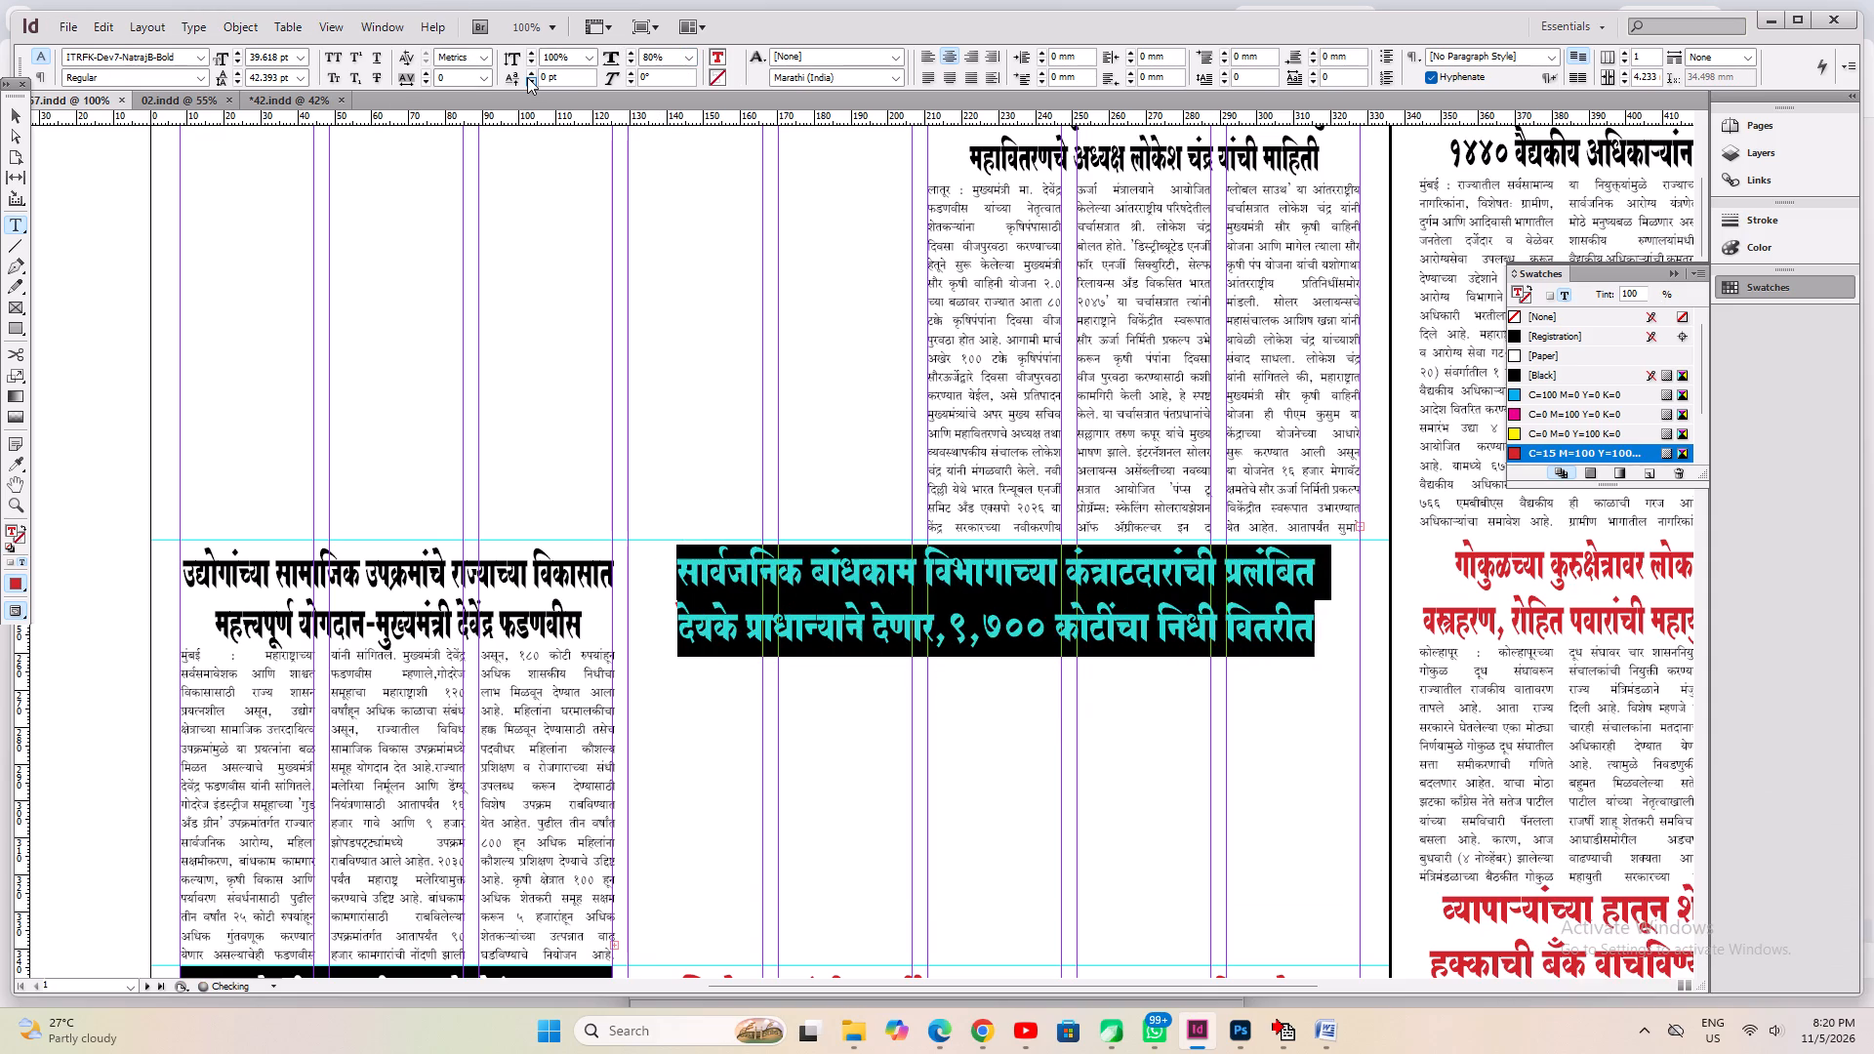
{"action": "key", "text": "ctrl+shift+period"}
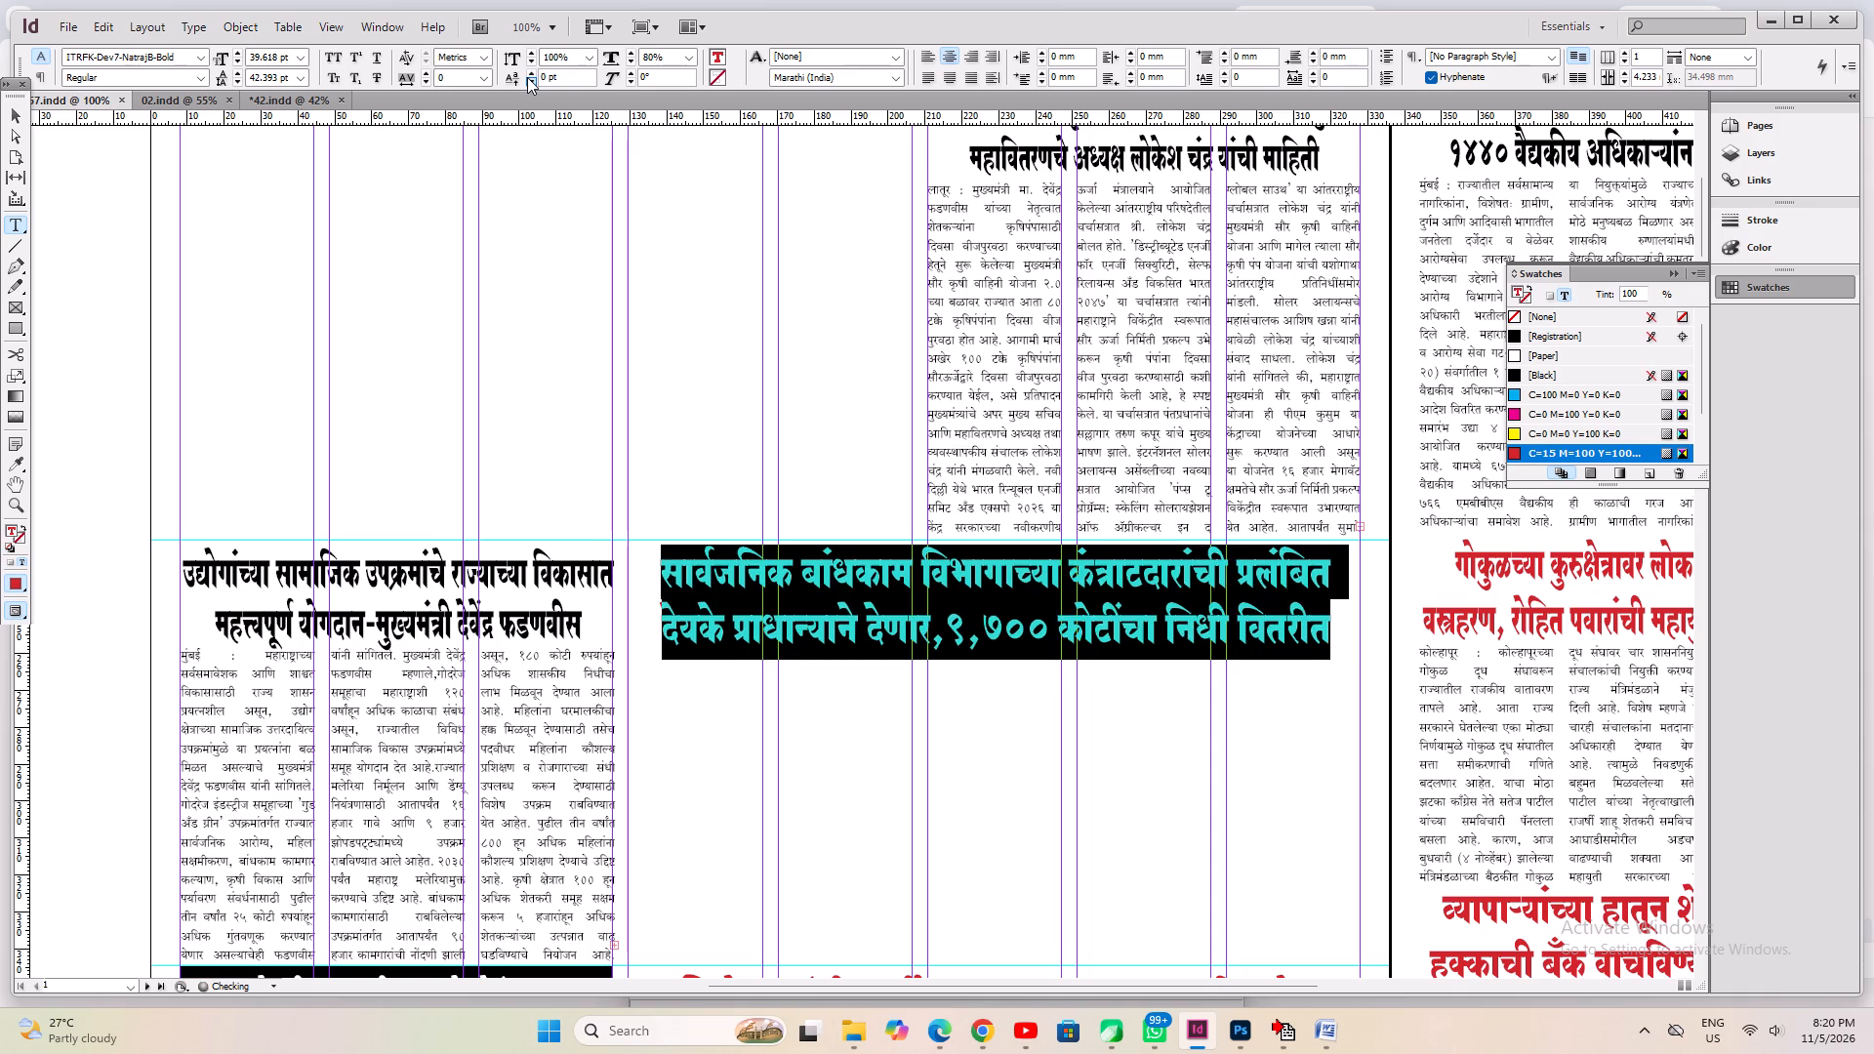
{"action": "key", "text": "ctrl+shift+period"}
{"action": "key", "text": "ctrl+shift+period"}
{"action": "key", "text": "ctrl+shift+comma"}
{"action": "key", "text": "ctrl+s"}
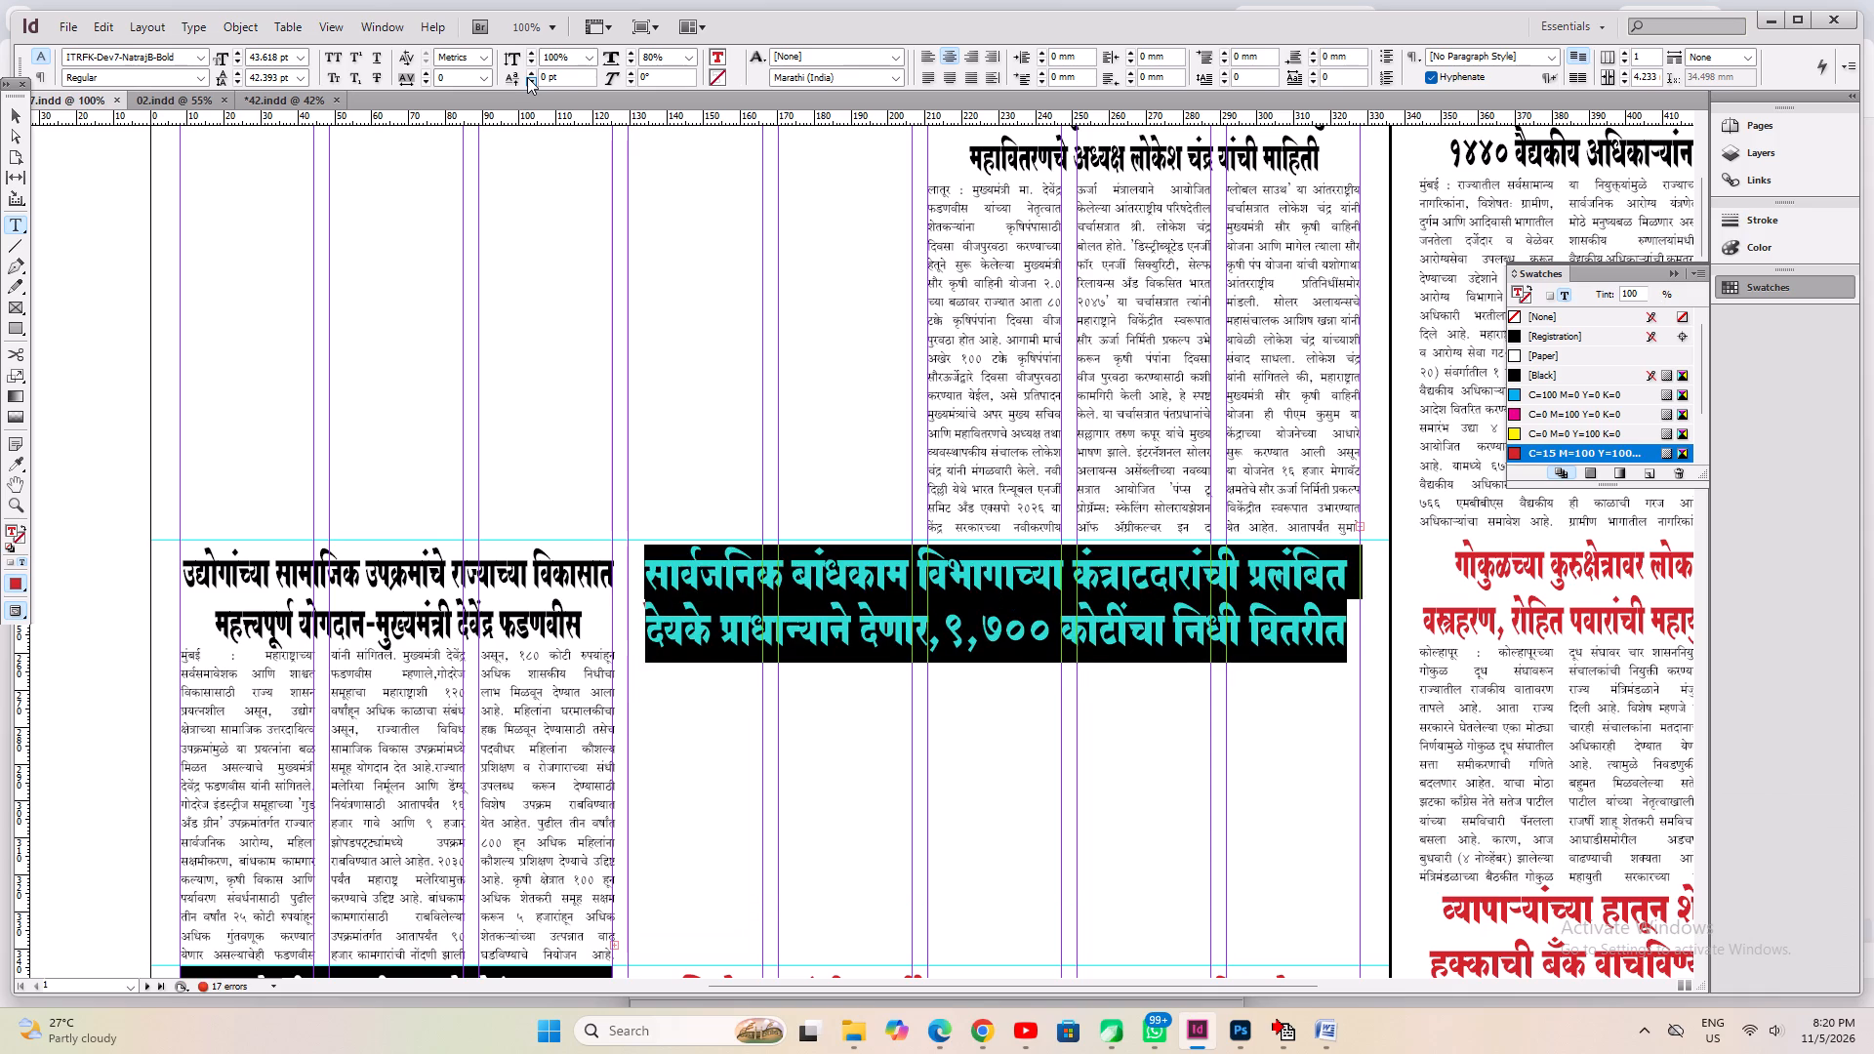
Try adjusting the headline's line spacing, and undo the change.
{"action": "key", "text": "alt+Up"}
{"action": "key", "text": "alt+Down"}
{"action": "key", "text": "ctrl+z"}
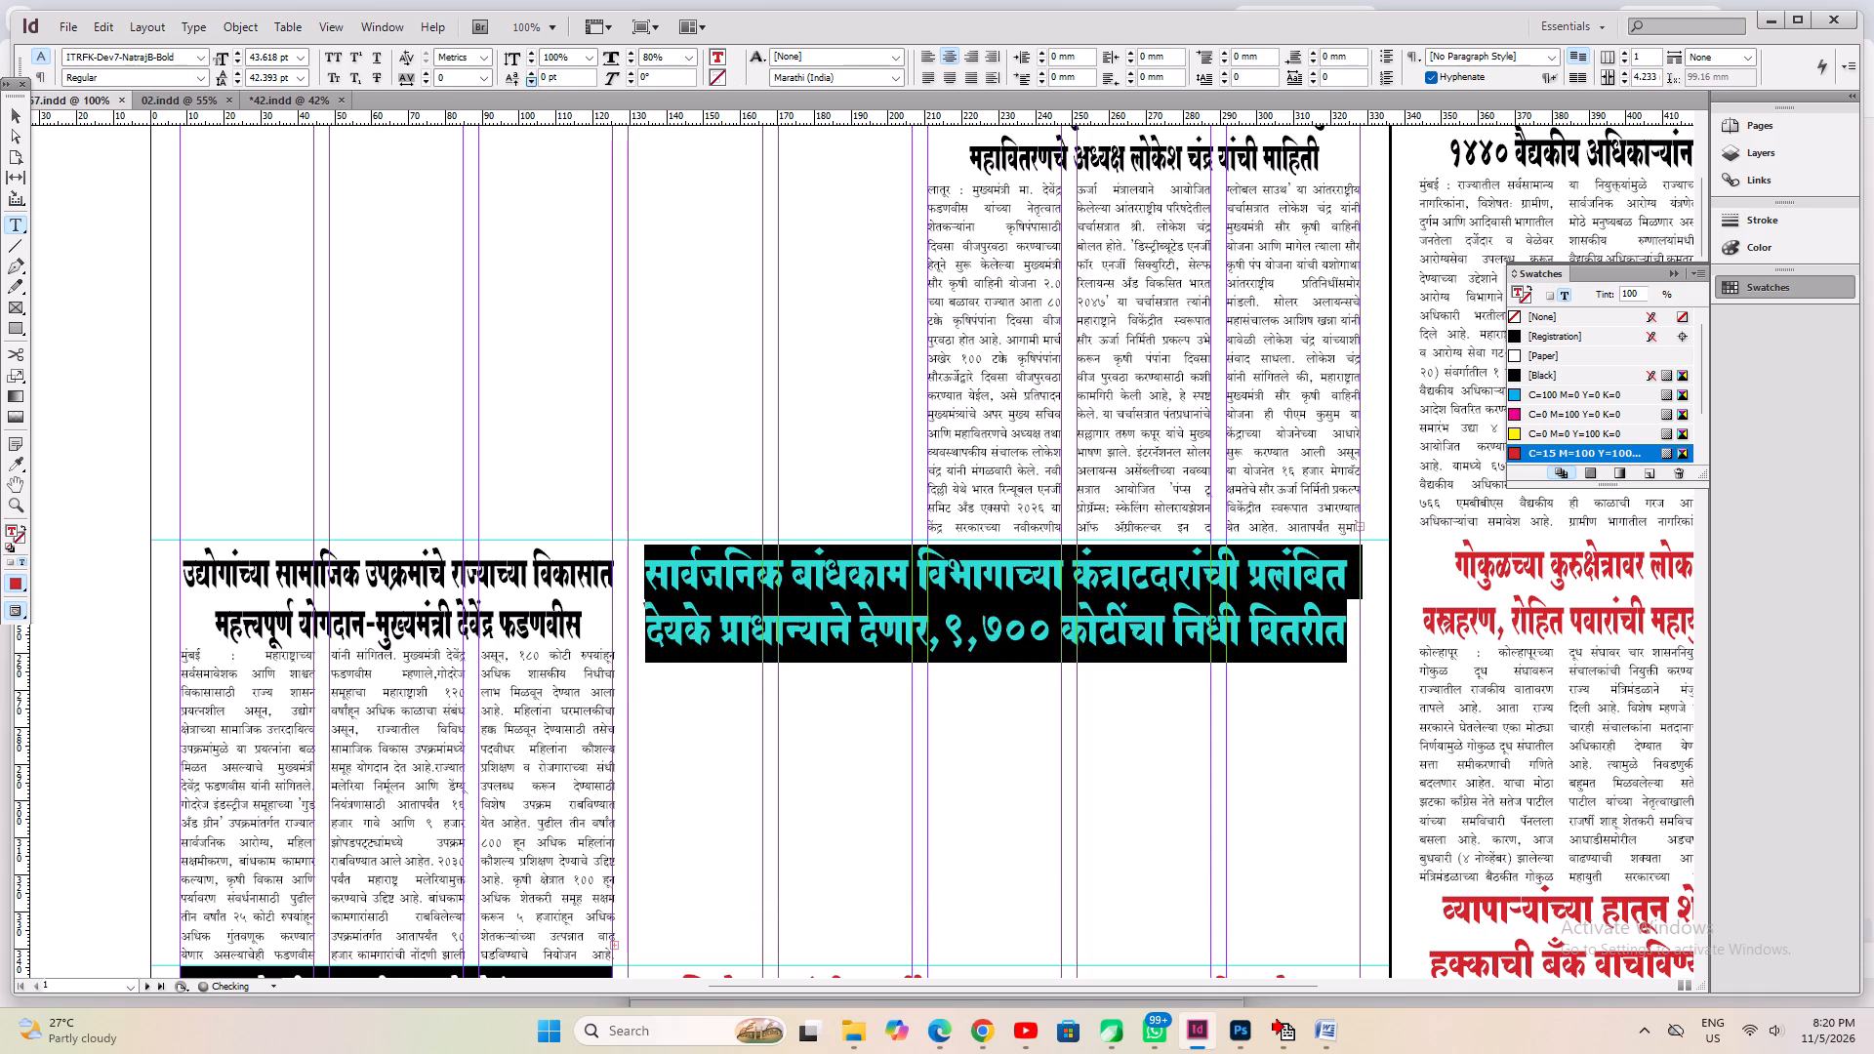
Nudge the headline frame slightly down, shorten it to about 31 mm high, and save.
{"action": "key", "text": "ctrl+s"}
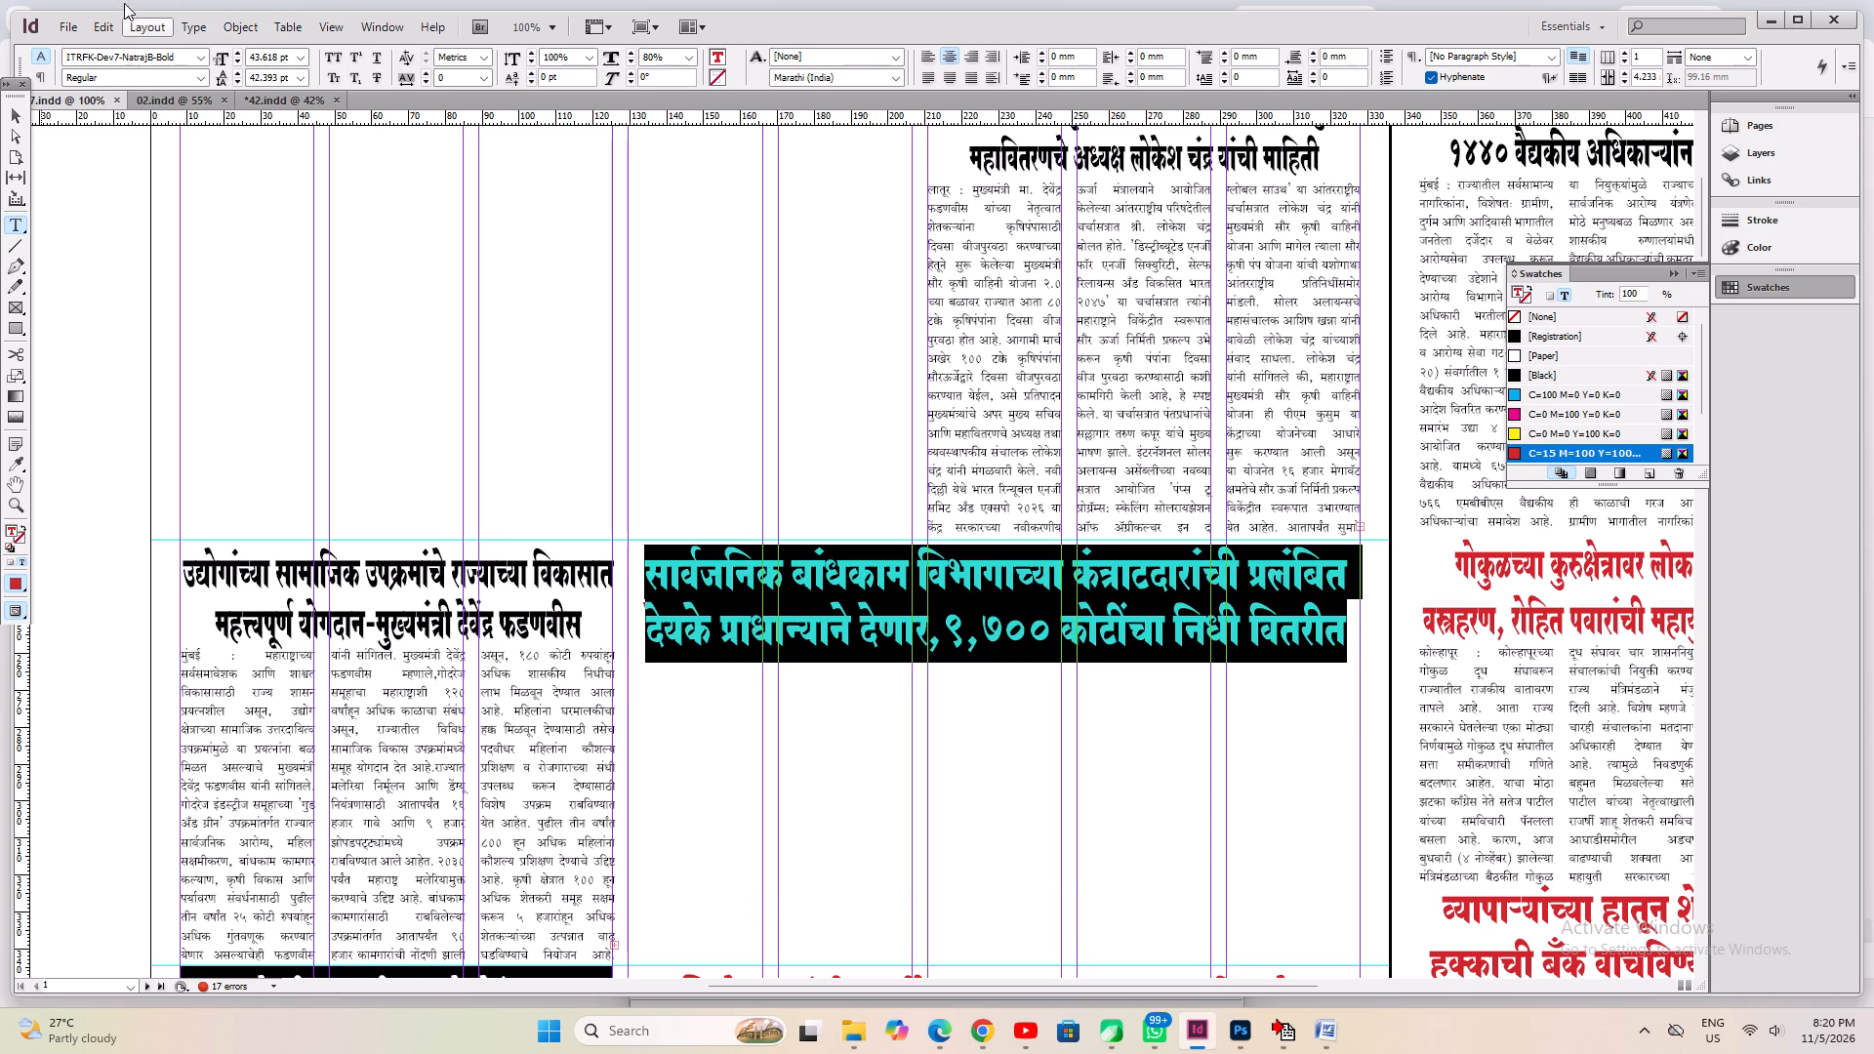
{"action": "left_click", "coordinate": [7, 117]}
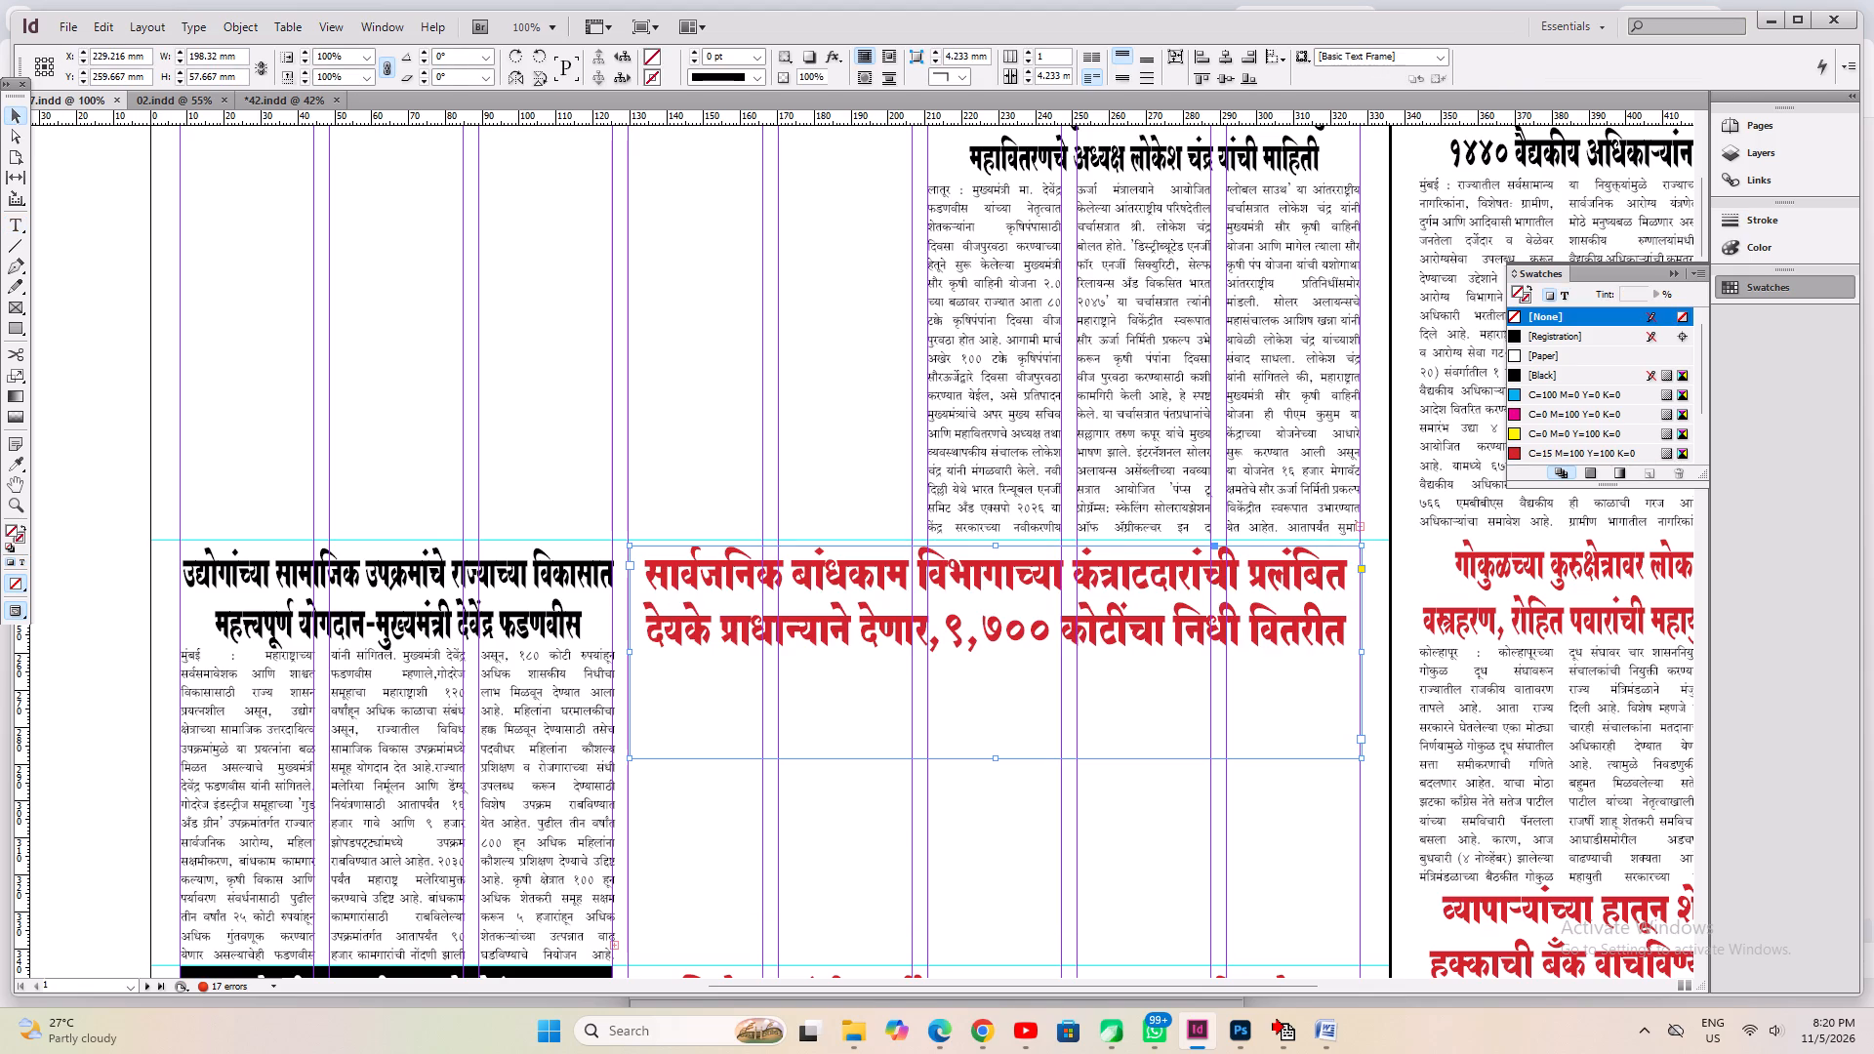
{"action": "key", "text": "Down"}
{"action": "key", "text": "Down"}
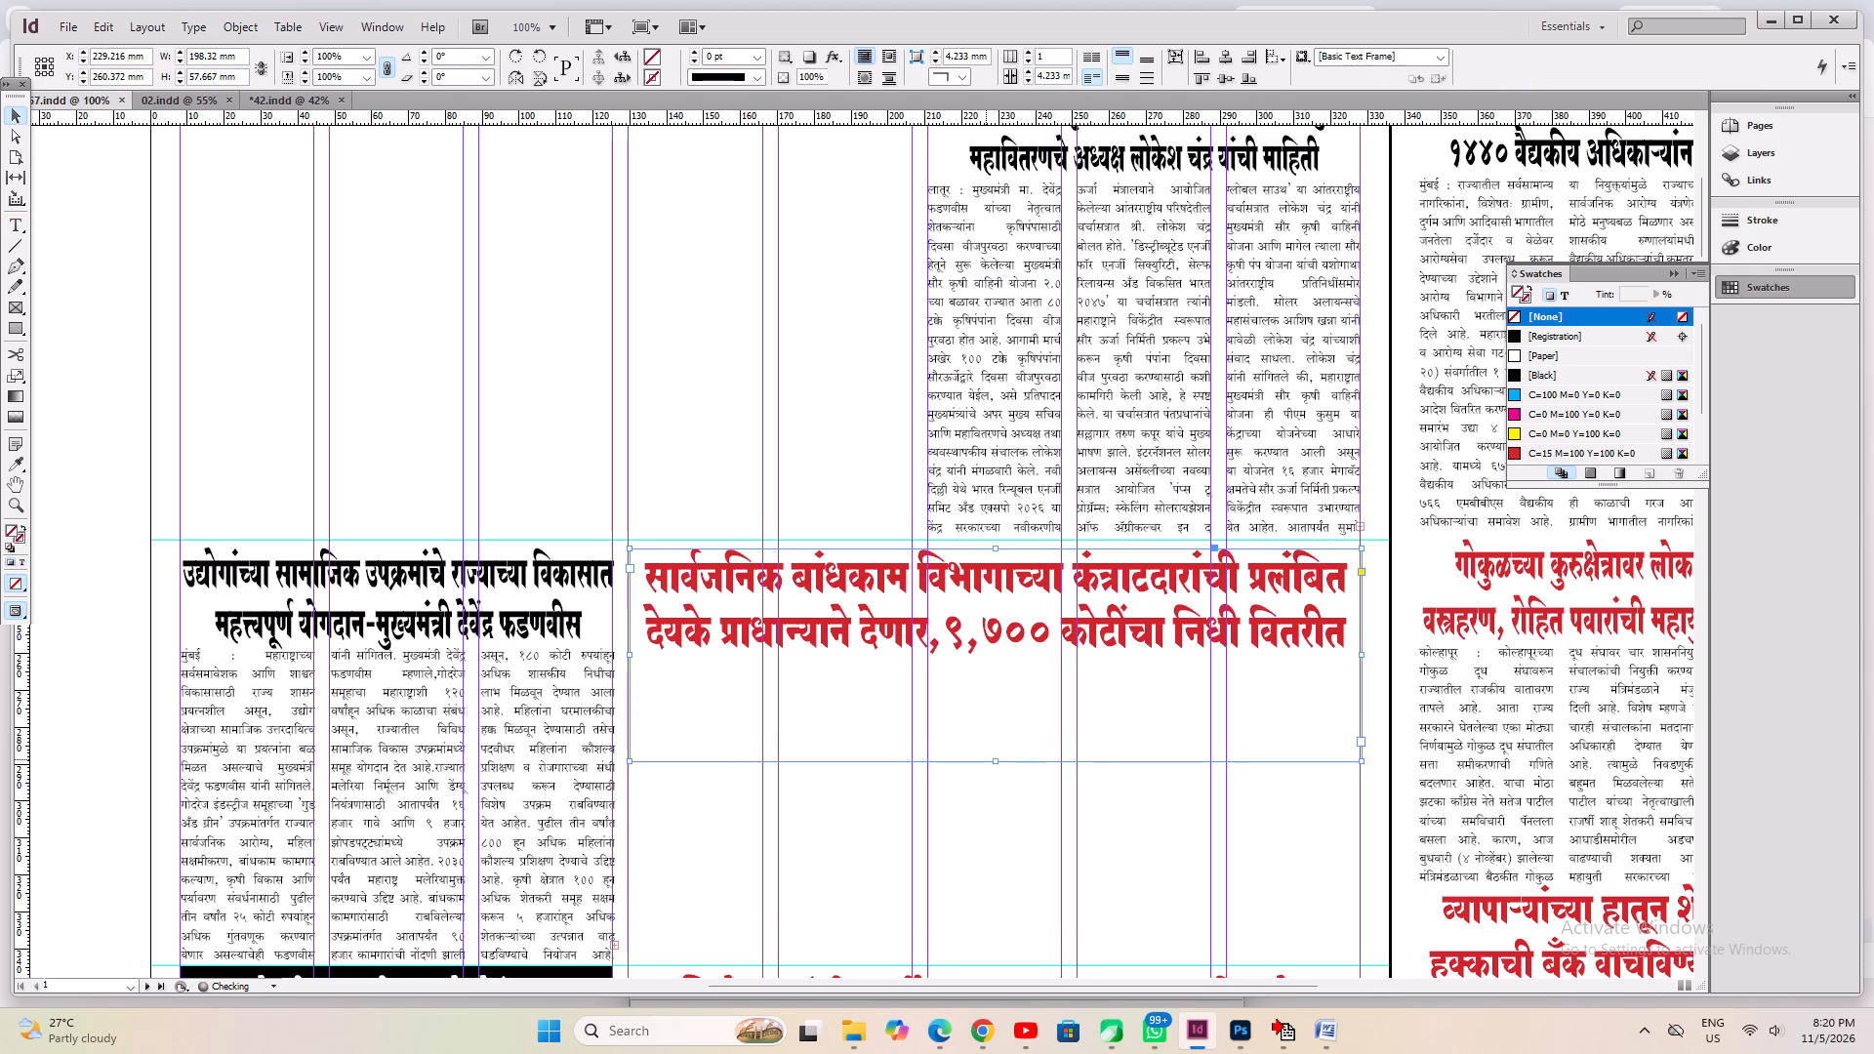
{"action": "left_click_drag", "start_coordinate": [996, 761], "coordinate": [1008, 662]}
{"action": "key", "text": "ctrl+s"}
Fit the article's body text frame on the pasteboard to its content.
{"action": "key", "text": "ctrl+0"}
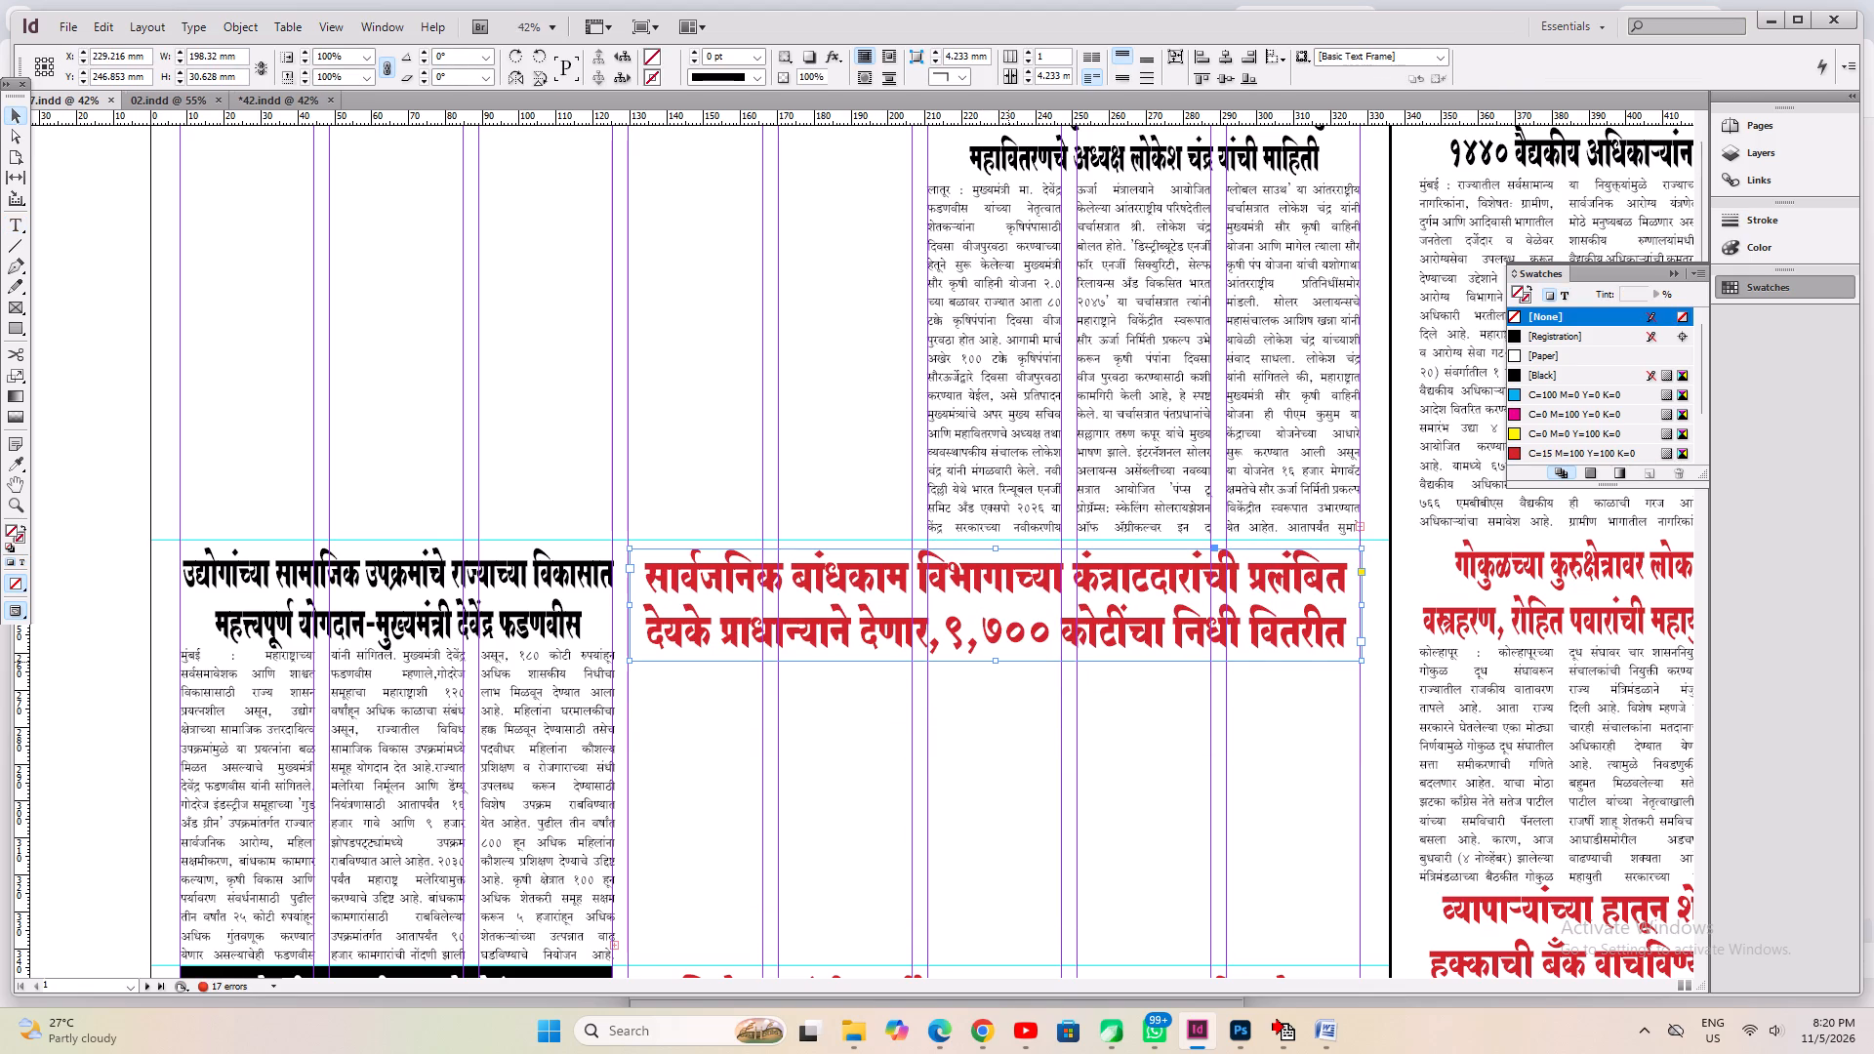
{"action": "left_click", "coordinate": [354, 448]}
{"action": "key", "text": "ctrl+1"}
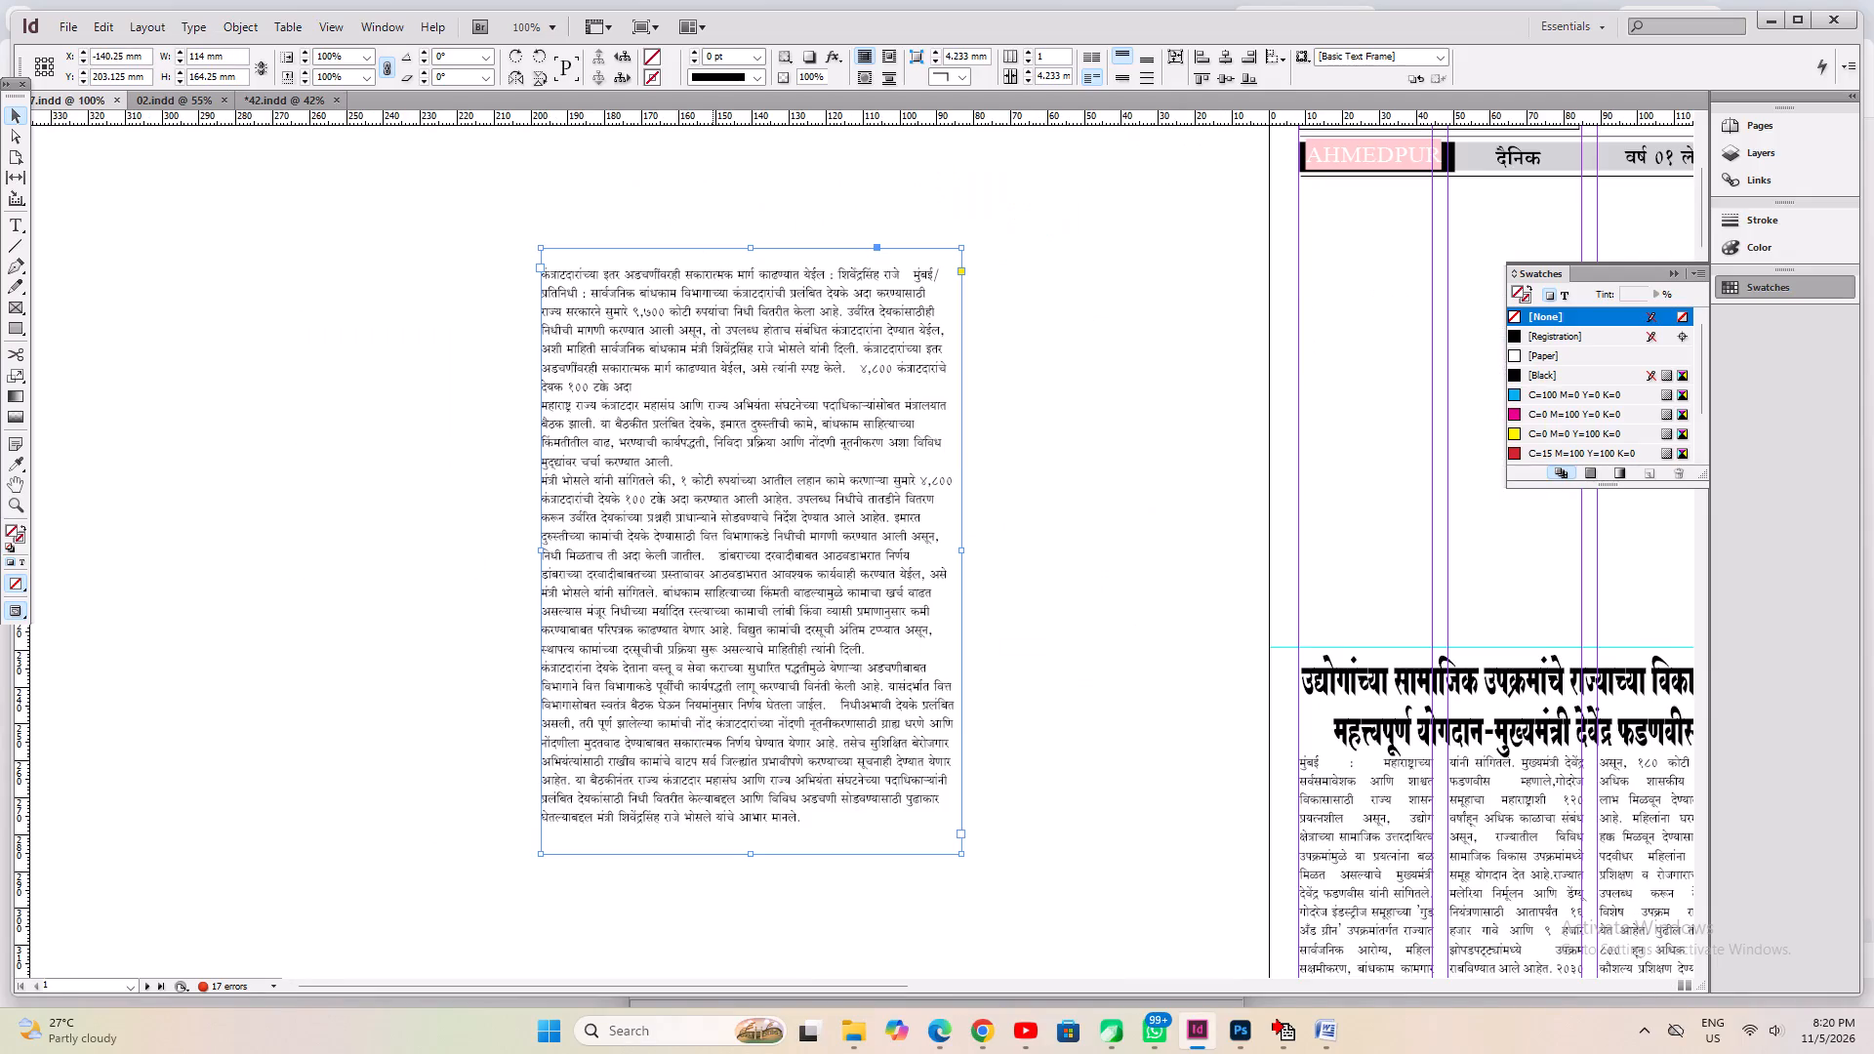
{"action": "key", "text": "ctrl+alt+c"}
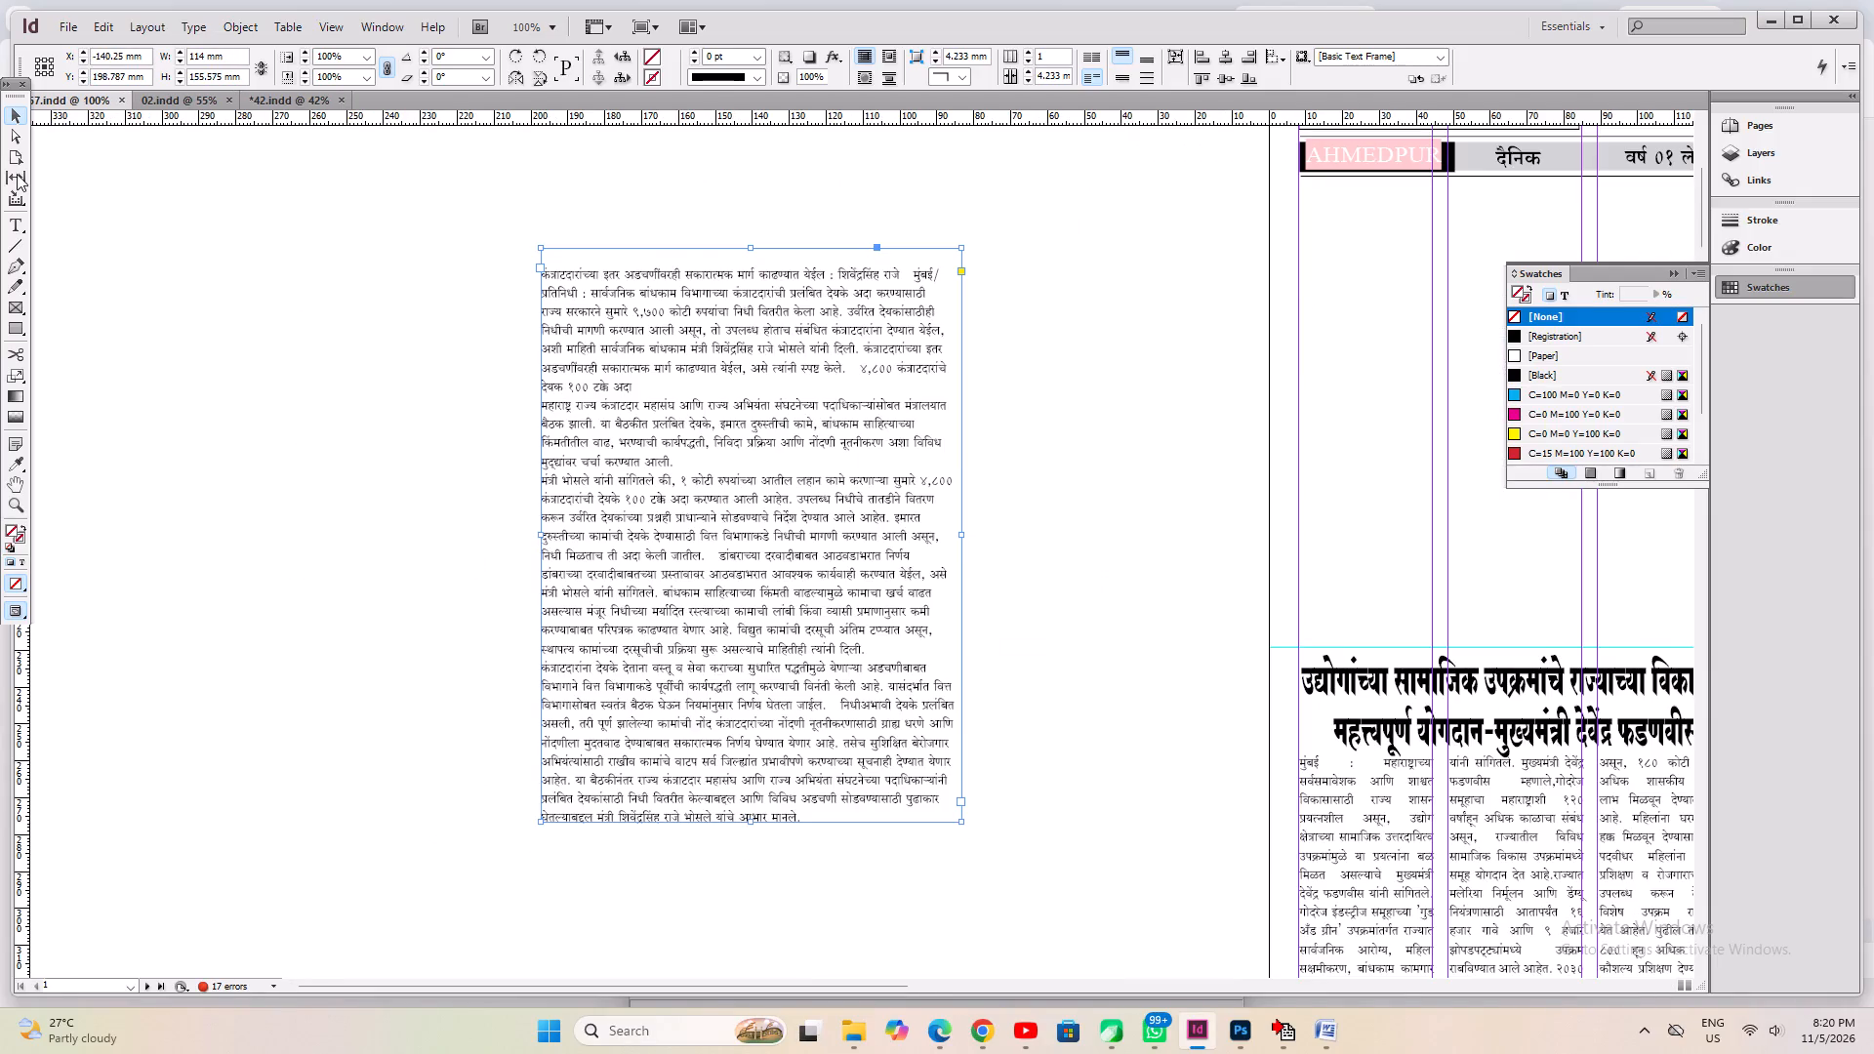
Delete the subheading and leading spaces so the body text begins with the मुंबई/प्रतिनिधी dateline.
{"action": "left_click", "coordinate": [15, 224]}
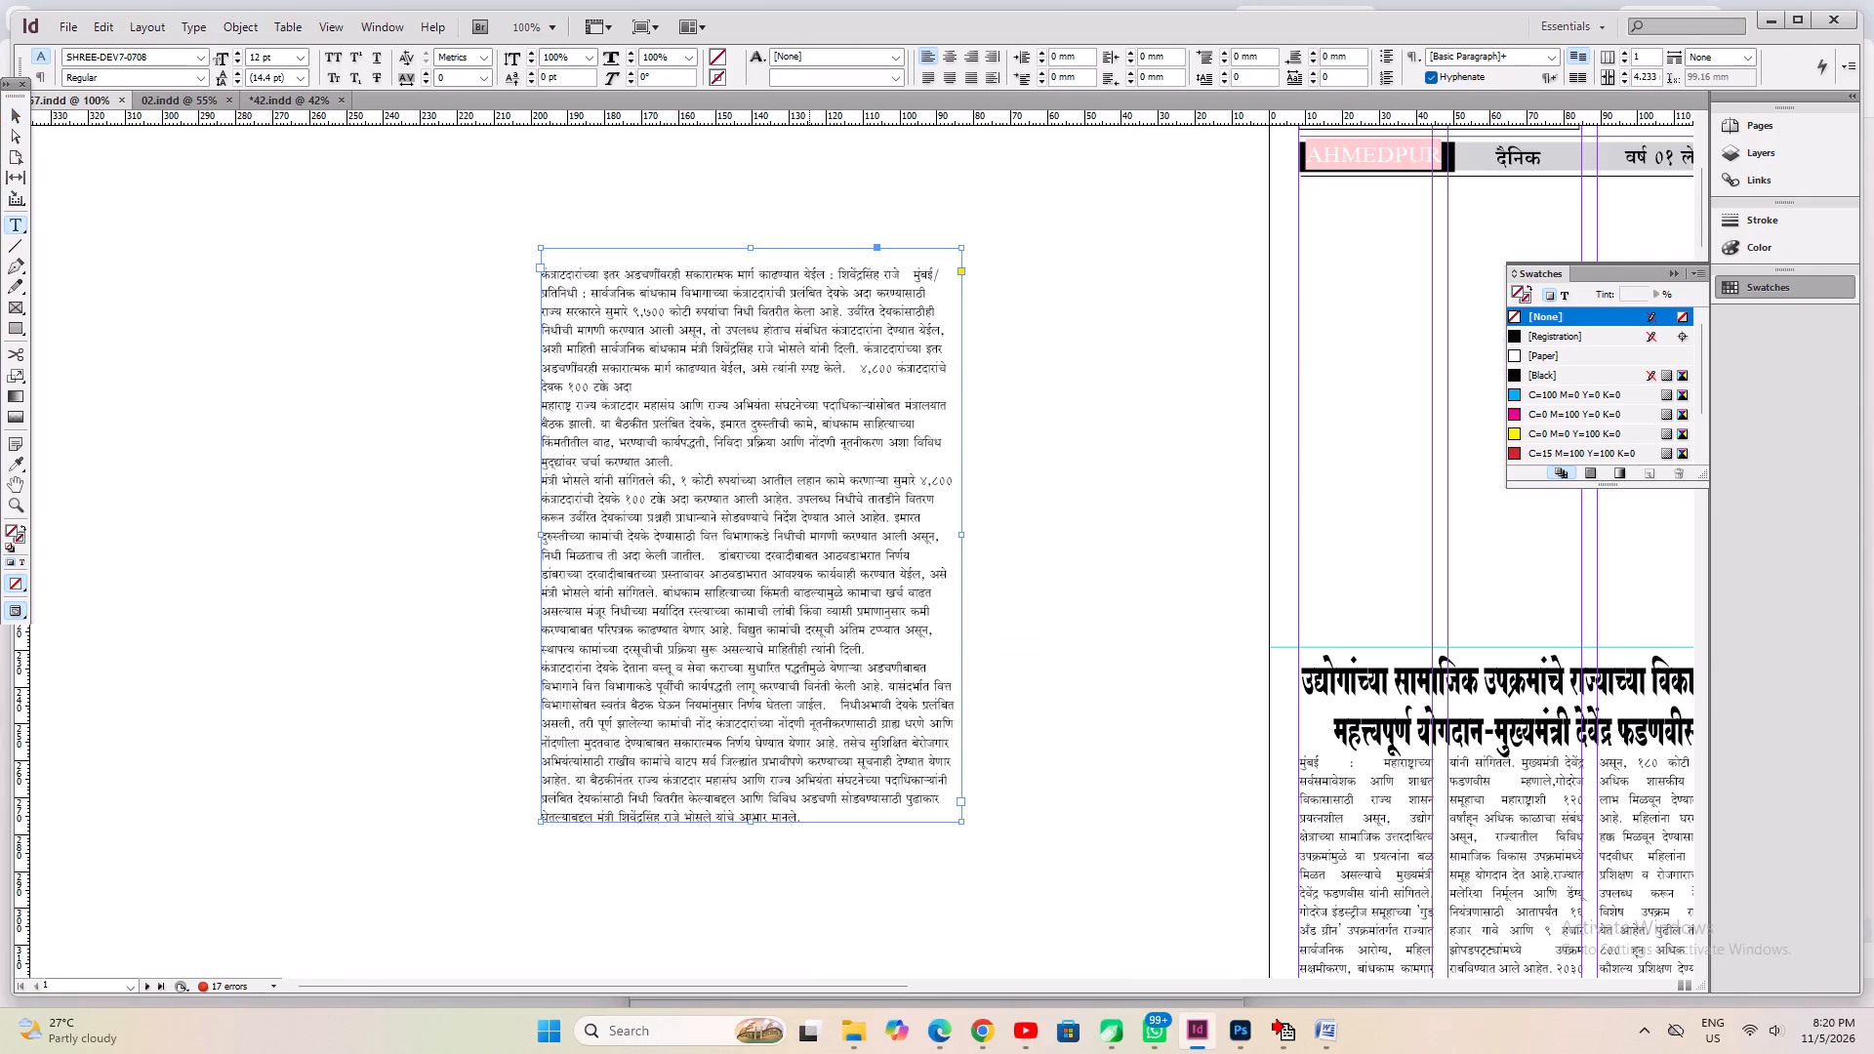
{"action": "left_click_drag", "start_coordinate": [906, 277], "coordinate": [173, 153]}
{"action": "key", "text": "BackSpace"}
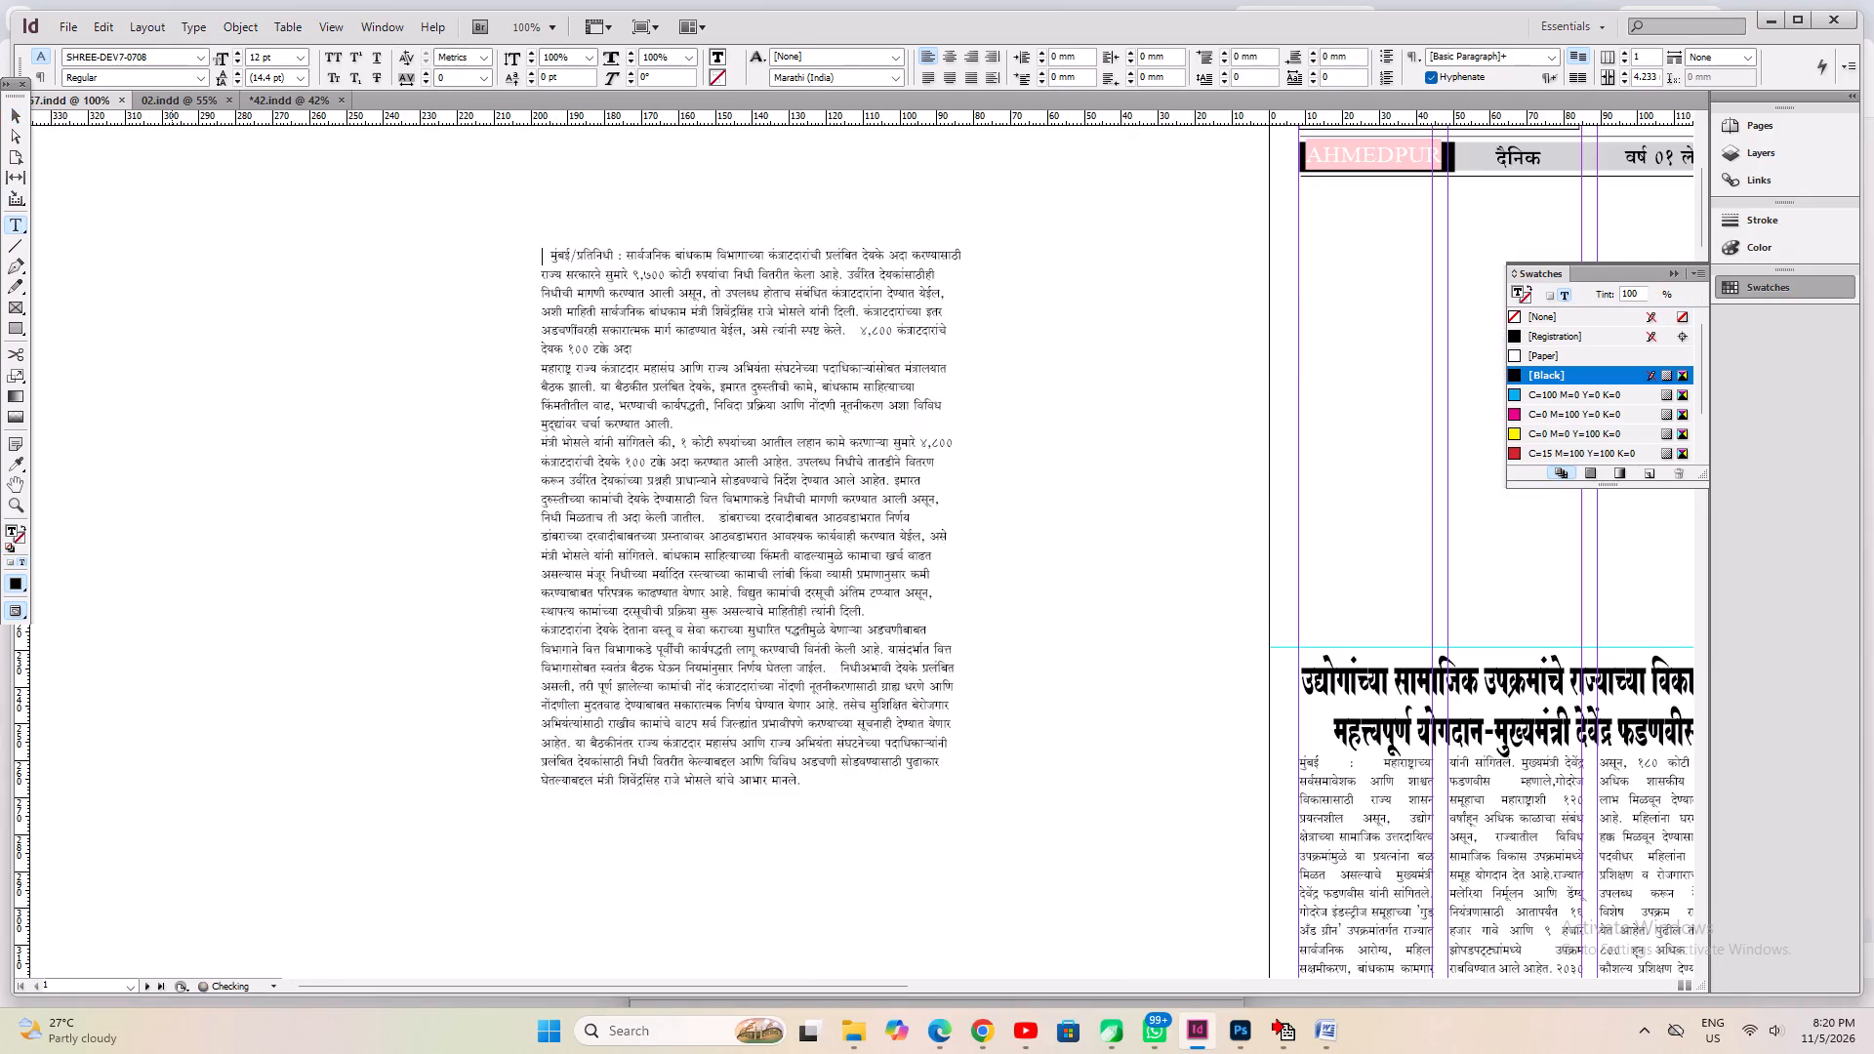
{"action": "key", "text": "Right"}
{"action": "key", "text": "Right"}
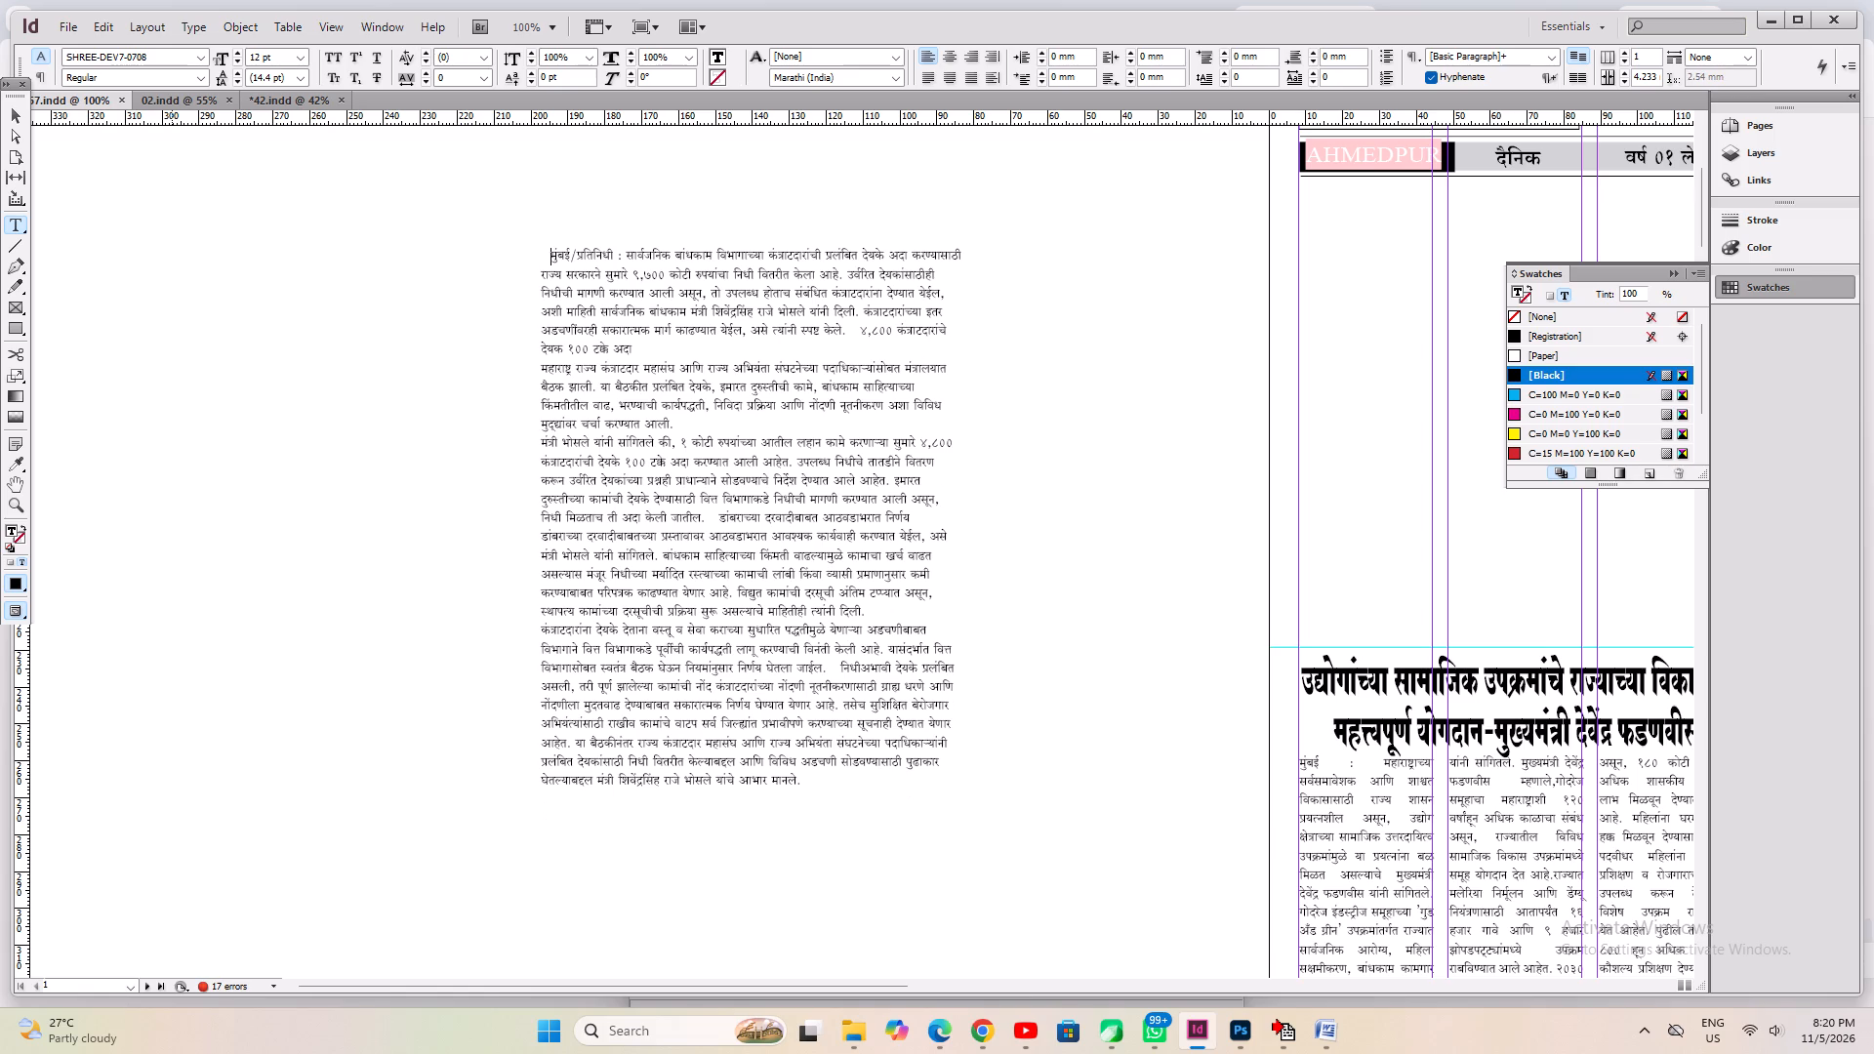
{"action": "key", "text": "shift+Up"}
{"action": "key", "text": "shift+Up"}
{"action": "key", "text": "shift+Up"}
{"action": "key", "text": "shift+Up"}
{"action": "key", "text": "shift+Up"}
{"action": "key", "text": "shift+Up"}
{"action": "key", "text": "shift+Up"}
{"action": "key", "text": "shift+Up"}
{"action": "key", "text": "shift+Up"}
{"action": "key", "text": "shift+Up"}
{"action": "key", "text": "shift+Up"}
{"action": "key", "text": "shift+Up"}
{"action": "key", "text": "shift+Up"}
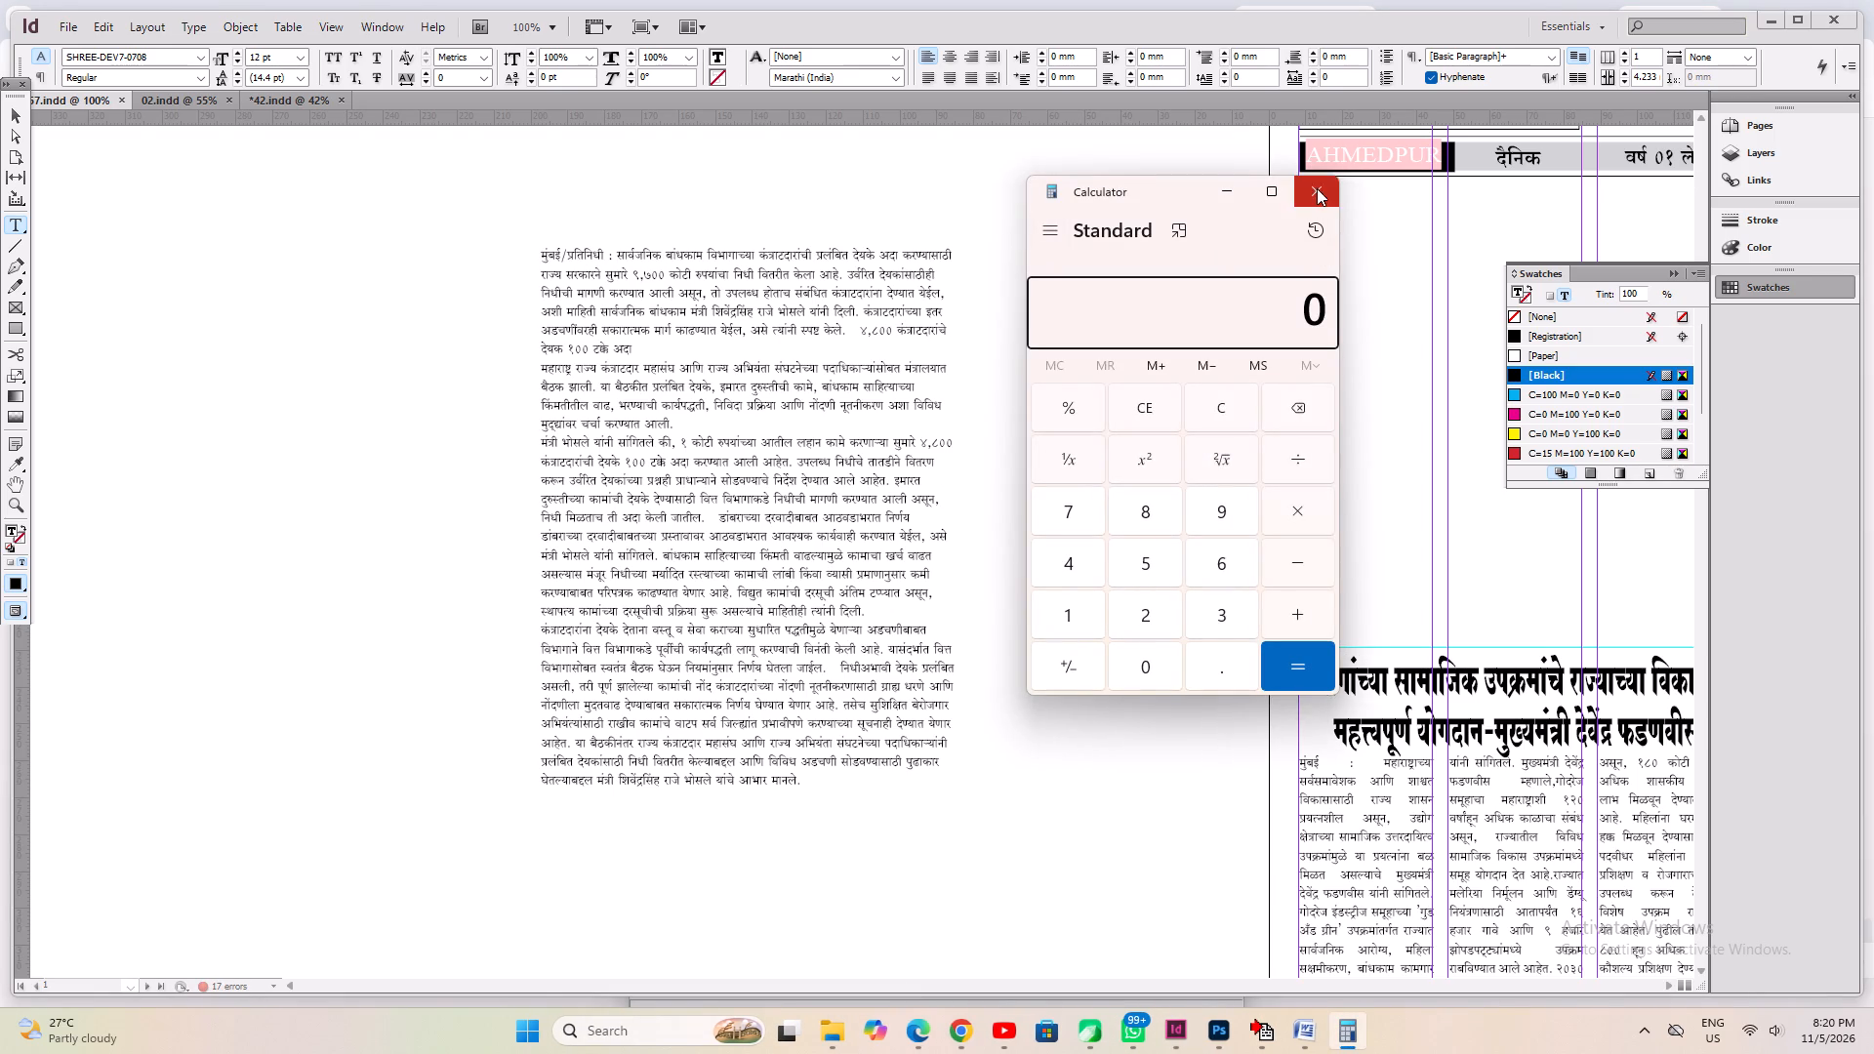
{"action": "left_click", "coordinate": [1317, 188]}
Justify all of the article's body text with the last lines aligned left.
{"action": "left_click", "coordinate": [857, 399]}
{"action": "key", "text": "ctrl+a"}
{"action": "key", "text": "ctrl+shift+j"}
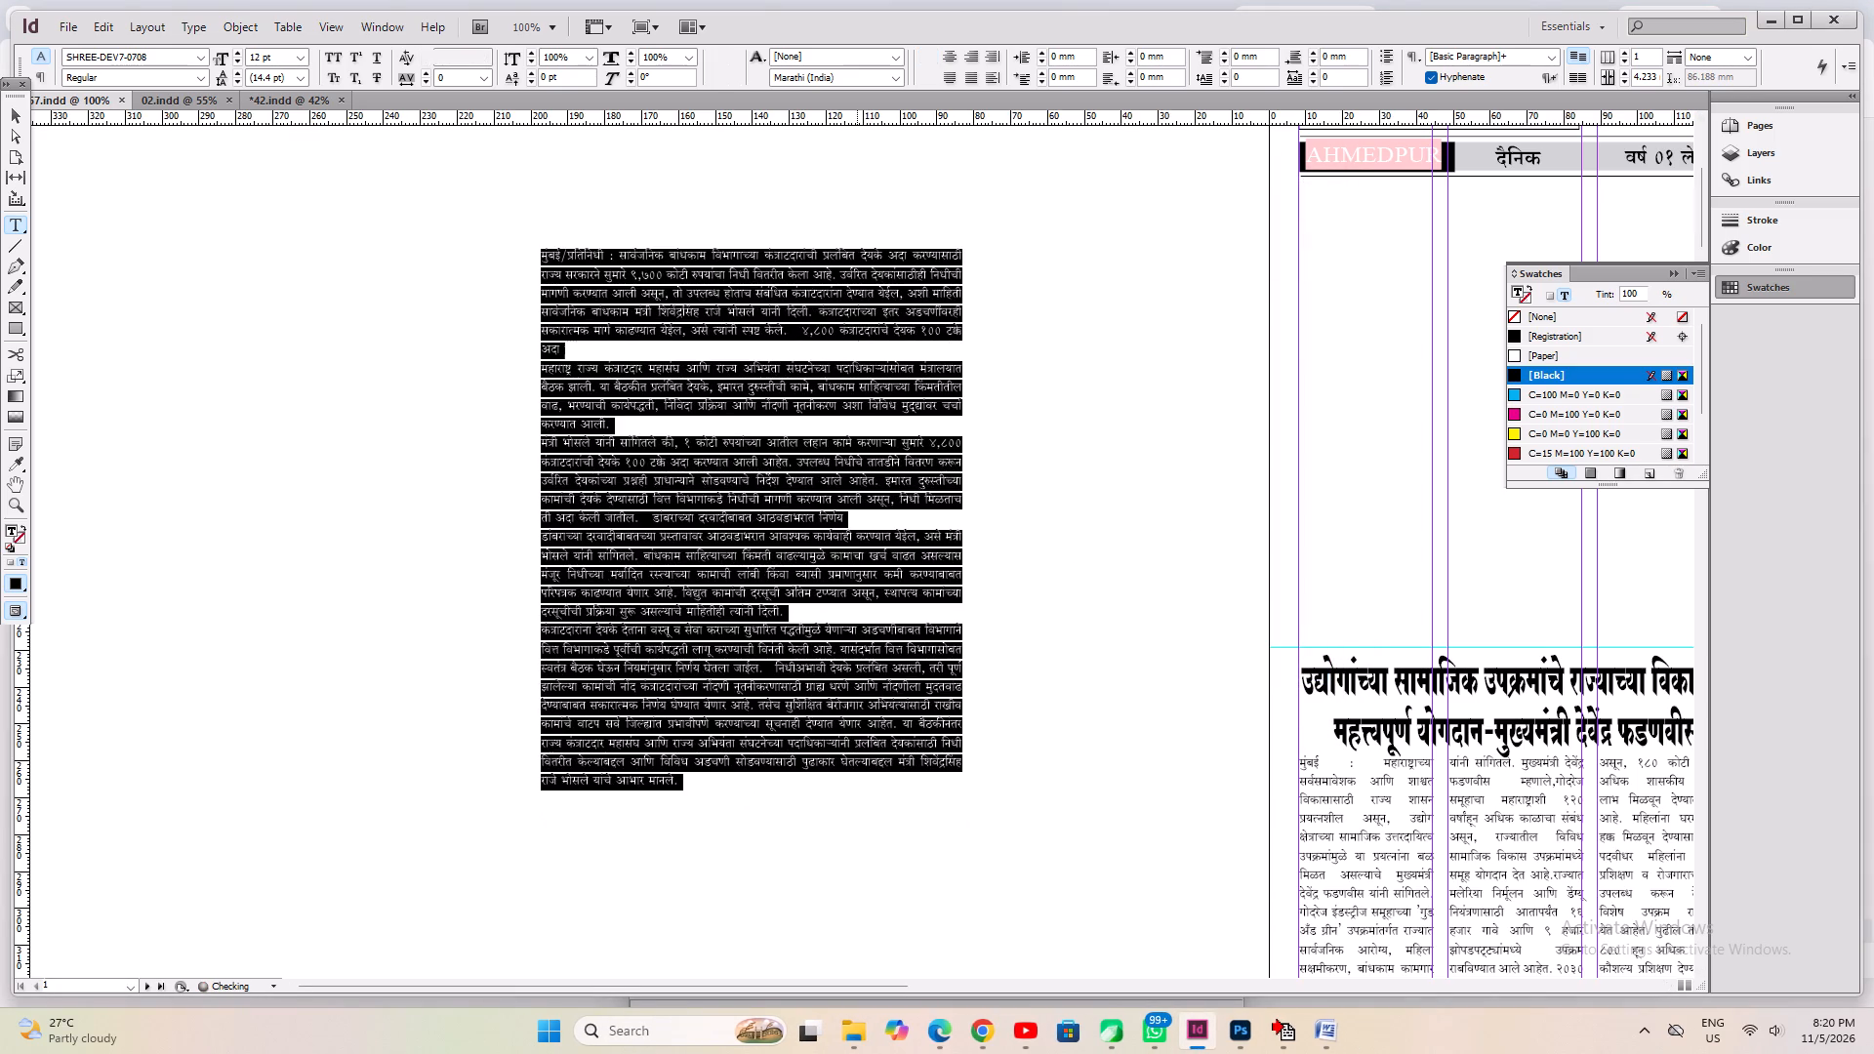
Fit the body text frame to its content and move it onto page 1 beneath the red contractors' payments headline.
{"action": "key", "text": "ctrl+0"}
{"action": "key", "text": "ctrl+alt+c"}
{"action": "left_click", "coordinate": [16, 114]}
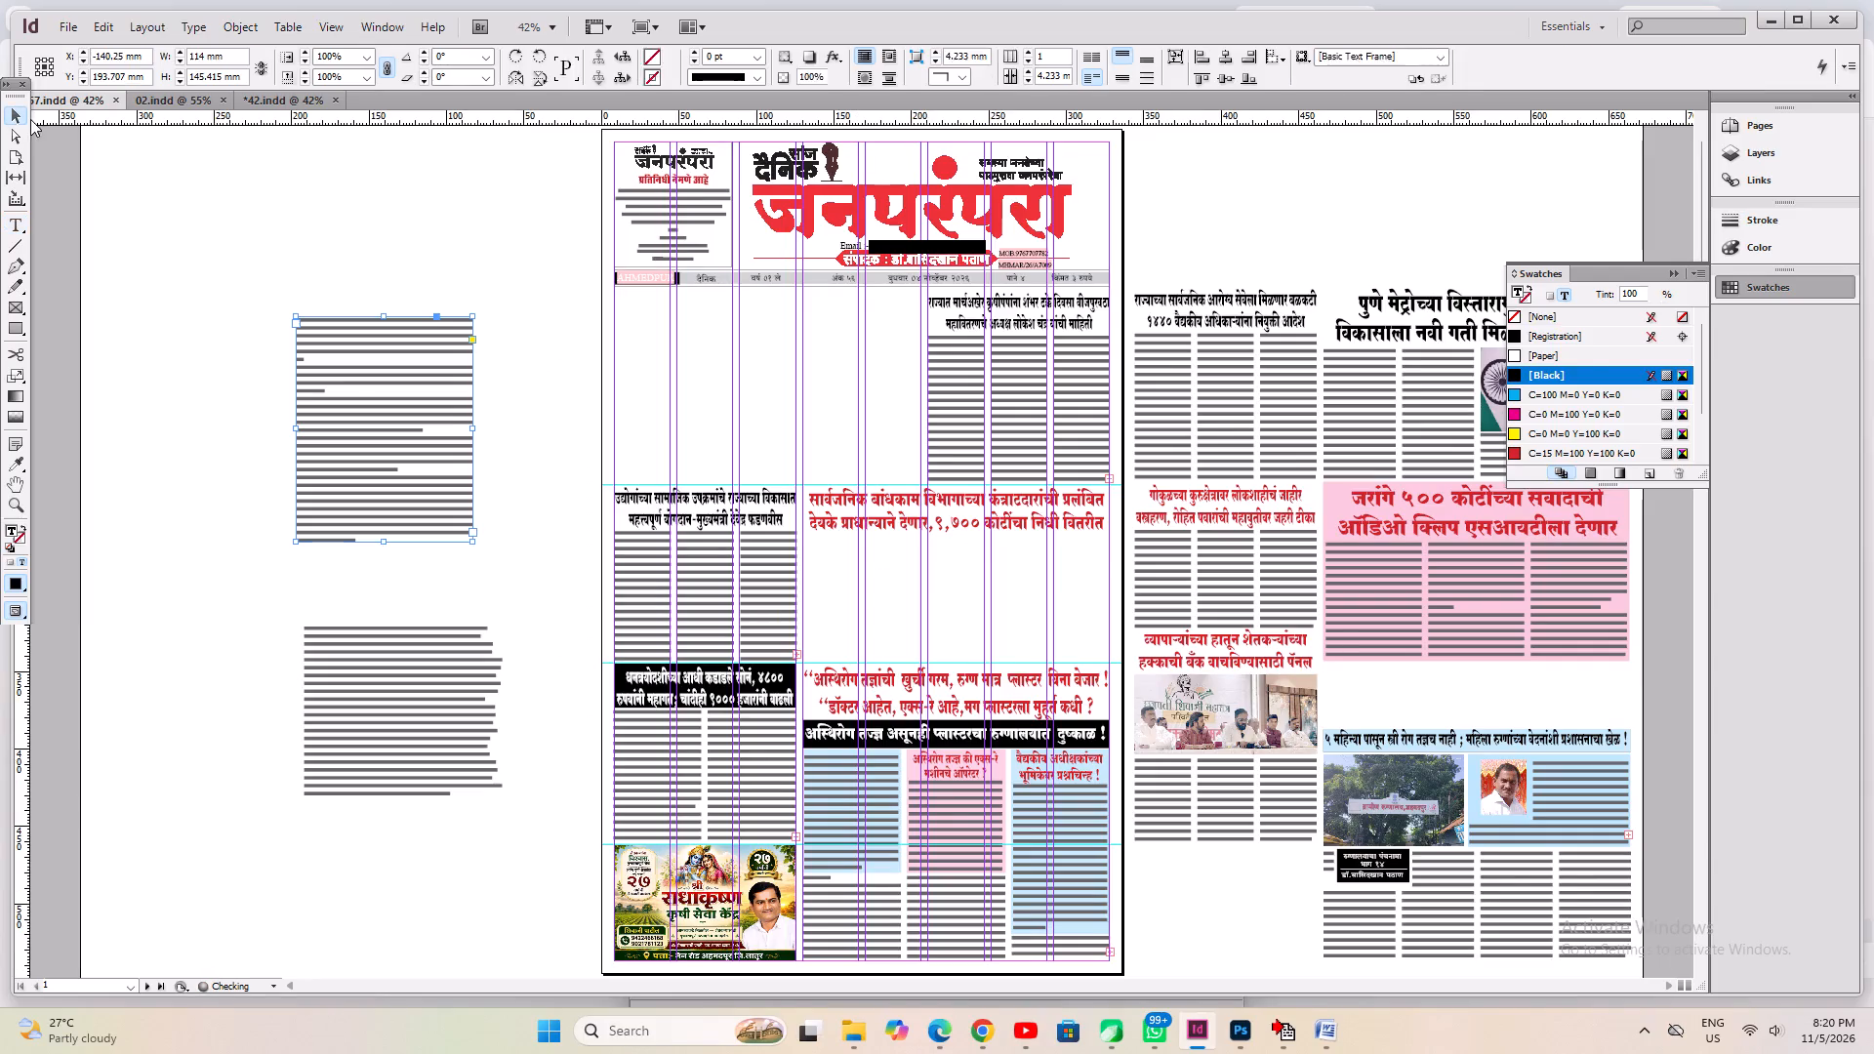
{"action": "left_click_drag", "start_coordinate": [345, 374], "coordinate": [855, 593]}
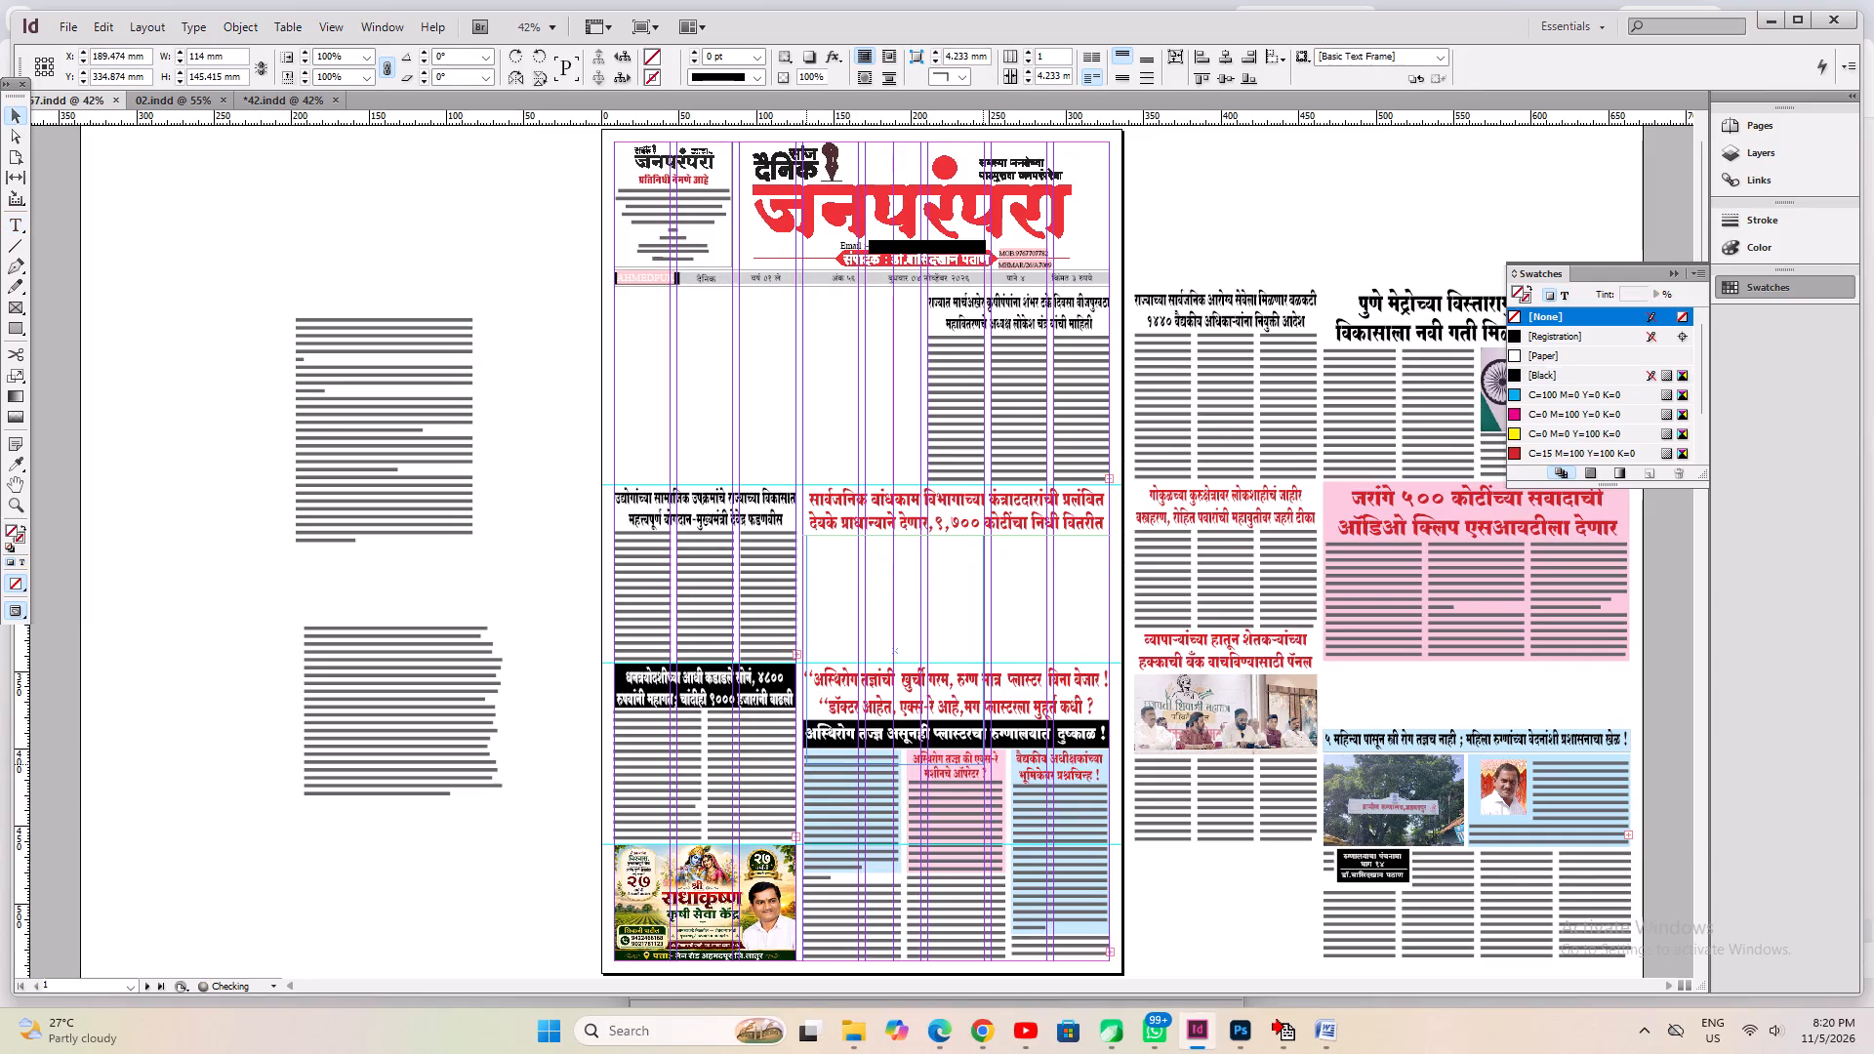
Widen the body text frame to about 198 mm beneath the contractors' payments headline, fit it to its content and nudge it down.
{"action": "left_click_drag", "start_coordinate": [855, 593], "coordinate": [852, 589]}
{"action": "key", "text": "ctrl+1"}
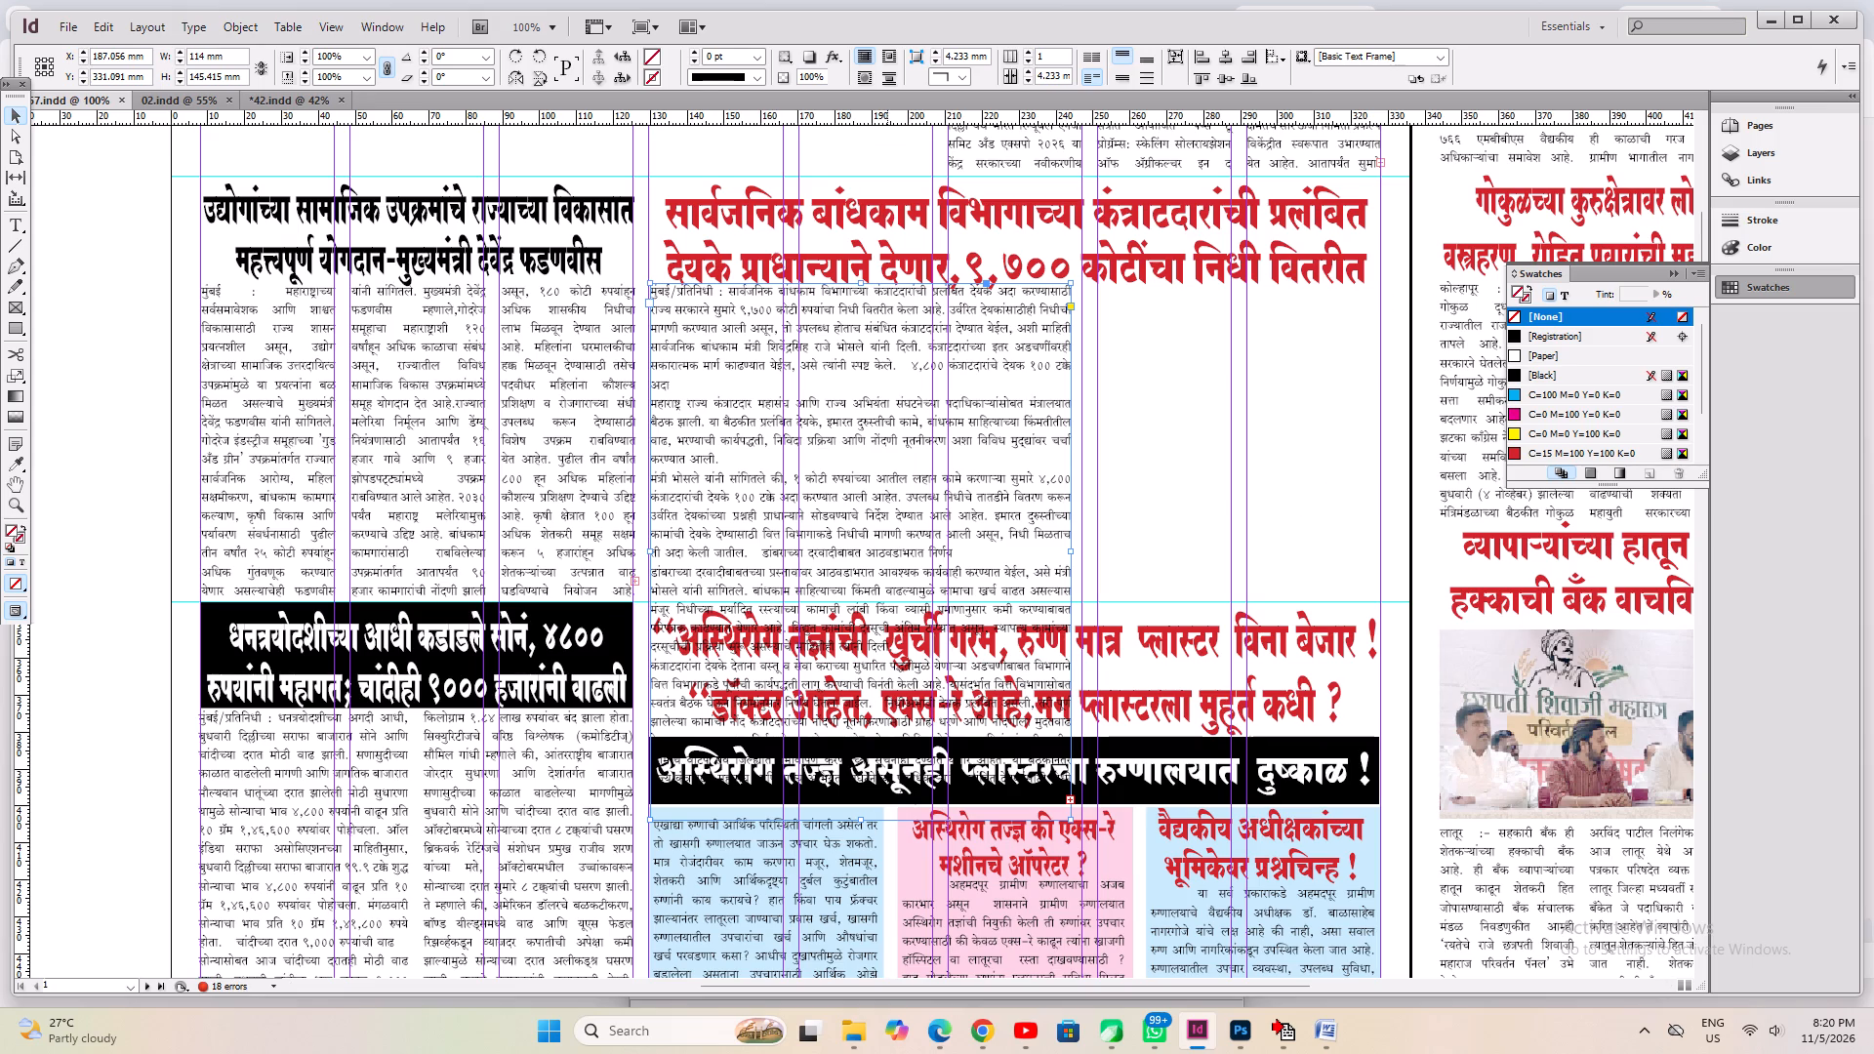
{"action": "left_click", "coordinate": [876, 478]}
{"action": "key", "text": "Left"}
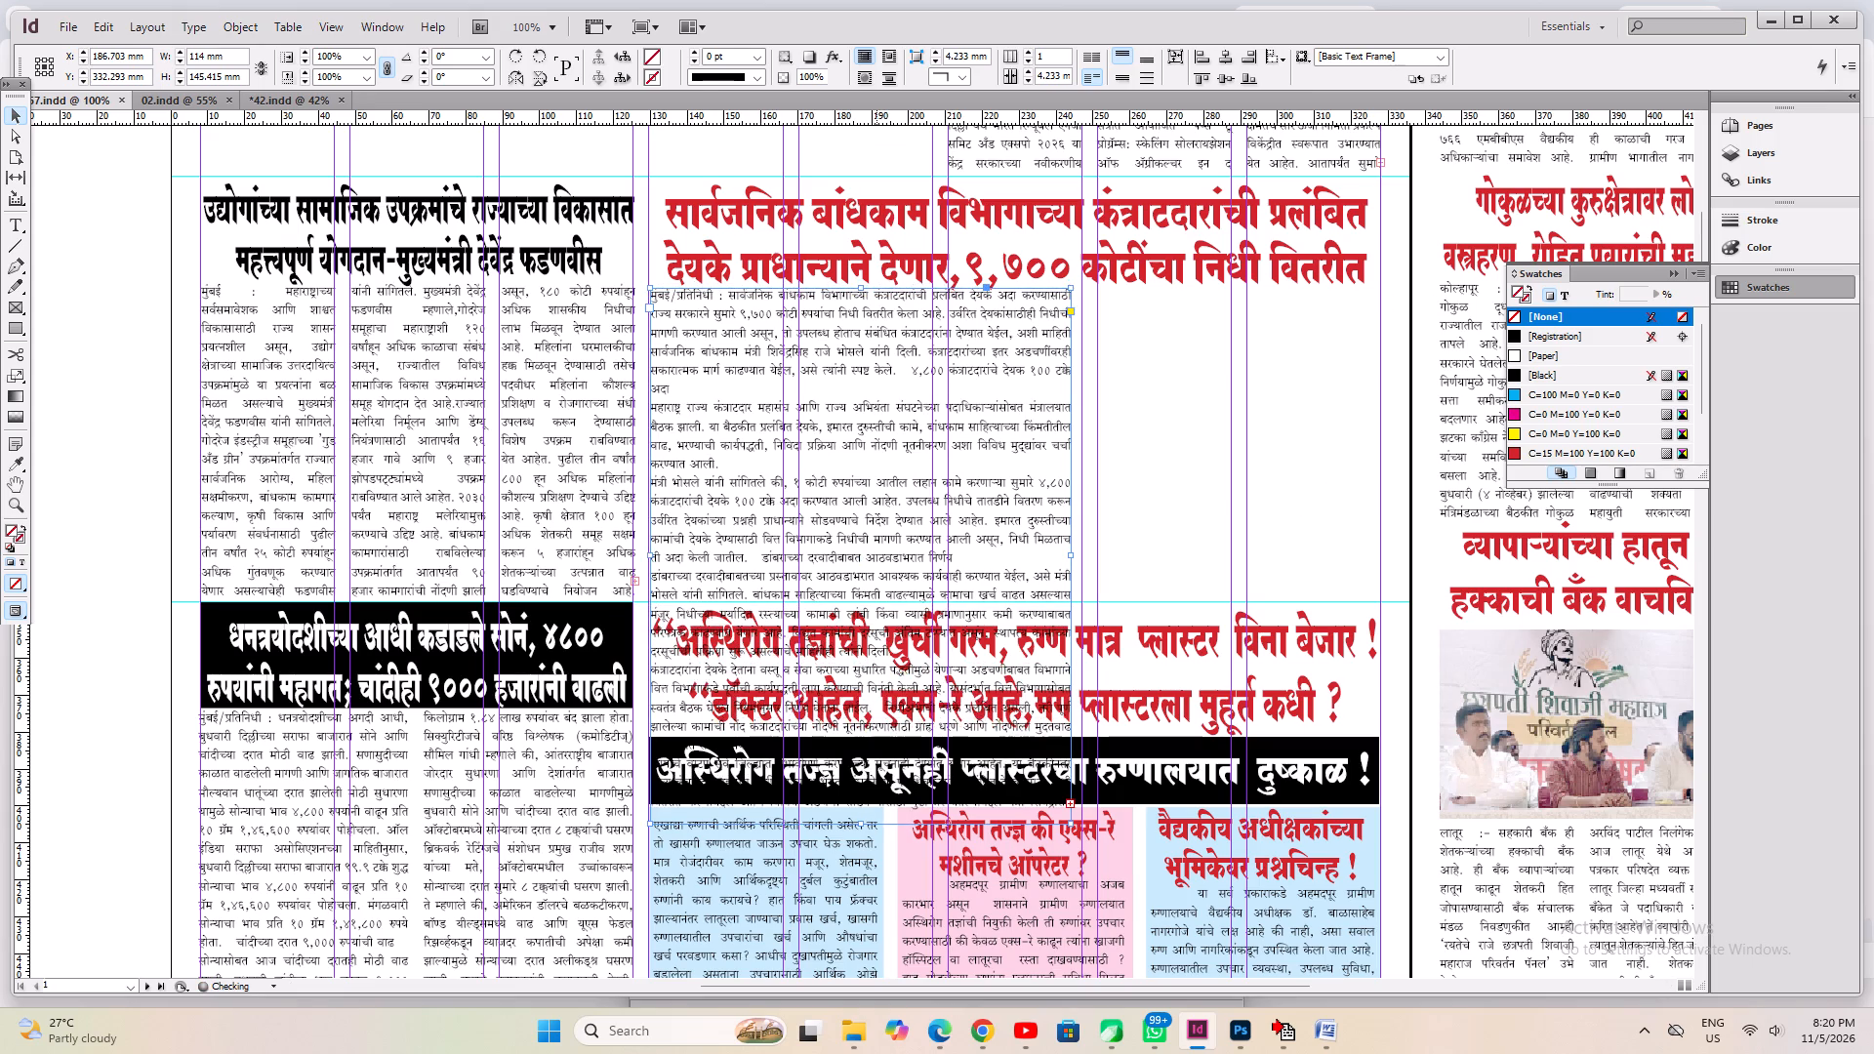
{"action": "left_click_drag", "start_coordinate": [1074, 553], "coordinate": [1379, 597]}
{"action": "key", "text": "ctrl+alt+c"}
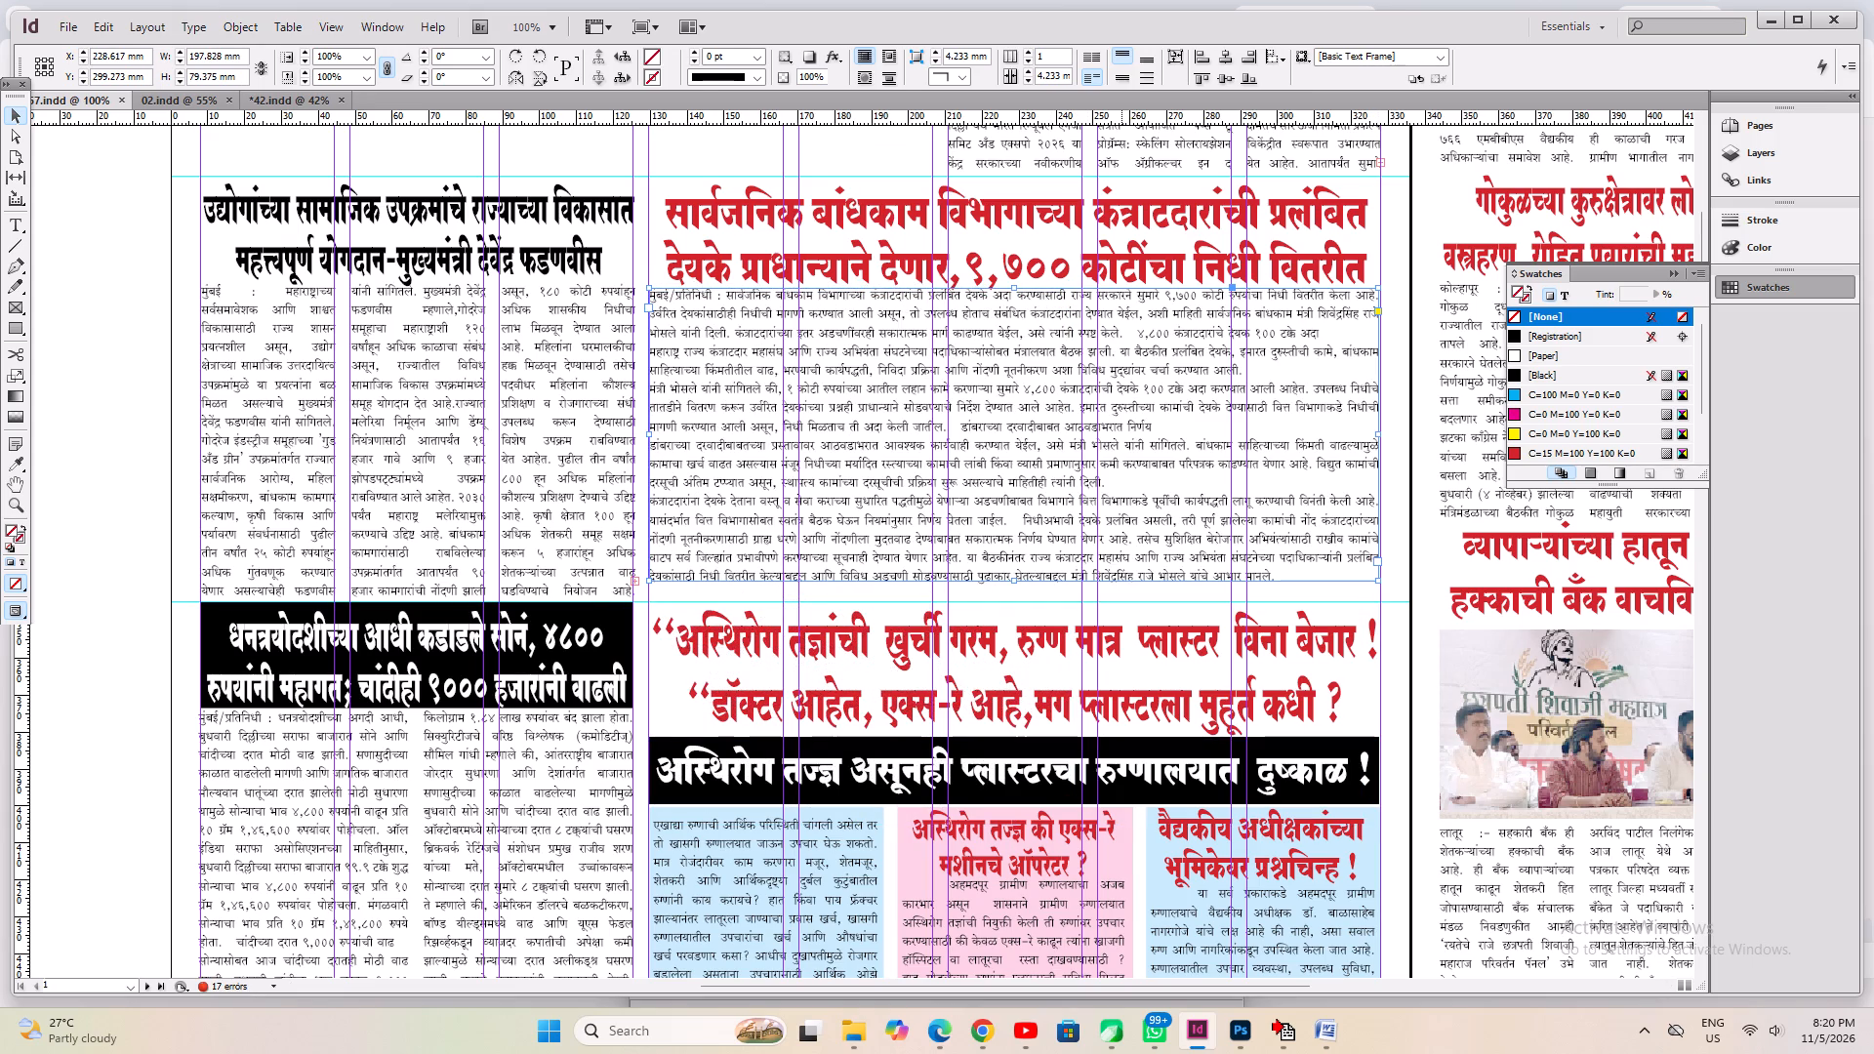
{"action": "key", "text": "Down"}
{"action": "key", "text": "Down"}
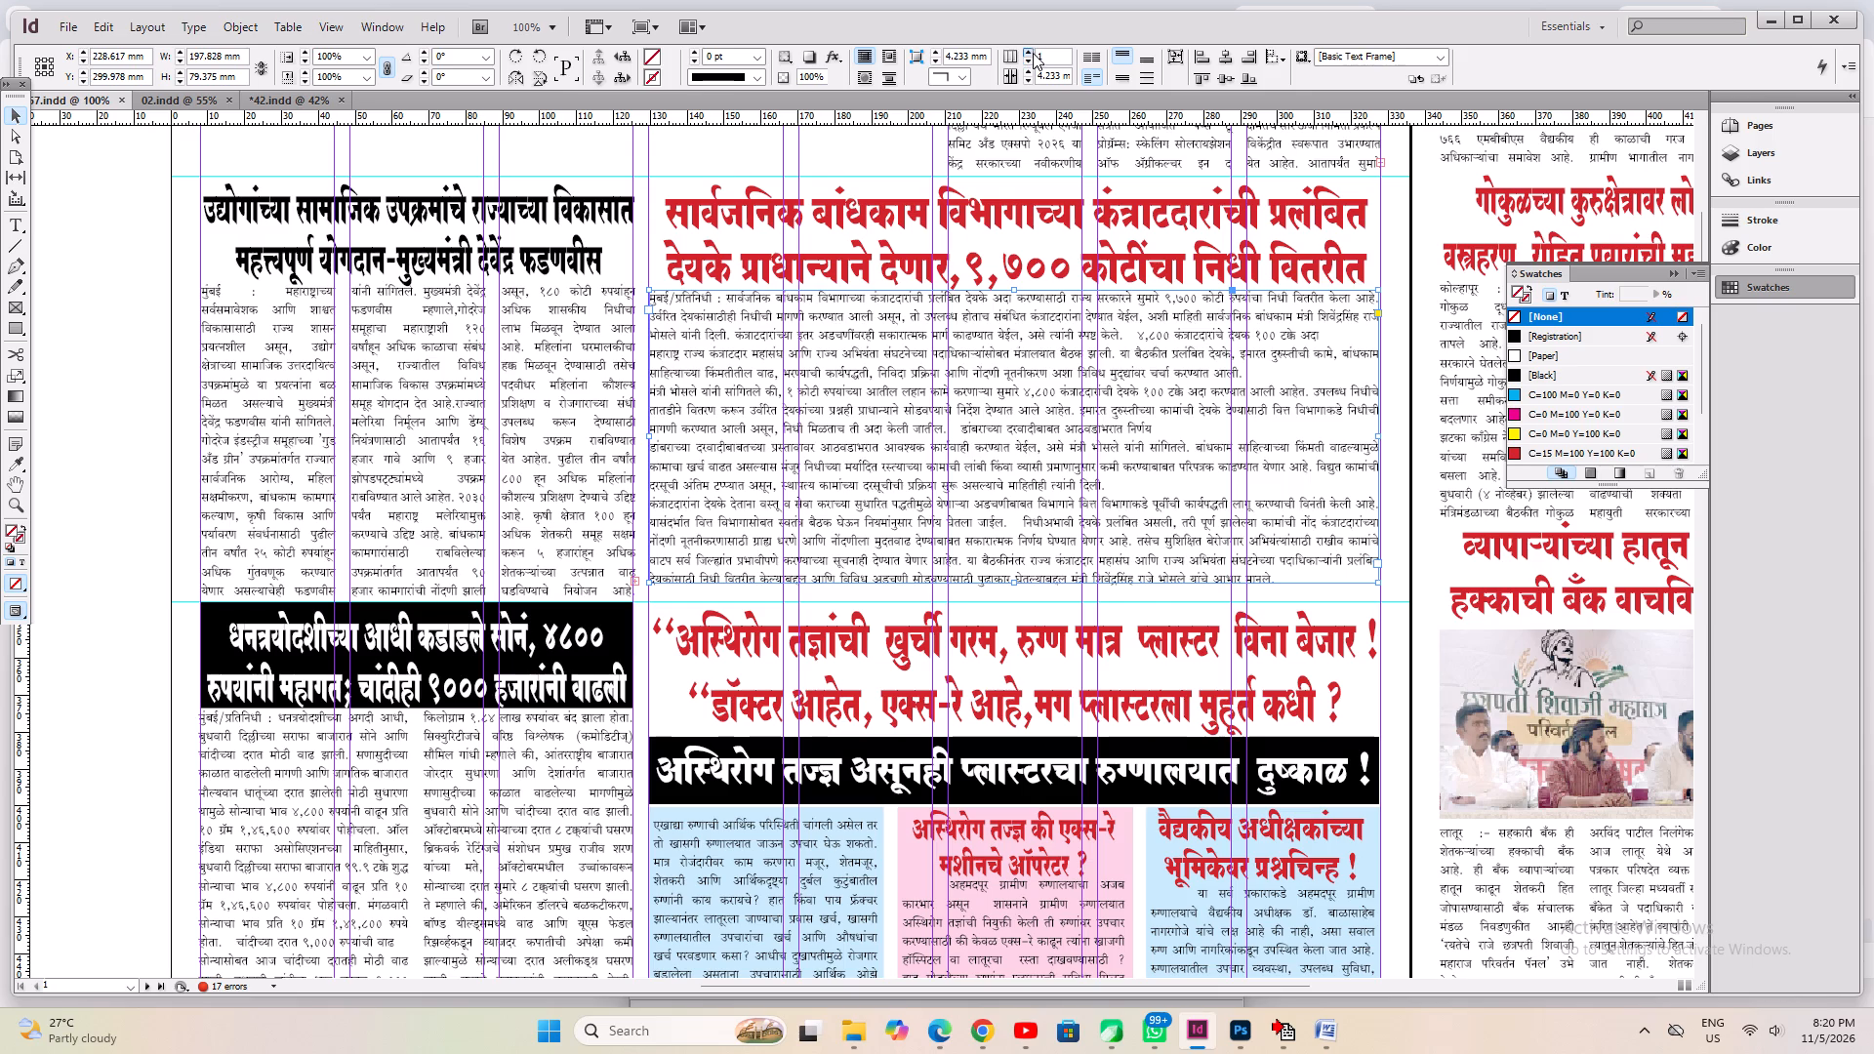
Split the body text frame into three columns, extend its height to about 89 mm, nudge it into alignment and save.
{"action": "double_click", "coordinate": [1033, 51]}
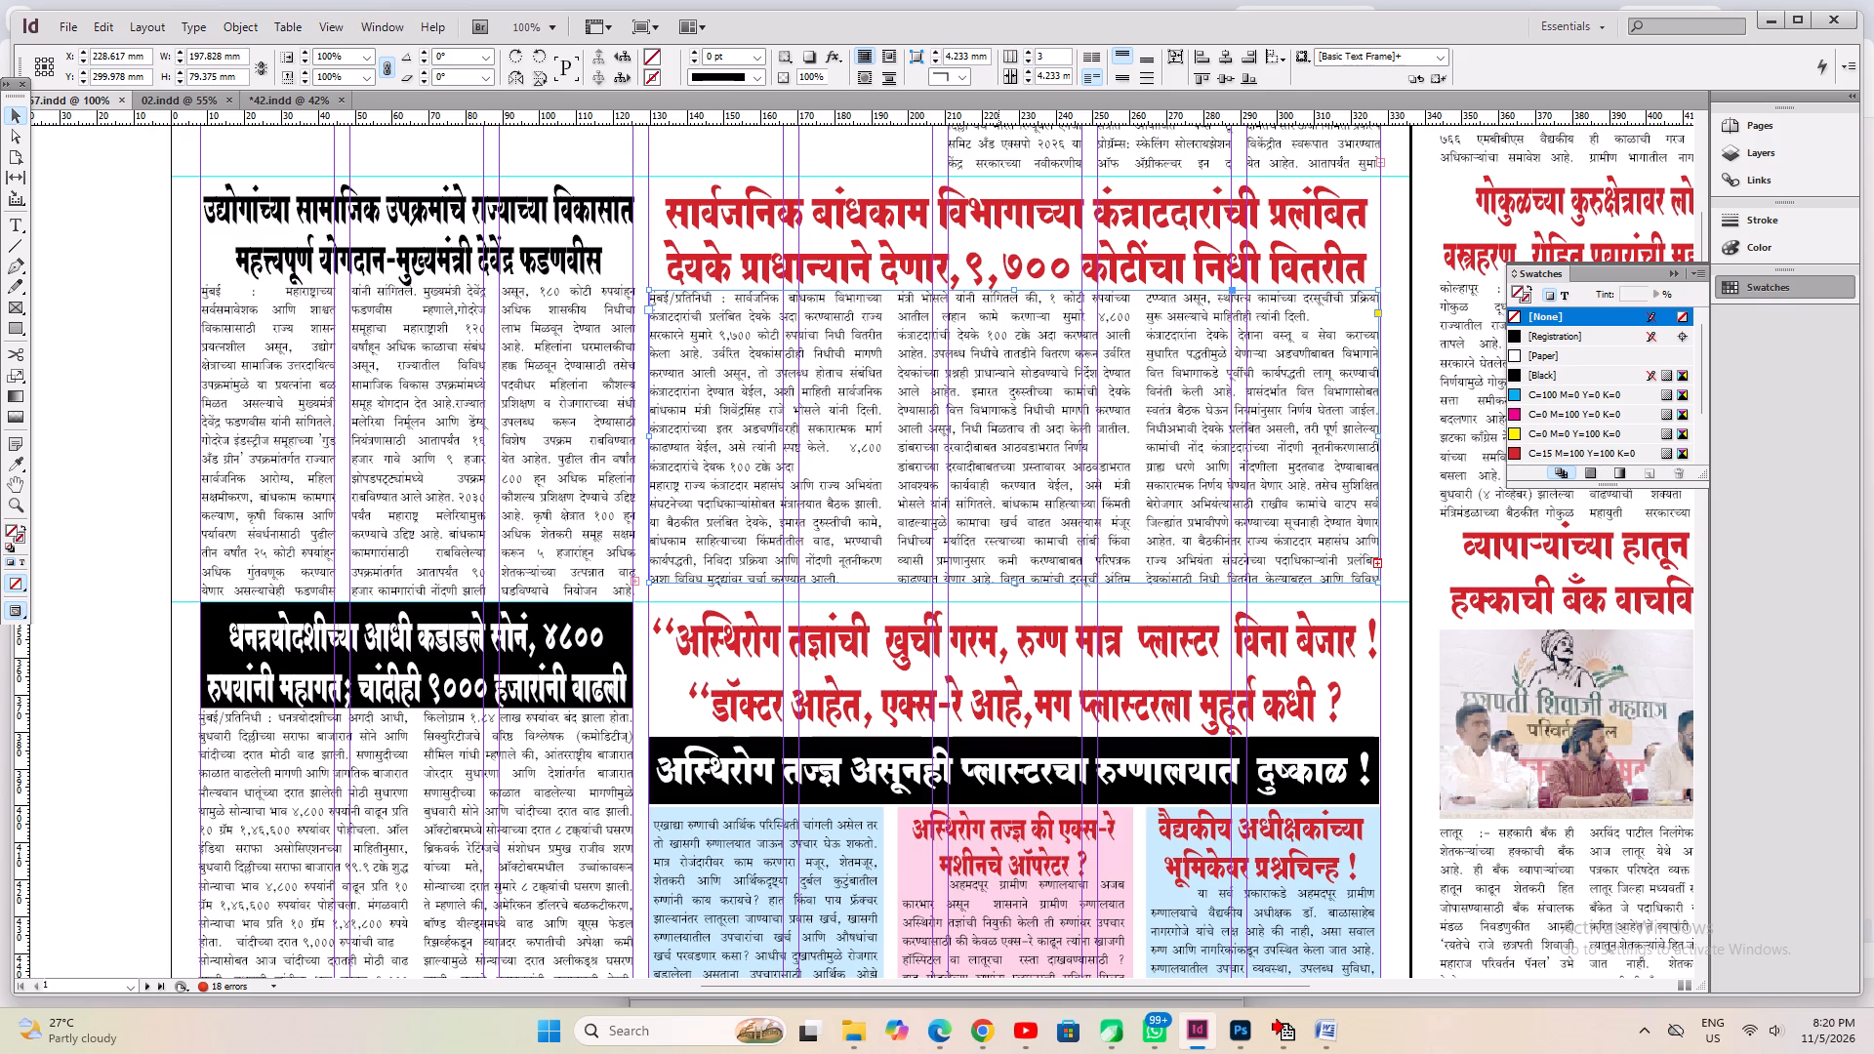
{"action": "left_click_drag", "start_coordinate": [1016, 585], "coordinate": [1016, 605]}
{"action": "left_click_drag", "start_coordinate": [1017, 604], "coordinate": [1017, 620]}
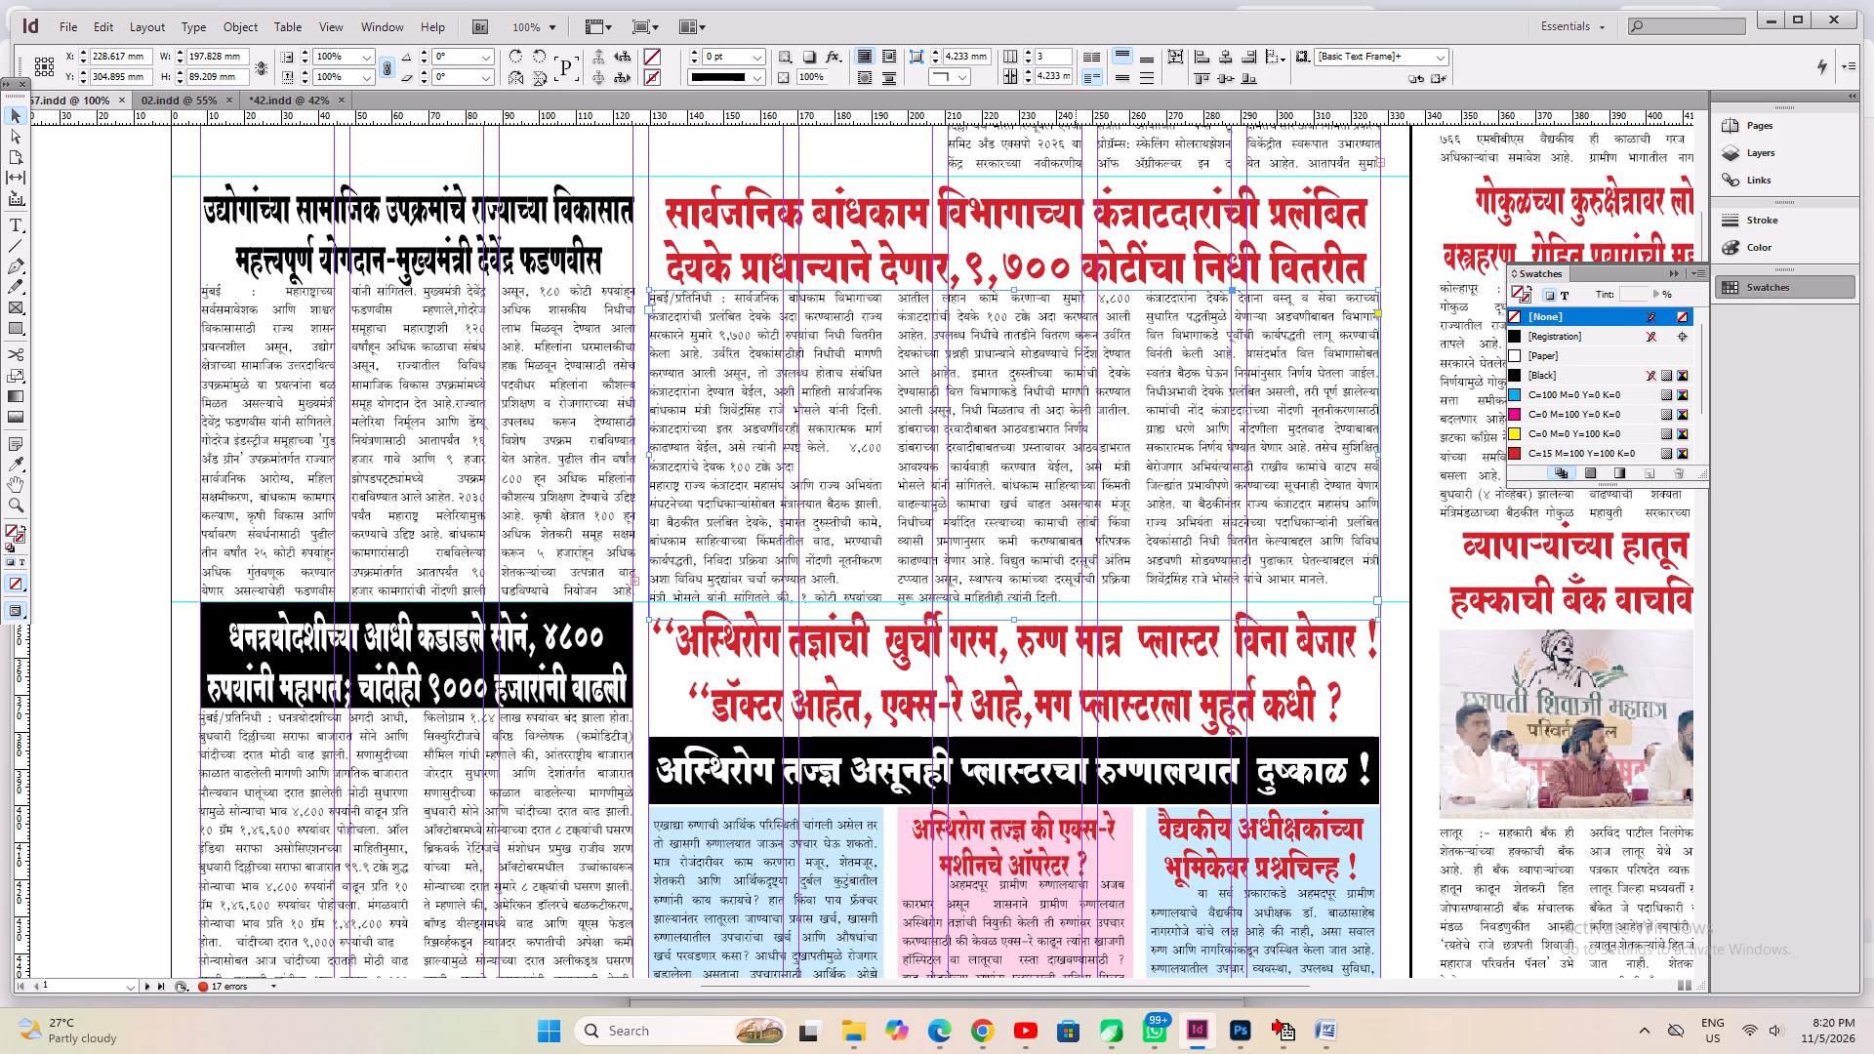
{"action": "key", "text": "Up"}
{"action": "key", "text": "Right"}
{"action": "key", "text": "Left"}
{"action": "key", "text": "Right"}
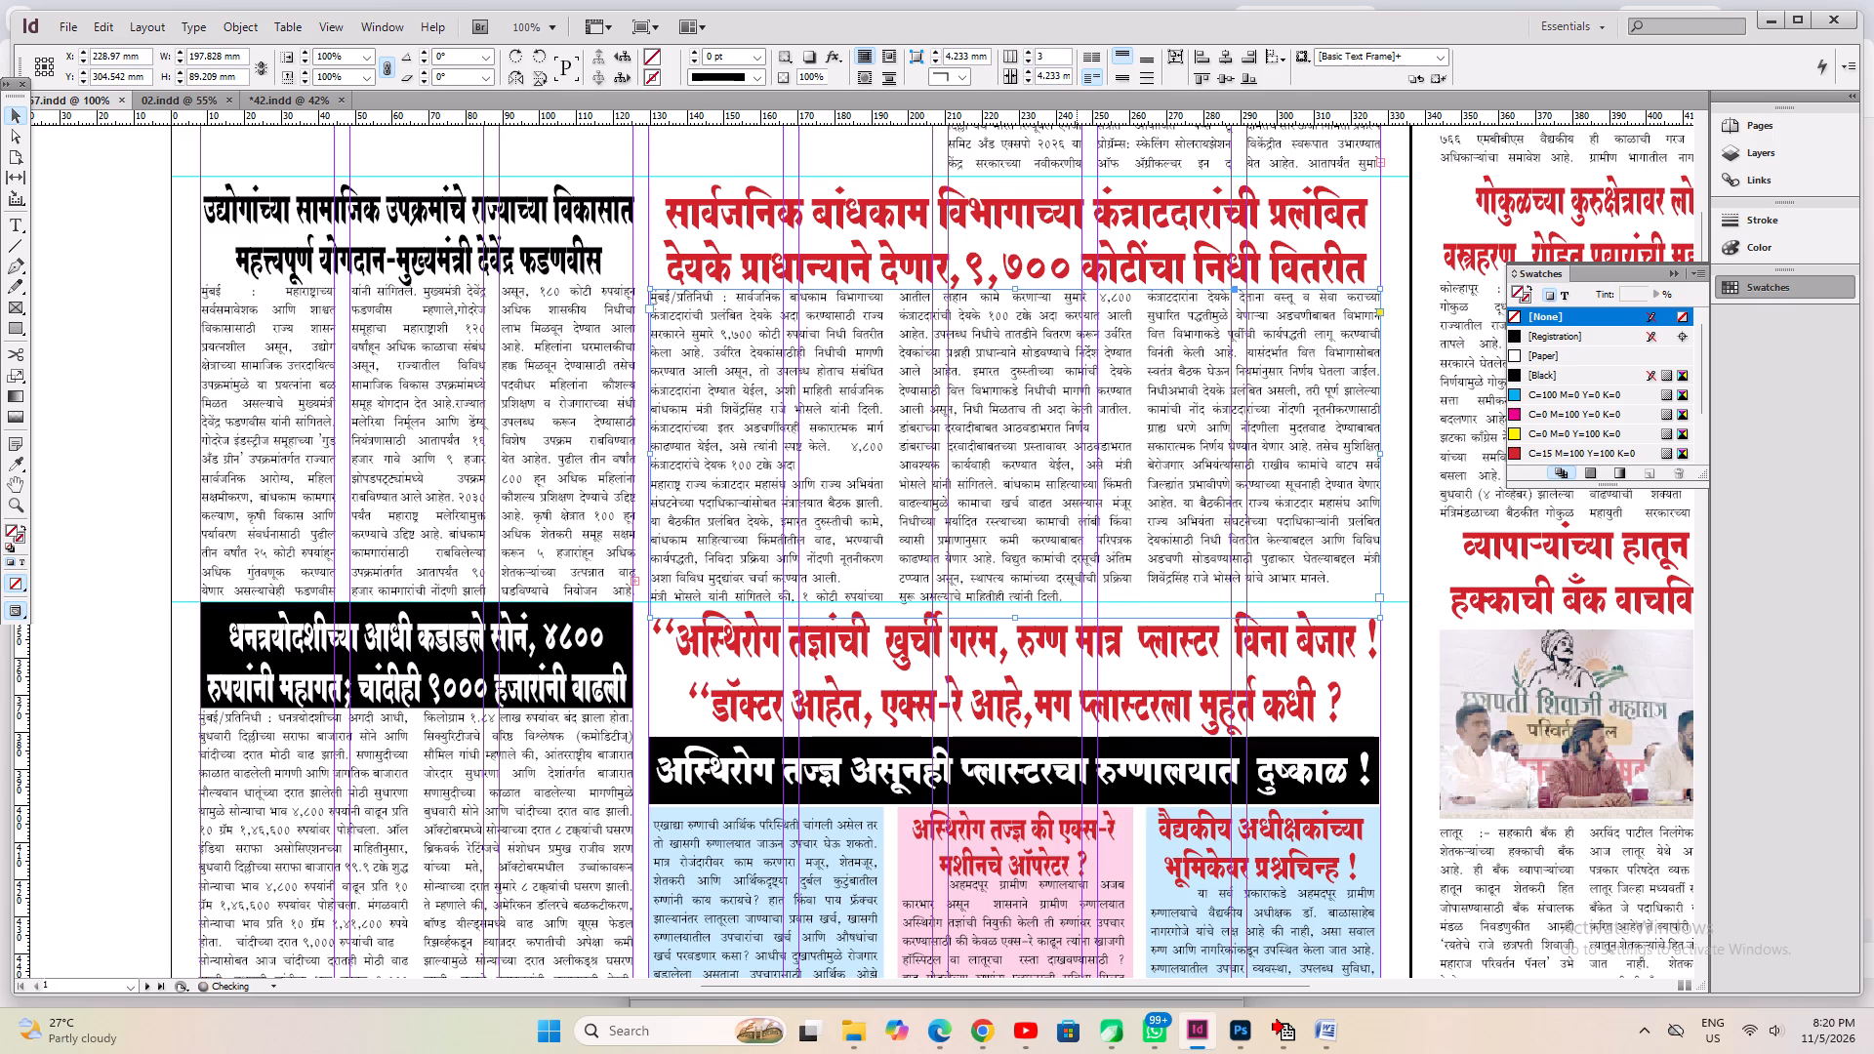
{"action": "key", "text": "Left"}
{"action": "key", "text": "Right"}
{"action": "key", "text": "Down"}
{"action": "key", "text": "ctrl+s"}
Draw a horizontal line about 321 mm long across page 1 above the middle row of headlines, with a 2 pt stroke.
{"action": "scroll", "coordinate": [917, 404], "scroll_direction": "up", "scroll_amount": 2}
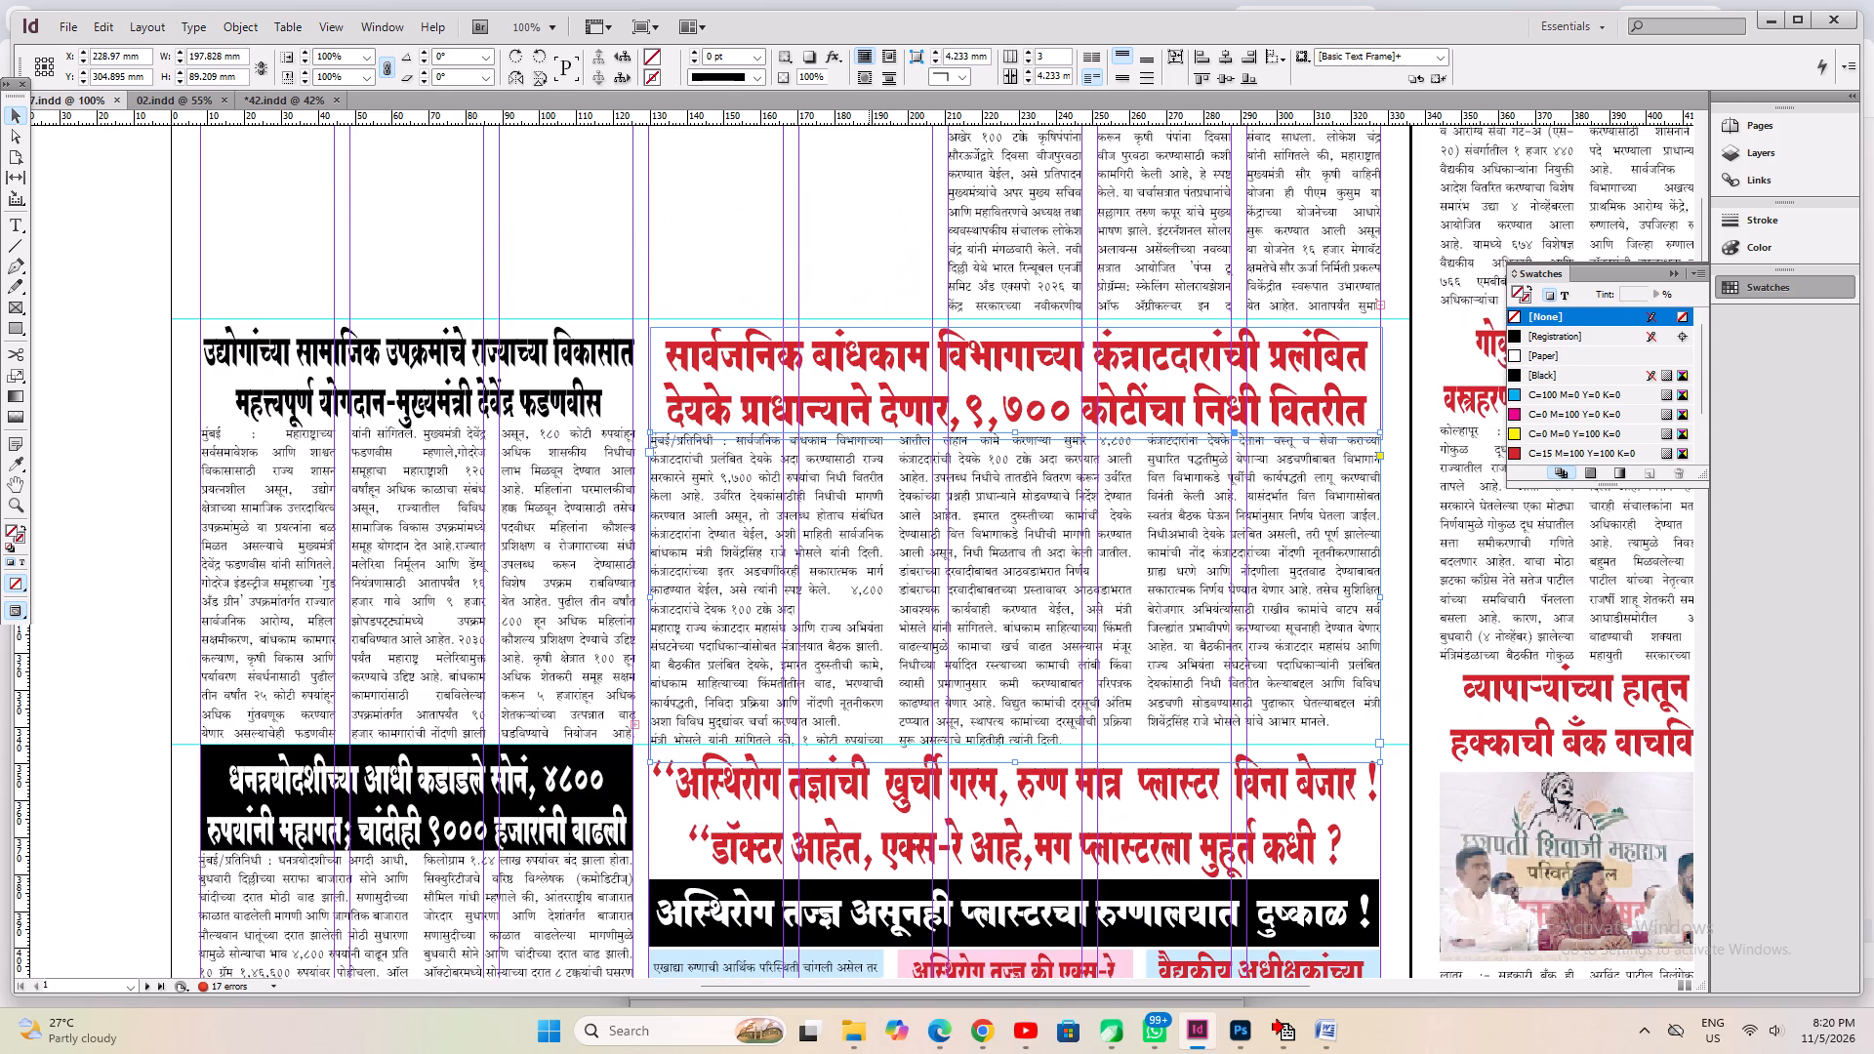
{"action": "left_click", "coordinate": [386, 194]}
{"action": "left_click", "coordinate": [20, 240]}
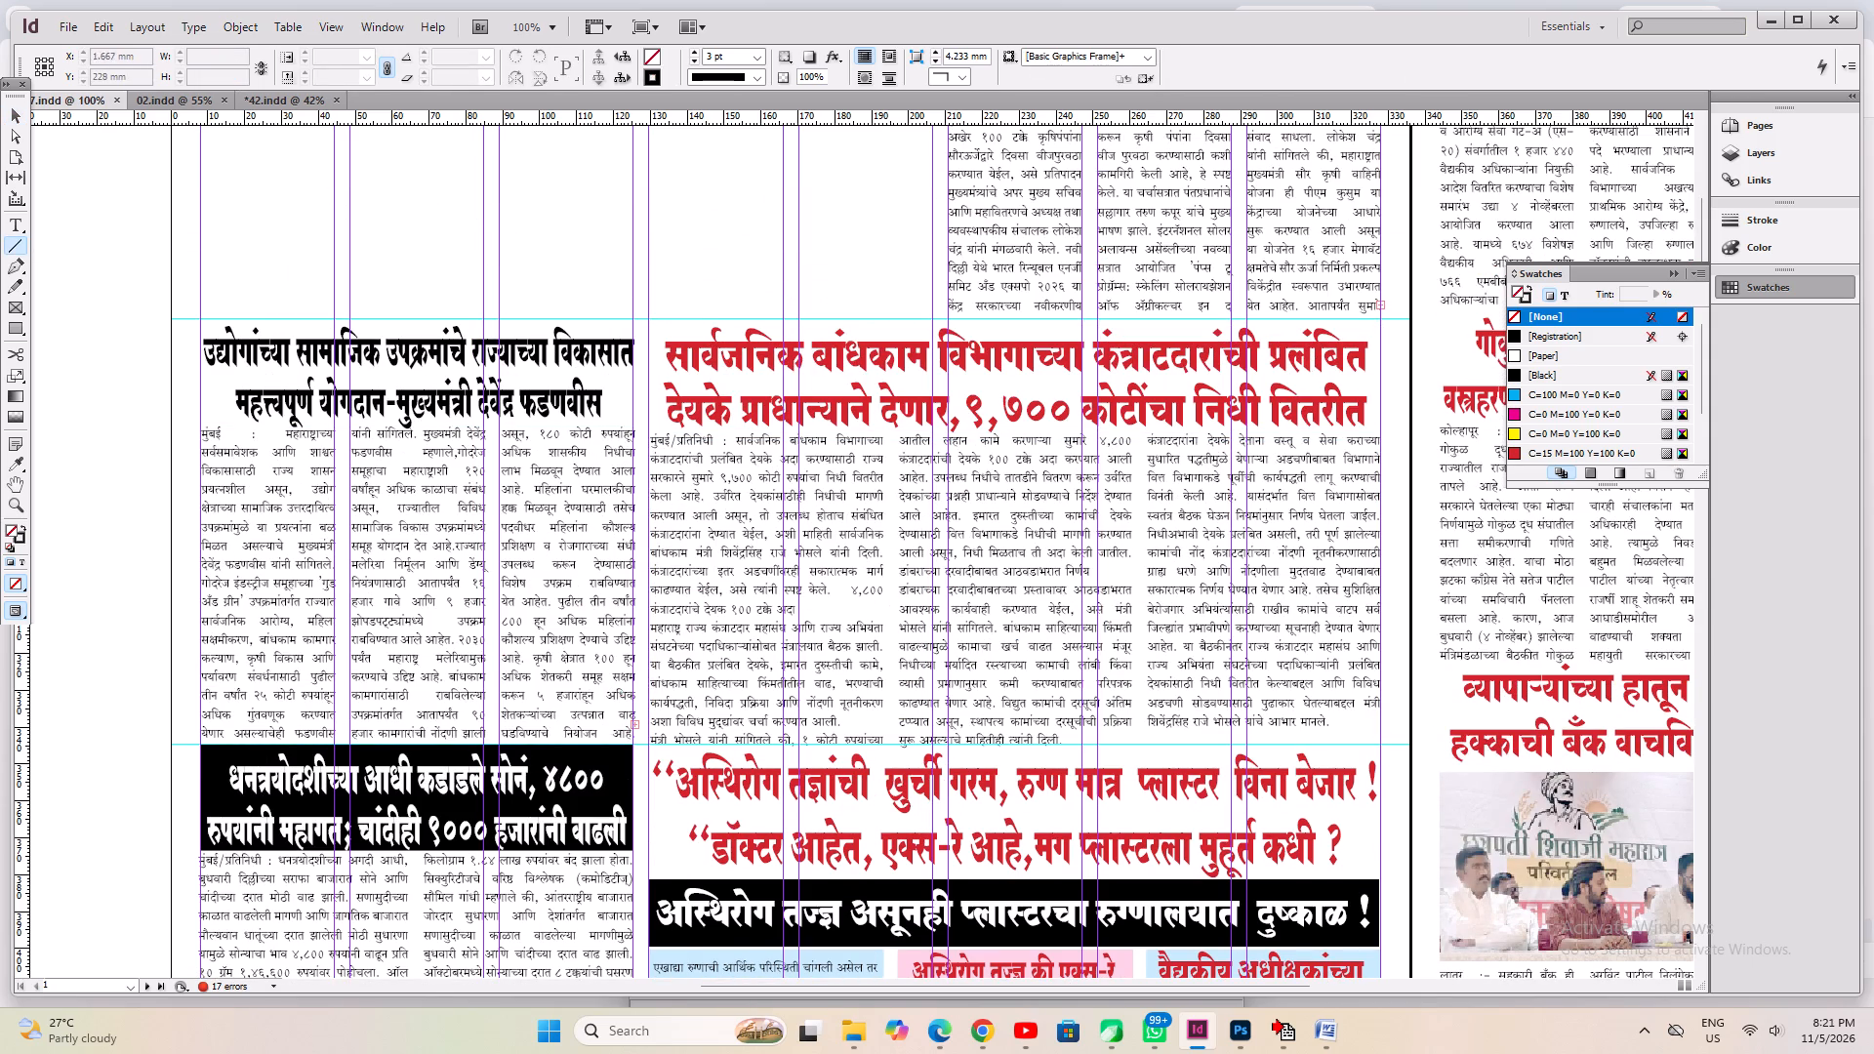
{"action": "left_click_drag", "start_coordinate": [197, 320], "coordinate": [1384, 583], "text": "shift"}
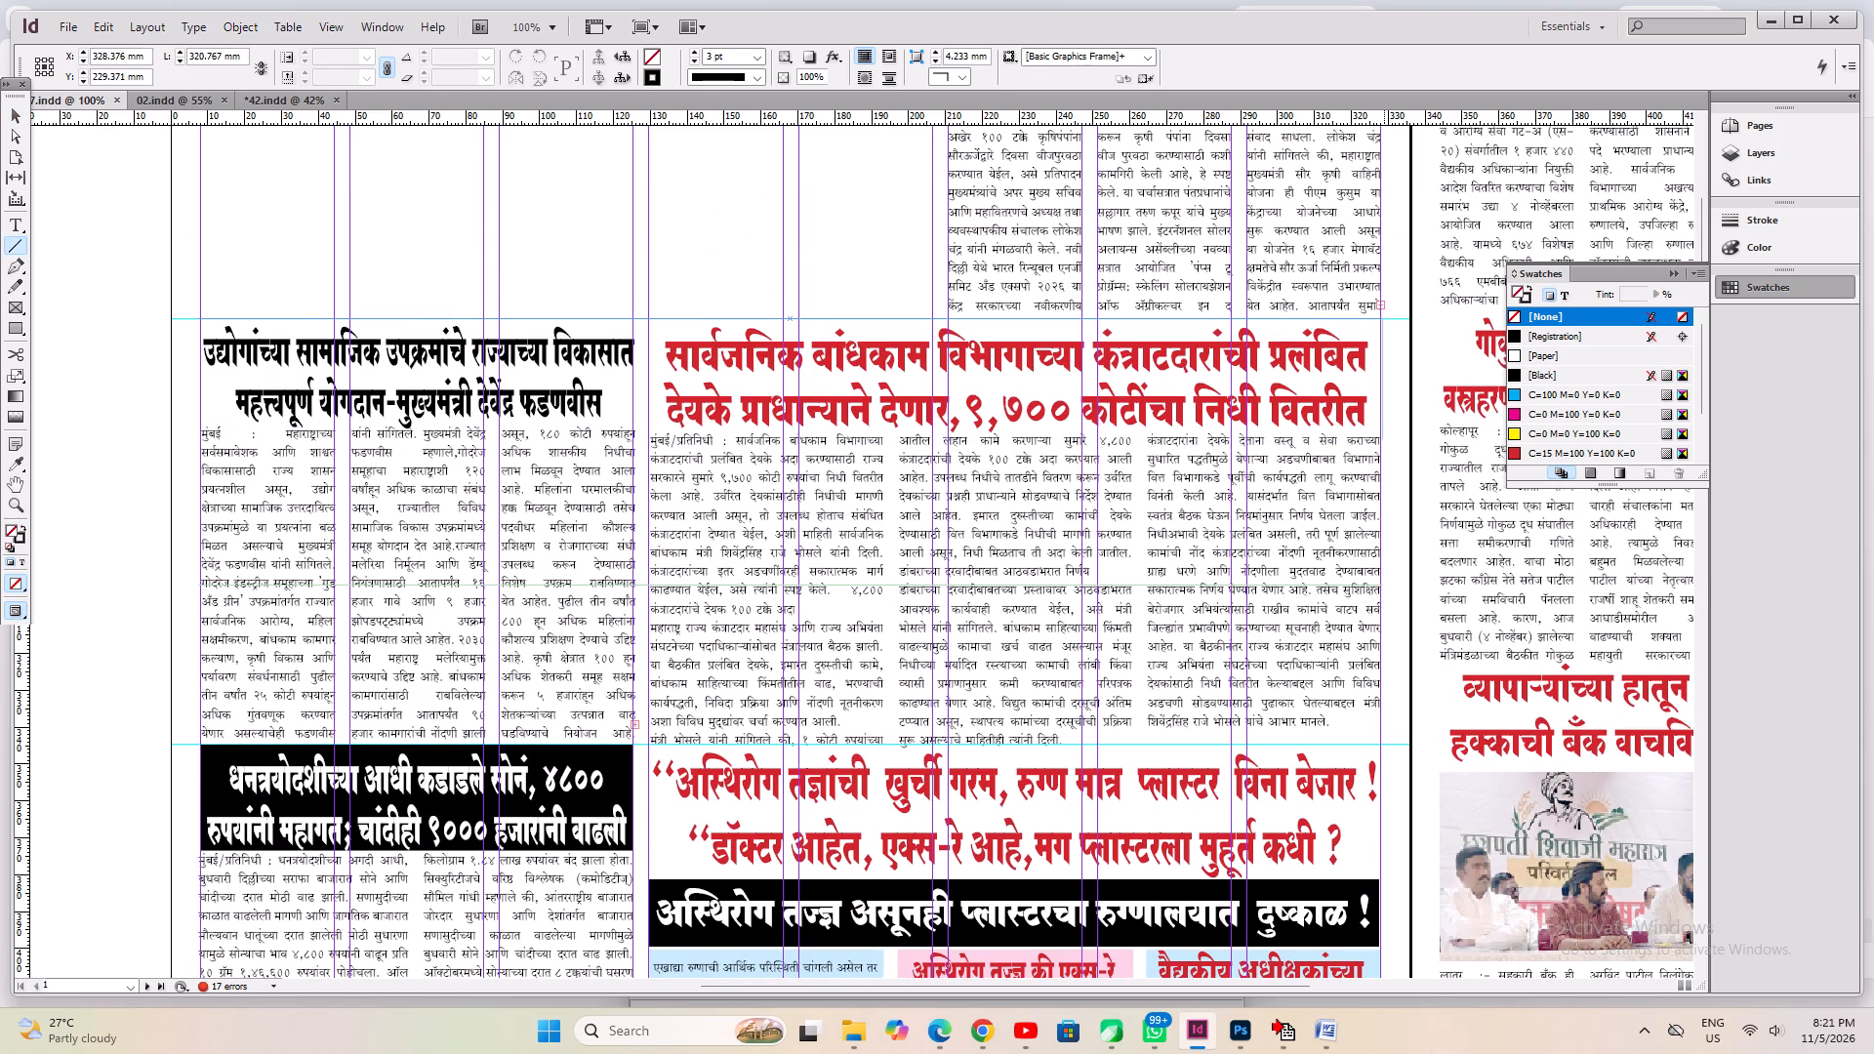
{"action": "left_click_drag", "start_coordinate": [1384, 583], "coordinate": [1385, 583], "text": "shift"}
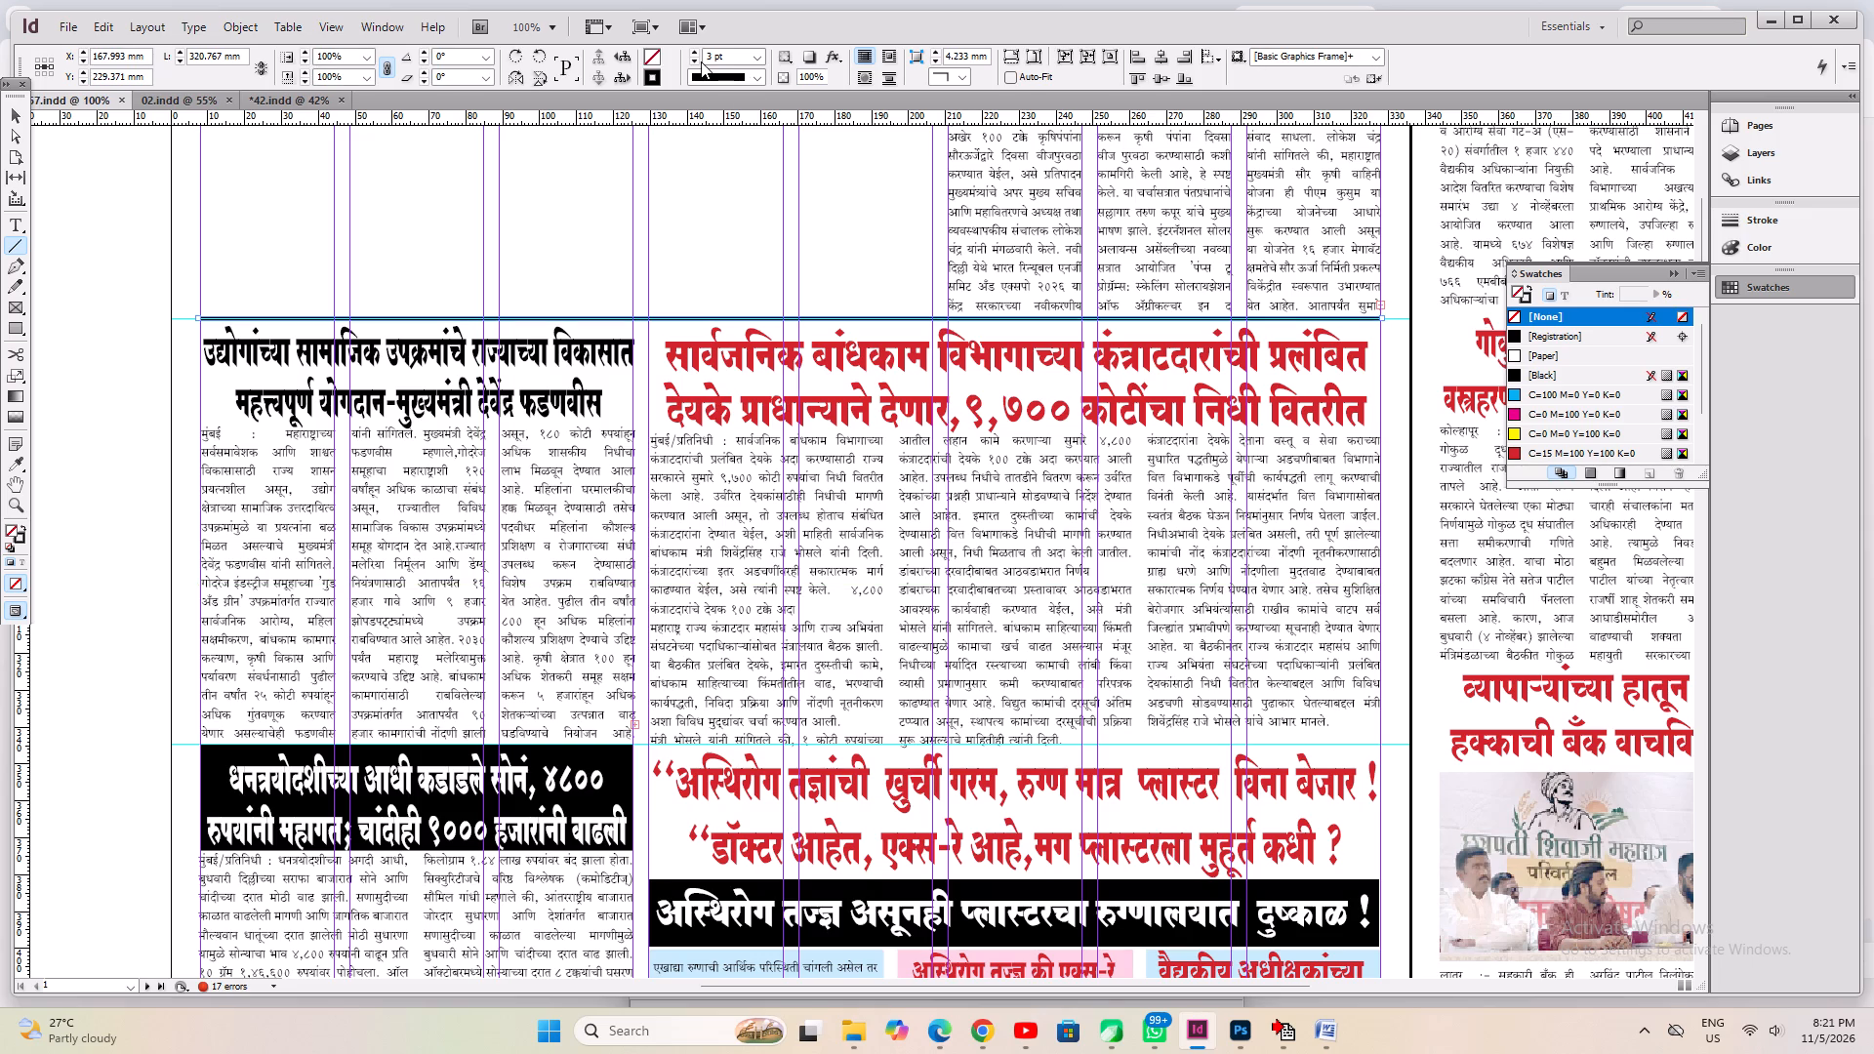
{"action": "left_click", "coordinate": [697, 58]}
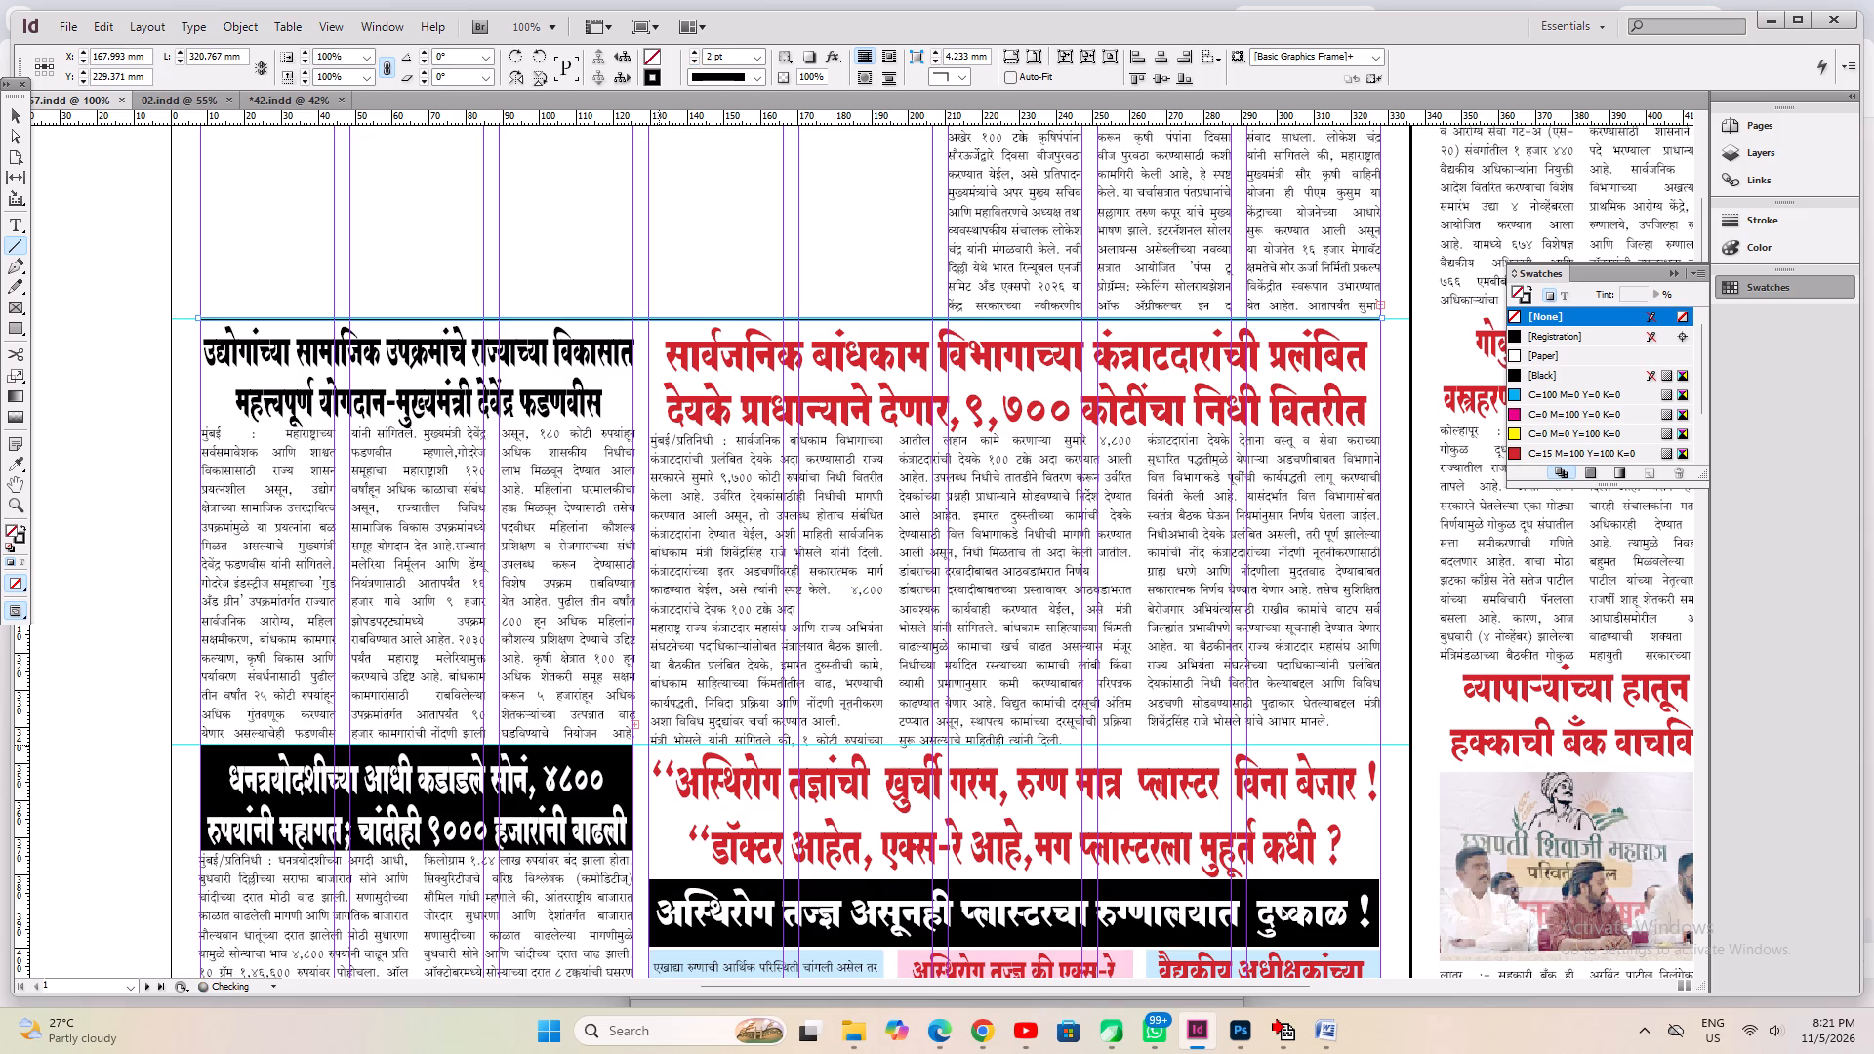
Draw a 2 pt horizontal line about 198 mm long beneath the contractors' article, nudge it clear of the text and save.
{"action": "left_click_drag", "start_coordinate": [646, 748], "coordinate": [1378, 816], "text": "shift"}
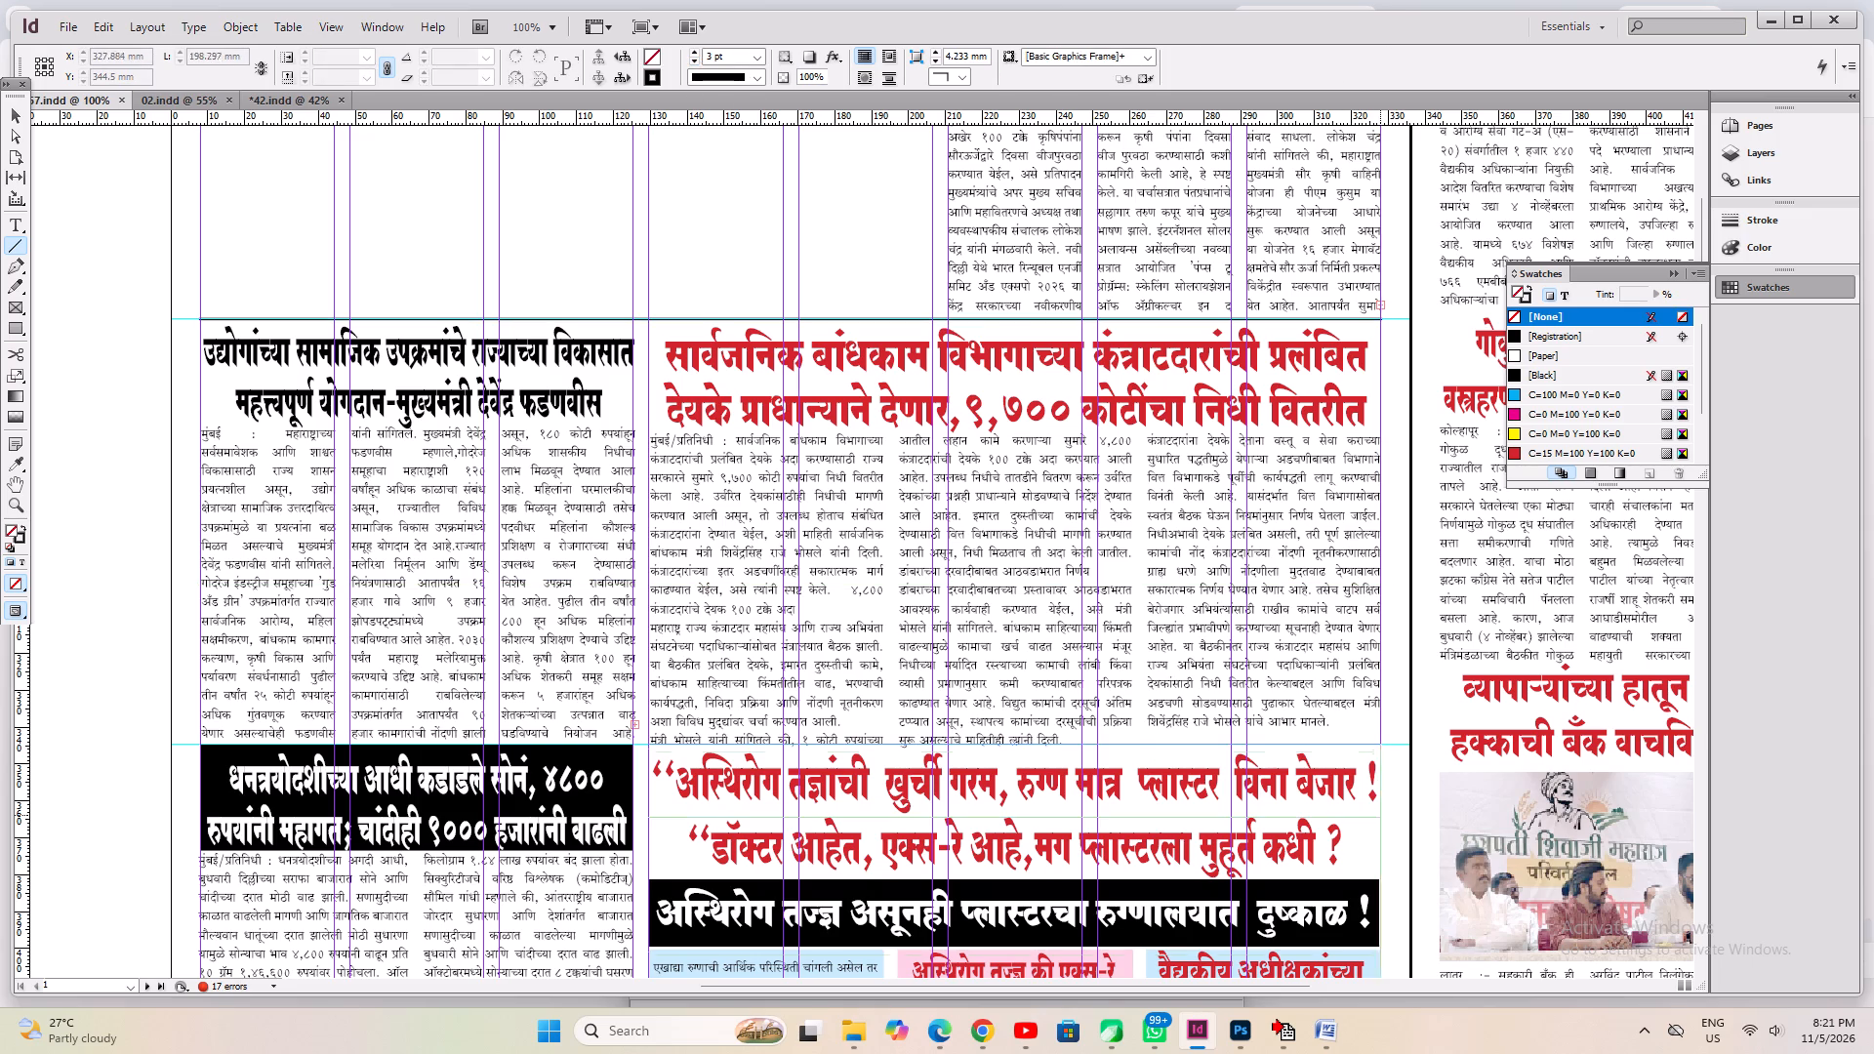
{"action": "left_click_drag", "start_coordinate": [1378, 816], "coordinate": [1376, 818], "text": "shift"}
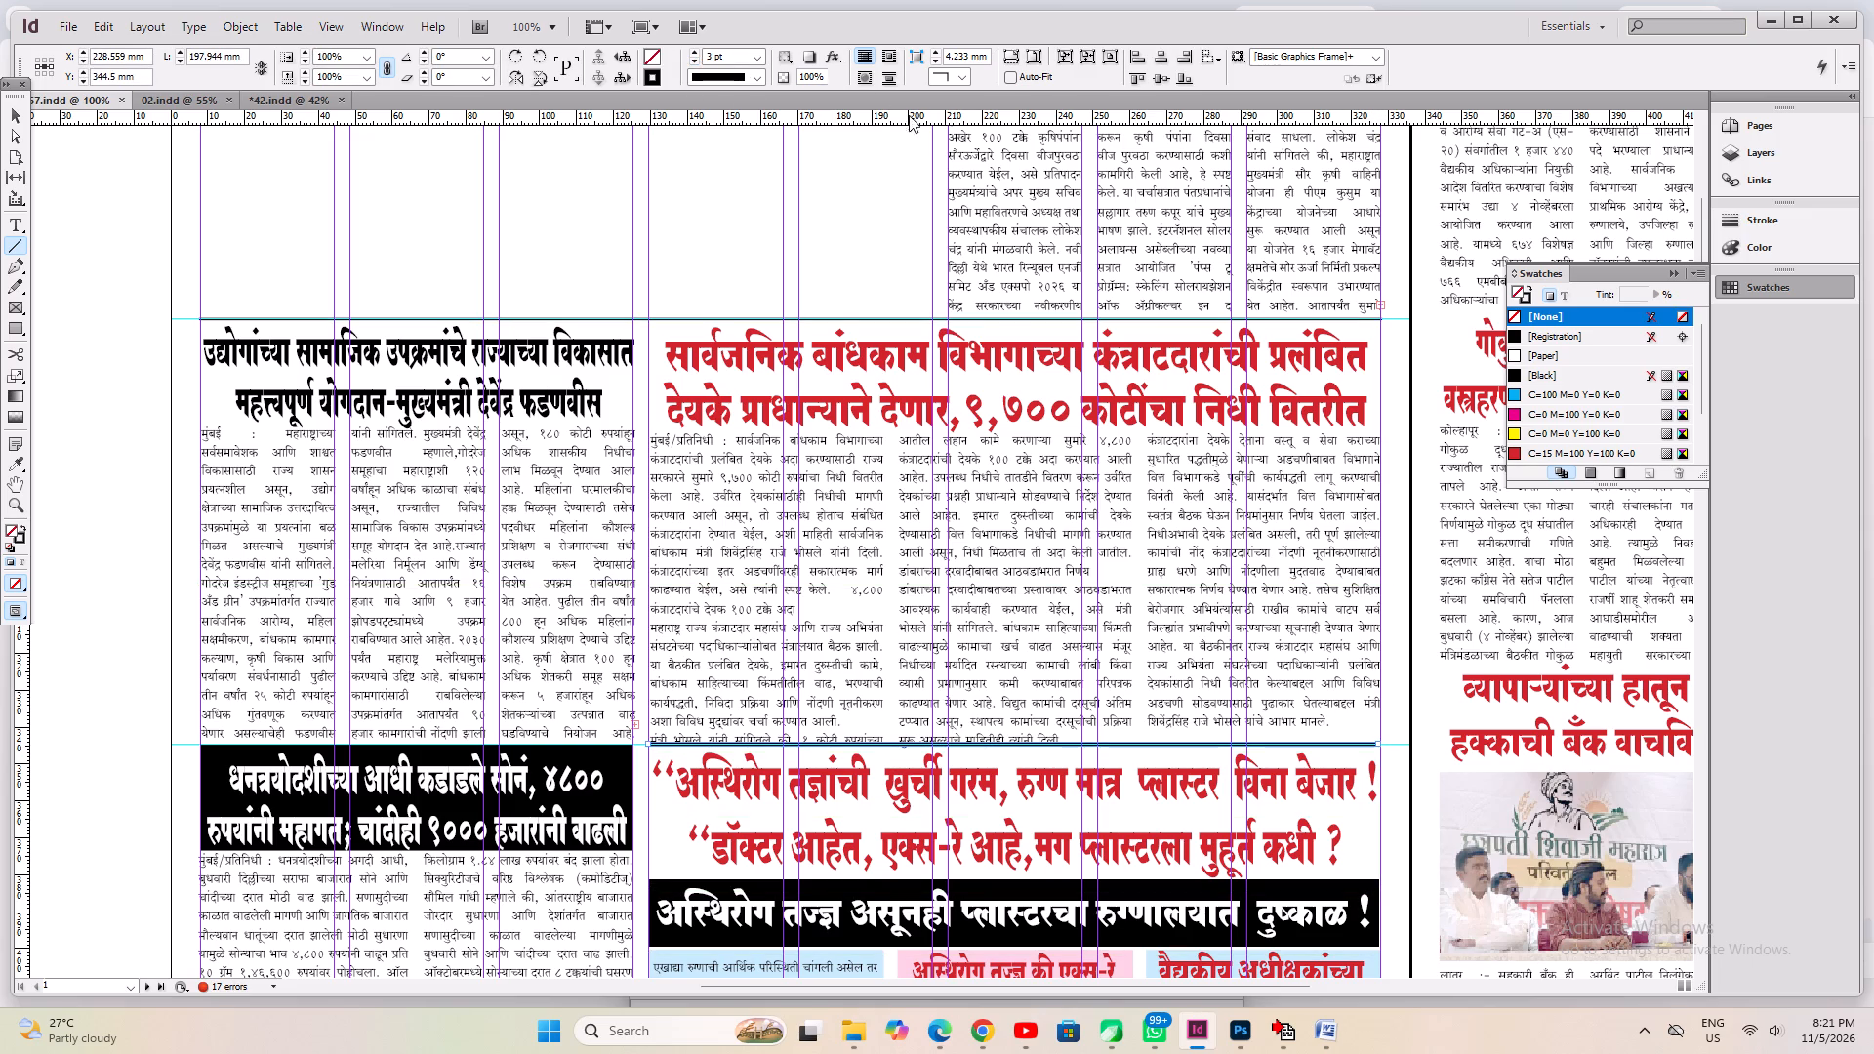
{"action": "left_click", "coordinate": [694, 62]}
{"action": "key", "text": "Down"}
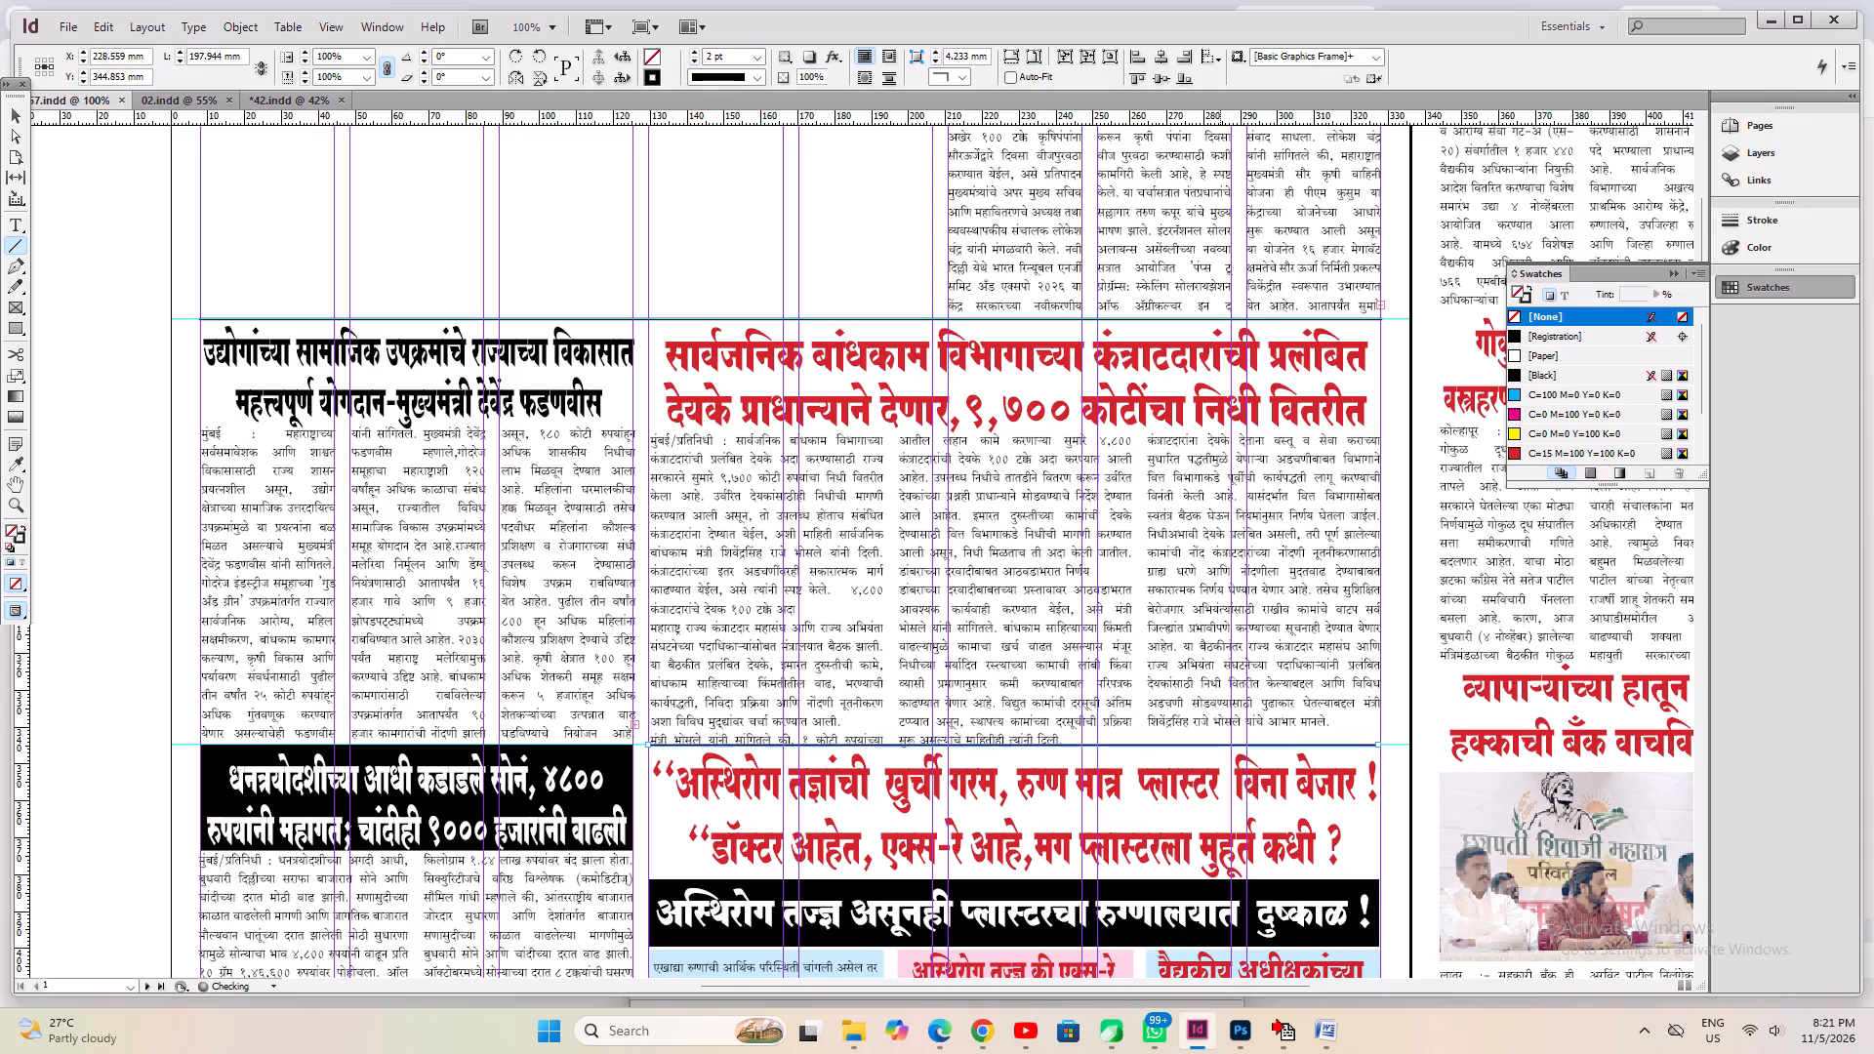
{"action": "key", "text": "Down"}
{"action": "key", "text": "Down"}
{"action": "key", "text": "Down"}
{"action": "key", "text": "ctrl+s"}
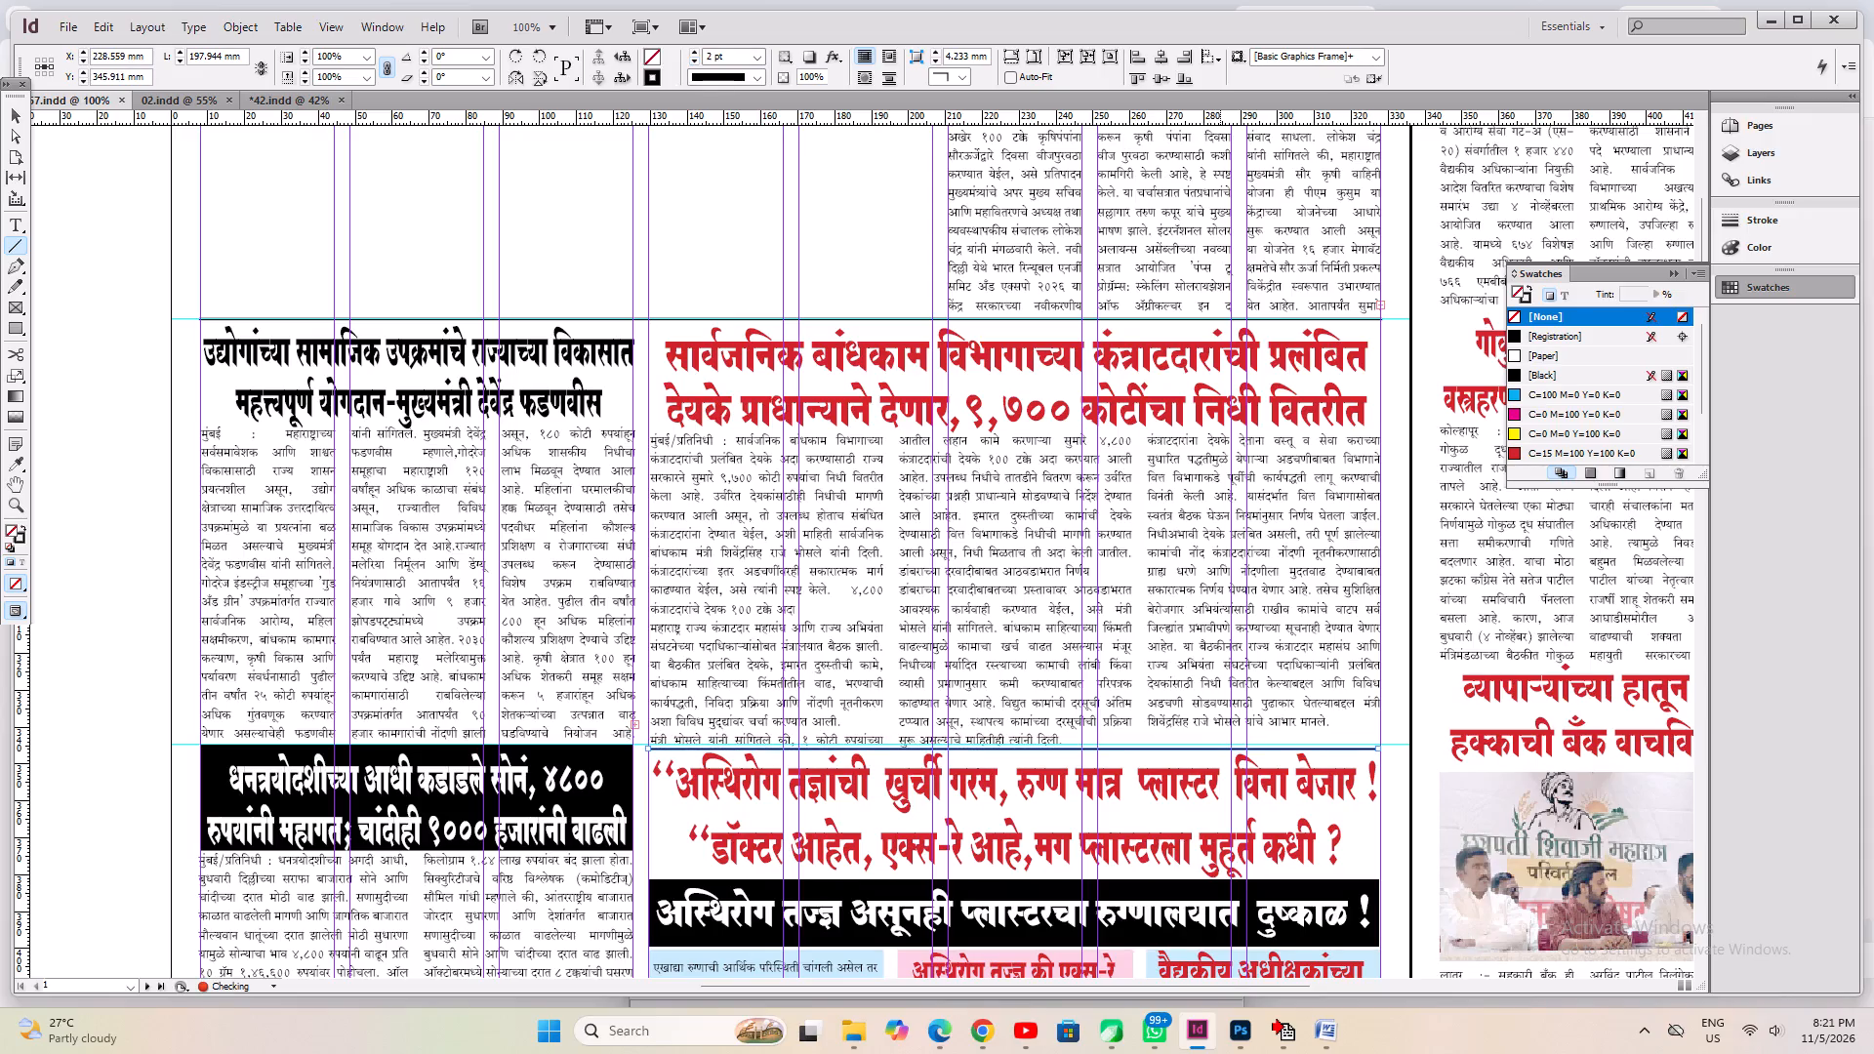
{"action": "key", "text": "ctrl+0"}
{"action": "key", "text": "ctrl+a"}
{"action": "key", "text": "ctrl+s"}
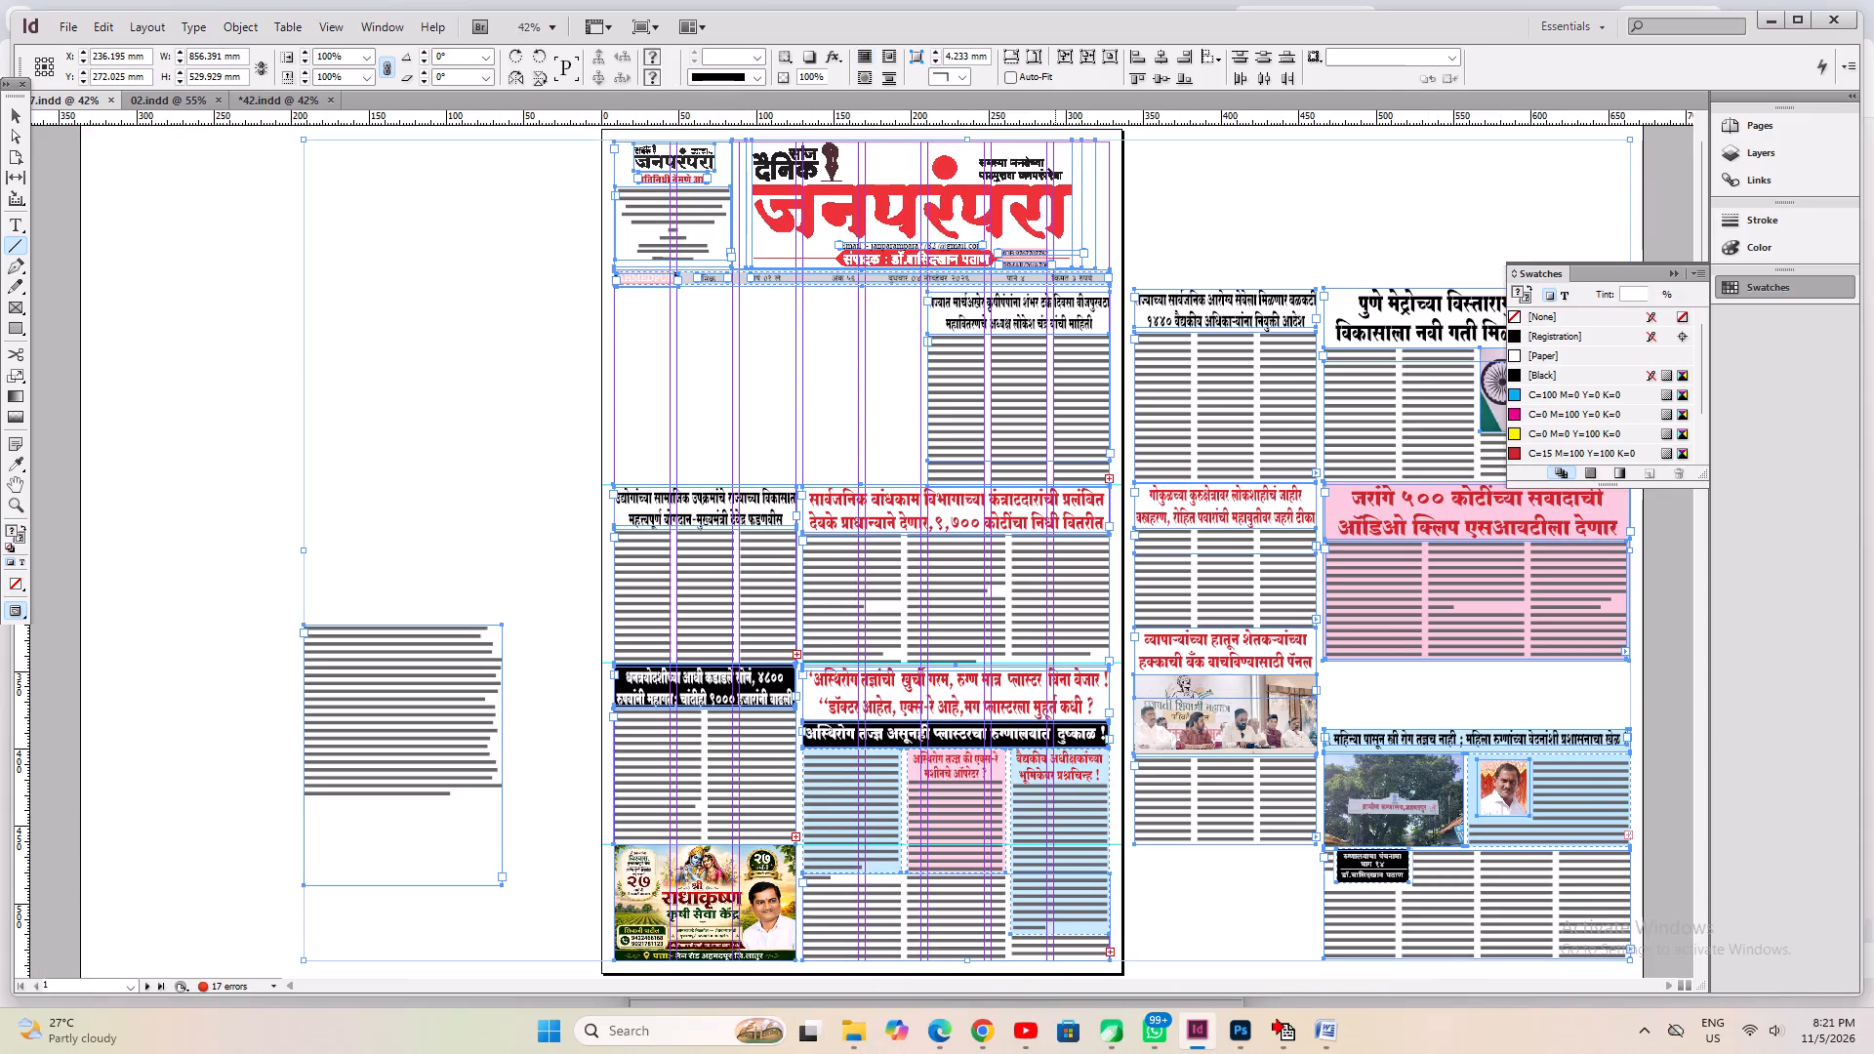
{"action": "key", "text": "ctrl+s"}
Switch to Chrome, search Google for "mahasamvad in" in a new tab and open the Mahasamvad website.
{"action": "double_click", "coordinate": [971, 1032]}
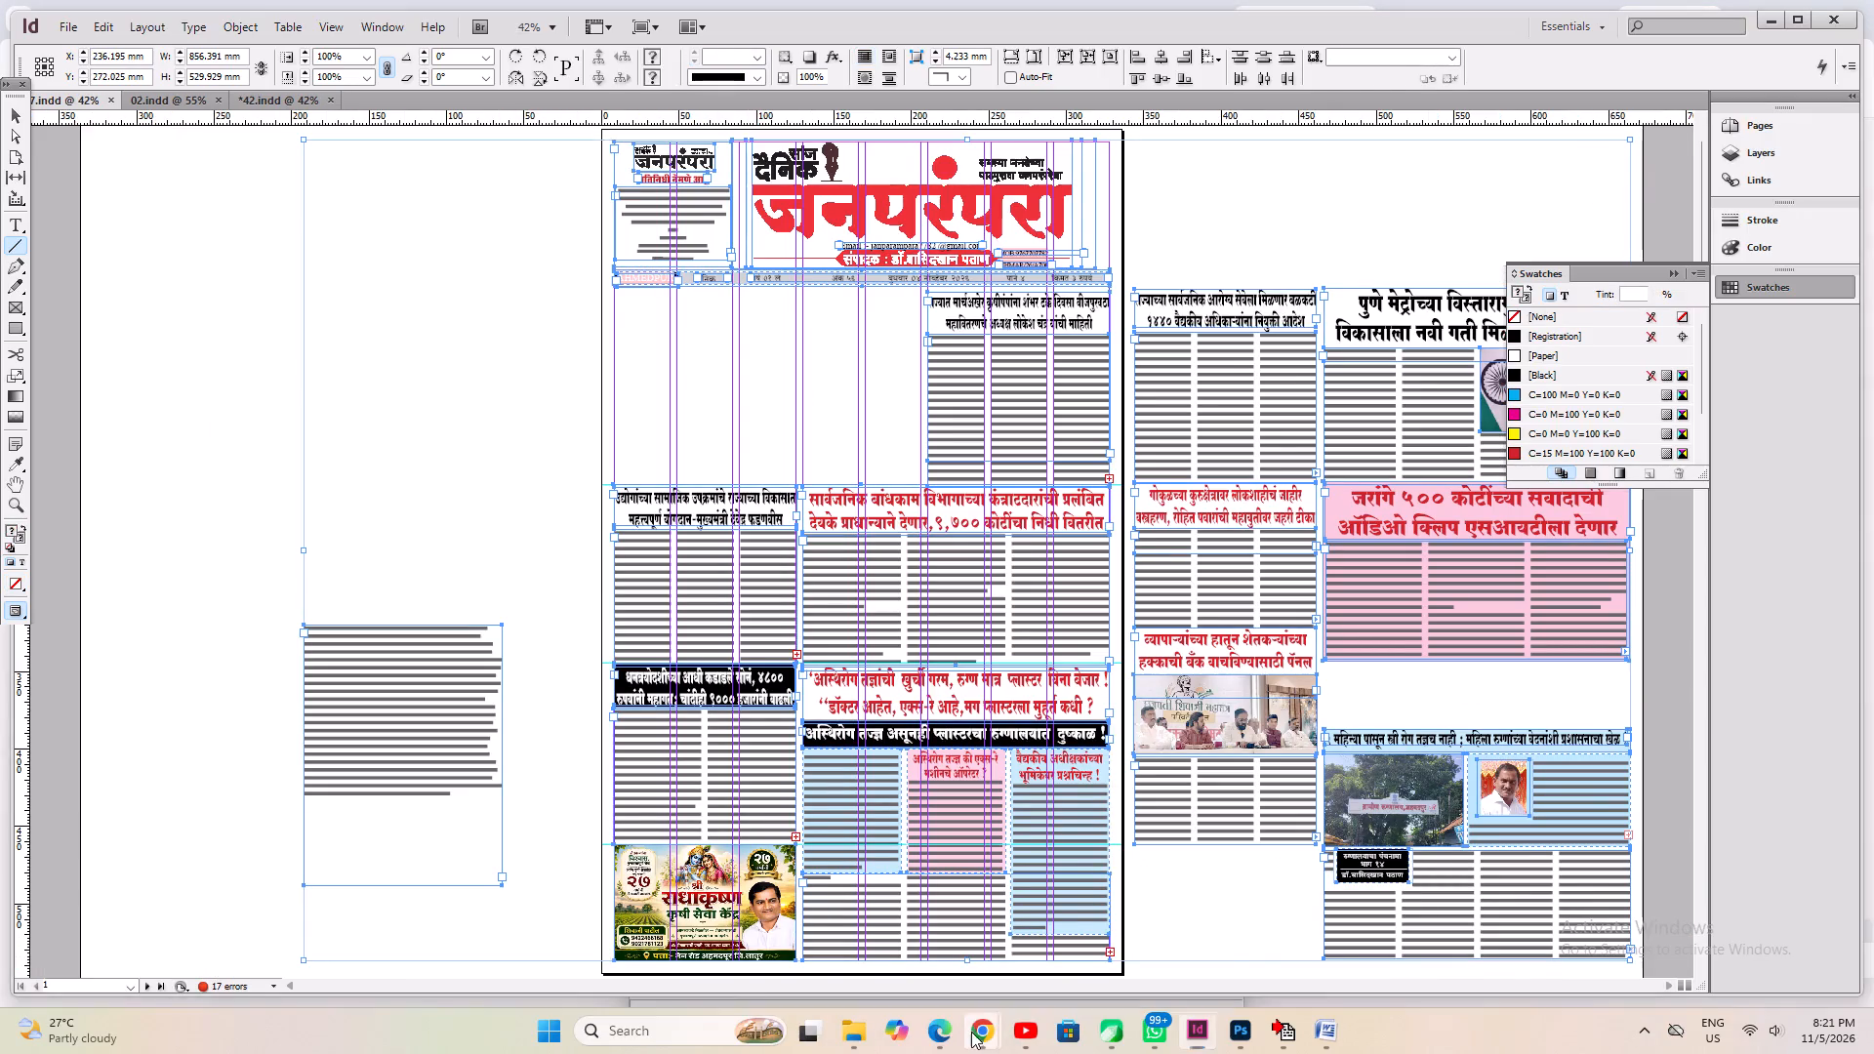
{"action": "left_click", "coordinate": [858, 950]}
{"action": "left_click", "coordinate": [1495, 33]}
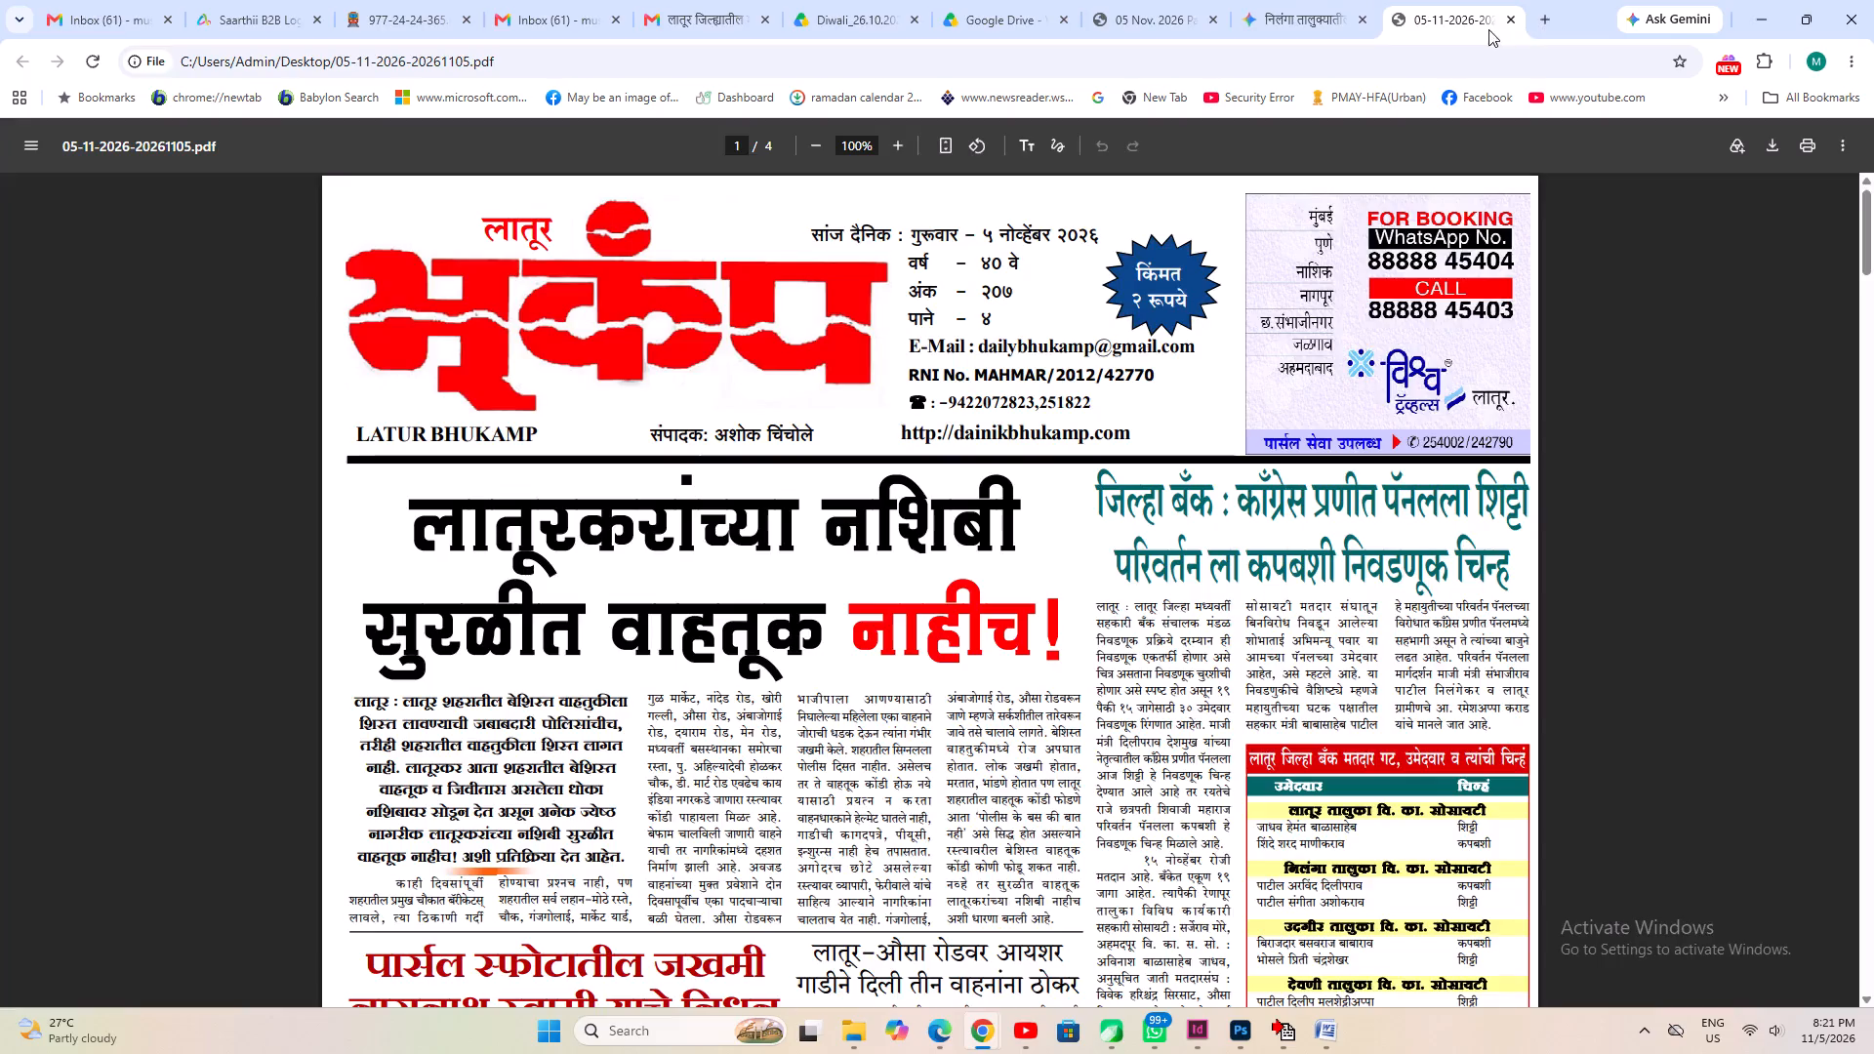
{"action": "left_click", "coordinate": [1539, 20]}
{"action": "type", "text": "GO"}
{"action": "key", "text": "g"}
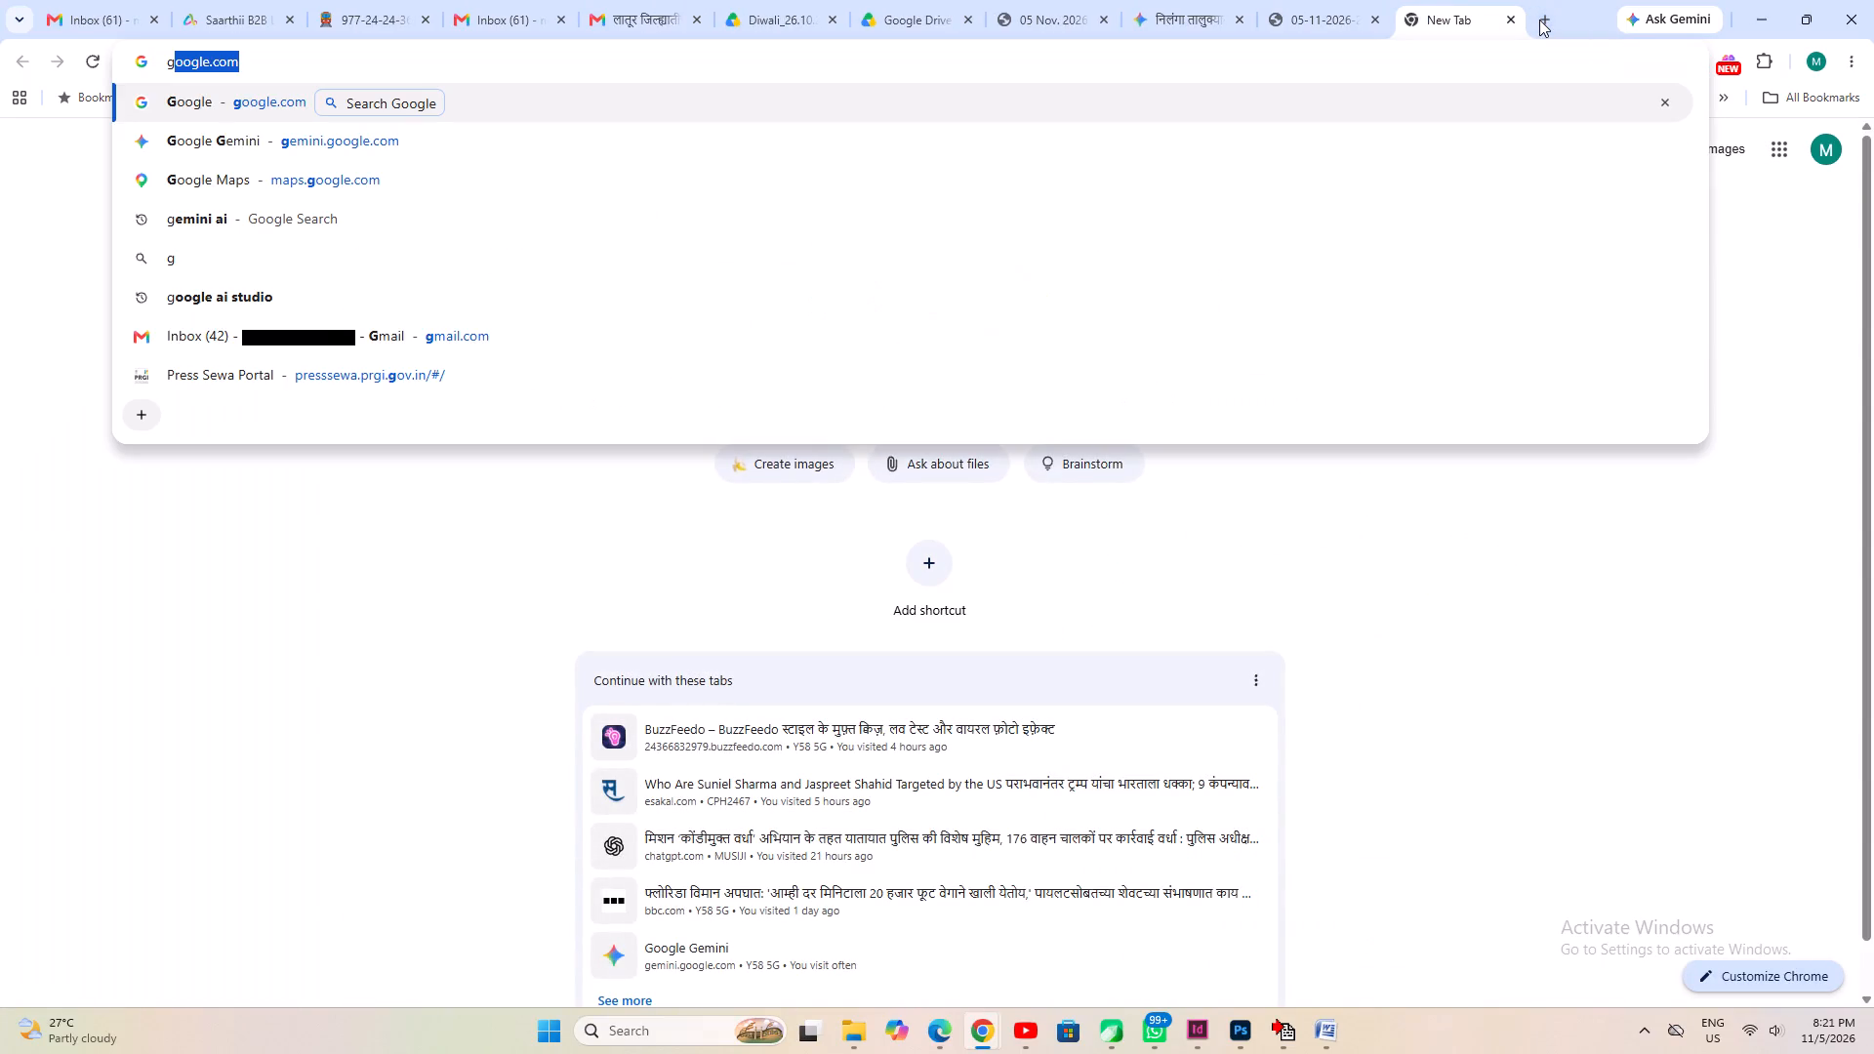
{"action": "key", "text": "Return"}
{"action": "type", "text": "ma"}
{"action": "type", "text": "hasav"}
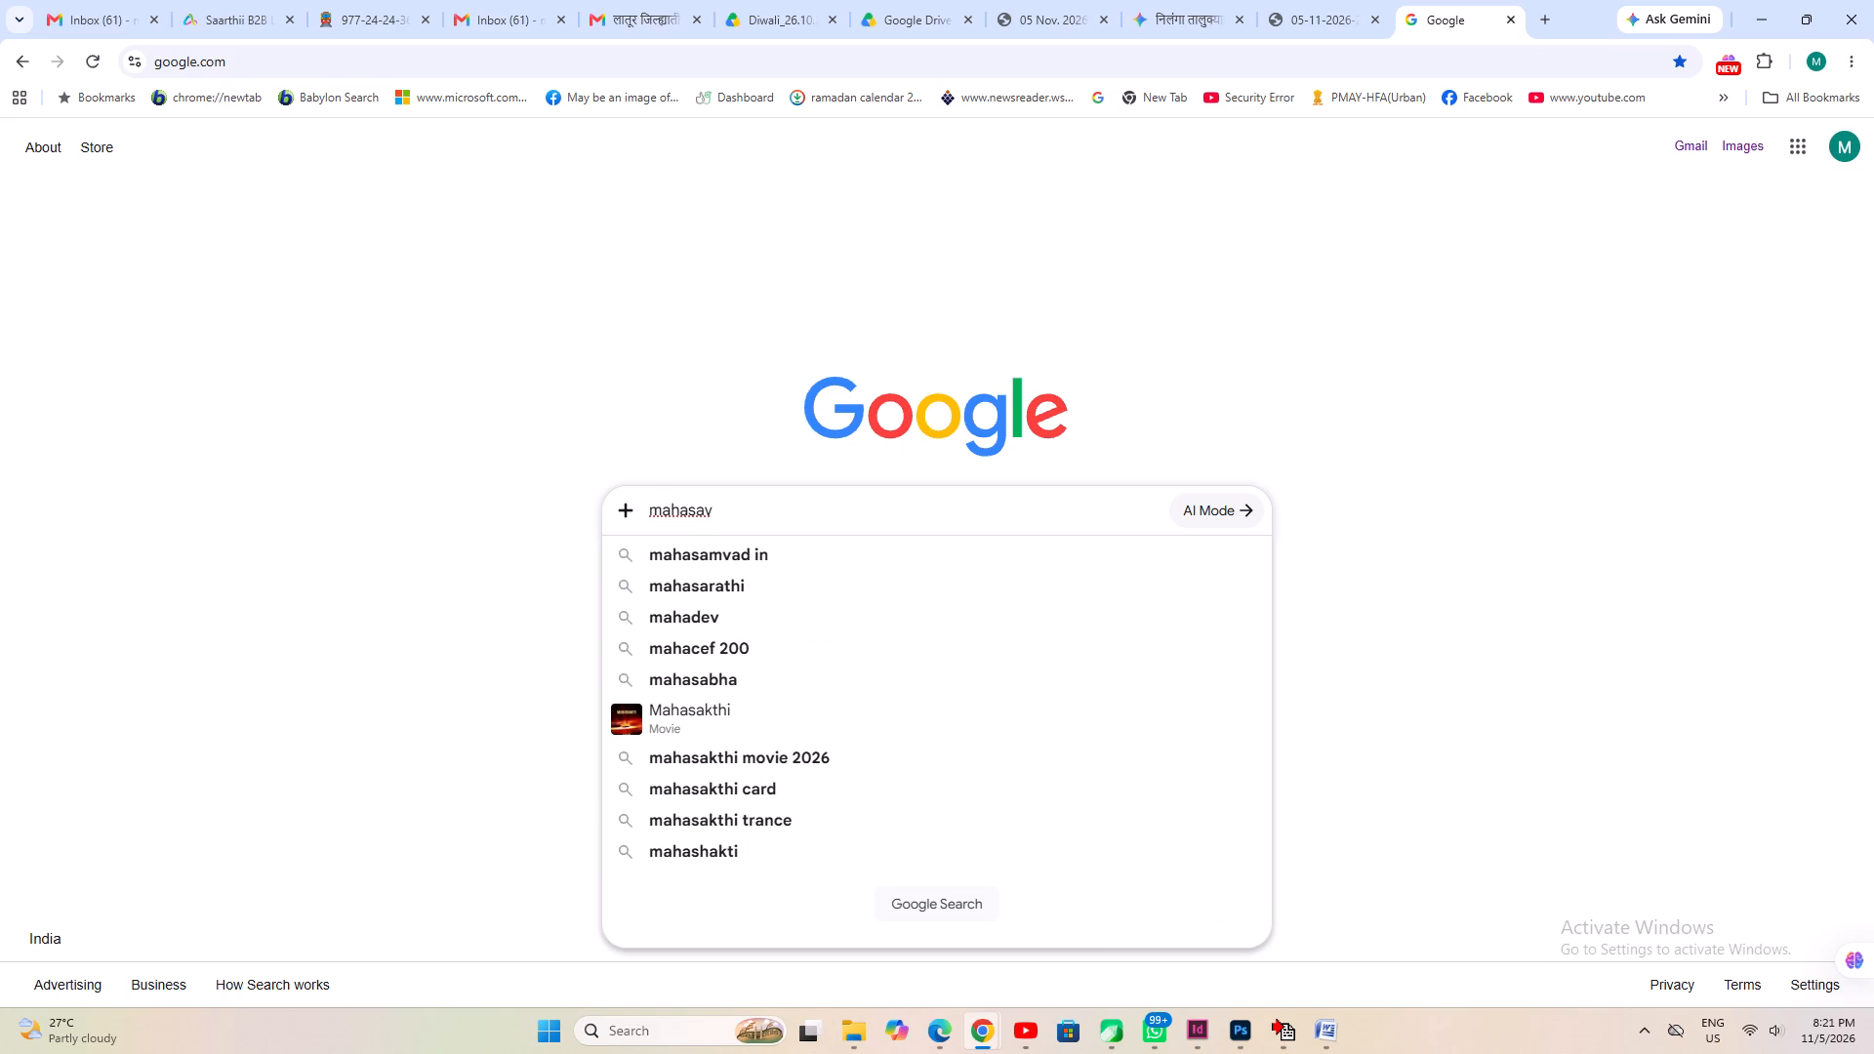
{"action": "key", "text": "Down"}
{"action": "key", "text": "Return"}
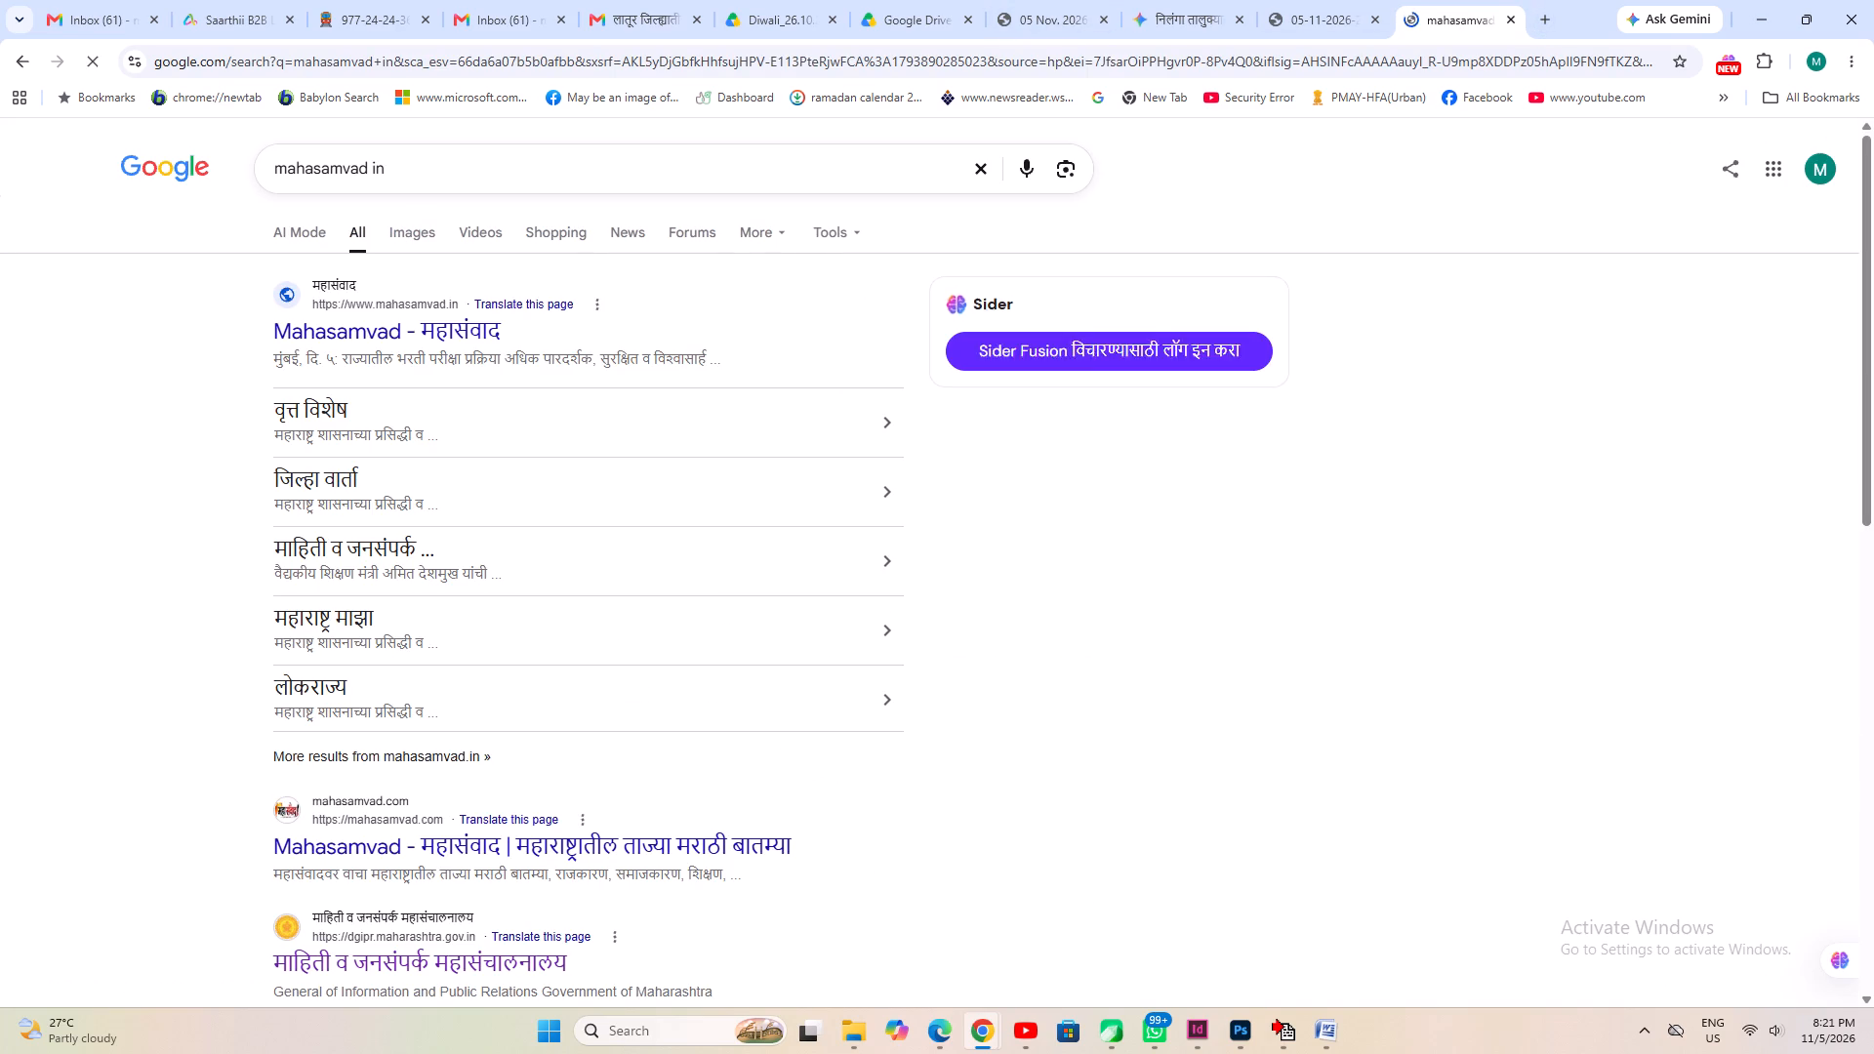
{"action": "left_click", "coordinate": [359, 334]}
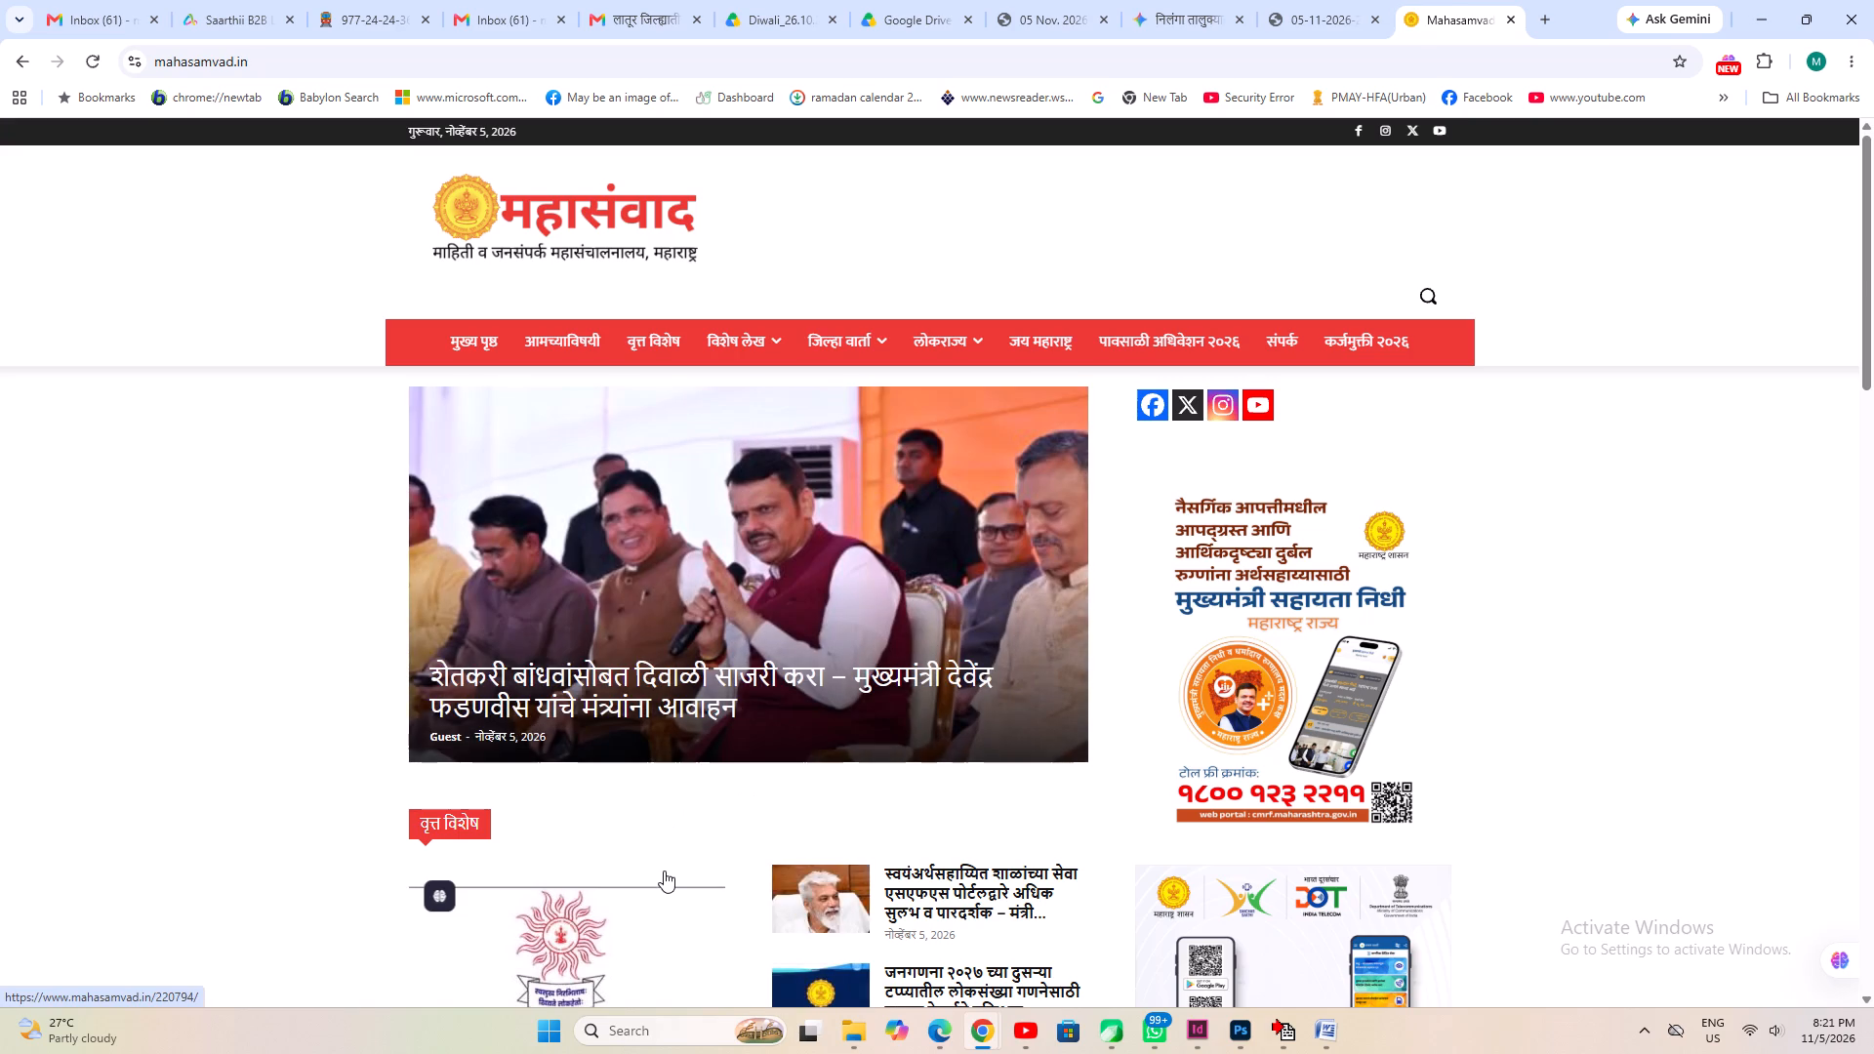
Open the lead story on the Mahasamvad home page about celebrating Diwali with farmers.
{"action": "scroll", "coordinate": [657, 579], "scroll_direction": "down", "scroll_amount": 3}
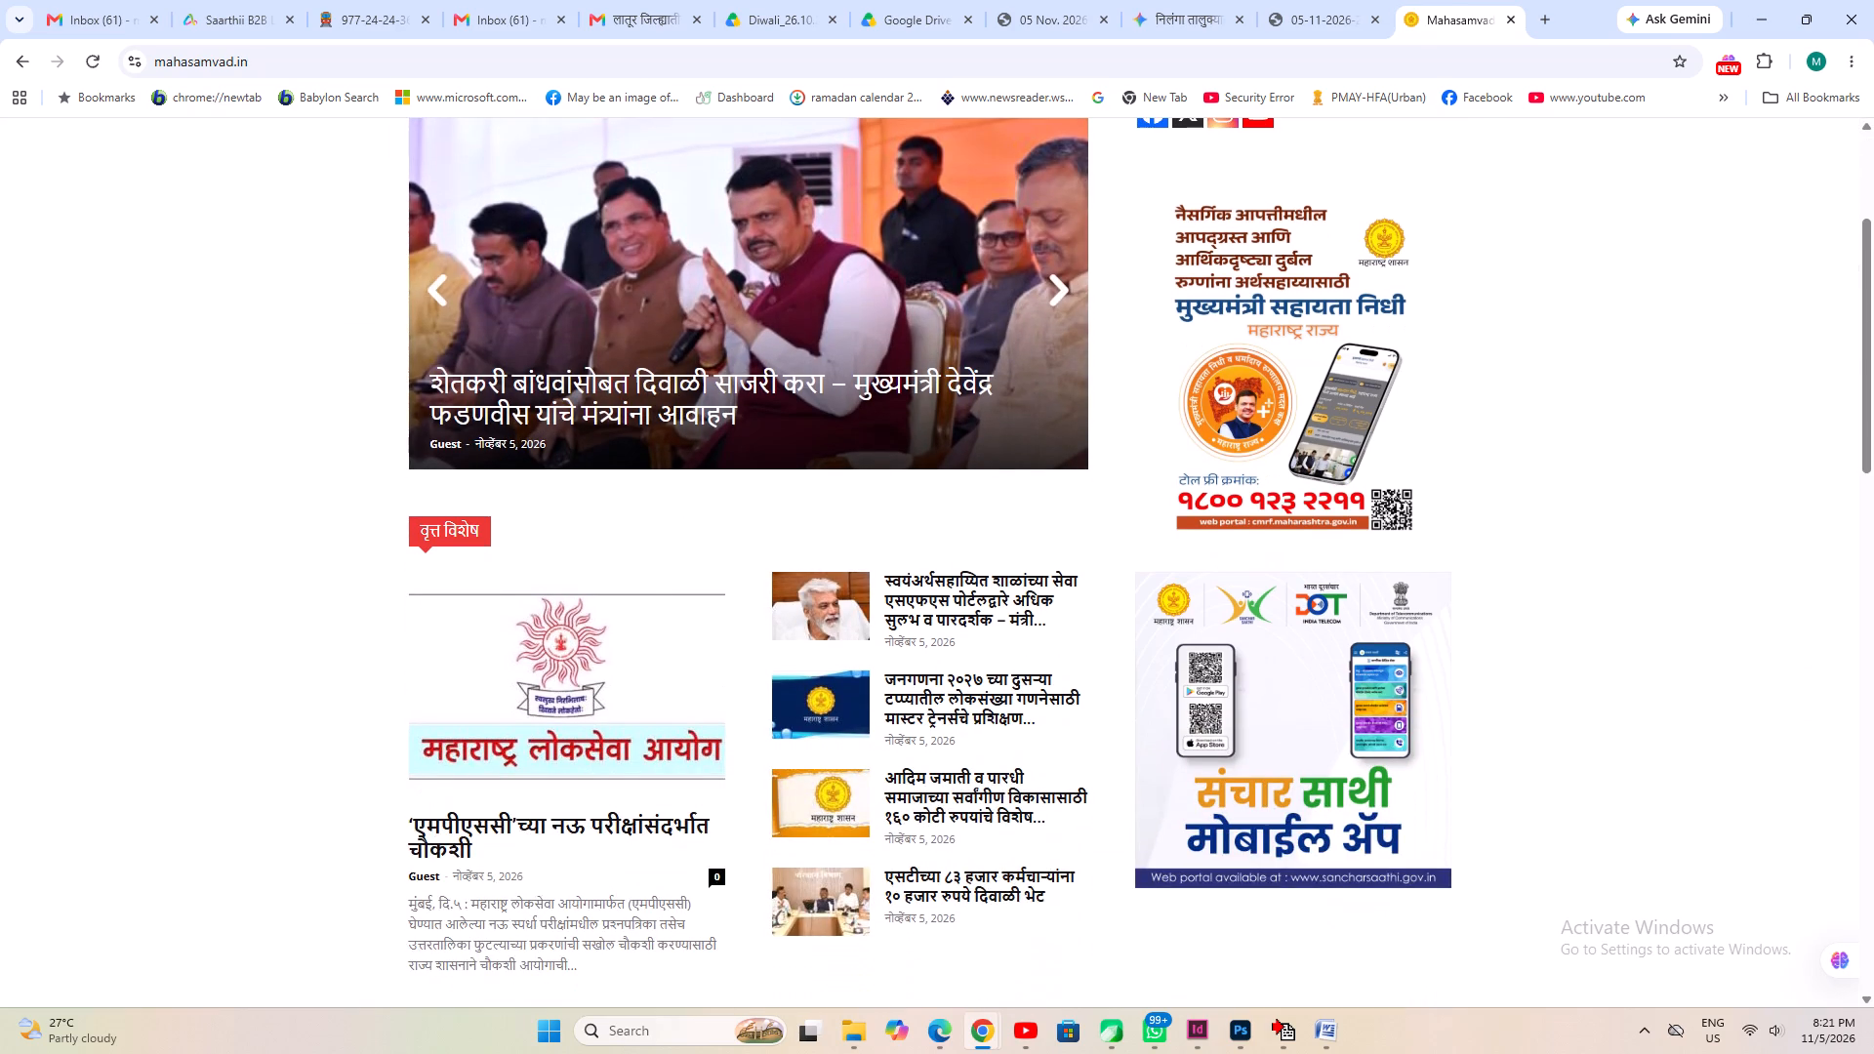
{"action": "scroll", "coordinate": [652, 585], "scroll_direction": "up", "scroll_amount": 1}
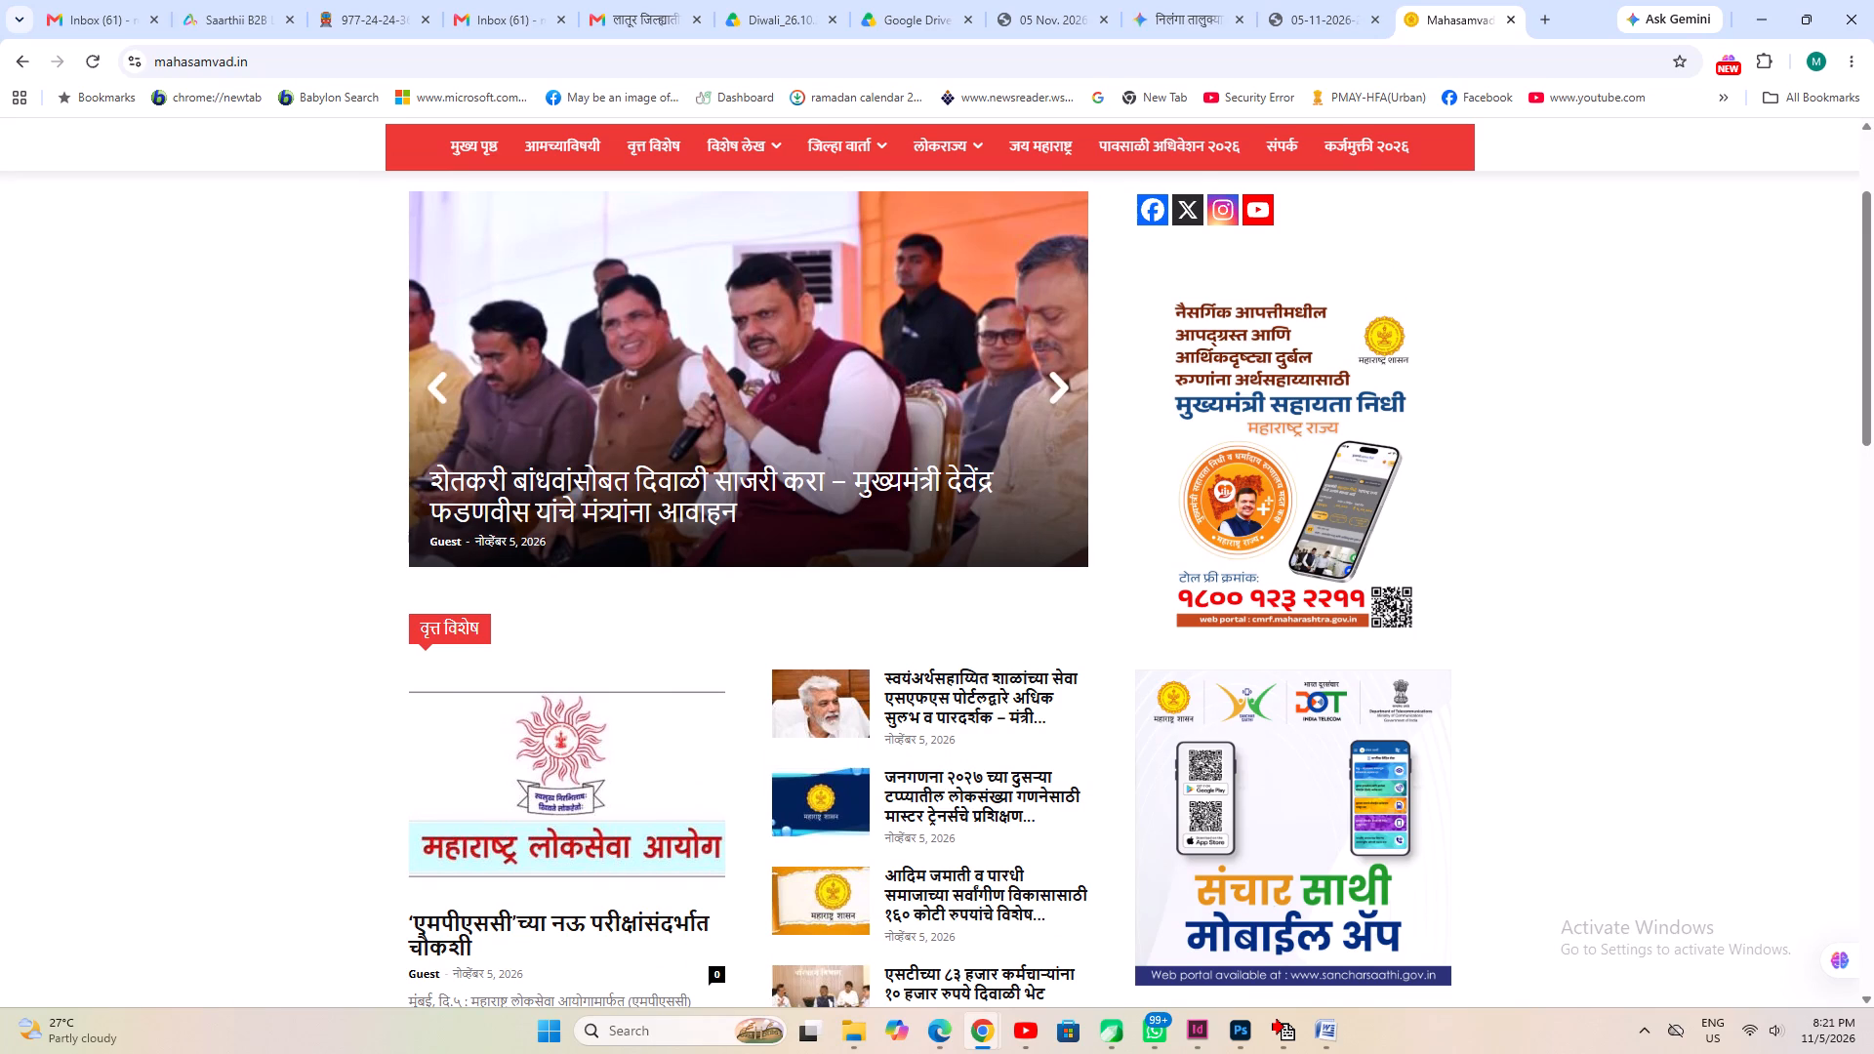
{"action": "left_click", "coordinate": [664, 484]}
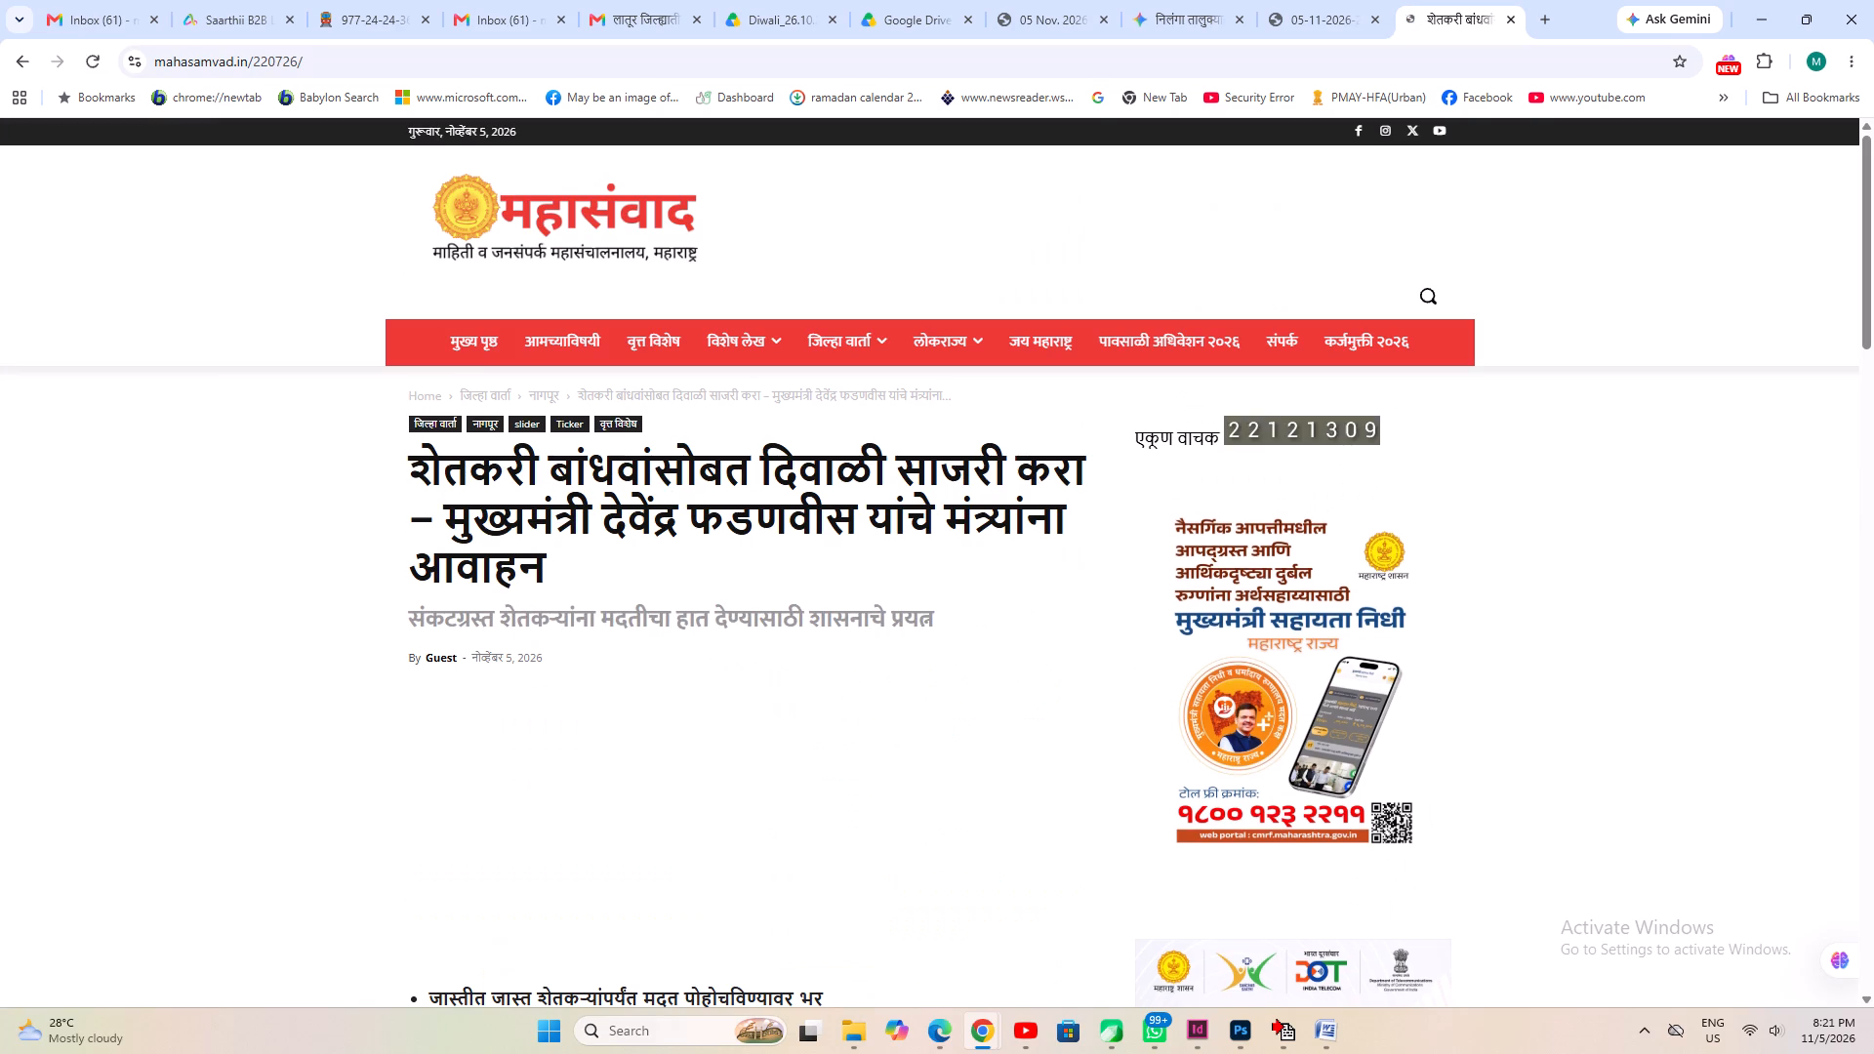
Look through the farmers' Diwali article and copy its full main headline.
{"action": "scroll", "coordinate": [672, 529], "scroll_direction": "down", "scroll_amount": 15}
{"action": "scroll", "coordinate": [705, 582], "scroll_direction": "down", "scroll_amount": 11}
{"action": "scroll", "coordinate": [550, 621], "scroll_direction": "up", "scroll_amount": 3}
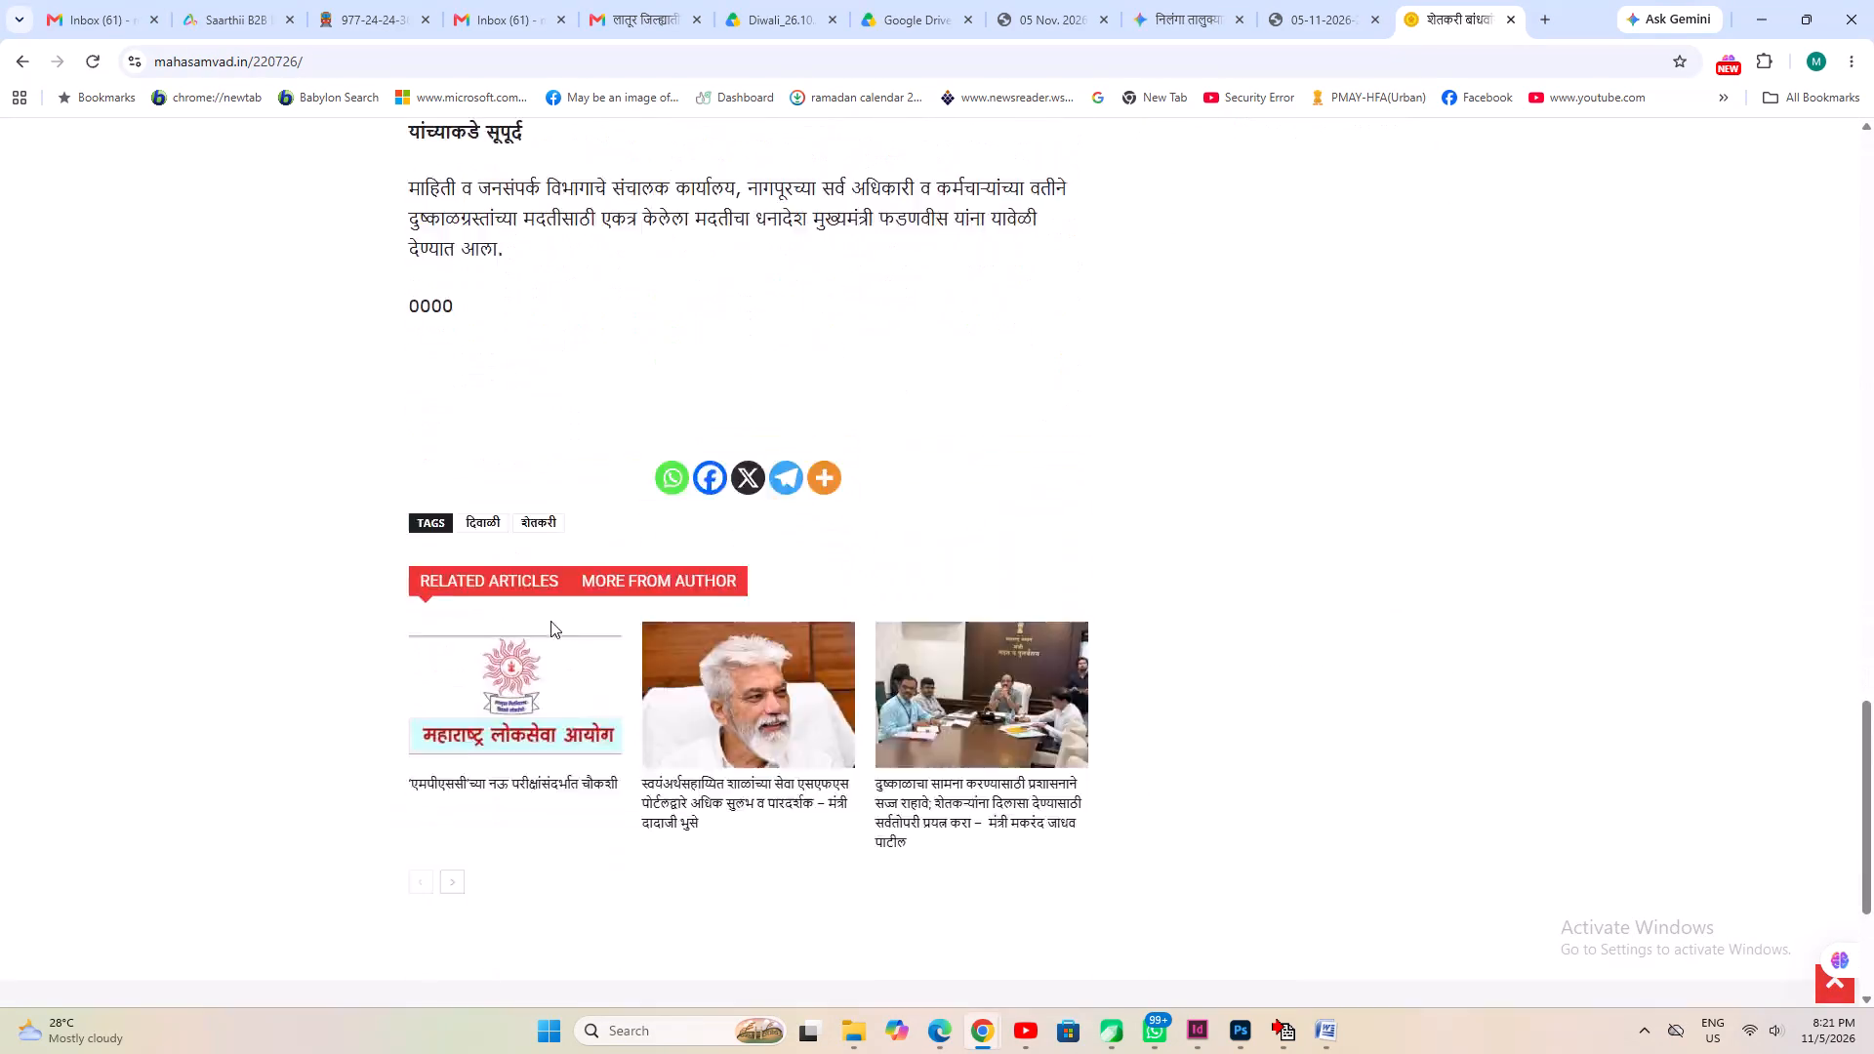
{"action": "scroll", "coordinate": [550, 621], "scroll_direction": "up", "scroll_amount": 19}
{"action": "scroll", "coordinate": [584, 620], "scroll_direction": "up", "scroll_amount": 3}
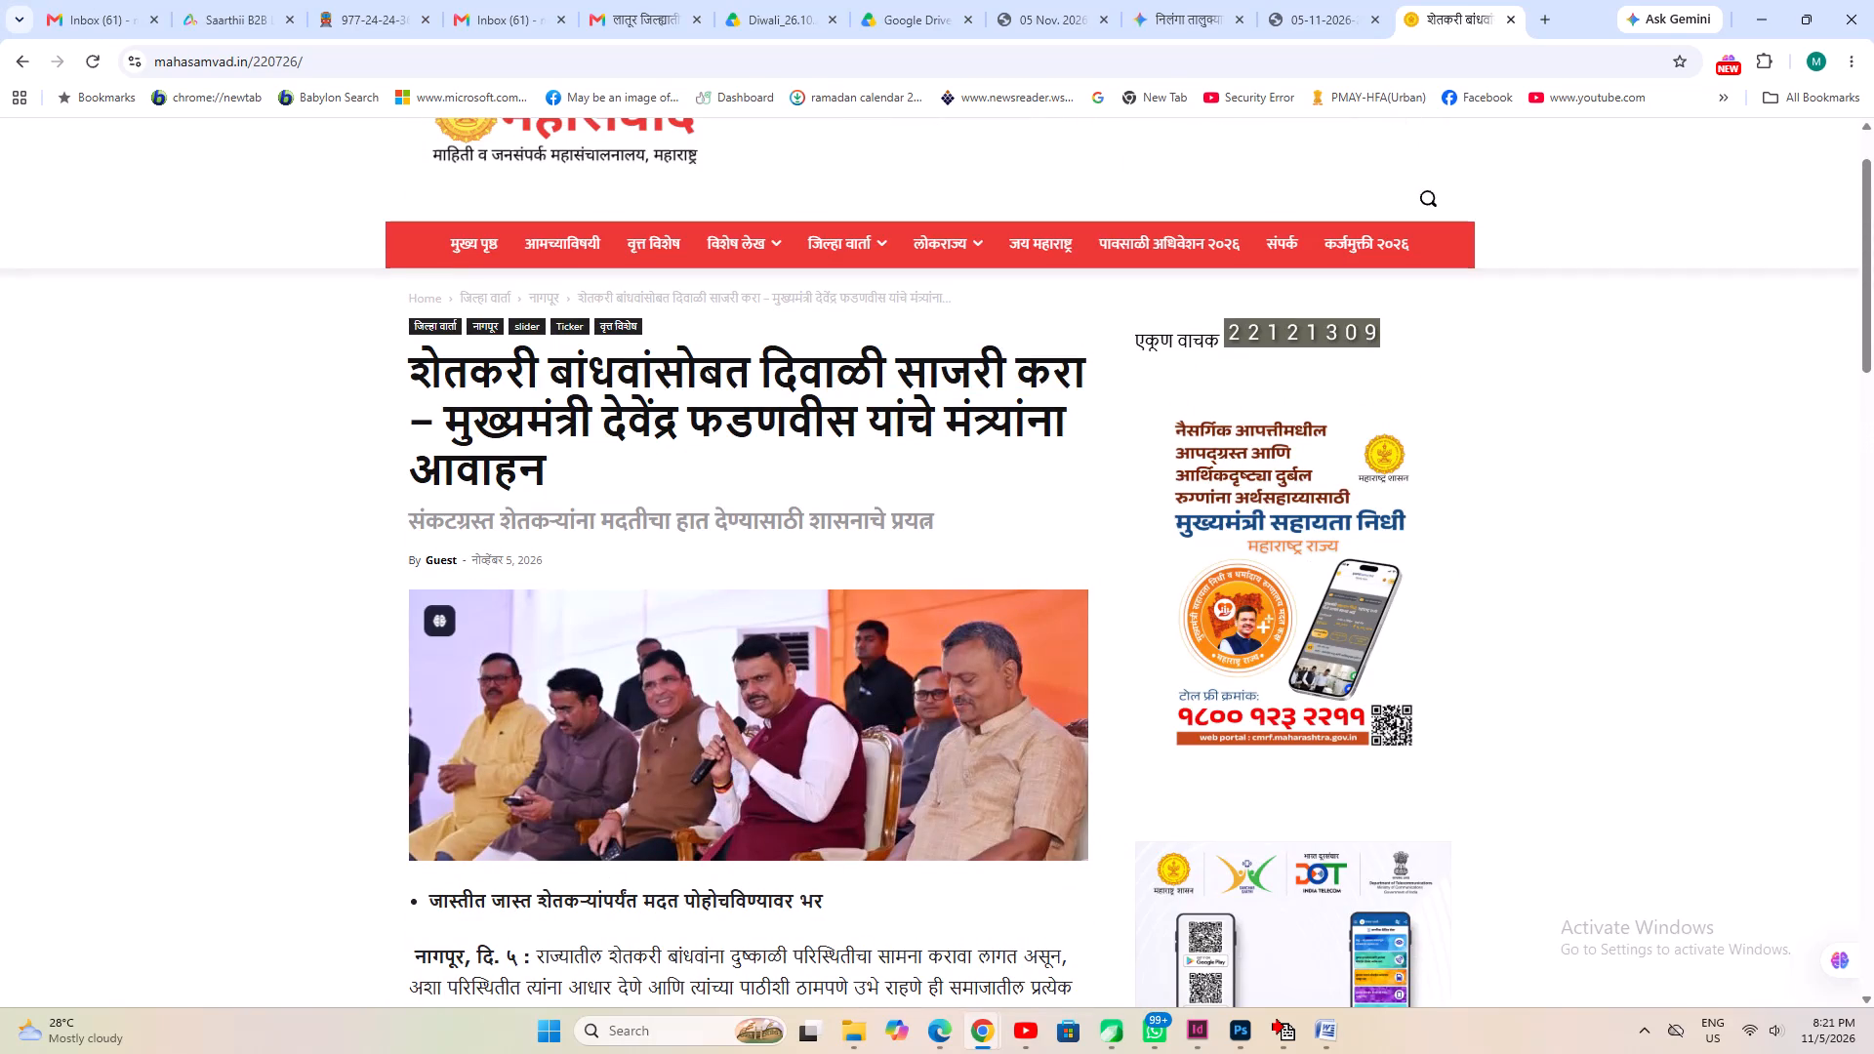
{"action": "left_click_drag", "start_coordinate": [395, 370], "coordinate": [693, 486]}
{"action": "right_click", "coordinate": [695, 396]}
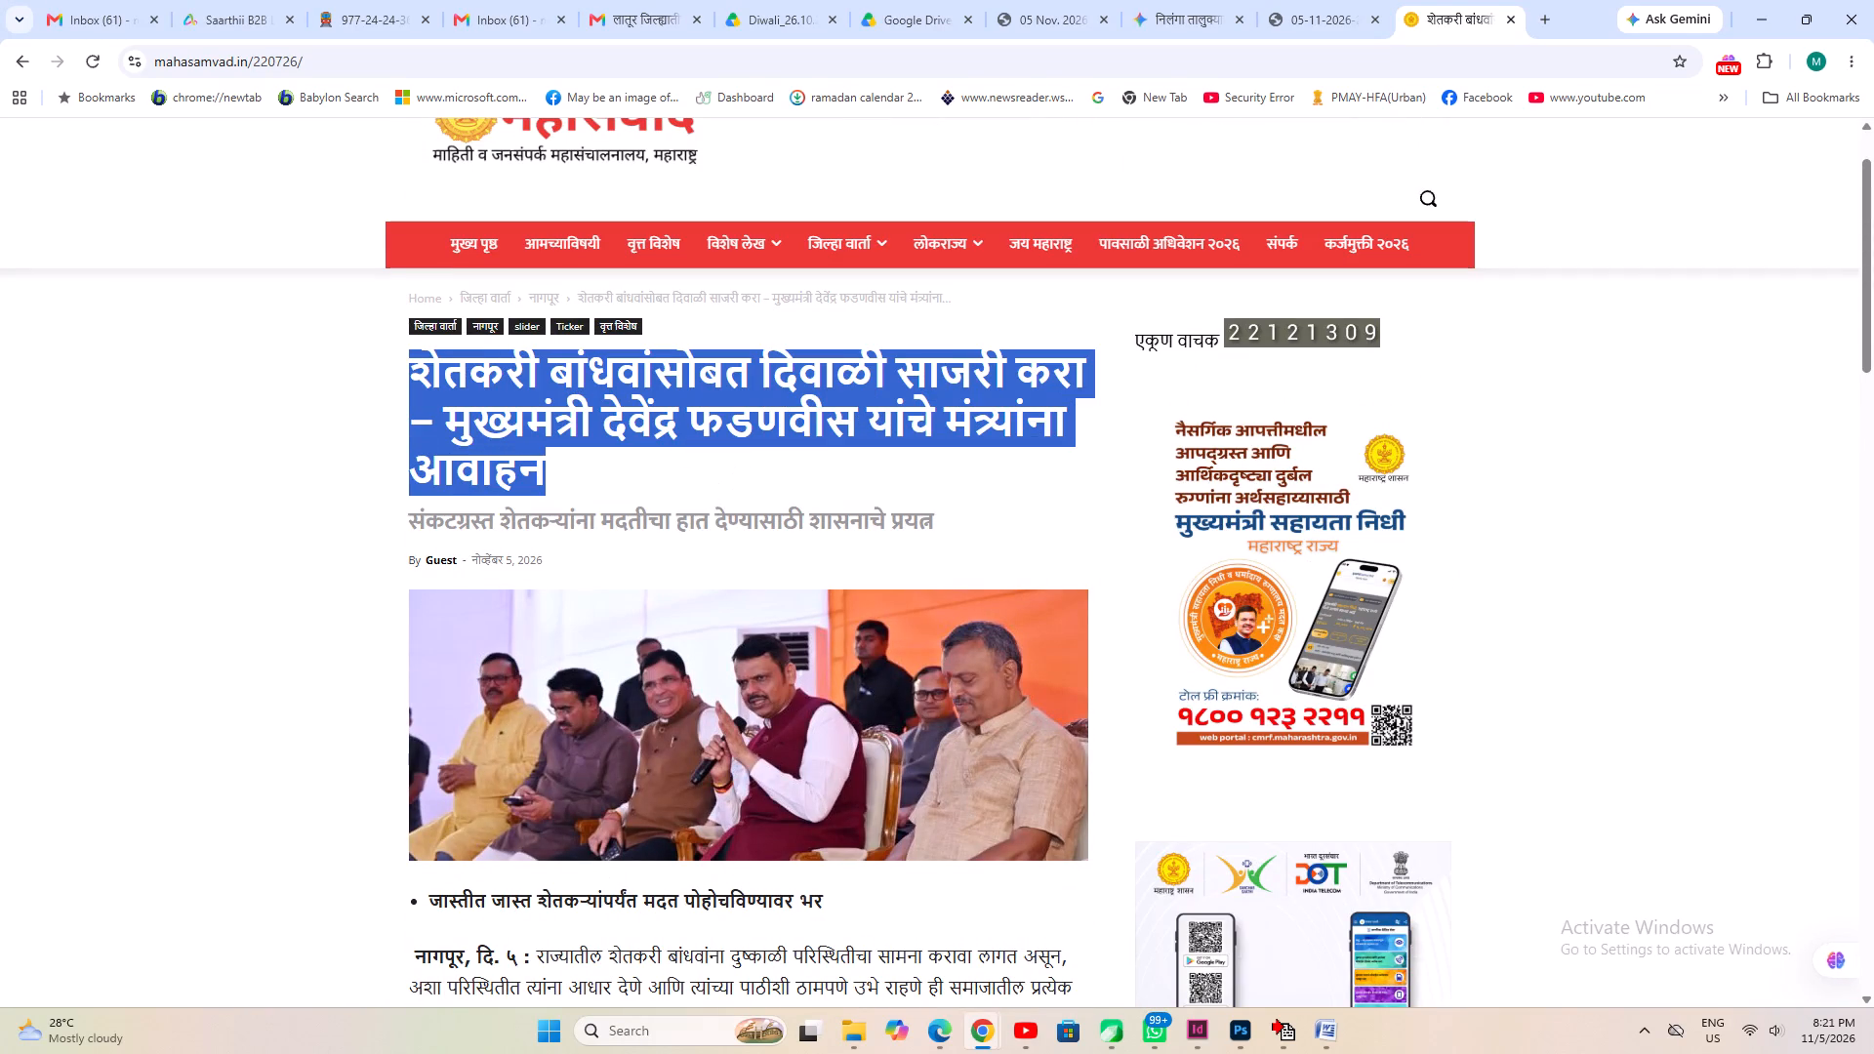
{"action": "left_click", "coordinate": [733, 420]}
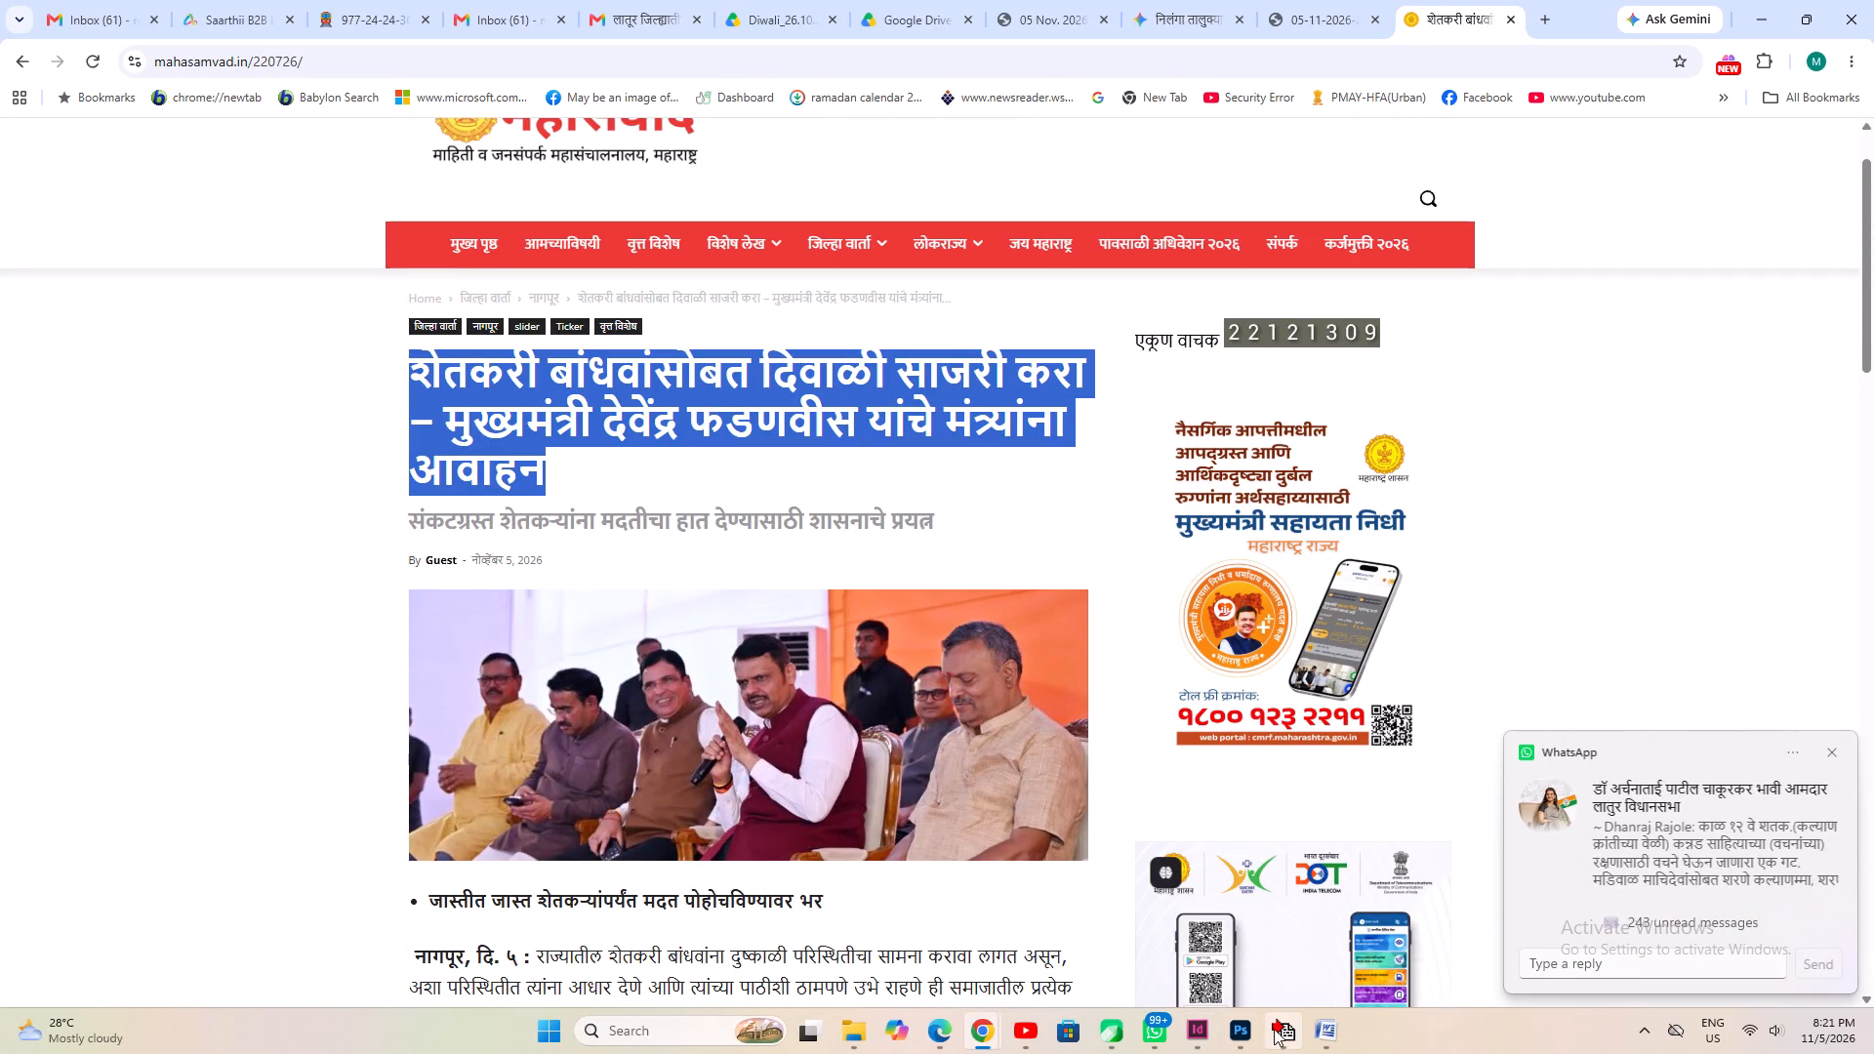
In Exchange Utility, convert the copied headline from Unicode to Shree-Lipi 7.0, overwriting the existing Untitled.txt.
{"action": "left_click", "coordinate": [1275, 1035]}
{"action": "left_click", "coordinate": [1145, 984]}
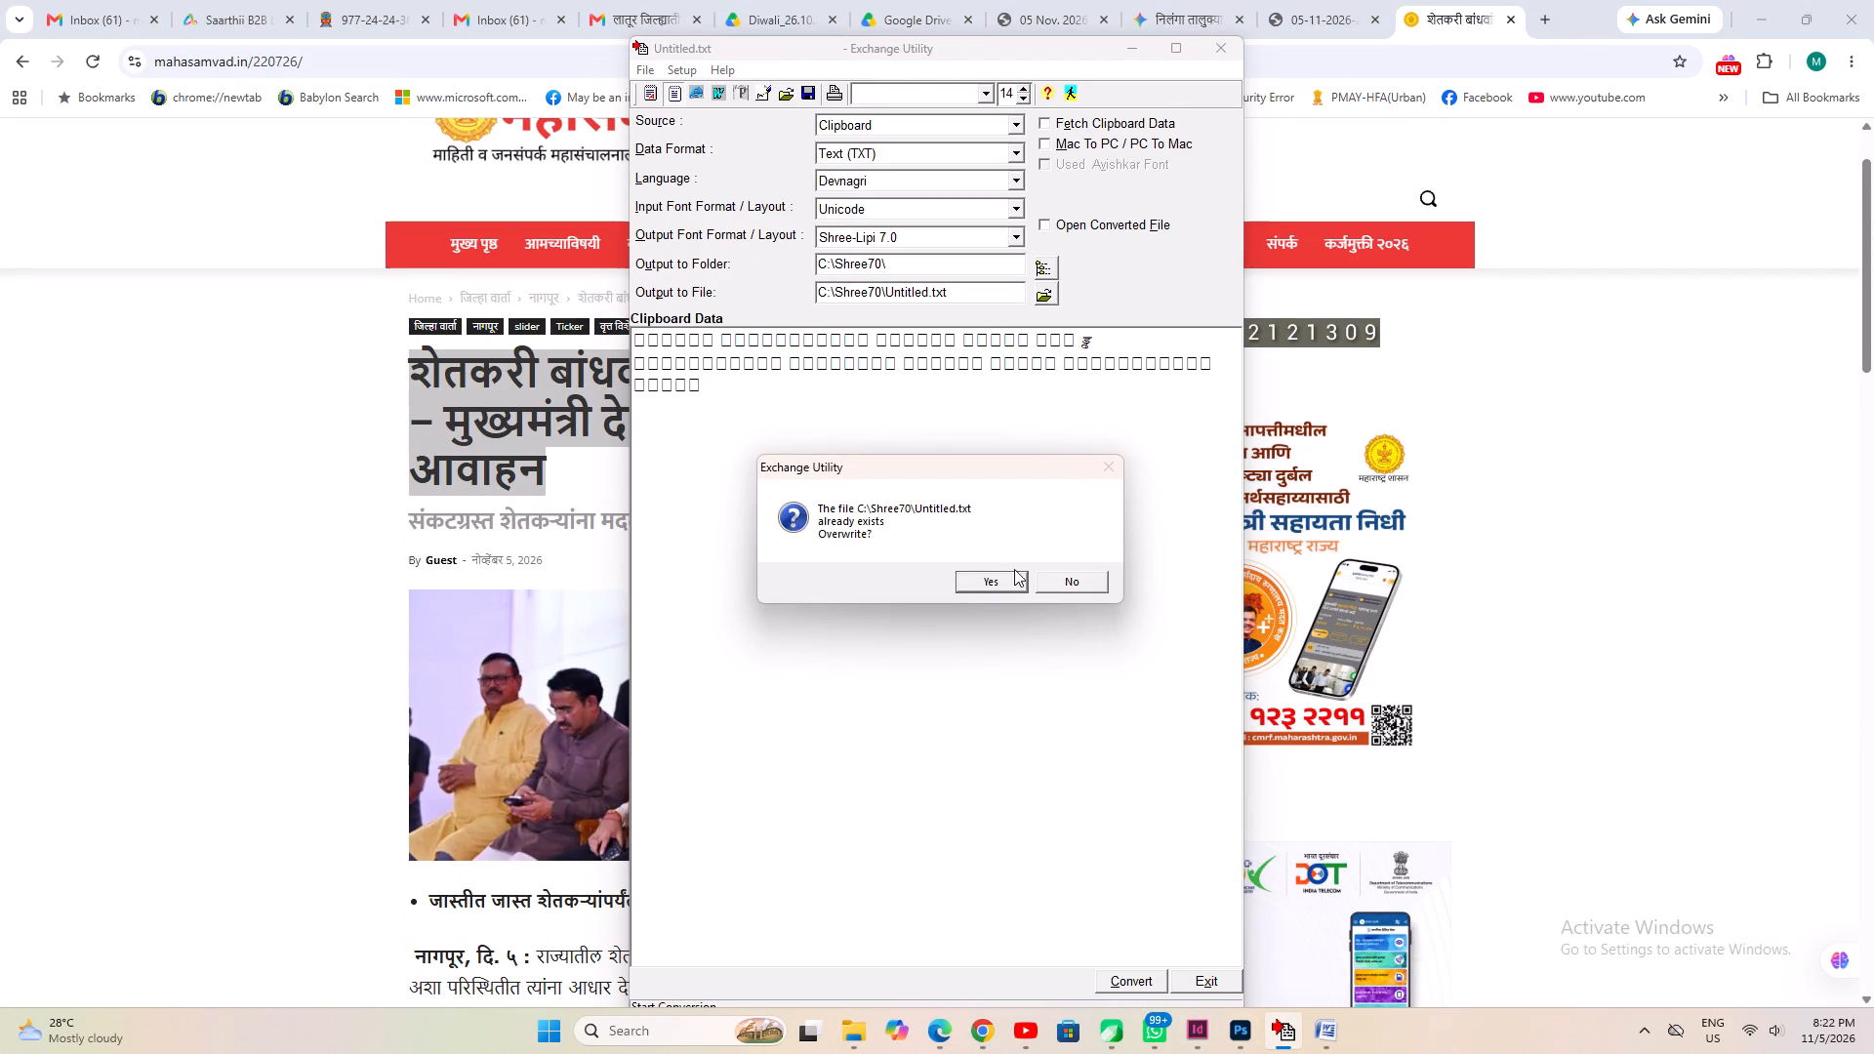
{"action": "left_click", "coordinate": [1014, 569]}
{"action": "left_click", "coordinate": [999, 576]}
{"action": "left_click", "coordinate": [1081, 576]}
Switch to InDesign and duplicate the contractors' article headline frame into the empty space below the masthead on page 1.
{"action": "left_click", "coordinate": [1199, 1036]}
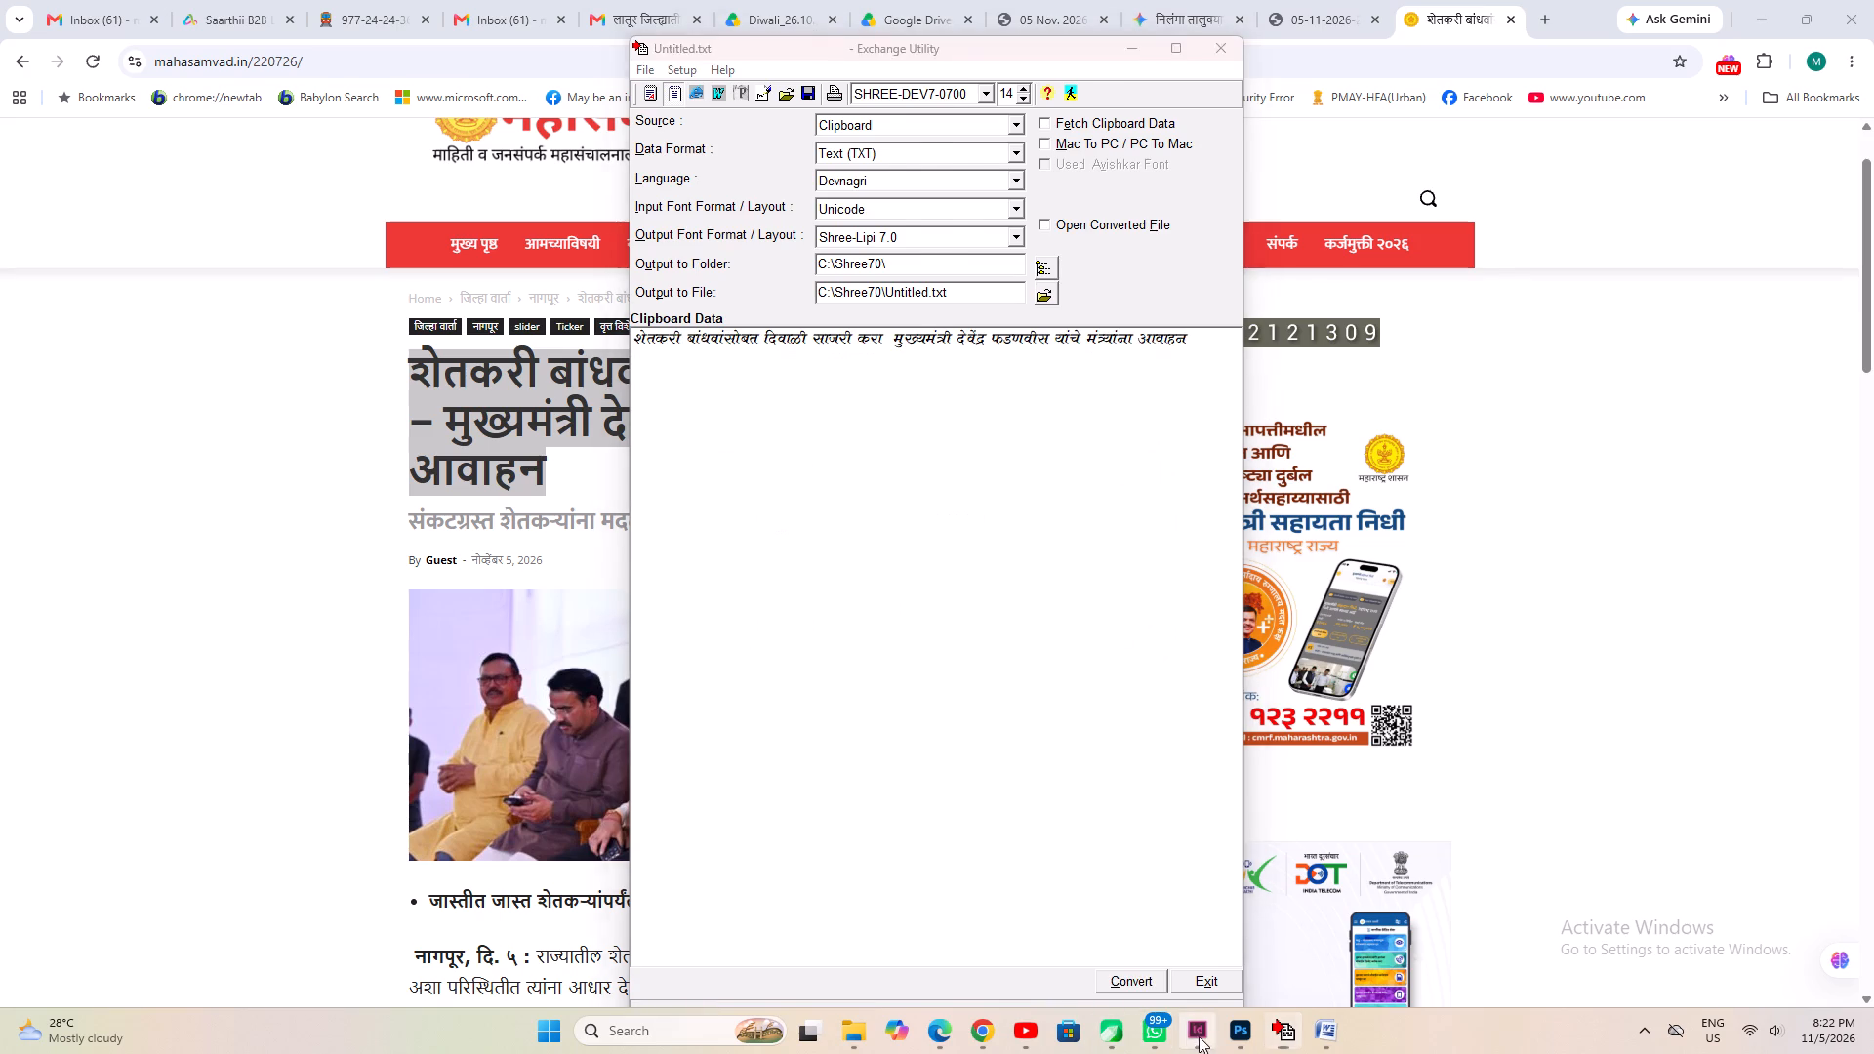
{"action": "left_click", "coordinate": [436, 168]}
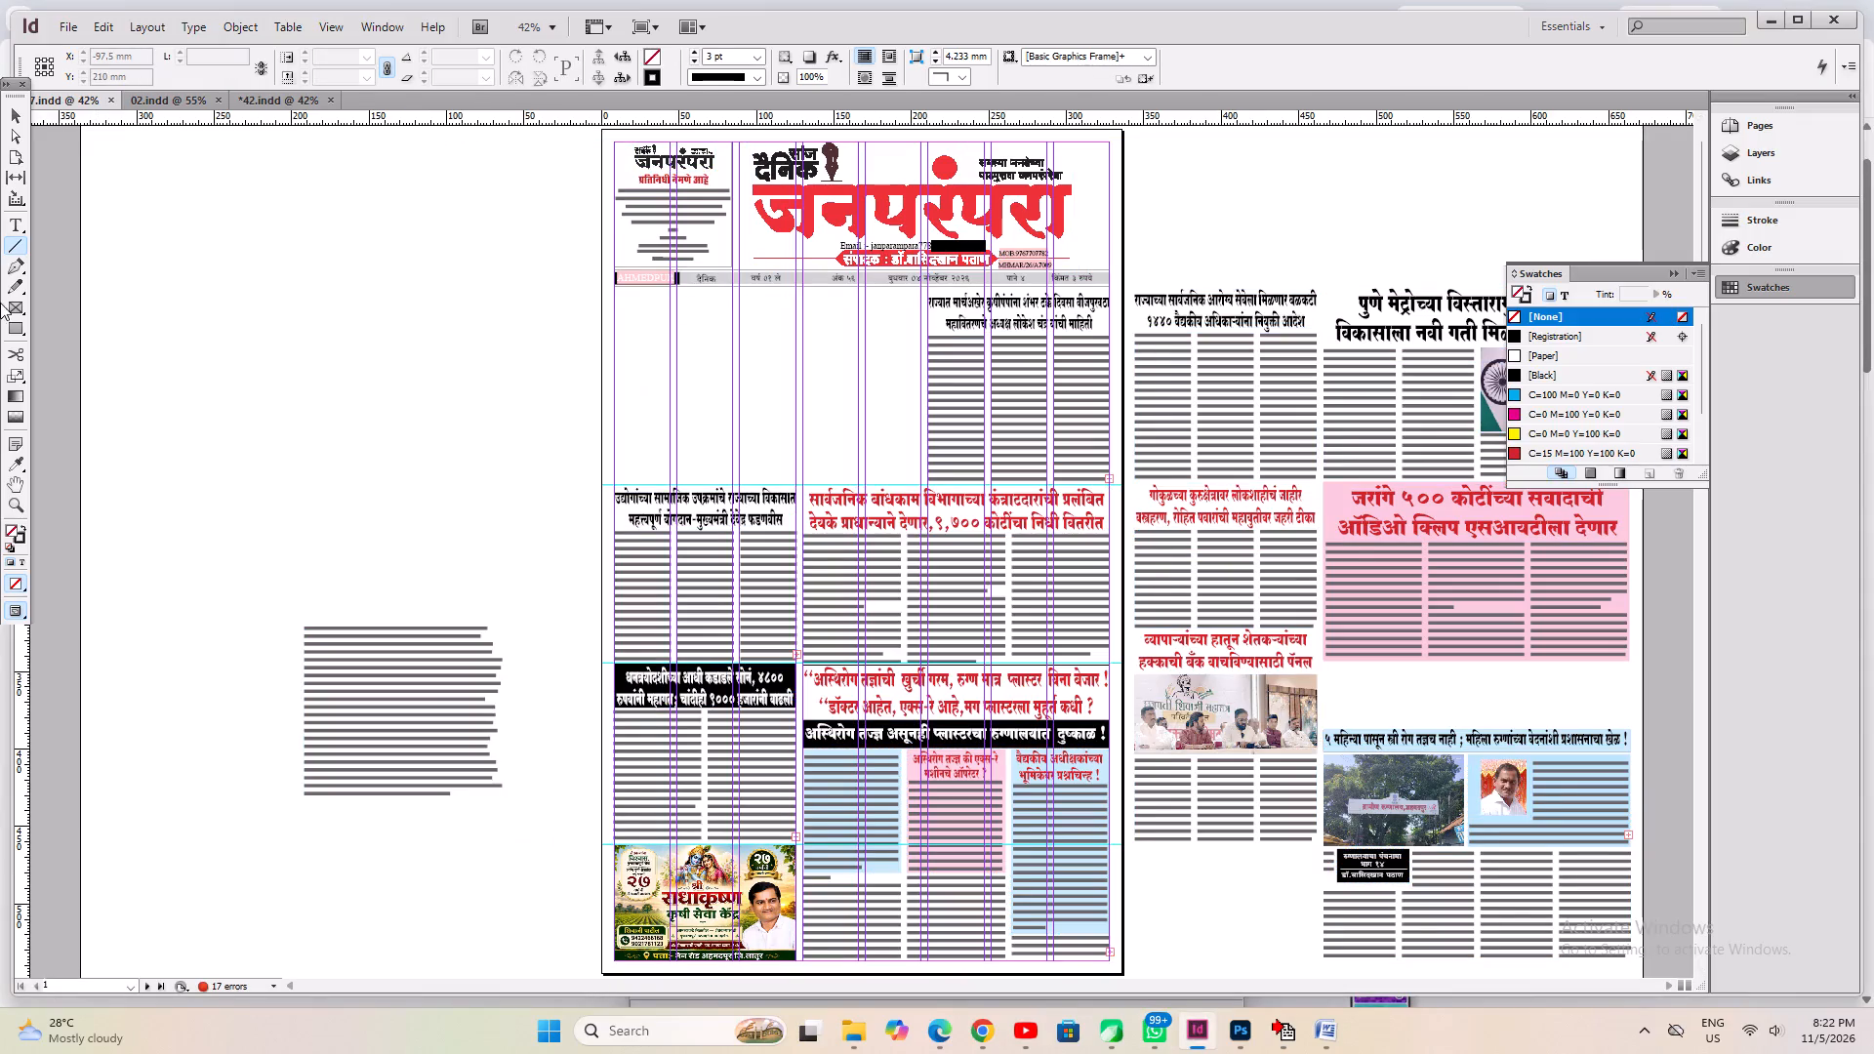
{"action": "left_click", "coordinate": [17, 113]}
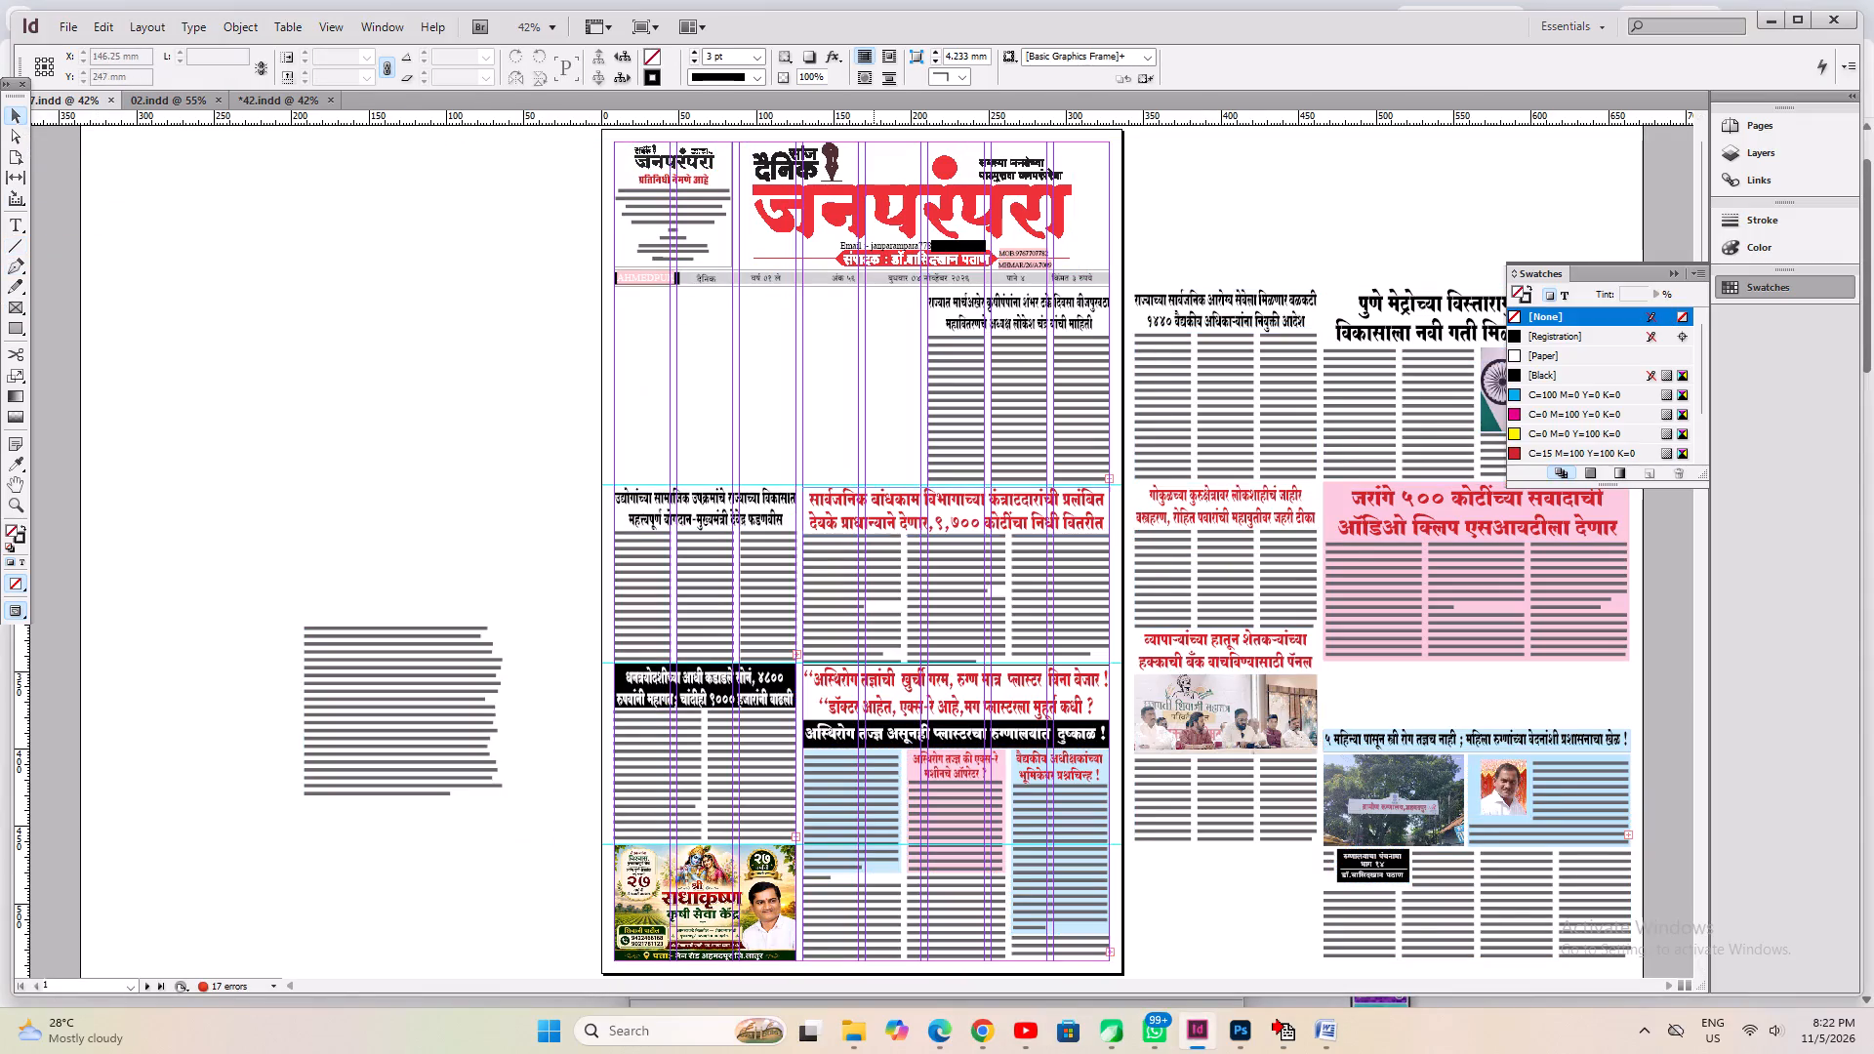
{"action": "left_click", "coordinate": [878, 520]}
{"action": "left_click_drag", "start_coordinate": [989, 514], "coordinate": [804, 320], "text": "alt"}
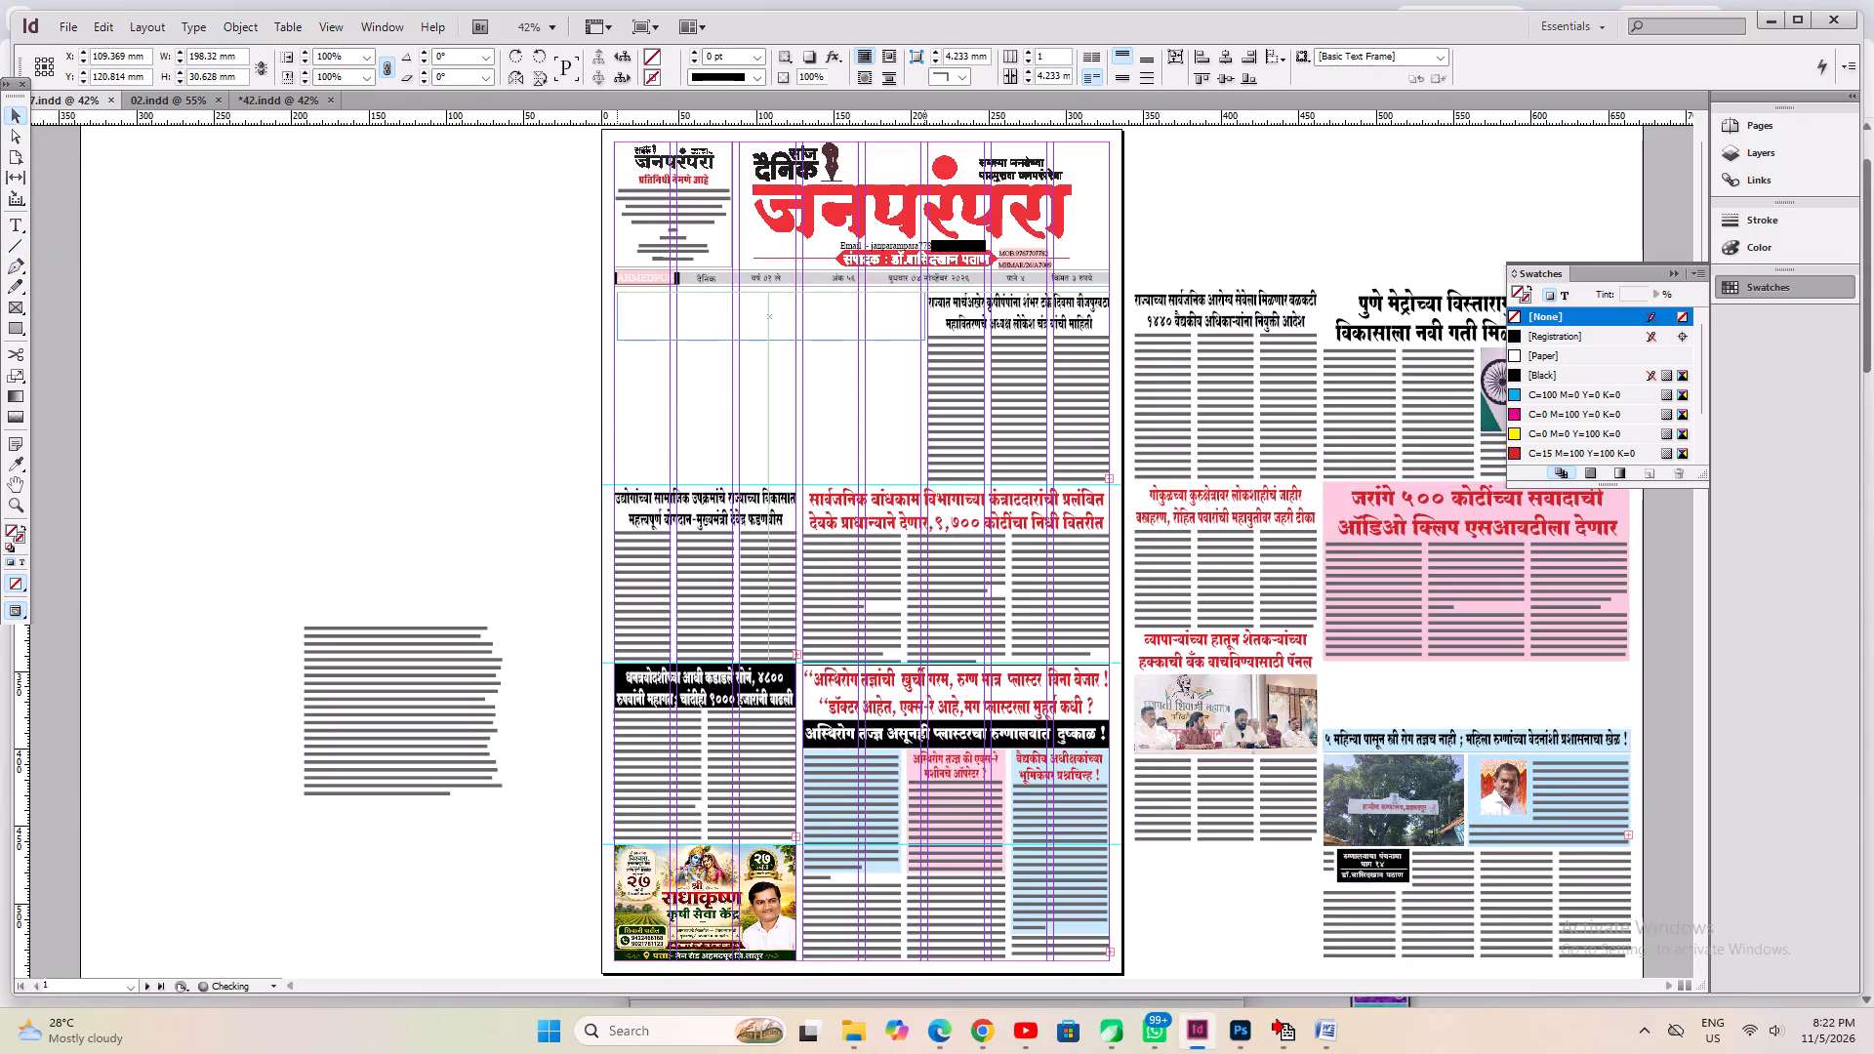
Align the duplicate red contractors' headline with the left margin in the empty area just beneath page 1's date strip.
{"action": "left_click_drag", "start_coordinate": [804, 320], "coordinate": [801, 321], "text": "alt"}
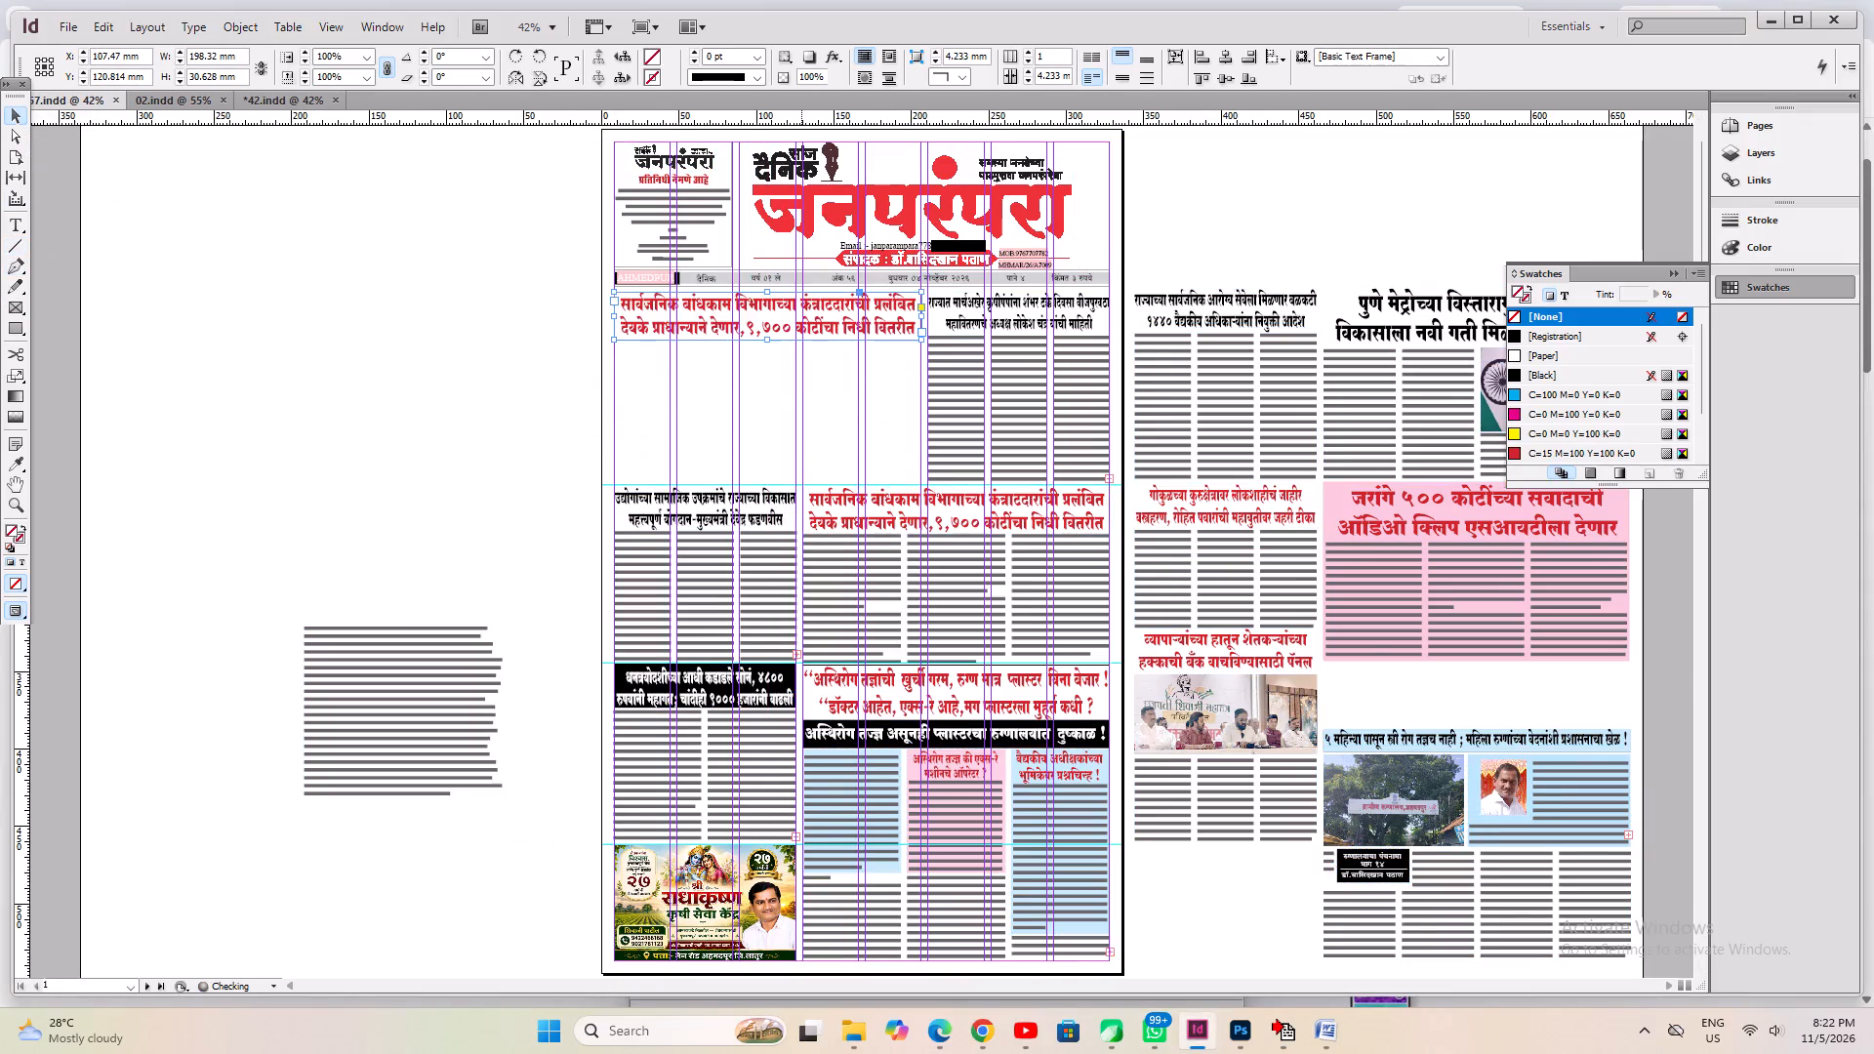
{"action": "key", "text": "ctrl+1"}
{"action": "key", "text": "Left"}
{"action": "key", "text": "Up"}
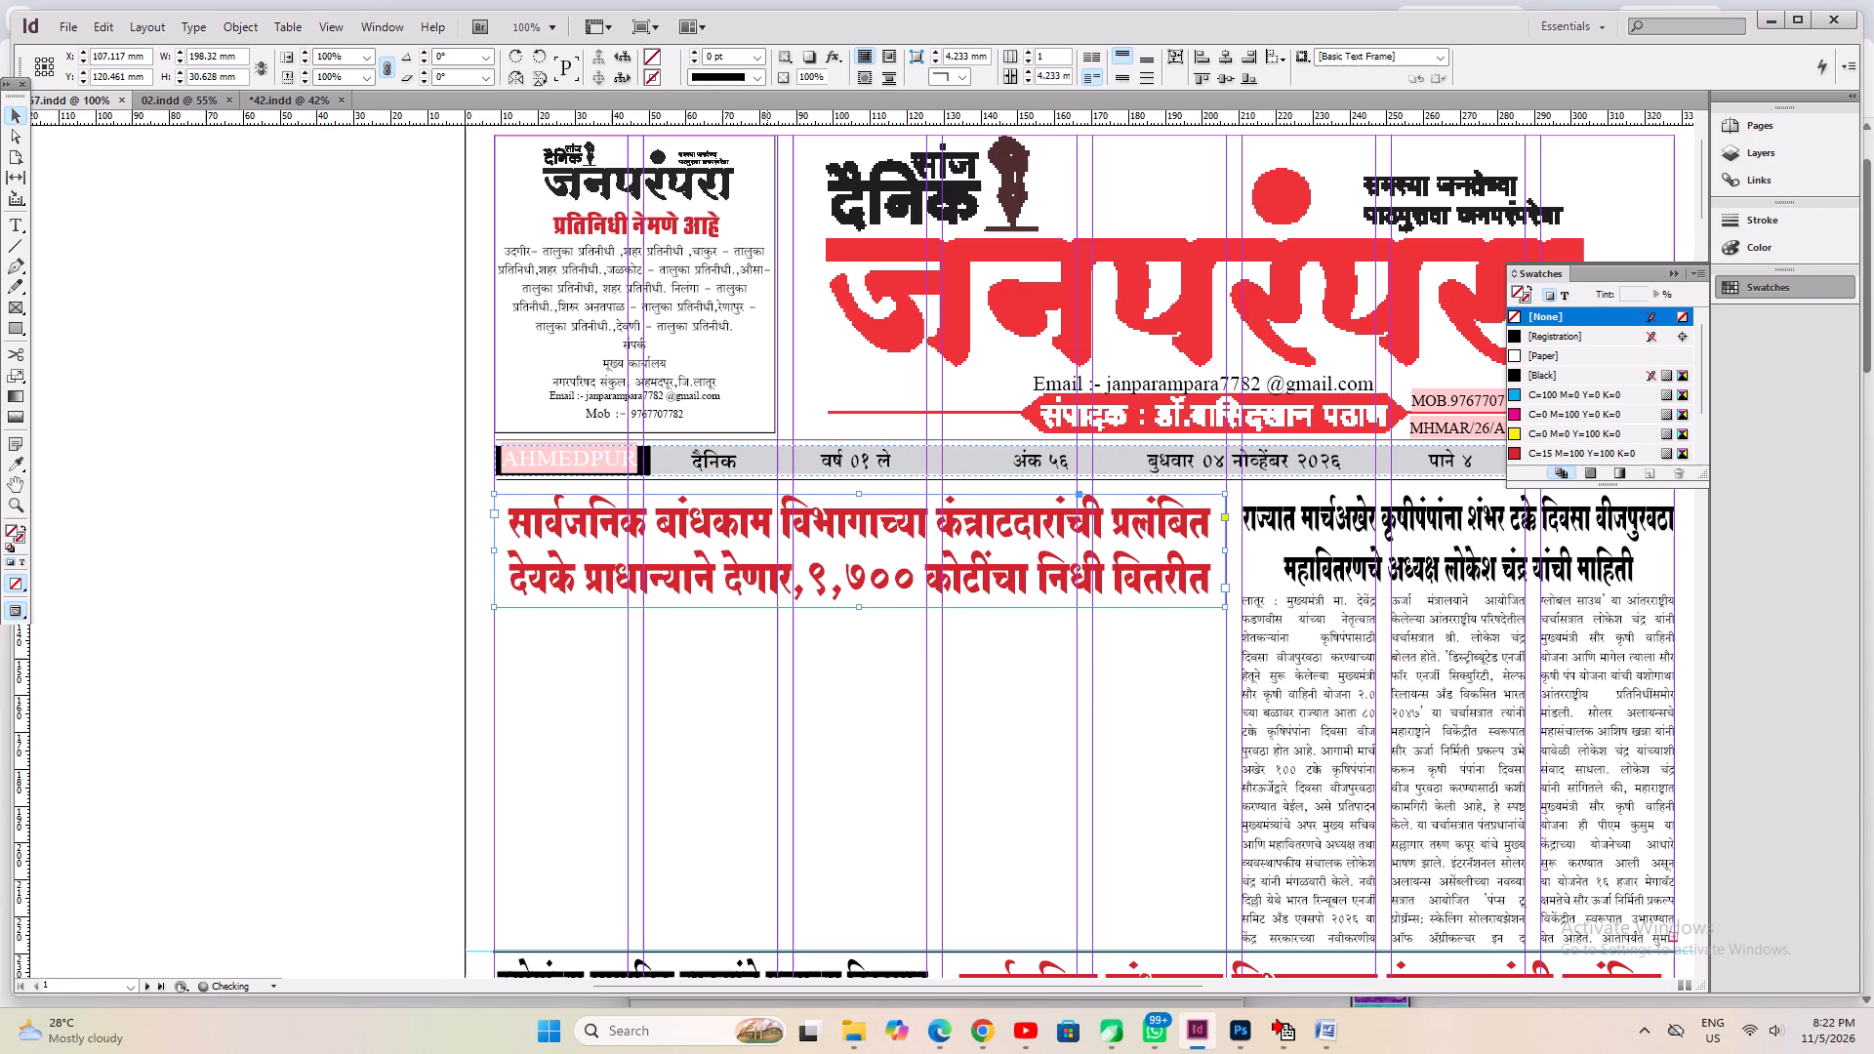
{"action": "key", "text": "Up"}
{"action": "key", "text": "Up"}
{"action": "key", "text": "Up"}
{"action": "key", "text": "Up"}
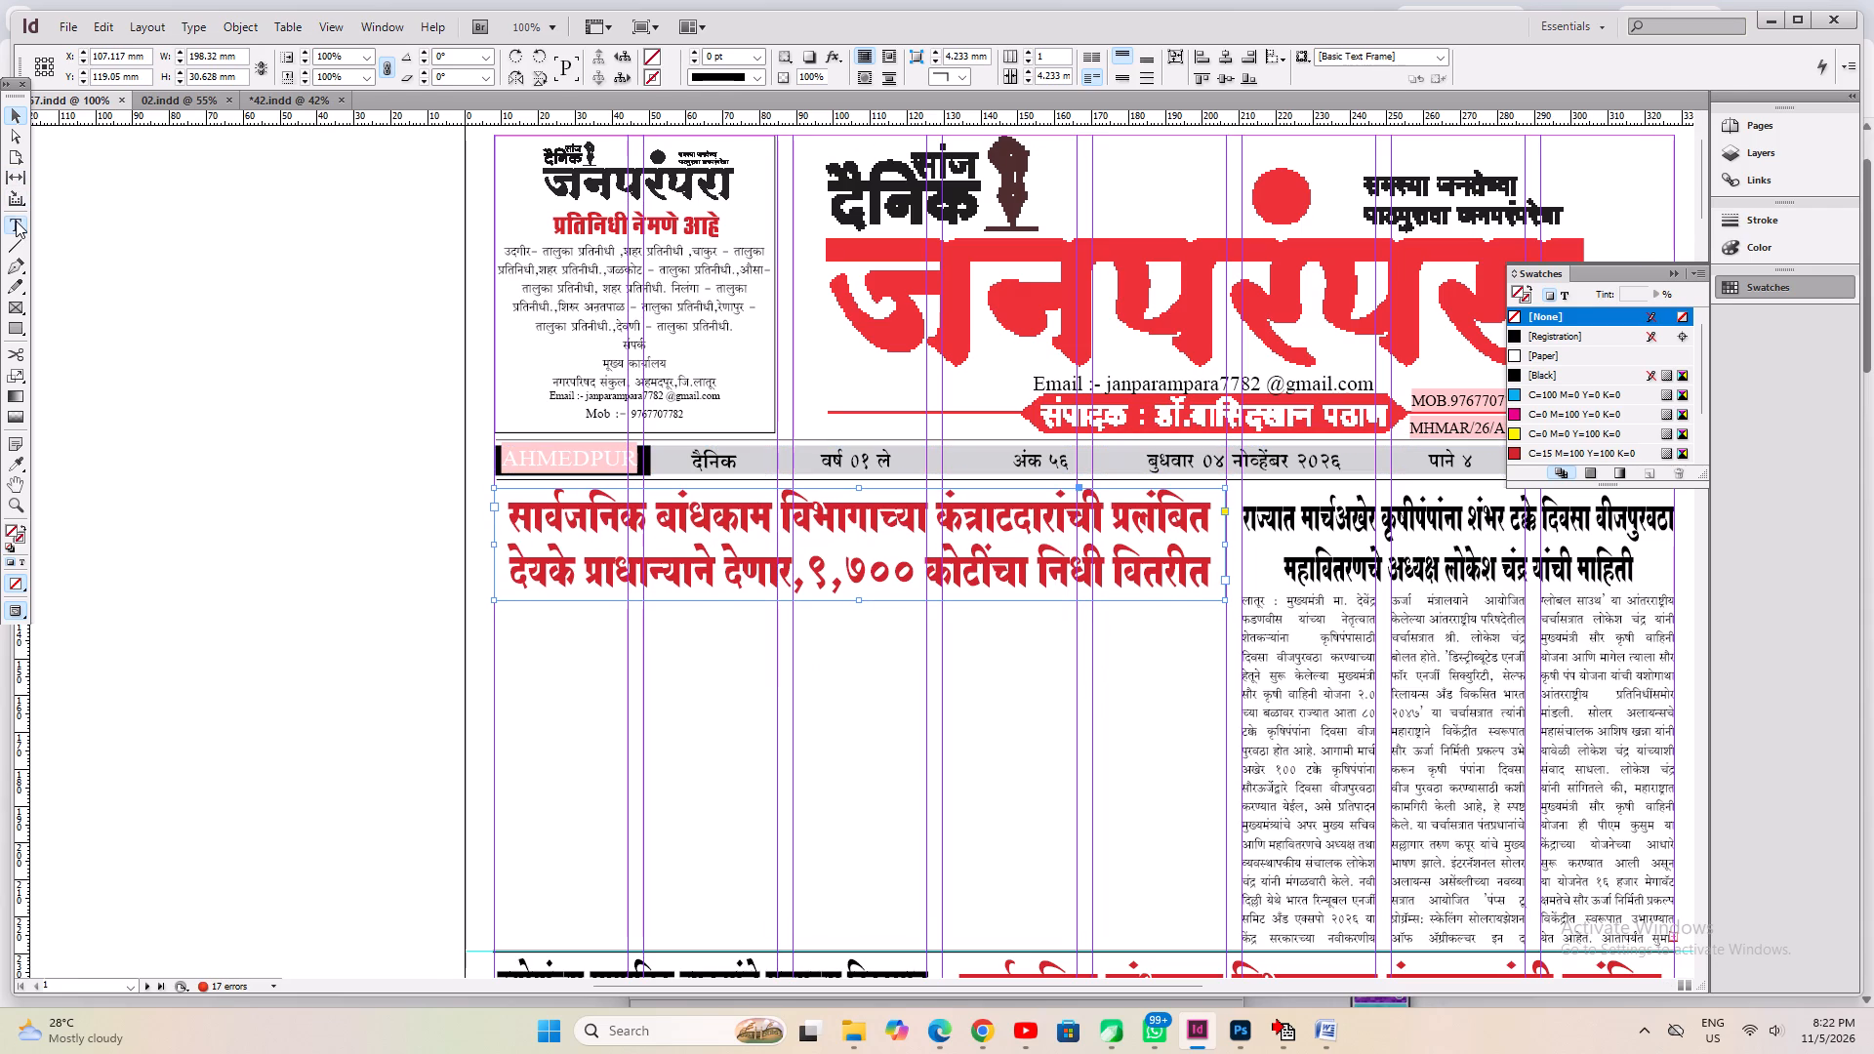
Paste the converted Diwali headline into a new text frame on the pasteboard and cut its text.
{"action": "left_click", "coordinate": [16, 221]}
{"action": "left_click_drag", "start_coordinate": [113, 257], "coordinate": [390, 895]}
{"action": "key", "text": "ctrl+v"}
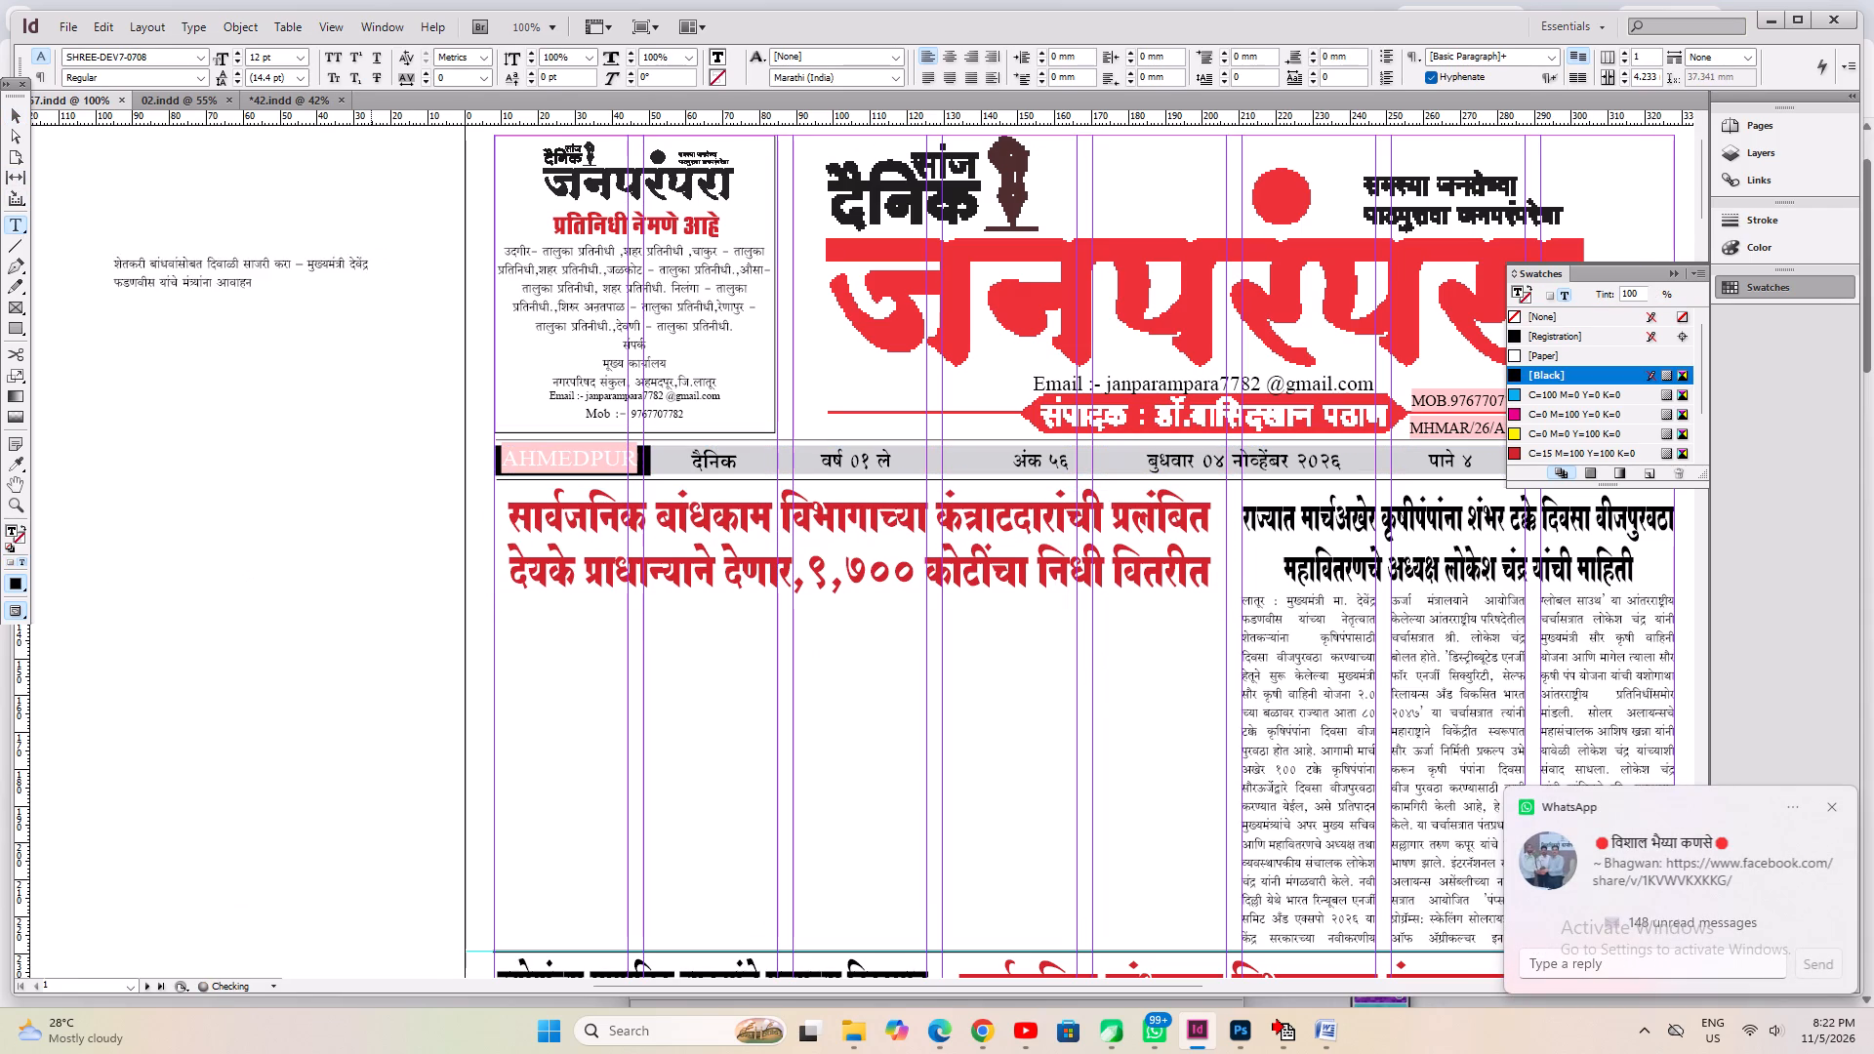
{"action": "key", "text": "ctrl+a"}
{"action": "key", "text": "ctrl+x"}
Replace the duplicate headline's wording with the cut शेतकरी बांधवांसोबत दिवाळी साजरी करा text, pasted without formatting.
{"action": "left_click", "coordinate": [740, 552]}
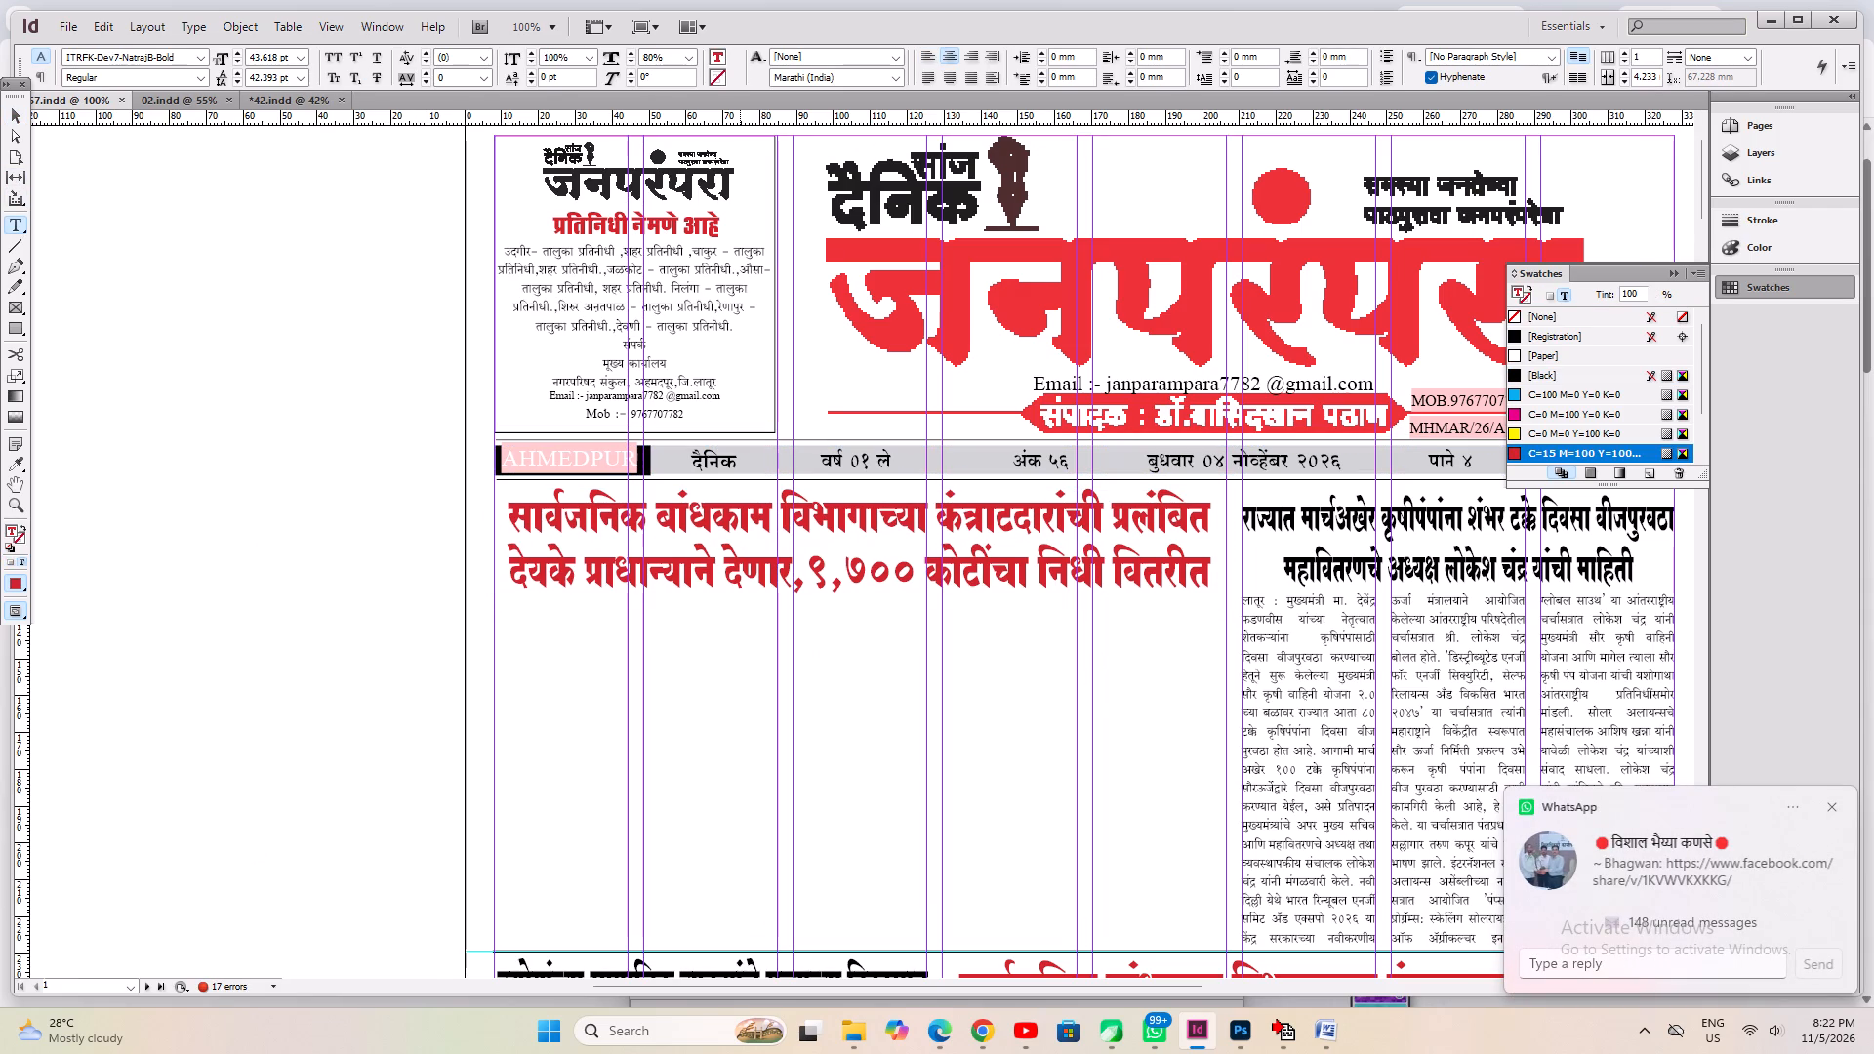
{"action": "left_click", "coordinate": [661, 599]}
{"action": "key", "text": "ctrl+a"}
{"action": "key", "text": "ctrl+v"}
{"action": "key", "text": "ctrl+z"}
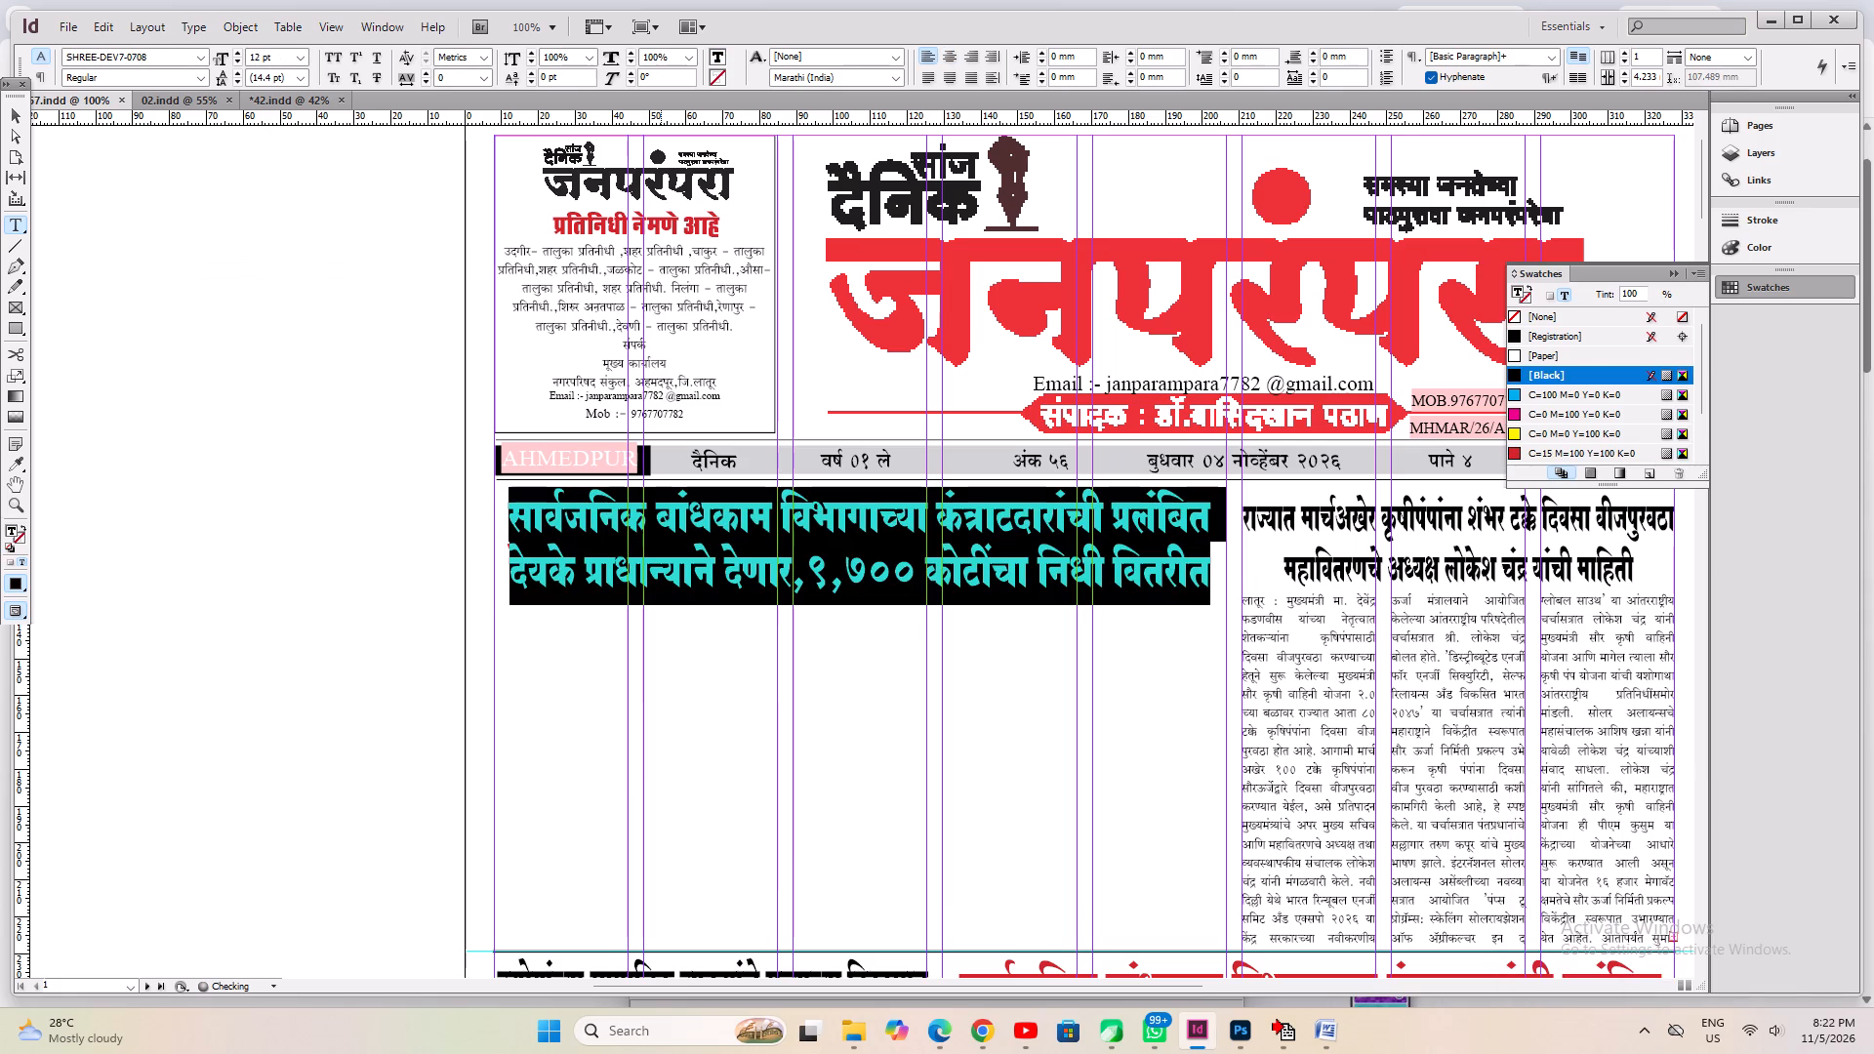
{"action": "left_click", "coordinate": [99, 21]}
{"action": "left_click", "coordinate": [171, 162]}
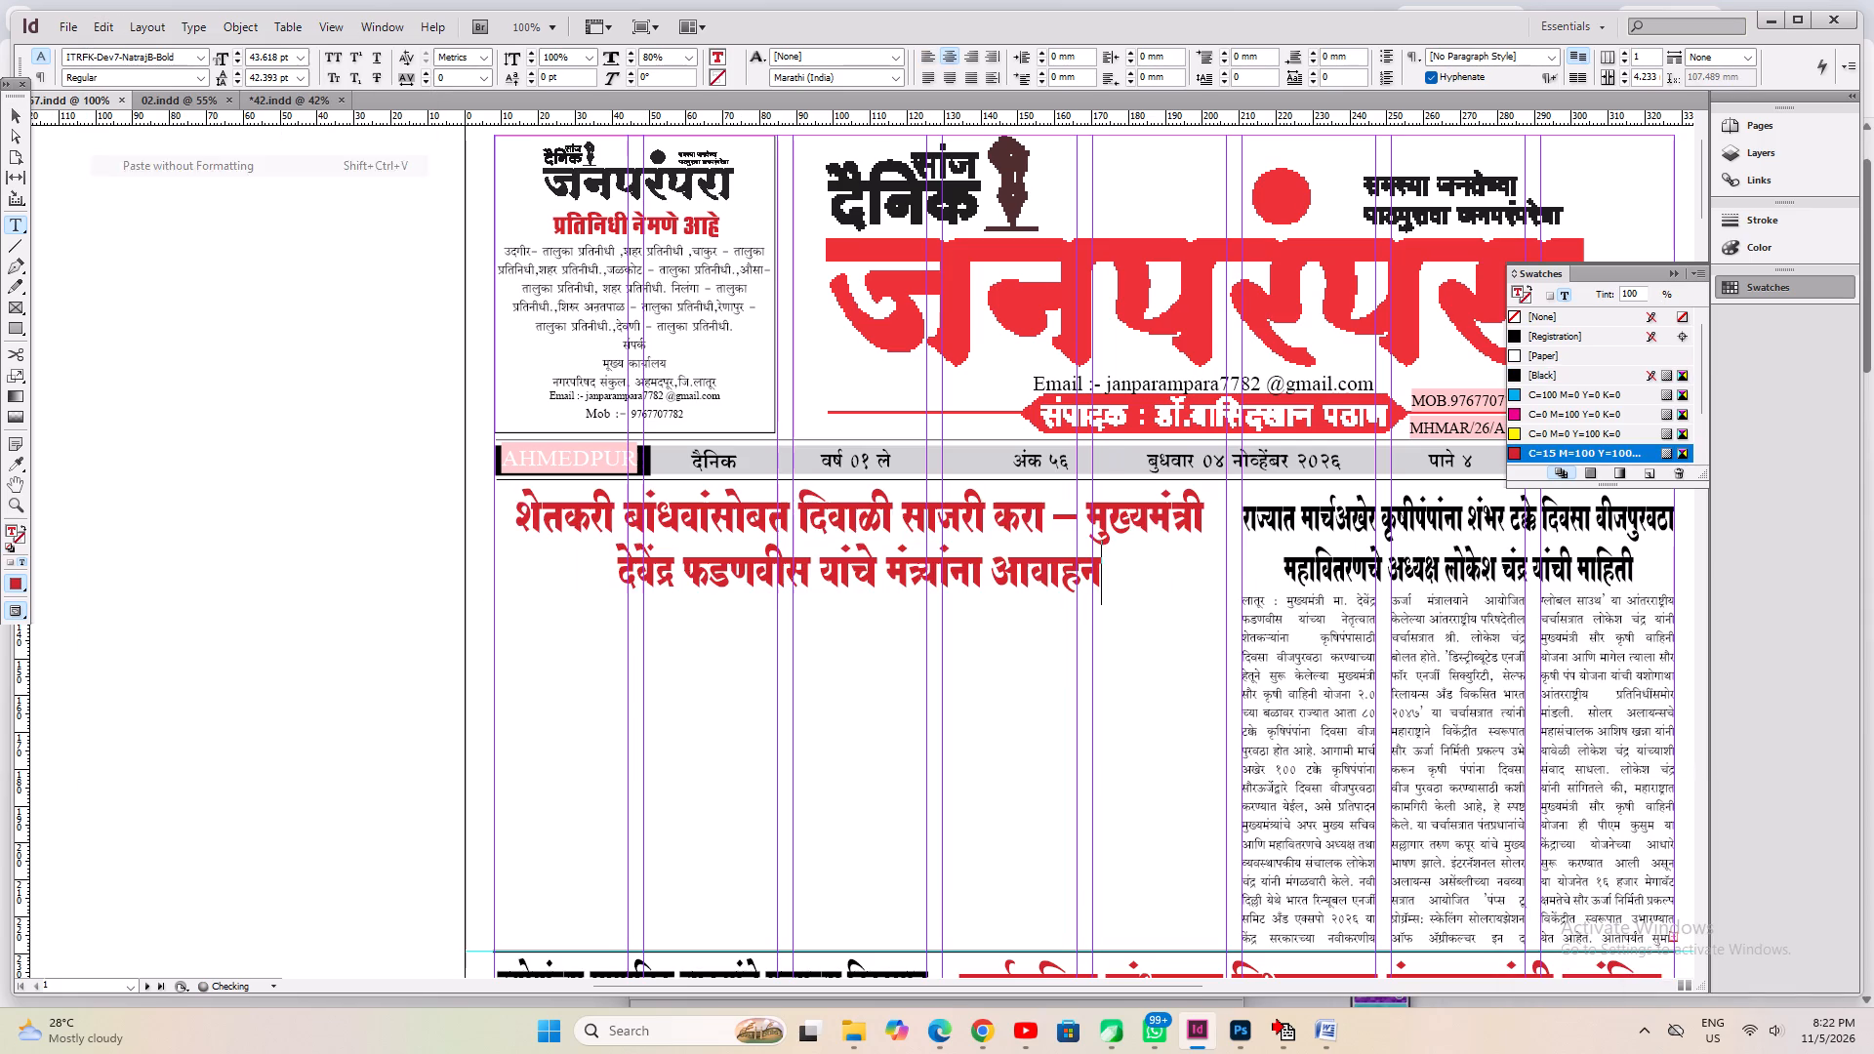
Break the headline before मुख्यमंत्री and delete the dash at the end of its first line.
{"action": "left_click", "coordinate": [1083, 534]}
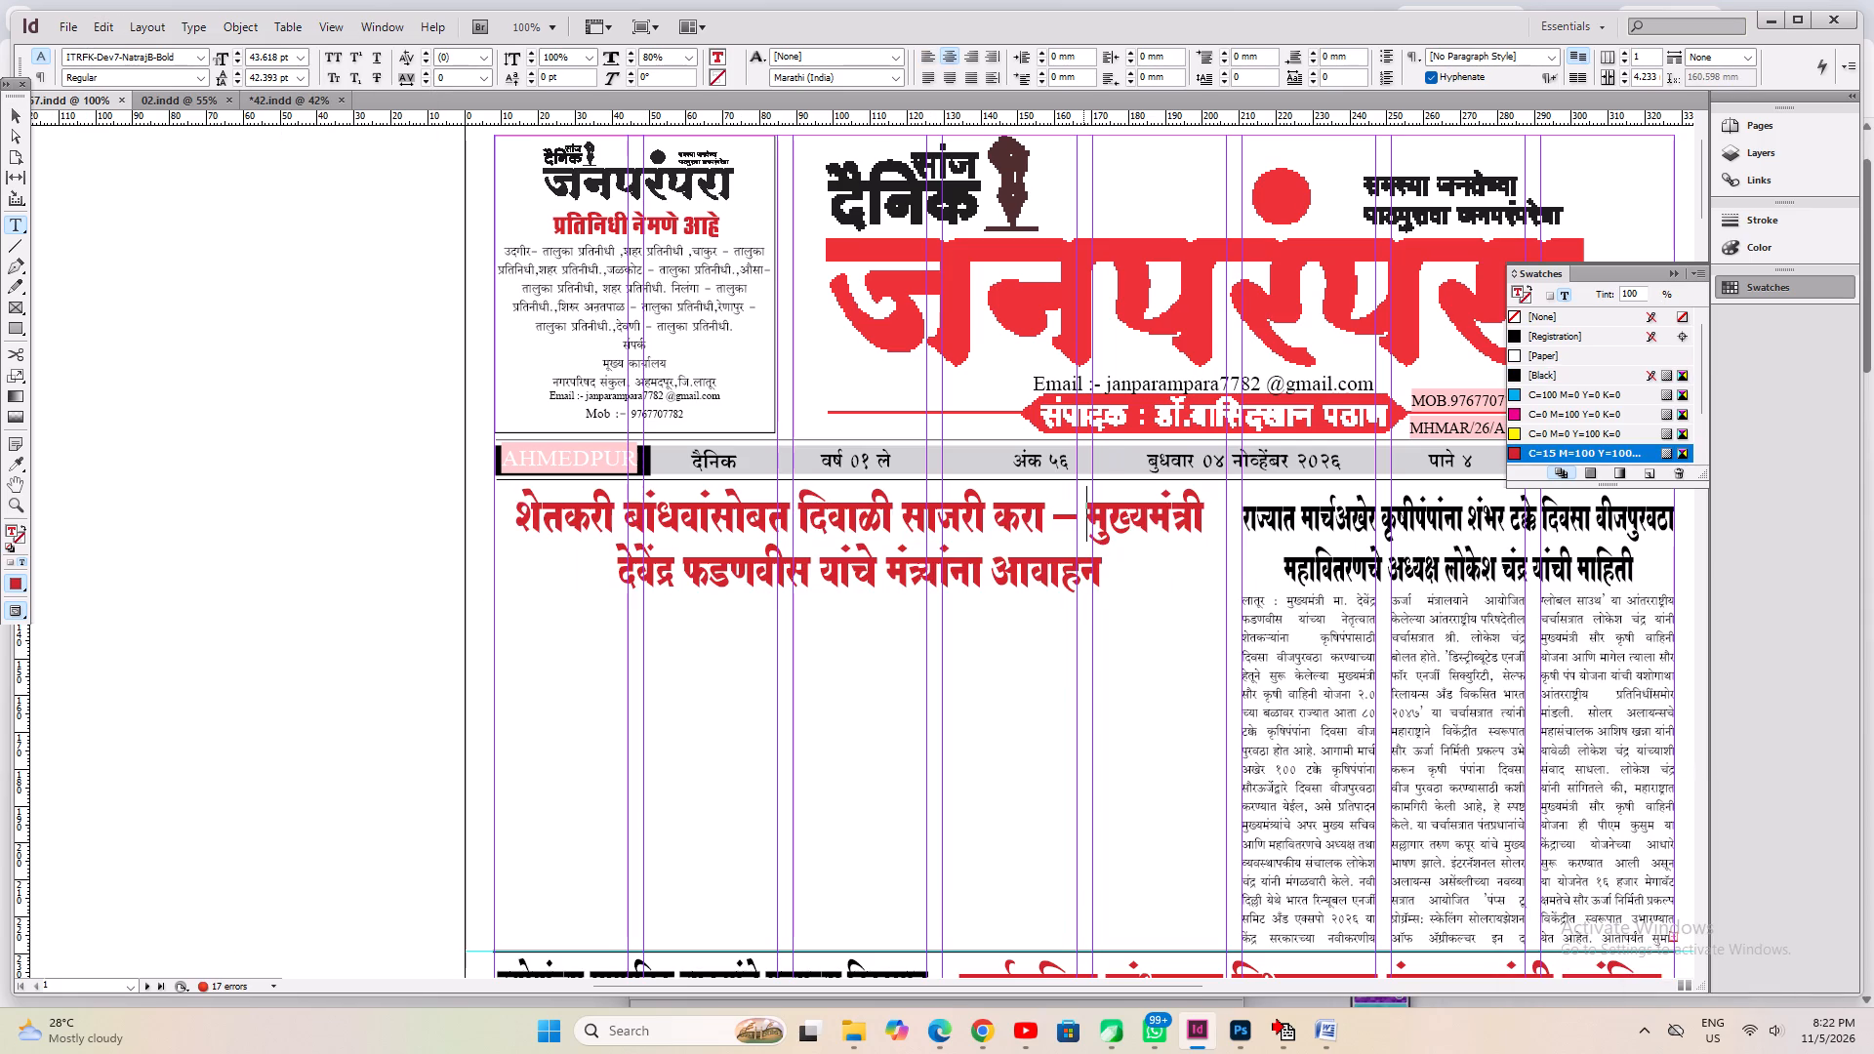
{"action": "key", "text": "Return"}
{"action": "key", "text": "ctrl+a"}
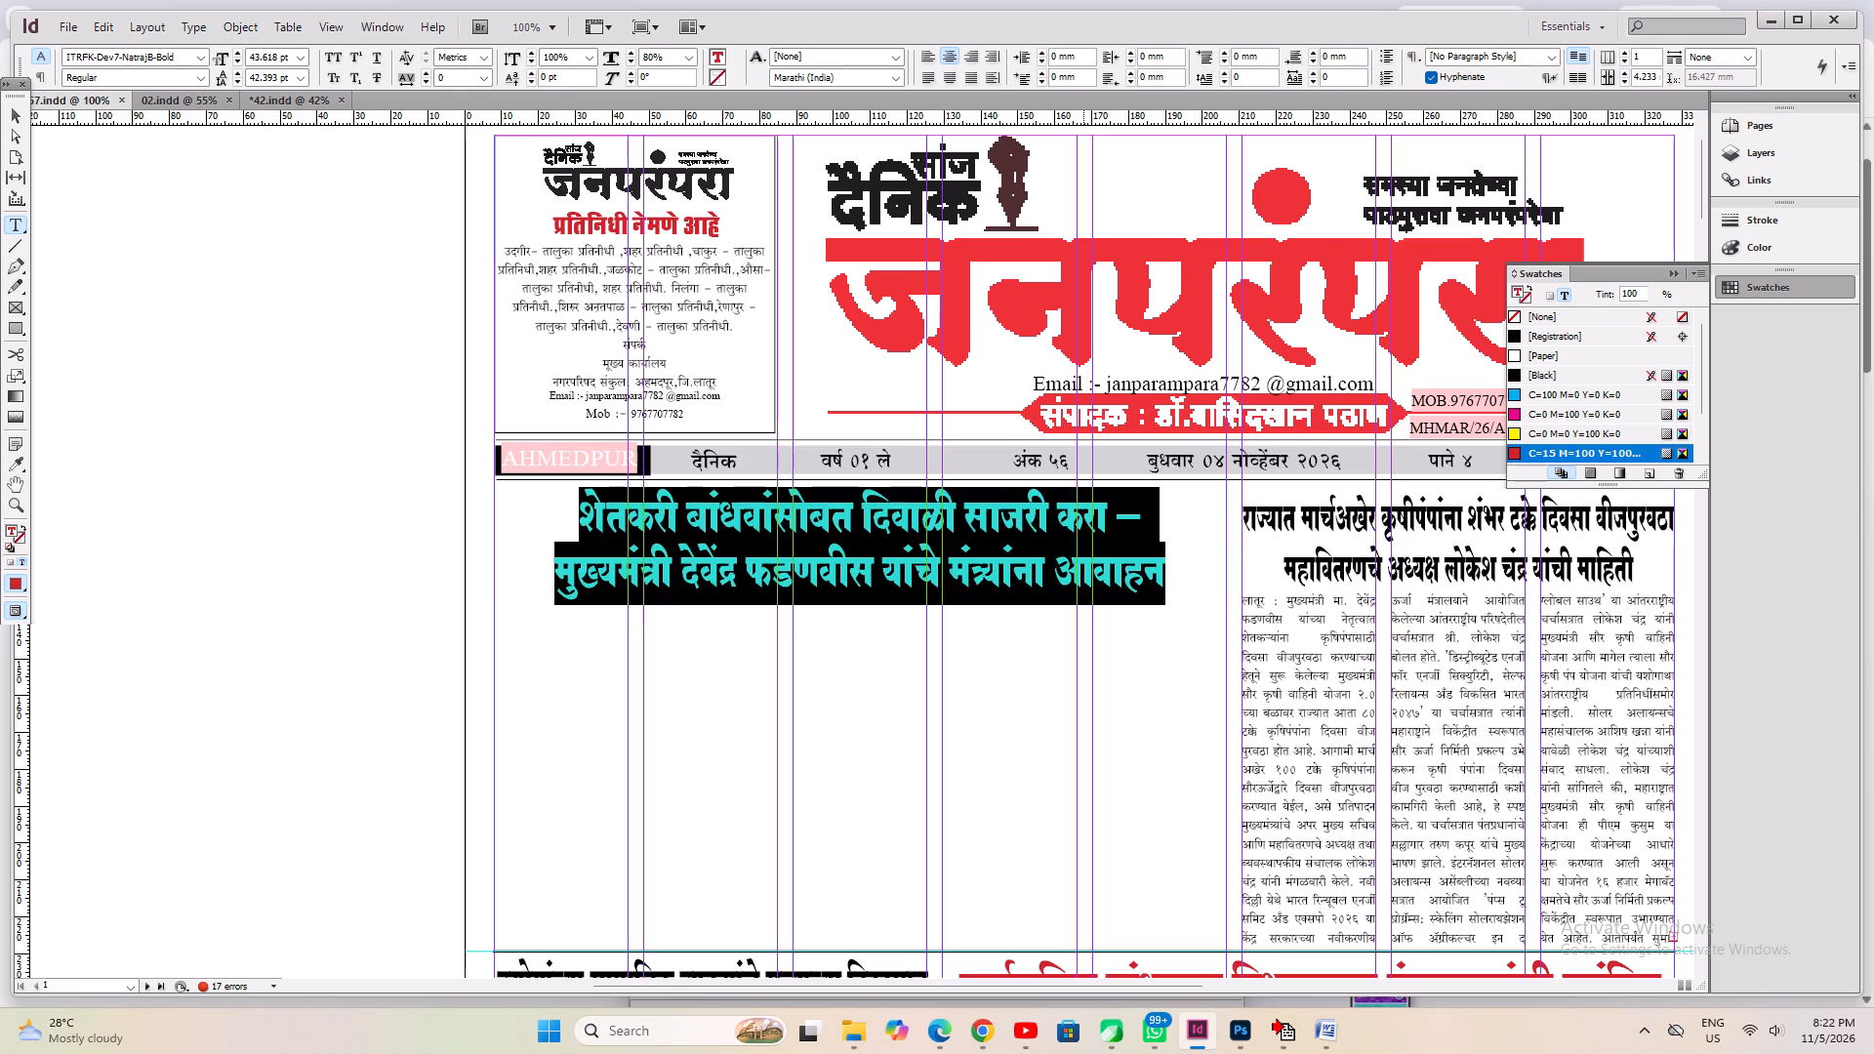
{"action": "key", "text": "Right"}
{"action": "key", "text": "Up"}
{"action": "key", "text": "BackSpace"}
{"action": "key", "text": "BackSpace"}
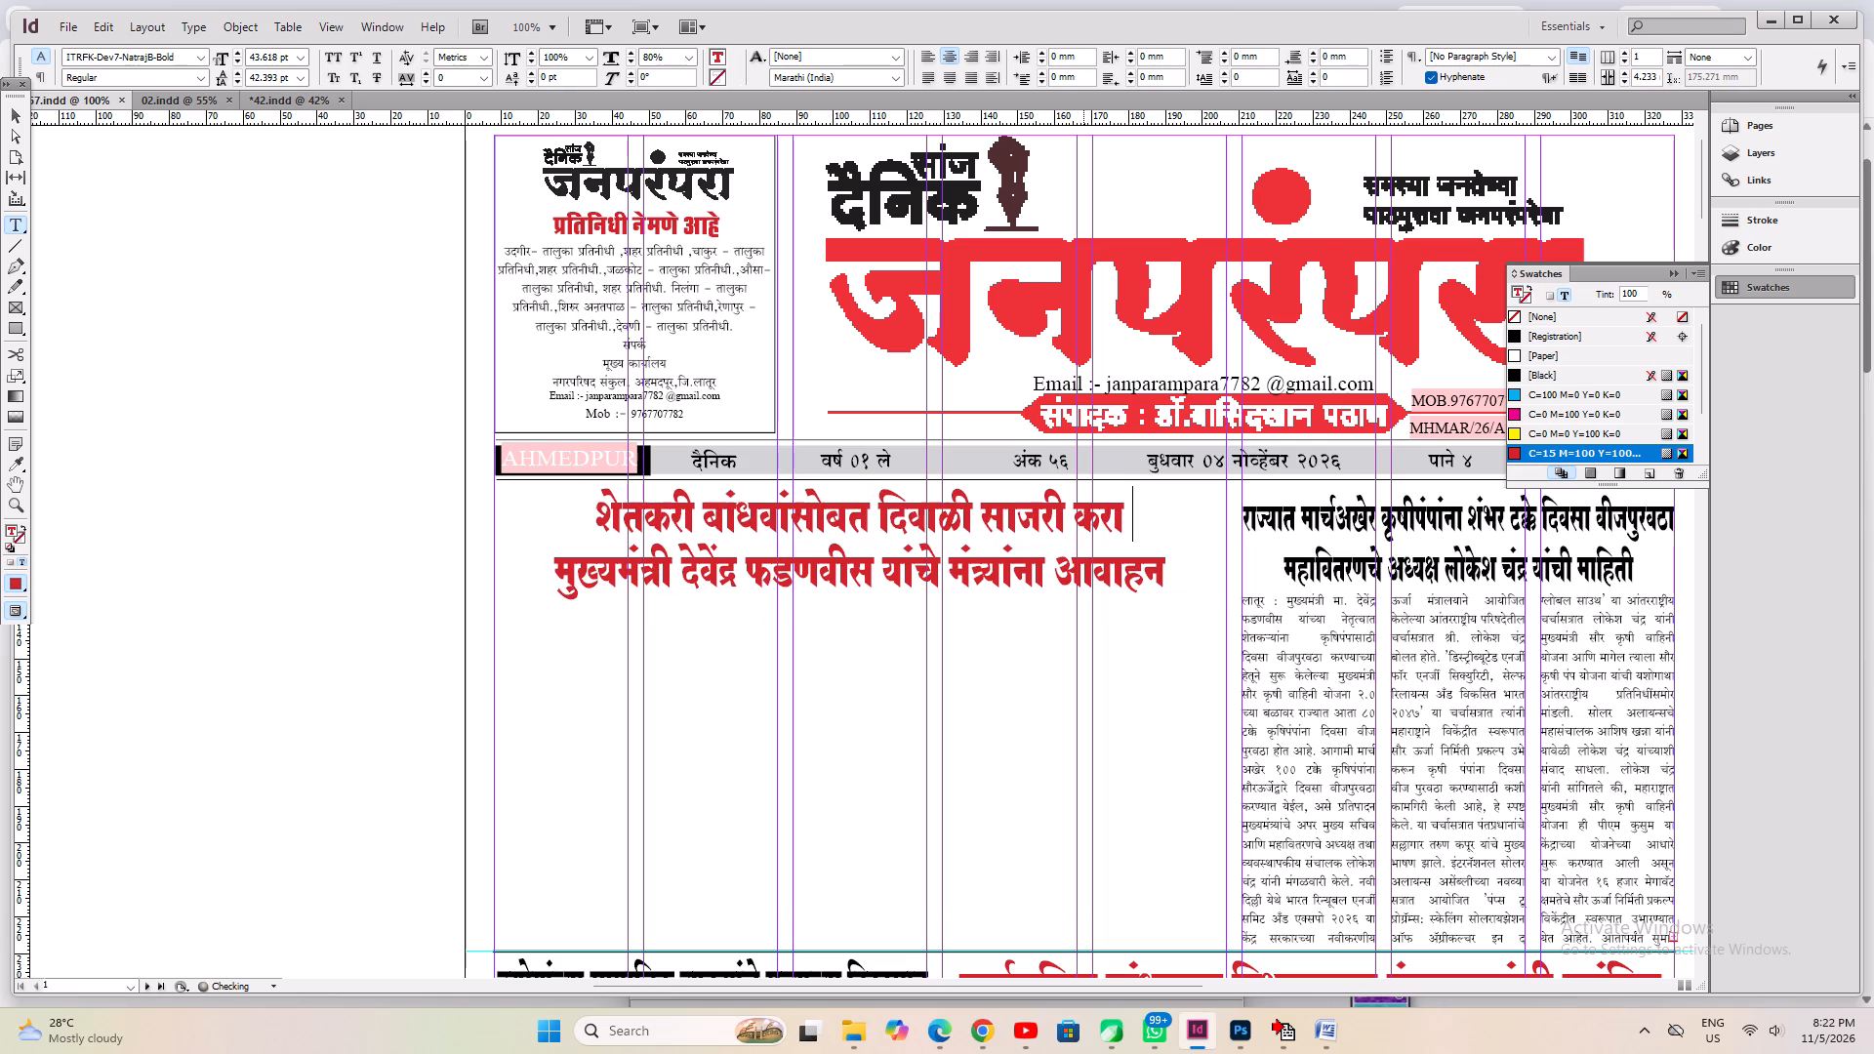
Enlarge both lines of the red शेतकरी बांधवांसोबत दिवाळी headline to a font size of 51.618 pt.
{"action": "key", "text": "ctrl+a"}
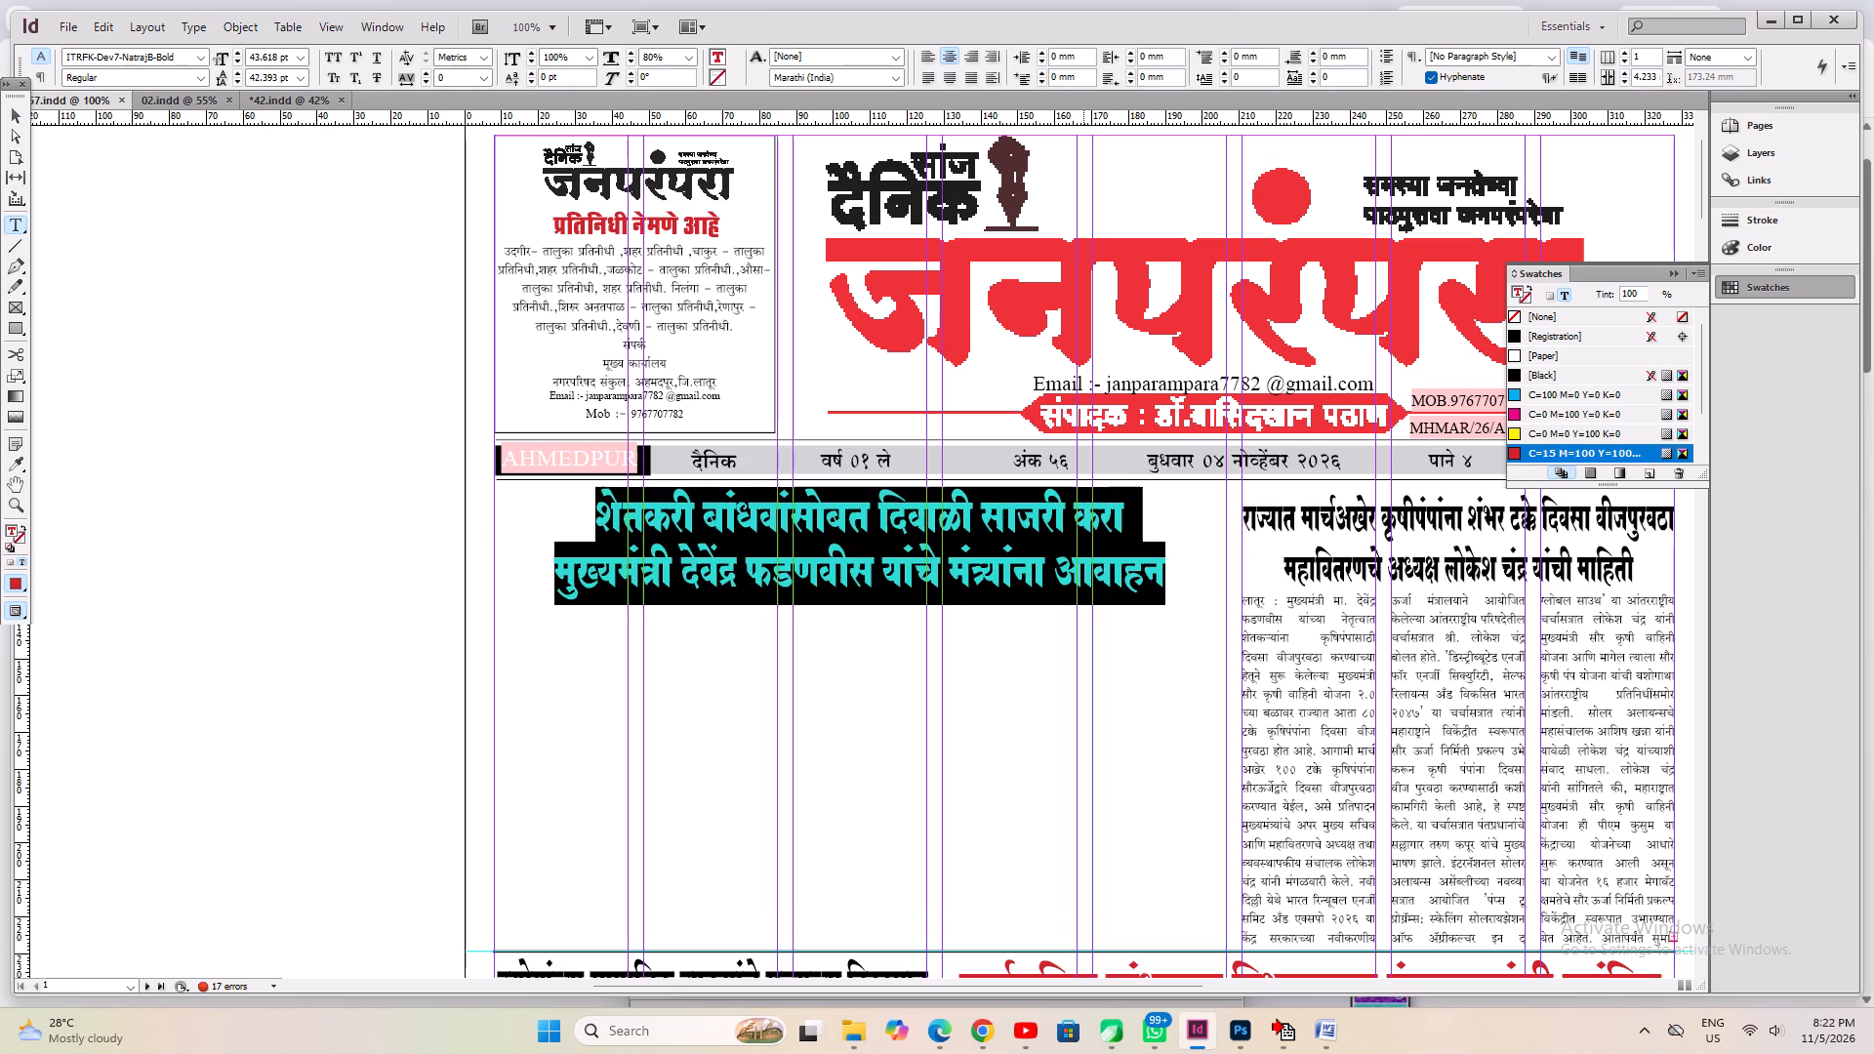
{"action": "key", "text": "ctrl+shift+period"}
{"action": "key", "text": "ctrl+shift+period"}
{"action": "key", "text": "ctrl+shift+period"}
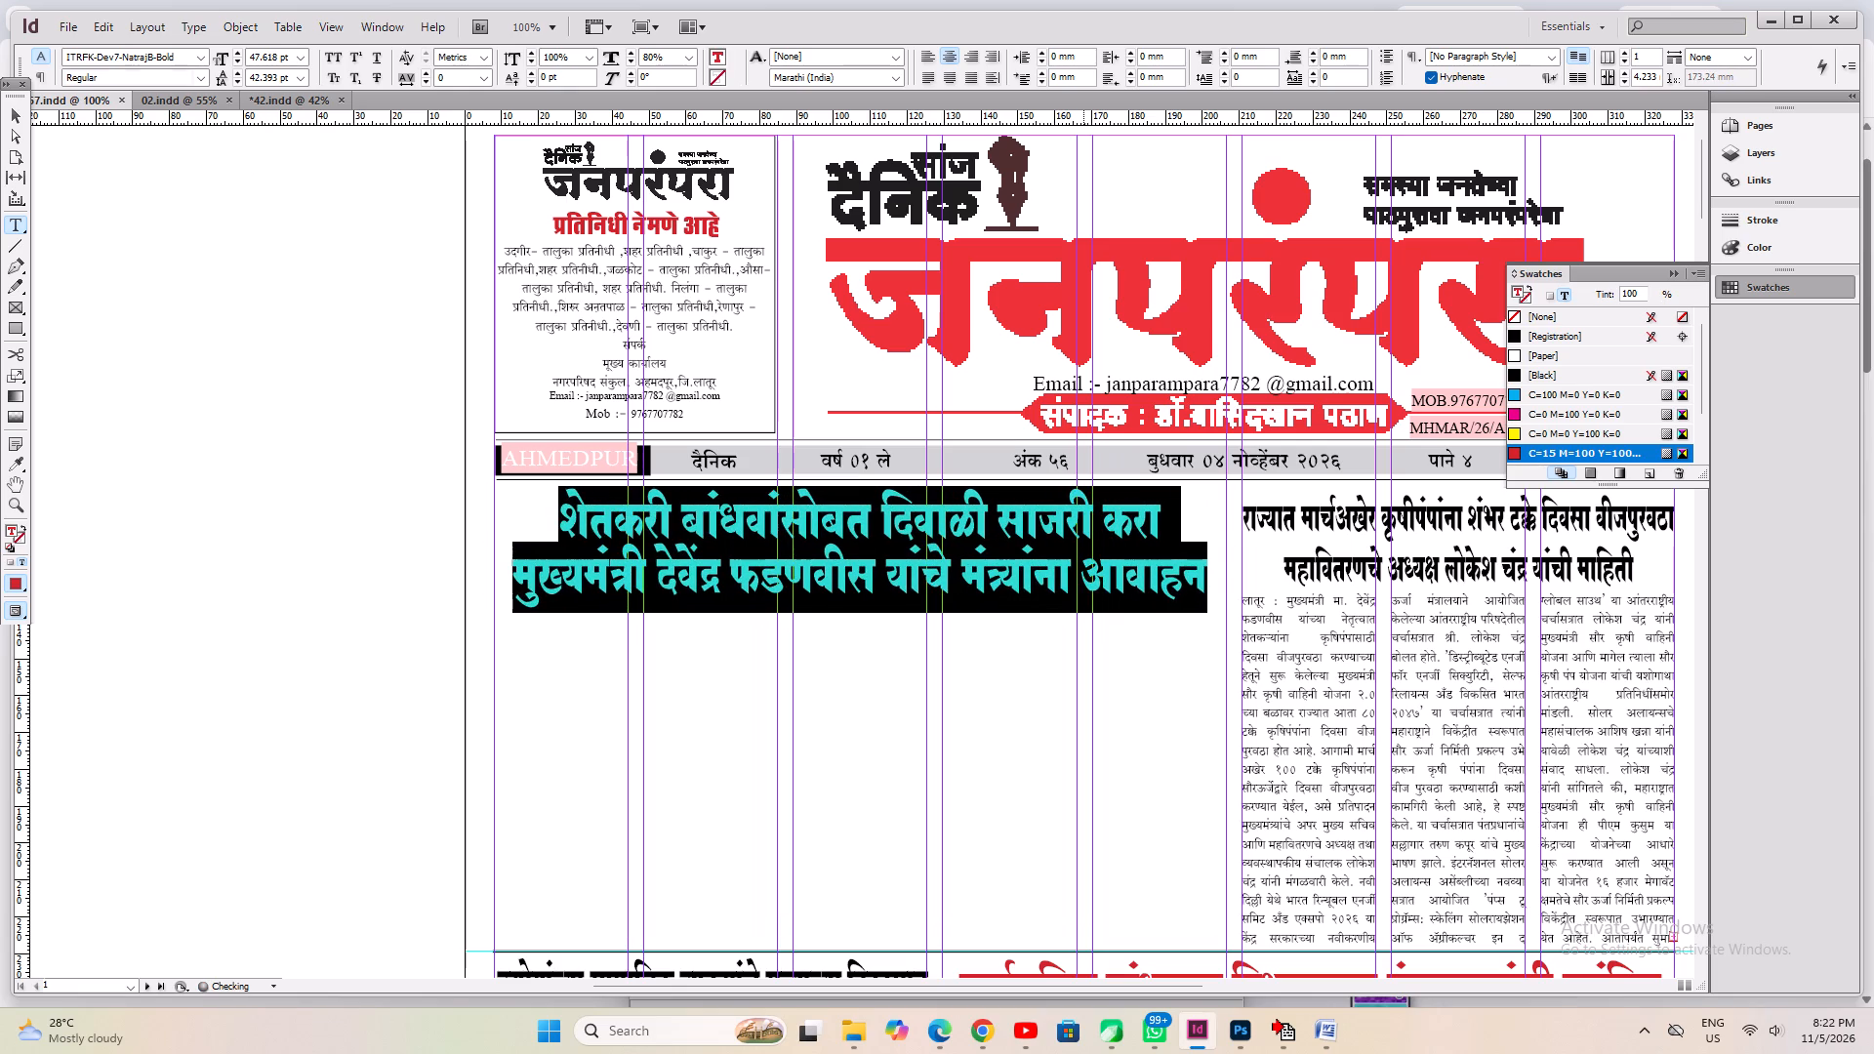
{"action": "key", "text": "ctrl+shift+period"}
{"action": "key", "text": "ctrl+shift+period"}
{"action": "key", "text": "ctrl+shift+comma"}
Increase the two-line Diwali headline's leading to 46.393 pt.
{"action": "key", "text": "alt+Down"}
{"action": "key", "text": "alt+Down"}
{"action": "key", "text": "alt+Down"}
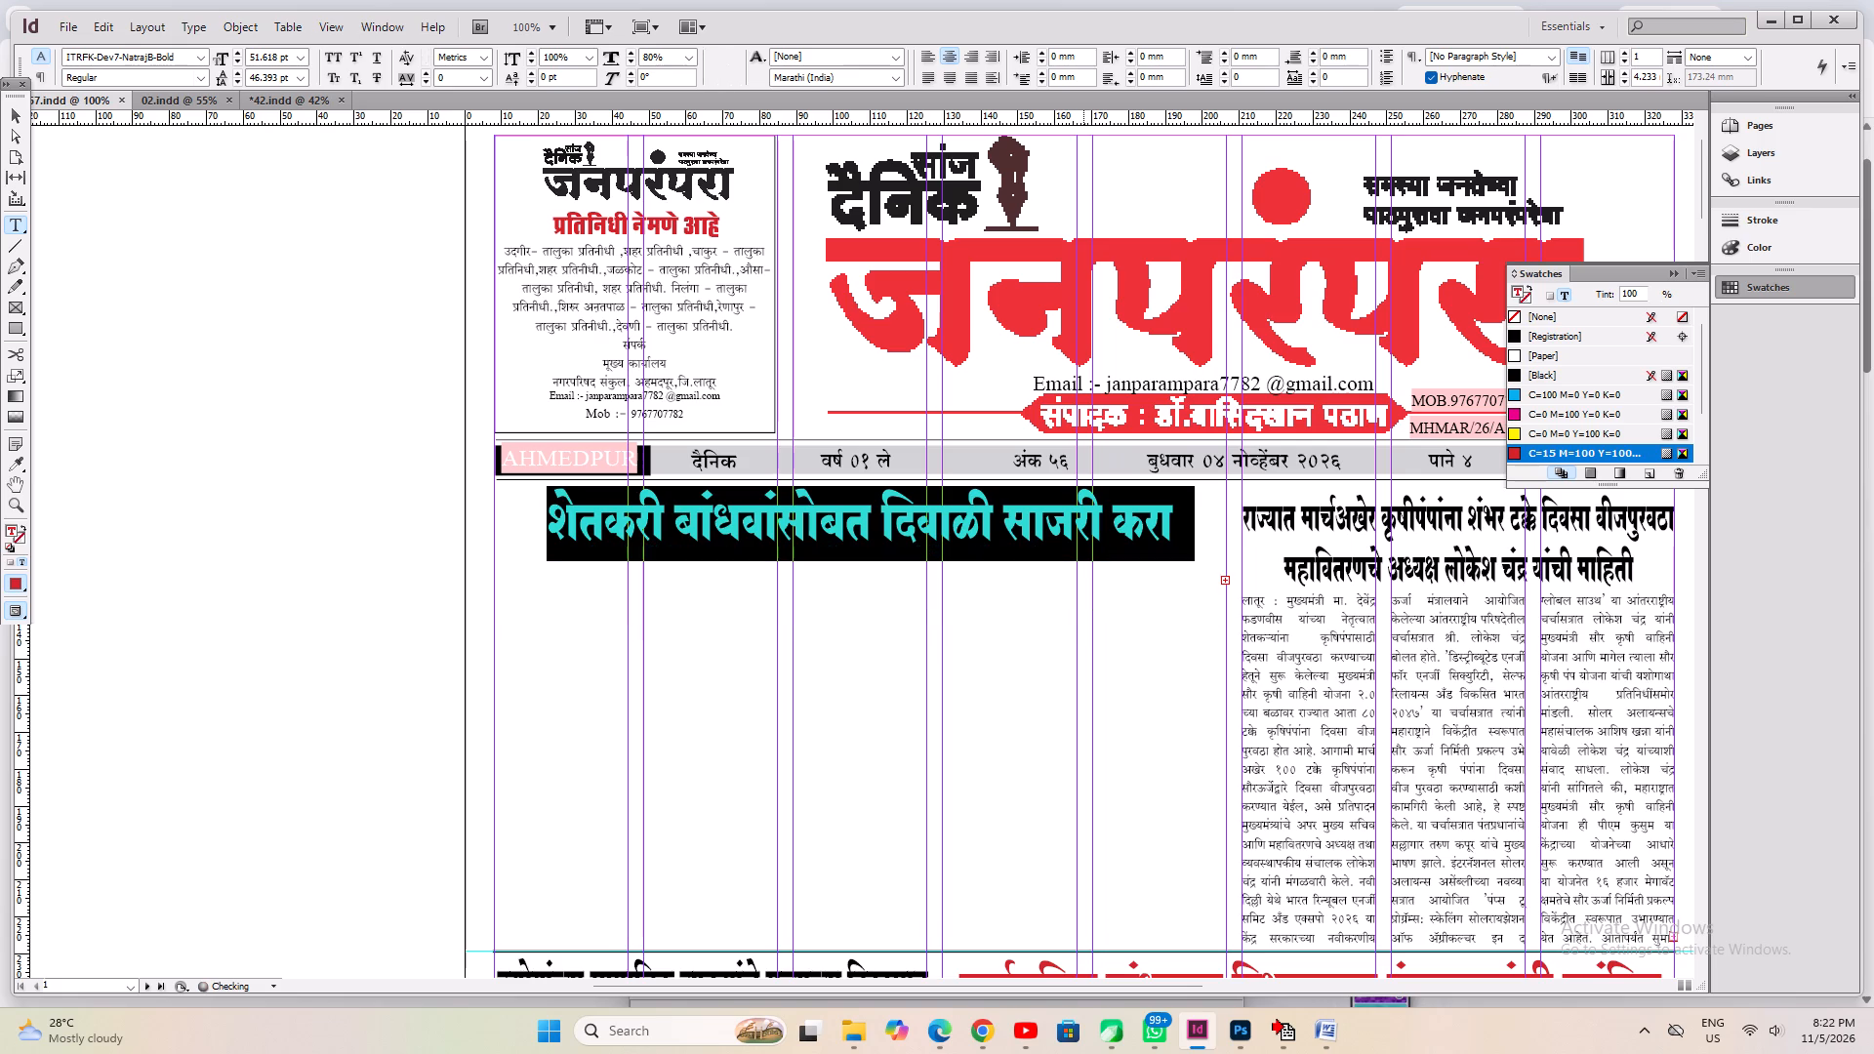
{"action": "key", "text": "alt+Down"}
{"action": "key", "text": "alt+Up"}
{"action": "key", "text": "alt+Up"}
{"action": "key", "text": "ctrl+z"}
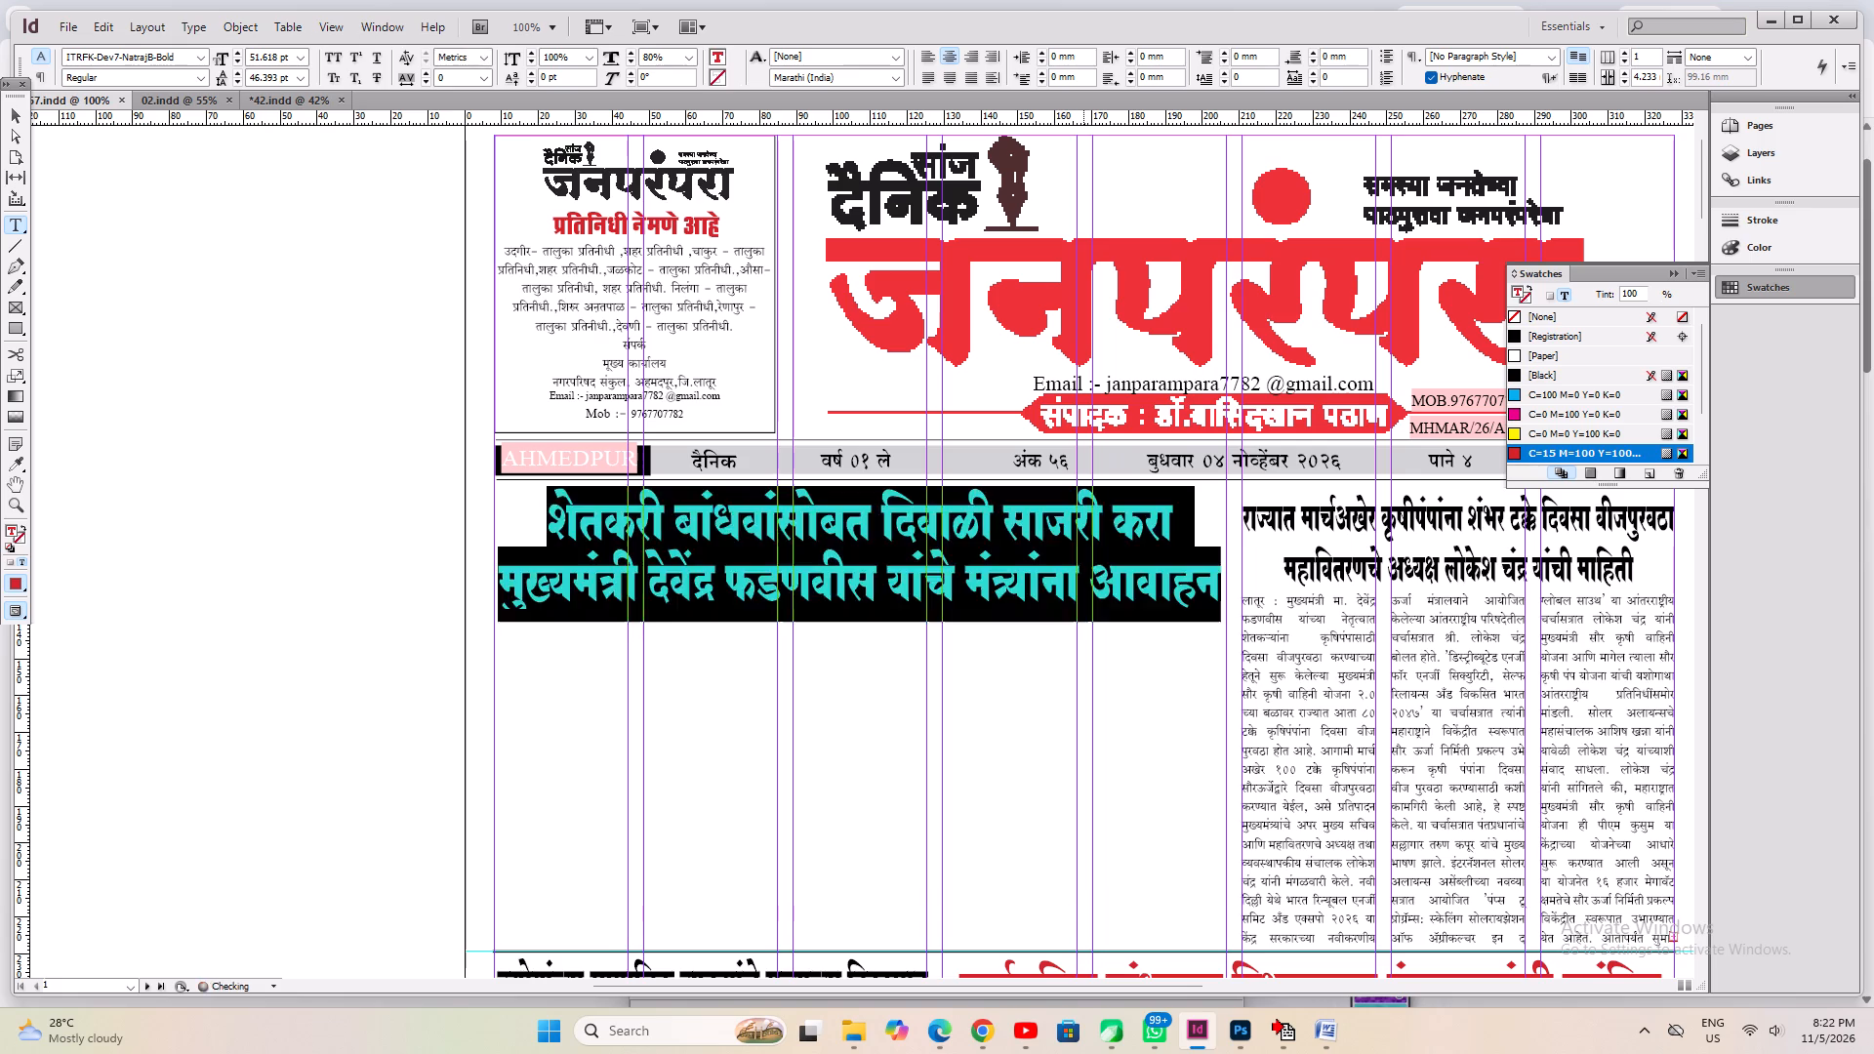
Fit the Diwali headline's frame to its text and save the document.
{"action": "key", "text": "ctrl+alt+c"}
{"action": "key", "text": "ctrl+s"}
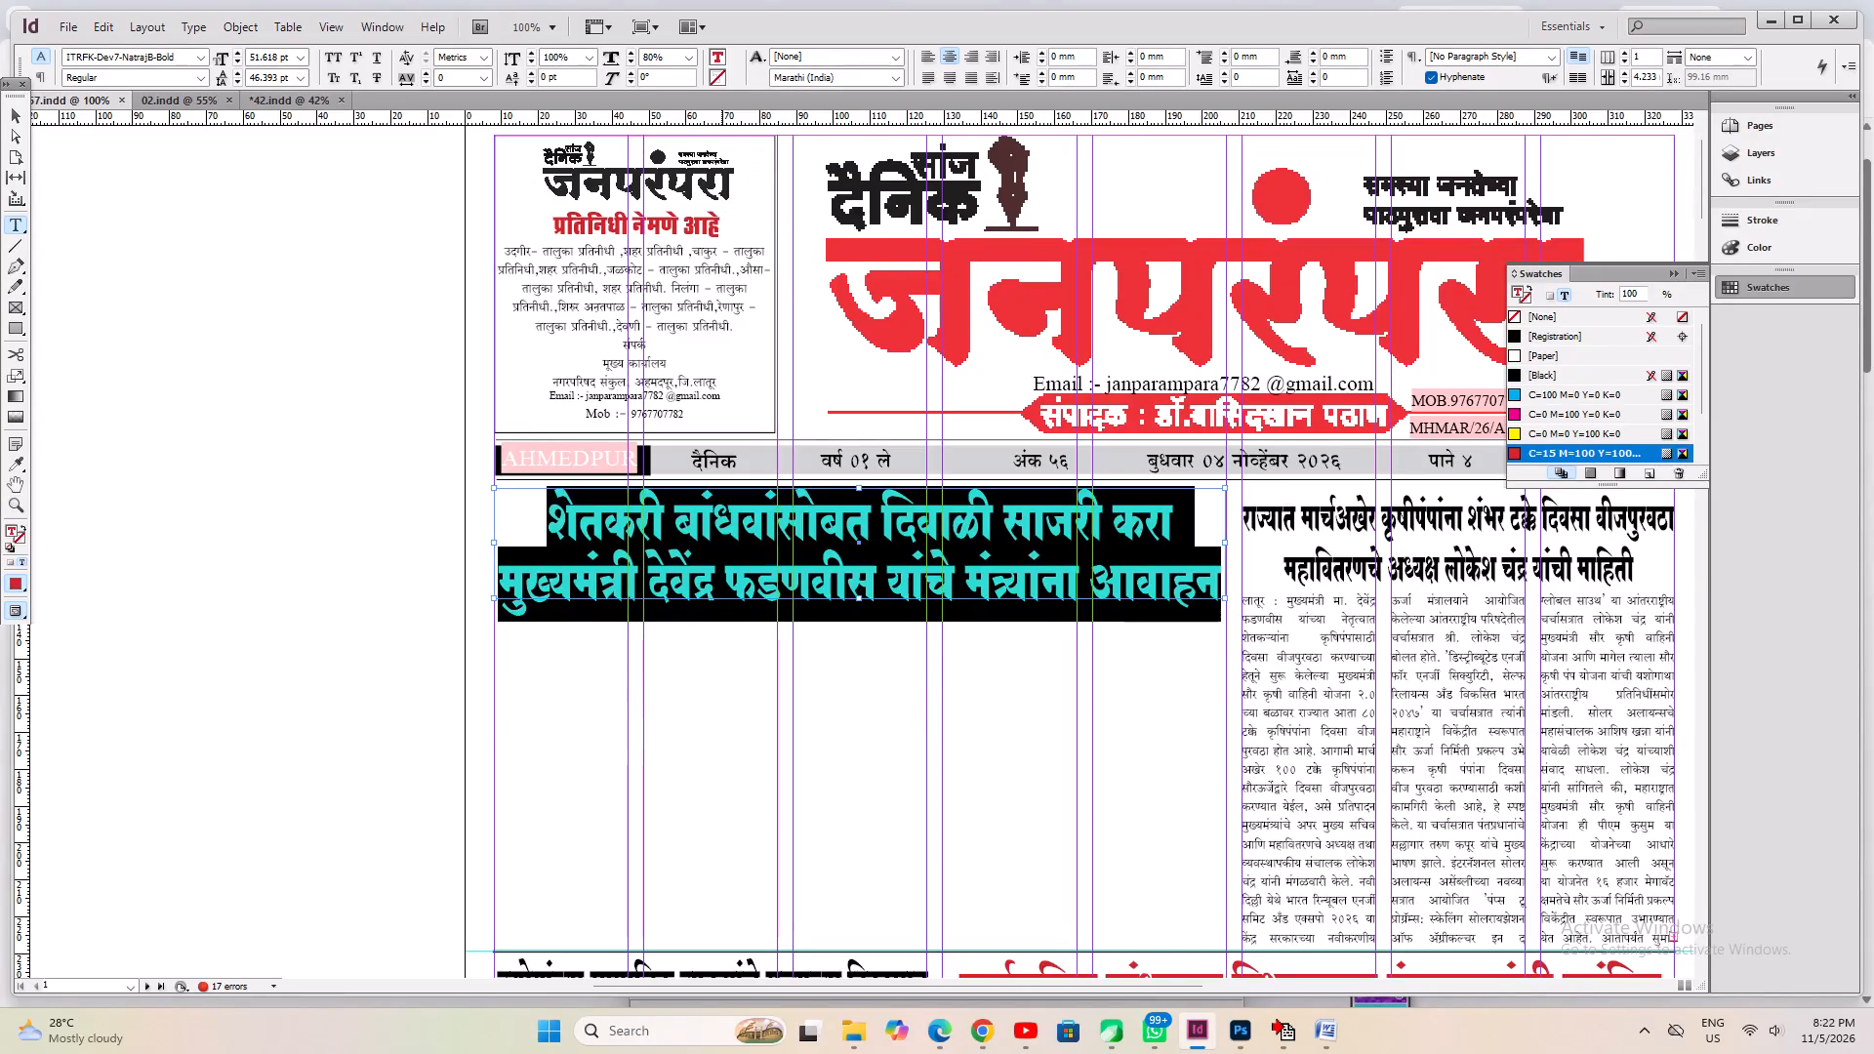
{"action": "key", "text": "ctrl+0"}
{"action": "key", "text": "ctrl+s"}
{"action": "key", "text": "ctrl+s"}
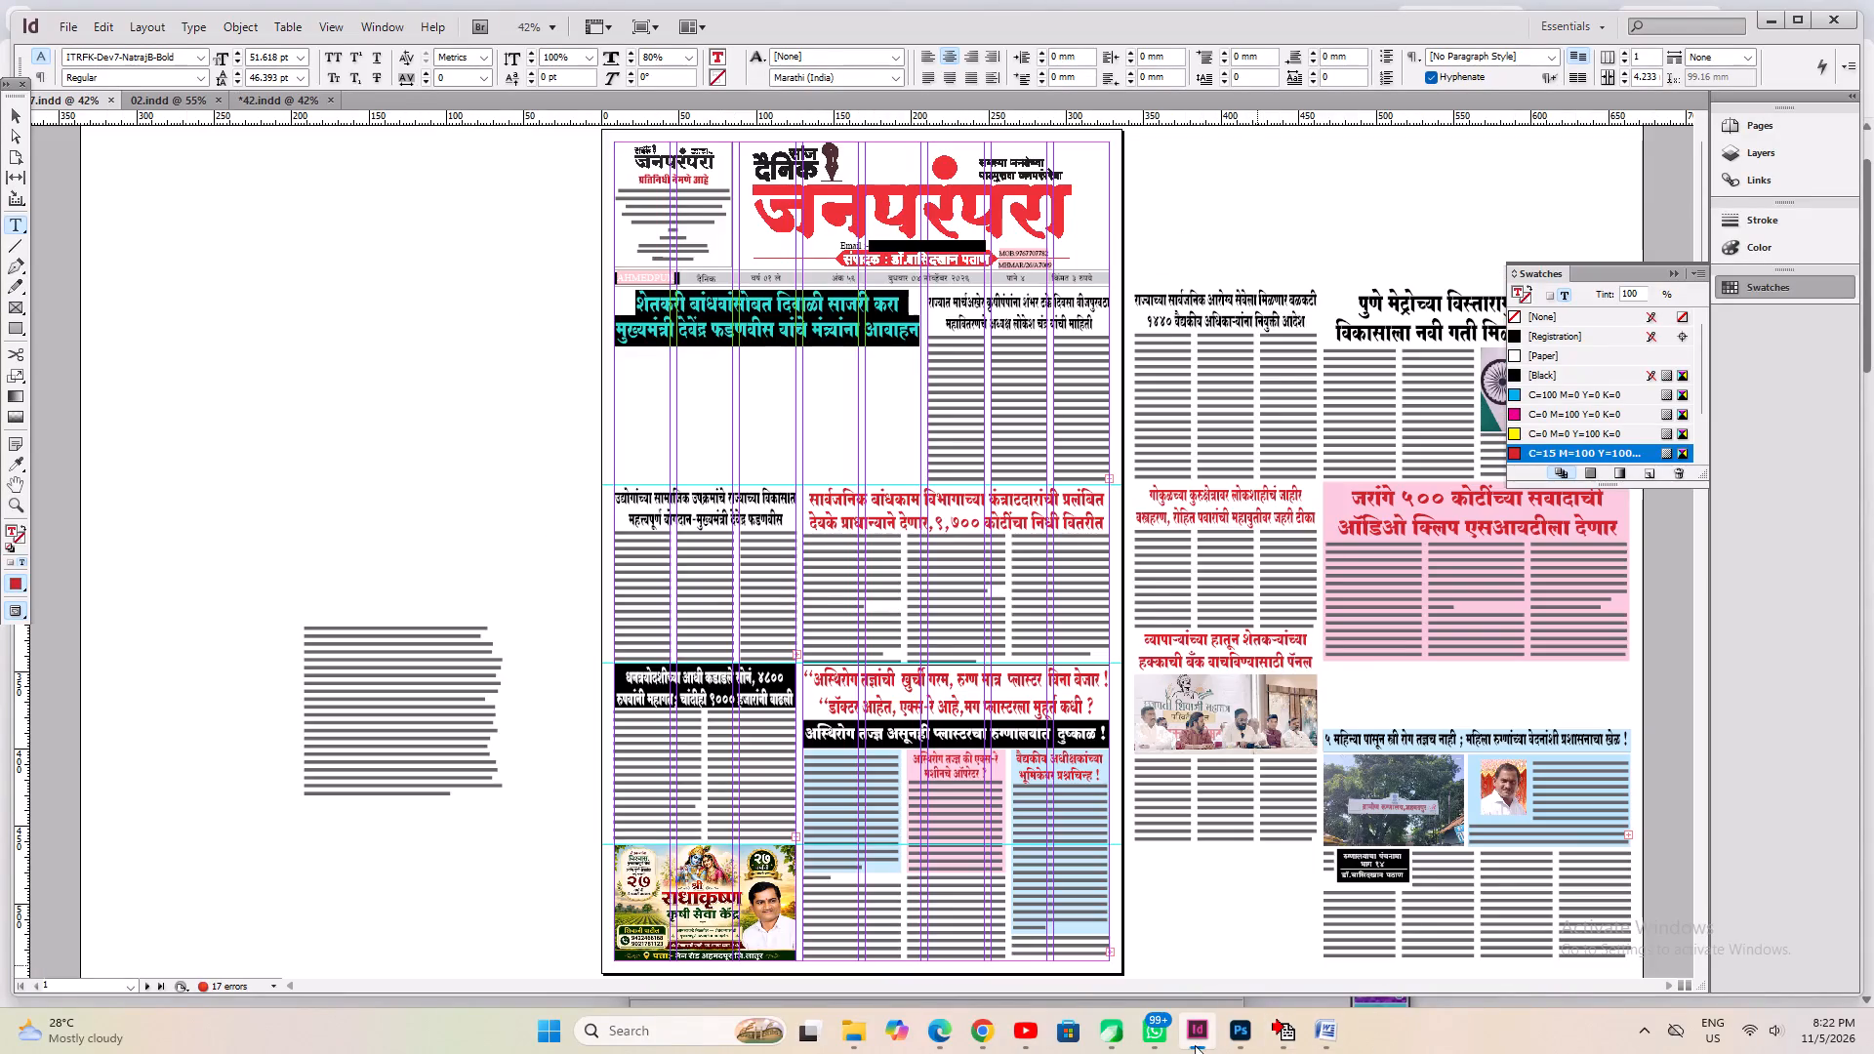
Switch to the Mahasamvad article in Chrome and copy its body from the नागपूर, दि. ५ dateline through देण्यात आला.
{"action": "left_click", "coordinate": [1206, 1045]}
{"action": "left_click", "coordinate": [310, 677]}
{"action": "scroll", "coordinate": [457, 633], "scroll_direction": "down", "scroll_amount": 3}
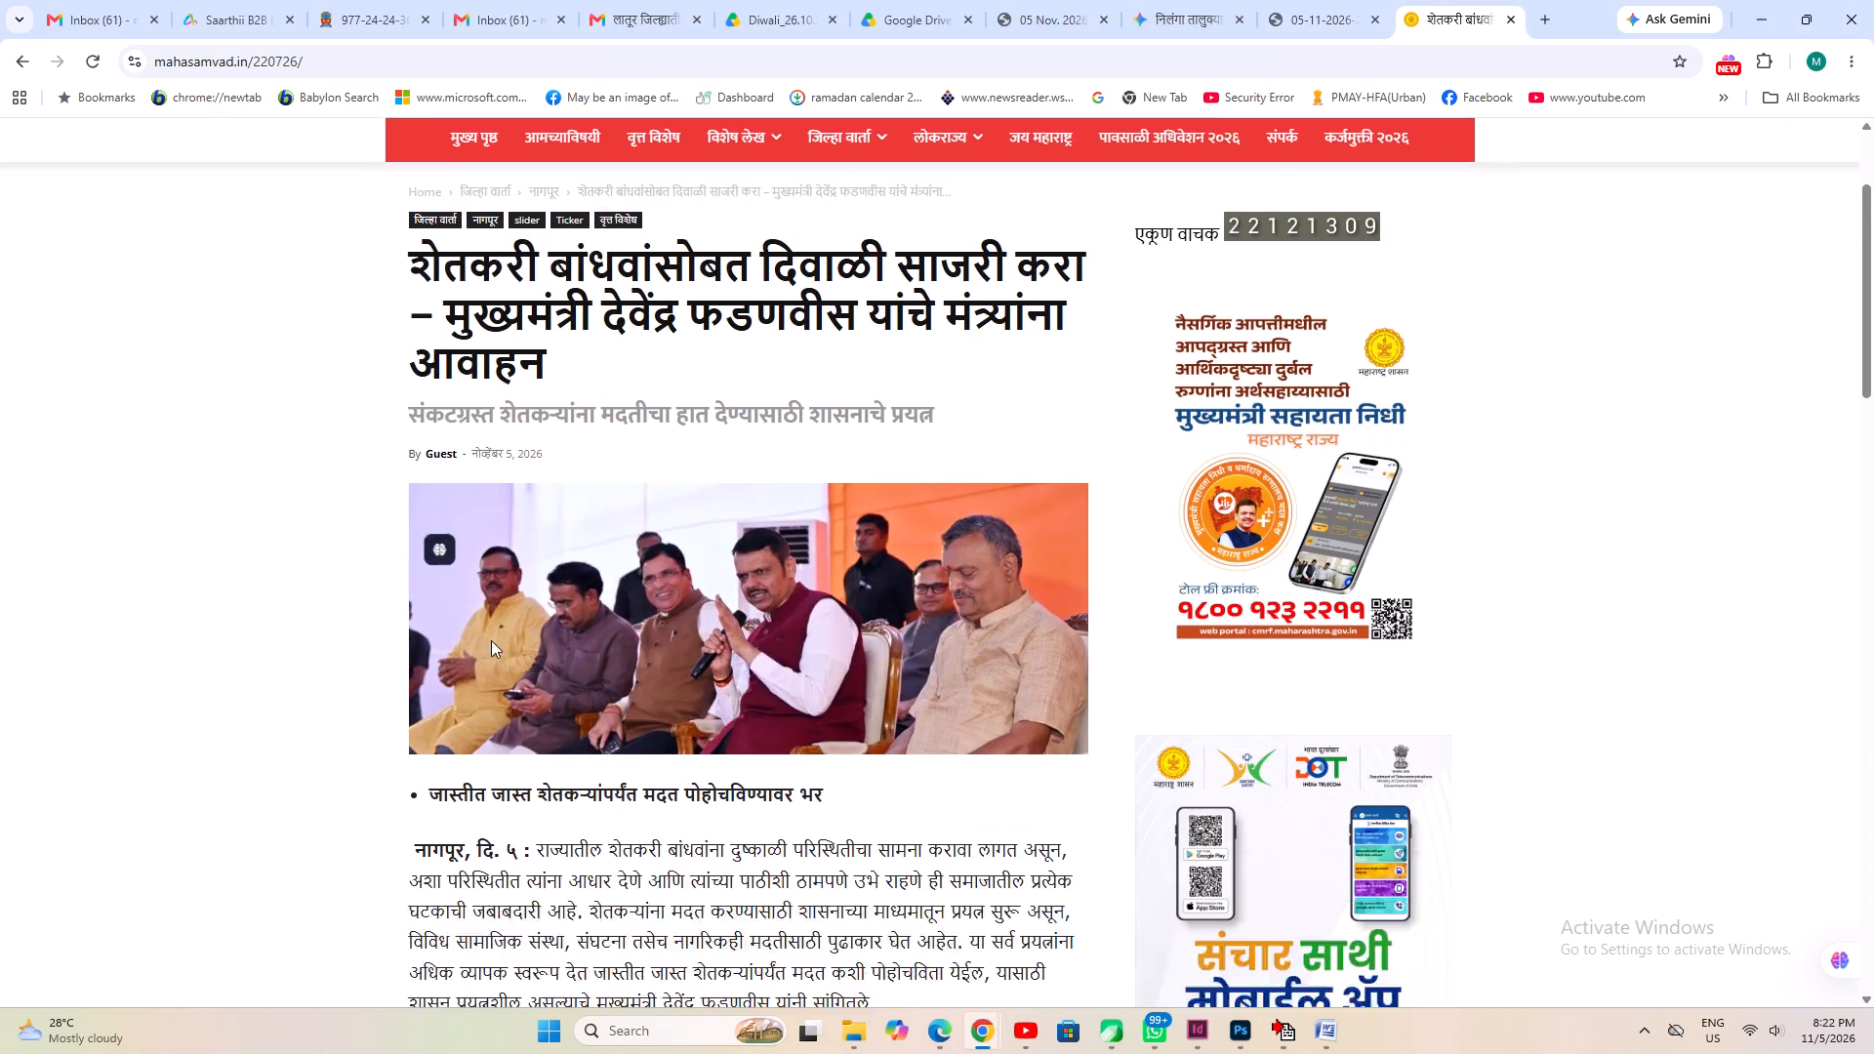
{"action": "left_click_drag", "start_coordinate": [411, 664], "coordinate": [545, 790]}
{"action": "scroll", "coordinate": [552, 781], "scroll_direction": "down", "scroll_amount": 3}
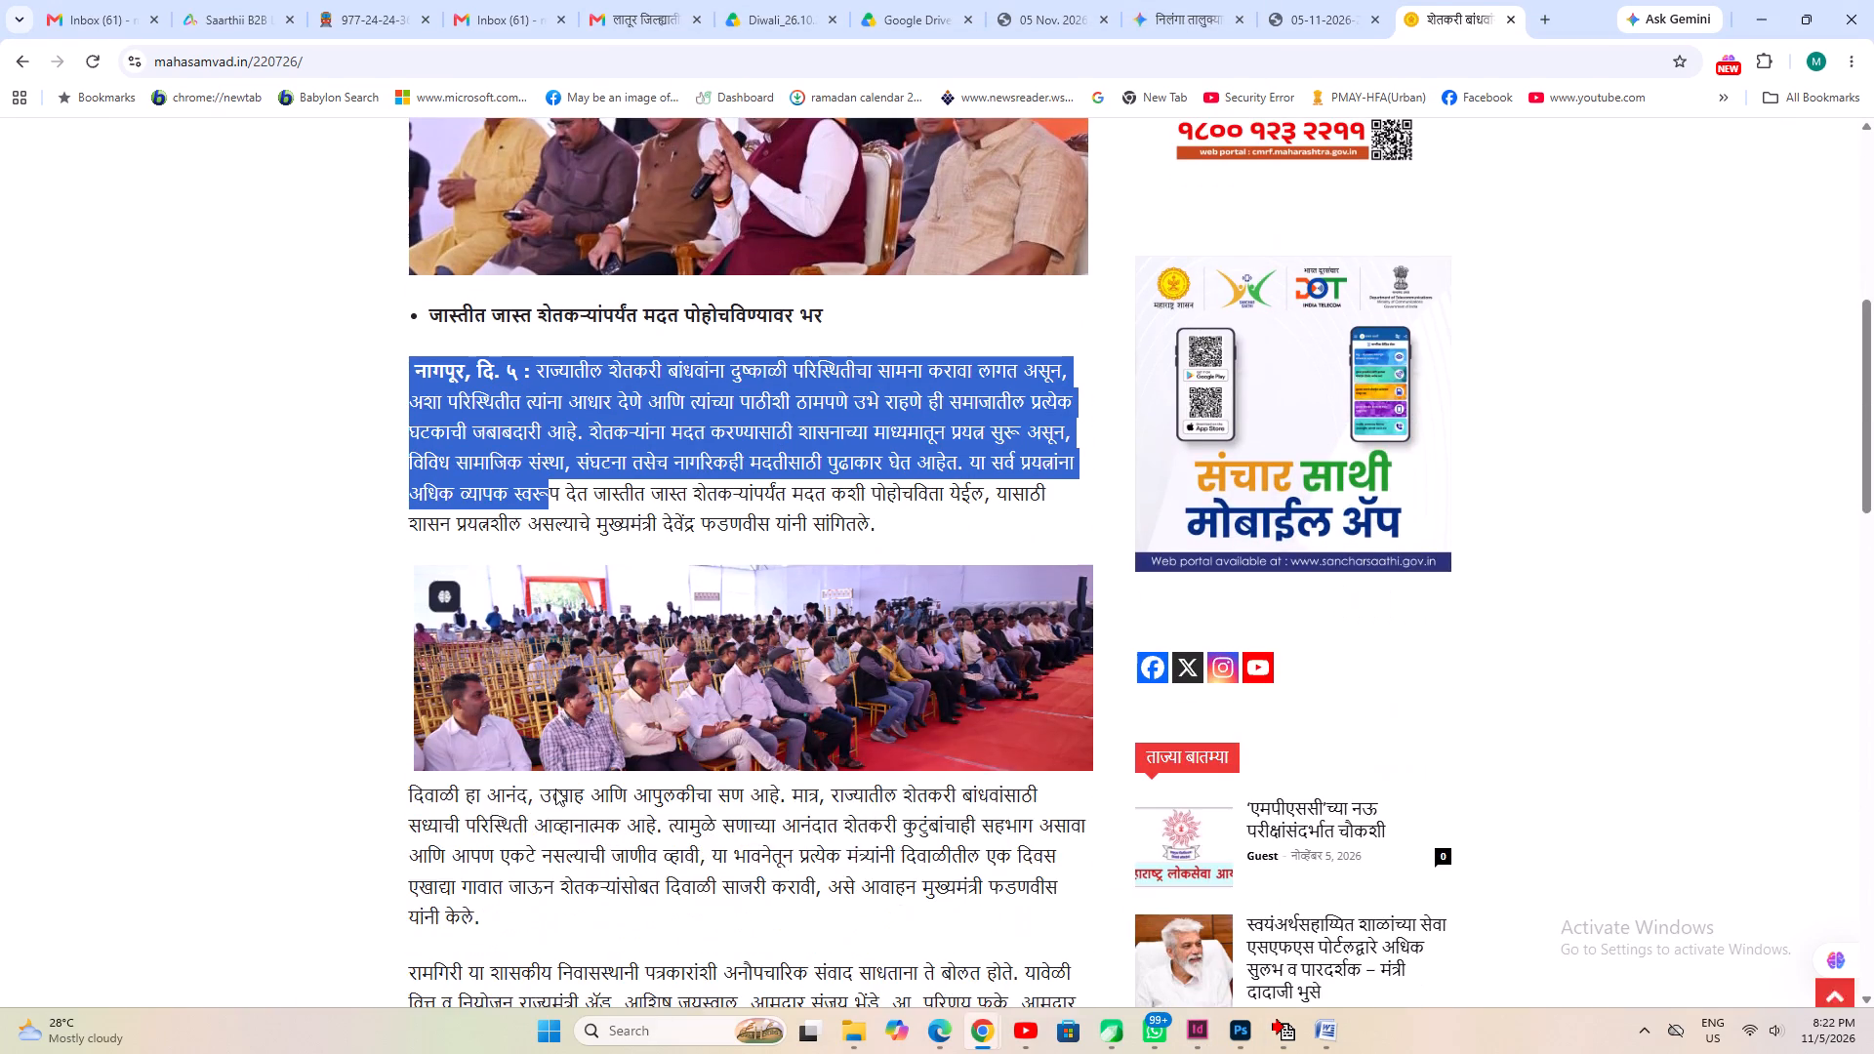
{"action": "scroll", "coordinate": [555, 789], "scroll_direction": "down", "scroll_amount": 13}
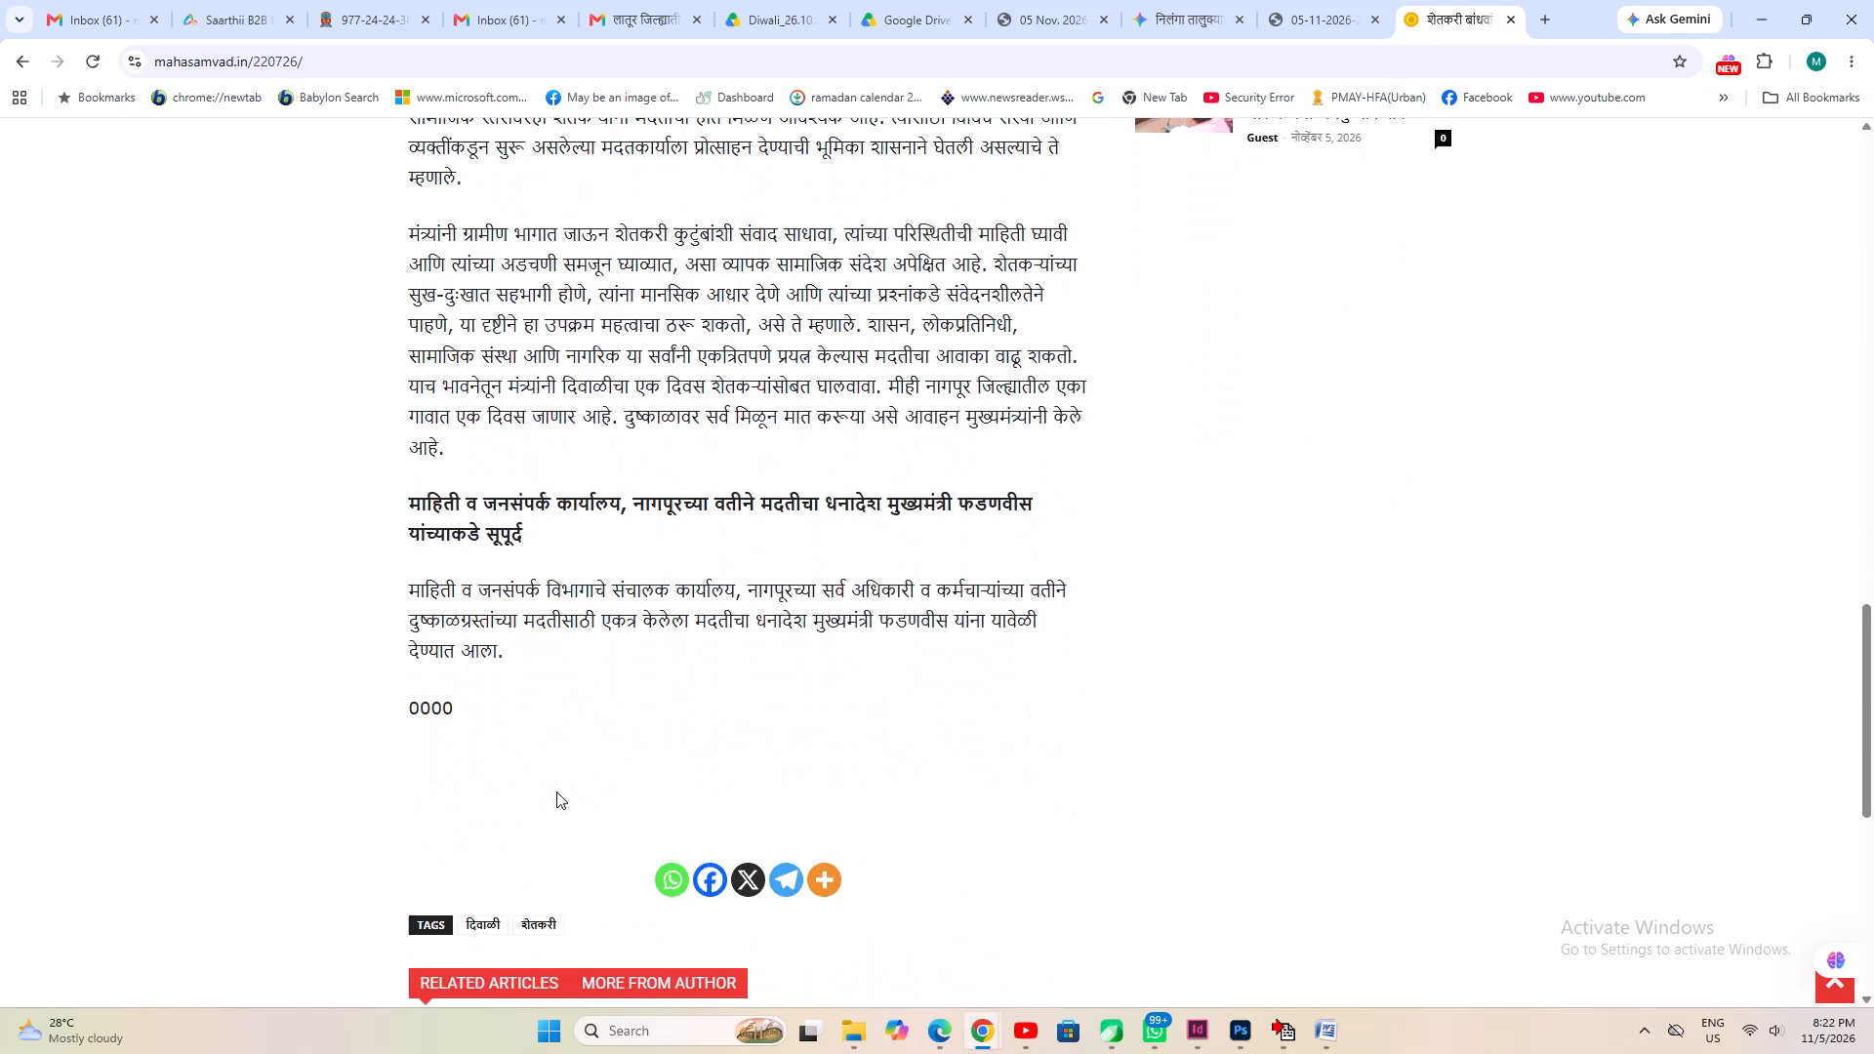
{"action": "left_click", "coordinate": [553, 655], "text": "shift"}
{"action": "right_click", "coordinate": [606, 376]}
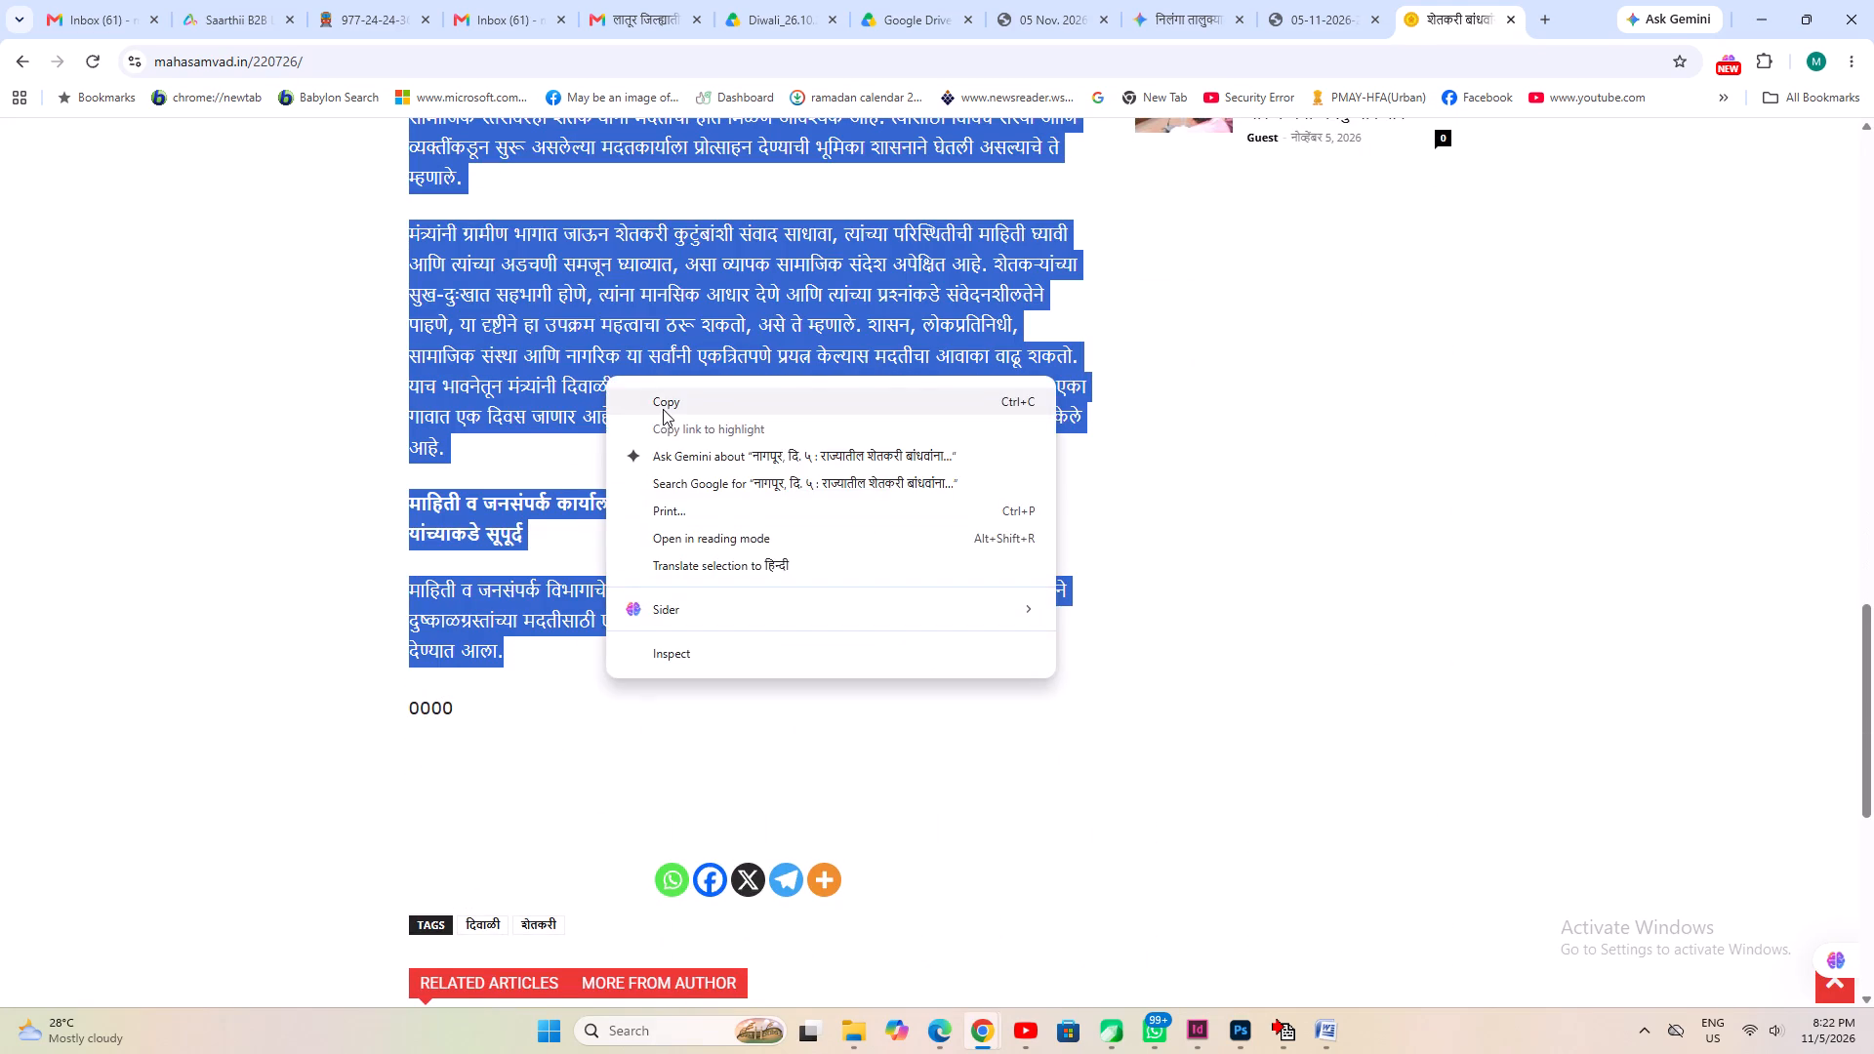
{"action": "left_click", "coordinate": [663, 409]}
Convert the copied article from Unicode to Shree-Lipi 7.0 in the Exchange Utility.
{"action": "left_click", "coordinate": [1278, 1049]}
{"action": "left_click", "coordinate": [1130, 985]}
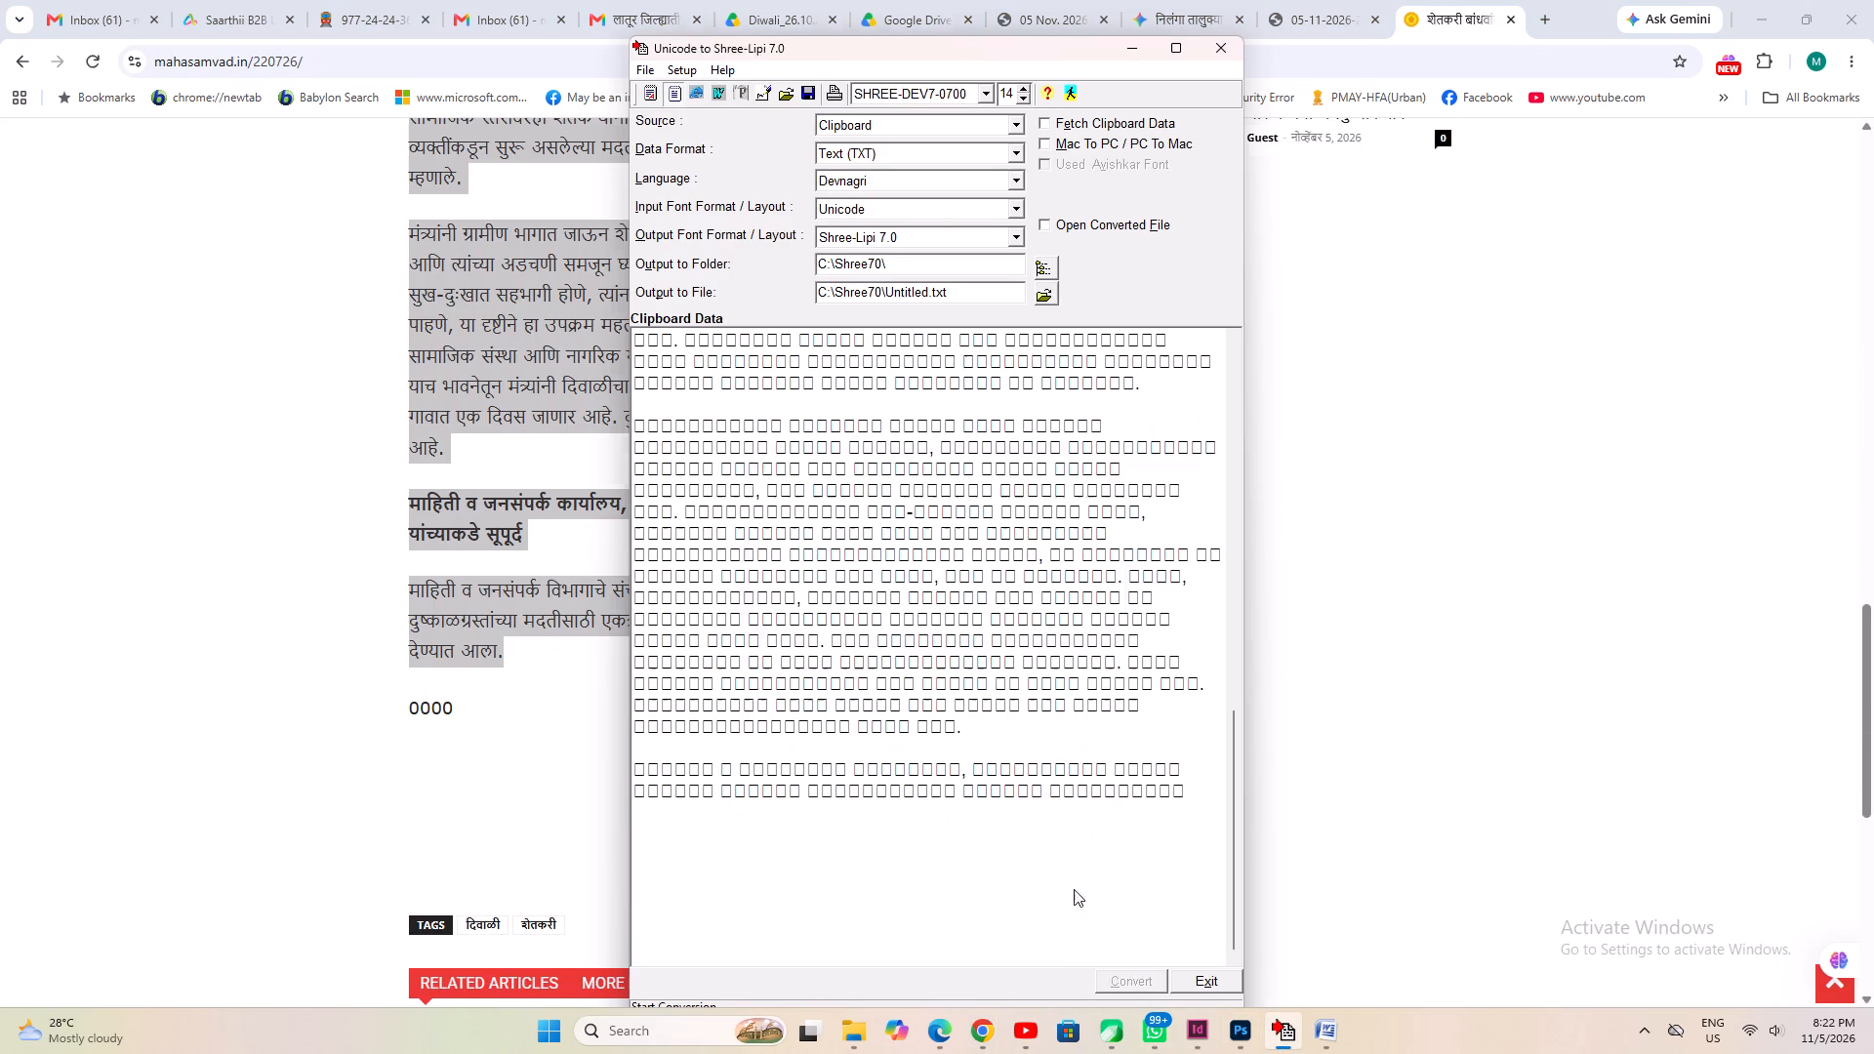
{"action": "left_click", "coordinate": [996, 585]}
{"action": "left_click", "coordinate": [1030, 577]}
{"action": "left_click", "coordinate": [1096, 572]}
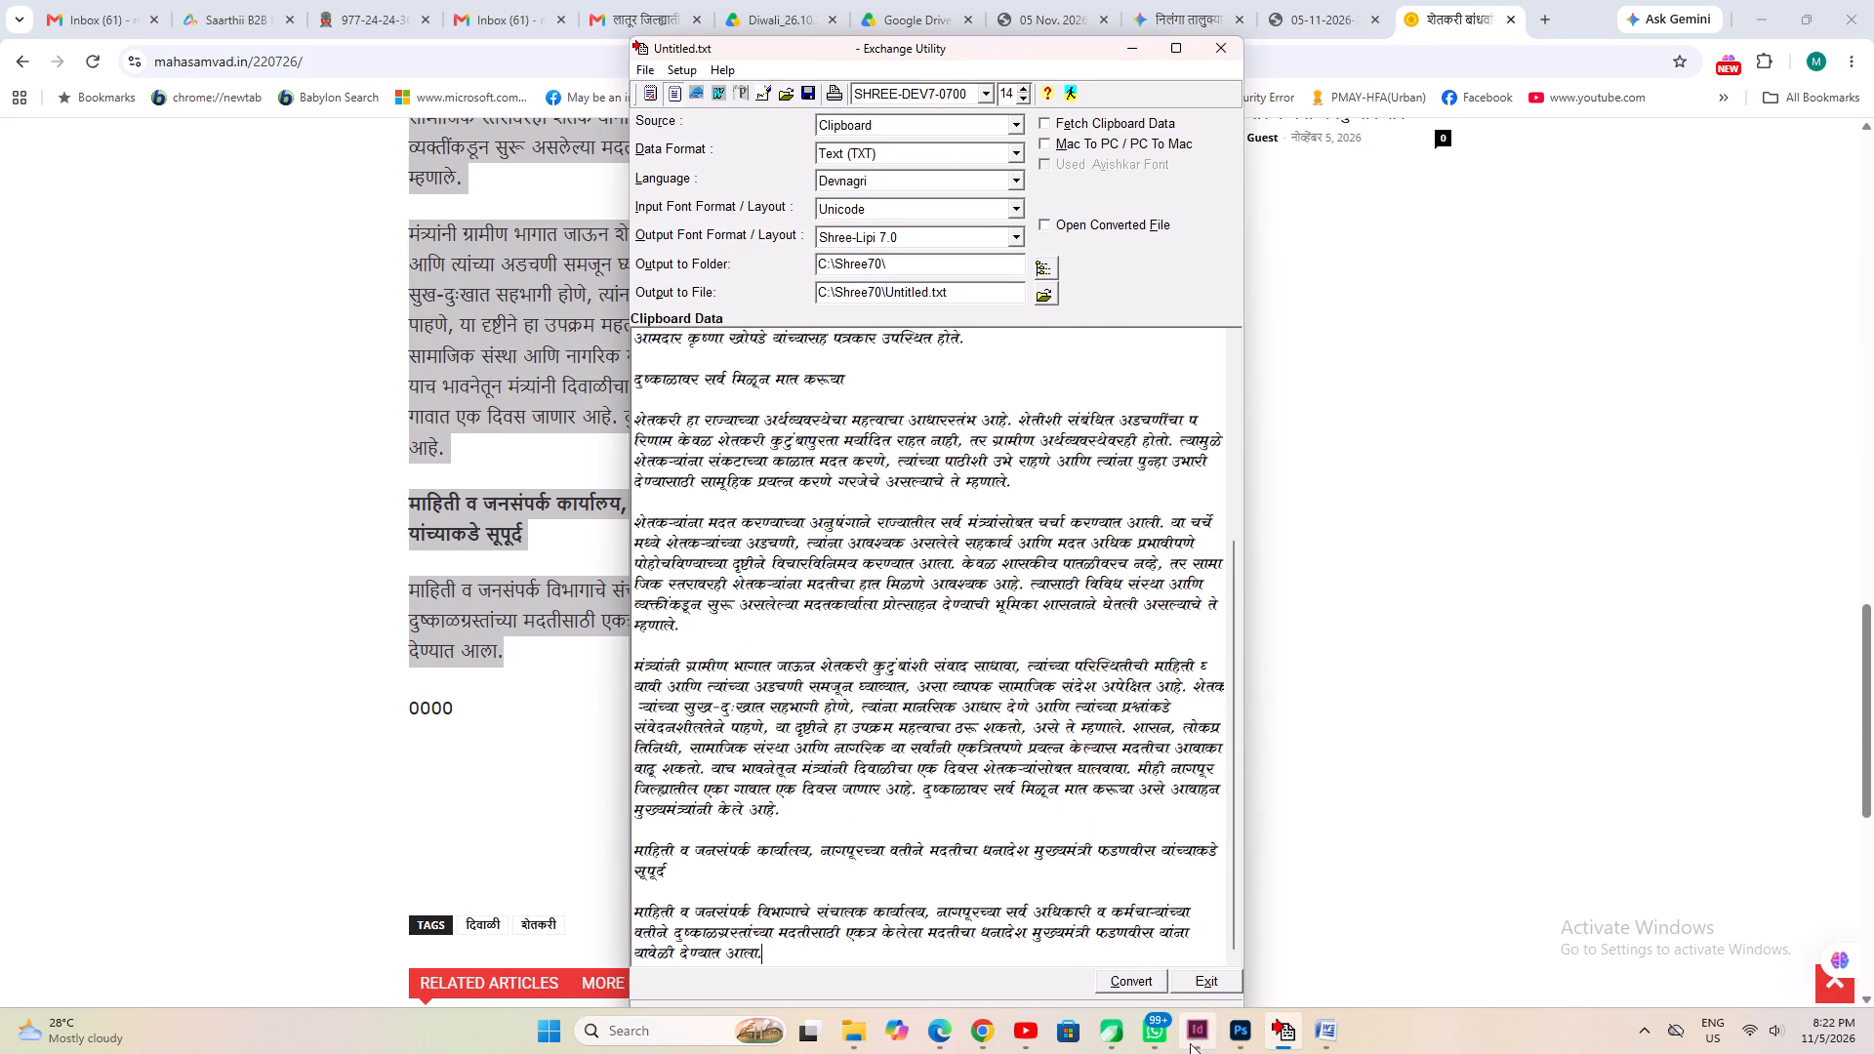
Back in InDesign, draw a text frame about 128 by 180 mm on the pasteboard beside page 1 and paste the converted article.
{"action": "left_click", "coordinate": [1190, 1037]}
{"action": "left_click_drag", "start_coordinate": [299, 240], "coordinate": [495, 522]}
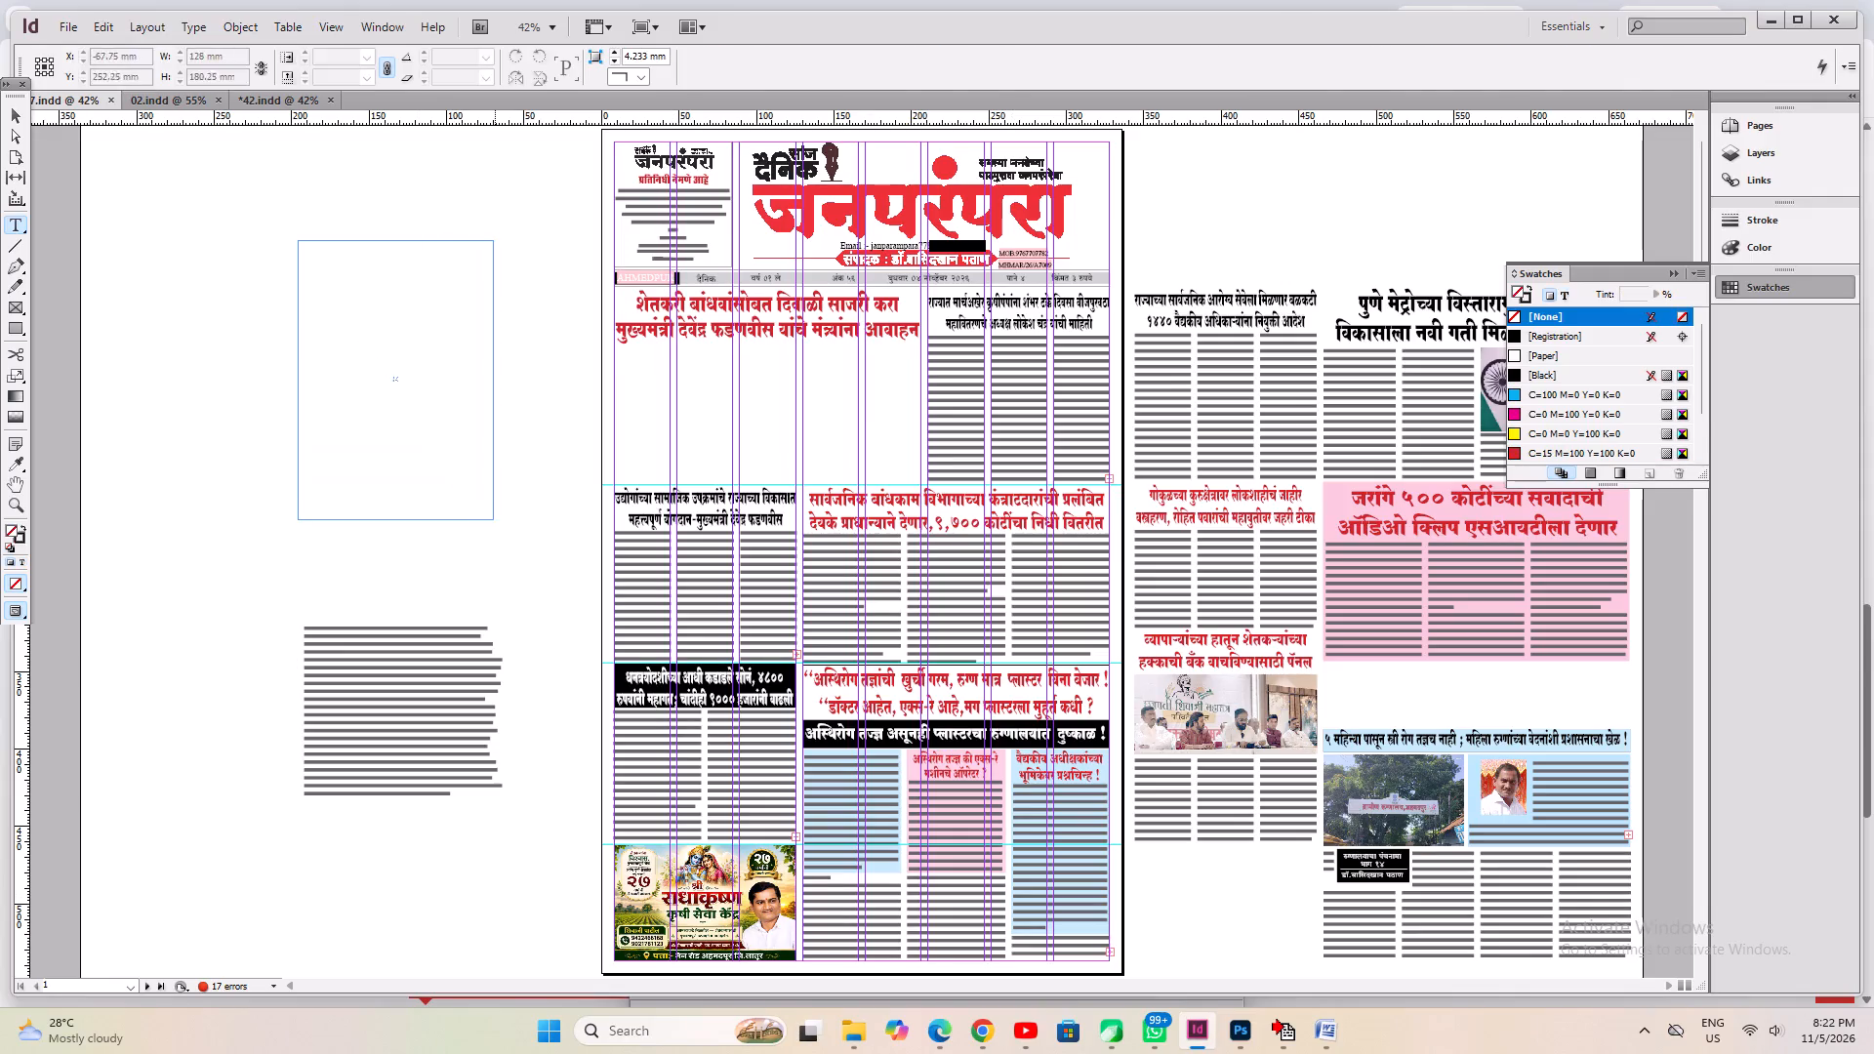
{"action": "left_click_drag", "start_coordinate": [495, 522], "coordinate": [495, 524]}
{"action": "key", "text": "ctrl+v"}
Delete the space before नागपूर at the very start of the pasted article.
{"action": "key", "text": "ctrl+1"}
{"action": "scroll", "coordinate": [535, 535], "scroll_direction": "up", "scroll_amount": 3}
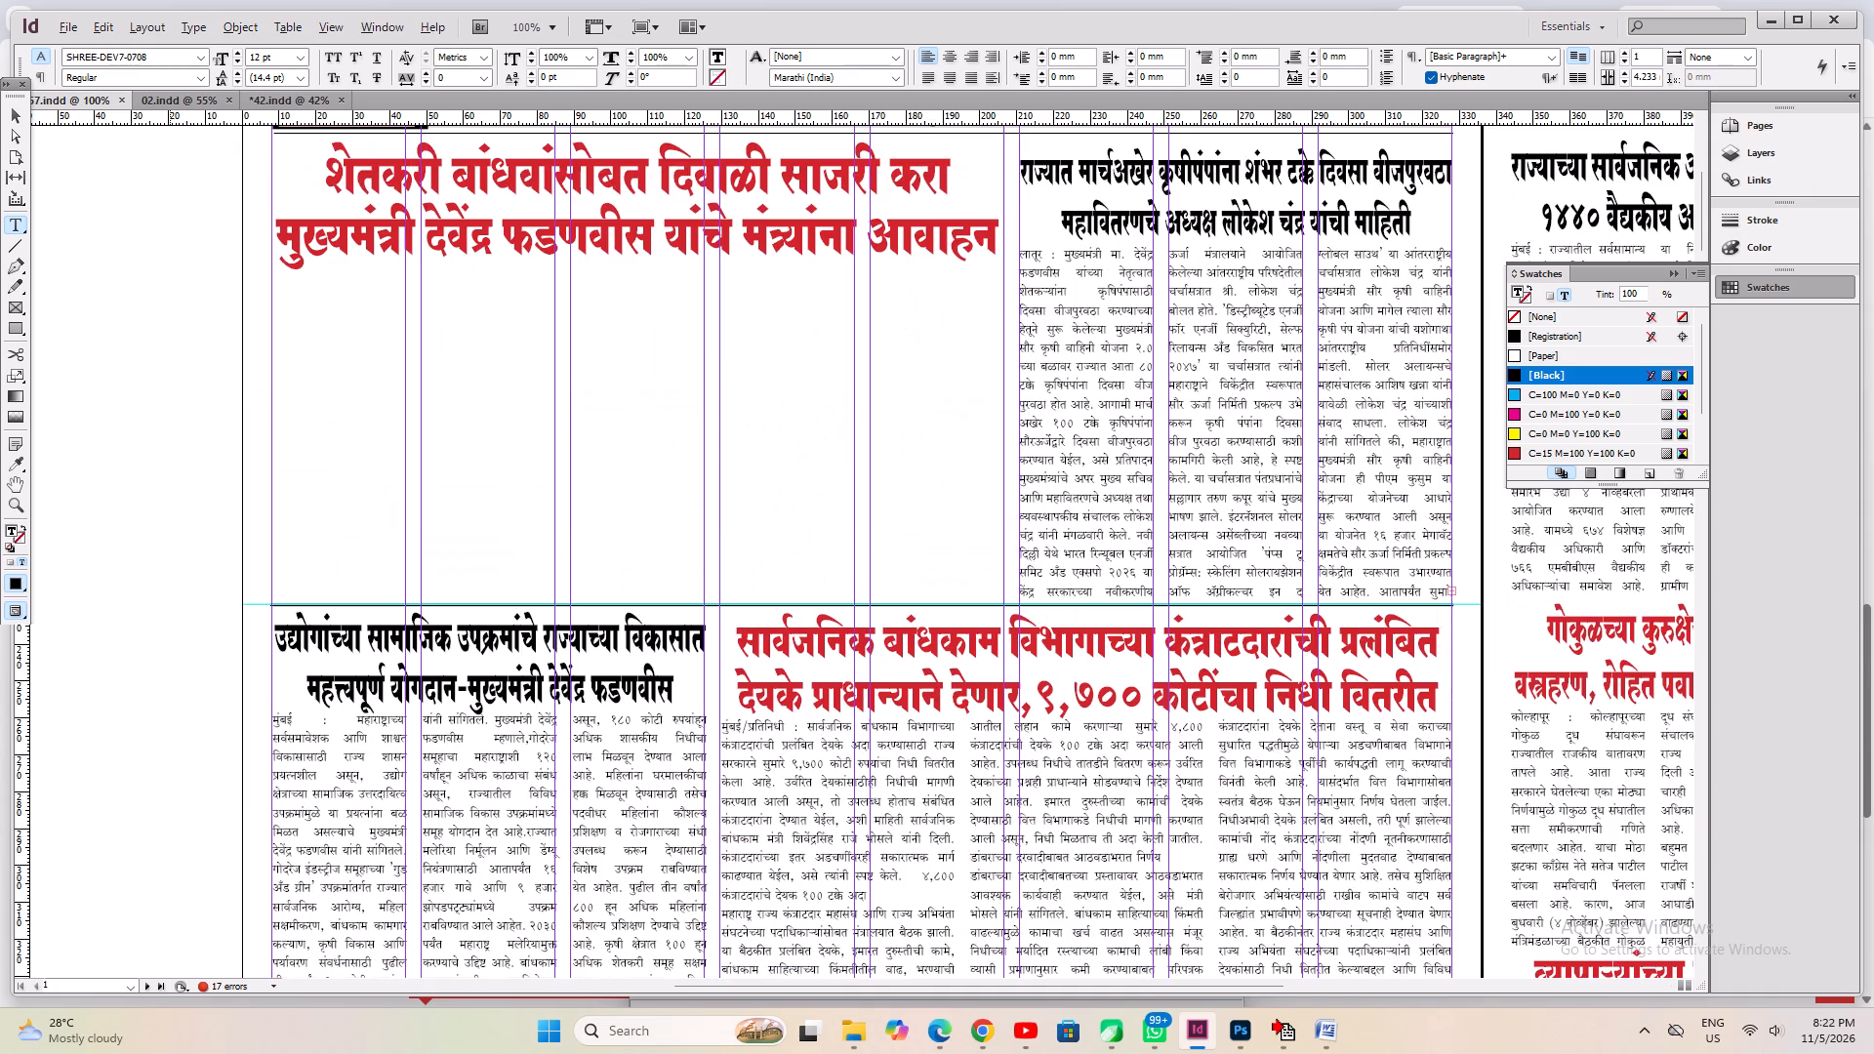
{"action": "left_click_drag", "start_coordinate": [167, 413], "coordinate": [1369, 938], "text": "alt"}
{"action": "left_click", "coordinate": [742, 680]}
{"action": "left_click", "coordinate": [640, 537]}
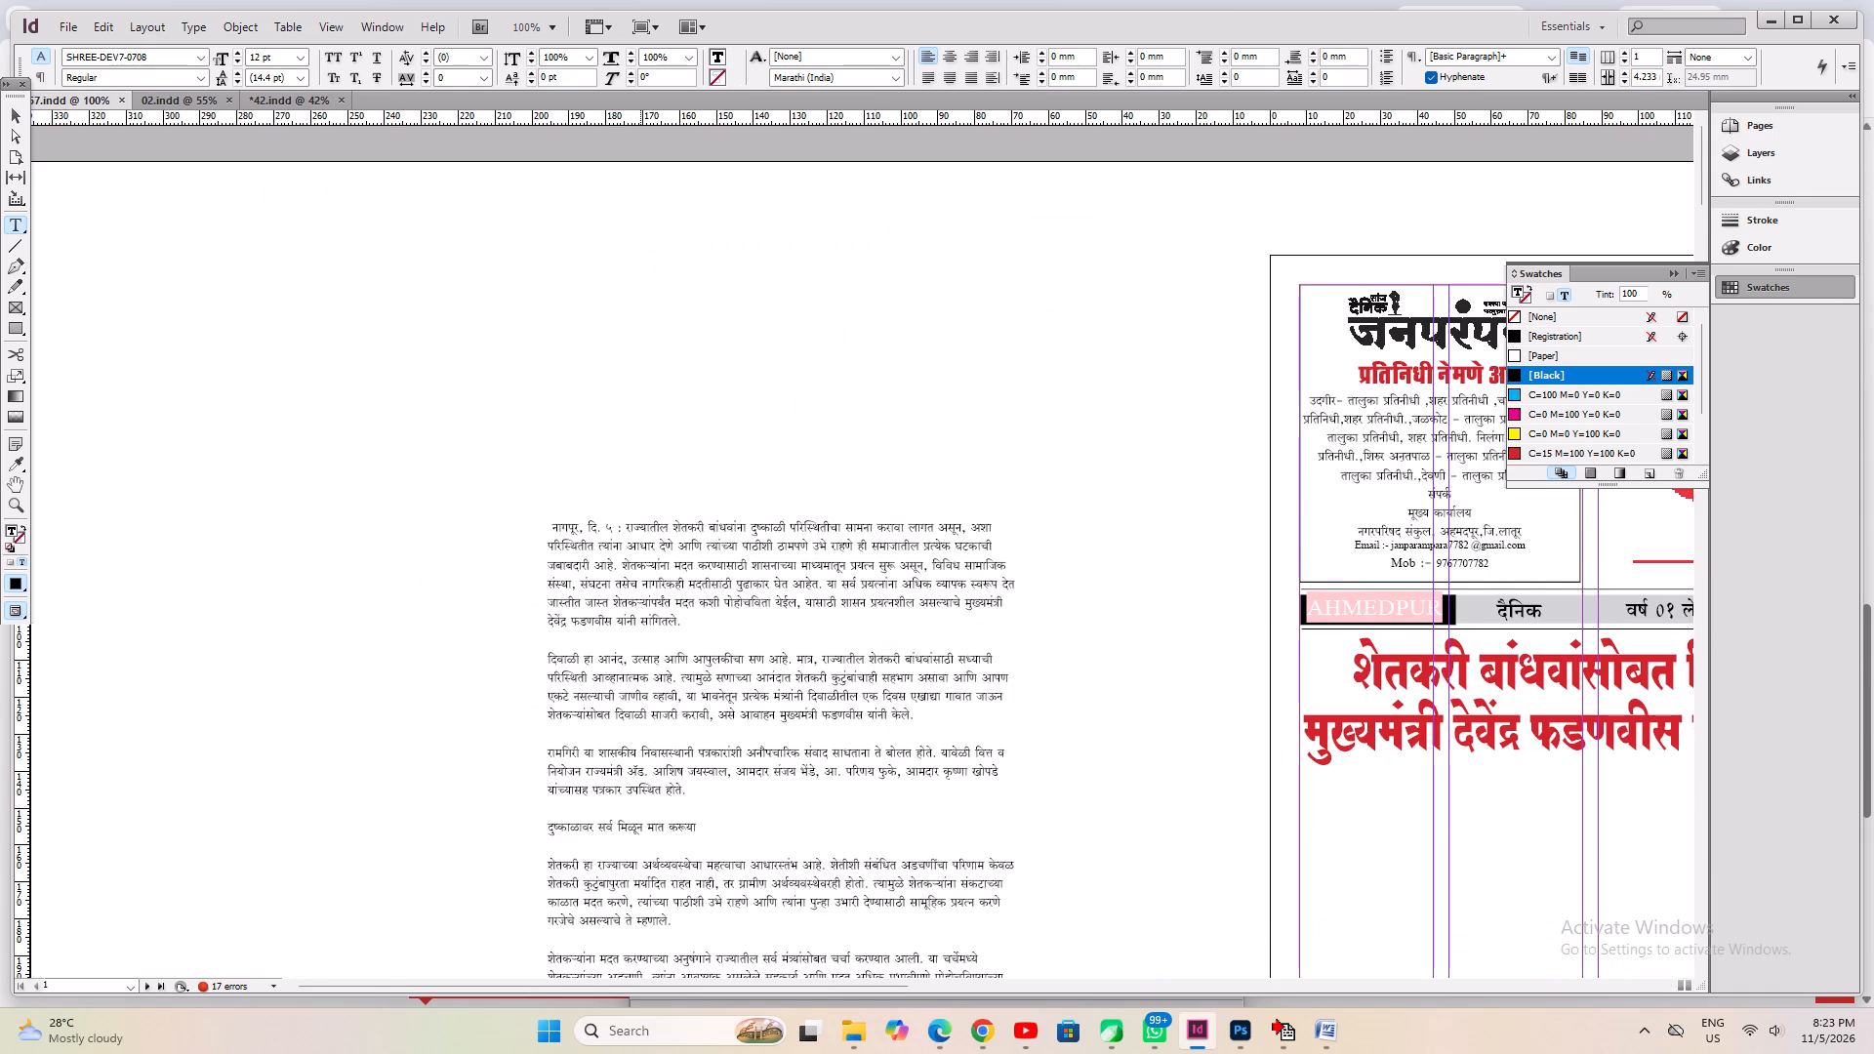
{"action": "key", "text": "ctrl+2"}
{"action": "key", "text": "Left"}
{"action": "key", "text": "Left"}
{"action": "key", "text": "Left"}
{"action": "key", "text": "Left"}
{"action": "key", "text": "Left"}
{"action": "key", "text": "Left"}
{"action": "key", "text": "Left"}
{"action": "key", "text": "Right"}
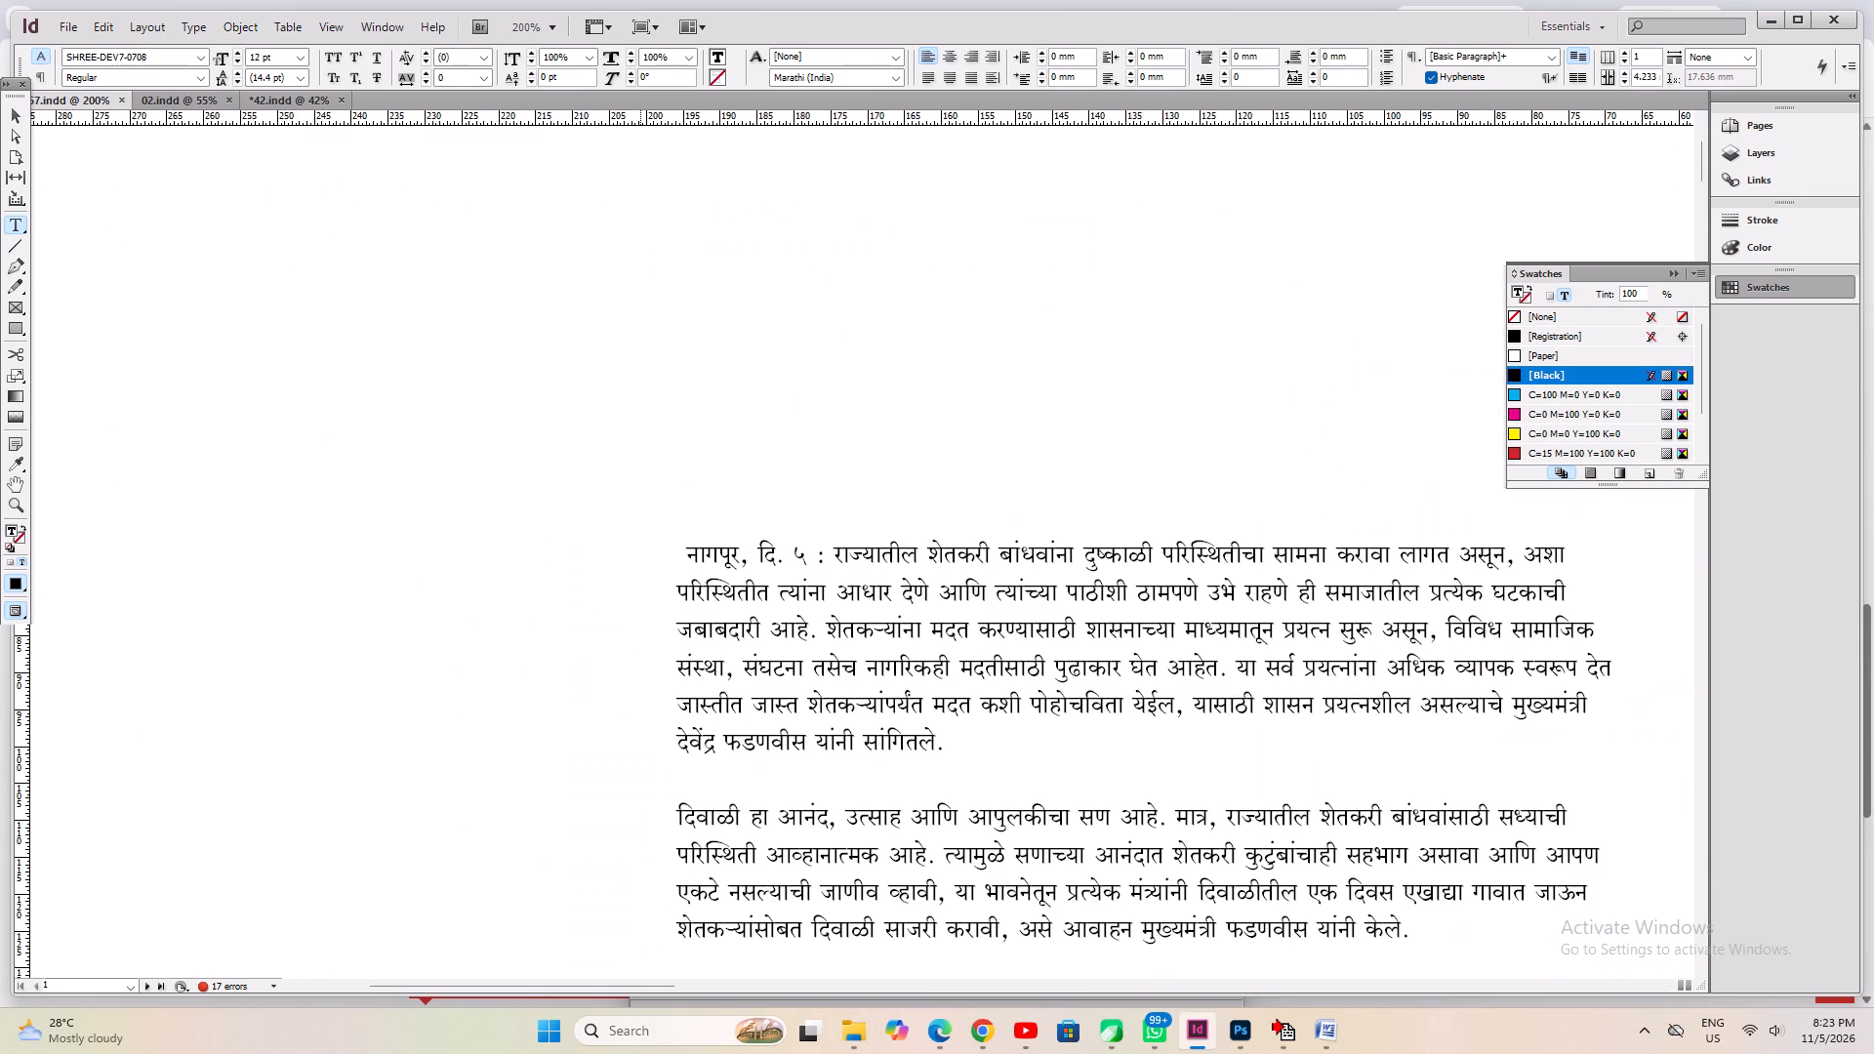
{"action": "key", "text": "Left"}
{"action": "key", "text": "Left"}
{"action": "key", "text": "Left"}
{"action": "key", "text": "Left"}
{"action": "key", "text": "Left"}
{"action": "key", "text": "Left"}
{"action": "key", "text": "Left"}
{"action": "key", "text": "Left"}
{"action": "key", "text": "Left"}
{"action": "key", "text": "Left"}
{"action": "key", "text": "Left"}
{"action": "key", "text": "Left"}
{"action": "key", "text": "Left"}
{"action": "key", "text": "shift+Up"}
{"action": "key", "text": "shift+Up"}
{"action": "key", "text": "shift+Up"}
{"action": "key", "text": "BackSpace"}
{"action": "key", "text": "BackSpace"}
{"action": "key", "text": "BackSpace"}
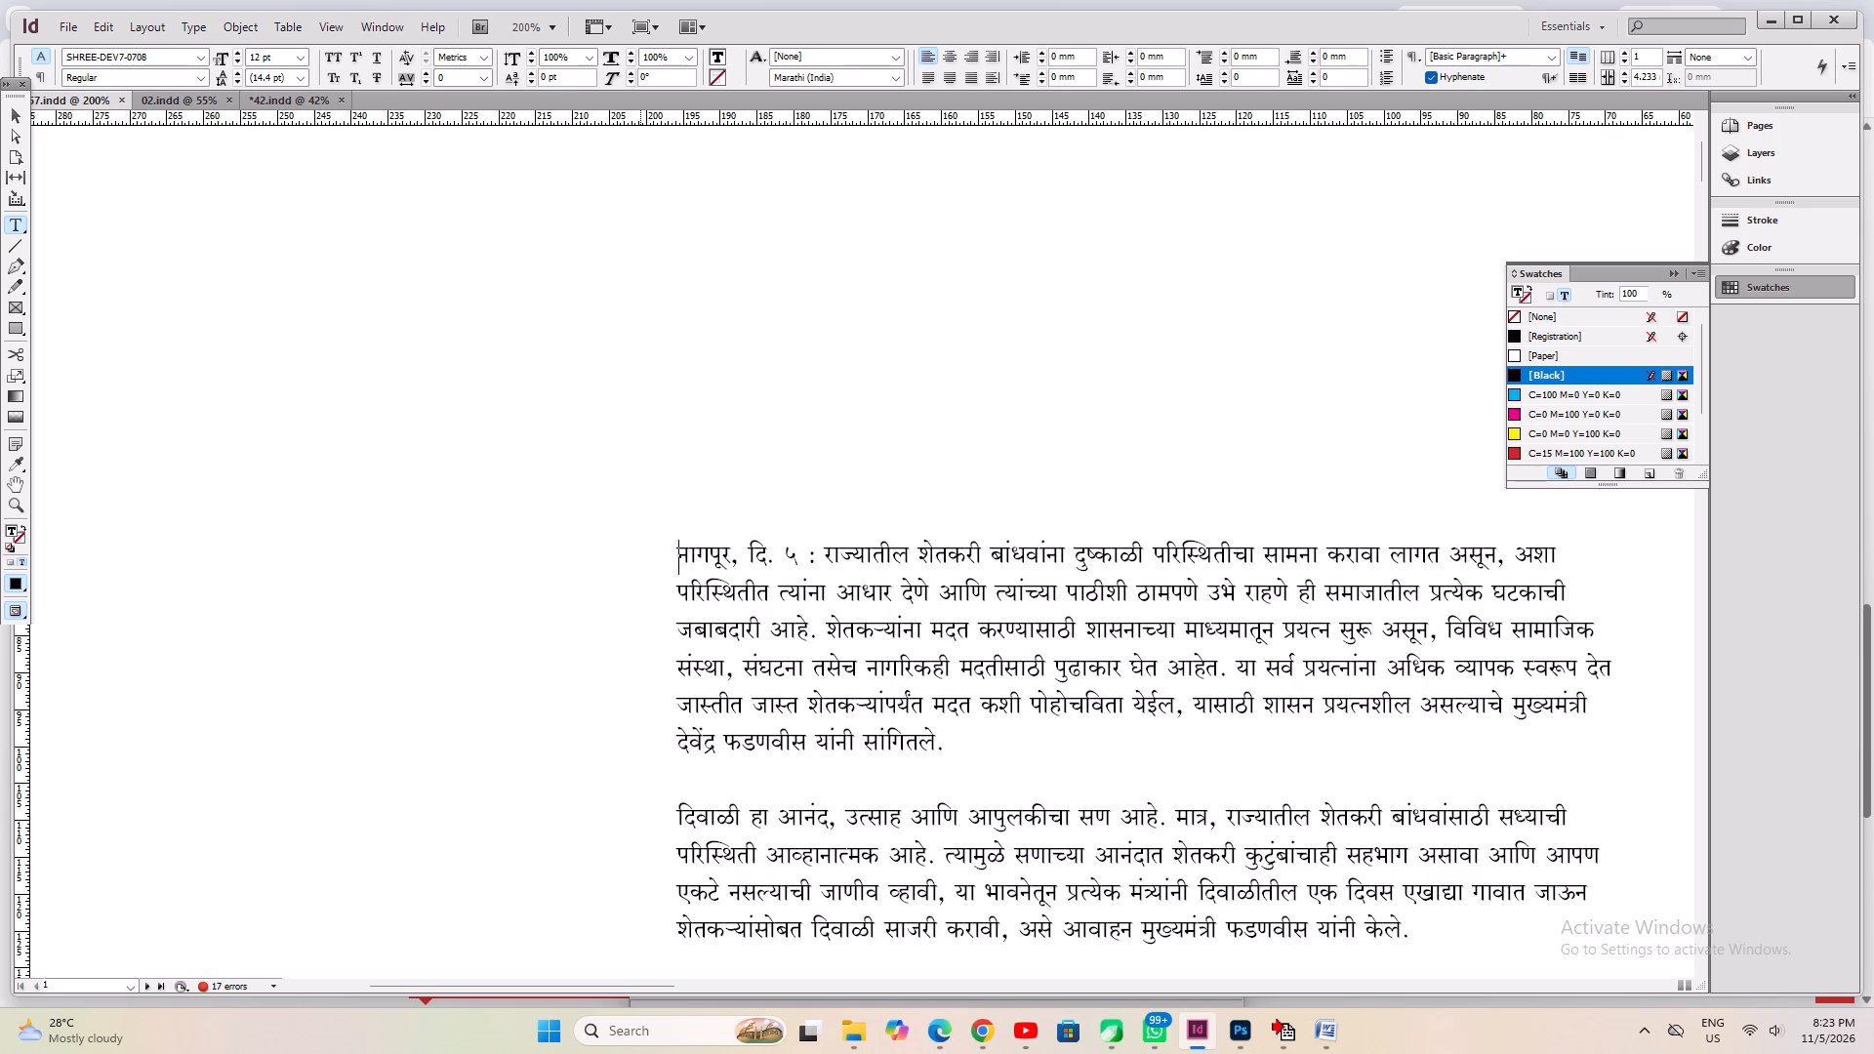
Remove the blank line before the paragraph beginning दिवाळी हा आनंद and indent its first line with a tab.
{"action": "key", "text": "Left"}
{"action": "key", "text": "Left"}
{"action": "key", "text": "Left"}
{"action": "key", "text": "Left"}
{"action": "key", "text": "Left"}
{"action": "key", "text": "Left"}
{"action": "key", "text": "Left"}
{"action": "key", "text": "Down"}
{"action": "key", "text": "Down"}
{"action": "key", "text": "Down"}
{"action": "key", "text": "Down"}
{"action": "key", "text": "Down"}
{"action": "key", "text": "Down"}
{"action": "key", "text": "Delete"}
{"action": "key", "text": "Tab"}
Go to the blank line before the paragraph beginning रामगिरी या शासकीय.
{"action": "key", "text": "Down"}
{"action": "key", "text": "Down"}
{"action": "key", "text": "Down"}
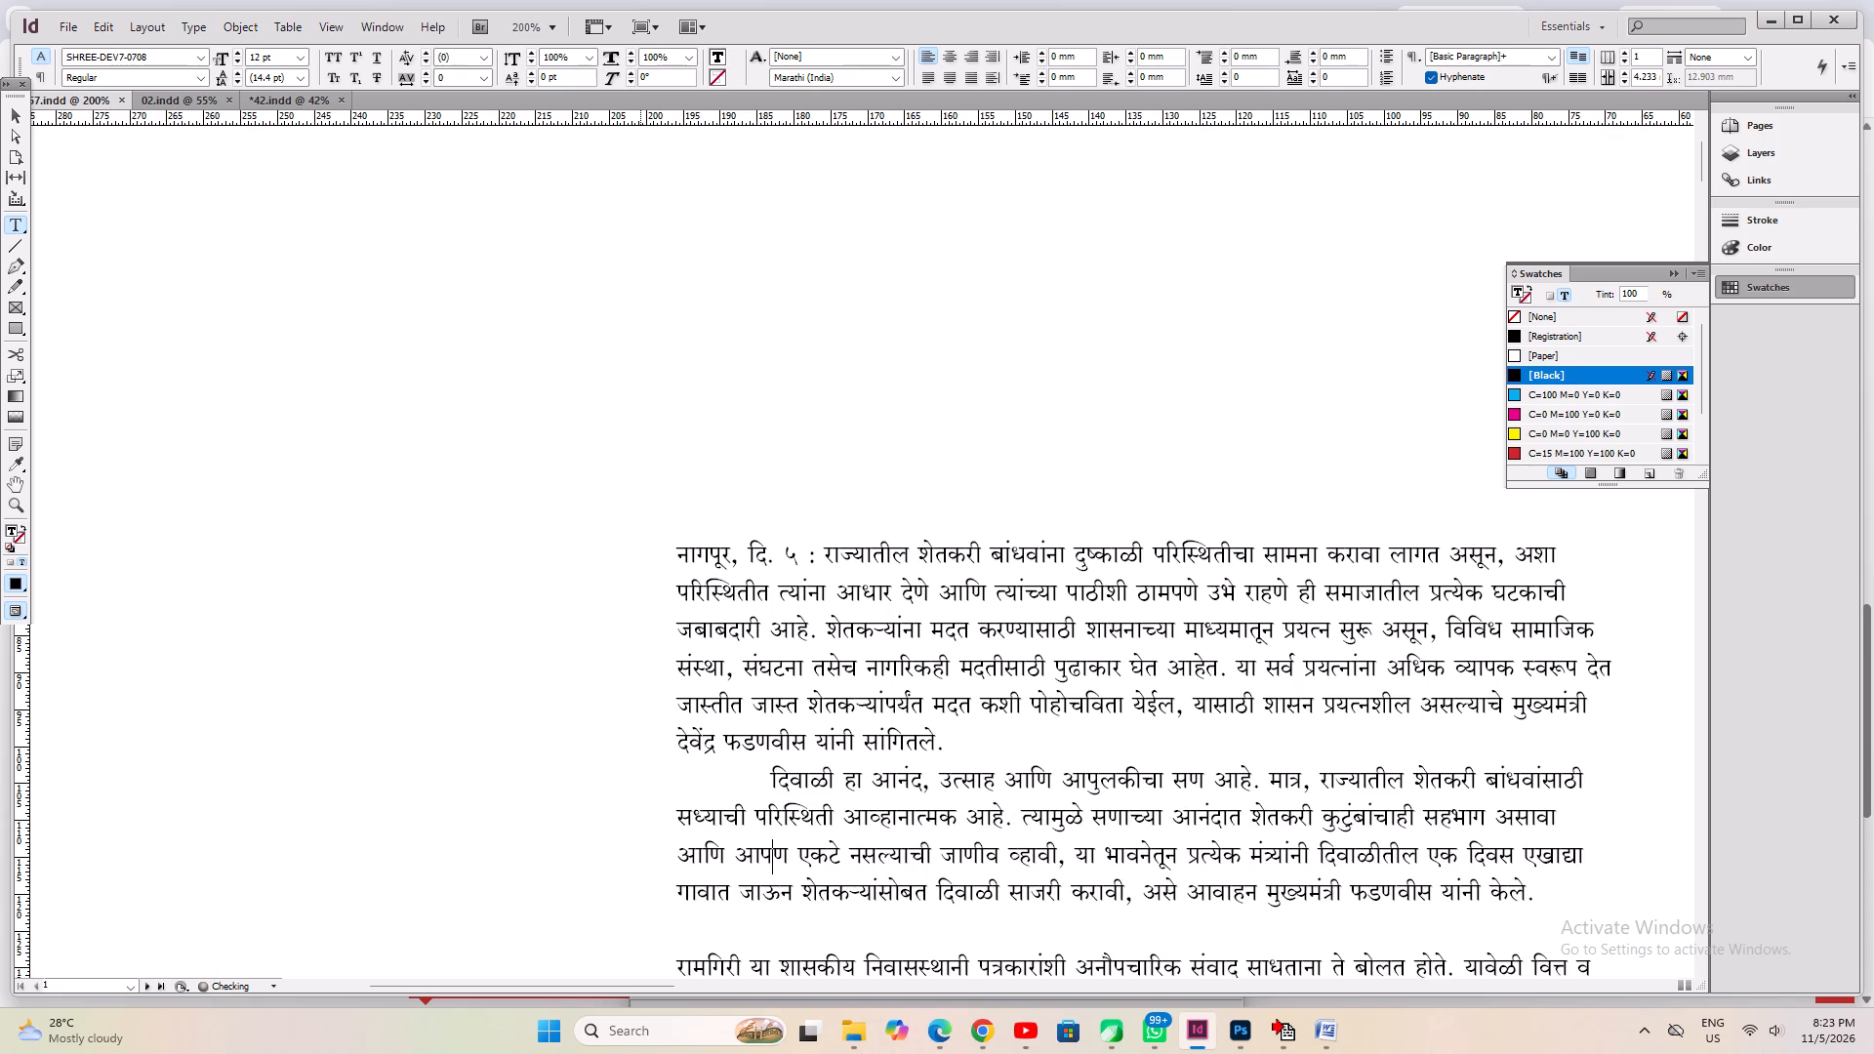
Remove the blank line before the paragraph beginning रामगिरी या शासकीय and indent its first line with a tab.
{"action": "key", "text": "Down"}
{"action": "key", "text": "Delete"}
{"action": "key", "text": "Tab"}
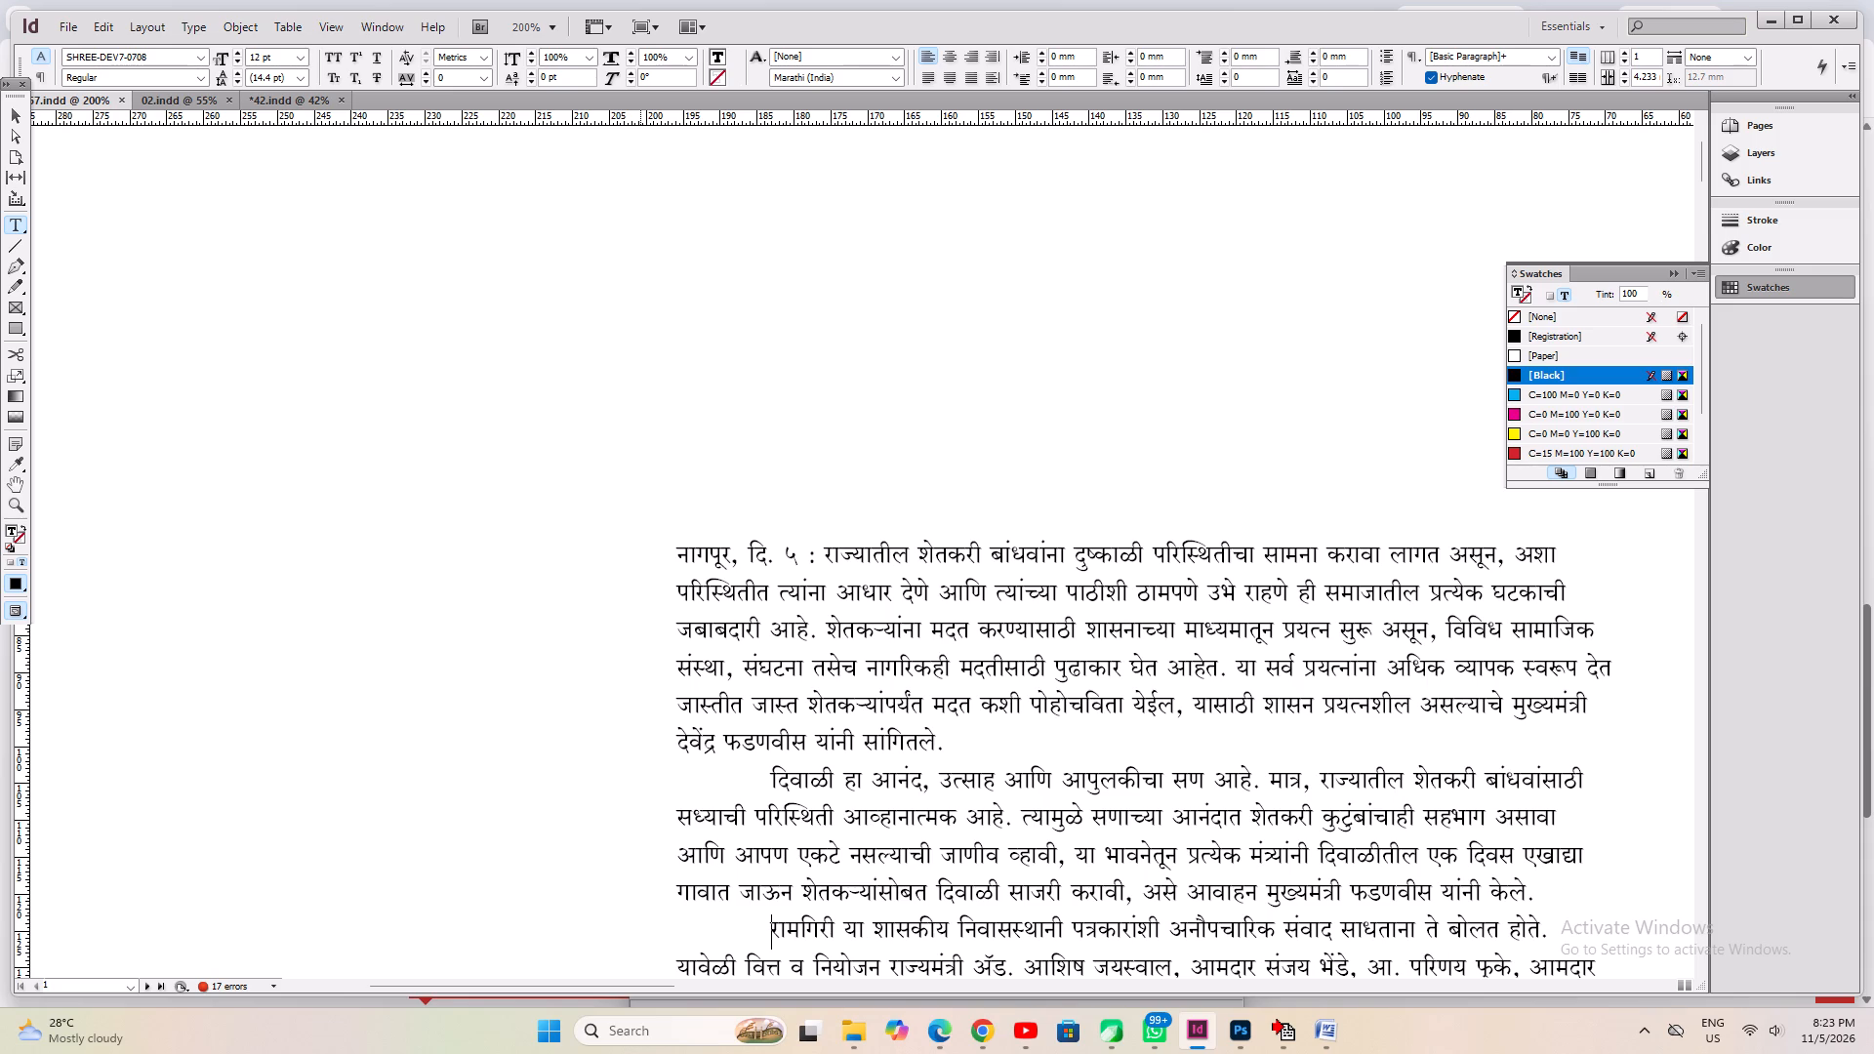
Justify the whole article with its last lines aligned left.
{"action": "key", "text": "ctrl+a"}
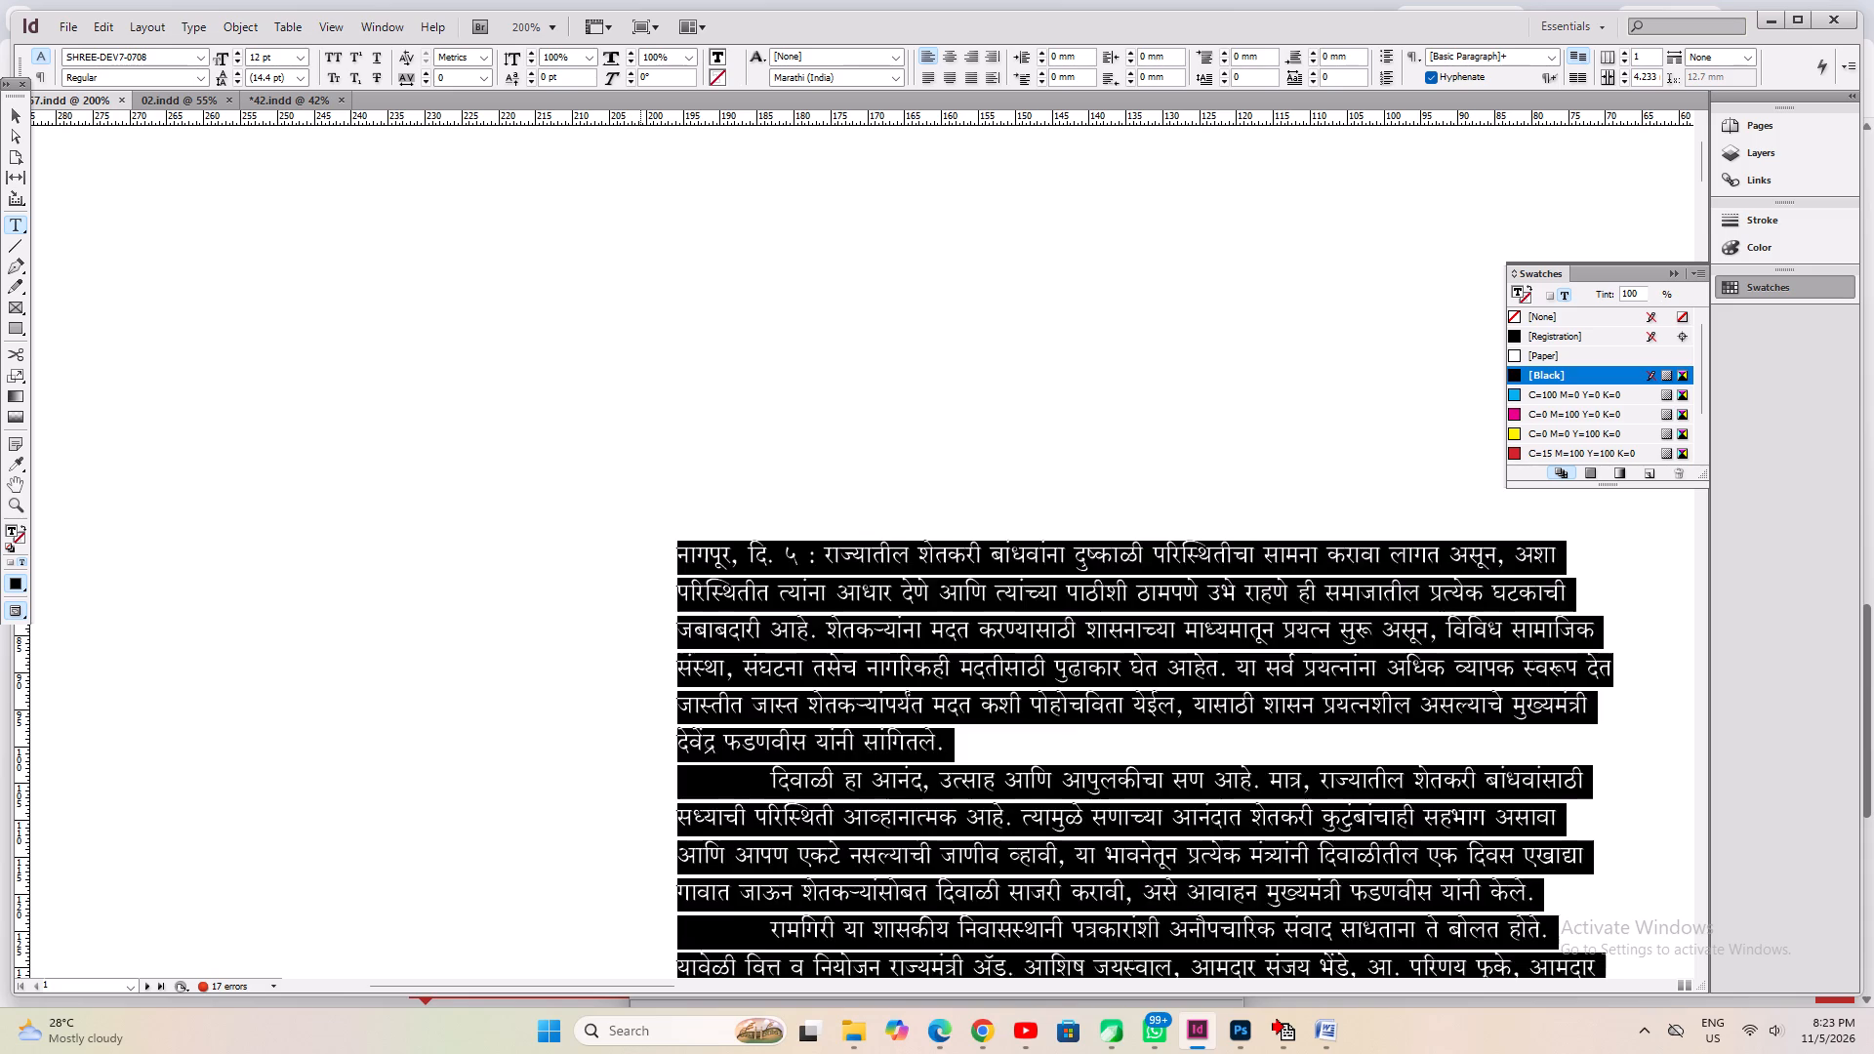
{"action": "key", "text": "ctrl+shift+j"}
Remove the blank lines around the subheading दुष्काळावर सर्व मिळून मात करूया and tab-indent the paragraph beginning शेतकरी हा राज्याच्या.
{"action": "scroll", "coordinate": [612, 545], "scroll_direction": "down", "scroll_amount": 12}
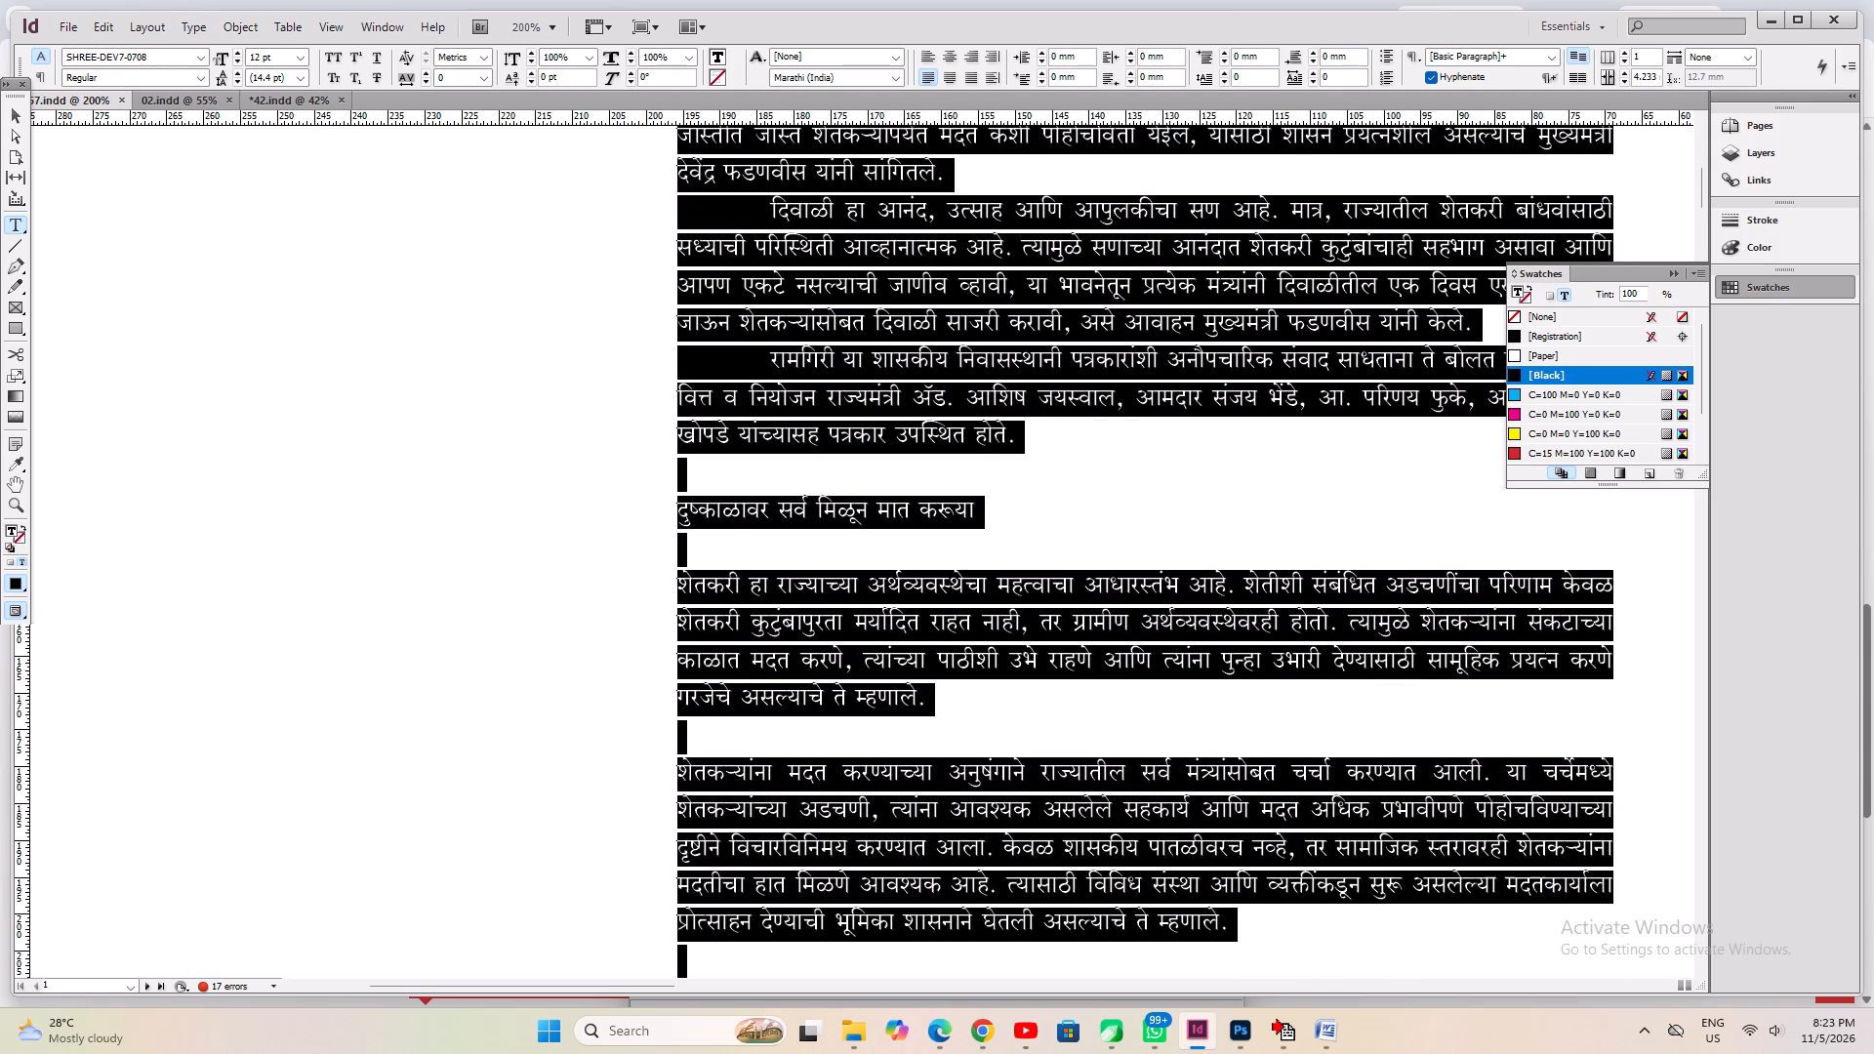
{"action": "left_click", "coordinate": [748, 489]}
{"action": "left_click", "coordinate": [741, 461]}
{"action": "key", "text": "Delete"}
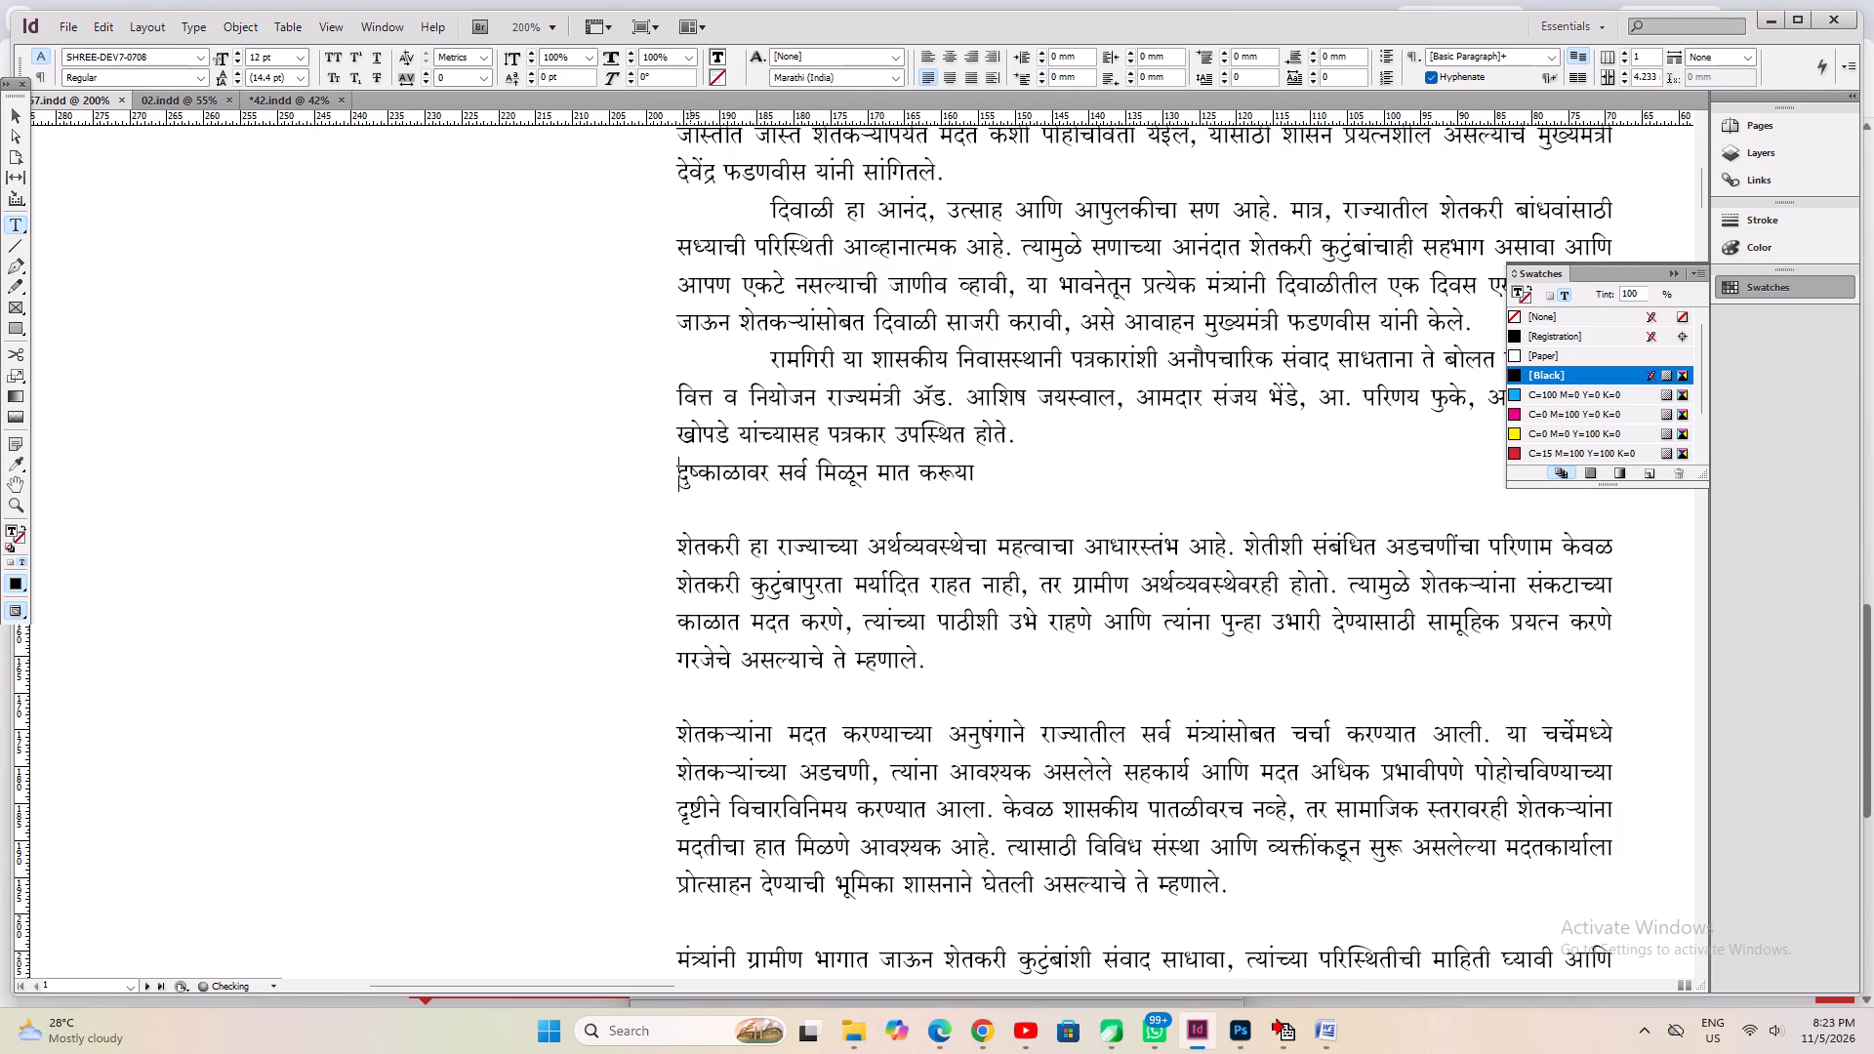
{"action": "left_click", "coordinate": [724, 507]}
{"action": "key", "text": "Delete"}
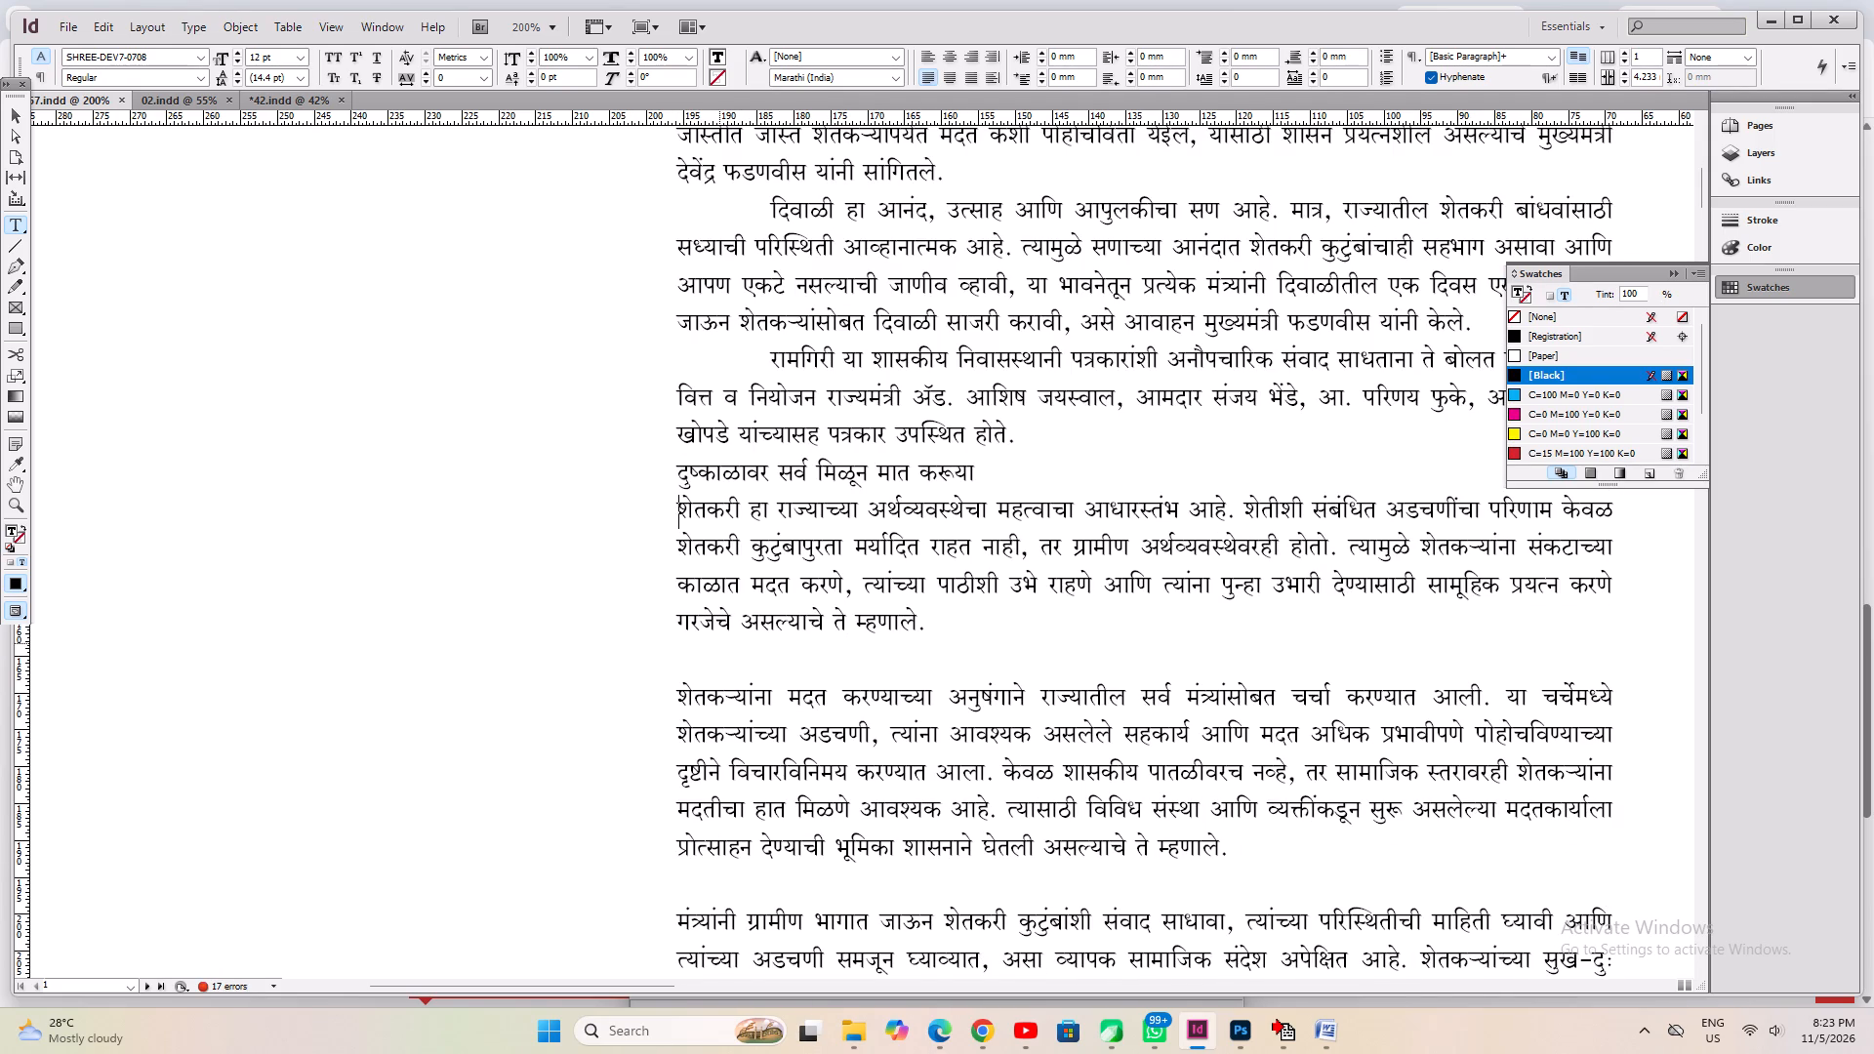
{"action": "key", "text": "Tab"}
Remove the blank lines before the paragraphs beginning शेतकऱ्यांना मदत करण्याच्या and मंत्र्यांनी ग्रामीण भागात, indenting each with a tab.
{"action": "left_click", "coordinate": [713, 676]}
{"action": "key", "text": "Delete"}
{"action": "key", "text": "Tab"}
{"action": "key", "text": "Down"}
{"action": "key", "text": "Down"}
{"action": "key", "text": "Down"}
{"action": "key", "text": "Down"}
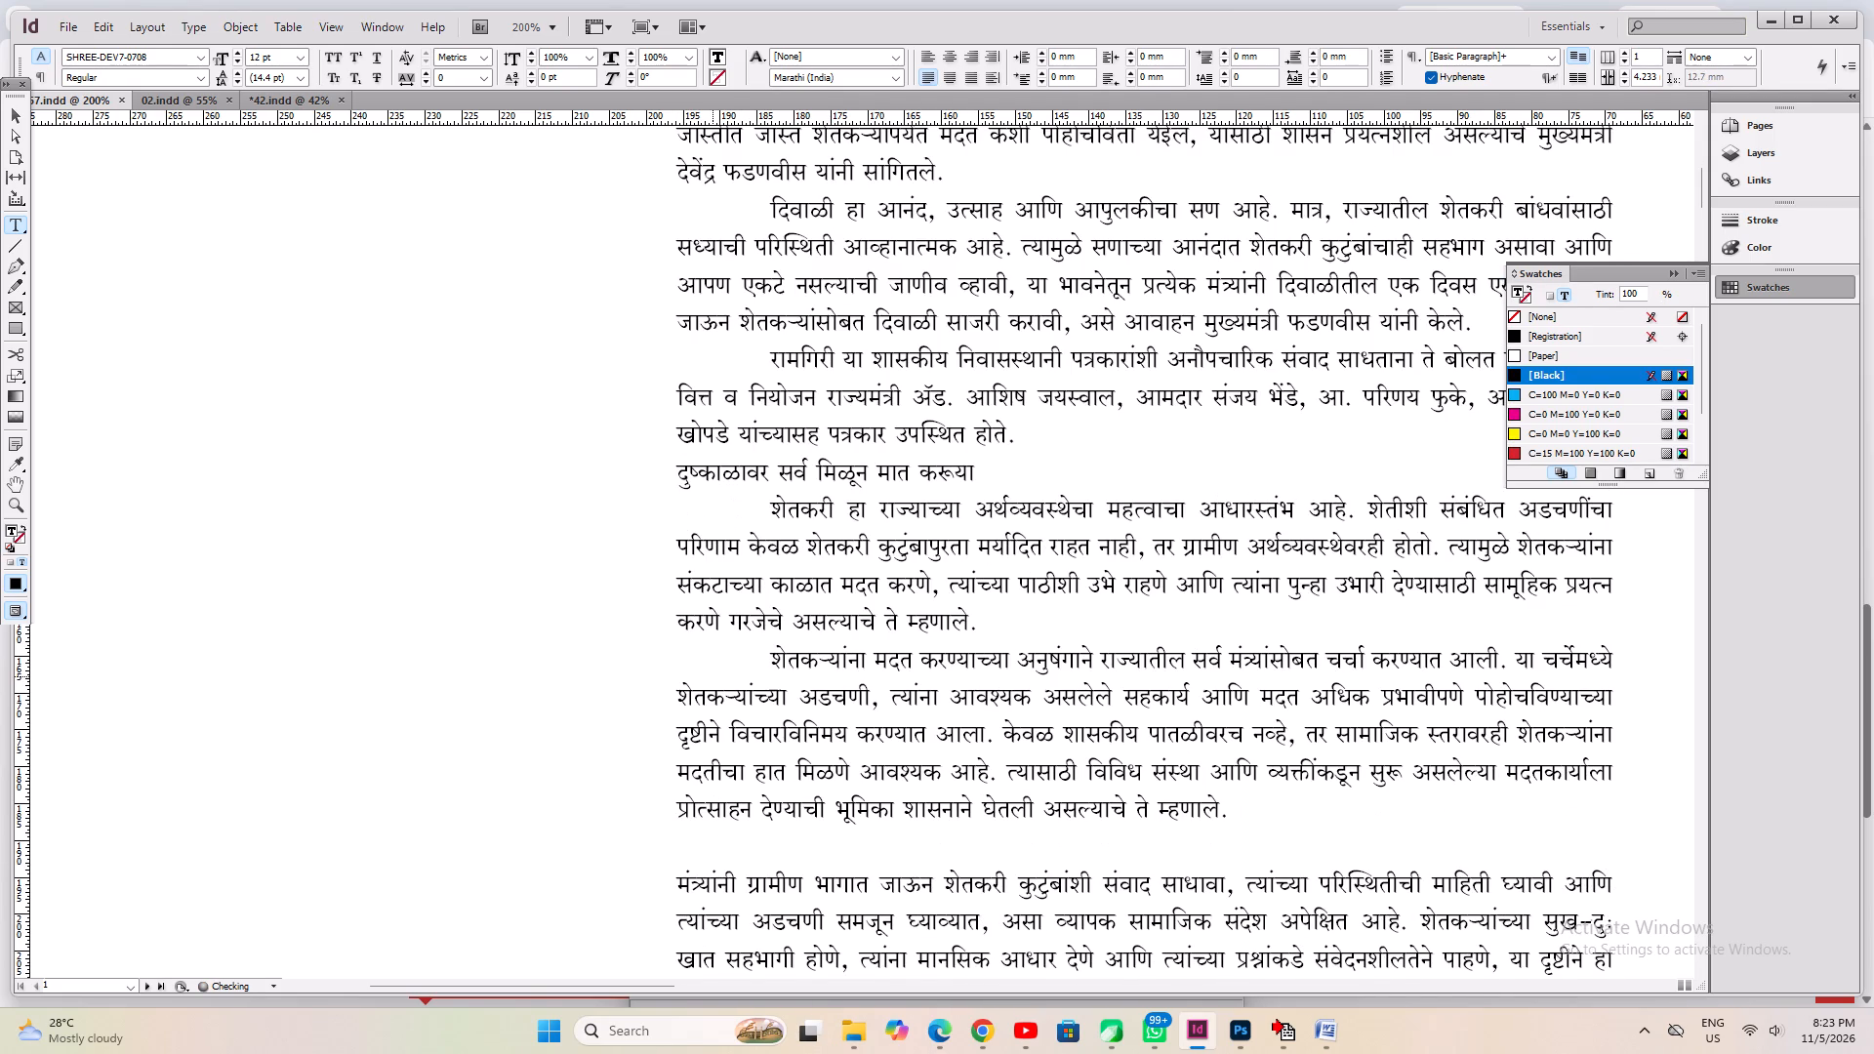
{"action": "key", "text": "Down"}
{"action": "key", "text": "Delete"}
{"action": "key", "text": "Tab"}
Remove the blank line before the line beginning माहिती व जनसंपर्क कार्यालय and indent it with a tab.
{"action": "key", "text": "Down"}
{"action": "key", "text": "Down"}
{"action": "key", "text": "Down"}
{"action": "key", "text": "Down"}
{"action": "key", "text": "Down"}
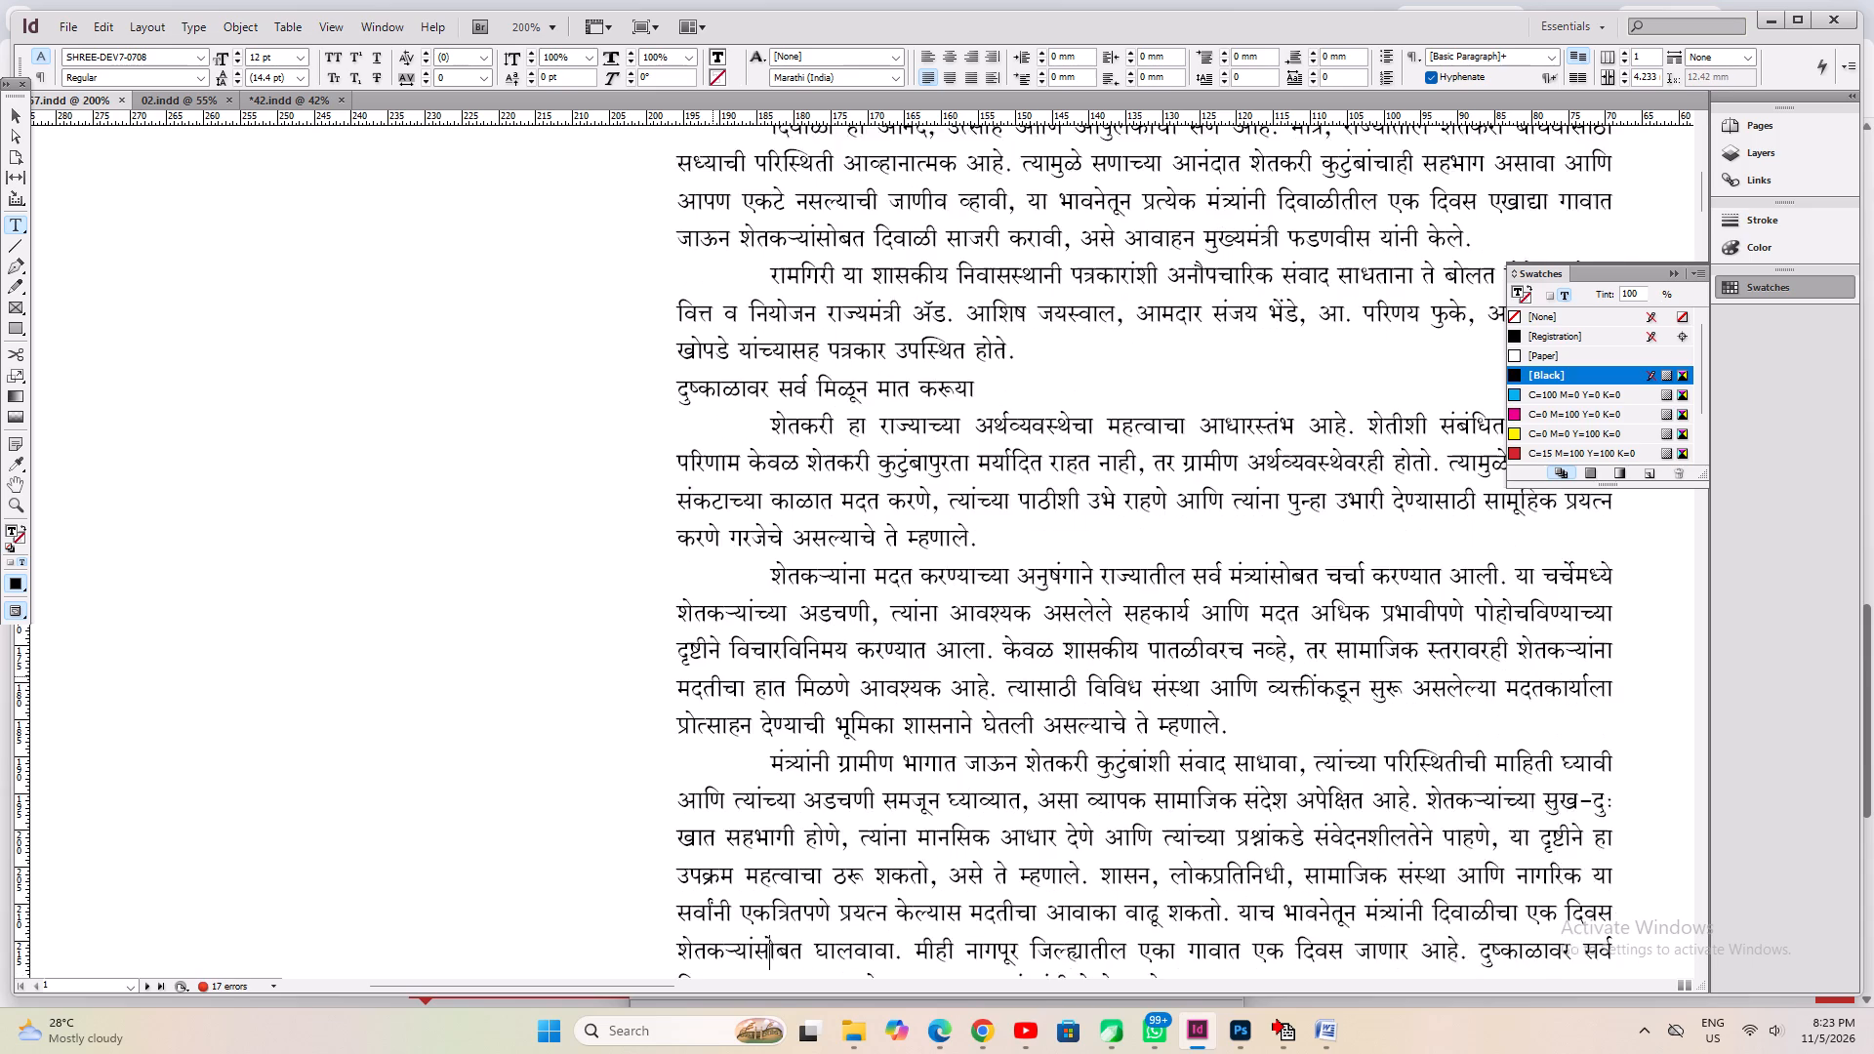
{"action": "key", "text": "Down"}
{"action": "key", "text": "Down"}
{"action": "key", "text": "Down"}
{"action": "key", "text": "Up"}
{"action": "key", "text": "Delete"}
{"action": "key", "text": "Tab"}
Remove the blank line before the final paragraph beginning माहिती व जनसंपर्क विभागाचे and indent its first line with a tab.
{"action": "key", "text": "Down"}
{"action": "key", "text": "Down"}
{"action": "key", "text": "Down"}
{"action": "key", "text": "Down"}
{"action": "key", "text": "Down"}
{"action": "key", "text": "Down"}
{"action": "key", "text": "Down"}
{"action": "key", "text": "Down"}
{"action": "key", "text": "Down"}
{"action": "key", "text": "Down"}
{"action": "key", "text": "Down"}
{"action": "key", "text": "Down"}
{"action": "key", "text": "Down"}
{"action": "key", "text": "Down"}
{"action": "key", "text": "Down"}
{"action": "key", "text": "Down"}
{"action": "key", "text": "Down"}
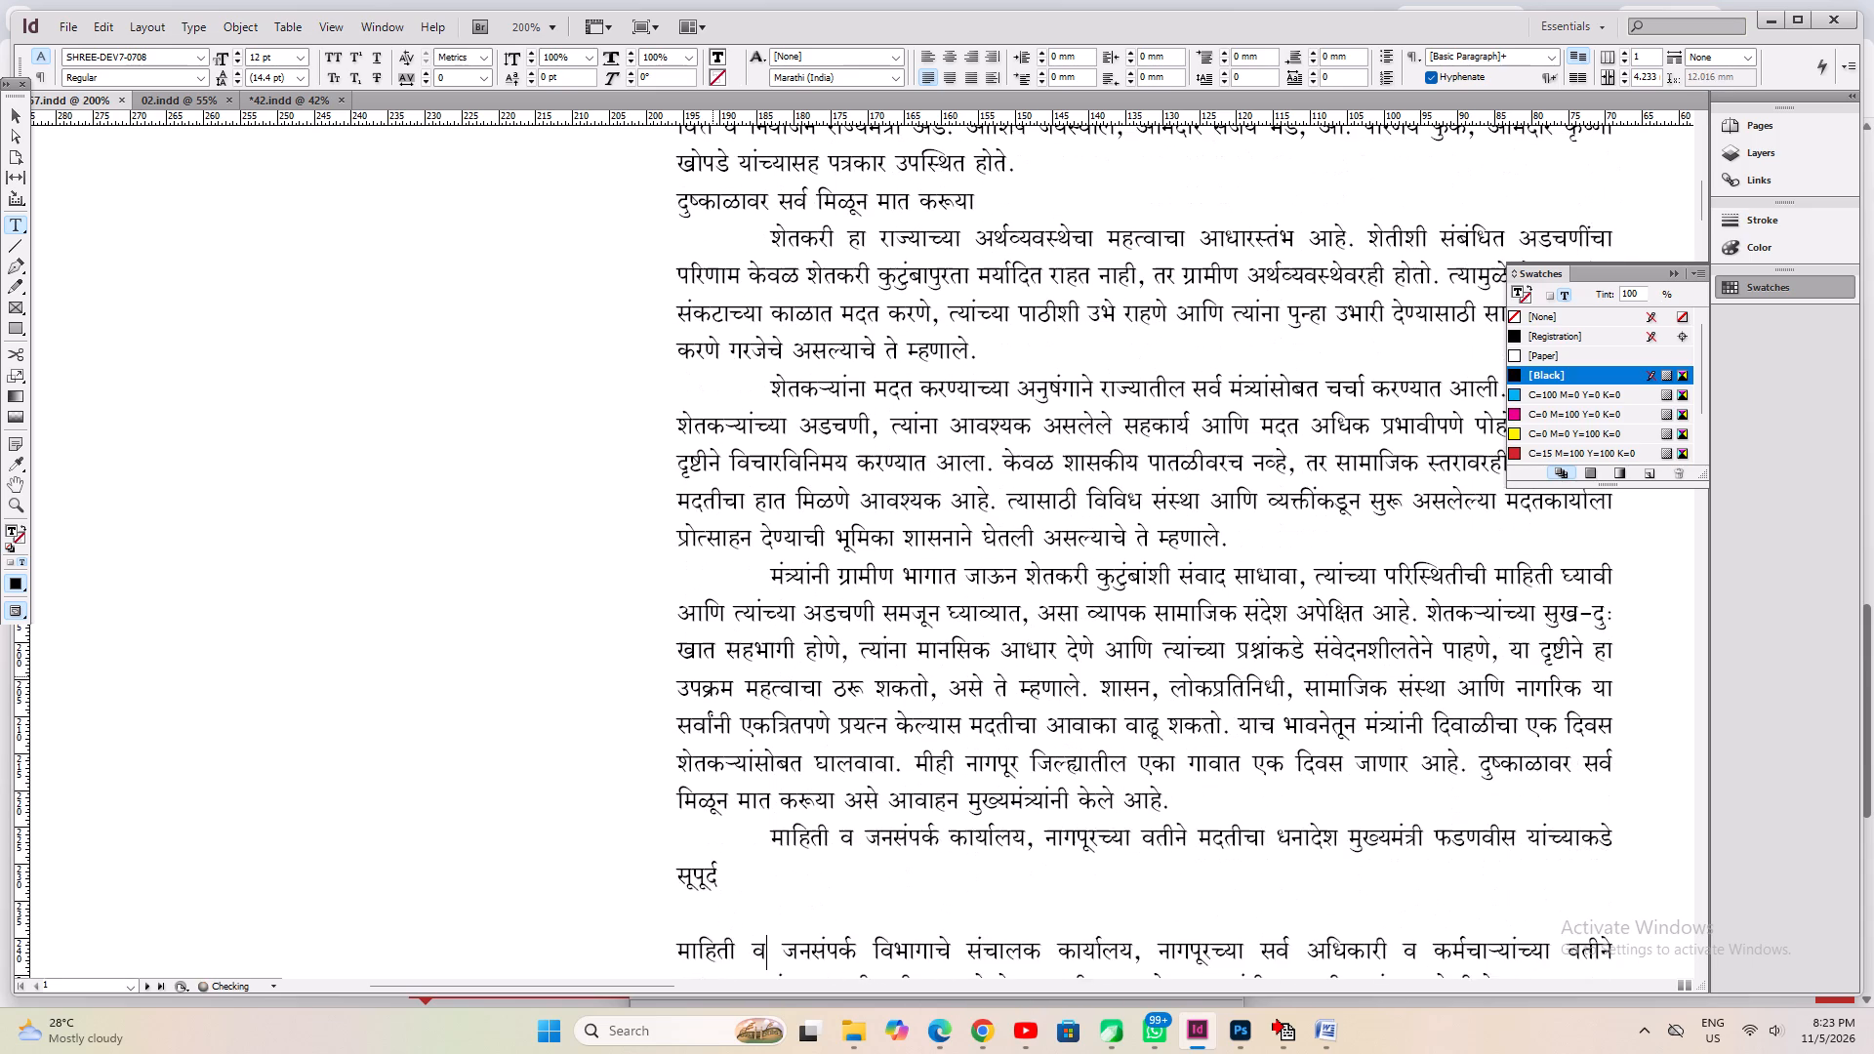
{"action": "key", "text": "Up"}
{"action": "key", "text": "Up"}
{"action": "key", "text": "Delete"}
{"action": "key", "text": "Tab"}
{"action": "key", "text": "Down"}
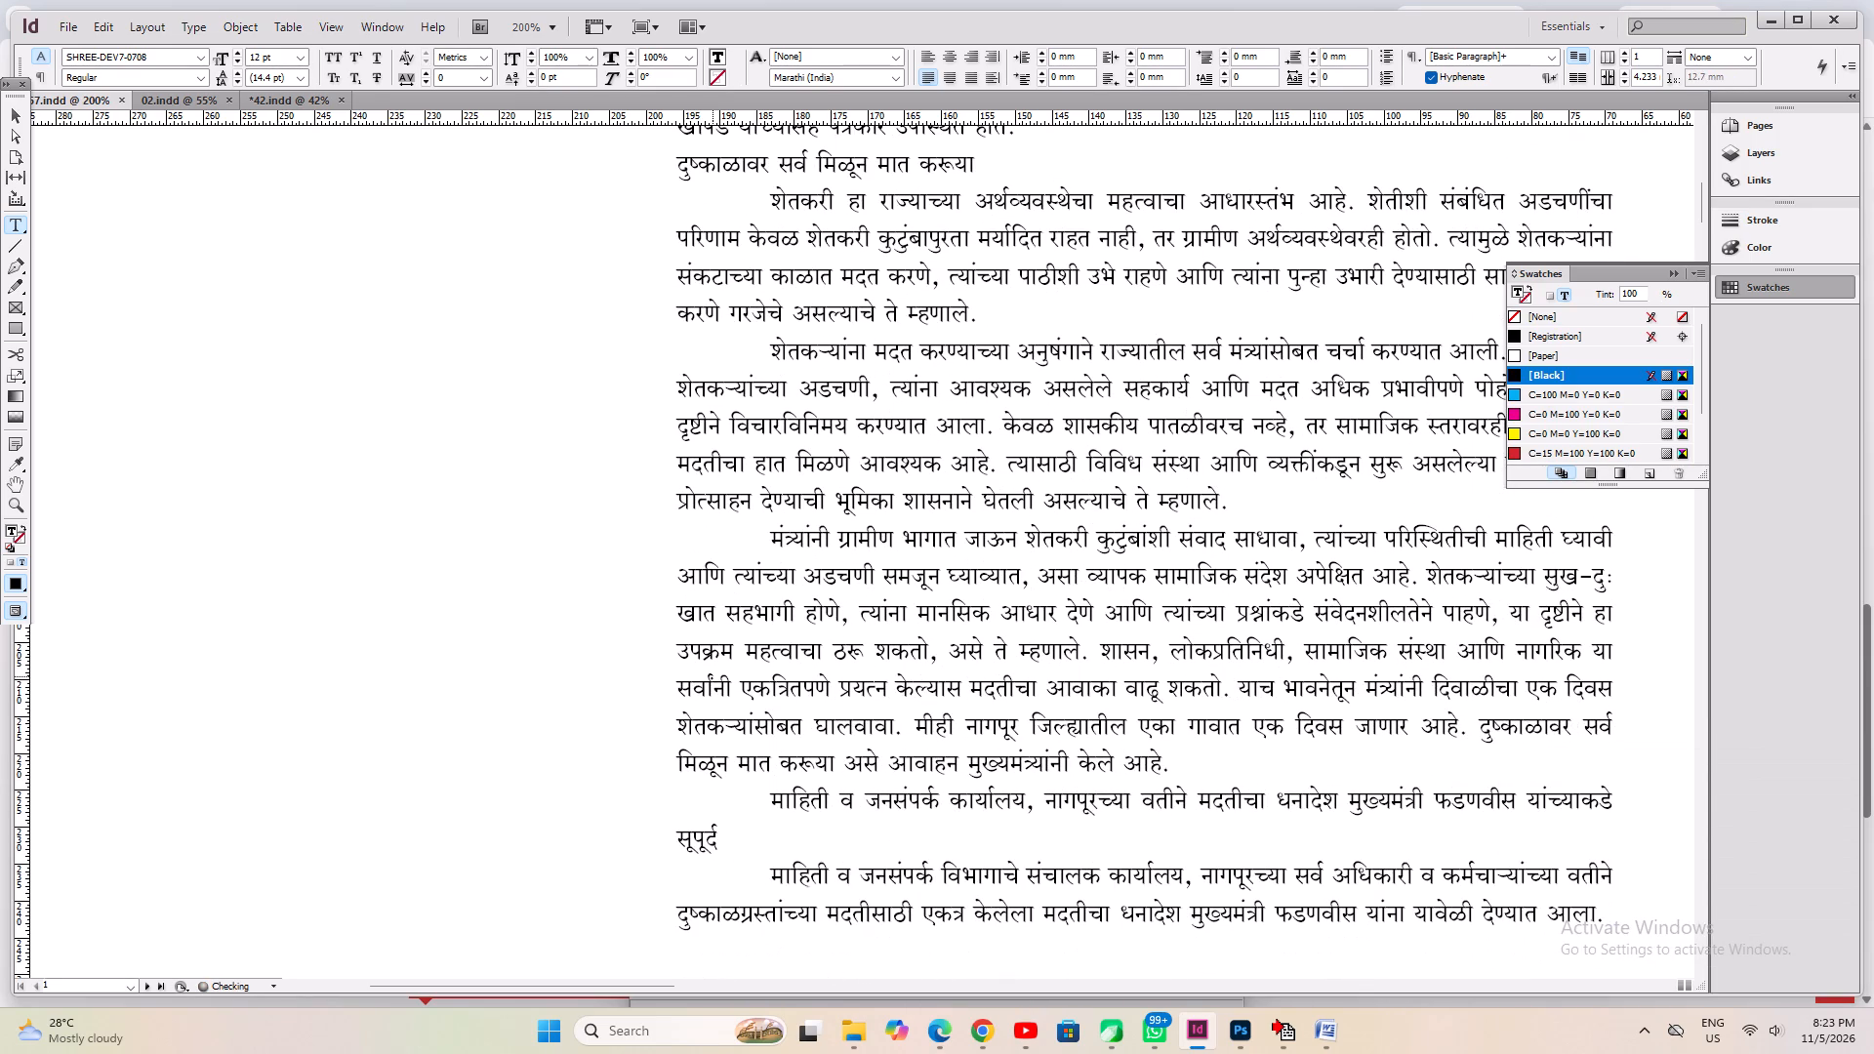
Fit the article's text frame to its content and save the document.
{"action": "key", "text": "ctrl+a"}
{"action": "key", "text": "ctrl+0"}
{"action": "key", "text": "ctrl+alt+c"}
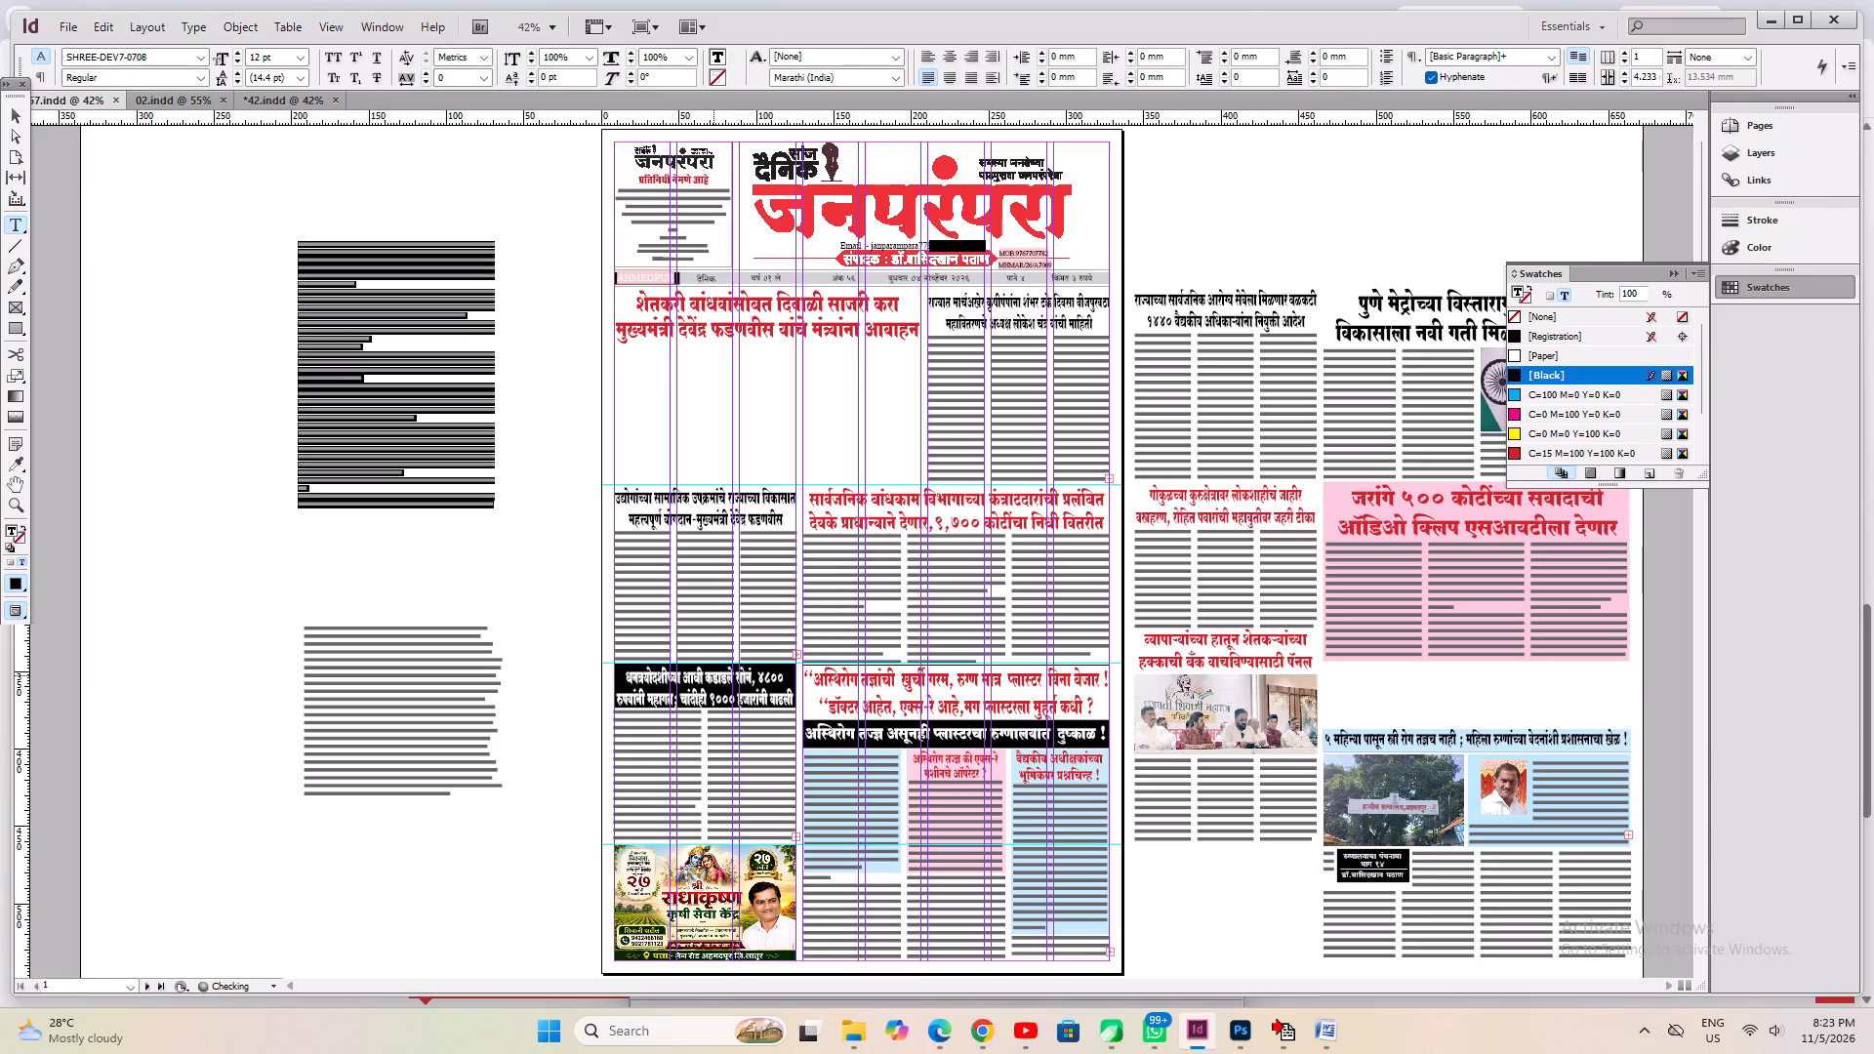
{"action": "key", "text": "ctrl+s"}
{"action": "left_click", "coordinate": [9, 113]}
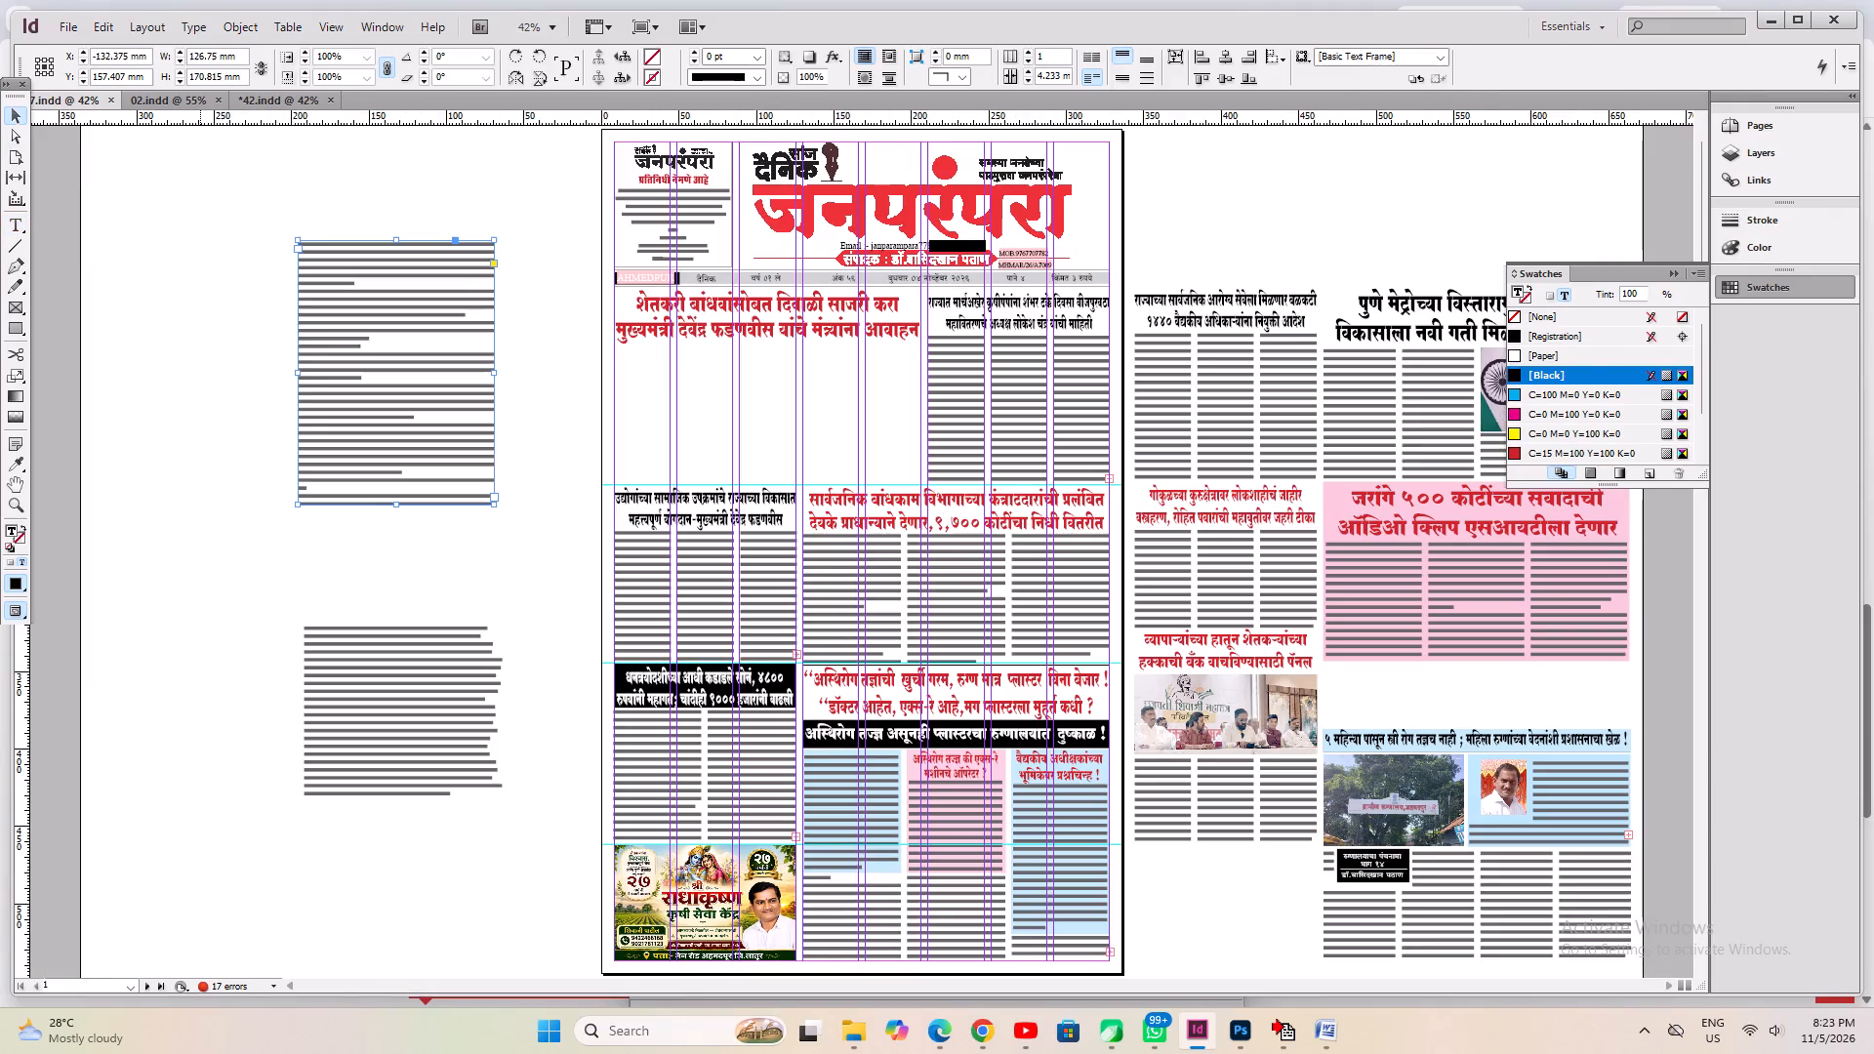
{"action": "key", "text": "ctrl+alt+c"}
Move the article frame onto page 1 directly below the red शेतकरी बांधवांसोबत headline, at about X 71.3 mm, Y 223.4 mm.
{"action": "left_click_drag", "start_coordinate": [375, 345], "coordinate": [689, 454]}
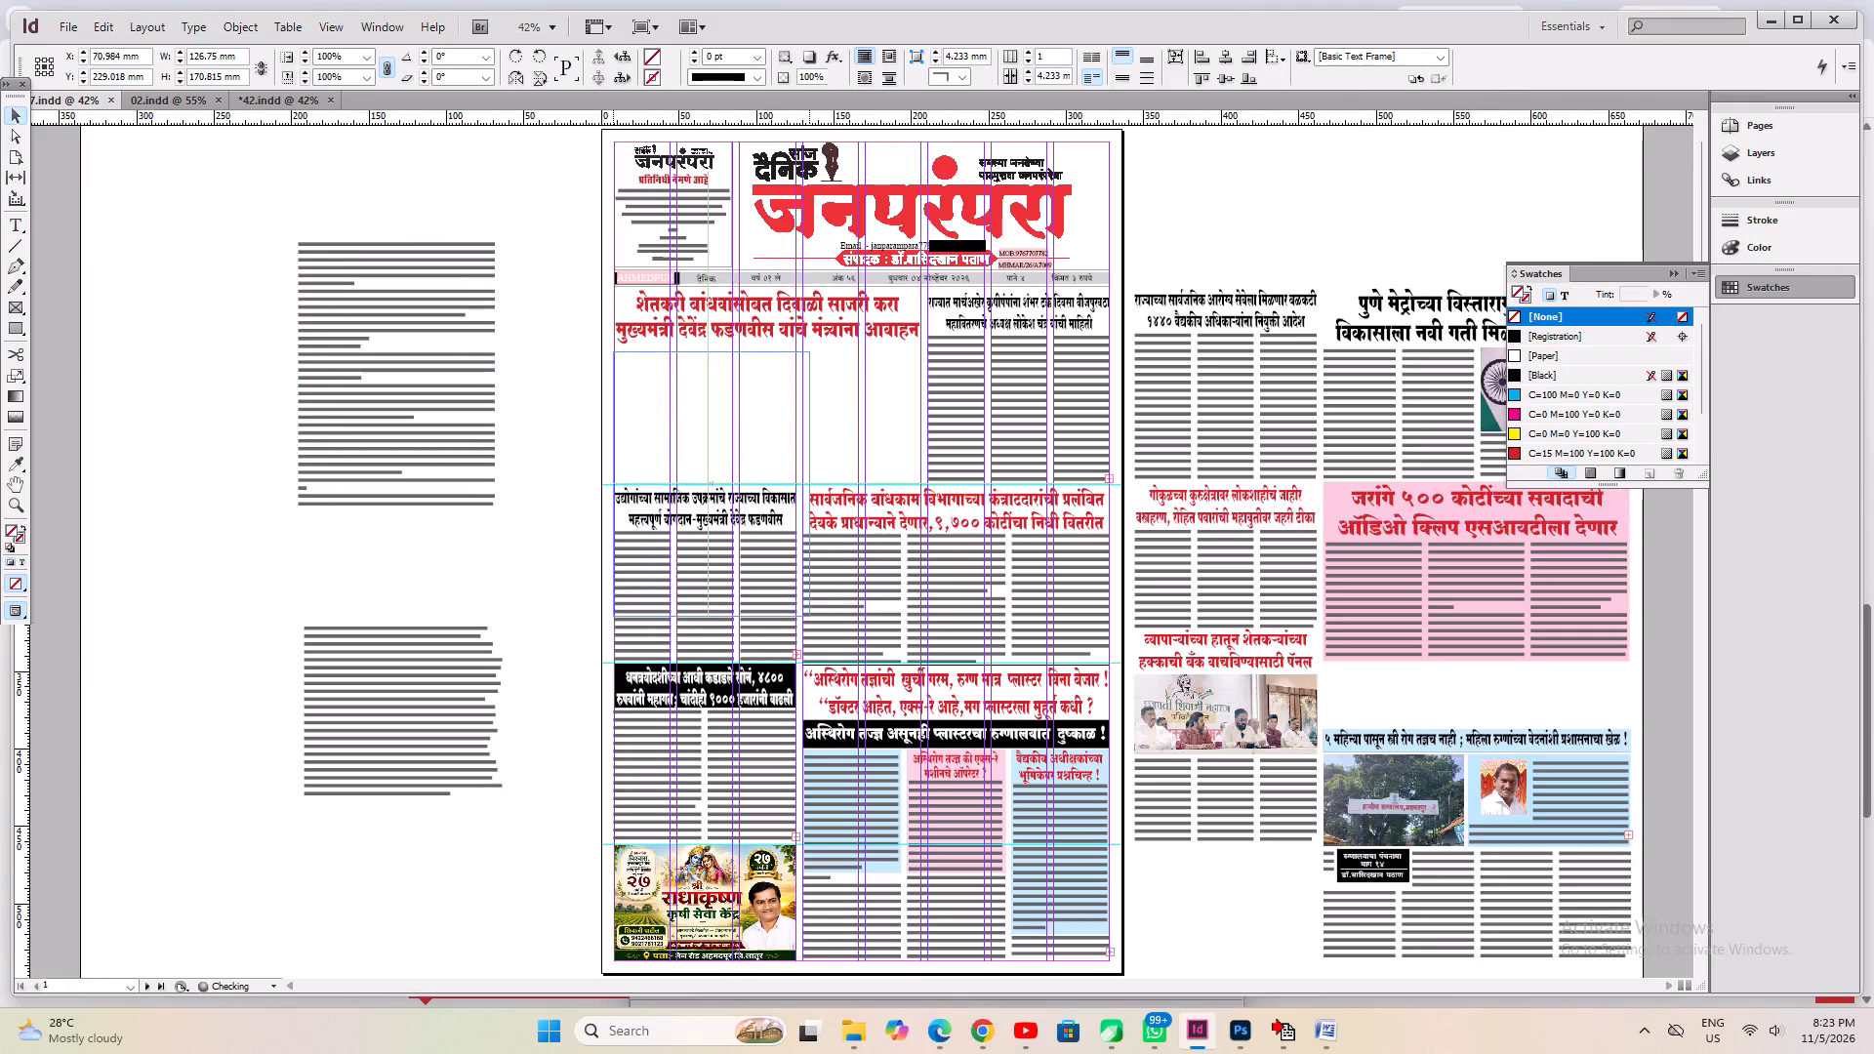
{"action": "left_click_drag", "start_coordinate": [689, 454], "coordinate": [690, 452]}
{"action": "key", "text": "ctrl+1"}
{"action": "scroll", "coordinate": [690, 452], "scroll_direction": "up", "scroll_amount": 2}
{"action": "key", "text": "Right"}
{"action": "key", "text": "Up"}
{"action": "key", "text": "Up"}
{"action": "key", "text": "Up"}
{"action": "key", "text": "Up"}
{"action": "key", "text": "Up"}
{"action": "key", "text": "Up"}
{"action": "key", "text": "Up"}
{"action": "key", "text": "Up"}
{"action": "key", "text": "Up"}
{"action": "key", "text": "Up"}
{"action": "key", "text": "Up"}
{"action": "key", "text": "Up"}
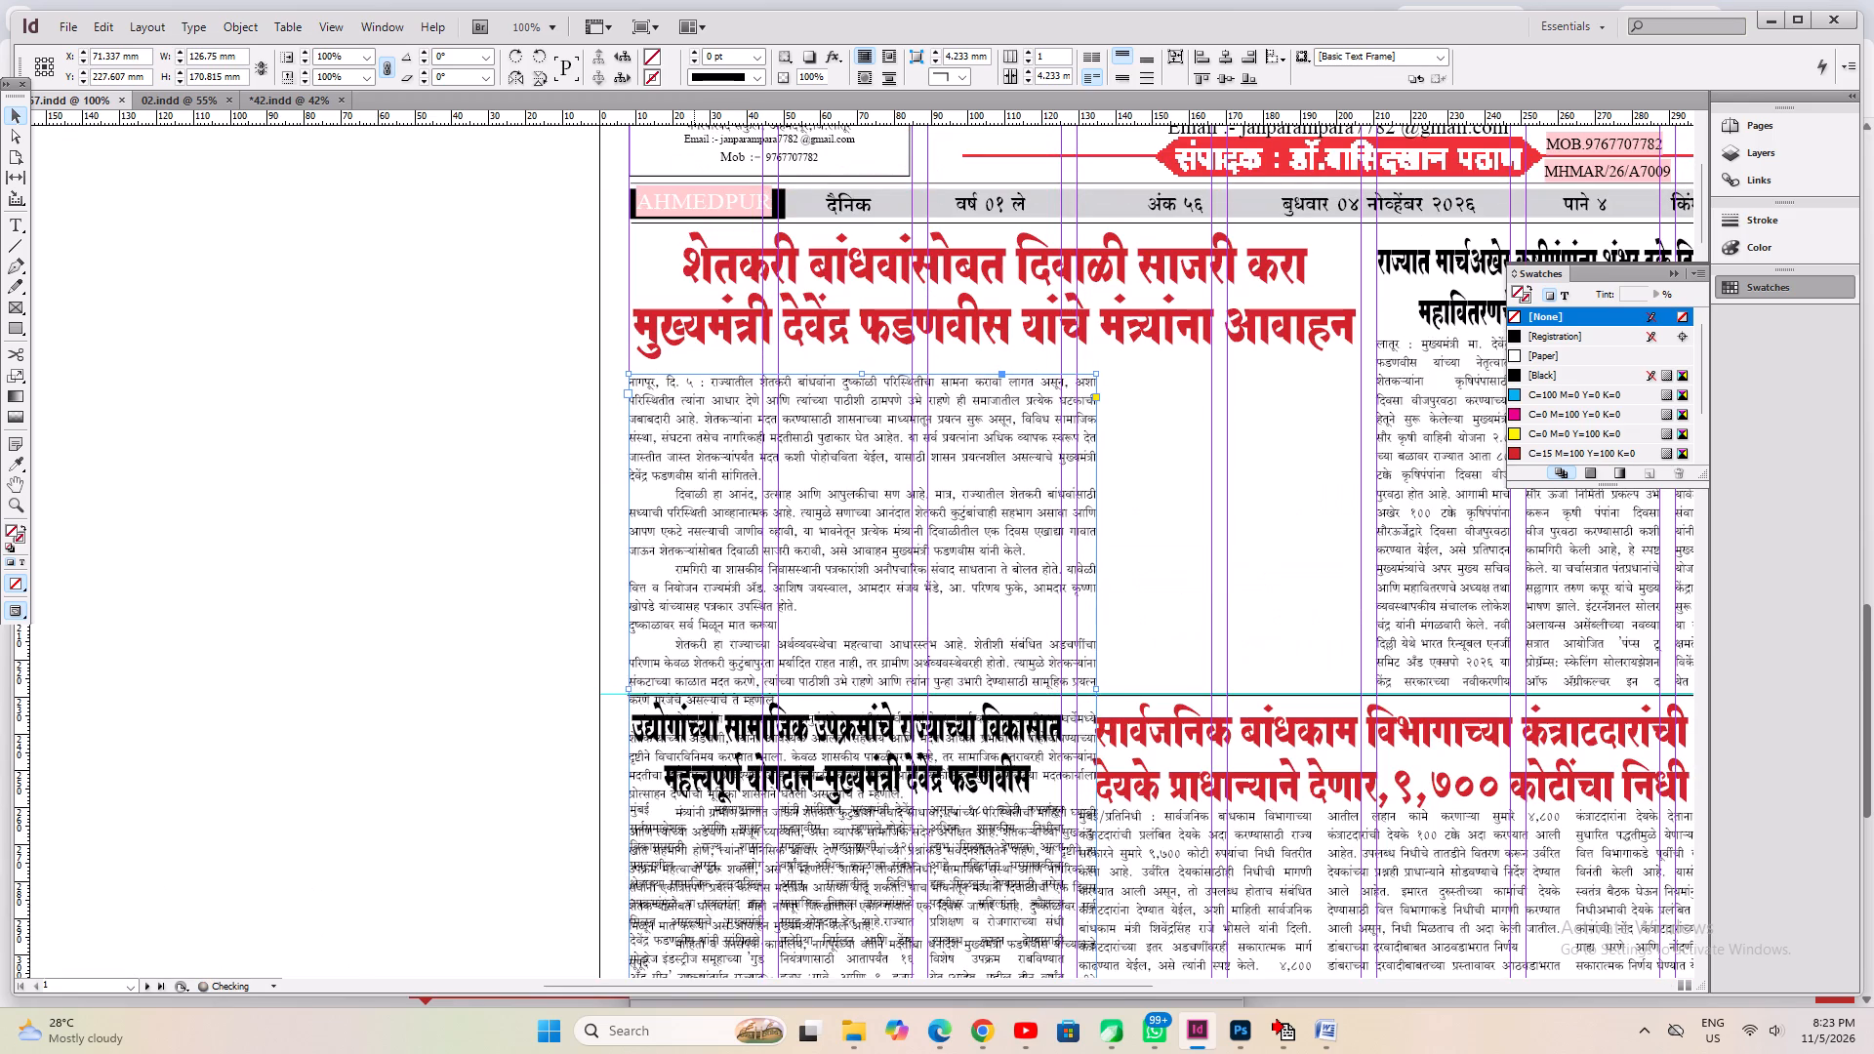
{"action": "key", "text": "Up"}
{"action": "key", "text": "Up"}
{"action": "key", "text": "Up"}
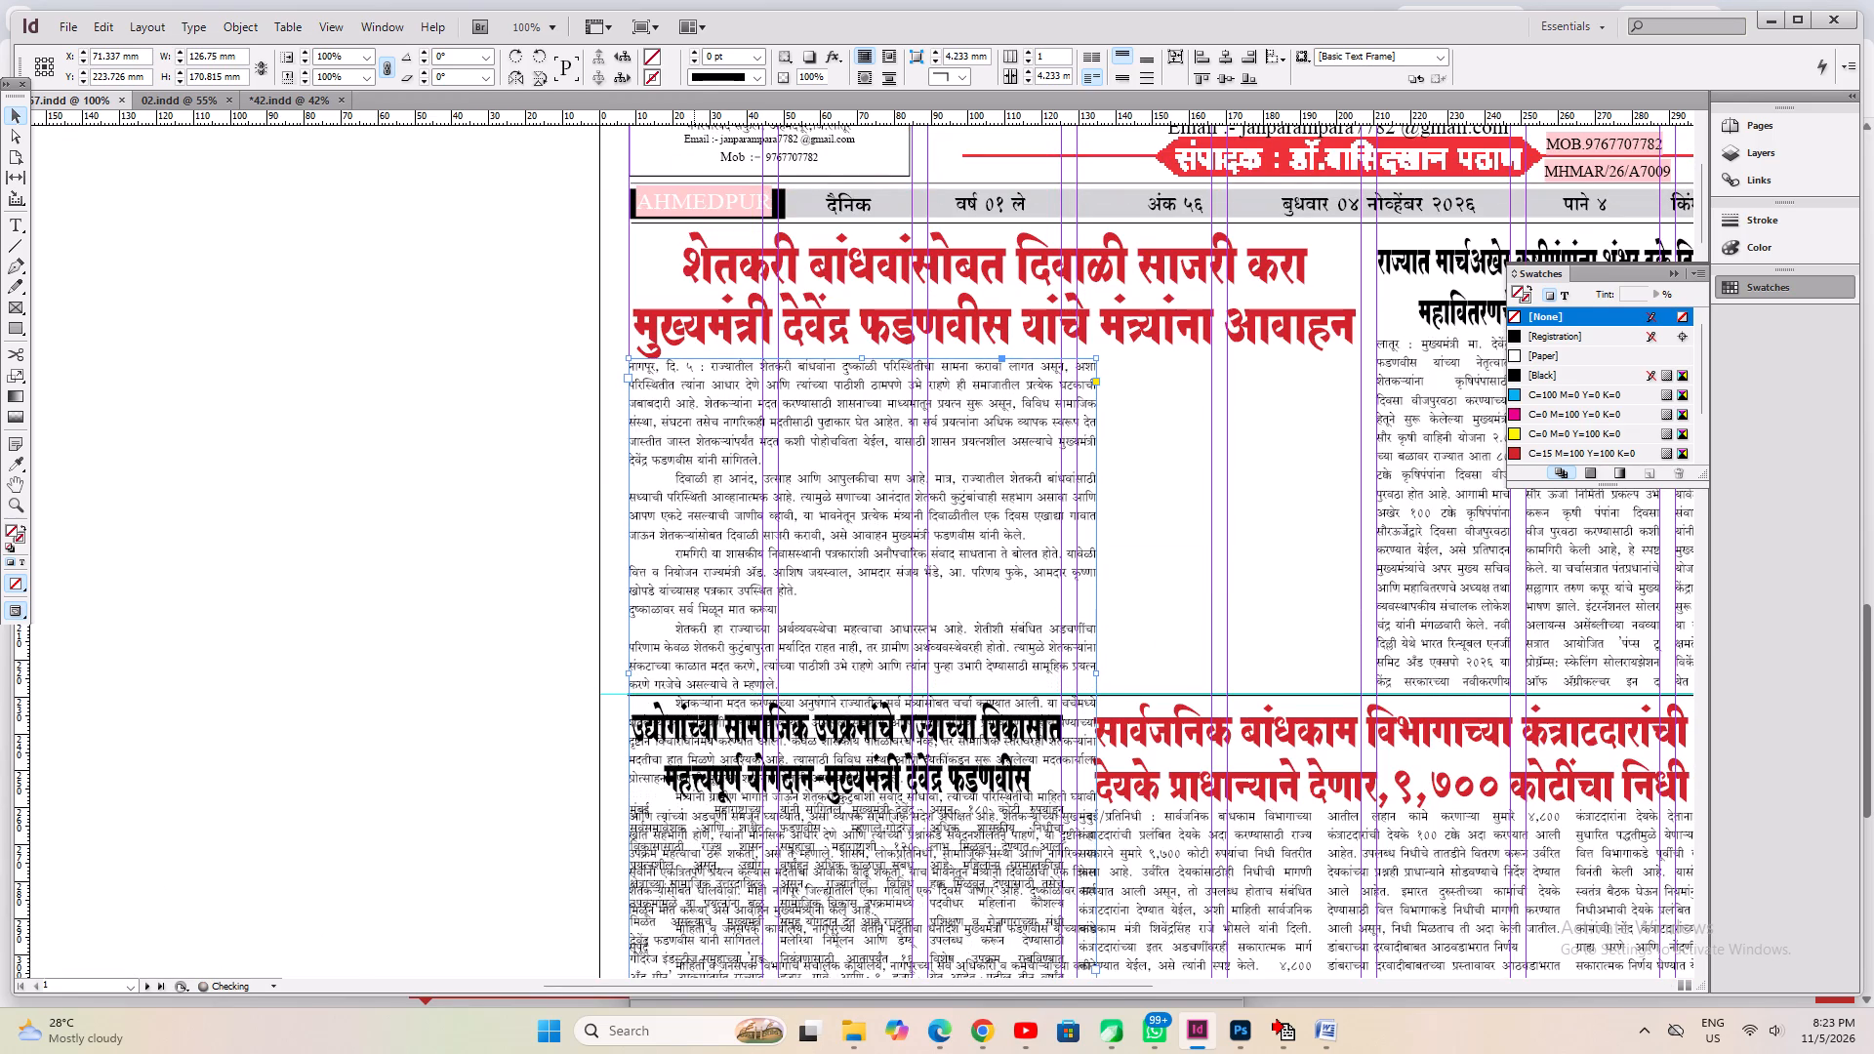
{"action": "key", "text": "Up"}
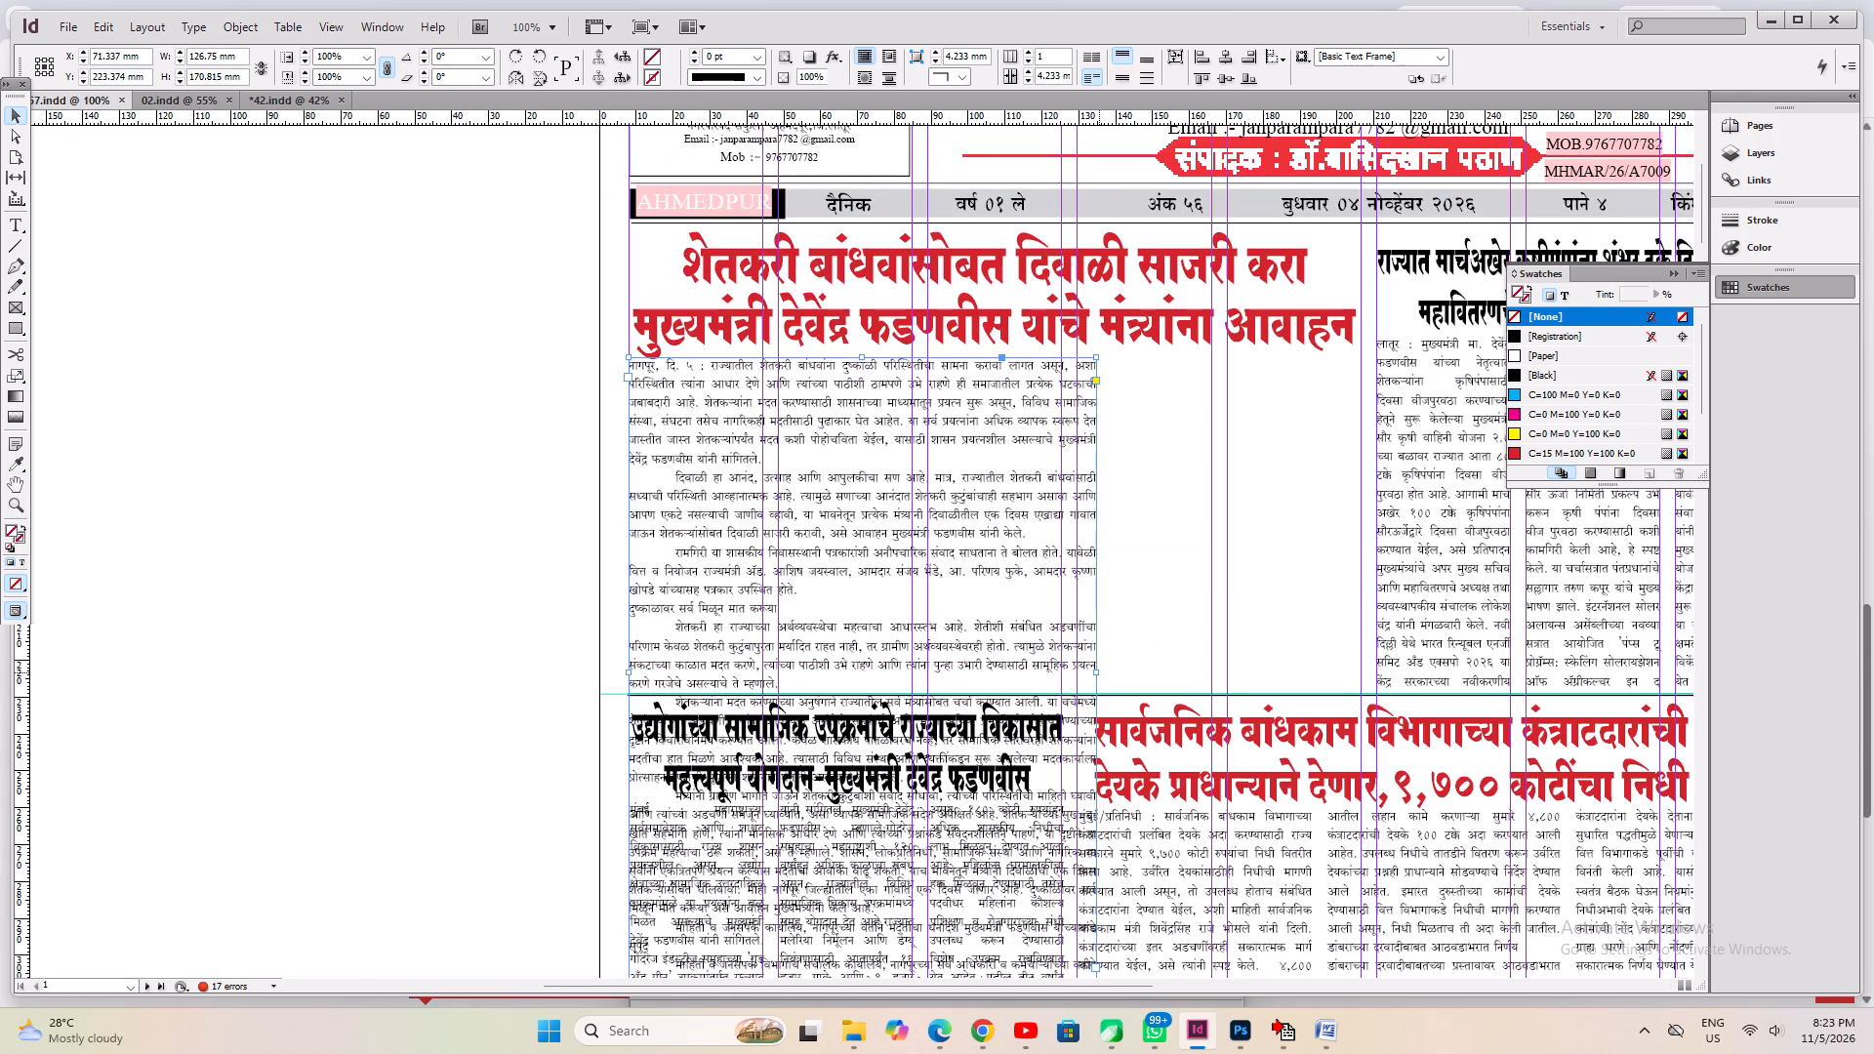
Resize the article frame to about 198.3 by 91.1 mm, spanning the headline's width and ending at the guide above the lower stories.
{"action": "left_click_drag", "start_coordinate": [1097, 672], "coordinate": [1358, 681]}
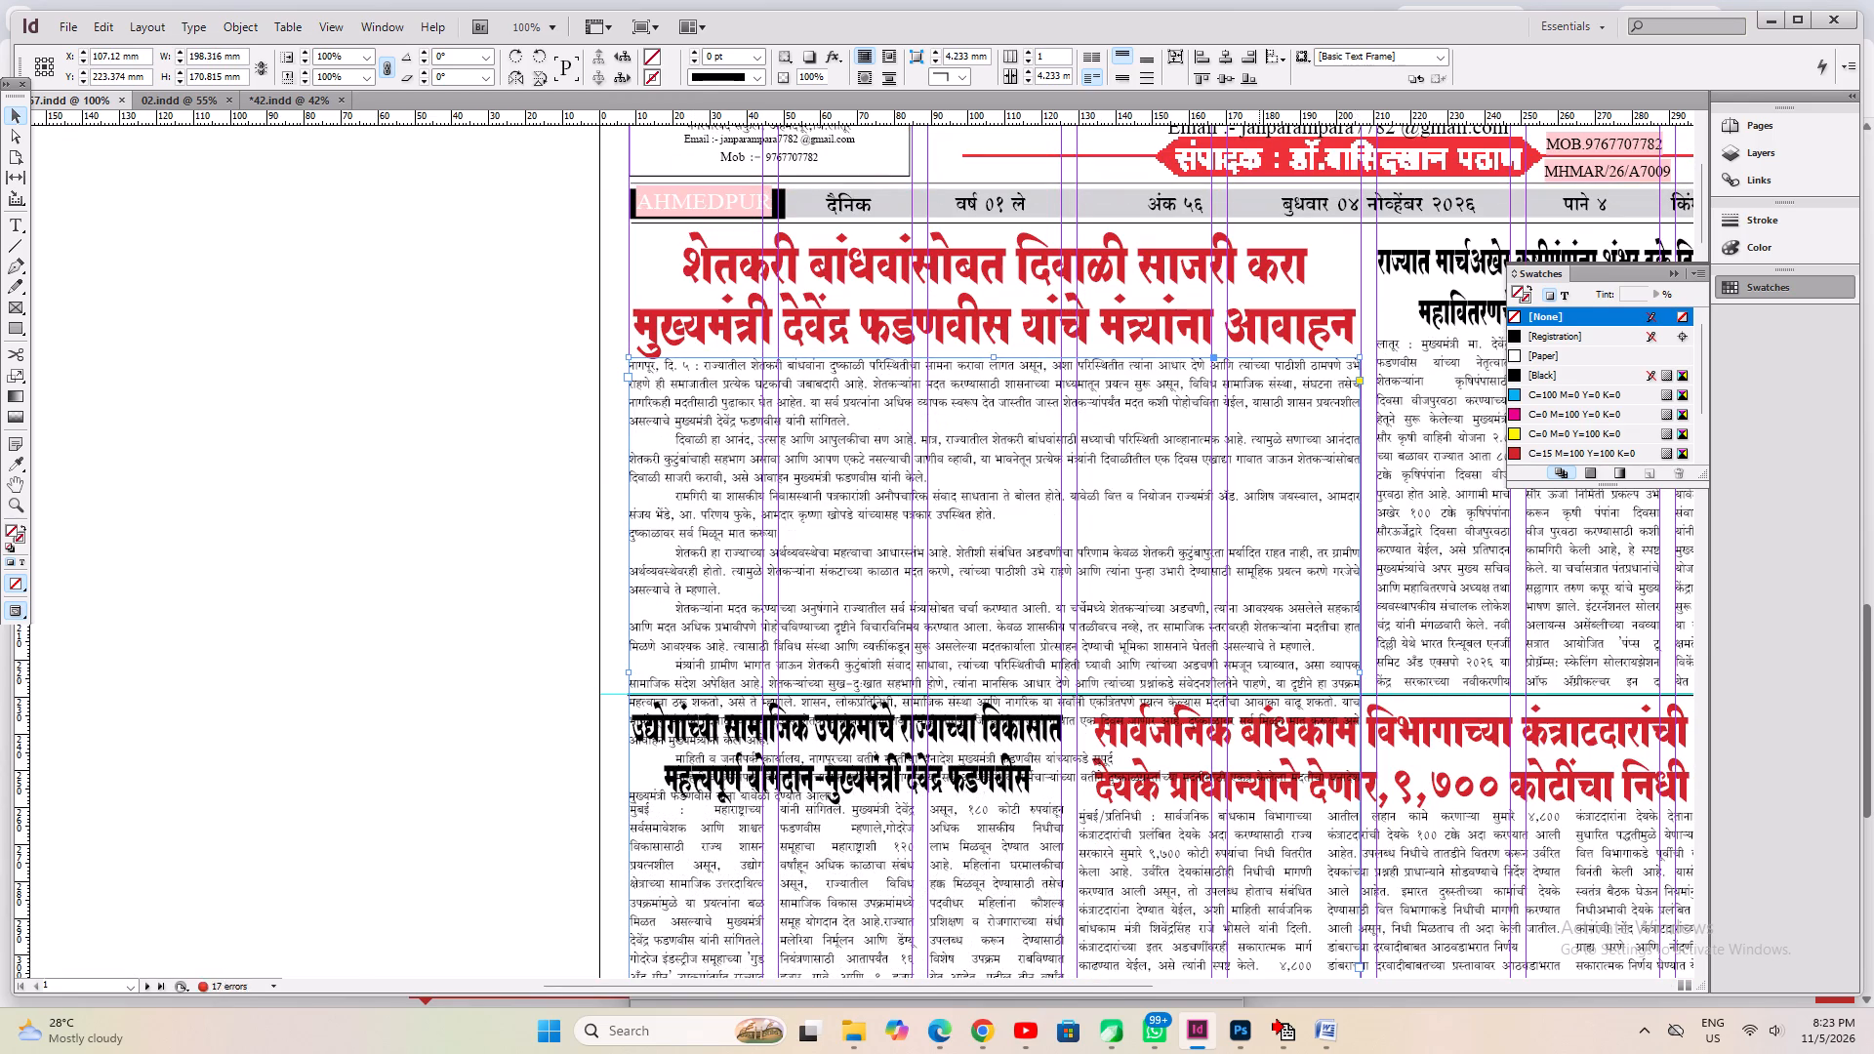
{"action": "key", "text": "ctrl+alt+c"}
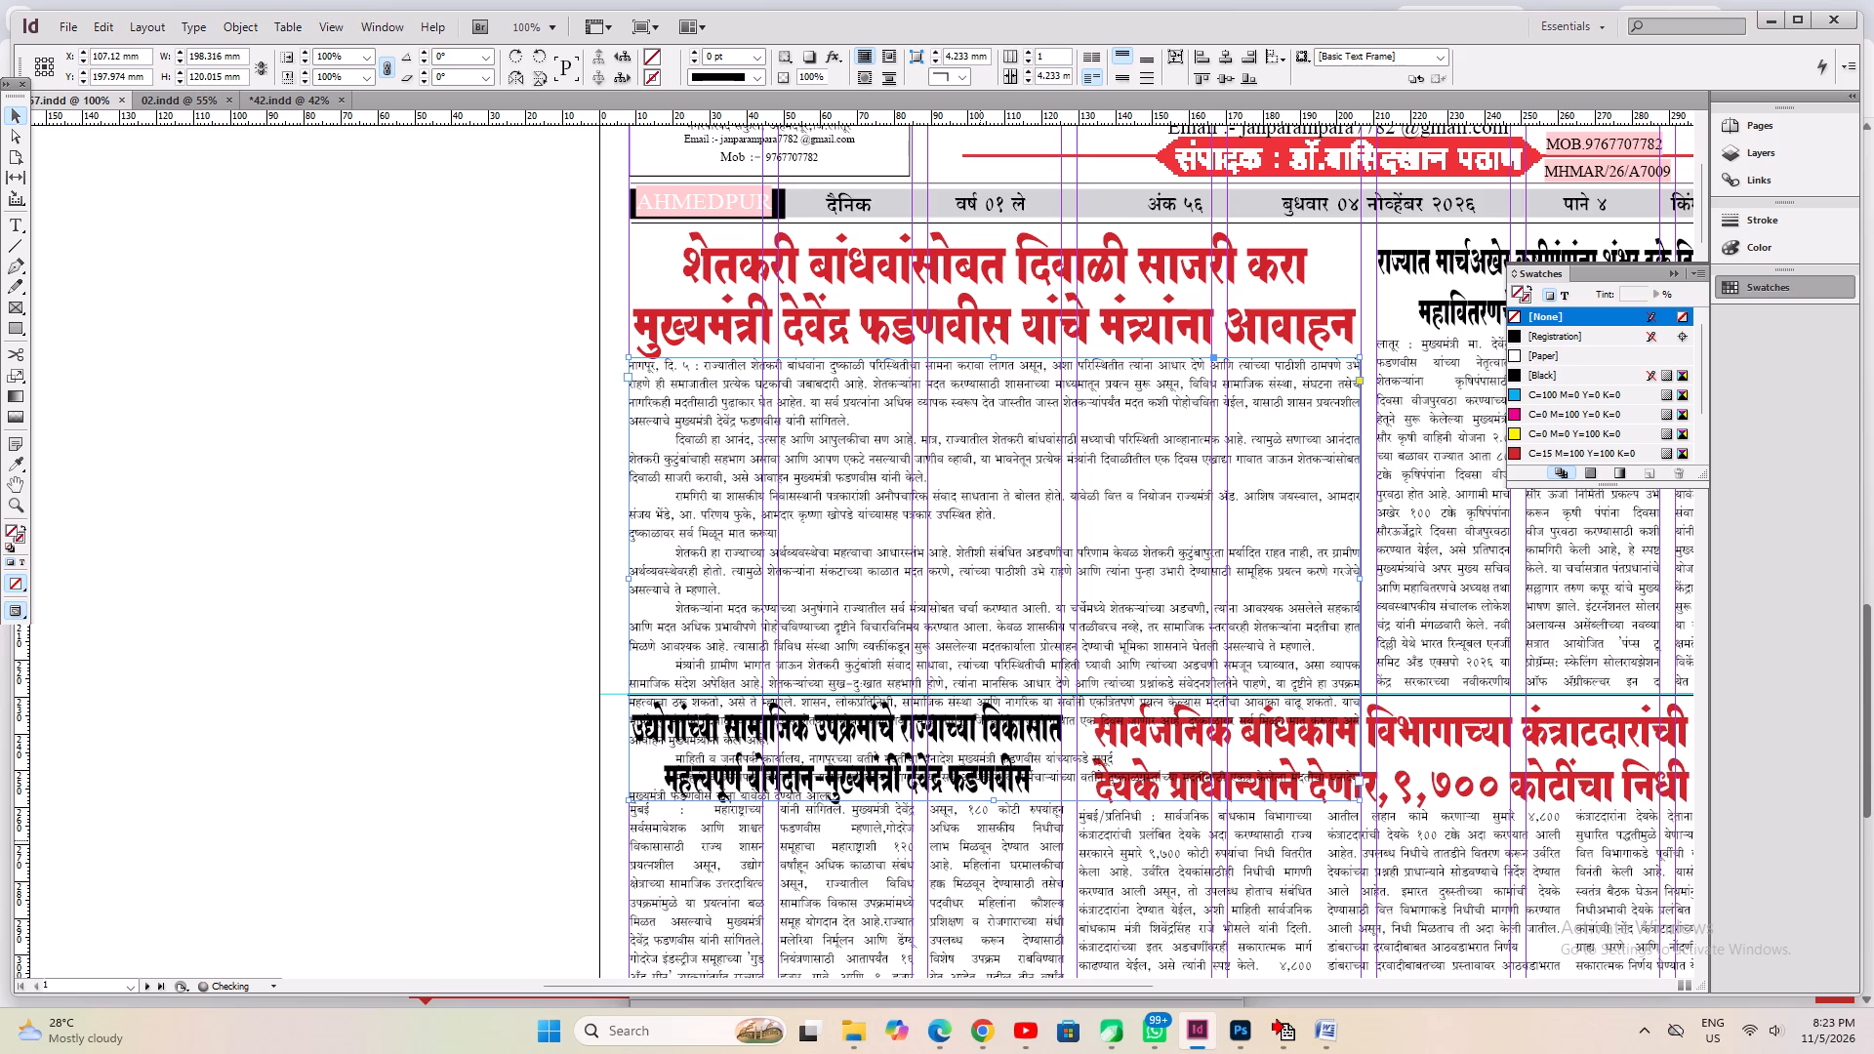
{"action": "left_click_drag", "start_coordinate": [992, 800], "coordinate": [994, 705]}
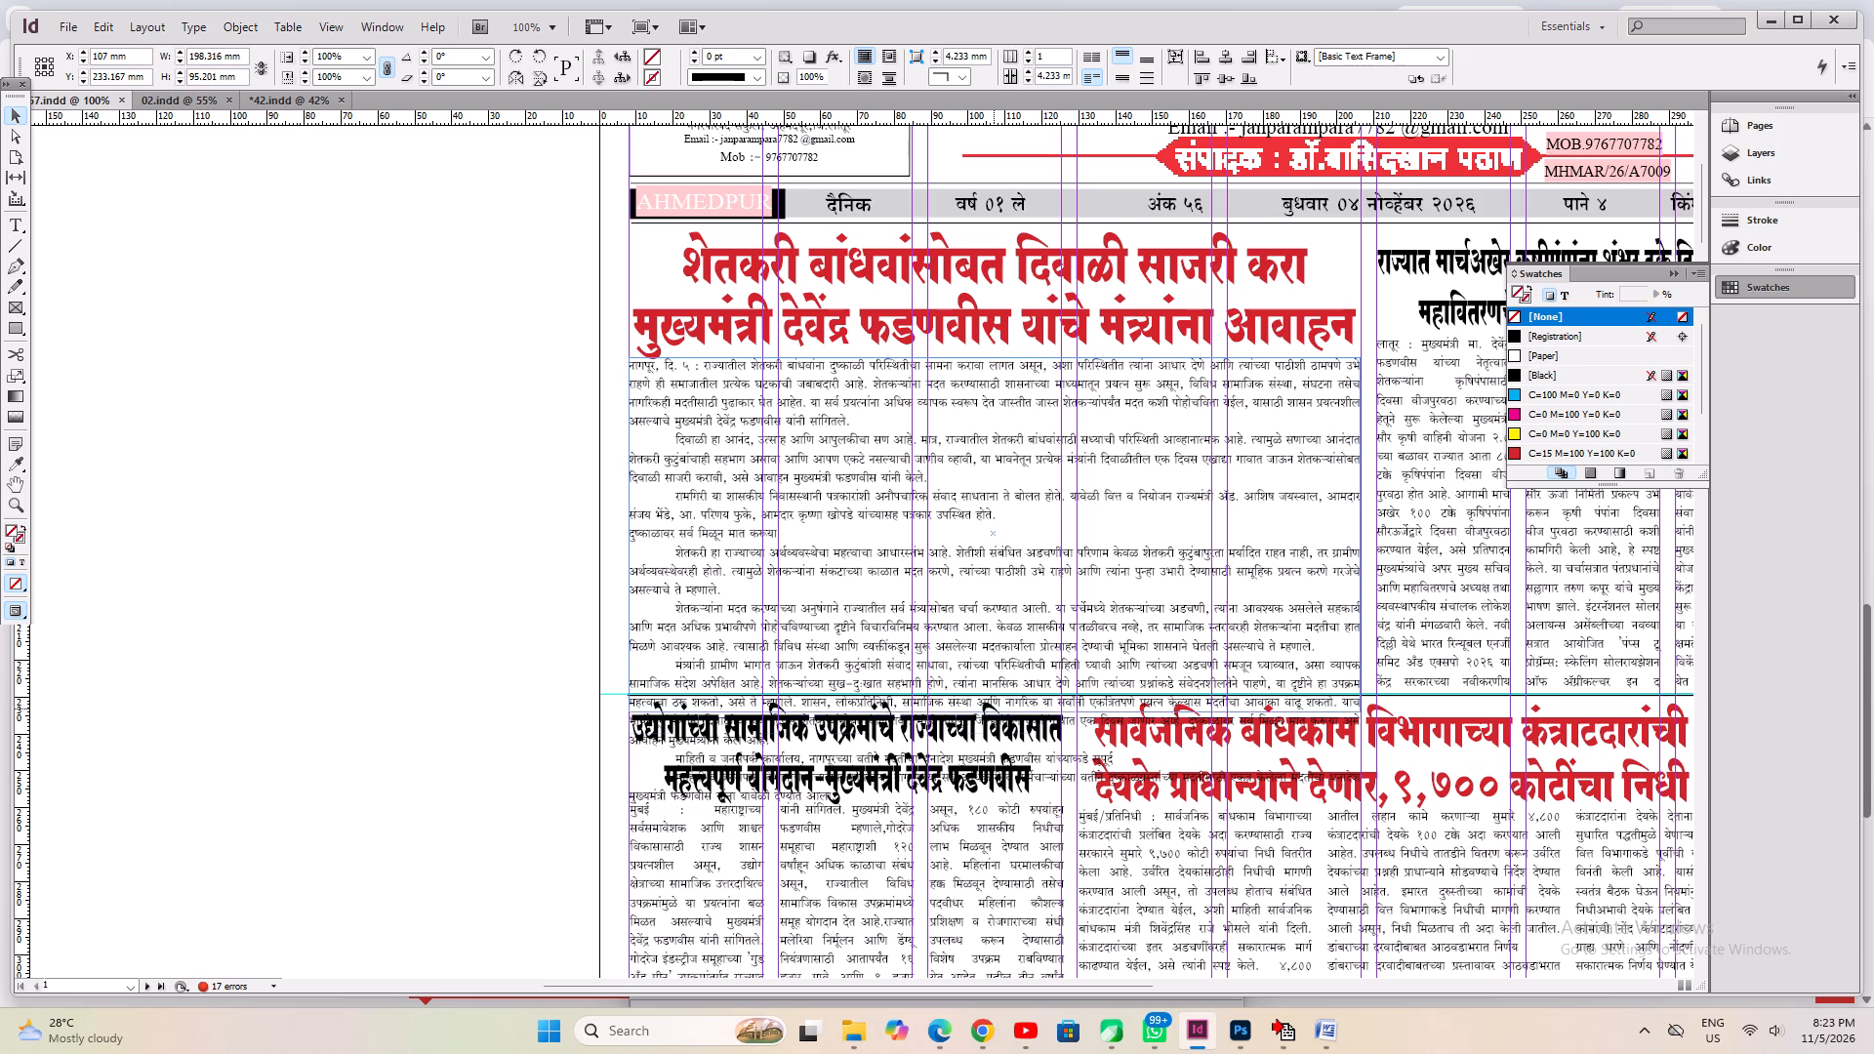
{"action": "left_click_drag", "start_coordinate": [994, 705], "coordinate": [994, 692]}
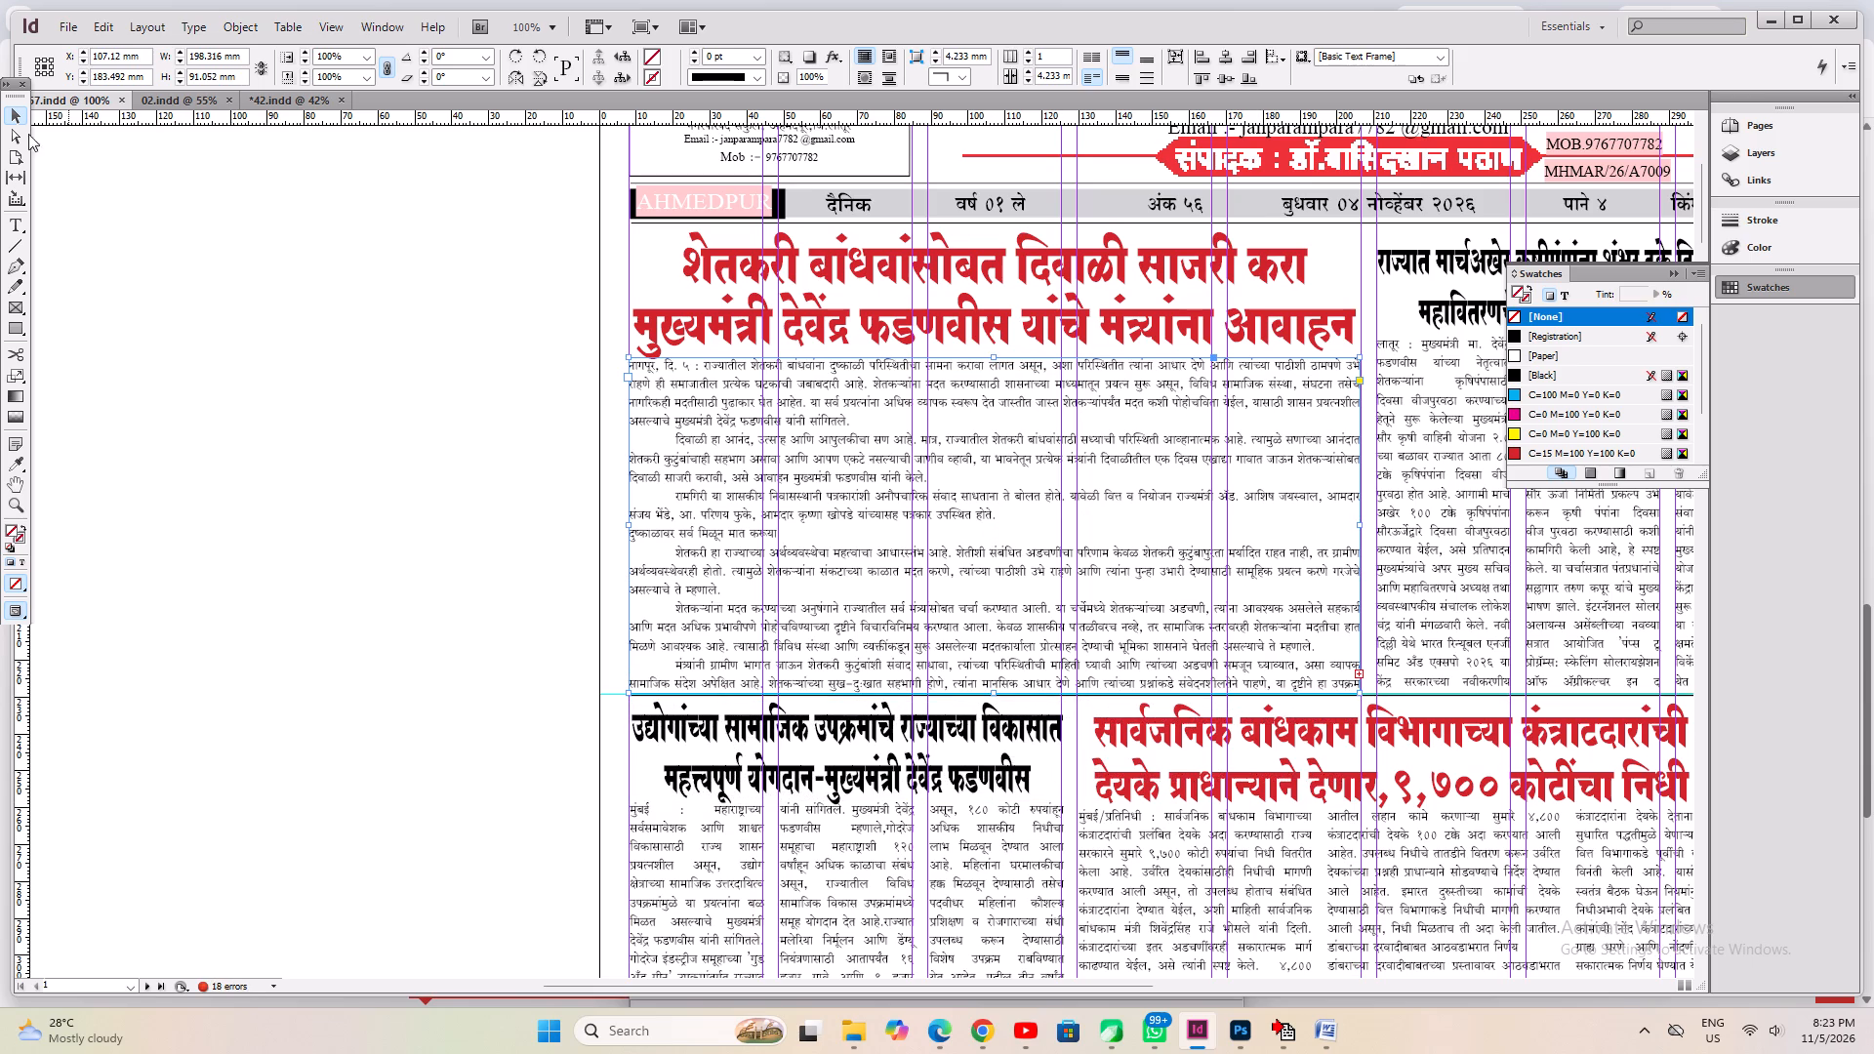
Set the lead article frame to 4 columns and save the document.
{"action": "left_click", "coordinate": [7, 114]}
{"action": "left_click", "coordinate": [784, 424]}
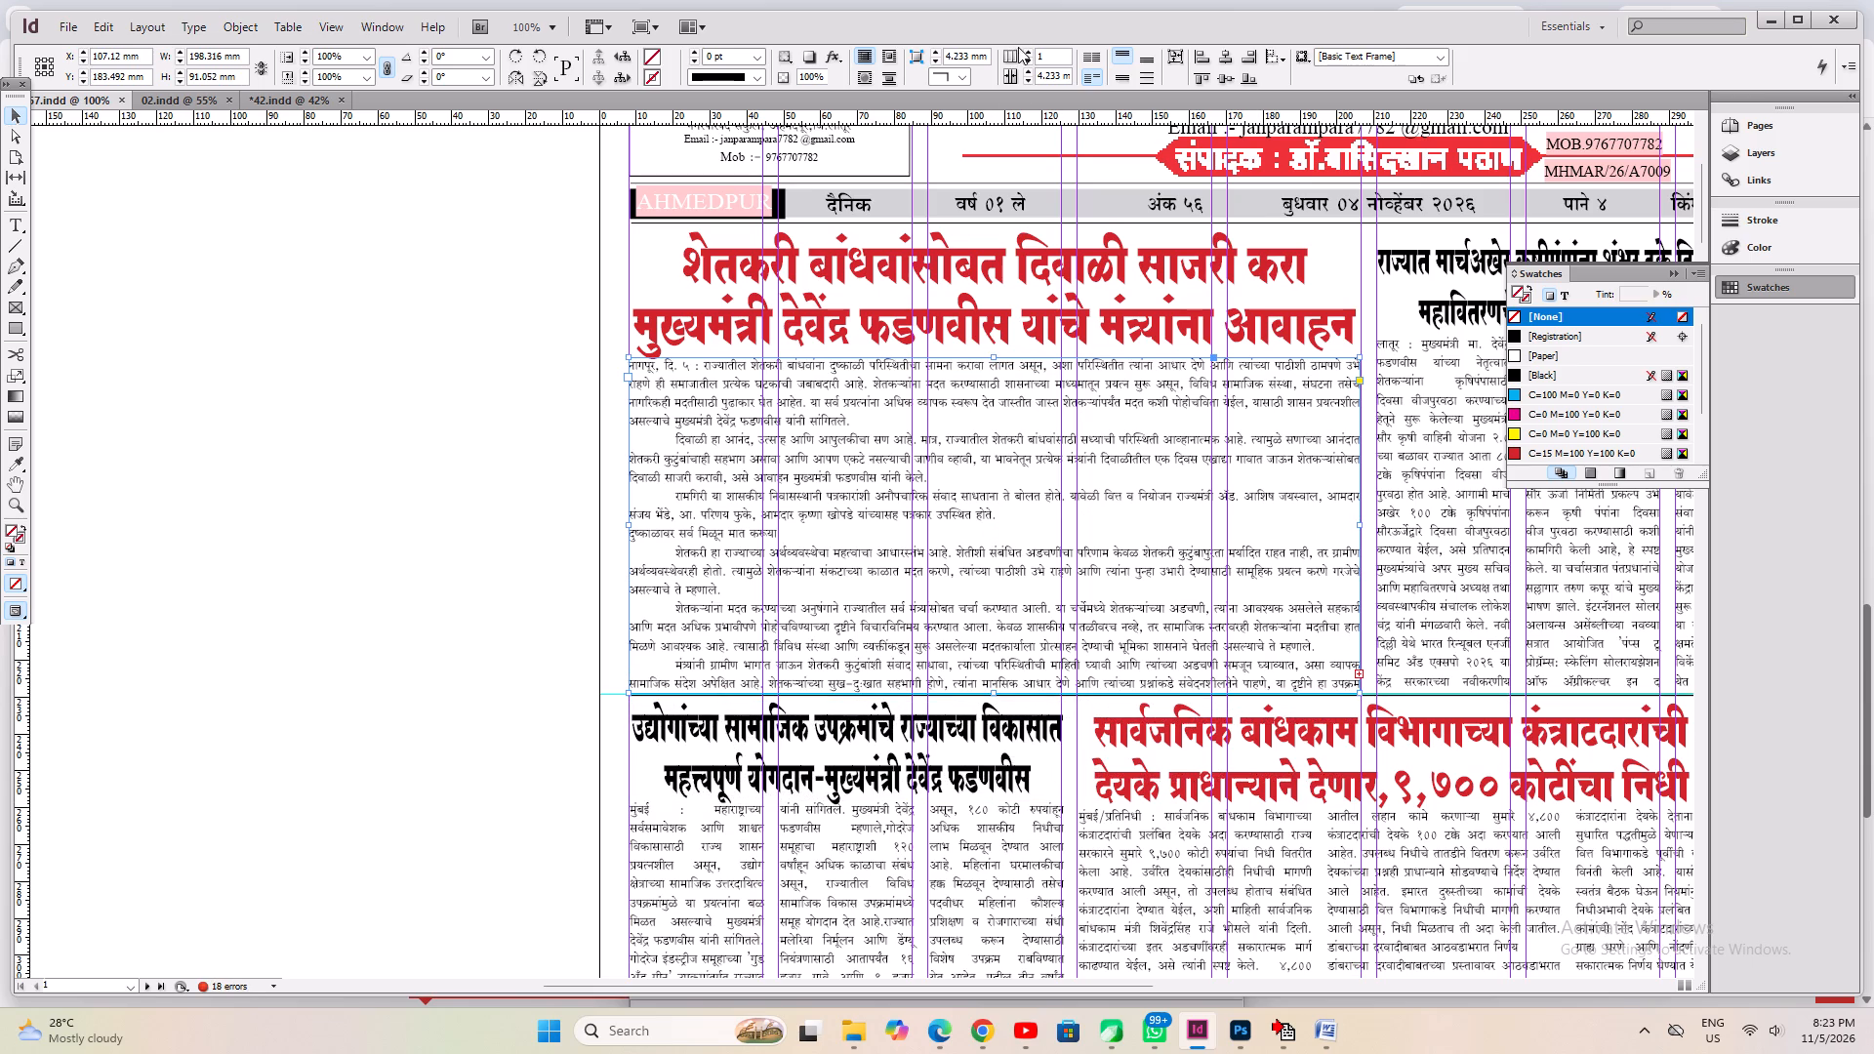
{"action": "double_click", "coordinate": [1026, 54]}
{"action": "left_click", "coordinate": [1027, 55]}
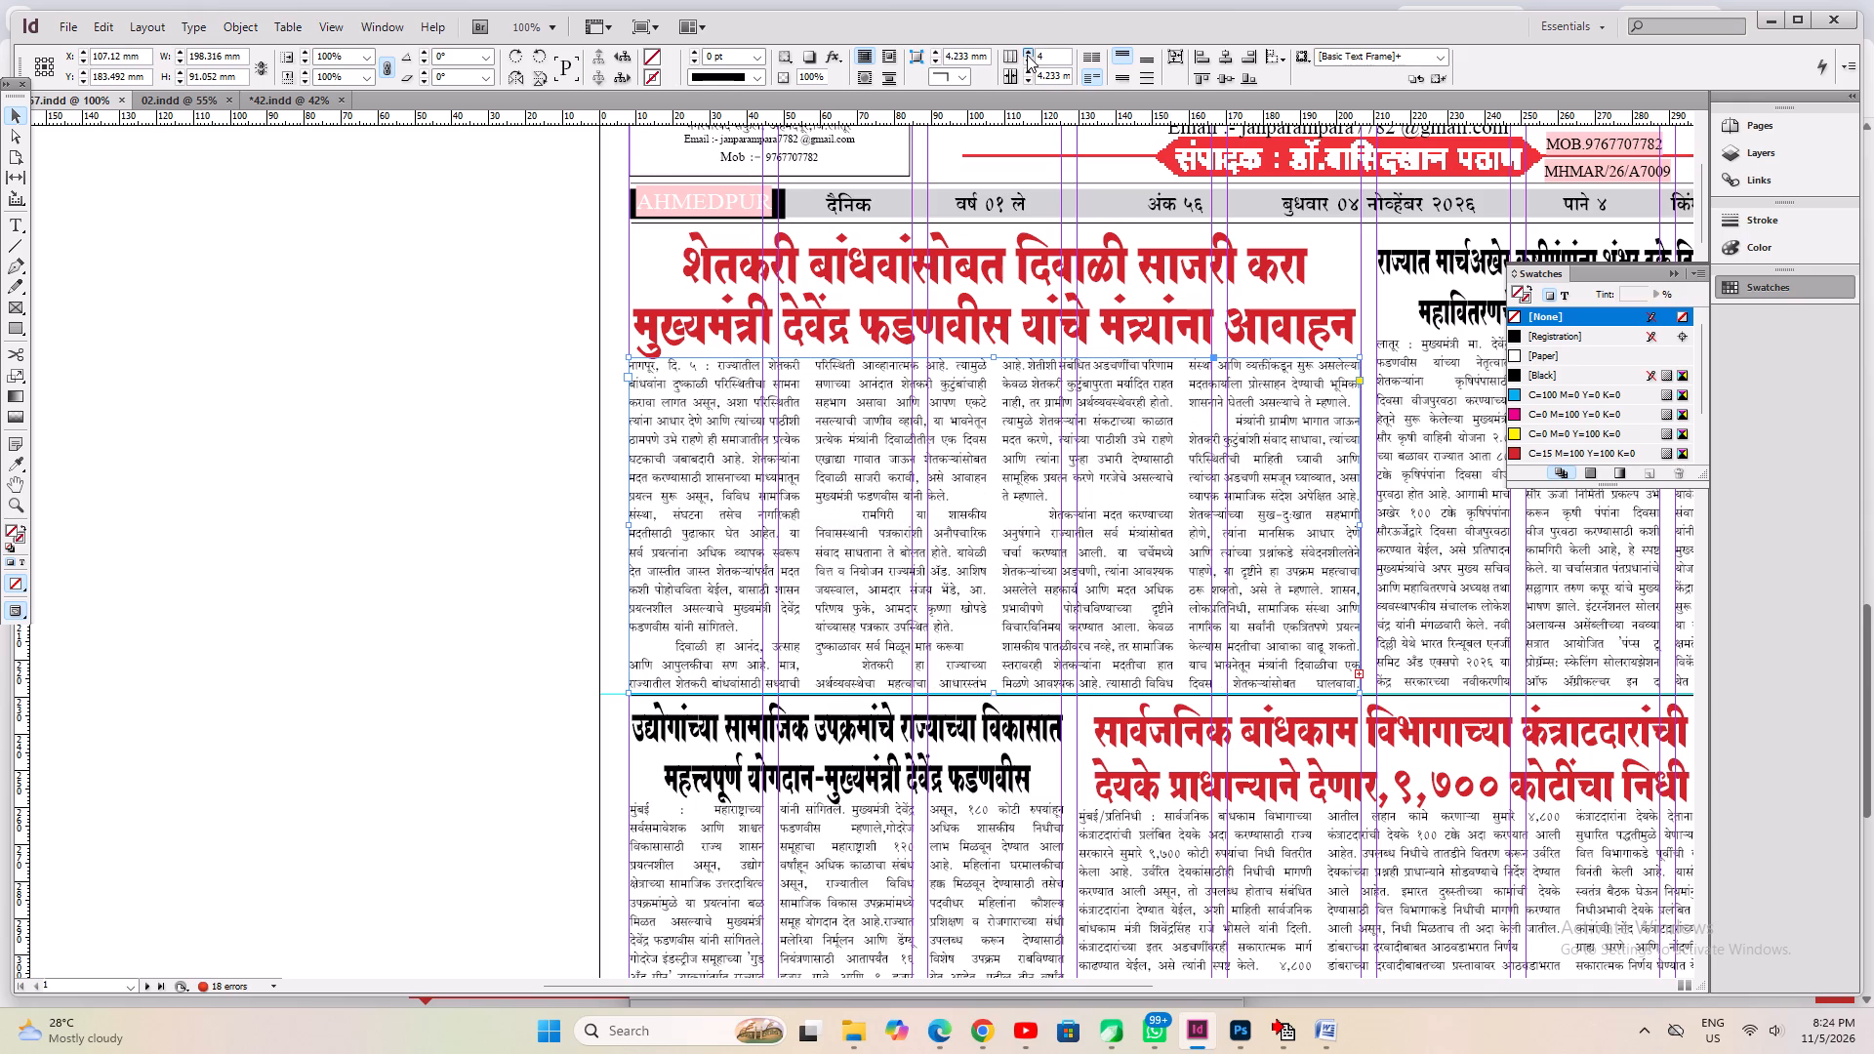
{"action": "key", "text": "ctrl+s"}
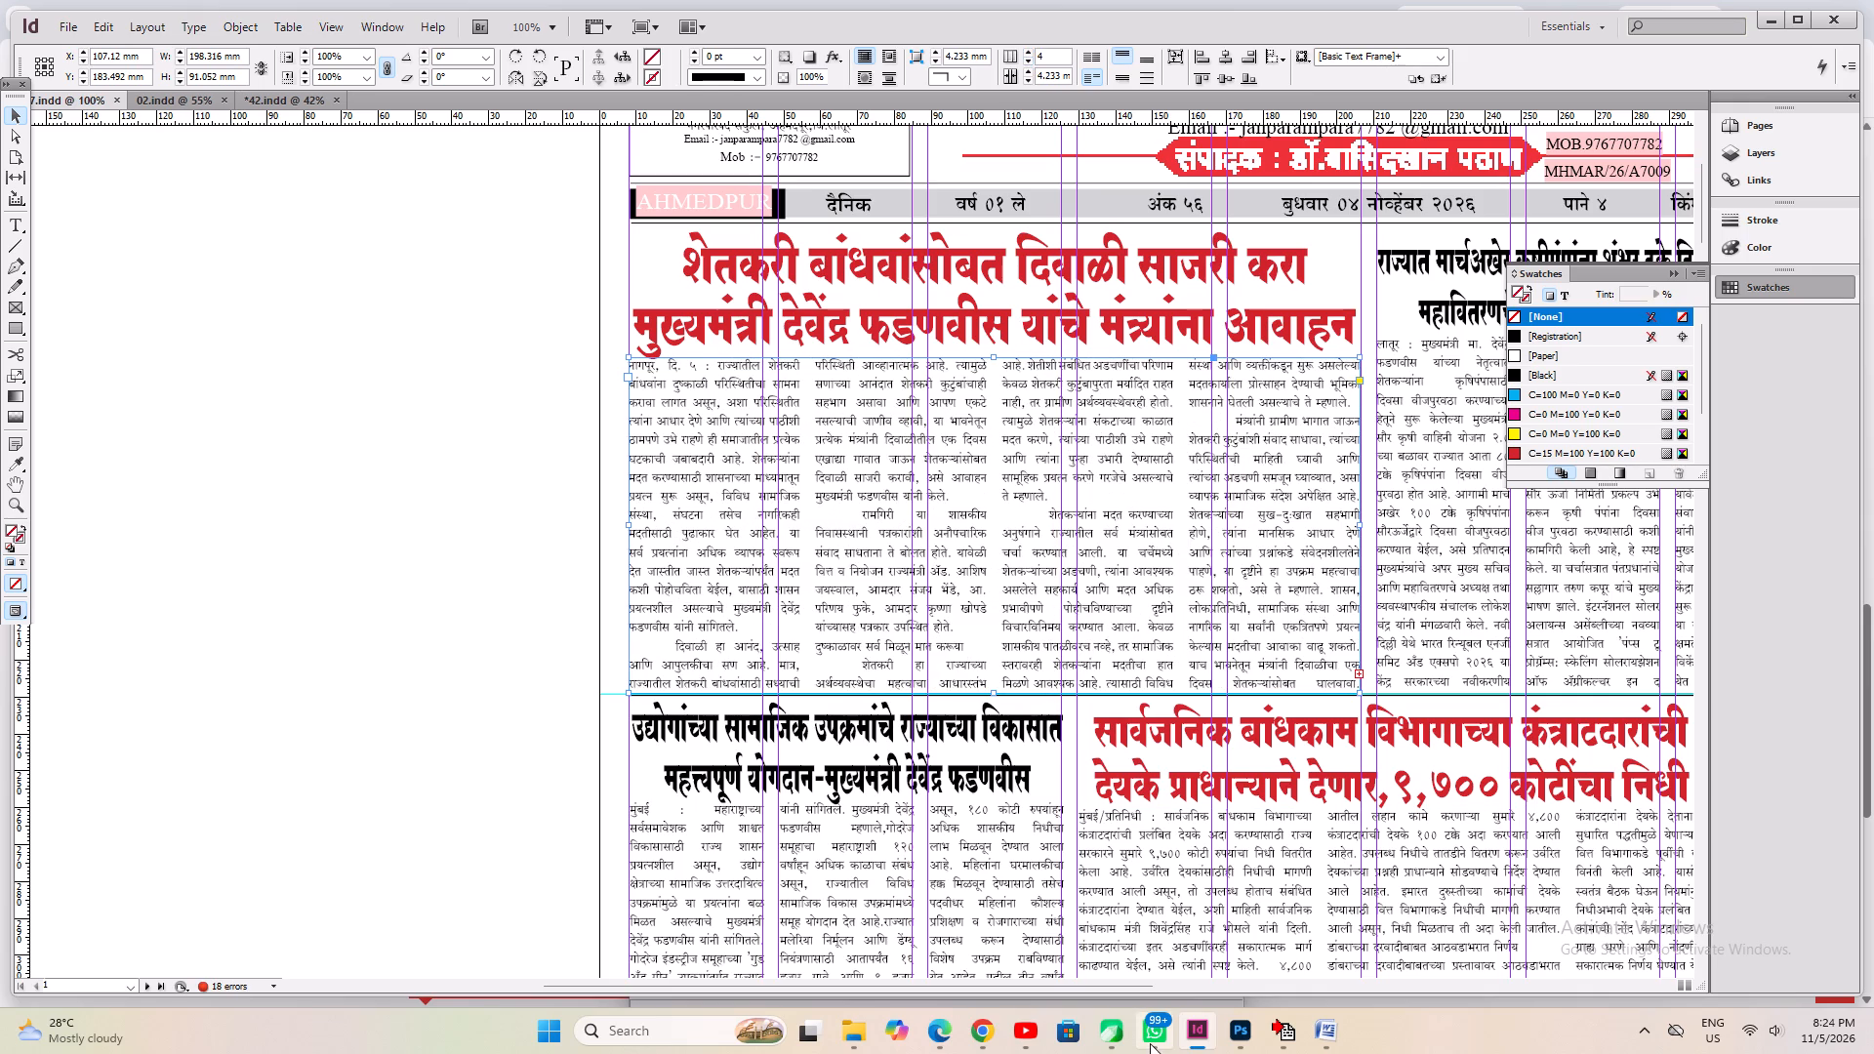
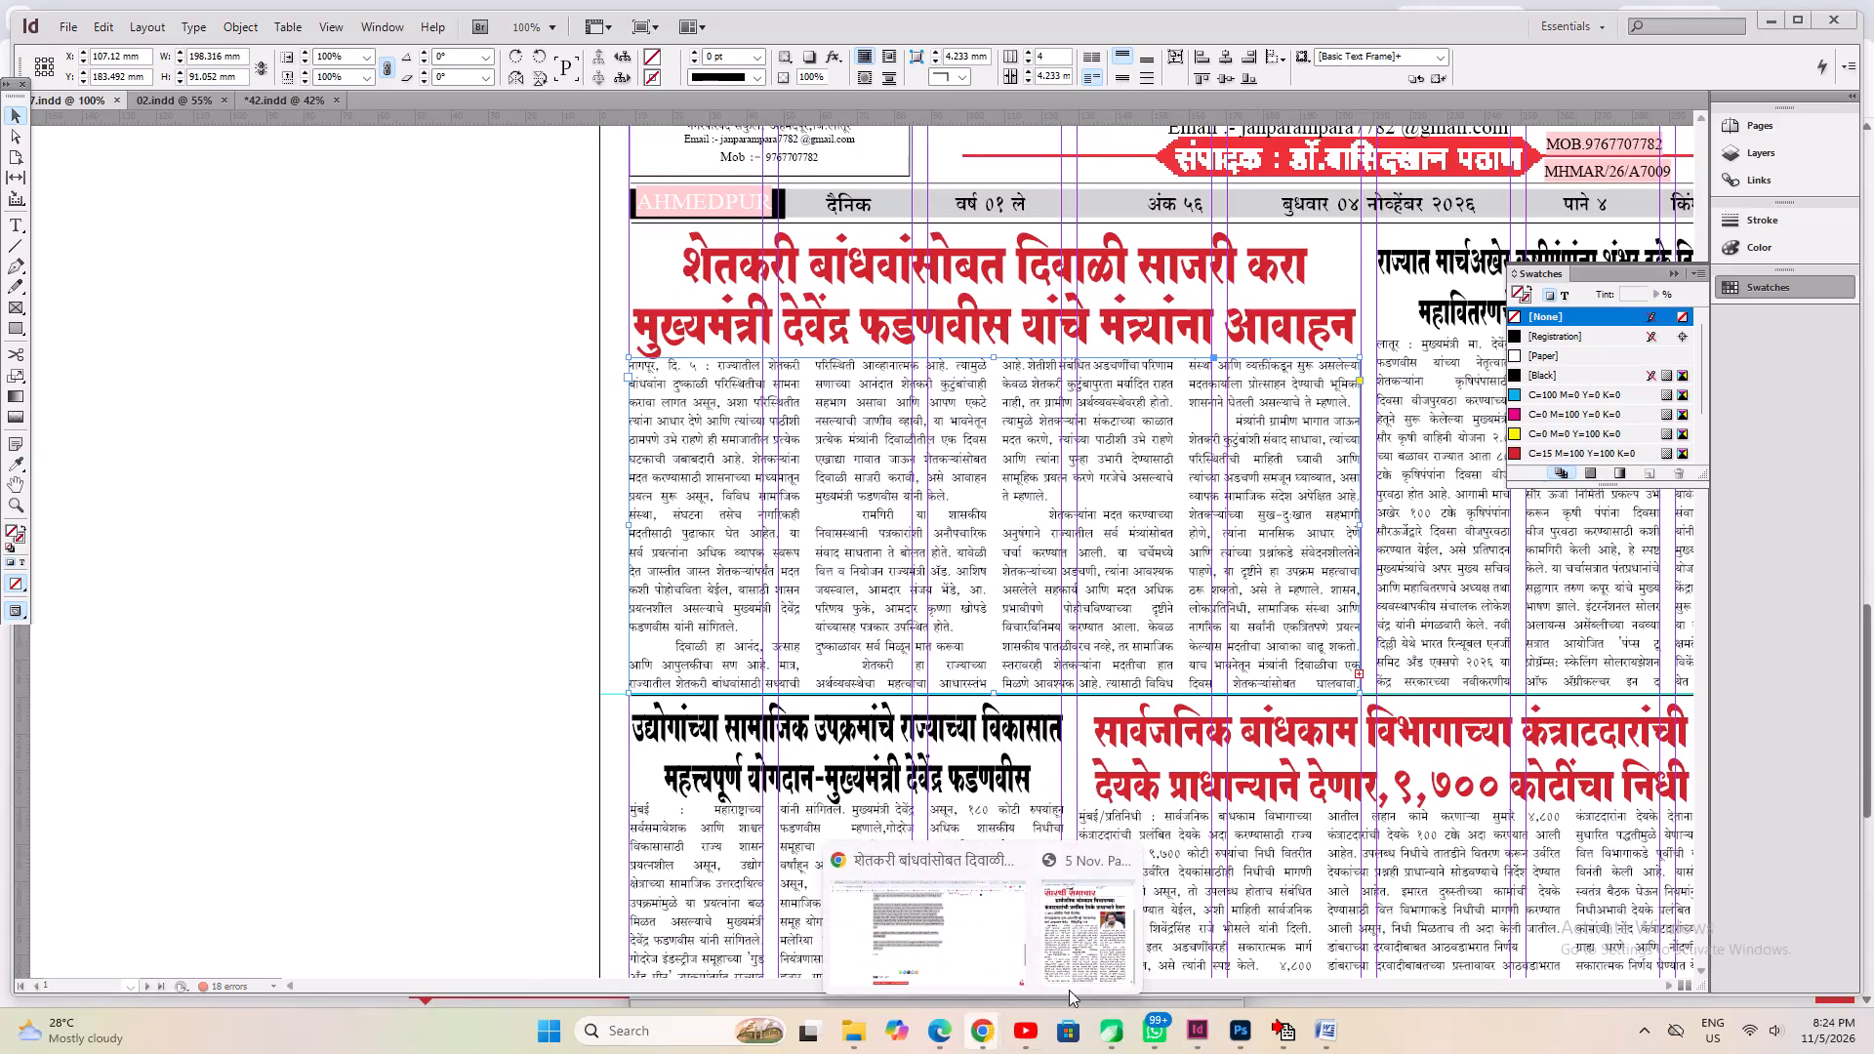
Switch to the Chrome window showing the Sarathi Samachar page 2 e-paper article on contractors' pending payments.
{"action": "left_click", "coordinate": [1072, 969]}
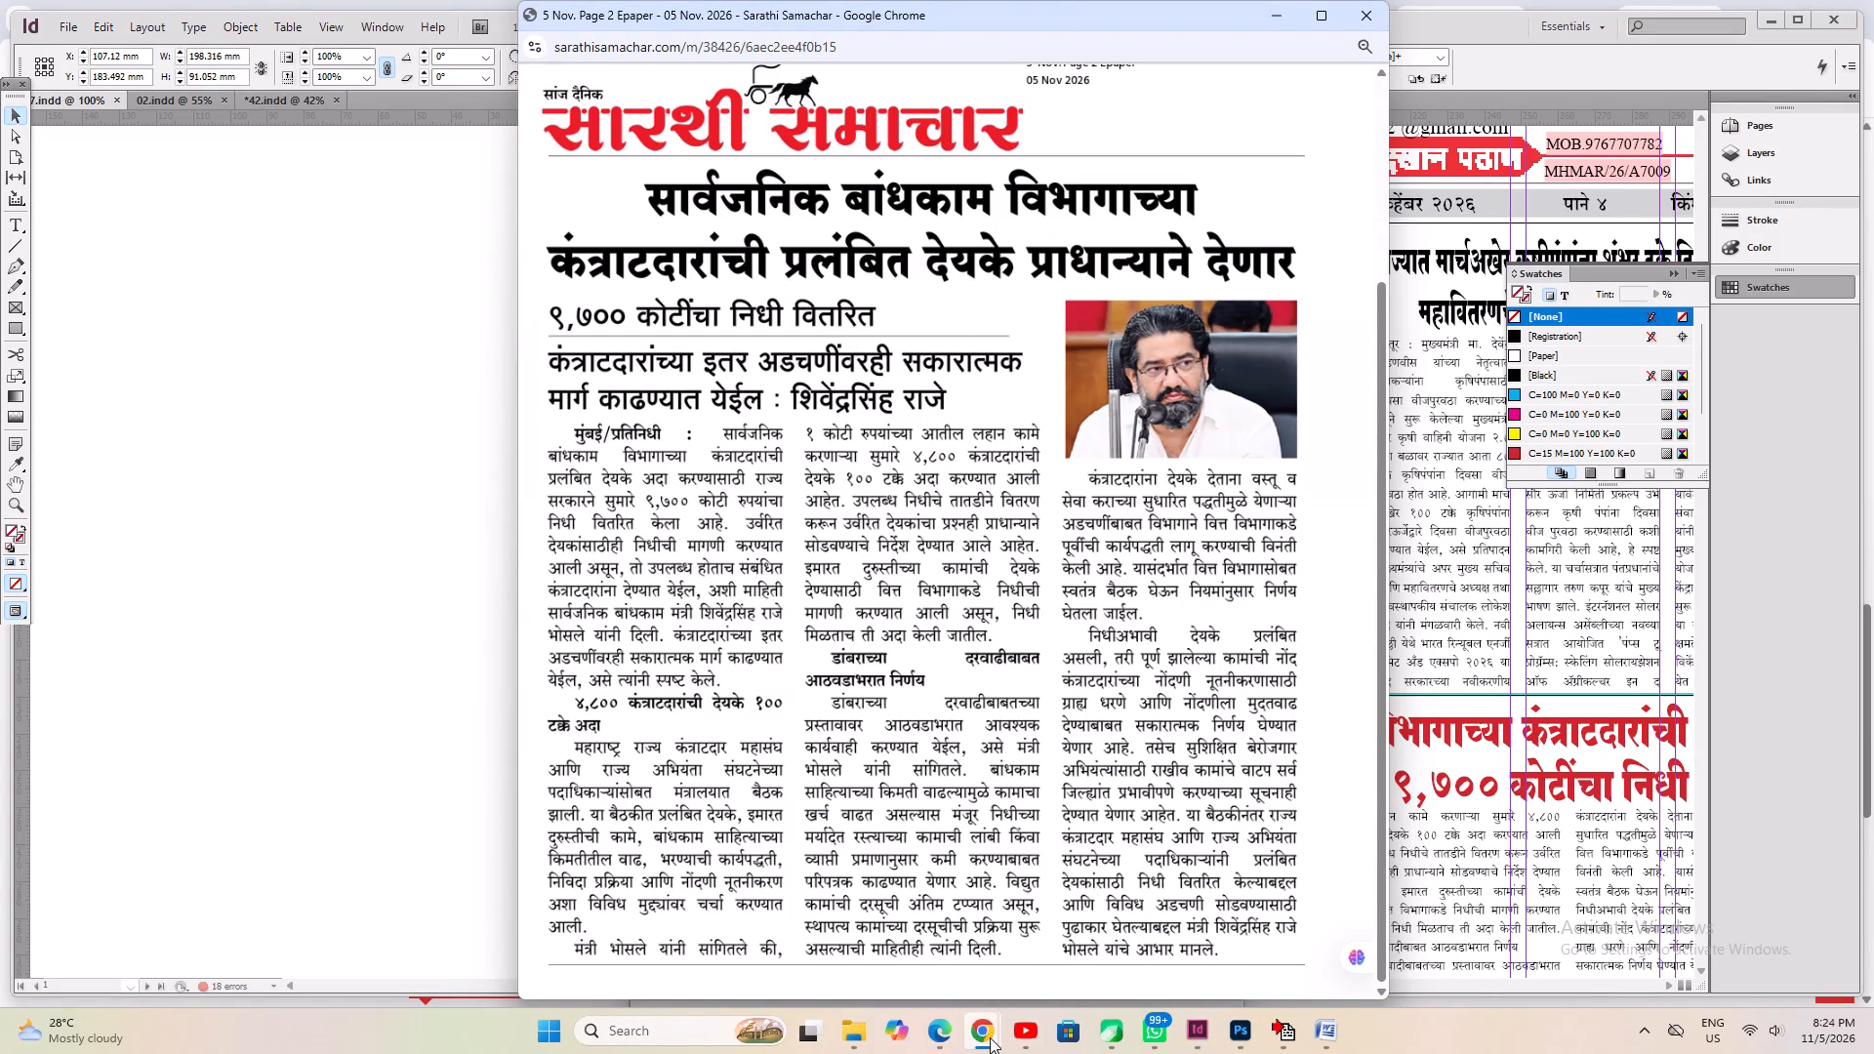
{"action": "left_click", "coordinate": [990, 1037]}
{"action": "left_click", "coordinate": [981, 1037]}
{"action": "left_click", "coordinate": [981, 1037]}
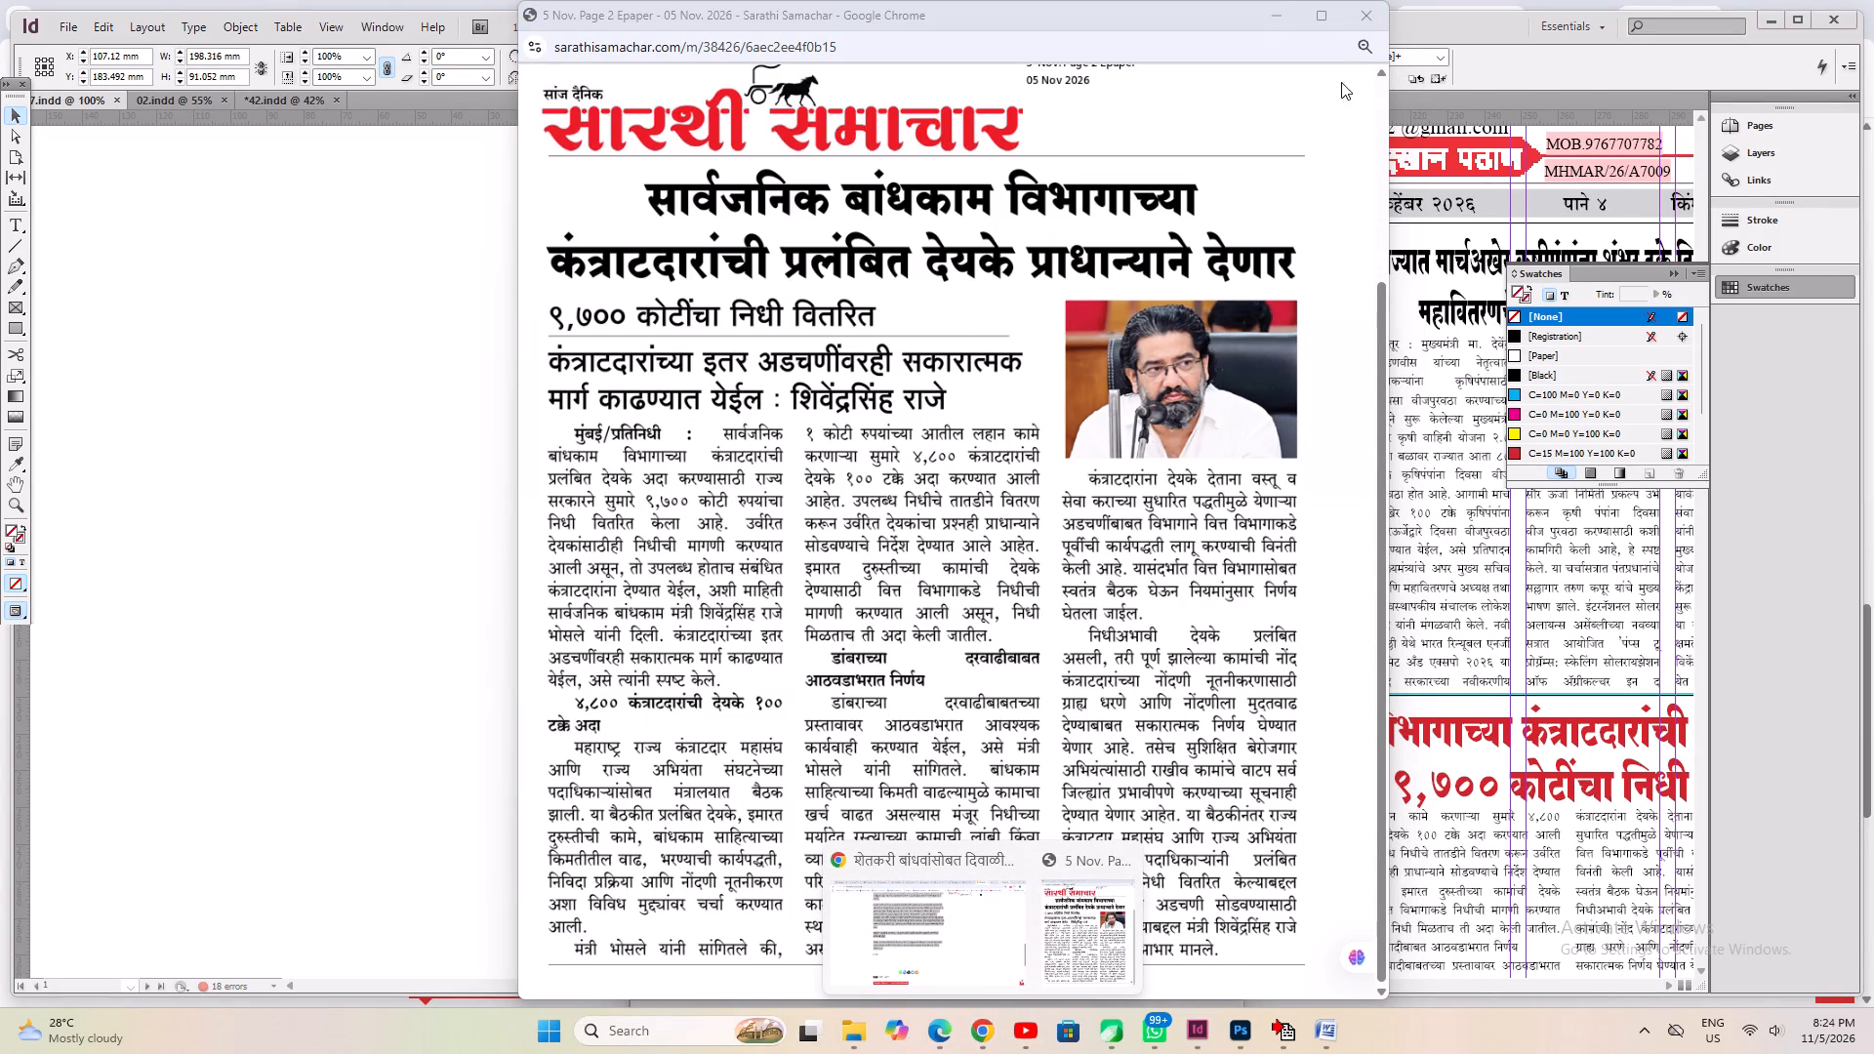
Return to the page 1 layout in InDesign and save the document.
{"action": "left_click", "coordinate": [1257, 14]}
{"action": "left_click", "coordinate": [306, 798]}
{"action": "key", "text": "ctrl+s"}
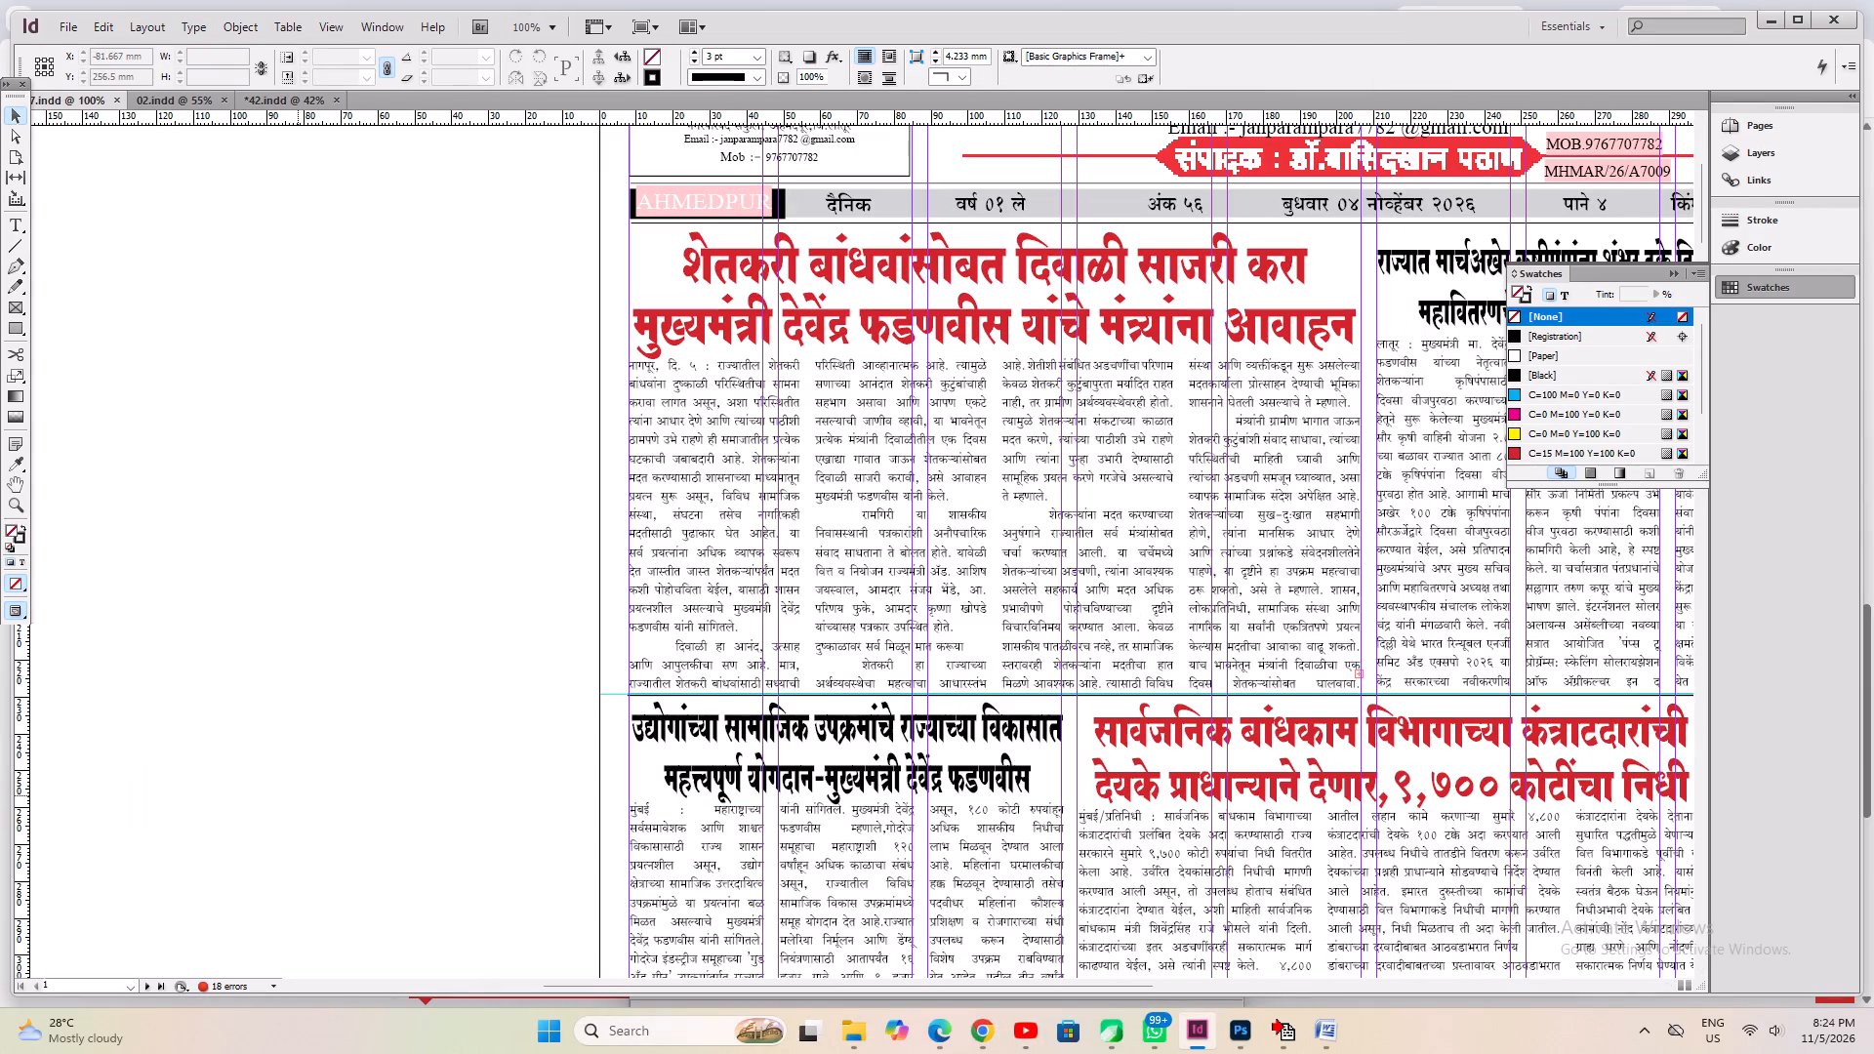
Nudge the red Diwali headline up two increments and its four-column body text frame up one increment, and save the document.
{"action": "left_click", "coordinate": [664, 332]}
{"action": "key", "text": "Up"}
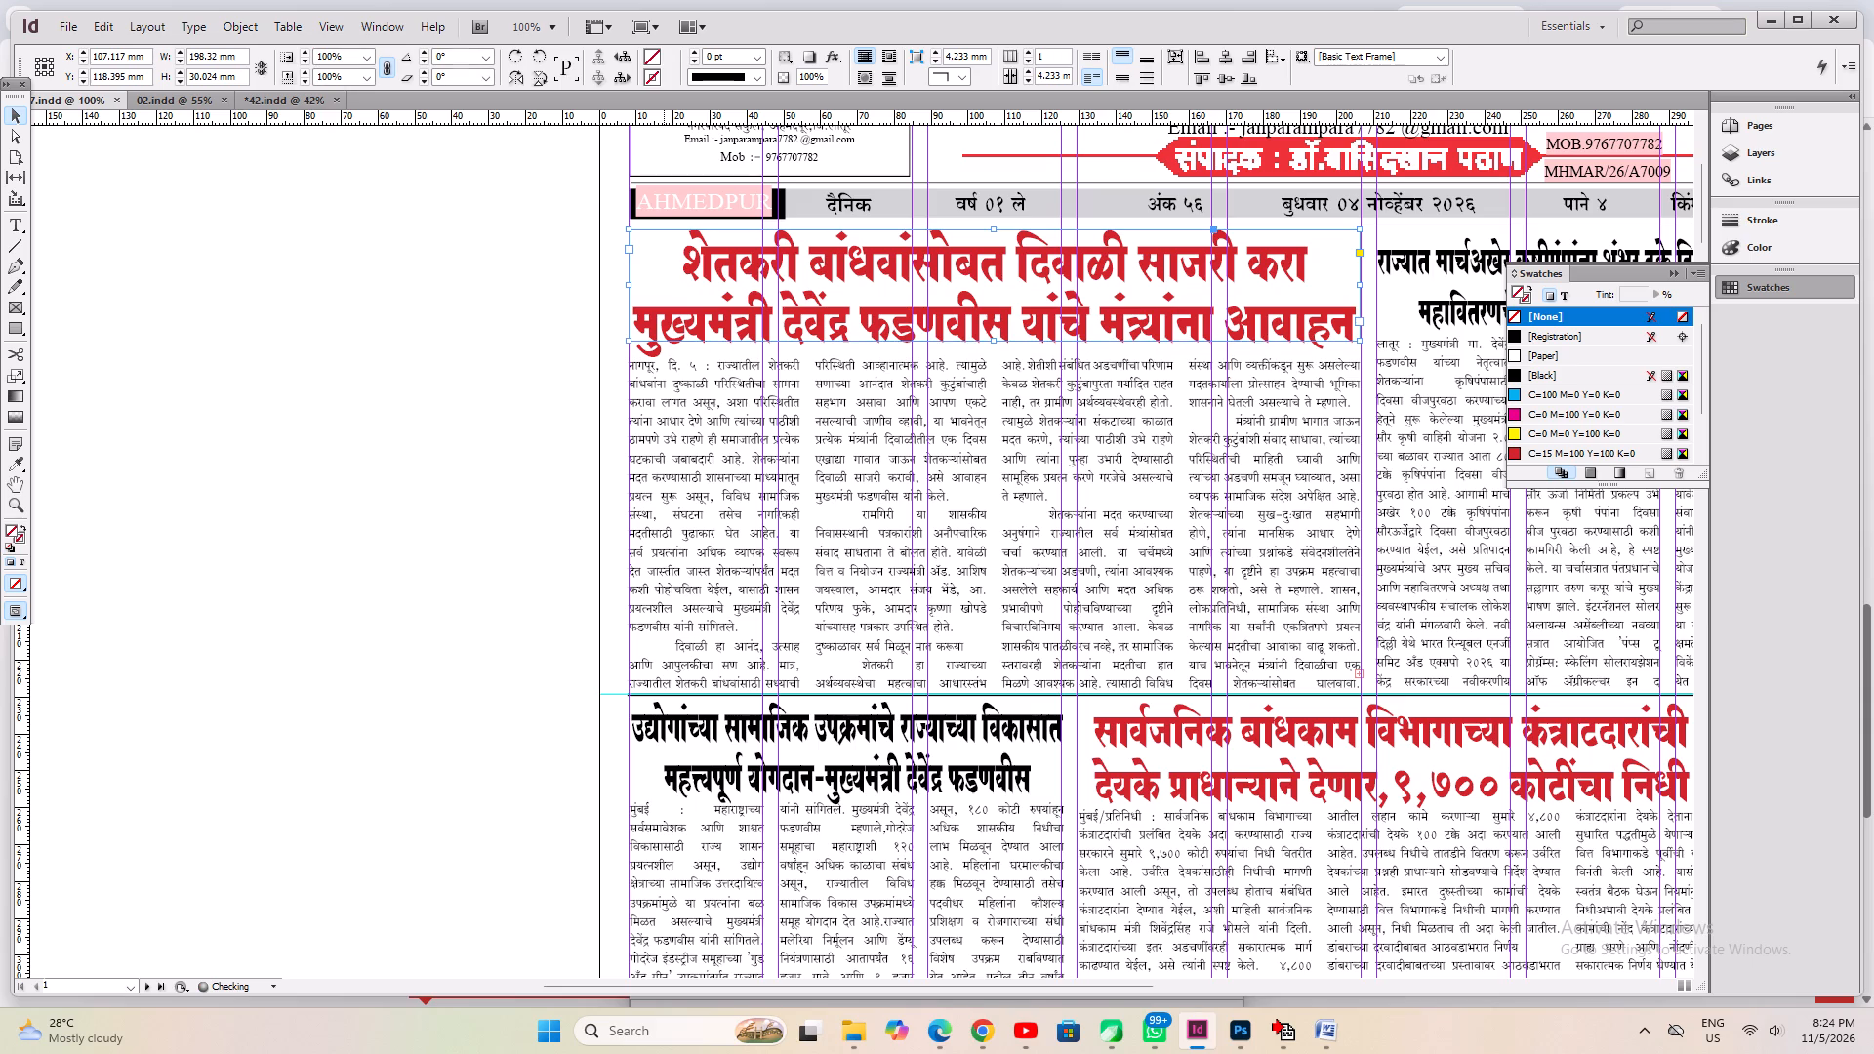
{"action": "key", "text": "Up"}
{"action": "left_click", "coordinate": [653, 416]}
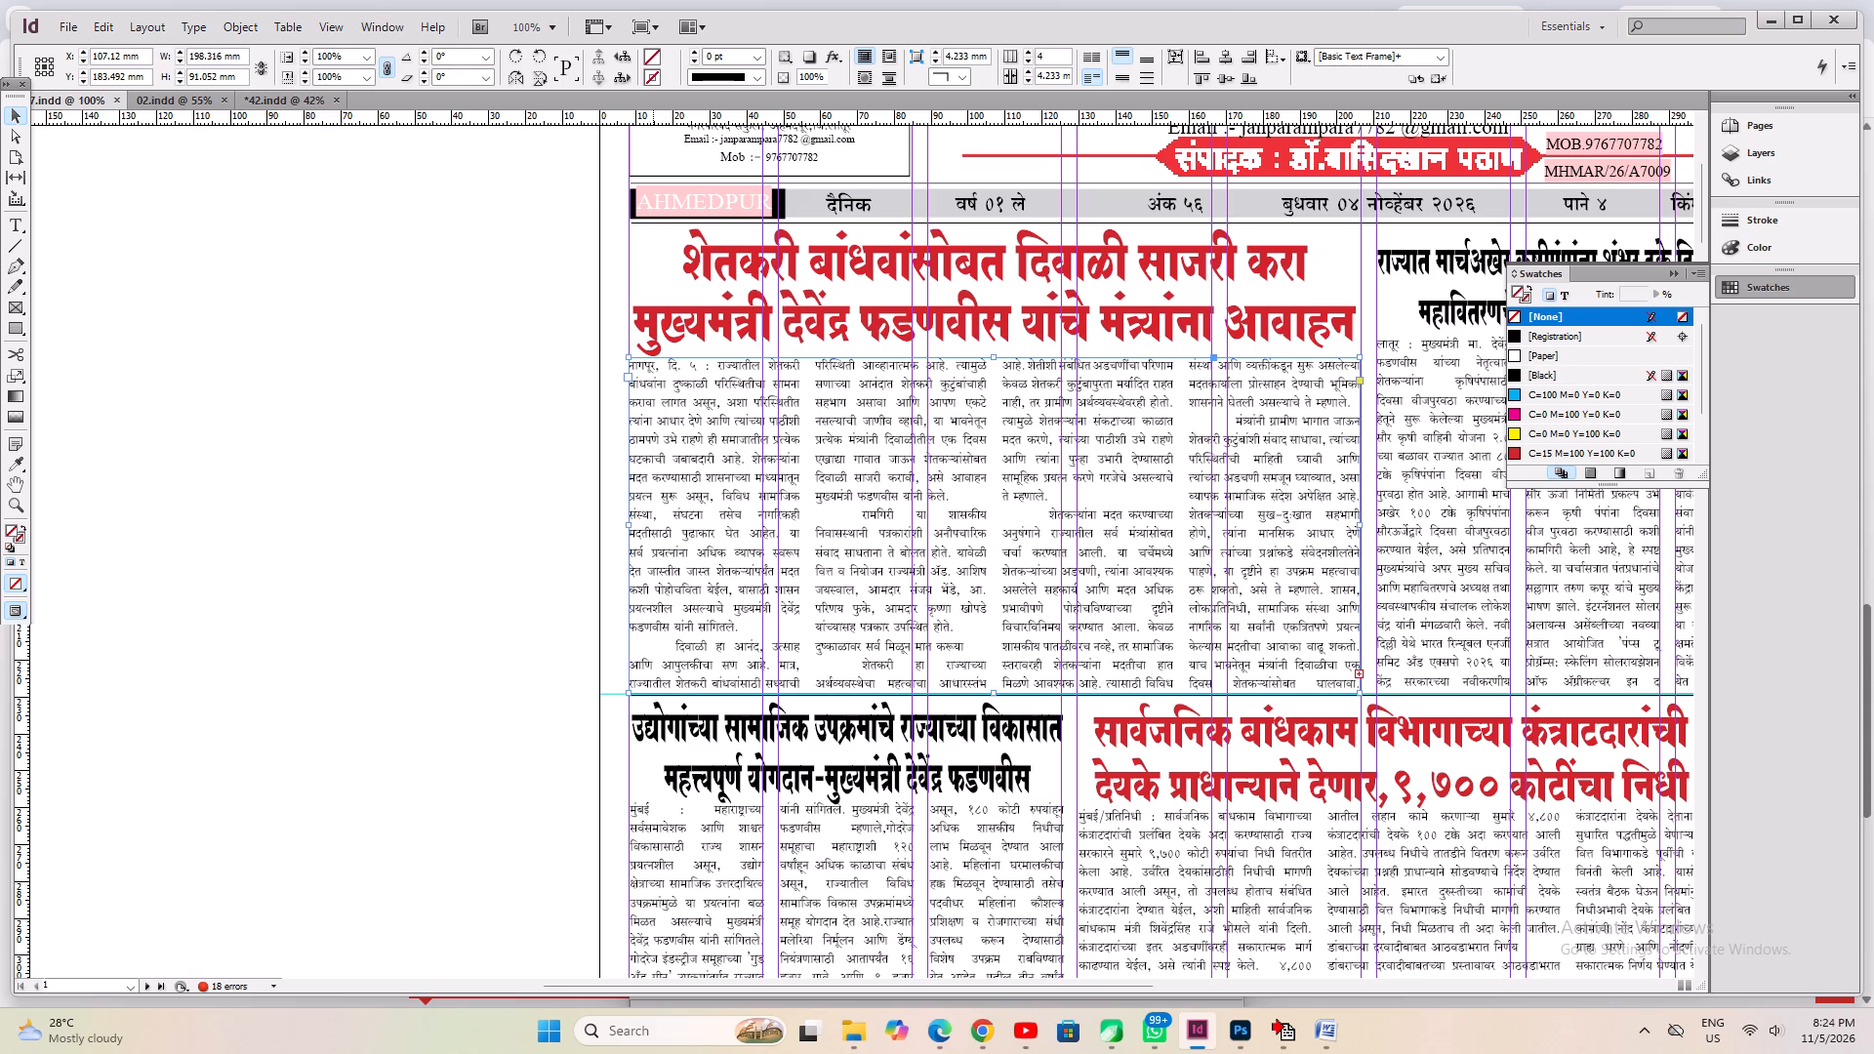
{"action": "key", "text": "Up"}
{"action": "key", "text": "ctrl+s"}
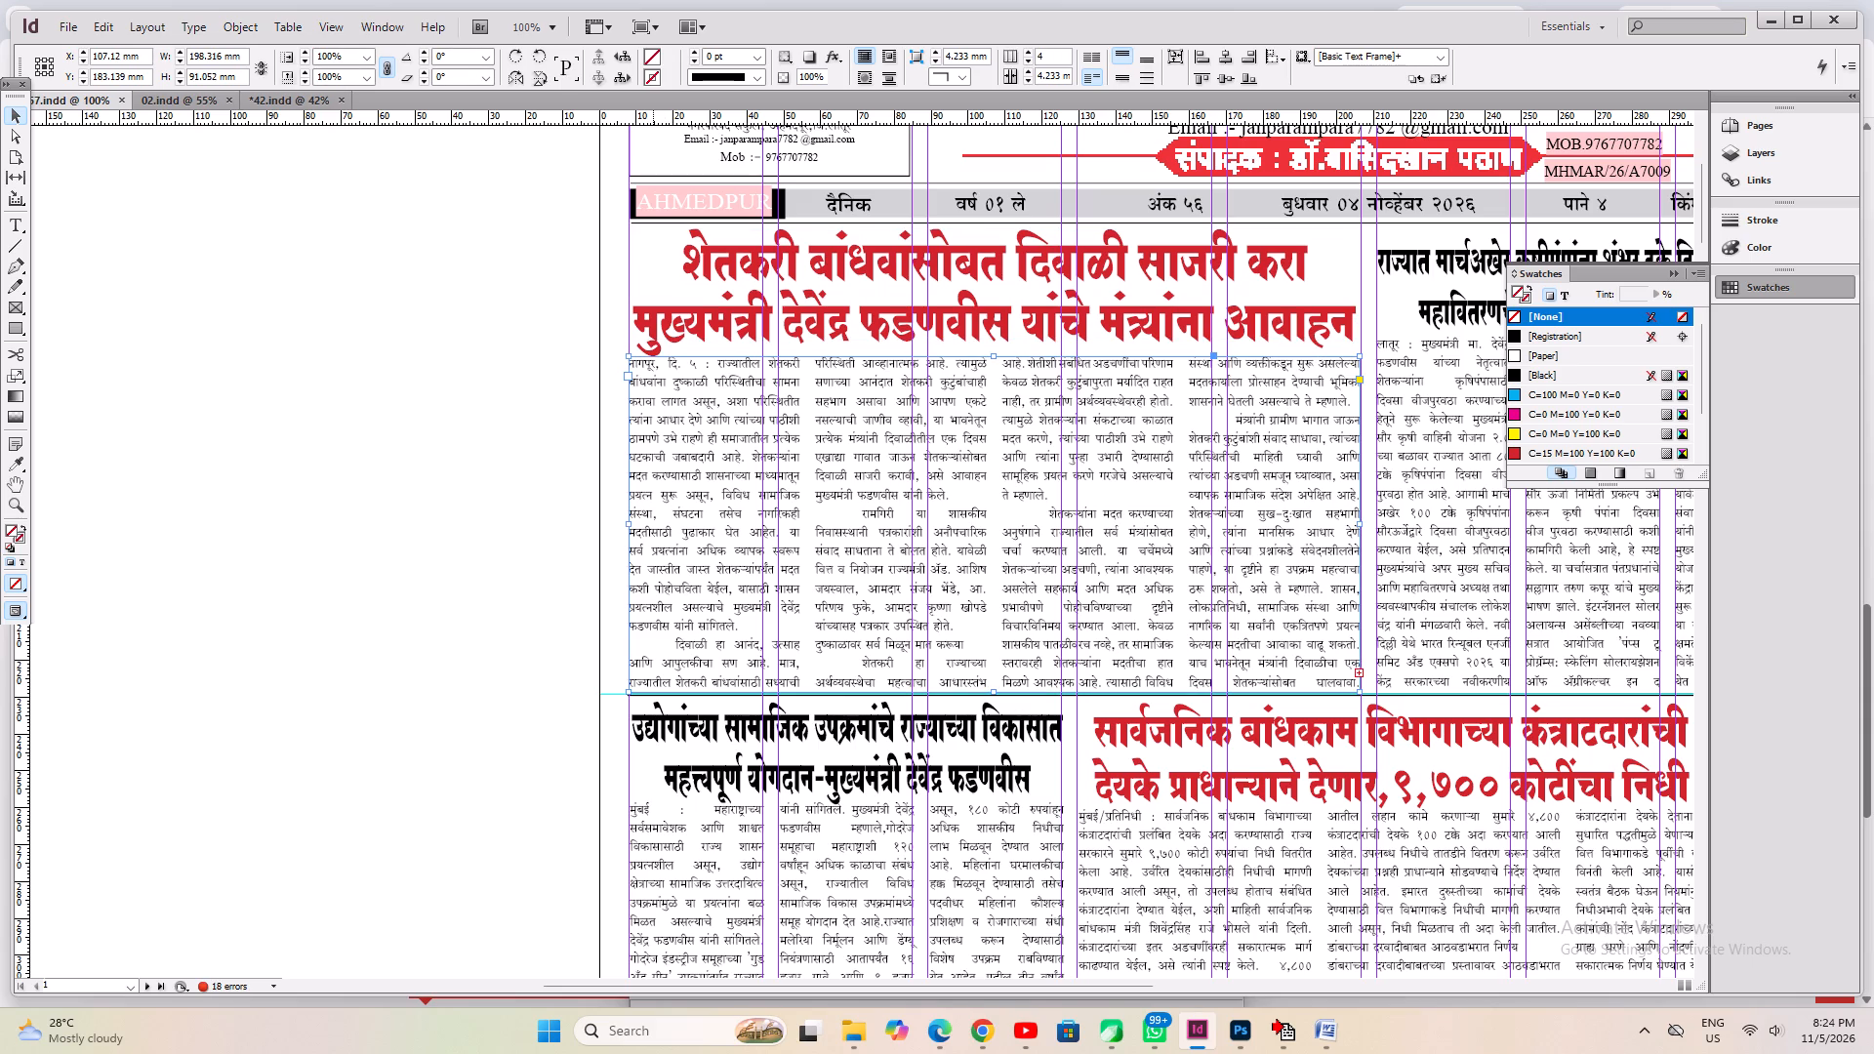
Reveal all frames on the spread, save, and delete the empty frame on the pasteboard to the upper left of page 1.
{"action": "key", "text": "ctrl+0"}
{"action": "key", "text": "ctrl+a"}
{"action": "key", "text": "ctrl+s"}
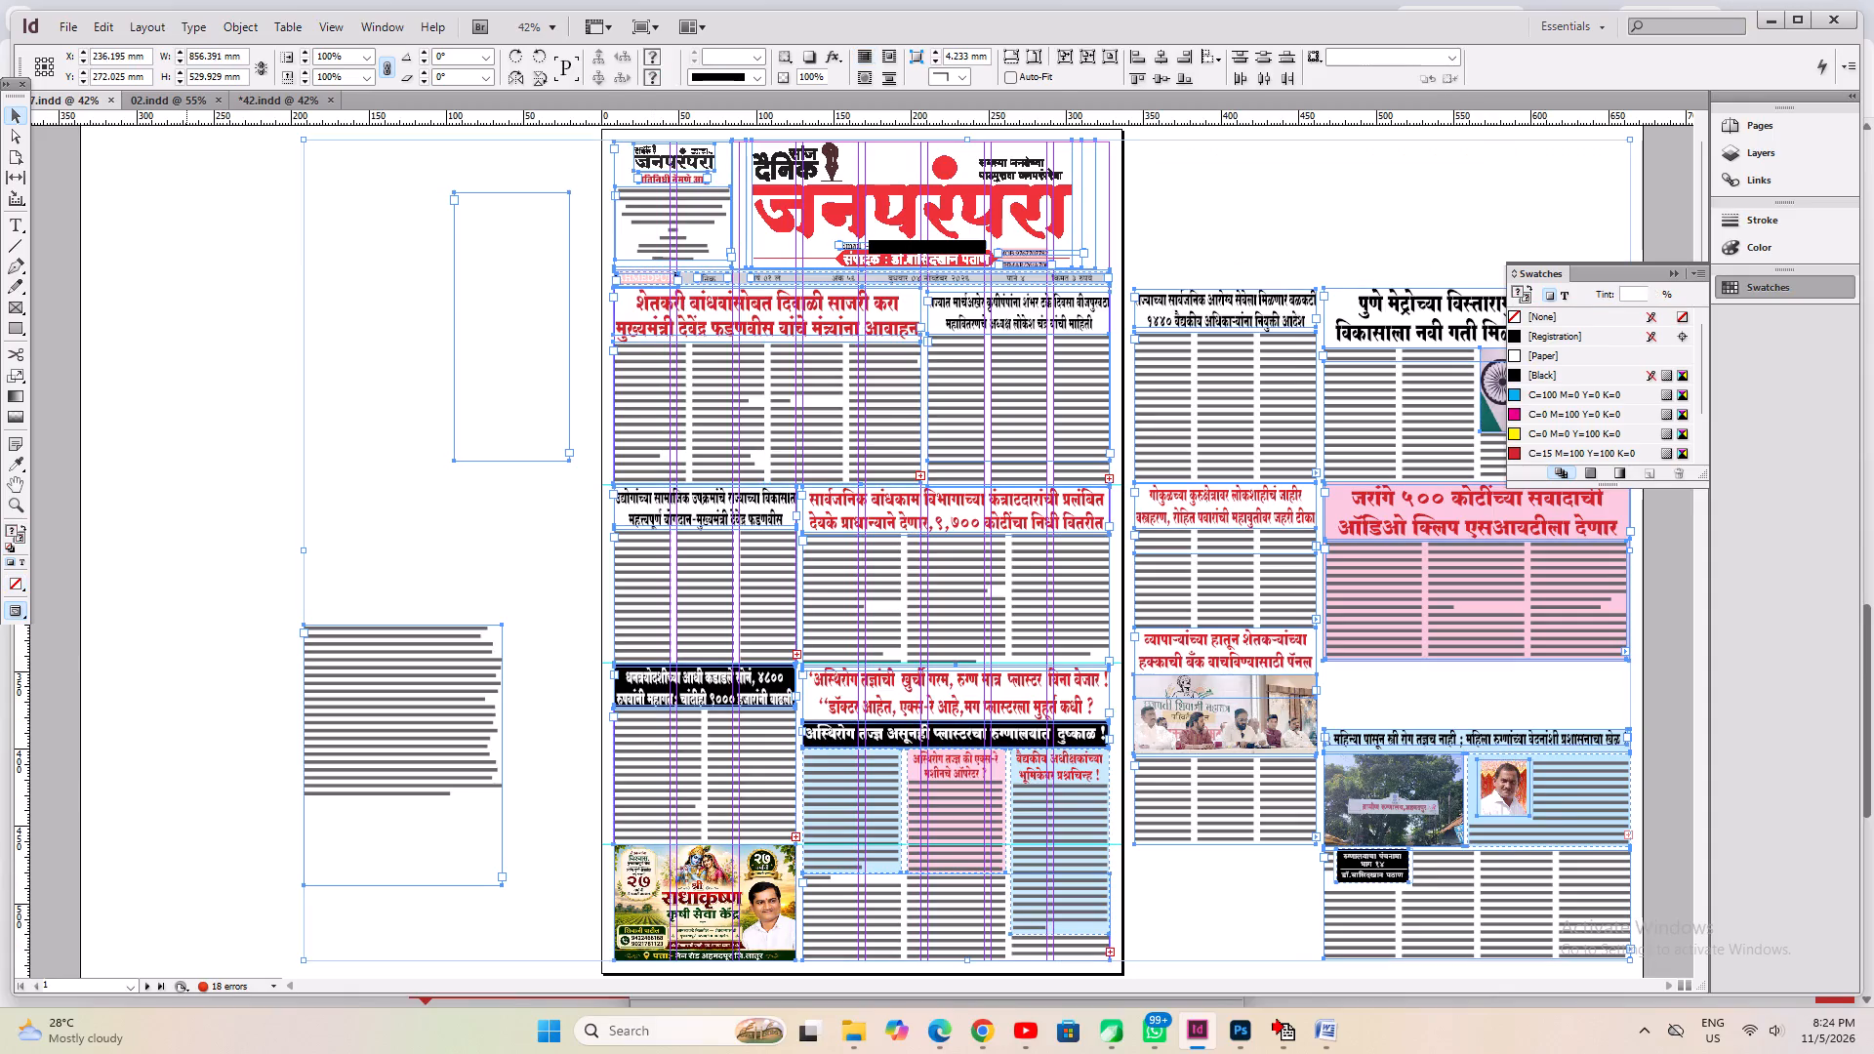
{"action": "left_click", "coordinate": [186, 214]}
{"action": "left_click_drag", "start_coordinate": [188, 213], "coordinate": [538, 376]}
{"action": "key", "text": "Delete"}
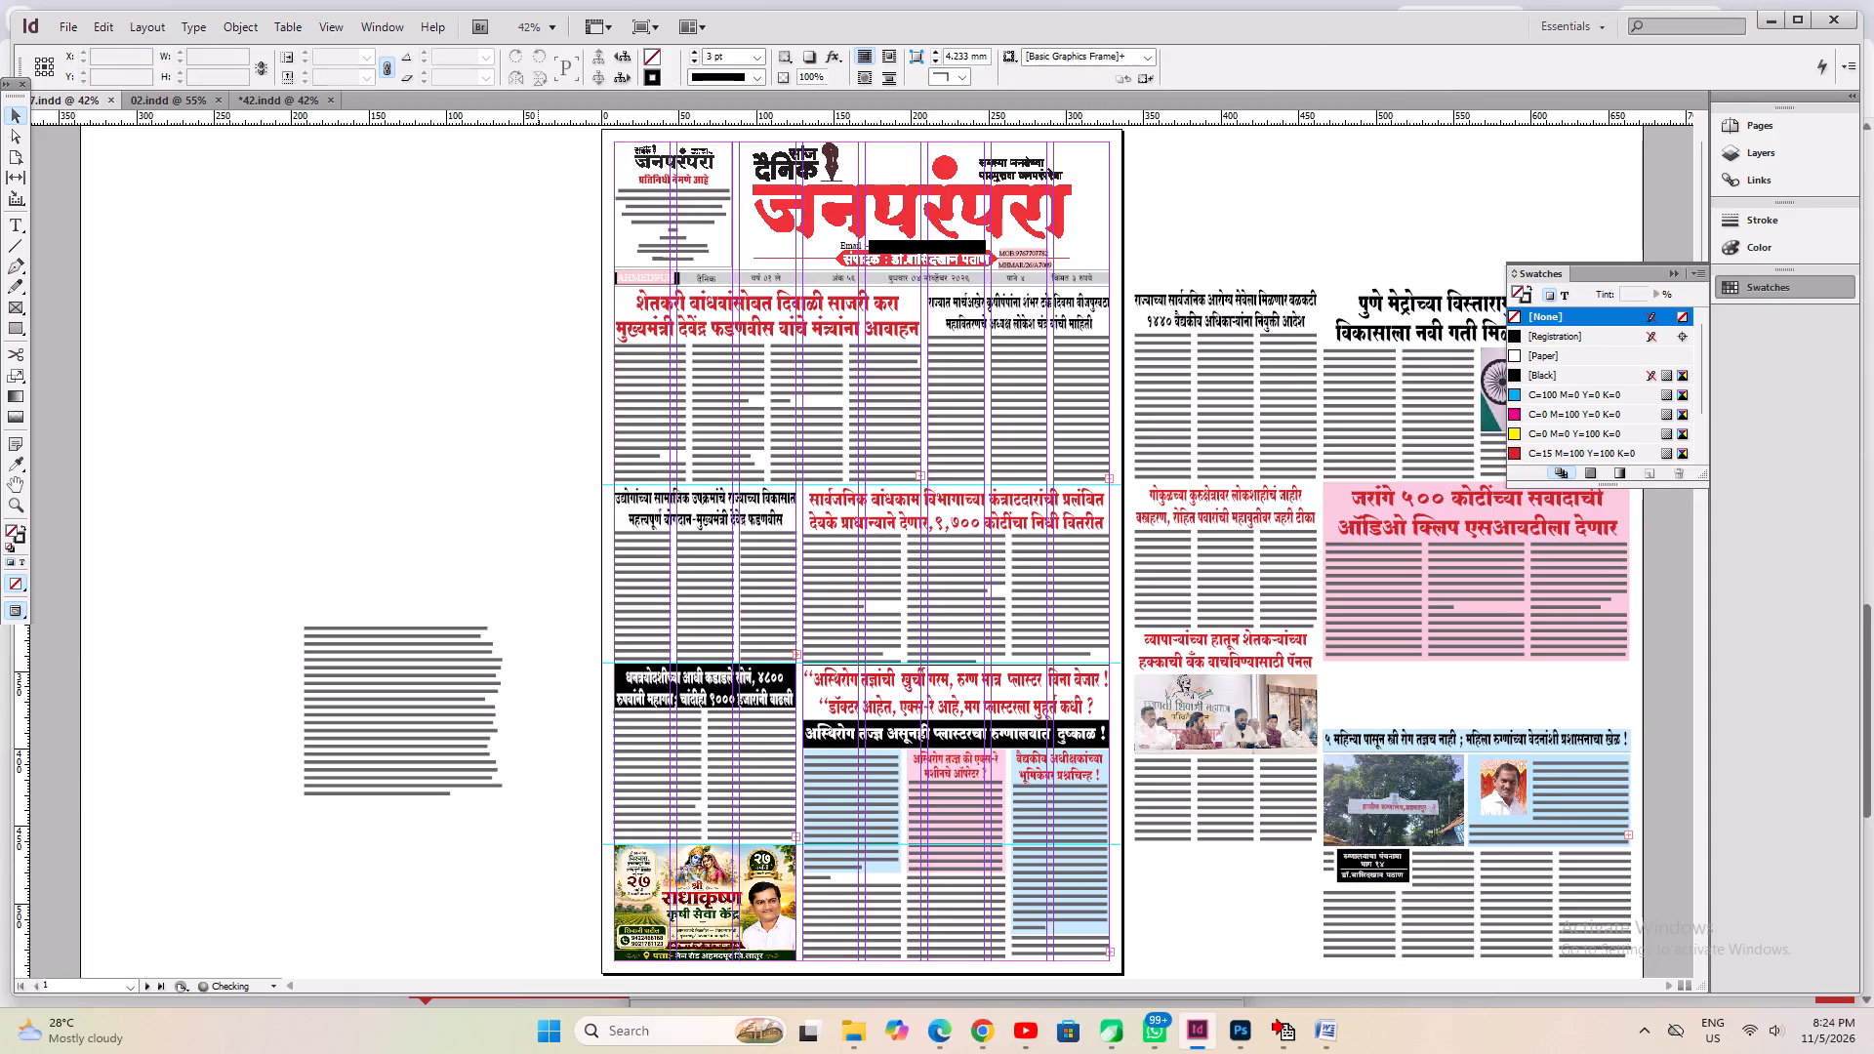
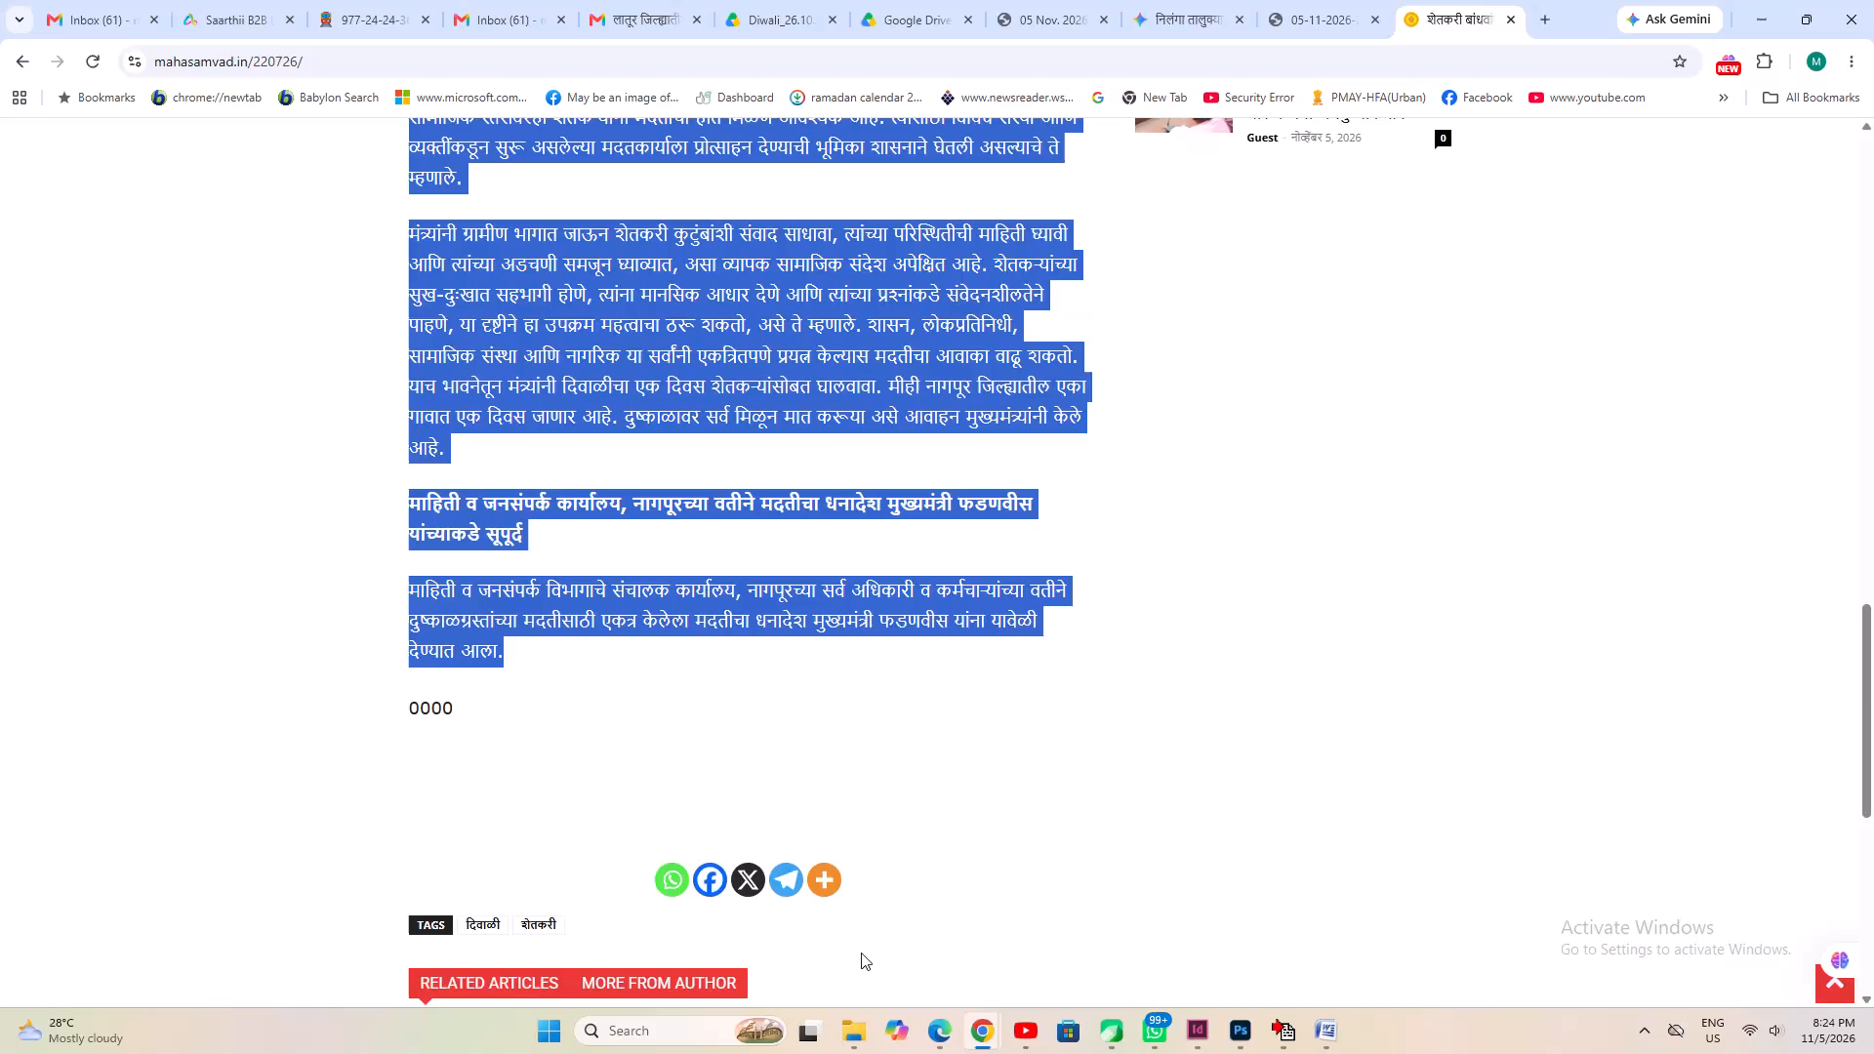
Copy the lead photo of the Diwali article on the mahasamvad.in page.
{"action": "scroll", "coordinate": [861, 937], "scroll_direction": "up", "scroll_amount": 4}
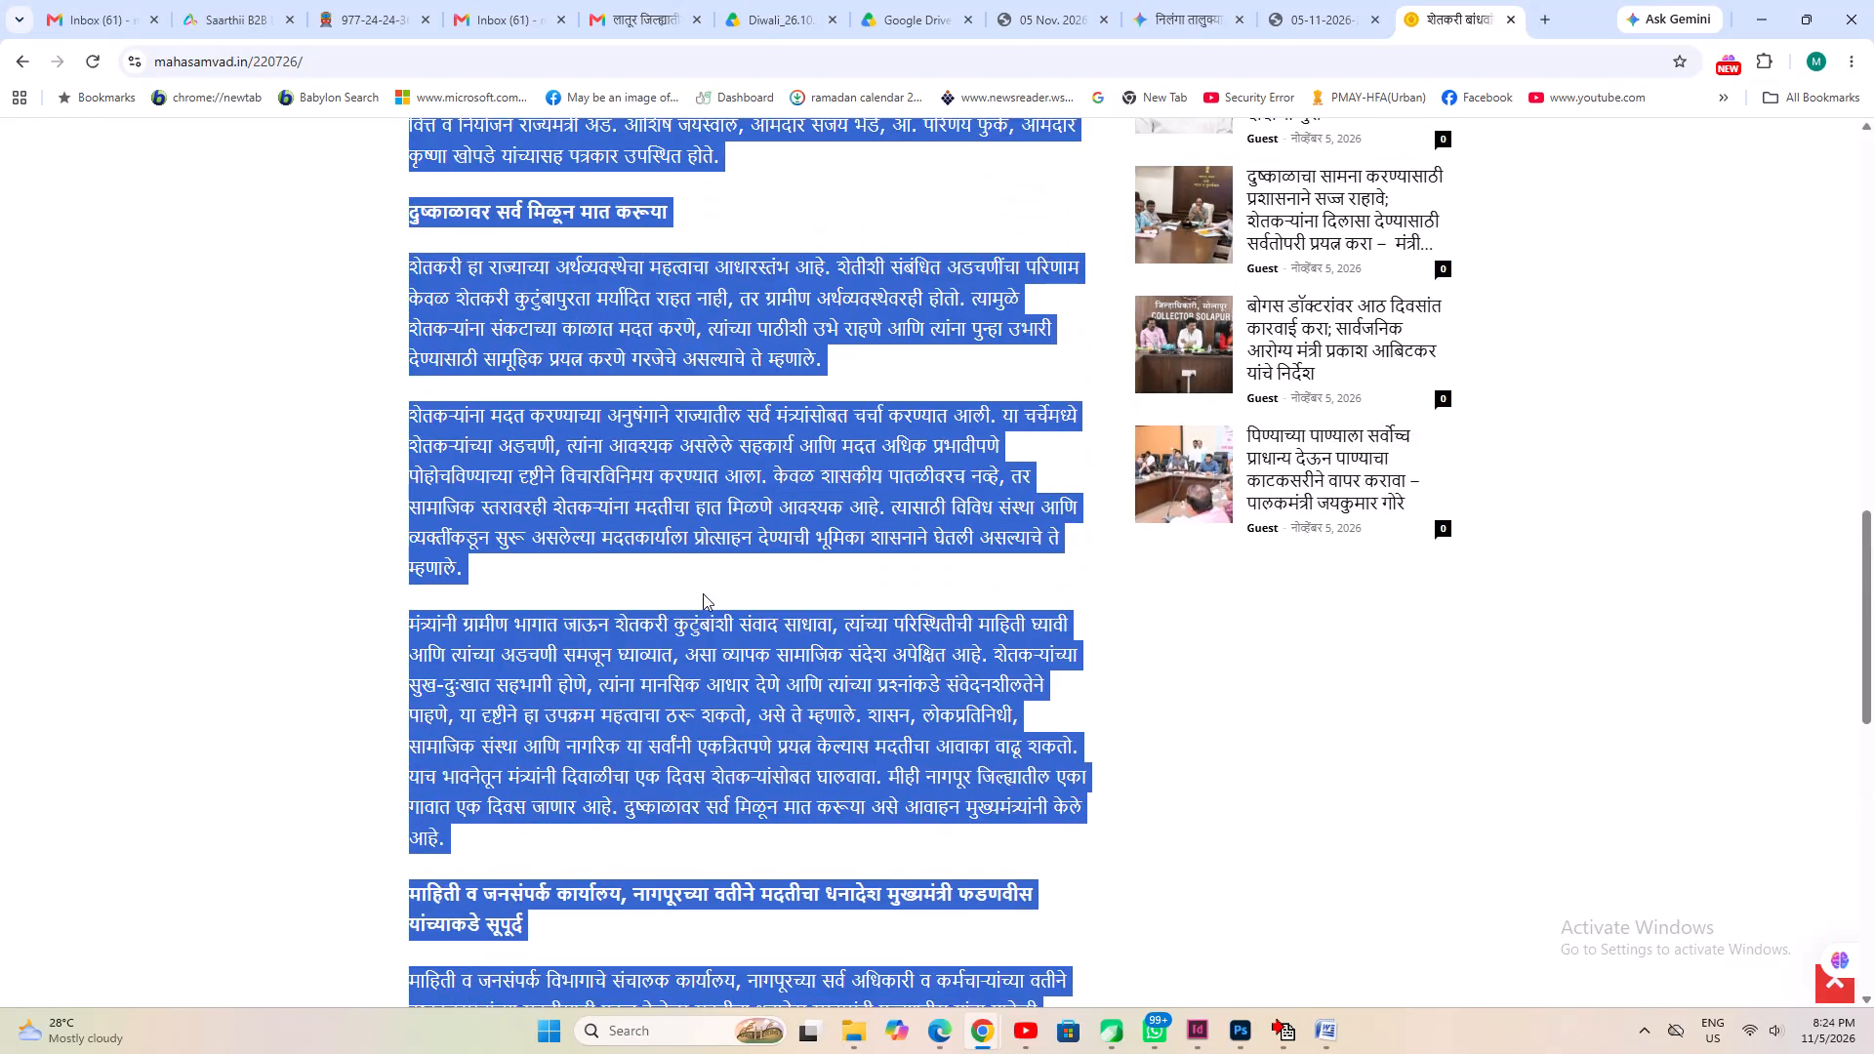
{"action": "scroll", "coordinate": [703, 597], "scroll_direction": "up", "scroll_amount": 4}
{"action": "scroll", "coordinate": [609, 660], "scroll_direction": "up", "scroll_amount": 3}
{"action": "left_click", "coordinate": [559, 709]}
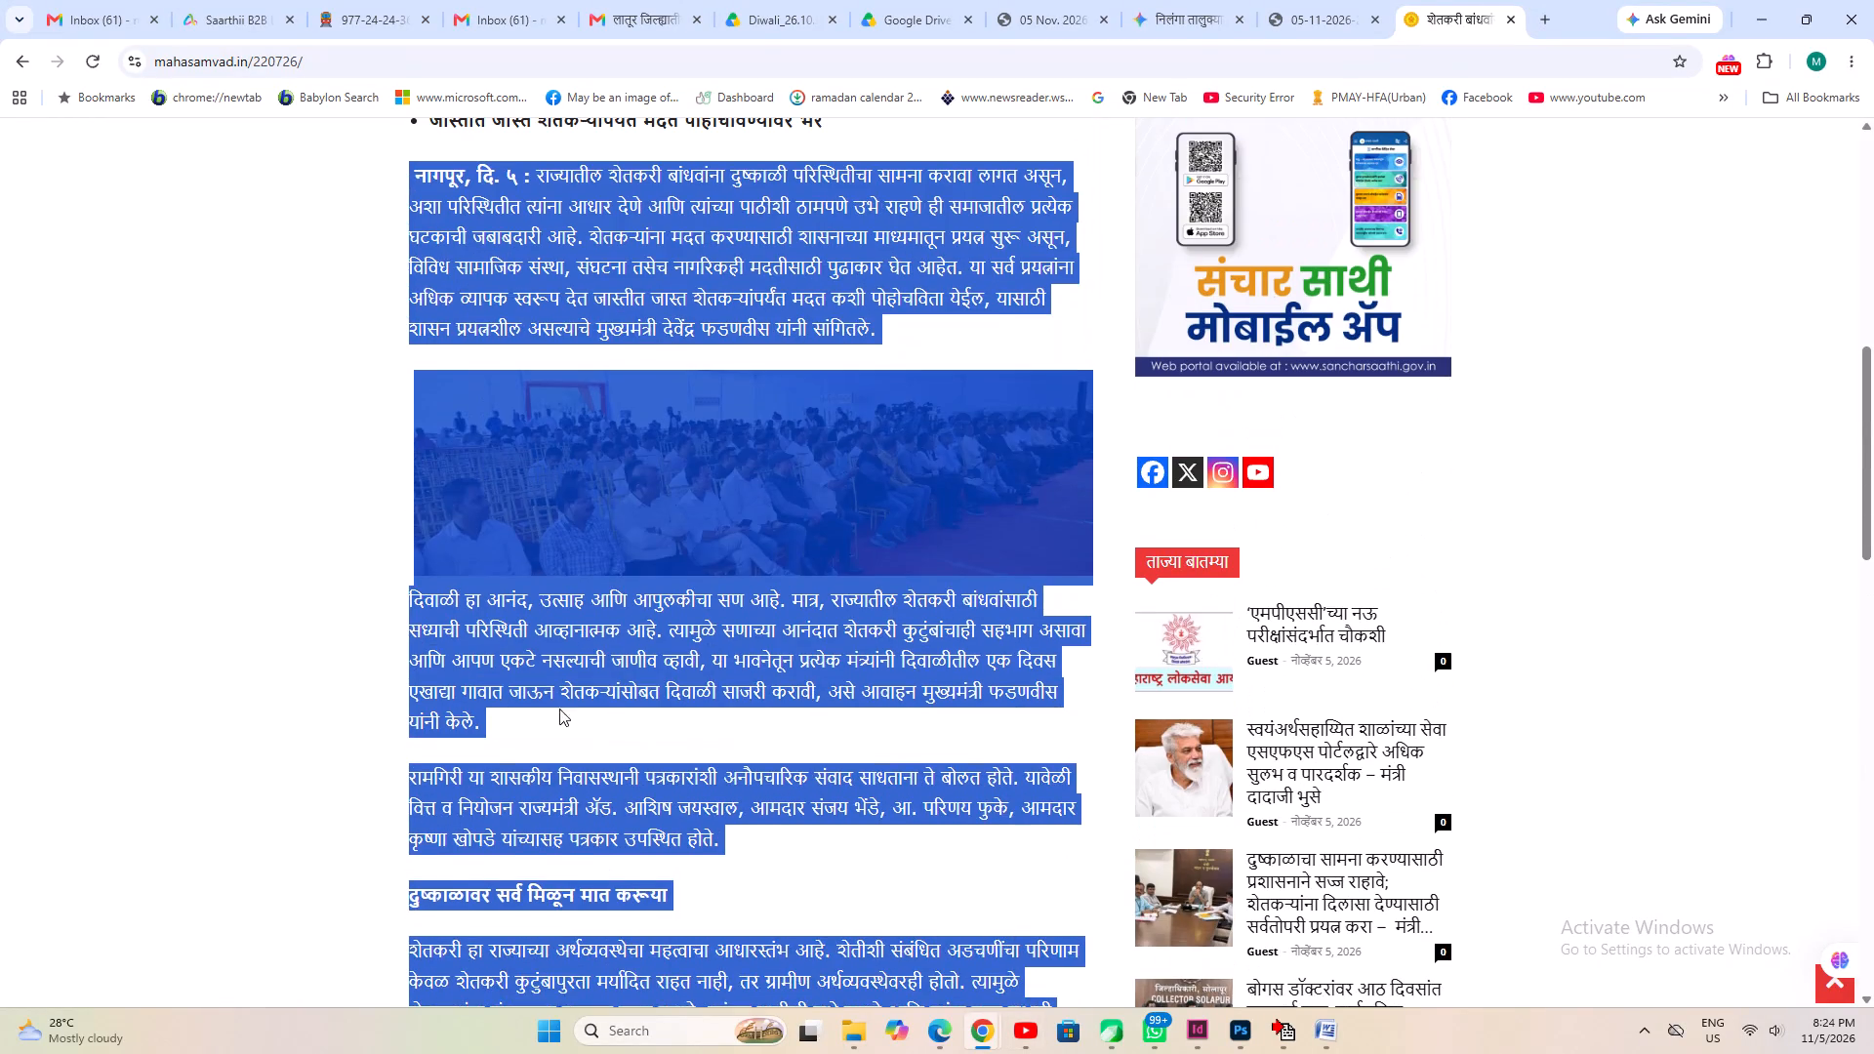
{"action": "scroll", "coordinate": [559, 704], "scroll_direction": "up", "scroll_amount": 7}
{"action": "right_click", "coordinate": [614, 669]}
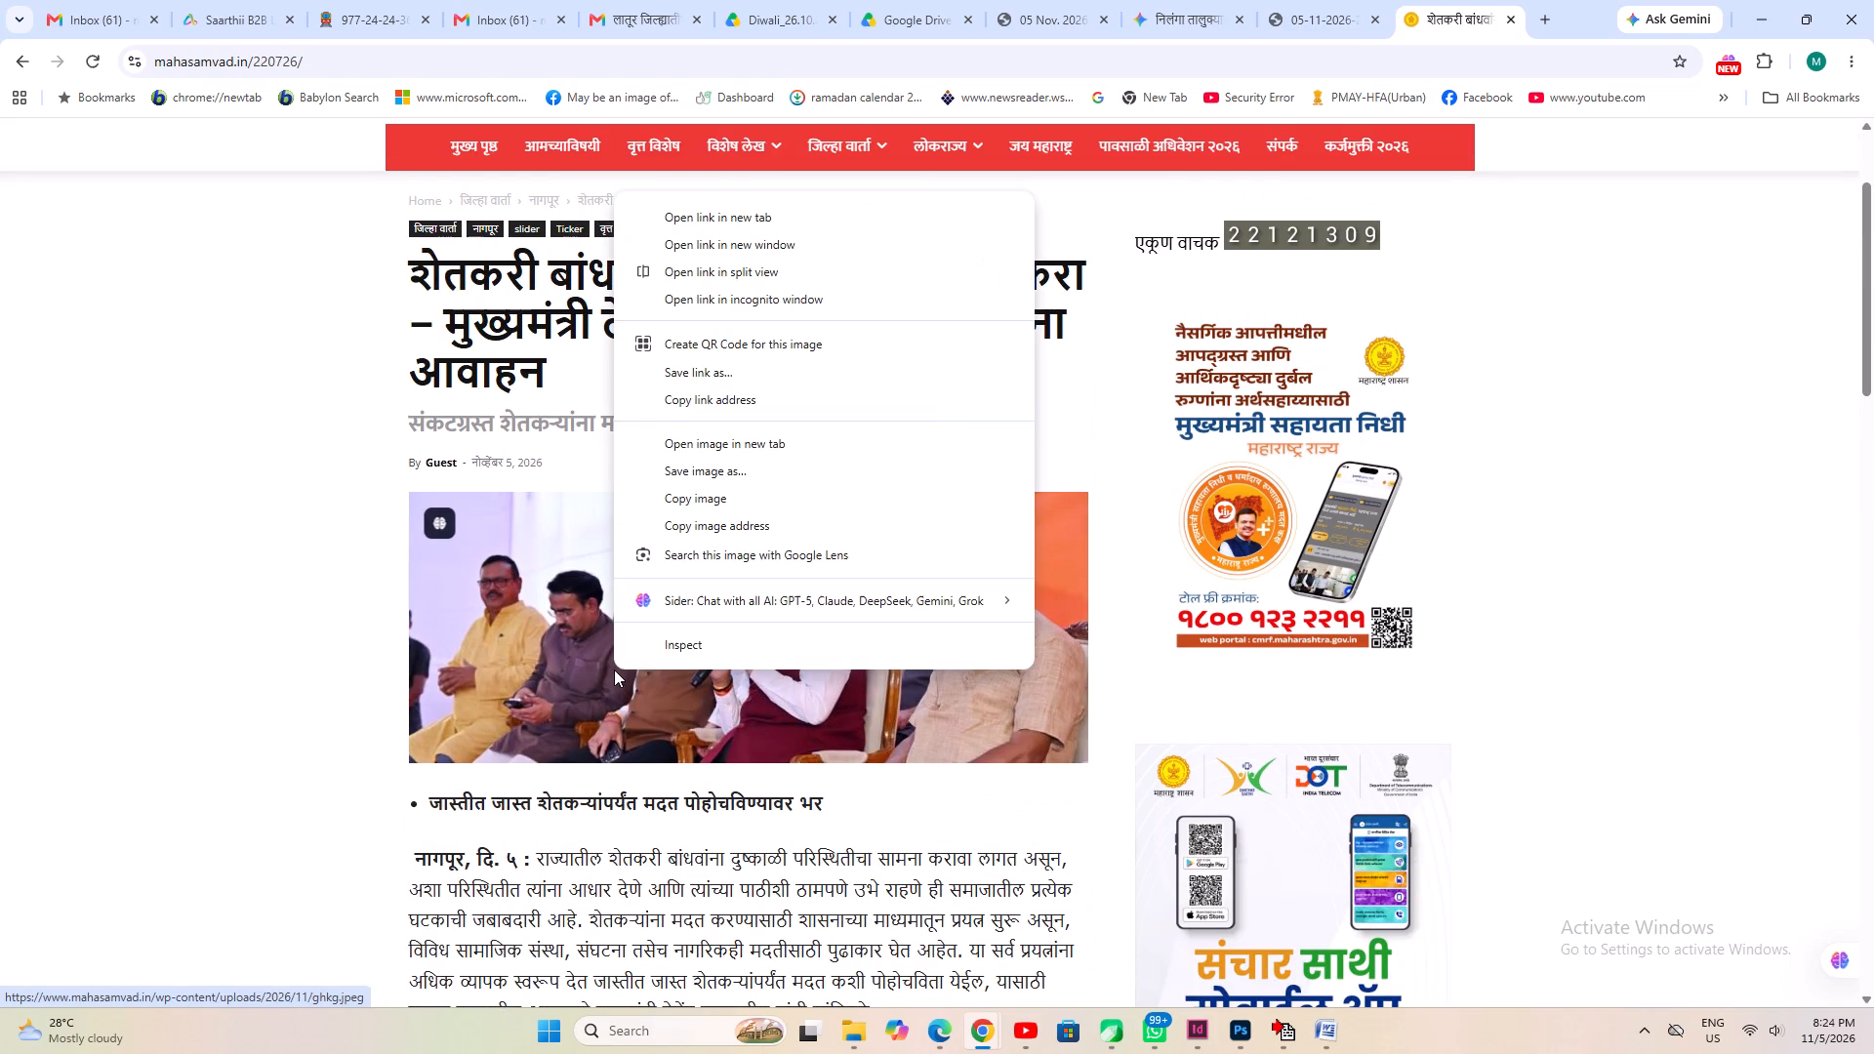
{"action": "left_click", "coordinate": [673, 490]}
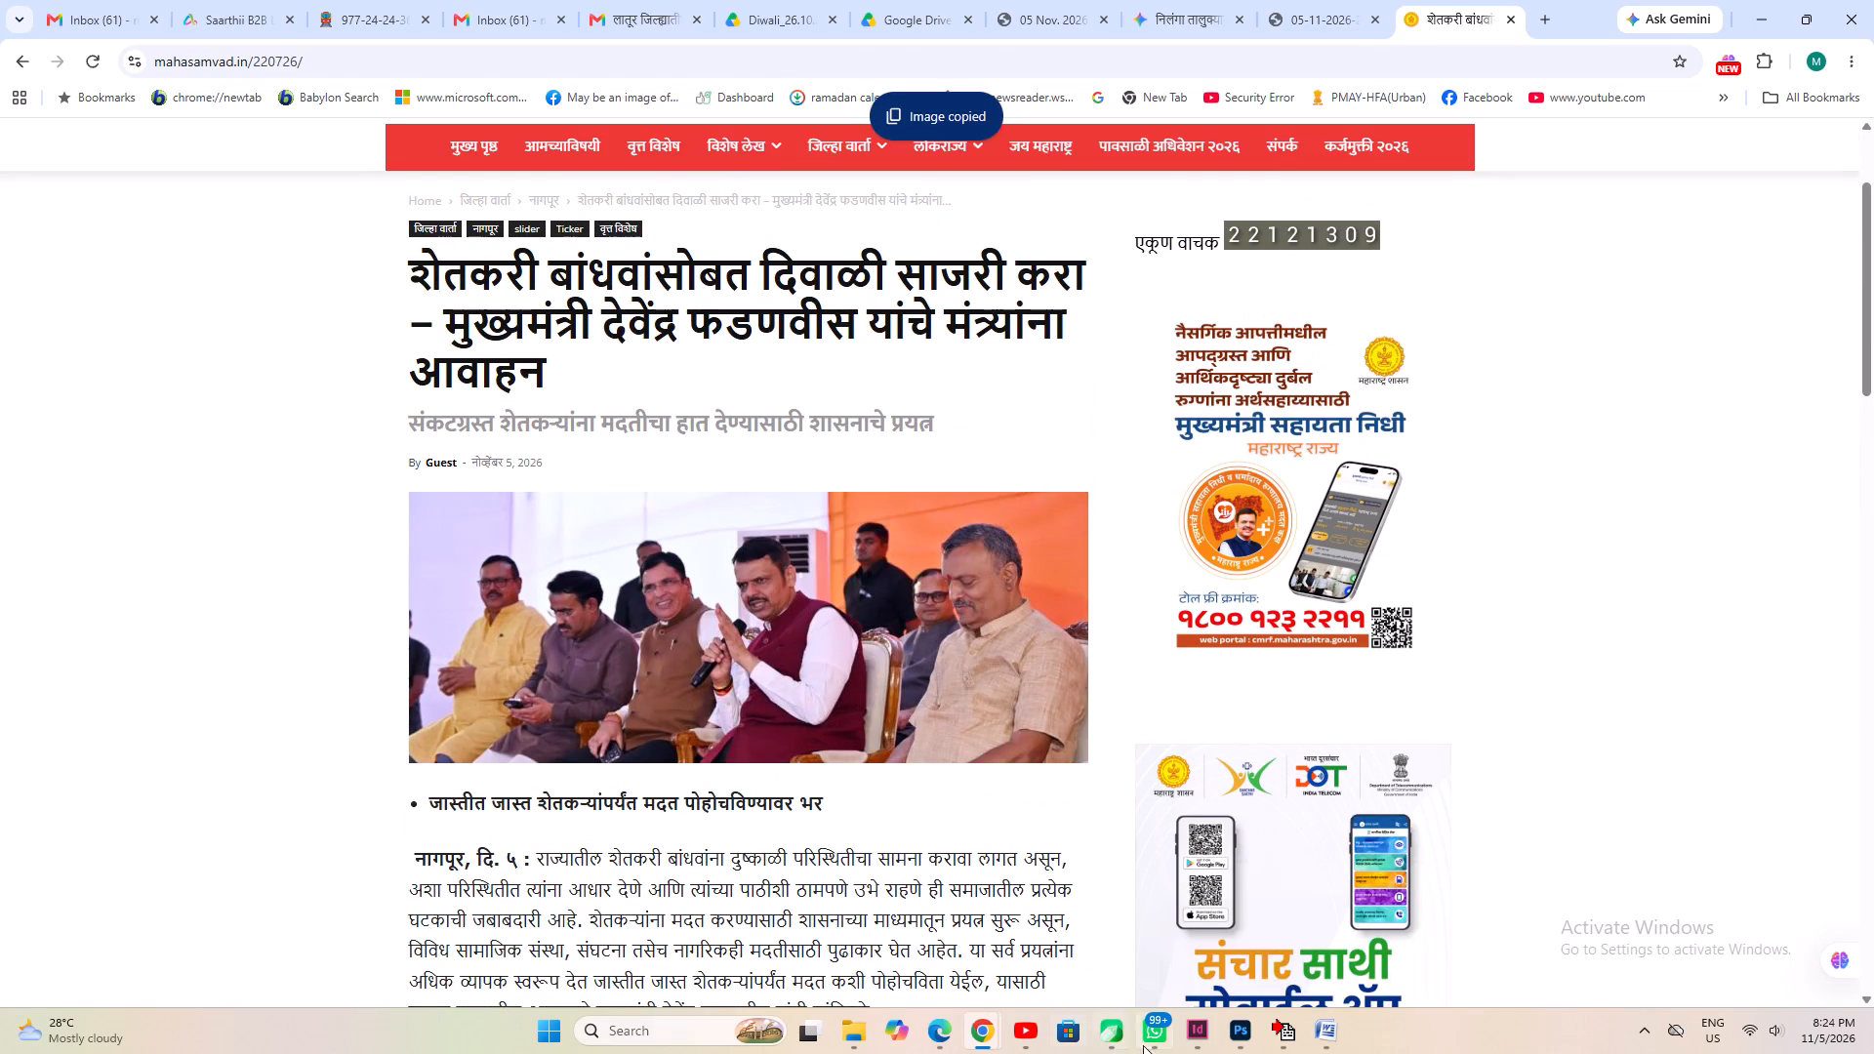
Switch to InDesign, paste the photo onto page 1 and align it with the right edge of the Diwali story's body text.
{"action": "left_click", "coordinate": [1201, 1039]}
{"action": "left_click", "coordinate": [288, 430]}
{"action": "right_click", "coordinate": [297, 382]}
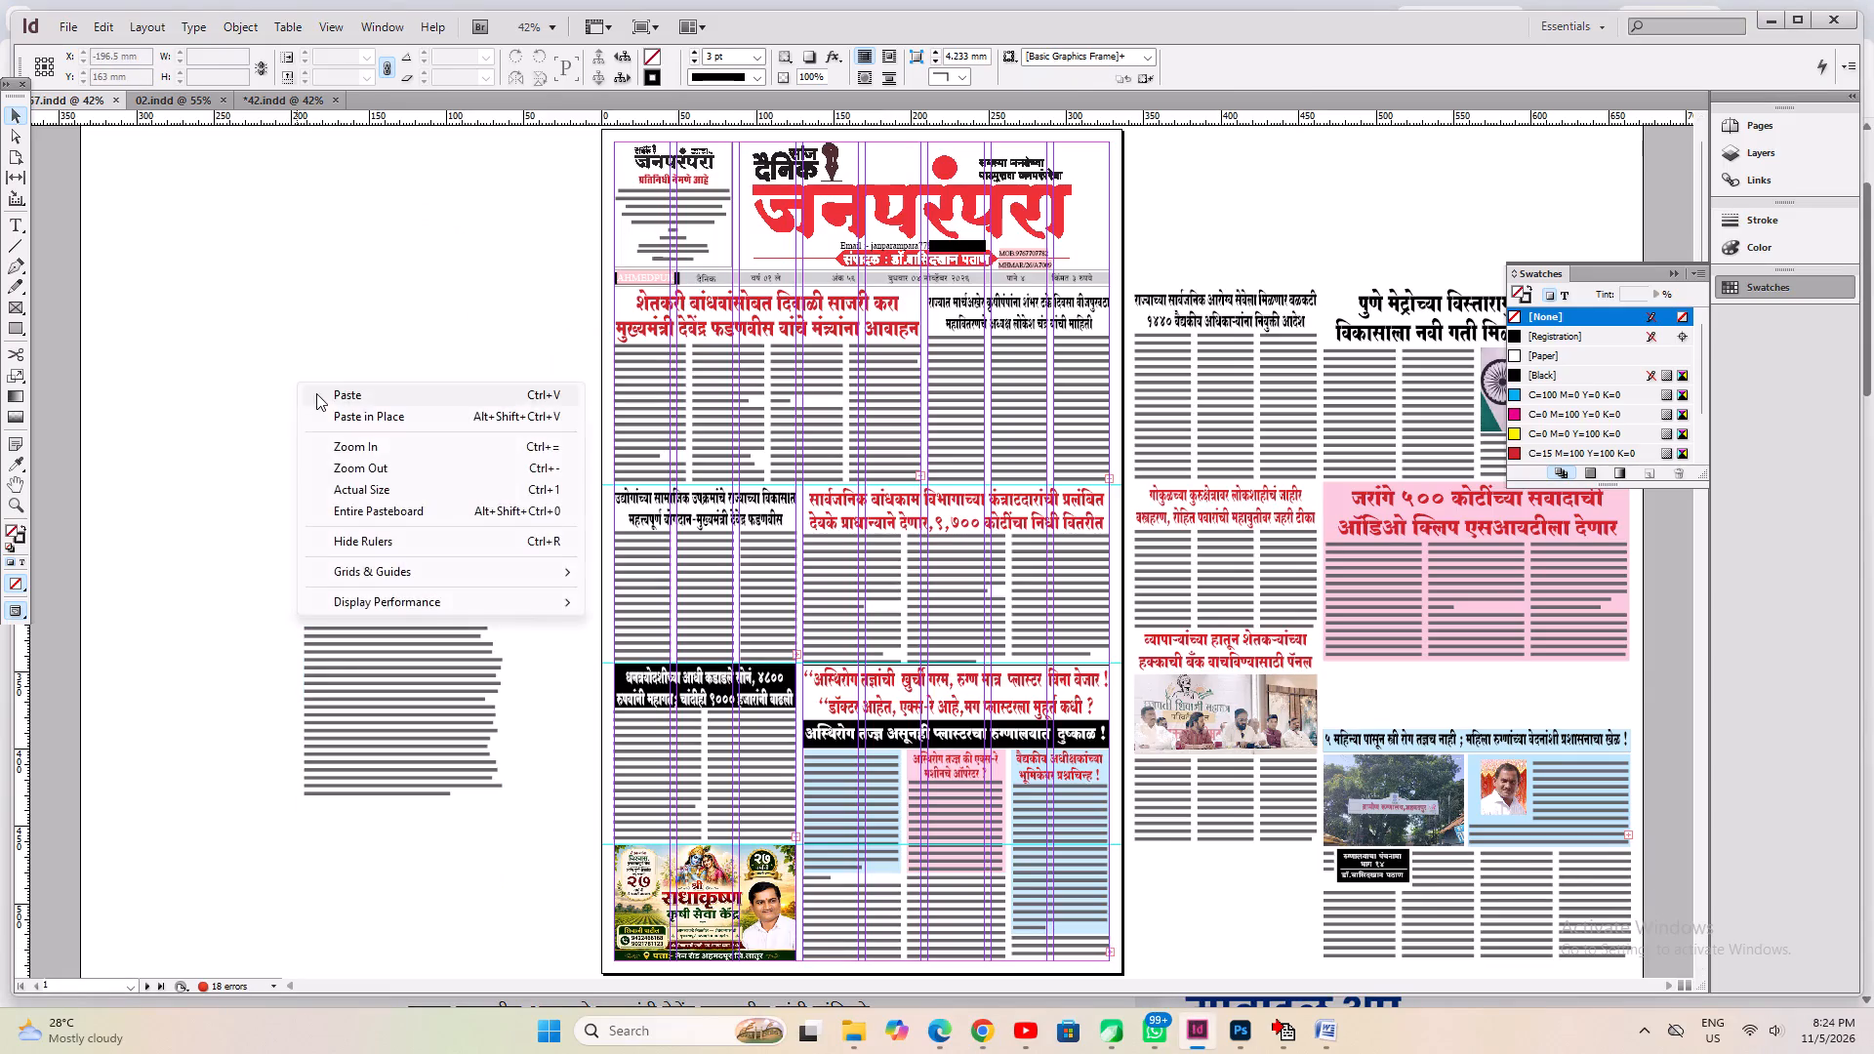
{"action": "left_click", "coordinate": [319, 395]}
{"action": "key", "text": "ctrl+1"}
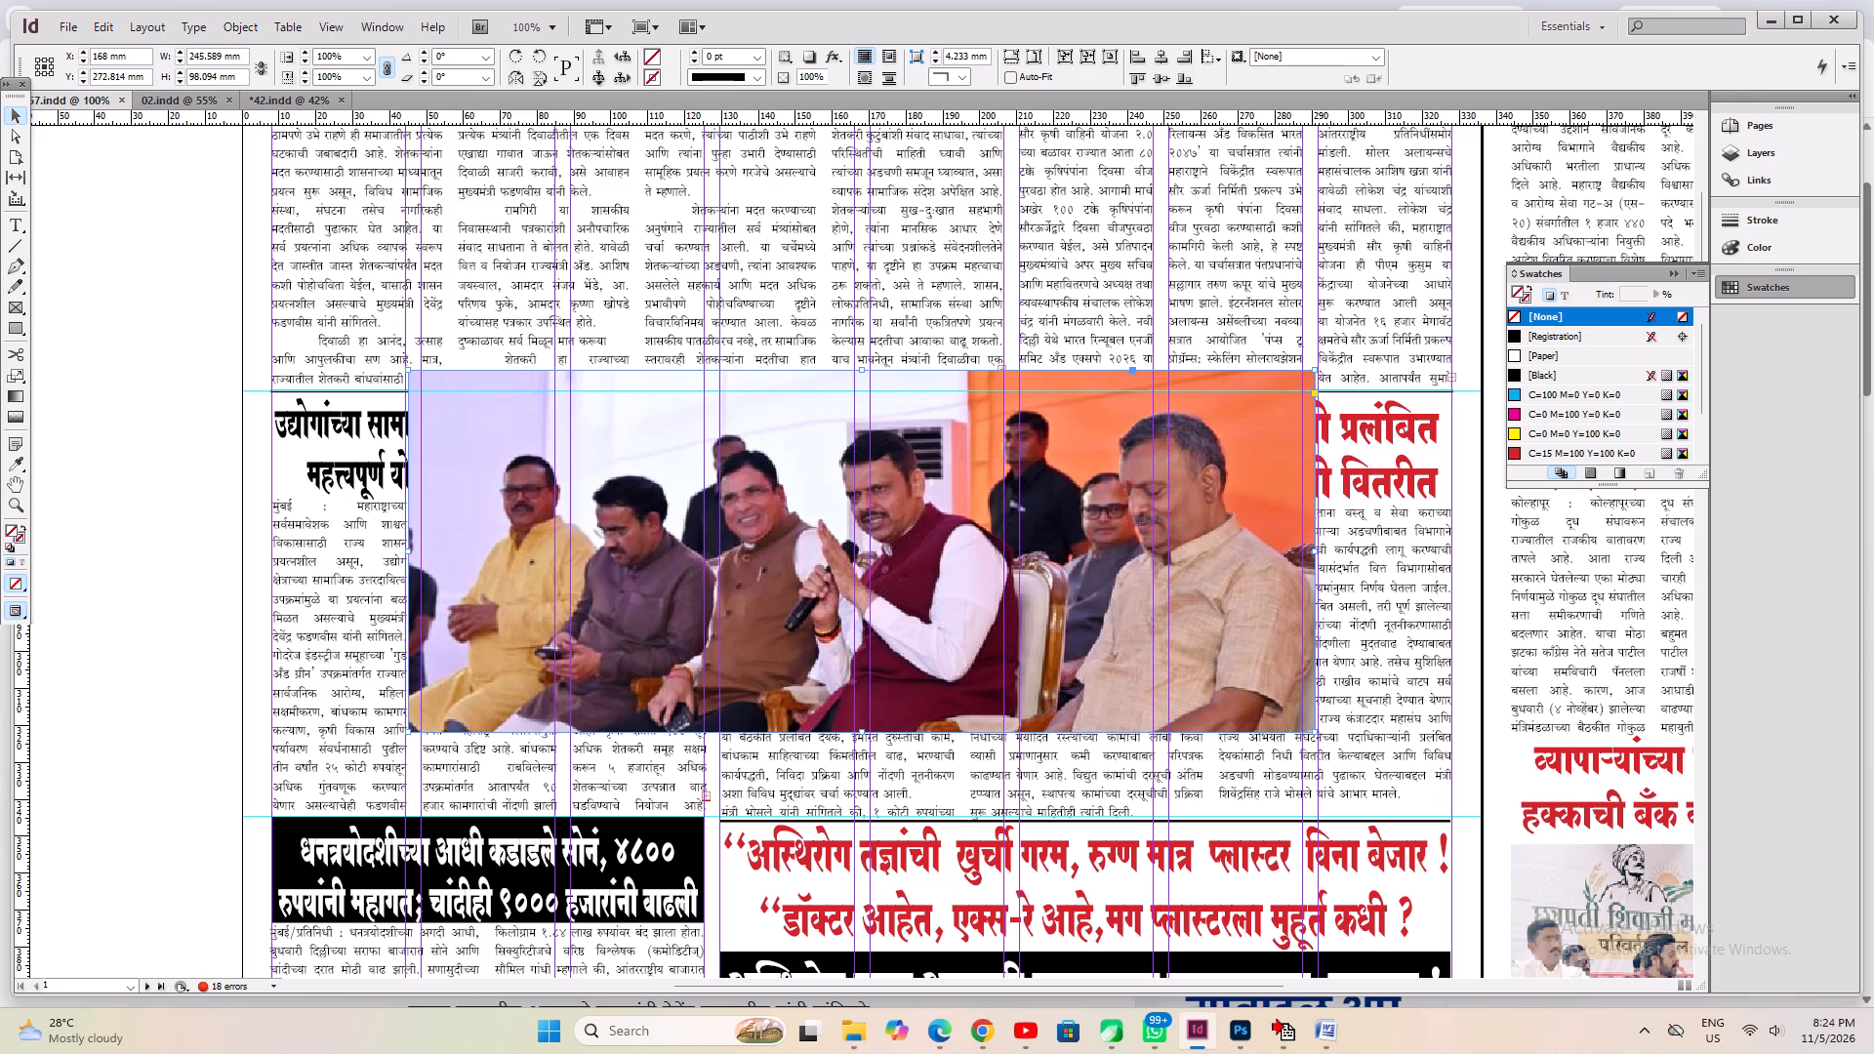
{"action": "key", "text": "ctrl+1"}
{"action": "key", "text": "space"}
{"action": "left_click_drag", "start_coordinate": [927, 657], "coordinate": [984, 790]}
{"action": "left_click_drag", "start_coordinate": [1165, 810], "coordinate": [898, 538]}
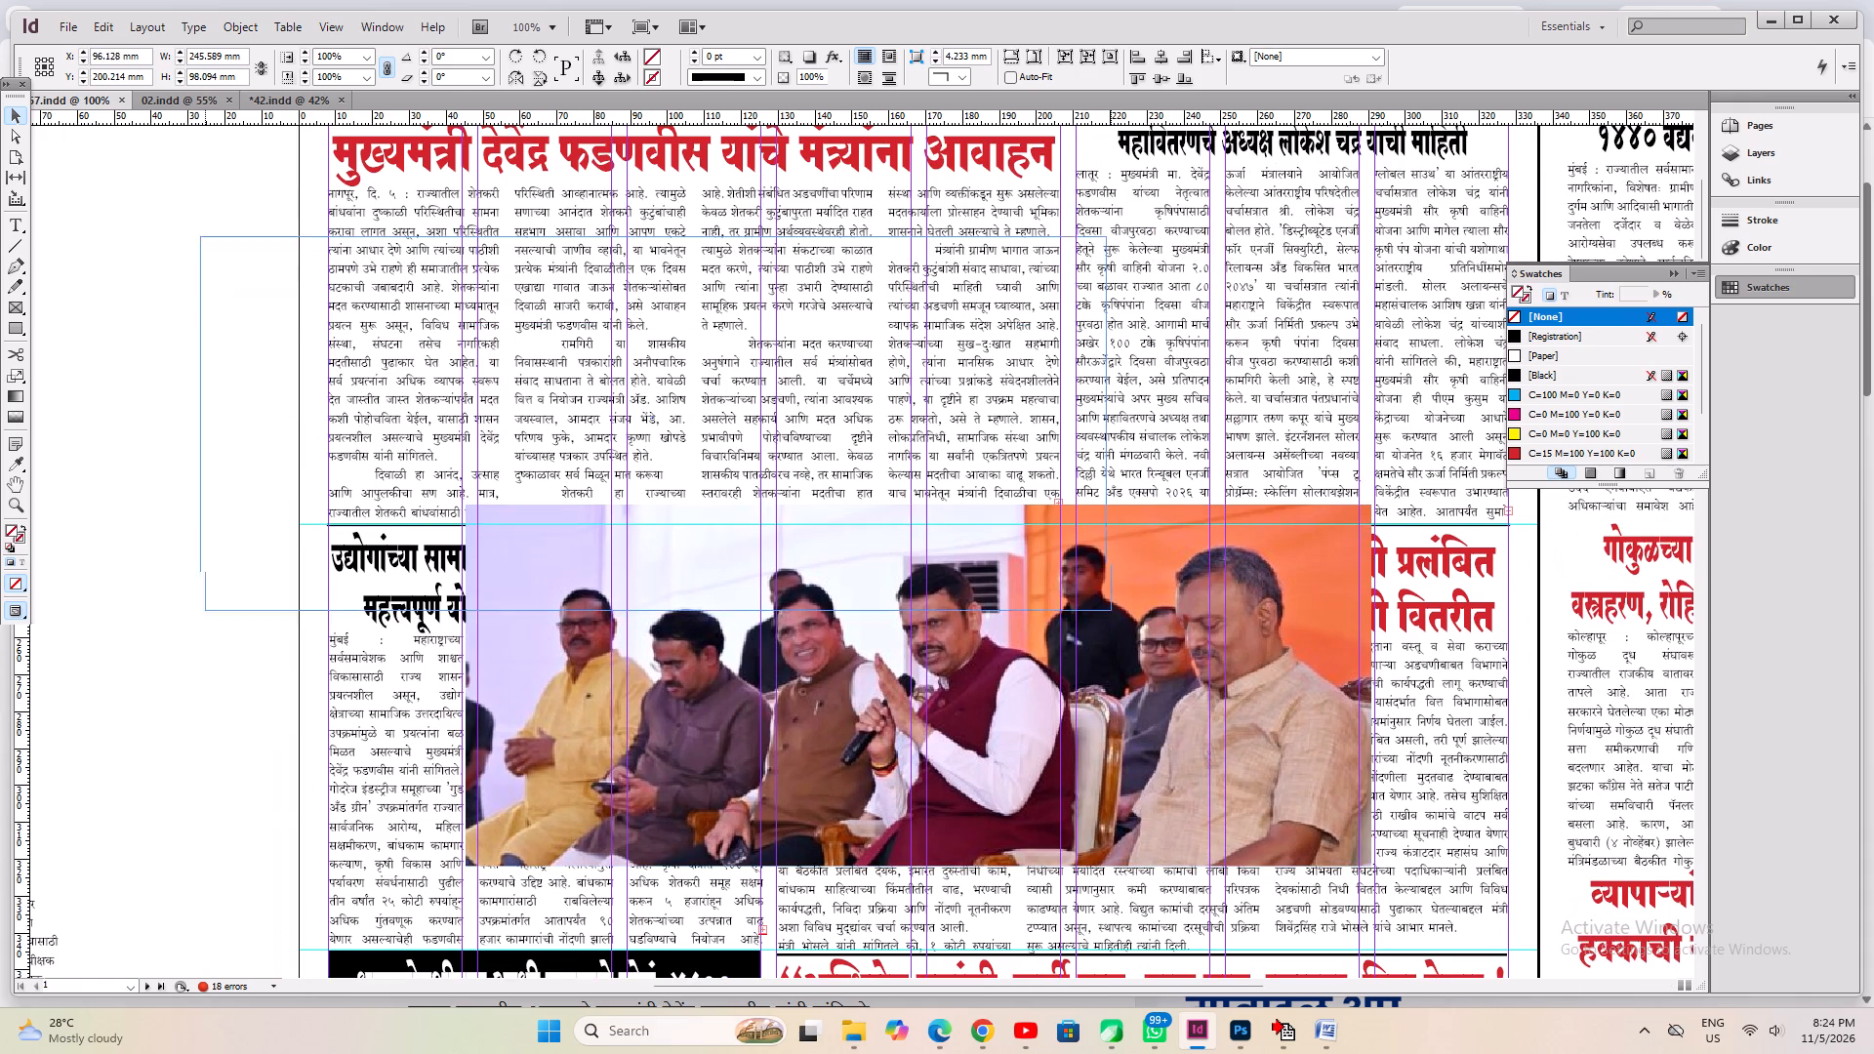
{"action": "left_click_drag", "start_coordinate": [898, 538], "coordinate": [853, 496]}
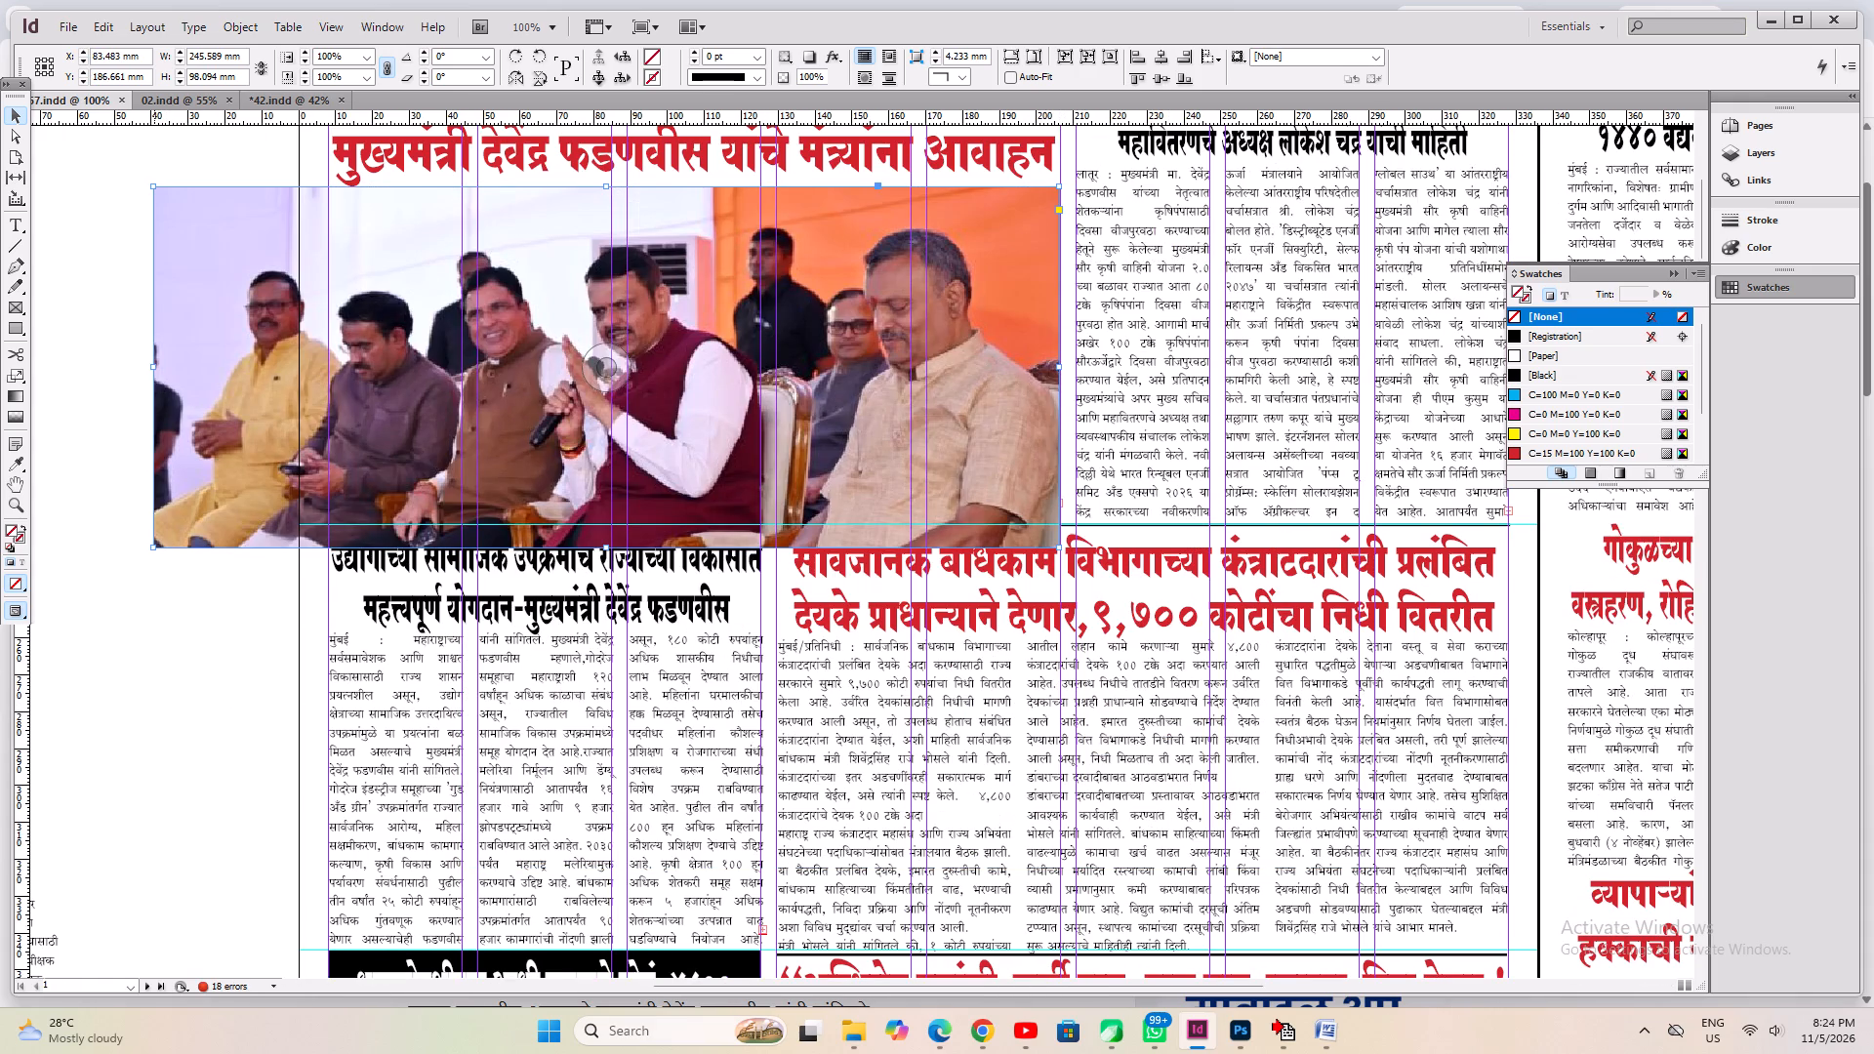
Scale the photo down to about 148 mm wide over three text columns and place it directly under the red Diwali headline.
{"action": "left_click_drag", "start_coordinate": [152, 369], "coordinate": [635, 423], "text": "ctrl+shift"}
{"action": "left_click_drag", "start_coordinate": [632, 369], "coordinate": [543, 369], "text": "ctrl+shift"}
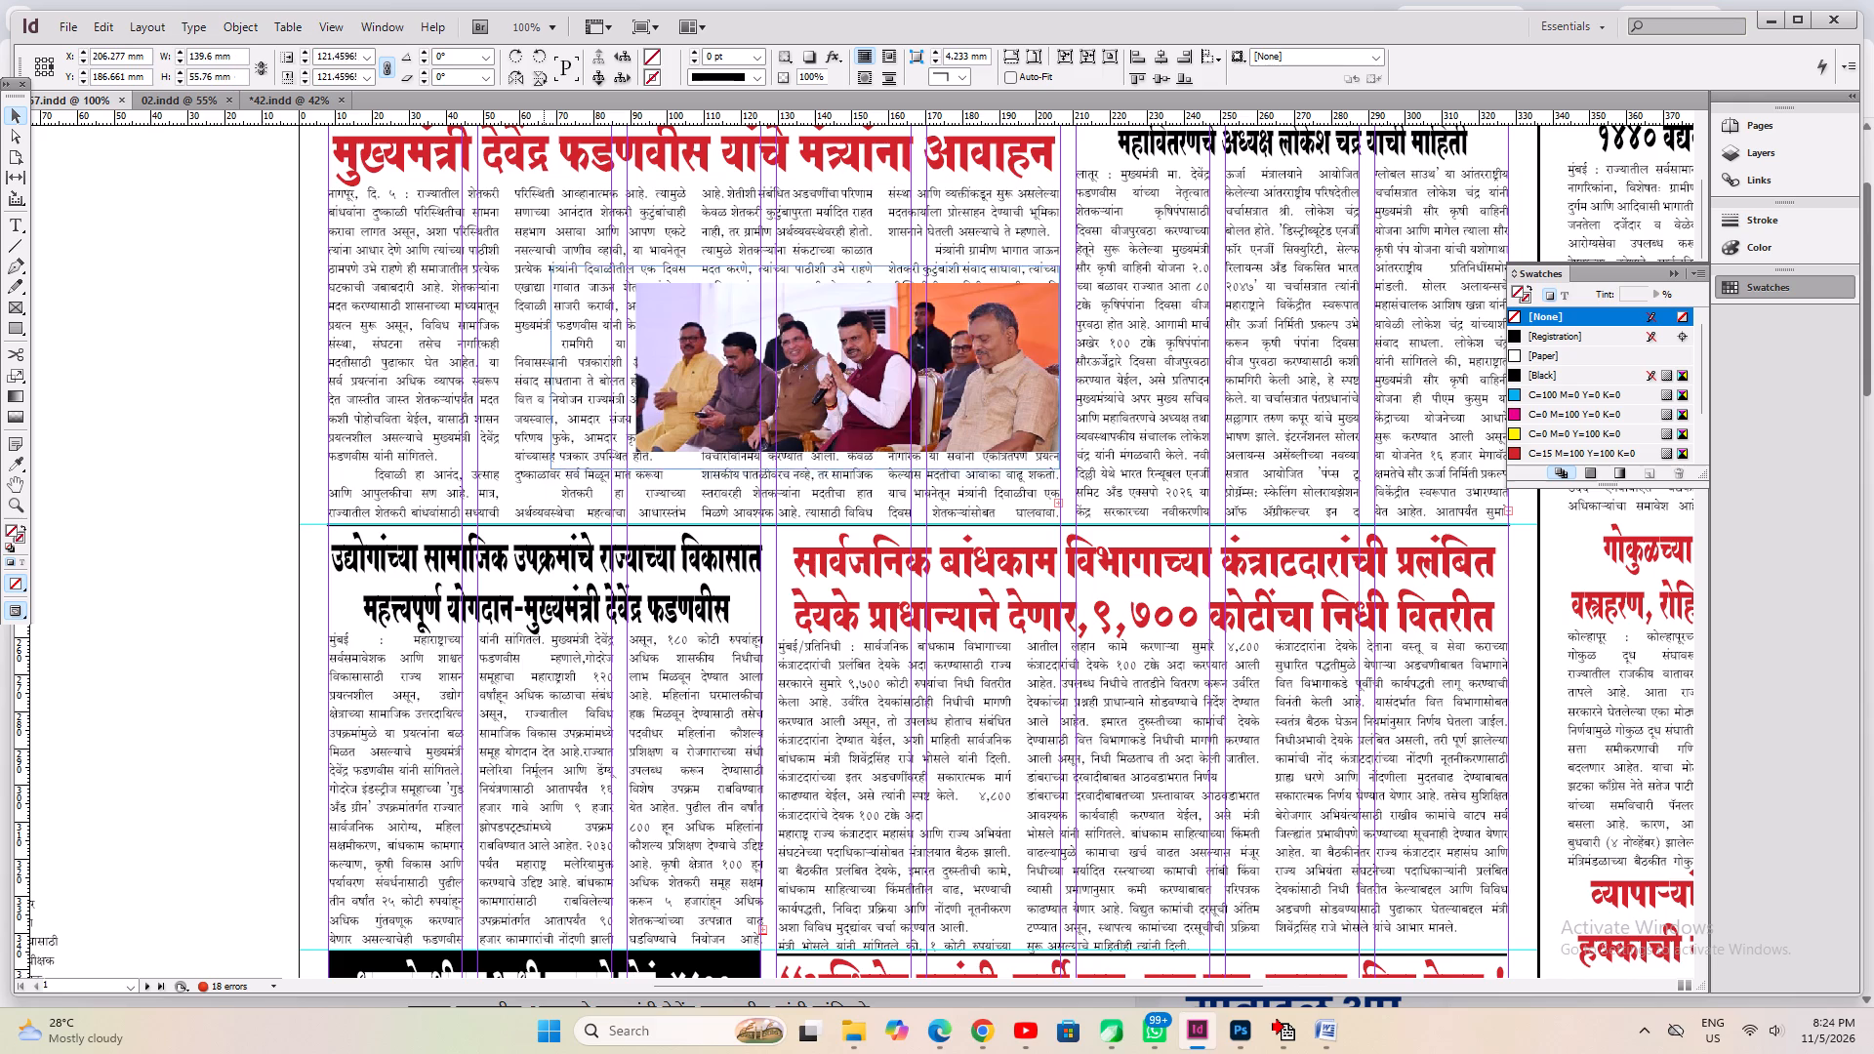
{"action": "left_click_drag", "start_coordinate": [543, 369], "coordinate": [513, 369], "text": "ctrl+shift"}
{"action": "left_click_drag", "start_coordinate": [824, 385], "coordinate": [825, 318], "text": "shift"}
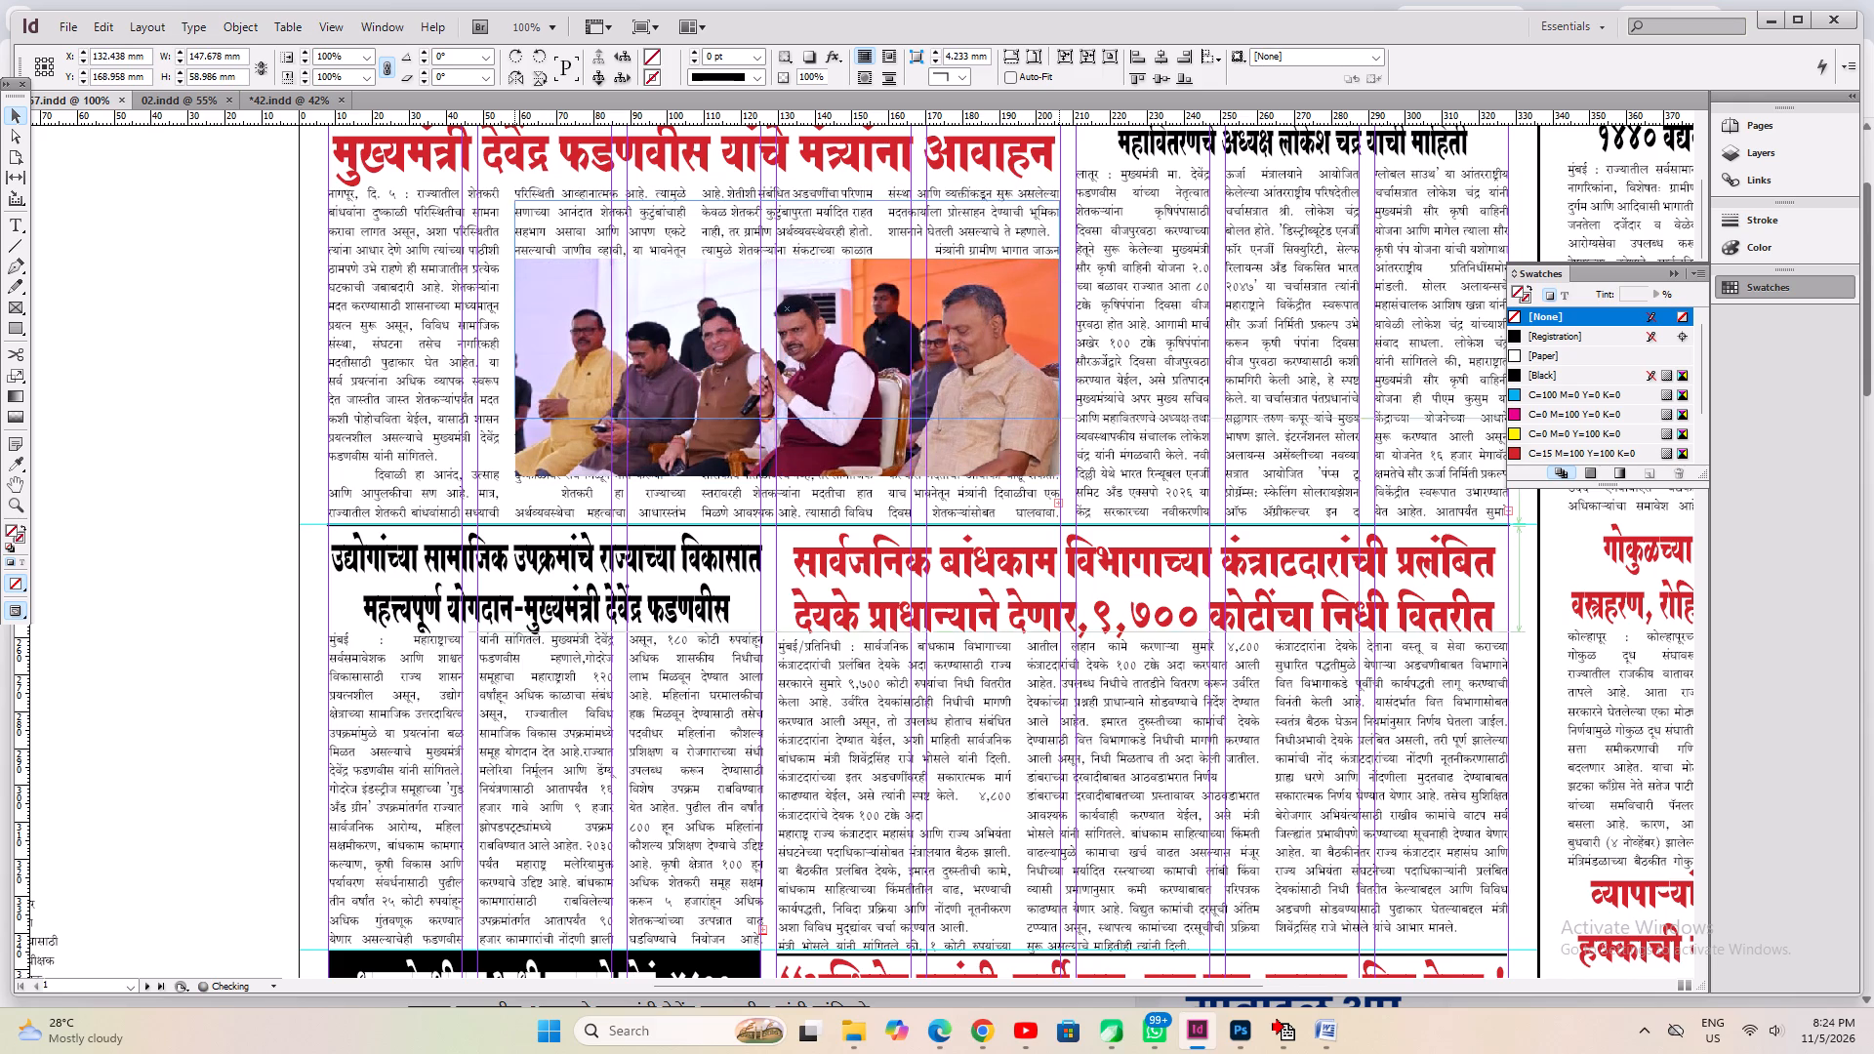
{"action": "left_click_drag", "start_coordinate": [825, 318], "coordinate": [825, 313], "text": "shift"}
Wrap the text around the photo's bounding box with a 1 mm bottom offset, and save the document.
{"action": "key", "text": "ctrl+alt+w"}
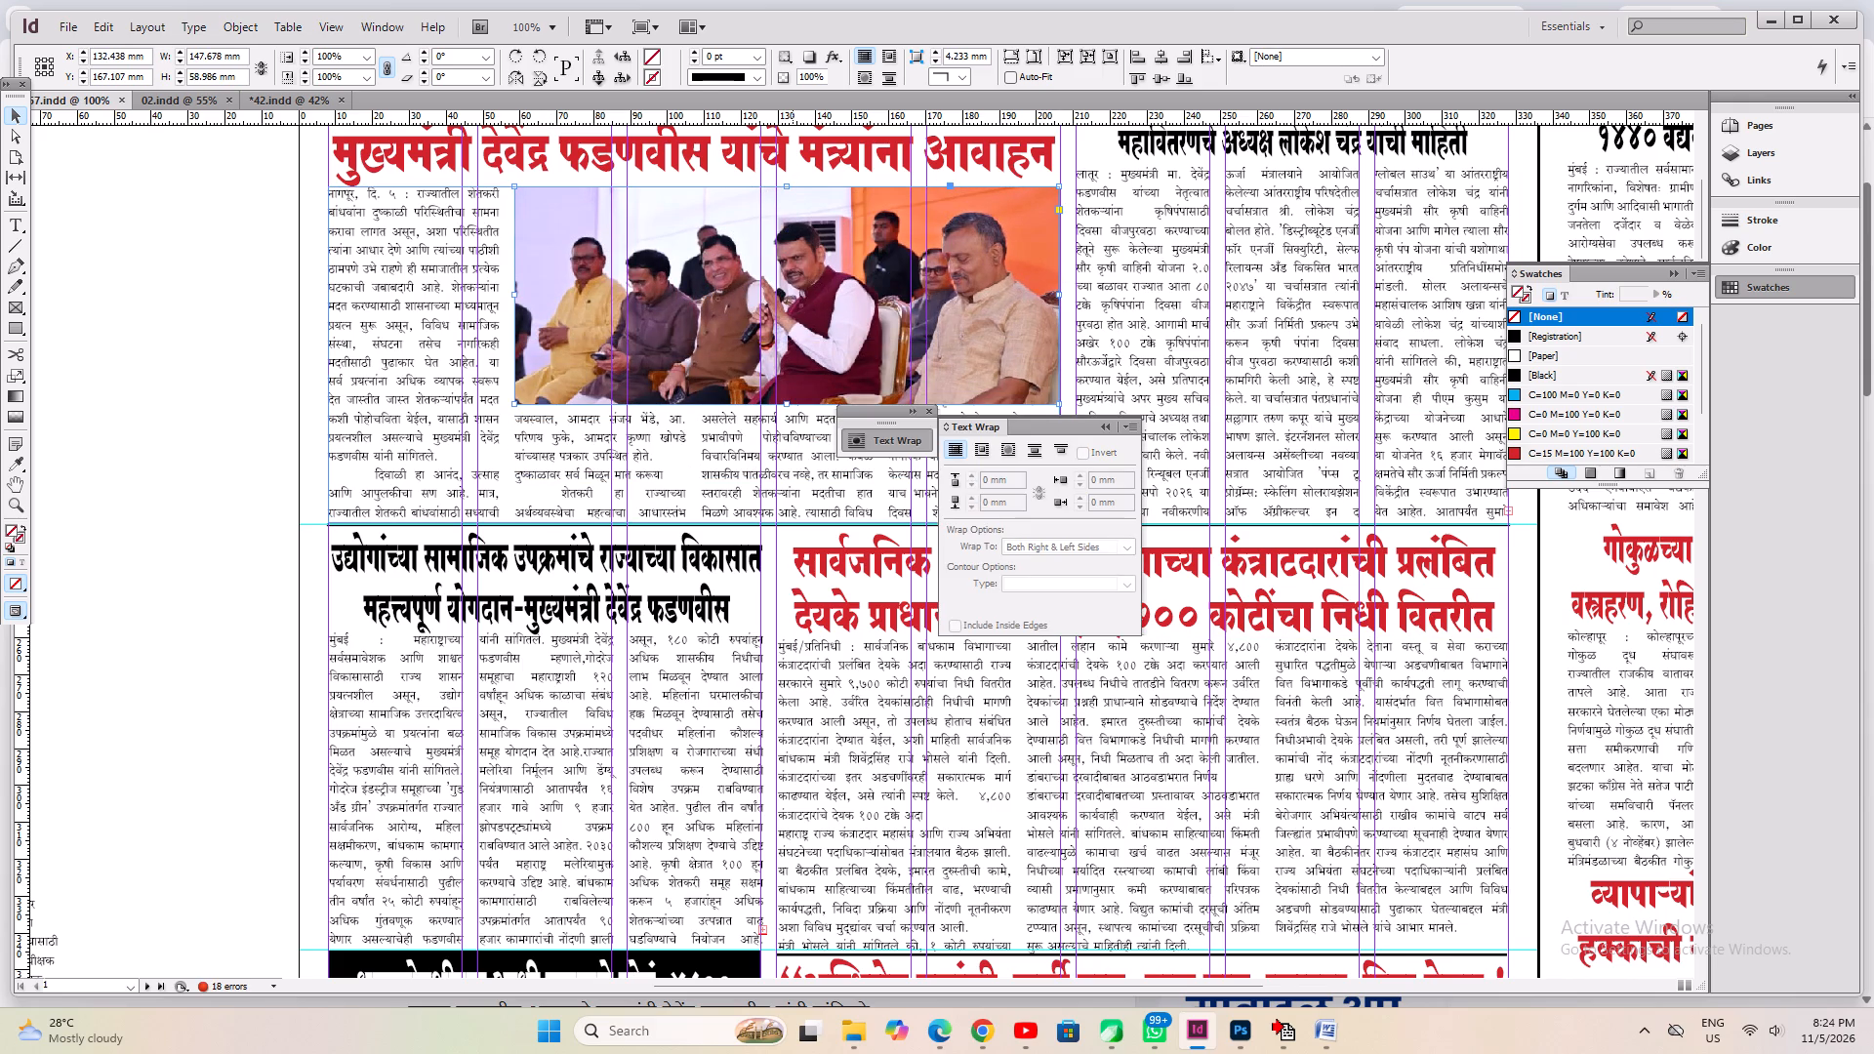
{"action": "left_click", "coordinate": [977, 452]}
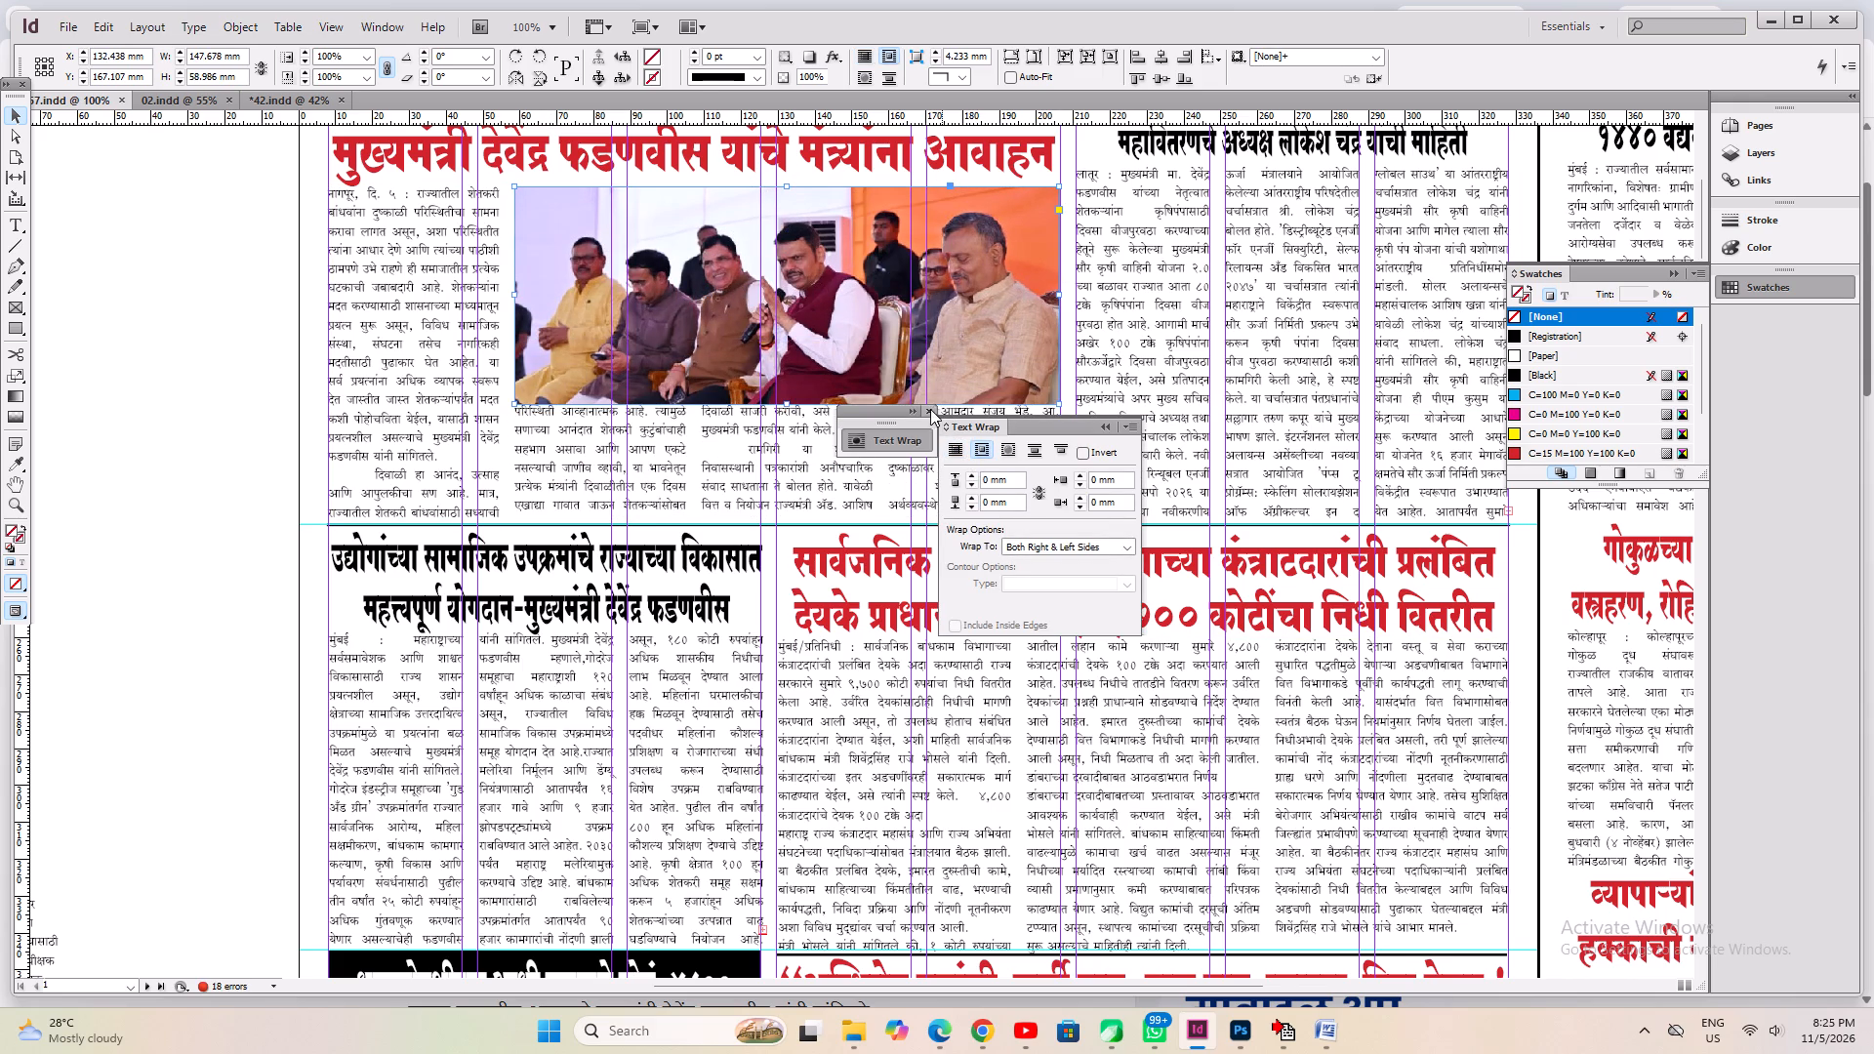
{"action": "left_click", "coordinate": [973, 499]}
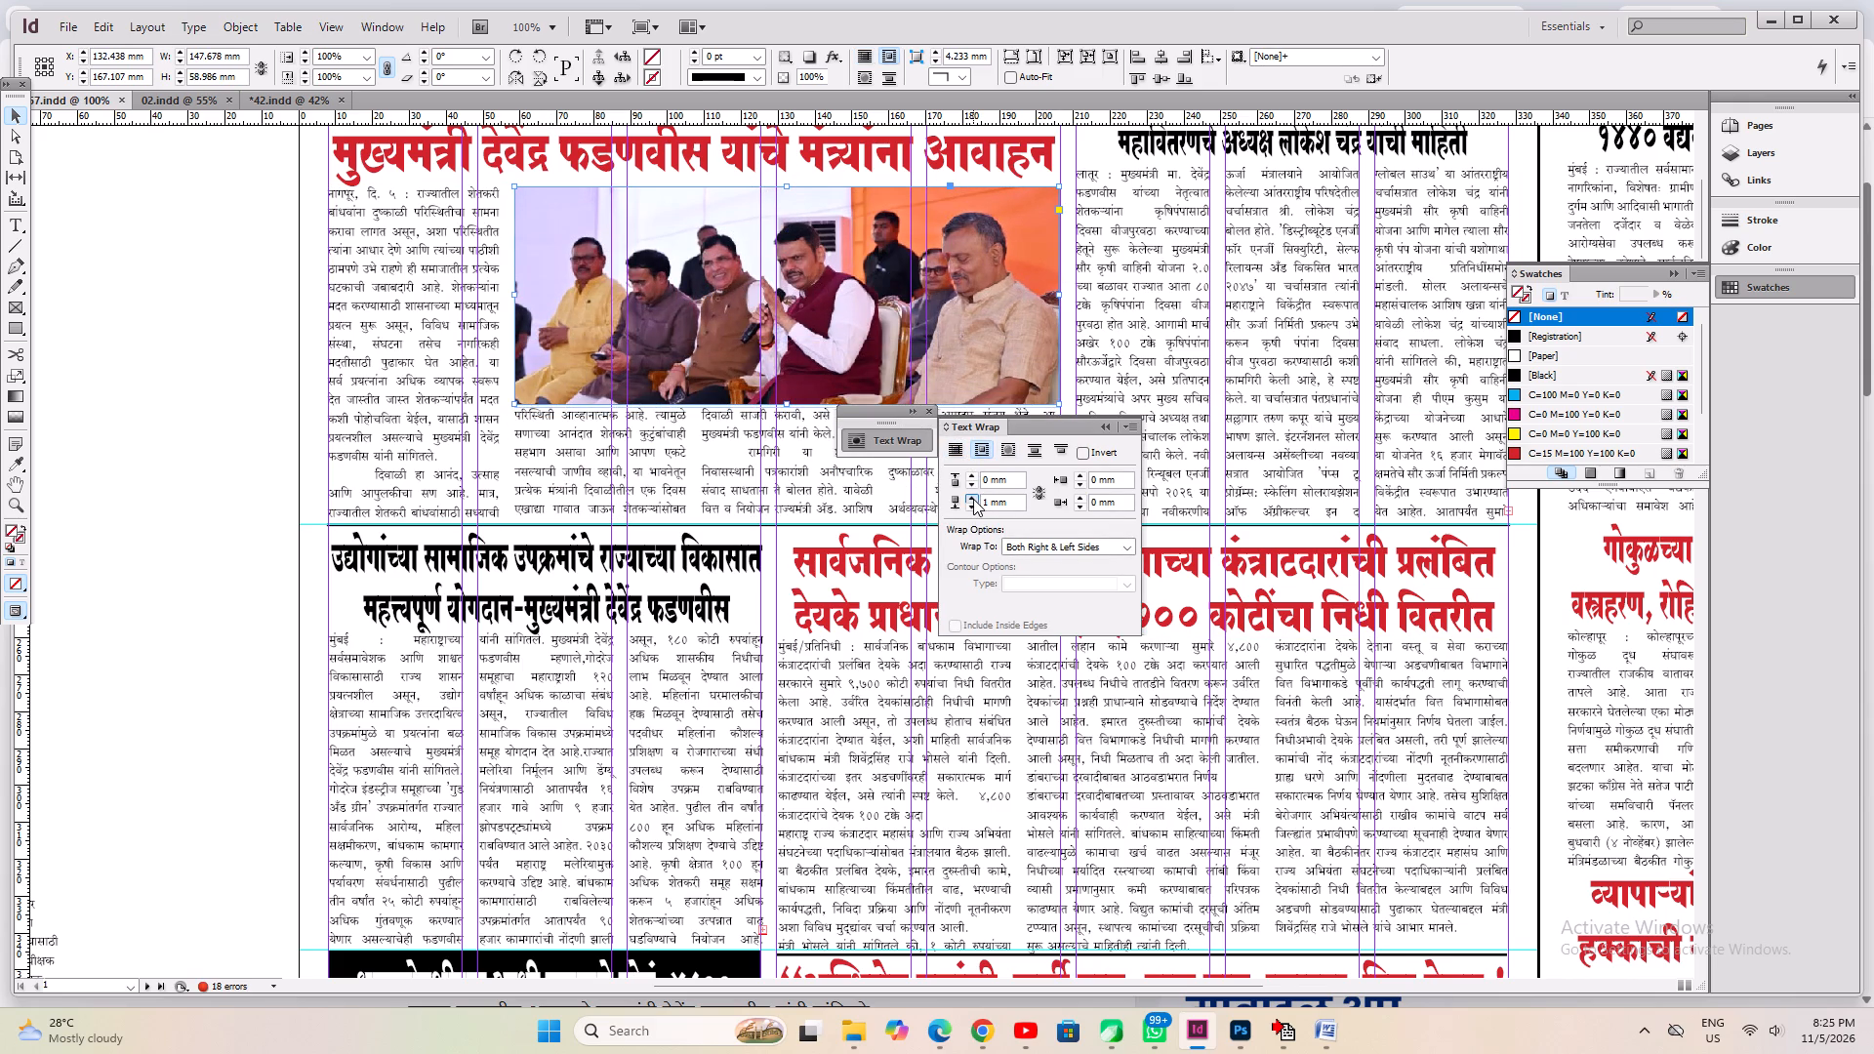
{"action": "left_click", "coordinate": [931, 406]}
{"action": "left_click", "coordinate": [935, 494]}
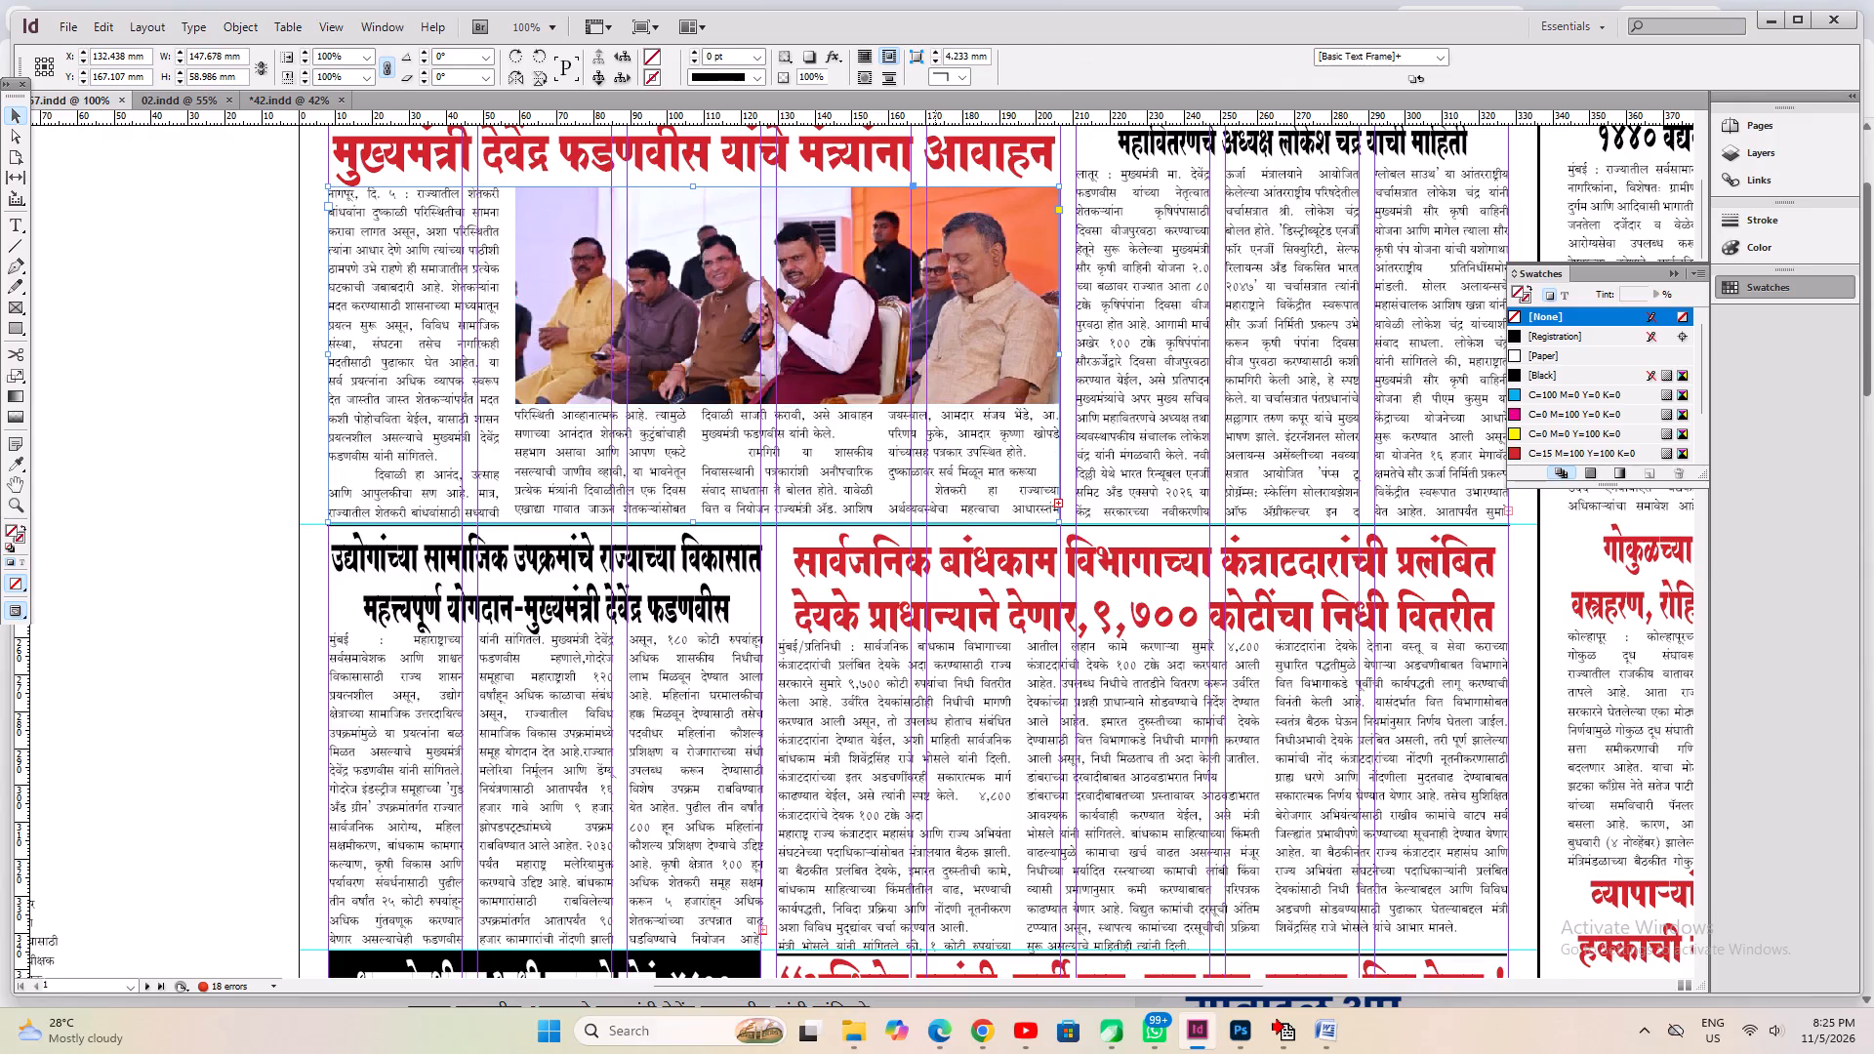
{"action": "key", "text": "ctrl+s"}
{"action": "key", "text": "ctrl+0"}
{"action": "key", "text": "ctrl+a"}
{"action": "key", "text": "ctrl+s"}
{"action": "left_click", "coordinate": [478, 491]}
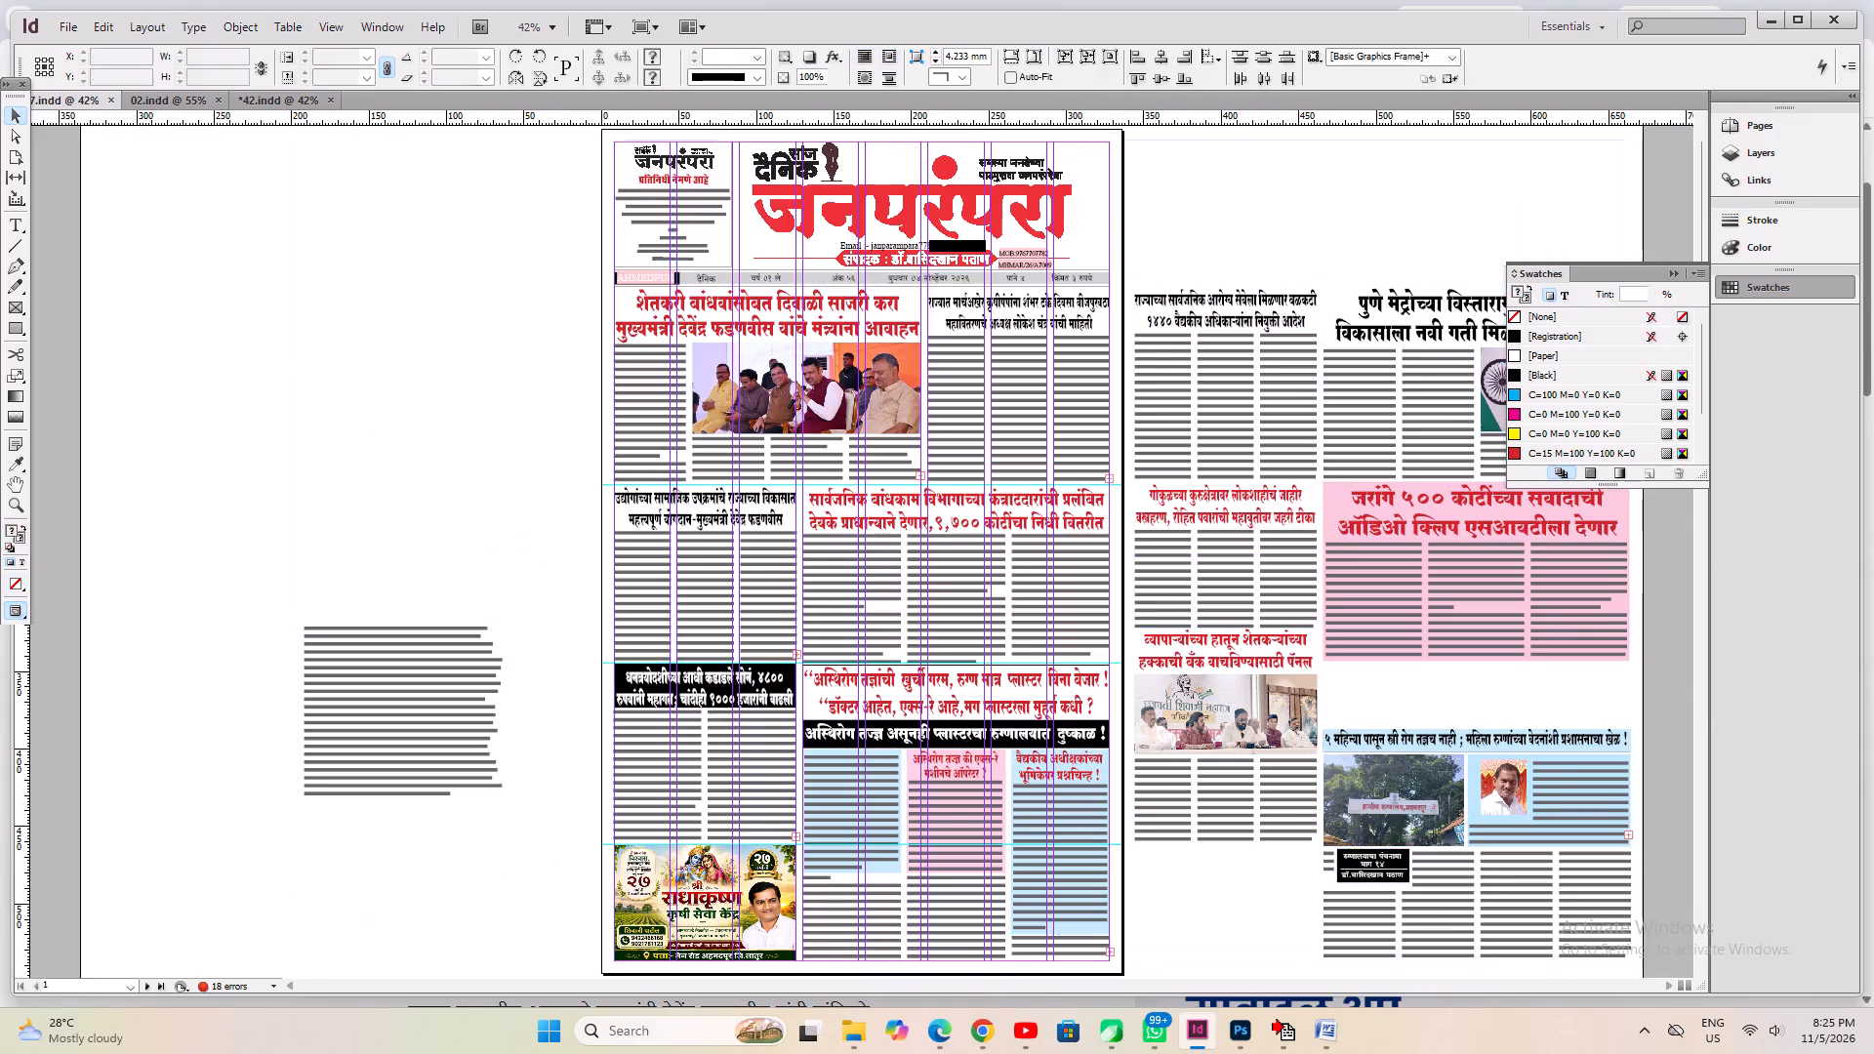
Flow the Diwali story's overset text into a new frame on page 2 and fit the frame to its text.
{"action": "left_click", "coordinate": [834, 473]}
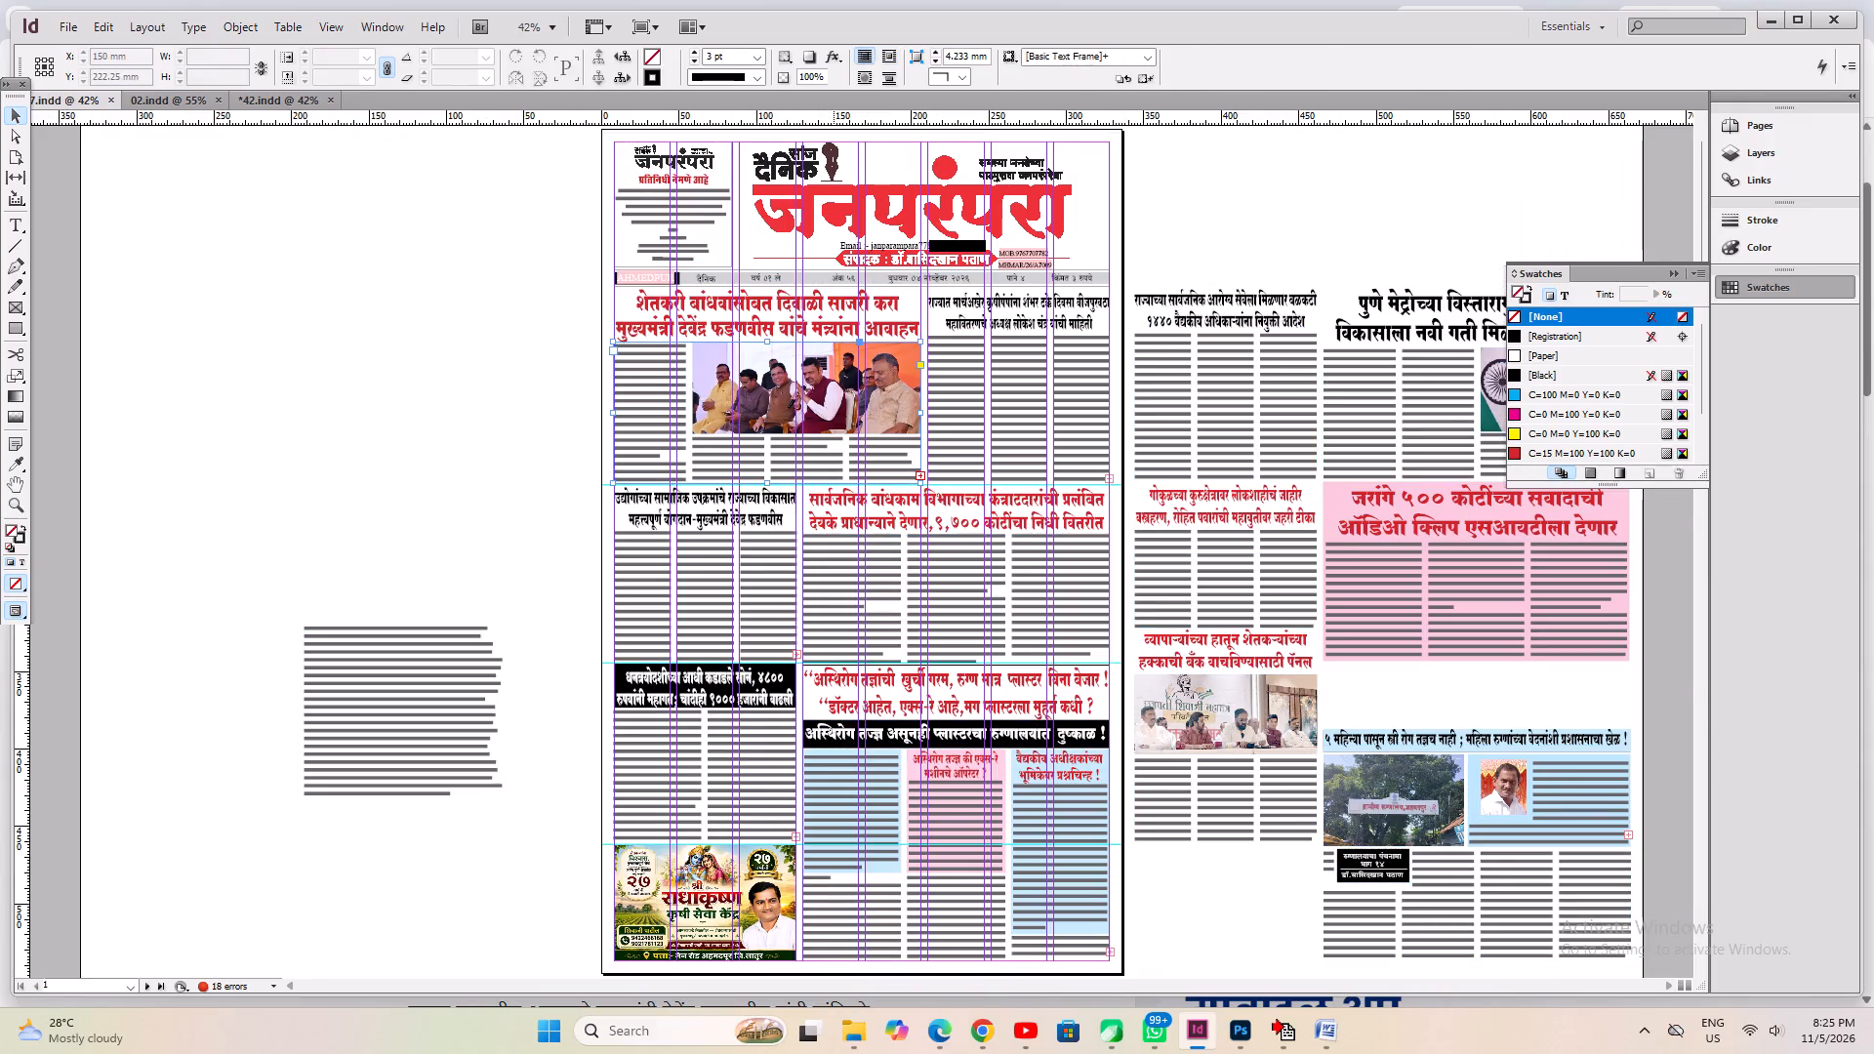
{"action": "left_click", "coordinate": [917, 477]}
{"action": "scroll", "coordinate": [833, 785], "scroll_direction": "down", "scroll_amount": 10}
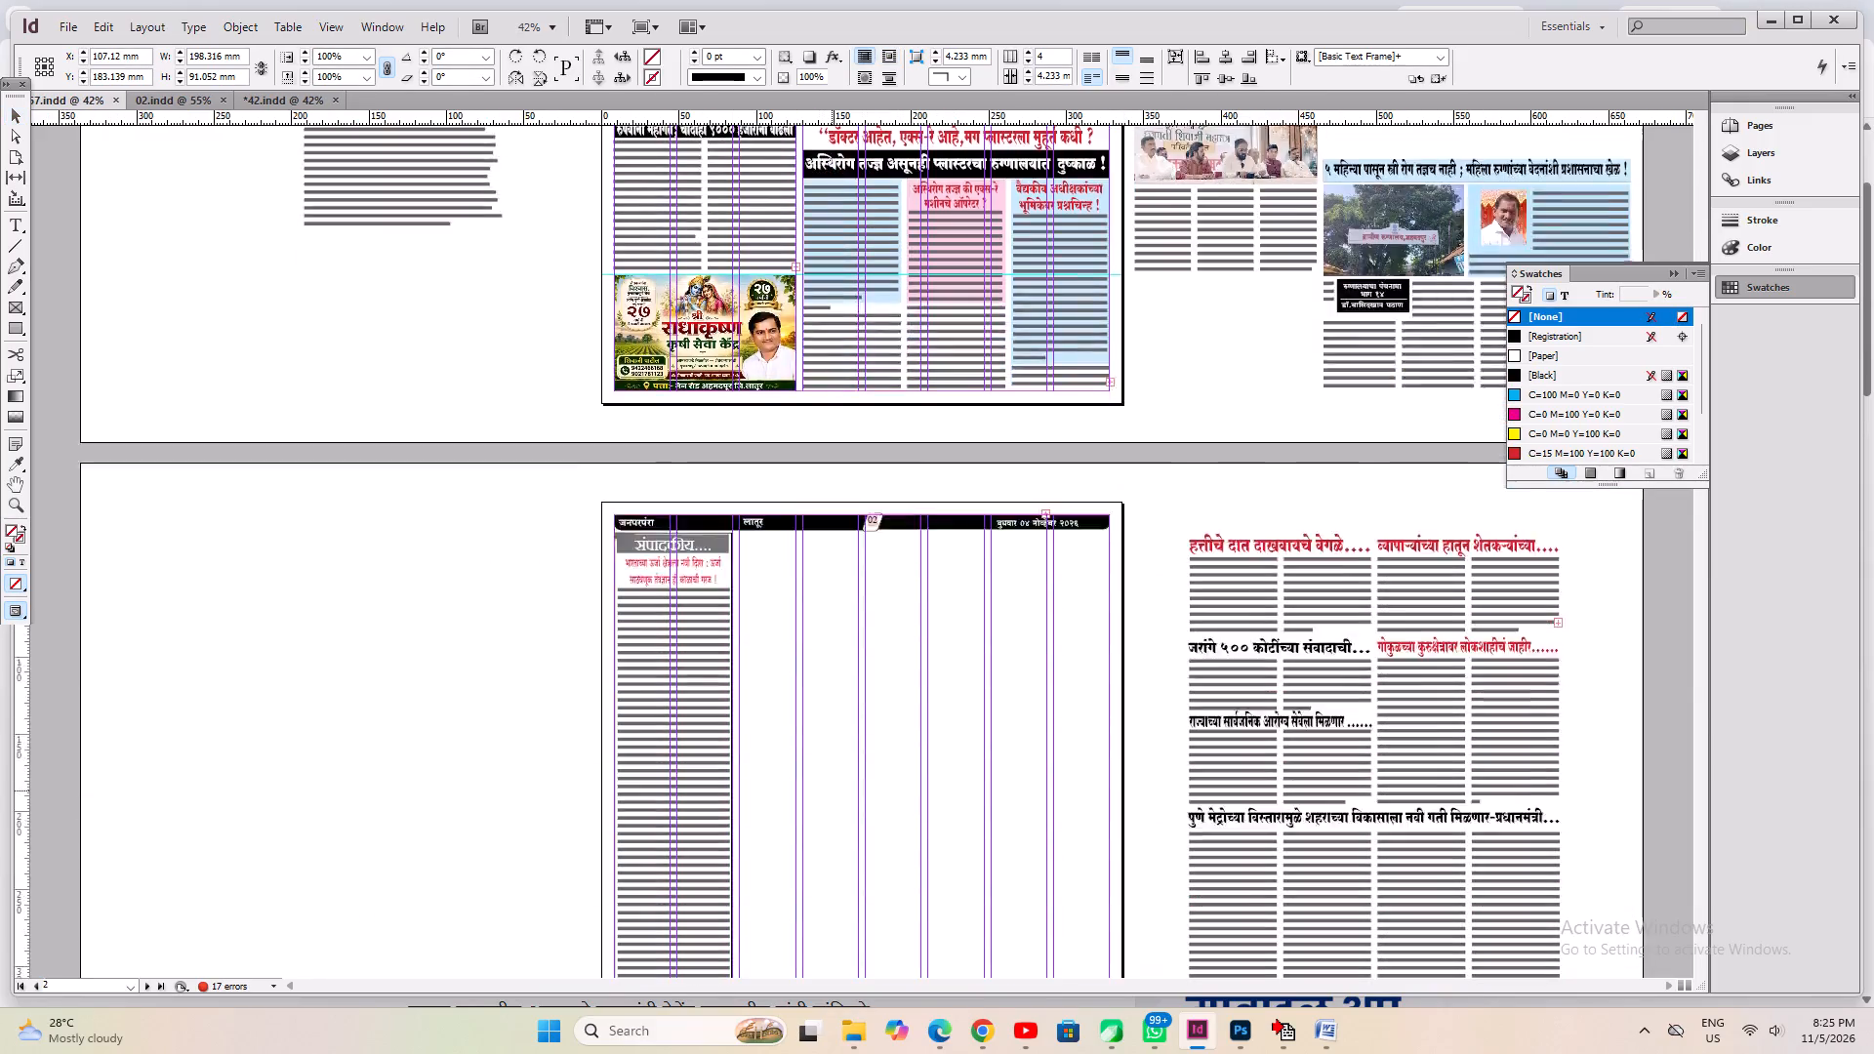
{"action": "scroll", "coordinate": [832, 790], "scroll_direction": "down", "scroll_amount": 2}
{"action": "scroll", "coordinate": [801, 561], "scroll_direction": "down", "scroll_amount": 4}
{"action": "left_click", "coordinate": [817, 400]}
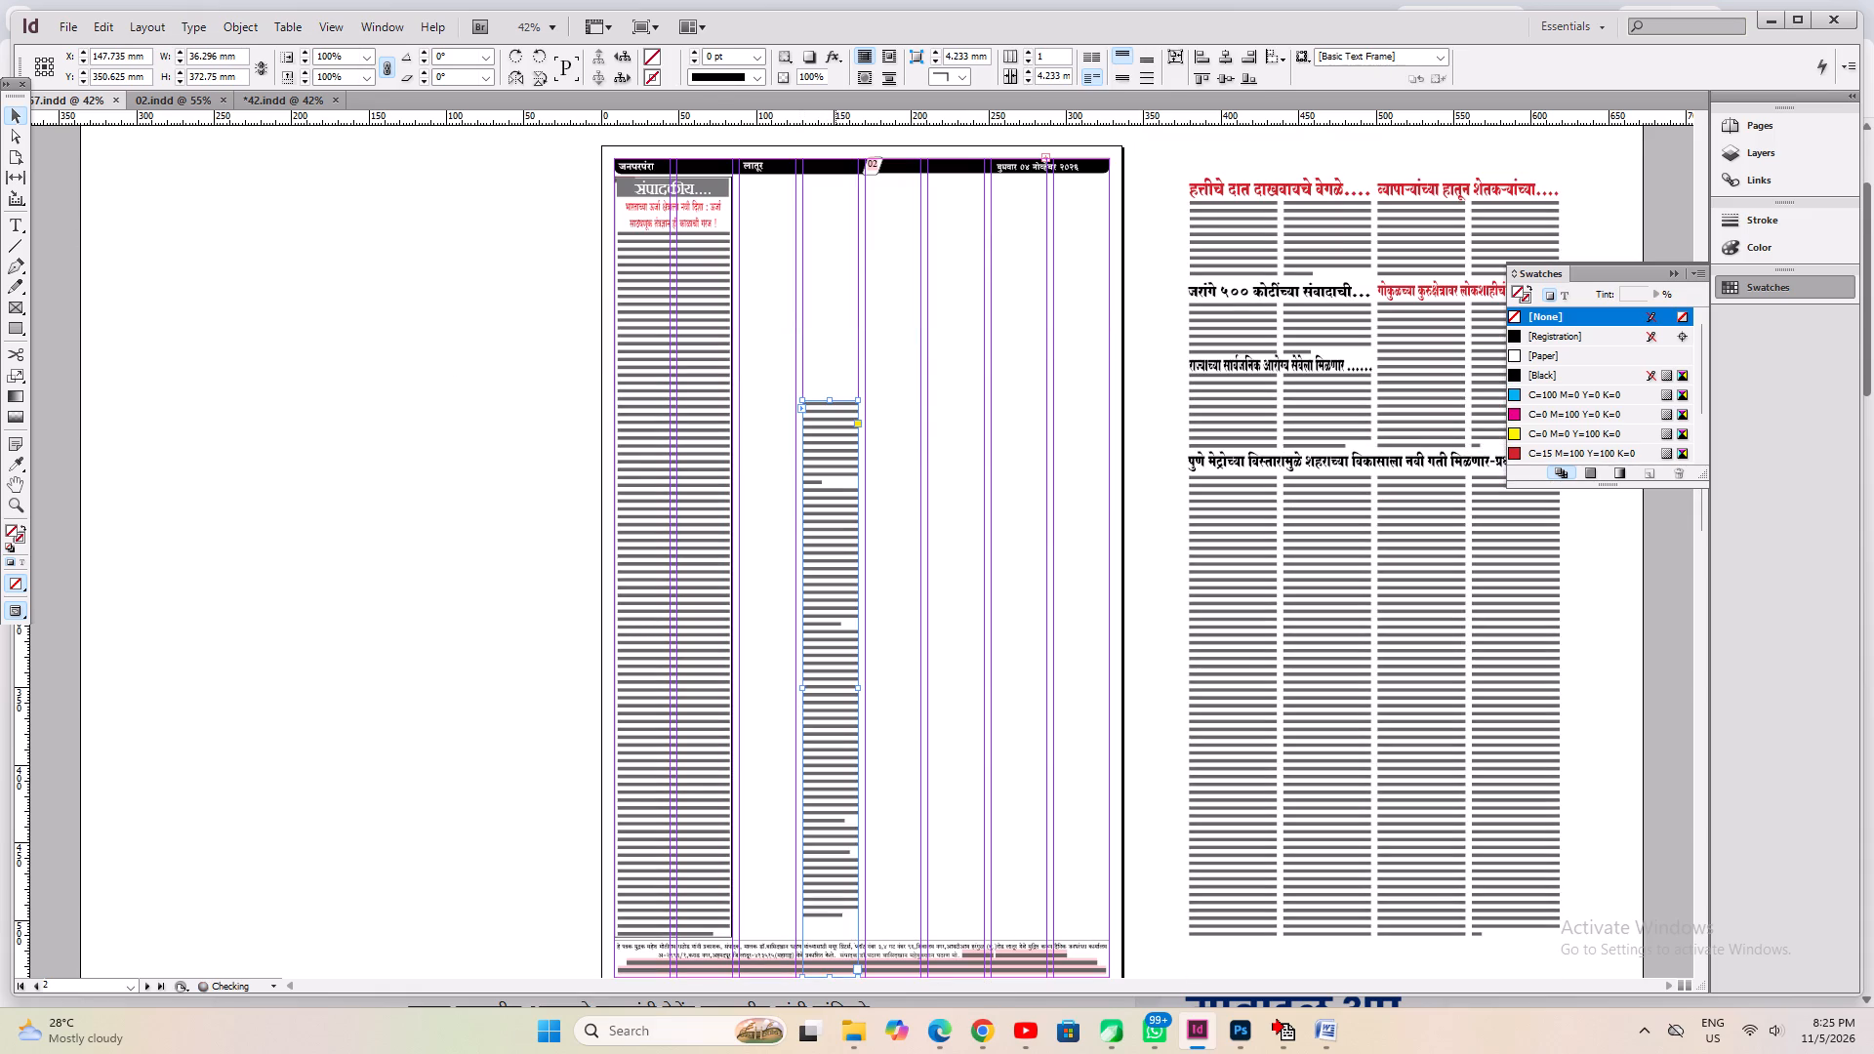
{"action": "key", "text": "ctrl+alt+c"}
Widen the Diwali continuation frame to about 117 mm beside the editorial, fit it to its text, and place it just above the imprint.
{"action": "left_click_drag", "start_coordinate": [863, 660], "coordinate": [884, 665]}
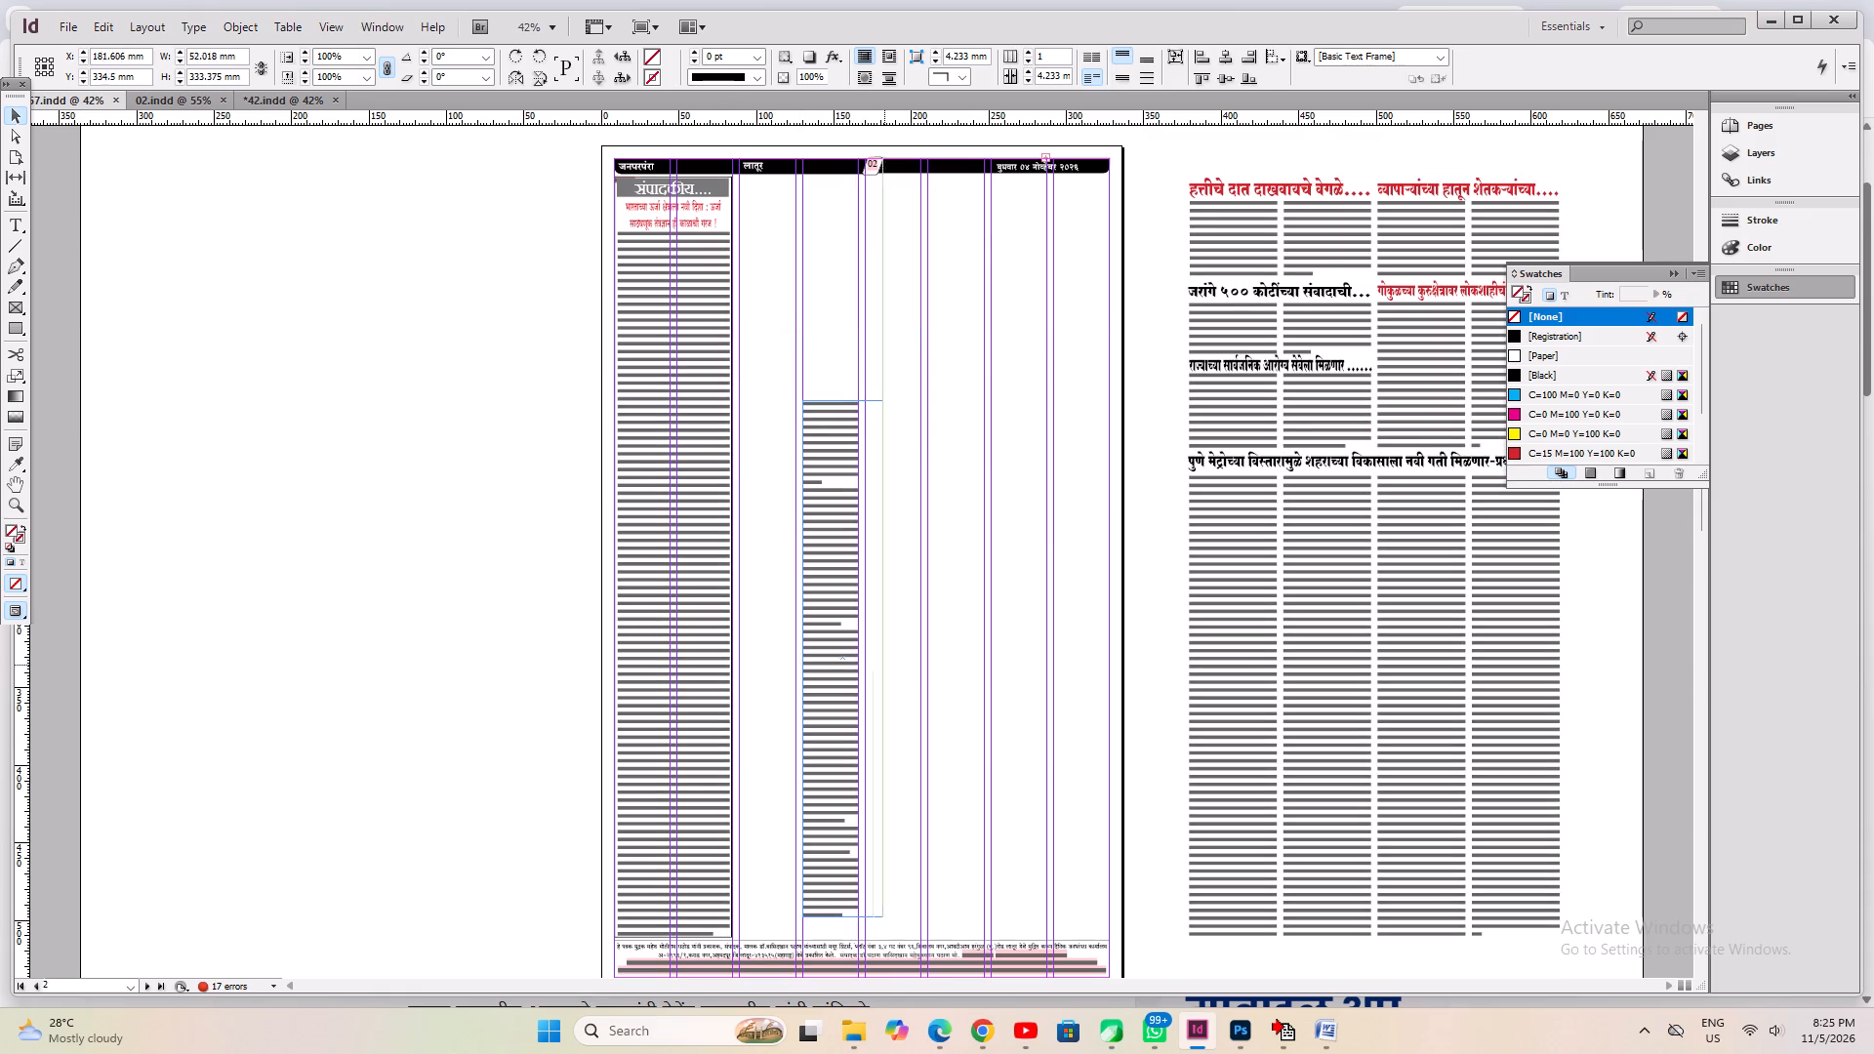
{"action": "left_click_drag", "start_coordinate": [884, 665], "coordinate": [920, 679]}
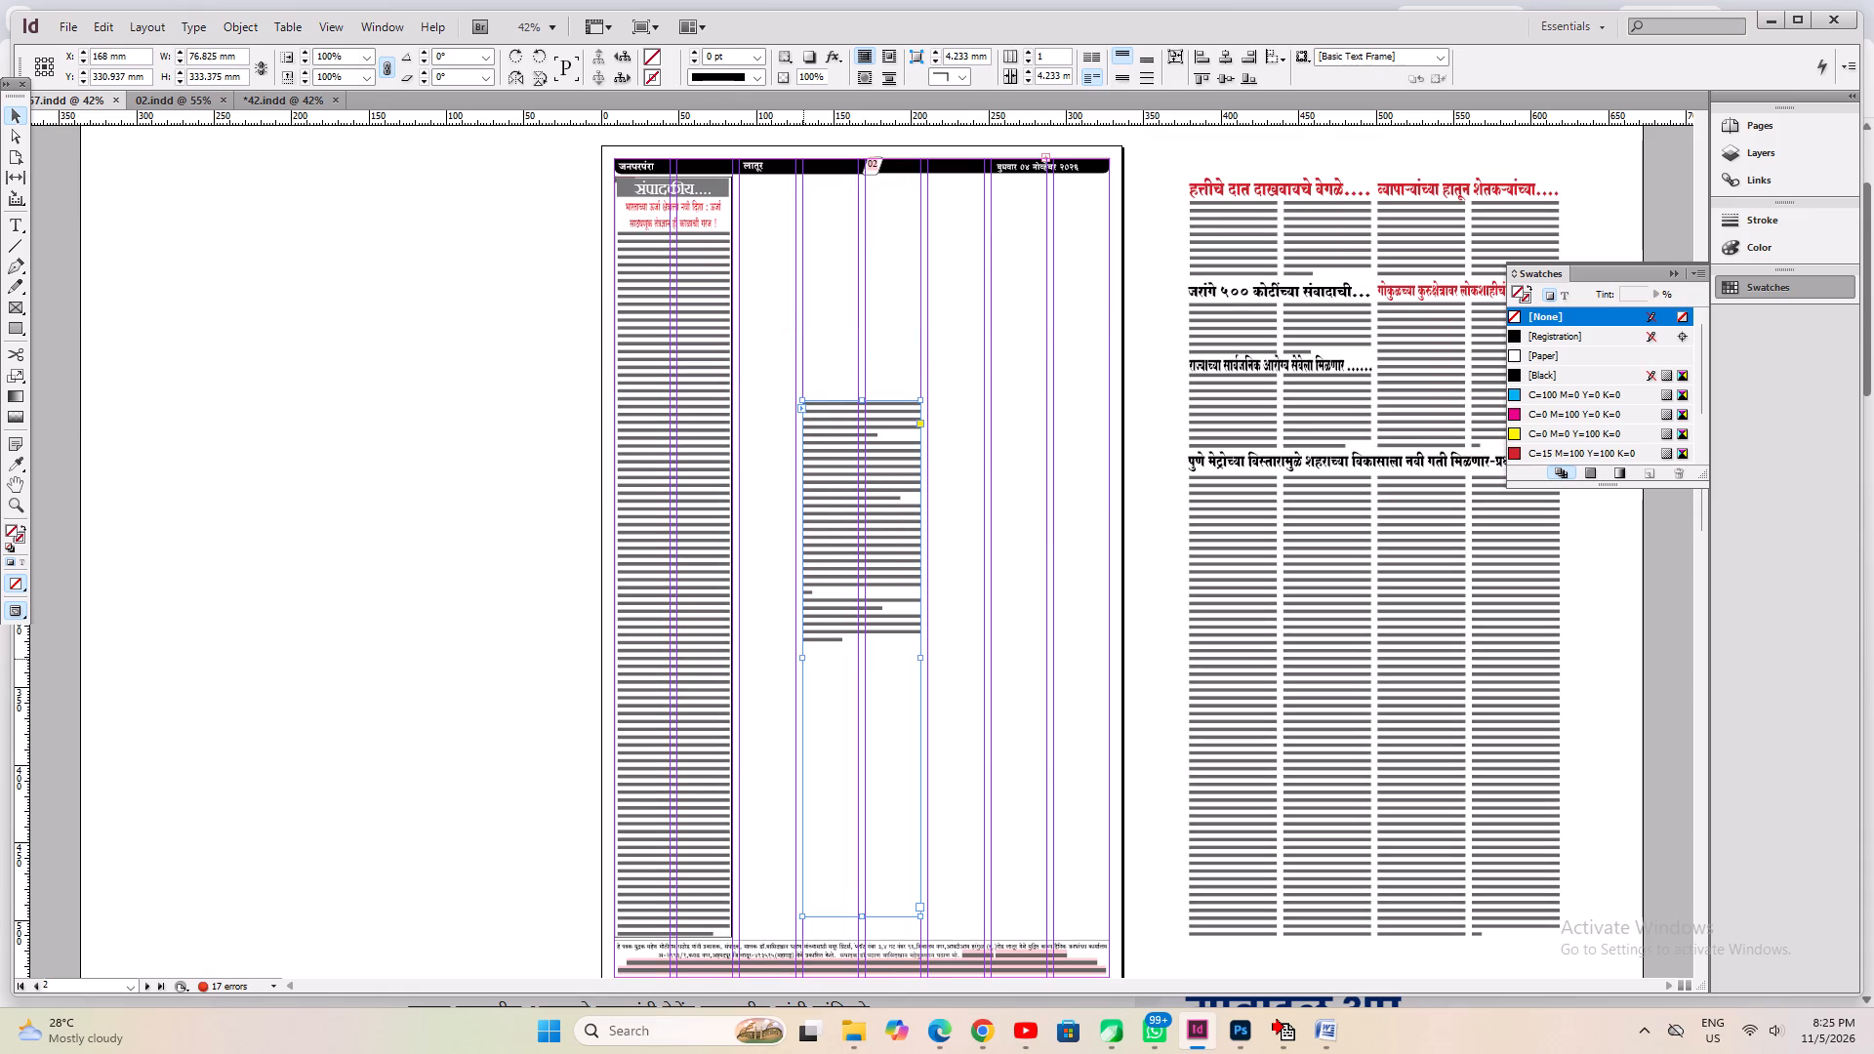
{"action": "left_click_drag", "start_coordinate": [803, 659], "coordinate": [741, 697]}
{"action": "key", "text": "ctrl+alt+c"}
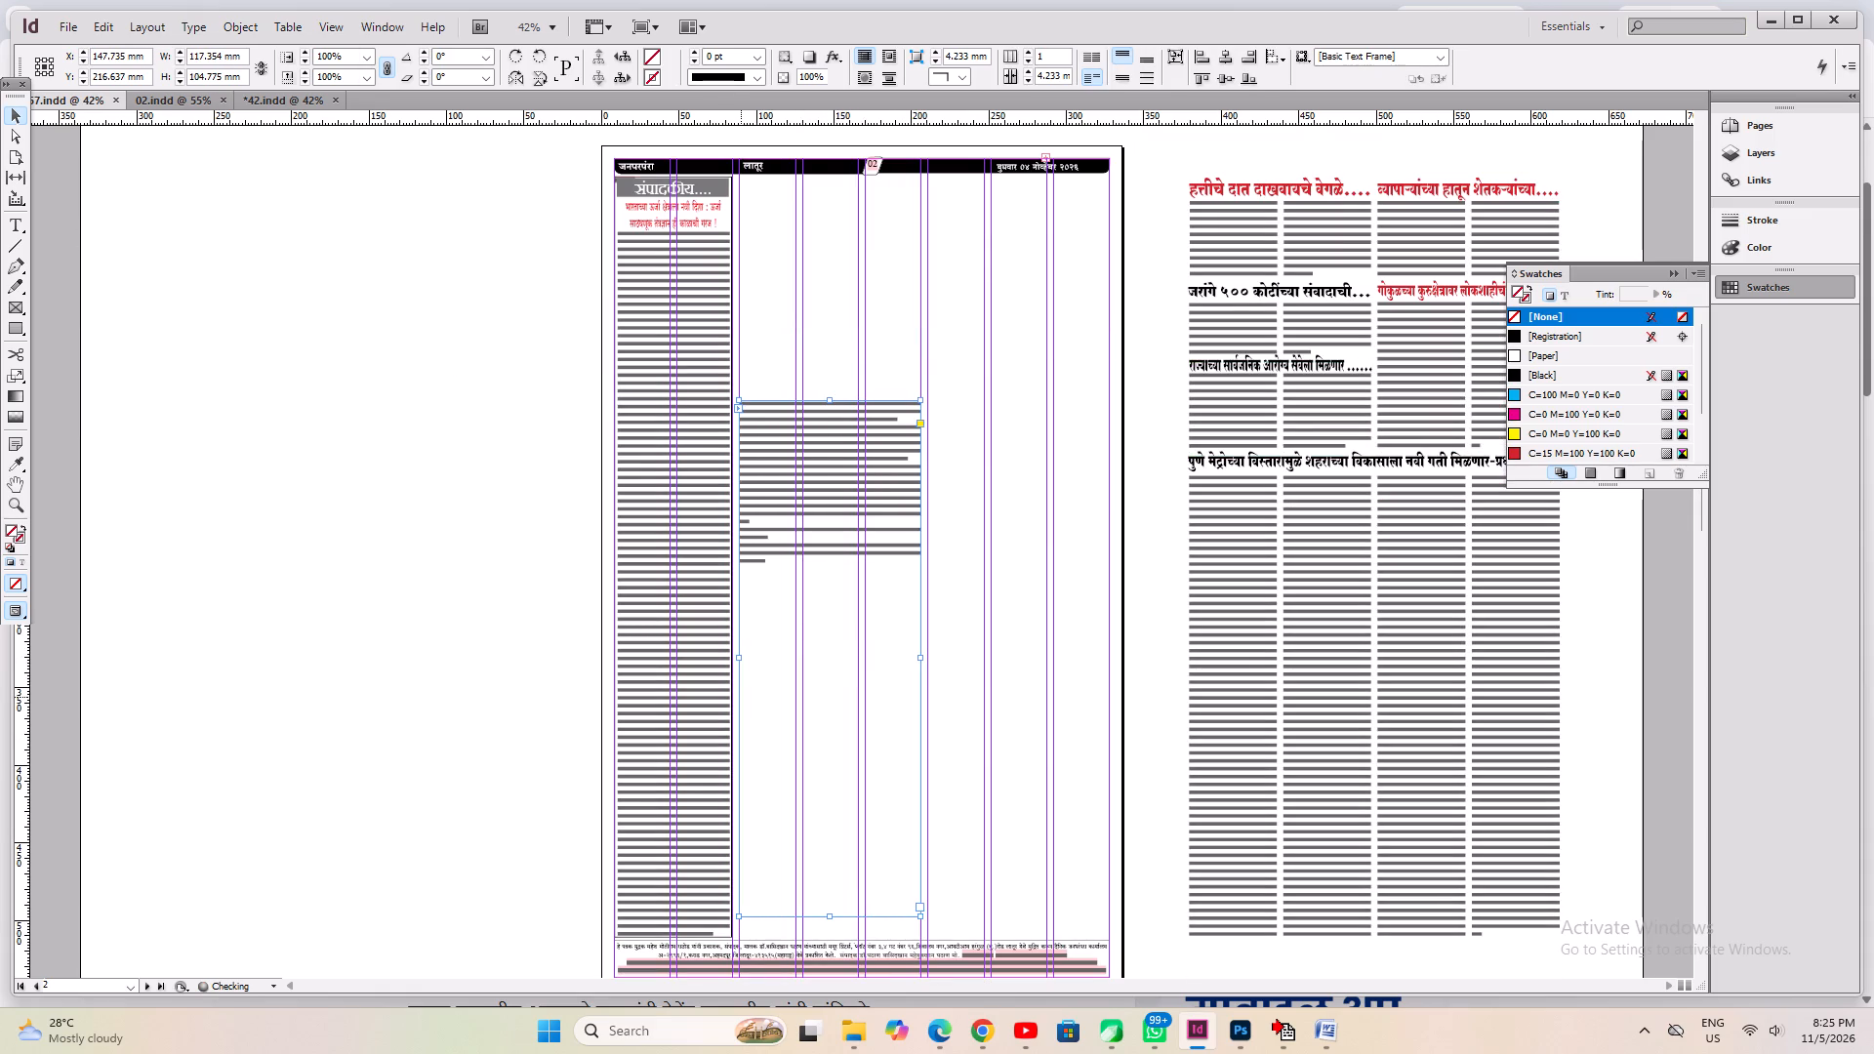
{"action": "left_click_drag", "start_coordinate": [836, 481], "coordinate": [821, 851], "text": "shift"}
Set the Diwali continuation frame to two columns, fit it to its text, and save the document.
{"action": "key", "text": "ctrl+1"}
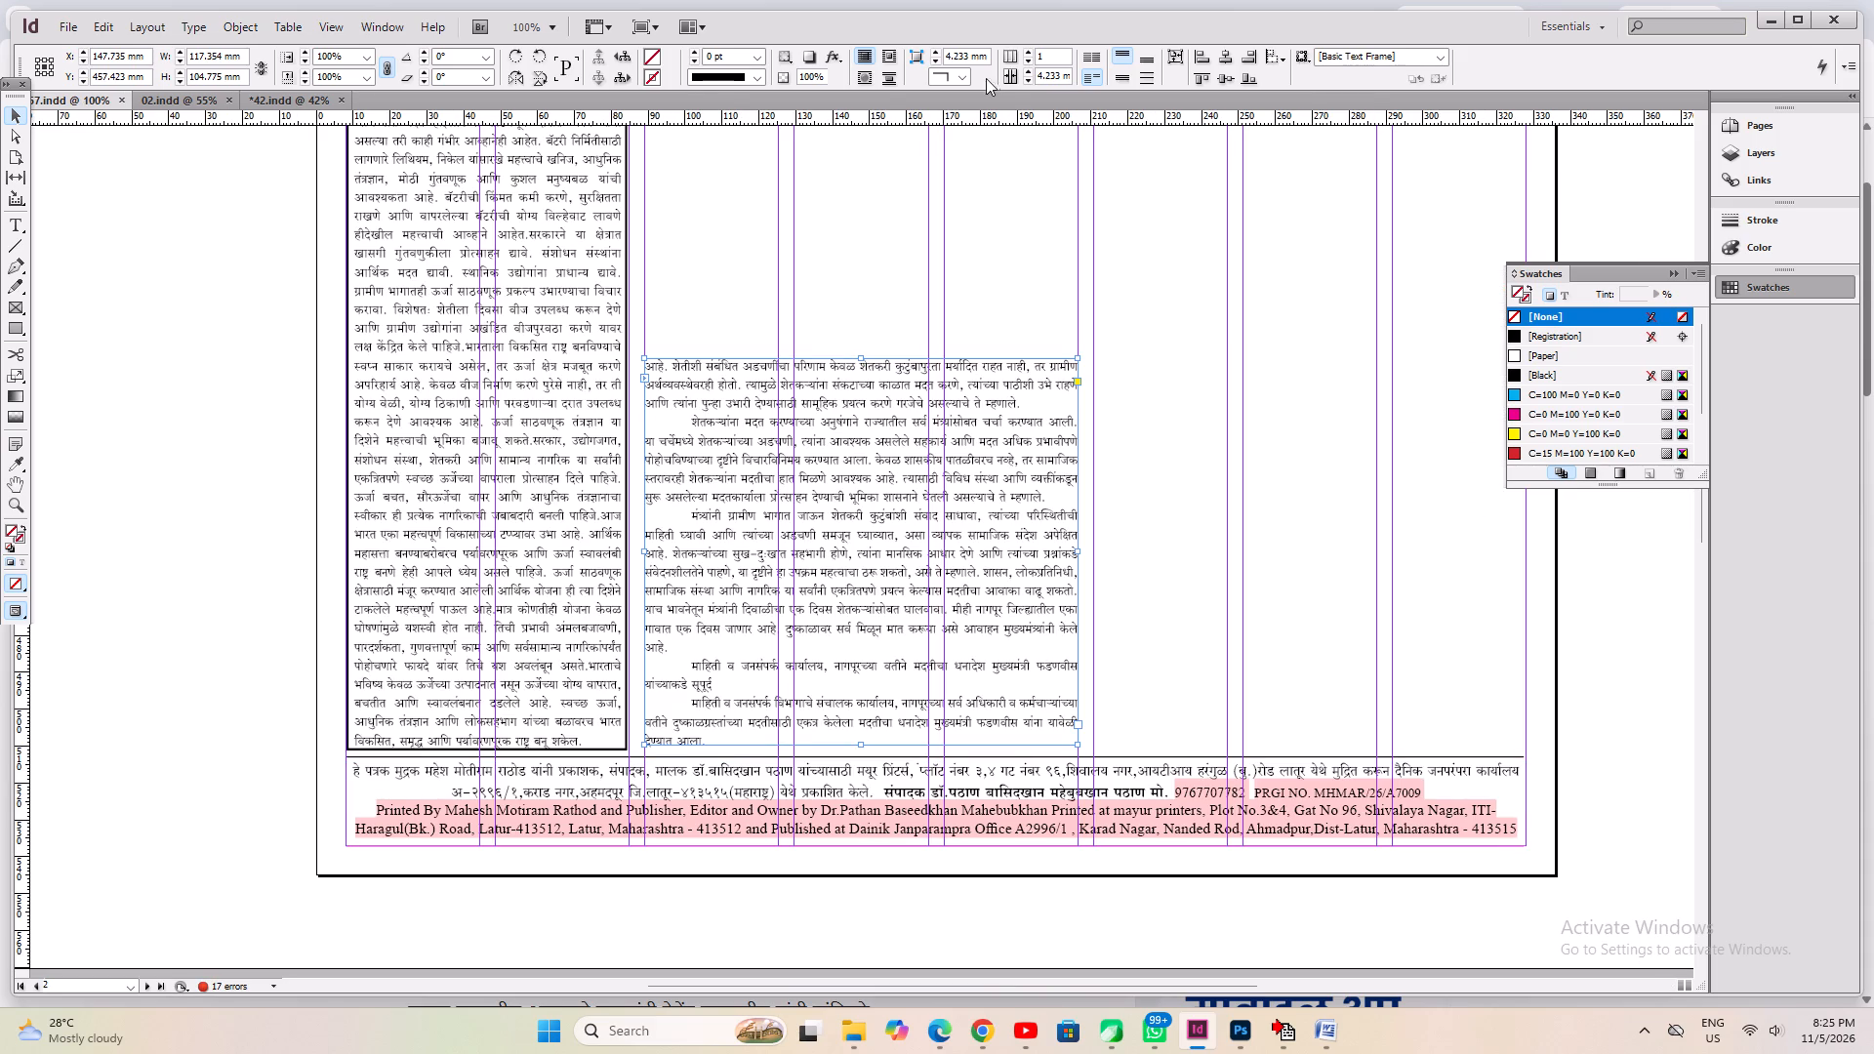
{"action": "left_click", "coordinate": [1025, 50]}
{"action": "key", "text": "ctrl+alt+c"}
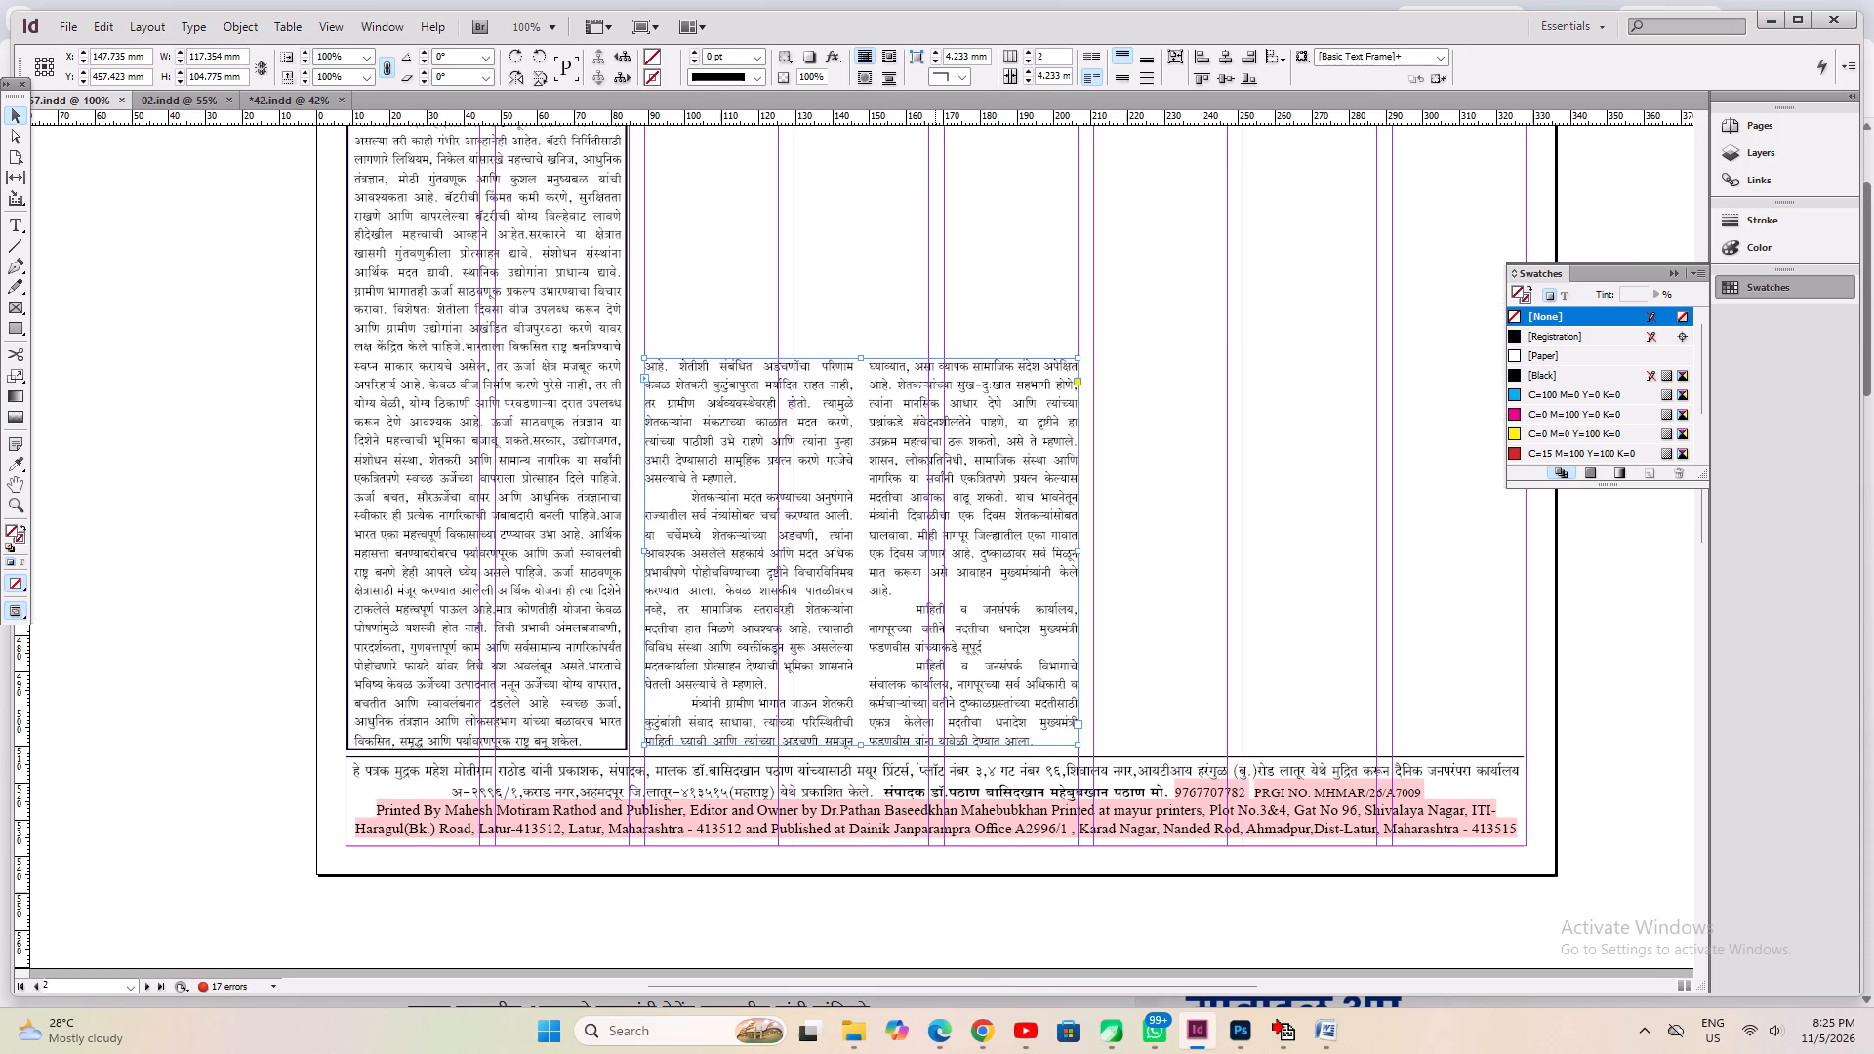
{"action": "key", "text": "ctrl+s"}
{"action": "key", "text": "ctrl+0"}
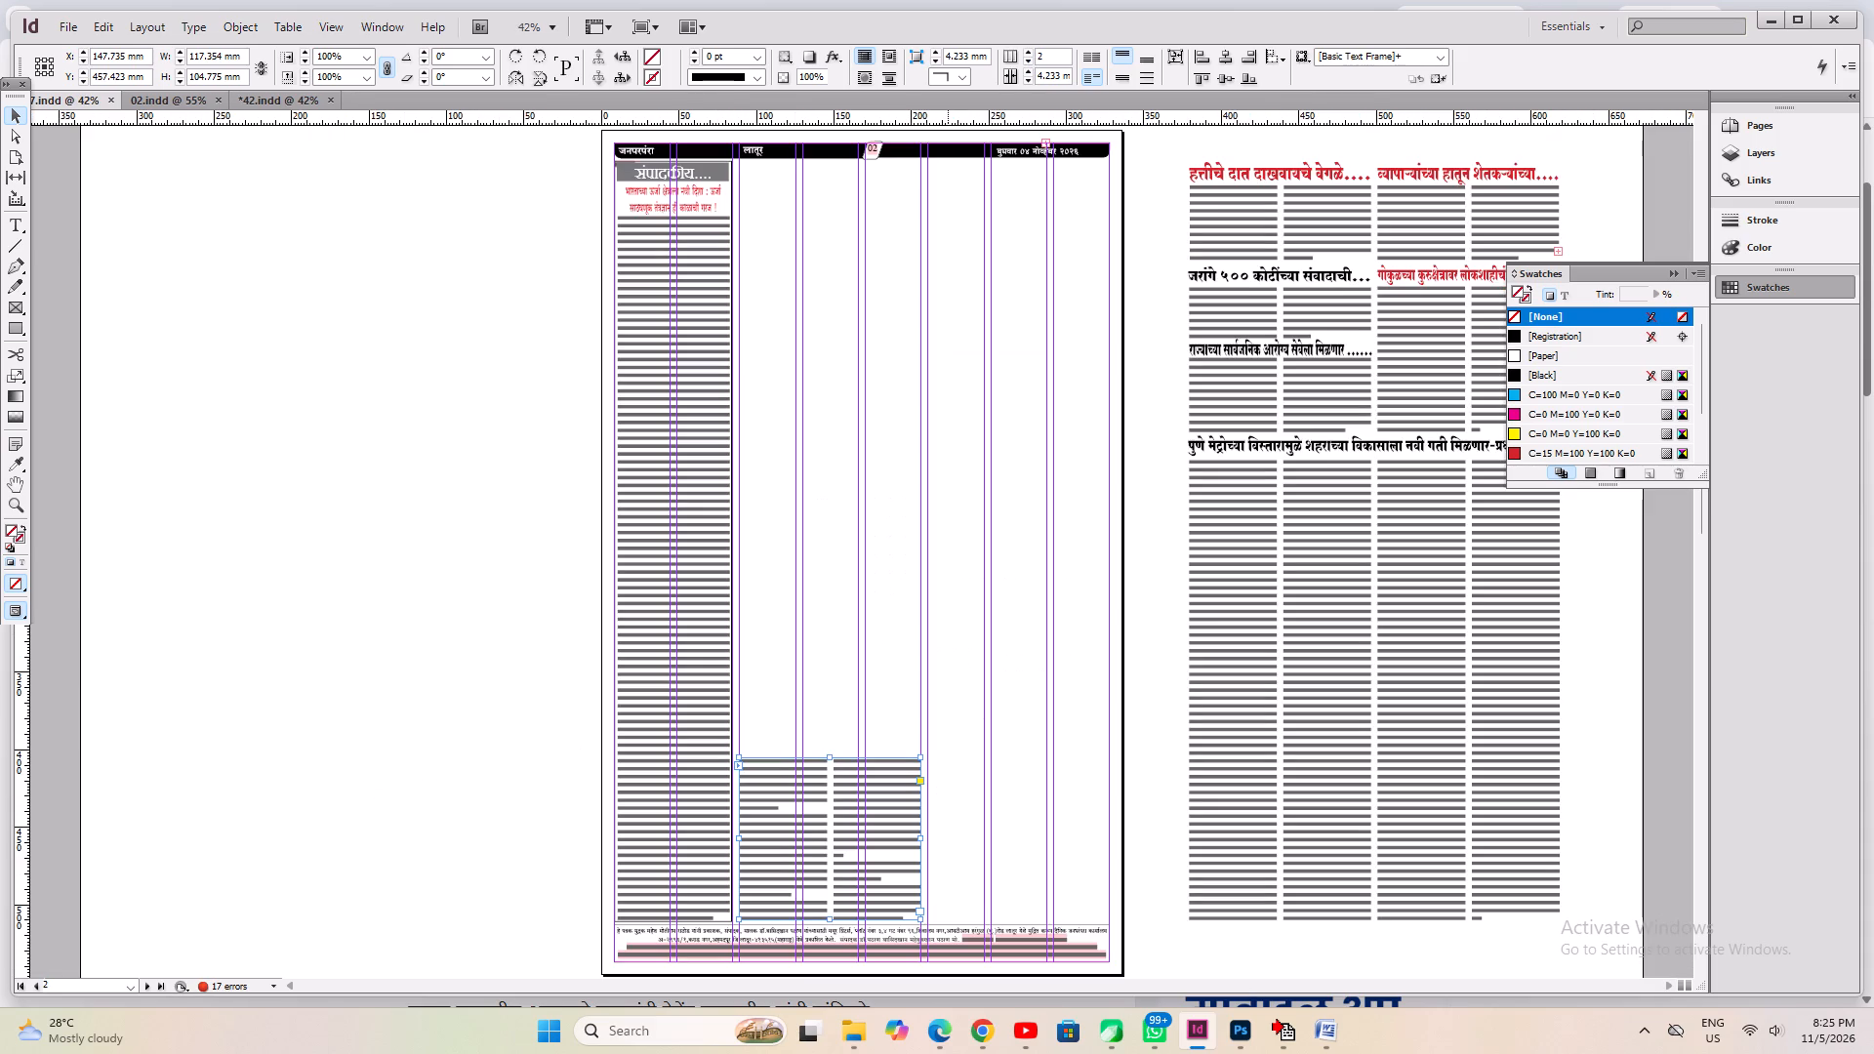
Flow the overset text of page 1's Mahavitaran story, beside the Diwali story, into a new frame in page 2's empty right-hand area.
{"action": "key", "text": "space"}
{"action": "left_click", "coordinate": [937, 400]}
{"action": "key", "text": "space"}
{"action": "key", "text": "space"}
{"action": "key", "text": "space"}
{"action": "key", "text": "space"}
{"action": "key", "text": "space"}
{"action": "key", "text": "space"}
{"action": "key", "text": "space"}
{"action": "key", "text": "space"}
{"action": "key", "text": "space"}
{"action": "key", "text": "space"}
{"action": "key", "text": "space"}
{"action": "key", "text": "space"}
{"action": "key", "text": "space"}
{"action": "key", "text": "space"}
{"action": "key", "text": "space"}
{"action": "key", "text": "space"}
{"action": "key", "text": "space"}
{"action": "key", "text": "space"}
{"action": "key", "text": "space"}
{"action": "key", "text": "space"}
{"action": "left_click_drag", "start_coordinate": [937, 353], "coordinate": [835, 727]}
{"action": "left_click_drag", "start_coordinate": [839, 460], "coordinate": [819, 793]}
{"action": "left_click_drag", "start_coordinate": [758, 318], "coordinate": [731, 463]}
{"action": "left_click", "coordinate": [728, 382]}
{"action": "left_click", "coordinate": [1036, 376]}
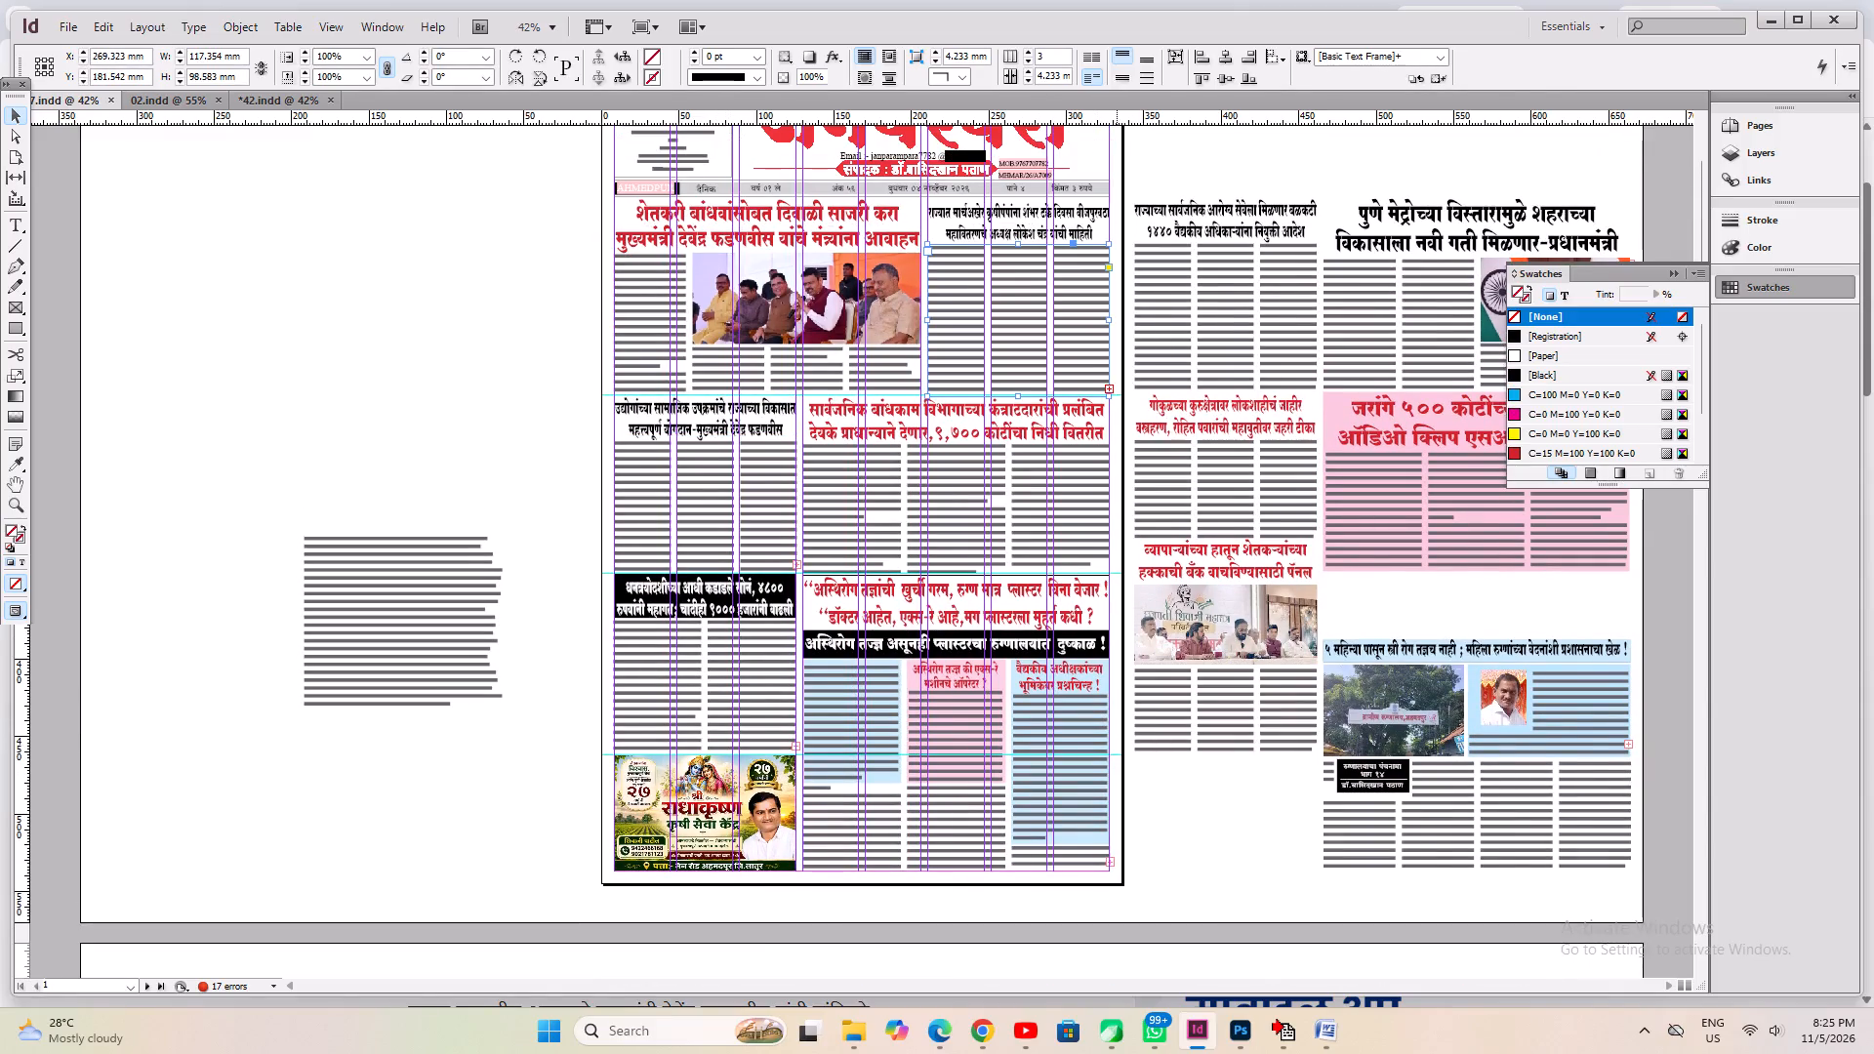
{"action": "left_click", "coordinate": [1111, 390]}
{"action": "key", "text": "space"}
{"action": "key", "text": "space"}
{"action": "key", "text": "space"}
{"action": "key", "text": "space"}
{"action": "key", "text": "space"}
{"action": "key", "text": "space"}
{"action": "key", "text": "space"}
{"action": "key", "text": "space"}
{"action": "key", "text": "space"}
{"action": "key", "text": "space"}
{"action": "key", "text": "space"}
{"action": "key", "text": "space"}
{"action": "key", "text": "space"}
{"action": "key", "text": "space"}
{"action": "key", "text": "space"}
{"action": "key", "text": "space"}
{"action": "key", "text": "space"}
{"action": "key", "text": "space"}
{"action": "key", "text": "space"}
{"action": "key", "text": "space"}
{"action": "left_click_drag", "start_coordinate": [1013, 730], "coordinate": [880, 176]}
{"action": "left_click_drag", "start_coordinate": [866, 625], "coordinate": [887, 362]}
{"action": "left_click_drag", "start_coordinate": [890, 662], "coordinate": [915, 457]}
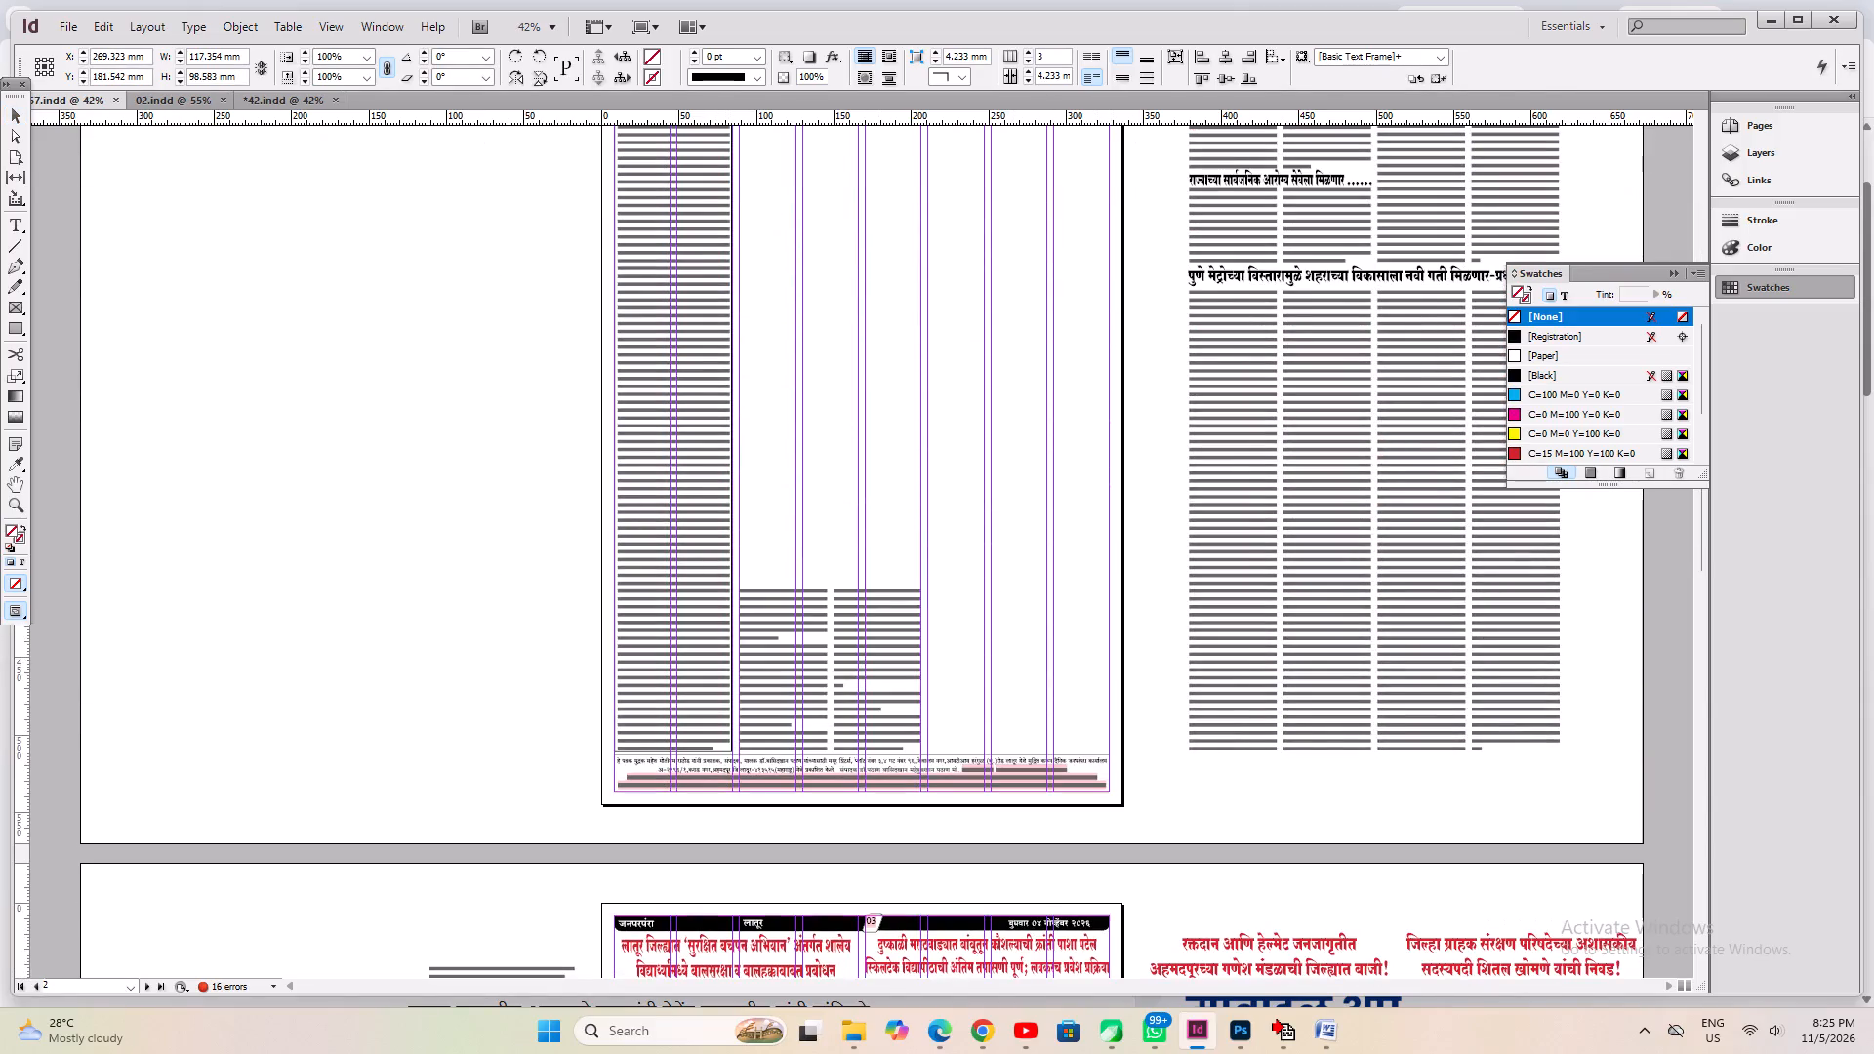
{"action": "left_click", "coordinate": [954, 428]}
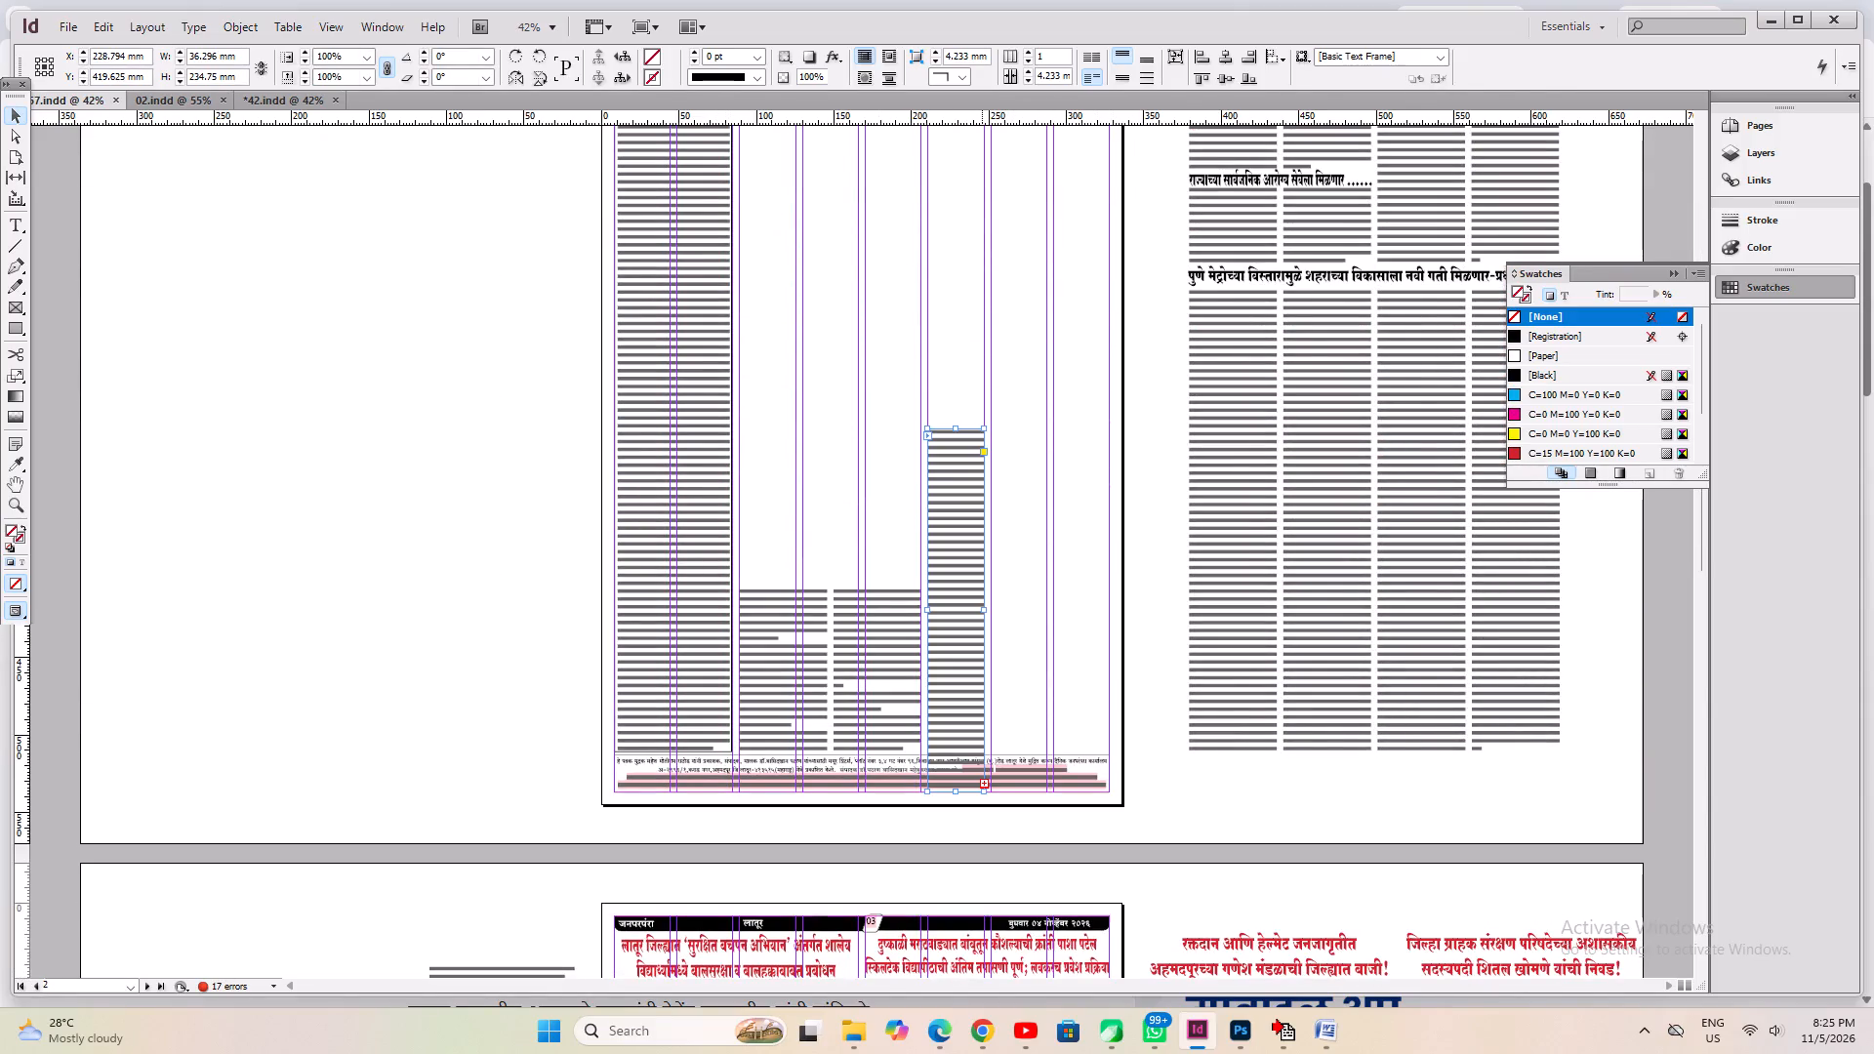
Widen the Mahavitaran continuation frame to about 117 mm at page 2's right margin, fit it to its text, and place it above the imprint.
{"action": "left_click_drag", "start_coordinate": [982, 608], "coordinate": [1108, 666]}
{"action": "key", "text": "ctrl+alt+c"}
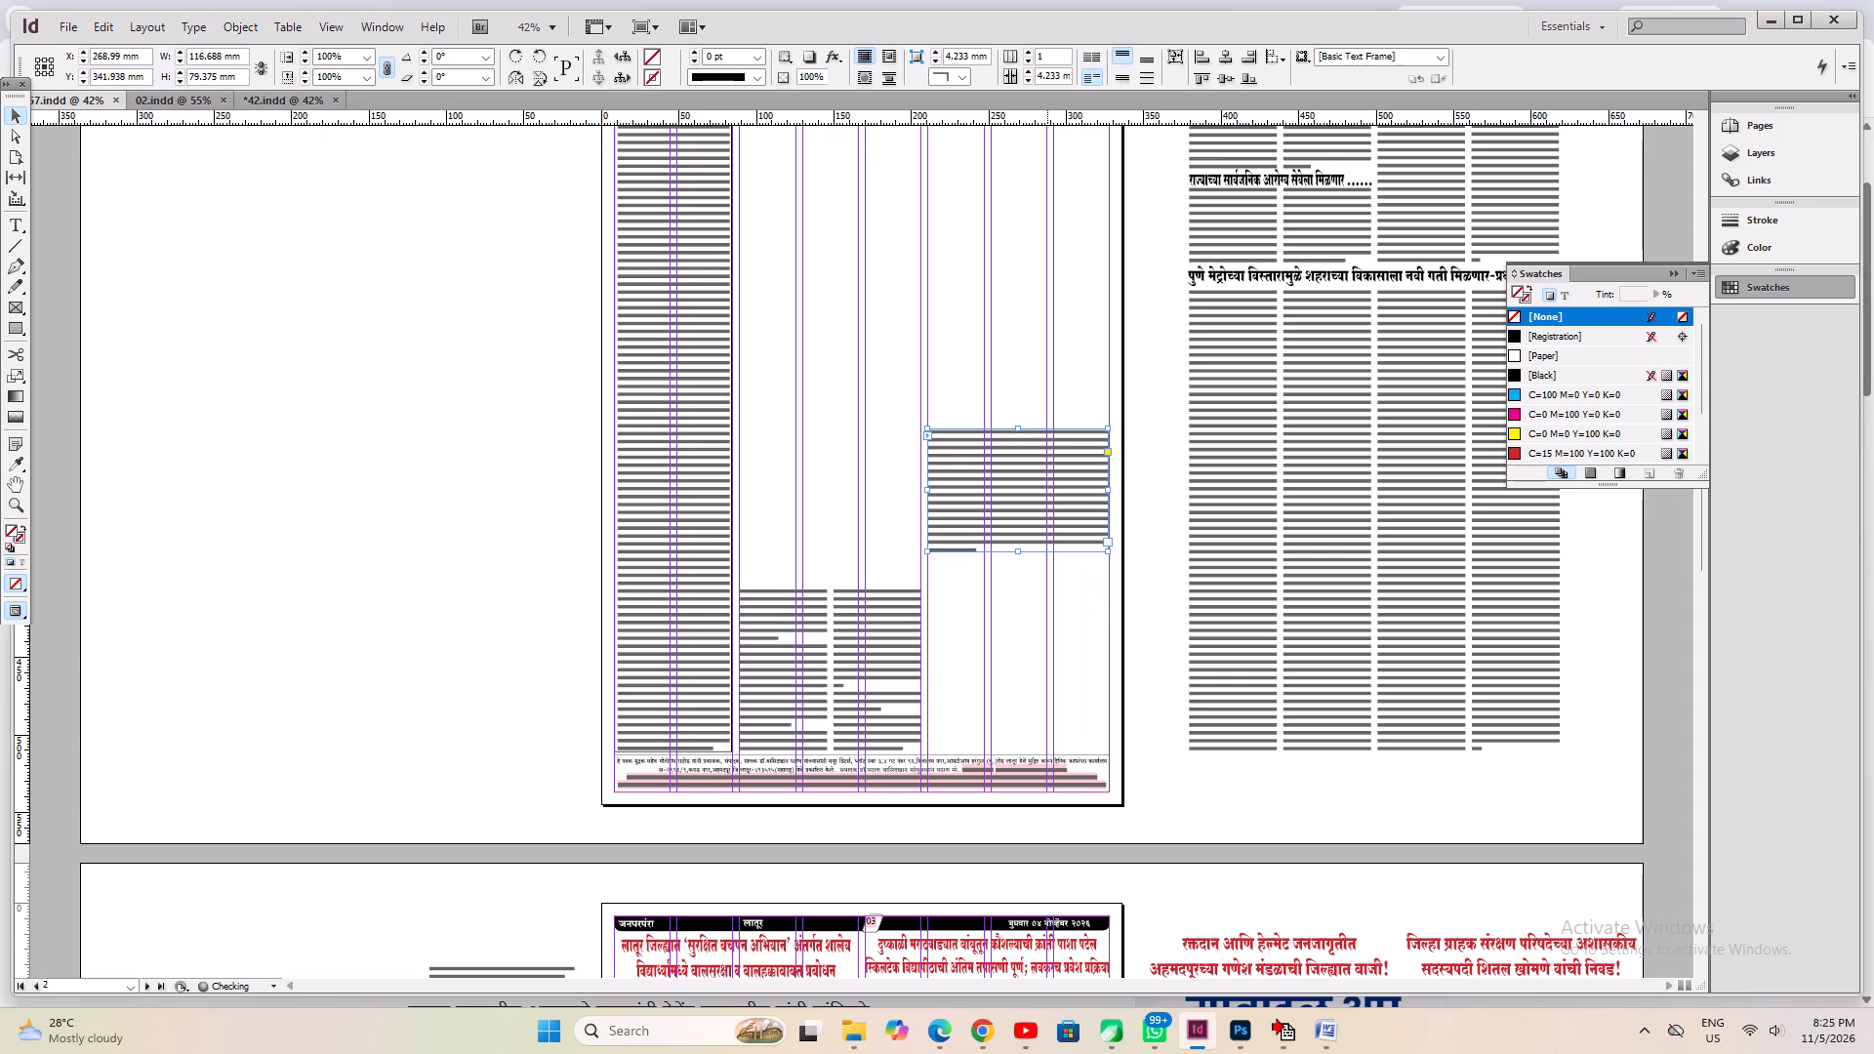
{"action": "left_click_drag", "start_coordinate": [1042, 497], "coordinate": [1042, 693], "text": "shift"}
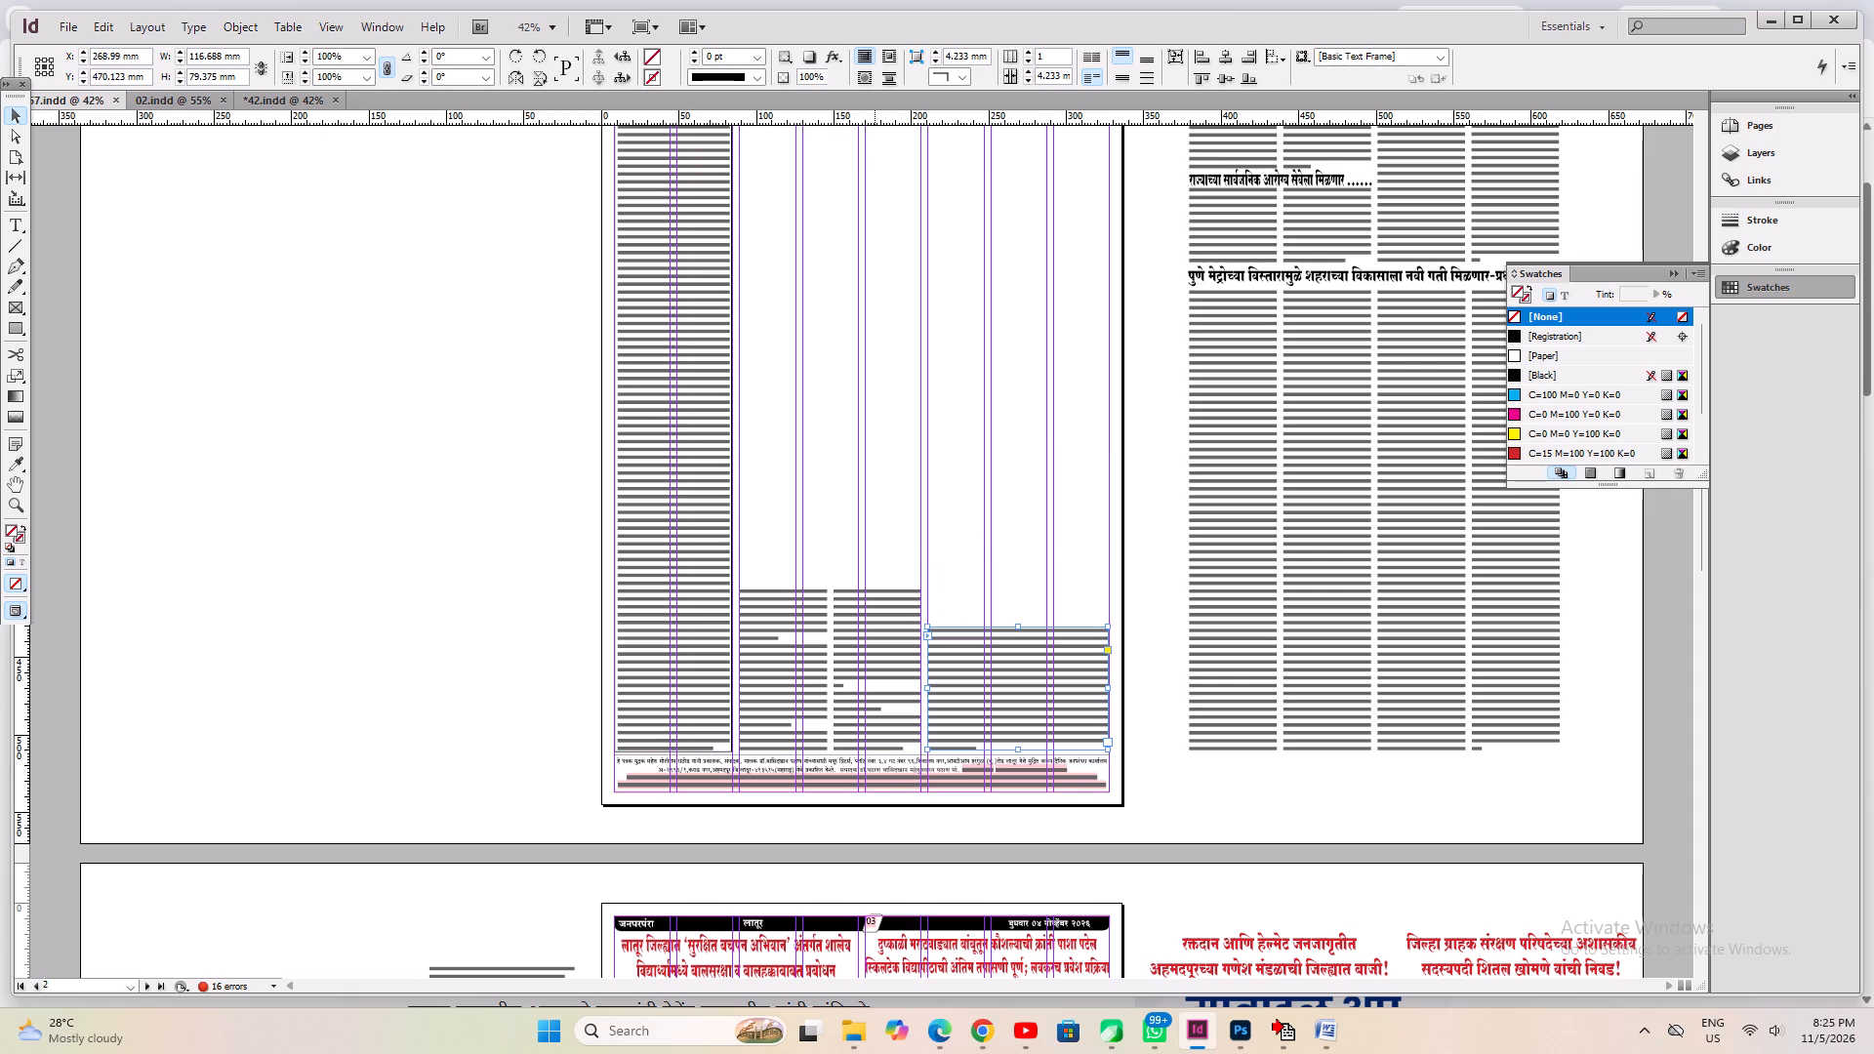
Set the Mahavitaran continuation to two columns, fit the frame to about 85 mm high, align it just above the imprint, and save.
{"action": "left_click", "coordinate": [1029, 50]}
{"action": "key", "text": "ctrl+1"}
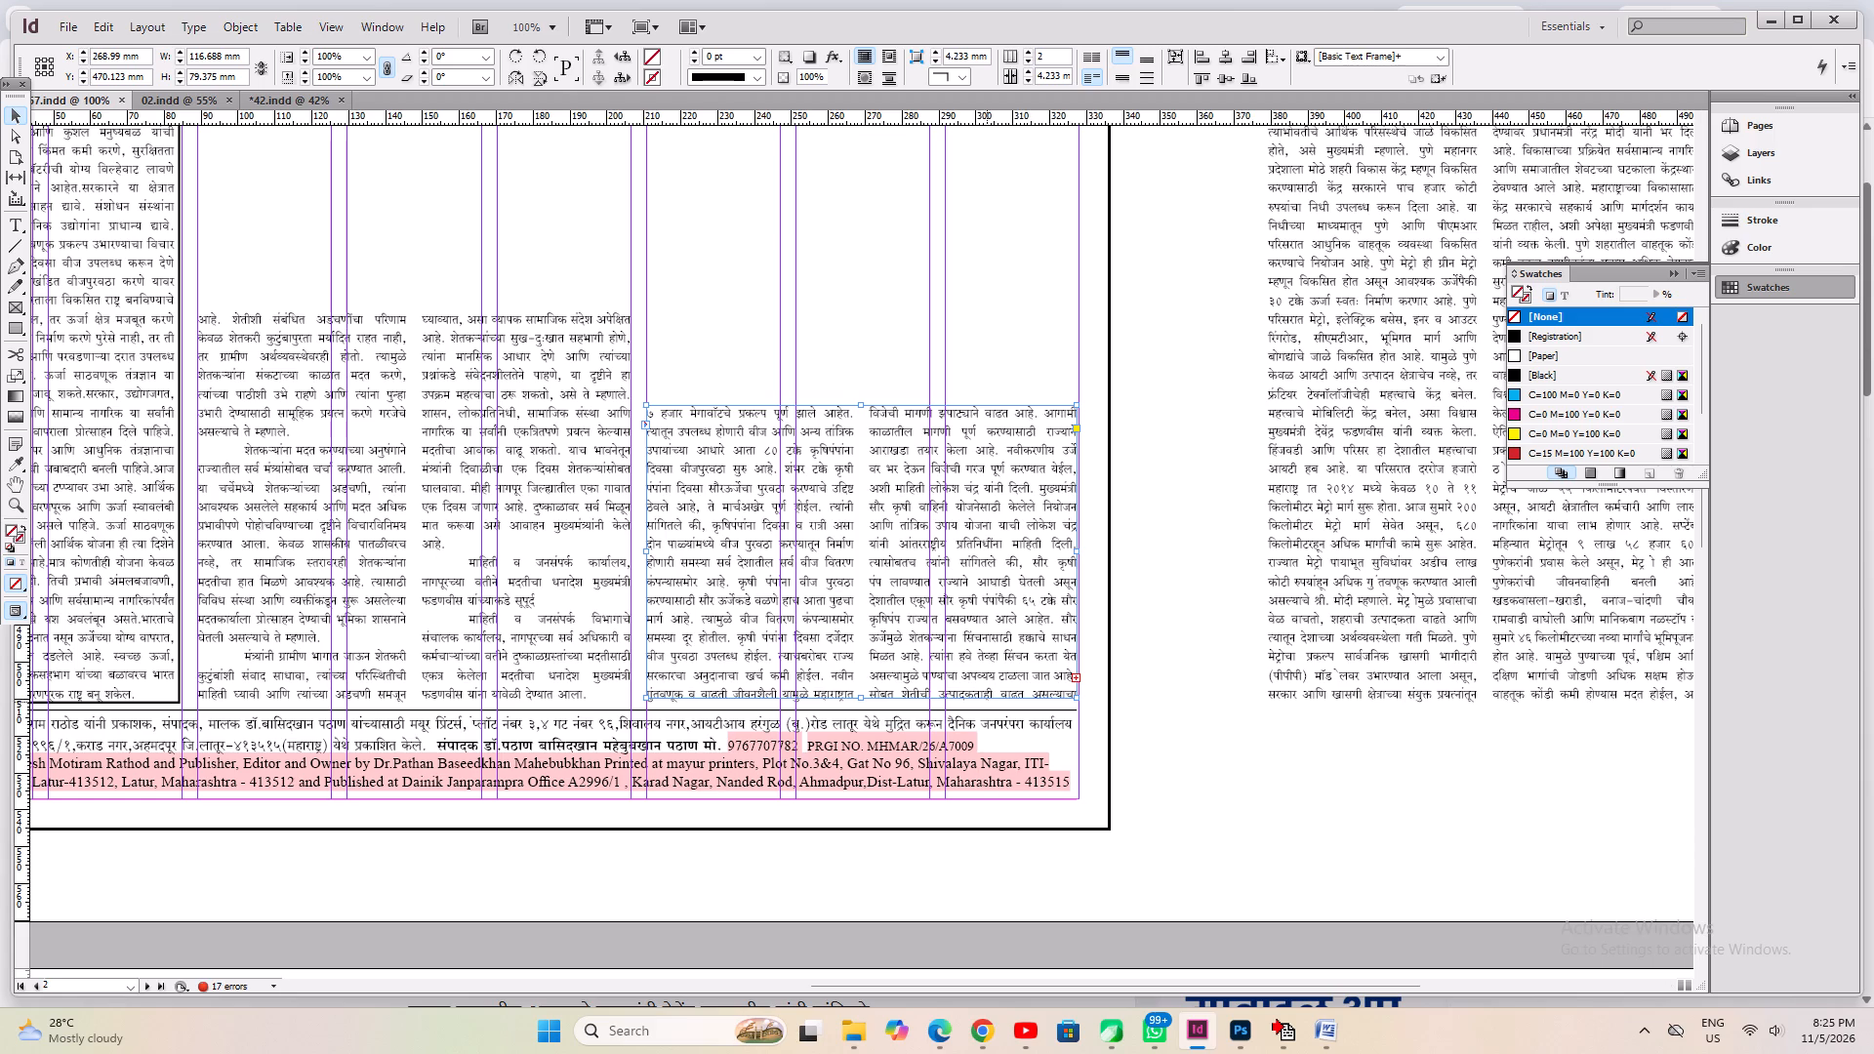
{"action": "left_click_drag", "start_coordinate": [1005, 593], "coordinate": [1005, 562], "text": "shift"}
{"action": "key", "text": "ctrl+alt+c"}
{"action": "left_click_drag", "start_coordinate": [951, 565], "coordinate": [950, 577], "text": "shift"}
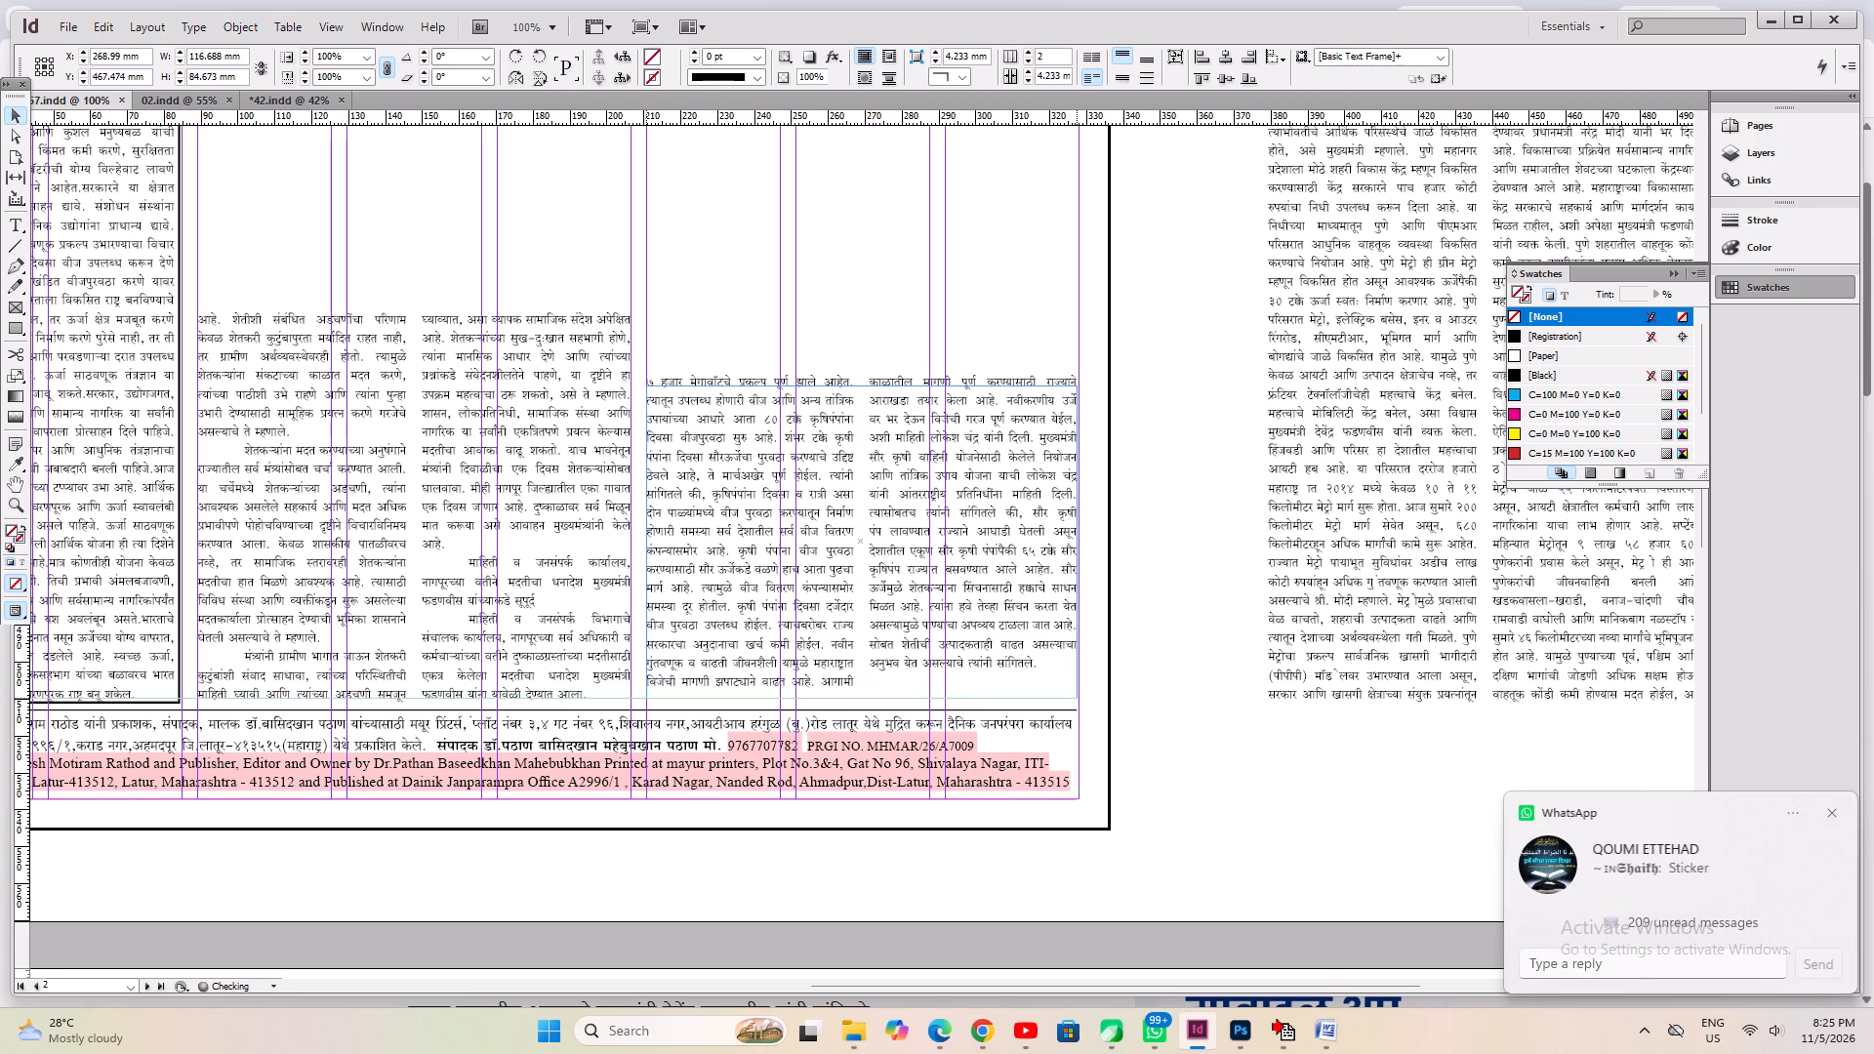
{"action": "left_click_drag", "start_coordinate": [950, 577], "coordinate": [949, 579], "text": "shift"}
{"action": "key", "text": "Down"}
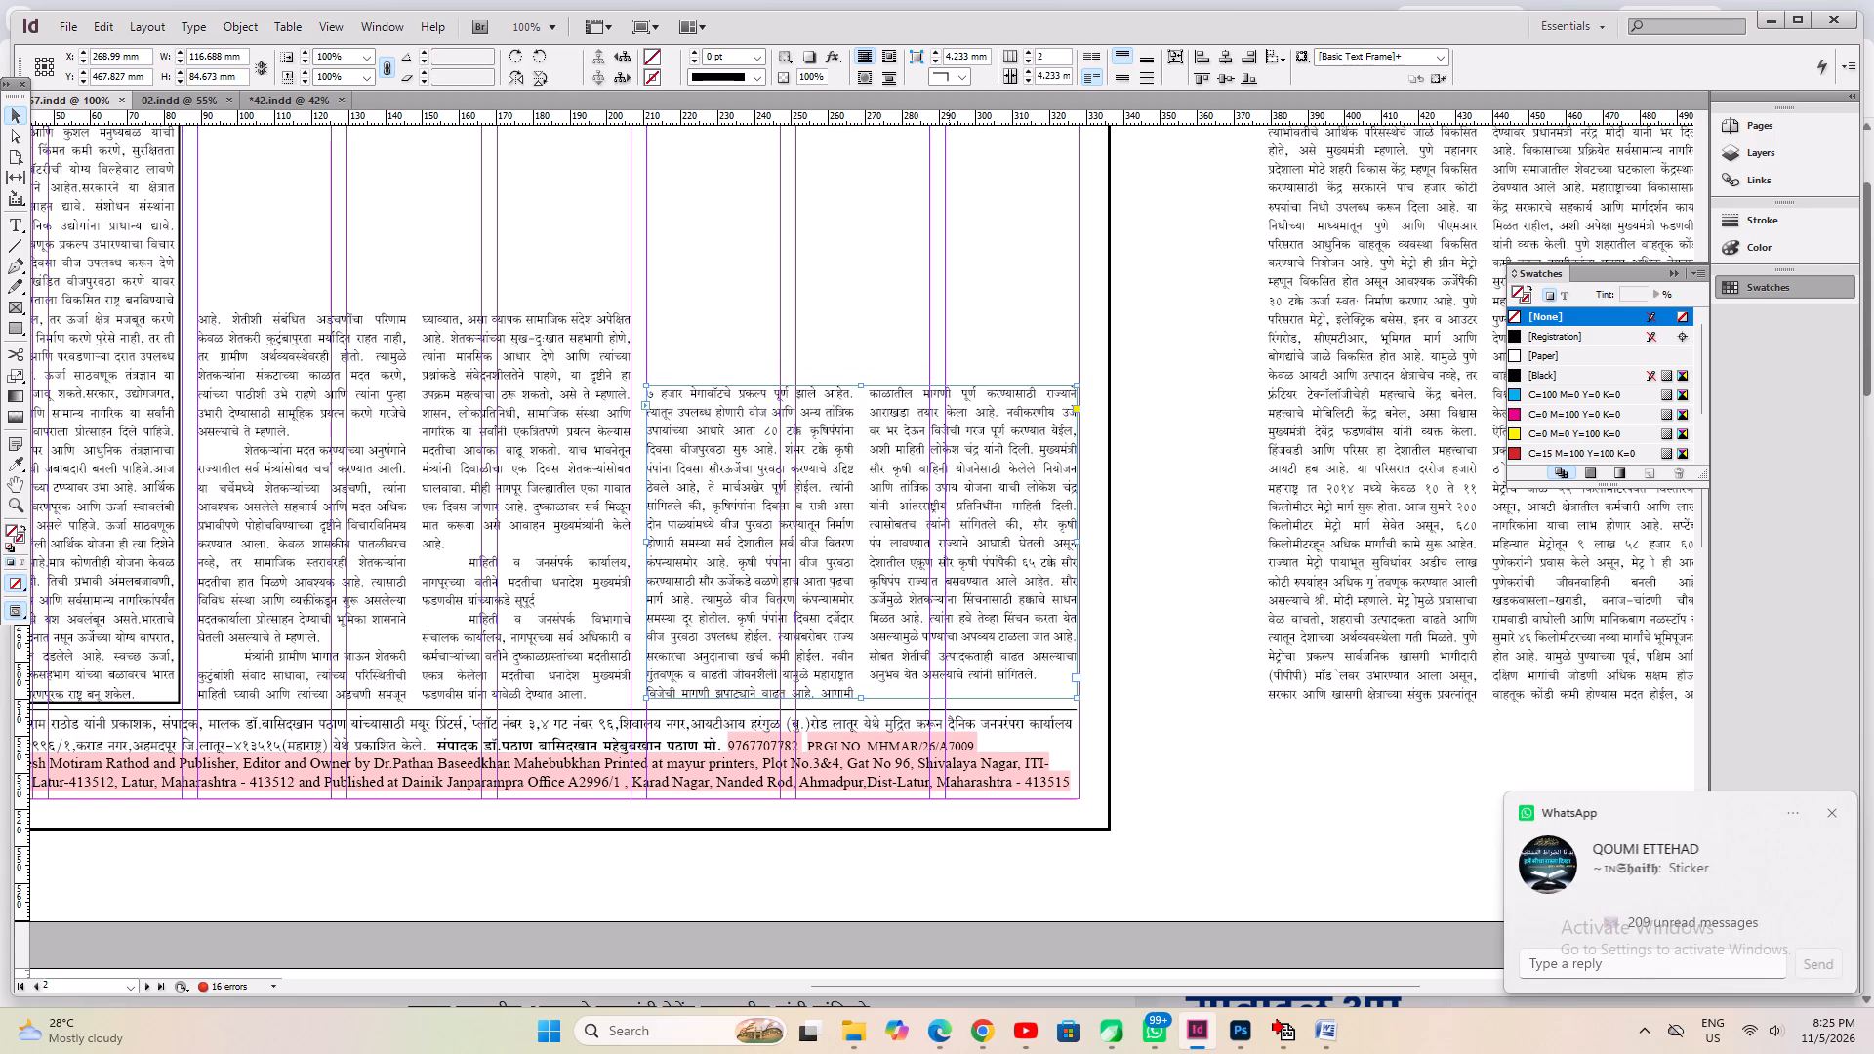
{"action": "key", "text": "Down"}
{"action": "key", "text": "Up"}
{"action": "key", "text": "ctrl+s"}
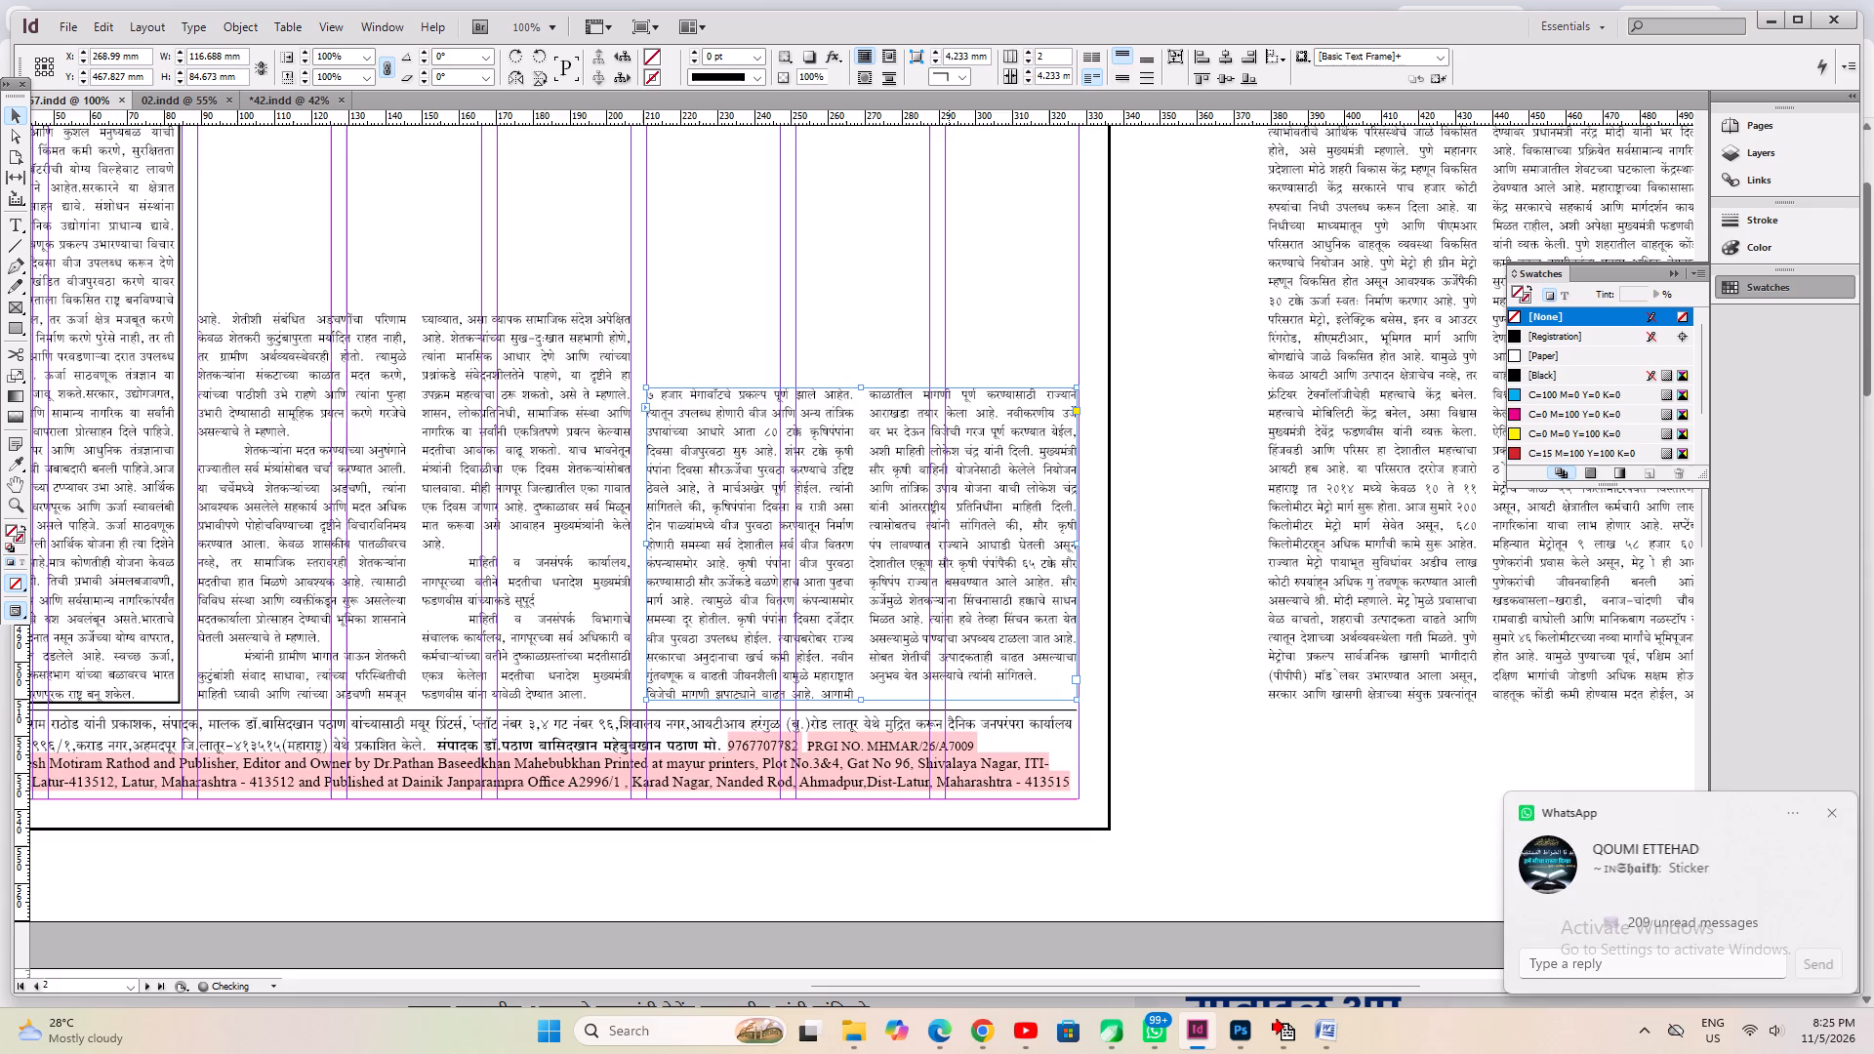
{"action": "key", "text": "ctrl+0"}
{"action": "key", "text": "ctrl+s"}
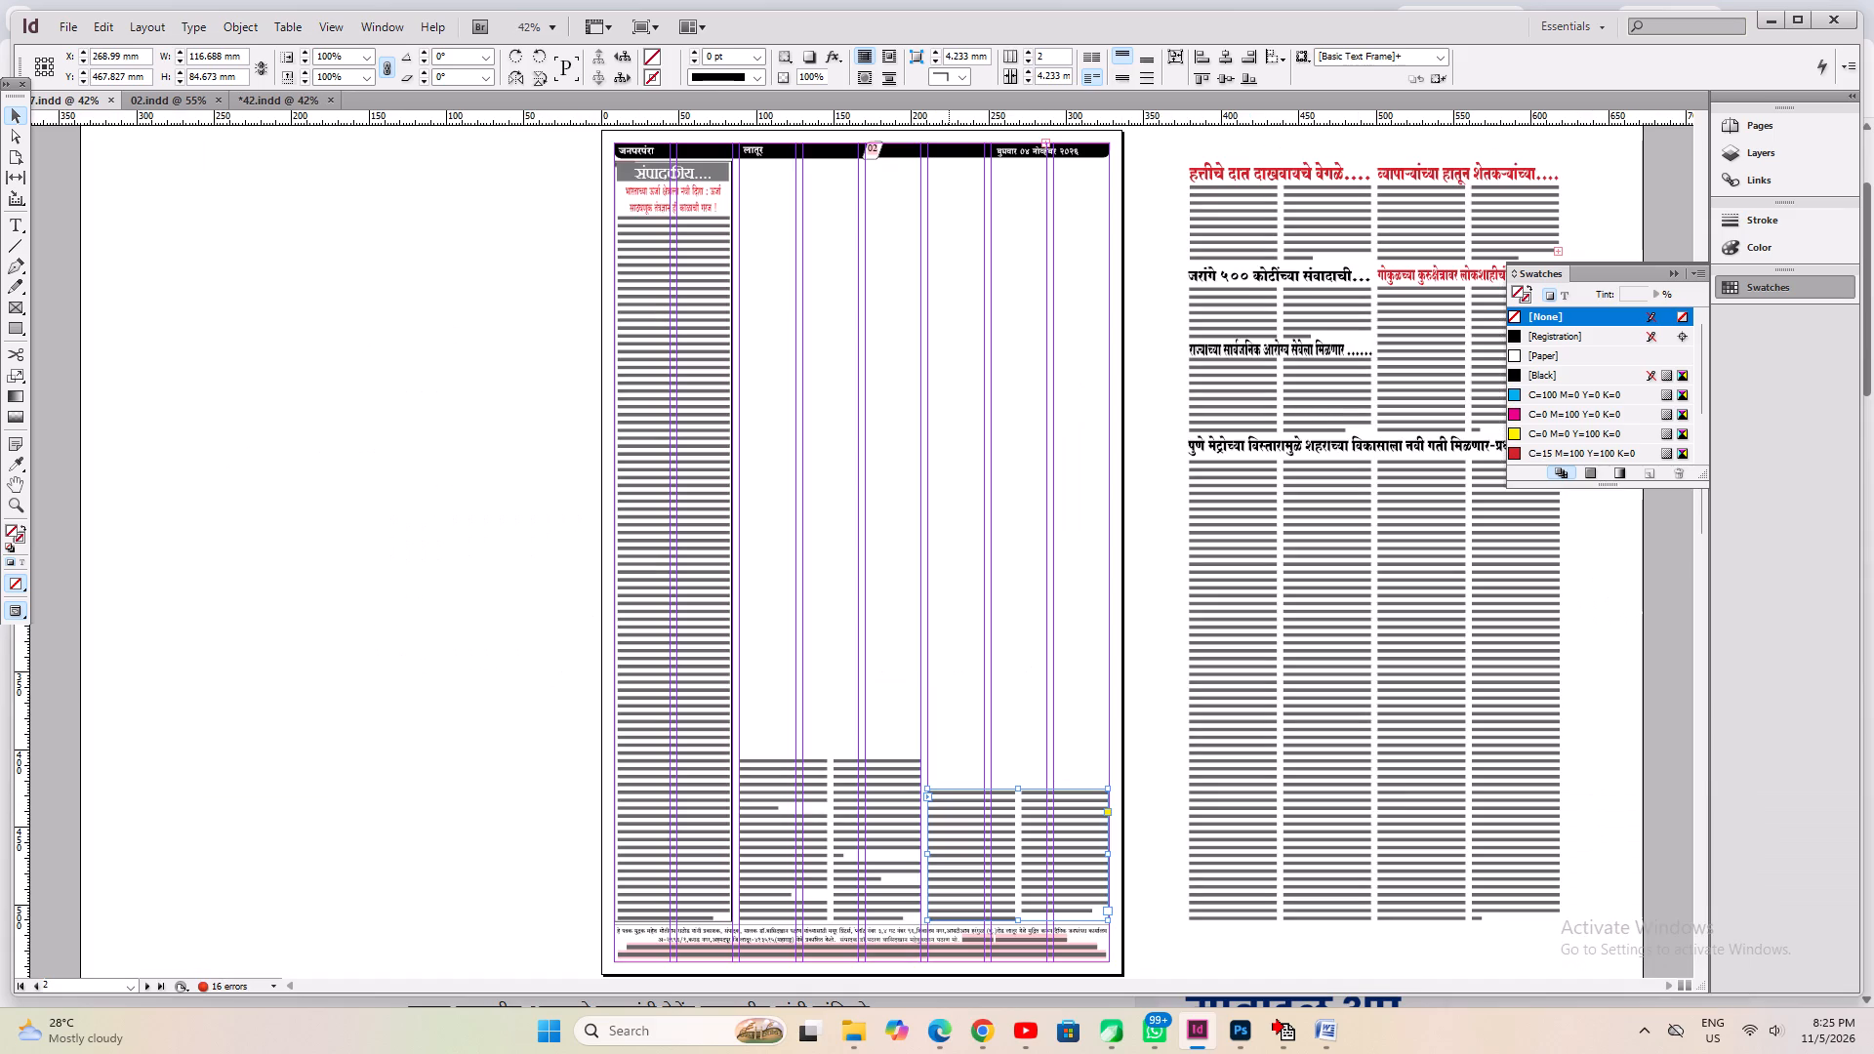
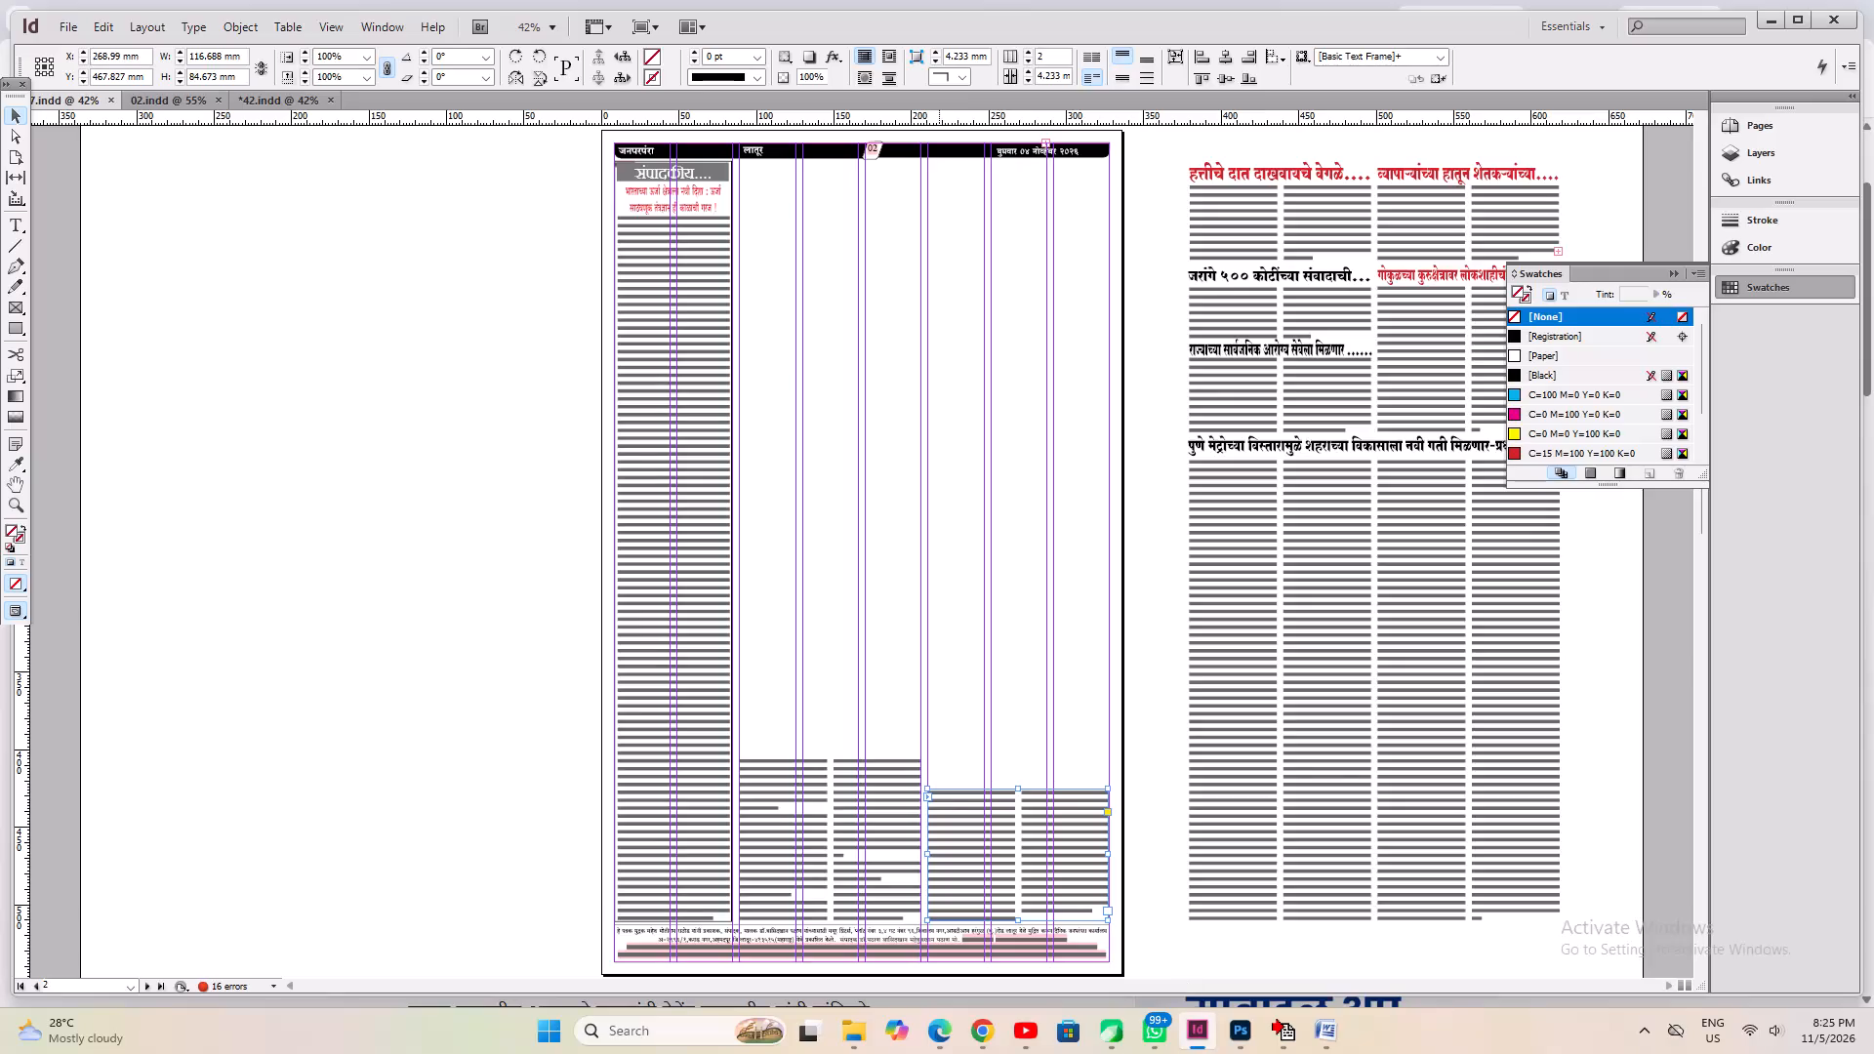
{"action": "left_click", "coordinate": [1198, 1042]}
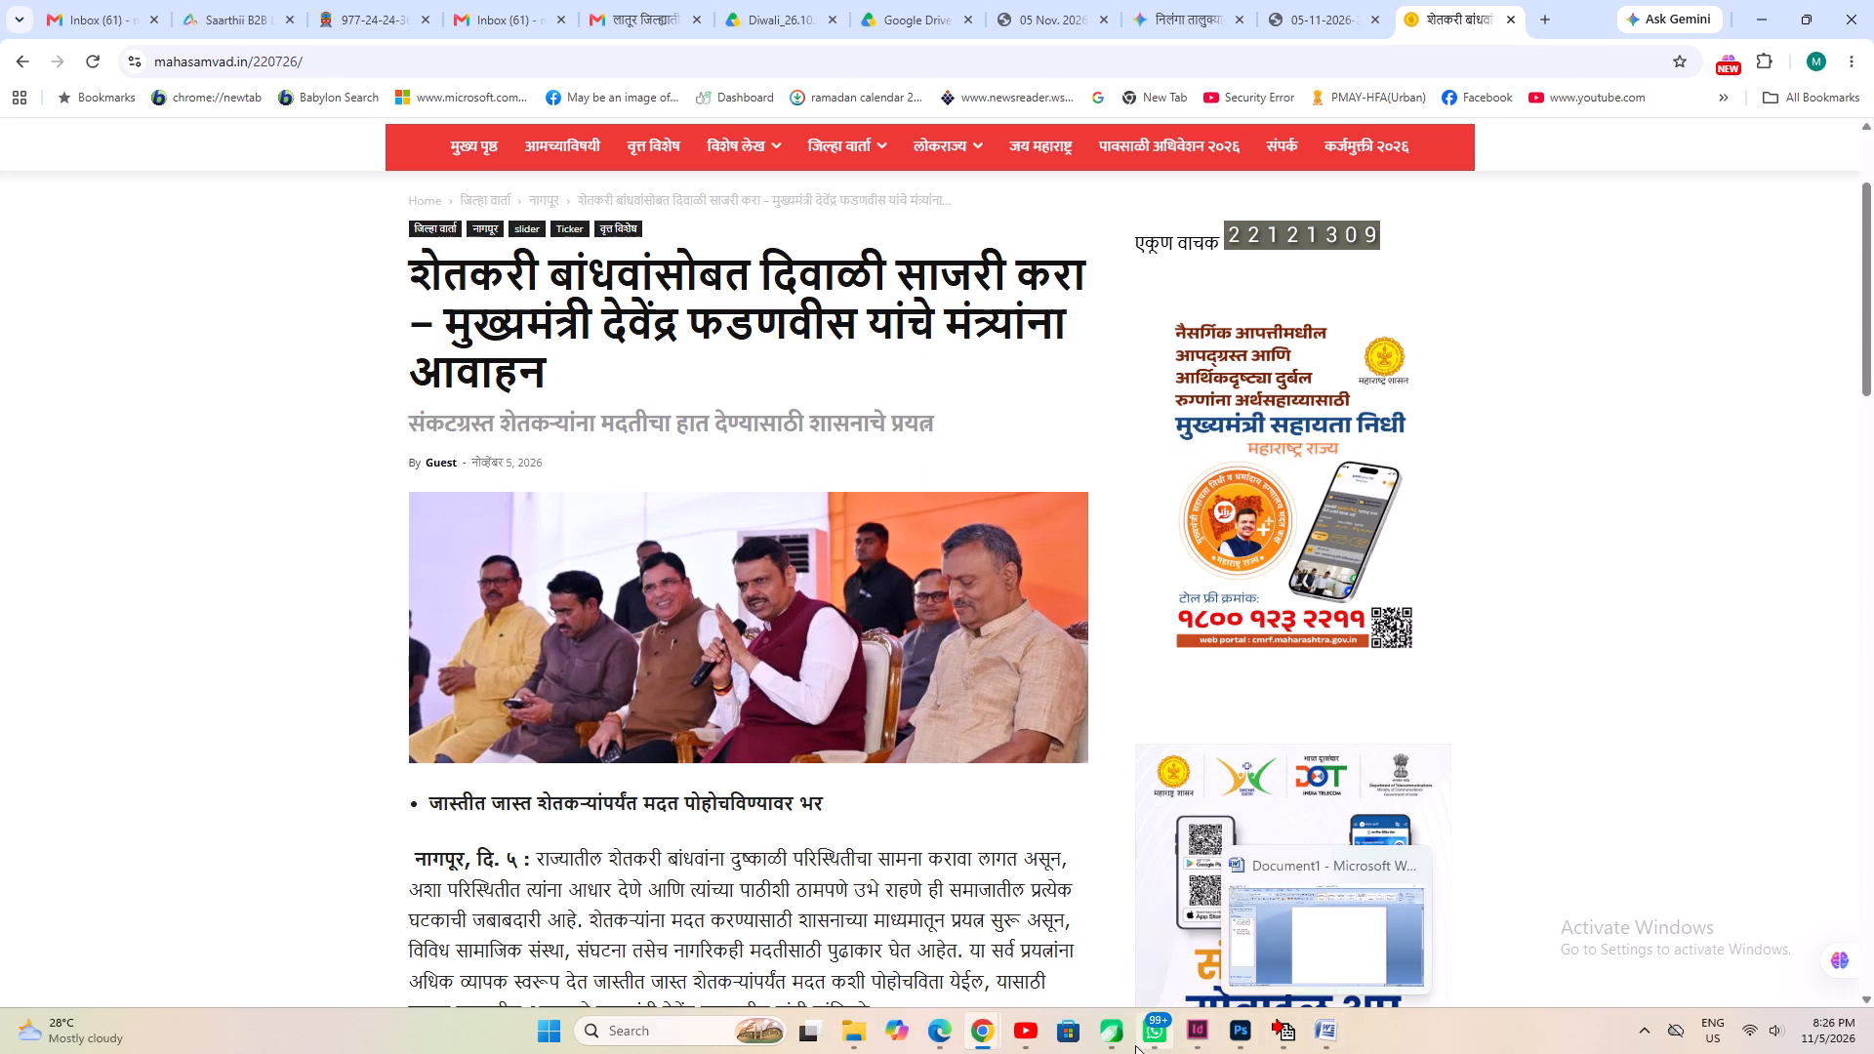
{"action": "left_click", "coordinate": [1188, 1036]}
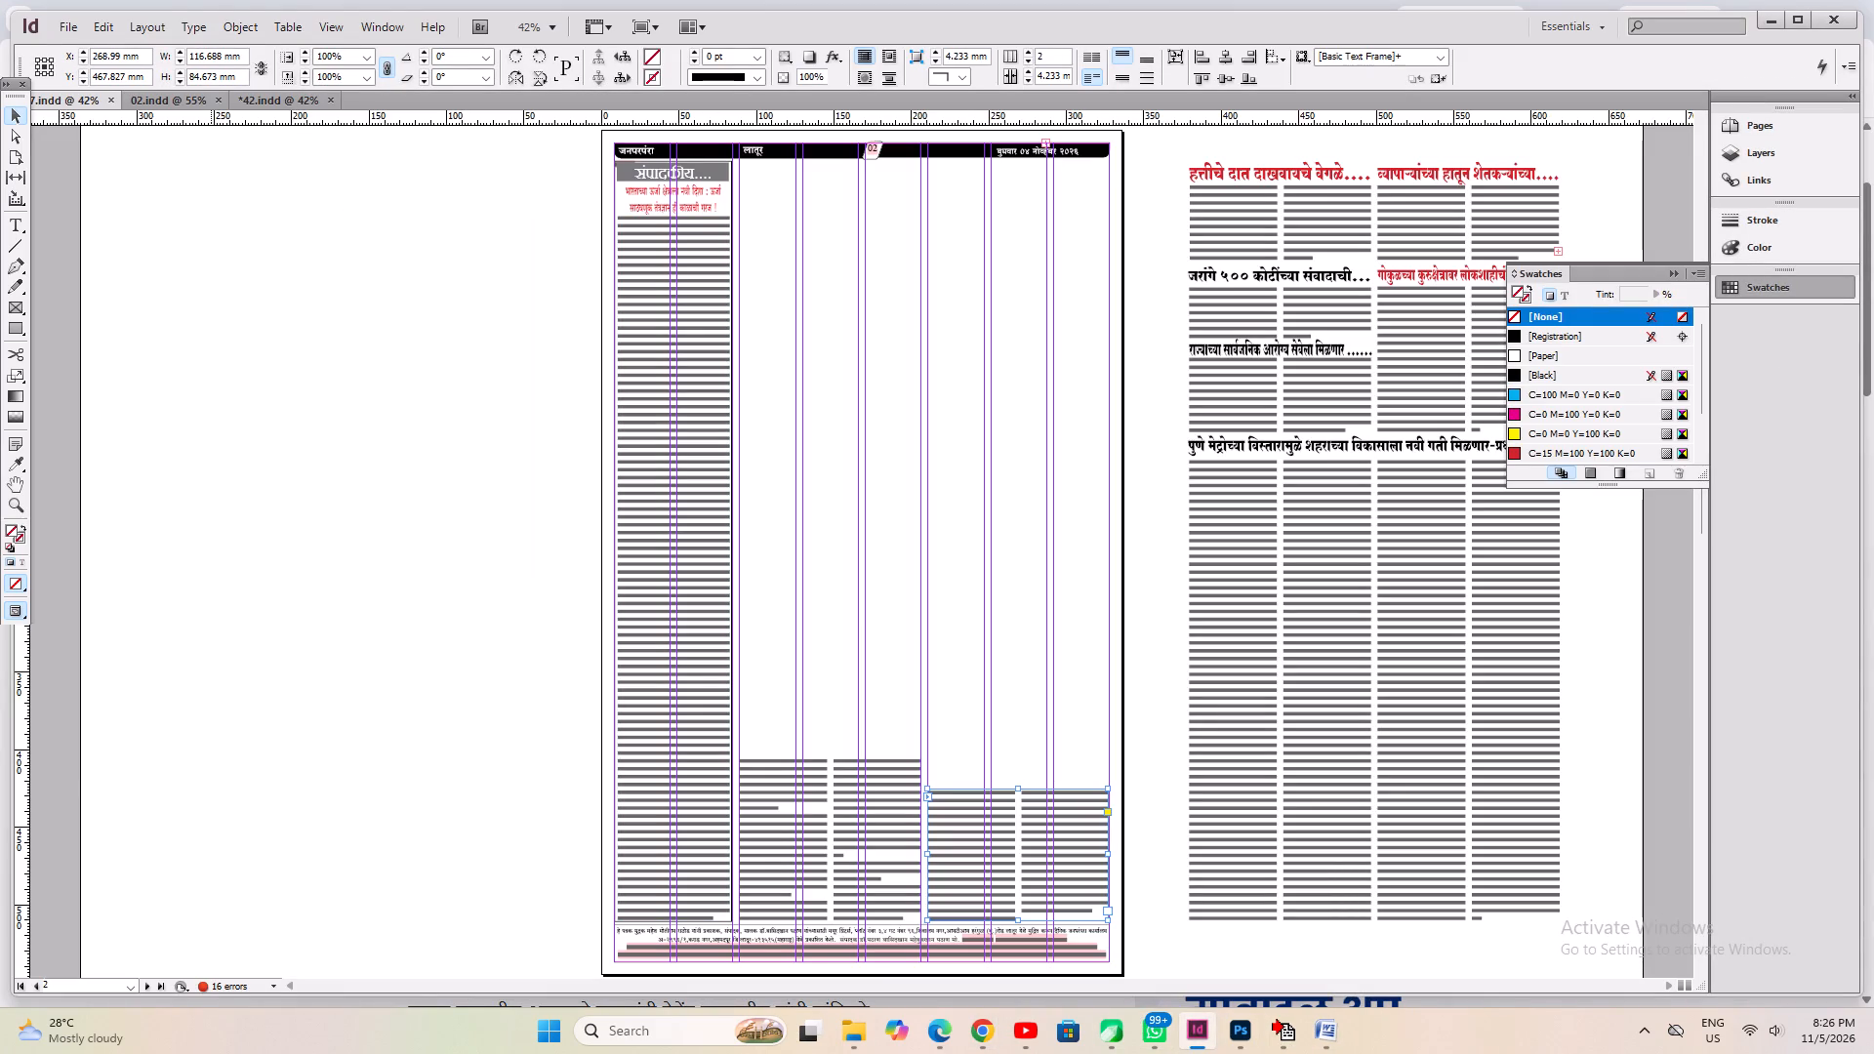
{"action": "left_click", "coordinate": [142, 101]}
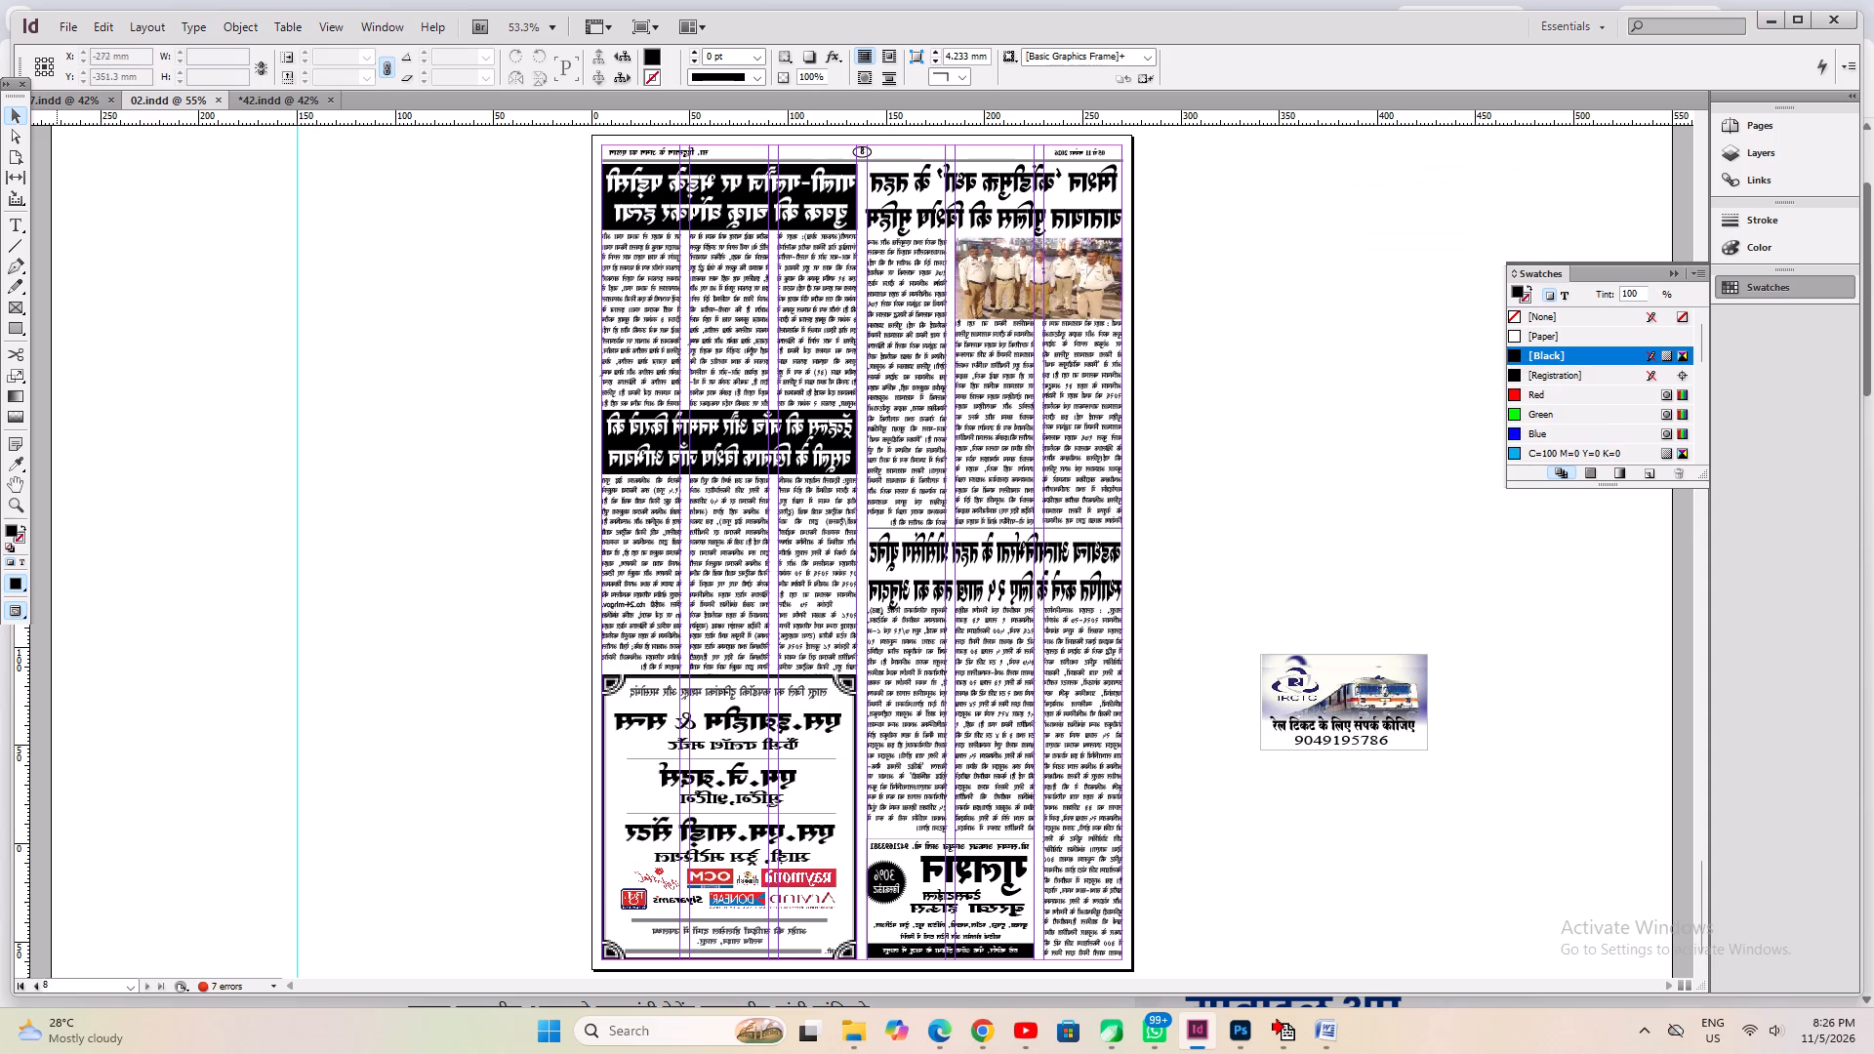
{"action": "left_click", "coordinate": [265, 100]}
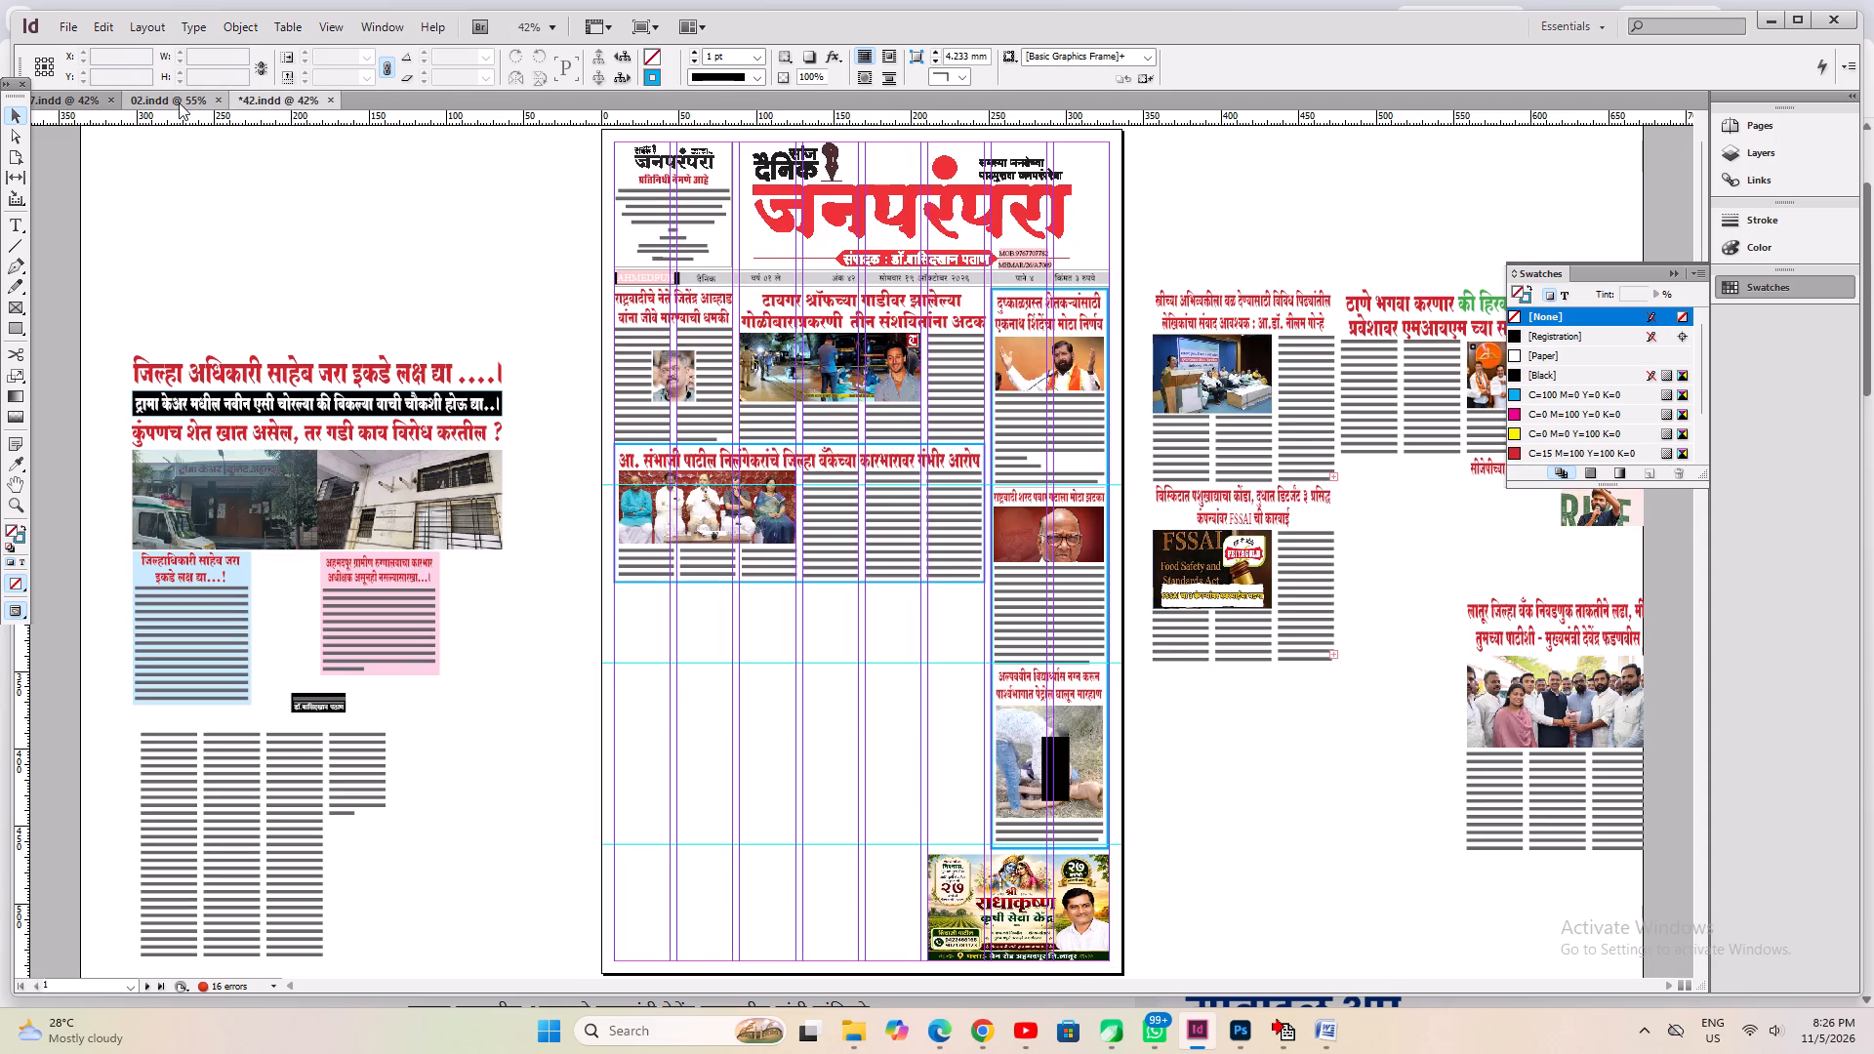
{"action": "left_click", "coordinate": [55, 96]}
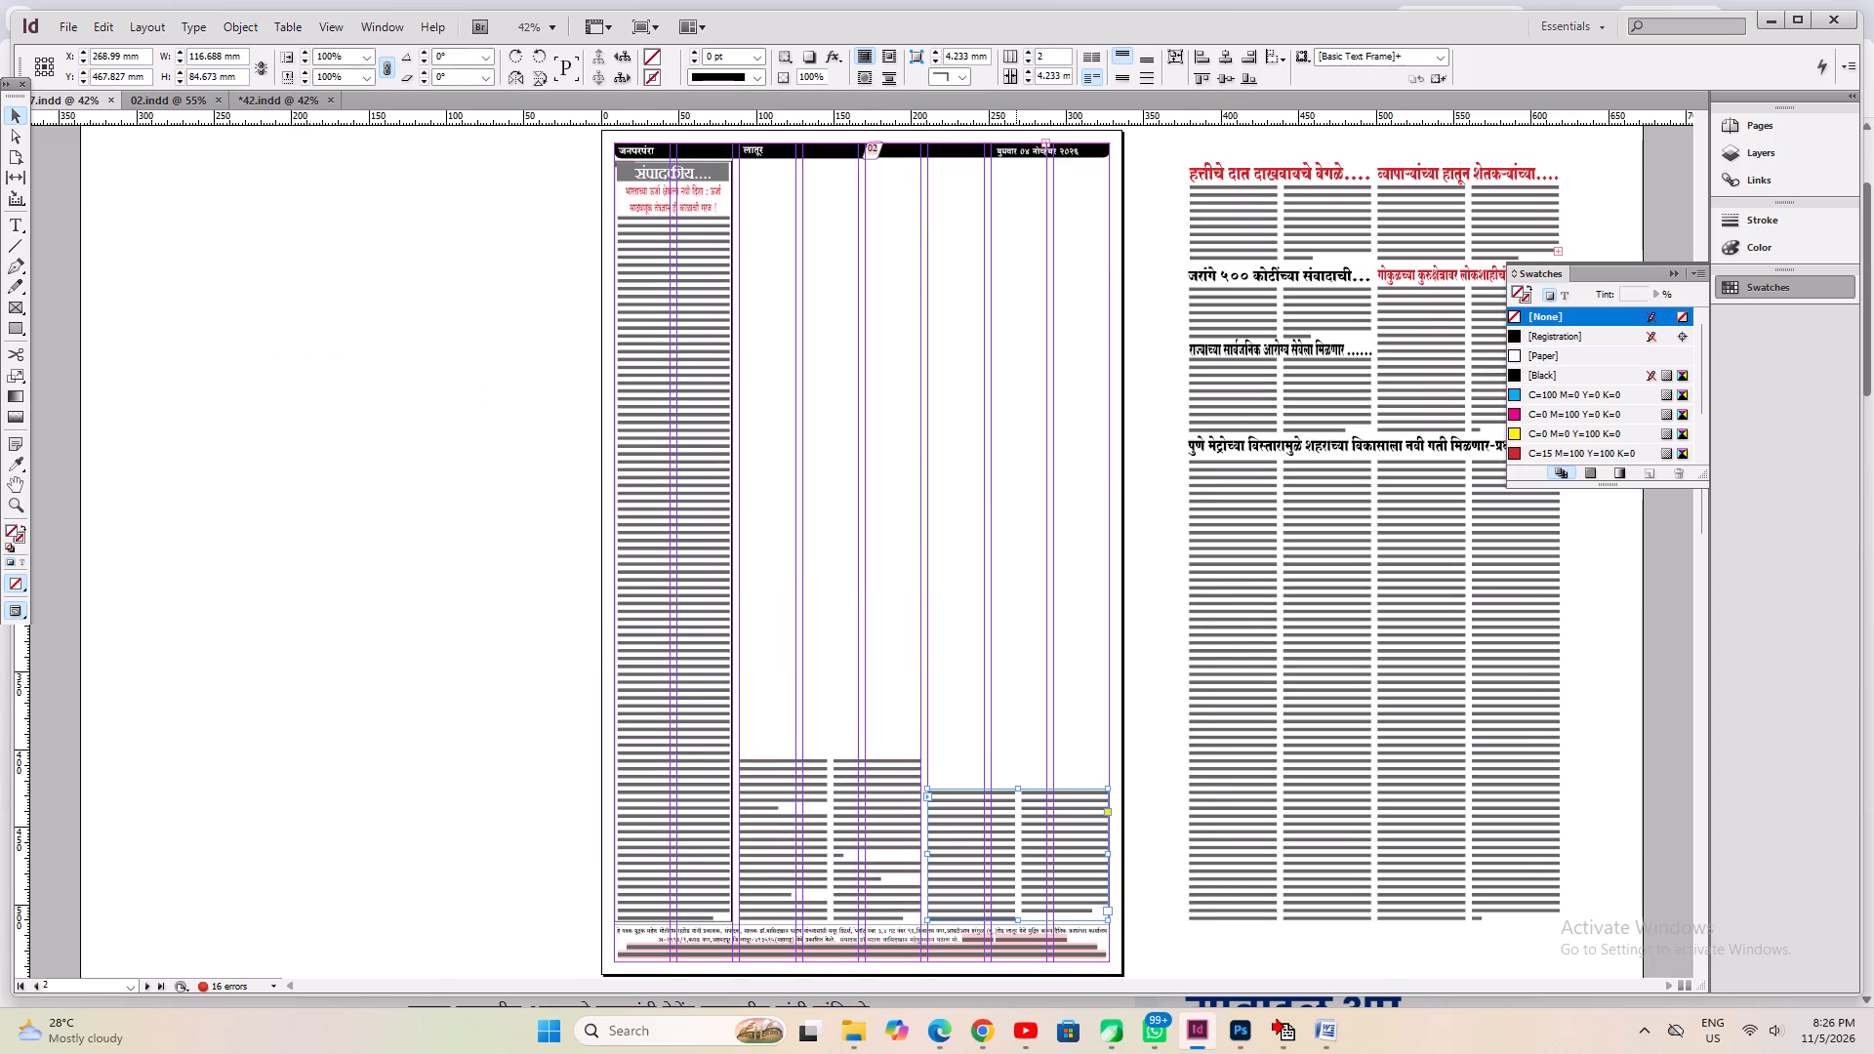
Flow the overset text of page 1's industries' social initiatives story into a new frame above page 2's Mahavitaran continuation and fit it to the text.
{"action": "scroll", "coordinate": [1010, 601], "scroll_direction": "up", "scroll_amount": 15}
{"action": "left_click", "coordinate": [860, 310]}
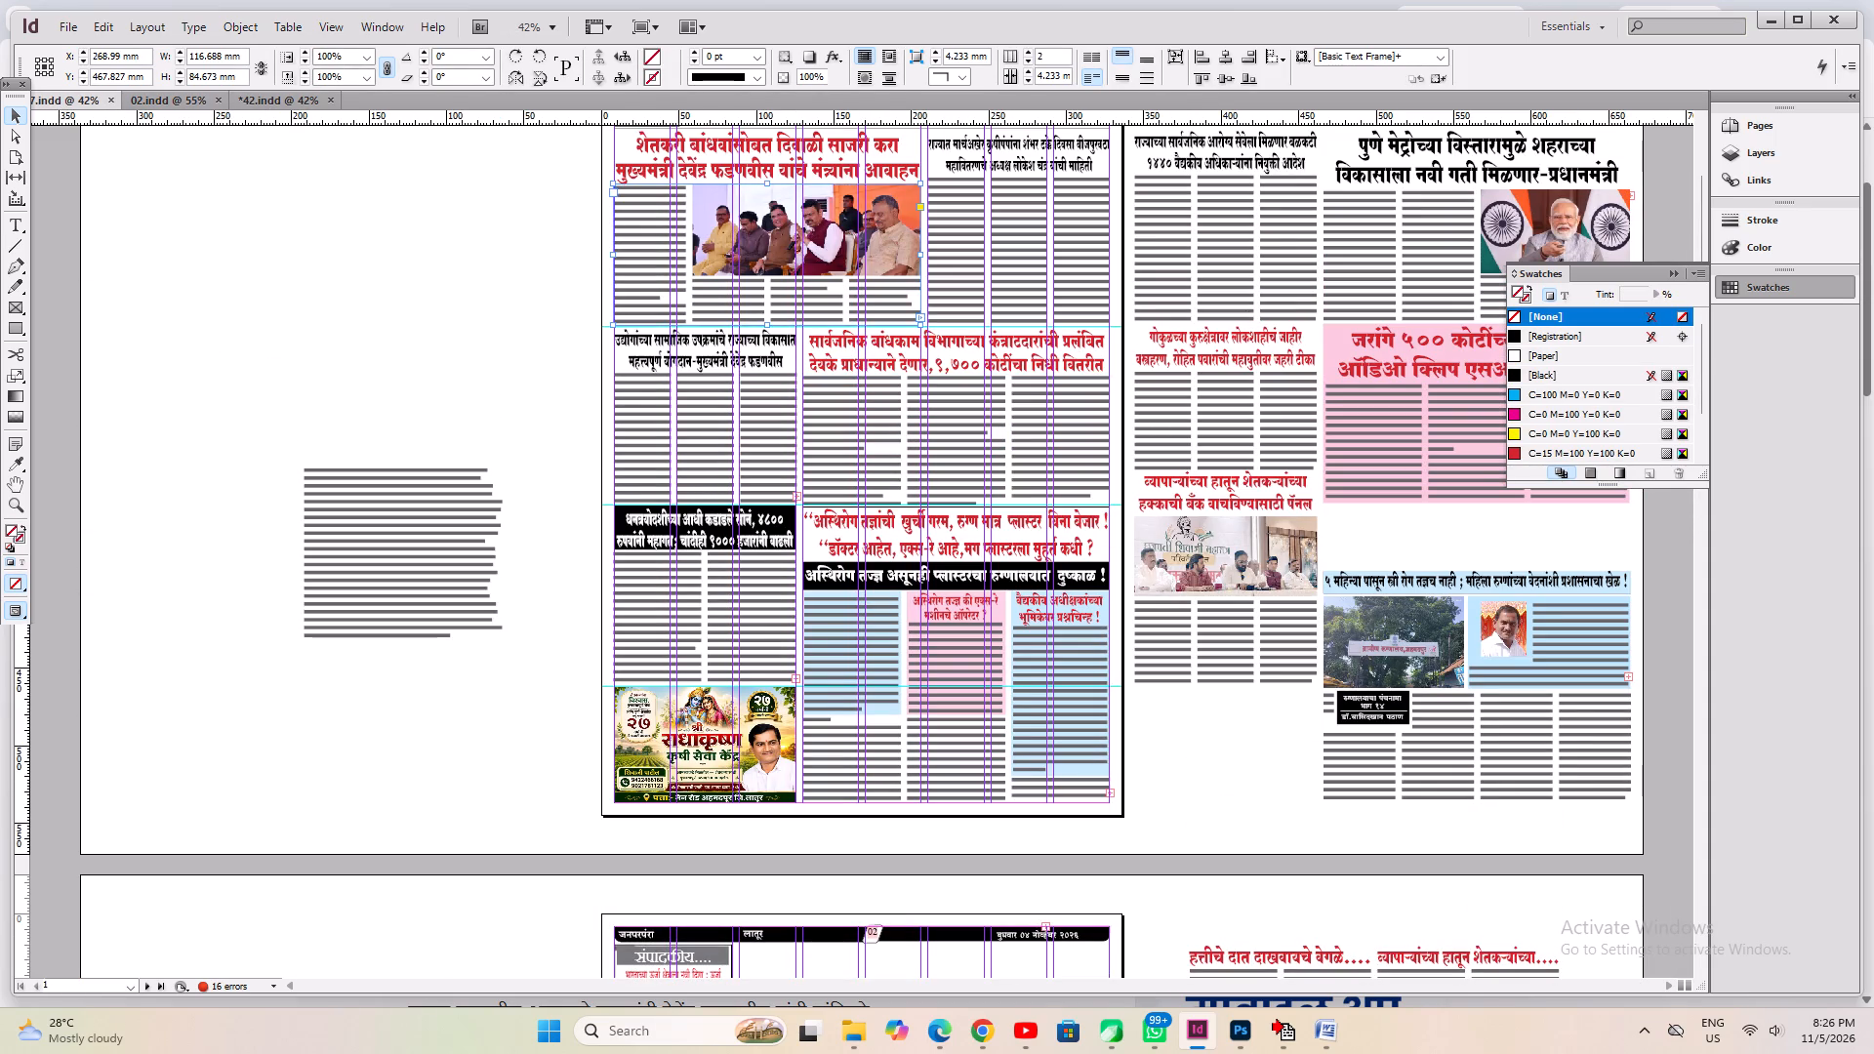
{"action": "left_click", "coordinate": [1009, 280]}
{"action": "left_click", "coordinate": [1003, 419]}
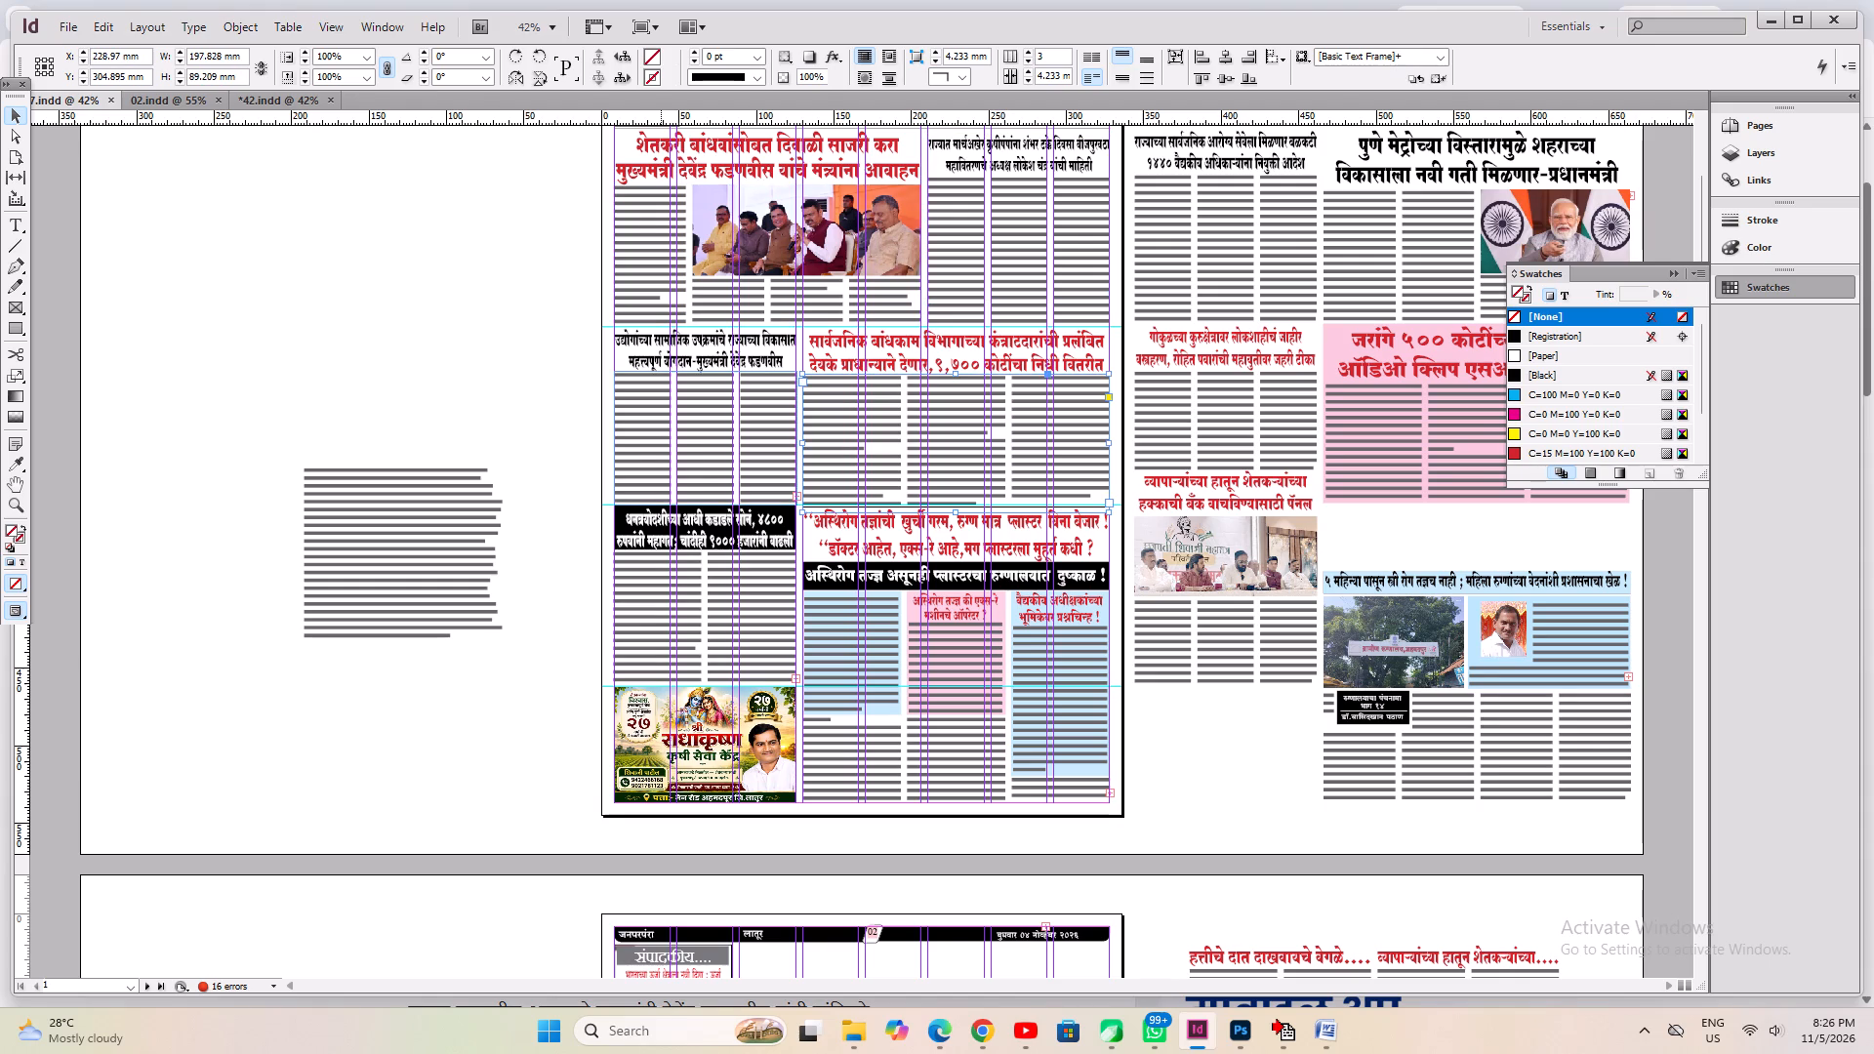
{"action": "left_click", "coordinate": [657, 432]}
{"action": "left_click", "coordinate": [796, 495]}
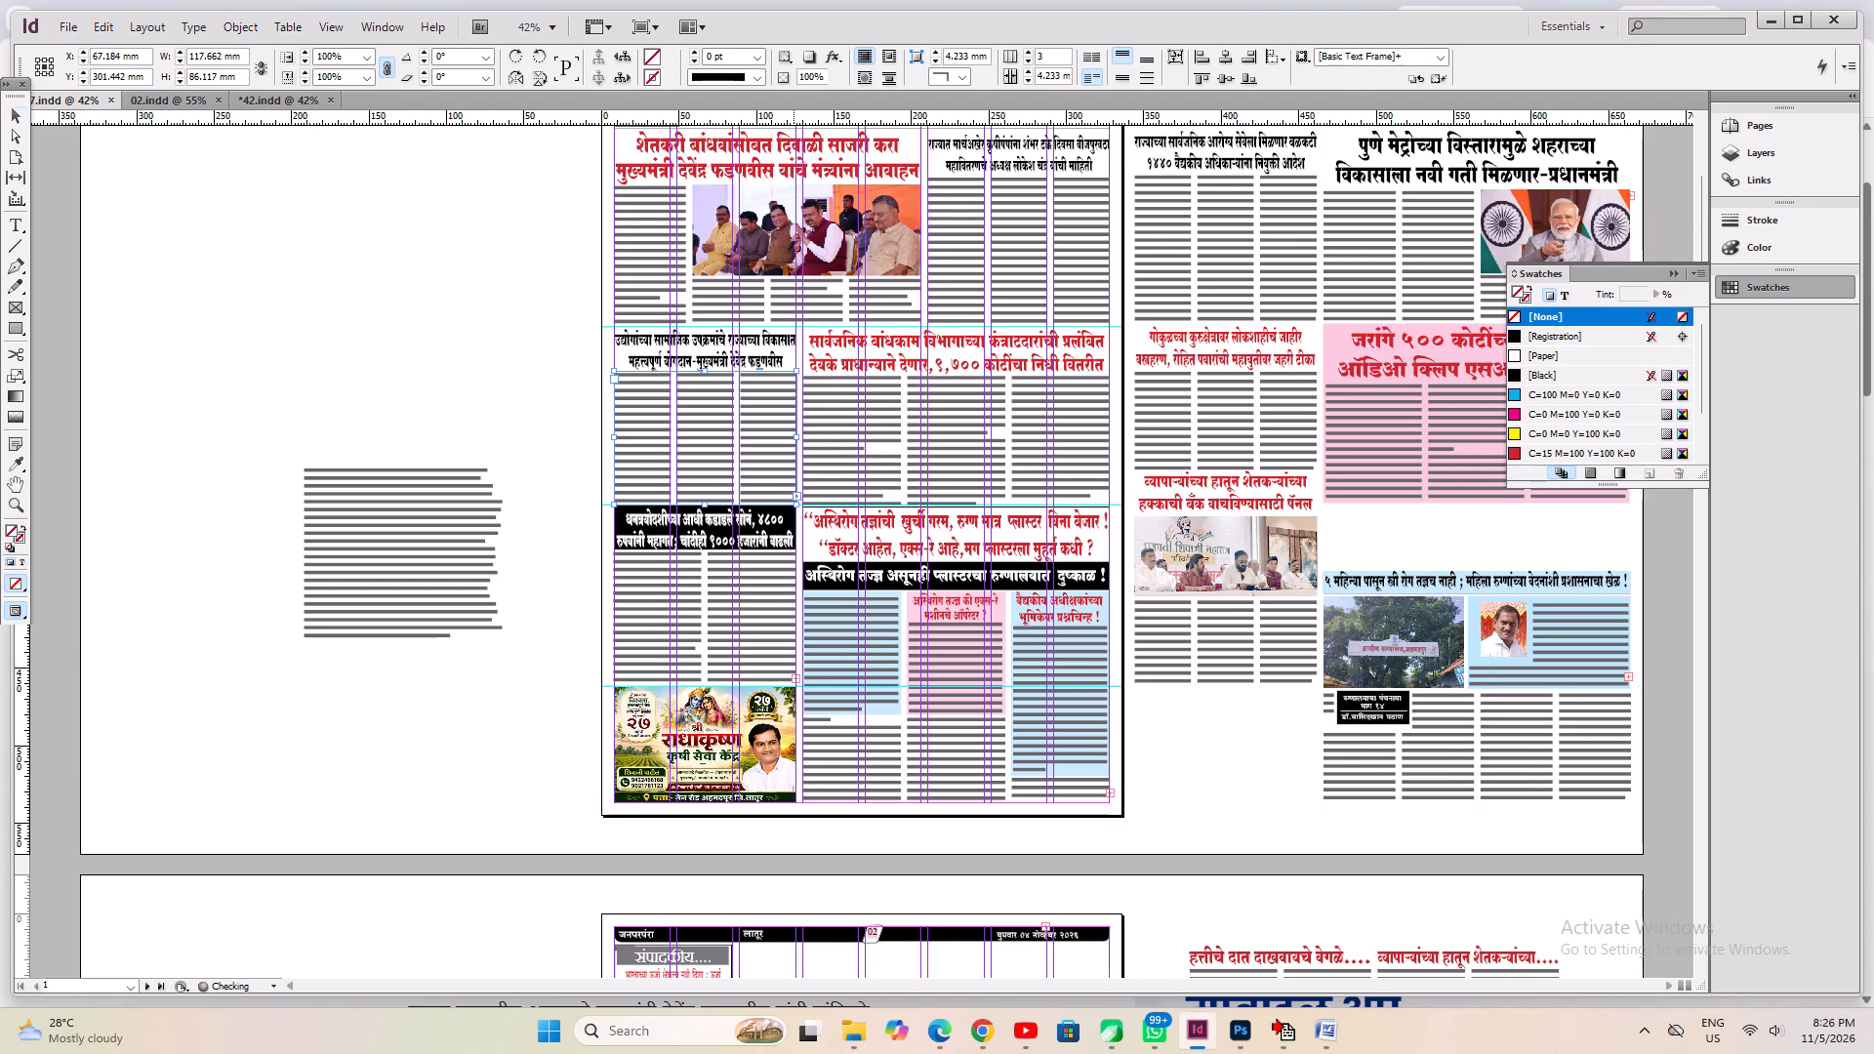
{"action": "scroll", "coordinate": [811, 617], "scroll_direction": "down", "scroll_amount": 16}
{"action": "left_click", "coordinate": [948, 345]}
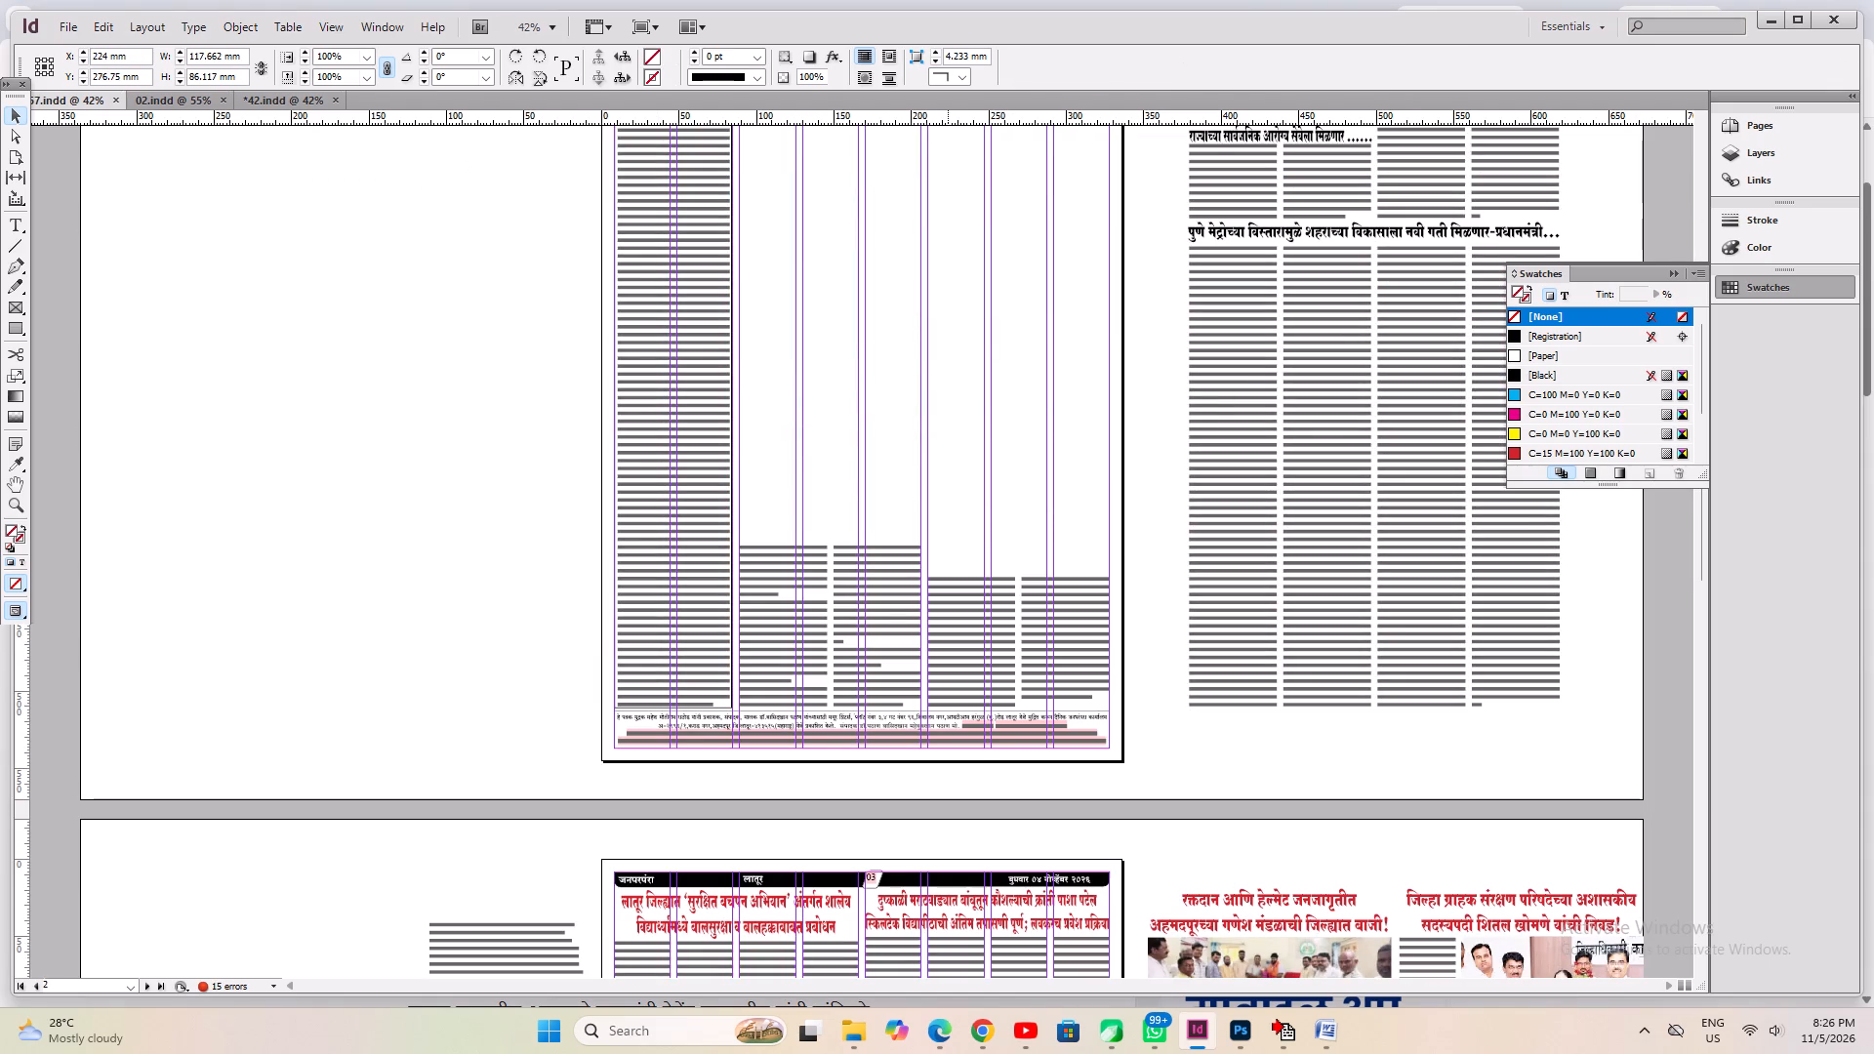
{"action": "key", "text": "ctrl+alt+c"}
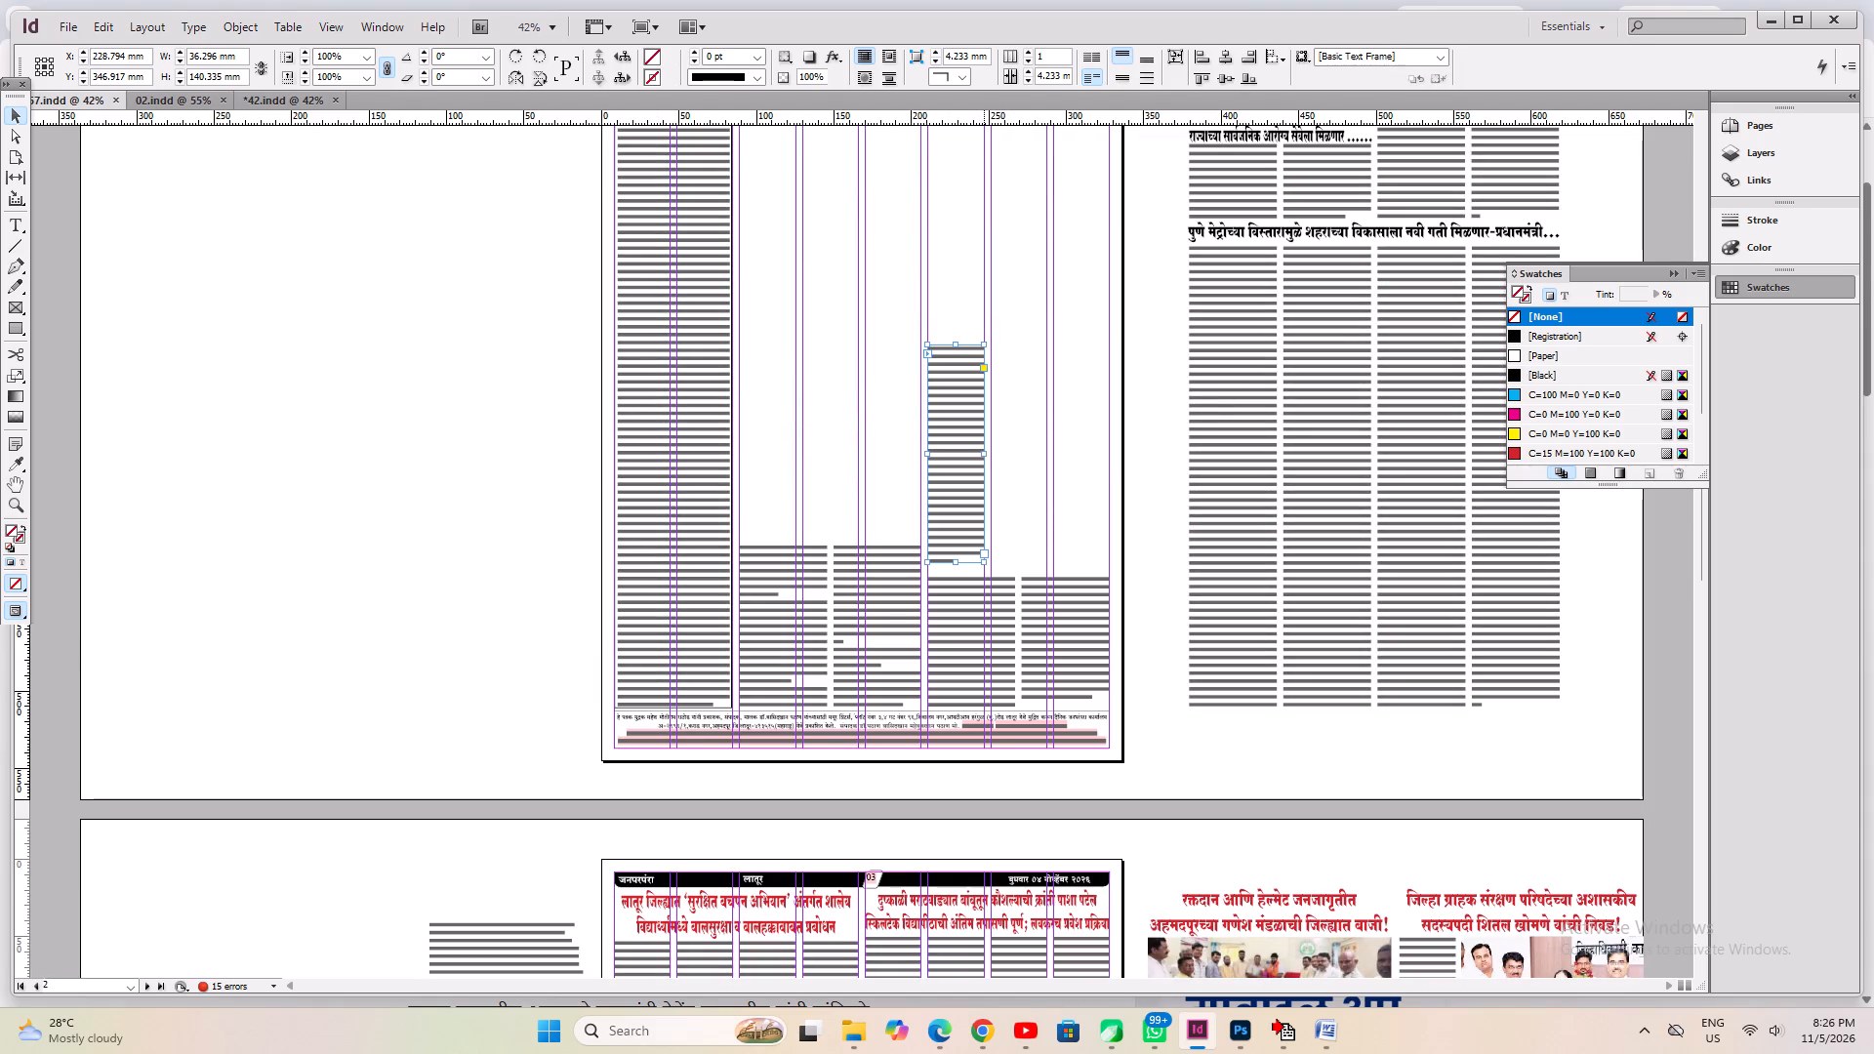
Widen the new continuation to about 117 mm, place it just above the Mahavitaran continuation, set two columns, fit it about 44 mm high, and save.
{"action": "left_click_drag", "start_coordinate": [984, 455], "coordinate": [1108, 550]}
{"action": "key", "text": "ctrl+alt+c"}
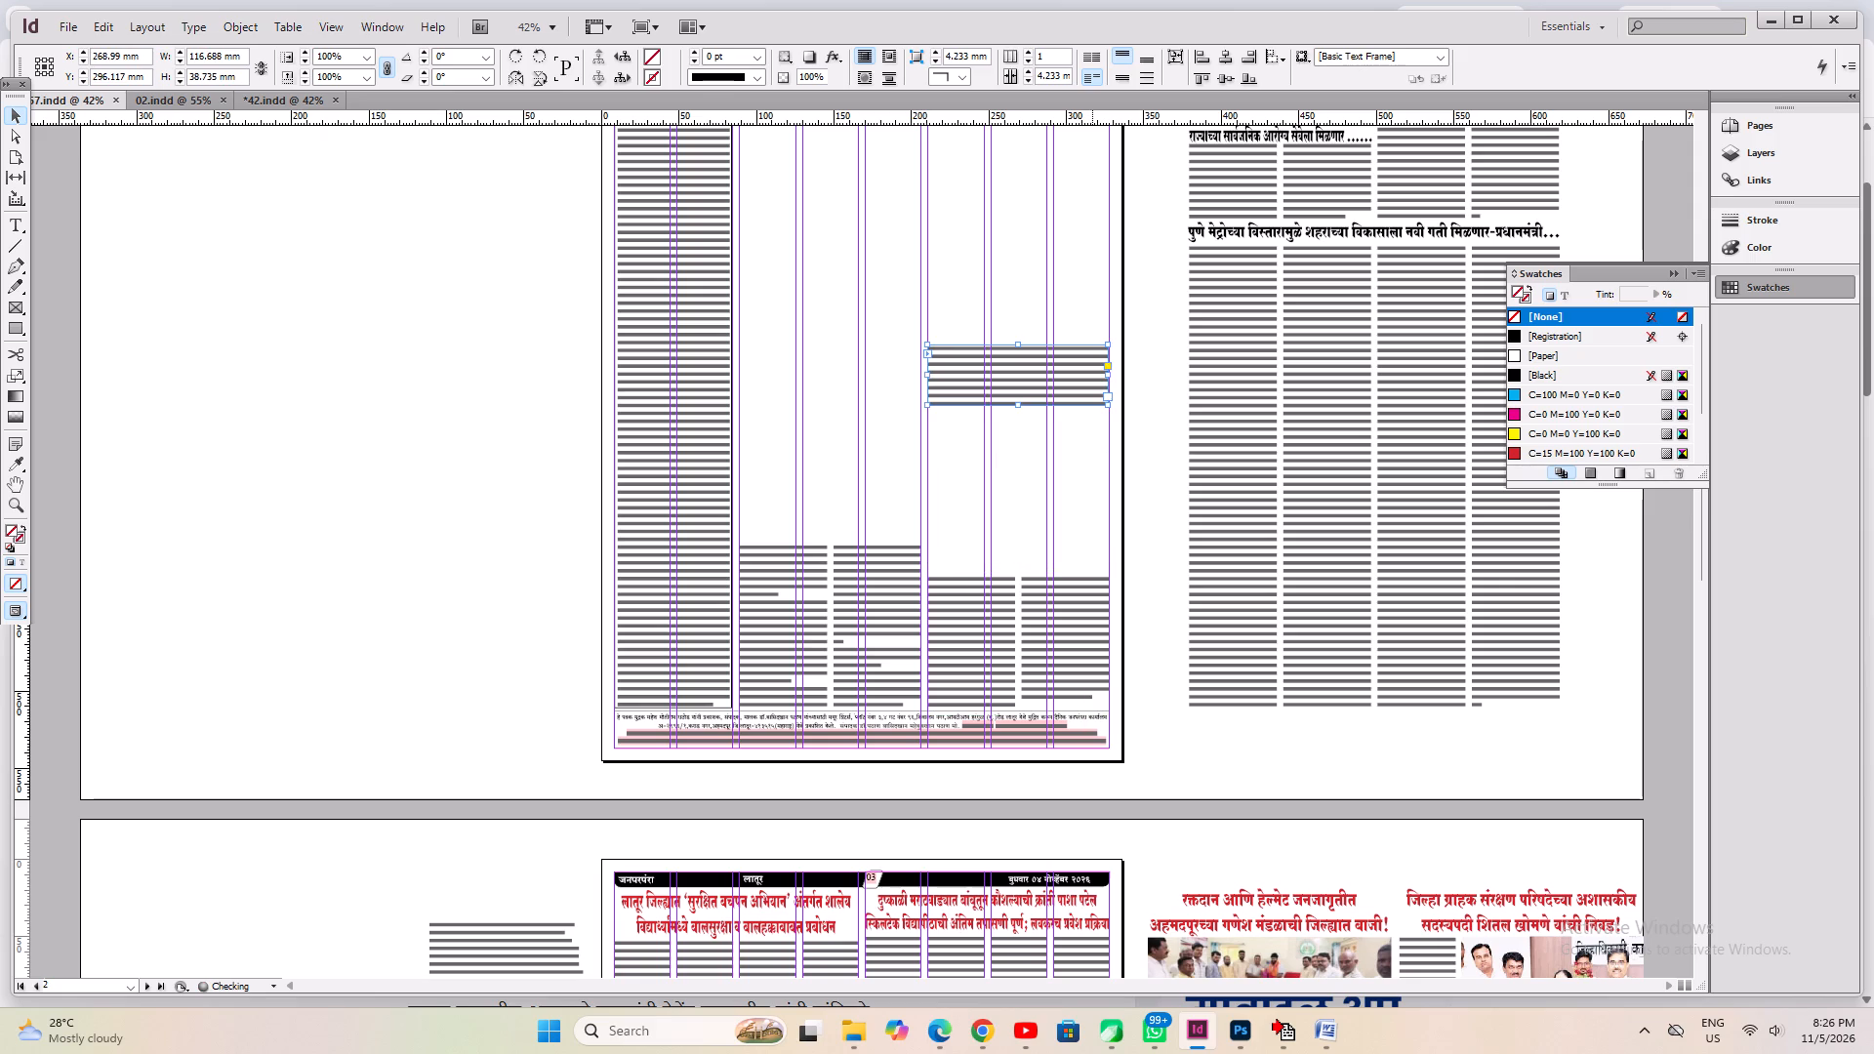
{"action": "left_click_drag", "start_coordinate": [1043, 359], "coordinate": [1040, 507], "text": "shift"}
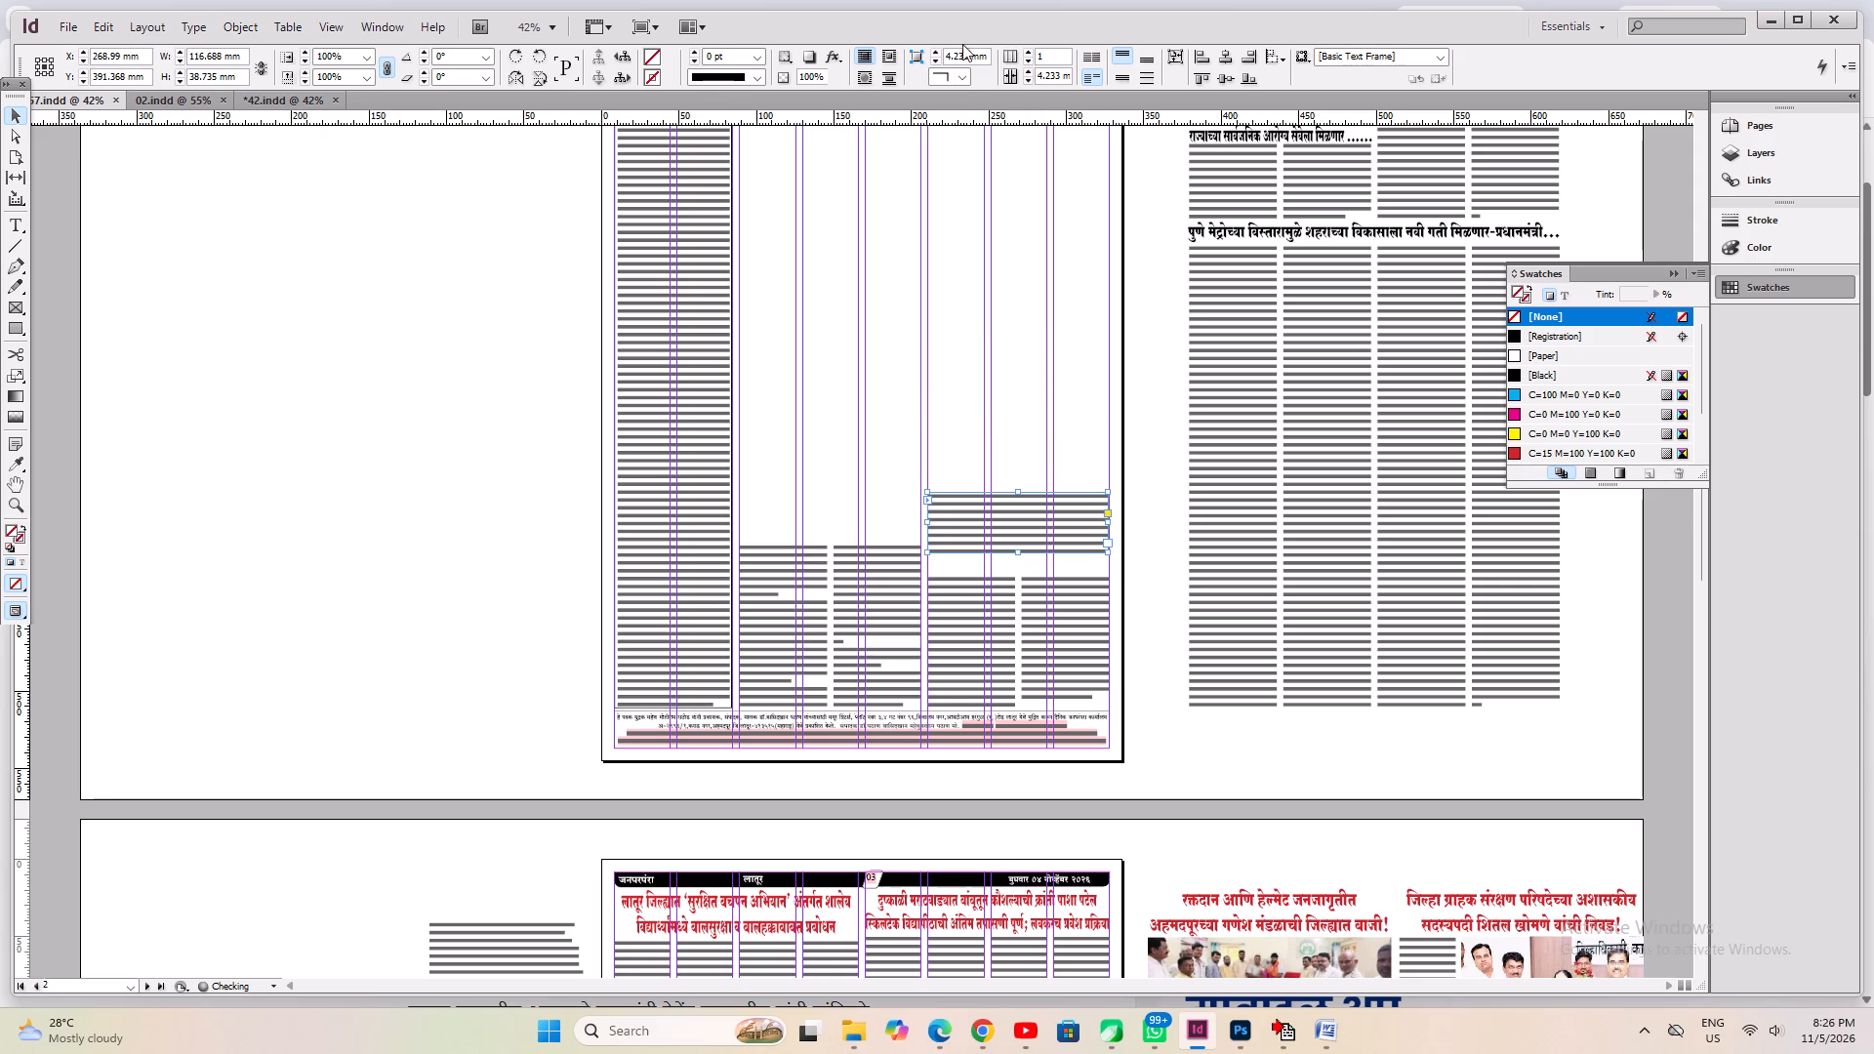
{"action": "left_click", "coordinate": [1026, 52]}
{"action": "key", "text": "ctrl+alt+c"}
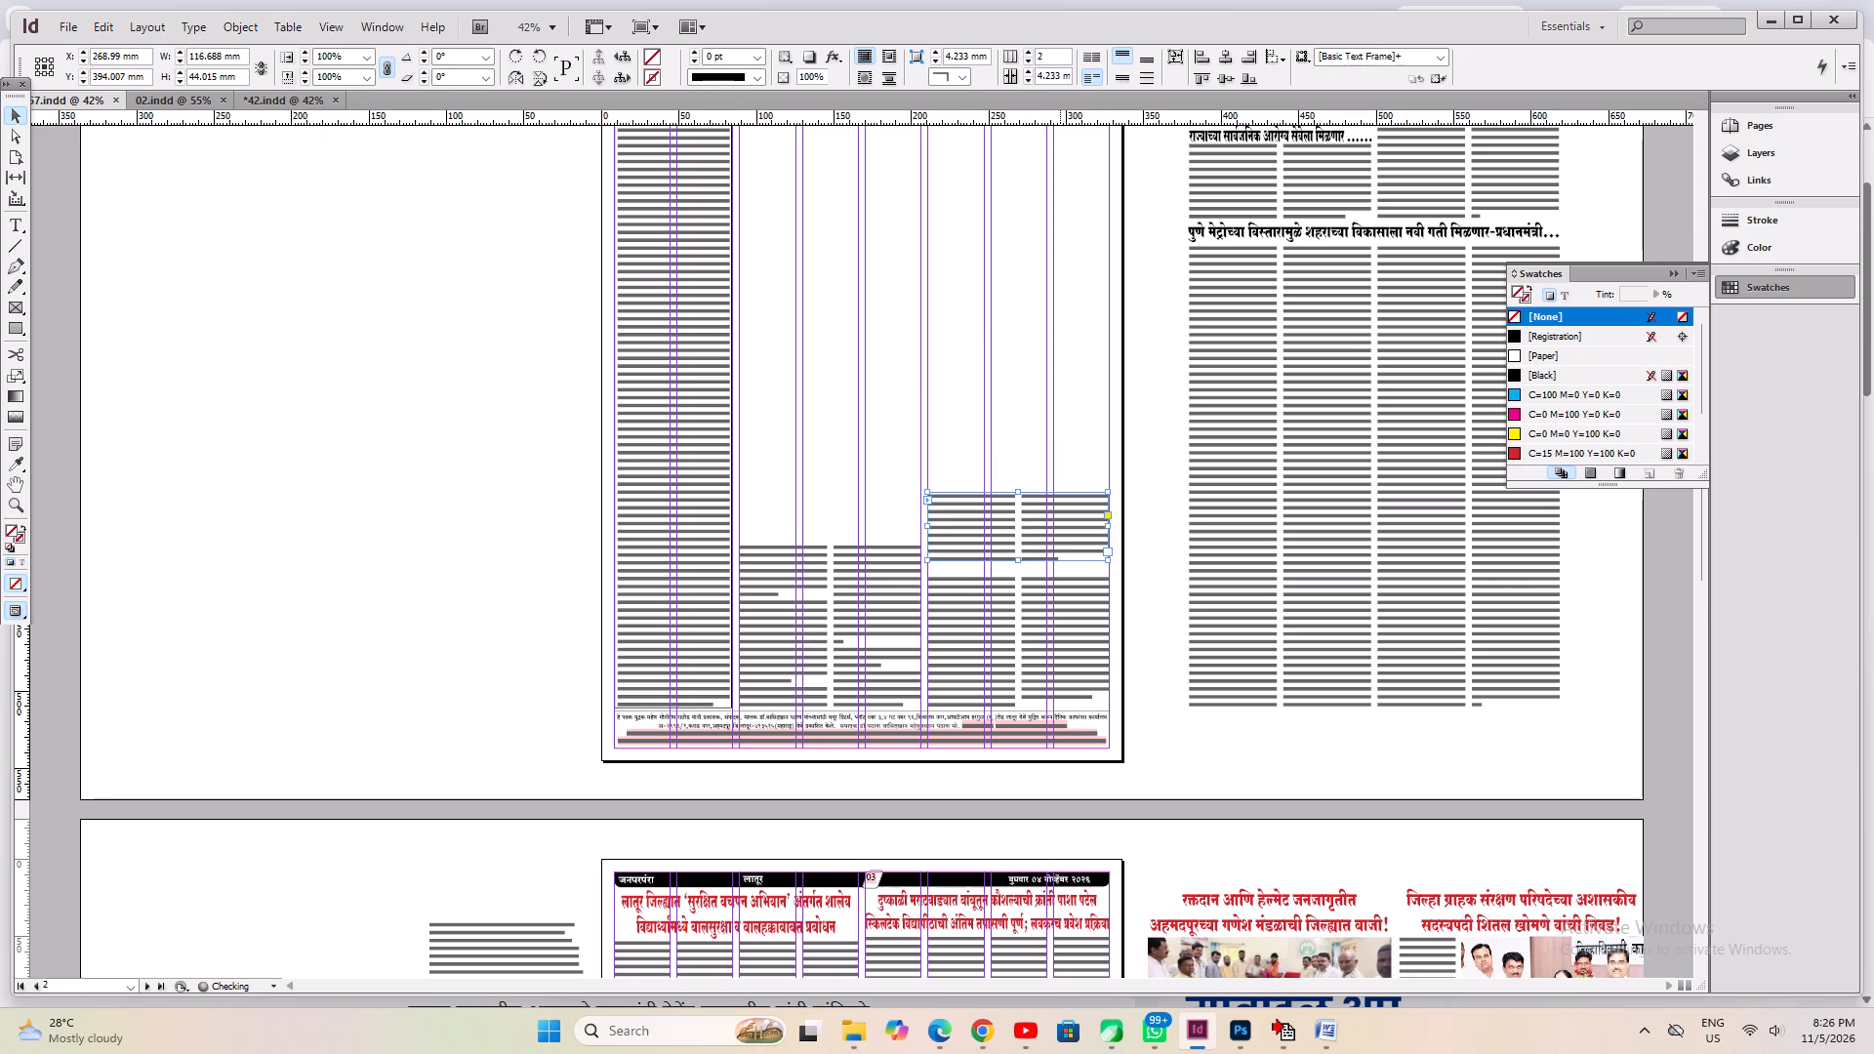
{"action": "key", "text": "shift+Up"}
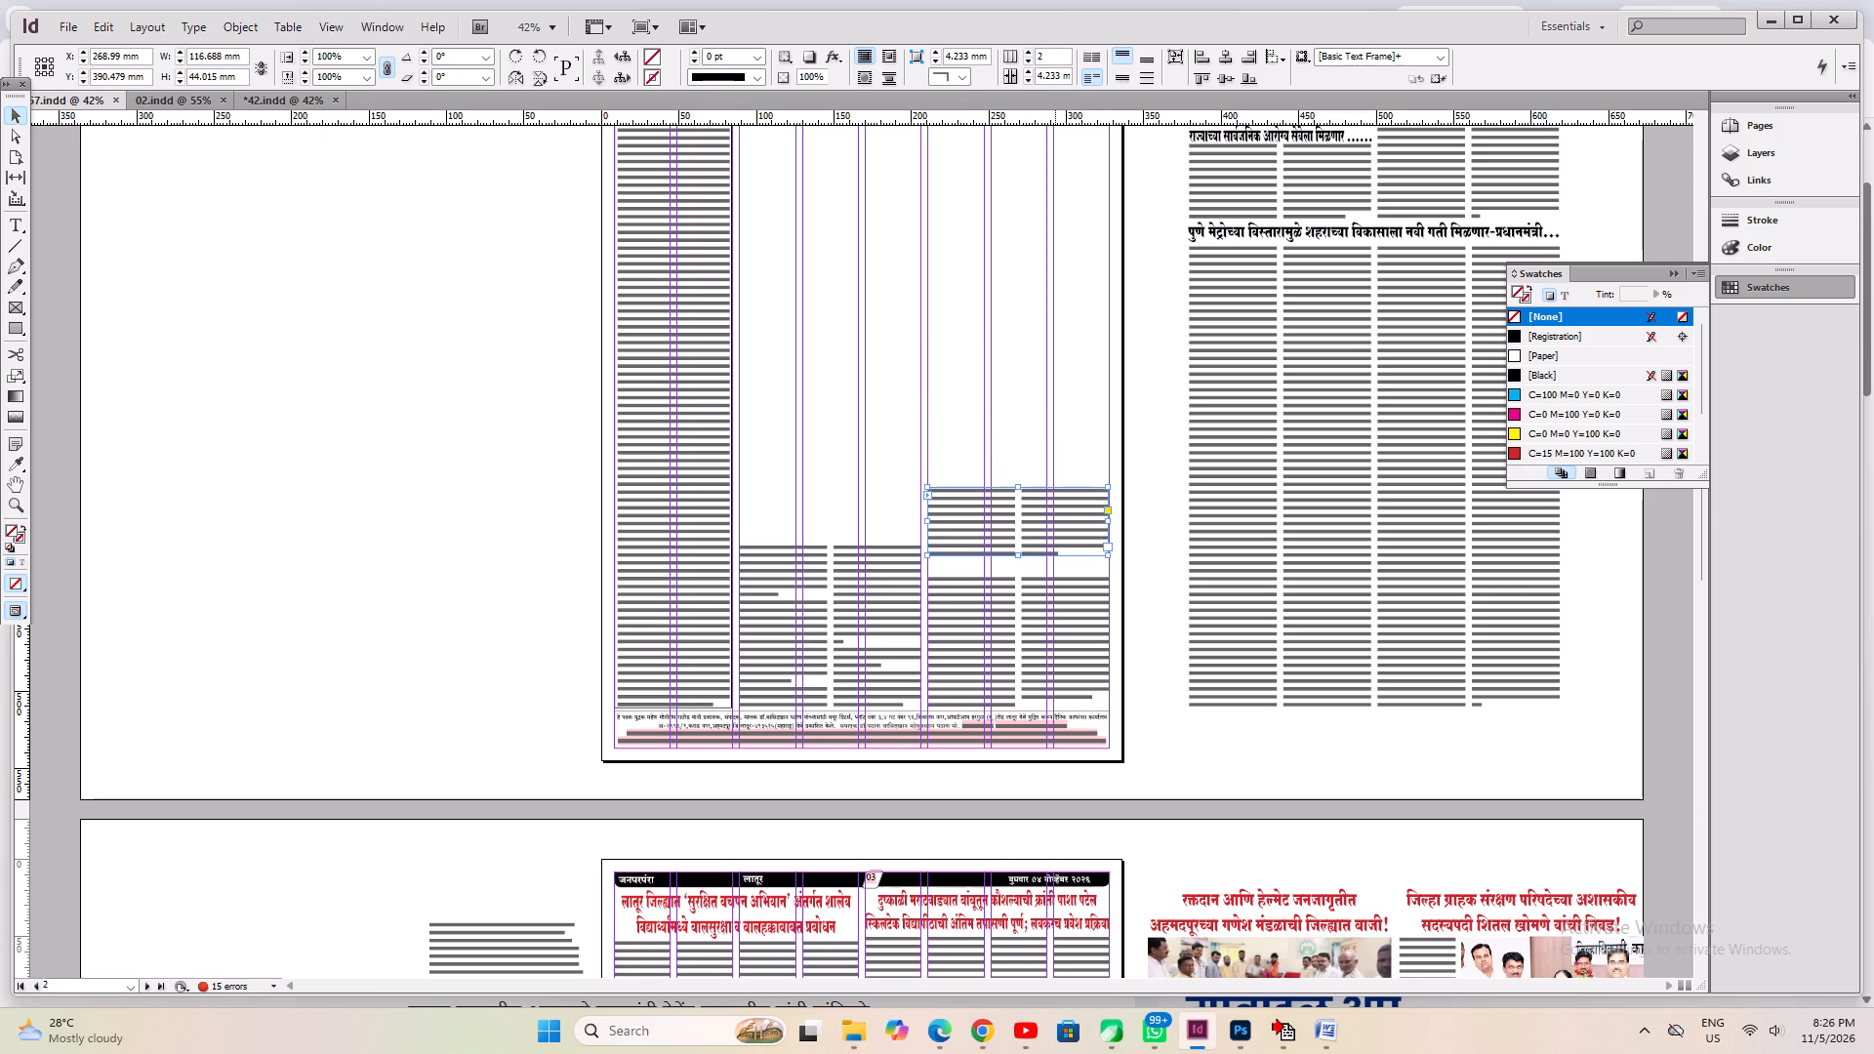
{"action": "key", "text": "ctrl+s"}
{"action": "left_click", "coordinate": [945, 350]}
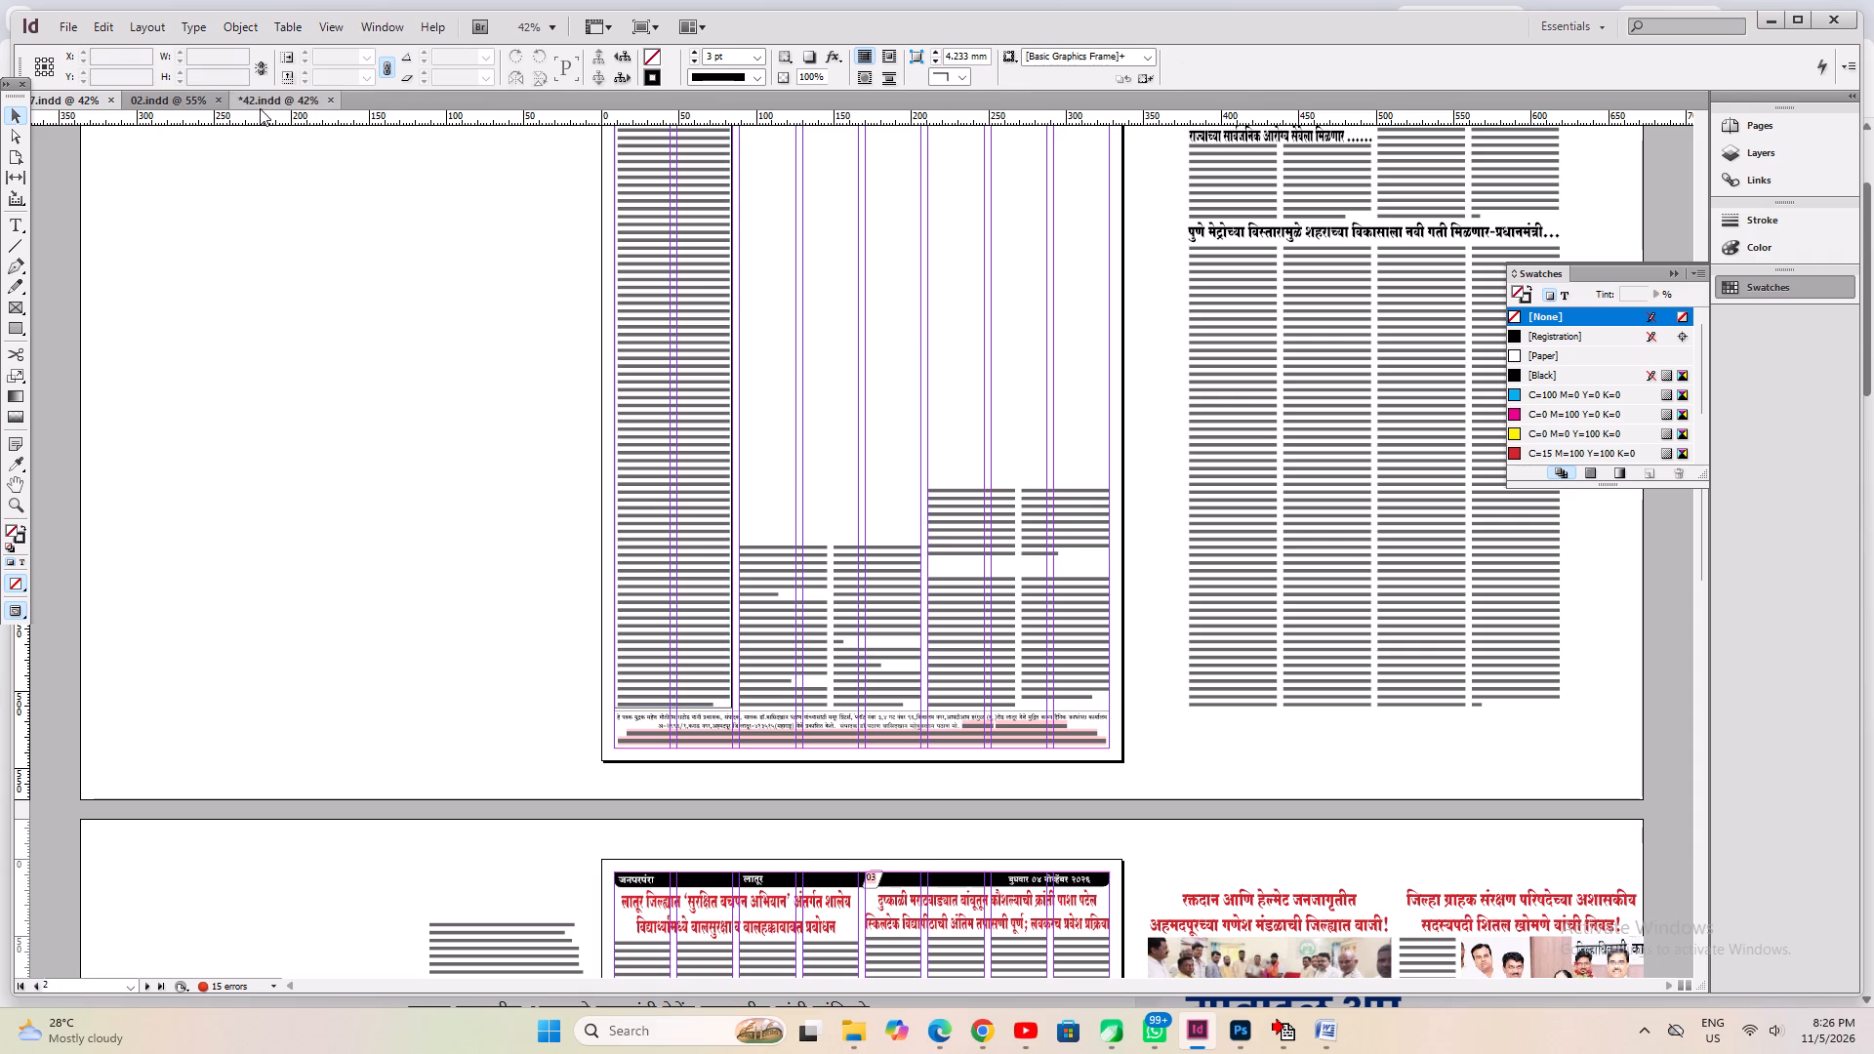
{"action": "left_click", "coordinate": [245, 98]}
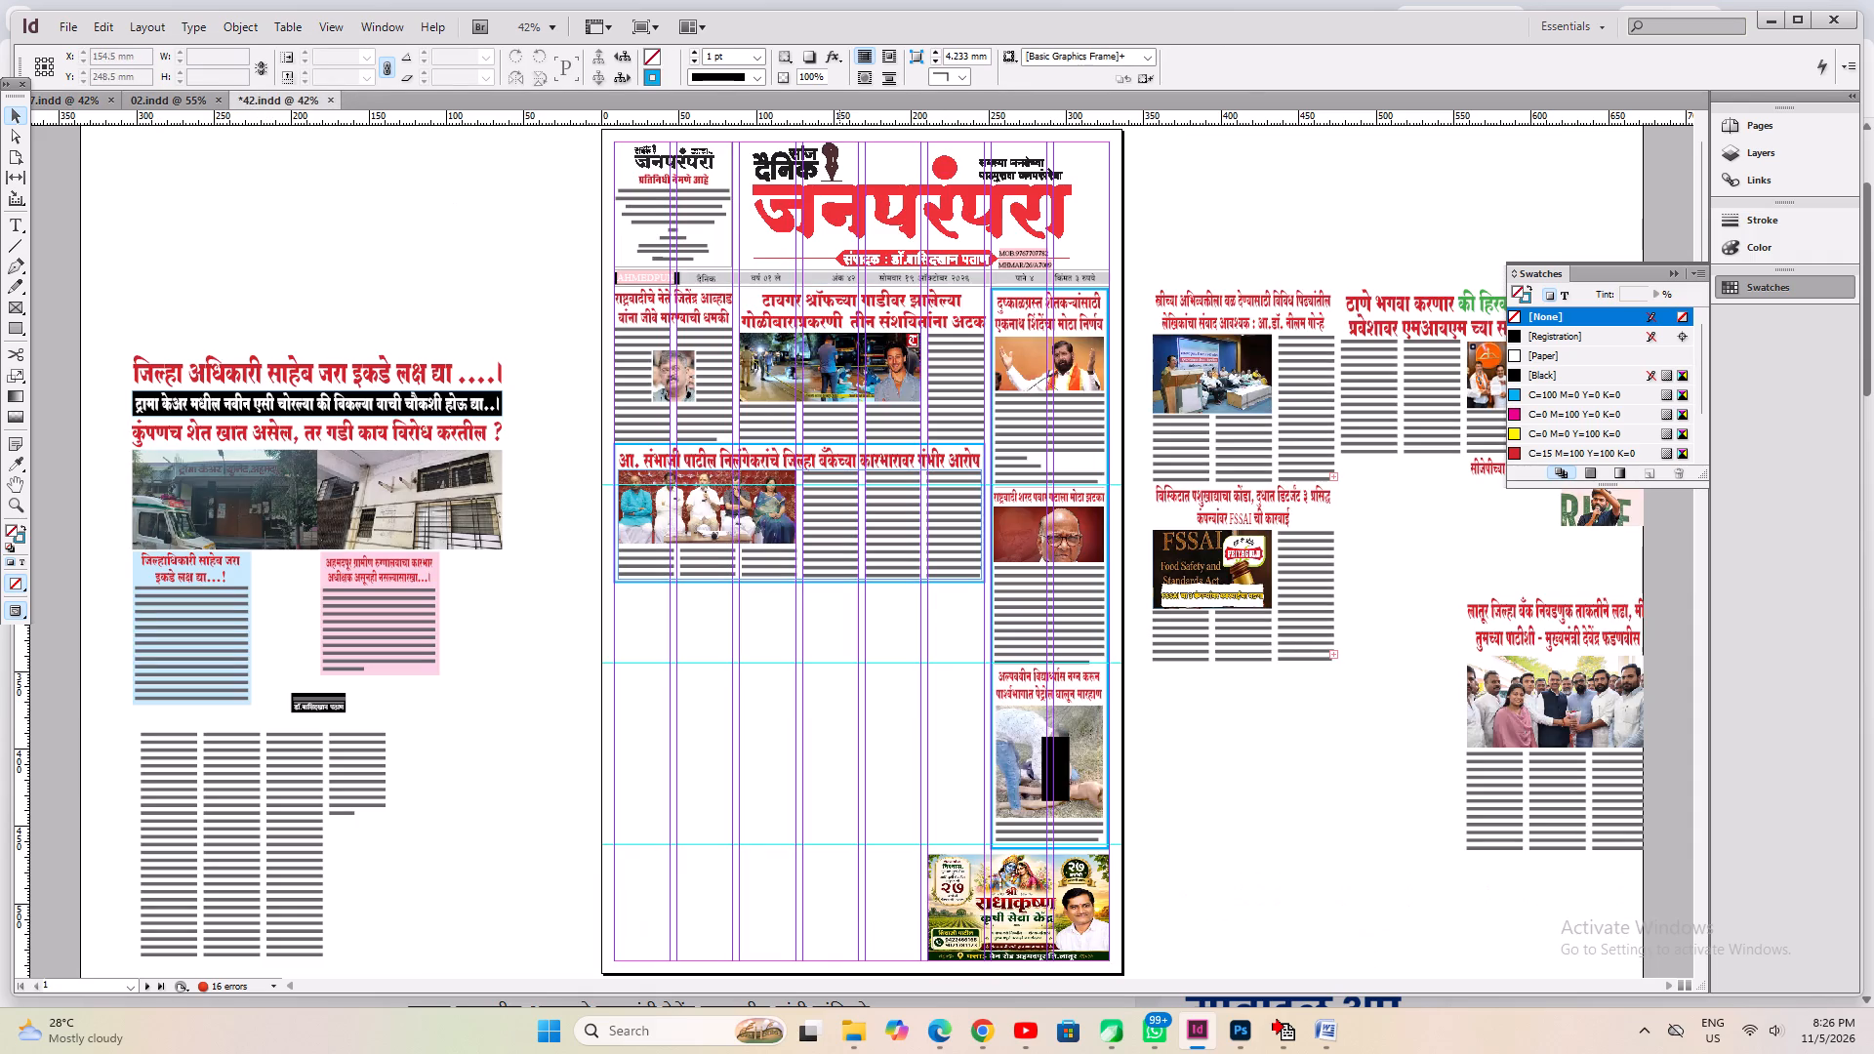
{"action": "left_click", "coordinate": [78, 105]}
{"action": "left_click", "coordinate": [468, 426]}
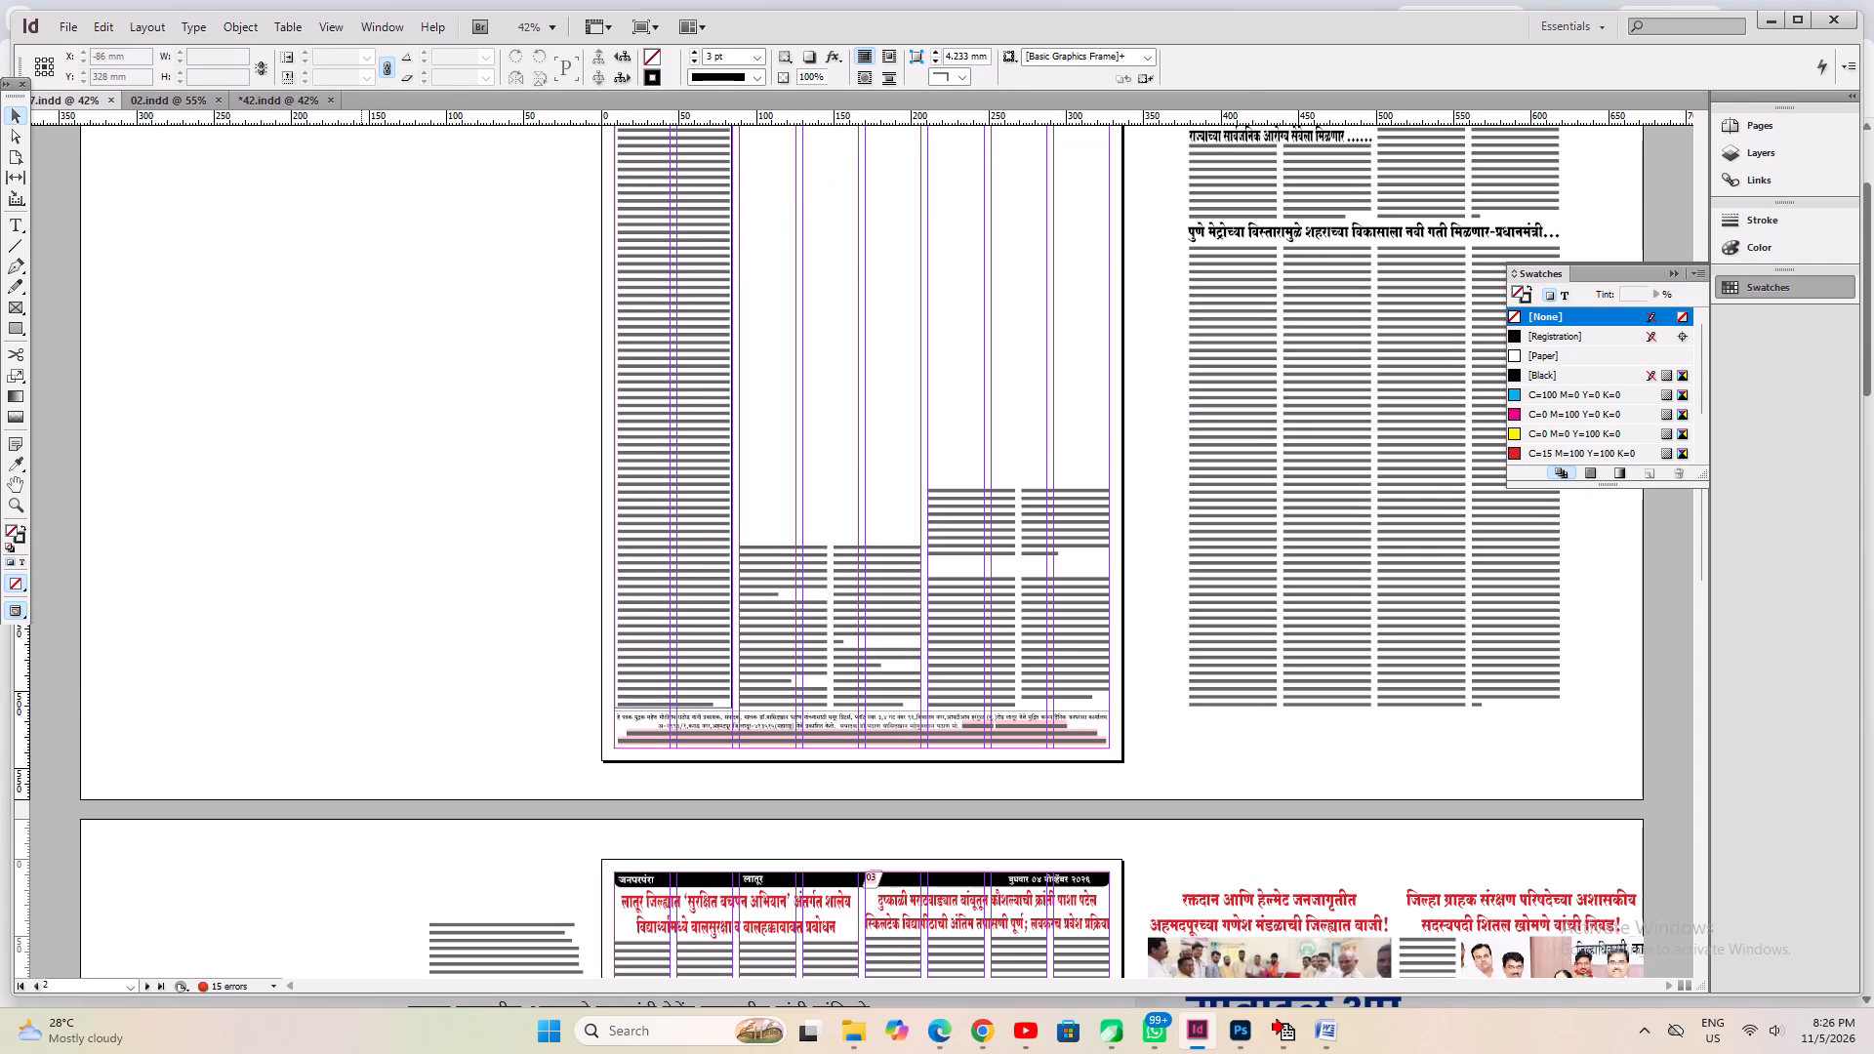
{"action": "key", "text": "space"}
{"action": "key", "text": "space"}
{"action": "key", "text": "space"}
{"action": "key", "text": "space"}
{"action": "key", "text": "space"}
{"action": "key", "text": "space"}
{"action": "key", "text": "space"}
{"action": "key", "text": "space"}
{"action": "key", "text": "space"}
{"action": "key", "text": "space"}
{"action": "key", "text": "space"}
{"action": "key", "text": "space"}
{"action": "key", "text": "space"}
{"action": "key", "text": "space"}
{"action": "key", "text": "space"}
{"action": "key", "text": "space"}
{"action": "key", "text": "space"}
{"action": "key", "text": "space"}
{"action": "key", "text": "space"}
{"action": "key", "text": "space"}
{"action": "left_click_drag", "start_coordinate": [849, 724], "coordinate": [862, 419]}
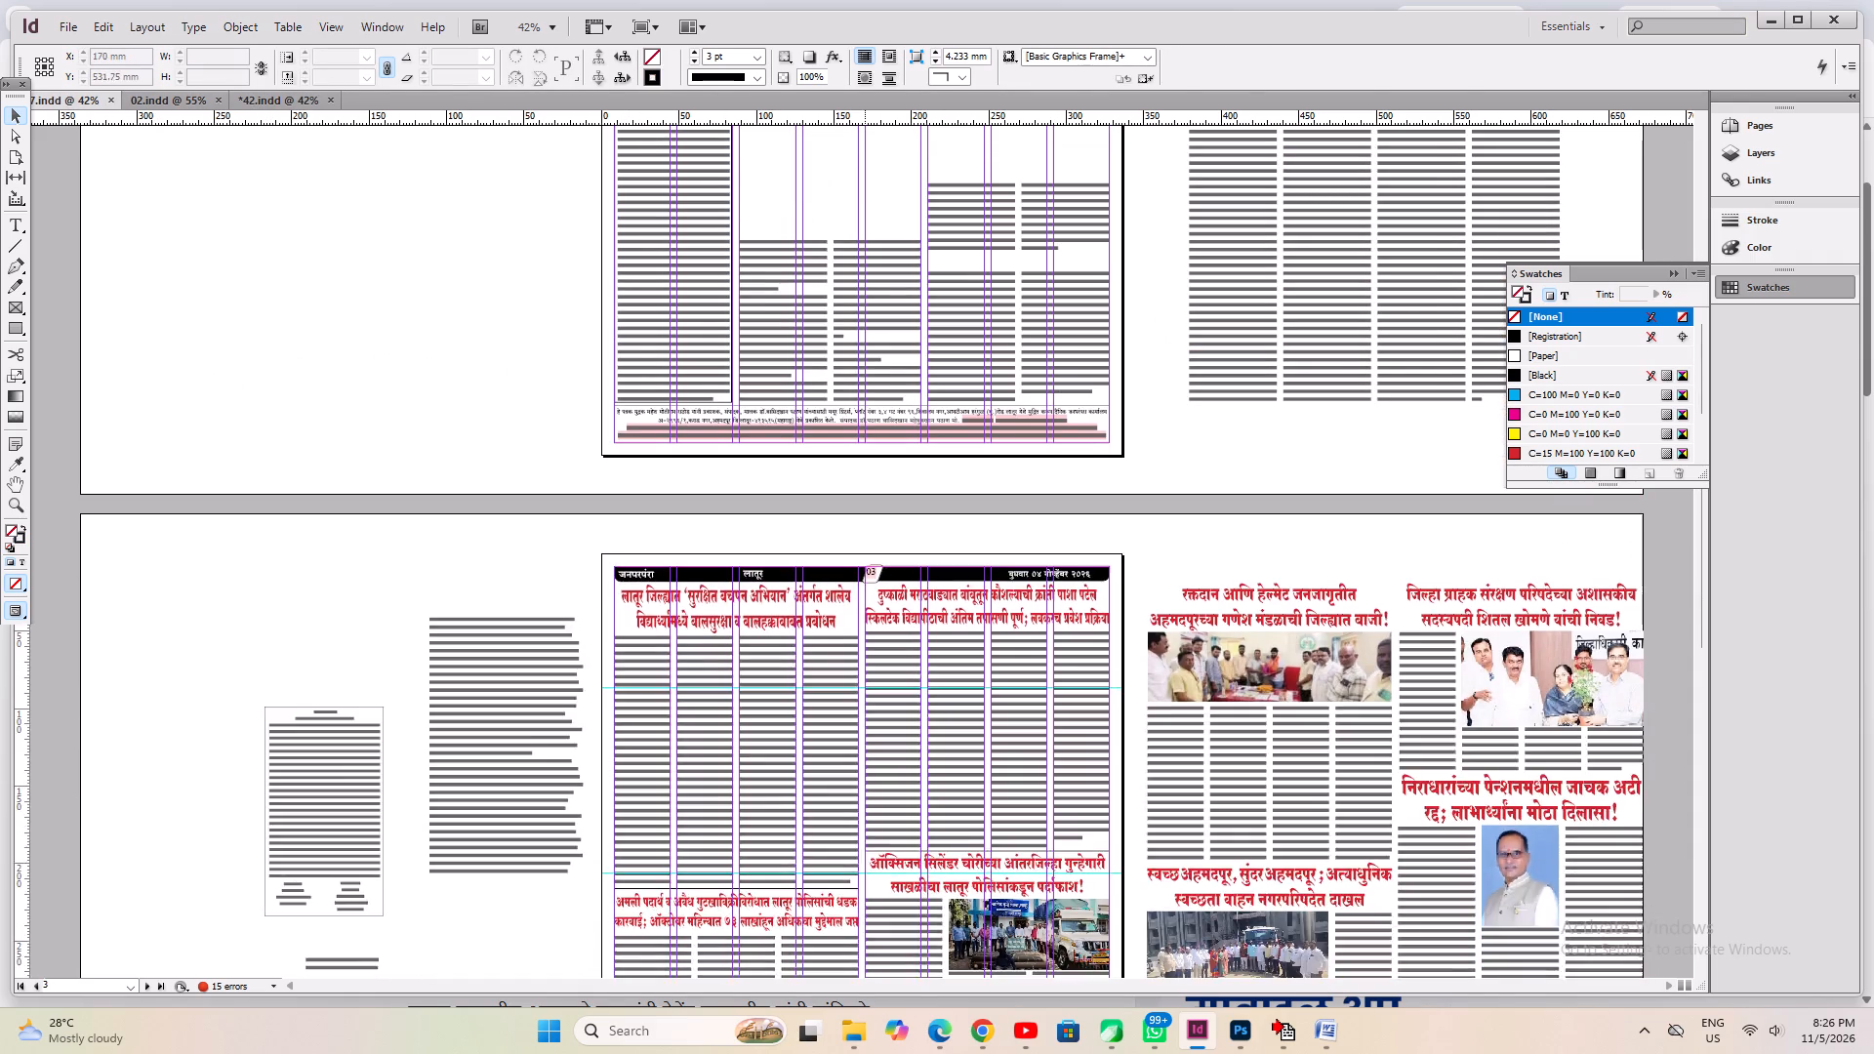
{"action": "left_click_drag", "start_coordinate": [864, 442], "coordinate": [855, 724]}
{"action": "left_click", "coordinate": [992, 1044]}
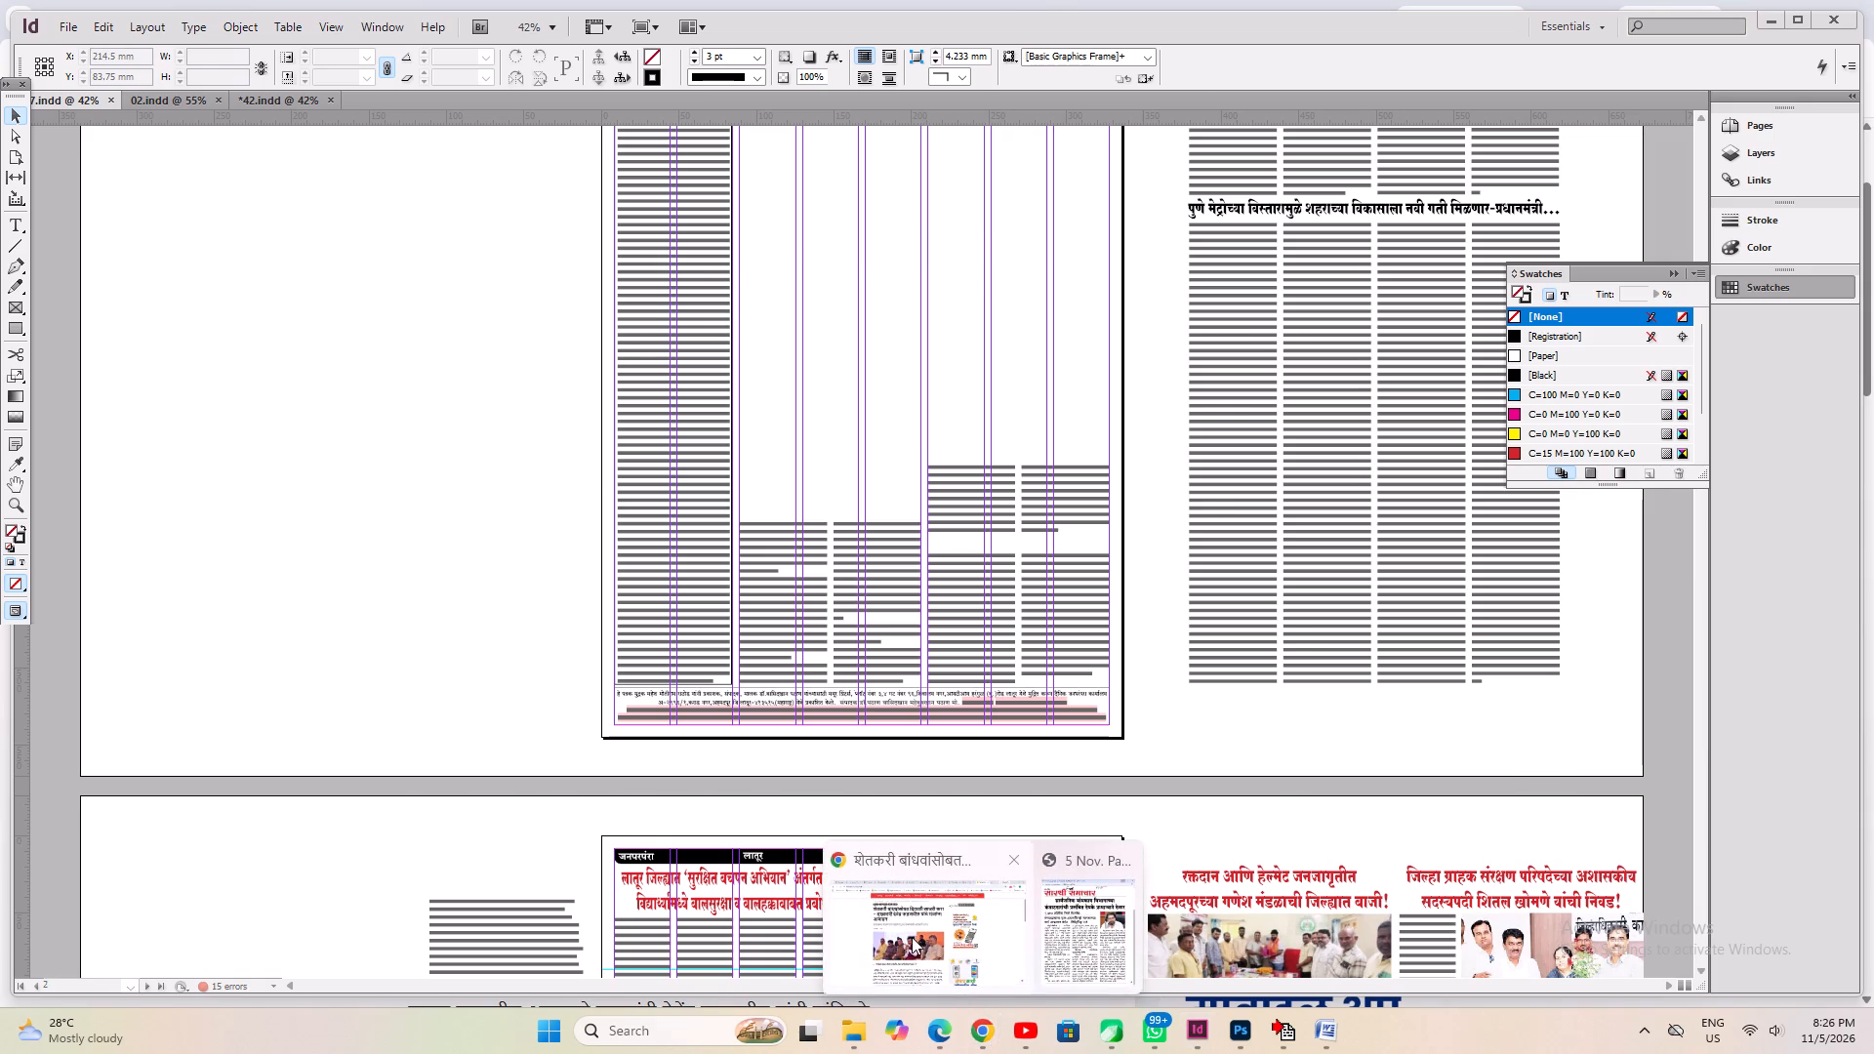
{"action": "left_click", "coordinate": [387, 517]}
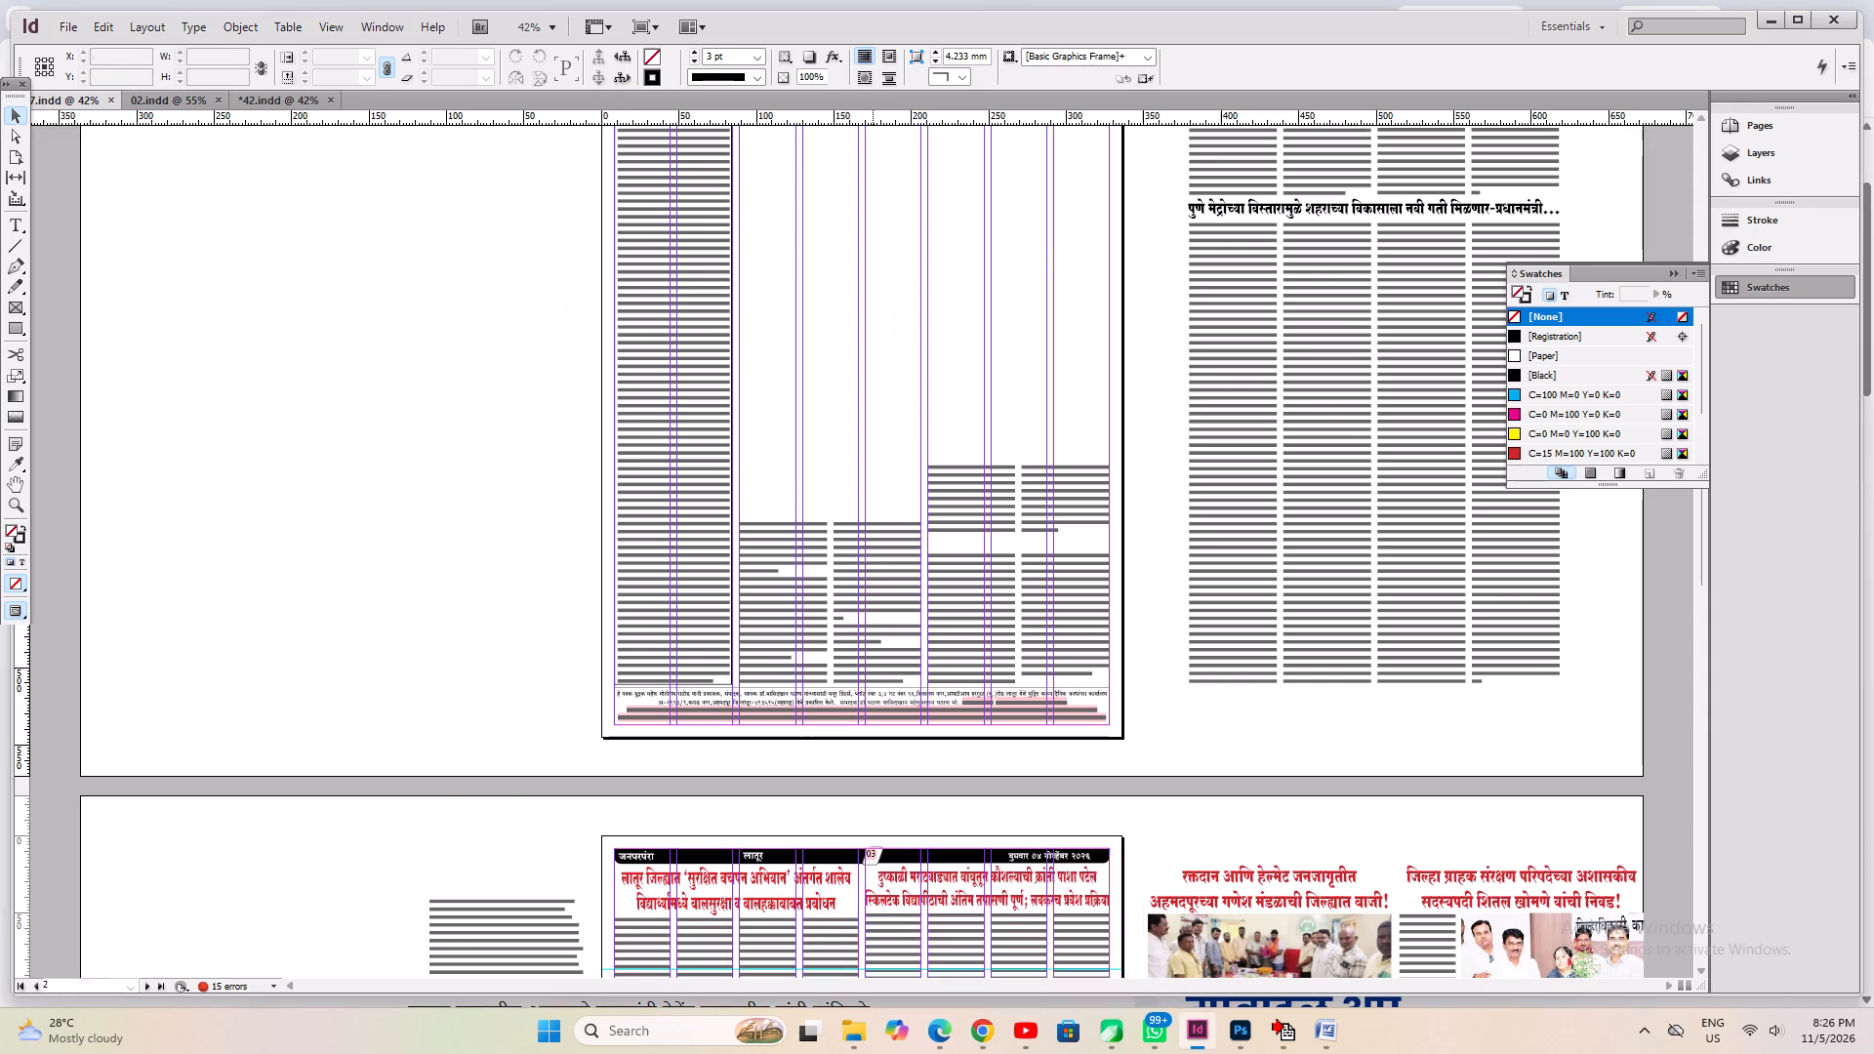
Flow the overset text of page 1's gold and silver price story into a new frame in page 2's empty middle area and fit it.
{"action": "key", "text": "space"}
{"action": "key", "text": "space"}
{"action": "key", "text": "space"}
{"action": "key", "text": "space"}
{"action": "key", "text": "space"}
{"action": "key", "text": "space"}
{"action": "key", "text": "space"}
{"action": "key", "text": "space"}
{"action": "key", "text": "space"}
{"action": "key", "text": "space"}
{"action": "key", "text": "space"}
{"action": "key", "text": "space"}
{"action": "key", "text": "space"}
{"action": "key", "text": "space"}
{"action": "key", "text": "space"}
{"action": "left_click_drag", "start_coordinate": [966, 338], "coordinate": [854, 787]}
{"action": "left_click_drag", "start_coordinate": [867, 504], "coordinate": [869, 894]}
{"action": "left_click", "coordinate": [734, 247]}
{"action": "left_click", "coordinate": [723, 431]}
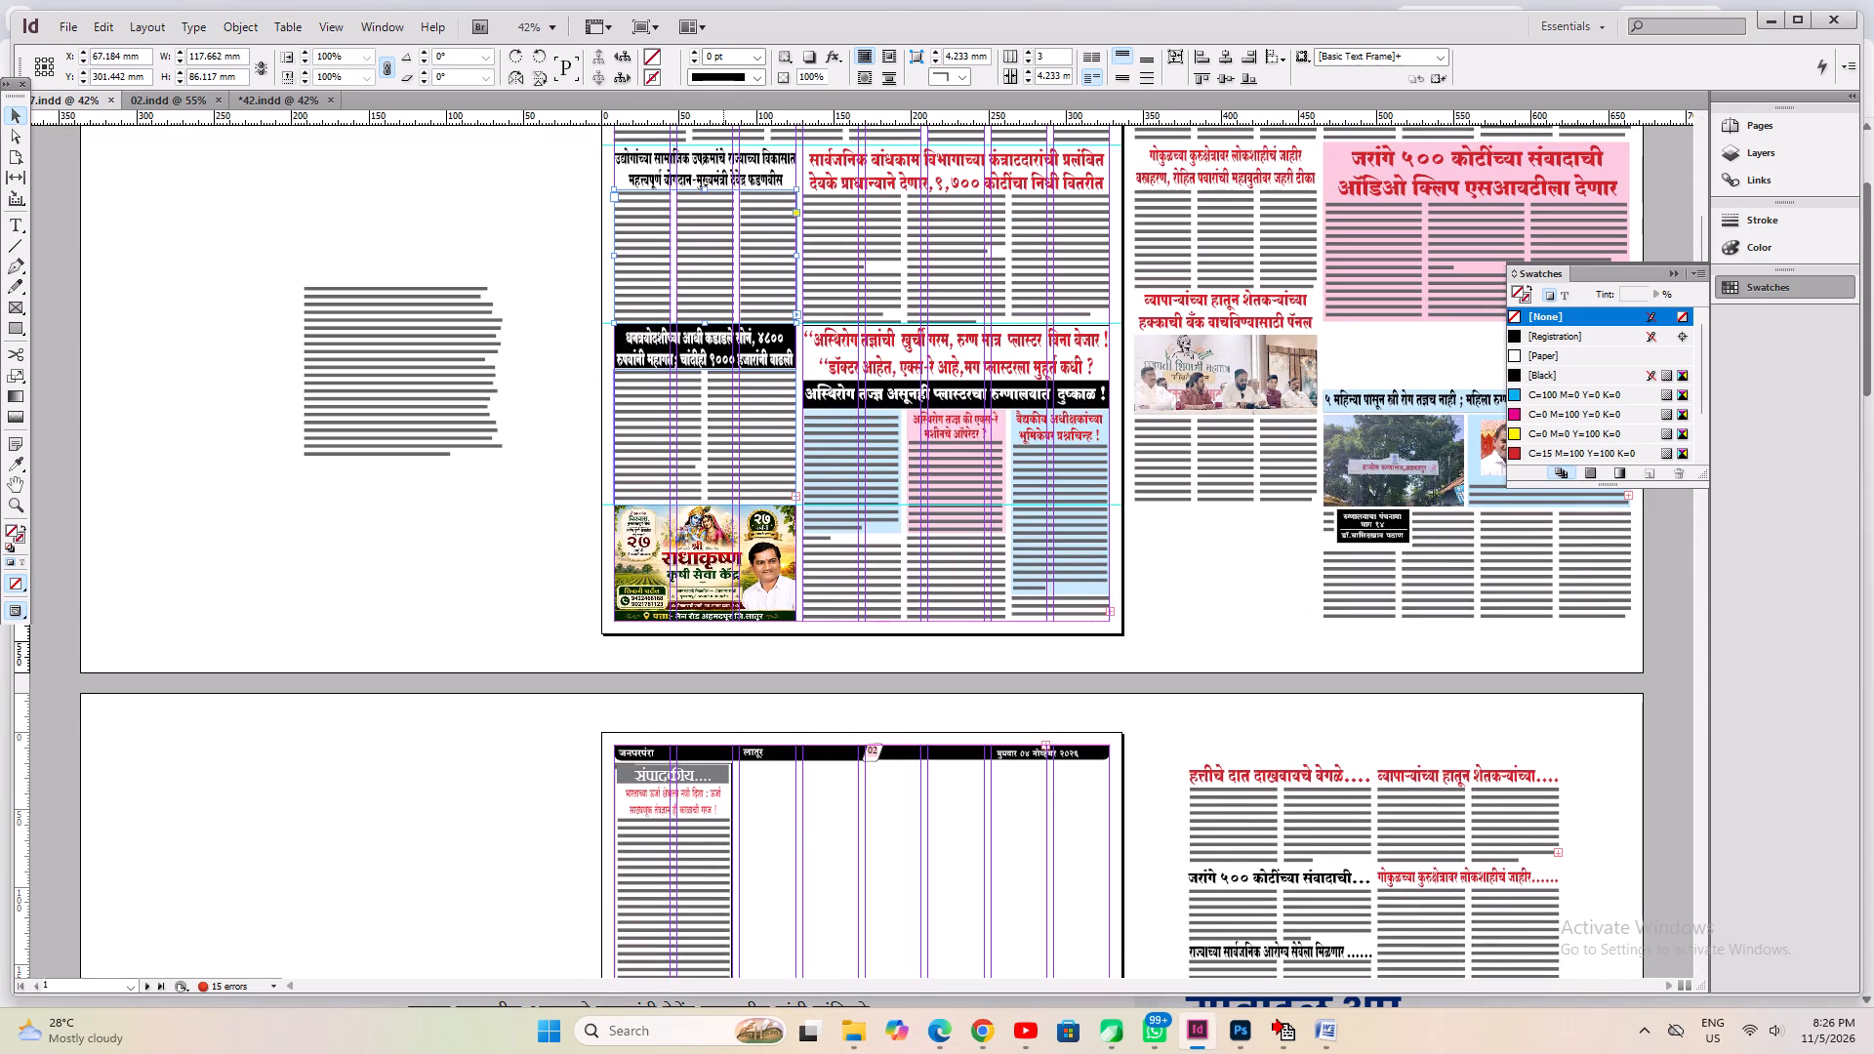
{"action": "left_click", "coordinate": [794, 495]}
{"action": "scroll", "coordinate": [846, 594], "scroll_direction": "down", "scroll_amount": 7}
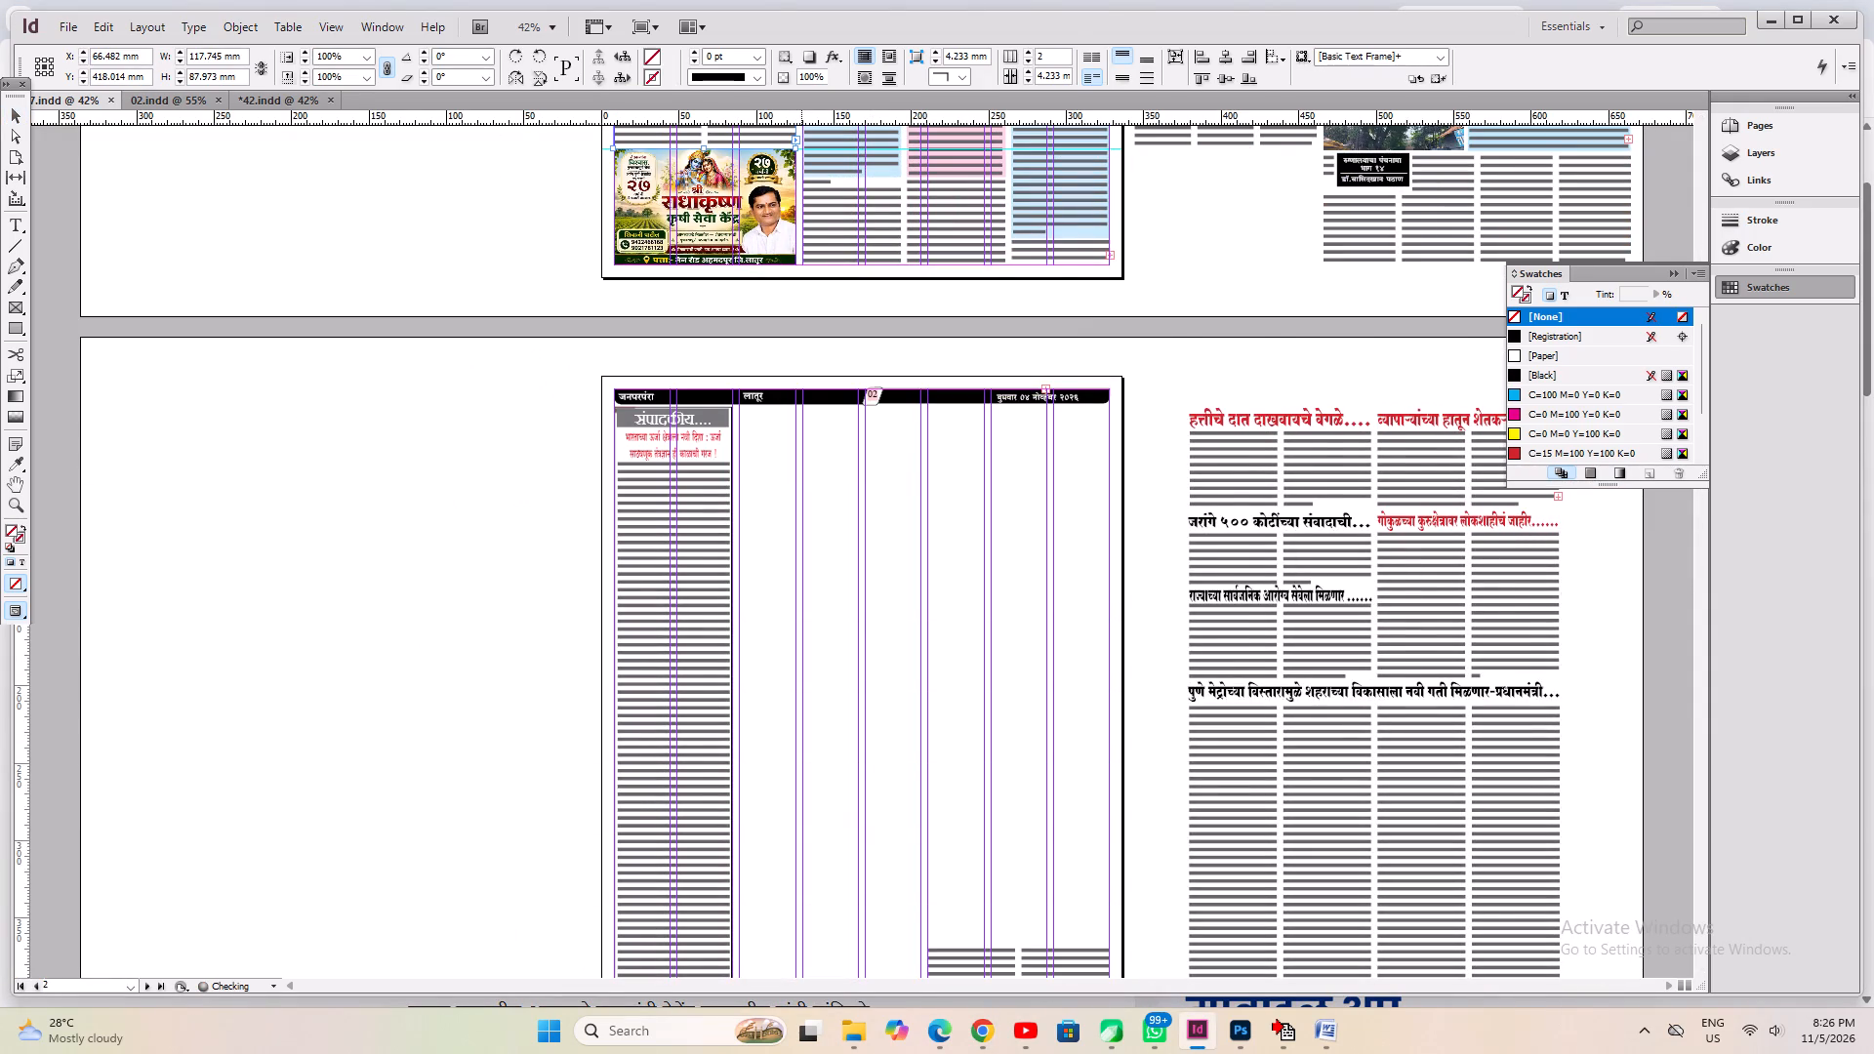
{"action": "left_click", "coordinate": [817, 593], "text": "shift"}
{"action": "scroll", "coordinate": [817, 601], "scroll_direction": "down", "scroll_amount": 3}
{"action": "key", "text": "ctrl+alt+c"}
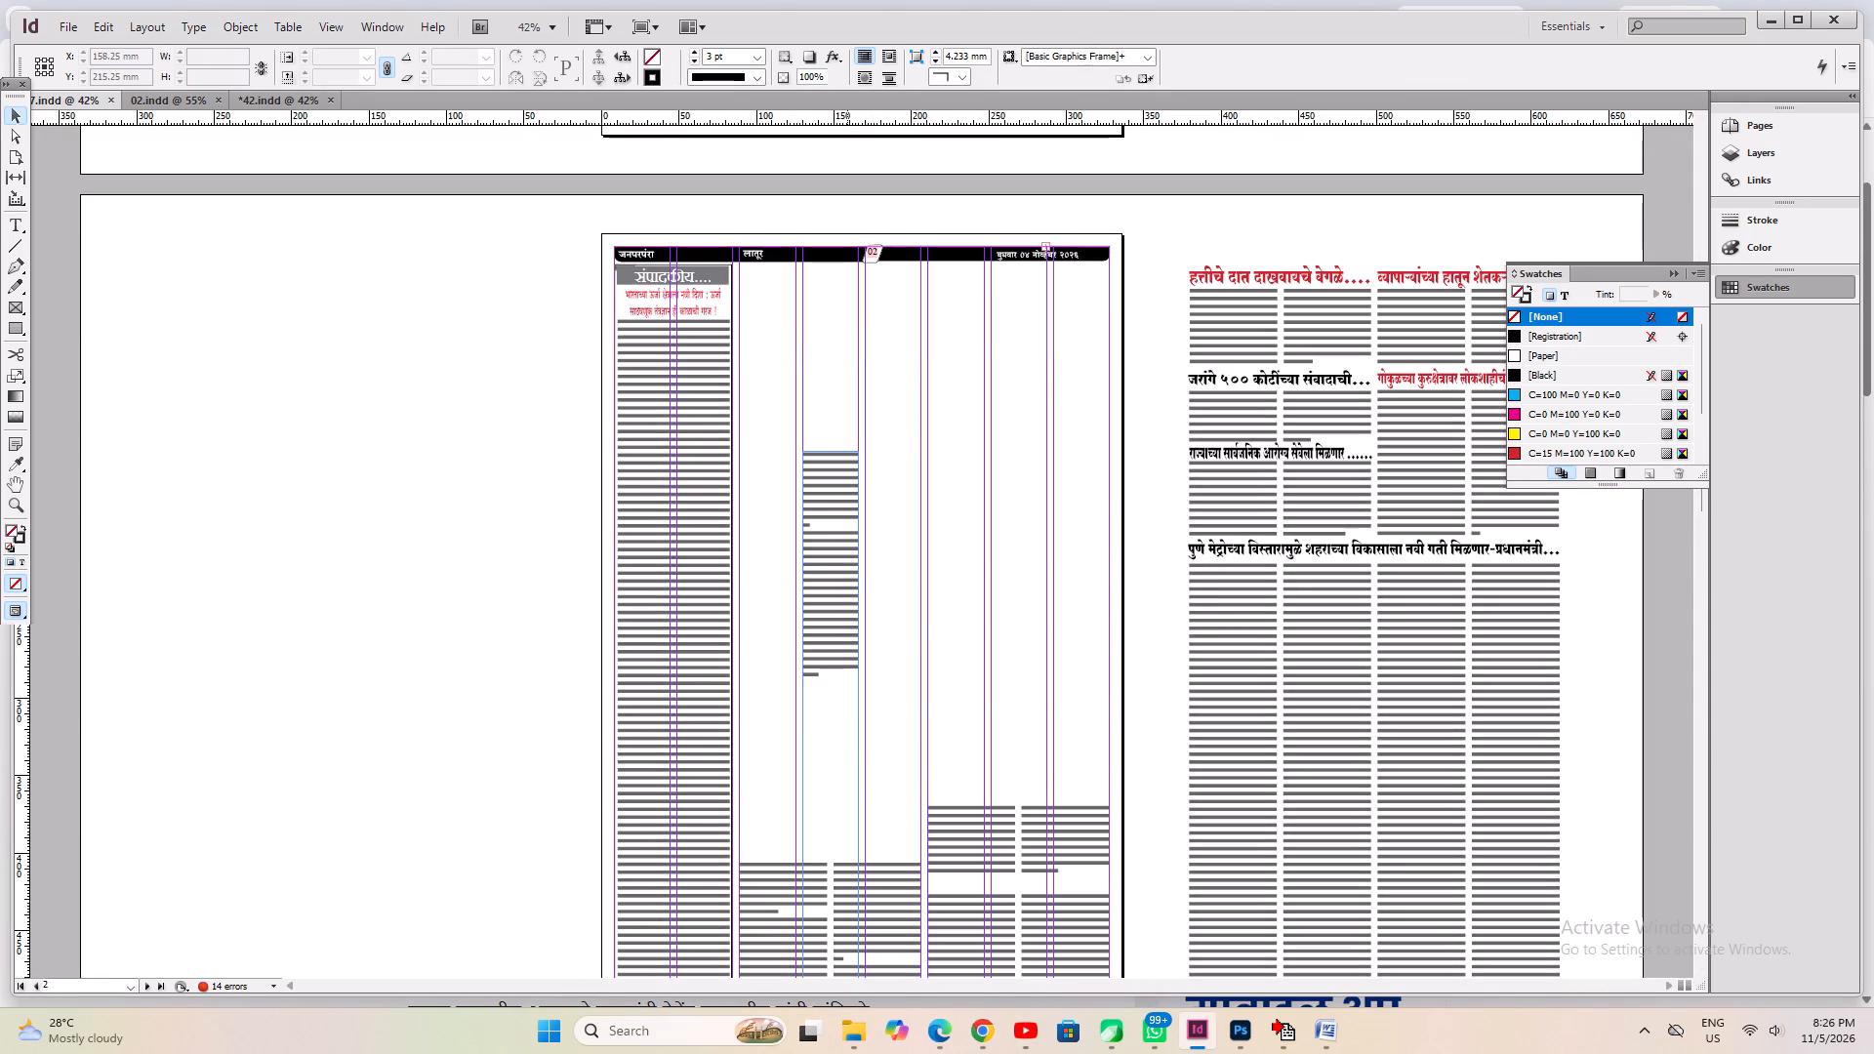
{"action": "left_click", "coordinate": [847, 567]}
{"action": "key", "text": "ctrl+alt+c"}
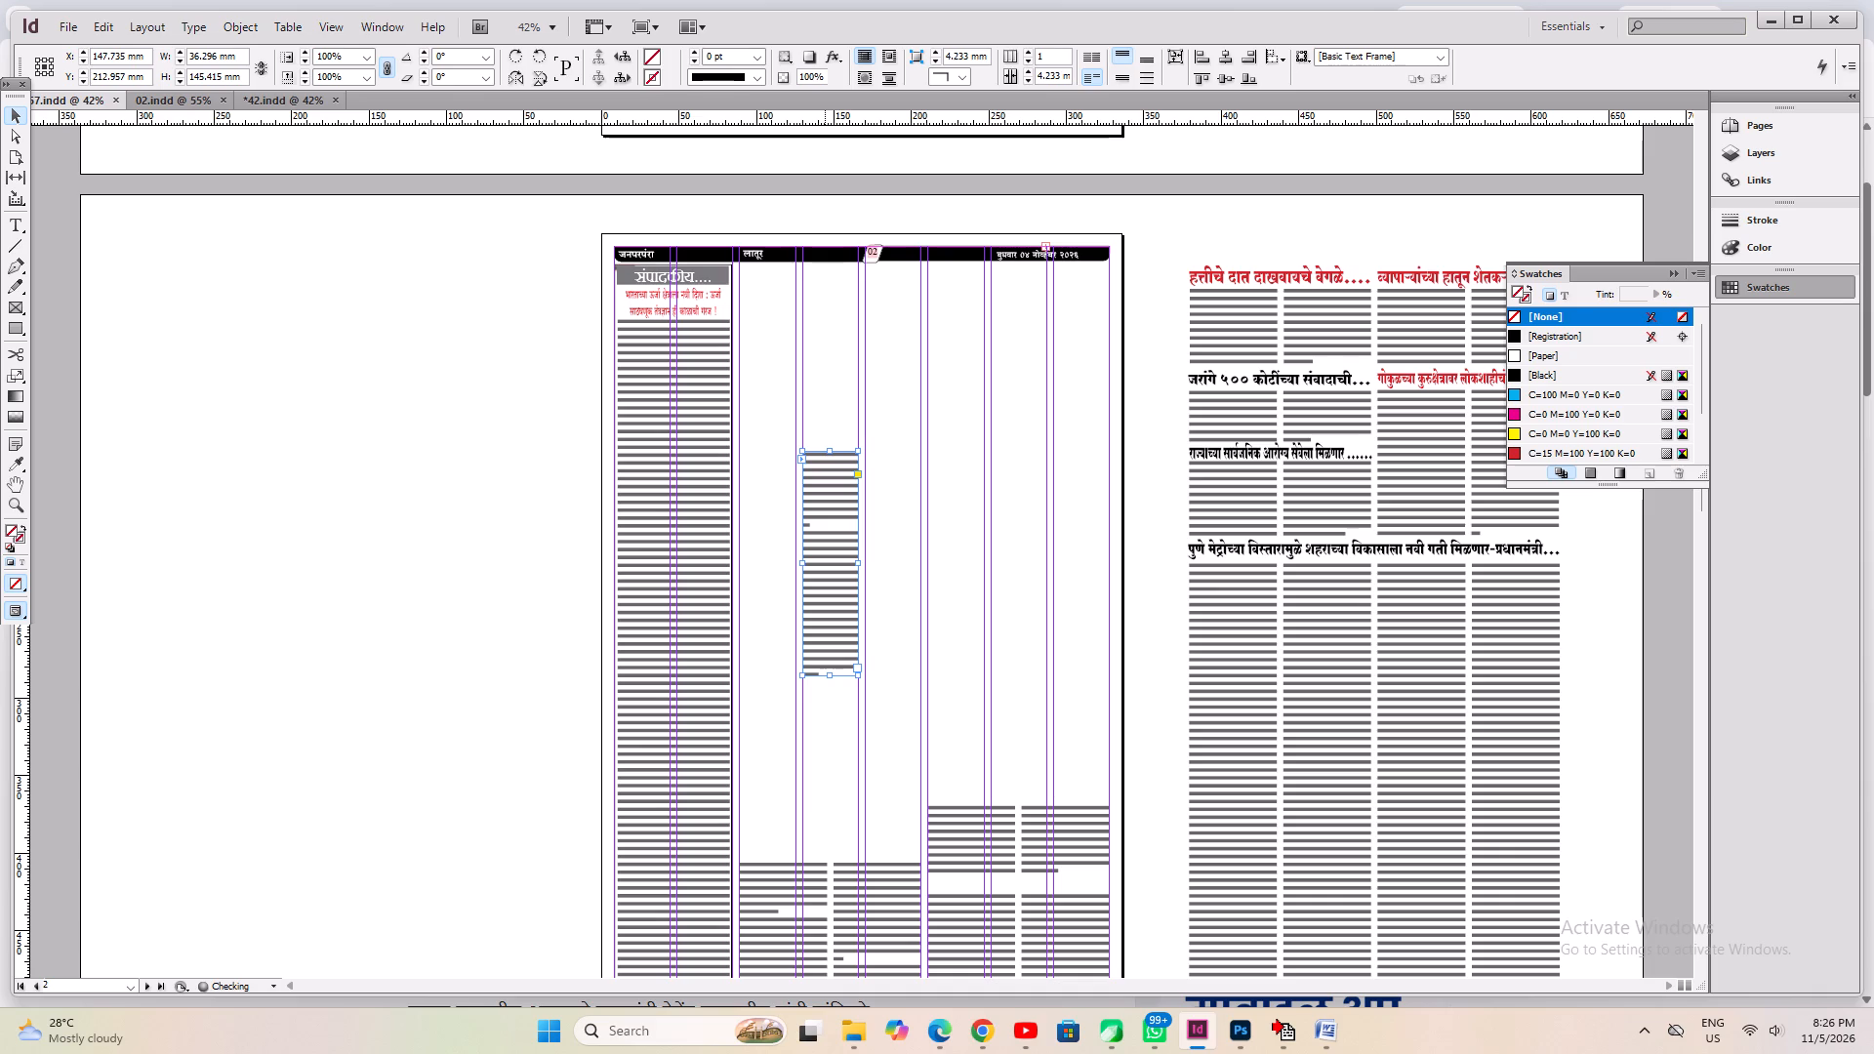
Move the gold-price continuation beside the editorial column, widen it to about 117 mm, set two columns, and fit it to about 44 mm high.
{"action": "left_click_drag", "start_coordinate": [839, 577], "coordinate": [777, 621]}
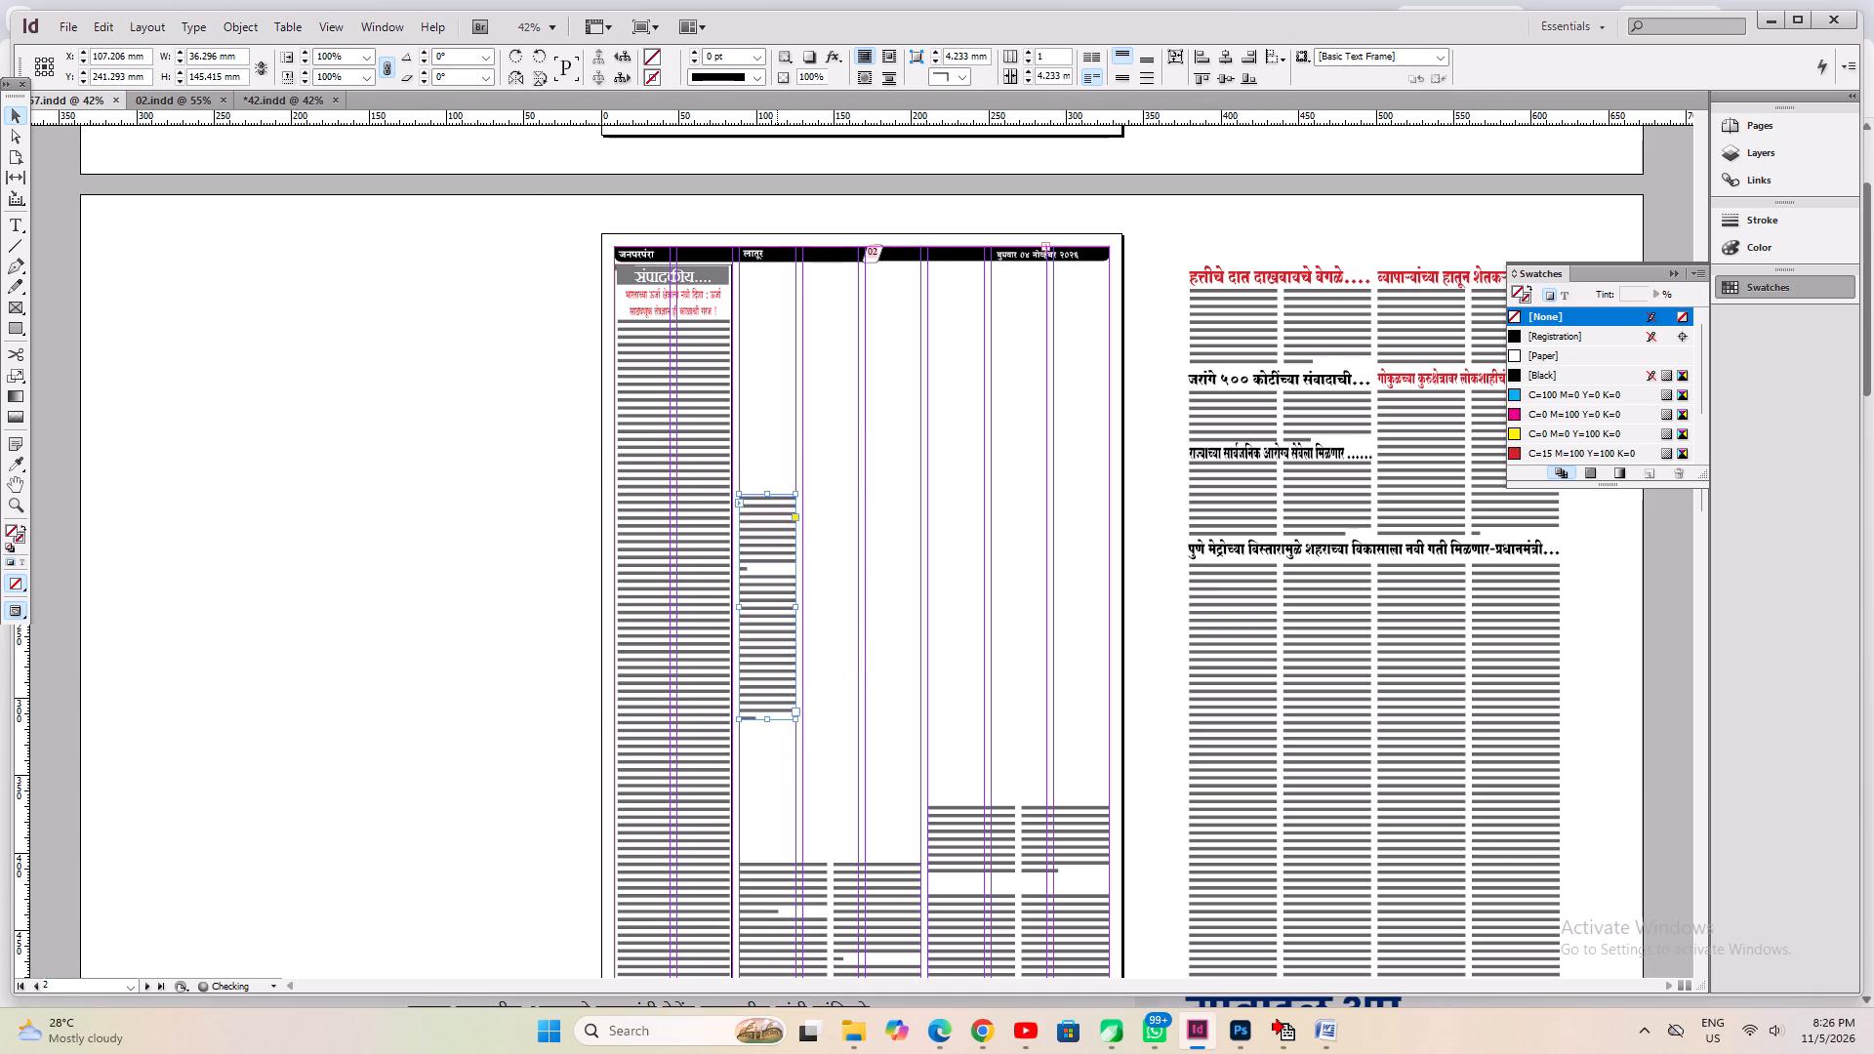
{"action": "key", "text": "ctrl+1"}
{"action": "left_click_drag", "start_coordinate": [929, 553], "coordinate": [1180, 599]}
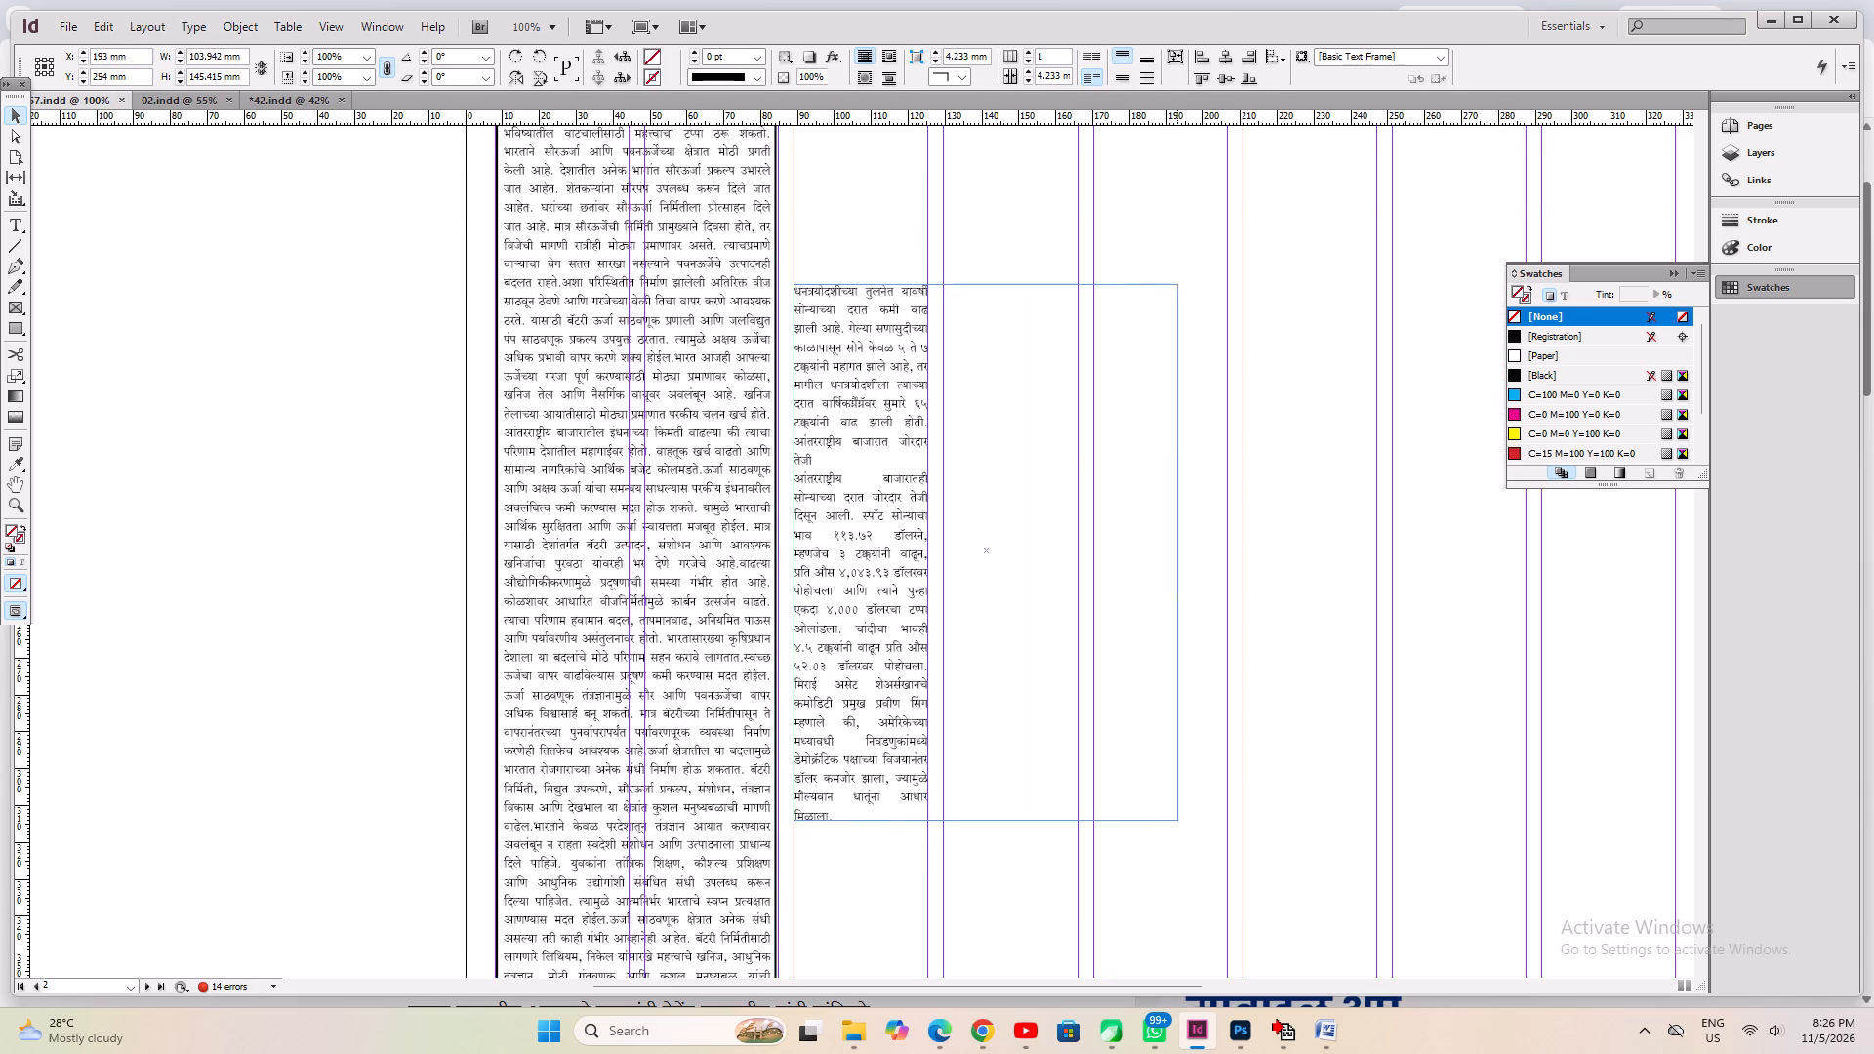
{"action": "left_click_drag", "start_coordinate": [1180, 599], "coordinate": [1226, 616]}
{"action": "key", "text": "ctrl+alt+c"}
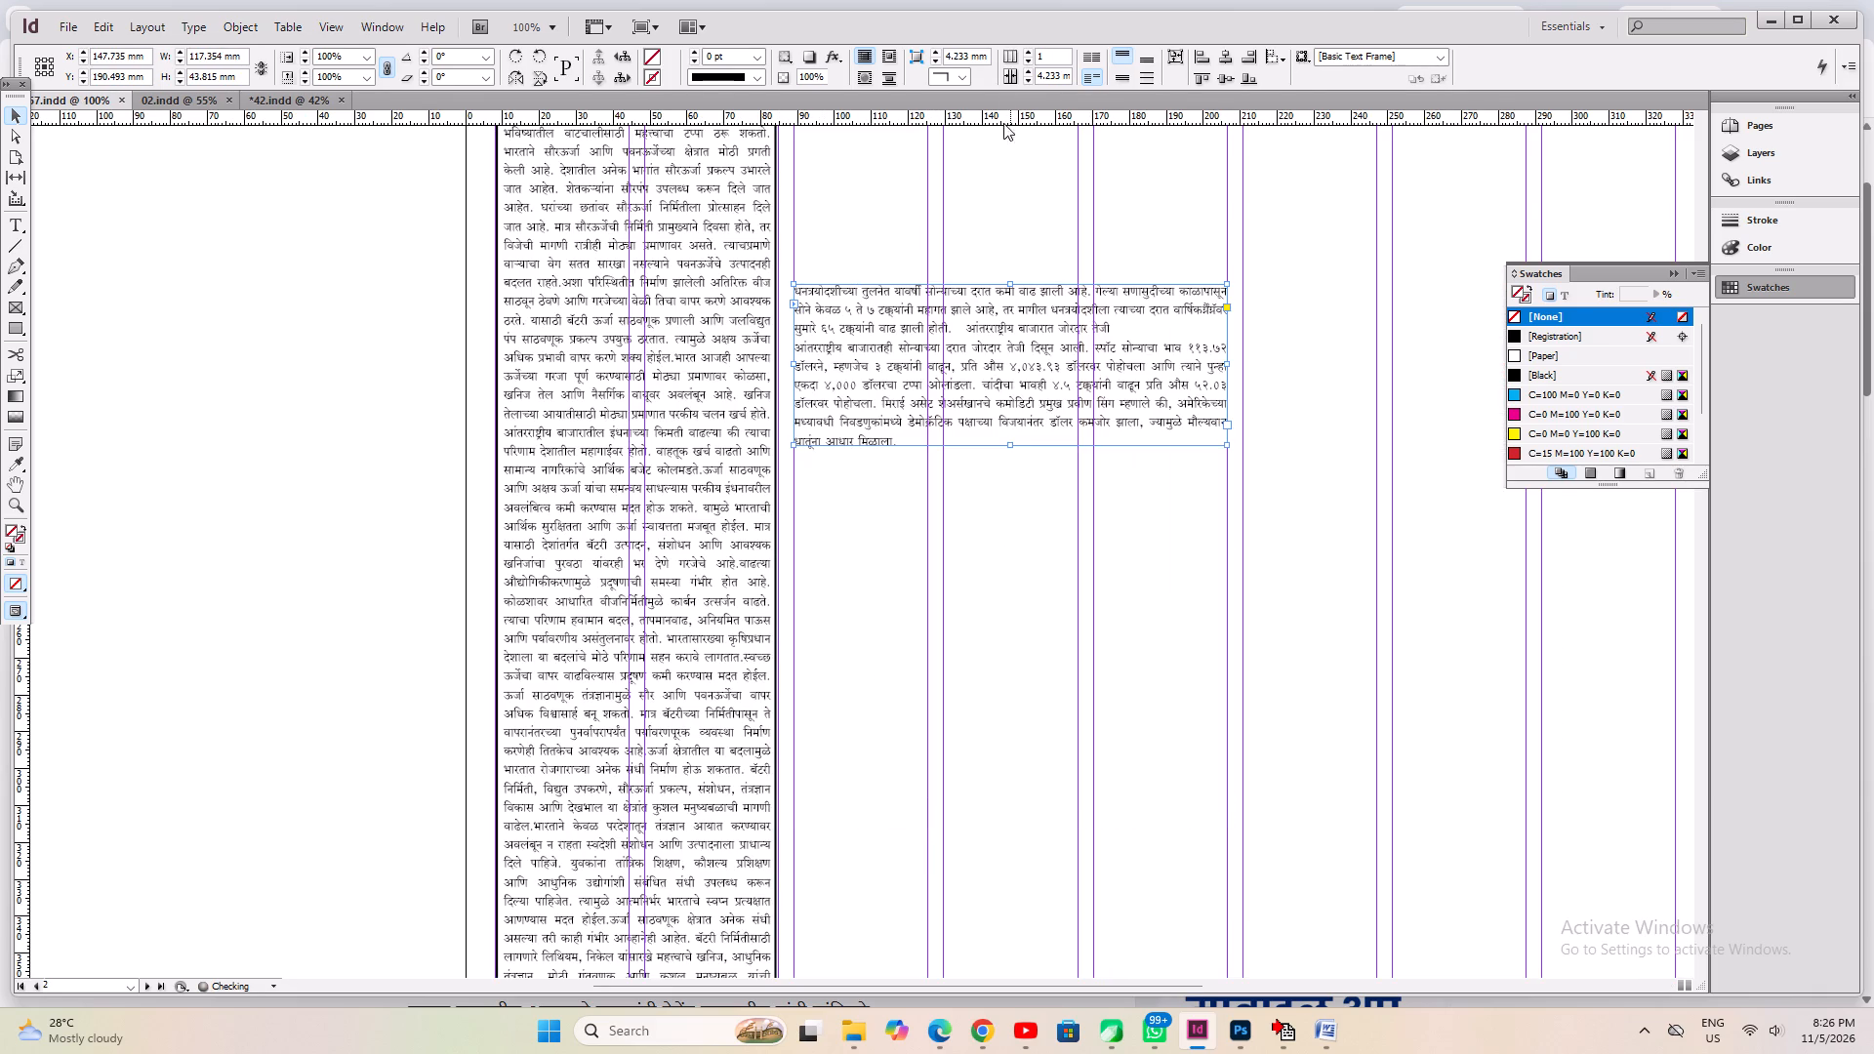
{"action": "left_click", "coordinate": [1028, 54]}
{"action": "key", "text": "ctrl+alt+c"}
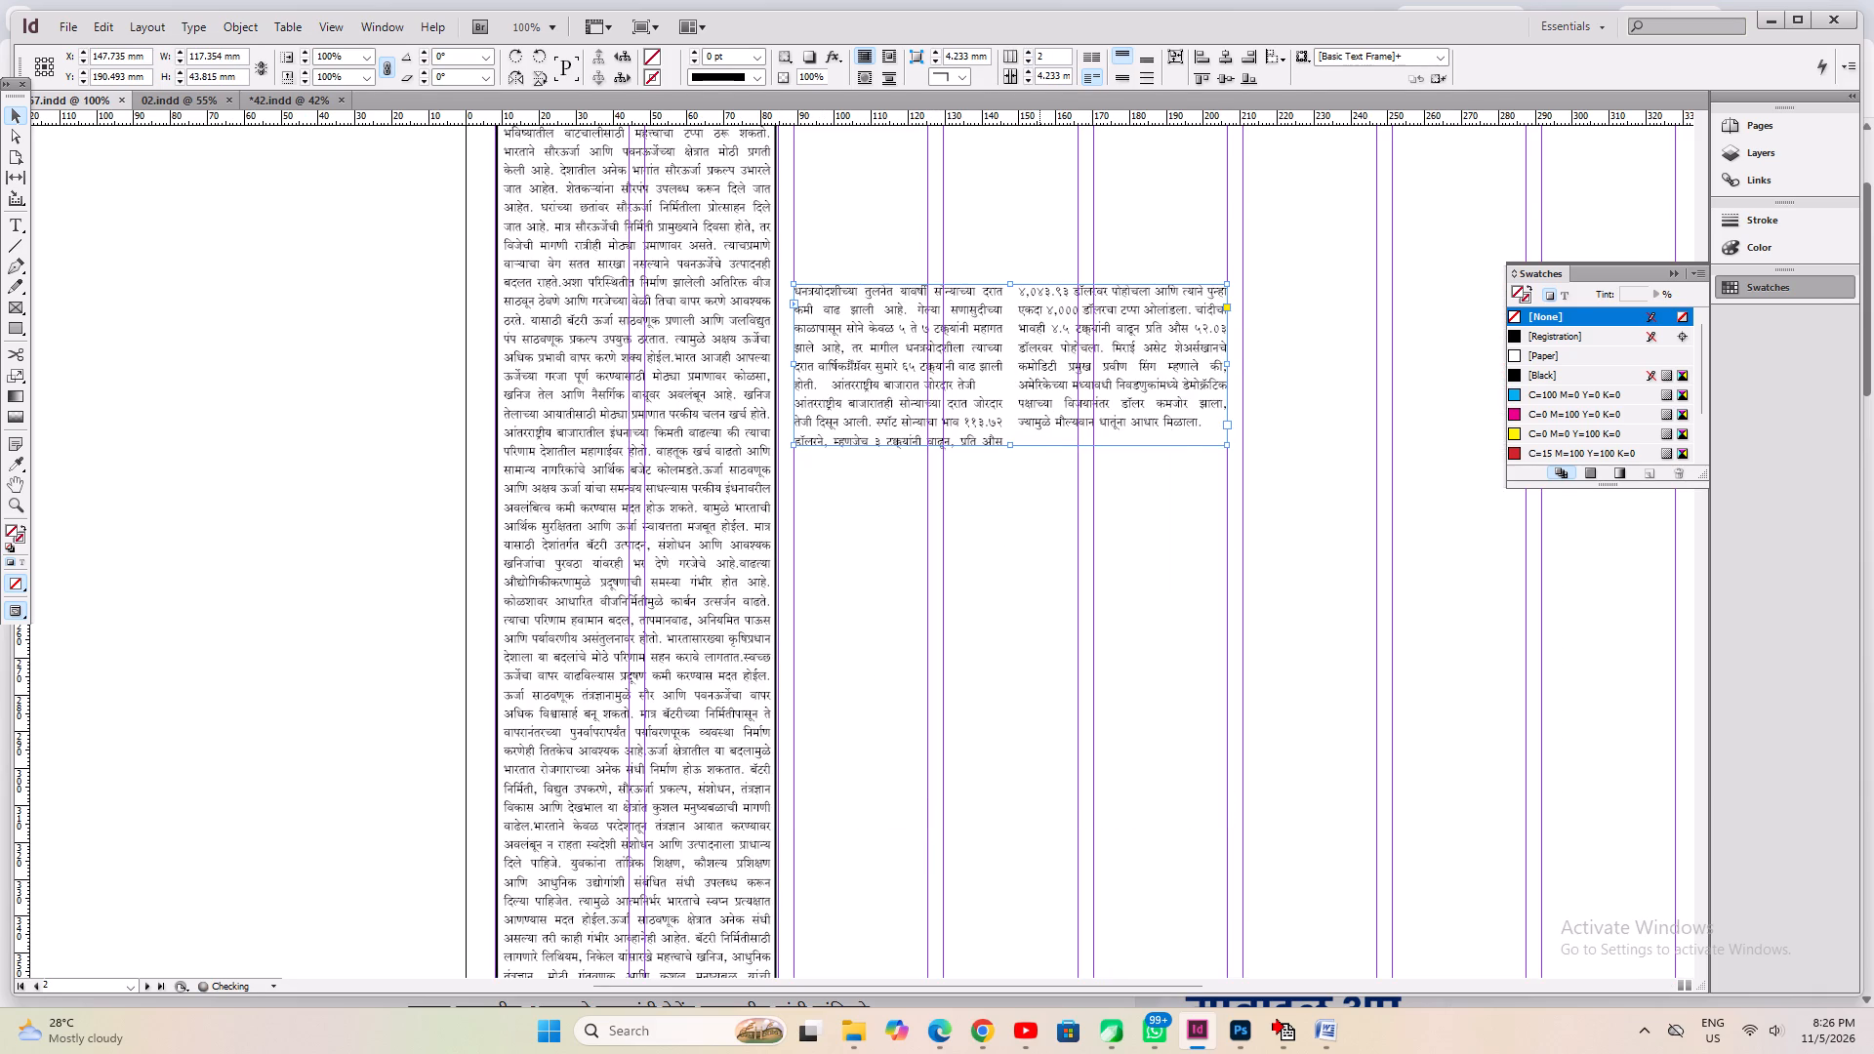
{"action": "left_click", "coordinate": [1010, 447]}
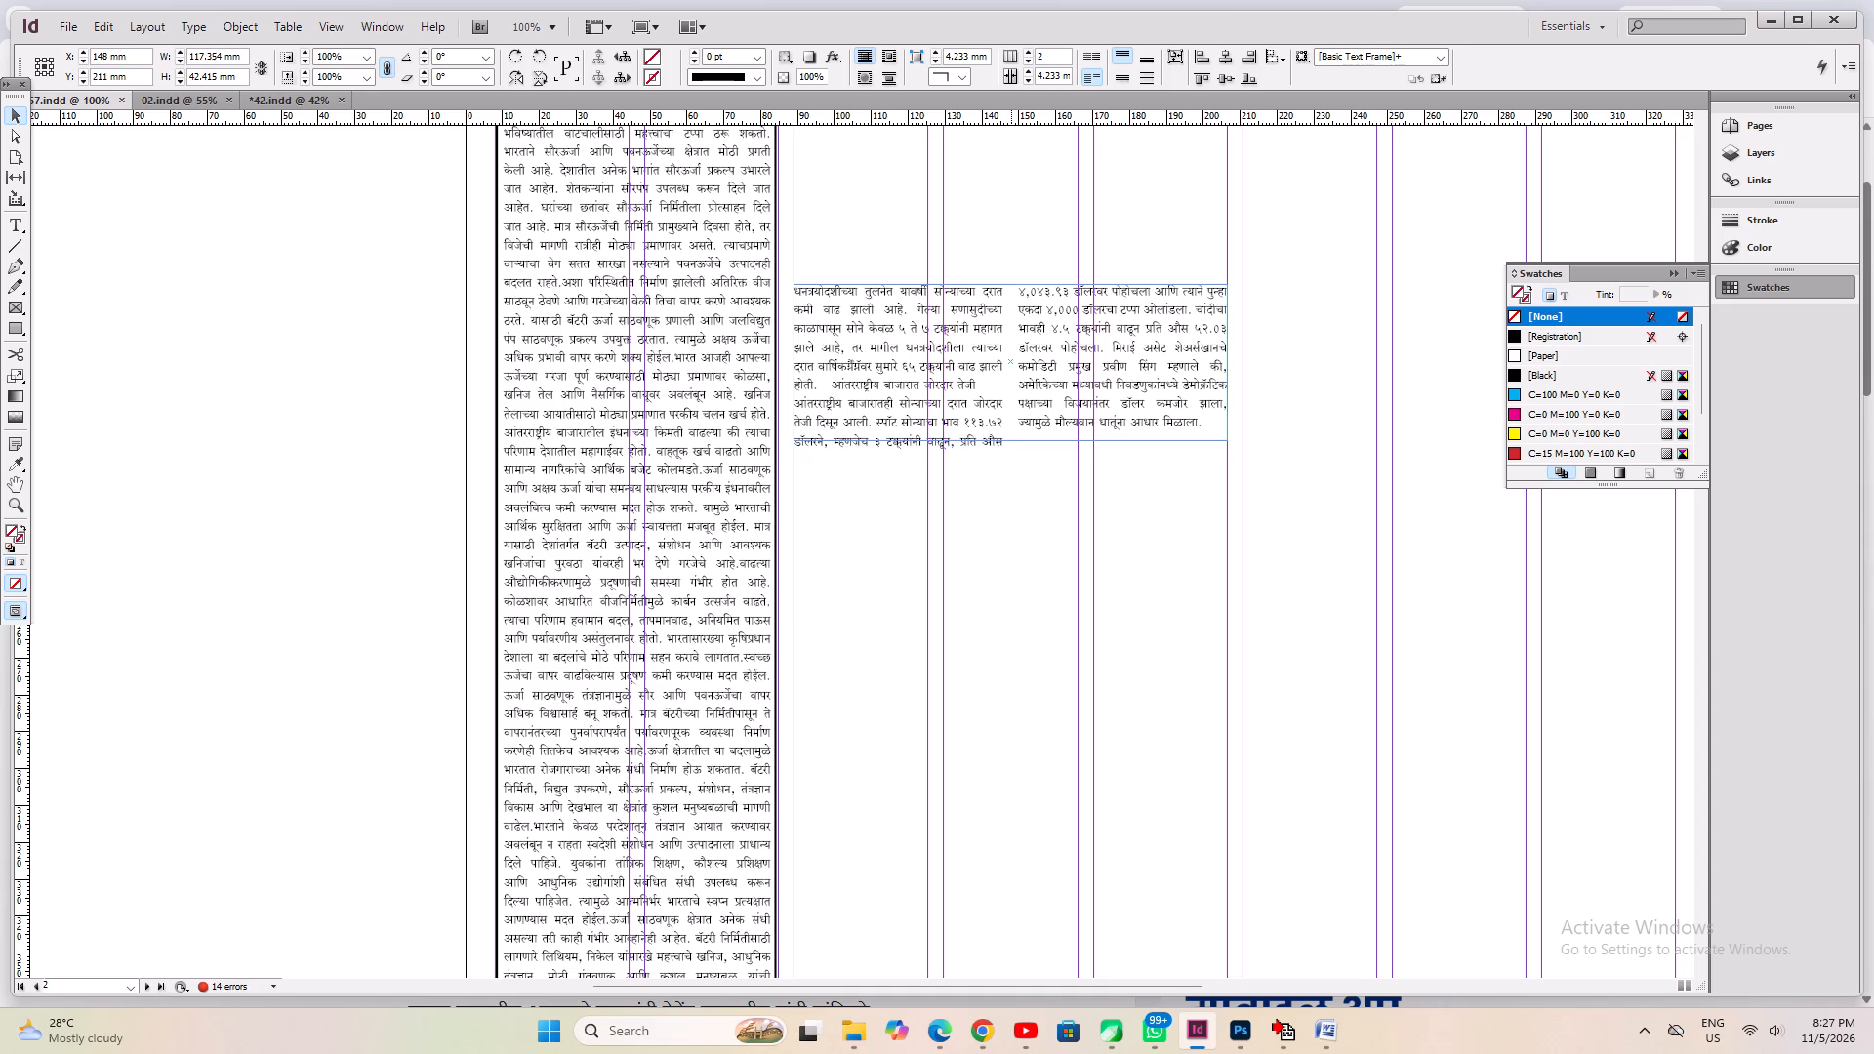
{"action": "key", "text": "ctrl+z"}
Move the gold-price continuation down to just above the Diwali continuation on page 2 and save the document.
{"action": "left_click_drag", "start_coordinate": [1050, 353], "coordinate": [1026, 704], "text": "shift"}
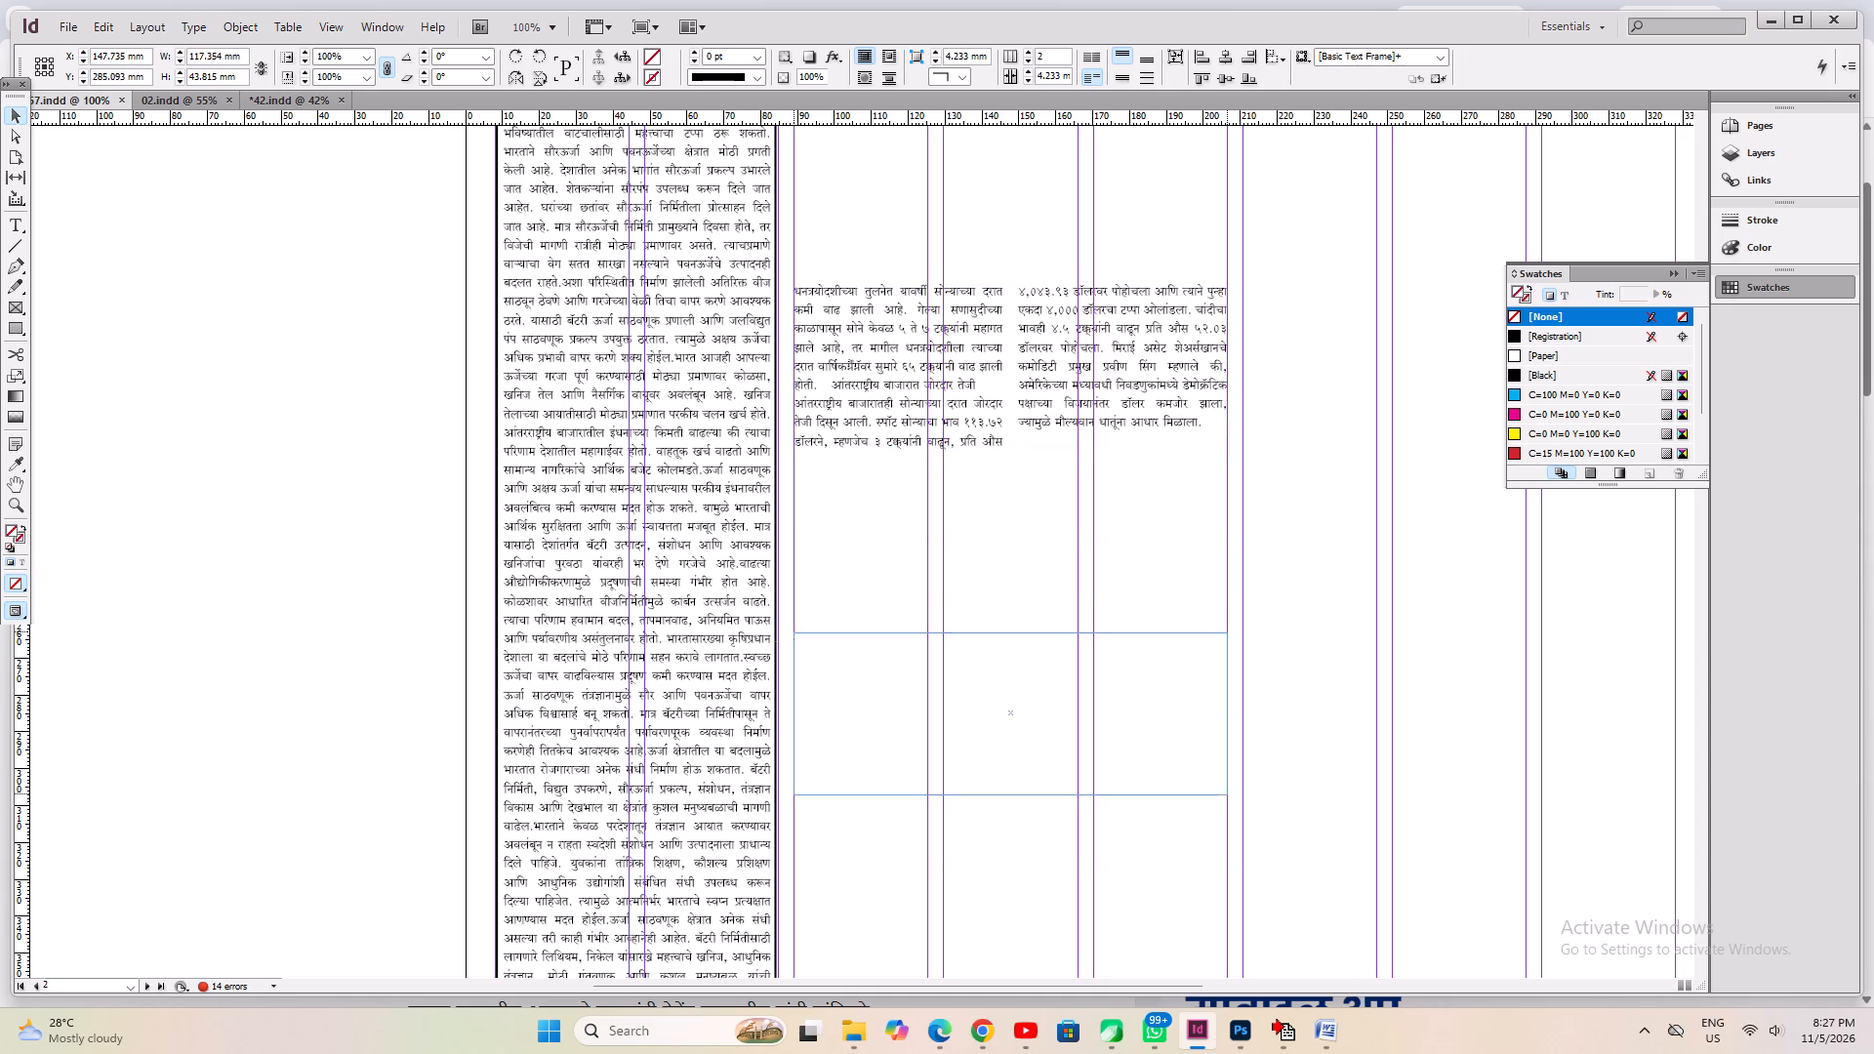
{"action": "left_click_drag", "start_coordinate": [1026, 704], "coordinate": [1026, 765], "text": "shift"}
{"action": "key", "text": "space"}
{"action": "left_click_drag", "start_coordinate": [1046, 847], "coordinate": [1048, 429]}
{"action": "left_click_drag", "start_coordinate": [1065, 321], "coordinate": [1039, 554], "text": "shift"}
{"action": "key", "text": "ctrl+s"}
{"action": "left_click", "coordinate": [1125, 326]}
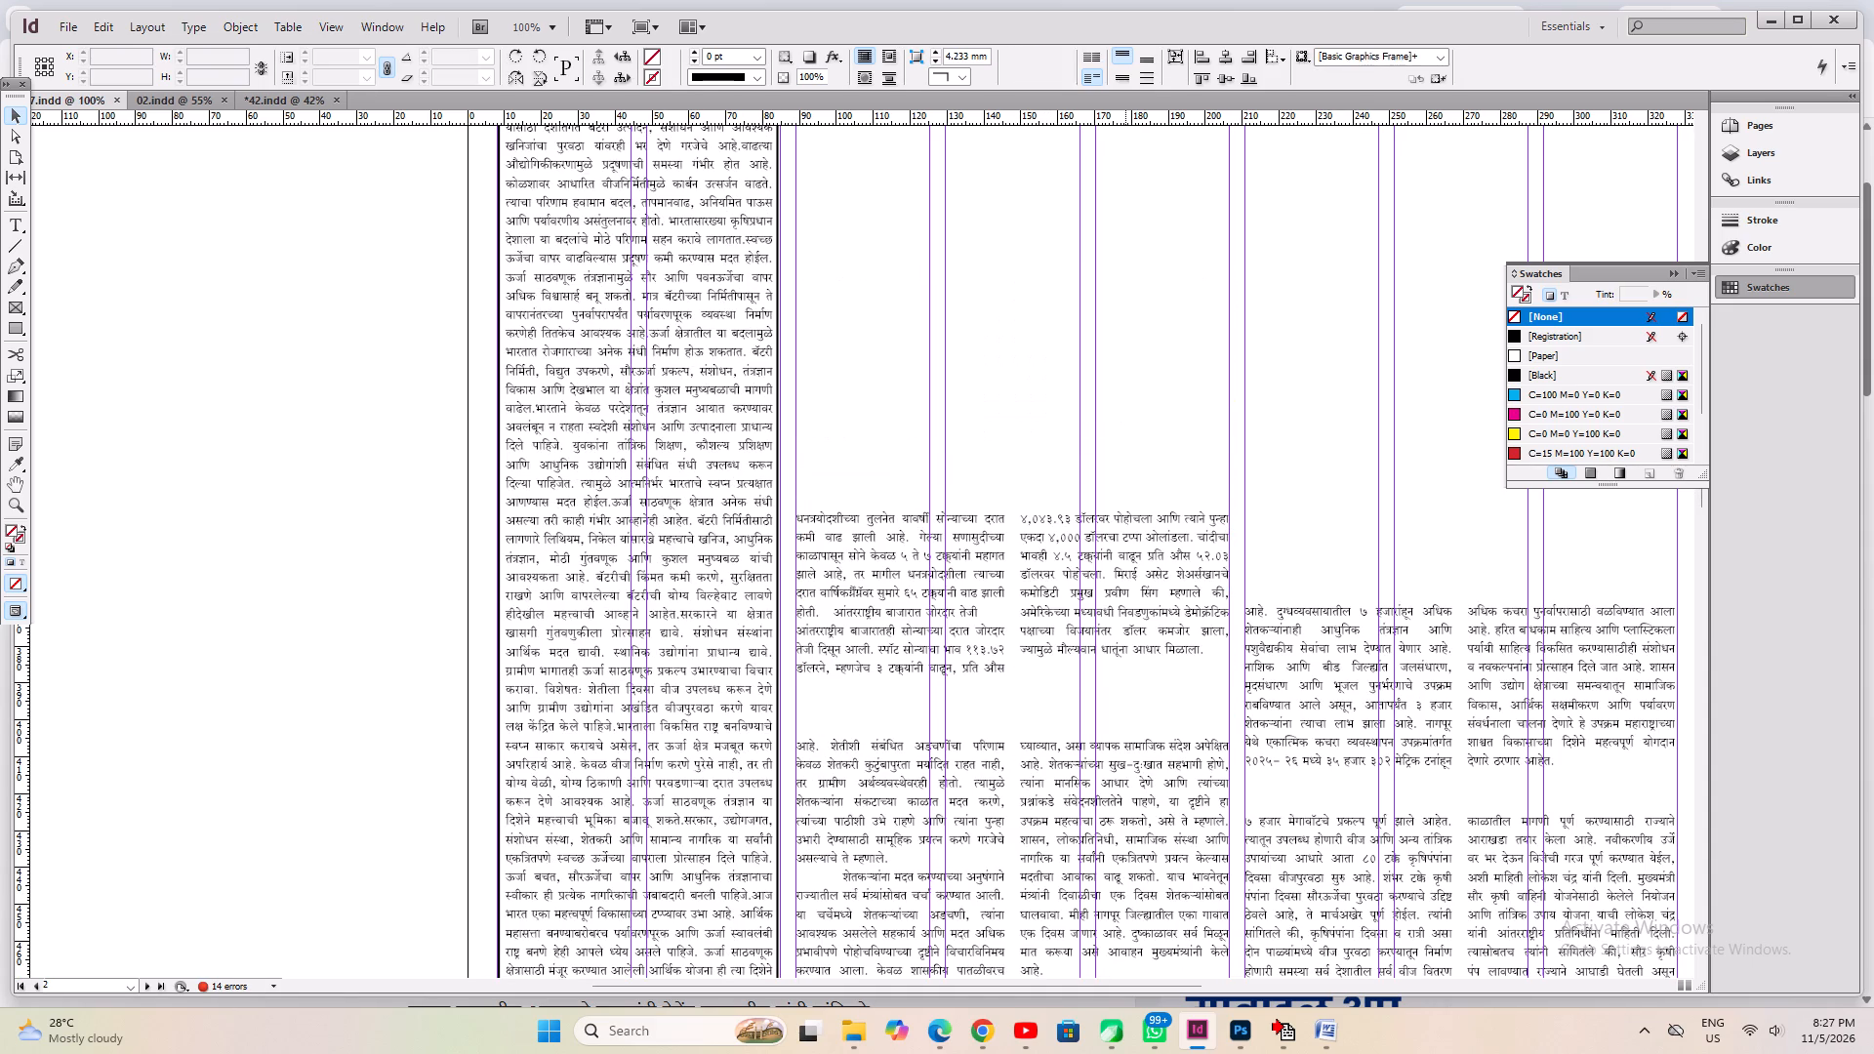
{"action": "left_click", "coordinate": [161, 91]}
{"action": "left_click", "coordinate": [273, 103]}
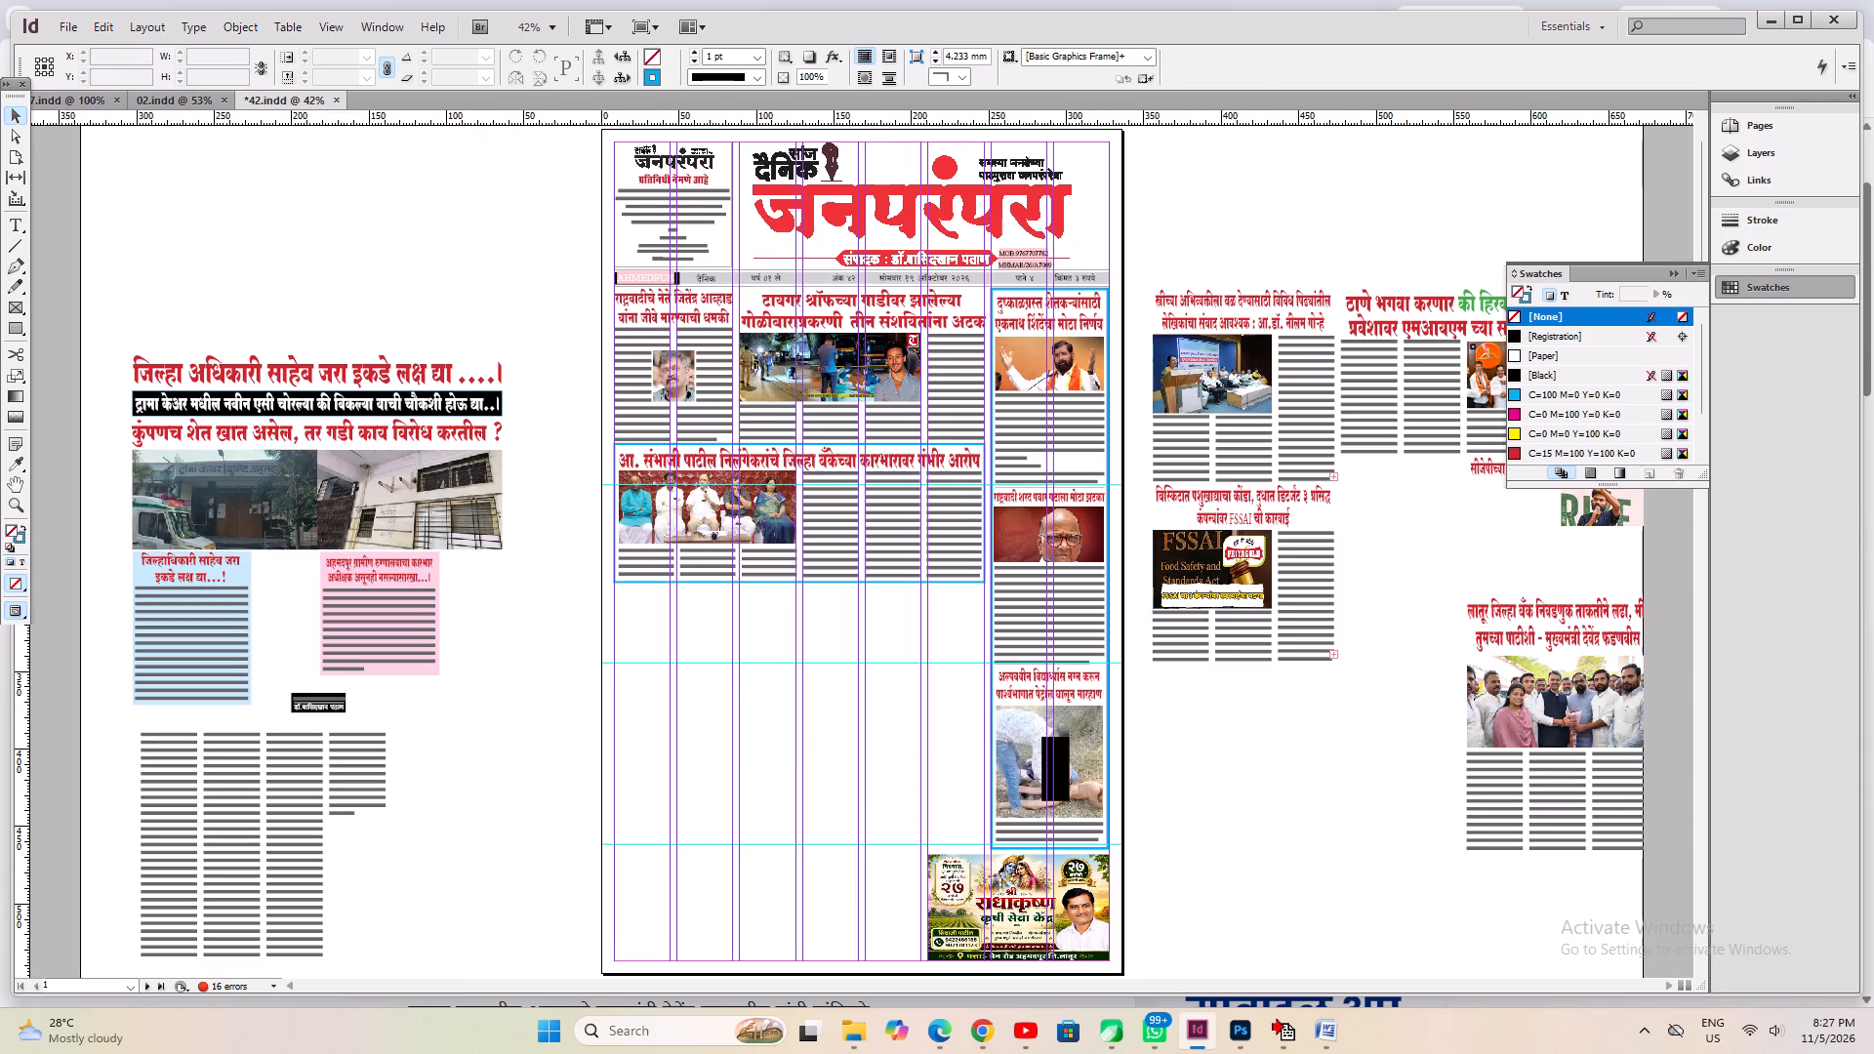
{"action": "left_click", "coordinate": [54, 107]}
Check page 1's story frames one by one for remaining overset text.
{"action": "key", "text": "space"}
{"action": "key", "text": "space"}
{"action": "key", "text": "space"}
{"action": "key", "text": "space"}
{"action": "key", "text": "space"}
{"action": "key", "text": "space"}
{"action": "key", "text": "space"}
{"action": "key", "text": "space"}
{"action": "key", "text": "space"}
{"action": "key", "text": "space"}
{"action": "key", "text": "space"}
{"action": "key", "text": "space"}
{"action": "key", "text": "space"}
{"action": "key", "text": "space"}
{"action": "key", "text": "space"}
{"action": "key", "text": "space"}
{"action": "key", "text": "space"}
{"action": "key", "text": "space"}
{"action": "key", "text": "space"}
{"action": "key", "text": "space"}
{"action": "left_click_drag", "start_coordinate": [1011, 387], "coordinate": [838, 1041]}
{"action": "left_click_drag", "start_coordinate": [1059, 396], "coordinate": [1058, 1035]}
{"action": "left_click_drag", "start_coordinate": [1032, 512], "coordinate": [1040, 1053]}
{"action": "left_click", "coordinate": [881, 705]}
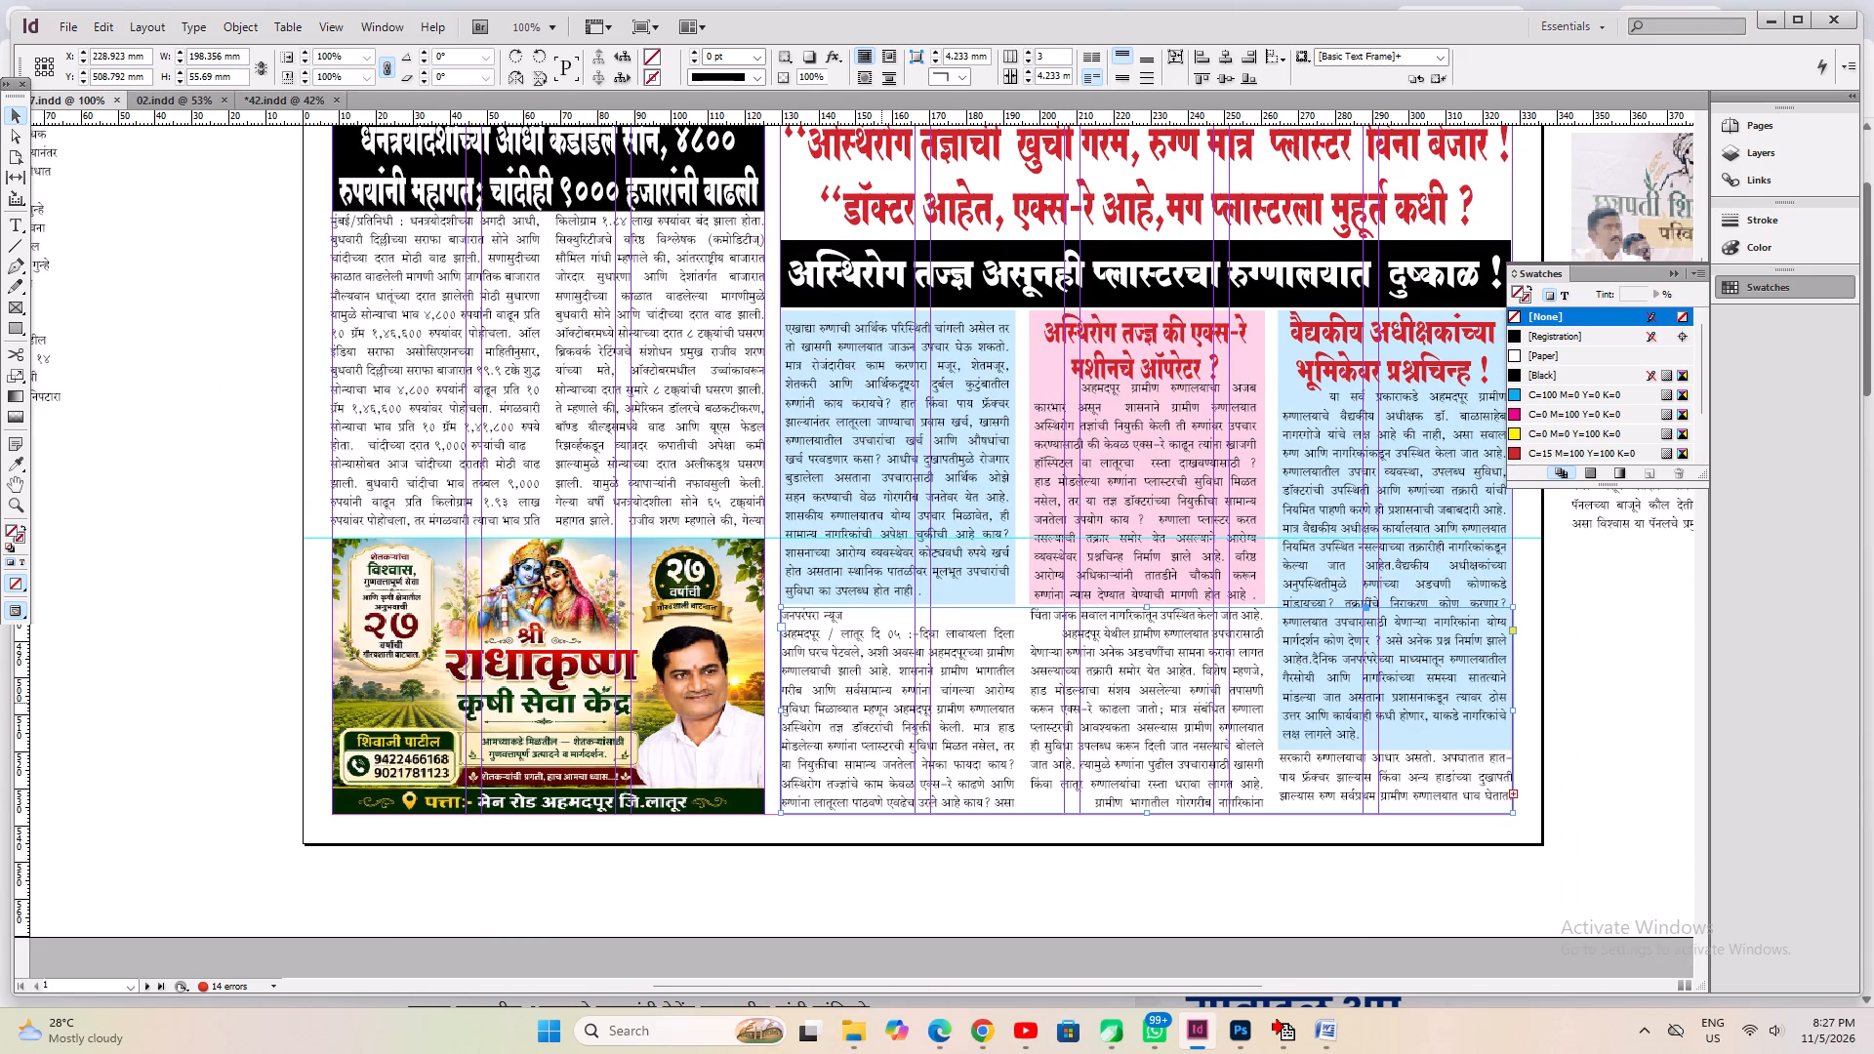
{"action": "left_click", "coordinate": [568, 498]}
{"action": "key", "text": "space"}
{"action": "key", "text": "space"}
{"action": "left_click_drag", "start_coordinate": [754, 326], "coordinate": [727, 811]}
{"action": "left_click", "coordinate": [644, 443]}
{"action": "key", "text": "space"}
{"action": "key", "text": "space"}
{"action": "key", "text": "space"}
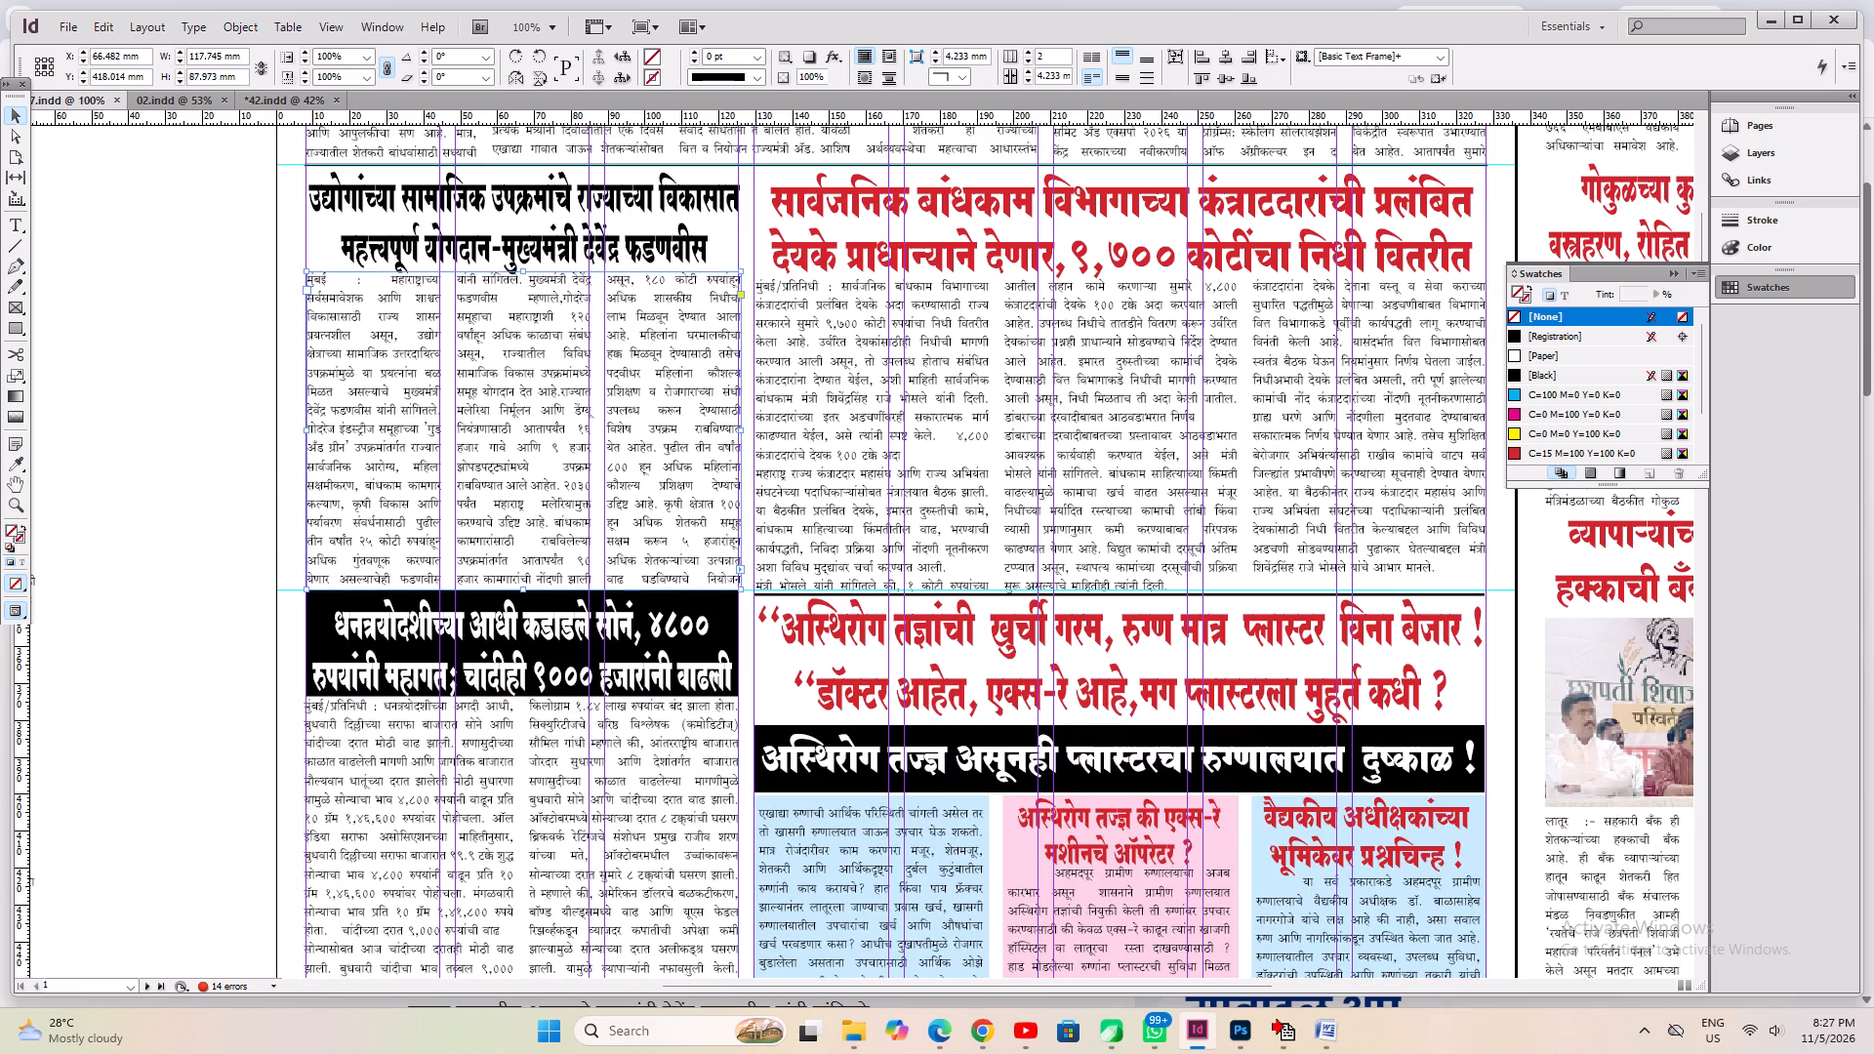
{"action": "left_click", "coordinate": [1080, 479]}
{"action": "key", "text": "space"}
{"action": "left_click_drag", "start_coordinate": [868, 401], "coordinate": [867, 676]}
{"action": "left_click", "coordinate": [576, 364]}
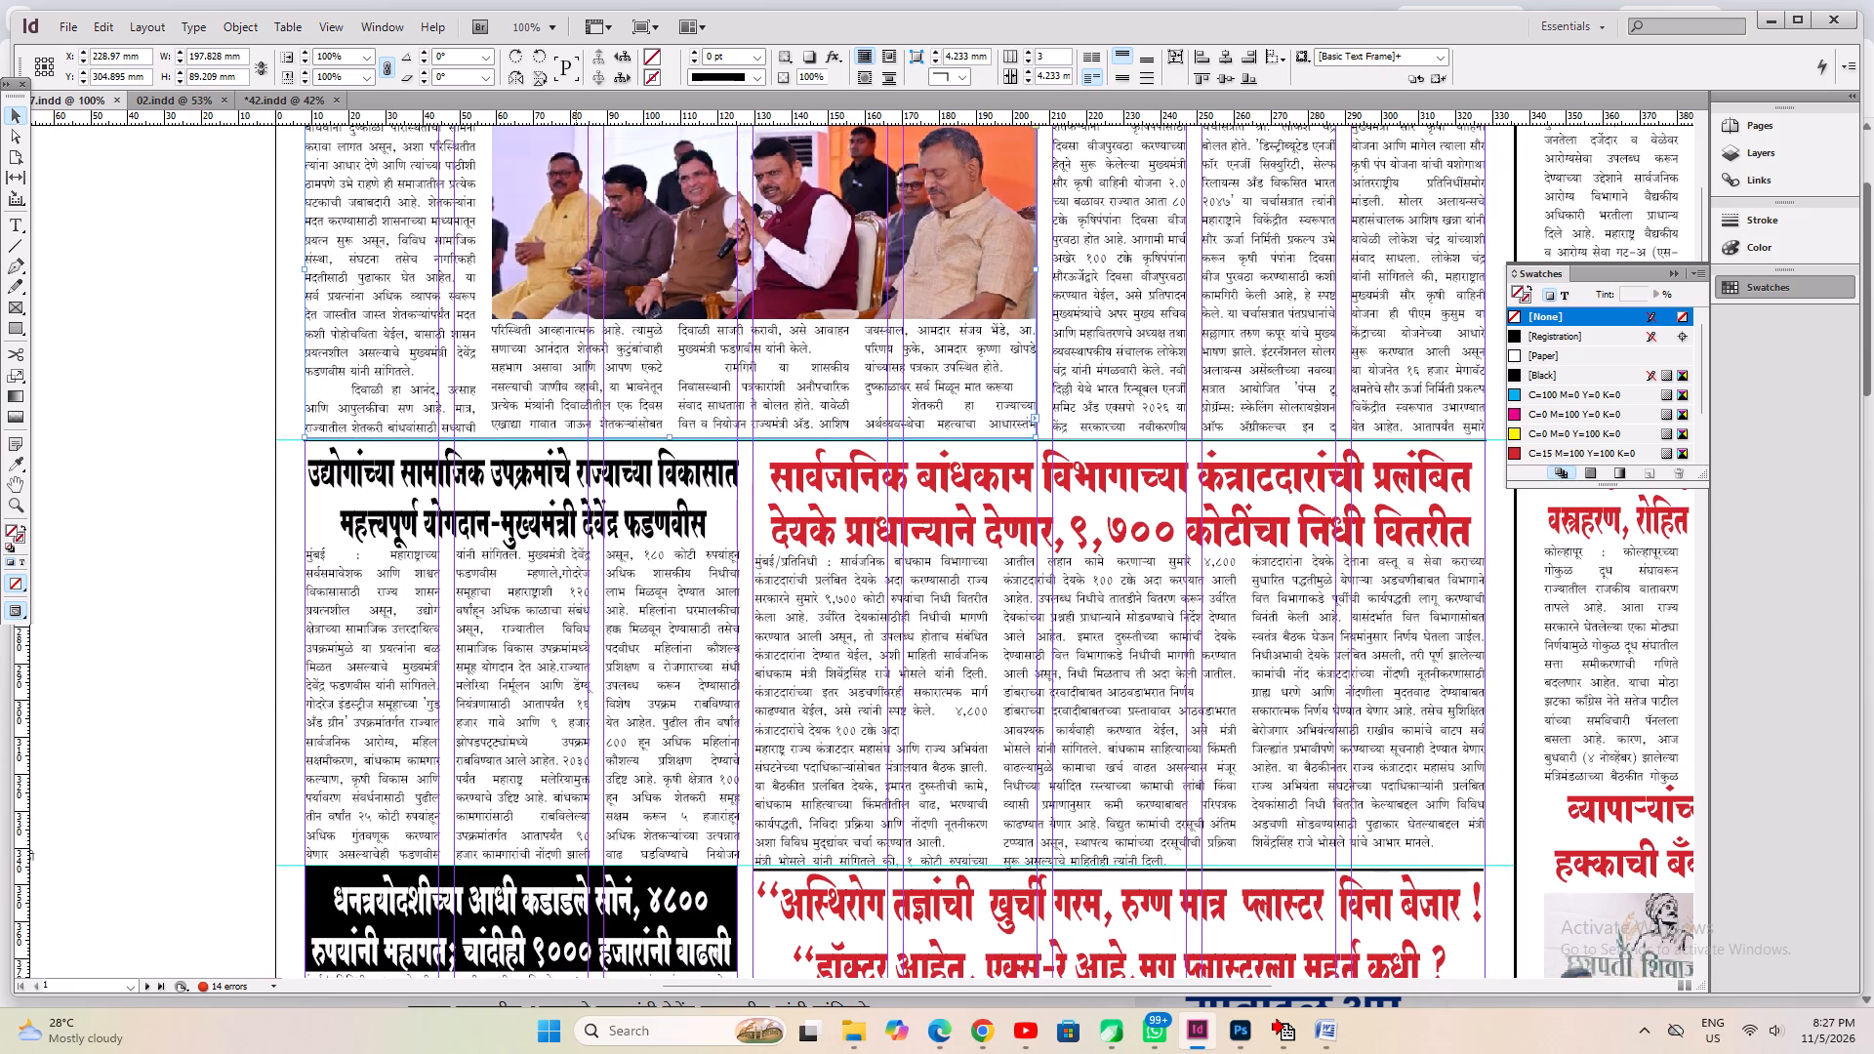
{"action": "left_click", "coordinate": [1242, 387]}
{"action": "key", "text": "space"}
{"action": "key", "text": "space"}
{"action": "key", "text": "space"}
{"action": "key", "text": "space"}
{"action": "key", "text": "space"}
{"action": "key", "text": "space"}
{"action": "key", "text": "space"}
{"action": "key", "text": "space"}
{"action": "key", "text": "space"}
{"action": "key", "text": "space"}
{"action": "key", "text": "space"}
{"action": "key", "text": "space"}
{"action": "key", "text": "space"}
{"action": "key", "text": "space"}
{"action": "key", "text": "space"}
{"action": "key", "text": "space"}
{"action": "key", "text": "space"}
{"action": "key", "text": "space"}
{"action": "key", "text": "space"}
{"action": "key", "text": "space"}
{"action": "left_click_drag", "start_coordinate": [1314, 620], "coordinate": [1035, 842]}
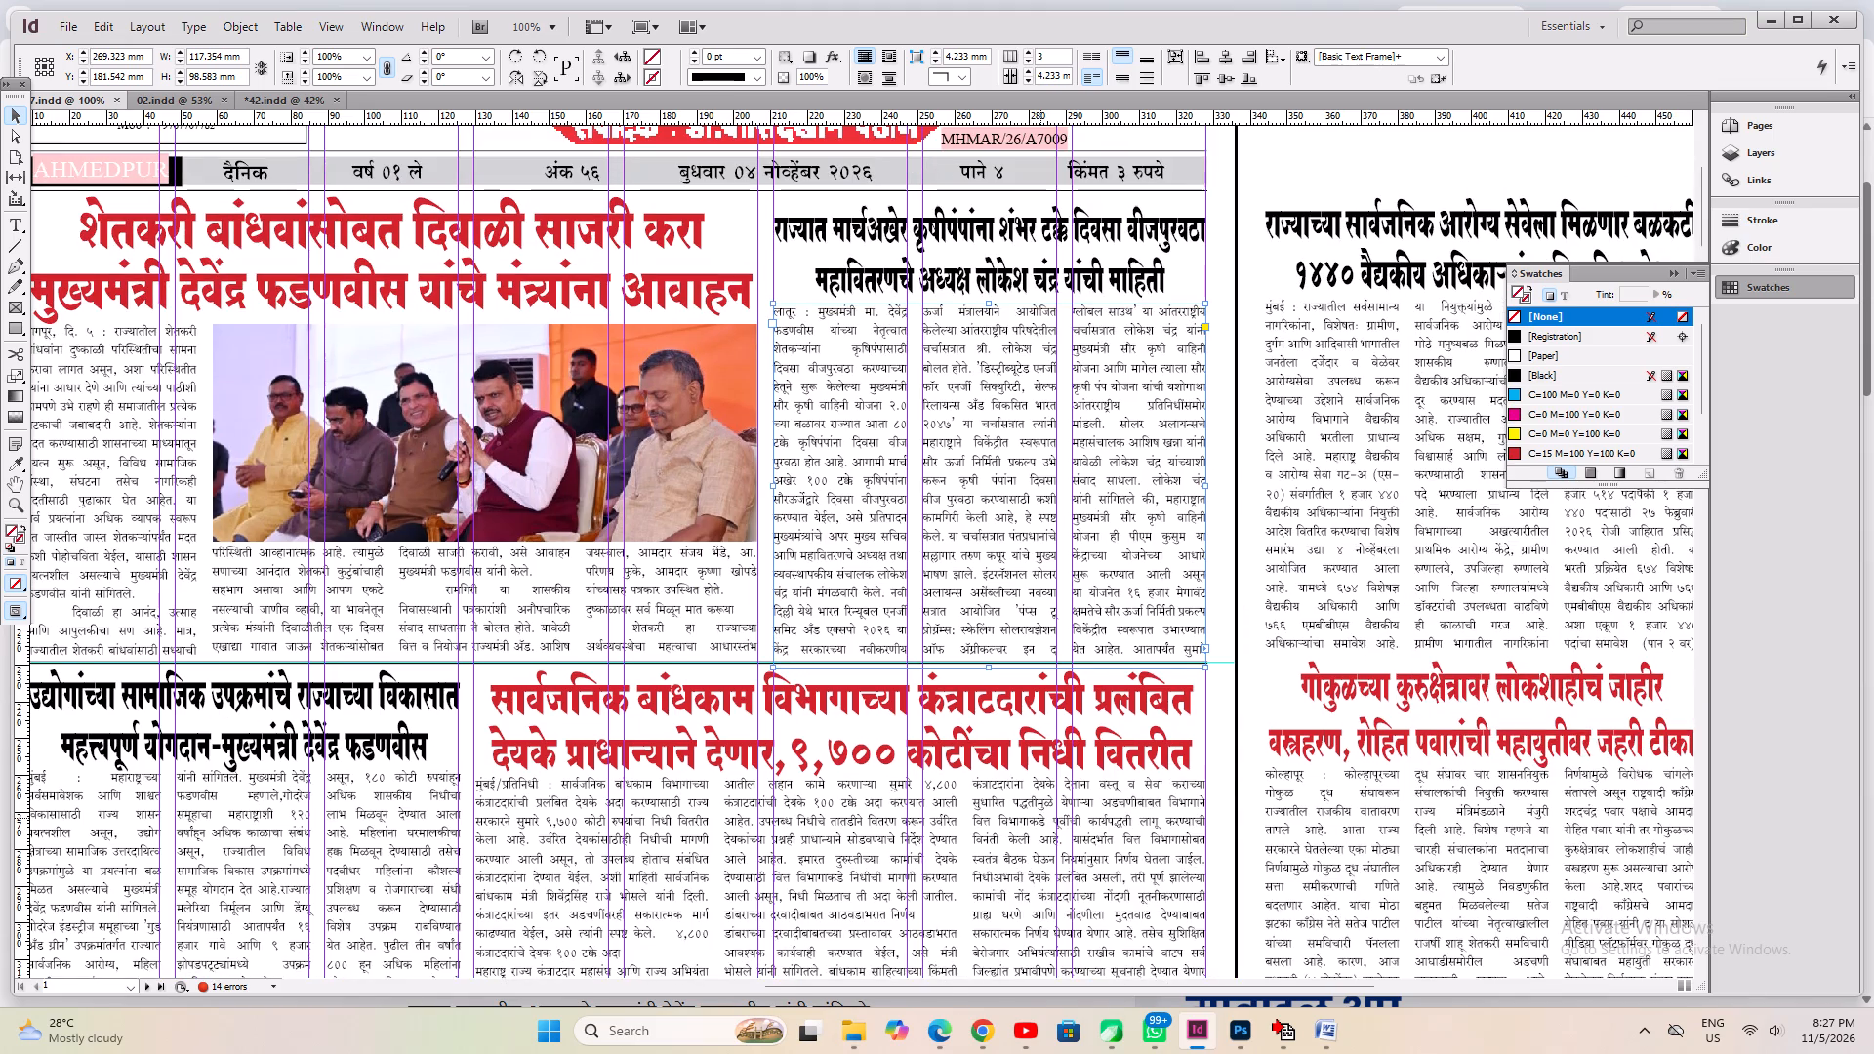
{"action": "left_click_drag", "start_coordinate": [1048, 836], "coordinate": [960, 374]}
{"action": "left_click_drag", "start_coordinate": [1031, 692], "coordinate": [1007, 327]}
{"action": "left_click_drag", "start_coordinate": [1080, 785], "coordinate": [1080, 499]}
Flow the overset text of page 1's orthopaedic specialist story into a new frame in page 2's empty area above the existing continuations.
{"action": "left_click", "coordinate": [851, 633]}
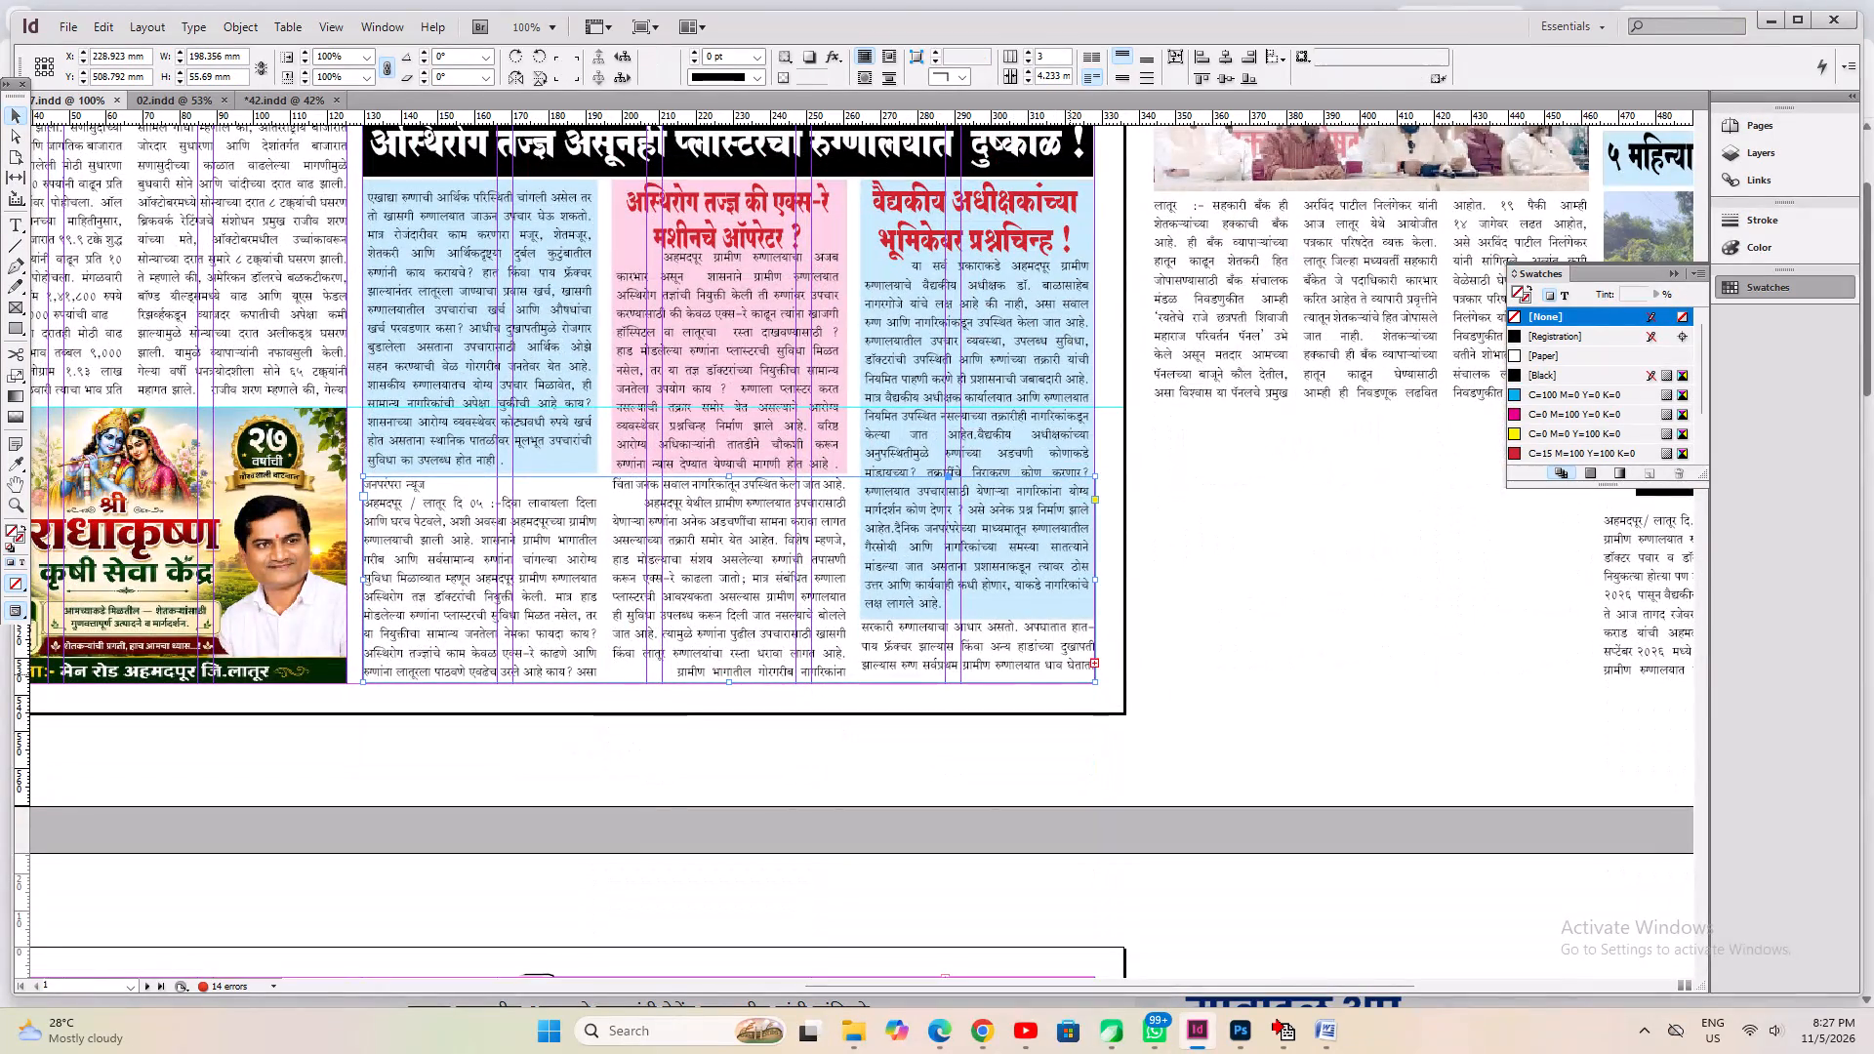
{"action": "left_click", "coordinate": [1091, 664]}
{"action": "scroll", "coordinate": [1091, 664], "scroll_direction": "down", "scroll_amount": 15}
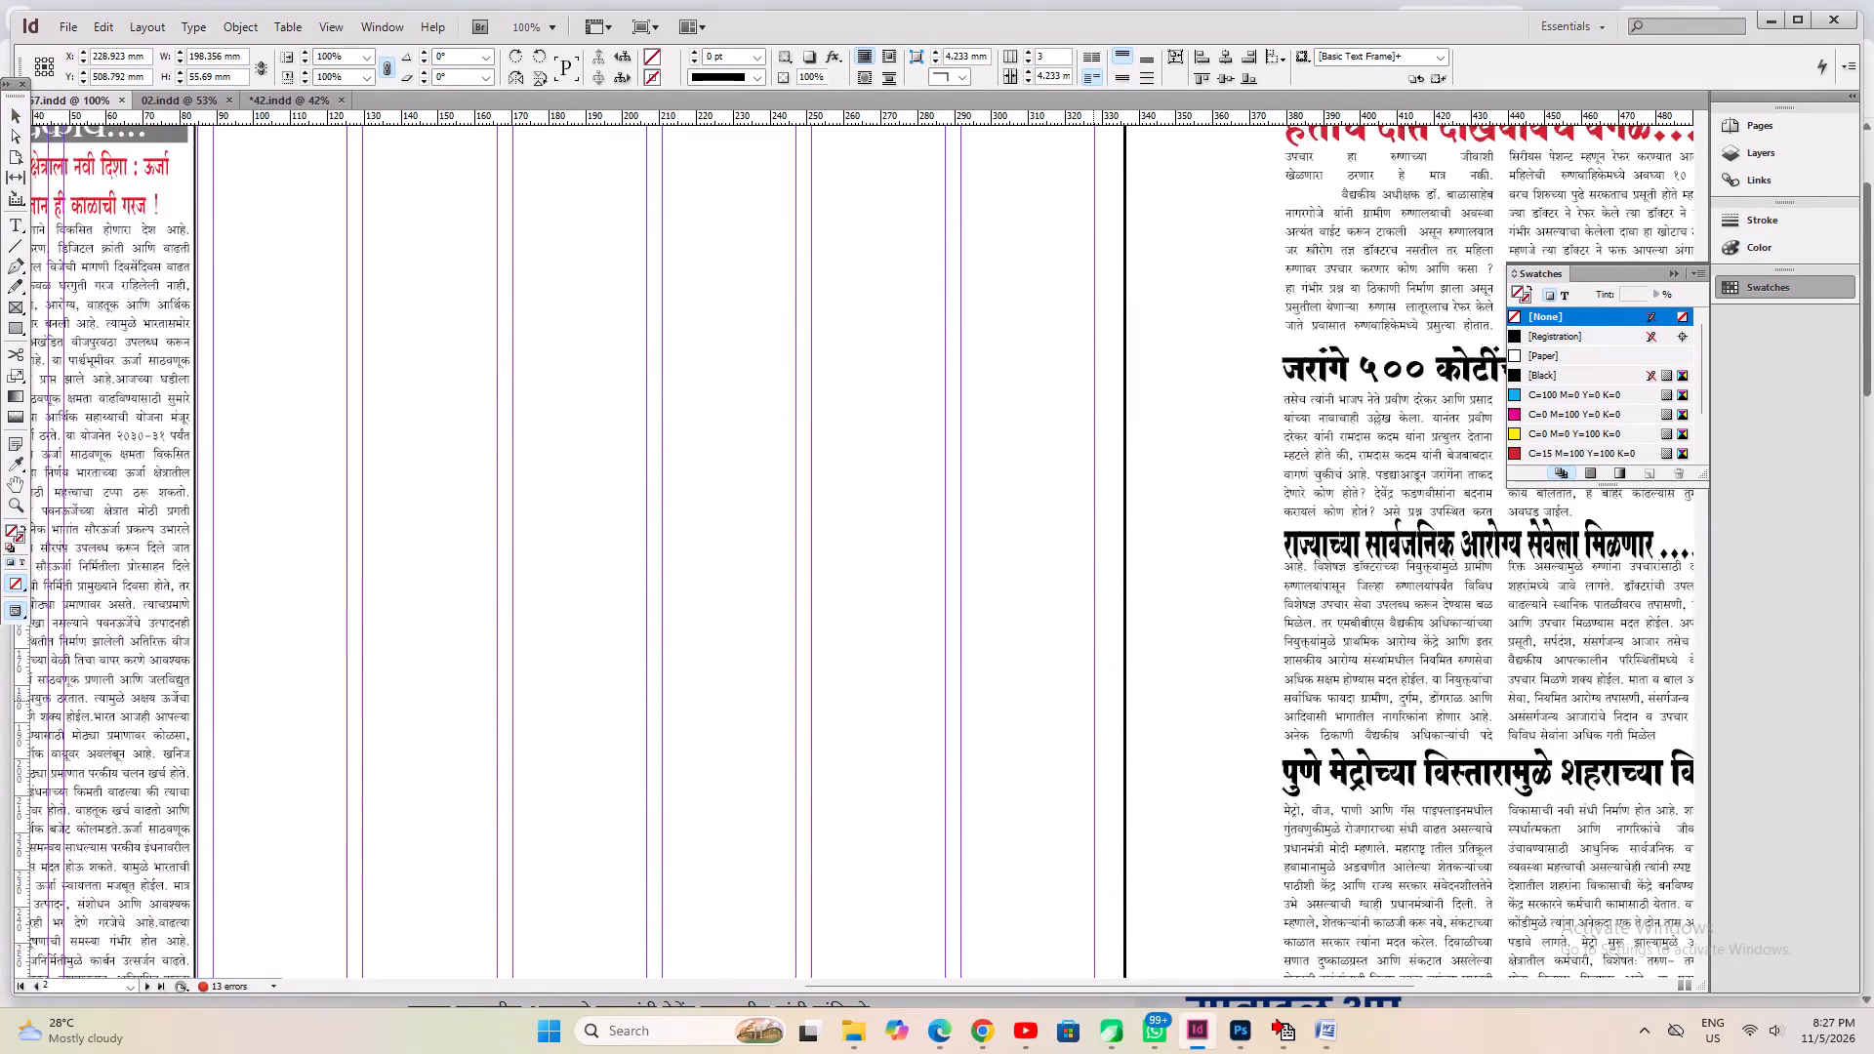
{"action": "scroll", "coordinate": [1093, 701], "scroll_direction": "down", "scroll_amount": 11}
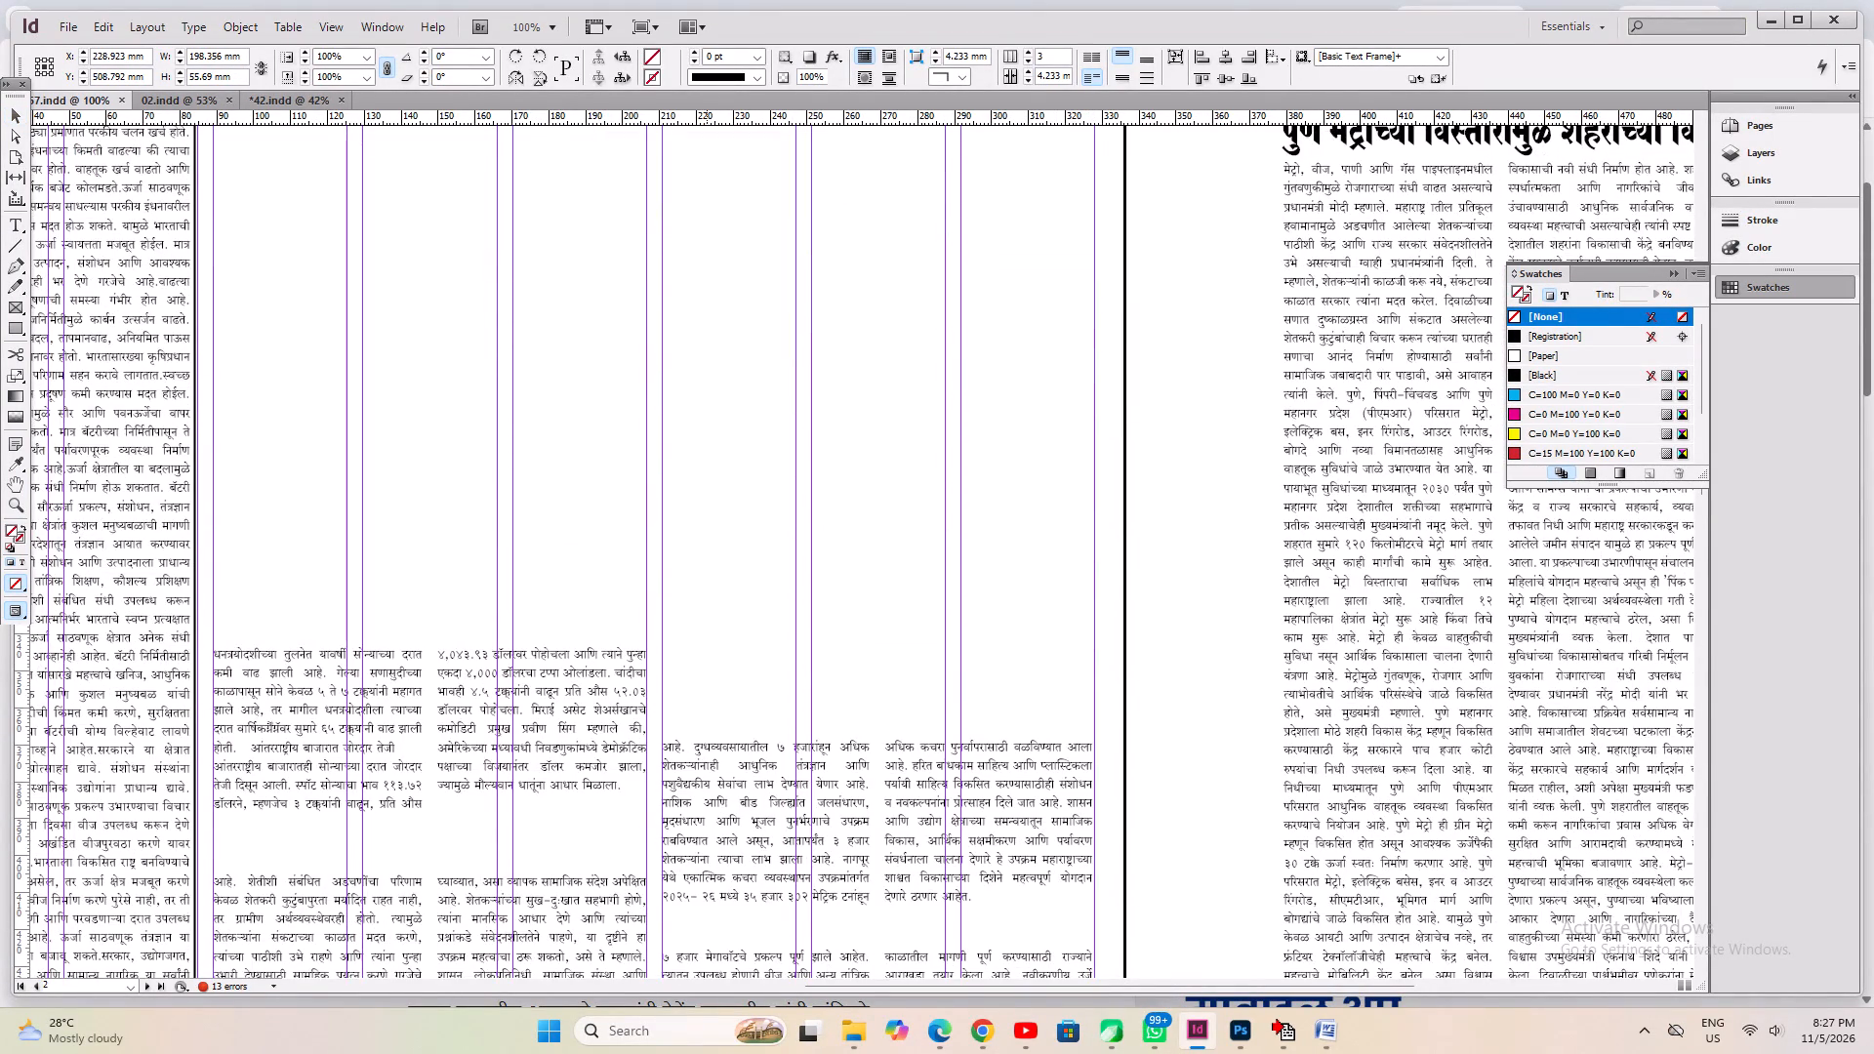
{"action": "scroll", "coordinate": [717, 301], "scroll_direction": "up", "scroll_amount": 2}
{"action": "left_click", "coordinate": [709, 159], "text": "shift"}
{"action": "left_click", "coordinate": [773, 577]}
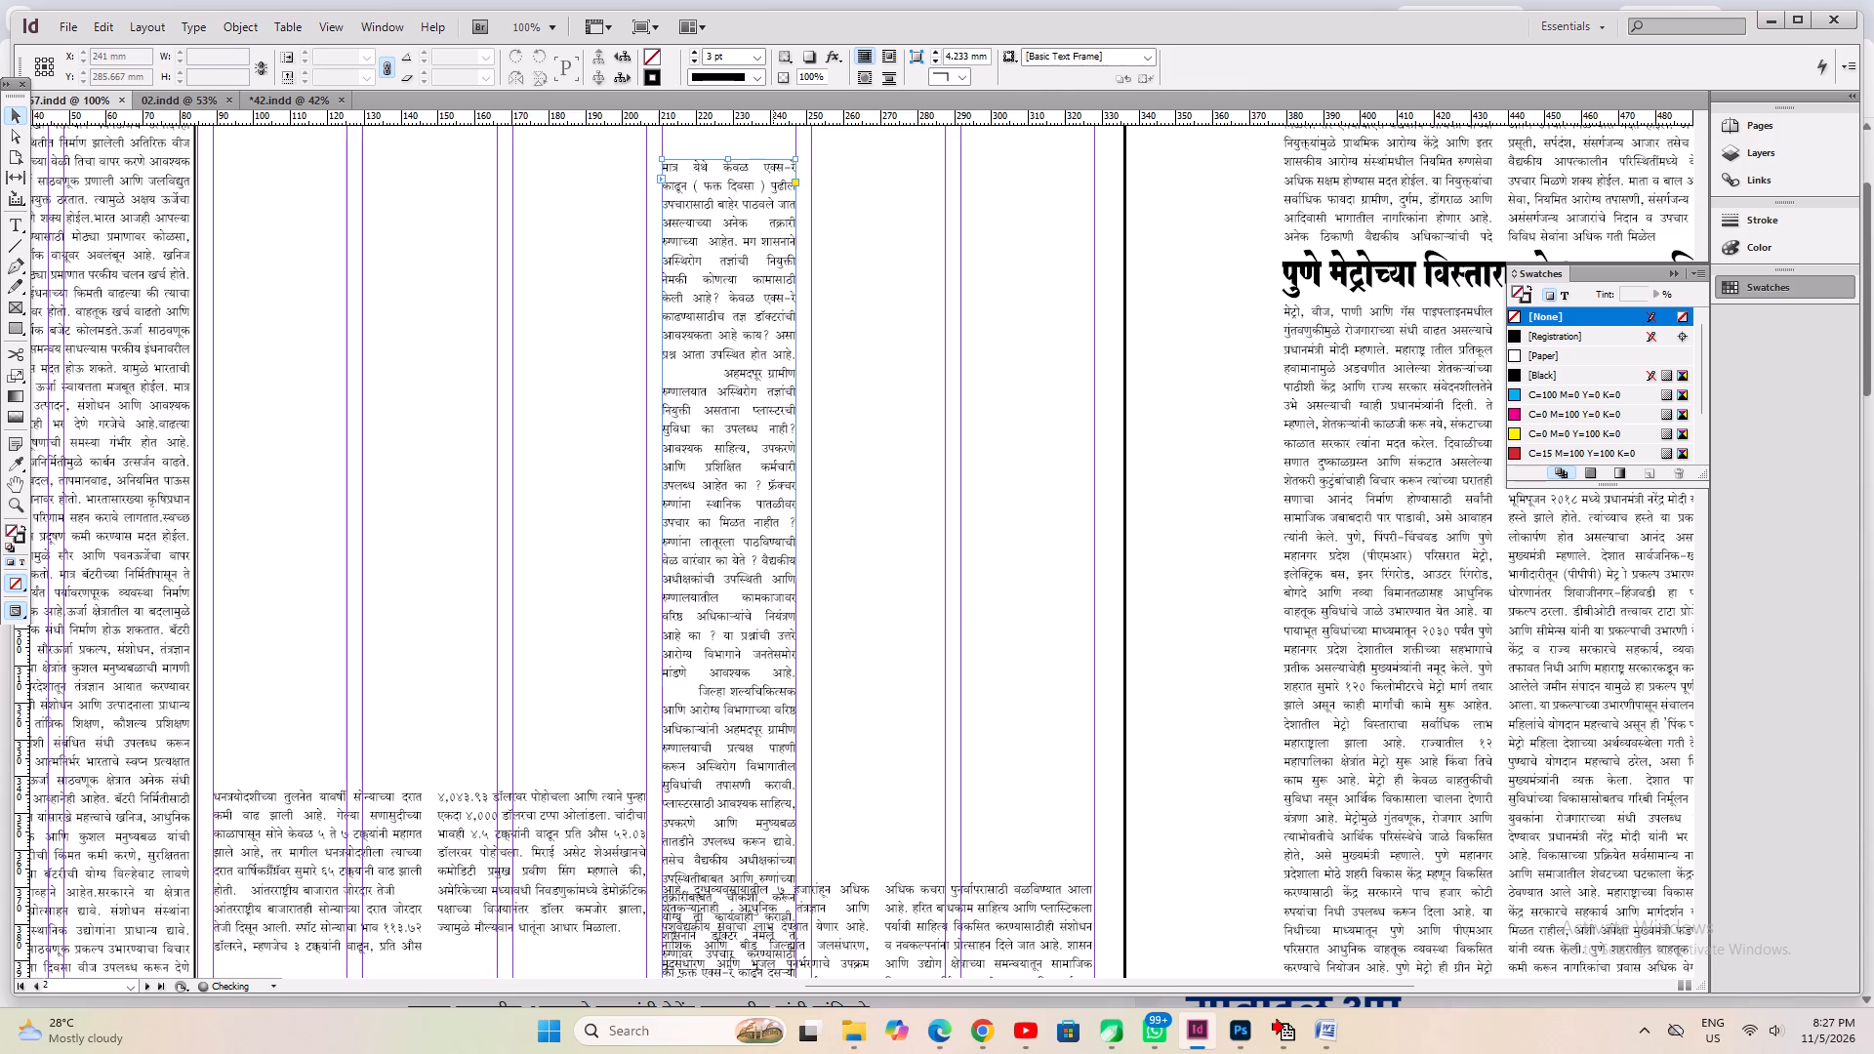
{"action": "scroll", "coordinate": [769, 599], "scroll_direction": "down", "scroll_amount": 2}
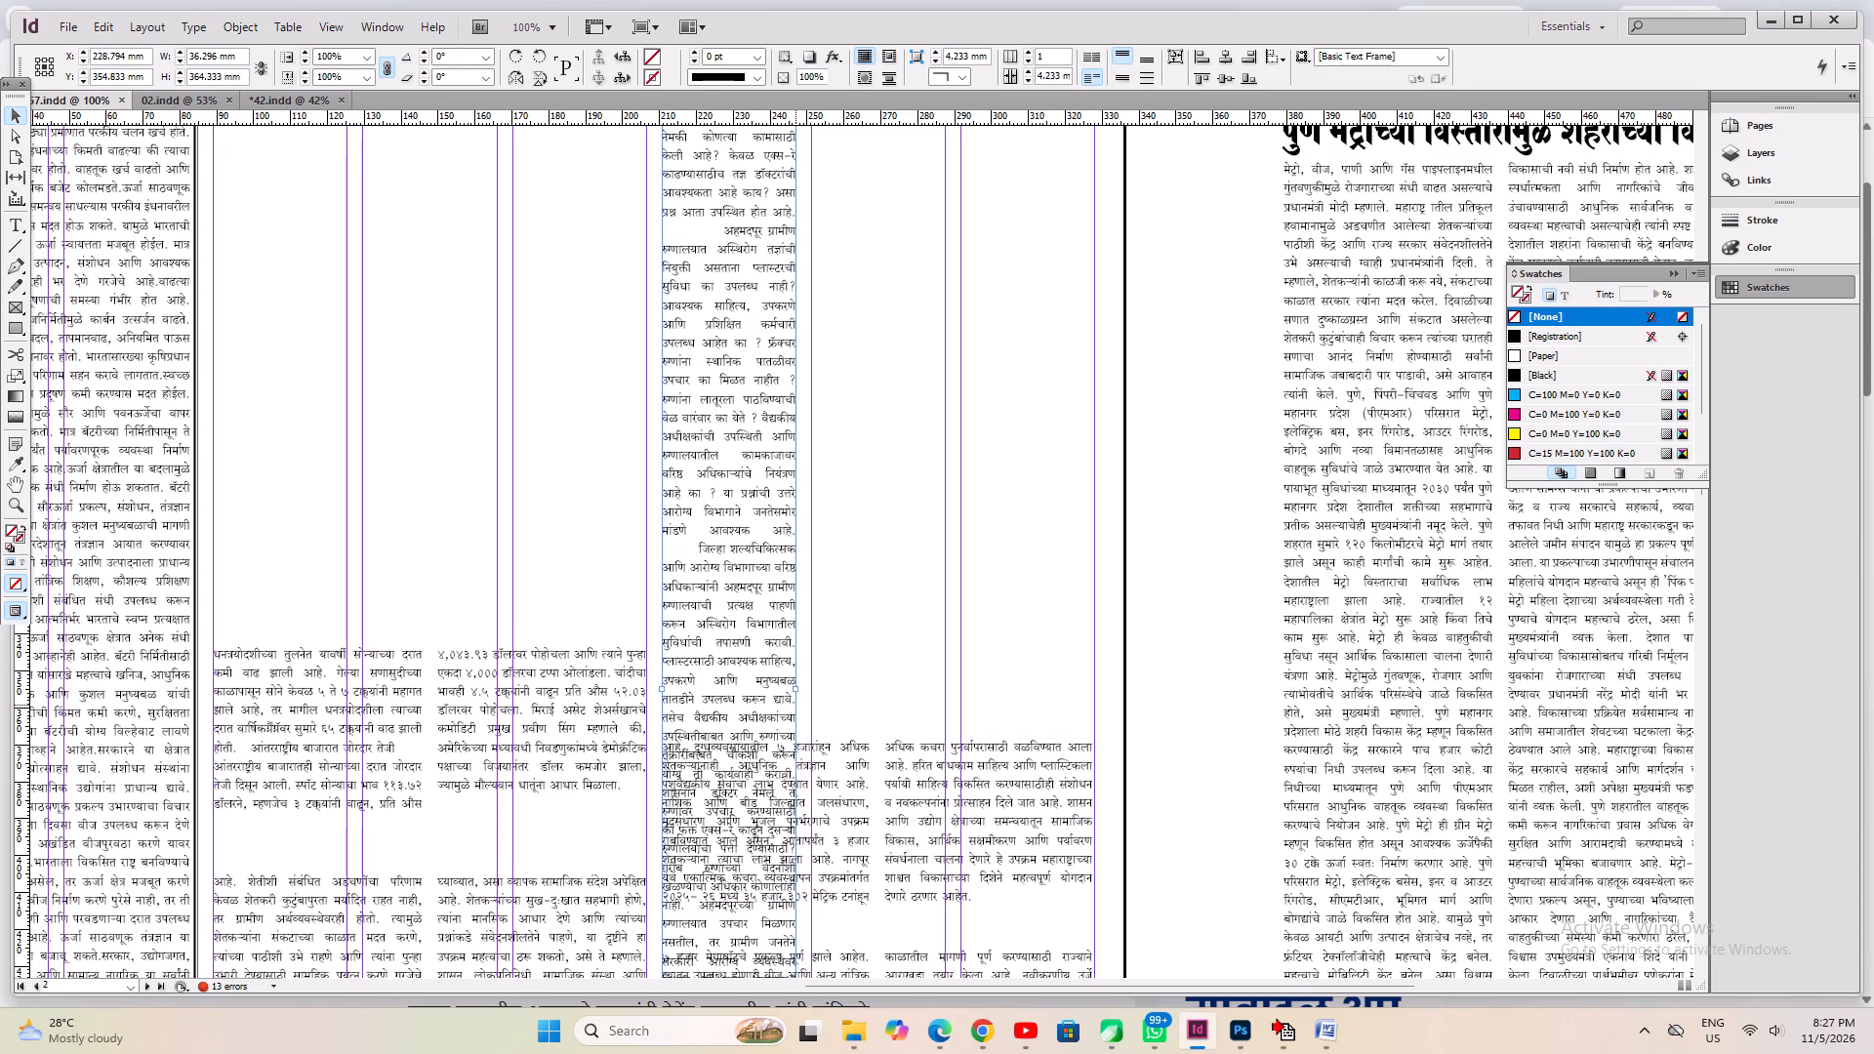
Widen the orthopaedic continuation to about 117 mm, set two columns, and fit it to about 90 mm high.
{"action": "left_click_drag", "start_coordinate": [799, 692], "coordinate": [1090, 743]}
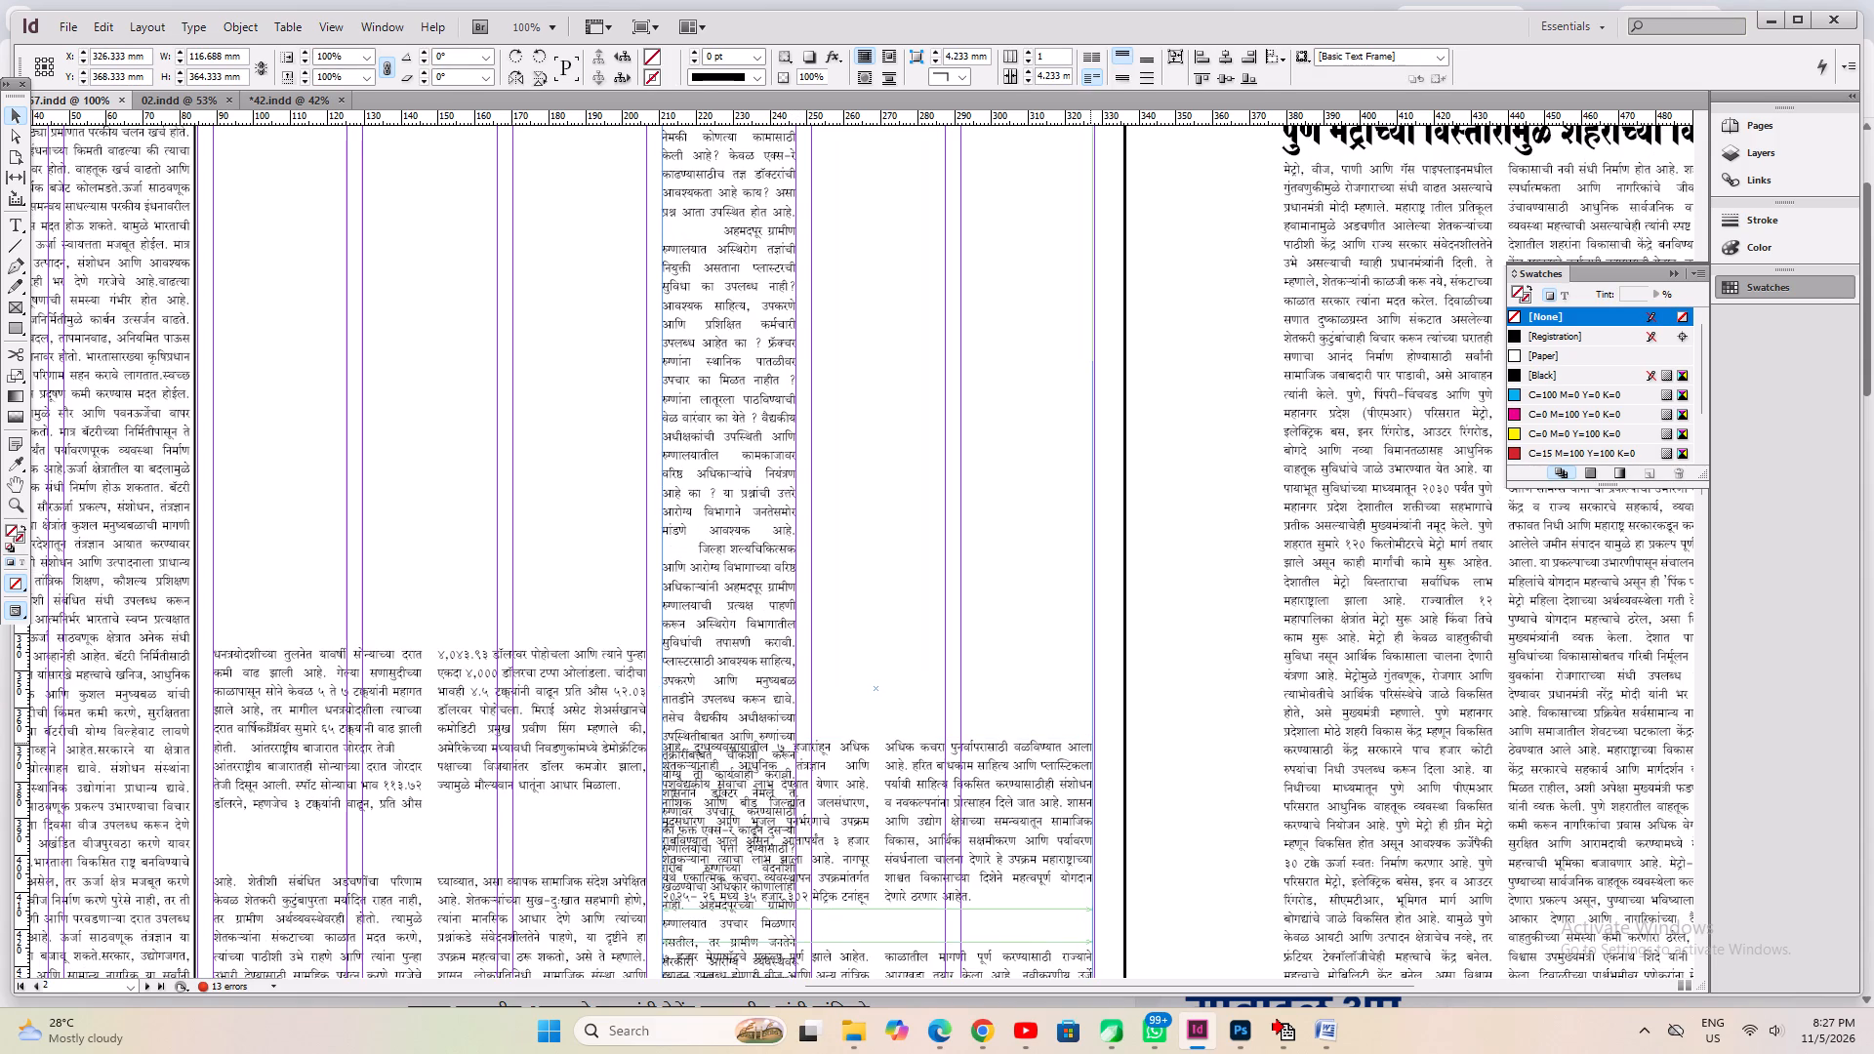
{"action": "left_click_drag", "start_coordinate": [1090, 743], "coordinate": [1095, 746]}
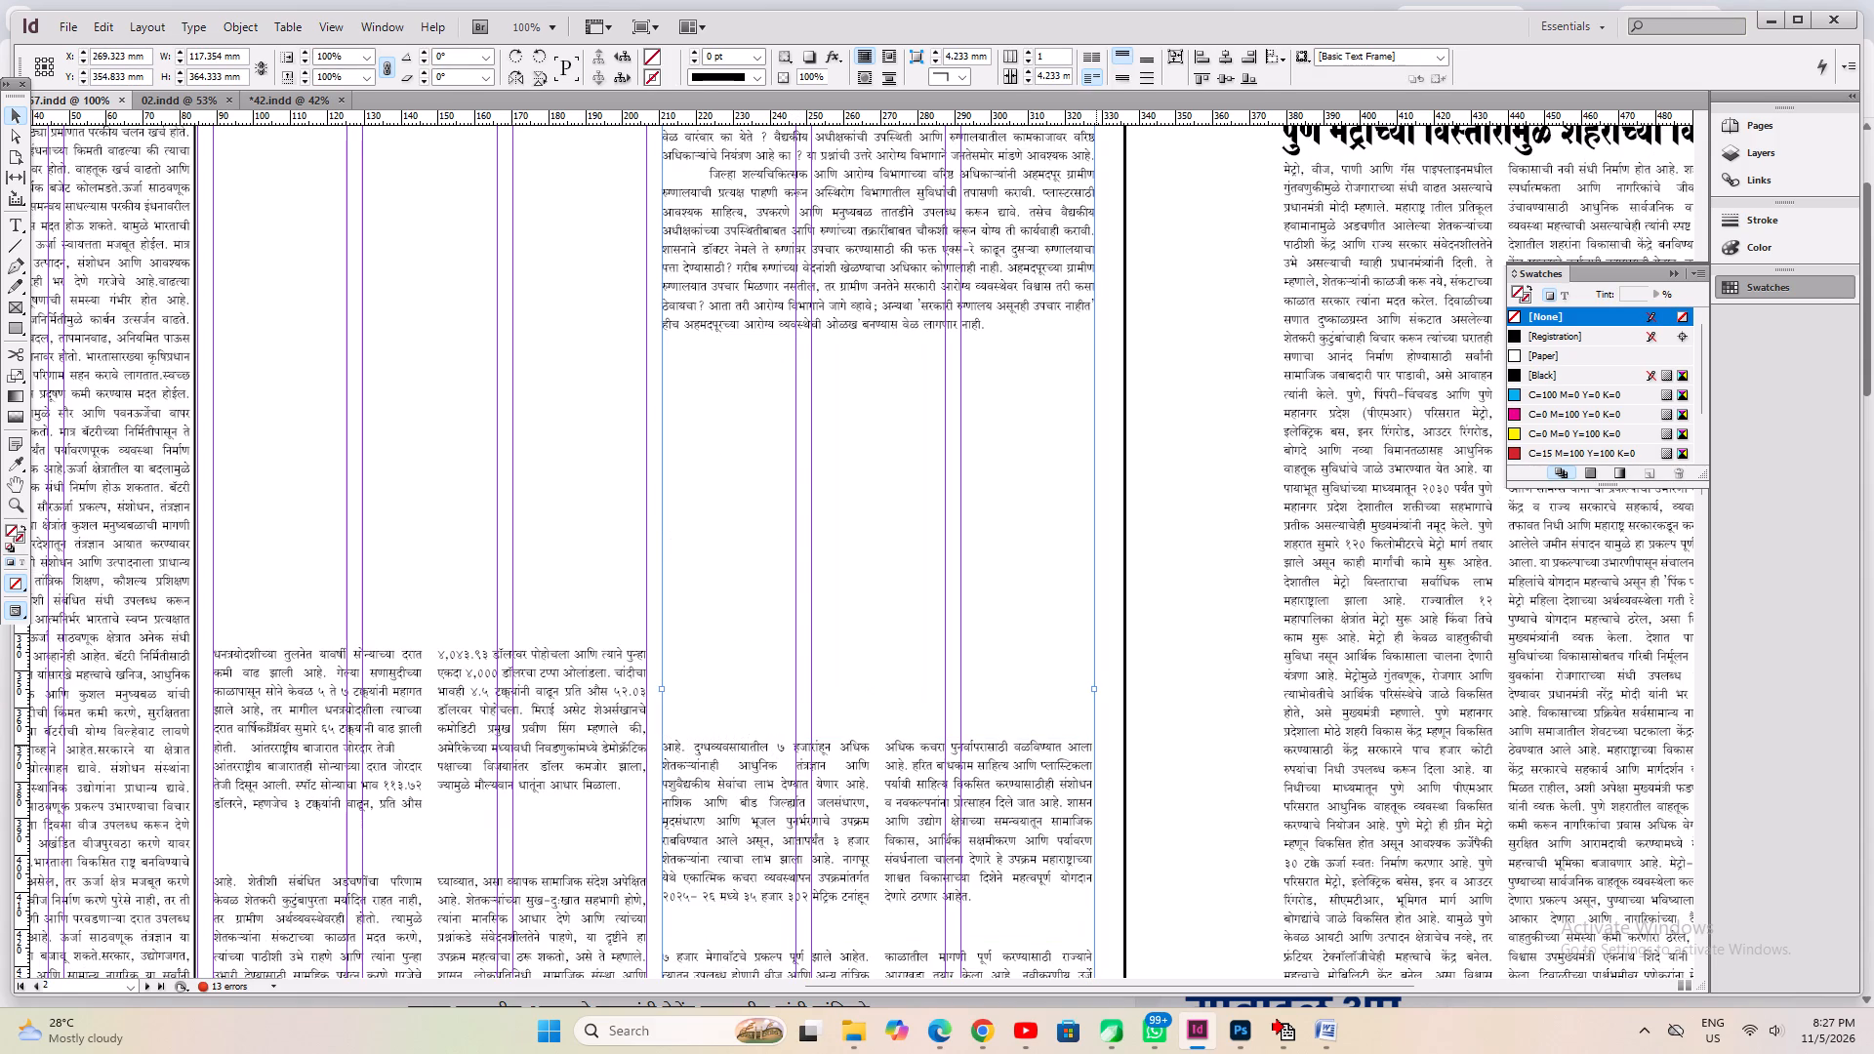
{"action": "key", "text": "ctrl+alt+c"}
{"action": "left_click", "coordinate": [1028, 51]}
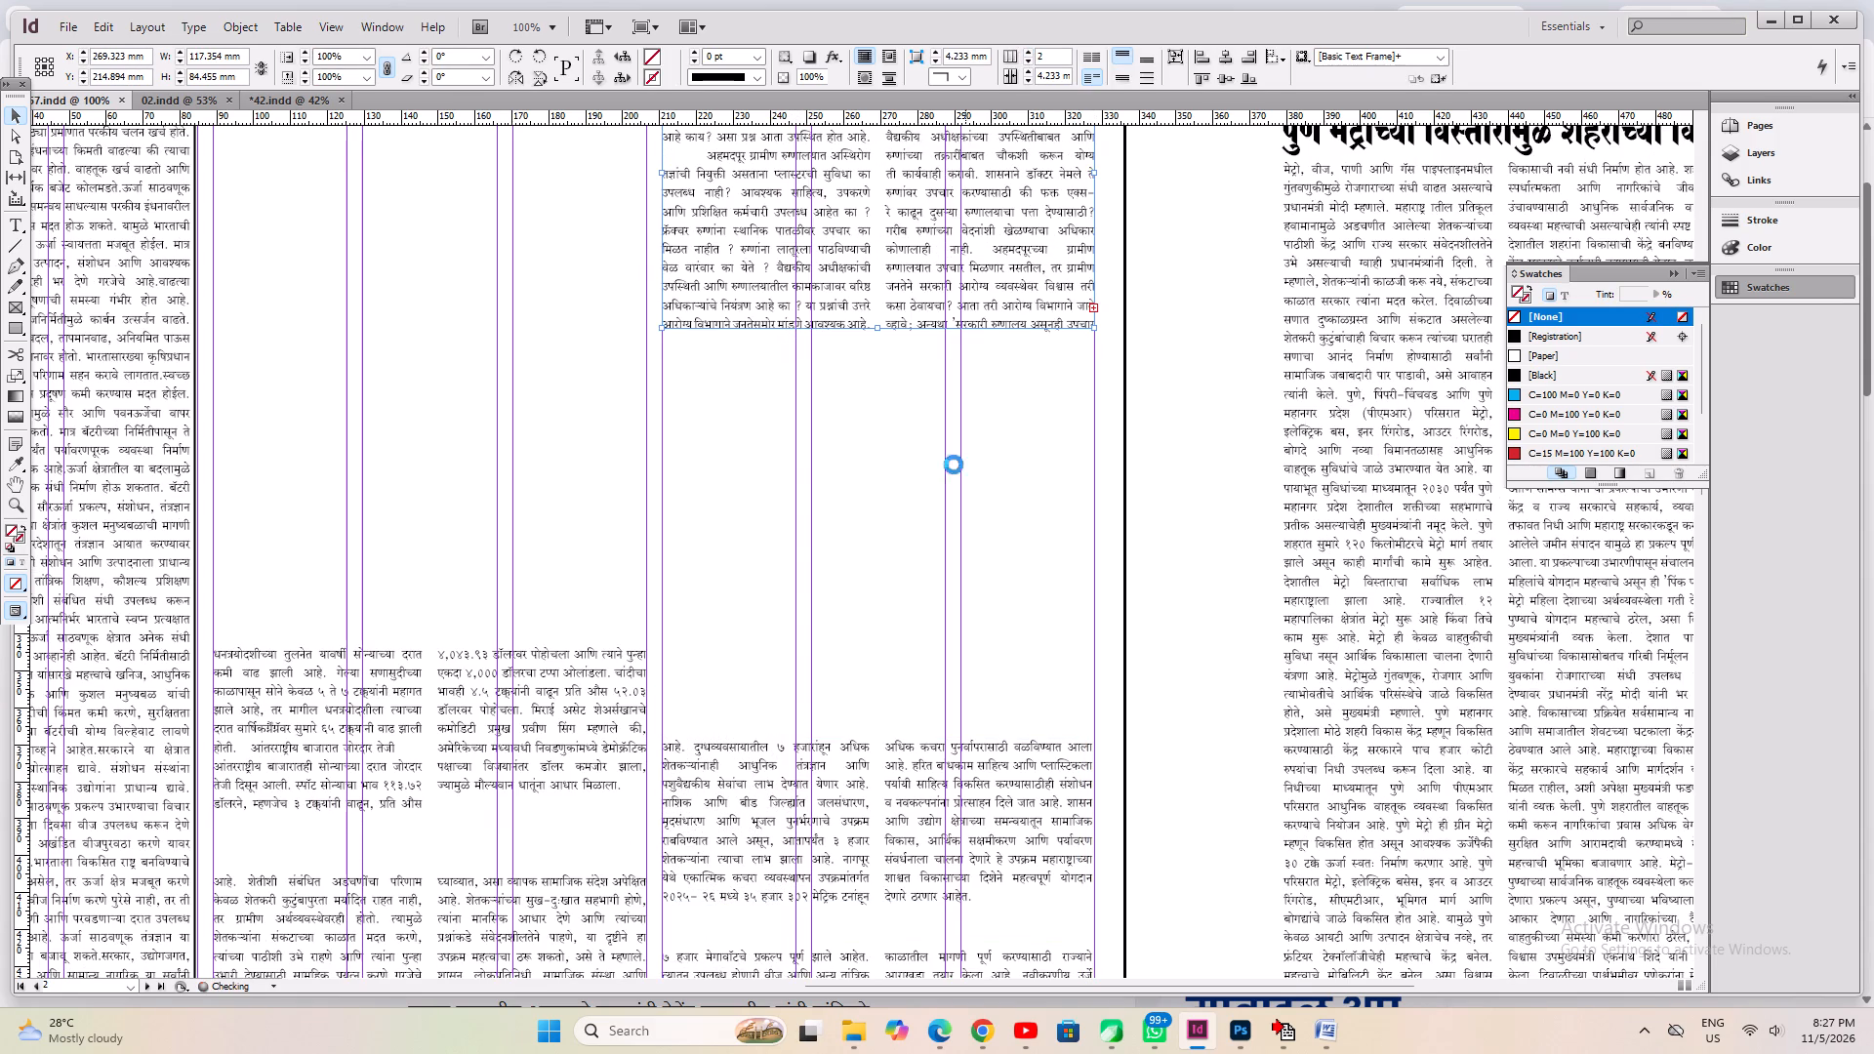
{"action": "key", "text": "ctrl+alt+c"}
Move the orthopaedic continuation down to just above the industry story's continuation on page 2 and save the document.
{"action": "left_click_drag", "start_coordinate": [935, 265], "coordinate": [924, 591], "text": "shift"}
{"action": "key", "text": "ctrl+s"}
{"action": "key", "text": "ctrl+0"}
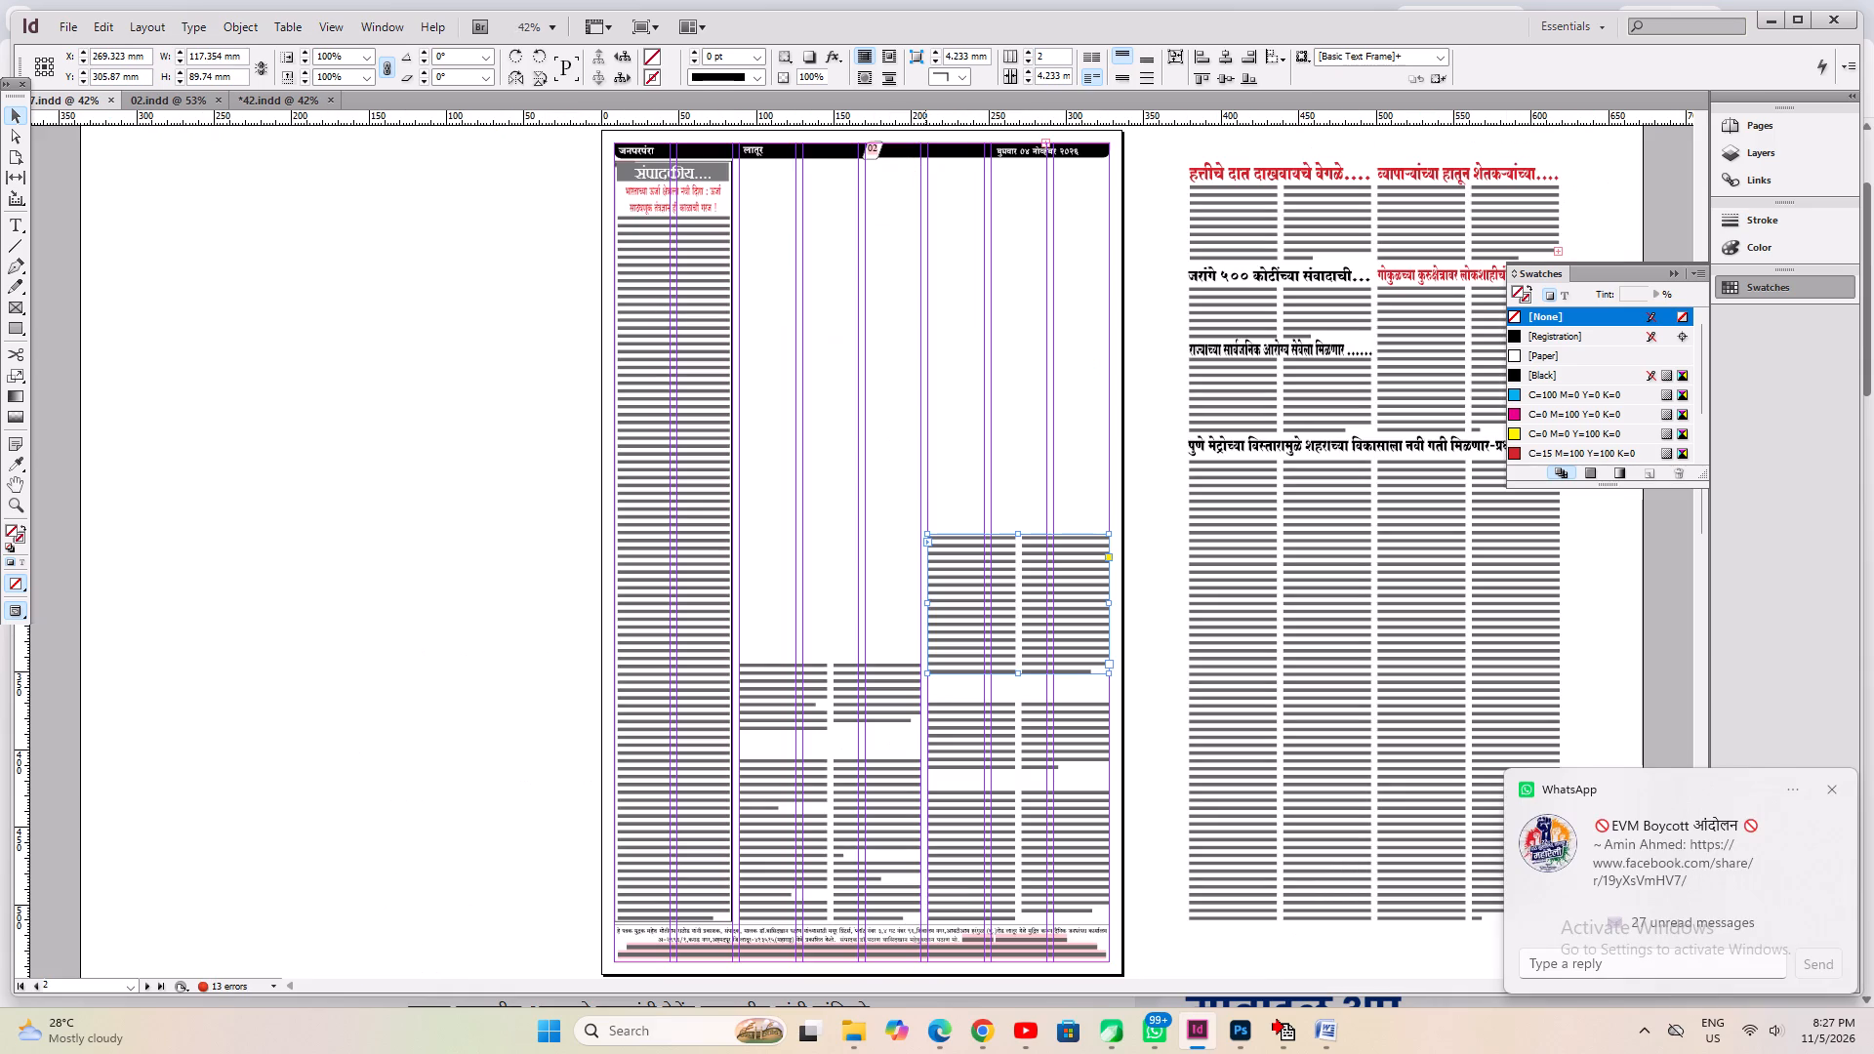
{"action": "key", "text": "ctrl+a"}
{"action": "key", "text": "ctrl+s"}
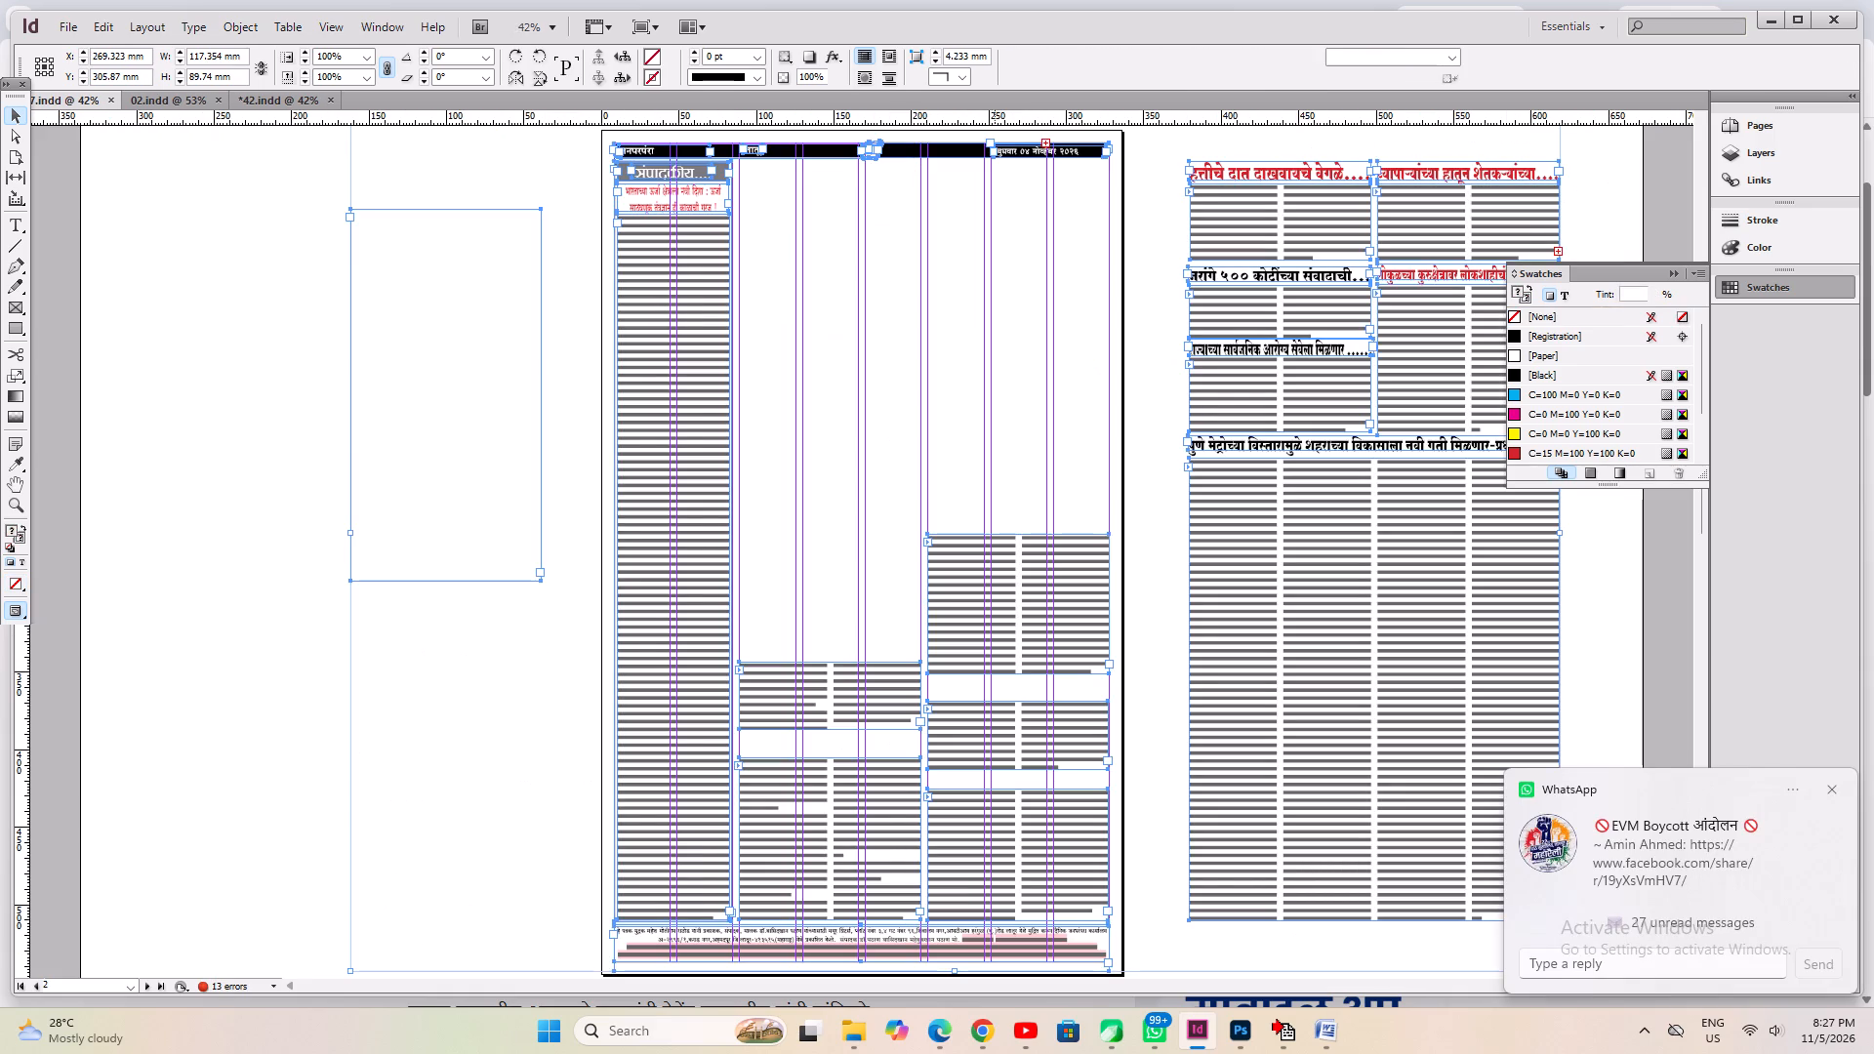
Delete the empty frame on the pasteboard beside page 2's editorial column.
{"action": "left_click", "coordinate": [922, 476]}
{"action": "left_click_drag", "start_coordinate": [252, 229], "coordinate": [488, 534]}
{"action": "key", "text": "Delete"}
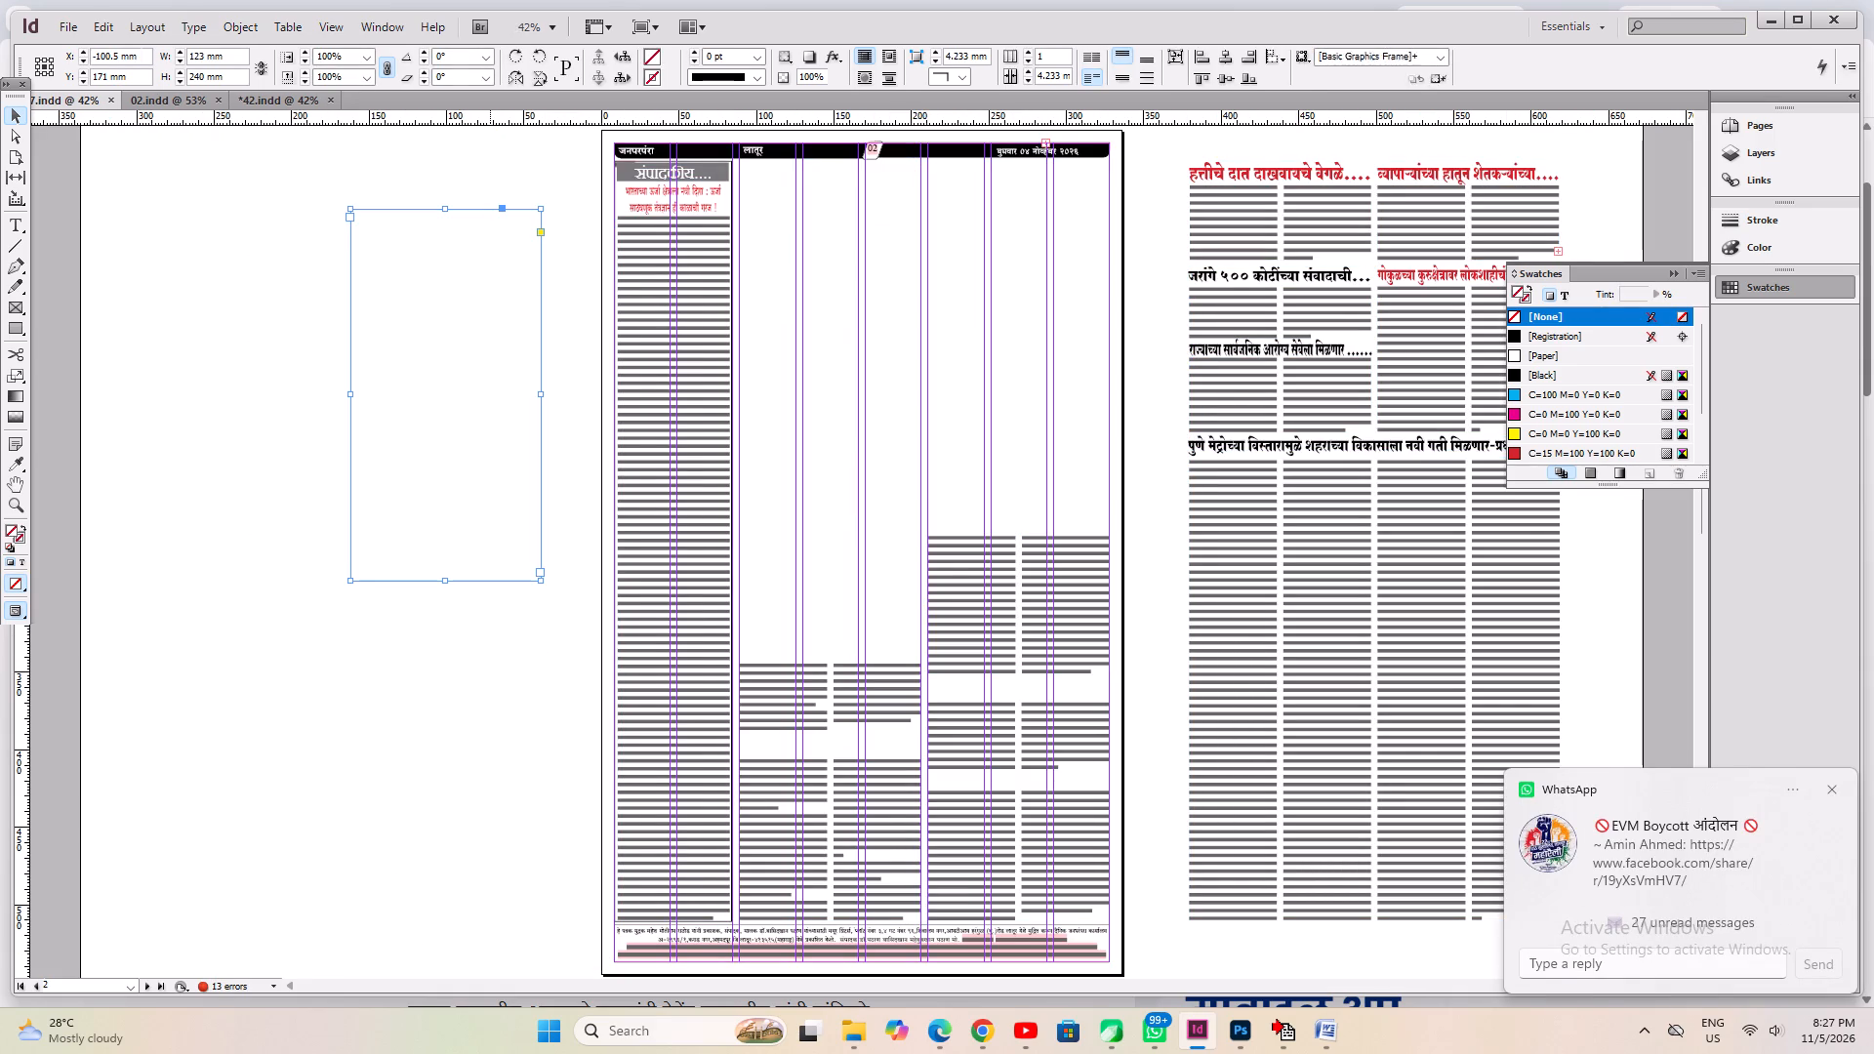
Review the continuation frames on page 2 and the story frames on page 1 for completeness.
{"action": "left_click", "coordinate": [895, 854]}
{"action": "left_click", "coordinate": [1024, 875]}
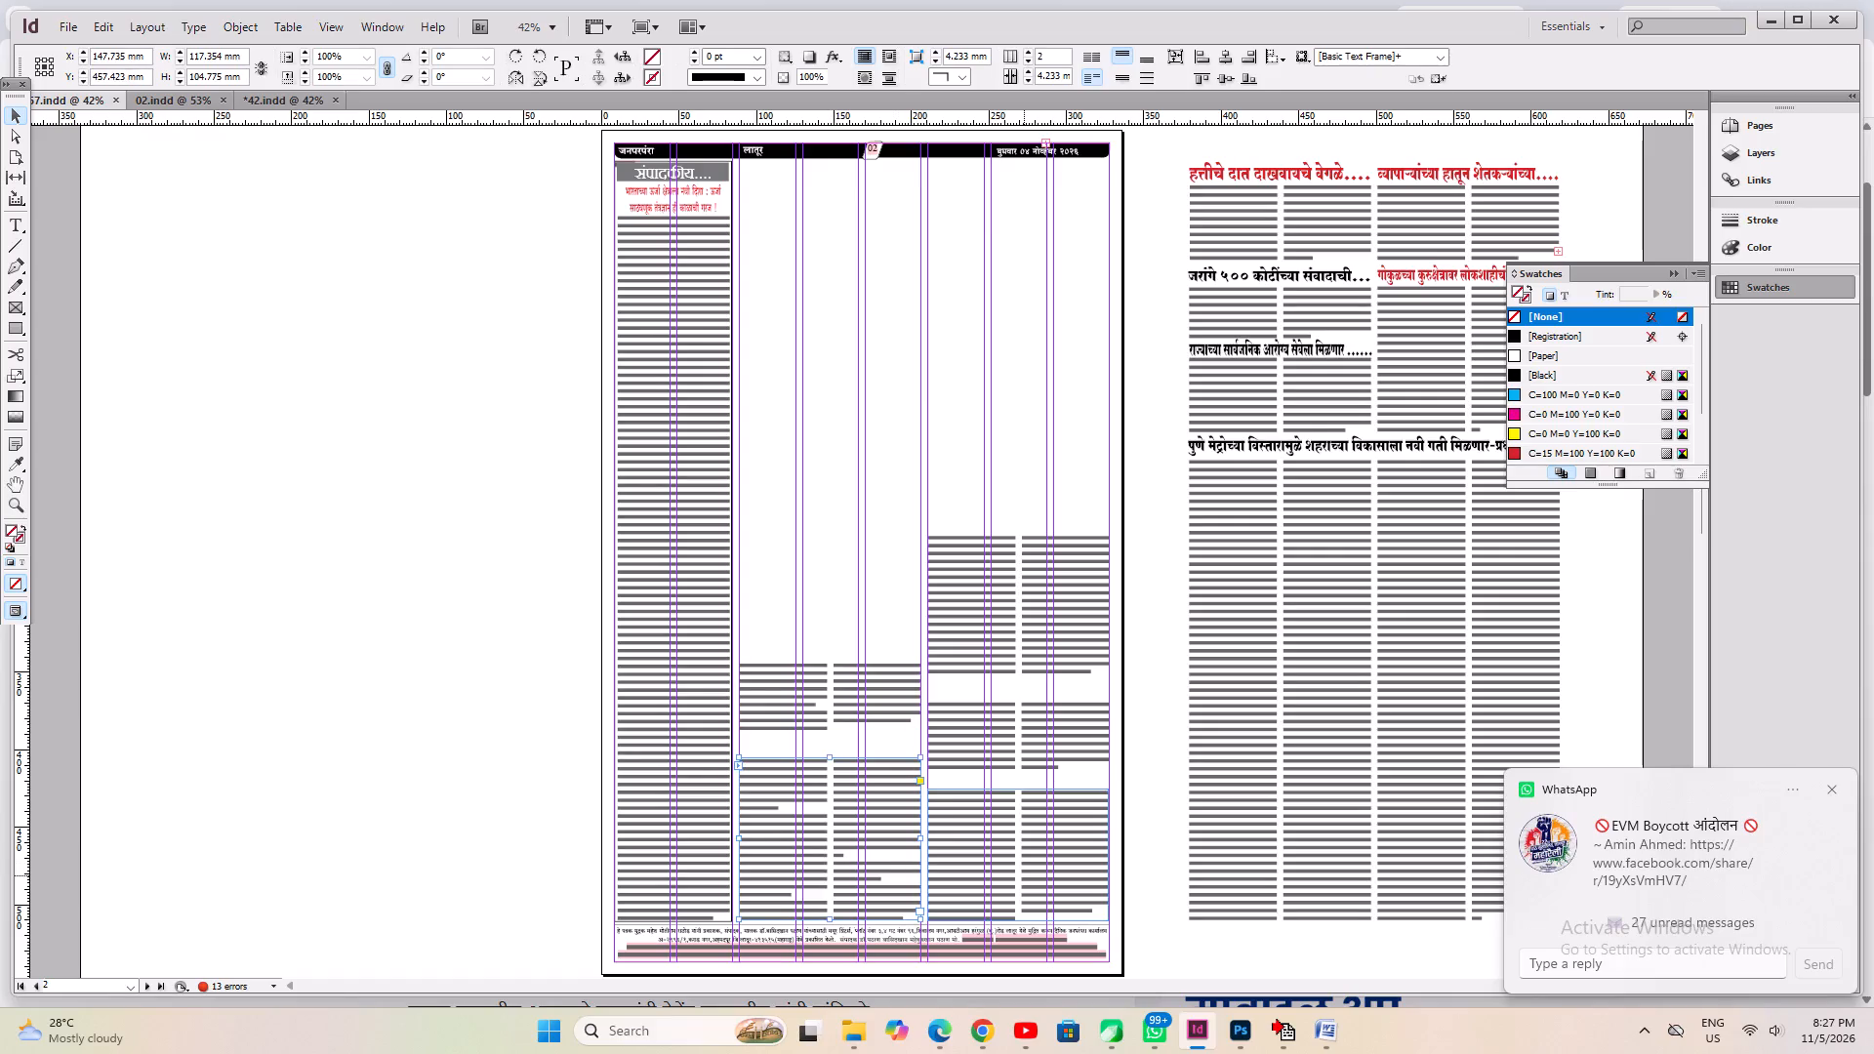
{"action": "left_click", "coordinate": [1009, 765]}
{"action": "left_click", "coordinate": [1000, 595]}
{"action": "key", "text": "space"}
{"action": "key", "text": "space"}
{"action": "key", "text": "space"}
{"action": "key", "text": "space"}
{"action": "key", "text": "space"}
{"action": "key", "text": "space"}
{"action": "key", "text": "space"}
{"action": "key", "text": "space"}
{"action": "key", "text": "space"}
{"action": "key", "text": "space"}
{"action": "key", "text": "space"}
{"action": "key", "text": "space"}
{"action": "left_click_drag", "start_coordinate": [842, 386], "coordinate": [734, 967]}
{"action": "left_click_drag", "start_coordinate": [915, 466], "coordinate": [872, 793]}
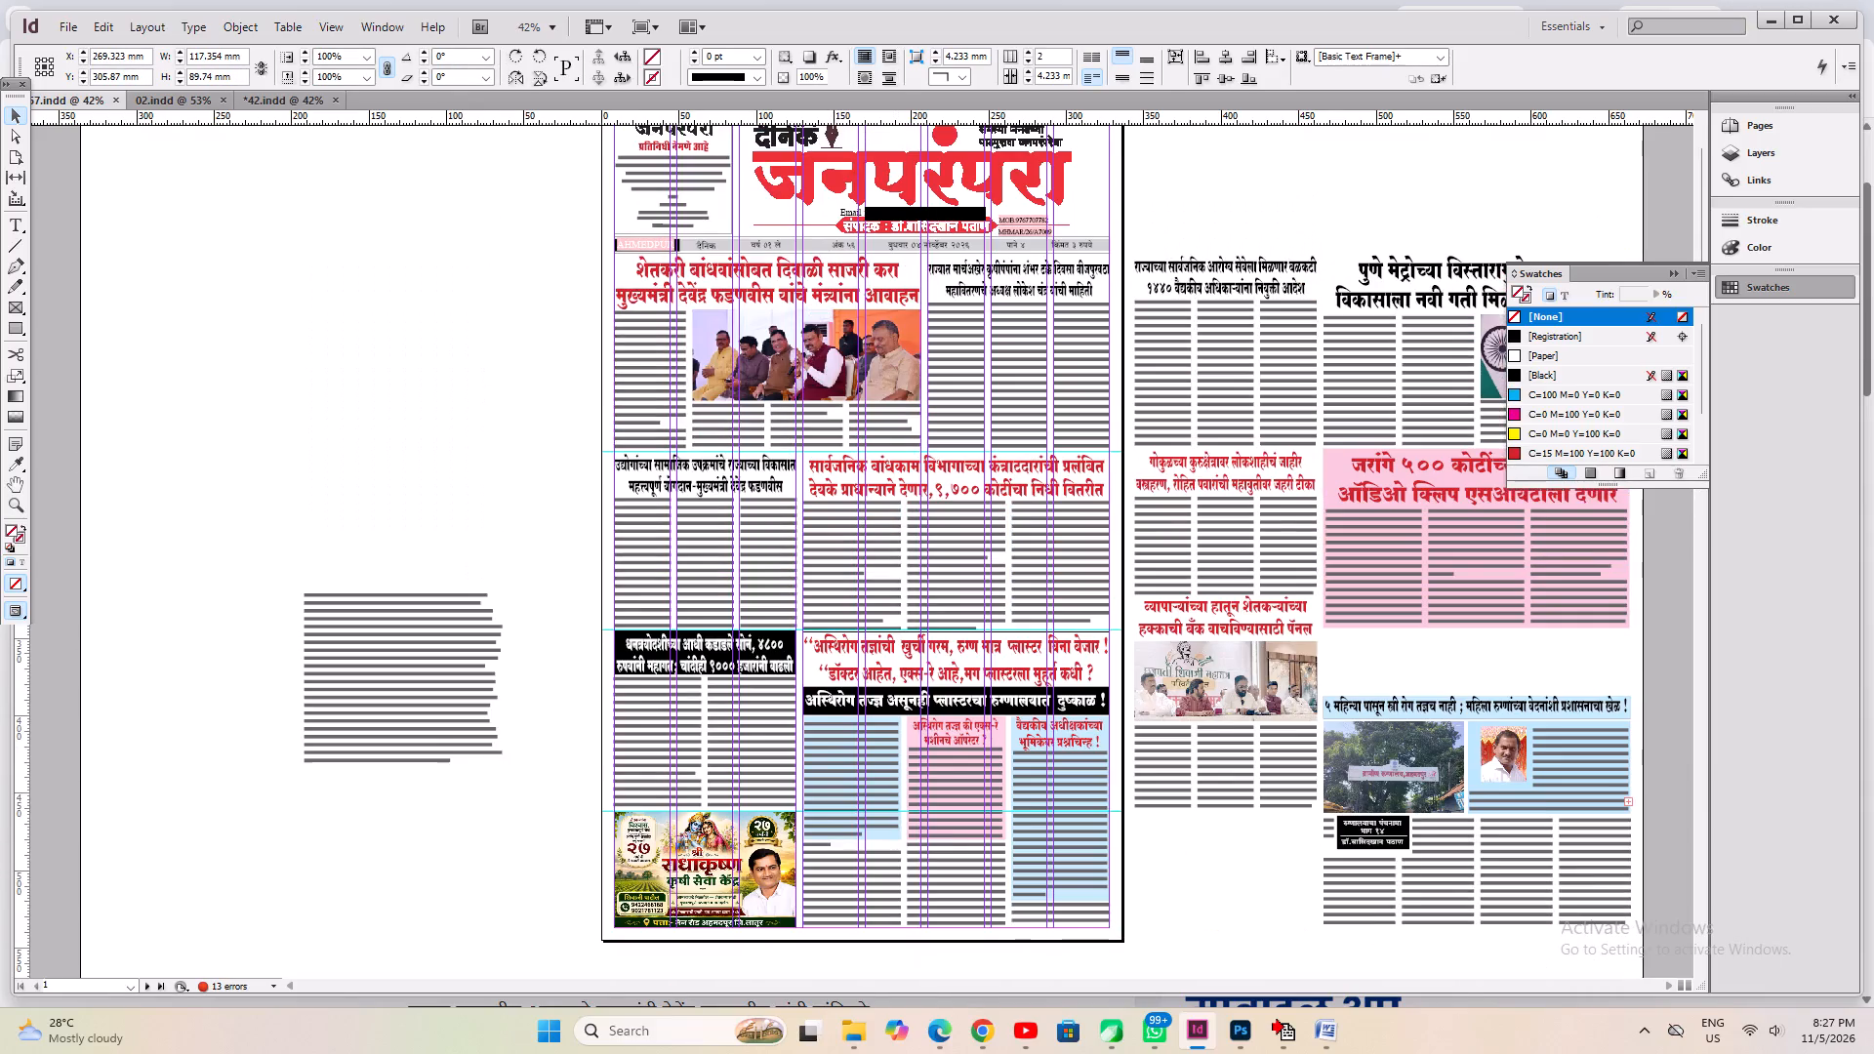
{"action": "left_click", "coordinate": [979, 826]}
{"action": "left_click", "coordinate": [976, 871]}
{"action": "left_click", "coordinate": [734, 774], "text": "ctrl"}
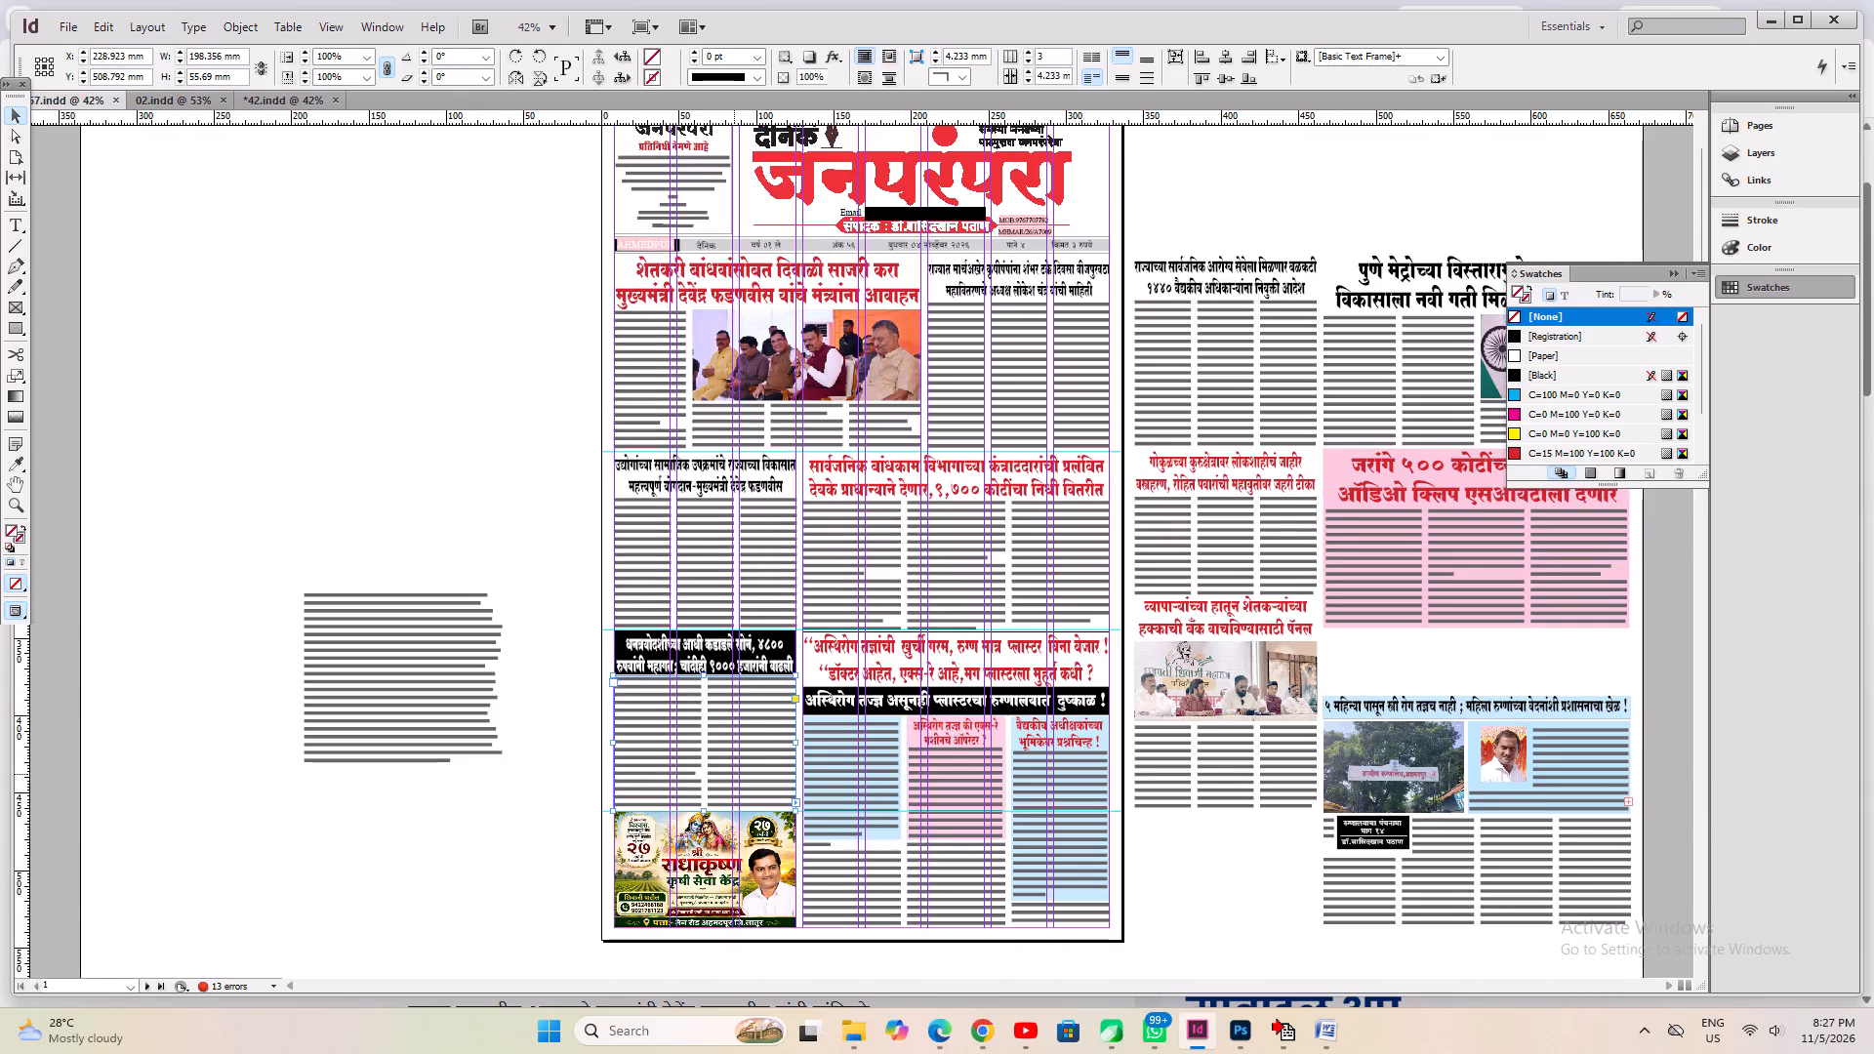
{"action": "left_click", "coordinate": [734, 566], "text": "ctrl"}
{"action": "left_click", "coordinate": [949, 561], "text": "ctrl"}
{"action": "left_click", "coordinate": [1018, 391], "text": "ctrl"}
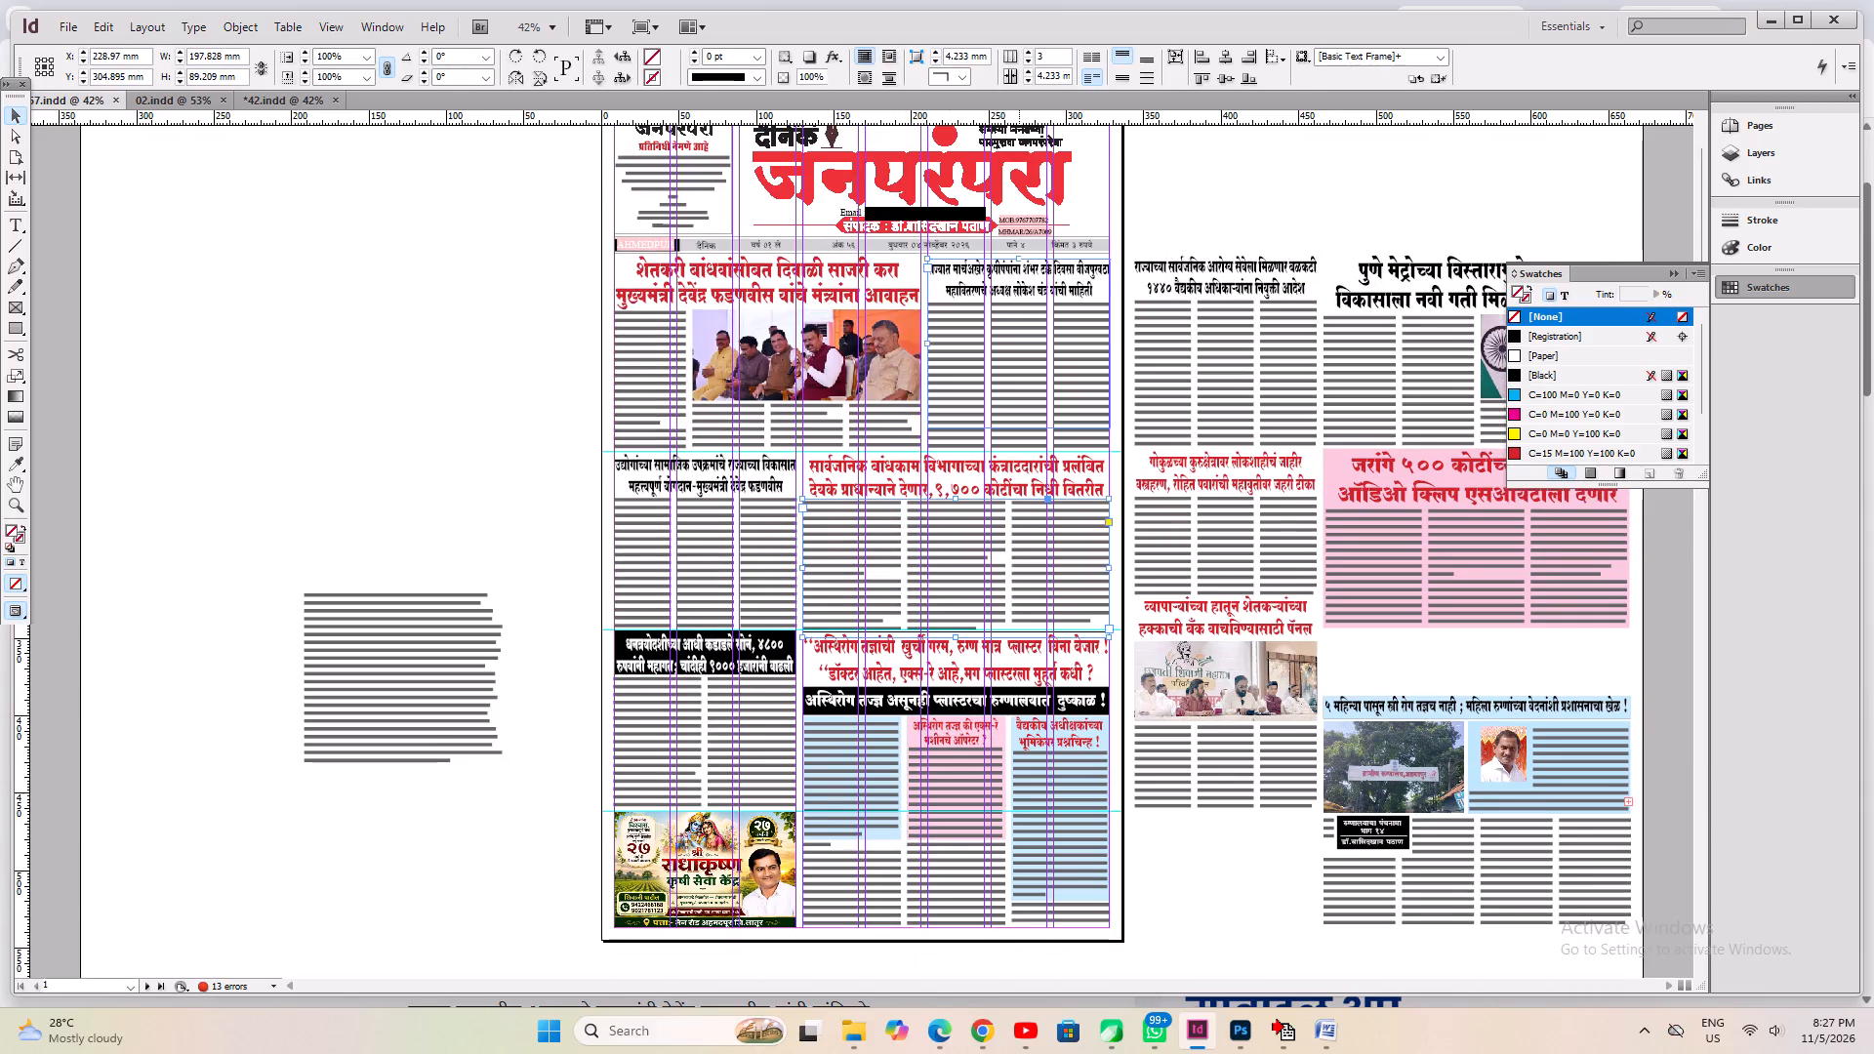
{"action": "left_click", "coordinate": [833, 430], "text": "ctrl"}
{"action": "left_click", "coordinate": [351, 397]}
{"action": "scroll", "coordinate": [580, 597], "scroll_direction": "down", "scroll_amount": 4}
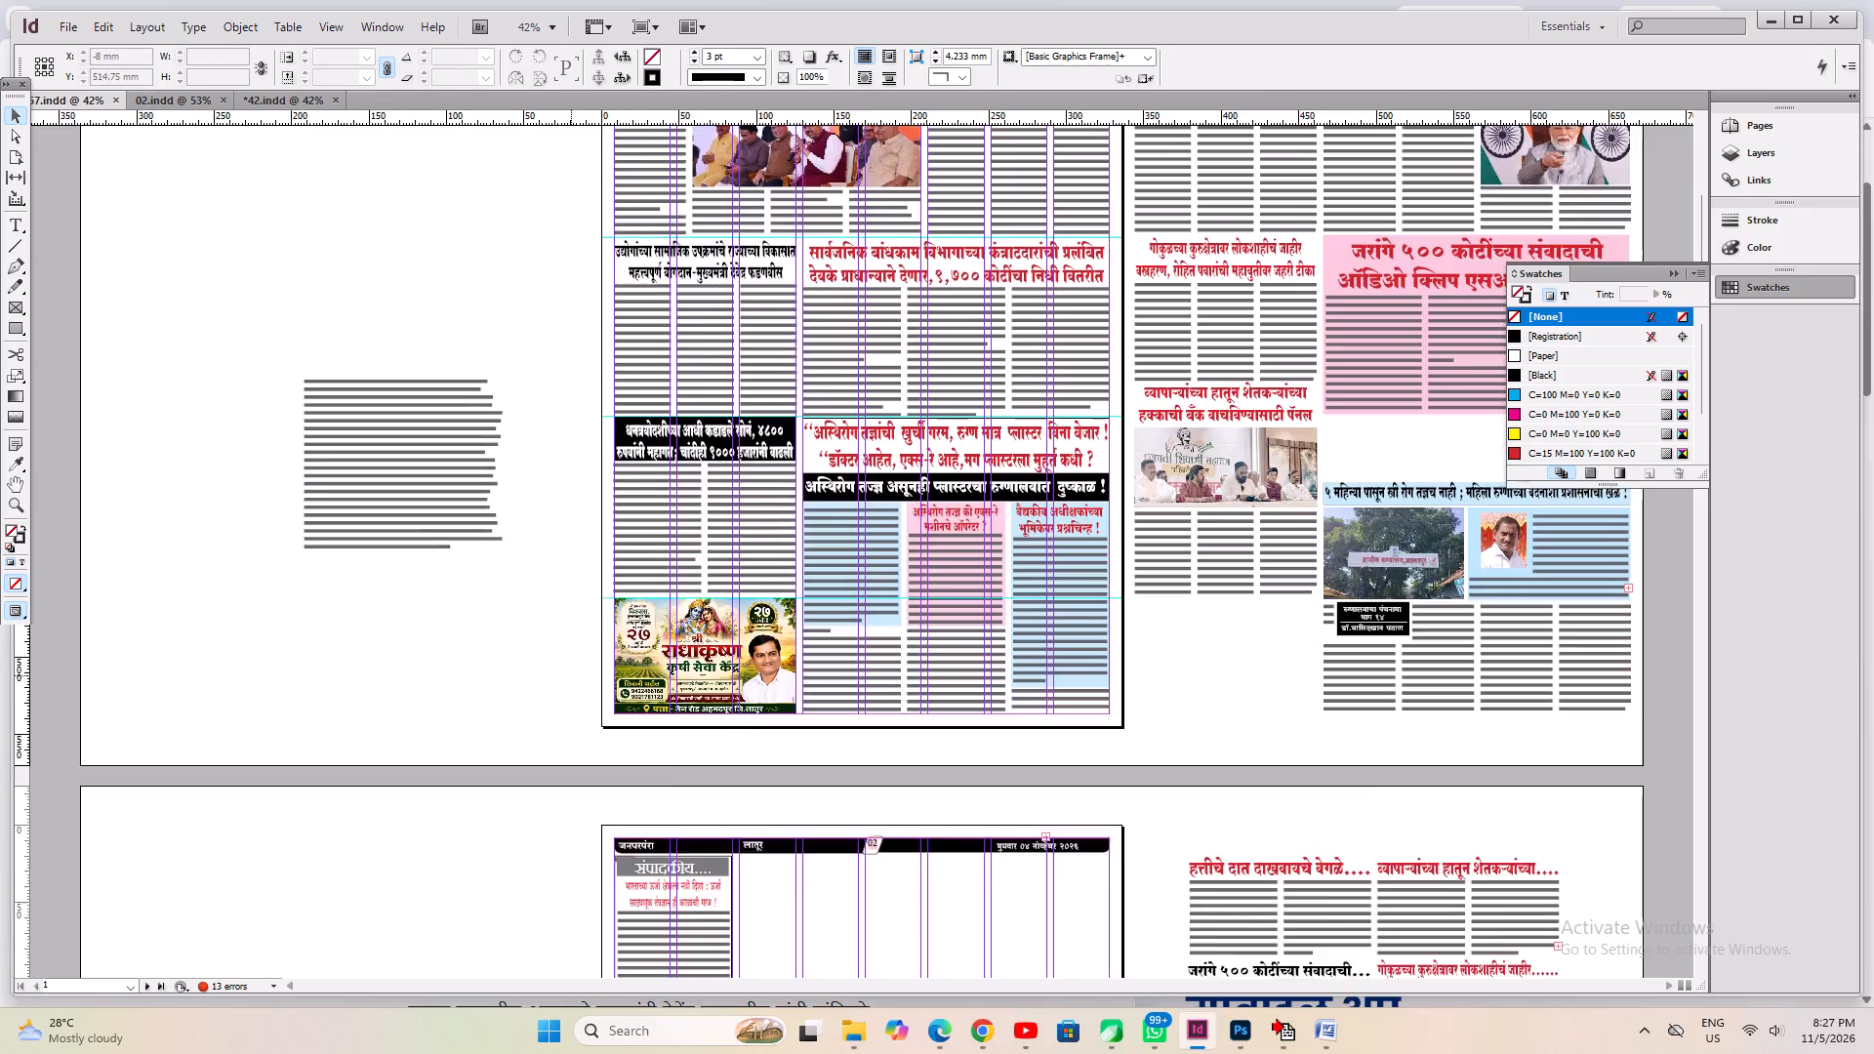
{"action": "scroll", "coordinate": [571, 675], "scroll_direction": "down", "scroll_amount": 8}
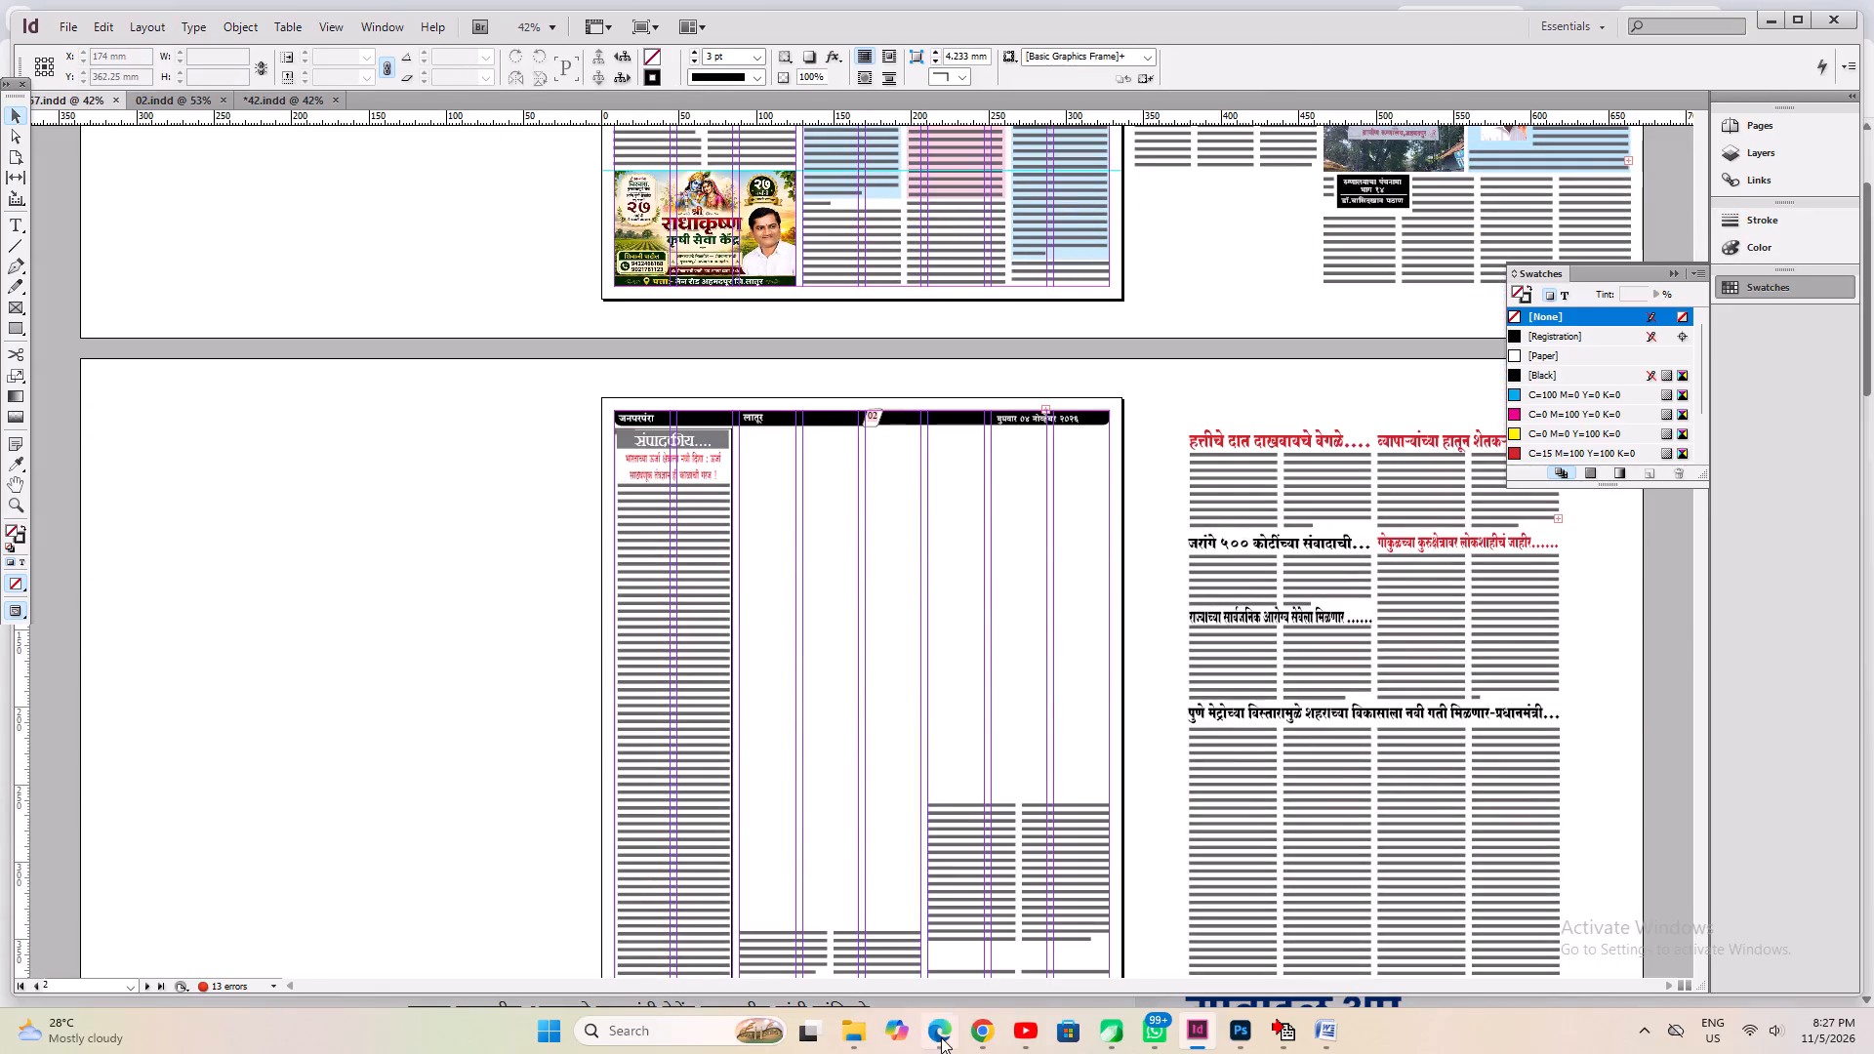
Switch to Chrome and open the article on self-financed schools' SFS portal services from the Mahasamvad home page.
{"action": "left_click", "coordinate": [968, 1040]}
{"action": "left_click", "coordinate": [939, 950]}
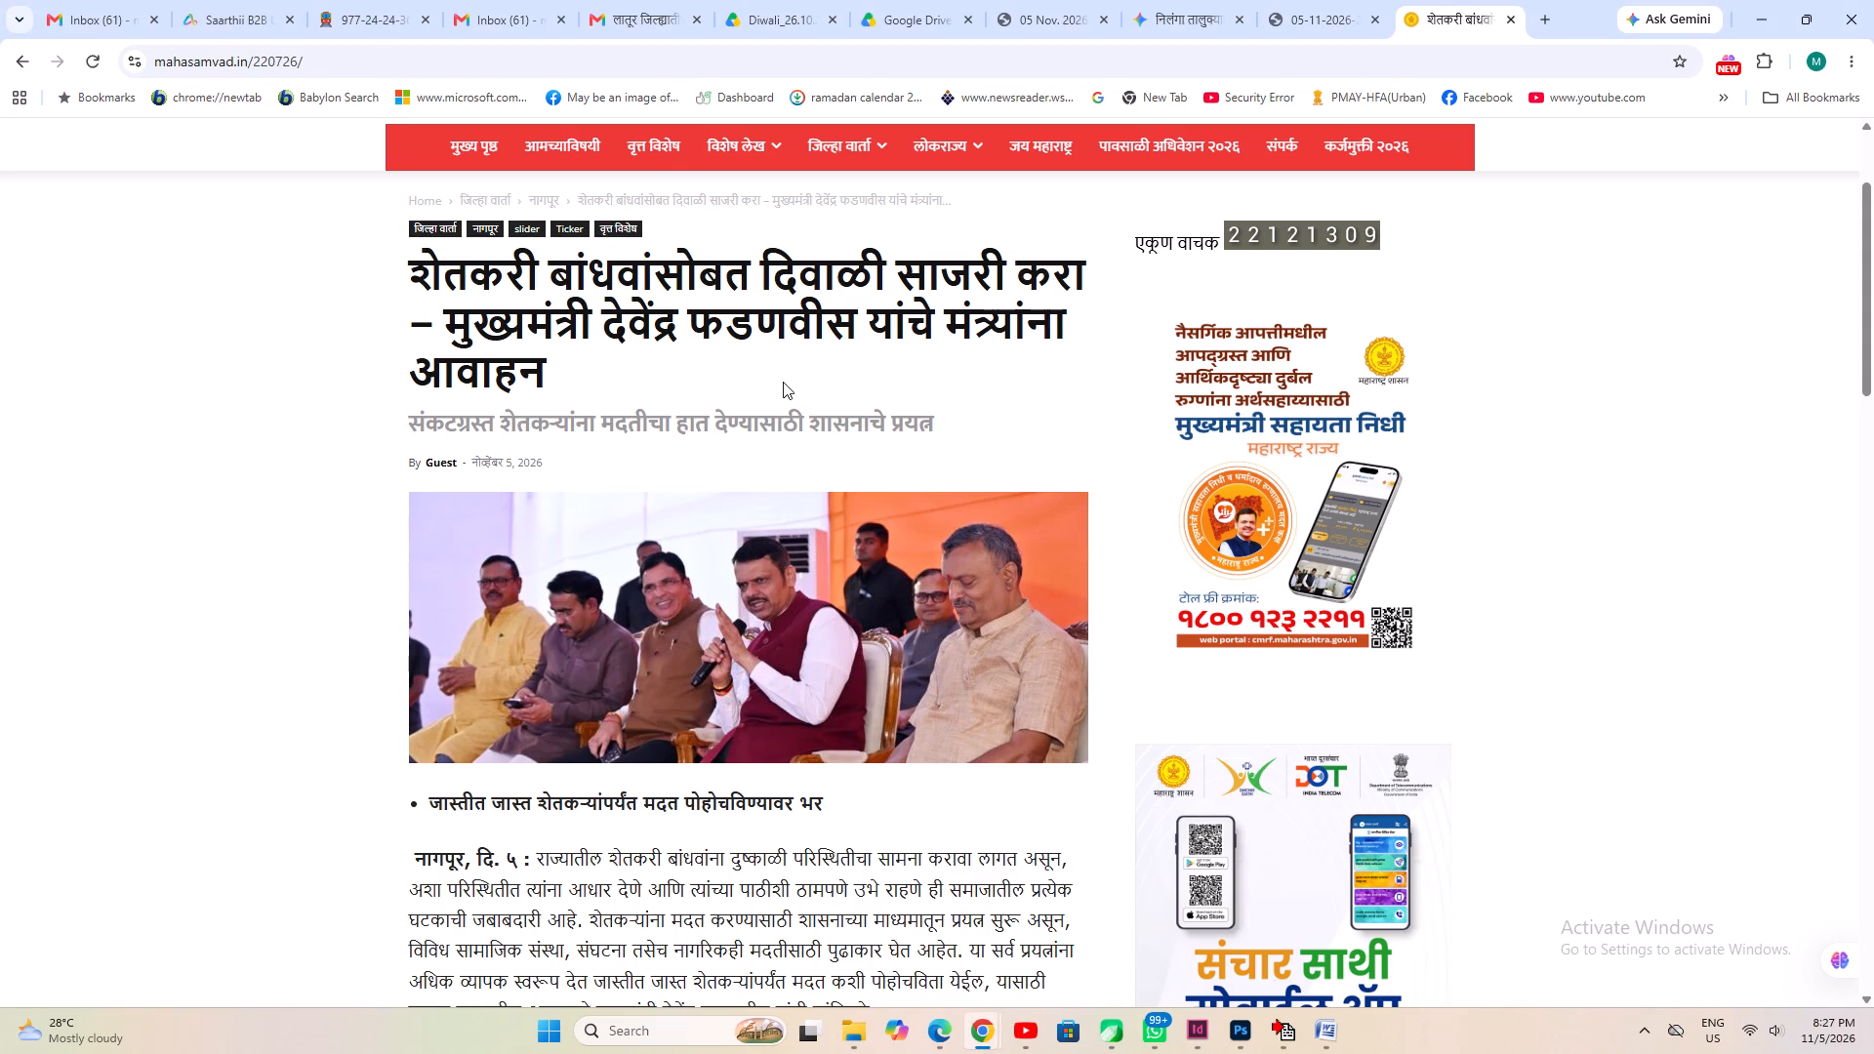
{"action": "left_click", "coordinate": [476, 148]}
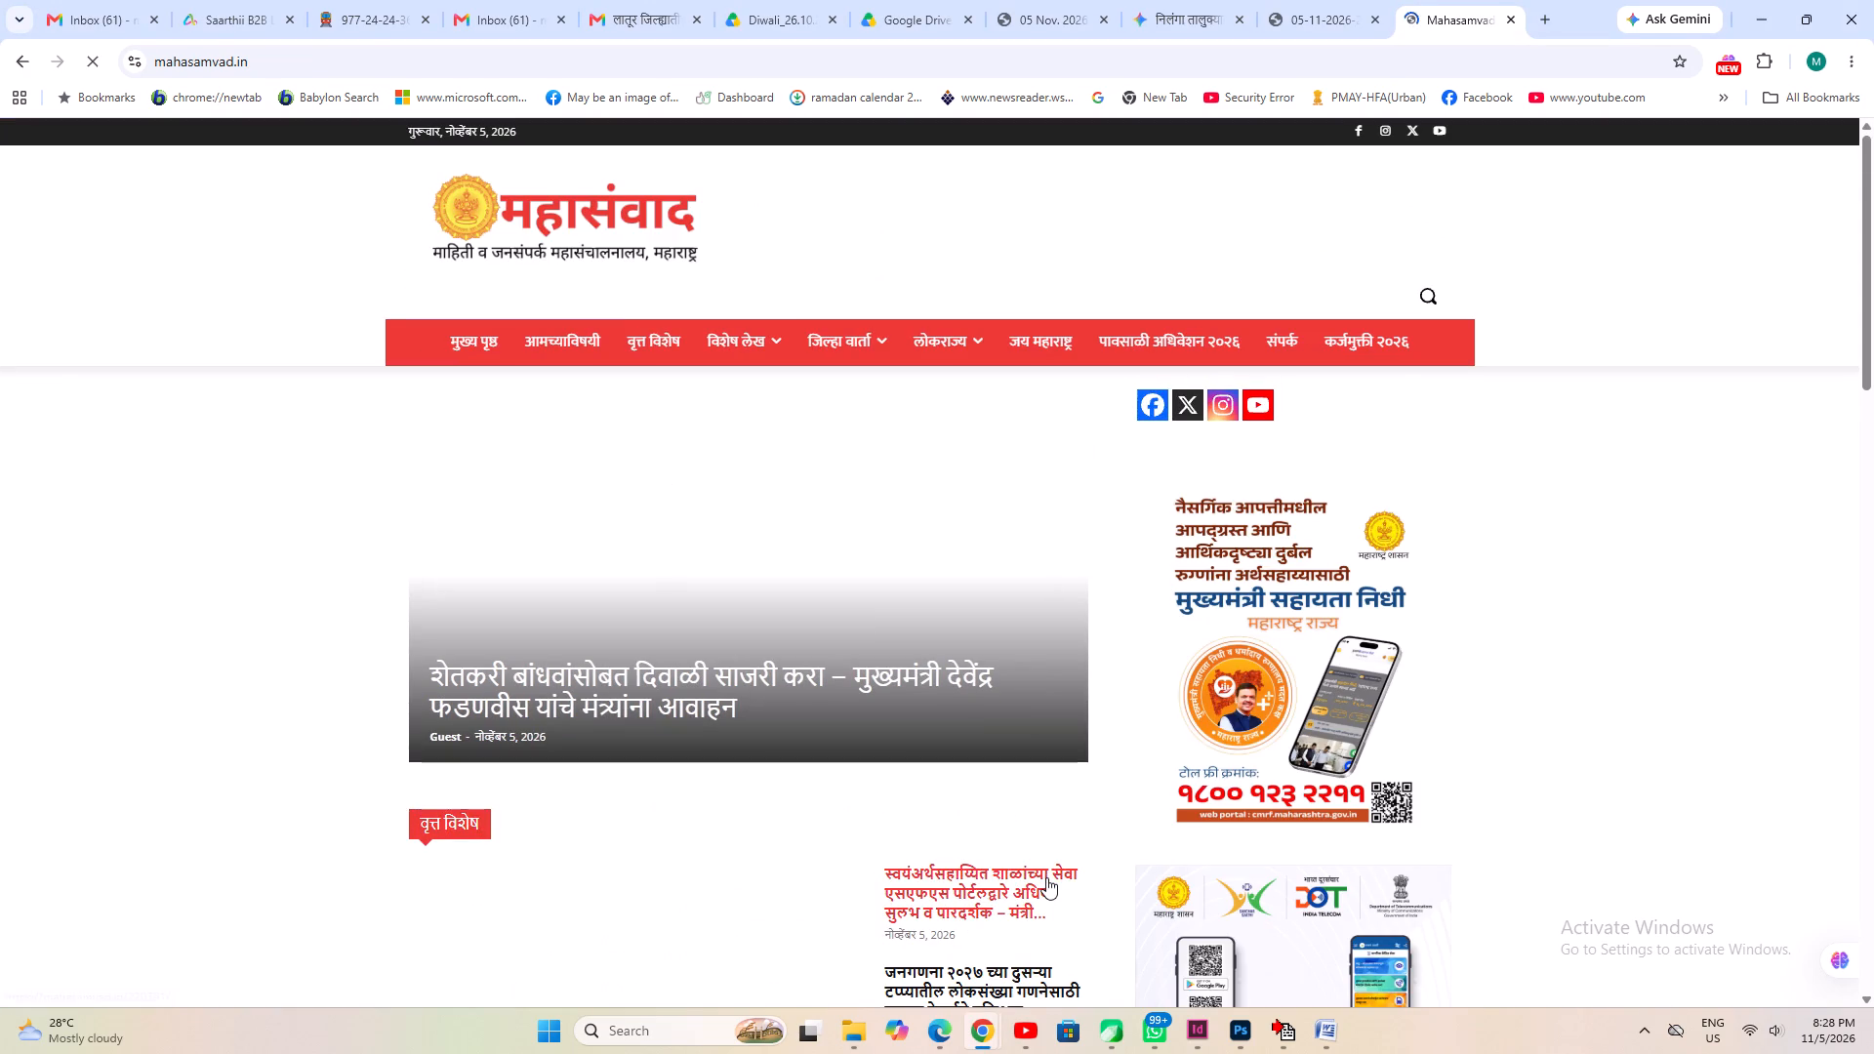
{"action": "scroll", "coordinate": [500, 782], "scroll_direction": "down", "scroll_amount": 3}
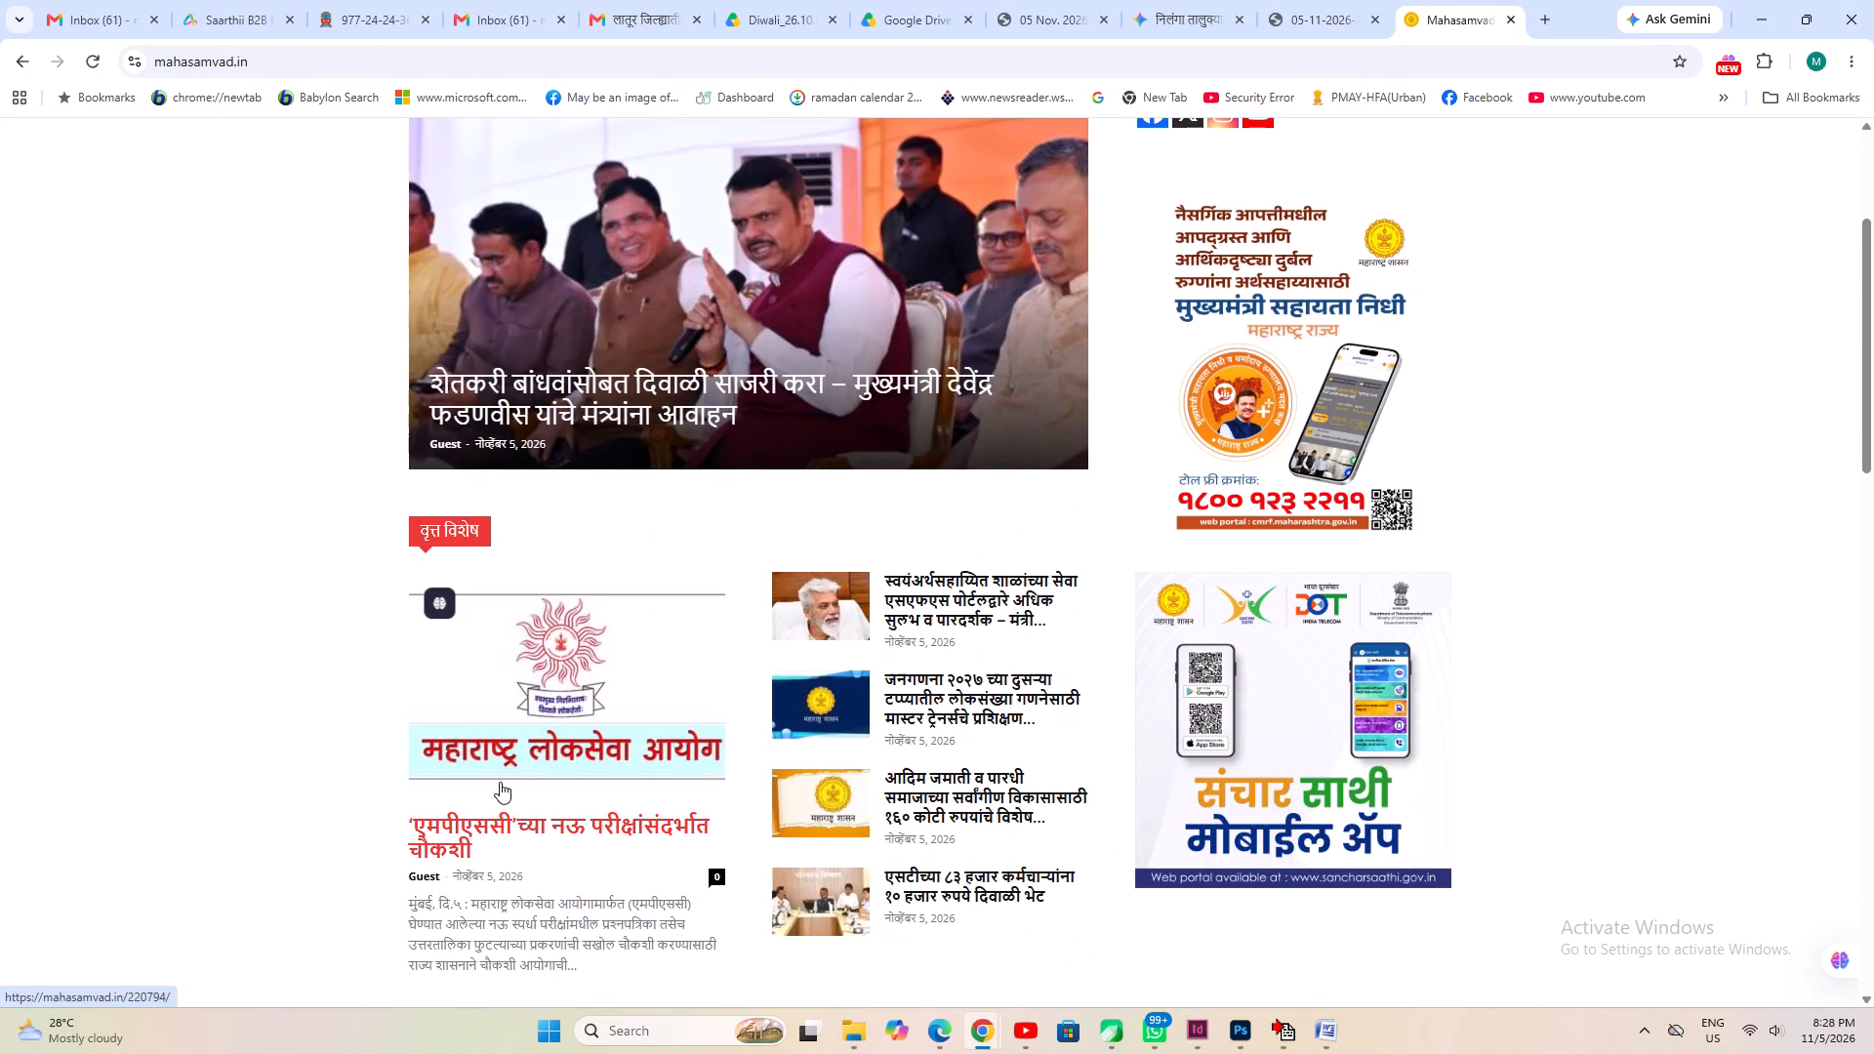
{"action": "scroll", "coordinate": [500, 782], "scroll_direction": "down", "scroll_amount": 2}
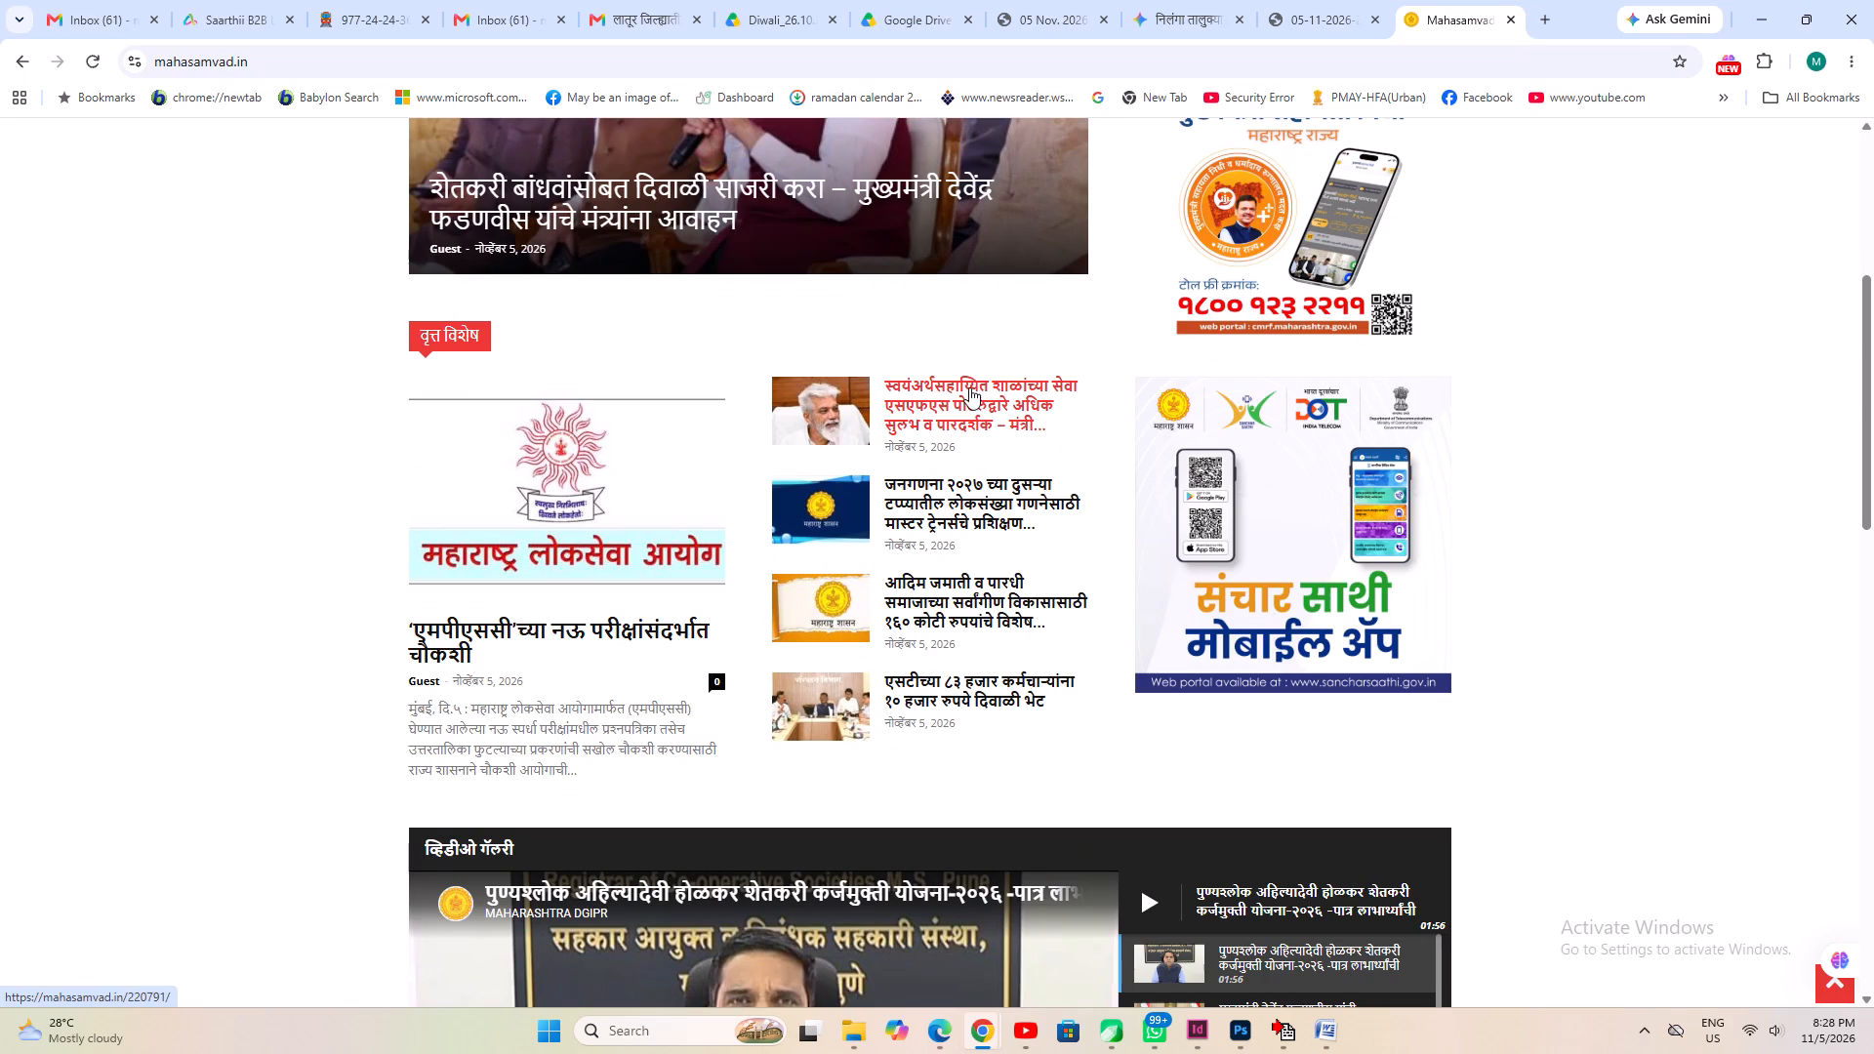
{"action": "left_click", "coordinate": [968, 392]}
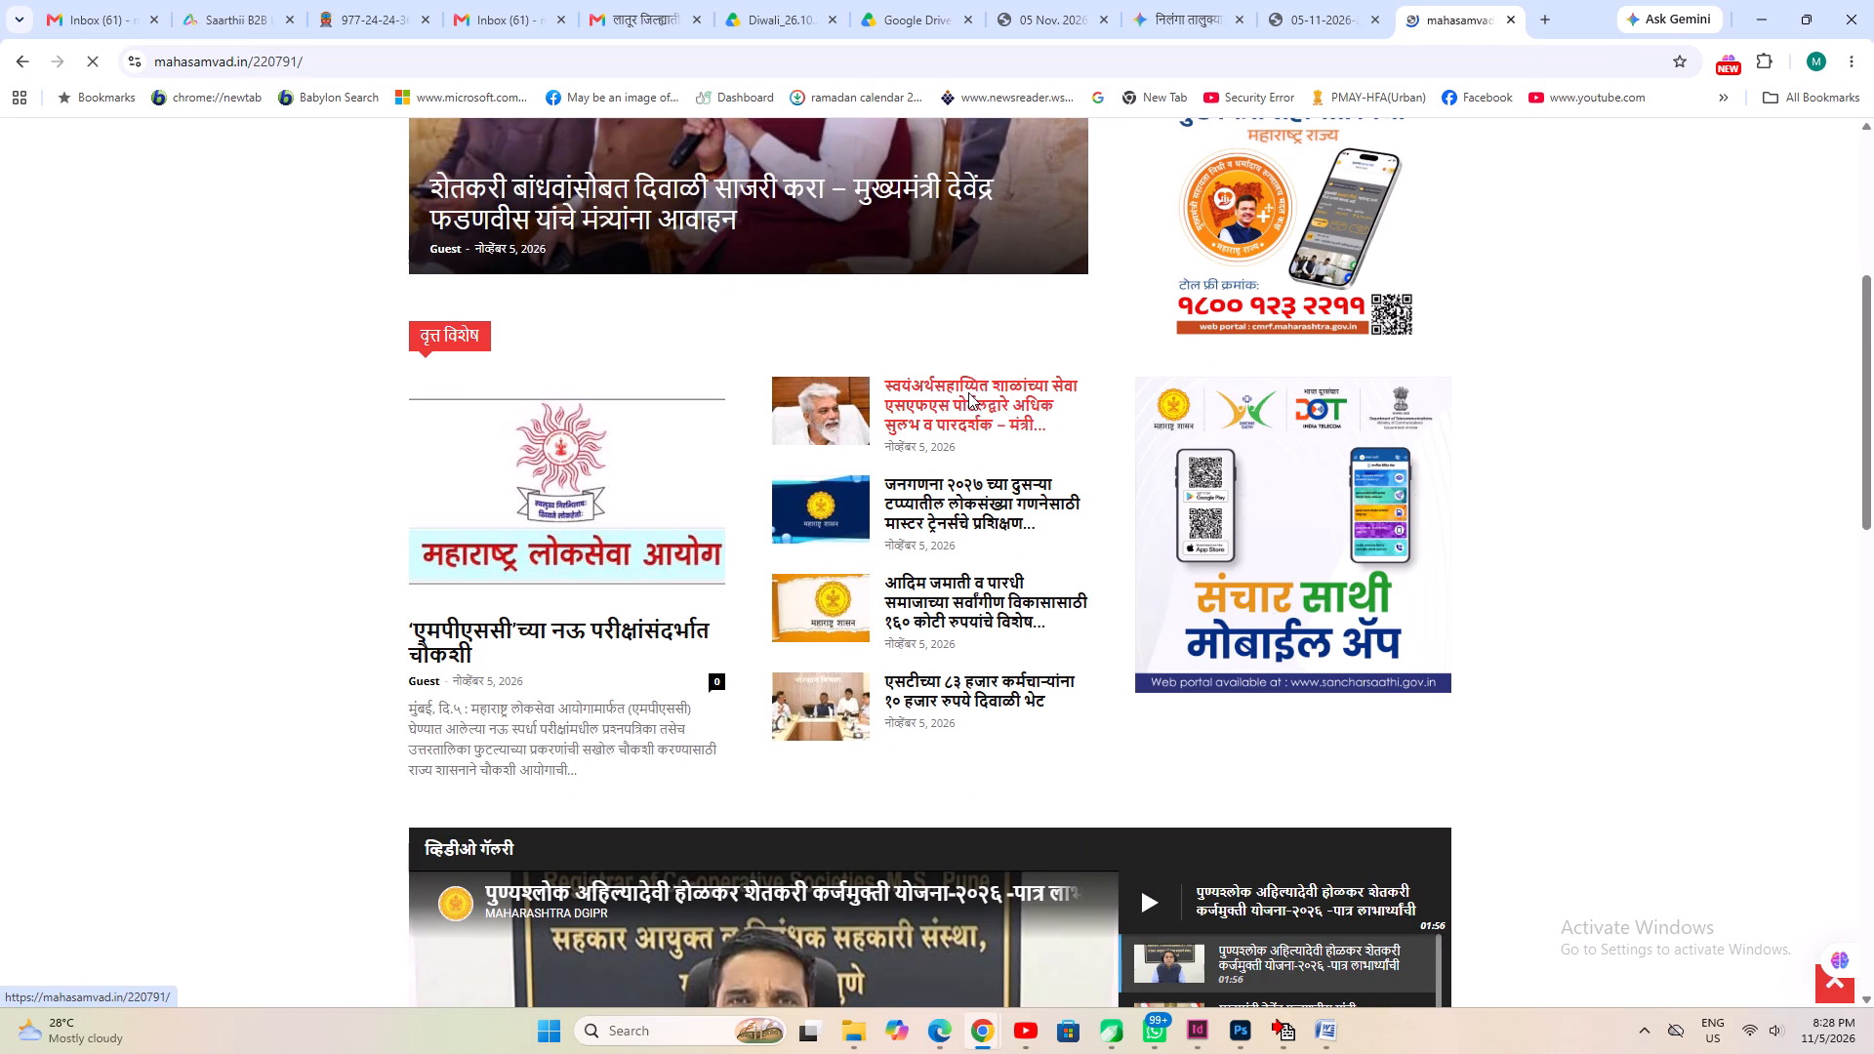
Copy the headline of the self-financed schools article.
{"action": "left_click_drag", "start_coordinate": [413, 471], "coordinate": [535, 644]}
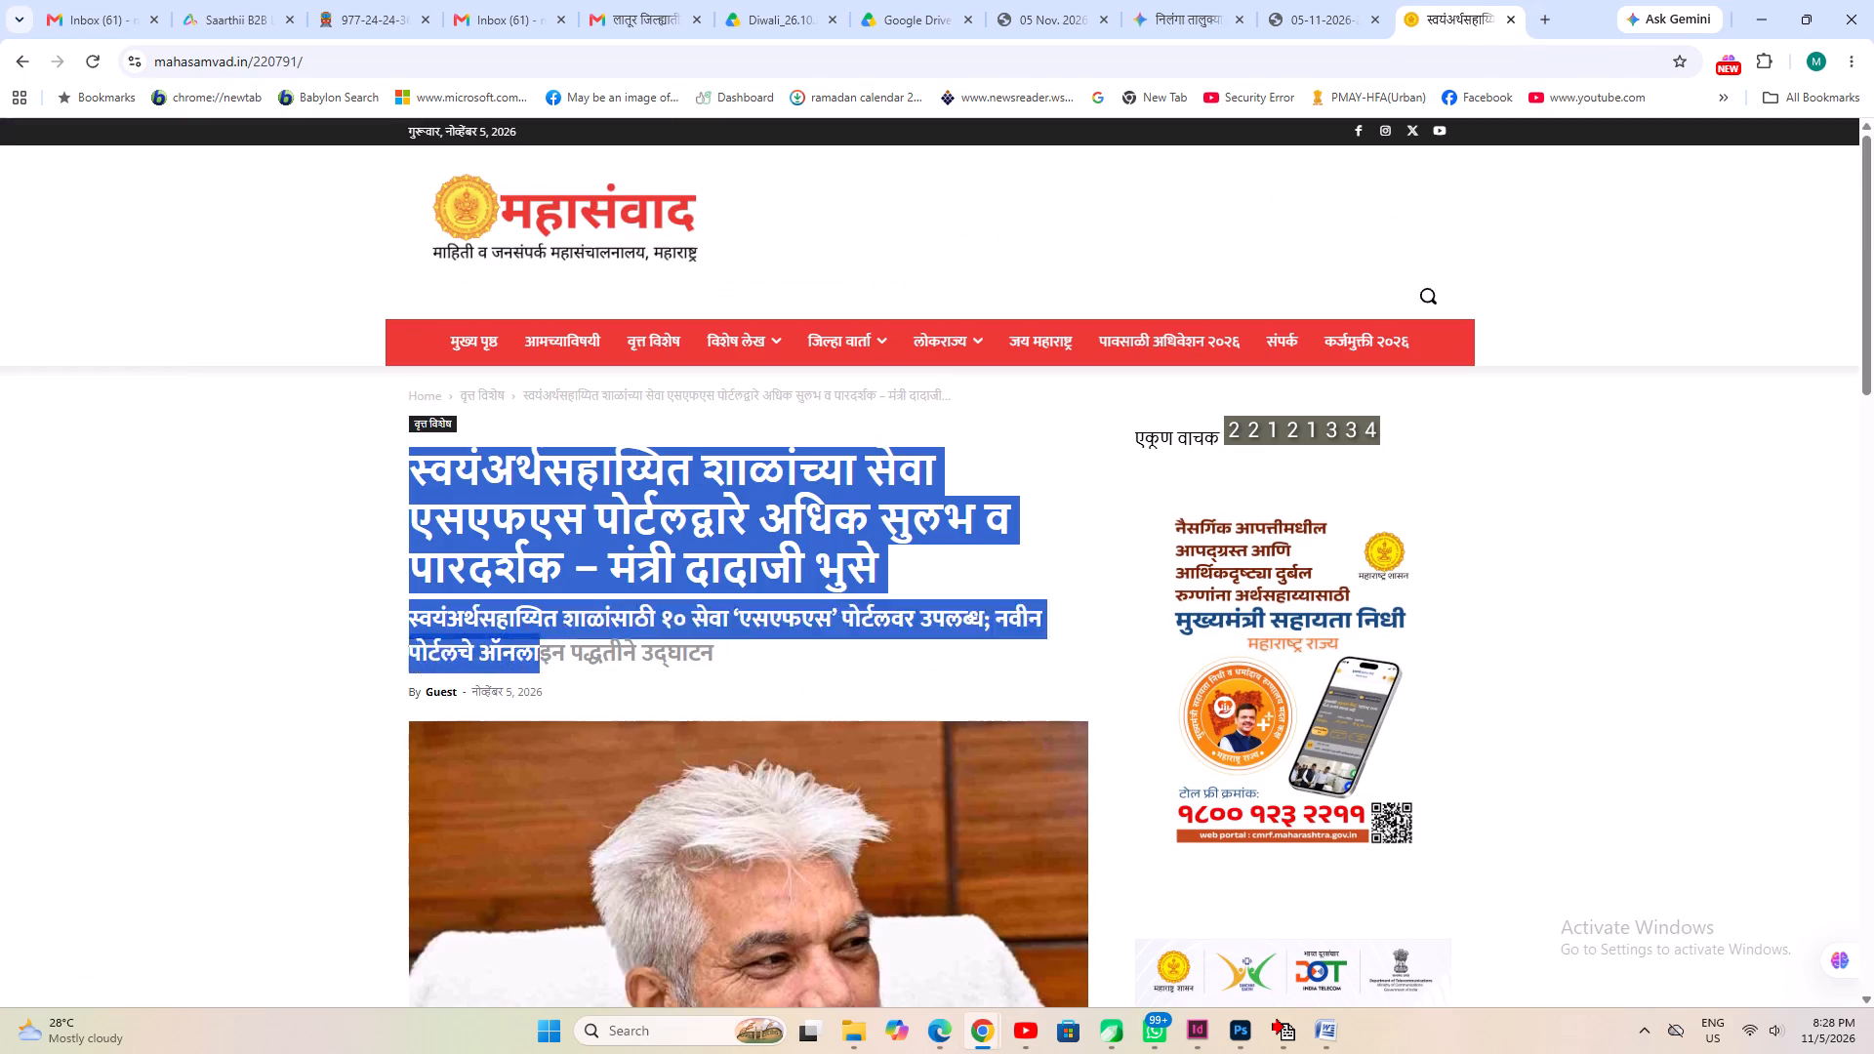
{"action": "left_click_drag", "start_coordinate": [535, 644], "coordinate": [896, 562]}
{"action": "right_click", "coordinate": [723, 467]}
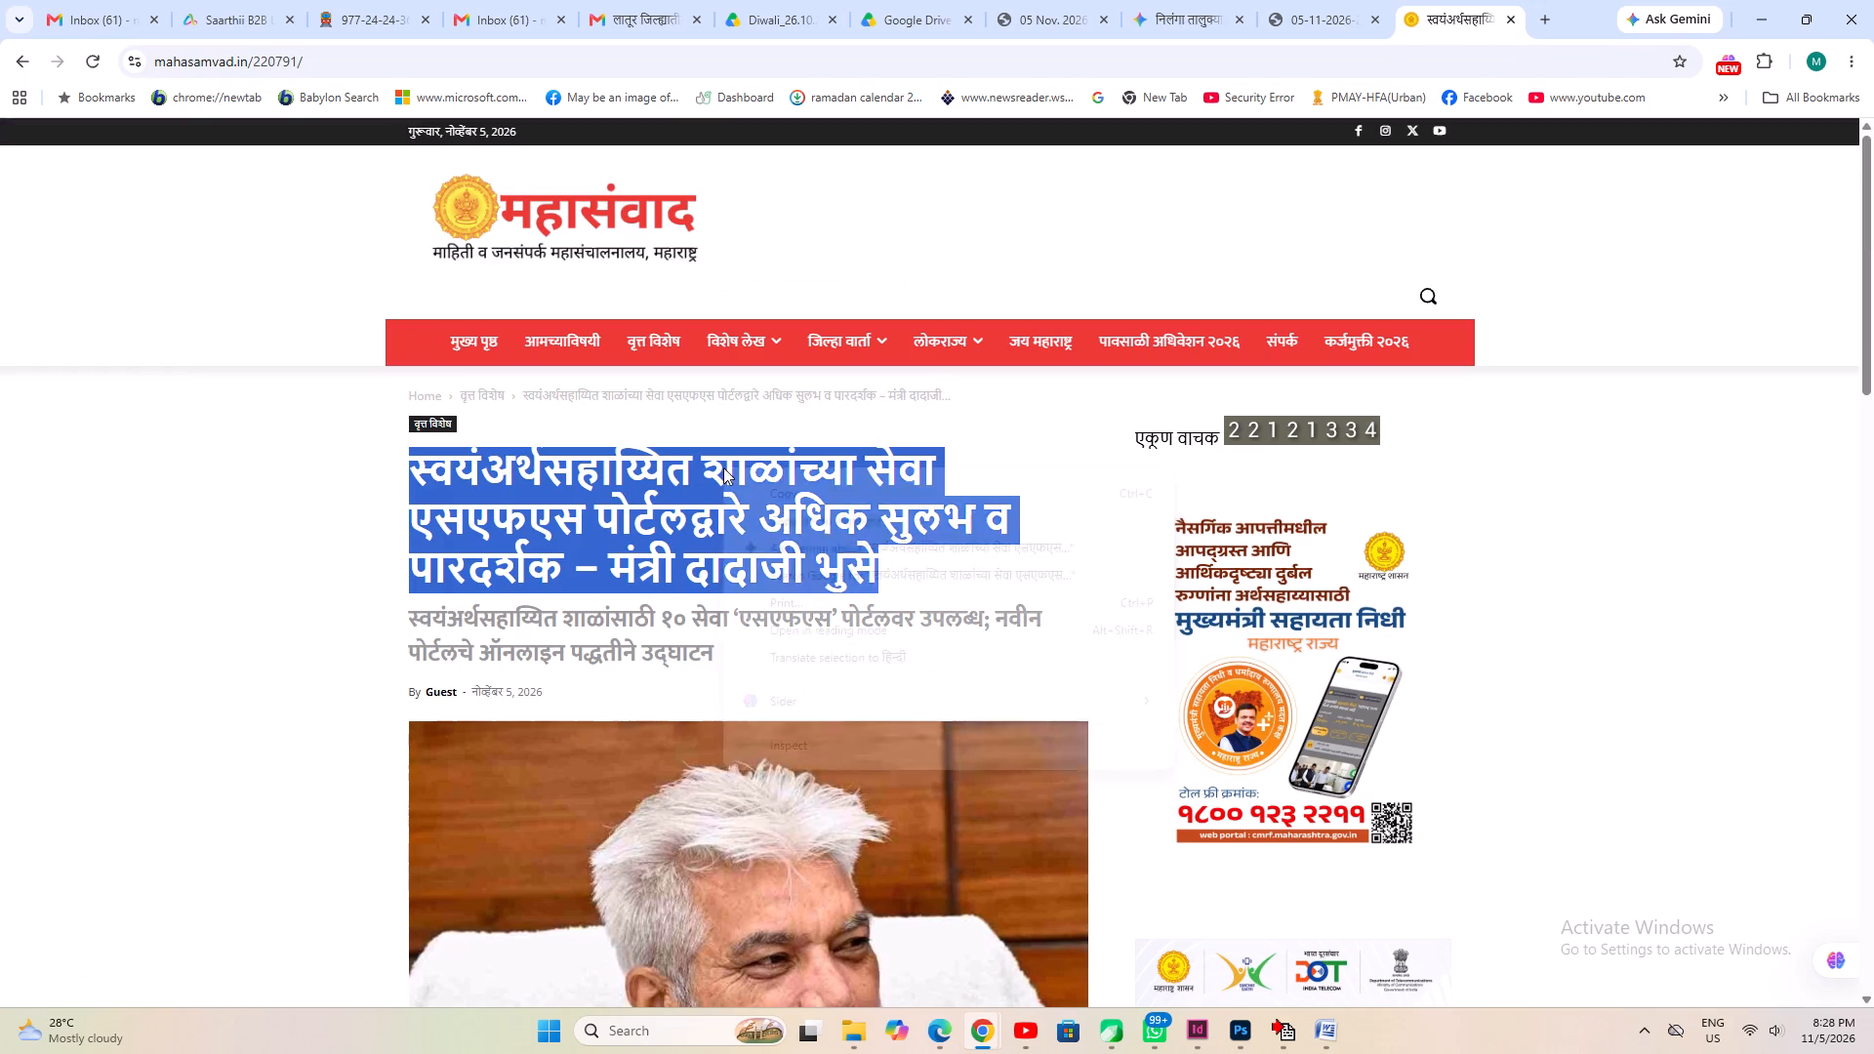
{"action": "left_click", "coordinate": [789, 486]}
Convert the copied headline from Unicode to Shree-Lipi 7.0 in Exchange Utility.
{"action": "left_click", "coordinate": [1287, 1042]}
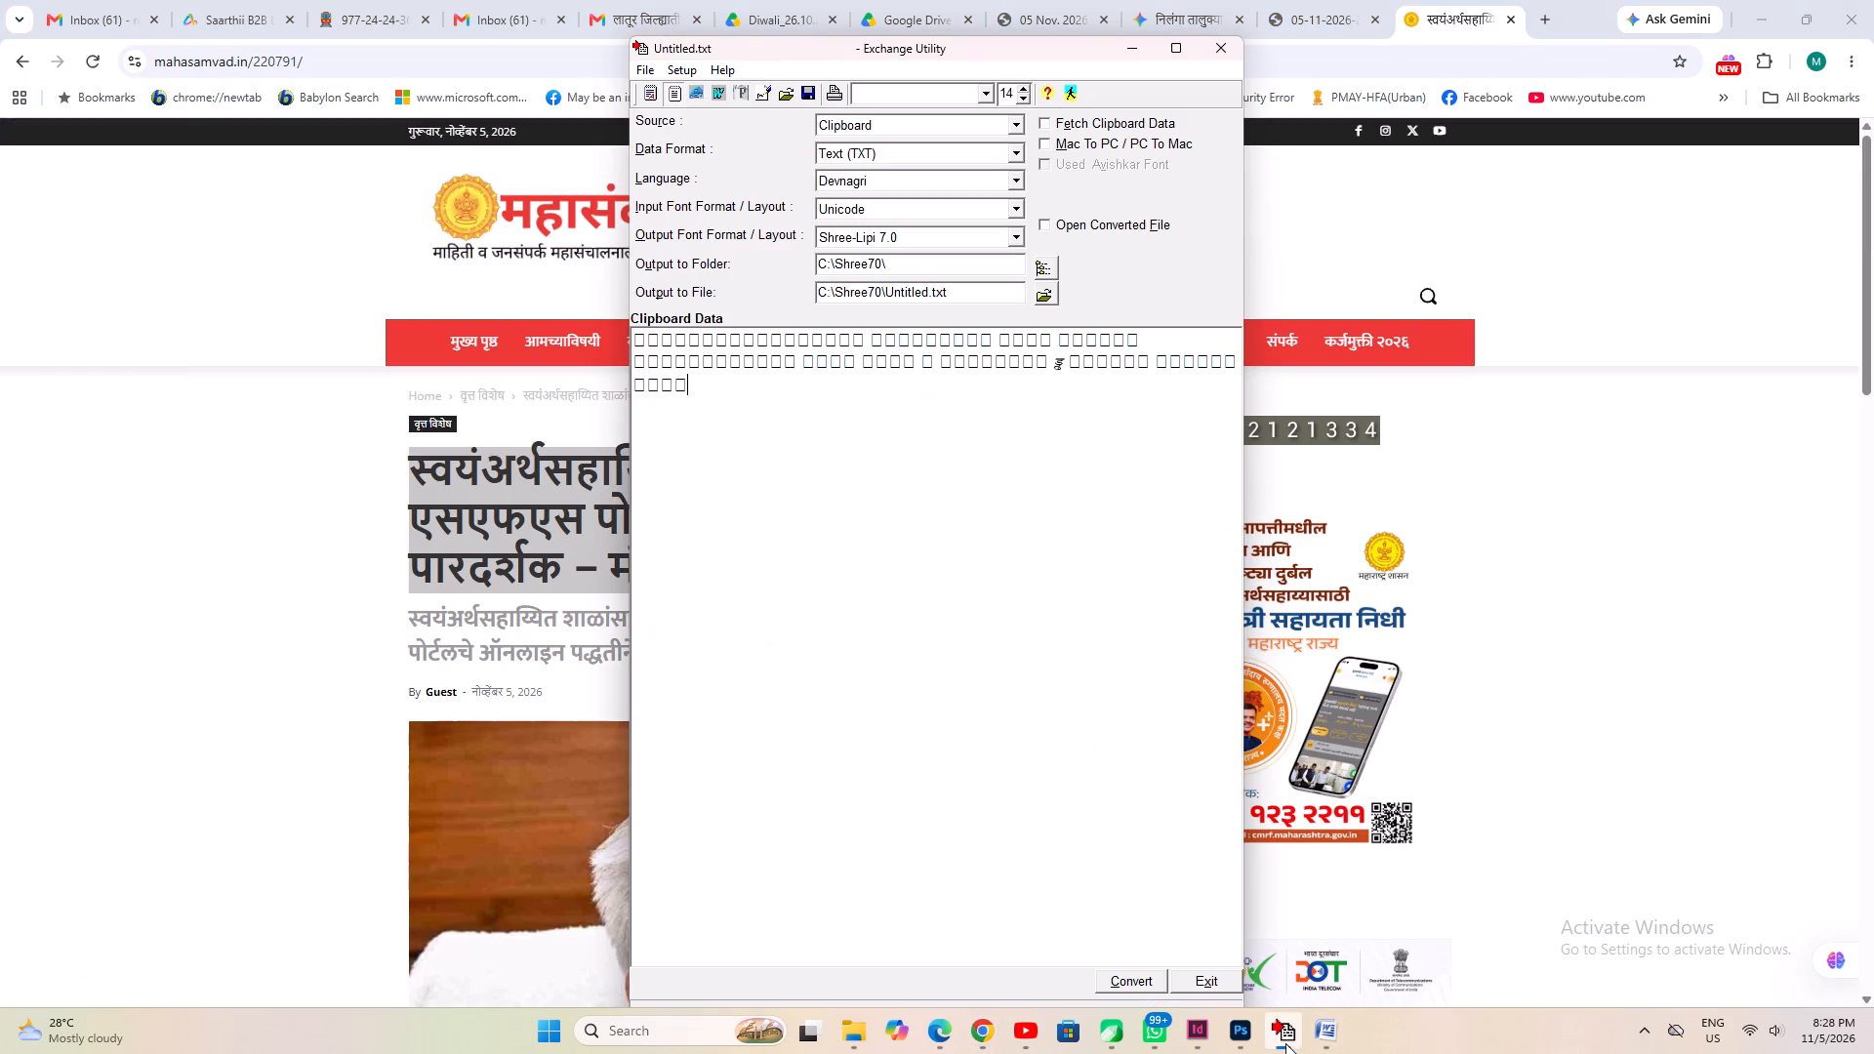
{"action": "left_click", "coordinate": [1138, 979]}
{"action": "left_click", "coordinate": [998, 583]}
{"action": "left_click", "coordinate": [1080, 576]}
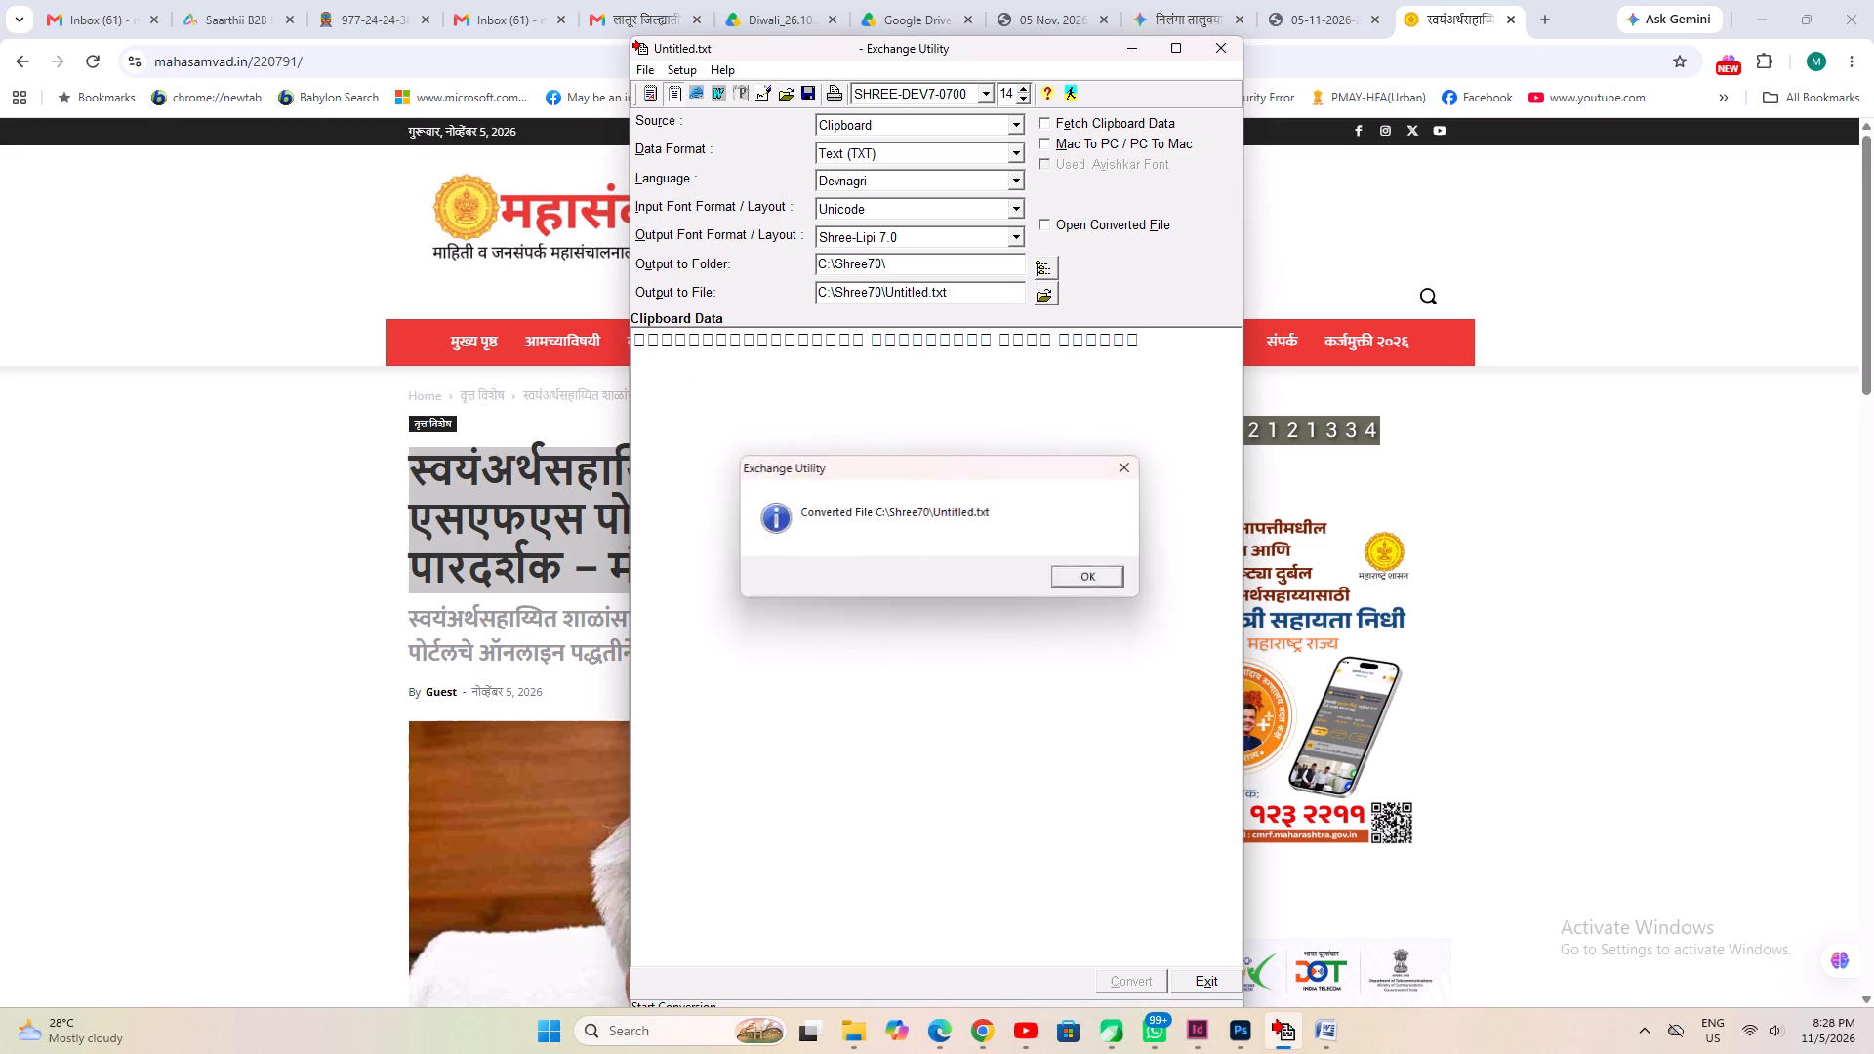
Switch to InDesign and look over pages 1 to 4 for the existing layout and the remaining empty space.
{"action": "left_click", "coordinate": [1190, 1037]}
{"action": "scroll", "coordinate": [1028, 831], "scroll_direction": "down", "scroll_amount": 10}
{"action": "key", "text": "space"}
{"action": "key", "text": "space"}
{"action": "key", "text": "space"}
{"action": "key", "text": "space"}
{"action": "key", "text": "space"}
{"action": "key", "text": "space"}
{"action": "key", "text": "space"}
{"action": "key", "text": "space"}
{"action": "key", "text": "space"}
{"action": "key", "text": "space"}
{"action": "key", "text": "space"}
{"action": "key", "text": "space"}
{"action": "key", "text": "space"}
{"action": "key", "text": "space"}
{"action": "key", "text": "space"}
{"action": "key", "text": "space"}
{"action": "key", "text": "space"}
{"action": "key", "text": "space"}
{"action": "key", "text": "space"}
{"action": "key", "text": "space"}
{"action": "left_click_drag", "start_coordinate": [1141, 813], "coordinate": [1089, 376]}
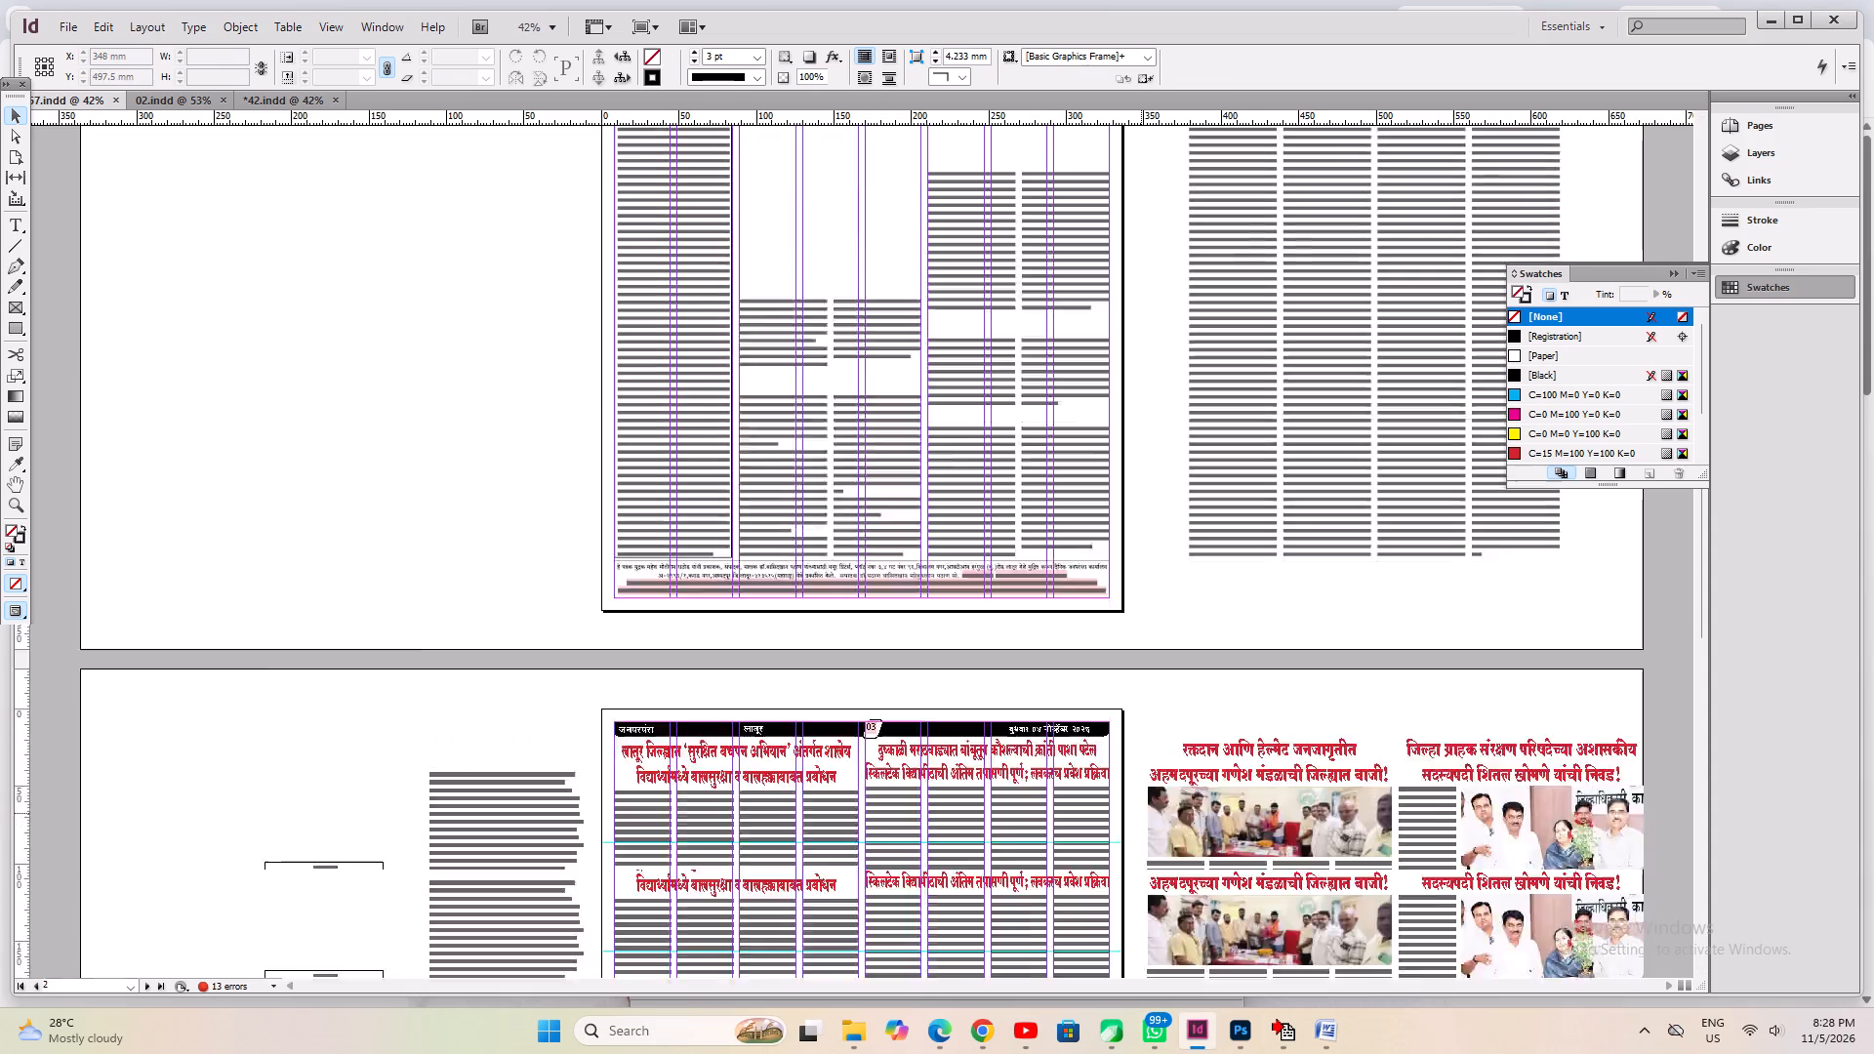
{"action": "left_click_drag", "start_coordinate": [1089, 376], "coordinate": [1047, 225]}
{"action": "left_click_drag", "start_coordinate": [1143, 793], "coordinate": [1097, 300]}
{"action": "left_click_drag", "start_coordinate": [1116, 650], "coordinate": [1104, 354]}
{"action": "left_click_drag", "start_coordinate": [986, 656], "coordinate": [990, 273]}
{"action": "left_click_drag", "start_coordinate": [992, 373], "coordinate": [992, 1053]}
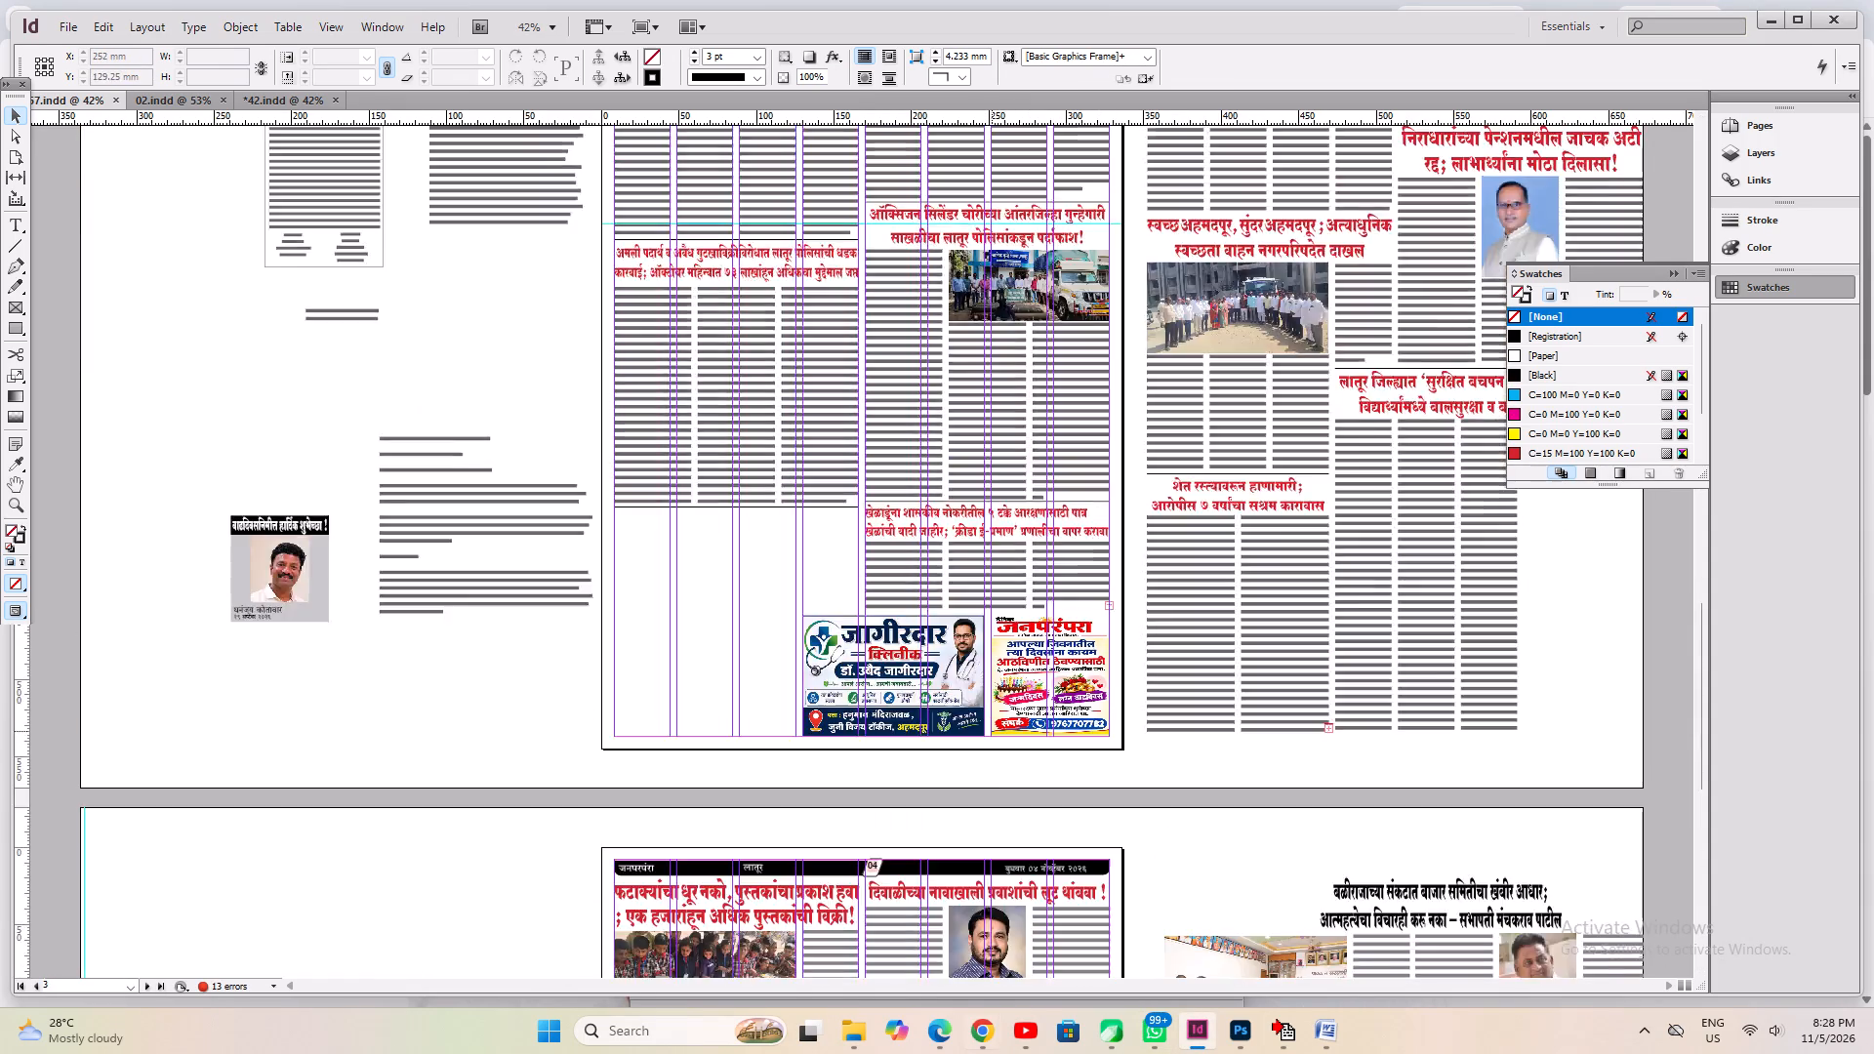
{"action": "left_click_drag", "start_coordinate": [957, 340], "coordinate": [976, 870]}
{"action": "left_click_drag", "start_coordinate": [976, 374], "coordinate": [969, 899]}
{"action": "left_click_drag", "start_coordinate": [976, 327], "coordinate": [997, 888]}
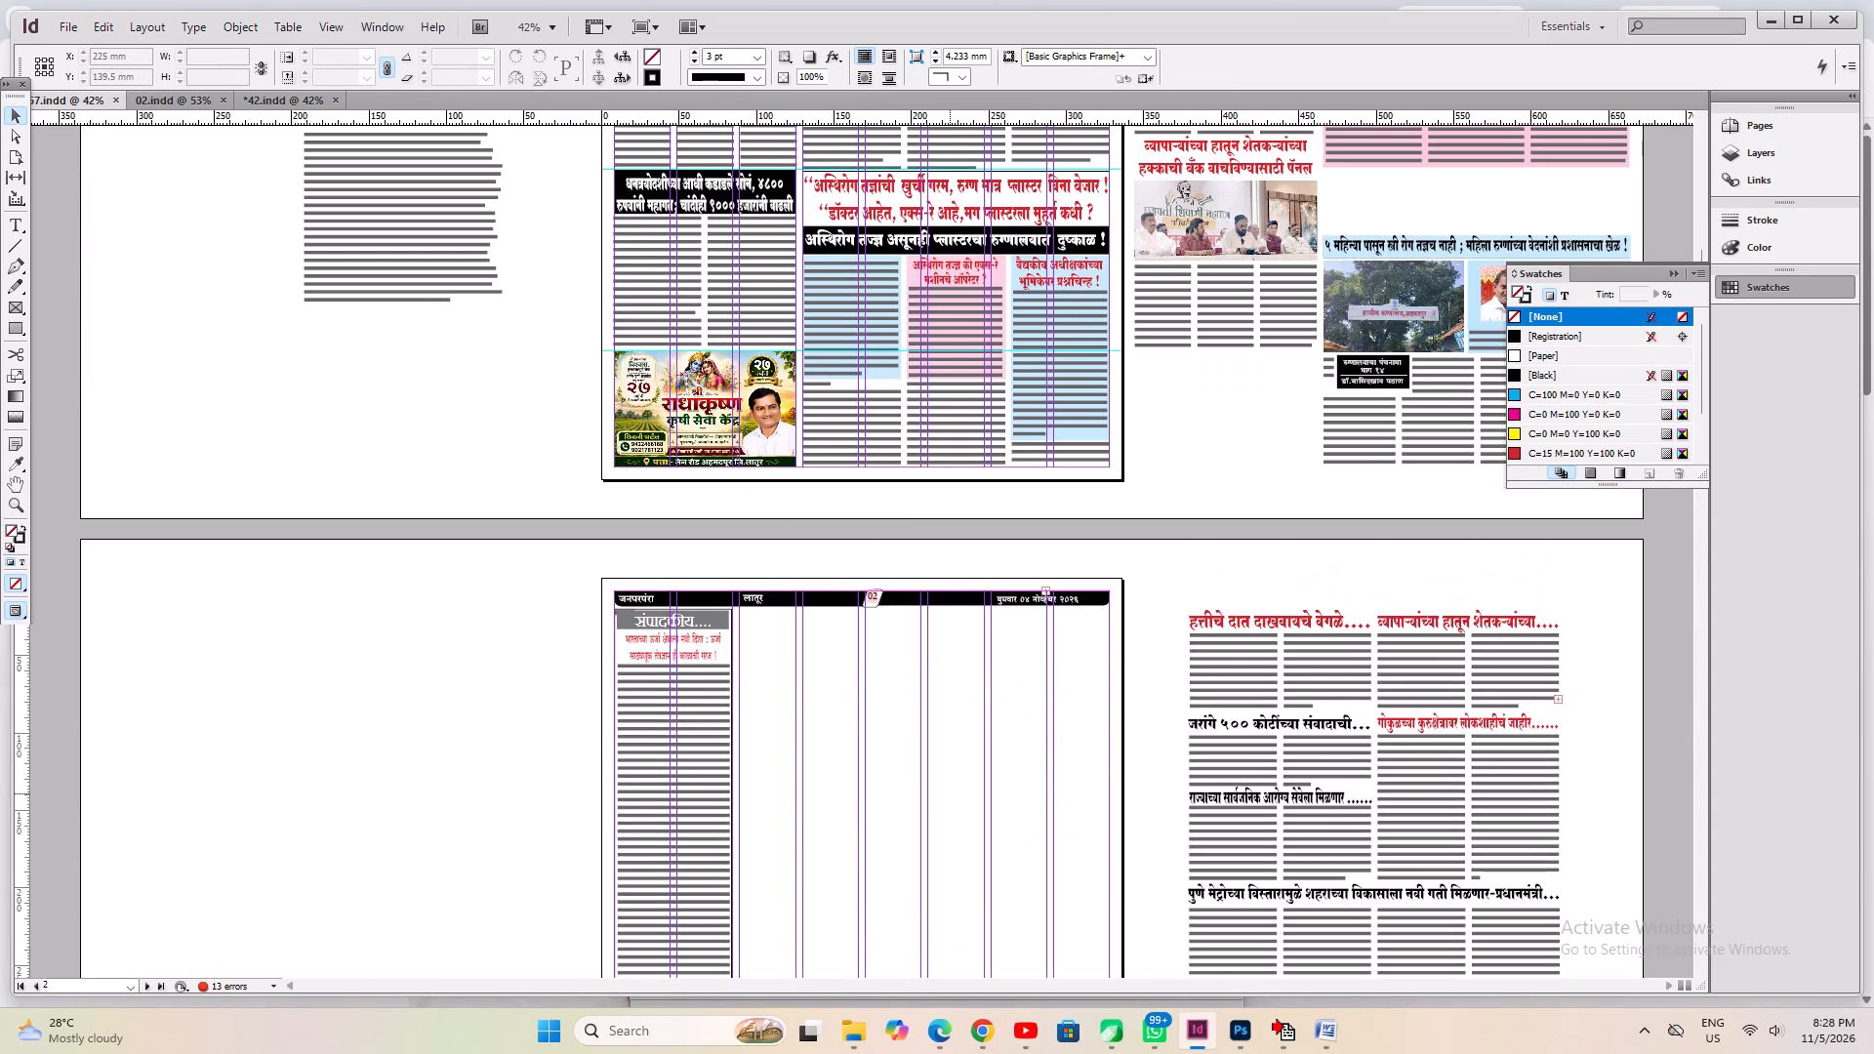
{"action": "left_click_drag", "start_coordinate": [955, 782], "coordinate": [944, 201]}
Switch to Chrome, return to the Mahasamvad home page and open the article on master trainers for the 2027 census.
{"action": "left_click", "coordinate": [983, 1048]}
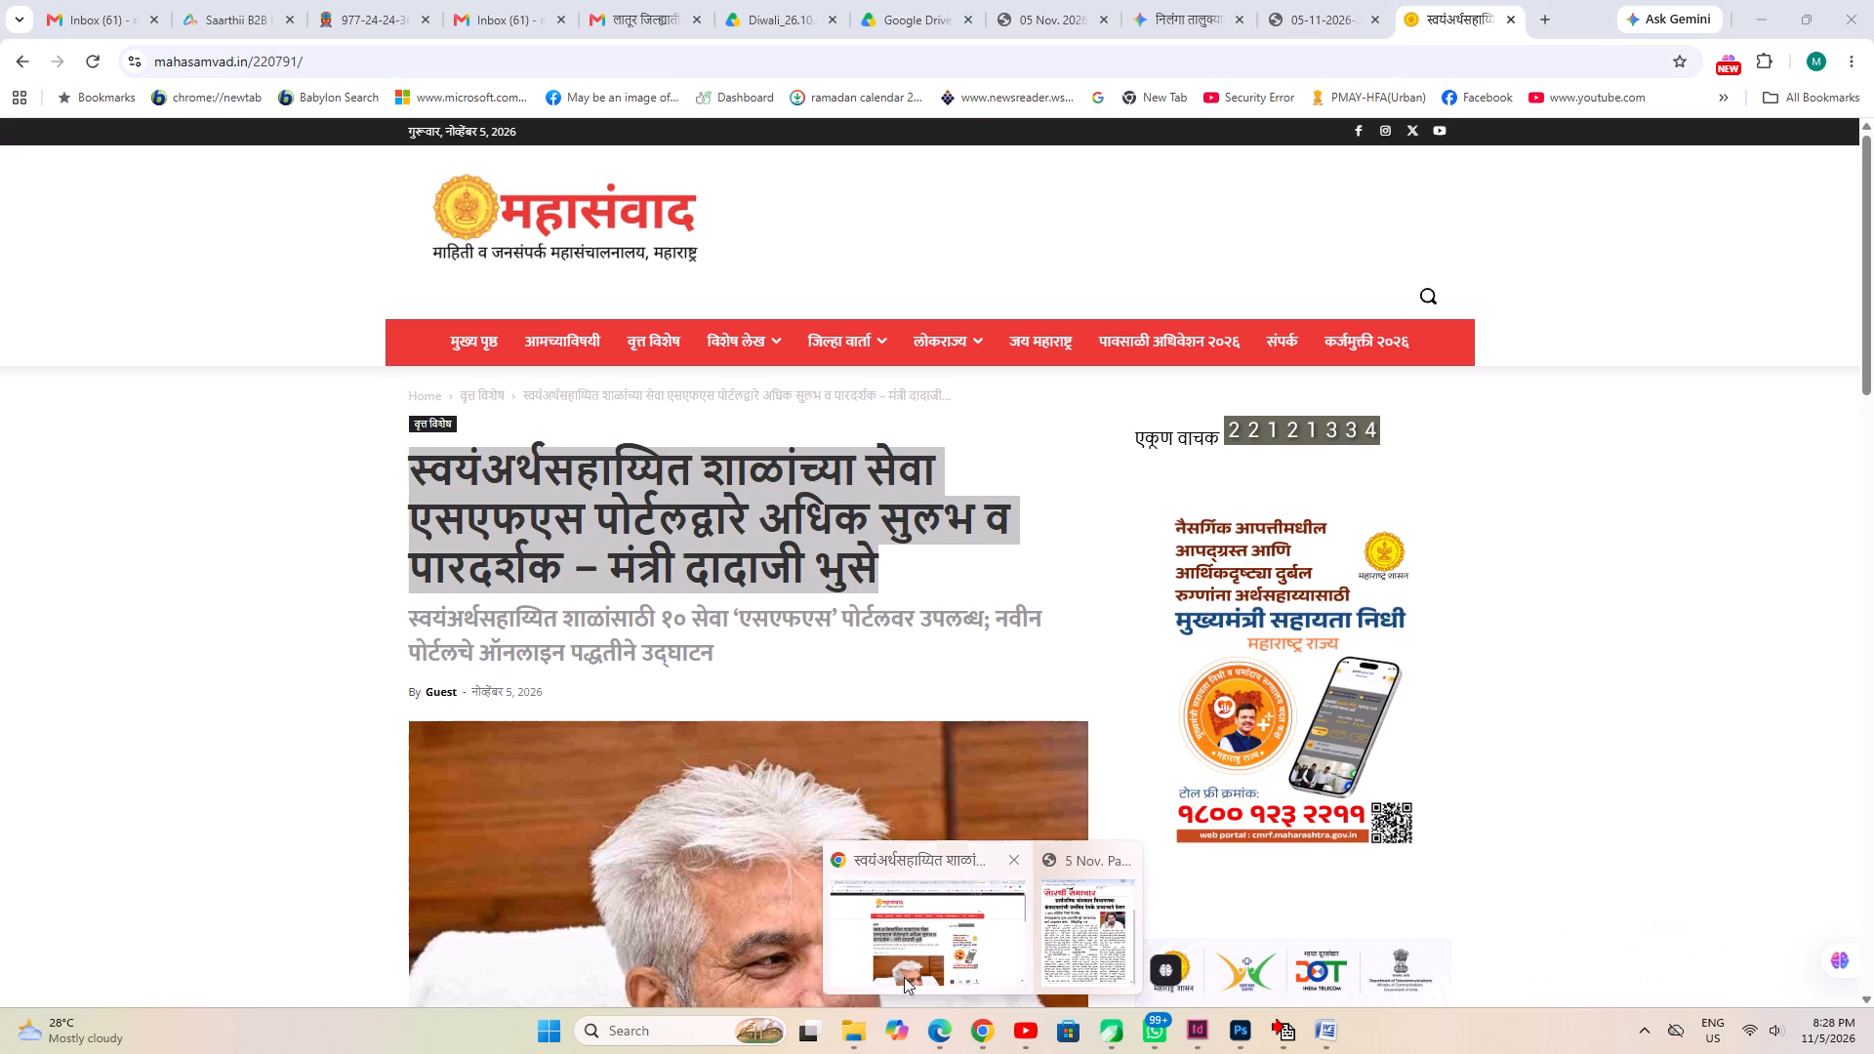
{"action": "left_click", "coordinate": [904, 977]}
{"action": "key", "text": "space"}
{"action": "scroll", "coordinate": [668, 728], "scroll_direction": "down", "scroll_amount": 13}
{"action": "scroll", "coordinate": [672, 862], "scroll_direction": "up", "scroll_amount": 1}
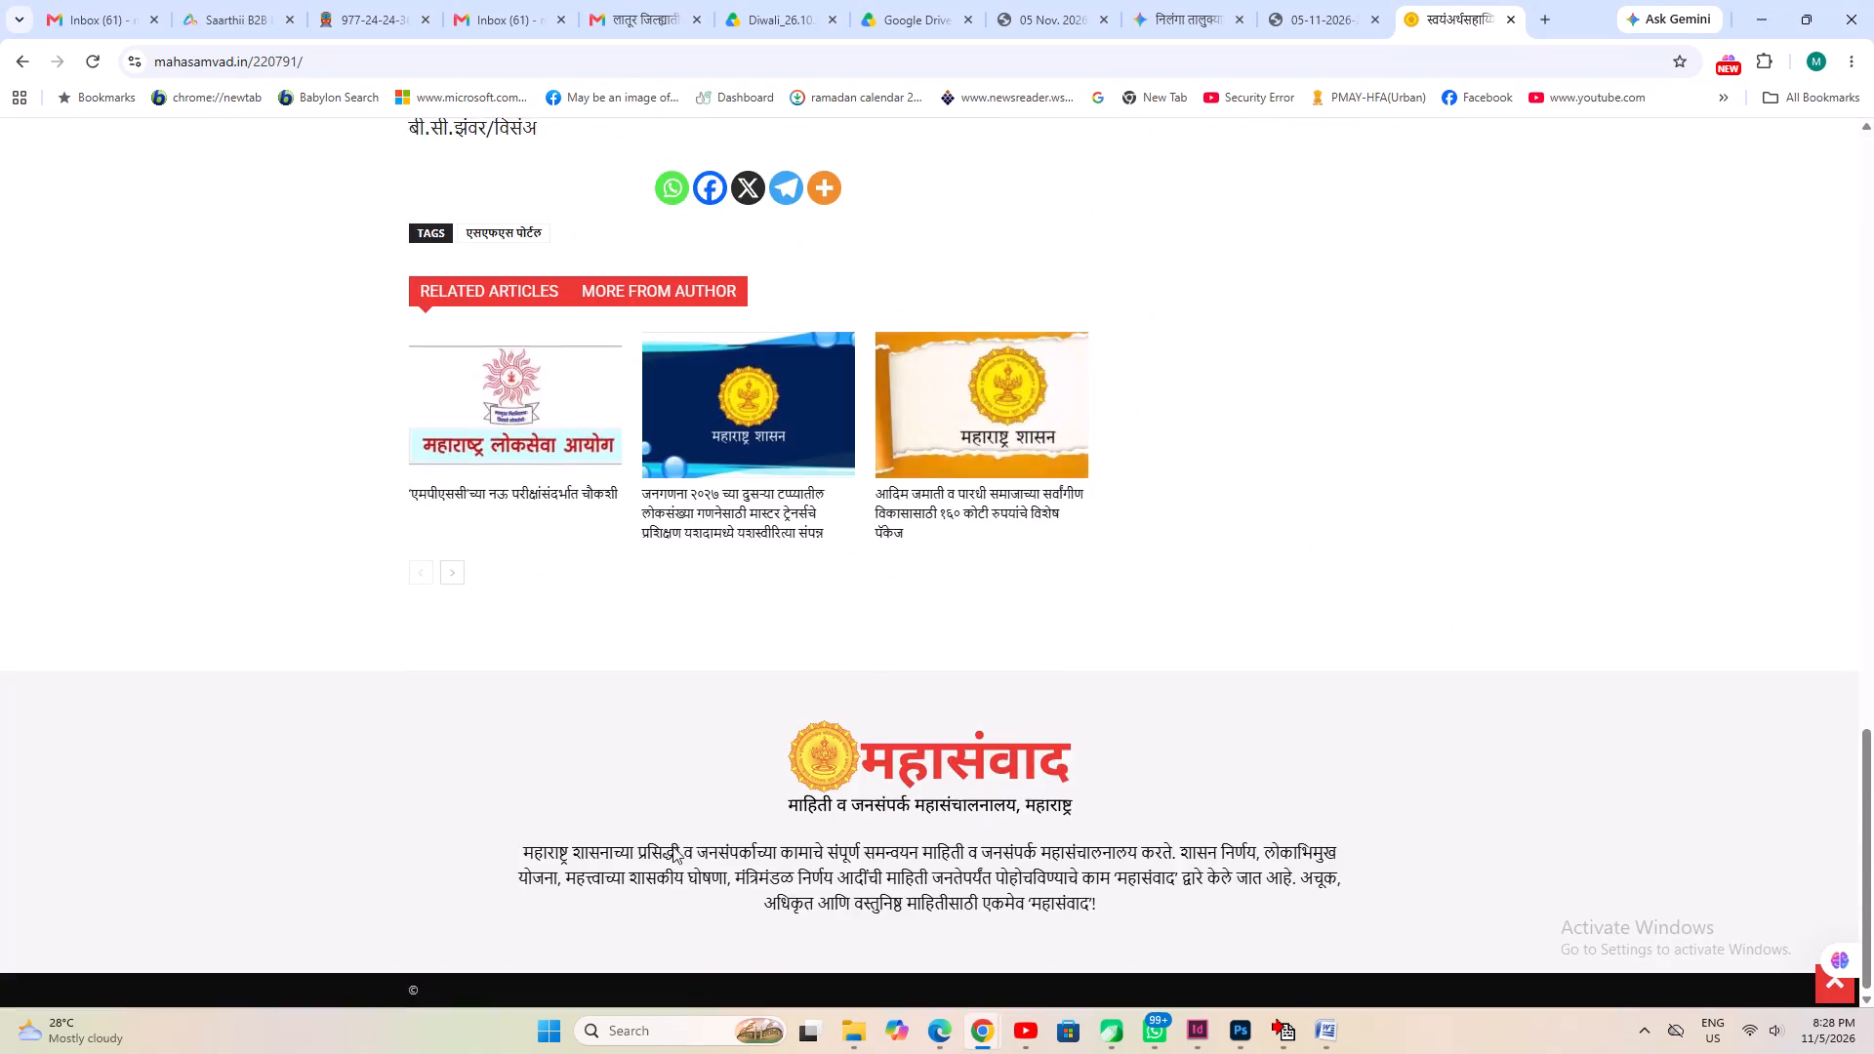
{"action": "scroll", "coordinate": [672, 846], "scroll_direction": "up", "scroll_amount": 9}
{"action": "left_click", "coordinate": [22, 59]}
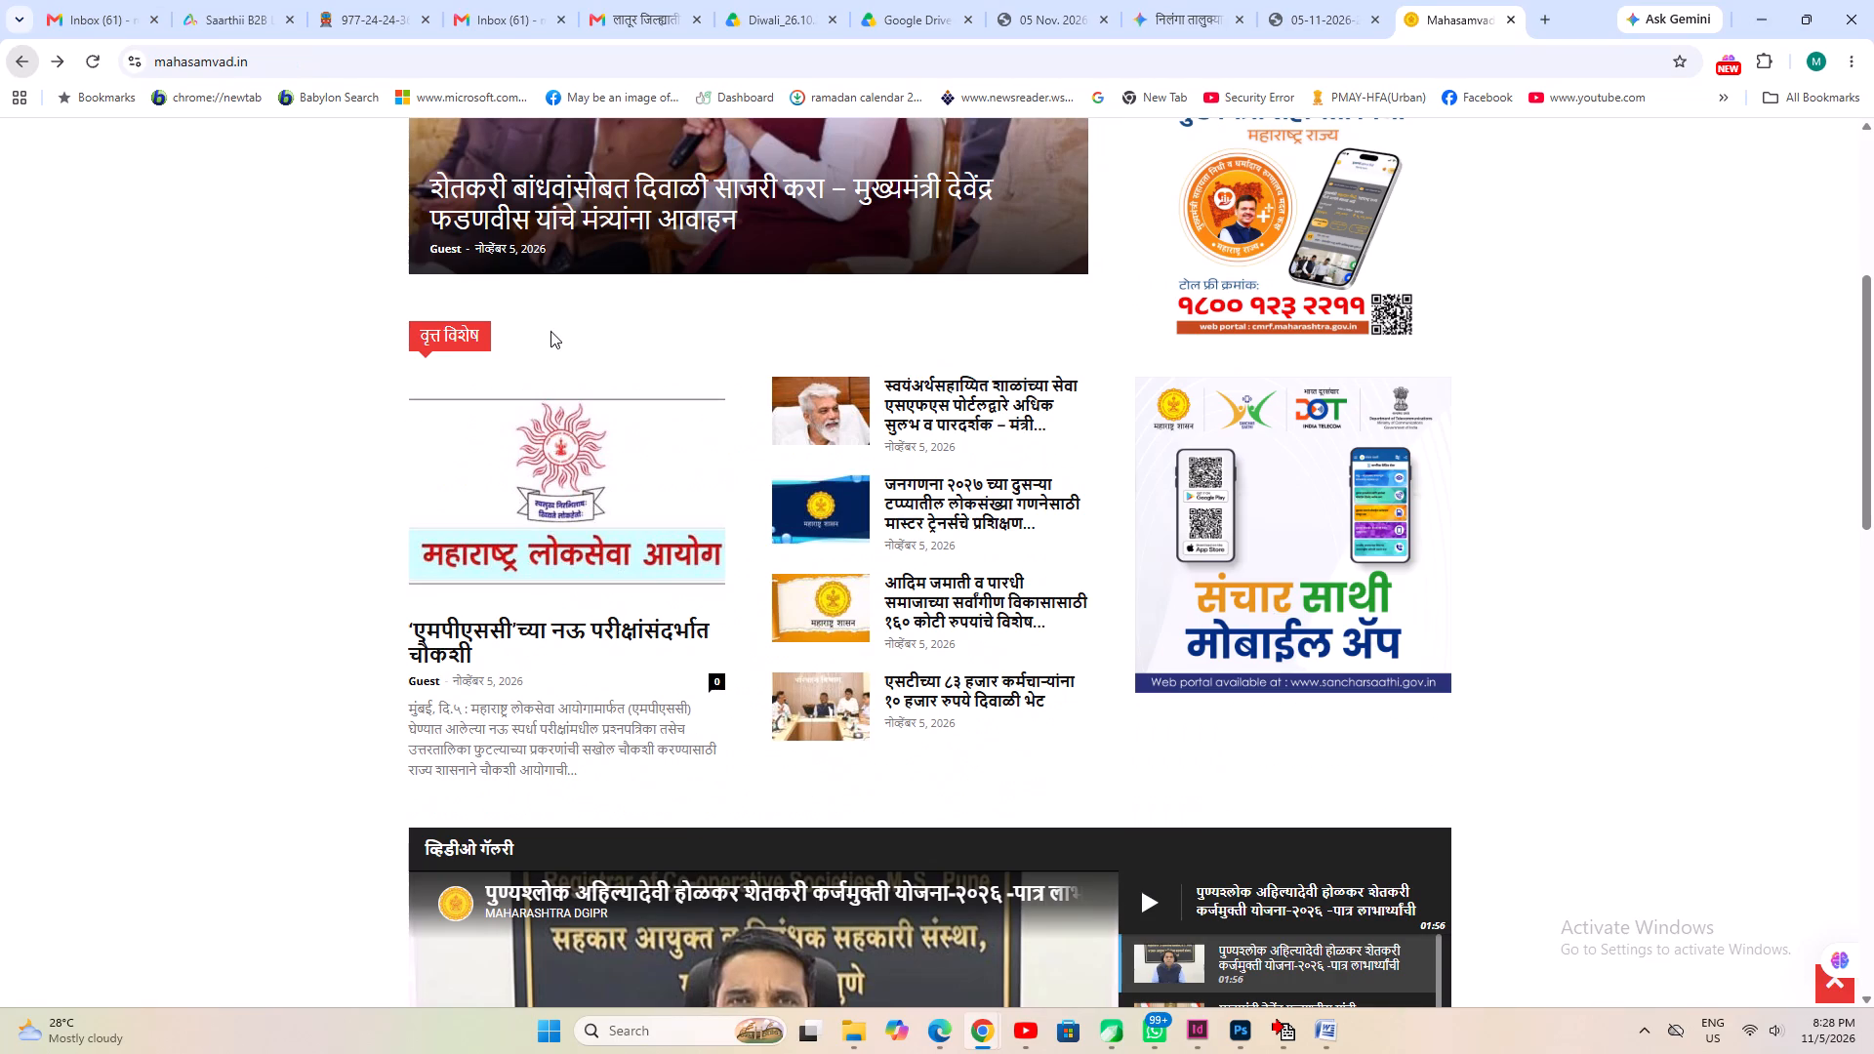
{"action": "left_click", "coordinate": [988, 508]}
Look through the census training article and copy its headline without the subheading.
{"action": "scroll", "coordinate": [922, 691], "scroll_direction": "down", "scroll_amount": 17}
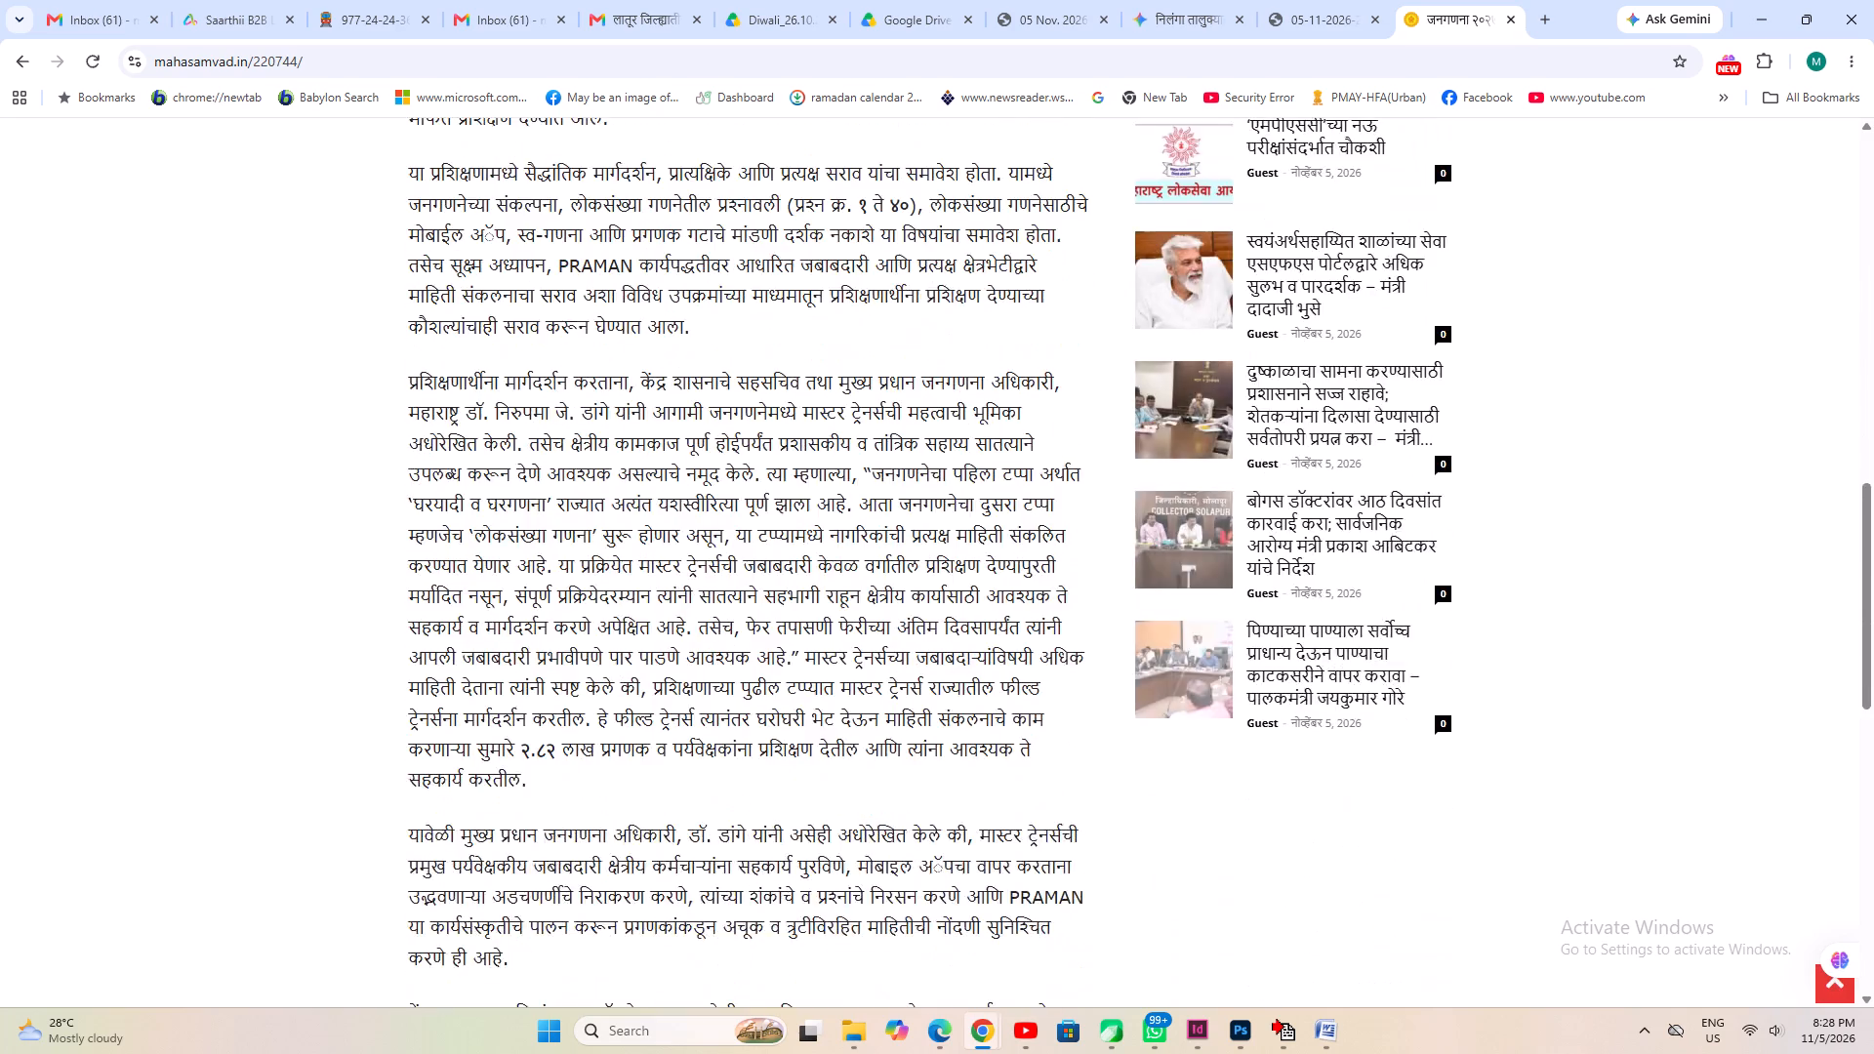
{"action": "scroll", "coordinate": [919, 698], "scroll_direction": "down", "scroll_amount": 2}
{"action": "scroll", "coordinate": [864, 717], "scroll_direction": "up", "scroll_amount": 8}
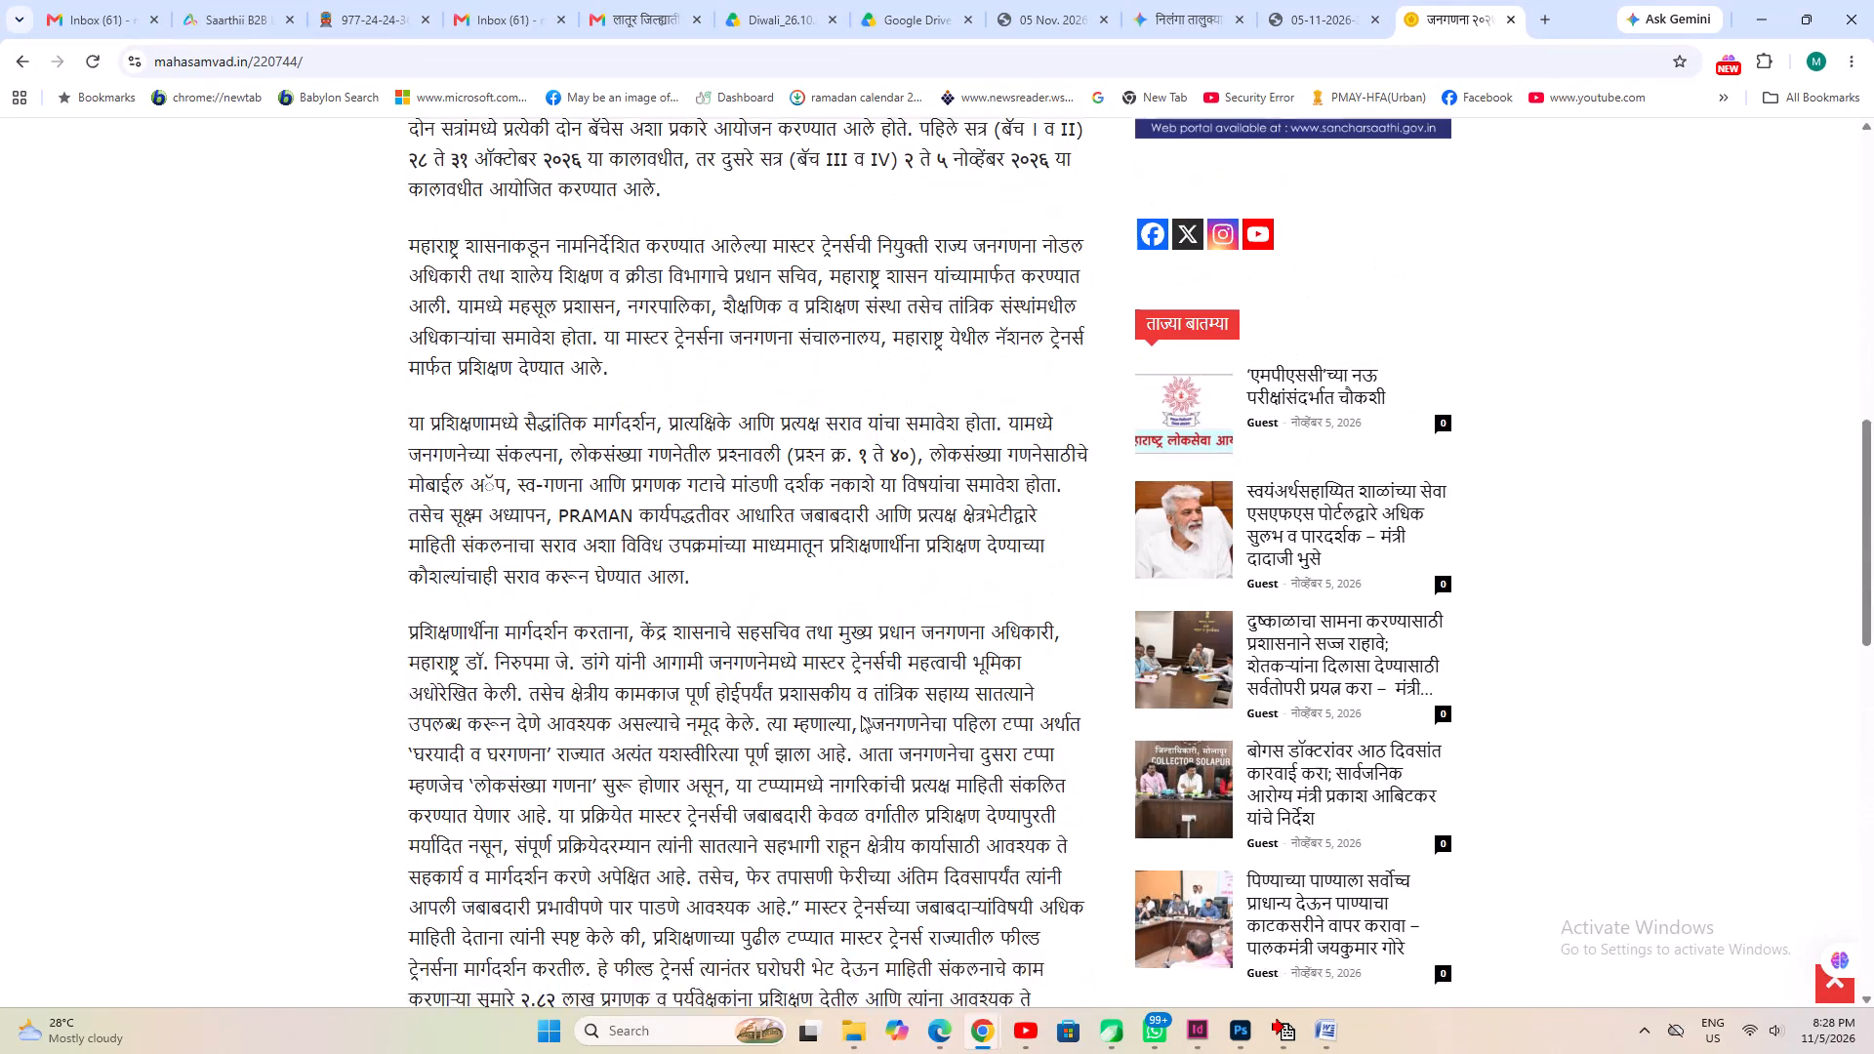
{"action": "scroll", "coordinate": [861, 715], "scroll_direction": "up", "scroll_amount": 4}
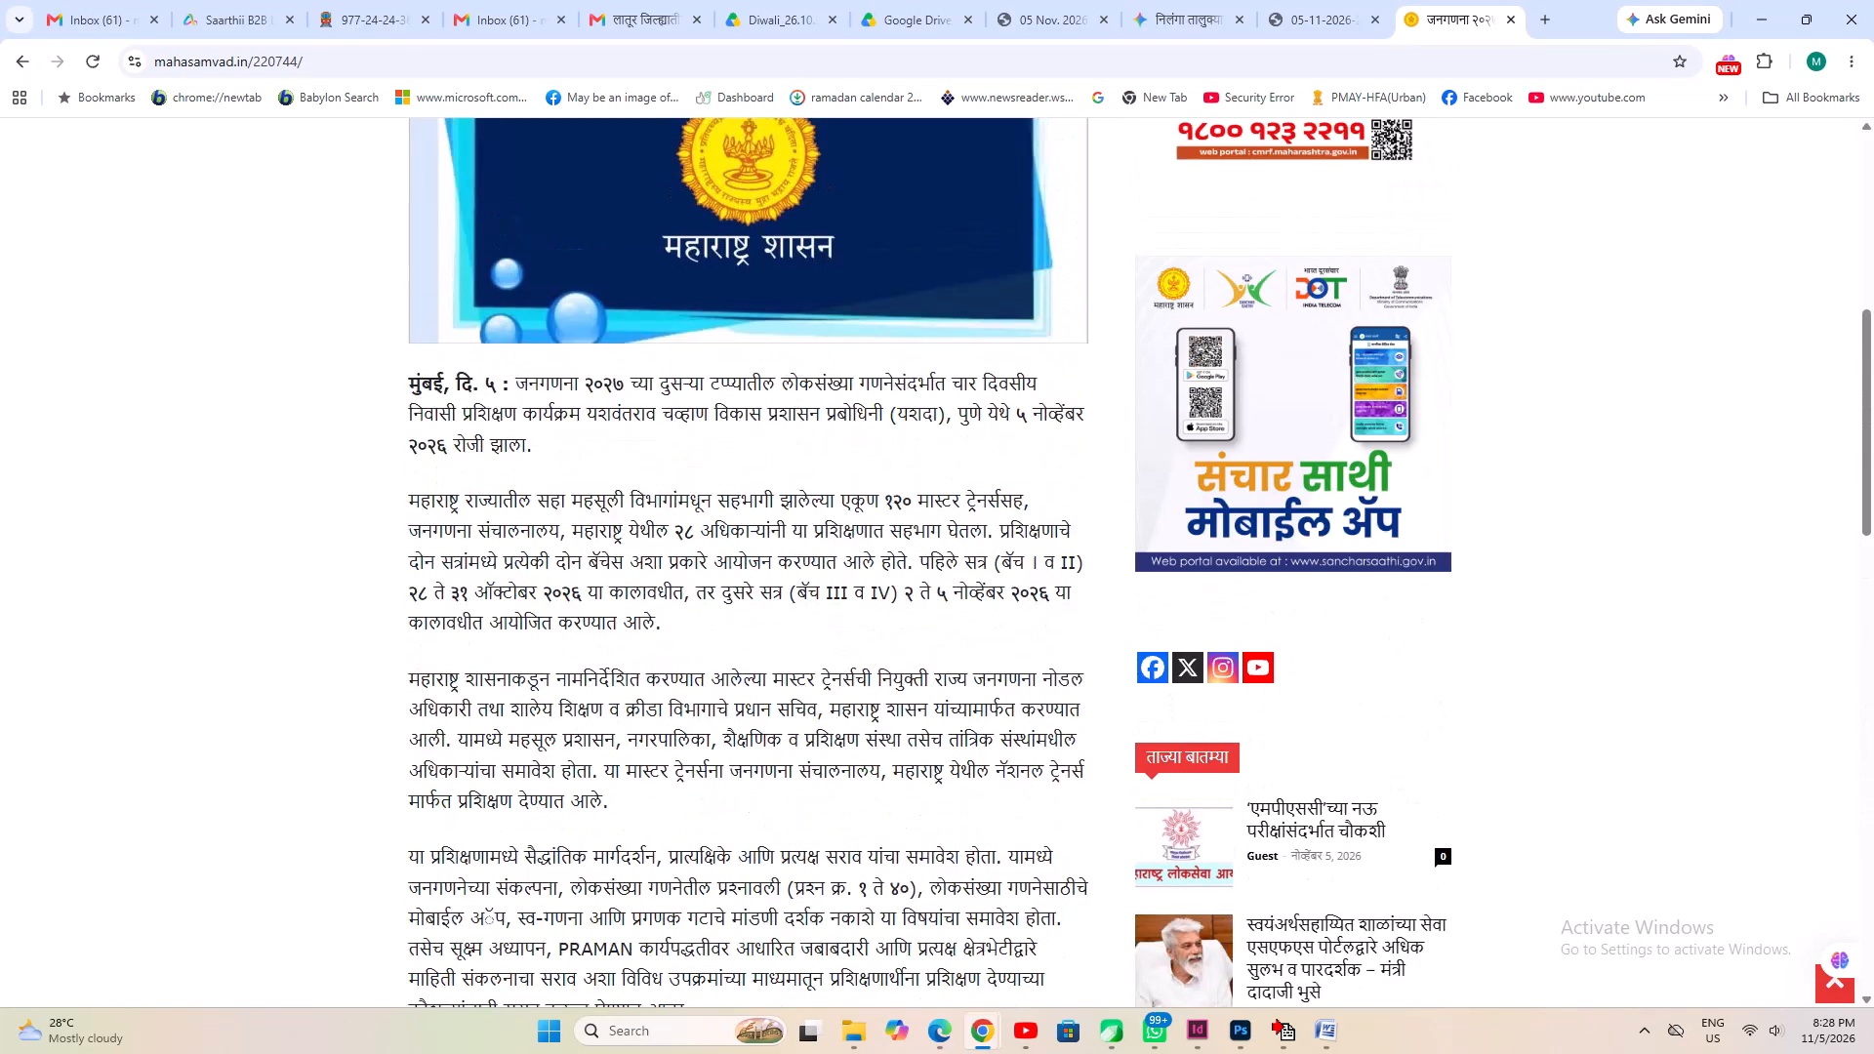
{"action": "scroll", "coordinate": [861, 715], "scroll_direction": "up", "scroll_amount": 4}
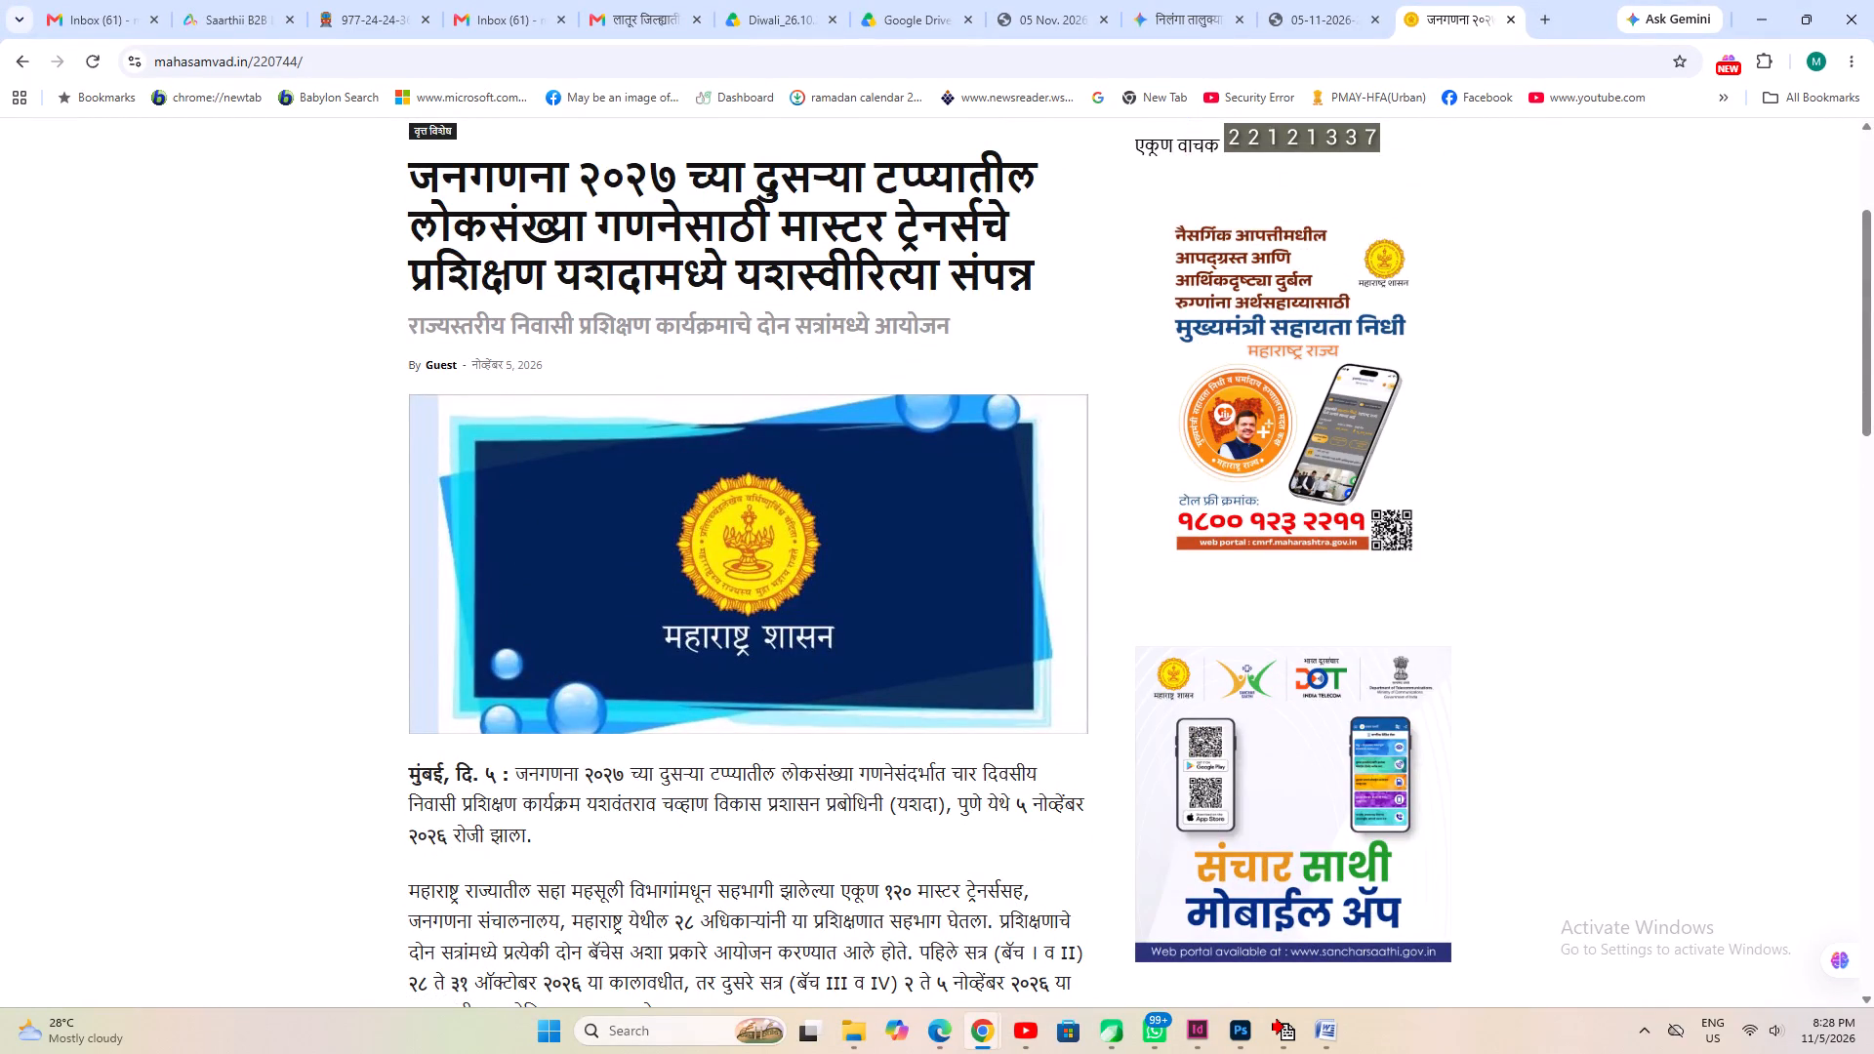
{"action": "left_click_drag", "start_coordinate": [416, 180], "coordinate": [1017, 312]}
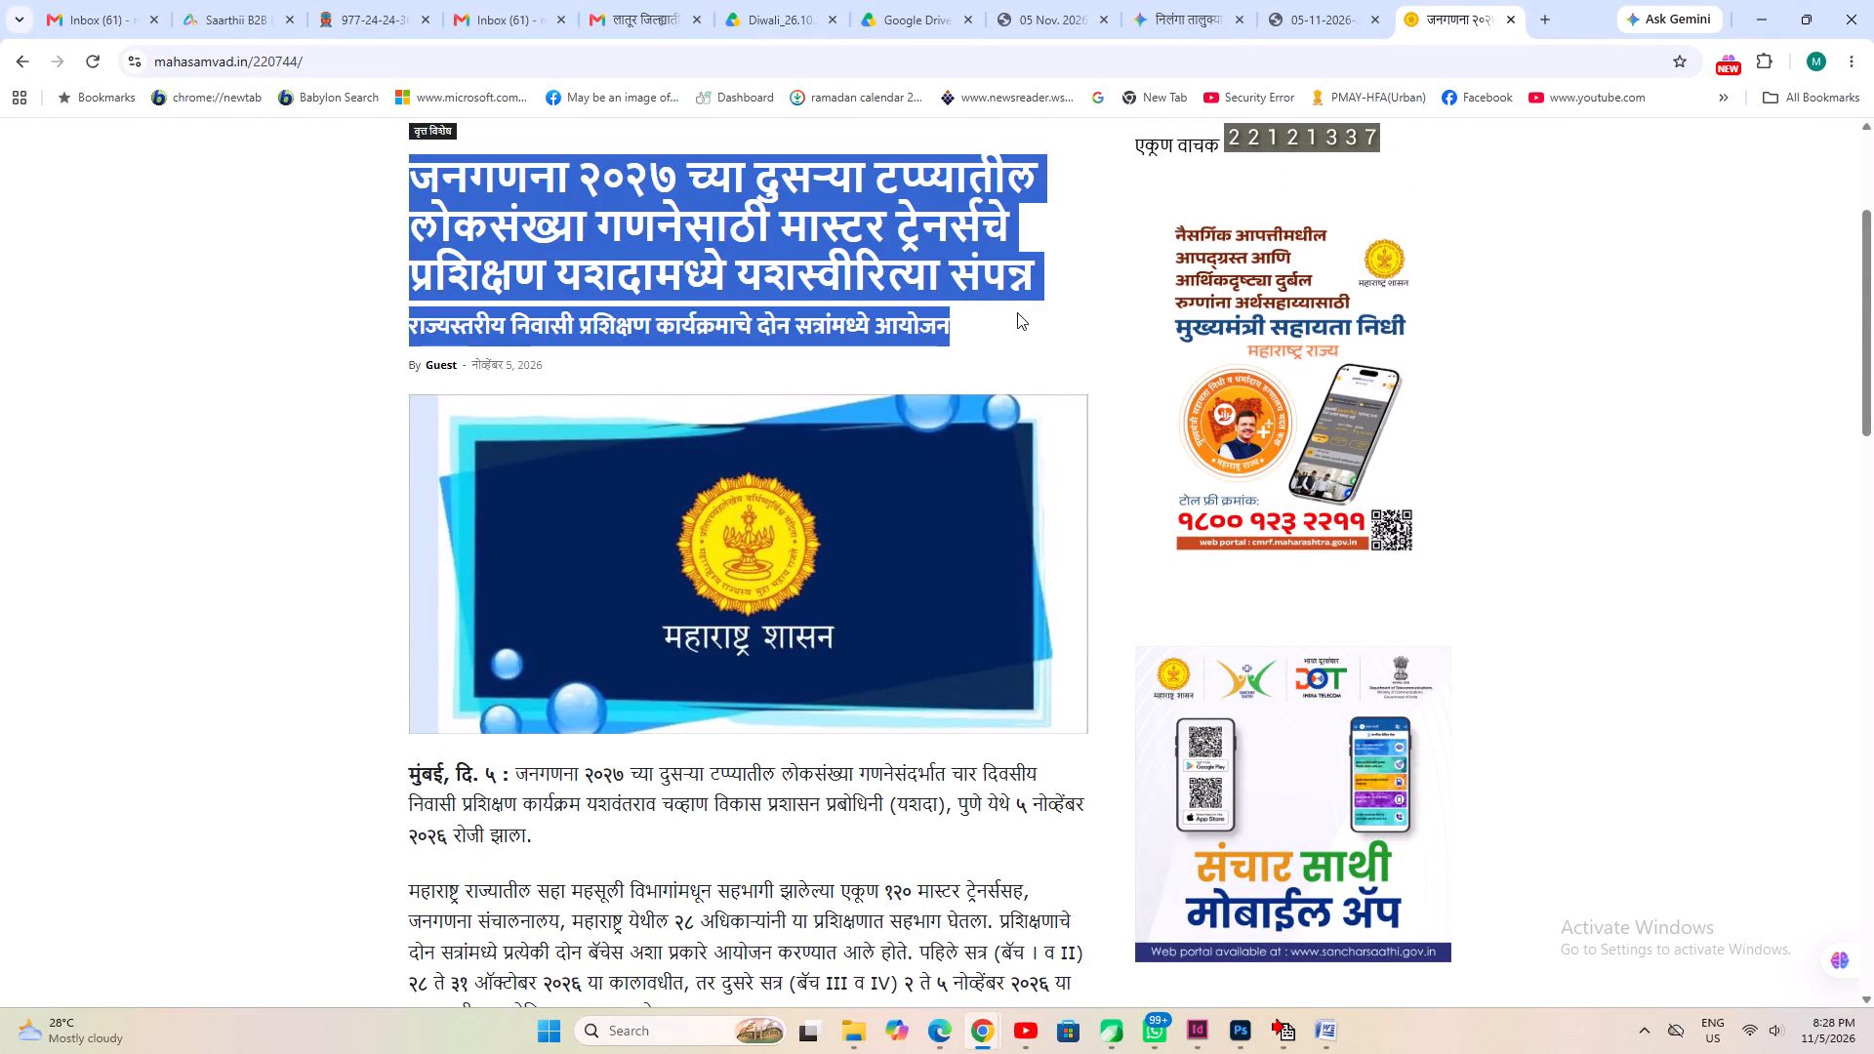
{"action": "left_click_drag", "start_coordinate": [1017, 312], "coordinate": [1043, 289]}
{"action": "right_click", "coordinate": [757, 205]}
{"action": "left_click", "coordinate": [806, 233]}
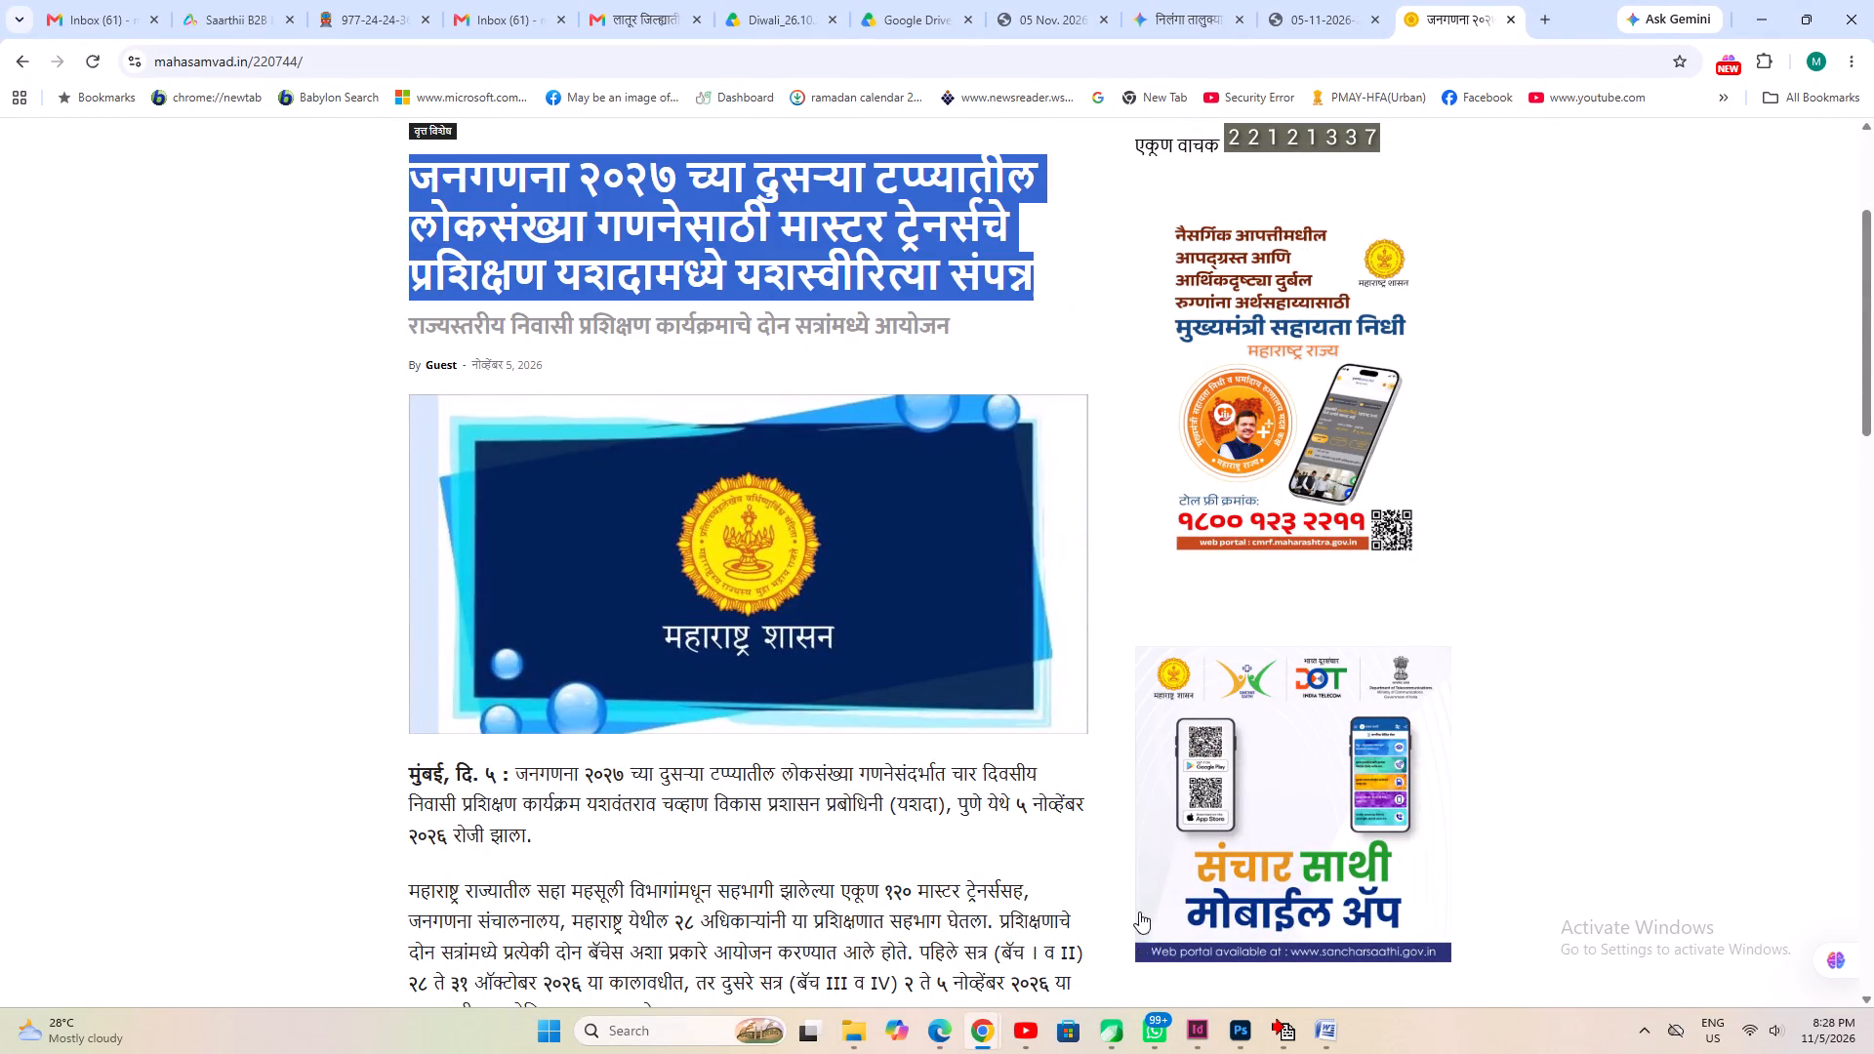
Convert the copied census headline from Unicode to Shree-Lipi 7.0 in Exchange Utility, overwriting the existing Untitled.txt.
{"action": "left_click", "coordinate": [1282, 1038]}
{"action": "left_click", "coordinate": [1142, 978]}
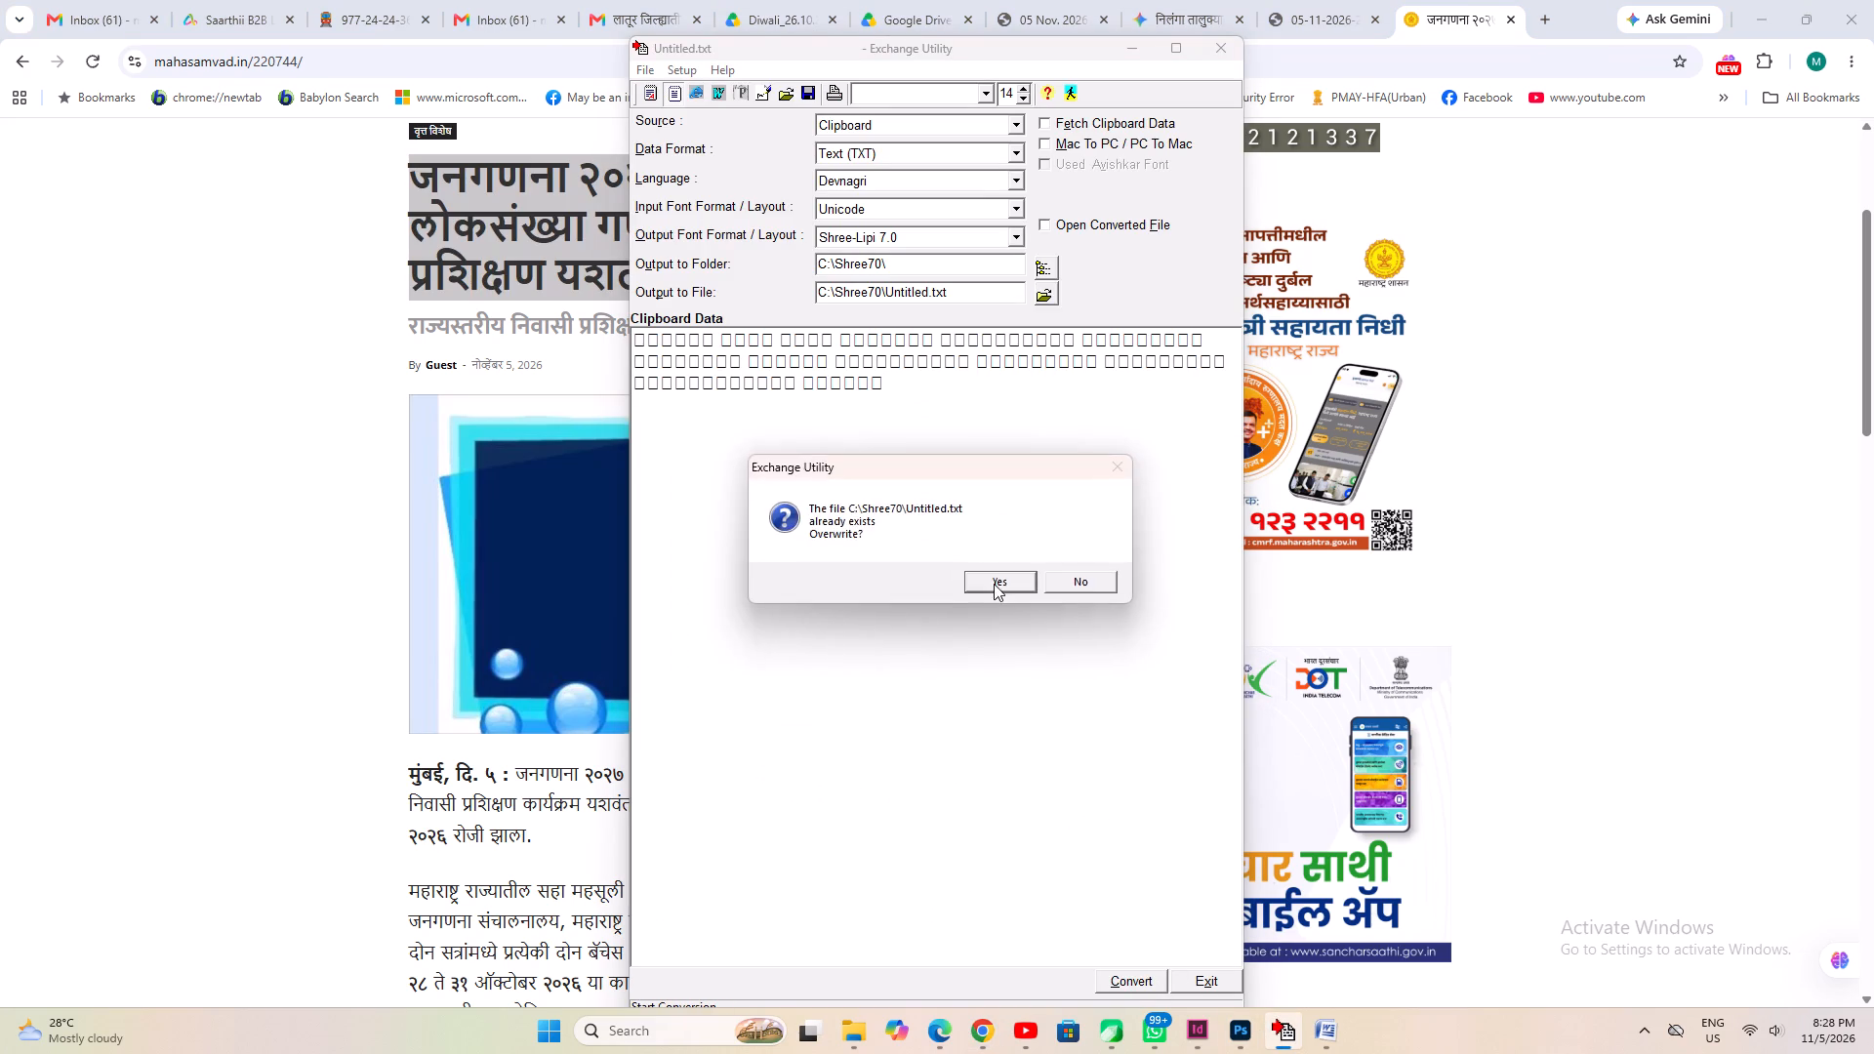
{"action": "left_click", "coordinate": [994, 584]}
{"action": "left_click", "coordinate": [1076, 583]}
In InDesign, move the Pune Metro headline frame to the top of page 2's last columns and resize it to about 117 × 75 mm.
{"action": "left_click", "coordinate": [1182, 1031]}
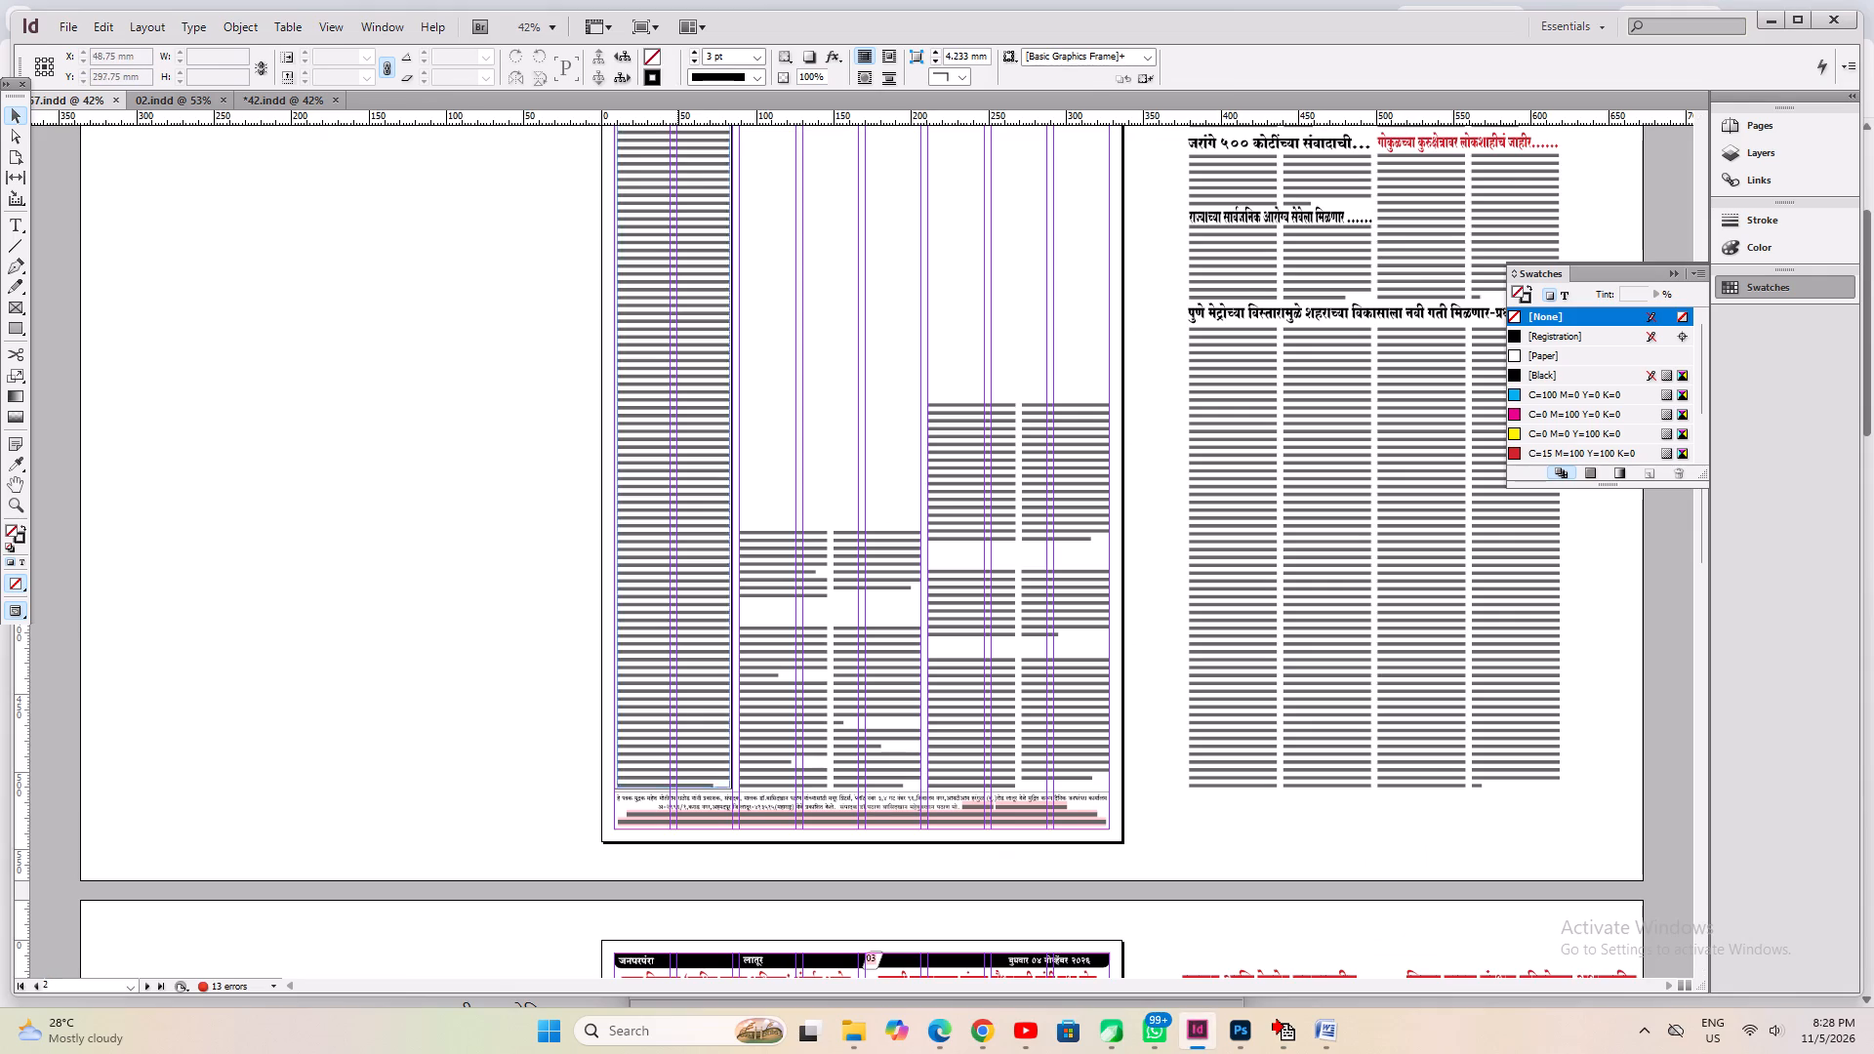
{"action": "scroll", "coordinate": [677, 459], "scroll_direction": "up", "scroll_amount": 5}
{"action": "left_click", "coordinate": [940, 471]}
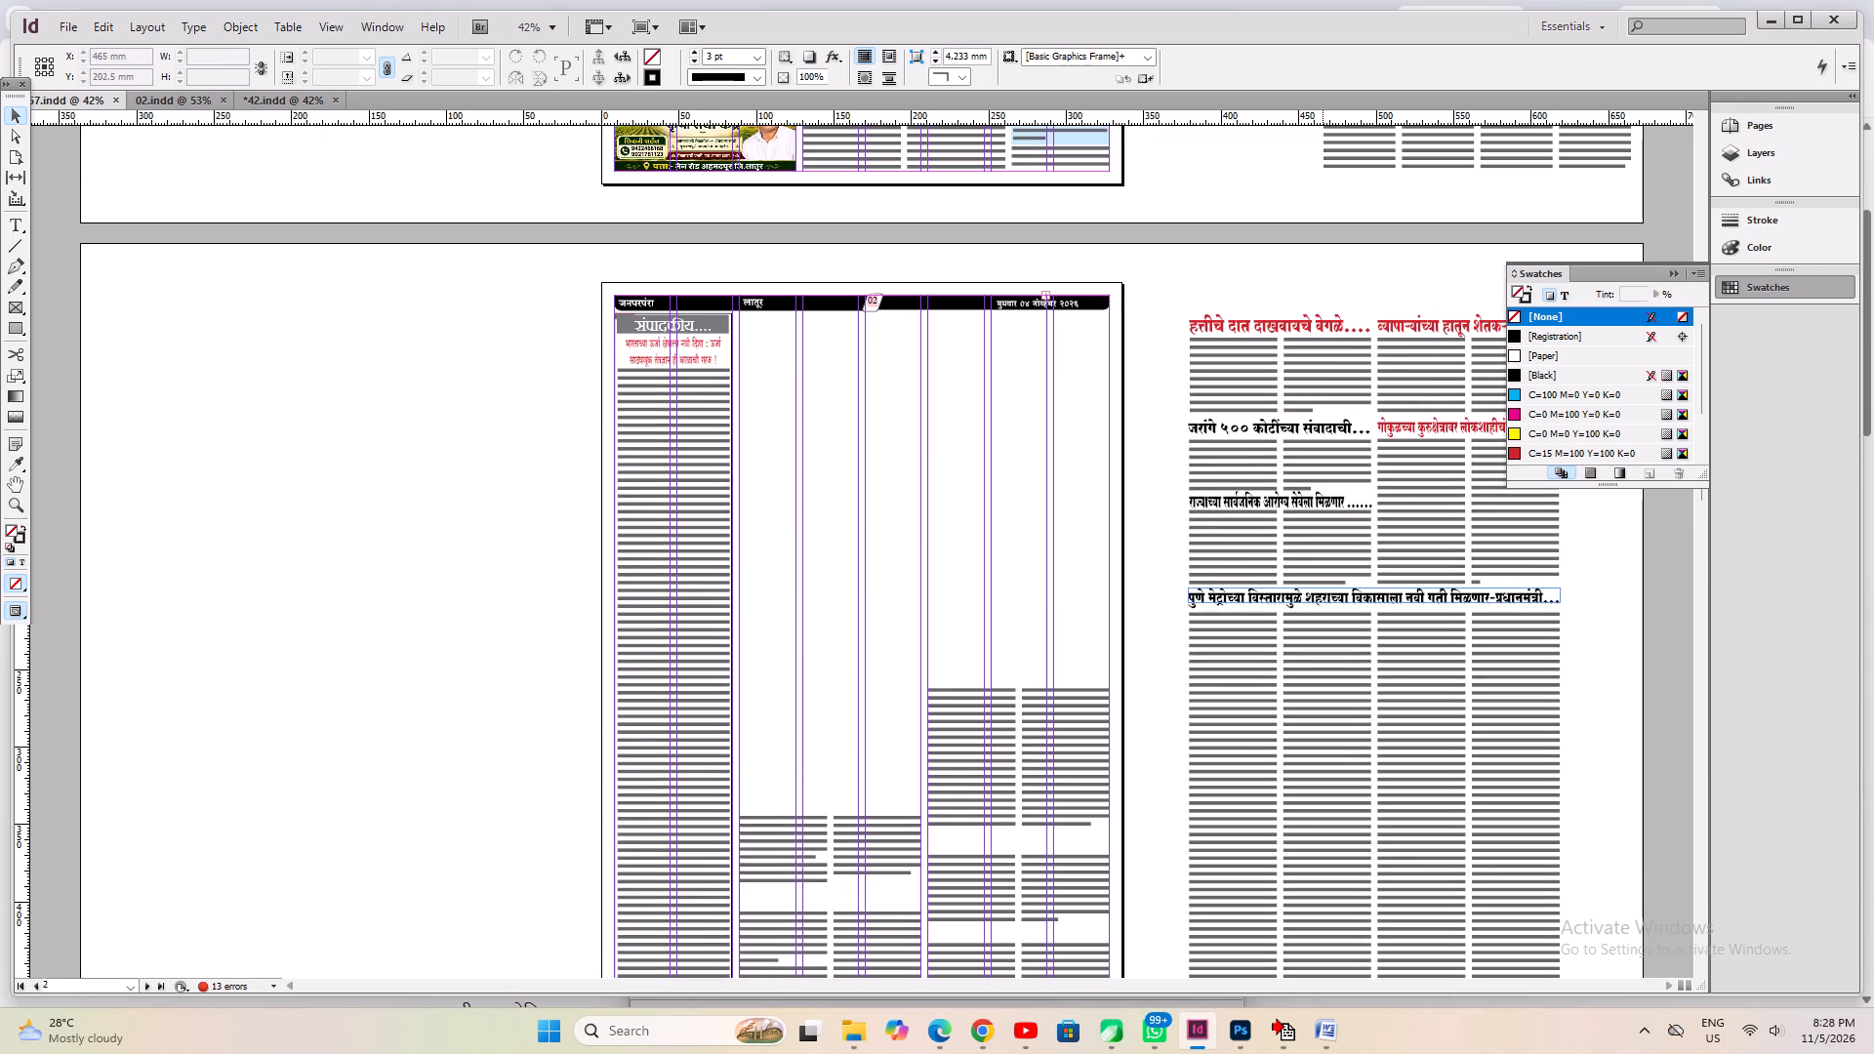
{"action": "left_click_drag", "start_coordinate": [1323, 590], "coordinate": [1064, 321]}
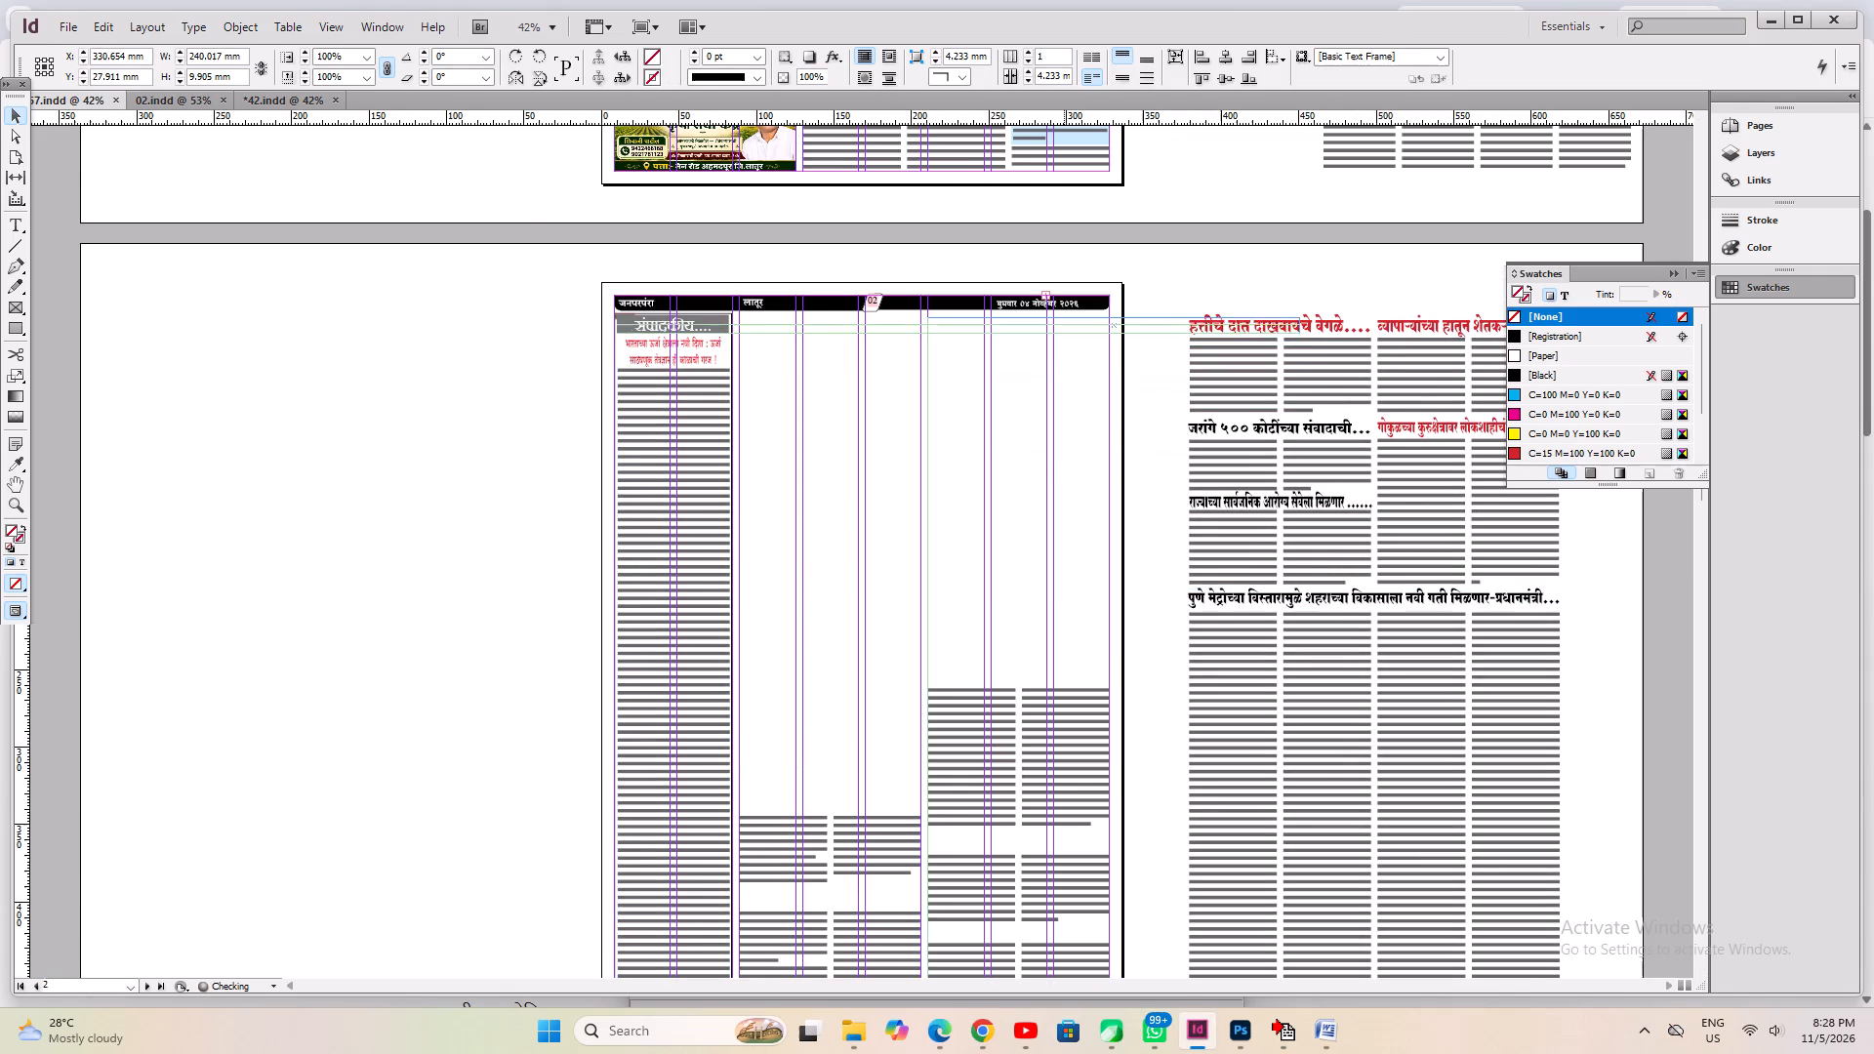
{"action": "key", "text": "ctrl+1"}
{"action": "left_click_drag", "start_coordinate": [1305, 575], "coordinate": [897, 763]}
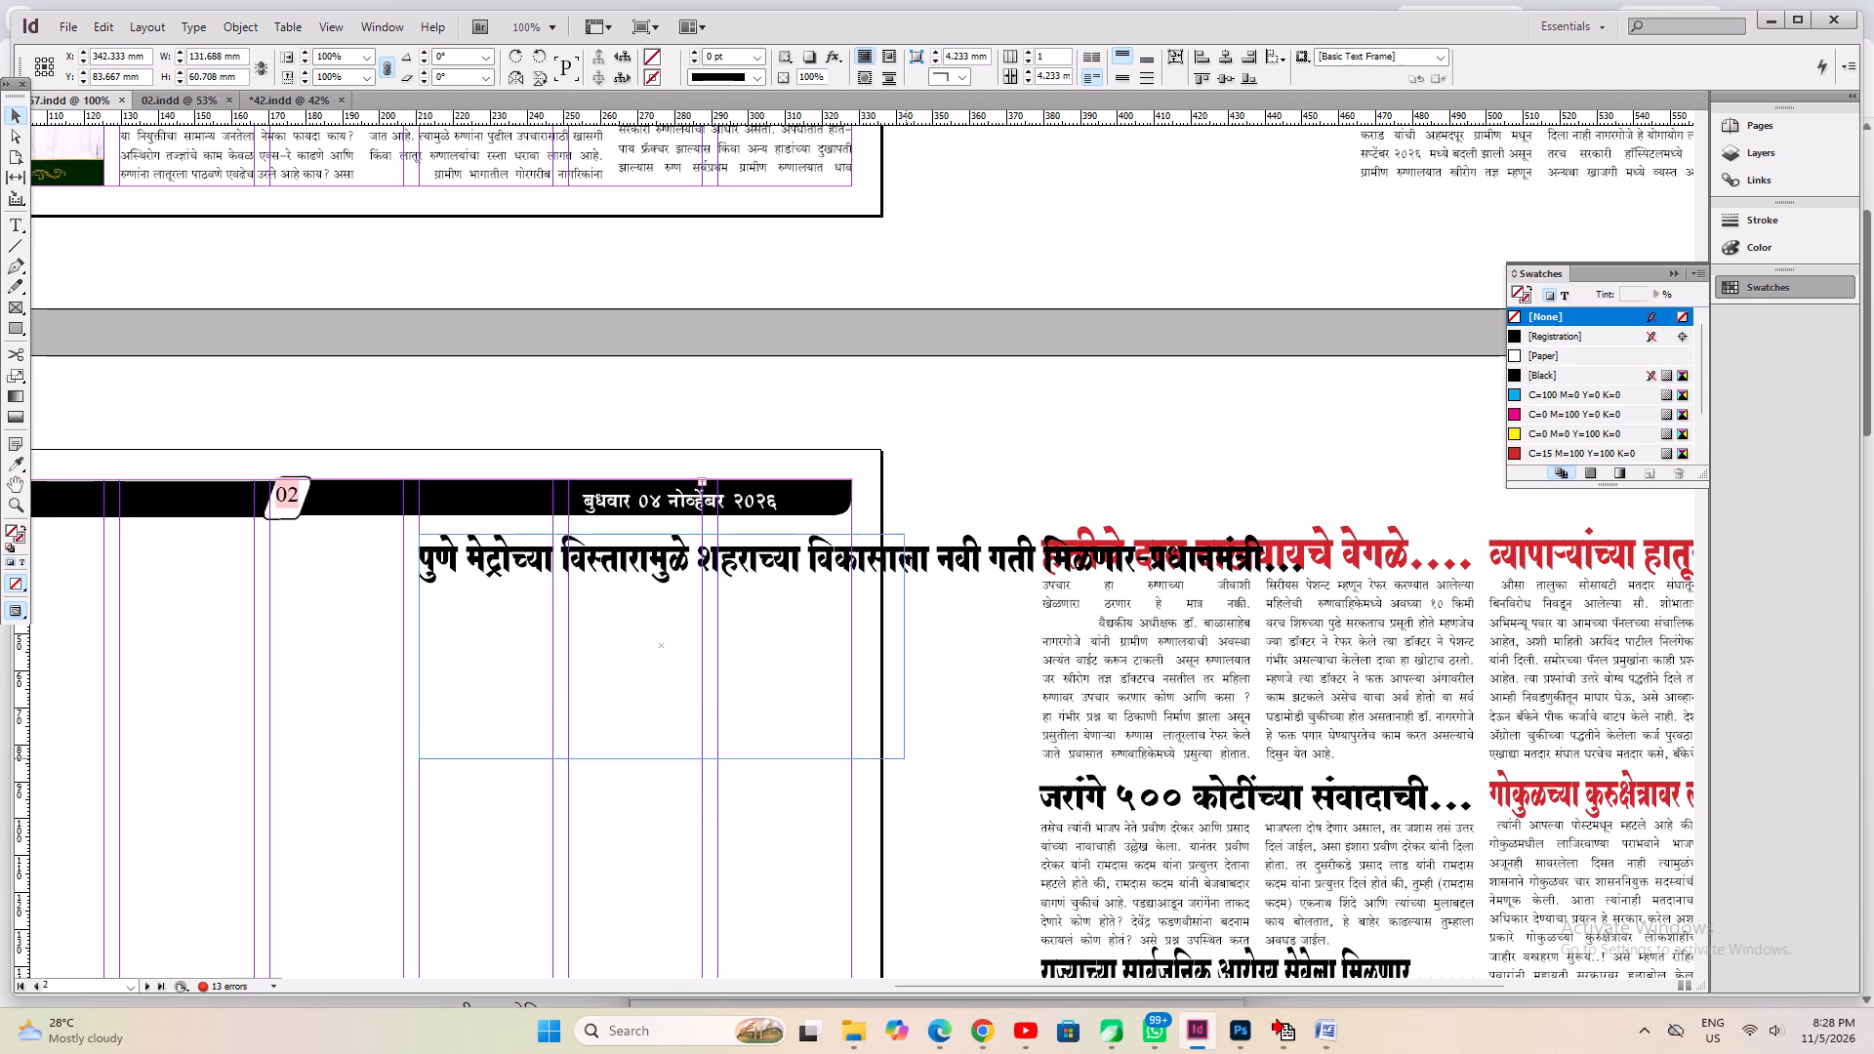
{"action": "left_click_drag", "start_coordinate": [897, 763], "coordinate": [853, 810]}
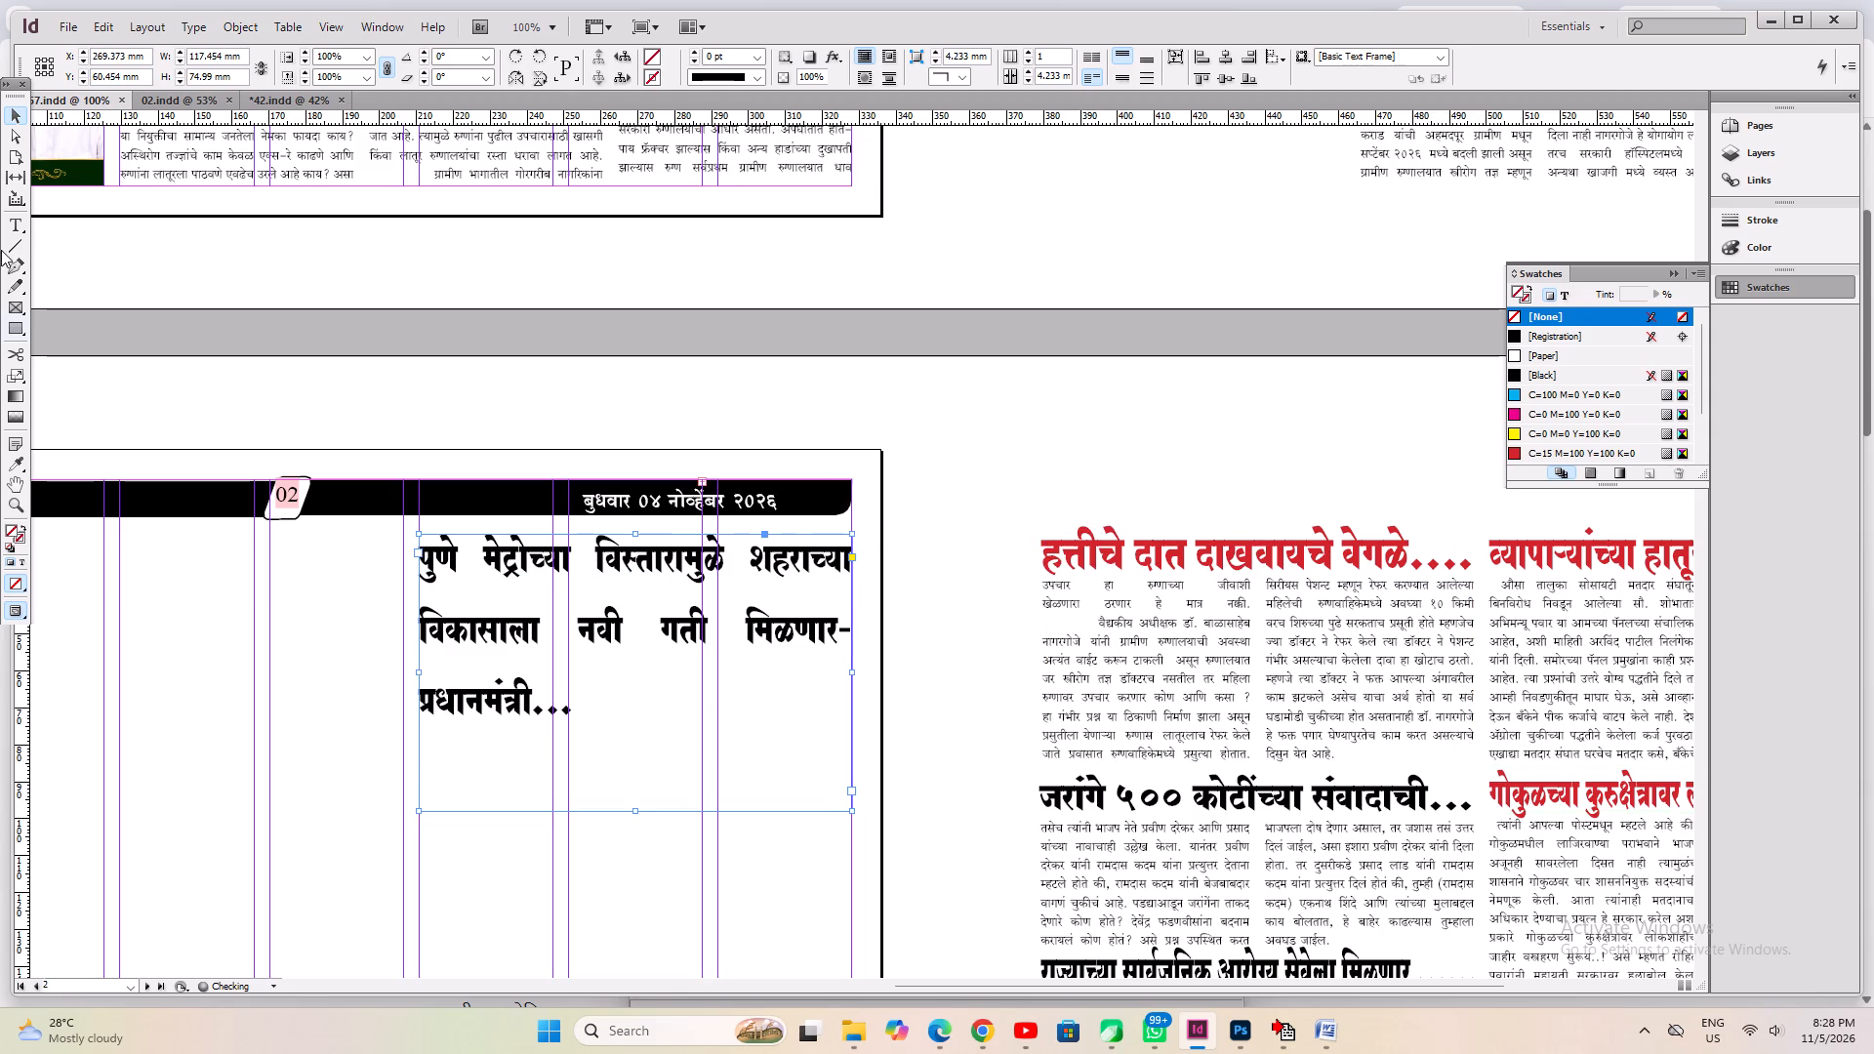
Replace the Pune Metro text in the moved frame with the converted census headline.
{"action": "left_click", "coordinate": [14, 221]}
{"action": "left_click", "coordinate": [547, 596]}
{"action": "key", "text": "ctrl+a"}
{"action": "key", "text": "ctrl+v"}
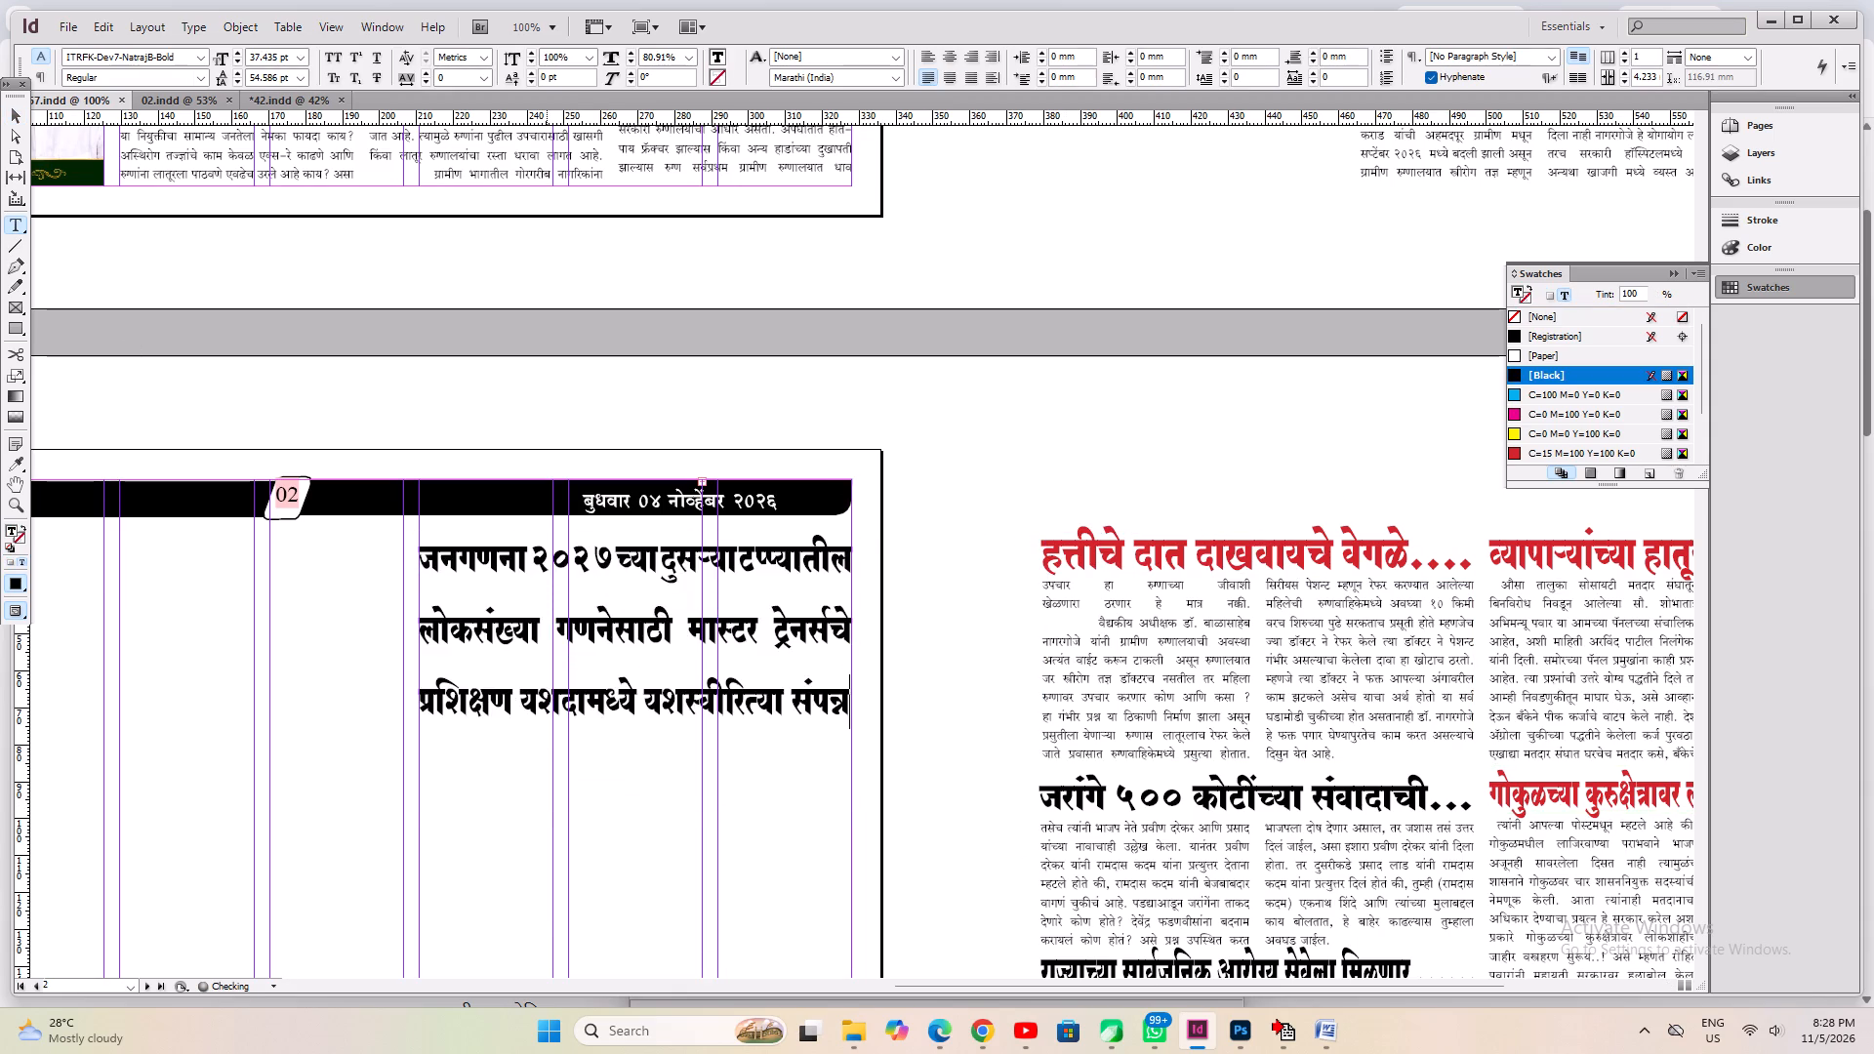
Set the census headline's horizontal scale to 60% and centre its text.
{"action": "key", "text": "ctrl+a"}
{"action": "key", "text": "ctrl+c"}
{"action": "double_click", "coordinate": [657, 58]}
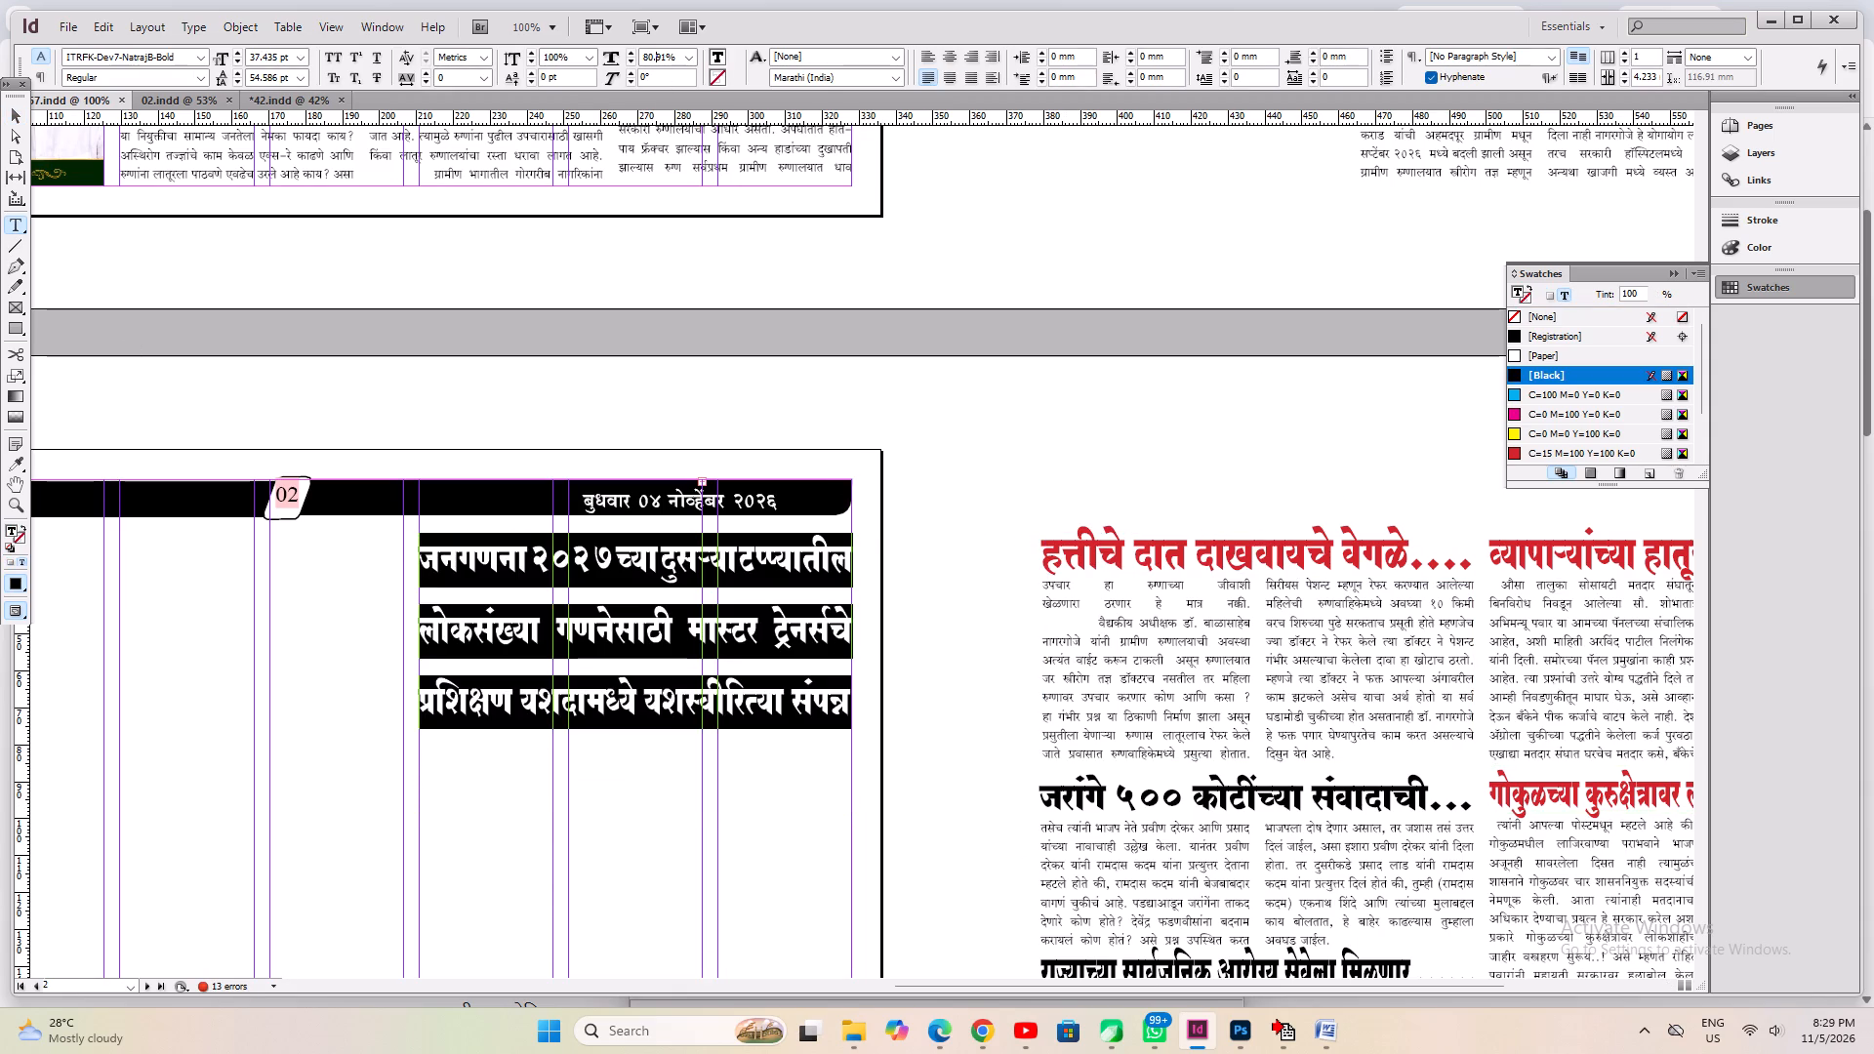
{"action": "type", "text": "60"}
{"action": "key", "text": "Return"}
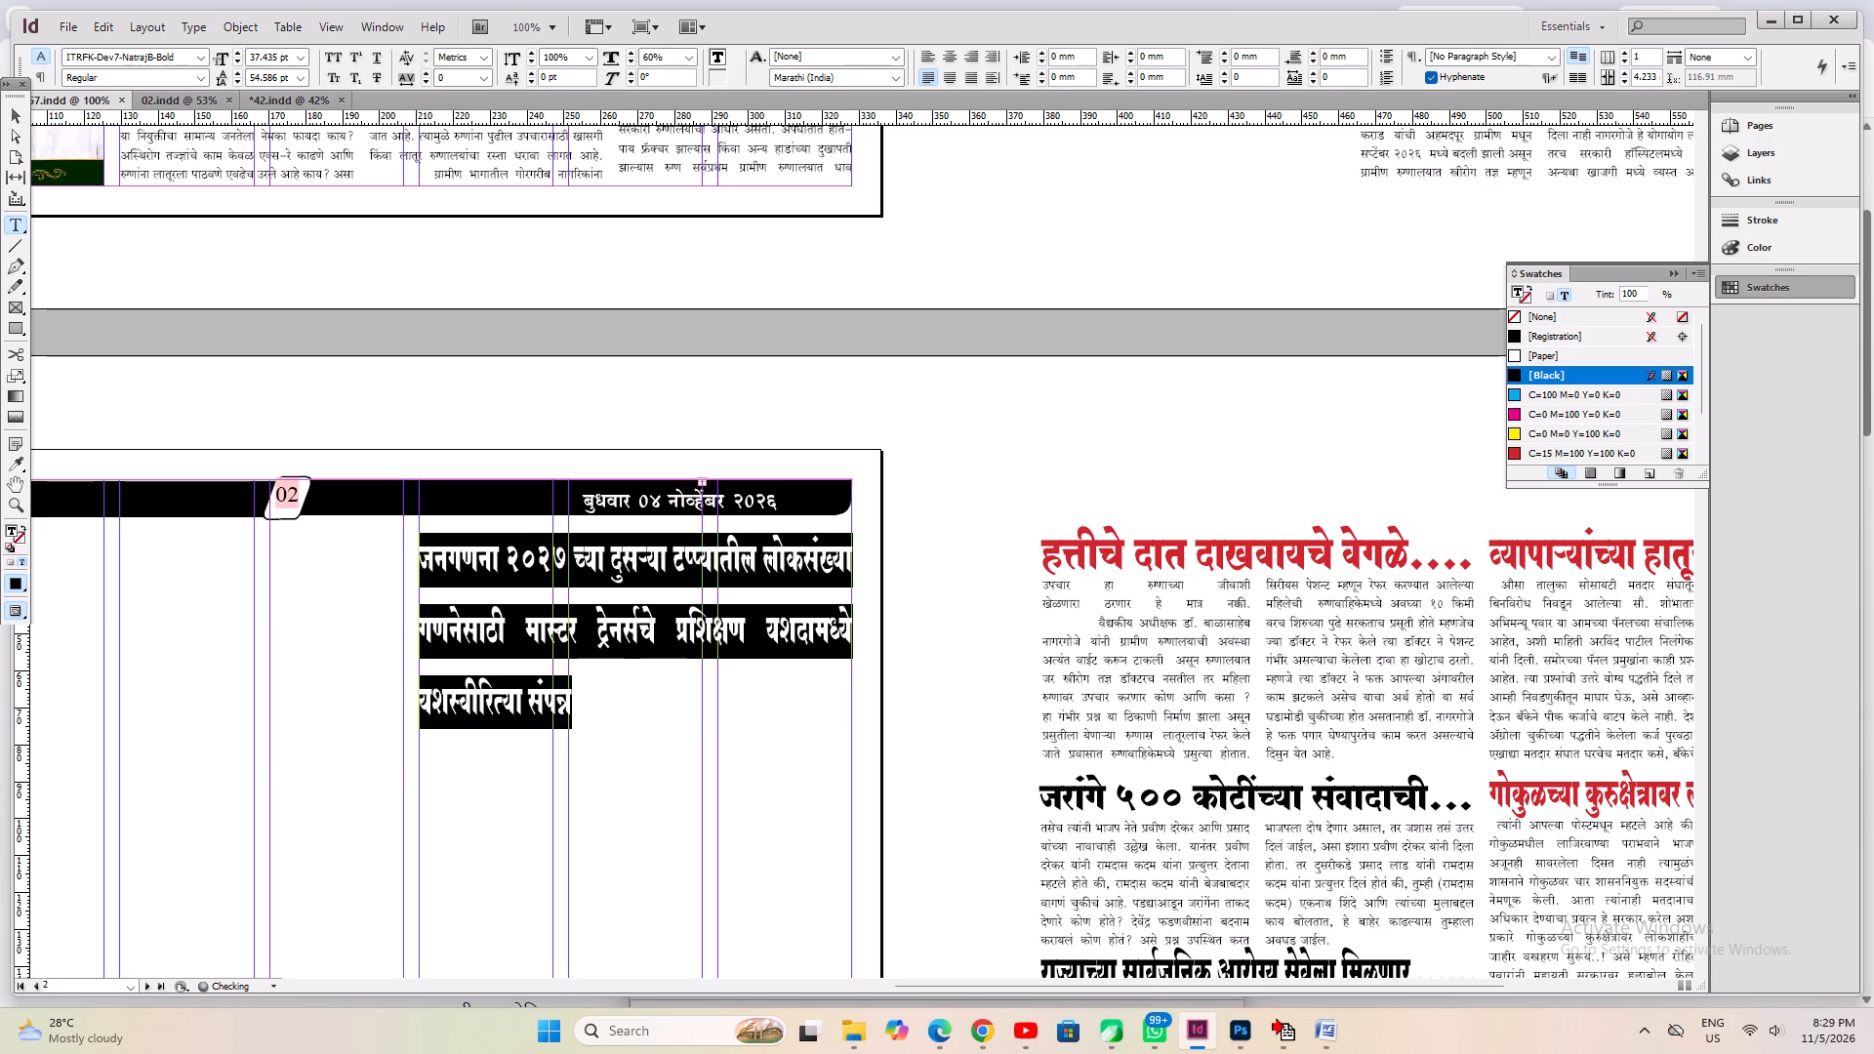
{"action": "key", "text": "ctrl+shift+c"}
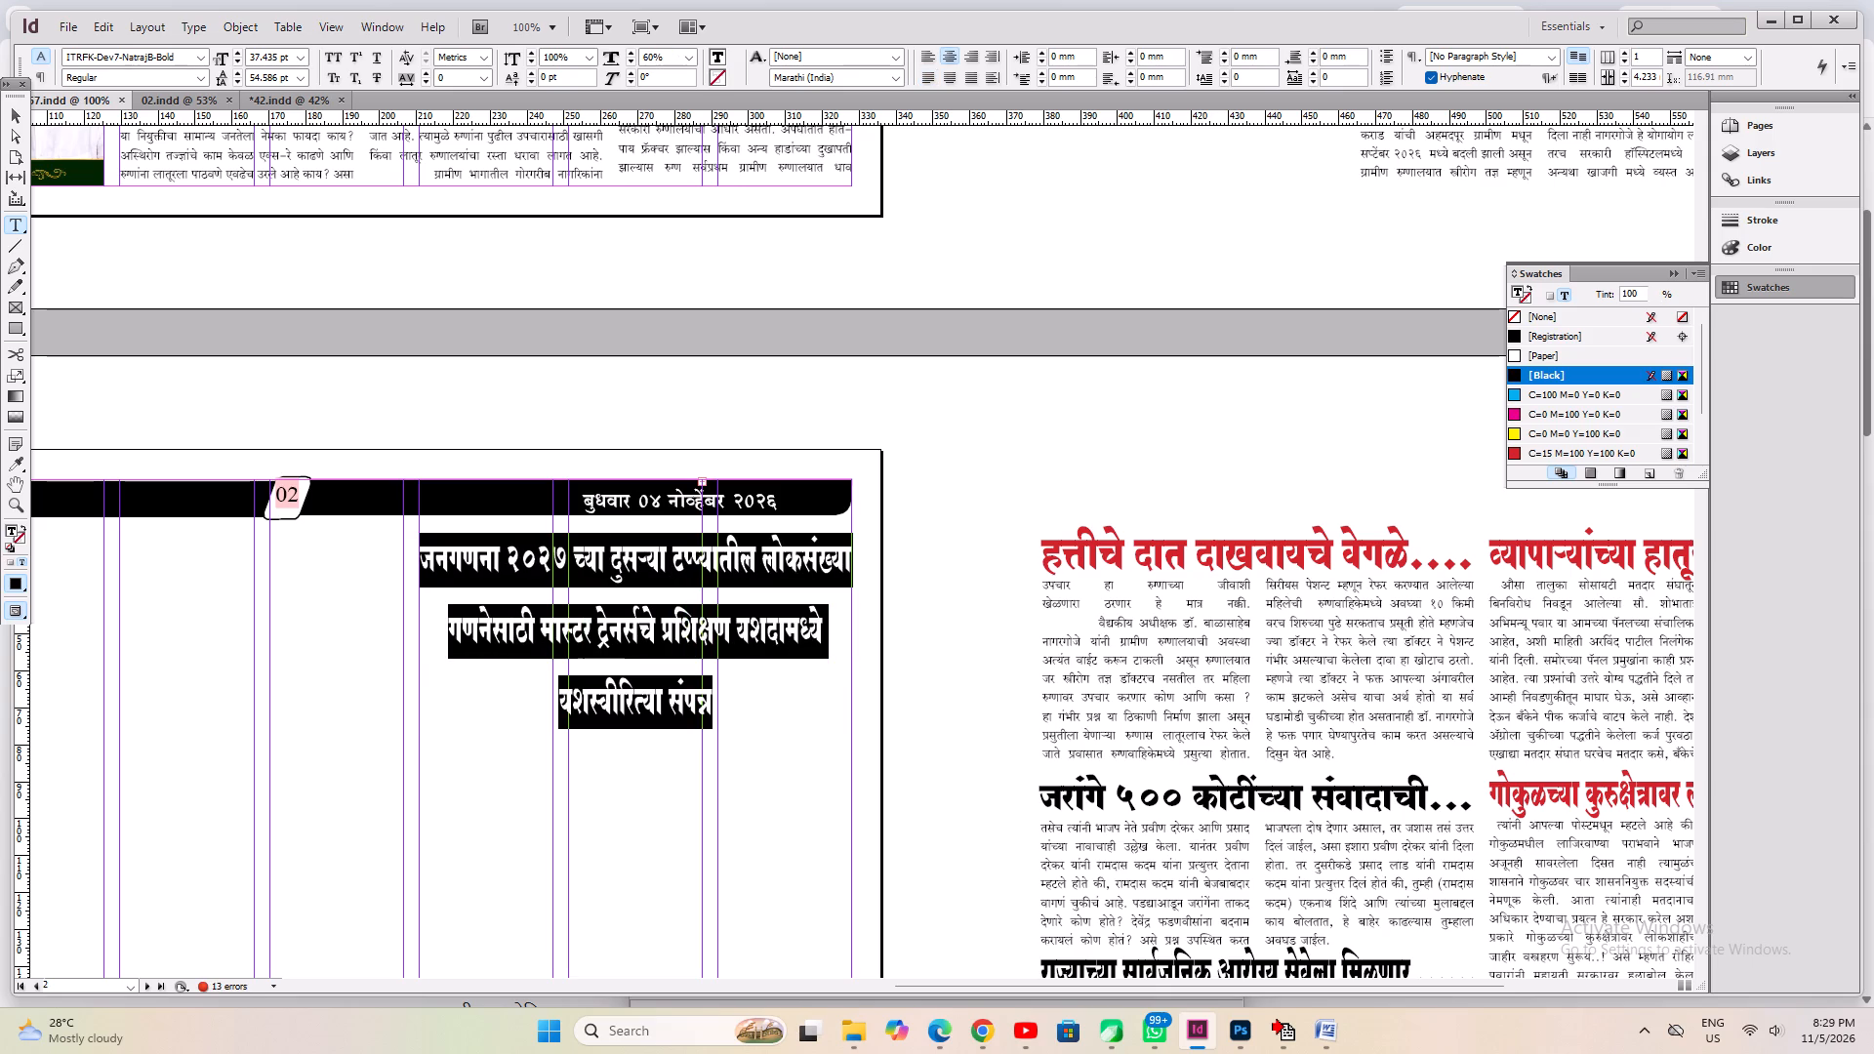
Reduce the census headline to 29.435 pt with leading tightened to 32.586 pt.
{"action": "key", "text": "ctrl+shift+comma"}
{"action": "key", "text": "ctrl+shift+comma"}
{"action": "key", "text": "ctrl+shift+comma"}
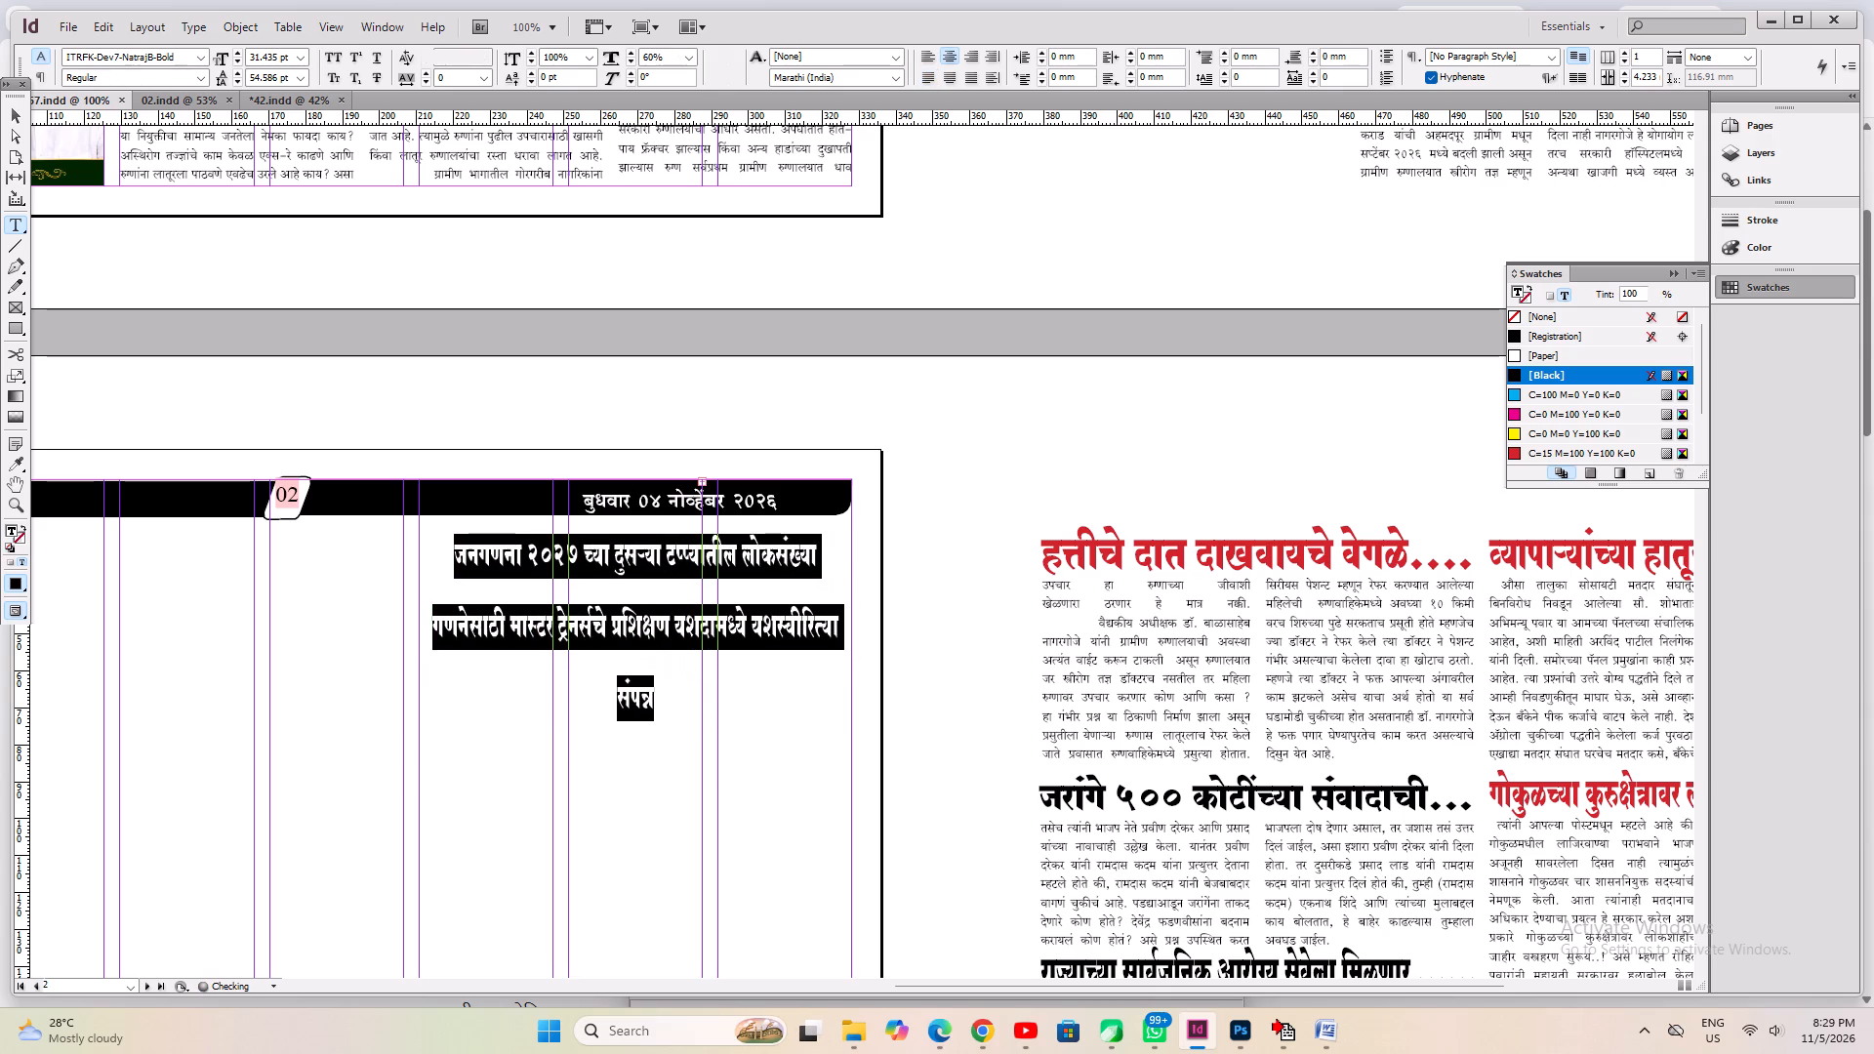
{"action": "key", "text": "ctrl+shift+comma"}
{"action": "key", "text": "alt+Up"}
{"action": "key", "text": "alt+Up"}
{"action": "key", "text": "alt+Up"}
{"action": "key", "text": "alt+Up"}
{"action": "key", "text": "alt+Up"}
{"action": "key", "text": "alt+Up"}
{"action": "key", "text": "alt+Up"}
{"action": "key", "text": "alt+Up"}
{"action": "key", "text": "alt+Up"}
{"action": "key", "text": "alt+Up"}
{"action": "key", "text": "alt+Up"}
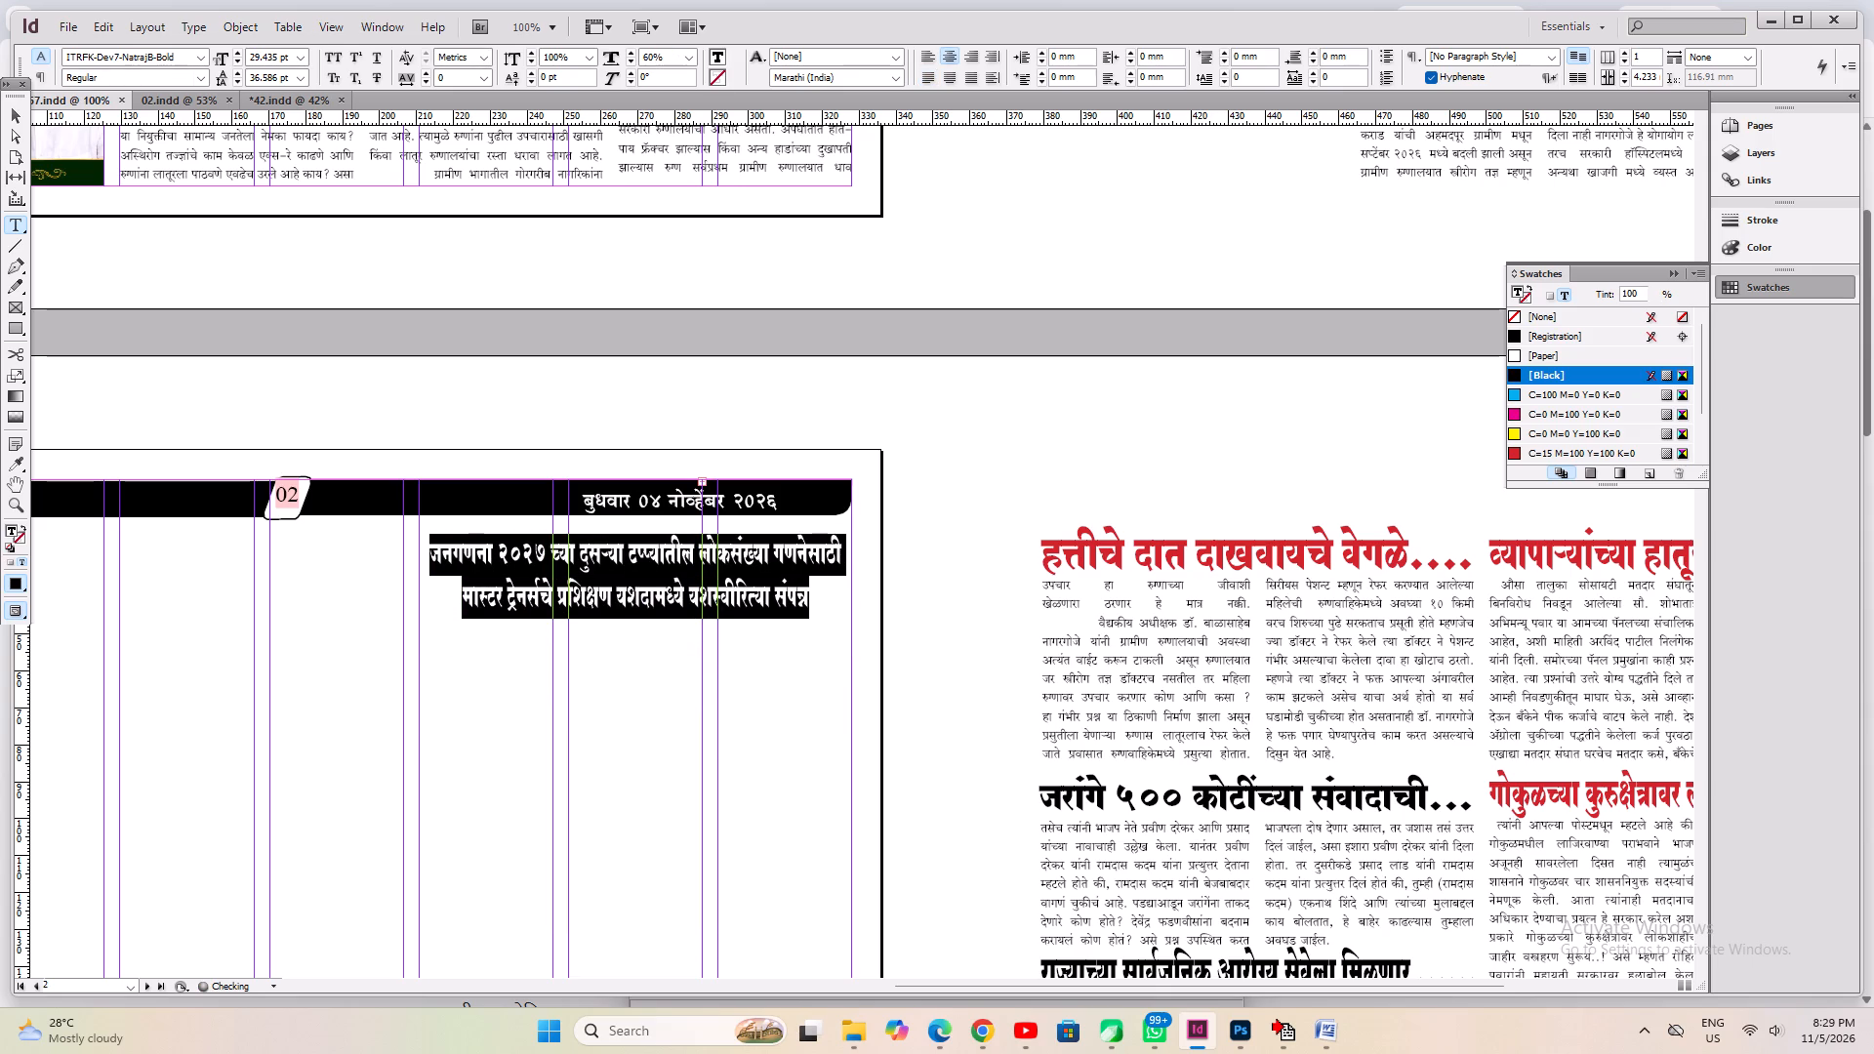
{"action": "key", "text": "alt+Up"}
{"action": "key", "text": "alt+Down"}
{"action": "key", "text": "ctrl+z"}
Fit the headline frame to its text, then stretch frame and text vertically to a height of about 28 mm.
{"action": "key", "text": "ctrl+alt+c"}
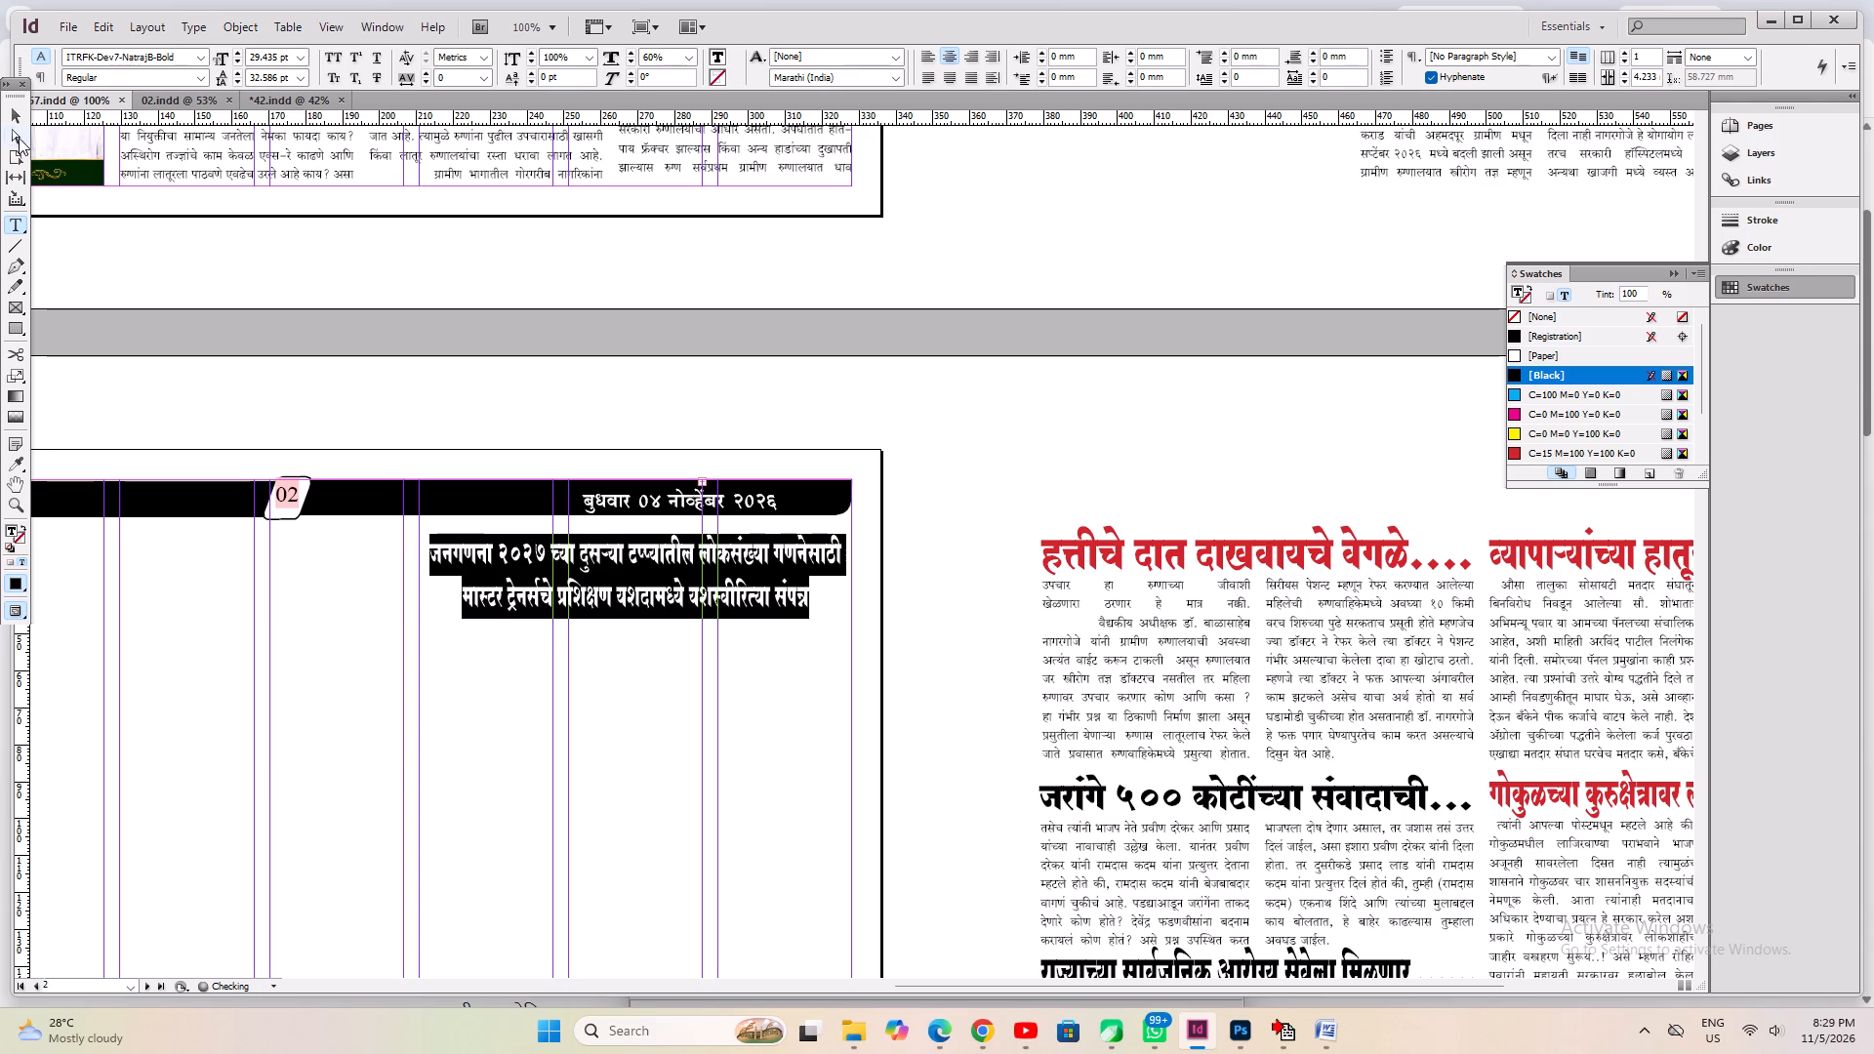
{"action": "left_click", "coordinate": [17, 117]}
{"action": "left_click", "coordinate": [568, 575], "text": "shift"}
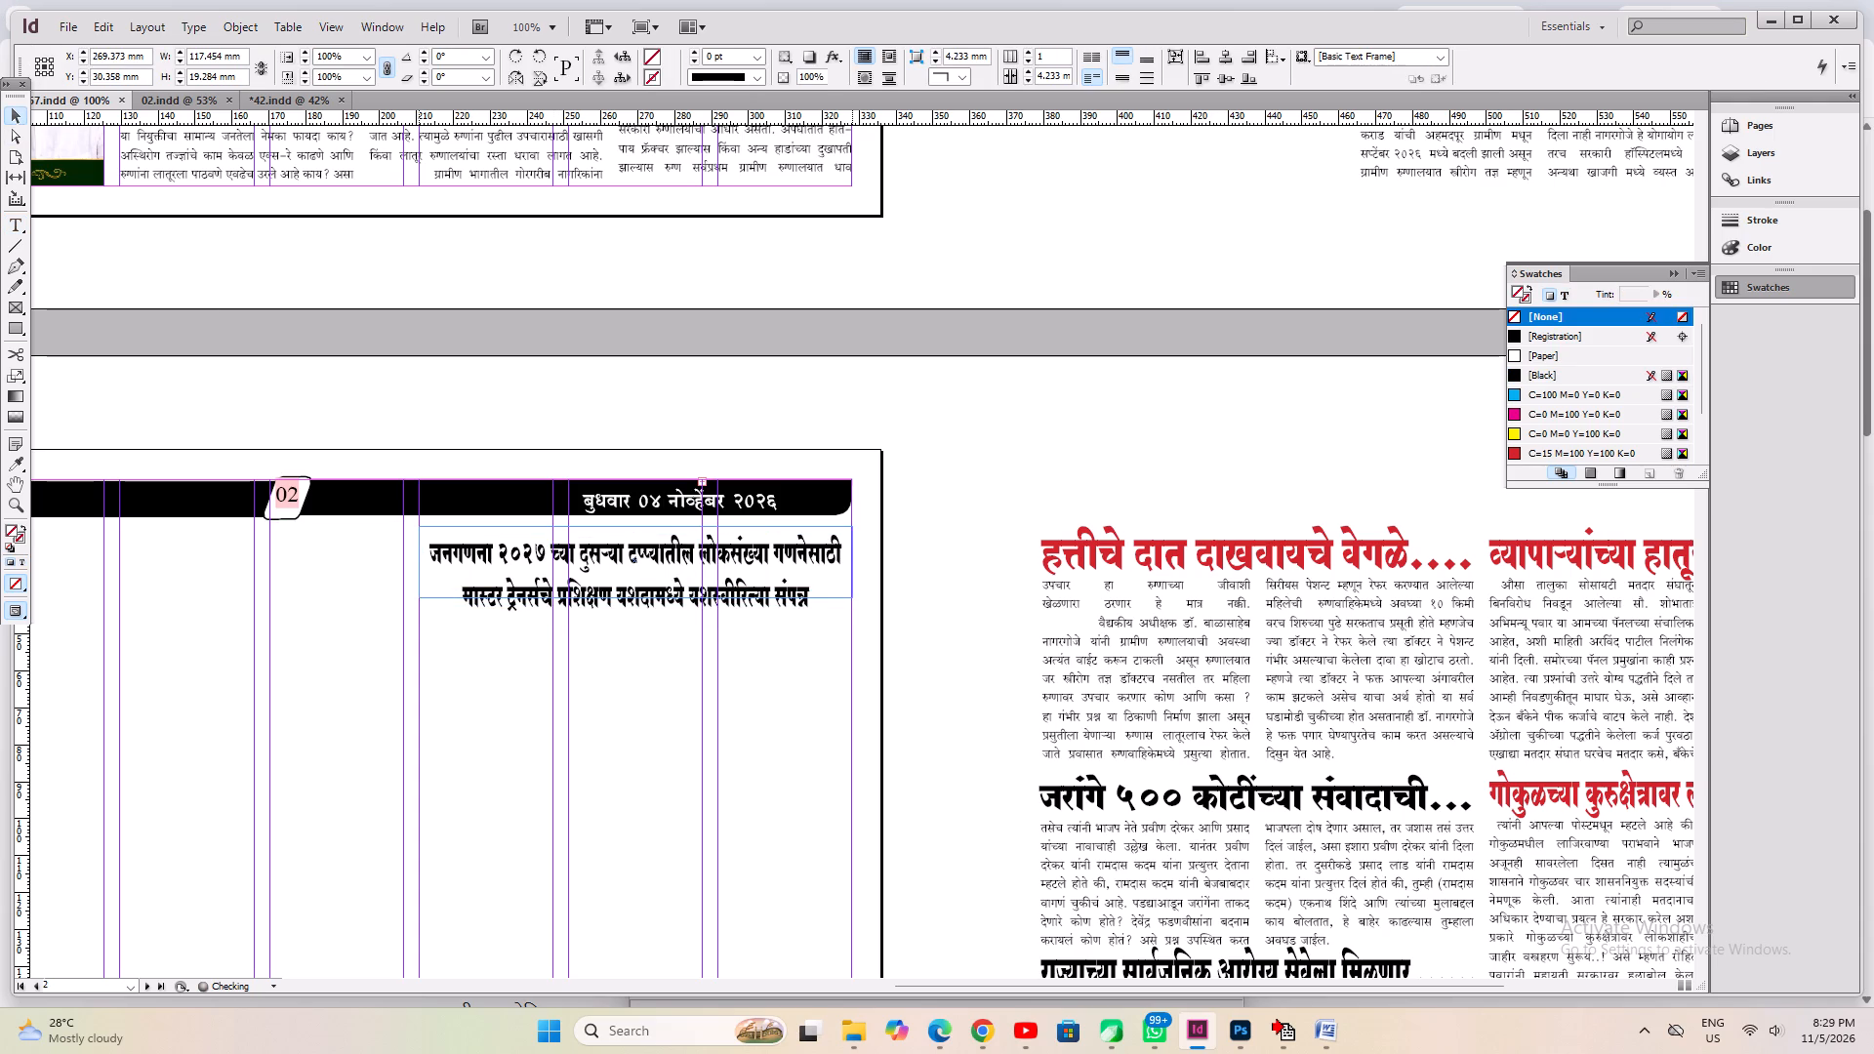
{"action": "left_click_drag", "start_coordinate": [631, 600], "coordinate": [631, 628], "text": "ctrl"}
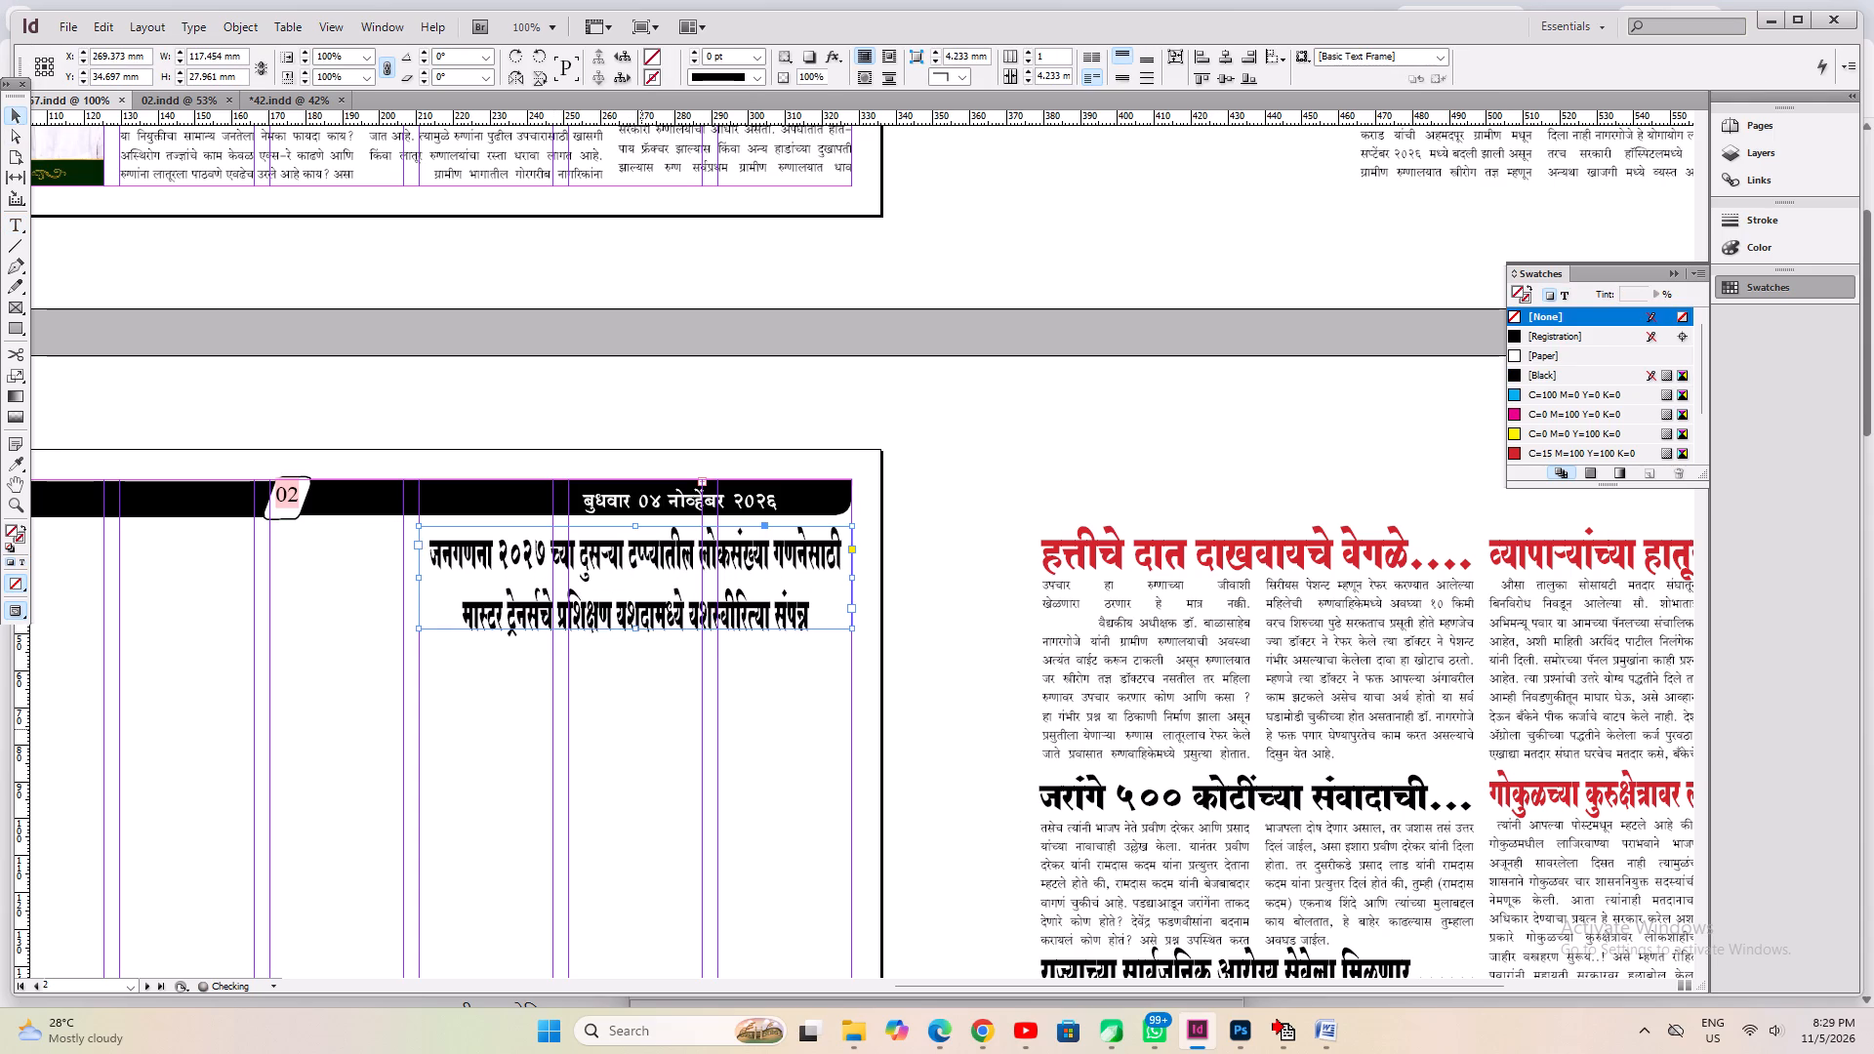
Tighten the stretched census headline's leading to 43.25 pt.
{"action": "left_click", "coordinate": [19, 225]}
{"action": "left_click", "coordinate": [612, 608]}
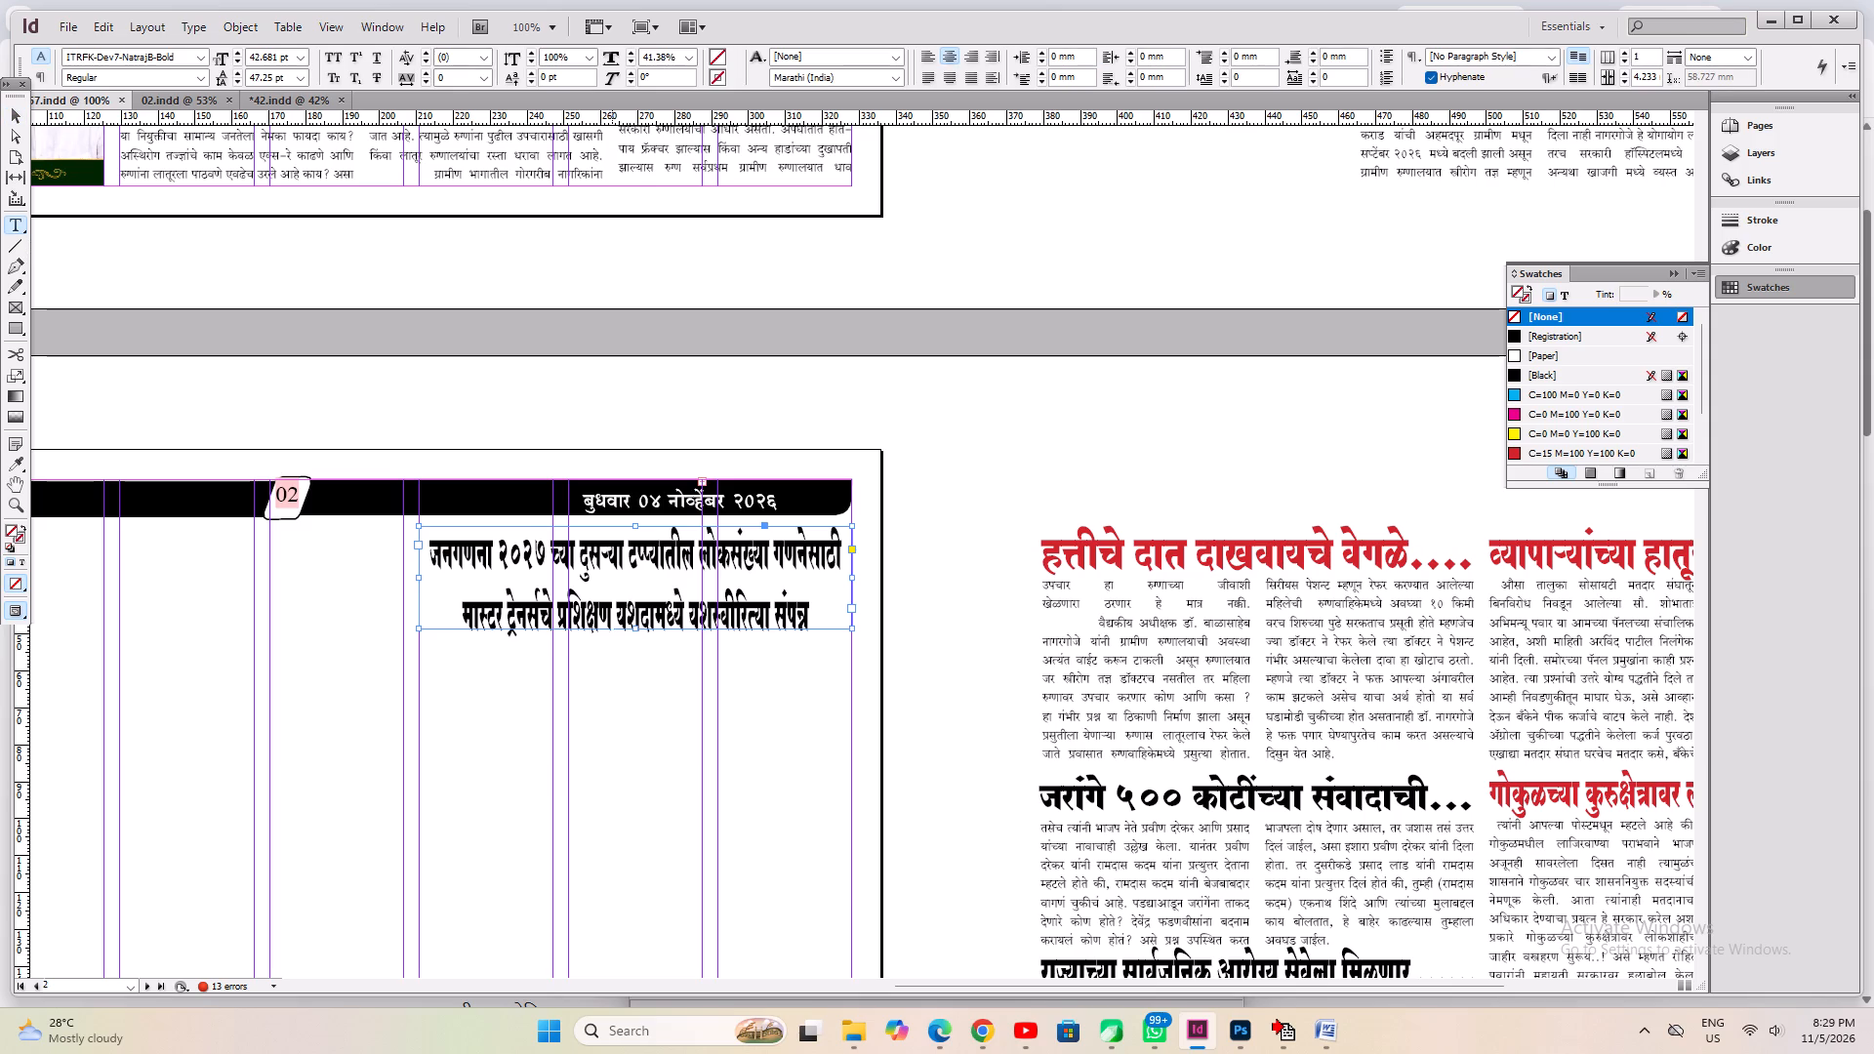
{"action": "key", "text": "ctrl+a"}
{"action": "key", "text": "alt+Up"}
{"action": "key", "text": "alt+Up"}
{"action": "key", "text": "ctrl+z"}
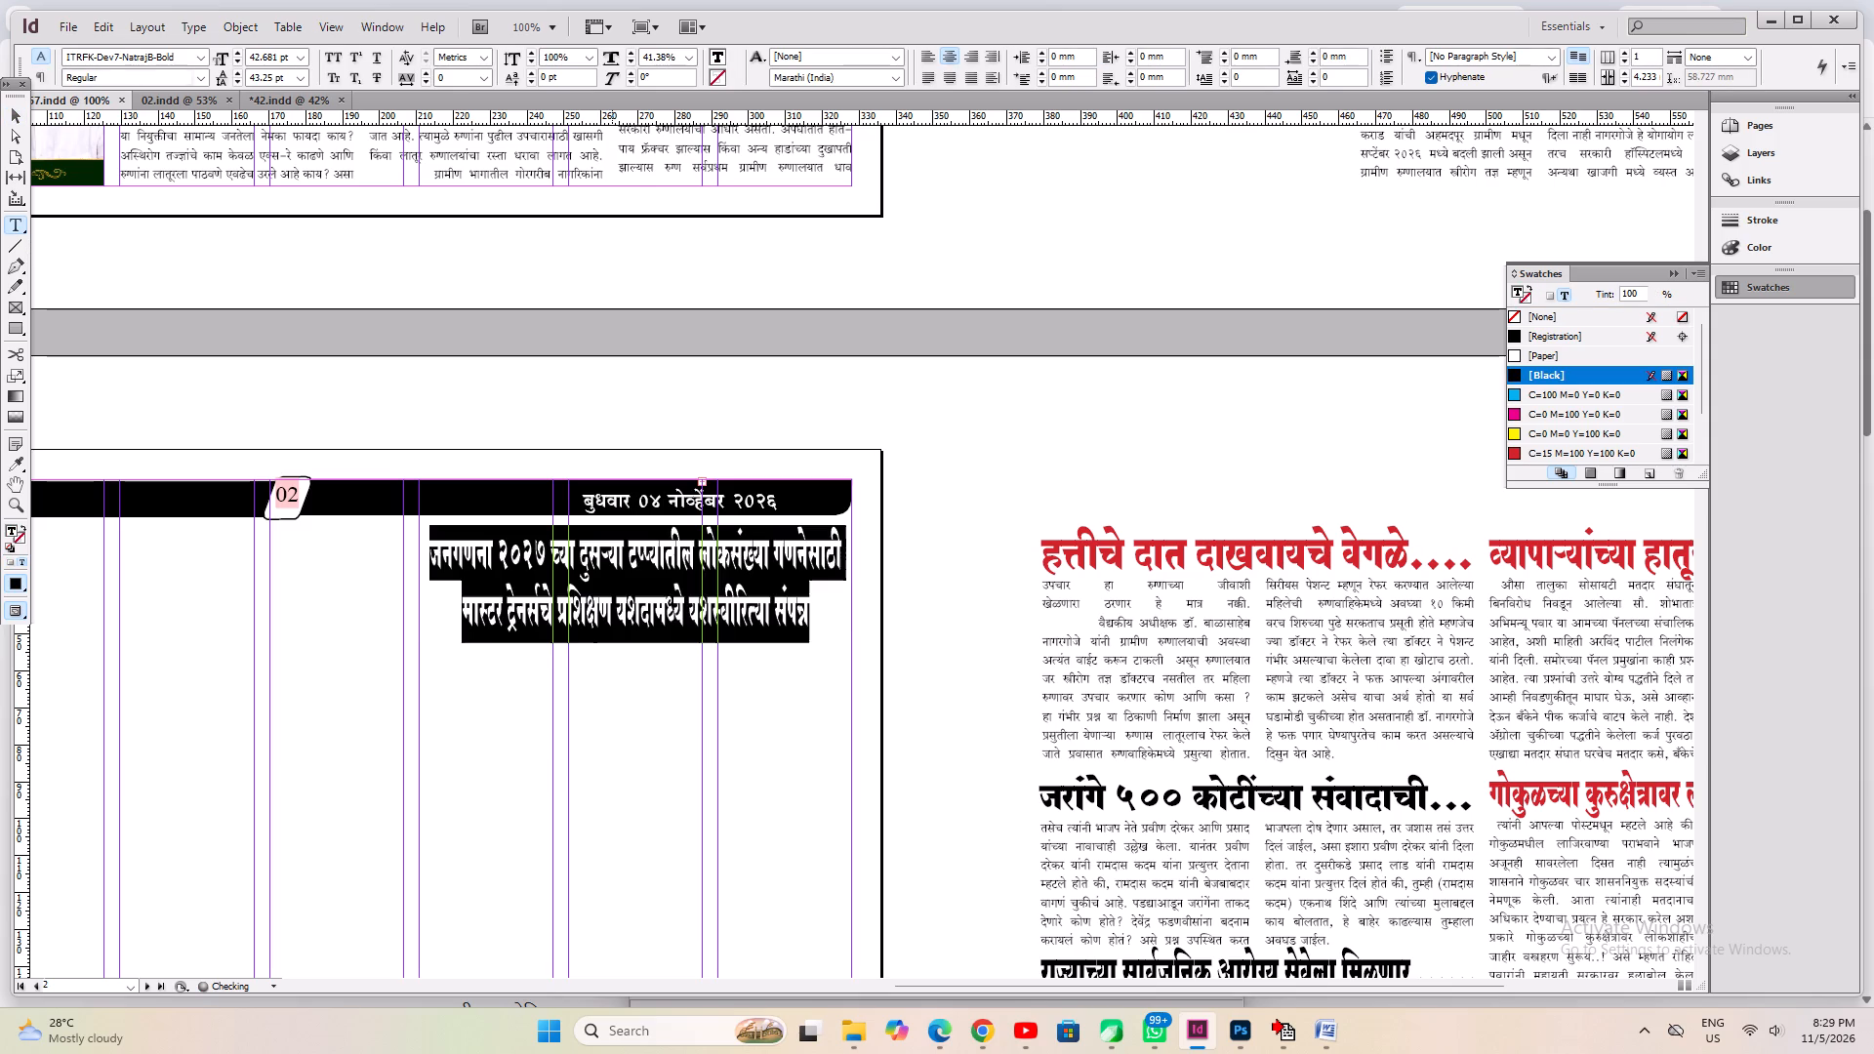
Save the newspaper document and show the whole of page 2.
{"action": "key", "text": "ctrl+s"}
{"action": "key", "text": "ctrl+0"}
{"action": "key", "text": "ctrl+s"}
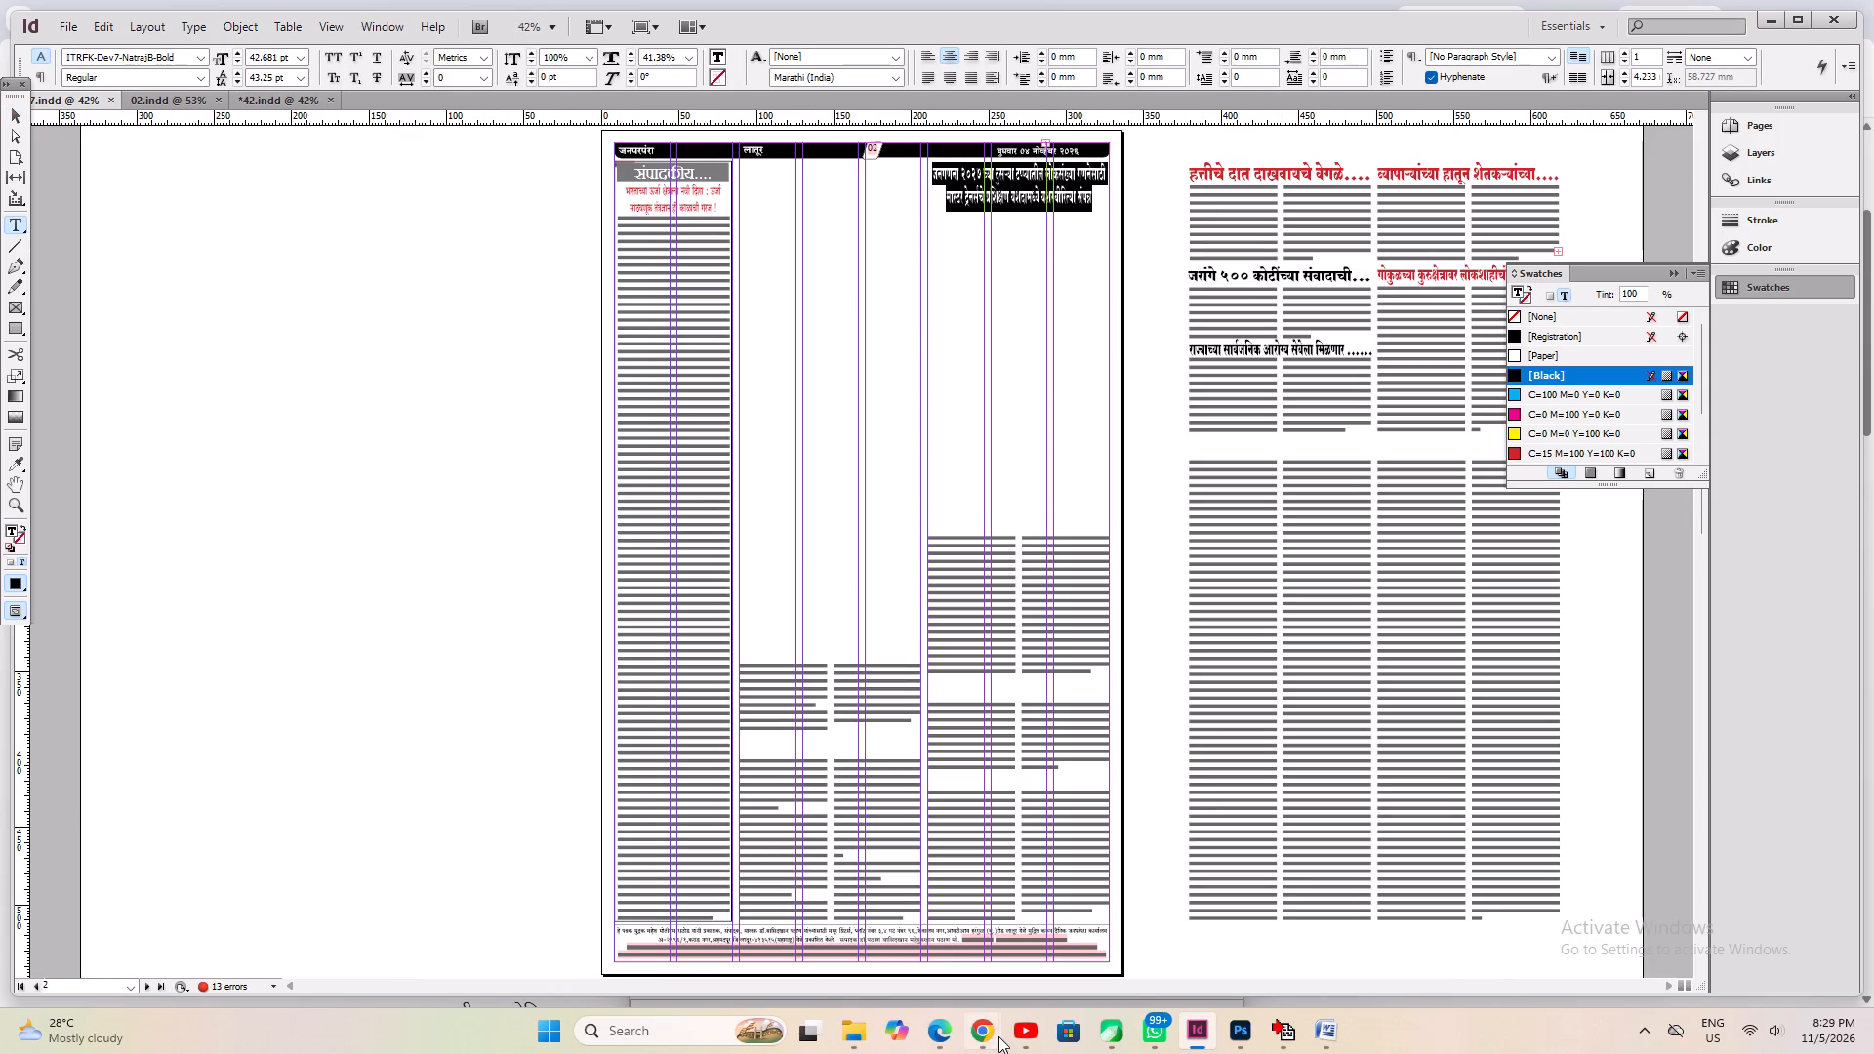
Switch to the Mahasamvad census article in Chrome and copy its full body text, from the Mumbai dateline through the final paragraph.
{"action": "left_click", "coordinate": [987, 1037]}
{"action": "left_click", "coordinate": [1085, 950]}
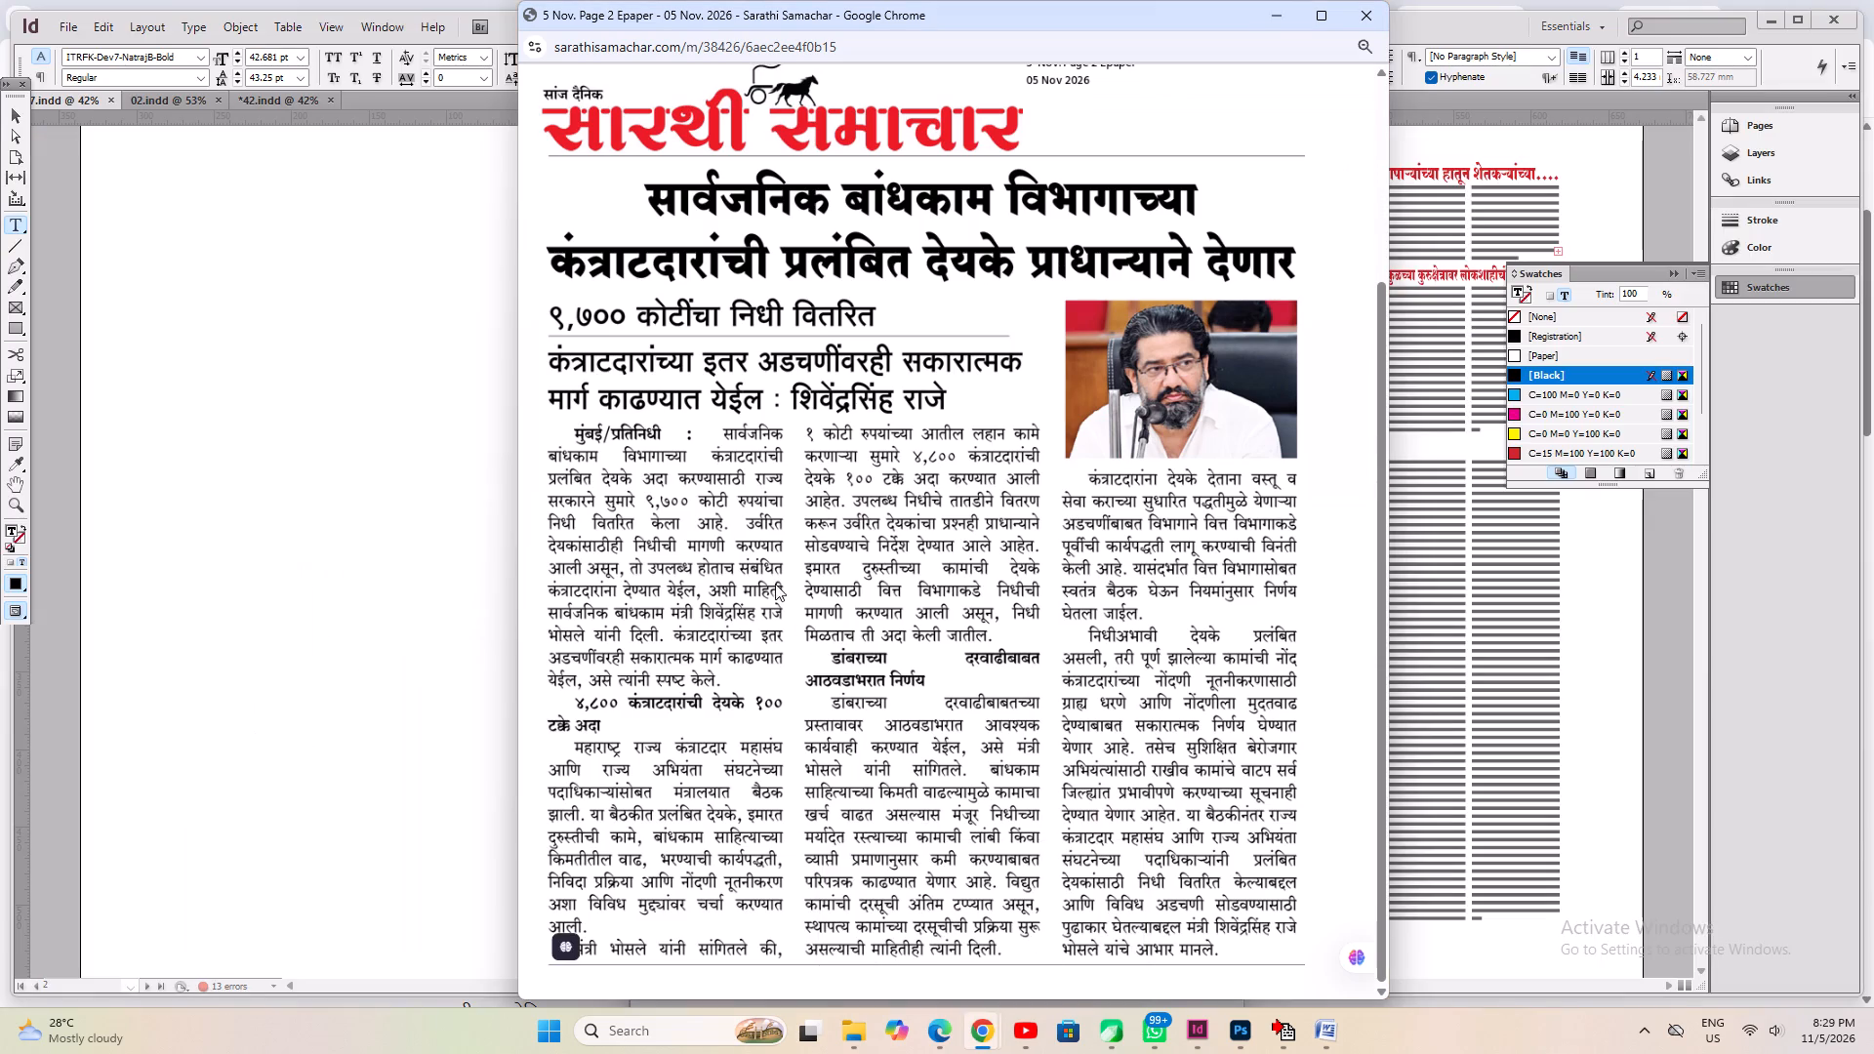
{"action": "left_click", "coordinate": [988, 1034]}
{"action": "left_click", "coordinate": [903, 957]}
{"action": "scroll", "coordinate": [835, 743], "scroll_direction": "down", "scroll_amount": 3}
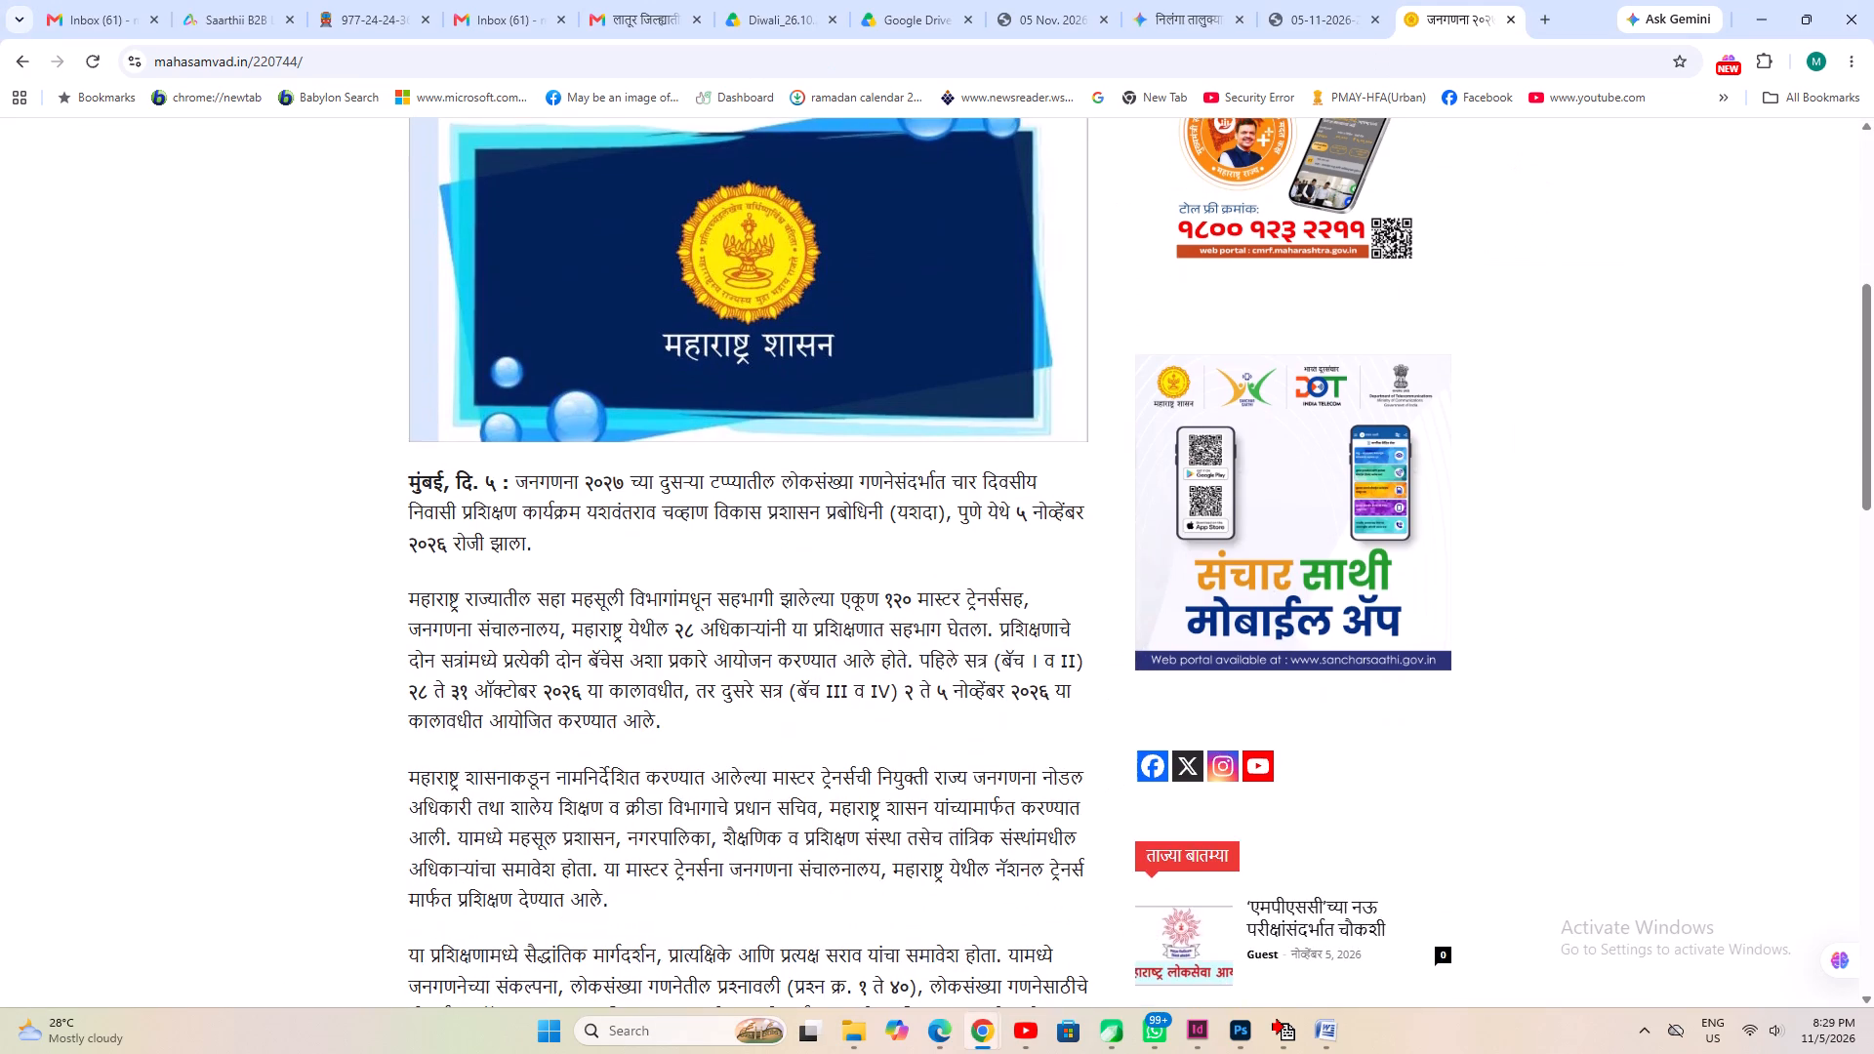
{"action": "left_click_drag", "start_coordinate": [409, 474], "coordinate": [522, 836]}
{"action": "scroll", "coordinate": [522, 836], "scroll_direction": "down", "scroll_amount": 13}
{"action": "left_click", "coordinate": [847, 696], "text": "shift"}
{"action": "left_click", "coordinate": [826, 633], "text": "shift"}
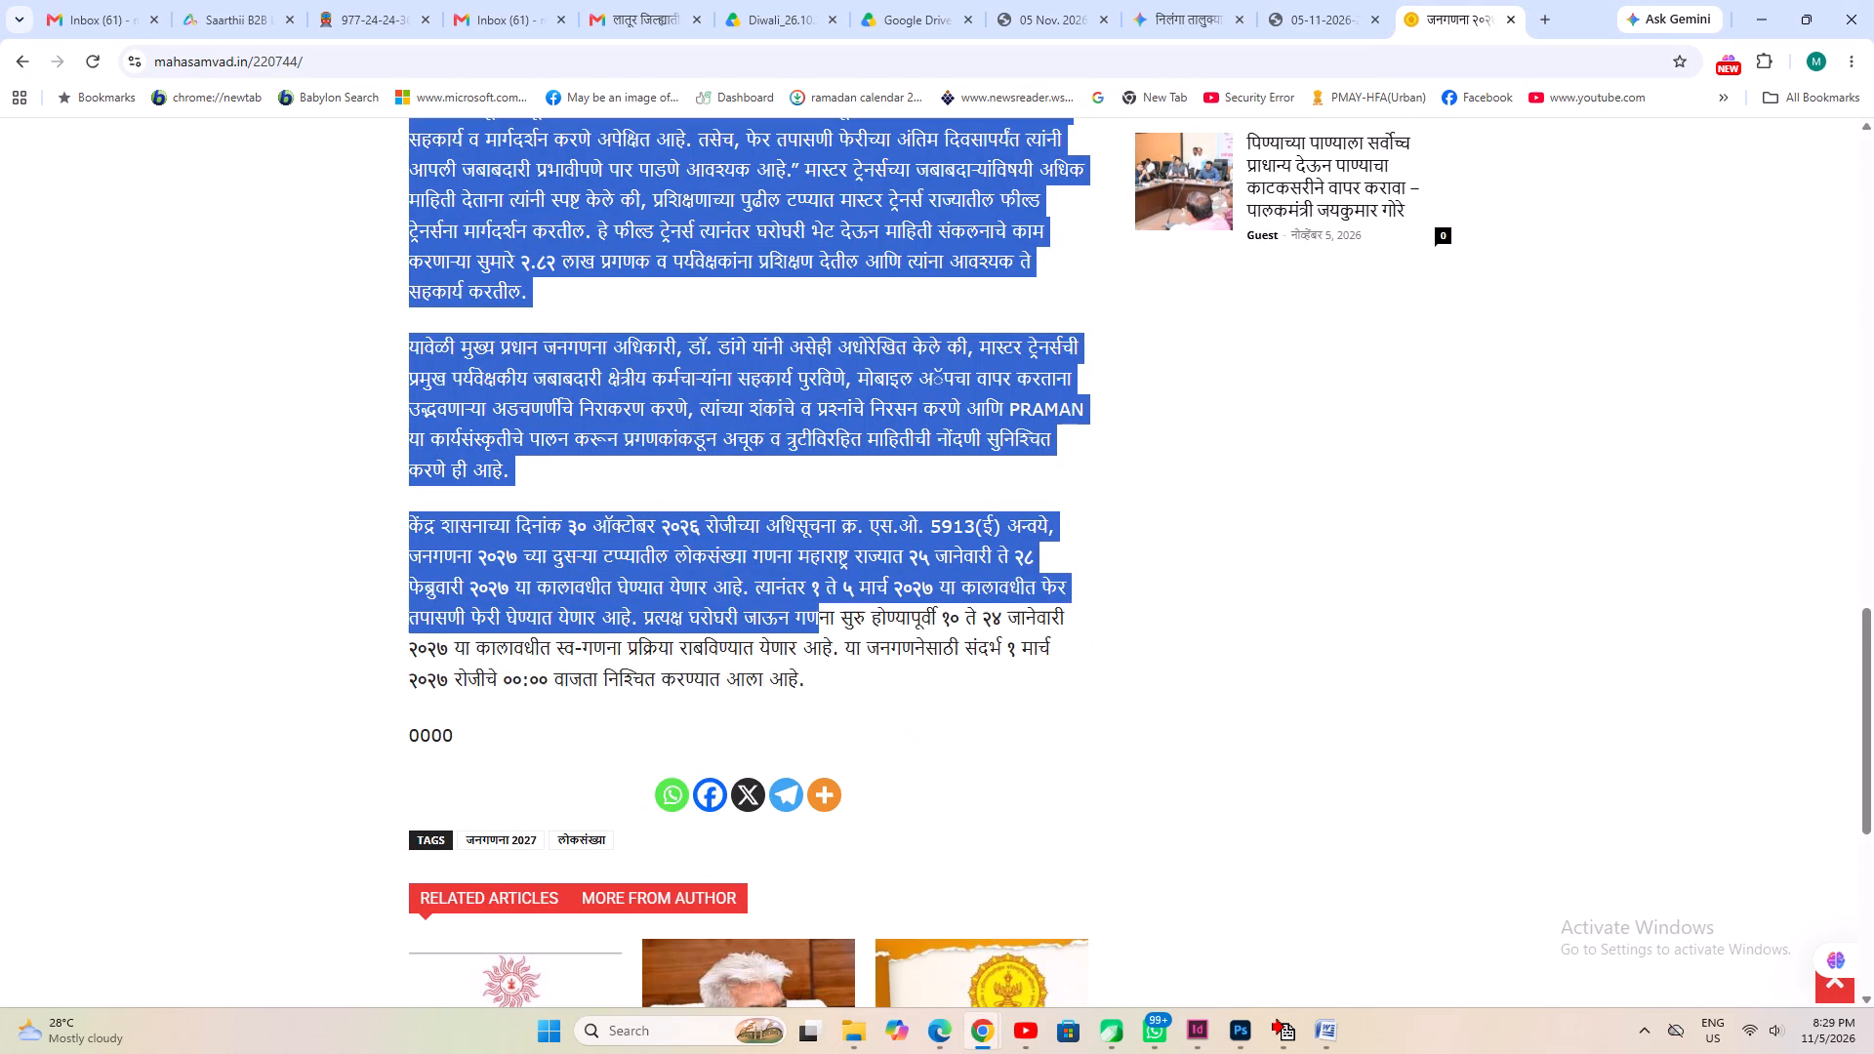
{"action": "left_click", "coordinate": [817, 677], "text": "shift"}
{"action": "right_click", "coordinate": [758, 398]}
{"action": "left_click", "coordinate": [800, 424]}
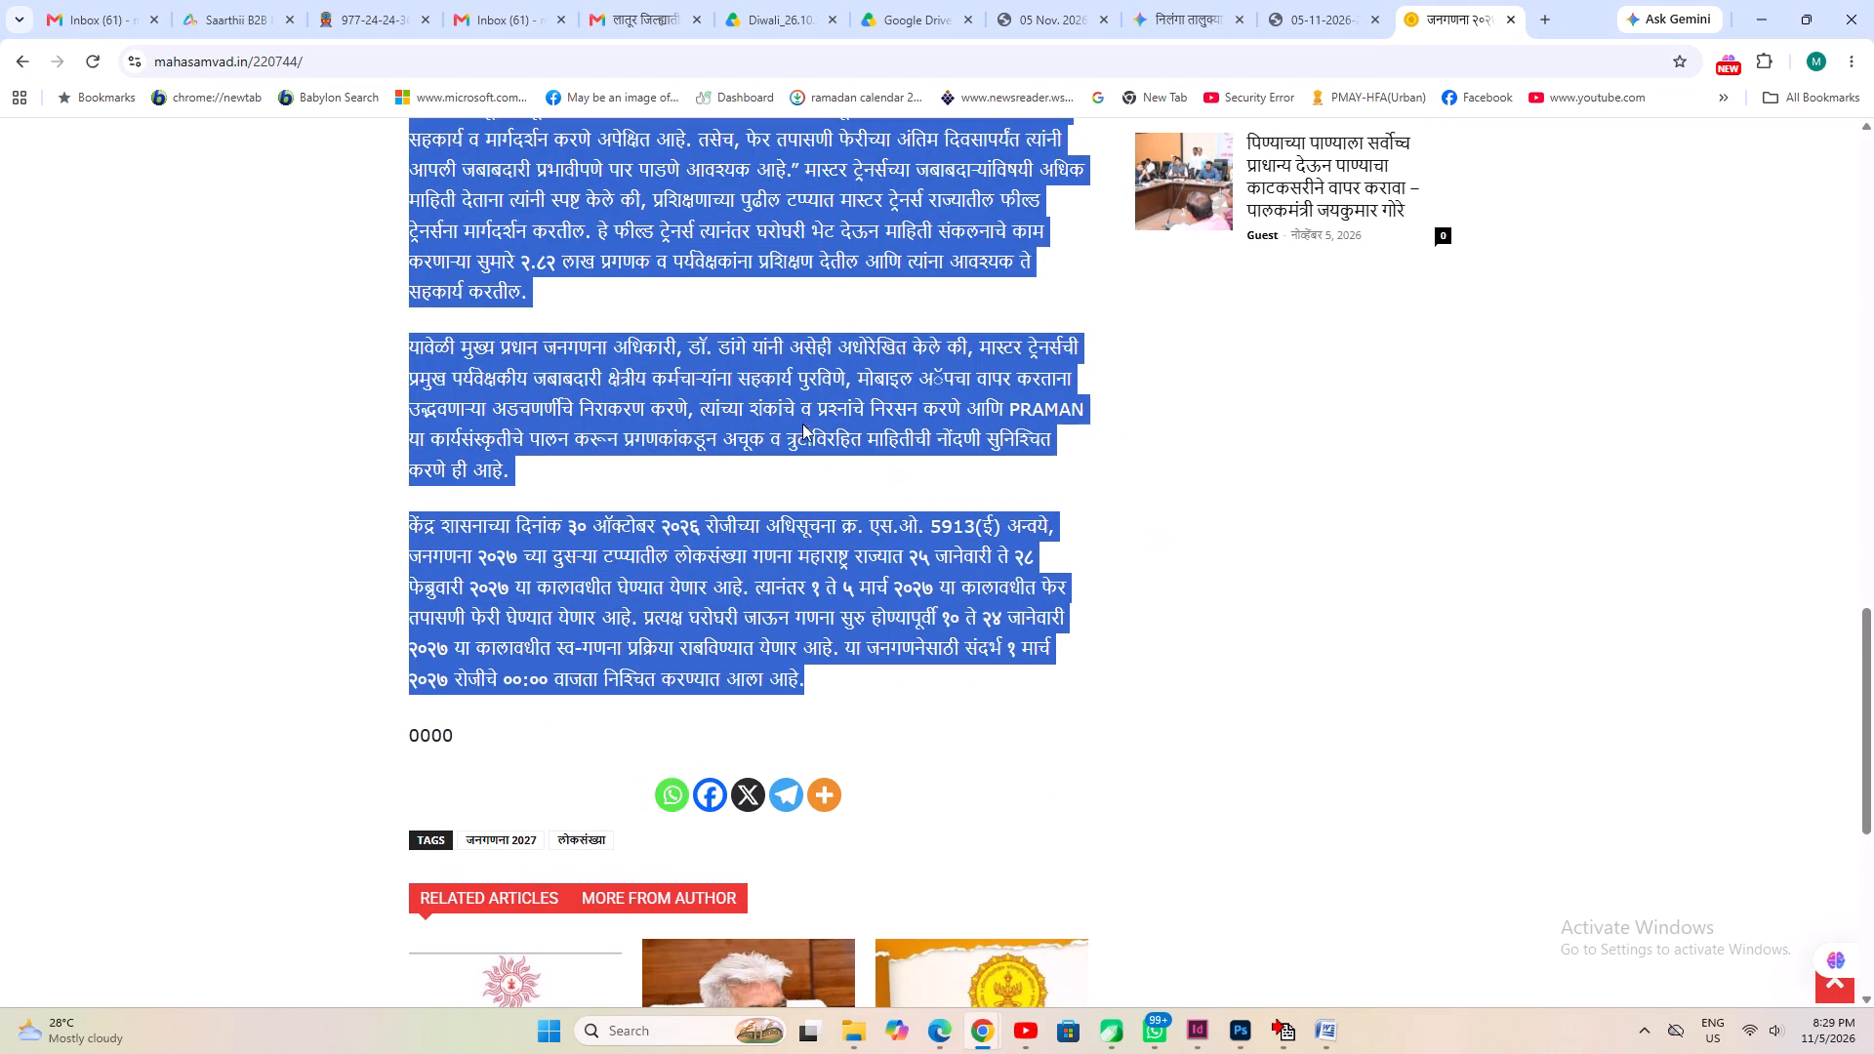
Convert the copied census article body from Unicode to Shree-Lipi 7.0 in Exchange Utility, overwriting Untitled.txt.
{"action": "left_click", "coordinate": [1270, 1034]}
{"action": "left_click", "coordinate": [1129, 975]}
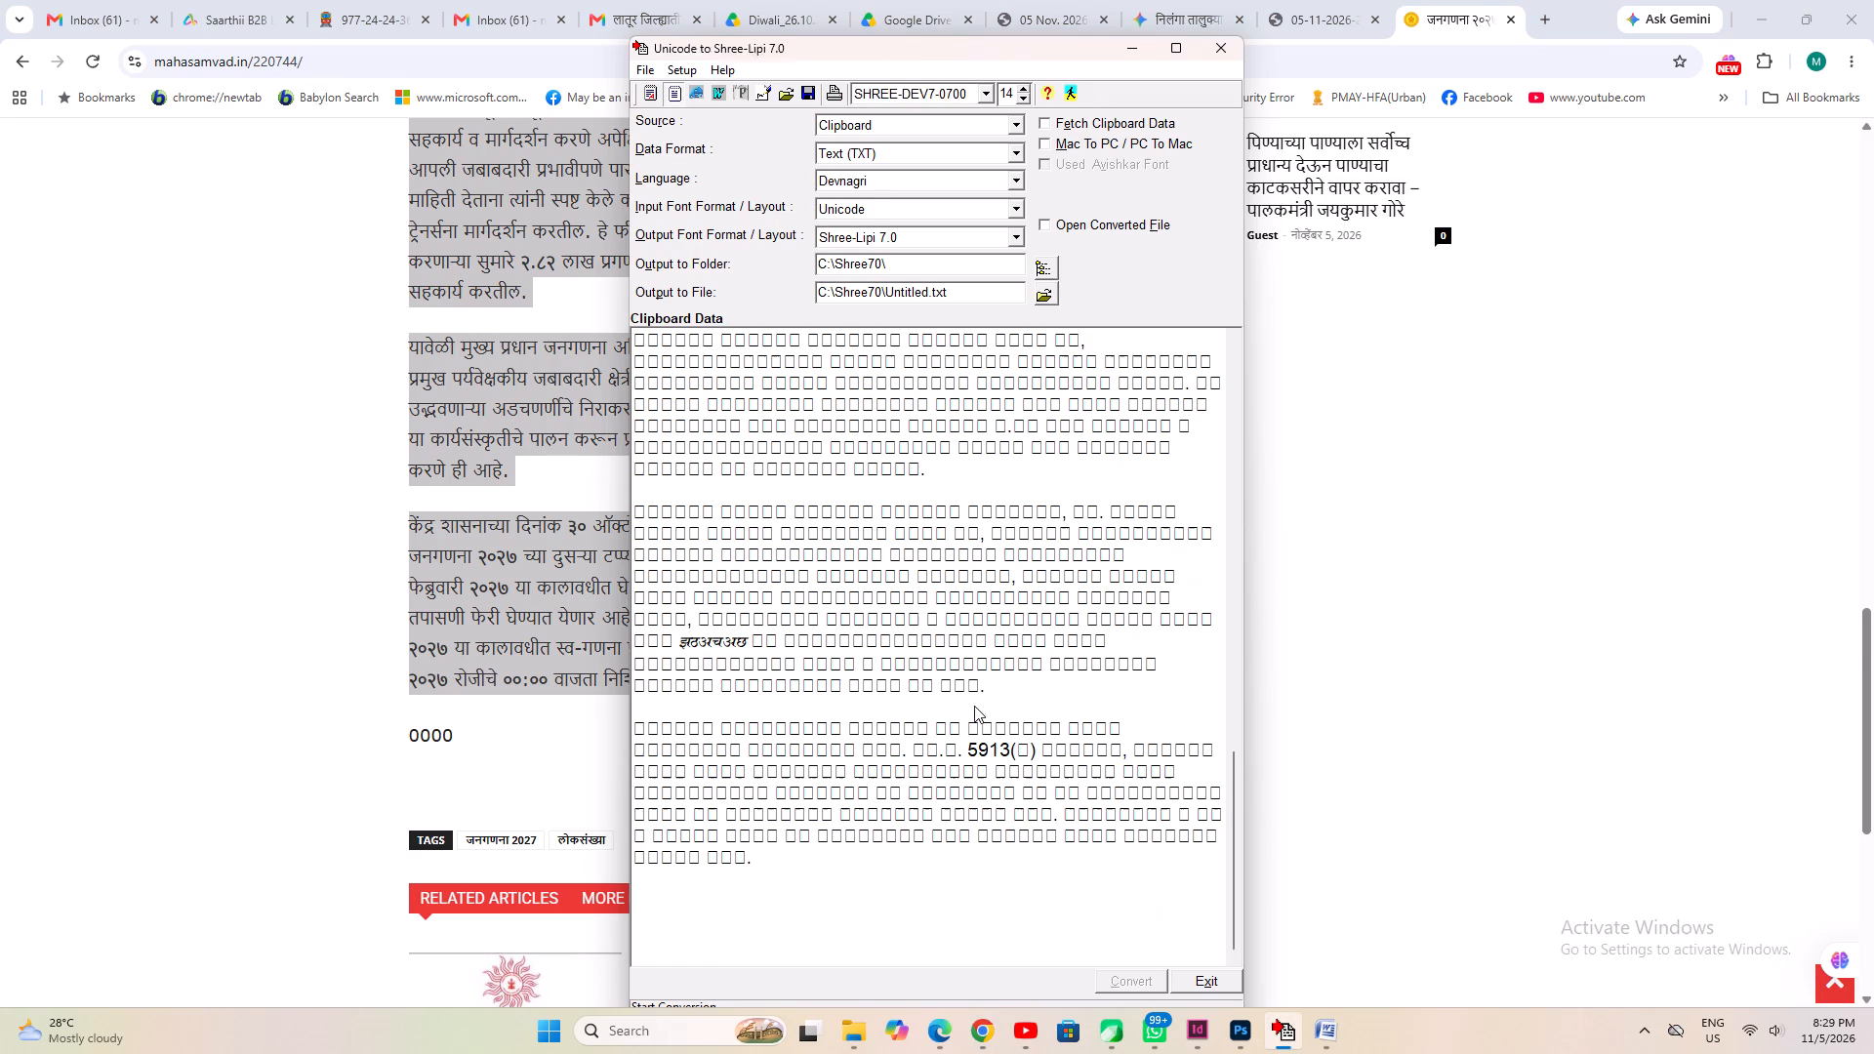
{"action": "left_click", "coordinate": [986, 581]}
{"action": "left_click", "coordinate": [1089, 578]}
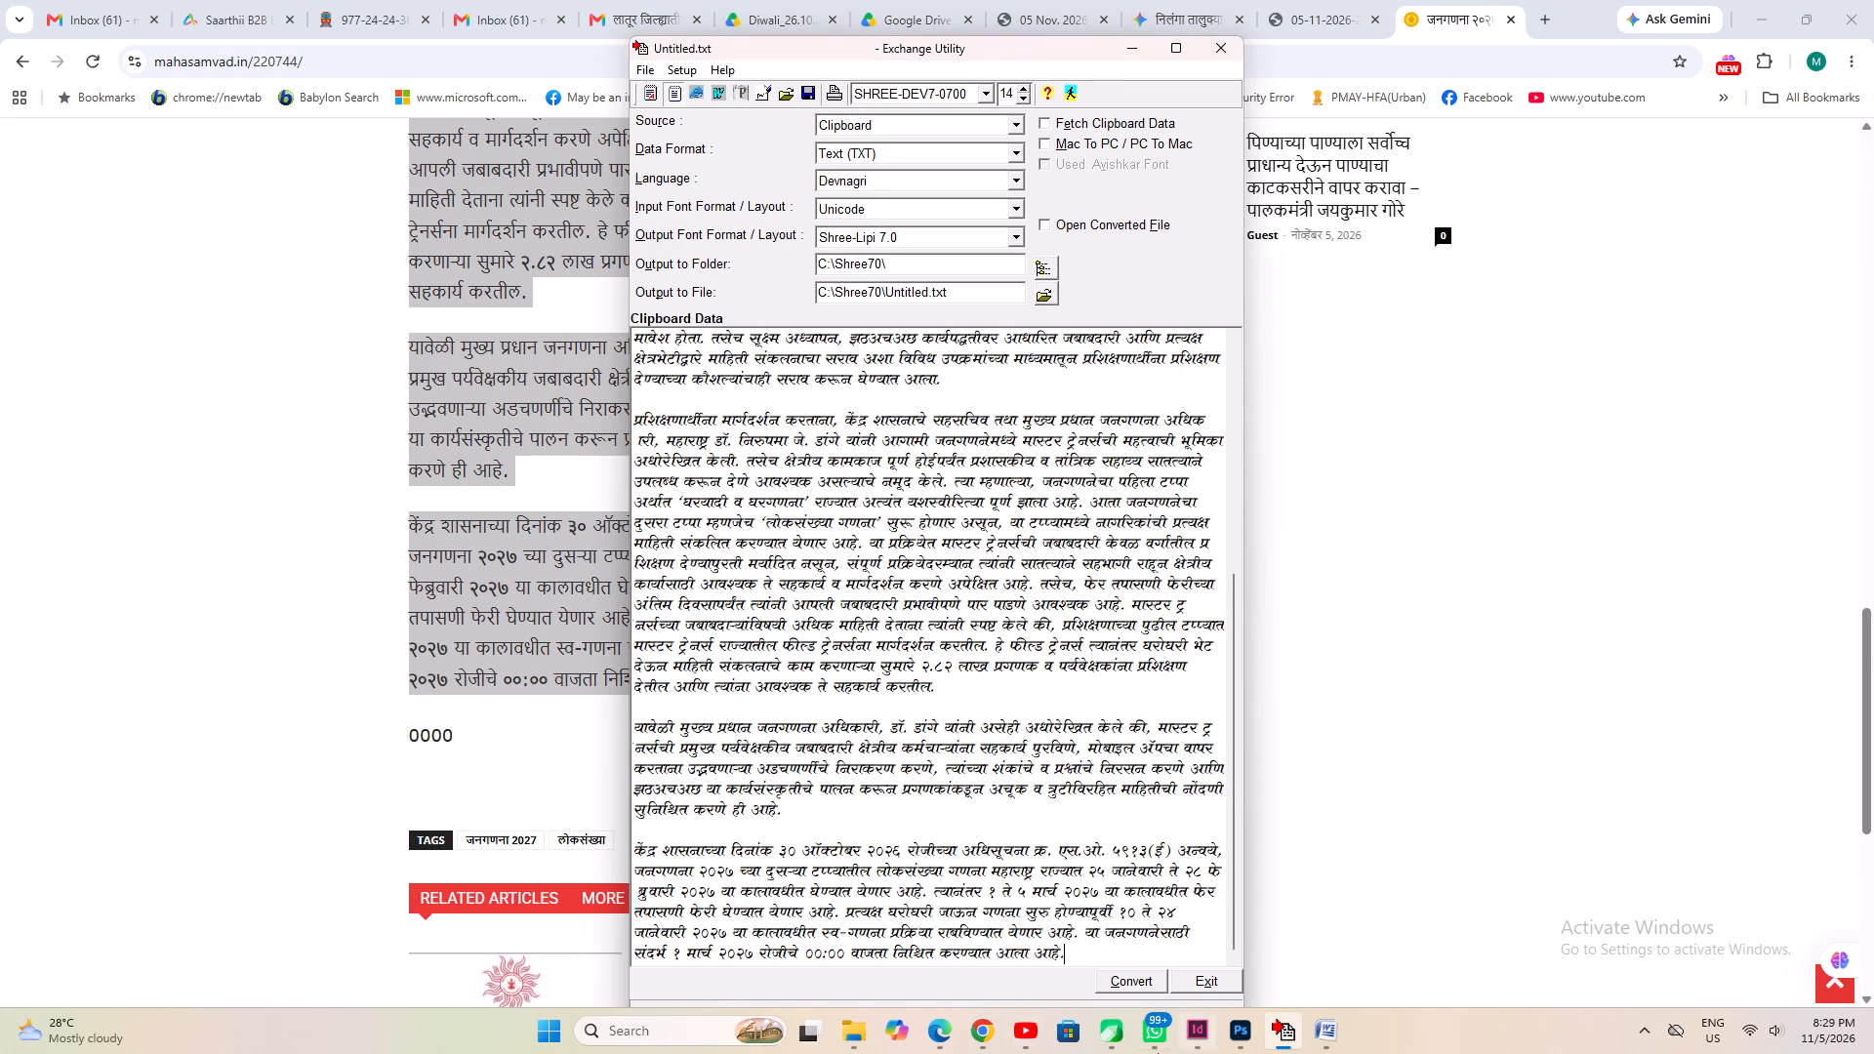
Switch to InDesign, draw a text frame about 189 mm wide on the pasteboard beside page 2, and paste the converted census article.
{"action": "left_click", "coordinate": [1187, 1038]}
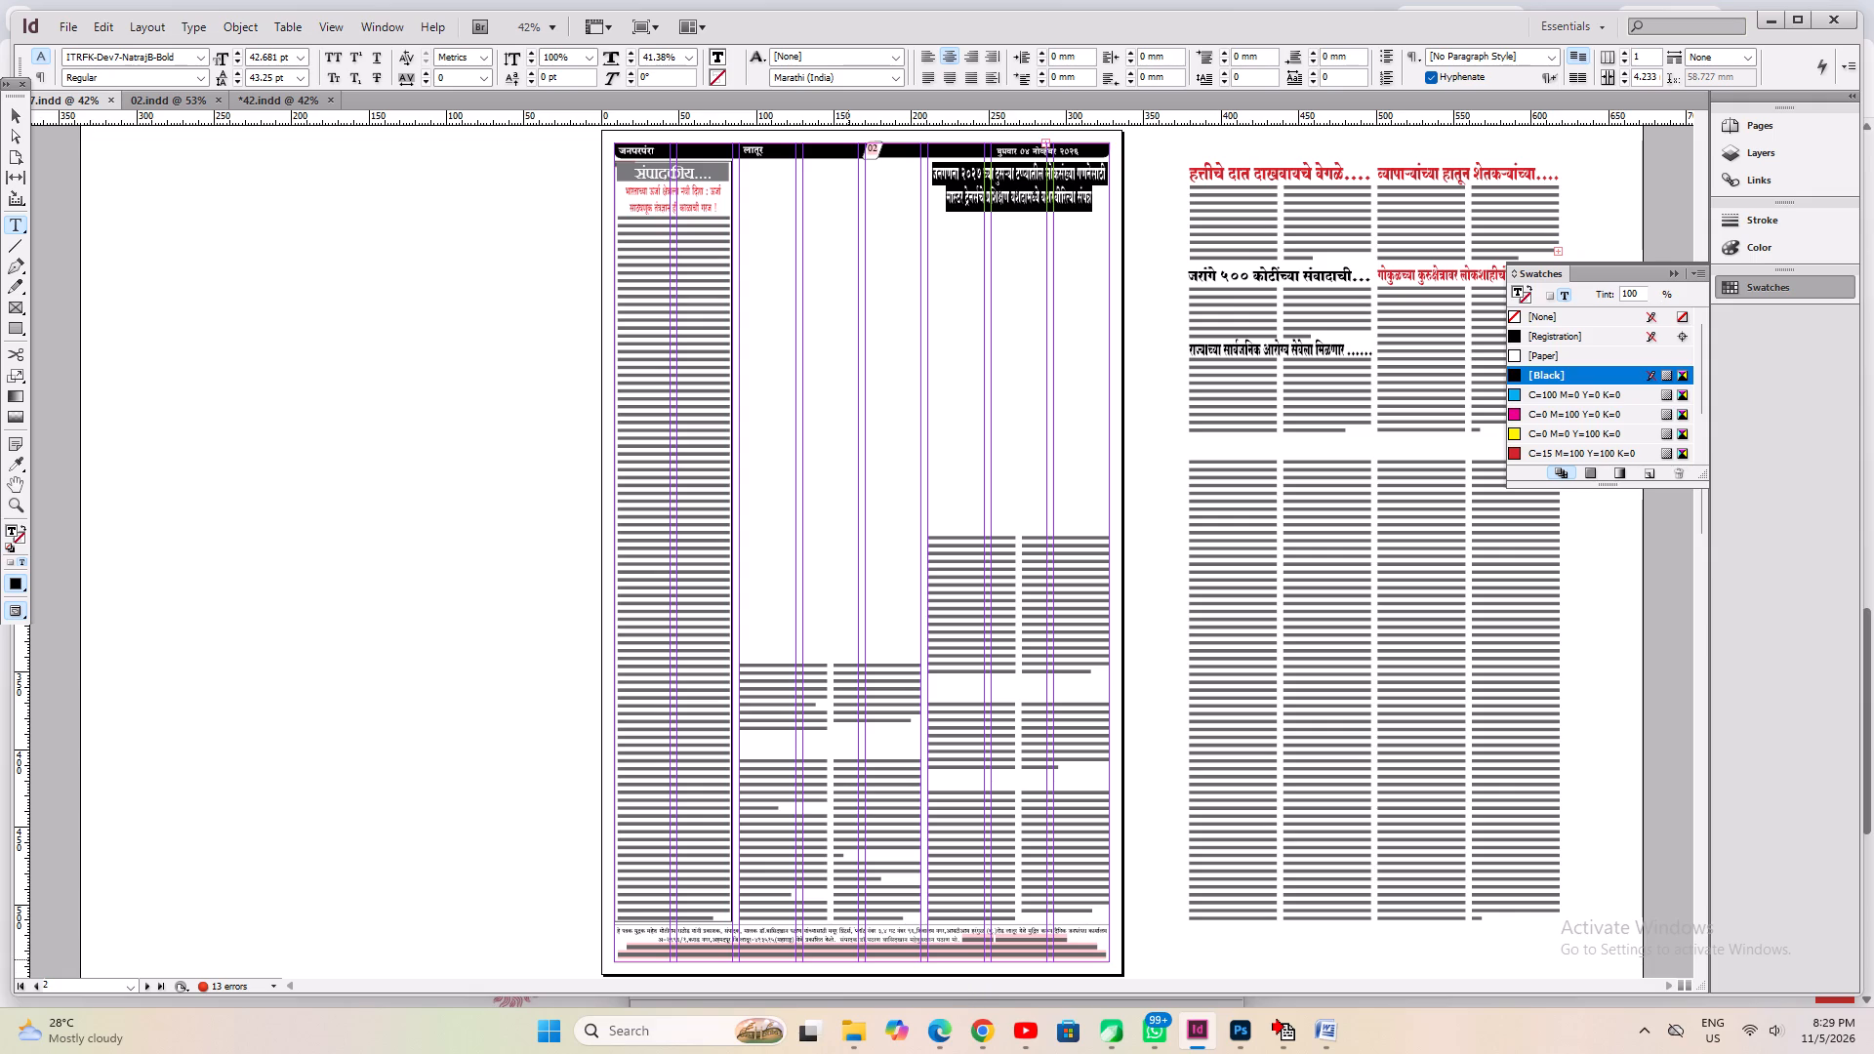
{"action": "left_click_drag", "start_coordinate": [223, 283], "coordinate": [516, 750]}
{"action": "key", "text": "ctrl+v"}
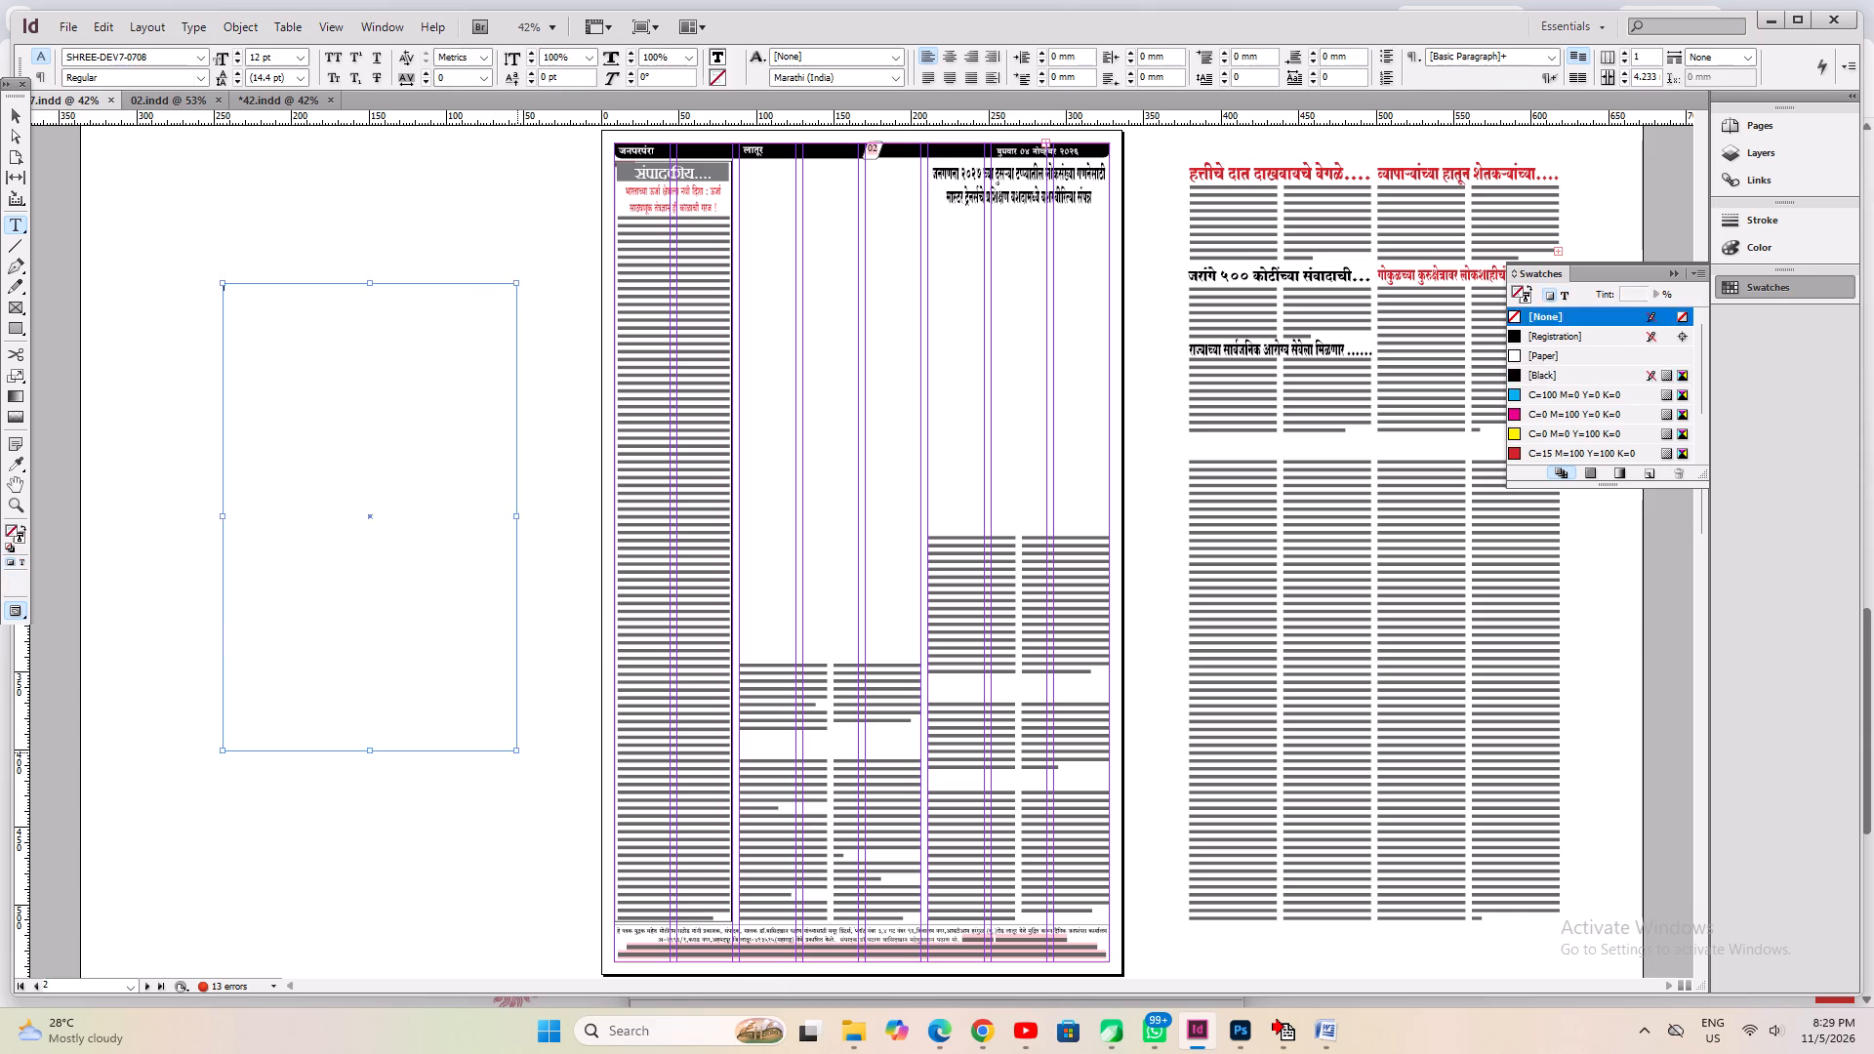
Delete the blank lines between all paragraphs of the pasted census article.
{"action": "key", "text": "ctrl+1"}
{"action": "left_click_drag", "start_coordinate": [638, 380], "coordinate": [626, 833], "text": "alt"}
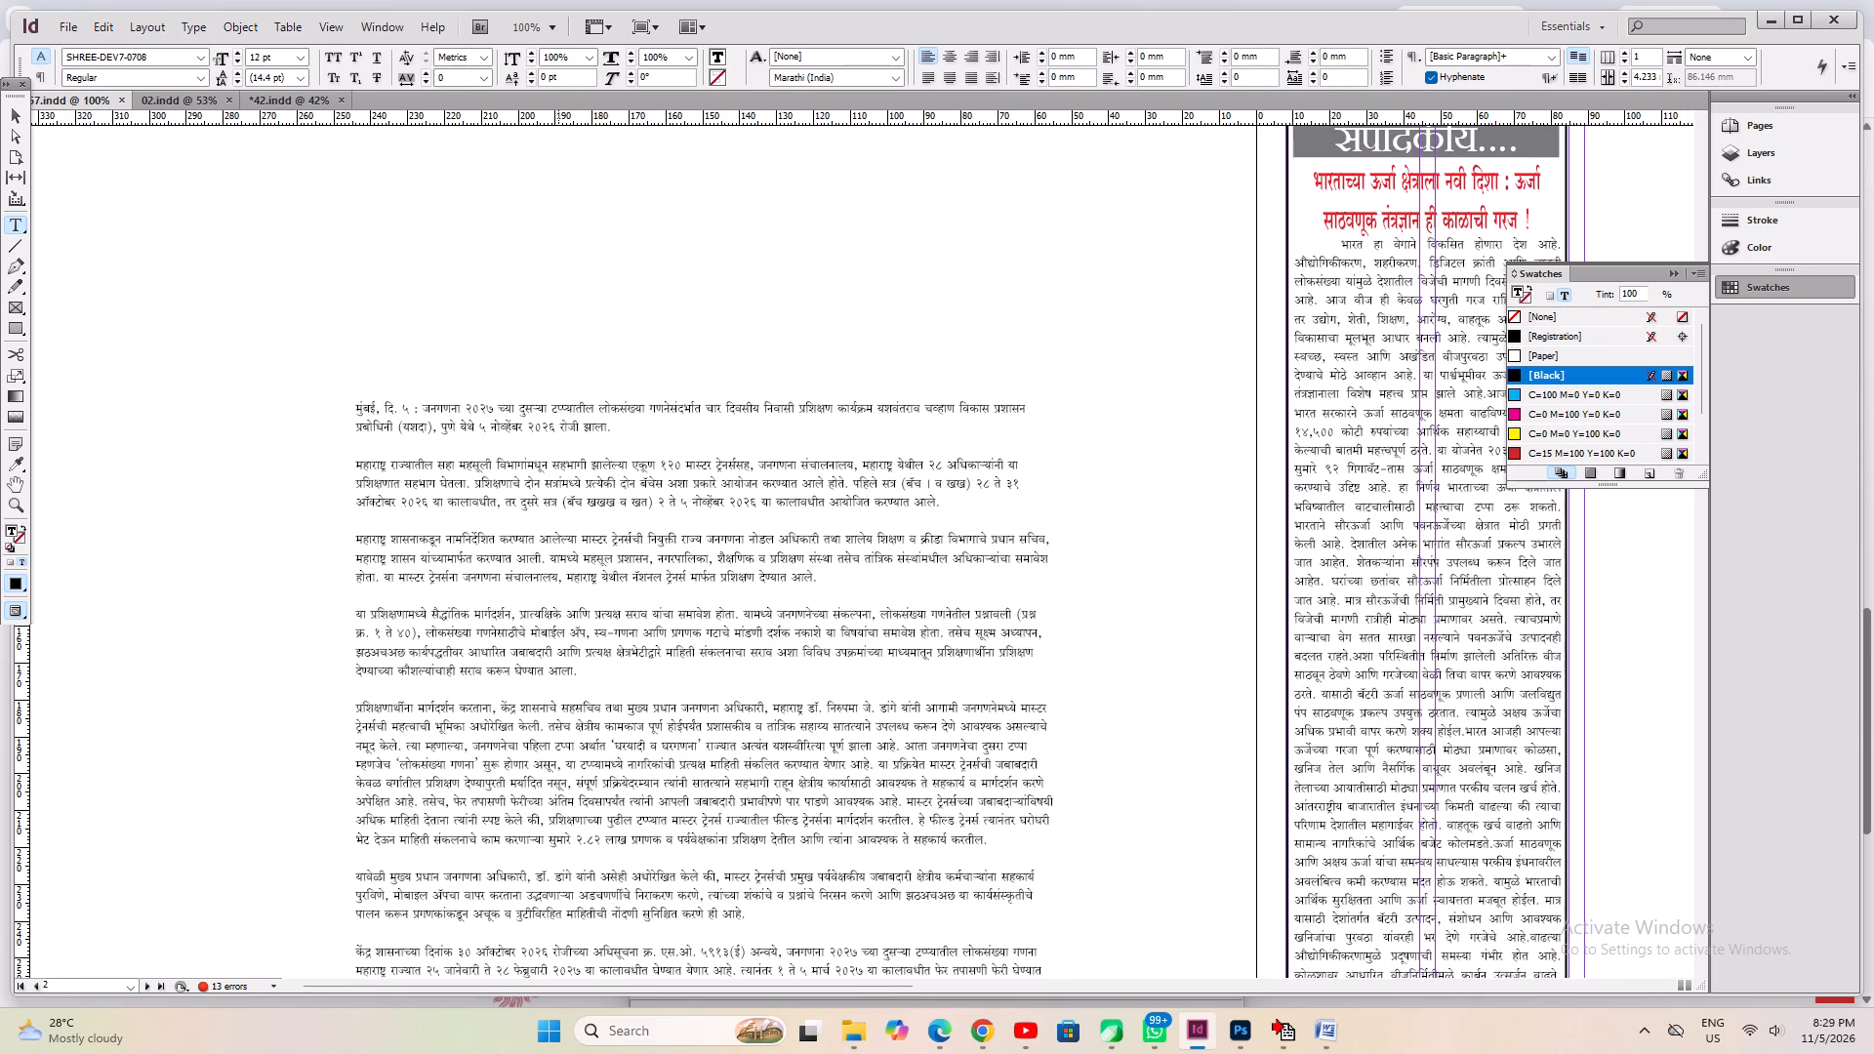
{"action": "left_click", "coordinate": [498, 433]}
{"action": "key", "text": "Down"}
{"action": "key", "text": "Delete"}
{"action": "key", "text": "Down"}
{"action": "key", "text": "Down"}
{"action": "key", "text": "Down"}
{"action": "key", "text": "Delete"}
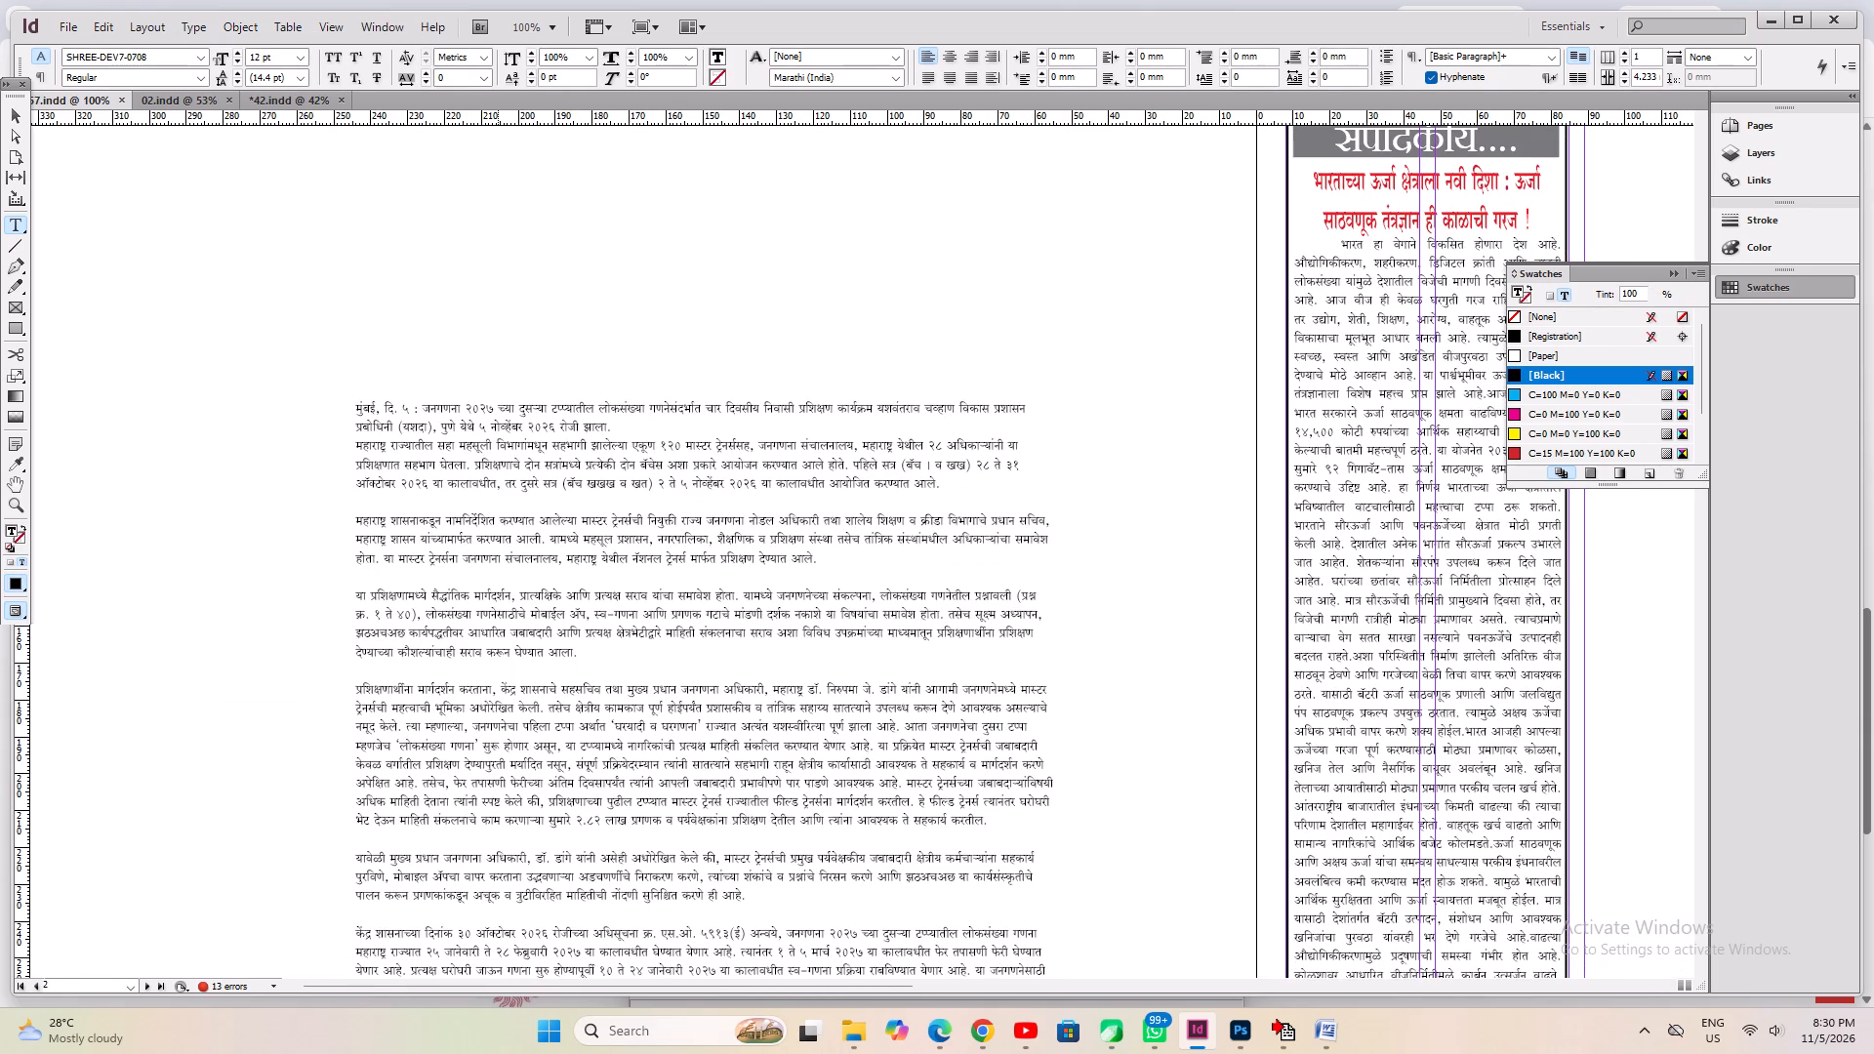
{"action": "key", "text": "Down"}
{"action": "key", "text": "Down"}
{"action": "key", "text": "Down"}
{"action": "key", "text": "Down"}
{"action": "key", "text": "Up"}
{"action": "key", "text": "Delete"}
{"action": "key", "text": "Down"}
{"action": "key", "text": "Down"}
{"action": "key", "text": "Down"}
{"action": "key", "text": "Down"}
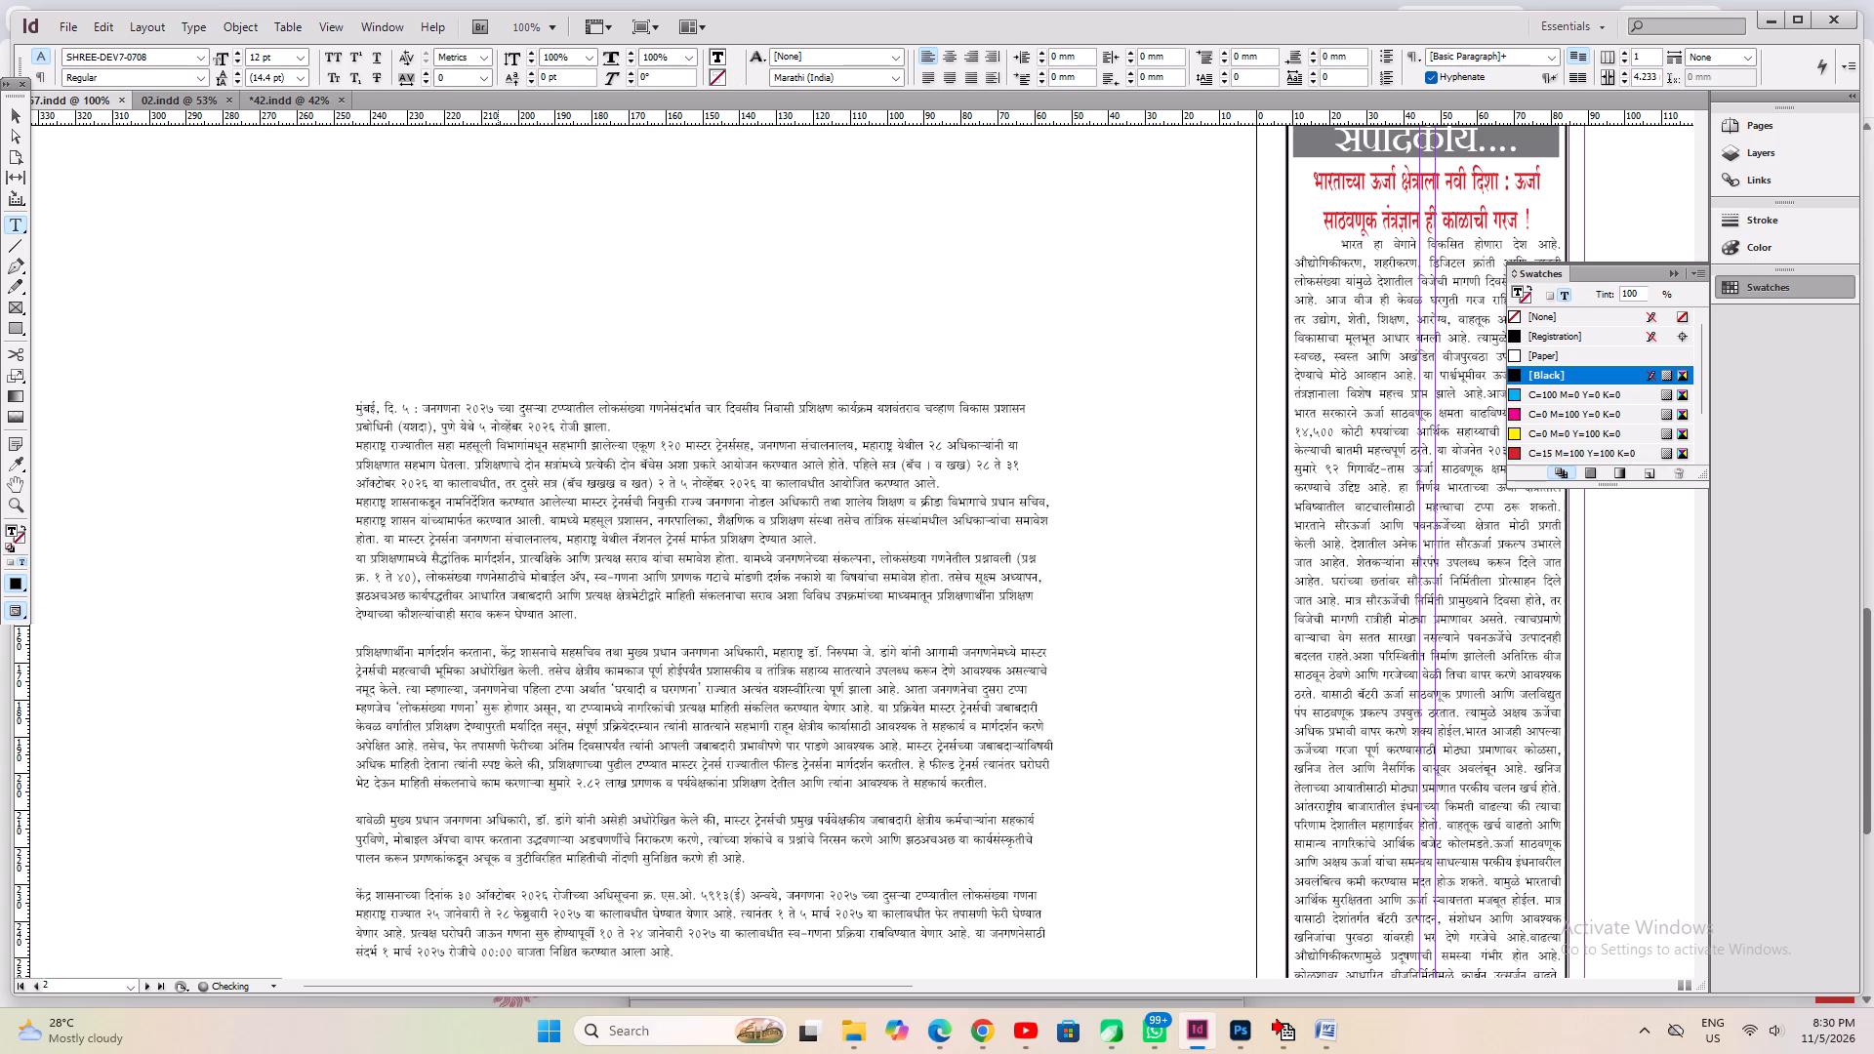
{"action": "key", "text": "Delete"}
{"action": "key", "text": "Down"}
{"action": "key", "text": "Down"}
{"action": "key", "text": "Down"}
{"action": "key", "text": "Down"}
{"action": "key", "text": "Down"}
{"action": "key", "text": "Down"}
{"action": "key", "text": "Down"}
{"action": "key", "text": "Down"}
{"action": "key", "text": "Down"}
{"action": "key", "text": "Up"}
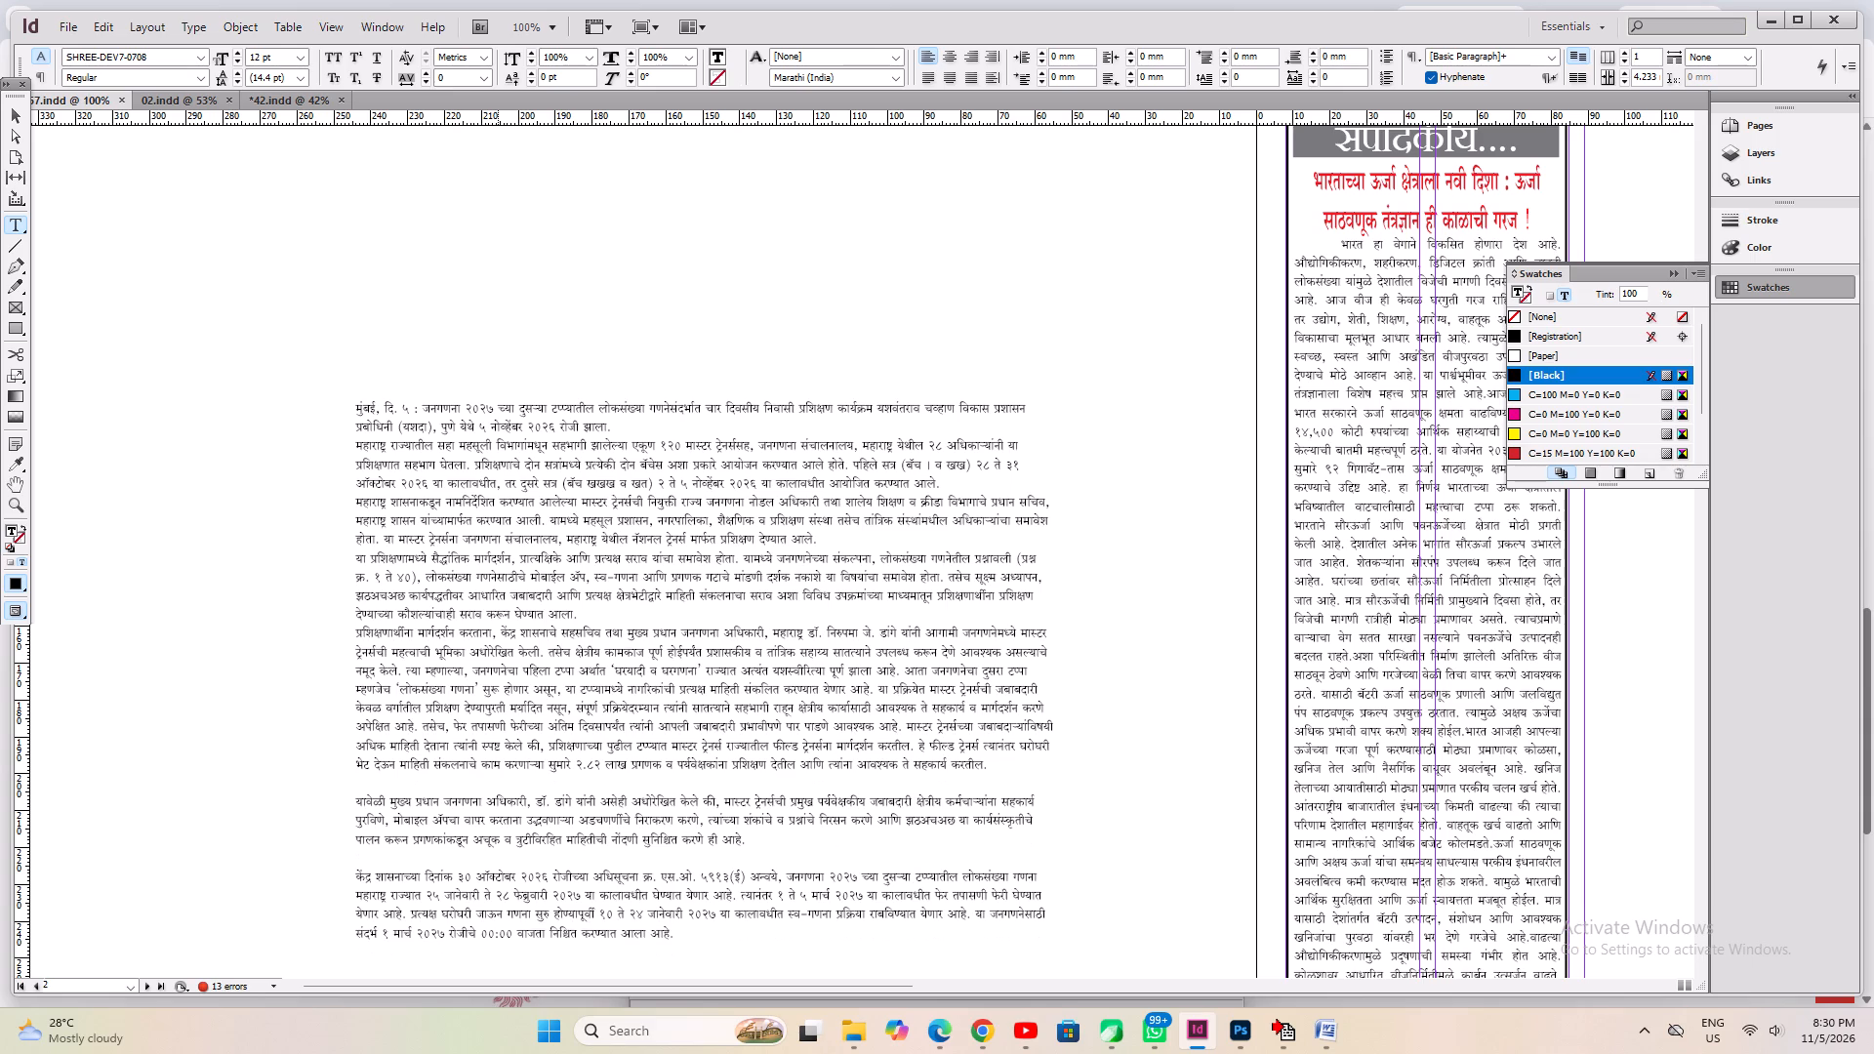
{"action": "key", "text": "Delete"}
{"action": "key", "text": "Down"}
{"action": "key", "text": "Down"}
{"action": "key", "text": "Down"}
{"action": "key", "text": "Delete"}
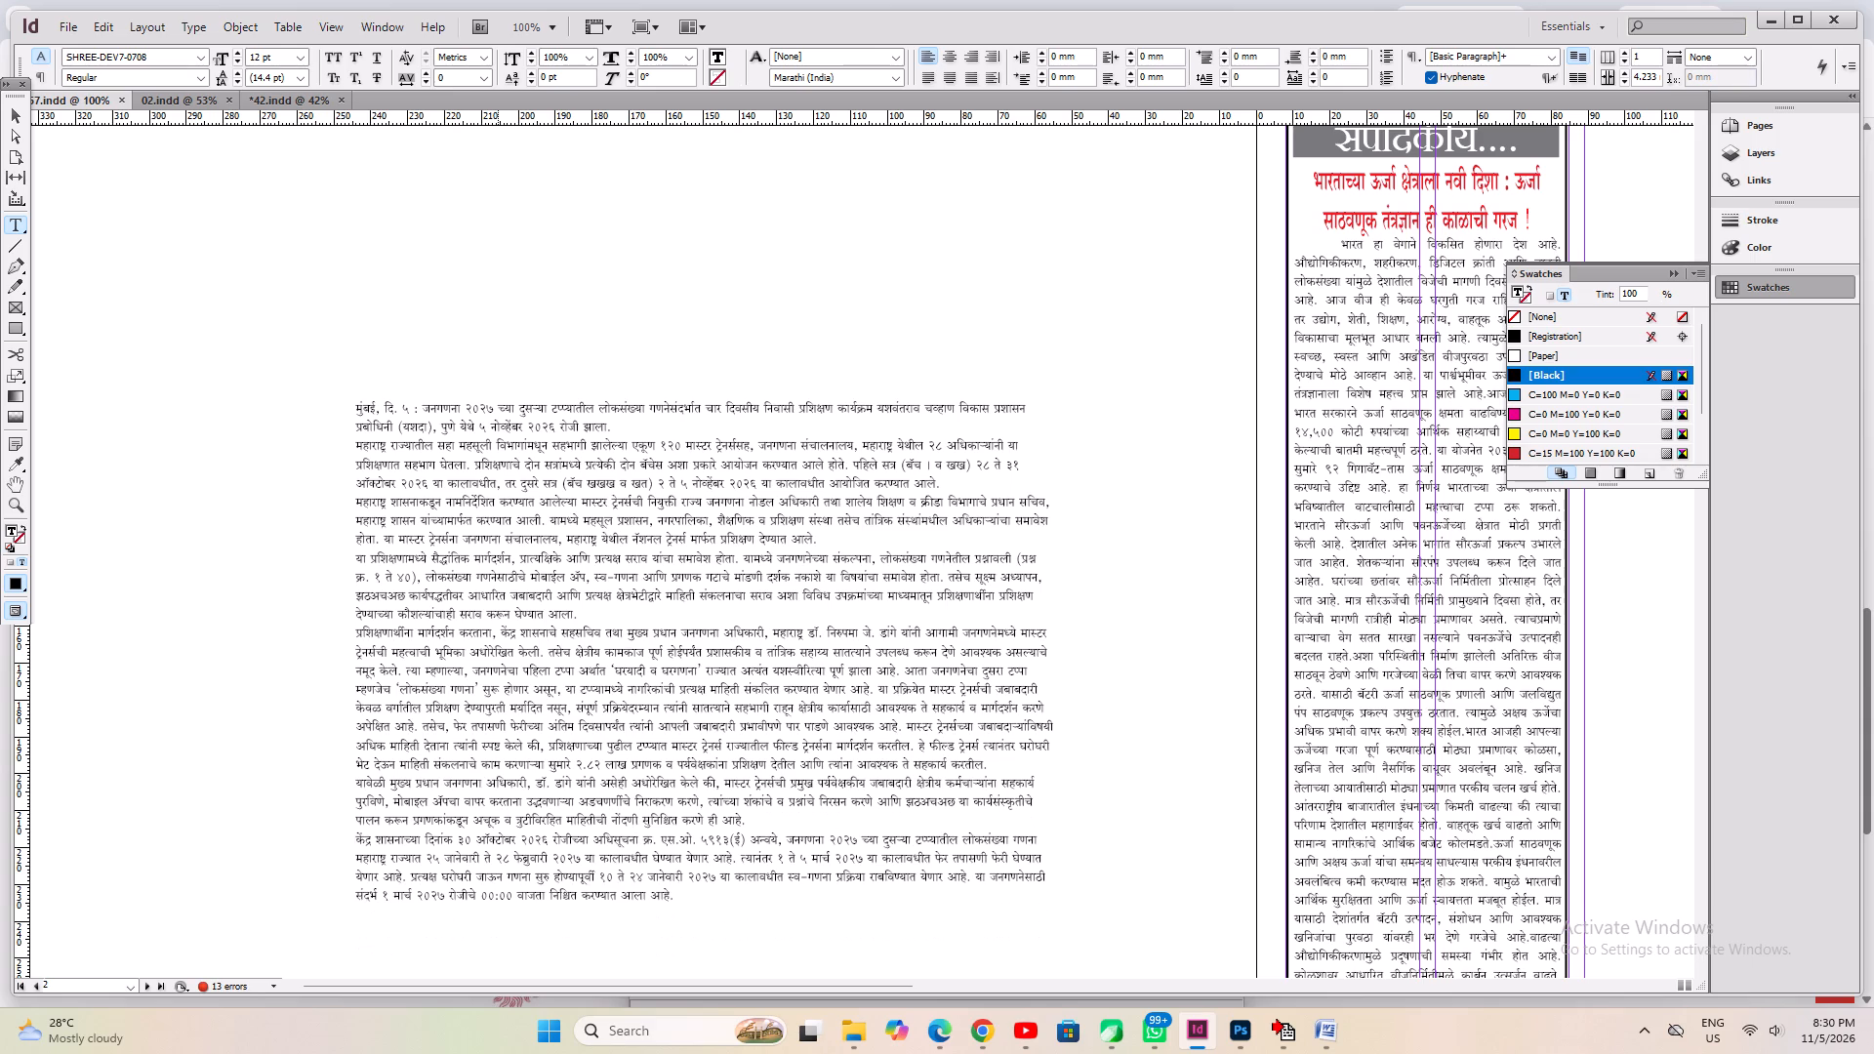
Remove the comma and date from the article's dateline so it reads "मुंबई :" before the opening sentence.
{"action": "key", "text": "ctrl+a"}
{"action": "key", "text": "Left"}
{"action": "key", "text": "Right"}
{"action": "key", "text": "Right"}
{"action": "key", "text": "Right"}
{"action": "key", "text": "Right"}
{"action": "key", "text": "Right"}
{"action": "key", "text": "Right"}
{"action": "key", "text": "Right"}
{"action": "key", "text": "Right"}
{"action": "key", "text": "shift+Right"}
{"action": "key", "text": "shift+Right"}
{"action": "key", "text": "shift+Right"}
{"action": "key", "text": "shift+Right"}
{"action": "key", "text": "shift+Right"}
{"action": "key", "text": "shift+Right"}
{"action": "key", "text": "shift+Left"}
{"action": "key", "text": "BackSpace"}
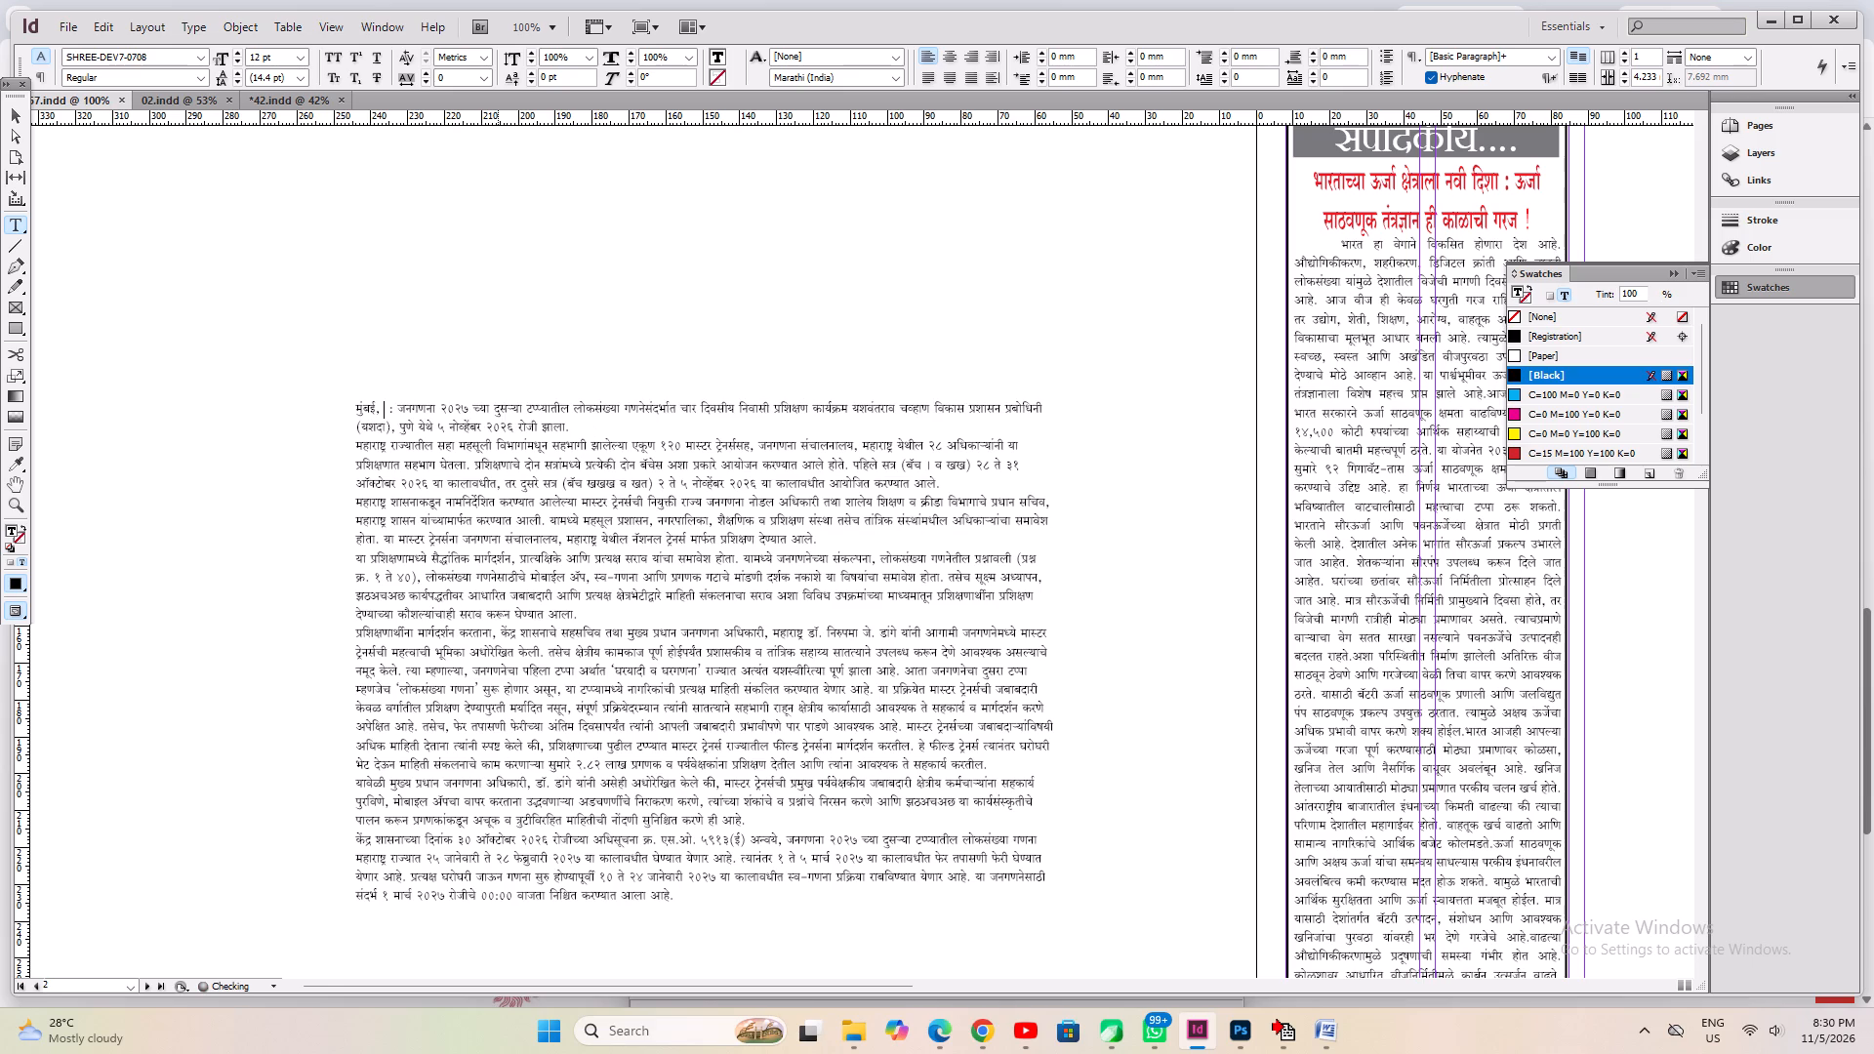
{"action": "key", "text": "Right"}
{"action": "key", "text": "BackSpace"}
{"action": "key", "text": "BackSpace"}
{"action": "key", "text": "BackSpace"}
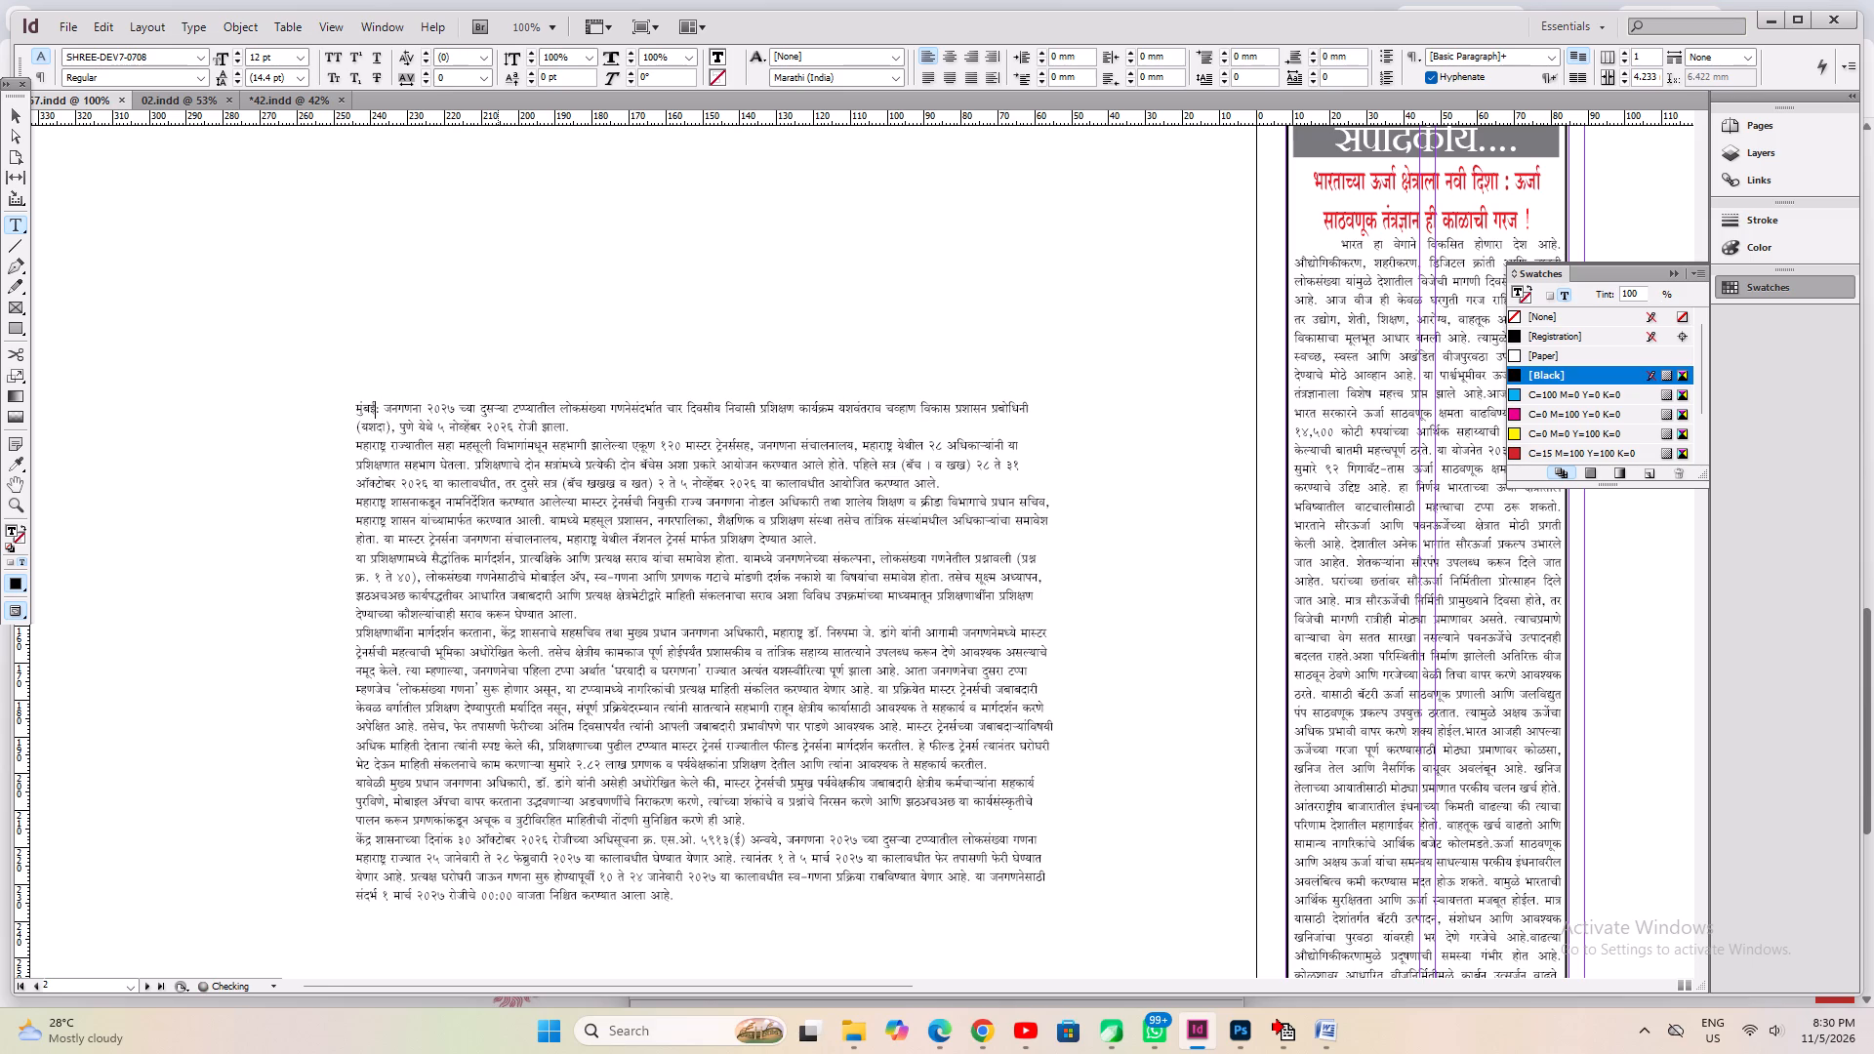
{"action": "key", "text": "space"}
Justify all of the census article text and fit its frame to the content.
{"action": "key", "text": "ctrl+a"}
{"action": "key", "text": "ctrl+shift+j"}
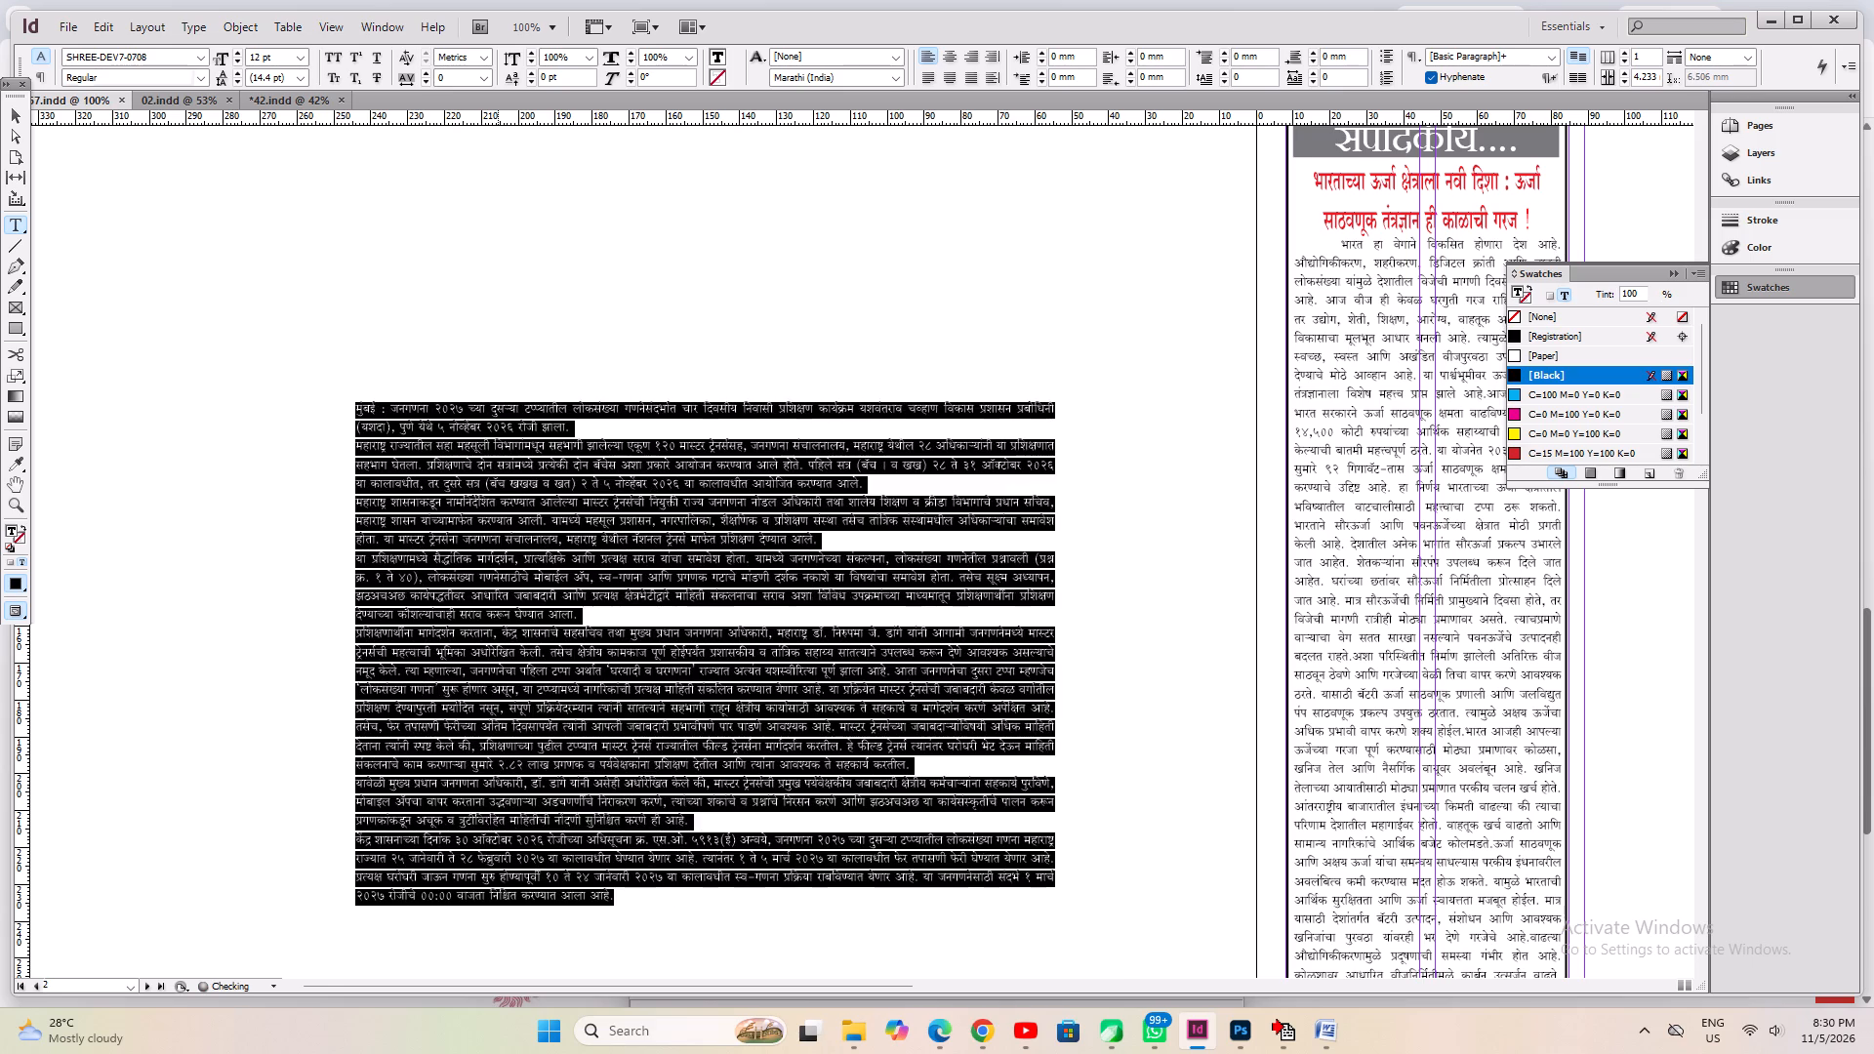
{"action": "key", "text": "ctrl+0"}
{"action": "key", "text": "ctrl+alt+c"}
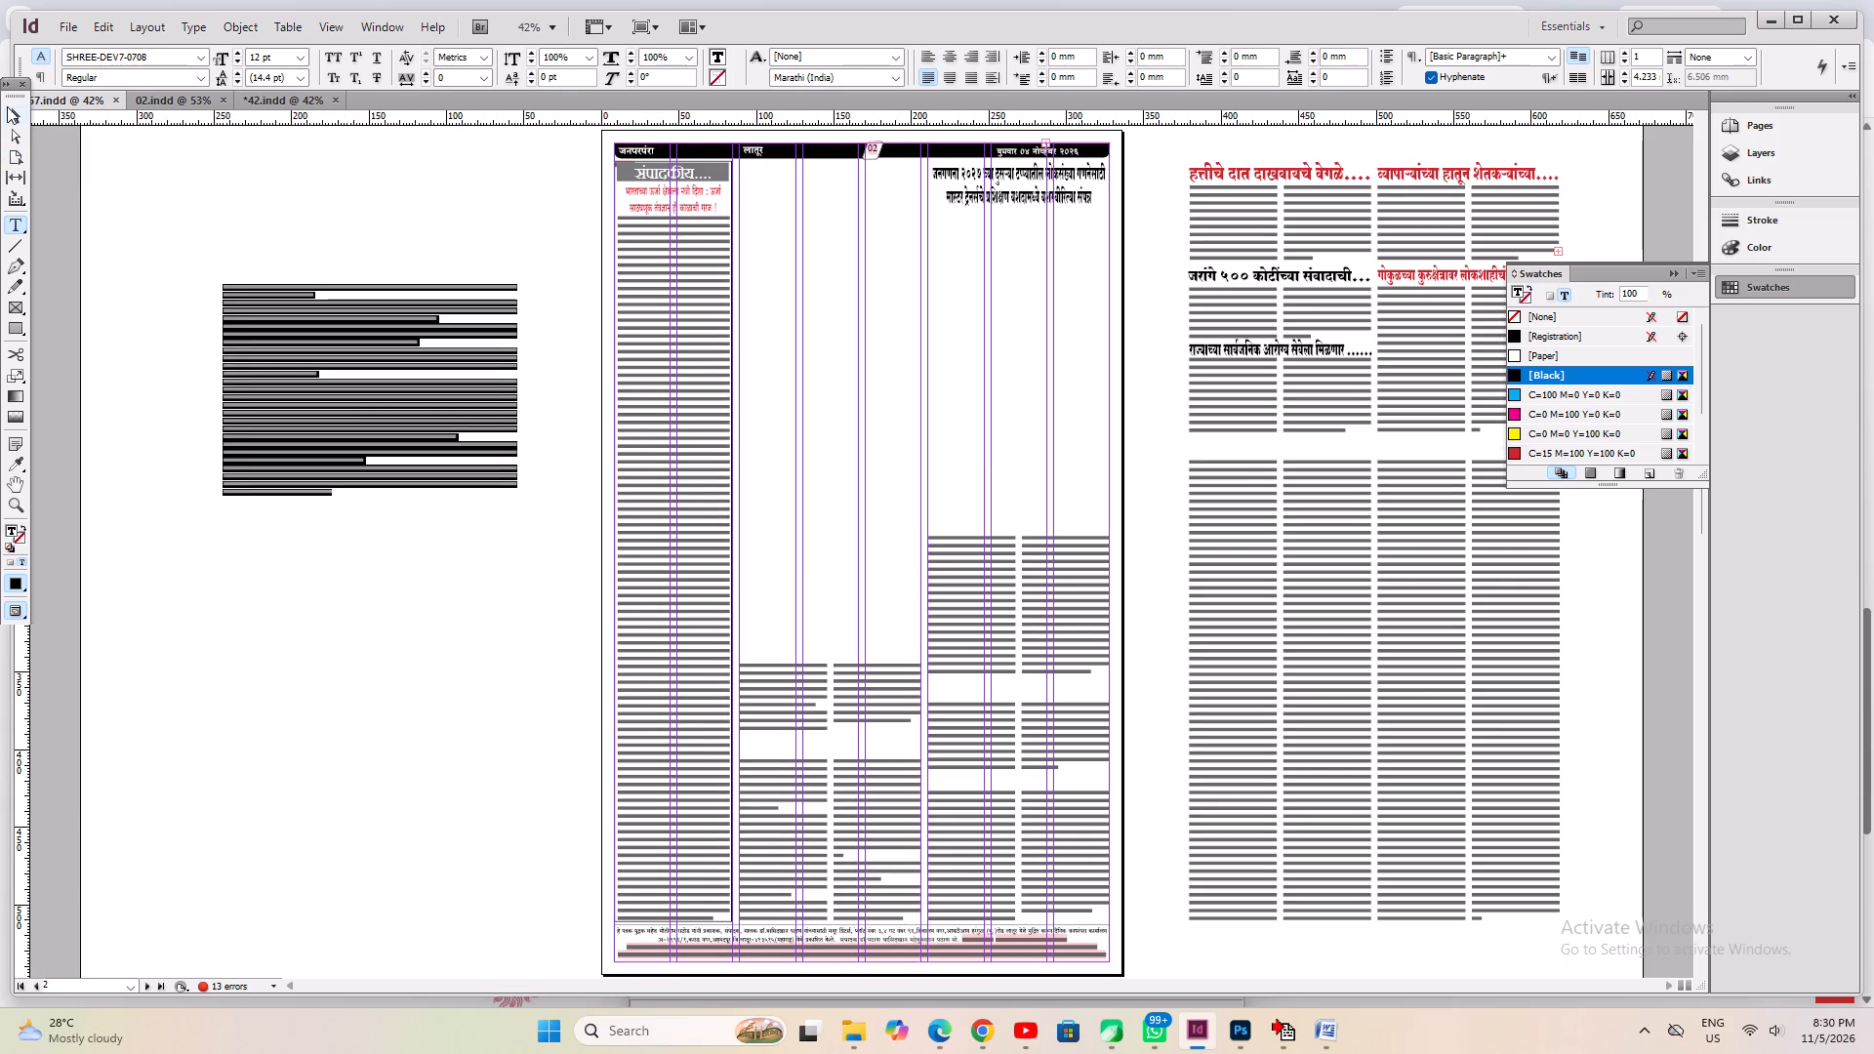
Move the article's text frame onto page 2 beneath the census headline, aligned to the outer margin.
{"action": "left_click", "coordinate": [7, 106]}
{"action": "left_click_drag", "start_coordinate": [366, 456], "coordinate": [957, 387]}
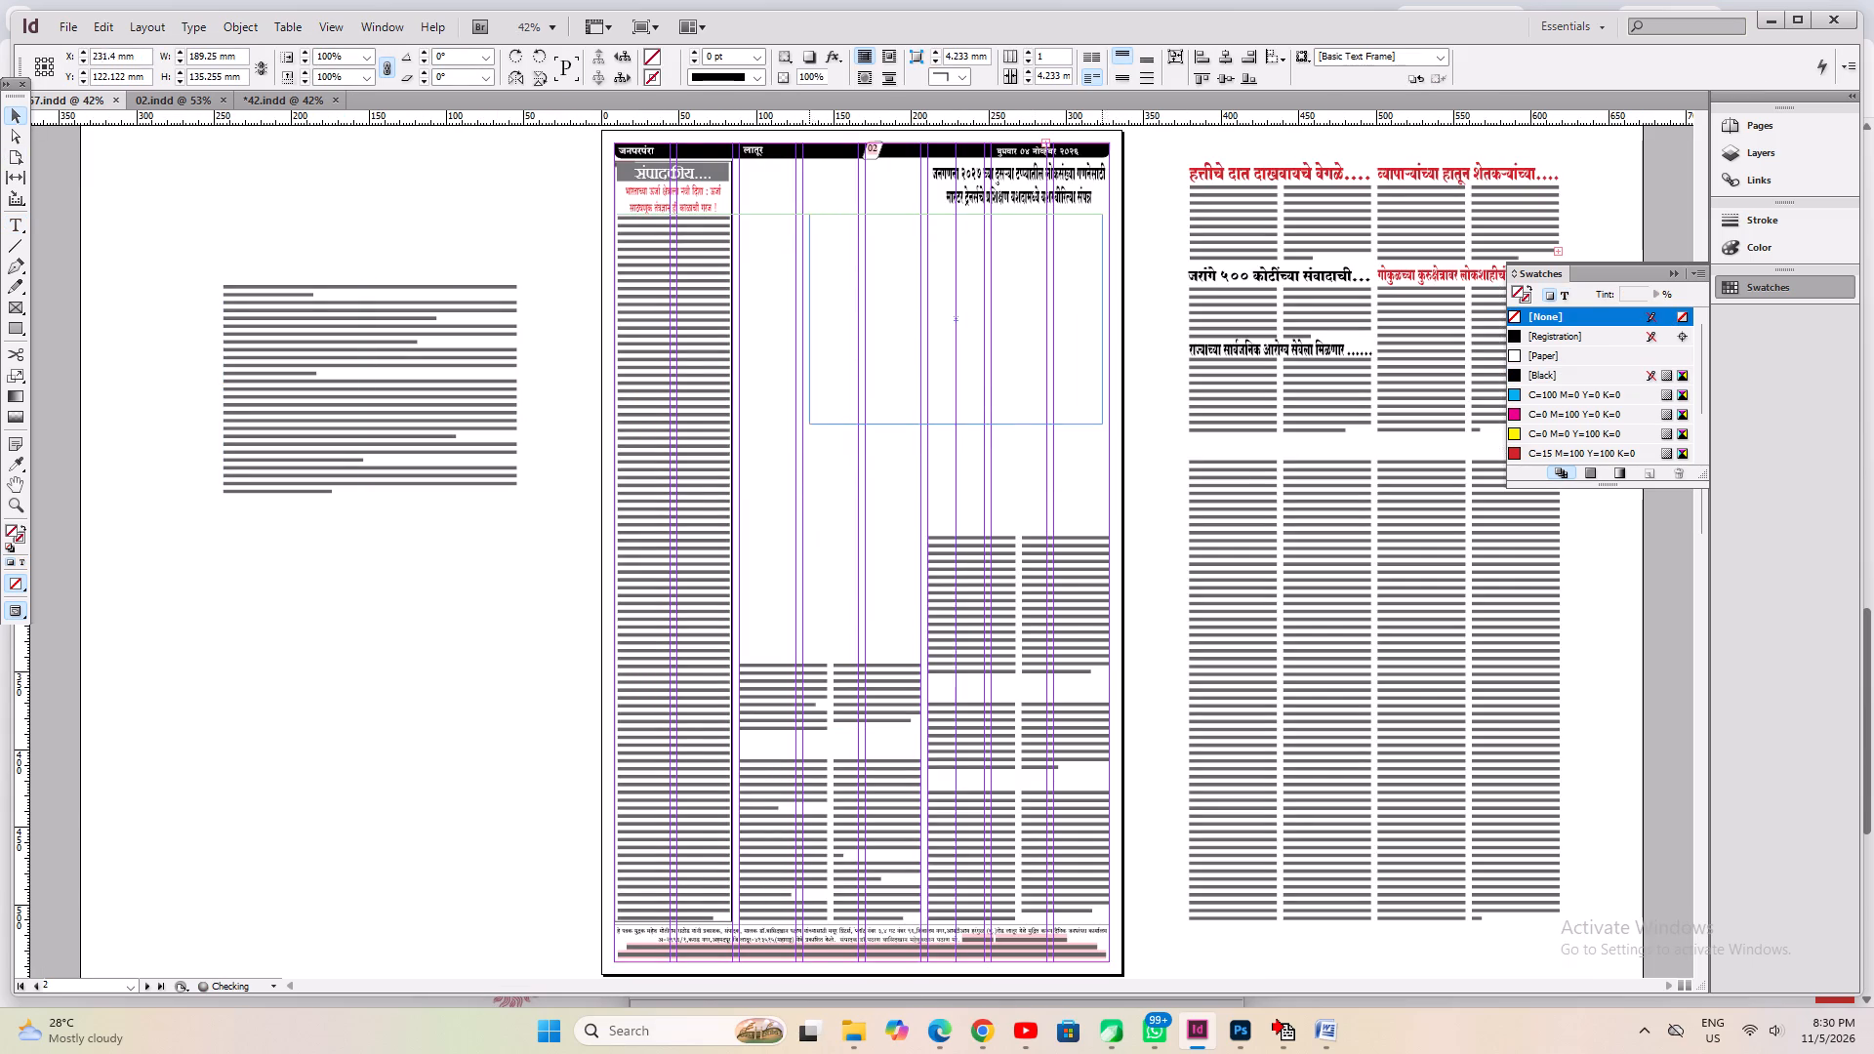
{"action": "left_click_drag", "start_coordinate": [957, 387], "coordinate": [960, 386]}
Narrow the article frame to the headline's width, about 117.4 mm, and fit its height to the text.
{"action": "key", "text": "ctrl+1"}
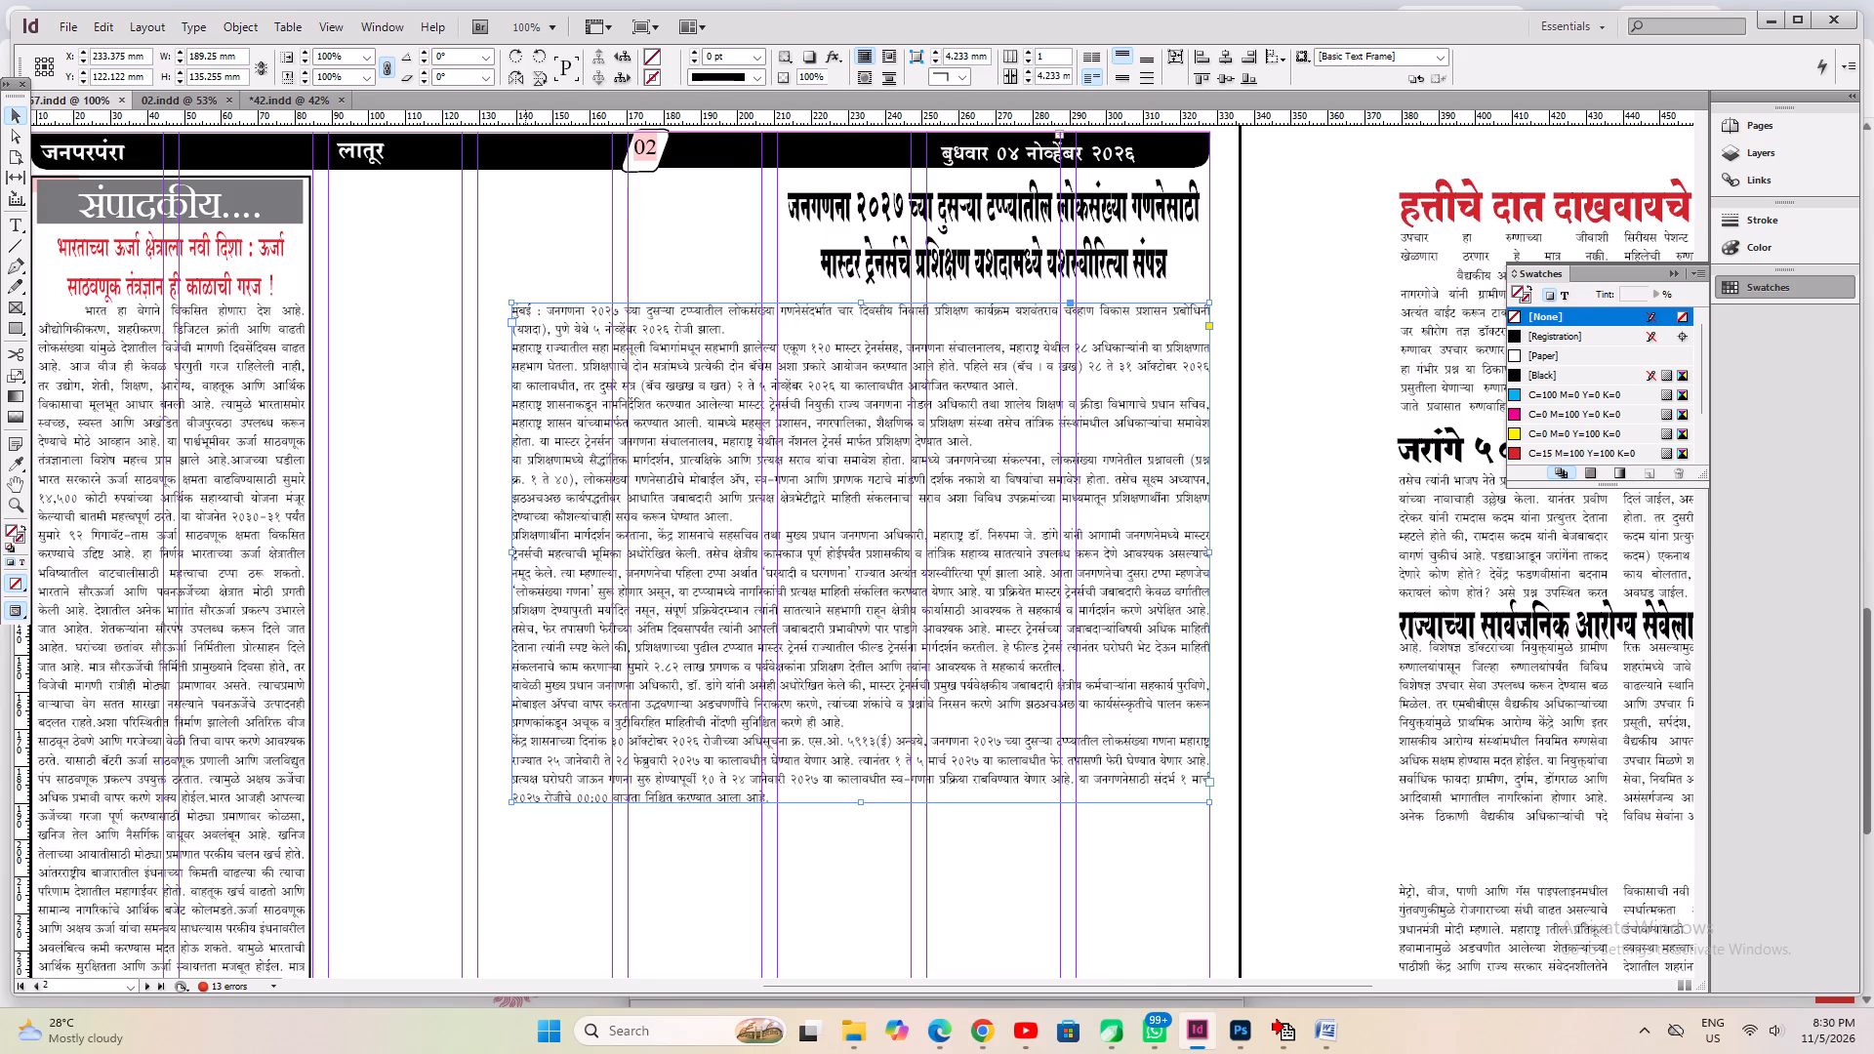
{"action": "left_click_drag", "start_coordinate": [511, 550], "coordinate": [775, 759]}
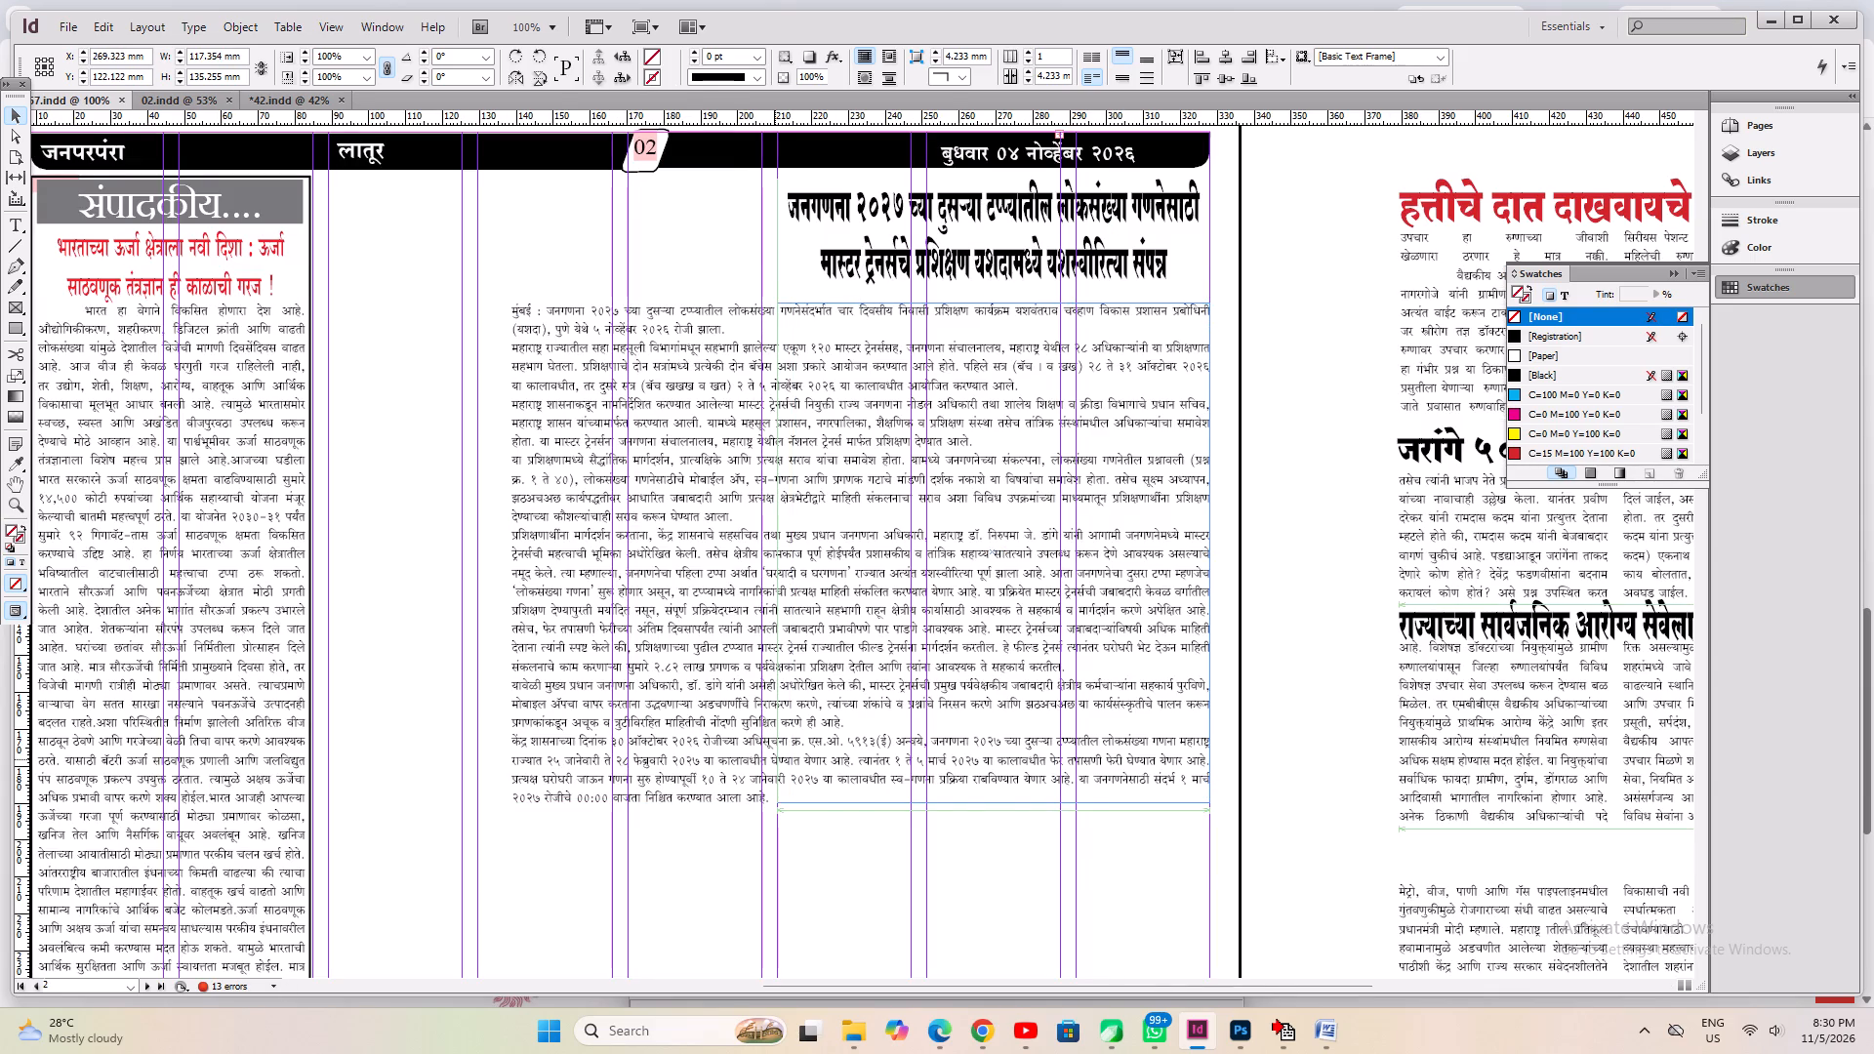
{"action": "key", "text": "ctrl+alt+c"}
Nudge the census headline up against the page header and raise the article frame to follow it.
{"action": "scroll", "coordinate": [774, 759], "scroll_direction": "down", "scroll_amount": 5}
{"action": "scroll", "coordinate": [945, 810], "scroll_direction": "up", "scroll_amount": 5}
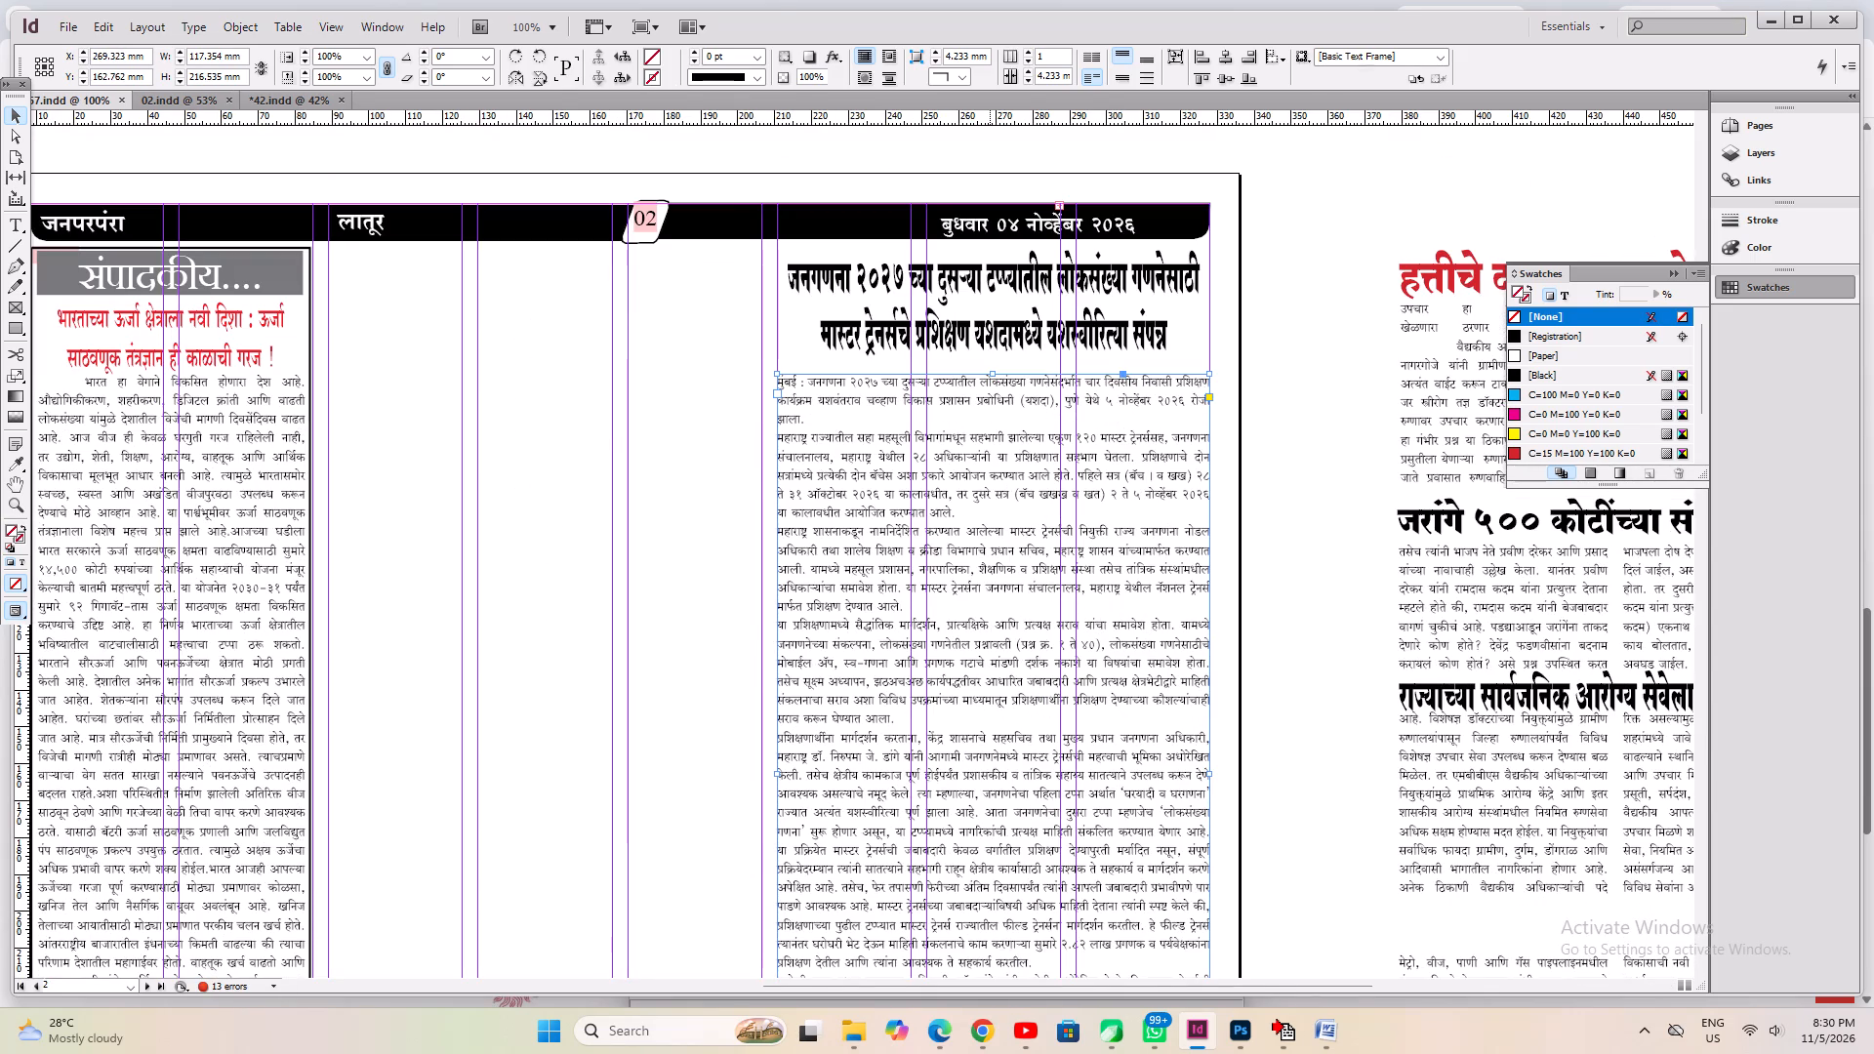
{"action": "left_click", "coordinate": [978, 304]}
{"action": "key", "text": "Up"}
{"action": "key", "text": "Up"}
{"action": "key", "text": "Up"}
{"action": "key", "text": "Up"}
{"action": "key", "text": "Up"}
{"action": "key", "text": "Up"}
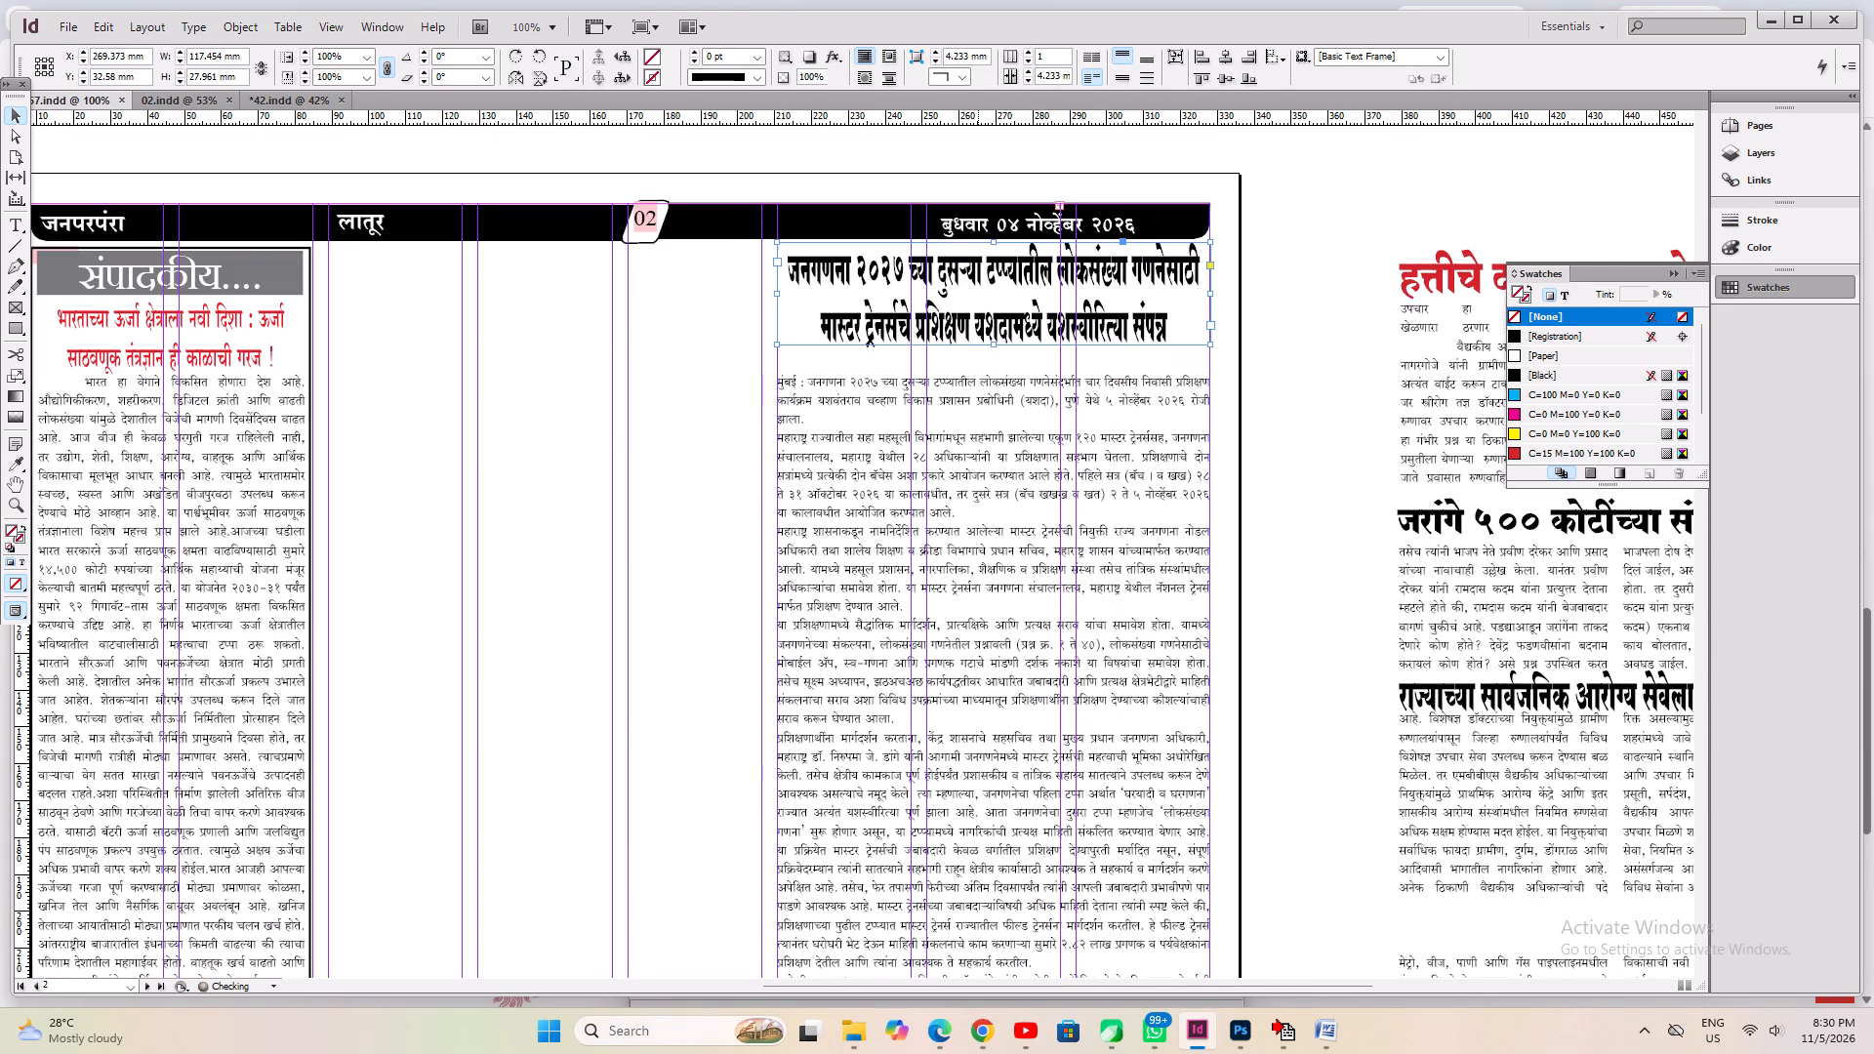
{"action": "left_click", "coordinate": [894, 484]}
{"action": "left_click_drag", "start_coordinate": [928, 495], "coordinate": [928, 478], "text": "shift"}
Divide the census article's text frame into three columns.
{"action": "scroll", "coordinate": [923, 574], "scroll_direction": "down", "scroll_amount": 8}
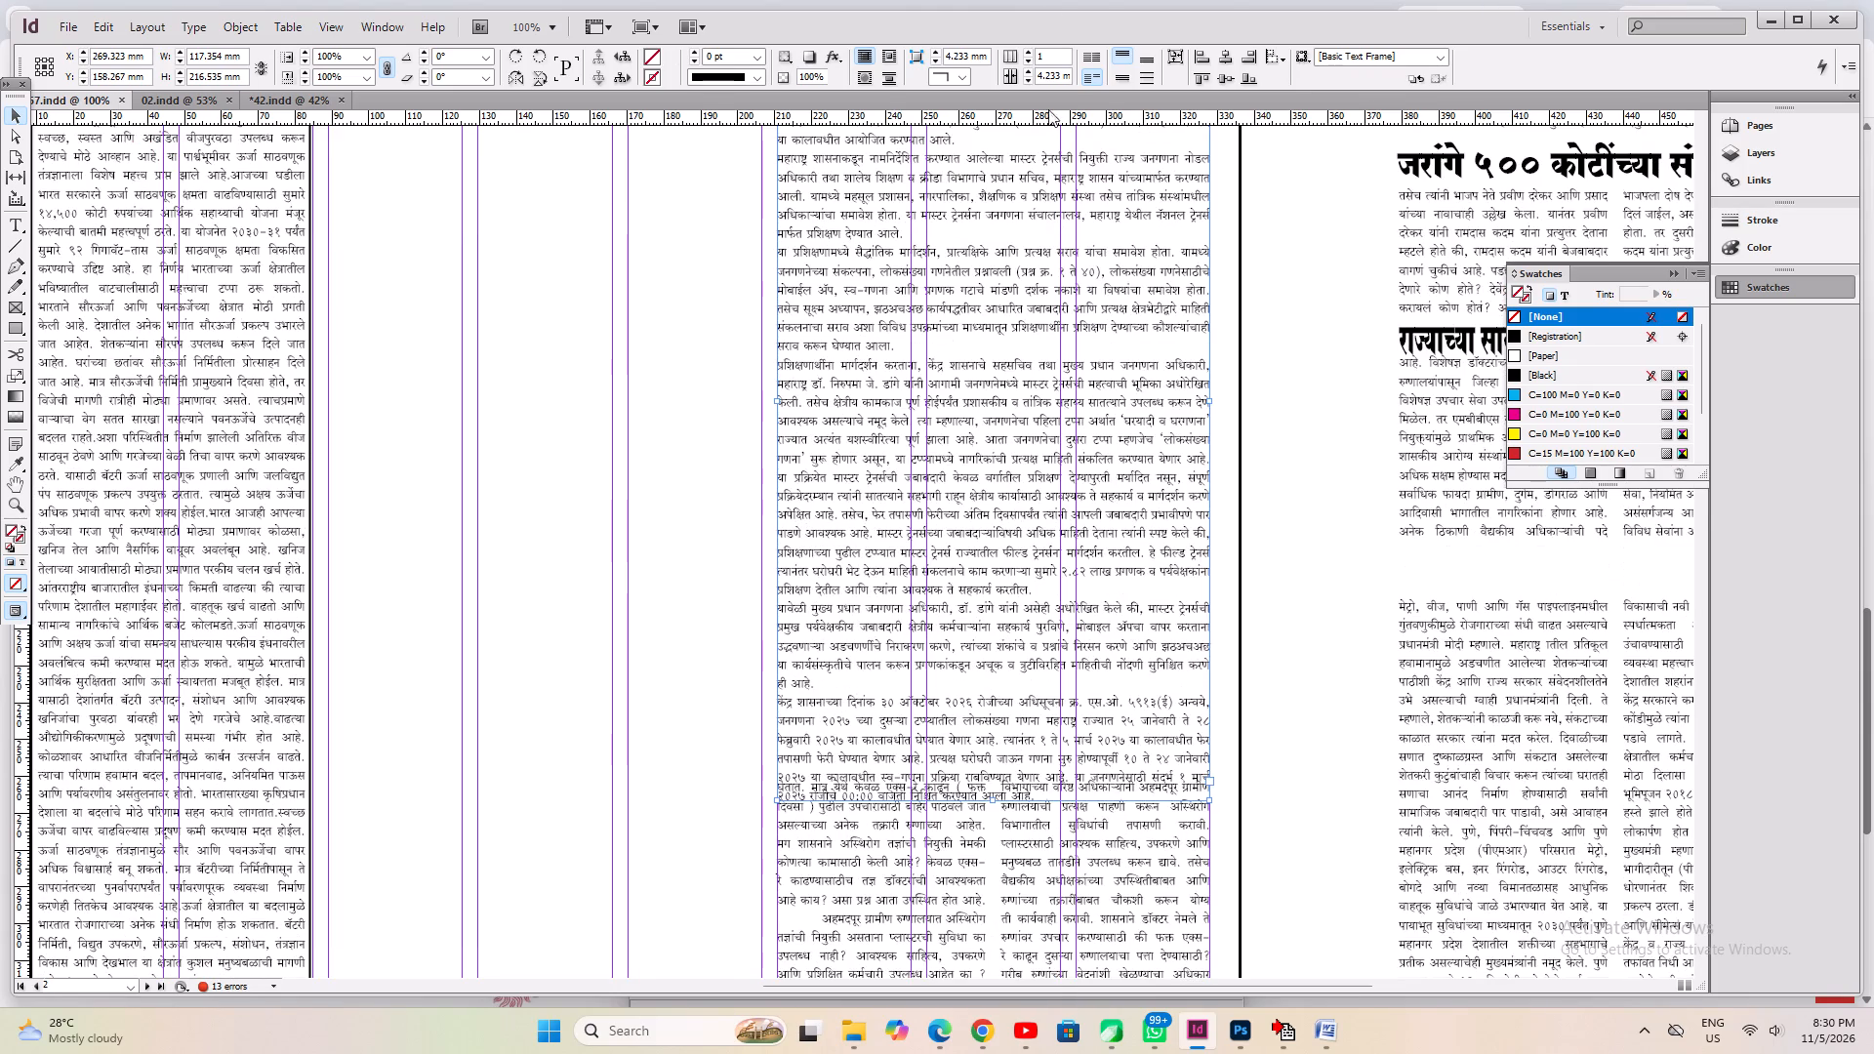
{"action": "left_click", "coordinate": [1035, 49]}
{"action": "left_click", "coordinate": [1031, 52]}
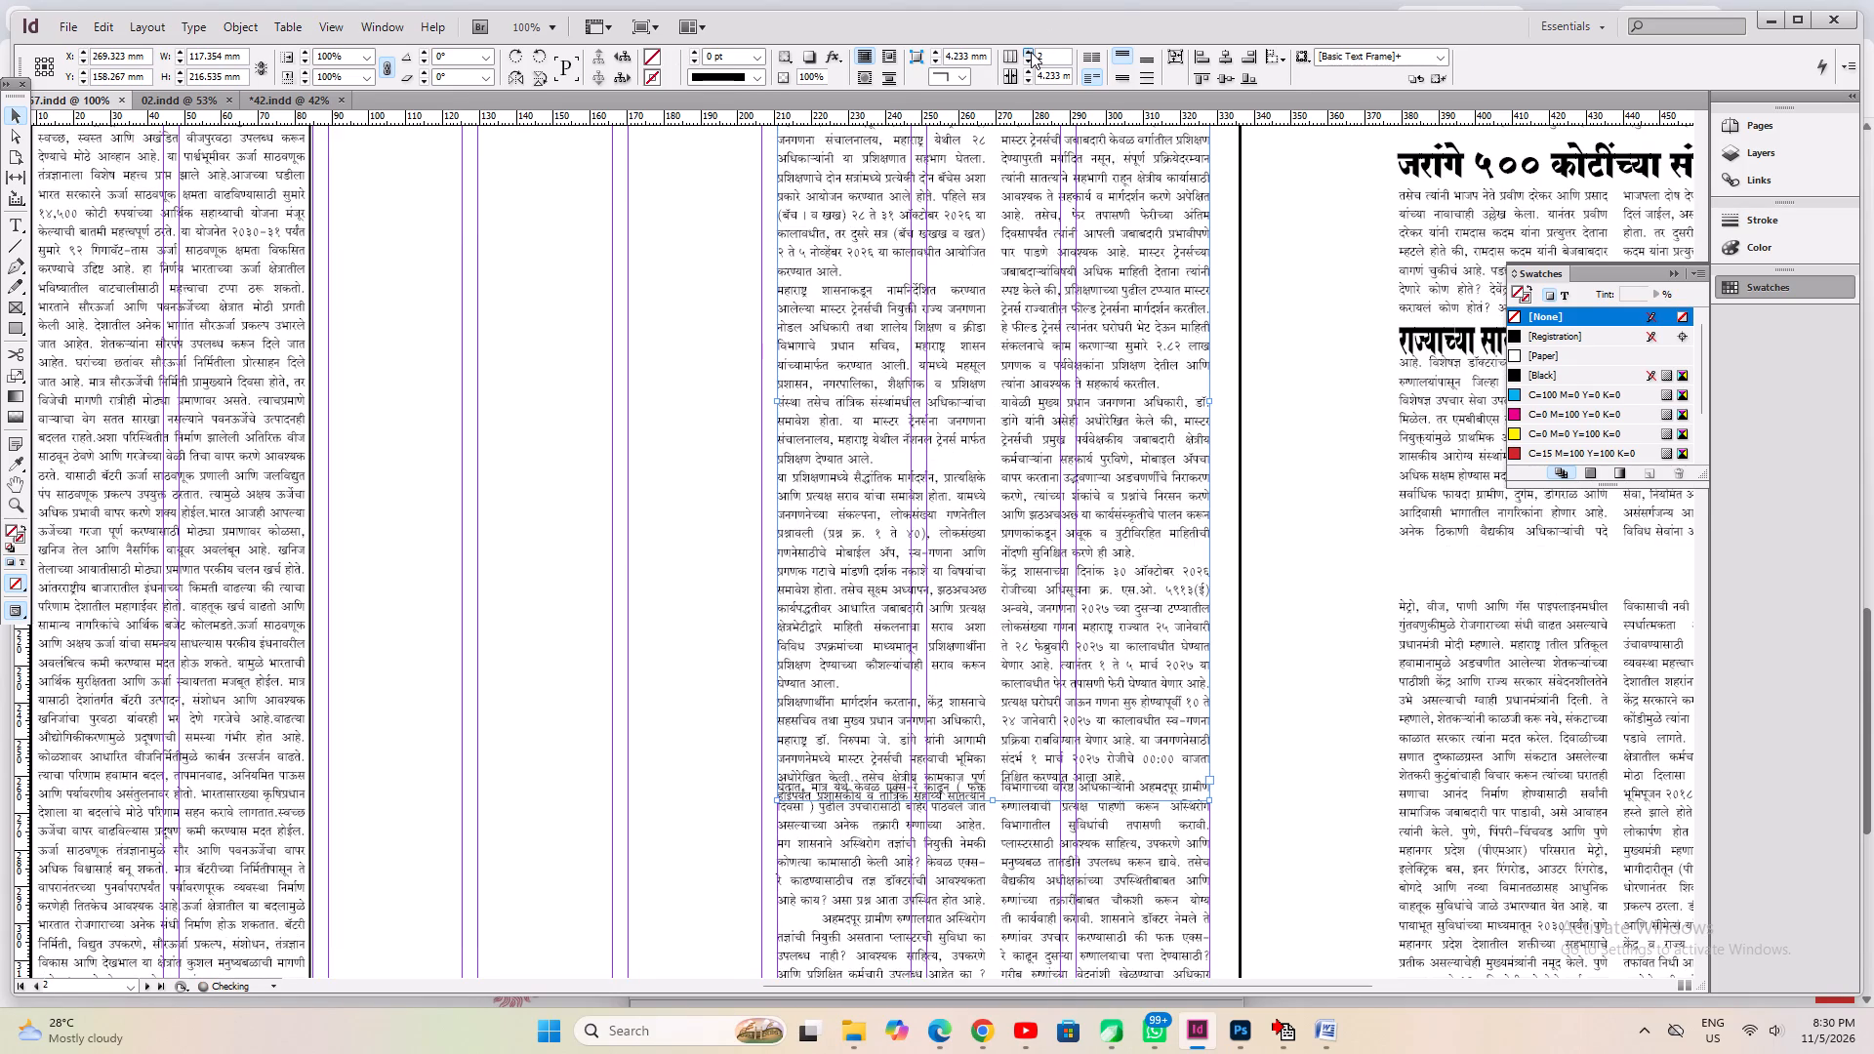
{"action": "left_click", "coordinate": [1031, 52]}
Shorten the three-column article frame to about 197.7 mm high, ending just above the story below it.
{"action": "left_click_drag", "start_coordinate": [990, 799], "coordinate": [991, 712]}
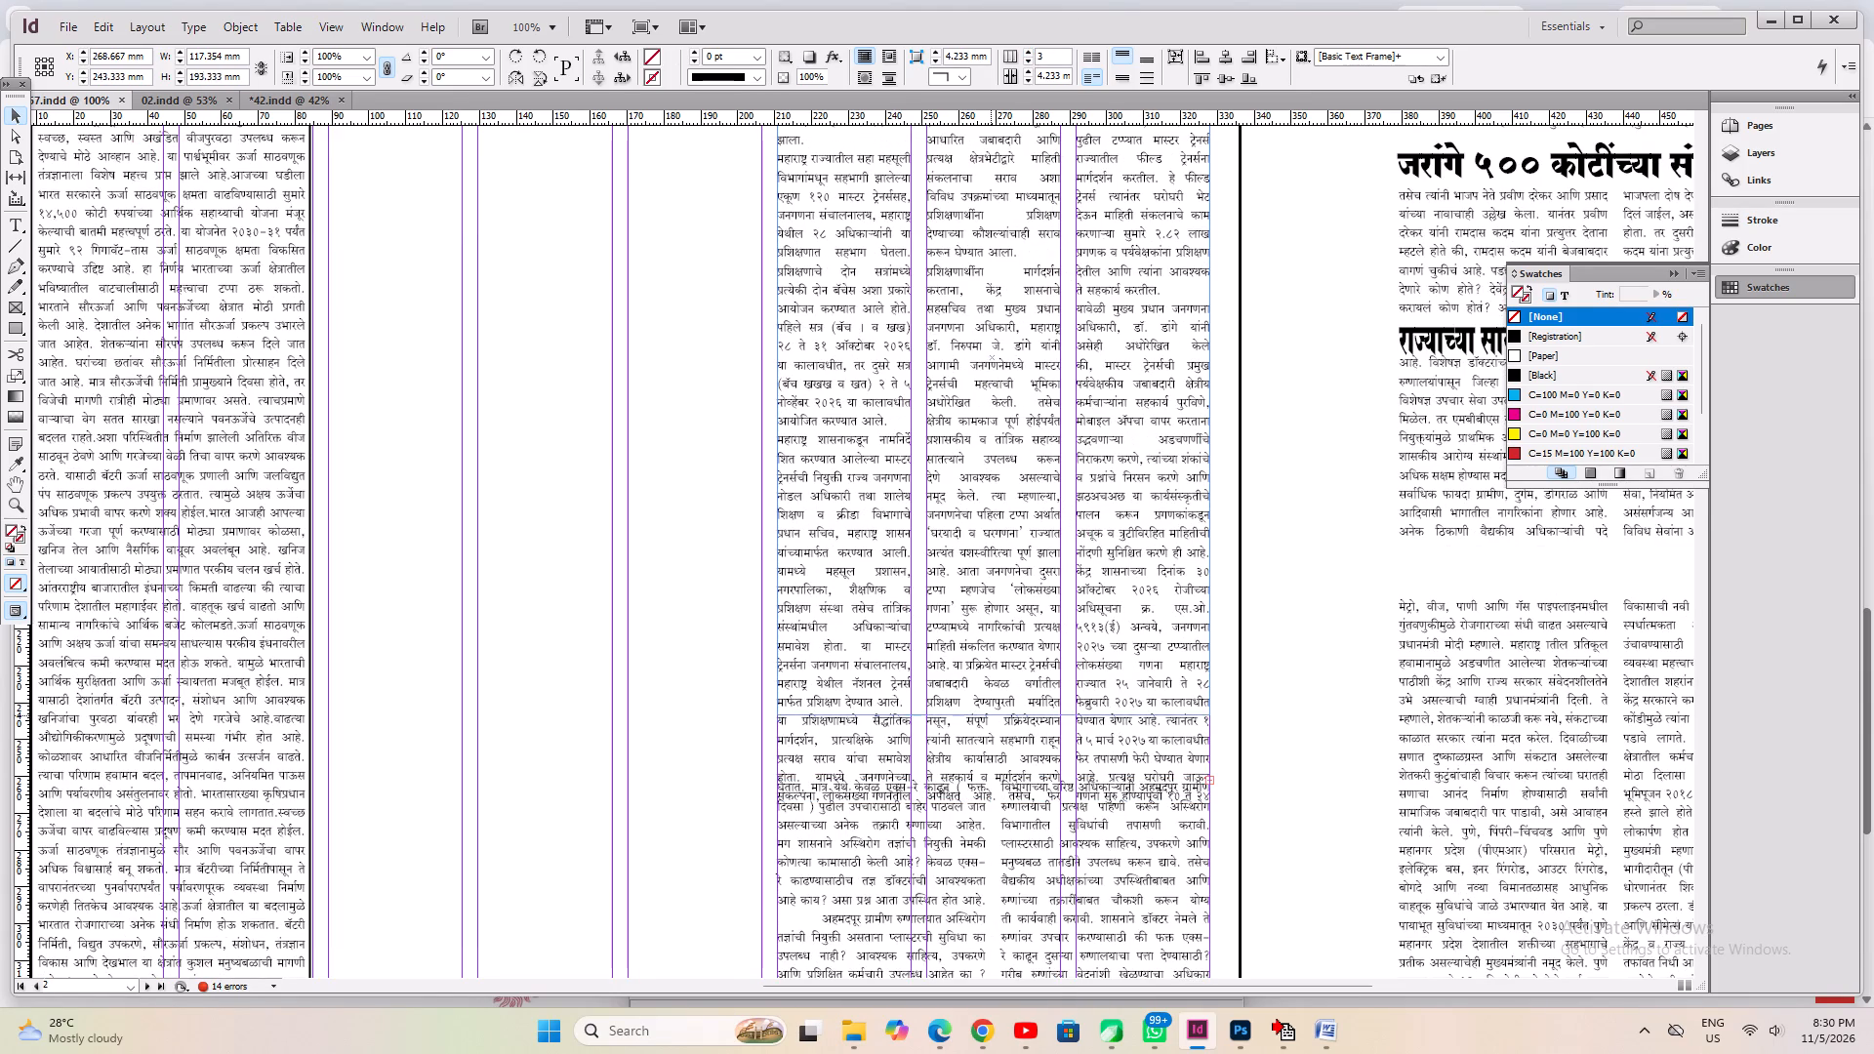
{"action": "left_click_drag", "start_coordinate": [991, 712], "coordinate": [991, 694]}
{"action": "left_click_drag", "start_coordinate": [991, 694], "coordinate": [991, 732]}
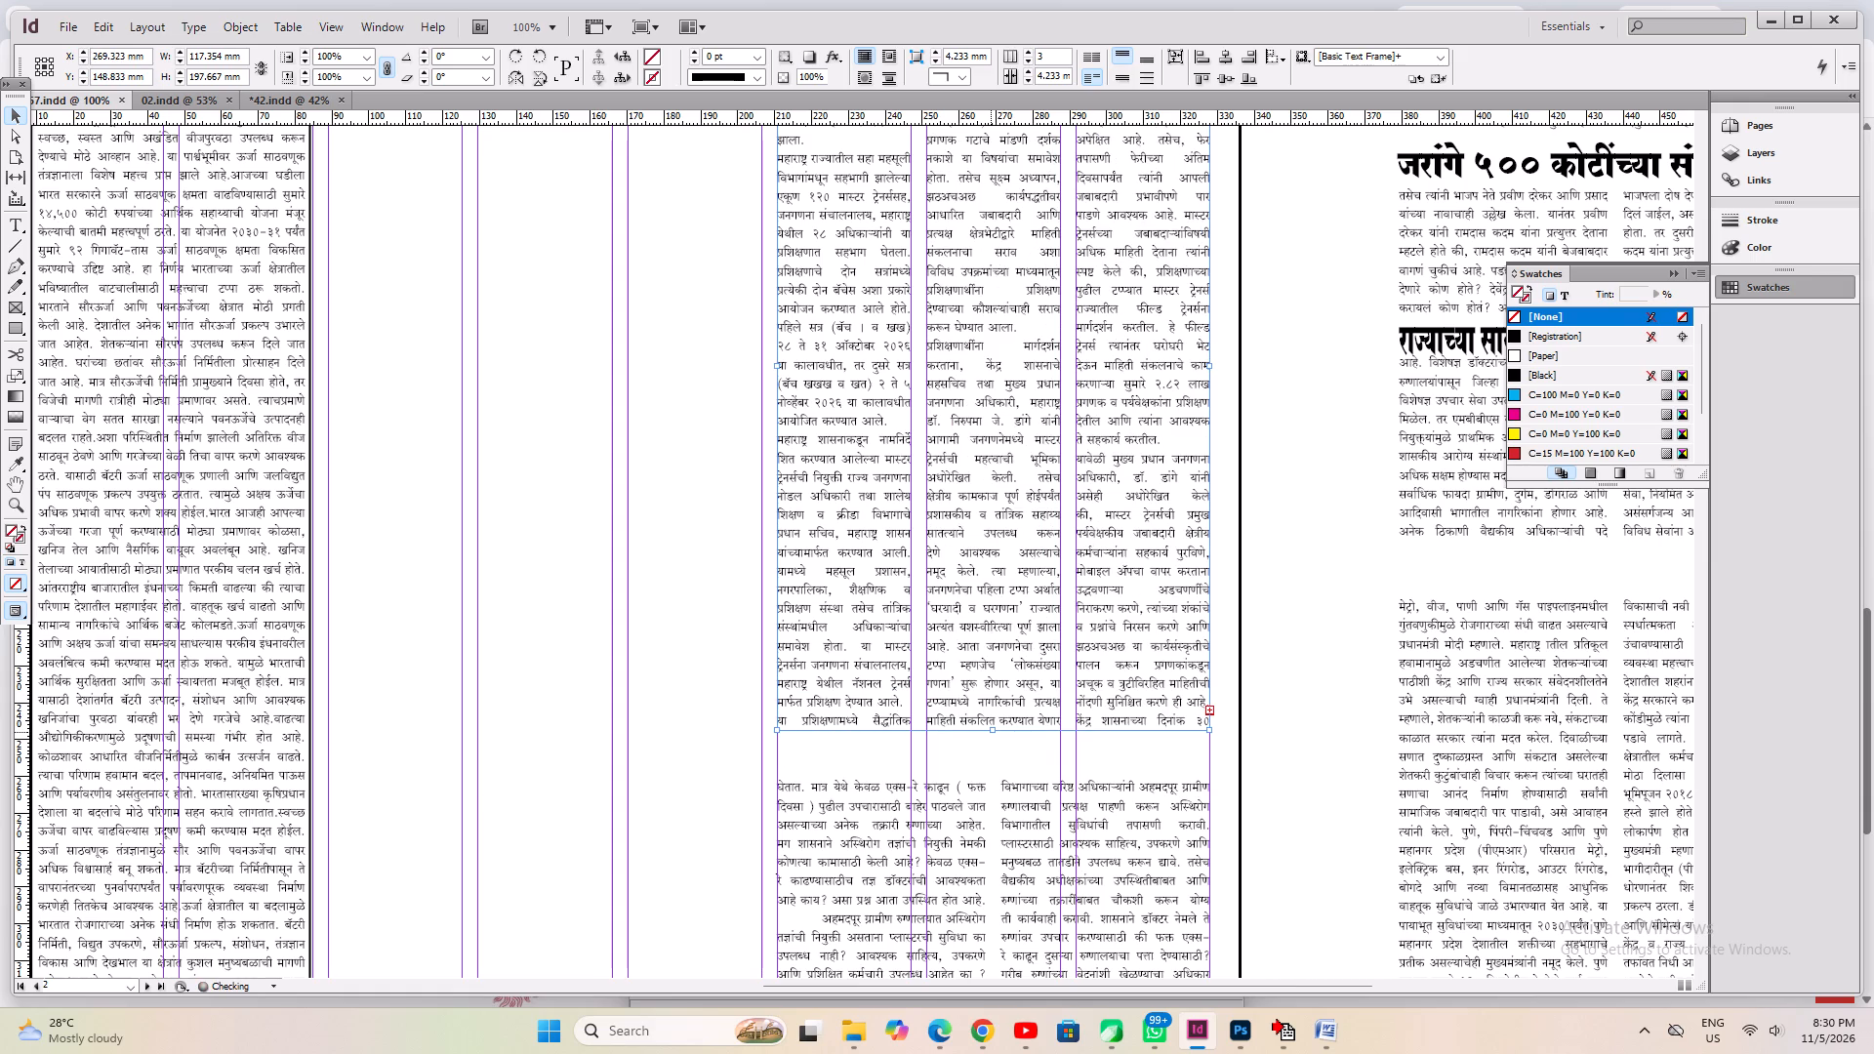
{"action": "left_click", "coordinate": [1328, 749]}
Move the three-column article frame slightly up so it sits directly under the census headline.
{"action": "scroll", "coordinate": [1090, 658], "scroll_direction": "up", "scroll_amount": 5}
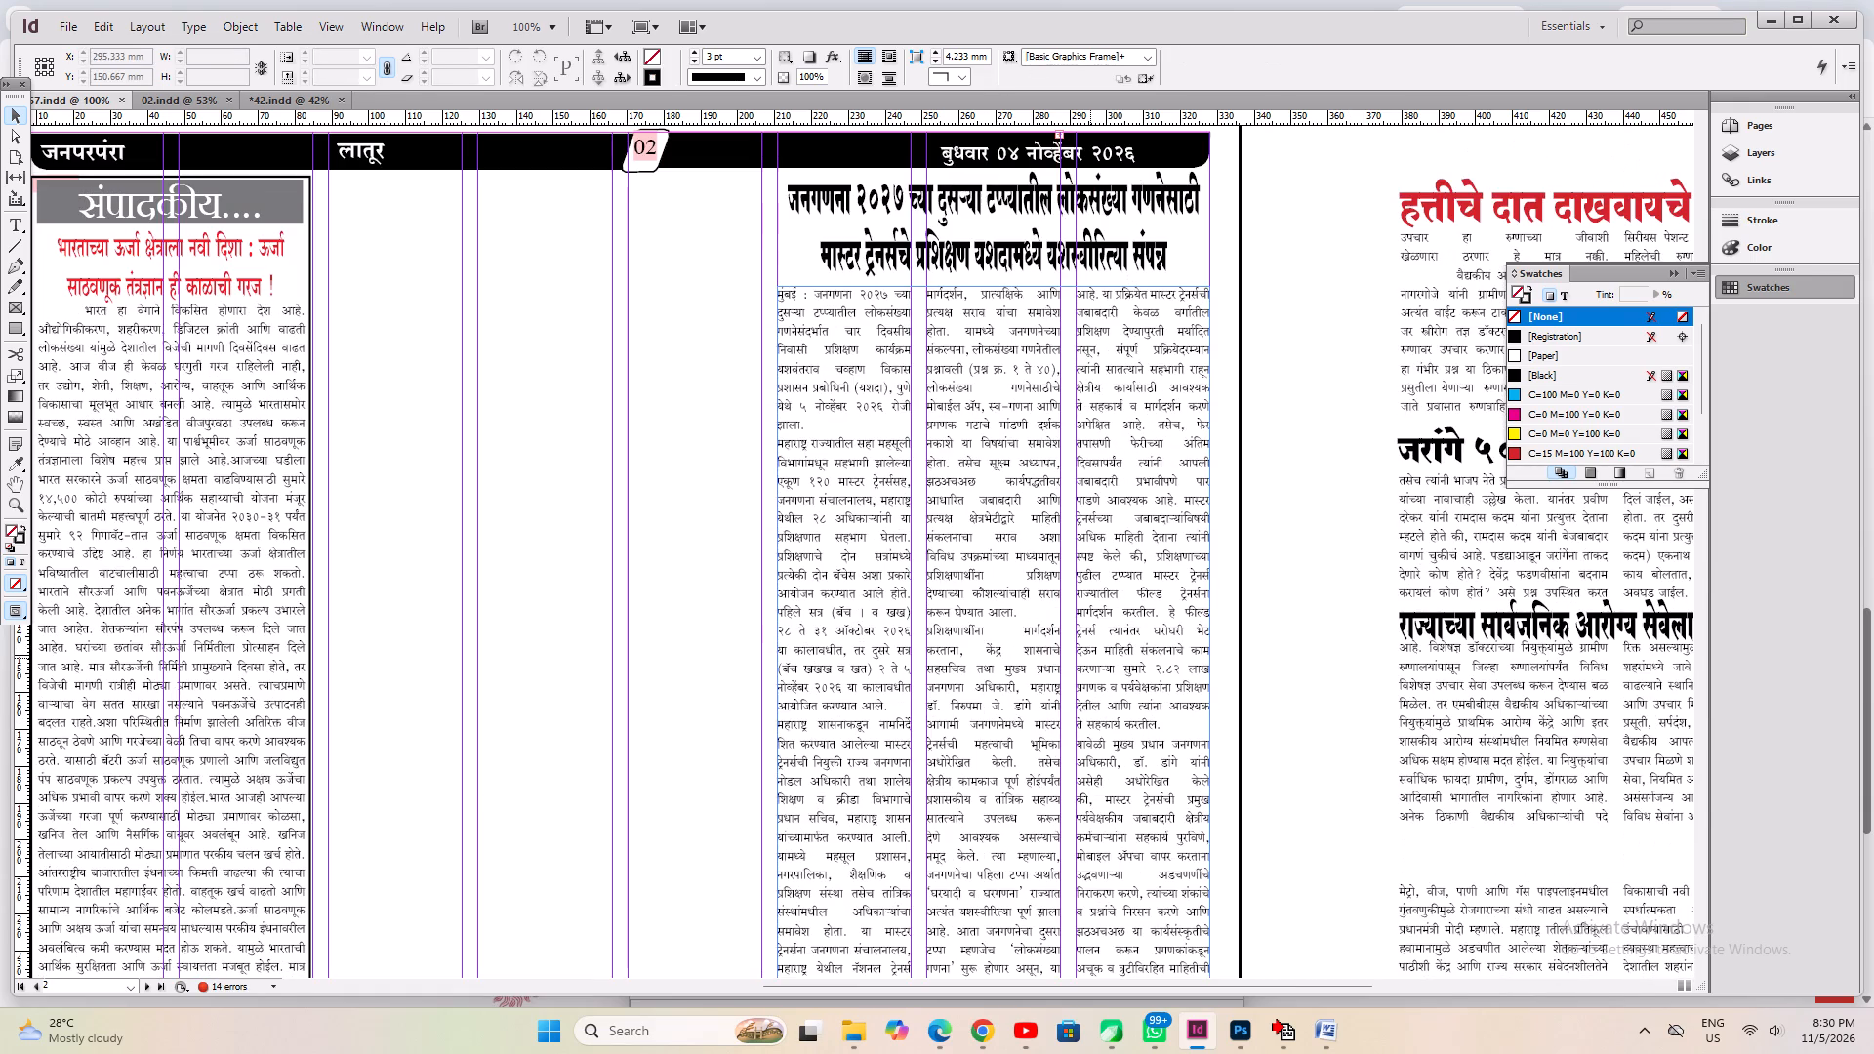
{"action": "left_click", "coordinate": [1083, 658]}
{"action": "left_click", "coordinate": [982, 547], "text": "shift"}
{"action": "left_click", "coordinate": [983, 240], "text": "shift"}
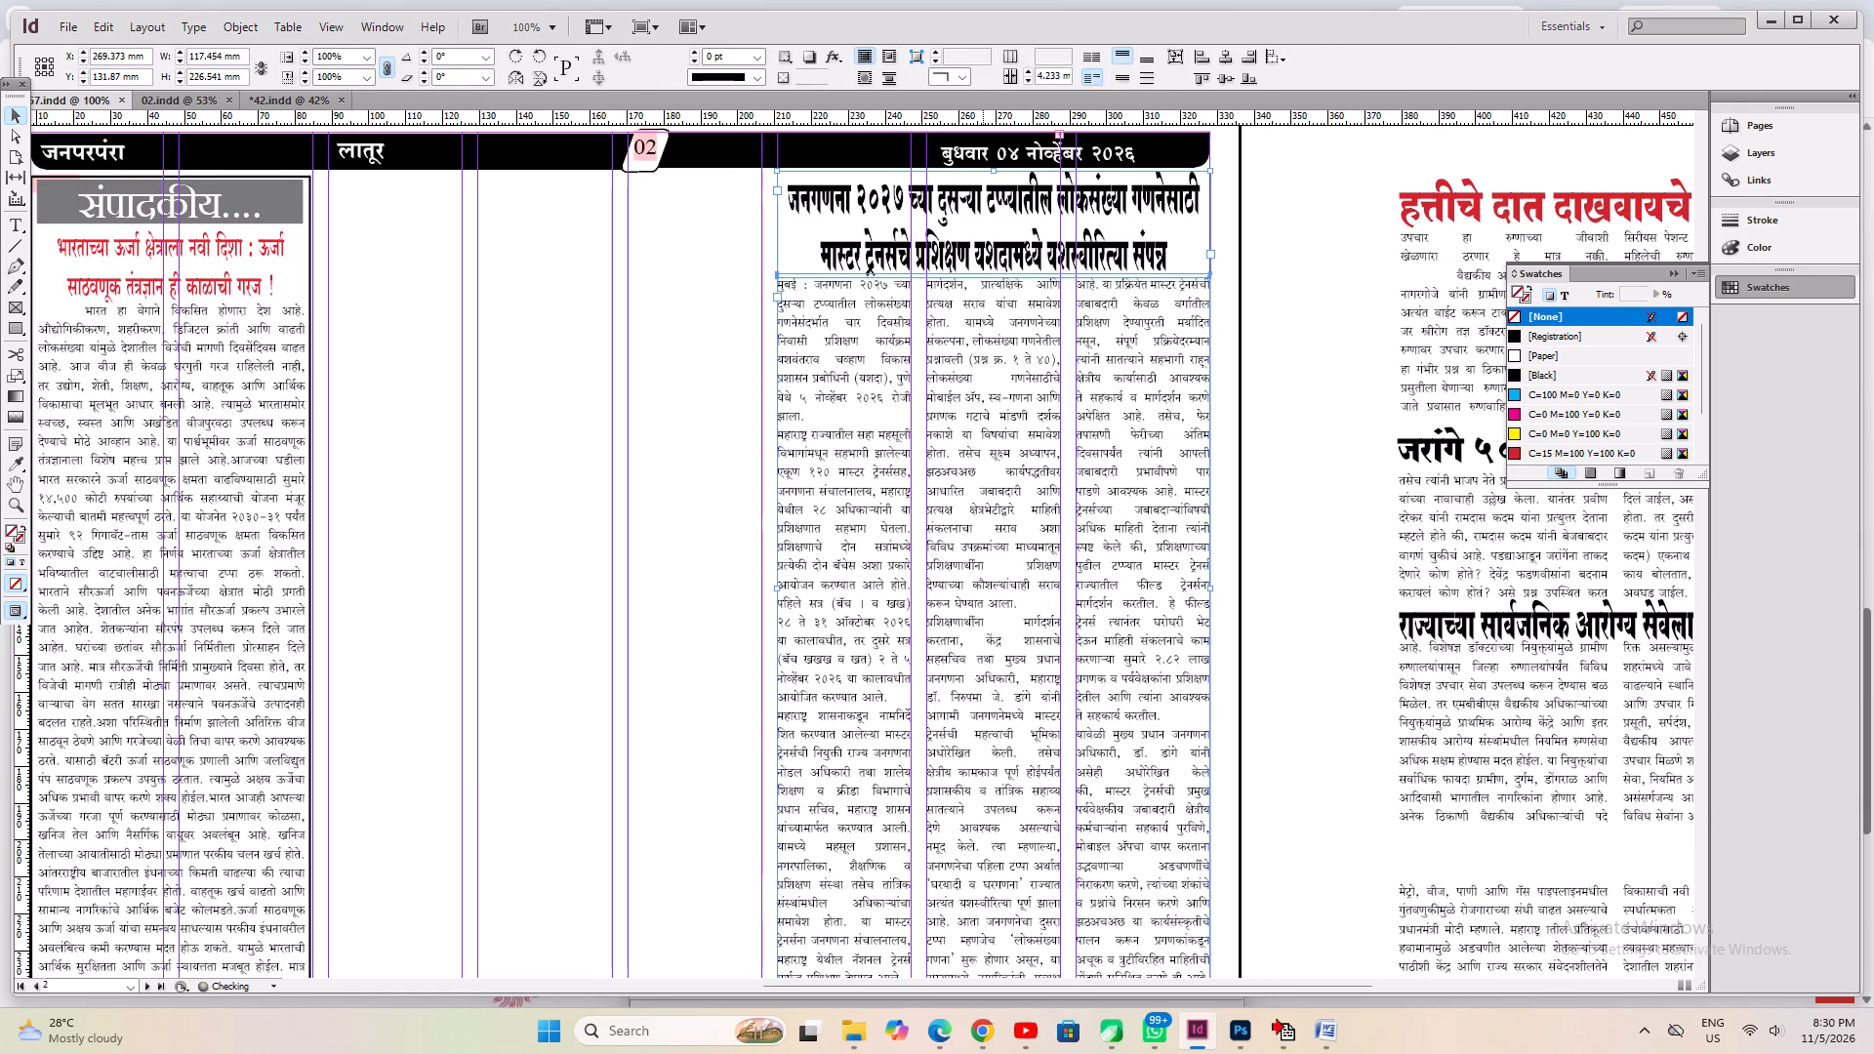
{"action": "left_click", "coordinate": [1283, 632]}
Set tracking to -20 on the article text from the middle column's upper part through "सहकार्य करतील" in the third column.
{"action": "scroll", "coordinate": [1283, 632], "scroll_direction": "down", "scroll_amount": 5}
{"action": "left_click", "coordinate": [1177, 665]}
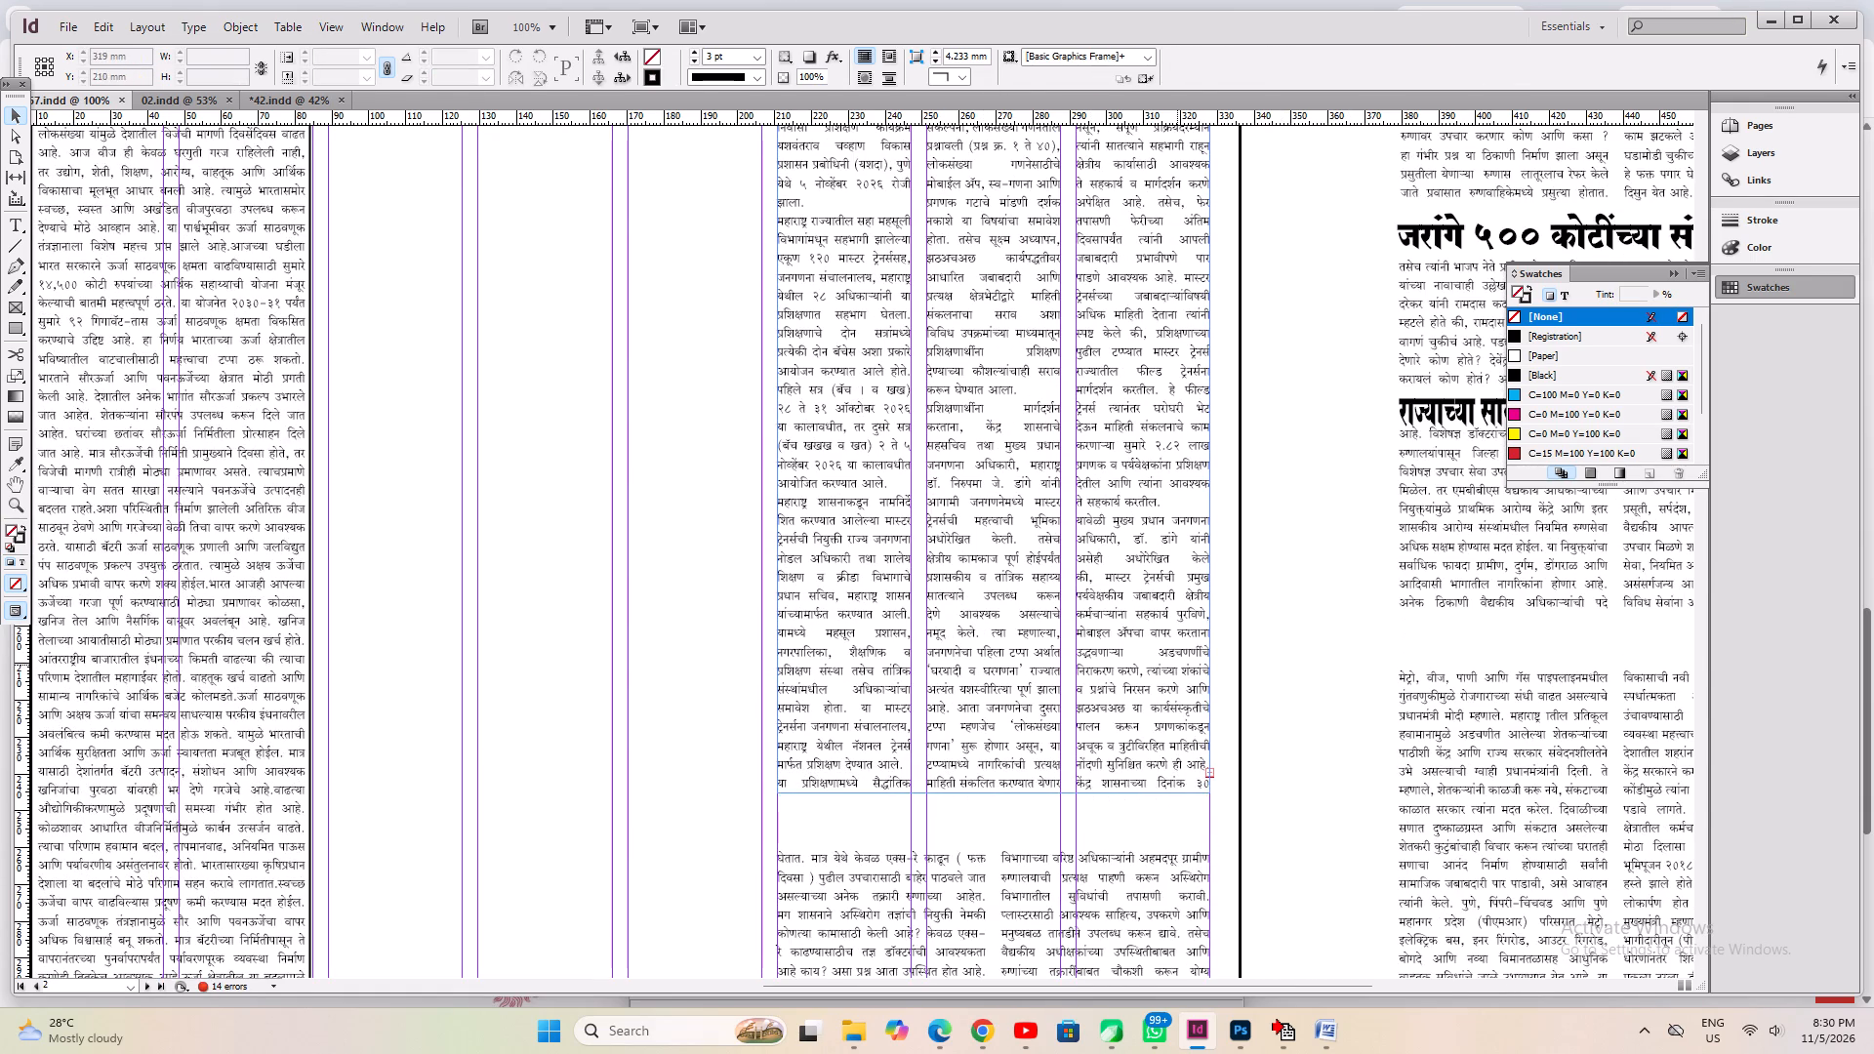
{"action": "left_click", "coordinate": [18, 223]}
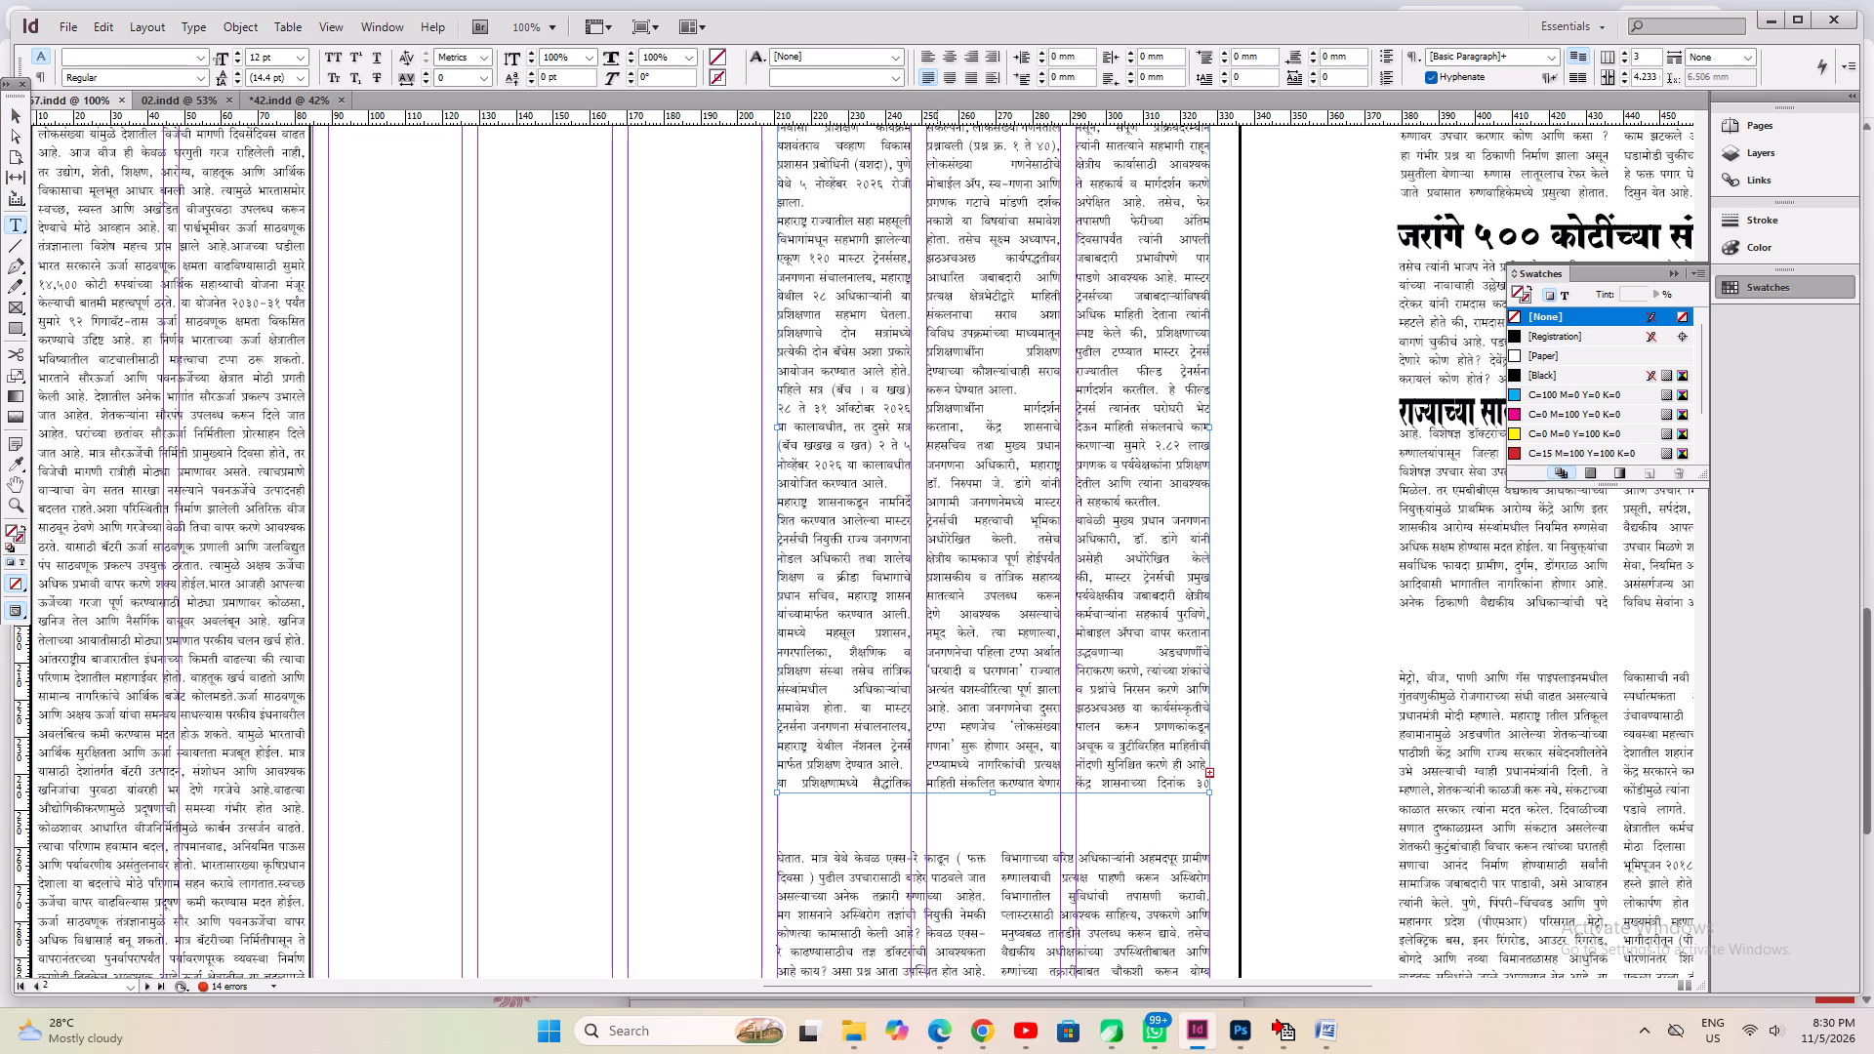
{"action": "left_click_drag", "start_coordinate": [944, 252], "coordinate": [1104, 544]}
{"action": "key", "text": "alt+Left"}
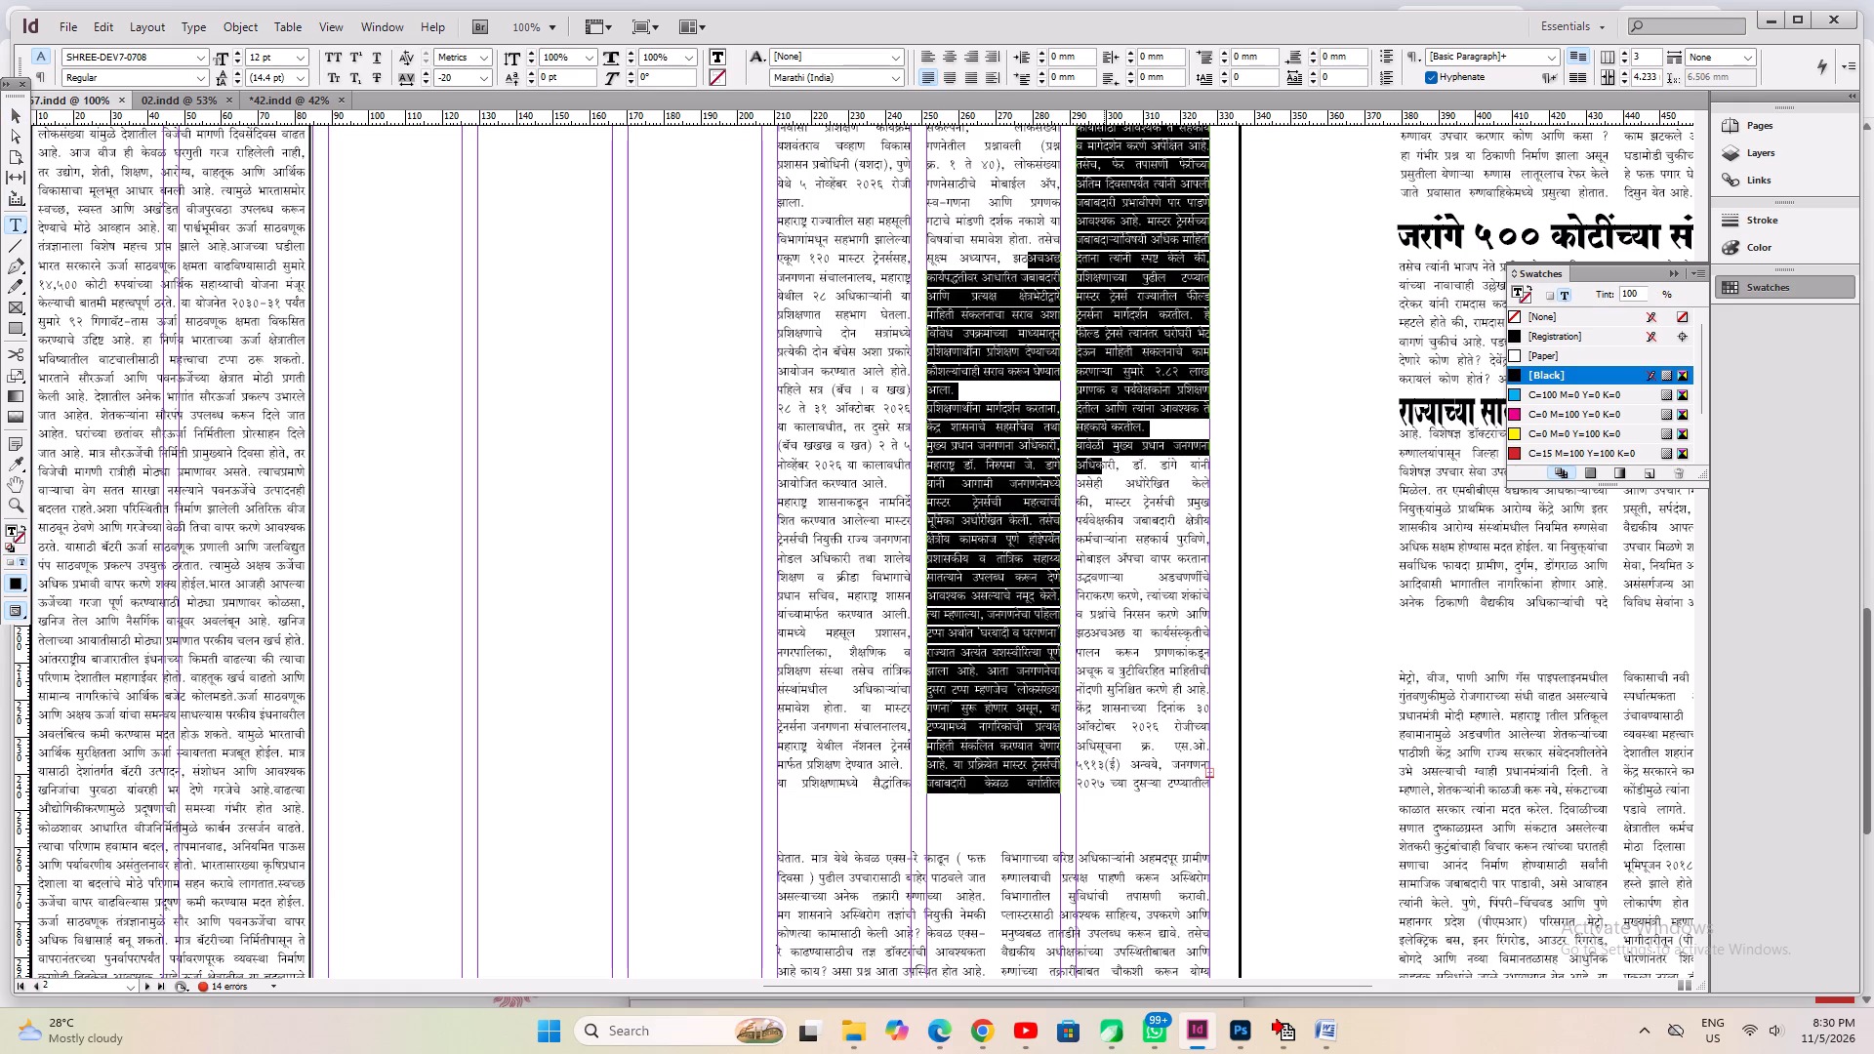
{"action": "left_click", "coordinate": [1109, 566]}
Join paragraphs by deleting the breaks after "सहकार्य करतील.", "करण्यात आला.", "झाला." and the first column's "करण्यात आले.".
{"action": "left_click", "coordinate": [1178, 428]}
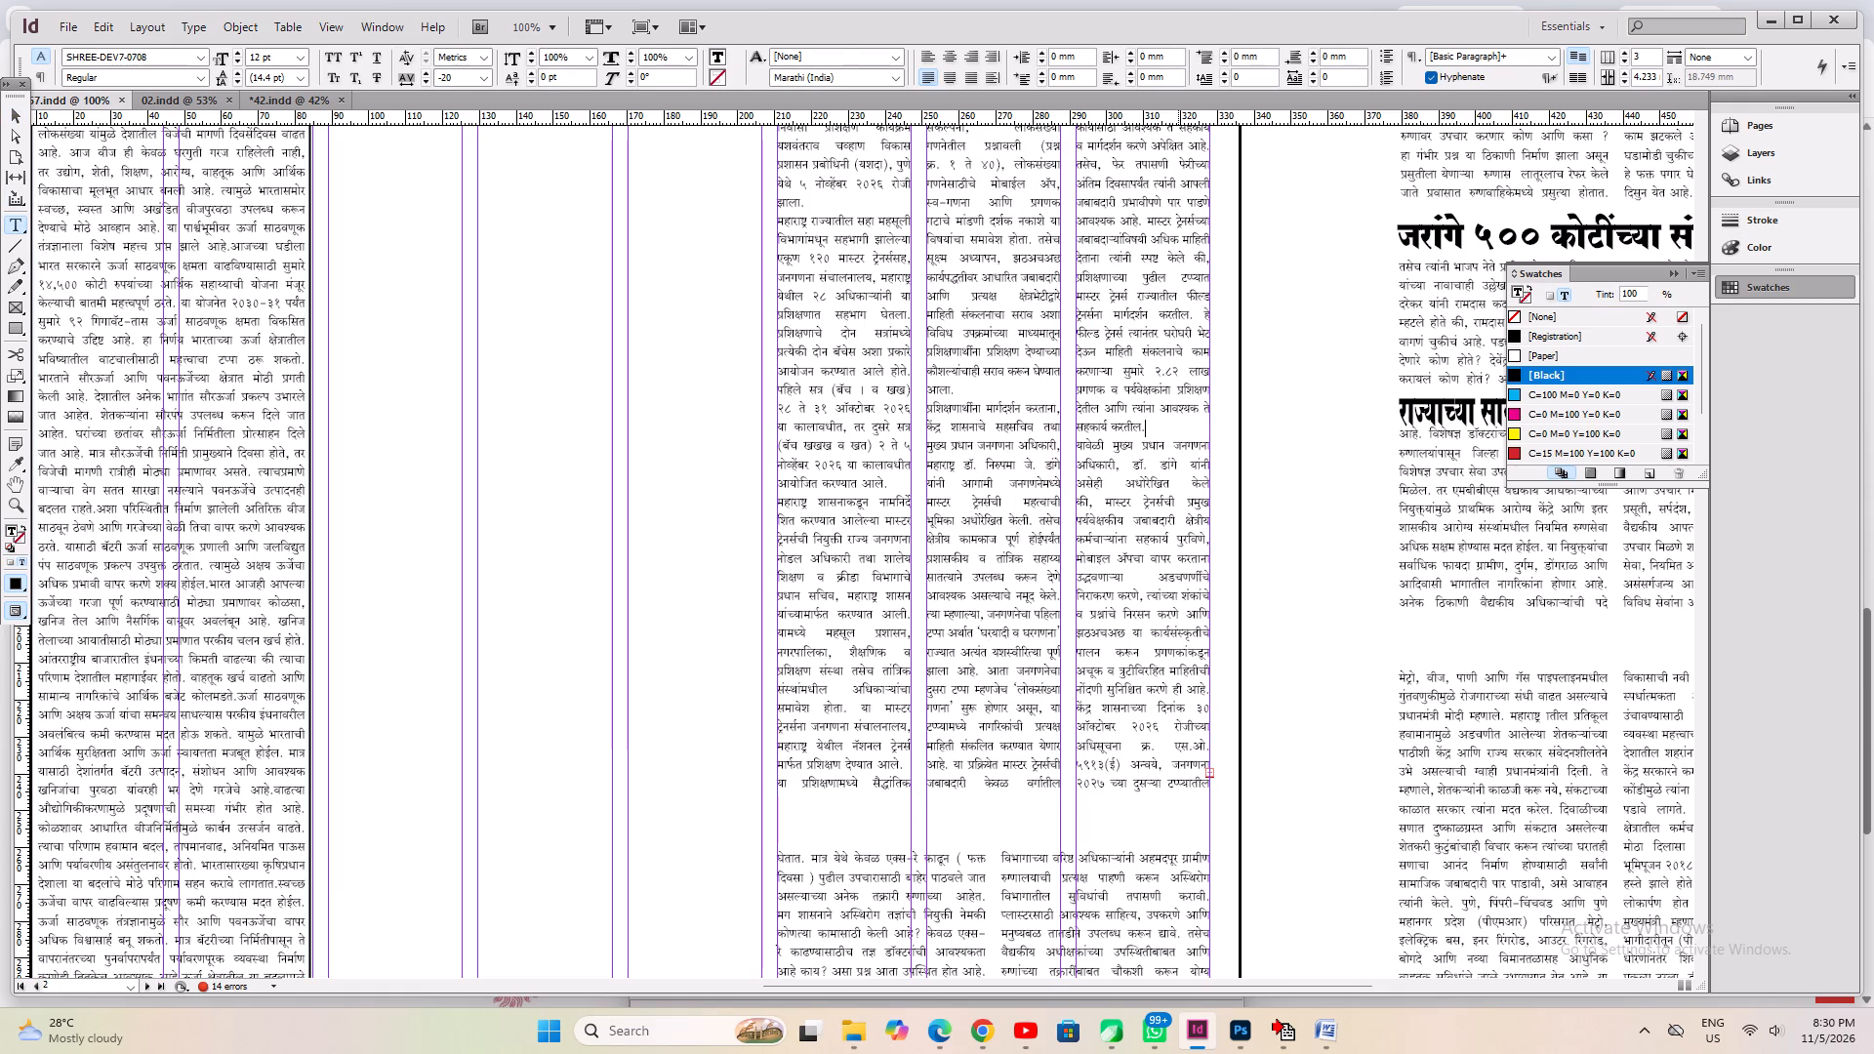
{"action": "key", "text": "Delete"}
{"action": "left_click", "coordinate": [1044, 386]}
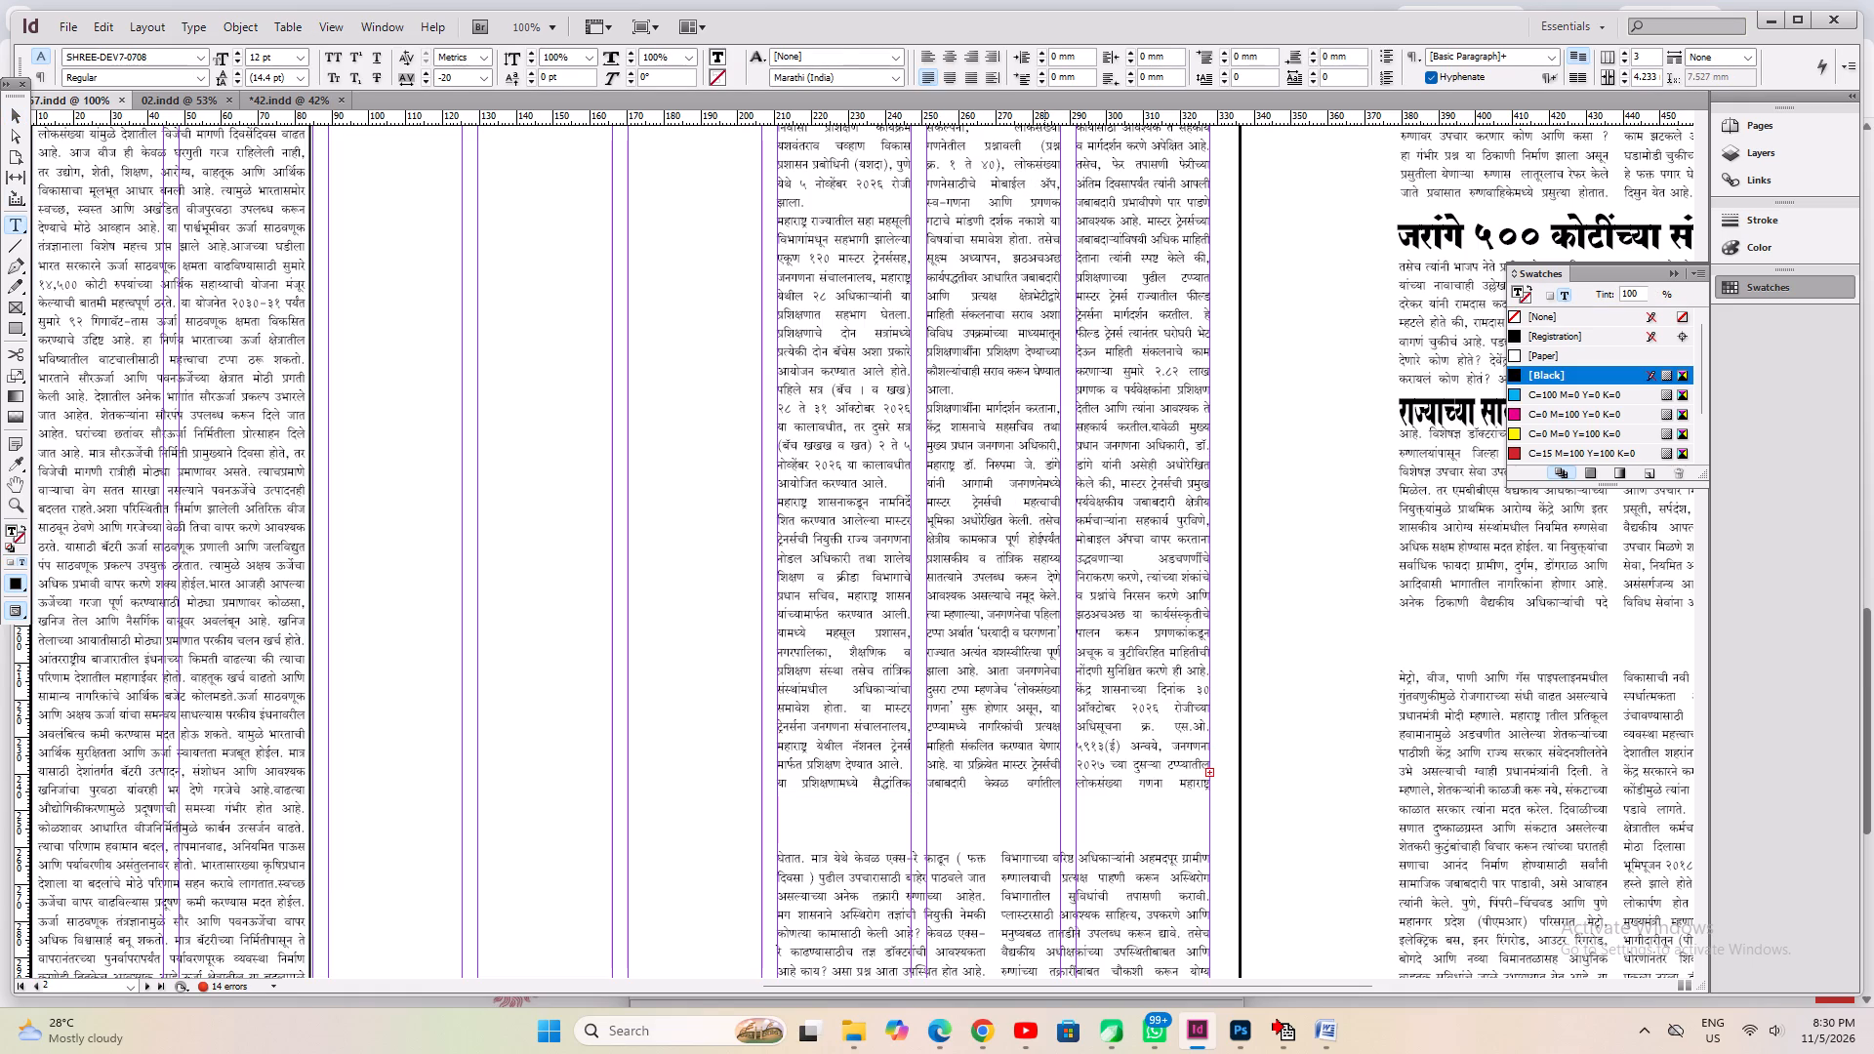
{"action": "key", "text": "Delete"}
{"action": "left_click", "coordinate": [852, 200]}
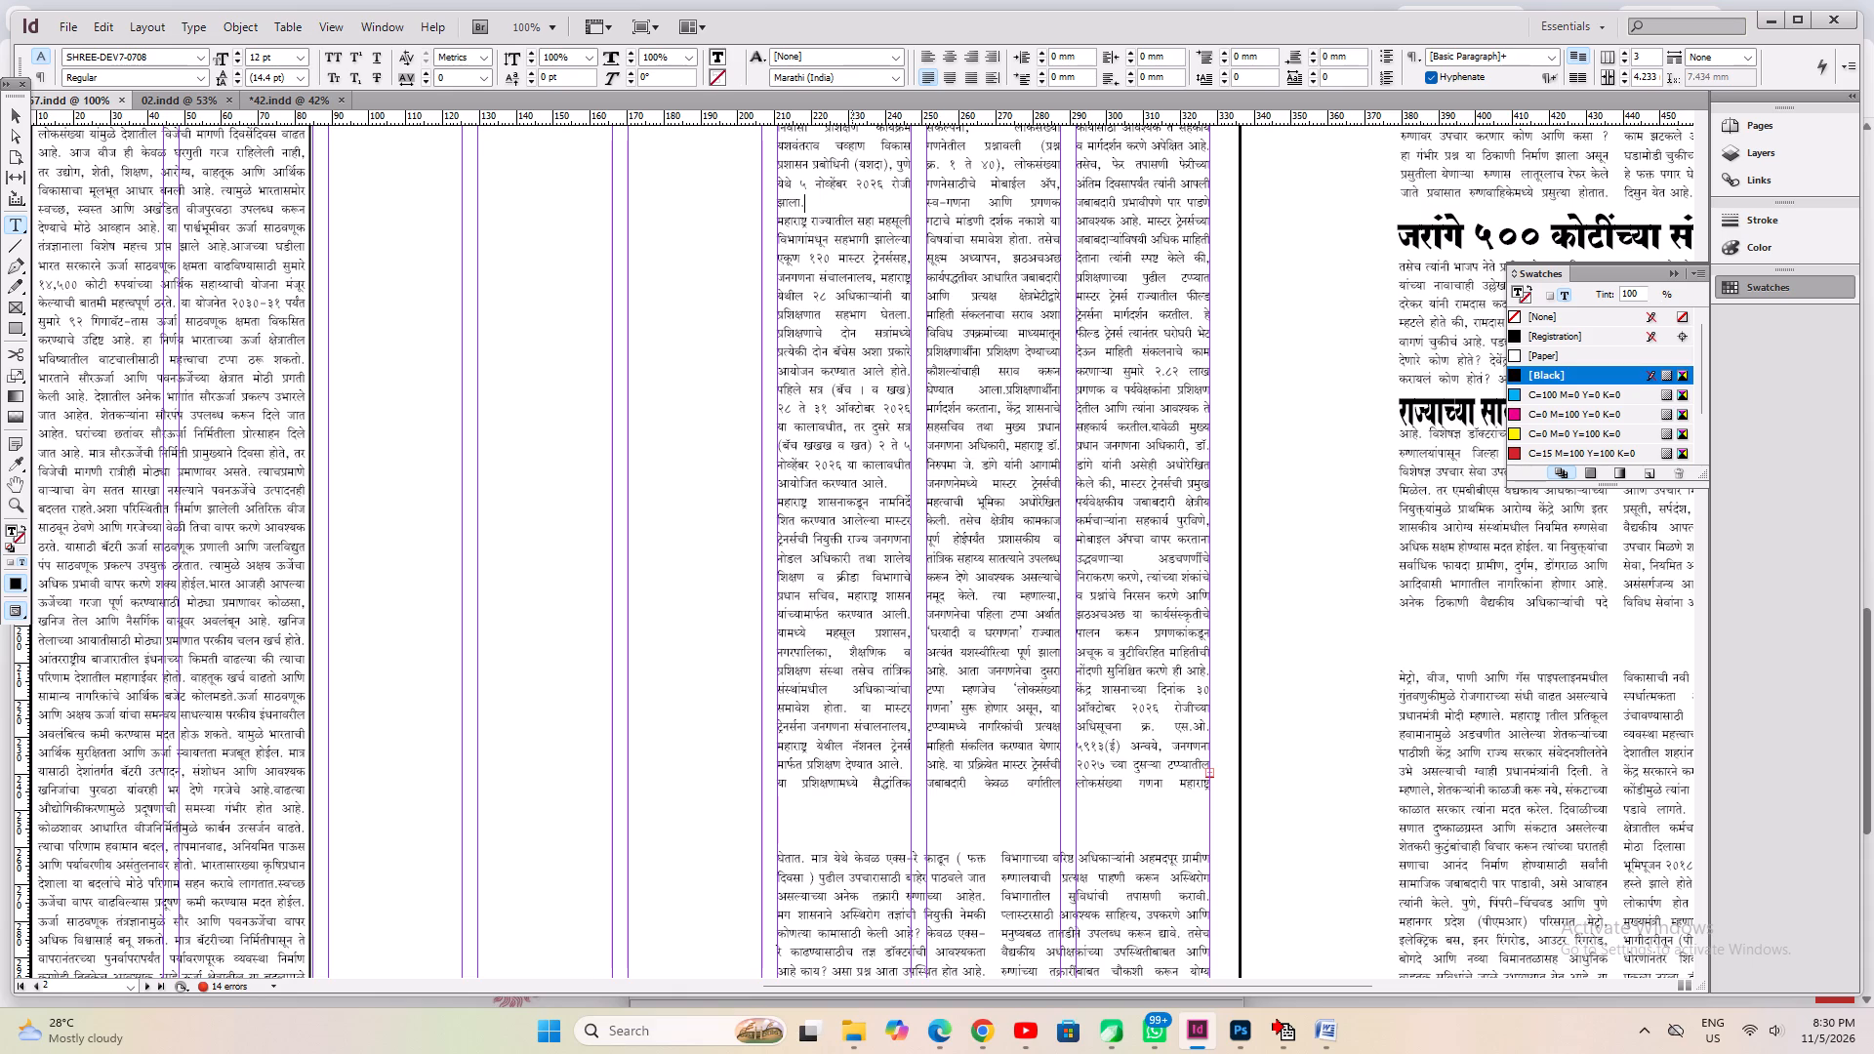
{"action": "key", "text": "Delete"}
{"action": "left_click", "coordinate": [847, 474]}
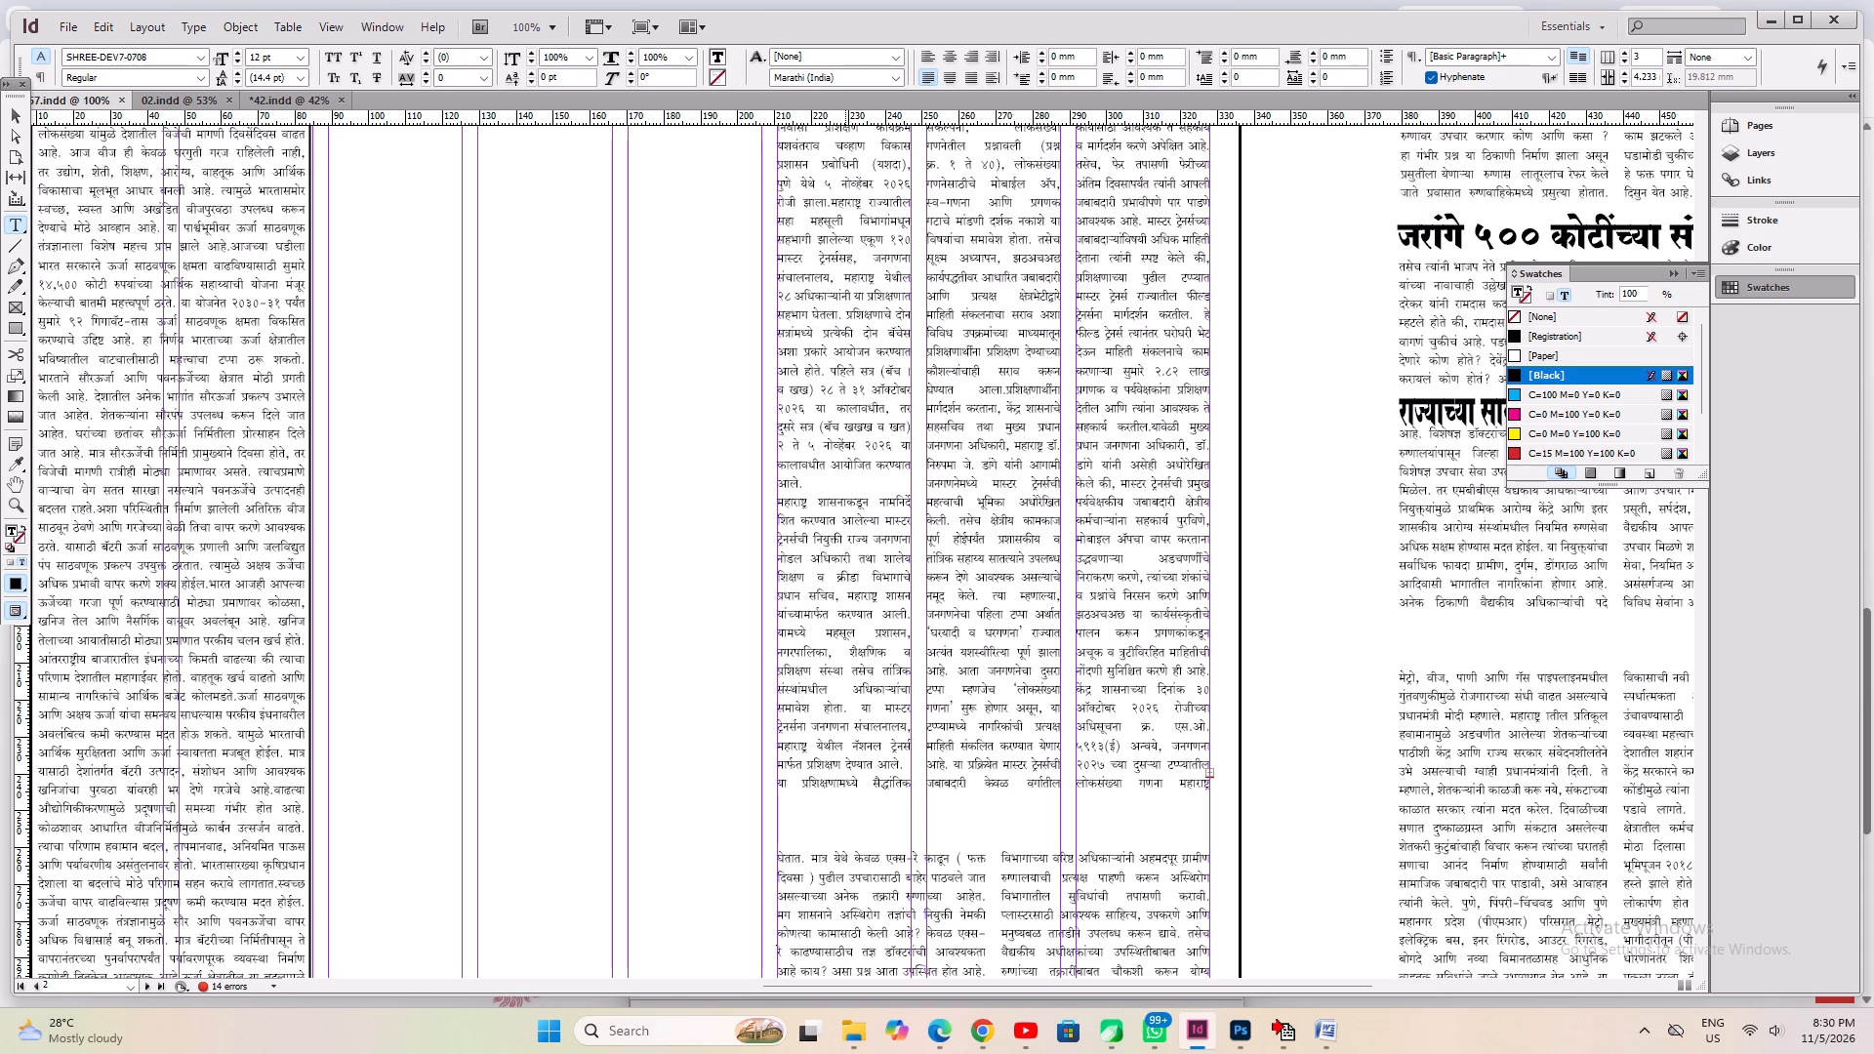
{"action": "left_click", "coordinate": [845, 479]}
{"action": "key", "text": "Delete"}
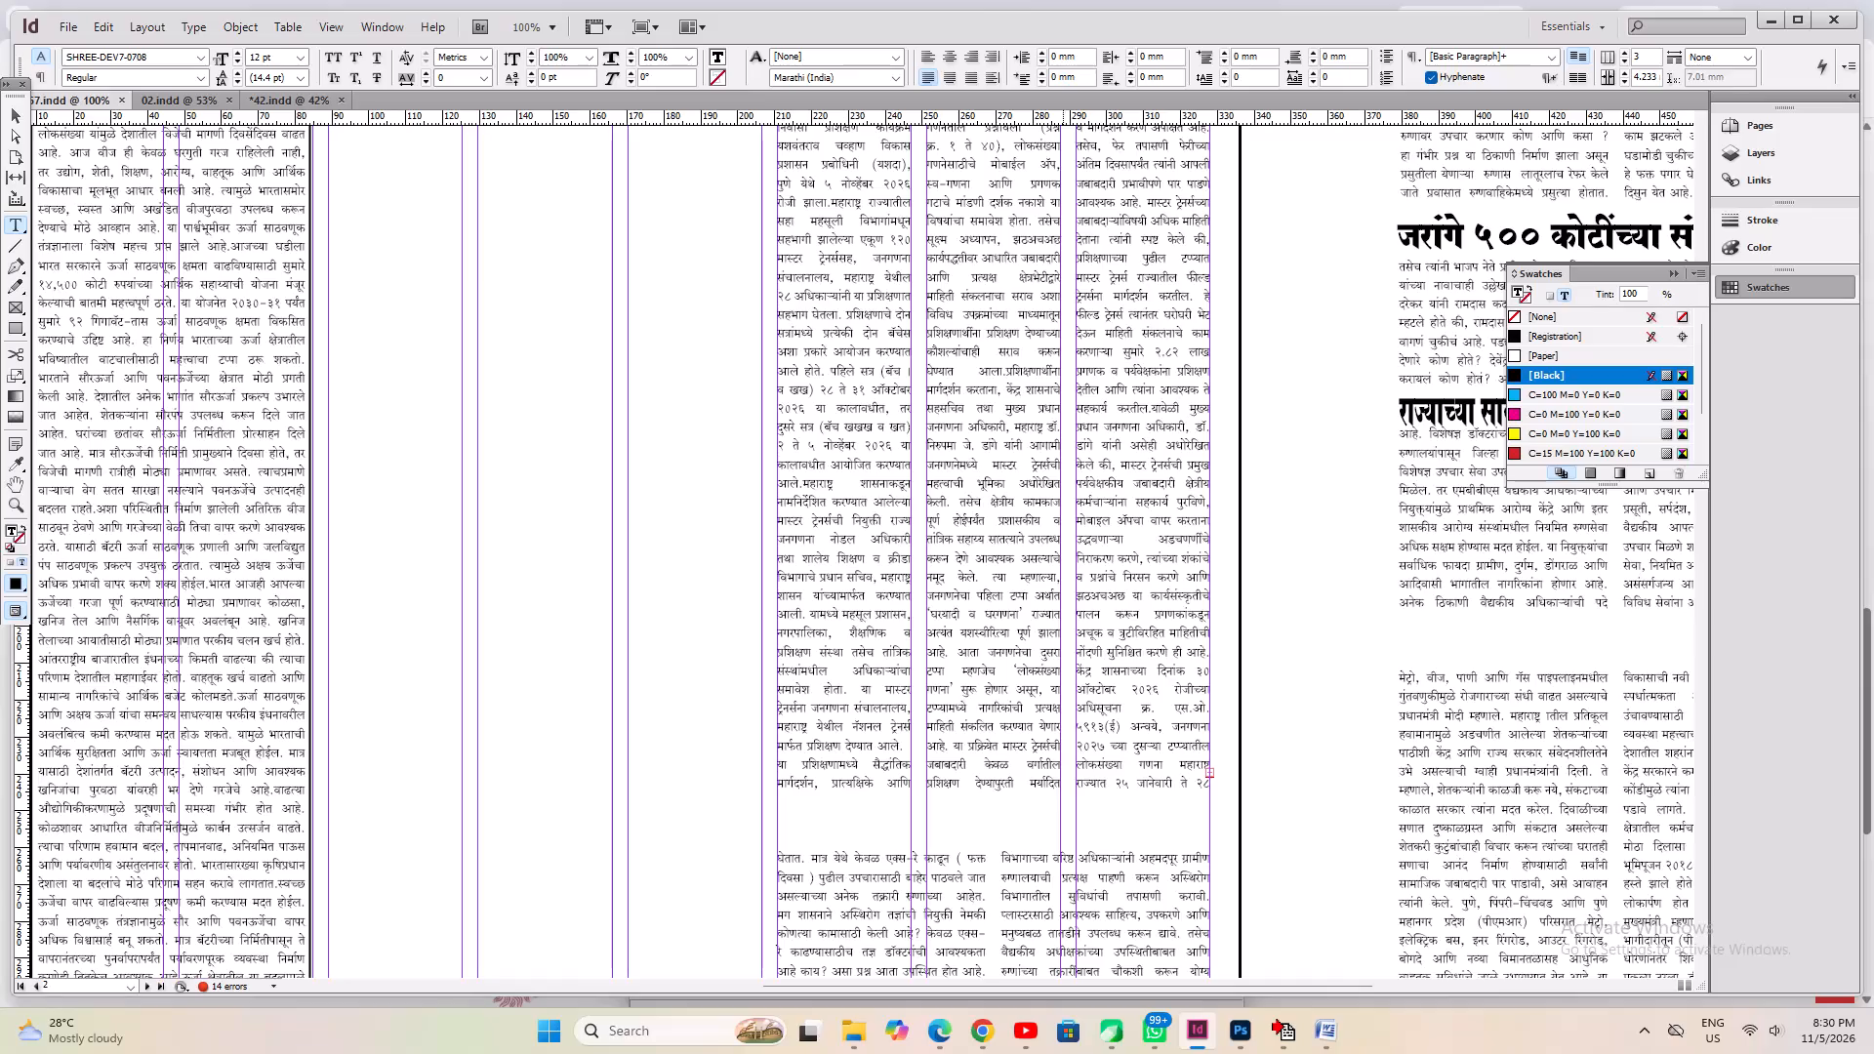
Tighten the tracking by 20 on the third column's text, from its upper part to the end of the frame.
{"action": "left_click_drag", "start_coordinate": [1126, 245], "coordinate": [1168, 823]}
{"action": "key", "text": "alt+Left"}
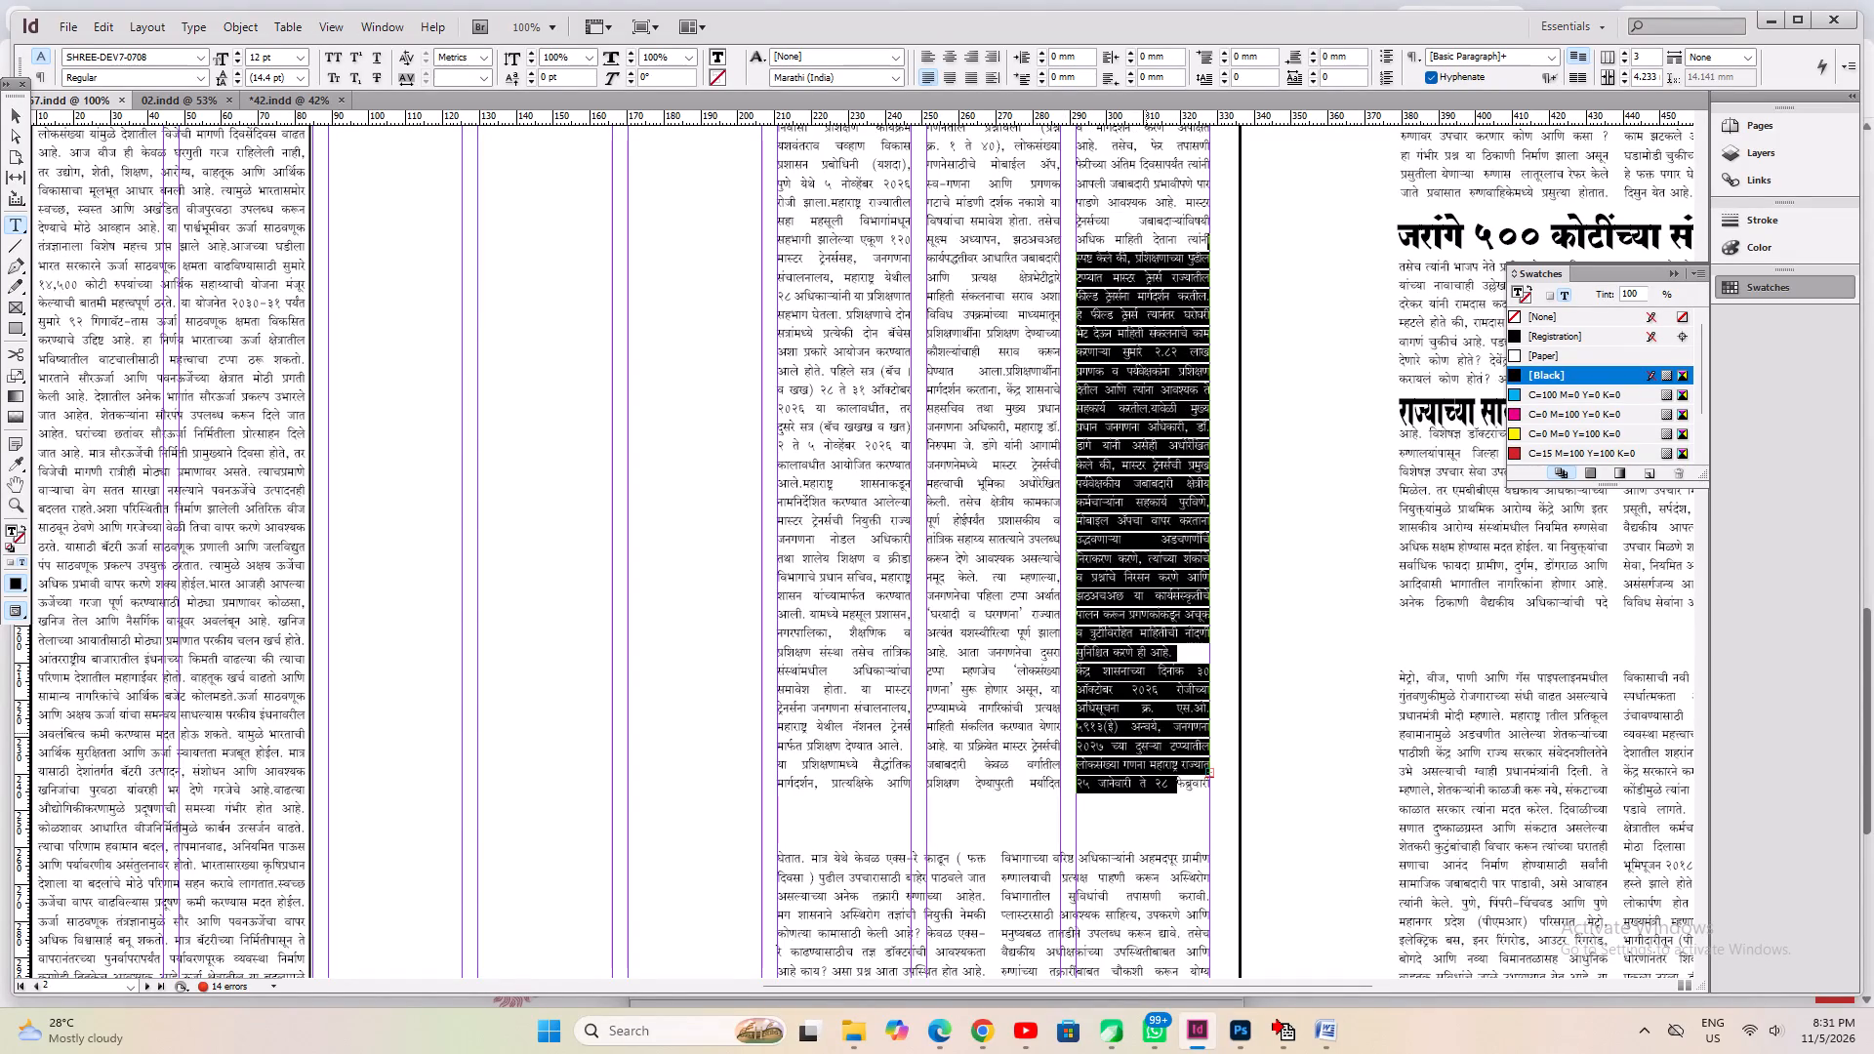
{"action": "left_click", "coordinate": [1106, 748]}
Join the closing paragraph beginning "केंद्र शासनाच्या दिनांक ३०" to the paragraph before it.
{"action": "left_click", "coordinate": [1177, 651]}
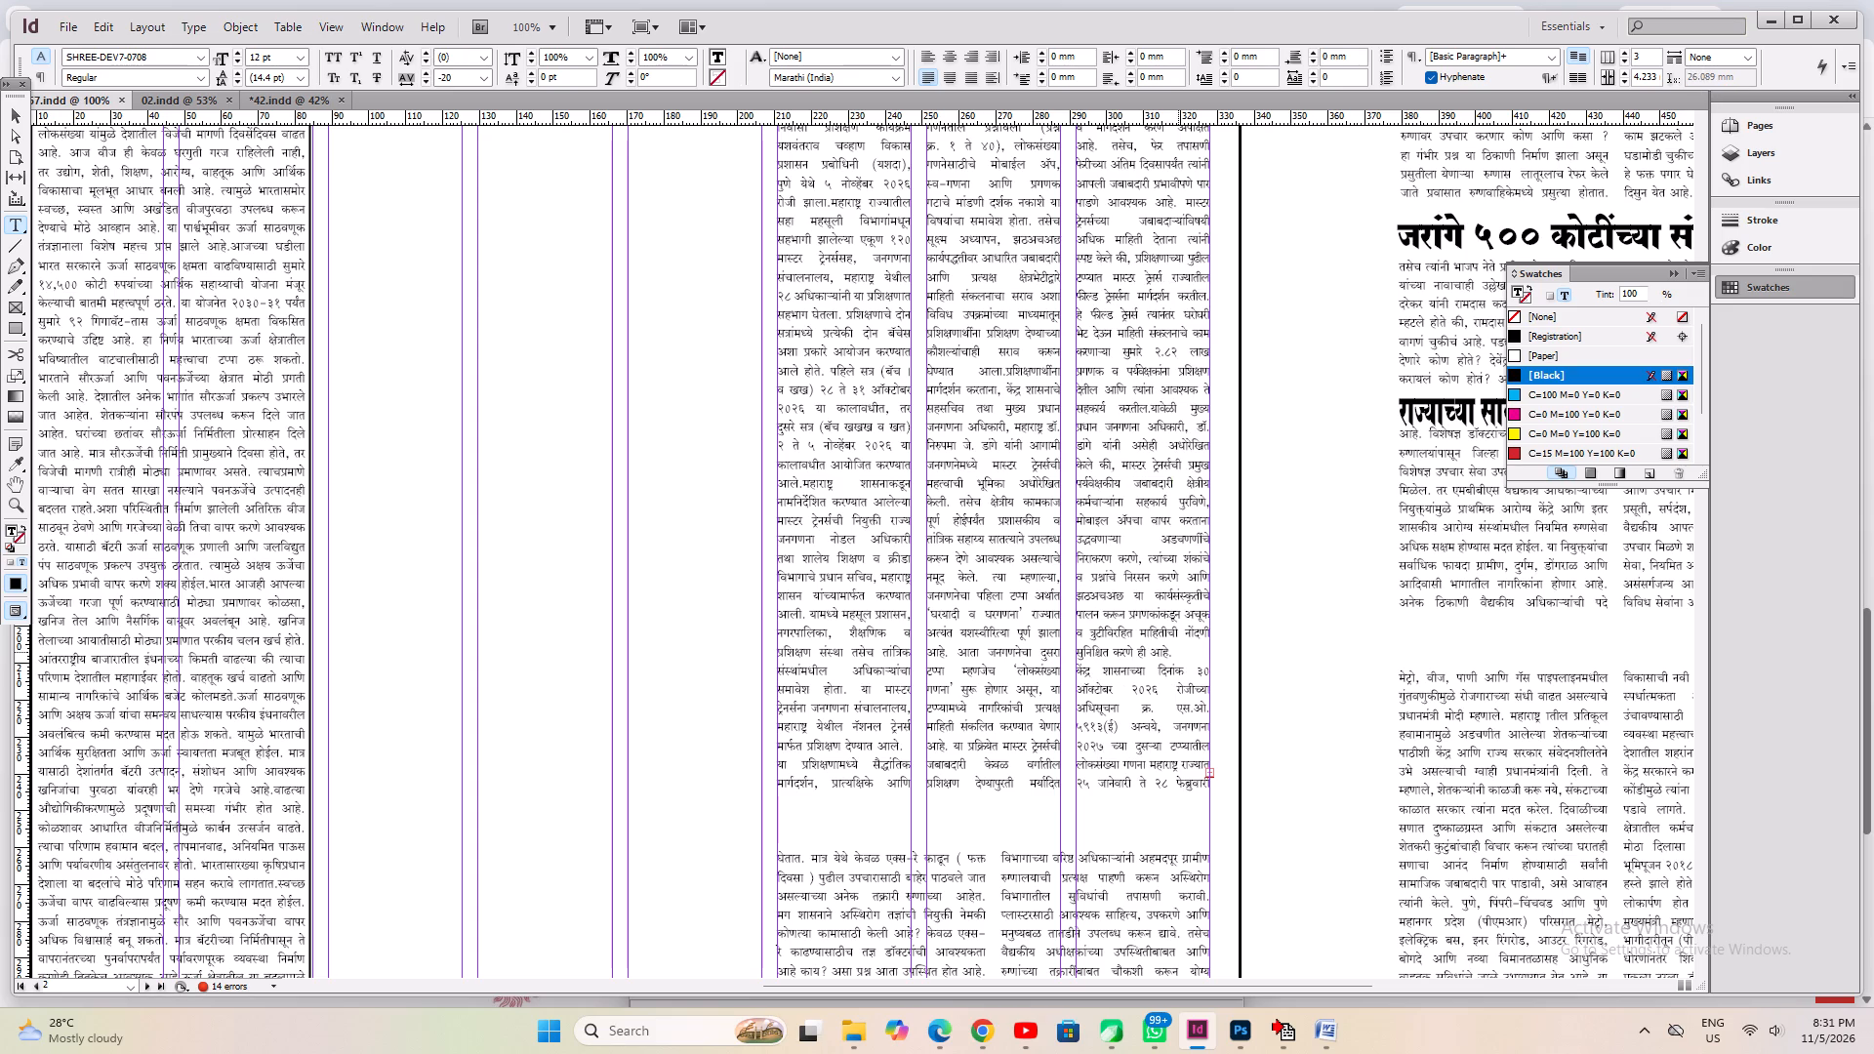
{"action": "key", "text": "Delete"}
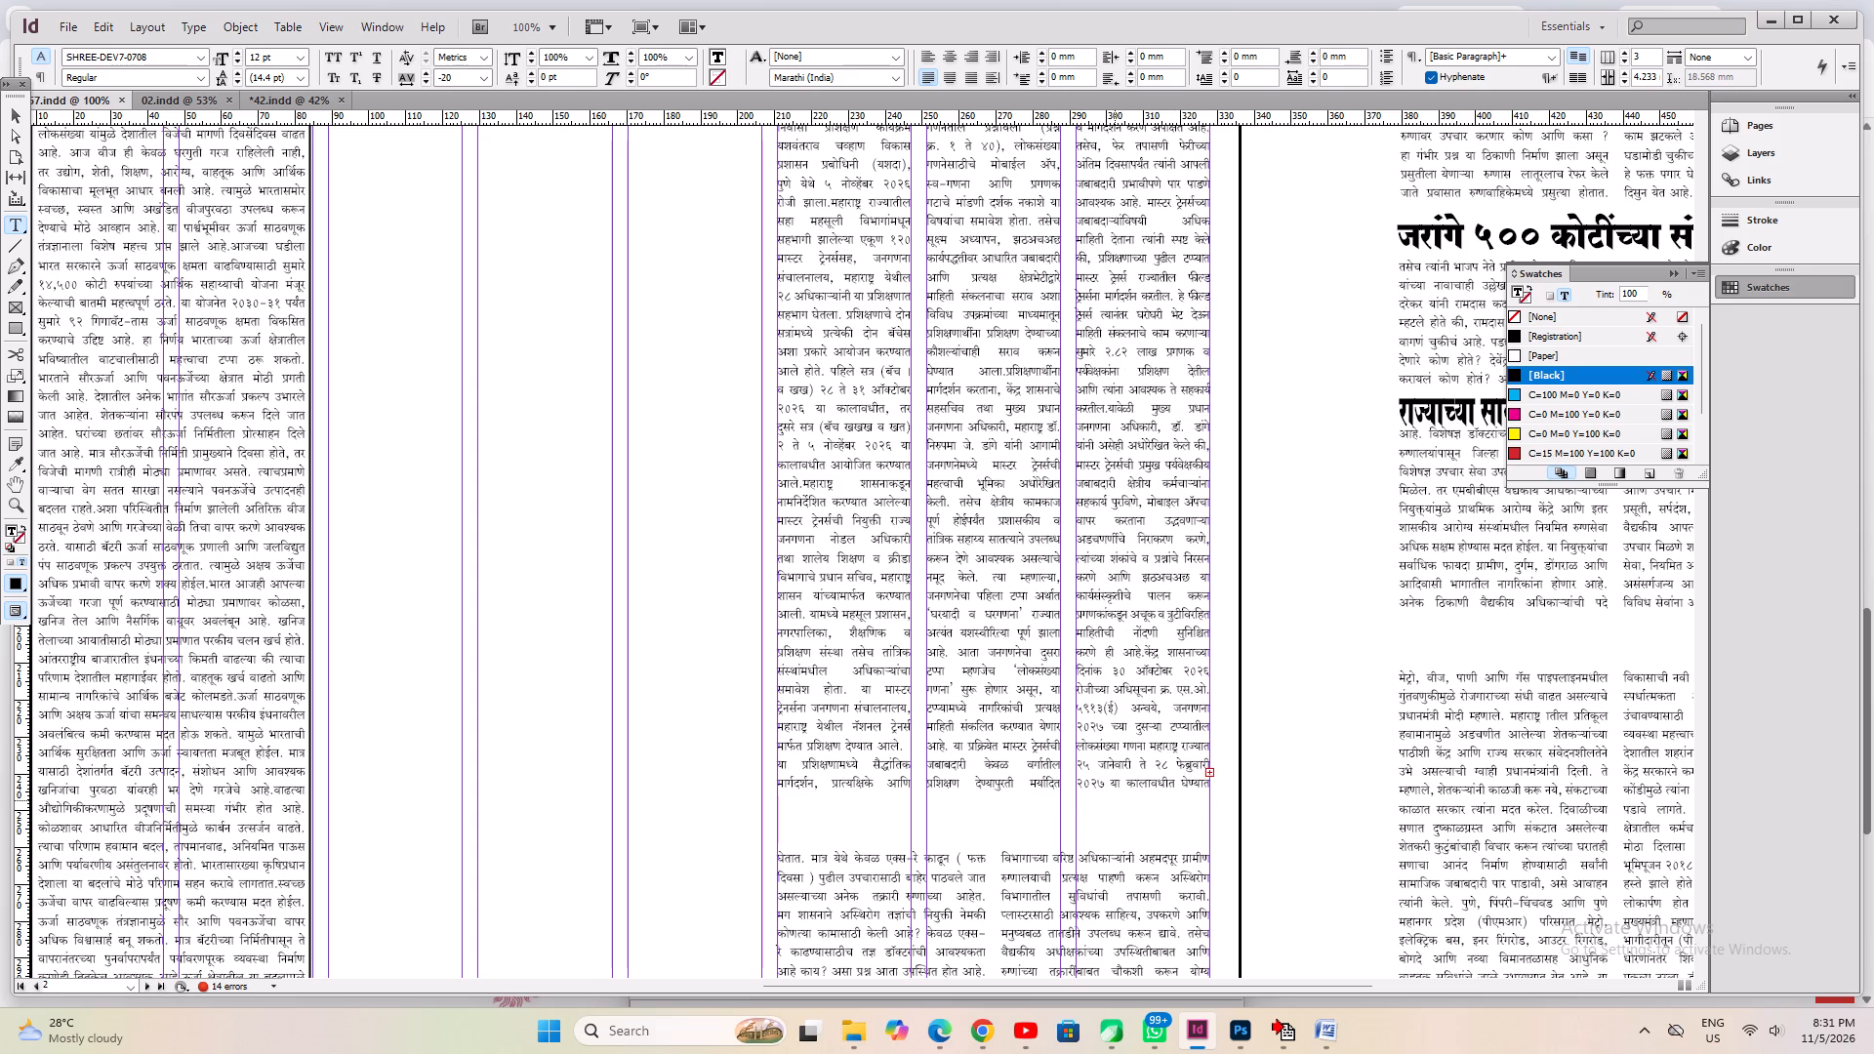
Delete the bracketed batch note after "दुसरे सत्र" in the first column of the census article.
{"action": "scroll", "coordinate": [1102, 831], "scroll_direction": "up", "scroll_amount": 3}
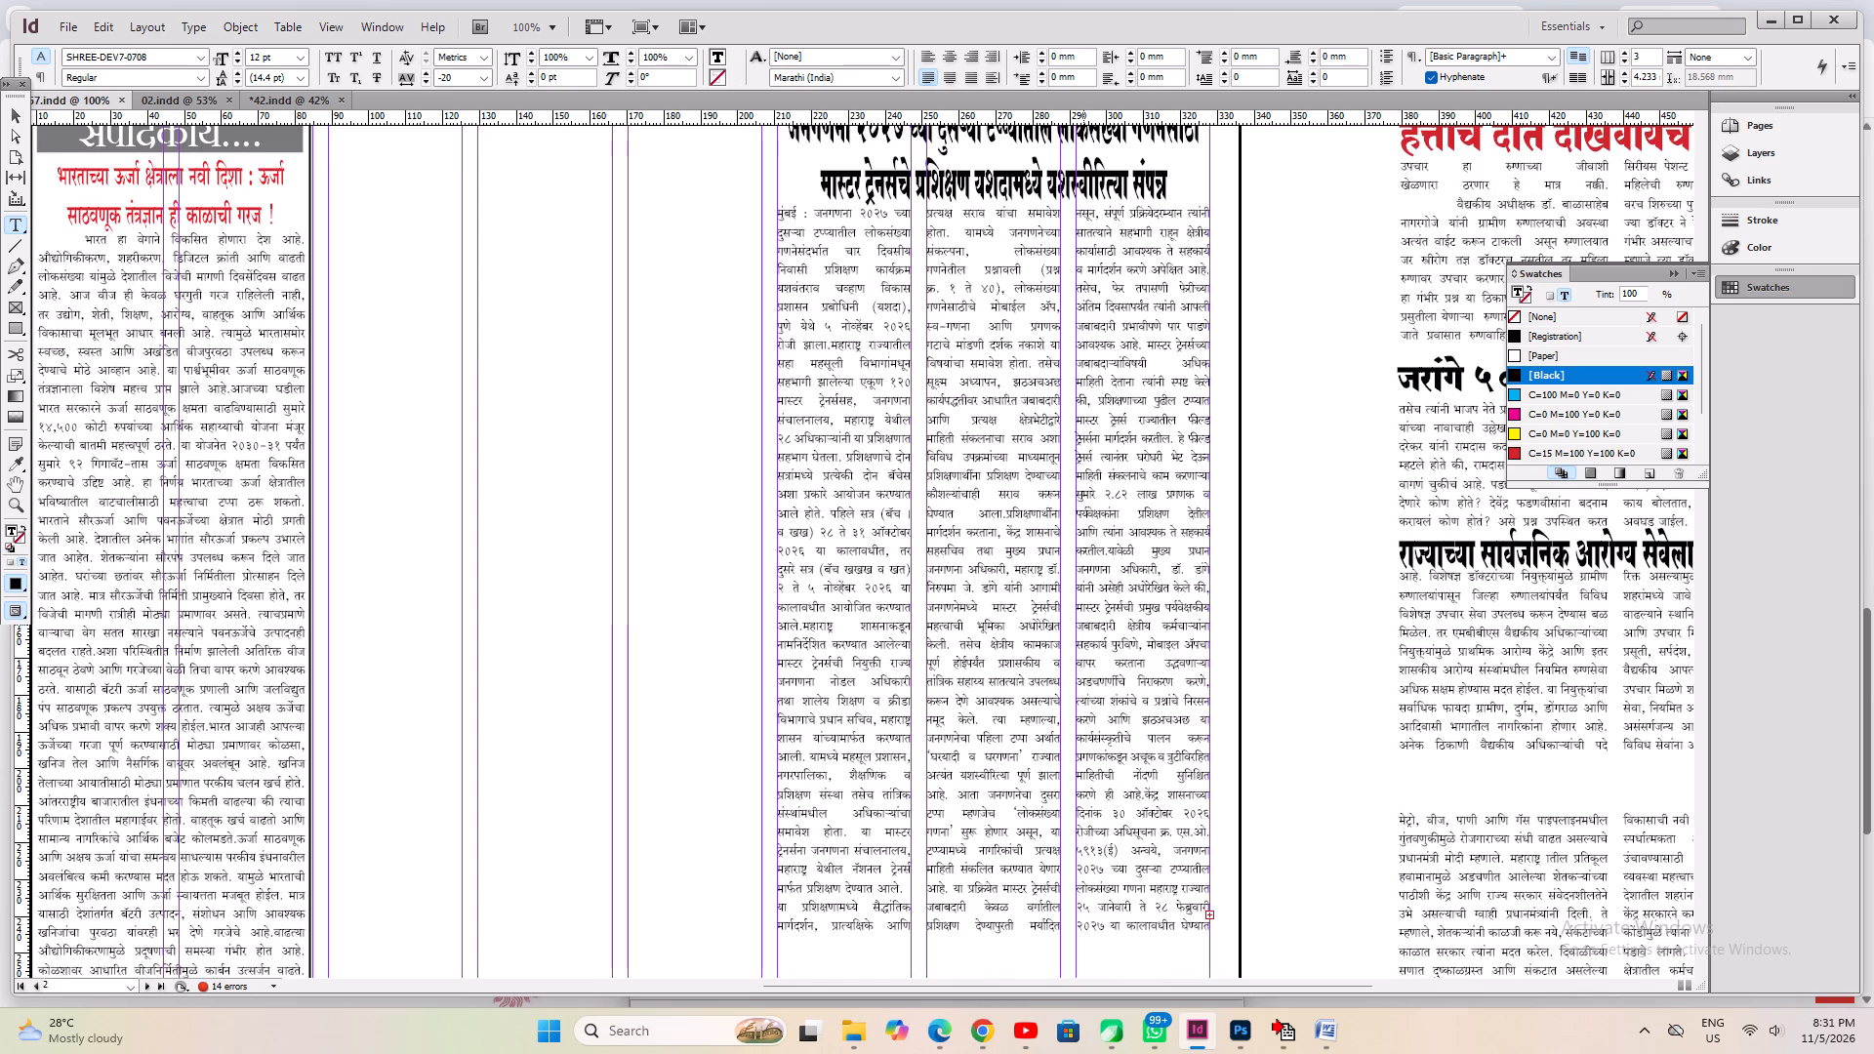
{"action": "left_click", "coordinate": [867, 550]}
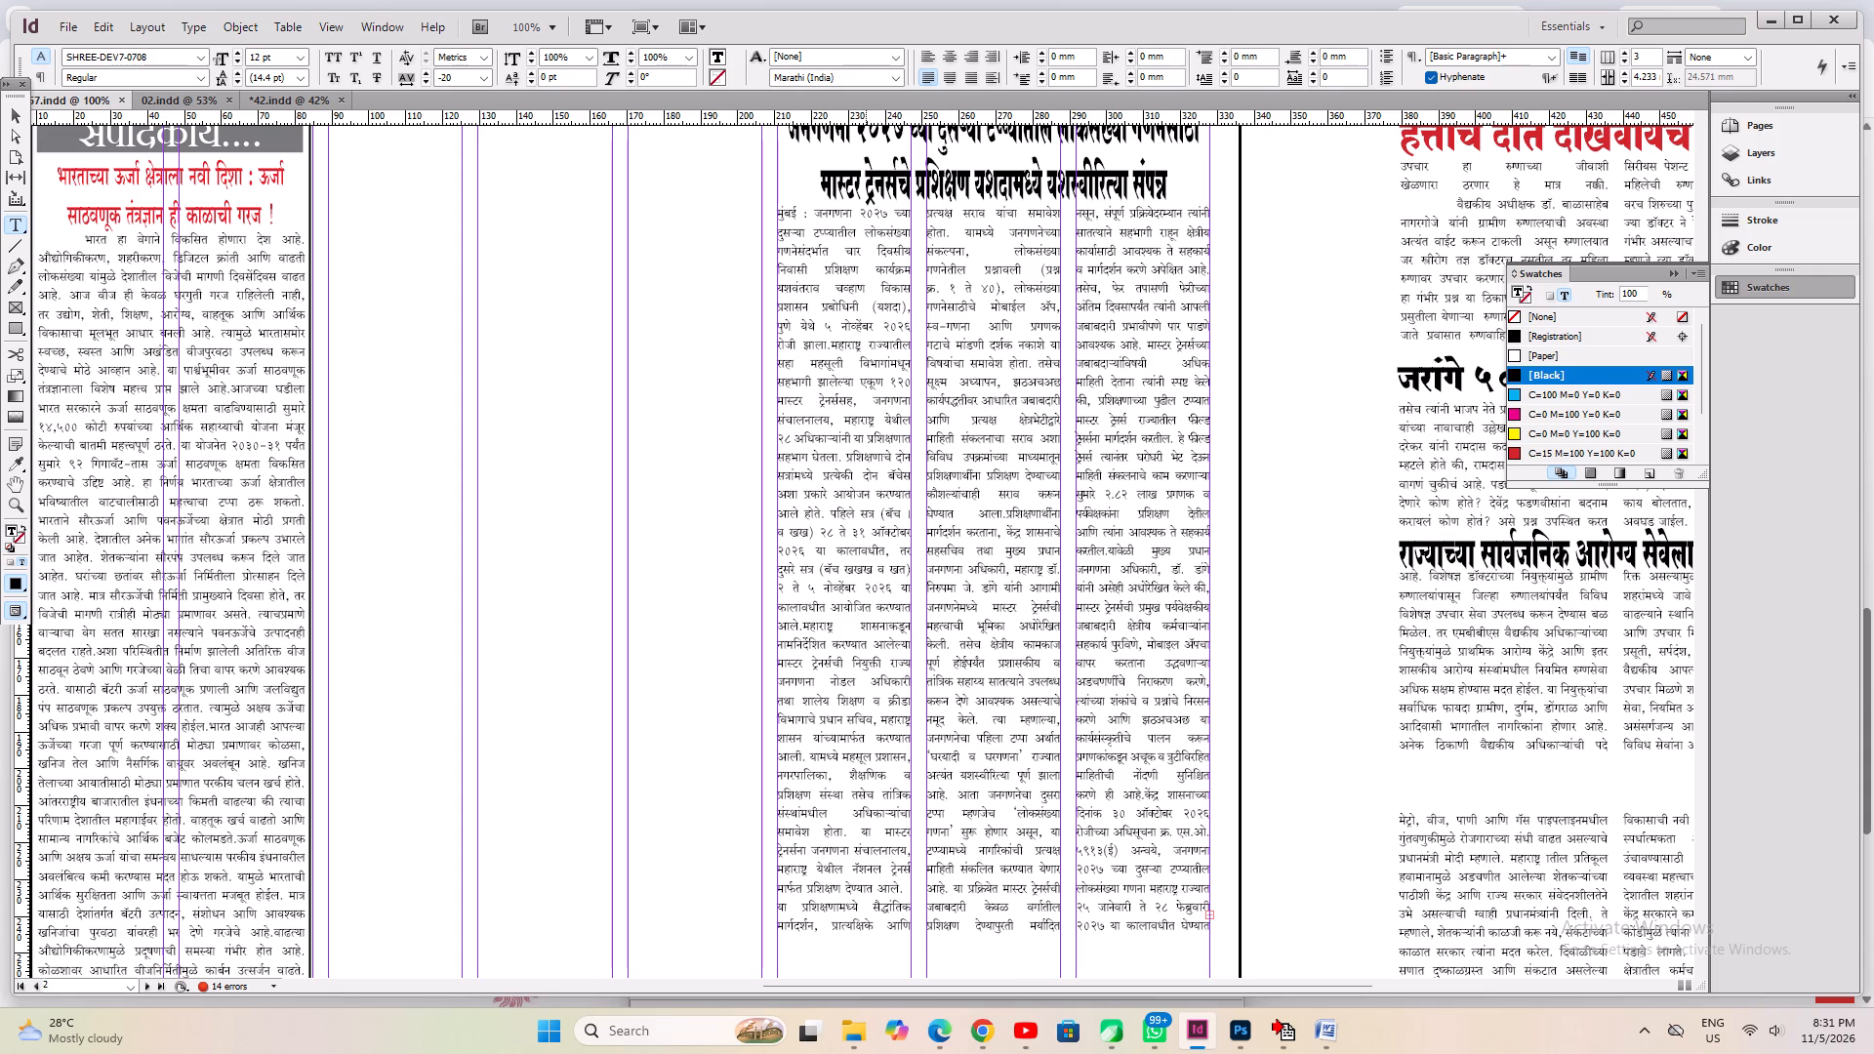
{"action": "key", "text": "End"}
{"action": "key", "text": "Right"}
{"action": "key", "text": "Right"}
{"action": "key", "text": "Right"}
{"action": "key", "text": "Right"}
{"action": "key", "text": "Right"}
{"action": "key", "text": "Right"}
{"action": "key", "text": "Right"}
{"action": "key", "text": "Right"}
{"action": "key", "text": "Right"}
{"action": "key", "text": "Right"}
{"action": "key", "text": "Right"}
{"action": "key", "text": "Left"}
{"action": "key", "text": "Left"}
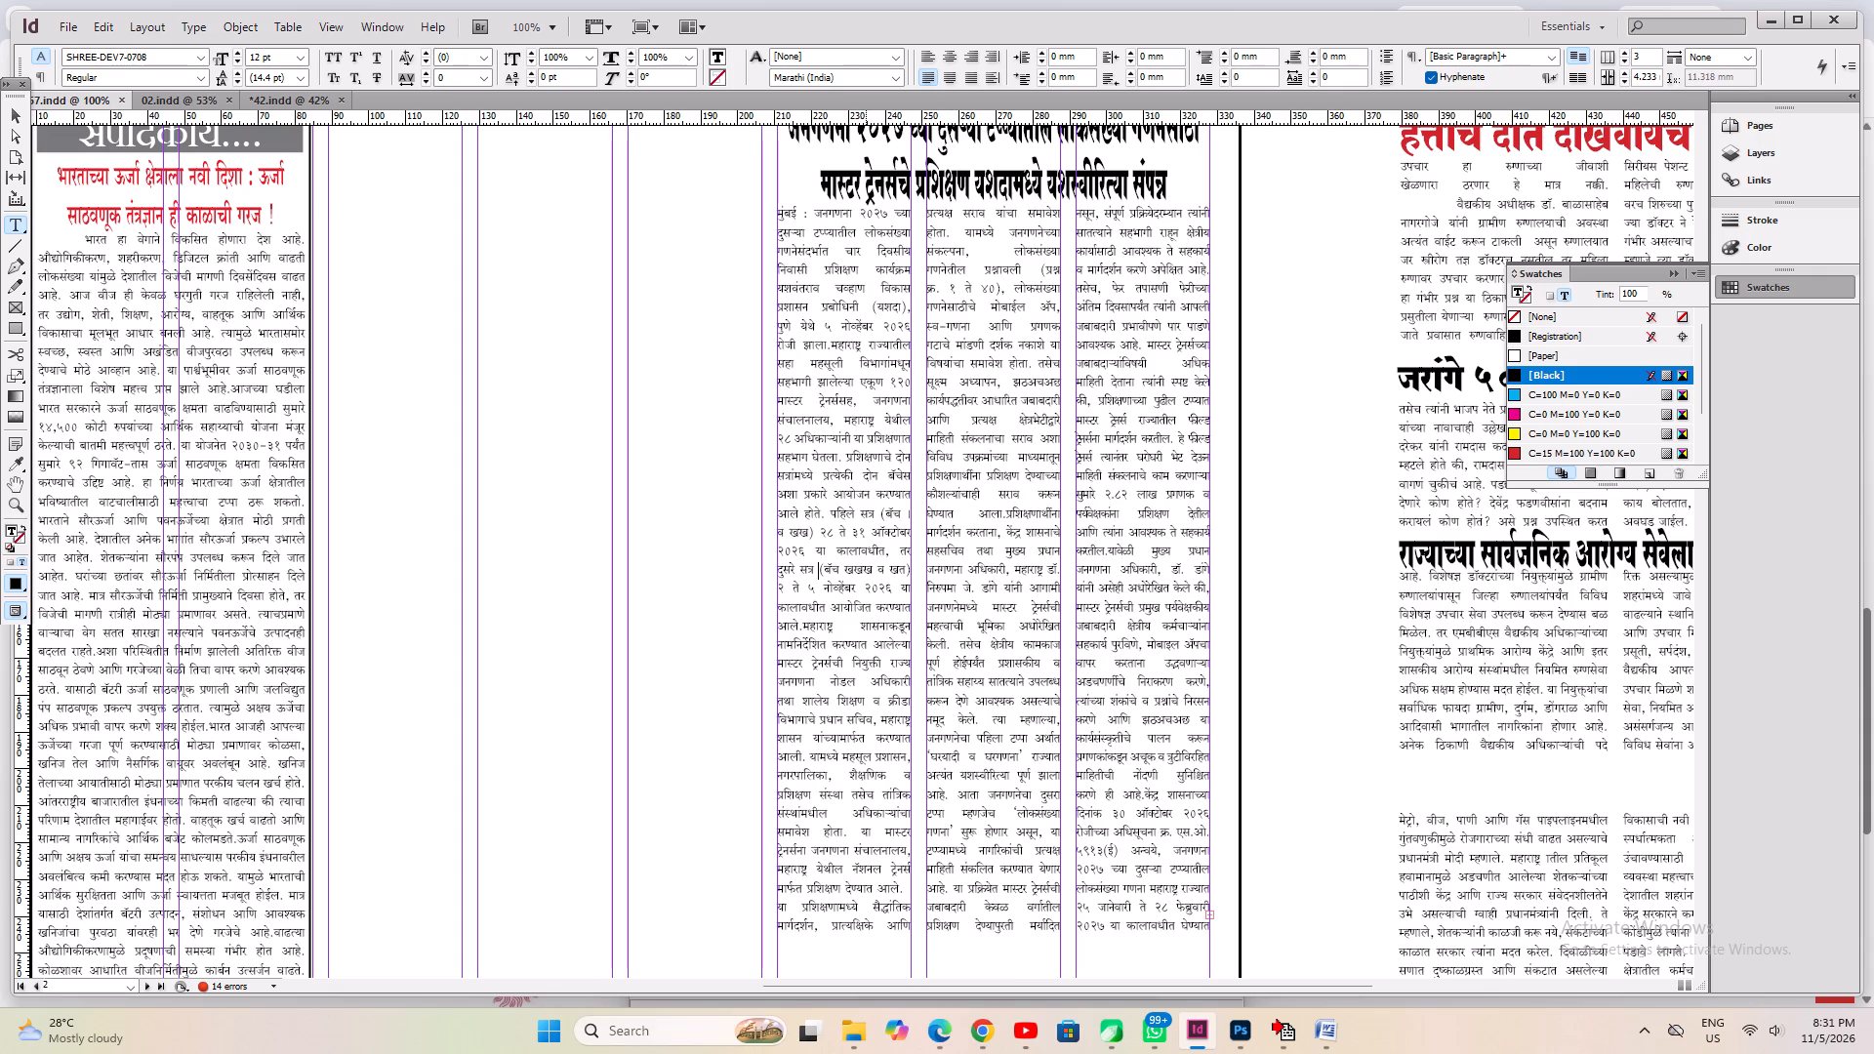
{"action": "key", "text": "shift+End"}
{"action": "key", "text": "Delete"}
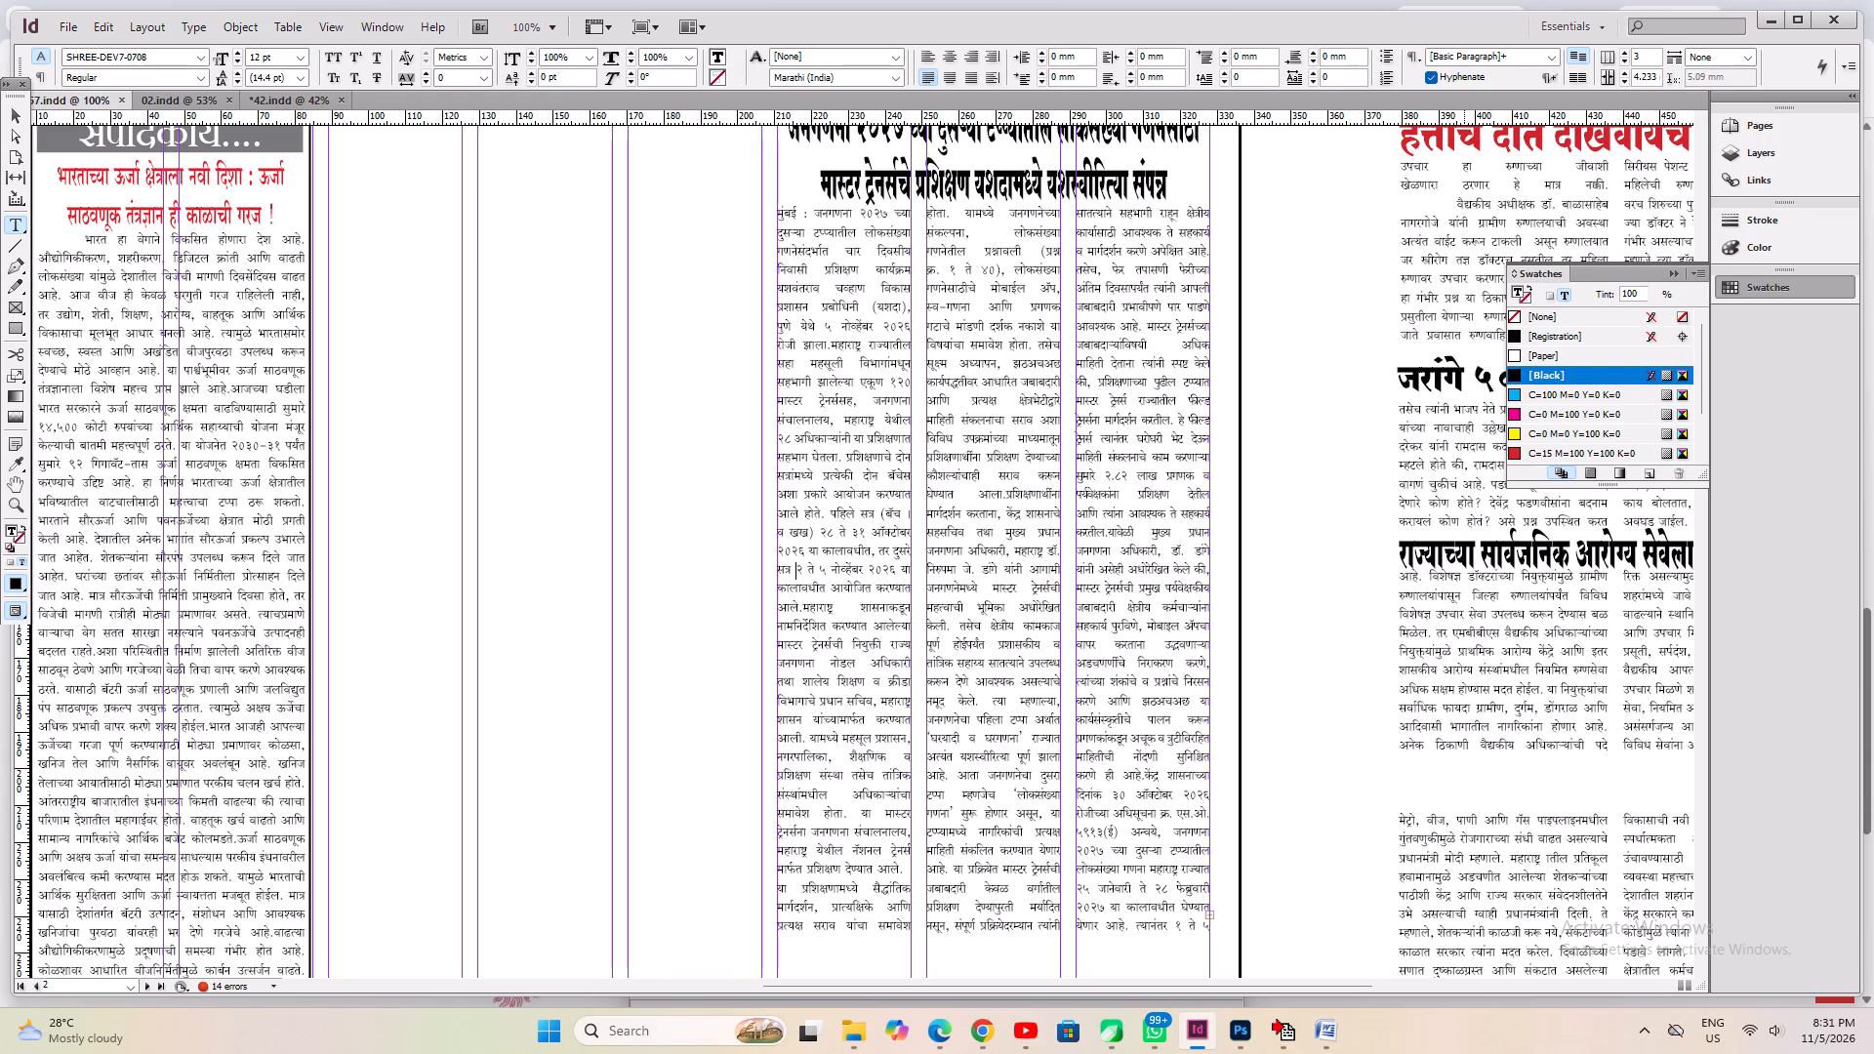
Insert a paragraph break after "घेण्यात येणार आहे." at the bottom of the census article's third column.
{"action": "left_click", "coordinate": [1136, 920]}
{"action": "key", "text": "Return"}
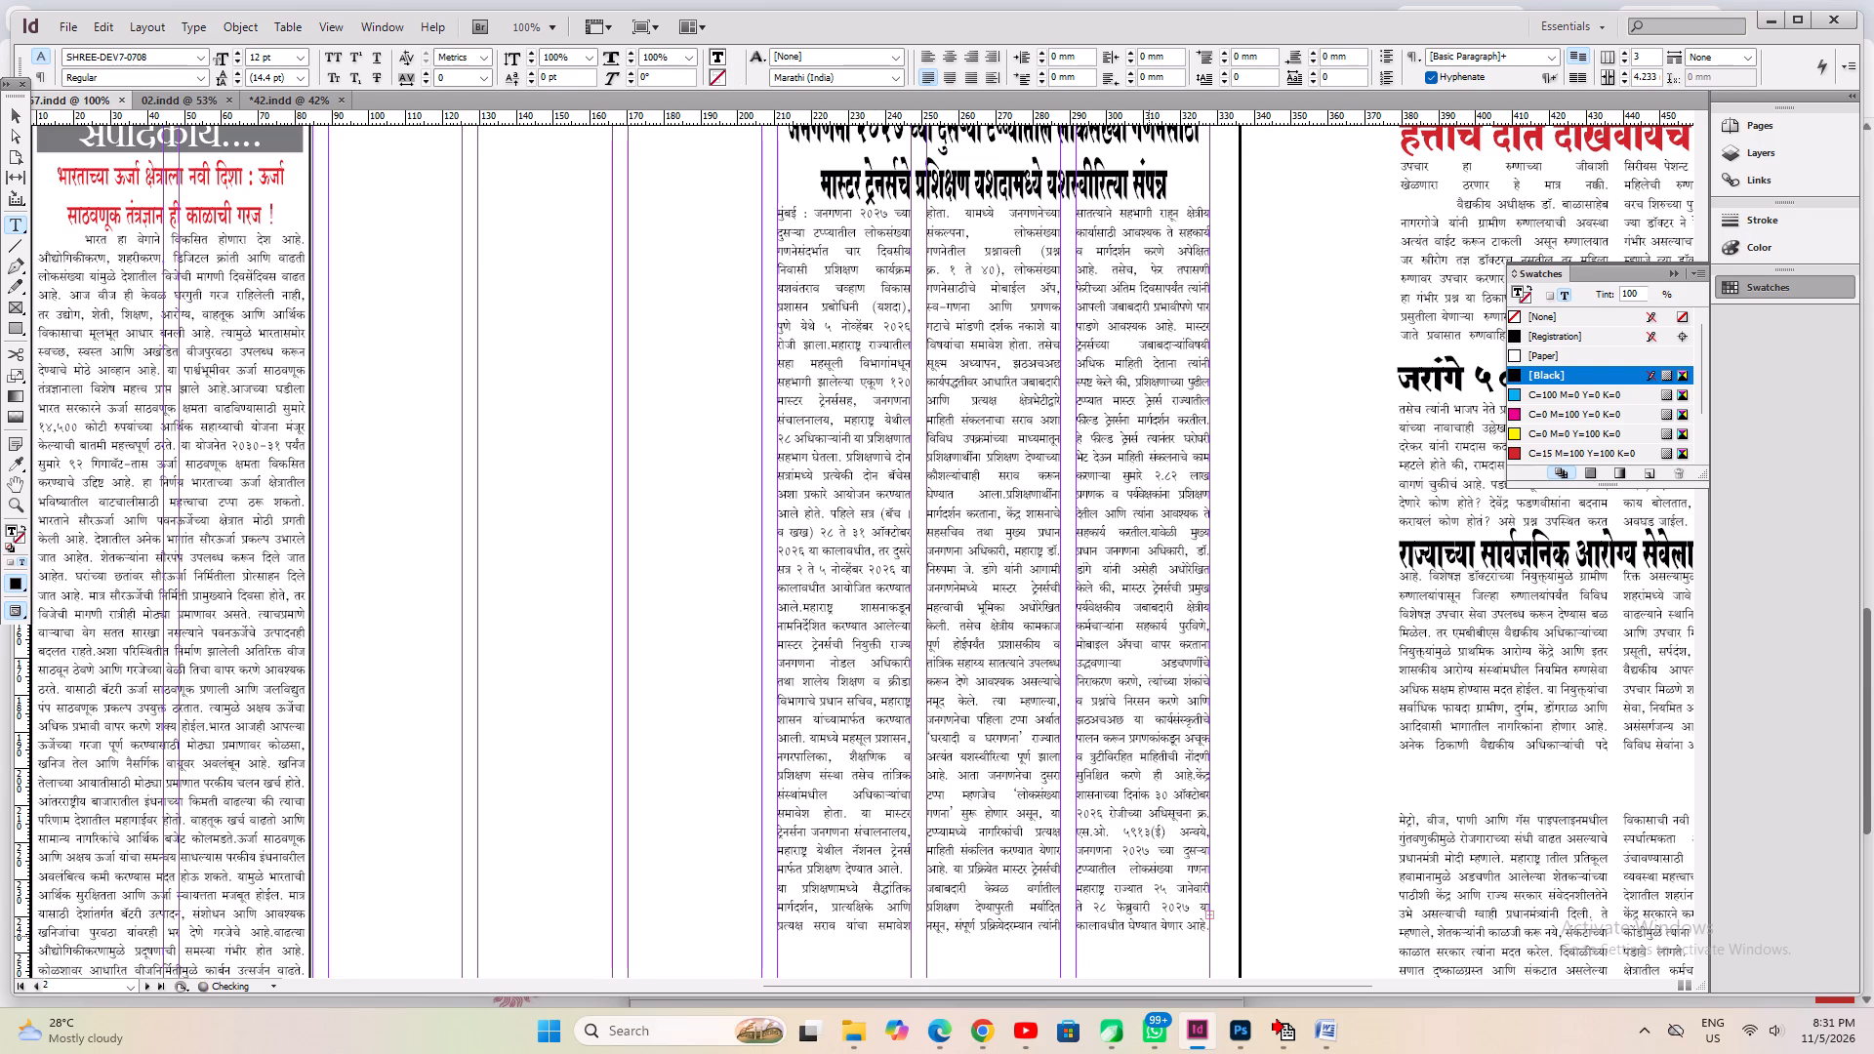
Save the newspaper document.
{"action": "key", "text": "ctrl+s"}
{"action": "key", "text": "ctrl+0"}
{"action": "key", "text": "ctrl+s"}
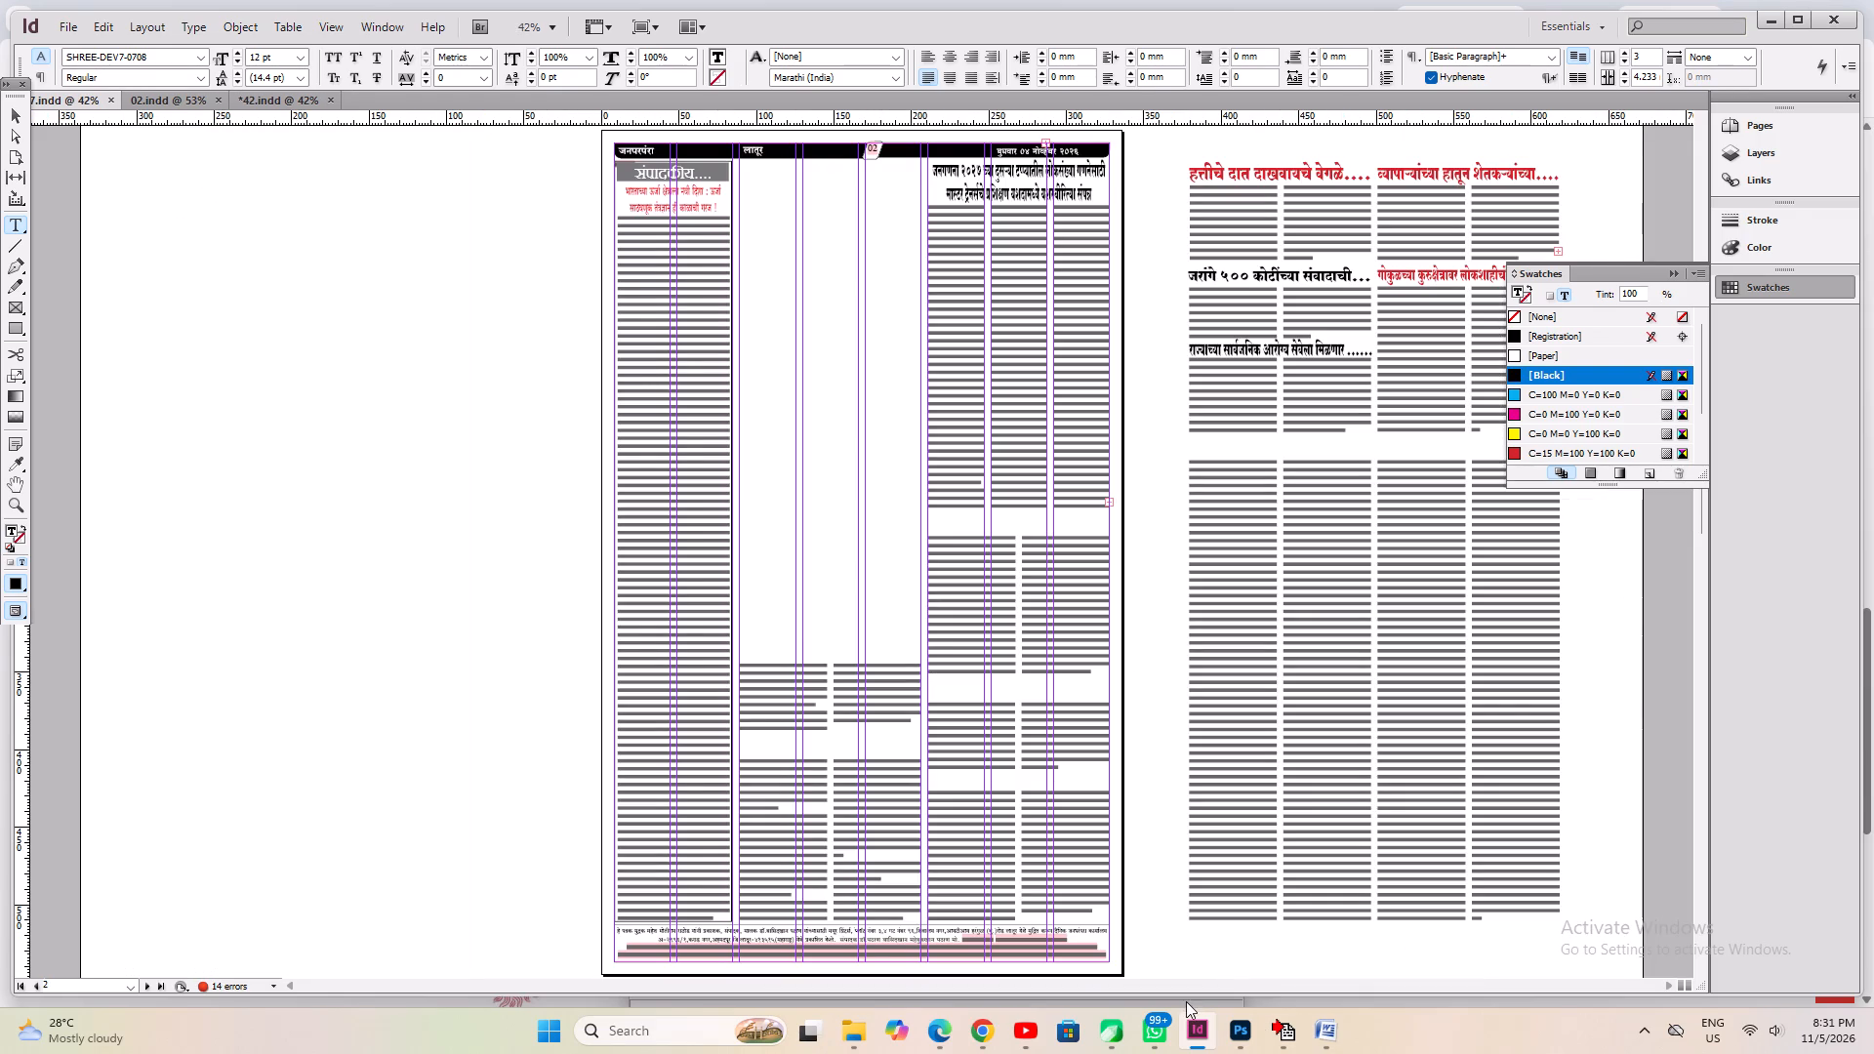
Insert a paragraph break before "रुग्णालयात धाव घेतात" at the end of the hospital article's page 1 text.
{"action": "left_click", "coordinate": [962, 545]}
{"action": "key", "text": "ctrl+1"}
{"action": "key", "text": "Up"}
{"action": "key", "text": "Left"}
{"action": "key", "text": "Left"}
{"action": "key", "text": "Left"}
{"action": "key", "text": "Left"}
{"action": "key", "text": "Left"}
{"action": "key", "text": "Left"}
{"action": "key", "text": "Left"}
{"action": "key", "text": "Left"}
{"action": "key", "text": "Left"}
{"action": "key", "text": "Left"}
{"action": "key", "text": "Left"}
{"action": "key", "text": "Left"}
{"action": "key", "text": "Left"}
{"action": "key", "text": "Left"}
{"action": "key", "text": "Left"}
{"action": "key", "text": "Left"}
{"action": "key", "text": "Left"}
{"action": "key", "text": "Left"}
{"action": "key", "text": "Left"}
{"action": "key", "text": "Left"}
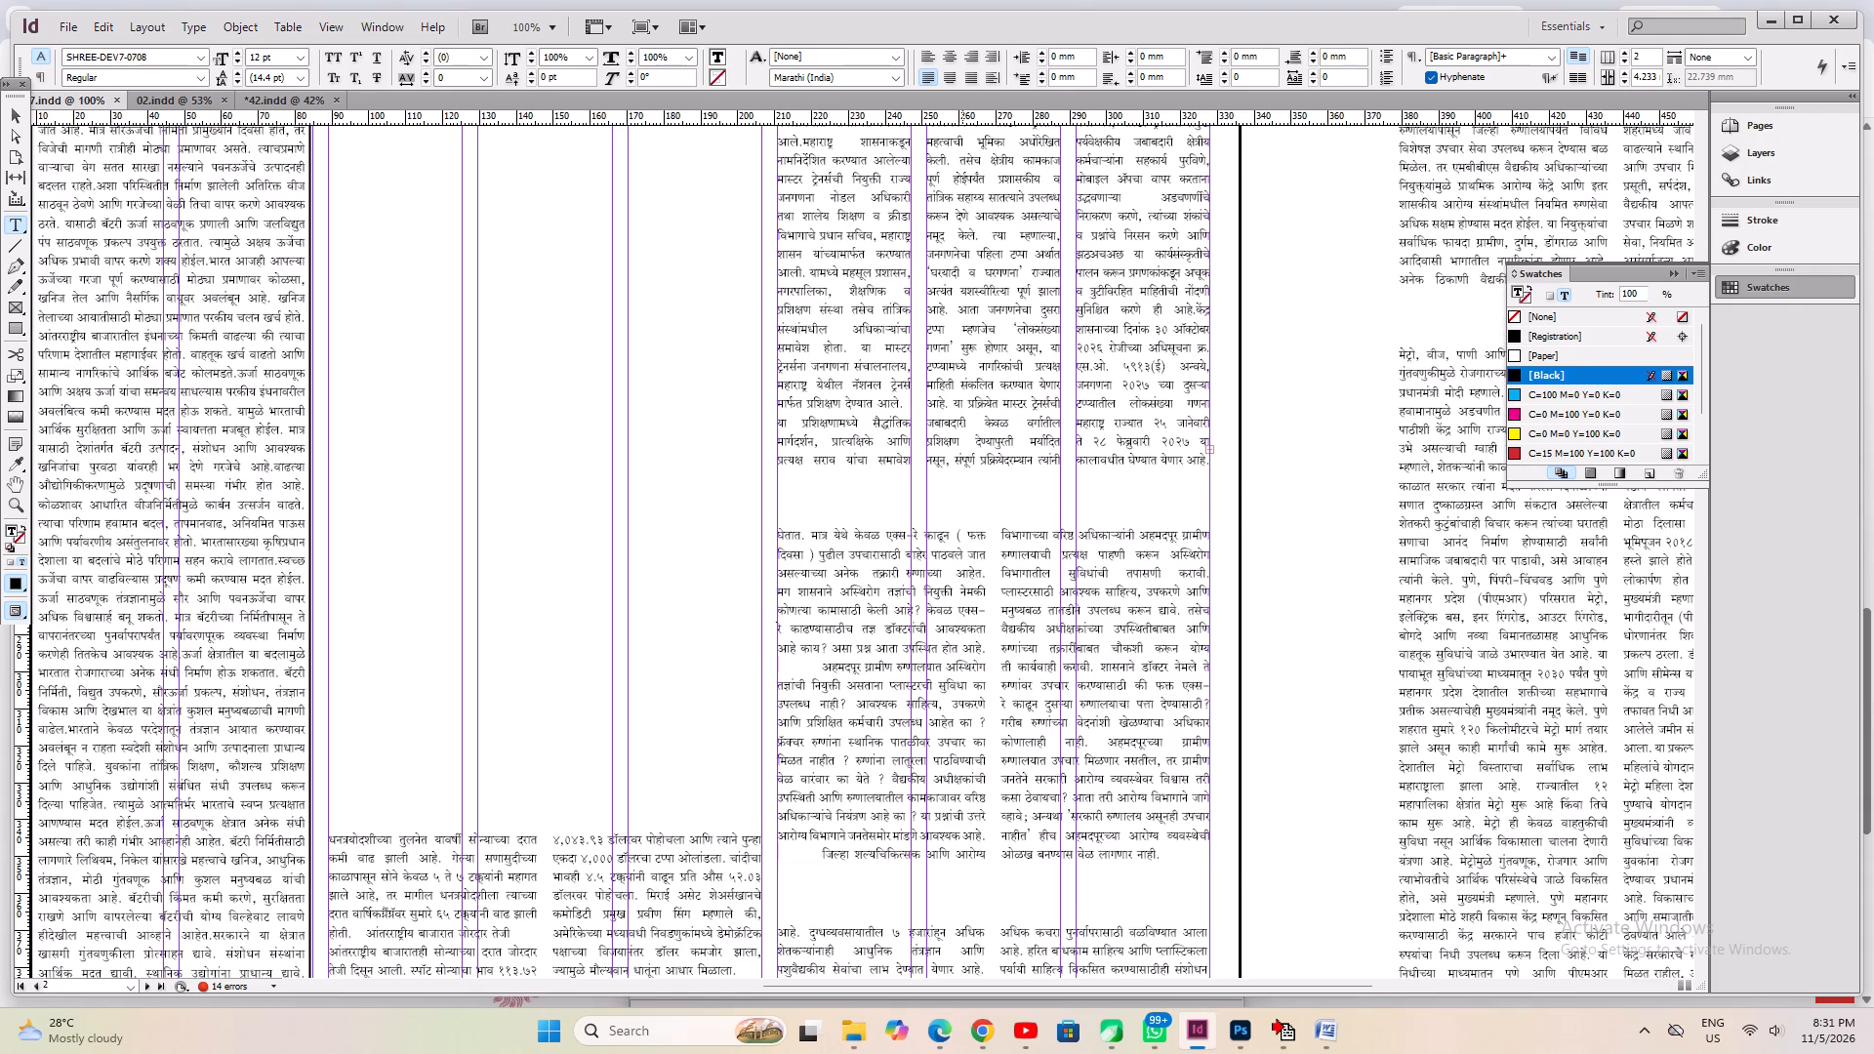
{"action": "key", "text": "Left"}
{"action": "key", "text": "Left"}
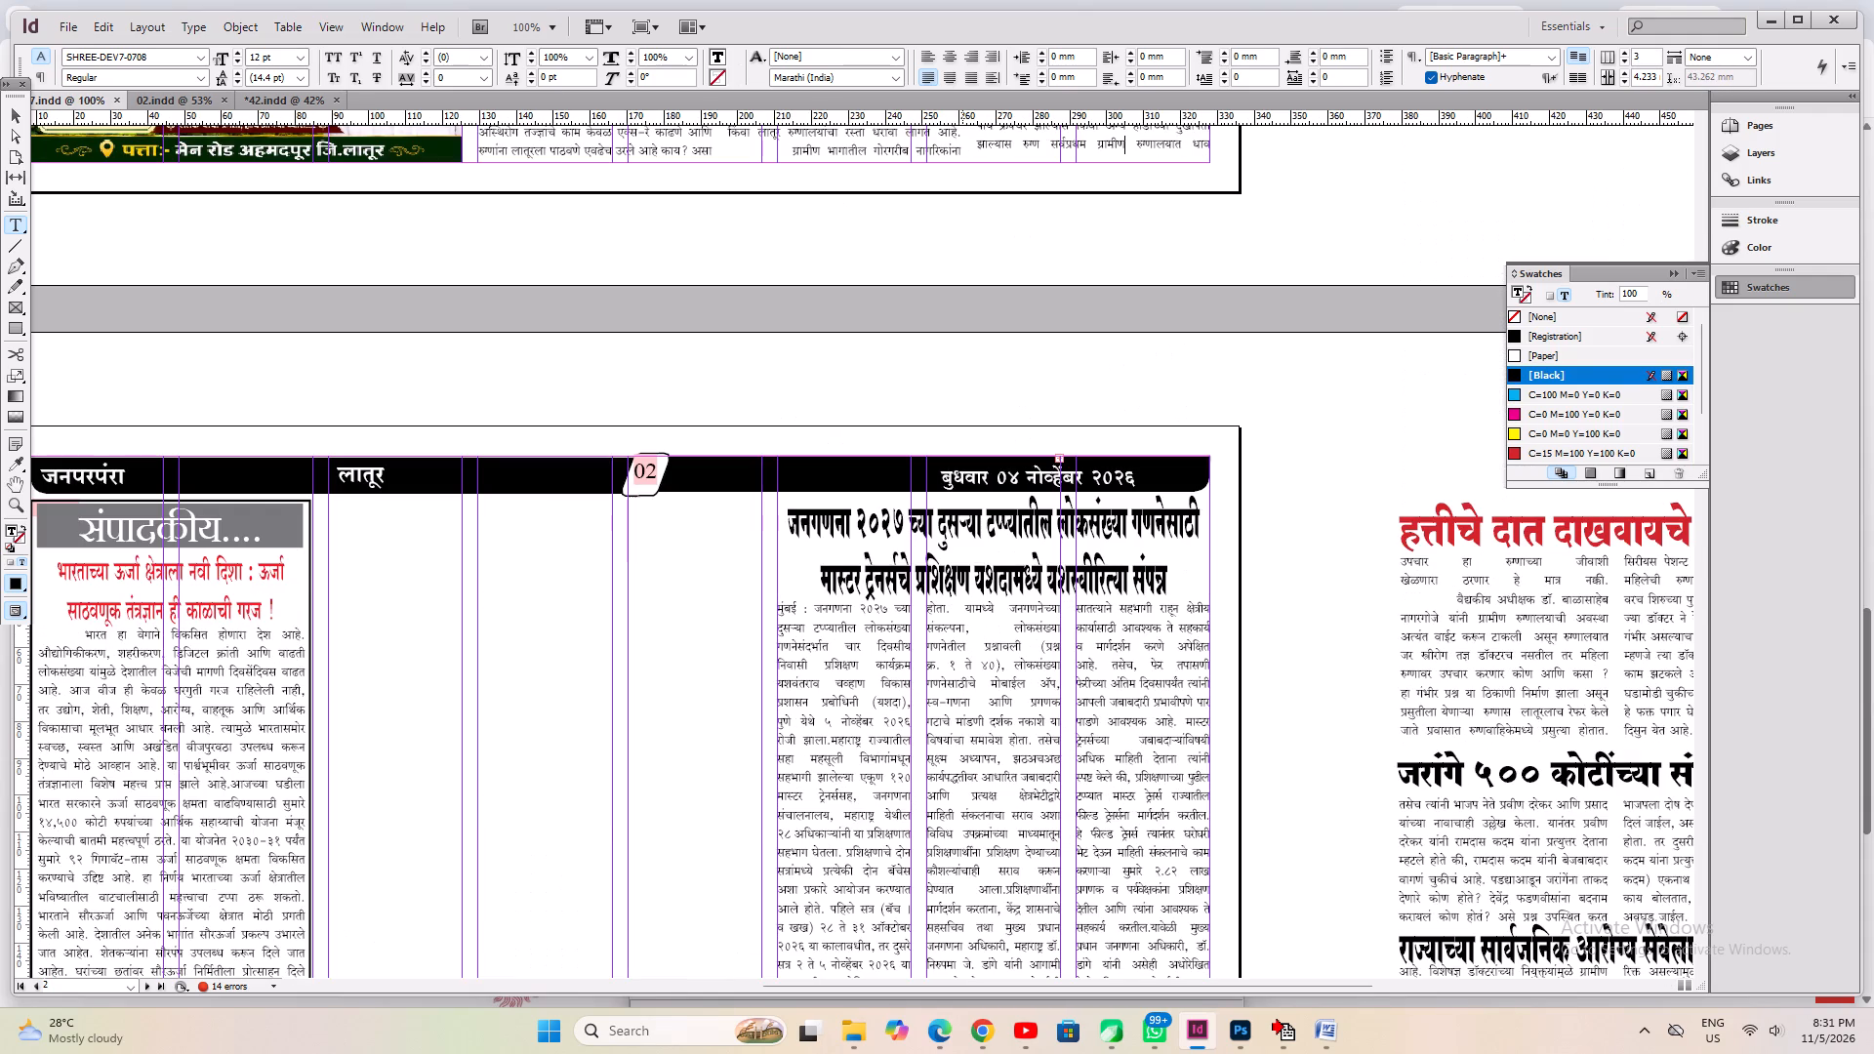
{"action": "key", "text": "Right"}
{"action": "key", "text": "Return"}
{"action": "key", "text": "Left"}
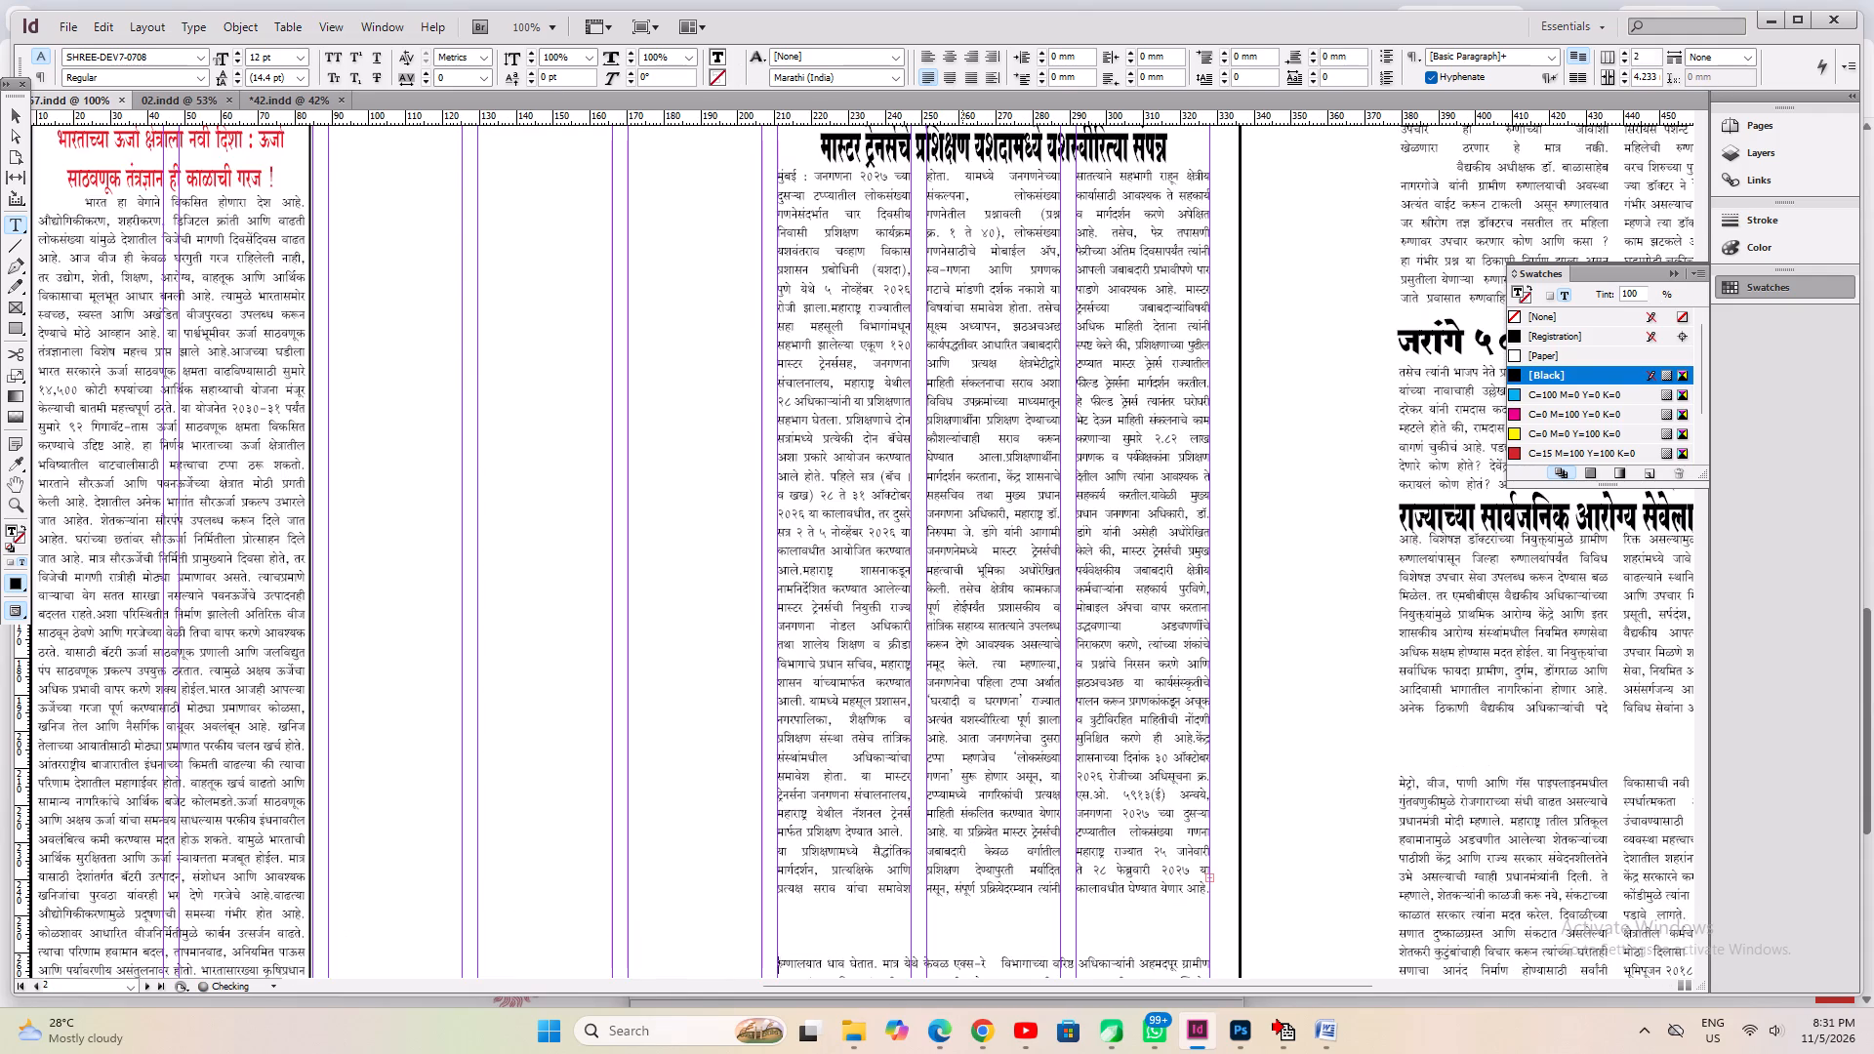
Add the jump line "(पान २ वर)" after "ग्रामीण" at the end of the page 1 hospital article, spaced off from the text, and save.
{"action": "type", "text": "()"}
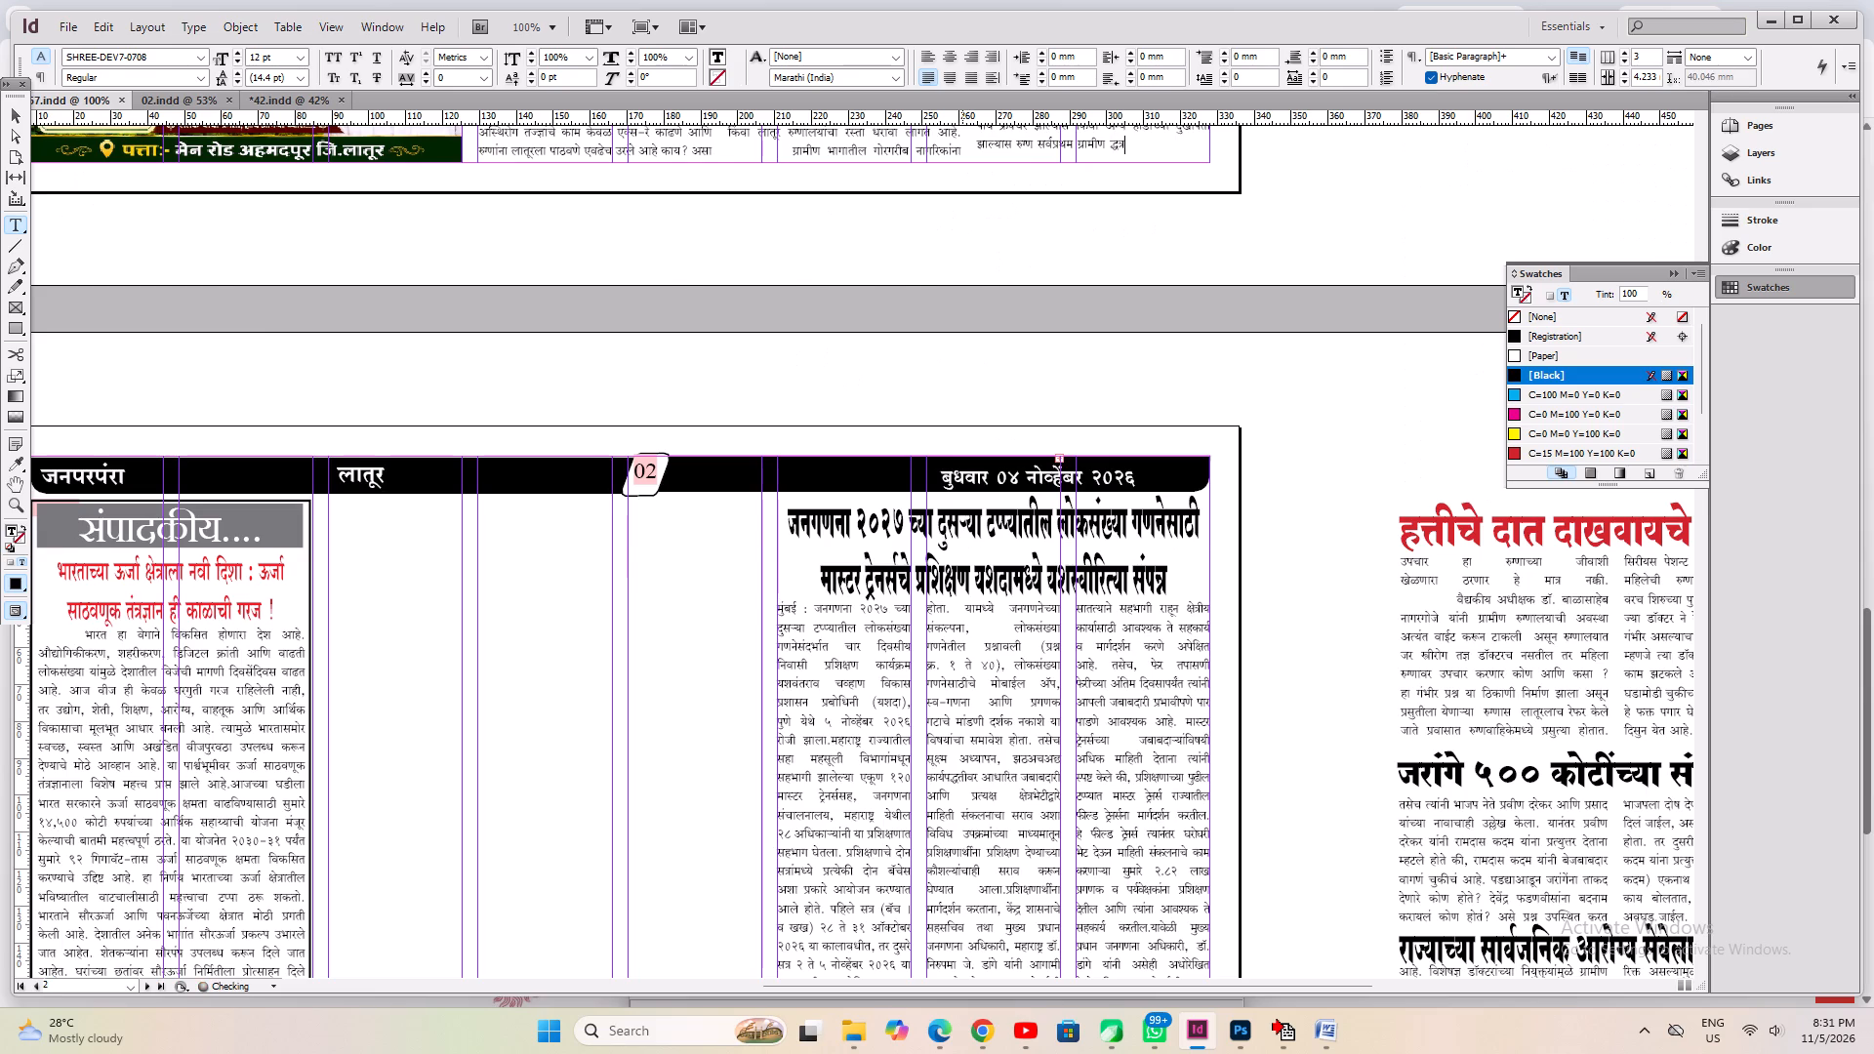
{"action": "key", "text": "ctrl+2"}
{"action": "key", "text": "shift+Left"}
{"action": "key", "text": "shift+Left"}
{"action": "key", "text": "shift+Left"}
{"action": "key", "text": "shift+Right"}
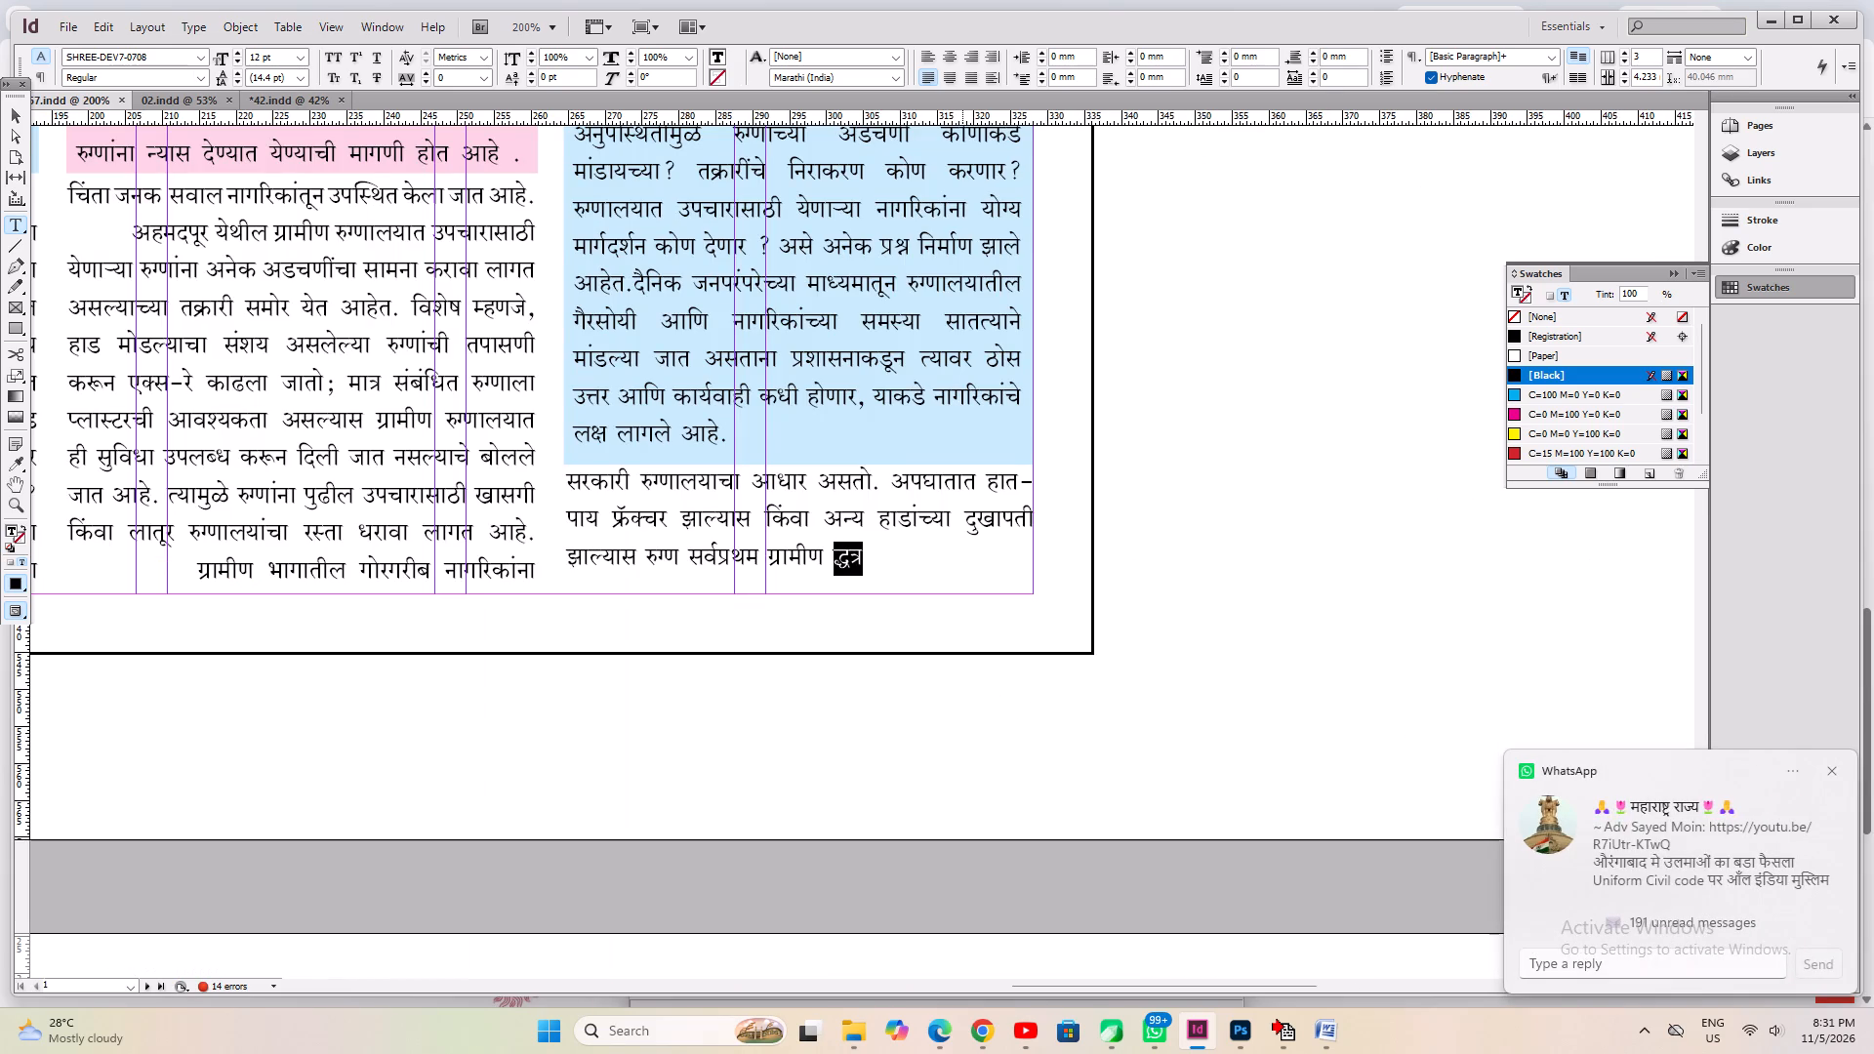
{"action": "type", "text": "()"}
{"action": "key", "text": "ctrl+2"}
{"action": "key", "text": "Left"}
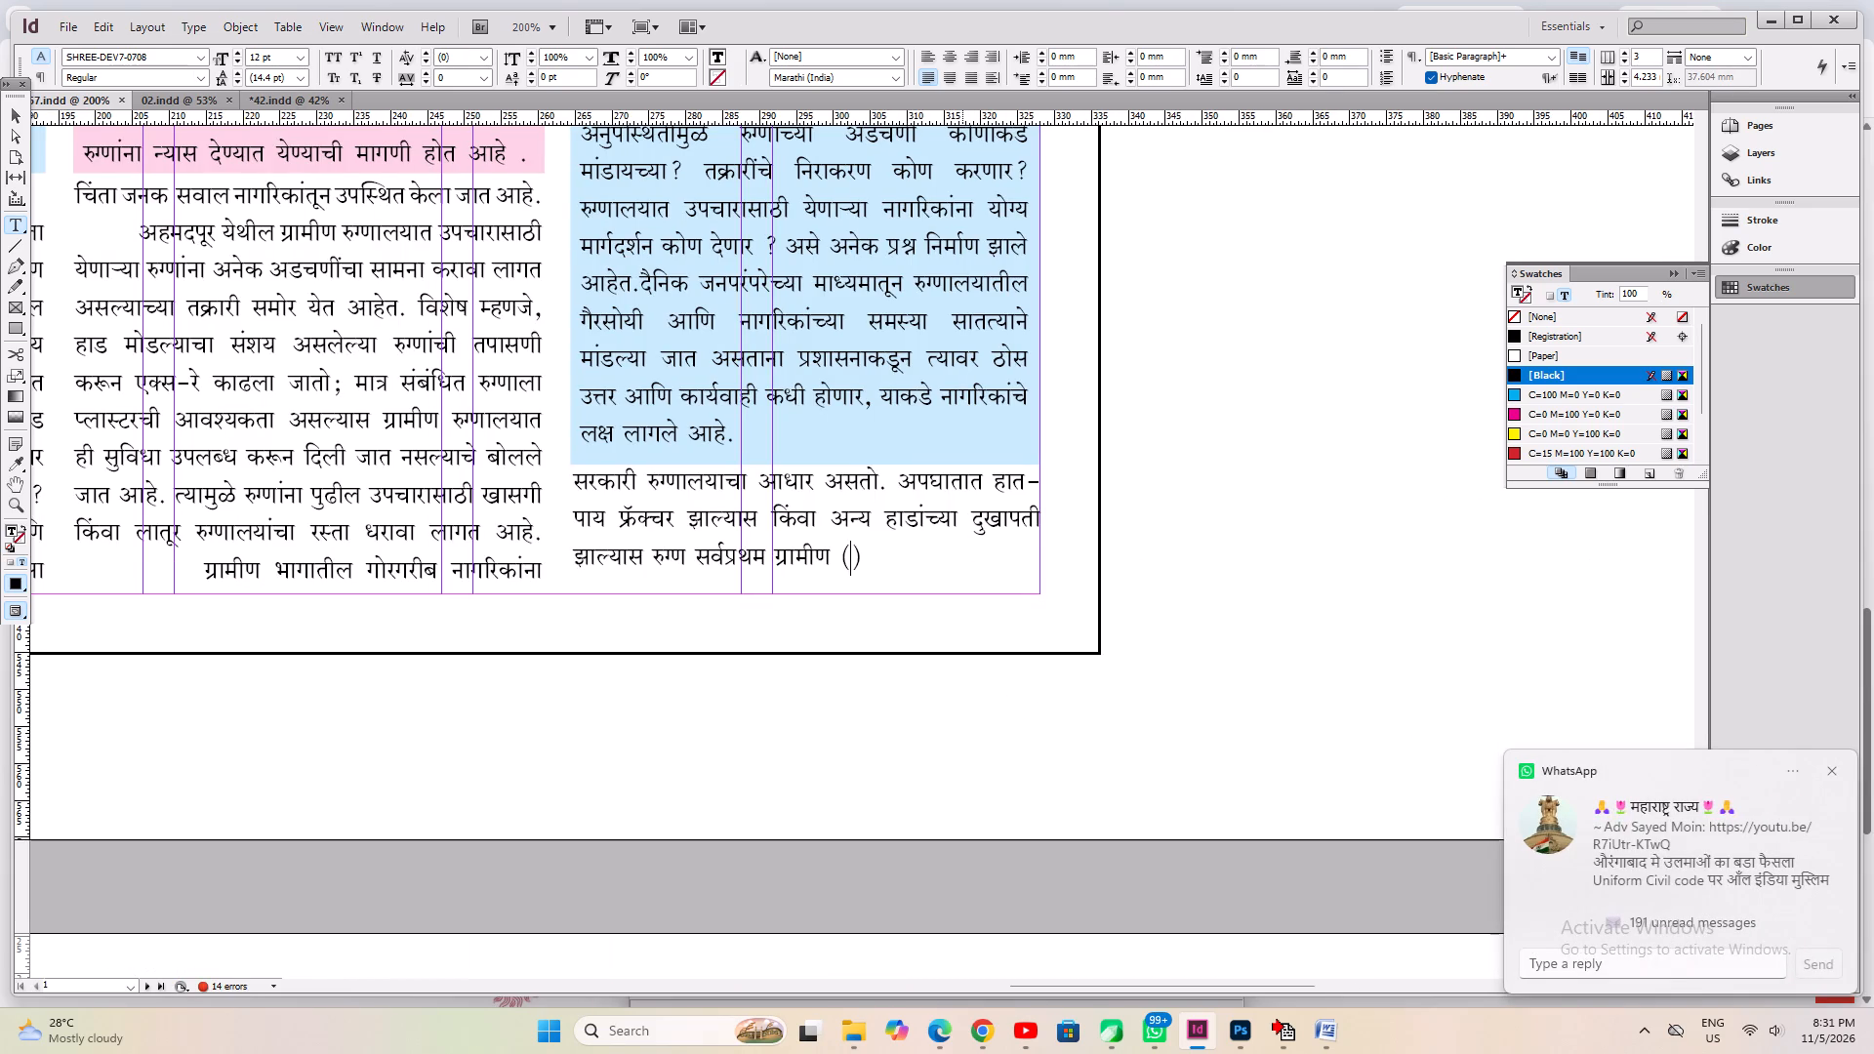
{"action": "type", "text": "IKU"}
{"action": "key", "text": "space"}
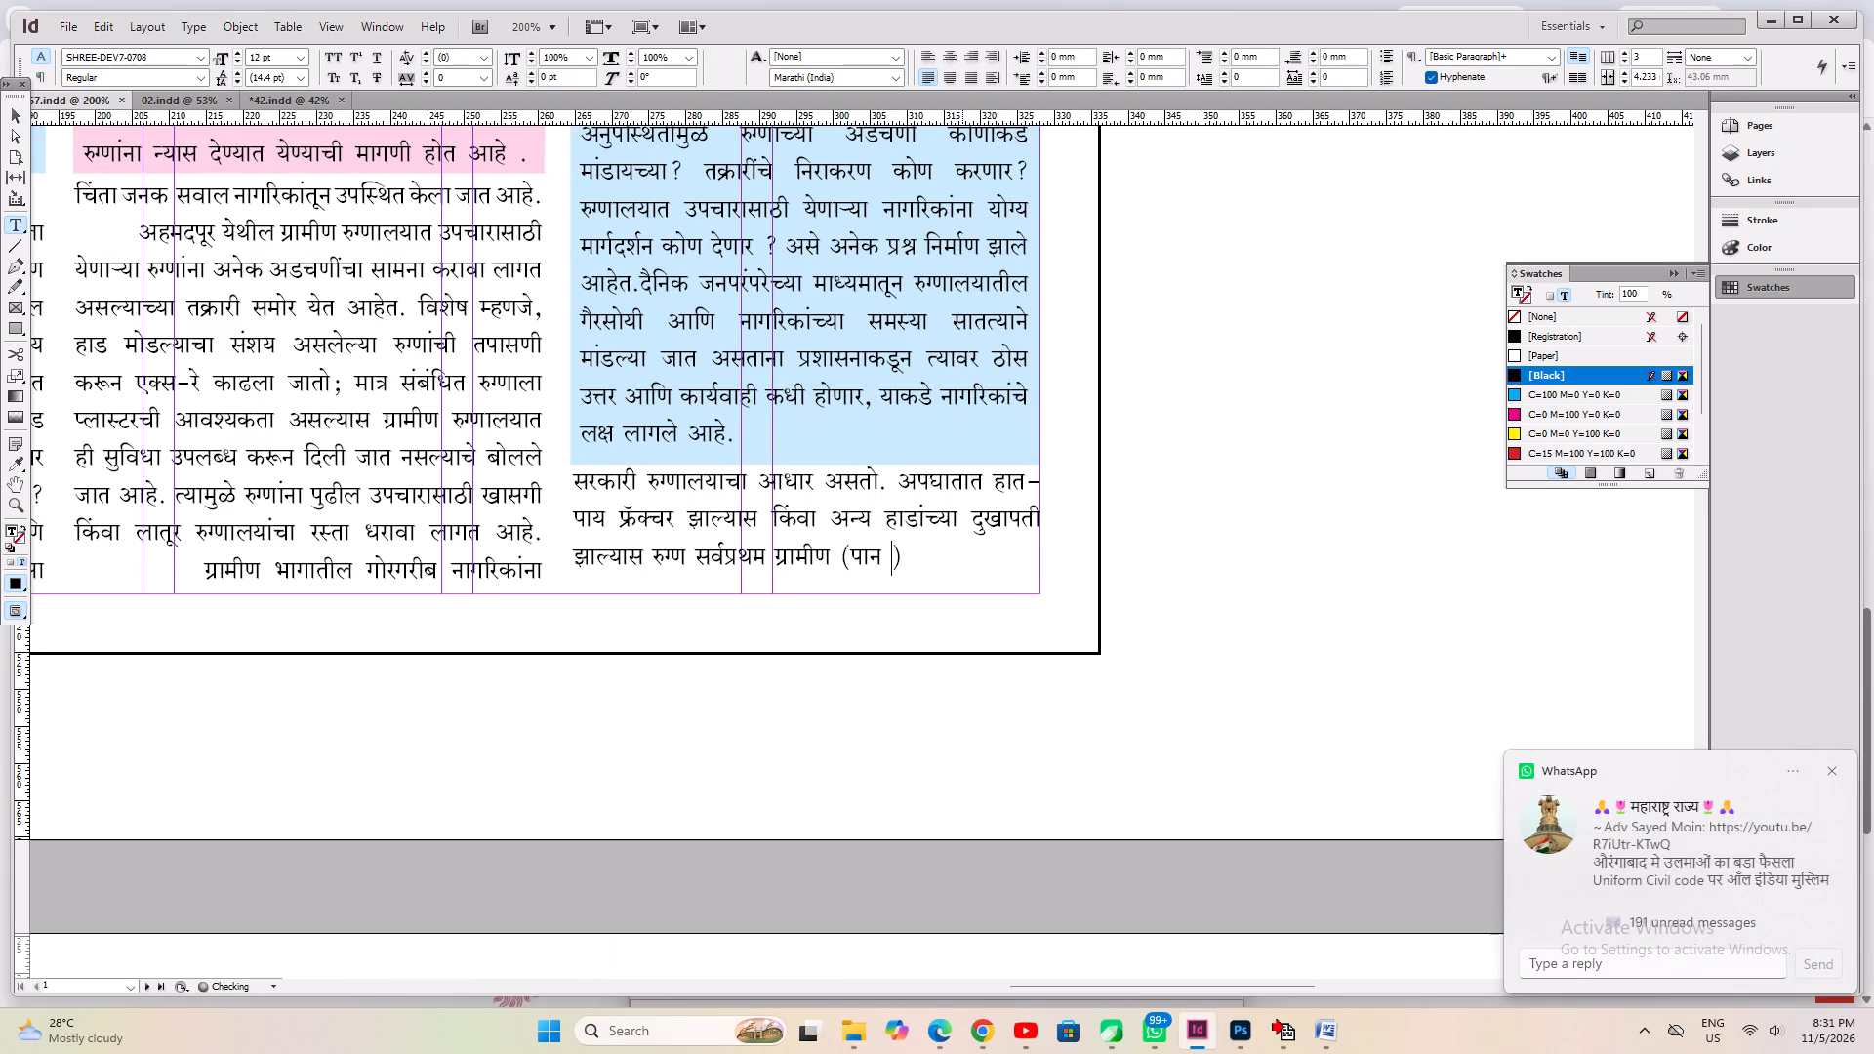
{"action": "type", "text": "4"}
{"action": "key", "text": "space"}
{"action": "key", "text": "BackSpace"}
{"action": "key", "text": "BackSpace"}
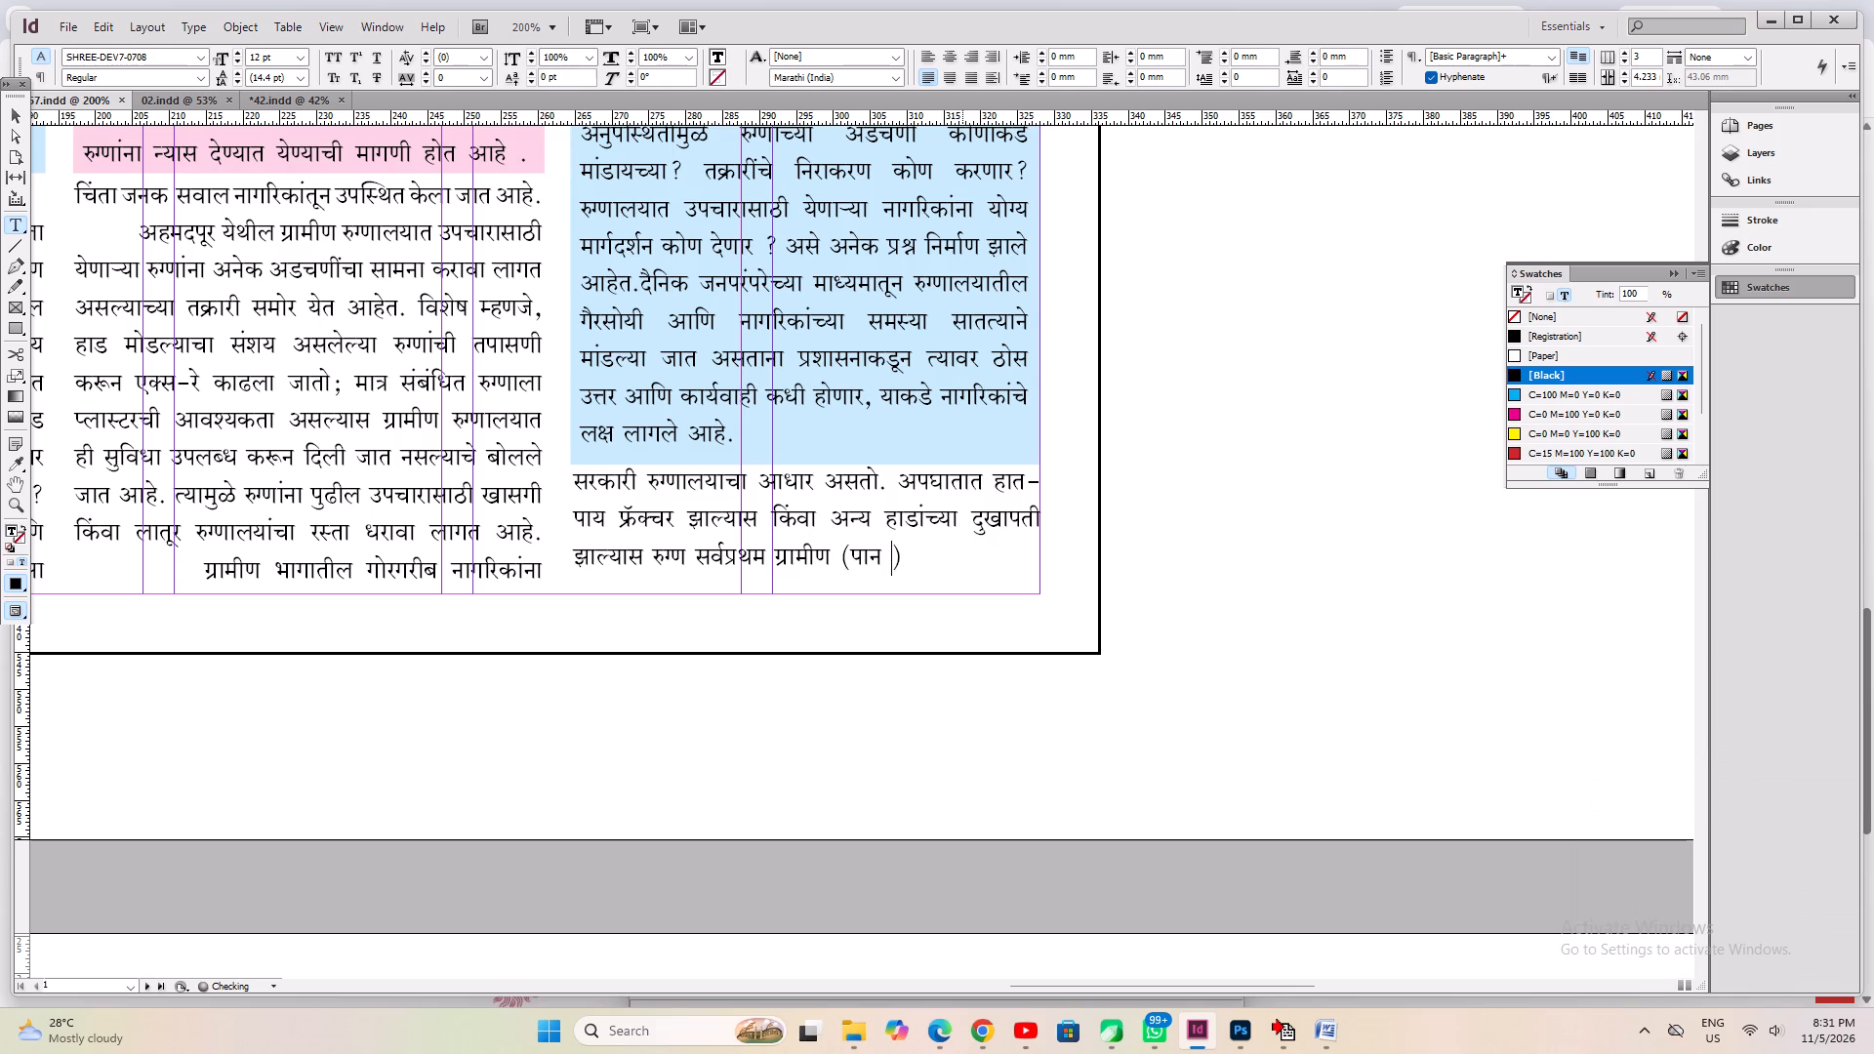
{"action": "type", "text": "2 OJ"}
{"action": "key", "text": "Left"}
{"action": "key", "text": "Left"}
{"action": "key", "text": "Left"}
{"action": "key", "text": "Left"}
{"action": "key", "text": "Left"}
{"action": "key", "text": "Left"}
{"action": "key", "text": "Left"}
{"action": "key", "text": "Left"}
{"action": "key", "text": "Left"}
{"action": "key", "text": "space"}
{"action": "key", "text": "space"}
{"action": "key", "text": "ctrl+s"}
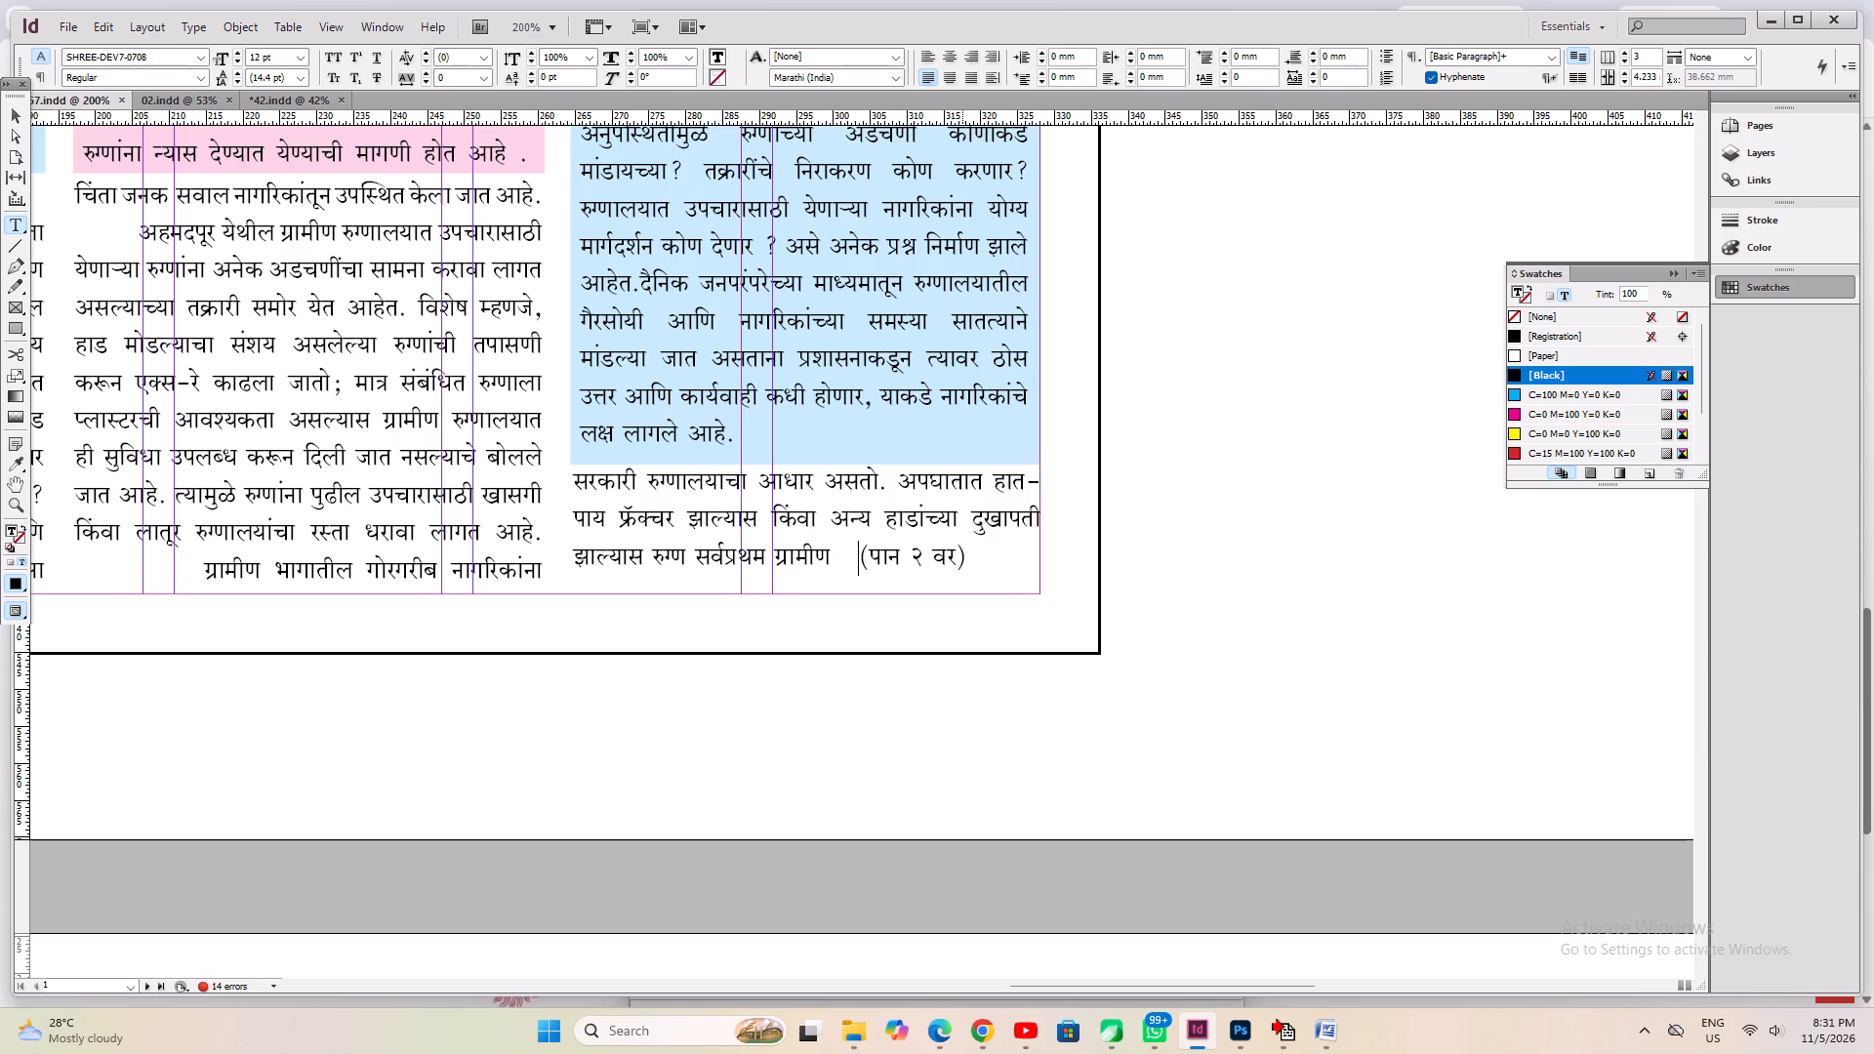
Copy all the text of the hospital story's red main headline on page 1, which includes "डॉक्टर आहेत, एक्स-रे आहे".
{"action": "left_click_drag", "start_coordinate": [354, 363], "coordinate": [623, 767], "text": "alt"}
{"action": "left_click_drag", "start_coordinate": [468, 477], "coordinate": [627, 863], "text": "alt"}
{"action": "left_click_drag", "start_coordinate": [475, 502], "coordinate": [534, 572], "text": "alt"}
{"action": "left_click", "coordinate": [506, 206]}
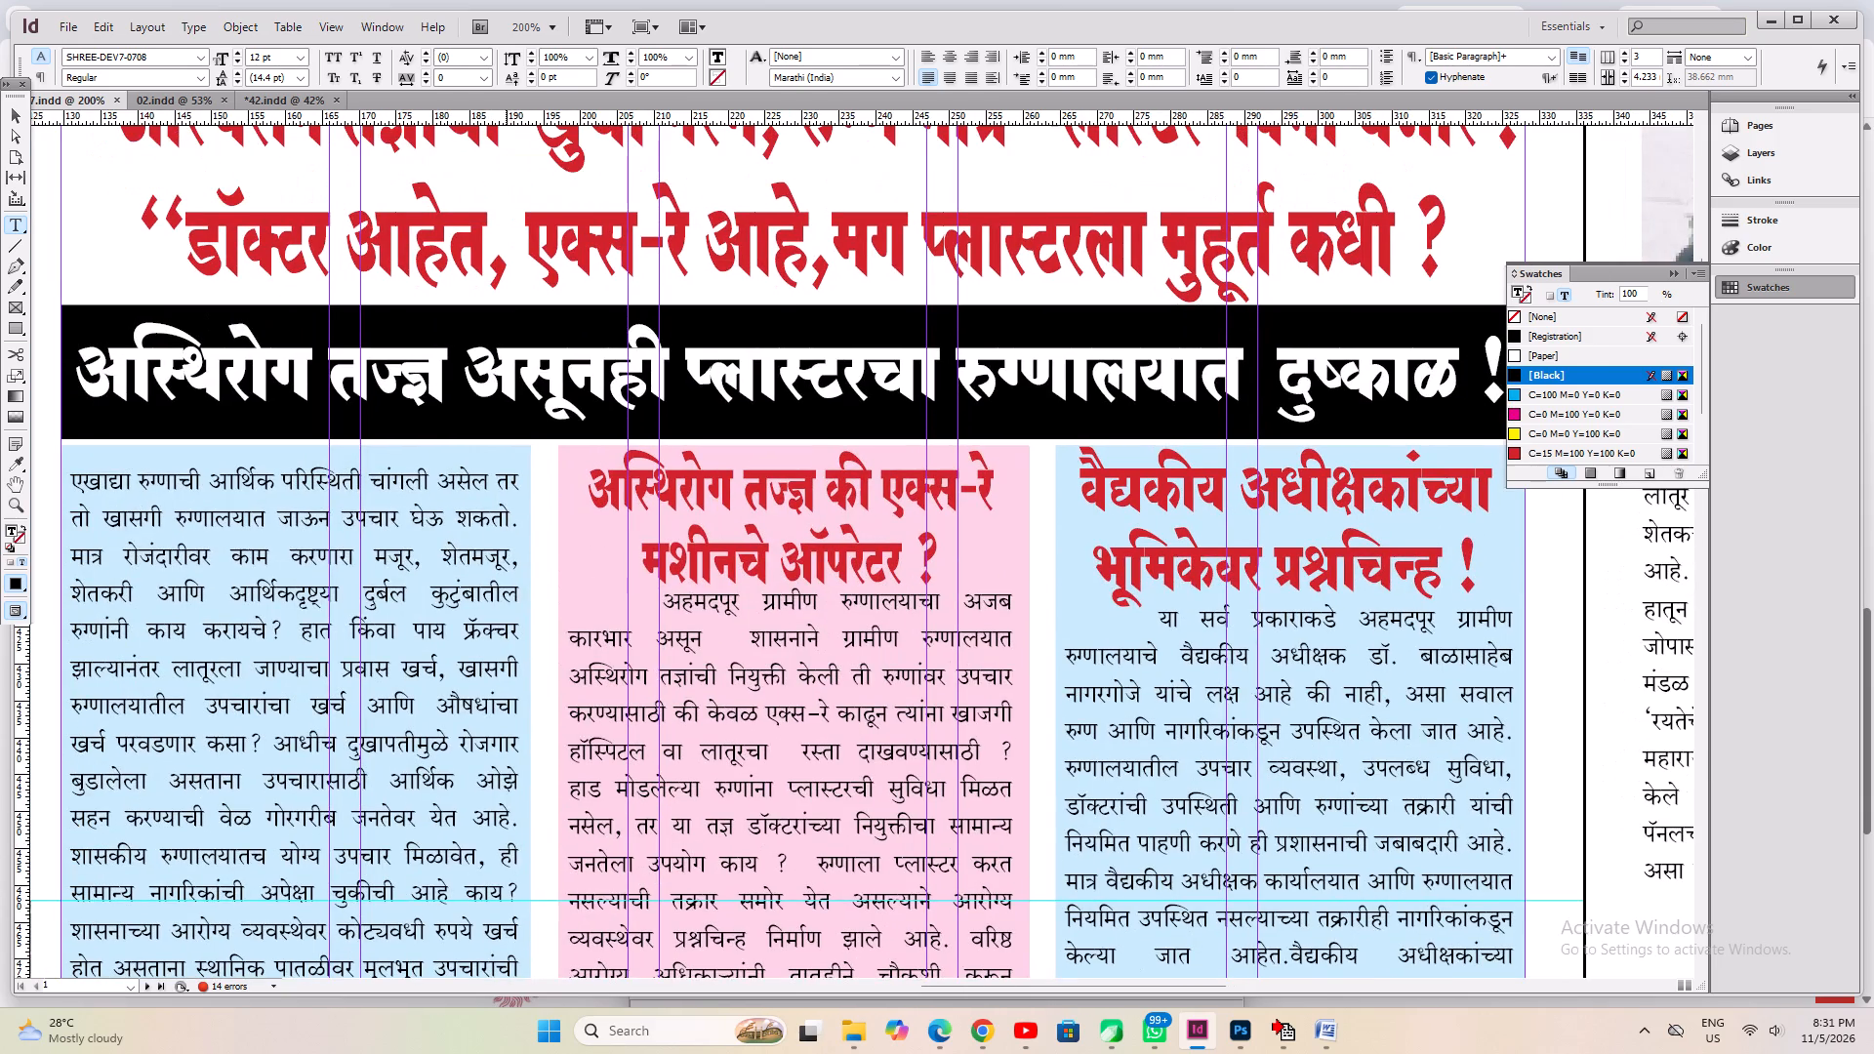
{"action": "key", "text": "ctrl+a"}
{"action": "key", "text": "ctrl+c"}
Draw a text frame about 117 mm wide and 37 mm high, starting in the gap above the hospital article's continuation on page 2.
{"action": "left_click_drag", "start_coordinate": [777, 443], "coordinate": [759, 410], "text": "alt"}
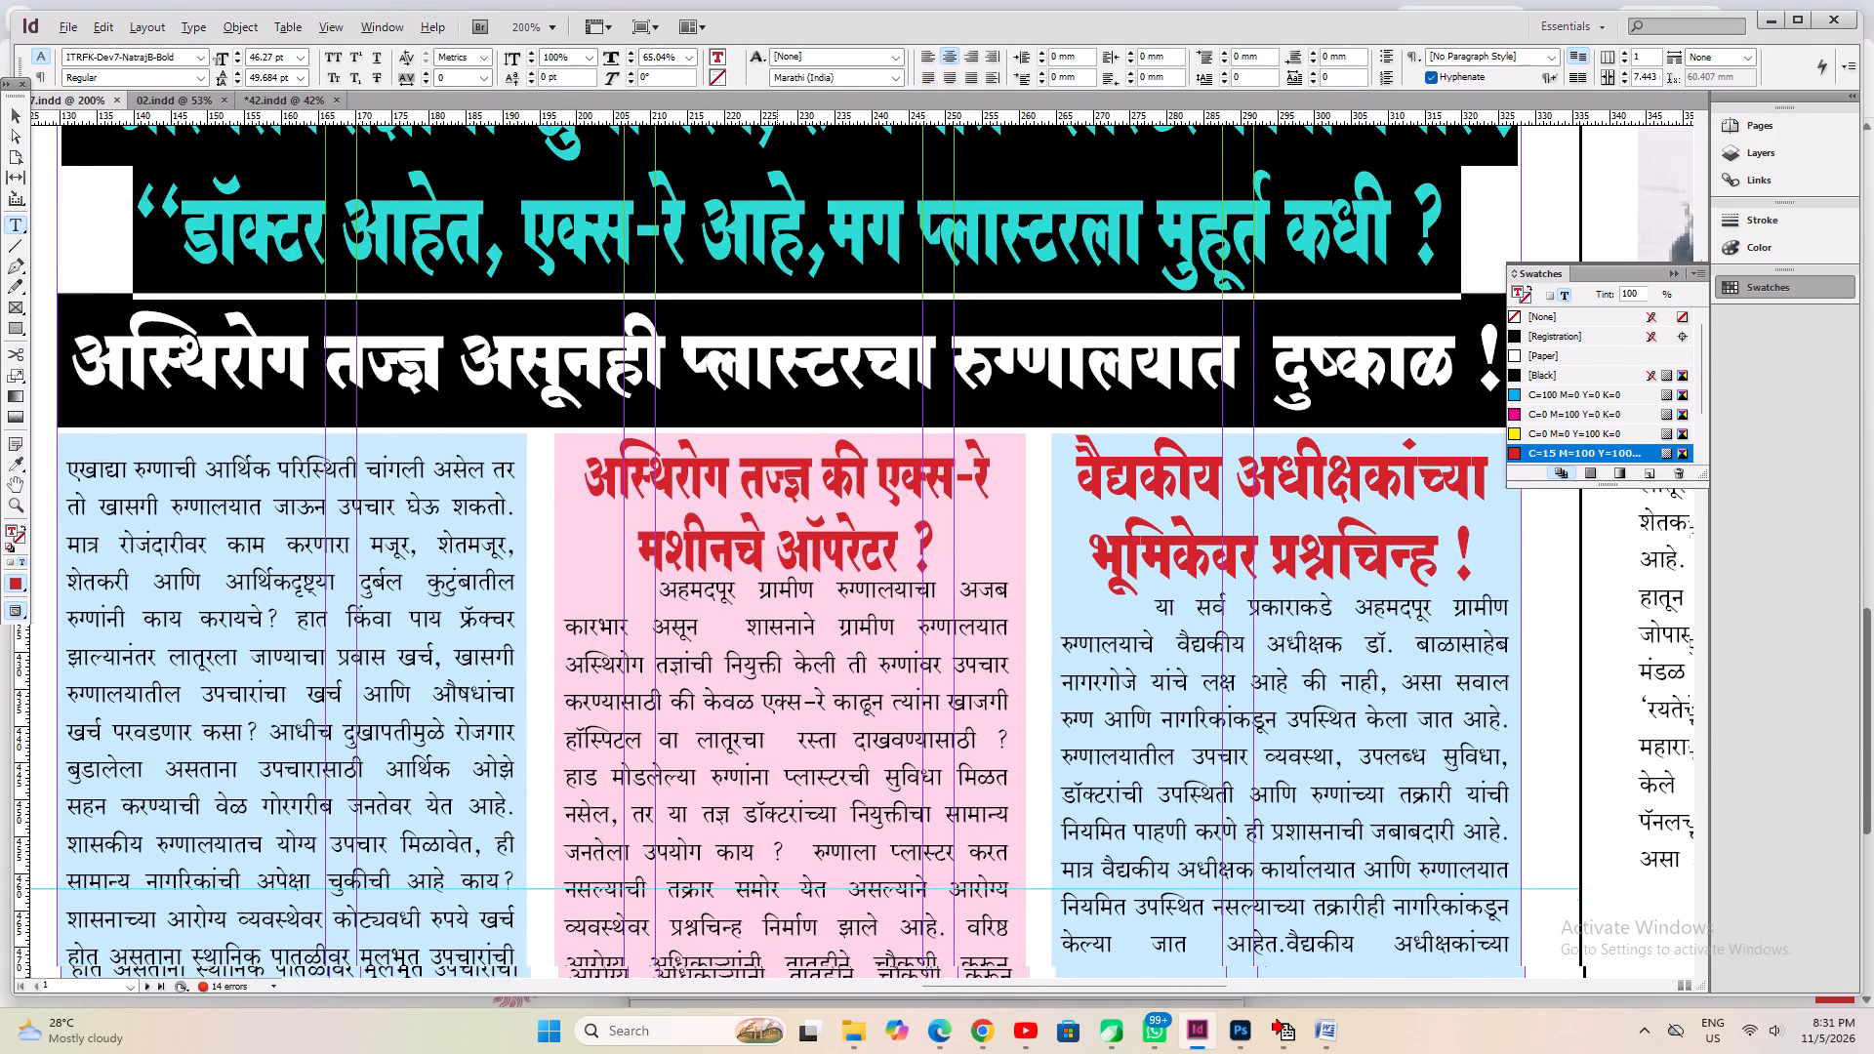
{"action": "left_click_drag", "start_coordinate": [759, 410], "coordinate": [448, 97], "text": "alt"}
{"action": "left_click_drag", "start_coordinate": [628, 753], "coordinate": [639, 327], "text": "alt"}
{"action": "left_click_drag", "start_coordinate": [648, 727], "coordinate": [678, 546], "text": "alt"}
{"action": "left_click", "coordinate": [601, 372]}
{"action": "key", "text": "ctrl+a"}
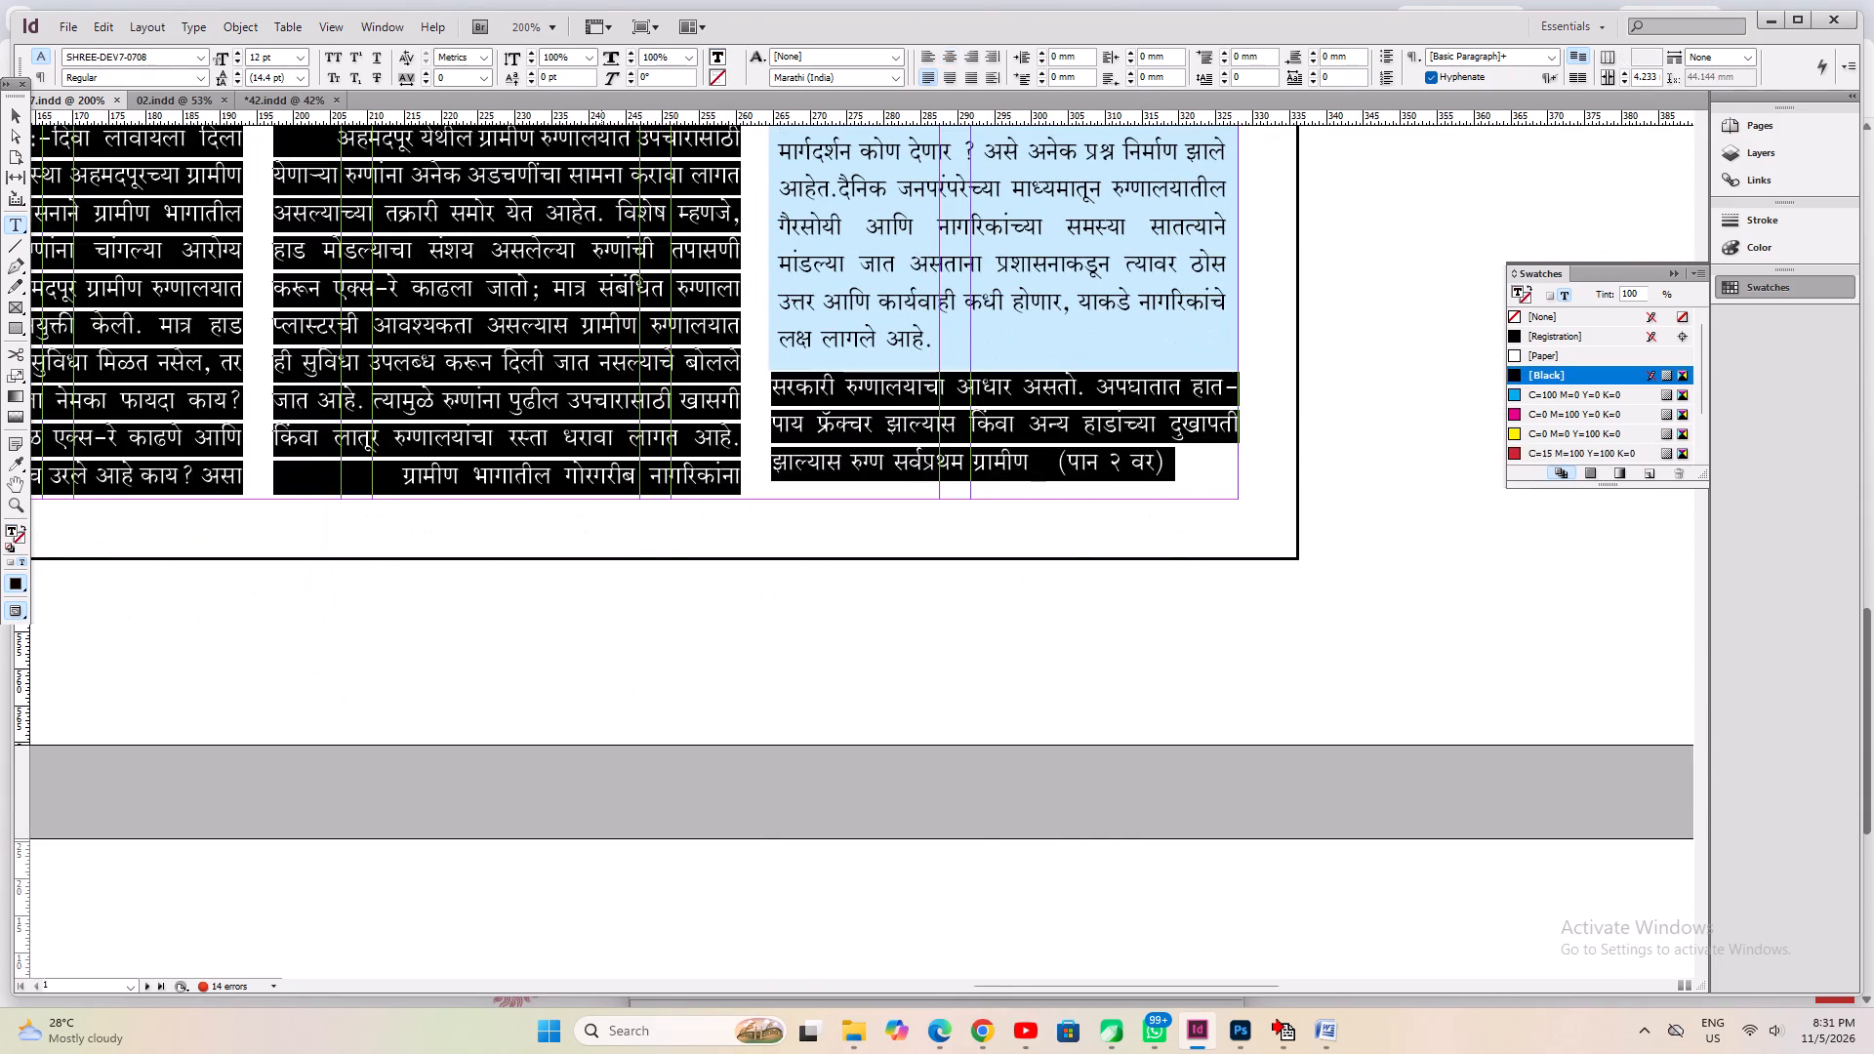
{"action": "key", "text": "Right"}
{"action": "key", "text": "ctrl+s"}
{"action": "key", "text": "ctrl+a"}
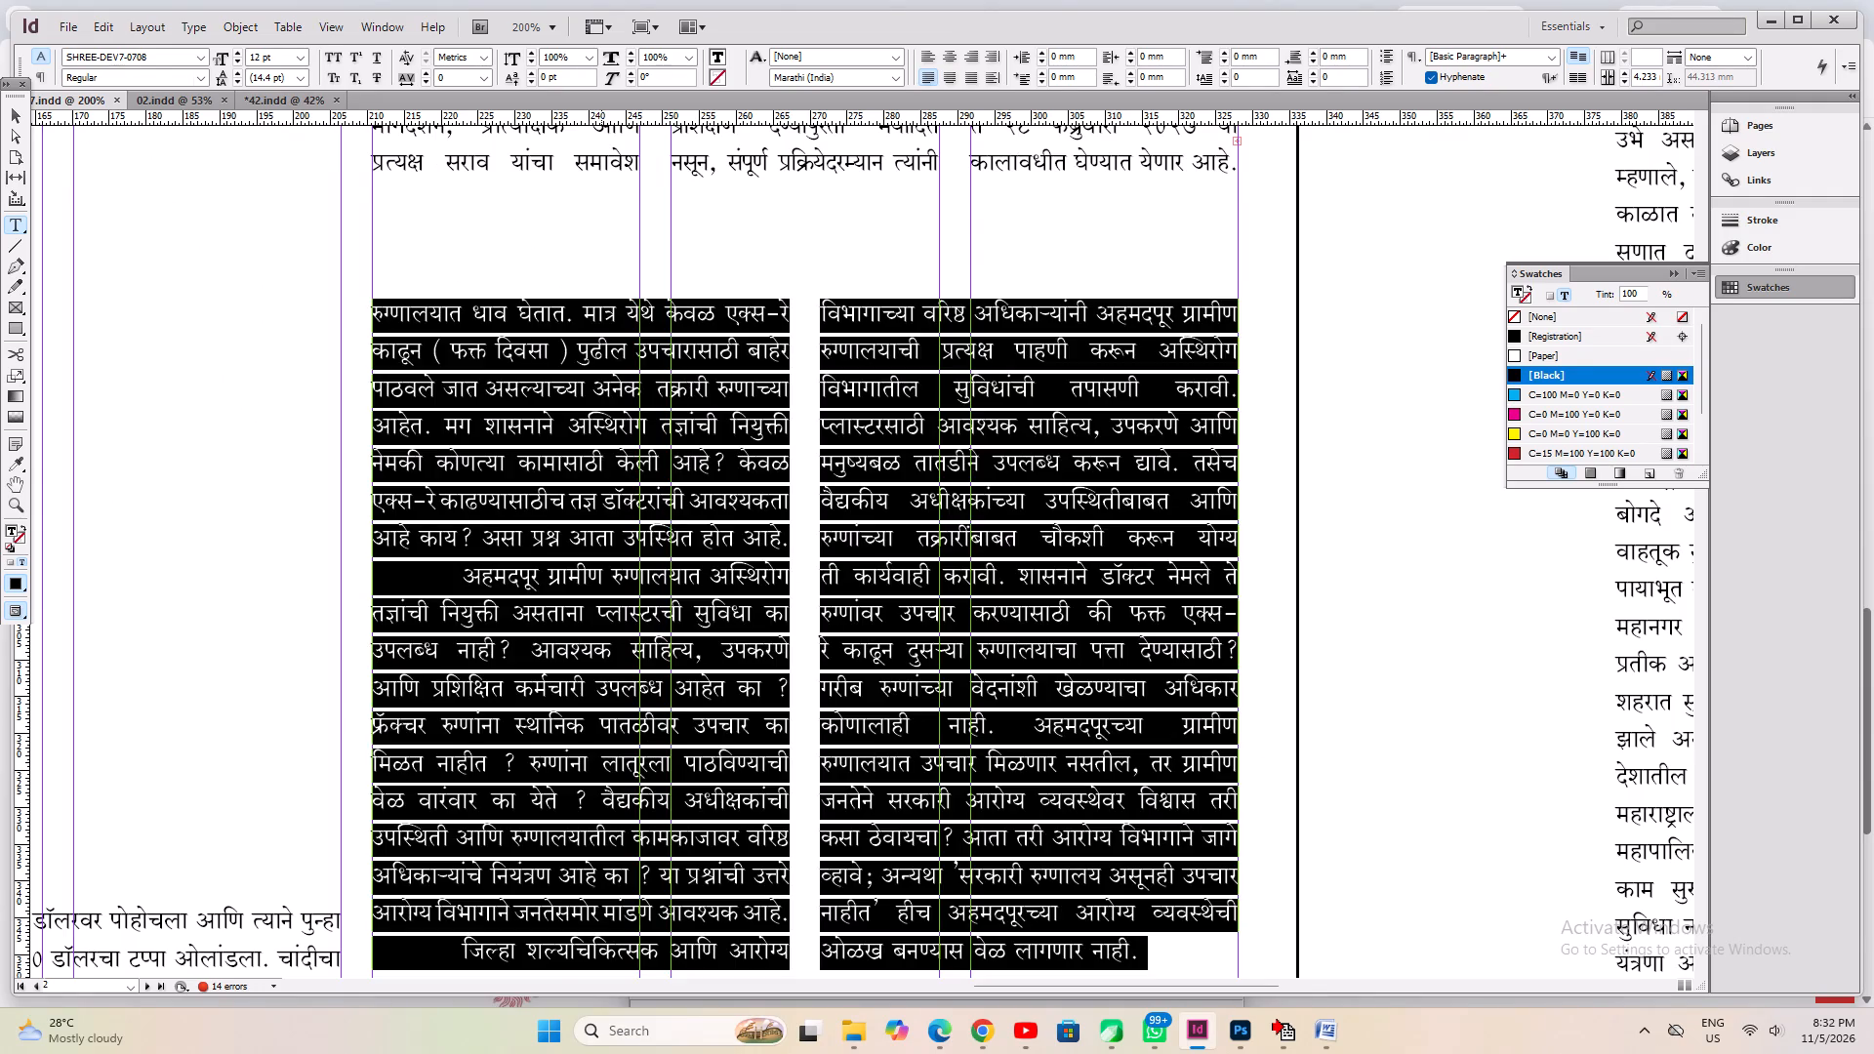
{"action": "left_click_drag", "start_coordinate": [809, 660], "coordinate": [635, 790], "text": "alt"}
{"action": "left_click", "coordinate": [1134, 397]}
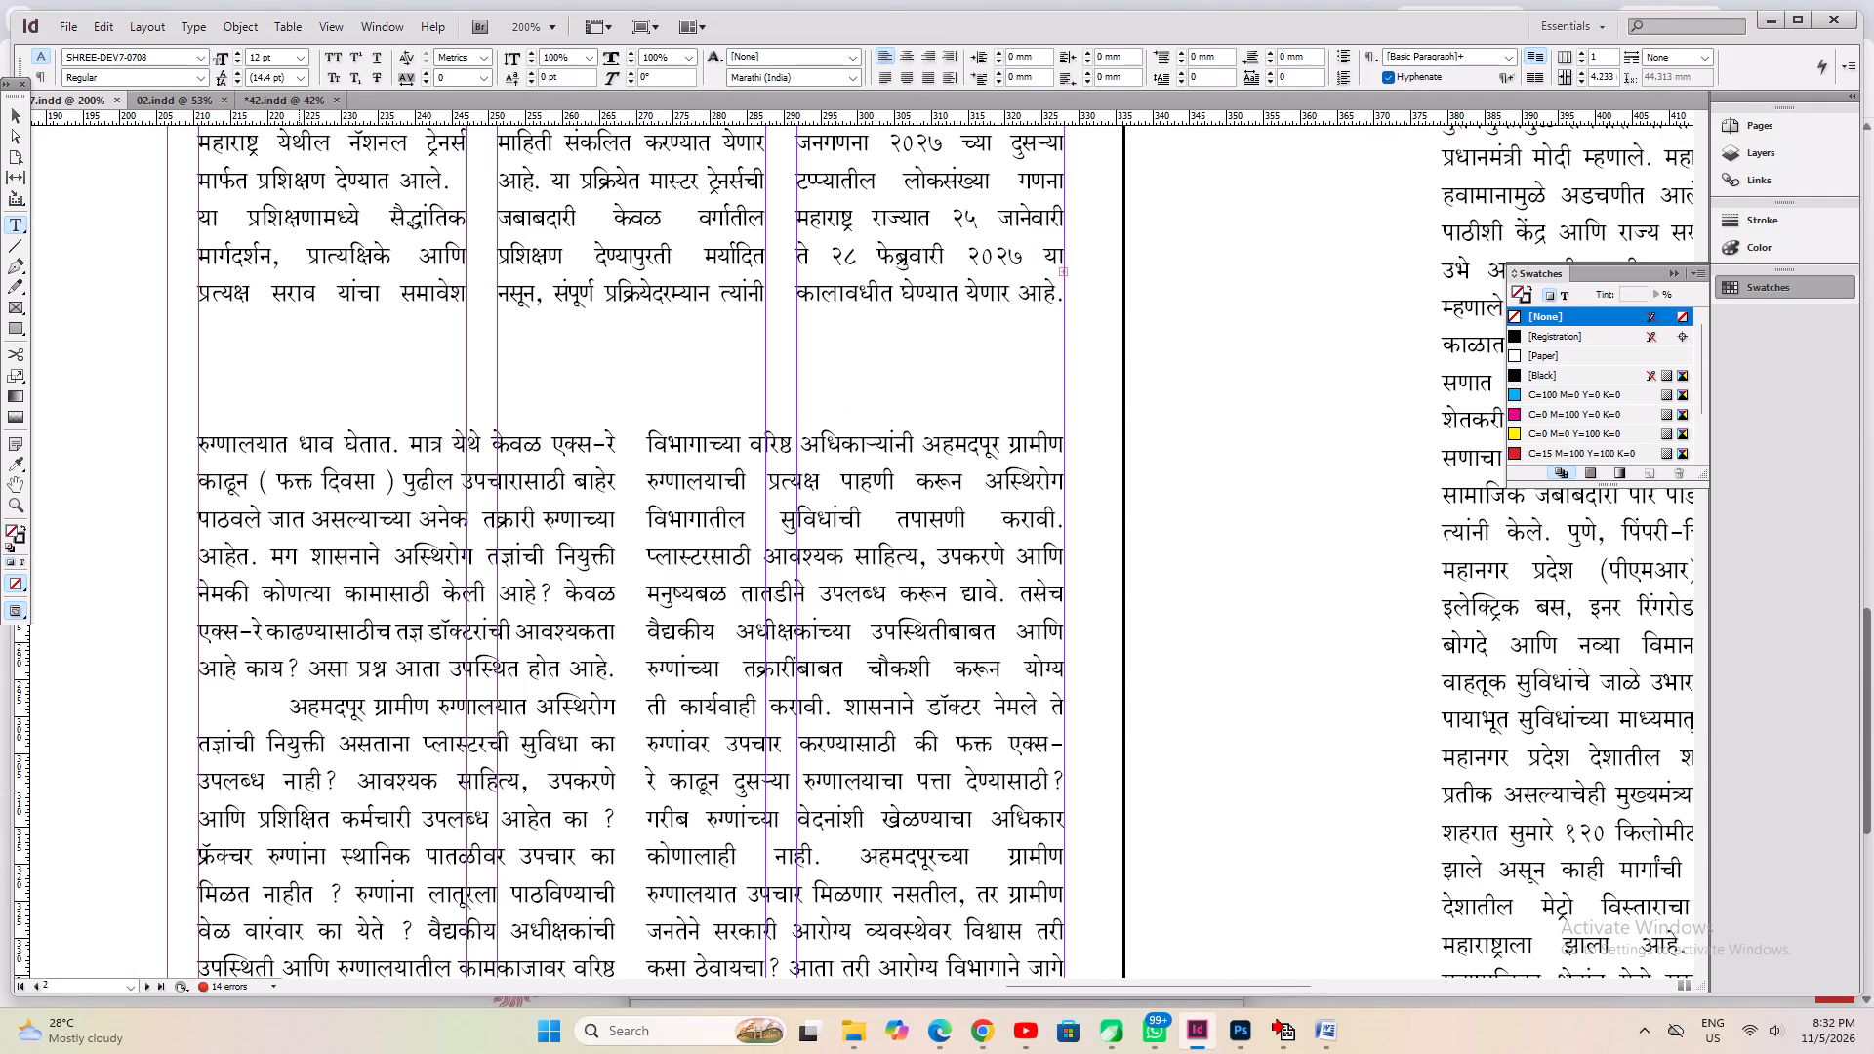
{"action": "left_click_drag", "start_coordinate": [196, 313], "coordinate": [1066, 586]}
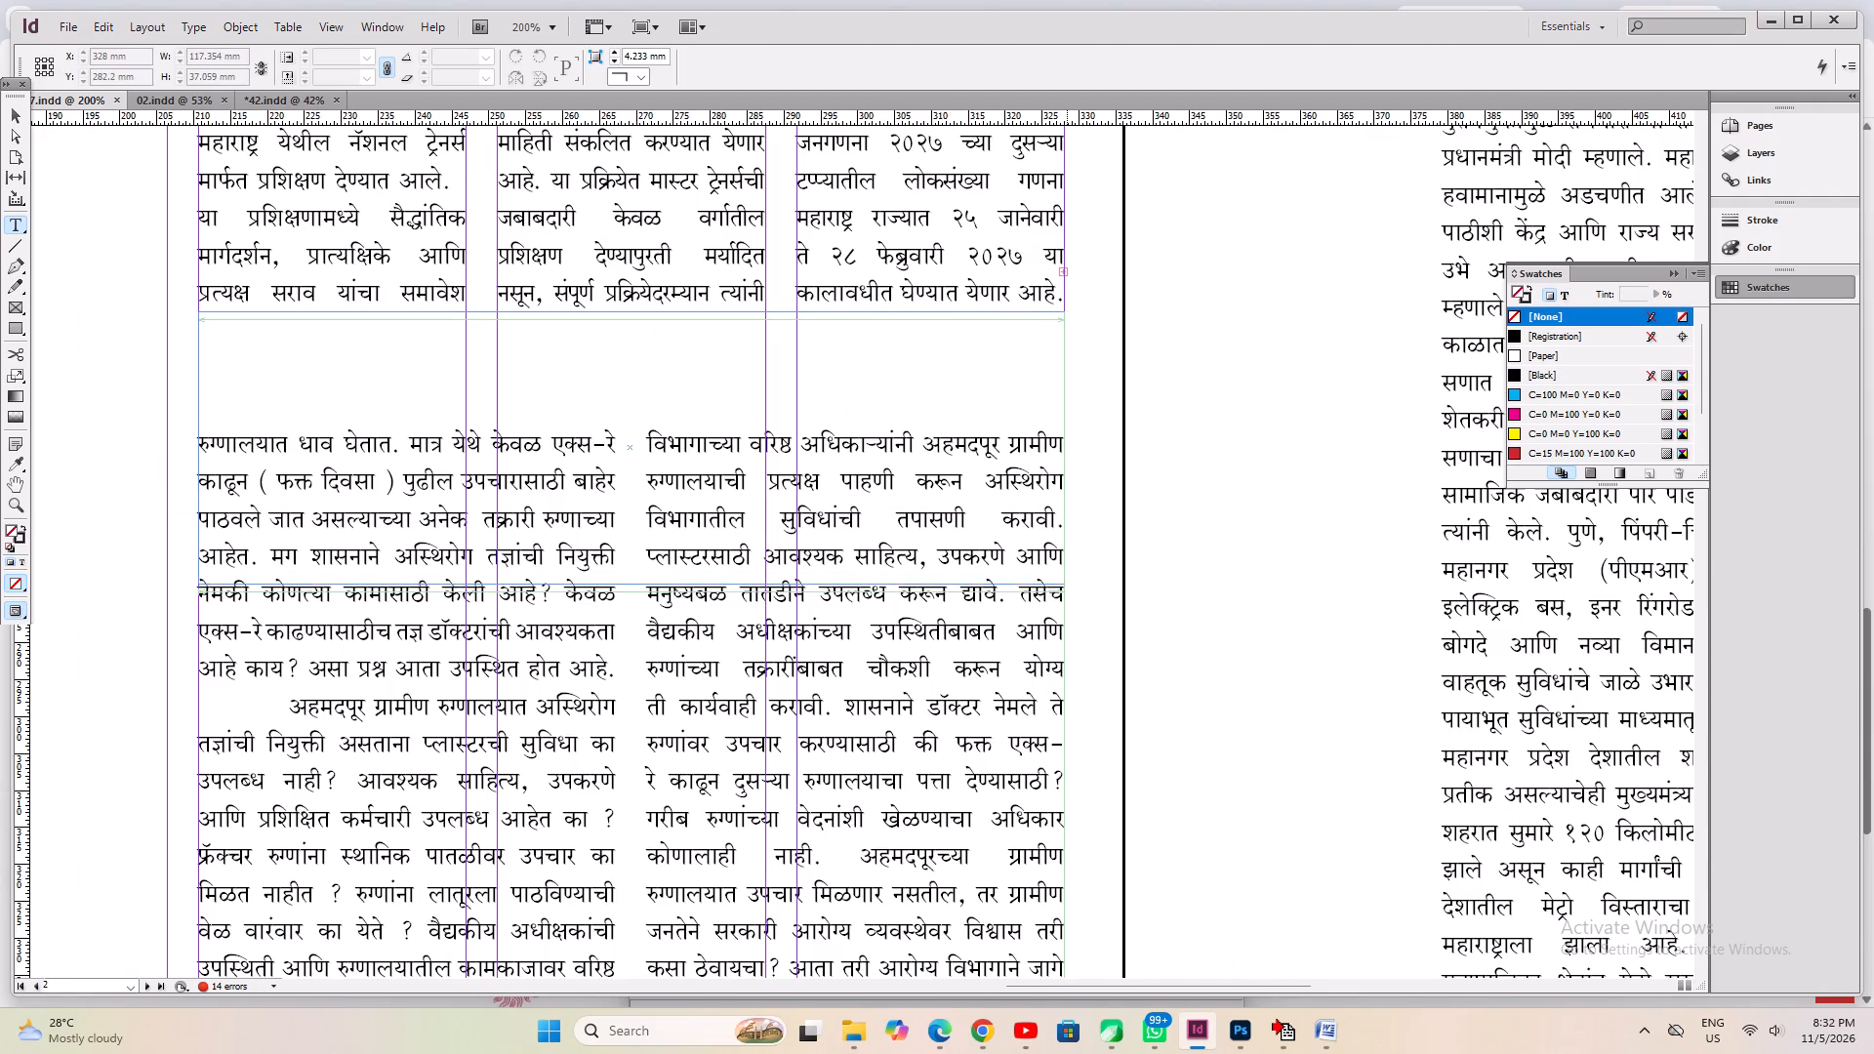
Place the copied red headline "अस्थिरोग तज्ञांची खुर्ची गरम, रुग्ण मात्र प्लास्टर विना बेजार !" in a frame about 117 by 37 mm below the census article, justified.
{"action": "left_click_drag", "start_coordinate": [1066, 586], "coordinate": [1065, 587]}
{"action": "key", "text": "ctrl+v"}
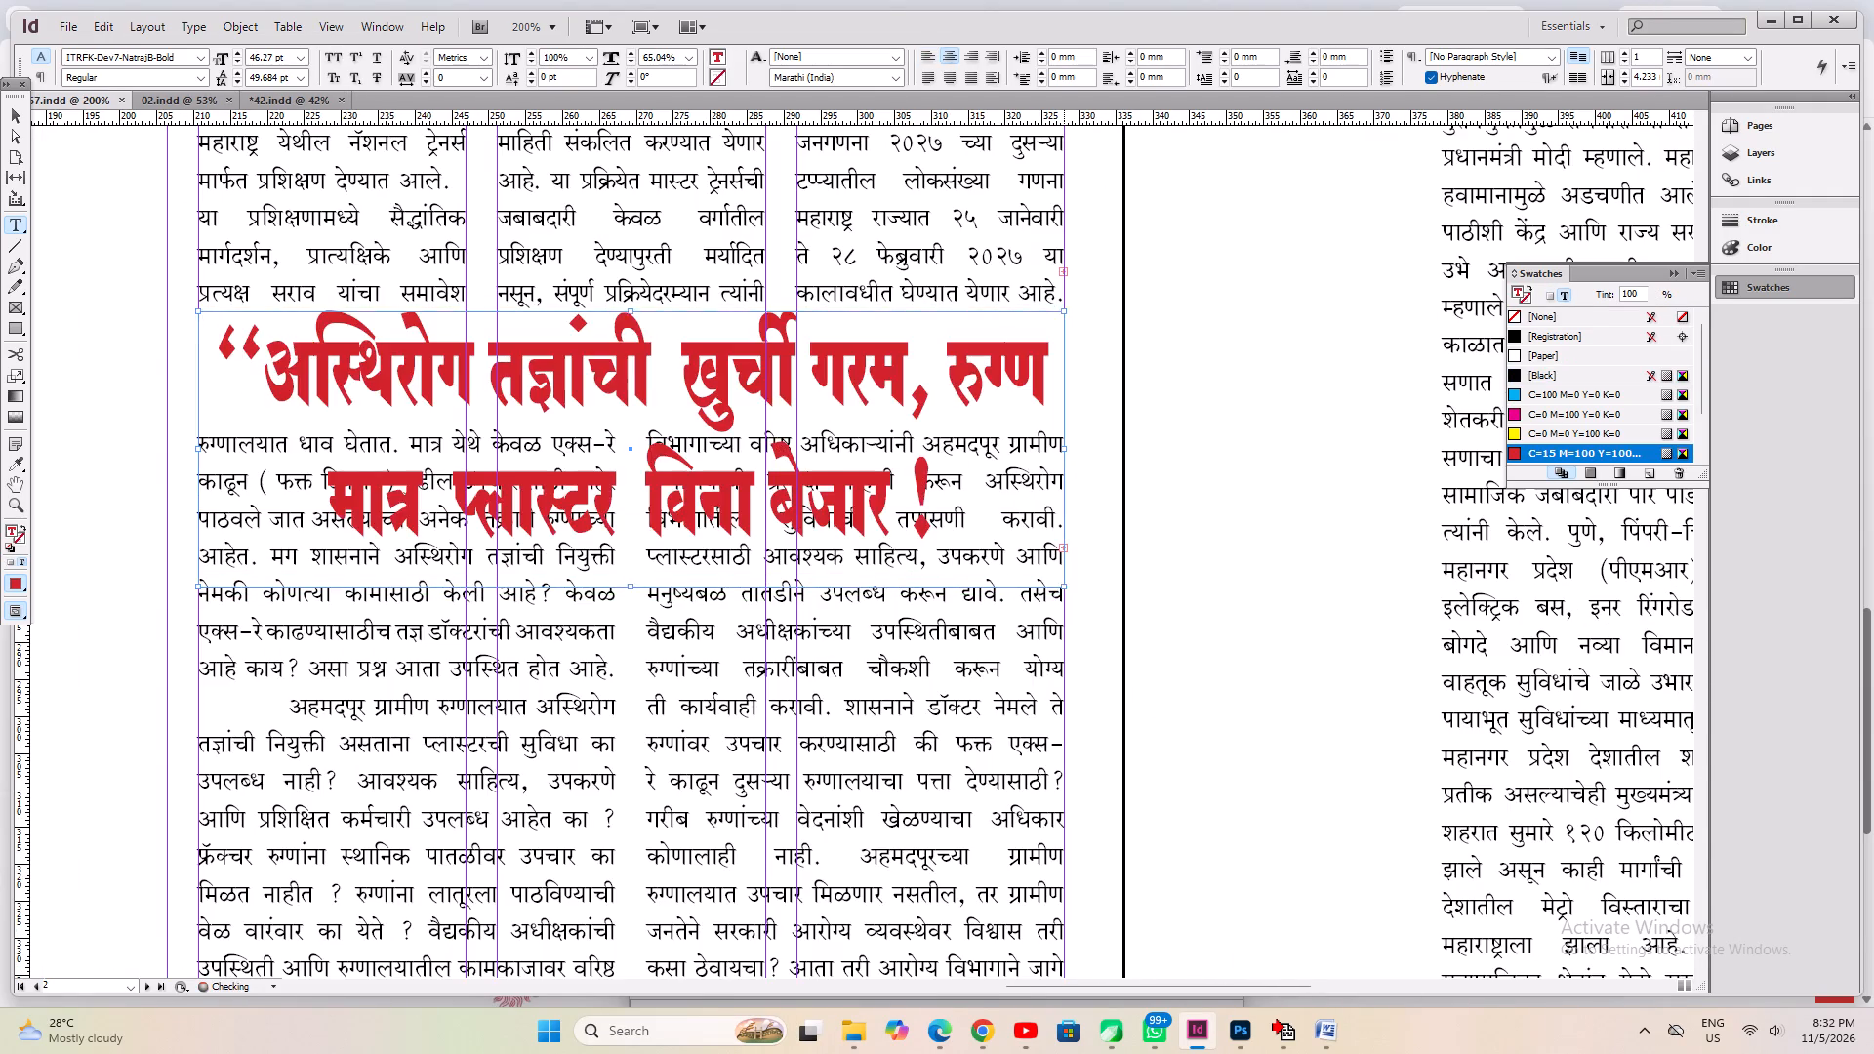
{"action": "key", "text": "ctrl+a"}
{"action": "key", "text": "ctrl+shift+j"}
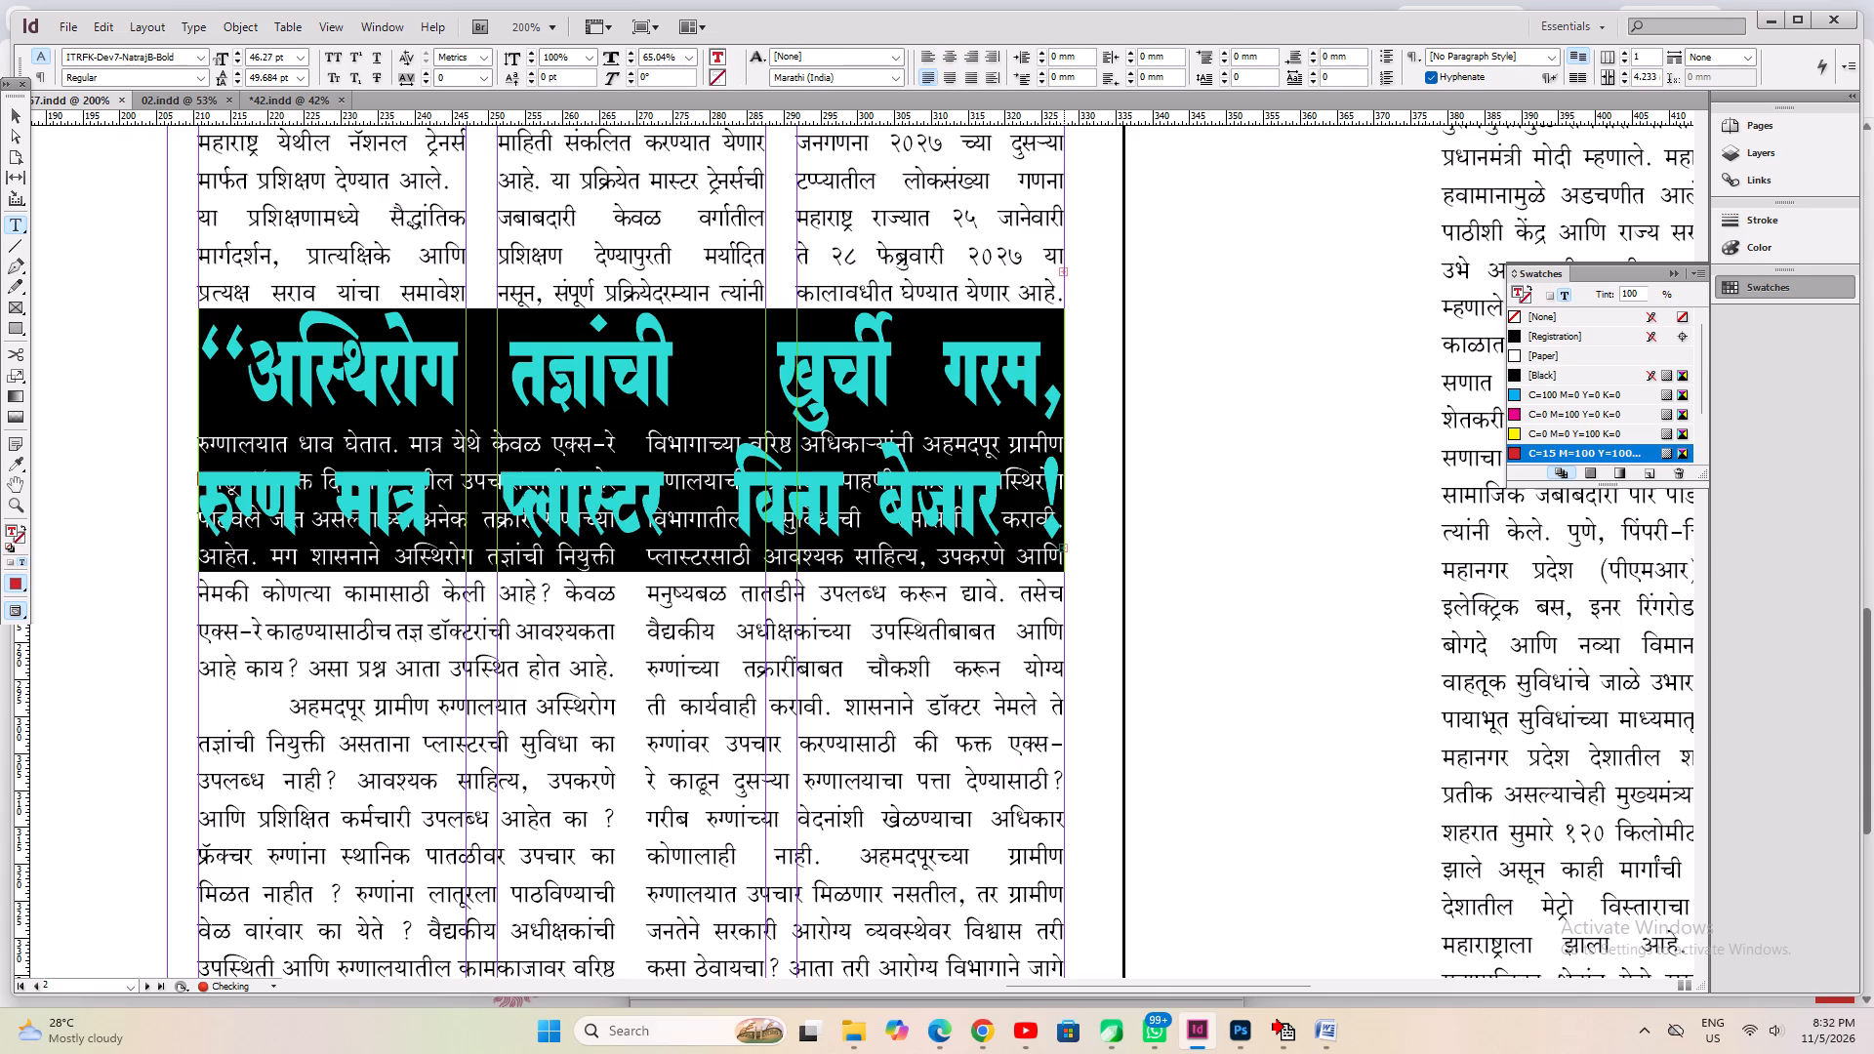
Reduce the red hospital headline's type size to 38.27 pt and left-align it.
{"action": "key", "text": "ctrl+shift+comma"}
{"action": "key", "text": "ctrl+shift+comma"}
{"action": "key", "text": "ctrl+shift+comma"}
{"action": "key", "text": "ctrl+shift+comma"}
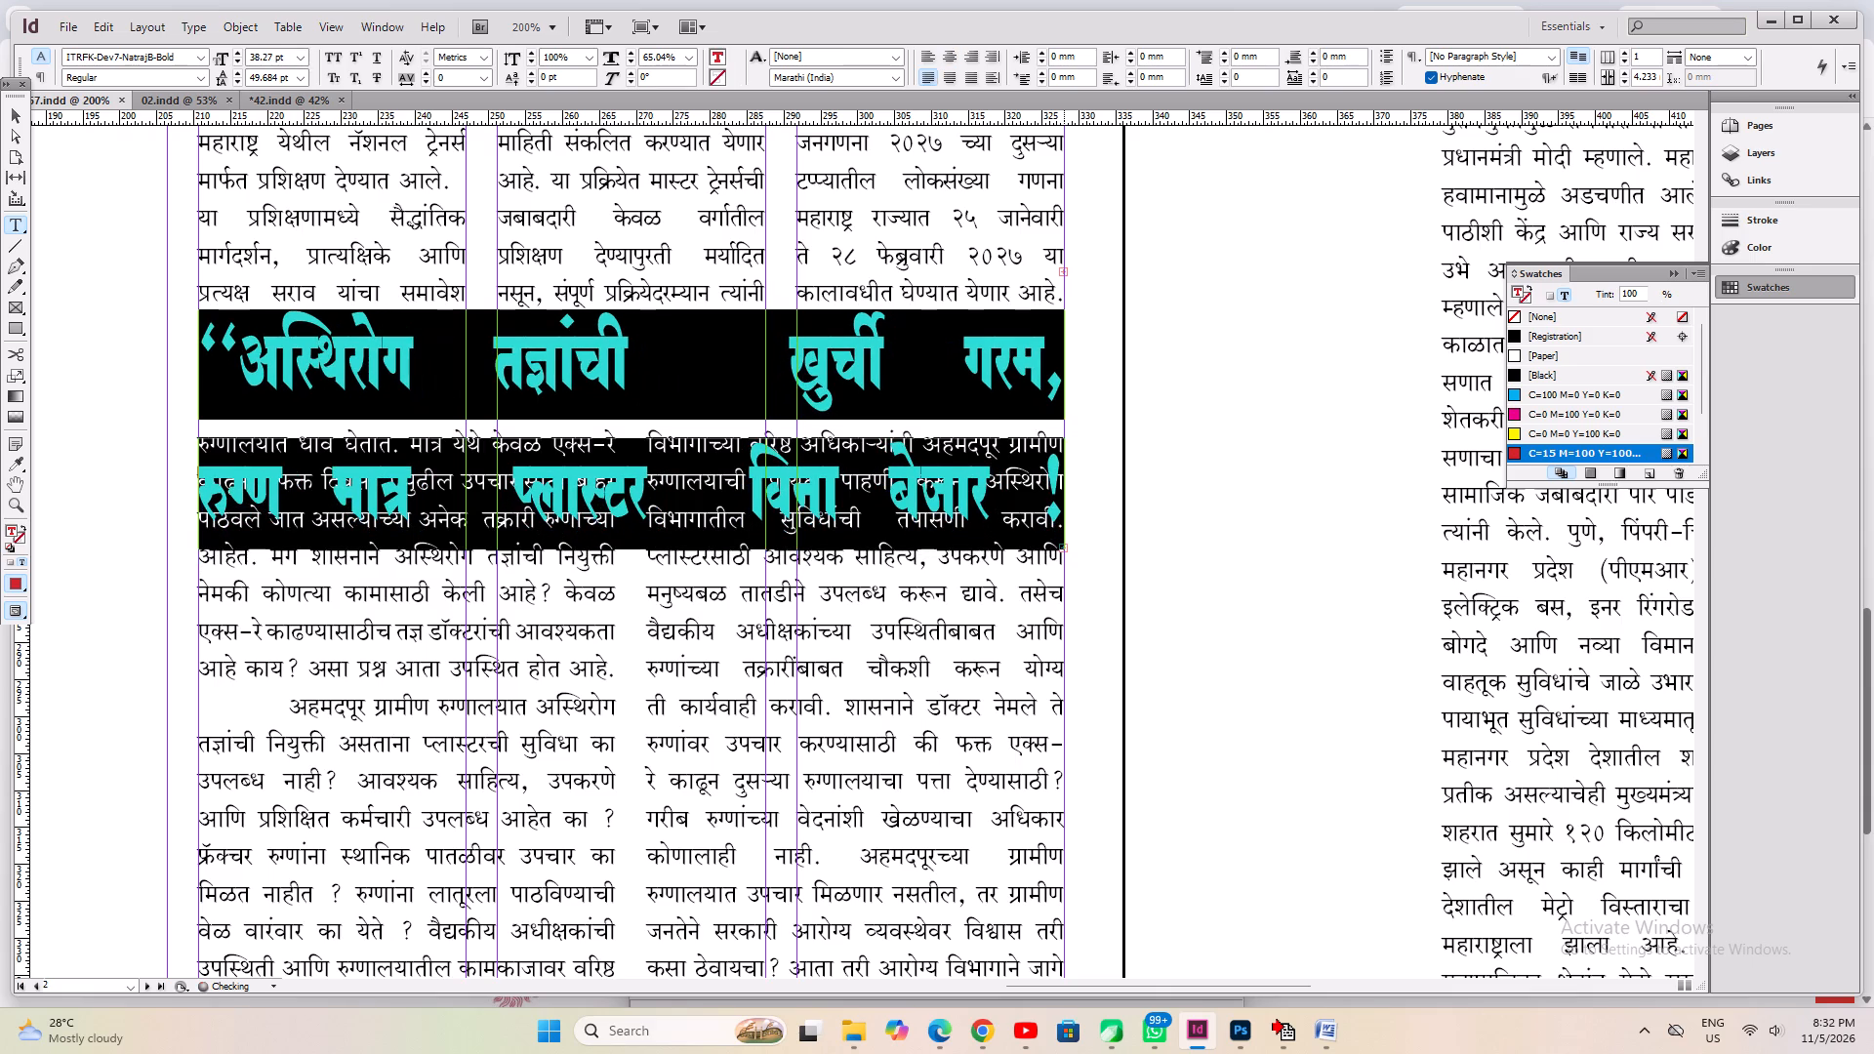
{"action": "key", "text": "ctrl+shift+l"}
Delete the red headline's text after "रुग्ण मात्र", end it with " ..." and save the document.
{"action": "key", "text": "Left"}
{"action": "key", "text": "Right"}
{"action": "key", "text": "Down"}
{"action": "key", "text": "Left"}
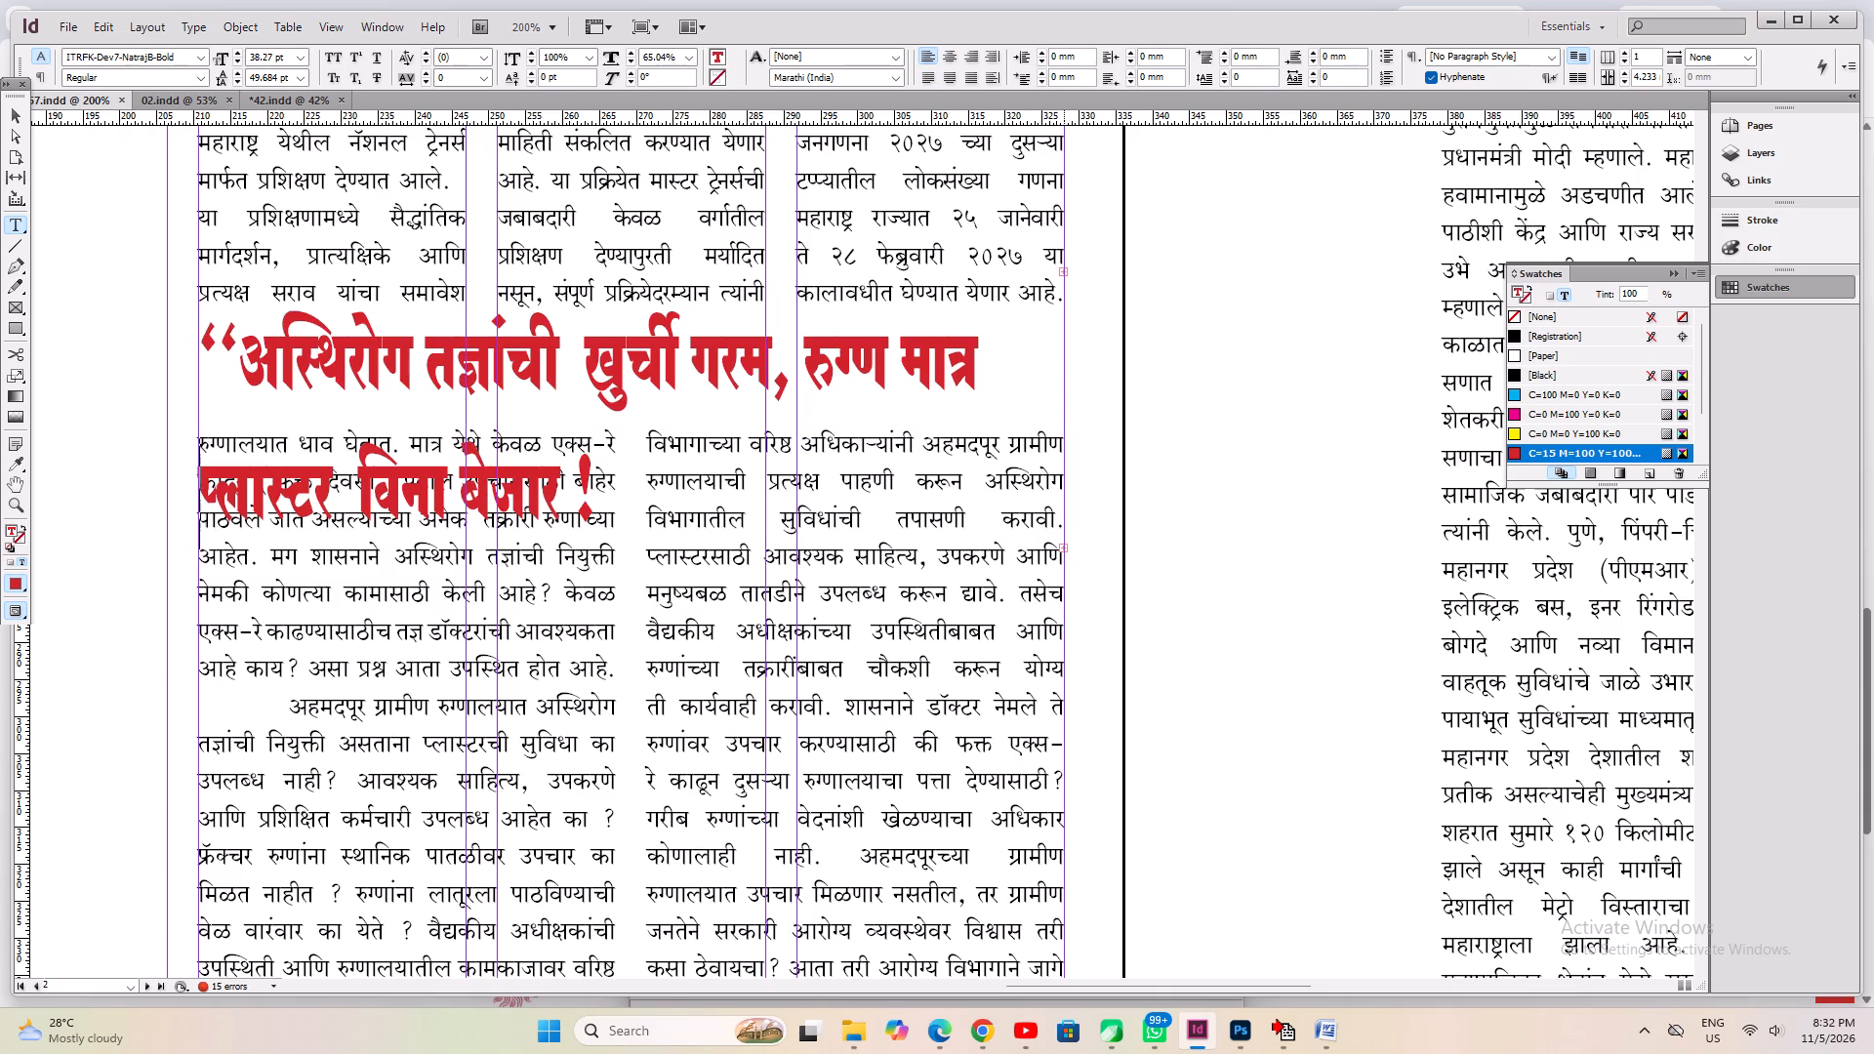
{"action": "key", "text": "shift+Down"}
{"action": "key", "text": "BackSpace"}
{"action": "key", "text": "shift+Down"}
{"action": "key", "text": "BackSpace"}
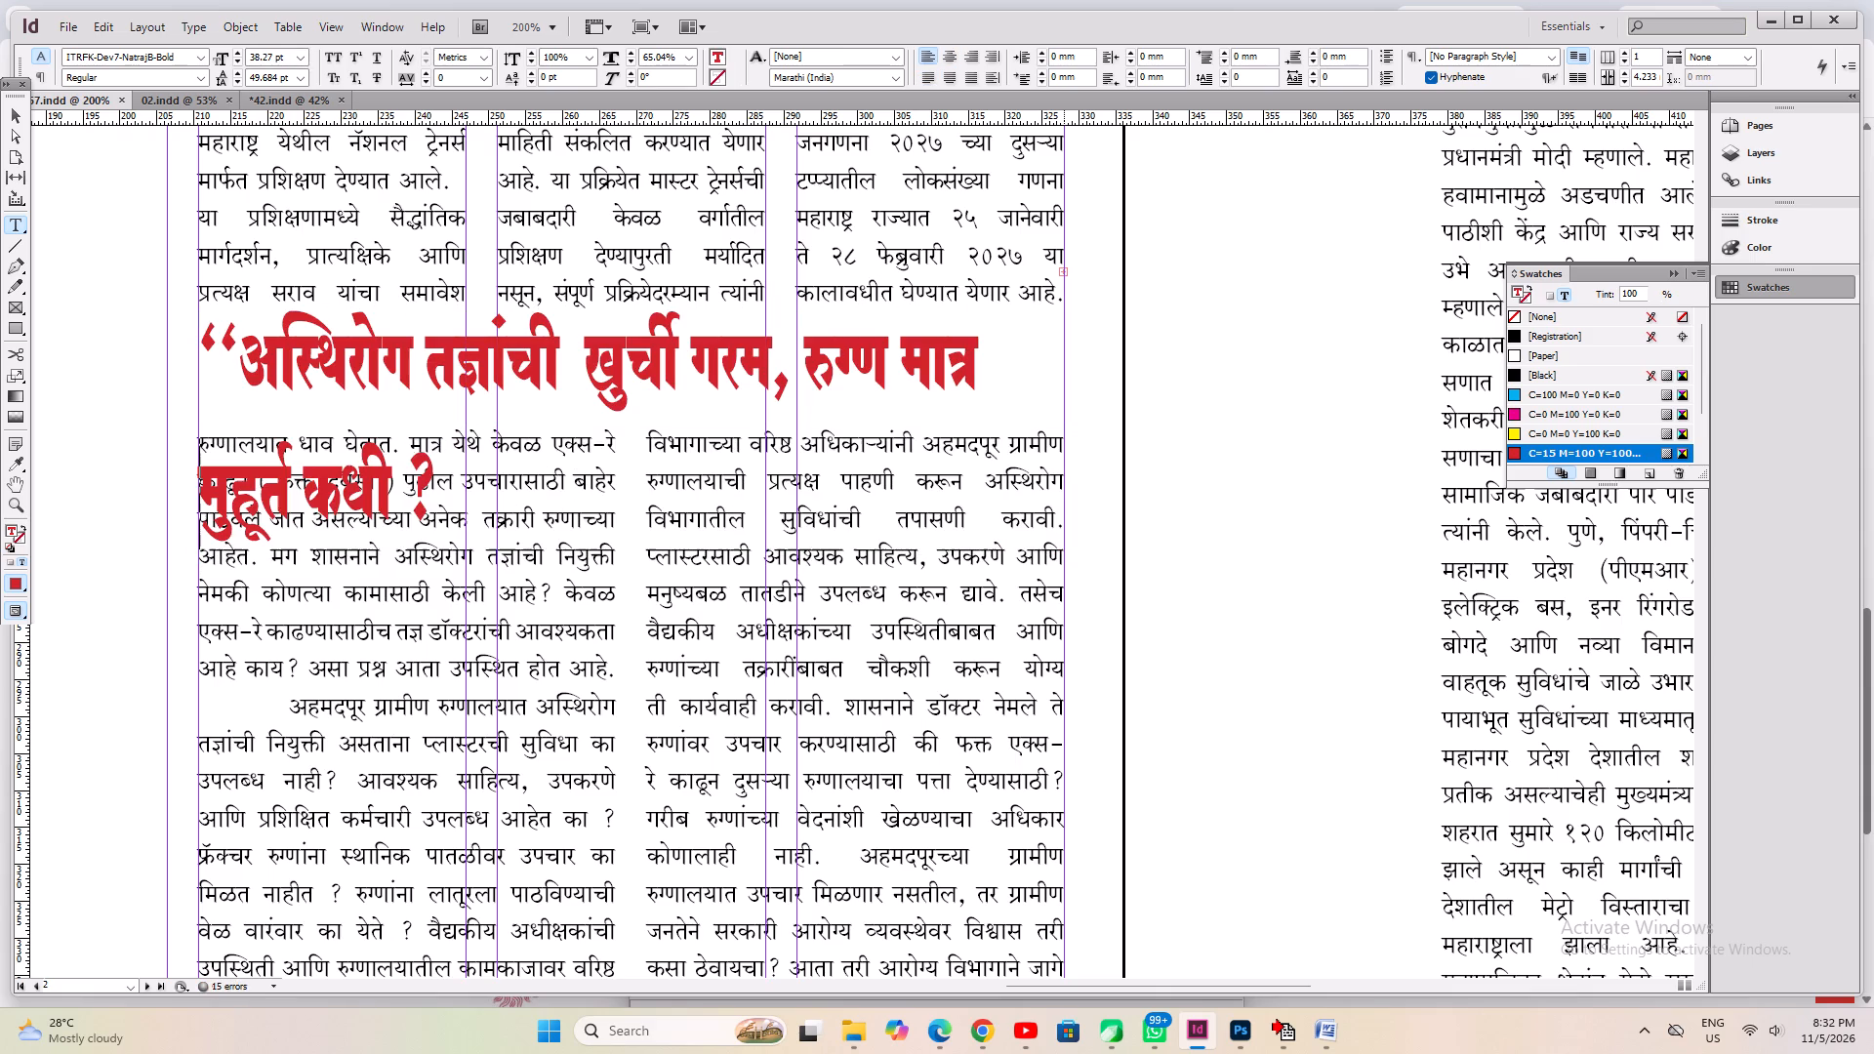
{"action": "key", "text": "shift+Down"}
{"action": "key", "text": "BackSpace"}
{"action": "key", "text": "Left"}
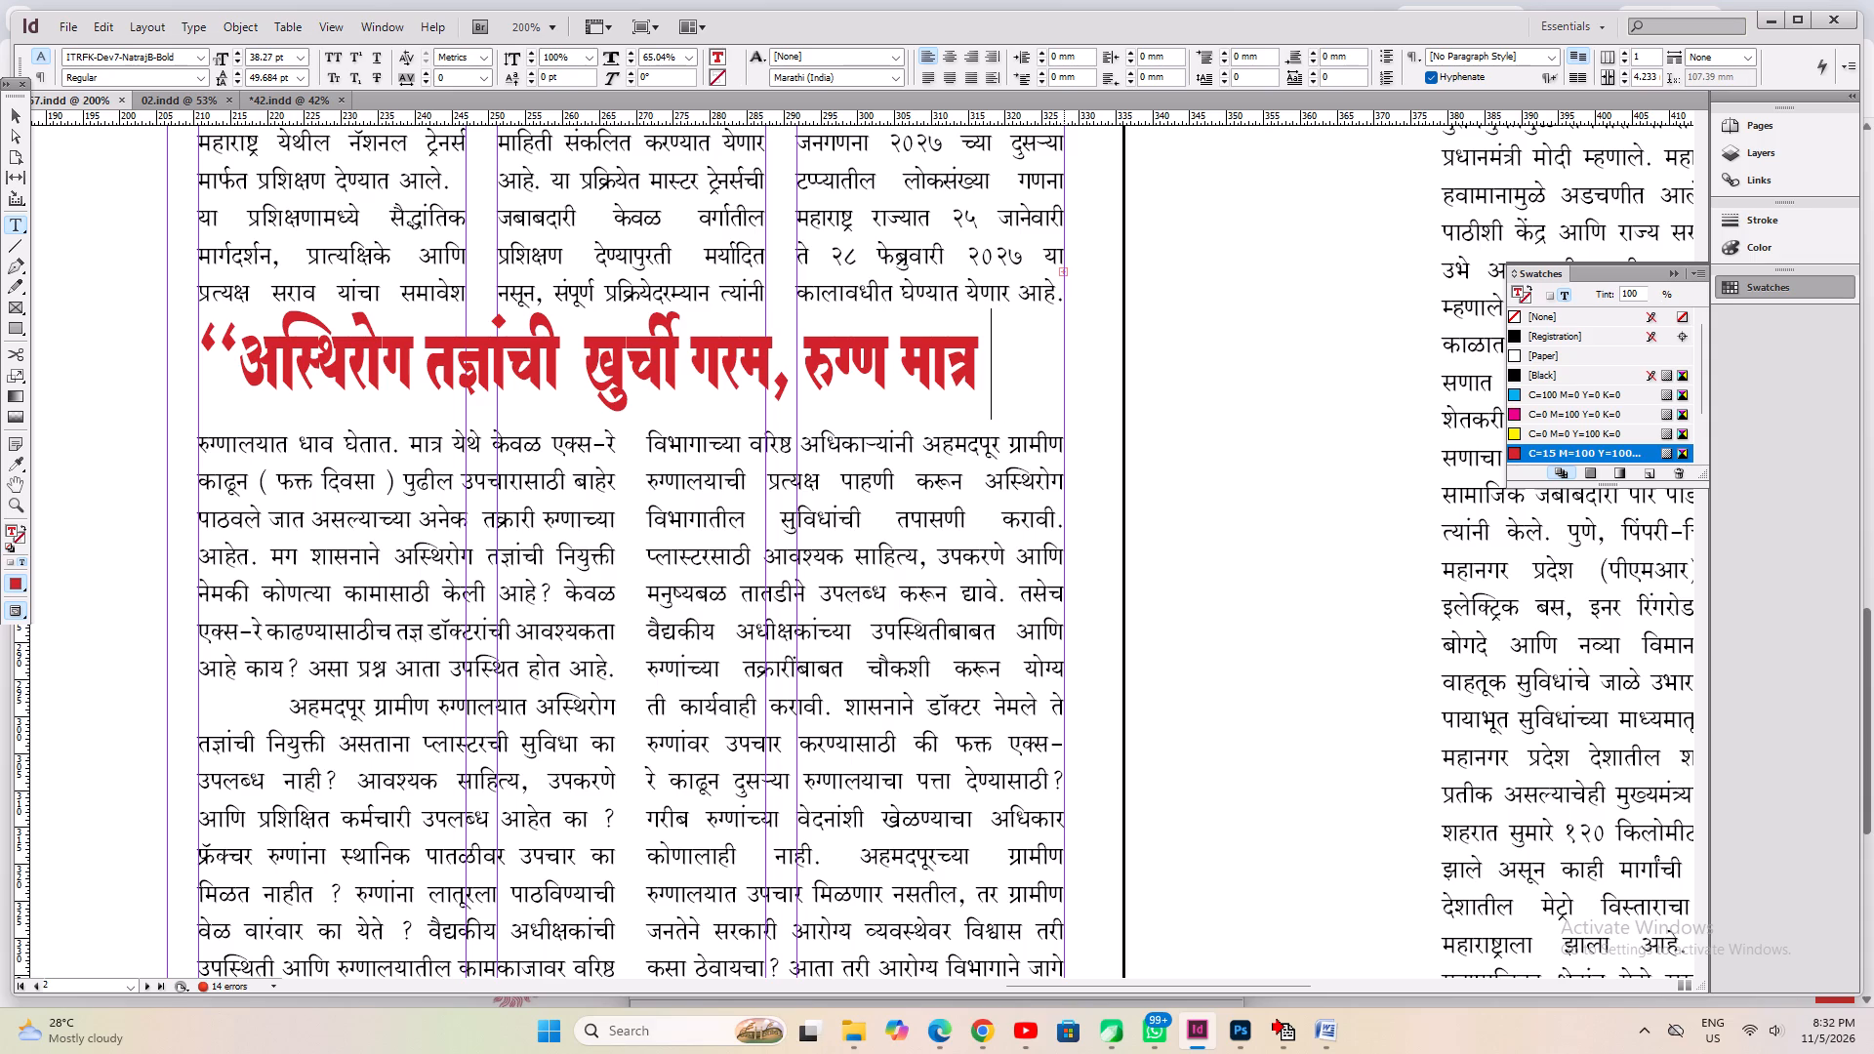
{"action": "key", "text": "BackSpace"}
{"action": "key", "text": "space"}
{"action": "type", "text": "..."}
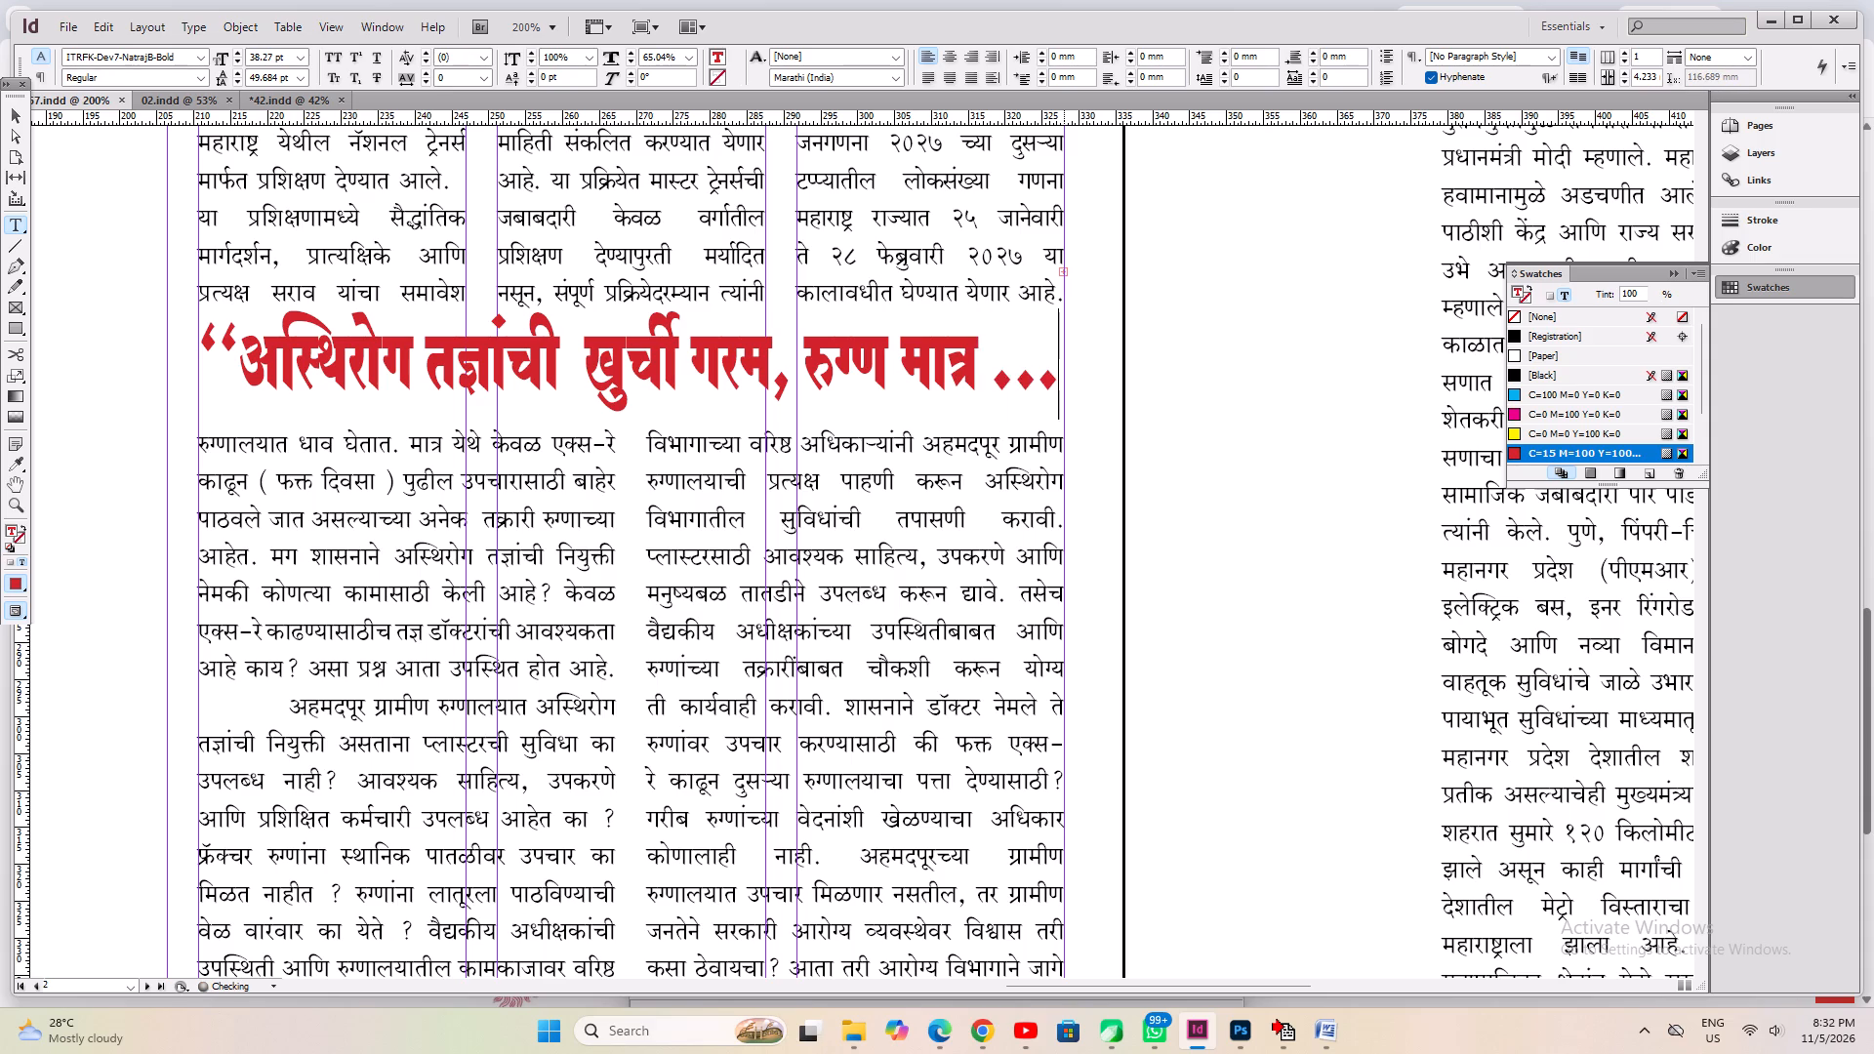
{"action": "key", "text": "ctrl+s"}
Fit the red headline's frame to its text, nudge it down to just above the hospital continuation text and save.
{"action": "left_click", "coordinate": [11, 113]}
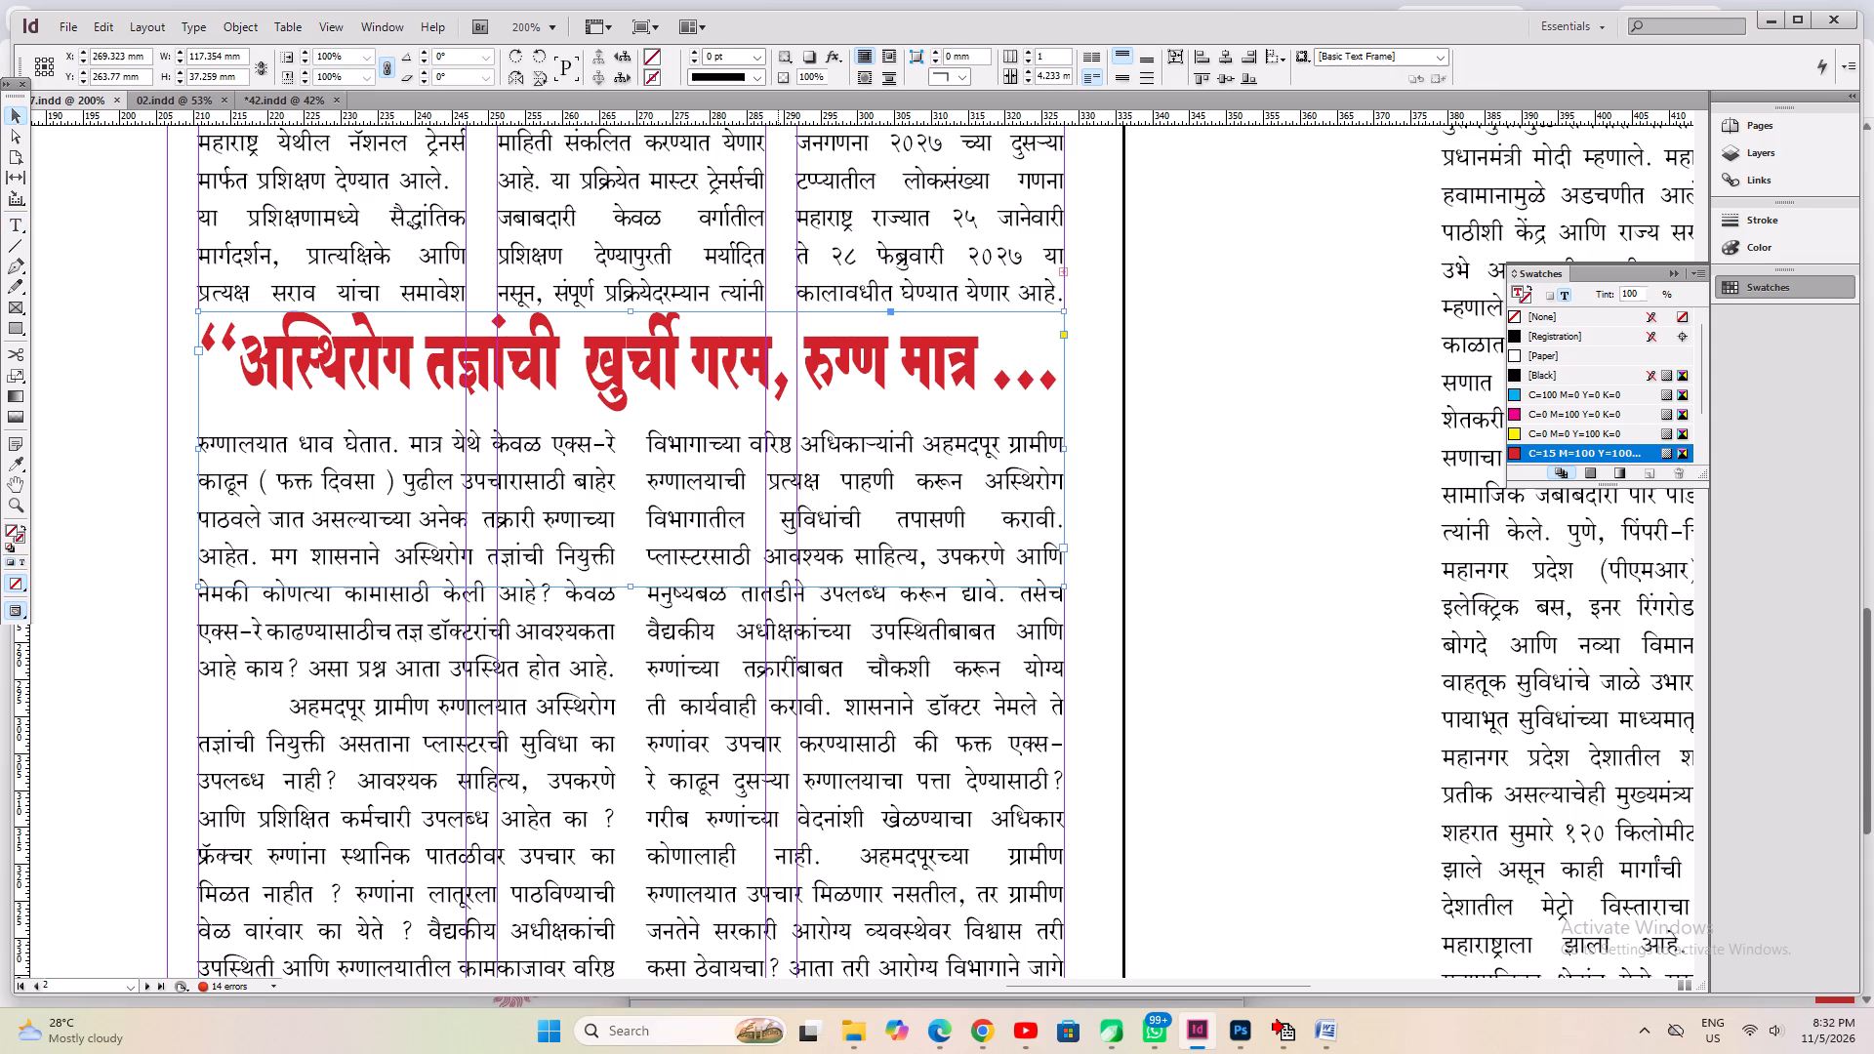
{"action": "key", "text": "ctrl+alt+c"}
{"action": "key", "text": "Down"}
{"action": "key", "text": "Down"}
{"action": "key", "text": "Down"}
{"action": "key", "text": "Down"}
{"action": "key", "text": "Down"}
{"action": "key", "text": "Down"}
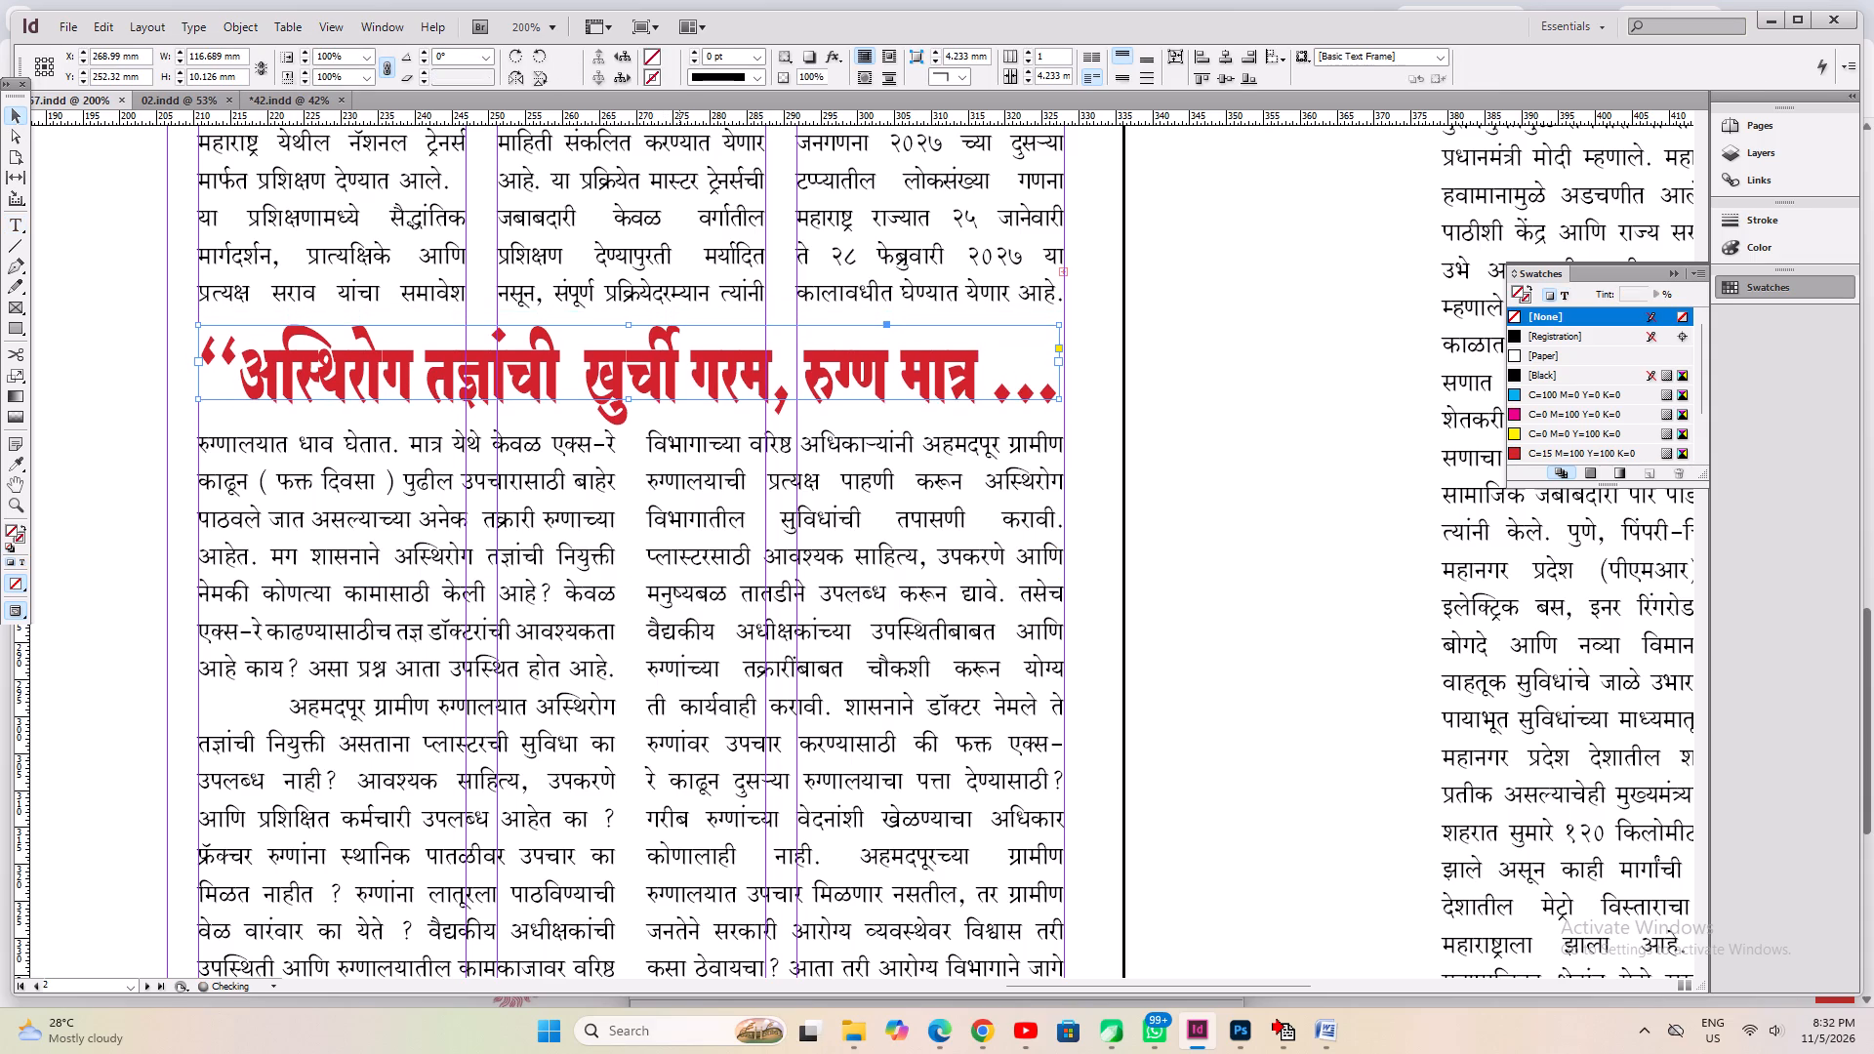
{"action": "key", "text": "ctrl+s"}
{"action": "key", "text": "ctrl+0"}
{"action": "key", "text": "ctrl+s"}
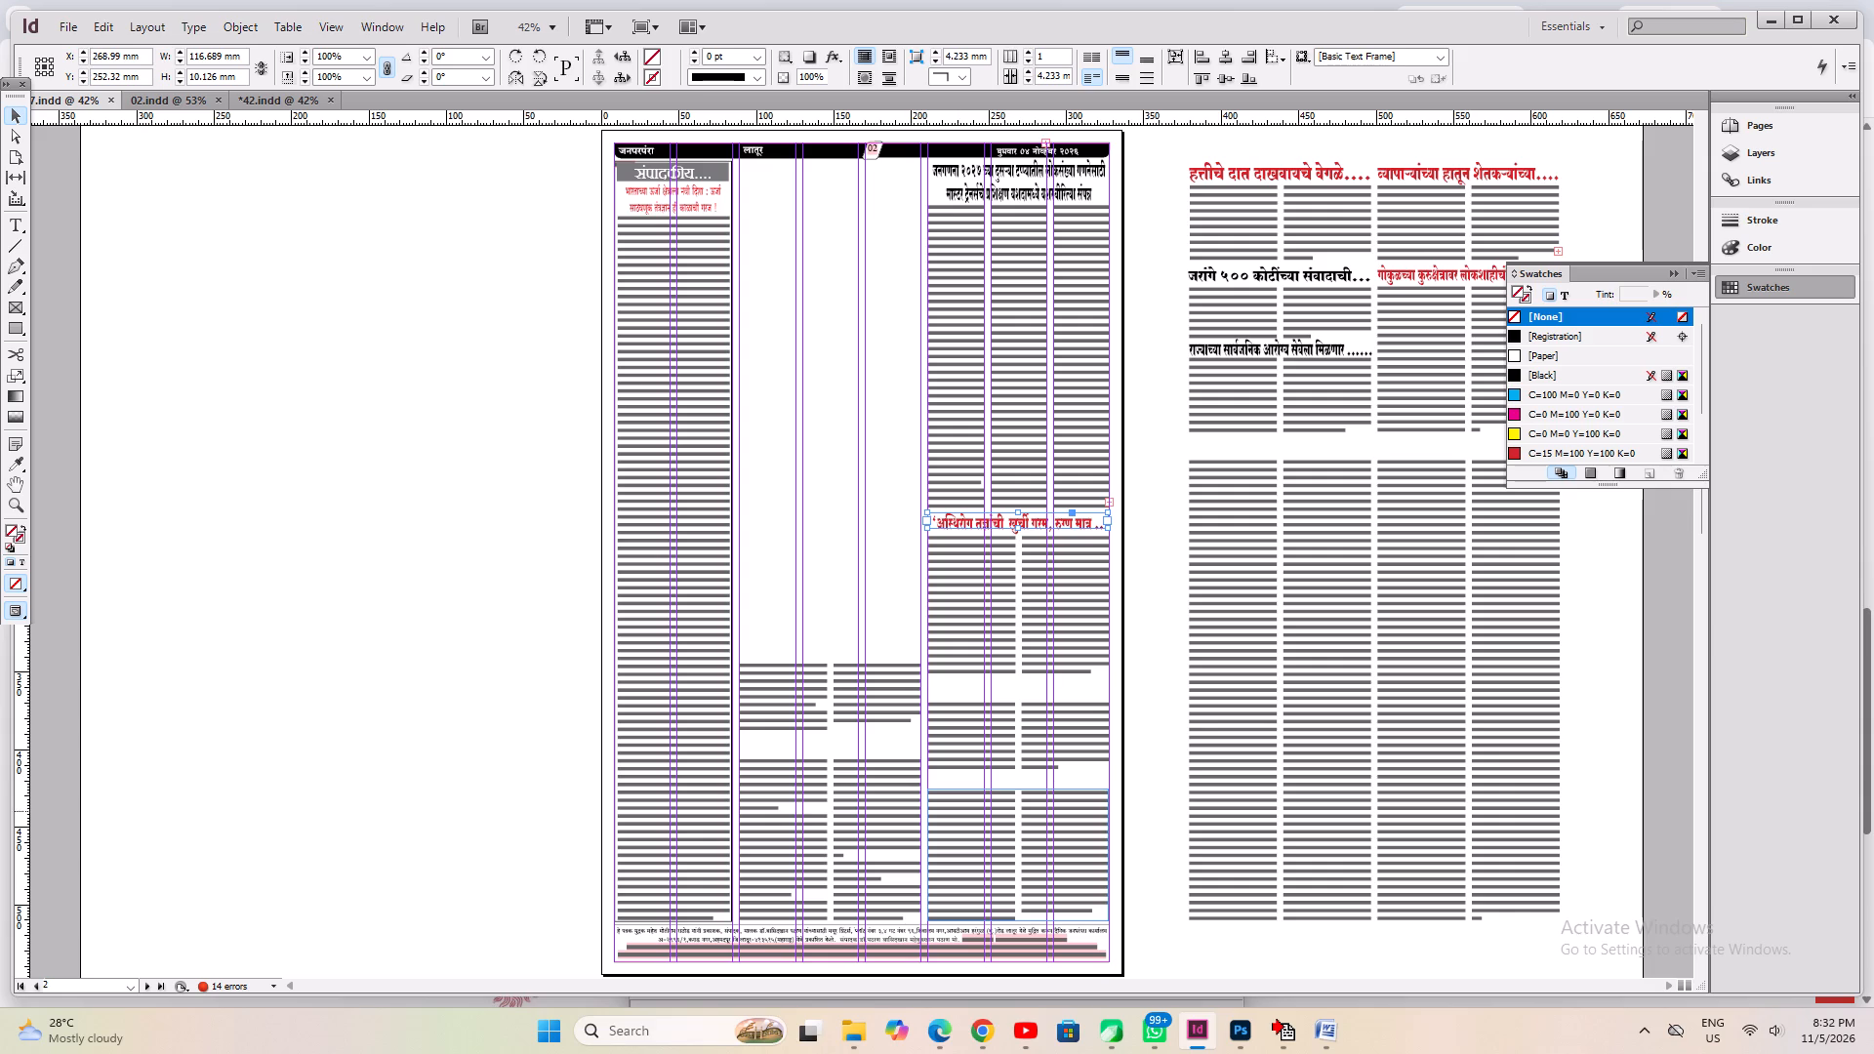
{"action": "key", "text": "ctrl+s"}
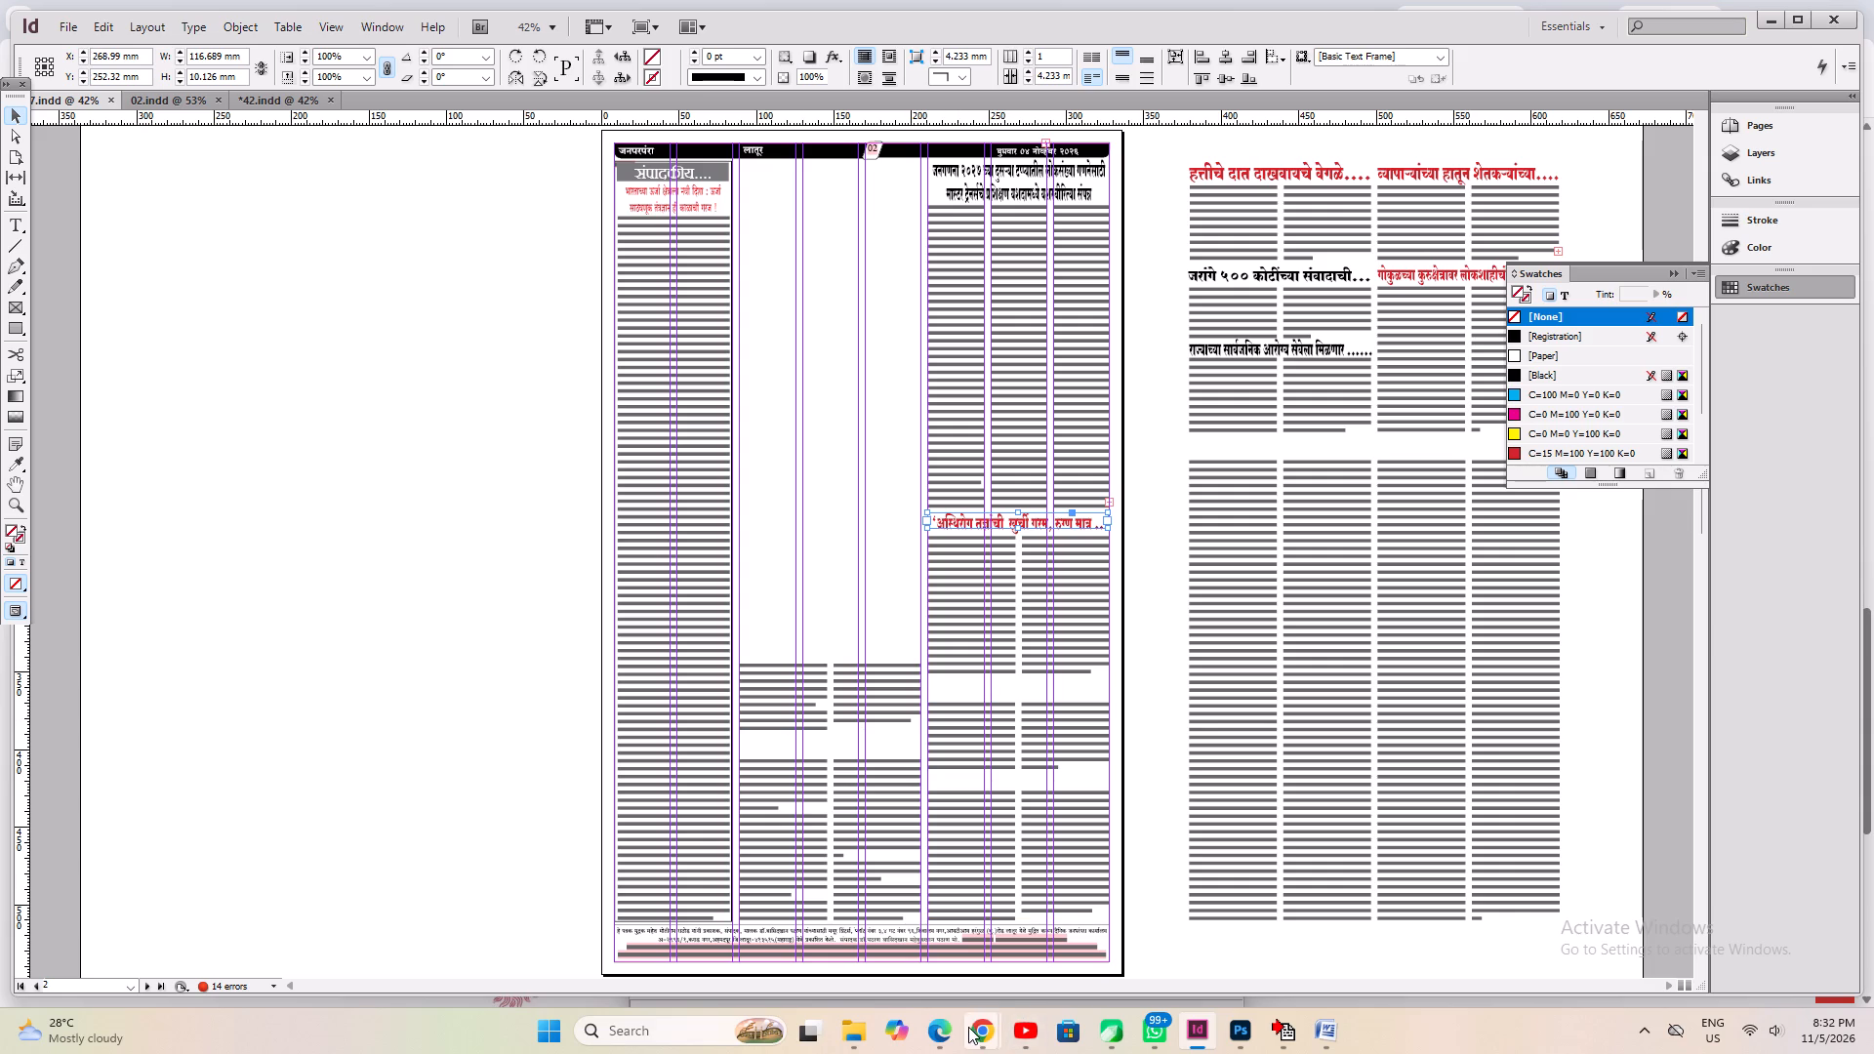
Switch to Chrome and bring up the window with the Mahasamvad census article.
{"action": "left_click", "coordinate": [1208, 625]}
{"action": "left_click", "coordinate": [972, 1039]}
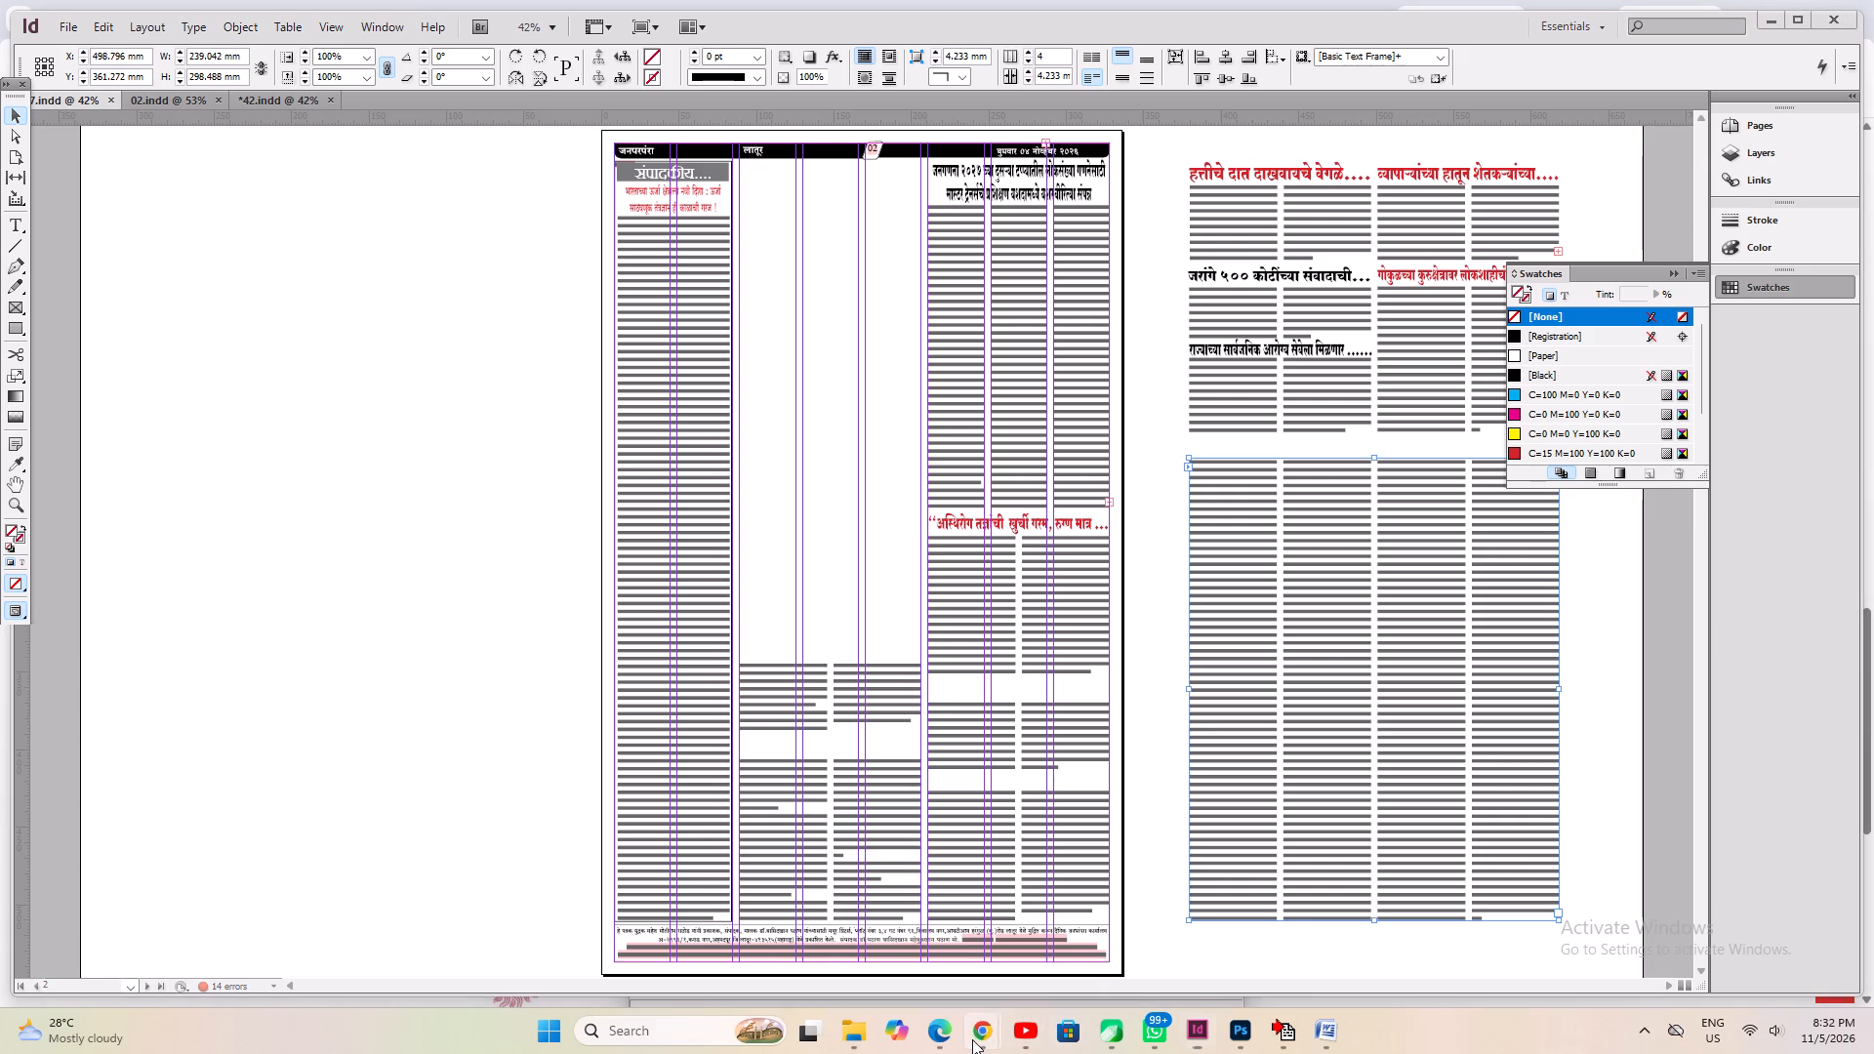
{"action": "left_click", "coordinate": [963, 909]}
{"action": "left_click", "coordinate": [973, 1034]}
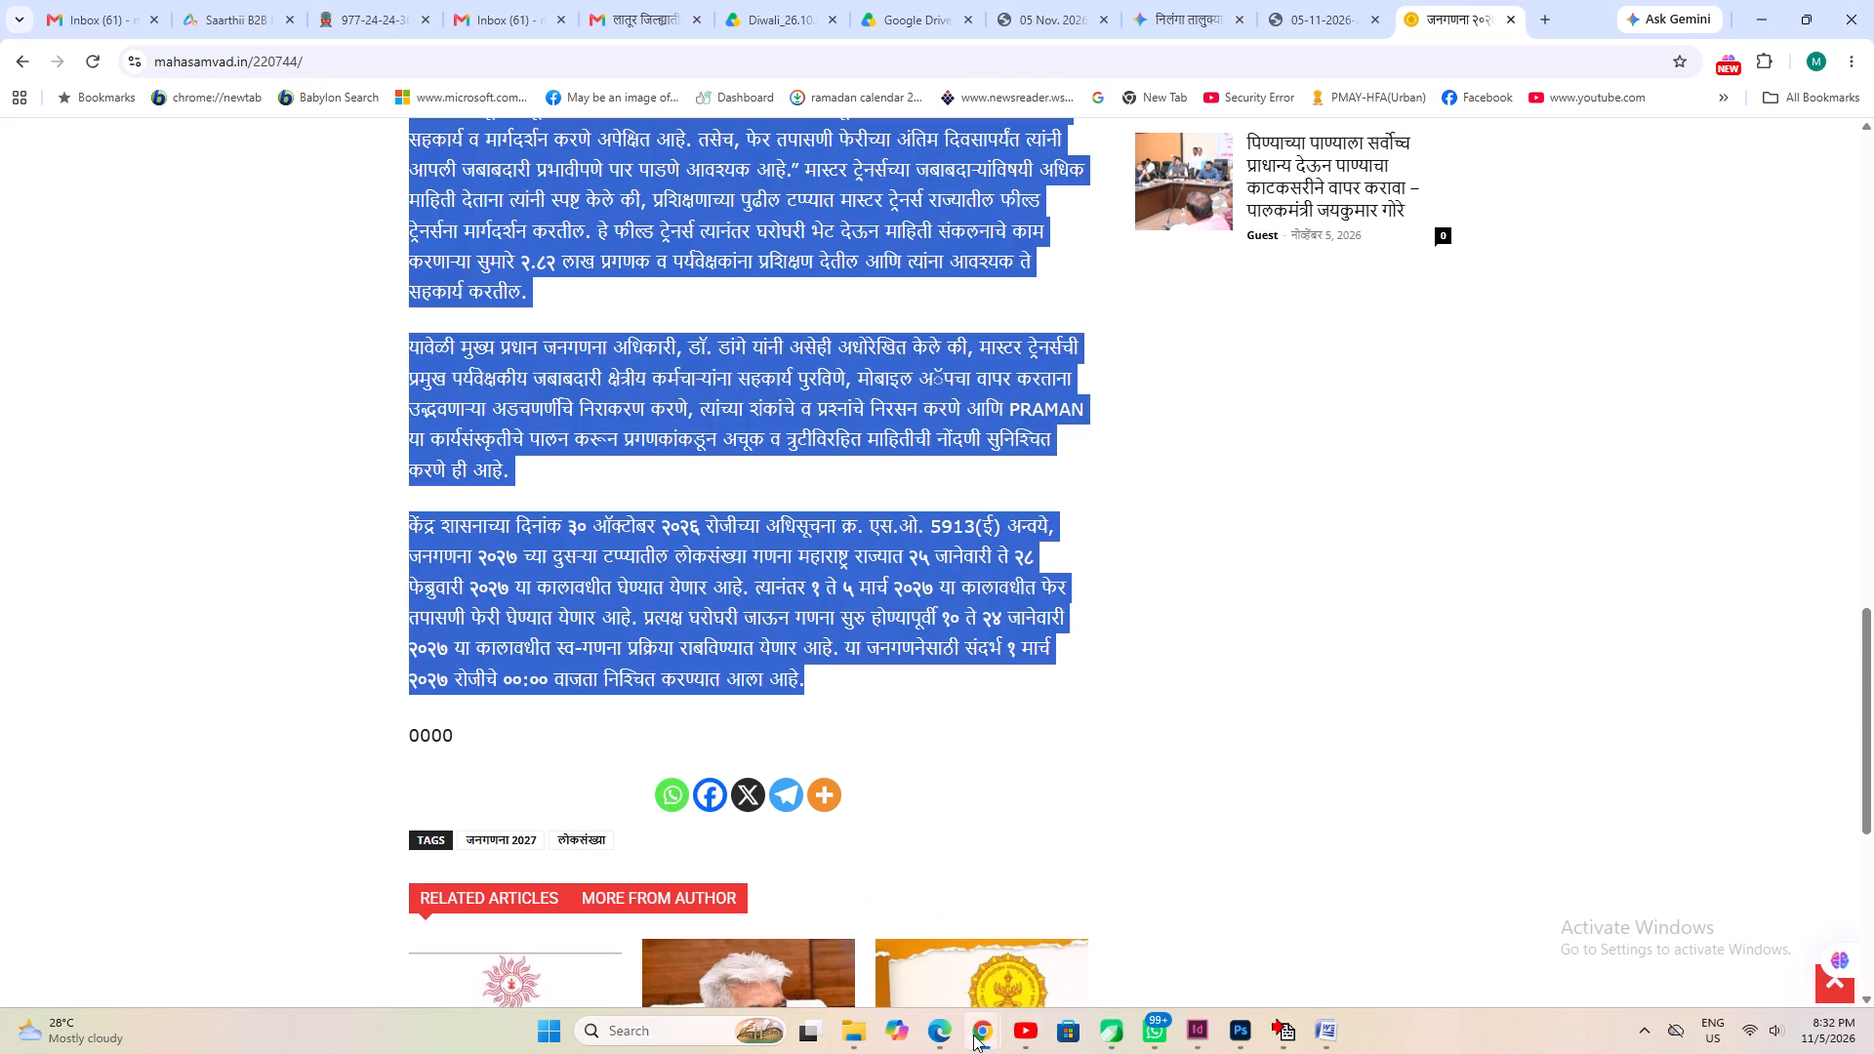
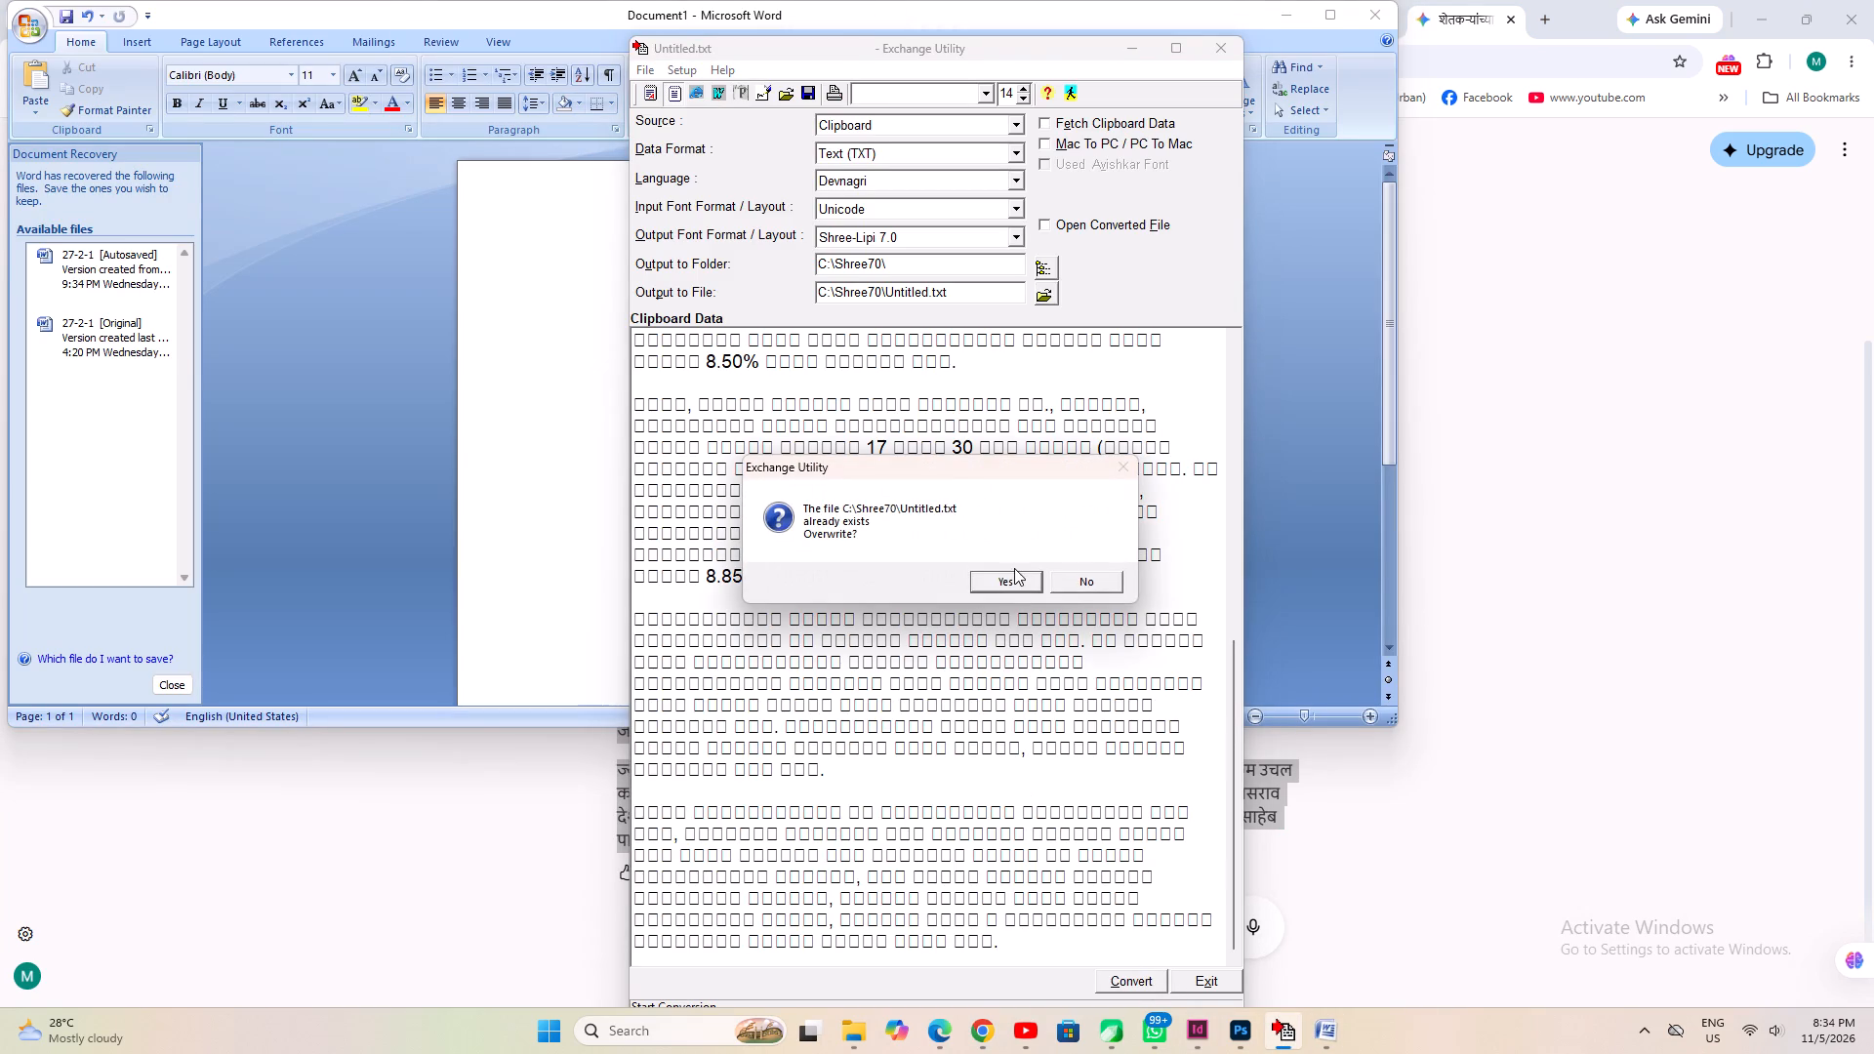
{"action": "left_click", "coordinate": [1013, 579]}
{"action": "left_click", "coordinate": [1080, 584]}
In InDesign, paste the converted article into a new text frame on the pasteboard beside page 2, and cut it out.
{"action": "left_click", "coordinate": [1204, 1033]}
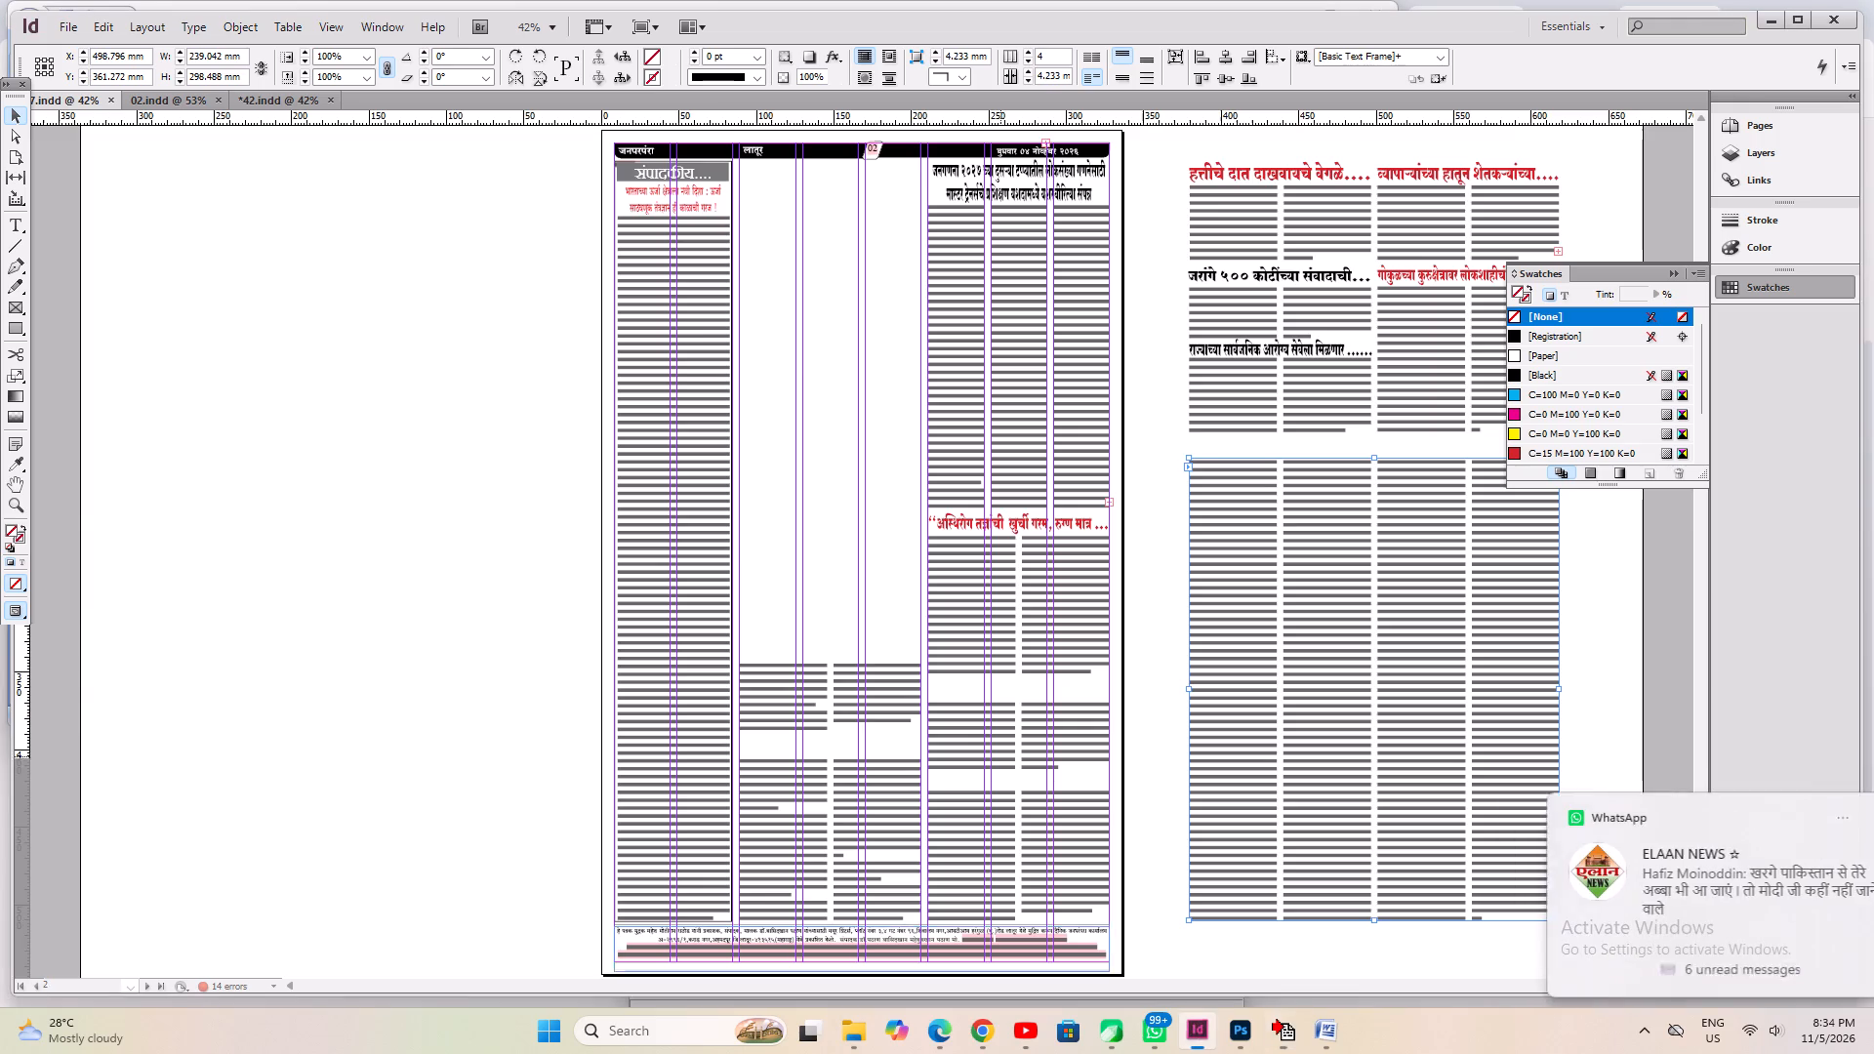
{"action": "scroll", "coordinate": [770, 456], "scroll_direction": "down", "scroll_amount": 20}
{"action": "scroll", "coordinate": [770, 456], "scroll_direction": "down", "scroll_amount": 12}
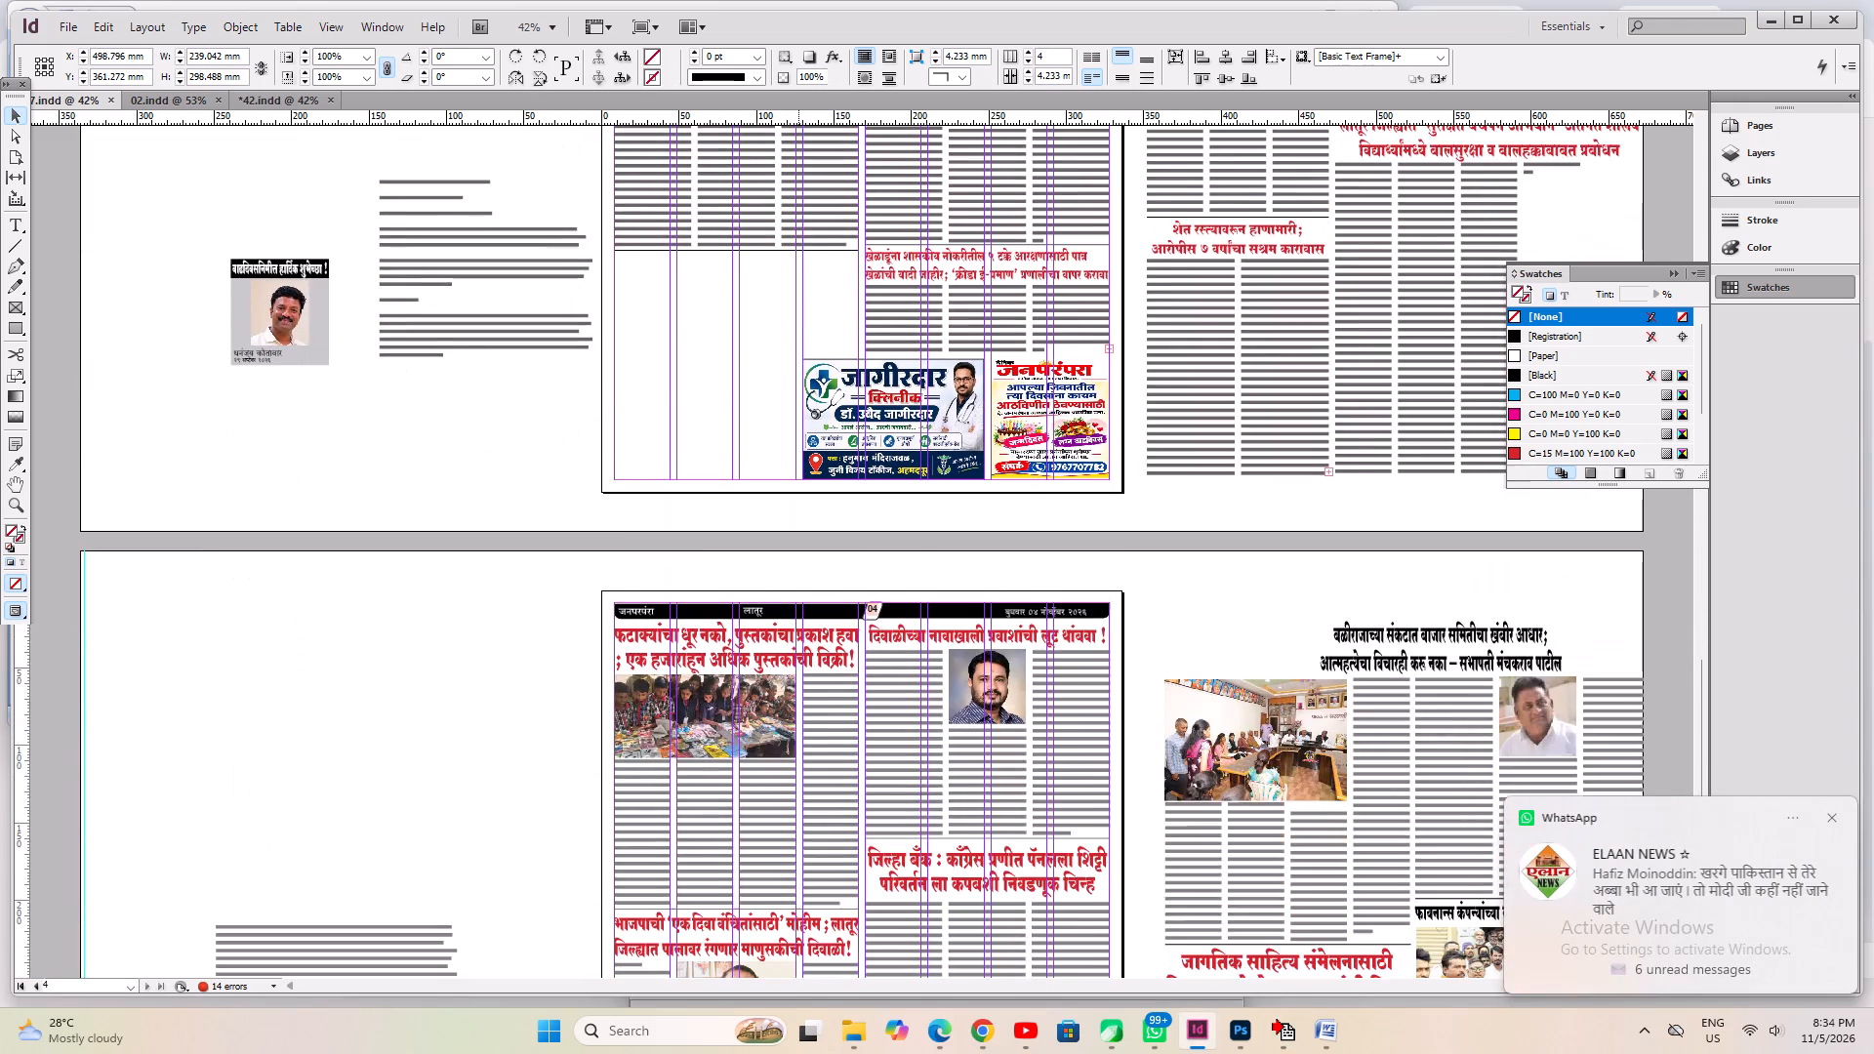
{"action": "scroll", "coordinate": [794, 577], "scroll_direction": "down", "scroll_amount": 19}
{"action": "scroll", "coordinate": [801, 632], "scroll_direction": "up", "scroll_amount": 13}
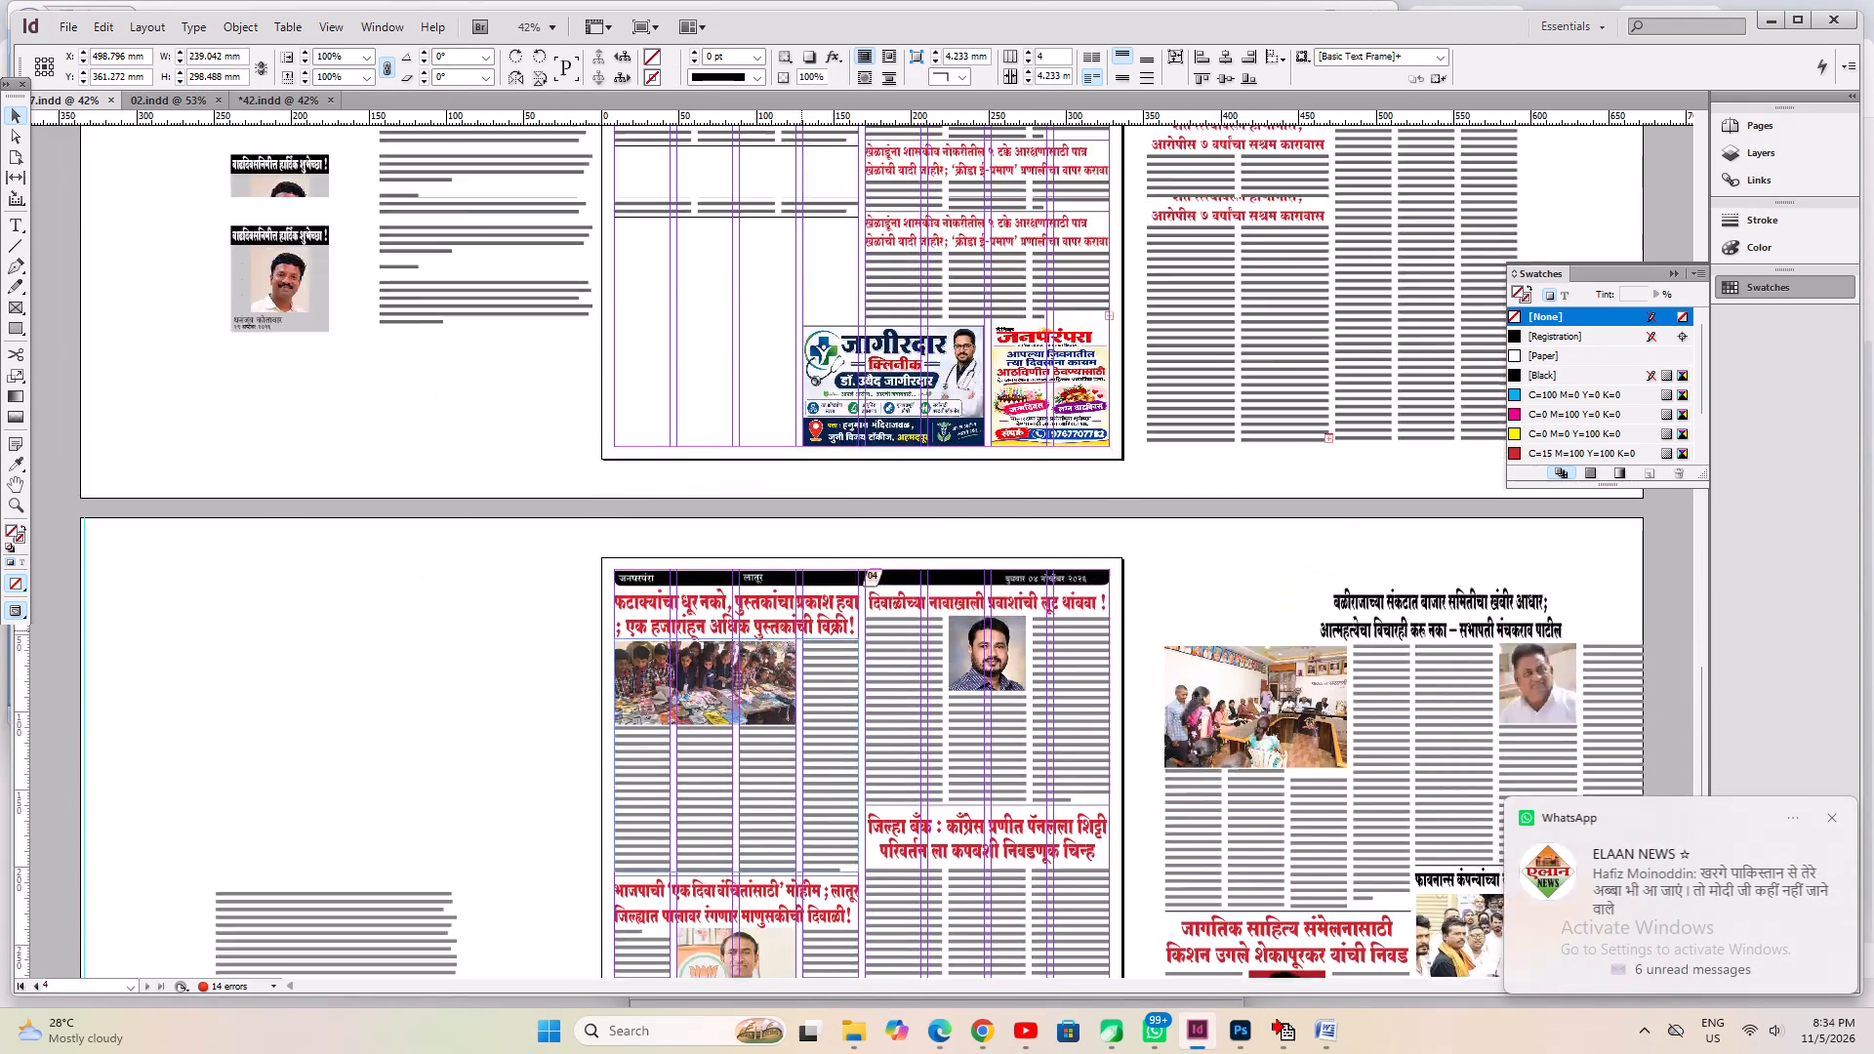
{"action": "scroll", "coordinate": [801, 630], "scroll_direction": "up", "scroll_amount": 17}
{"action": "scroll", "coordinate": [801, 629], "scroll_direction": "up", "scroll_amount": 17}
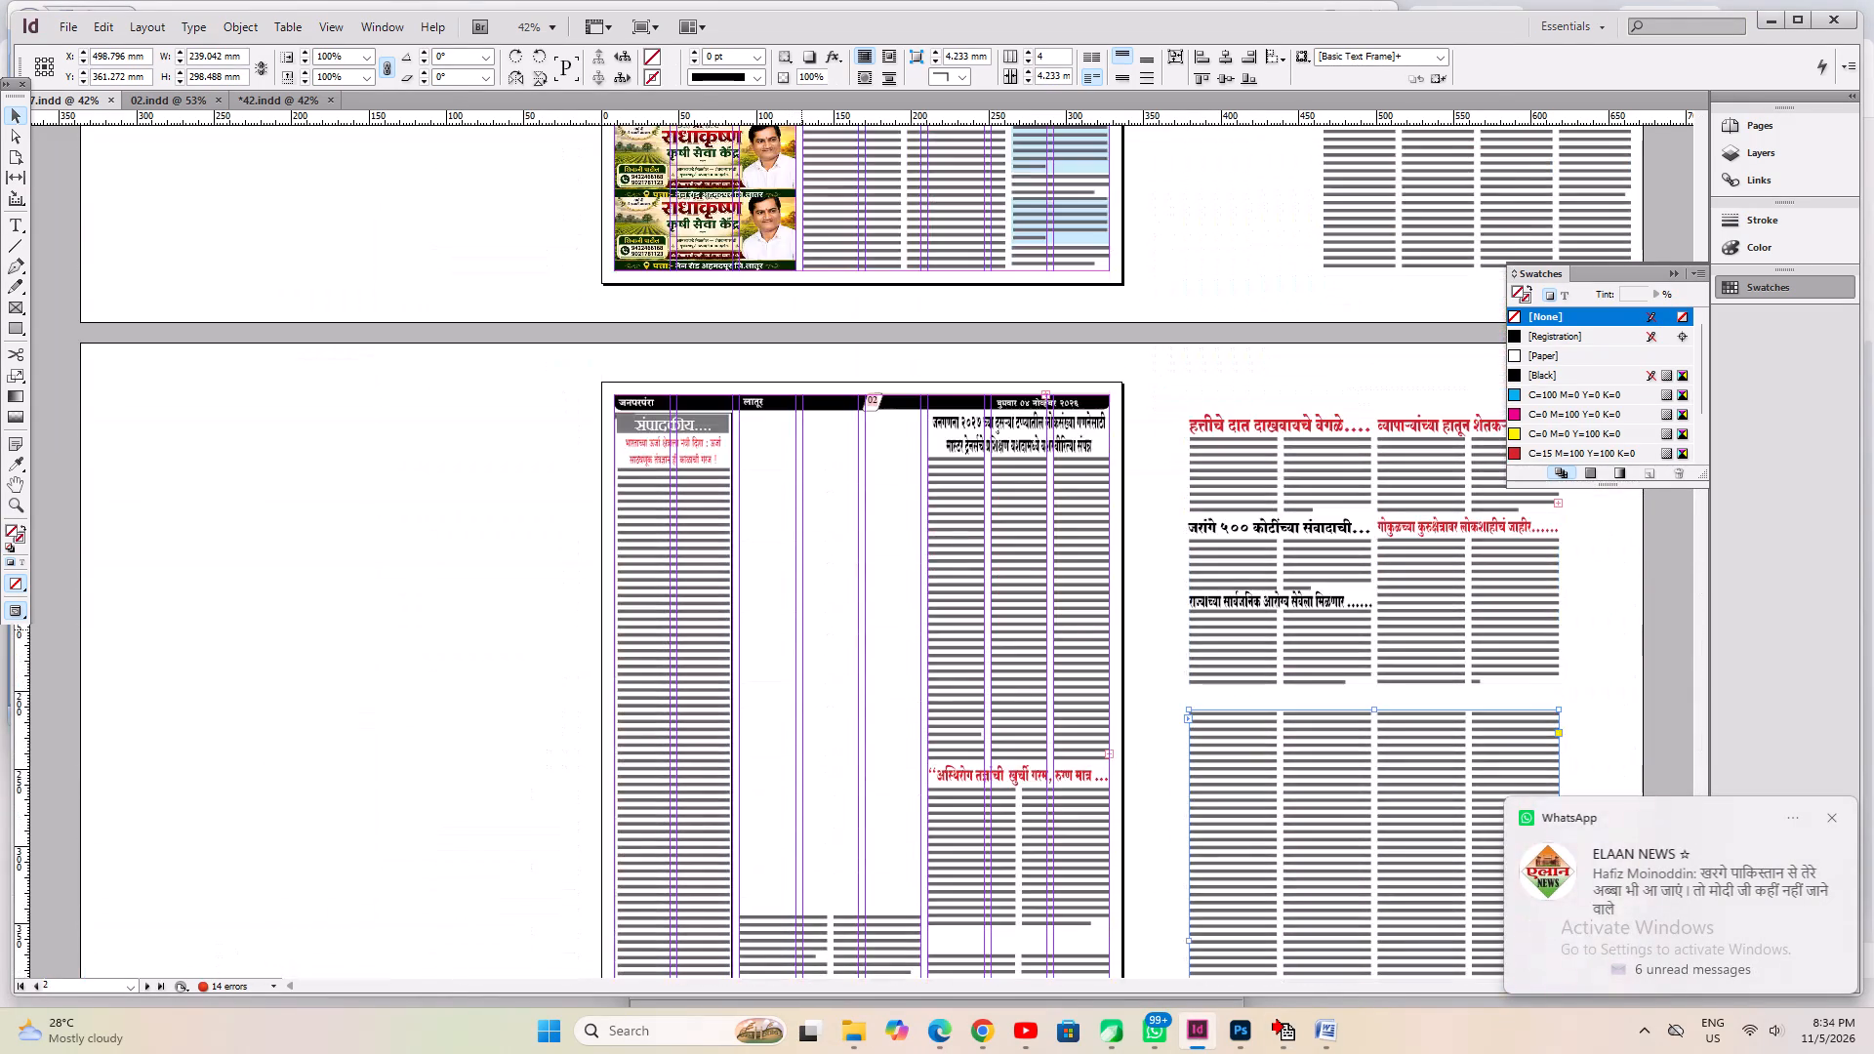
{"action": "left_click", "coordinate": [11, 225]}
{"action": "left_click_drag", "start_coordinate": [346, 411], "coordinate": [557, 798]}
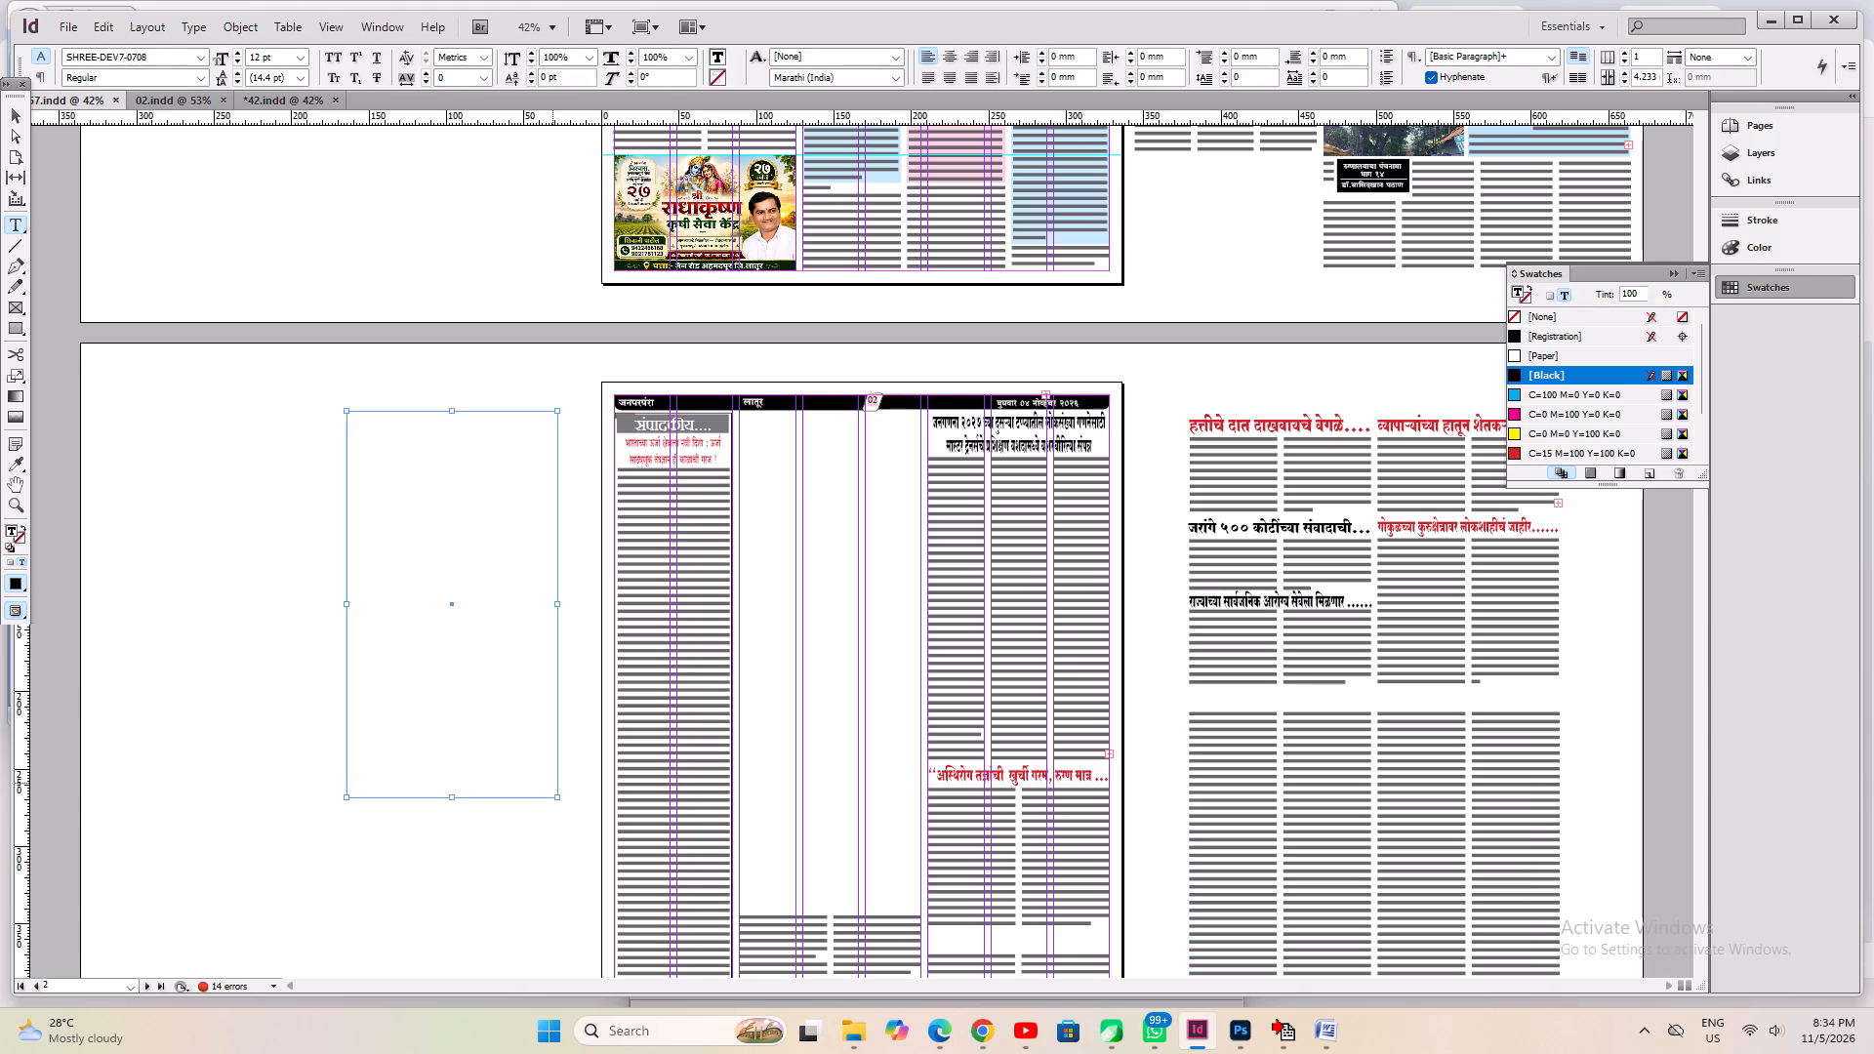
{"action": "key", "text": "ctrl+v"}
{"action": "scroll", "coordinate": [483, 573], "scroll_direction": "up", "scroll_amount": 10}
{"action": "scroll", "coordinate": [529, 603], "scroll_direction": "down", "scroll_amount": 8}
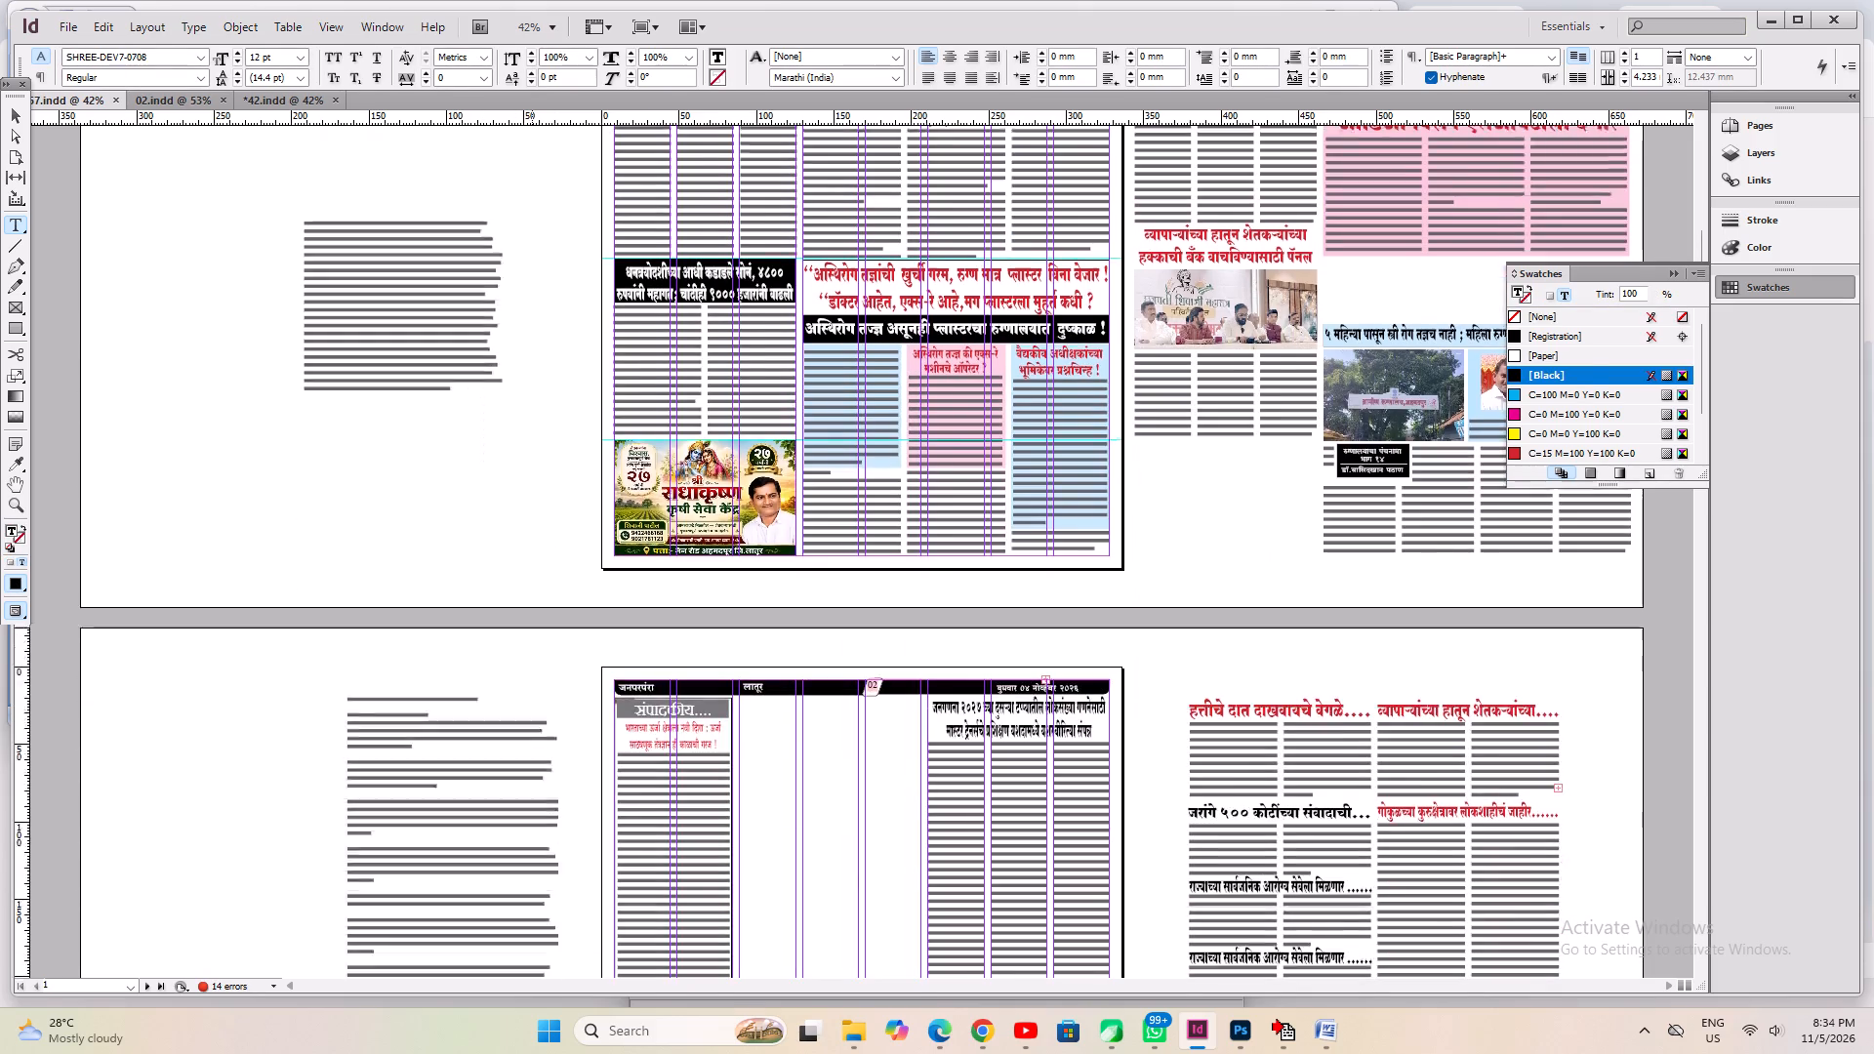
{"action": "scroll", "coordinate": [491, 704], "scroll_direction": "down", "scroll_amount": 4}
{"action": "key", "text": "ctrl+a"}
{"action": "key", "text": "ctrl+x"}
Move the Lok Adalat text frame on the pasteboard beside page 3 farther away from the page.
{"action": "scroll", "coordinate": [491, 702], "scroll_direction": "down", "scroll_amount": 4}
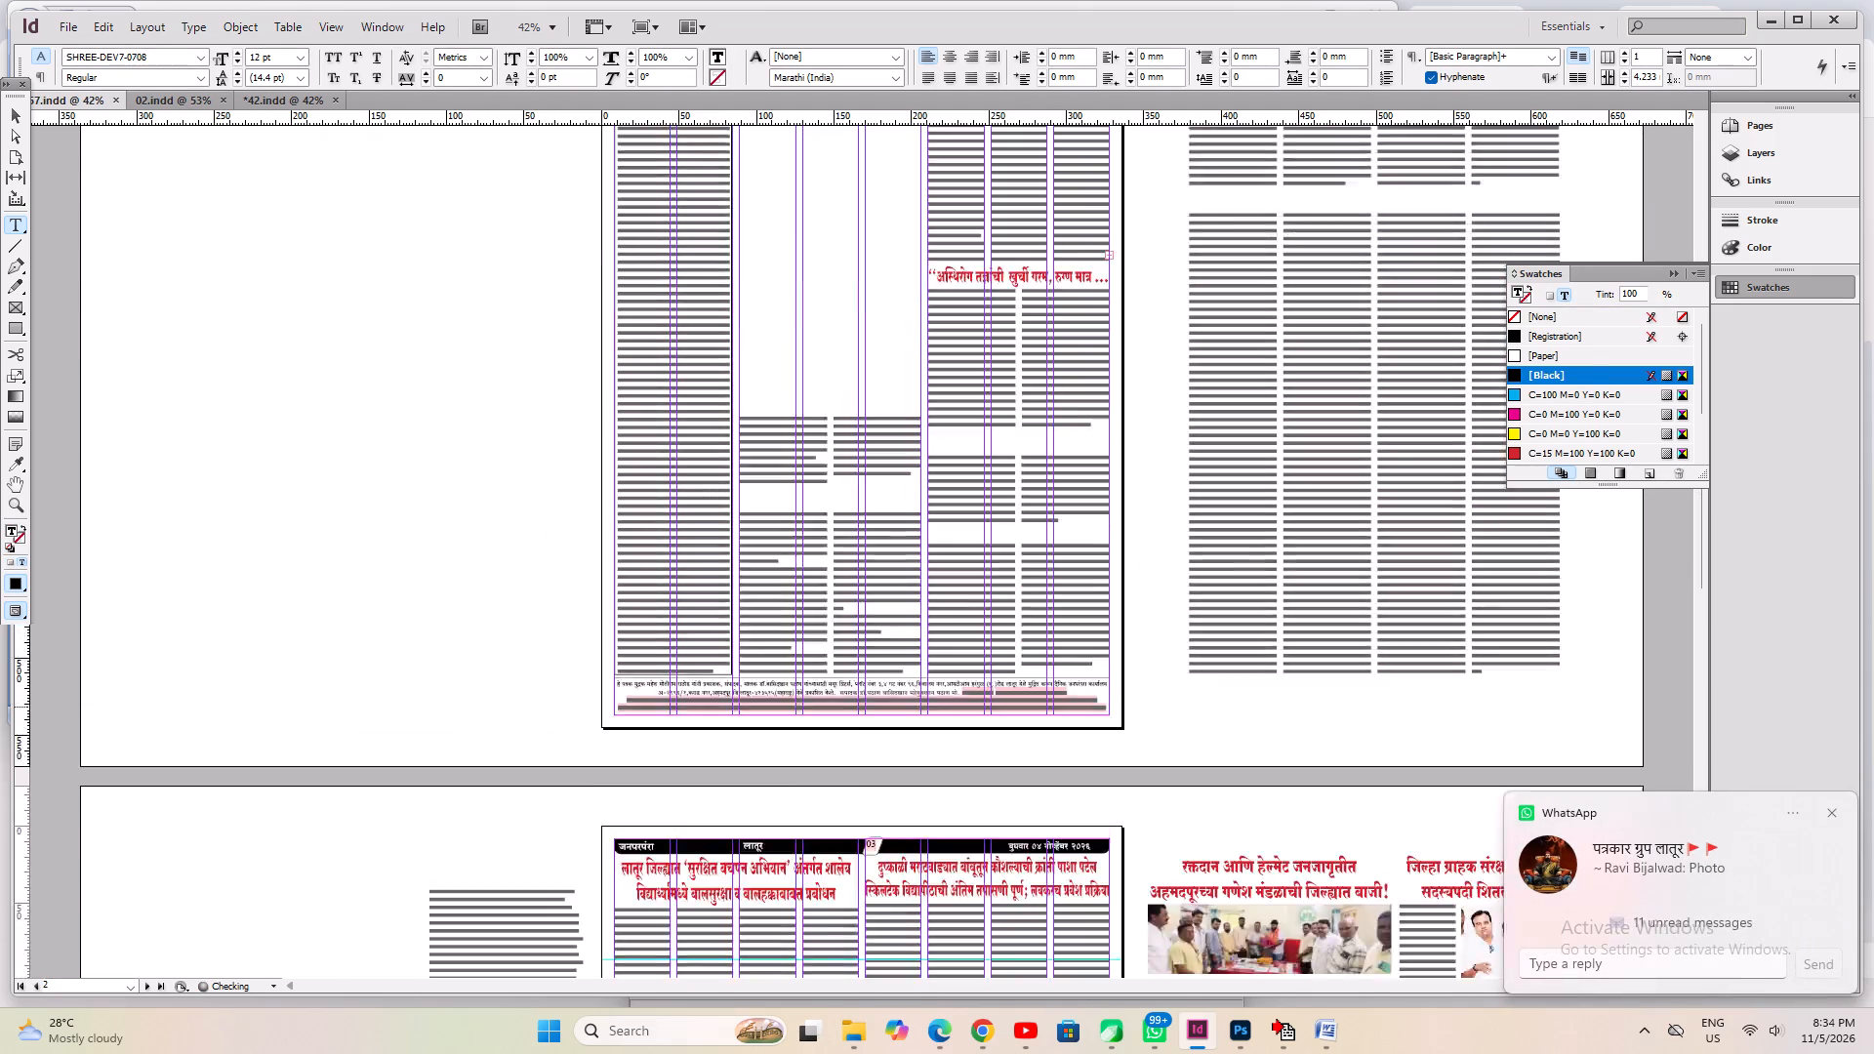
{"action": "scroll", "coordinate": [508, 707], "scroll_direction": "down", "scroll_amount": 17}
{"action": "left_click", "coordinate": [400, 430]}
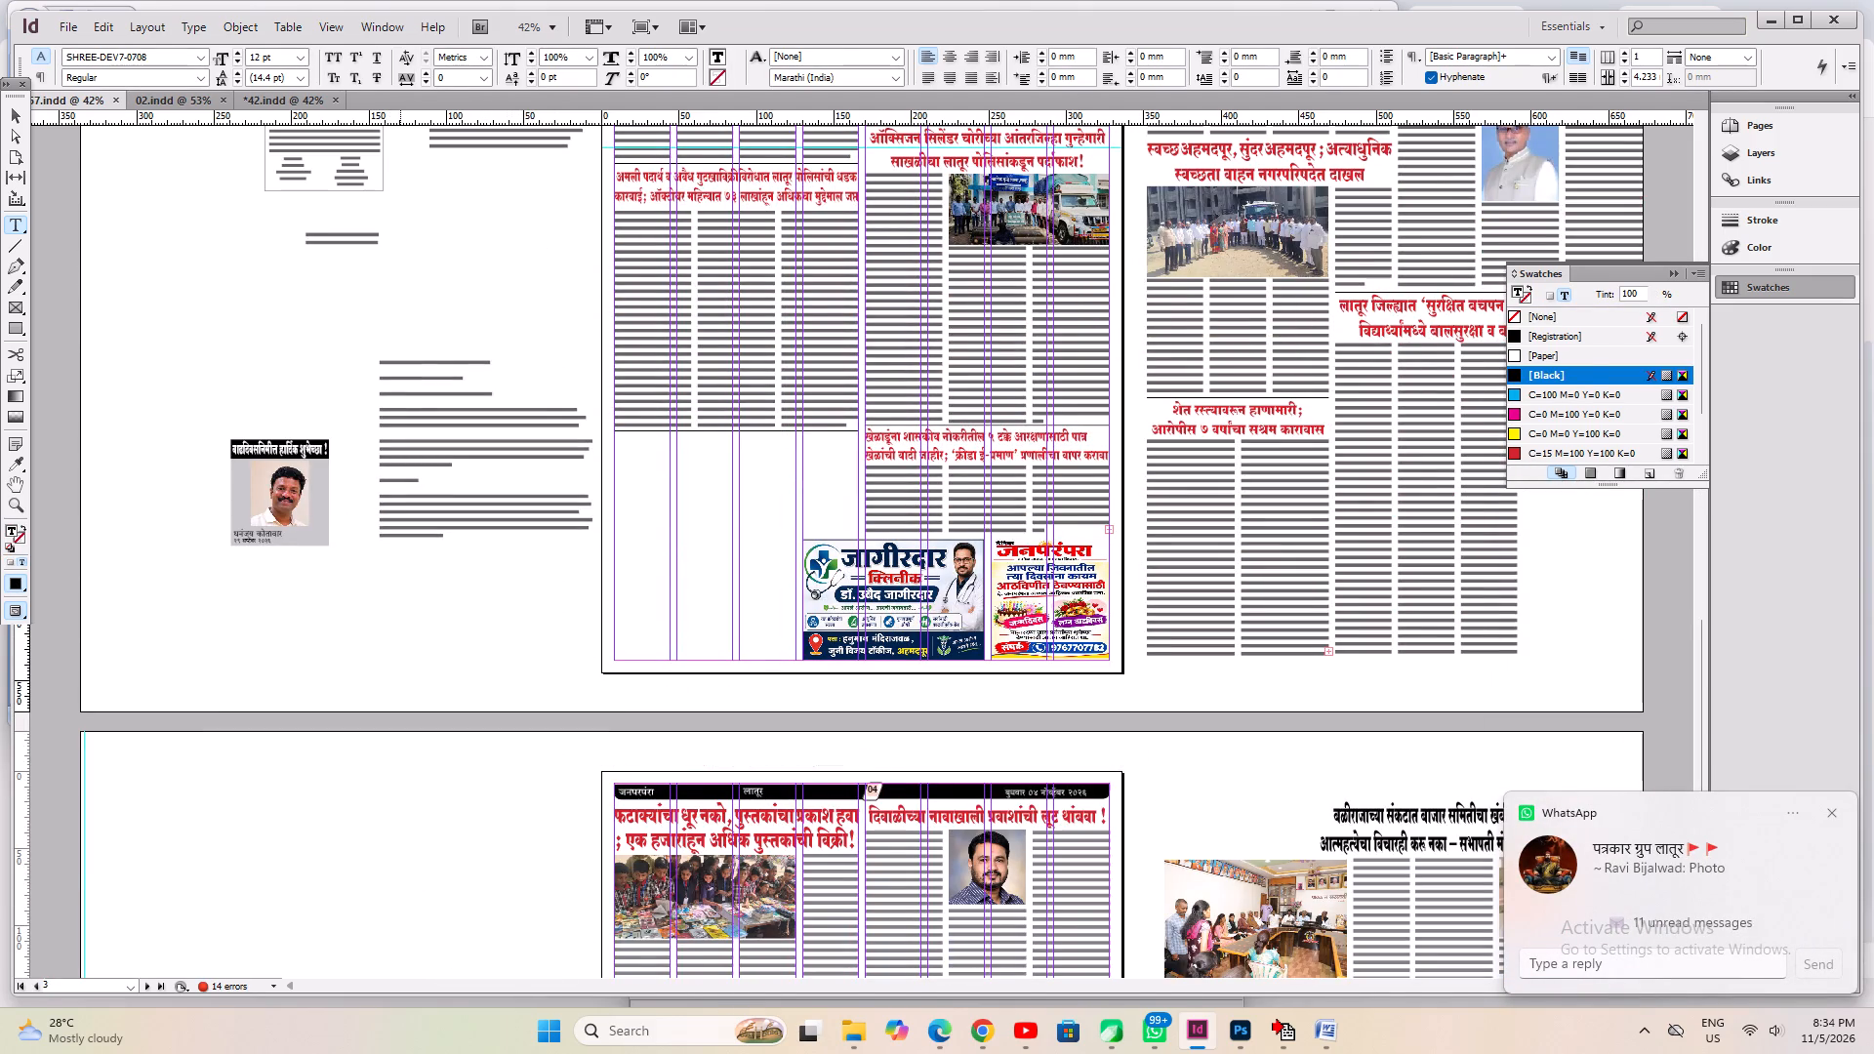
{"action": "left_click", "coordinate": [19, 112]}
{"action": "left_click_drag", "start_coordinate": [499, 455], "coordinate": [163, 305]}
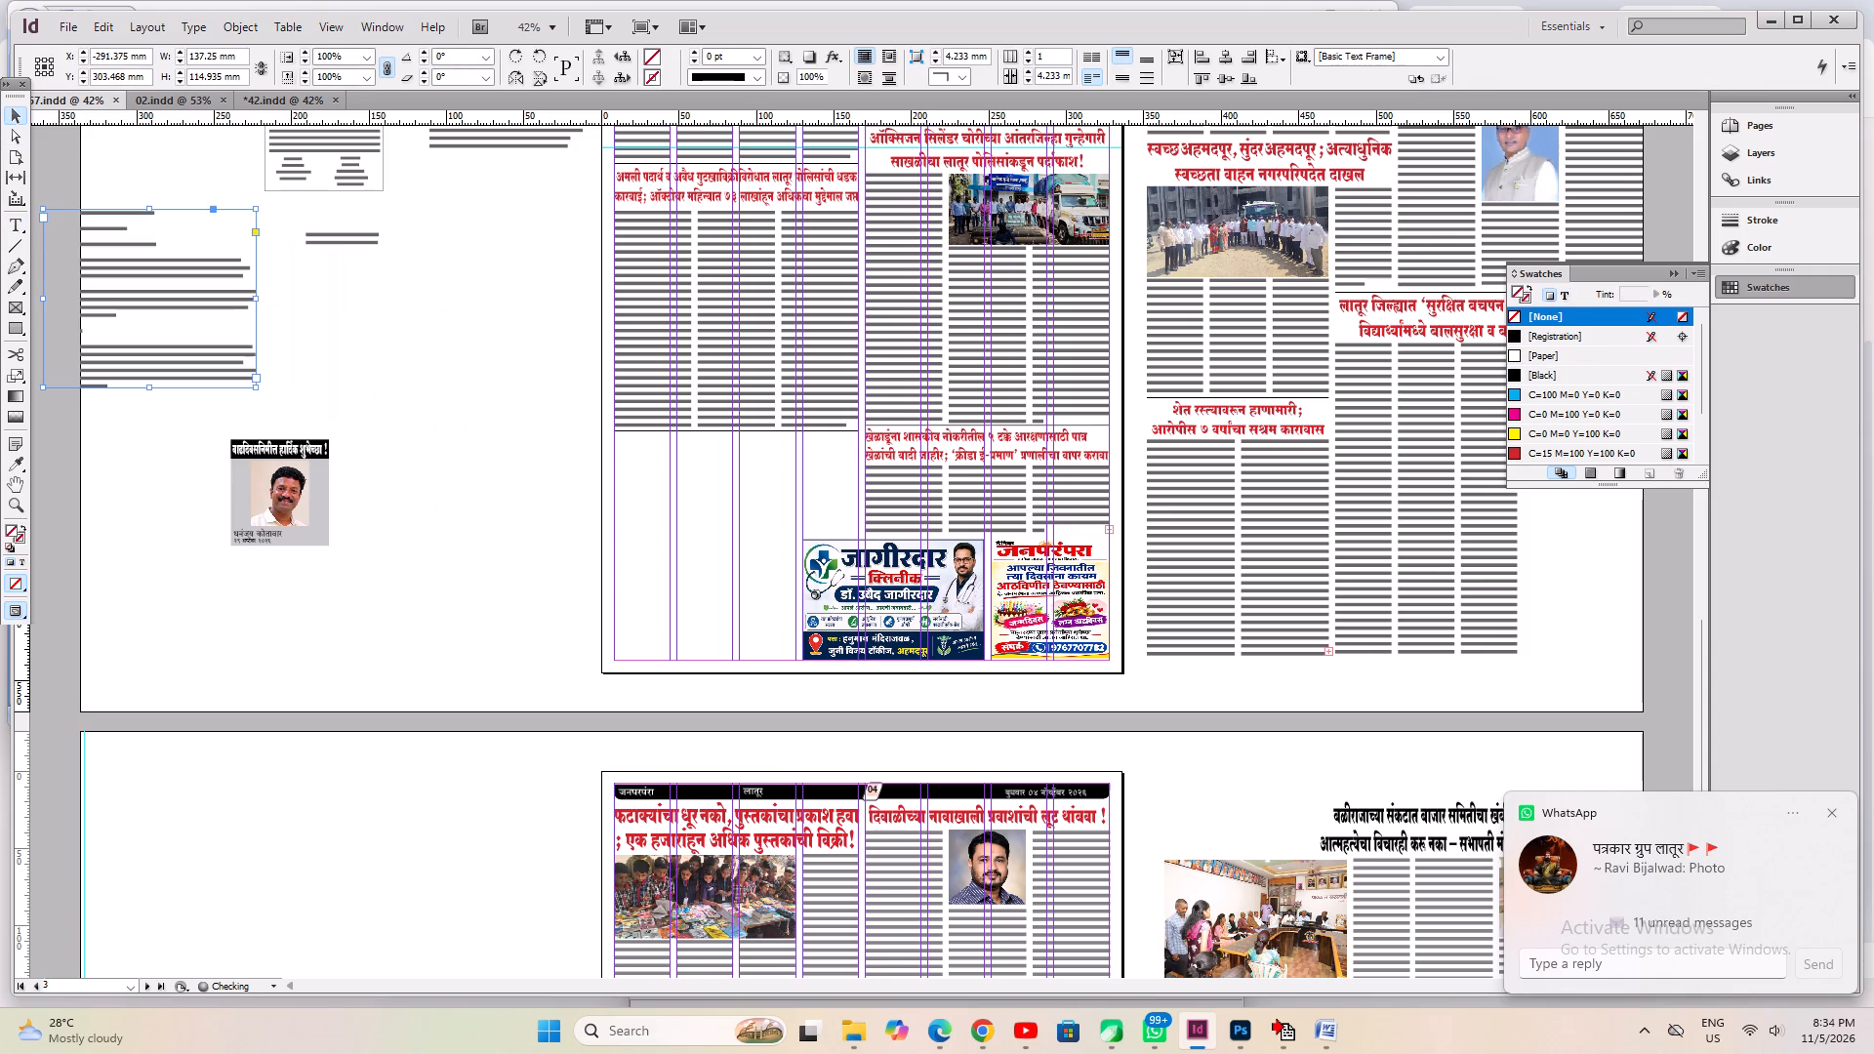
{"action": "left_click", "coordinate": [374, 378]}
Draw a tall text frame in the cleared pasteboard space beside page 3 and paste the converted article into it.
{"action": "left_click", "coordinate": [21, 224]}
{"action": "left_click_drag", "start_coordinate": [407, 306], "coordinate": [531, 537]}
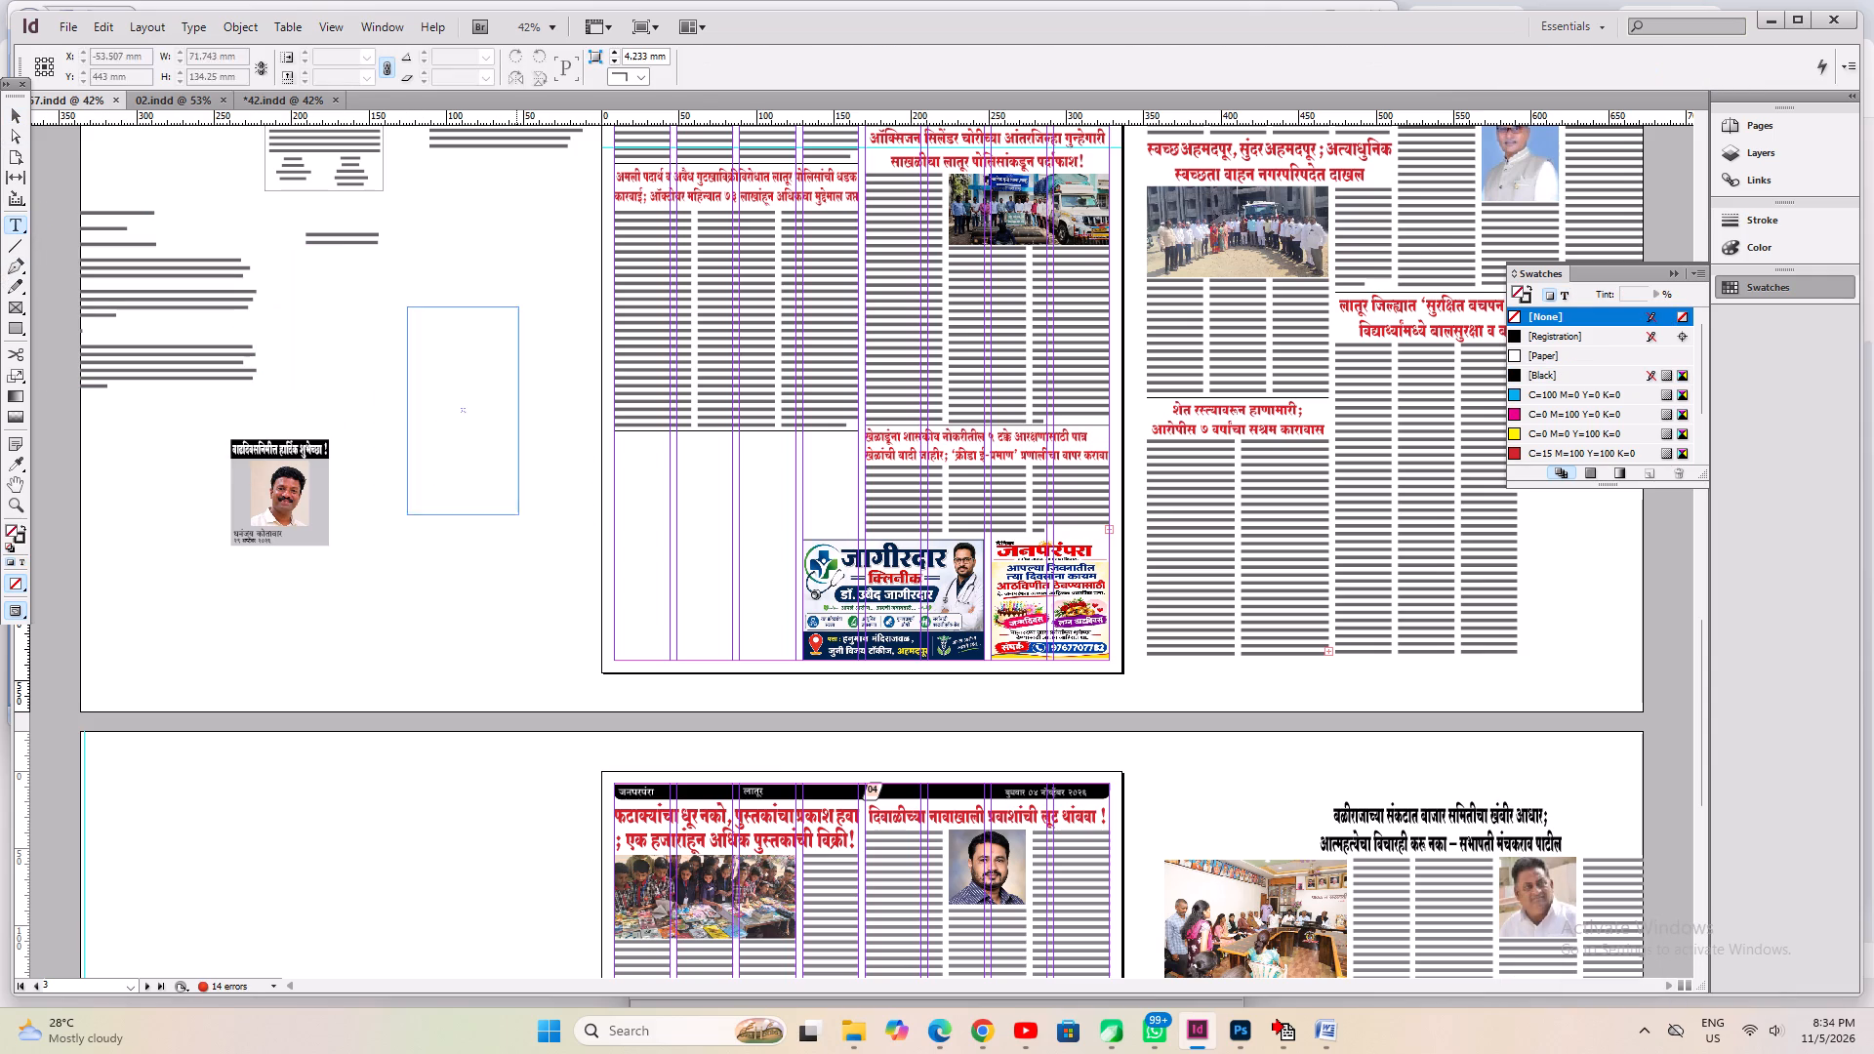
{"action": "left_click_drag", "start_coordinate": [531, 537], "coordinate": [550, 579]}
{"action": "key", "text": "ctrl+v"}
Move the article's headline line into a new frame below the gutkha article on page 3, leaving its semicolon behind.
{"action": "left_click", "coordinate": [505, 317]}
{"action": "key", "text": "ctrl+2"}
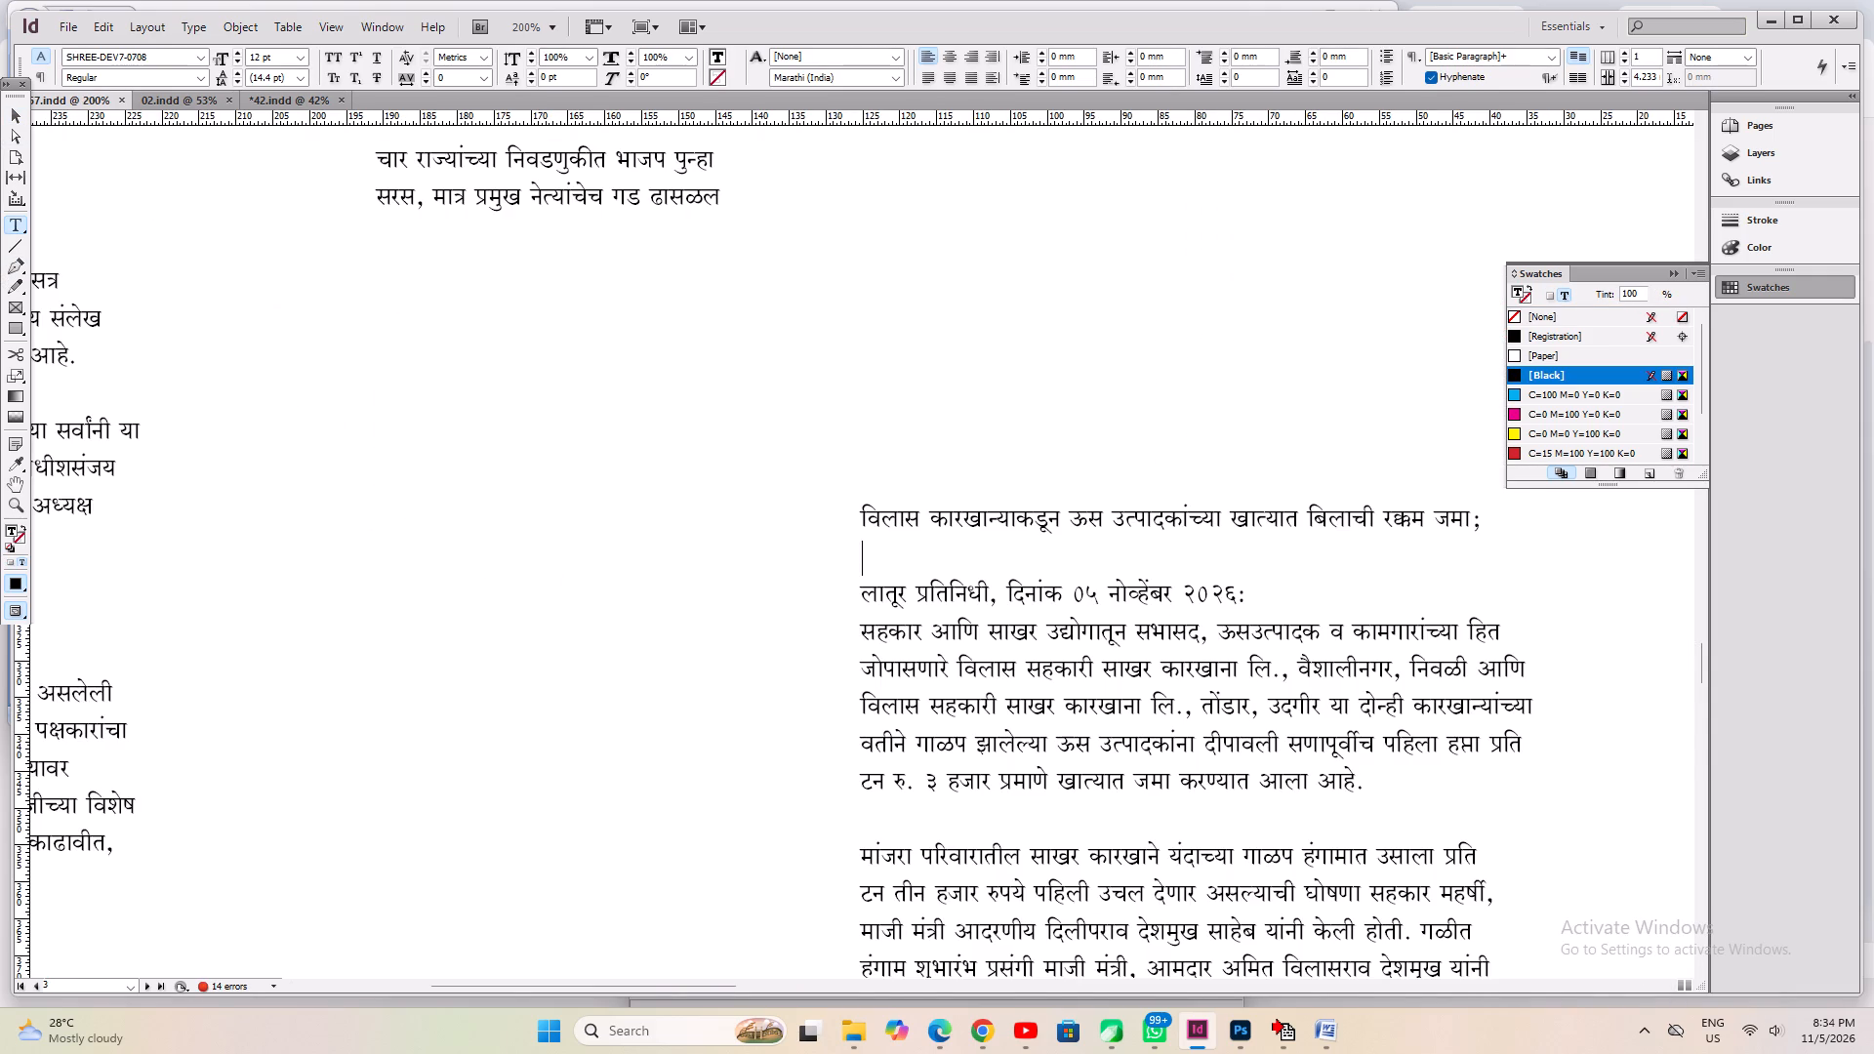
{"action": "left_click_drag", "start_coordinate": [1472, 523], "coordinate": [301, 478]}
{"action": "key", "text": "ctrl+x"}
{"action": "key", "text": "ctrl+1"}
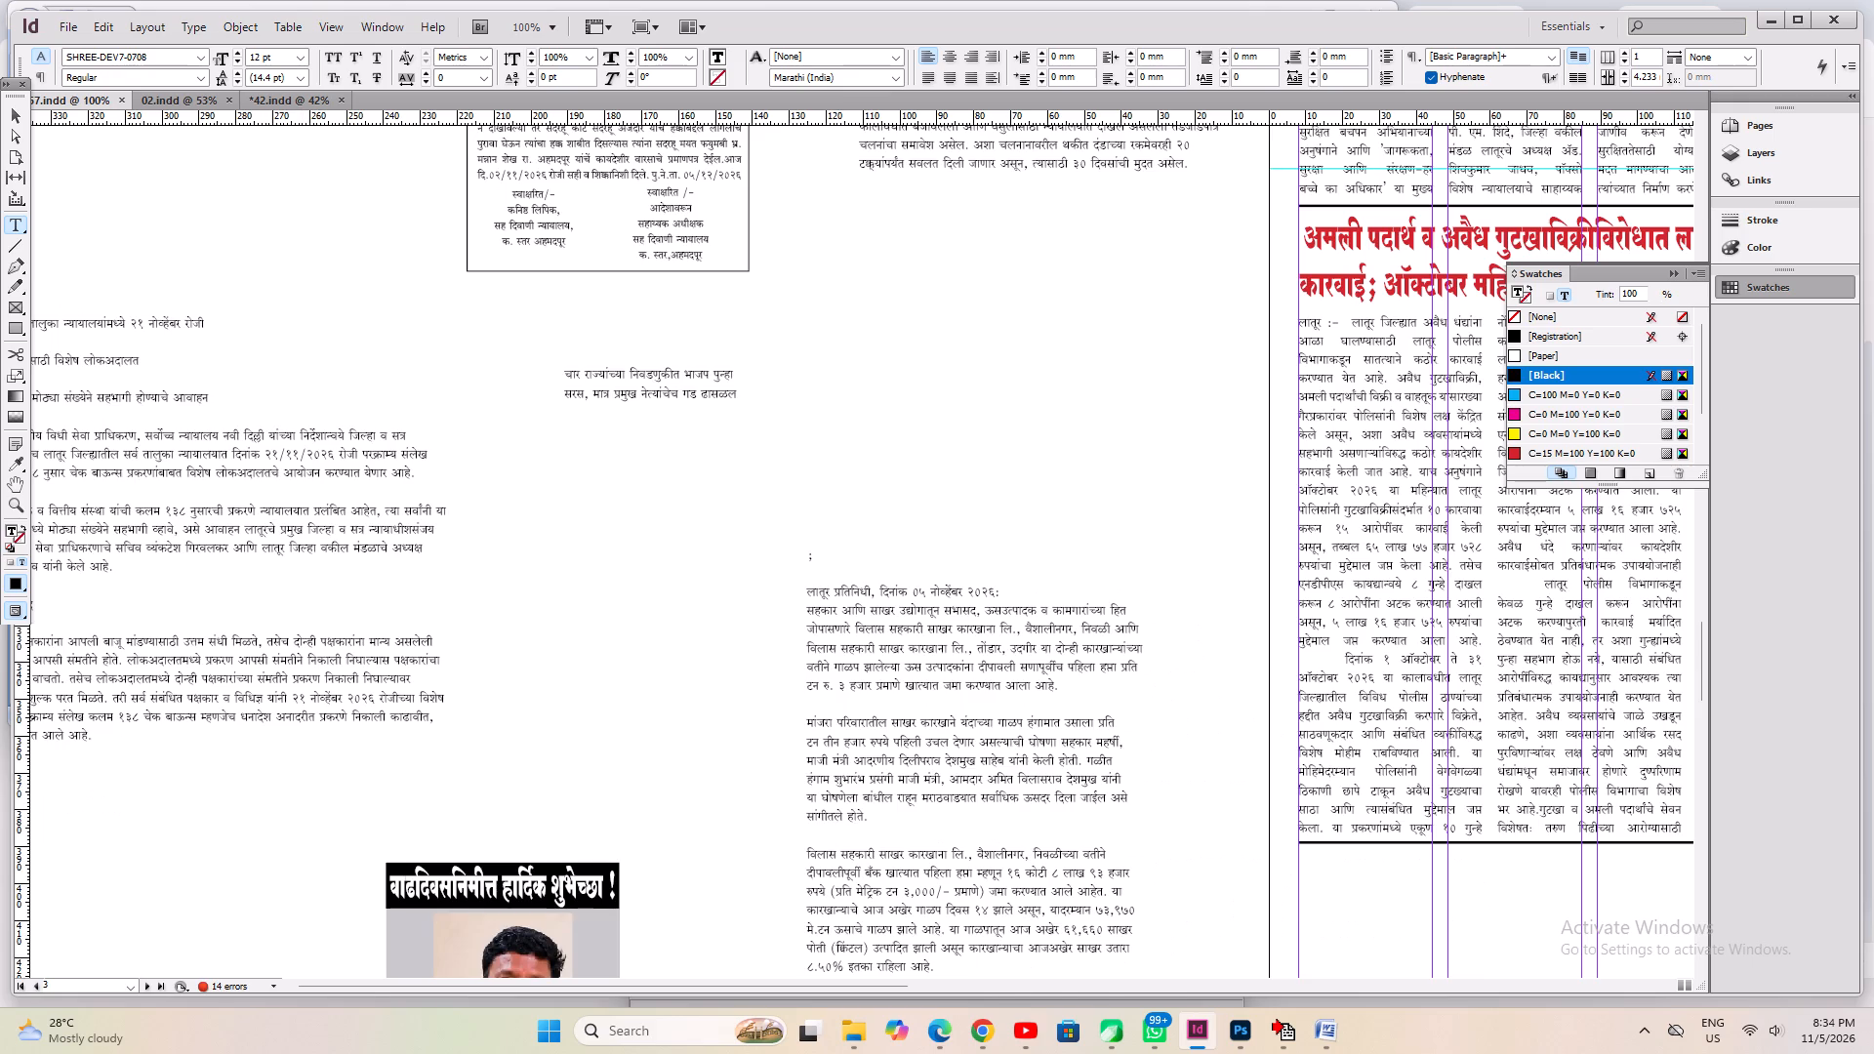
{"action": "left_click_drag", "start_coordinate": [1075, 722], "coordinate": [144, 314], "text": "alt"}
{"action": "left_click_drag", "start_coordinate": [369, 445], "coordinate": [874, 610]}
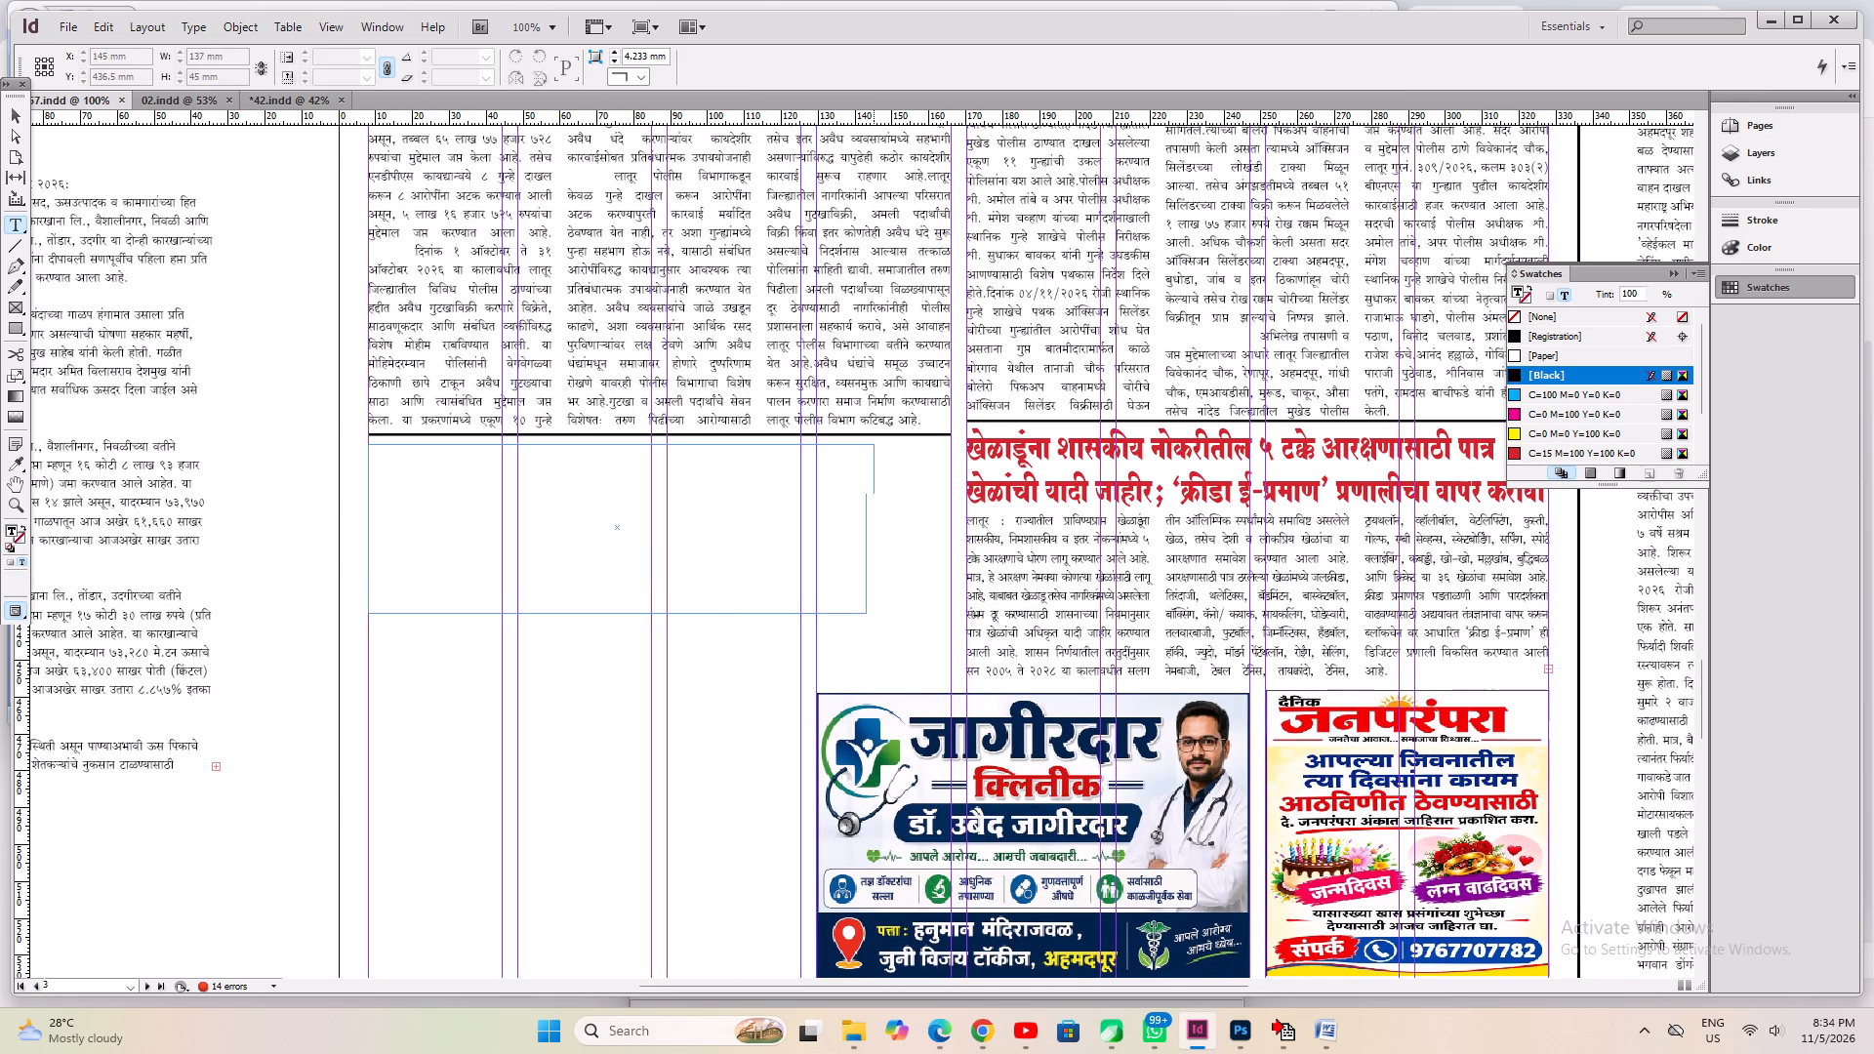
{"action": "left_click_drag", "start_coordinate": [874, 610], "coordinate": [946, 620]}
{"action": "key", "text": "ctrl+v"}
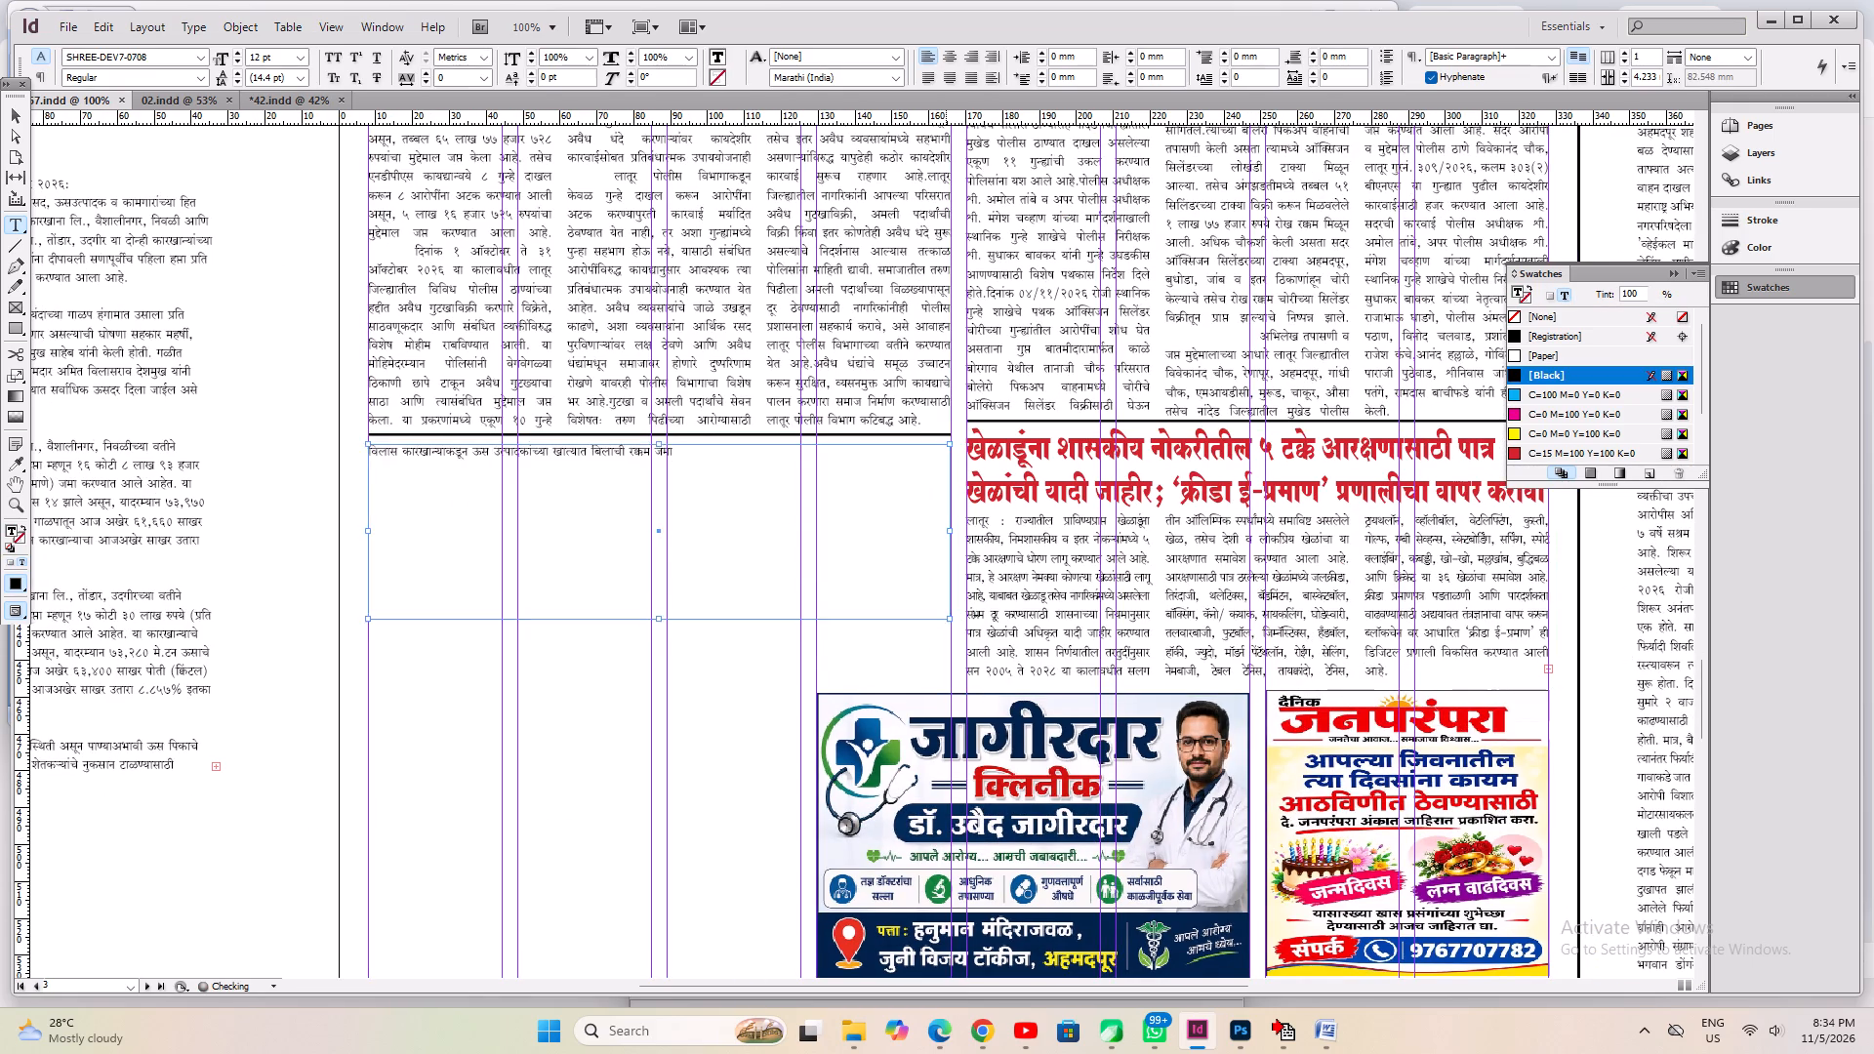
Copy the formatting of the adjacent red headline "खेळाडूंना शासकीय नोकरीतील" onto the Vilas factory headline with the Eyedropper.
{"action": "key", "text": "ctrl+a"}
{"action": "left_click", "coordinate": [20, 459]}
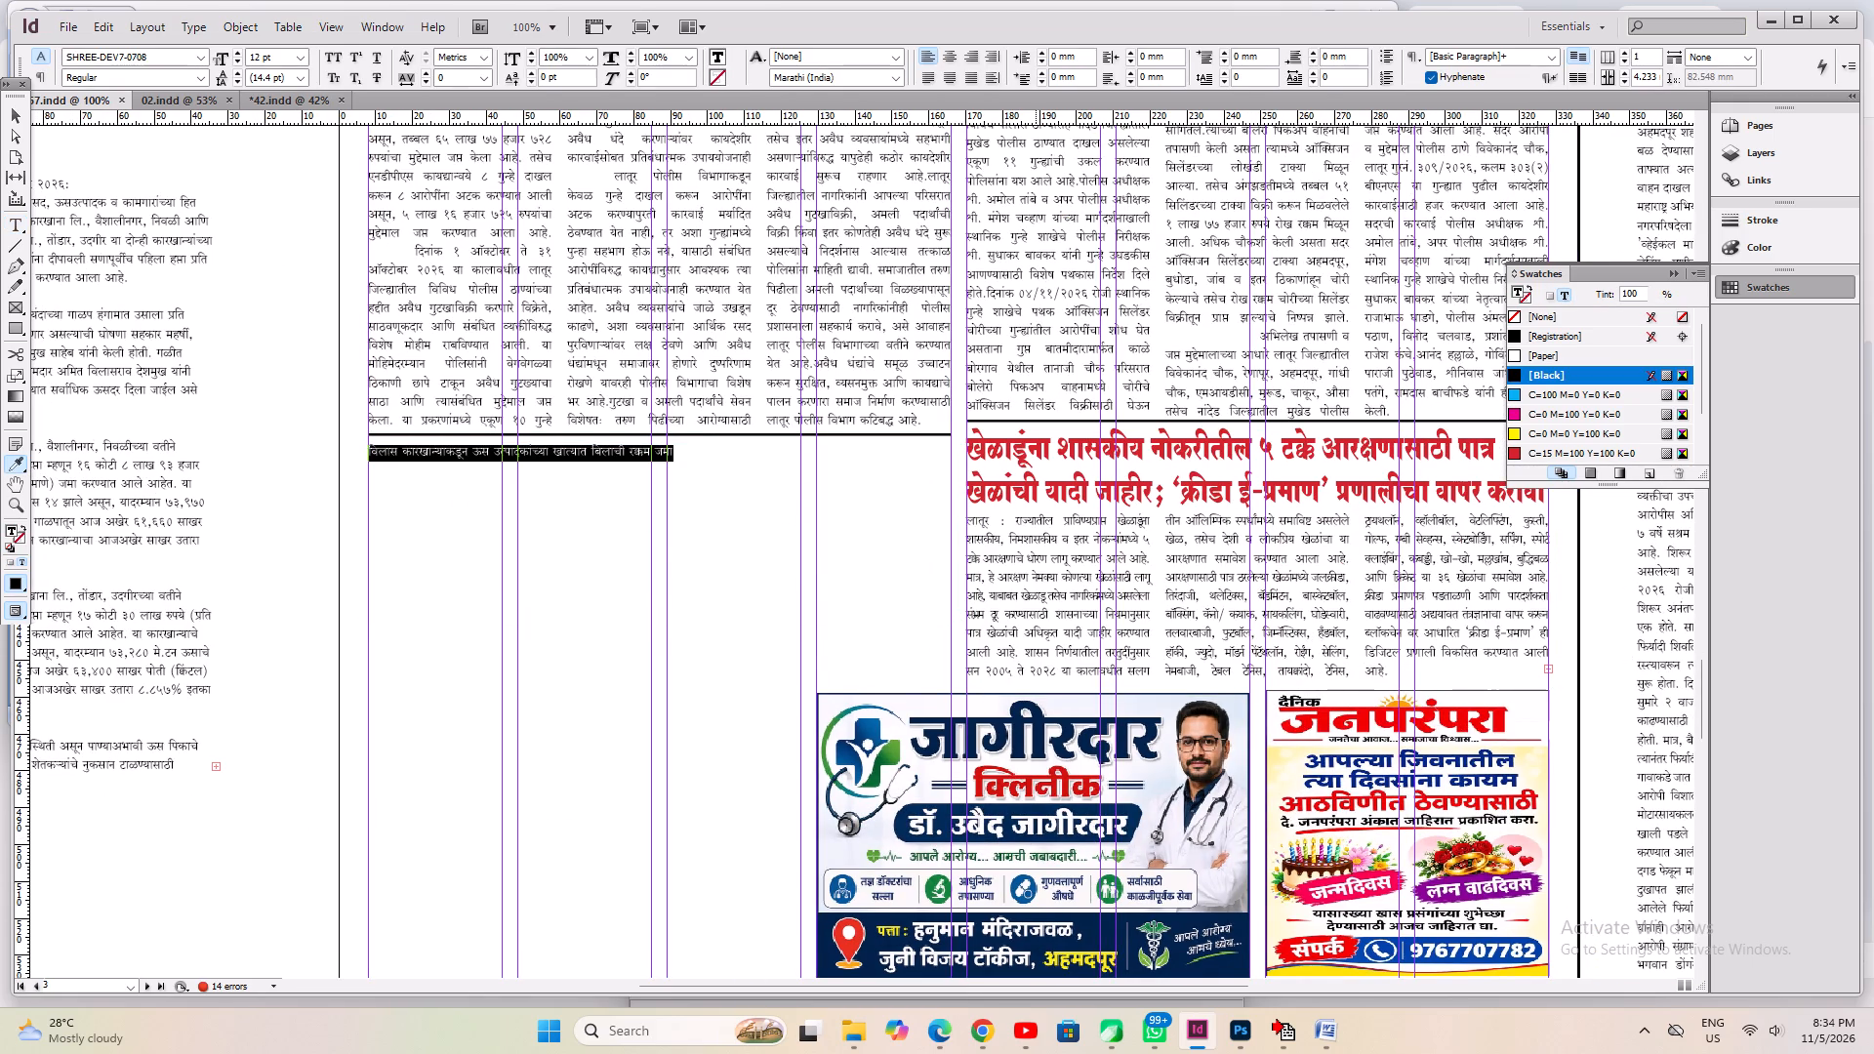
{"action": "left_click", "coordinate": [1024, 443]}
{"action": "left_click", "coordinate": [11, 217]}
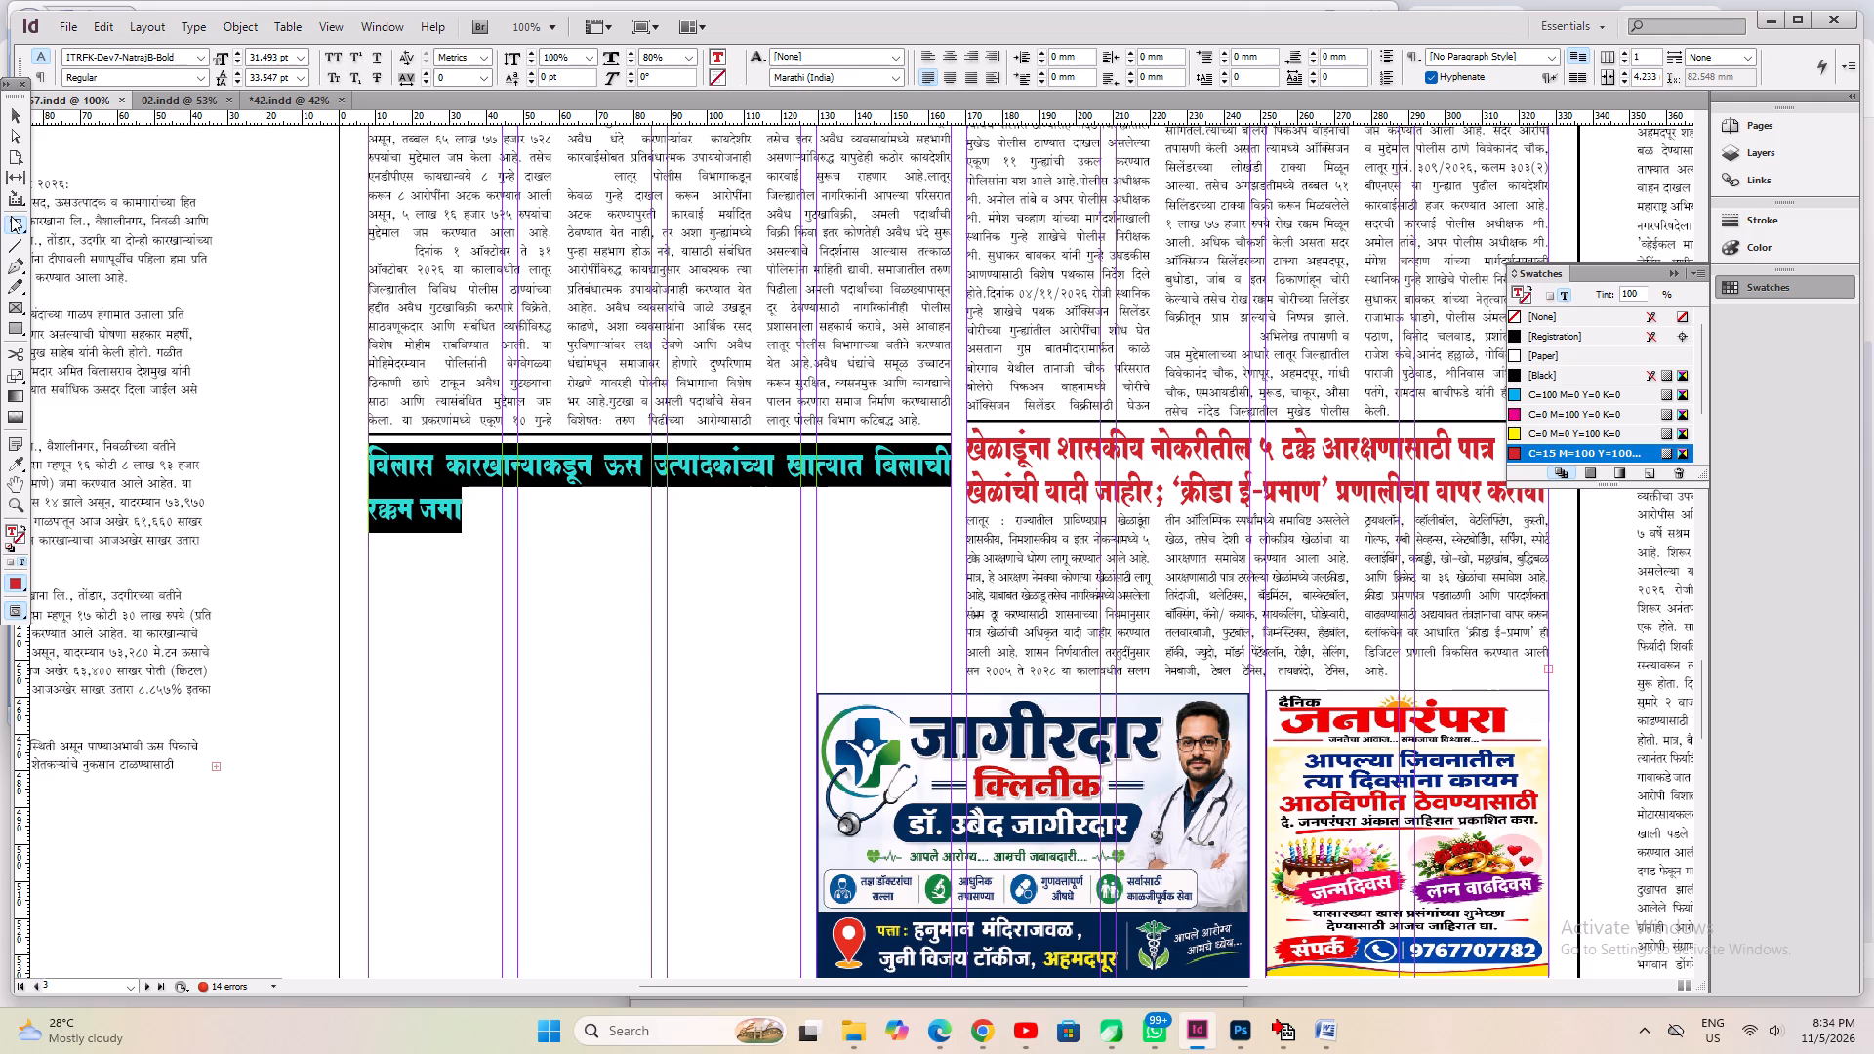
Break the Vilas factory headline before "खात्यात" and centre both lines.
{"action": "left_click", "coordinate": [784, 463]}
{"action": "key", "text": "Return"}
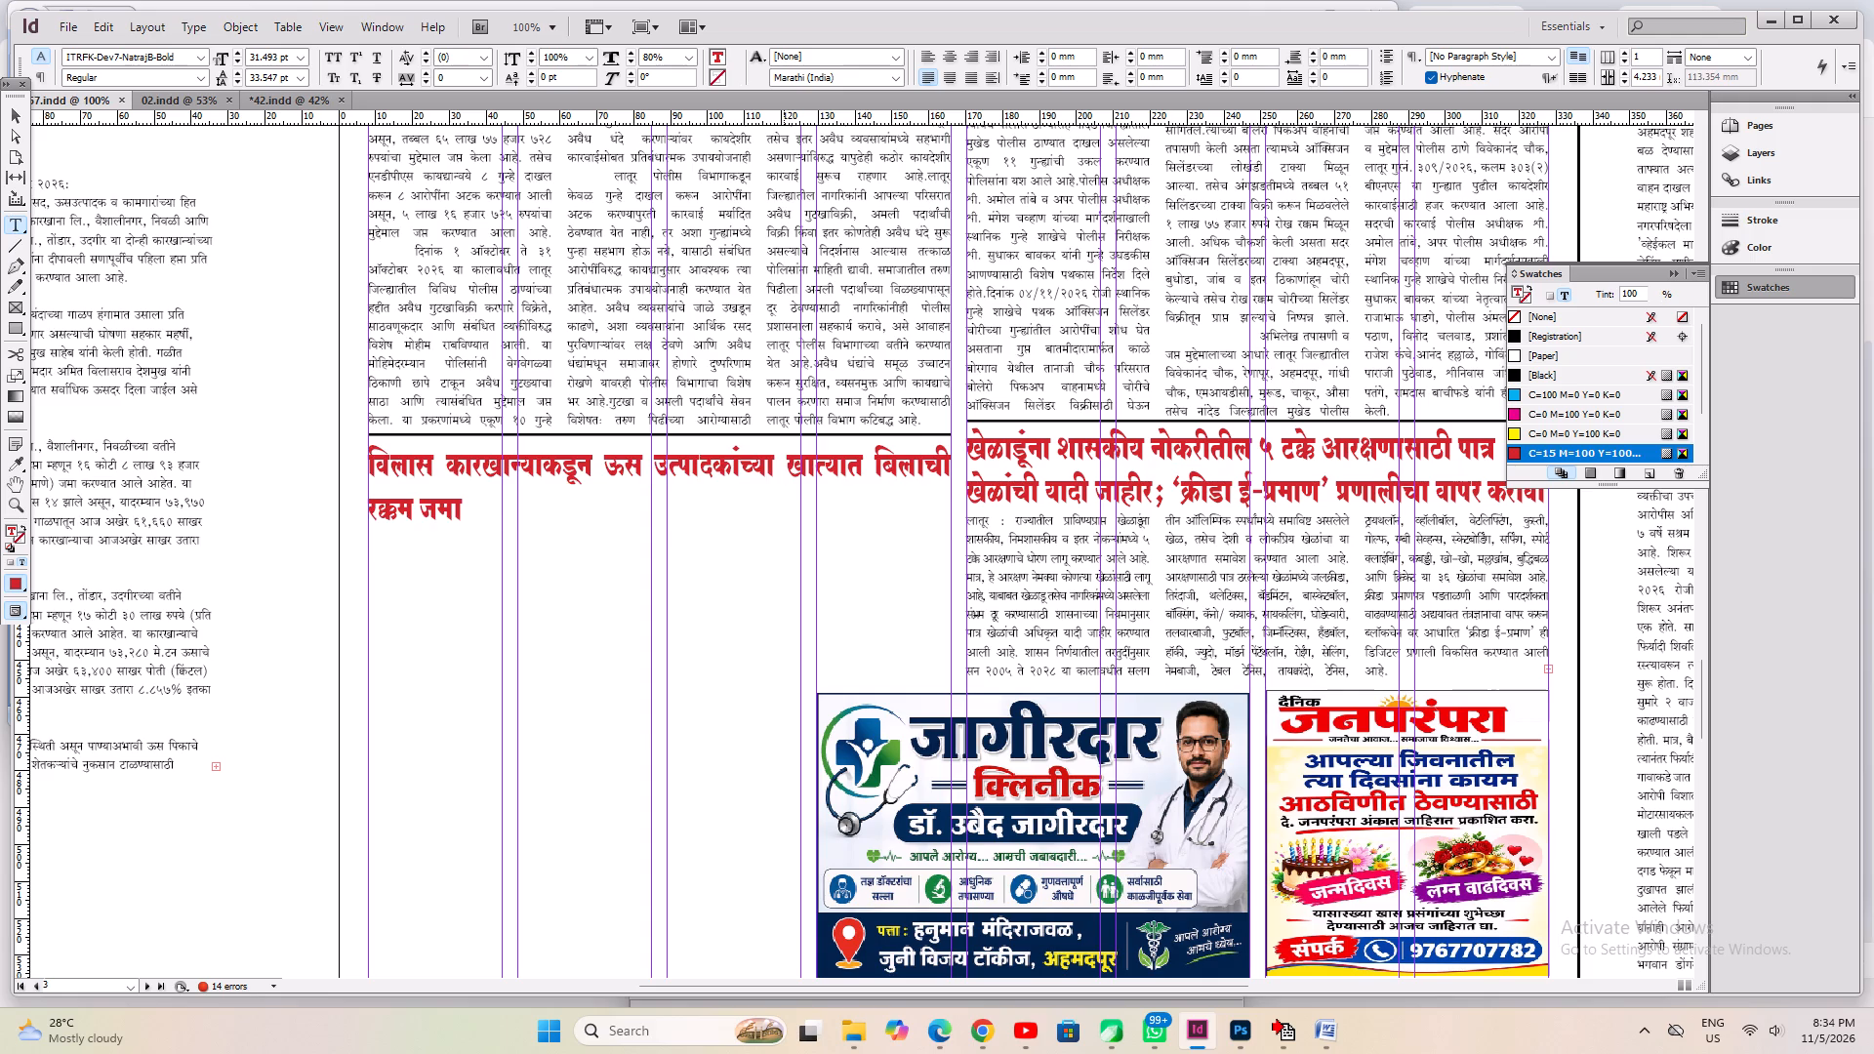
{"action": "key", "text": "ctrl+a"}
{"action": "key", "text": "ctrl+shift+c"}
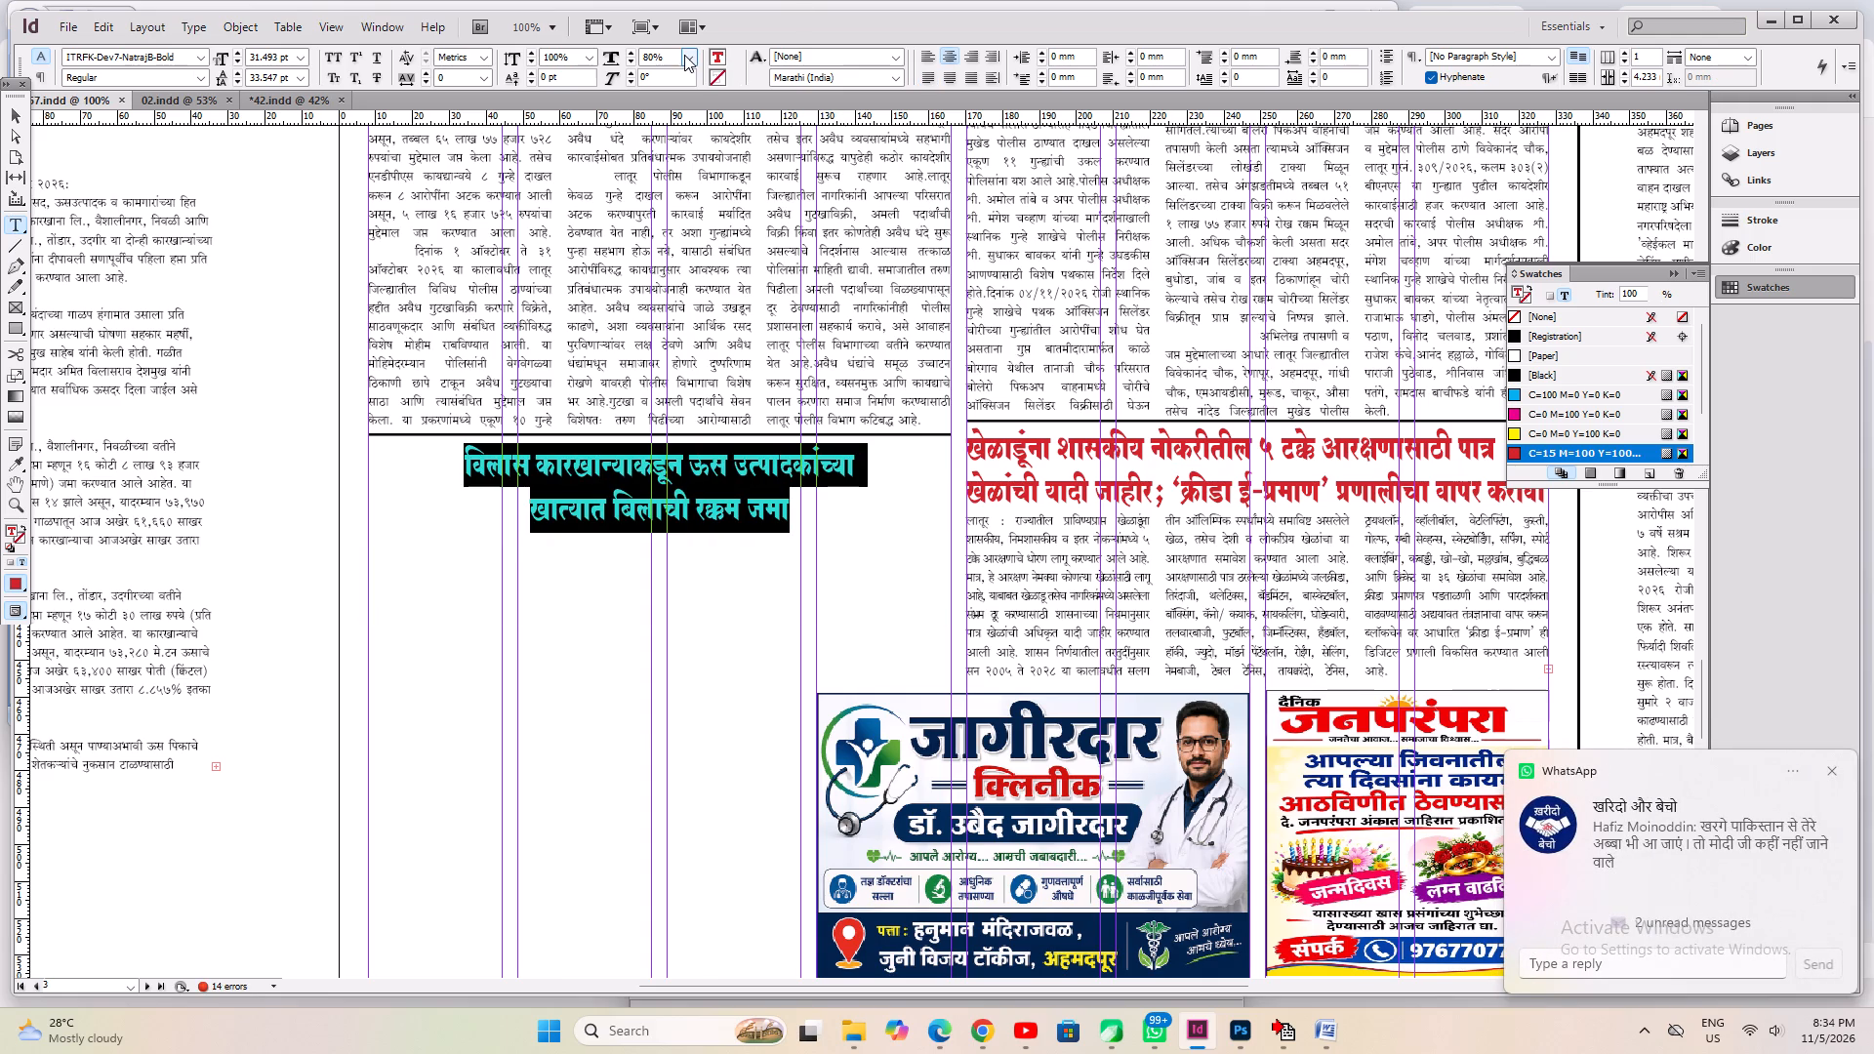
Set the Vilas factory headline's horizontal scale to 100% and enlarge its font size to 37.493 pt.
{"action": "left_click_drag", "start_coordinate": [675, 56], "coordinate": [463, 54]}
{"action": "type", "text": "100"}
{"action": "key", "text": "Return"}
{"action": "key", "text": "ctrl+shift+period"}
{"action": "key", "text": "ctrl+shift+period"}
{"action": "key", "text": "ctrl+shift+period"}
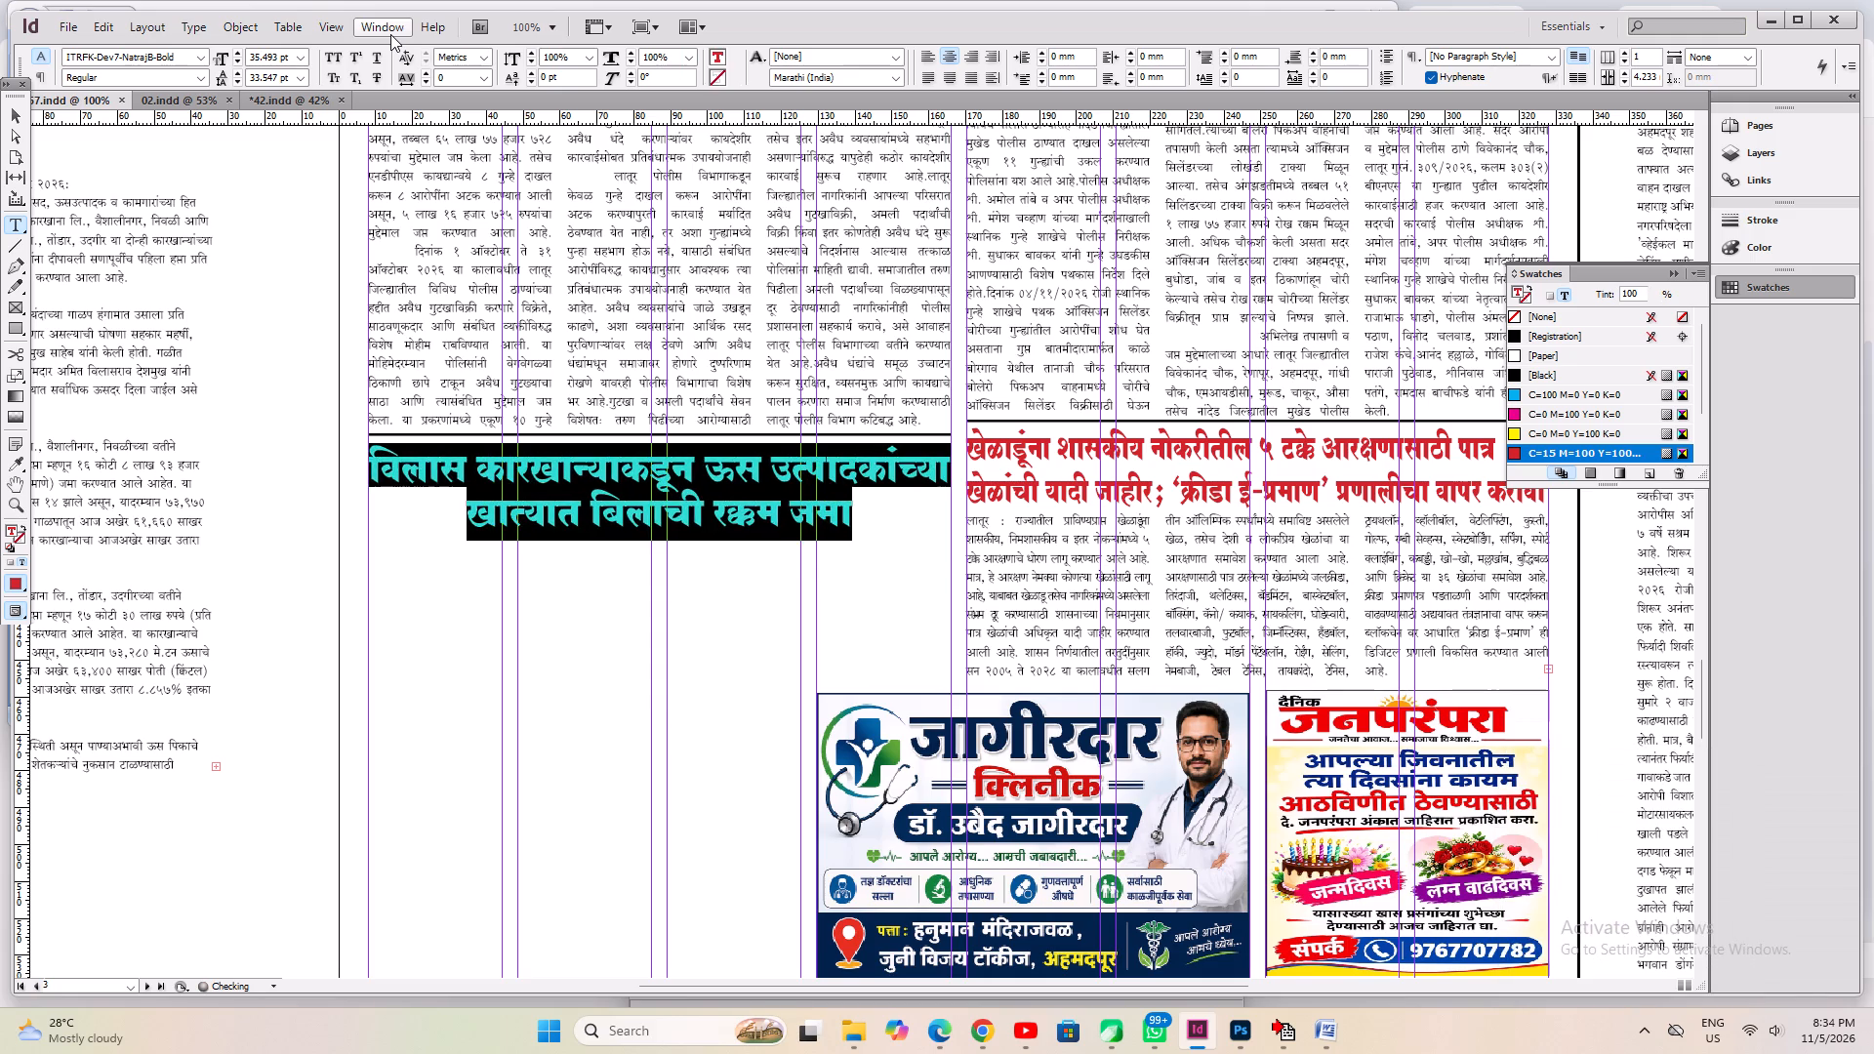
{"action": "key", "text": "ctrl+shift+period"}
{"action": "key", "text": "ctrl+shift+comma"}
Increase the Vilas factory headline's leading to 37.547 pt and save the document.
{"action": "key", "text": "alt+Down"}
{"action": "key", "text": "alt+Down"}
{"action": "key", "text": "alt+Down"}
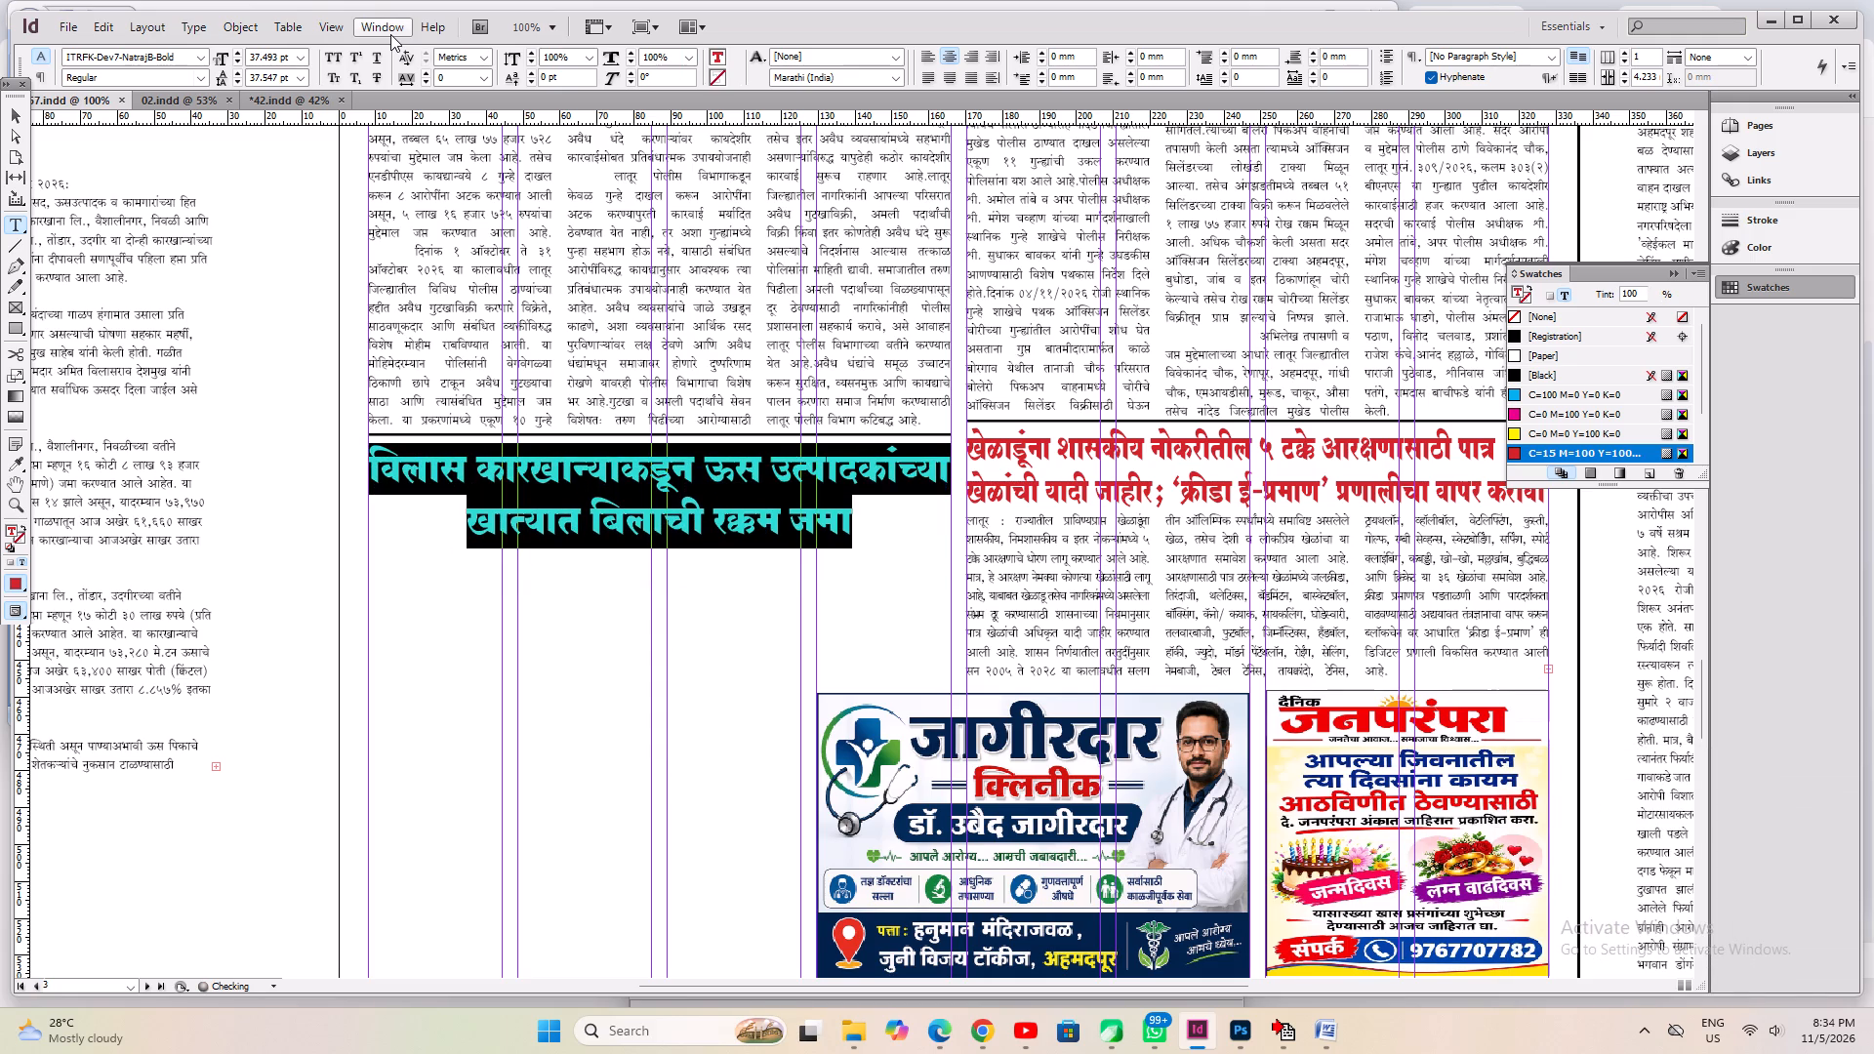
{"action": "key", "text": "alt+Up"}
{"action": "key", "text": "ctrl+z"}
{"action": "key", "text": "ctrl+s"}
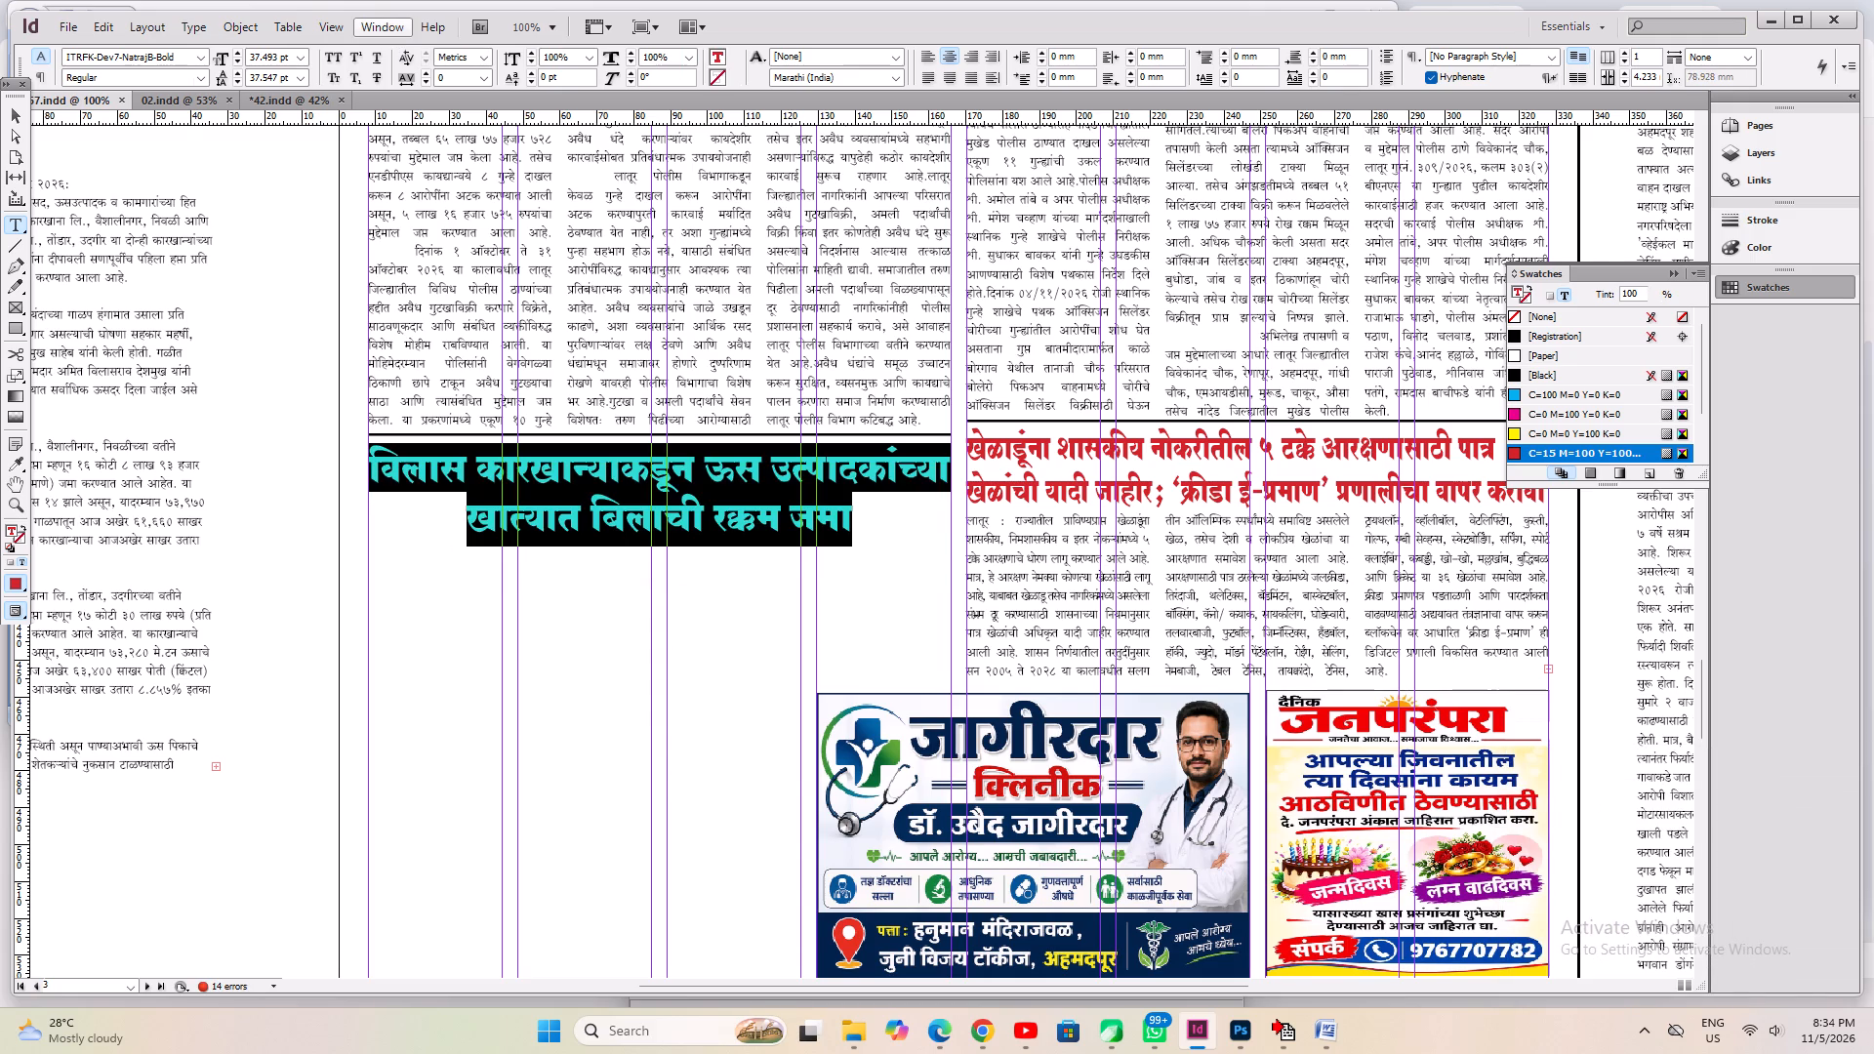
{"action": "key", "text": "ctrl+0"}
{"action": "key", "text": "ctrl+s"}
Replace the text after "लातूर" in the Vilas factory article's dateline with ":-" and run it into the first paragraph.
{"action": "left_click", "coordinate": [441, 665]}
{"action": "key", "text": "ctrl+1"}
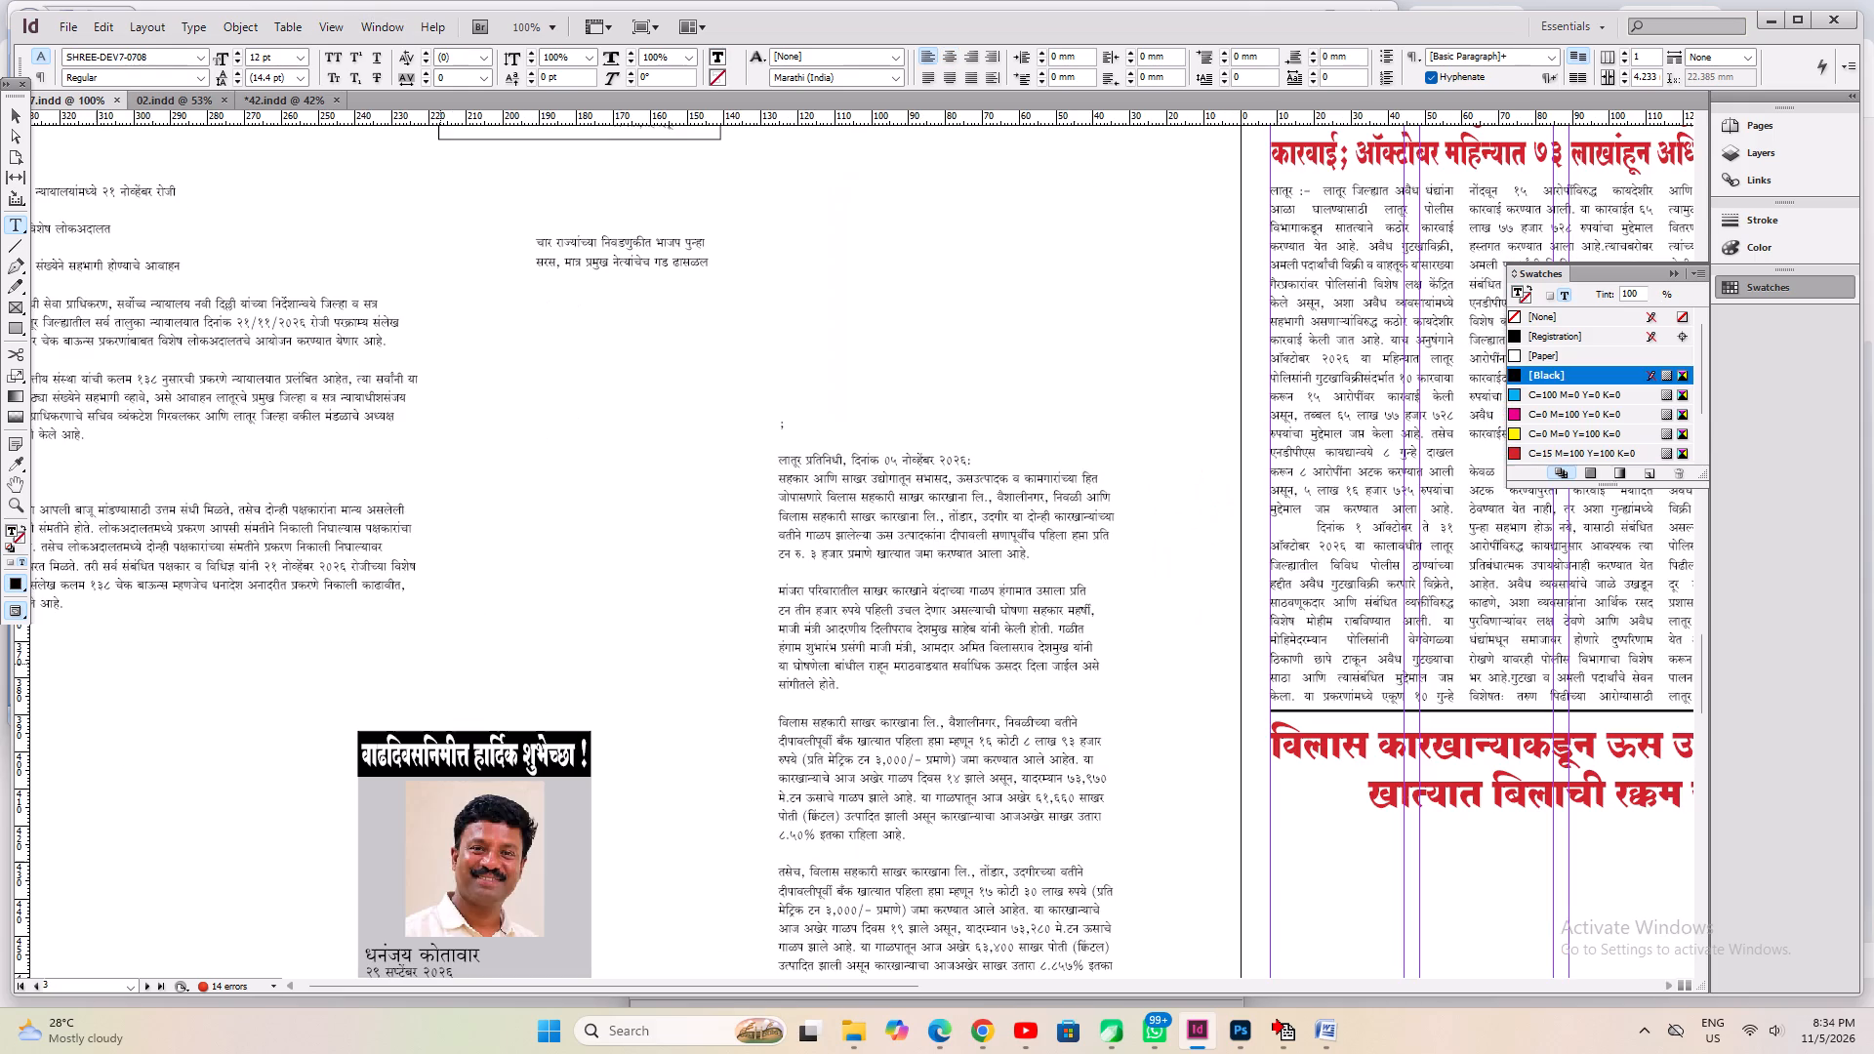
{"action": "left_click", "coordinate": [823, 453]}
{"action": "left_click", "coordinate": [854, 462]}
{"action": "key", "text": "Left"}
{"action": "key", "text": "Left"}
{"action": "key", "text": "Left"}
{"action": "key", "text": "Left"}
{"action": "key", "text": "Left"}
{"action": "key", "text": "Left"}
{"action": "key", "text": "Left"}
{"action": "key", "text": "Left"}
{"action": "key", "text": "Left"}
{"action": "key", "text": "Left"}
{"action": "key", "text": "shift+End"}
{"action": "type", "text": ":-"}
{"action": "key", "text": "space"}
{"action": "key", "text": "BackSpace"}
{"action": "key", "text": "BackSpace"}
{"action": "key", "text": "BackSpace"}
{"action": "key", "text": "BackSpace"}
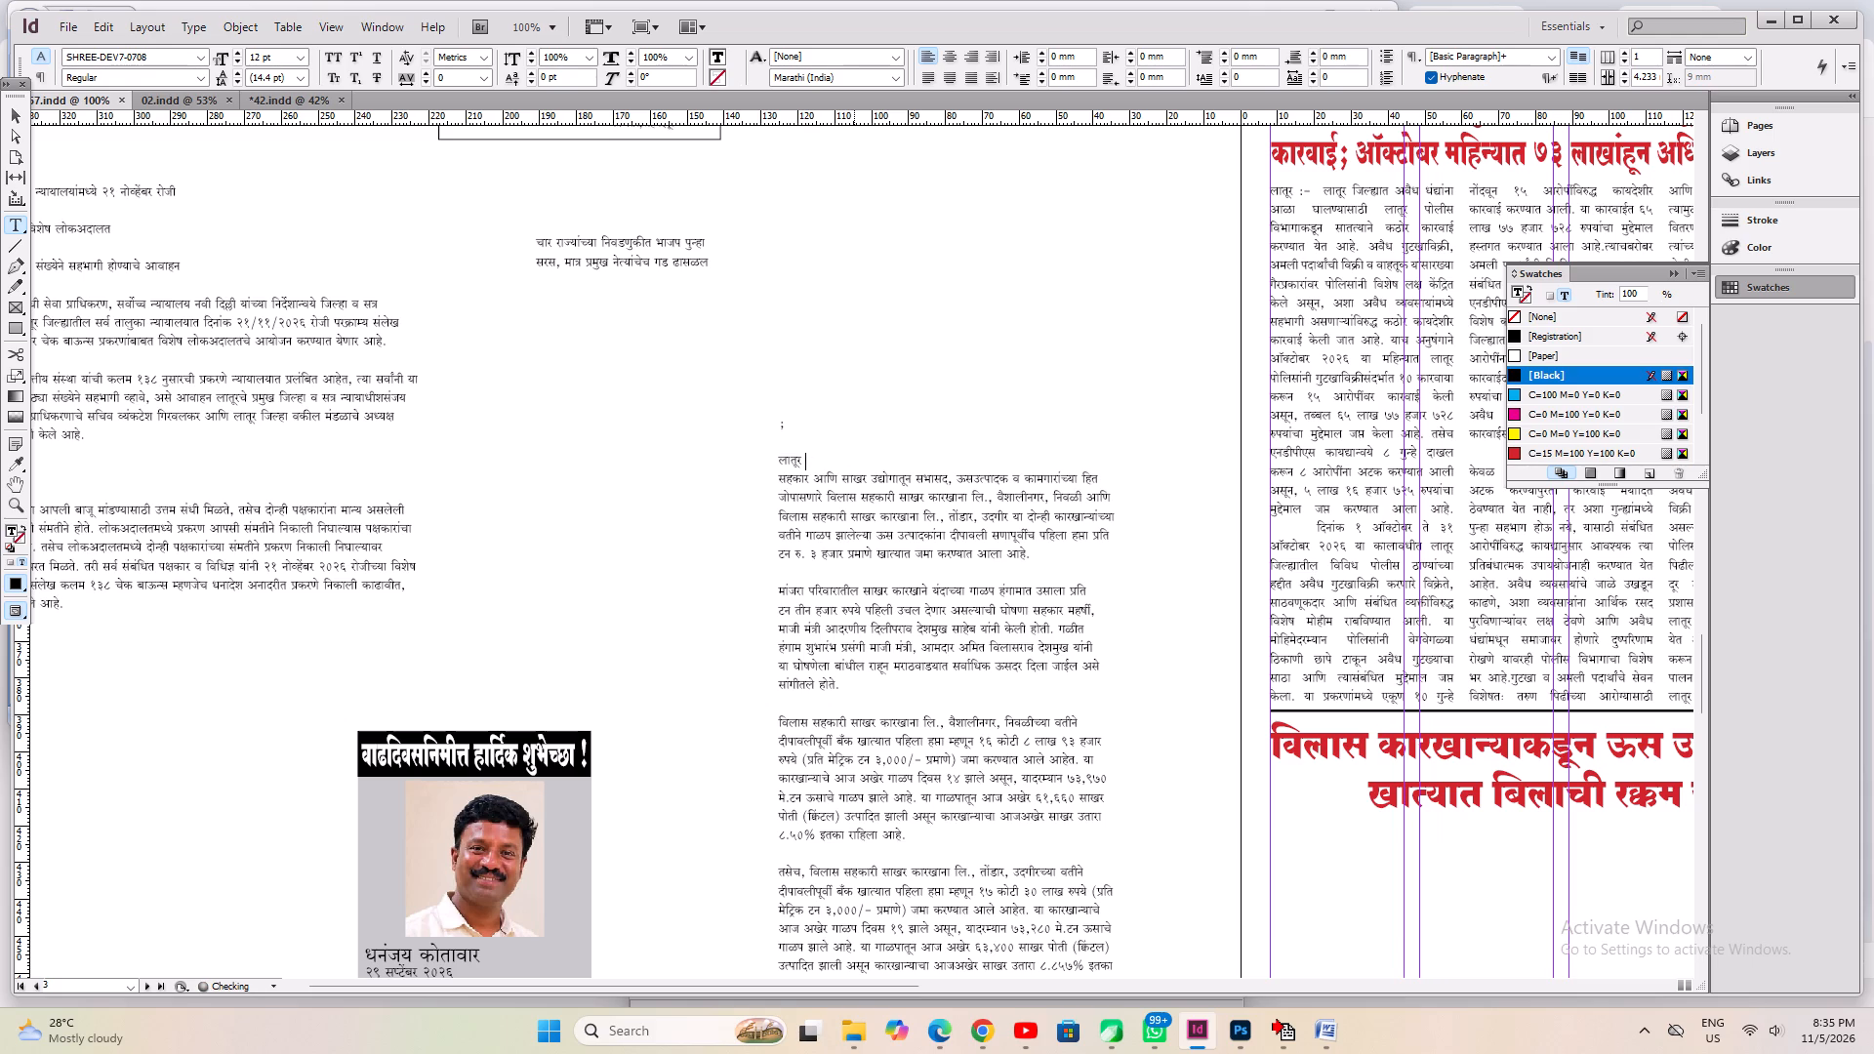
{"action": "type", "text": ":-"}
{"action": "key", "text": "space"}
{"action": "key", "text": "Delete"}
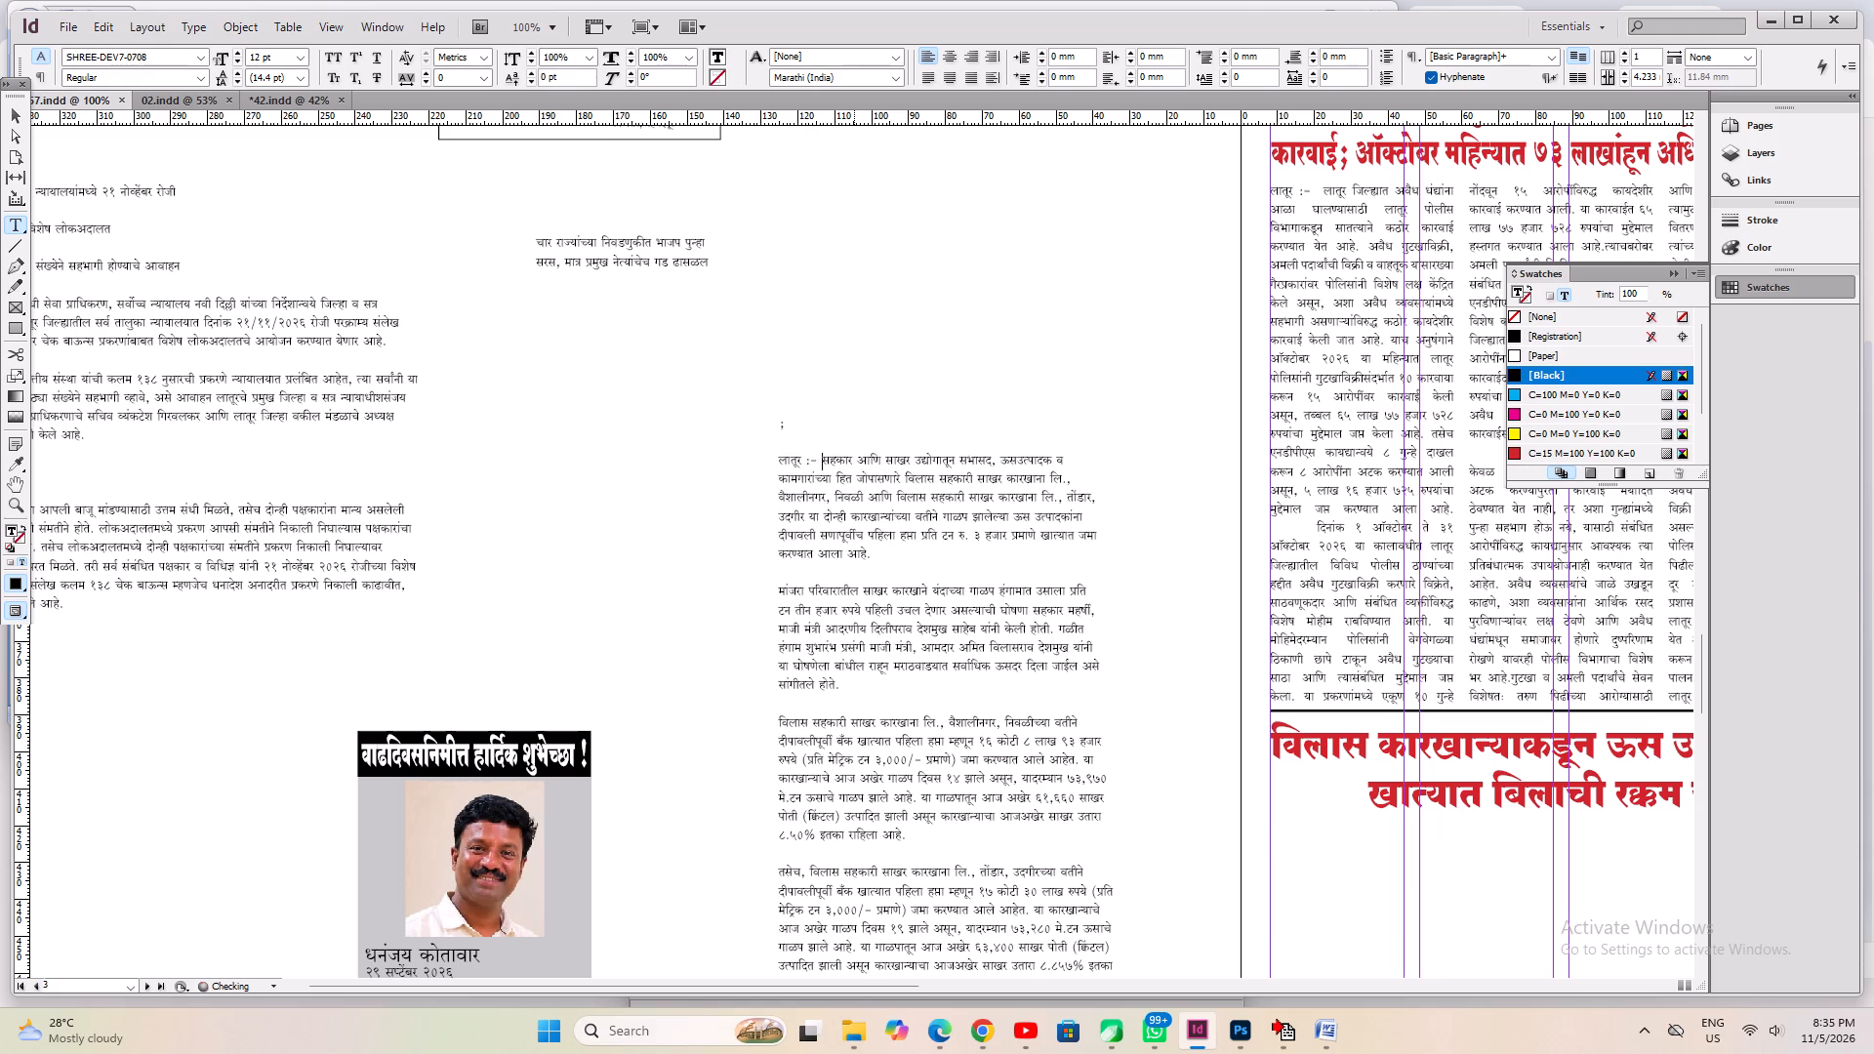
Justify the Vilas article's entire body text with its last lines aligned left.
{"action": "key", "text": "ctrl+a"}
{"action": "key", "text": "ctrl+shift+j"}
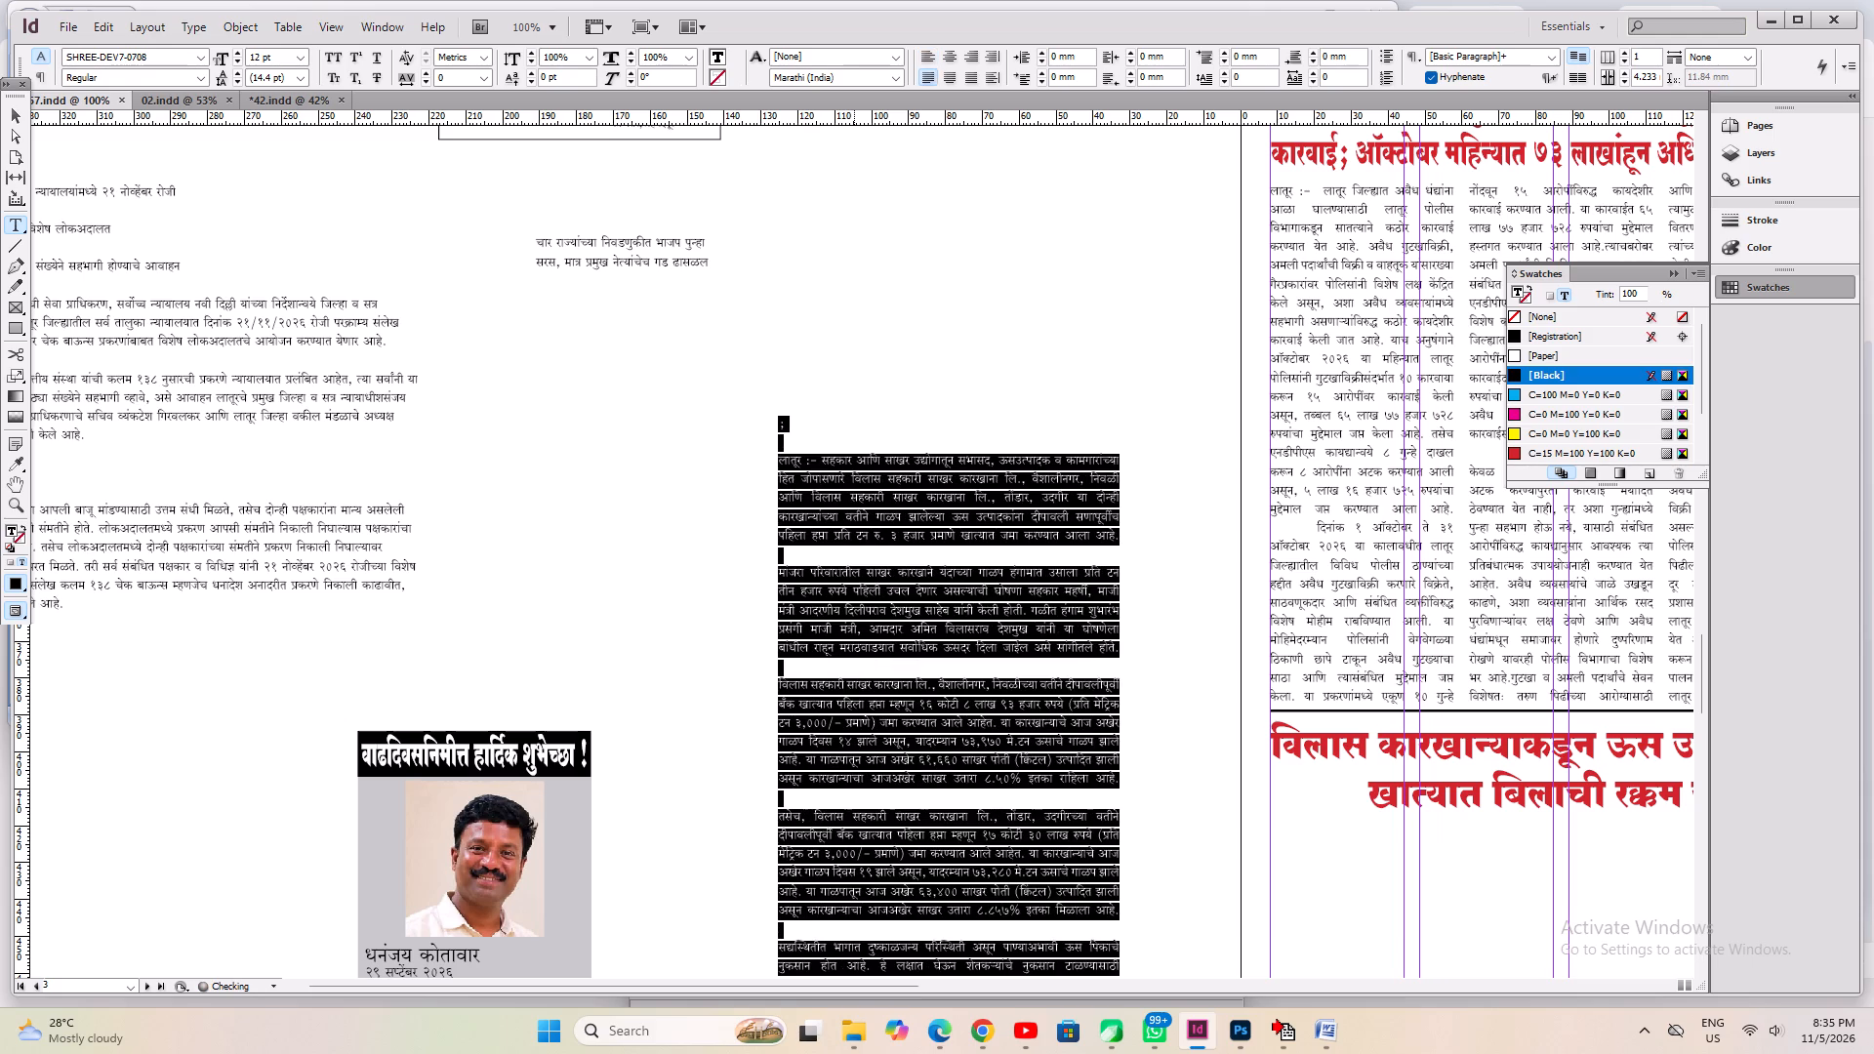
Delete the stray mark and empty line above the article's "लातूर :-" opening.
{"action": "key", "text": "Left"}
{"action": "key", "text": "Down"}
{"action": "key", "text": "Down"}
{"action": "key", "text": "shift+Up"}
{"action": "key", "text": "shift+Up"}
{"action": "key", "text": "shift+Up"}
{"action": "key", "text": "shift+Up"}
{"action": "key", "text": "shift+Up"}
{"action": "key", "text": "shift+Up"}
{"action": "key", "text": "shift+Up"}
{"action": "key", "text": "shift+Up"}
{"action": "key", "text": "shift+Up"}
{"action": "key", "text": "shift+Up"}
{"action": "key", "text": "shift+Up"}
{"action": "key", "text": "shift+Up"}
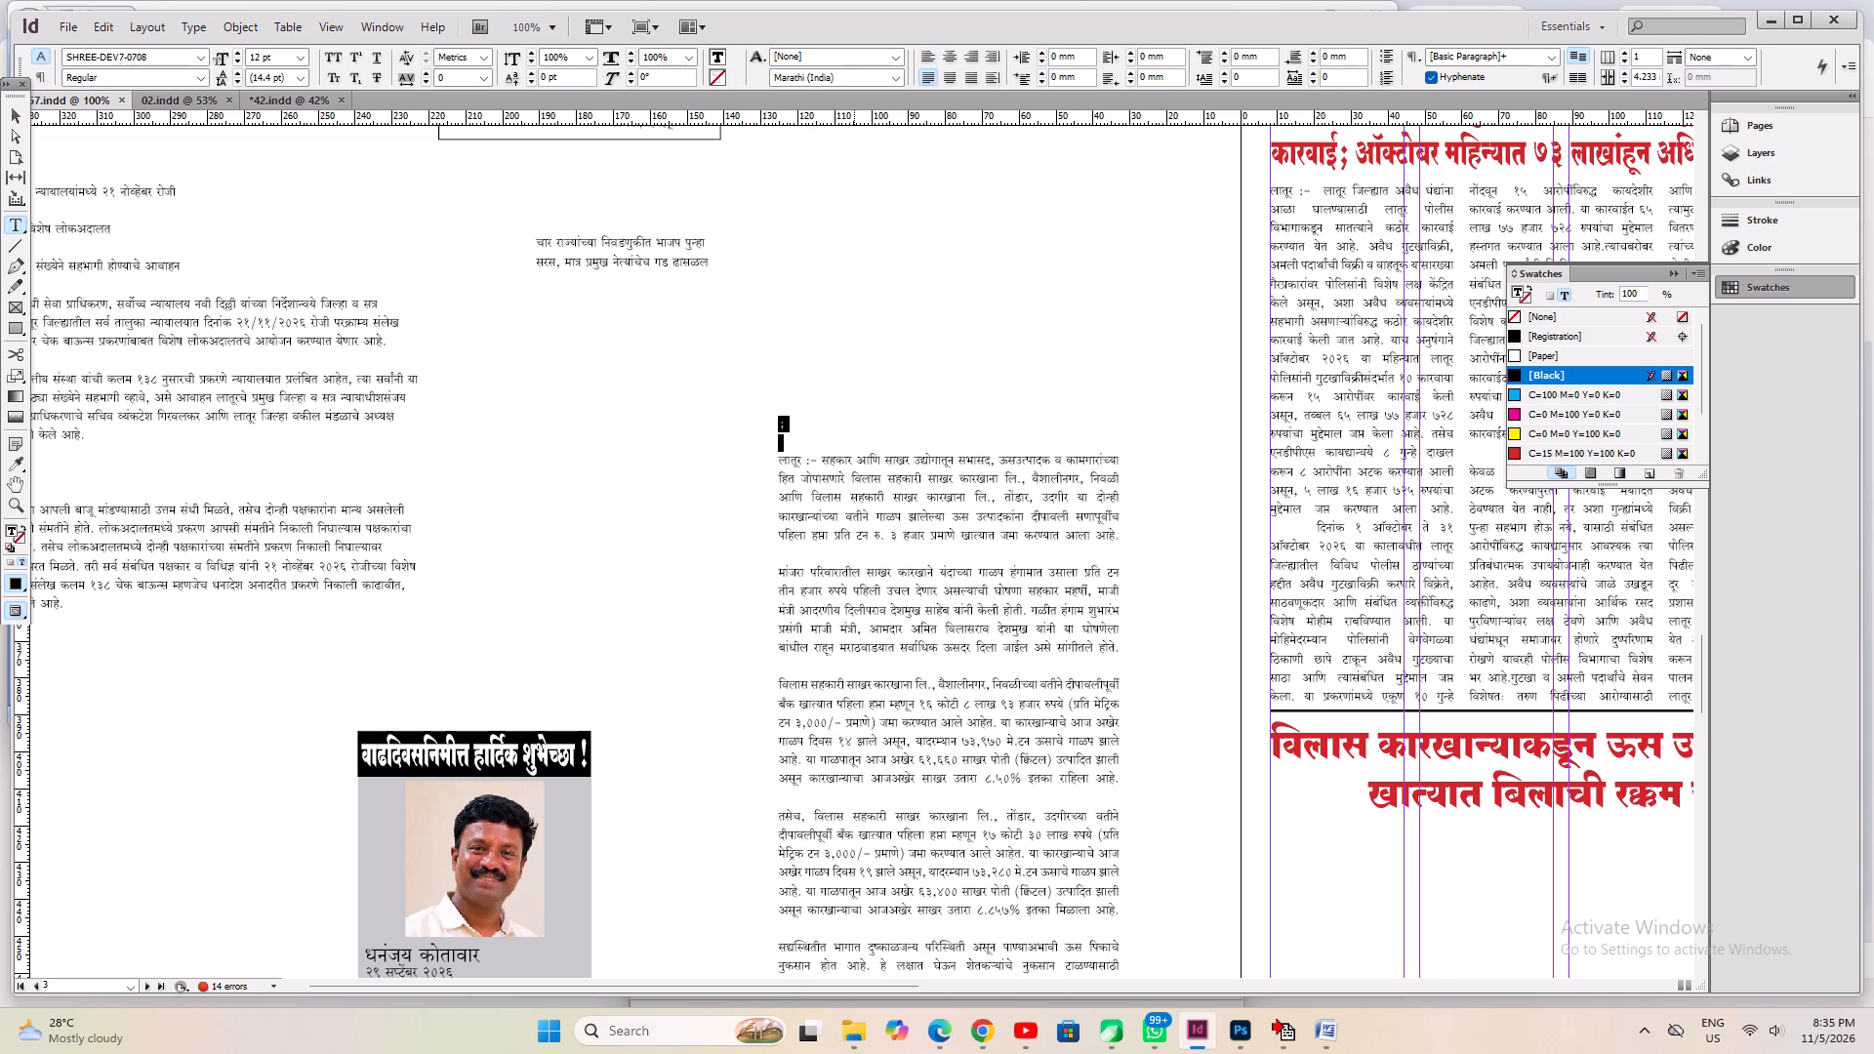
{"action": "key", "text": "BackSpace"}
Remove the blank lines between the article's first three paragraphs so they run together as continuous text.
{"action": "key", "text": "Down"}
{"action": "key", "text": "Down"}
{"action": "key", "text": "Down"}
{"action": "key", "text": "Down"}
{"action": "key", "text": "Down"}
{"action": "key", "text": "Down"}
{"action": "key", "text": "BackSpace"}
{"action": "key", "text": "BackSpace"}
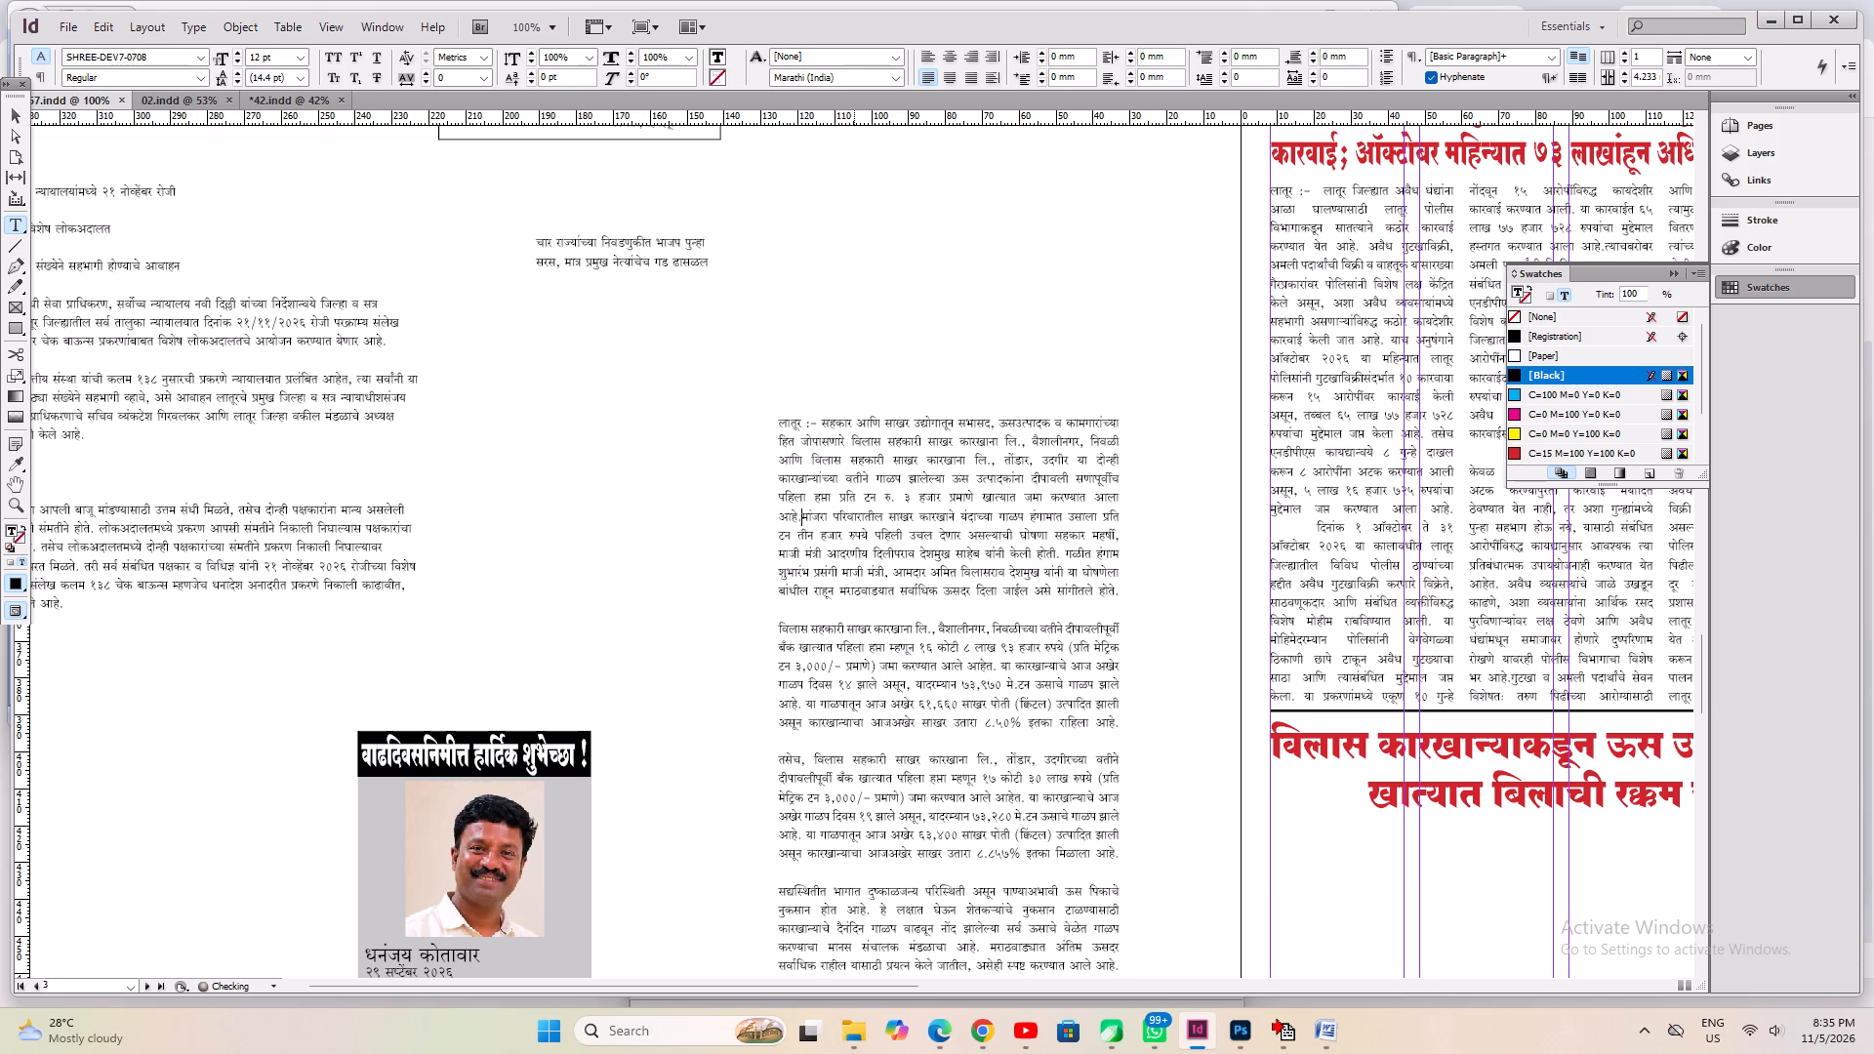
{"action": "key", "text": "Down"}
{"action": "key", "text": "Down"}
{"action": "key", "text": "Down"}
{"action": "key", "text": "Down"}
{"action": "key", "text": "Down"}
{"action": "key", "text": "Down"}
{"action": "key", "text": "Up"}
{"action": "key", "text": "Delete"}
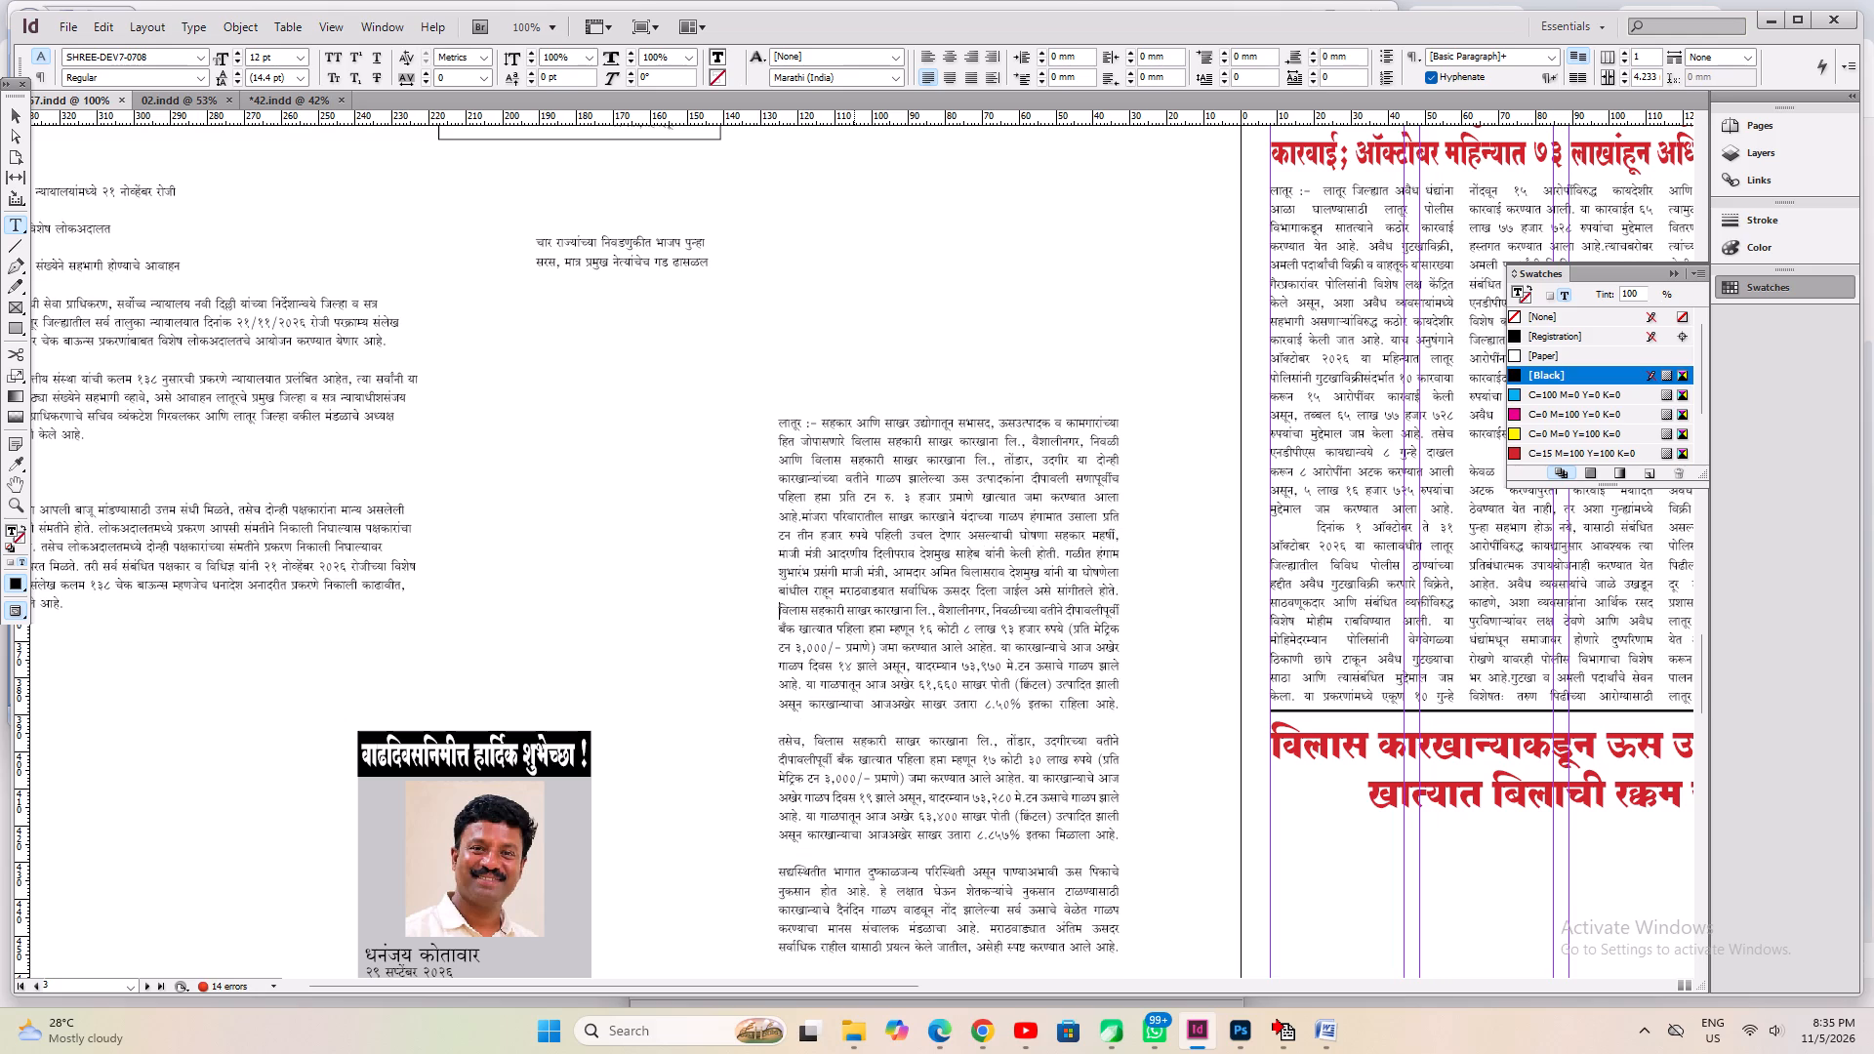
{"action": "key", "text": "BackSpace"}
Join the paragraphs starting "तसेच" and "सद्यस्थितीत" to the text before them by removing the blank lines.
{"action": "key", "text": "Down"}
{"action": "key", "text": "Down"}
{"action": "key", "text": "Down"}
{"action": "key", "text": "Down"}
{"action": "key", "text": "Down"}
{"action": "key", "text": "Down"}
{"action": "key", "text": "Down"}
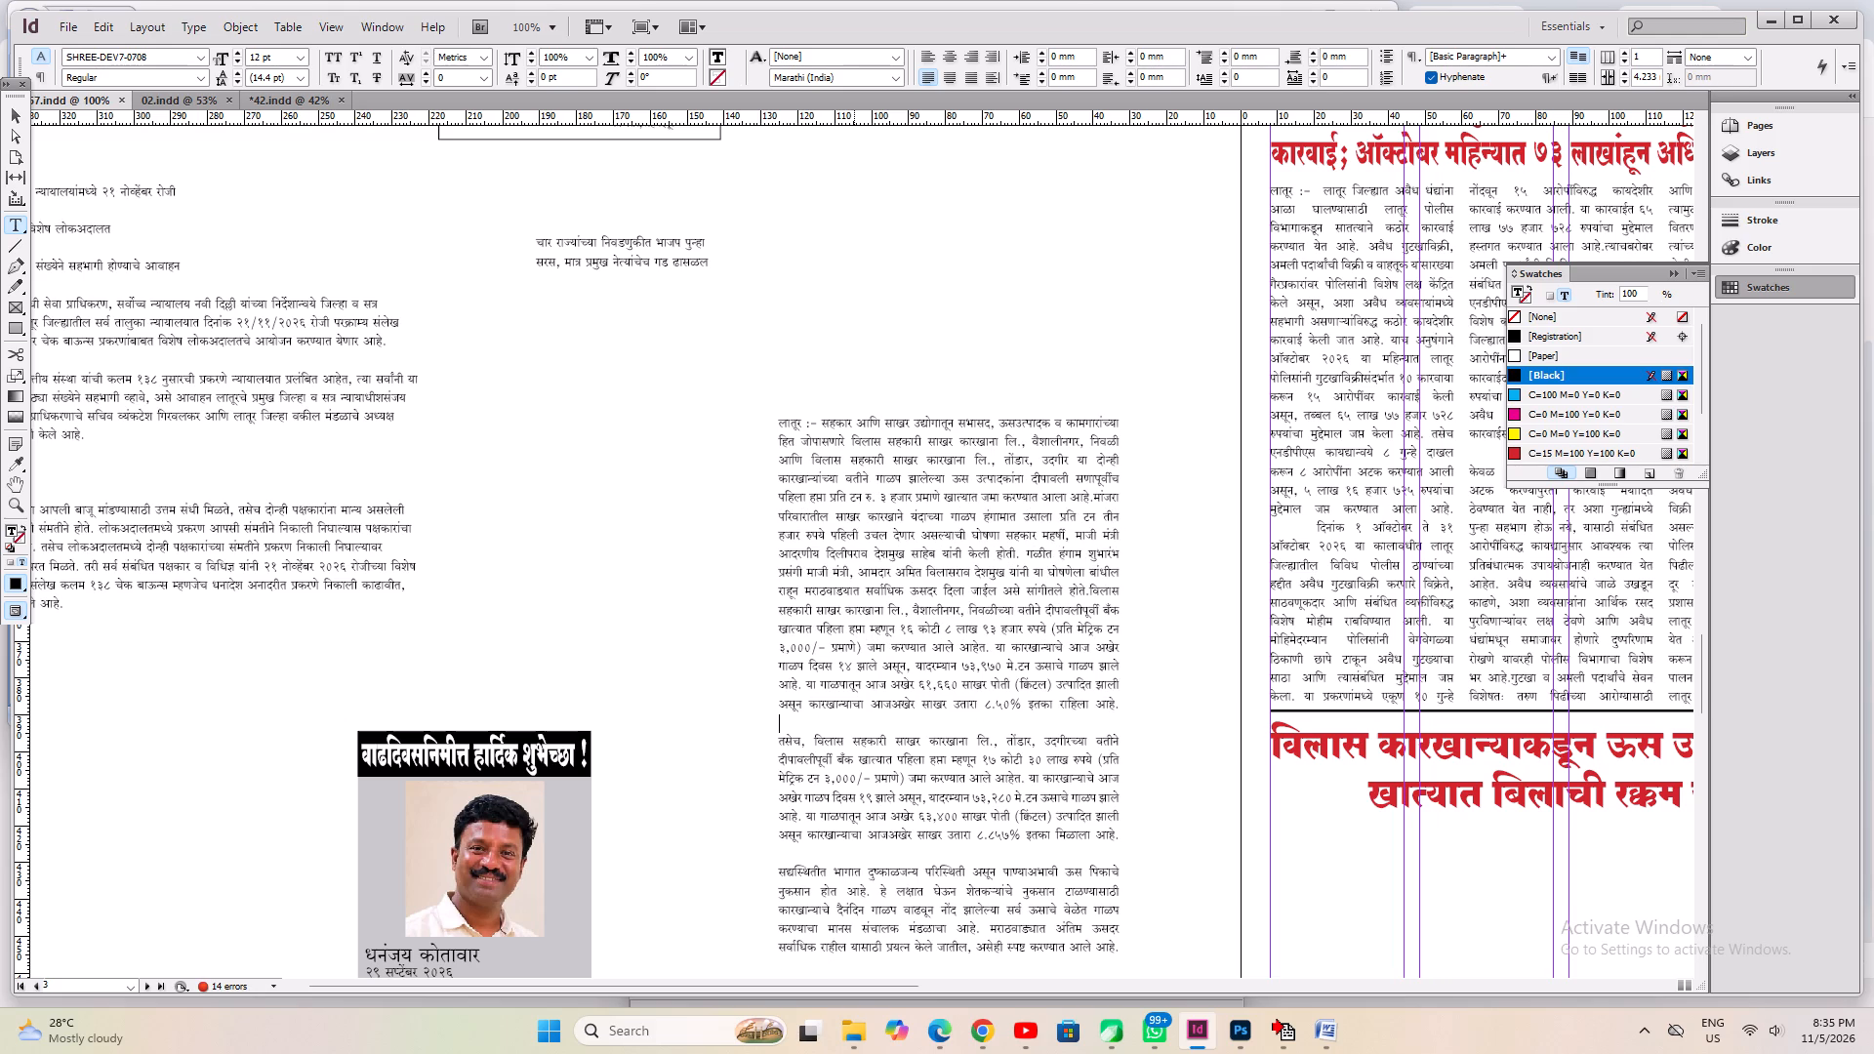
{"action": "key", "text": "Delete"}
{"action": "key", "text": "BackSpace"}
{"action": "key", "text": "Down"}
{"action": "key", "text": "Down"}
{"action": "key", "text": "Down"}
{"action": "key", "text": "Down"}
{"action": "key", "text": "Down"}
{"action": "key", "text": "Down"}
{"action": "key", "text": "Down"}
{"action": "key", "text": "Down"}
{"action": "key", "text": "Down"}
{"action": "key", "text": "Up"}
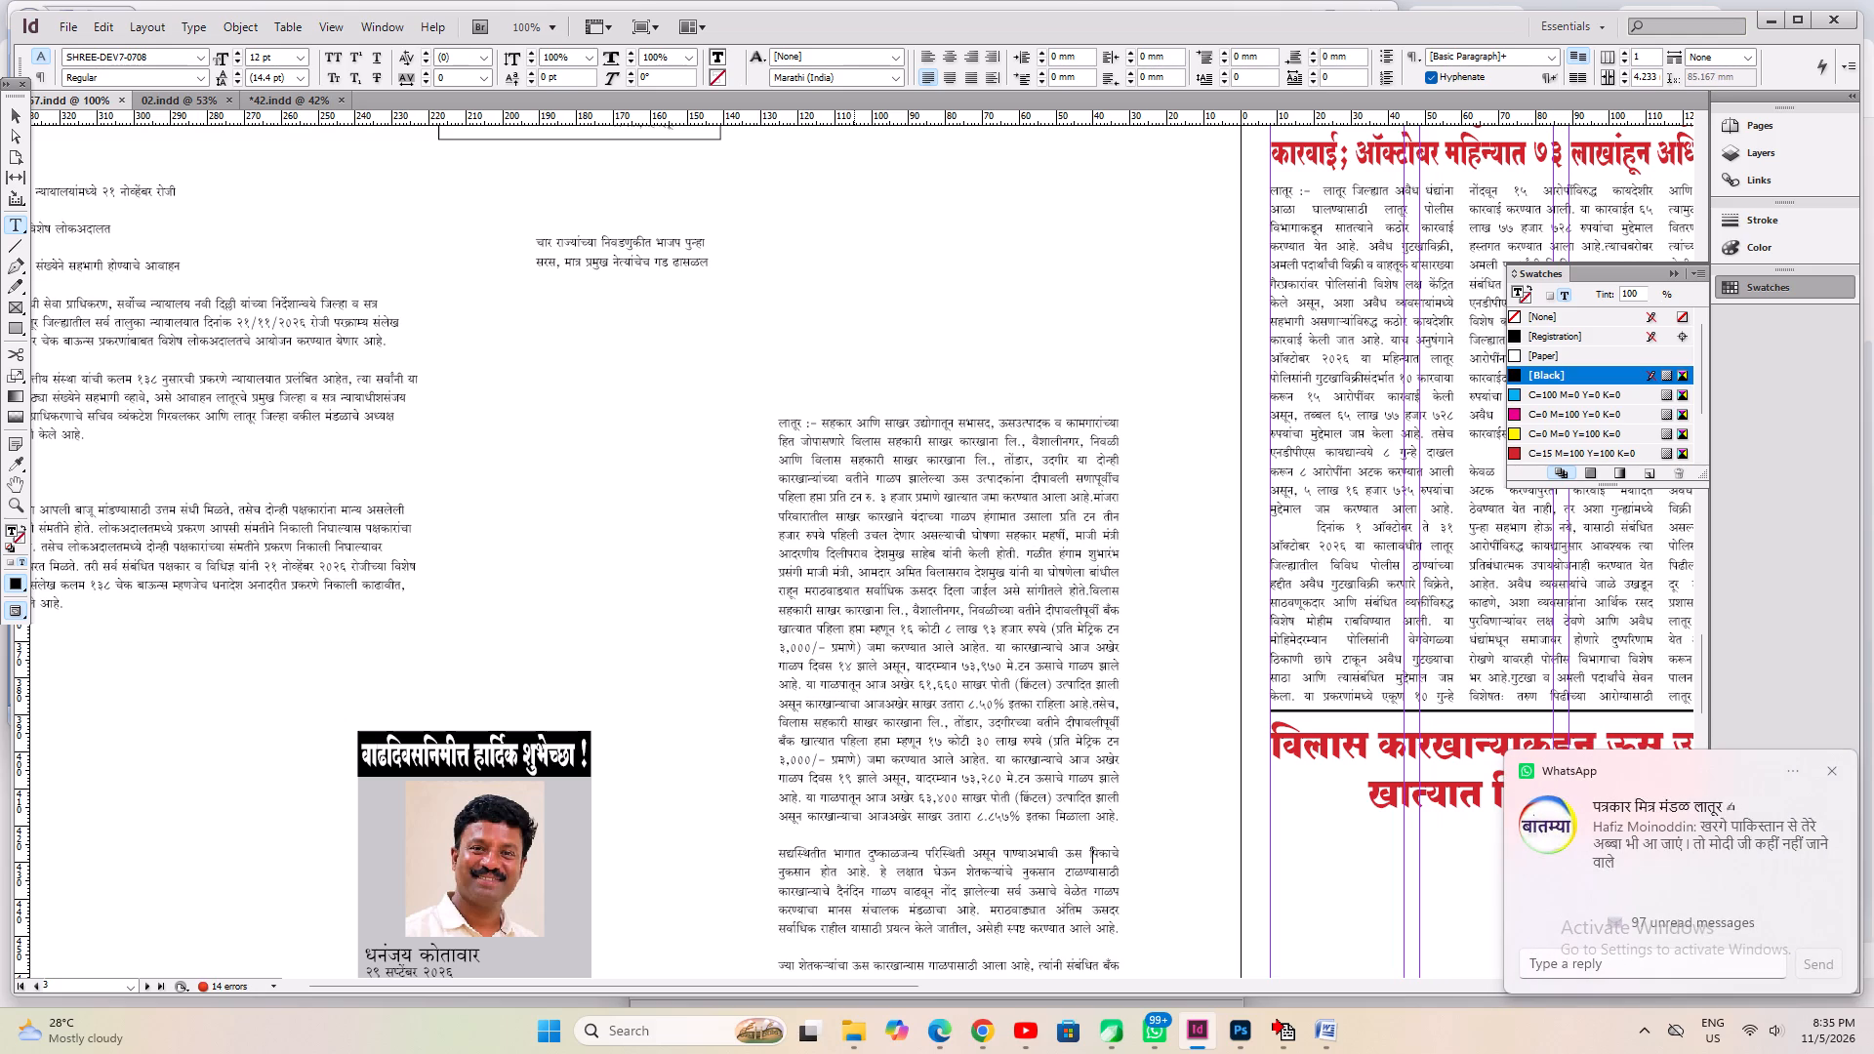
{"action": "key", "text": "Up"}
{"action": "key", "text": "Delete"}
{"action": "key", "text": "BackSpace"}
Join the final paragraph starting "ज्या शेतकऱ्यांचा" to the preceding text by removing the paragraph breaks.
{"action": "key", "text": "Down"}
{"action": "key", "text": "Down"}
{"action": "key", "text": "Down"}
{"action": "key", "text": "Down"}
{"action": "key", "text": "Down"}
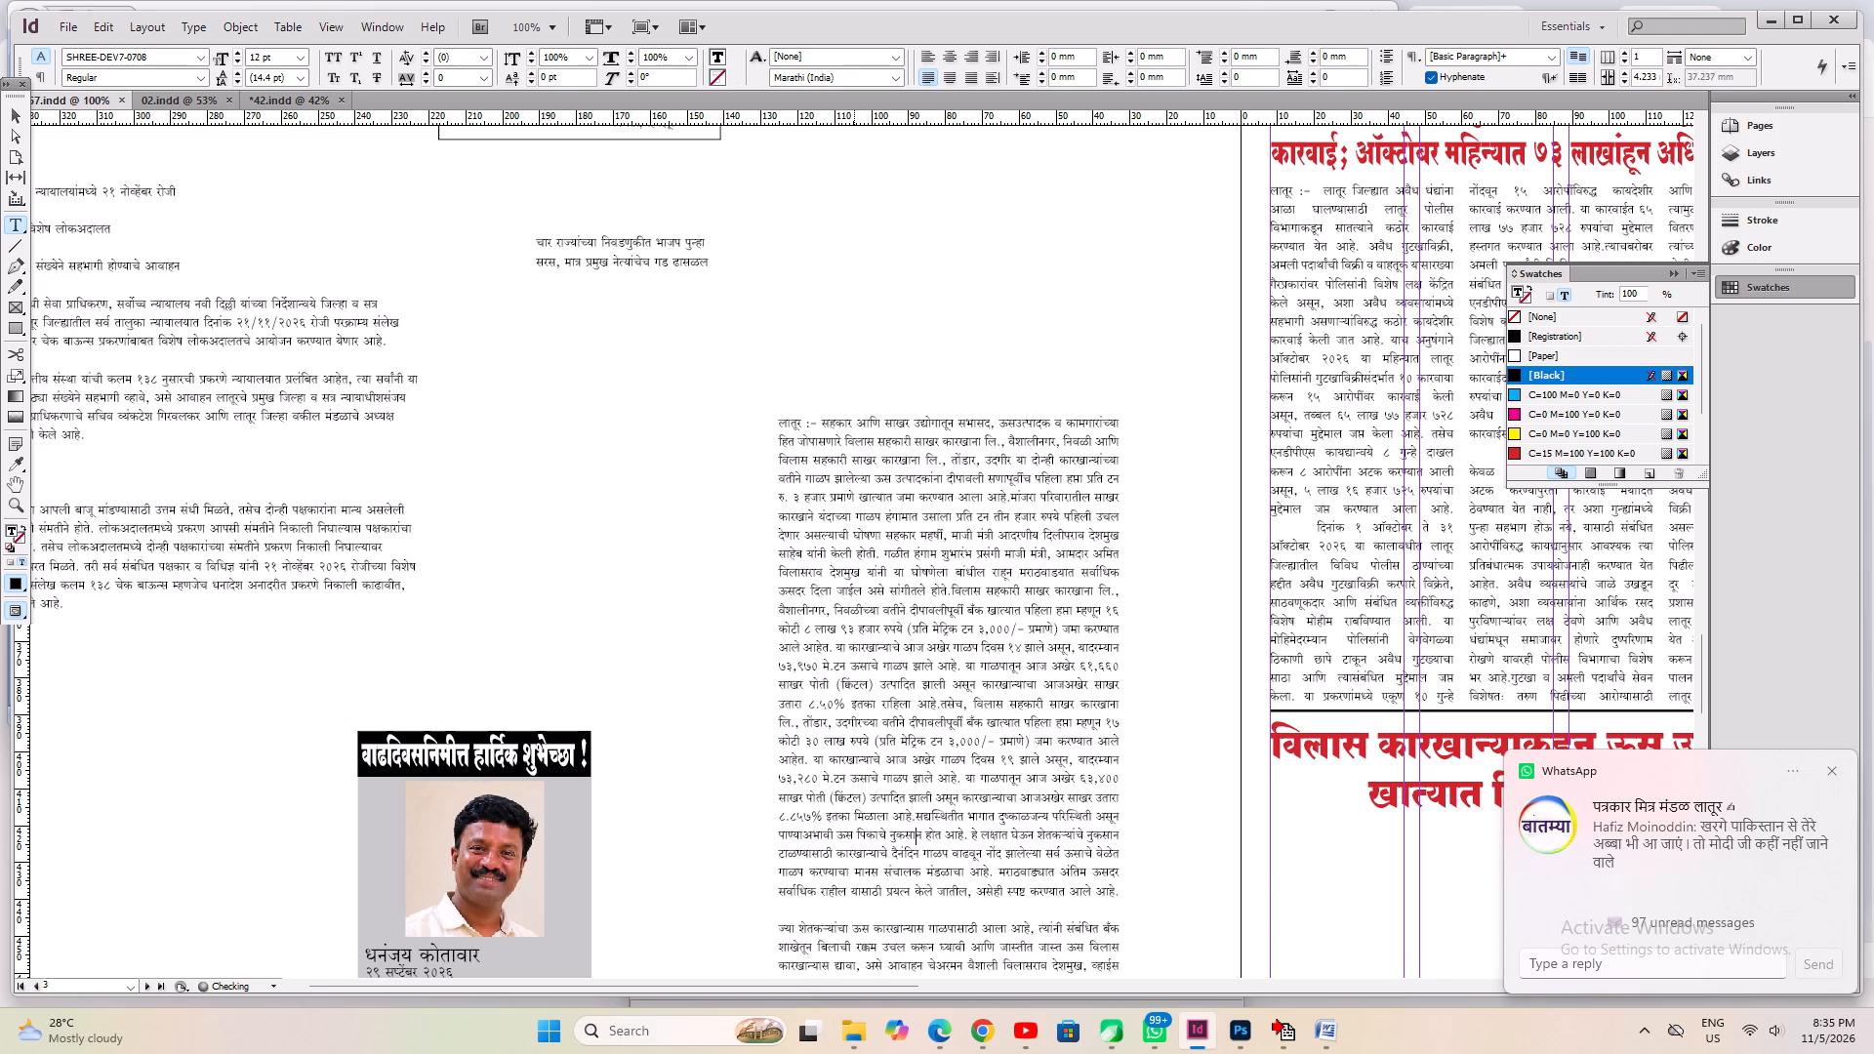
{"action": "key", "text": "Down"}
{"action": "key", "text": "Home"}
{"action": "key", "text": "BackSpace"}
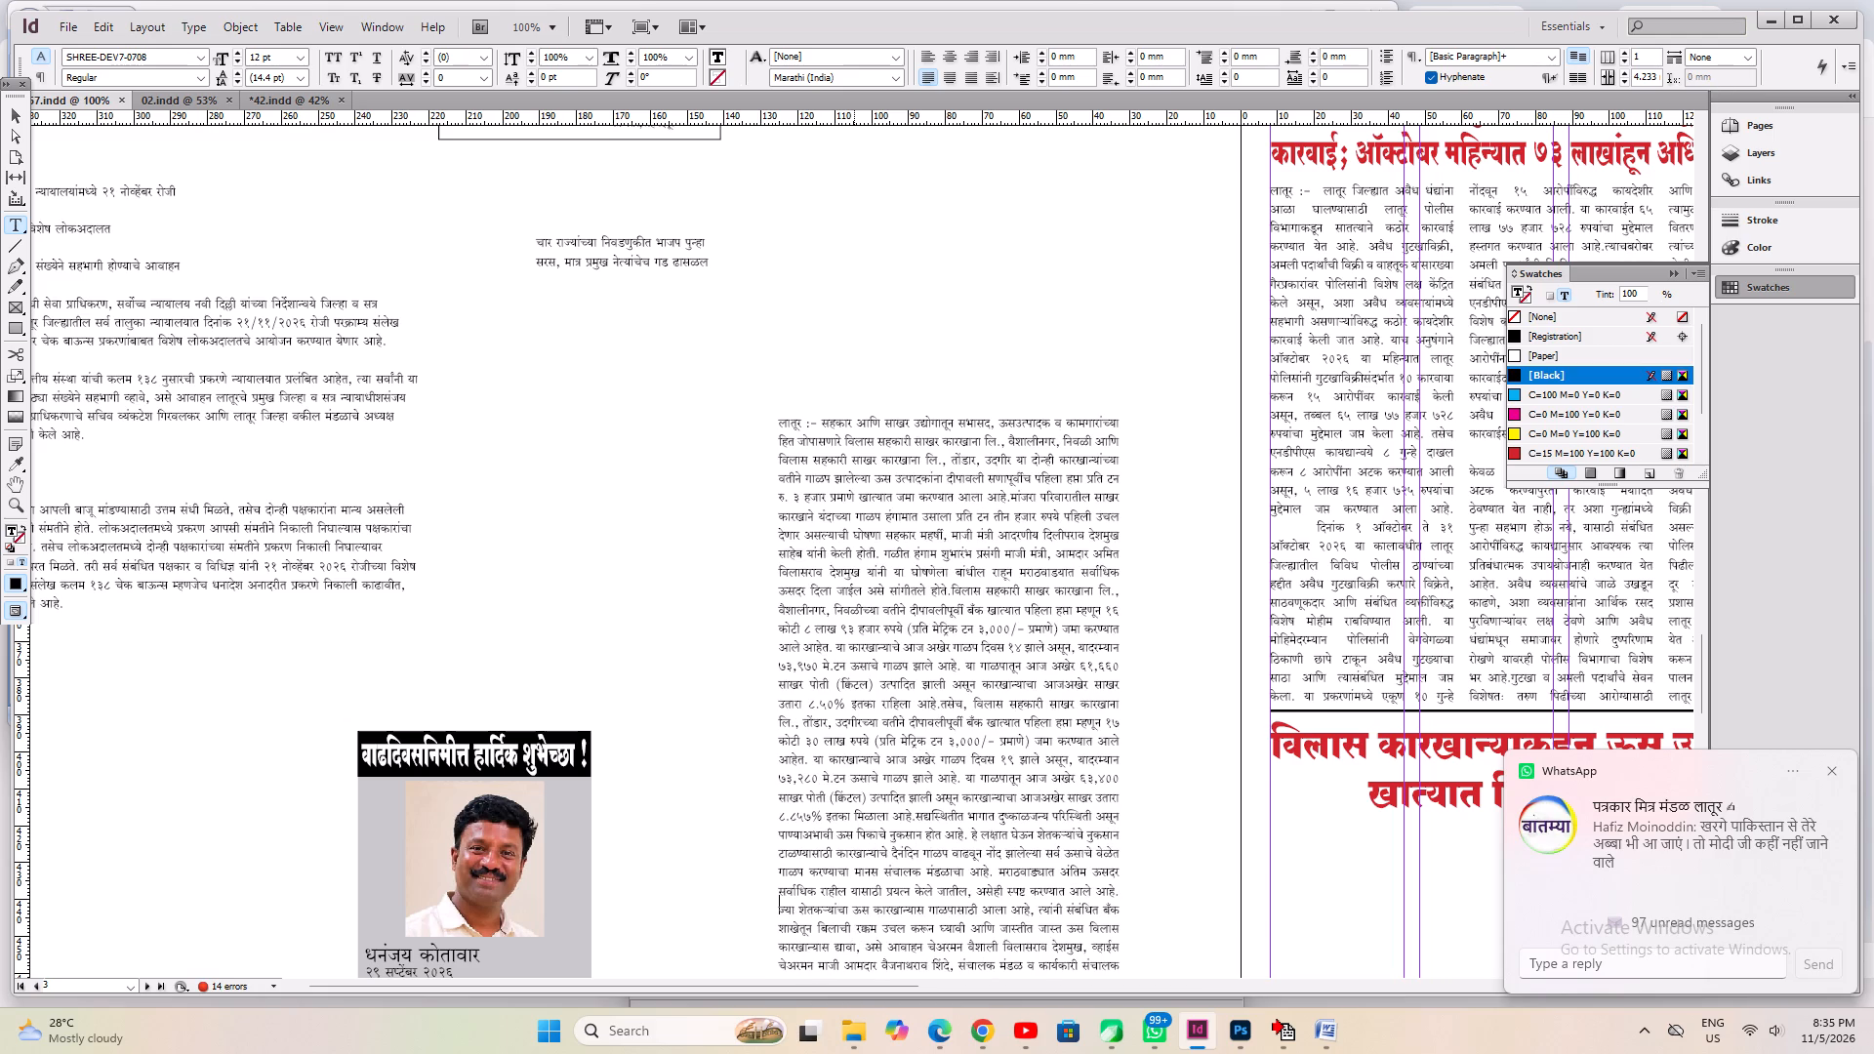
{"action": "key", "text": "BackSpace"}
Save the document and fit the Vilas article's text frame to its content.
{"action": "key", "text": "Down"}
{"action": "key", "text": "Down"}
{"action": "key", "text": "Down"}
{"action": "key", "text": "Down"}
{"action": "key", "text": "Down"}
{"action": "key", "text": "Down"}
{"action": "key", "text": "Down"}
{"action": "key", "text": "Down"}
{"action": "key", "text": "Down"}
{"action": "key", "text": "Down"}
{"action": "key", "text": "Down"}
{"action": "key", "text": "Down"}
{"action": "key", "text": "Down"}
{"action": "key", "text": "Down"}
{"action": "key", "text": "Down"}
{"action": "key", "text": "Down"}
{"action": "key", "text": "Down"}
{"action": "key", "text": "Down"}
{"action": "key", "text": "Down"}
{"action": "key", "text": "Down"}
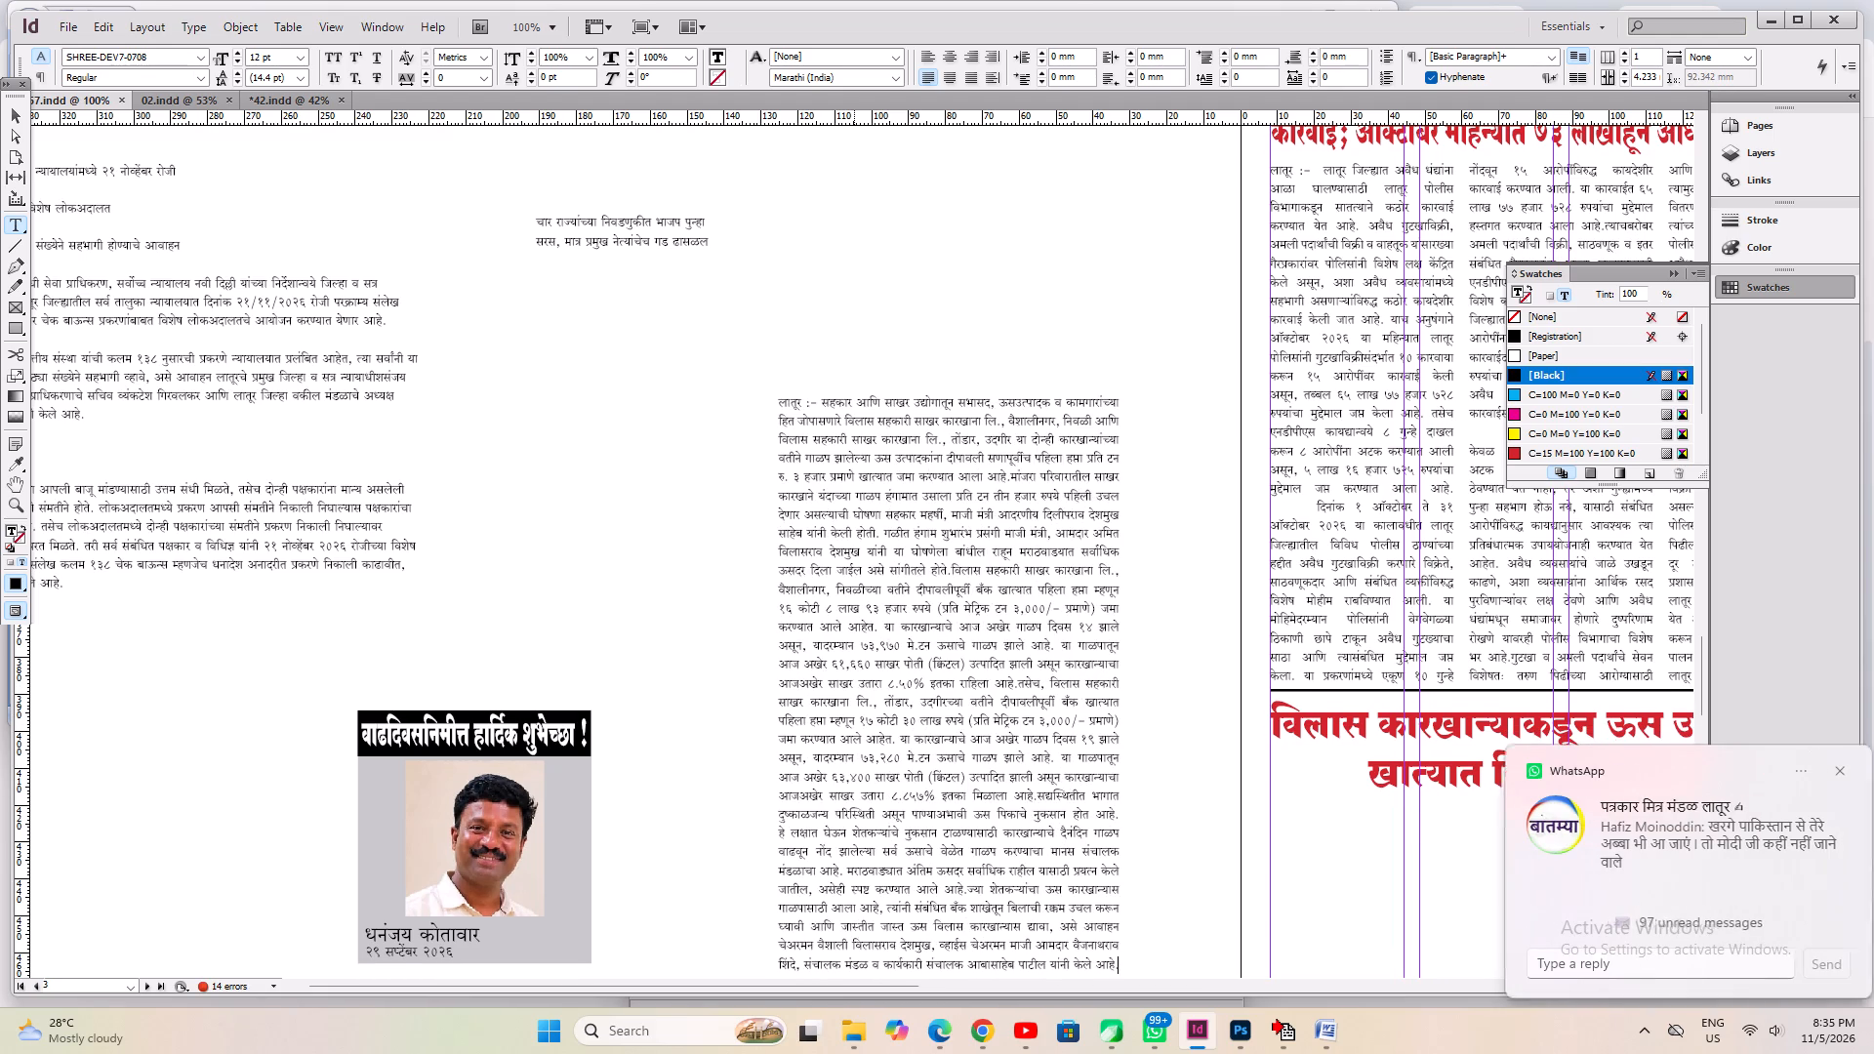
{"action": "key", "text": "ctrl+a"}
{"action": "key", "text": "ctrl+0"}
{"action": "key", "text": "ctrl+s"}
{"action": "key", "text": "ctrl+alt+c"}
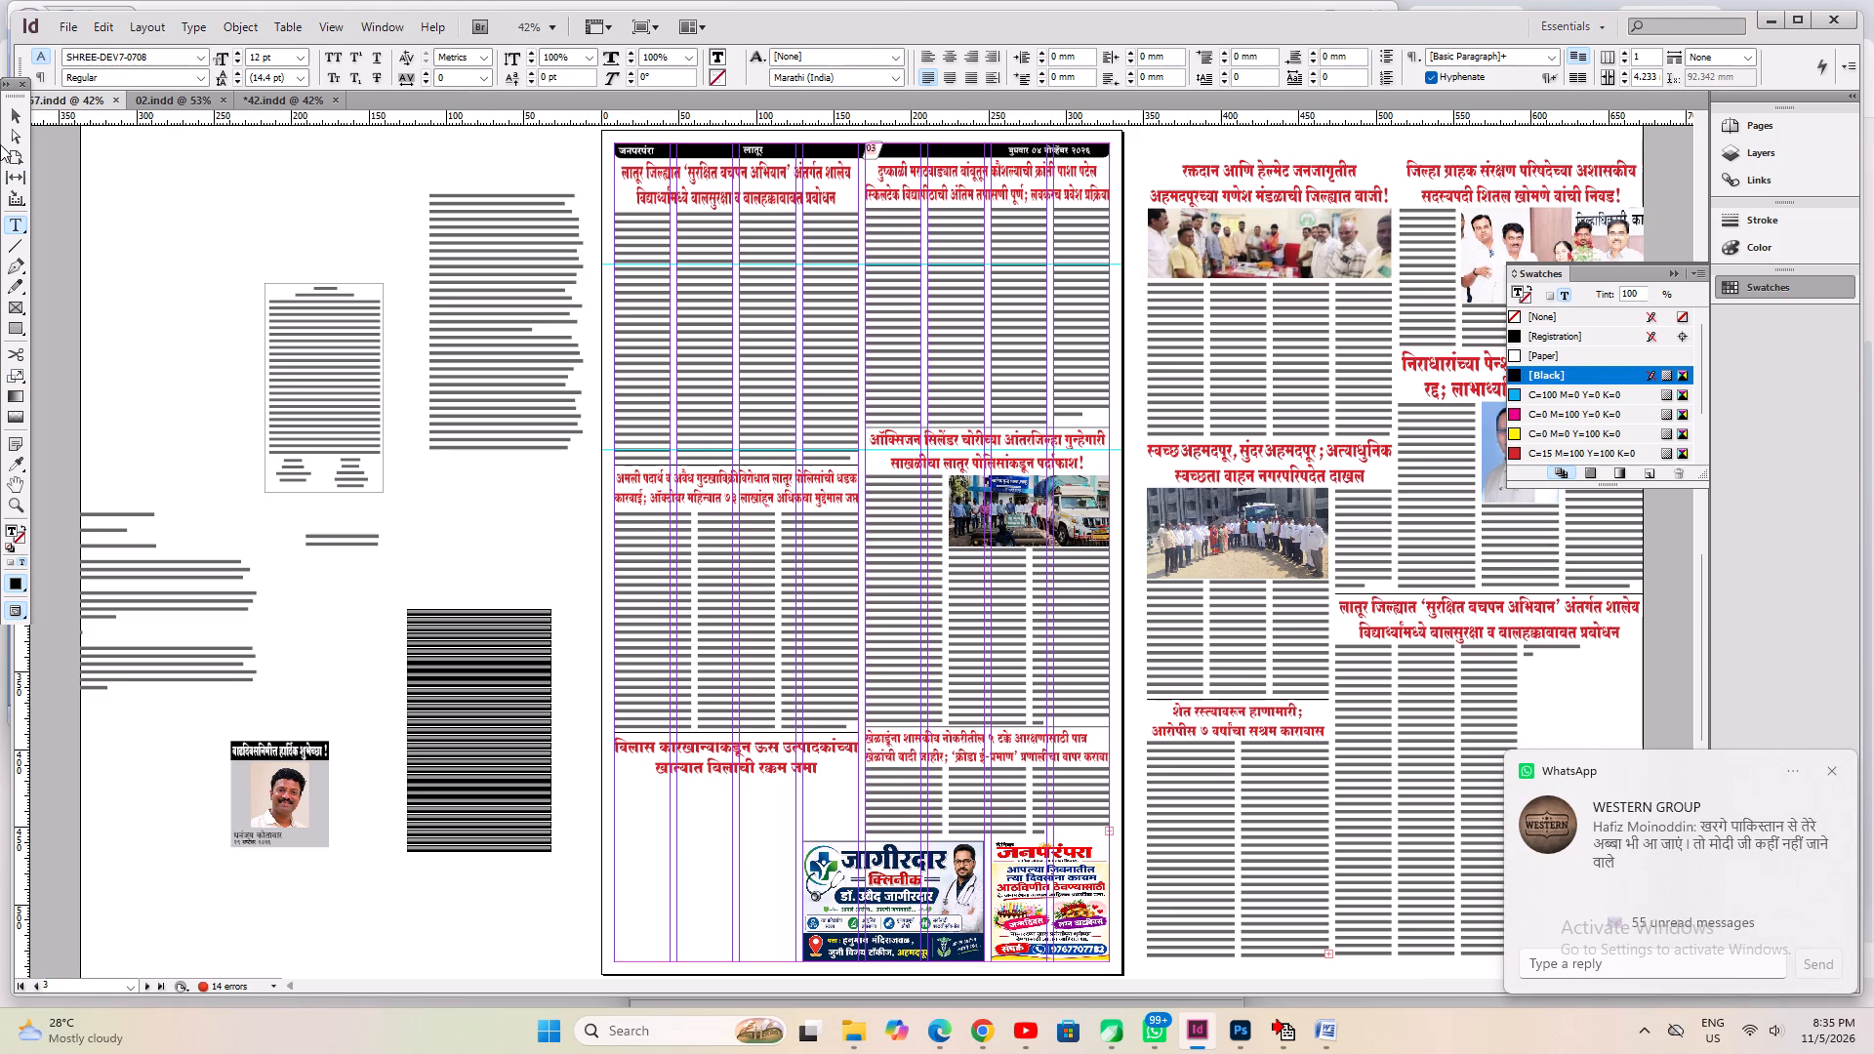
Move the article's text frame onto page 3, directly below the Vilas headline and aligned with the page's left margin.
{"action": "left_click", "coordinate": [14, 114]}
{"action": "scroll", "coordinate": [250, 323], "scroll_direction": "down", "scroll_amount": 5}
{"action": "left_click_drag", "start_coordinate": [500, 505], "coordinate": [713, 674]}
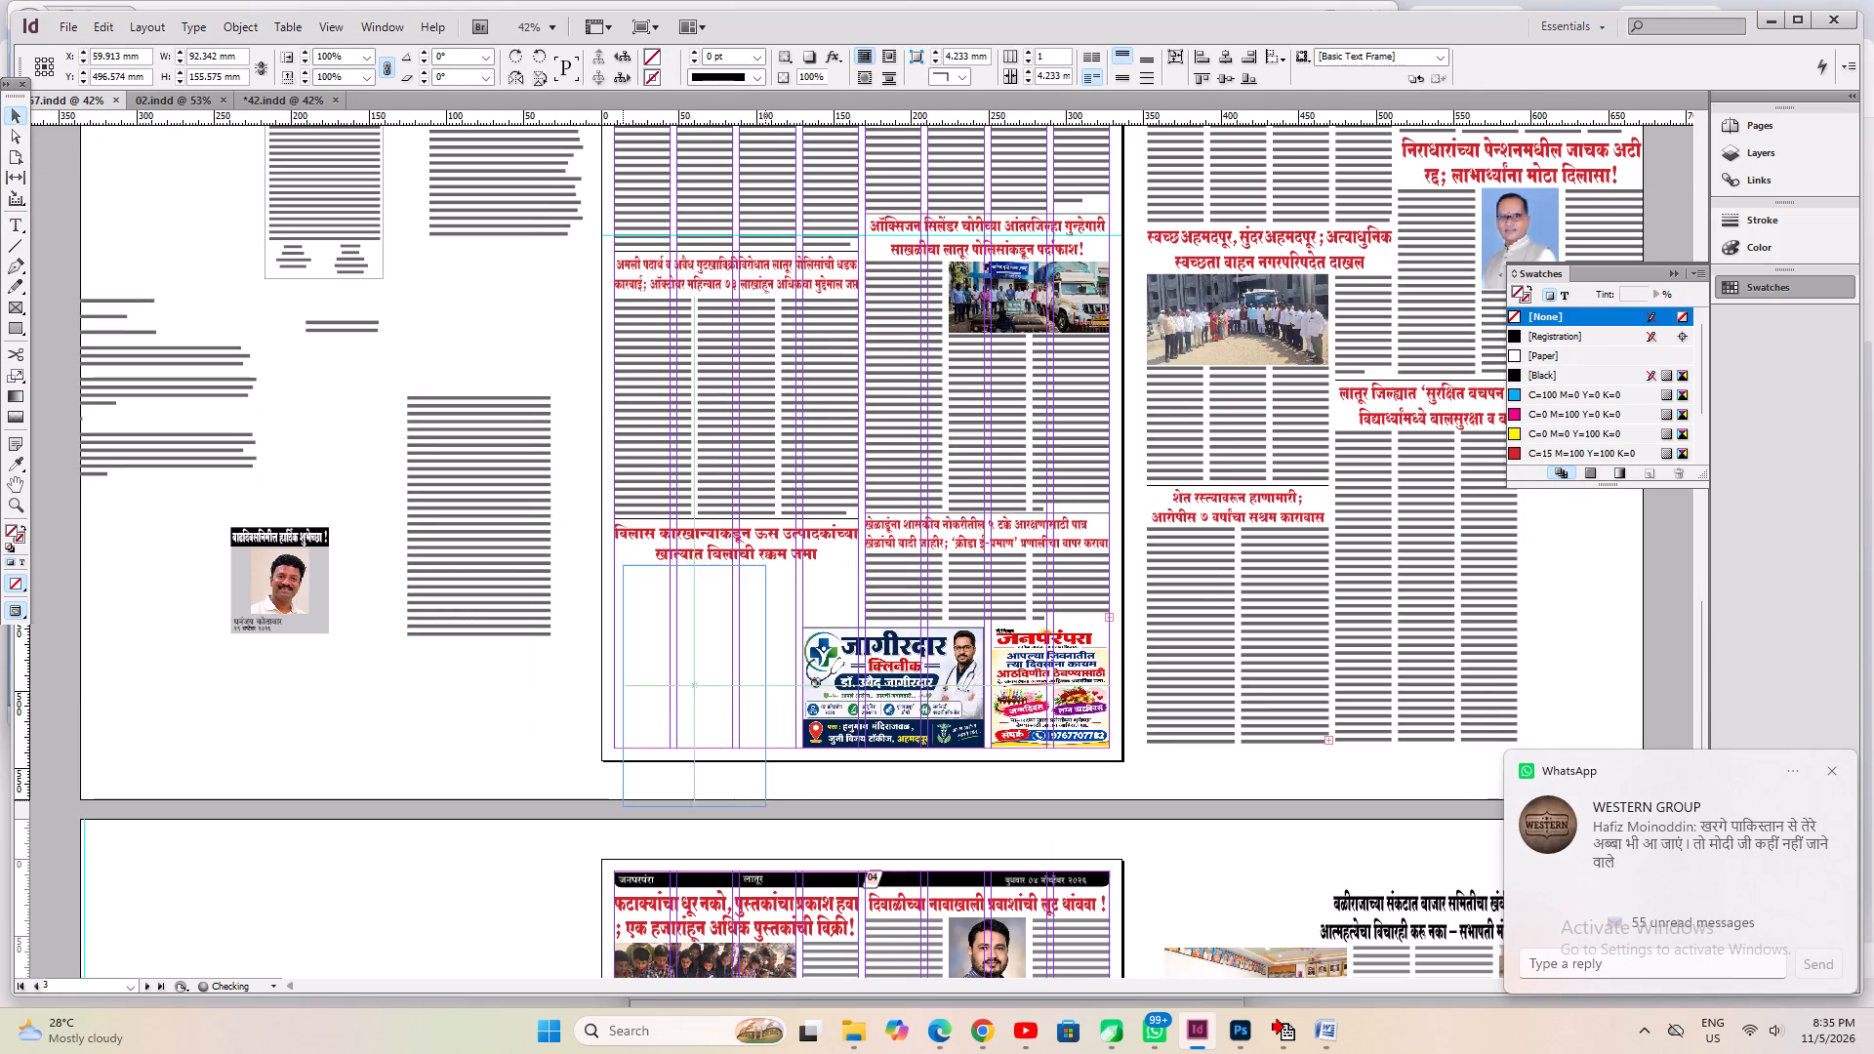
{"action": "left_click_drag", "start_coordinate": [713, 674], "coordinate": [707, 676]}
{"action": "key", "text": "ctrl+1"}
{"action": "key", "text": "space"}
{"action": "left_click_drag", "start_coordinate": [1069, 625], "coordinate": [858, 716]}
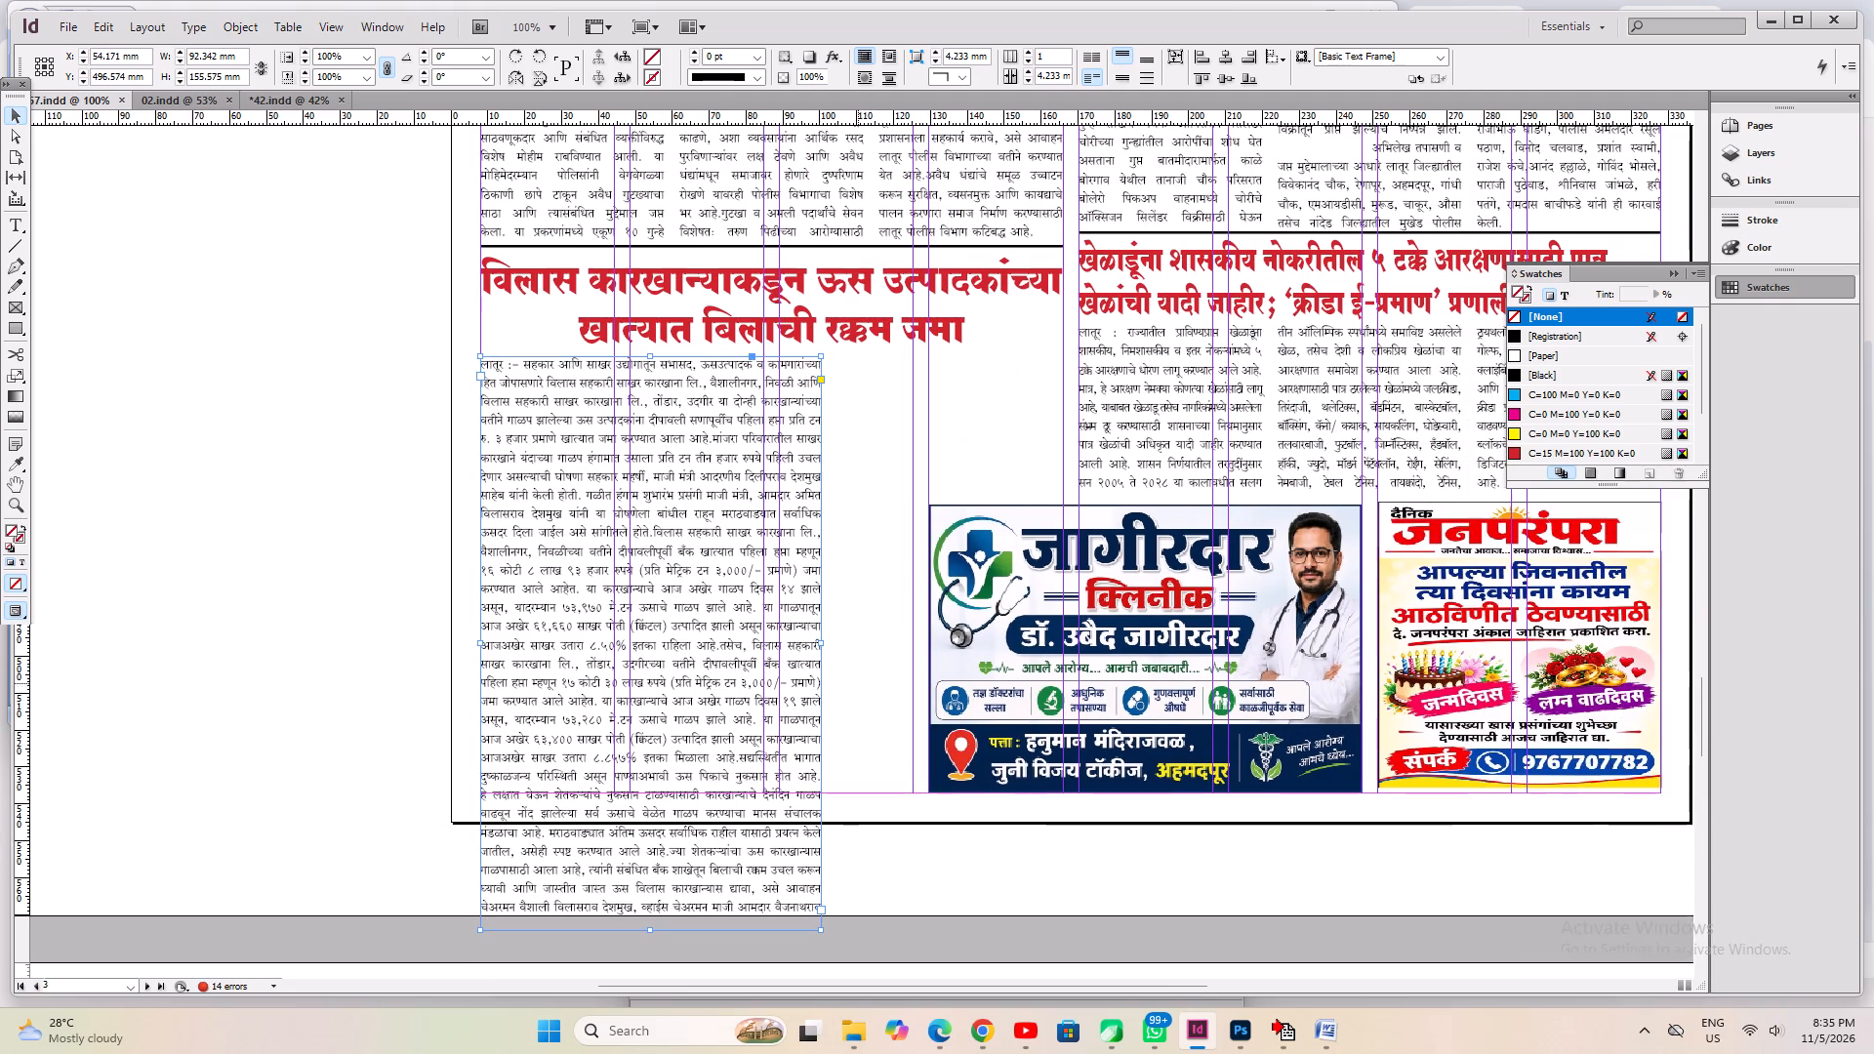
Widen the article's text frame to match the headline's width, about 157.88 mm.
{"action": "left_click_drag", "start_coordinate": [820, 642], "coordinate": [1061, 666]}
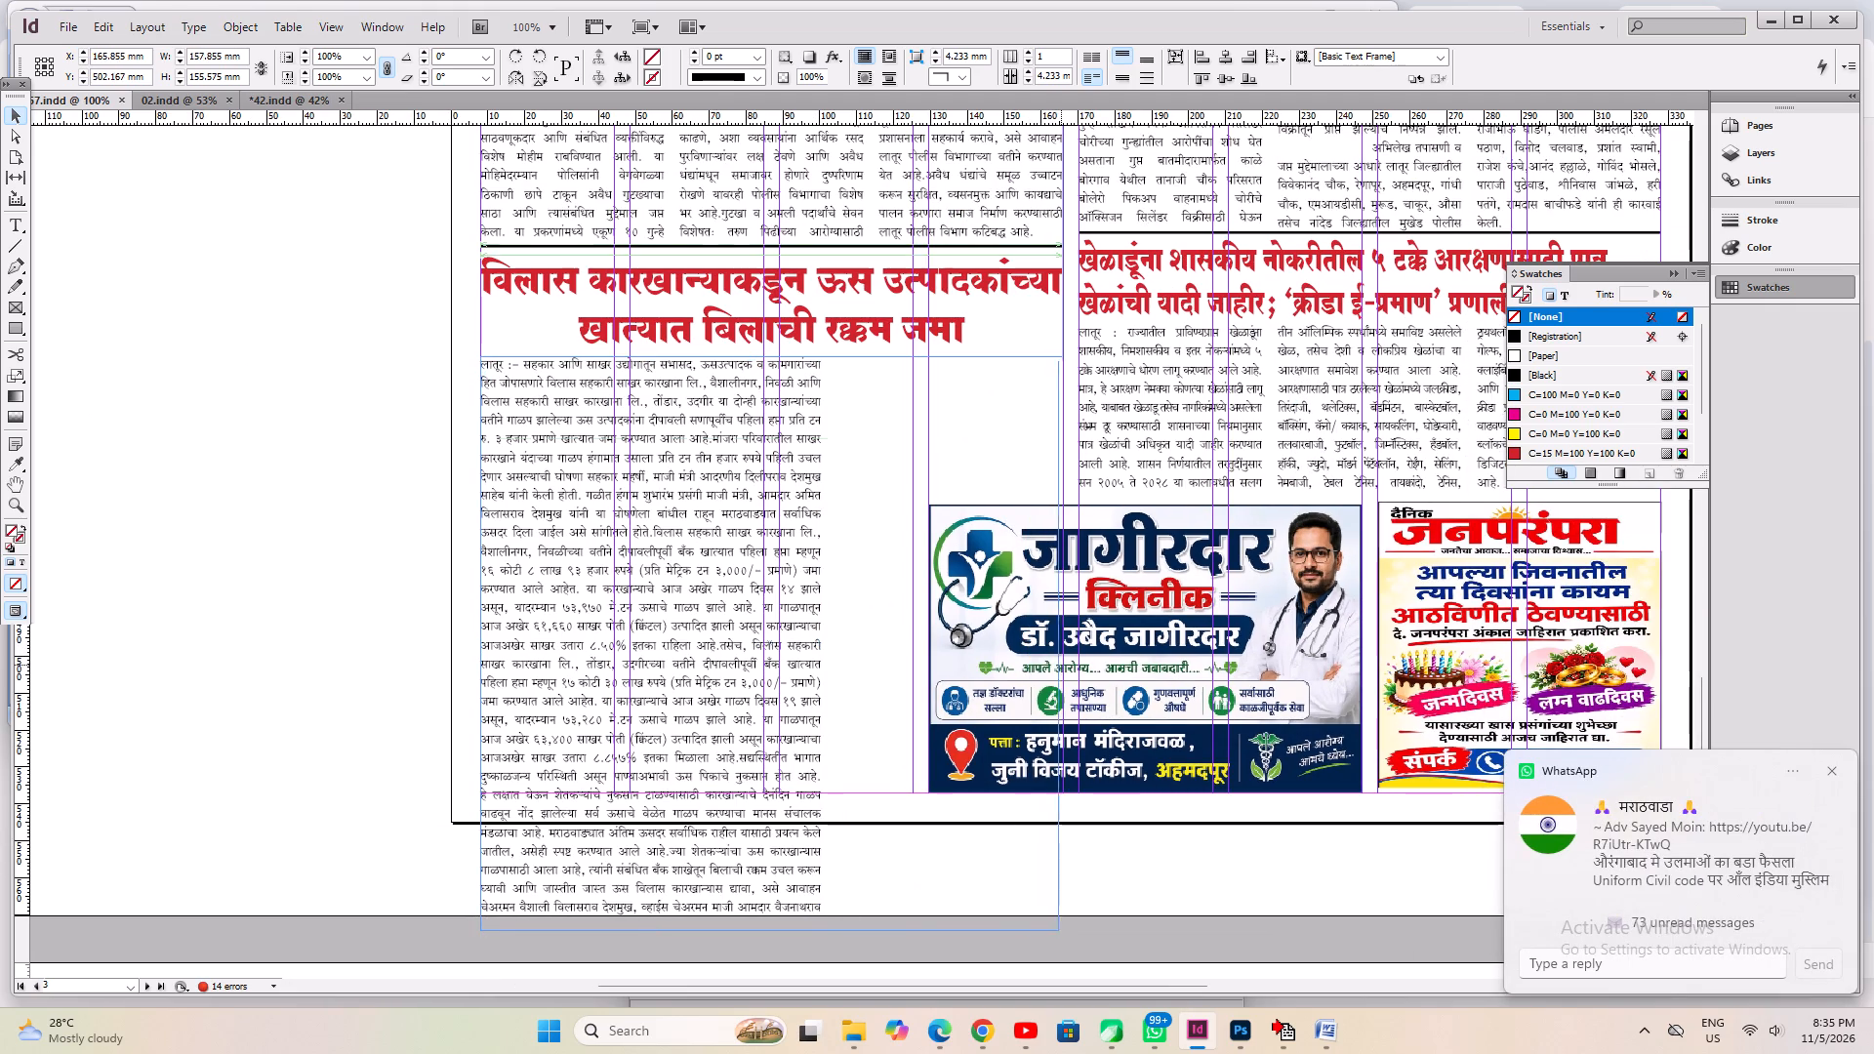
{"action": "left_click_drag", "start_coordinate": [1061, 666], "coordinate": [1063, 667]}
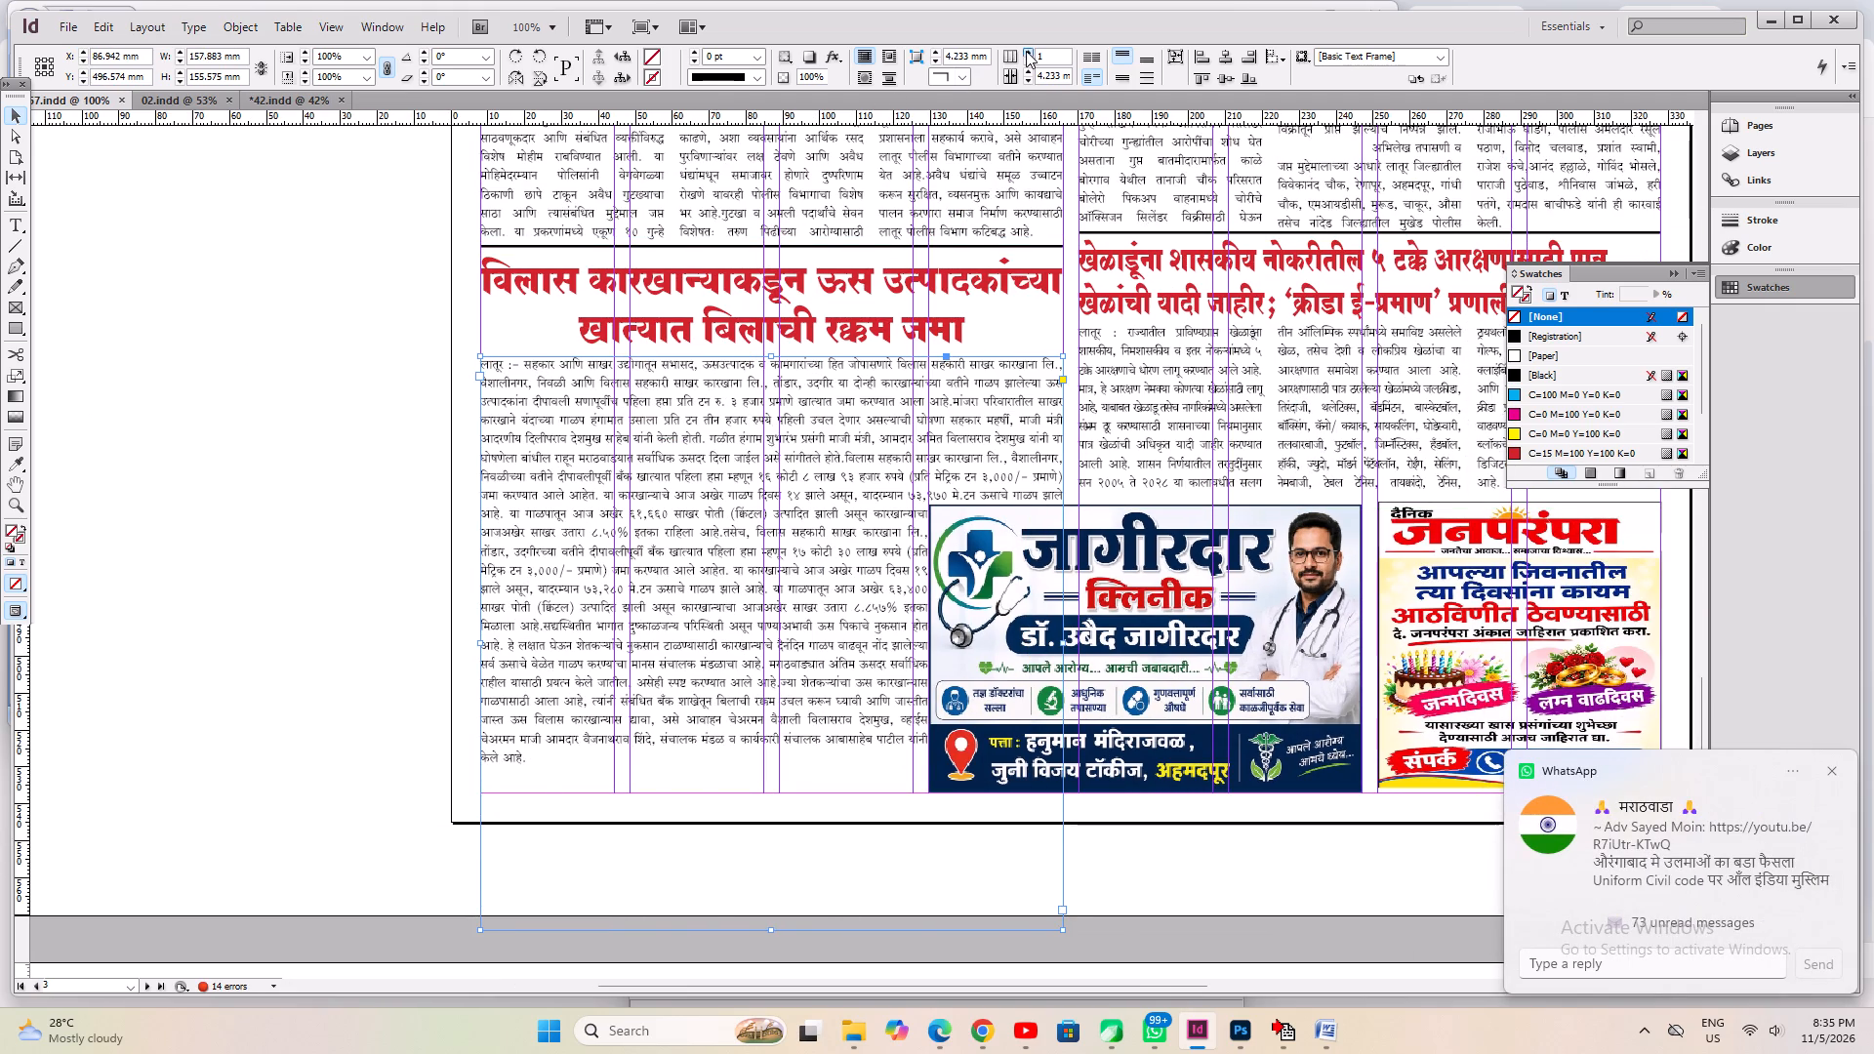
Divide the article's frame into four columns and shorten it to the page's bottom margin, about 118.2 mm high.
{"action": "left_click", "coordinate": [1026, 51]}
{"action": "left_click", "coordinate": [1026, 51]}
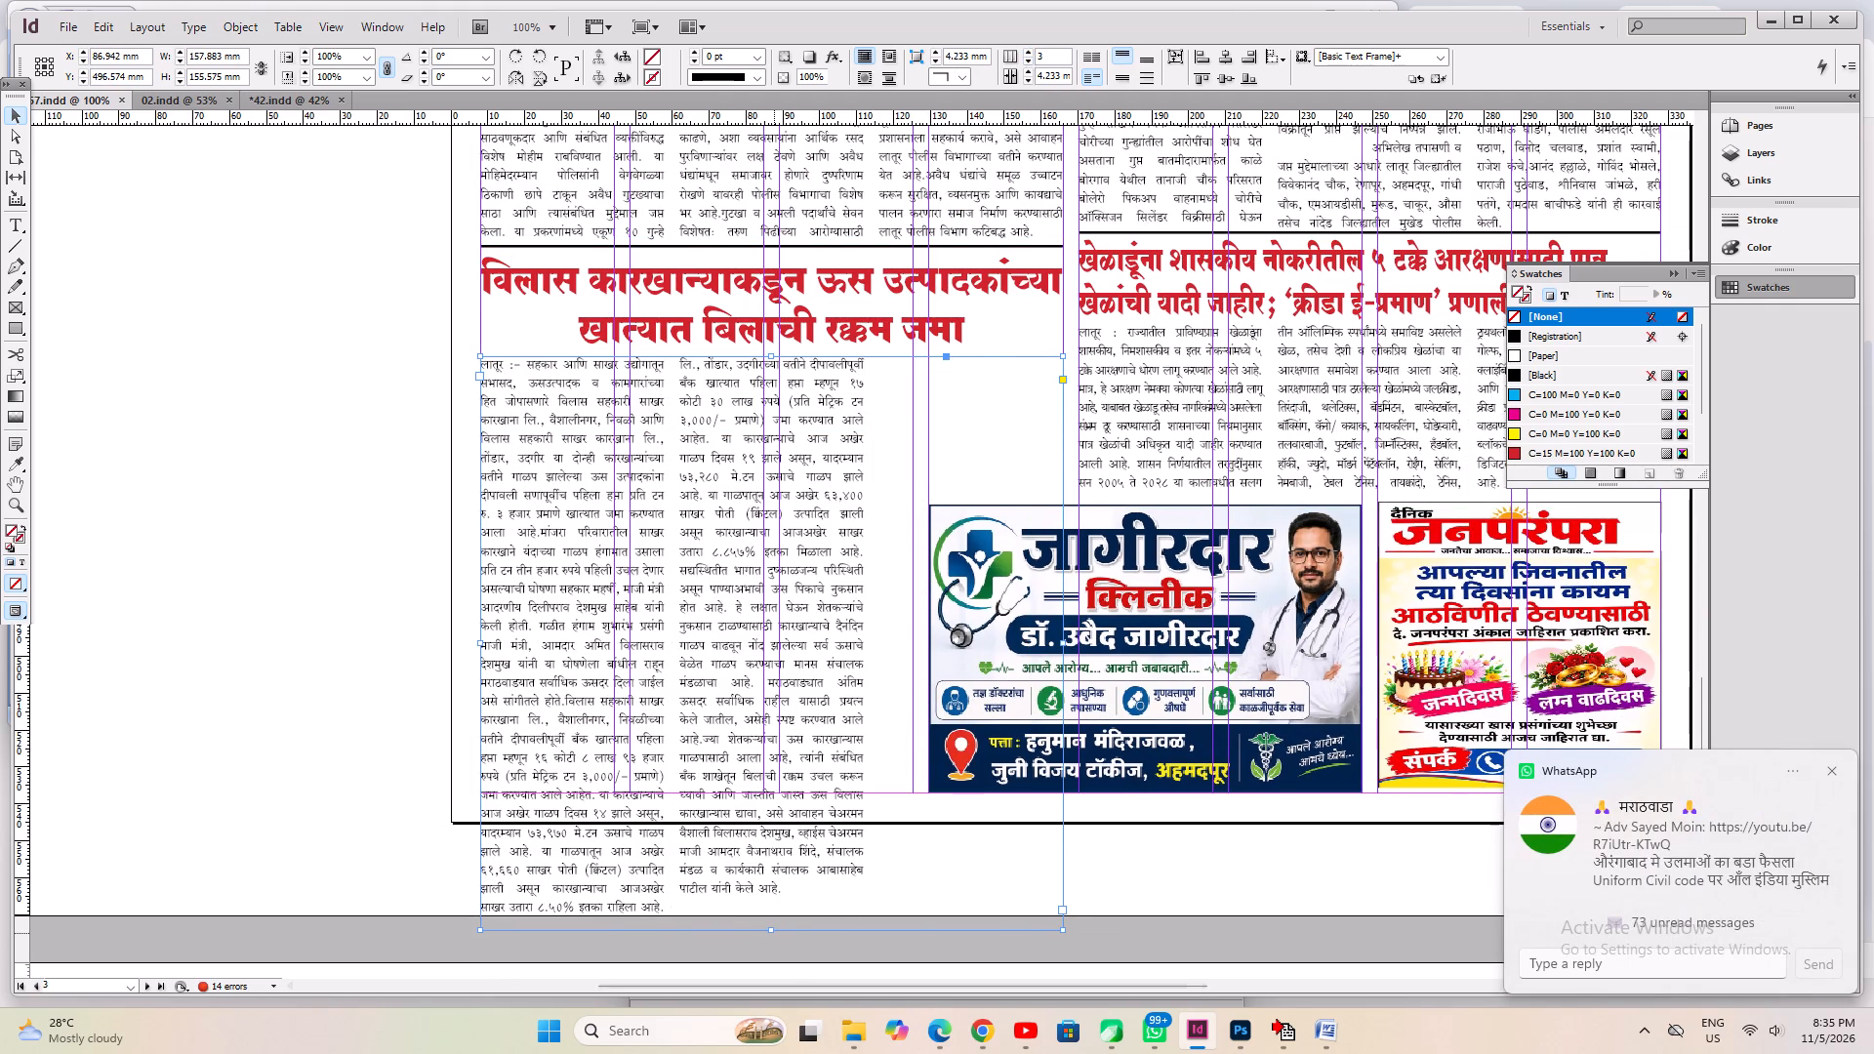
{"action": "left_click_drag", "start_coordinate": [773, 932], "coordinate": [773, 794]}
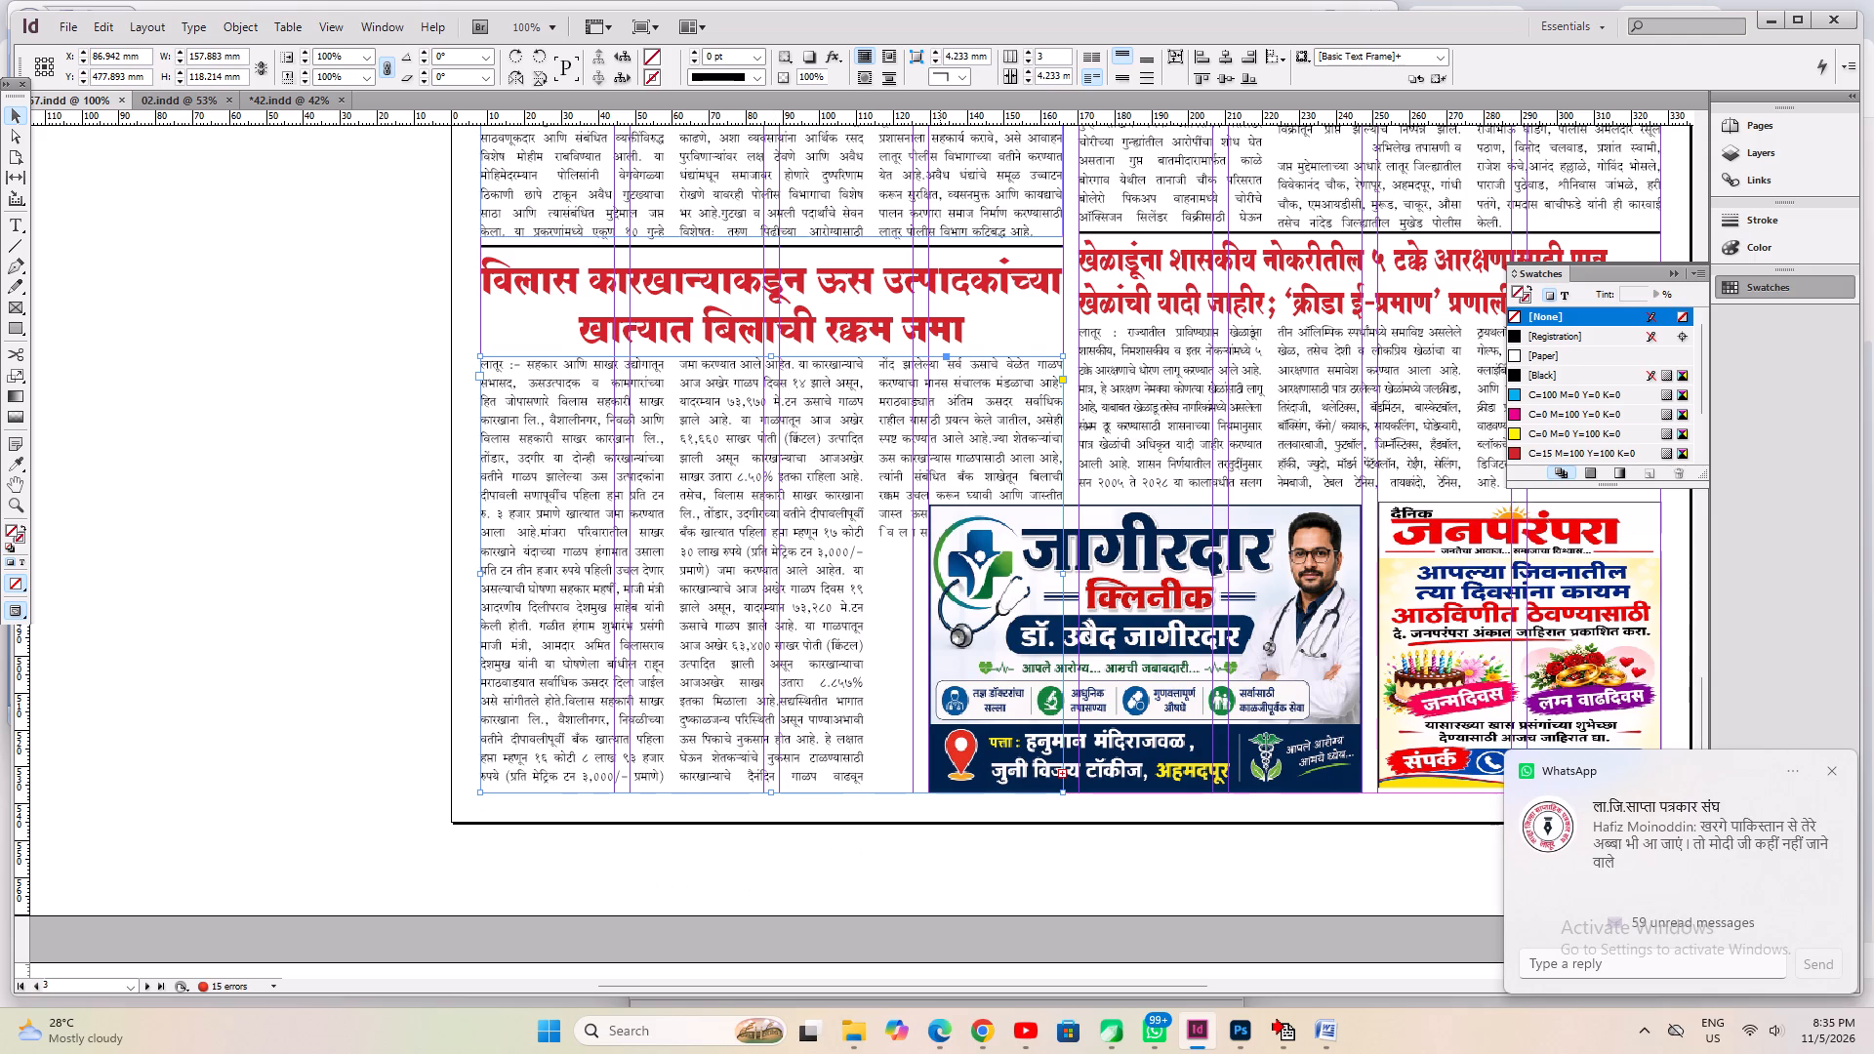
{"action": "left_click", "coordinate": [1029, 52]}
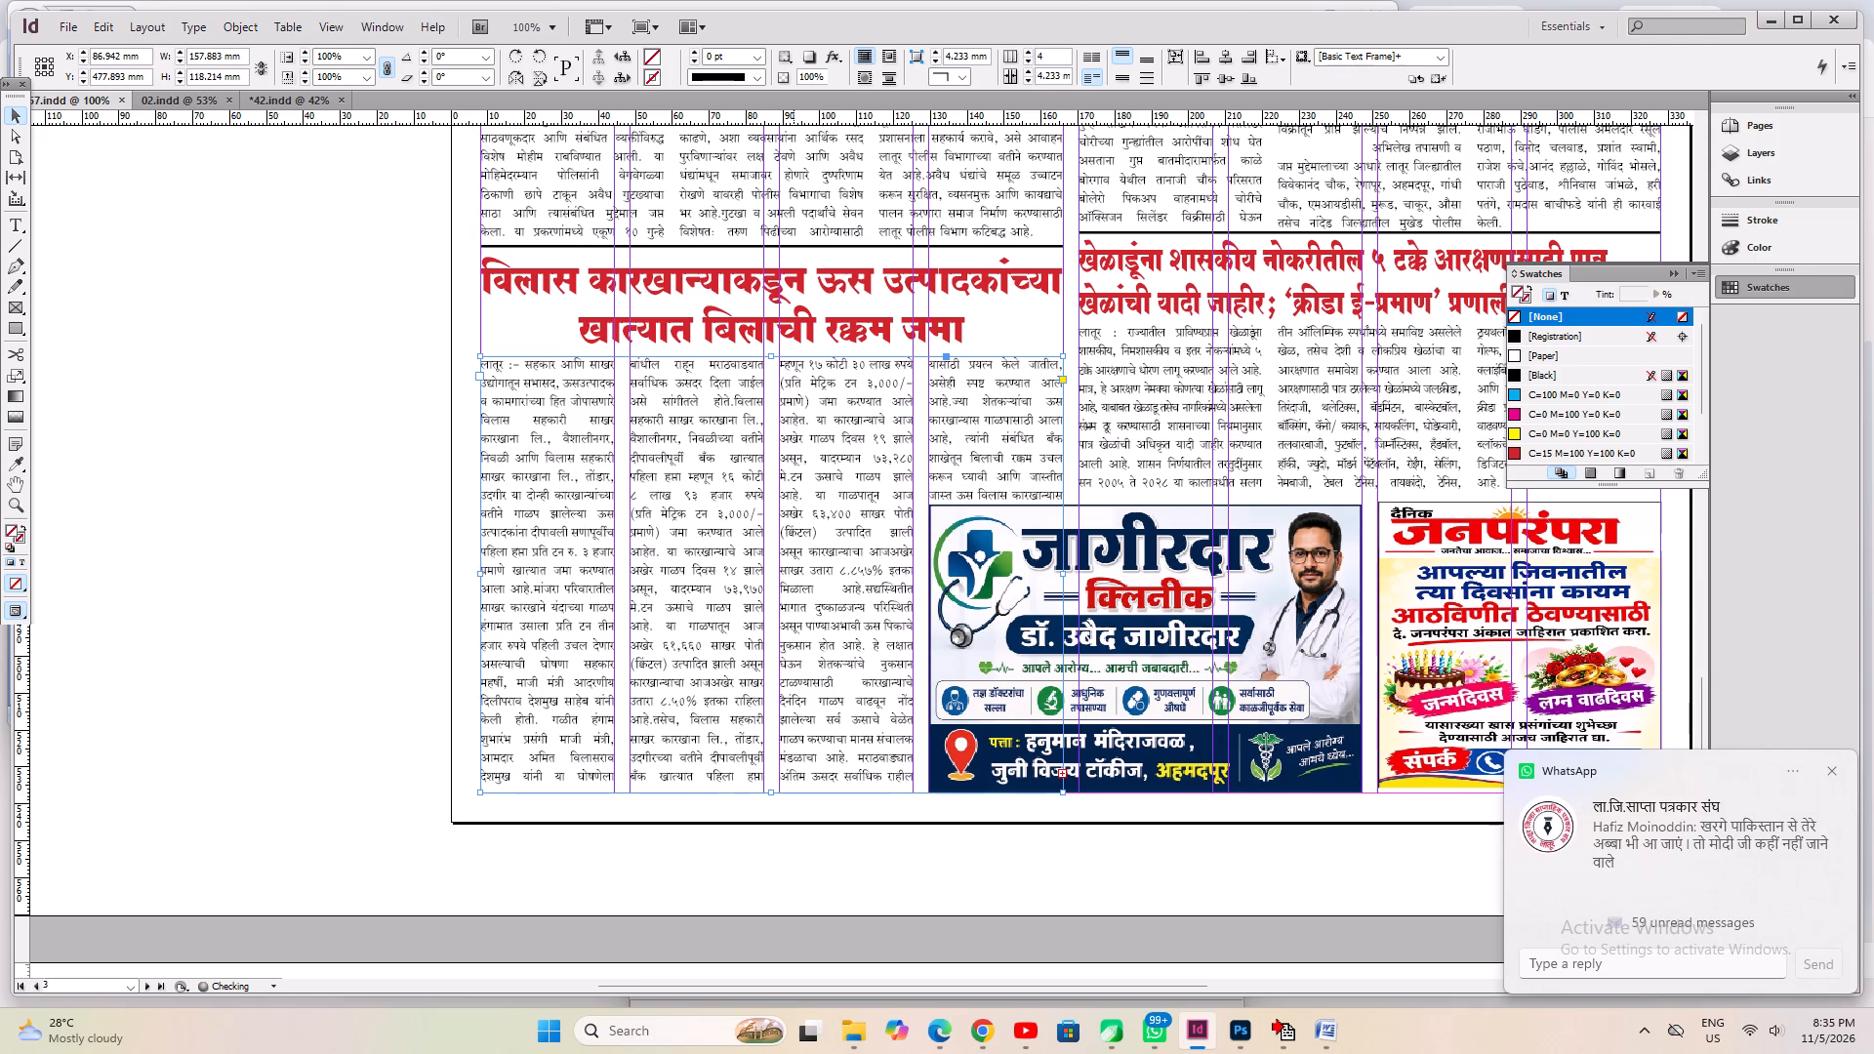
Tighten the tracking to -20 for the article text from the lower first column into the fourth column.
{"action": "left_click", "coordinate": [779, 868]}
{"action": "left_click", "coordinate": [651, 668]}
{"action": "left_click", "coordinate": [13, 221]}
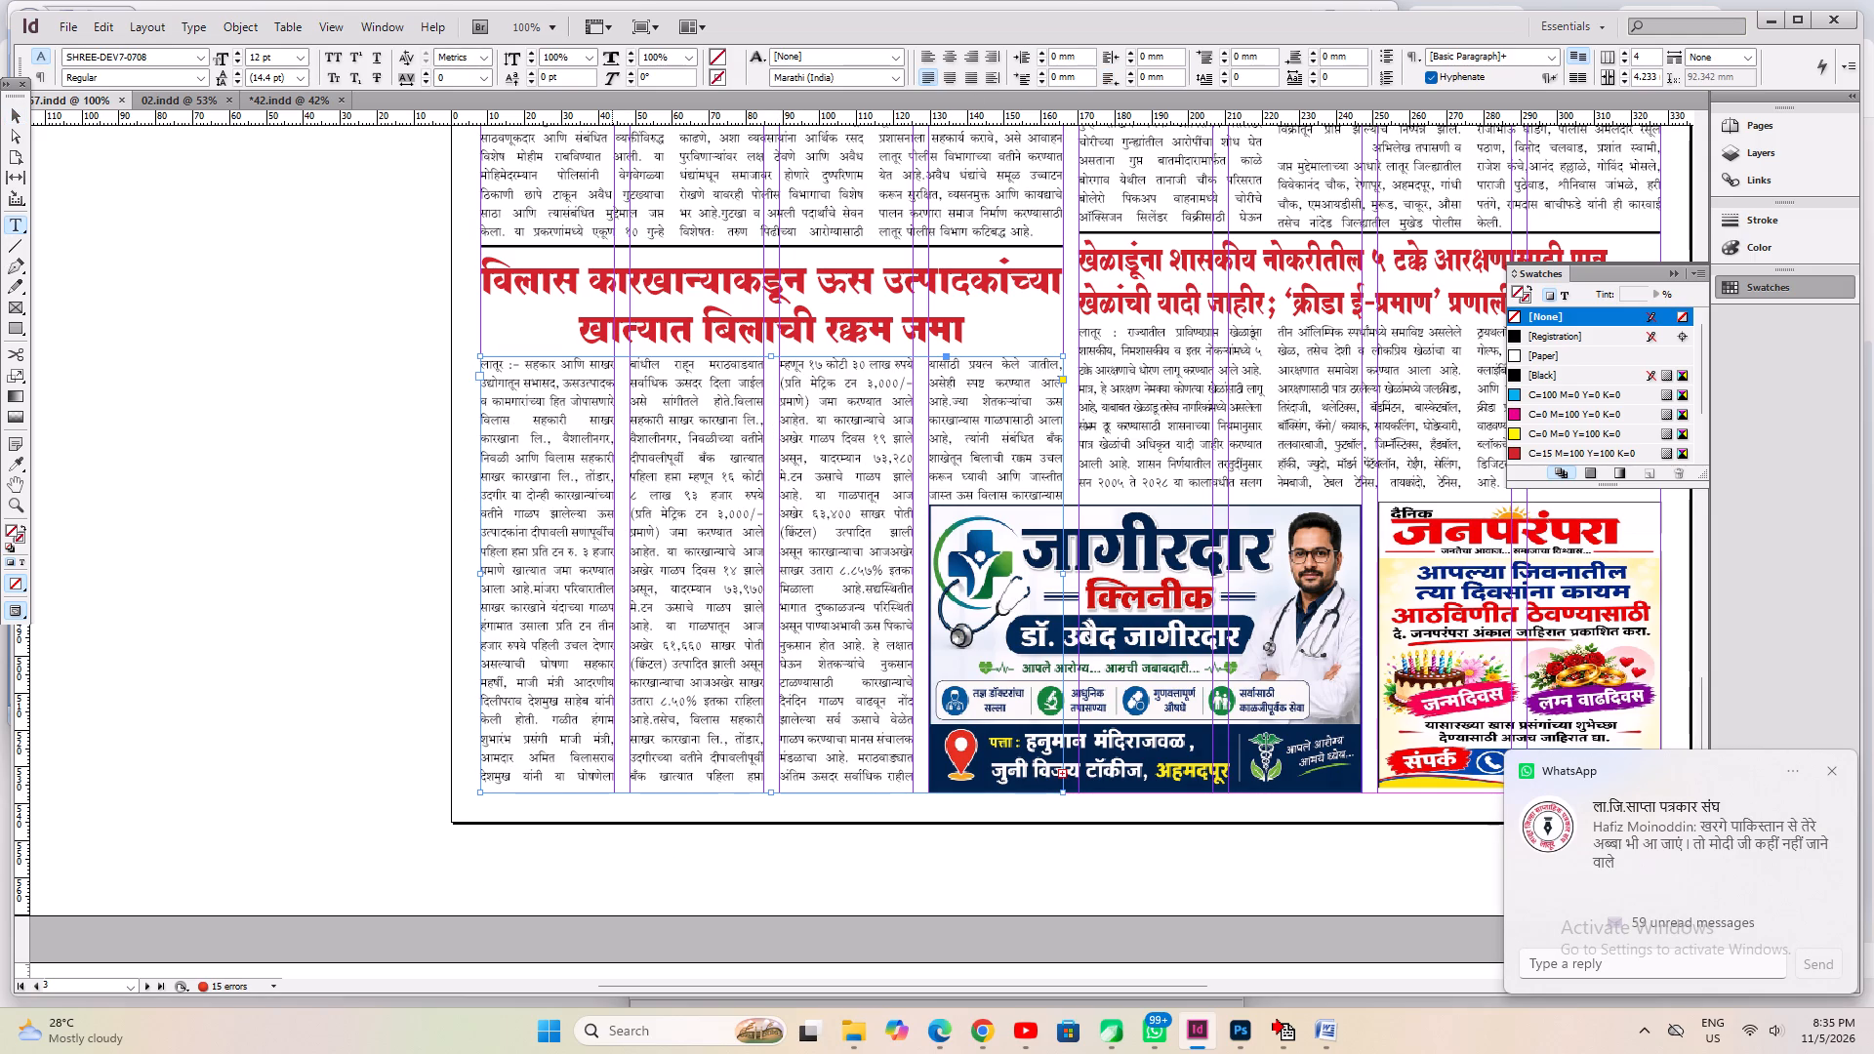
{"action": "left_click_drag", "start_coordinate": [604, 497], "coordinate": [1006, 496]}
{"action": "key", "text": "alt+Left"}
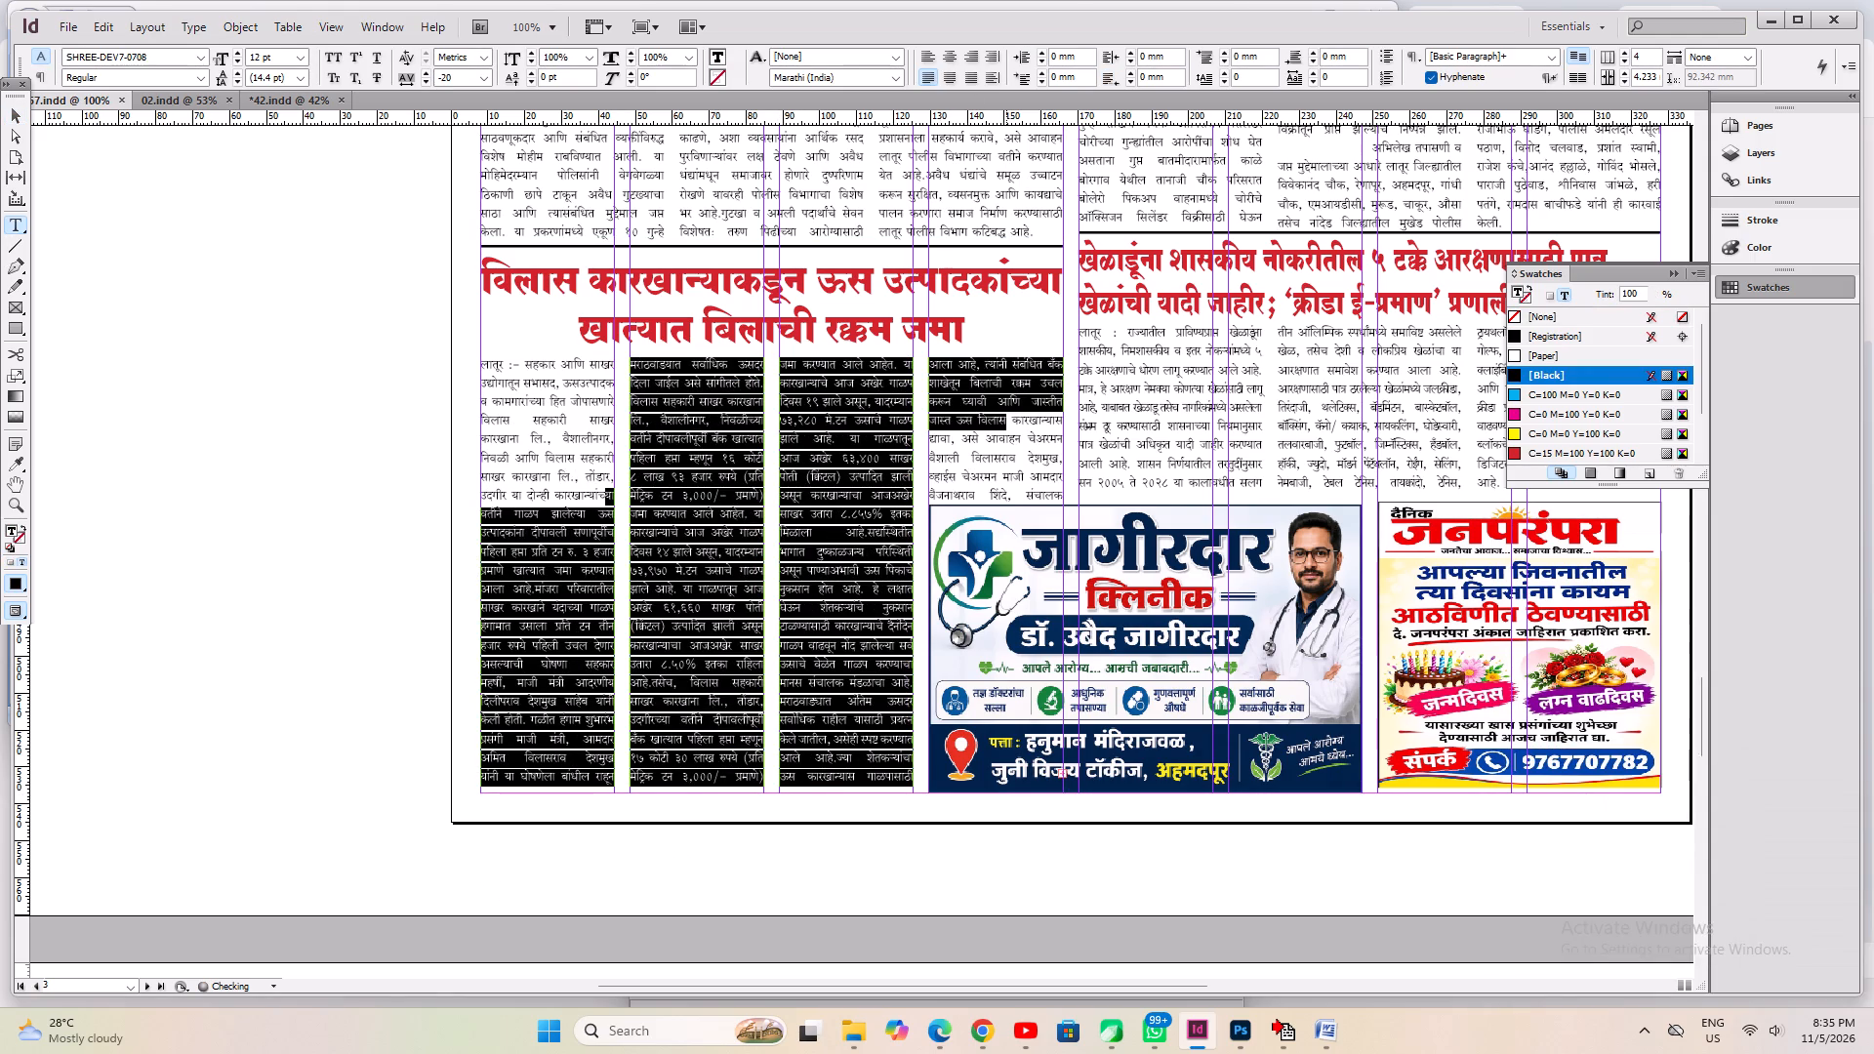
Tighten the tracking of the article's first-column text by one increment and save the document.
{"action": "left_click", "coordinate": [705, 477]}
{"action": "left_click_drag", "start_coordinate": [528, 356], "coordinate": [608, 814]}
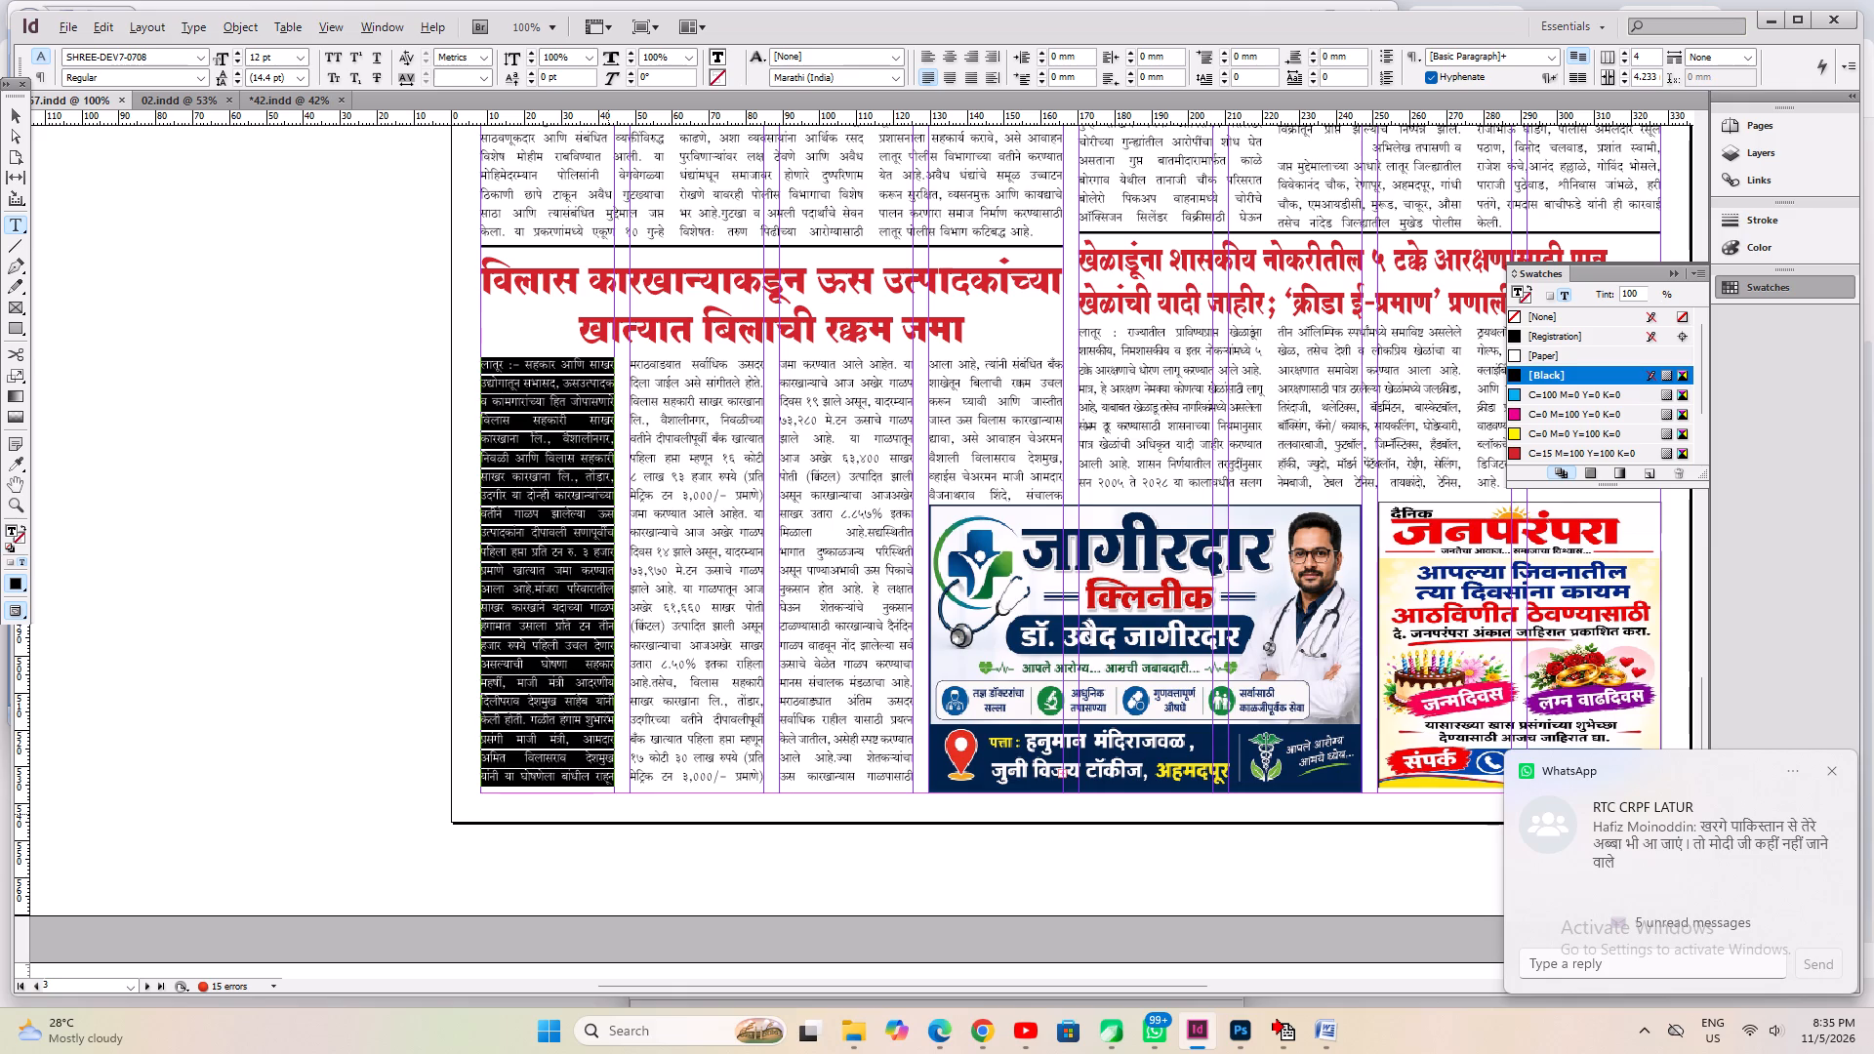
{"action": "key", "text": "alt+Left"}
{"action": "key", "text": "ctrl+s"}
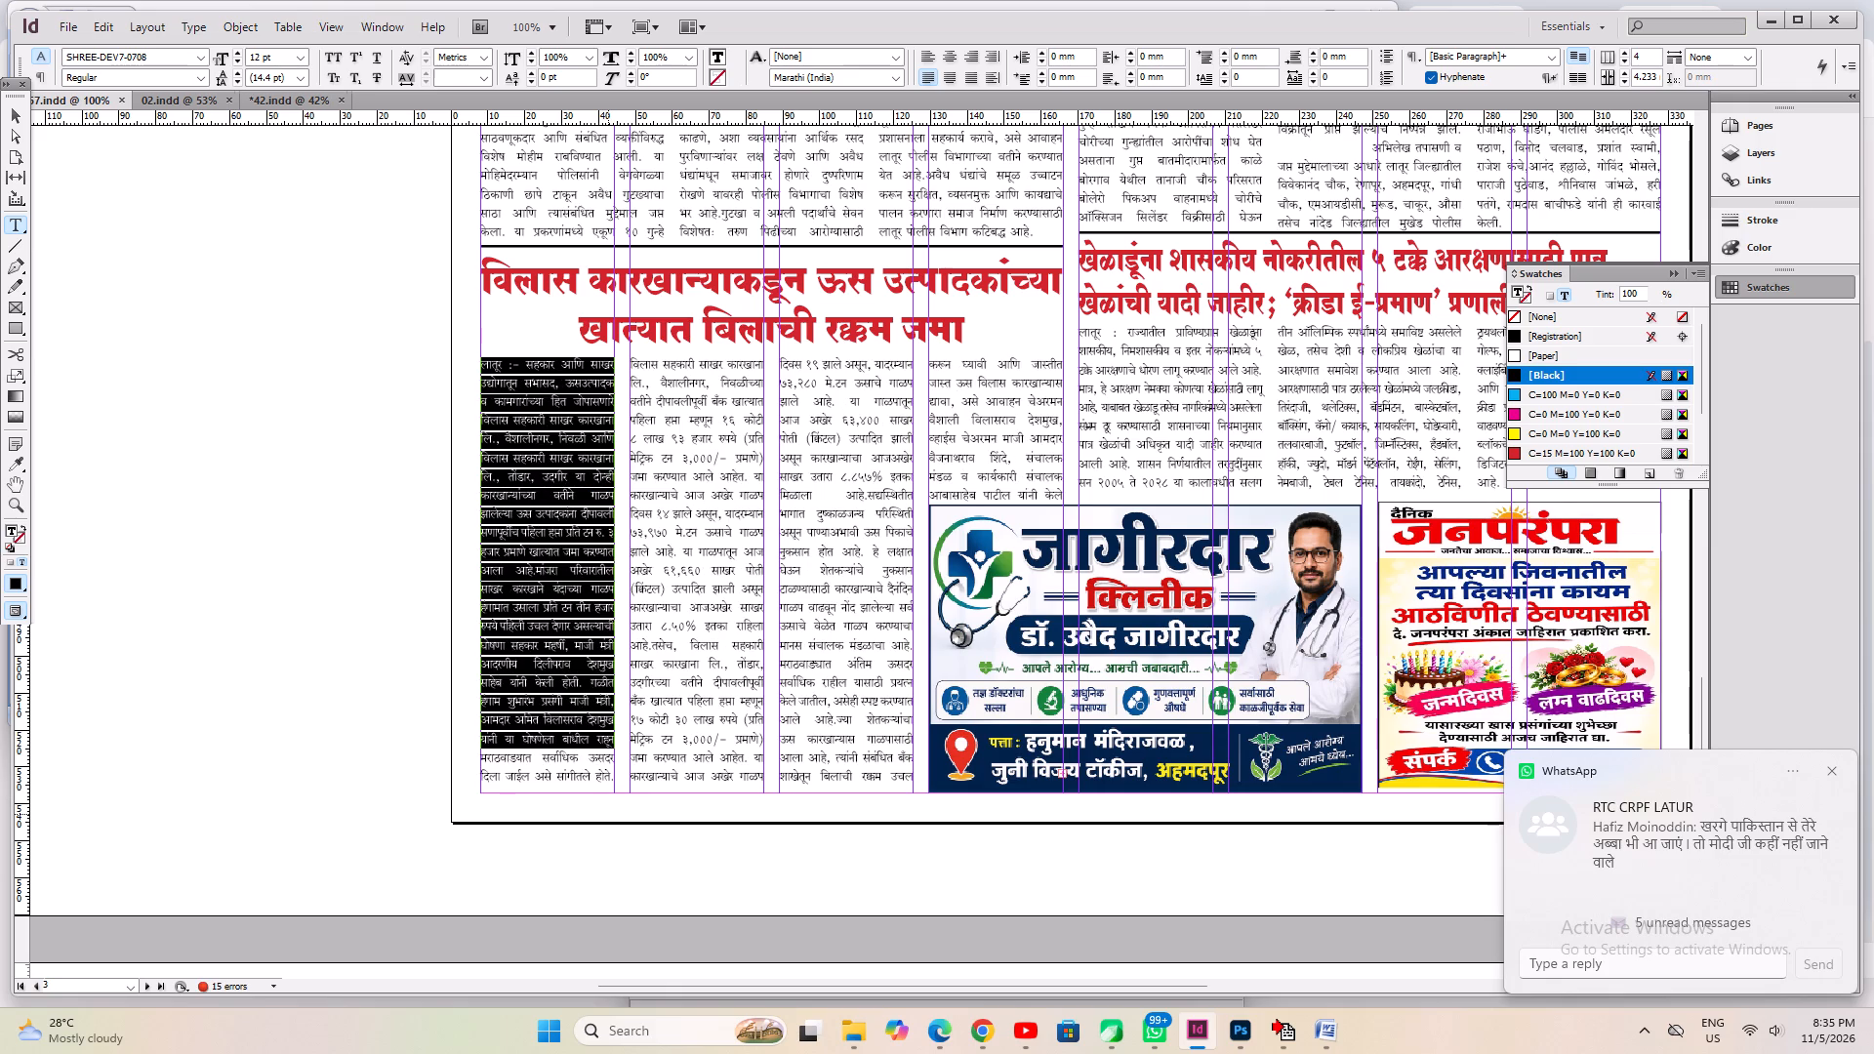
{"action": "key", "text": "ctrl+0"}
{"action": "key", "text": "ctrl+s"}
{"action": "scroll", "coordinate": [608, 815], "scroll_direction": "up", "scroll_amount": 20}
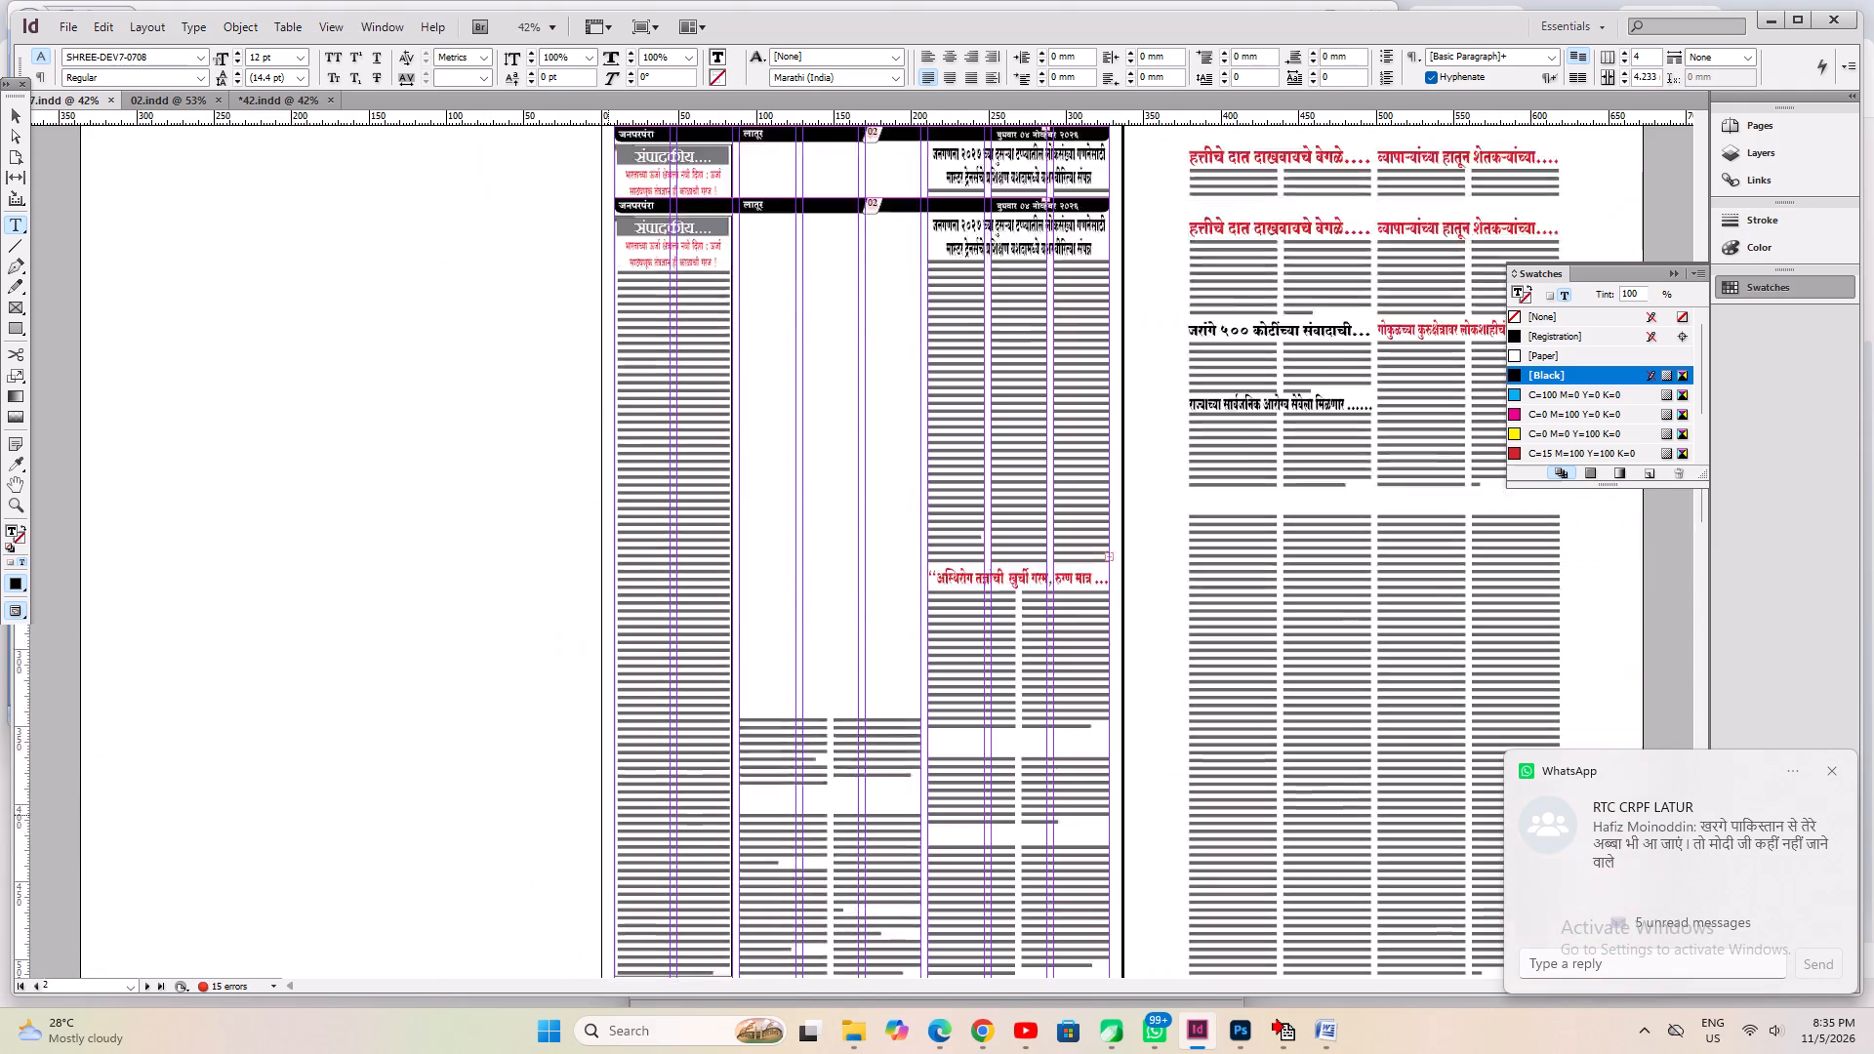
{"action": "key", "text": "ctrl+s"}
Switch to Chrome and look through mahasamvad.in for news, including the article on the Diwali gift for ST employees.
{"action": "left_click", "coordinate": [986, 1044]}
{"action": "left_click", "coordinate": [915, 943]}
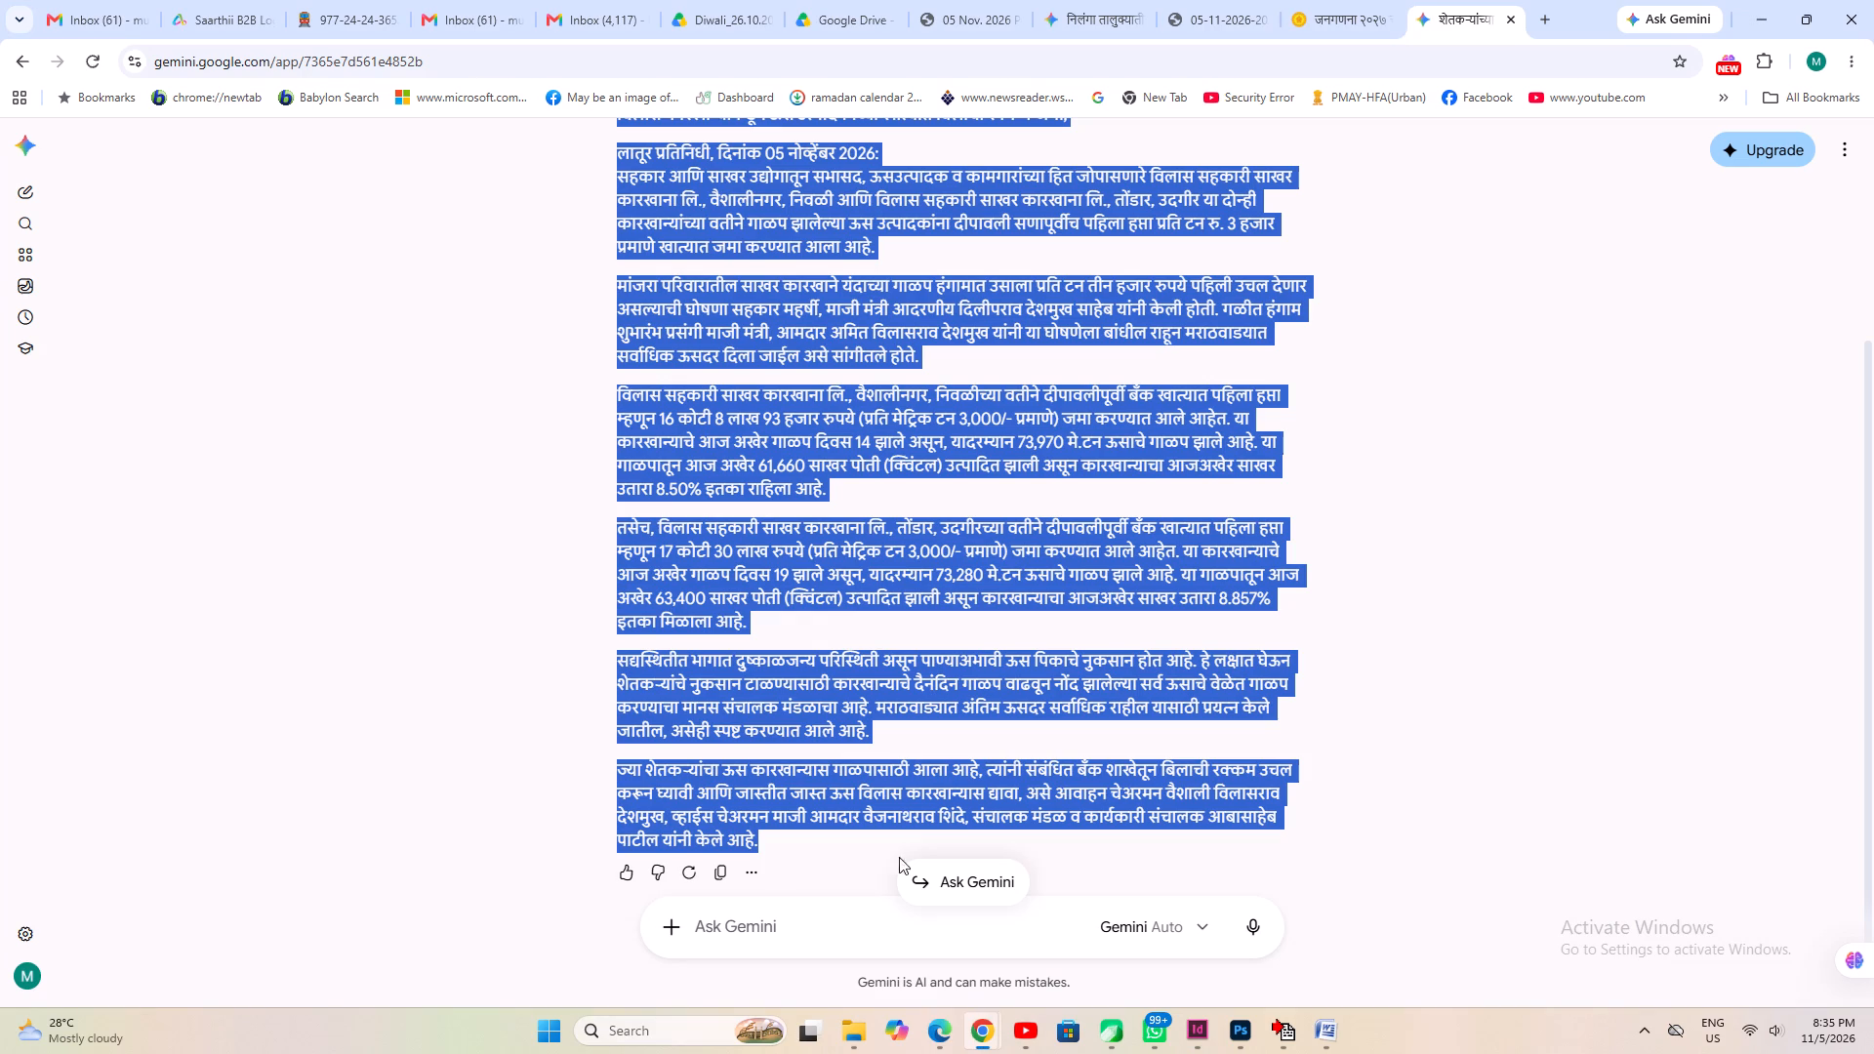
{"action": "left_click", "coordinate": [1348, 20]}
{"action": "scroll", "coordinate": [792, 567], "scroll_direction": "up", "scroll_amount": 17}
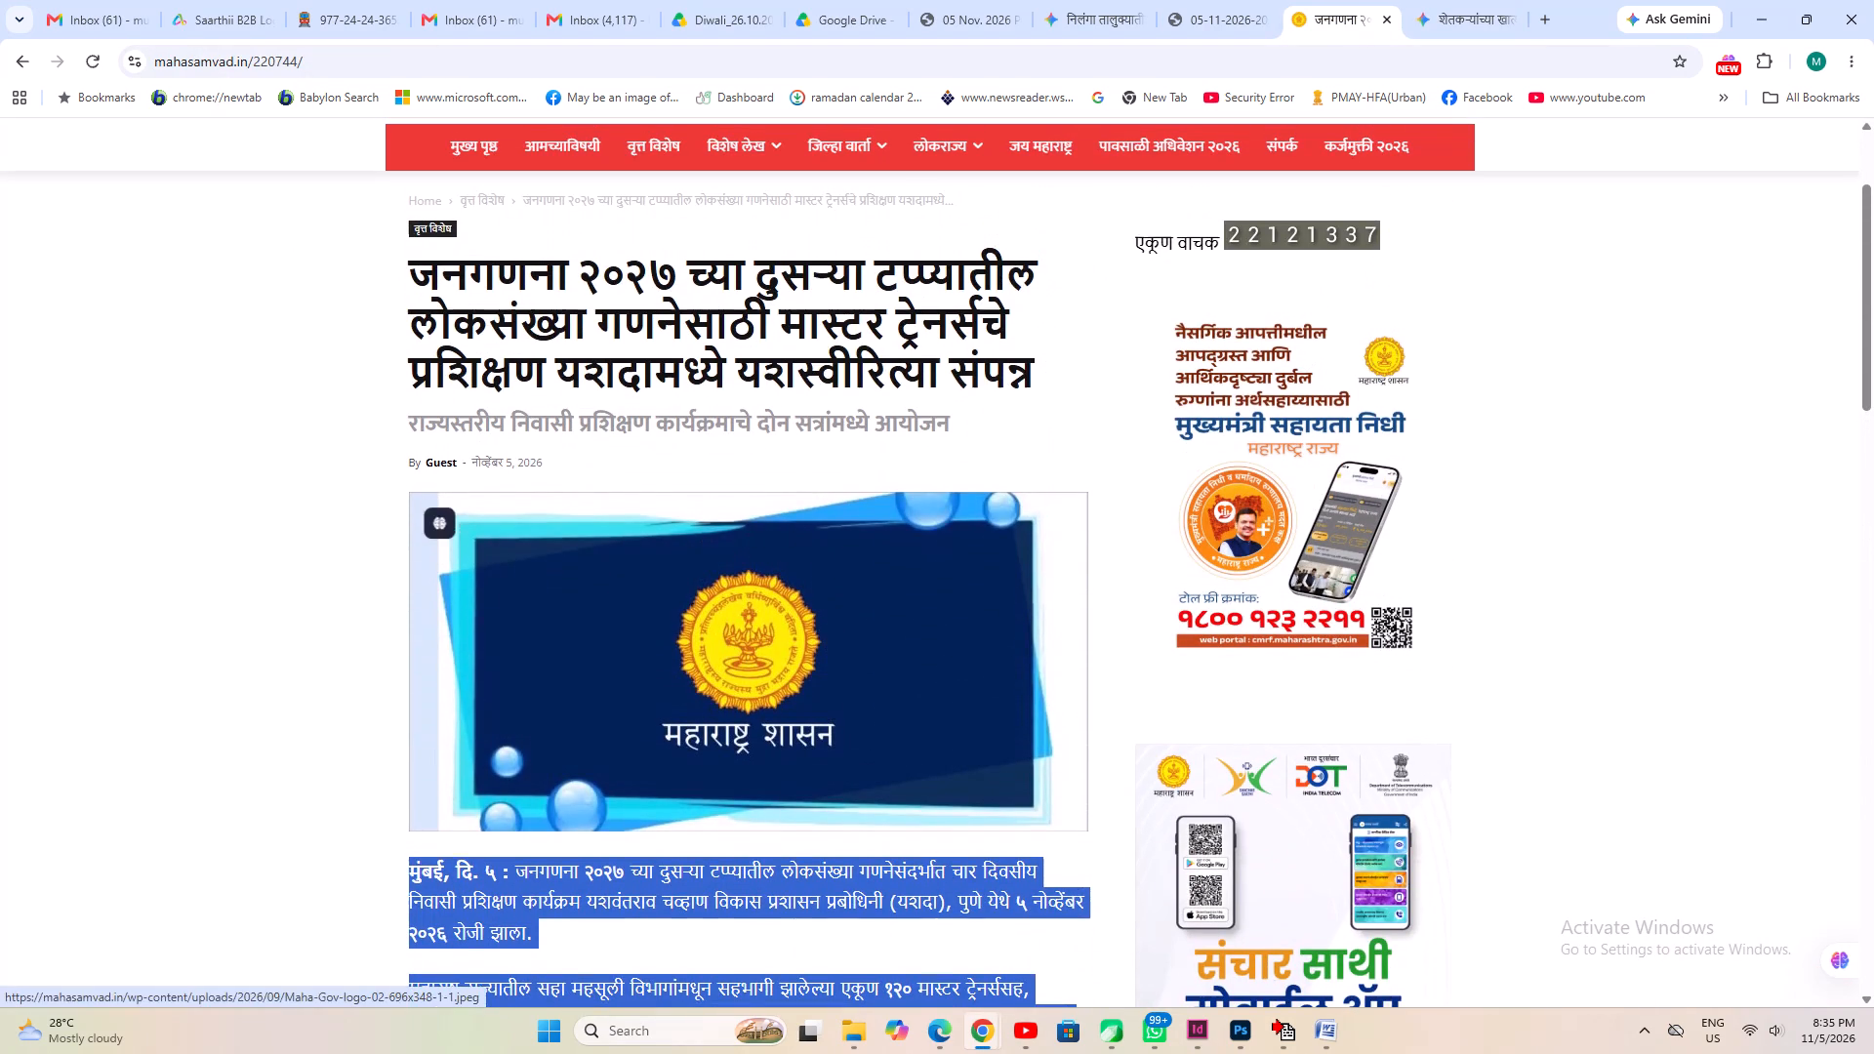
{"action": "left_click", "coordinate": [15, 59]}
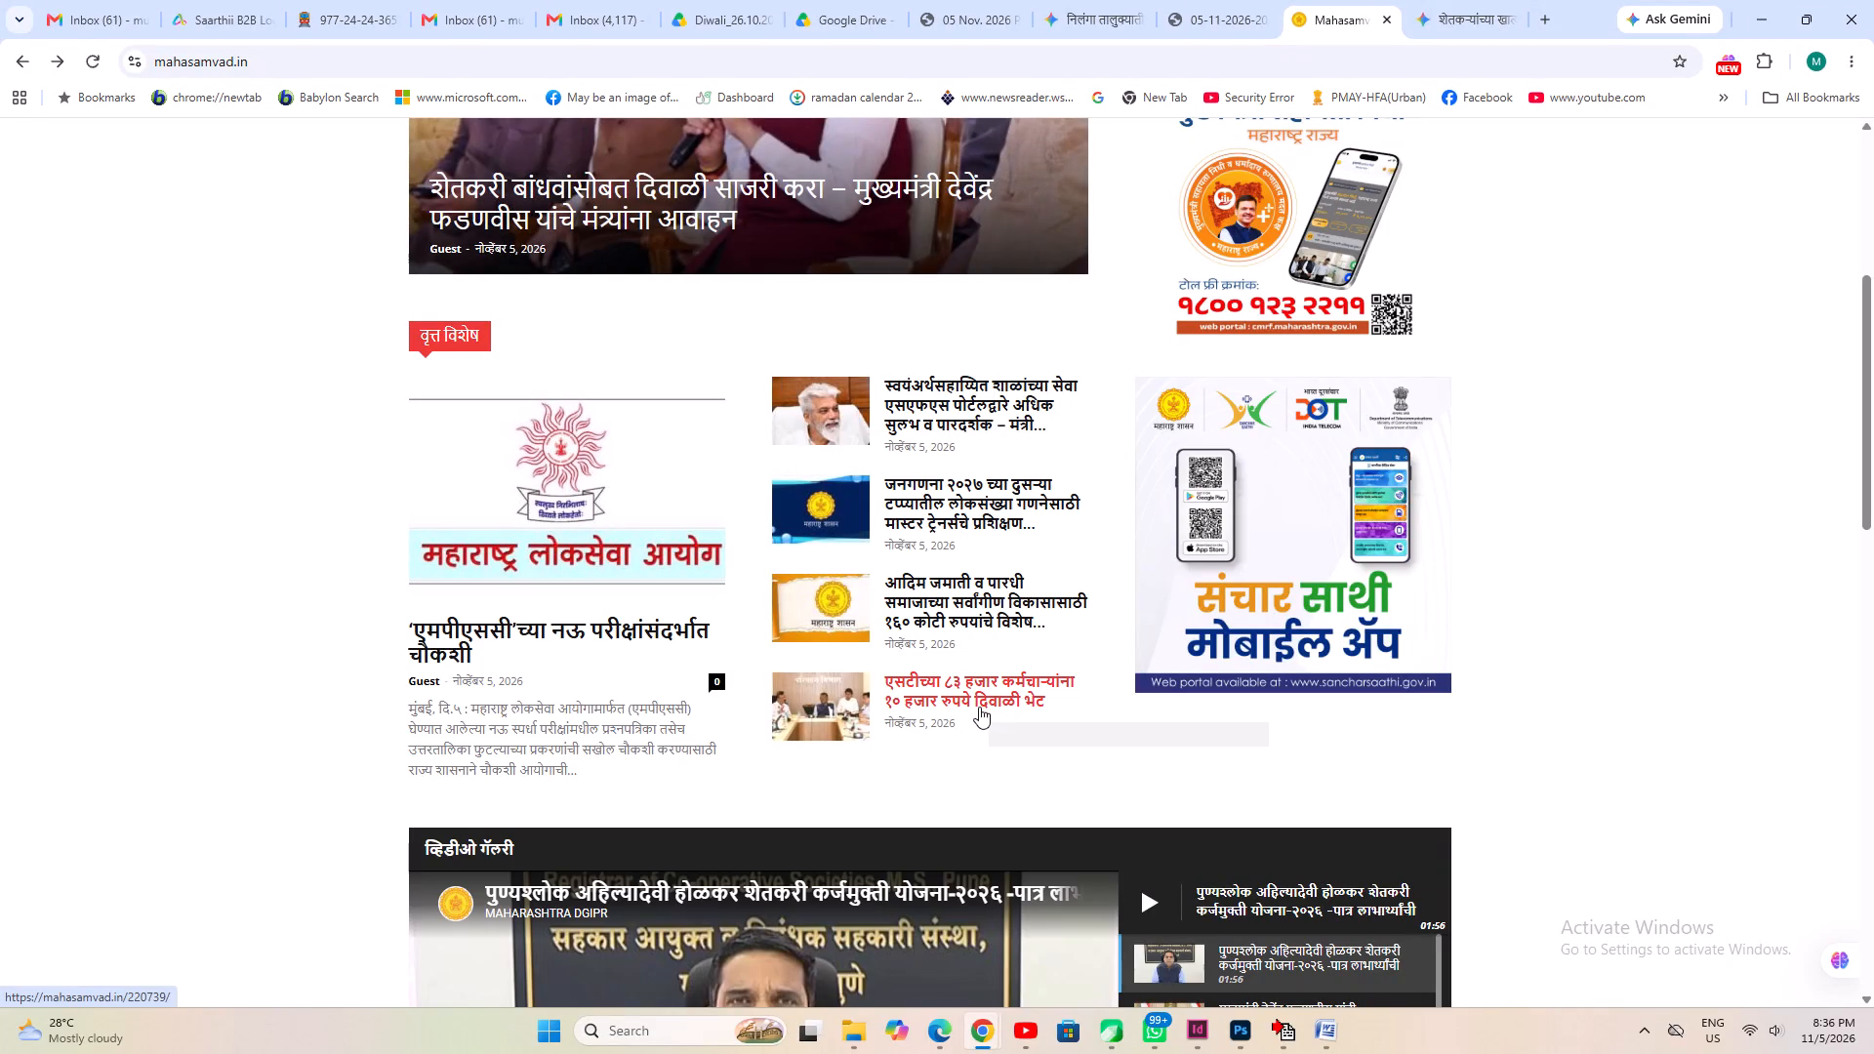
{"action": "left_click", "coordinate": [979, 704]}
{"action": "scroll", "coordinate": [969, 682], "scroll_direction": "down", "scroll_amount": 9}
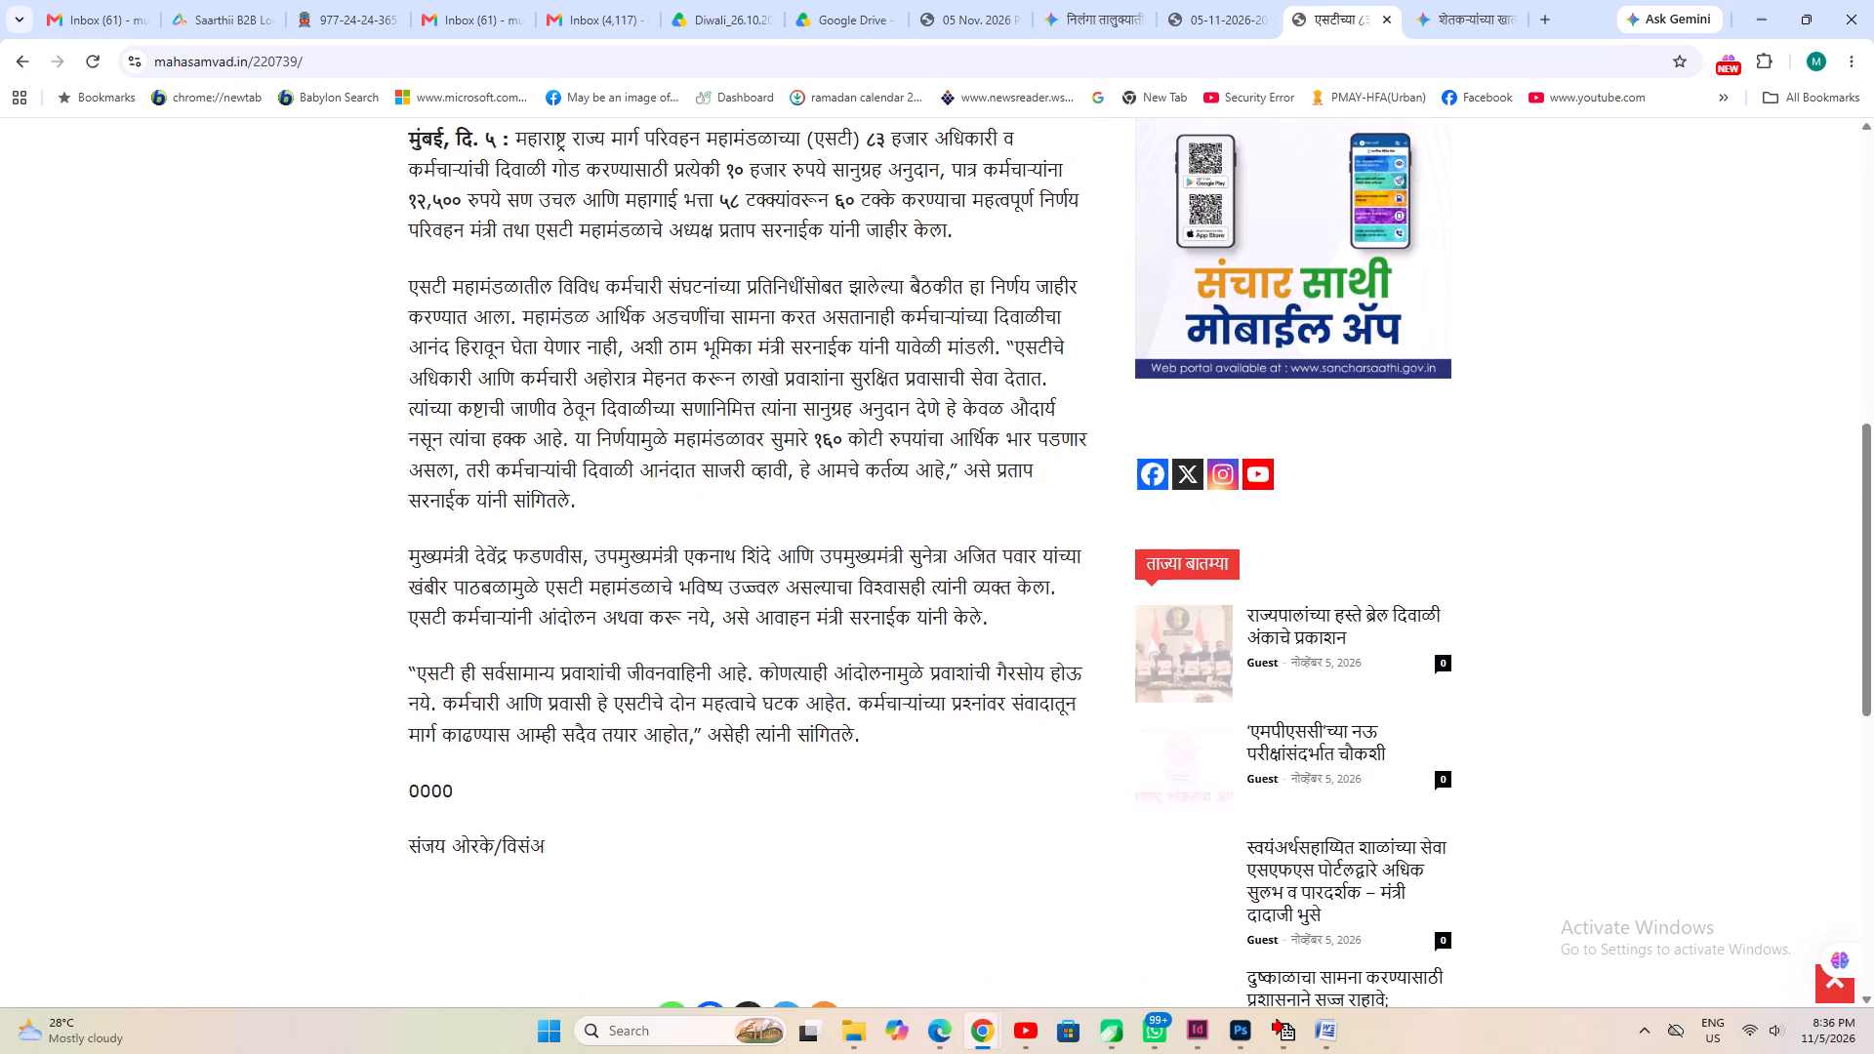
{"action": "scroll", "coordinate": [958, 706], "scroll_direction": "down", "scroll_amount": 5}
{"action": "scroll", "coordinate": [796, 710], "scroll_direction": "up", "scroll_amount": 3}
{"action": "left_click", "coordinate": [14, 56]}
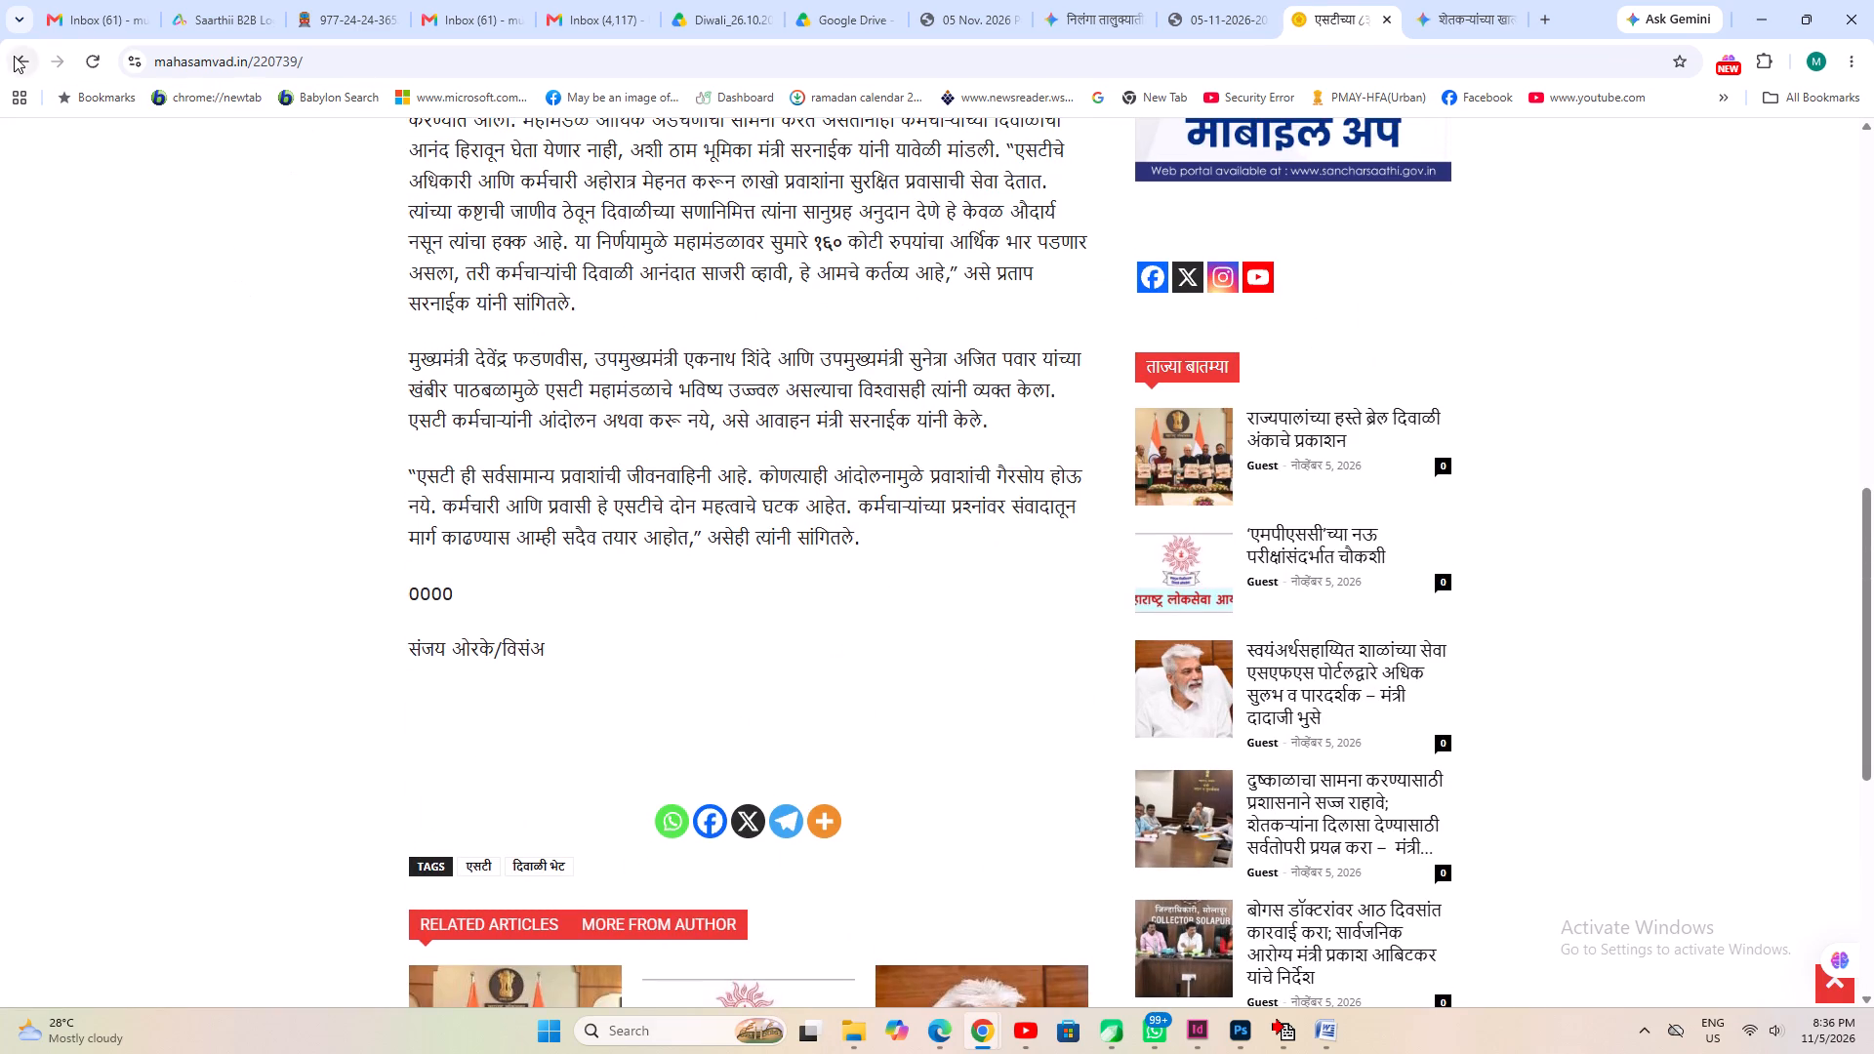
{"action": "scroll", "coordinate": [790, 573], "scroll_direction": "up", "scroll_amount": 7}
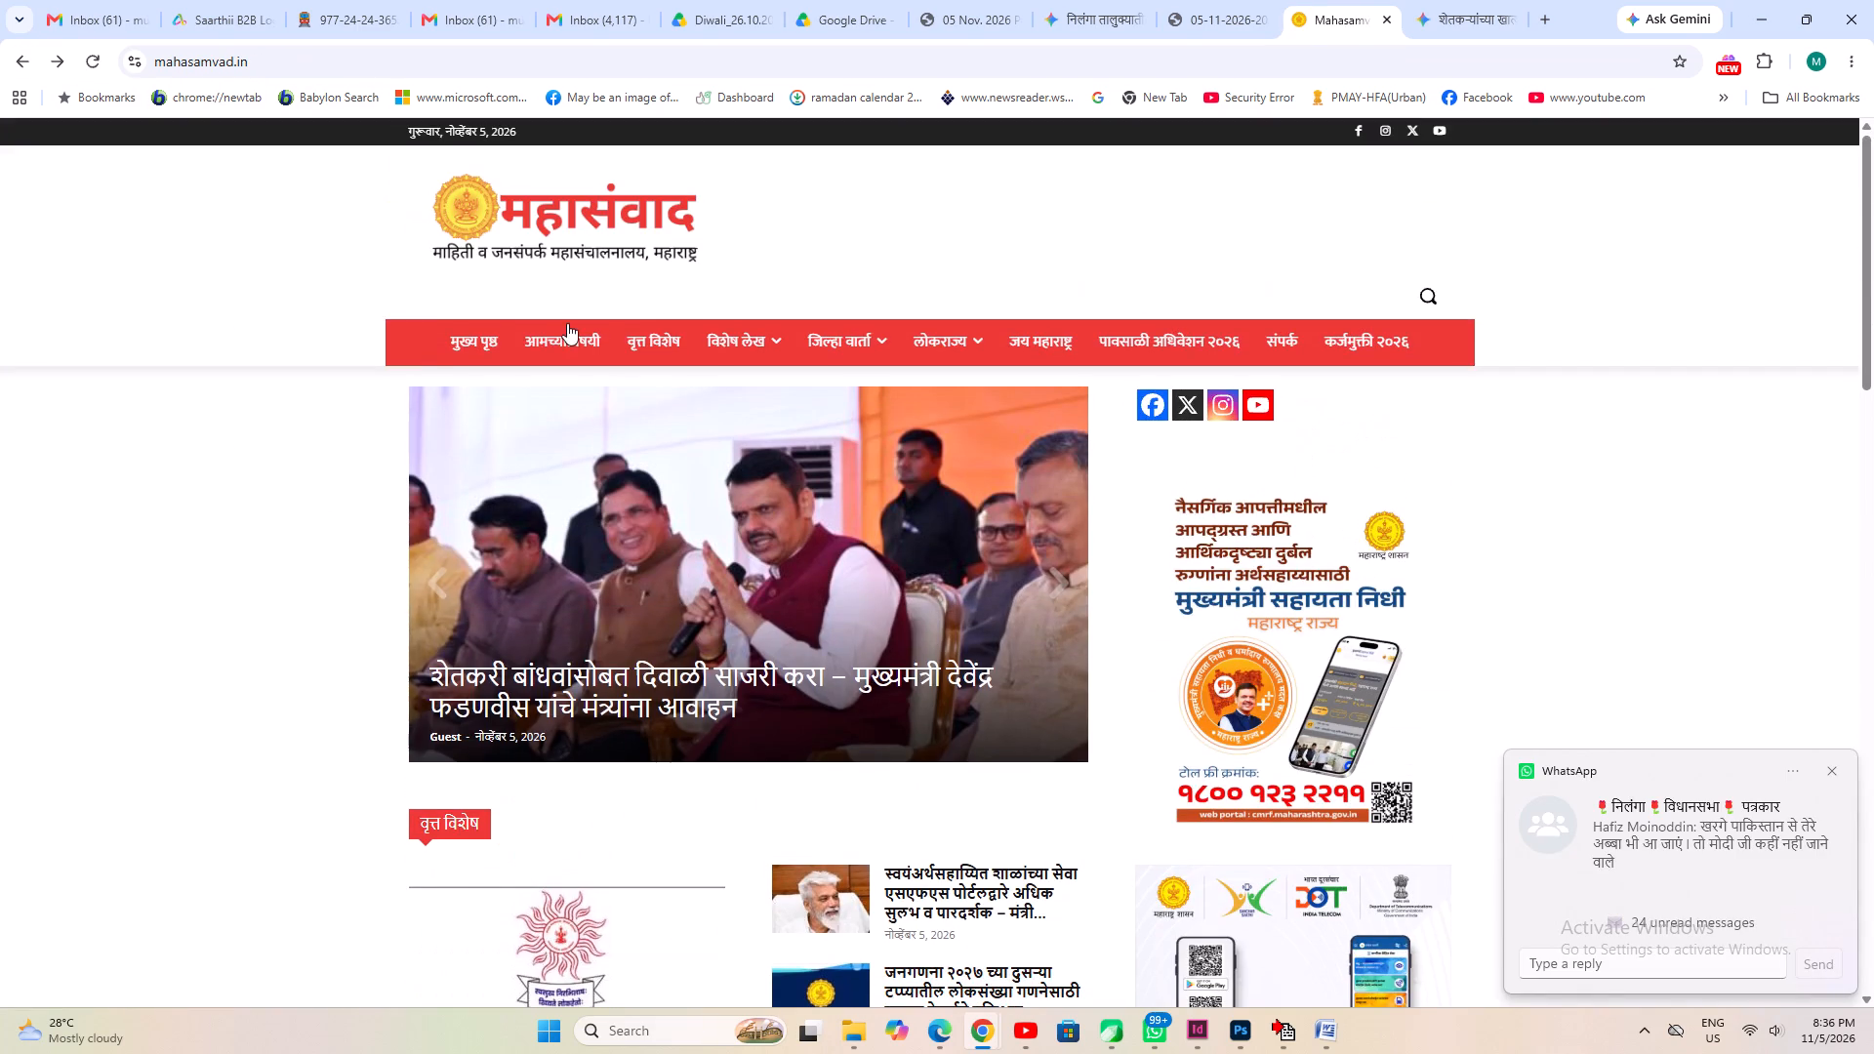
Open the article "राज्यपालांच्या हस्ते ब्रेल दिवाळी अंकाचे प्रकाशन" from the site's "वृत्त विशेष" category.
{"action": "left_click", "coordinate": [639, 342]}
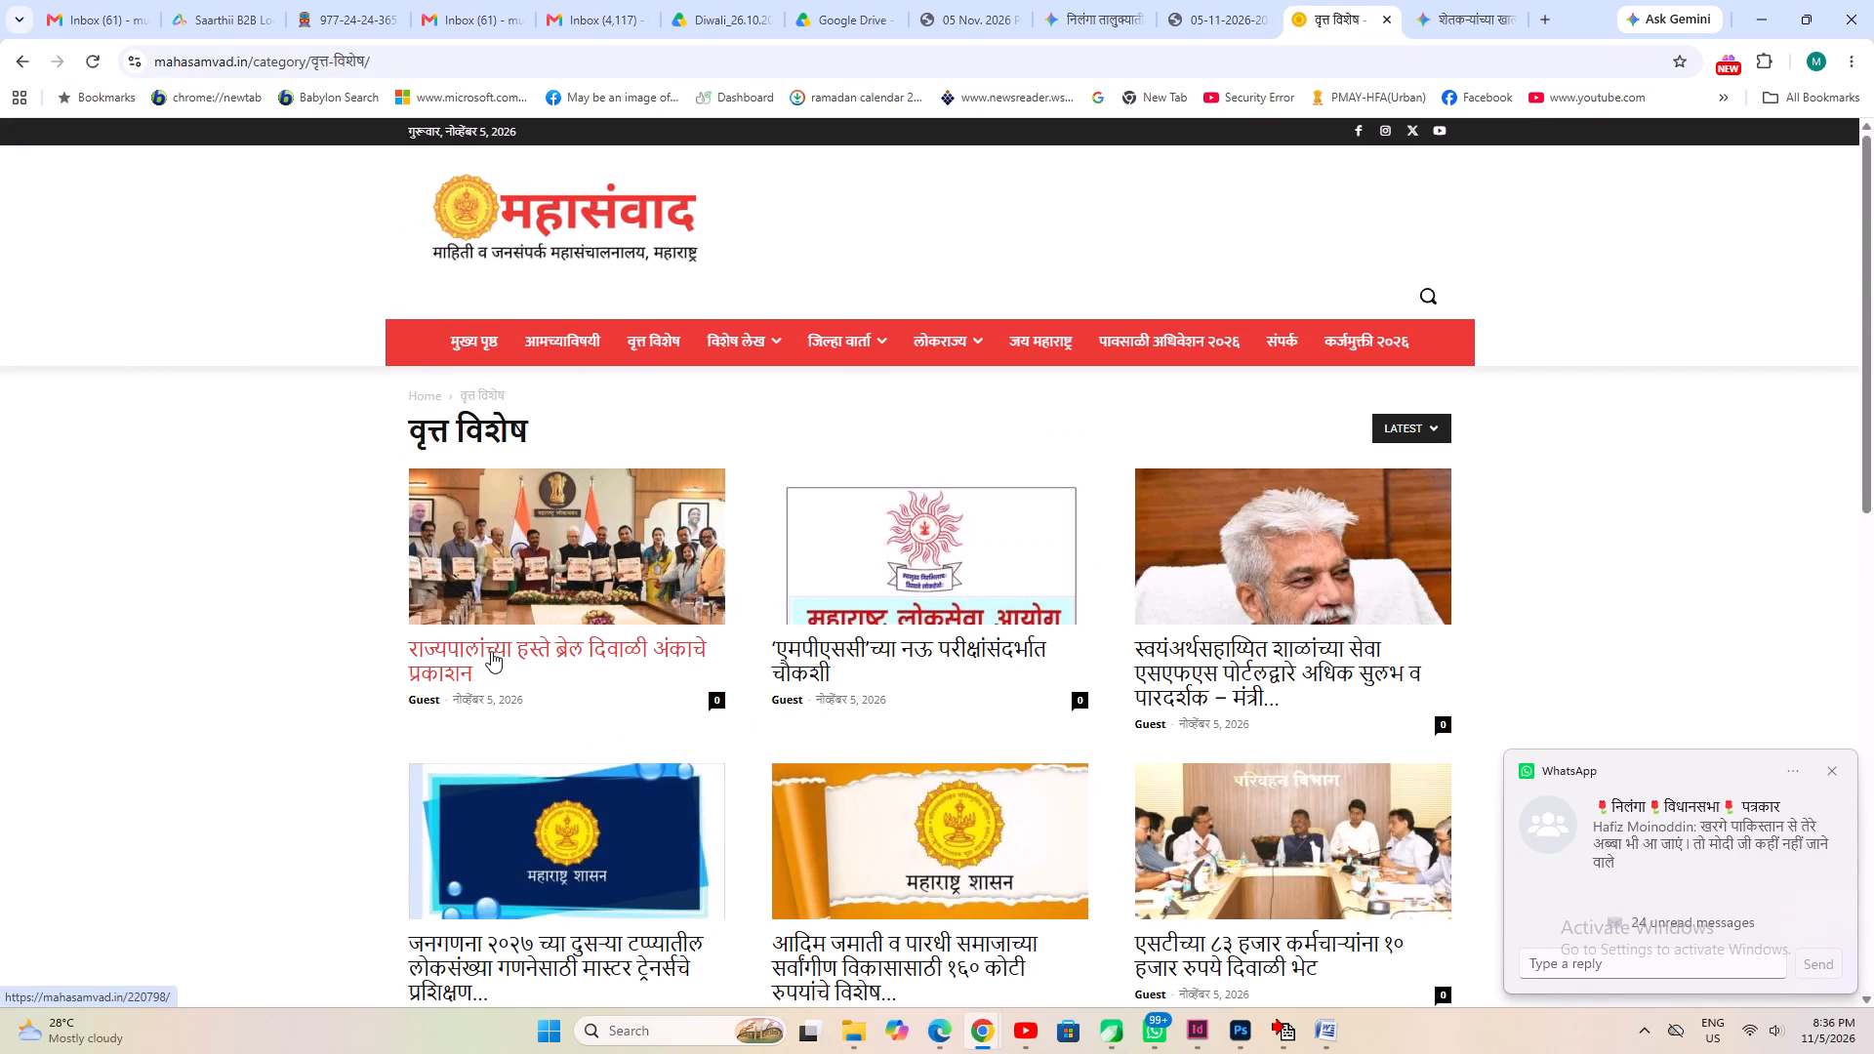
{"action": "left_click", "coordinate": [491, 651]}
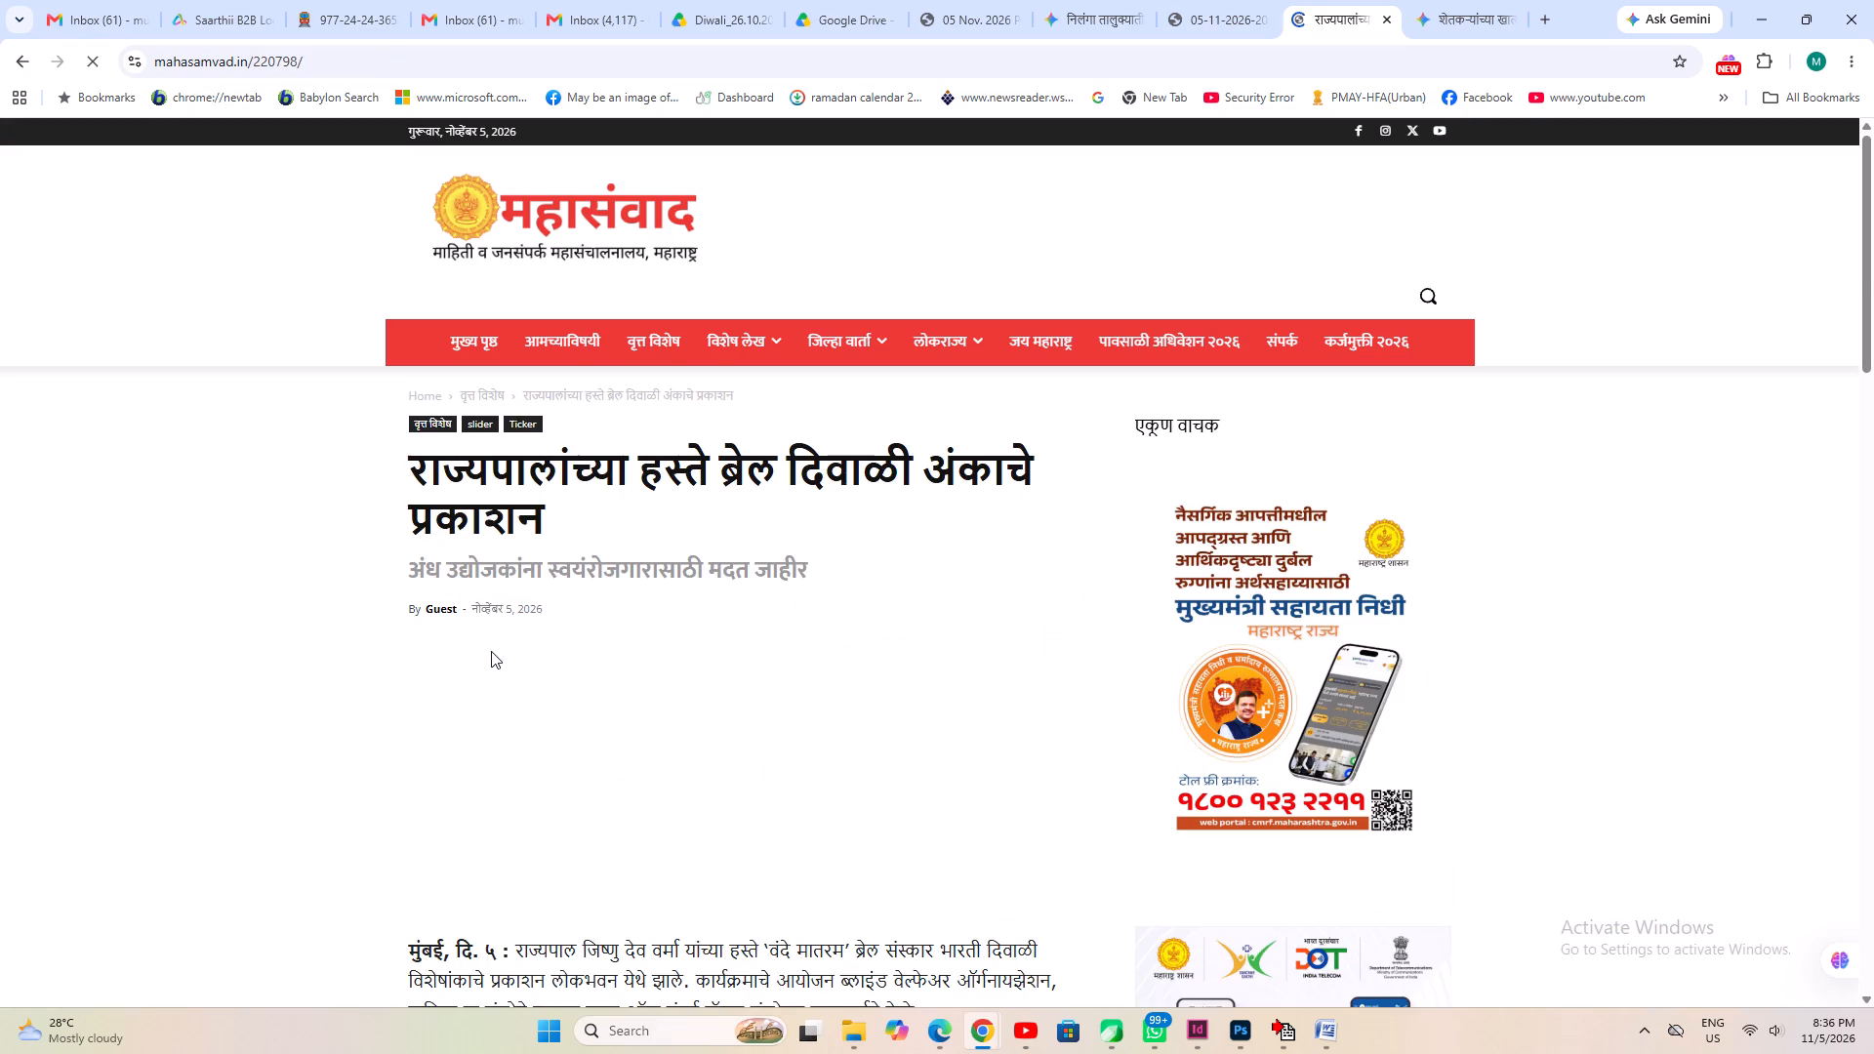
Skim the Braille Diwali issue article and return to the "वृत्त विशेष" category to look through its listed news.
{"action": "scroll", "coordinate": [491, 651], "scroll_direction": "down", "scroll_amount": 16}
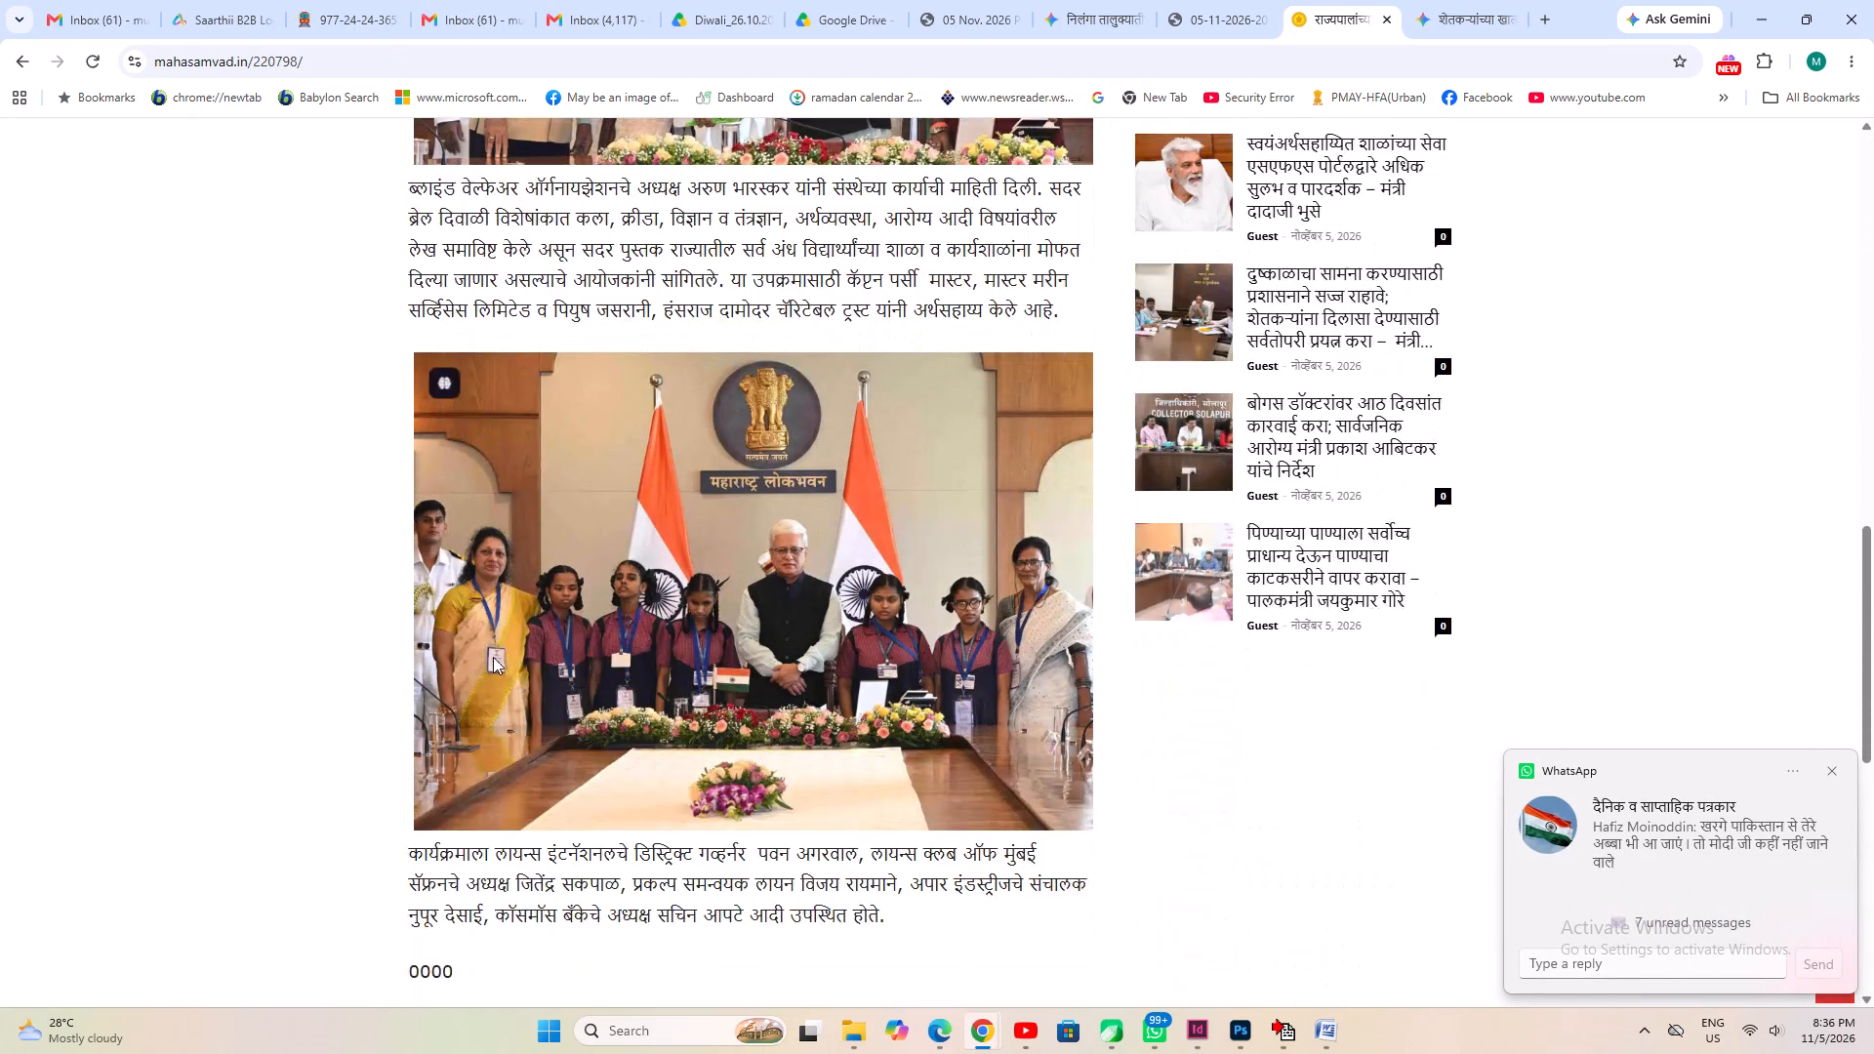
{"action": "scroll", "coordinate": [493, 657], "scroll_direction": "down", "scroll_amount": 2}
{"action": "scroll", "coordinate": [493, 658], "scroll_direction": "up", "scroll_amount": 3}
{"action": "left_click", "coordinate": [9, 51]}
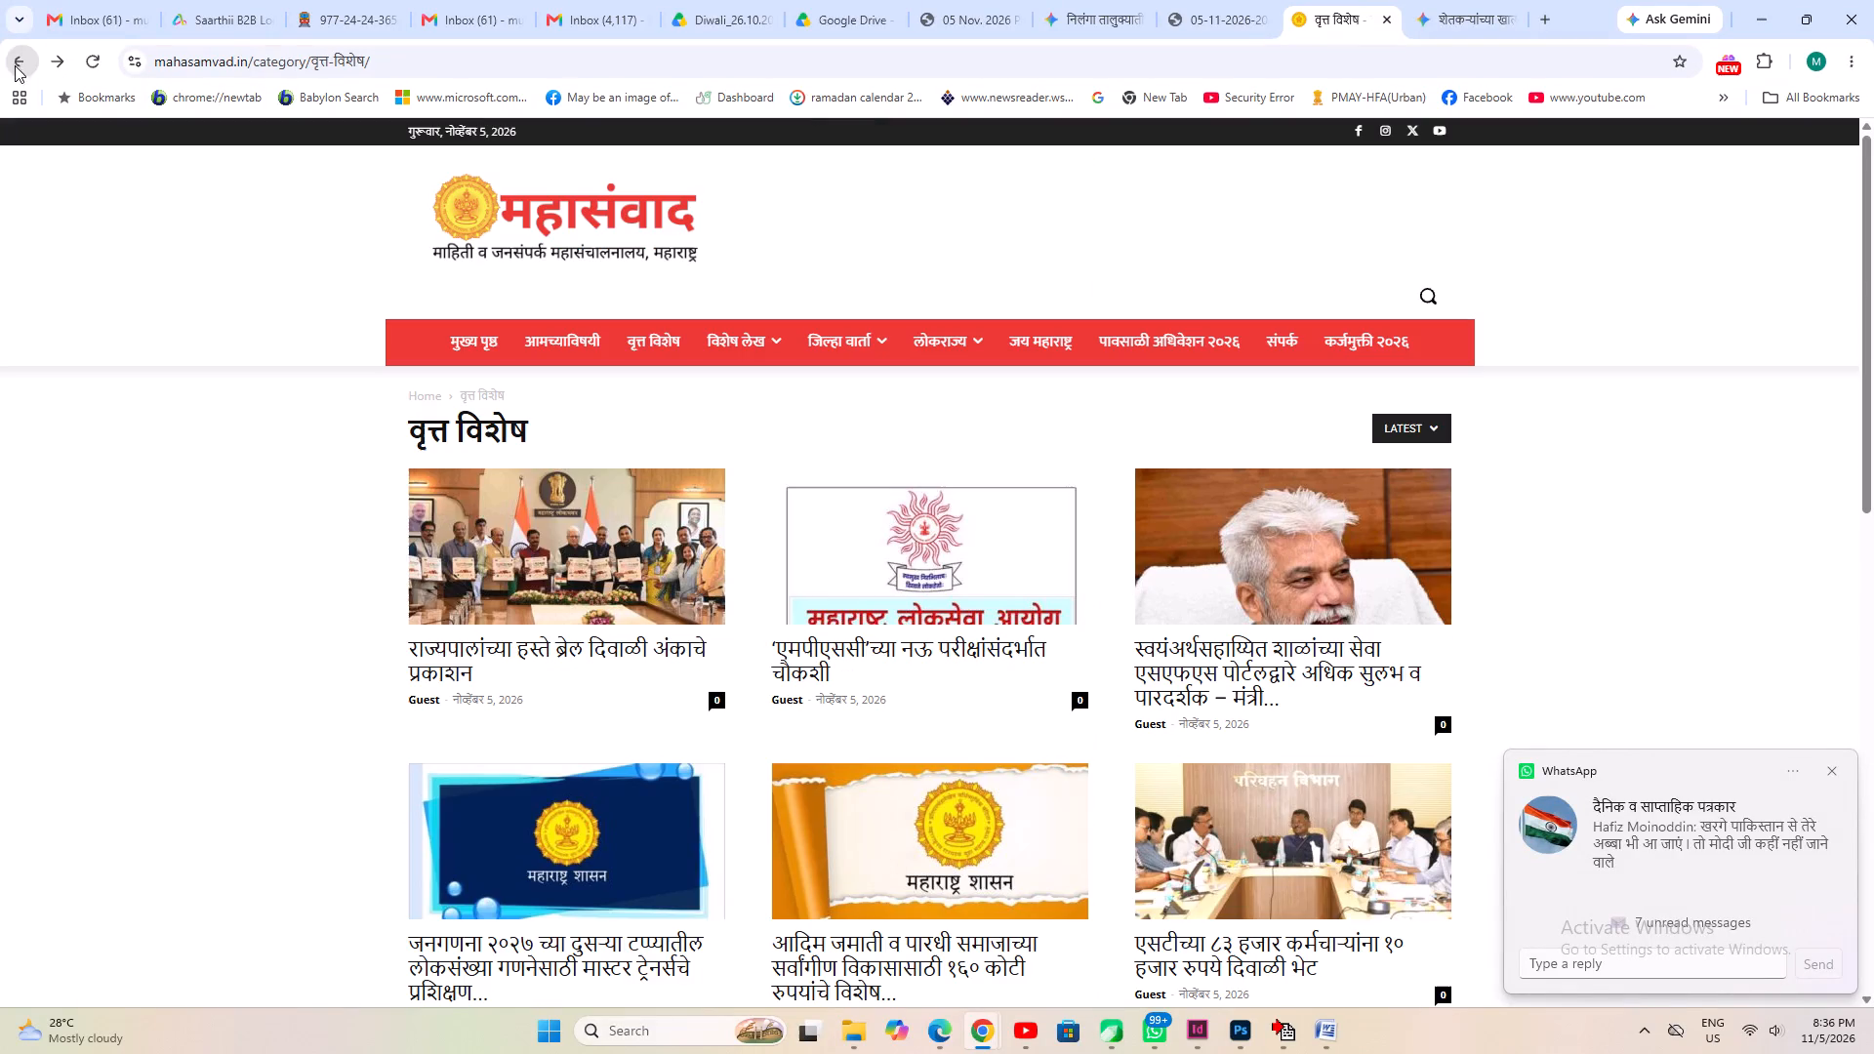
{"action": "scroll", "coordinate": [369, 568], "scroll_direction": "down", "scroll_amount": 1}
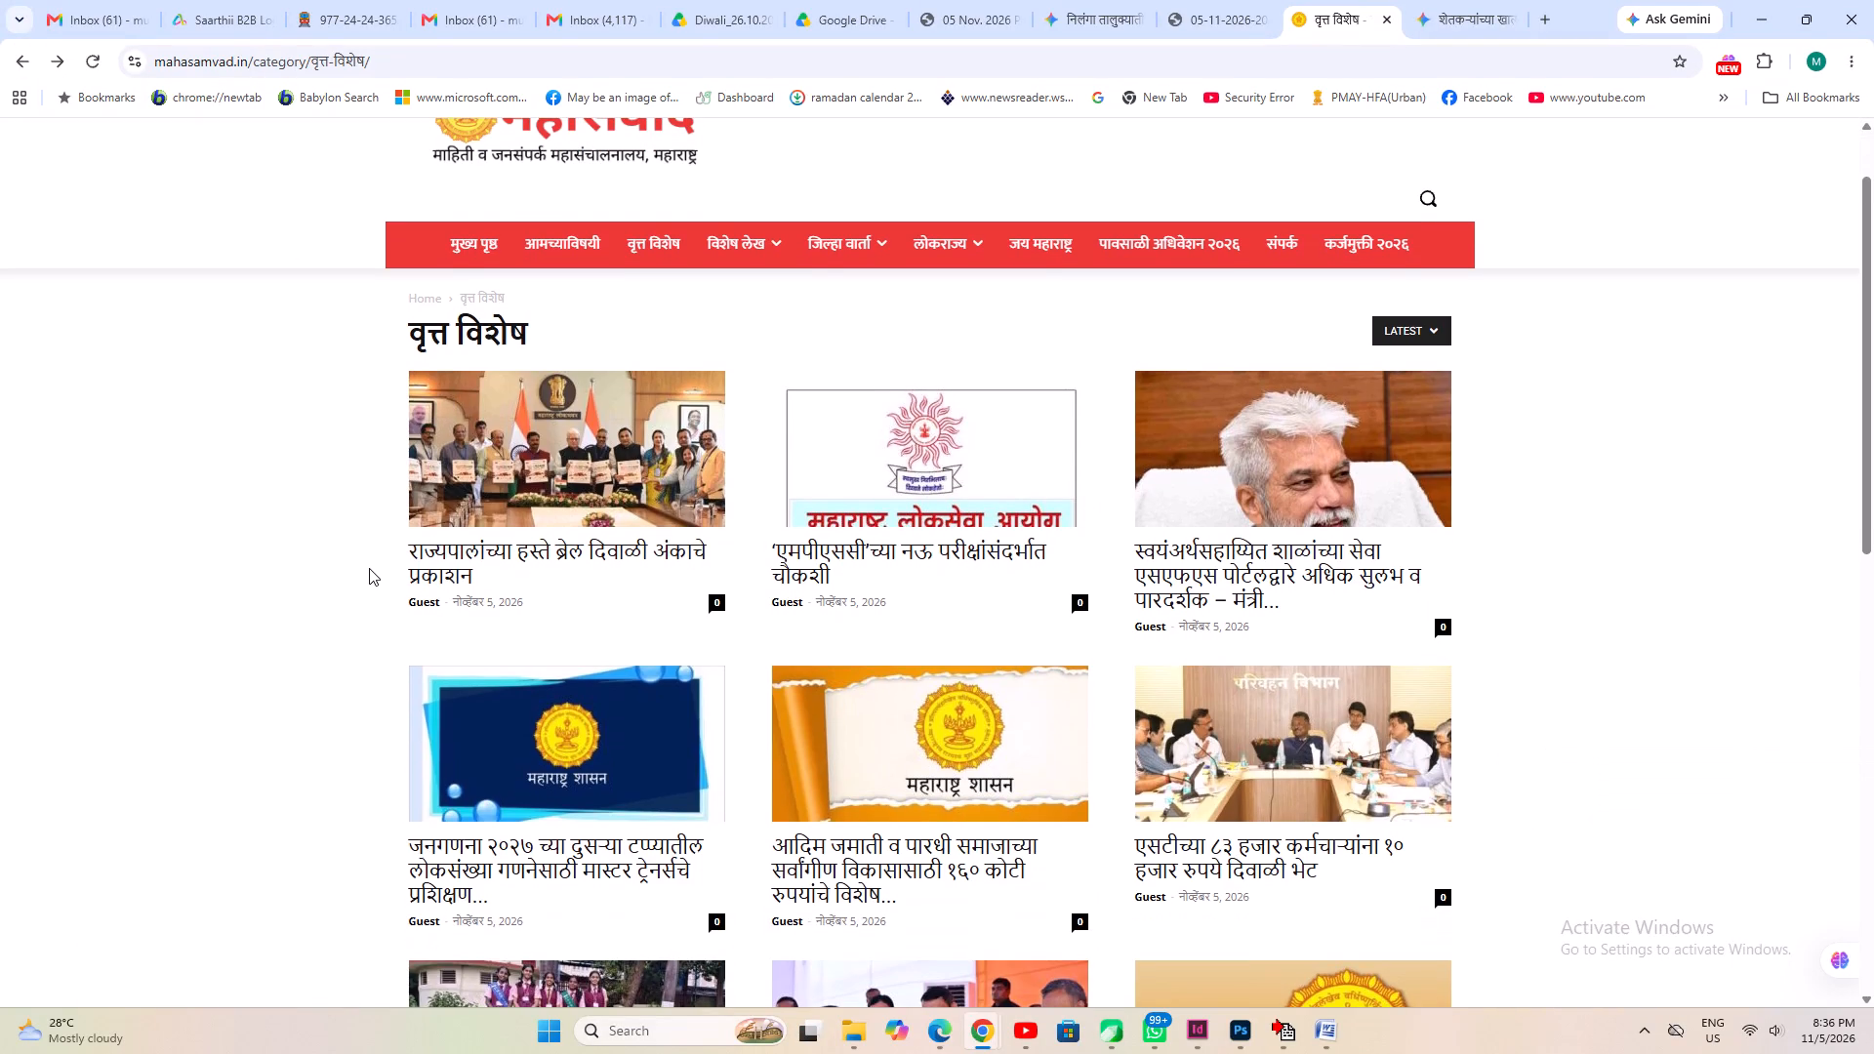
{"action": "scroll", "coordinate": [369, 568], "scroll_direction": "down", "scroll_amount": 3}
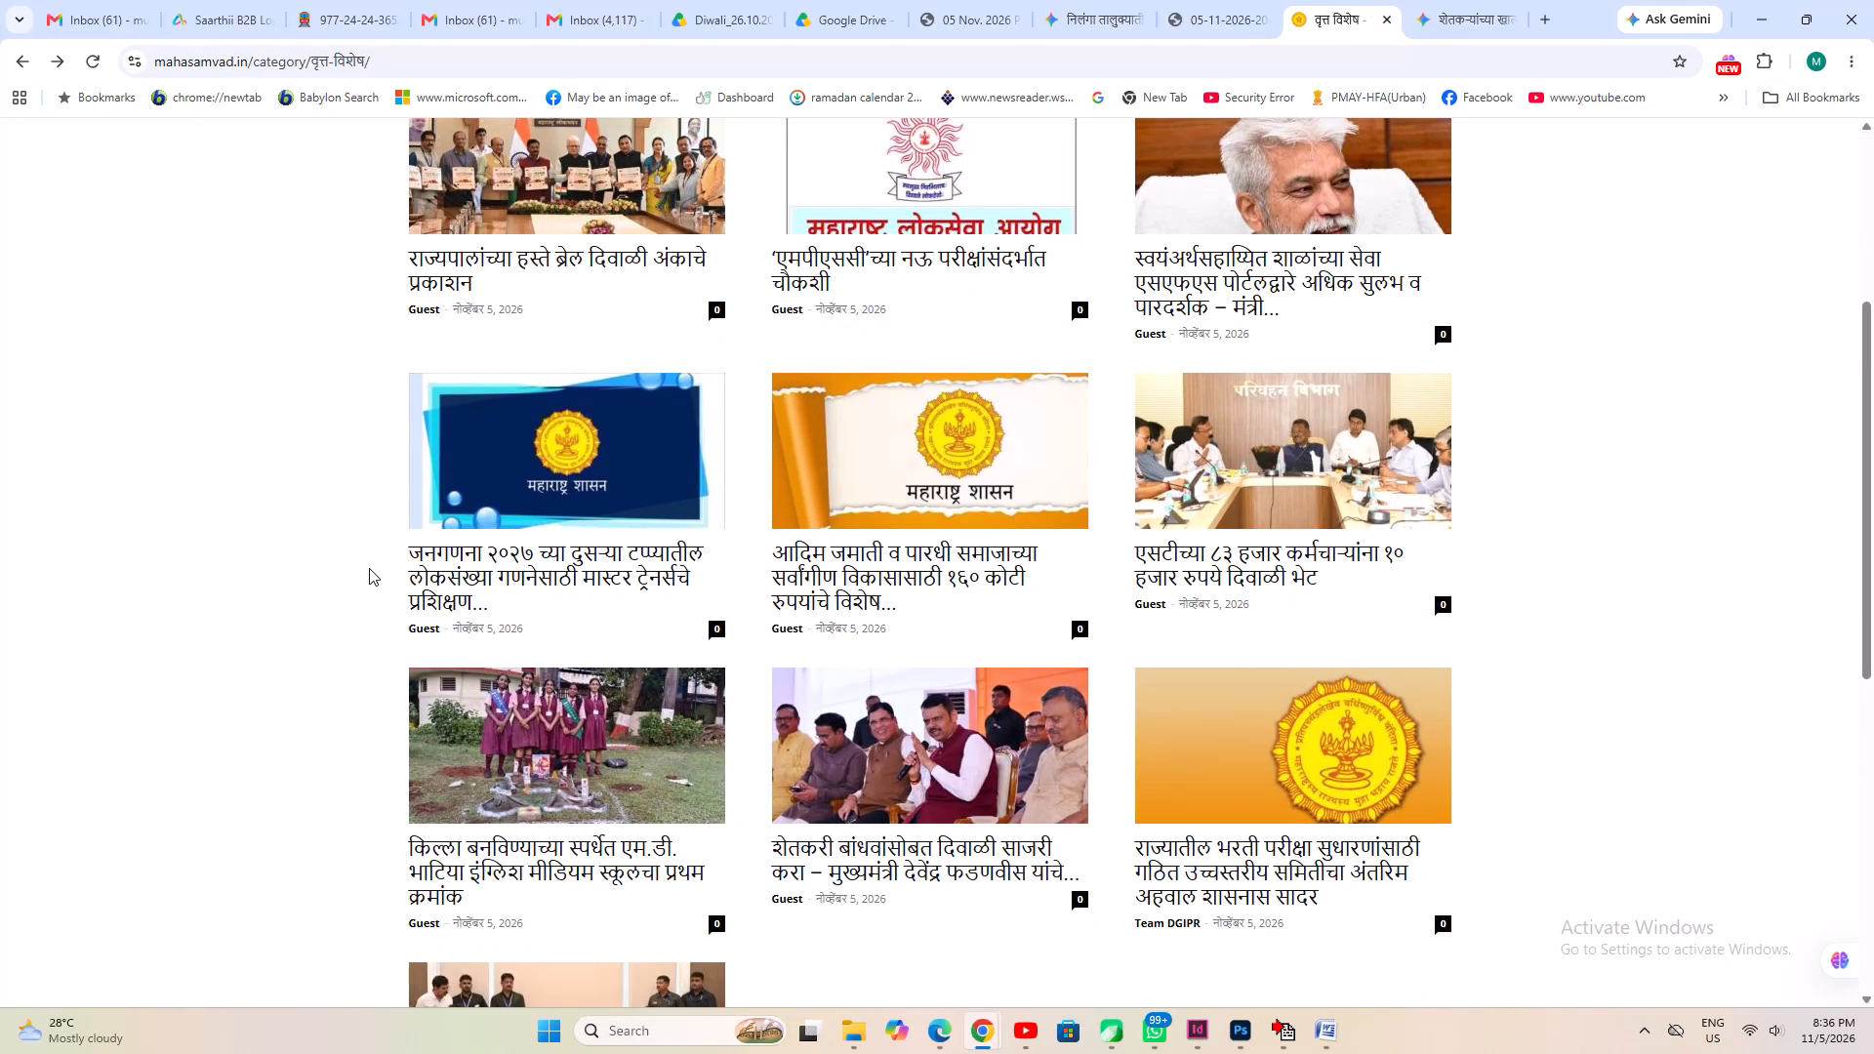
{"action": "scroll", "coordinate": [369, 568], "scroll_direction": "down", "scroll_amount": 1}
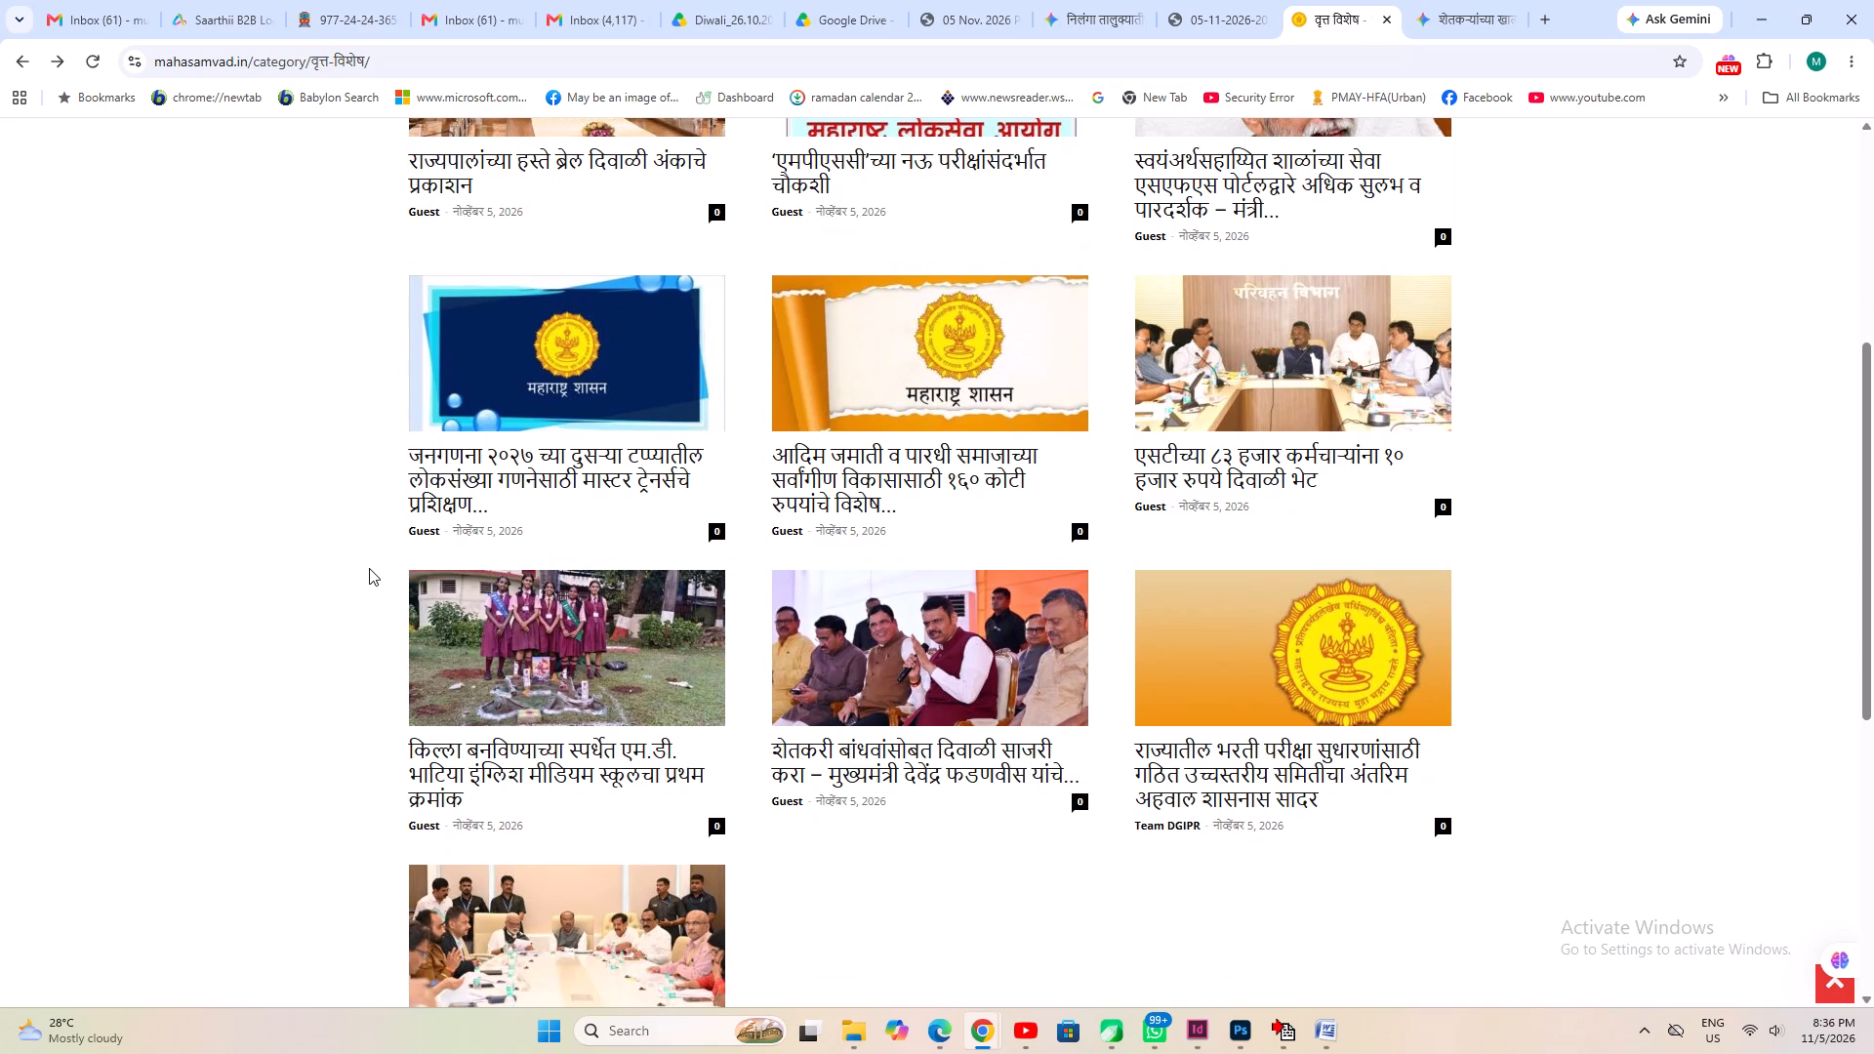
{"action": "scroll", "coordinate": [369, 568], "scroll_direction": "down", "scroll_amount": 2}
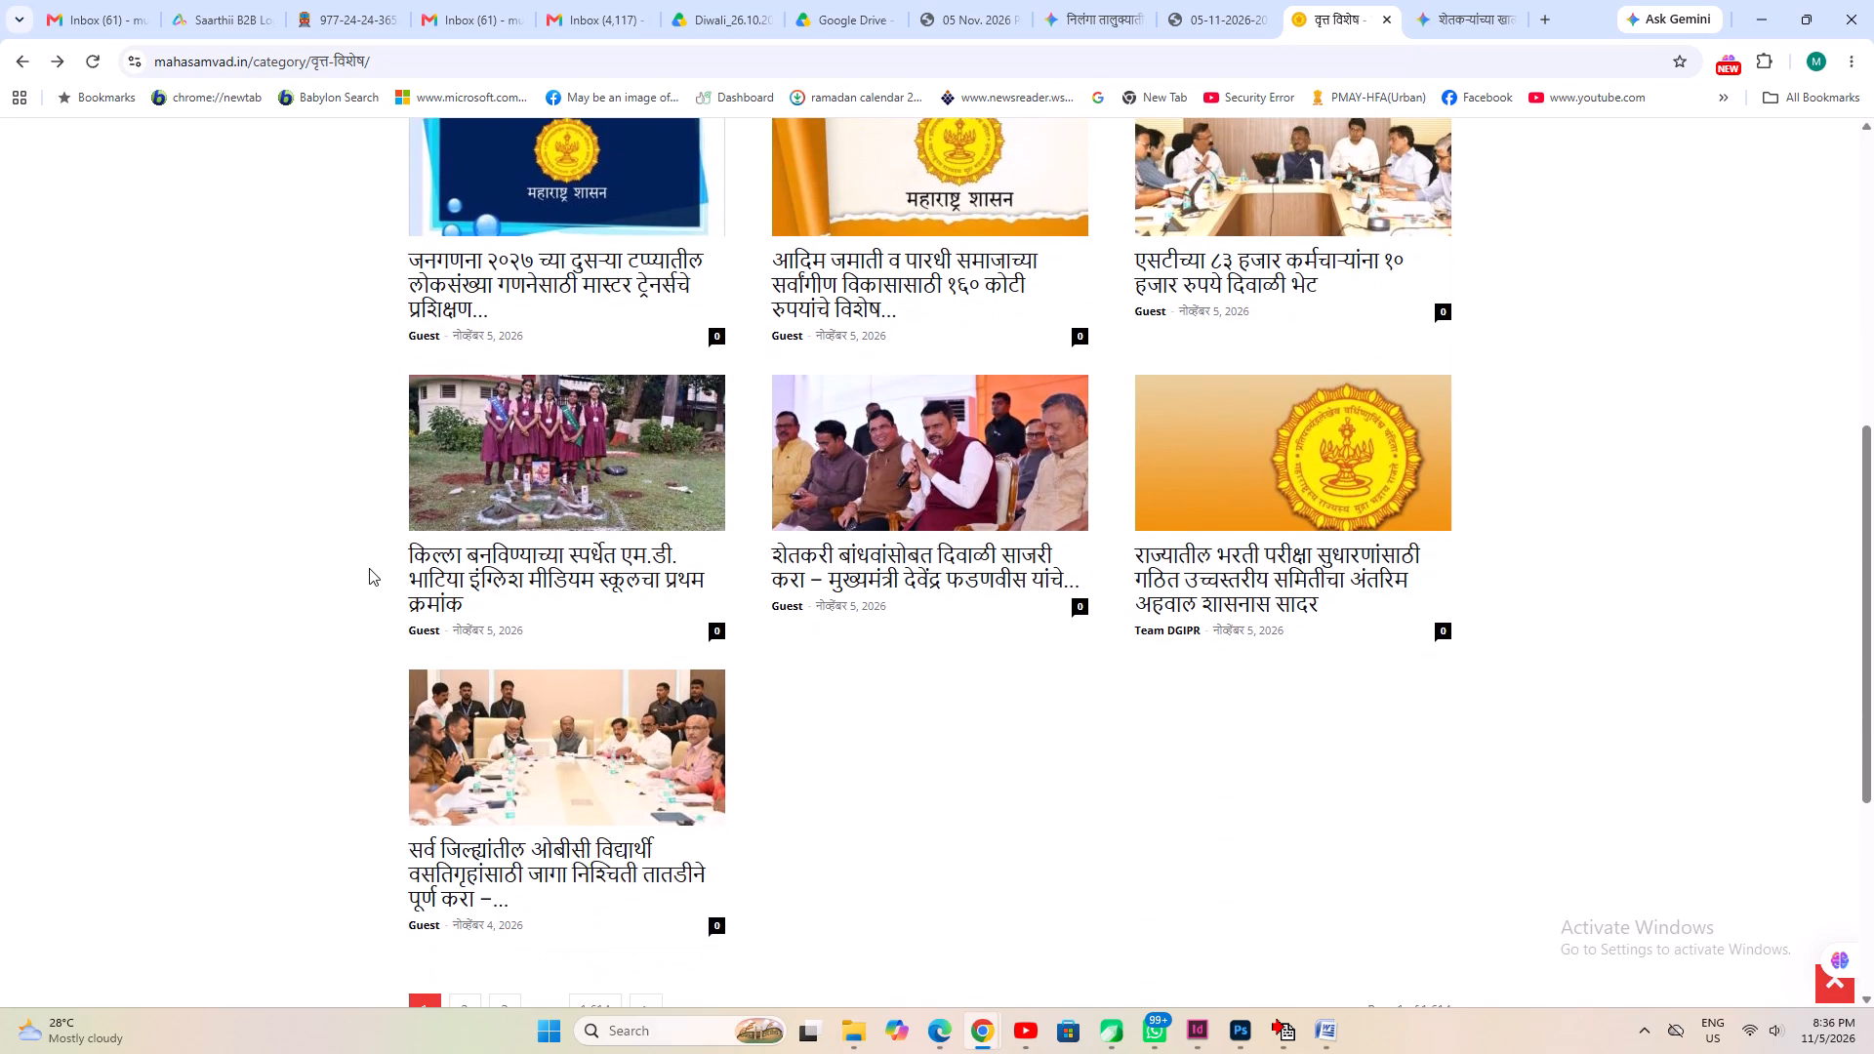
Open the article "सर्व जिल्ह्यांतील ओबीसी विद्यार्थी वसतिगृहांसाठी जागा निश्चिती तातडीने पूर्ण करा" and look over its full text.
{"action": "left_click", "coordinate": [524, 881]}
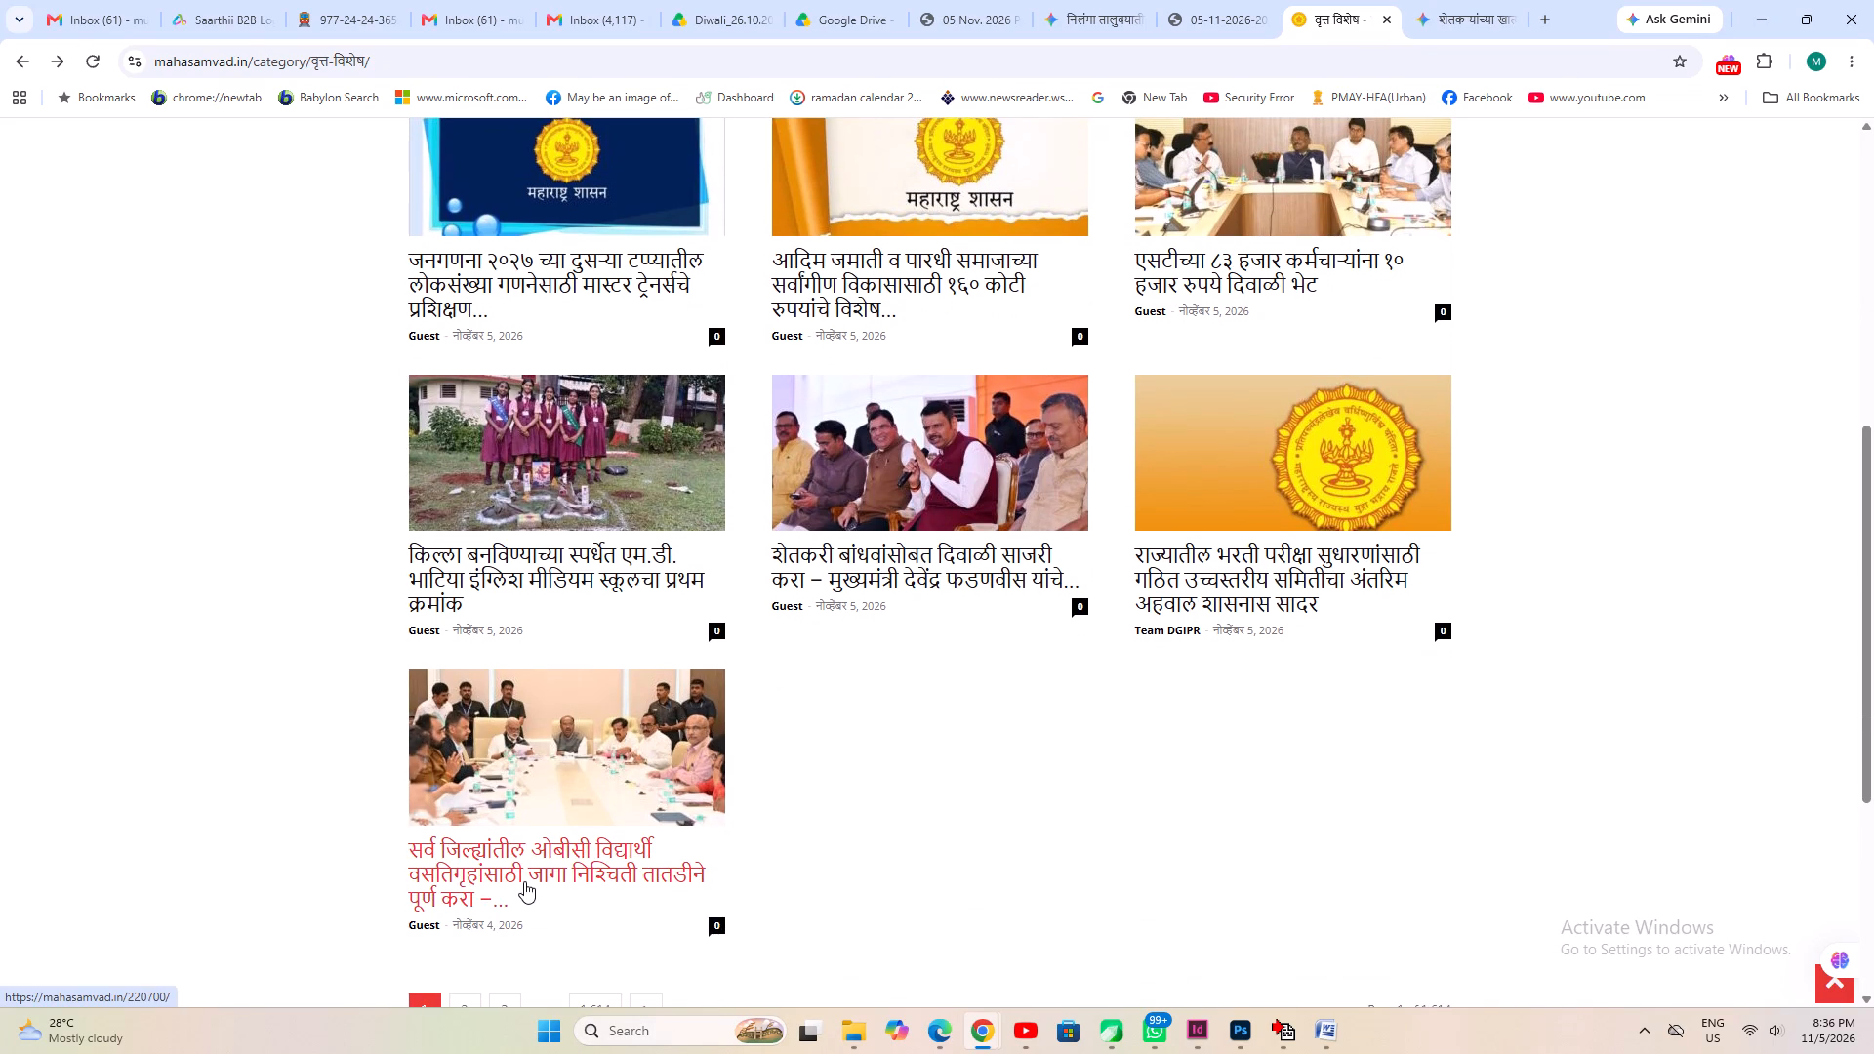
{"action": "scroll", "coordinate": [544, 716], "scroll_direction": "down", "scroll_amount": 12}
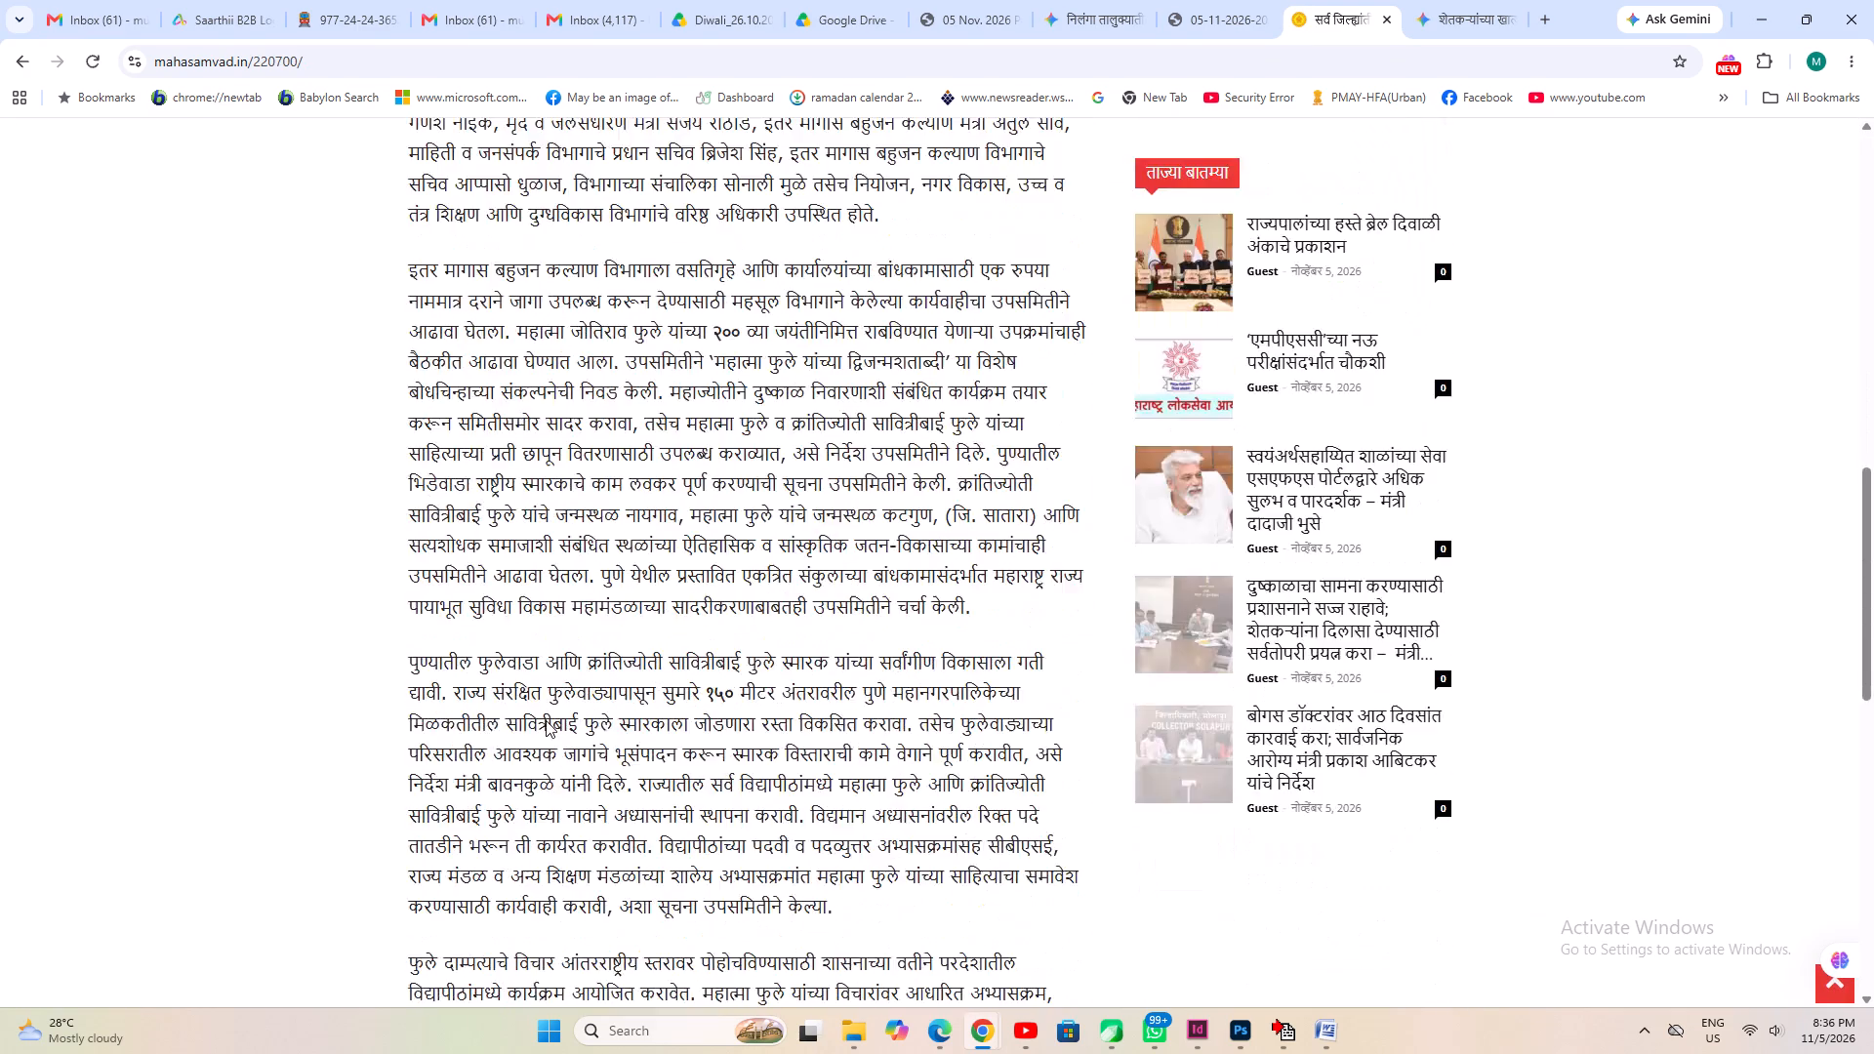
{"action": "scroll", "coordinate": [546, 720], "scroll_direction": "down", "scroll_amount": 9}
{"action": "scroll", "coordinate": [546, 725], "scroll_direction": "up", "scroll_amount": 17}
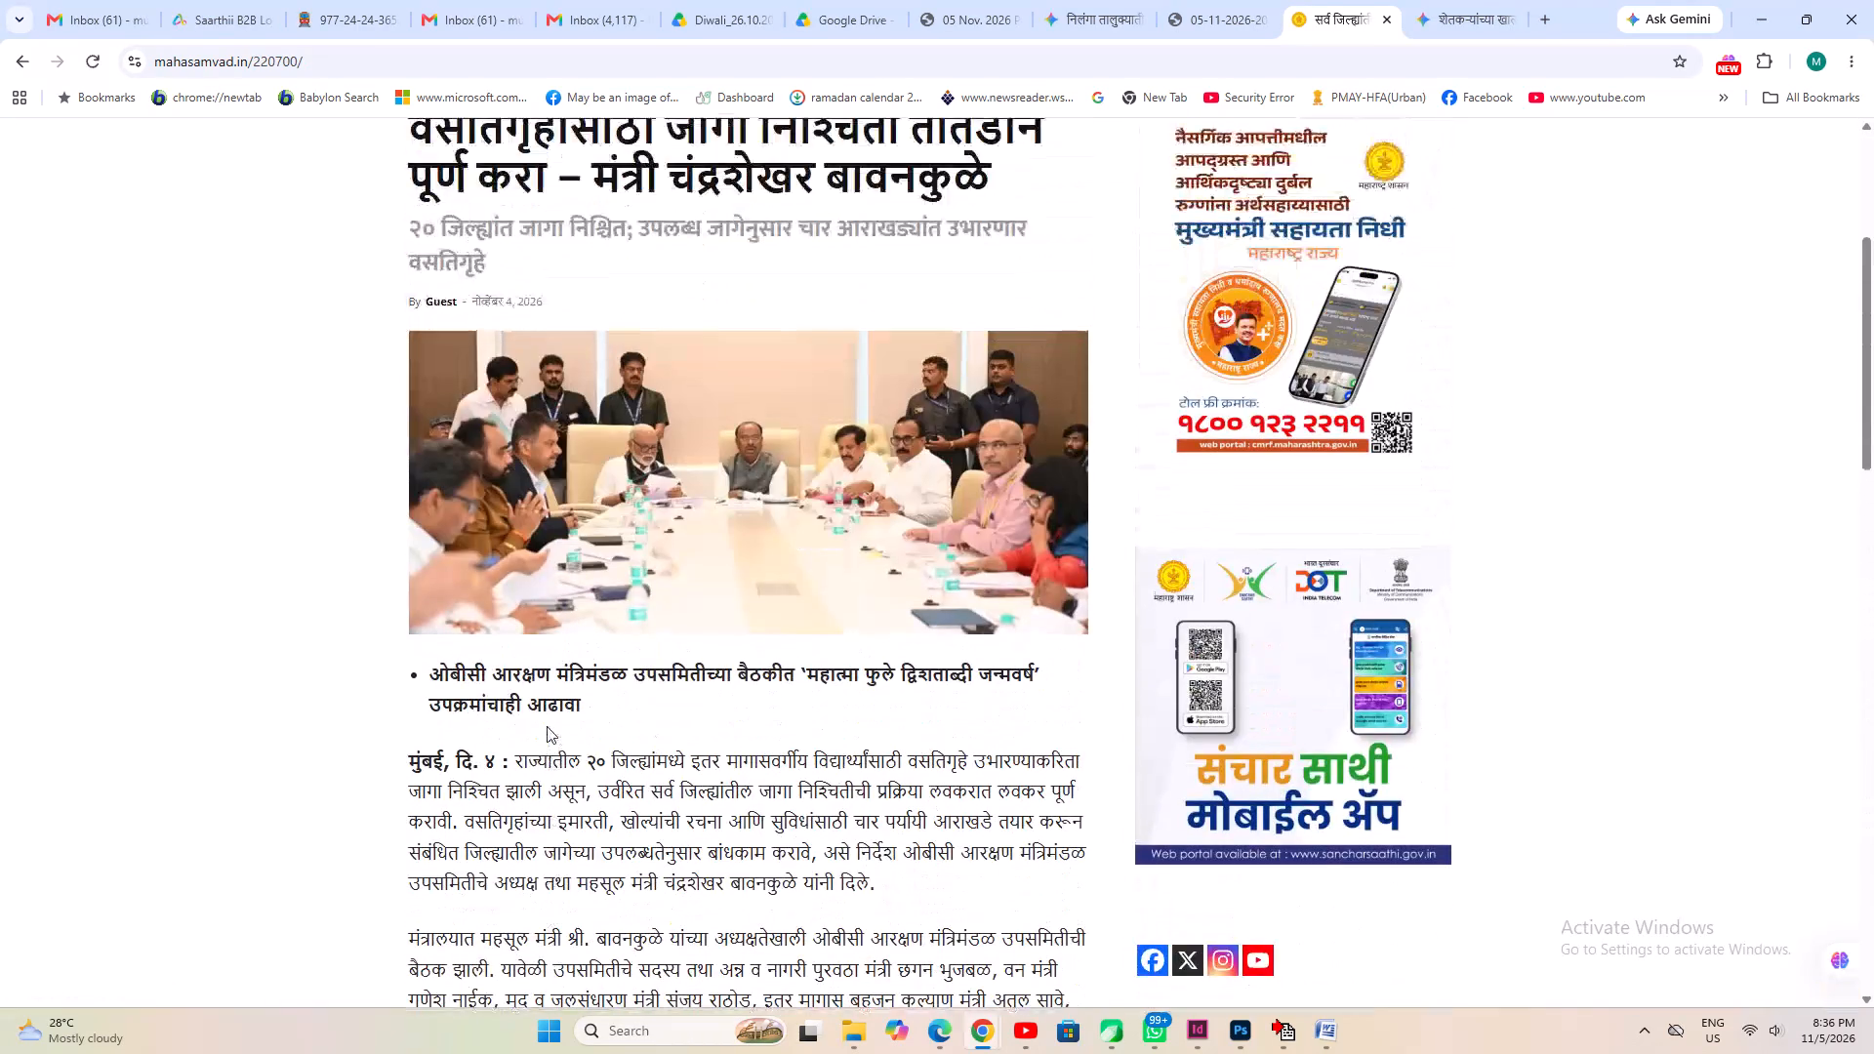
{"action": "scroll", "coordinate": [547, 726], "scroll_direction": "up", "scroll_amount": 4}
Copy the OBC hostel article's headline and convert it from Unicode to Shree-Lipi 7.0 in Exchange Utility, overwriting Untitled.txt.
{"action": "left_click_drag", "start_coordinate": [414, 473], "coordinate": [1021, 582]}
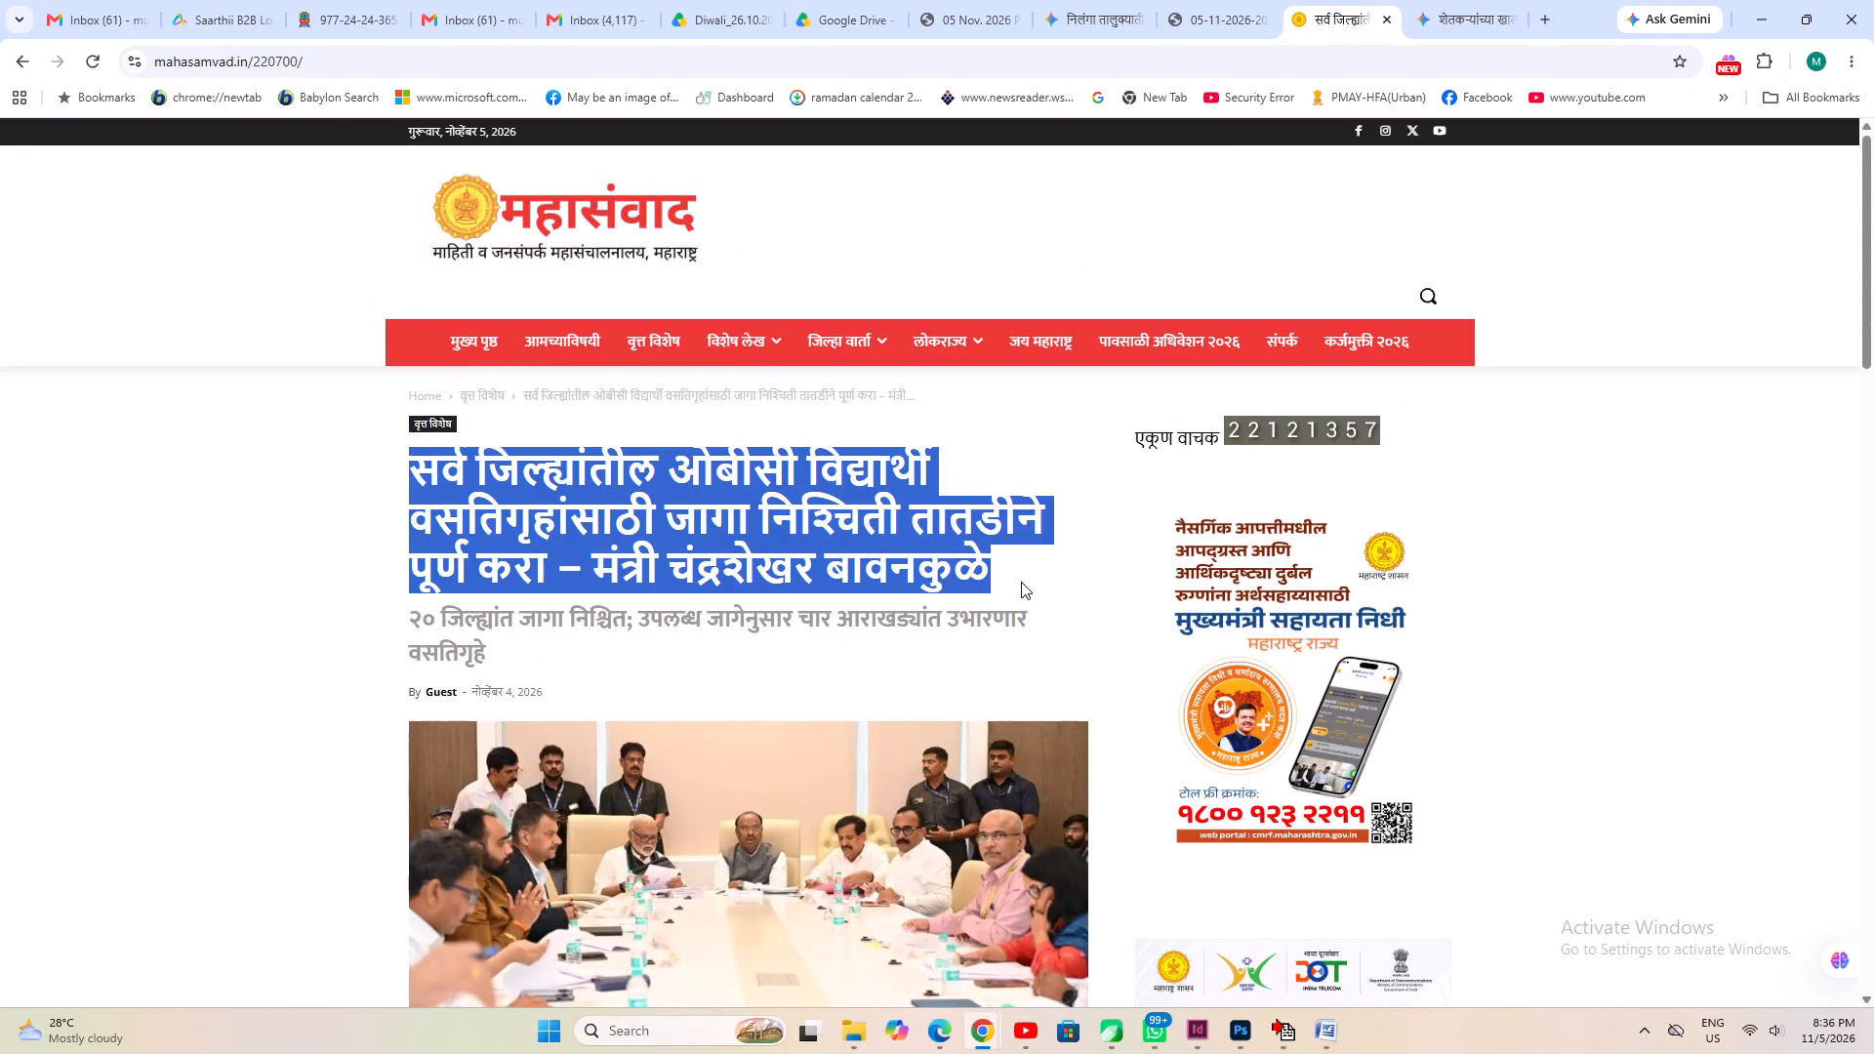
{"action": "left_click_drag", "start_coordinate": [1021, 582], "coordinate": [1021, 581]}
{"action": "right_click", "coordinate": [667, 495]}
{"action": "left_click", "coordinate": [704, 517]}
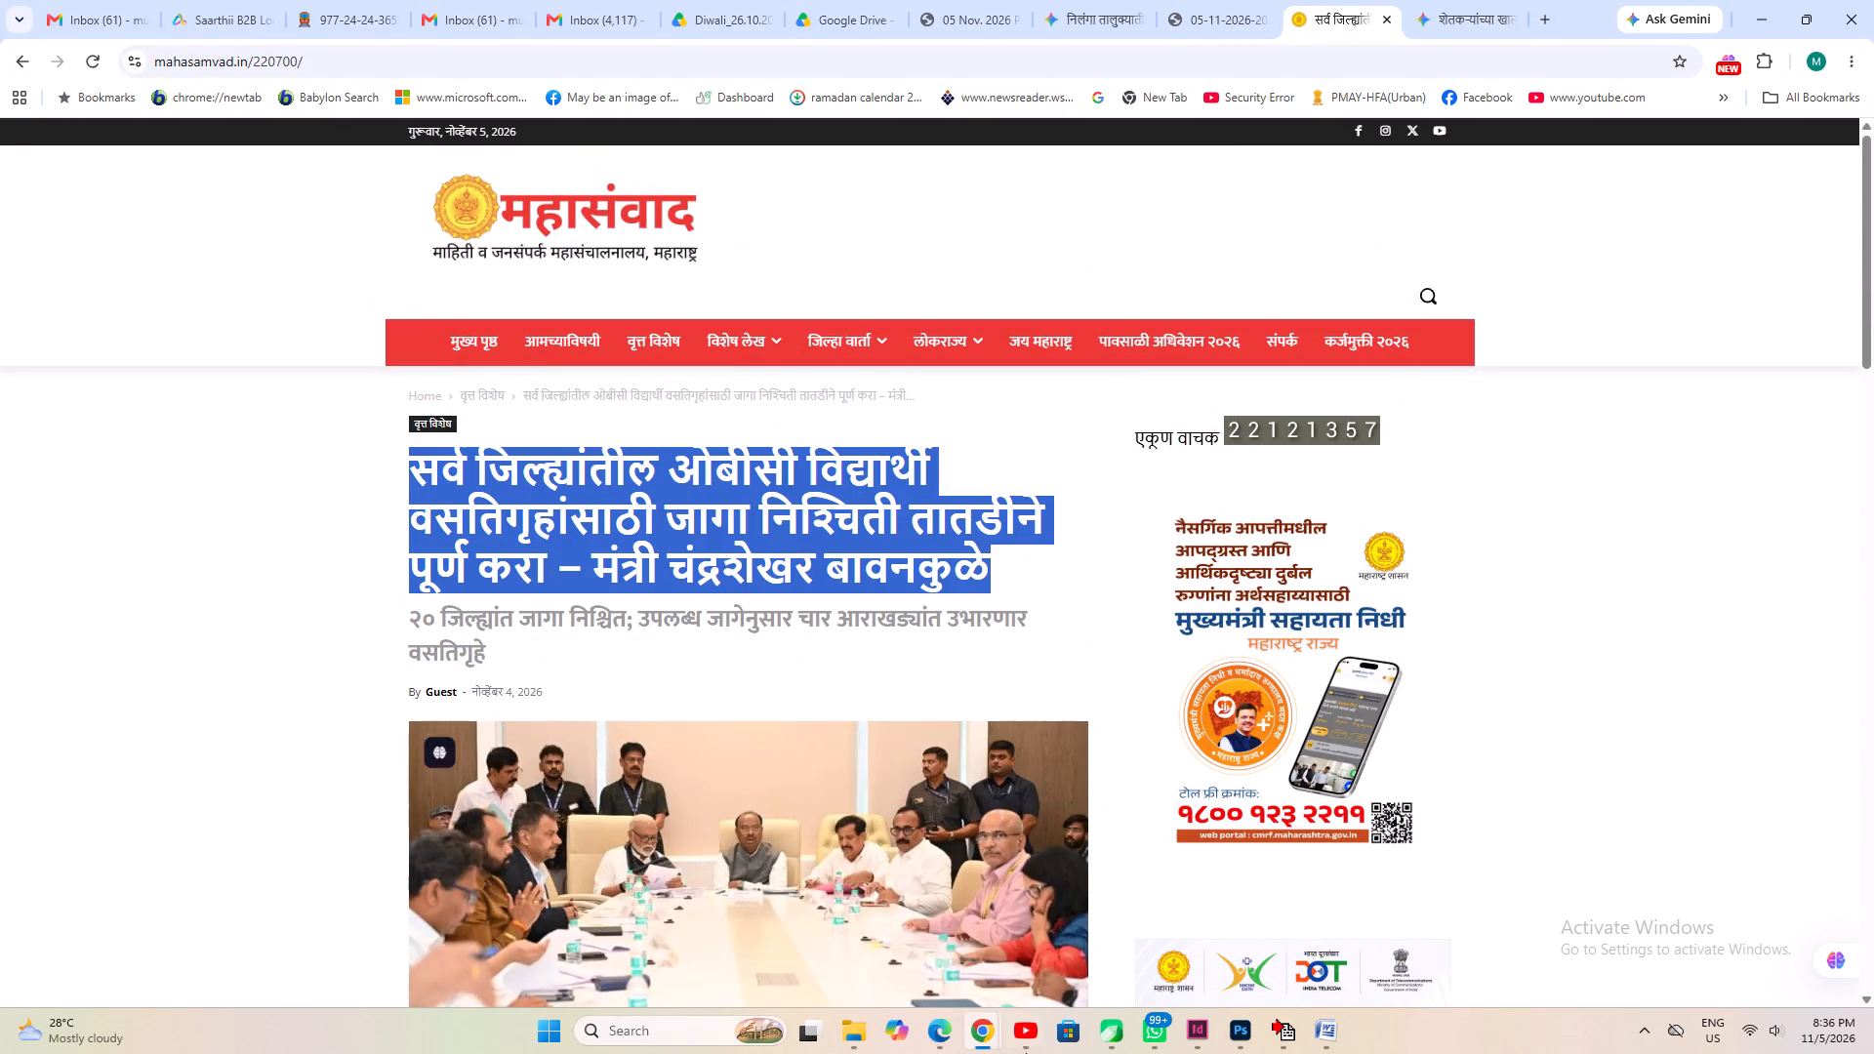
{"action": "left_click", "coordinate": [1300, 1046]}
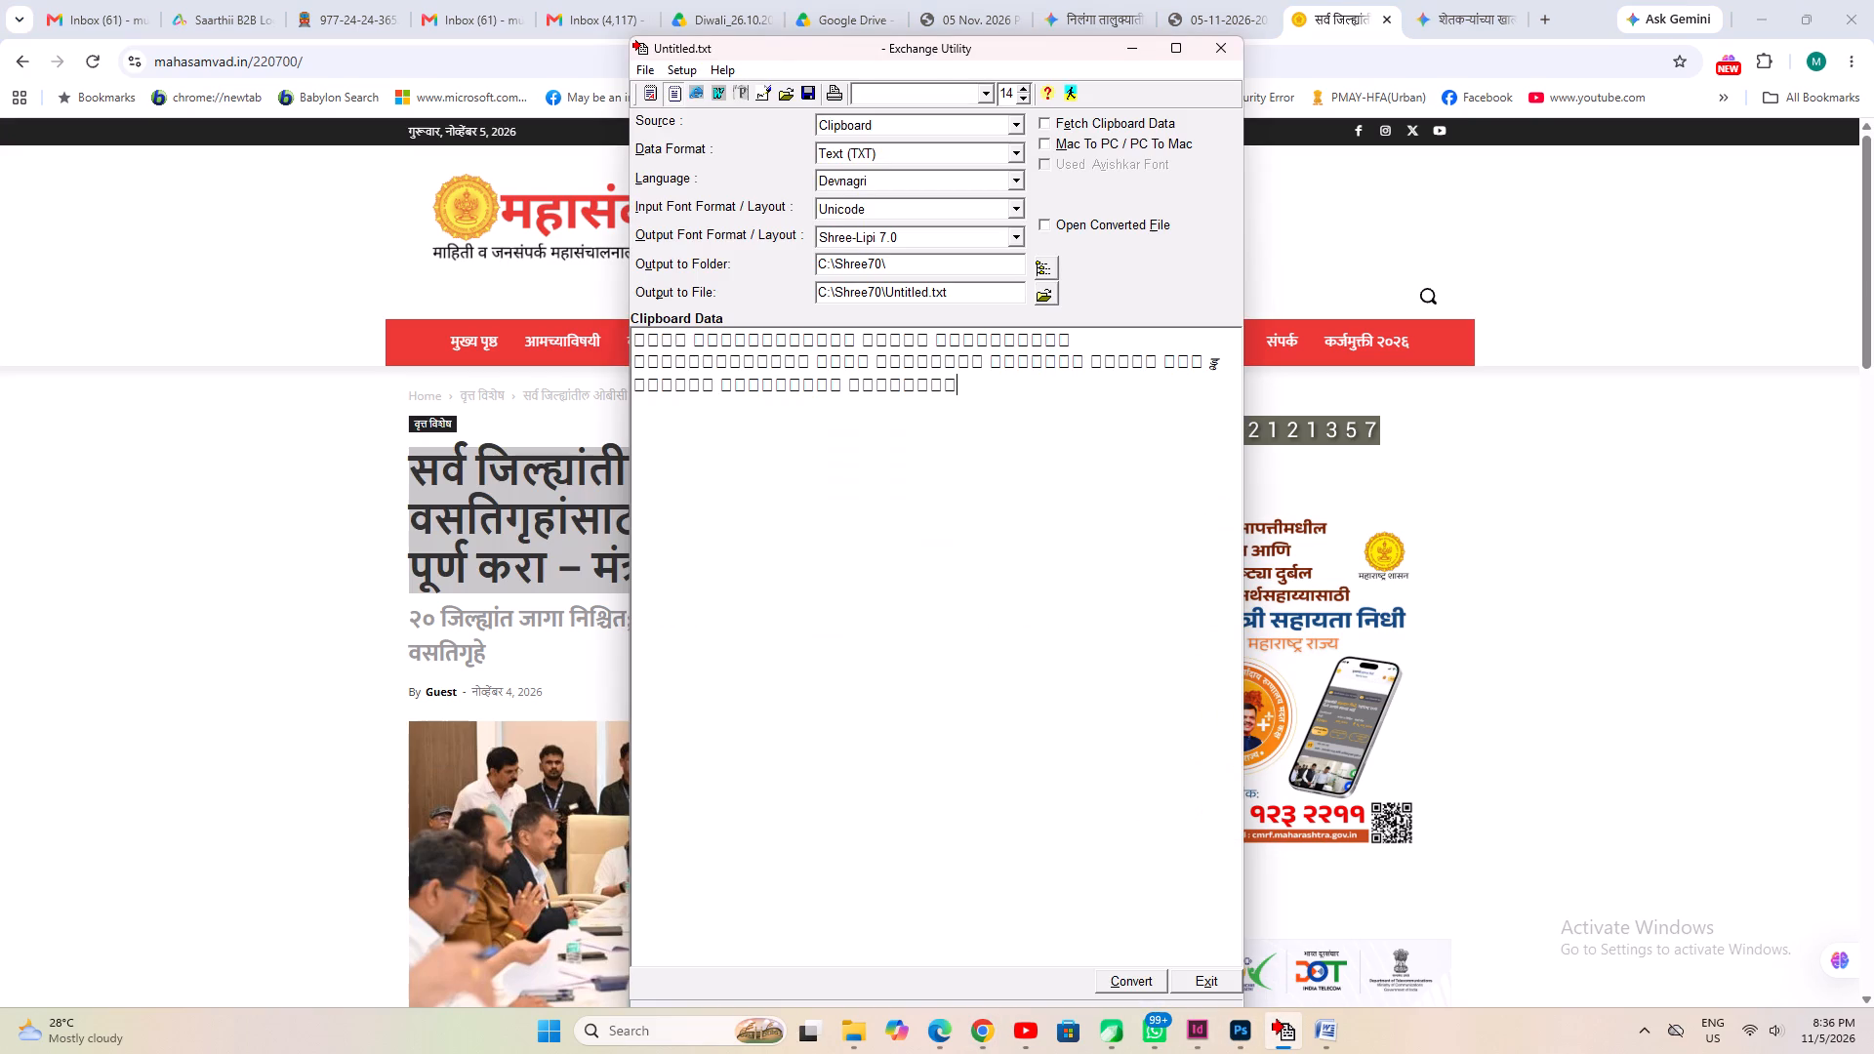
{"action": "left_click", "coordinate": [1134, 982]}
{"action": "left_click", "coordinate": [1033, 588]}
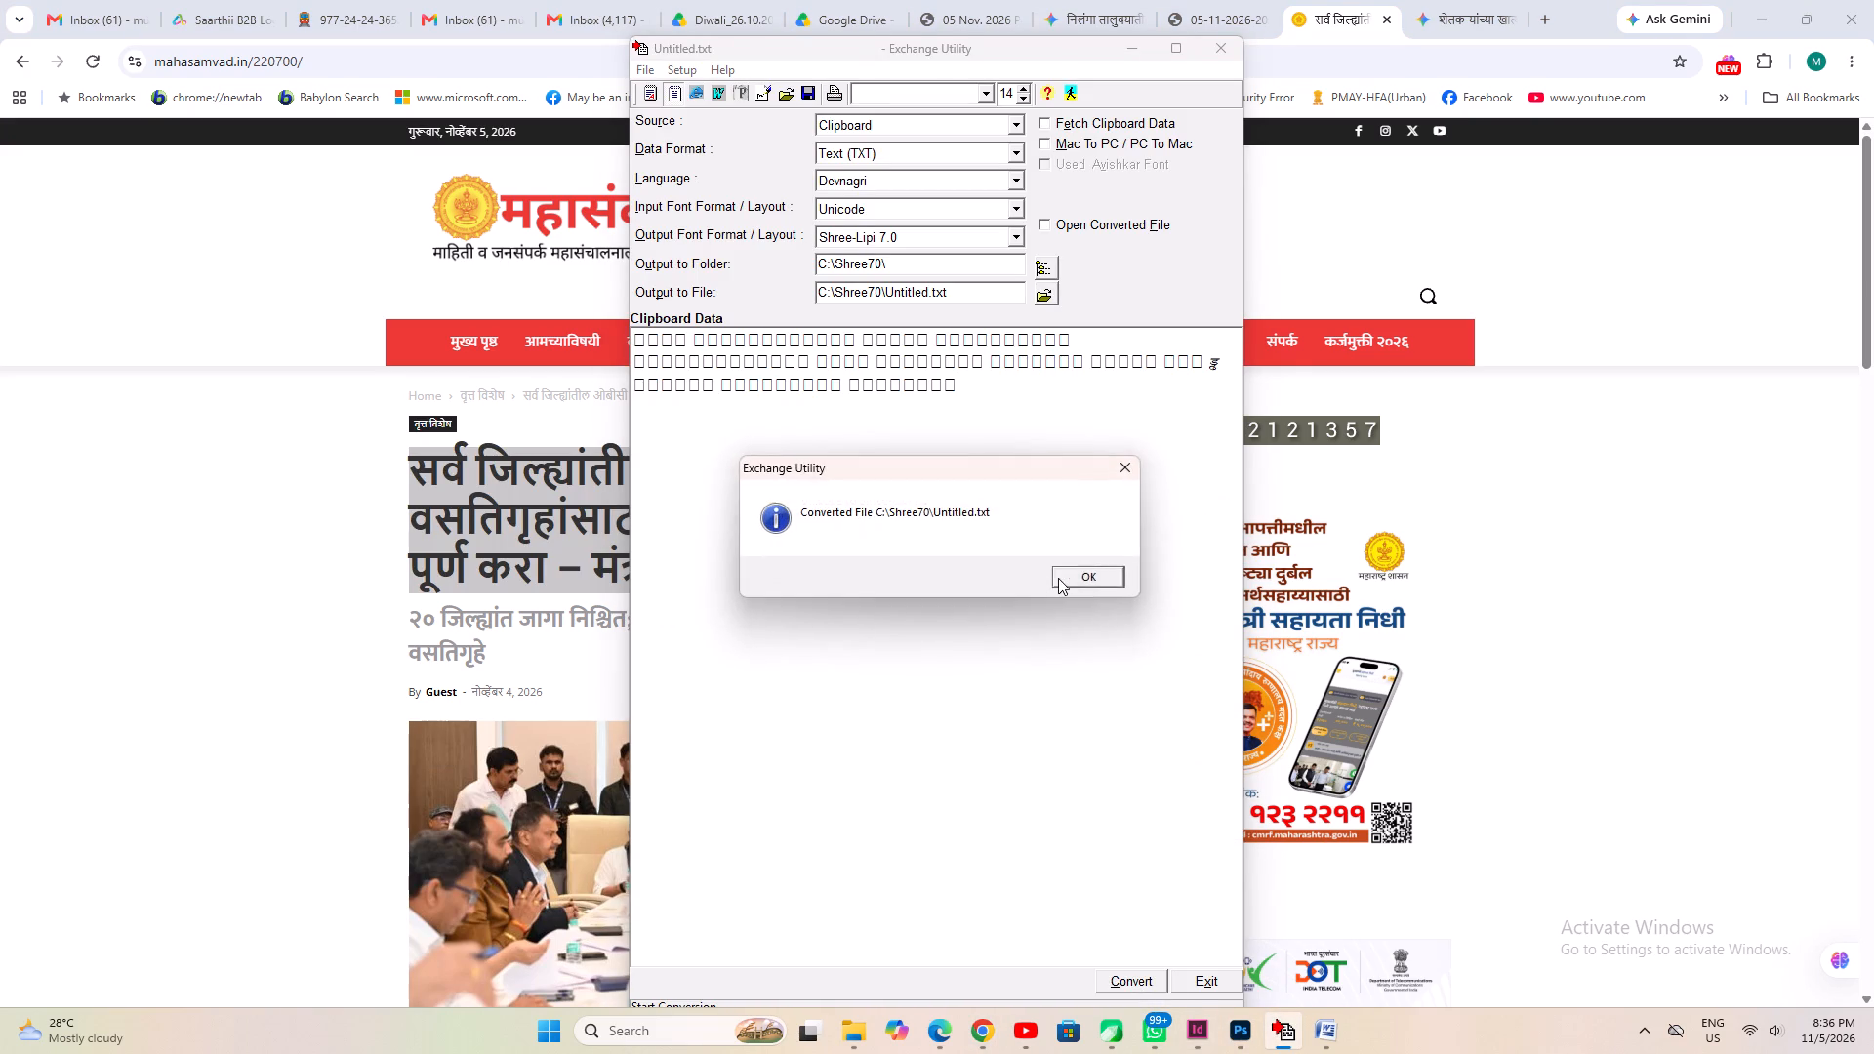
{"action": "left_click", "coordinate": [1072, 578]}
In InDesign, duplicate page 2's census headline frame into the empty space at the top of the middle columns.
{"action": "left_click", "coordinate": [1203, 1034]}
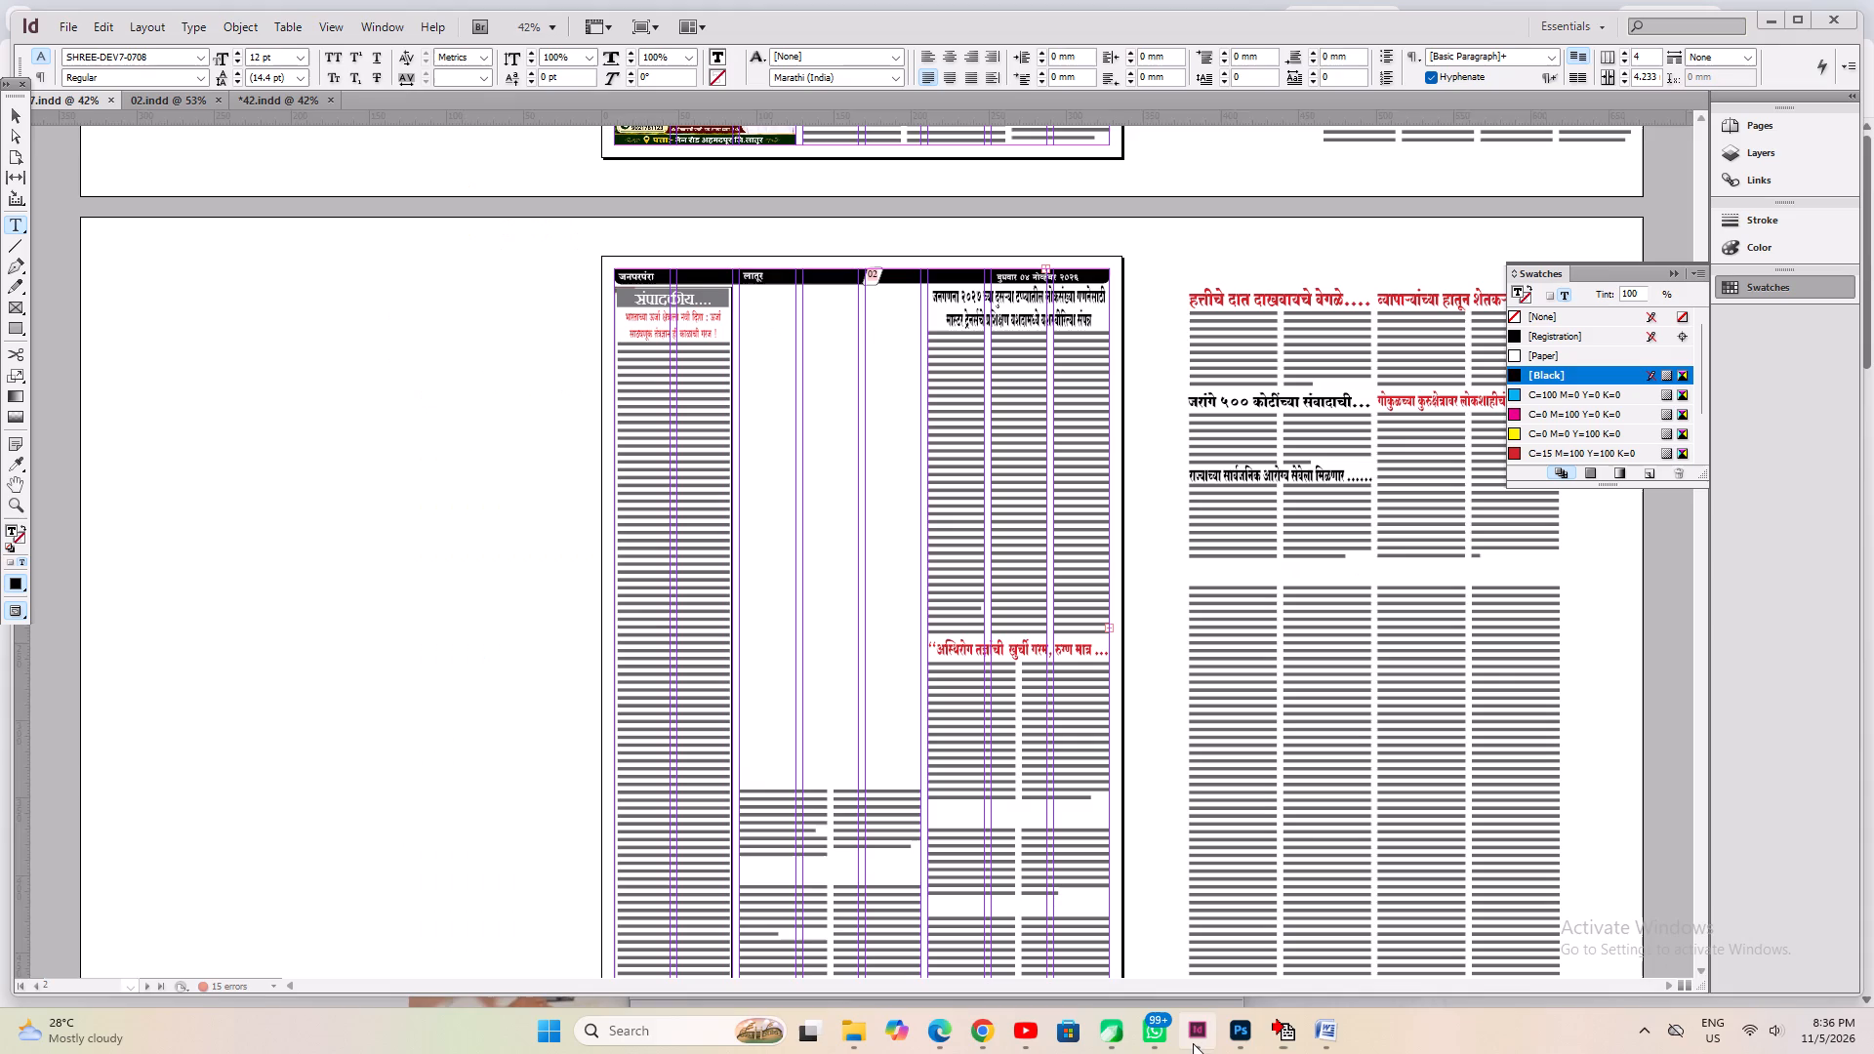
{"action": "left_click", "coordinate": [14, 120]}
{"action": "left_click", "coordinate": [1012, 311]}
{"action": "left_click_drag", "start_coordinate": [1032, 304], "coordinate": [845, 337], "text": "ctrl+alt+shift"}
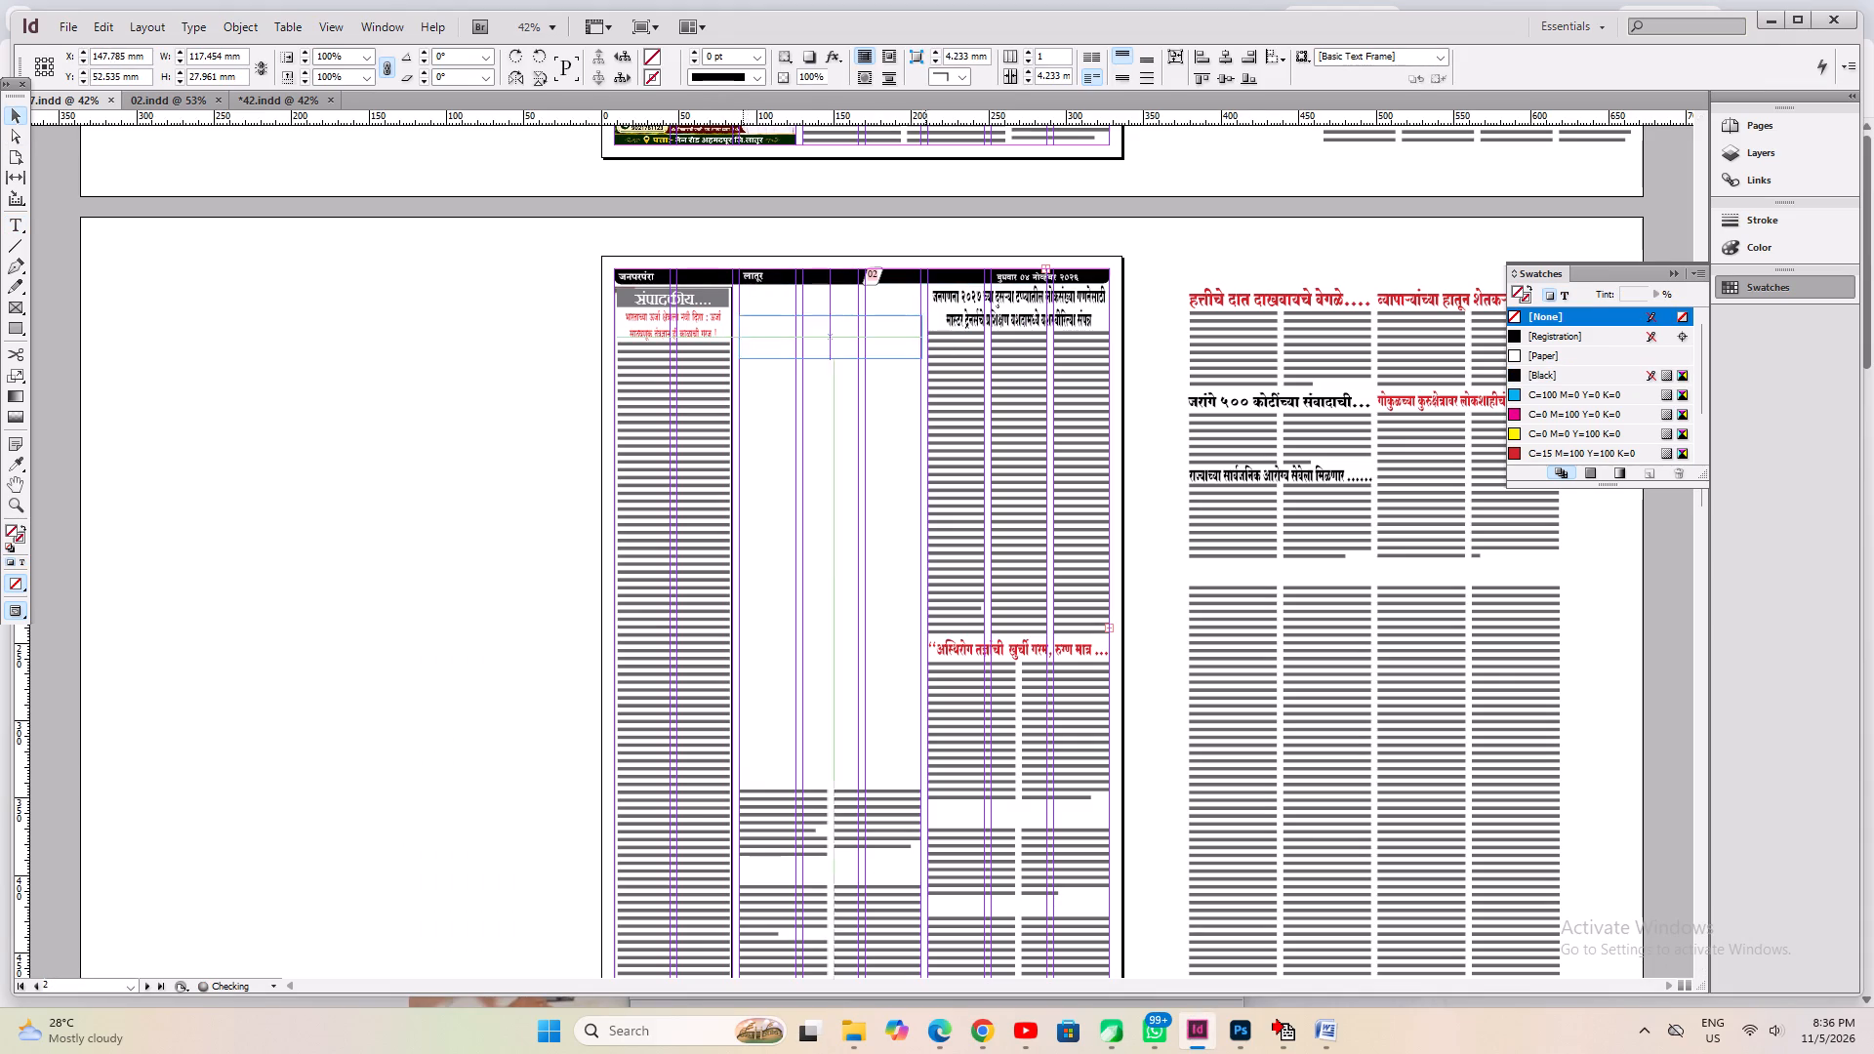
{"action": "left_click_drag", "start_coordinate": [845, 337], "coordinate": [842, 338], "text": "ctrl+alt+shift"}
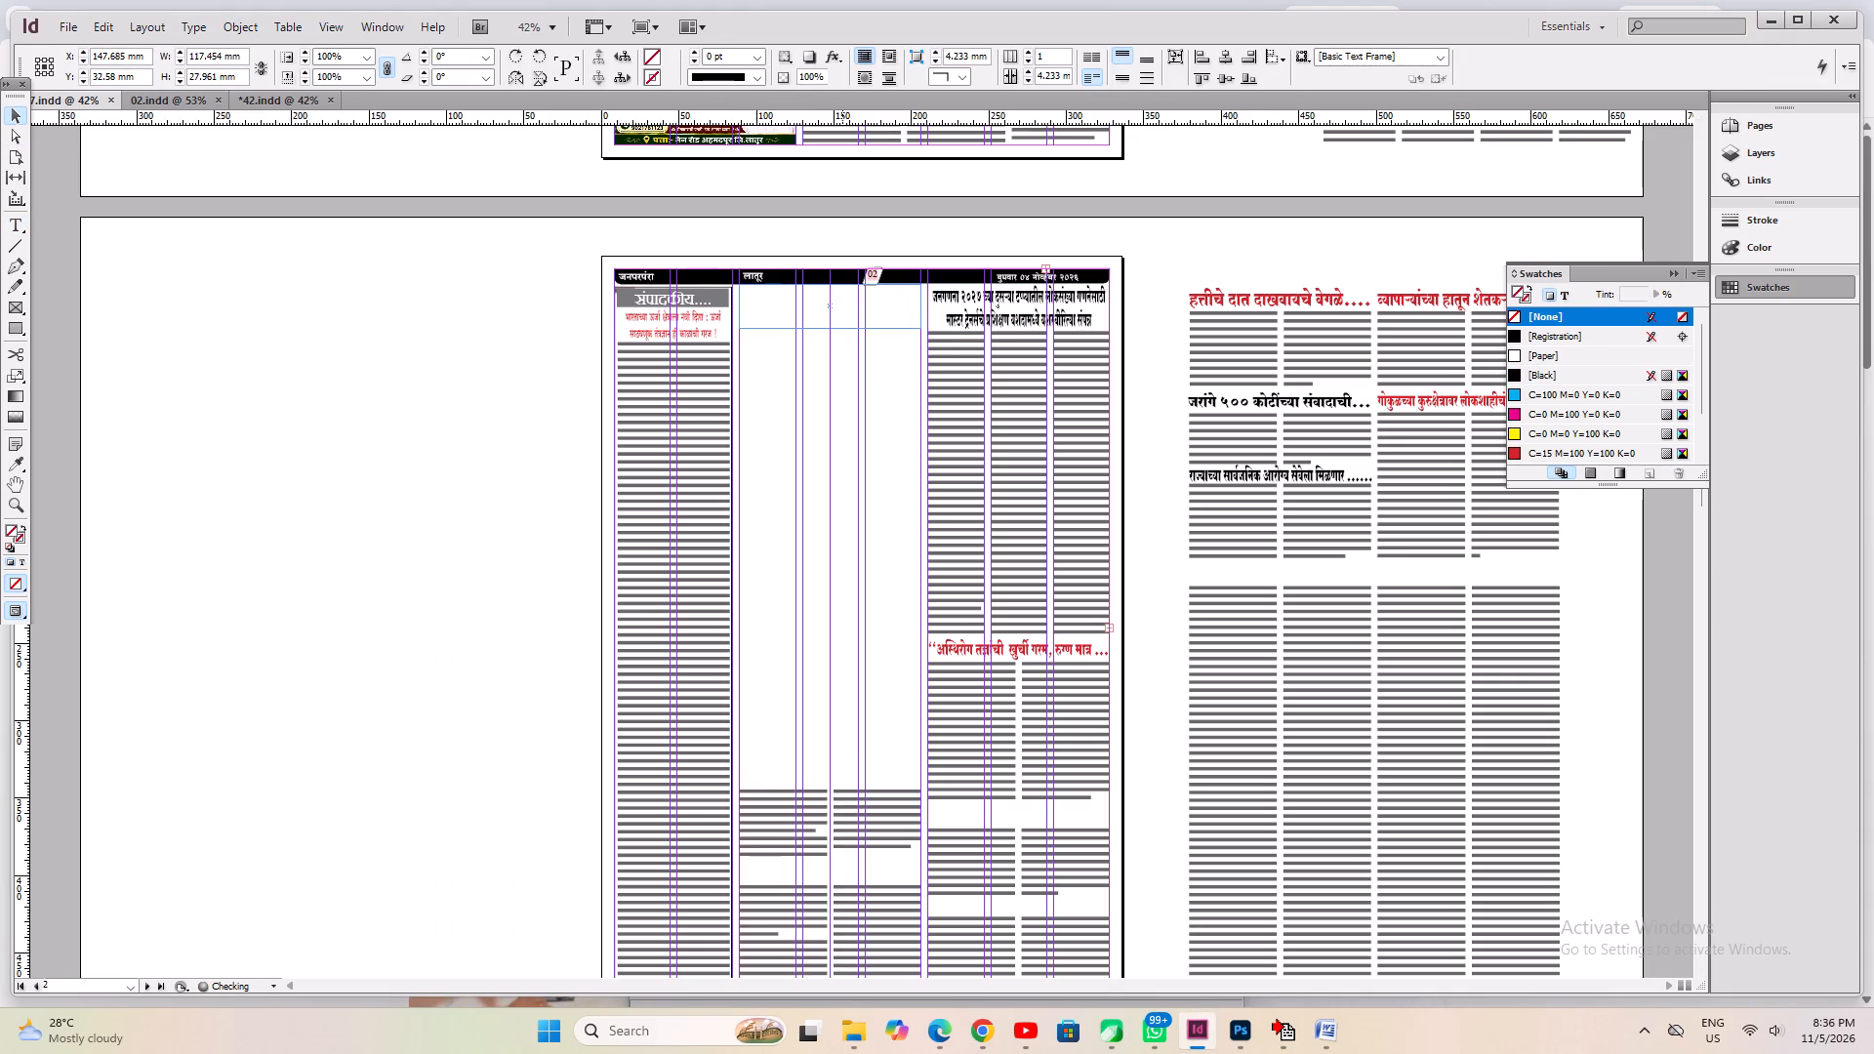
Replace all text in the duplicated headline frame with the converted OBC hostel headline.
{"action": "left_click", "coordinate": [14, 220]}
{"action": "left_click", "coordinate": [818, 291]}
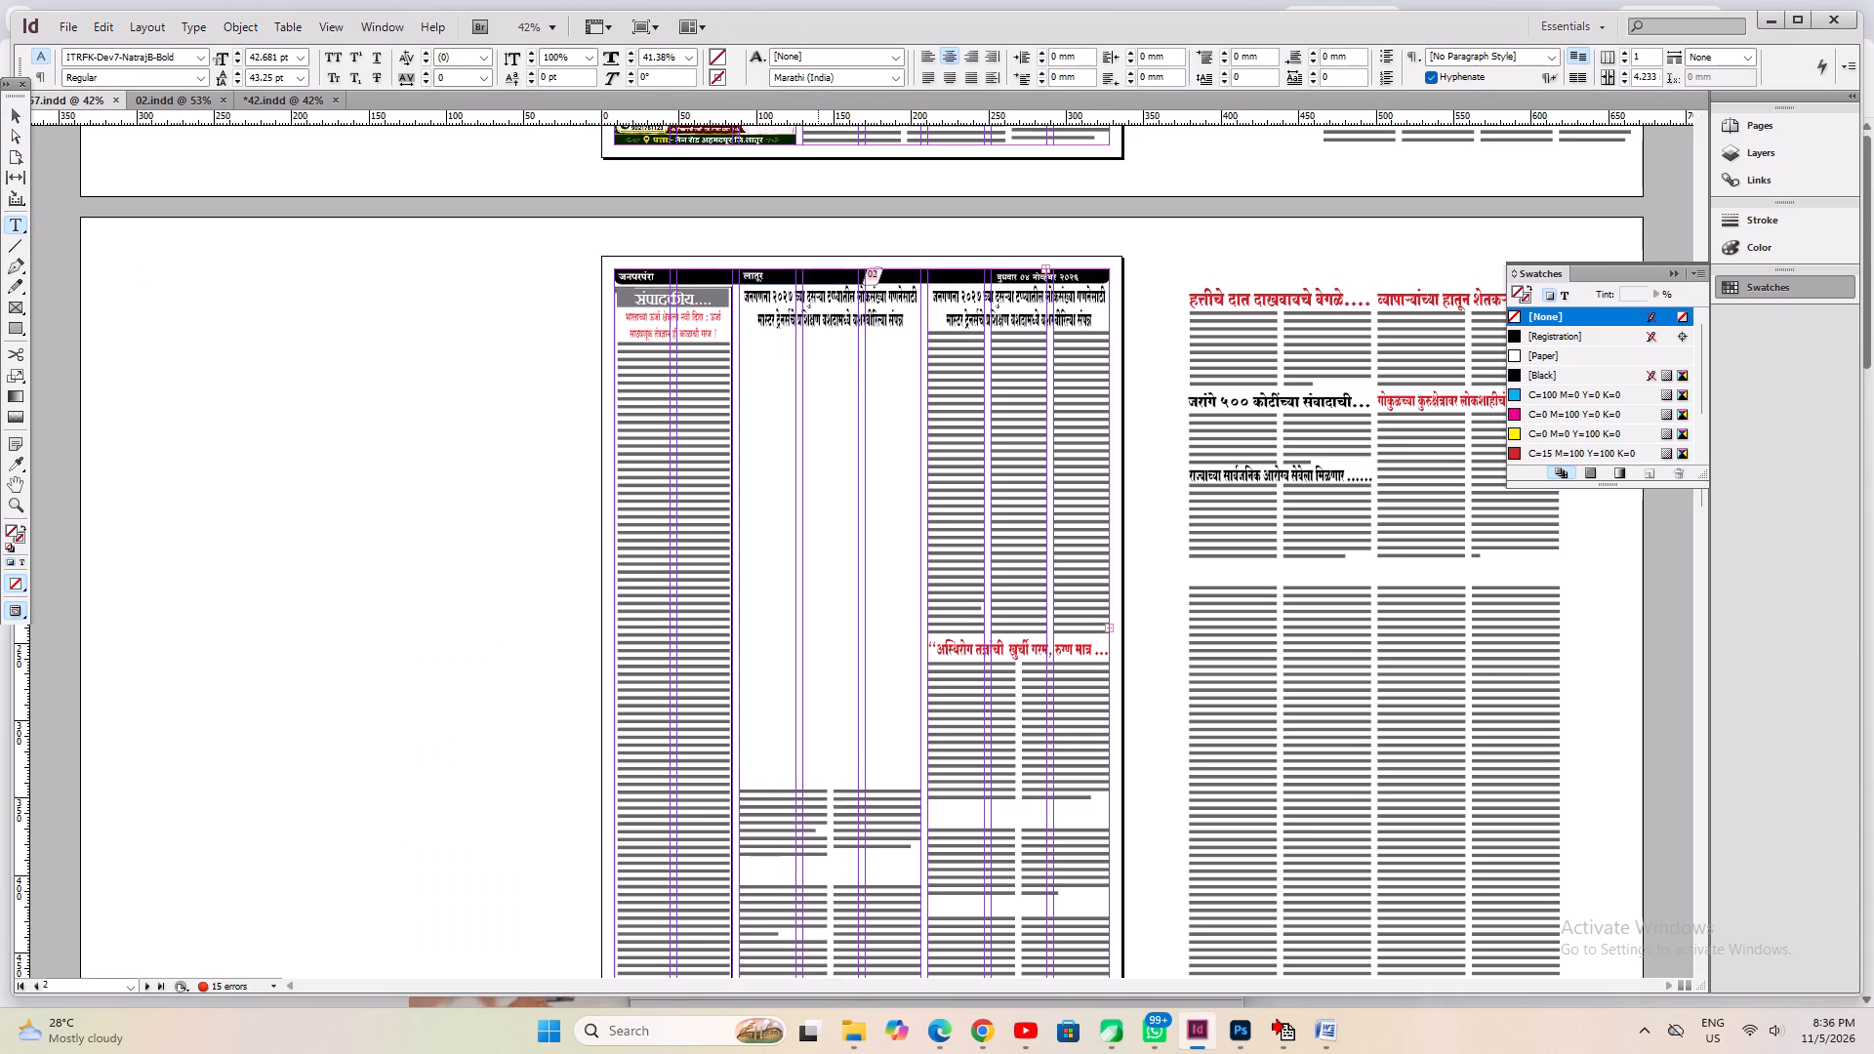
{"action": "key", "text": "ctrl+a"}
{"action": "key", "text": "ctrl+v"}
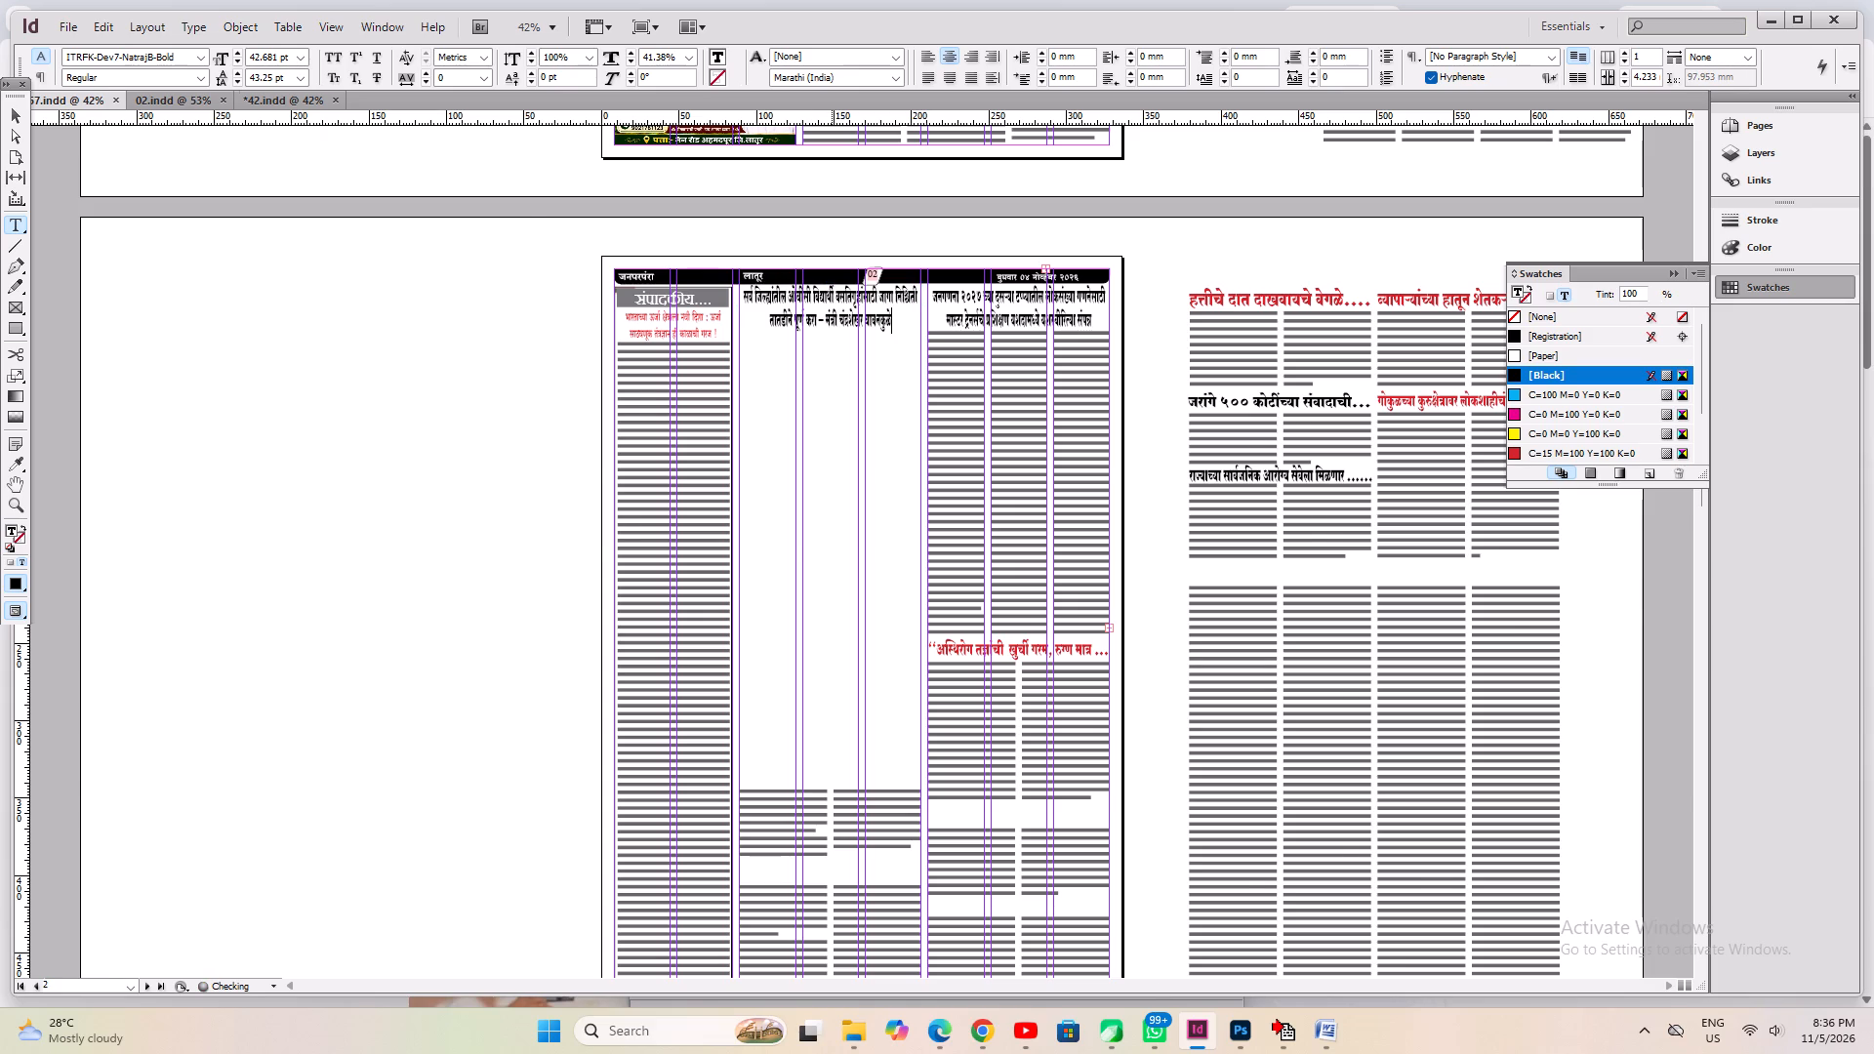
Move the OBC hostel headline frame slightly down from the page header, to Y about 34.6 mm, and save the document.
{"action": "key", "text": "ctrl+2"}
{"action": "key", "text": "ctrl+a"}
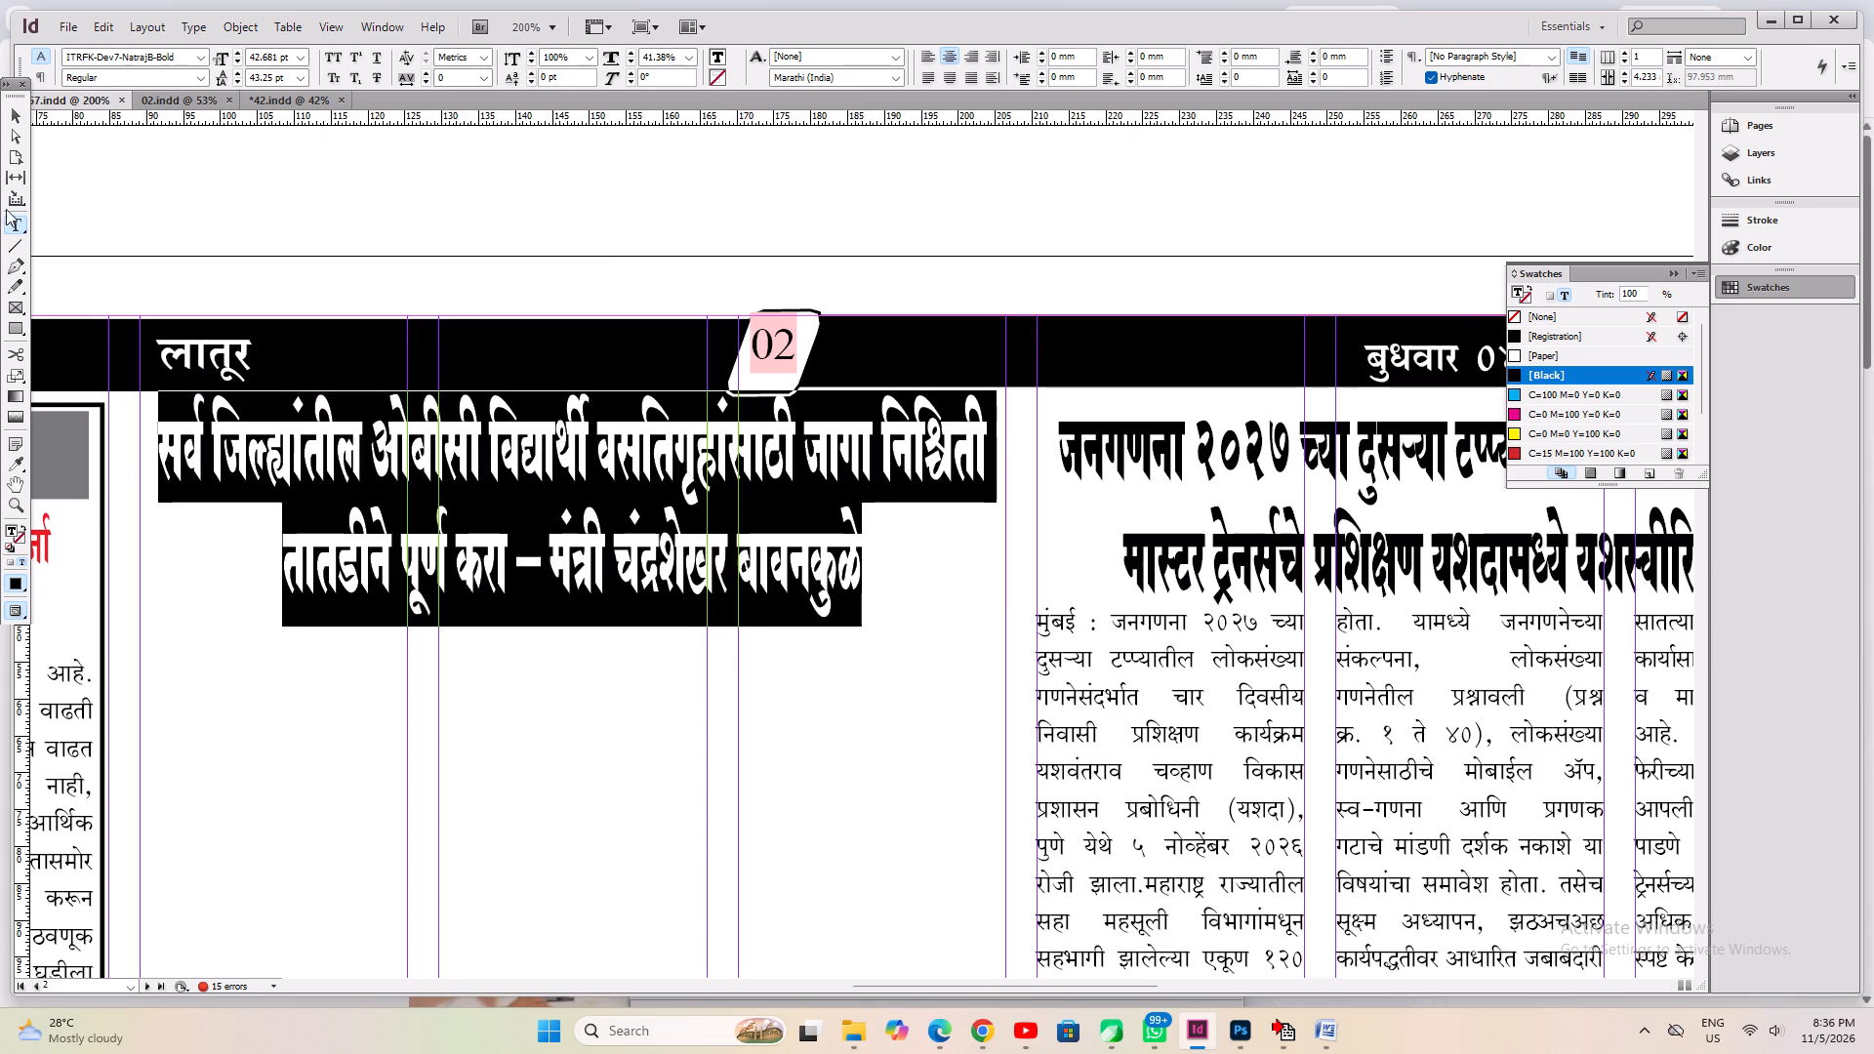
{"action": "left_click", "coordinate": [15, 127]}
{"action": "left_click_drag", "start_coordinate": [541, 496], "coordinate": [541, 517]}
{"action": "key", "text": "Up"}
{"action": "key", "text": "ctrl+s"}
{"action": "key", "text": "ctrl+0"}
{"action": "key", "text": "ctrl+s"}
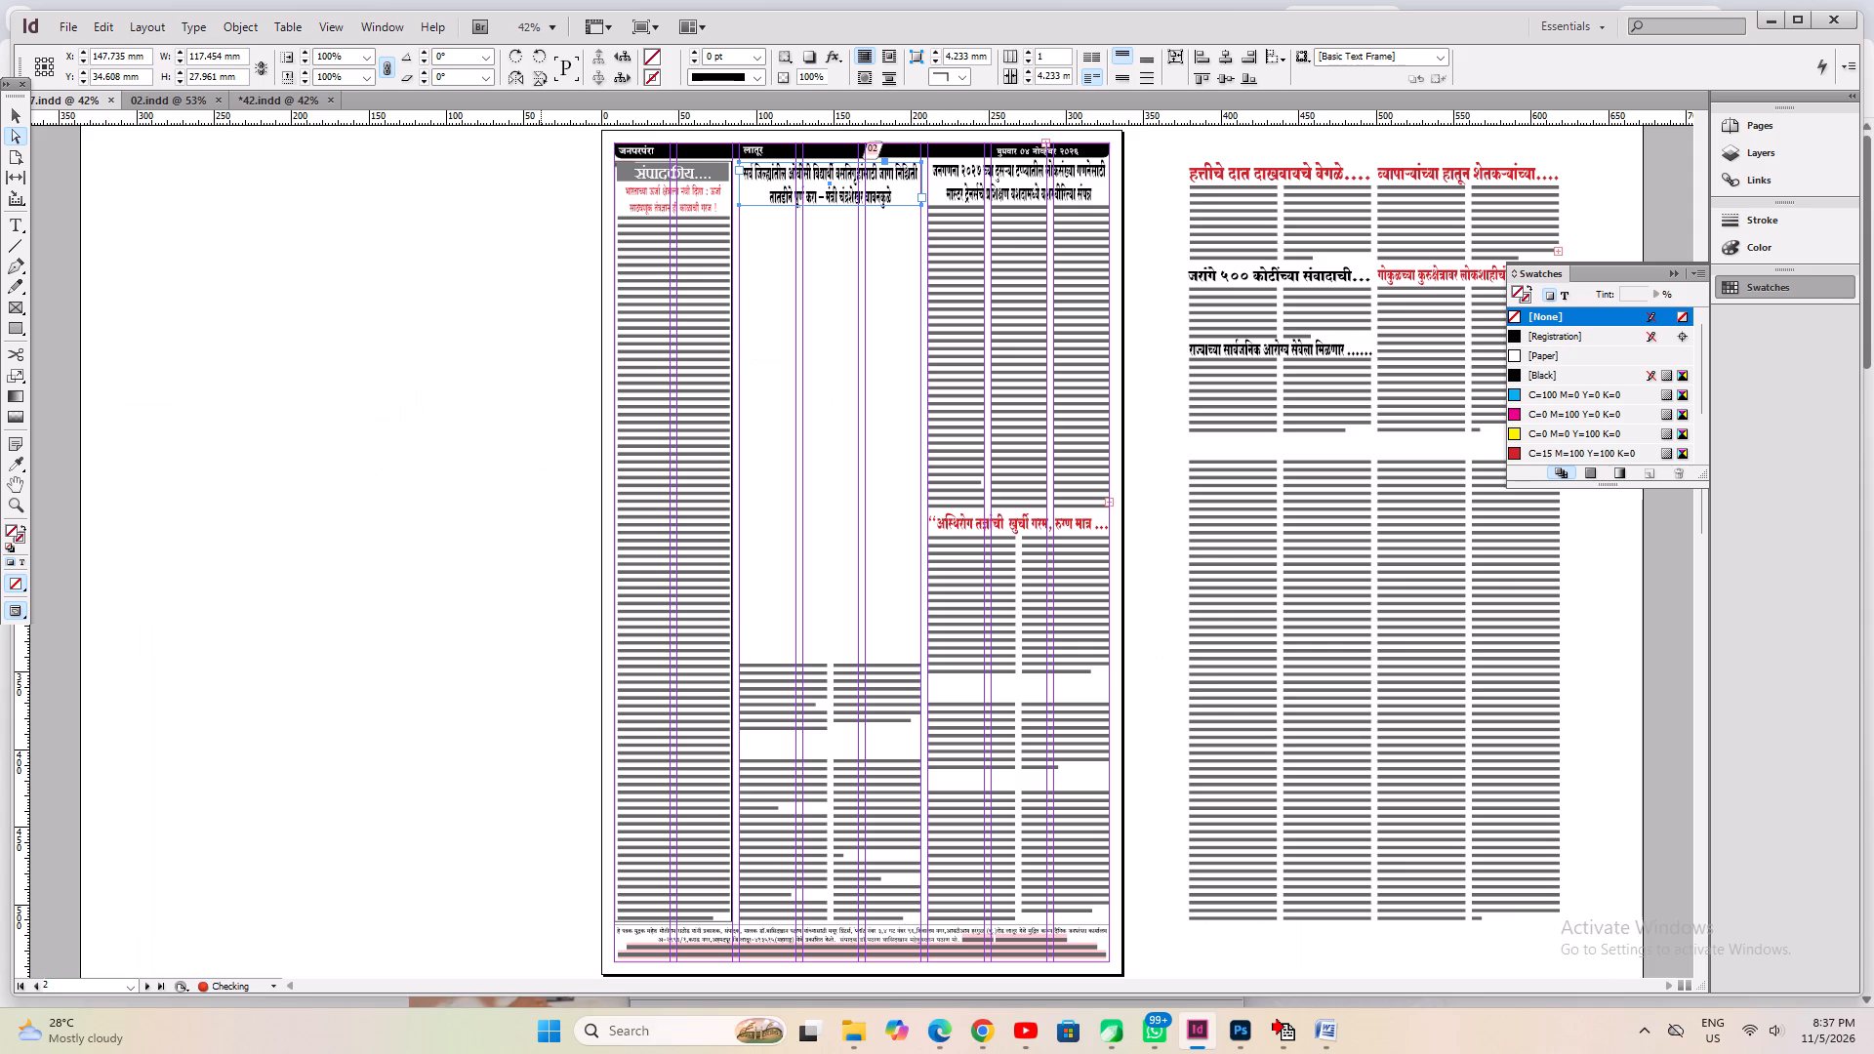
In Chrome, copy the OBC hostel article's body text from "मुंबई, दि. ४" through its last paragraph, ending "चर्चा झाली.".
{"action": "left_click", "coordinate": [981, 1034]}
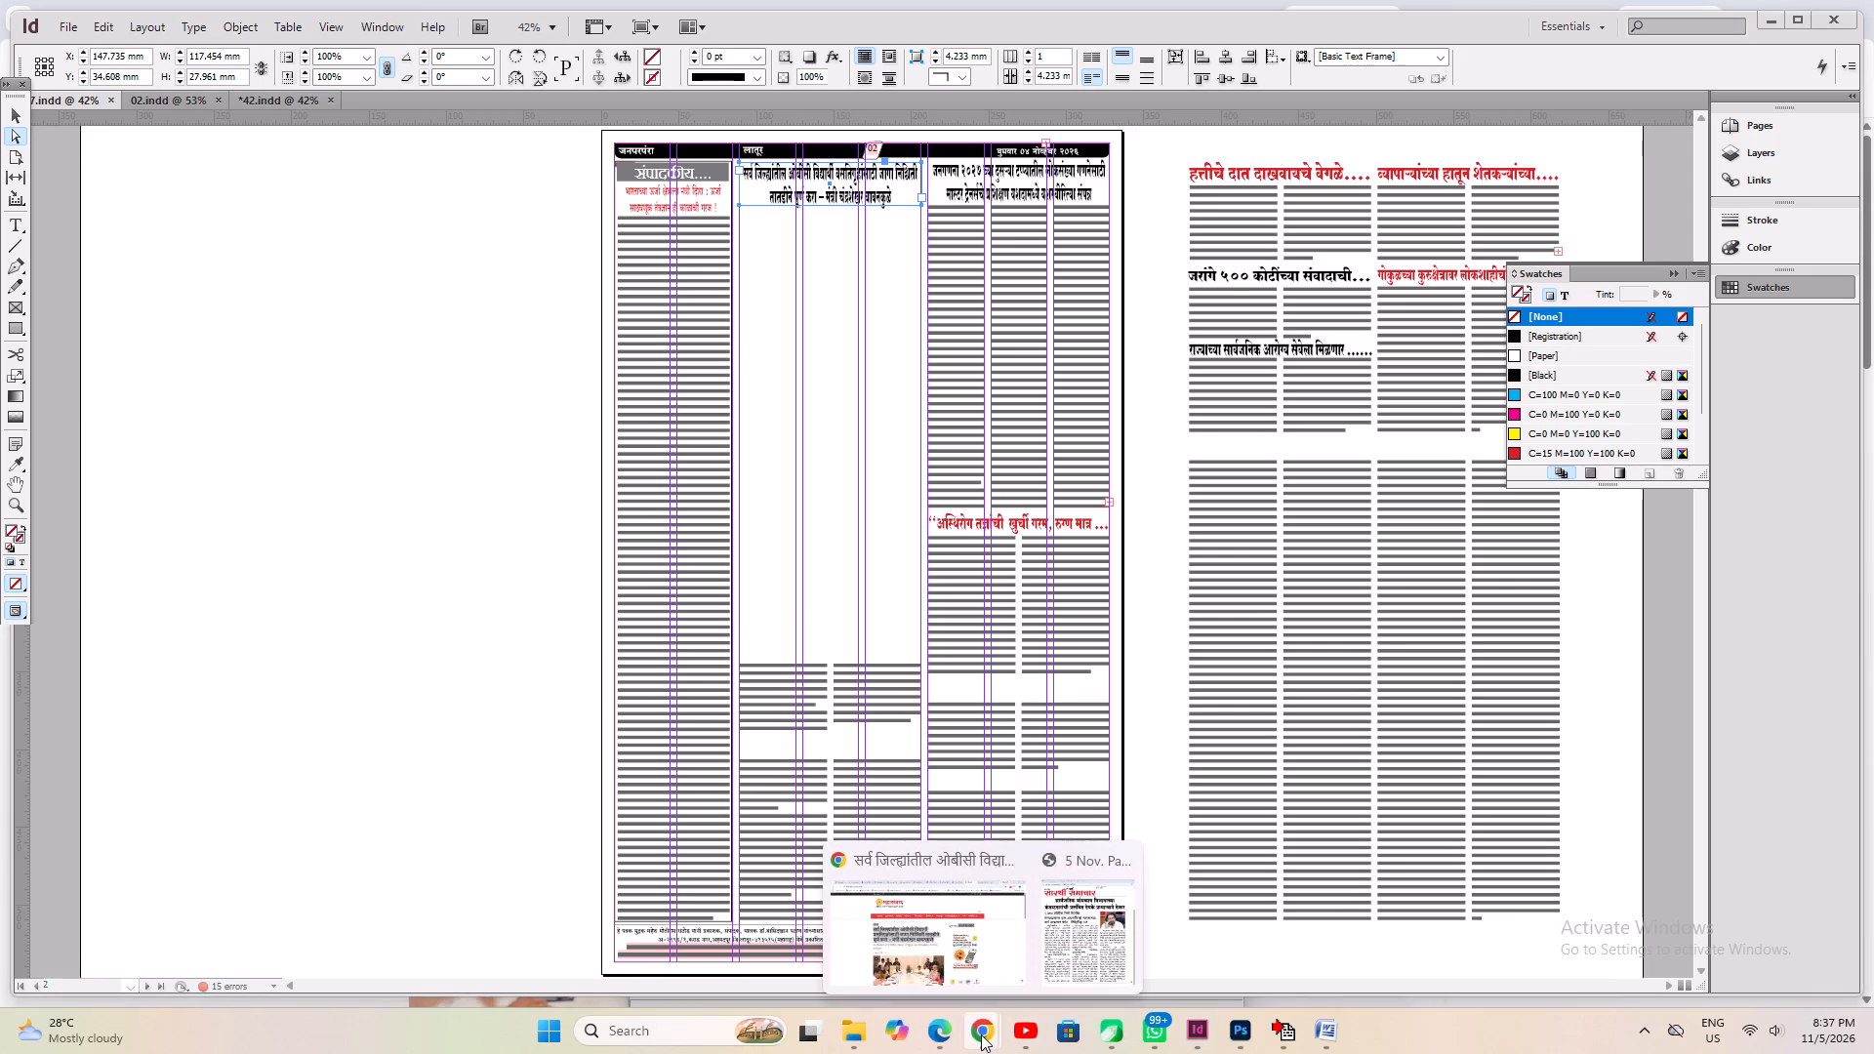
{"action": "left_click", "coordinate": [917, 954]}
{"action": "scroll", "coordinate": [682, 604], "scroll_direction": "down", "scroll_amount": 6}
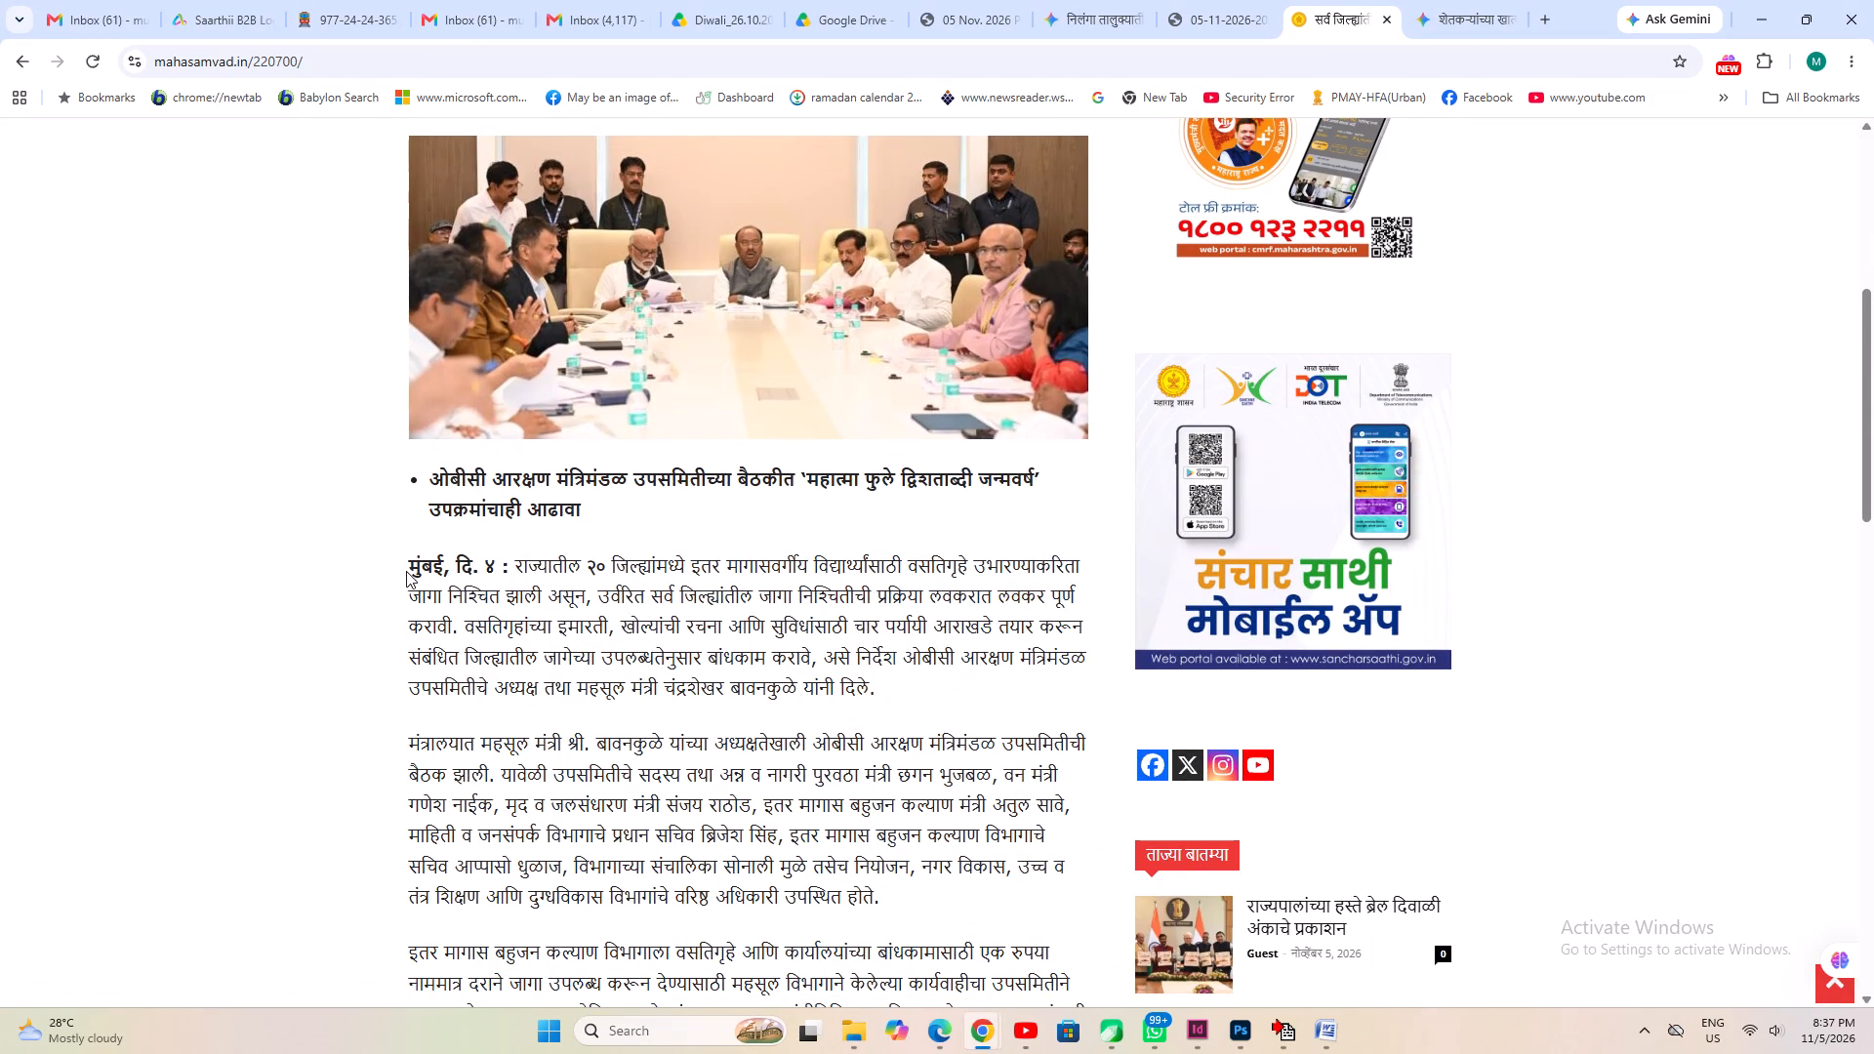
{"action": "left_click_drag", "start_coordinate": [406, 570], "coordinate": [496, 834]}
{"action": "scroll", "coordinate": [496, 837], "scroll_direction": "down", "scroll_amount": 13}
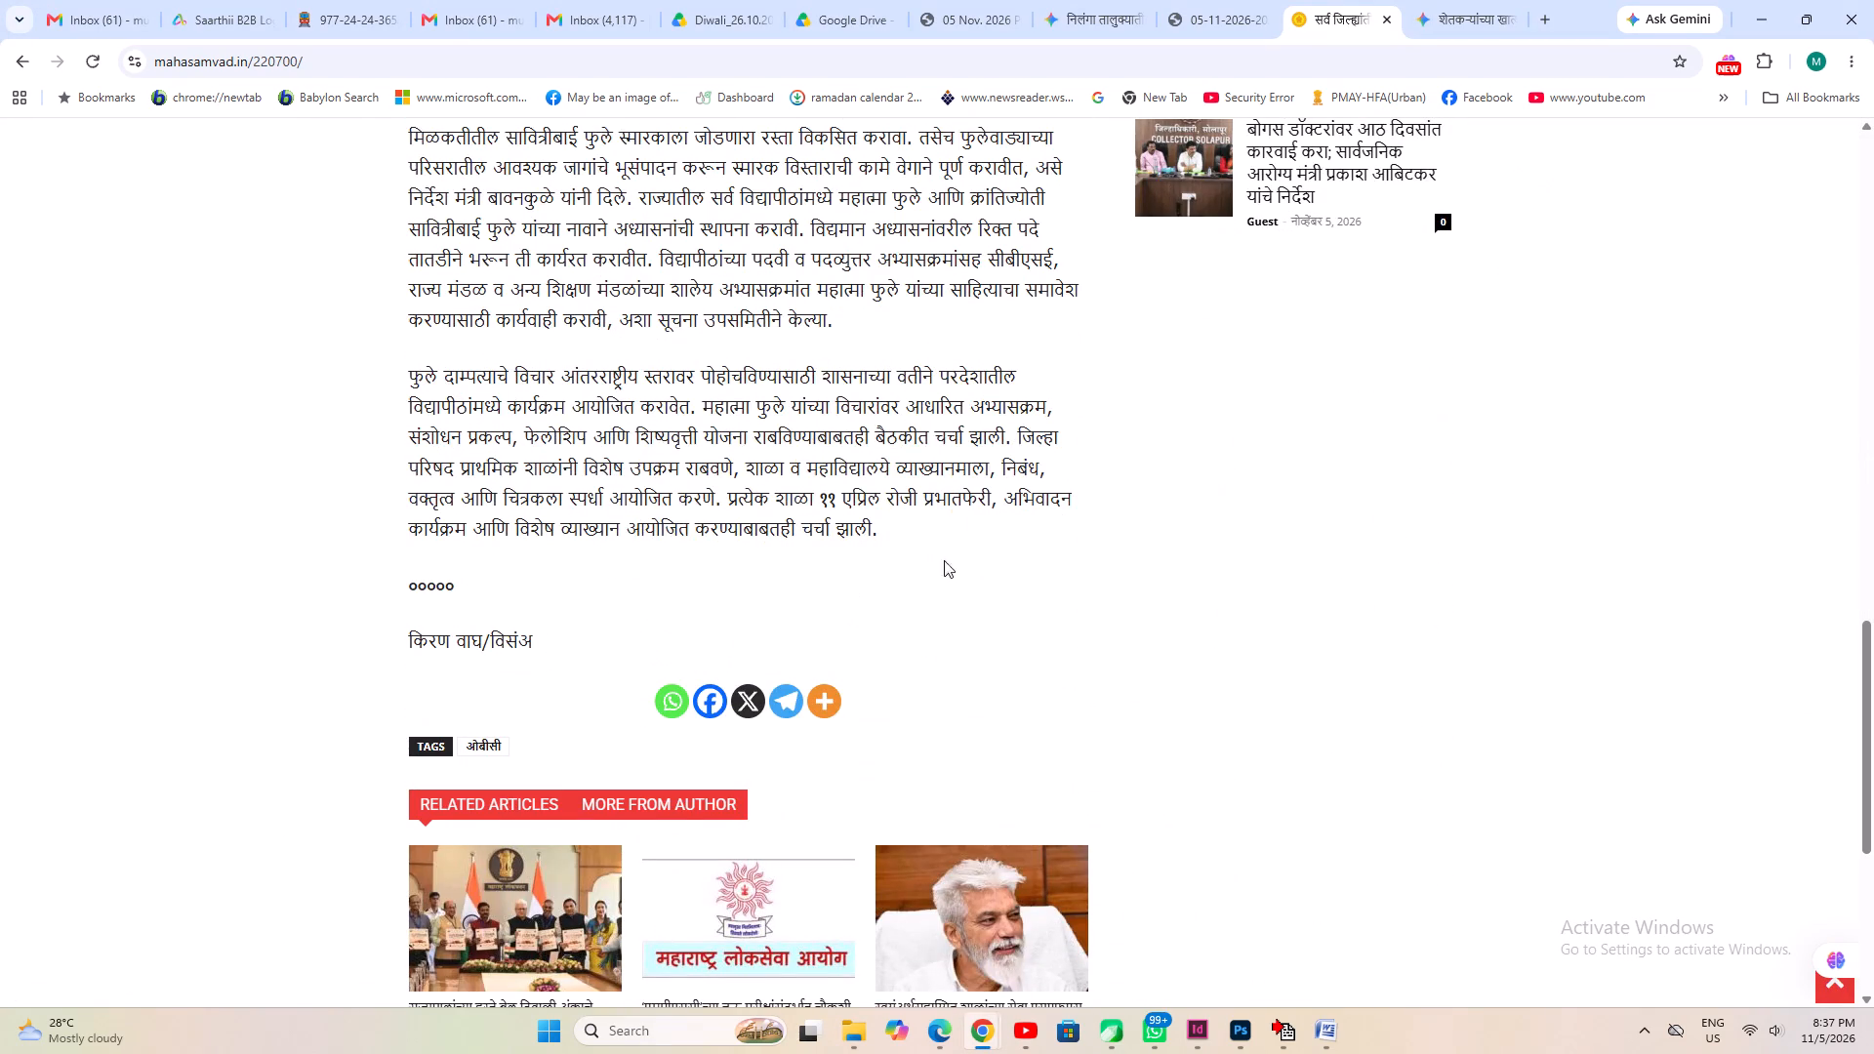
{"action": "left_click", "coordinate": [944, 544], "text": "shift"}
{"action": "right_click", "coordinate": [674, 300]}
{"action": "left_click", "coordinate": [742, 324]}
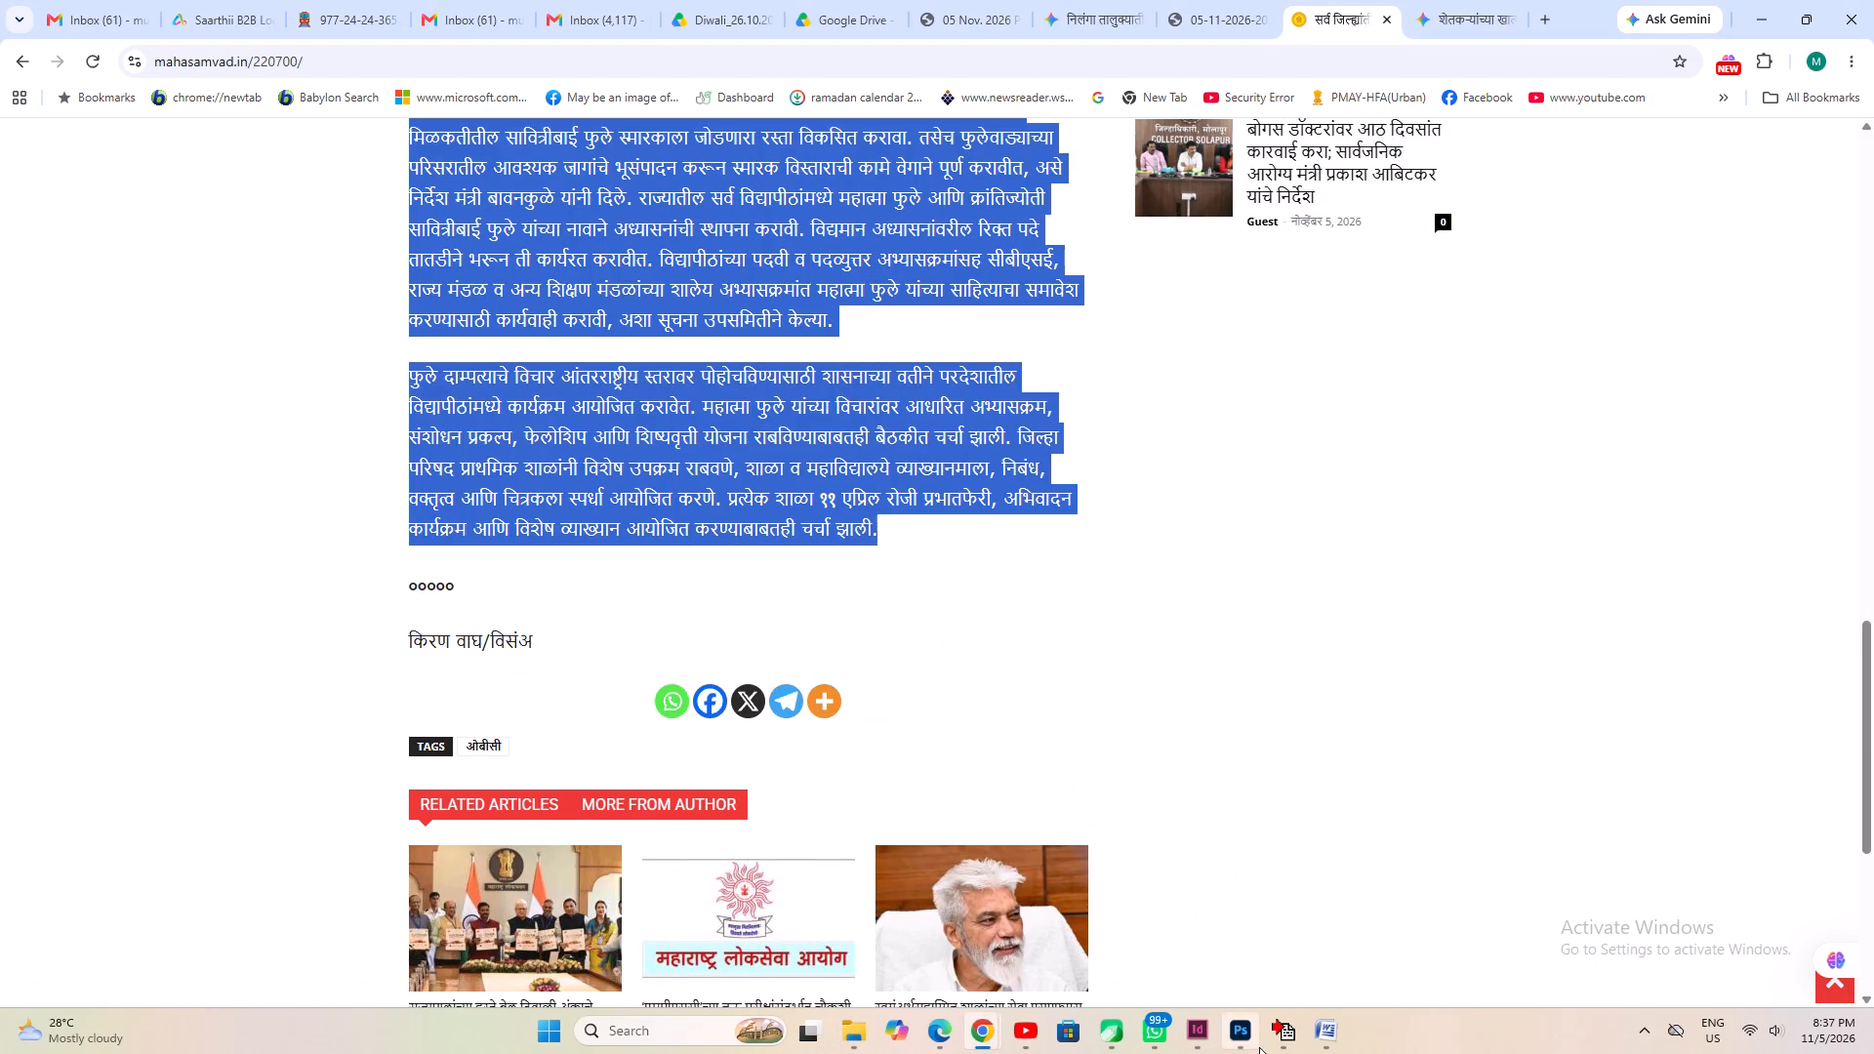
Convert the copied body text from Unicode to Shree-Lipi 7.0 in Exchange Utility, overwriting Untitled.txt.
{"action": "left_click", "coordinate": [1275, 1038]}
{"action": "left_click", "coordinate": [1127, 976]}
{"action": "left_click", "coordinate": [996, 590]}
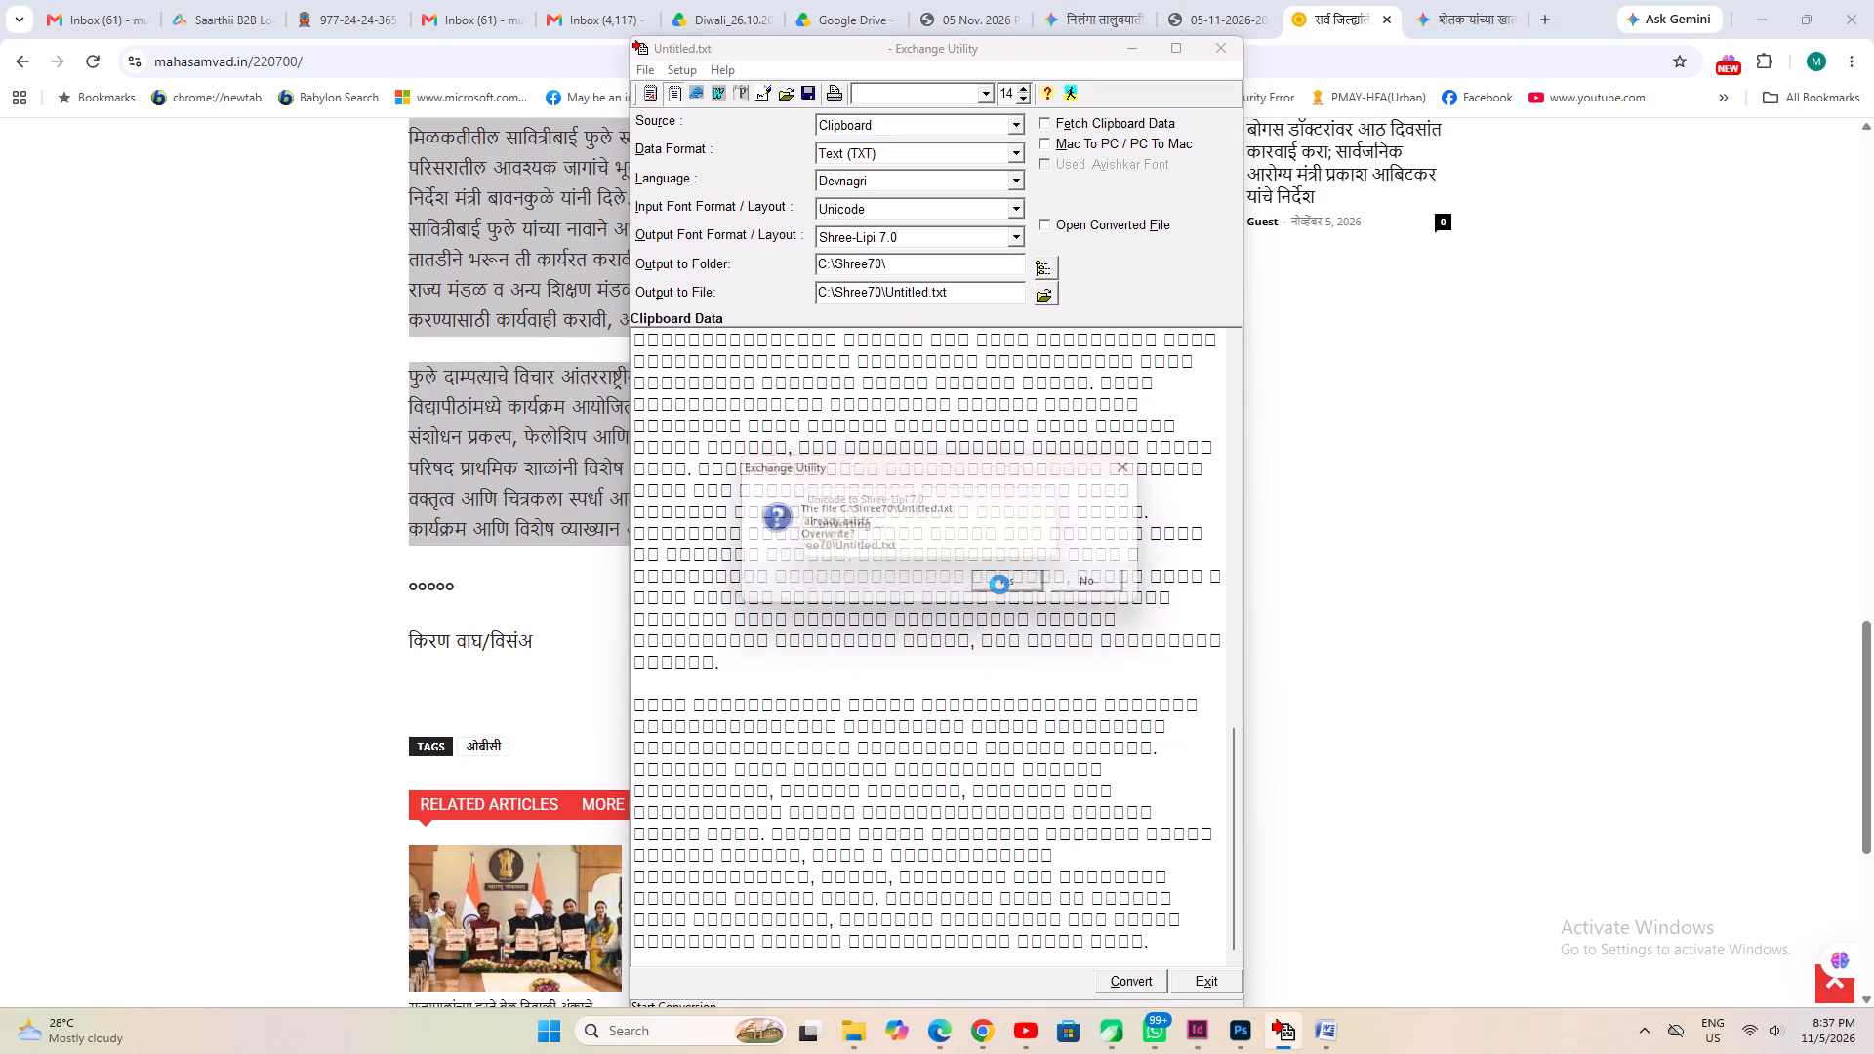
{"action": "left_click", "coordinate": [1000, 581]}
{"action": "left_click", "coordinate": [1086, 580]}
In InDesign, draw a new text frame on the pasteboard beside page 2 and paste the converted body text into it.
{"action": "left_click", "coordinate": [1188, 1035]}
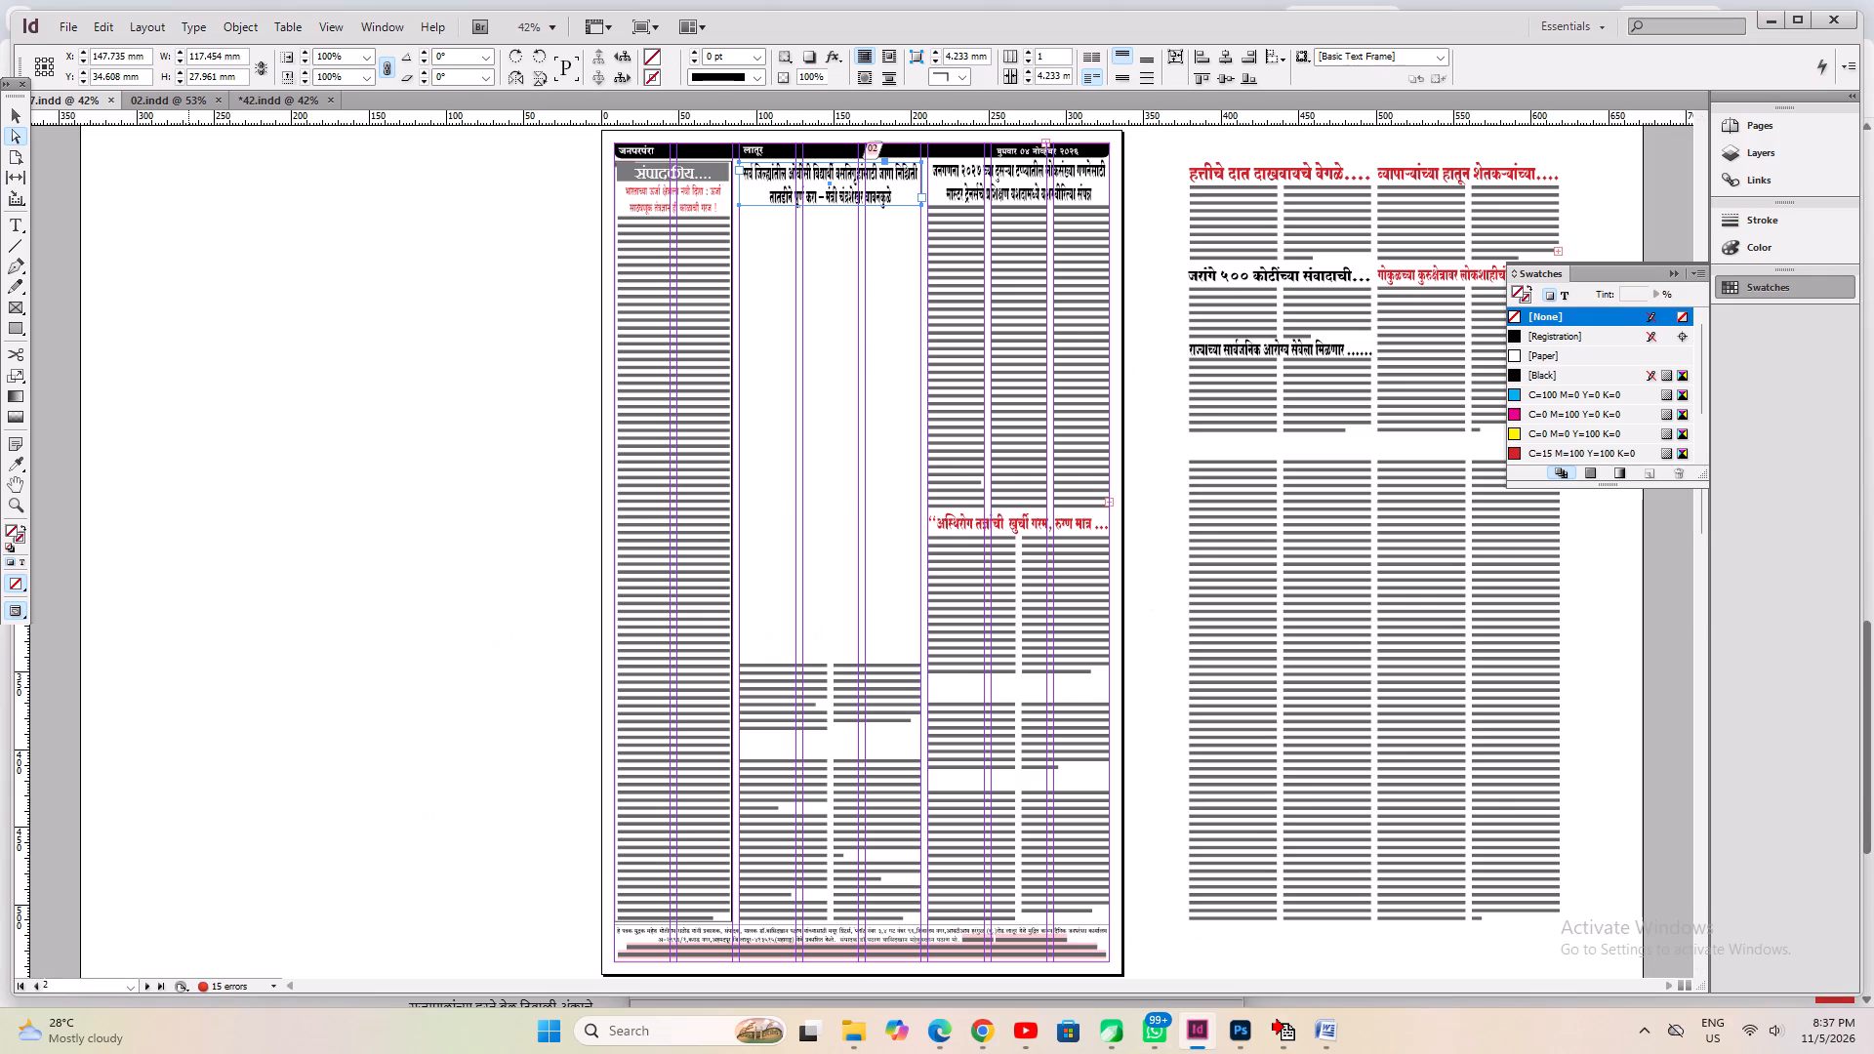
{"action": "left_click", "coordinate": [188, 409]}
{"action": "left_click", "coordinate": [13, 217]}
{"action": "left_click_drag", "start_coordinate": [267, 244], "coordinate": [479, 624]}
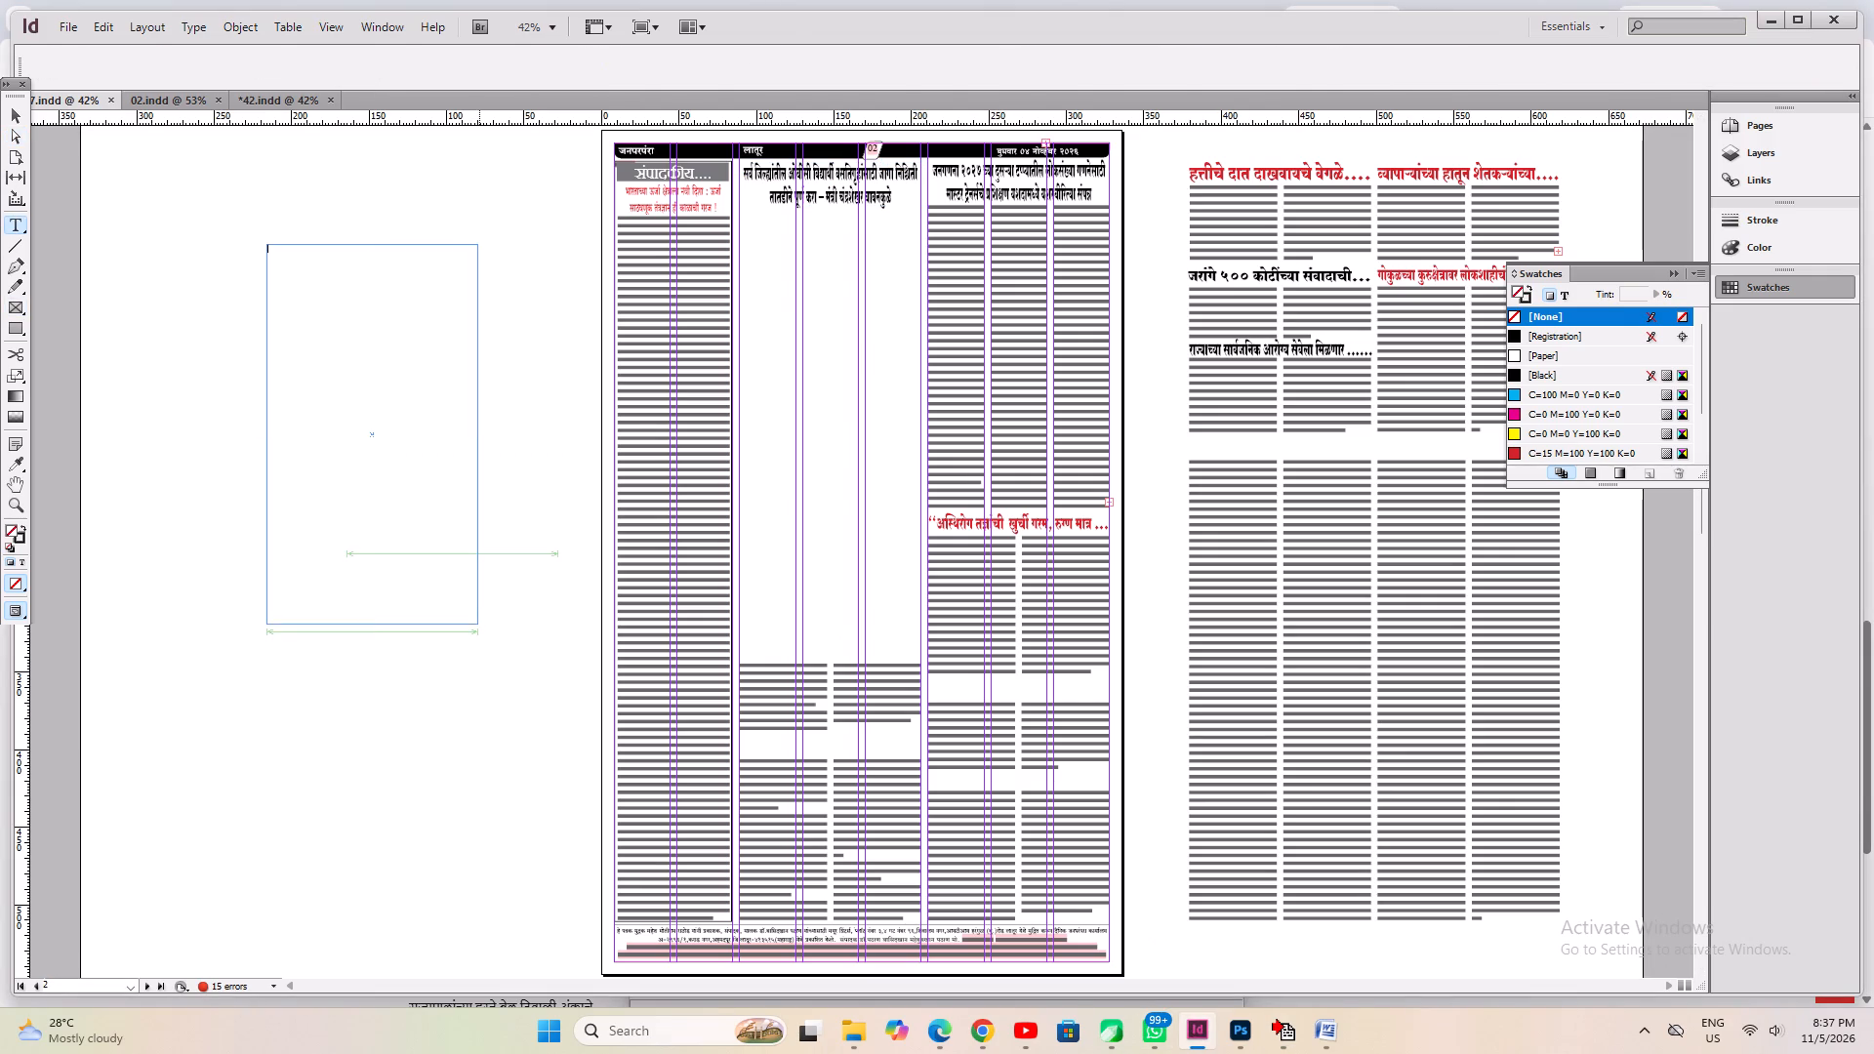
{"action": "key", "text": "ctrl+v"}
Remove the blank line before the last paragraph, "फुले दाम्पत्याचे विचार", and indent its first line with a tab.
{"action": "key", "text": "ctrl+2"}
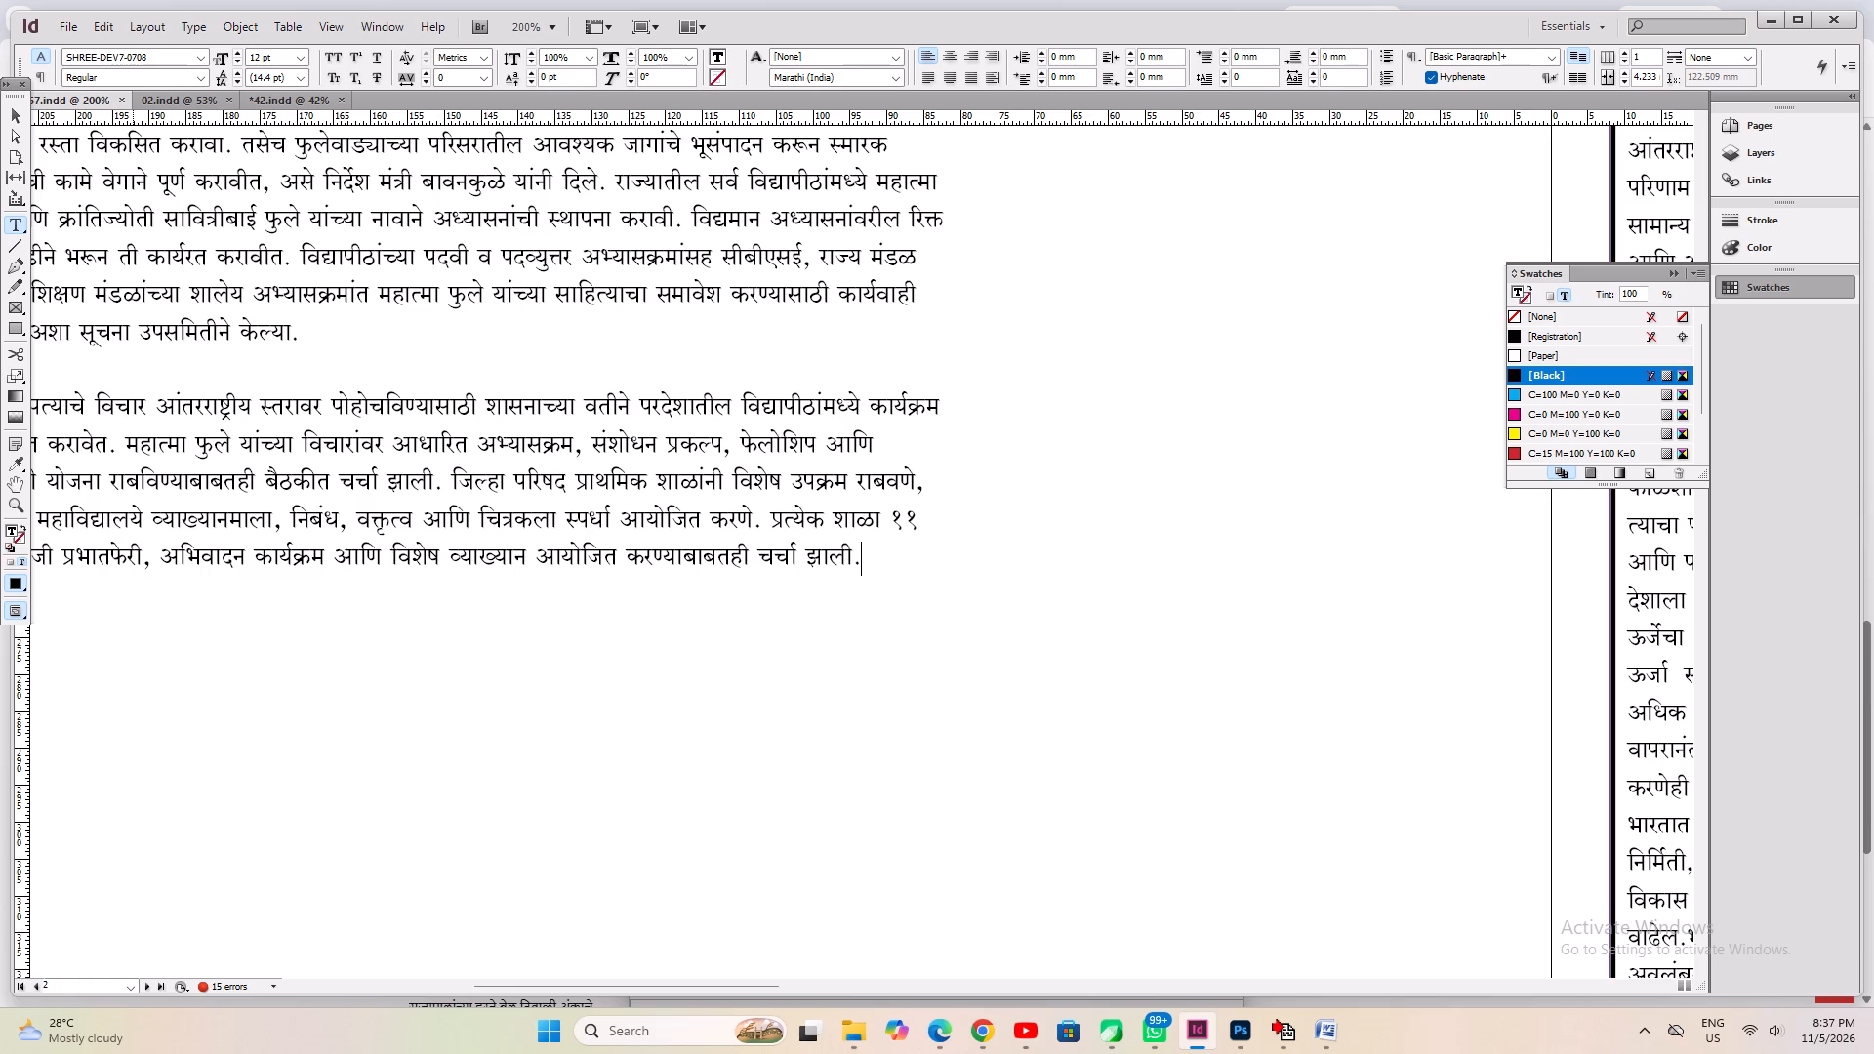
{"action": "left_click_drag", "start_coordinate": [249, 497], "coordinate": [456, 535], "text": "alt"}
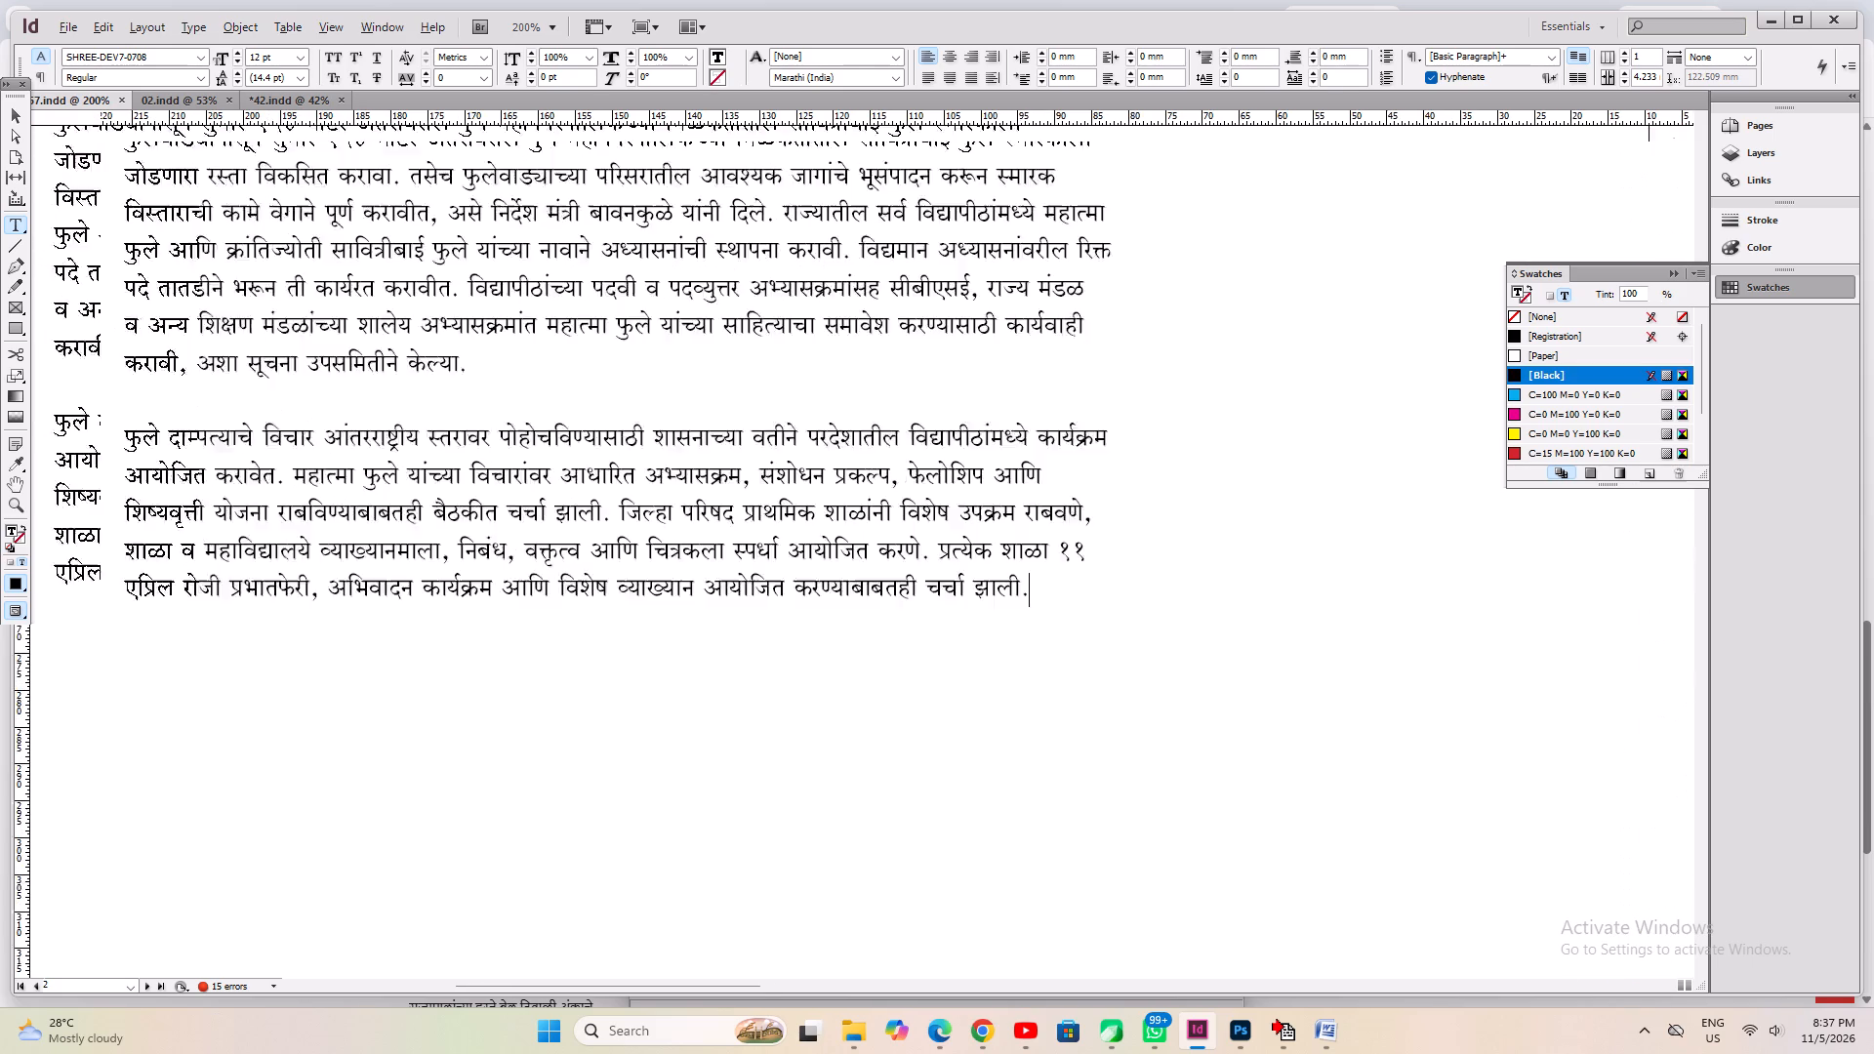
{"action": "left_click_drag", "start_coordinate": [456, 535], "coordinate": [597, 564], "text": "alt"}
{"action": "left_click", "coordinate": [488, 490]}
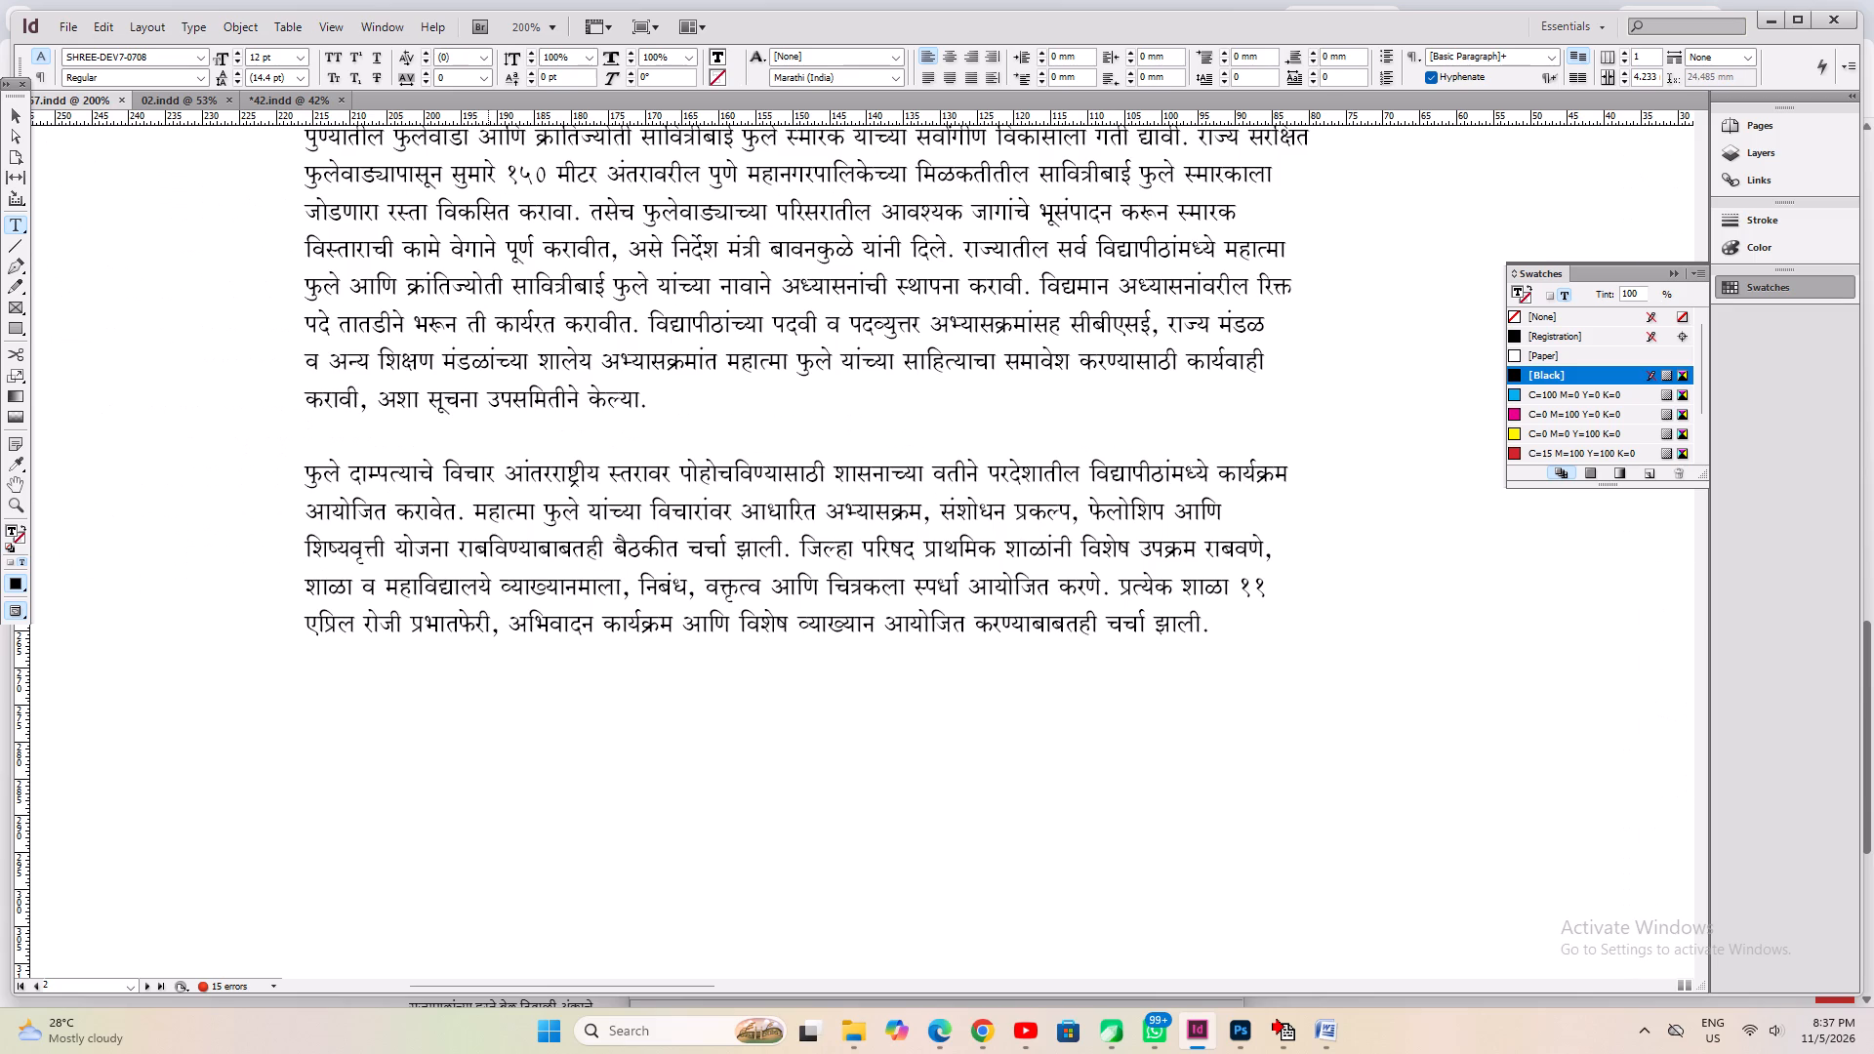
{"action": "key", "text": "Home"}
{"action": "key", "text": "BackSpace"}
{"action": "key", "text": "Tab"}
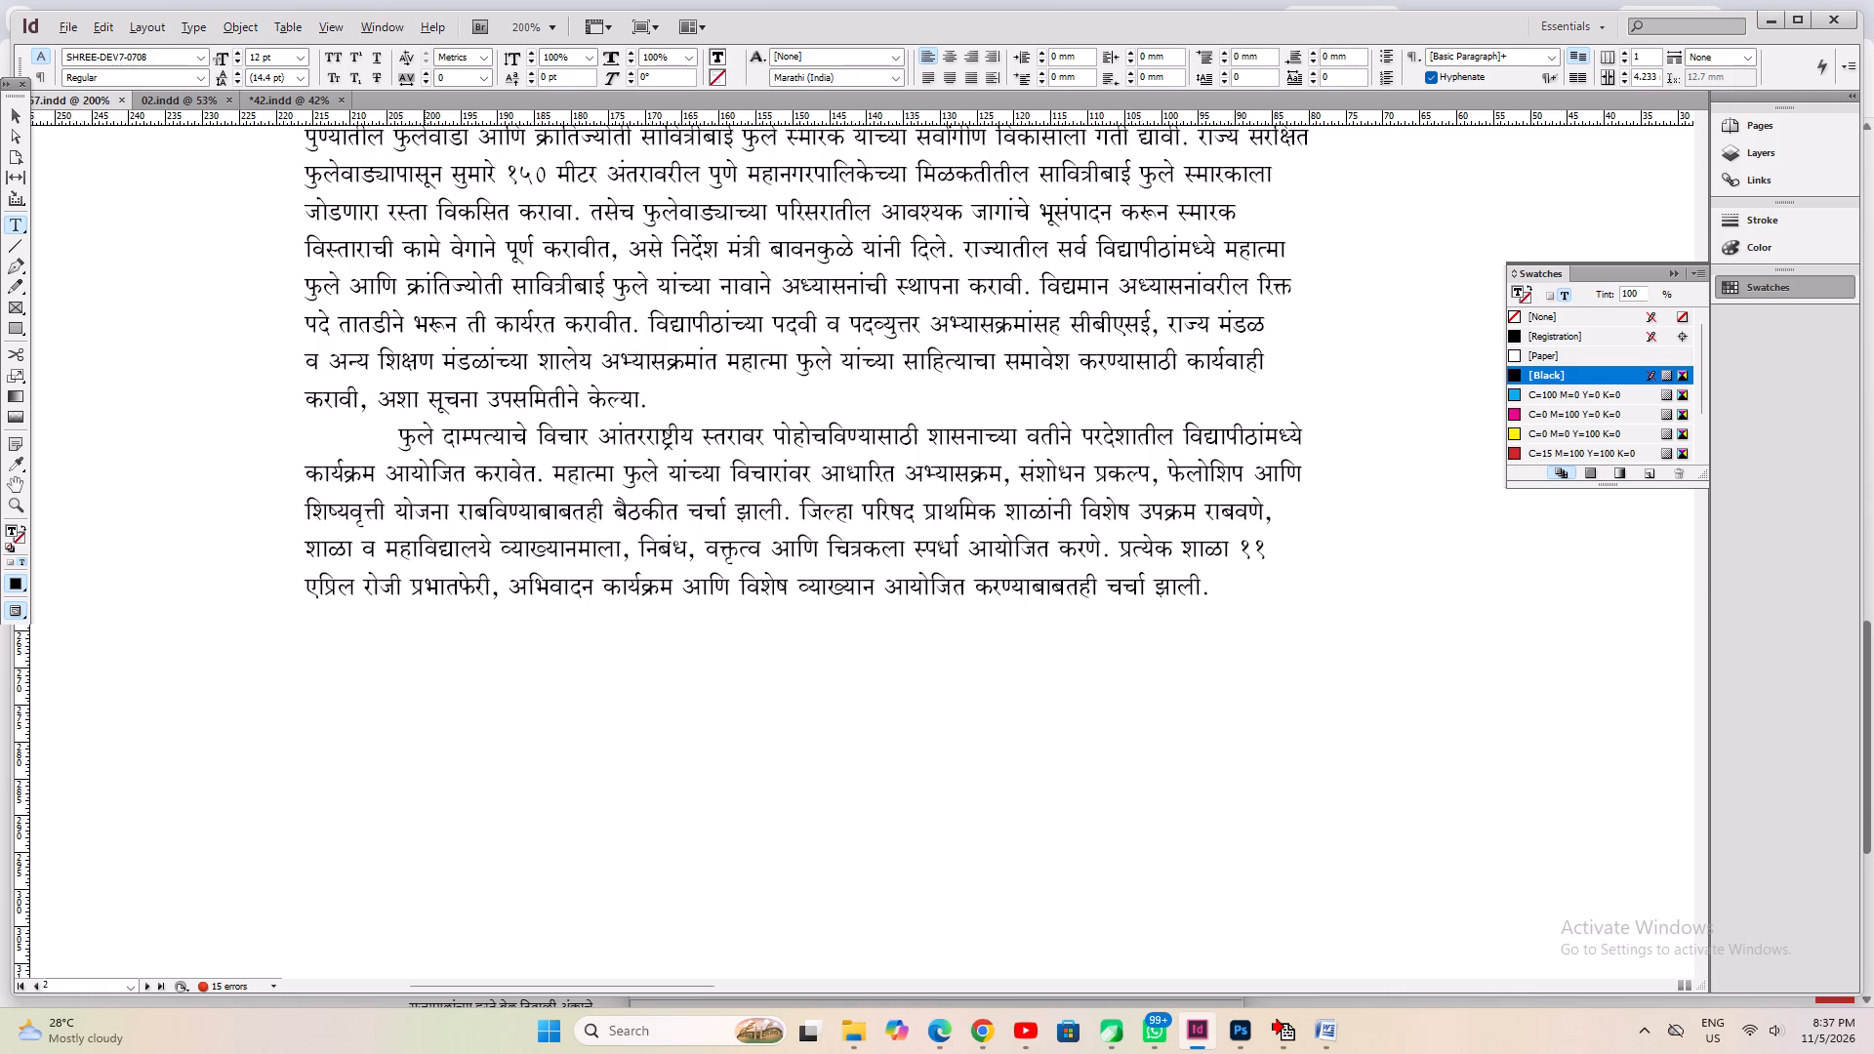
Remove the blank line before the paragraph starting "पुण्यातील फुलेवाडा" and indent its first line with a tab.
{"action": "left_click_drag", "start_coordinate": [508, 363], "coordinate": [466, 556], "text": "alt"}
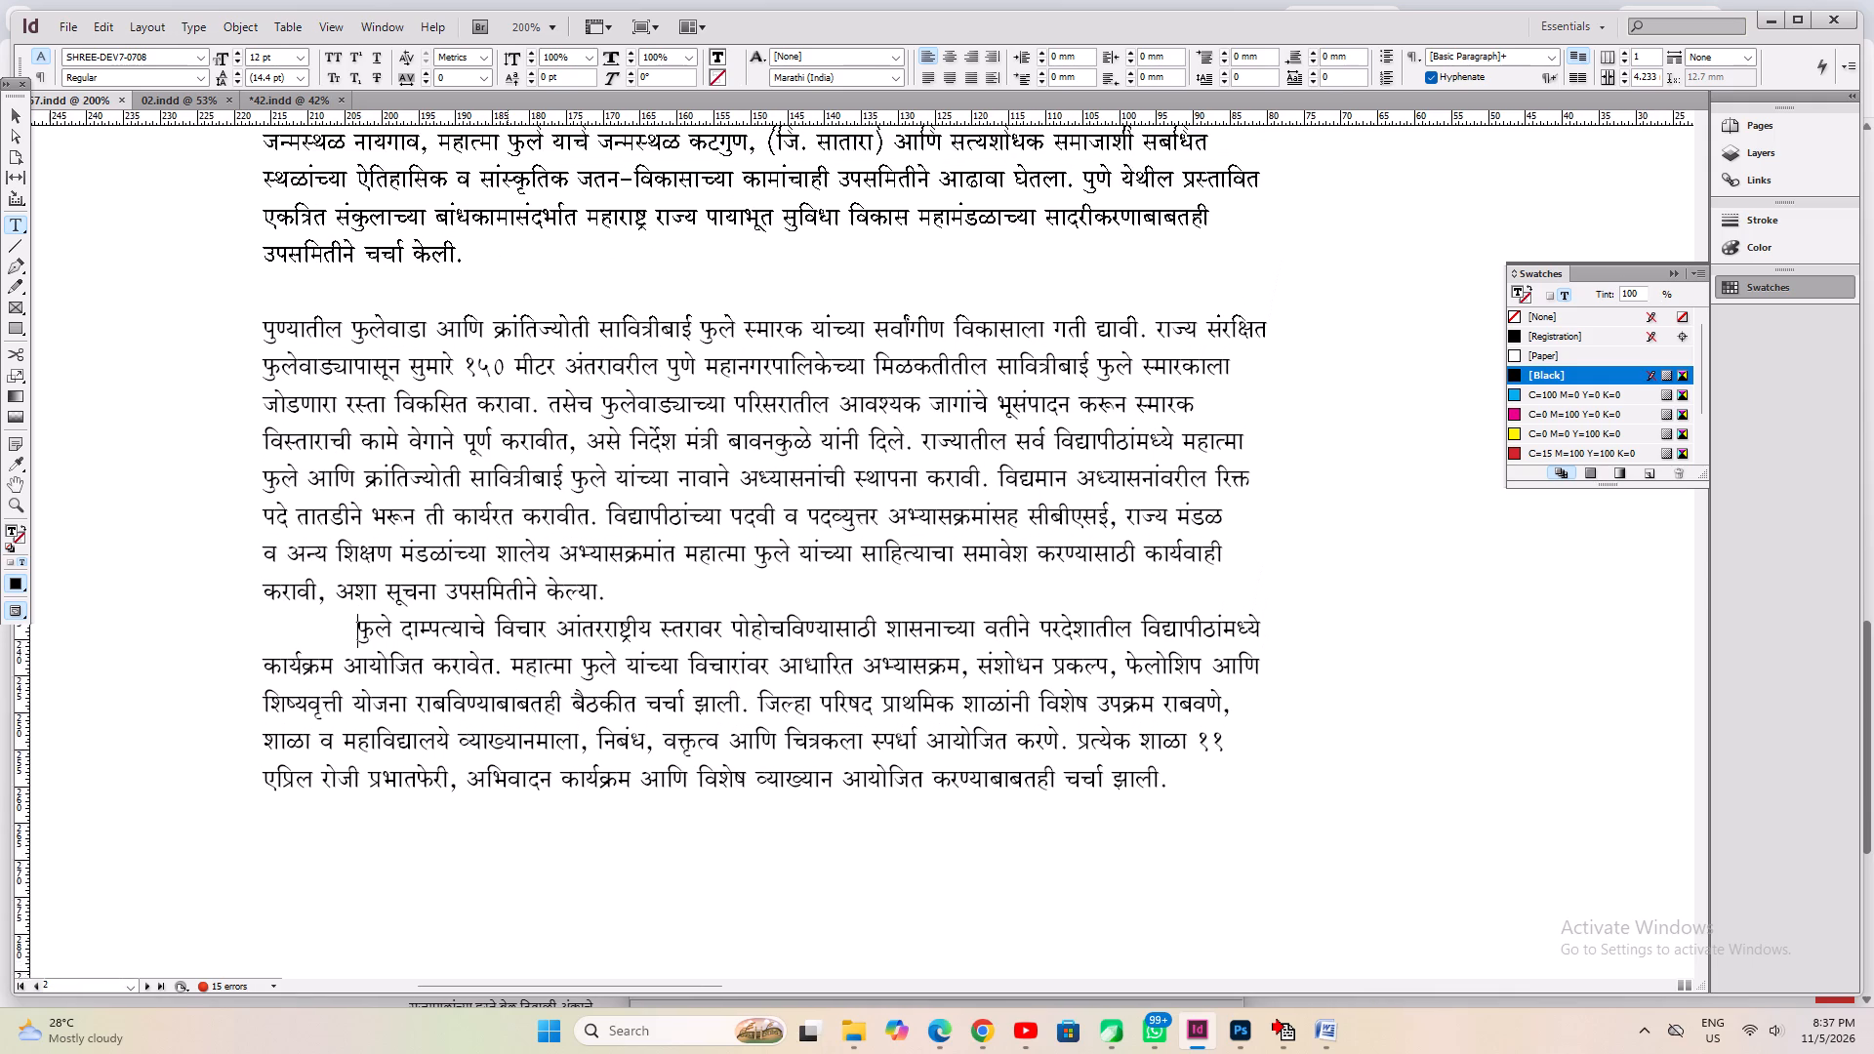
{"action": "left_click_drag", "start_coordinate": [466, 556], "coordinate": [464, 565], "text": "alt"}
{"action": "left_click_drag", "start_coordinate": [471, 442], "coordinate": [449, 545], "text": "alt"}
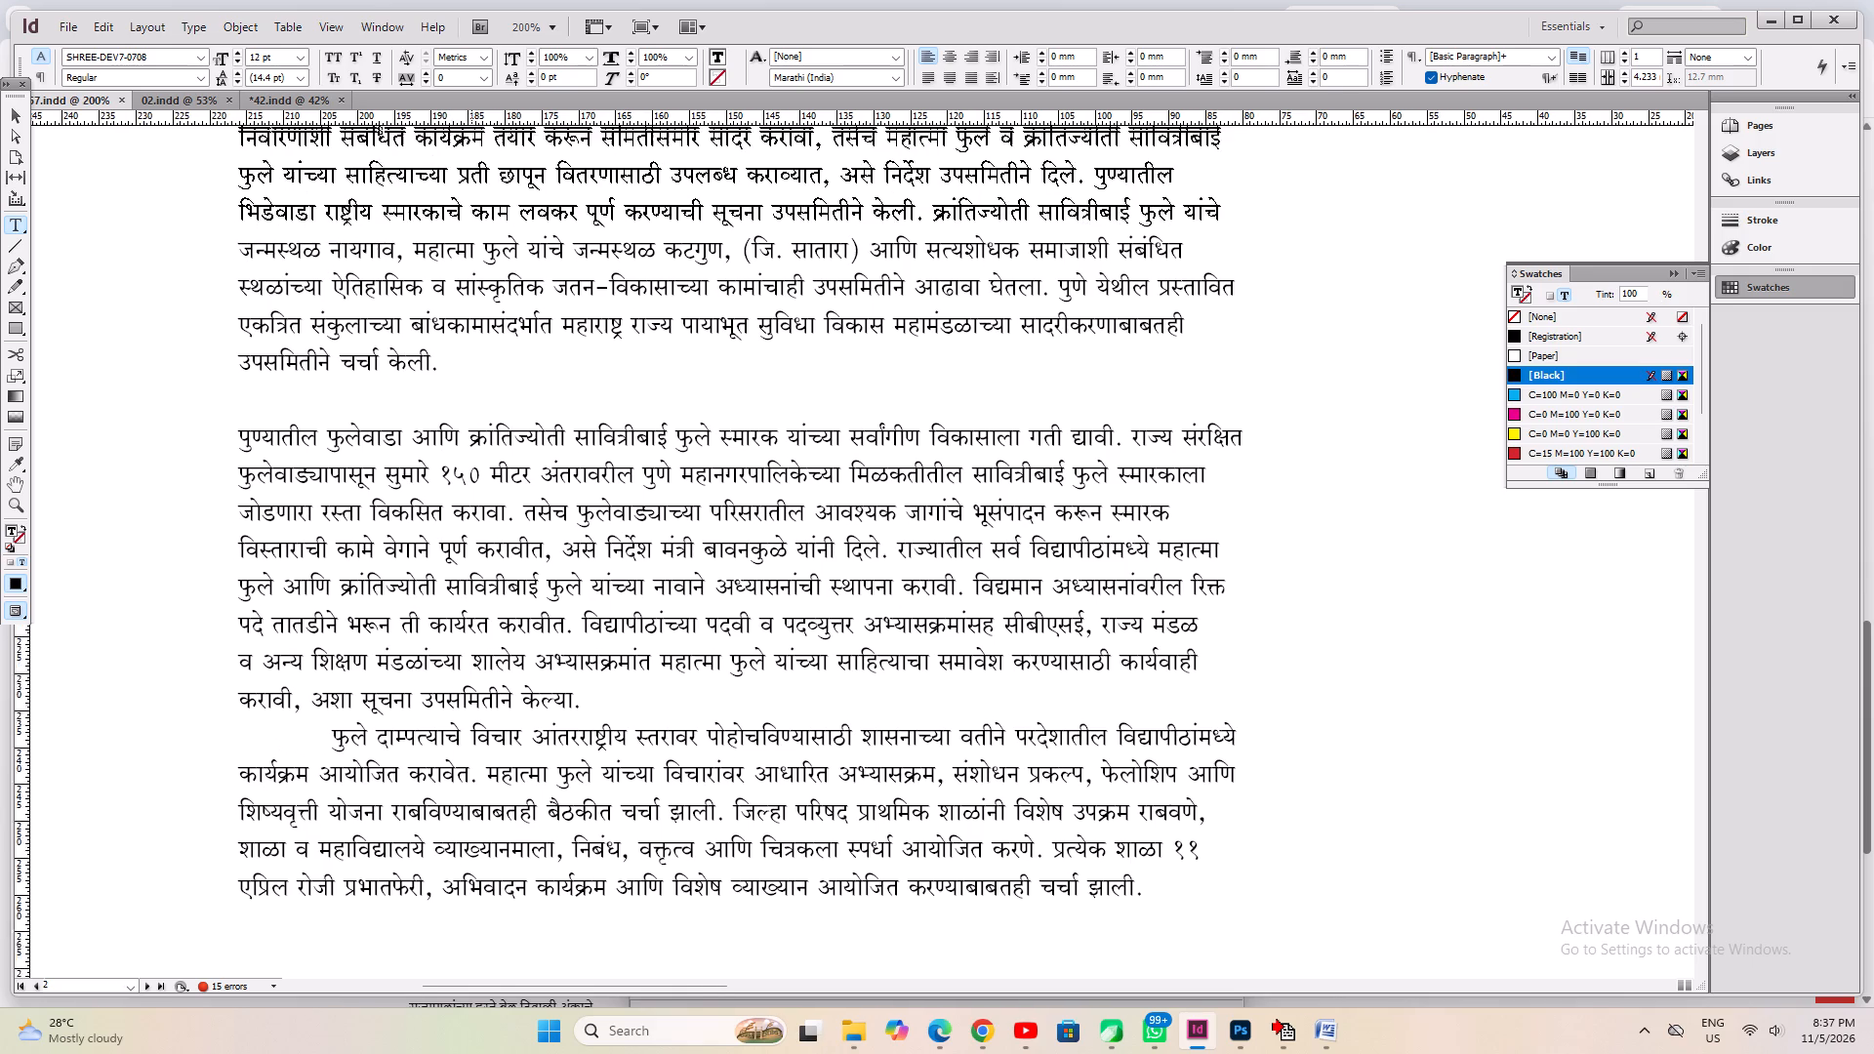
{"action": "left_click_drag", "start_coordinate": [449, 545], "coordinate": [449, 576], "text": "alt"}
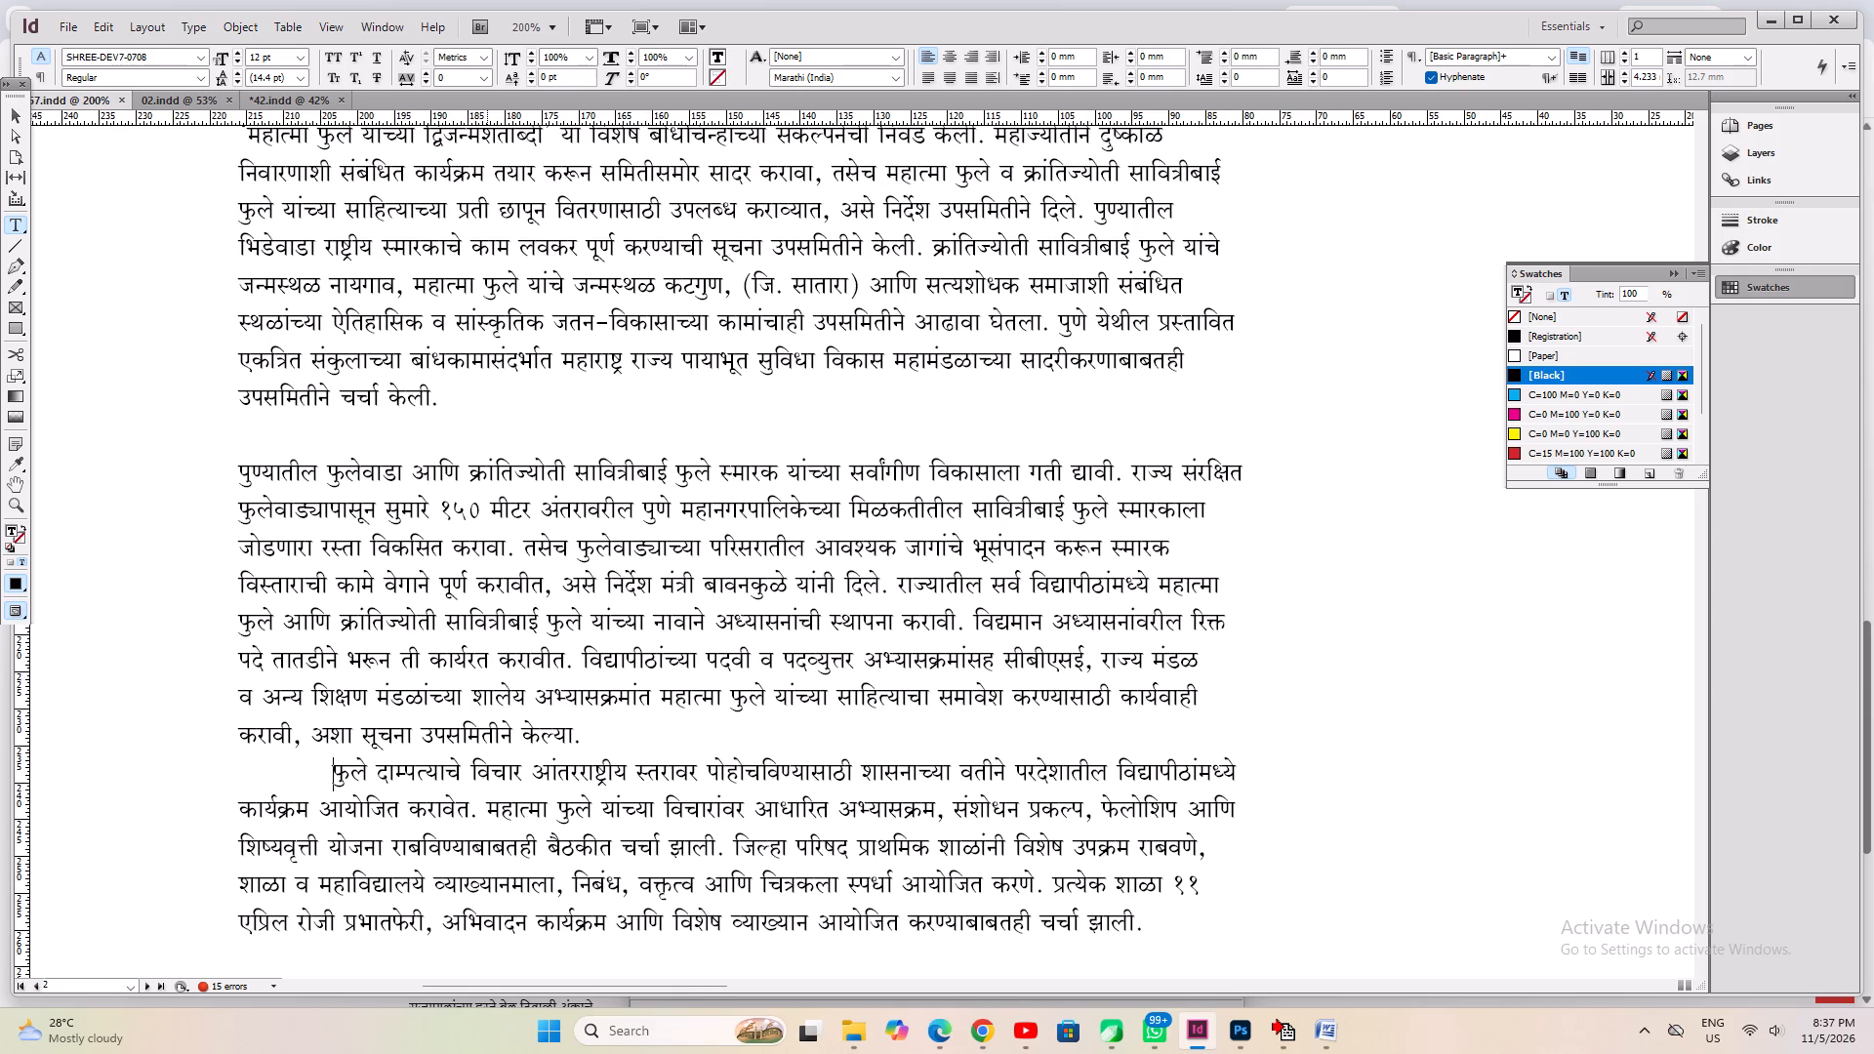
{"action": "left_click_drag", "start_coordinate": [506, 417], "coordinate": [470, 587], "text": "alt"}
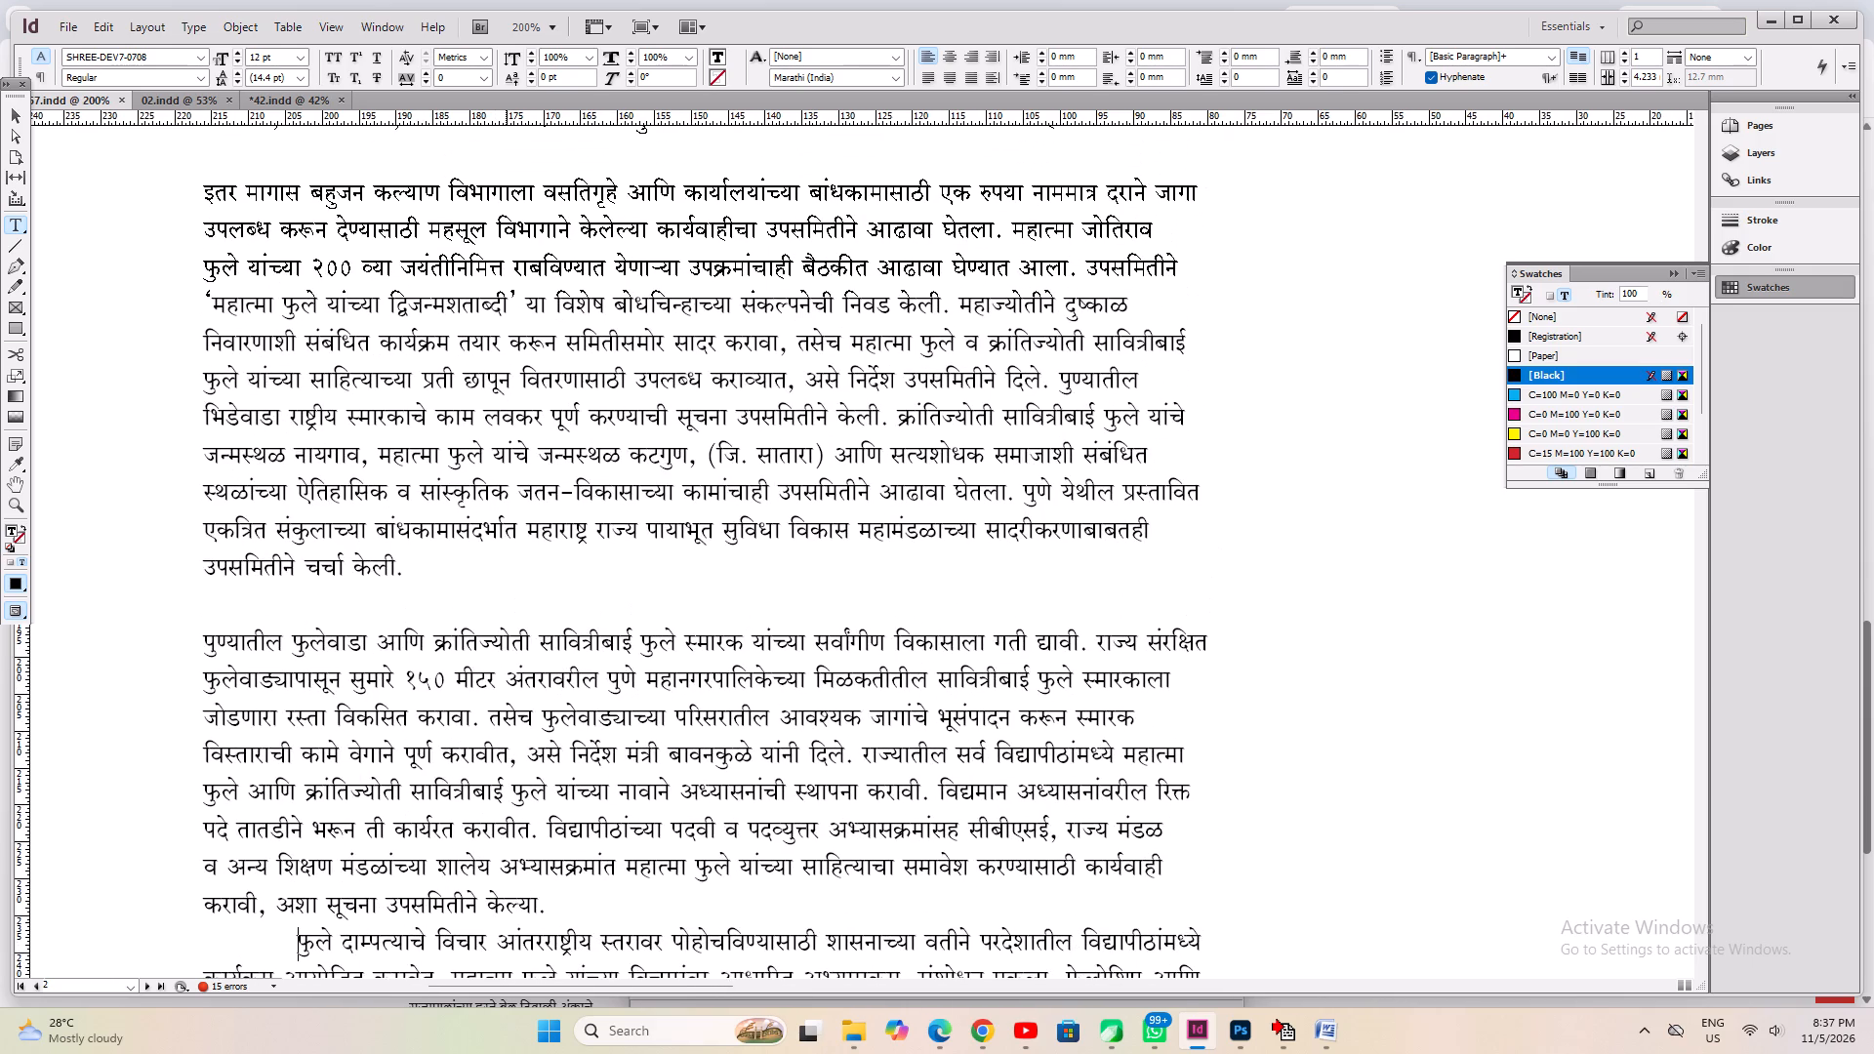
{"action": "left_click_drag", "start_coordinate": [525, 452], "coordinate": [495, 620], "text": "alt"}
{"action": "left_click_drag", "start_coordinate": [534, 470], "coordinate": [517, 559], "text": "alt"}
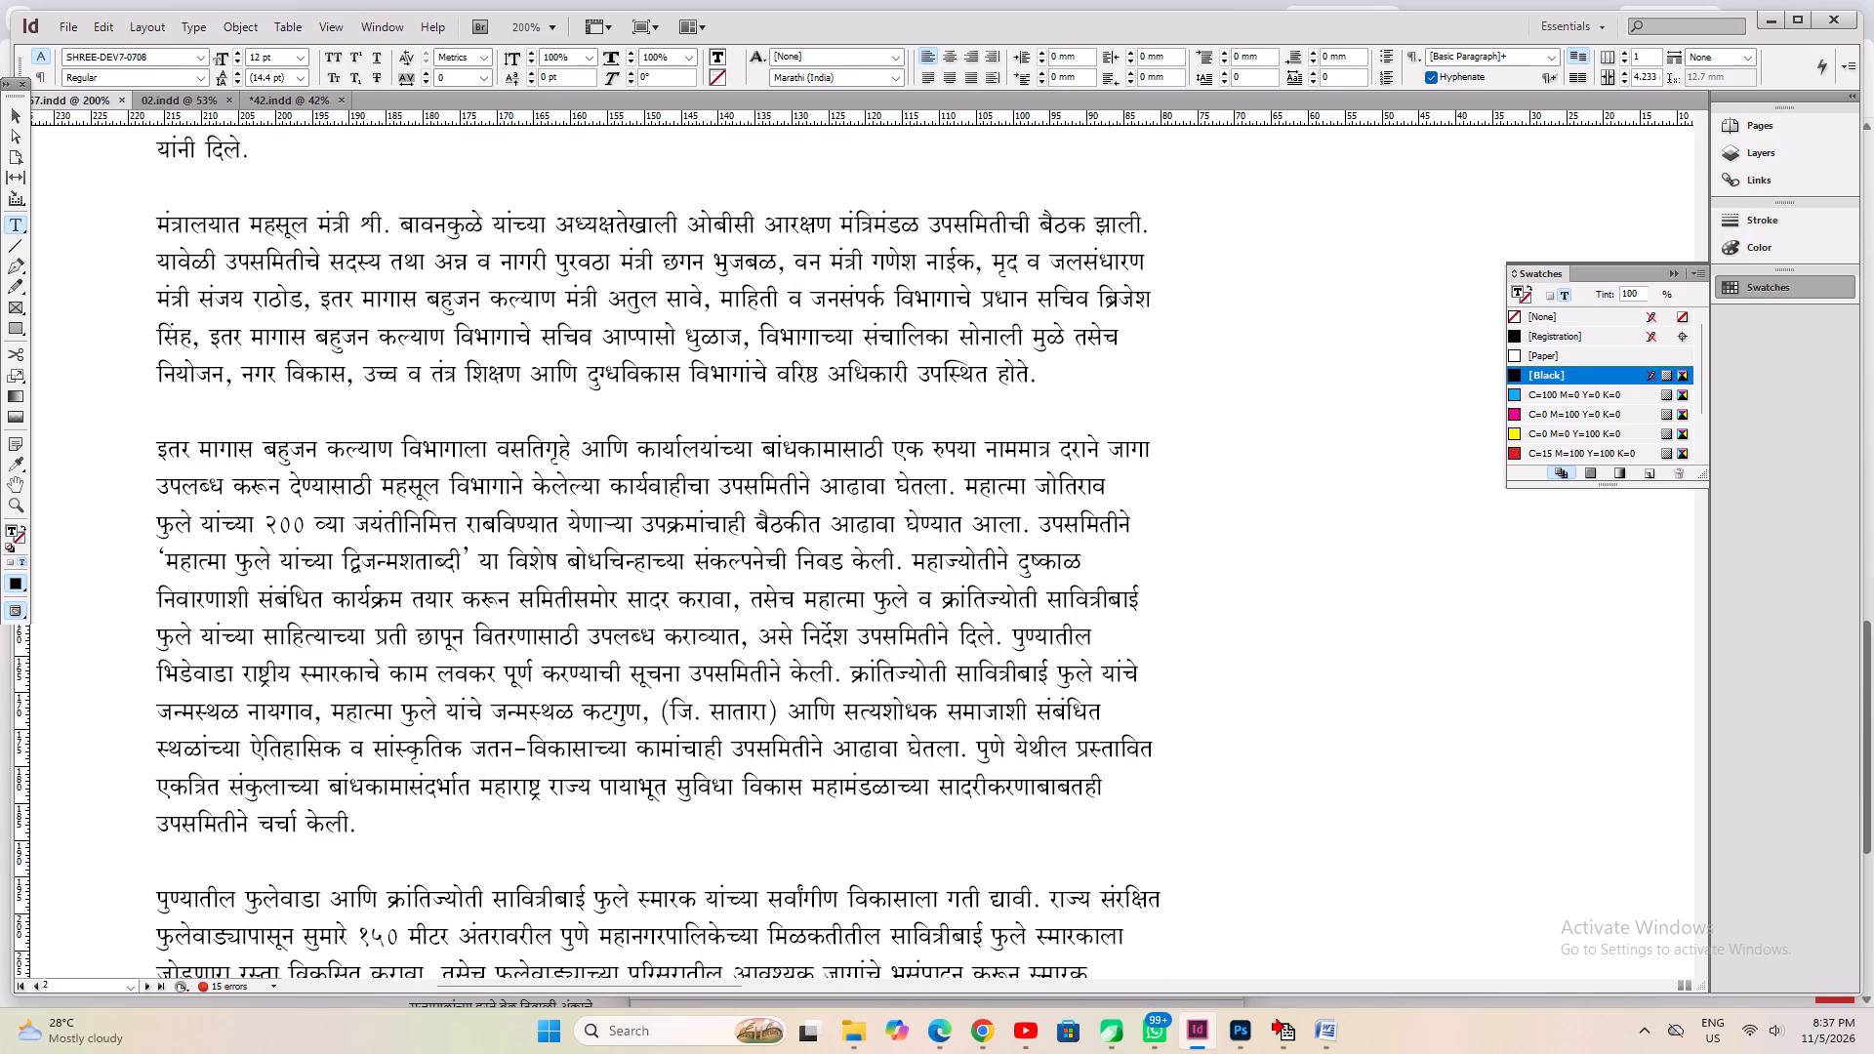
{"action": "left_click_drag", "start_coordinate": [349, 726], "coordinate": [368, 640], "text": "alt"}
{"action": "left_click", "coordinate": [271, 742]}
{"action": "left_click", "coordinate": [266, 761]}
{"action": "key", "text": "Delete"}
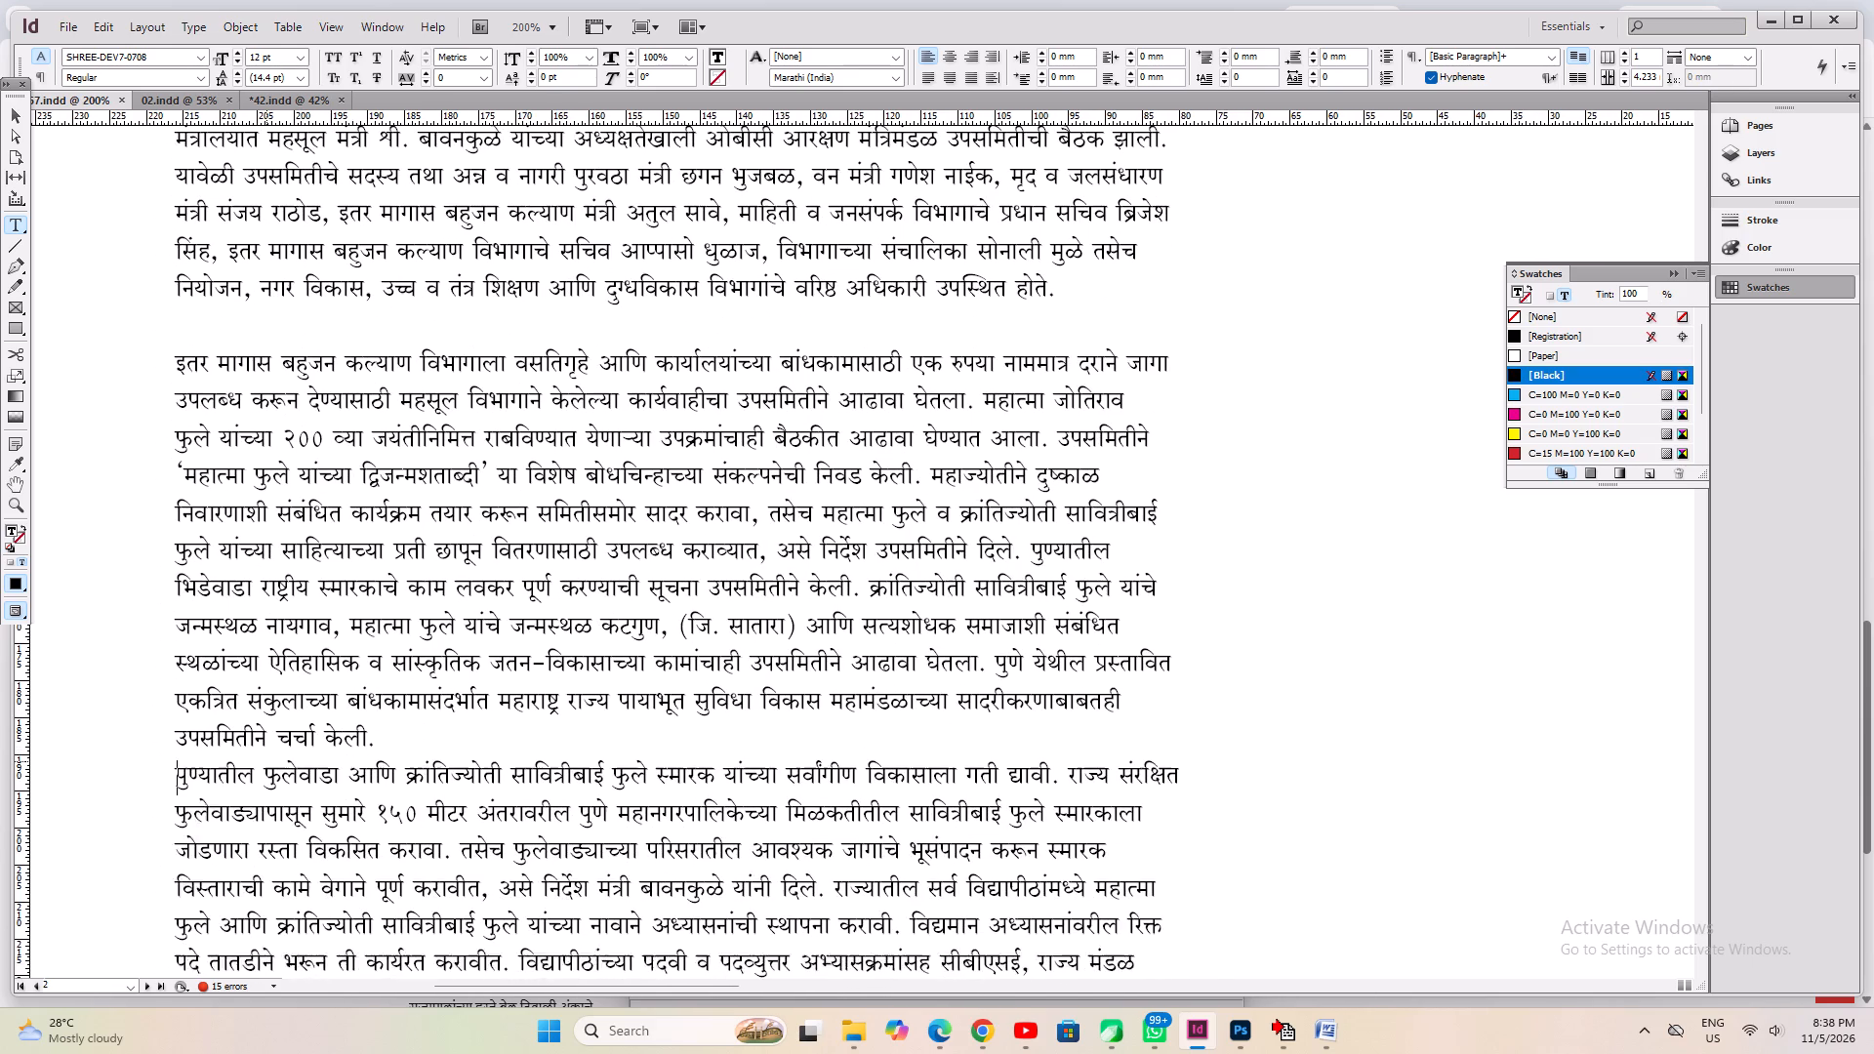
{"action": "key", "text": "Tab"}
Remove the blank lines before the paragraphs starting "मंत्रालयात महसूल मंत्री" and "इतर मागास बहुजन", and indent each first line with a tab.
{"action": "scroll", "coordinate": [273, 754], "scroll_direction": "up", "scroll_amount": 7}
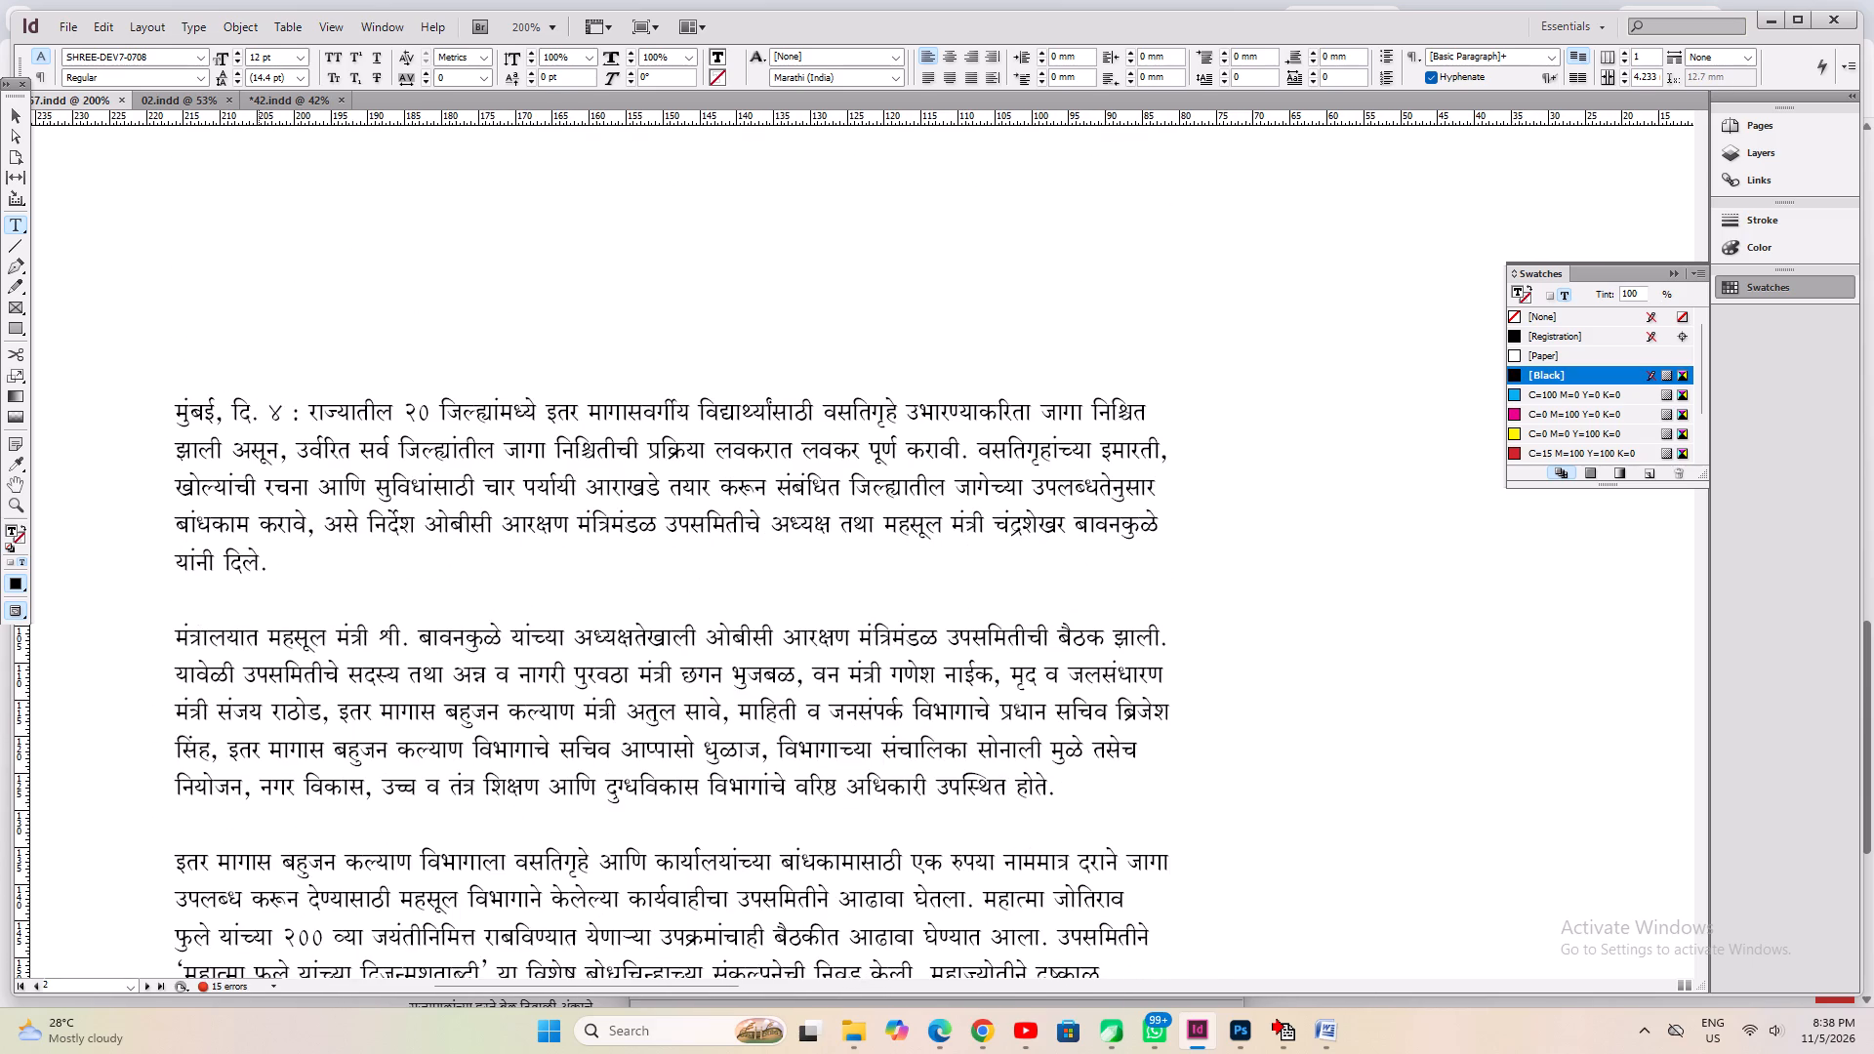
{"action": "left_click", "coordinate": [255, 583]}
{"action": "key", "text": "Down"}
{"action": "key", "text": "Delete"}
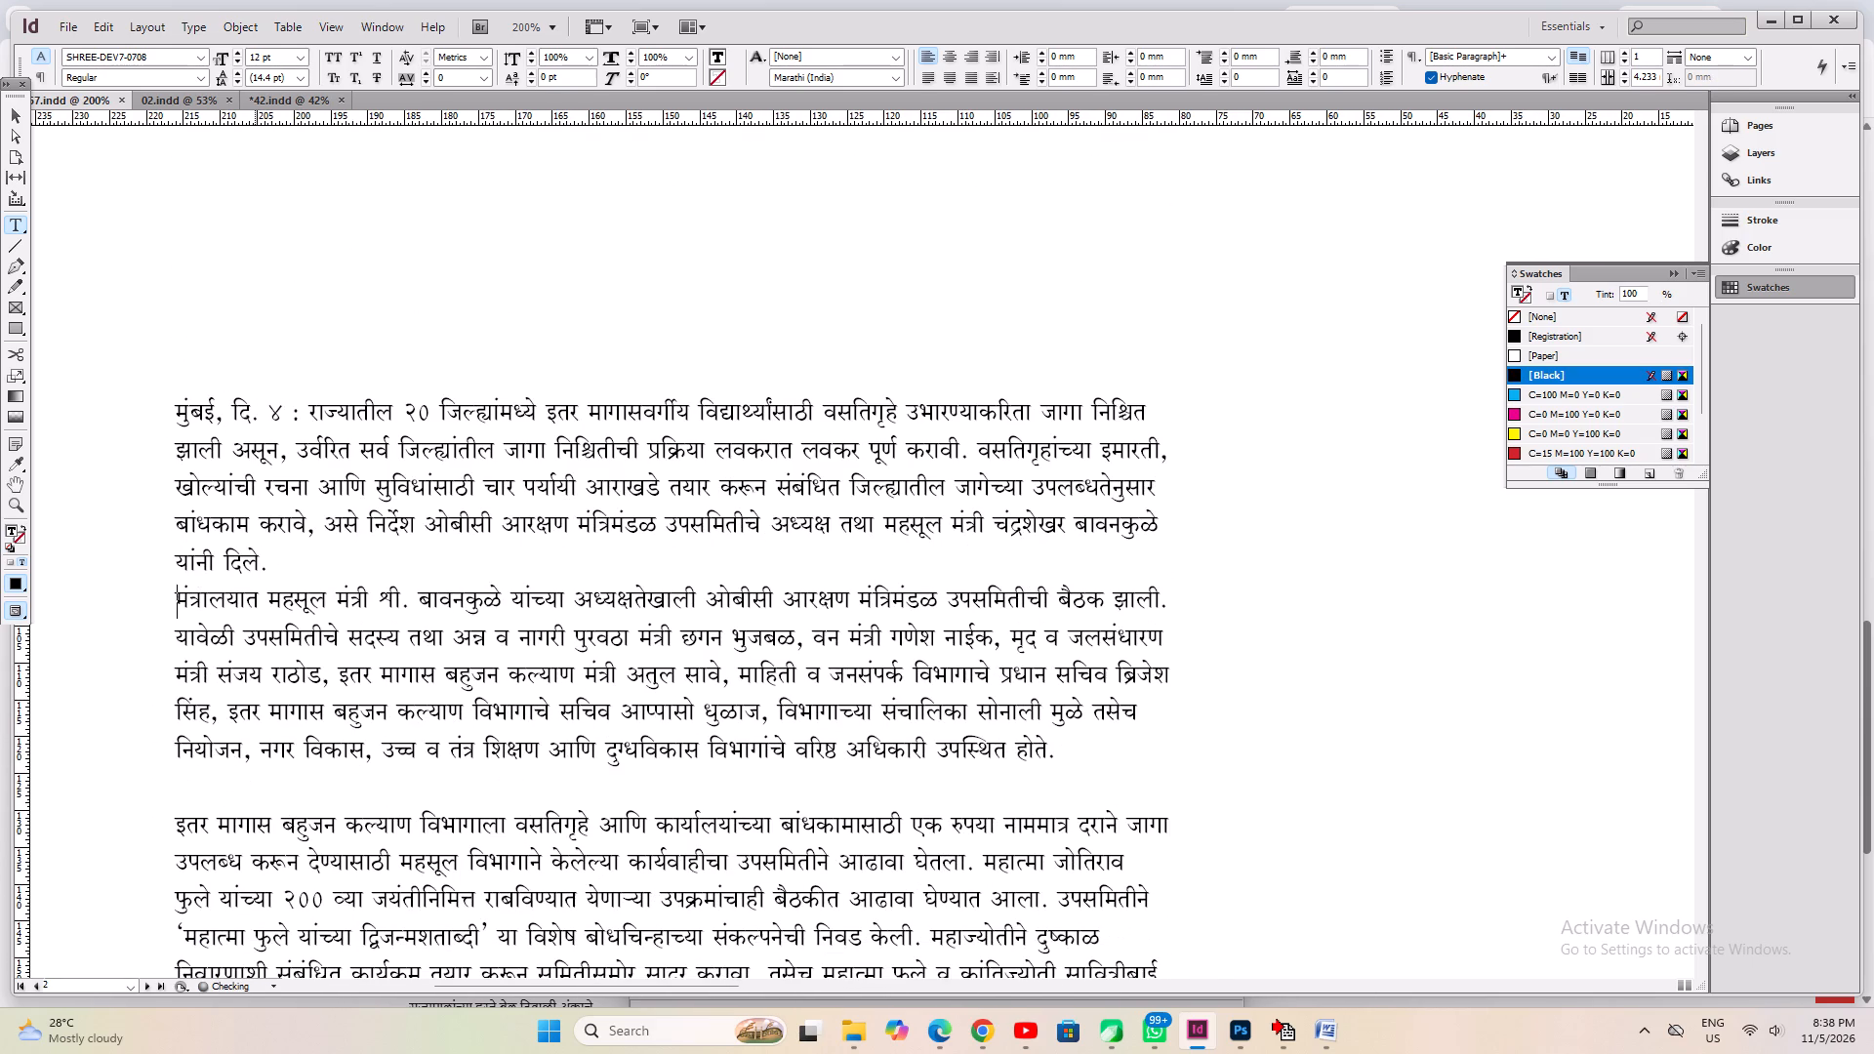
{"action": "key", "text": "Tab"}
{"action": "left_click", "coordinate": [219, 790]}
{"action": "key", "text": "Delete"}
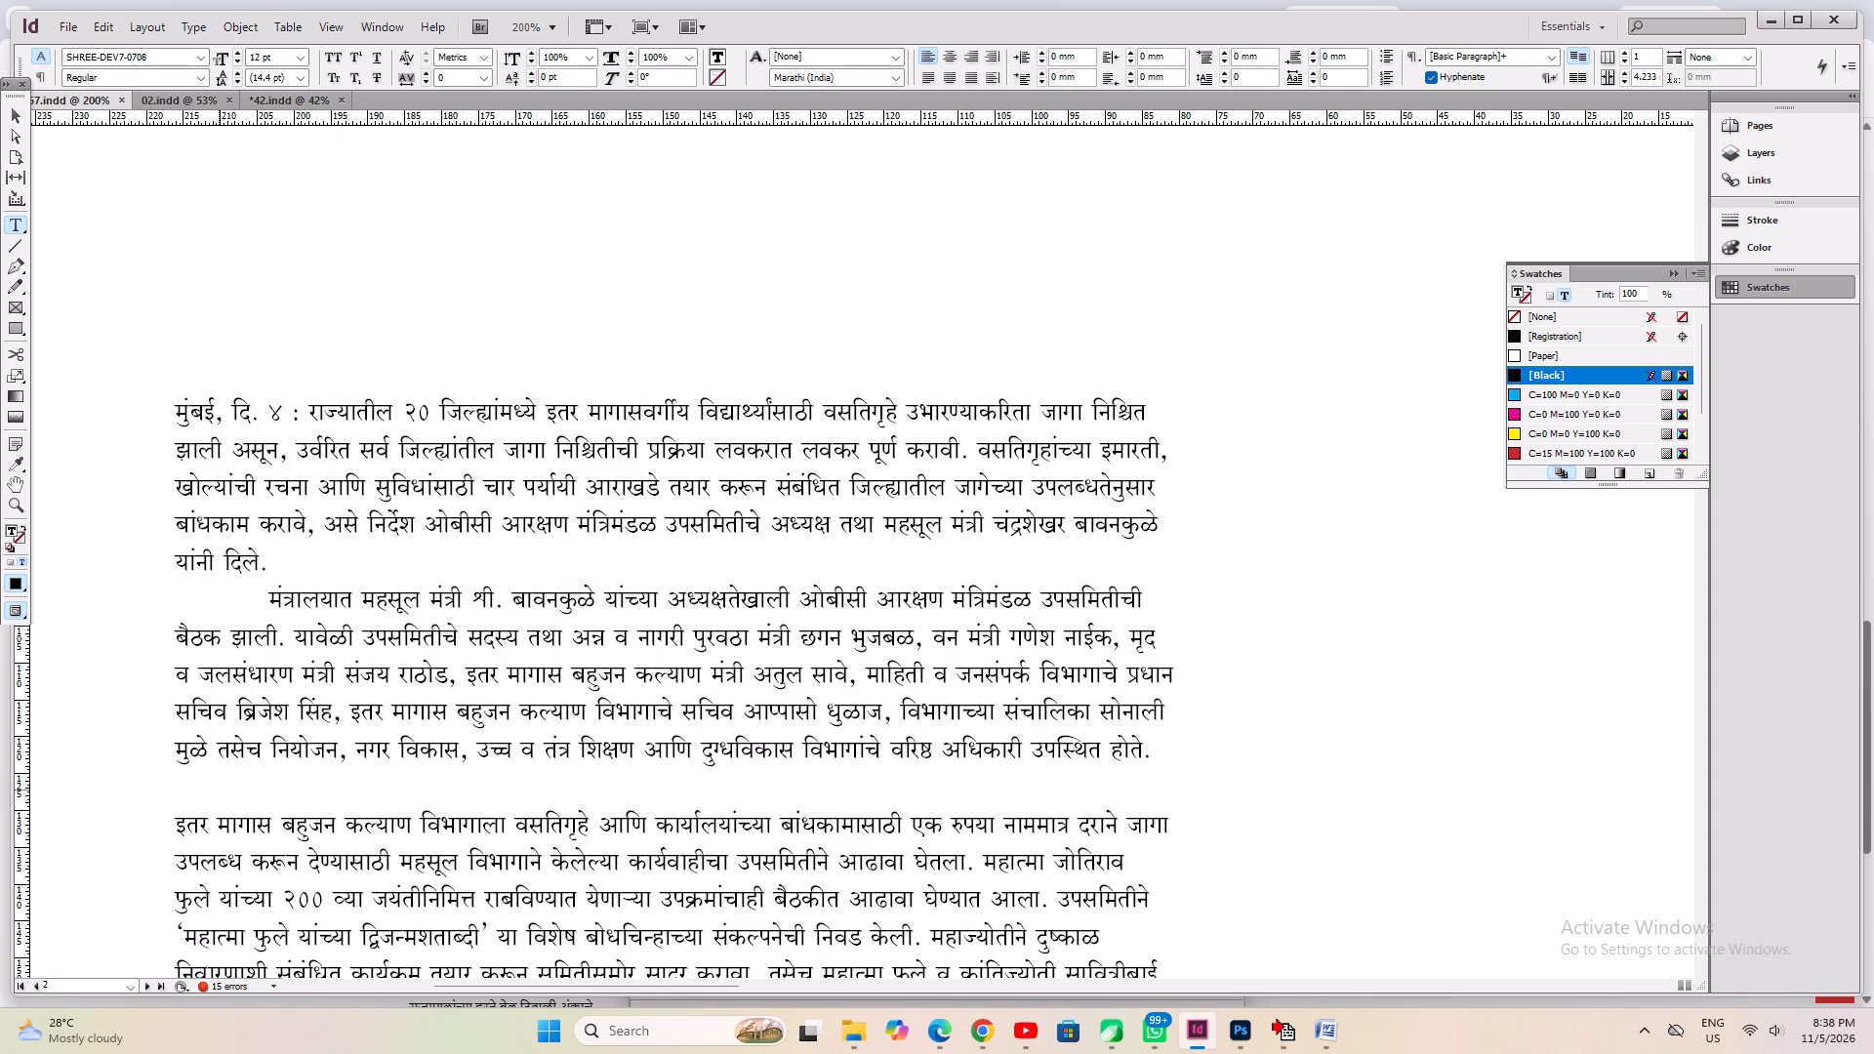
{"action": "key", "text": "Tab"}
Fit the article's pasteboard frame to its text and move it onto page 2, beneath the OBC hostel headline.
{"action": "scroll", "coordinate": [219, 790], "scroll_direction": "up", "scroll_amount": 6}
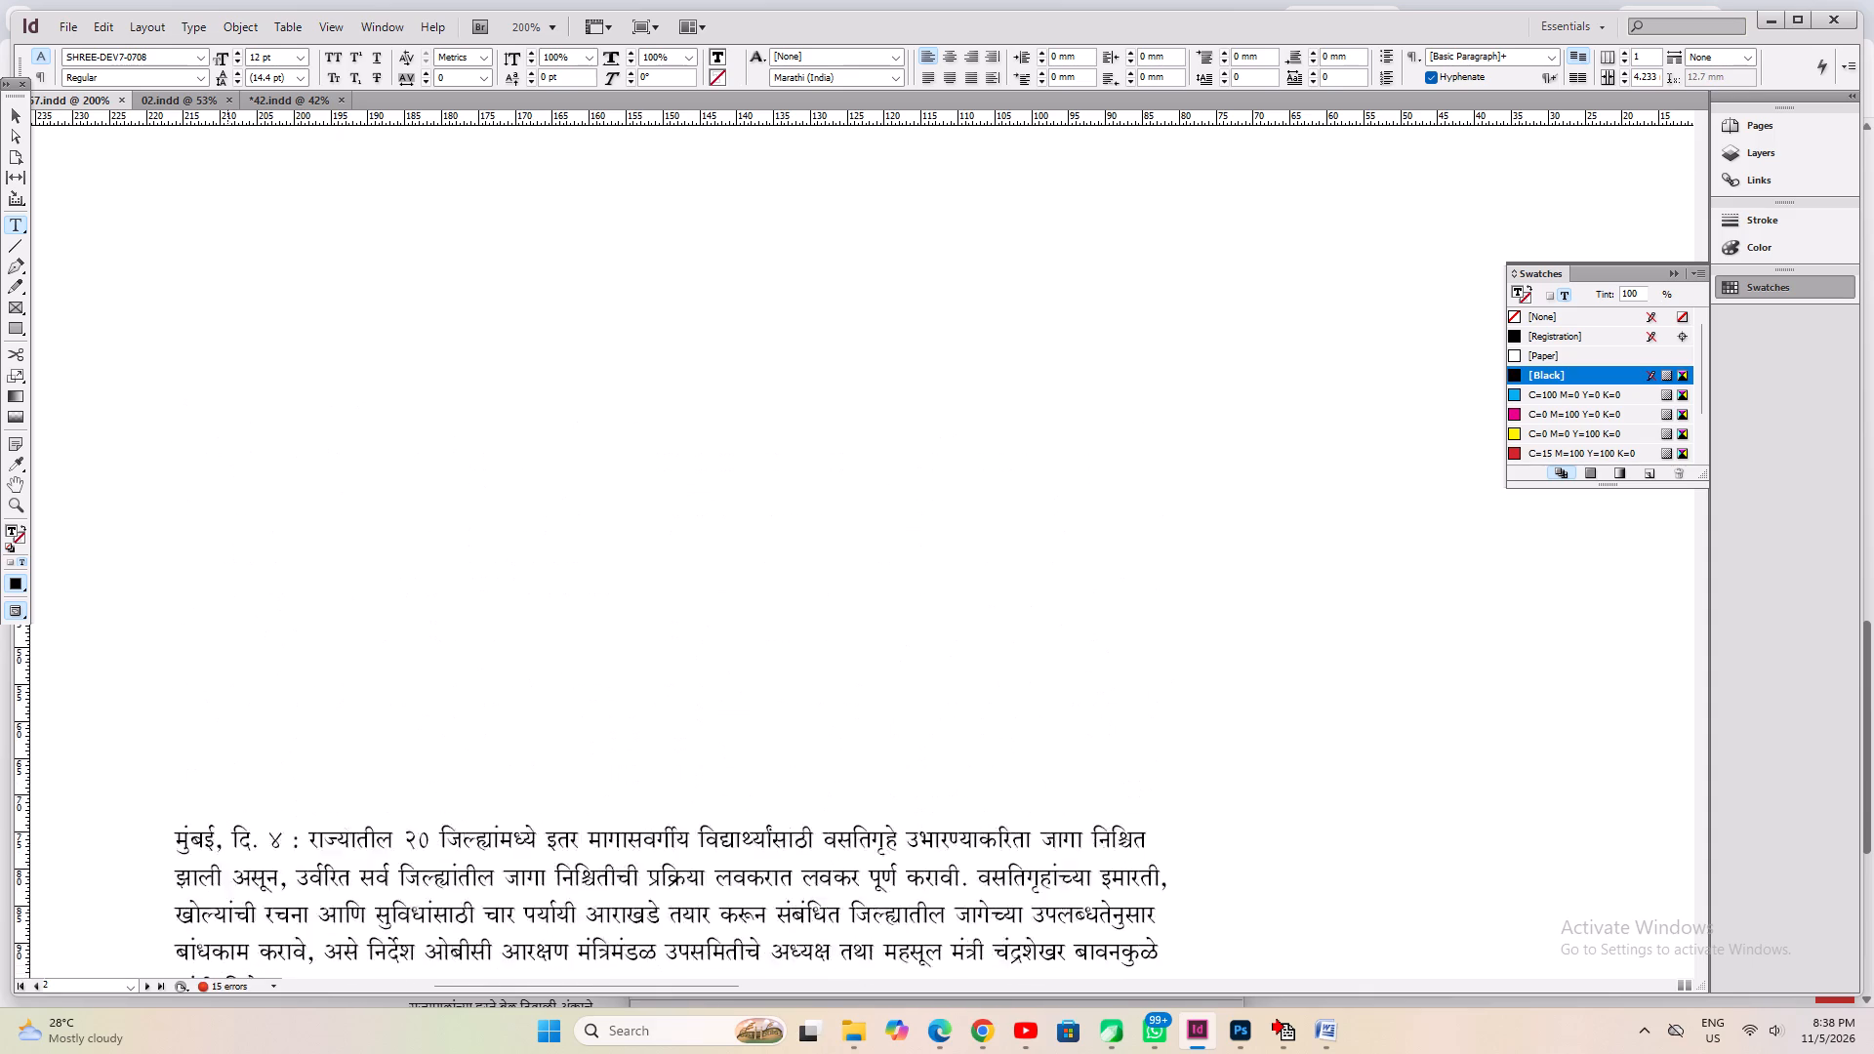
{"action": "scroll", "coordinate": [236, 778], "scroll_direction": "up", "scroll_amount": 5}
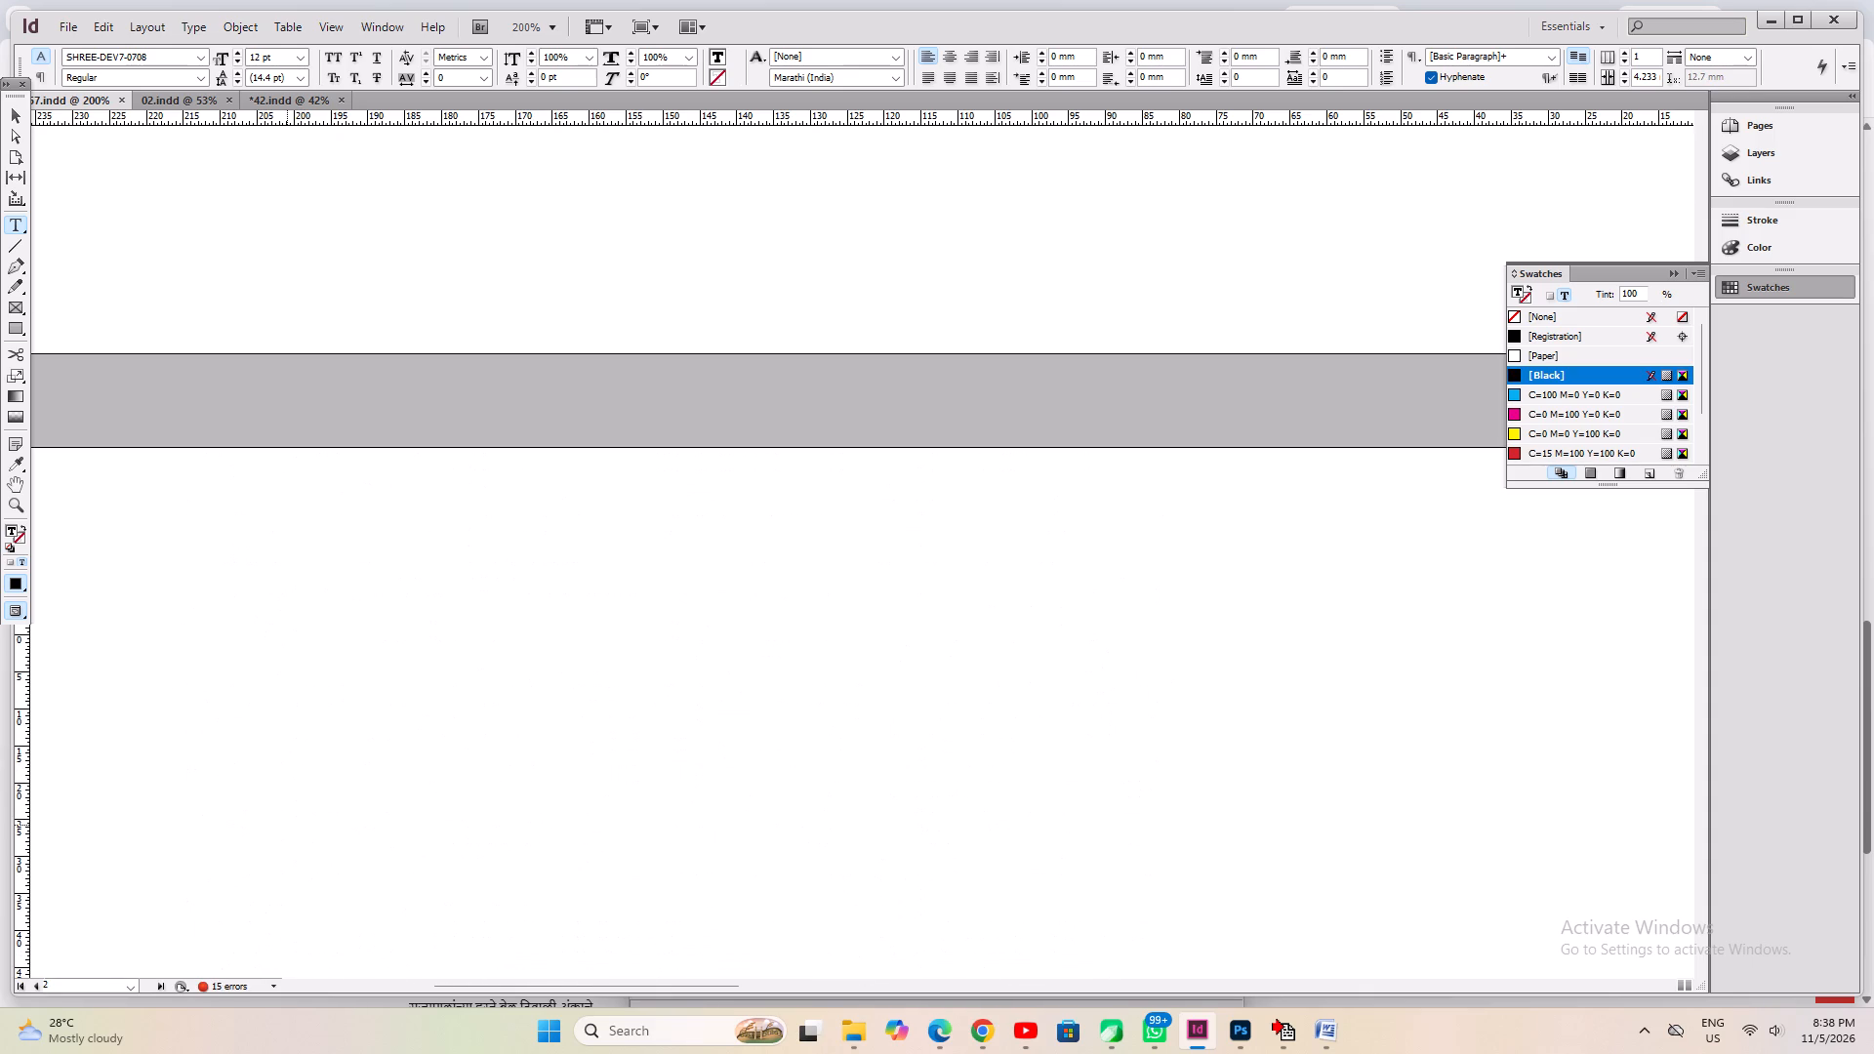
{"action": "scroll", "coordinate": [290, 850], "scroll_direction": "down", "scroll_amount": 3}
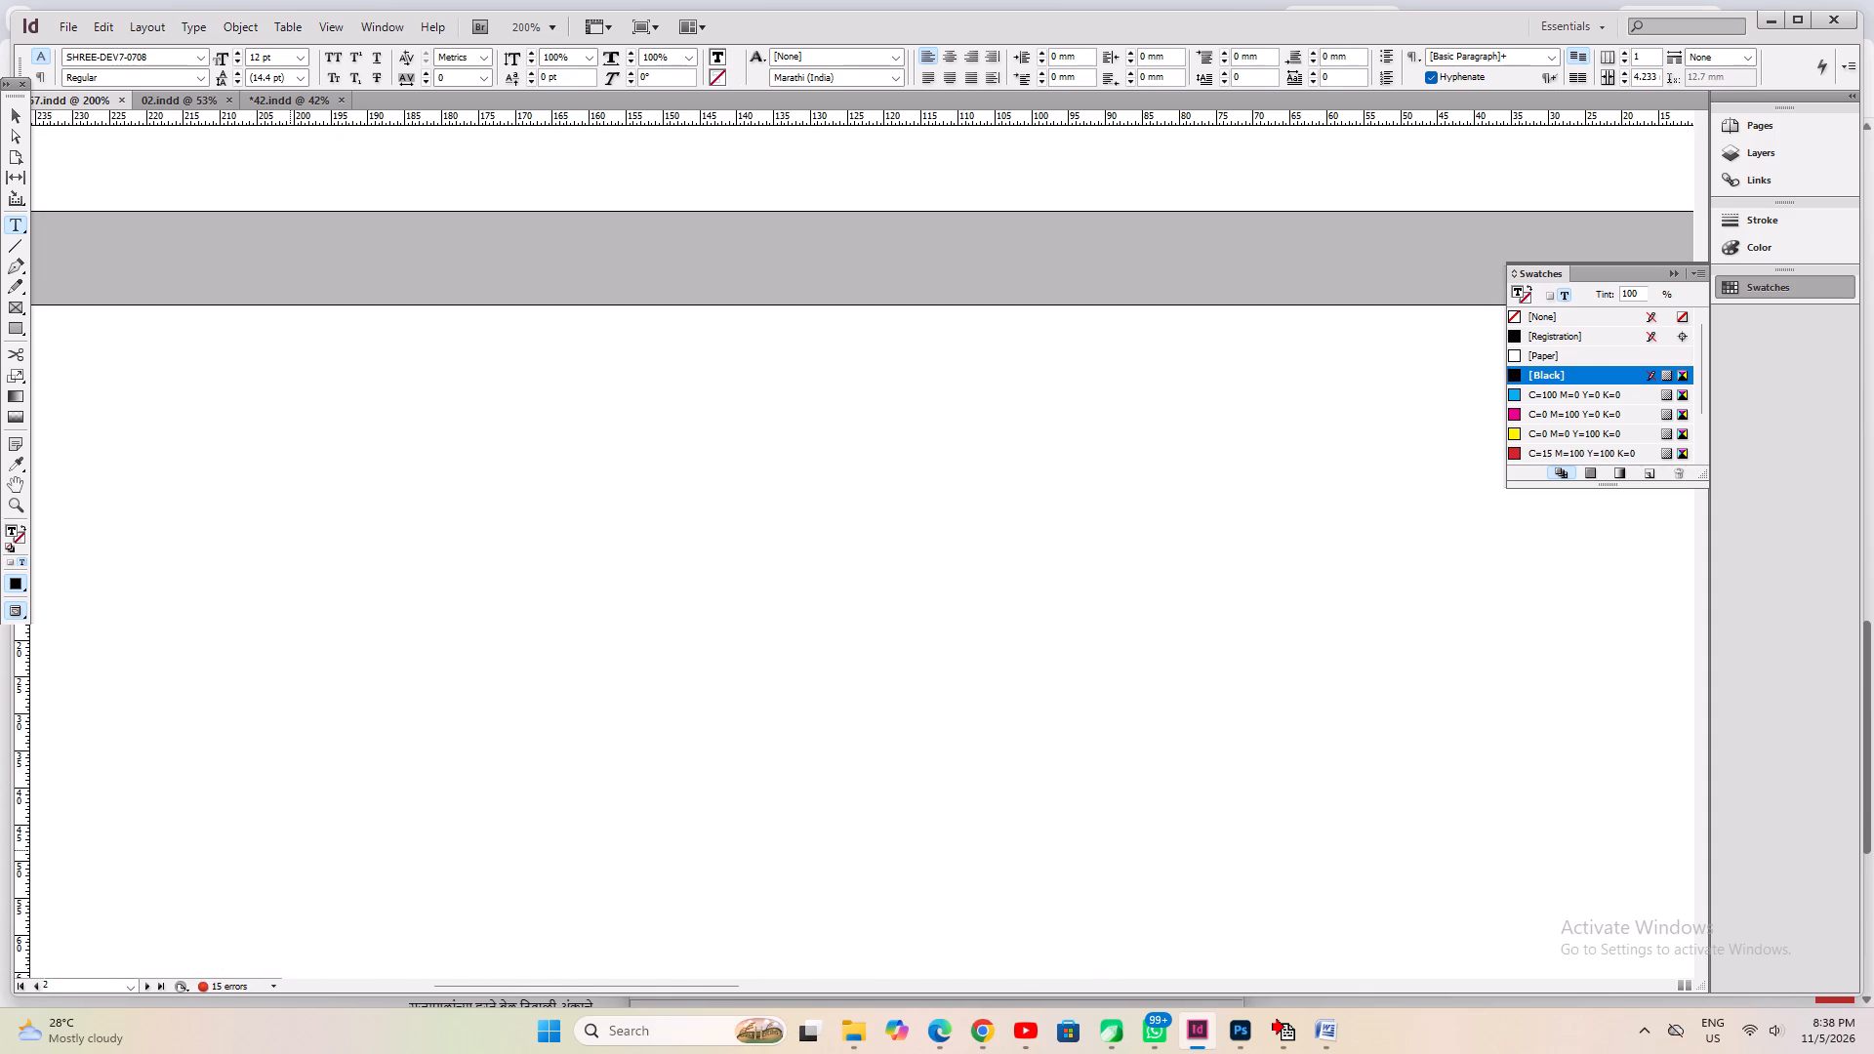
{"action": "key", "text": "ctrl+a"}
{"action": "key", "text": "ctrl+0"}
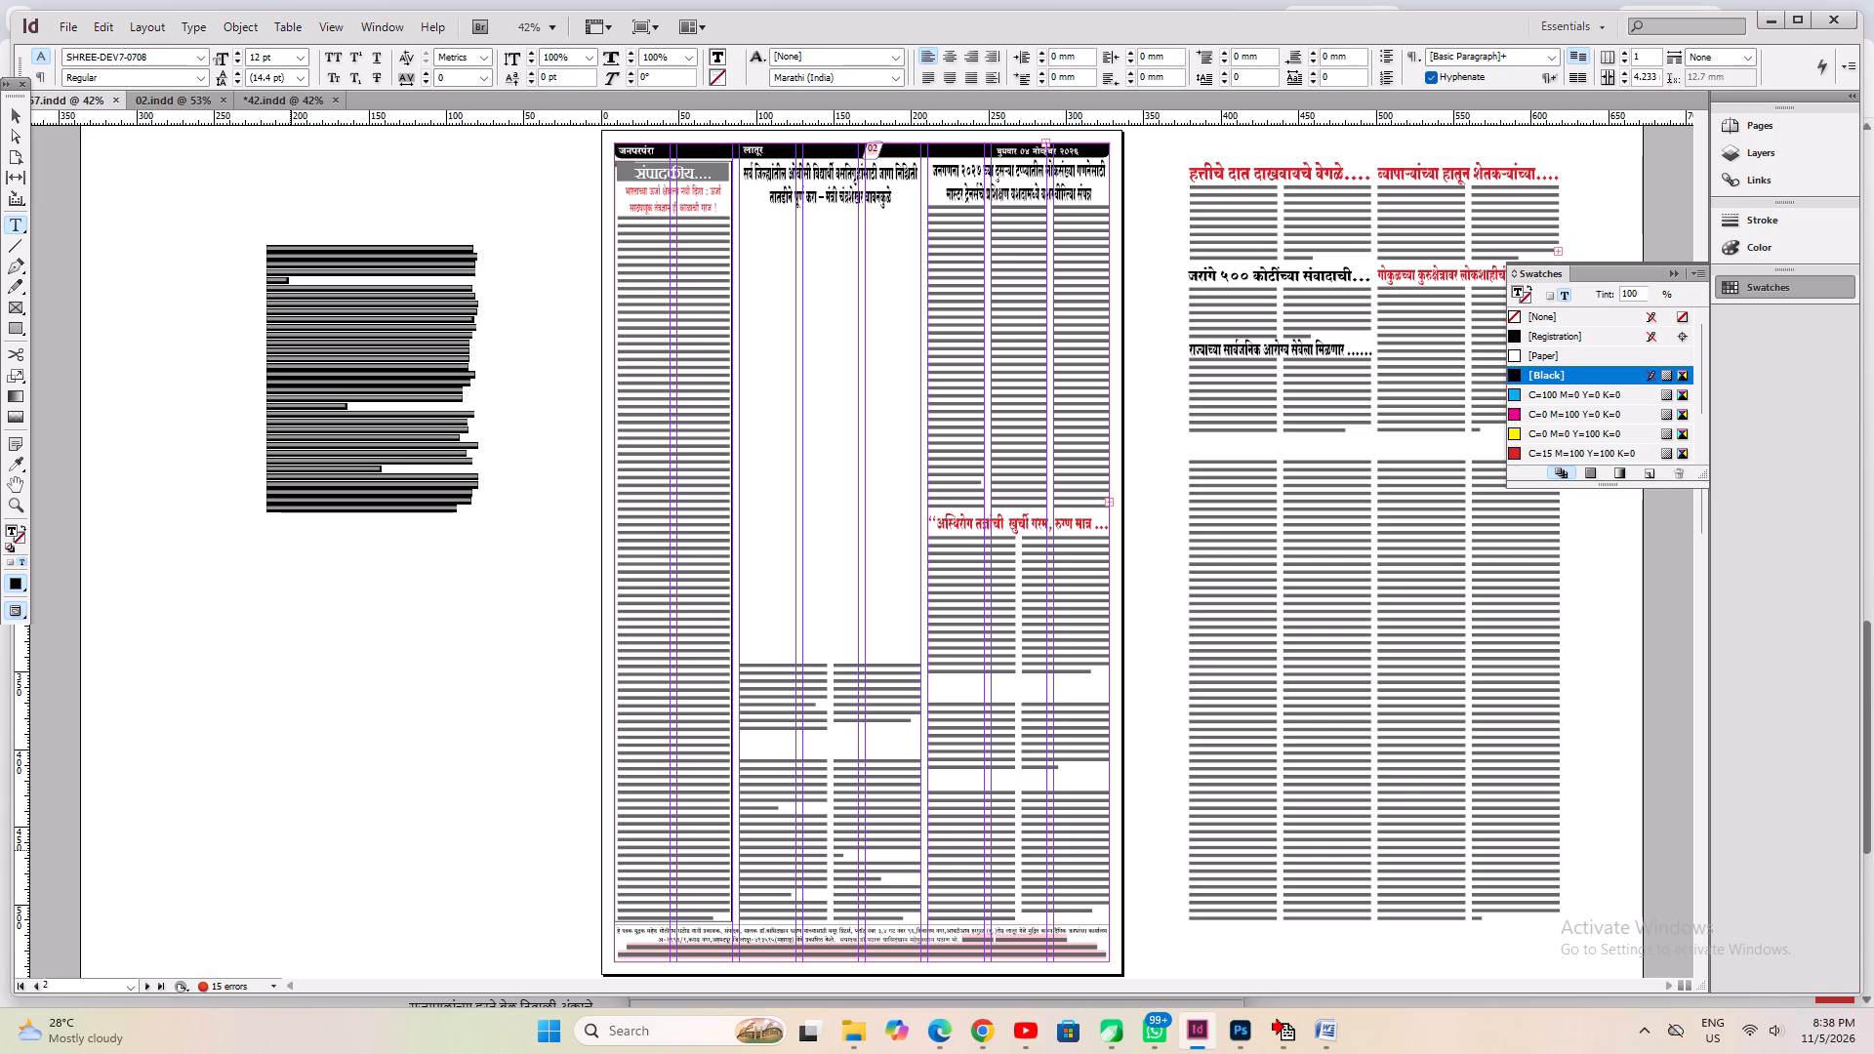
{"action": "key", "text": "ctrl+alt+c"}
{"action": "left_click", "coordinate": [11, 114]}
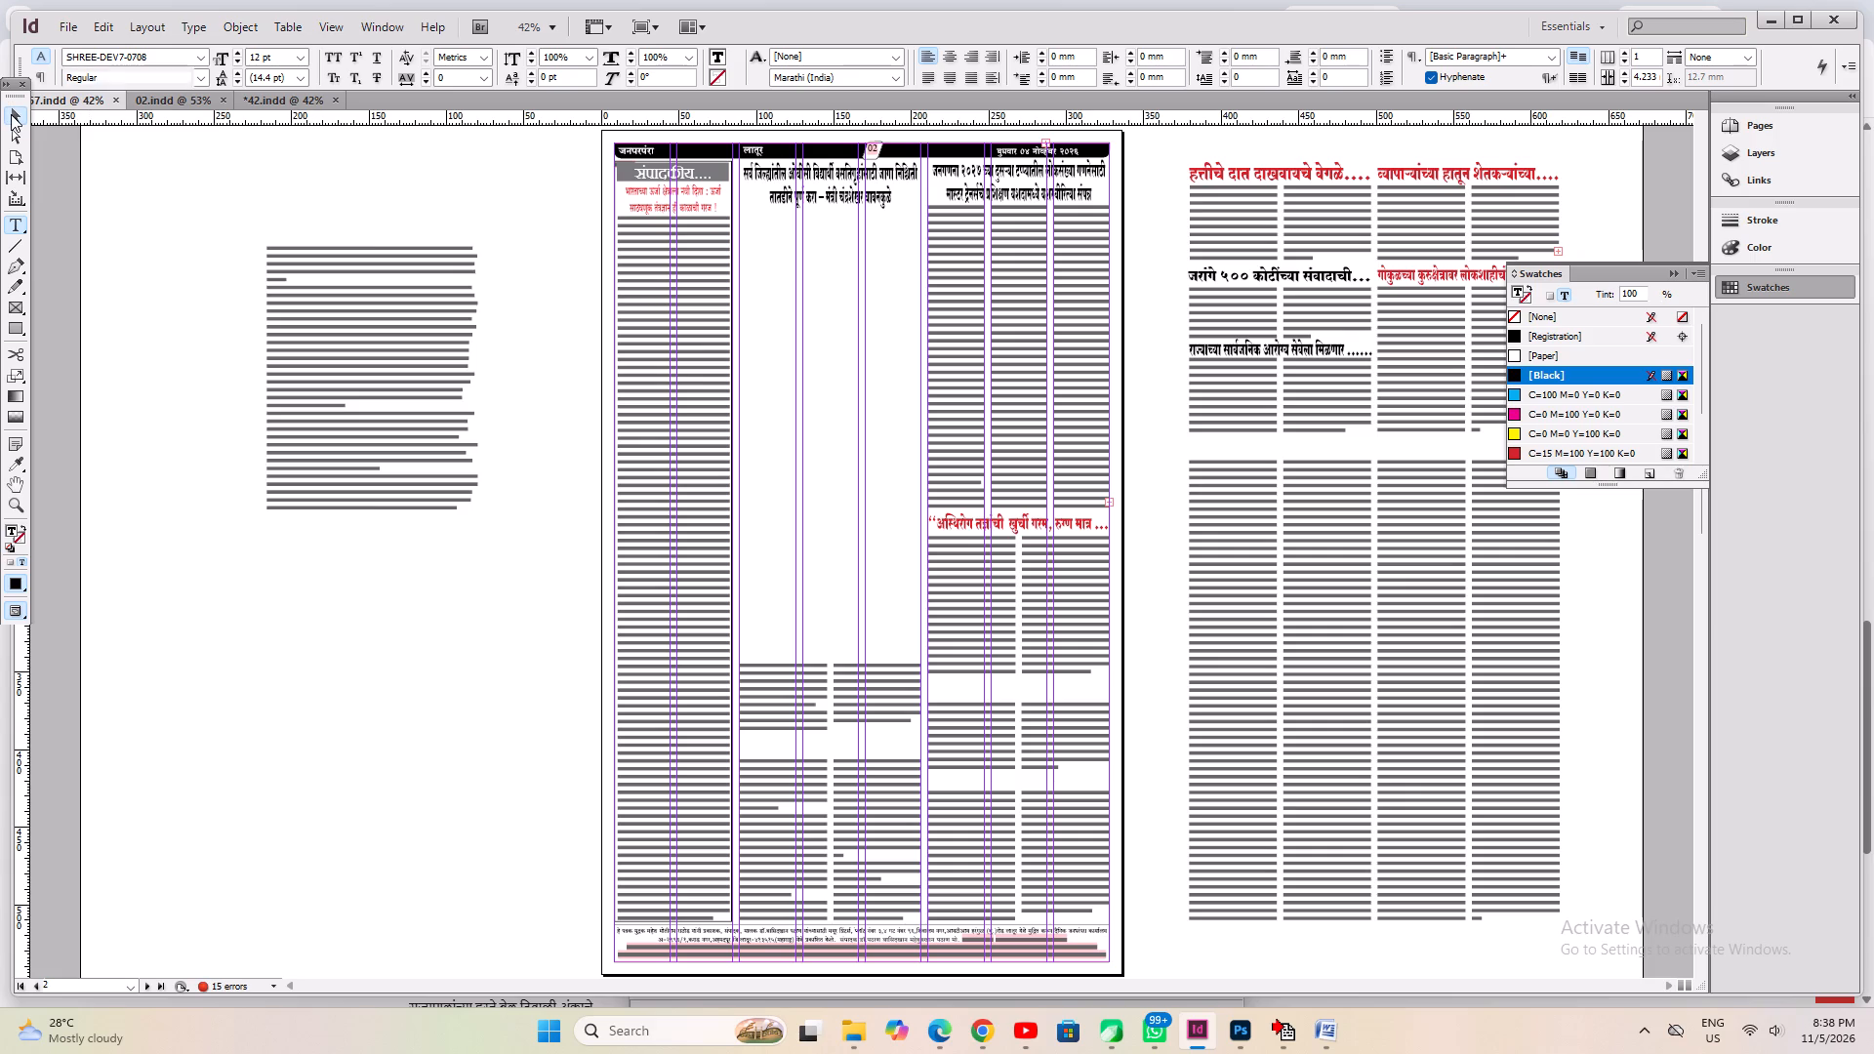
{"action": "left_click_drag", "start_coordinate": [366, 397], "coordinate": [811, 367]}
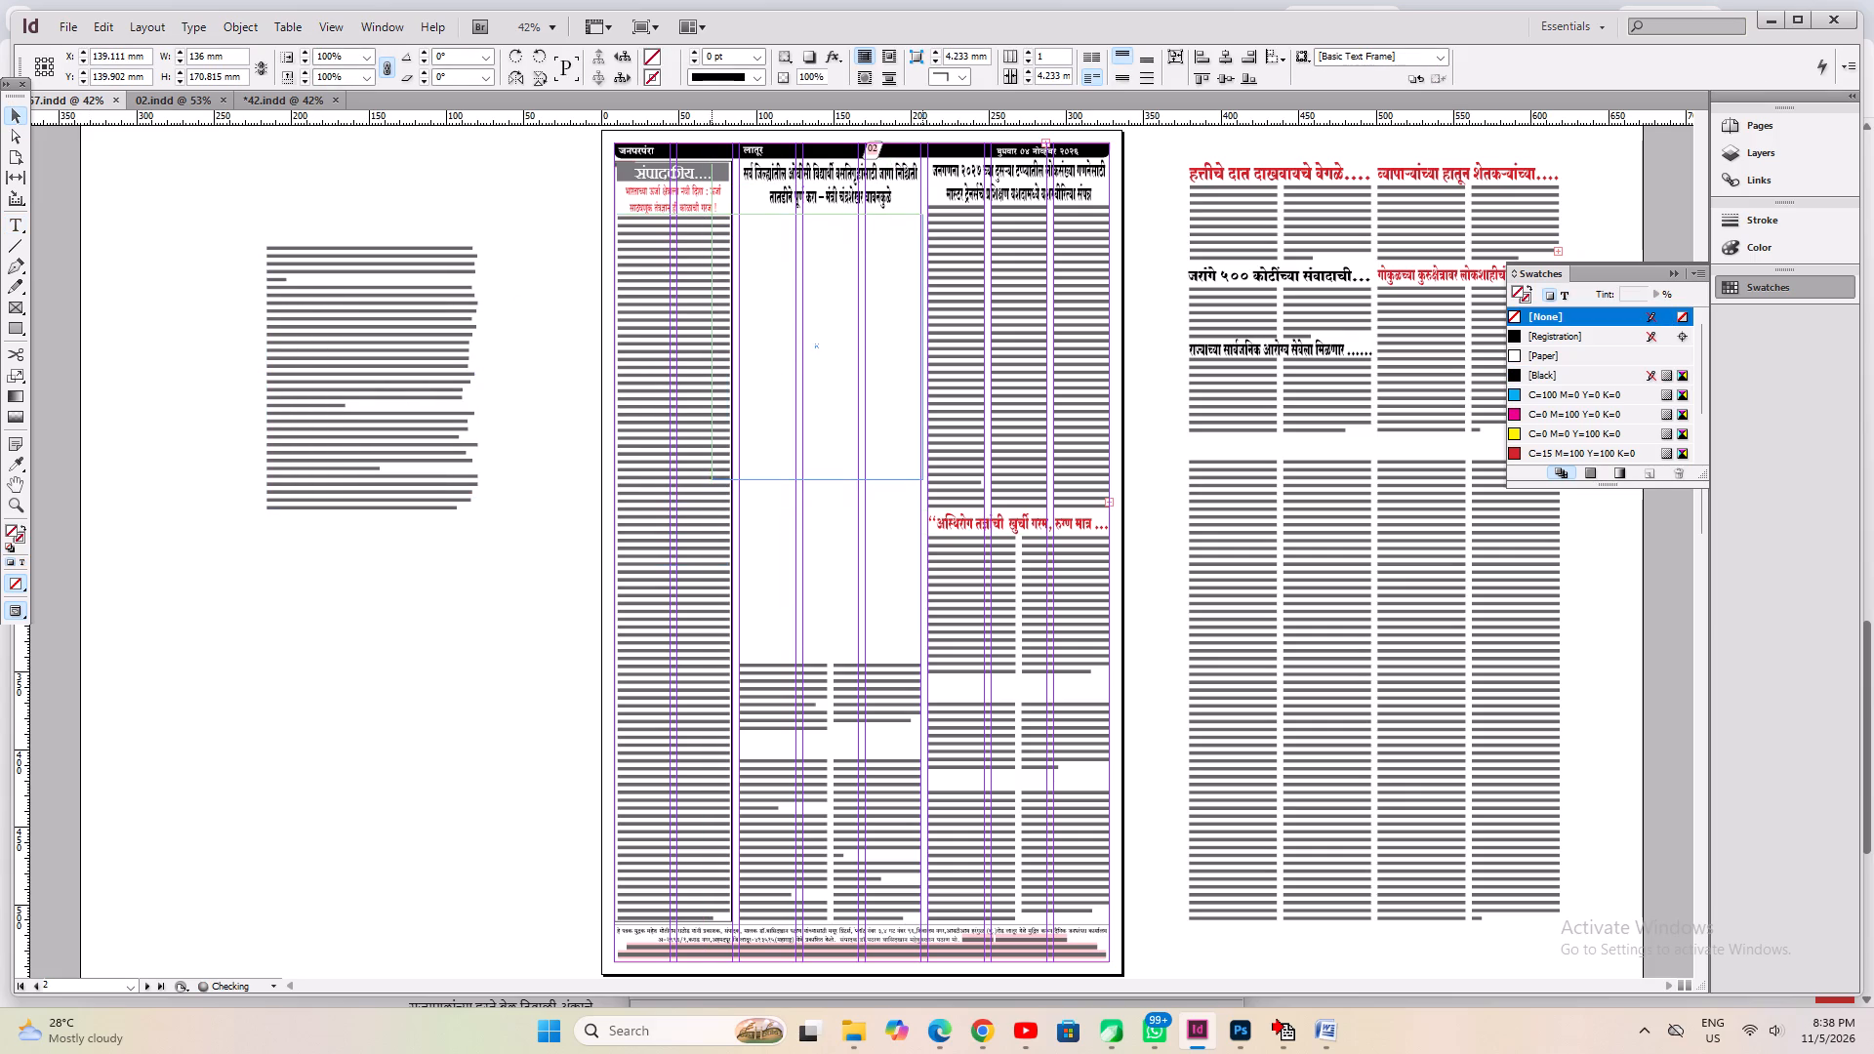
{"action": "left_click_drag", "start_coordinate": [811, 367], "coordinate": [810, 366]}
Narrow the article frame to about 117 mm so its left edge meets the middle columns' guide, and fit its height to the text.
{"action": "key", "text": "ctrl+1"}
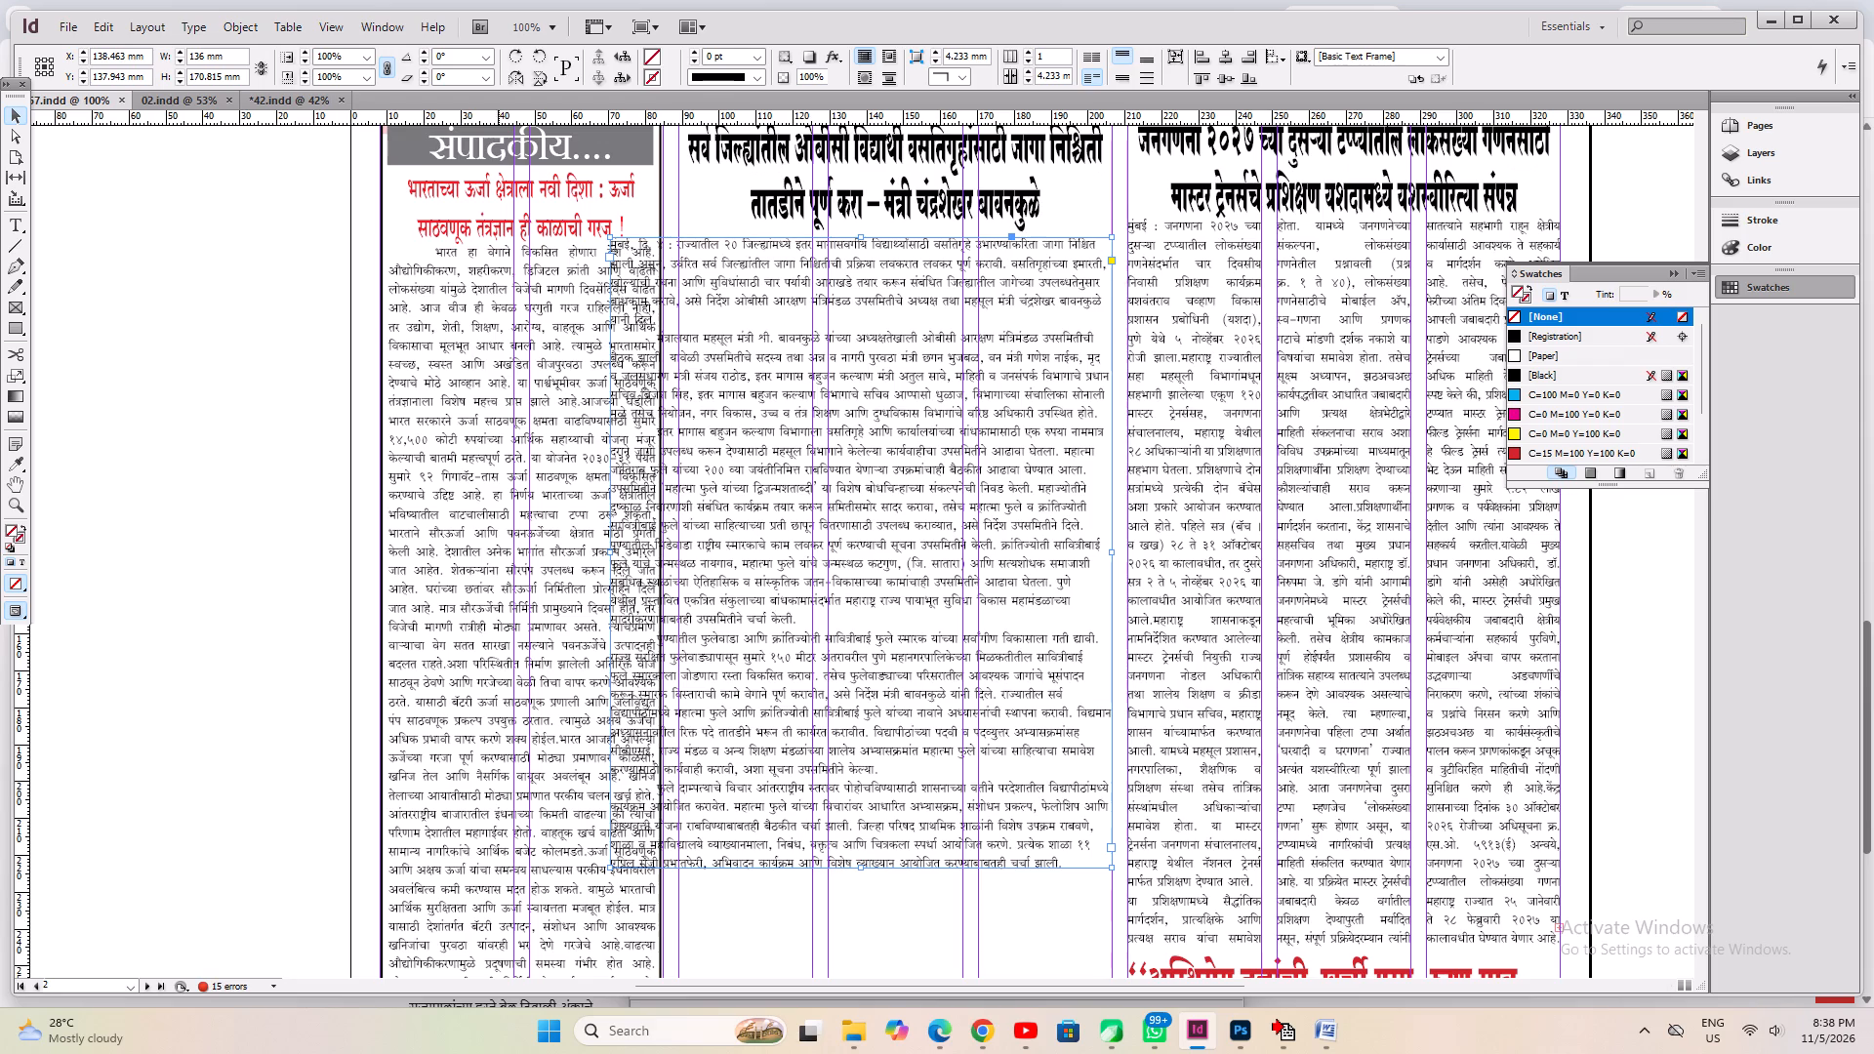
{"action": "left_click_drag", "start_coordinate": [611, 555], "coordinate": [681, 627]}
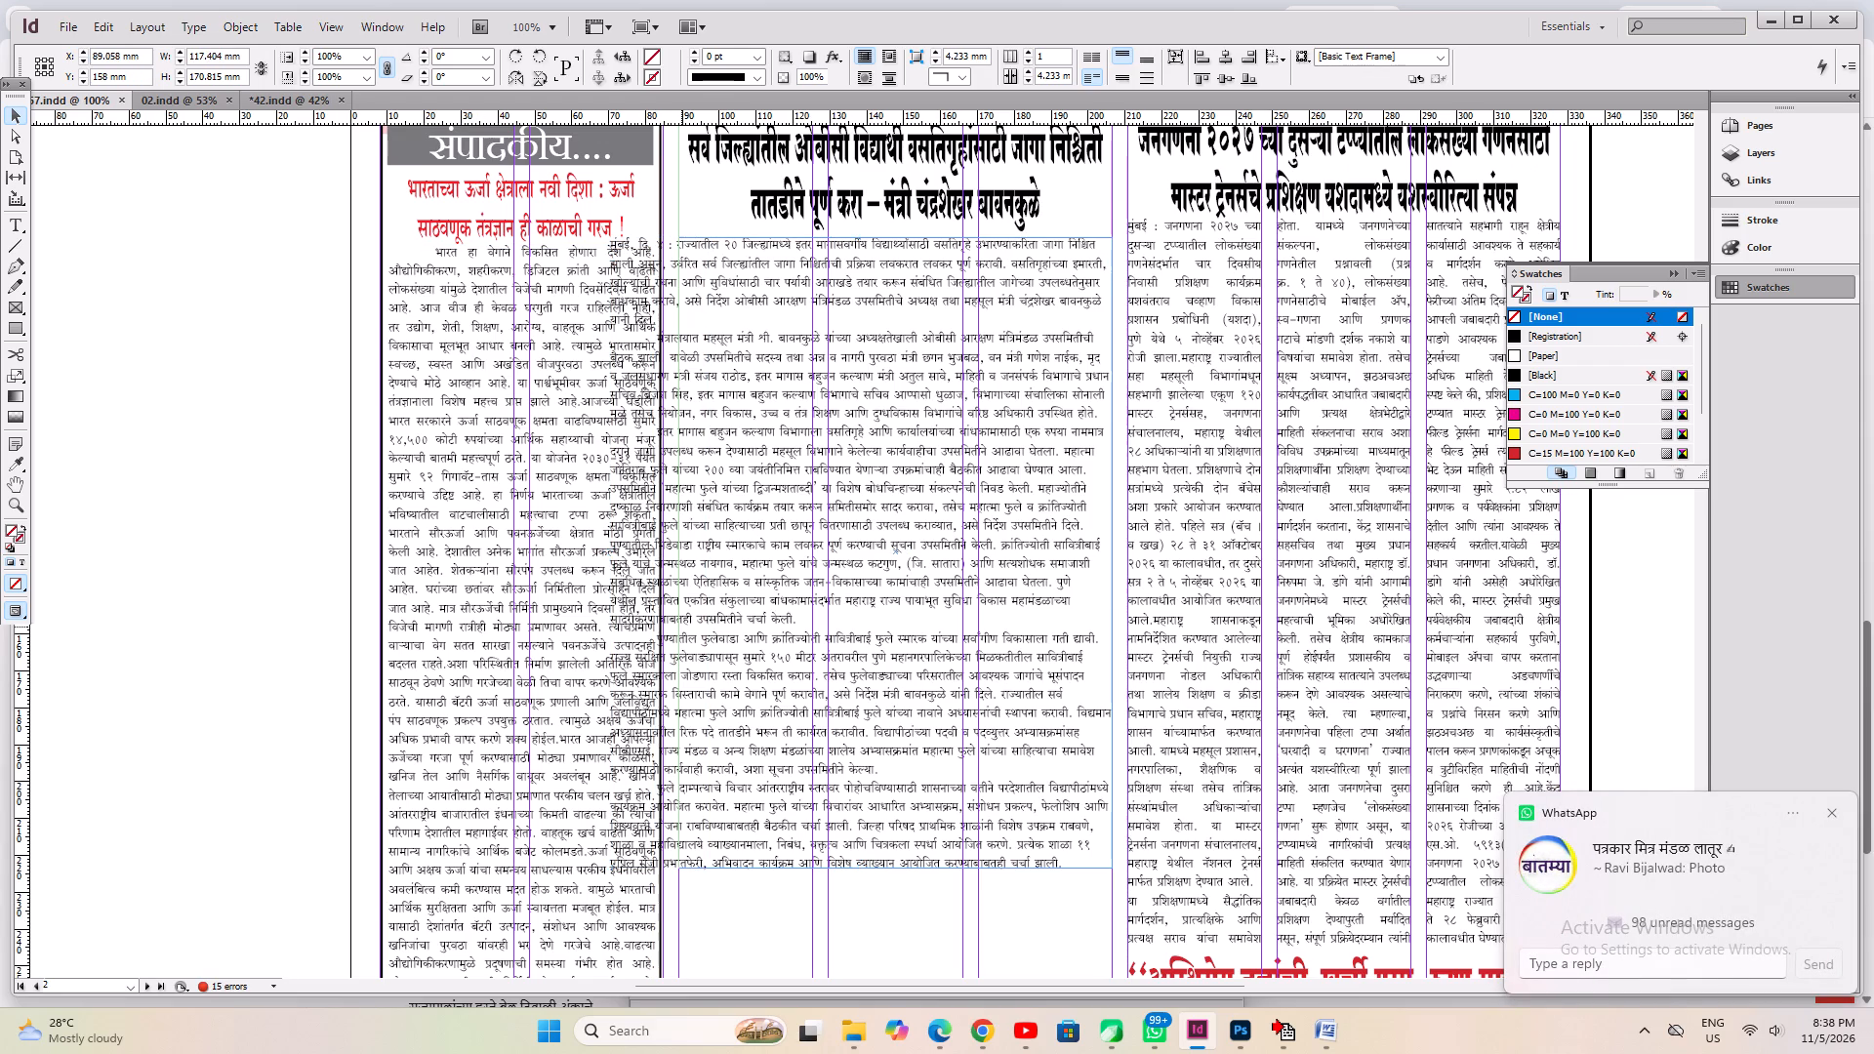
{"action": "left_click_drag", "start_coordinate": [681, 627], "coordinate": [680, 628]}
{"action": "key", "text": "ctrl+alt+c"}
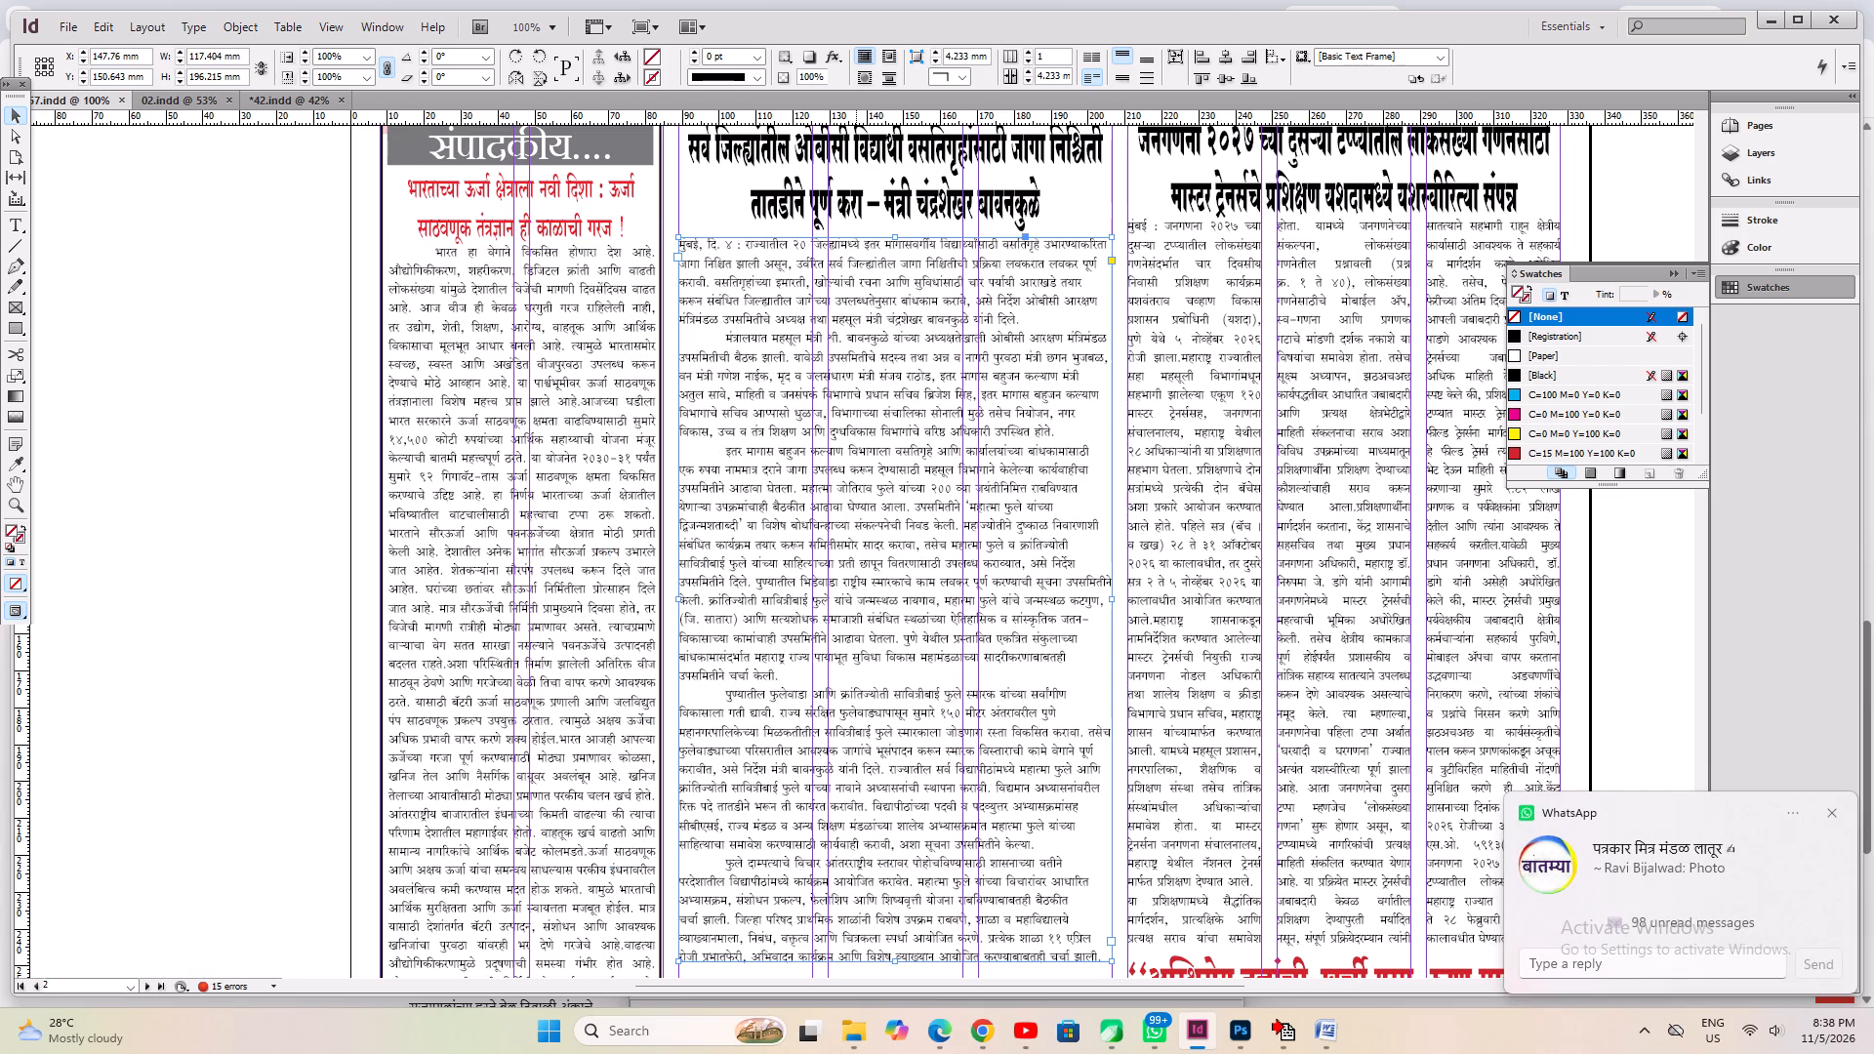
Justify the article text with last lines aligned left, divide the frame into three columns, and fit the frame to its content.
{"action": "key", "text": "ctrl+shift+j"}
{"action": "key", "text": "ctrl+alt+c"}
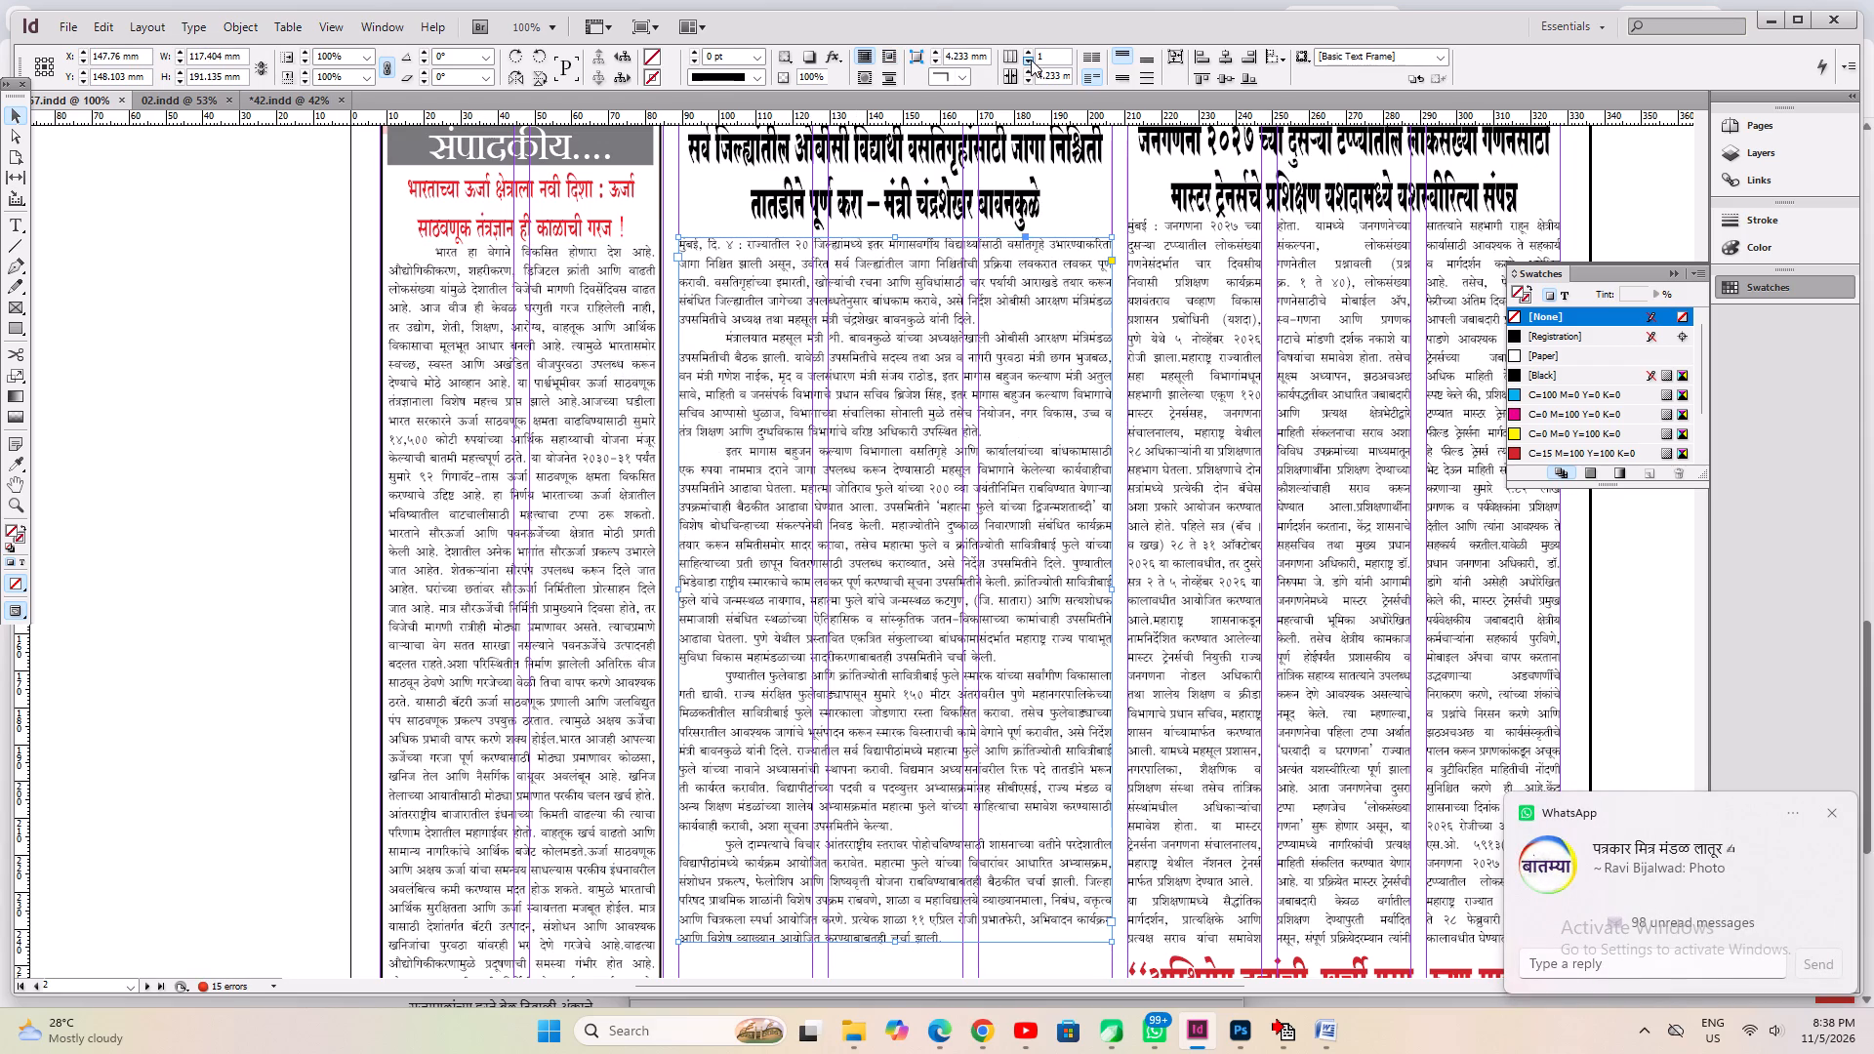
{"action": "double_click", "coordinate": [1026, 51]}
{"action": "scroll", "coordinate": [954, 416], "scroll_direction": "down", "scroll_amount": 7}
{"action": "key", "text": "ctrl+alt+c"}
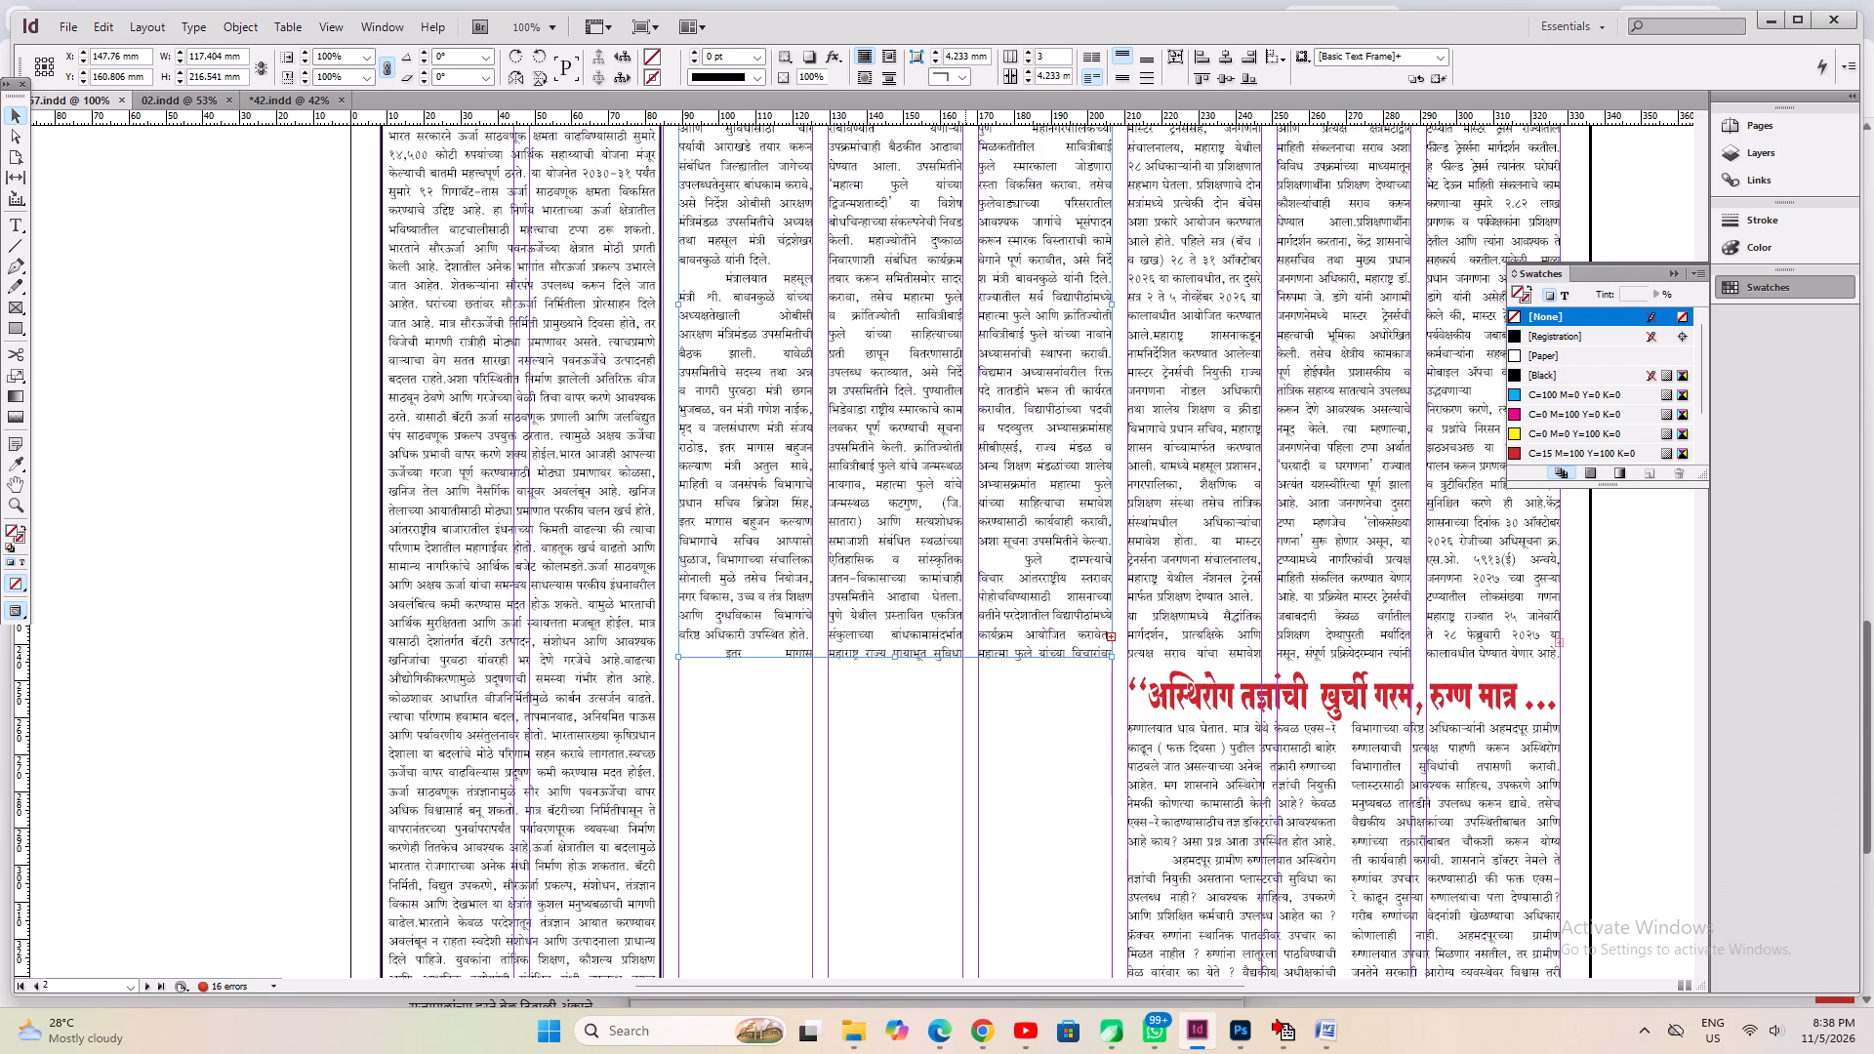
{"action": "scroll", "coordinate": [965, 571], "scroll_direction": "down", "scroll_amount": 7}
{"action": "scroll", "coordinate": [969, 588], "scroll_direction": "up", "scroll_amount": 6}
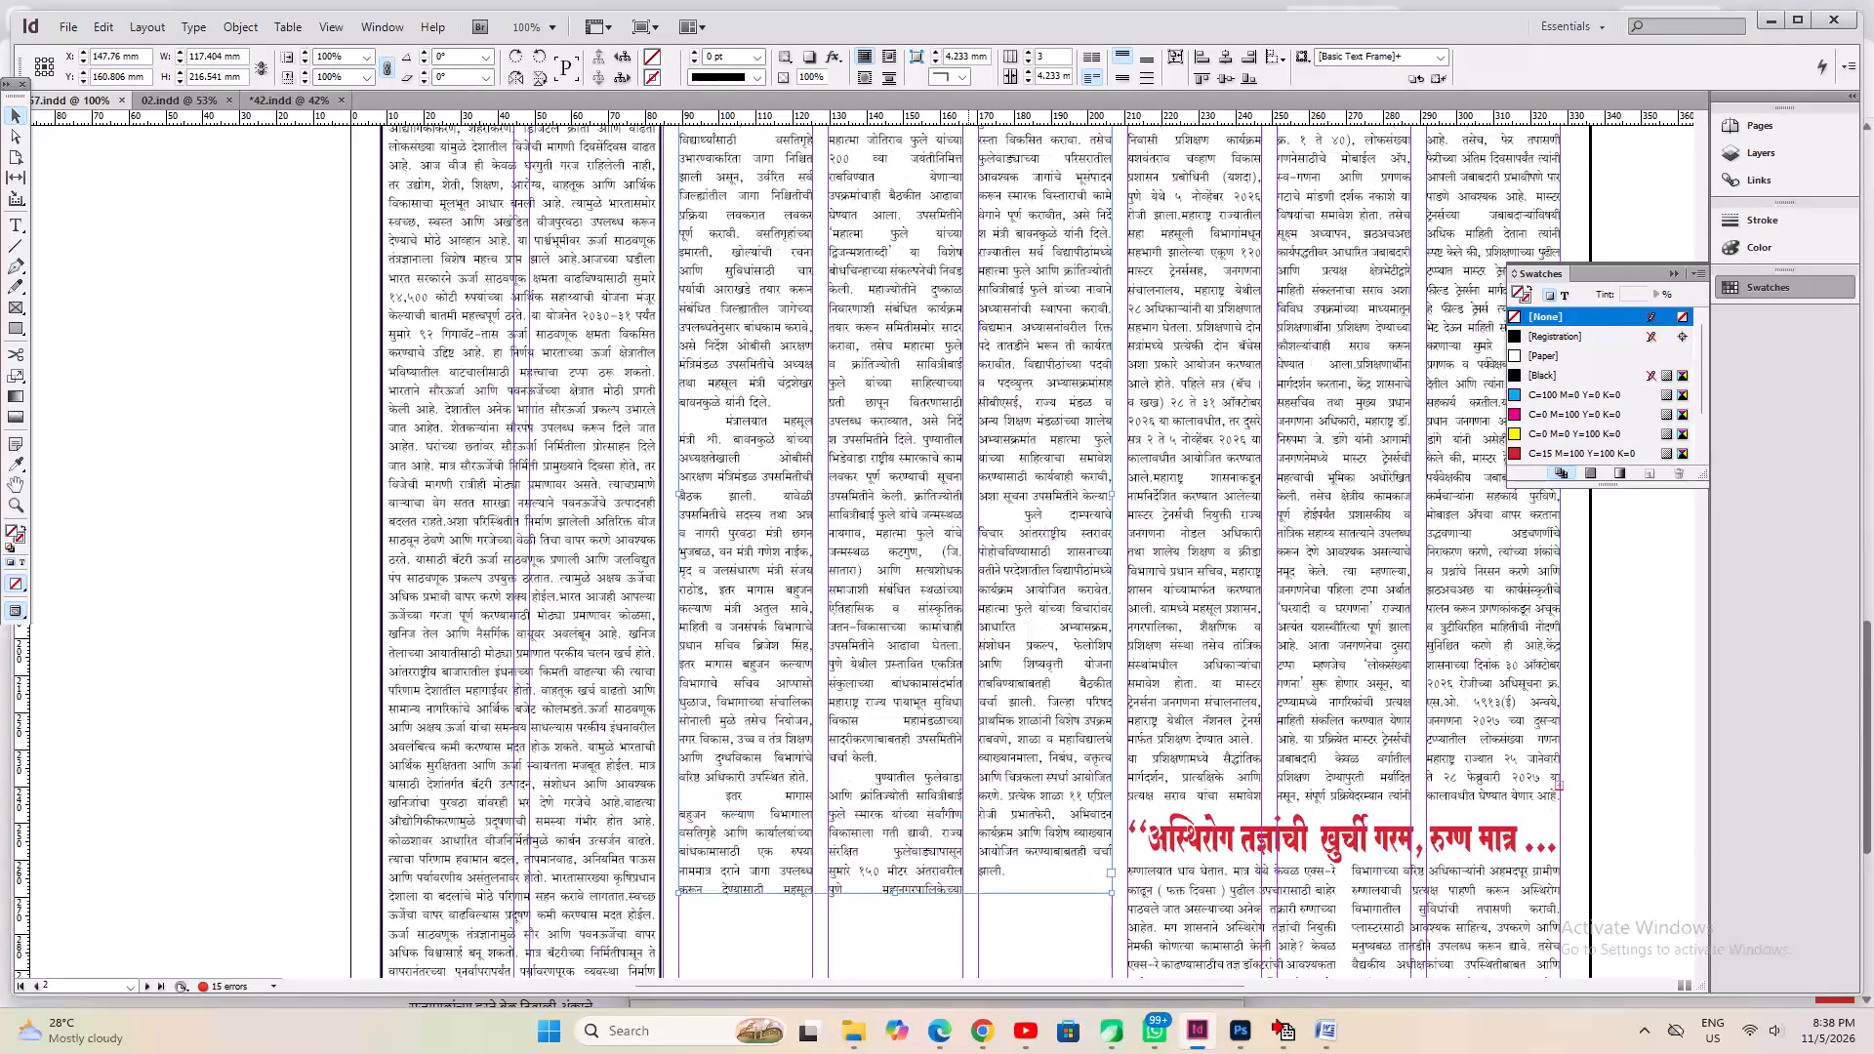
Move the three-column article frame down towards the story below, leaving a gap beneath the headline, and save the document.
{"action": "scroll", "coordinate": [968, 588], "scroll_direction": "down", "scroll_amount": 6}
{"action": "left_click_drag", "start_coordinate": [924, 385], "coordinate": [920, 598], "text": "shift"}
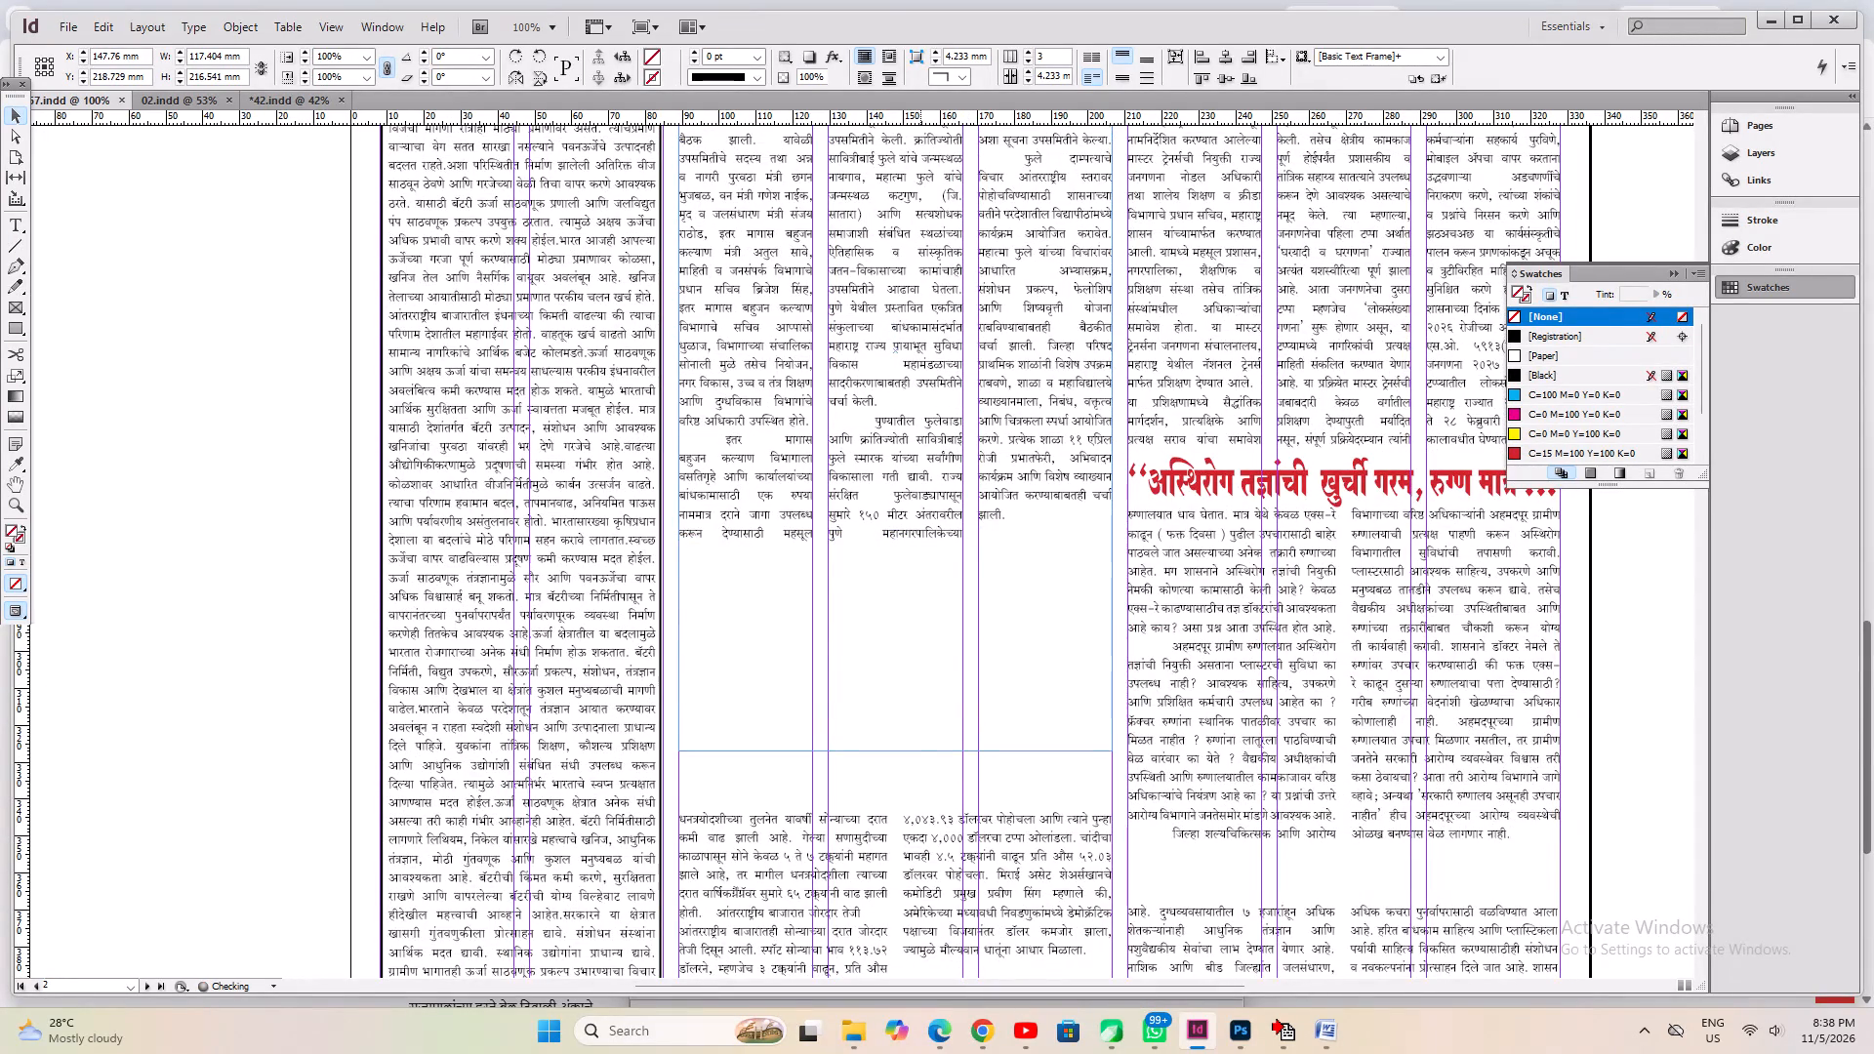
{"action": "scroll", "coordinate": [920, 598], "scroll_direction": "up", "scroll_amount": 15}
{"action": "key", "text": "ctrl+s"}
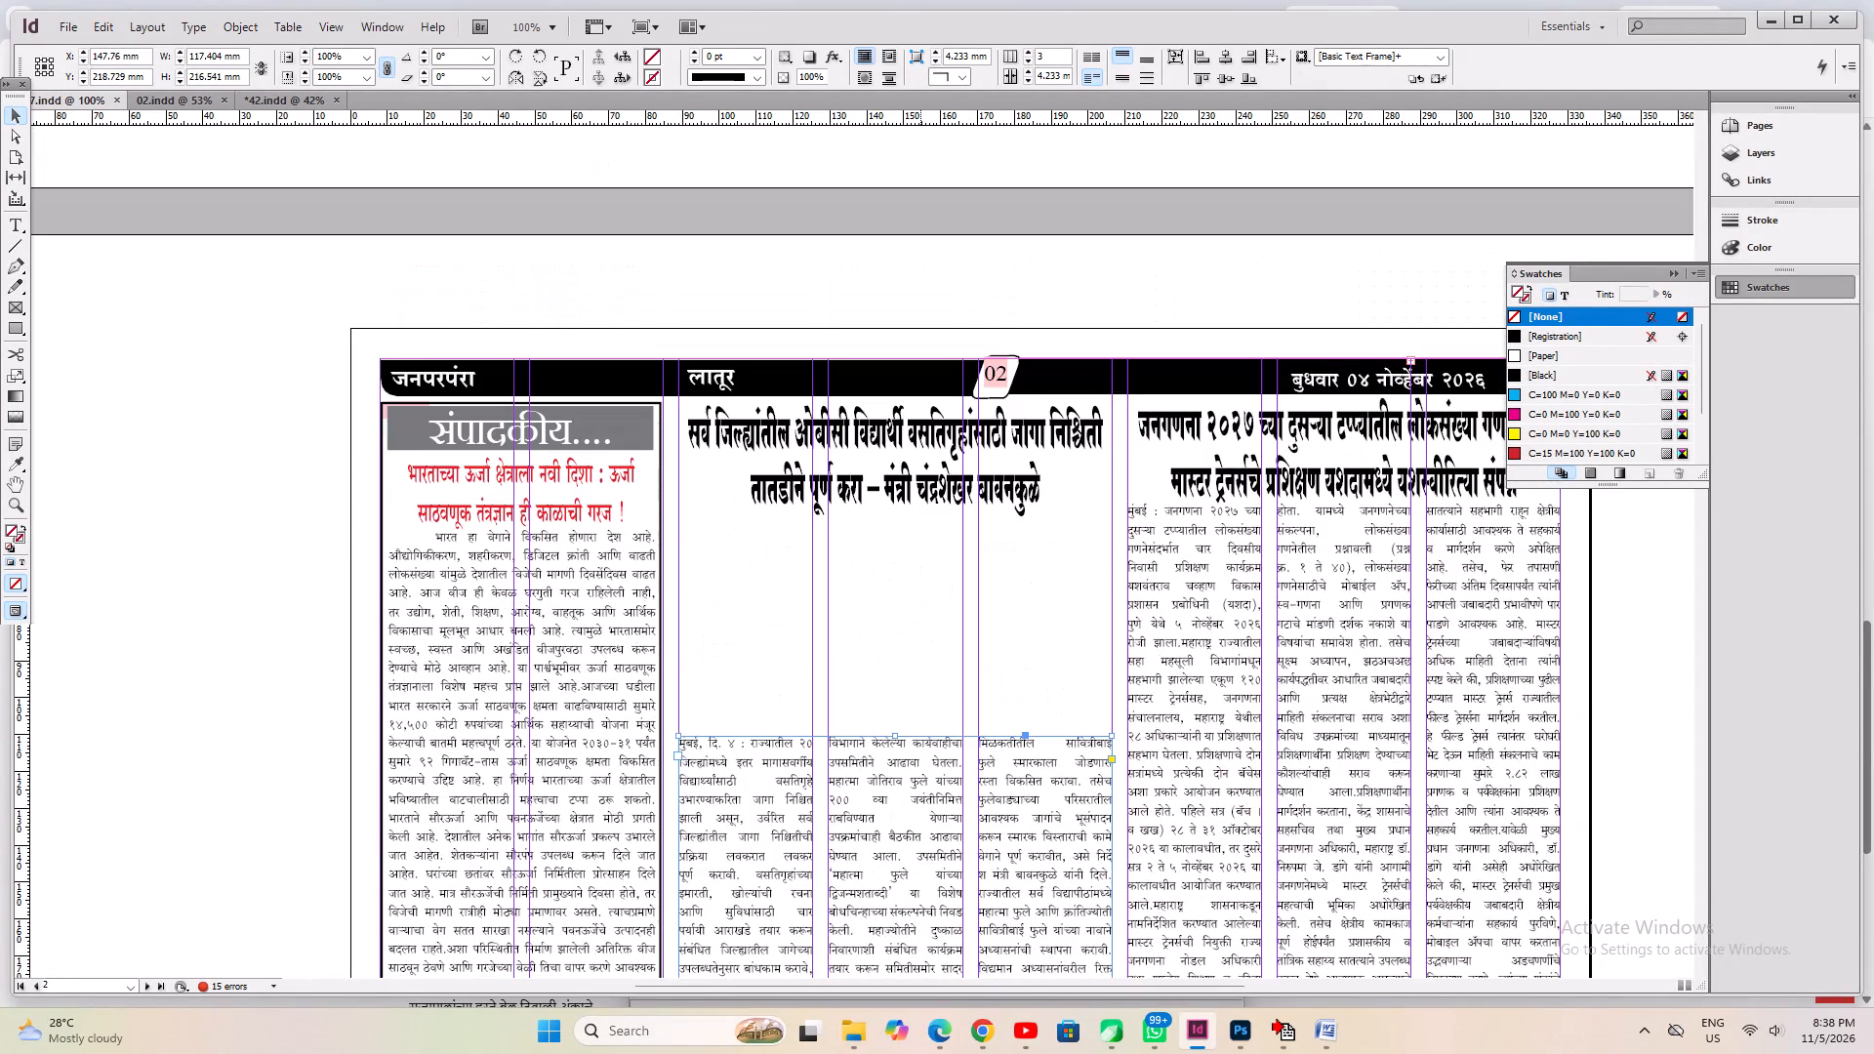
{"action": "key", "text": "ctrl+s"}
Switch to Chrome and copy the meeting photo from the OBC hostel article on mahasamvad.in.
{"action": "left_click", "coordinate": [979, 1032]}
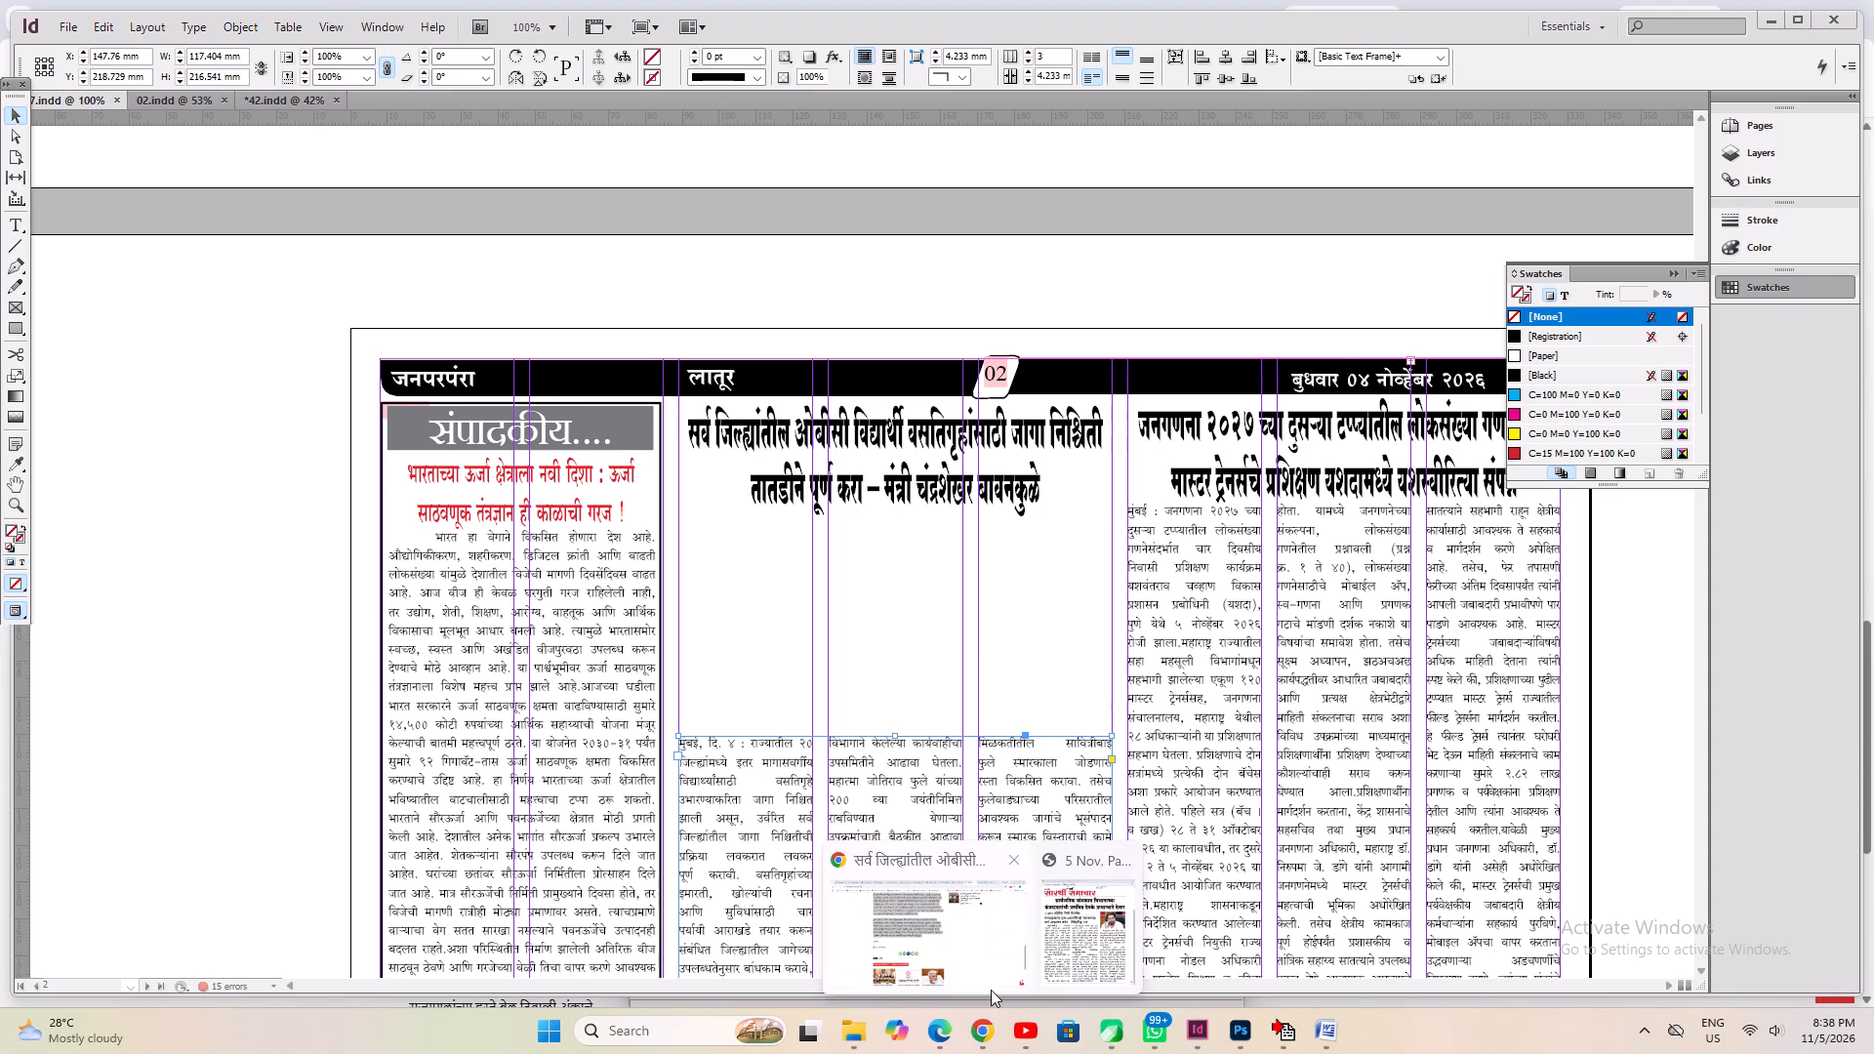
{"action": "left_click", "coordinate": [946, 924]}
{"action": "scroll", "coordinate": [781, 777], "scroll_direction": "up", "scroll_amount": 15}
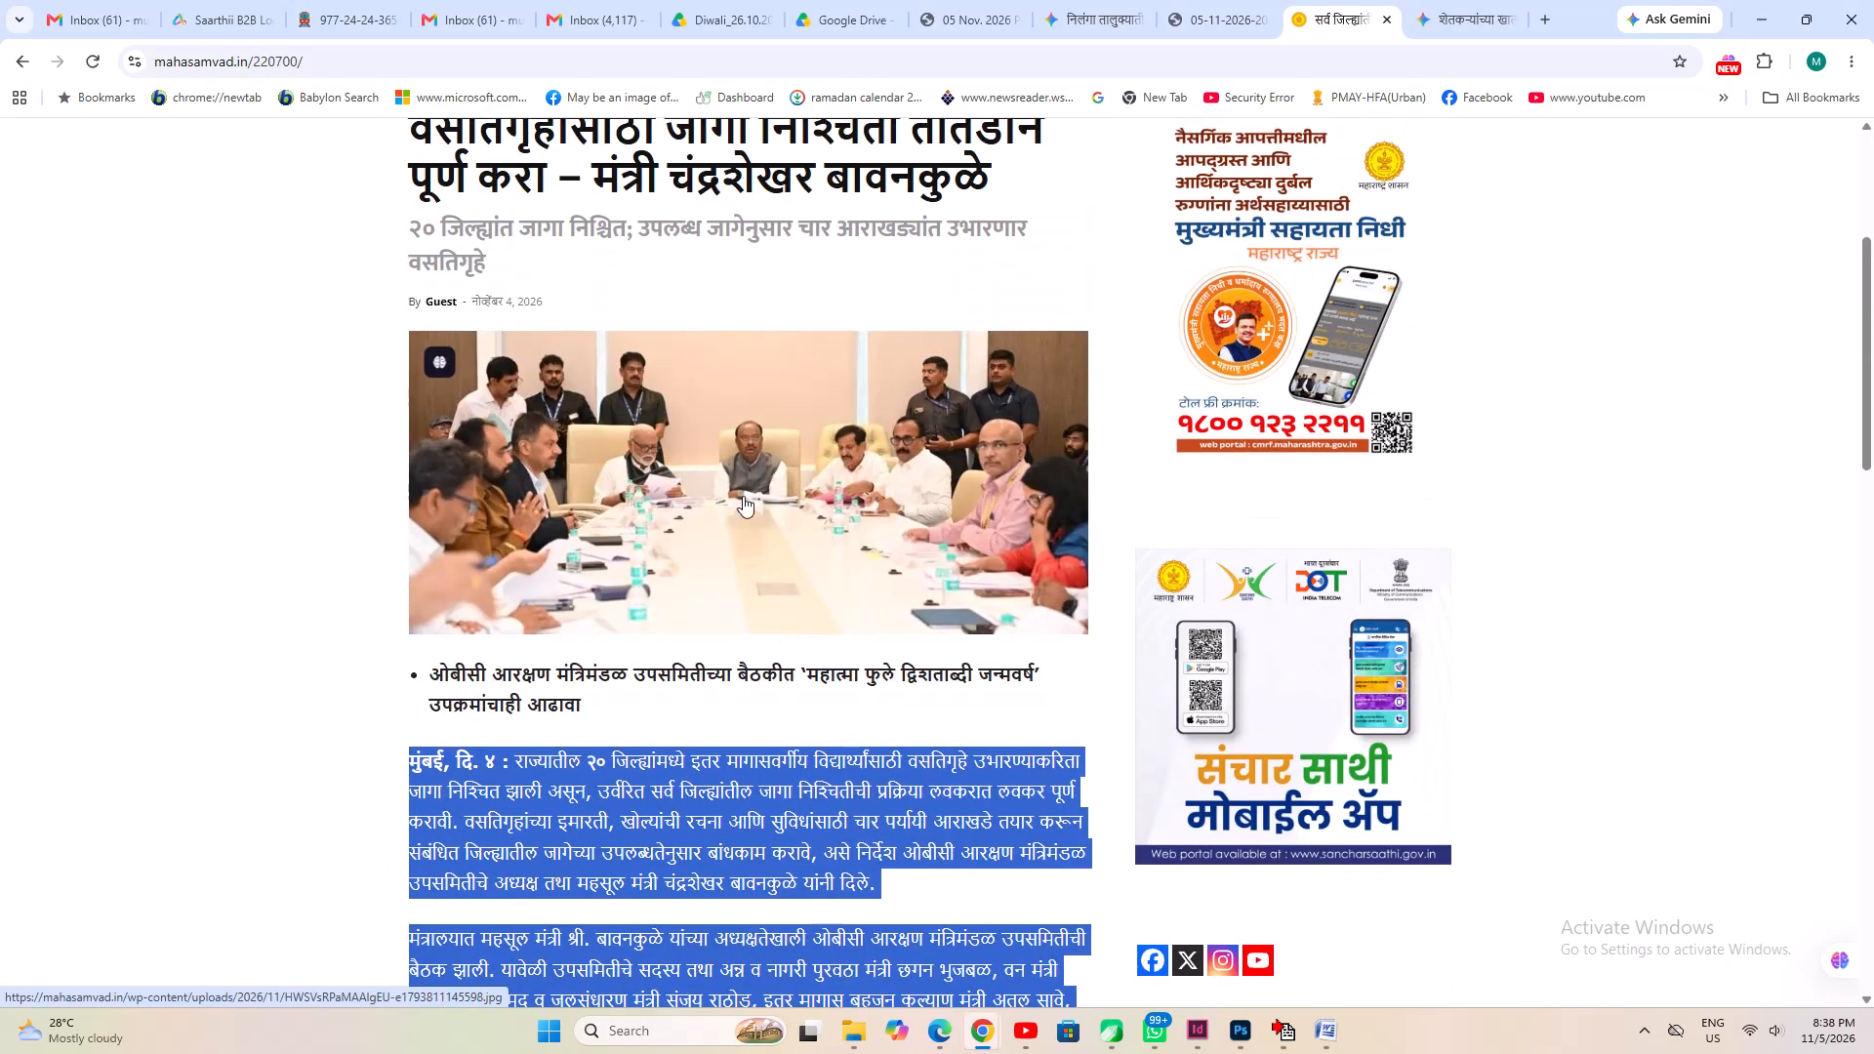
{"action": "right_click", "coordinate": [743, 496]}
{"action": "left_click", "coordinate": [824, 799]}
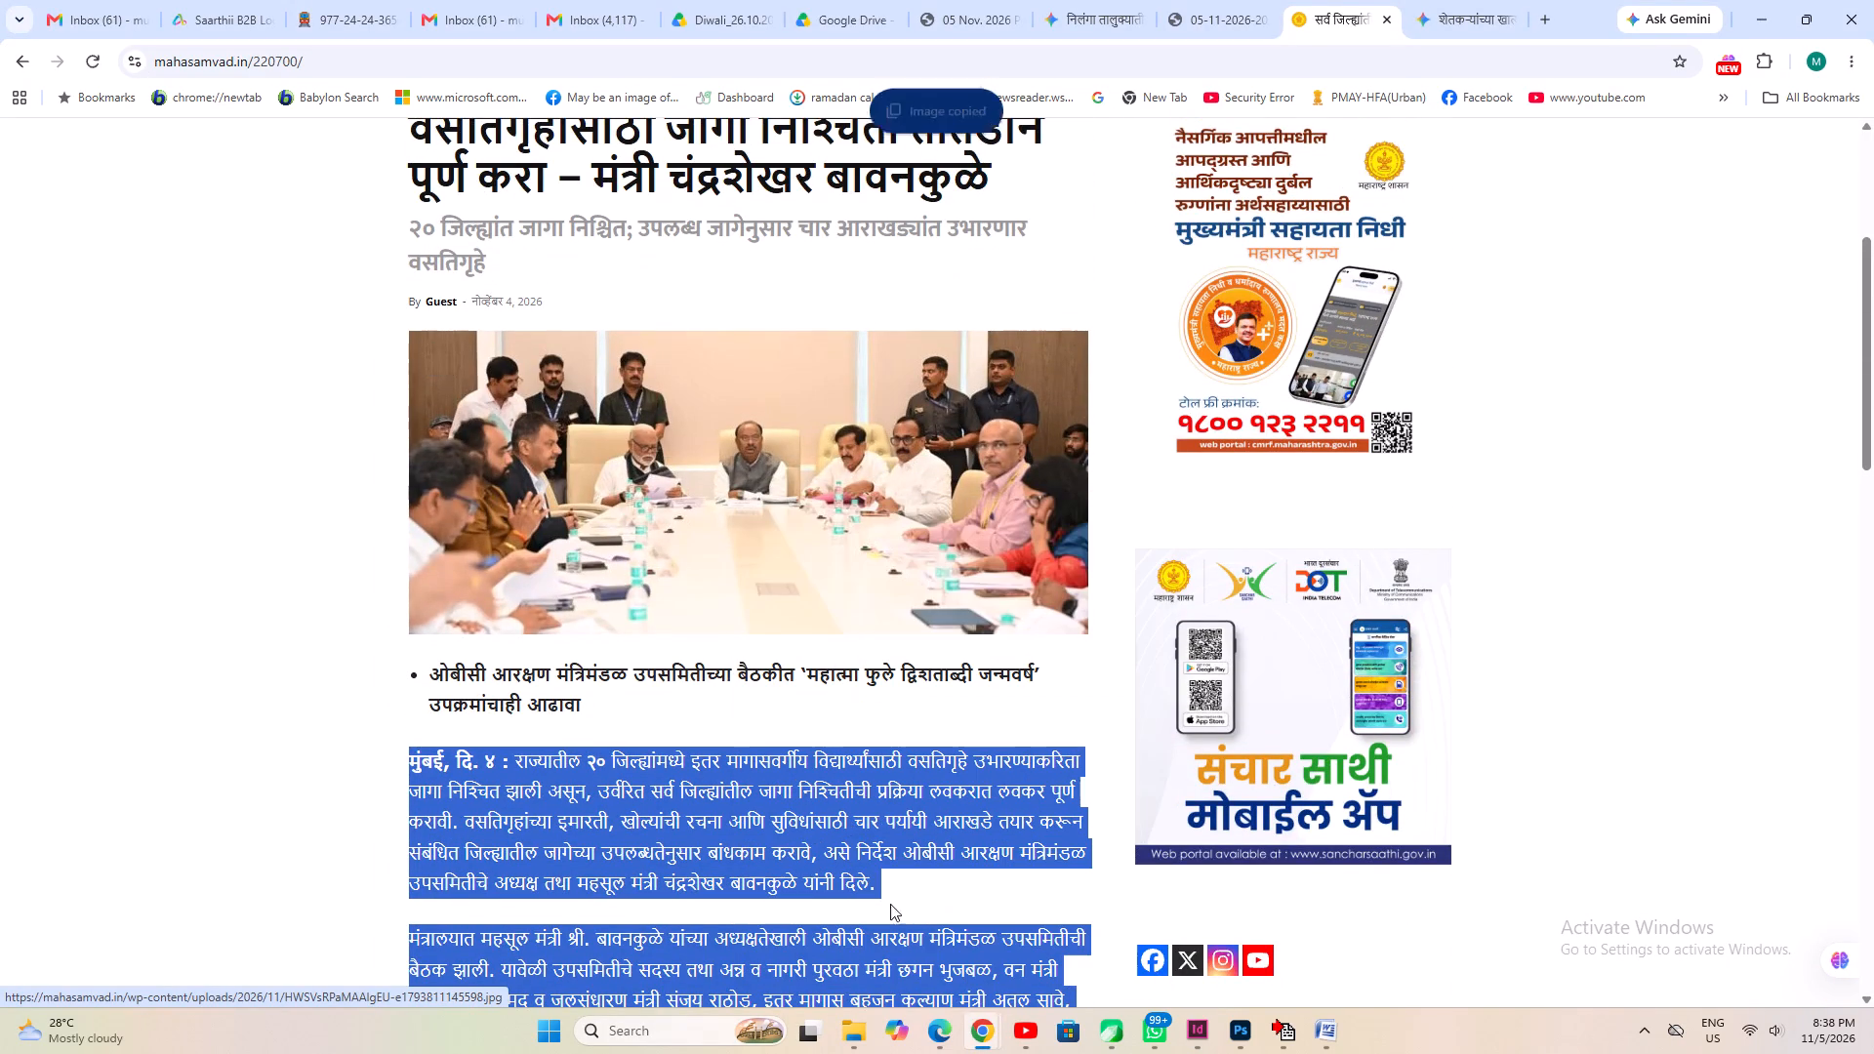
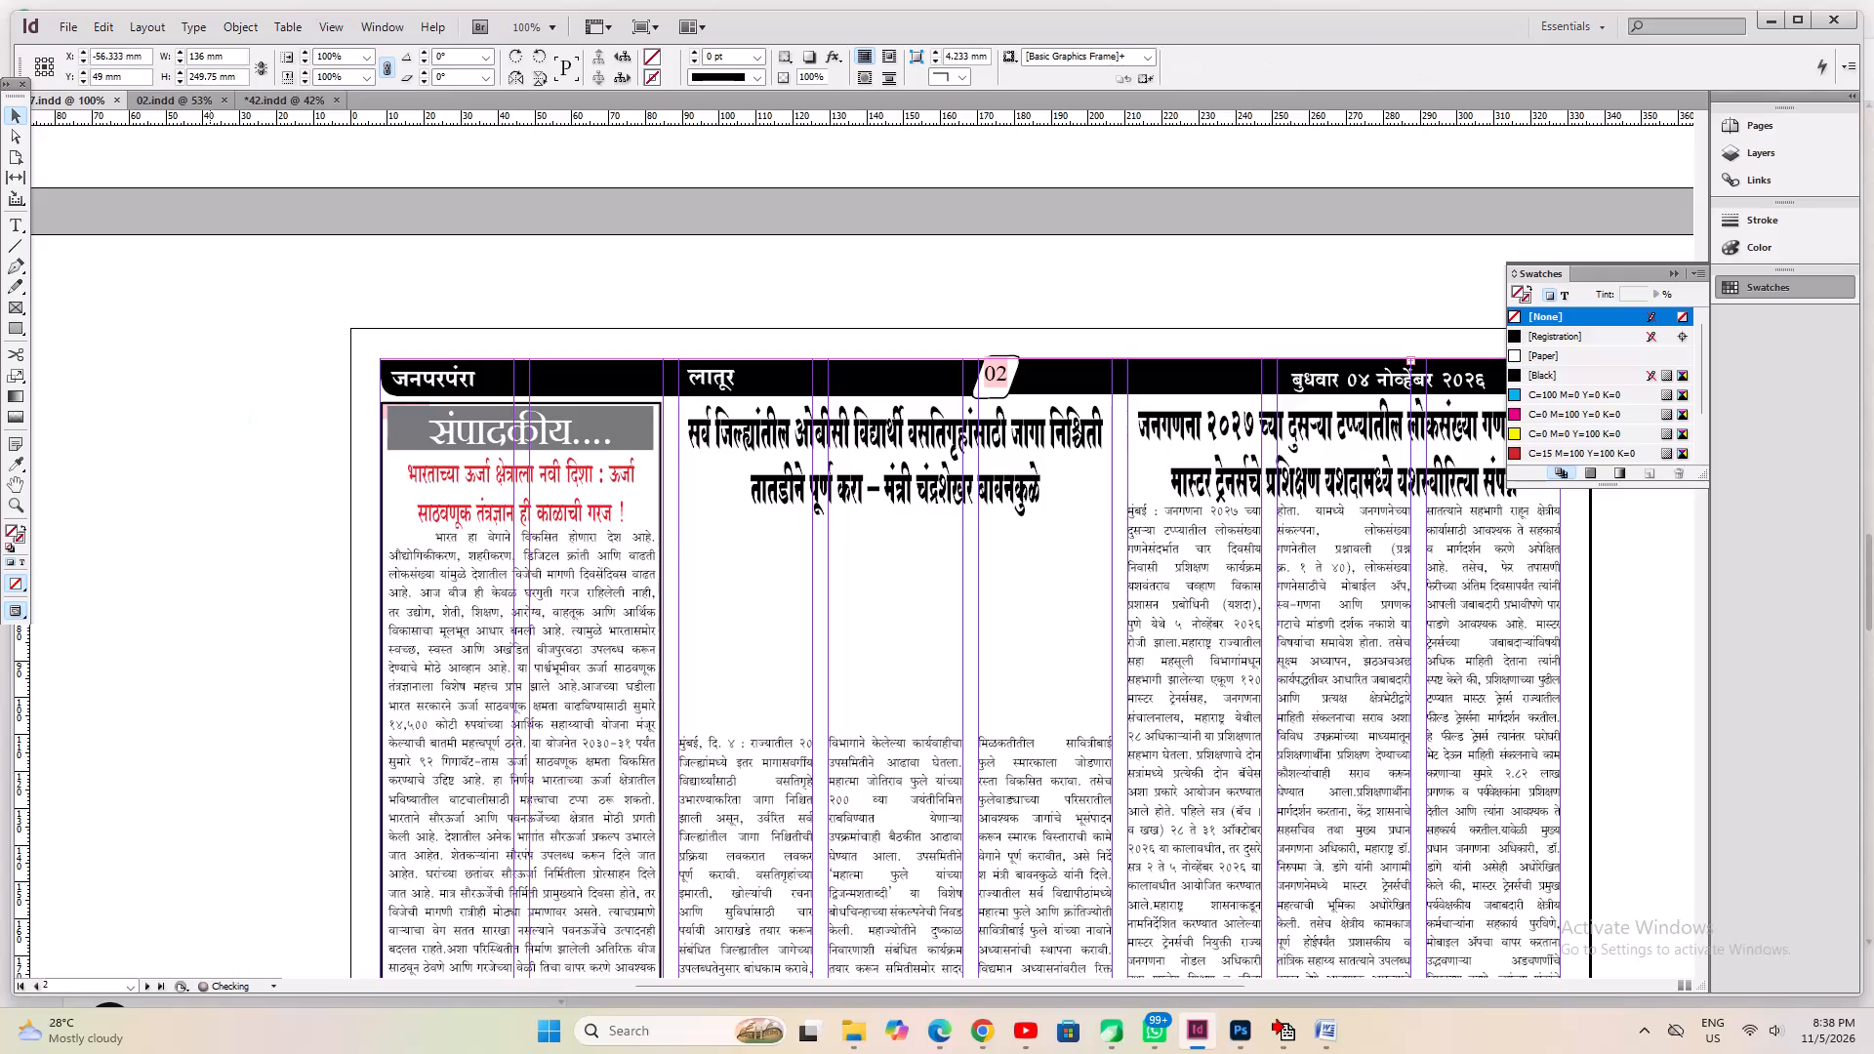
Paste the meeting photo below the hostel-land headline on page 2, size it across three columns at about 117 × 56 mm, and save.
{"action": "right_click", "coordinate": [177, 346]}
{"action": "left_click", "coordinate": [186, 355]}
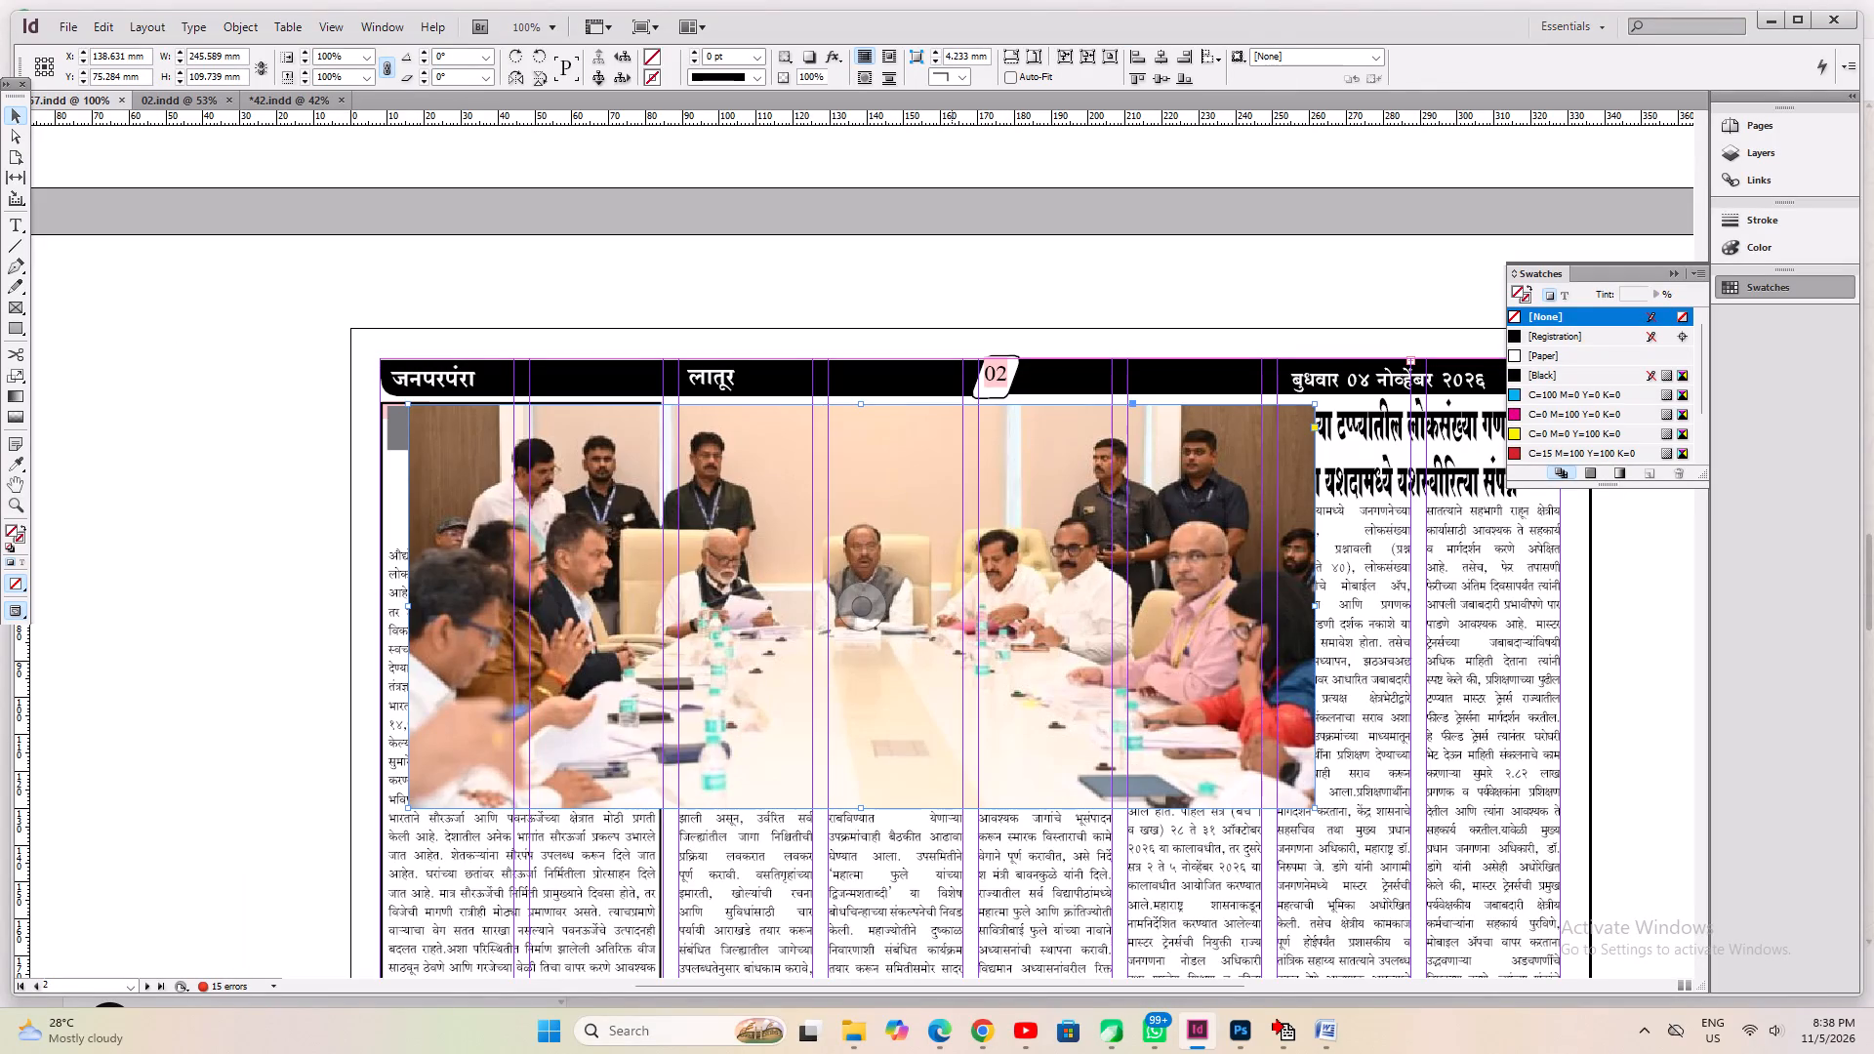
{"action": "left_click_drag", "start_coordinate": [863, 404], "coordinate": [852, 643], "text": "ctrl+shift"}
{"action": "left_click_drag", "start_coordinate": [909, 766], "coordinate": [912, 641]}
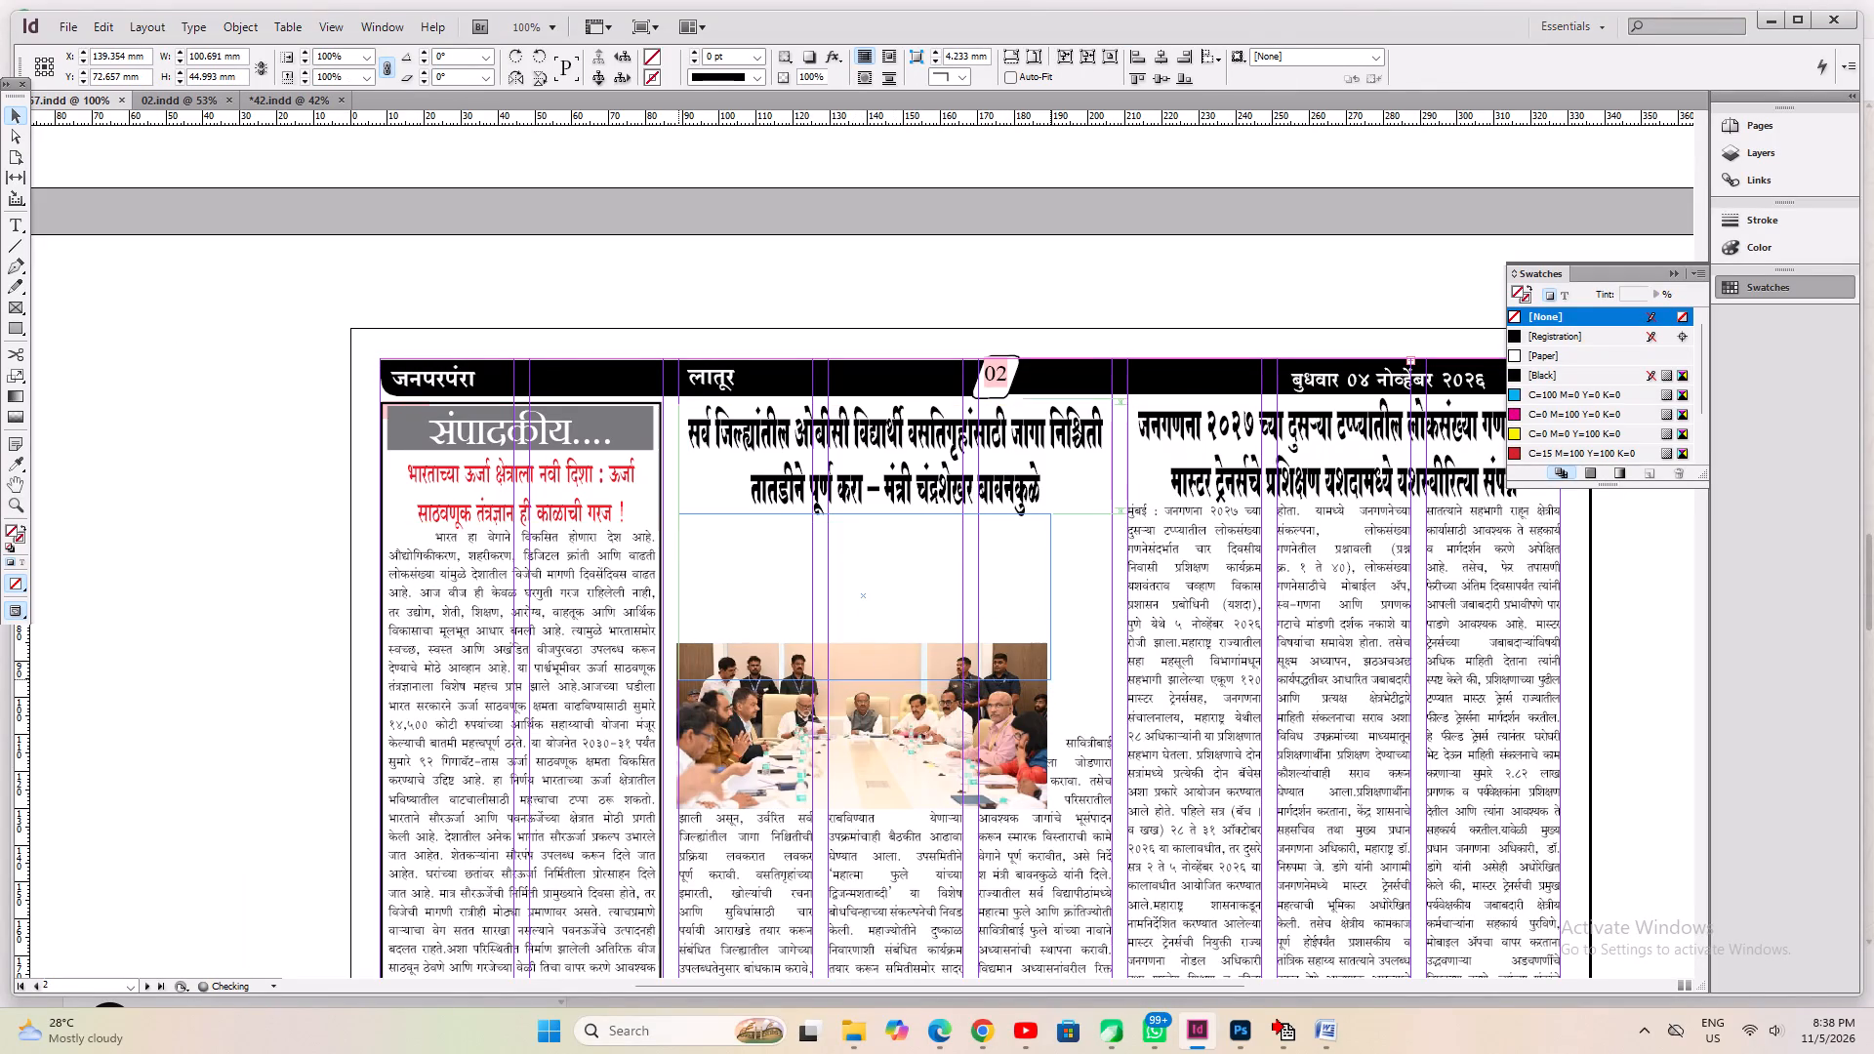
{"action": "left_click_drag", "start_coordinate": [912, 641], "coordinate": [911, 643]}
{"action": "key", "text": "ctrl+1"}
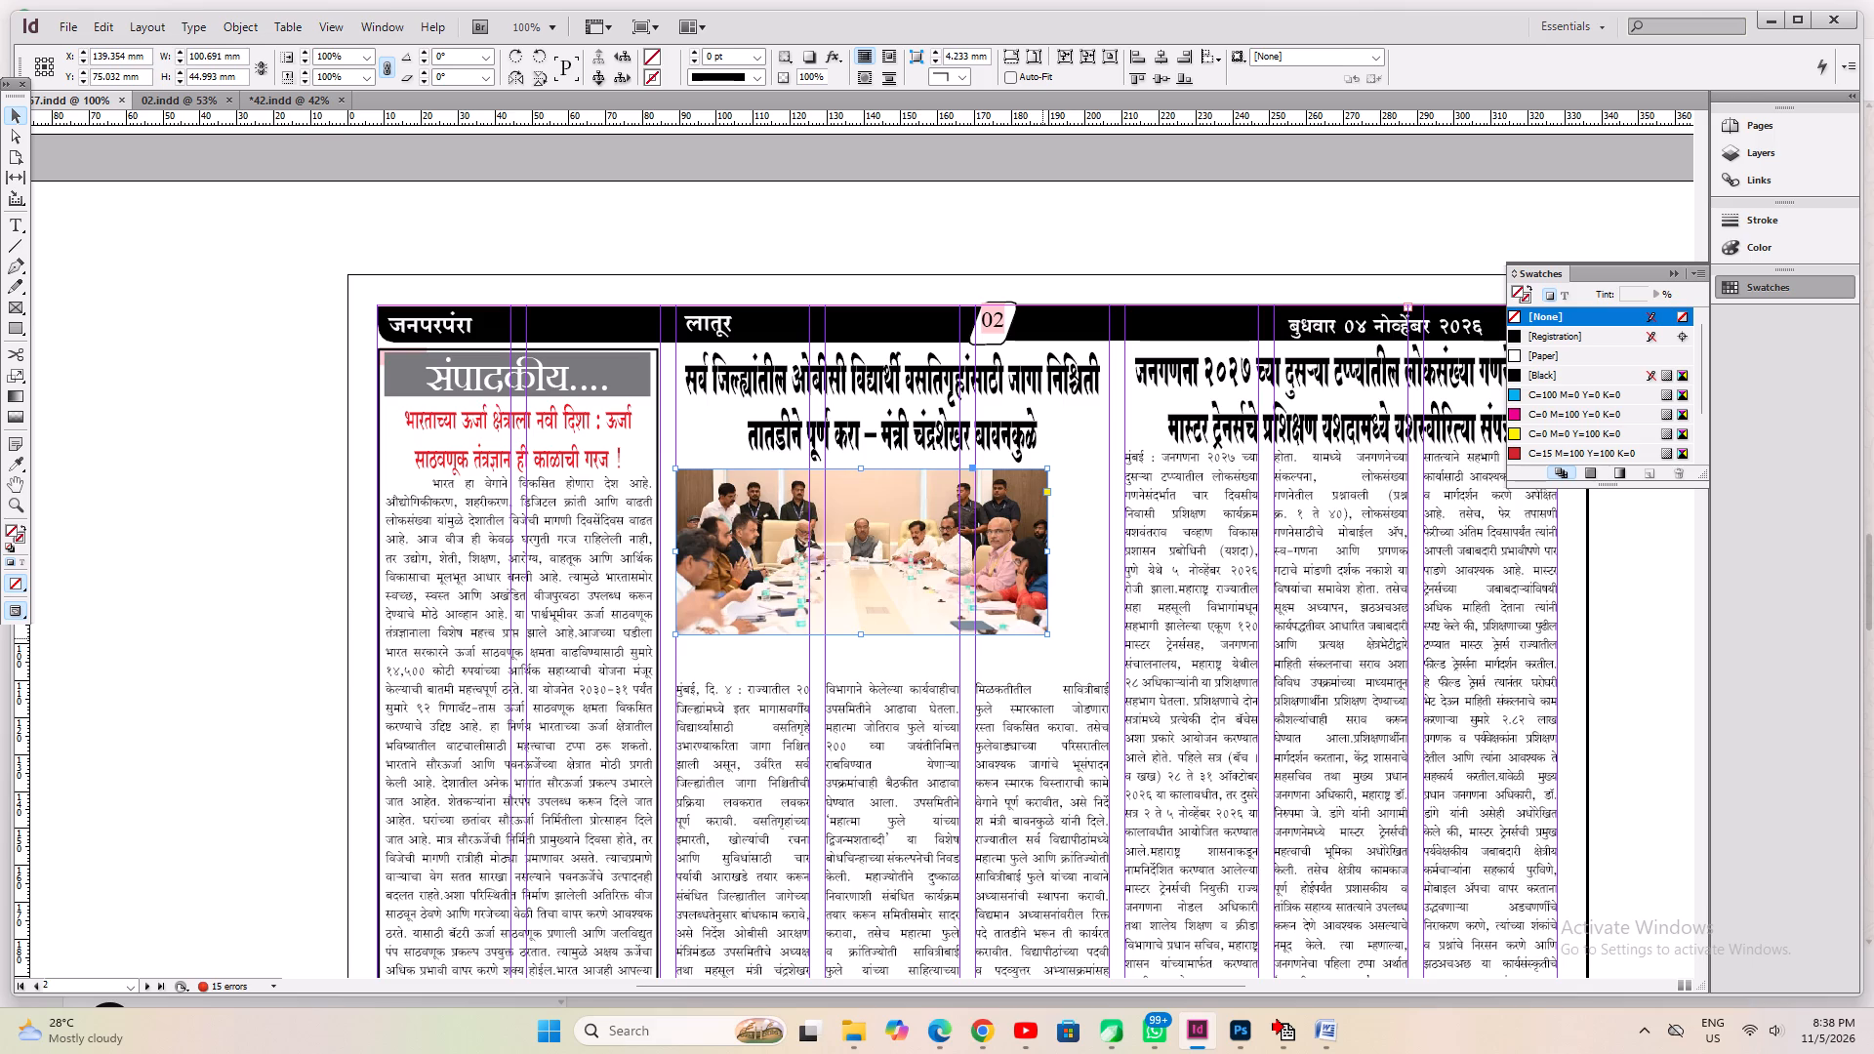
{"action": "left_click_drag", "start_coordinate": [1048, 636], "coordinate": [1089, 663], "text": "ctrl+shift"}
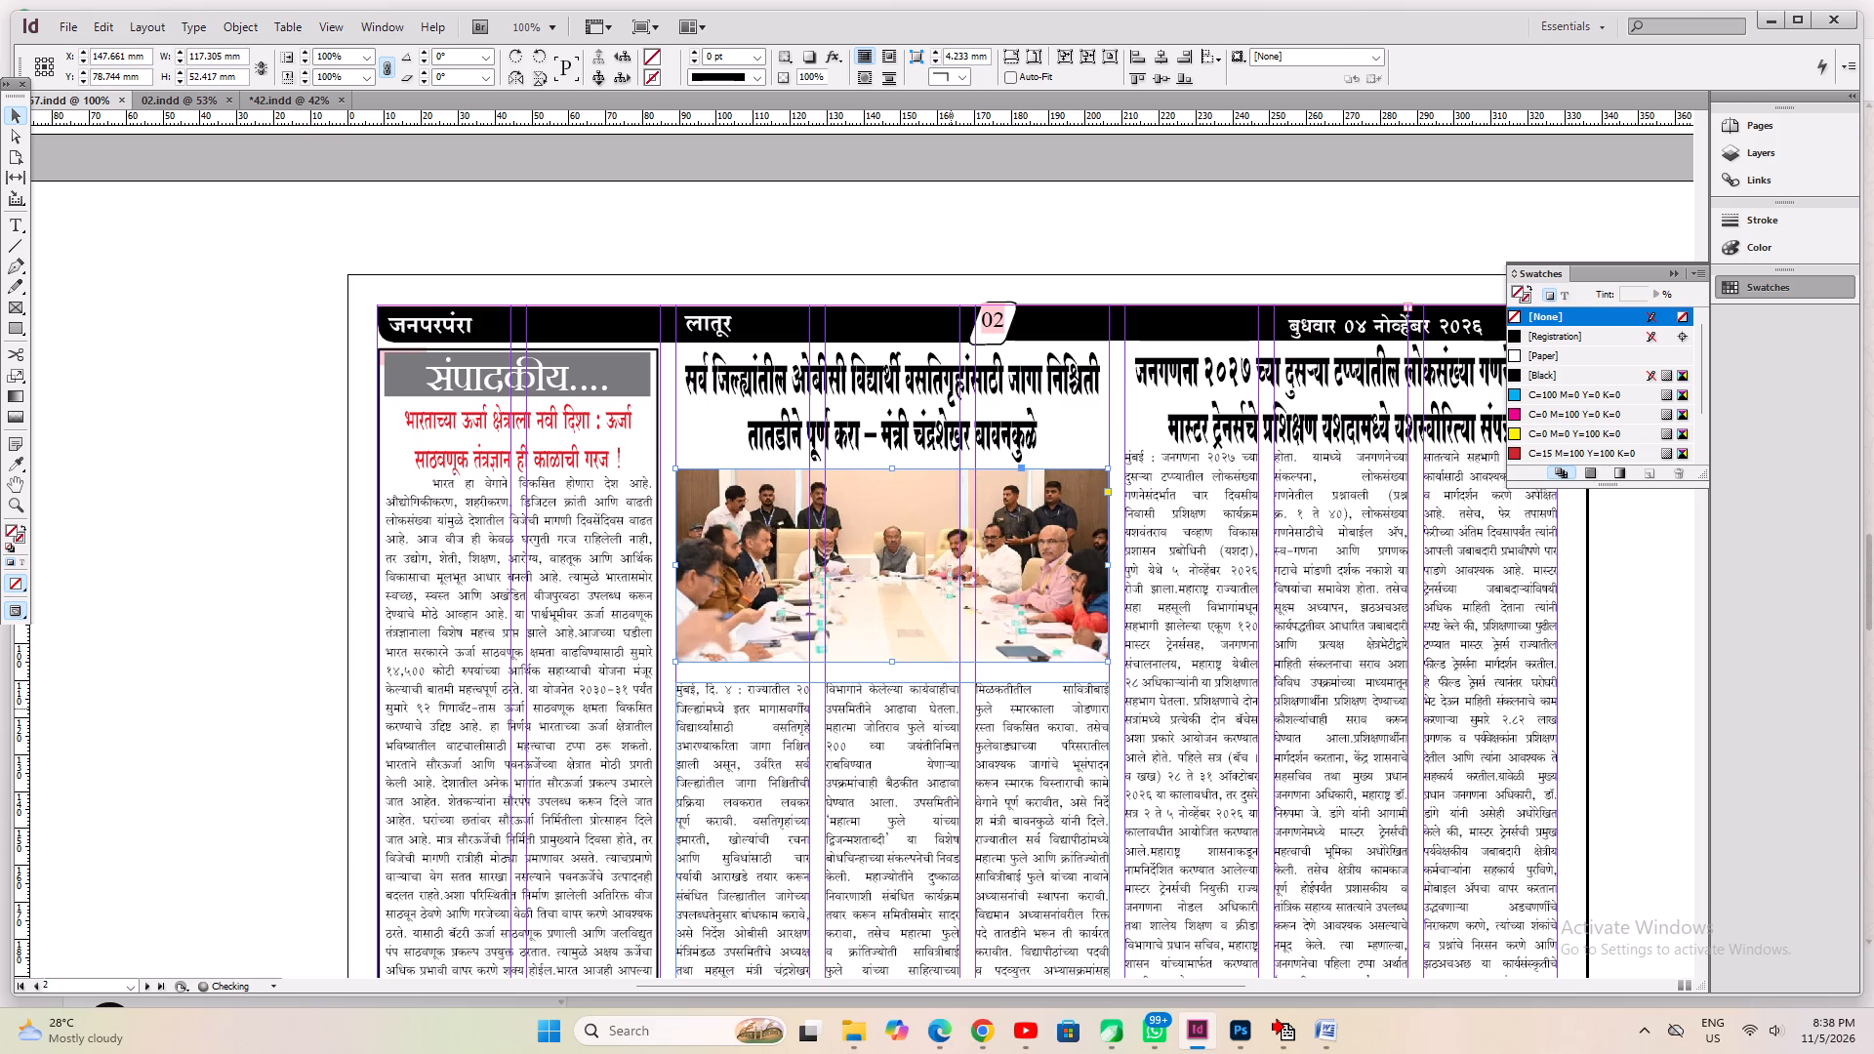
{"action": "left_click_drag", "start_coordinate": [894, 663], "coordinate": [894, 674], "text": "ctrl"}
{"action": "left_click", "coordinate": [905, 589], "text": "shift"}
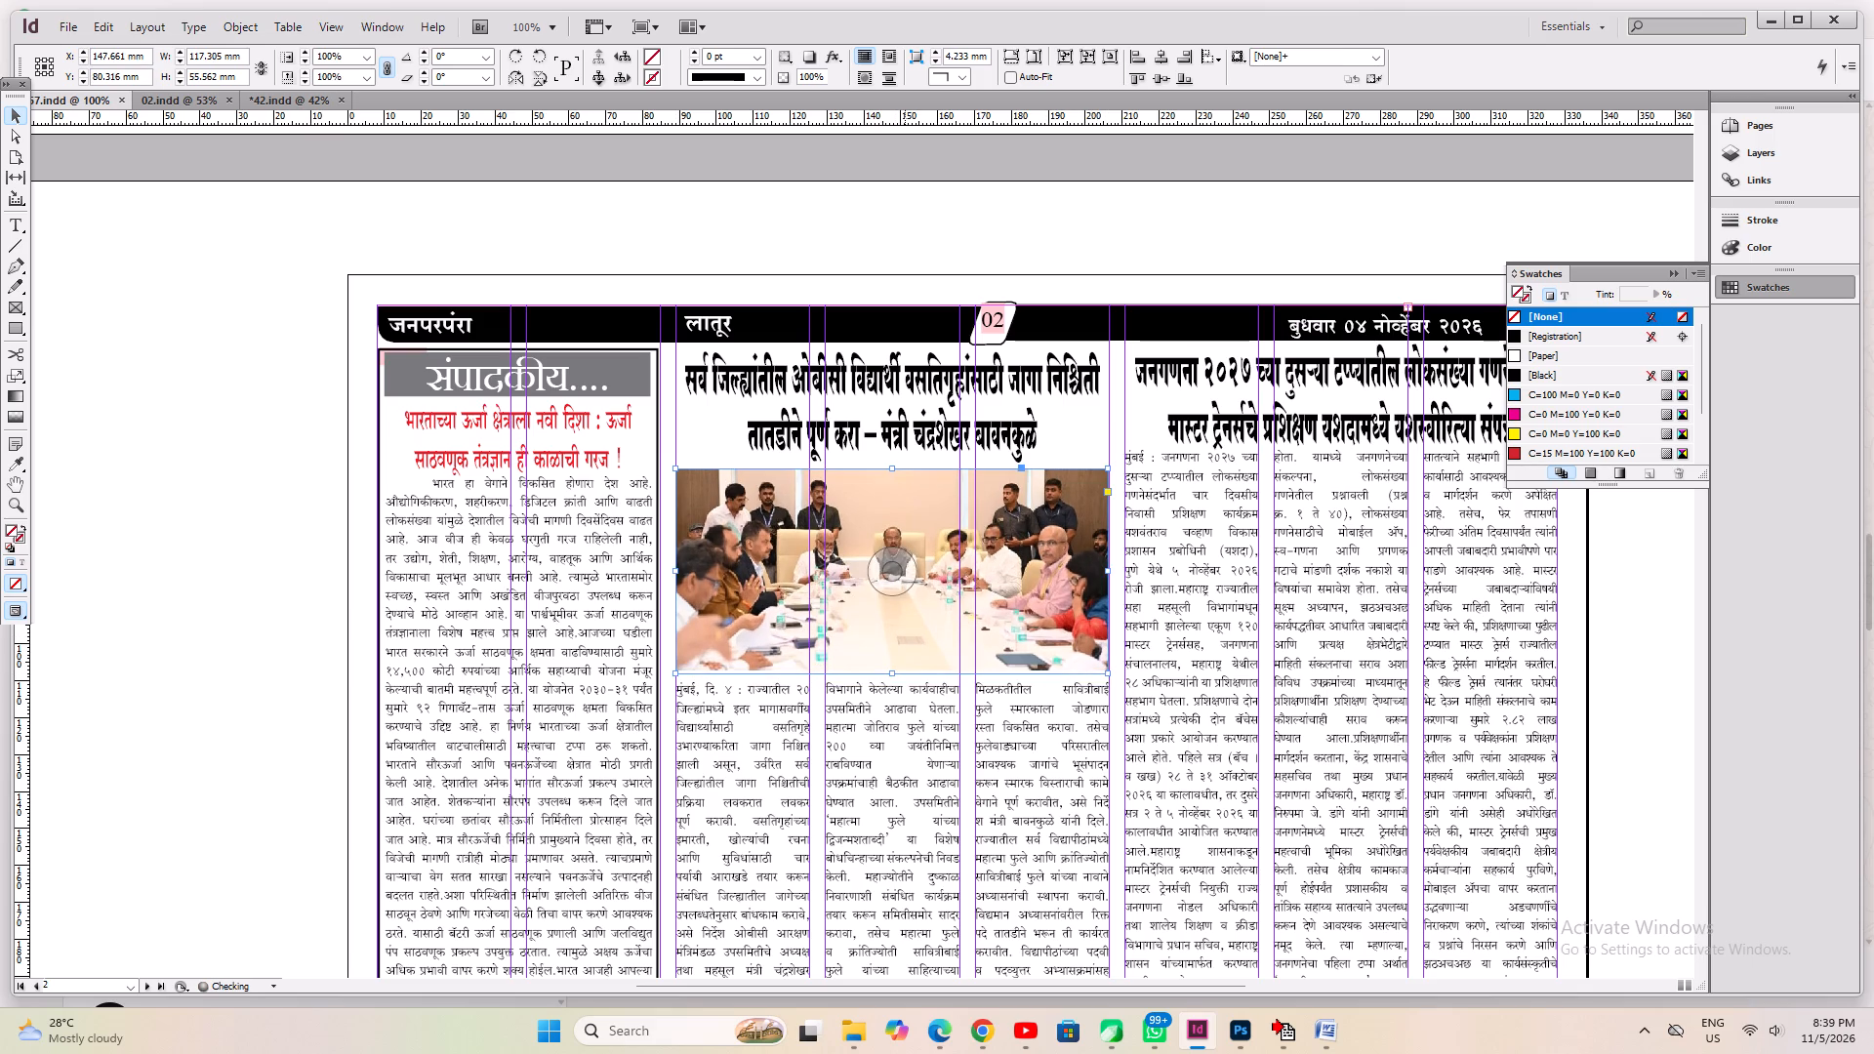
{"action": "left_click", "coordinate": [879, 831]}
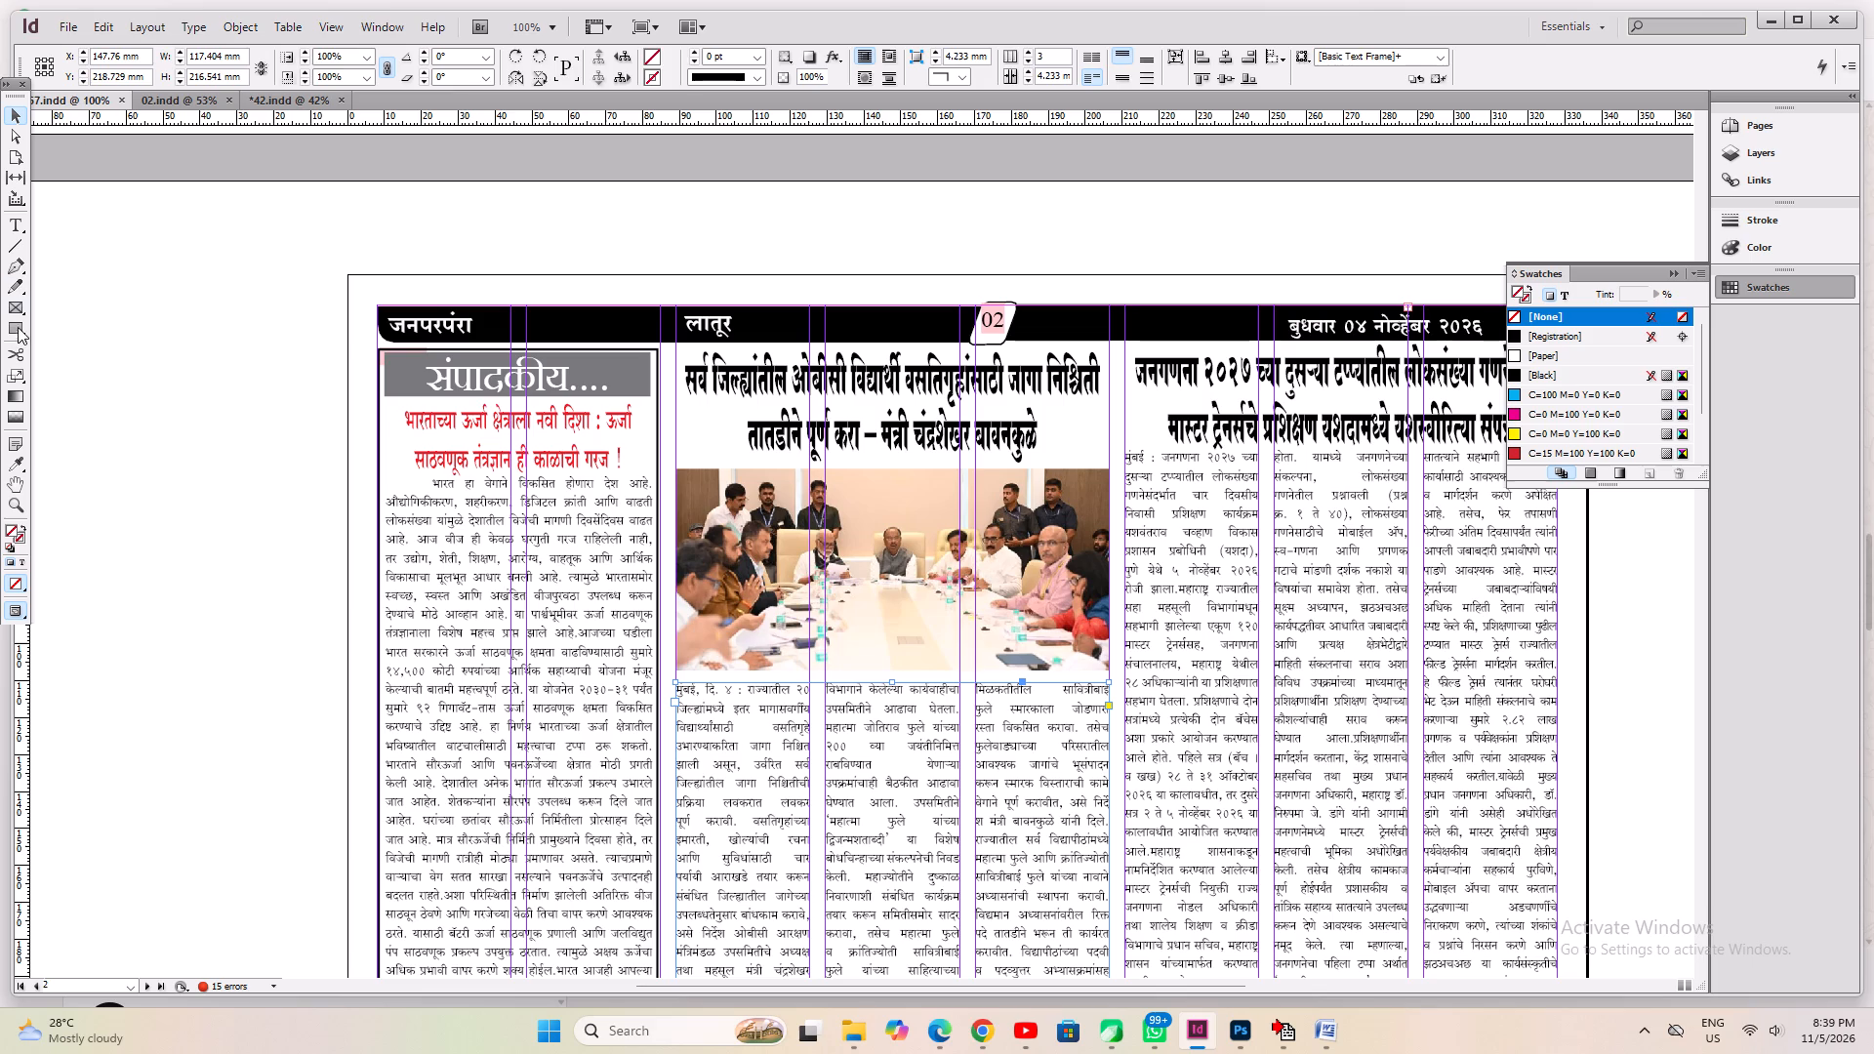
{"action": "left_click", "coordinate": [18, 230]}
{"action": "key", "text": "ctrl+s"}
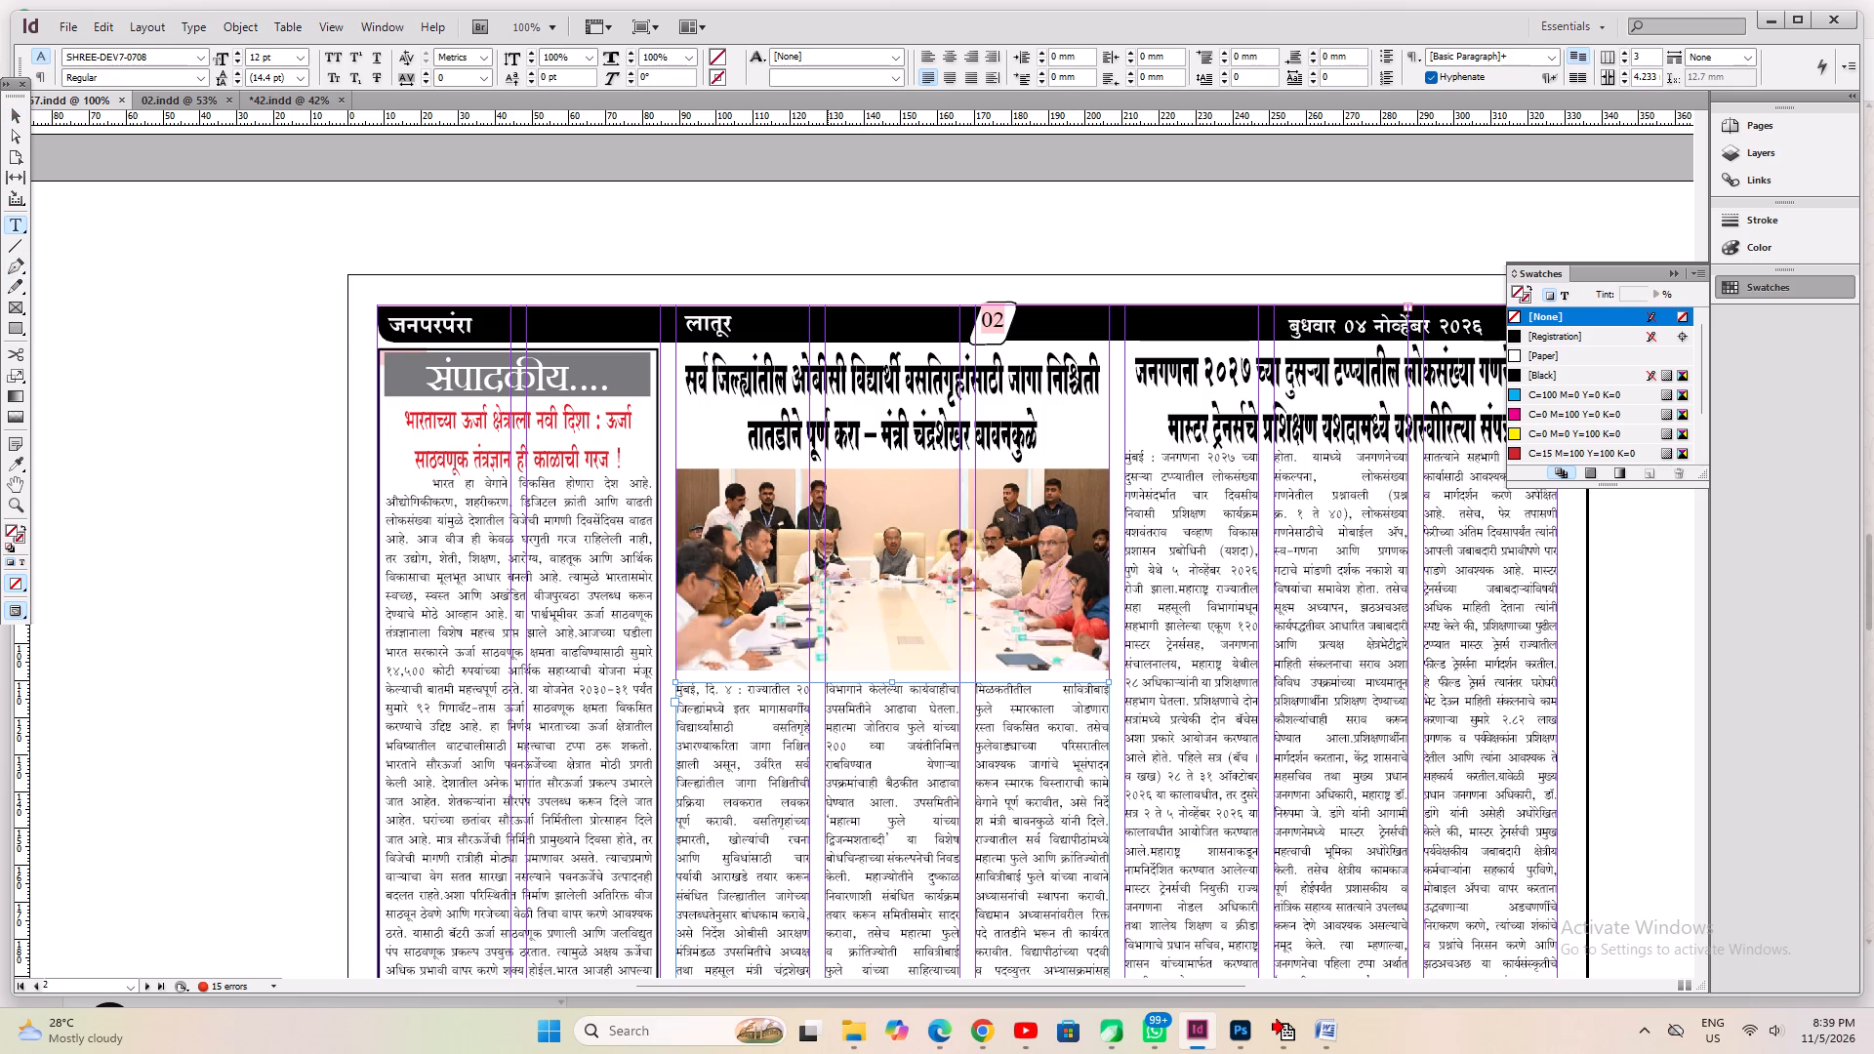
Insert a paragraph break in the gold-price story before "म्हणाले की", so these words open its two-column continuation on page 2.
{"action": "key", "text": "ctrl+0"}
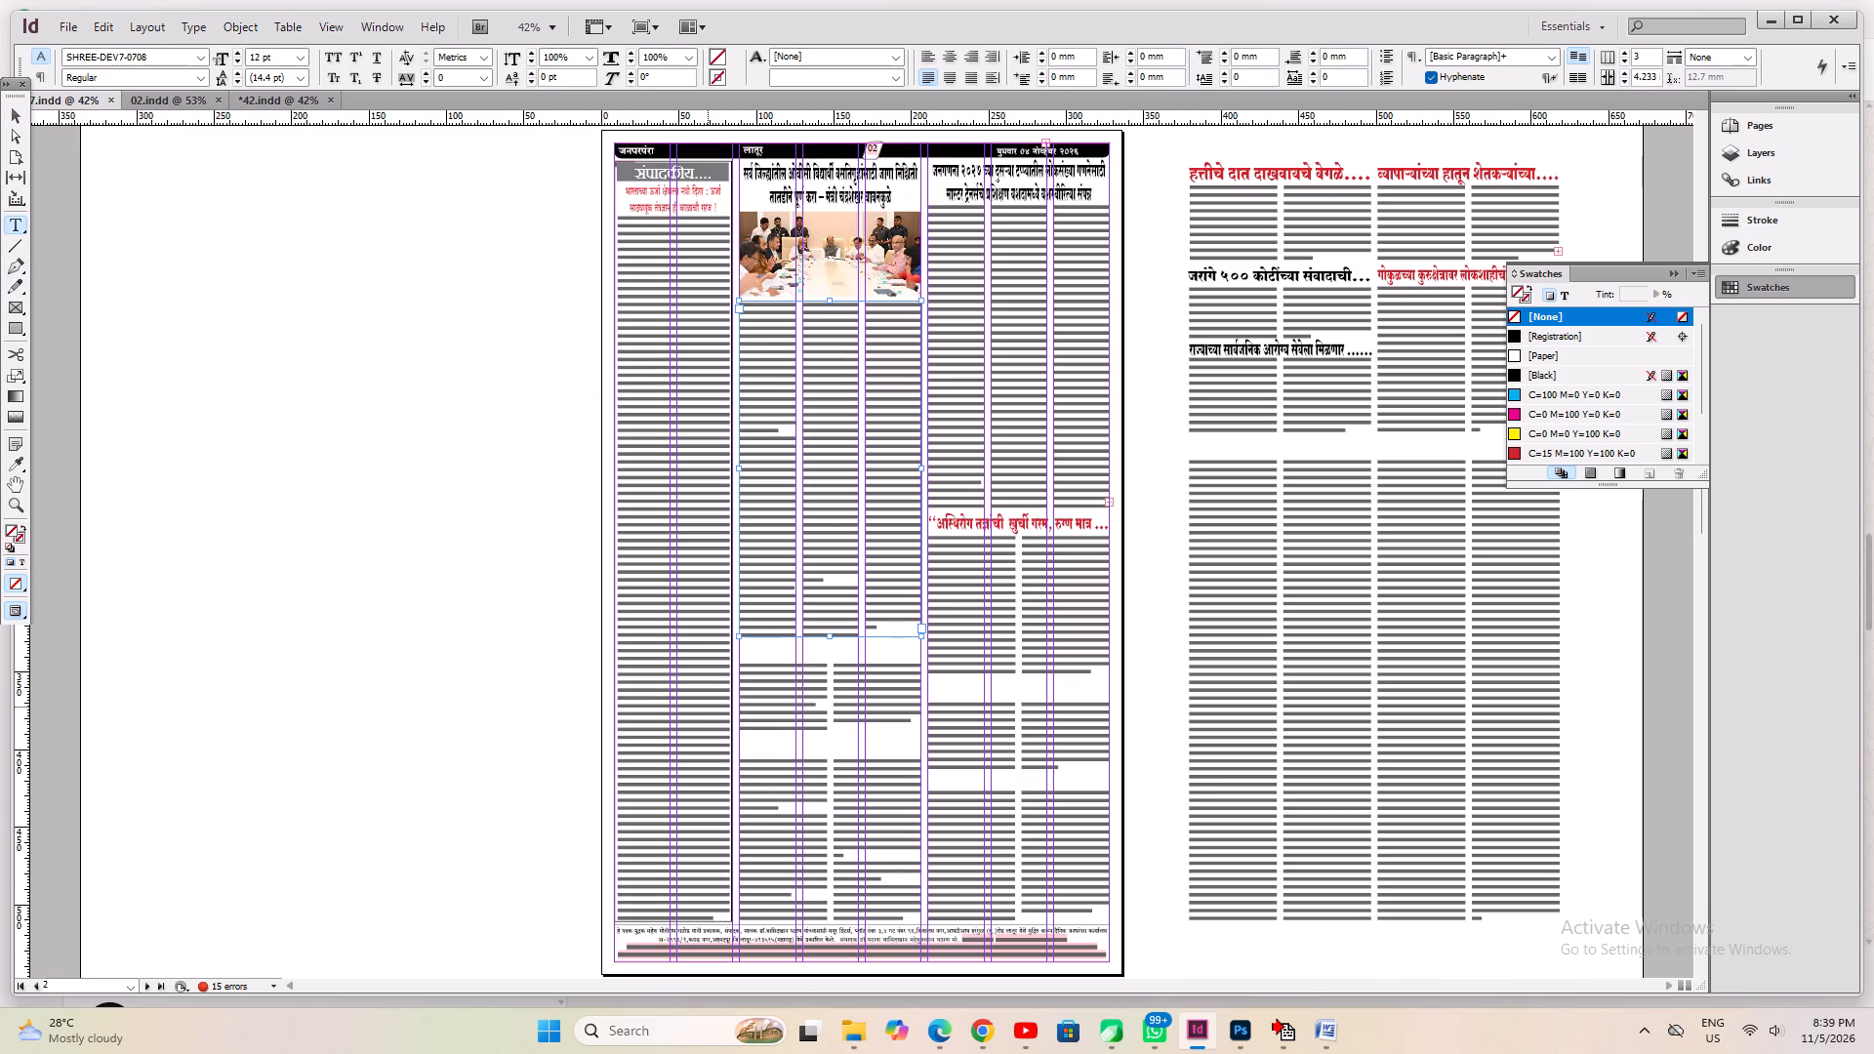
{"action": "left_click", "coordinate": [753, 669]}
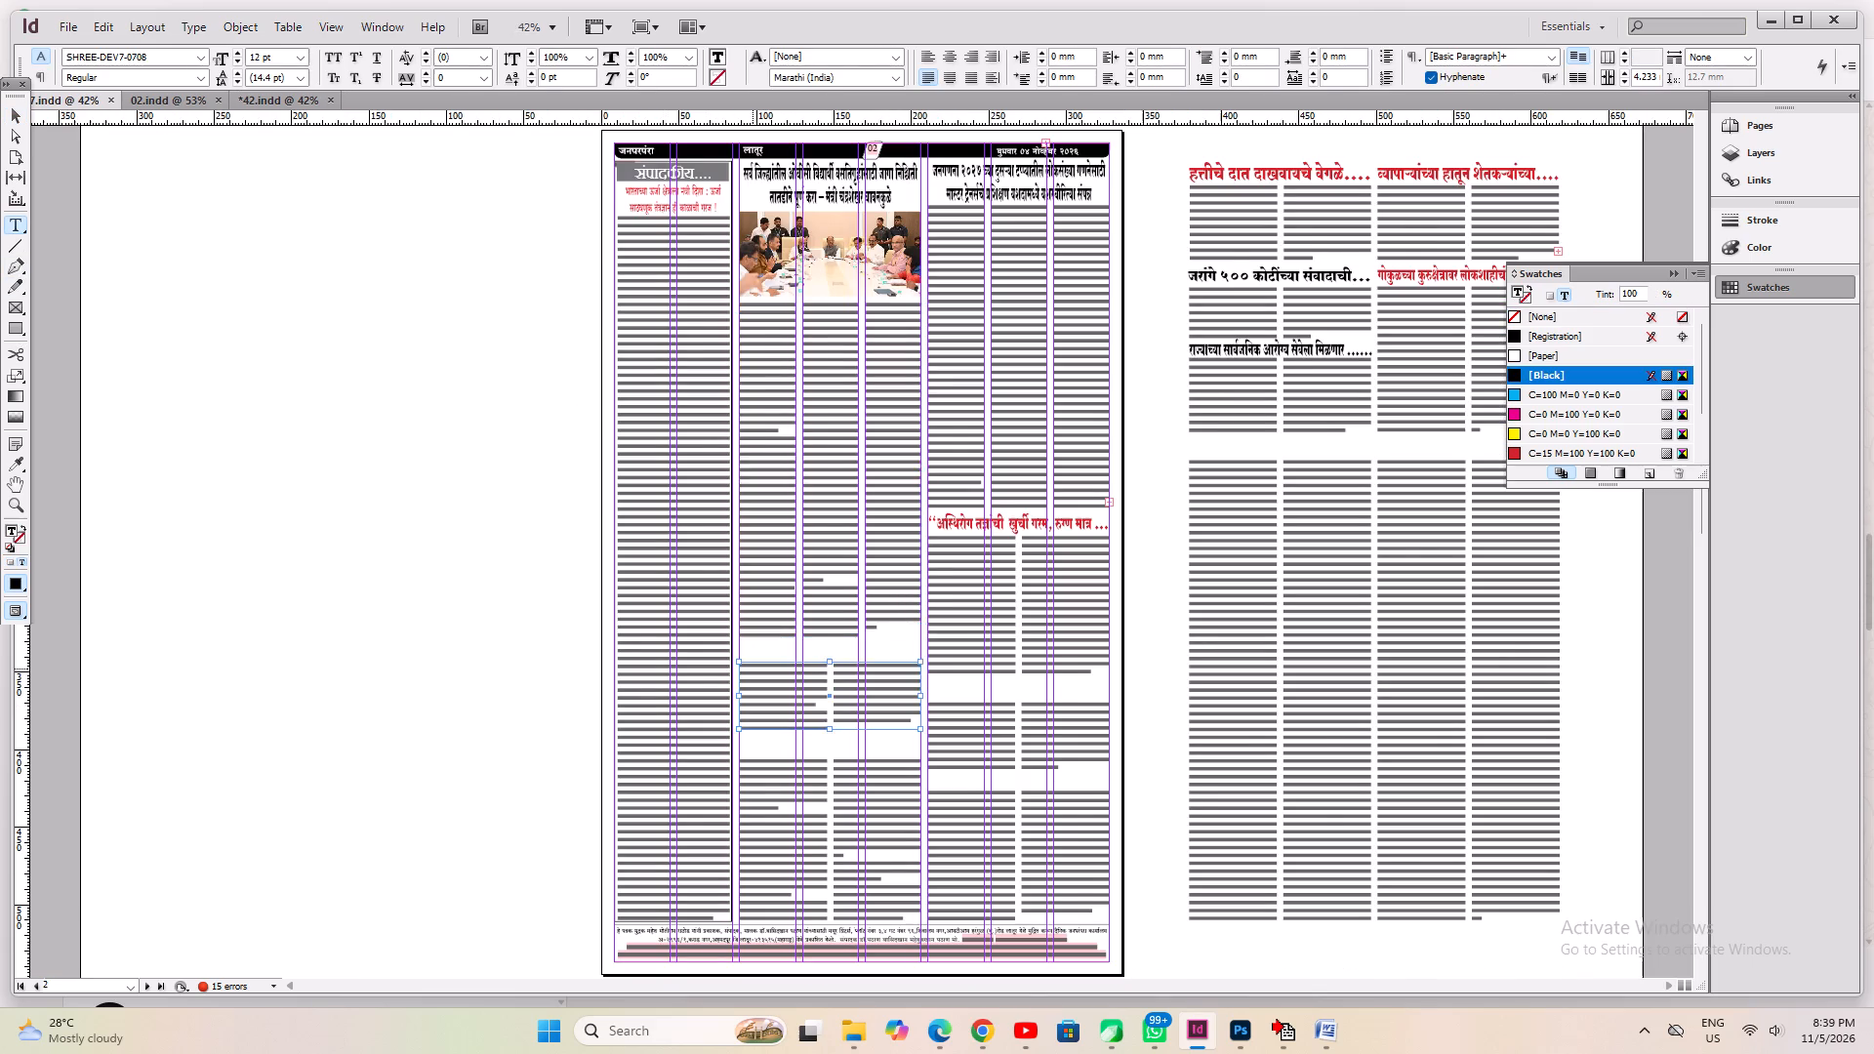
{"action": "key", "text": "ctrl+2"}
{"action": "key", "text": "Left"}
{"action": "key", "text": "Left"}
{"action": "key", "text": "Left"}
{"action": "key", "text": "Left"}
{"action": "key", "text": "Left"}
{"action": "key", "text": "Left"}
{"action": "key", "text": "Left"}
{"action": "key", "text": "Left"}
{"action": "key", "text": "Left"}
{"action": "key", "text": "Left"}
{"action": "key", "text": "Left"}
{"action": "key", "text": "Left"}
{"action": "key", "text": "Left"}
{"action": "key", "text": "Left"}
{"action": "key", "text": "Left"}
{"action": "key", "text": "Left"}
{"action": "key", "text": "Left"}
{"action": "key", "text": "Left"}
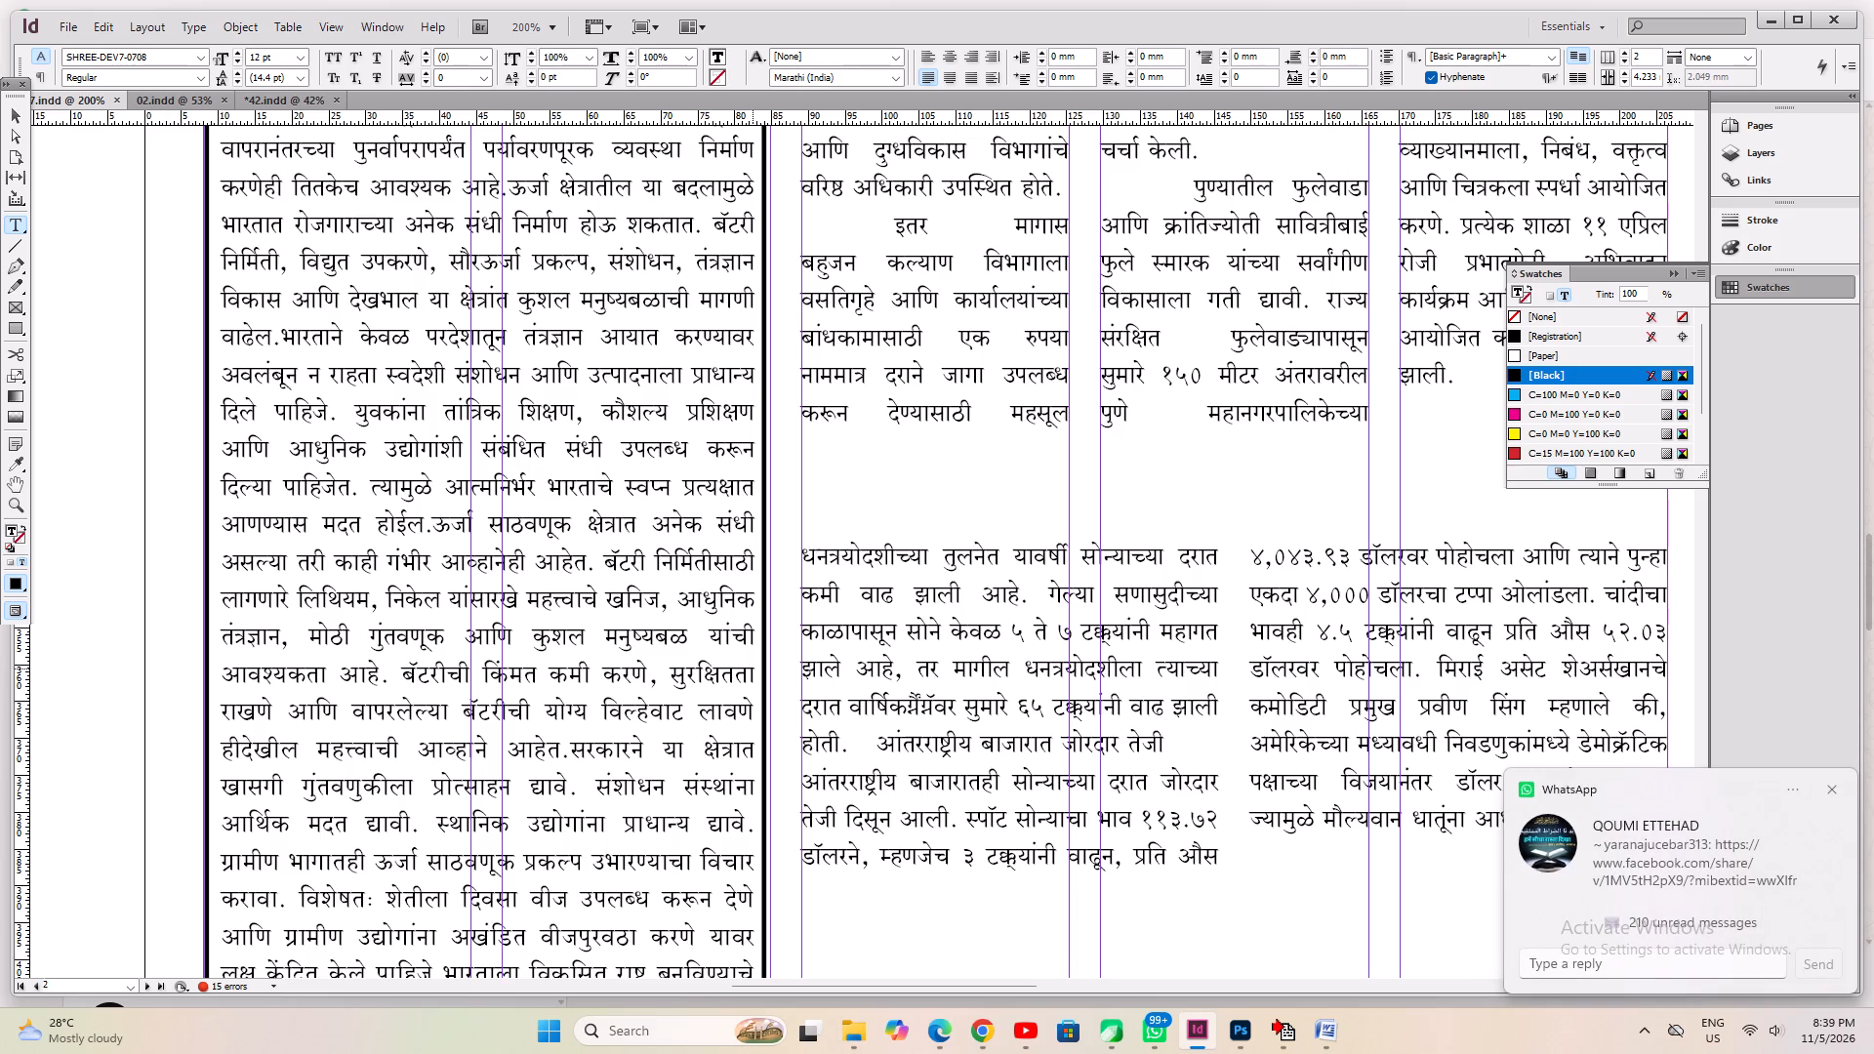
{"action": "key", "text": "Left"}
{"action": "key", "text": "Left"}
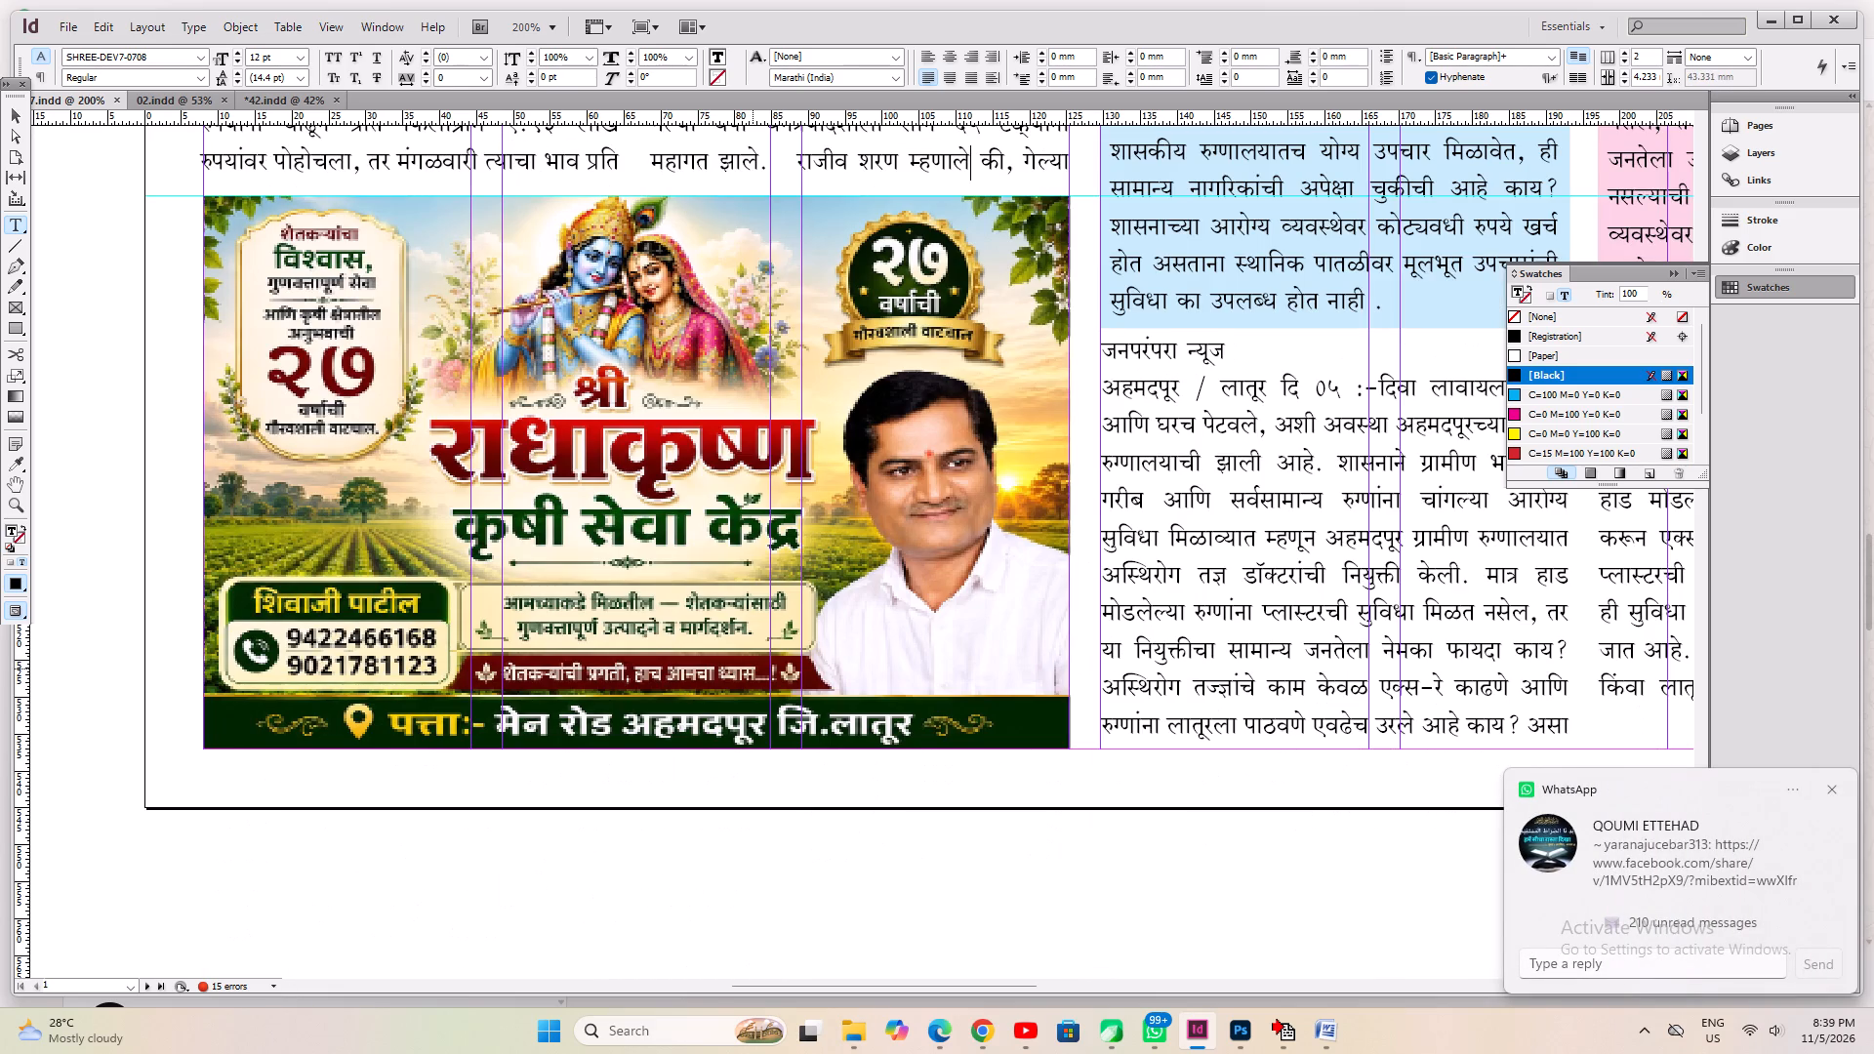
{"action": "key", "text": "Left"}
{"action": "key", "text": "Left"}
{"action": "key", "text": "Left"}
{"action": "key", "text": "Left"}
{"action": "key", "text": "Left"}
{"action": "key", "text": "Left"}
{"action": "key", "text": "Right"}
{"action": "key", "text": "Return"}
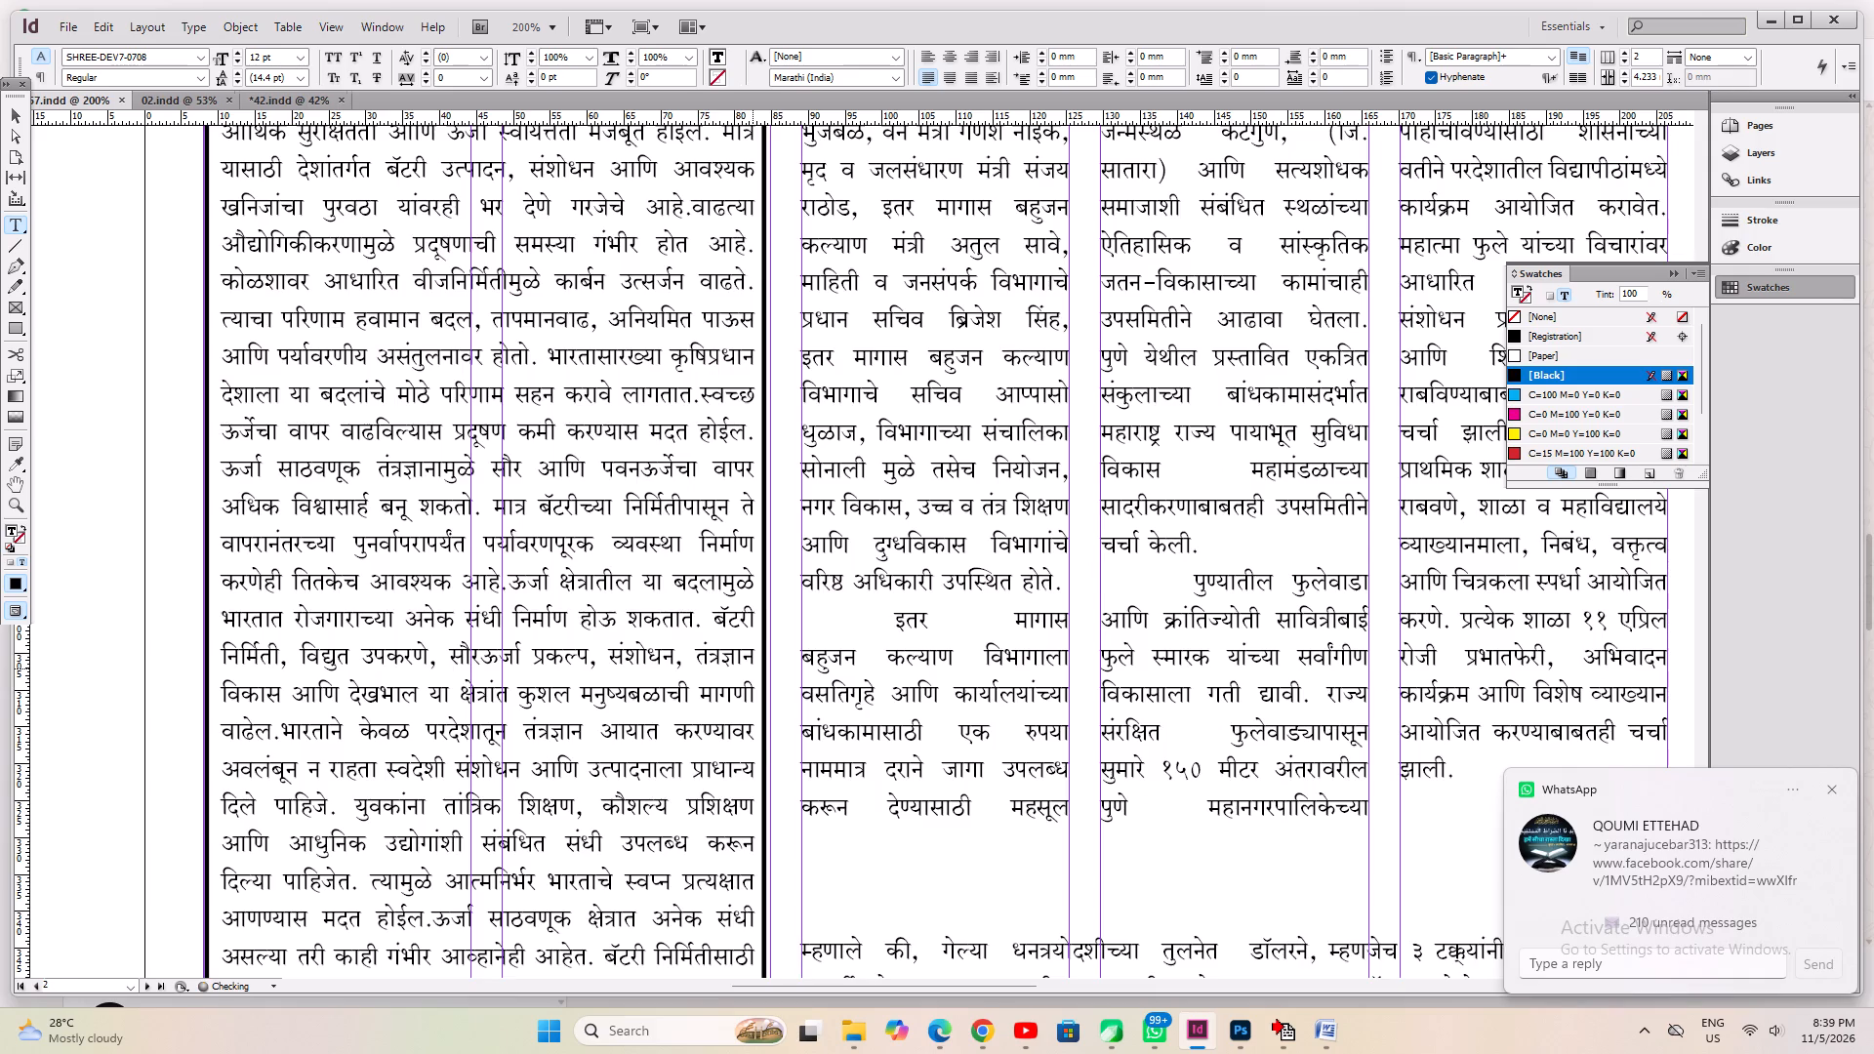
Add the jump note "(पान २ वर)" at the end of the gold-price story's page 1 text.
{"action": "key", "text": "Left"}
{"action": "type", "text": "()"}
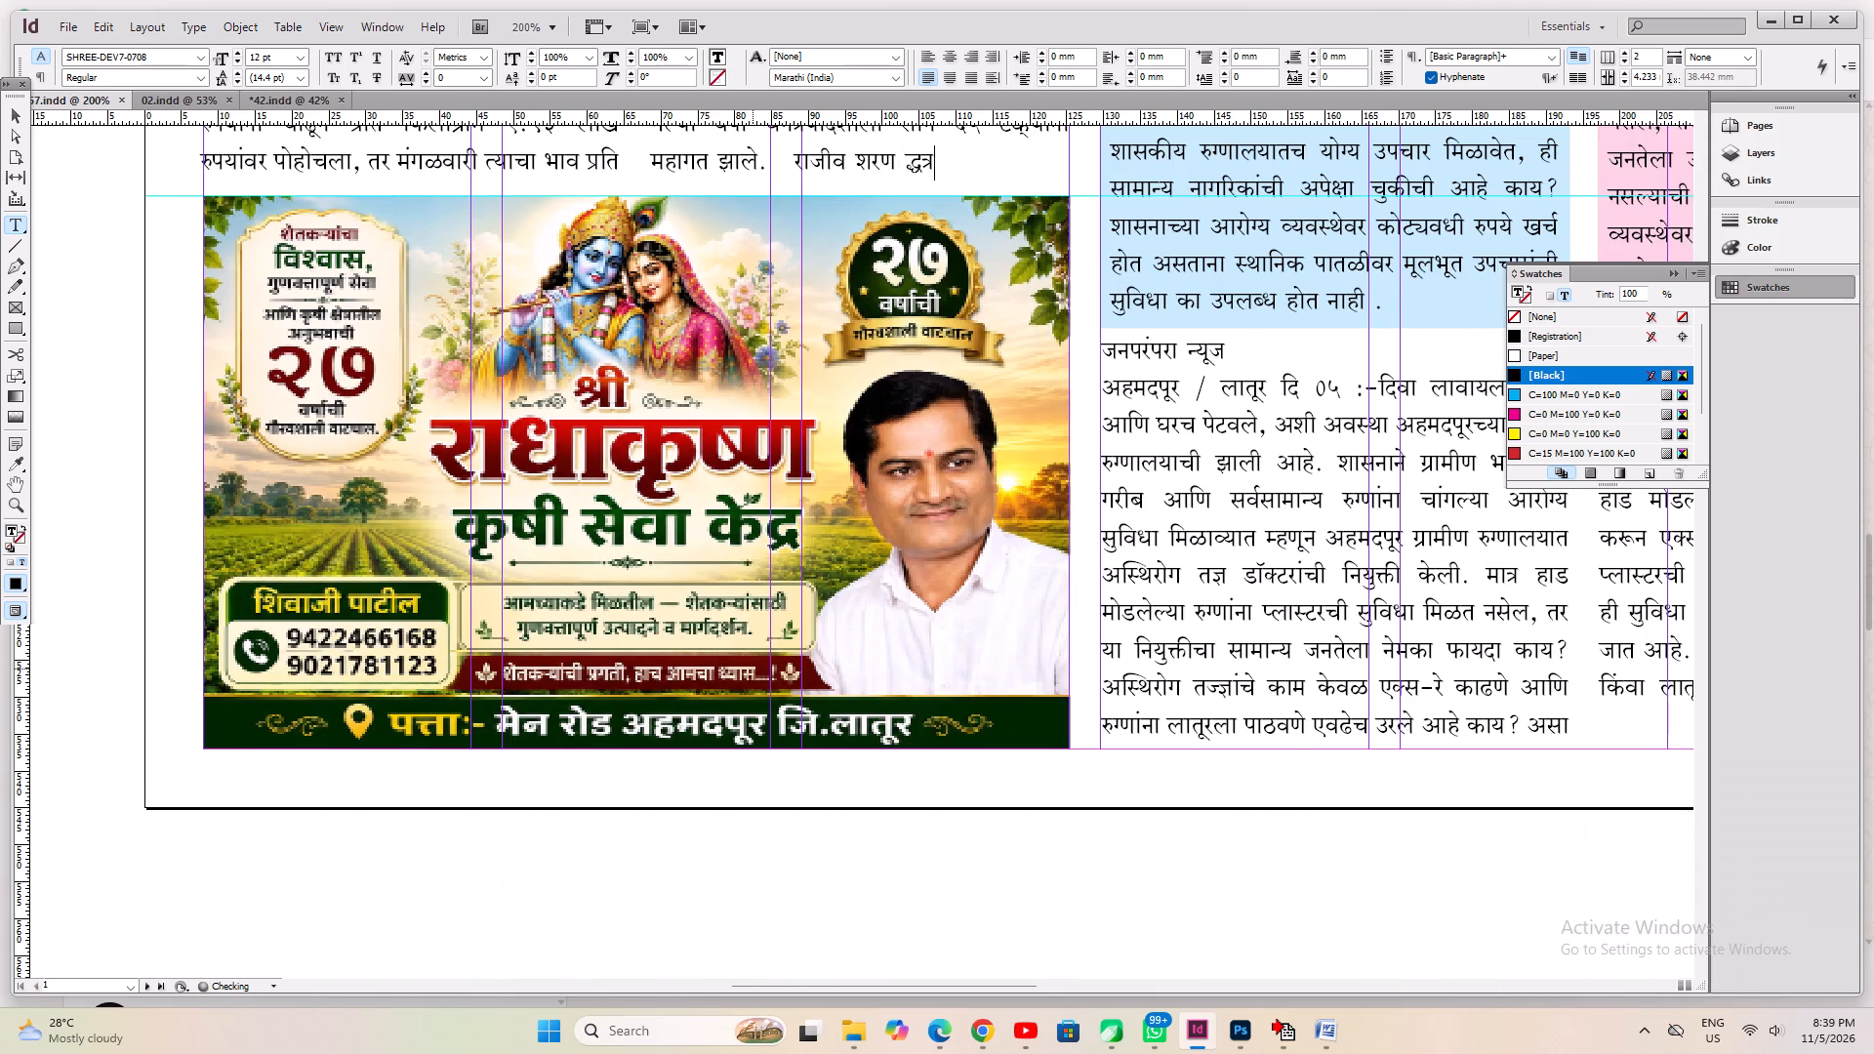
{"action": "key", "text": "ctrl+2"}
{"action": "key", "text": "shift+Left"}
{"action": "key", "text": "shift+Left"}
{"action": "type", "text": "()"}
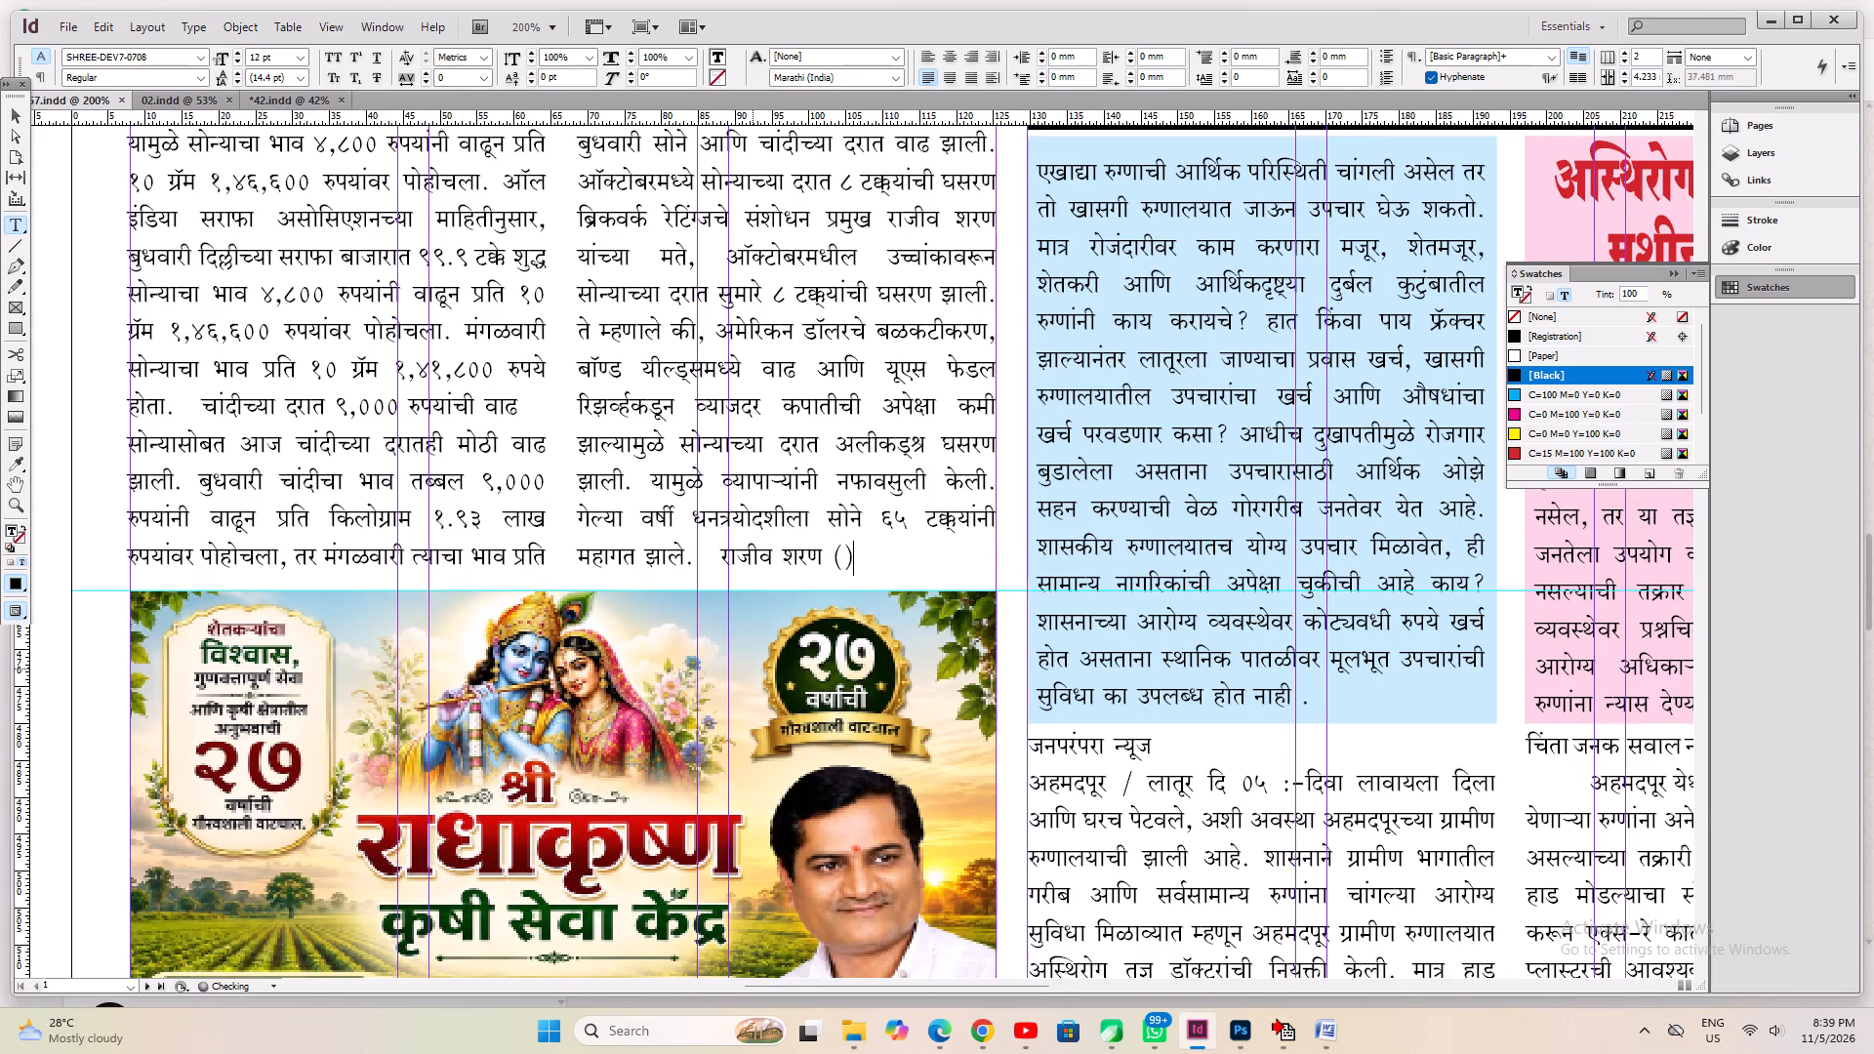
{"action": "key", "text": "ctrl+2"}
{"action": "type", "text": "IKU"}
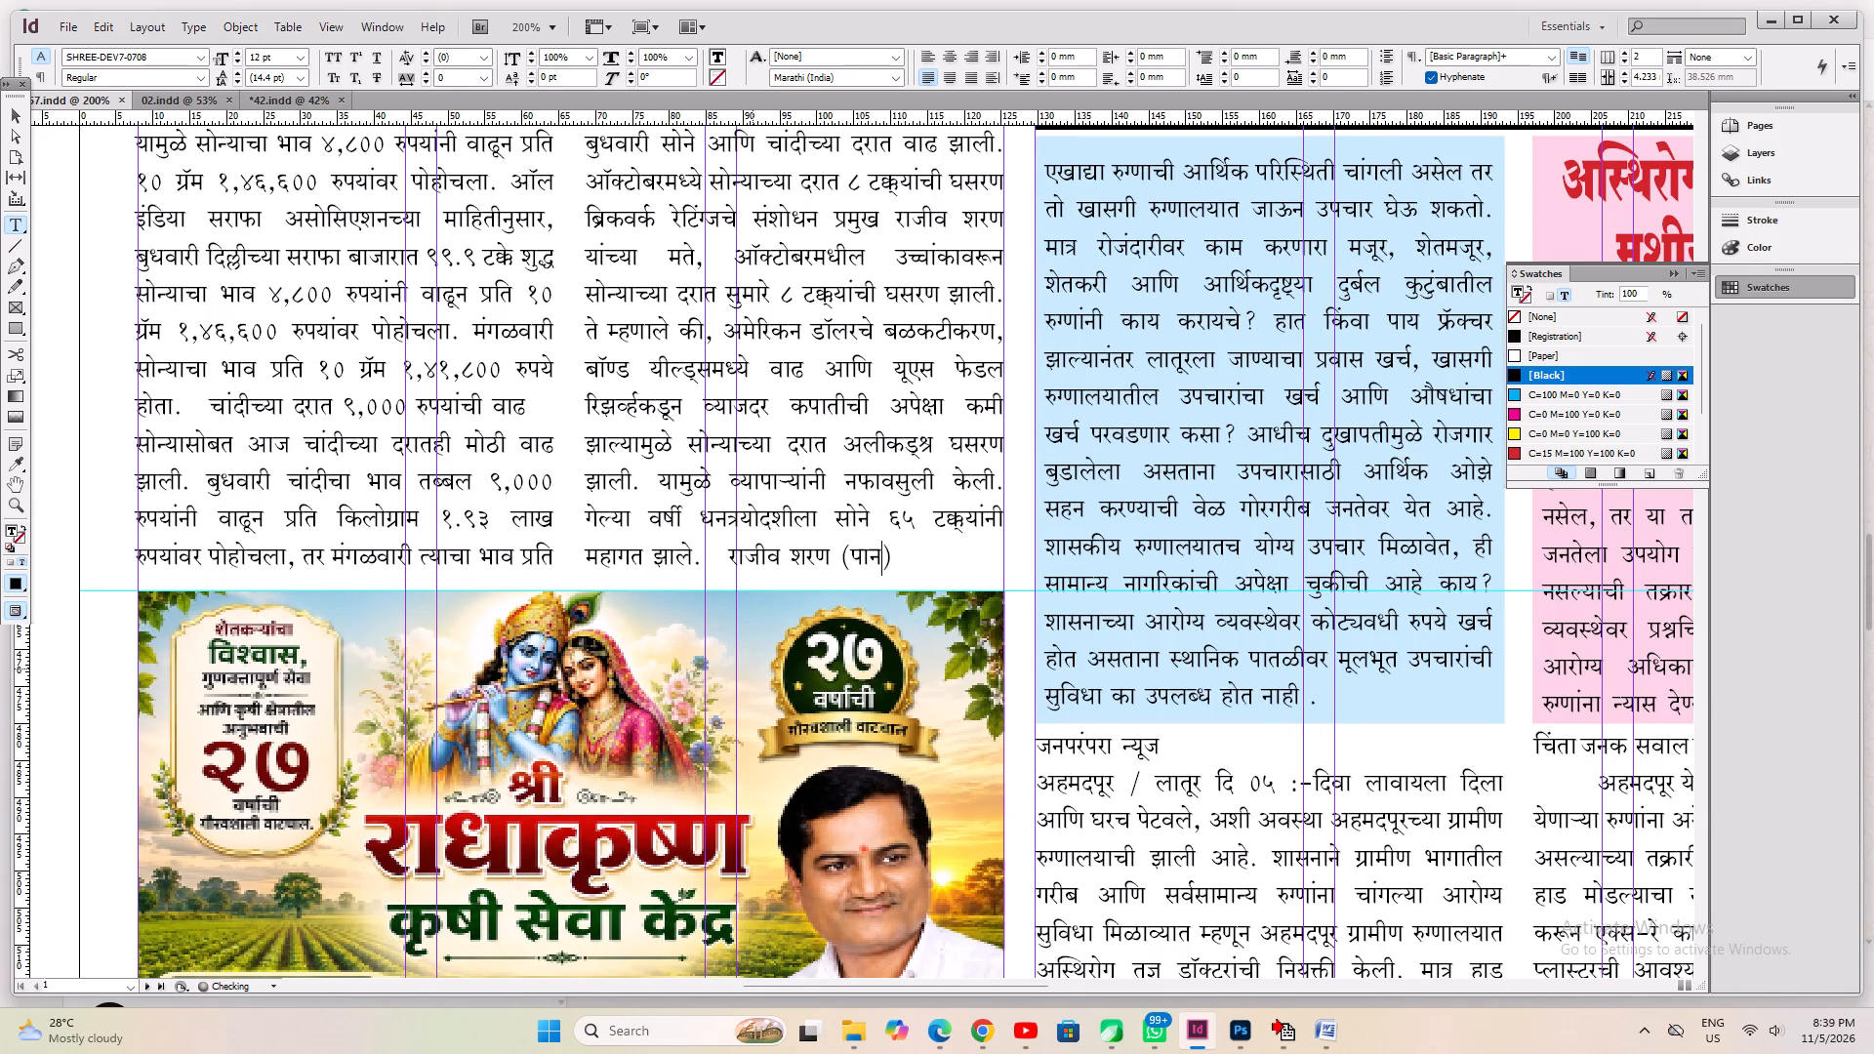
{"action": "key", "text": "space"}
{"action": "type", "text": "2 OJ"}
Copy the gold-price story's page 1 headline into a new text frame, about 117 × 38 mm, over its page 2 continuation.
{"action": "left_click_drag", "start_coordinate": [632, 401], "coordinate": [634, 938], "text": "alt"}
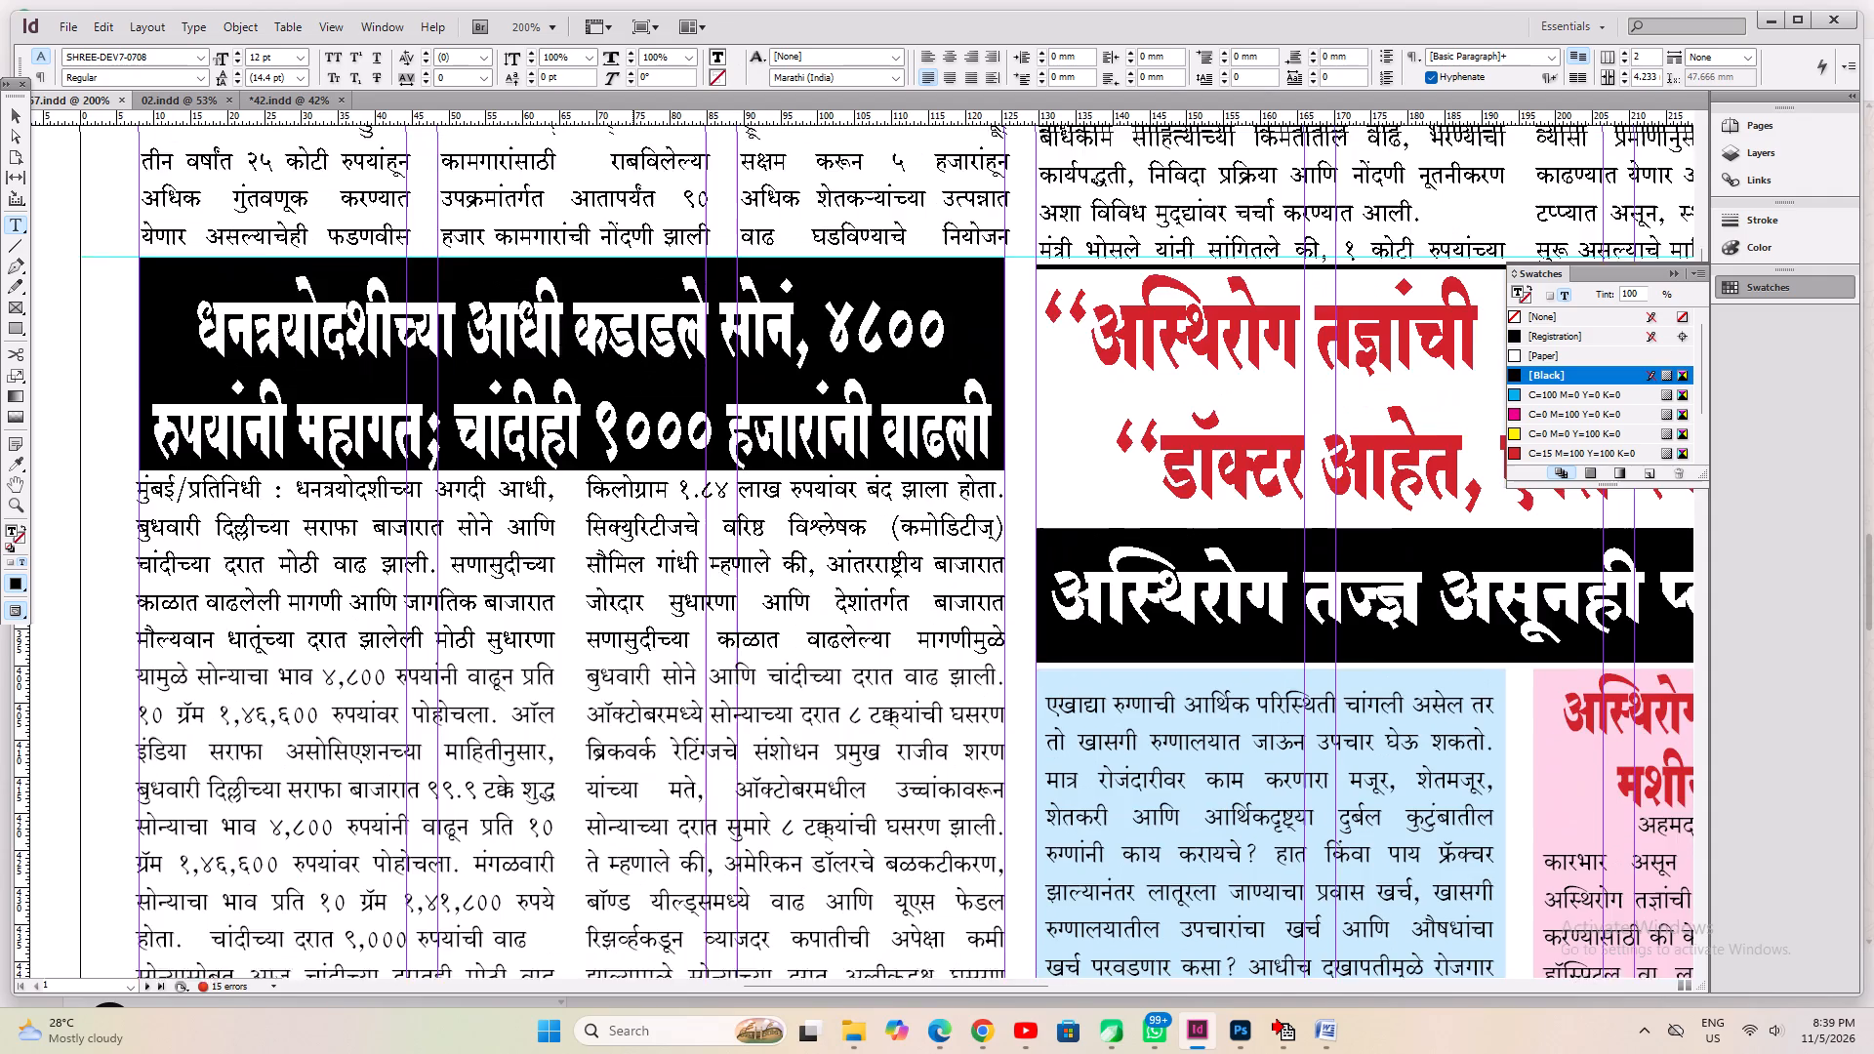
{"action": "left_click_drag", "start_coordinate": [634, 938], "coordinate": [635, 939], "text": "alt"}
{"action": "left_click", "coordinate": [534, 429]}
{"action": "key", "text": "ctrl+a"}
{"action": "key", "text": "ctrl+c"}
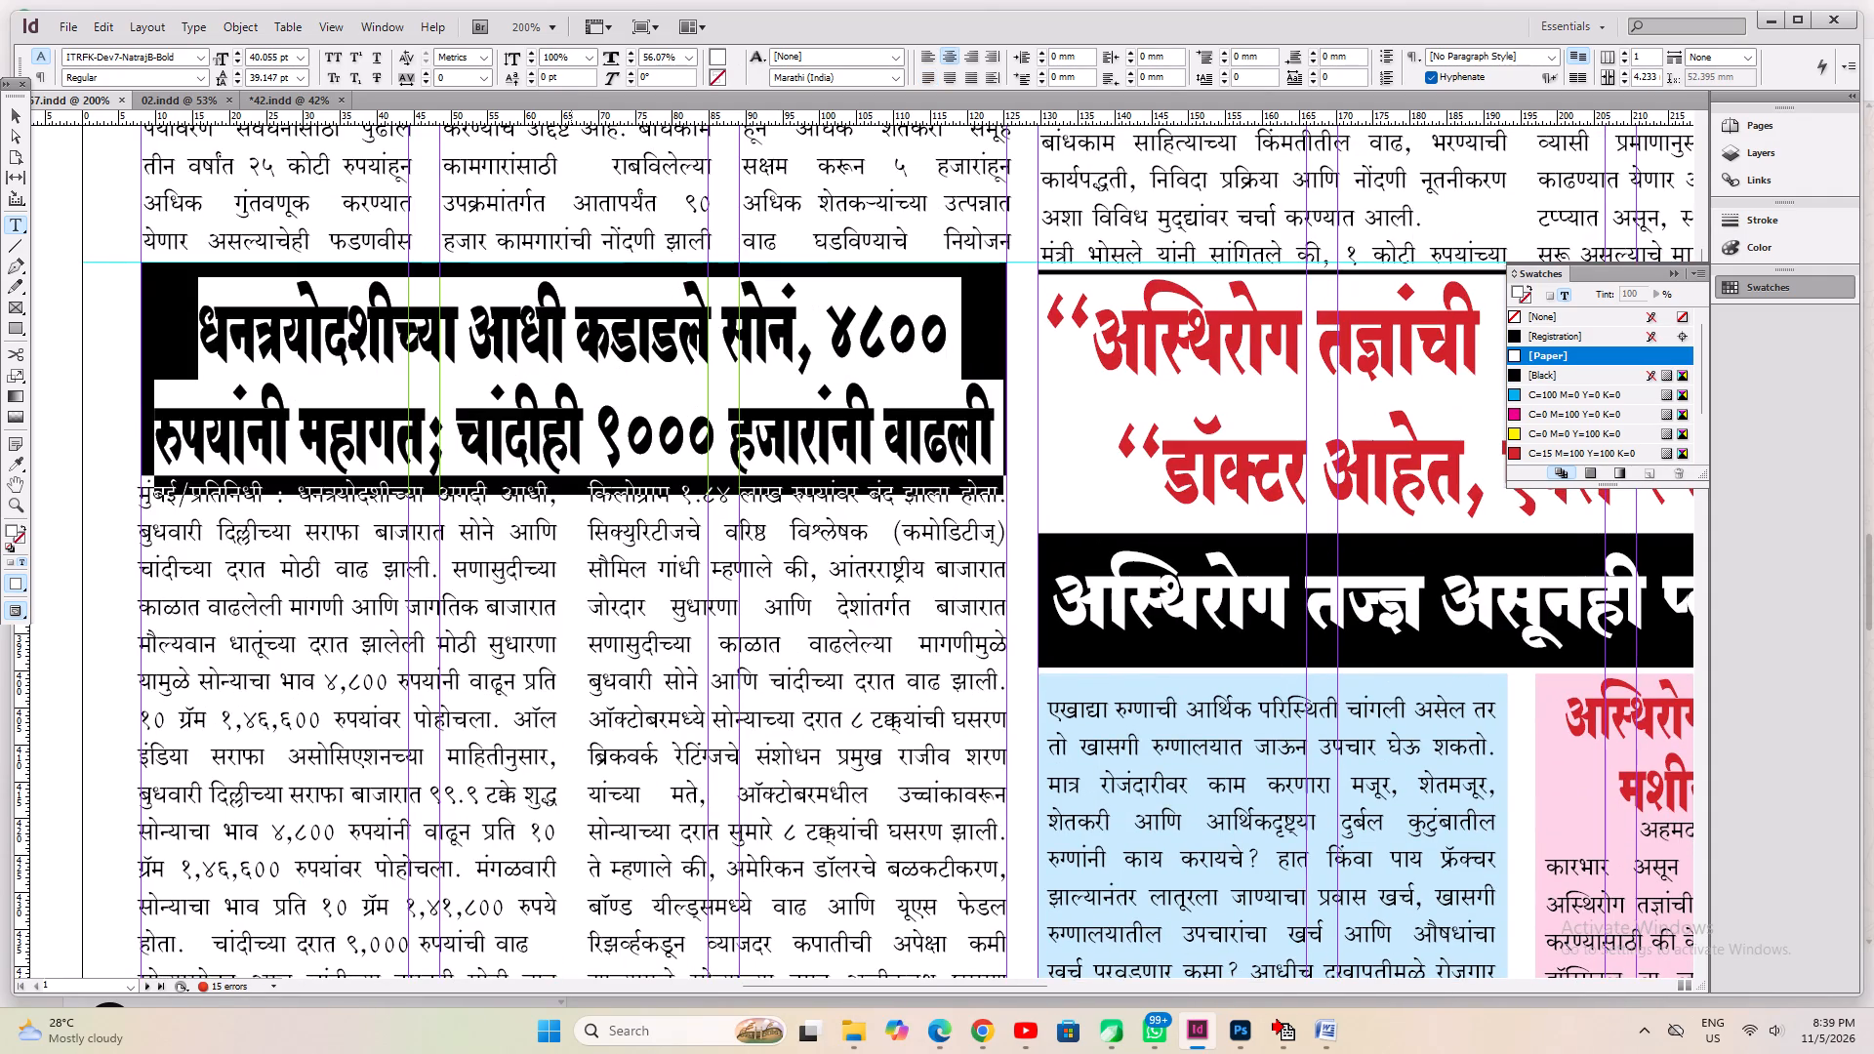
{"action": "left_click", "coordinate": [668, 627]}
{"action": "key", "text": "ctrl+a"}
{"action": "key", "text": "Down"}
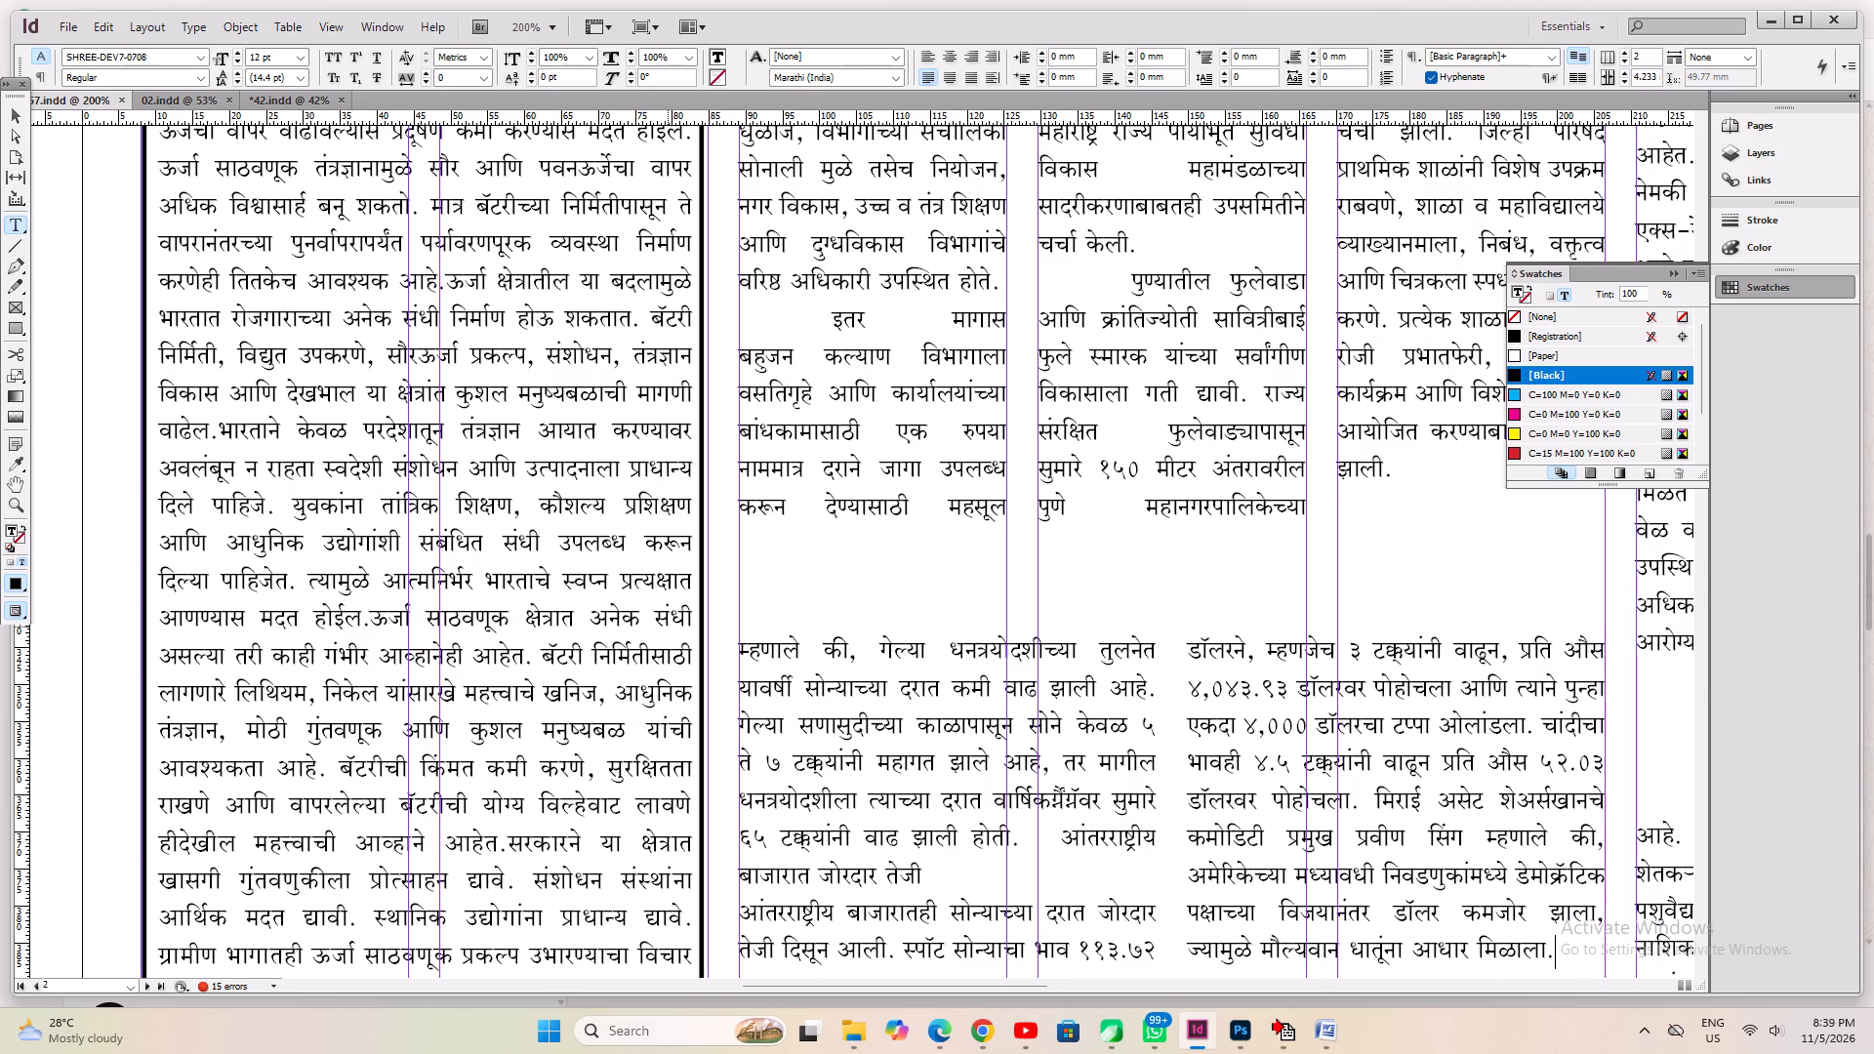
{"action": "key", "text": "ctrl+a"}
{"action": "left_click", "coordinate": [893, 807]}
{"action": "left_click_drag", "start_coordinate": [1124, 826], "coordinate": [696, 657], "text": "alt"}
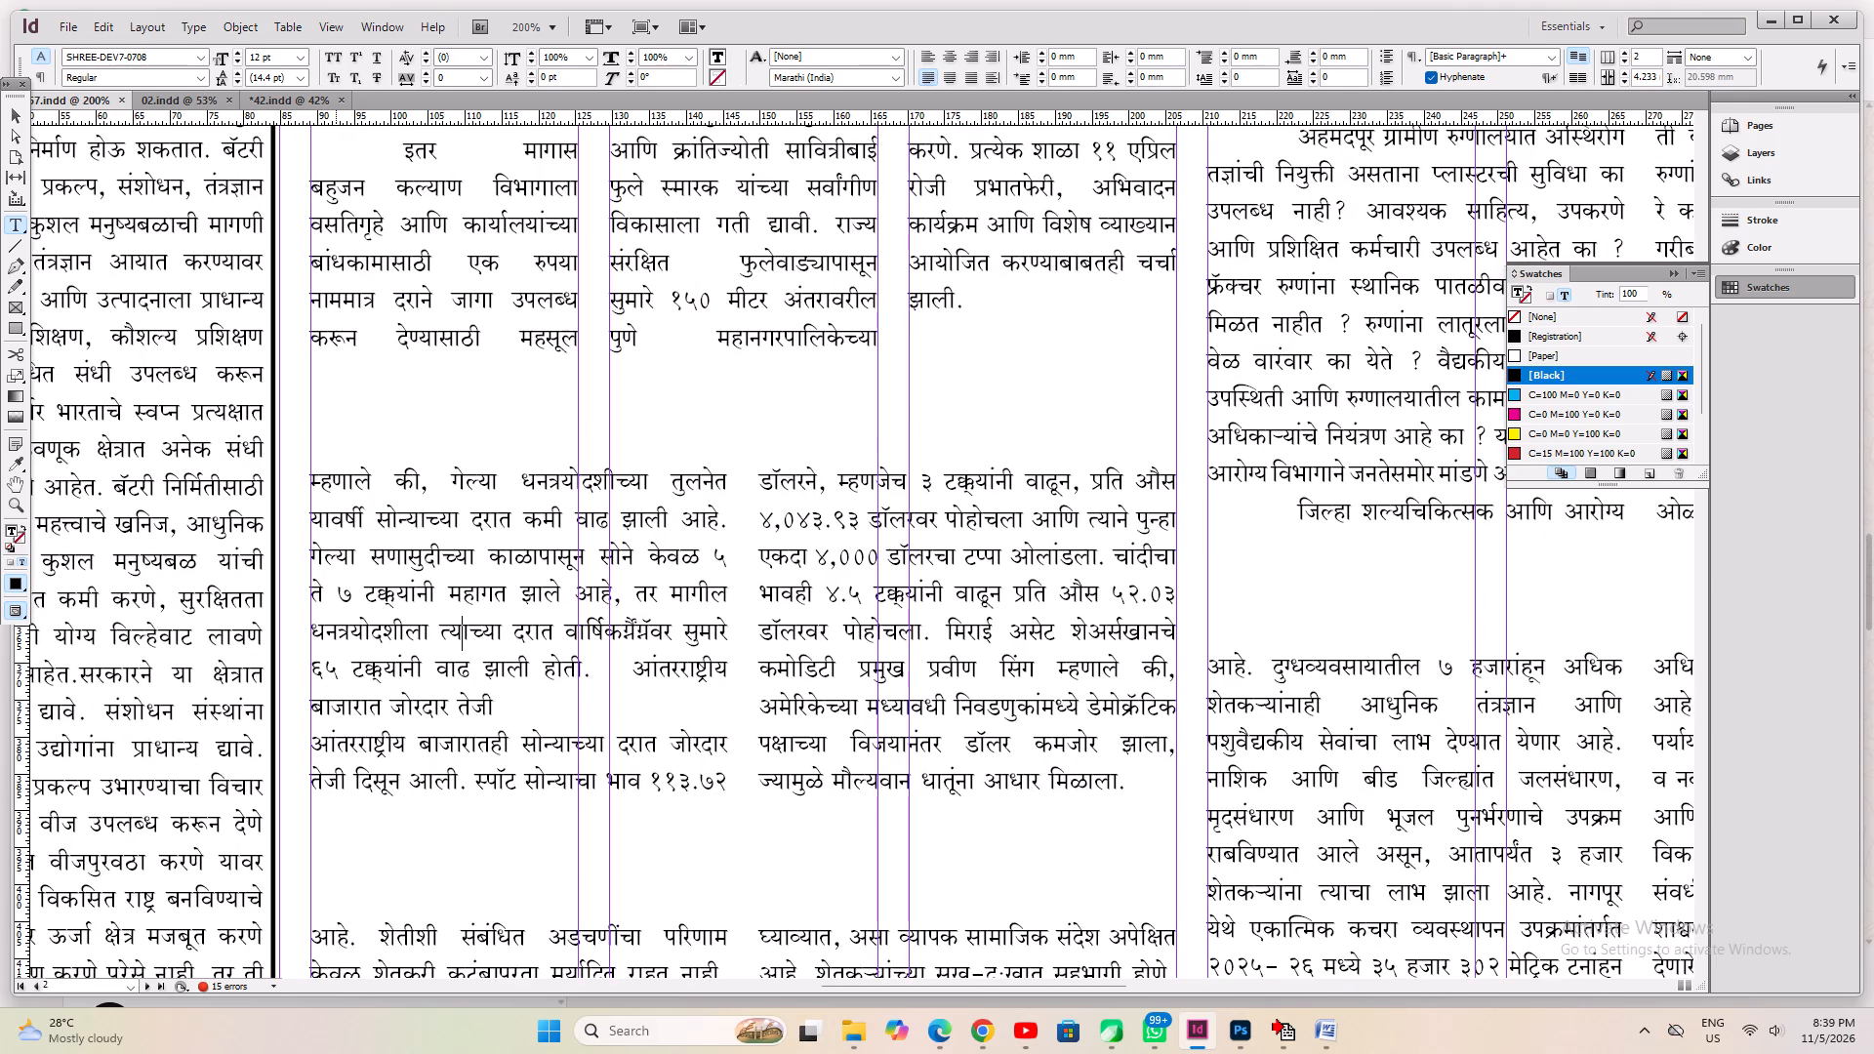
{"action": "left_click_drag", "start_coordinate": [309, 365], "coordinate": [1175, 642]}
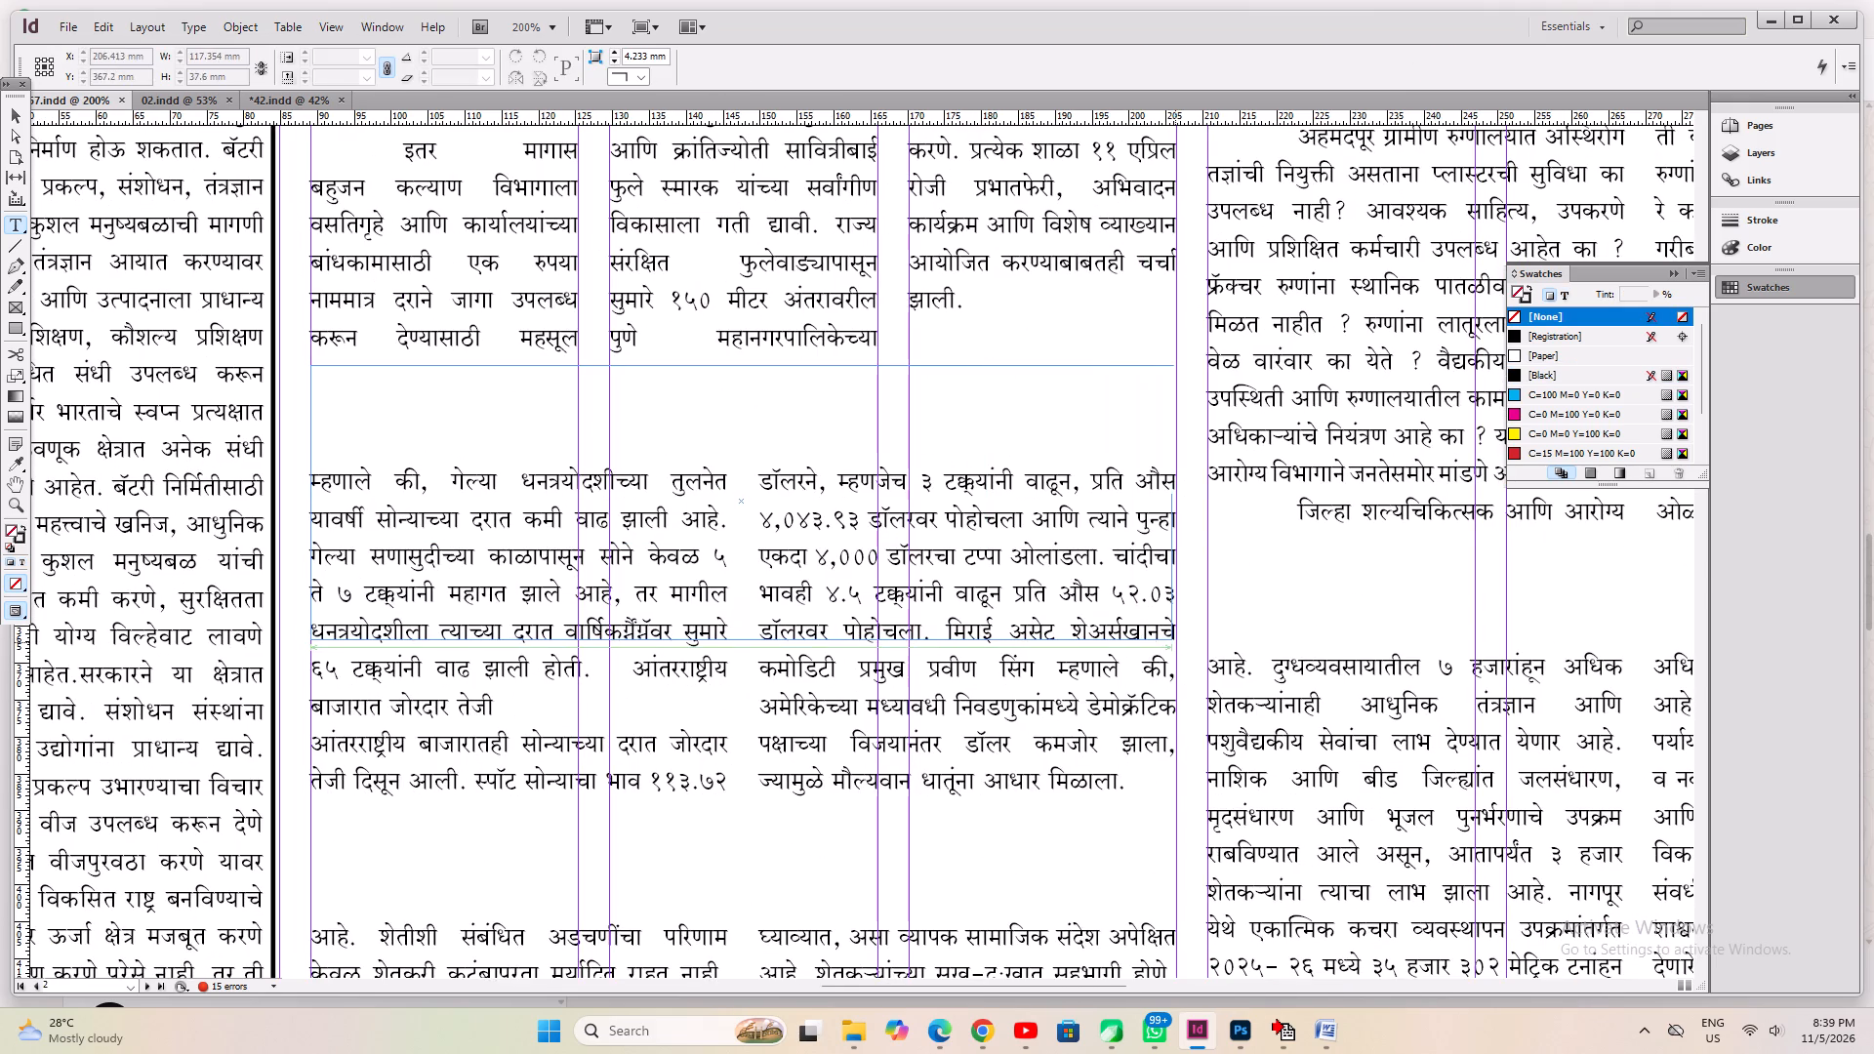
{"action": "left_click_drag", "start_coordinate": [1175, 642], "coordinate": [1176, 644]}
{"action": "key", "text": "ctrl+v"}
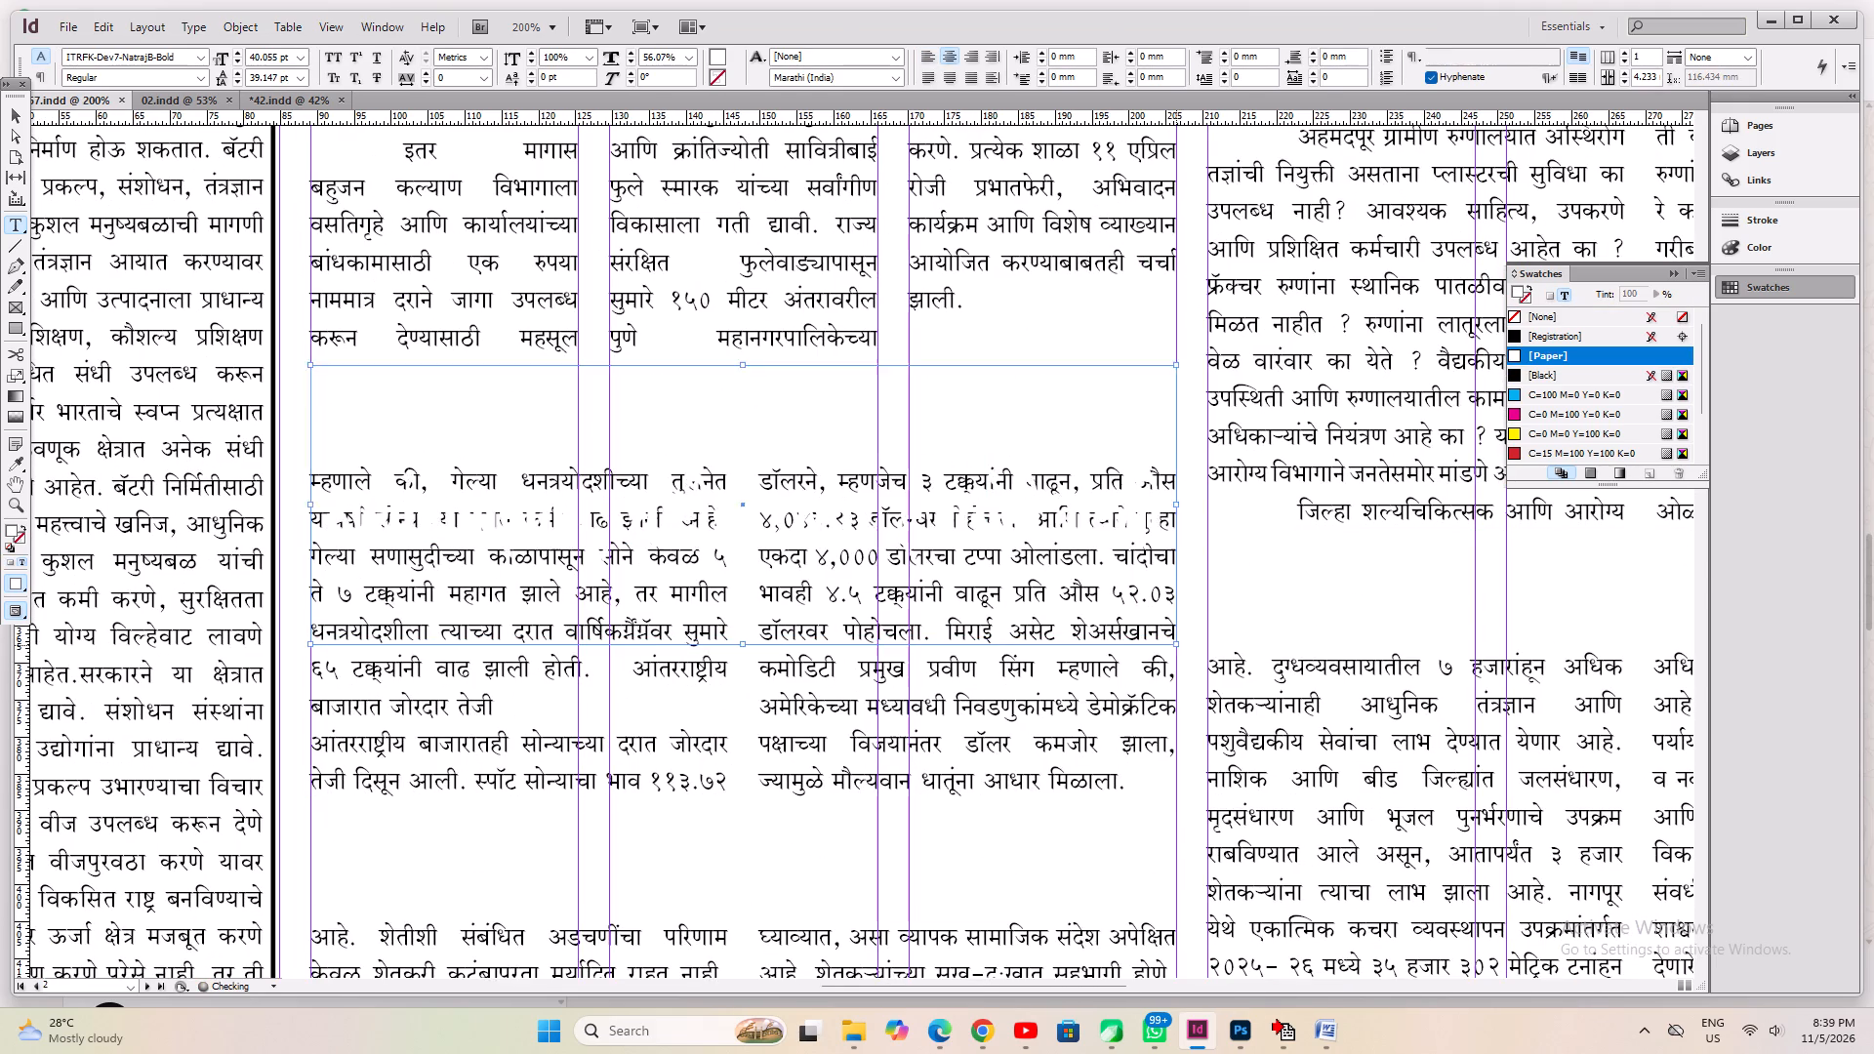
Recolour the pasted gold-price headline text with the Black swatch.
{"action": "key", "text": "ctrl+a"}
{"action": "left_click", "coordinate": [1535, 374]}
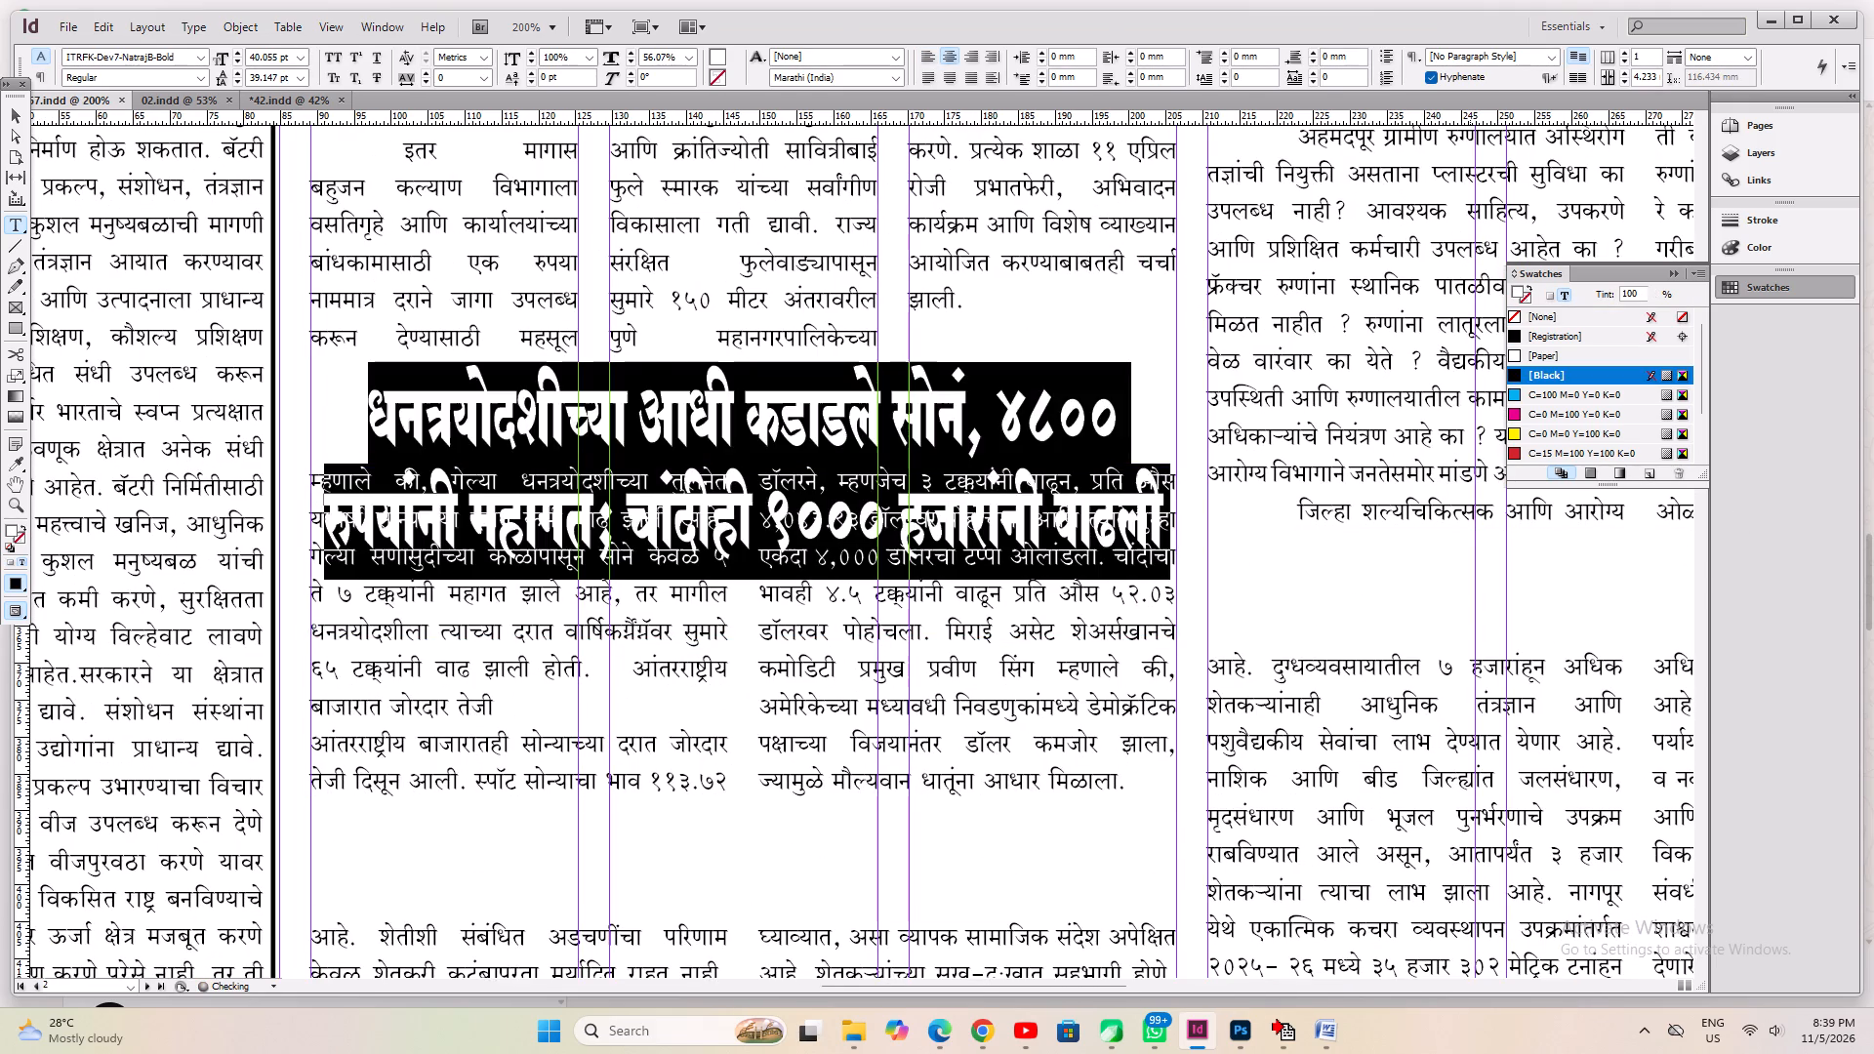
Shorten the page 2 gold-price headline to its first line, ending in five dots after "४८००", and save.
{"action": "left_click", "coordinate": [840, 478]}
{"action": "left_click", "coordinate": [849, 431]}
{"action": "key", "text": "End"}
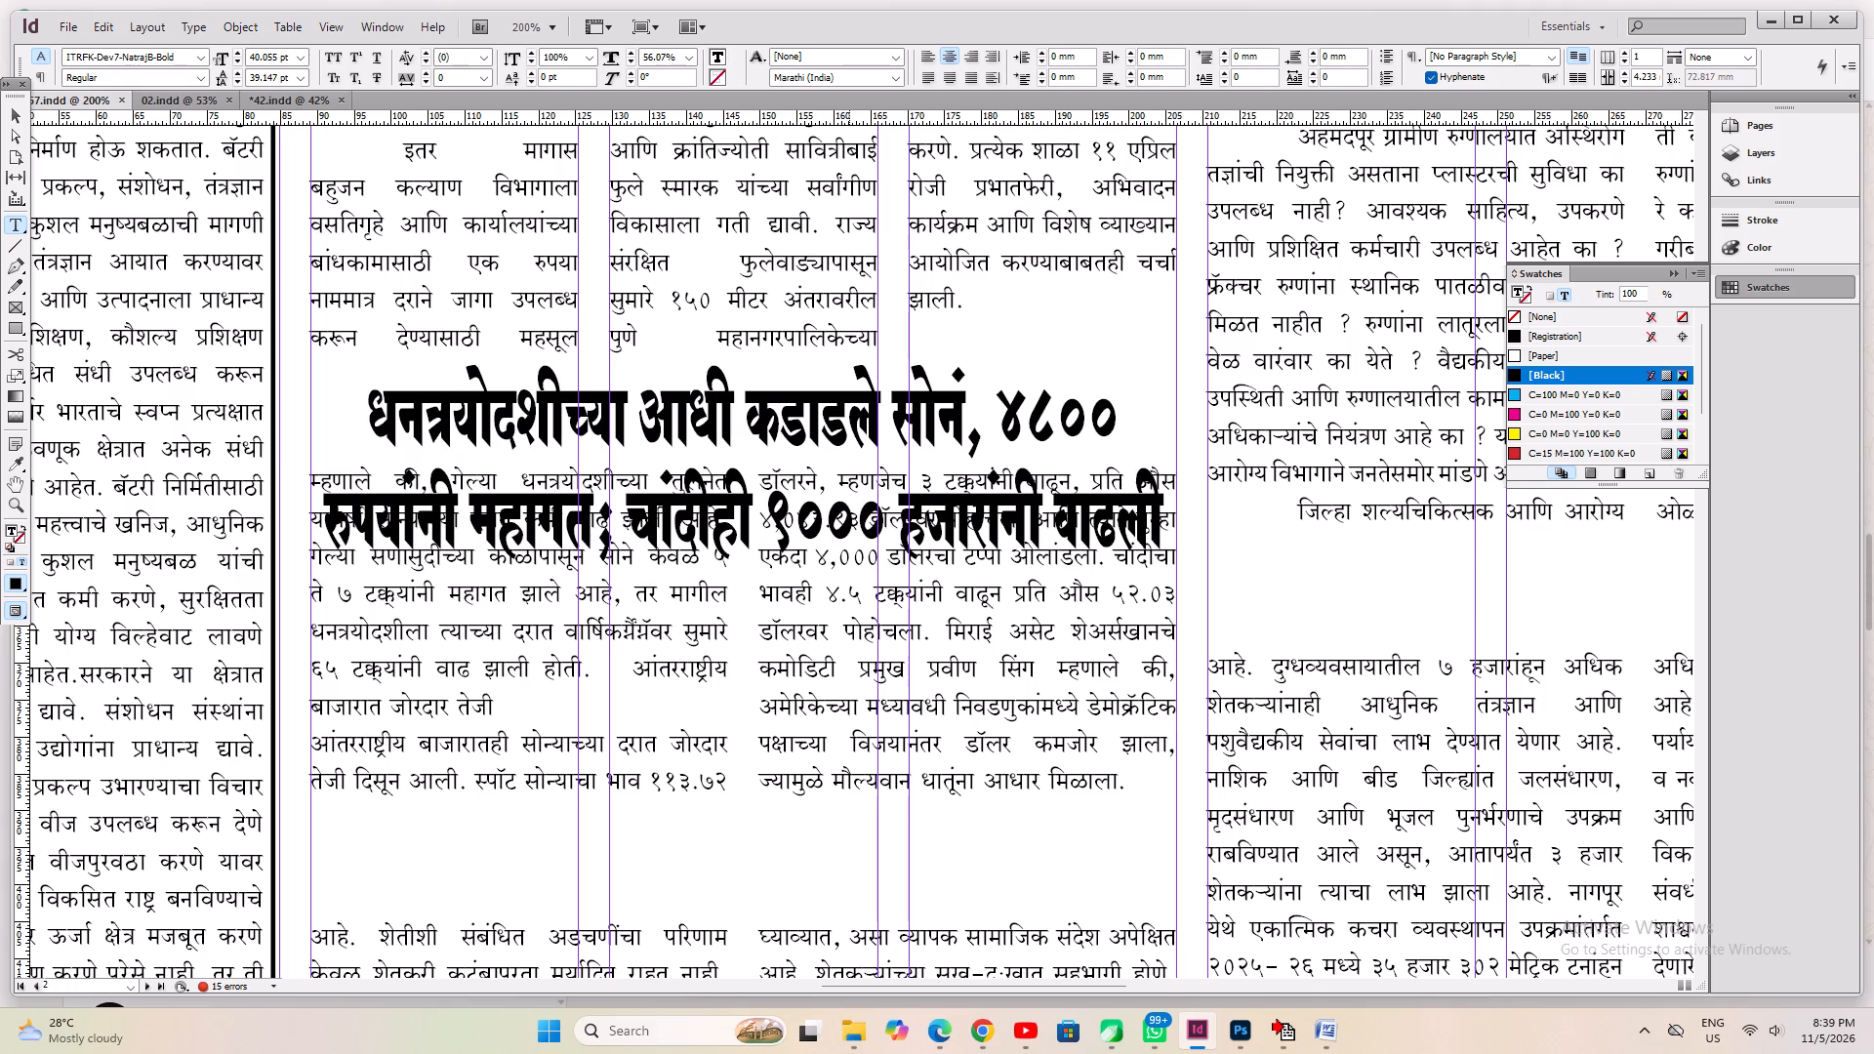
{"action": "key", "text": "shift+Down"}
{"action": "key", "text": "shift+Down"}
{"action": "key", "text": "shift+Down"}
{"action": "key", "text": "shift+Down"}
{"action": "key", "text": "shift+Down"}
{"action": "key", "text": "shift+Down"}
{"action": "key", "text": "BackSpace"}
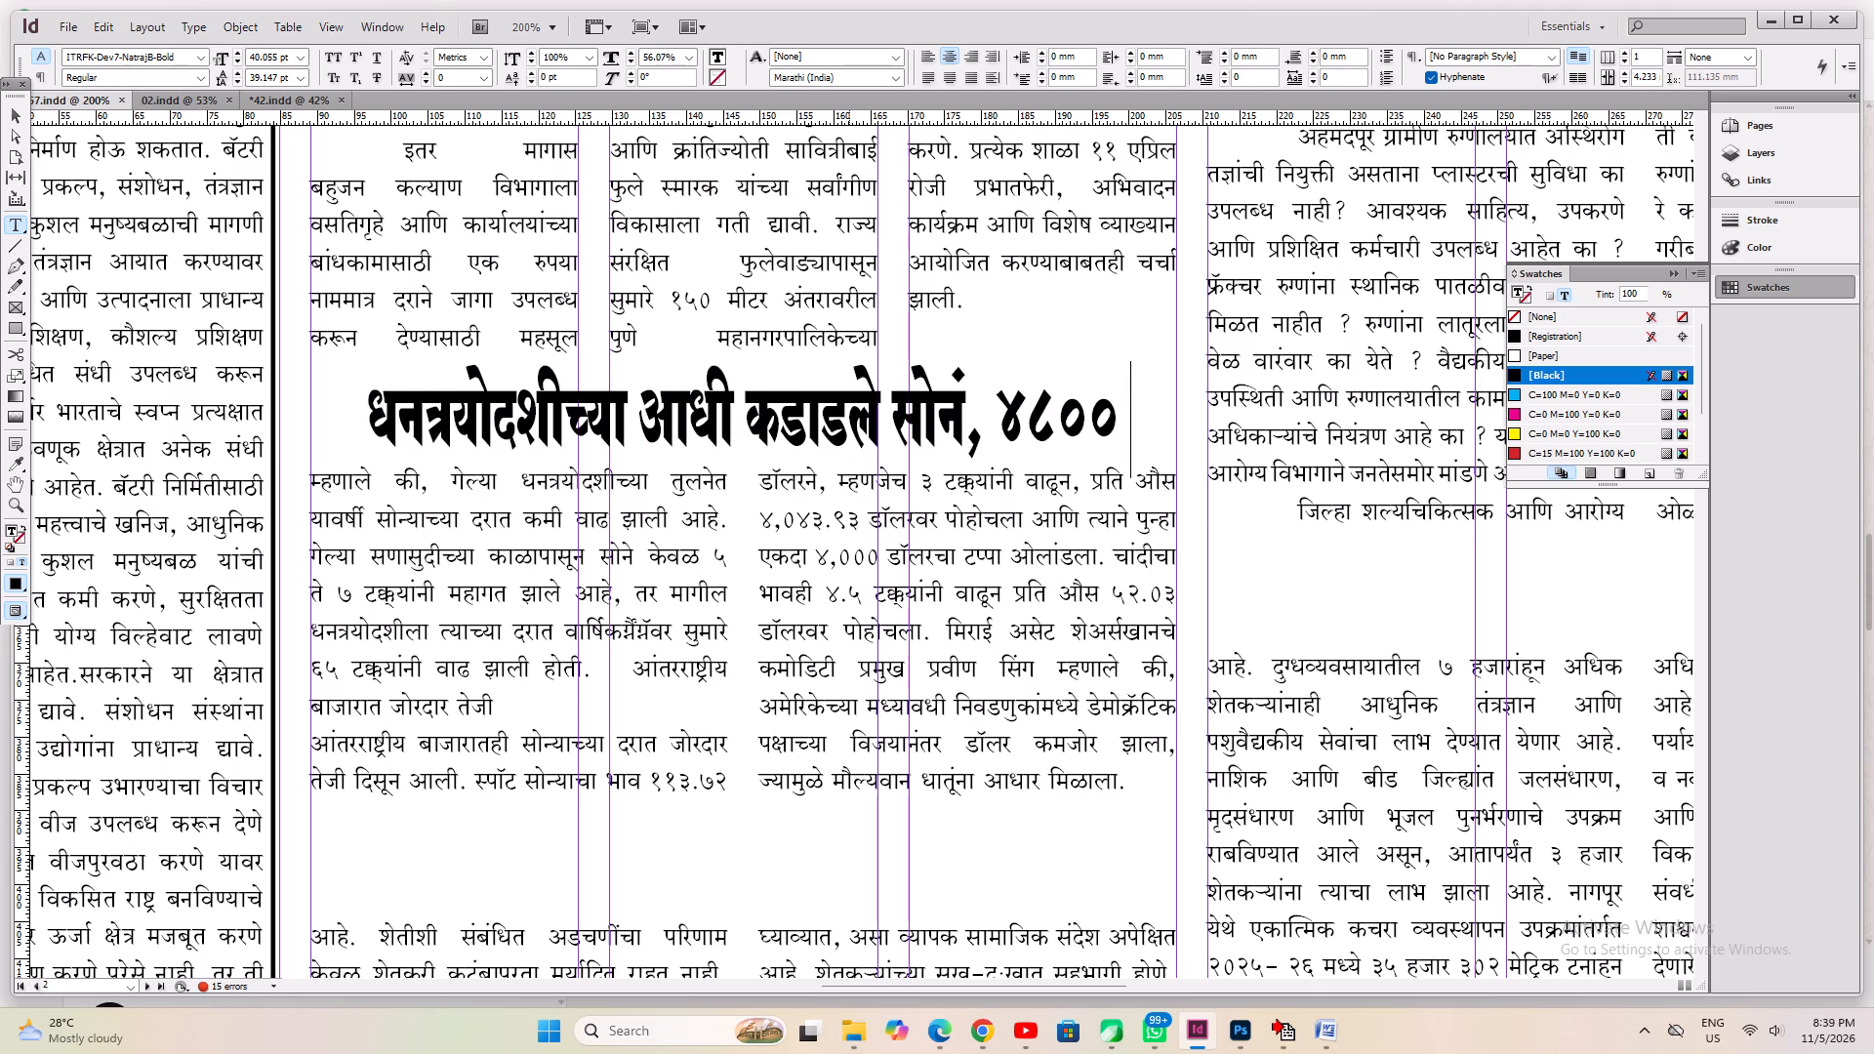
{"action": "type", "text": "...."}
{"action": "key", "text": "ctrl+a"}
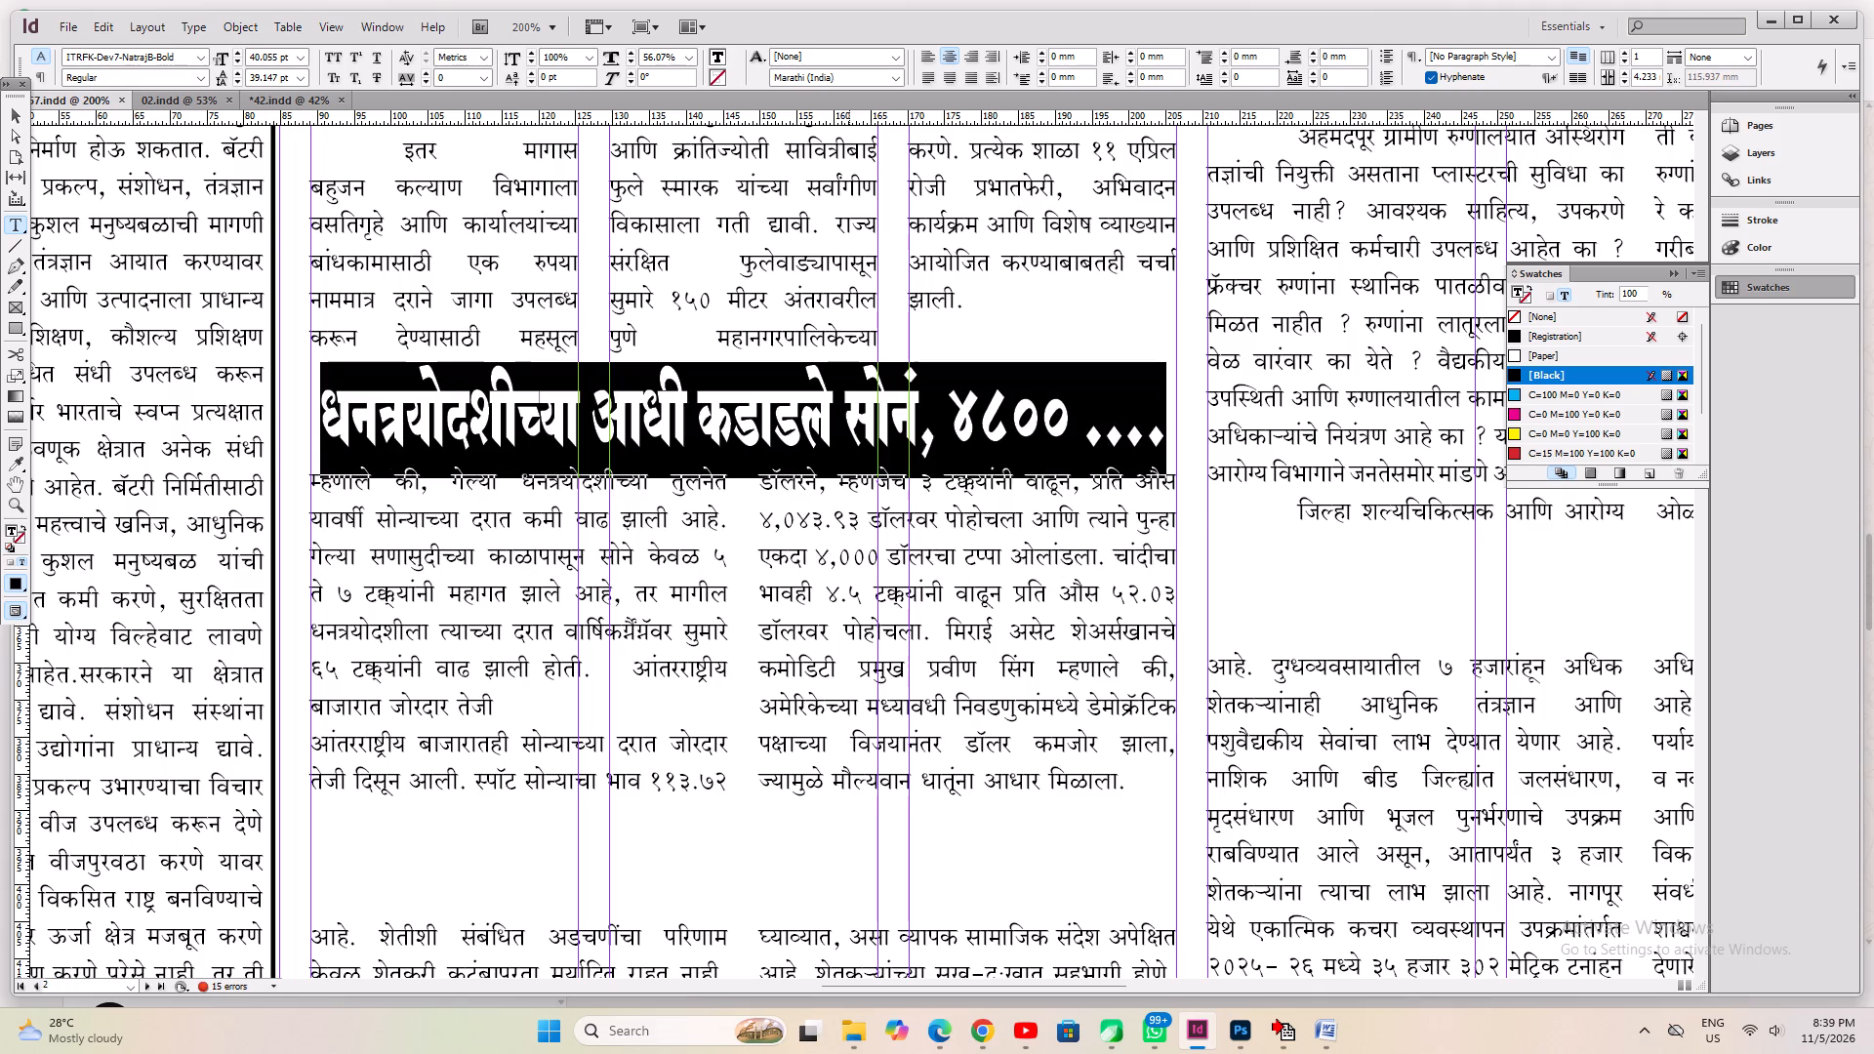
{"action": "key", "text": "Right"}
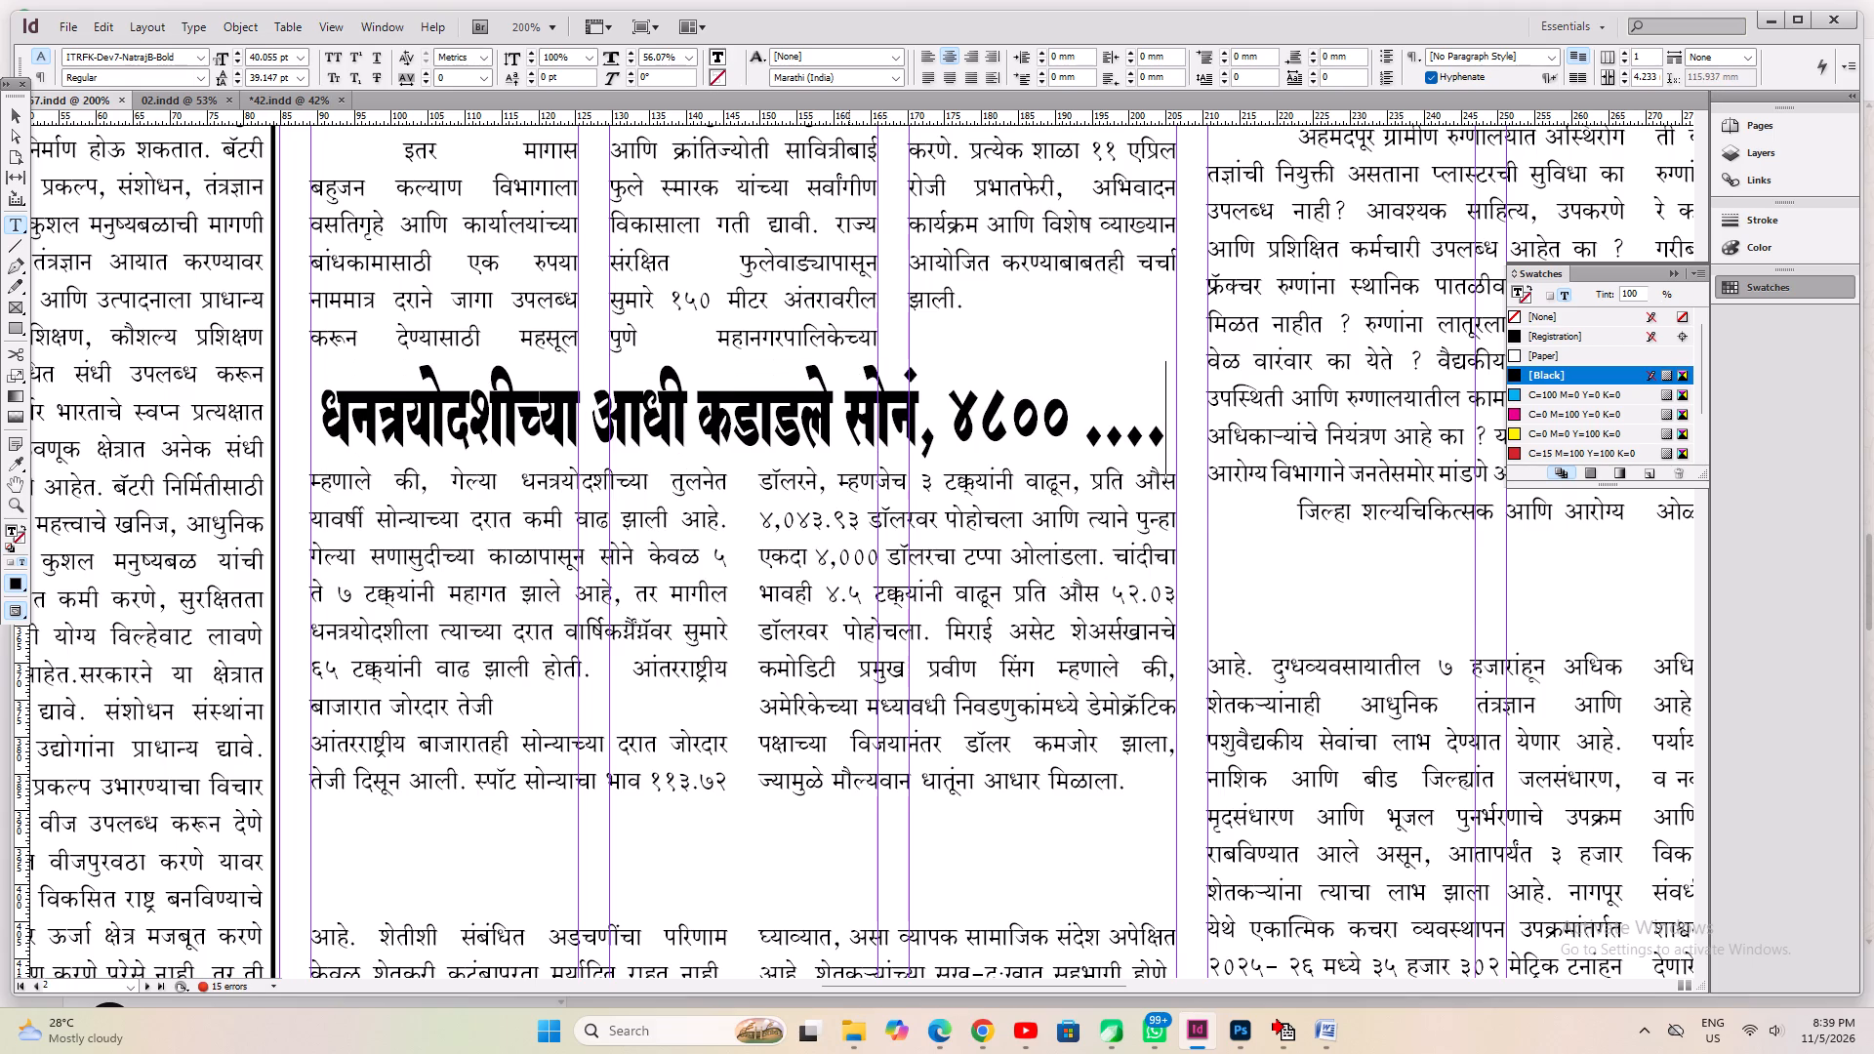
{"action": "key", "text": "period"}
{"action": "key", "text": "ctrl+s"}
Insert a paragraph break in the farmers' story before "महत्वाचा आधारस्तंभ", so these words open its continuation on page 2.
{"action": "scroll", "coordinate": [646, 552], "scroll_direction": "down", "scroll_amount": 4}
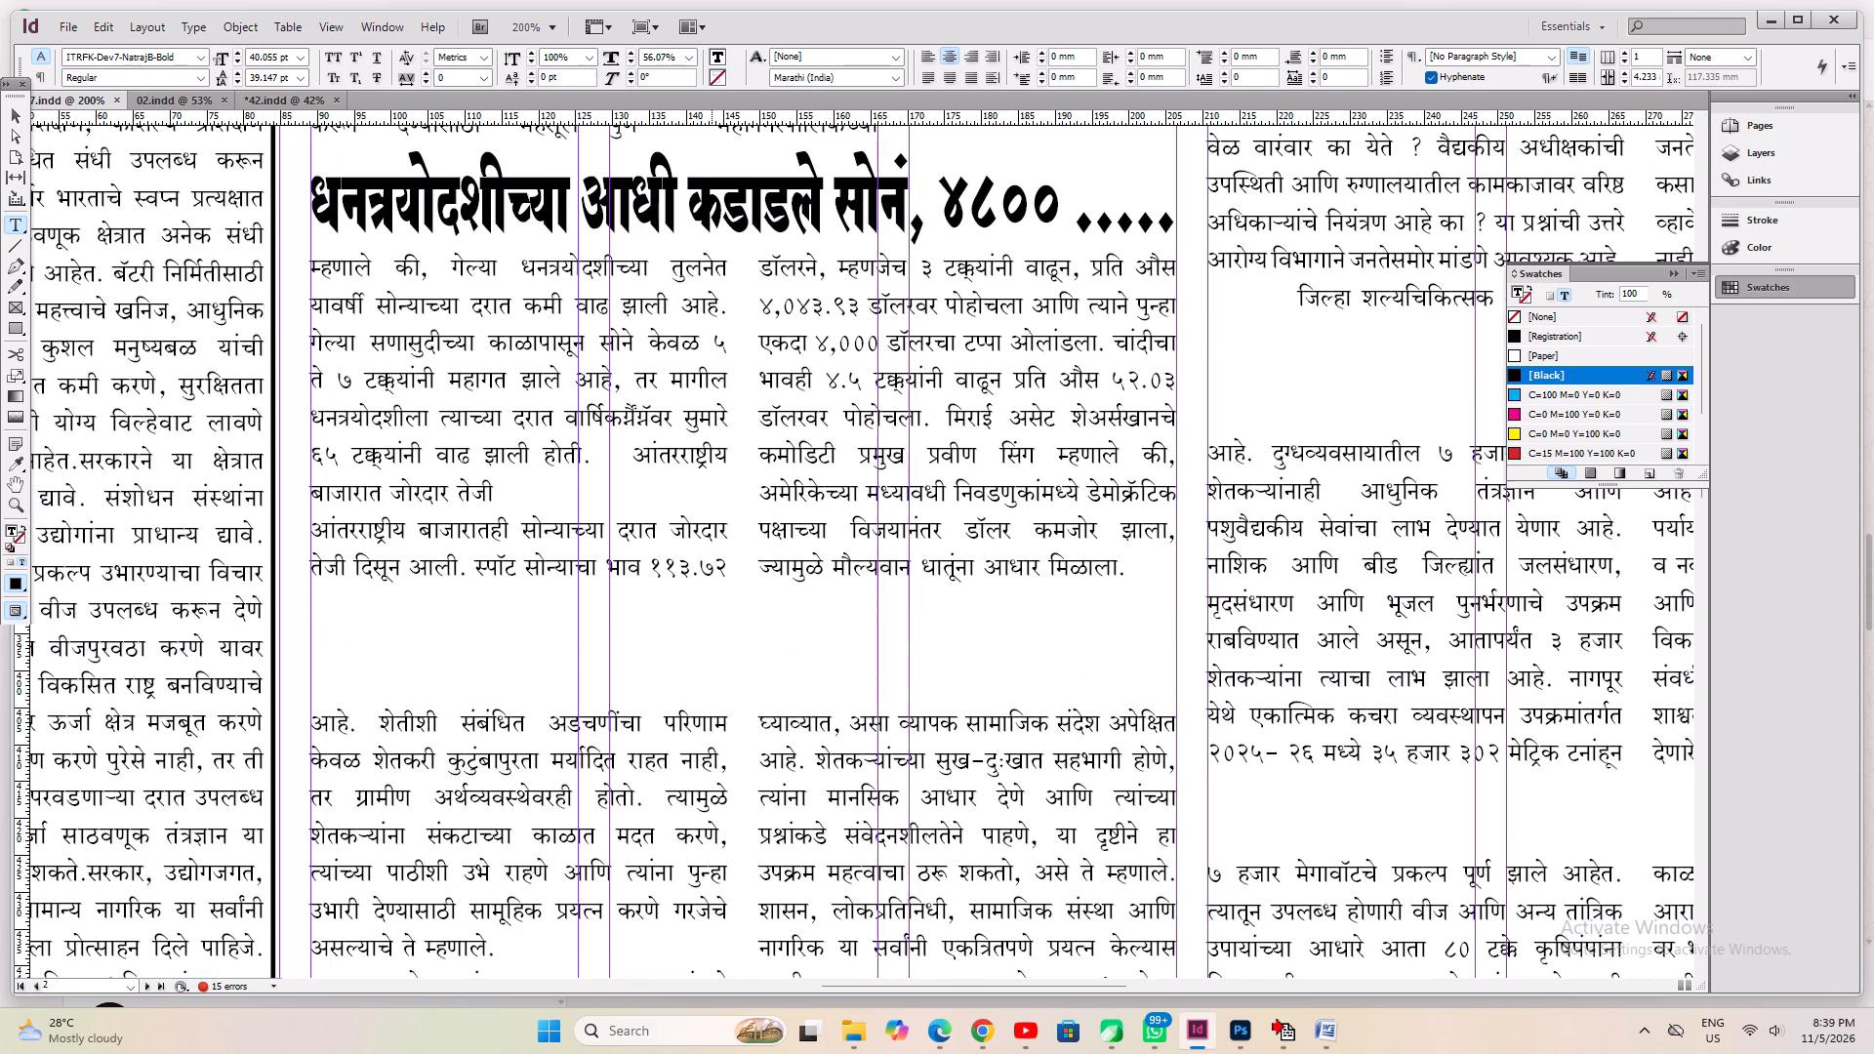
{"action": "left_click", "coordinate": [397, 729]}
{"action": "key", "text": "Left"}
{"action": "key", "text": "Left"}
{"action": "key", "text": "Left"}
{"action": "key", "text": "Left"}
{"action": "key", "text": "Left"}
{"action": "key", "text": "Left"}
{"action": "key", "text": "Left"}
{"action": "key", "text": "Left"}
{"action": "key", "text": "Left"}
{"action": "key", "text": "Left"}
{"action": "key", "text": "Left"}
{"action": "key", "text": "Left"}
{"action": "key", "text": "Left"}
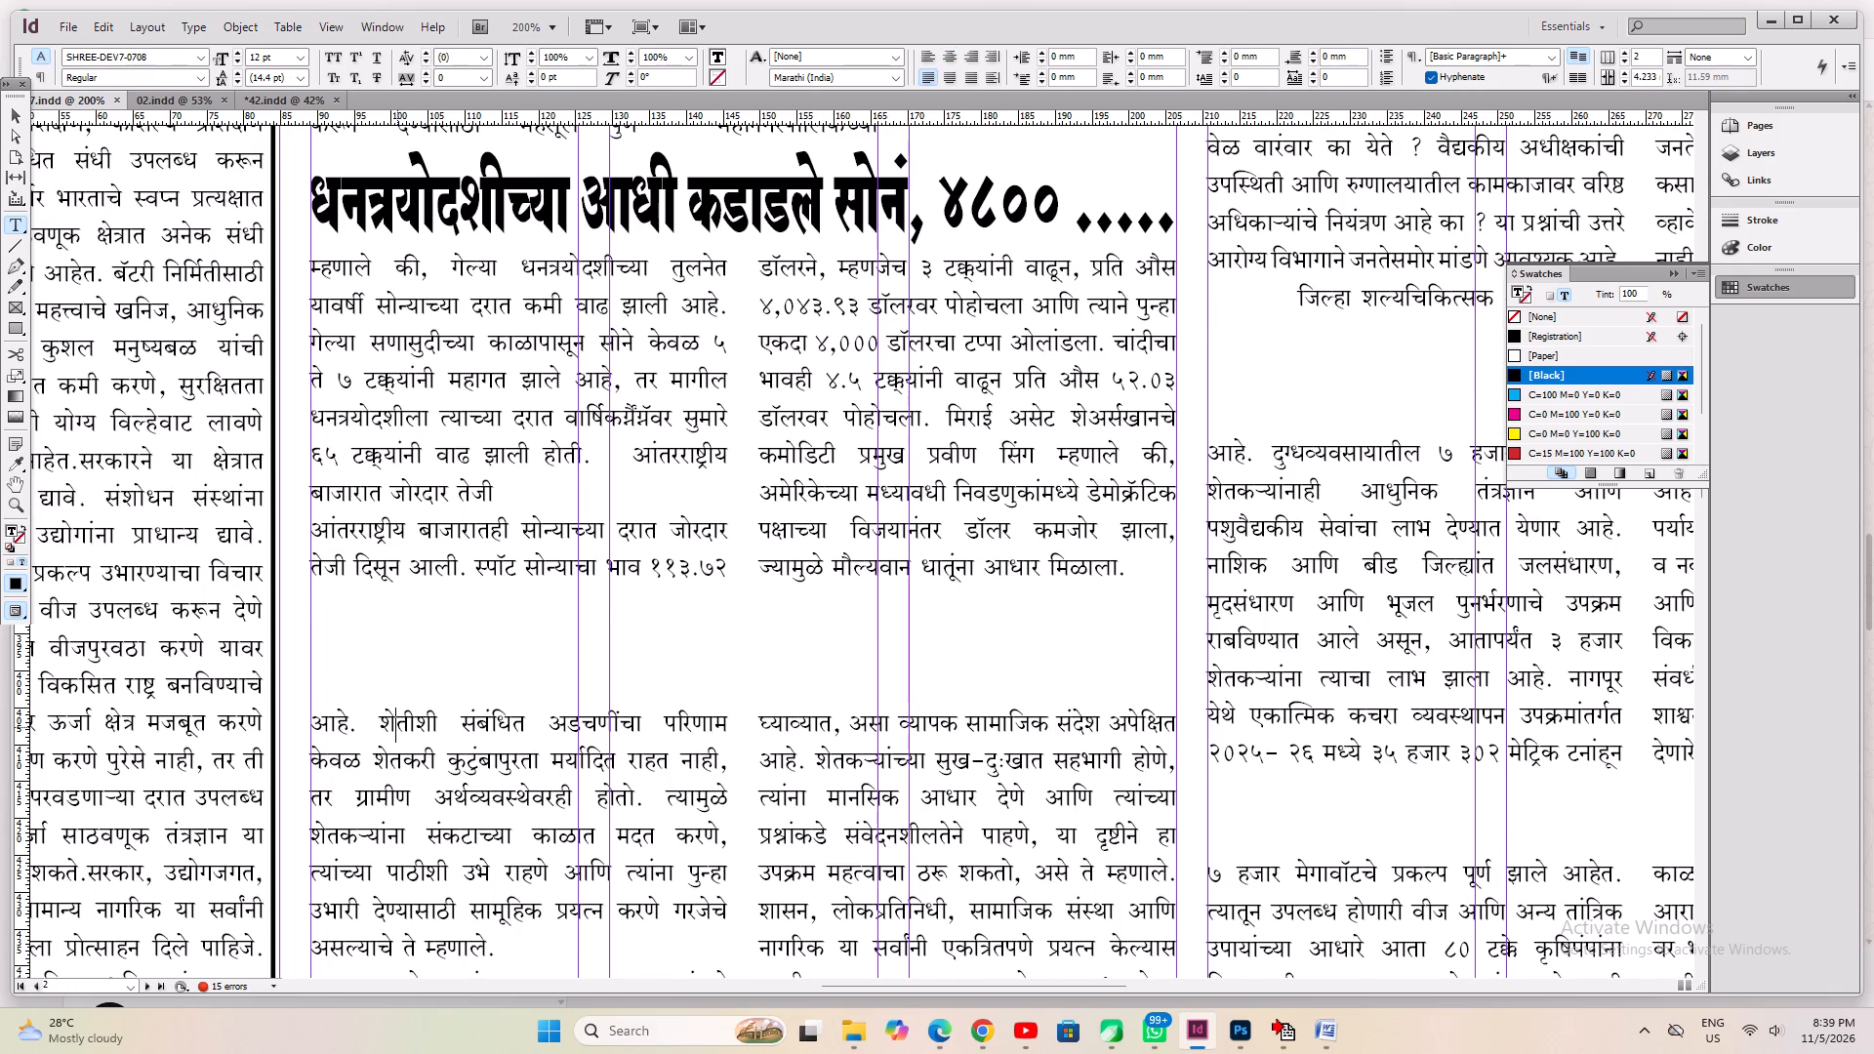
{"action": "key", "text": "Left"}
{"action": "key", "text": "Left"}
{"action": "key", "text": "Left"}
{"action": "key", "text": "Left"}
{"action": "key", "text": "Left"}
{"action": "key", "text": "Left"}
{"action": "key", "text": "Left"}
{"action": "key", "text": "Left"}
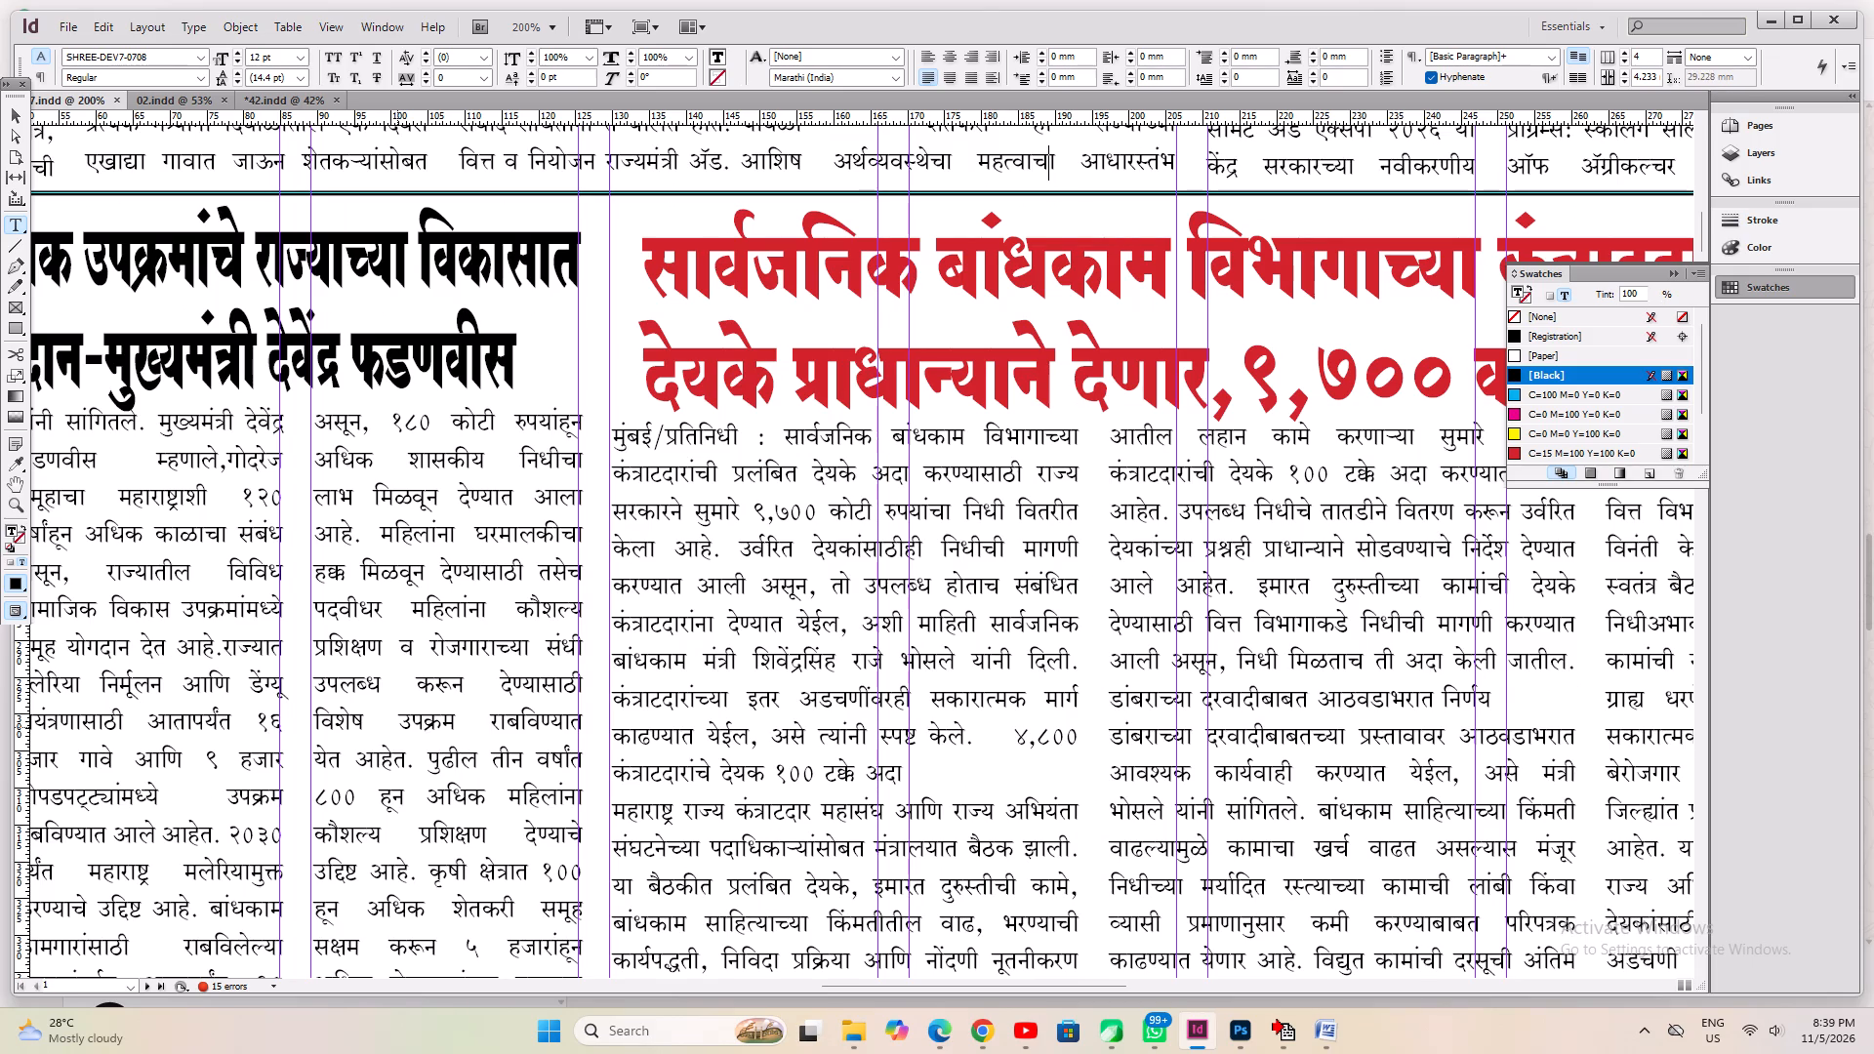
{"action": "key", "text": "Left"}
{"action": "key", "text": "Left"}
{"action": "key", "text": "Left"}
{"action": "key", "text": "Left"}
{"action": "key", "text": "Left"}
{"action": "key", "text": "Left"}
{"action": "key", "text": "Return"}
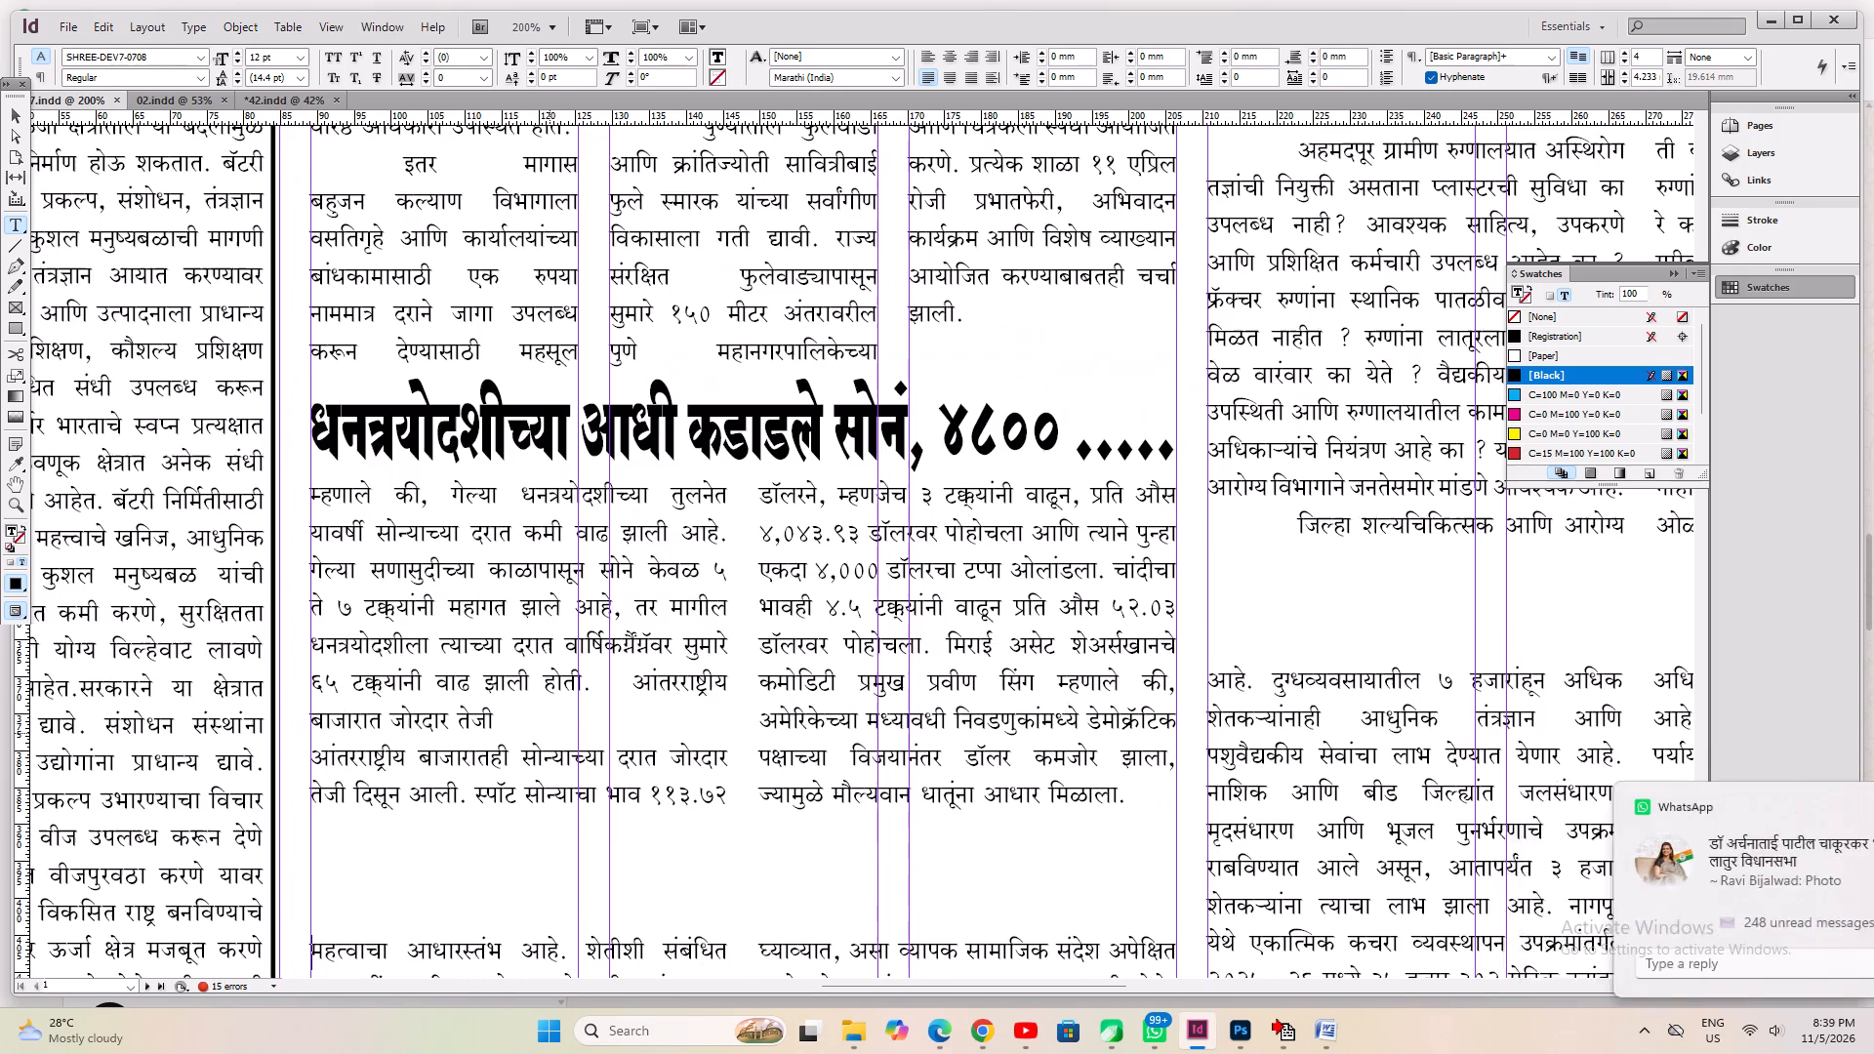
Add the jump note "(पान २ वर)" after "अर्थव्यवस्थेचा" at the end of the farmers' story on page 1, with extra spaces before it.
{"action": "key", "text": "Left"}
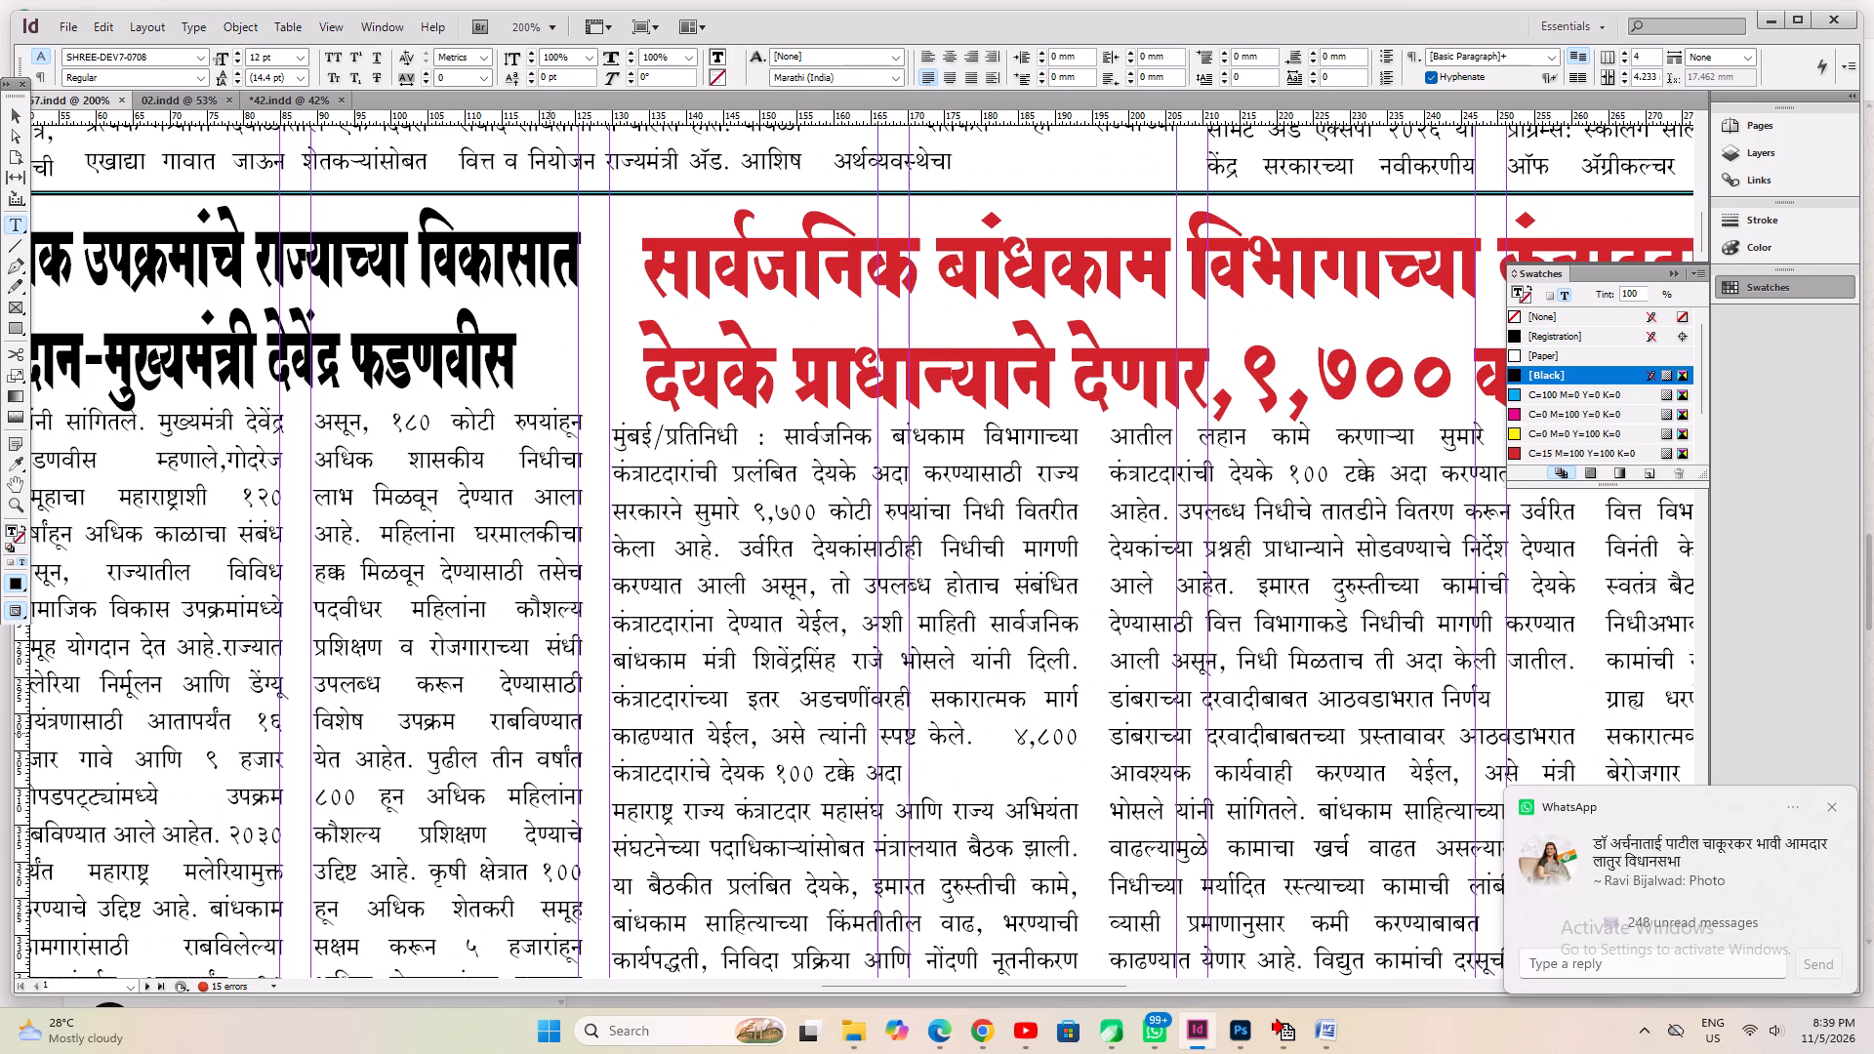
{"action": "key", "text": "Left"}
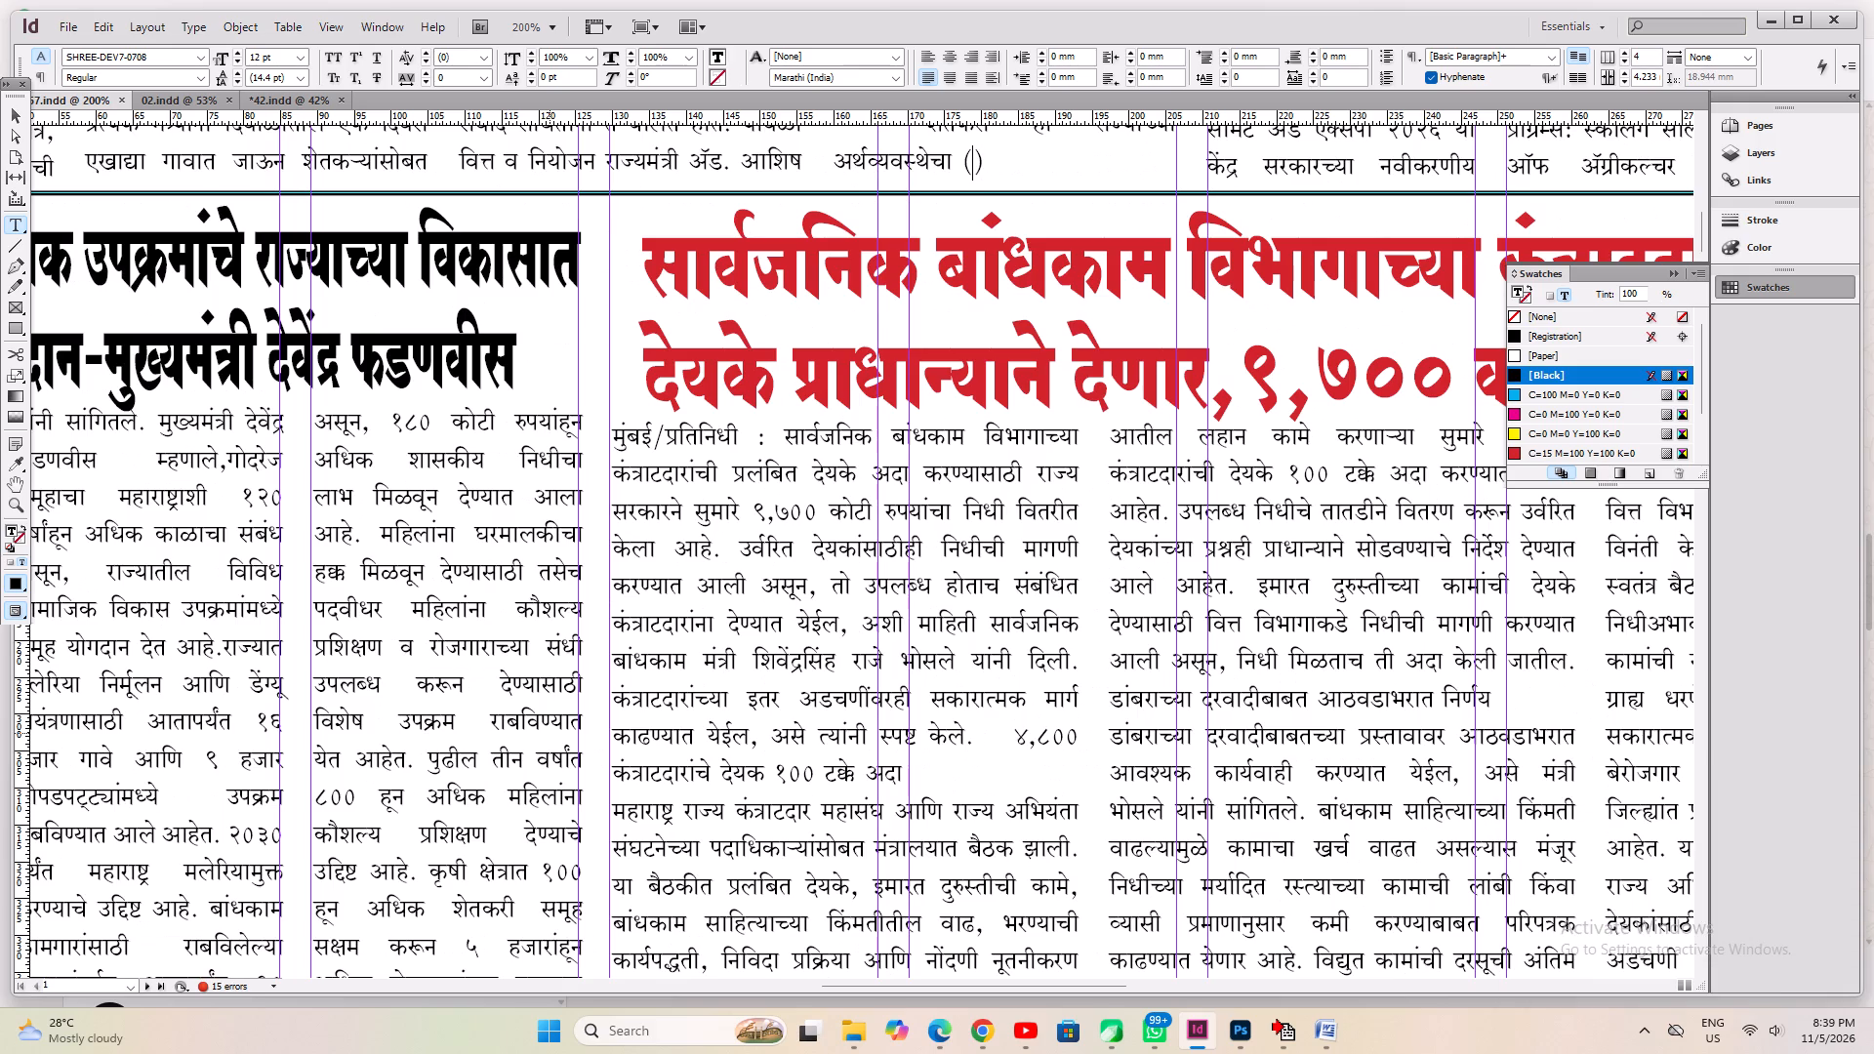
{"action": "type", "text": "iku"}
{"action": "key", "text": "space"}
{"action": "key", "text": "BackSpace"}
{"action": "key", "text": "BackSpace"}
{"action": "key", "text": "BackSpace"}
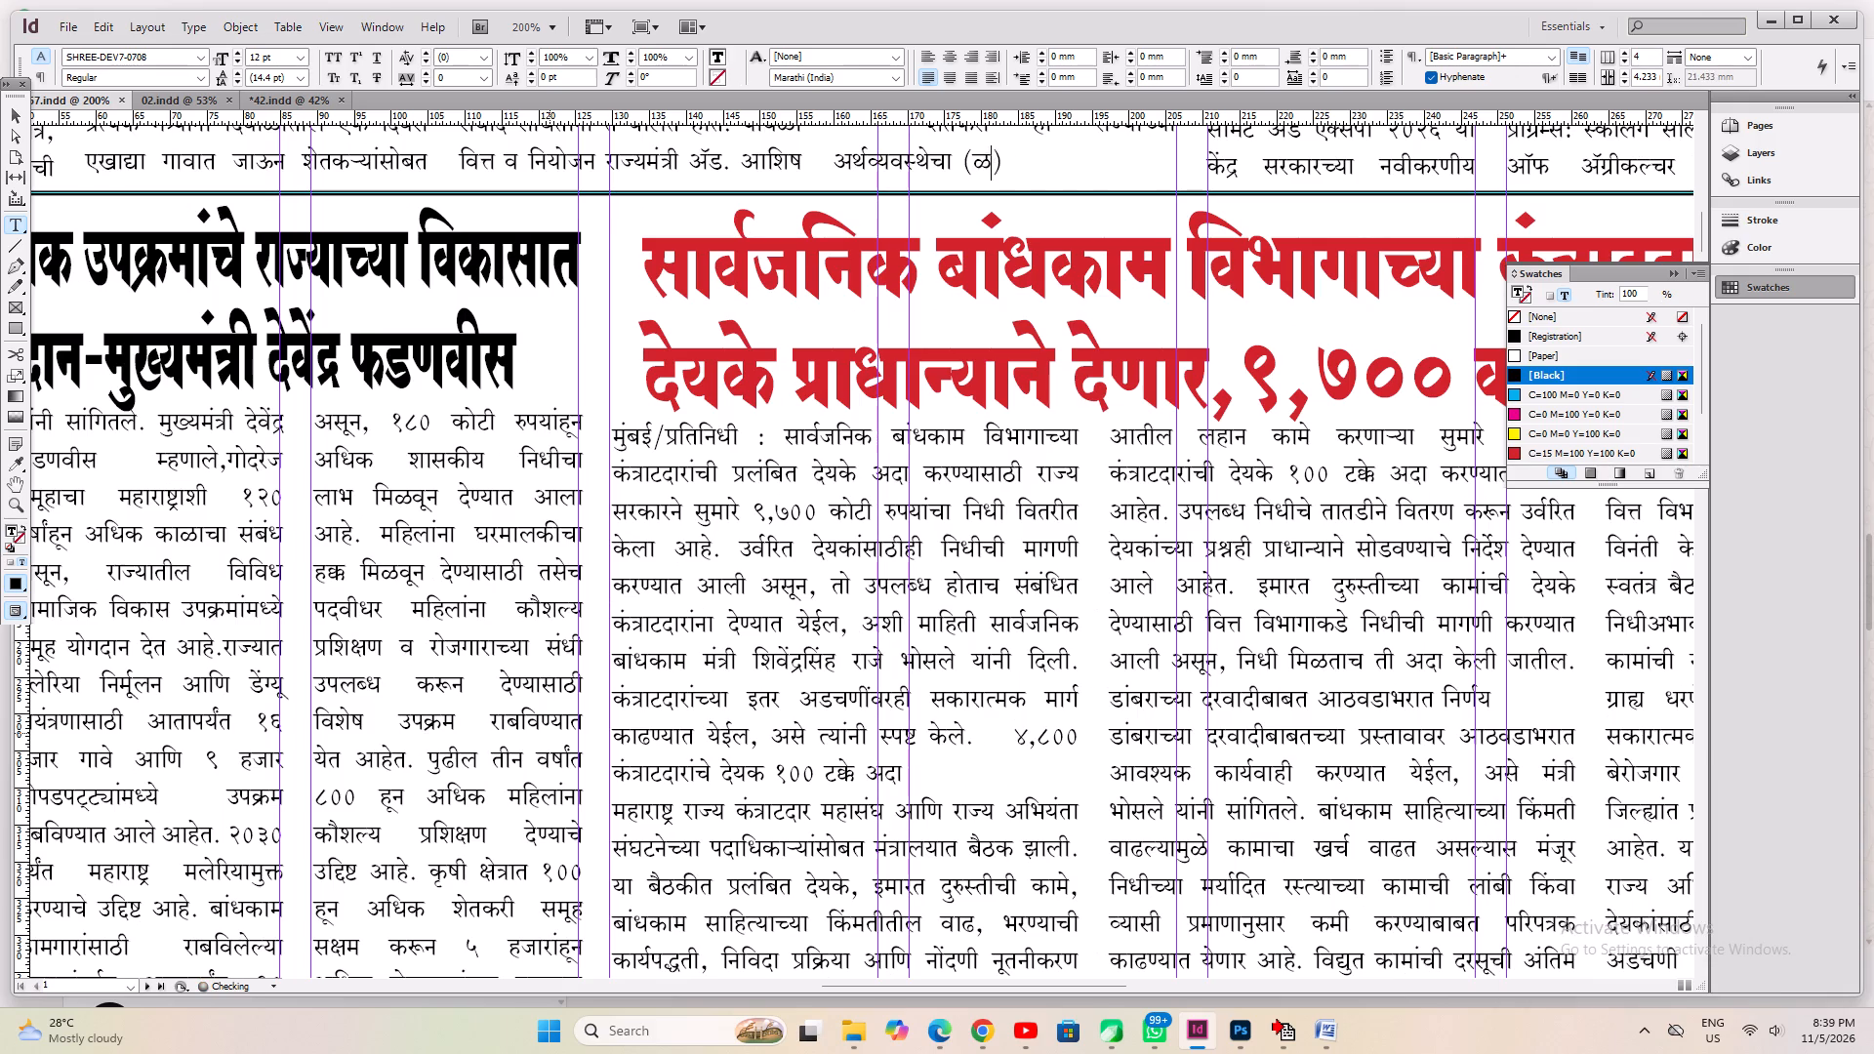
{"action": "type", "text": "IKU 2 OJ"}
{"action": "key", "text": "Left"}
{"action": "key", "text": "Left"}
{"action": "key", "text": "Left"}
{"action": "key", "text": "Left"}
{"action": "key", "text": "Left"}
{"action": "key", "text": "Left"}
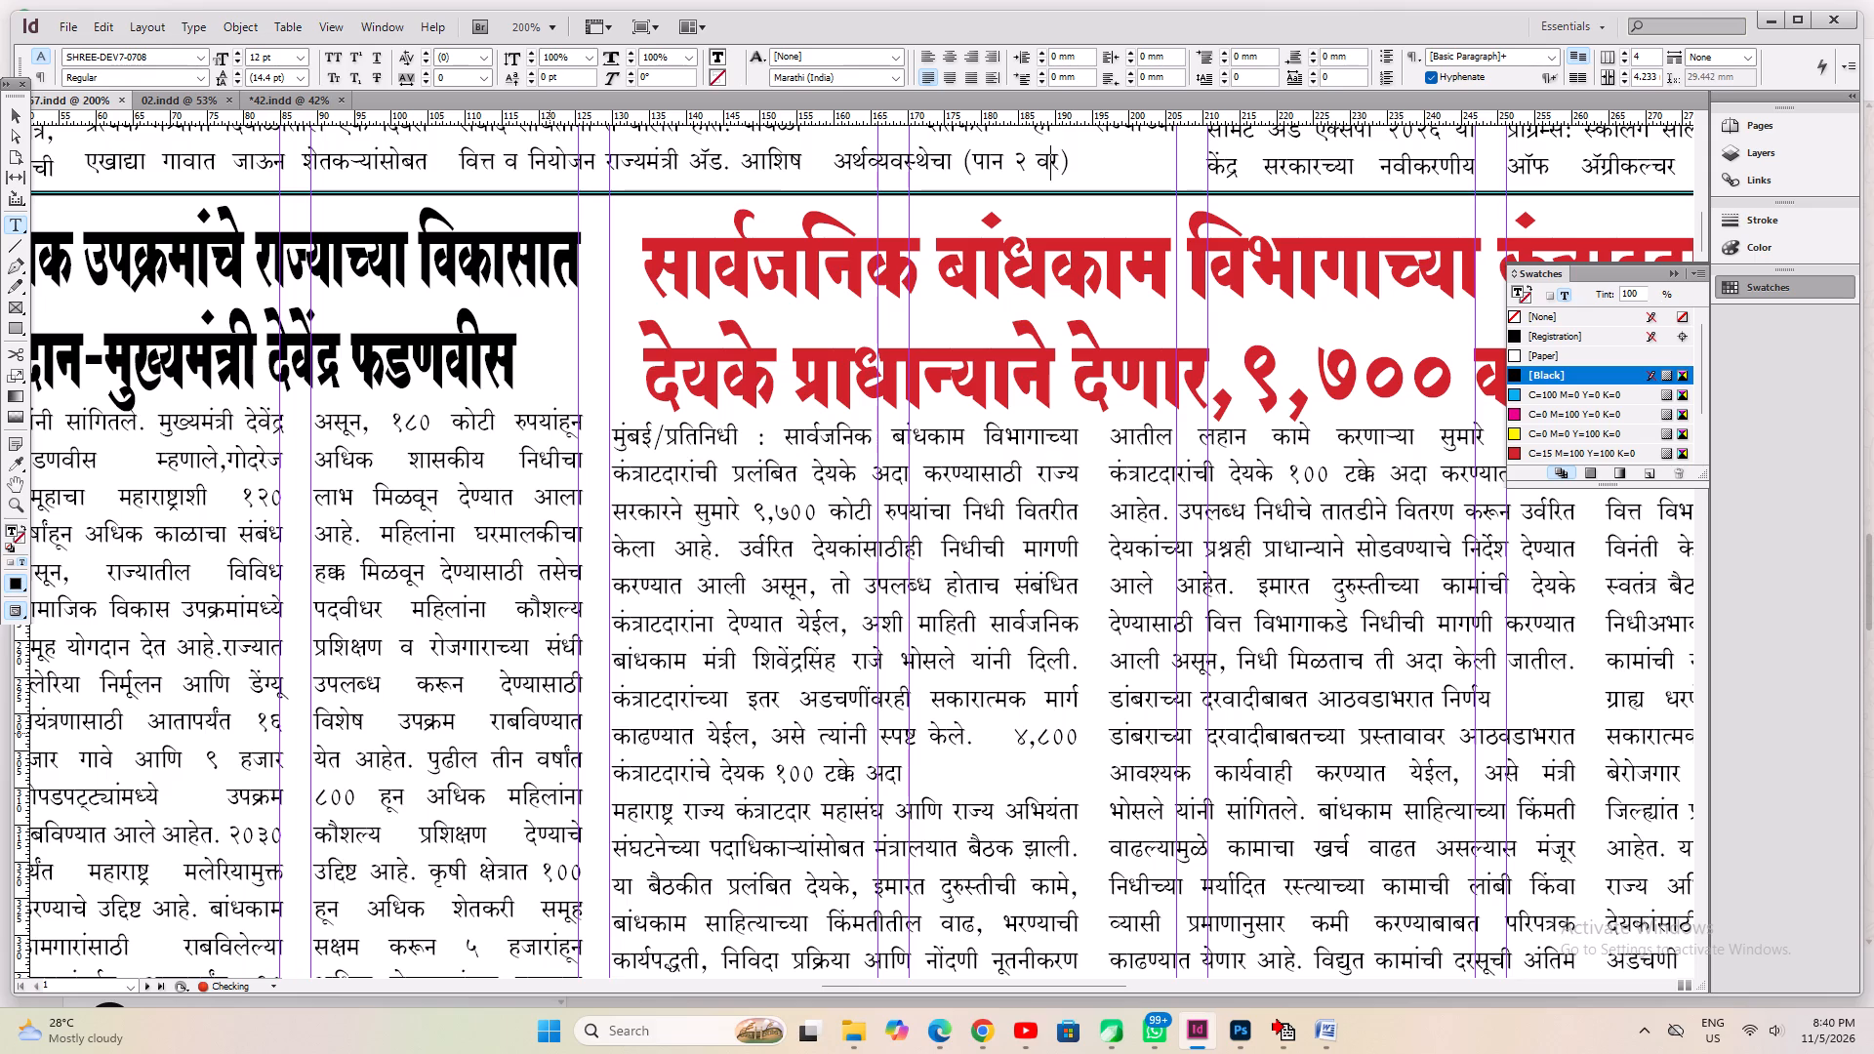
{"action": "key", "text": "Left"}
{"action": "key", "text": "Left"}
{"action": "key", "text": "Left"}
{"action": "key", "text": "space"}
{"action": "key", "text": "space"}
{"action": "key", "text": "space"}
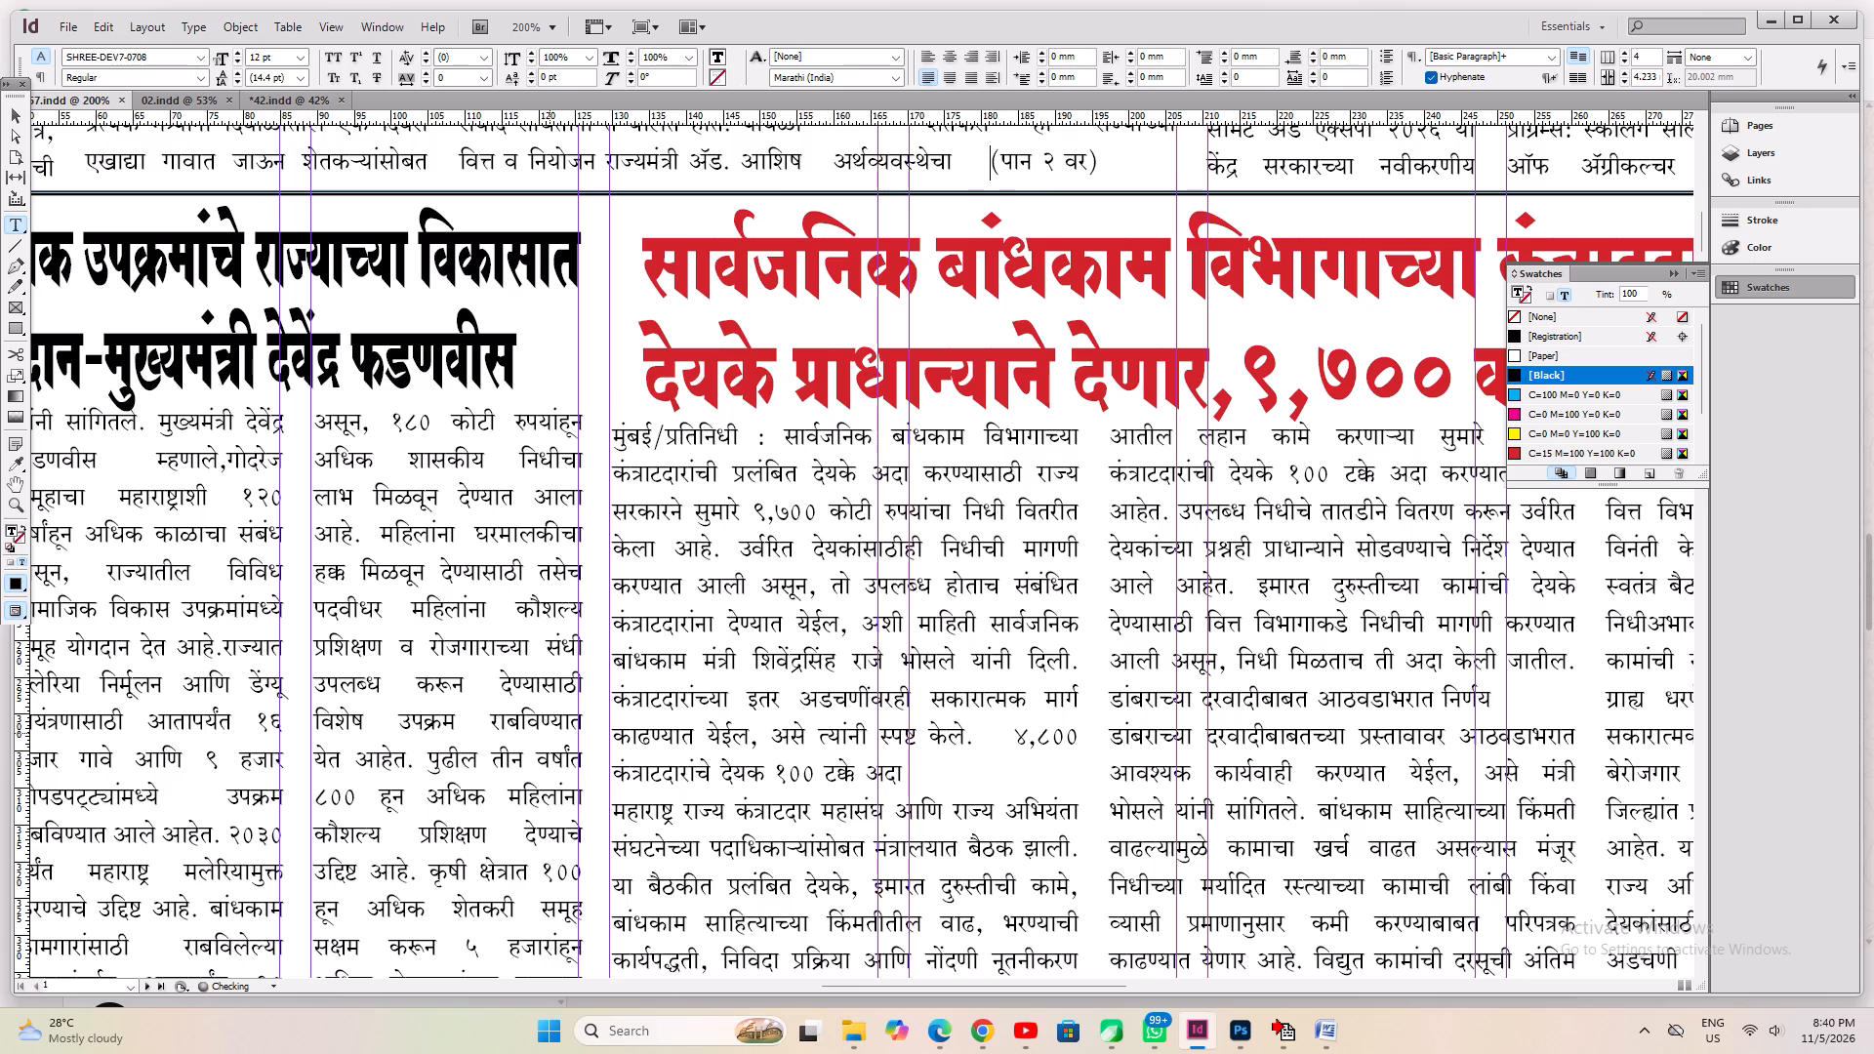
Save the newspaper and copy the whole red farmers' headline "शेतकरी बांधवांसोबत दिवाळी साजरी करा..." from page 1.
{"action": "key", "text": "ctrl+s"}
{"action": "left_click_drag", "start_coordinate": [592, 375], "coordinate": [739, 948], "text": "alt"}
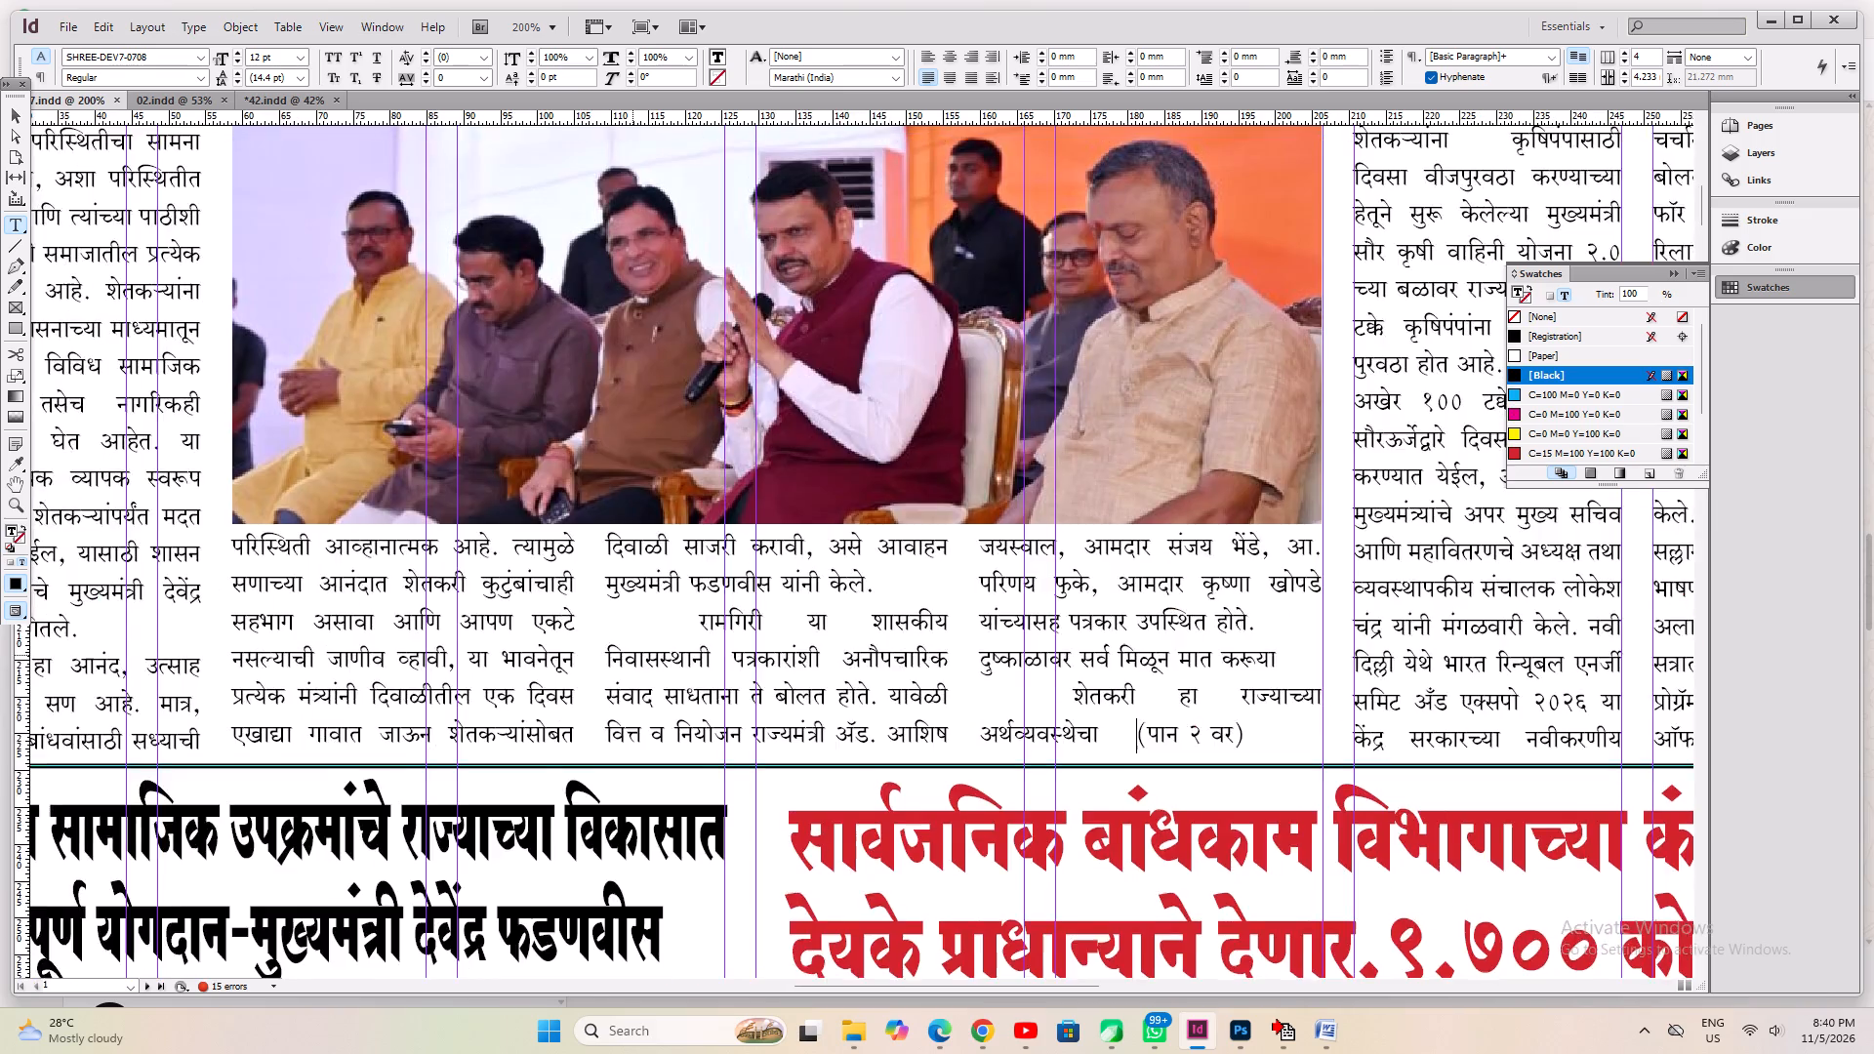
{"action": "left_click_drag", "start_coordinate": [536, 473], "coordinate": [642, 897], "text": "alt"}
{"action": "left_click", "coordinate": [479, 411]}
{"action": "key", "text": "ctrl+a"}
{"action": "key", "text": "ctrl+c"}
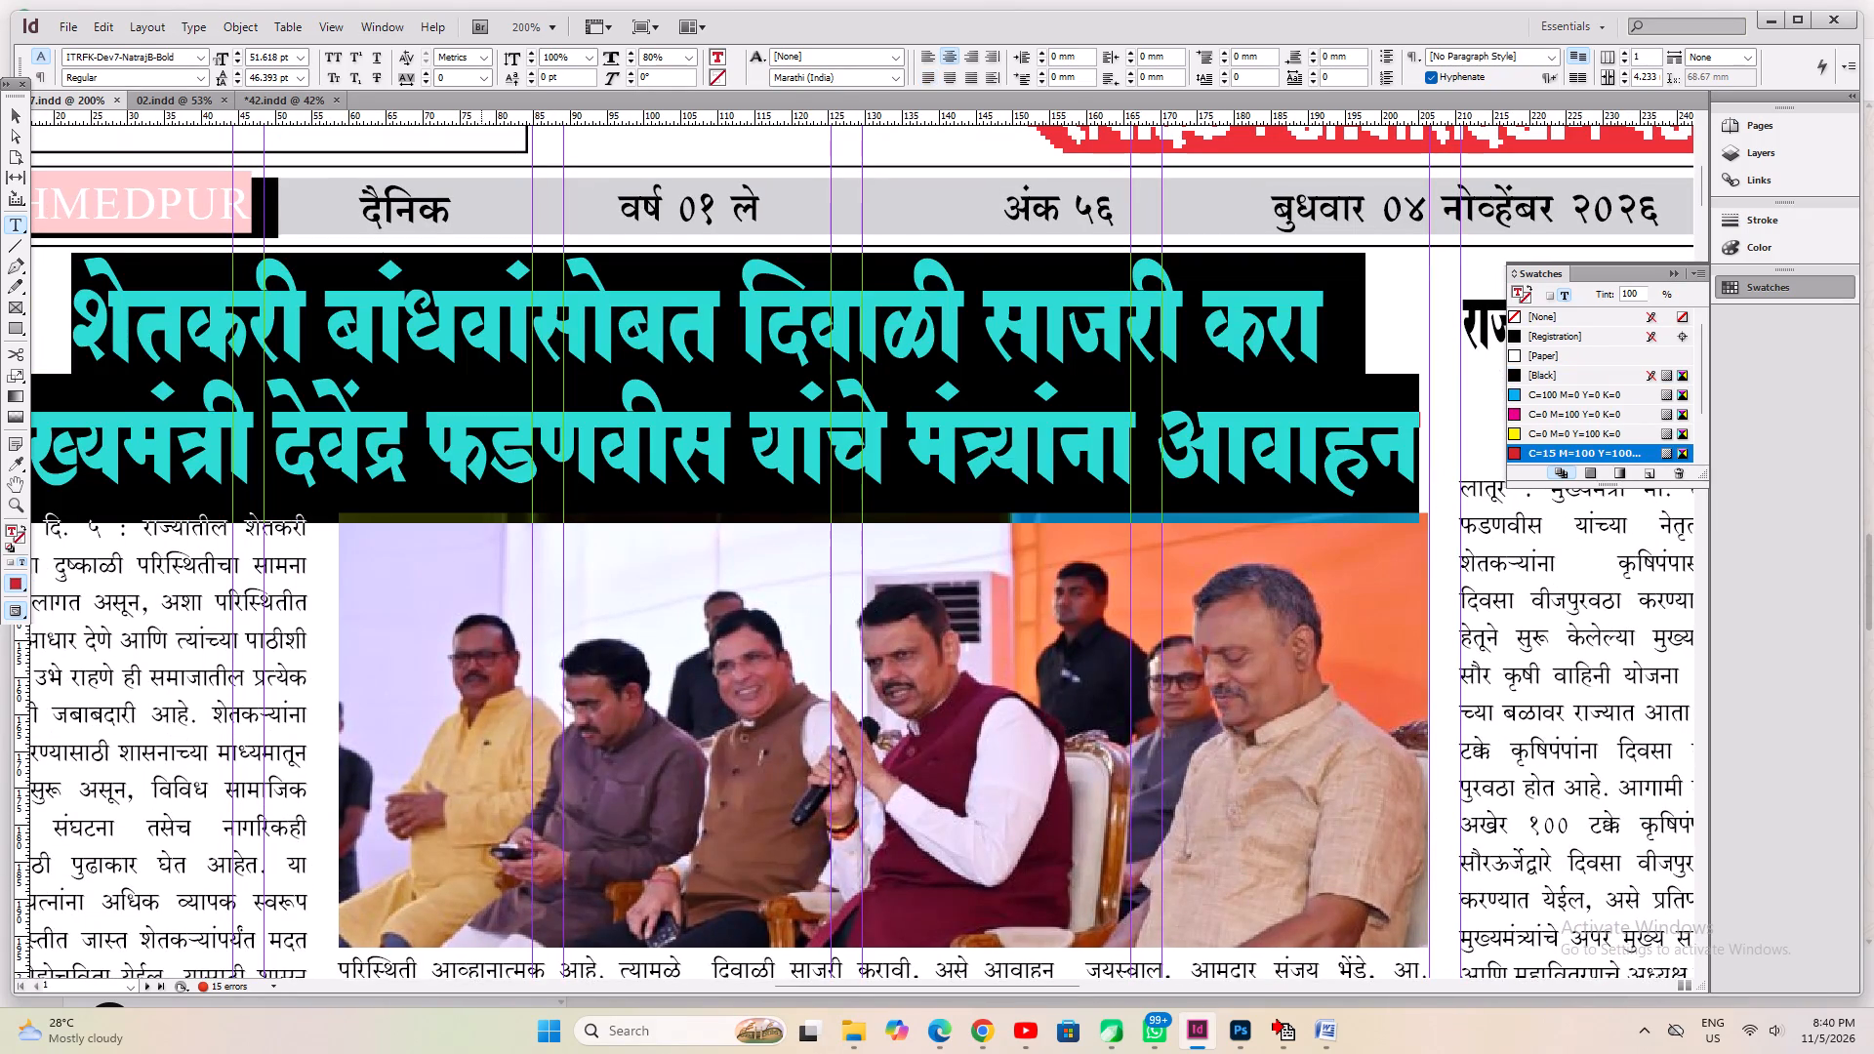
Paste the copied farmers' headline into a new text frame on page 2.
{"action": "left_click_drag", "start_coordinate": [749, 639], "coordinate": [414, 117], "text": "alt"}
{"action": "left_click", "coordinate": [830, 573]}
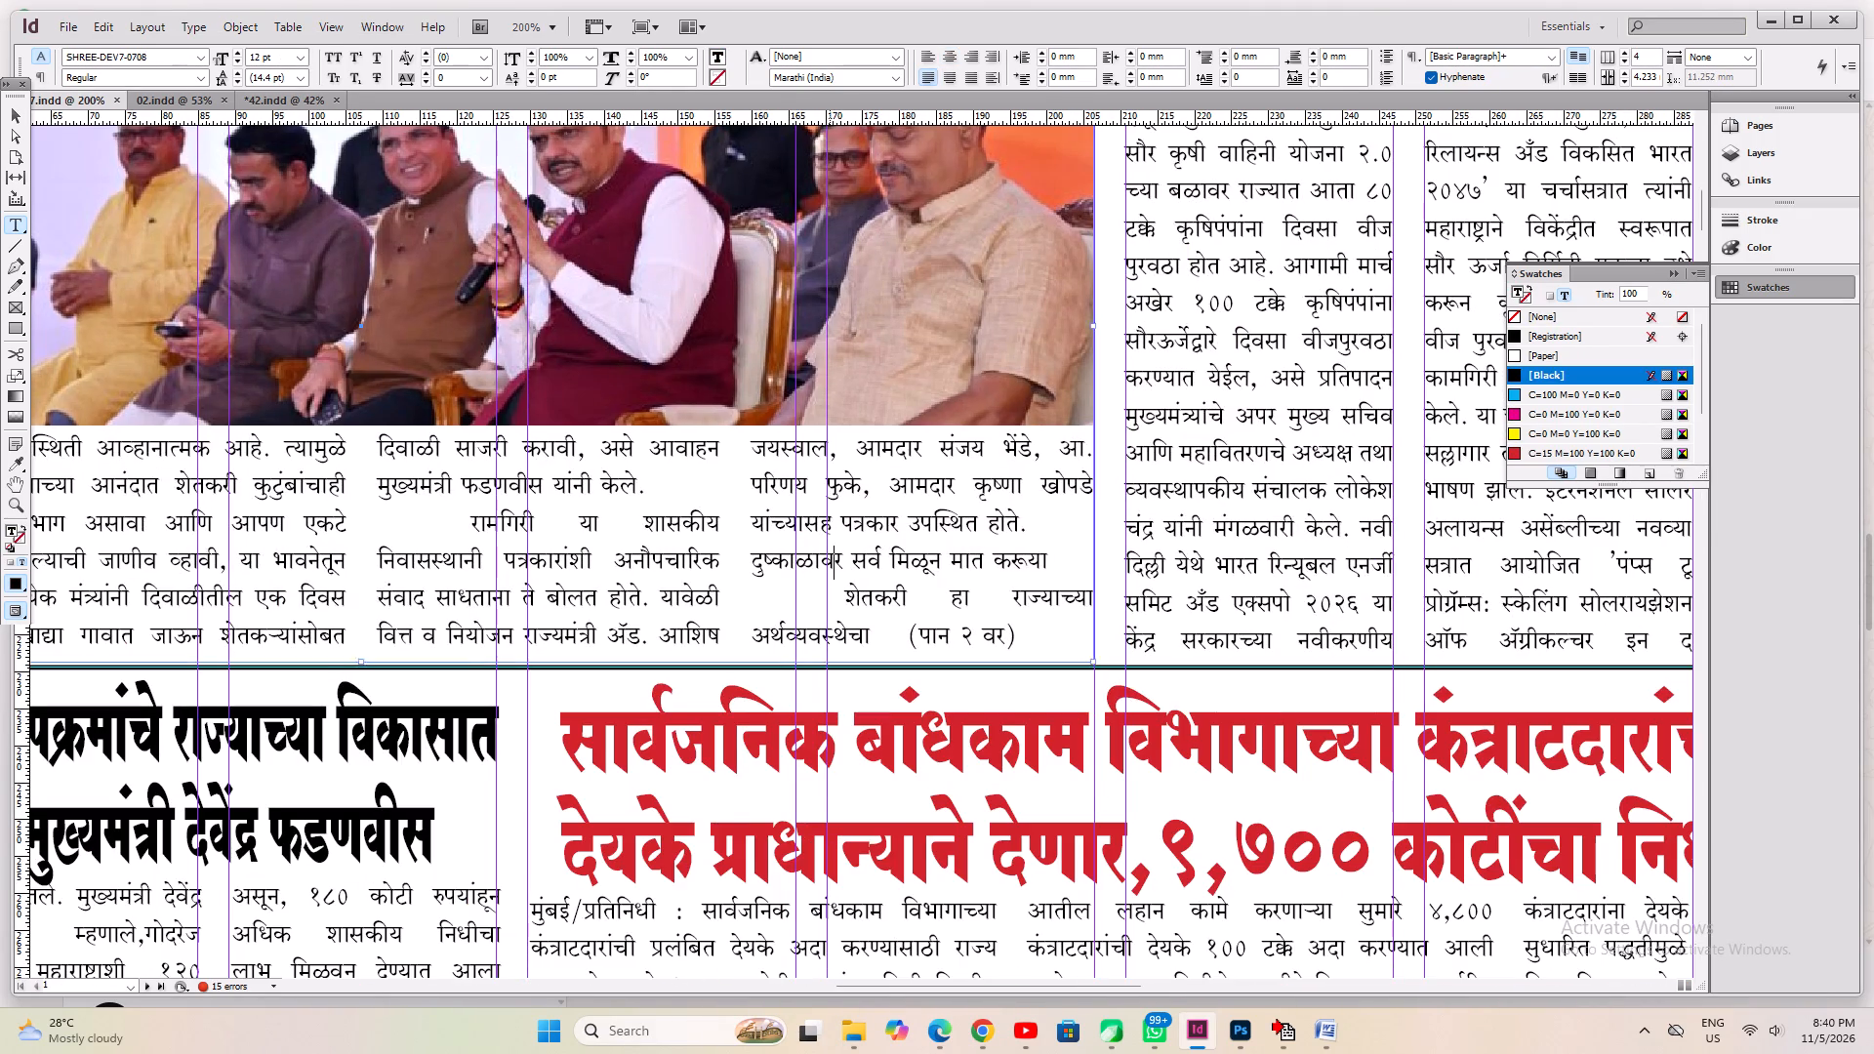
{"action": "key", "text": "ctrl+a"}
{"action": "key", "text": "Right"}
{"action": "key", "text": "ctrl+a"}
{"action": "left_click", "coordinate": [782, 561]}
{"action": "scroll", "coordinate": [625, 502], "scroll_direction": "up", "scroll_amount": 3, "text": "alt"}
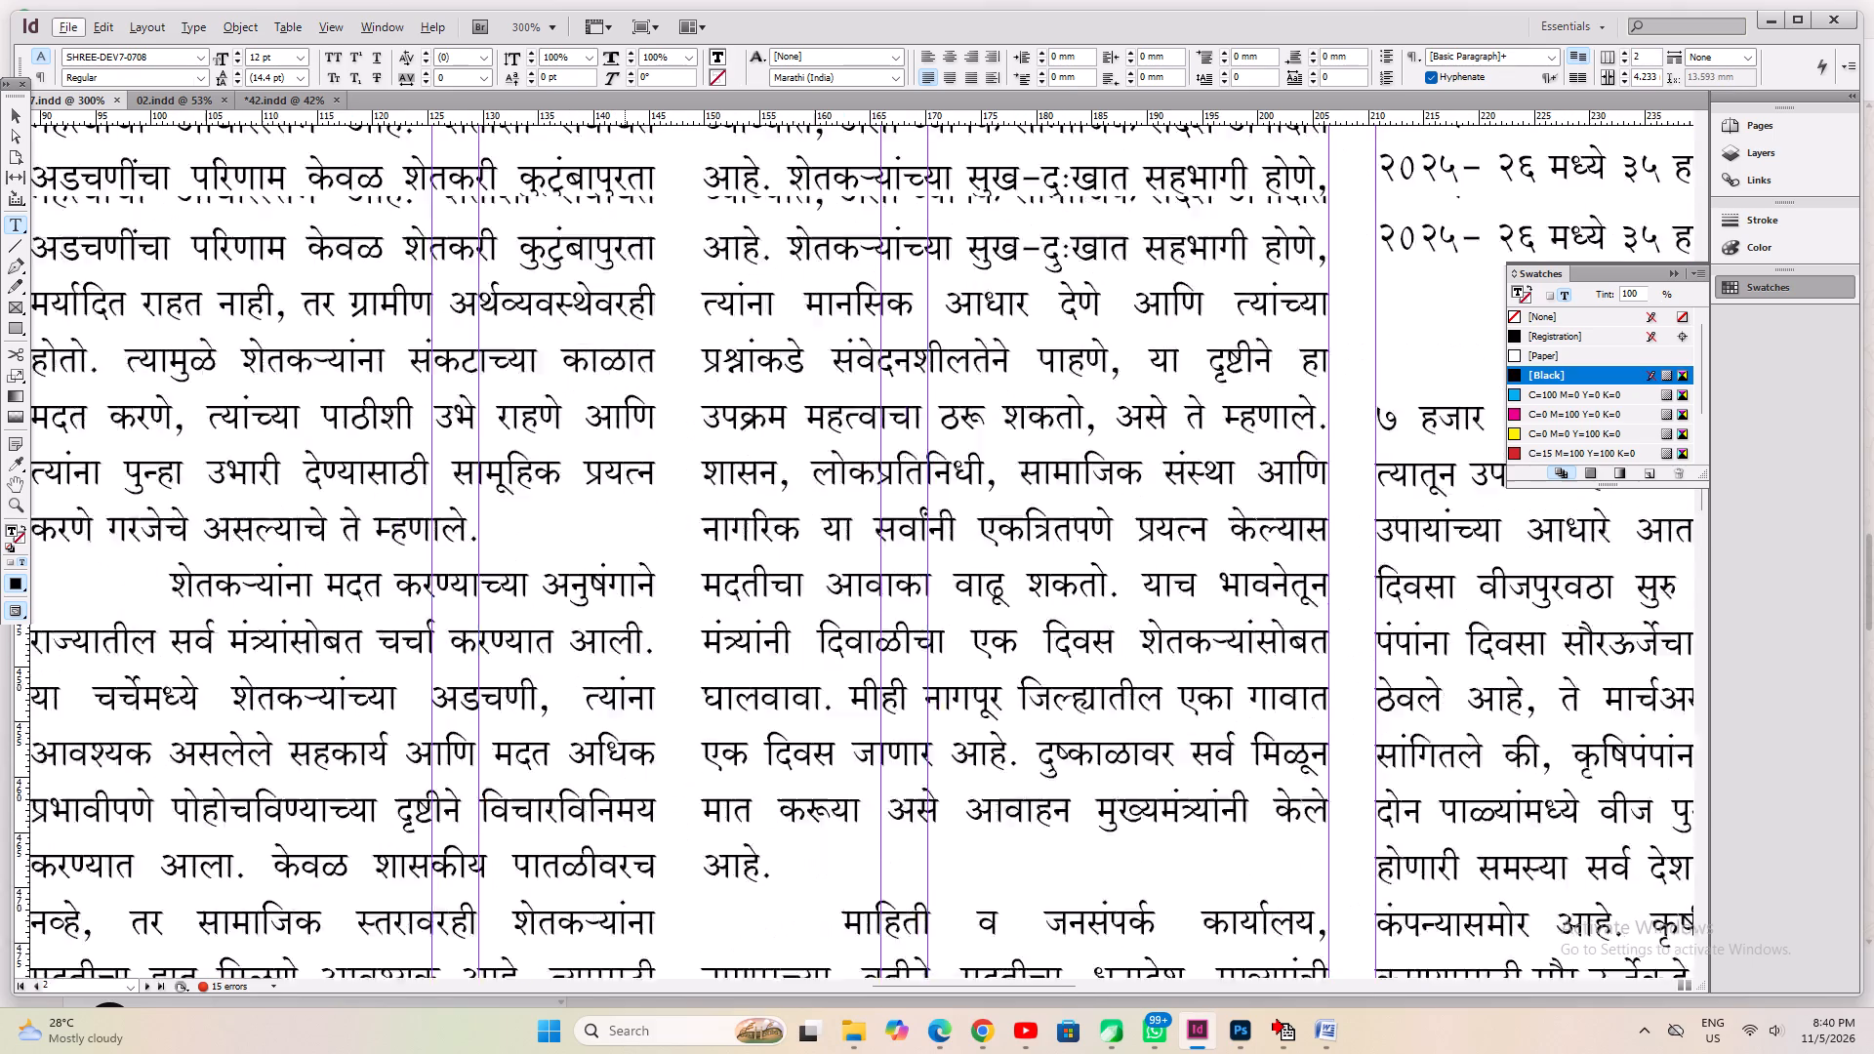
{"action": "scroll", "coordinate": [625, 502], "scroll_direction": "up", "scroll_amount": 3, "text": "alt"}
{"action": "key", "text": "ctrl+1"}
{"action": "scroll", "coordinate": [681, 478], "scroll_direction": "up", "scroll_amount": 3}
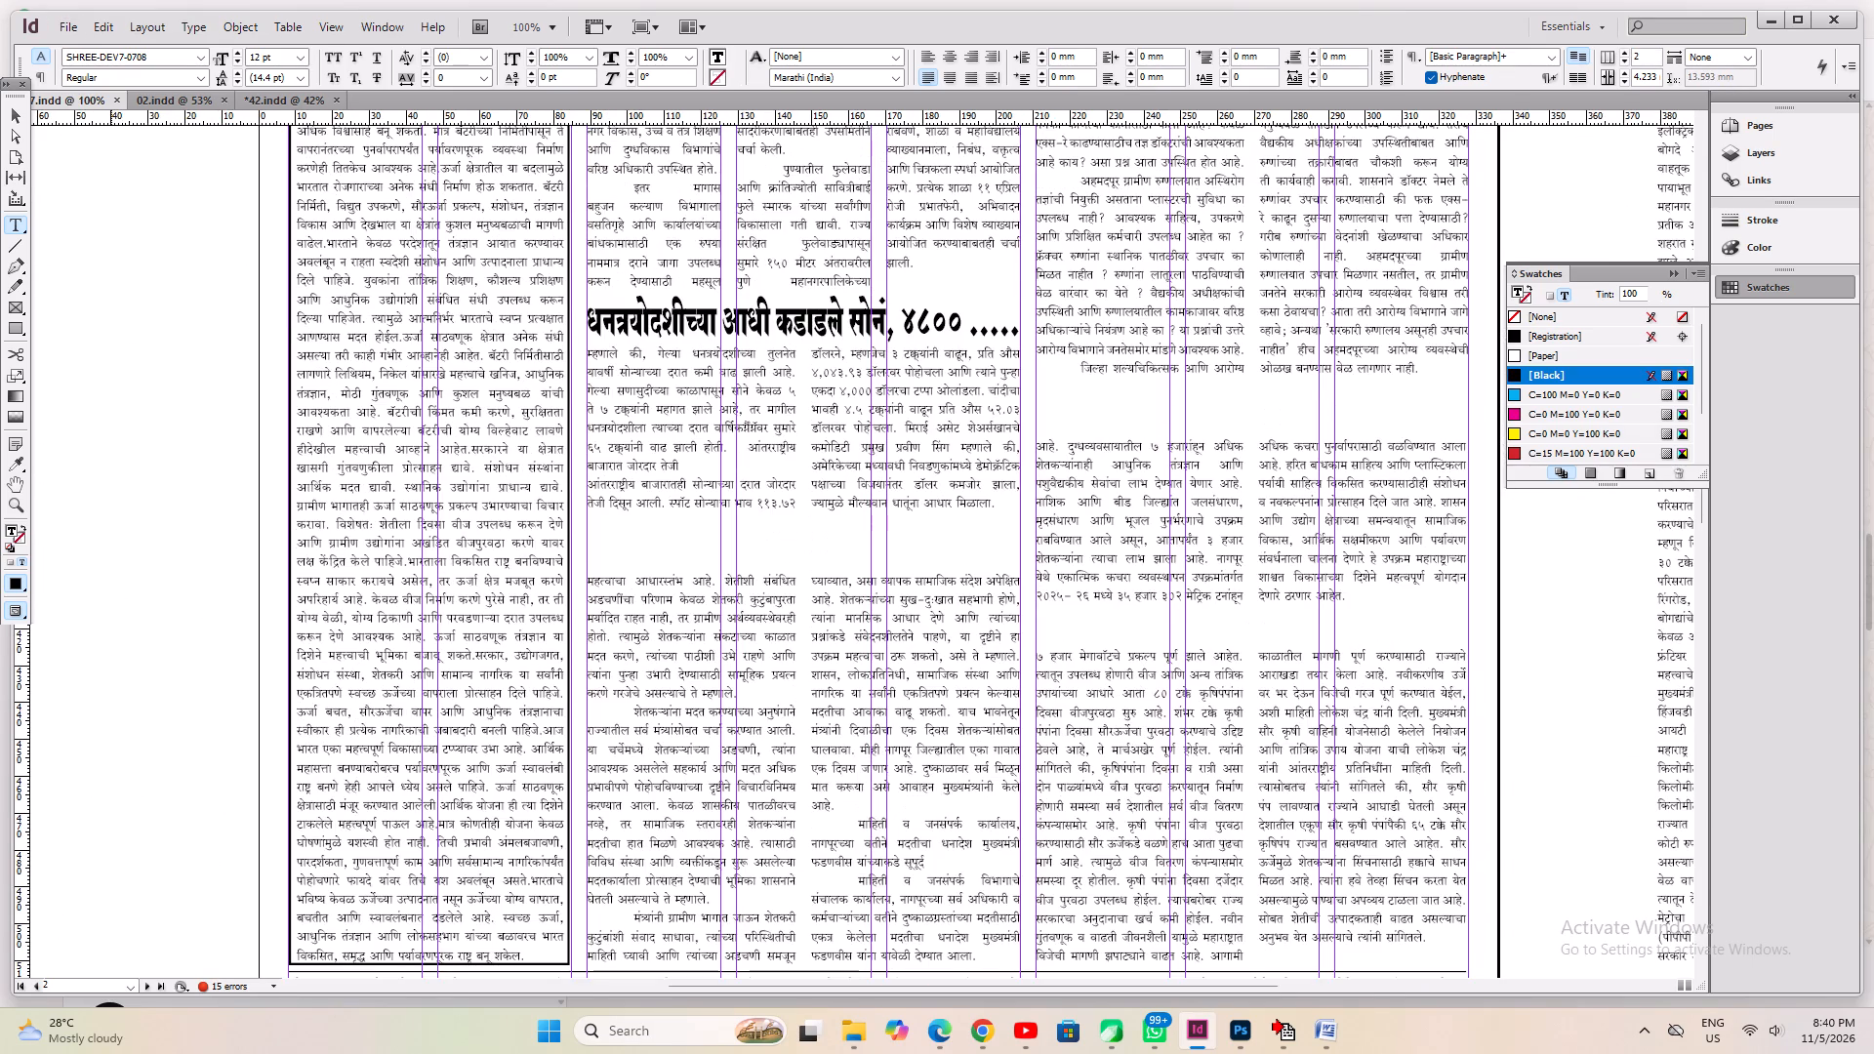
{"action": "left_click_drag", "start_coordinate": [111, 515], "coordinate": [540, 671]}
{"action": "key", "text": "ctrl+v"}
{"action": "key", "text": "ctrl+a"}
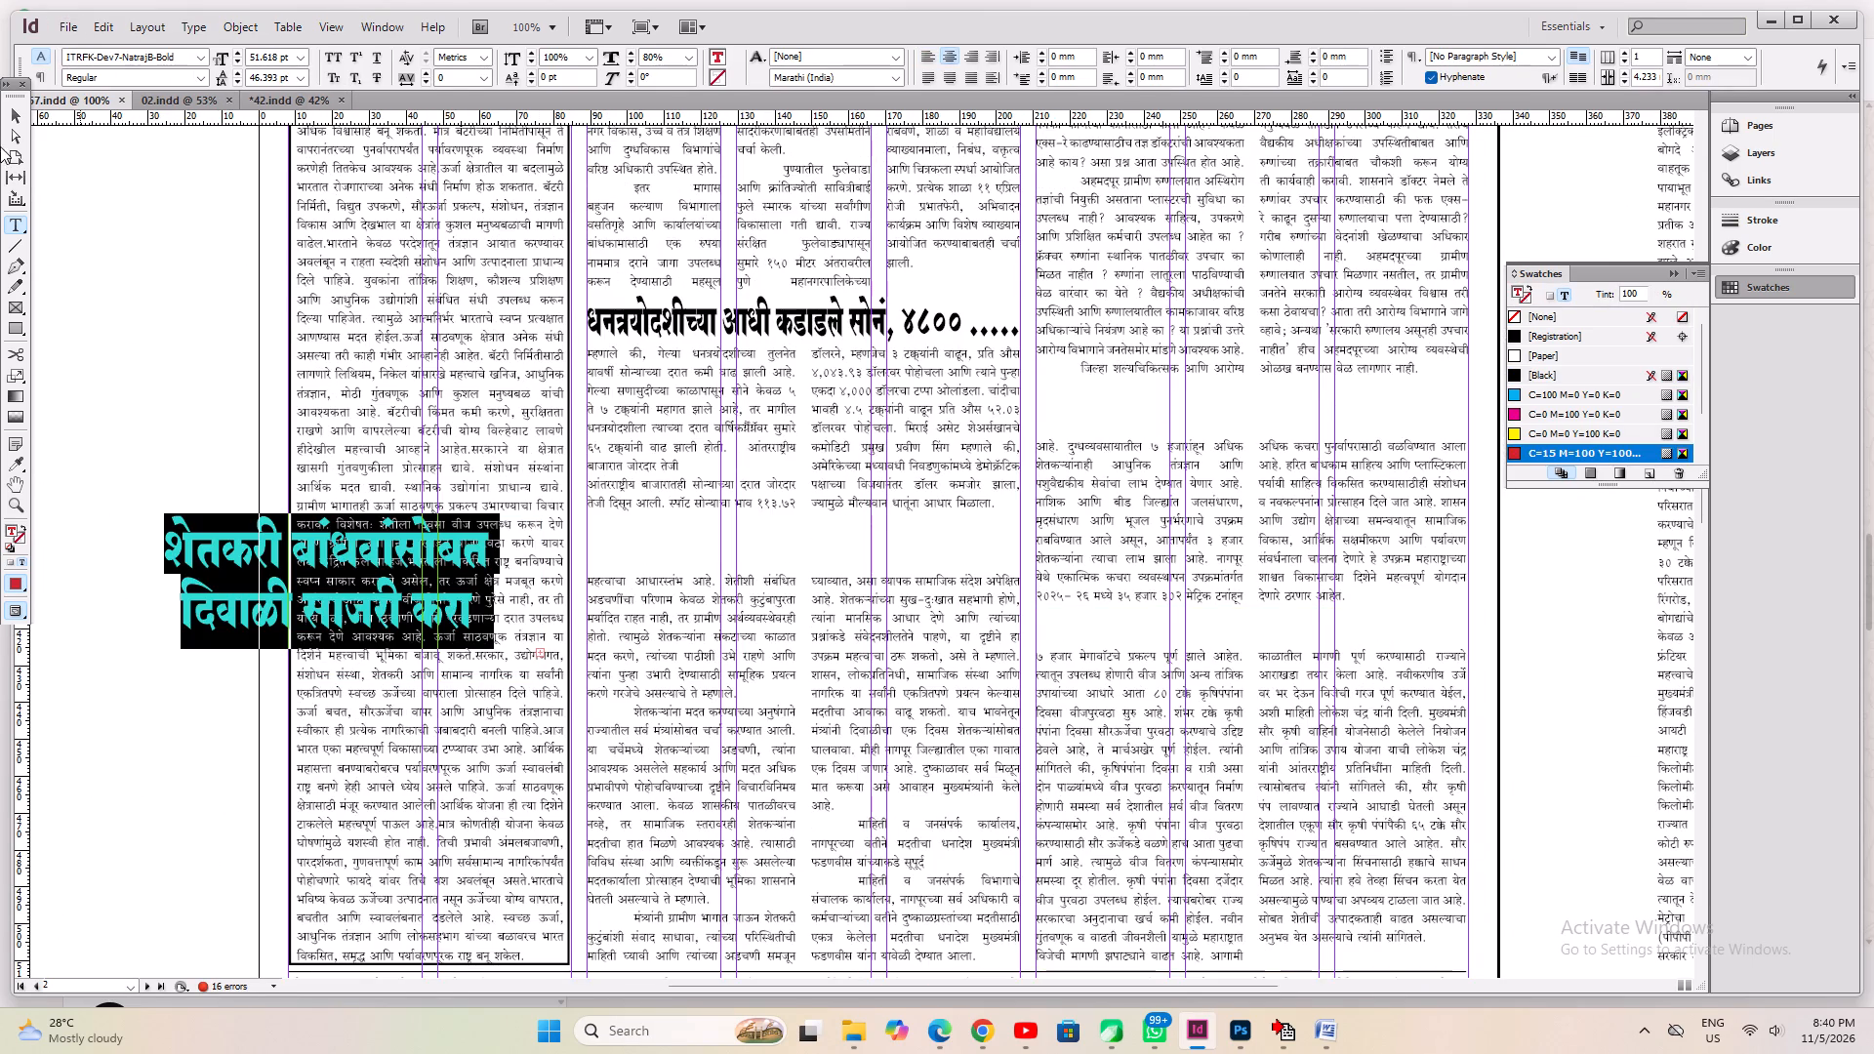
Position the pasted headline above the farmers' continuation on page 2, justify it and reduce its text to 45.618 pt.
{"action": "left_click", "coordinate": [16, 107]}
{"action": "left_click_drag", "start_coordinate": [221, 568], "coordinate": [695, 571]}
{"action": "key", "text": "ctrl+1"}
{"action": "key", "text": "ctrl+shift+j"}
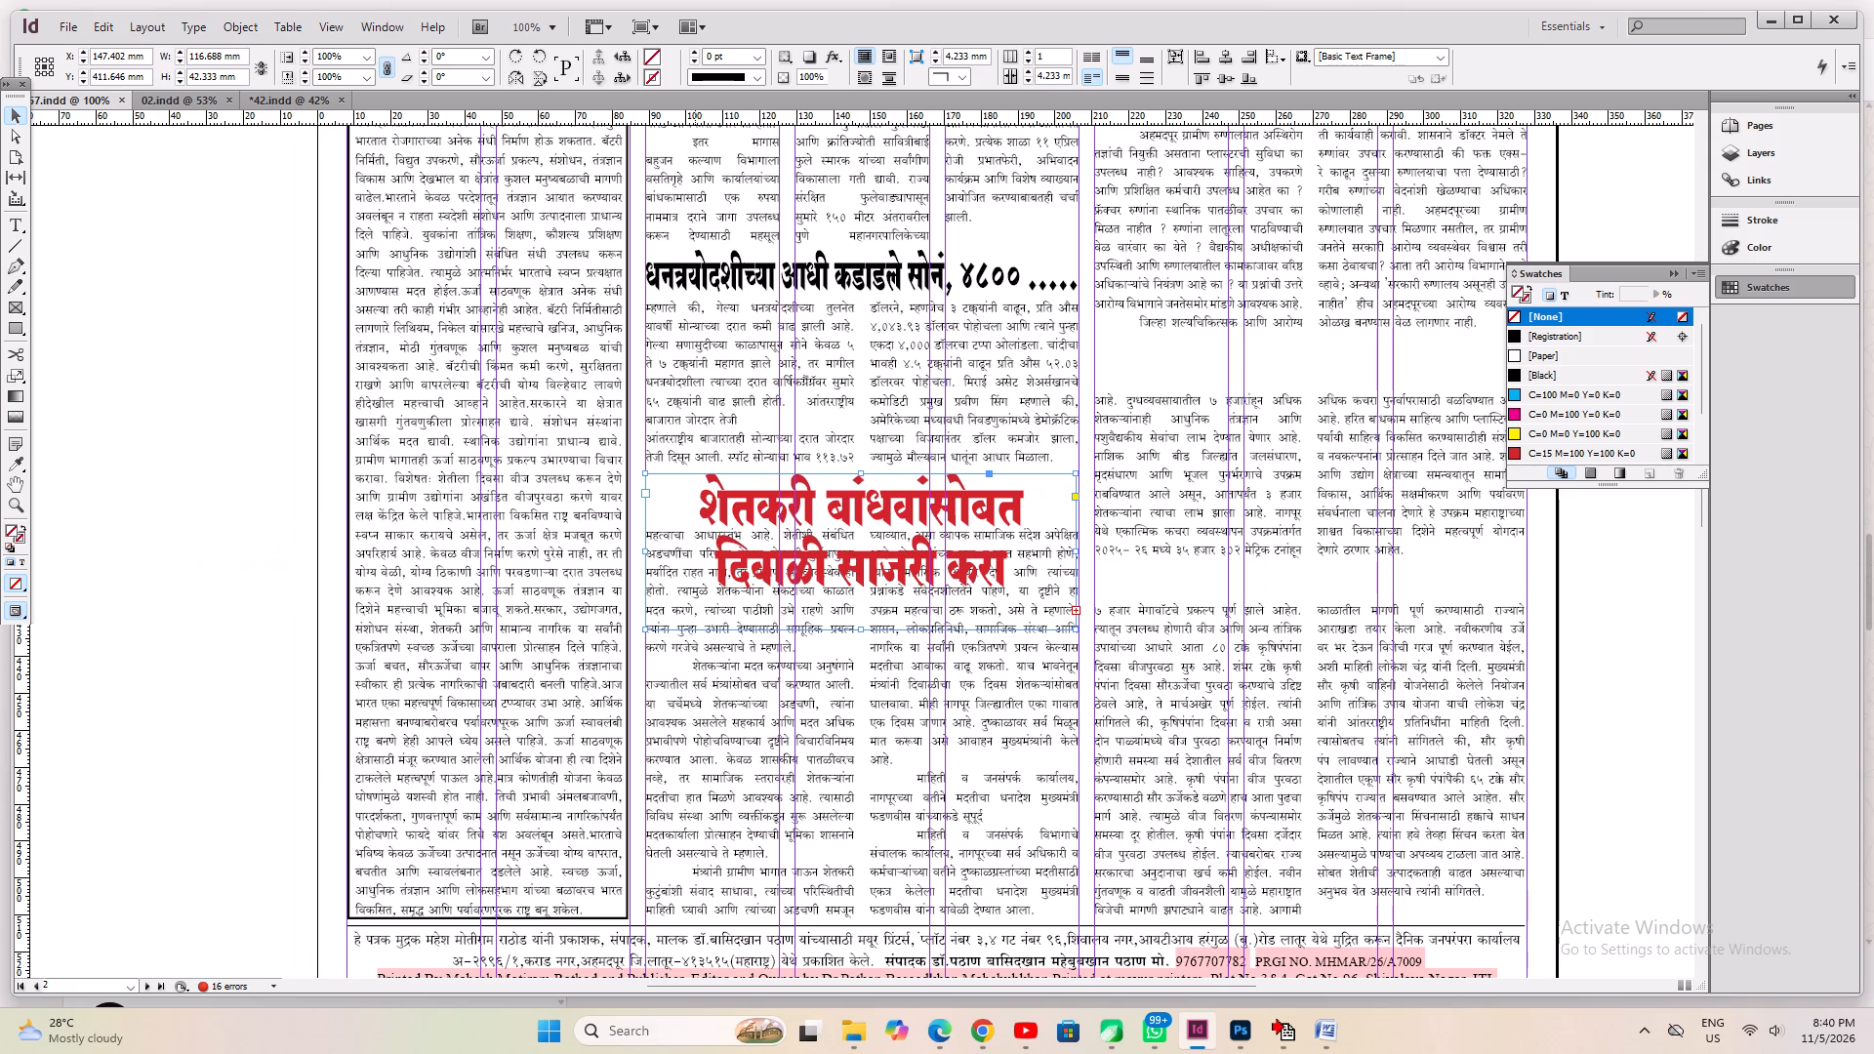
{"action": "key", "text": "ctrl+shift+comma"}
{"action": "key", "text": "ctrl+shift+comma"}
{"action": "key", "text": "ctrl+shift+comma"}
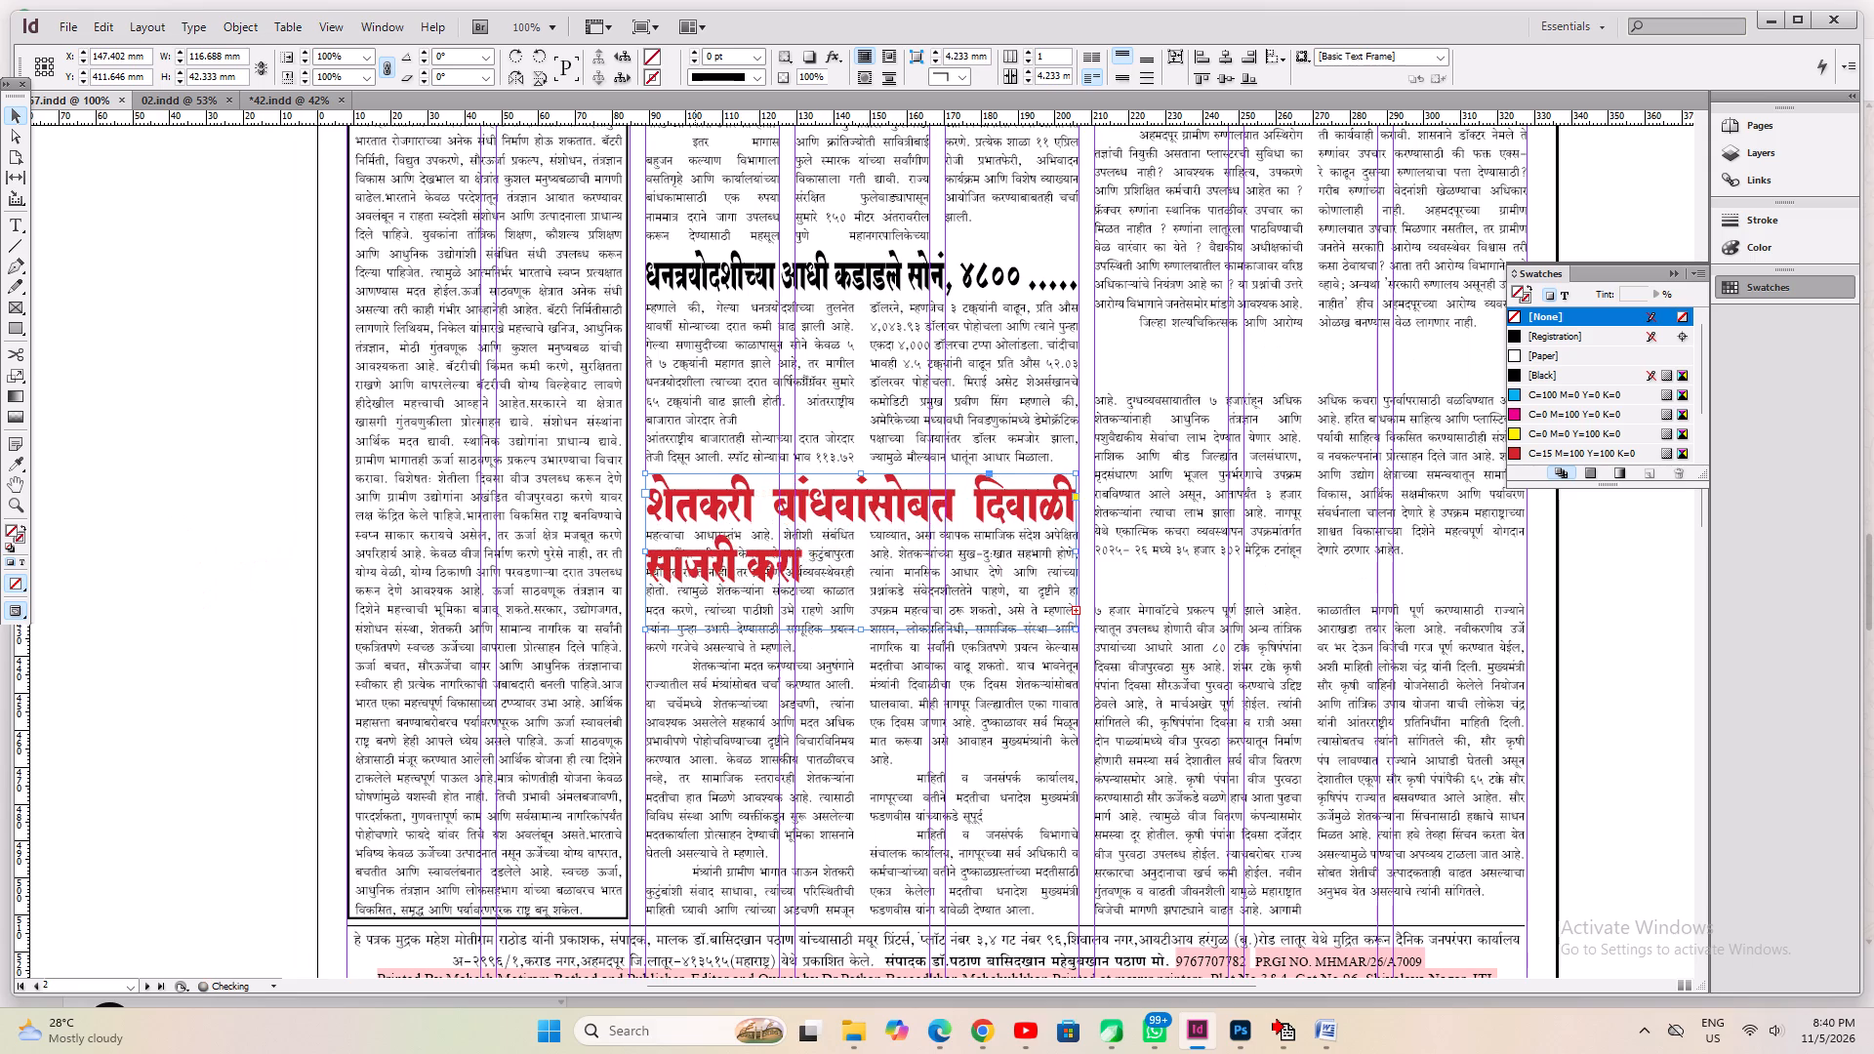
{"action": "key", "text": "space"}
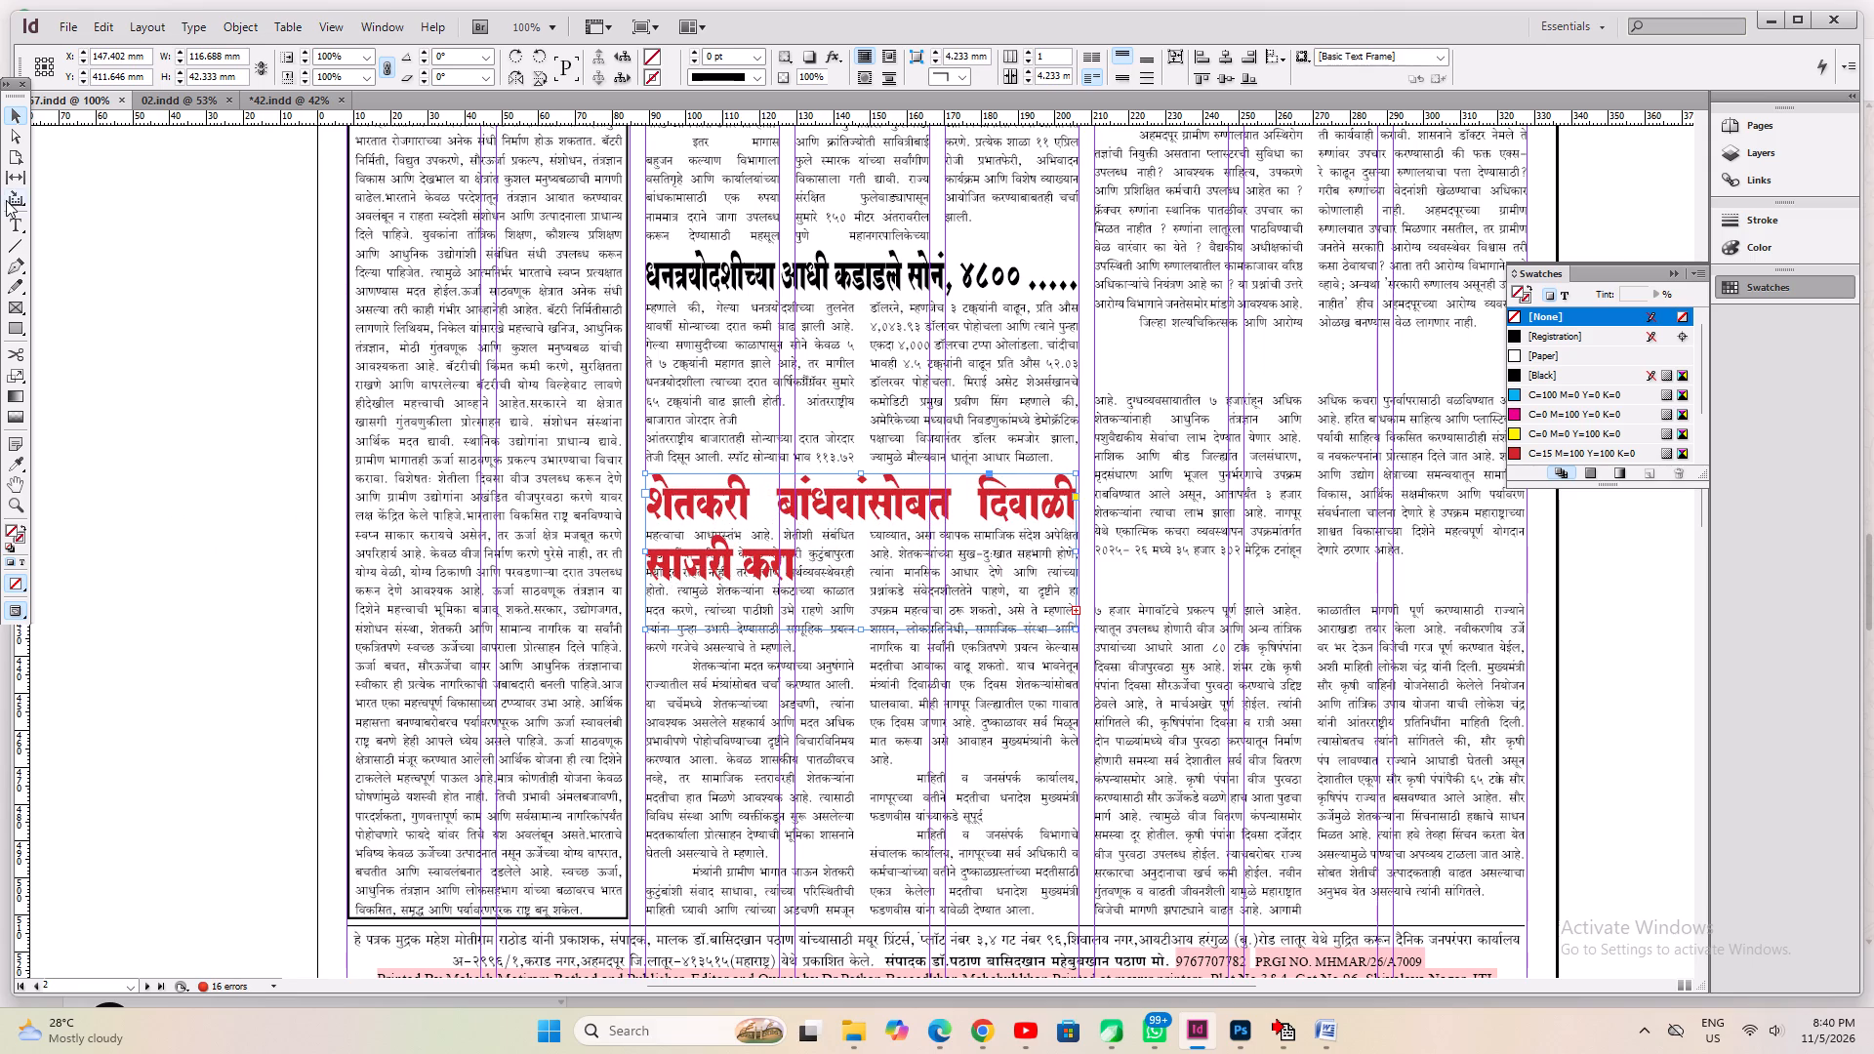
Shorten the page 2 farmers' headline to "शेतकरी बांधवांसोबत दिवाळी...", ending in three dots, and save.
{"action": "left_click", "coordinate": [17, 230]}
{"action": "left_click", "coordinate": [709, 511]}
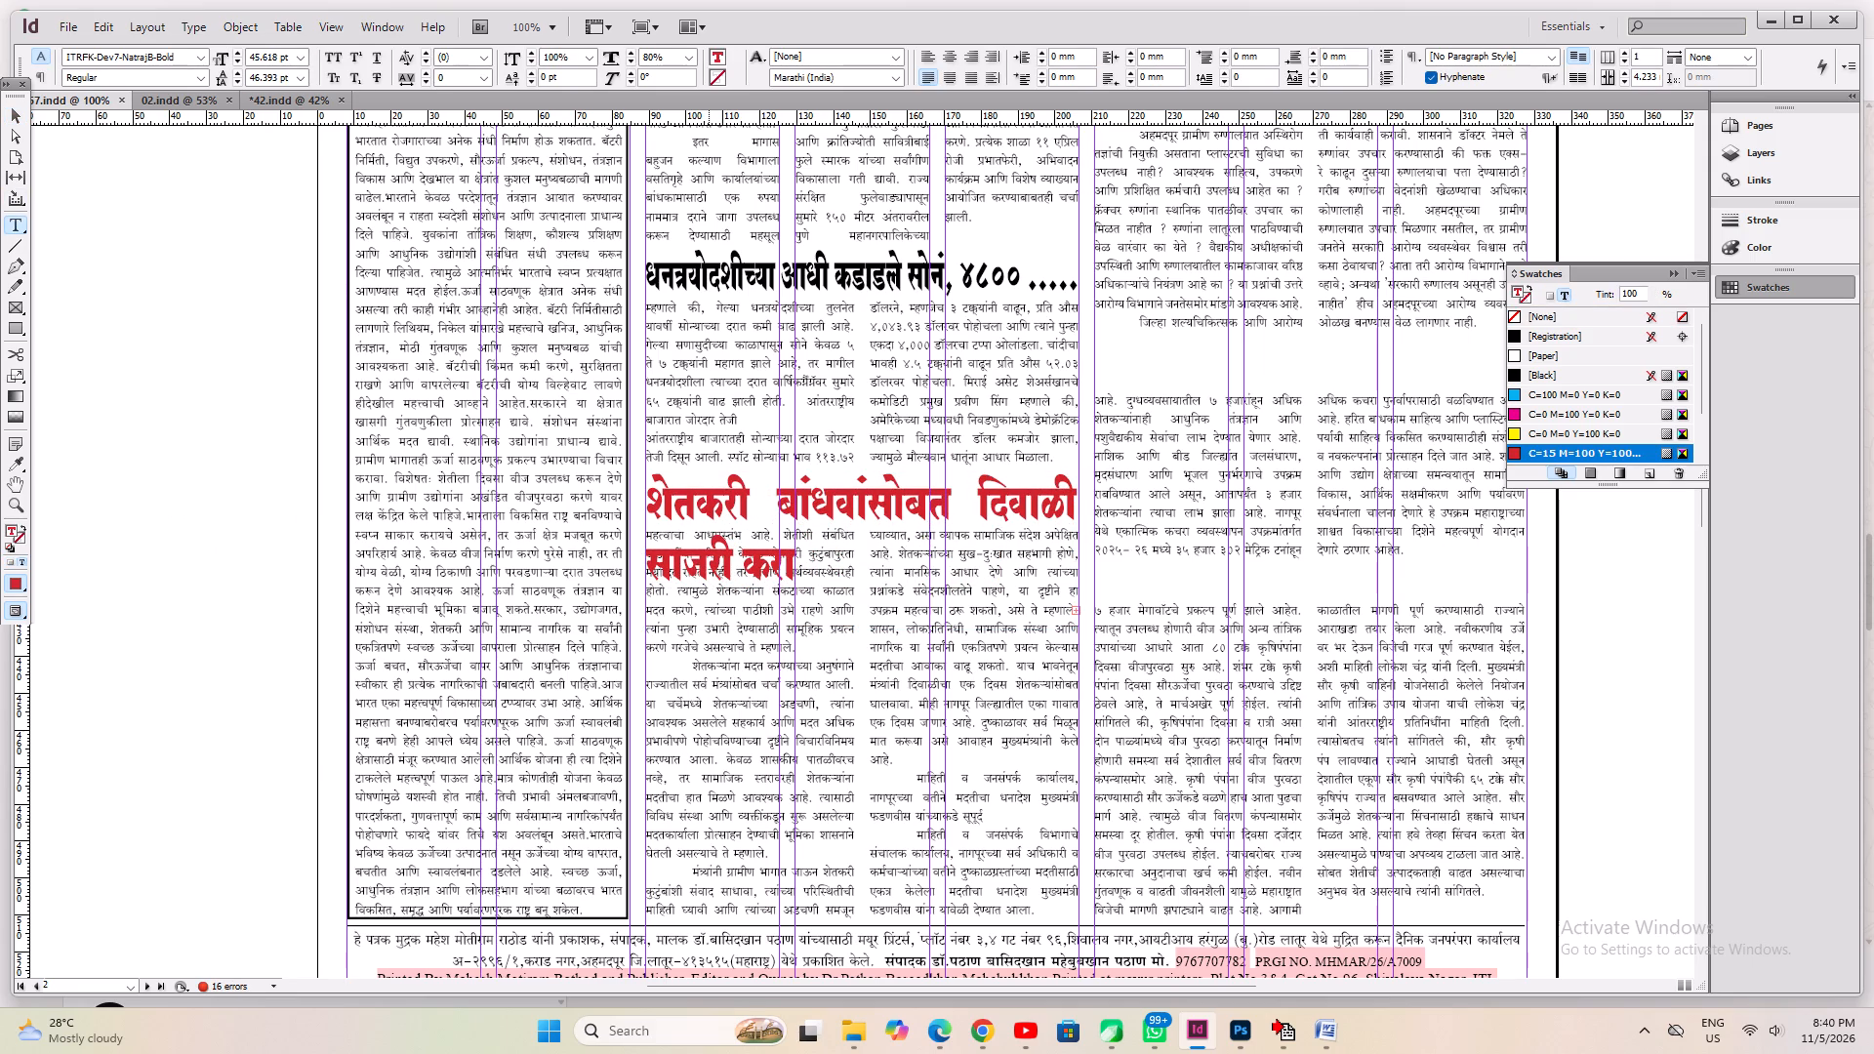
{"action": "key", "text": "End"}
{"action": "key", "text": "shift+Down"}
{"action": "key", "text": "BackSpace"}
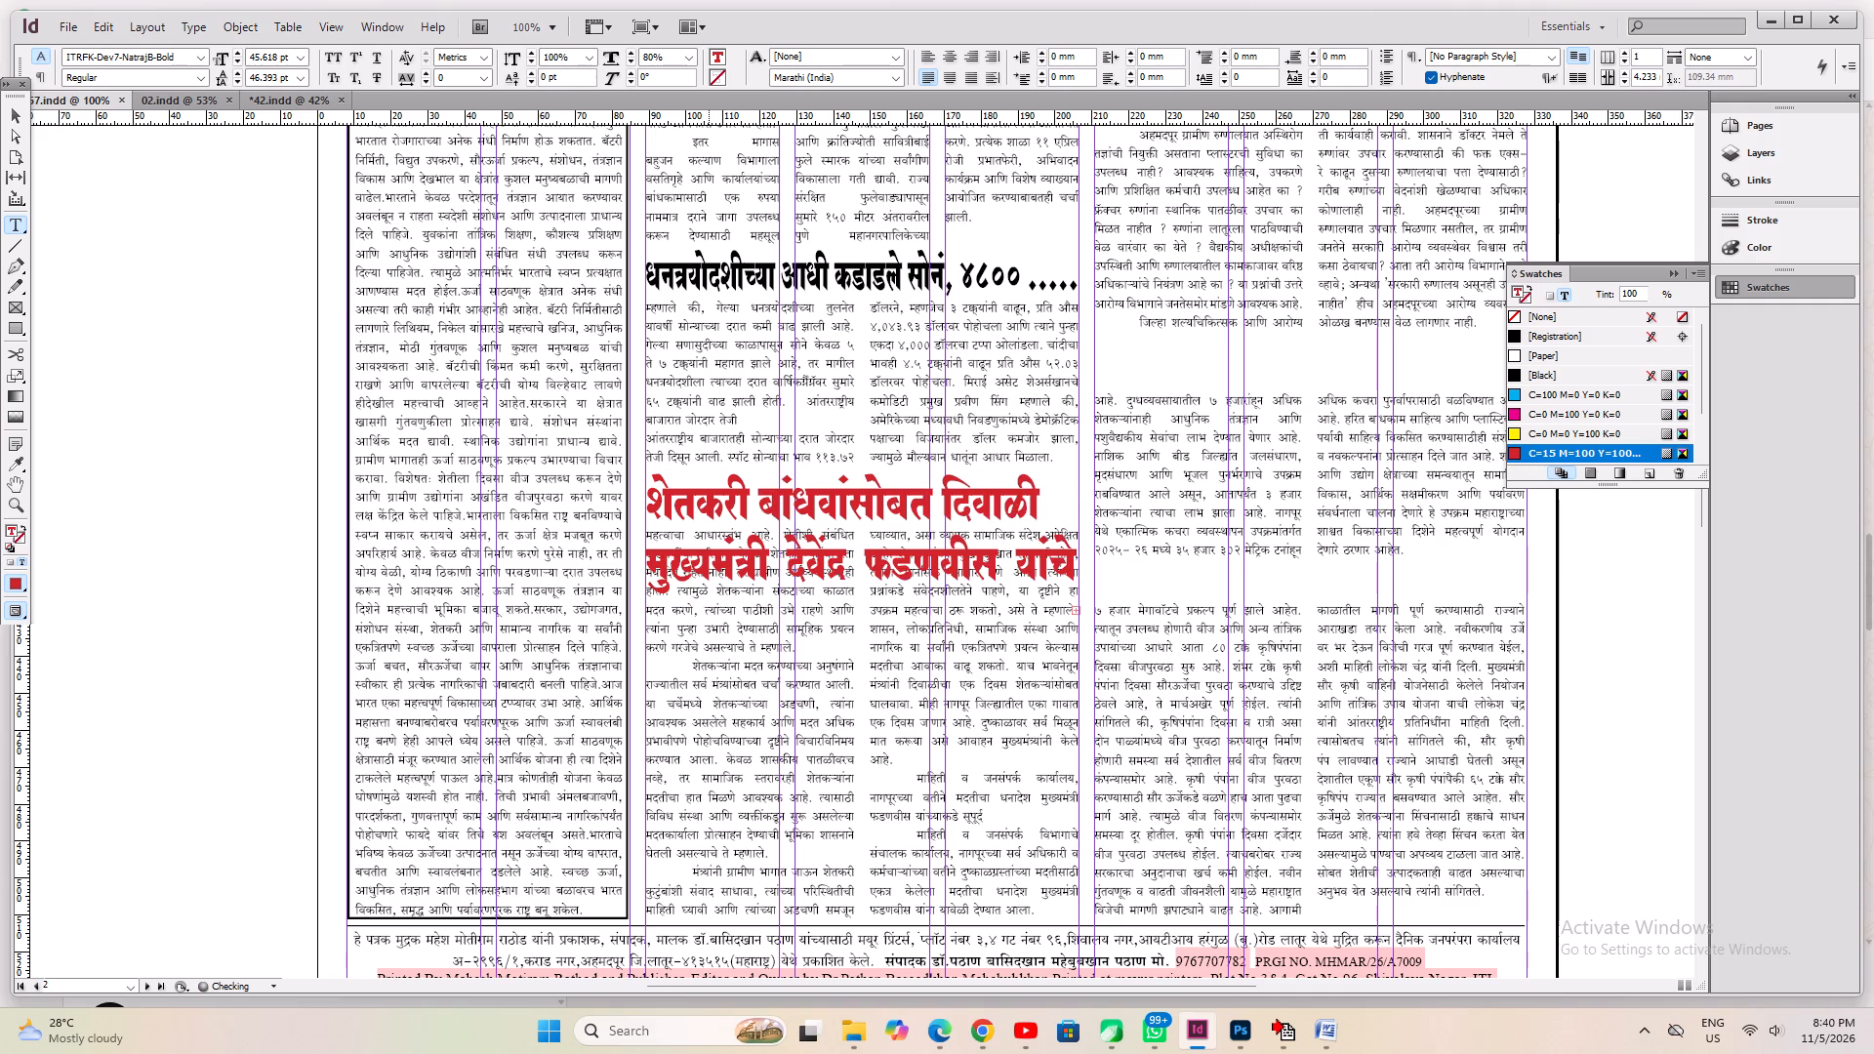
{"action": "key", "text": "shift+Down"}
{"action": "key", "text": "shift+Down"}
{"action": "key", "text": "shift+Down"}
{"action": "key", "text": "shift+Down"}
{"action": "key", "text": "Delete"}
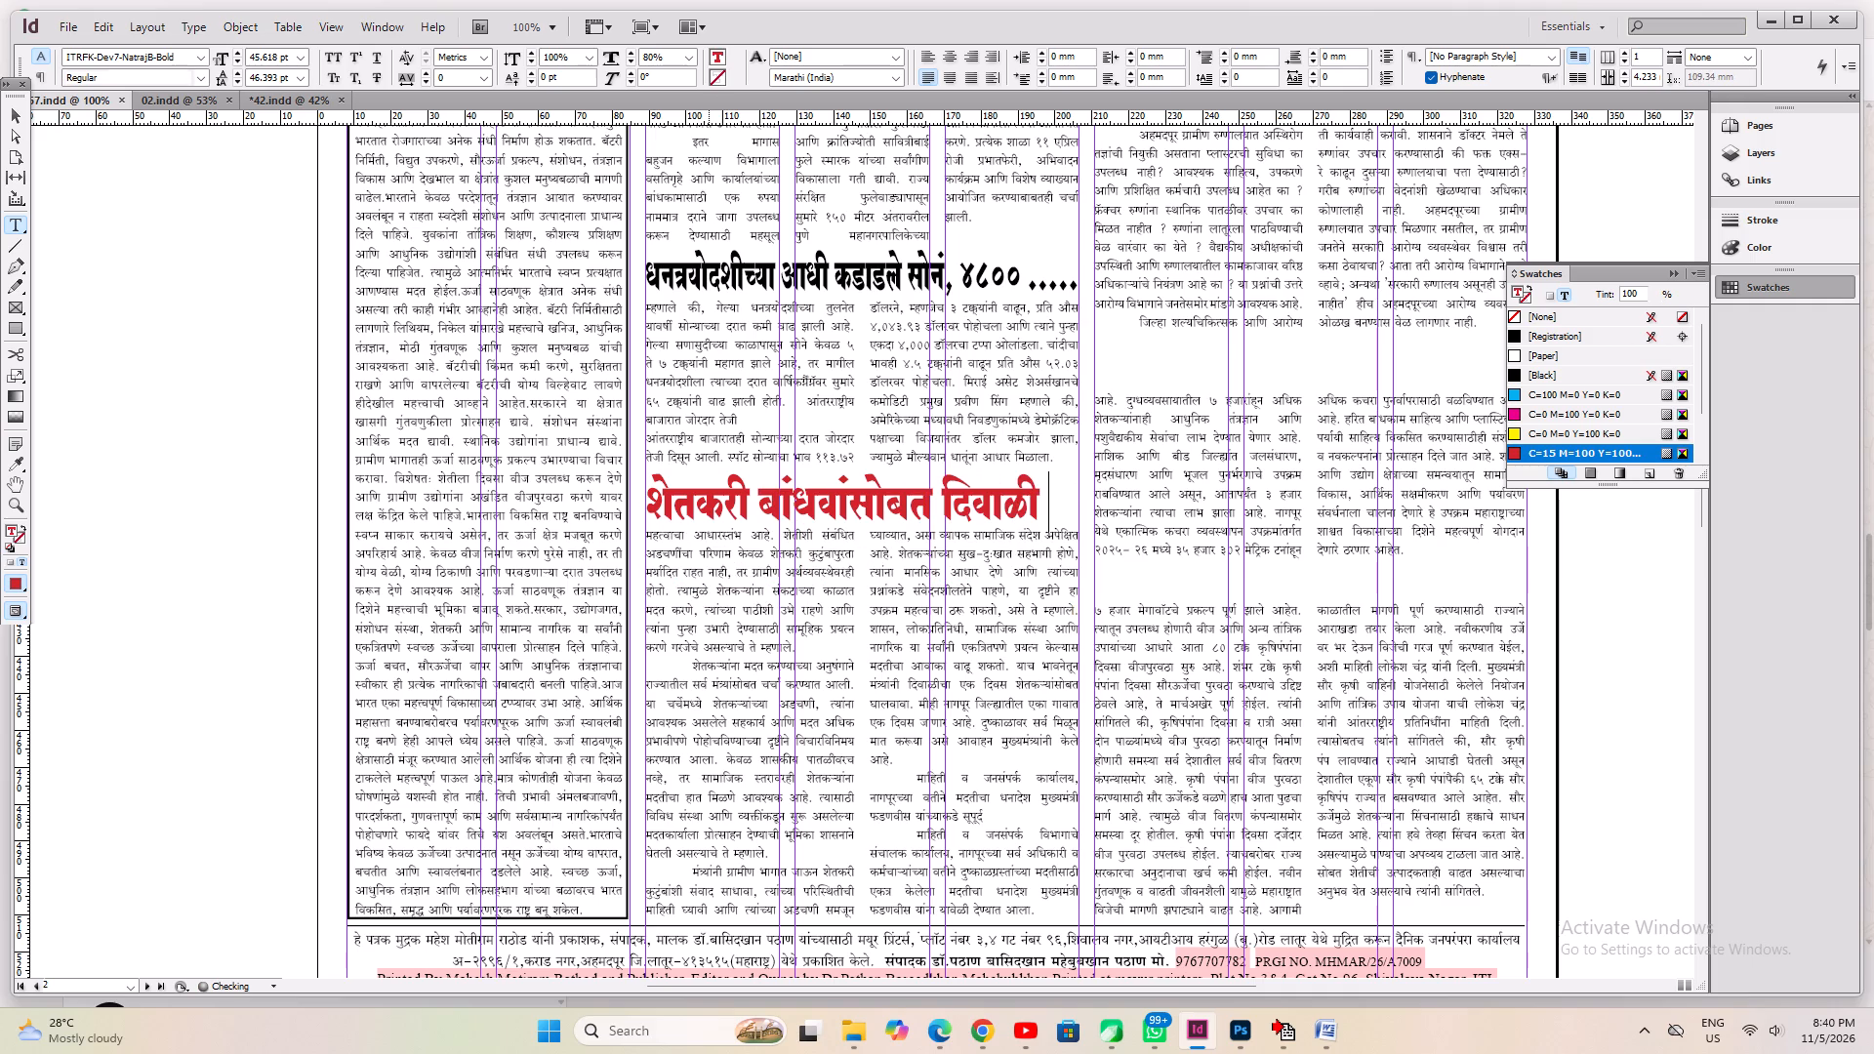
{"action": "key", "text": "BackSpace"}
{"action": "type", "text": "..."}
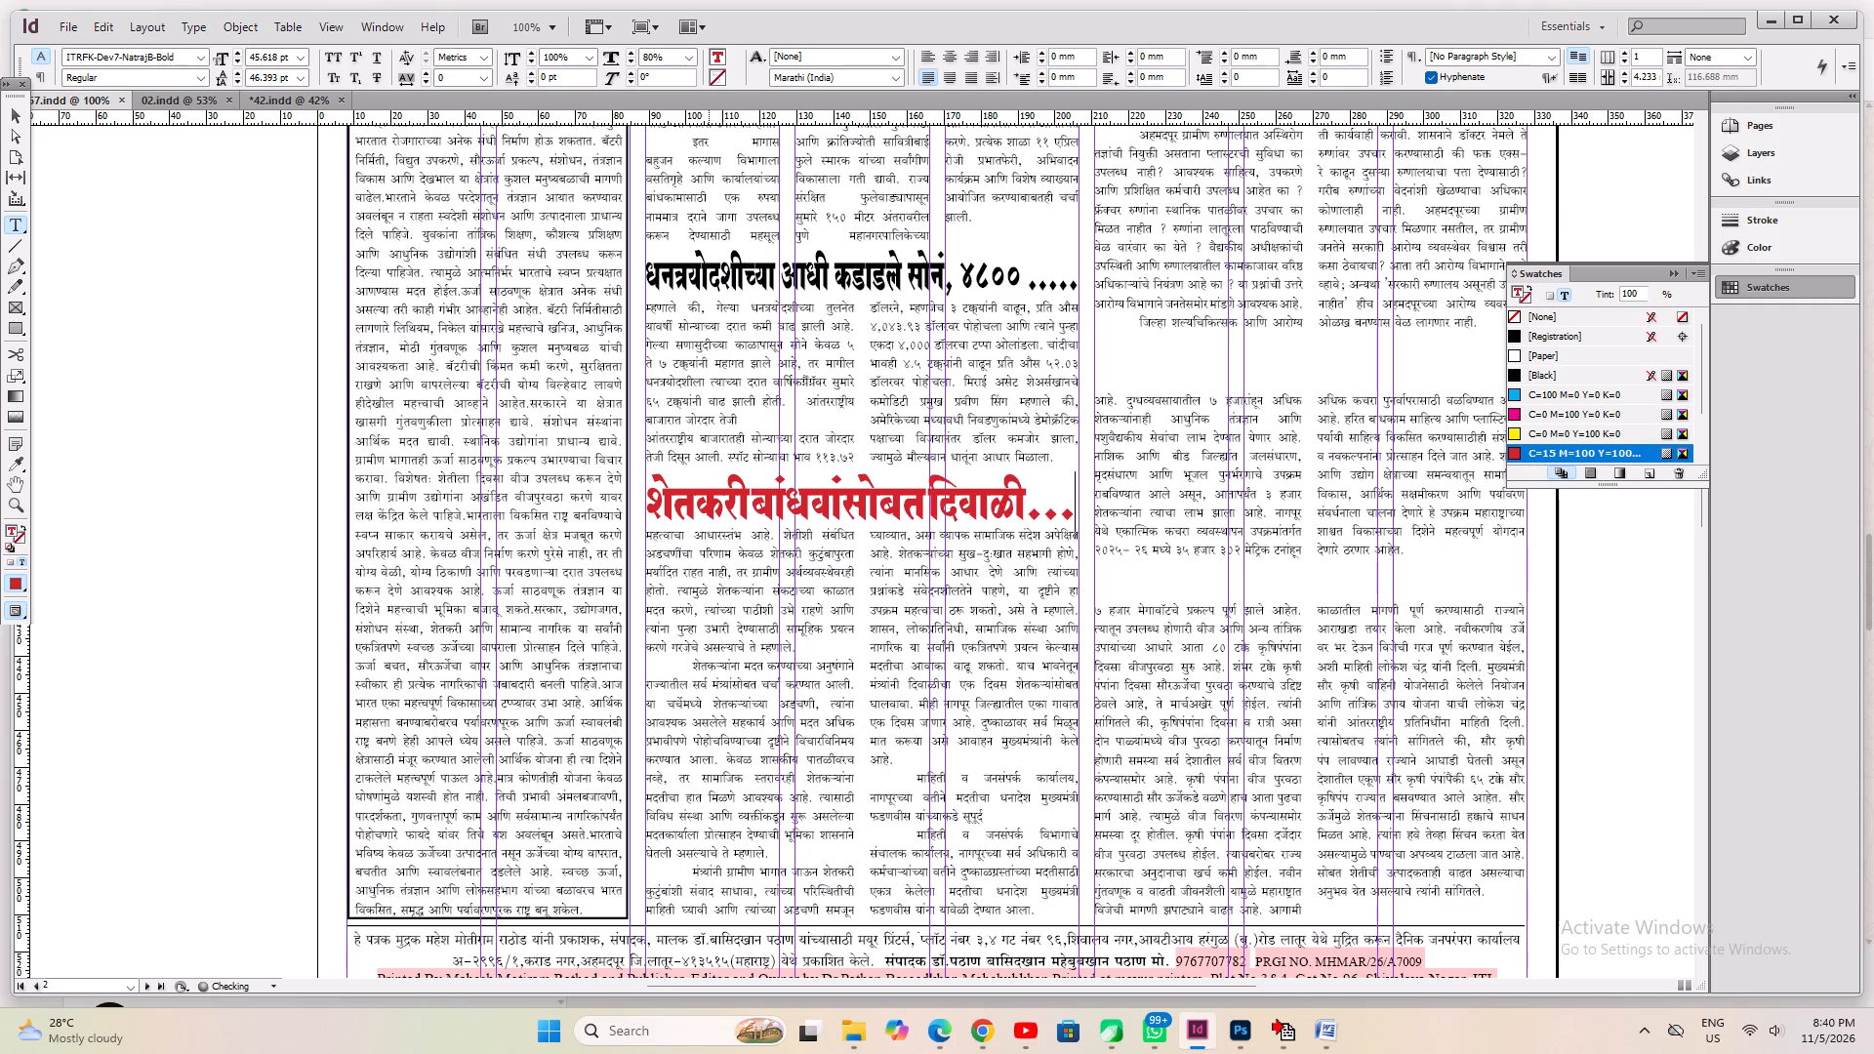
{"action": "key", "text": "ctrl+s"}
Reduce the shortened farmers' headline on page 2 to 43.618 pt.
{"action": "key", "text": "ctrl+a"}
{"action": "key", "text": "ctrl+shift+comma"}
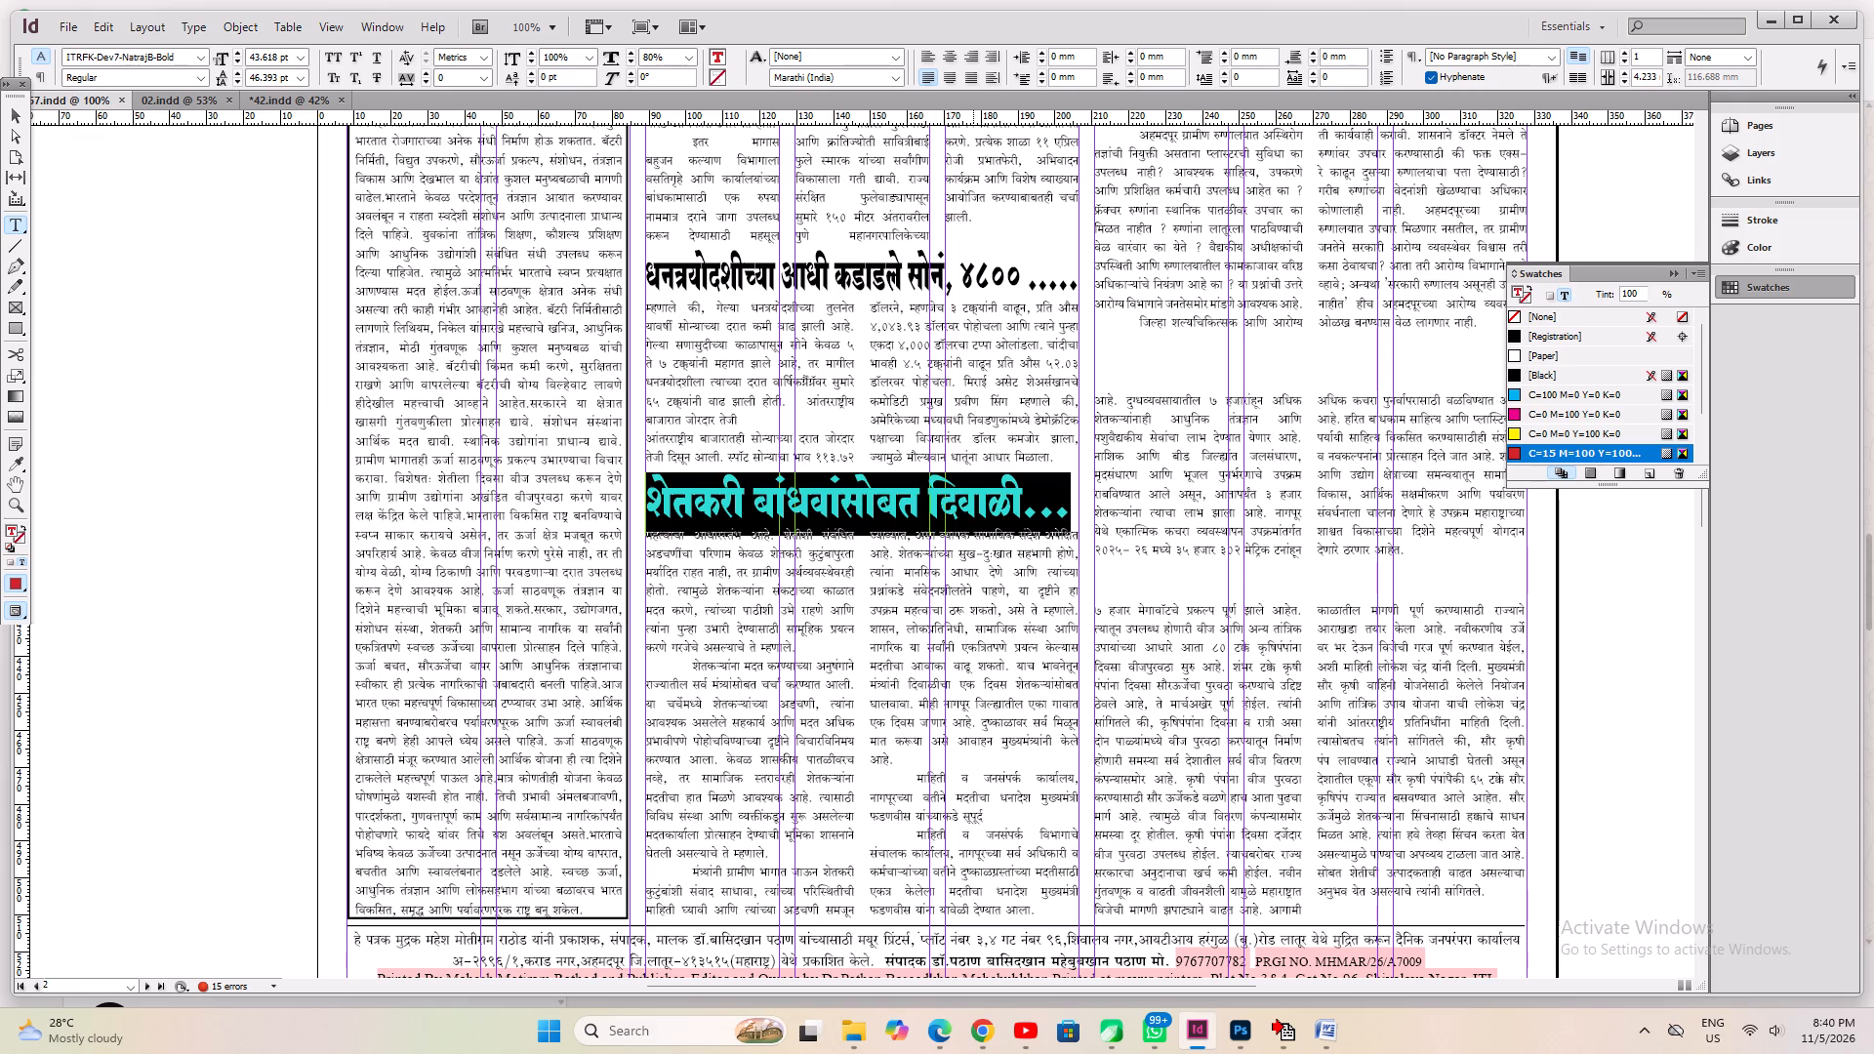
Insert a paragraph break in the industries' social-initiatives story before "नियोजन आहे", so these words open its continuation on page 2.
{"action": "left_click_drag", "start_coordinate": [1021, 638], "coordinate": [558, 784], "text": "alt"}
{"action": "left_click_drag", "start_coordinate": [701, 520], "coordinate": [701, 580], "text": "alt"}
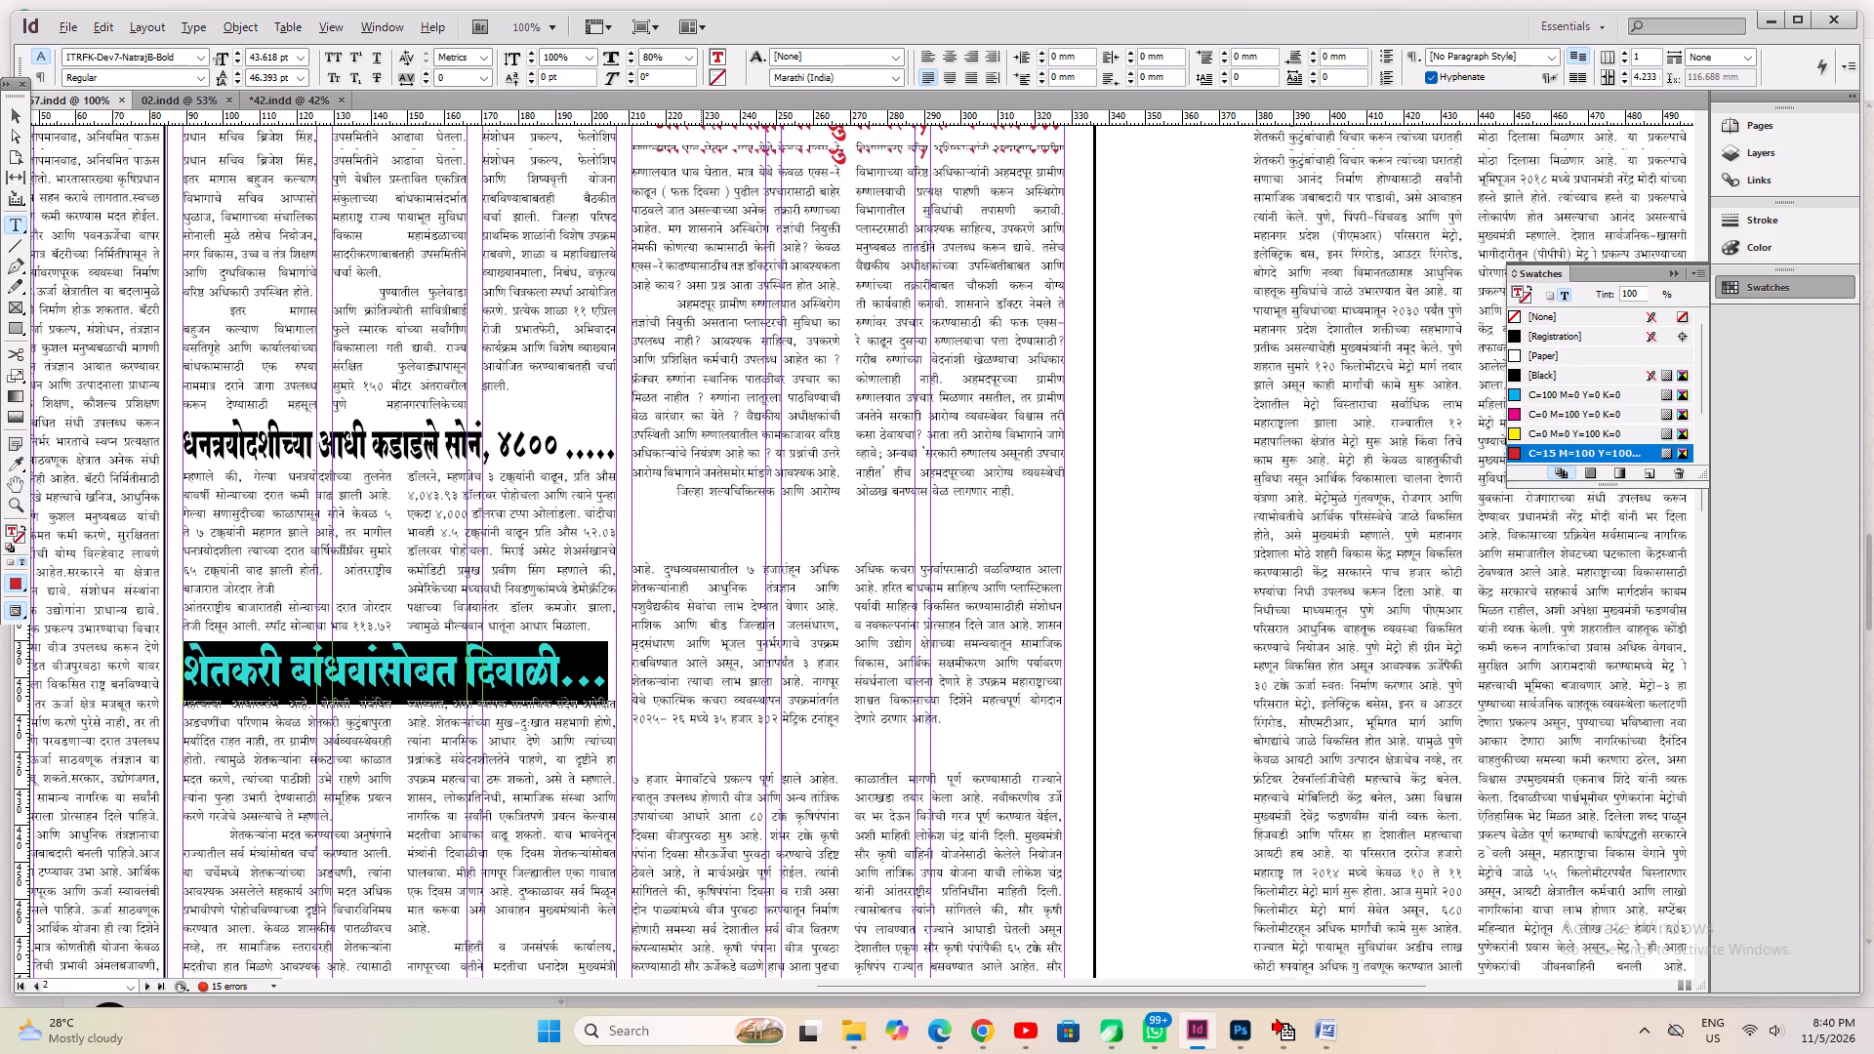
{"action": "left_click_drag", "start_coordinate": [701, 580], "coordinate": [702, 576], "text": "alt"}
{"action": "left_click", "coordinate": [690, 598]}
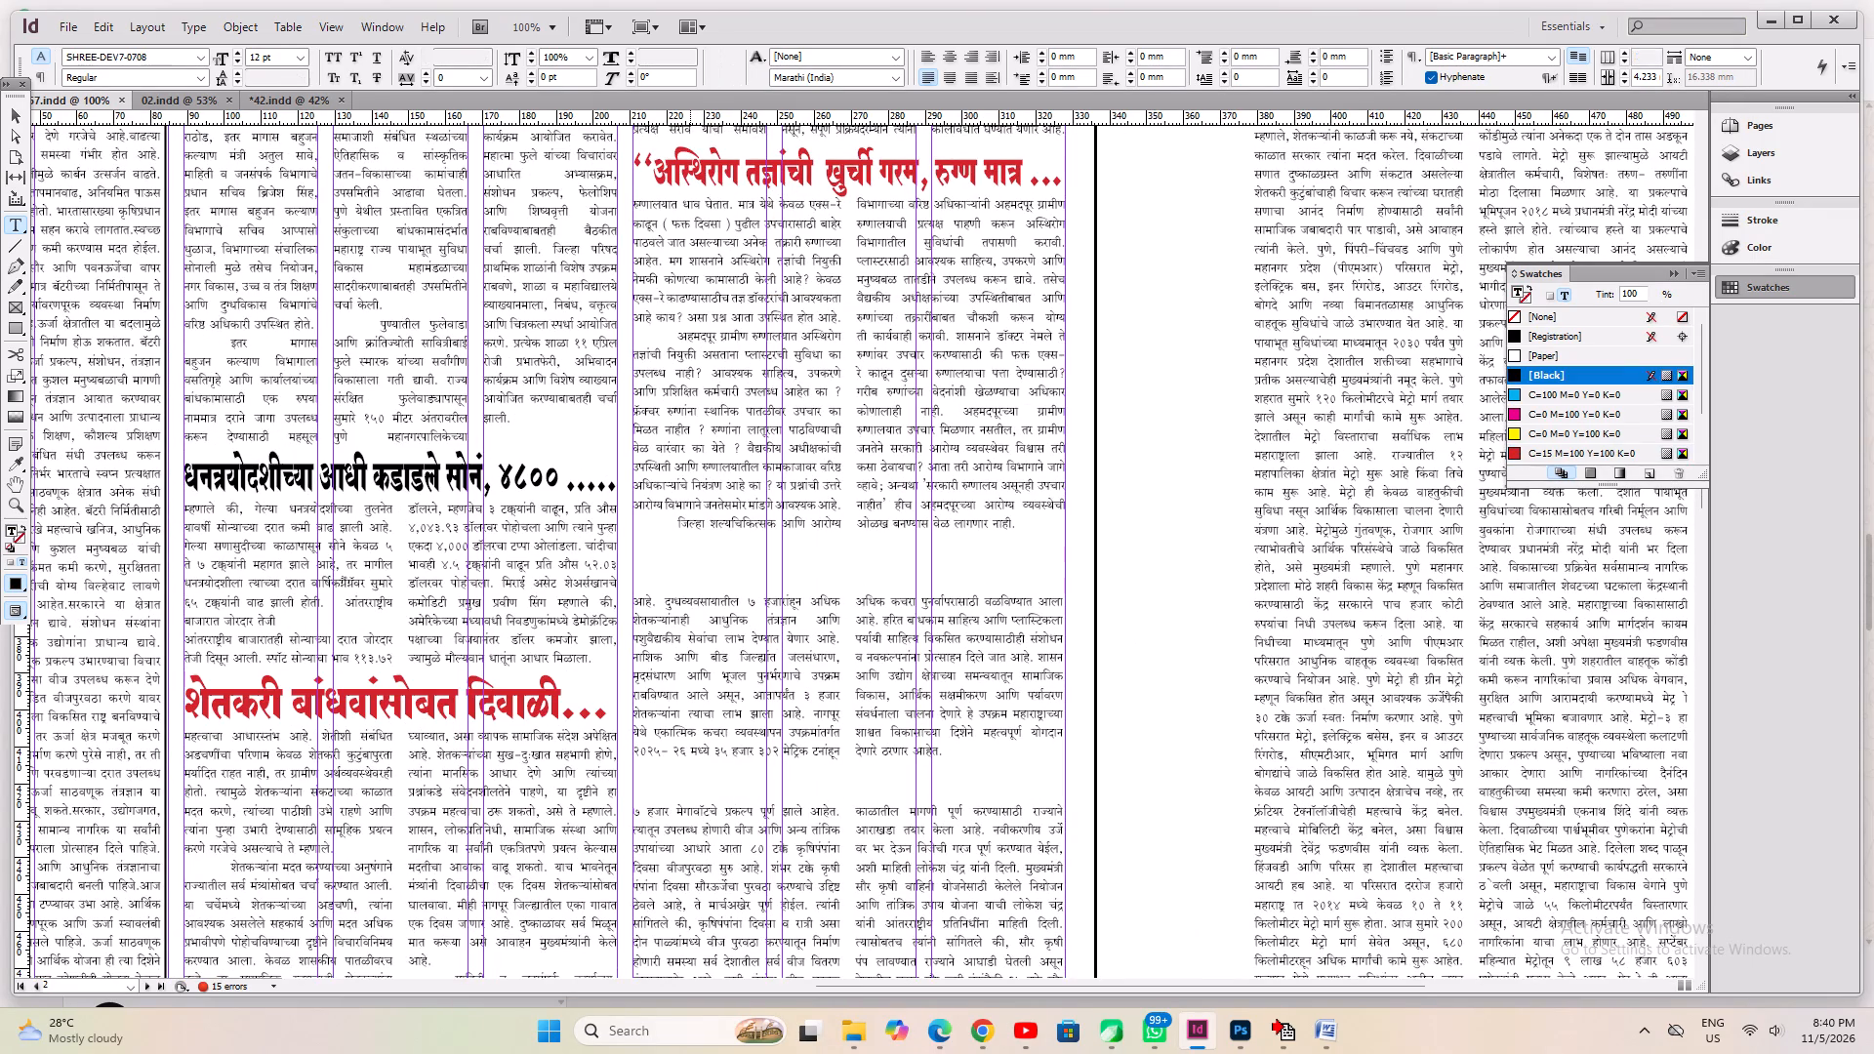
{"action": "key", "text": "Left"}
{"action": "key", "text": "Left"}
{"action": "key", "text": "Left"}
{"action": "key", "text": "Left"}
{"action": "key", "text": "Left"}
{"action": "key", "text": "Left"}
{"action": "key", "text": "Left"}
{"action": "key", "text": "Left"}
{"action": "key", "text": "Left"}
{"action": "key", "text": "Left"}
{"action": "key", "text": "Left"}
{"action": "key", "text": "Left"}
{"action": "key", "text": "Left"}
{"action": "key", "text": "Left"}
{"action": "key", "text": "Left"}
{"action": "key", "text": "Left"}
{"action": "key", "text": "Left"}
{"action": "key", "text": "Left"}
{"action": "key", "text": "Left"}
{"action": "key", "text": "Left"}
{"action": "key", "text": "Left"}
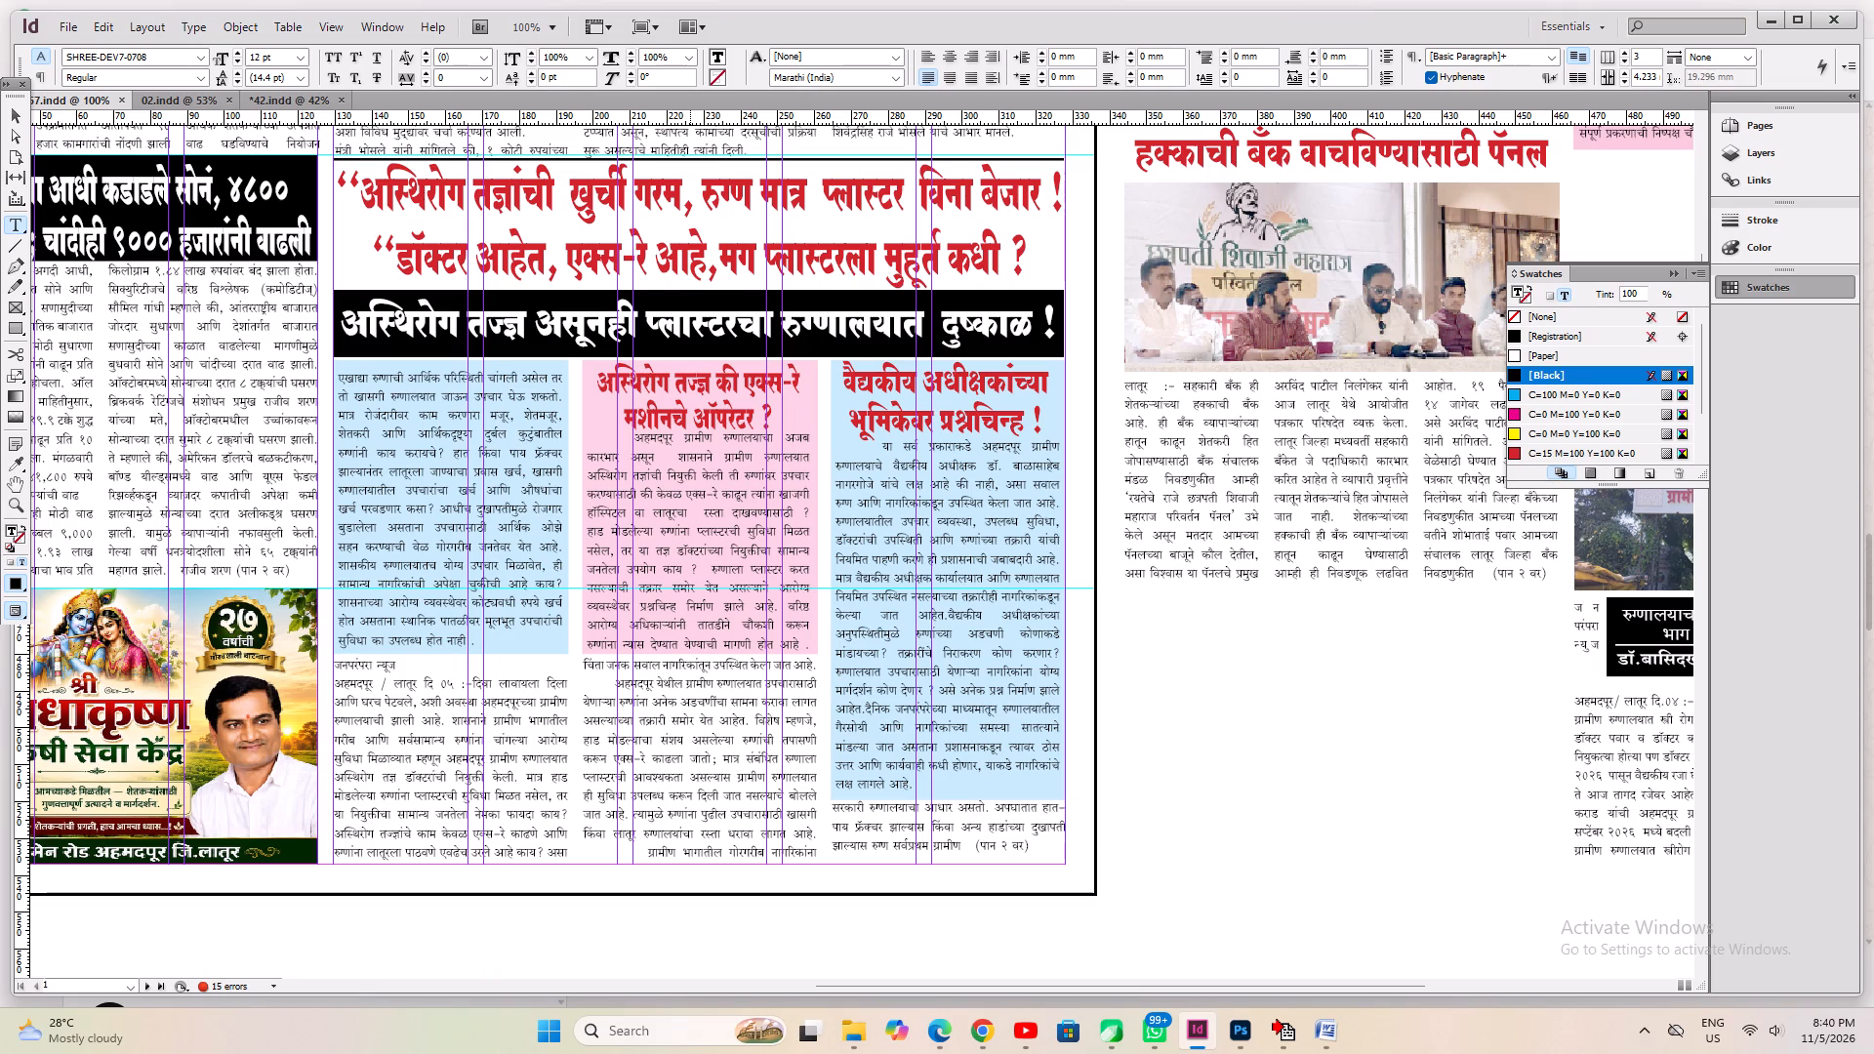
{"action": "key", "text": "Left"}
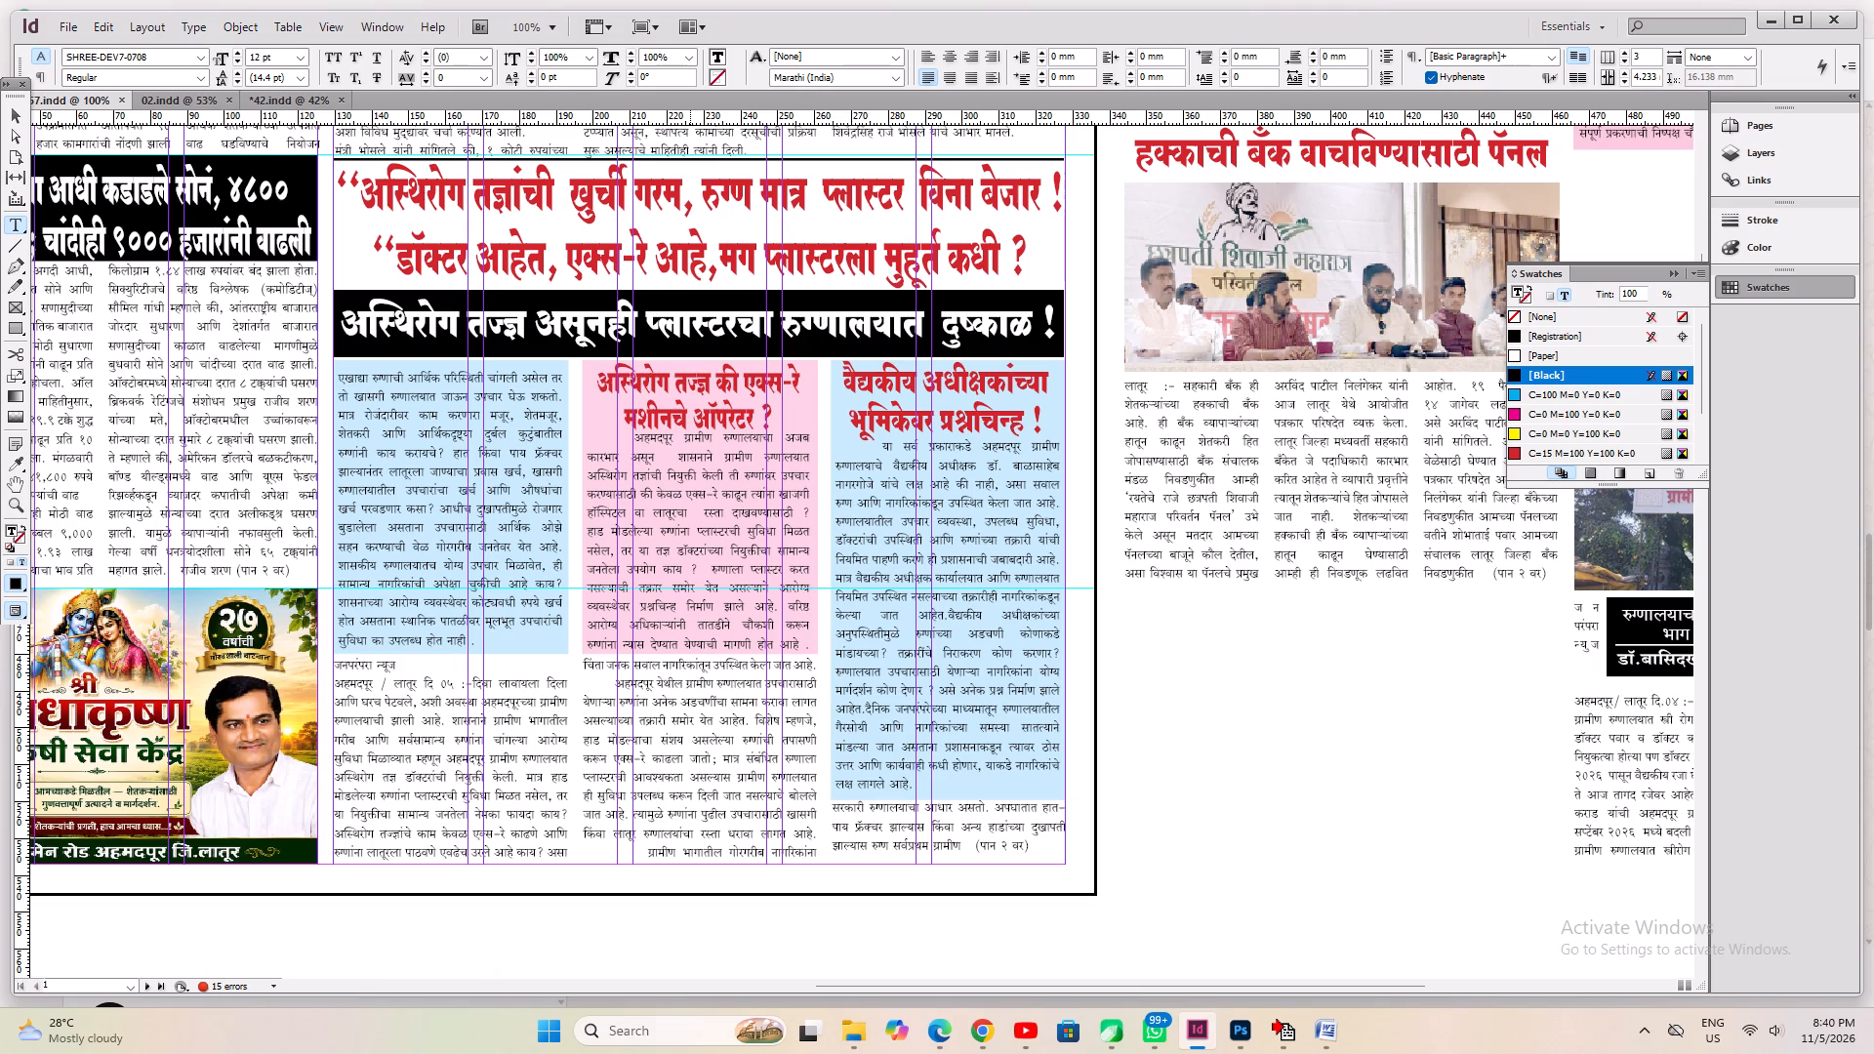
{"action": "key", "text": "Right"}
{"action": "key", "text": "Right"}
{"action": "key", "text": "Right"}
{"action": "key", "text": "Right"}
{"action": "key", "text": "Right"}
{"action": "key", "text": "Right"}
{"action": "key", "text": "Left"}
{"action": "key", "text": "Return"}
{"action": "key", "text": "Left"}
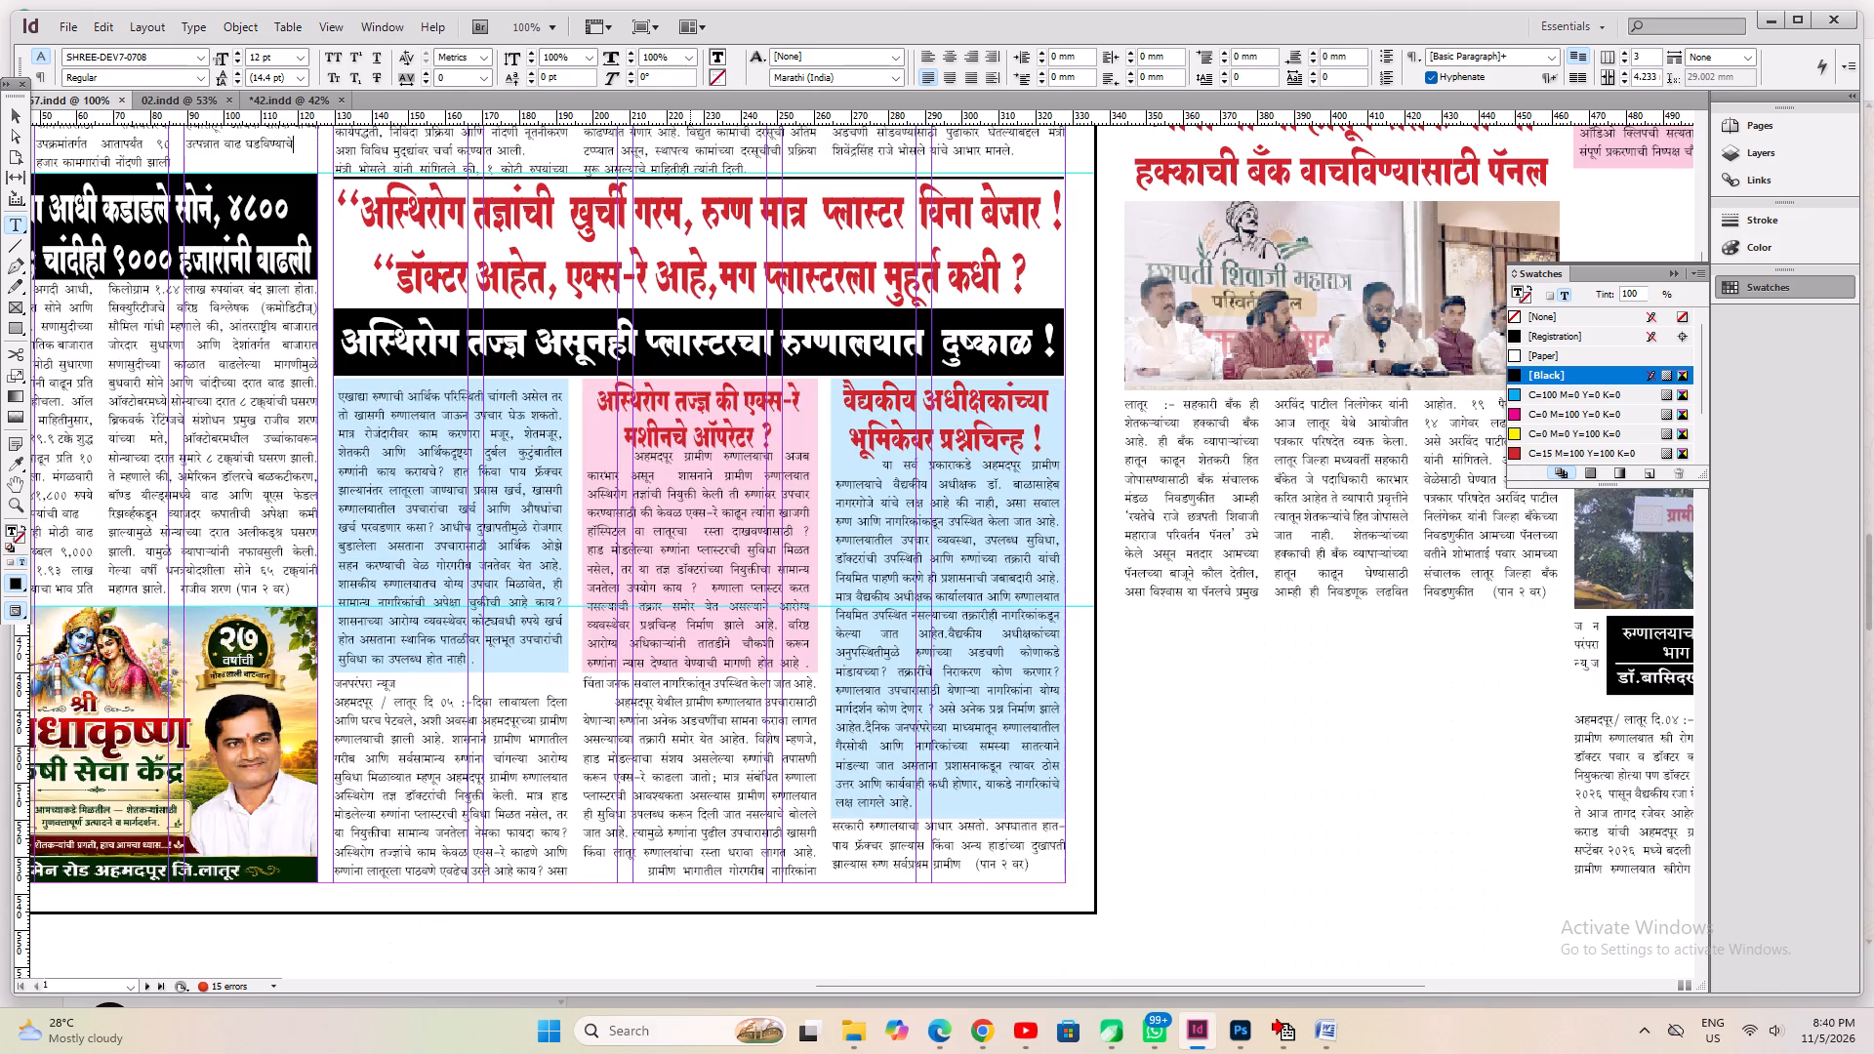
Add the continuation note "(पान २ वर)" at the end of the industries' story's page 1 part, after "वाढ घडविण्याचे".
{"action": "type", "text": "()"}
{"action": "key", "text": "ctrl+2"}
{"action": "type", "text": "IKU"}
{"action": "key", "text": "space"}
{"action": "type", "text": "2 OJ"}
Move the "(पान २ वर)" note onto its own line below the industries' story text and indent it with spaces.
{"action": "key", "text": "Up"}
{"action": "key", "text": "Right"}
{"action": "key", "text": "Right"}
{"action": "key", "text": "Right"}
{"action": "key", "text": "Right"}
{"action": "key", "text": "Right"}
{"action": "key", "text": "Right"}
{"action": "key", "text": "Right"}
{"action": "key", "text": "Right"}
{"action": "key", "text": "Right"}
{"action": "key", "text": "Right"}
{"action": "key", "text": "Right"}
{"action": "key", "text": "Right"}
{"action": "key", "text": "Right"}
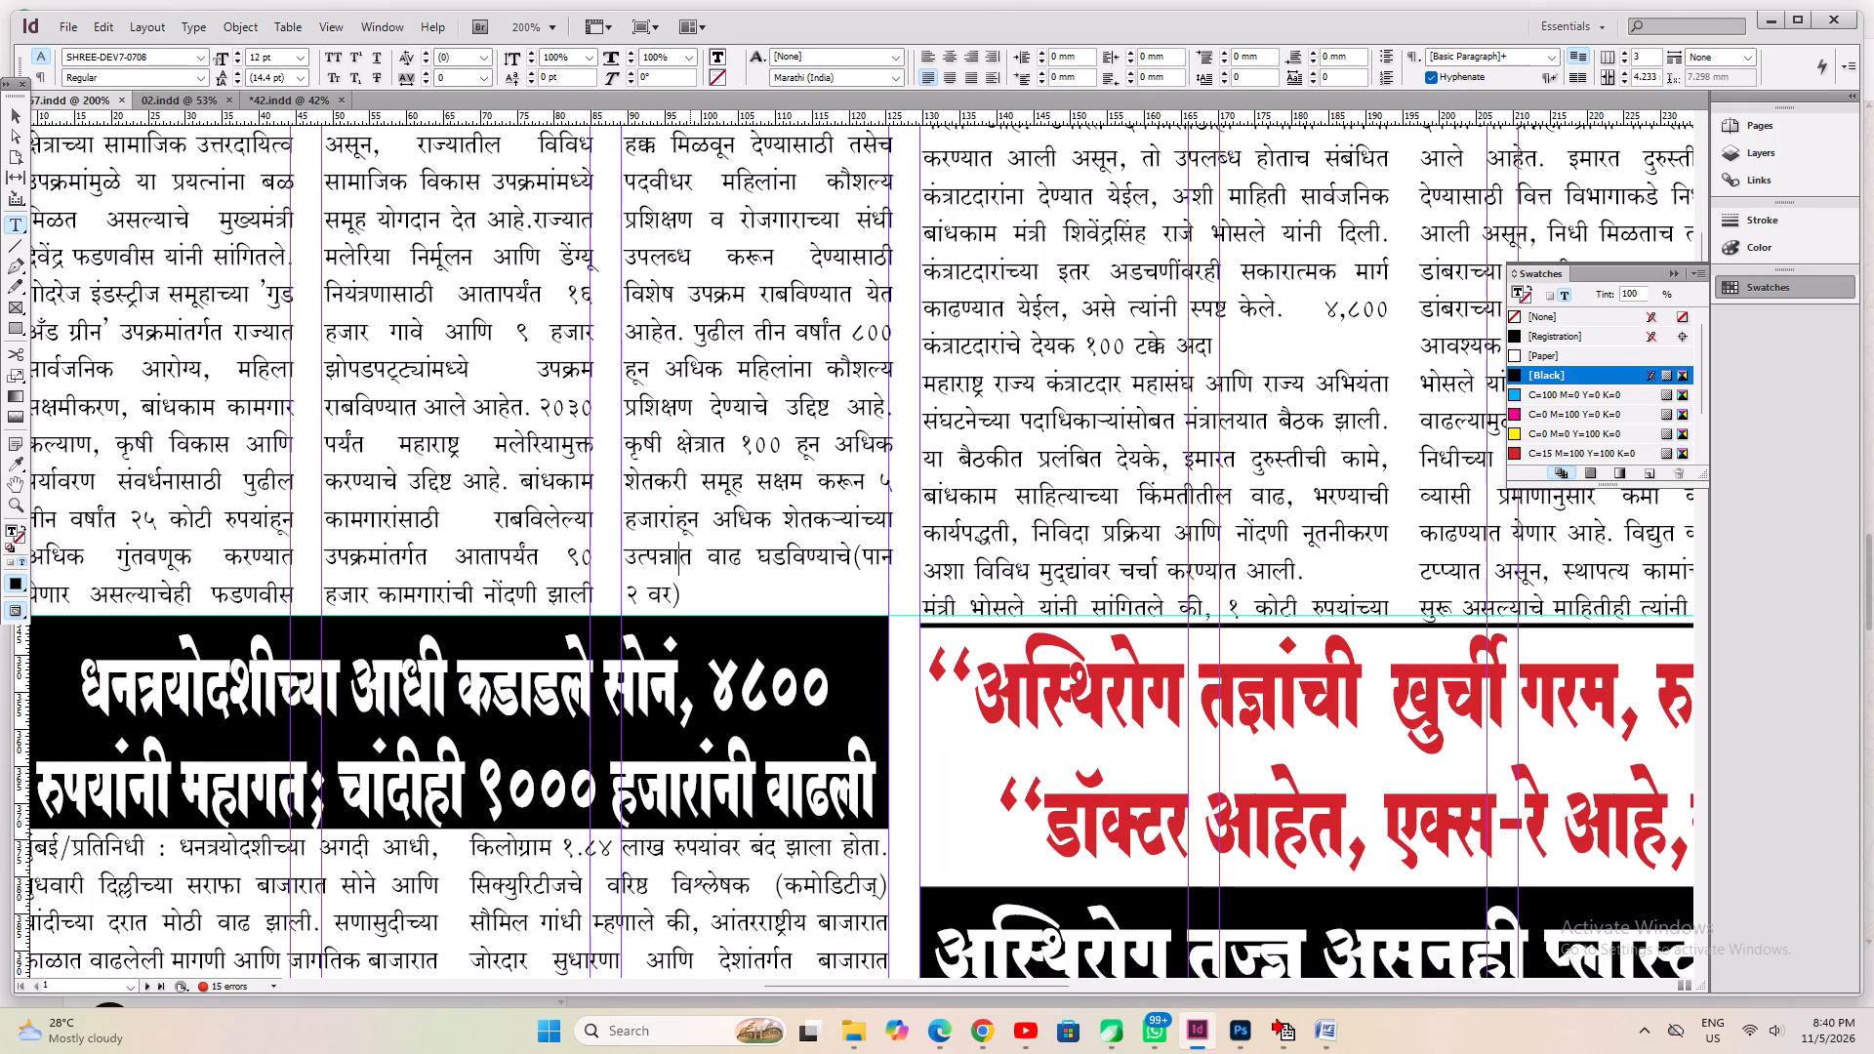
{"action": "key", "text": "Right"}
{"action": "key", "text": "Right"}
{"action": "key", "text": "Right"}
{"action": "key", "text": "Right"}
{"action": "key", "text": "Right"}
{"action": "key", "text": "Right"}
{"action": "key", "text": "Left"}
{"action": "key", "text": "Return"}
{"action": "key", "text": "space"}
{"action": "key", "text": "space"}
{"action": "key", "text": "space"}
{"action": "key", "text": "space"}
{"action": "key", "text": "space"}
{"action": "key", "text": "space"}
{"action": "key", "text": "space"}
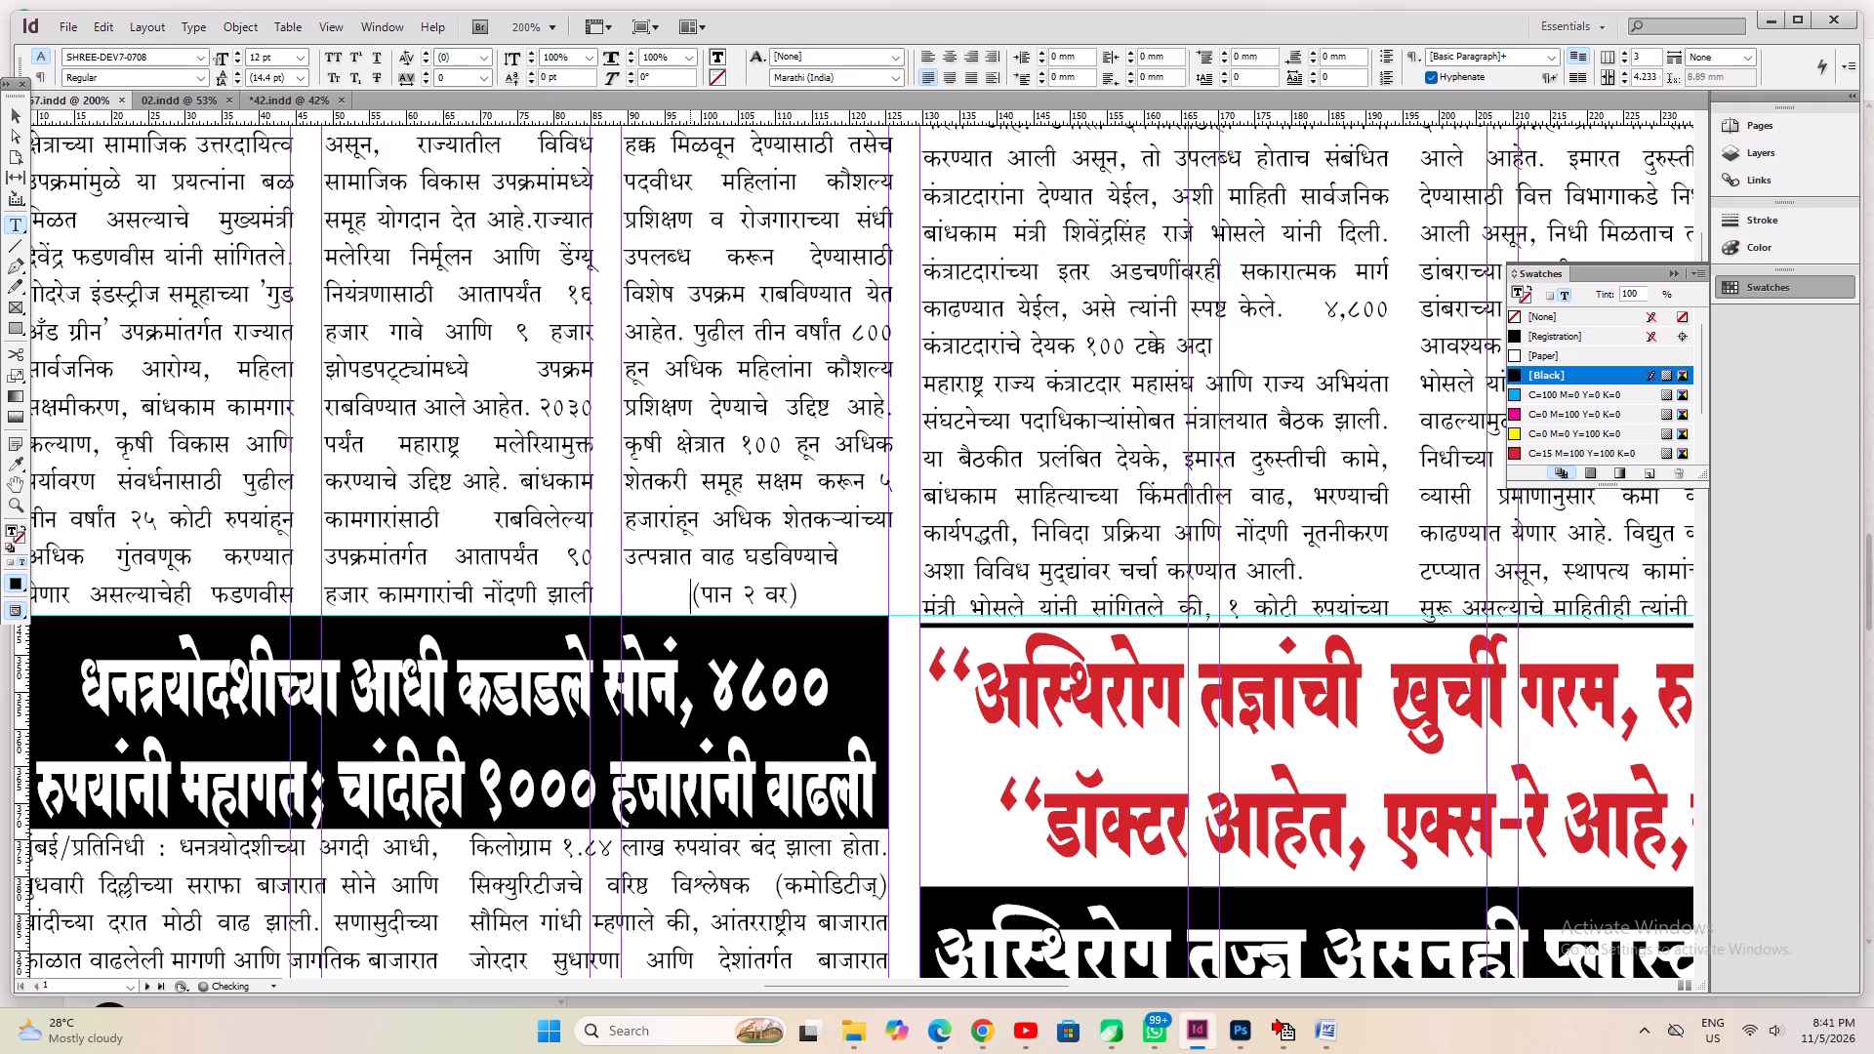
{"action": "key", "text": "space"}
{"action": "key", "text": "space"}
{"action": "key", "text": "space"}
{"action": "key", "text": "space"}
Copy the full two-line headline of the industries' social-initiatives story on page 1.
{"action": "left_click_drag", "start_coordinate": [492, 319], "coordinate": [558, 679], "text": "alt"}
{"action": "left_click_drag", "start_coordinate": [544, 495], "coordinate": [562, 582], "text": "alt"}
{"action": "left_click", "coordinate": [472, 275]}
{"action": "key", "text": "ctrl+a"}
{"action": "key", "text": "ctrl+c"}
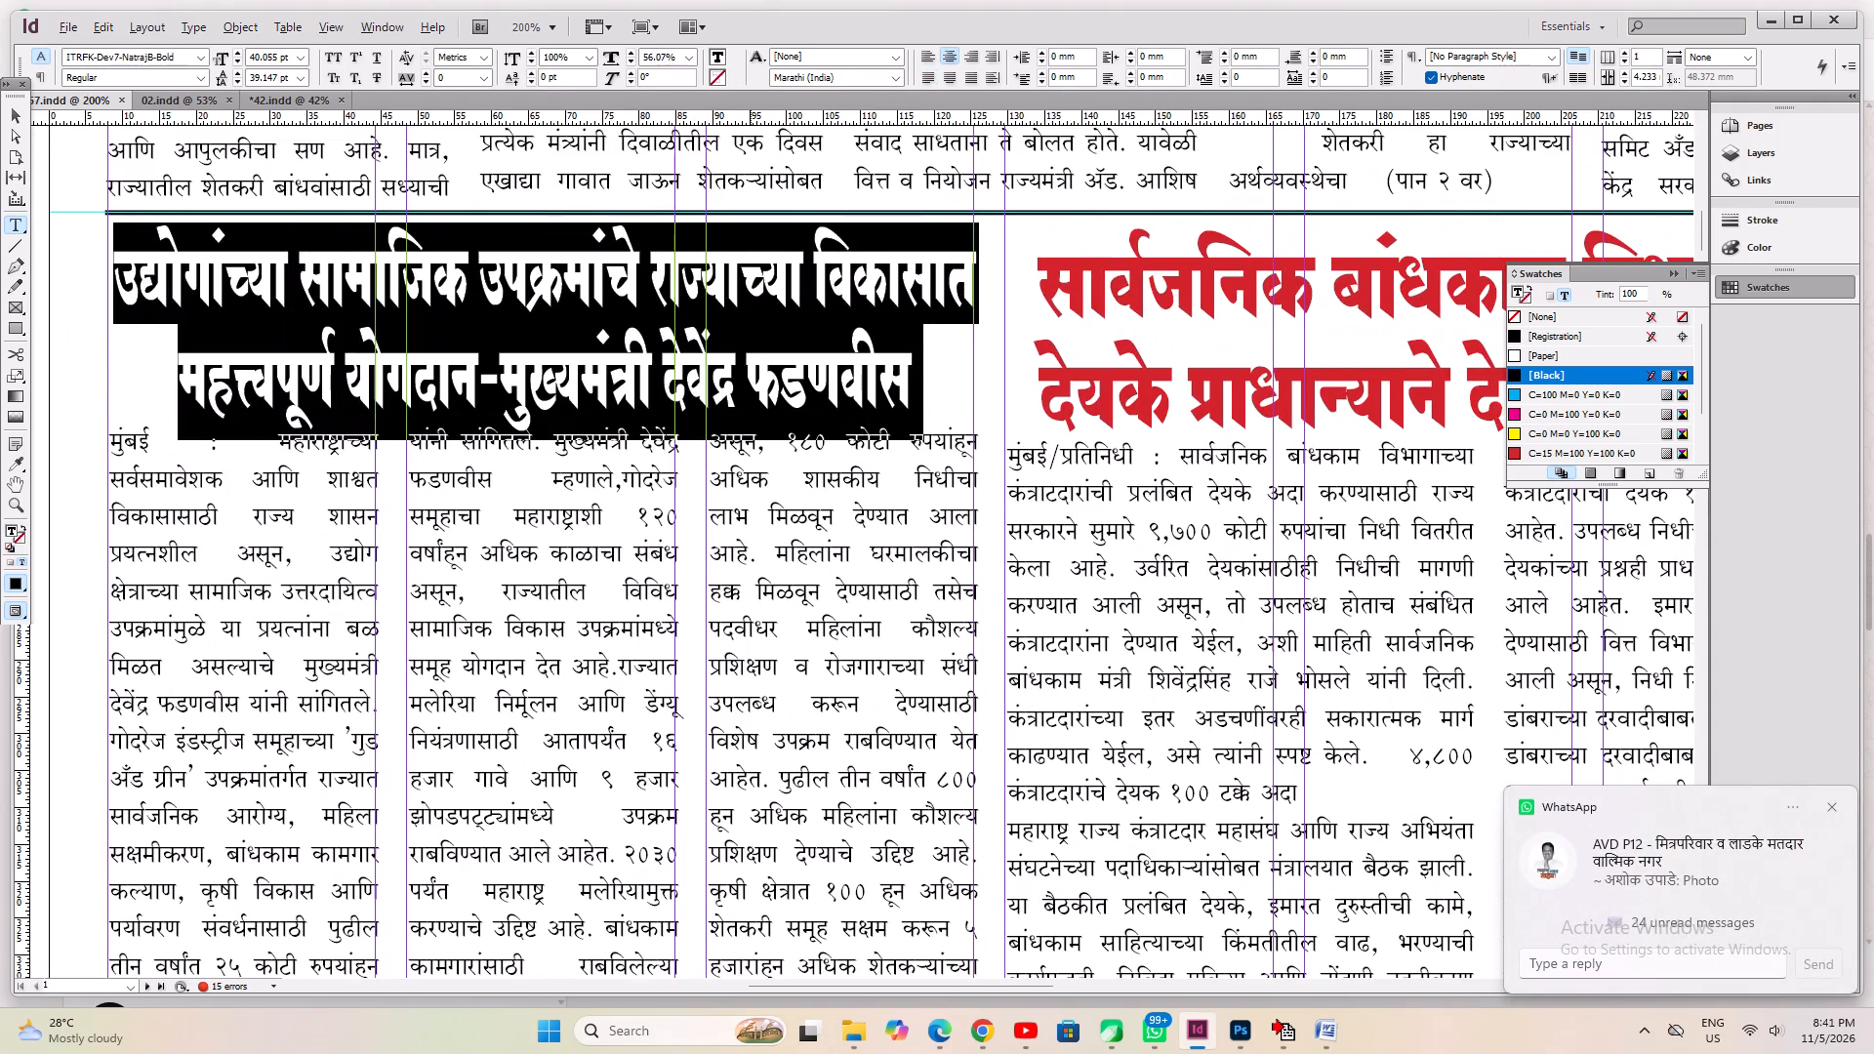
Draw a text frame about 117 mm wide and 22 mm high above the industries' continuation on page 2 and paste the headline into it.
{"action": "left_click_drag", "start_coordinate": [679, 381], "coordinate": [590, 173], "text": "alt"}
{"action": "left_click", "coordinate": [633, 318]}
{"action": "key", "text": "ctrl+a"}
{"action": "key", "text": "Right"}
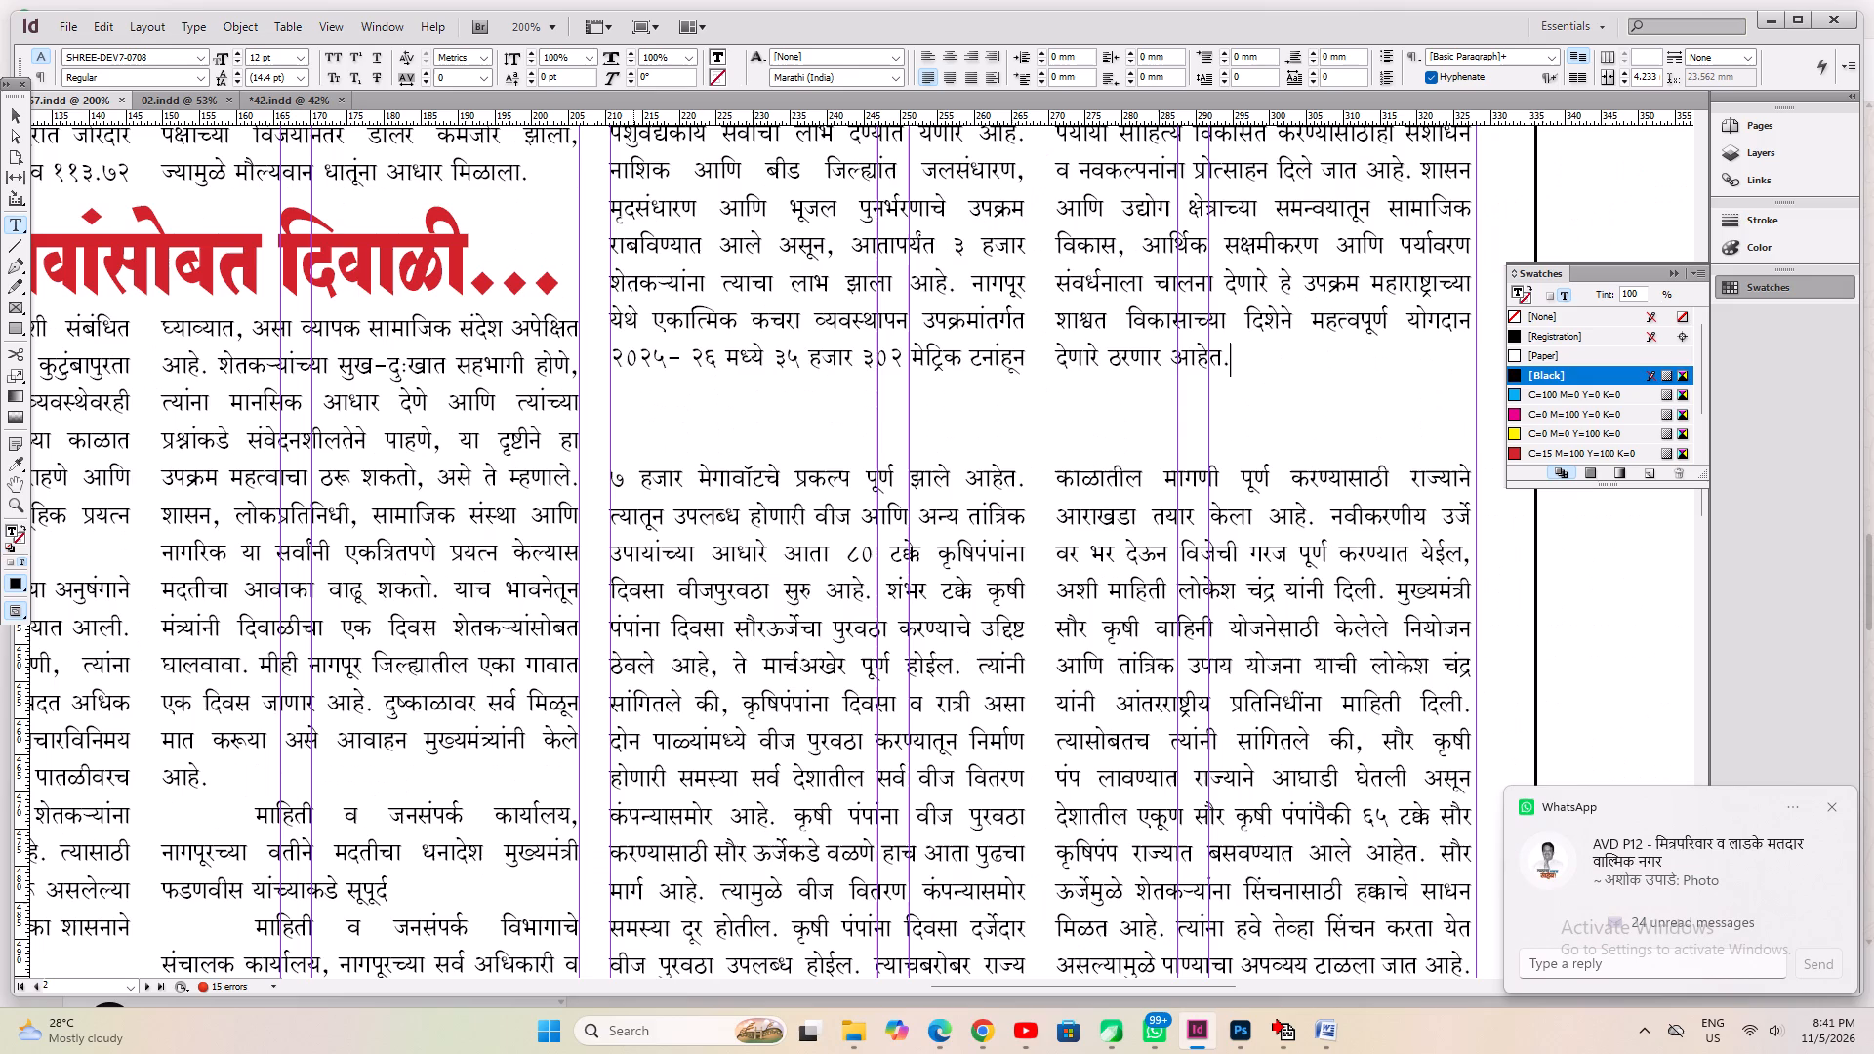
{"action": "key", "text": "ctrl+a"}
{"action": "left_click_drag", "start_coordinate": [1141, 454], "coordinate": [831, 960], "text": "alt"}
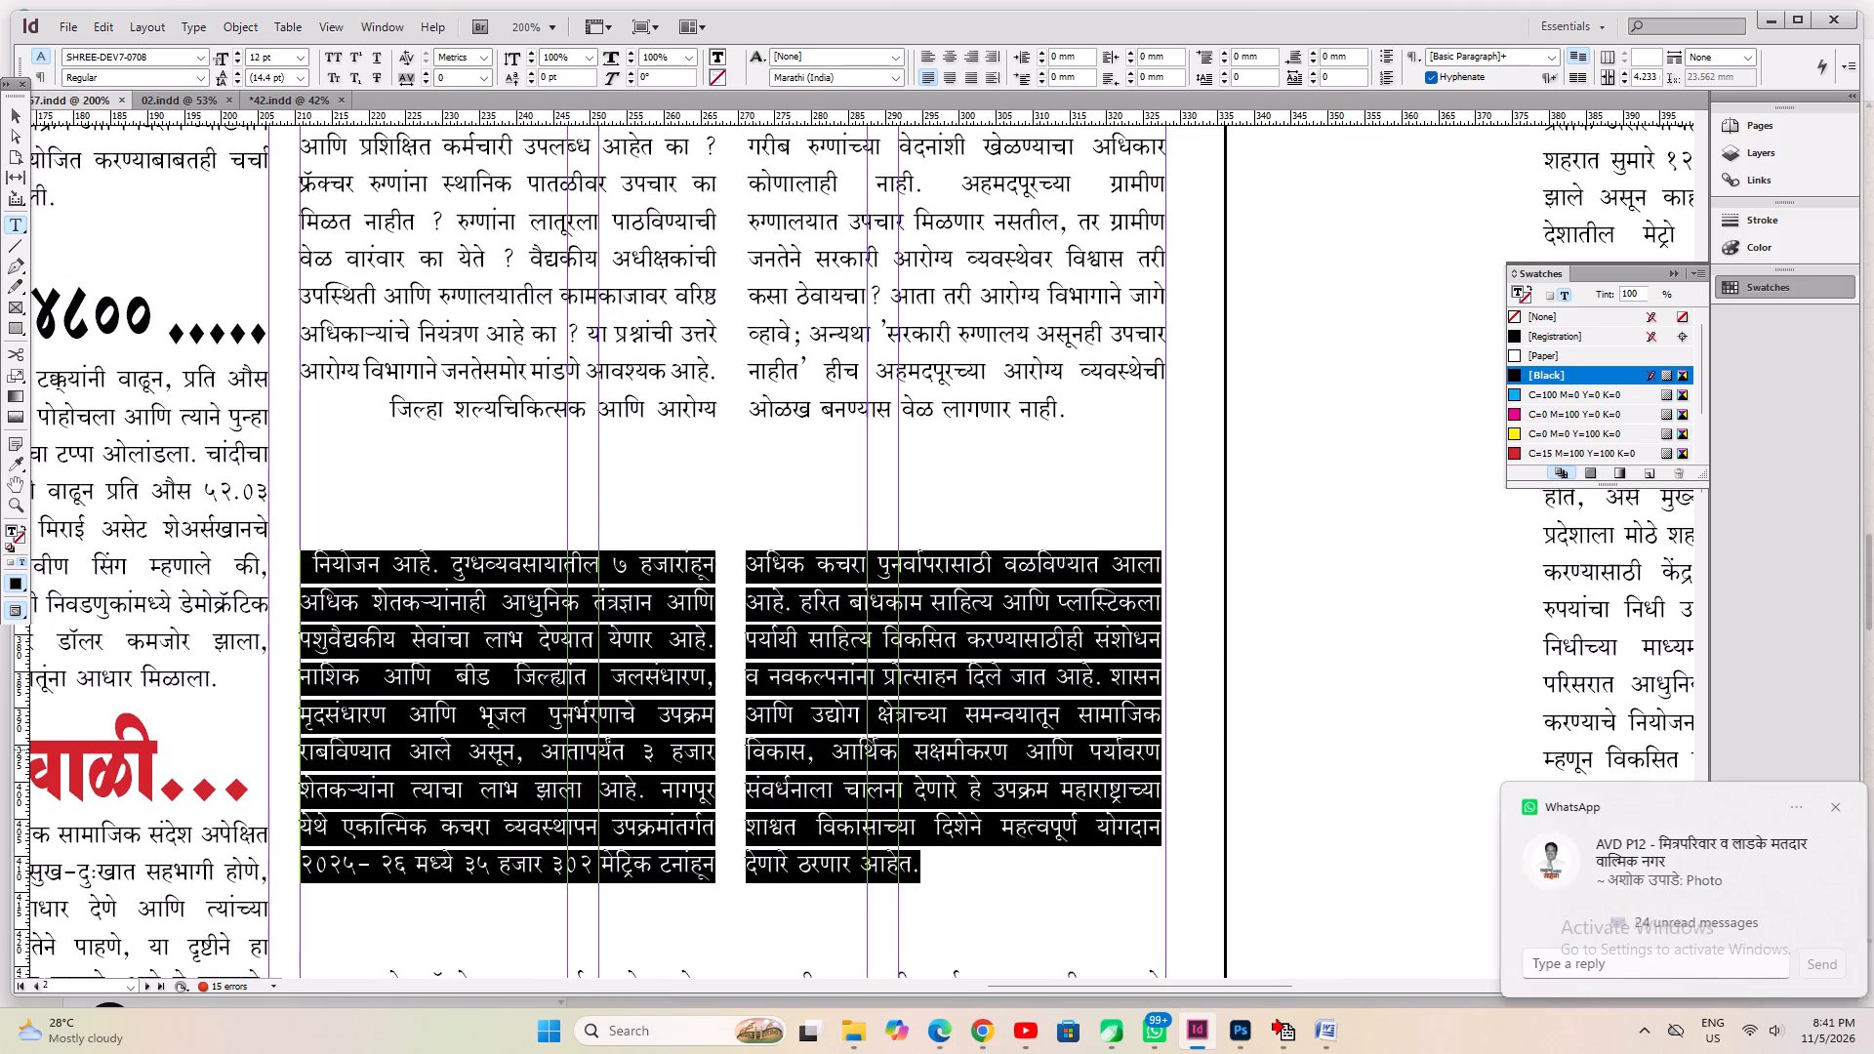
{"action": "left_click", "coordinate": [1331, 703], "text": "alt"}
{"action": "left_click", "coordinate": [1190, 512]}
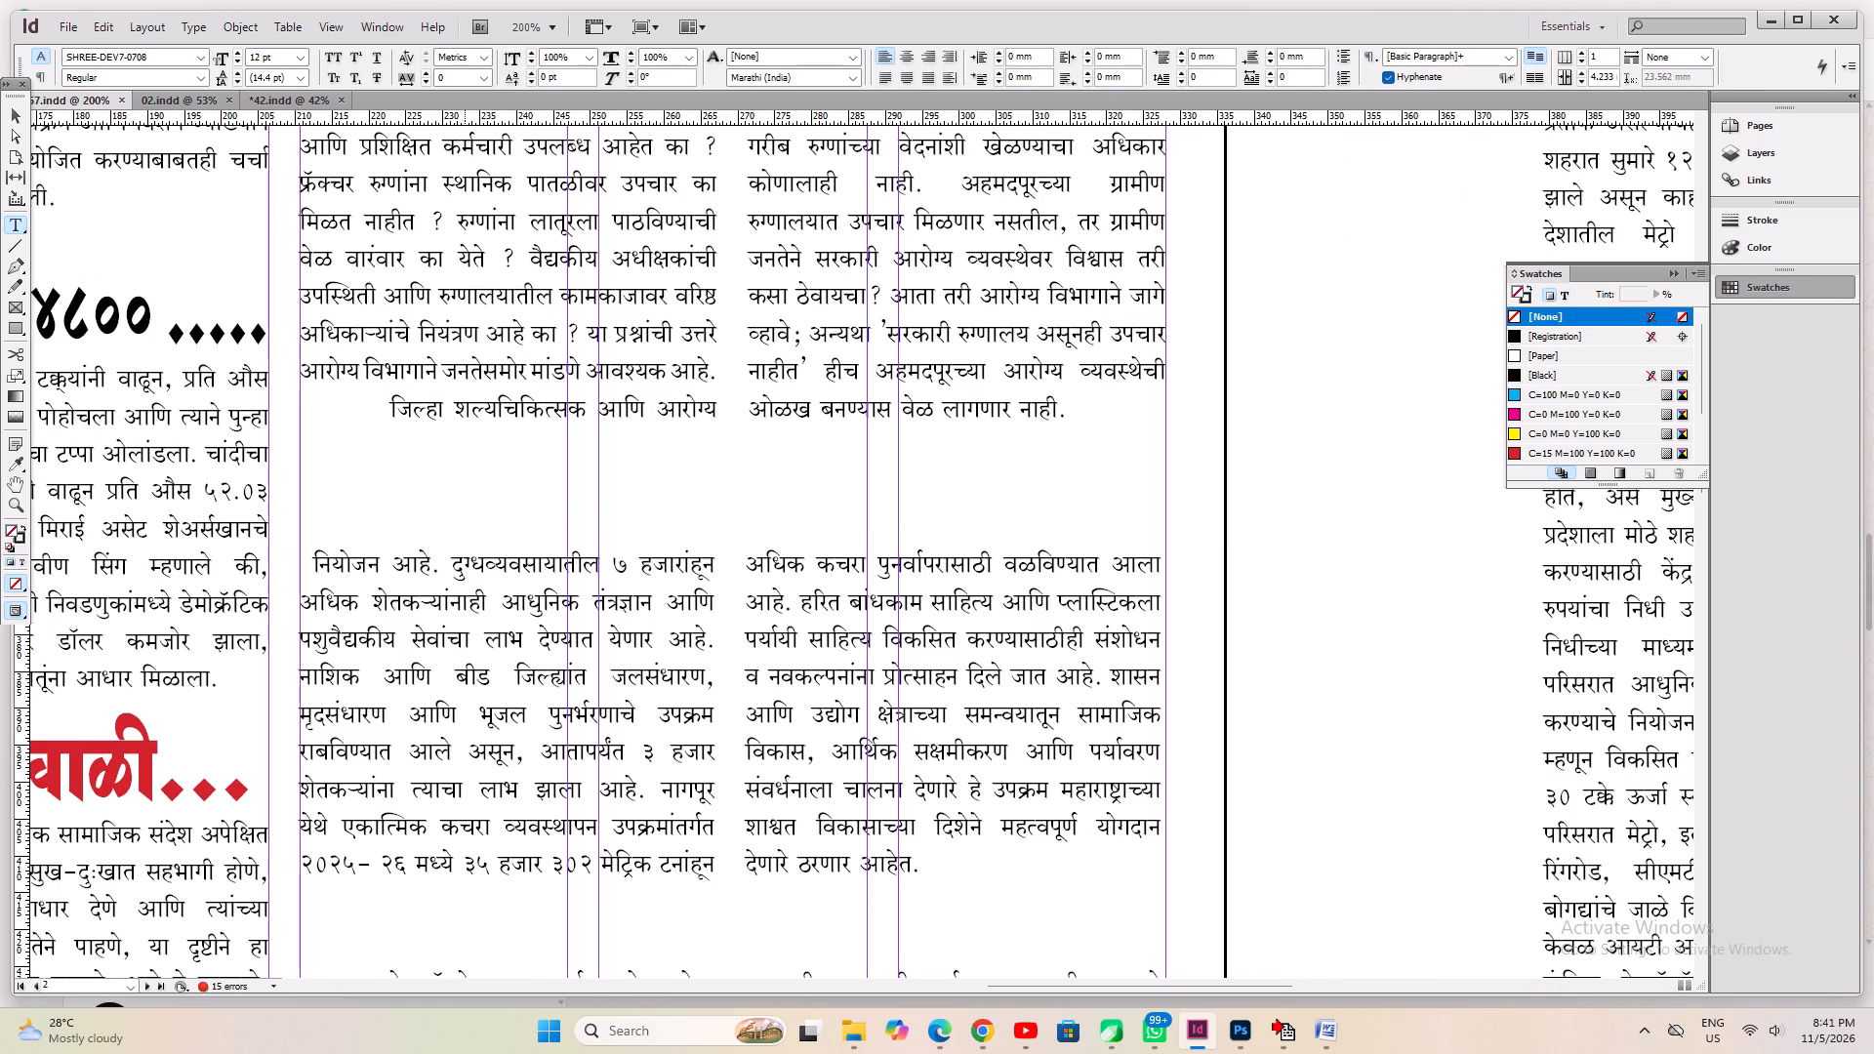
{"action": "left_click_drag", "start_coordinate": [299, 431], "coordinate": [1159, 595]}
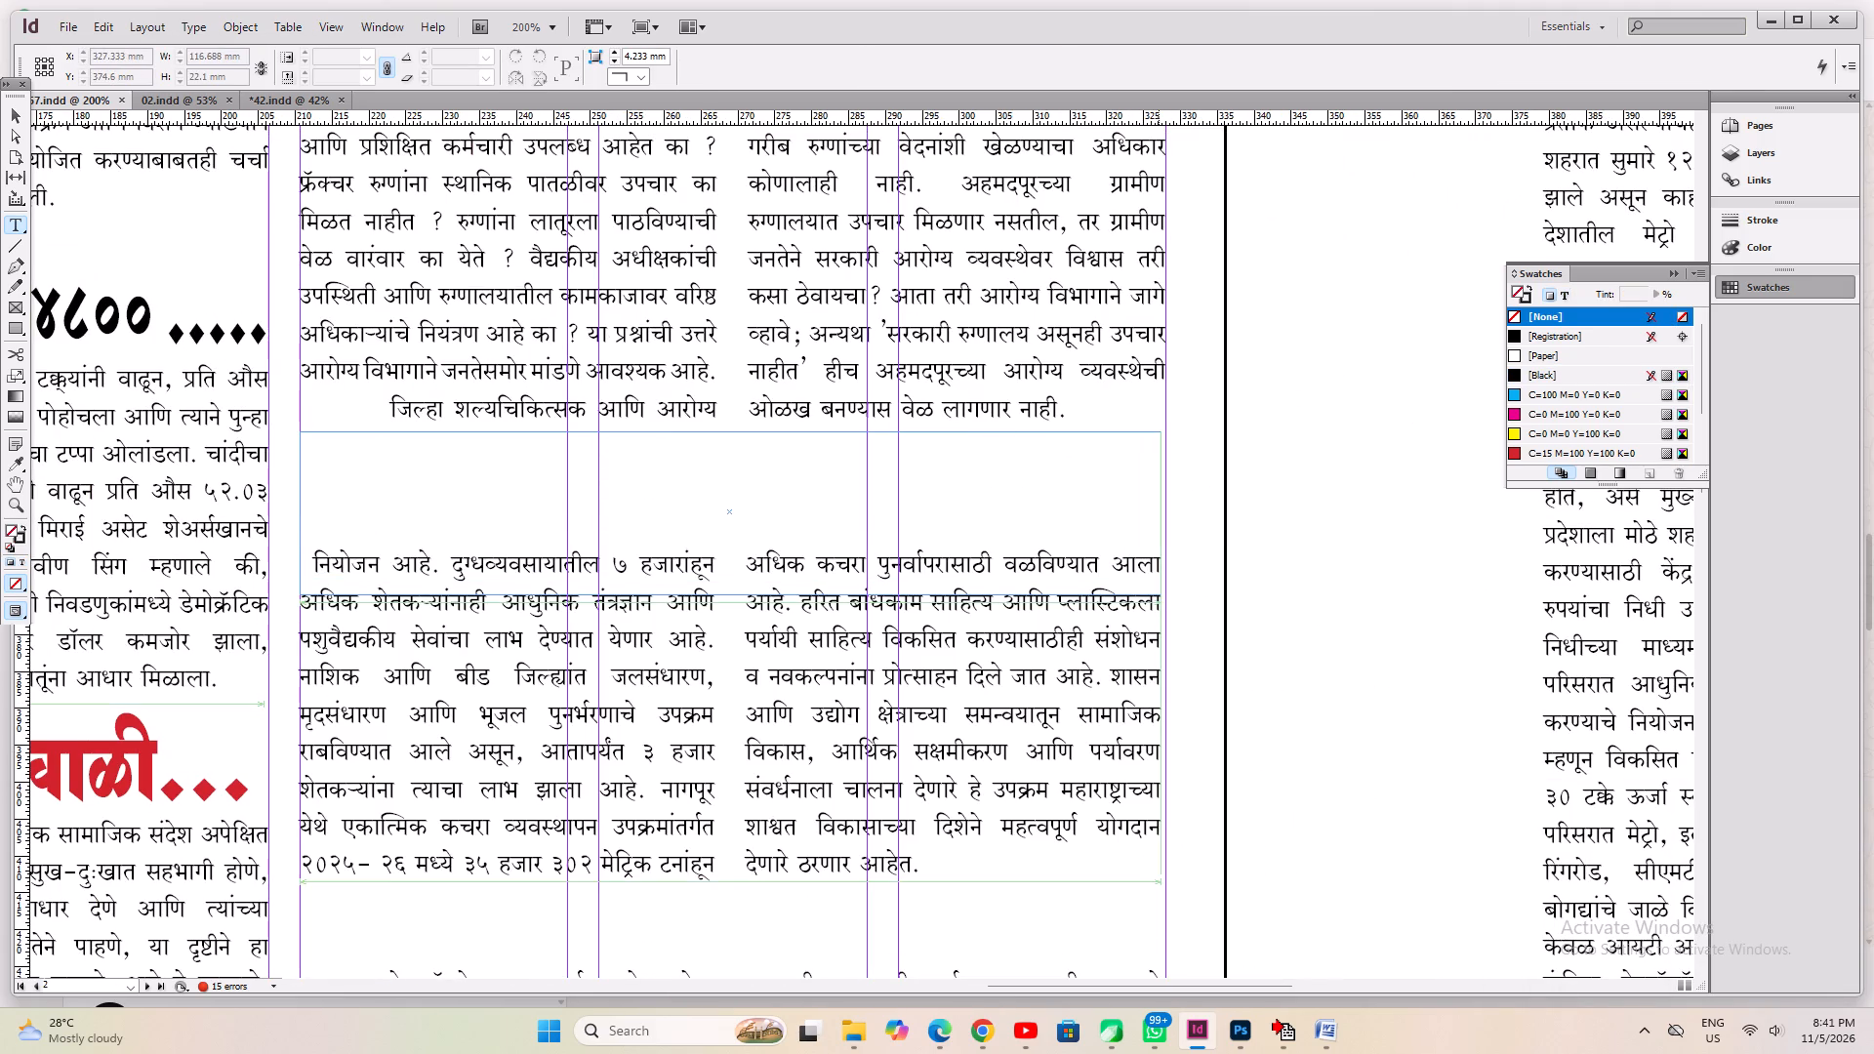
{"action": "left_click_drag", "start_coordinate": [1159, 595], "coordinate": [1165, 602]}
{"action": "key", "text": "ctrl+v"}
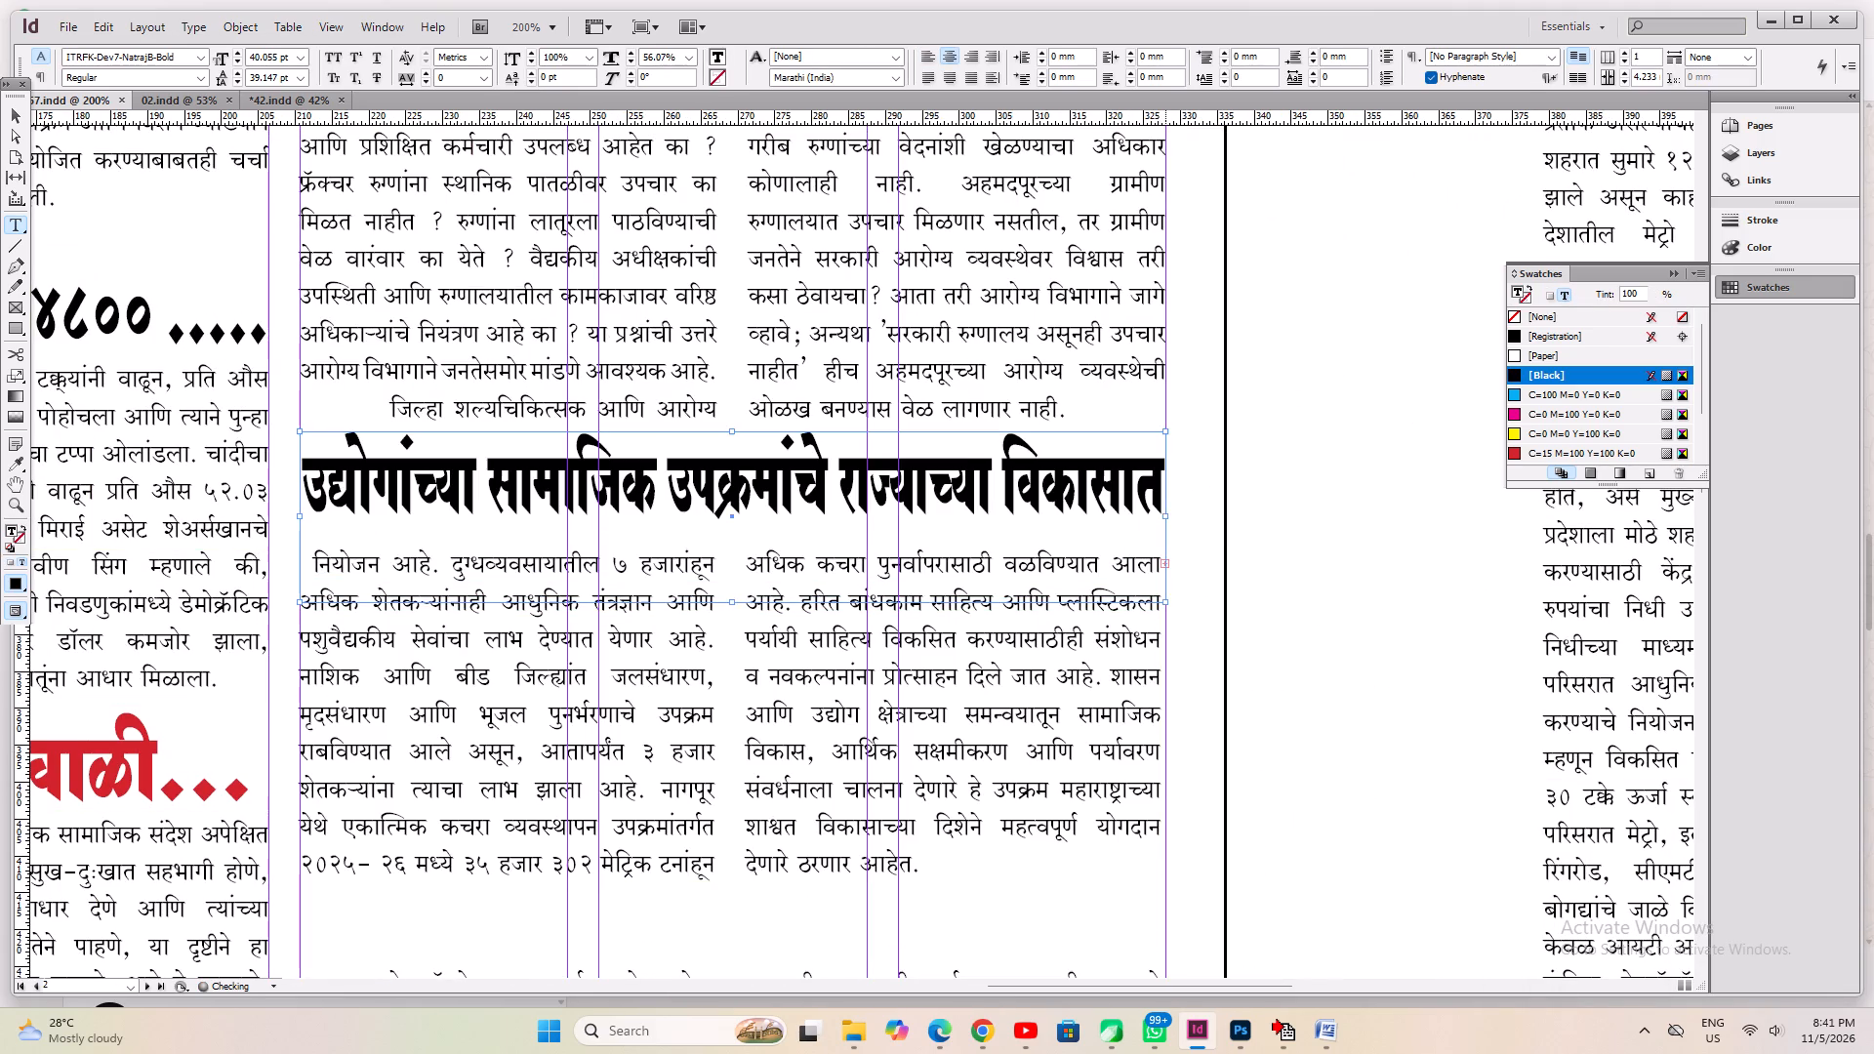
Delete everything from "विकासात" onward in the pasted headline, leaving "उद्योगांच्या सामाजिक उपक्रमांचे राज्याच्या".
{"action": "left_click", "coordinate": [1006, 472]}
{"action": "key", "text": "shift+Down"}
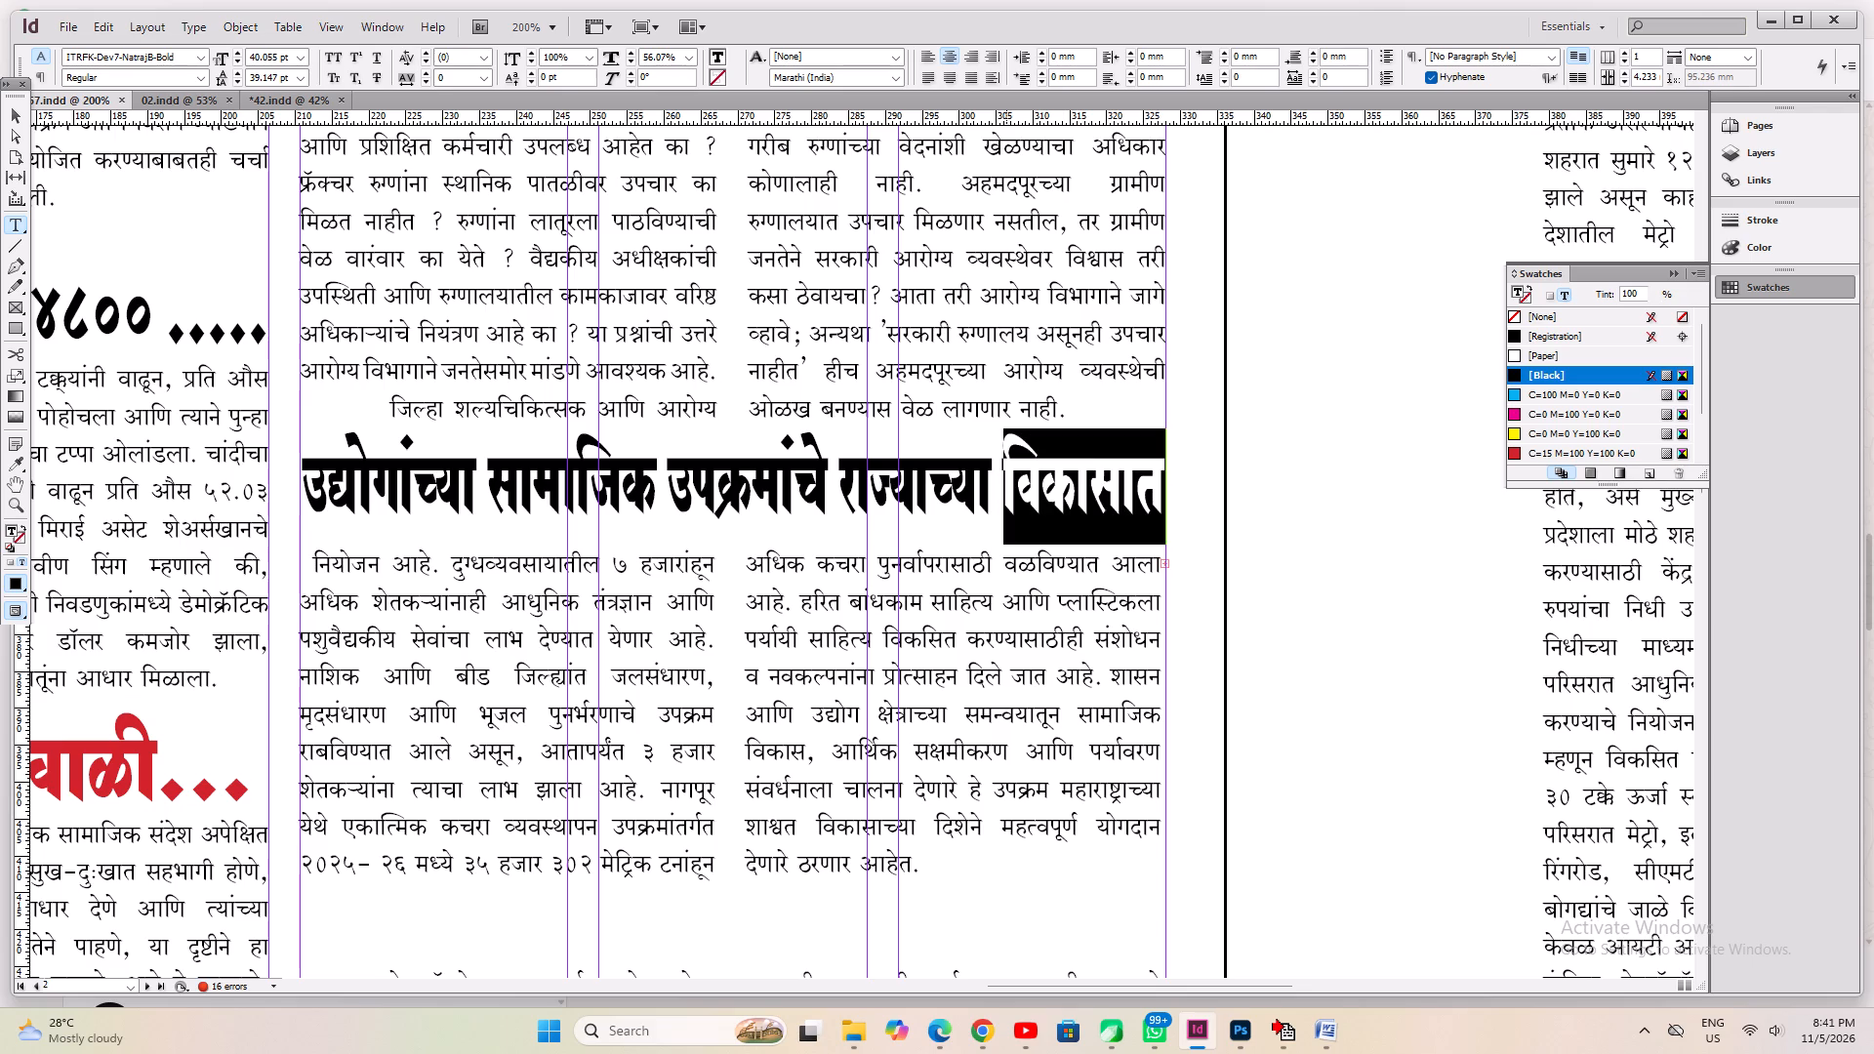
{"action": "key", "text": "shift+Down"}
{"action": "key", "text": "shift+Down"}
{"action": "key", "text": "shift+Down"}
{"action": "key", "text": "shift+Down"}
{"action": "key", "text": "shift+Down"}
{"action": "key", "text": "BackSpace"}
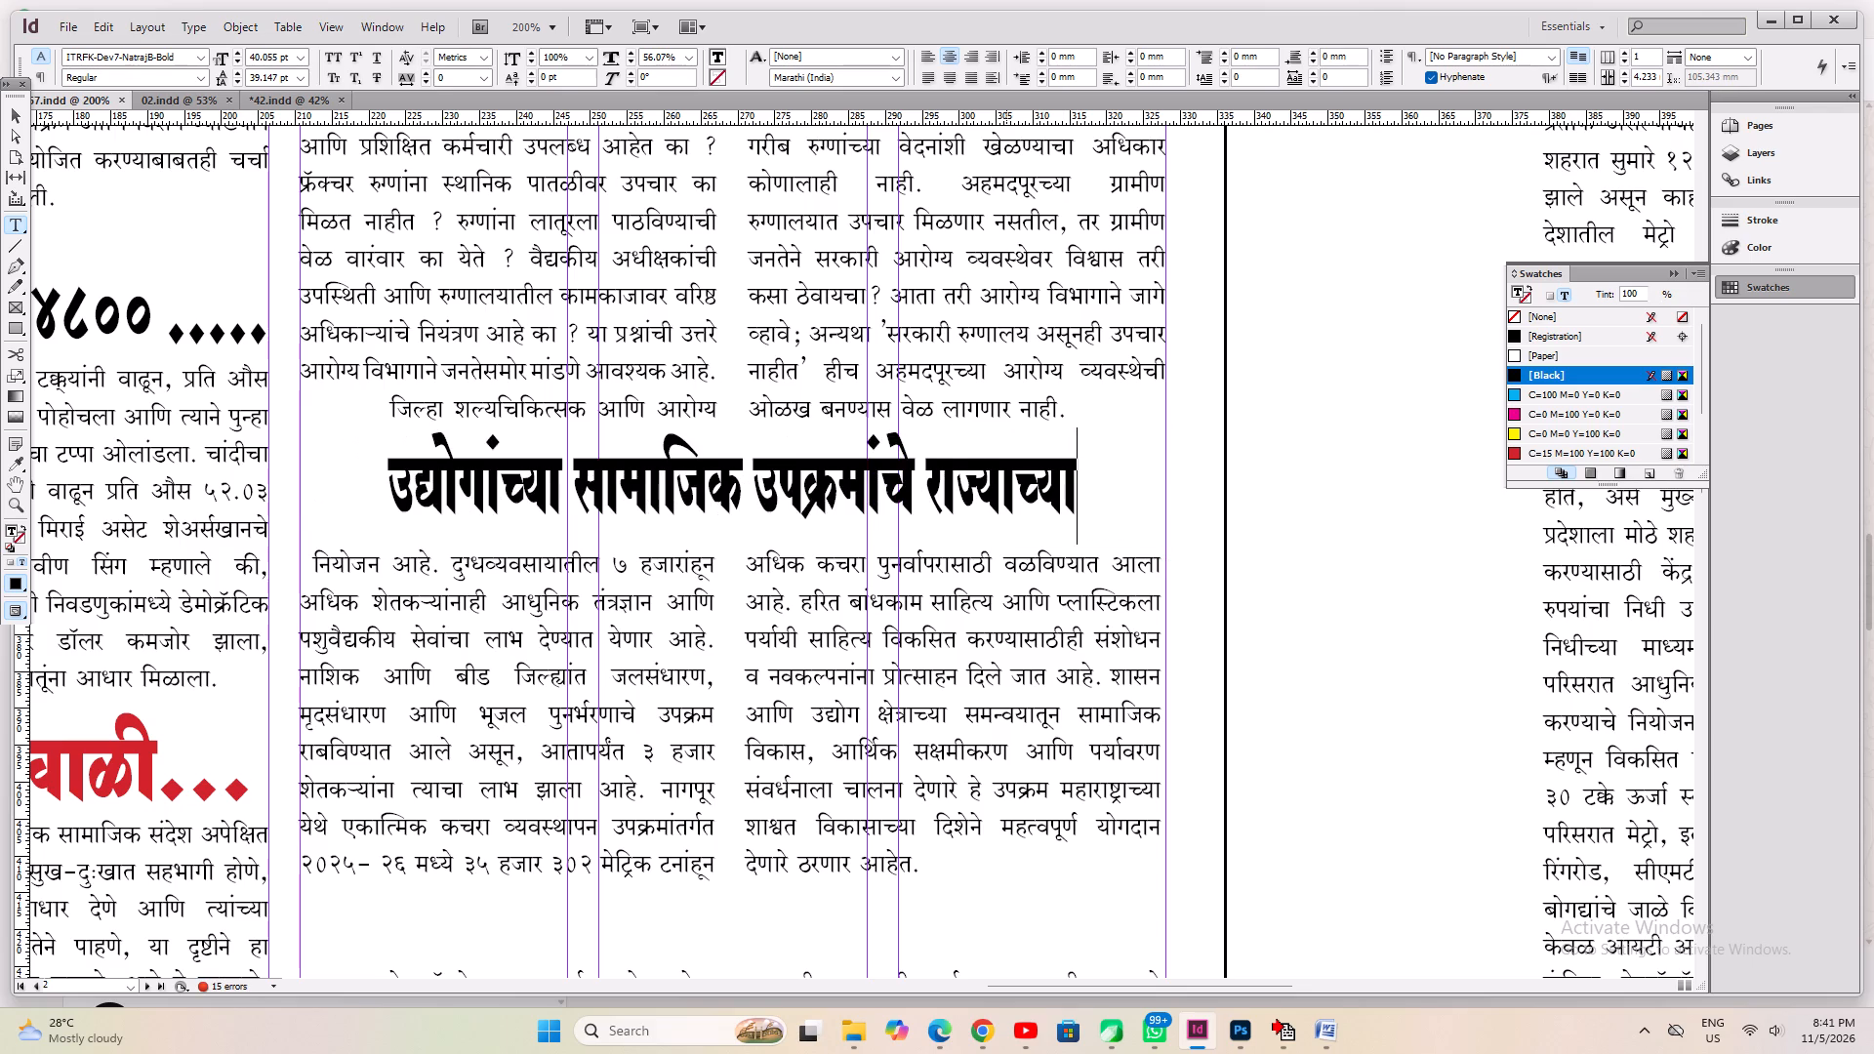
Justify the shortened industries' headline, end it with eight dots after "राज्याच्या", and save the document.
{"action": "key", "text": "ctrl+a"}
{"action": "key", "text": "ctrl+shift+j"}
{"action": "key", "text": "Right"}
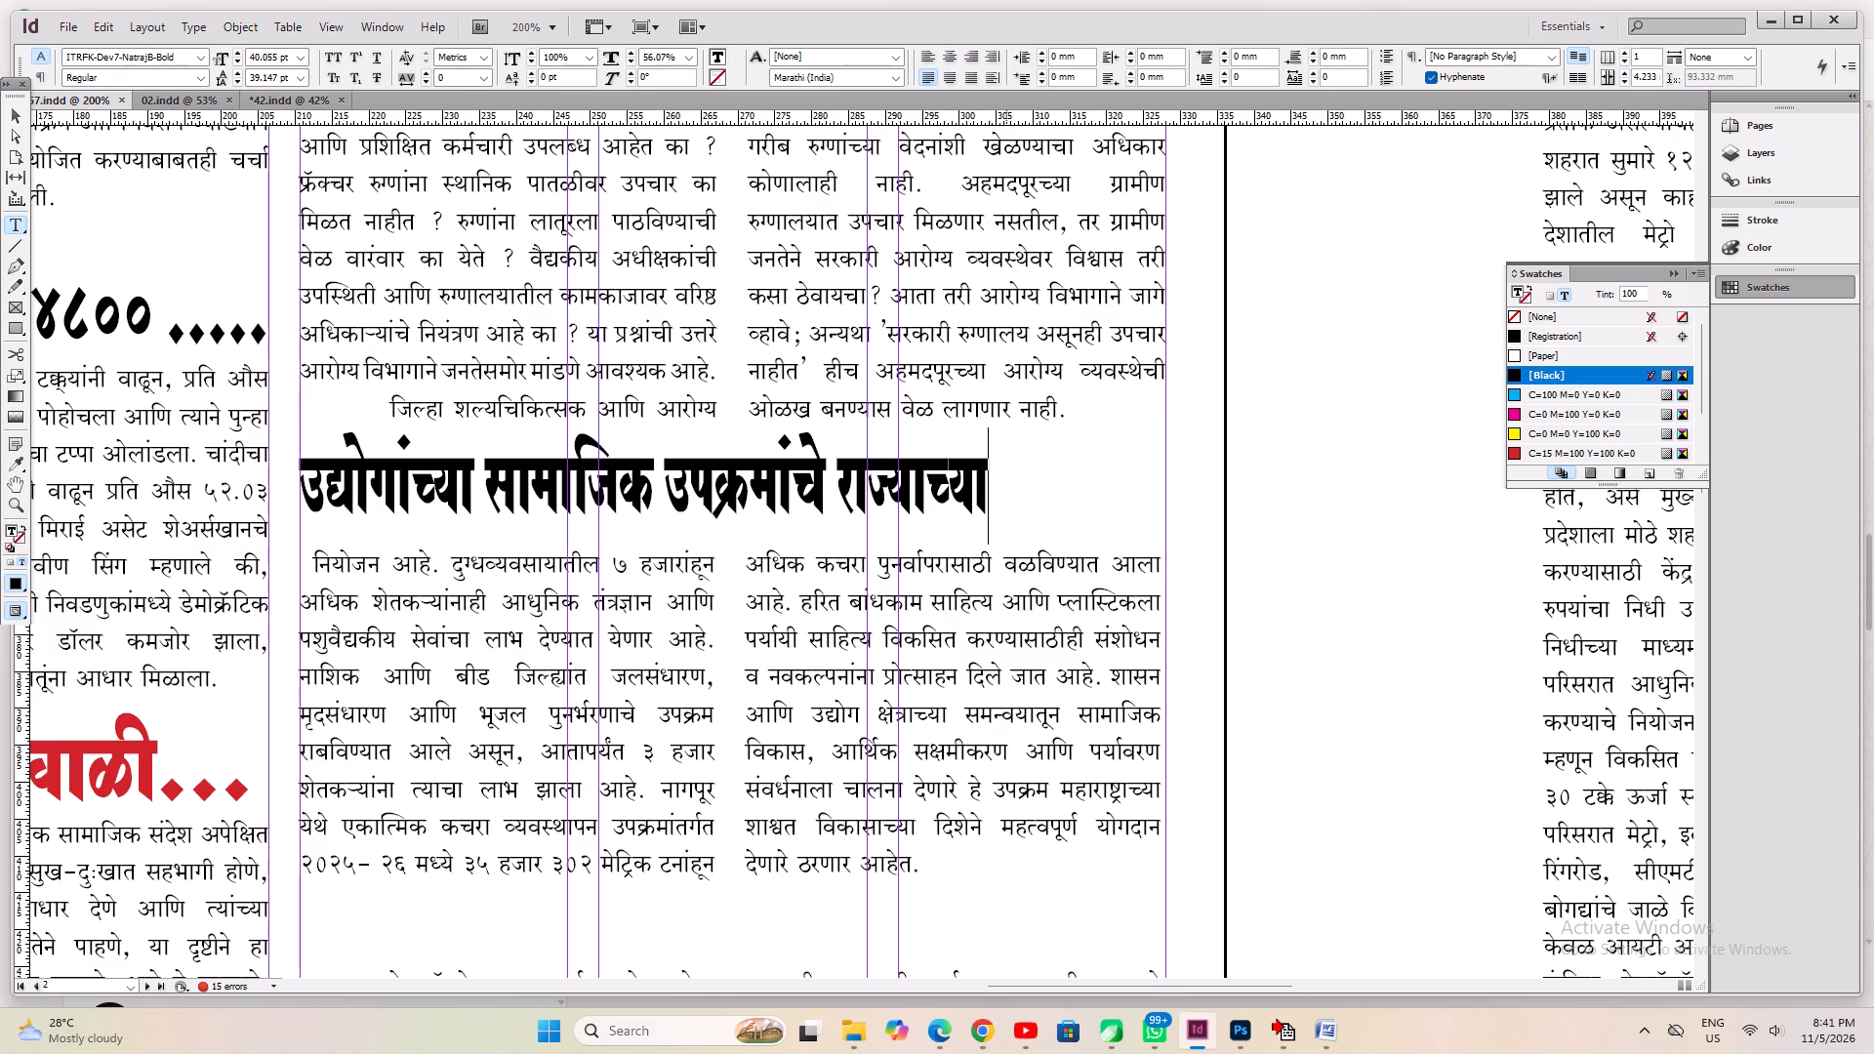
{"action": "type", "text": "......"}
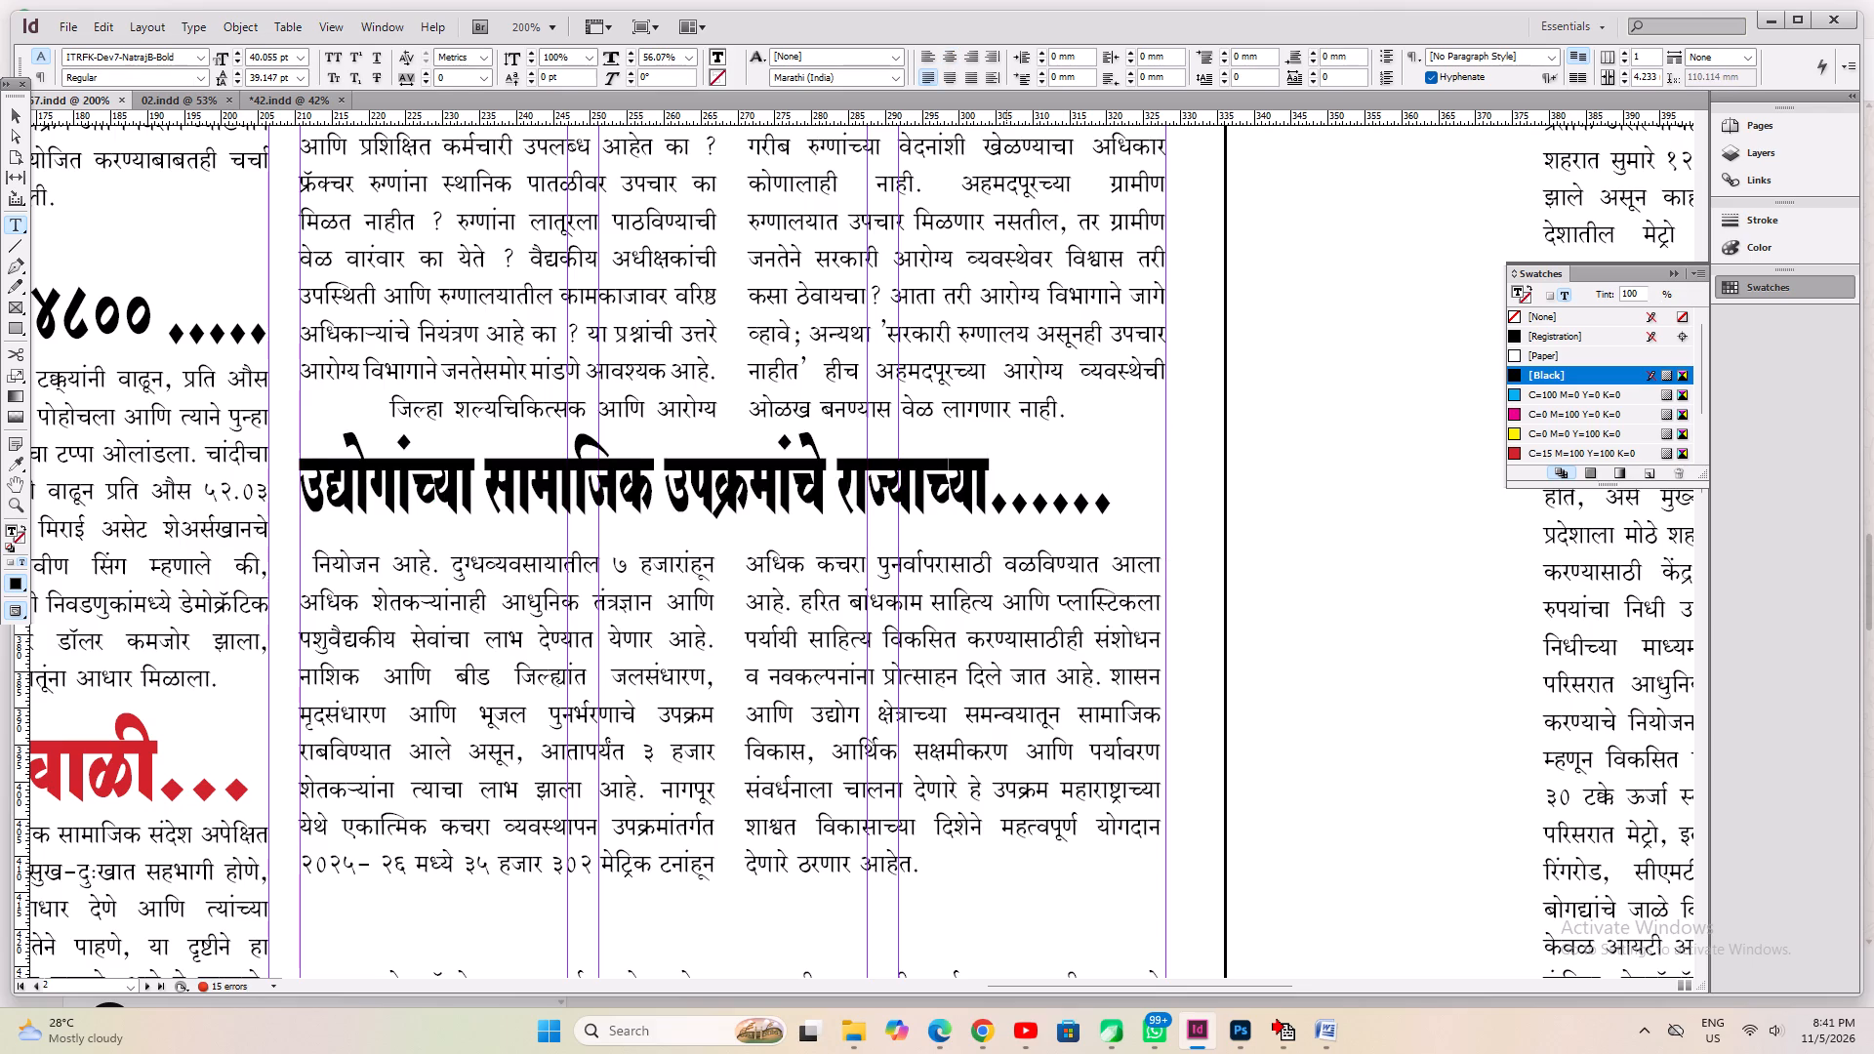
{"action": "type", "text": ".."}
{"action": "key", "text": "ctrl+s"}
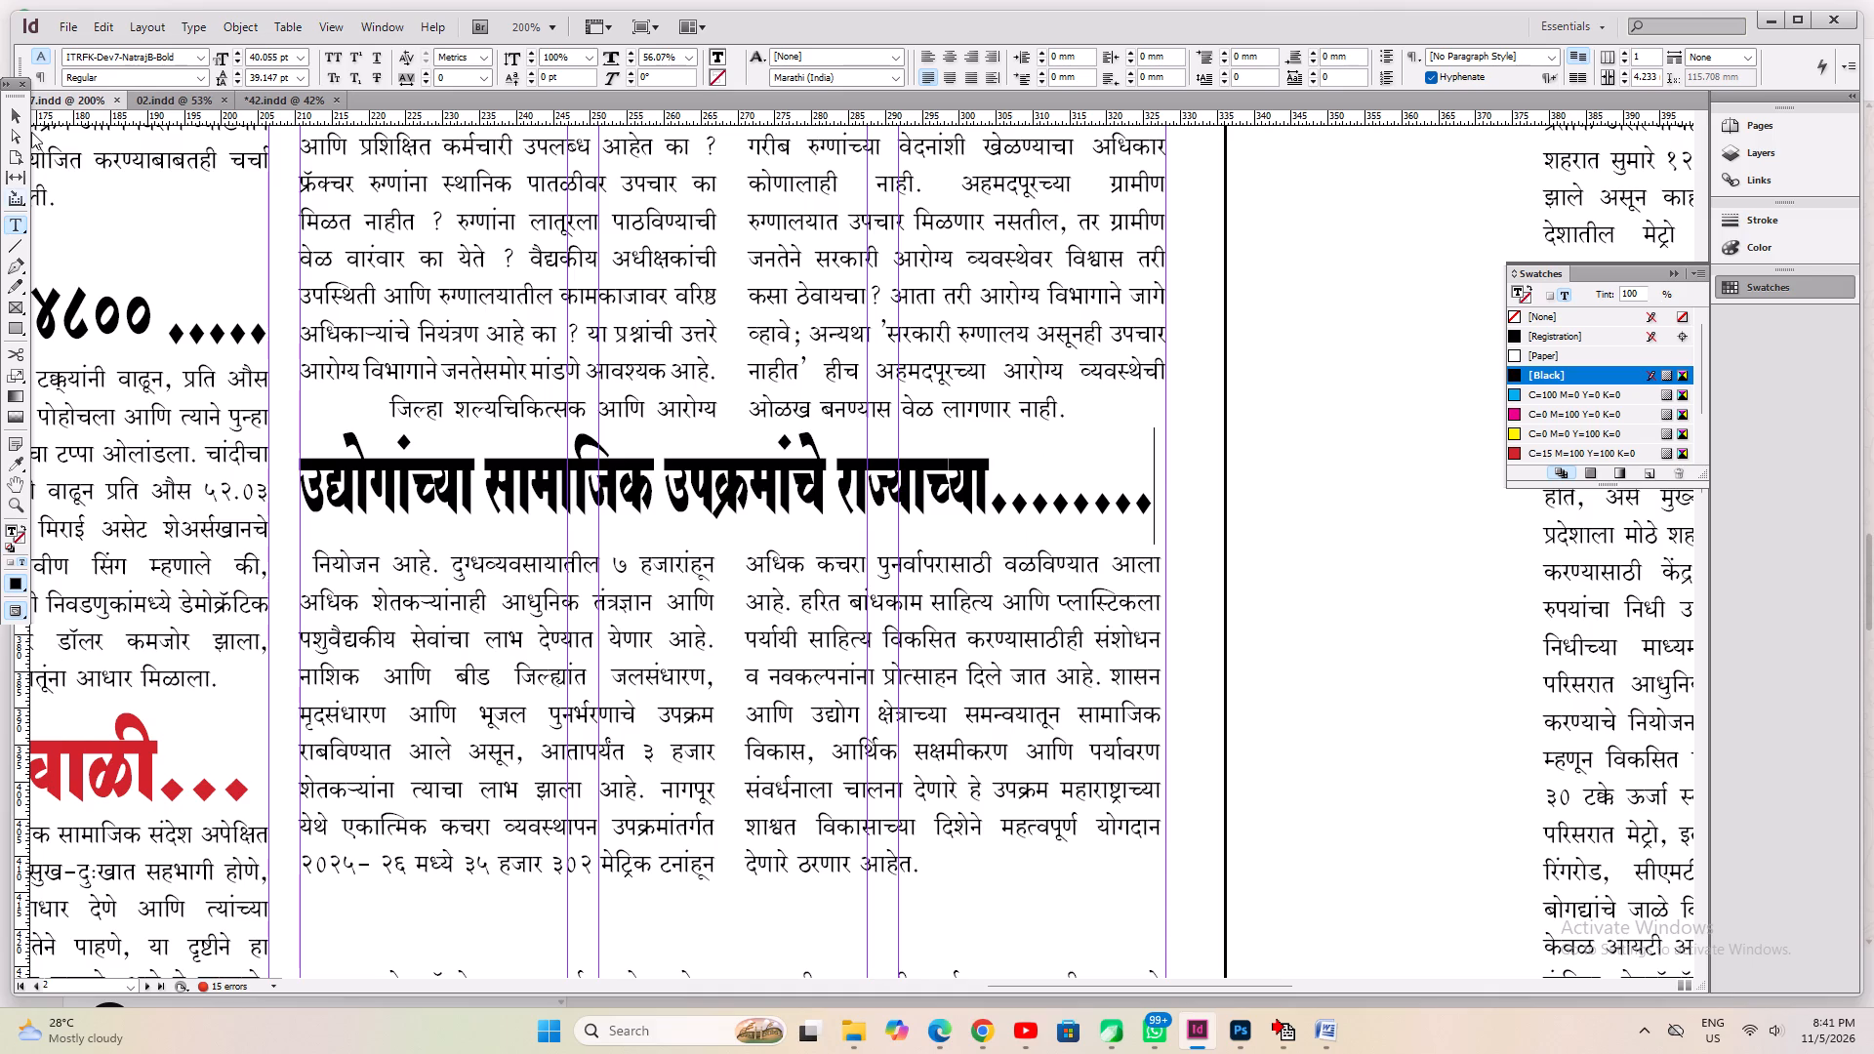
Fit the industries' continuation frame on page 2 to its content, nudge it up about 1.4 mm towards its headline, and save.
{"action": "left_click", "coordinate": [16, 110]}
{"action": "left_click", "coordinate": [542, 808]}
{"action": "key", "text": "ctrl+alt+c"}
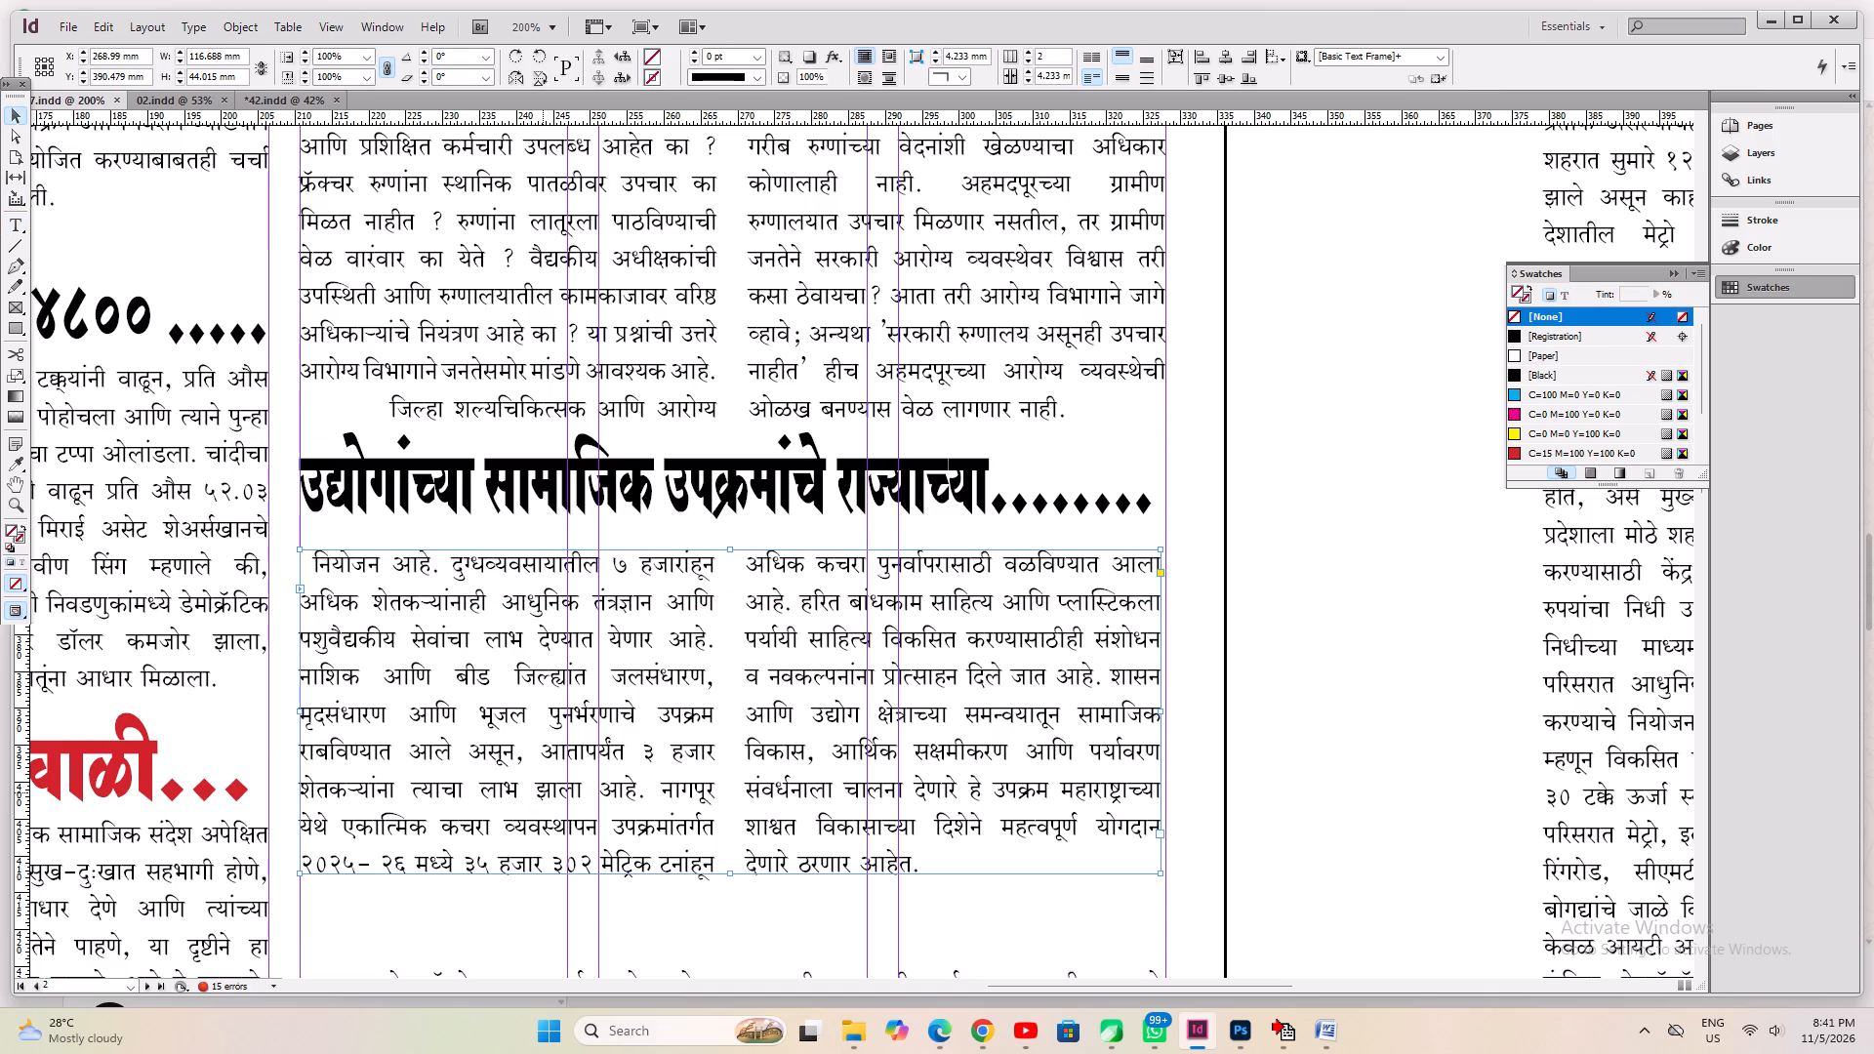
{"action": "key", "text": "Up"}
{"action": "key", "text": "Up"}
{"action": "key", "text": "Up"}
{"action": "key", "text": "Up"}
{"action": "key", "text": "ctrl+s"}
Insert a paragraph break in the farm-pump power story before "आतापर्यंत सुमारे", so these words open its continuation on page 2.
{"action": "scroll", "coordinate": [549, 800], "scroll_direction": "down", "scroll_amount": 8}
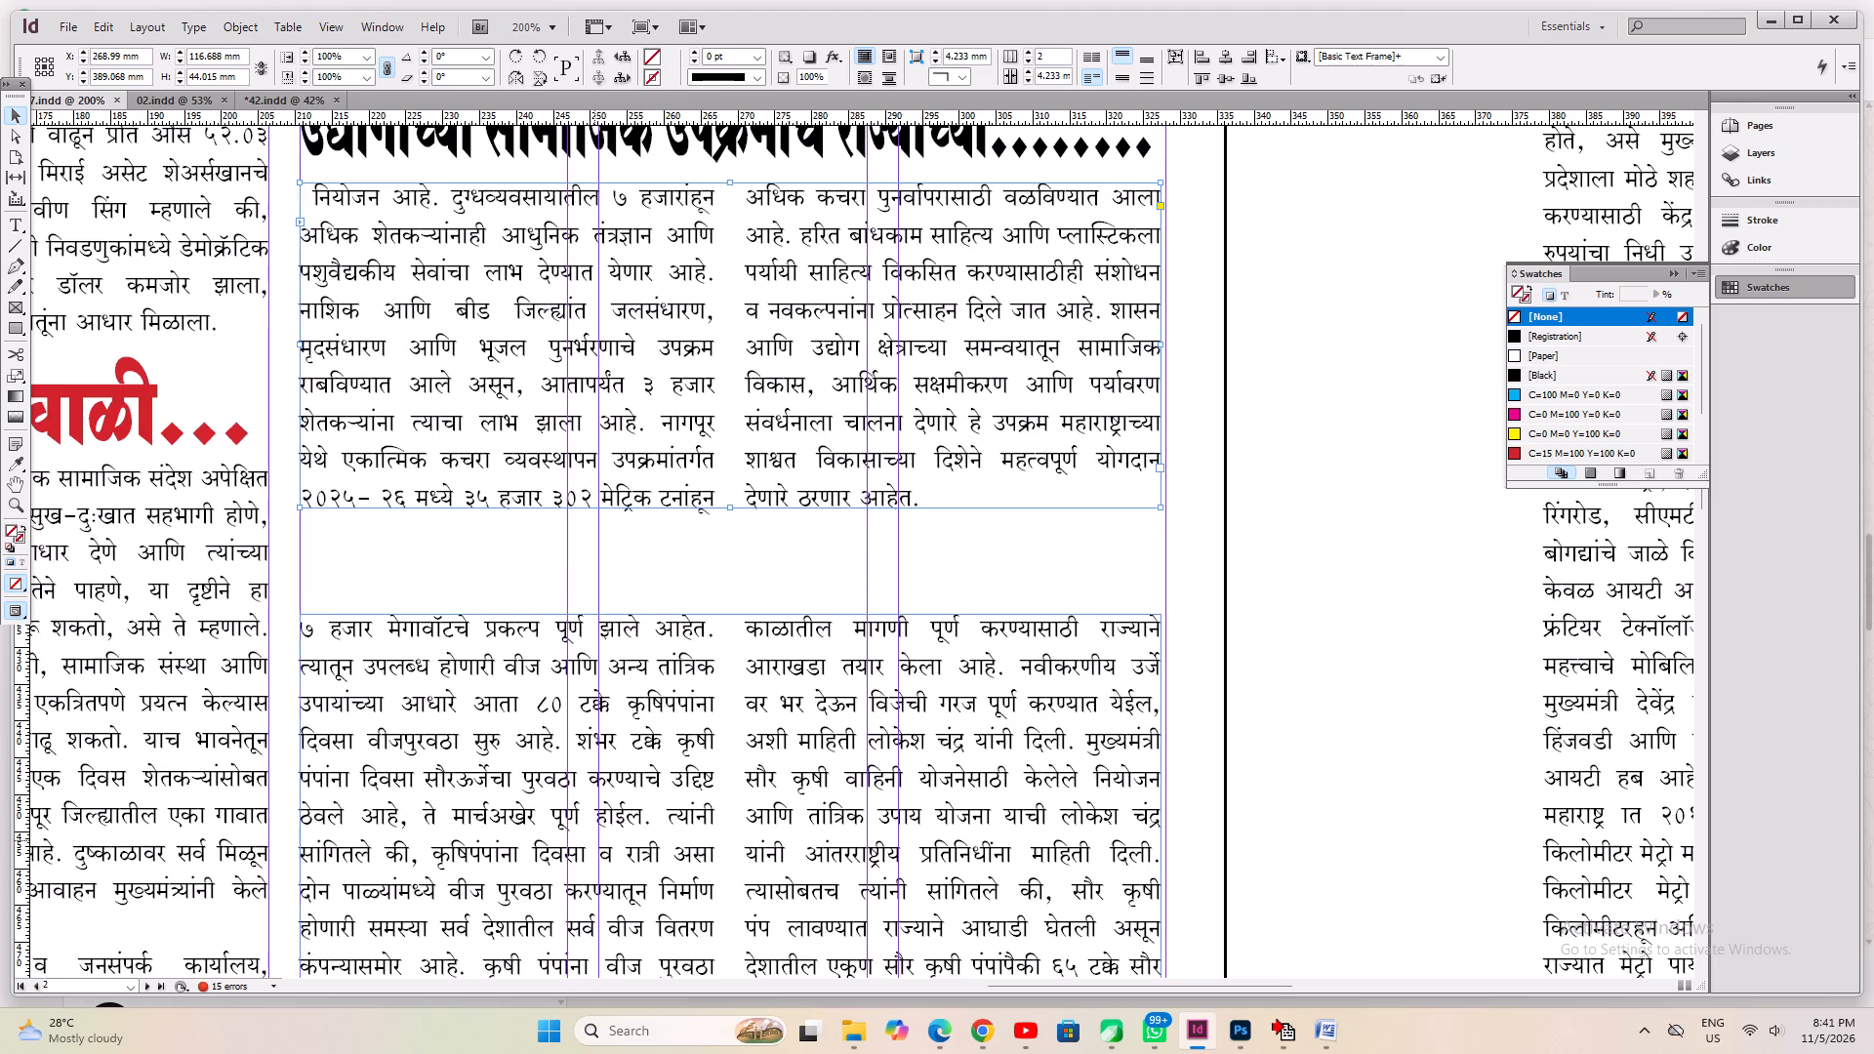
{"action": "left_click", "coordinate": [554, 802]}
{"action": "left_click", "coordinate": [17, 225]}
{"action": "left_click", "coordinate": [363, 635]}
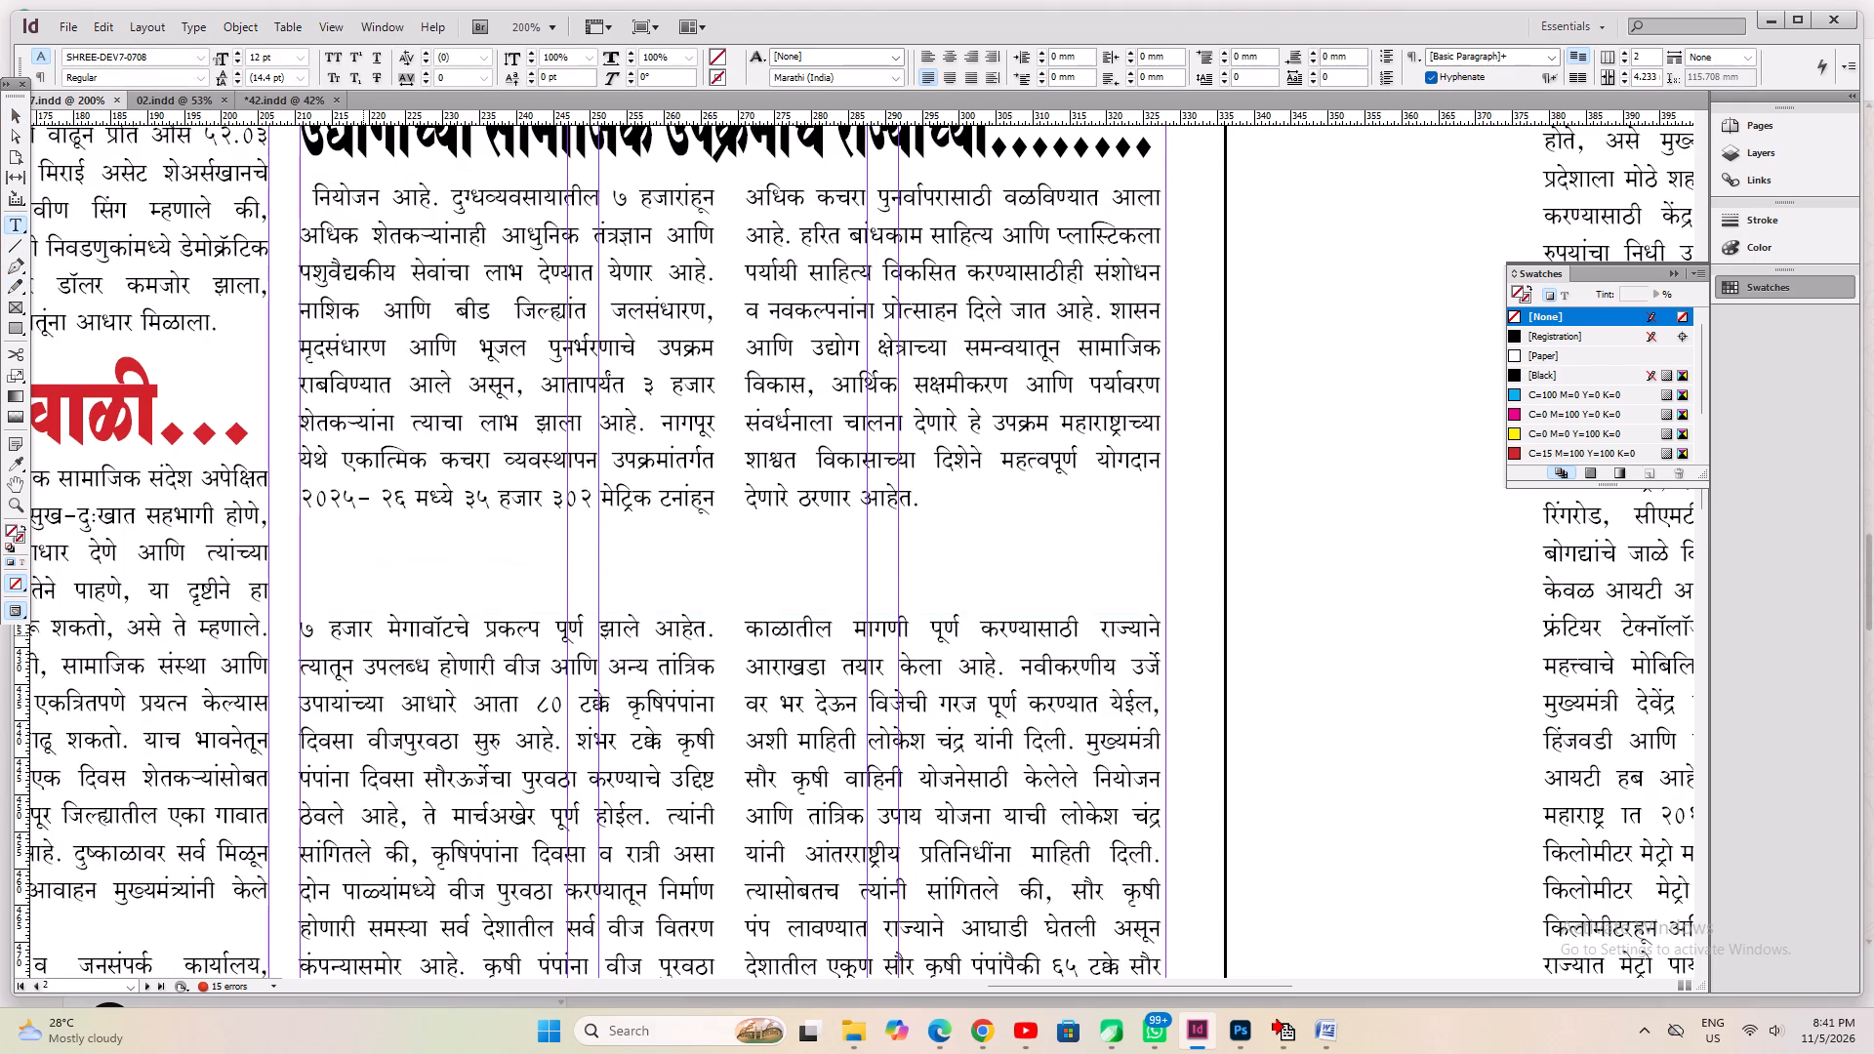
{"action": "key", "text": "Left"}
{"action": "key", "text": "Left"}
{"action": "key", "text": "Left"}
{"action": "key", "text": "Left"}
{"action": "key", "text": "Left"}
{"action": "key", "text": "Left"}
{"action": "key", "text": "Left"}
{"action": "key", "text": "Left"}
{"action": "key", "text": "Left"}
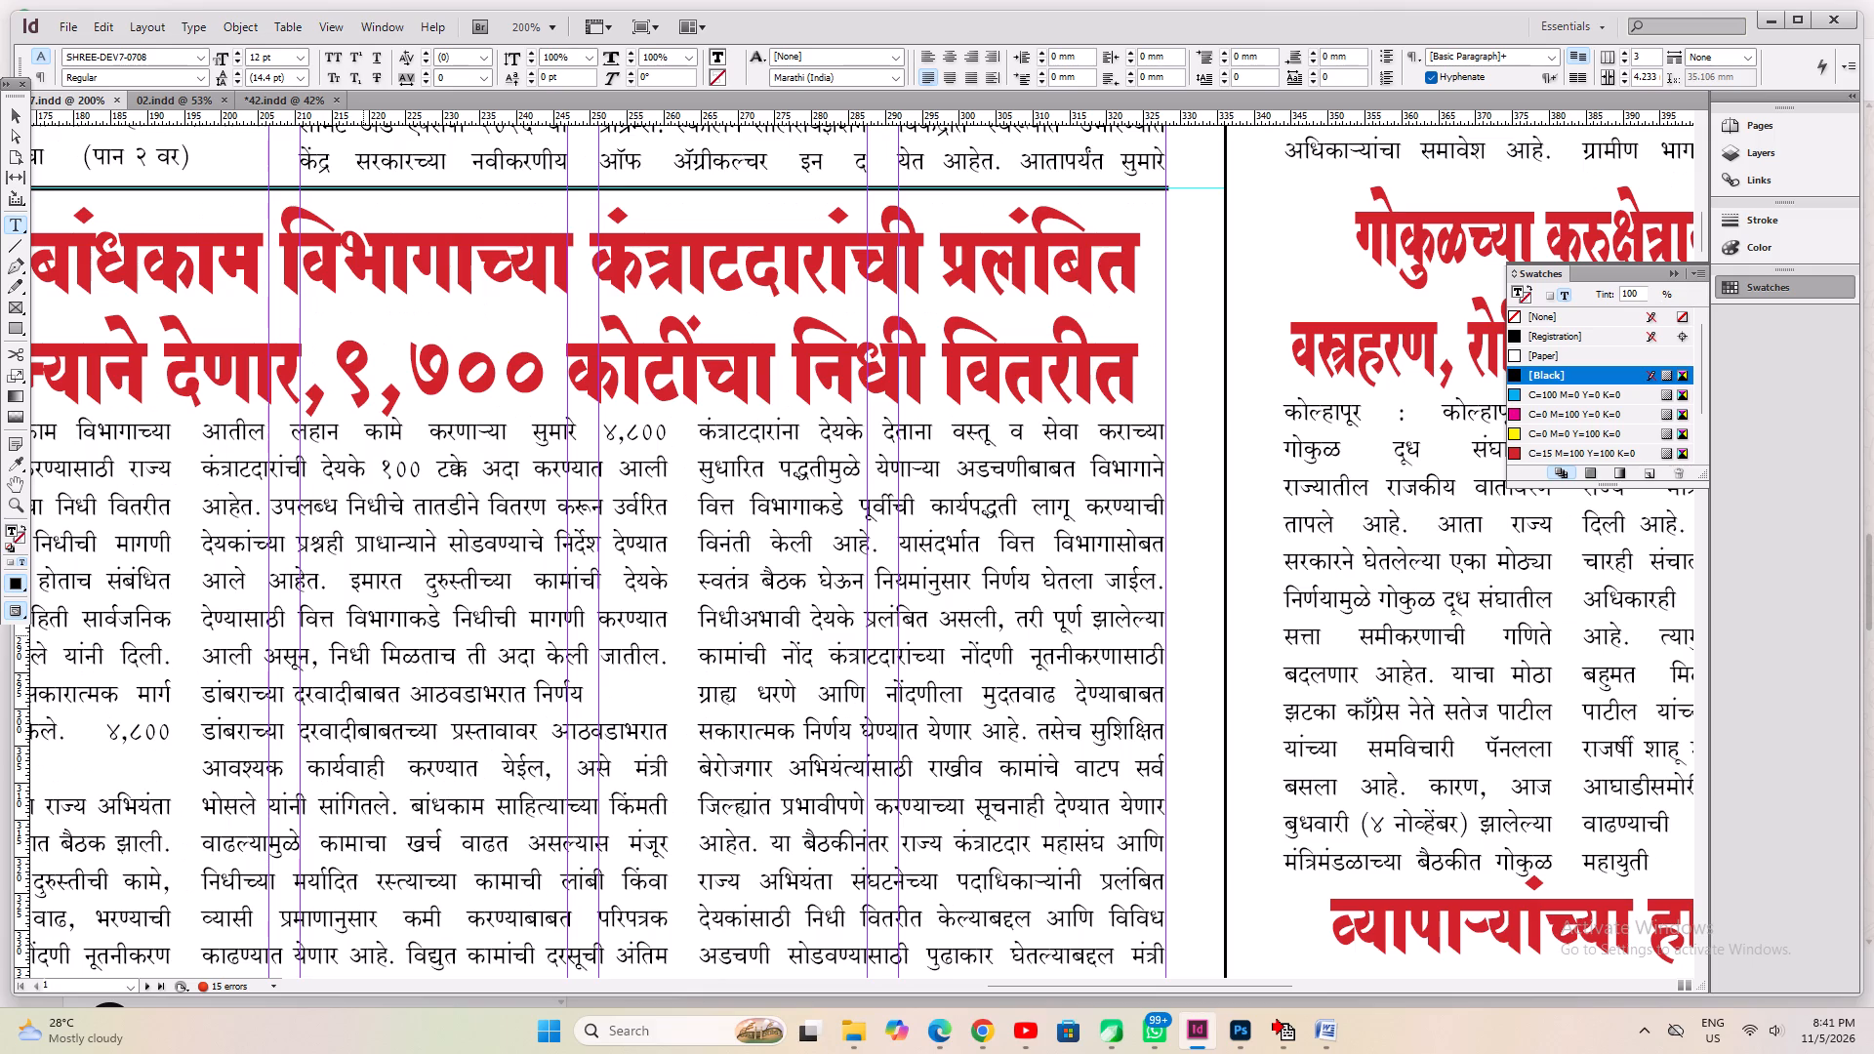
{"action": "key", "text": "Left"}
{"action": "key", "text": "Left"}
{"action": "key", "text": "Left"}
{"action": "key", "text": "Left"}
{"action": "key", "text": "Left"}
{"action": "key", "text": "Left"}
{"action": "key", "text": "Left"}
{"action": "key", "text": "Left"}
{"action": "key", "text": "Left"}
{"action": "key", "text": "Left"}
{"action": "key", "text": "Left"}
{"action": "key", "text": "Left"}
{"action": "key", "text": "Return"}
{"action": "key", "text": "Left"}
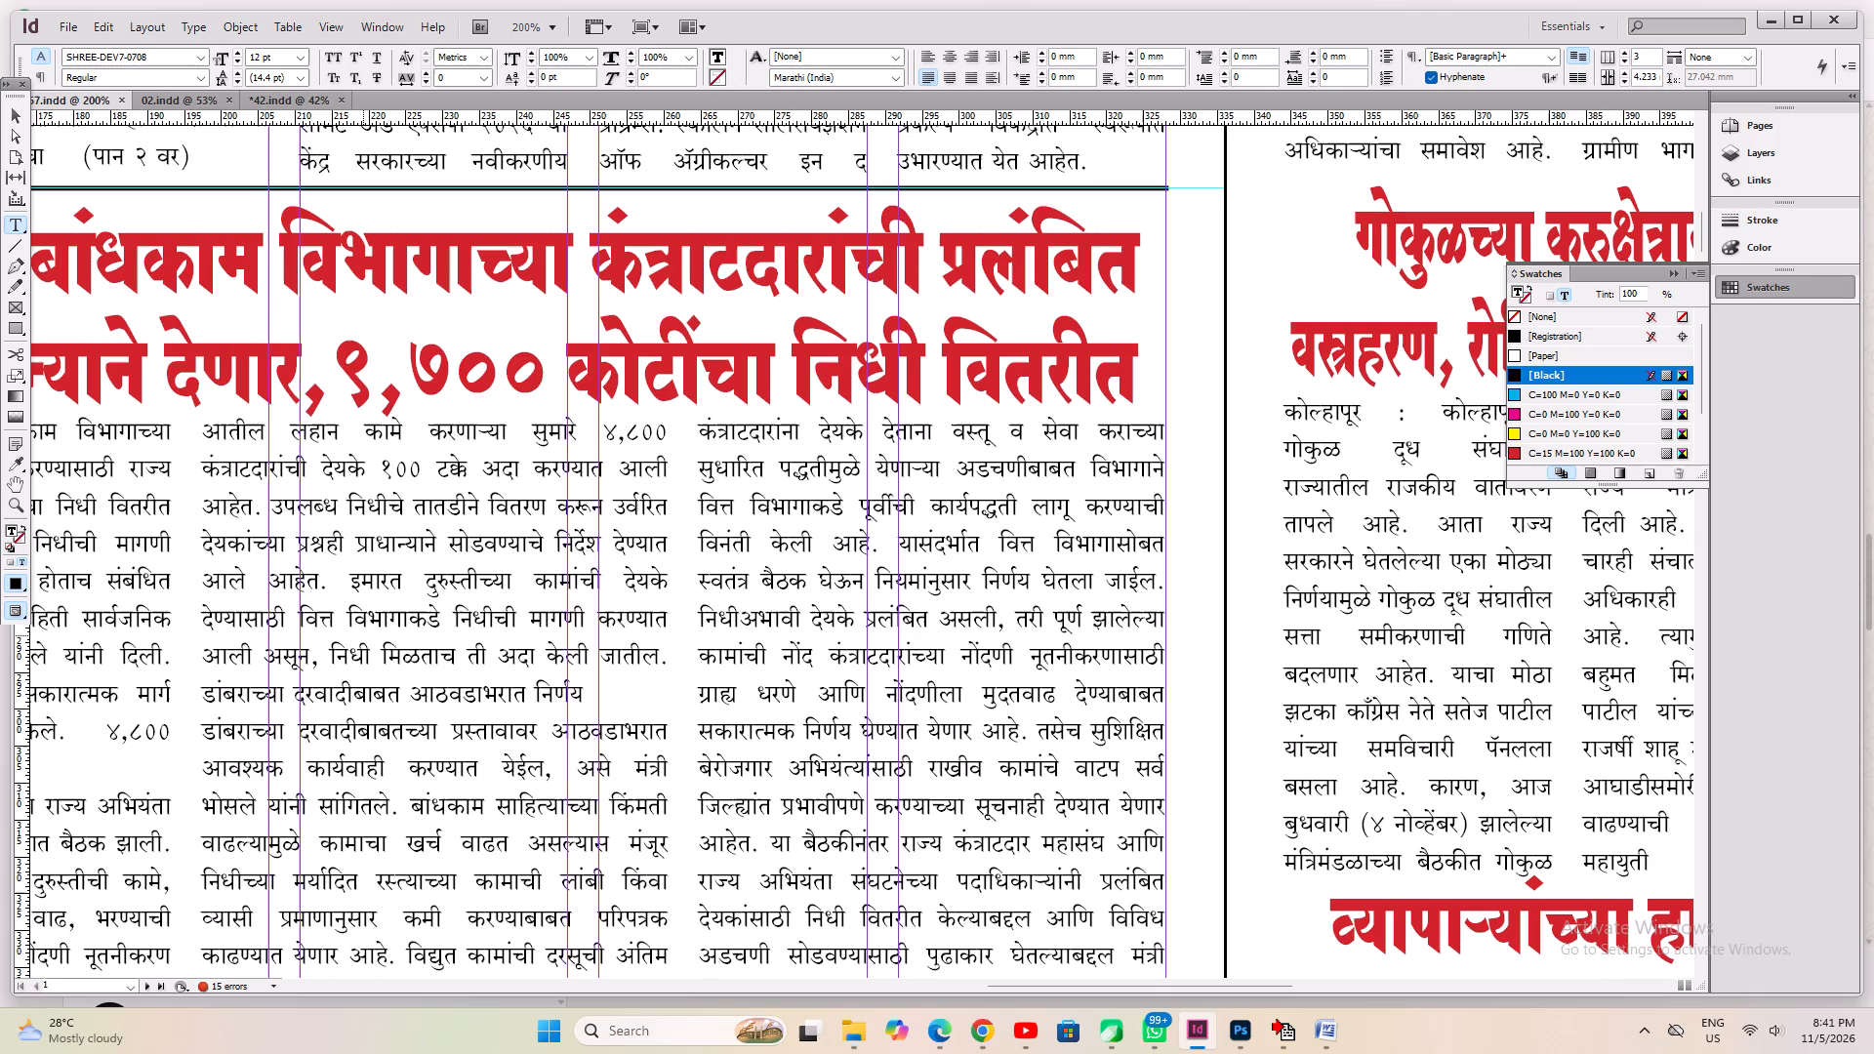
Add the jump note "(पान २ वर)" directly after "उभारण्यात येत आहेत." at the end of the farm-pump story on page 1.
{"action": "type", "text": "()"}
{"action": "key", "text": "ctrl+2"}
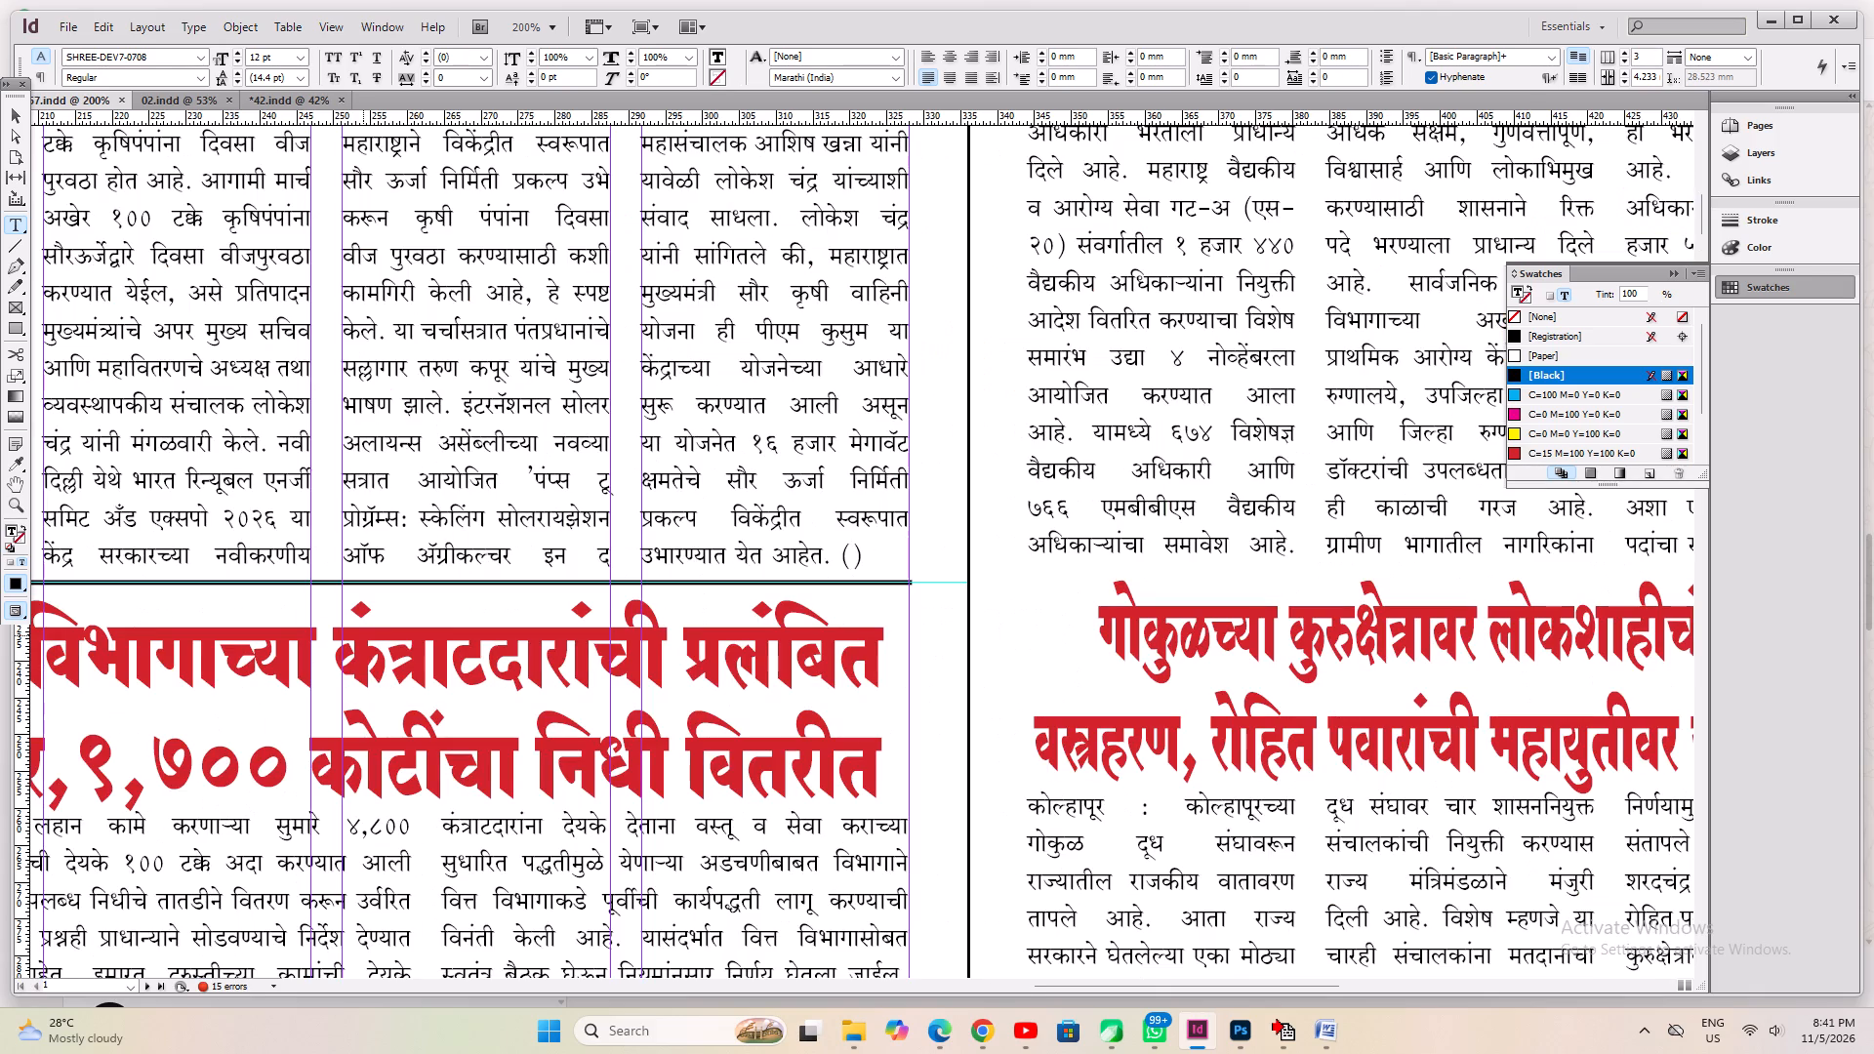
{"action": "type", "text": "IKU"}
{"action": "key", "text": "space"}
{"action": "type", "text": "2 OJ"}
{"action": "key", "text": "Left"}
{"action": "key", "text": "Left"}
{"action": "key", "text": "Left"}
{"action": "key", "text": "Left"}
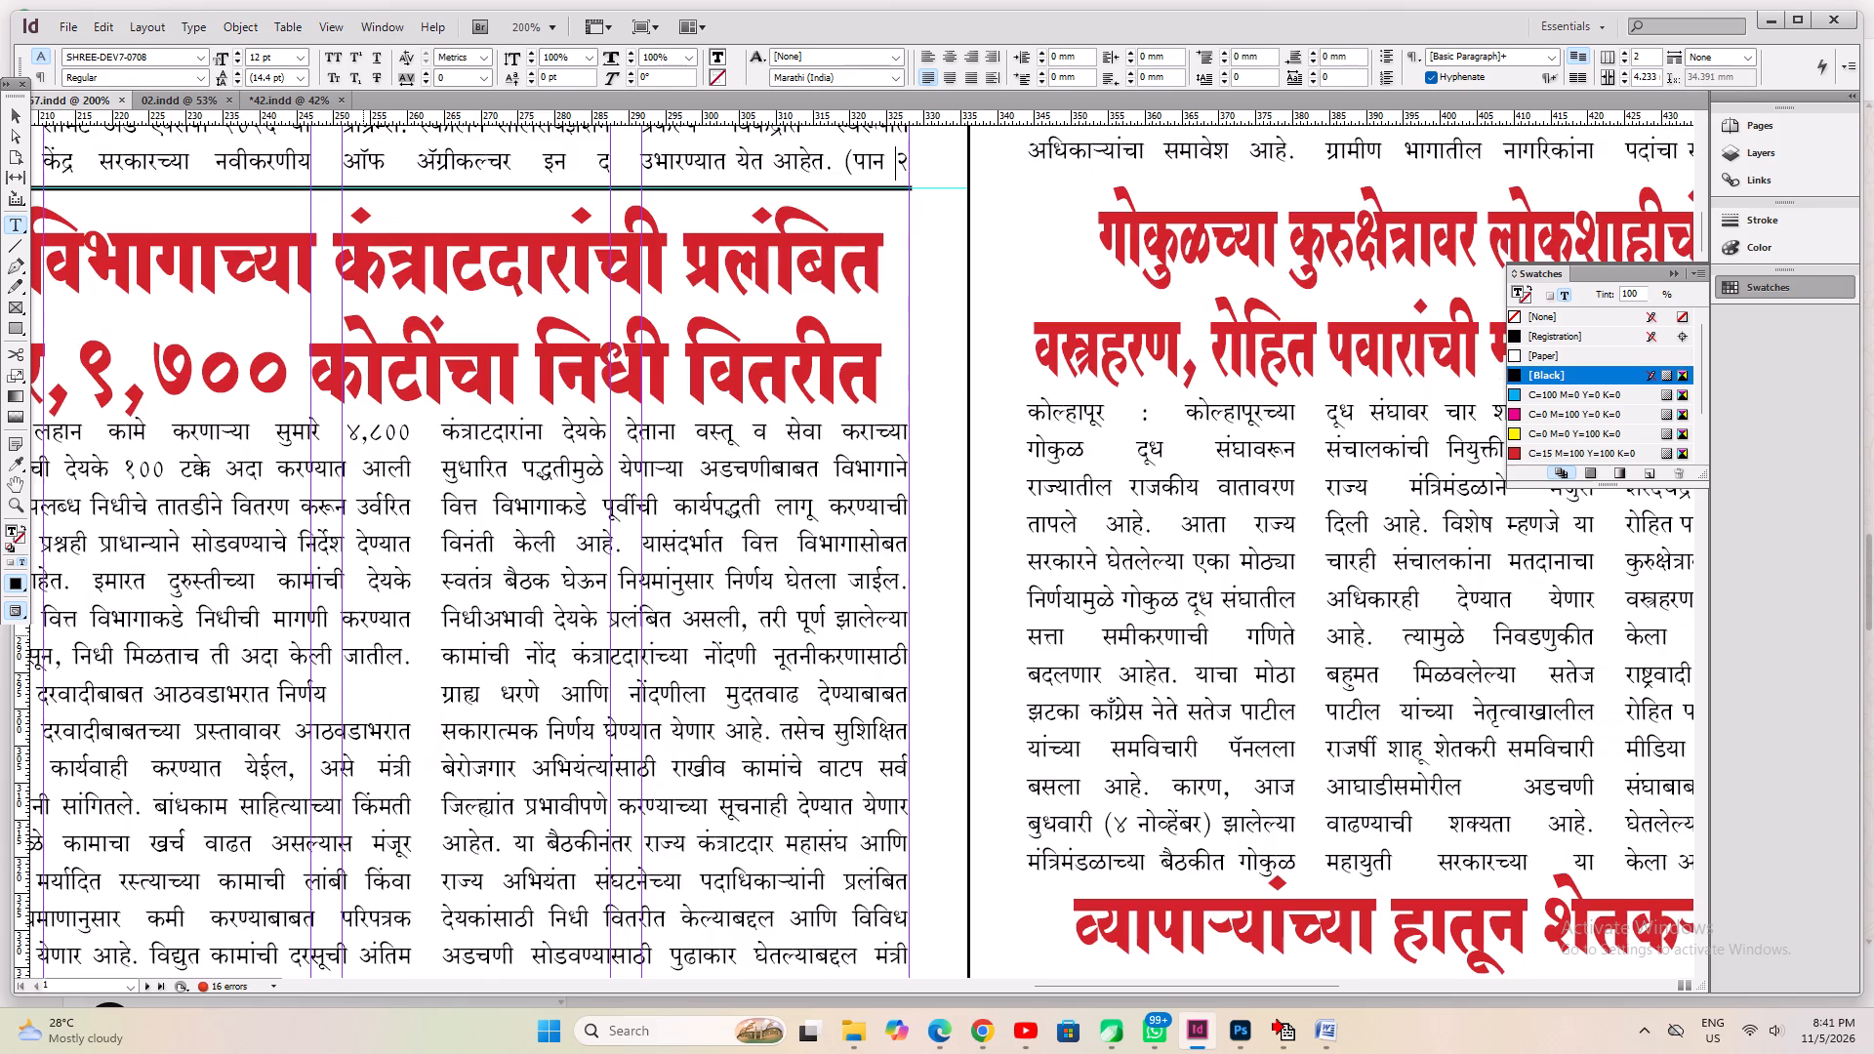
{"action": "key", "text": "Left"}
{"action": "key", "text": "Left"}
{"action": "key", "text": "Left"}
{"action": "key", "text": "Left"}
{"action": "key", "text": "Left"}
{"action": "key", "text": "BackSpace"}
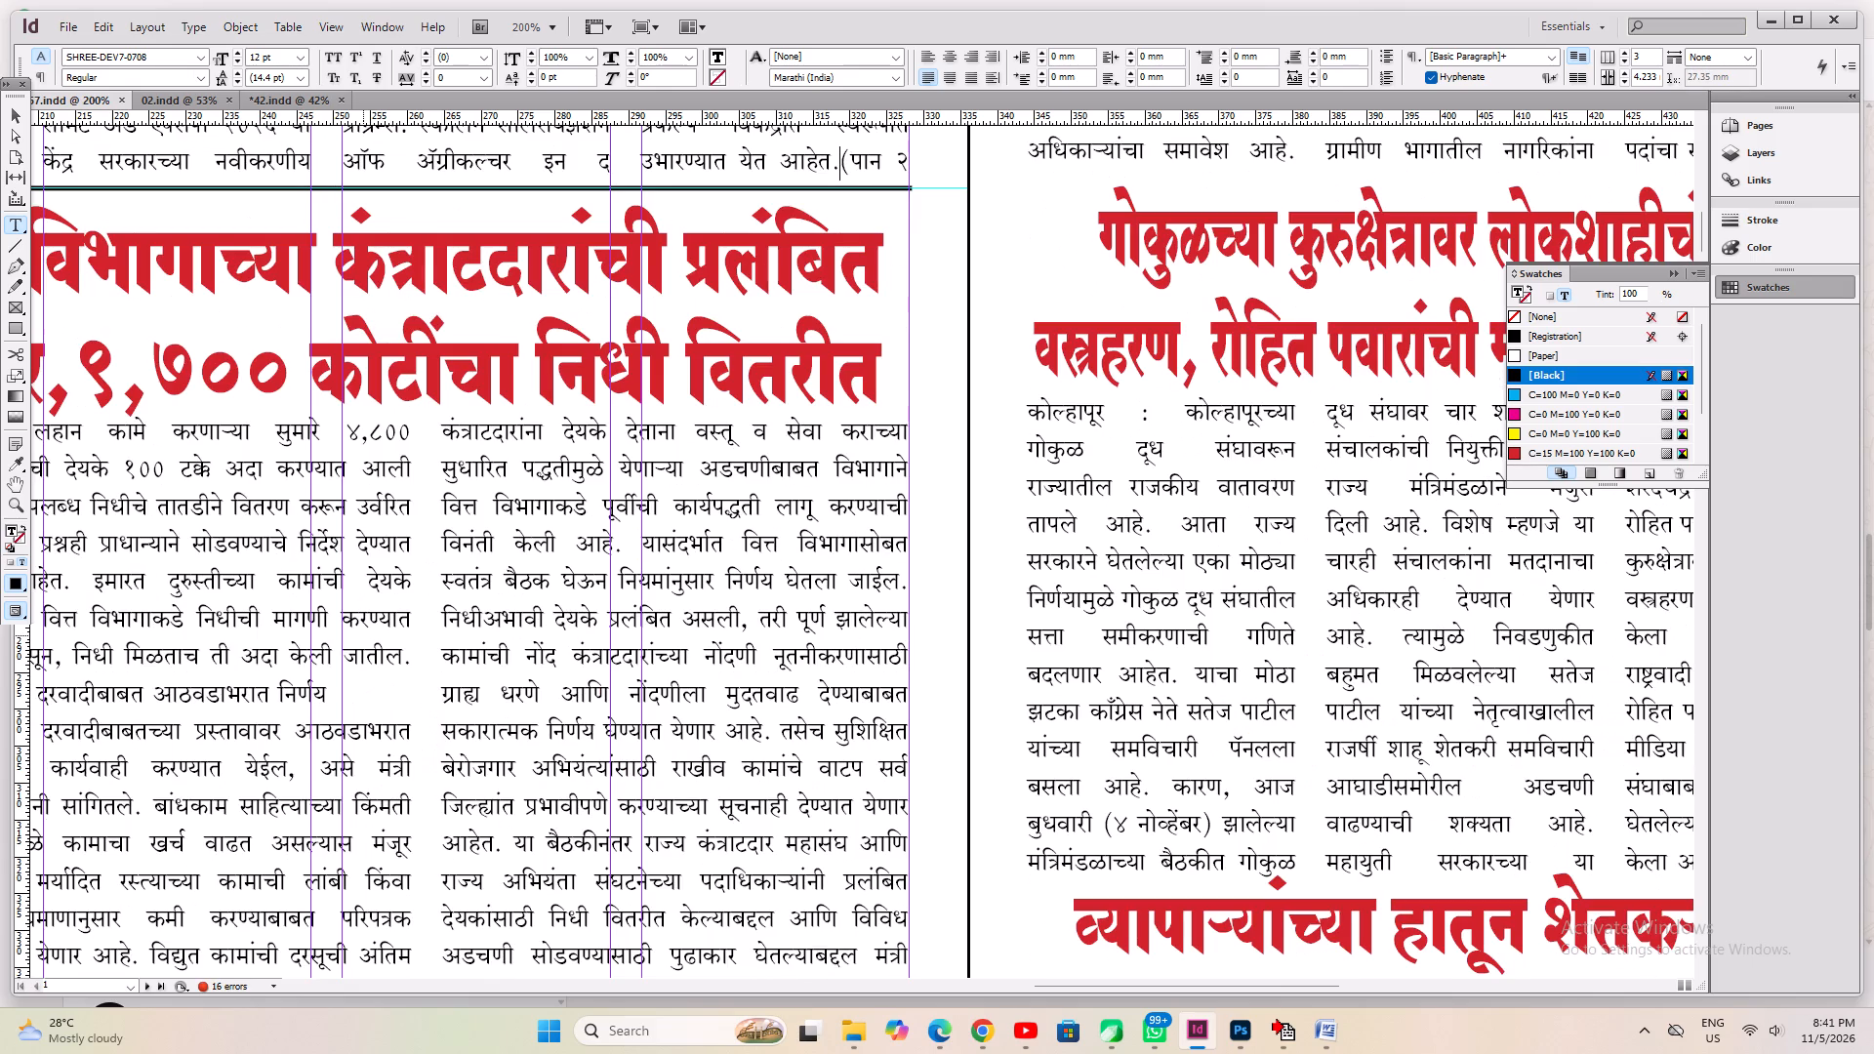
Tighten the tracking of "स्वरूपात उभारण्यात येत आहेत." before the jump note to -40.
{"action": "key", "text": "shift+Up"}
{"action": "key", "text": "alt+Left"}
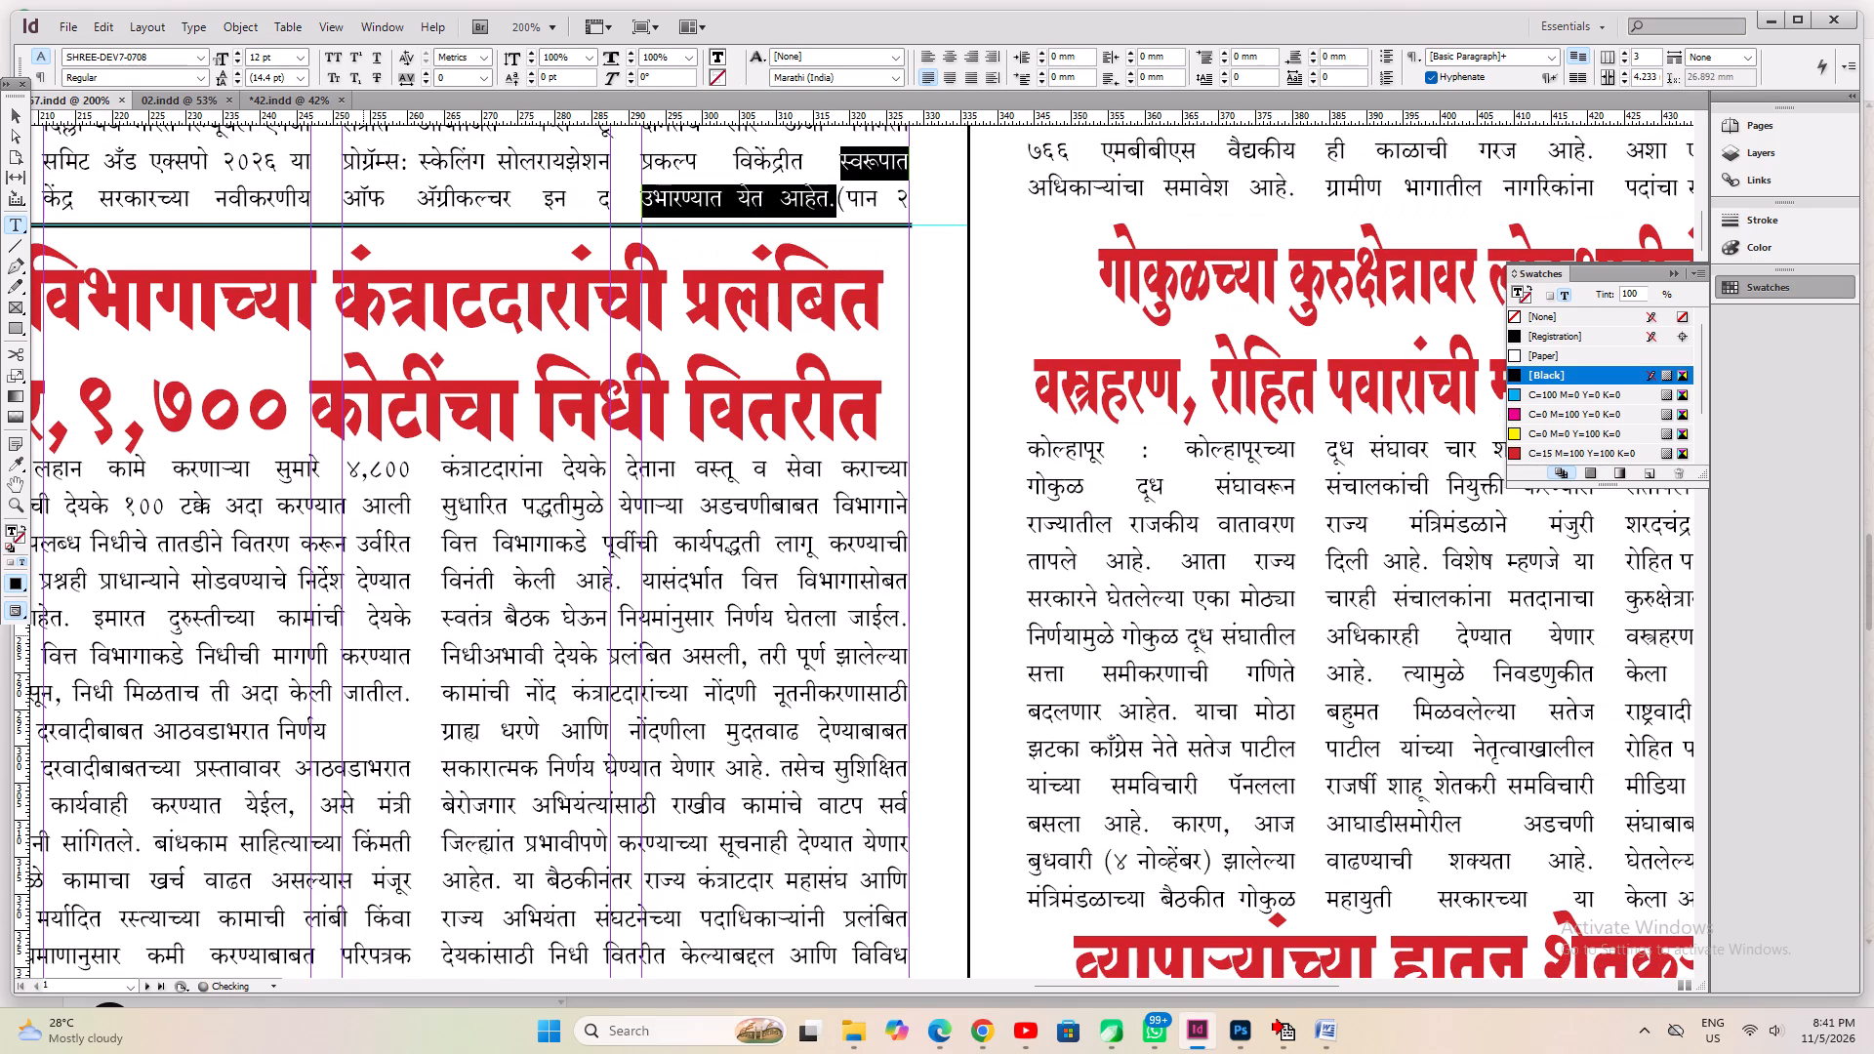
{"action": "key", "text": "alt+Left"}
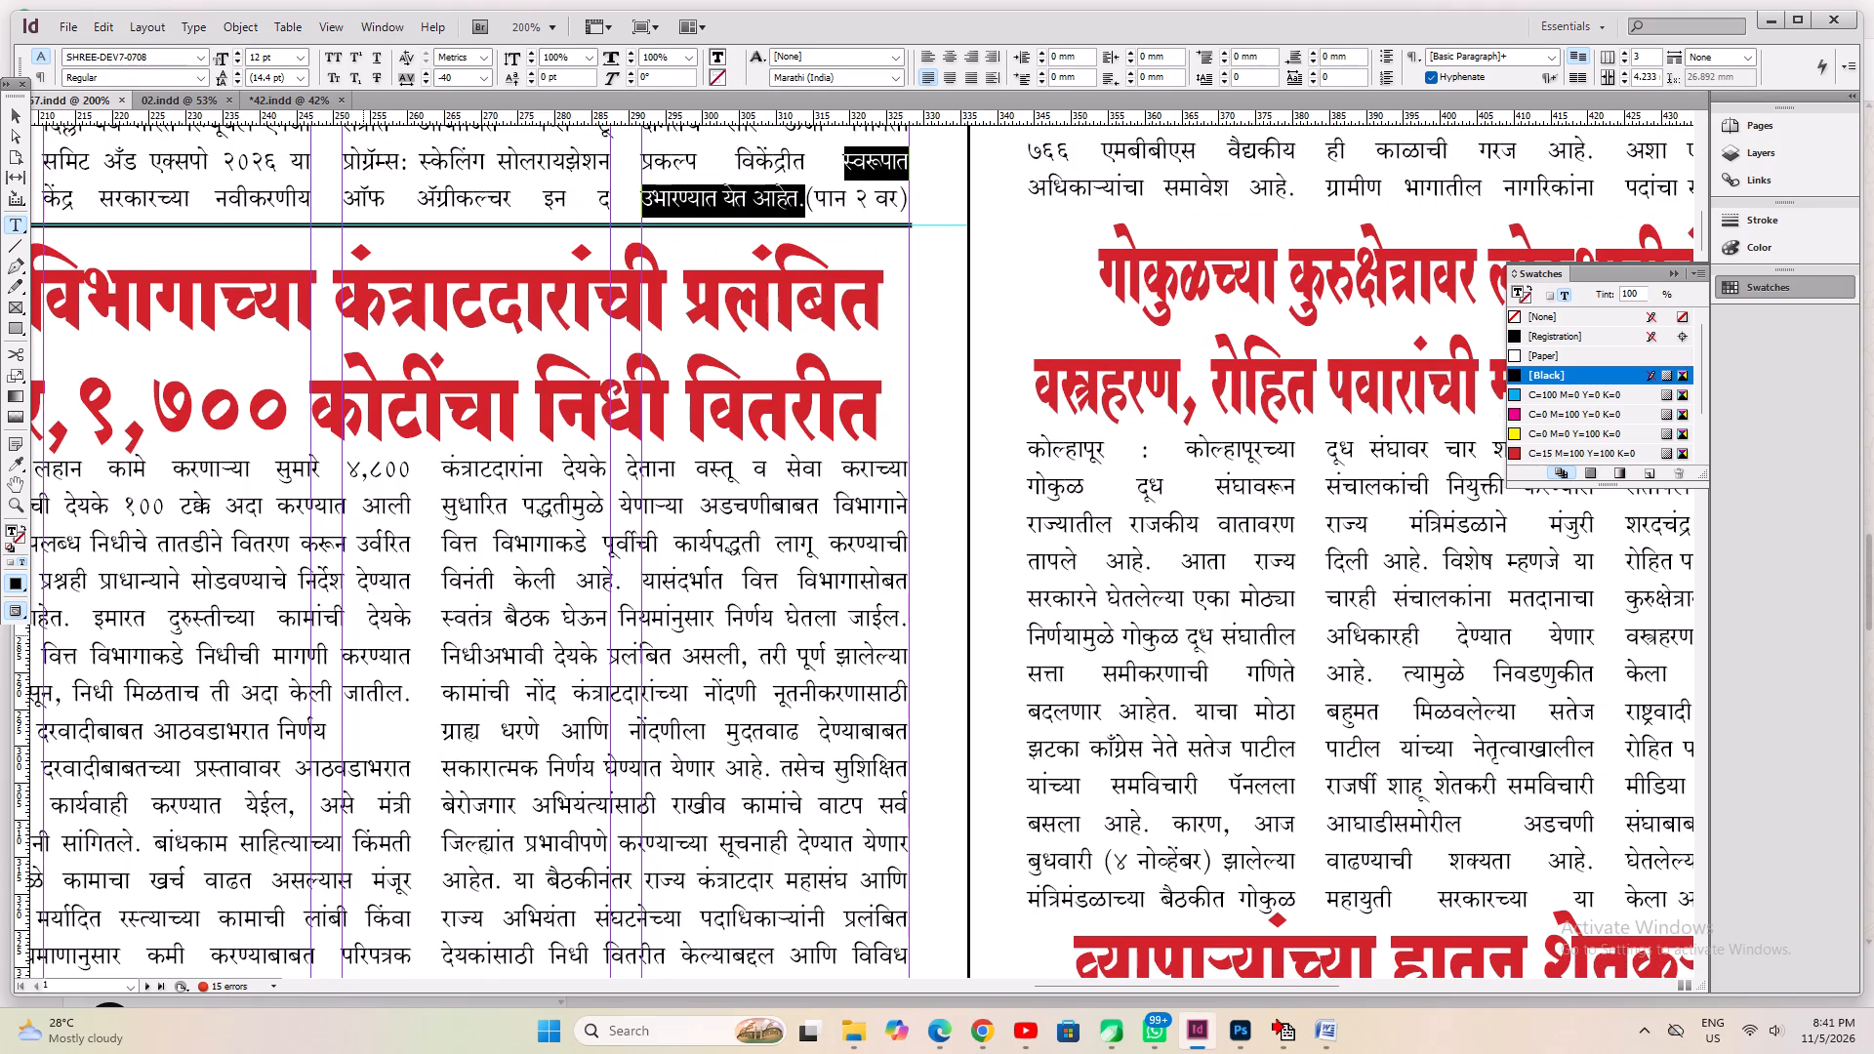
Copy the complete two-line farm-pump headline "राज्यात मार्चअखेर कृषीपंपांना शंभर टक्के दिवसा वीजपुरवठा..." from page 1.
{"action": "key", "text": "ctrl+a"}
{"action": "key", "text": "Up"}
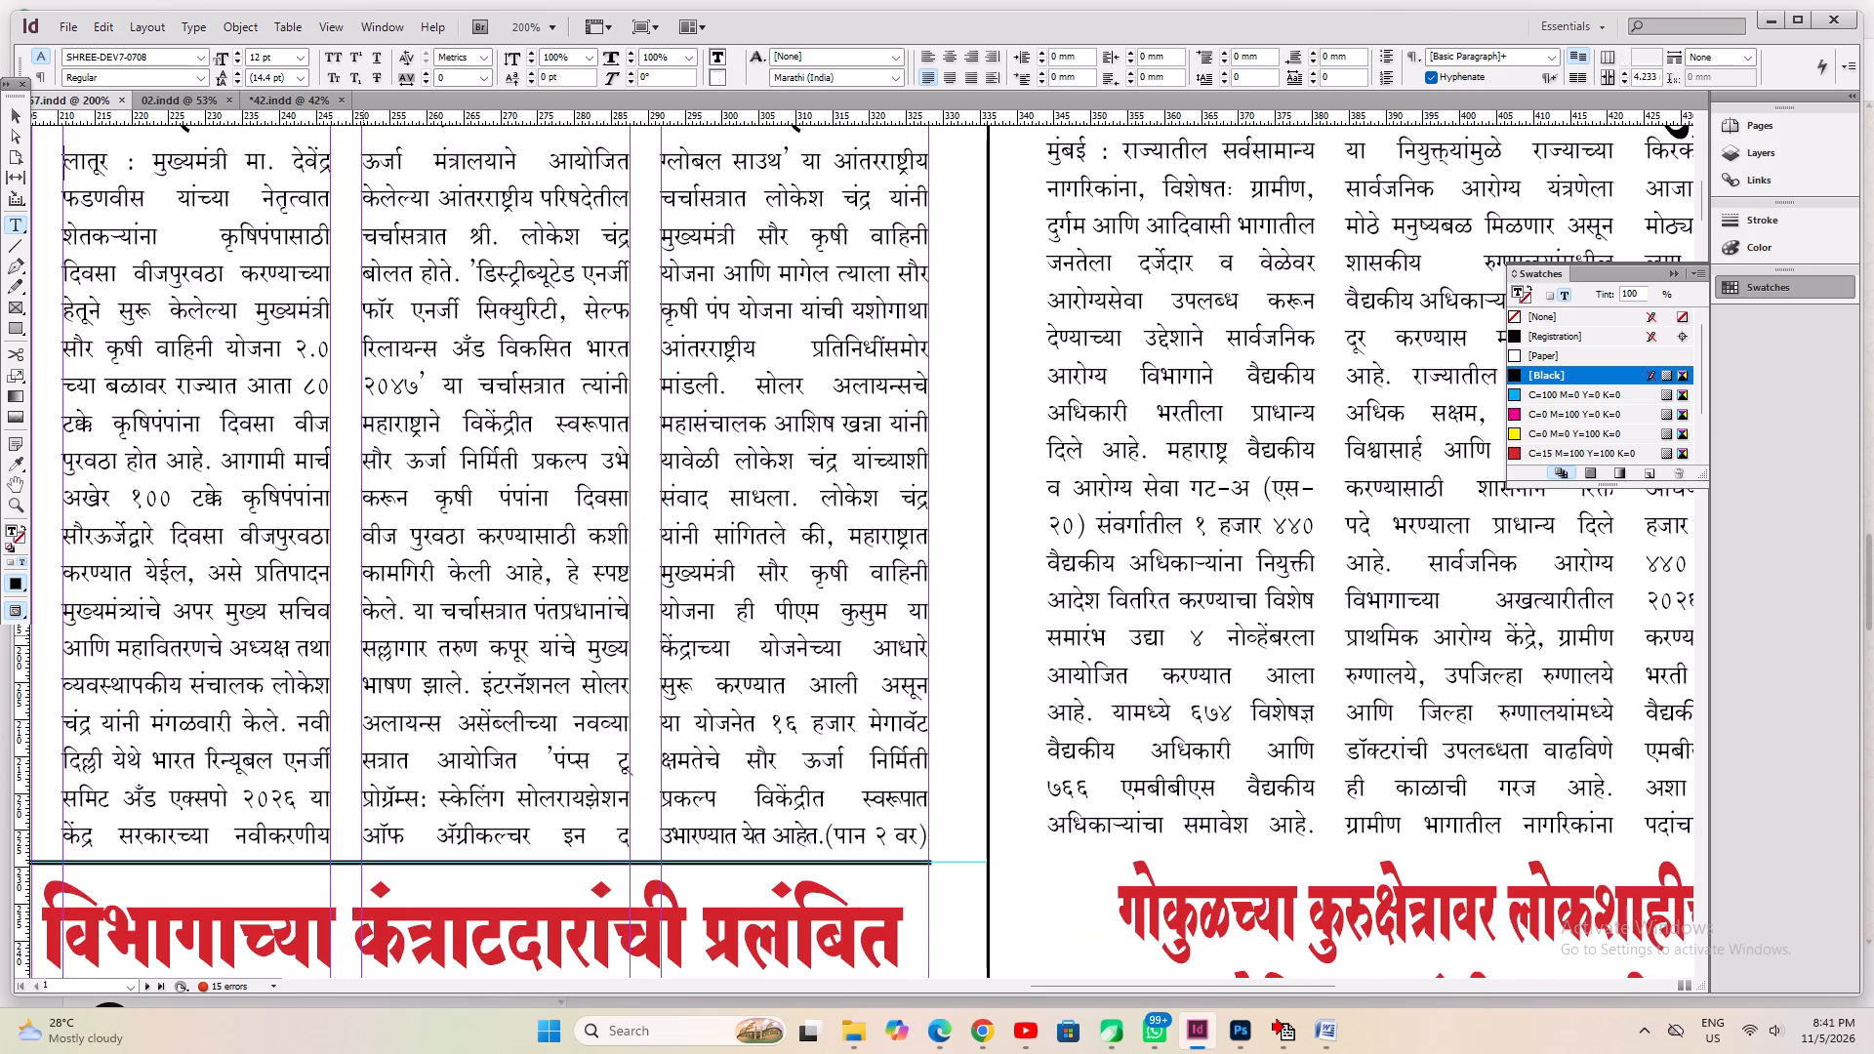
{"action": "key", "text": "ctrl+a"}
{"action": "scroll", "coordinate": [354, 582], "scroll_direction": "up", "scroll_amount": 3}
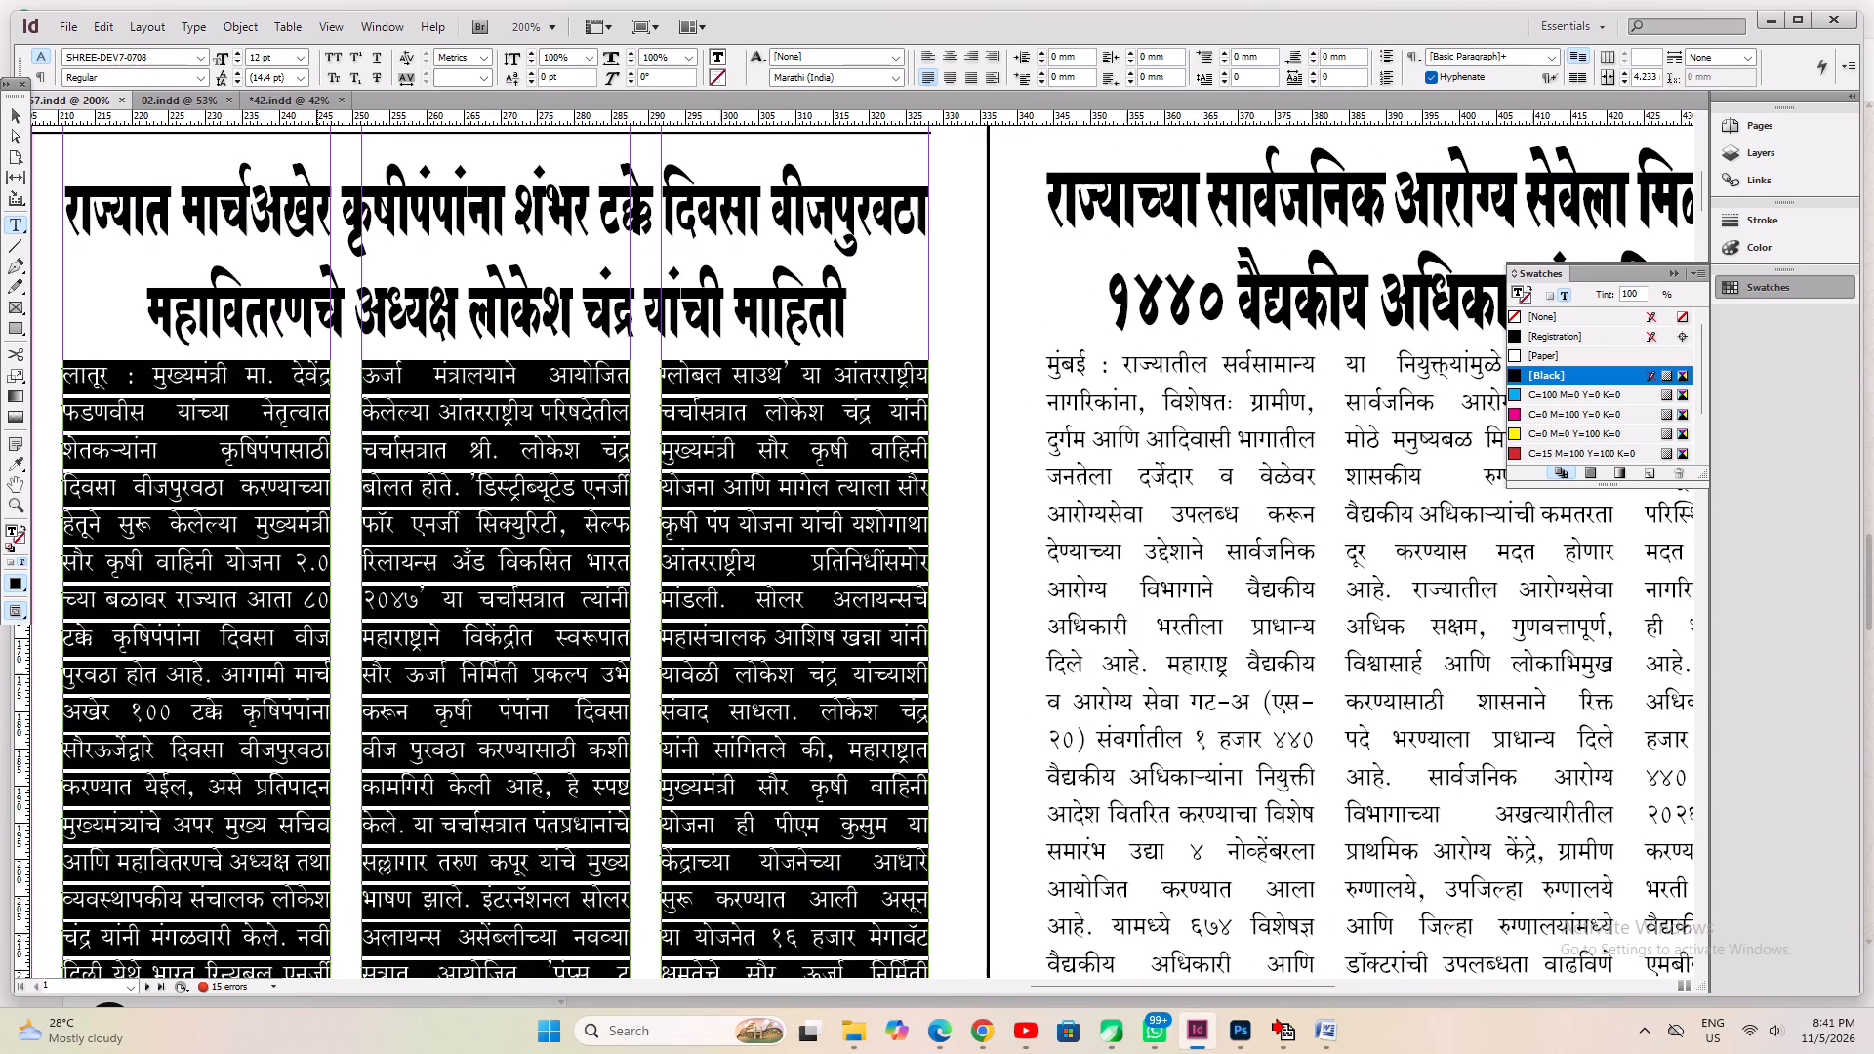
{"action": "left_click", "coordinate": [317, 262]}
{"action": "key", "text": "ctrl+a"}
{"action": "key", "text": "ctrl+c"}
Draw a text frame across the two columns above the farm-pump continuation on page 2 and paste the copied headline into it.
{"action": "left_click", "coordinate": [197, 534]}
{"action": "key", "text": "ctrl+a"}
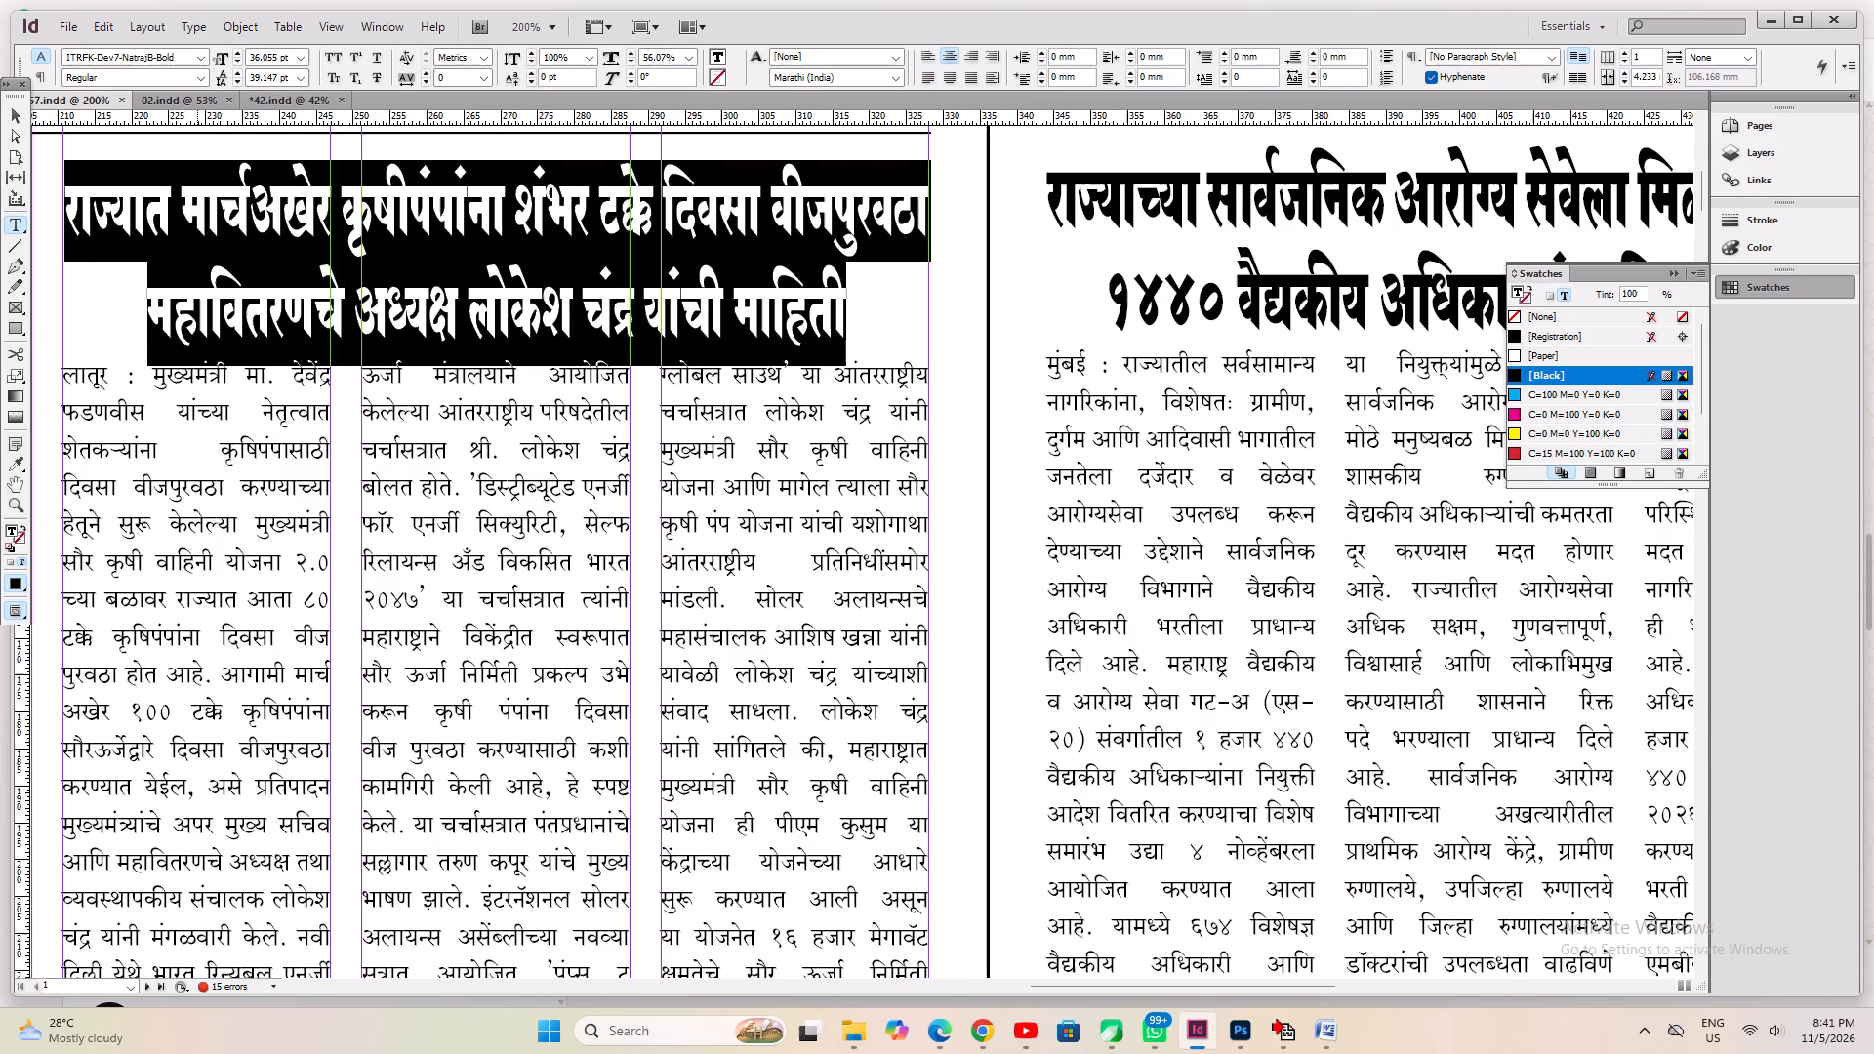
{"action": "left_click", "coordinate": [199, 700]}
{"action": "key", "text": "ctrl+a"}
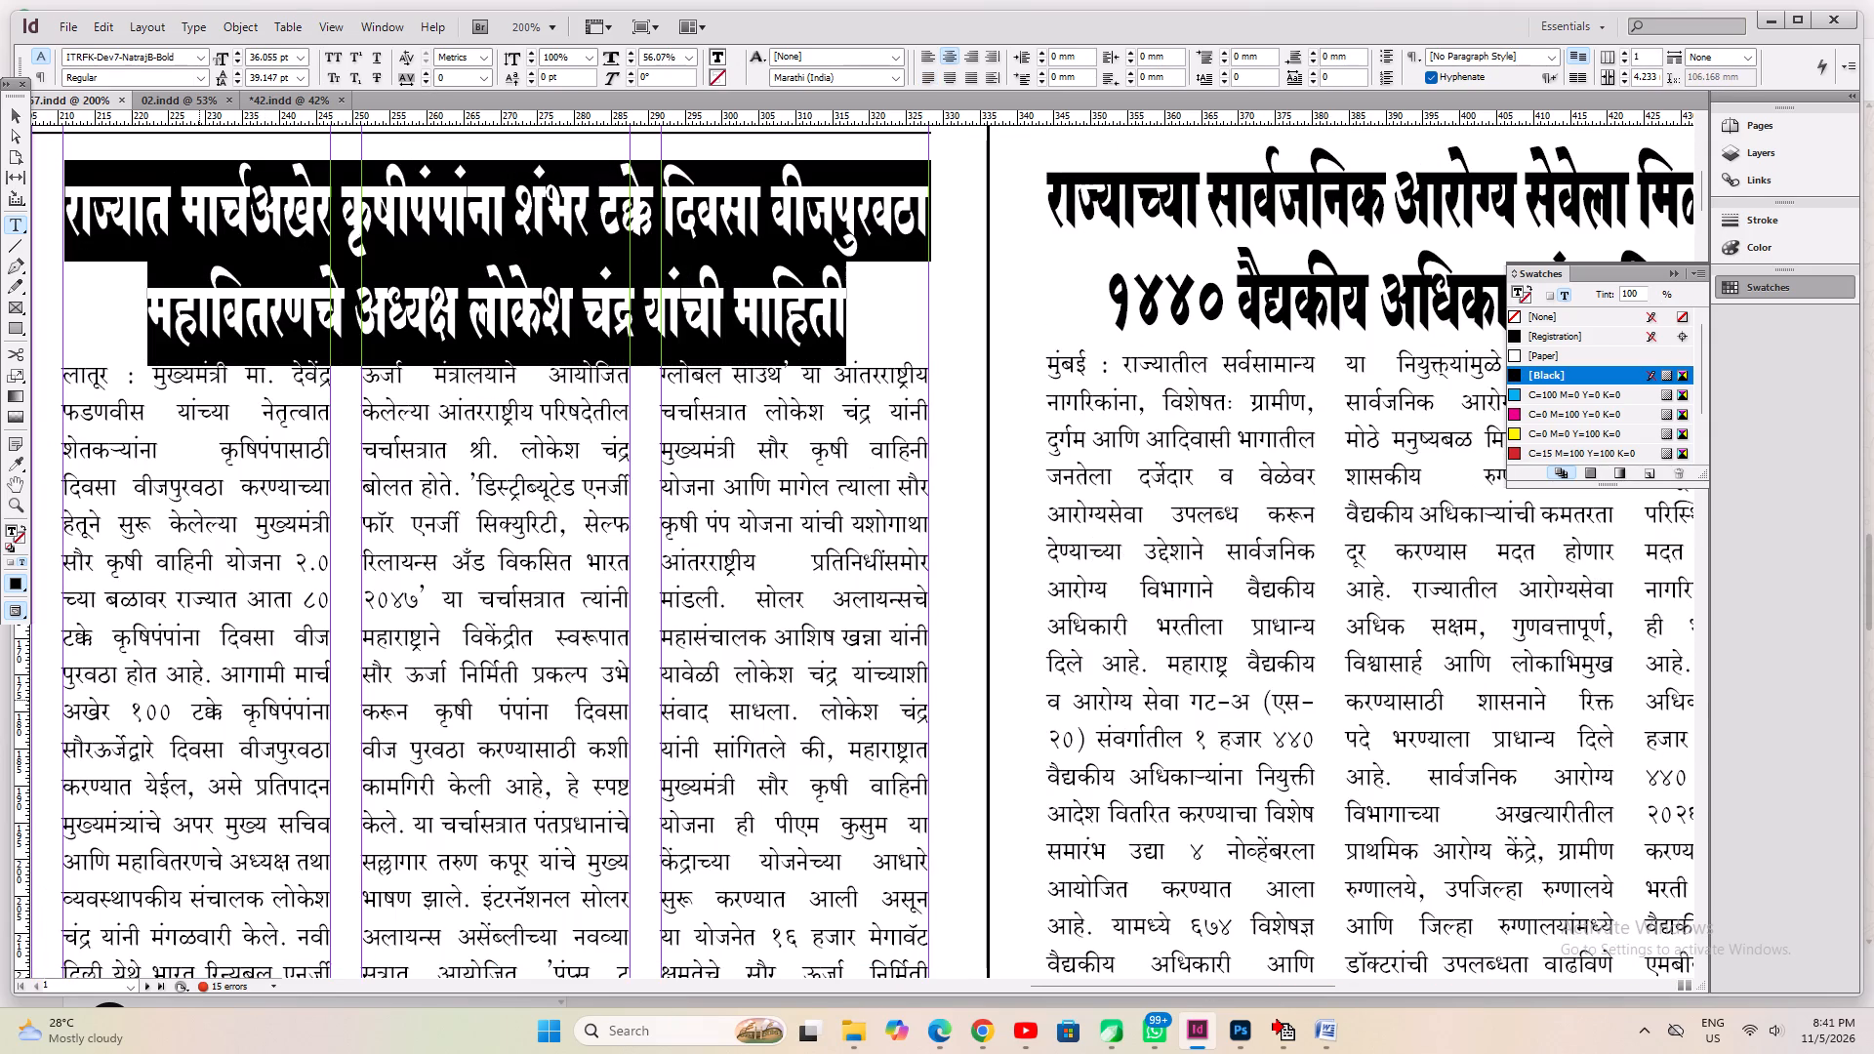
{"action": "left_click", "coordinate": [199, 700], "text": "ctrl"}
{"action": "left_click", "coordinate": [153, 588]}
{"action": "key", "text": "ctrl+a"}
{"action": "key", "text": "Right"}
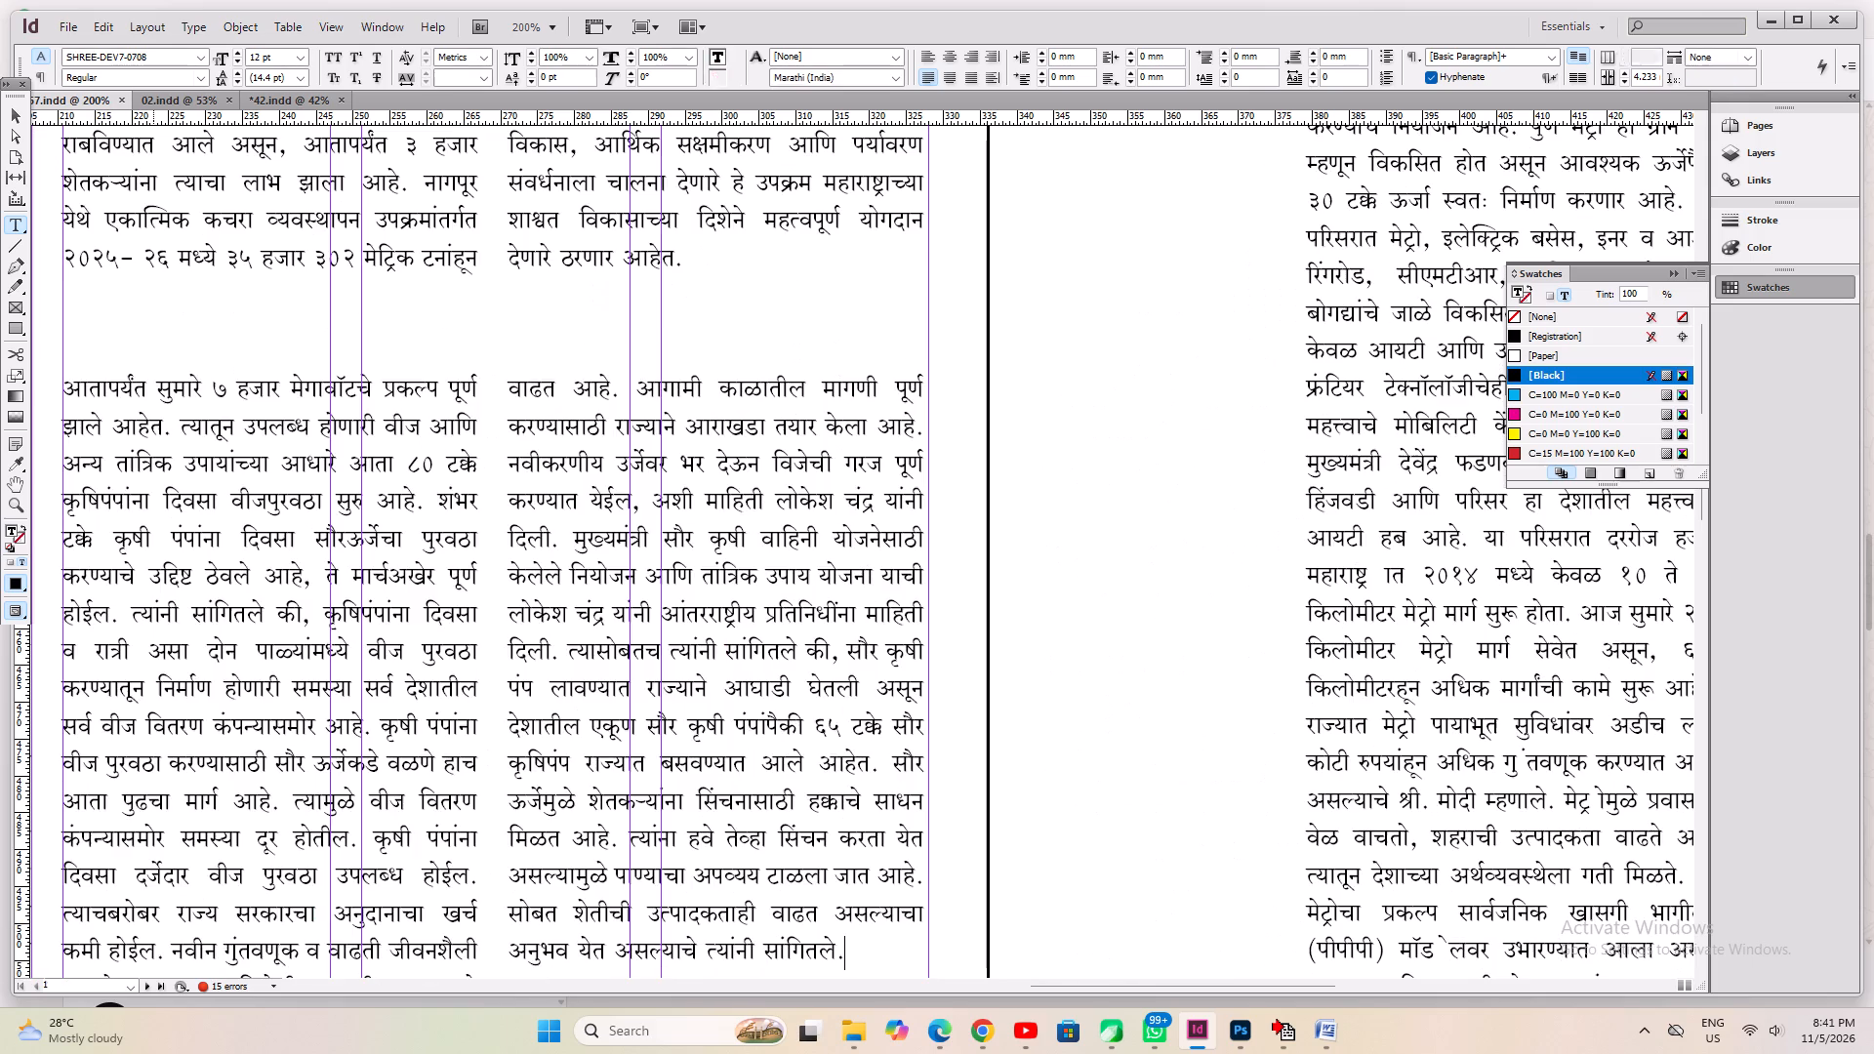
{"action": "key", "text": "ctrl+a"}
{"action": "left_click_drag", "start_coordinate": [711, 737], "coordinate": [1303, 775], "text": "alt"}
{"action": "left_click_drag", "start_coordinate": [1125, 766], "coordinate": [873, 867], "text": "alt"}
{"action": "left_click", "coordinate": [1535, 558]}
{"action": "left_click_drag", "start_coordinate": [1352, 500], "coordinate": [522, 382]}
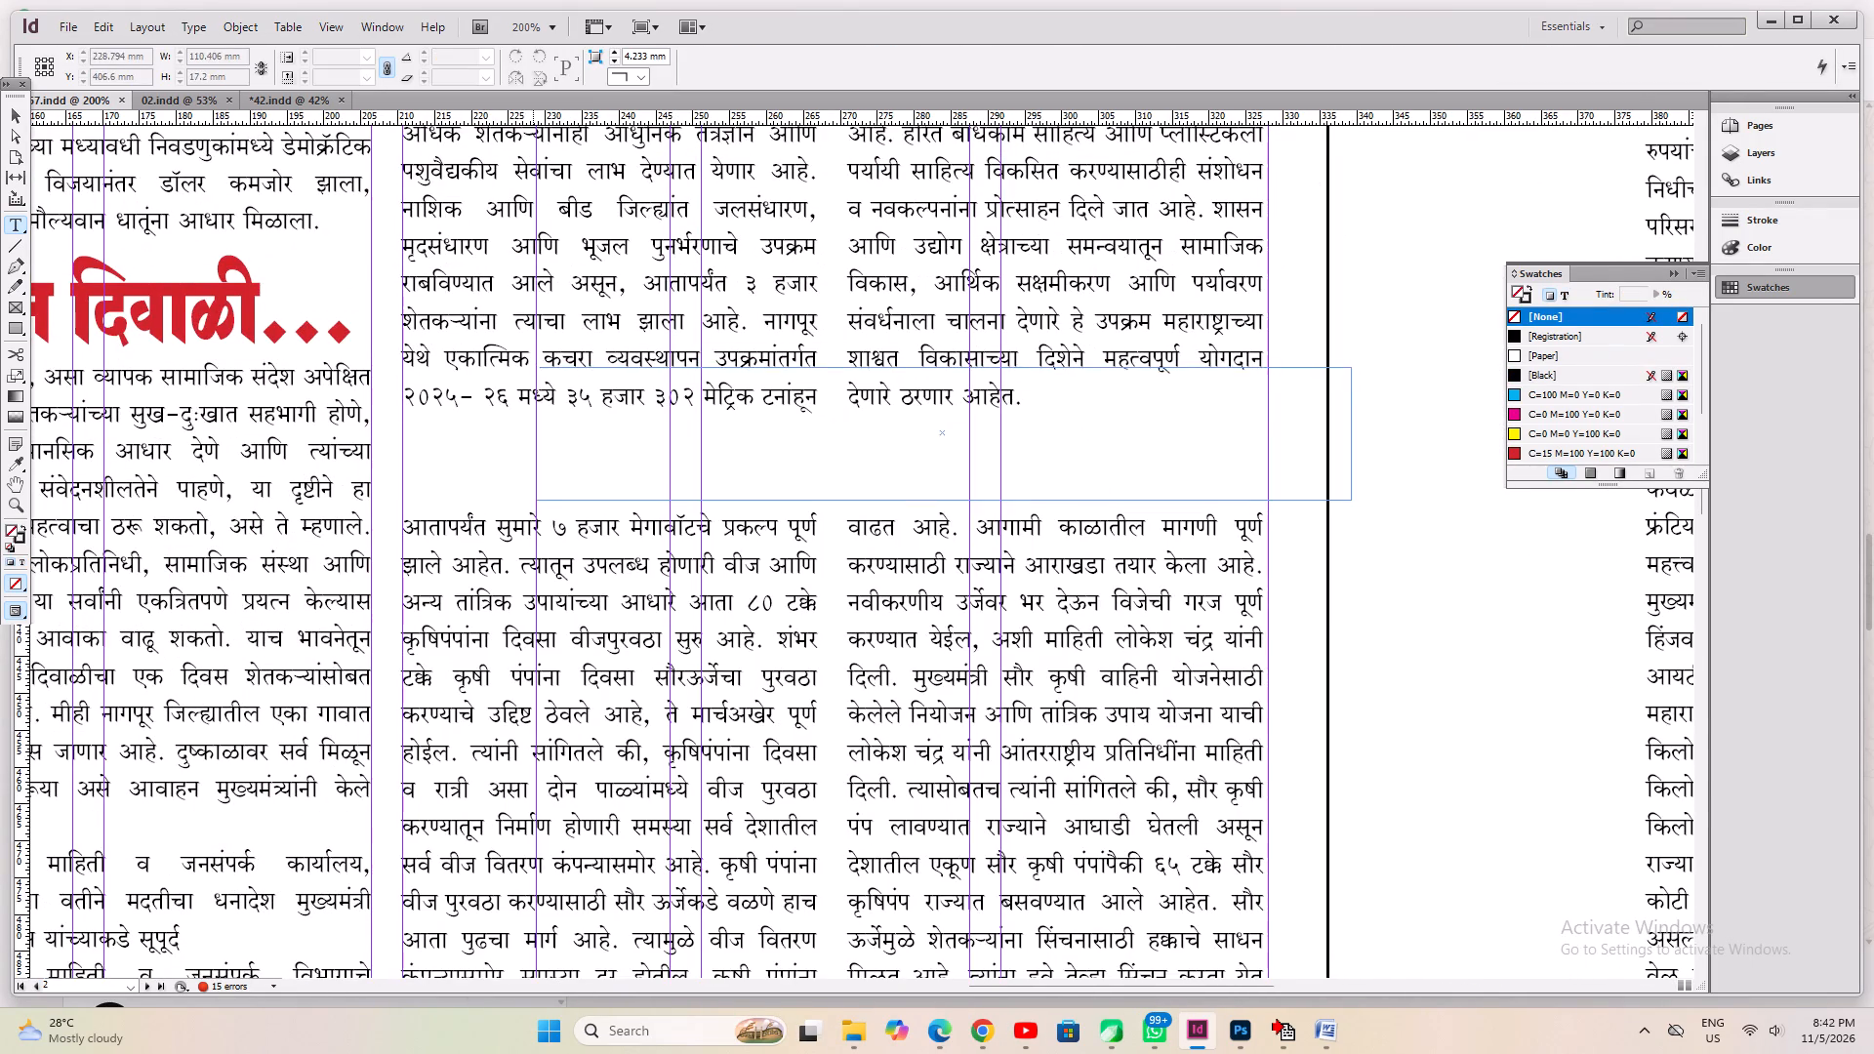
{"action": "left_click_drag", "start_coordinate": [522, 382], "coordinate": [403, 365]}
{"action": "key", "text": "ctrl+v"}
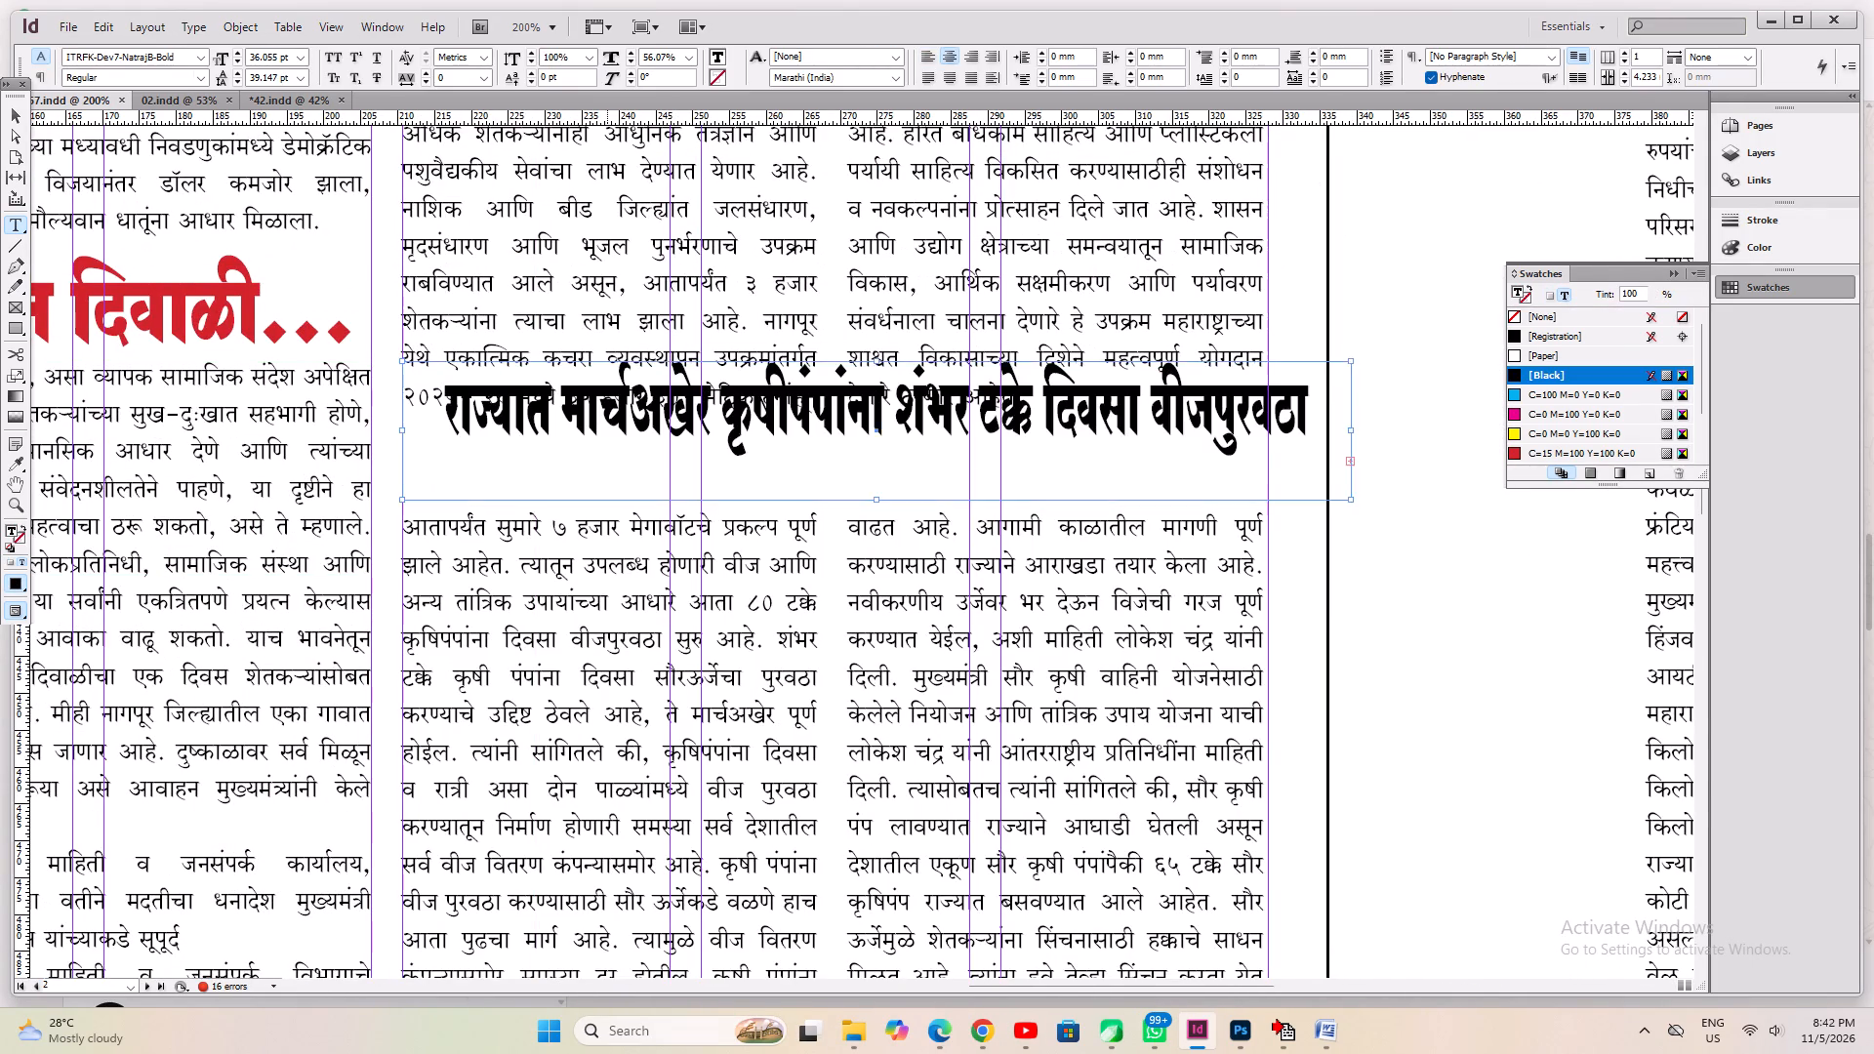
Delete "दिवसा वीजपुरवठा" from the pasted farm-pump headline and justify the headline with its last line aligned left.
{"action": "key", "text": "ctrl+a"}
{"action": "left_click_drag", "start_coordinate": [1039, 419], "coordinate": [1182, 675]}
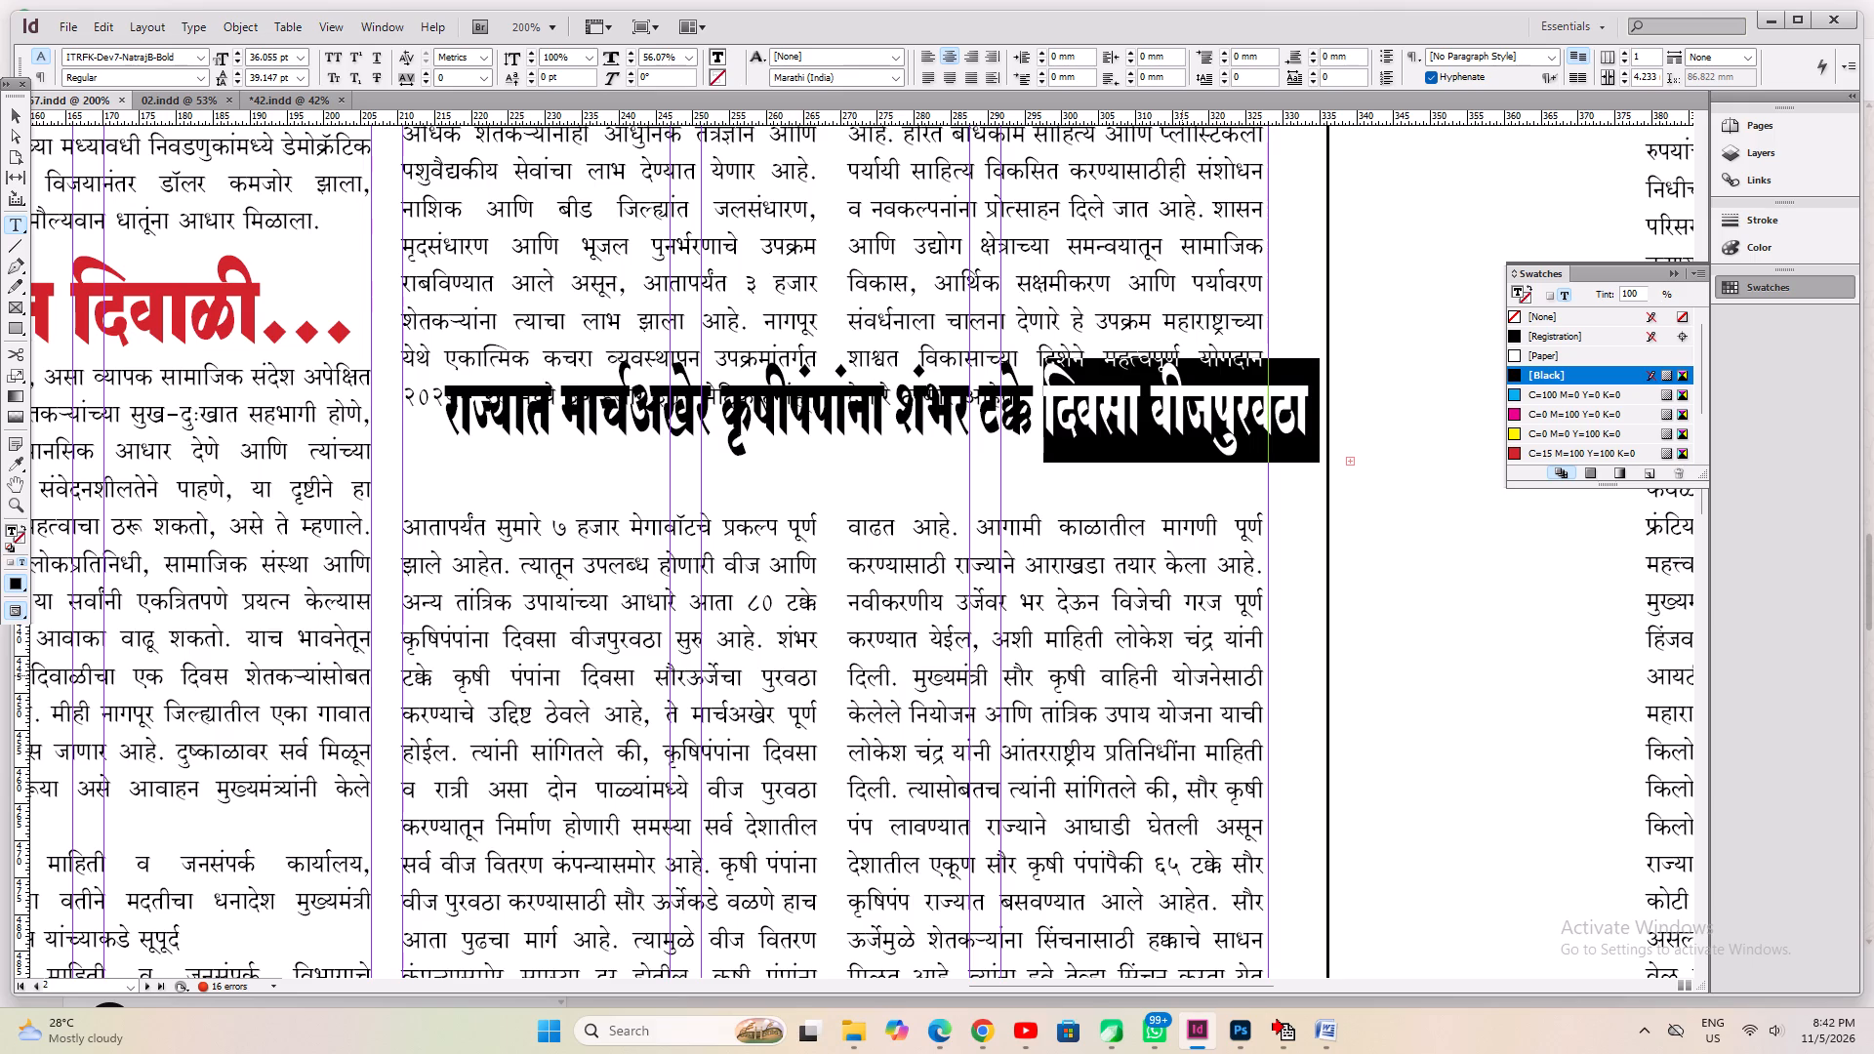
{"action": "key", "text": "BackSpace"}
{"action": "key", "text": "ctrl+a"}
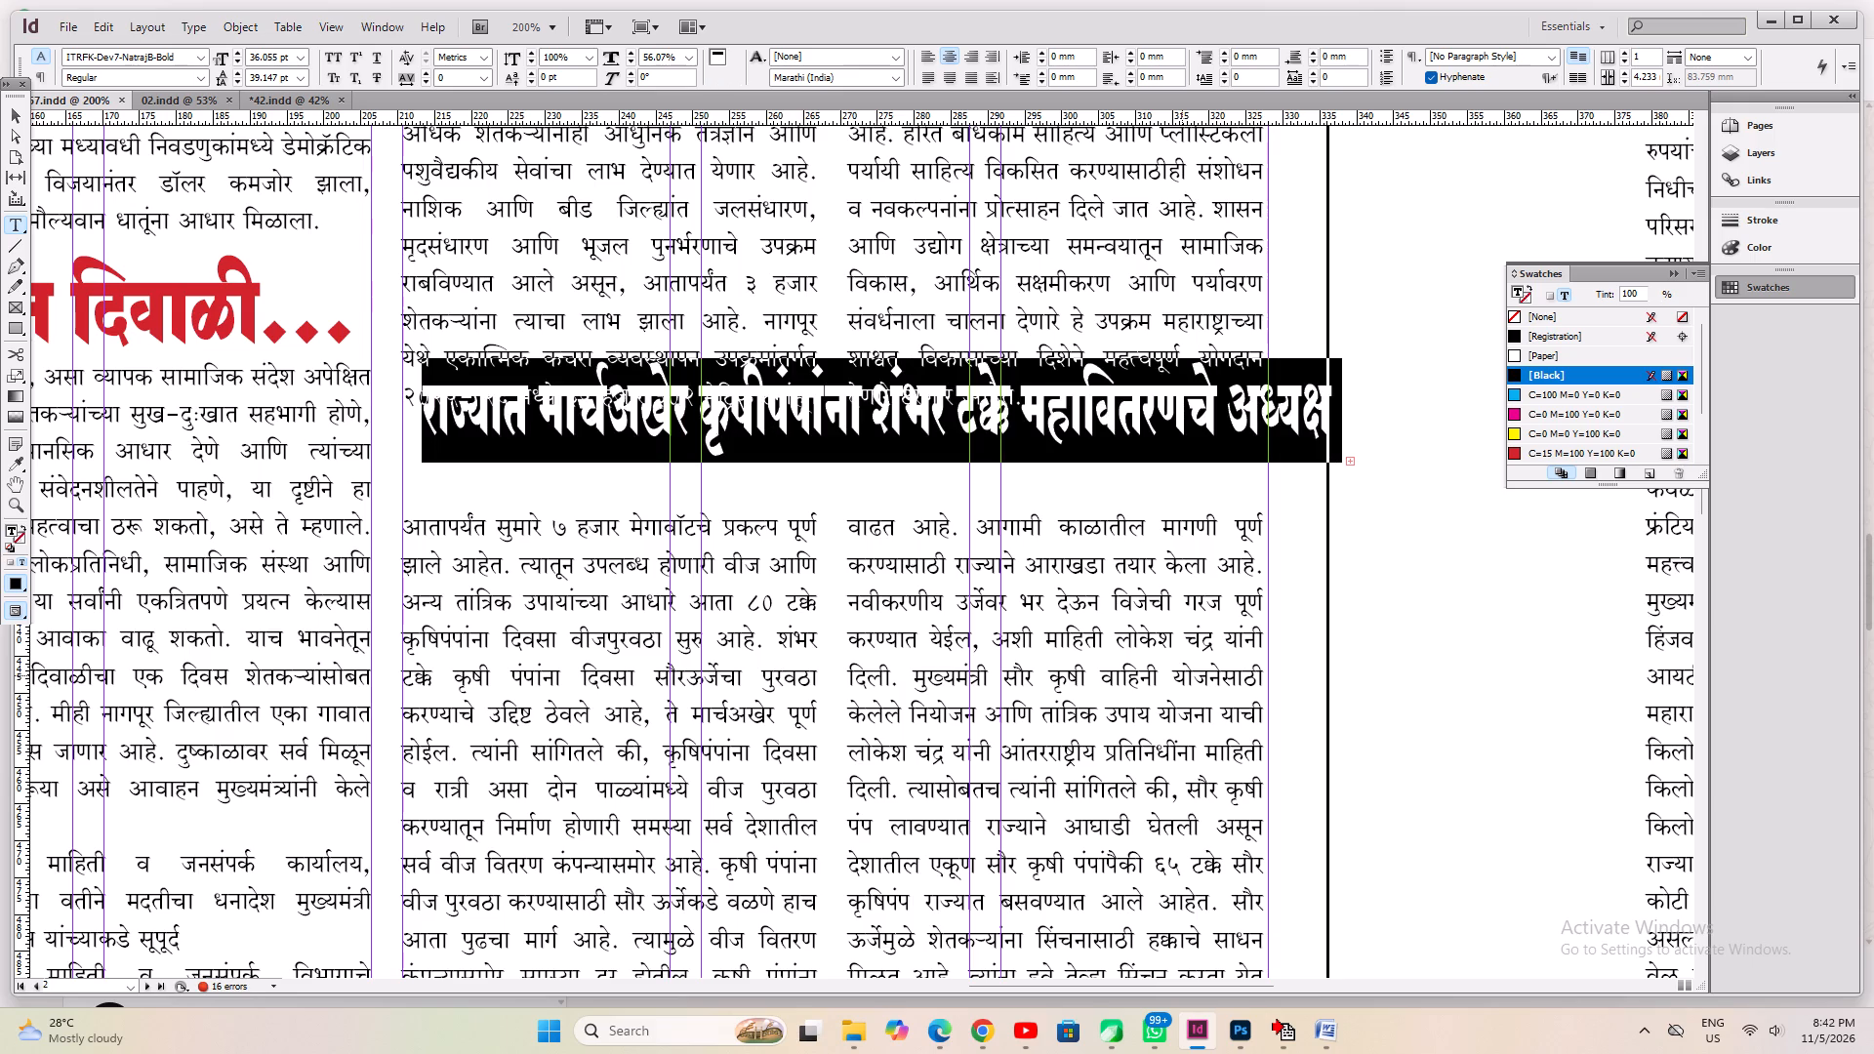
{"action": "key", "text": "ctrl+shift+j"}
Replace everything after "महावितरणचे" in the farm-pump headline with "....", save, and fit the frame to its content.
{"action": "key", "text": "Left"}
{"action": "key", "text": "Right"}
{"action": "key", "text": "Right"}
{"action": "key", "text": "Right"}
{"action": "key", "text": "Right"}
{"action": "key", "text": "Right"}
{"action": "key", "text": "Right"}
{"action": "key", "text": "Right"}
{"action": "key", "text": "Right"}
{"action": "key", "text": "Right"}
{"action": "key", "text": "Right"}
{"action": "key", "text": "Right"}
{"action": "key", "text": "Right"}
{"action": "key", "text": "Right"}
{"action": "key", "text": "Right"}
{"action": "key", "text": "Right"}
{"action": "key", "text": "Right"}
{"action": "key", "text": "Right"}
{"action": "key", "text": "Right"}
{"action": "key", "text": "Right"}
{"action": "key", "text": "Right"}
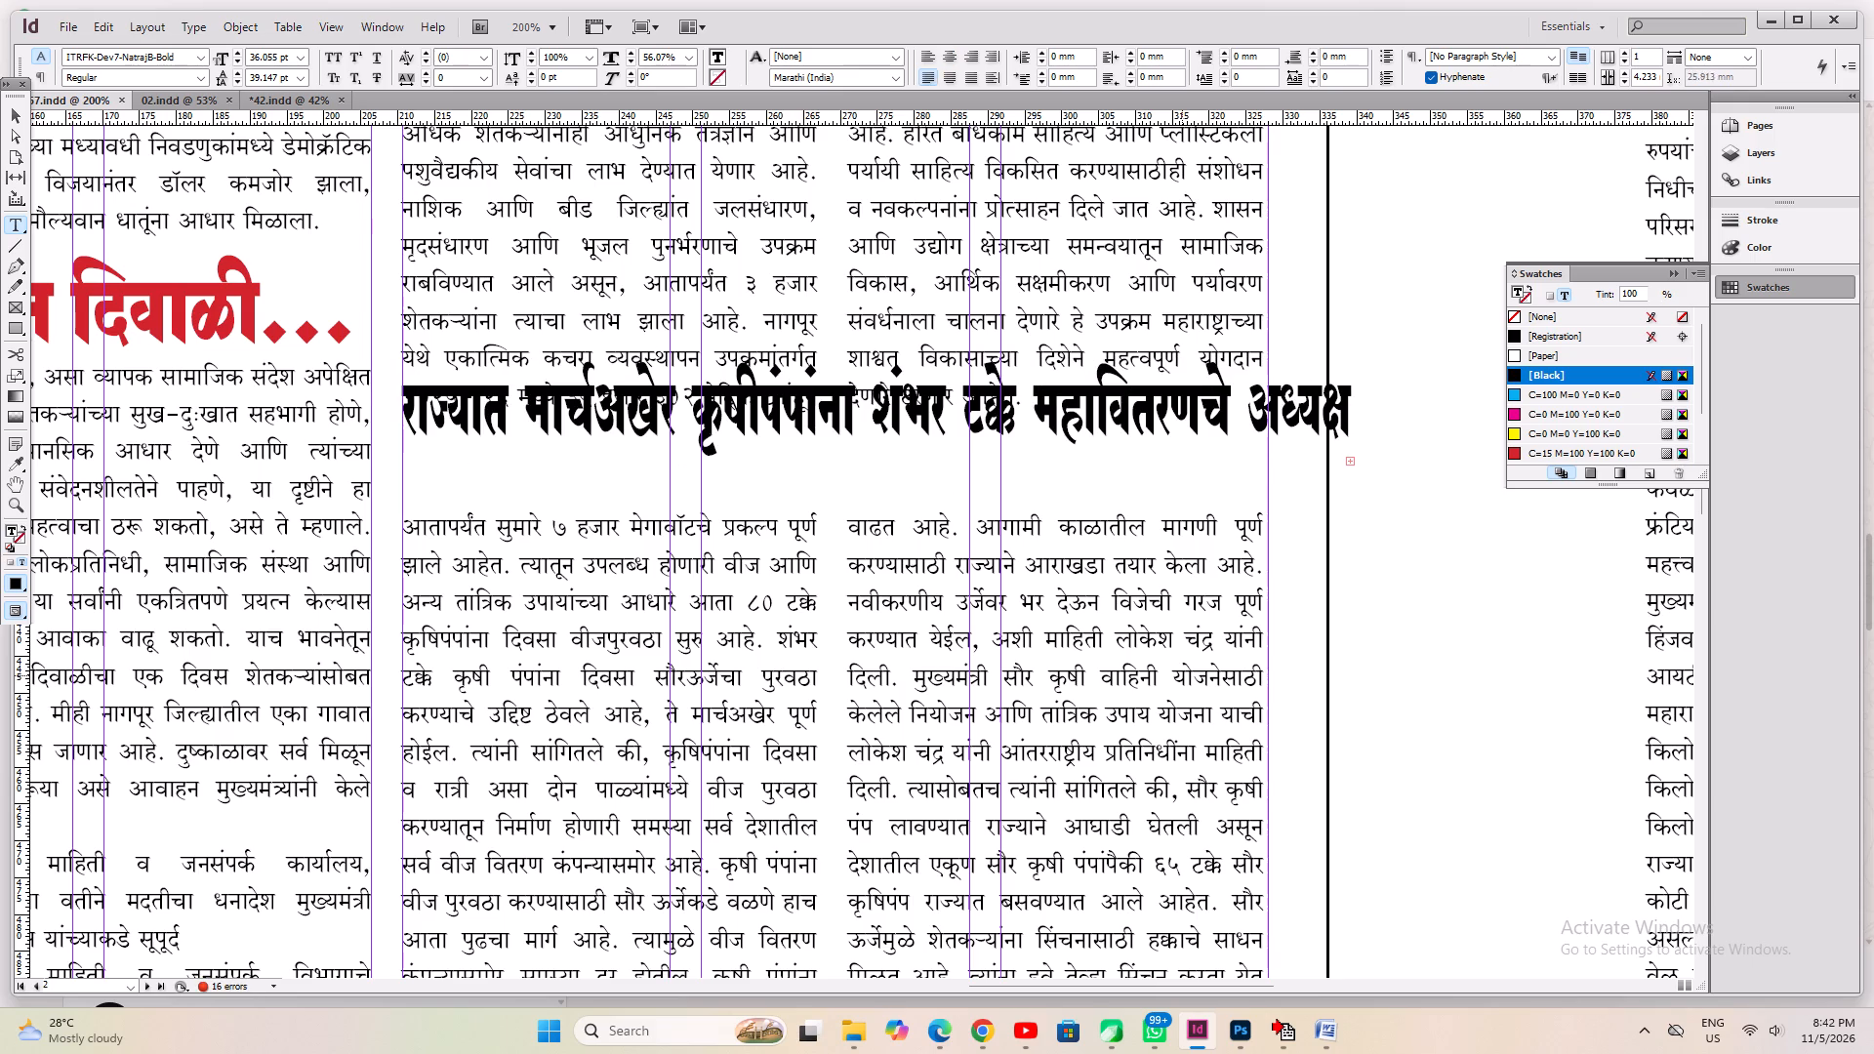
{"action": "key", "text": "Left"}
{"action": "key", "text": "Left"}
{"action": "key", "text": "shift+Down"}
{"action": "key", "text": "shift+Down"}
{"action": "key", "text": "shift+Down"}
{"action": "key", "text": "BackSpace"}
{"action": "type", "text": "...."}
{"action": "key", "text": "ctrl+s"}
{"action": "key", "text": "ctrl+alt+c"}
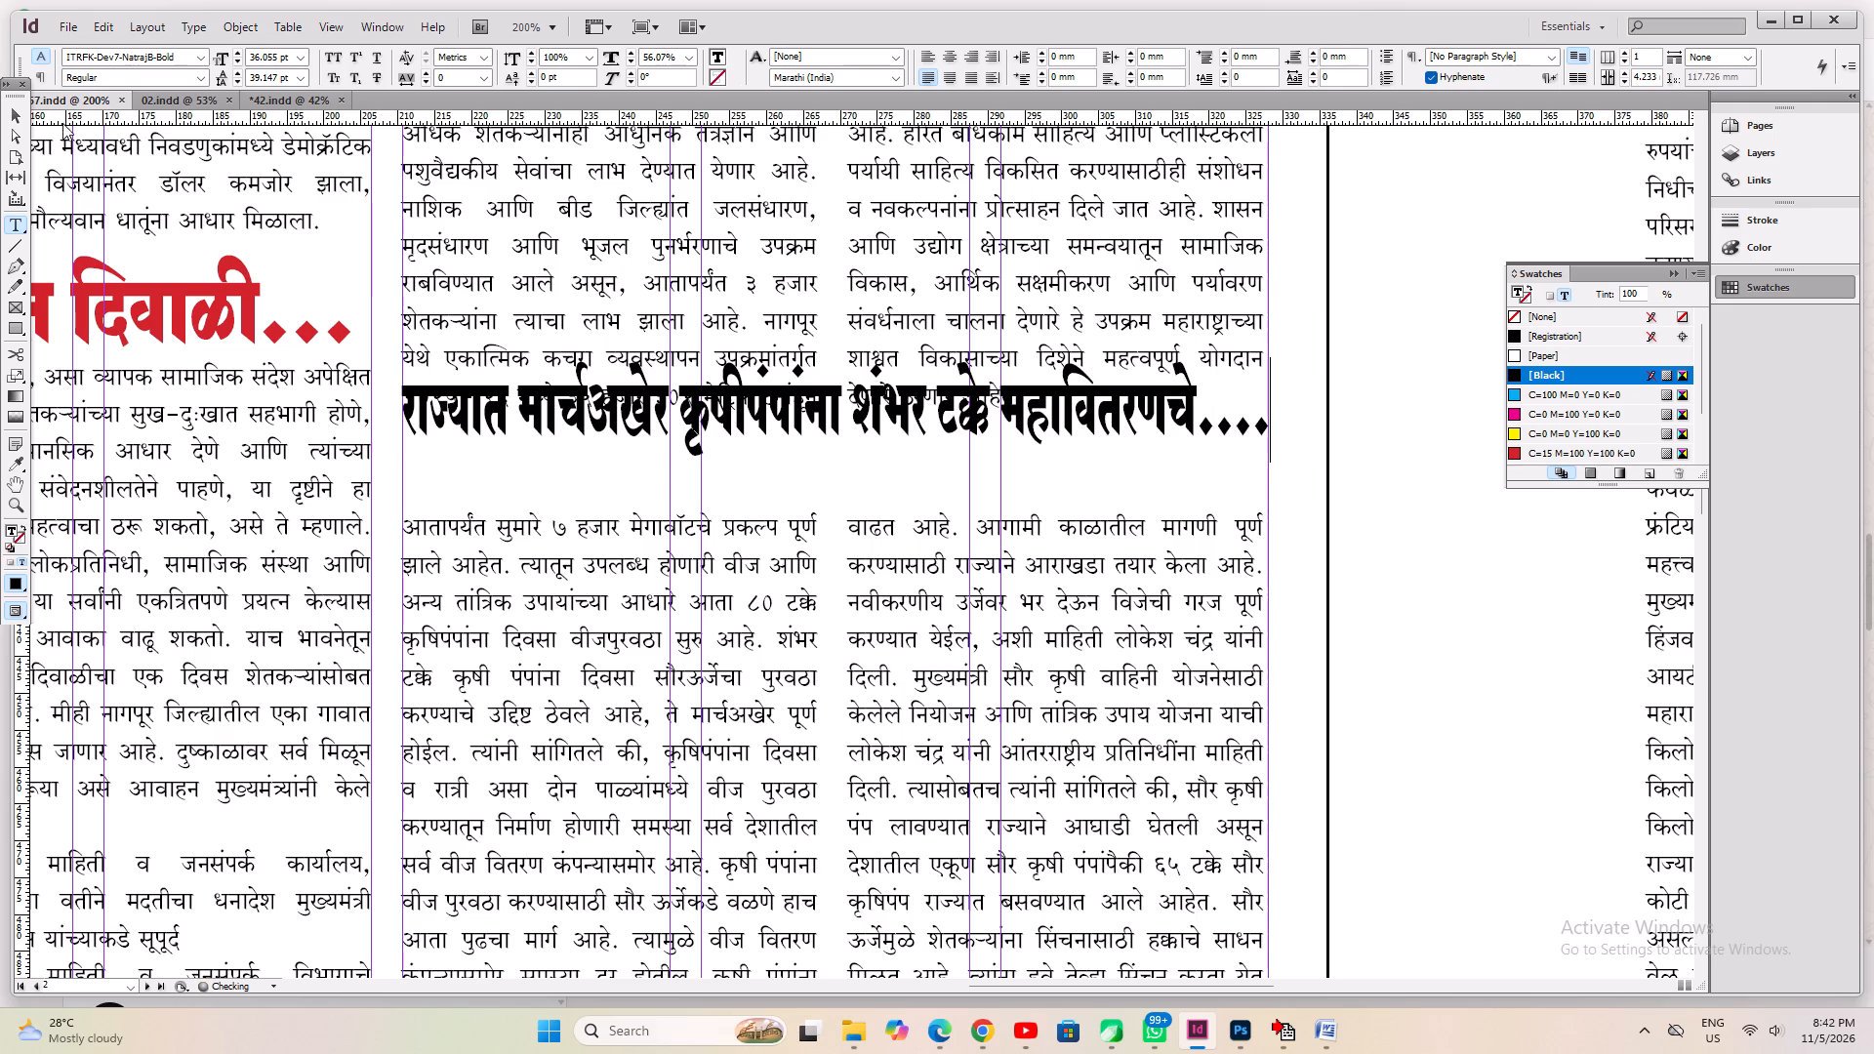
Move the shortened farm-pump headline down to sit directly above its continuation text on page 2, and save.
{"action": "left_click", "coordinate": [22, 105]}
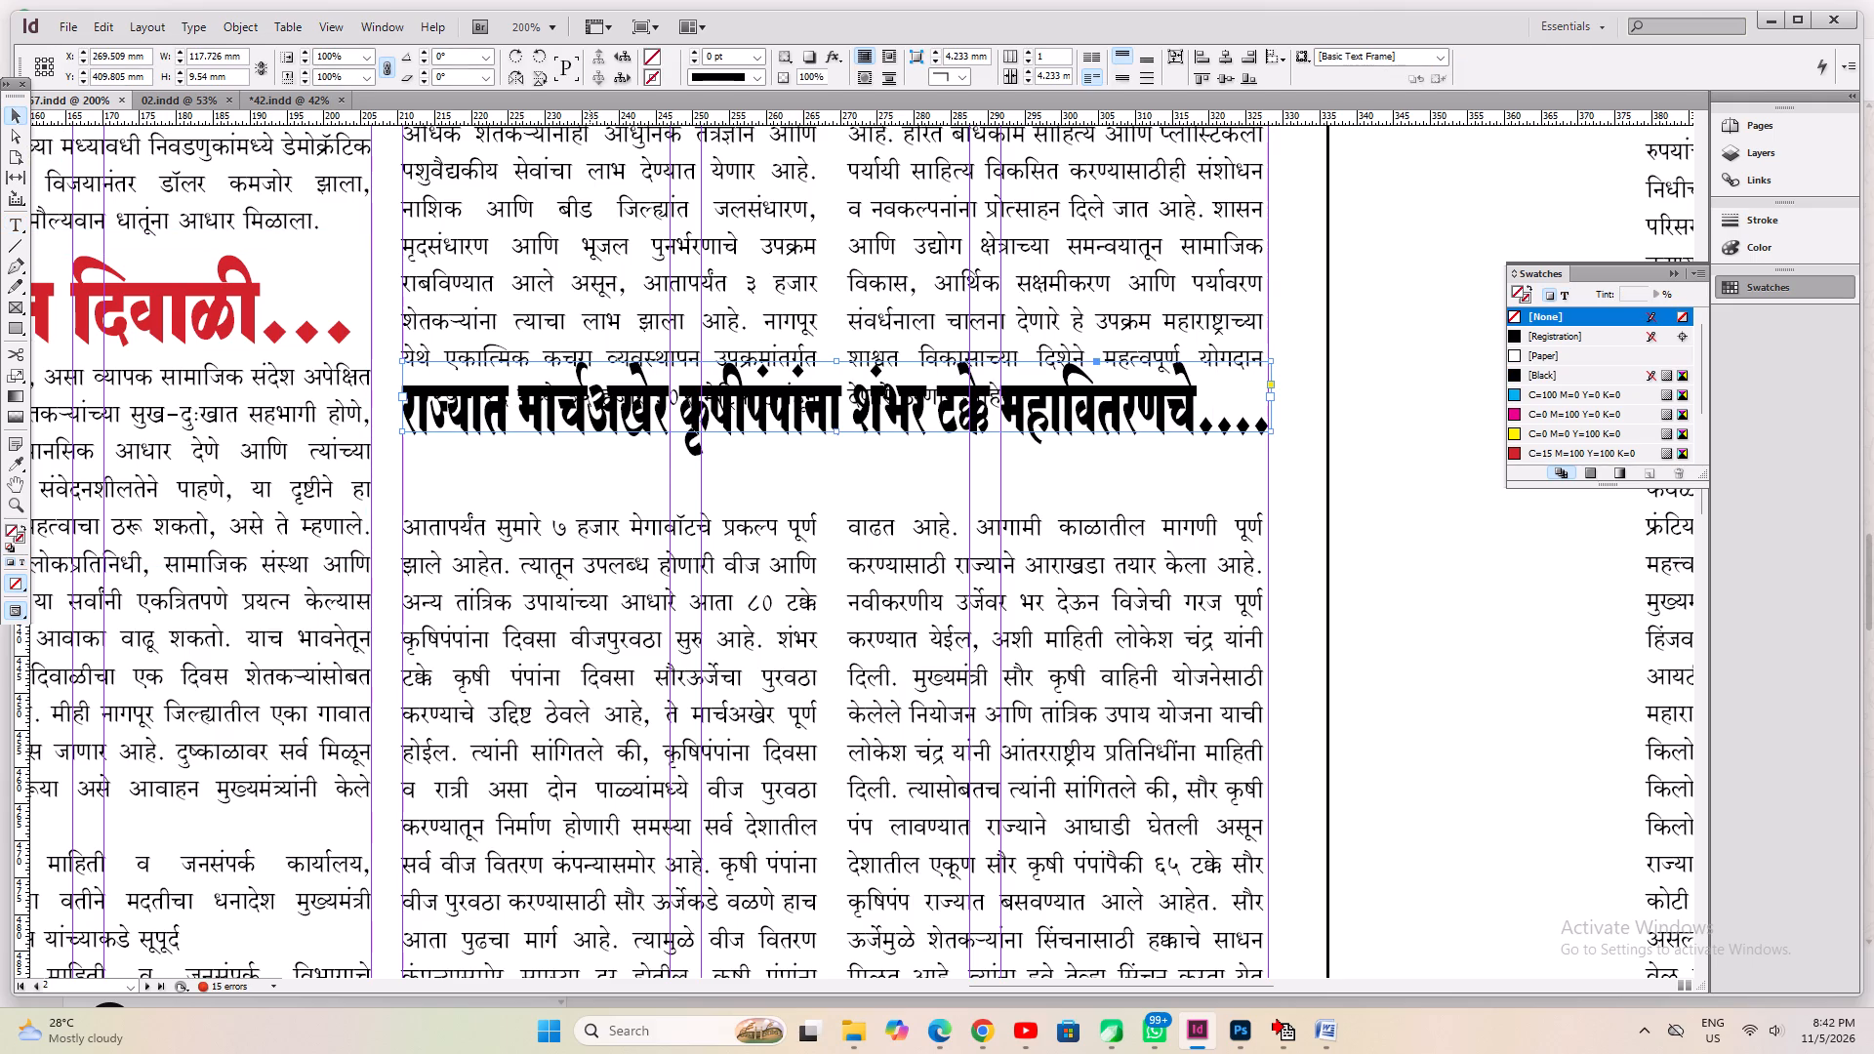
{"action": "left_click_drag", "start_coordinate": [839, 424], "coordinate": [836, 483], "text": "shift"}
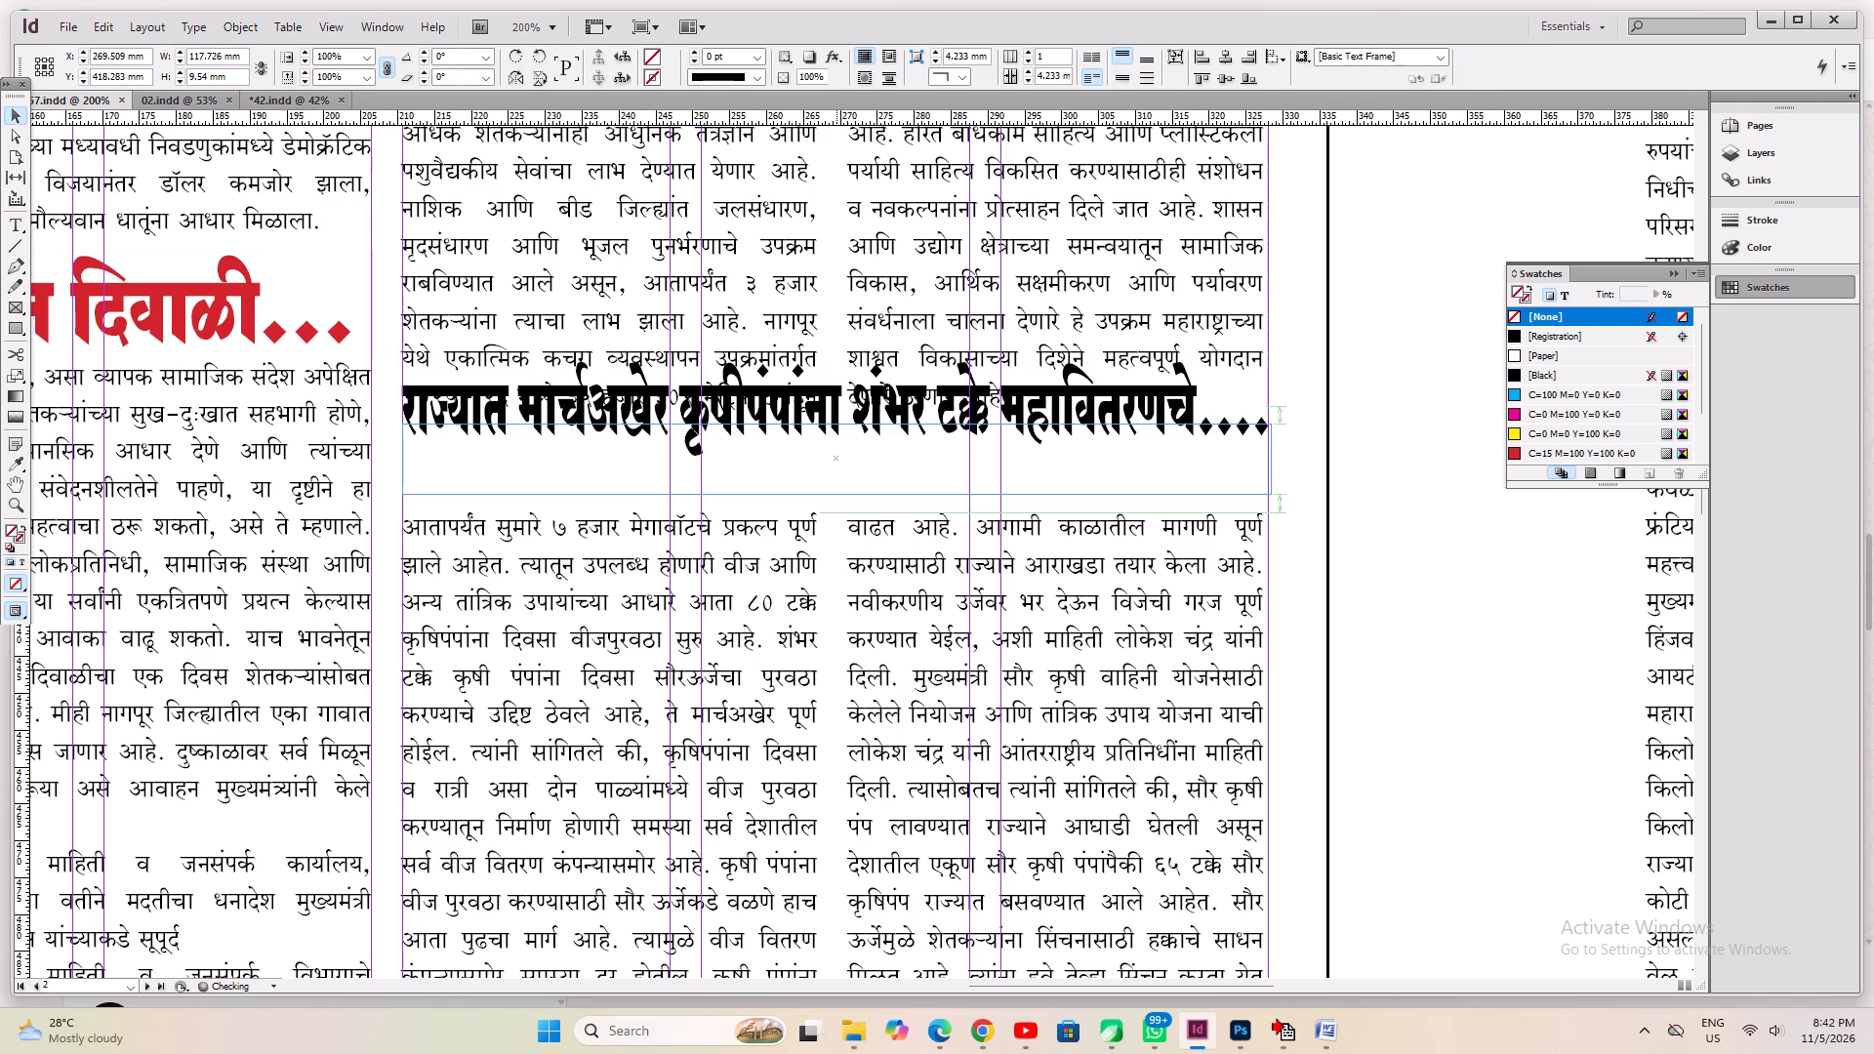
{"action": "left_click", "coordinate": [1353, 631]}
{"action": "key", "text": "ctrl+s"}
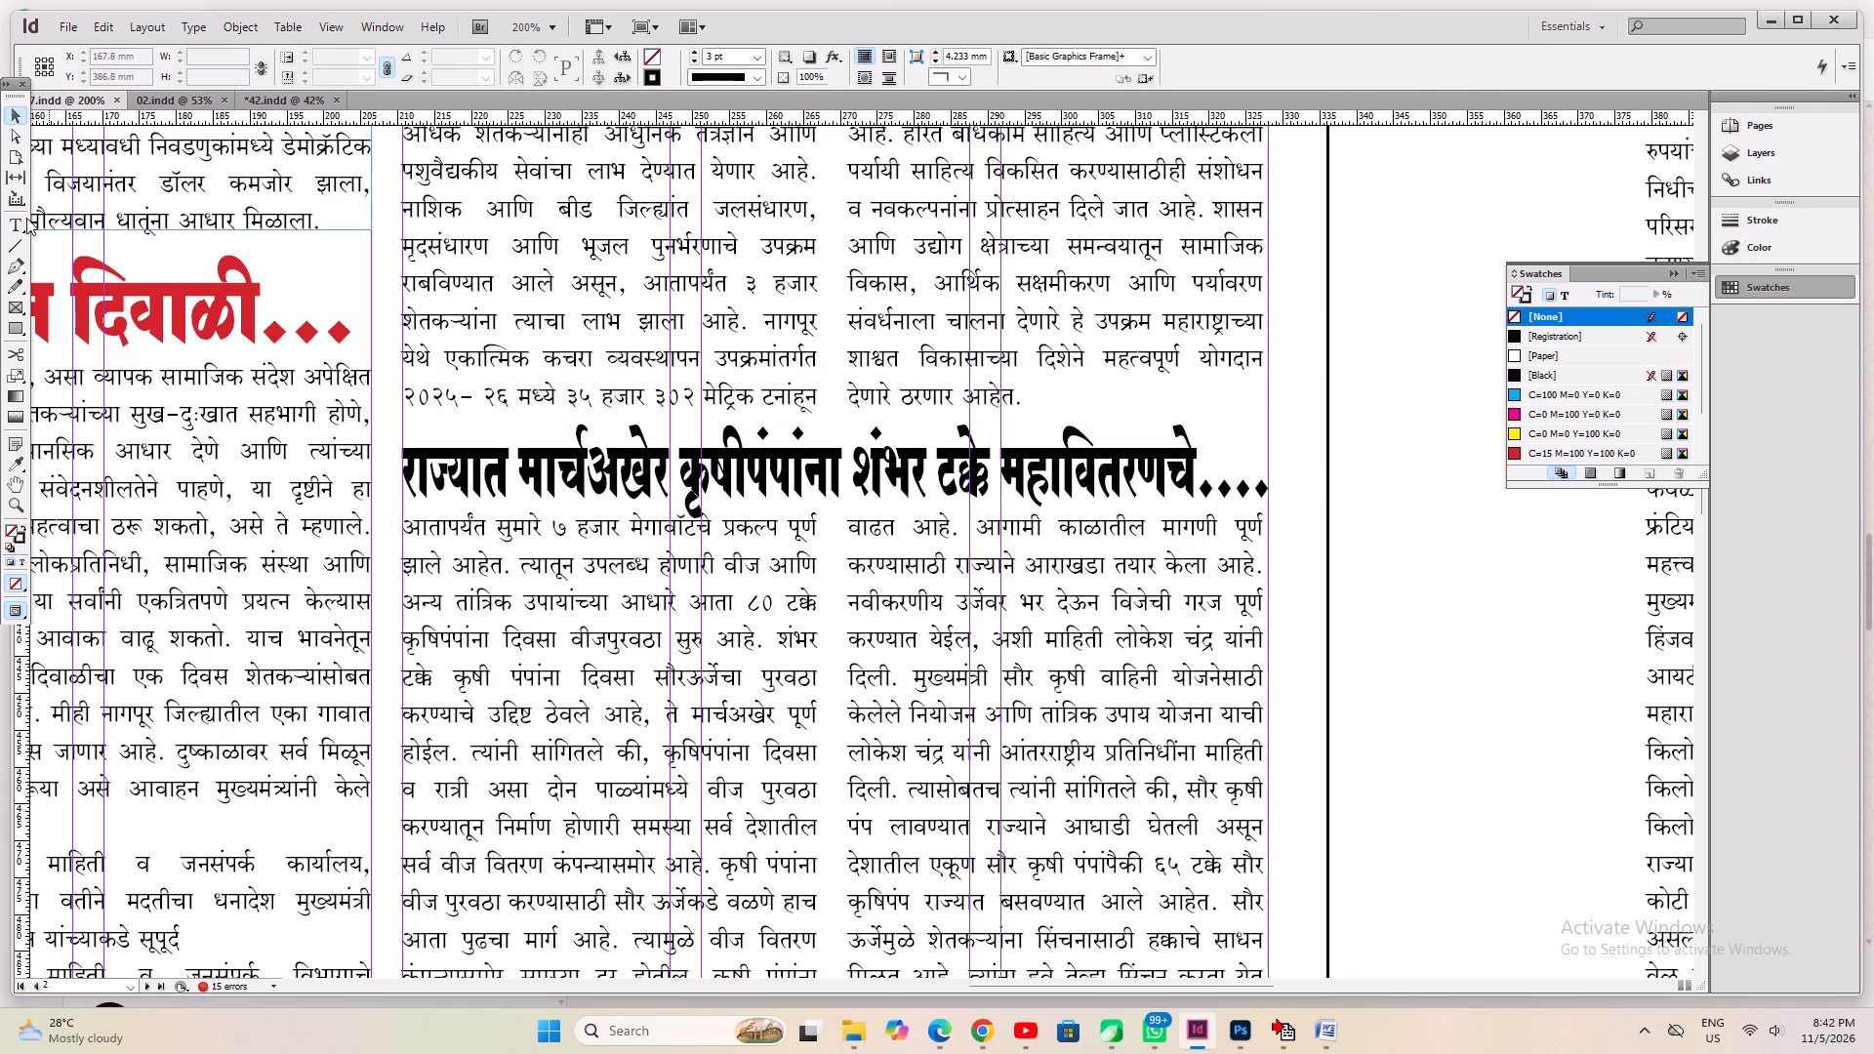
Draw a horizontal rule about 118 mm long above the farm-pump headline, set its weight to 1 pt and save.
{"action": "left_click", "coordinate": [13, 245]}
{"action": "left_click_drag", "start_coordinate": [402, 417], "coordinate": [1285, 588], "text": "shift"}
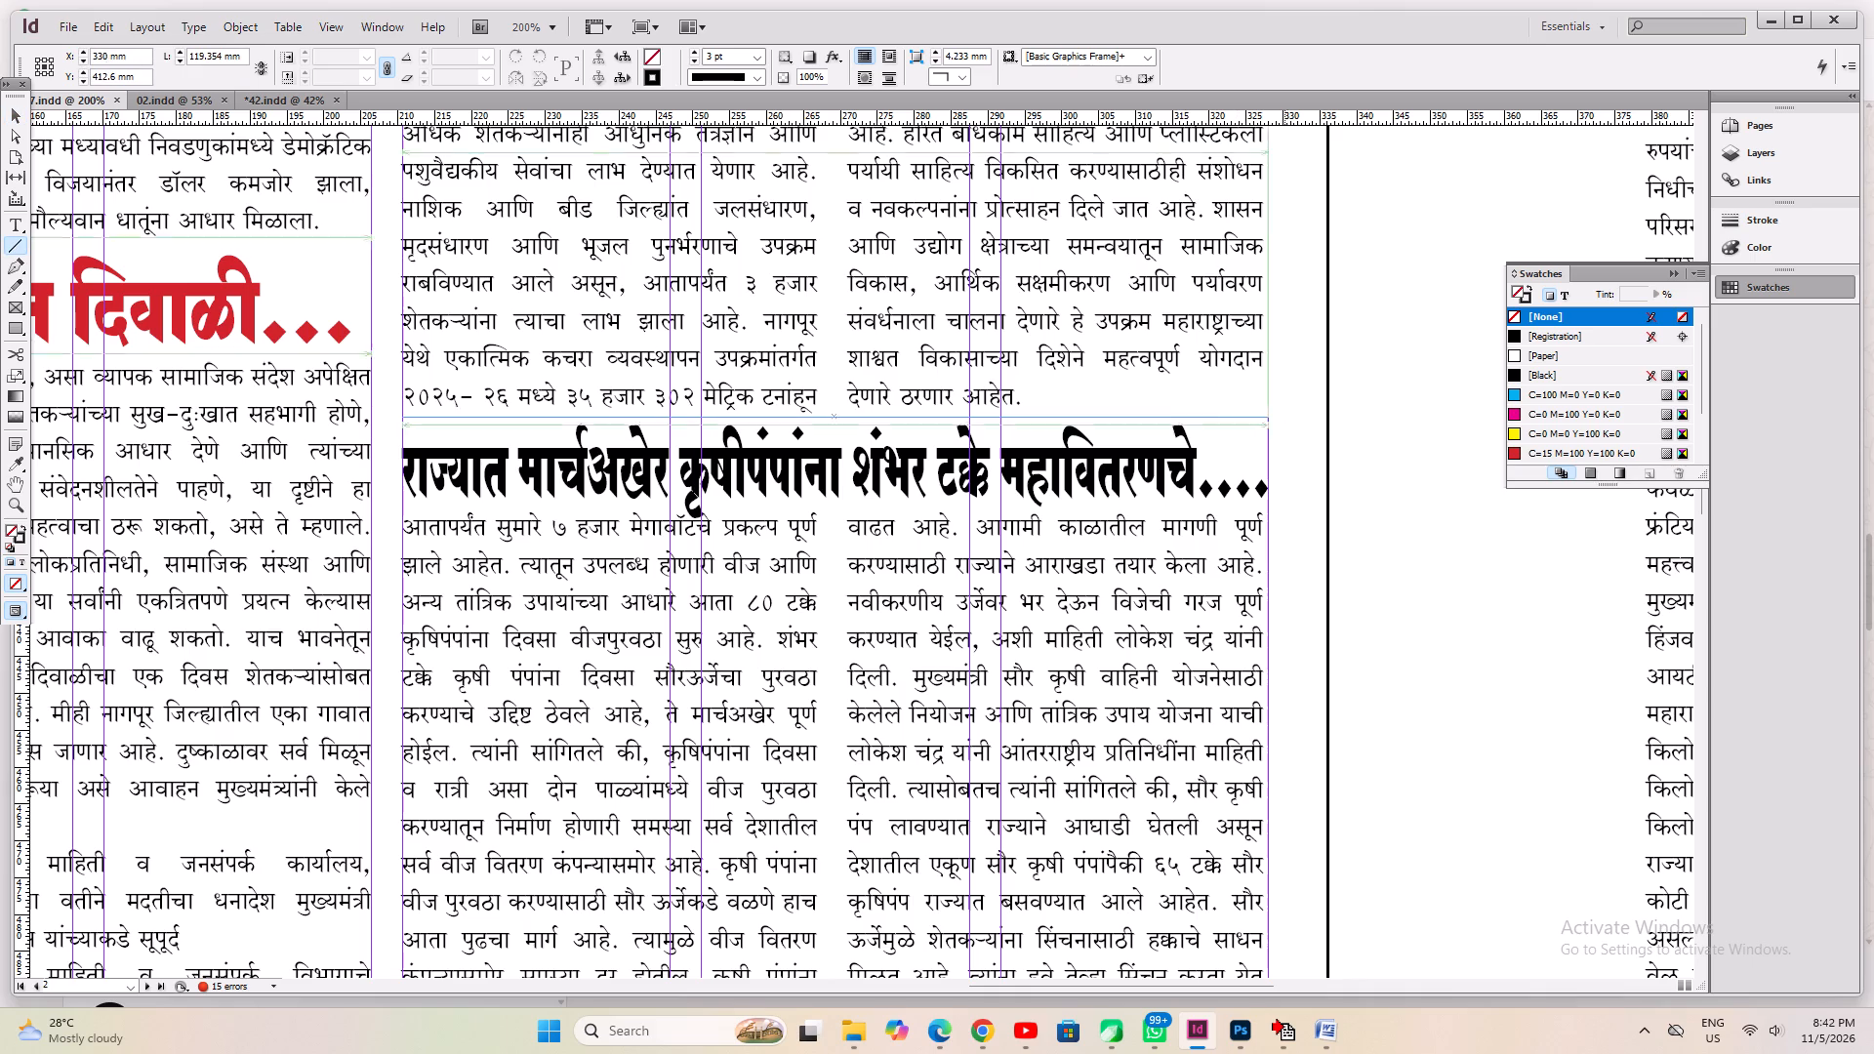
{"action": "left_click_drag", "start_coordinate": [1285, 588], "coordinate": [1270, 591], "text": "shift"}
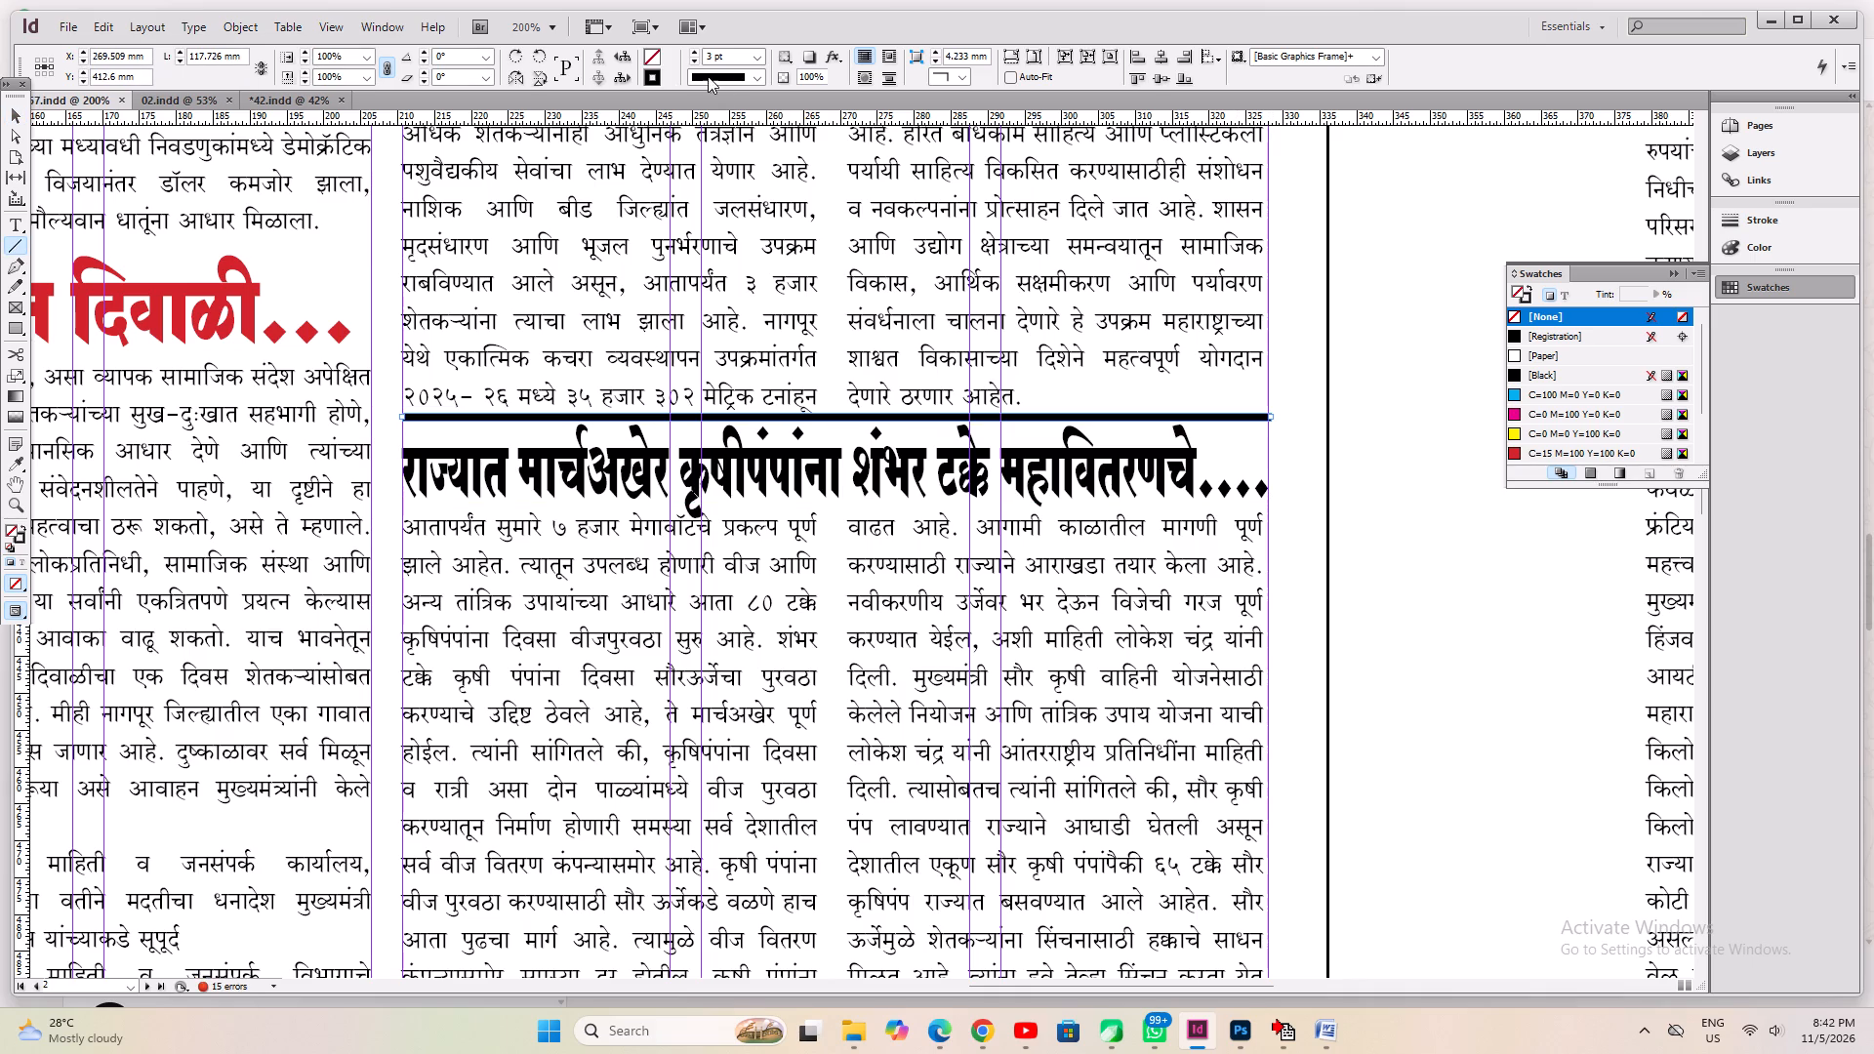
{"action": "double_click", "coordinate": [693, 59]}
{"action": "key", "text": "ctrl+s"}
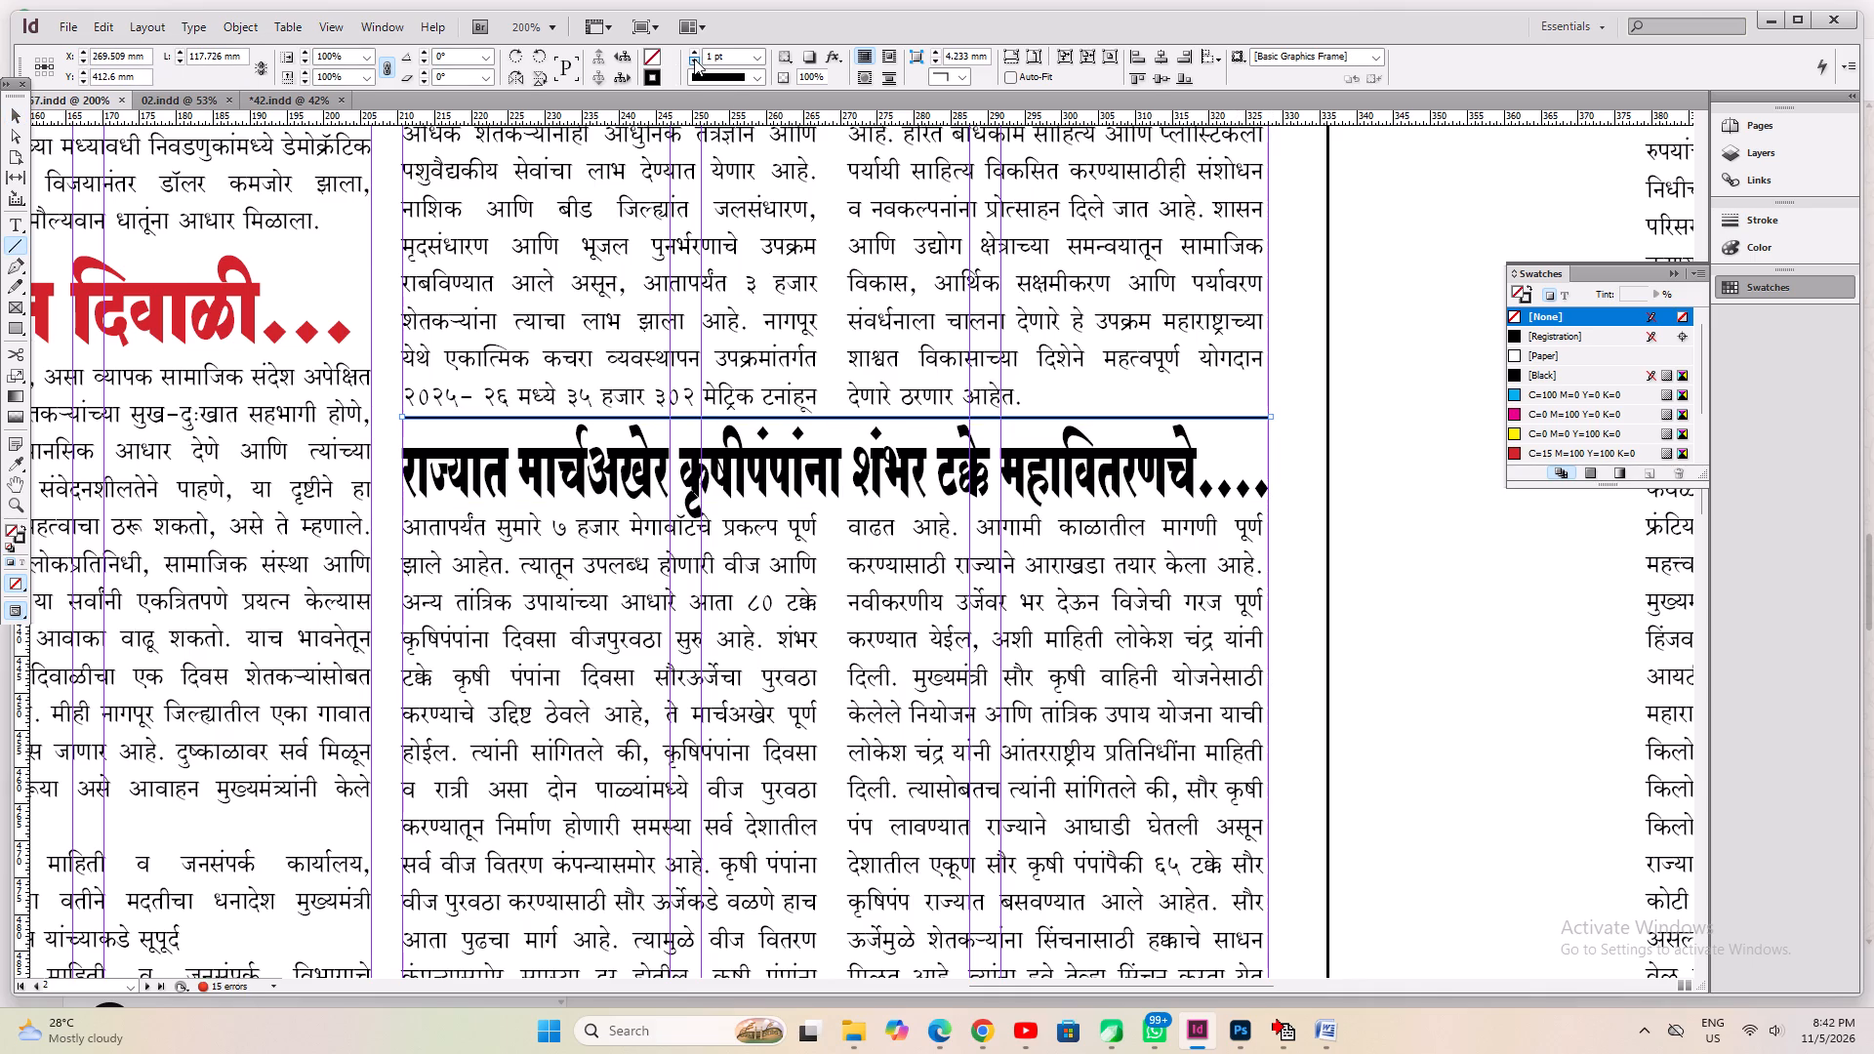
Place a copy of the 1 pt rule above the red headline "शेतकरी बांधवांसोबत दिवाळी..." on page 2.
{"action": "key", "text": "ctrl+2"}
{"action": "key", "text": "ctrl+1"}
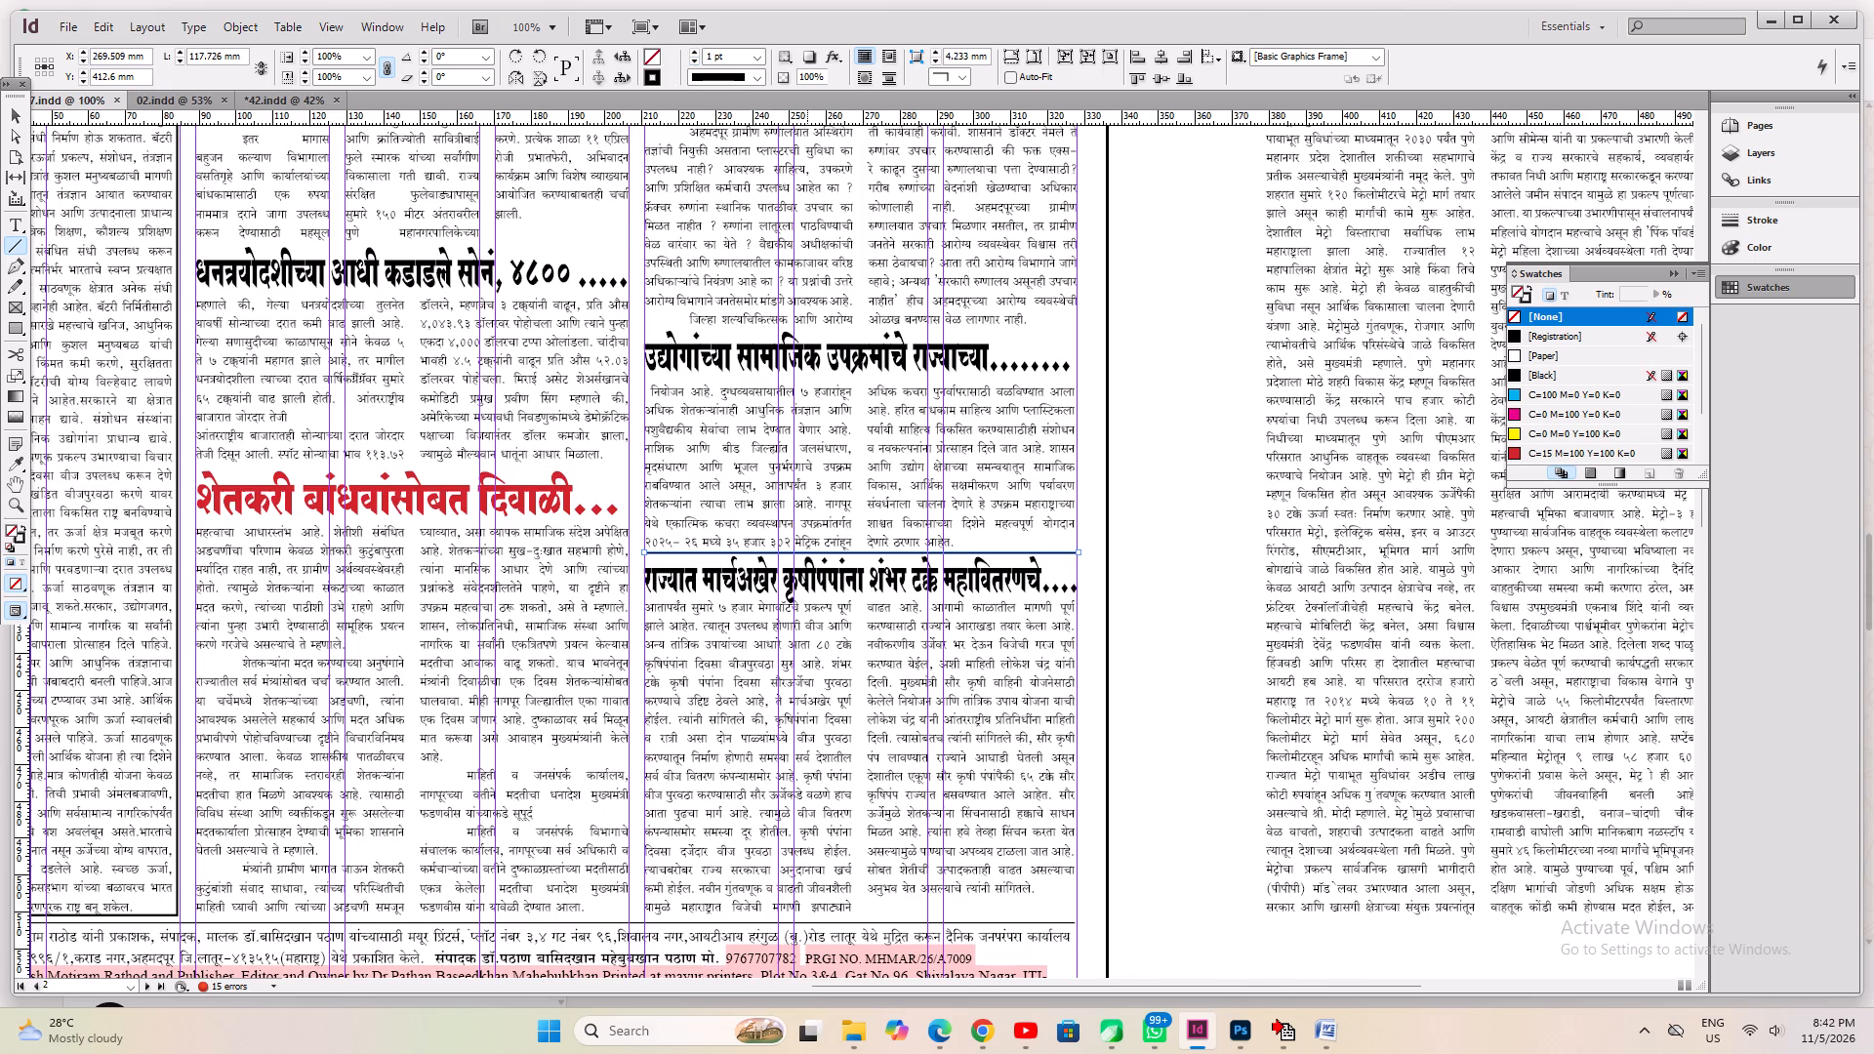
{"action": "left_click", "coordinate": [18, 119]}
{"action": "left_click_drag", "start_coordinate": [704, 552], "coordinate": [291, 470], "text": "ctrl+alt"}
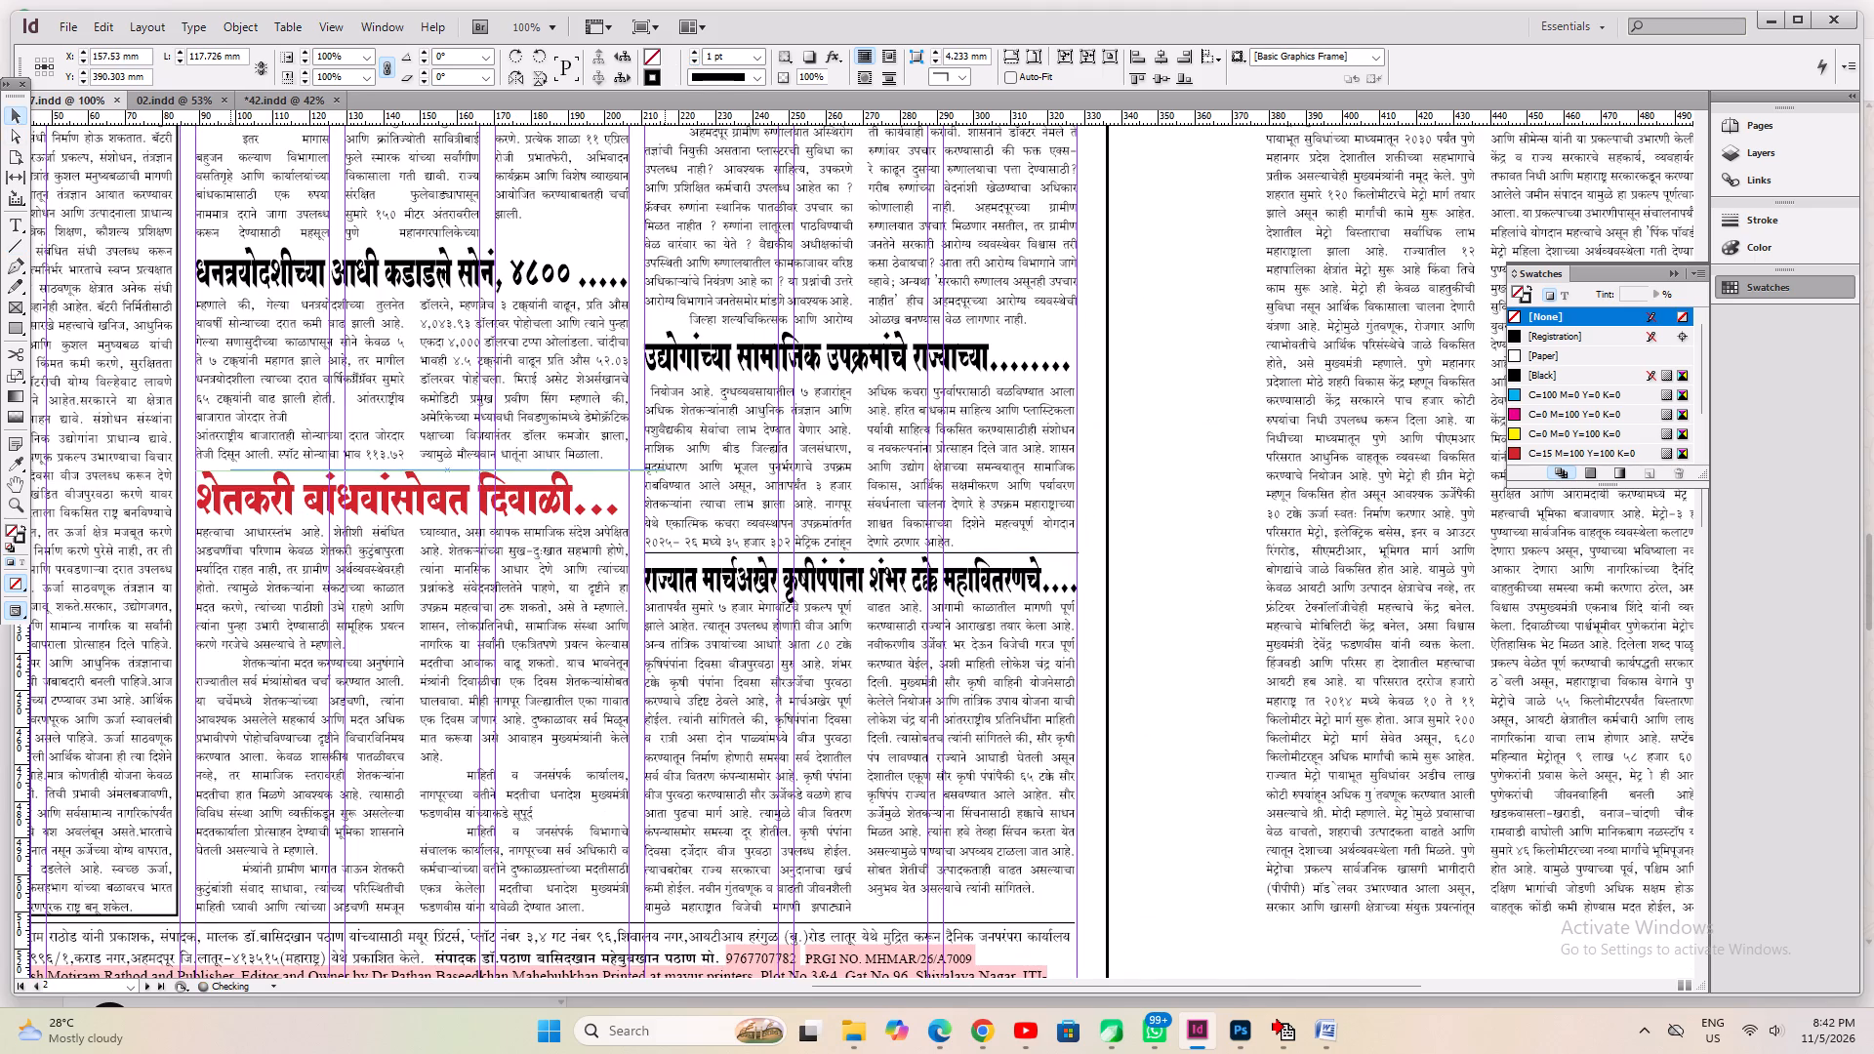
{"action": "left_click_drag", "start_coordinate": [291, 470], "coordinate": [257, 466], "text": "ctrl+alt"}
Place a copy of the rule above the gold-price headline "धनत्रयोदशीच्या आधी कडाडले सोनं, ४८०० ....." and nudge it slightly up.
{"action": "left_click_drag", "start_coordinate": [257, 466], "coordinate": [254, 252], "text": "ctrl+alt"}
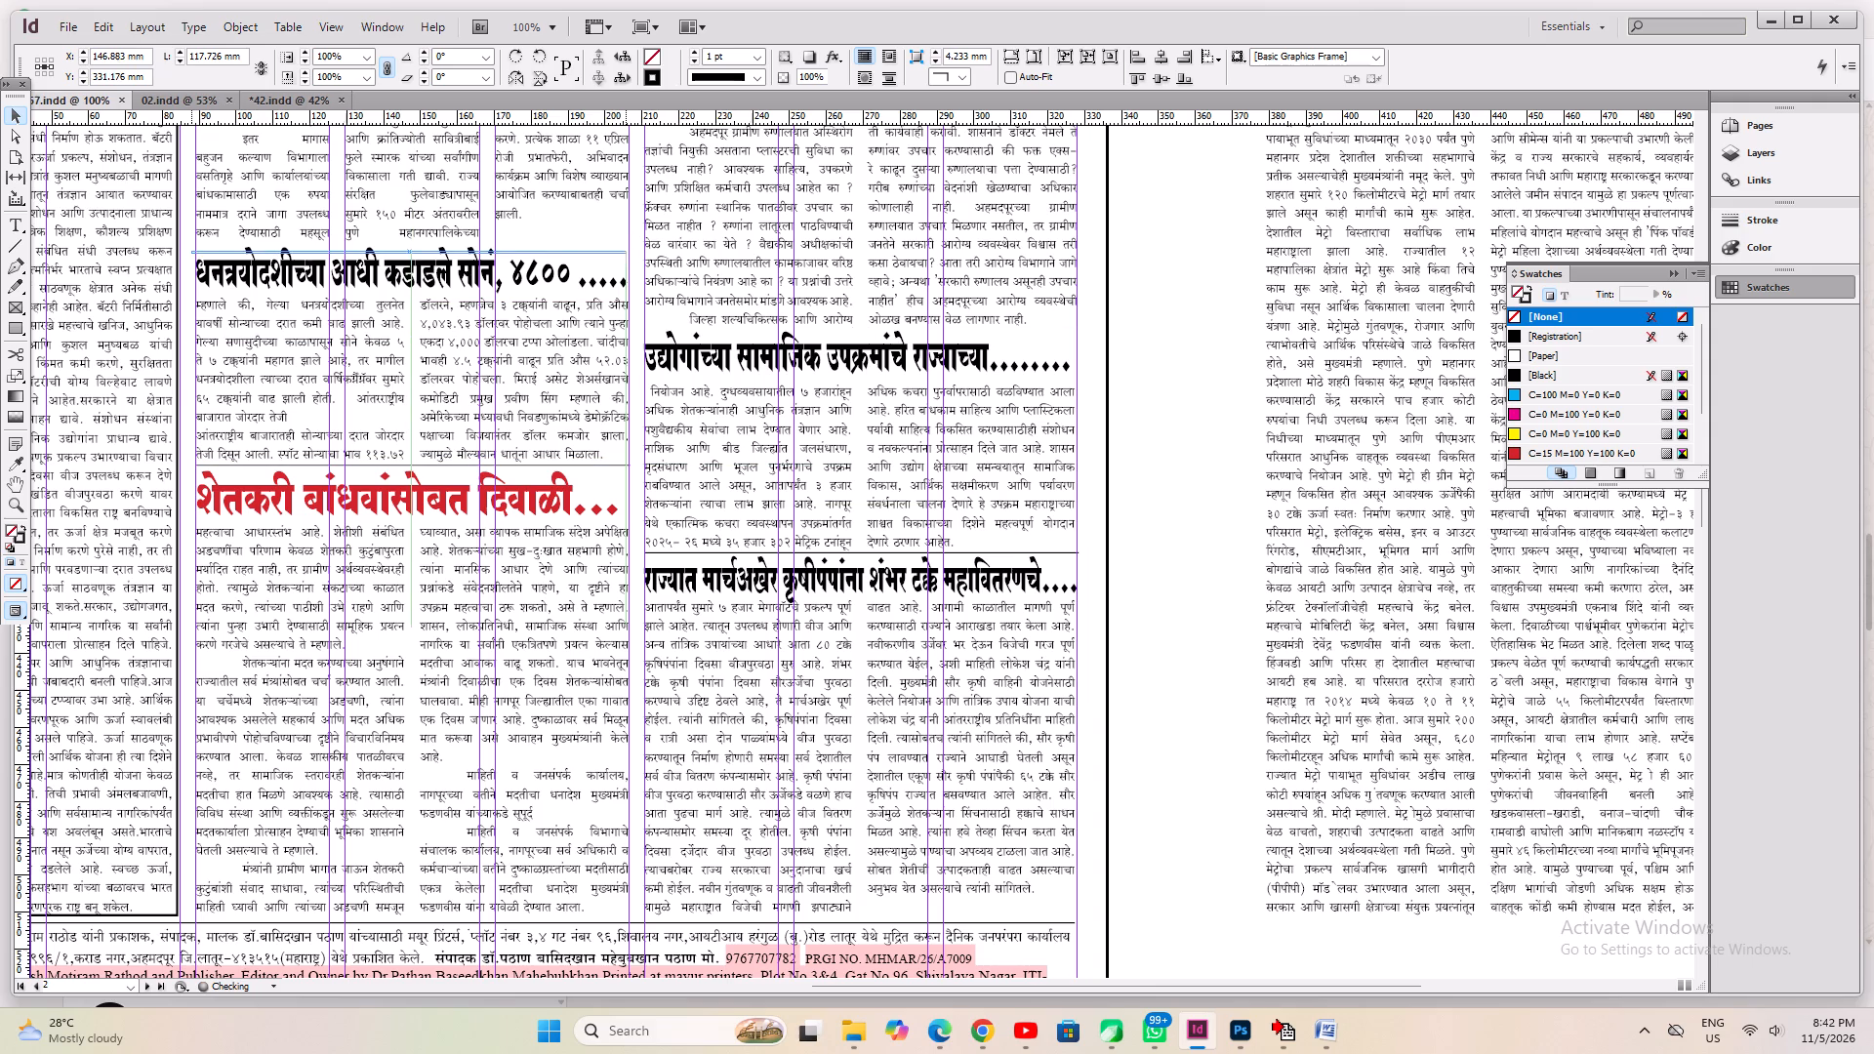
{"action": "left_click_drag", "start_coordinate": [254, 252], "coordinate": [257, 243], "text": "ctrl+alt"}
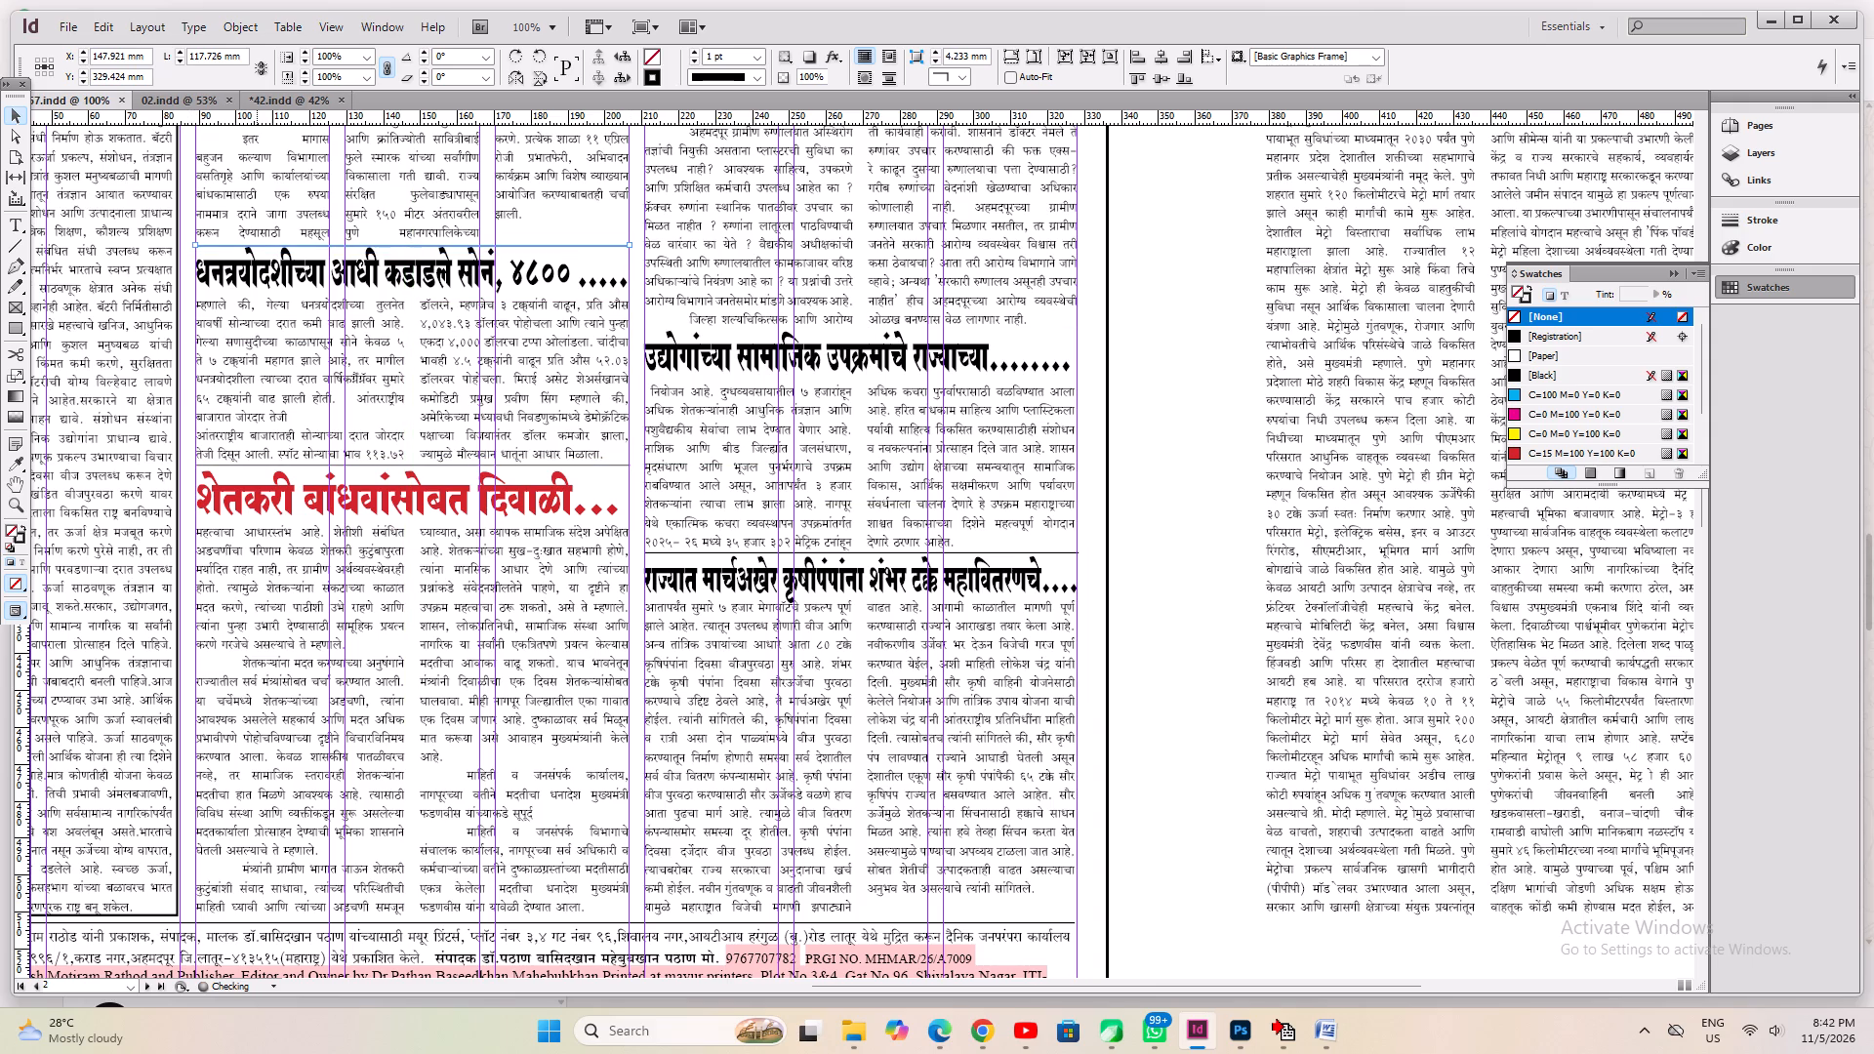
{"action": "key", "text": "Up"}
{"action": "key", "text": "Up"}
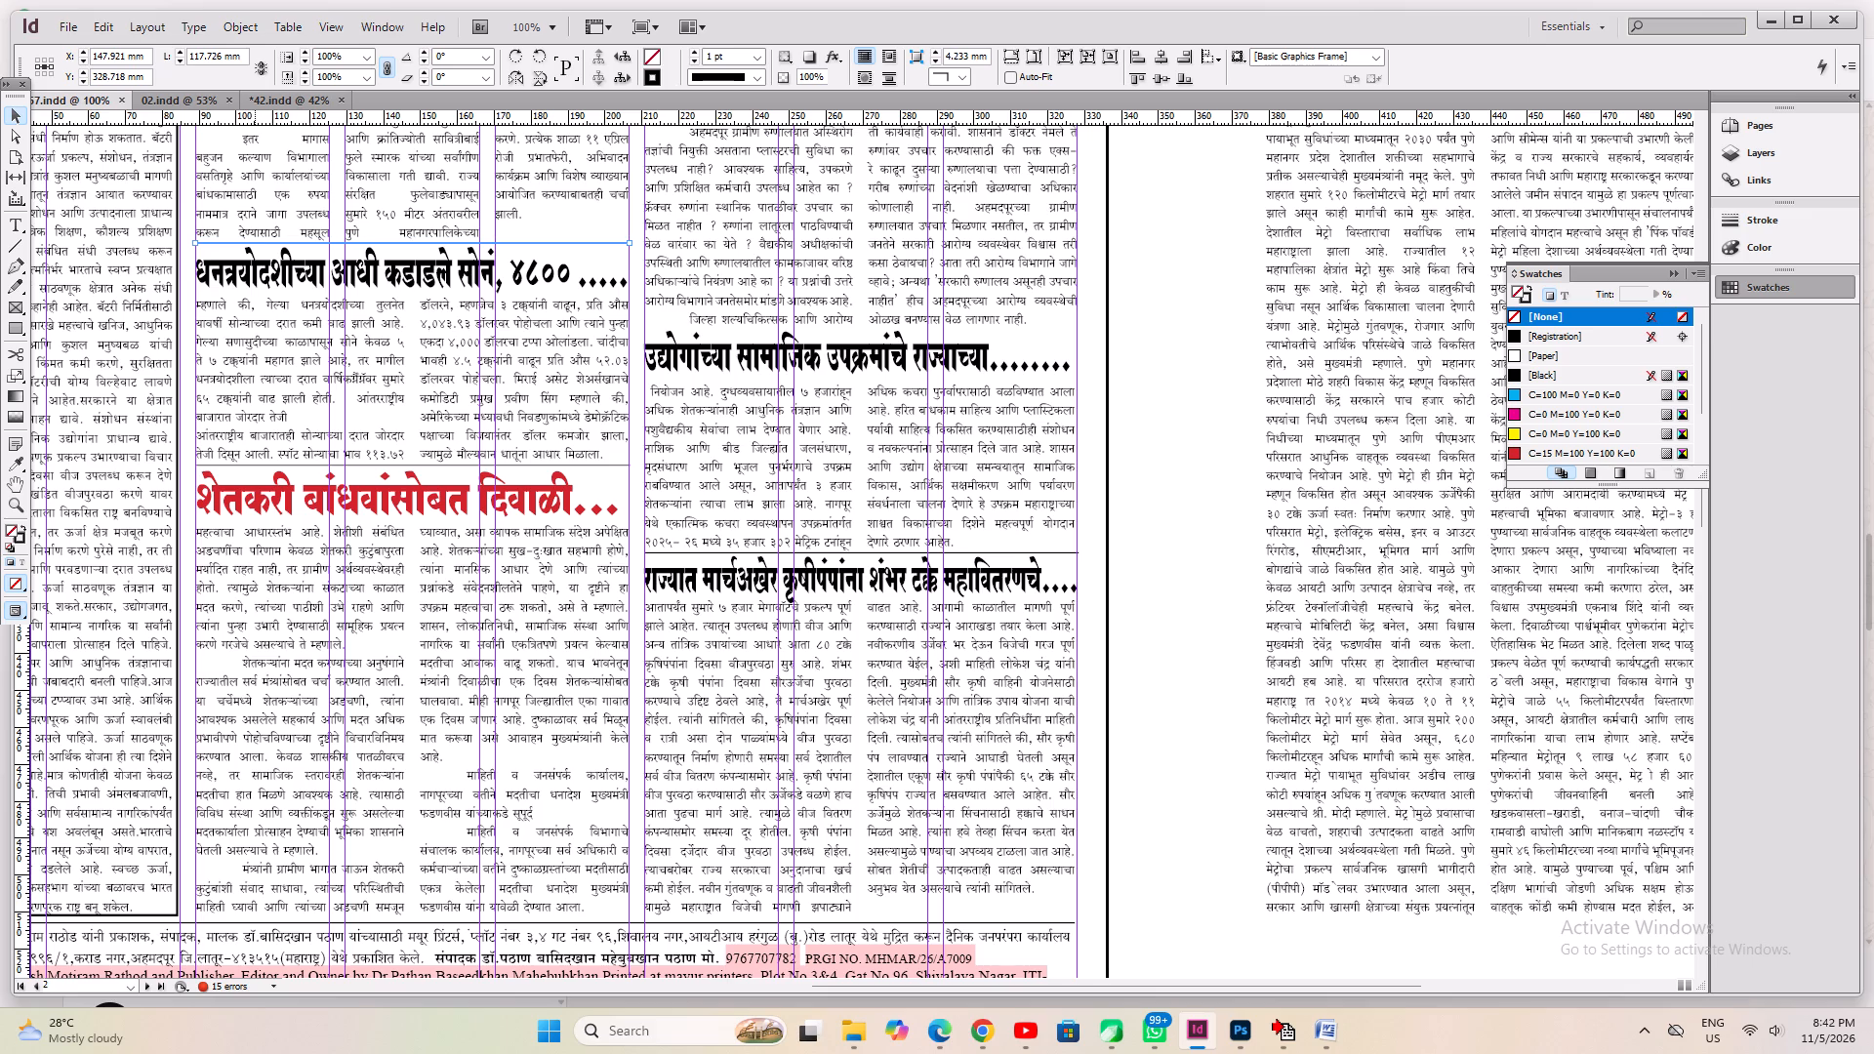
Place a copy of the rule above the headline "उद्योगांच्या सामाजिक उपक्रमांचे राज्याच्या..." and nudge it slightly down.
{"action": "left_click_drag", "start_coordinate": [256, 243], "coordinate": [708, 327], "text": "ctrl+alt"}
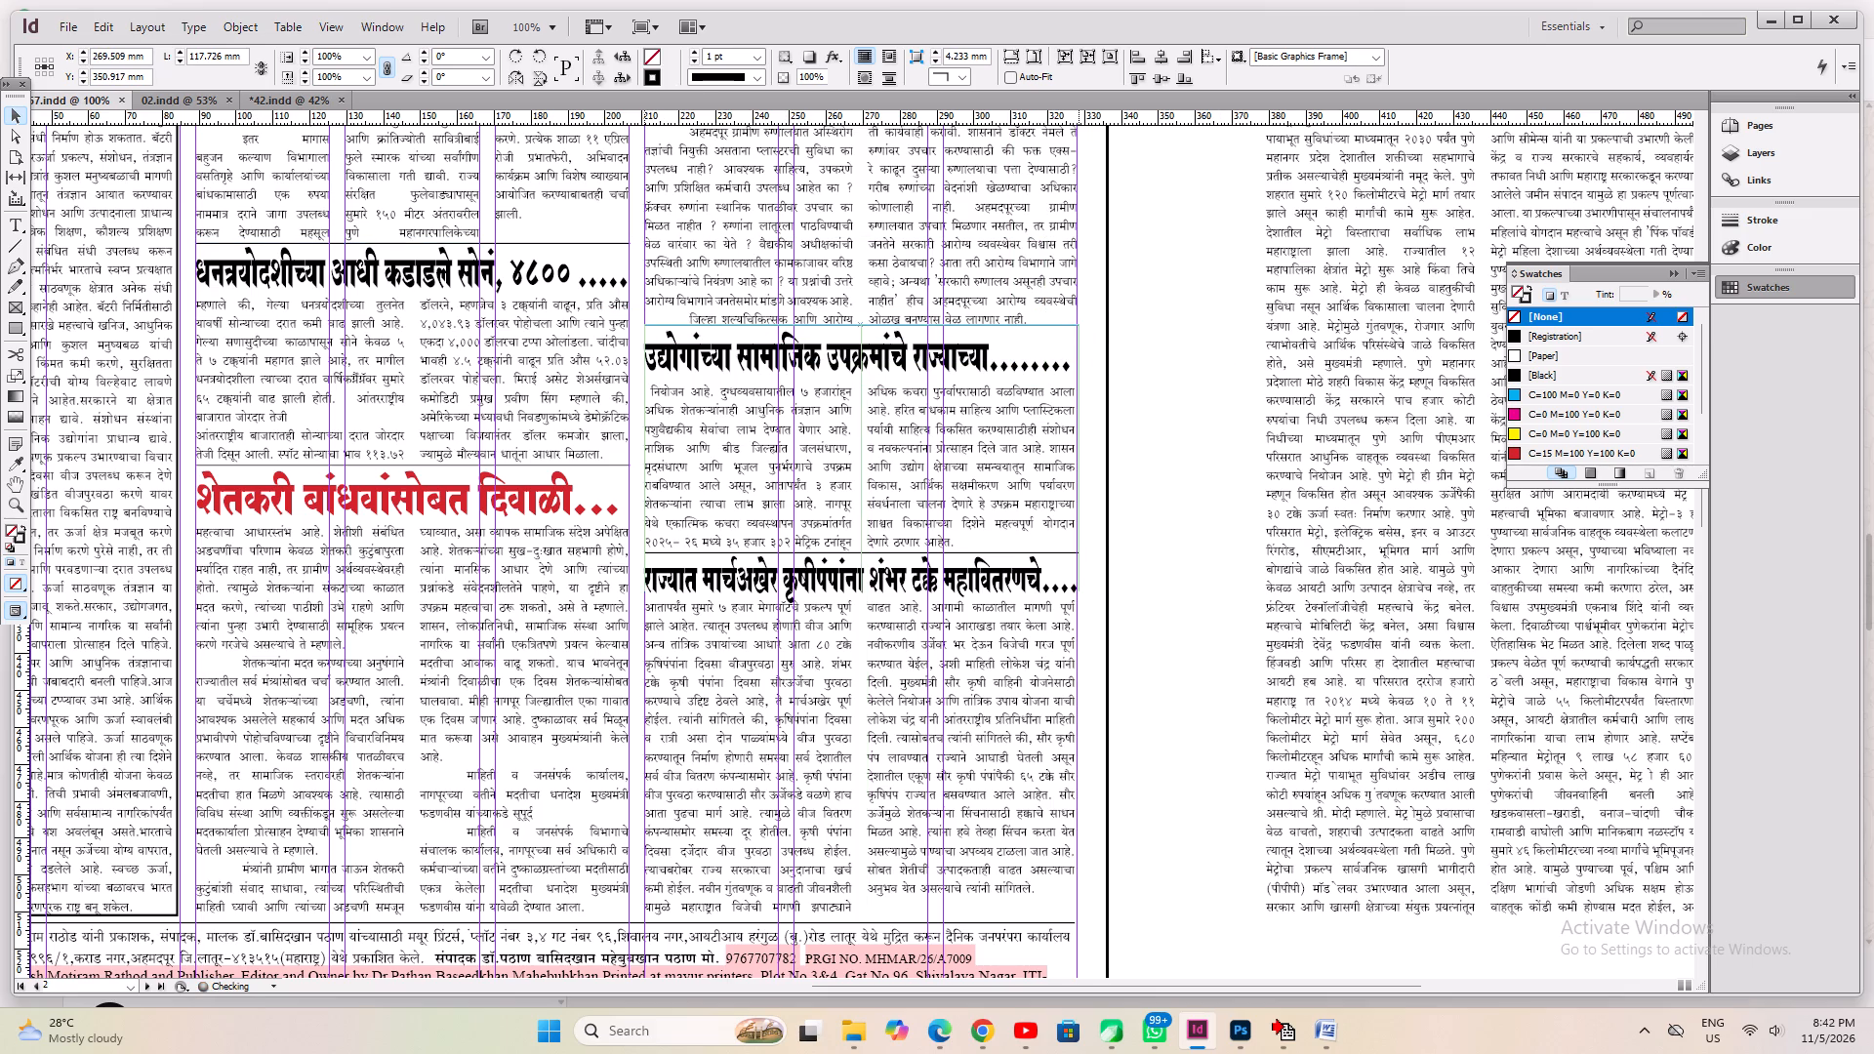
{"action": "left_click_drag", "start_coordinate": [708, 327], "coordinate": [705, 327], "text": "ctrl+alt"}
{"action": "key", "text": "Down"}
{"action": "key", "text": "Down"}
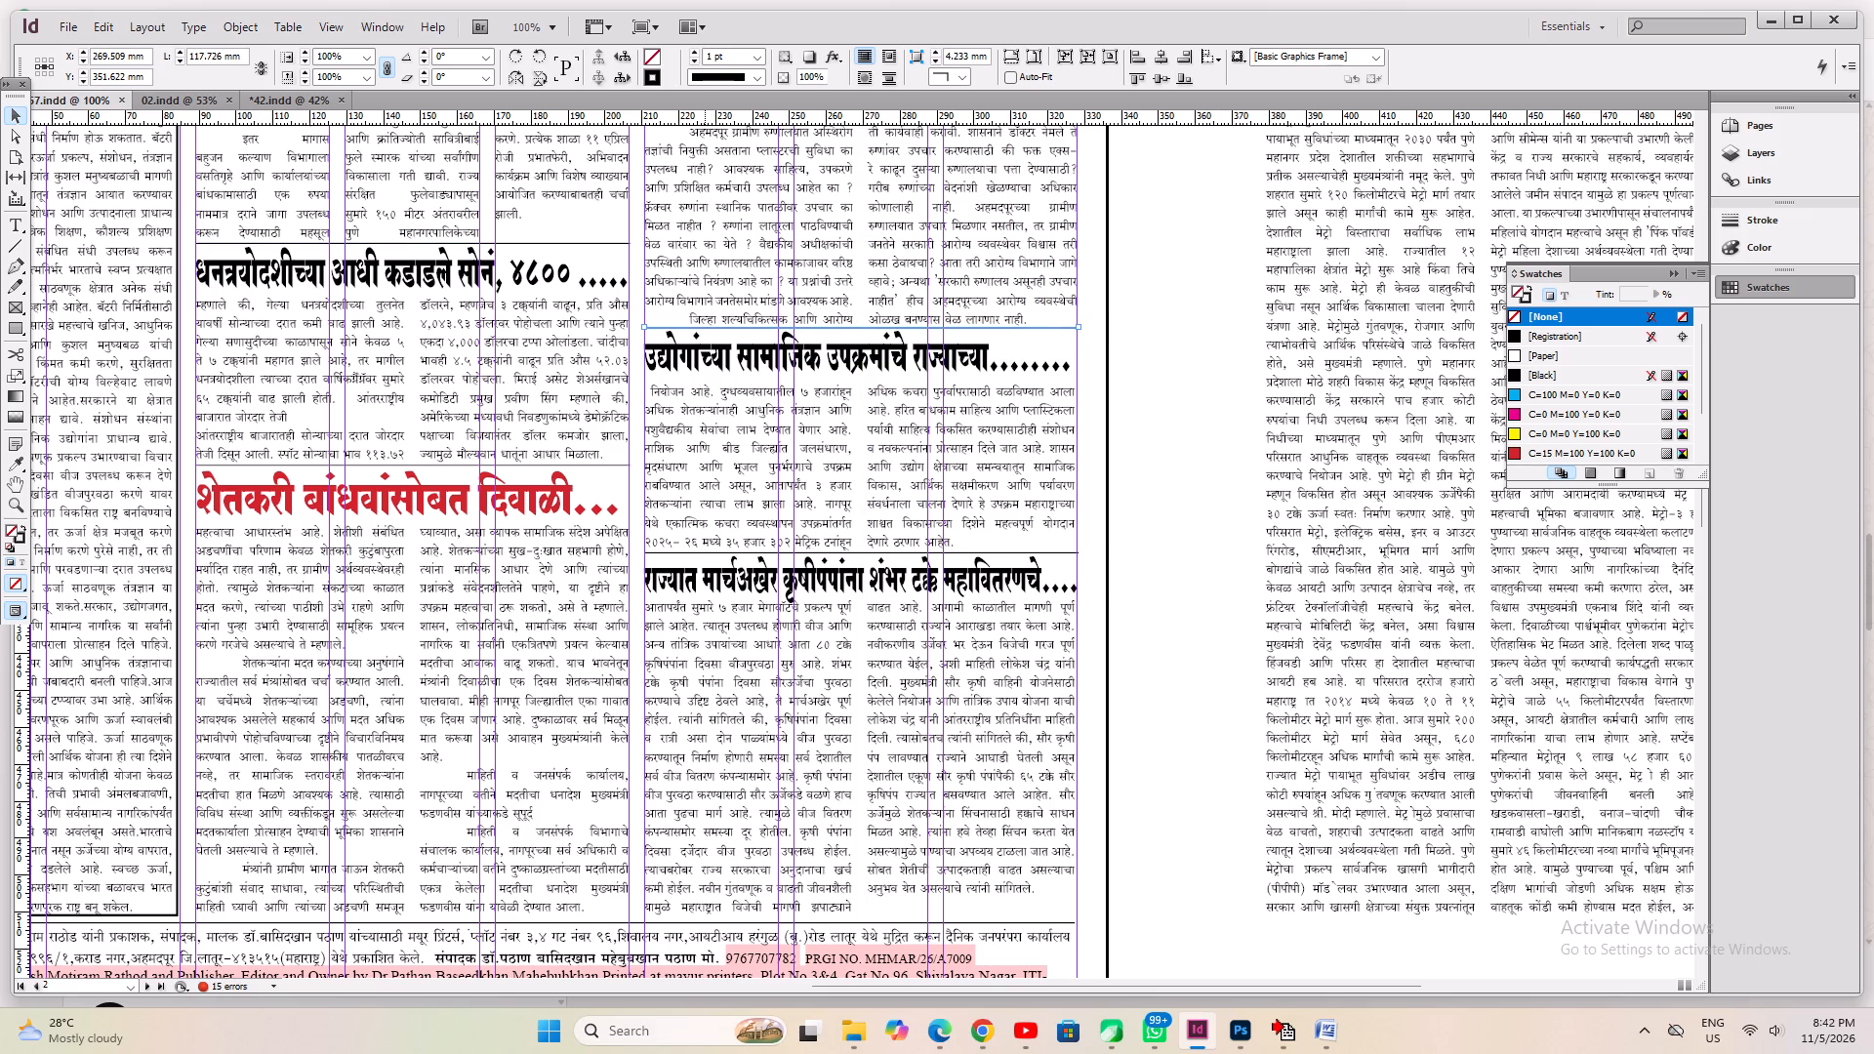
Place a copy of the rule above the red headline "अस्थिरोग तज्ञांची खुर्ची गरम, रुग्ण मात्र ...", nudge it into alignment and save.
{"action": "scroll", "coordinate": [662, 685], "scroll_direction": "up", "scroll_amount": 10}
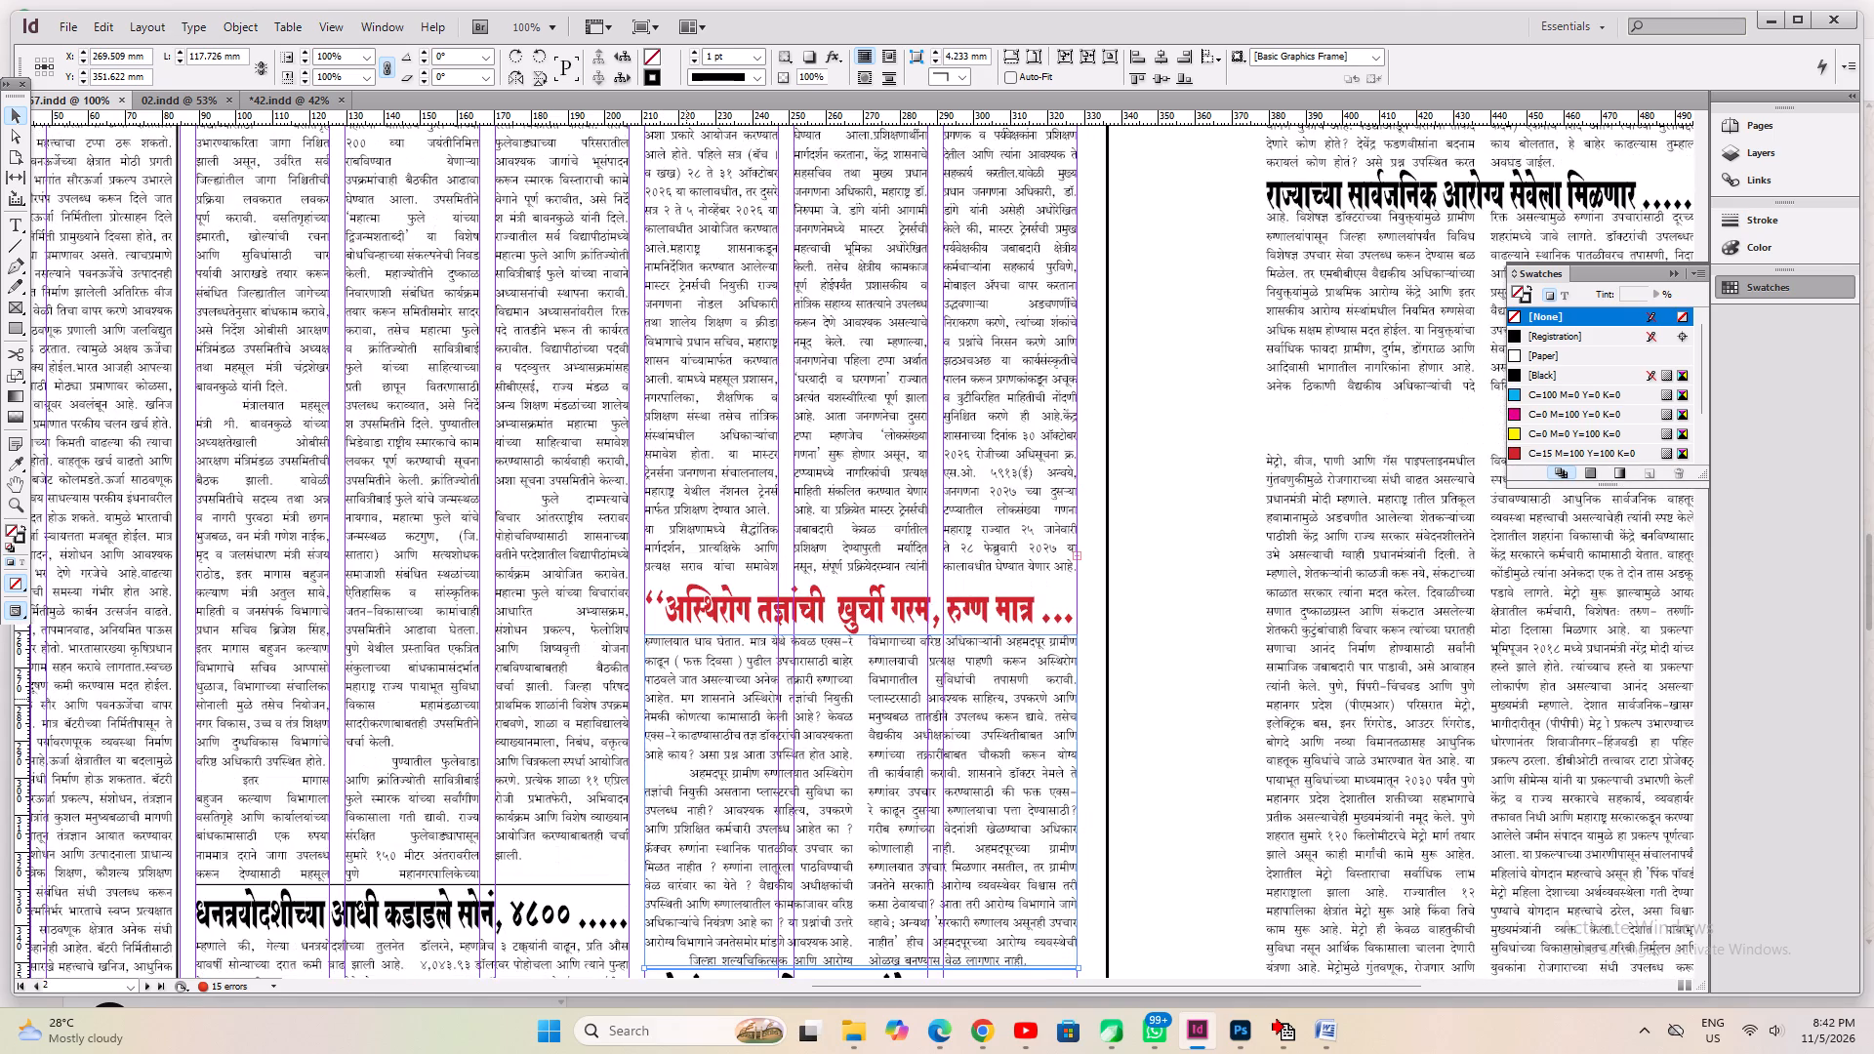
{"action": "scroll", "coordinate": [767, 668], "scroll_direction": "down", "scroll_amount": 4}
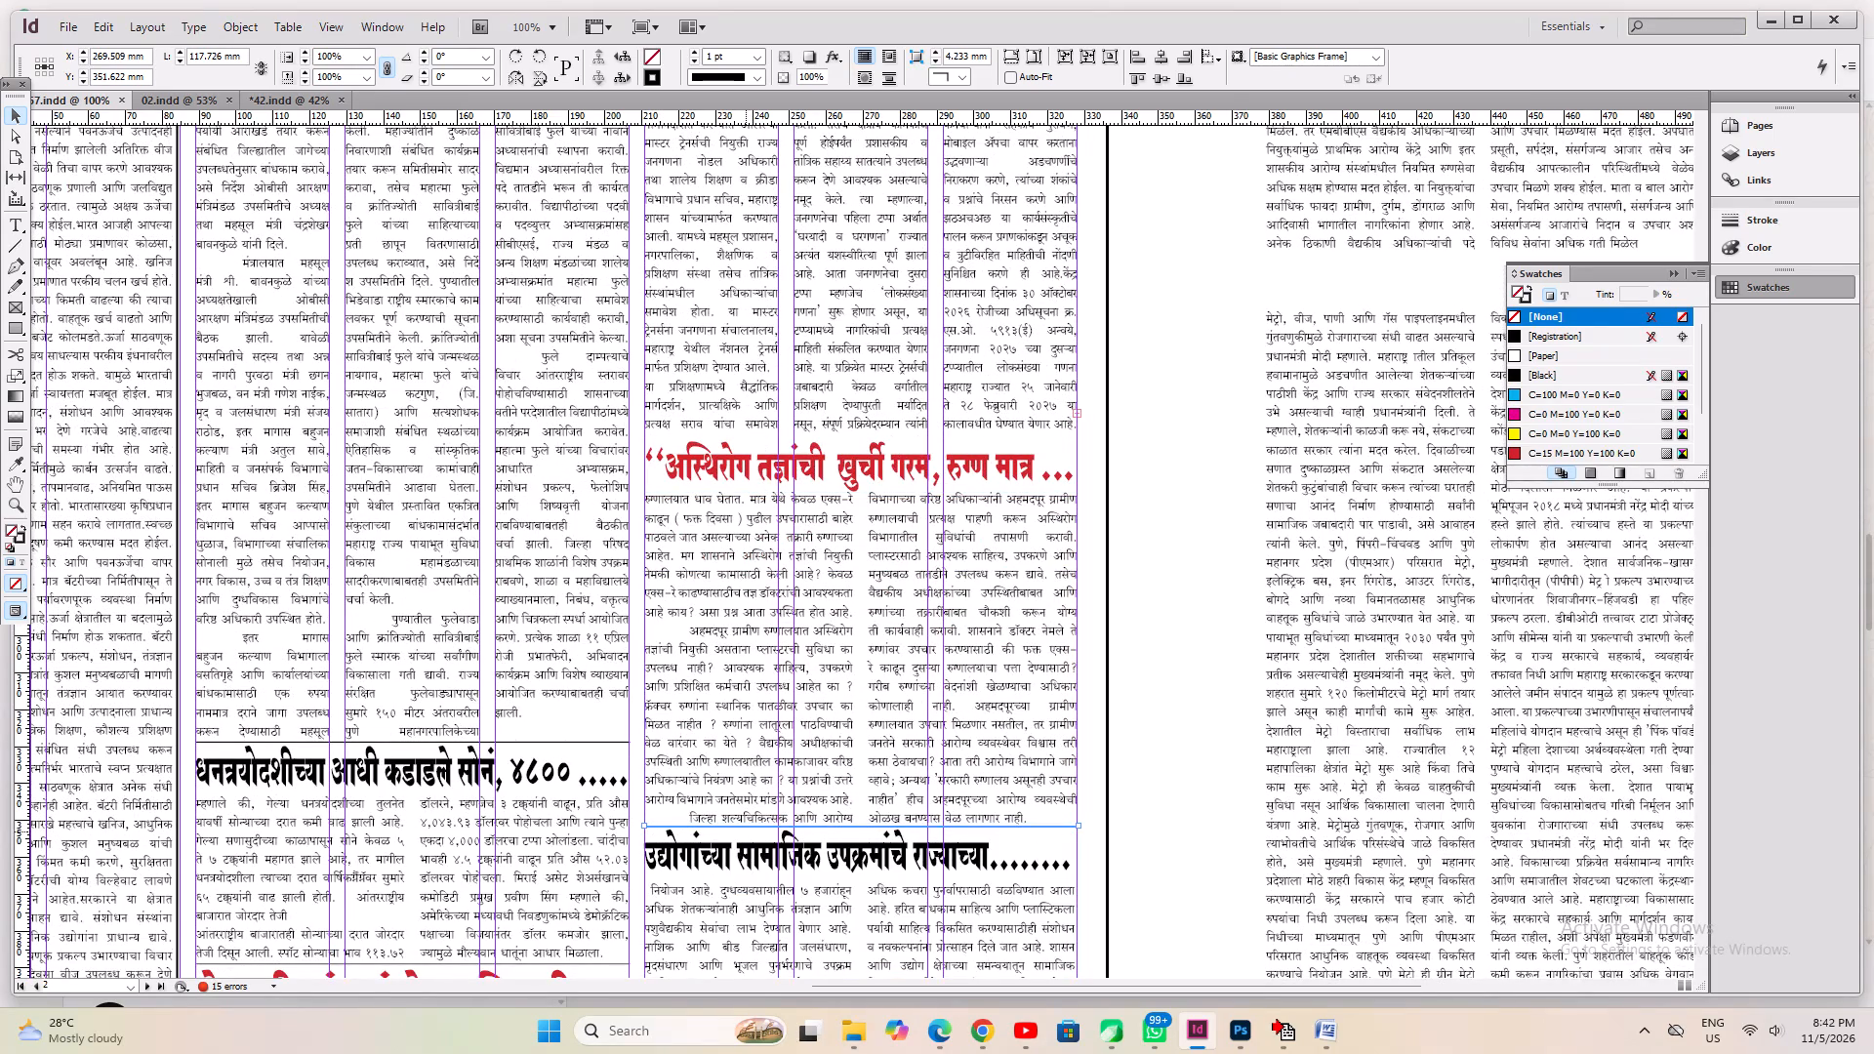
{"action": "left_click_drag", "start_coordinate": [745, 829], "coordinate": [740, 443], "text": "ctrl+alt"}
{"action": "key", "text": "Up"}
{"action": "key", "text": "Up"}
{"action": "key", "text": "Right"}
{"action": "key", "text": "Right"}
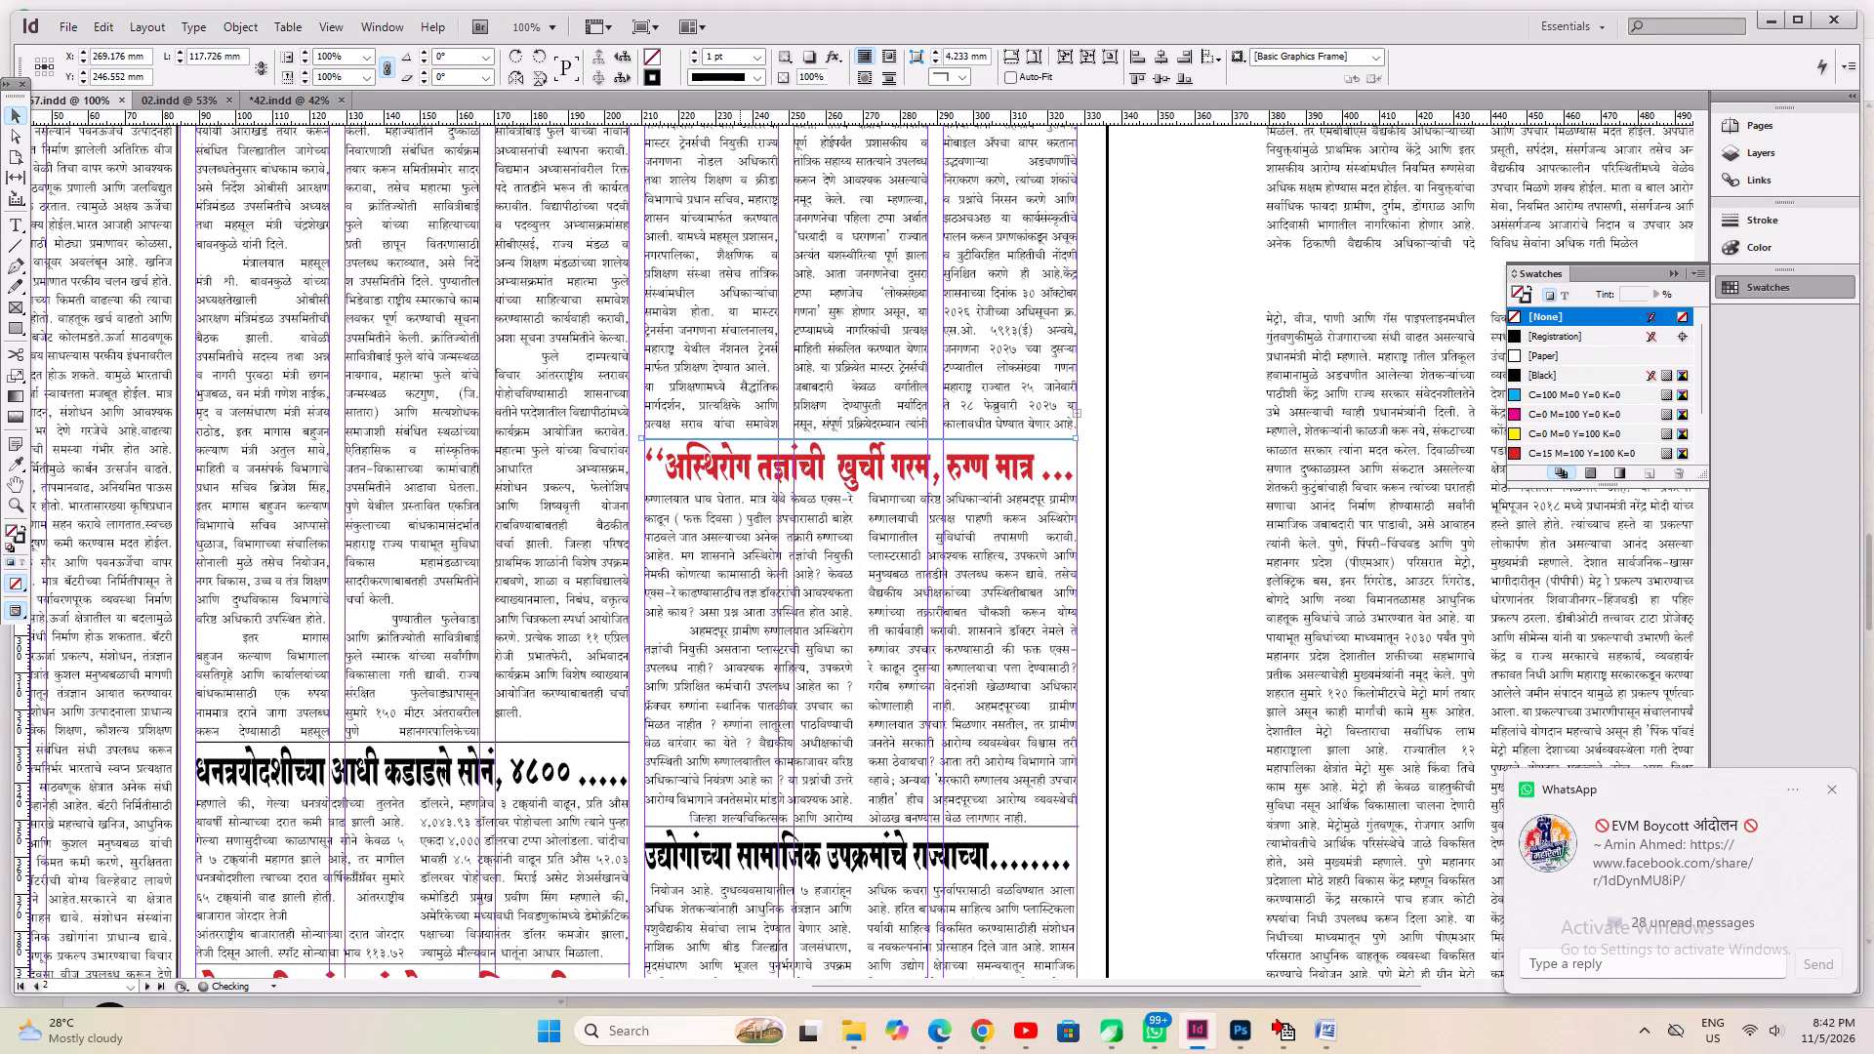
{"action": "key", "text": "Up"}
{"action": "key", "text": "ctrl+s"}
{"action": "key", "text": "ctrl+0"}
{"action": "key", "text": "ctrl+a"}
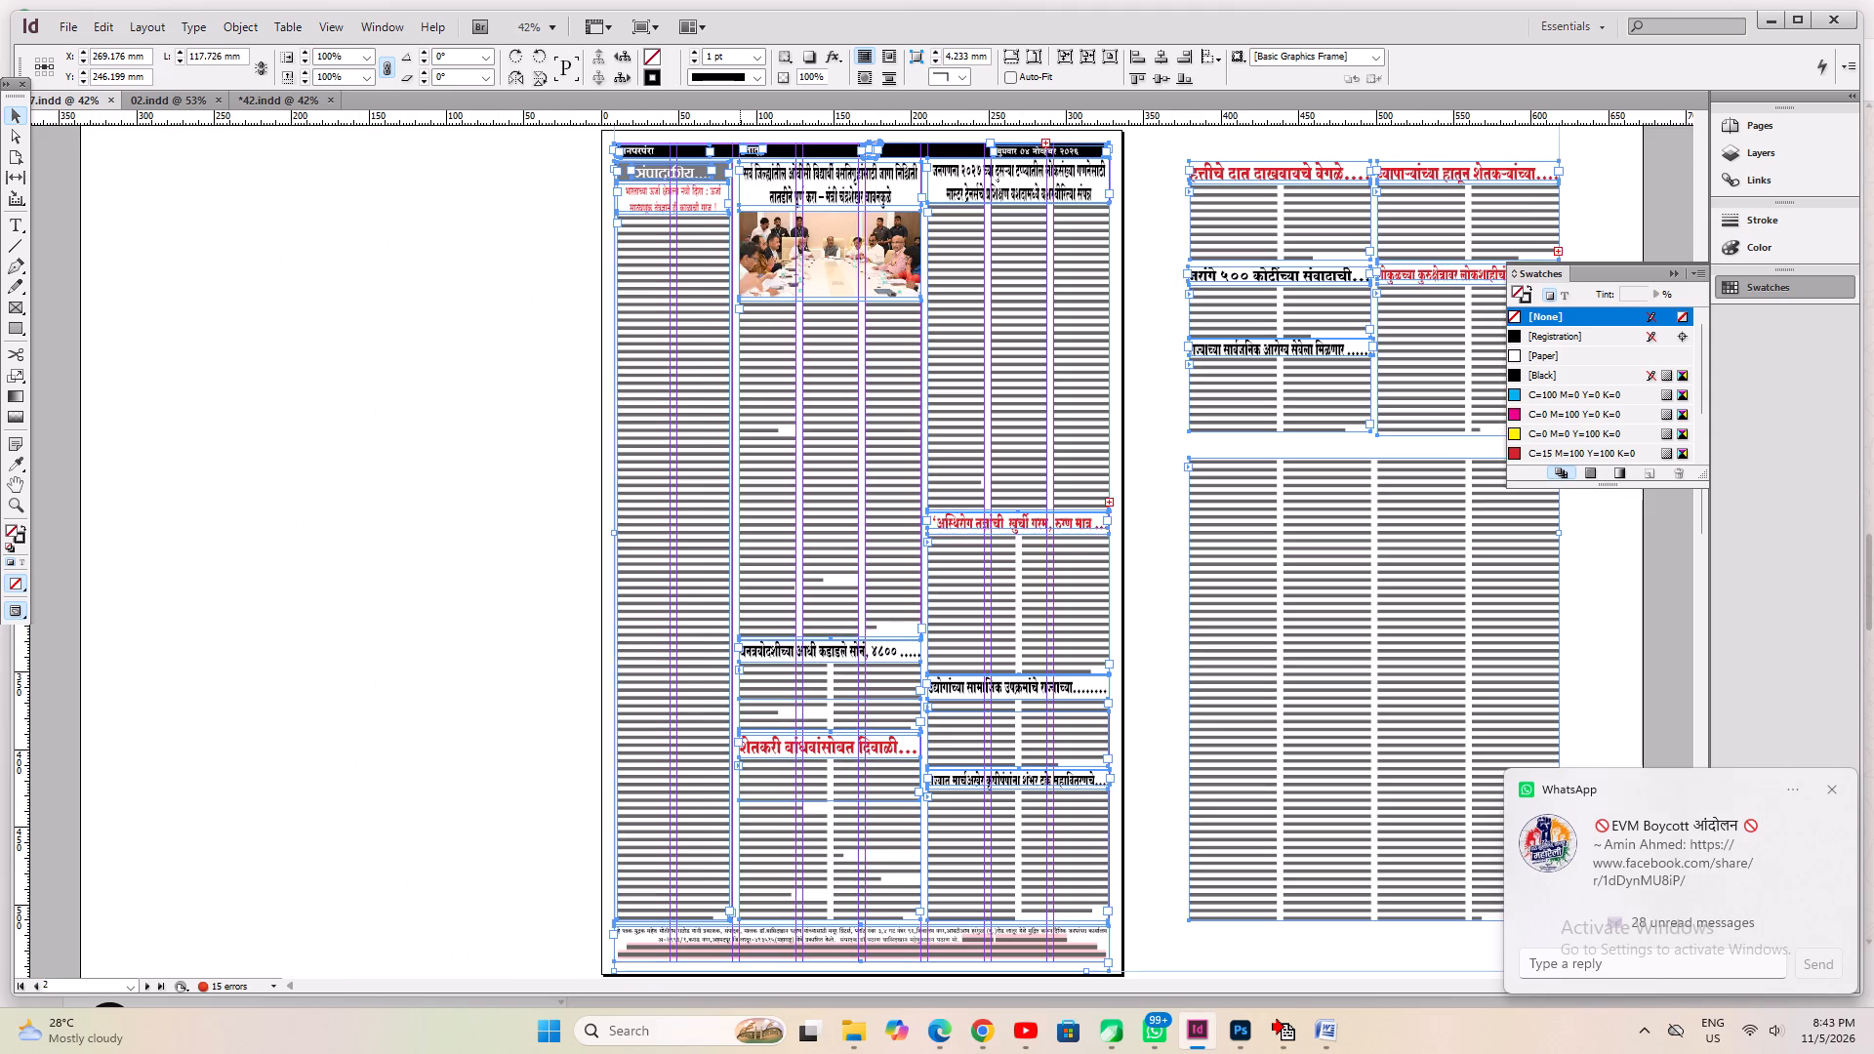
{"action": "key", "text": "ctrl+s"}
Fit the loose text frame on the pasteboard beside page 1 to its content.
{"action": "left_click", "coordinate": [187, 711]}
{"action": "scroll", "coordinate": [428, 671], "scroll_direction": "up", "scroll_amount": 10}
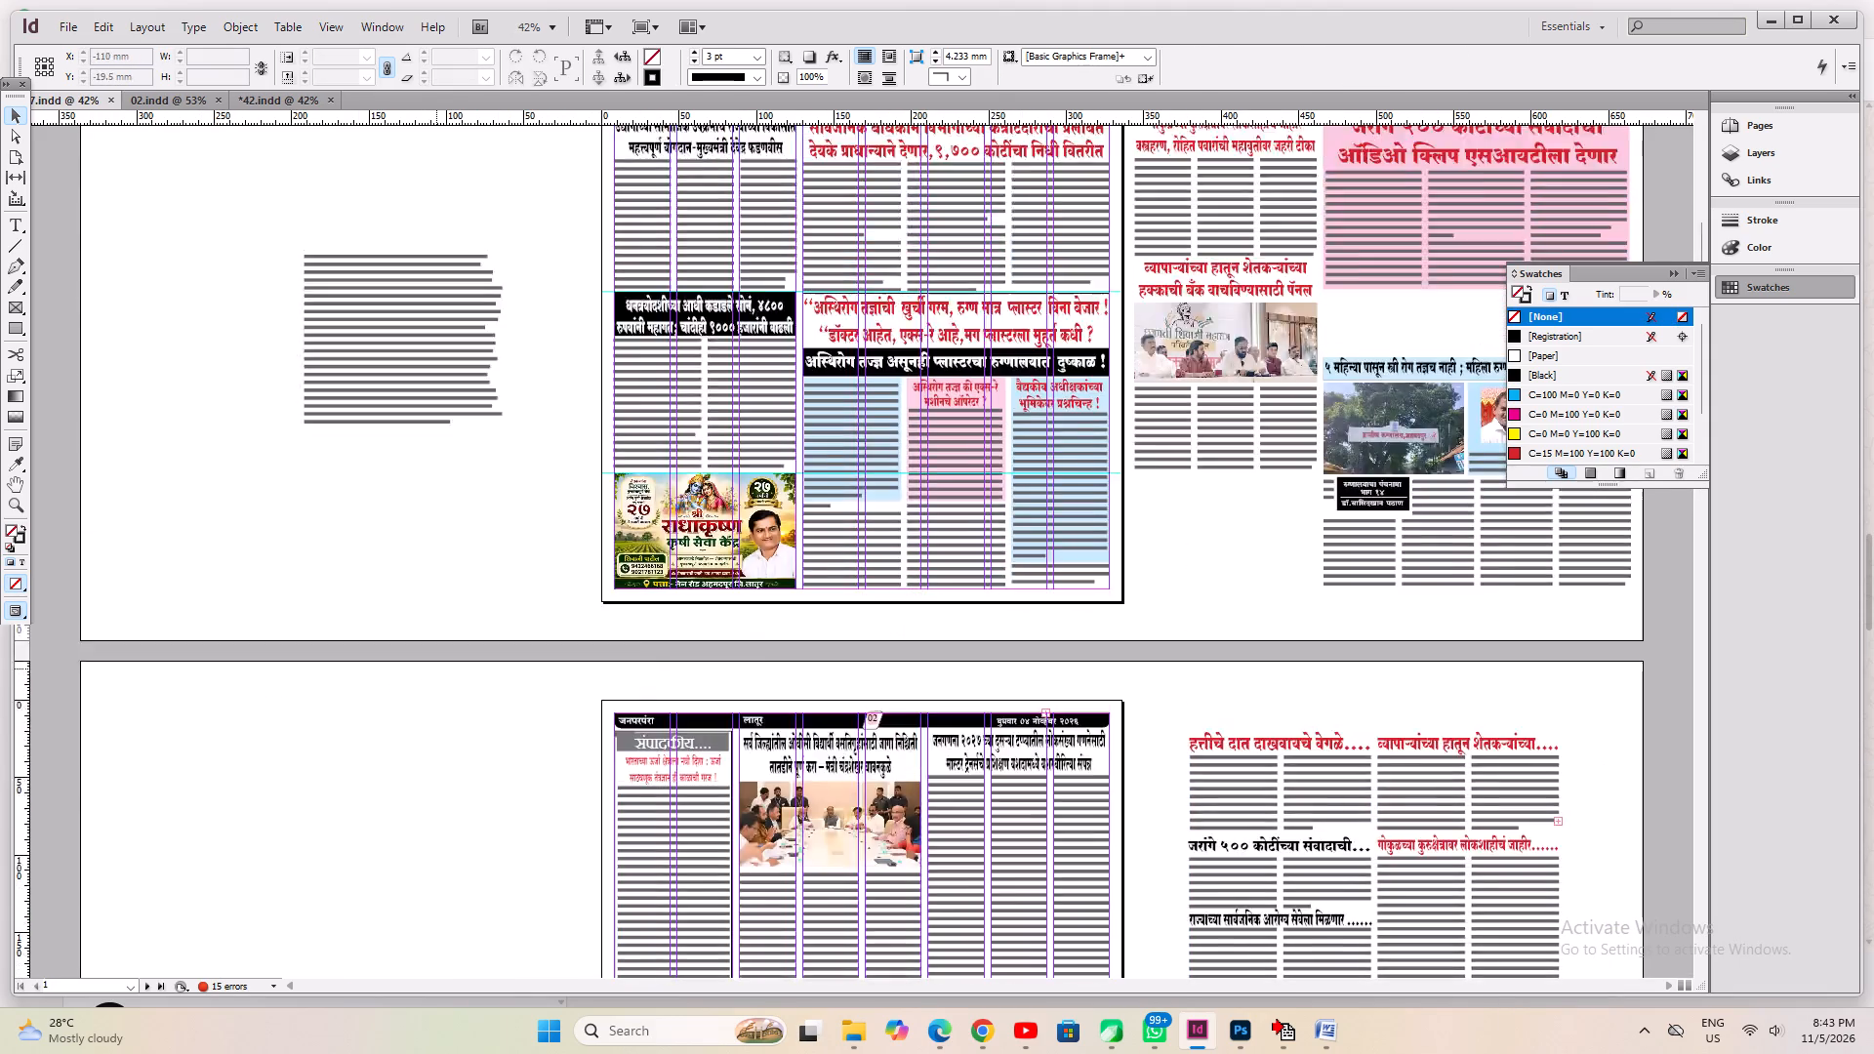
{"action": "scroll", "coordinate": [436, 669], "scroll_direction": "up", "scroll_amount": 2}
{"action": "left_click", "coordinate": [410, 521]}
{"action": "key", "text": "ctrl+super+c"}
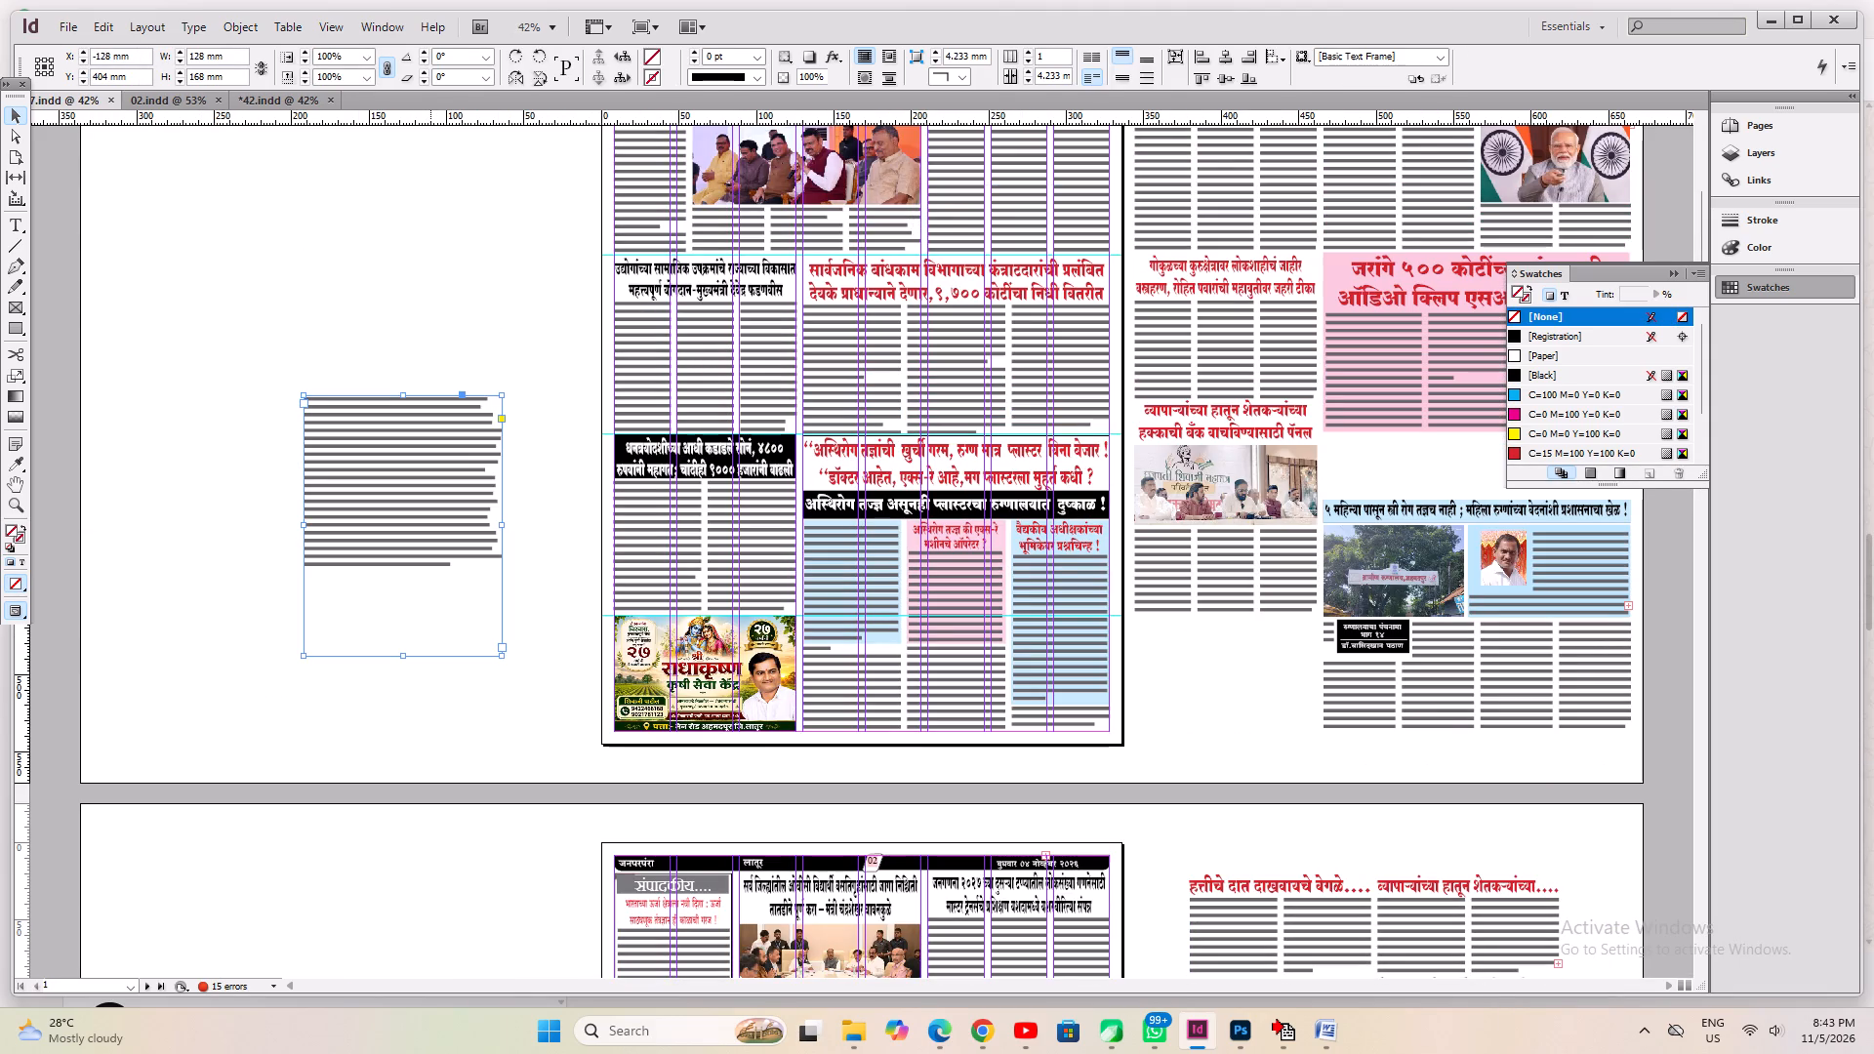
{"action": "left_click", "coordinate": [433, 619]}
{"action": "key", "text": "ctrl+alt+c"}
{"action": "left_click", "coordinate": [428, 629]}
Look over the layout of the following pages through page 4, and return to the top of page 1.
{"action": "key", "text": "space"}
{"action": "key", "text": "space"}
{"action": "key", "text": "space"}
{"action": "key", "text": "space"}
{"action": "key", "text": "space"}
{"action": "key", "text": "space"}
{"action": "key", "text": "space"}
{"action": "key", "text": "space"}
{"action": "key", "text": "space"}
{"action": "key", "text": "space"}
{"action": "key", "text": "space"}
{"action": "key", "text": "space"}
{"action": "key", "text": "space"}
{"action": "key", "text": "space"}
{"action": "key", "text": "space"}
{"action": "key", "text": "space"}
{"action": "key", "text": "space"}
{"action": "key", "text": "space"}
{"action": "key", "text": "space"}
{"action": "key", "text": "space"}
{"action": "left_click_drag", "start_coordinate": [643, 663], "coordinate": [526, 145]}
{"action": "left_click_drag", "start_coordinate": [672, 585], "coordinate": [673, 575]}
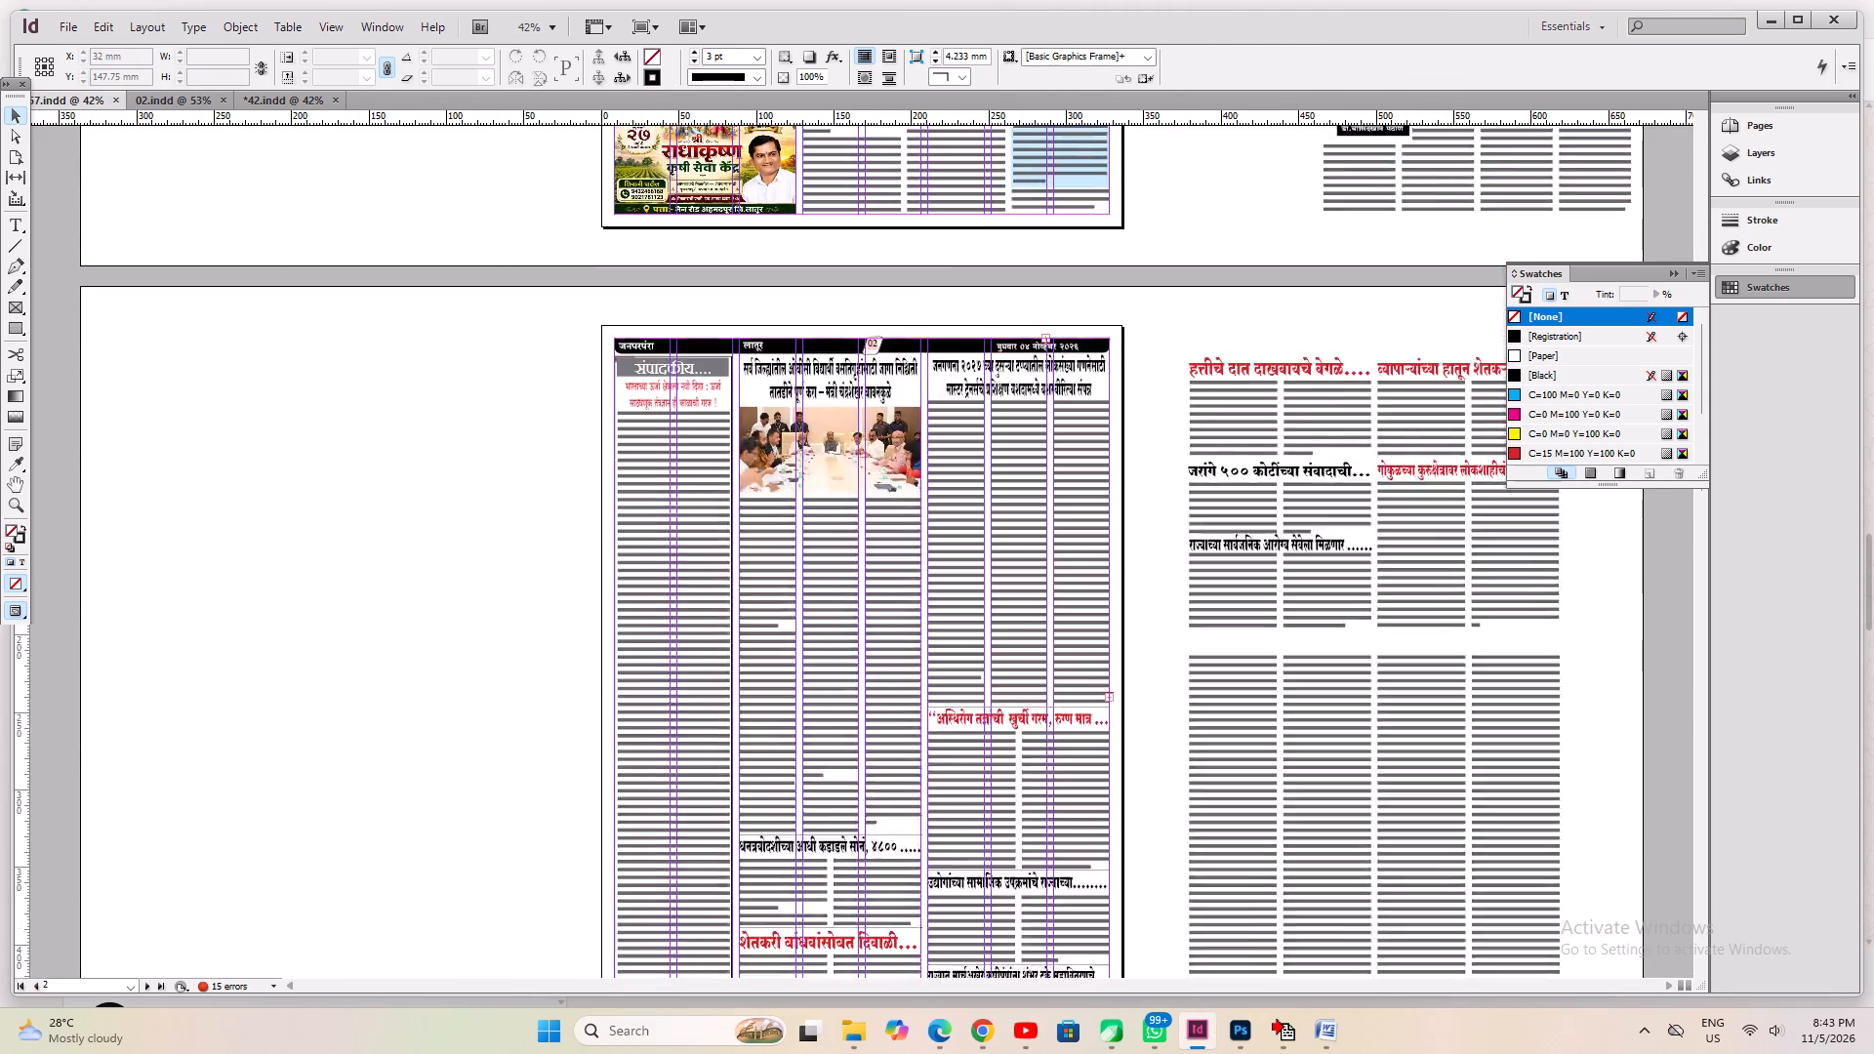
{"action": "left_click_drag", "start_coordinate": [673, 575], "coordinate": [672, 106]}
{"action": "left_click_drag", "start_coordinate": [951, 699], "coordinate": [922, 230]}
{"action": "left_click_drag", "start_coordinate": [1018, 680], "coordinate": [998, 328]}
{"action": "left_click_drag", "start_coordinate": [959, 704], "coordinate": [939, 218]}
{"action": "left_click_drag", "start_coordinate": [918, 631], "coordinate": [903, 215]}
{"action": "left_click_drag", "start_coordinate": [950, 562], "coordinate": [950, 507]}
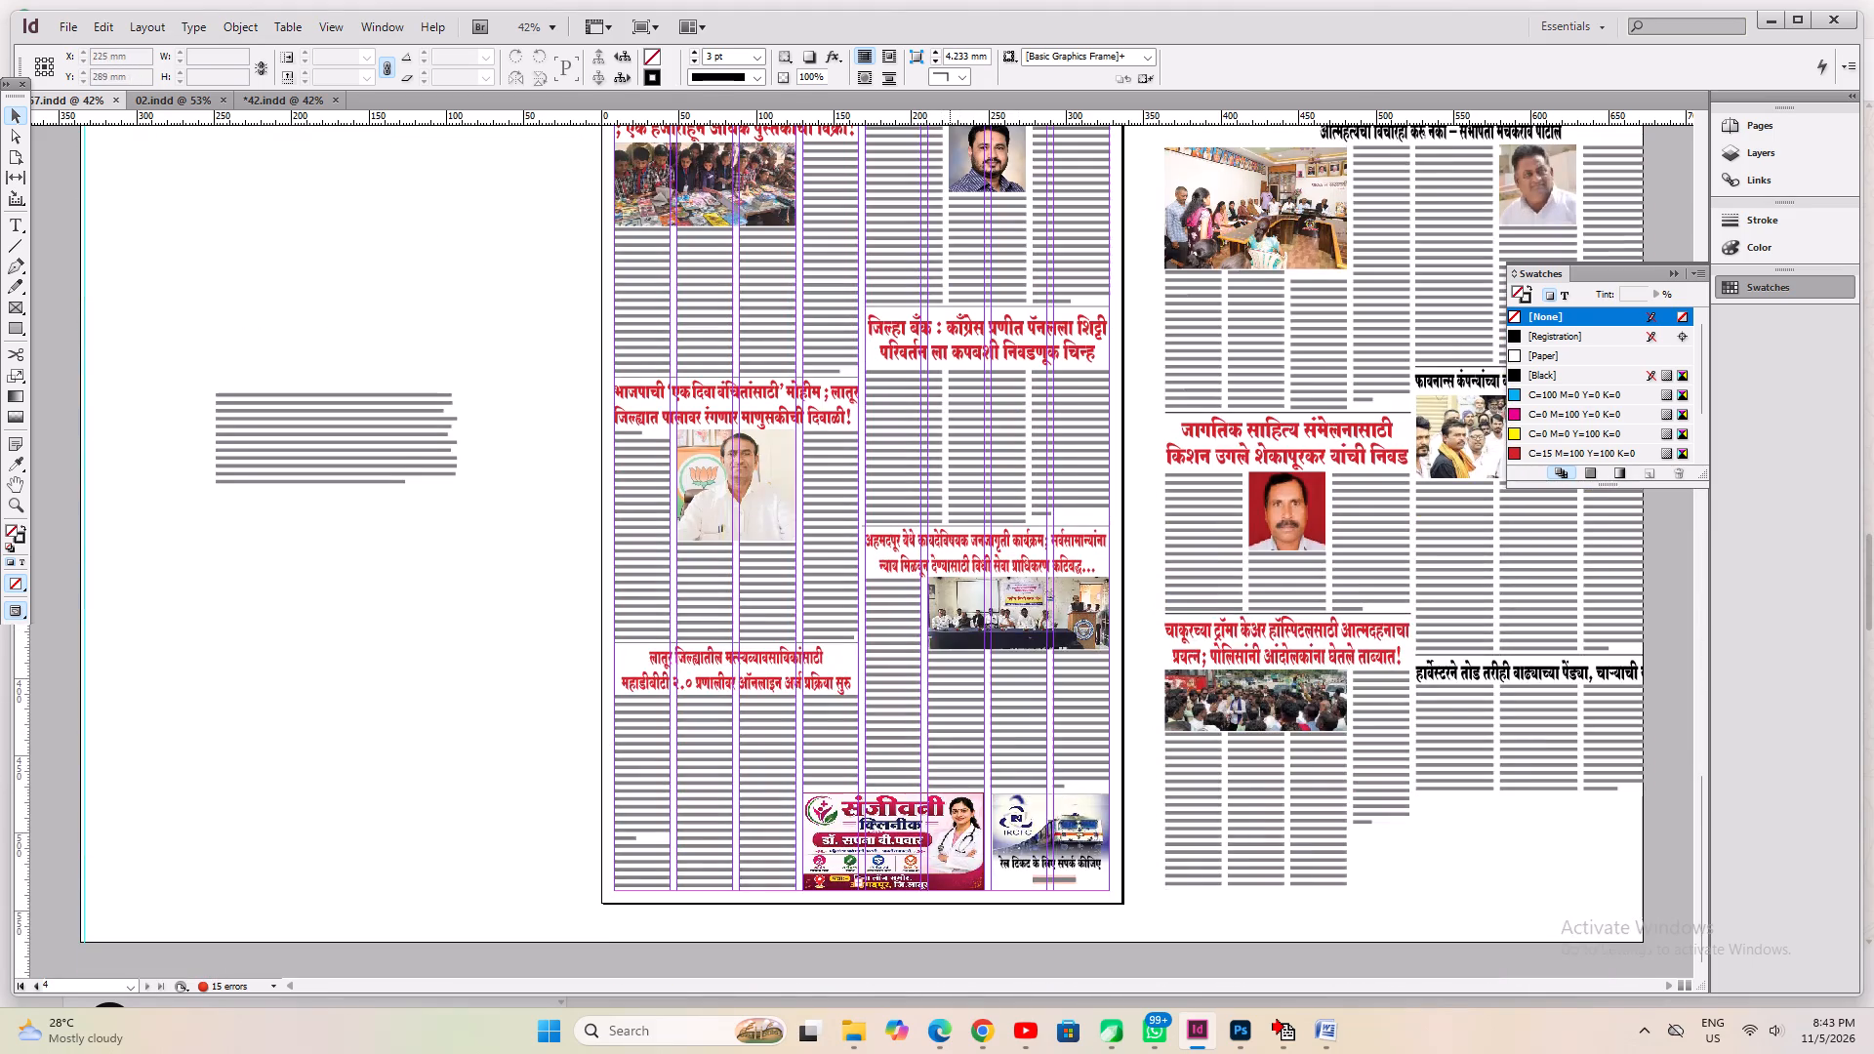
{"action": "left_click_drag", "start_coordinate": [950, 509], "coordinate": [867, 1053]}
{"action": "left_click_drag", "start_coordinate": [971, 333], "coordinate": [950, 999]}
{"action": "left_click_drag", "start_coordinate": [1004, 512], "coordinate": [874, 1053]}
{"action": "left_click_drag", "start_coordinate": [924, 327], "coordinate": [916, 953]}
{"action": "left_click_drag", "start_coordinate": [894, 352], "coordinate": [805, 829]}
{"action": "left_click_drag", "start_coordinate": [852, 437], "coordinate": [809, 785]}
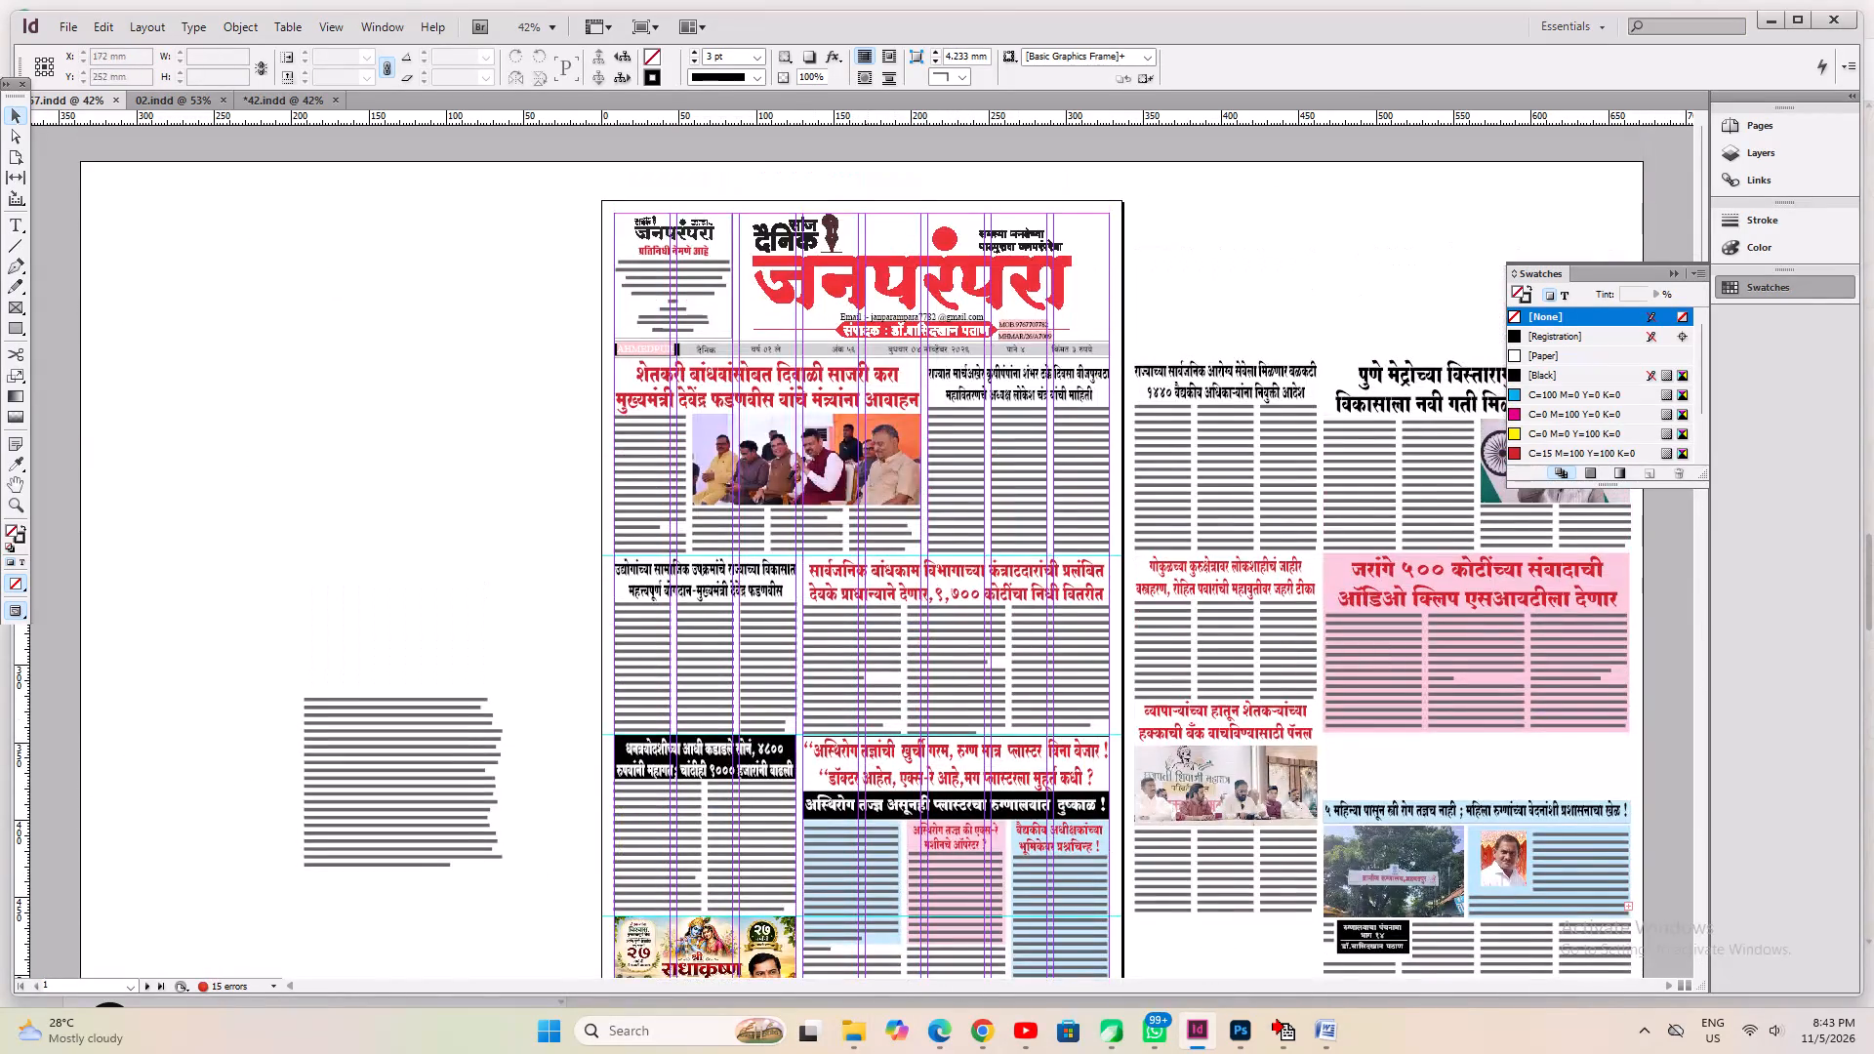
Change the issue number in the page 1 dateline to अंक ५७.
{"action": "left_click", "coordinate": [828, 385]}
{"action": "key", "text": "ctrl+1"}
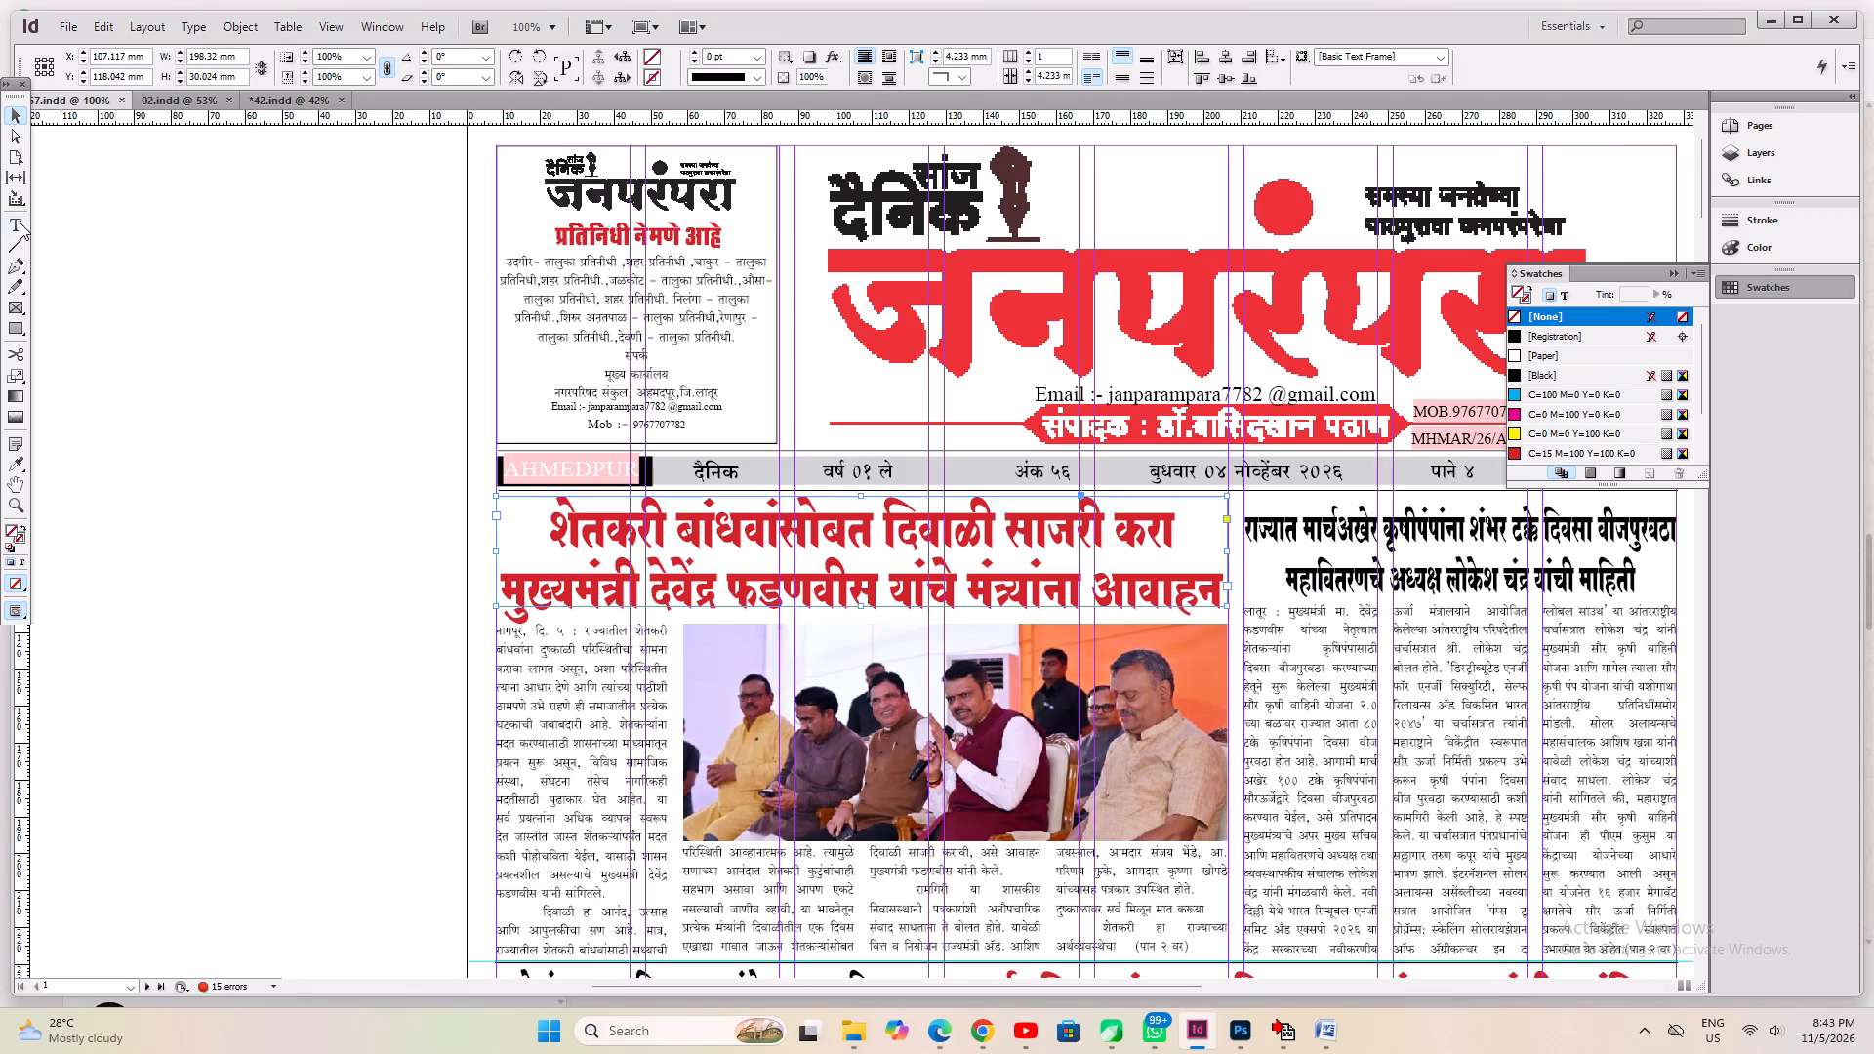
{"action": "left_click", "coordinate": [18, 221]}
{"action": "left_click", "coordinate": [1062, 469]}
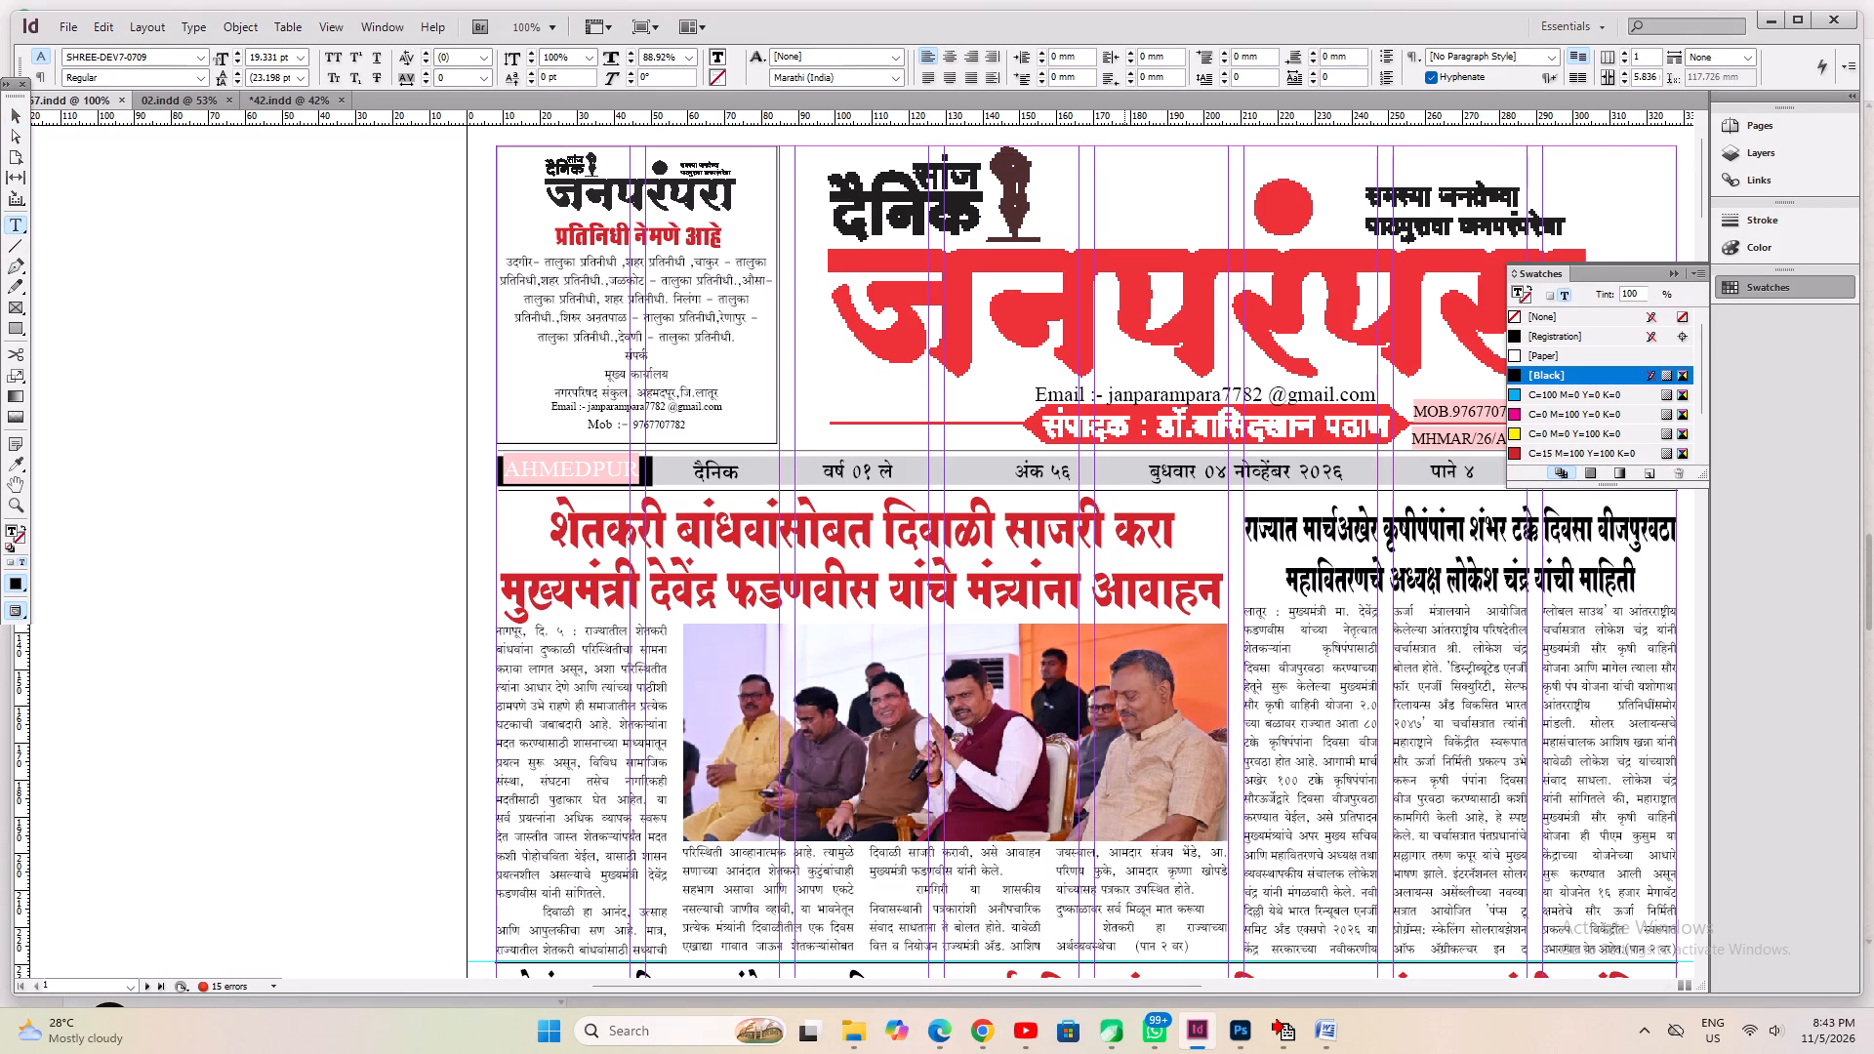
{"action": "key", "text": "shift+Right"}
{"action": "key", "text": "7"}
Replace the weekday in the page 1 dateline with गुरुवार.
{"action": "key", "text": "Right"}
{"action": "key", "text": "Right"}
{"action": "key", "text": "Right"}
{"action": "key", "text": "Right"}
{"action": "key", "text": "Right"}
{"action": "key", "text": "Right"}
{"action": "key", "text": "Right"}
{"action": "key", "text": "Right"}
{"action": "key", "text": "Right"}
{"action": "key", "text": "Right"}
{"action": "key", "text": "Right"}
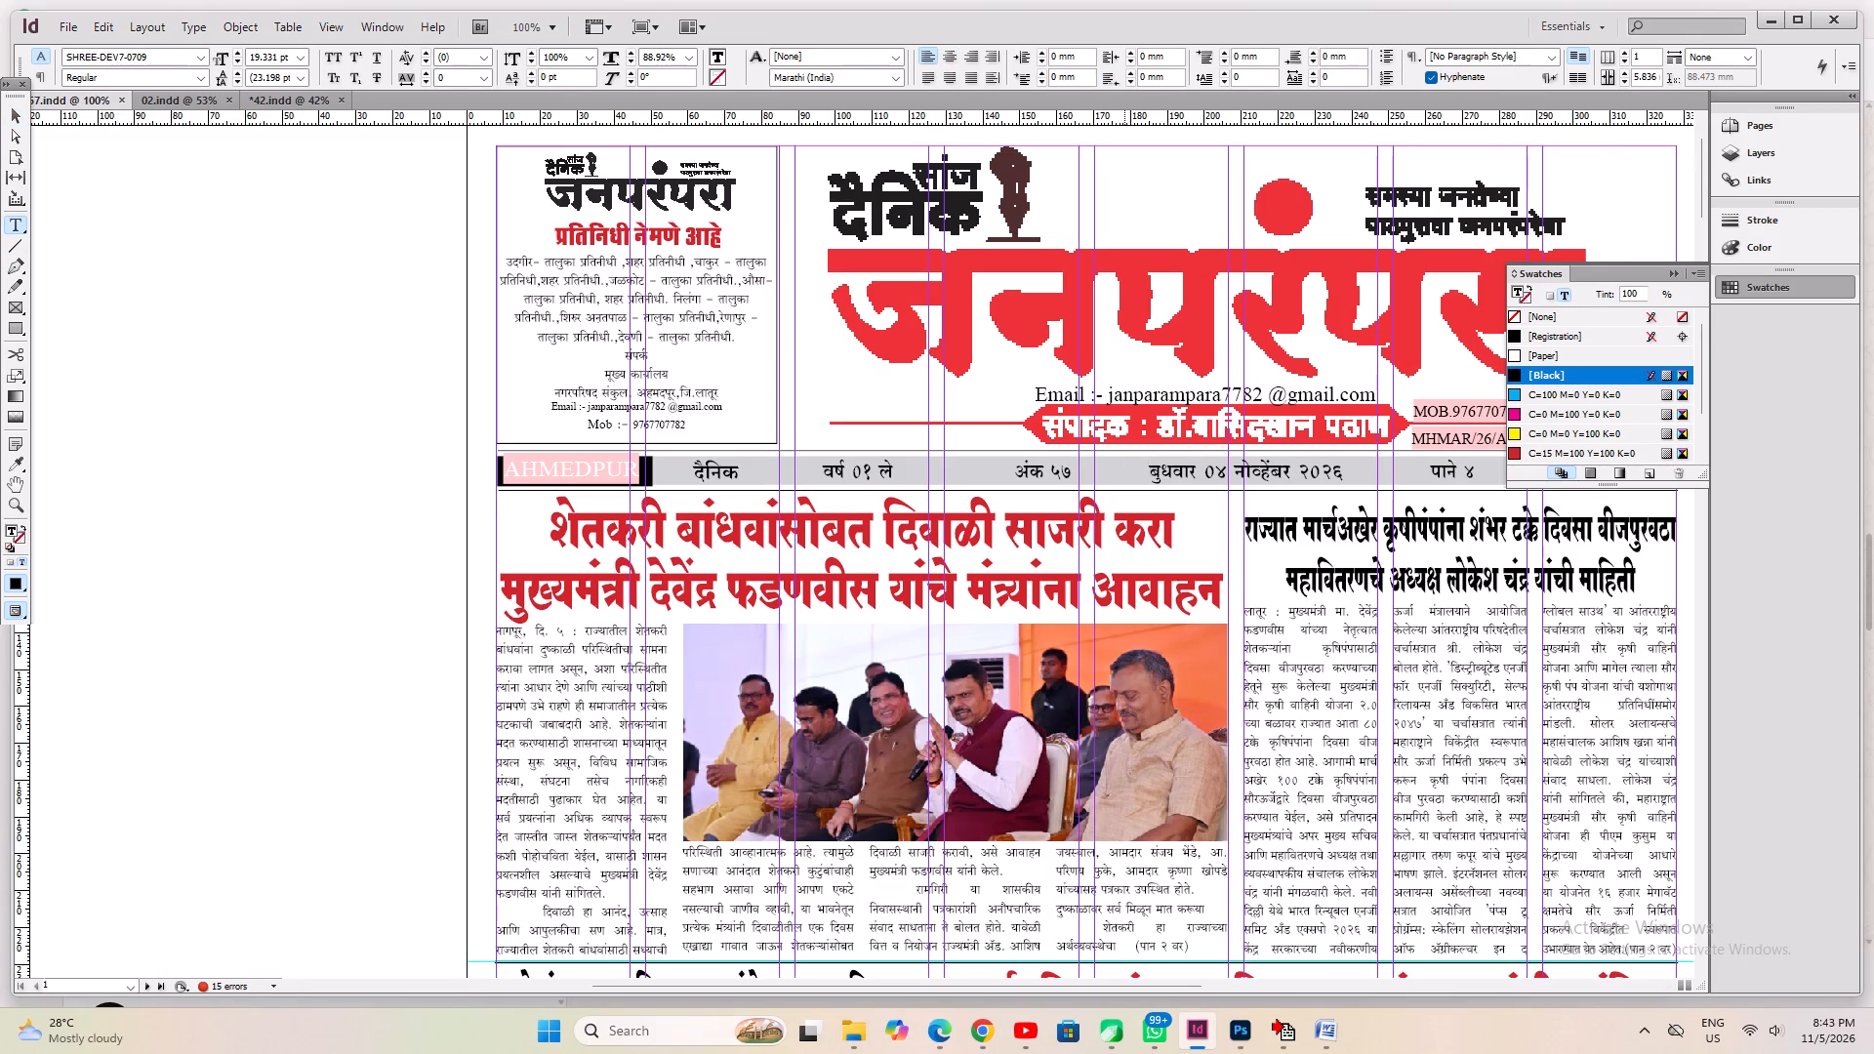
{"action": "key", "text": "shift+Right"}
{"action": "key", "text": "shift+Right"}
{"action": "key", "text": "shift+Right"}
{"action": "key", "text": "shift+Right"}
{"action": "key", "text": "shift+Right"}
{"action": "key", "text": "shift+Right"}
{"action": "key", "text": "shift+Right"}
{"action": "key", "text": "shift+Right"}
{"action": "key", "text": "shift+Left"}
{"action": "key", "text": "shift+Left"}
{"action": "key", "text": "shift+Left"}
{"action": "key", "text": "shift+Right"}
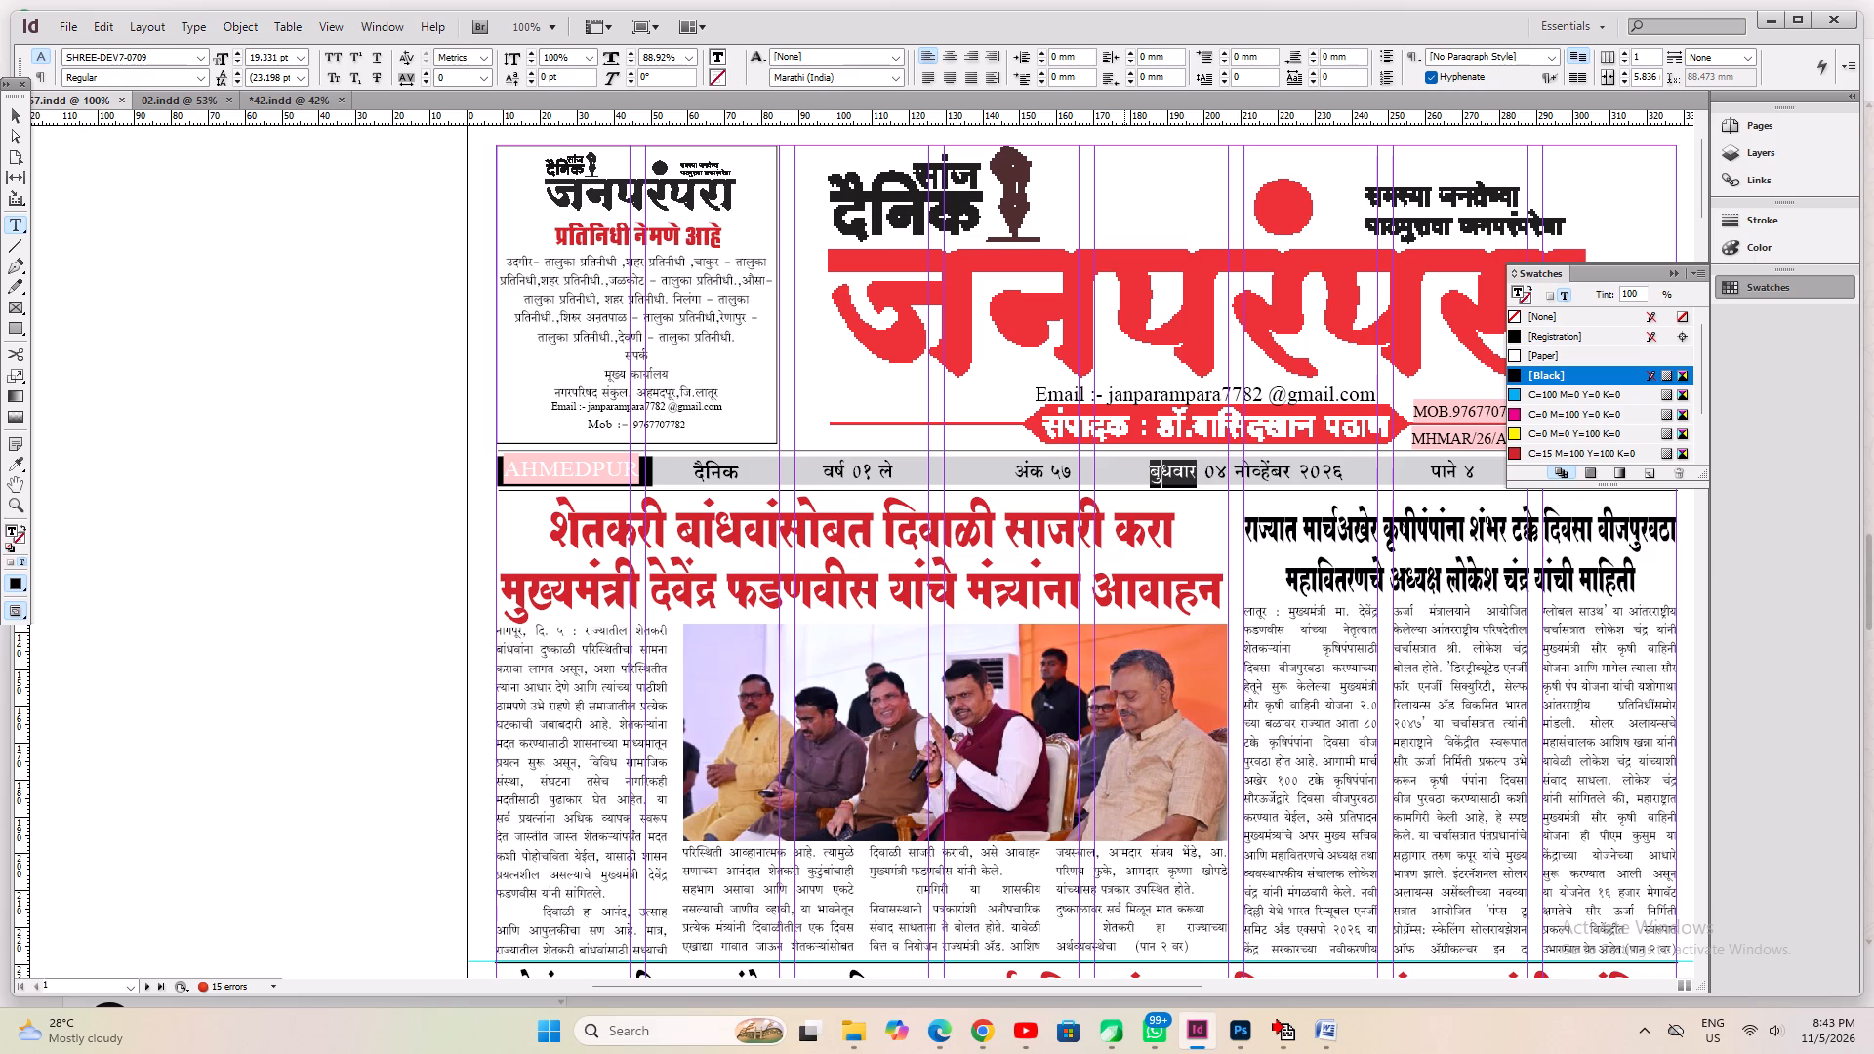
{"action": "type", "text": "xq"}
{"action": "key", "text": "BackSpace"}
{"action": "key", "text": "BackSpace"}
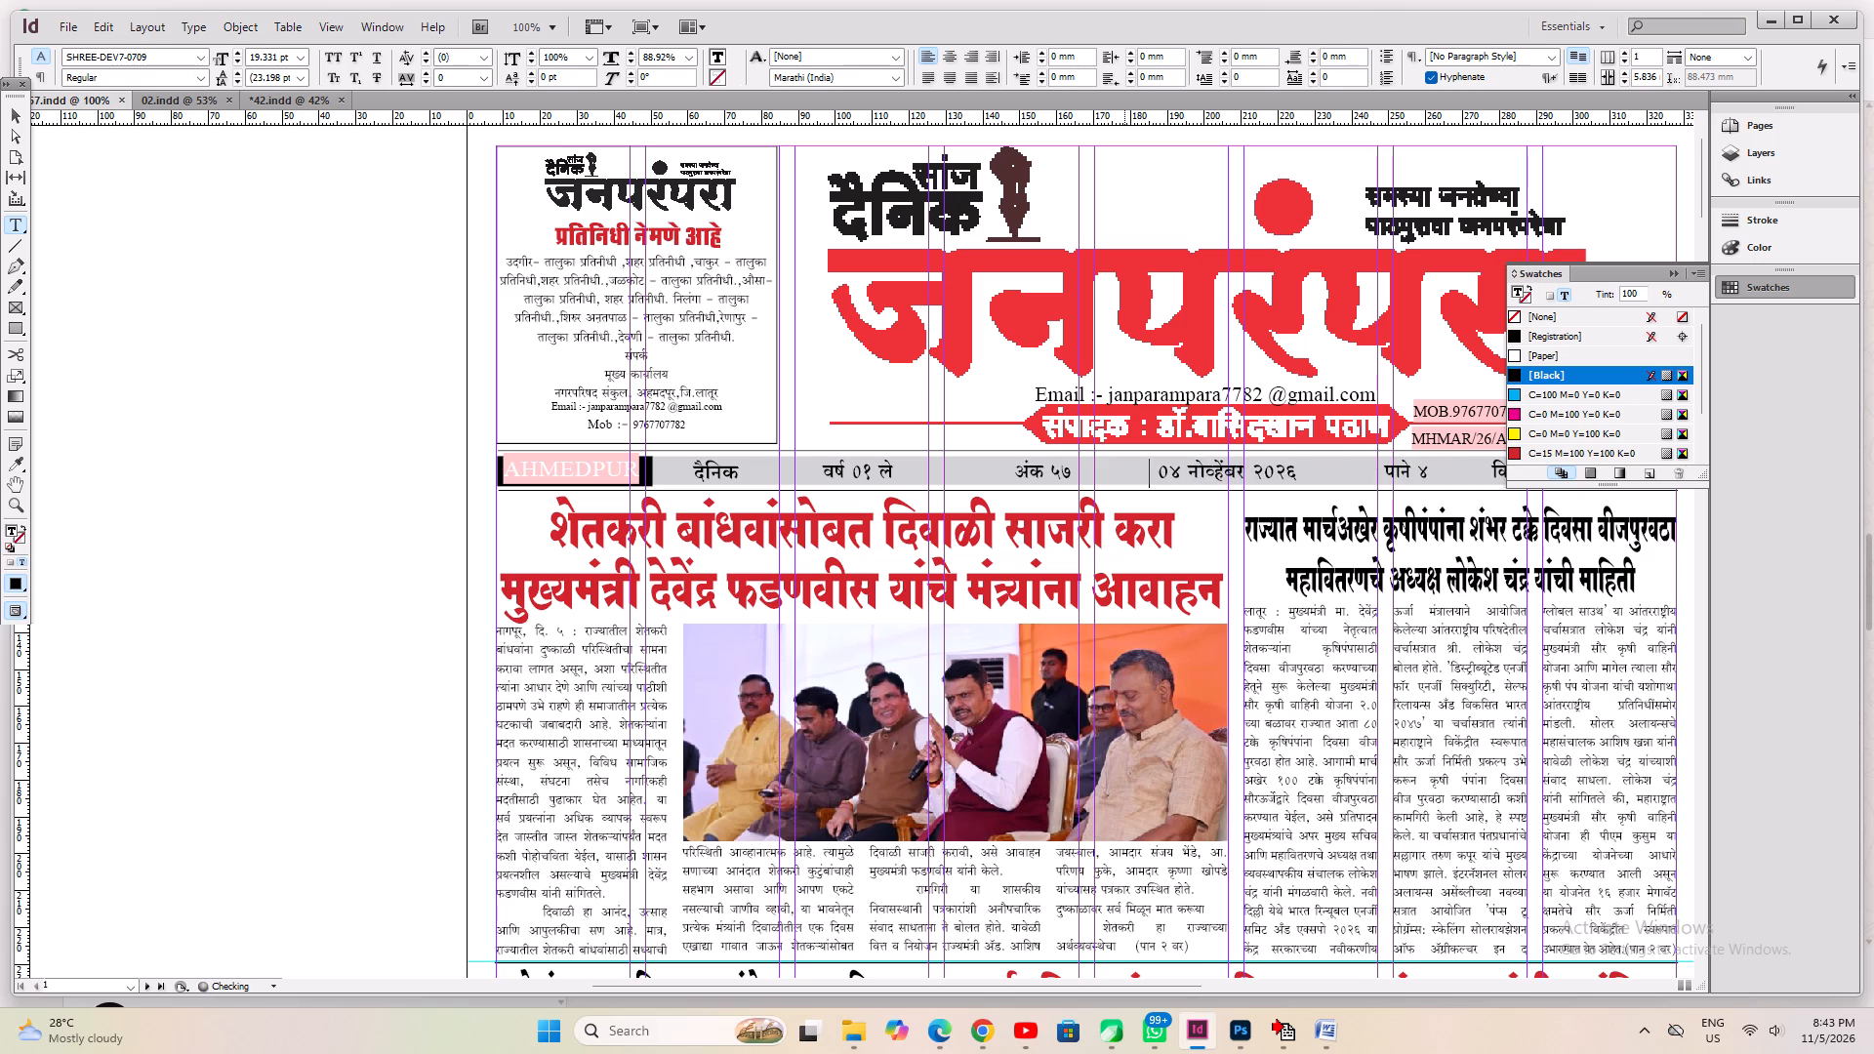
{"action": "type", "text": "XQJQOKJ"}
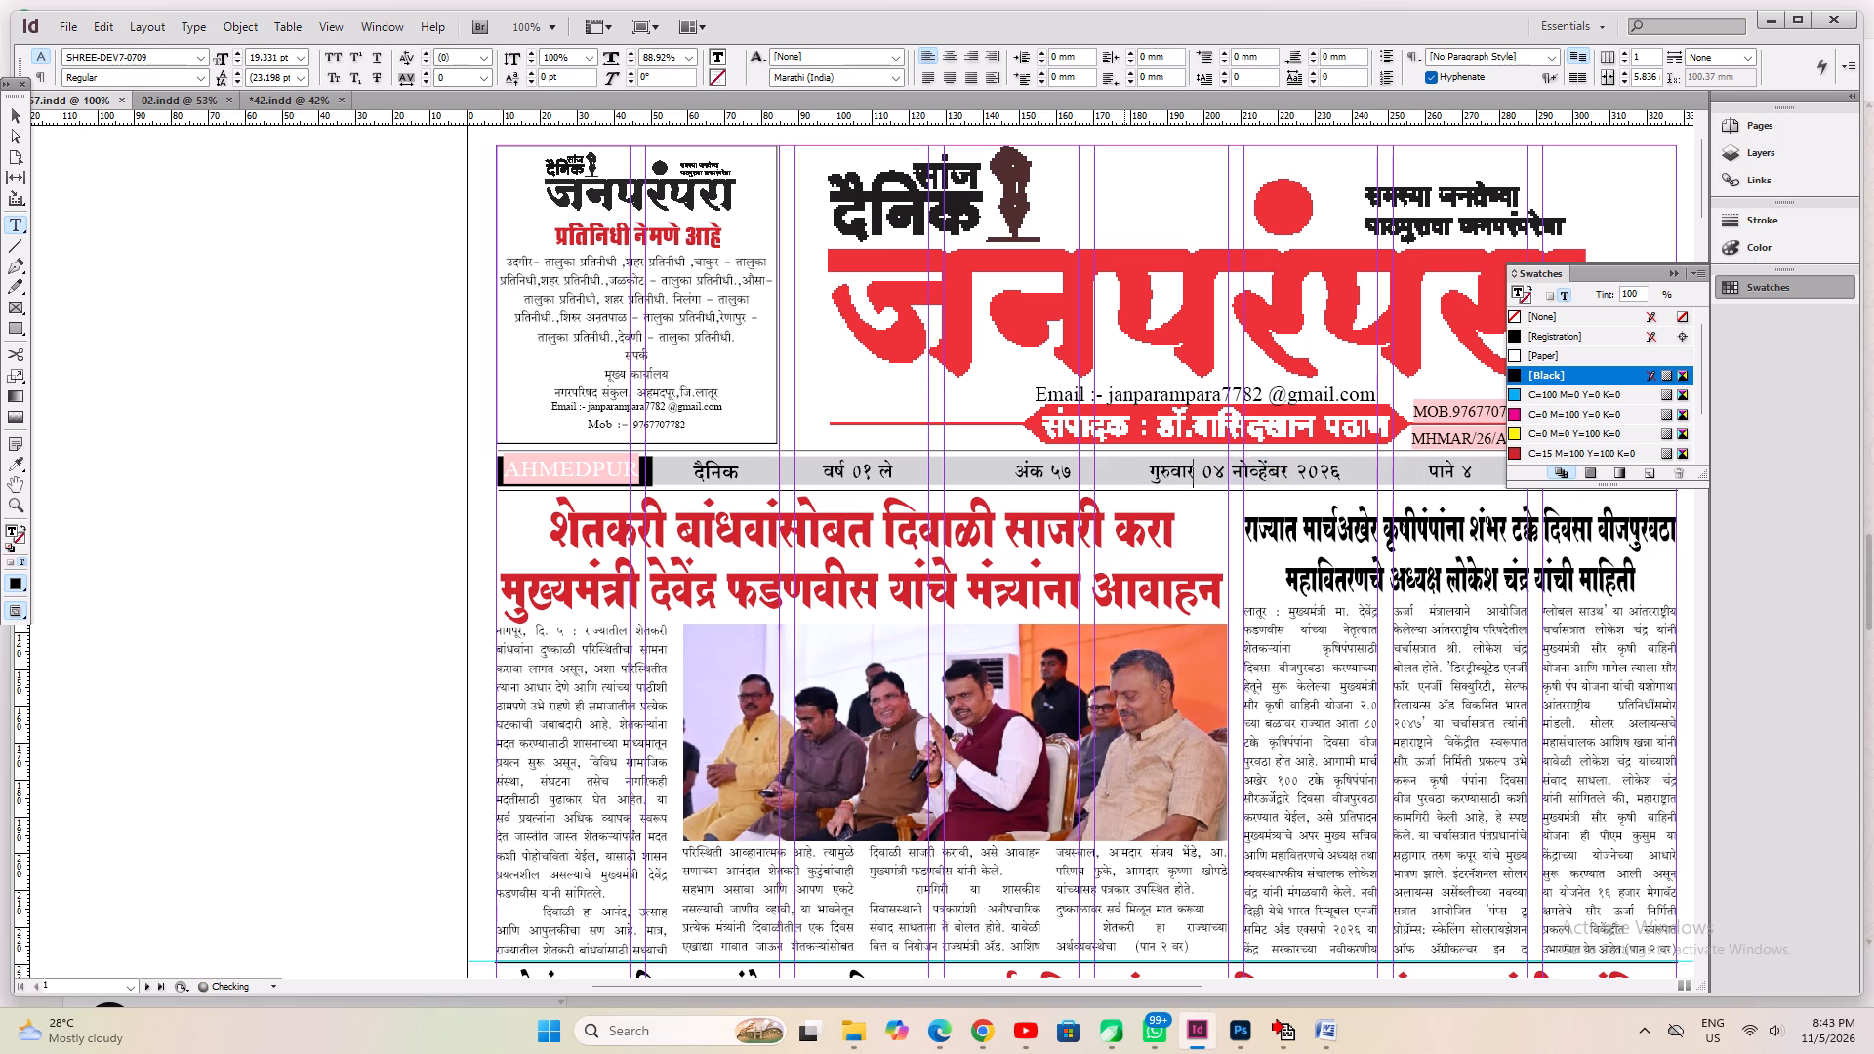
Change the day of the month in the page 1 dateline to ०५.
{"action": "key", "text": "Down"}
{"action": "key", "text": "Down"}
{"action": "key", "text": "Down"}
{"action": "key", "text": "Down"}
{"action": "left_click", "coordinate": [1215, 468]}
{"action": "key", "text": "5"}
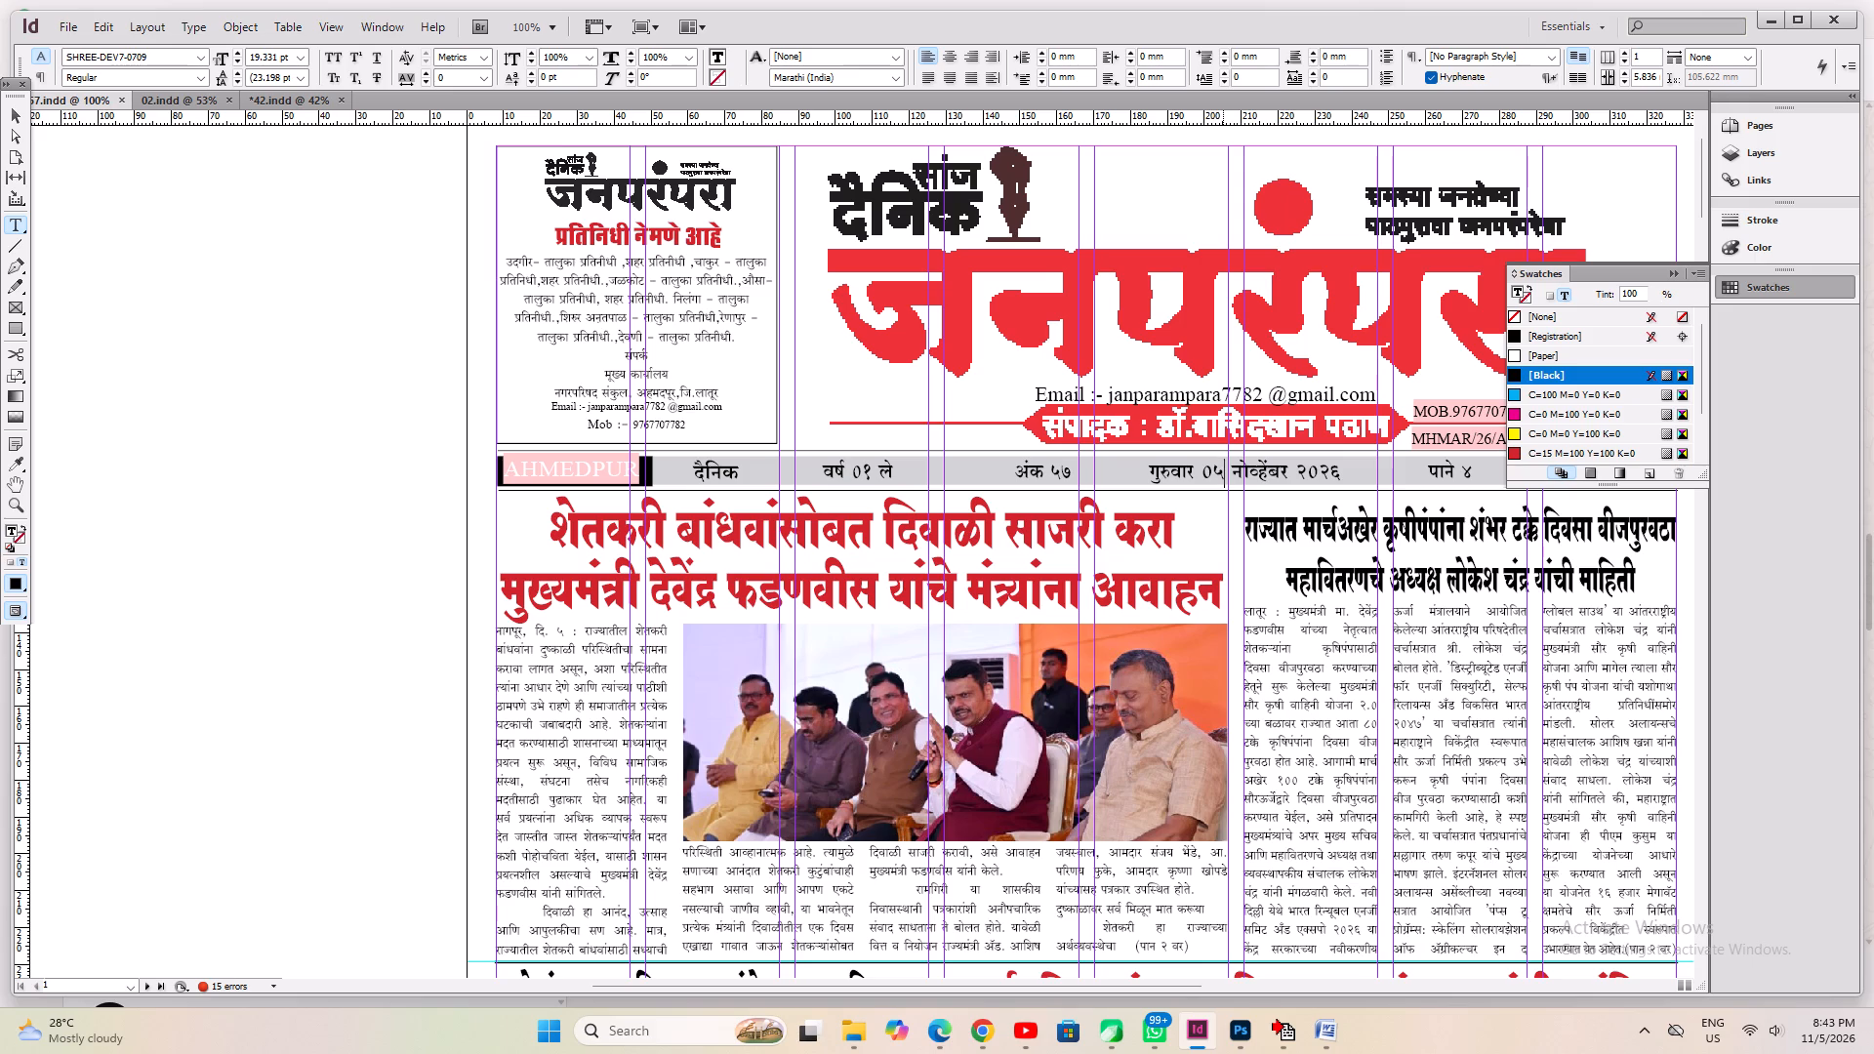
Update the date in the page 2 header strip to गुरूवार ०५, keeping the month and year.
{"action": "left_click_drag", "start_coordinate": [1268, 498], "coordinate": [600, 497], "text": "alt"}
{"action": "left_click_drag", "start_coordinate": [566, 593], "coordinate": [812, 394], "text": "alt"}
{"action": "left_click_drag", "start_coordinate": [828, 778], "coordinate": [826, 226], "text": "alt"}
{"action": "left_click_drag", "start_coordinate": [839, 656], "coordinate": [855, 193], "text": "alt"}
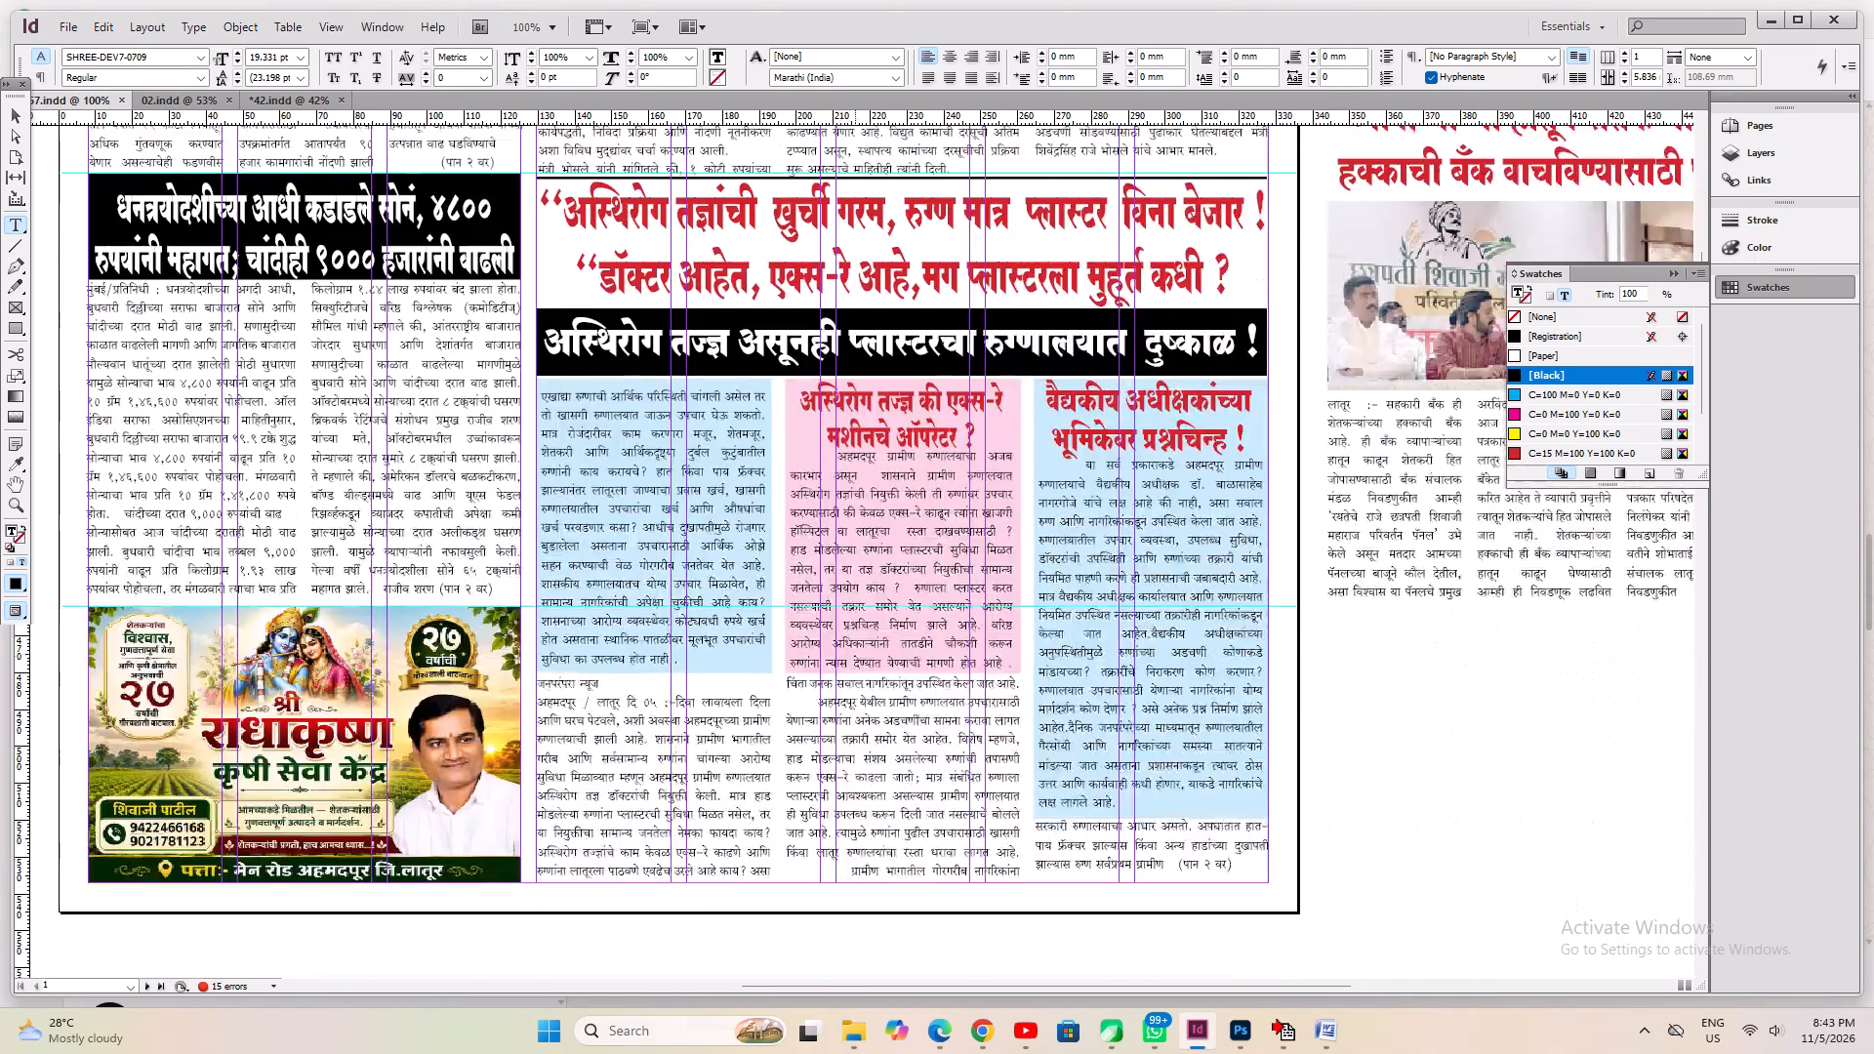
{"action": "left_click_drag", "start_coordinate": [872, 785], "coordinate": [880, 334], "text": "alt"}
{"action": "left_click", "coordinate": [1085, 745]}
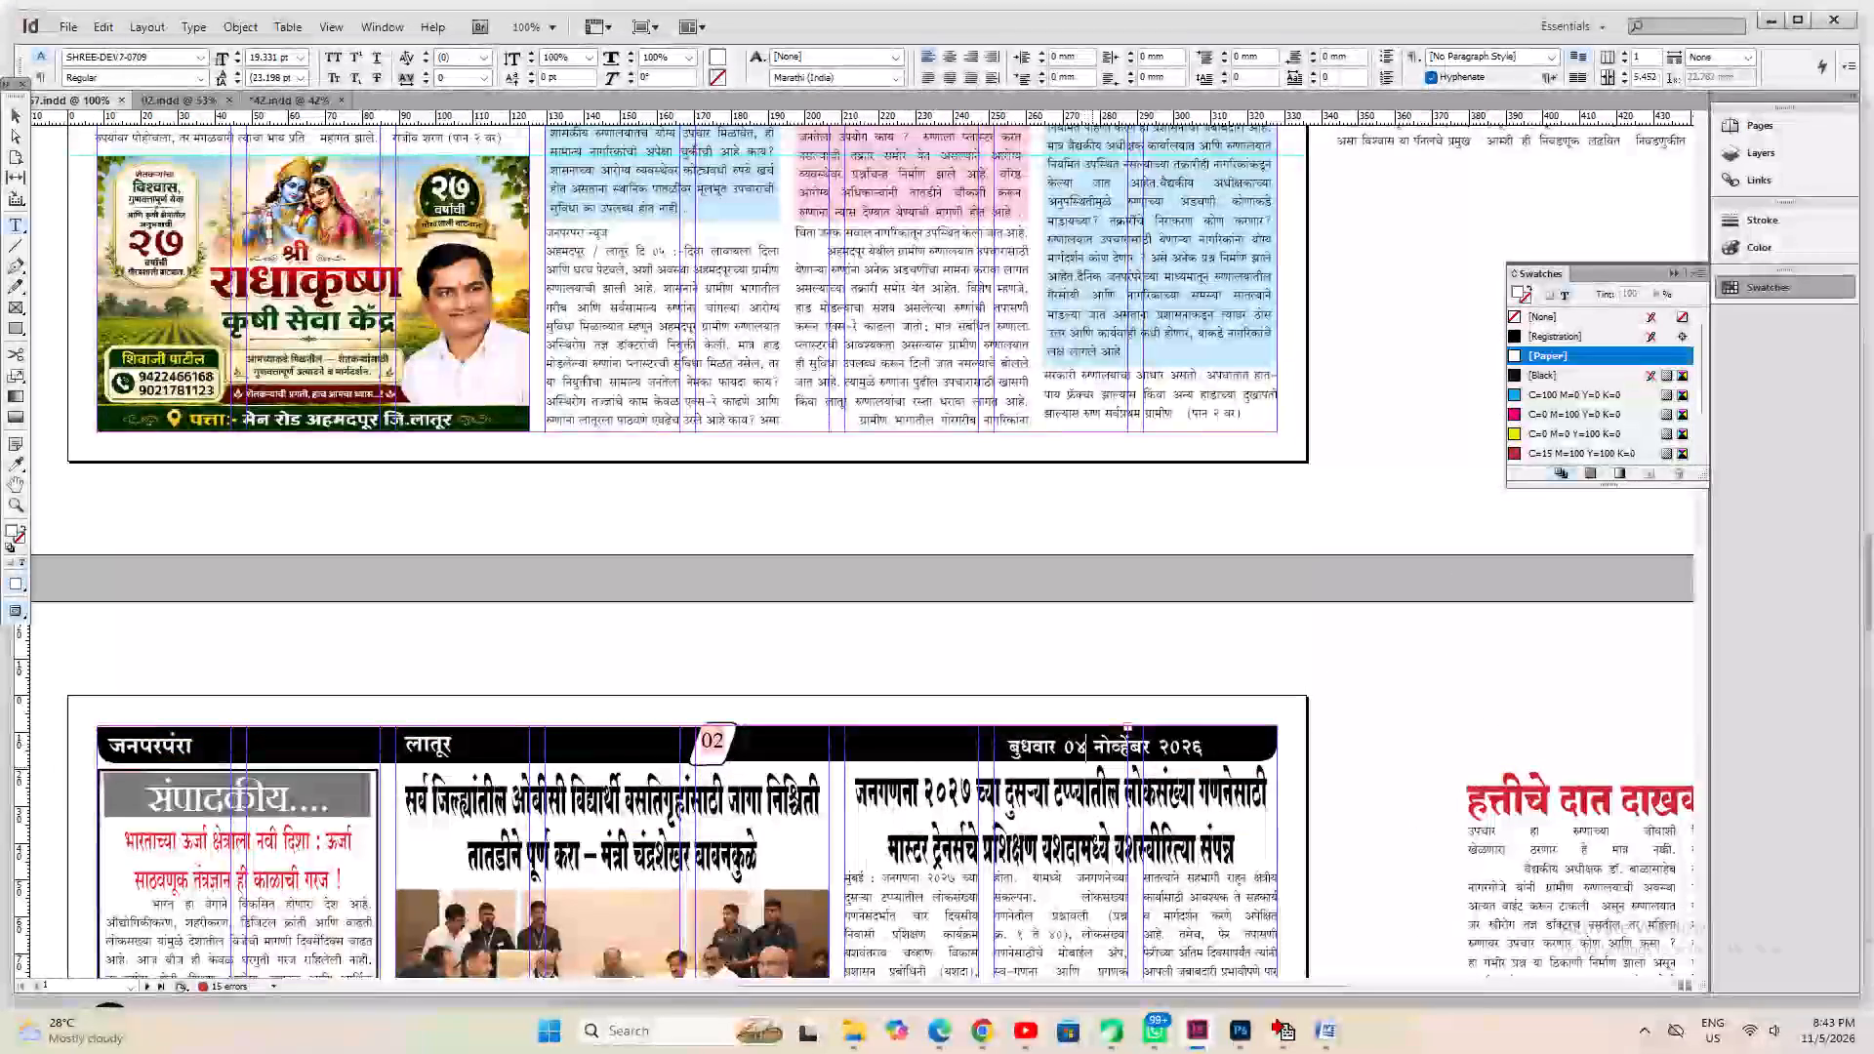
{"action": "key", "text": "Left"}
{"action": "key", "text": "Left"}
{"action": "key", "text": "Left"}
{"action": "key", "text": "shift+Home"}
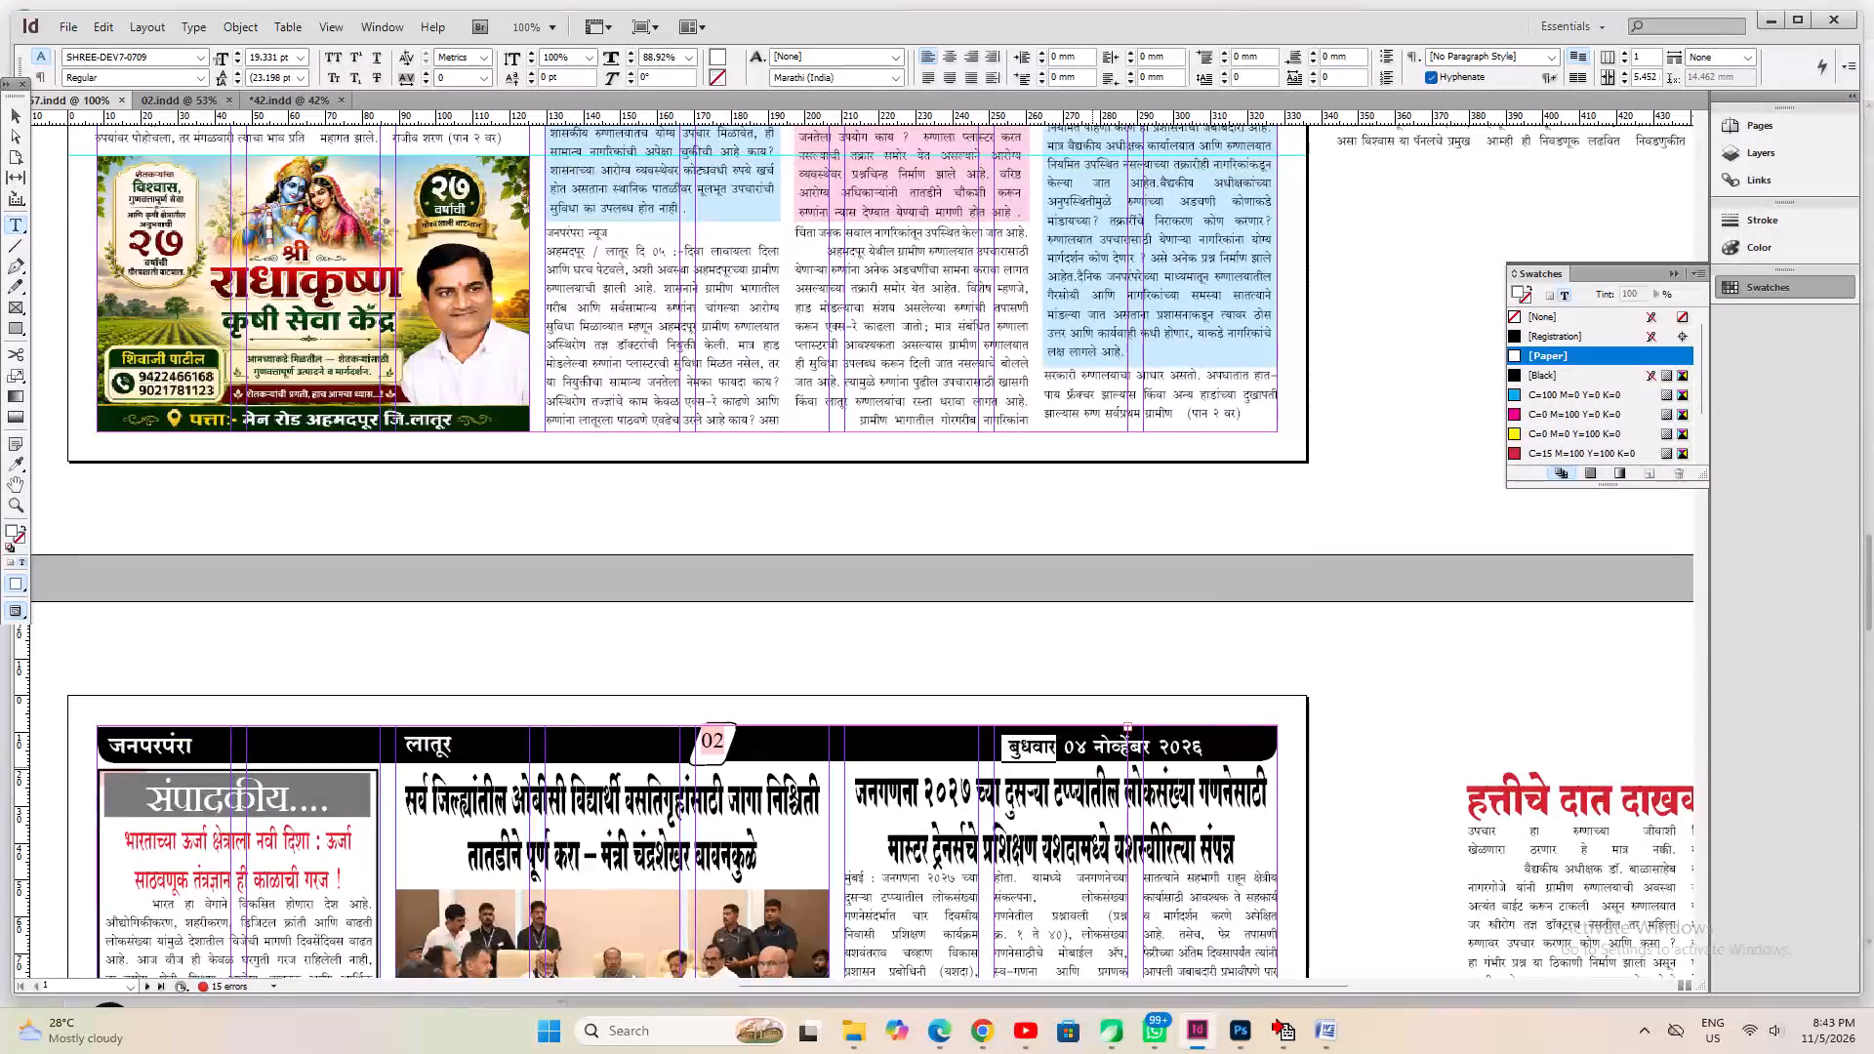
{"action": "type", "text": "XQJWOKJ"}
{"action": "key", "text": "Right"}
{"action": "key", "text": "Right"}
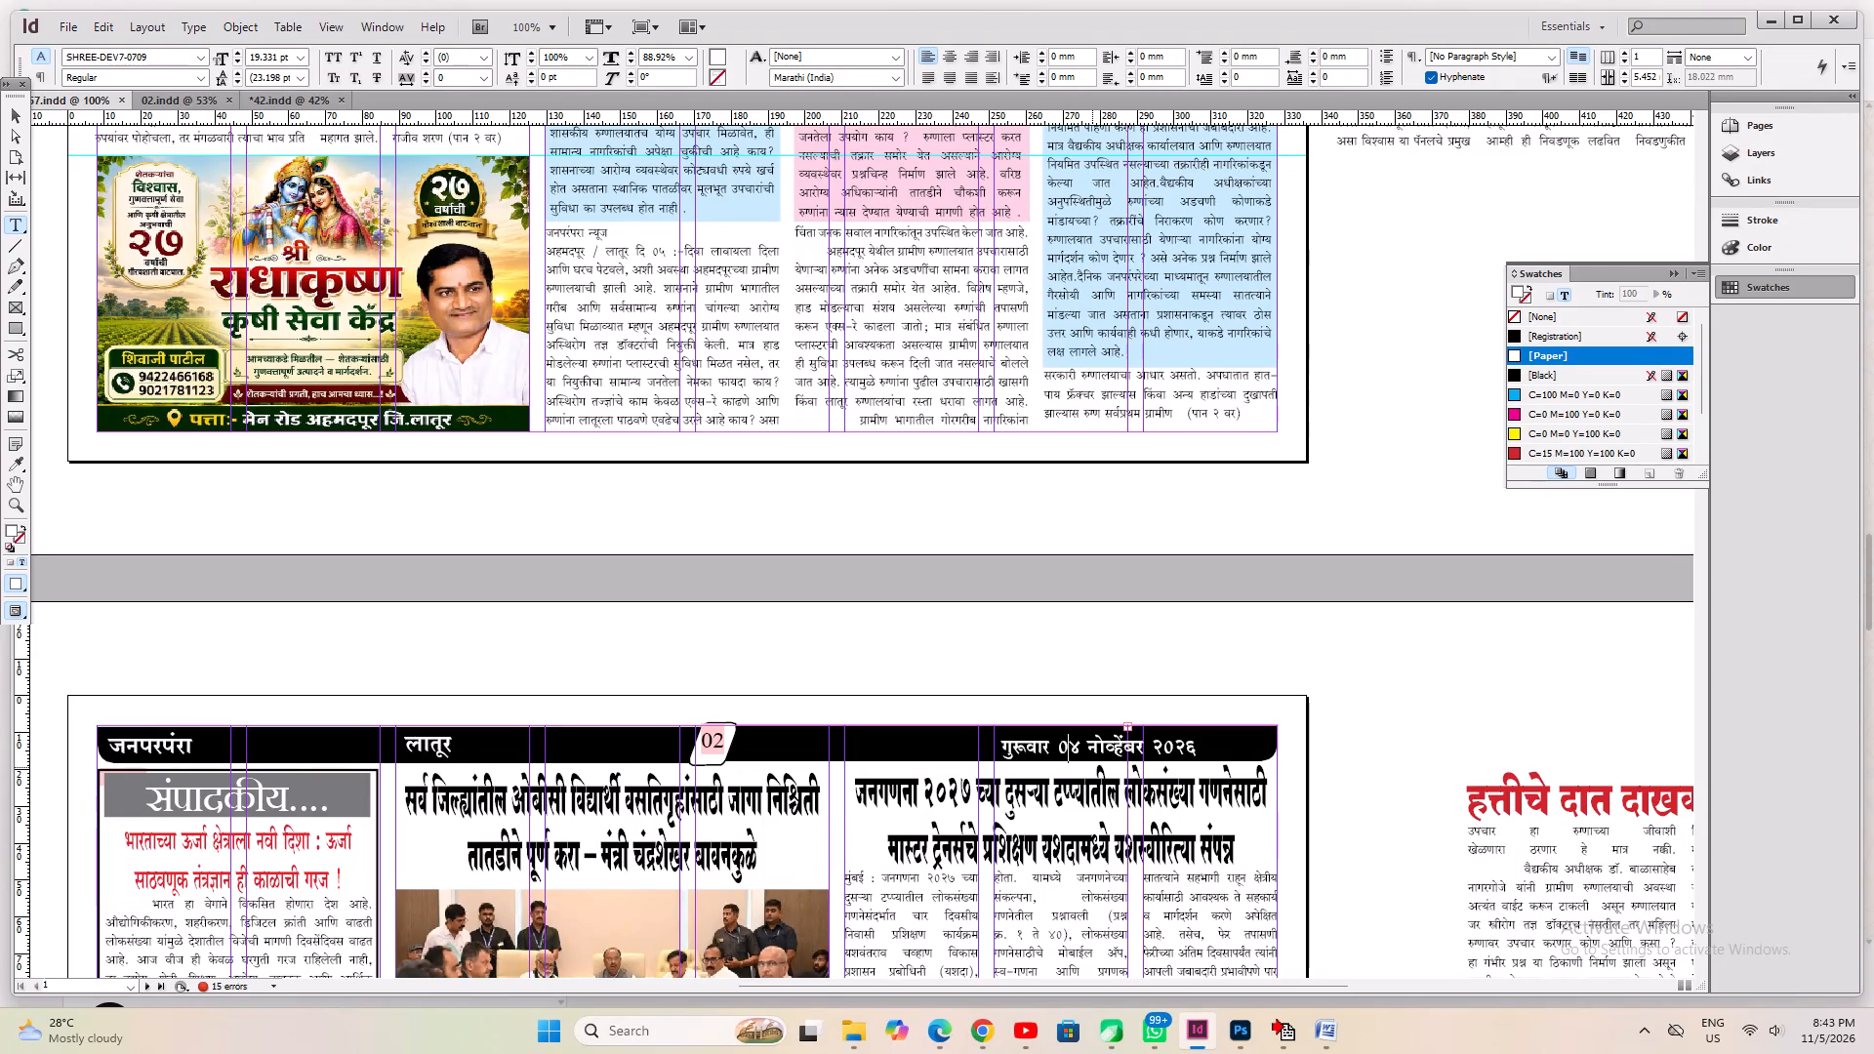
{"action": "key", "text": "shift+Right"}
{"action": "key", "text": "5"}
Copy the full date from the page 2 header and paste it over the dates in the page 3 and page 4 headers.
{"action": "key", "text": "ctrl+a"}
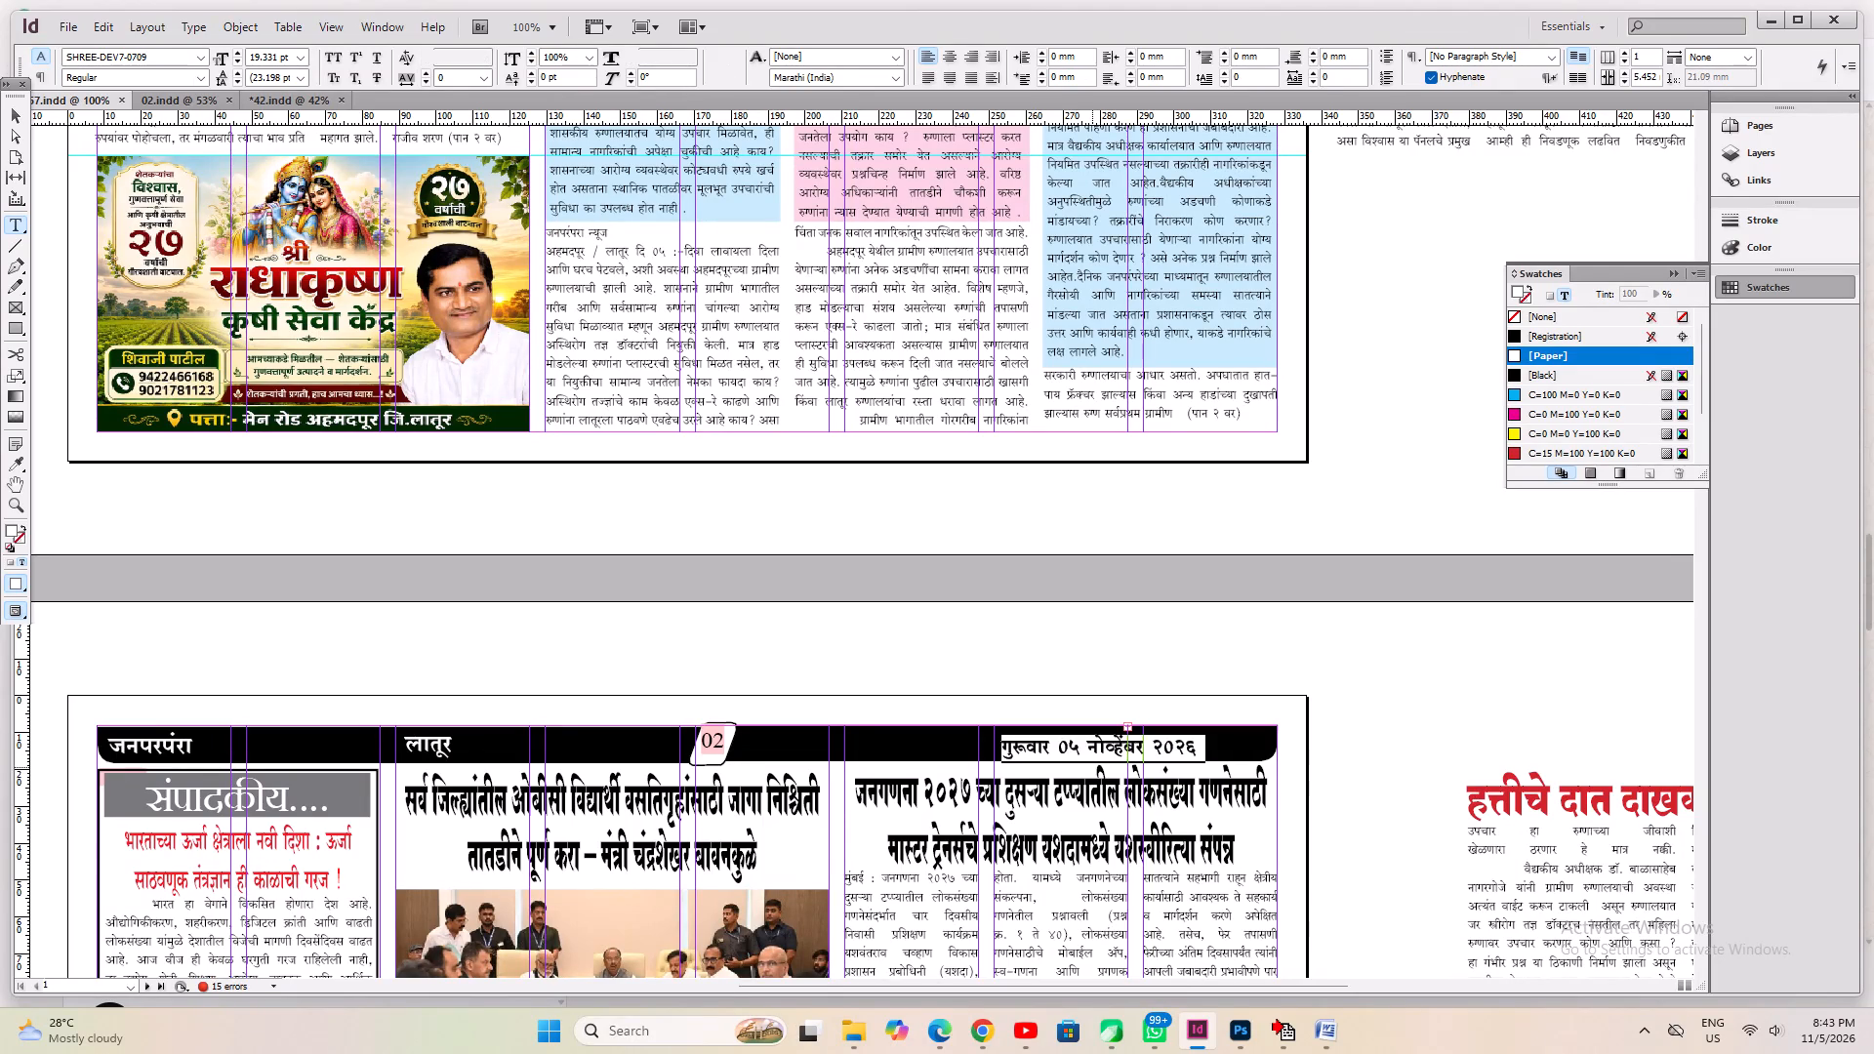
{"action": "key", "text": "ctrl+c"}
{"action": "key", "text": "ctrl+0"}
{"action": "scroll", "coordinate": [1080, 758], "scroll_direction": "down", "scroll_amount": 5}
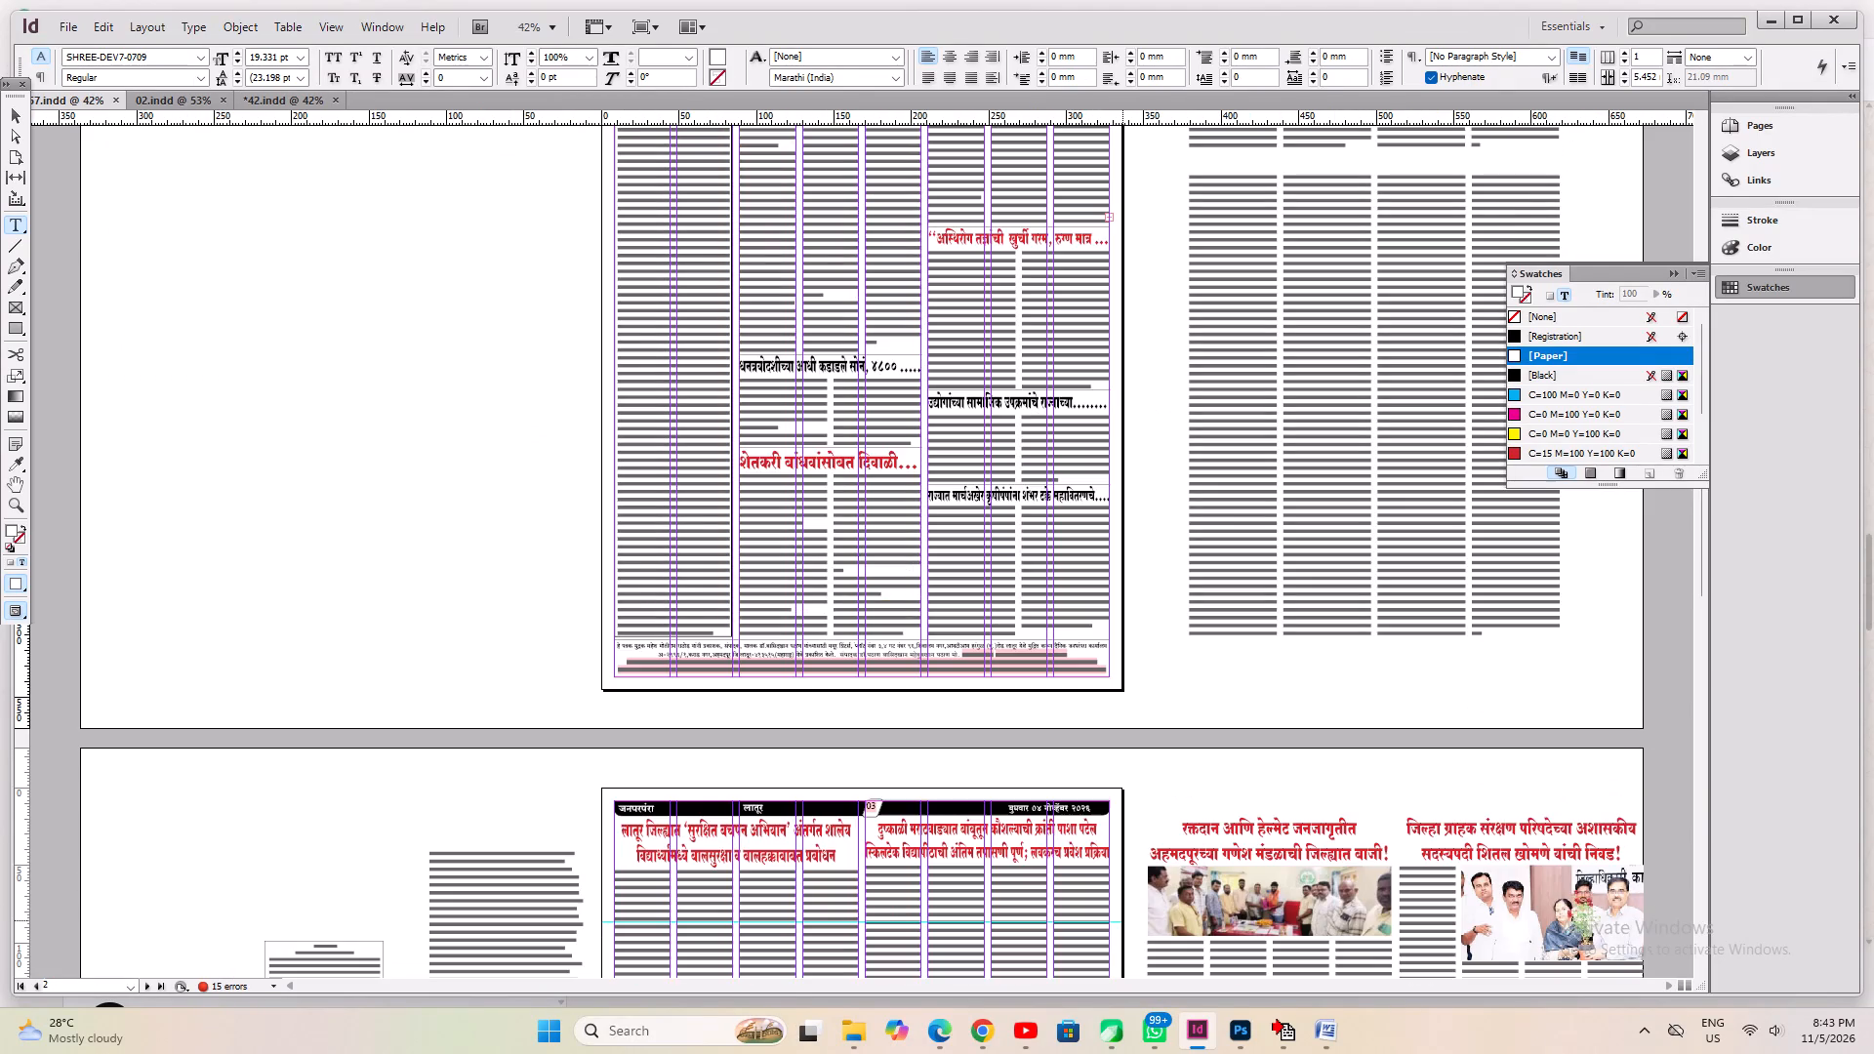
{"action": "left_click", "coordinate": [1039, 809]}
{"action": "key", "text": "ctrl+a"}
{"action": "key", "text": "ctrl+v"}
{"action": "scroll", "coordinate": [1040, 828], "scroll_direction": "down", "scroll_amount": 7}
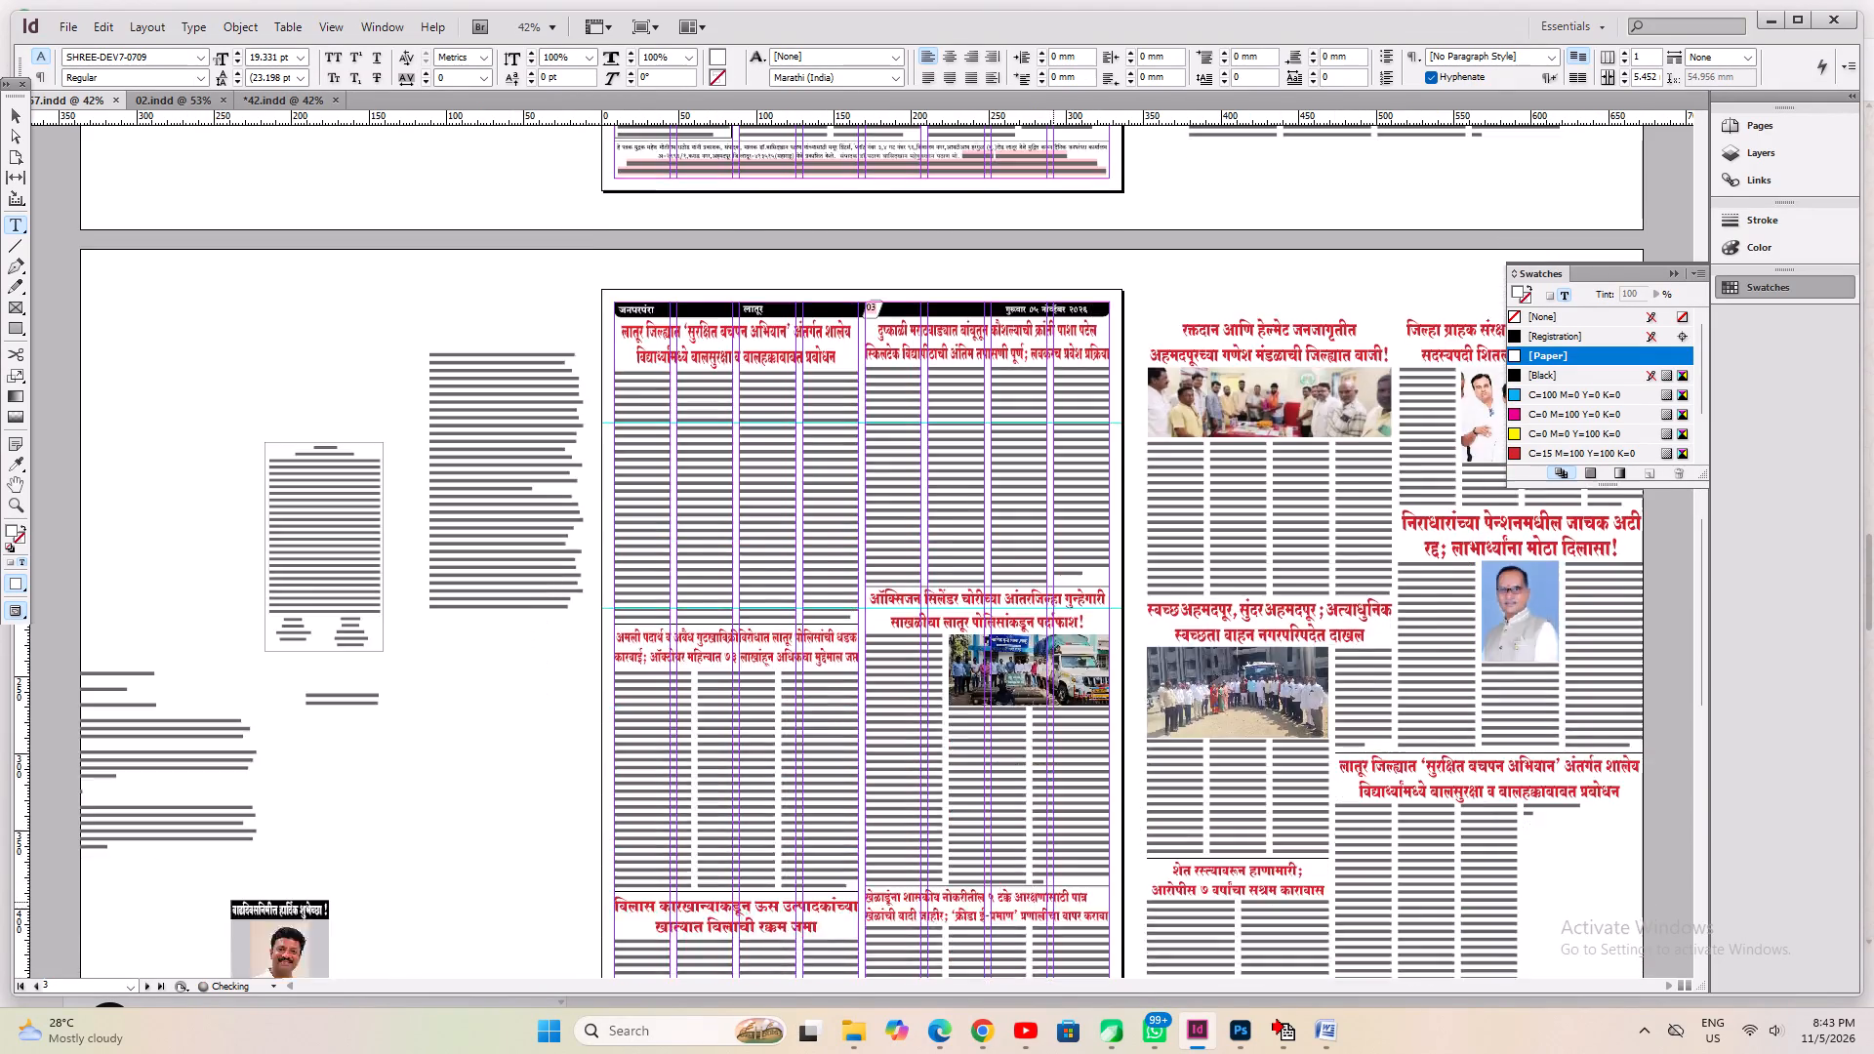
{"action": "scroll", "coordinate": [1054, 902], "scroll_direction": "down", "scroll_amount": 7}
{"action": "left_click", "coordinate": [1044, 828]}
{"action": "key", "text": "ctrl+a"}
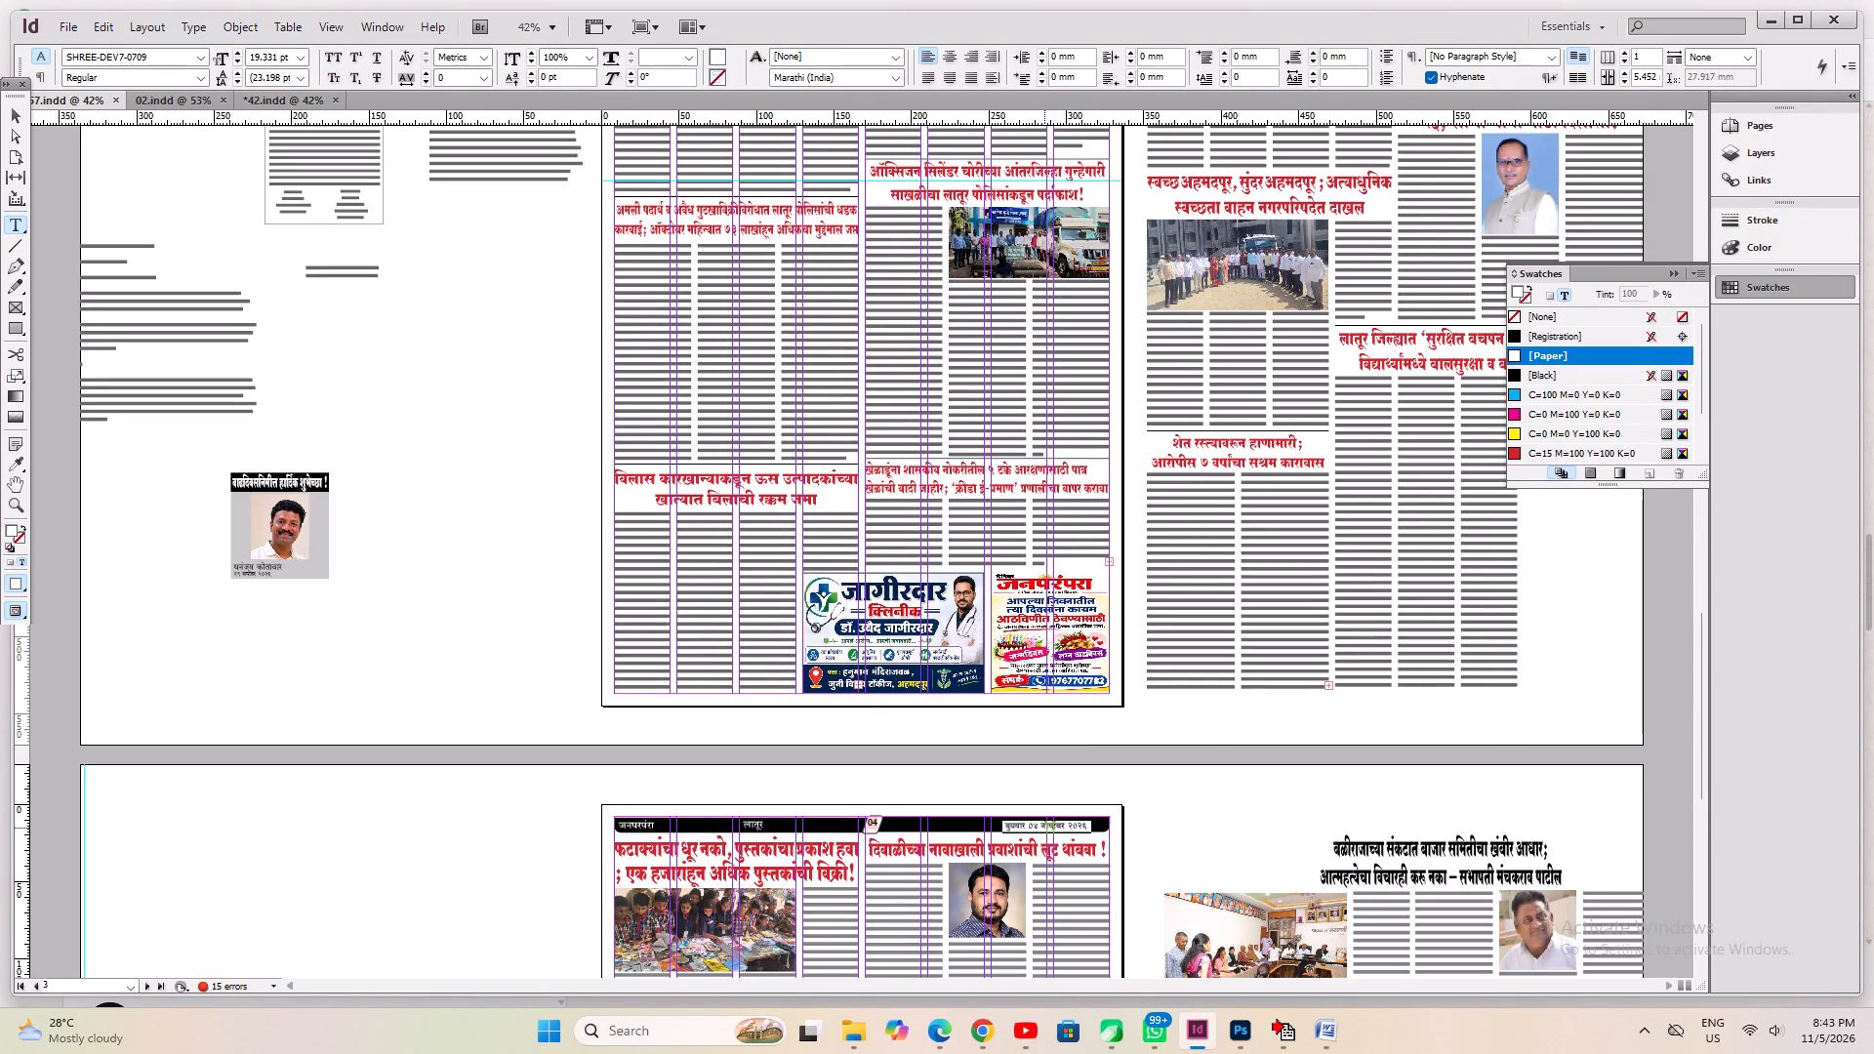
{"action": "key", "text": "ctrl+v"}
Export pages 1-4 to the Desktop as the print PDF JANPAARMPRA, replacing the existing file and accepting the missing fonts.
{"action": "scroll", "coordinate": [1042, 883], "scroll_direction": "down", "scroll_amount": 18}
{"action": "scroll", "coordinate": [969, 854], "scroll_direction": "up", "scroll_amount": 2}
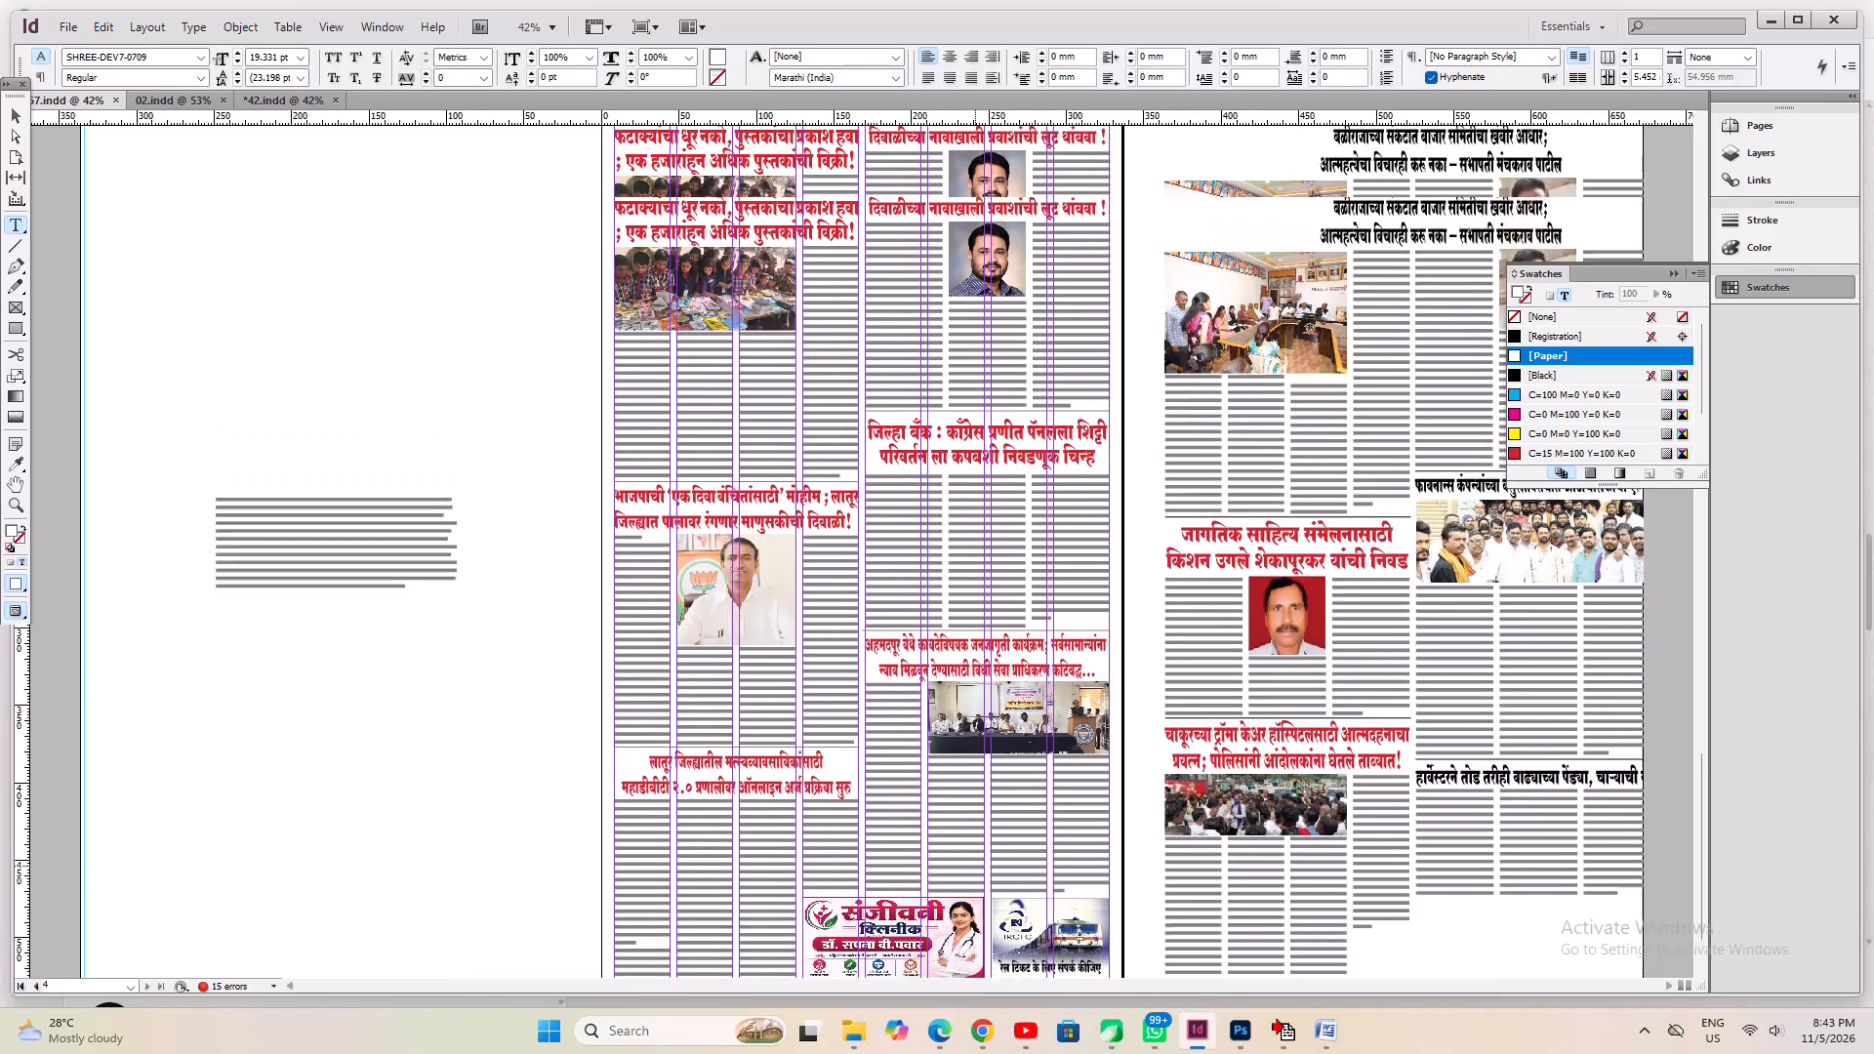
{"action": "scroll", "coordinate": [964, 843], "scroll_direction": "up", "scroll_amount": 20}
{"action": "scroll", "coordinate": [964, 843], "scroll_direction": "up", "scroll_amount": 6}
{"action": "key", "text": "ctrl+e"}
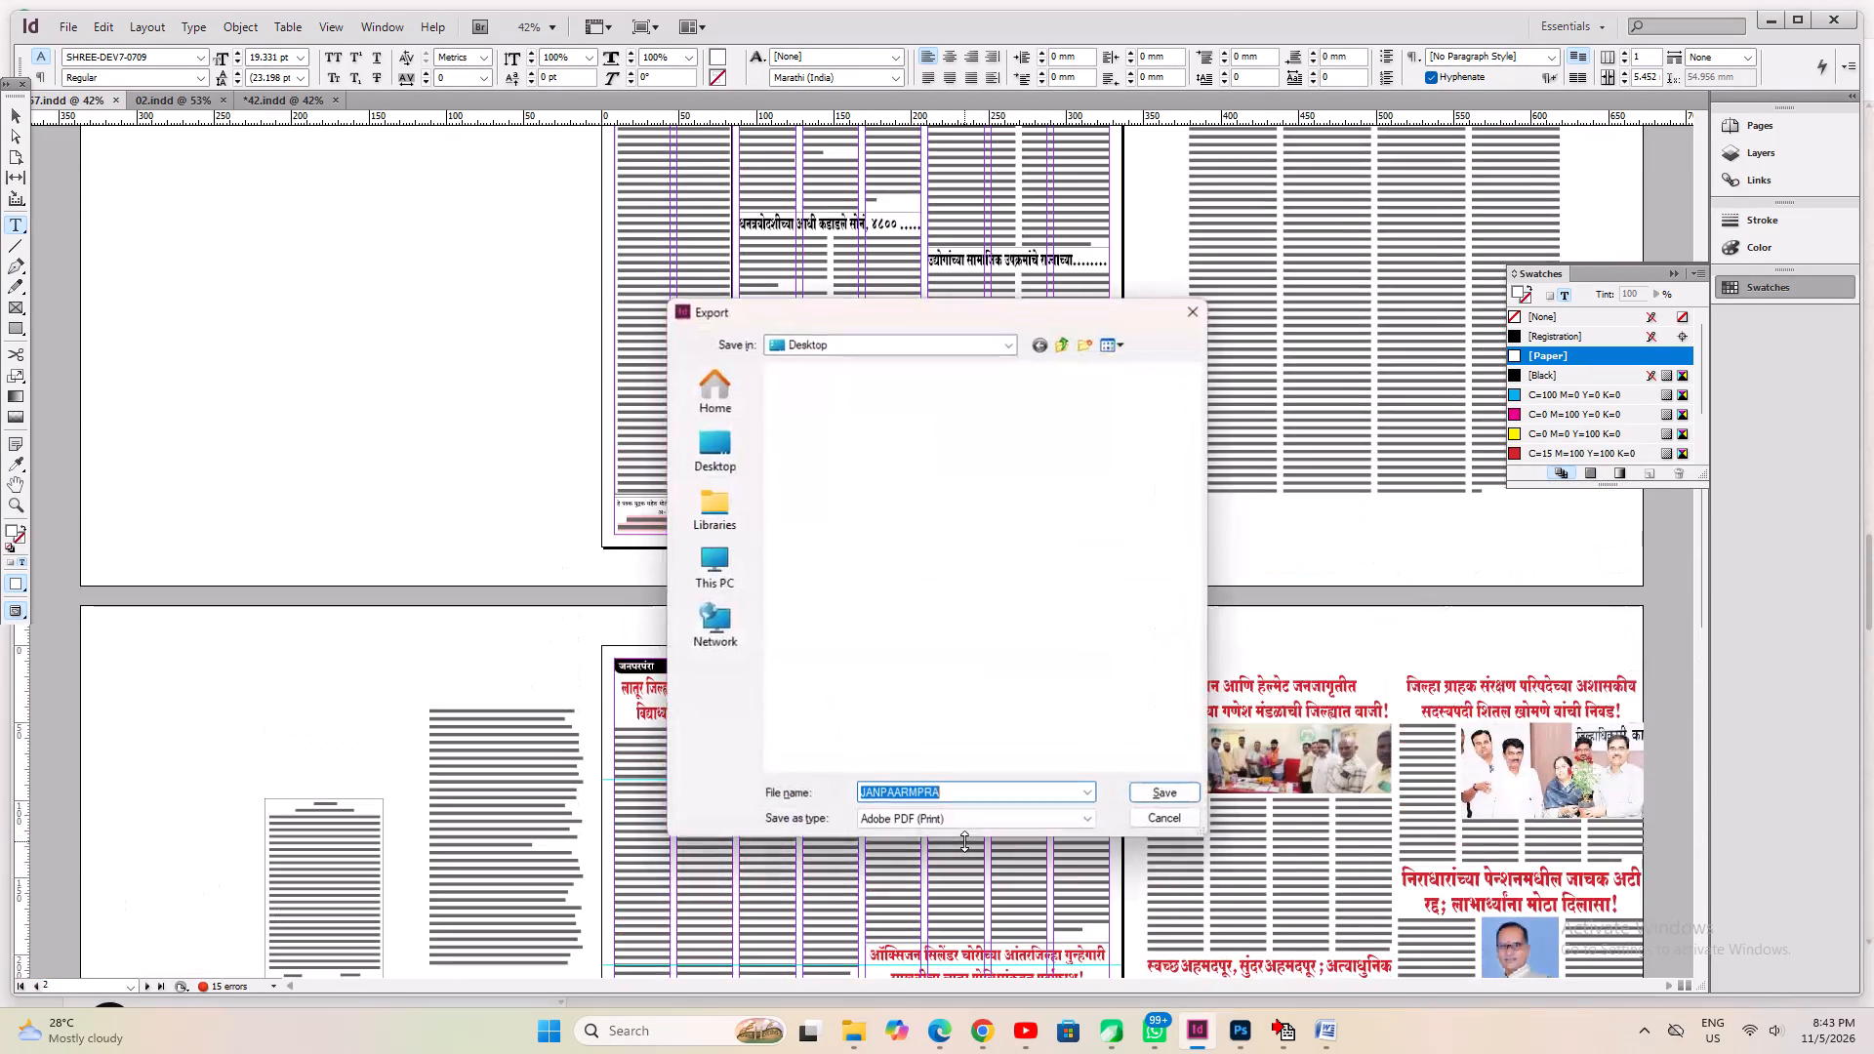
{"action": "left_click", "coordinate": [1160, 791]}
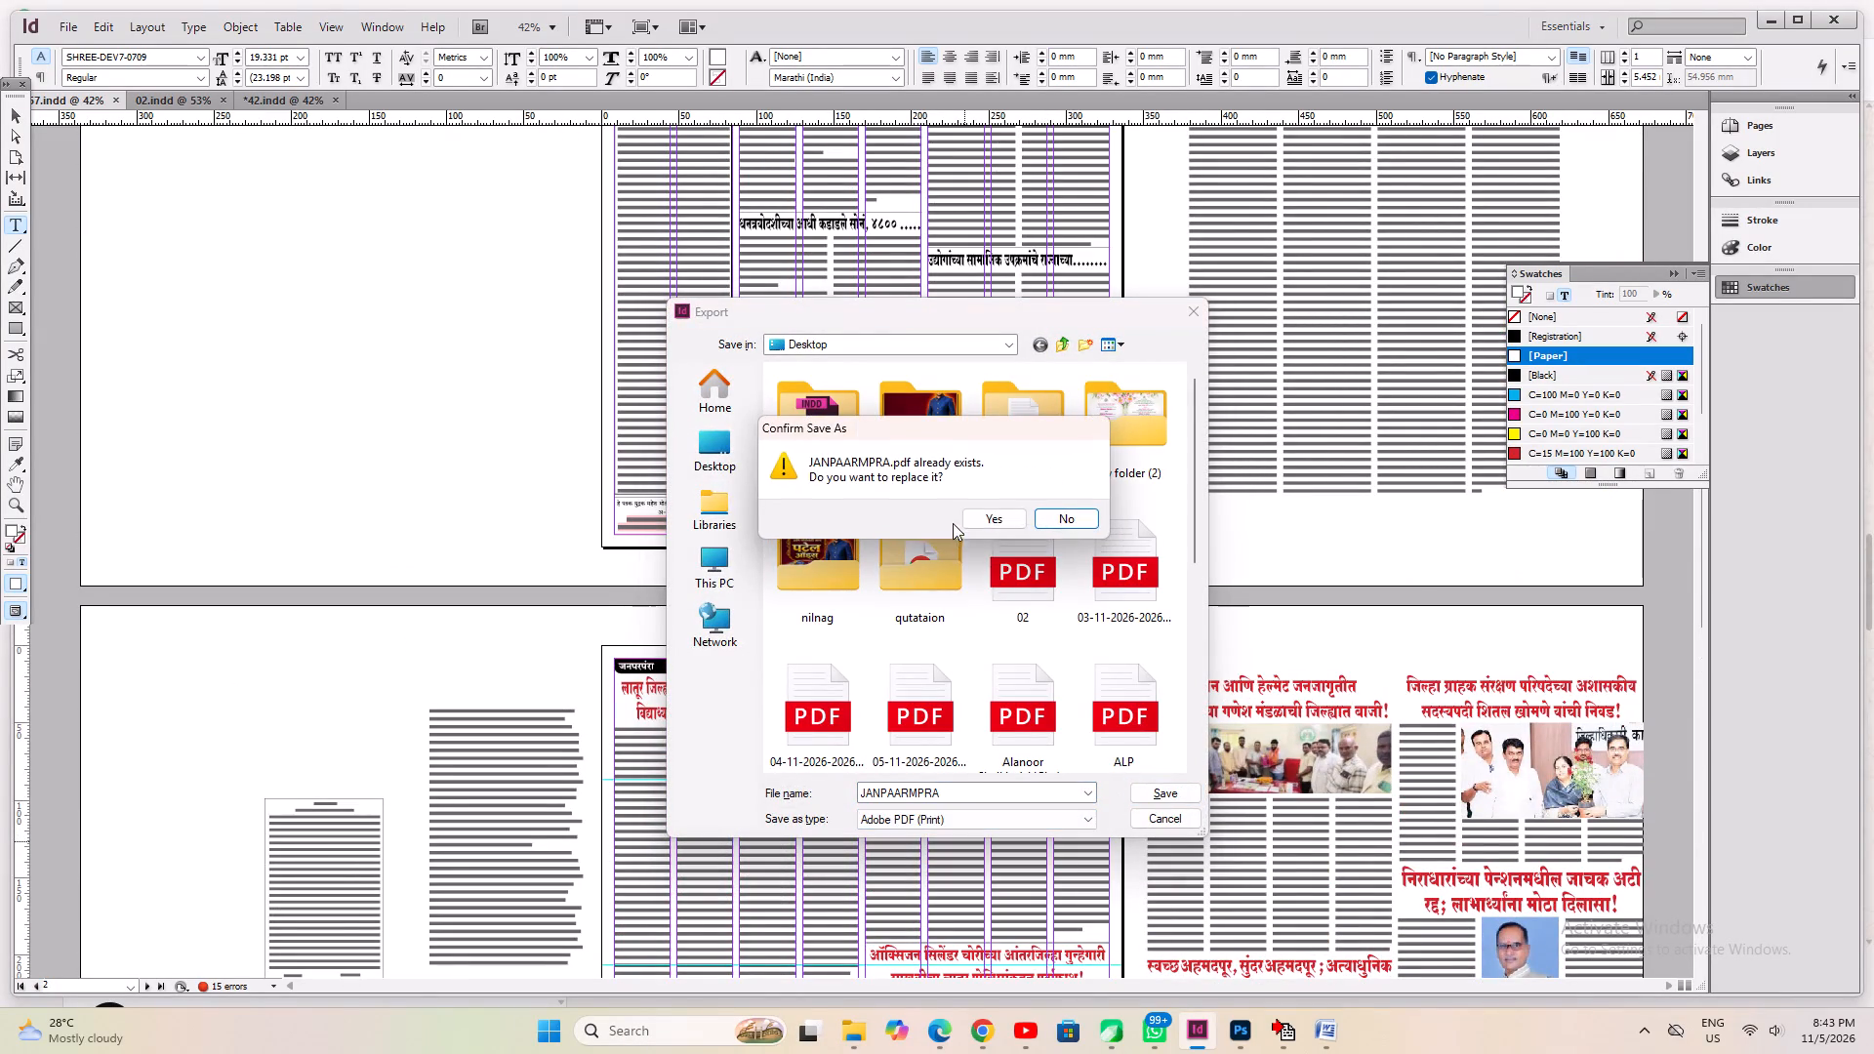
{"action": "left_click", "coordinate": [1002, 520]}
{"action": "type", "text": "1-4"}
{"action": "key", "text": "Return"}
{"action": "key", "text": "Return"}
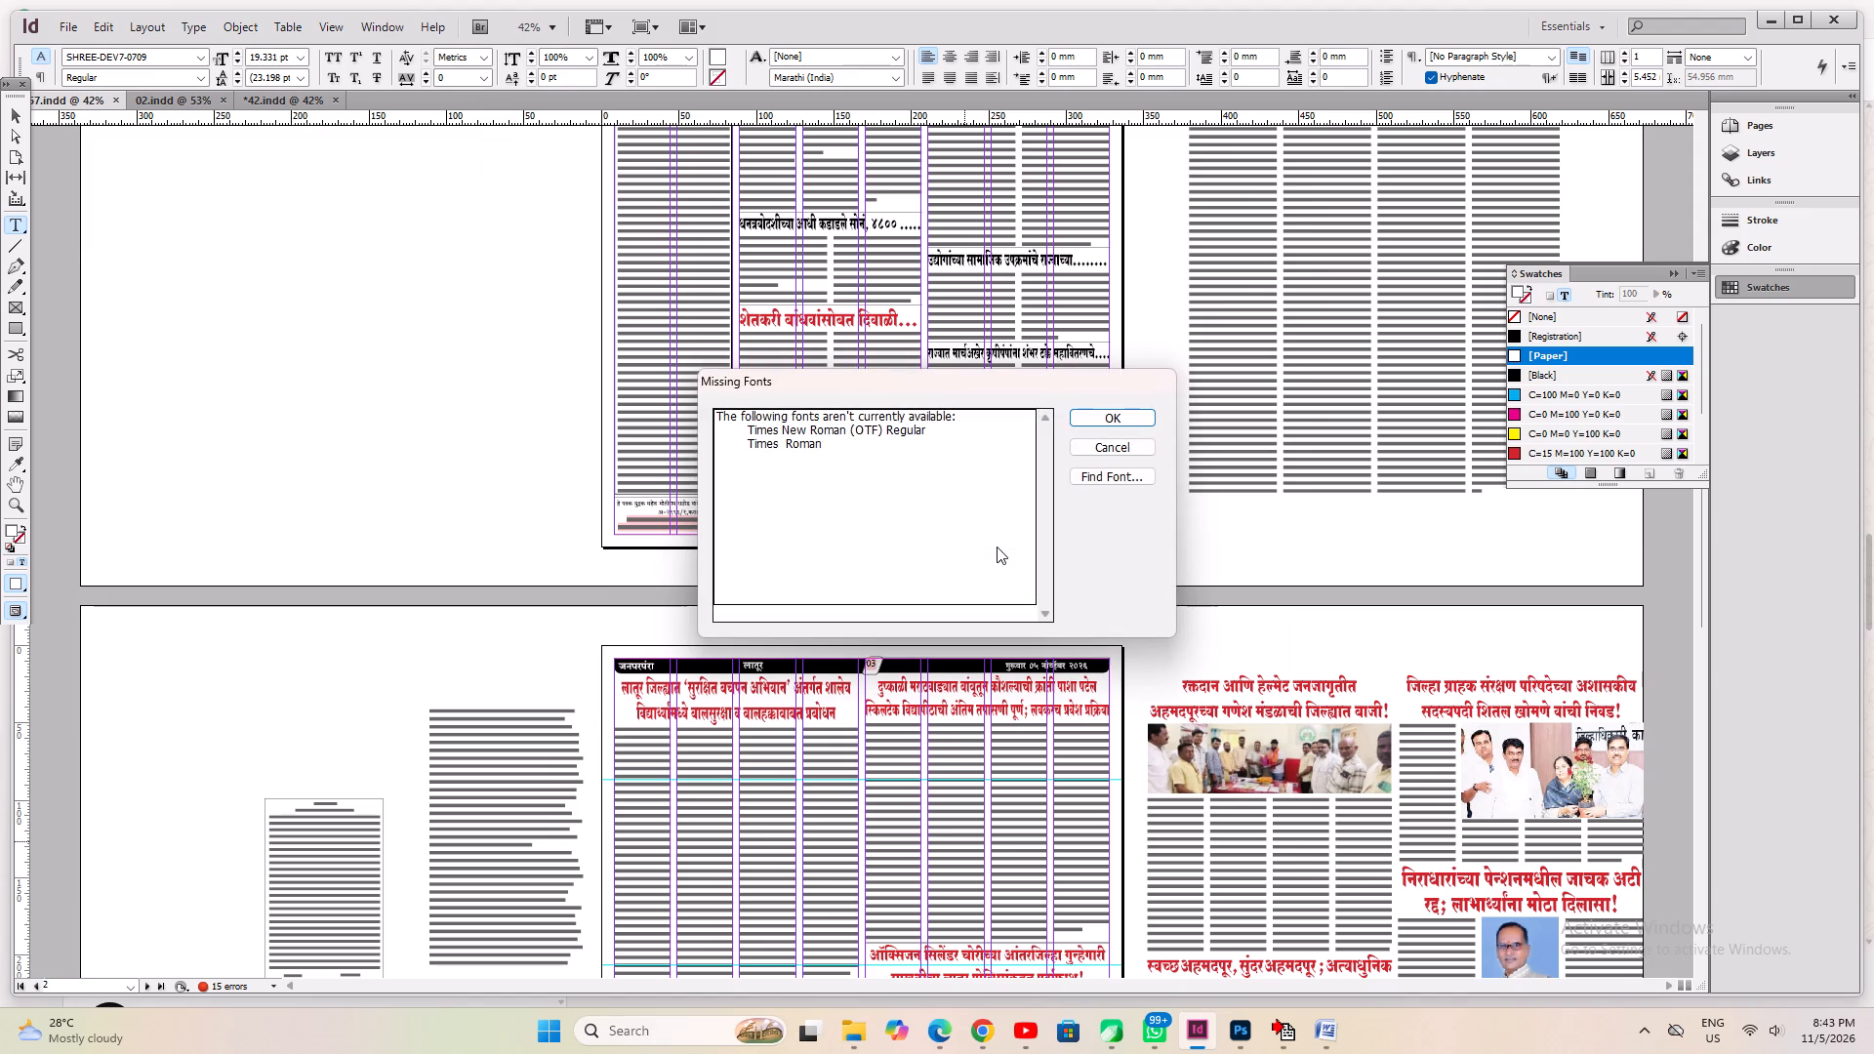
{"action": "key", "text": "Return"}
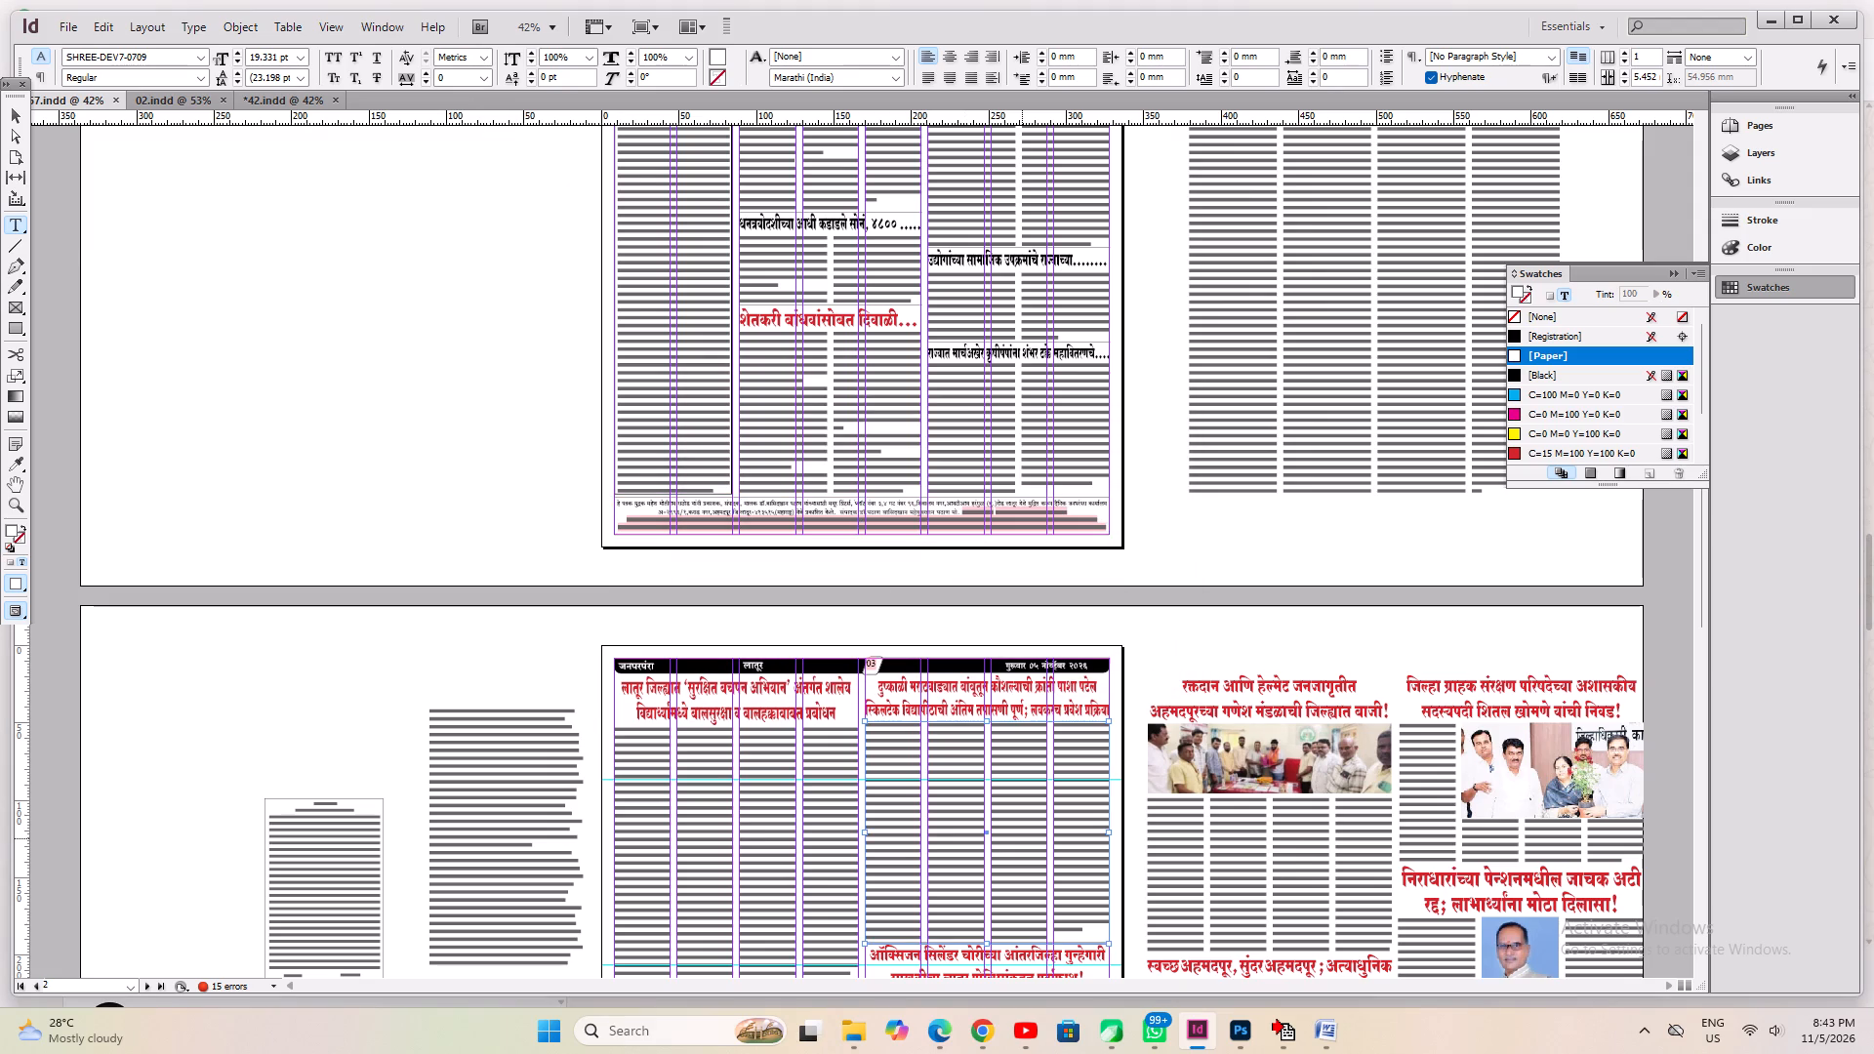
Move the loose text frame beside page 1 farther out on the pasteboard, away from the page.
{"action": "scroll", "coordinate": [1022, 837], "scroll_direction": "up", "scroll_amount": 19}
{"action": "middle_click", "coordinate": [1022, 833]}
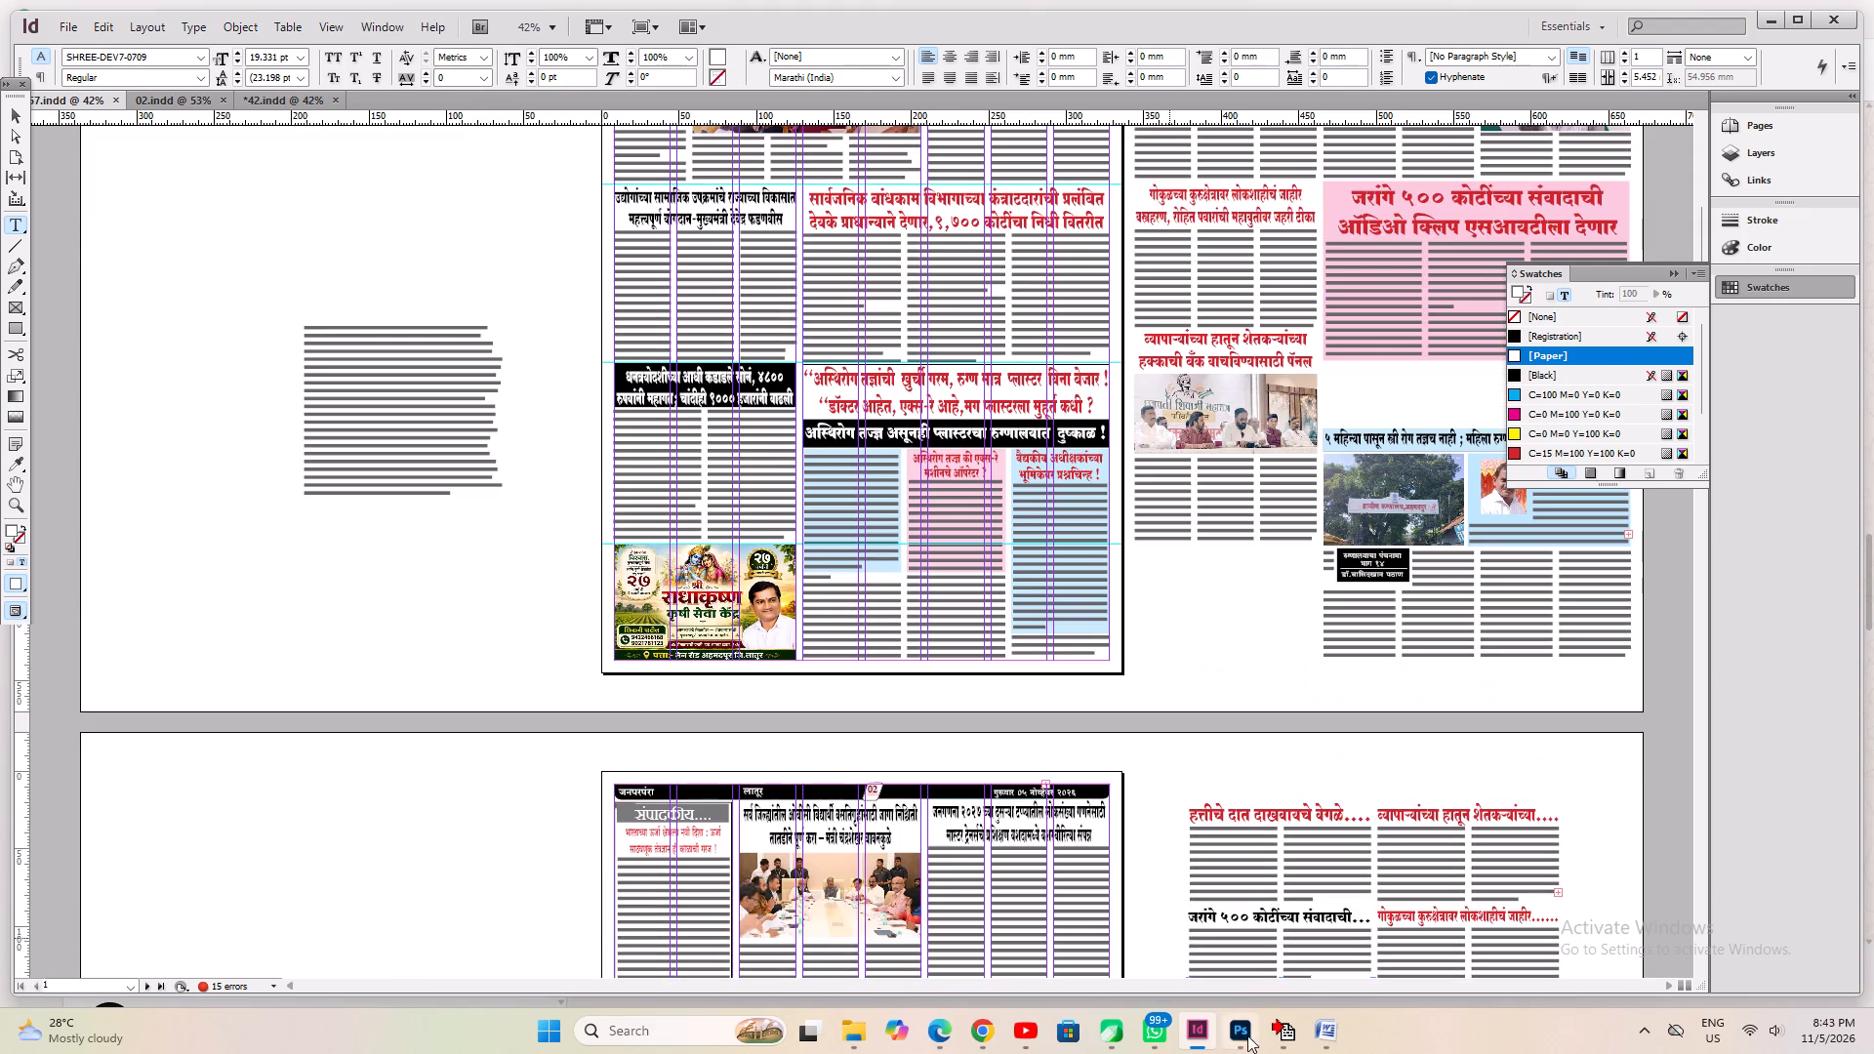
{"action": "left_click", "coordinate": [1025, 656]}
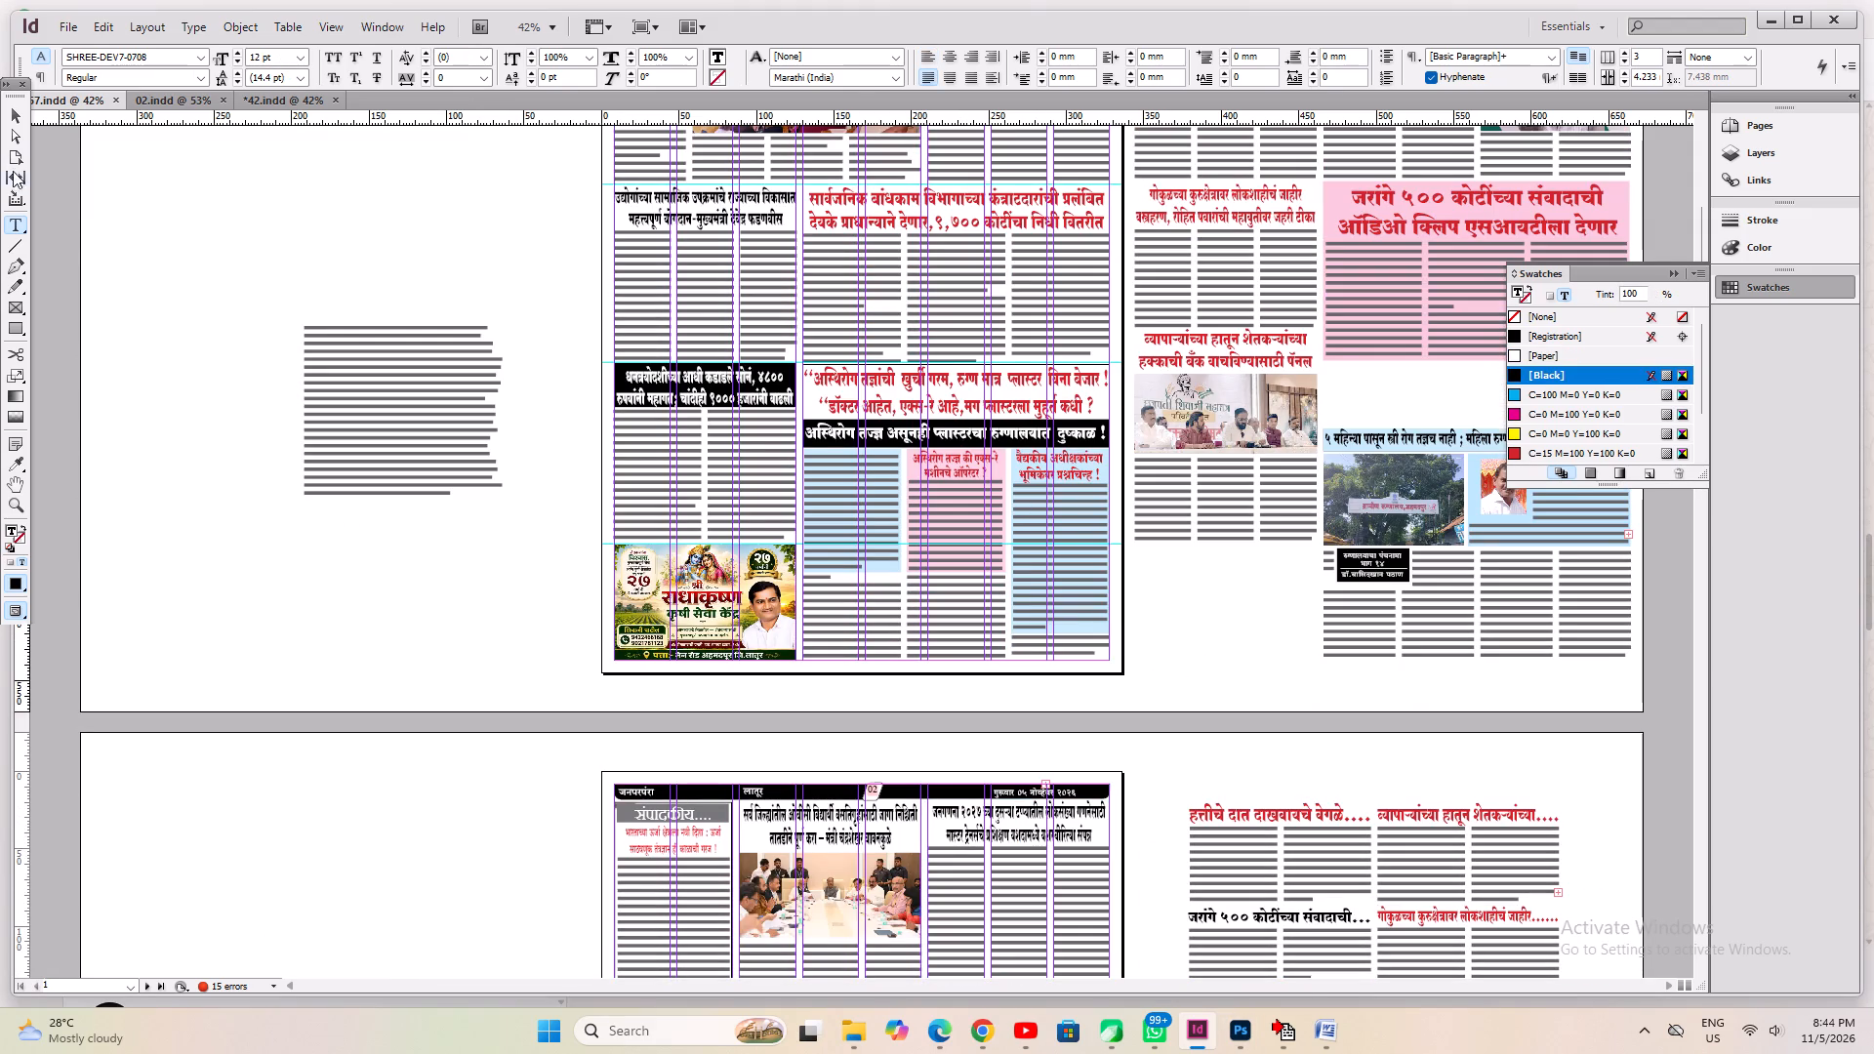
{"action": "left_click", "coordinate": [16, 118]}
{"action": "left_click", "coordinate": [390, 450]}
{"action": "left_click_drag", "start_coordinate": [464, 466], "coordinate": [159, 576]}
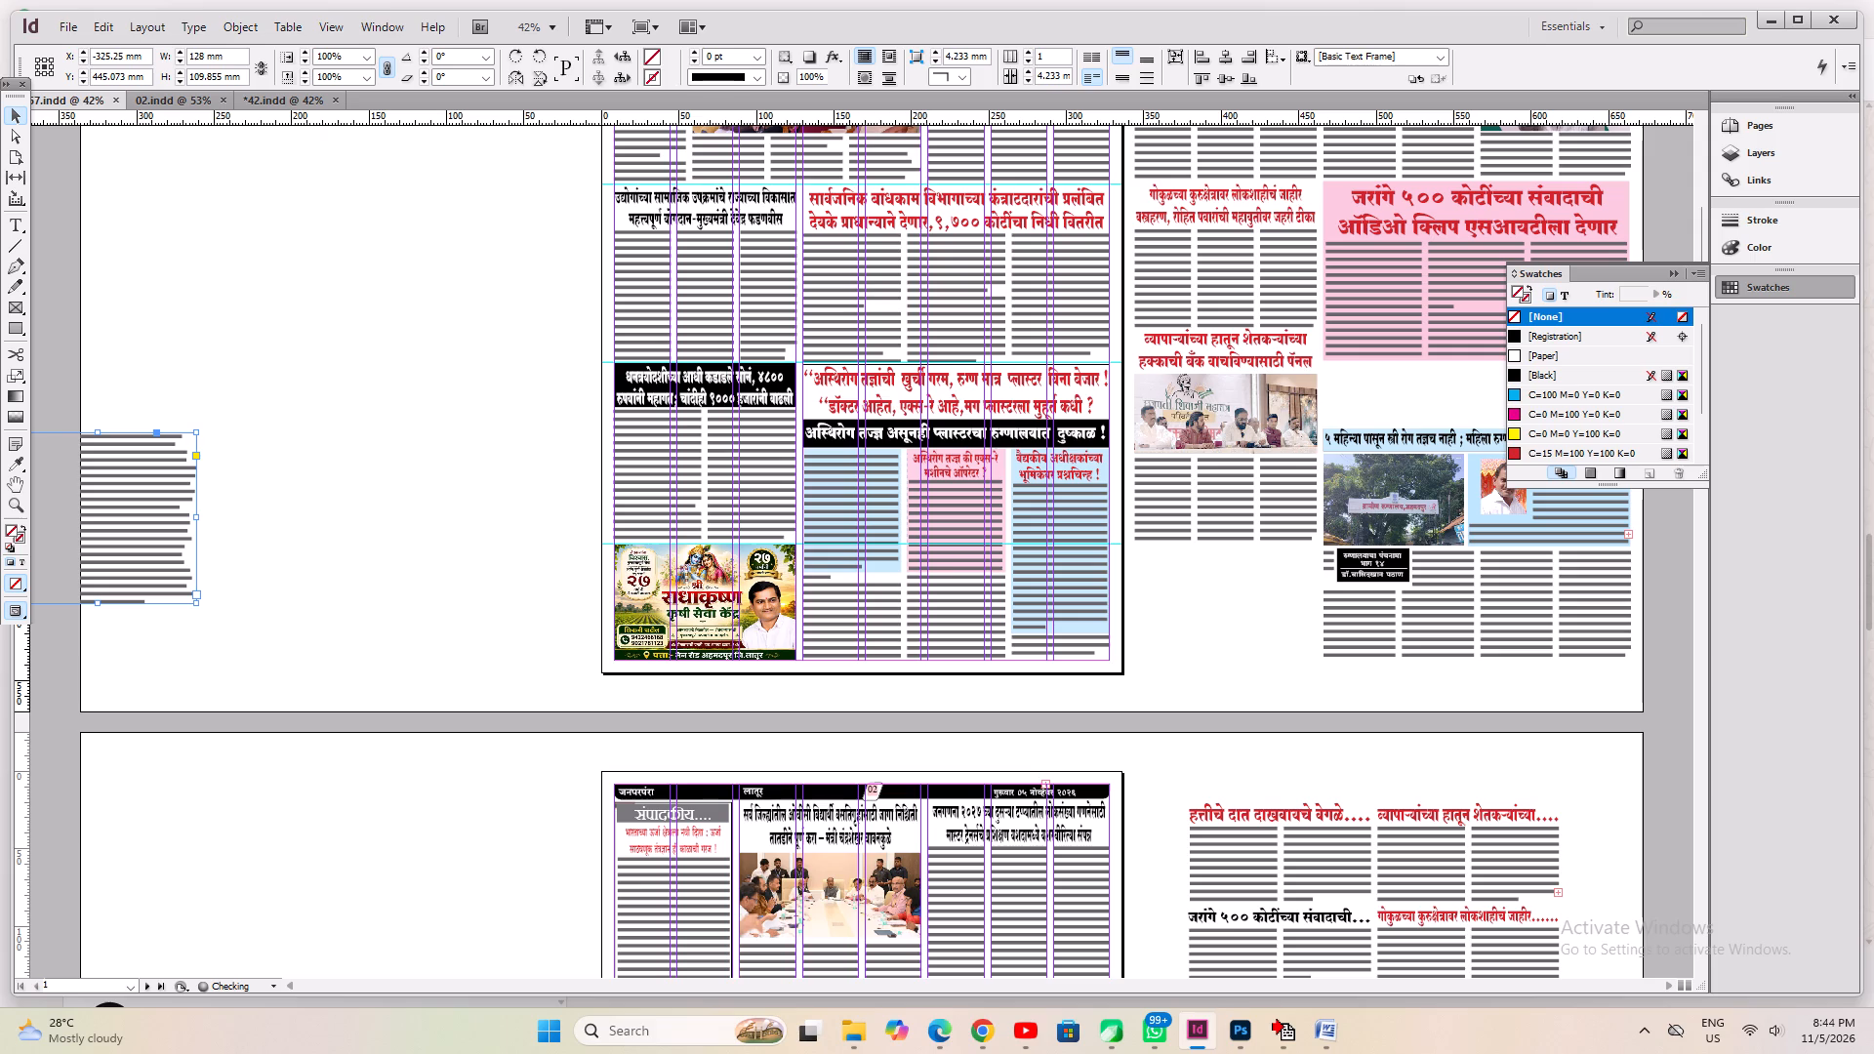
Move the whole "अस्थिरोग तज्ञांची खुर्ची गरम..." article, with headlines and tinted boxes, off page 1 onto the adjacent pasteboard.
{"action": "left_click_drag", "start_coordinate": [898, 709], "coordinate": [1040, 383]}
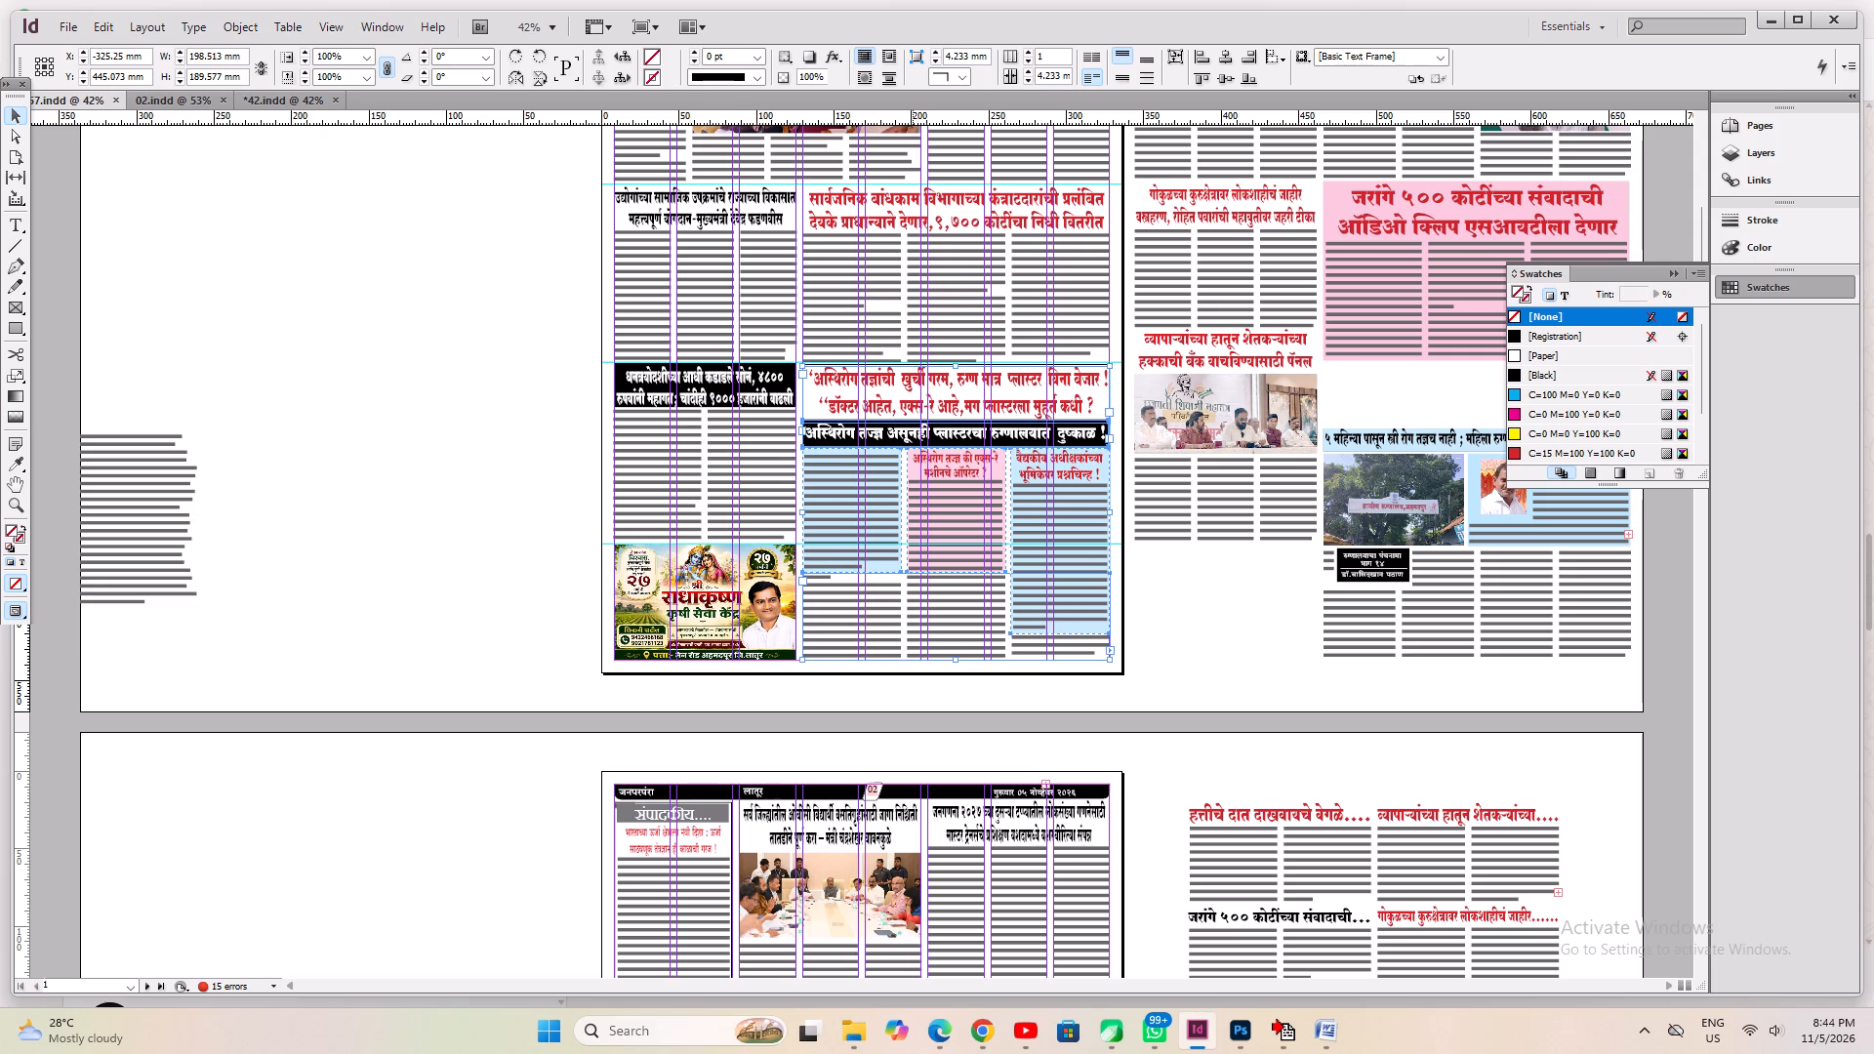
{"action": "left_click_drag", "start_coordinate": [933, 632], "coordinate": [377, 397]}
{"action": "left_click", "coordinate": [417, 587]}
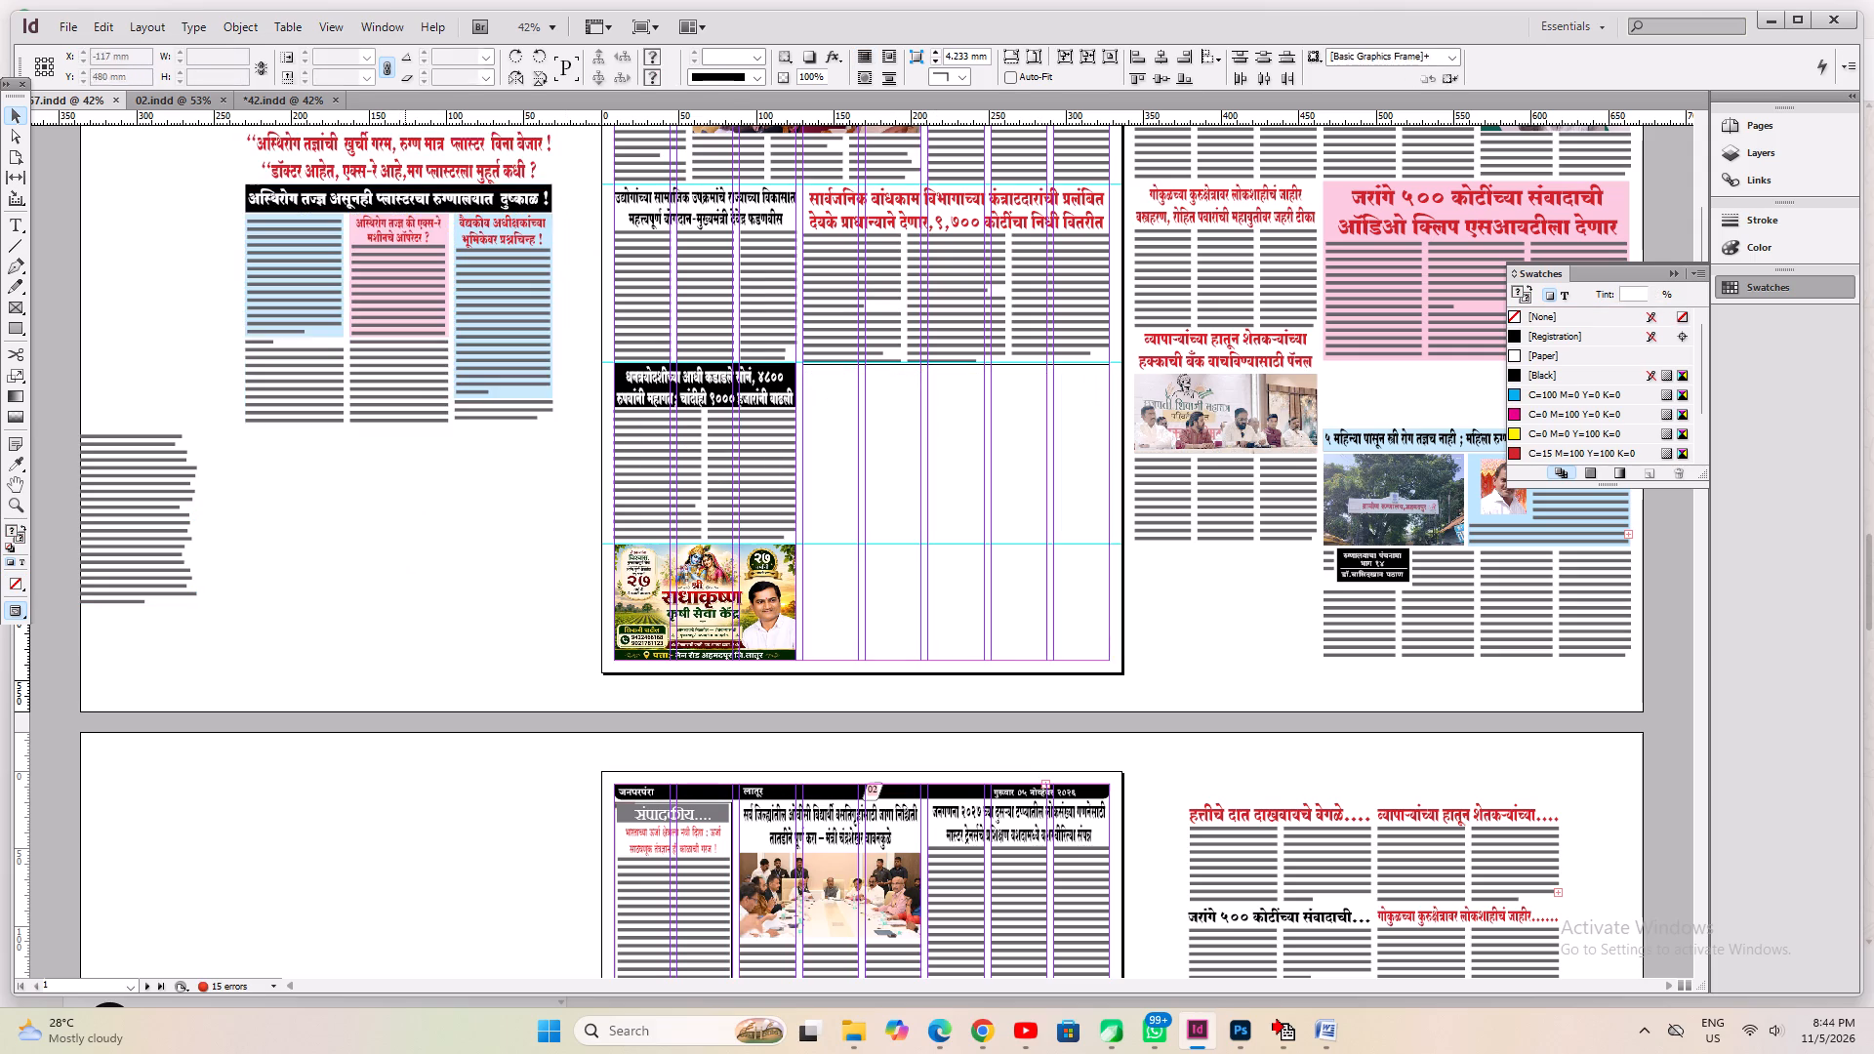
Lengthen the moved article's three-column body frame to about 93 mm and delete its "(पान २ वर)" continuation note.
{"action": "left_click", "coordinate": [388, 401]}
{"action": "key", "text": "ctrl+1"}
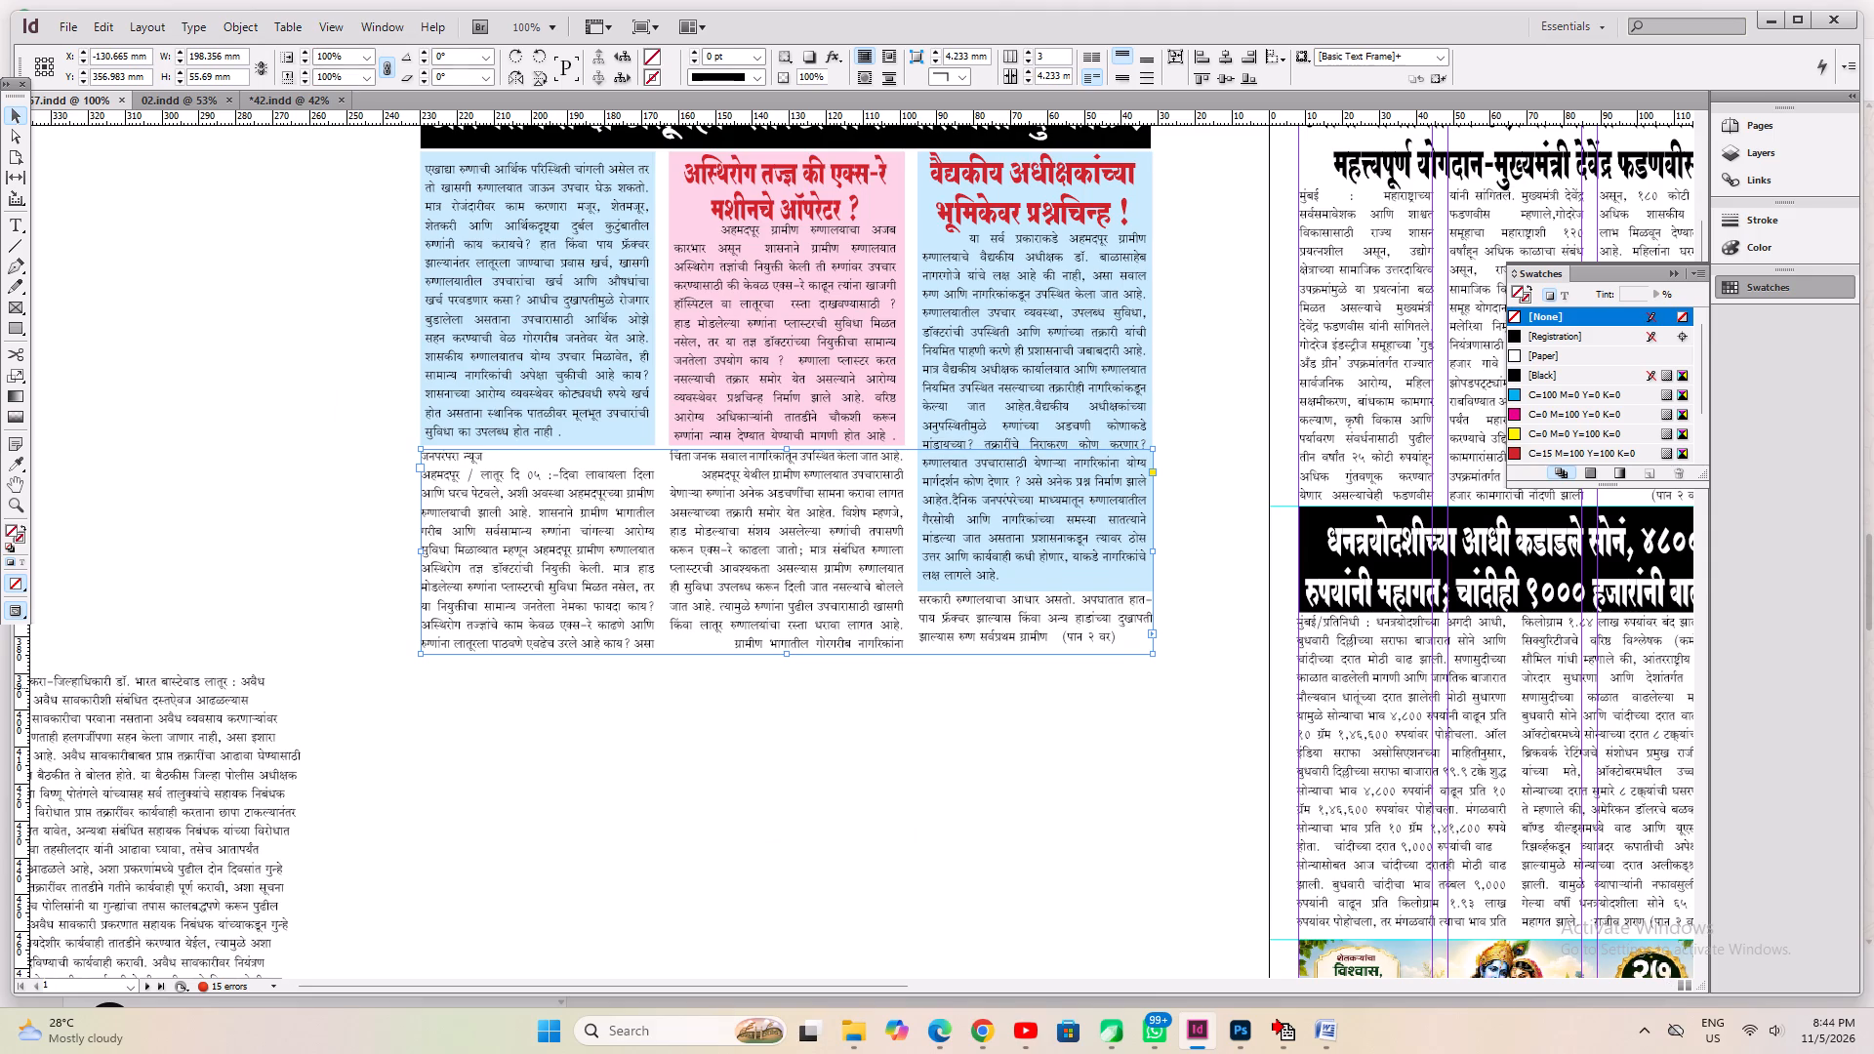
{"action": "left_click_drag", "start_coordinate": [791, 658], "coordinate": [791, 794]}
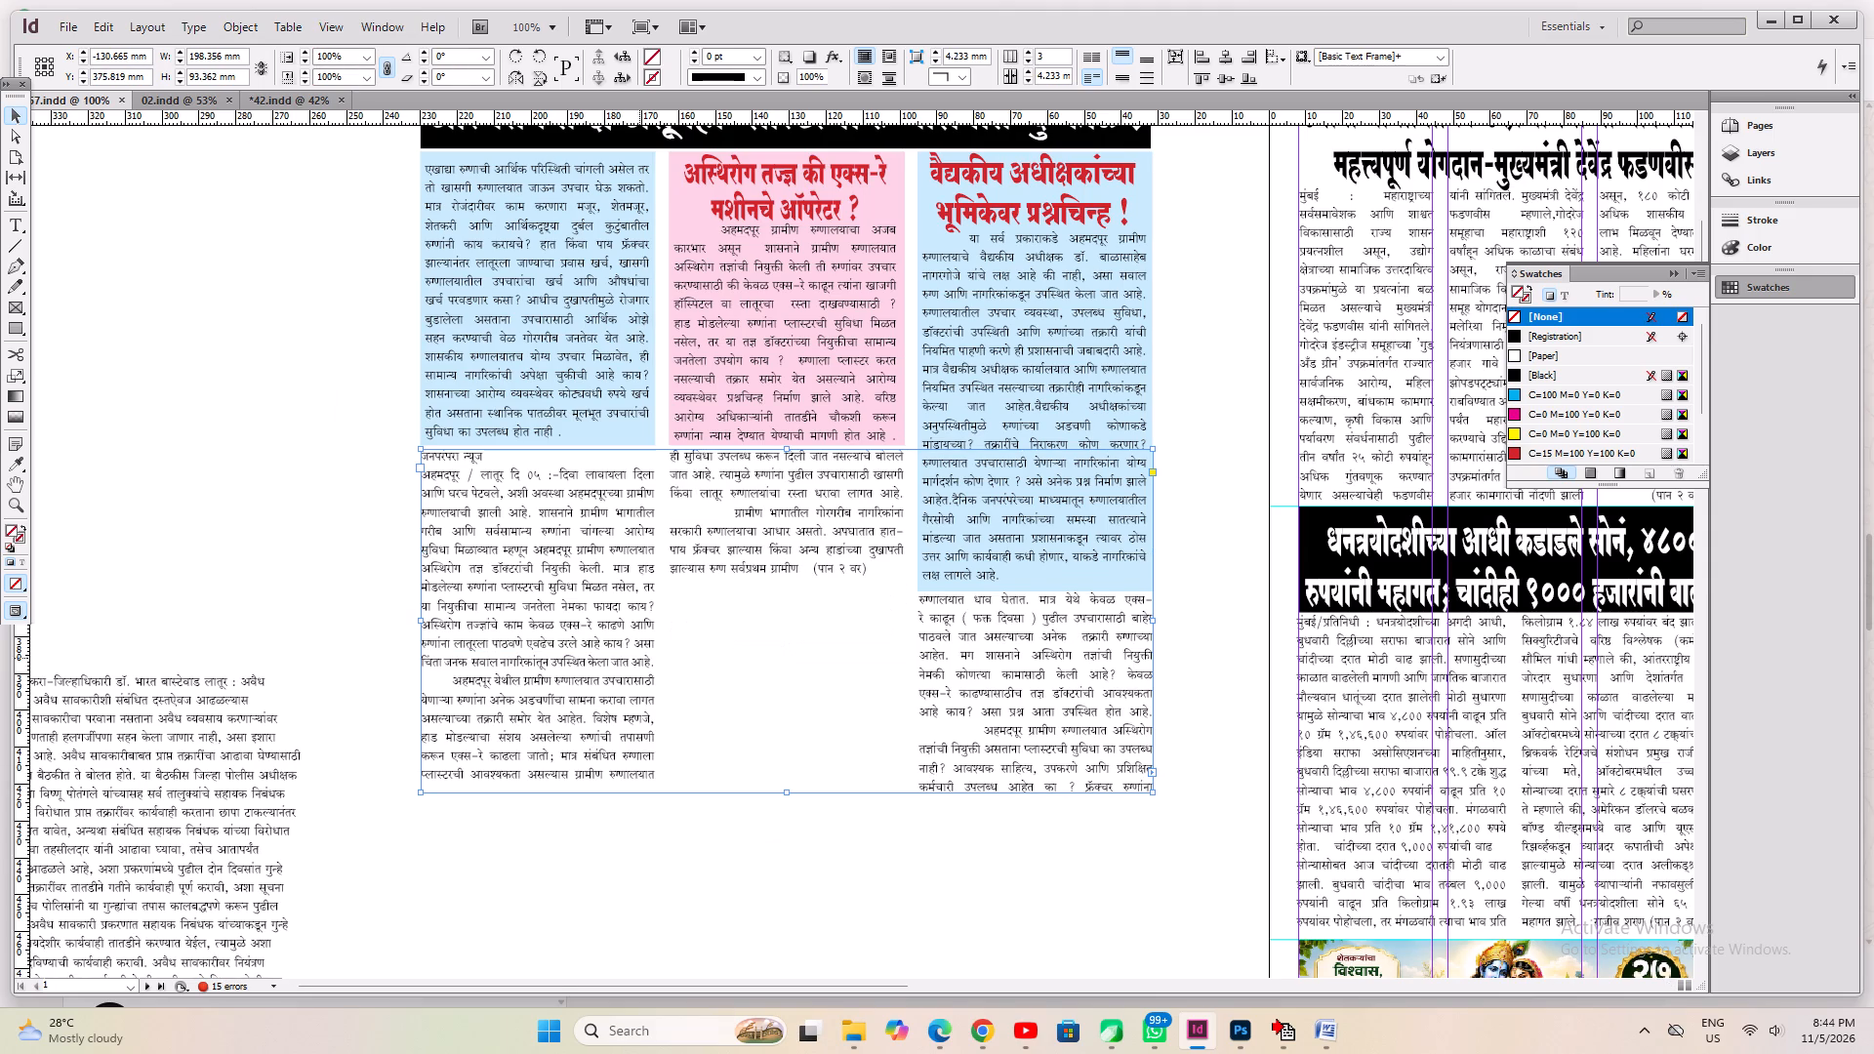
{"action": "left_click", "coordinate": [14, 221]}
{"action": "left_click_drag", "start_coordinate": [805, 571], "coordinate": [836, 615]}
{"action": "key", "text": "Delete"}
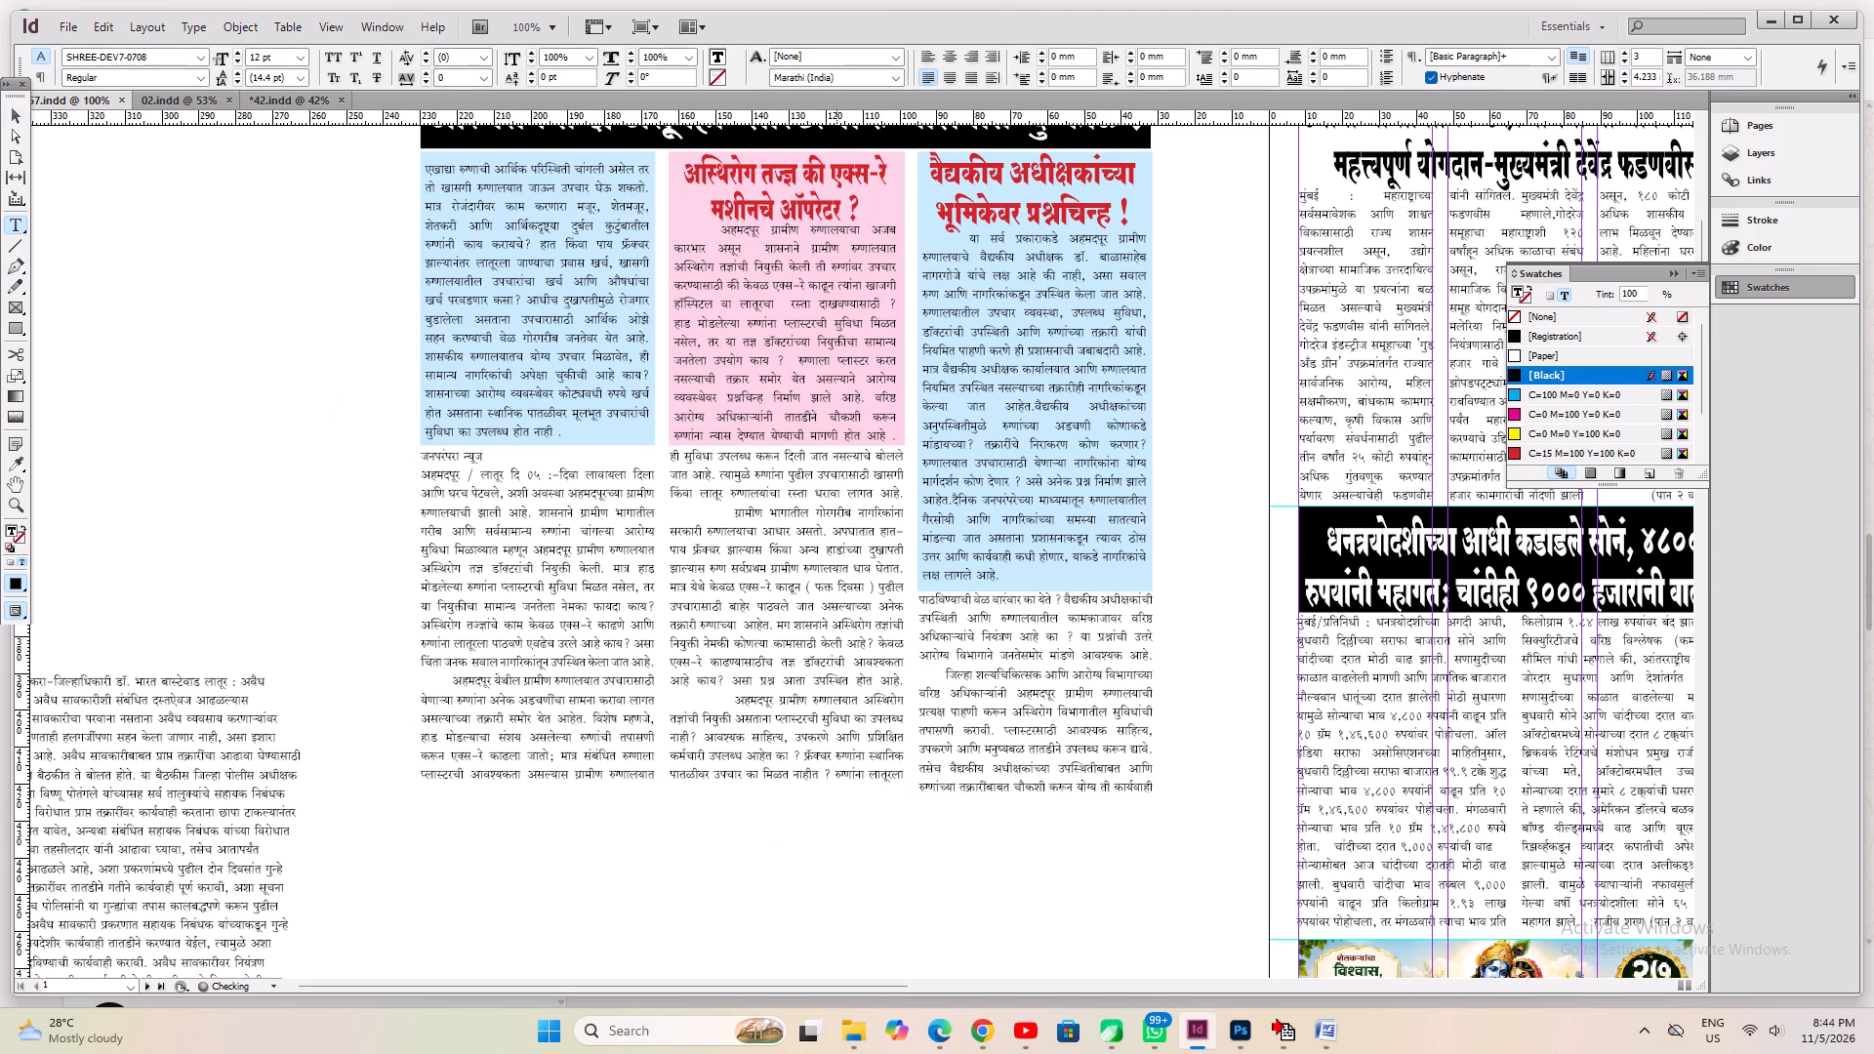
Fit the article's body frame and extend it downward to about 113 mm high to hold the full text.
{"action": "key", "text": "ctrl+alt+c"}
{"action": "left_click", "coordinate": [10, 121]}
{"action": "left_click", "coordinate": [791, 758]}
{"action": "scroll", "coordinate": [791, 758], "scroll_direction": "down", "scroll_amount": 2}
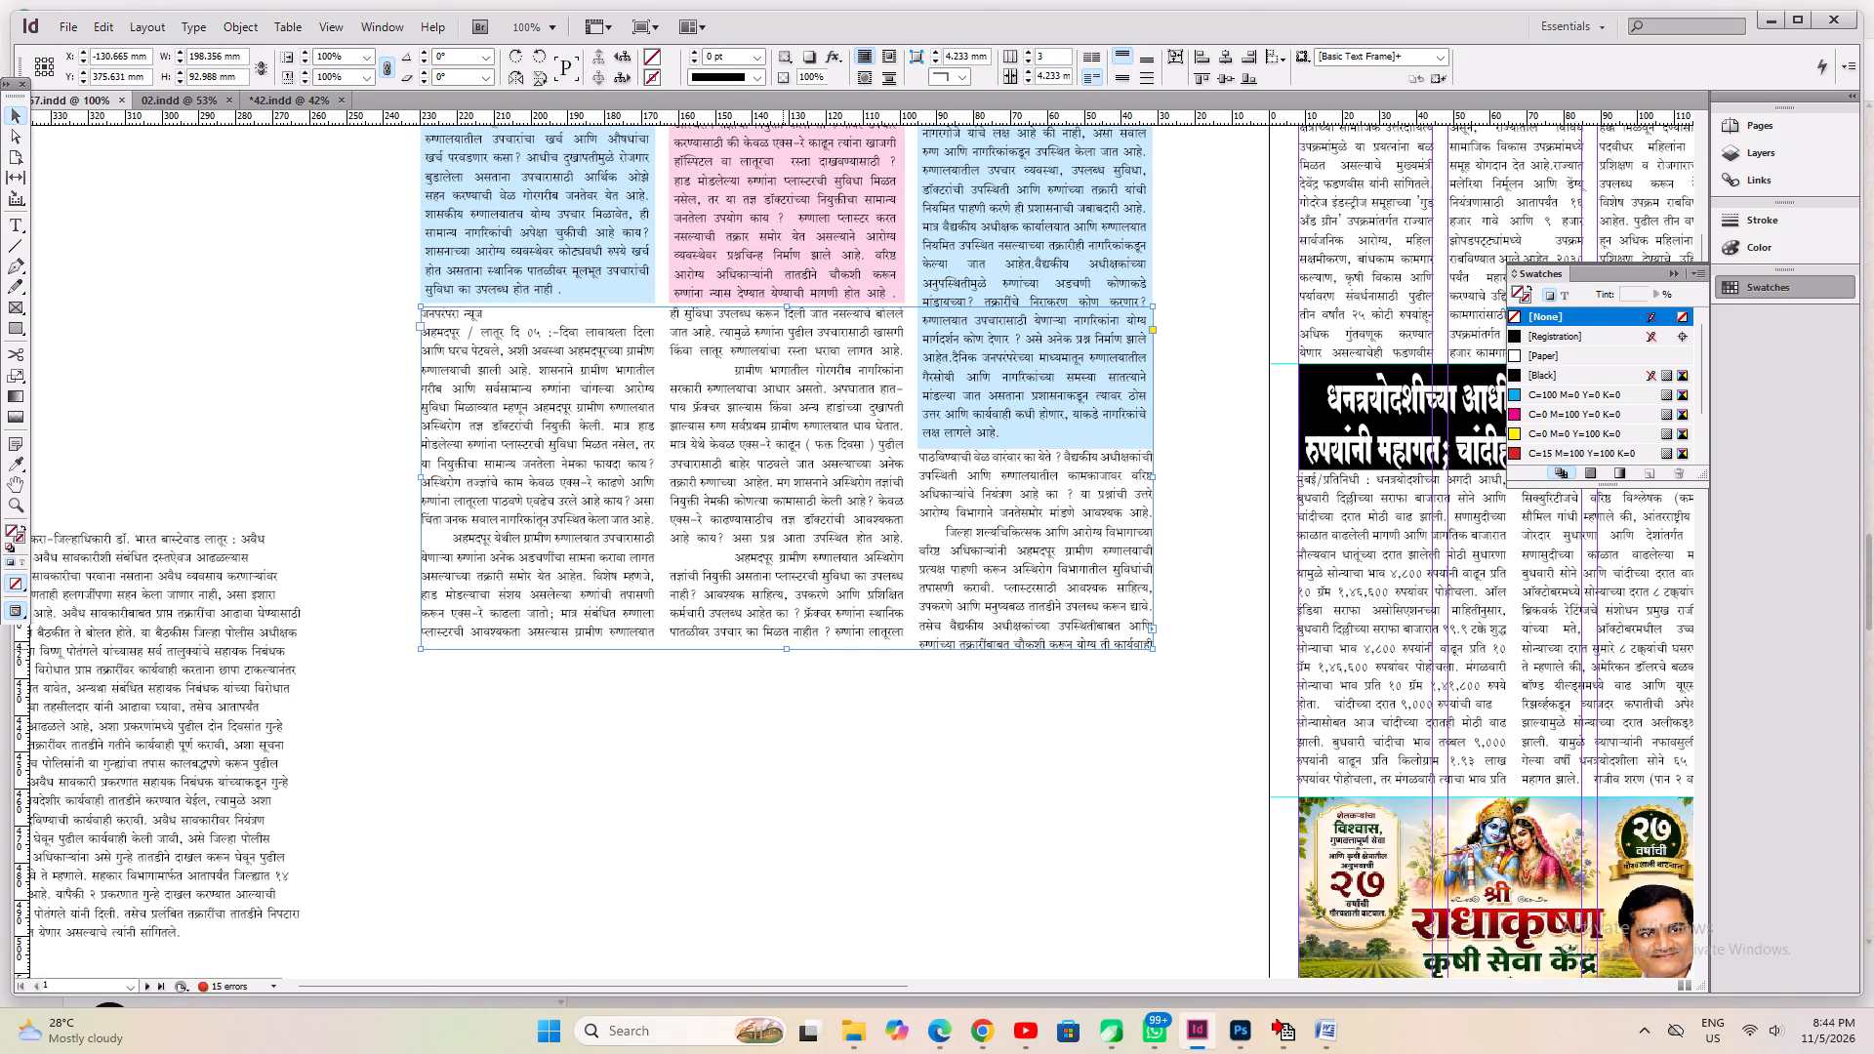
{"action": "left_click_drag", "start_coordinate": [785, 649], "coordinate": [786, 673]}
{"action": "left_click_drag", "start_coordinate": [786, 673], "coordinate": [786, 703]}
{"action": "left_click_drag", "start_coordinate": [786, 703], "coordinate": [786, 738]}
{"action": "left_click_drag", "start_coordinate": [786, 738], "coordinate": [786, 724]}
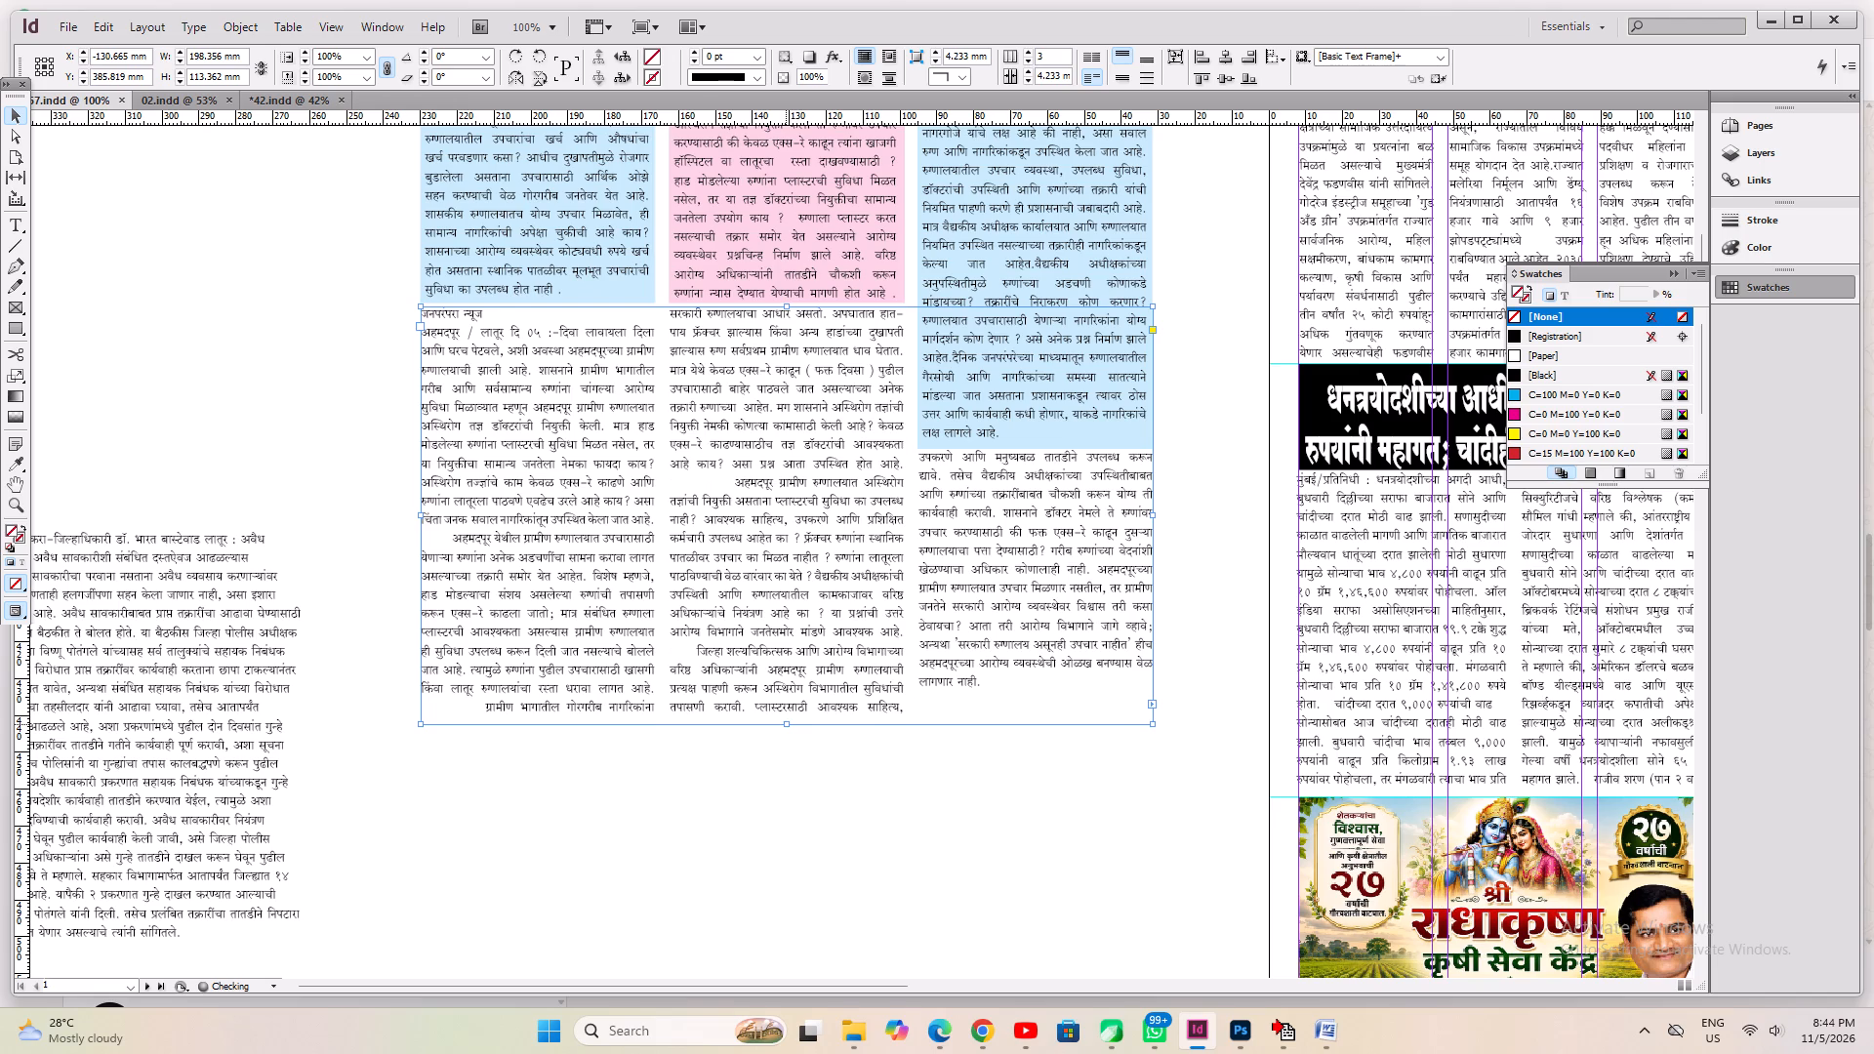
{"action": "left_click_drag", "start_coordinate": [786, 724], "coordinate": [786, 705]}
{"action": "key", "text": "ctrl+z"}
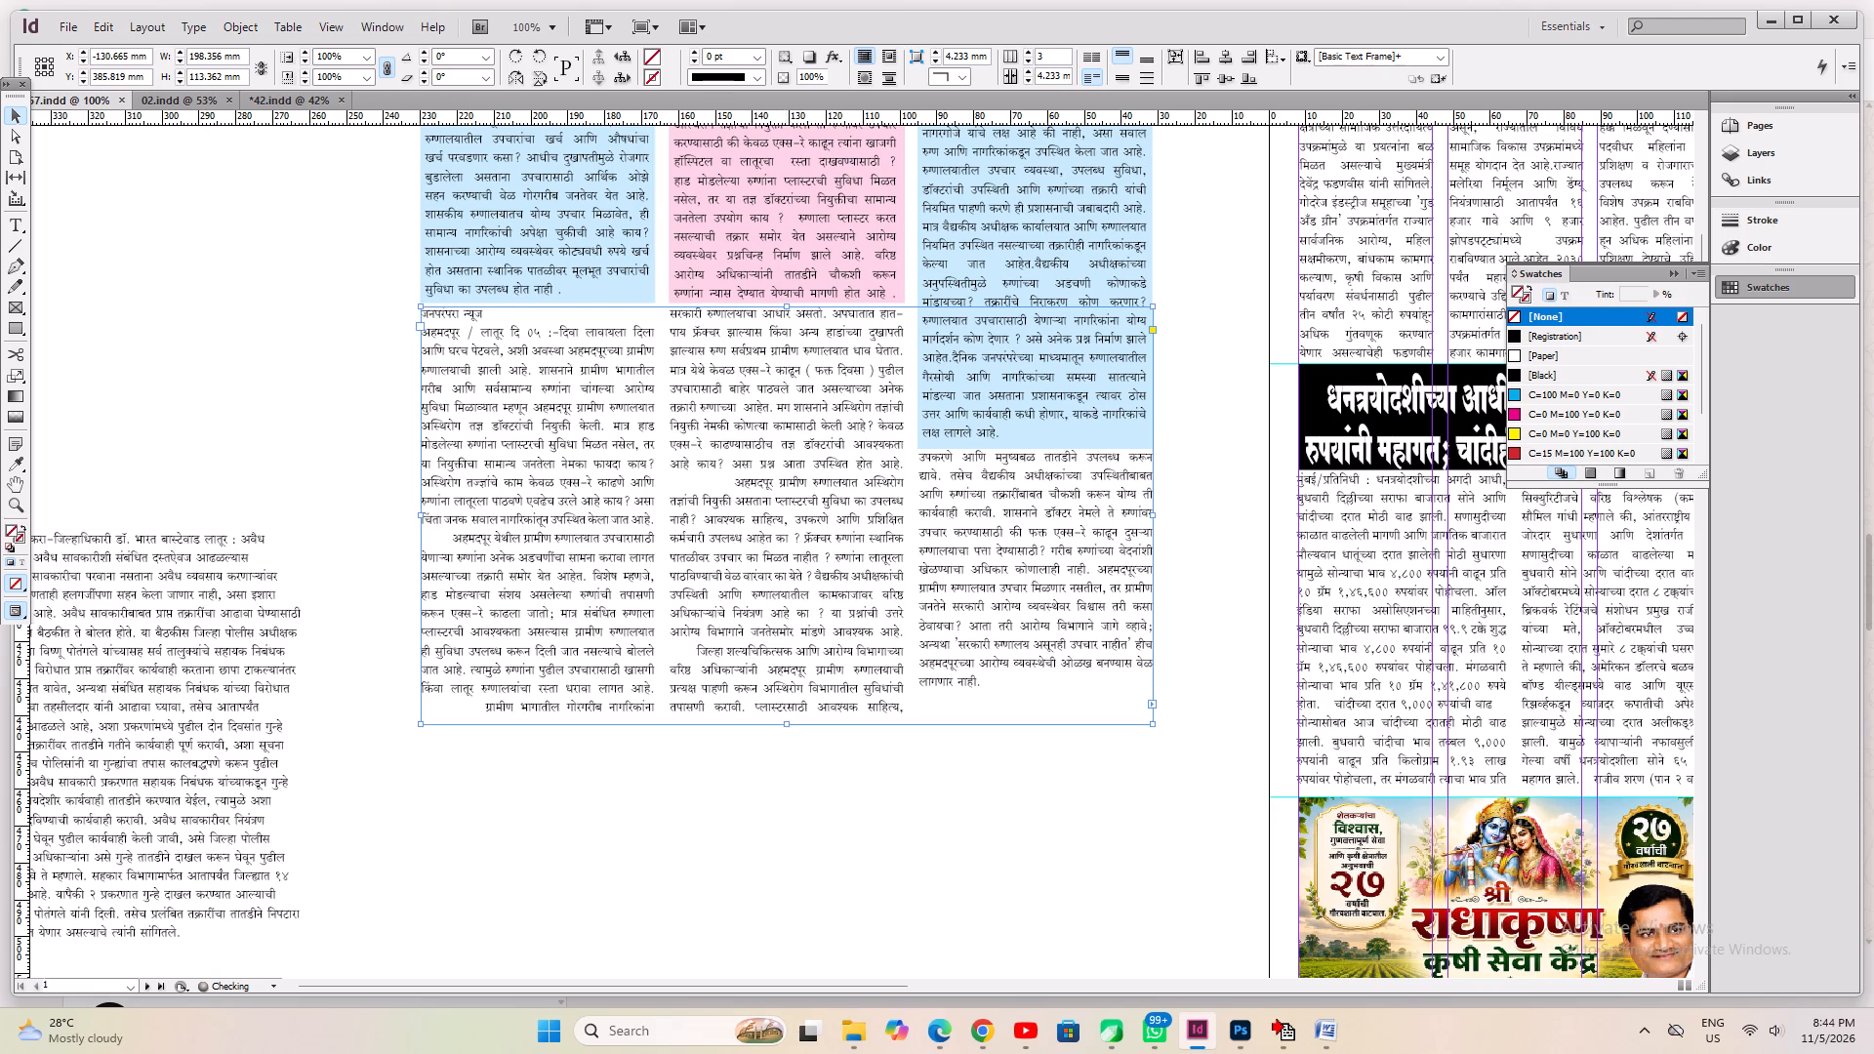
{"action": "left_click", "coordinate": [782, 822]}
{"action": "key", "text": "ctrl+0"}
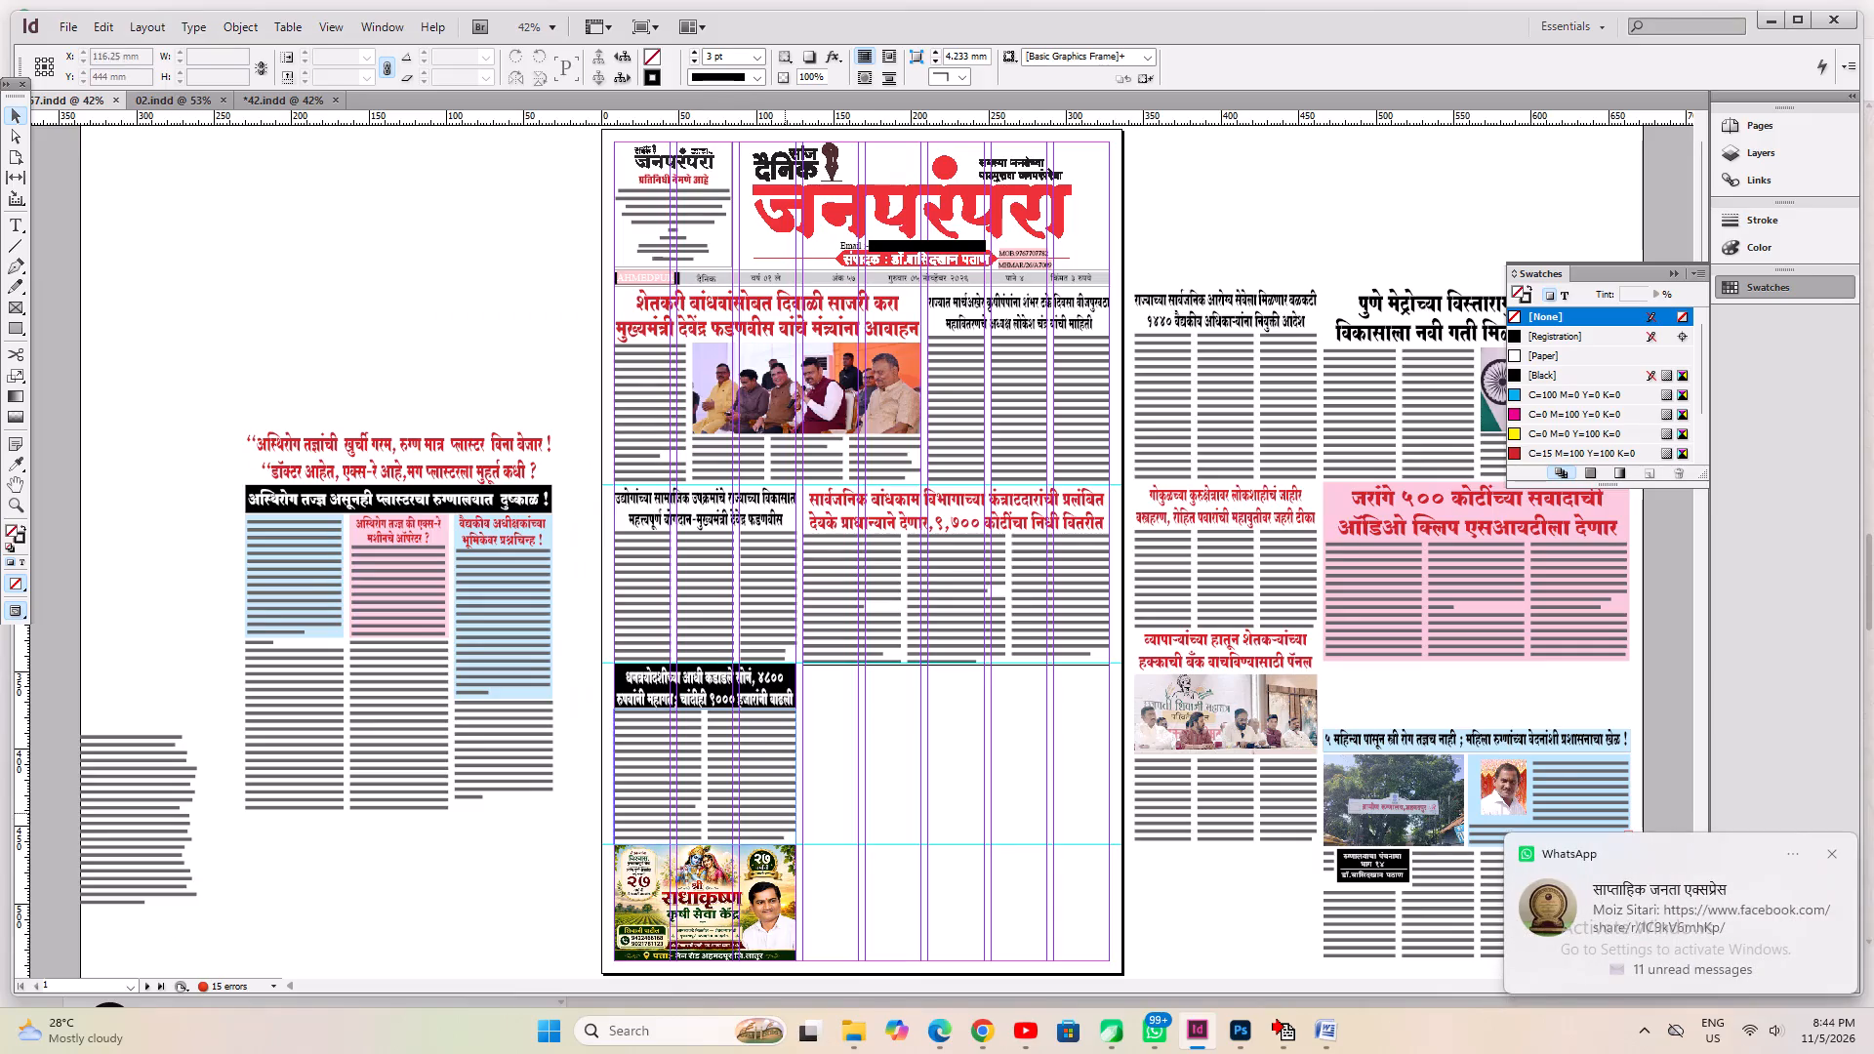
Move the old article's body frame aside and place its black "रुग्णालयाचा पंचनामा" box between the अस्थिरोग article's first two body columns.
{"action": "left_click", "coordinate": [1376, 878]}
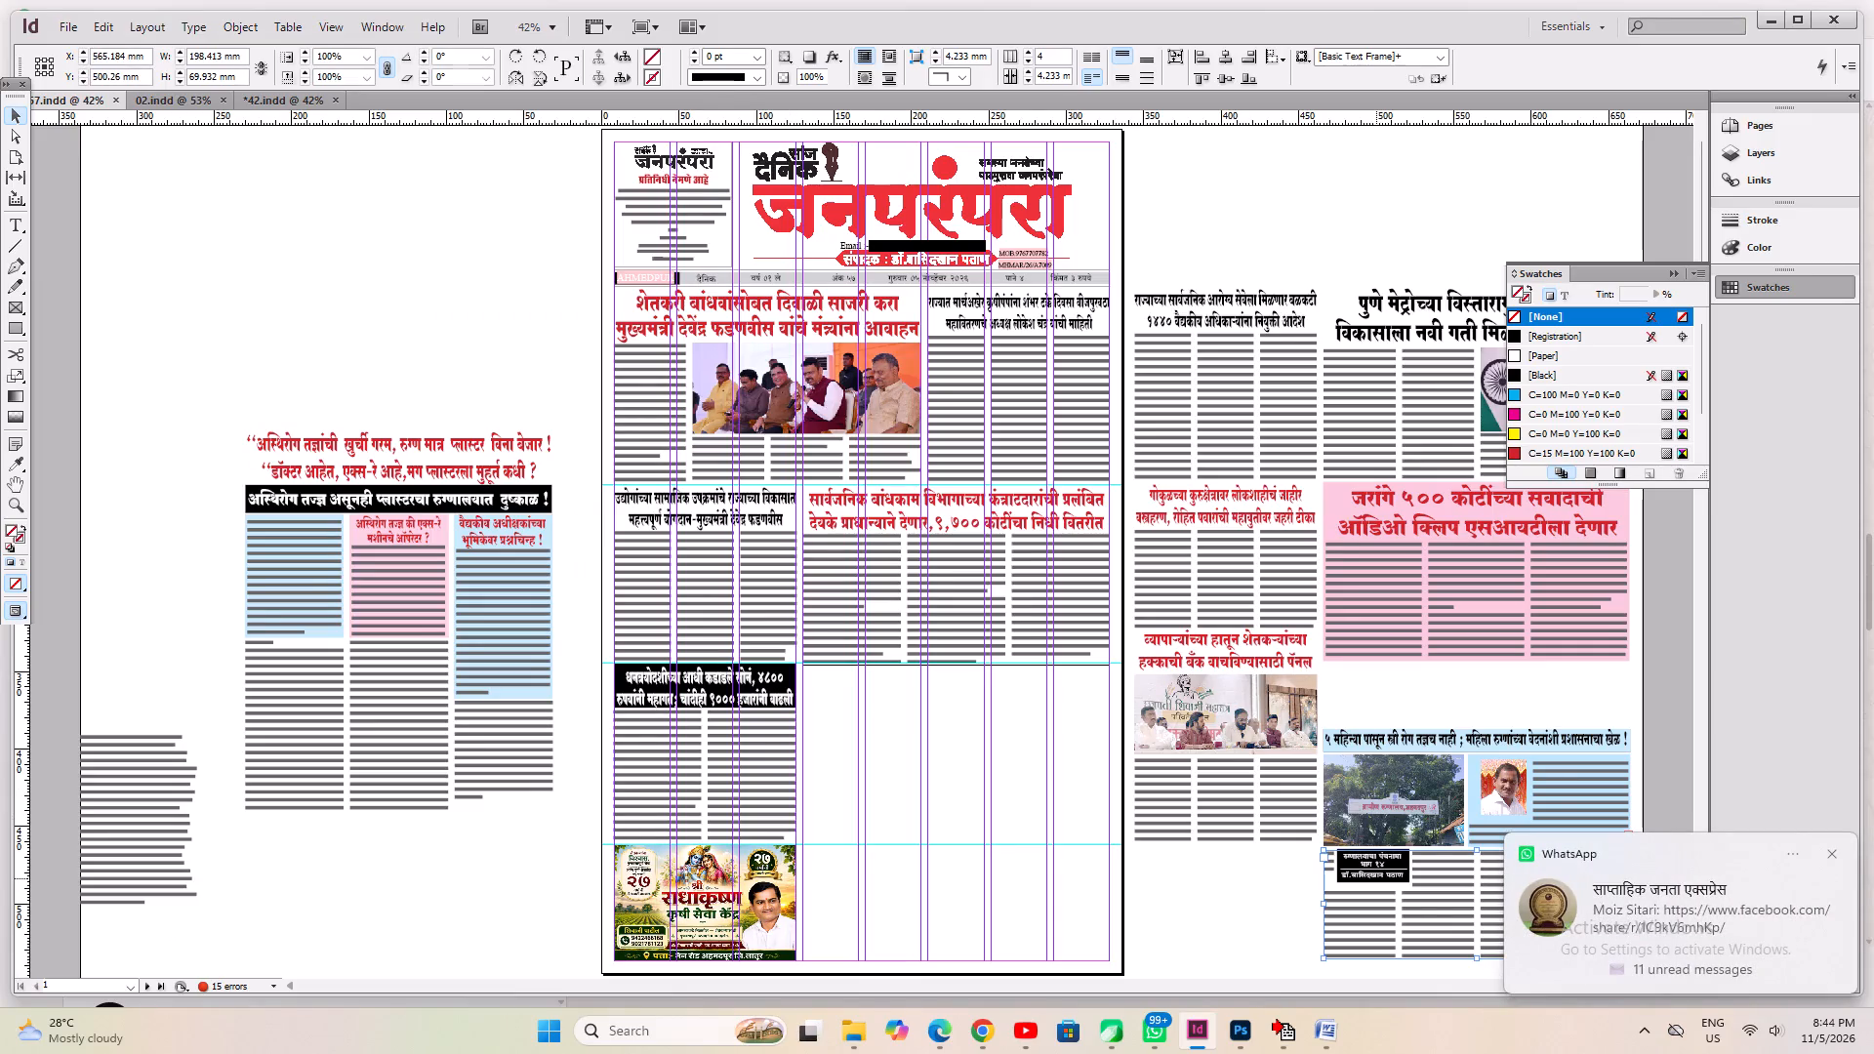
{"action": "left_click_drag", "start_coordinate": [1364, 905], "coordinate": [1475, 693]}
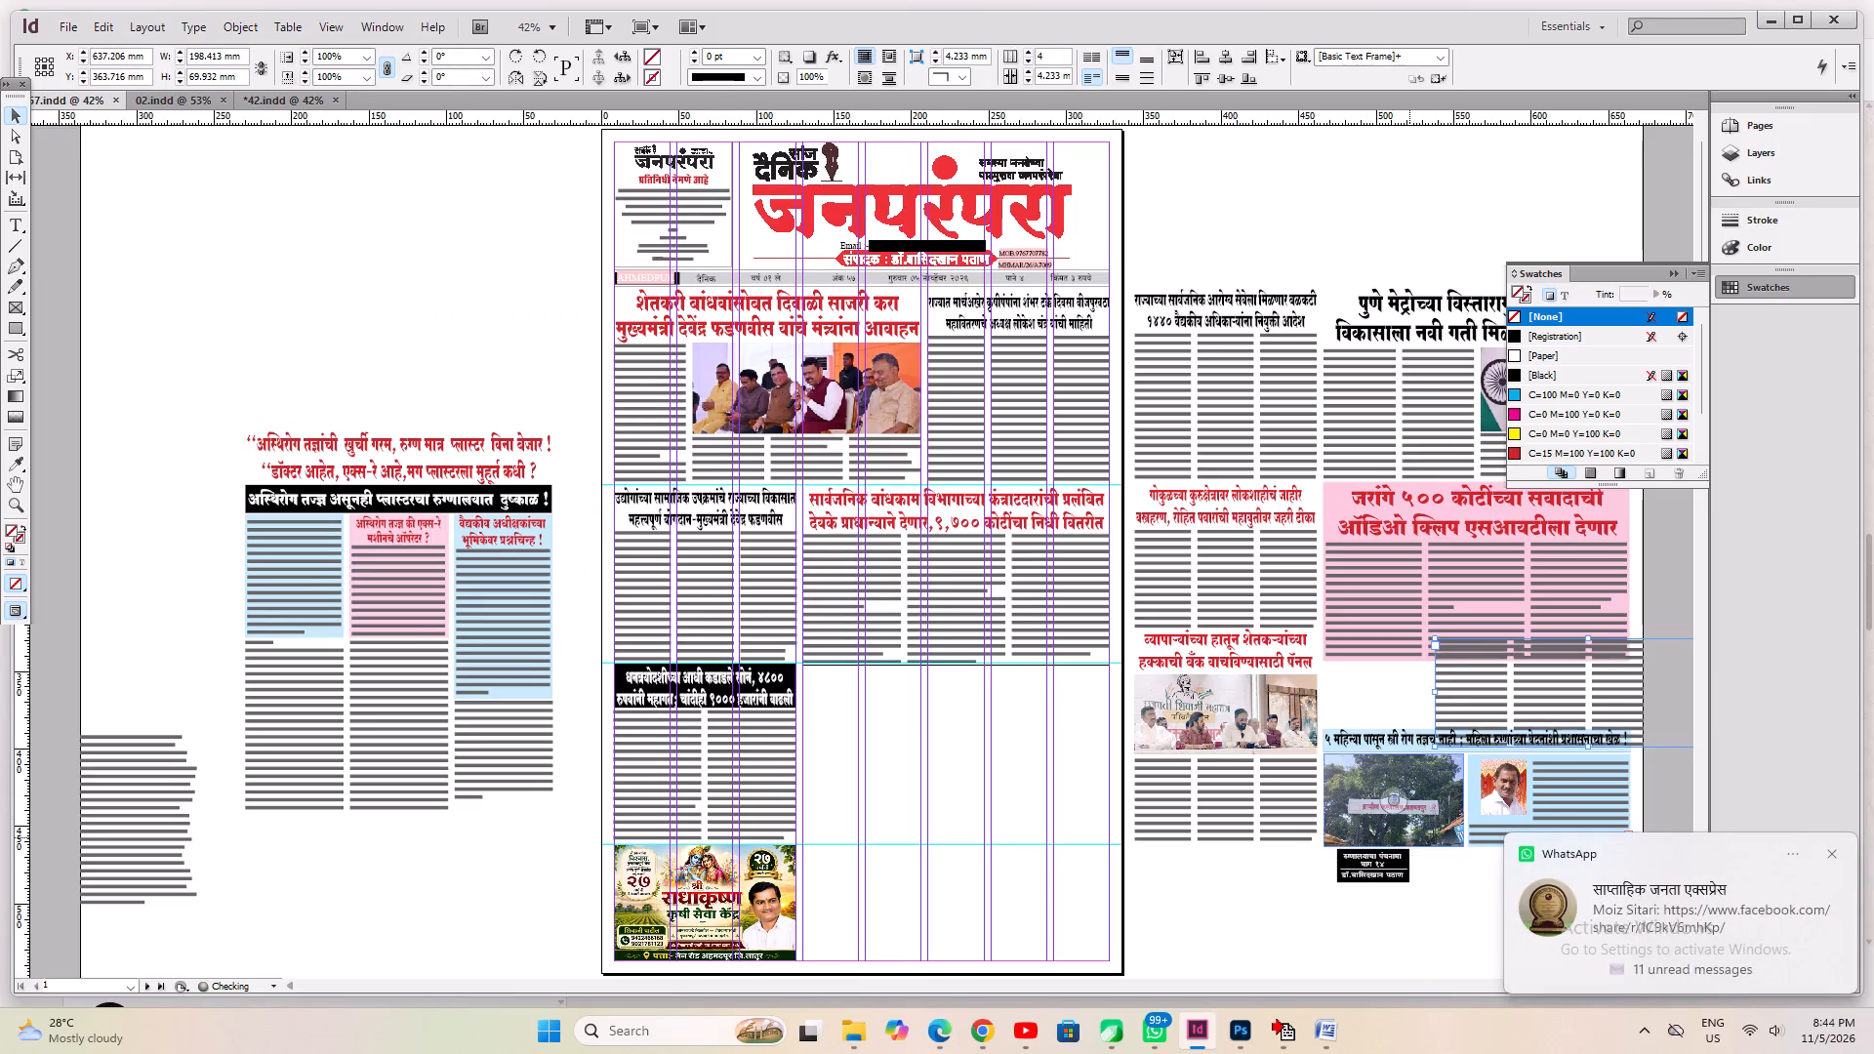
{"action": "left_click", "coordinate": [1399, 880]}
{"action": "left_click_drag", "start_coordinate": [1377, 875], "coordinate": [362, 689]}
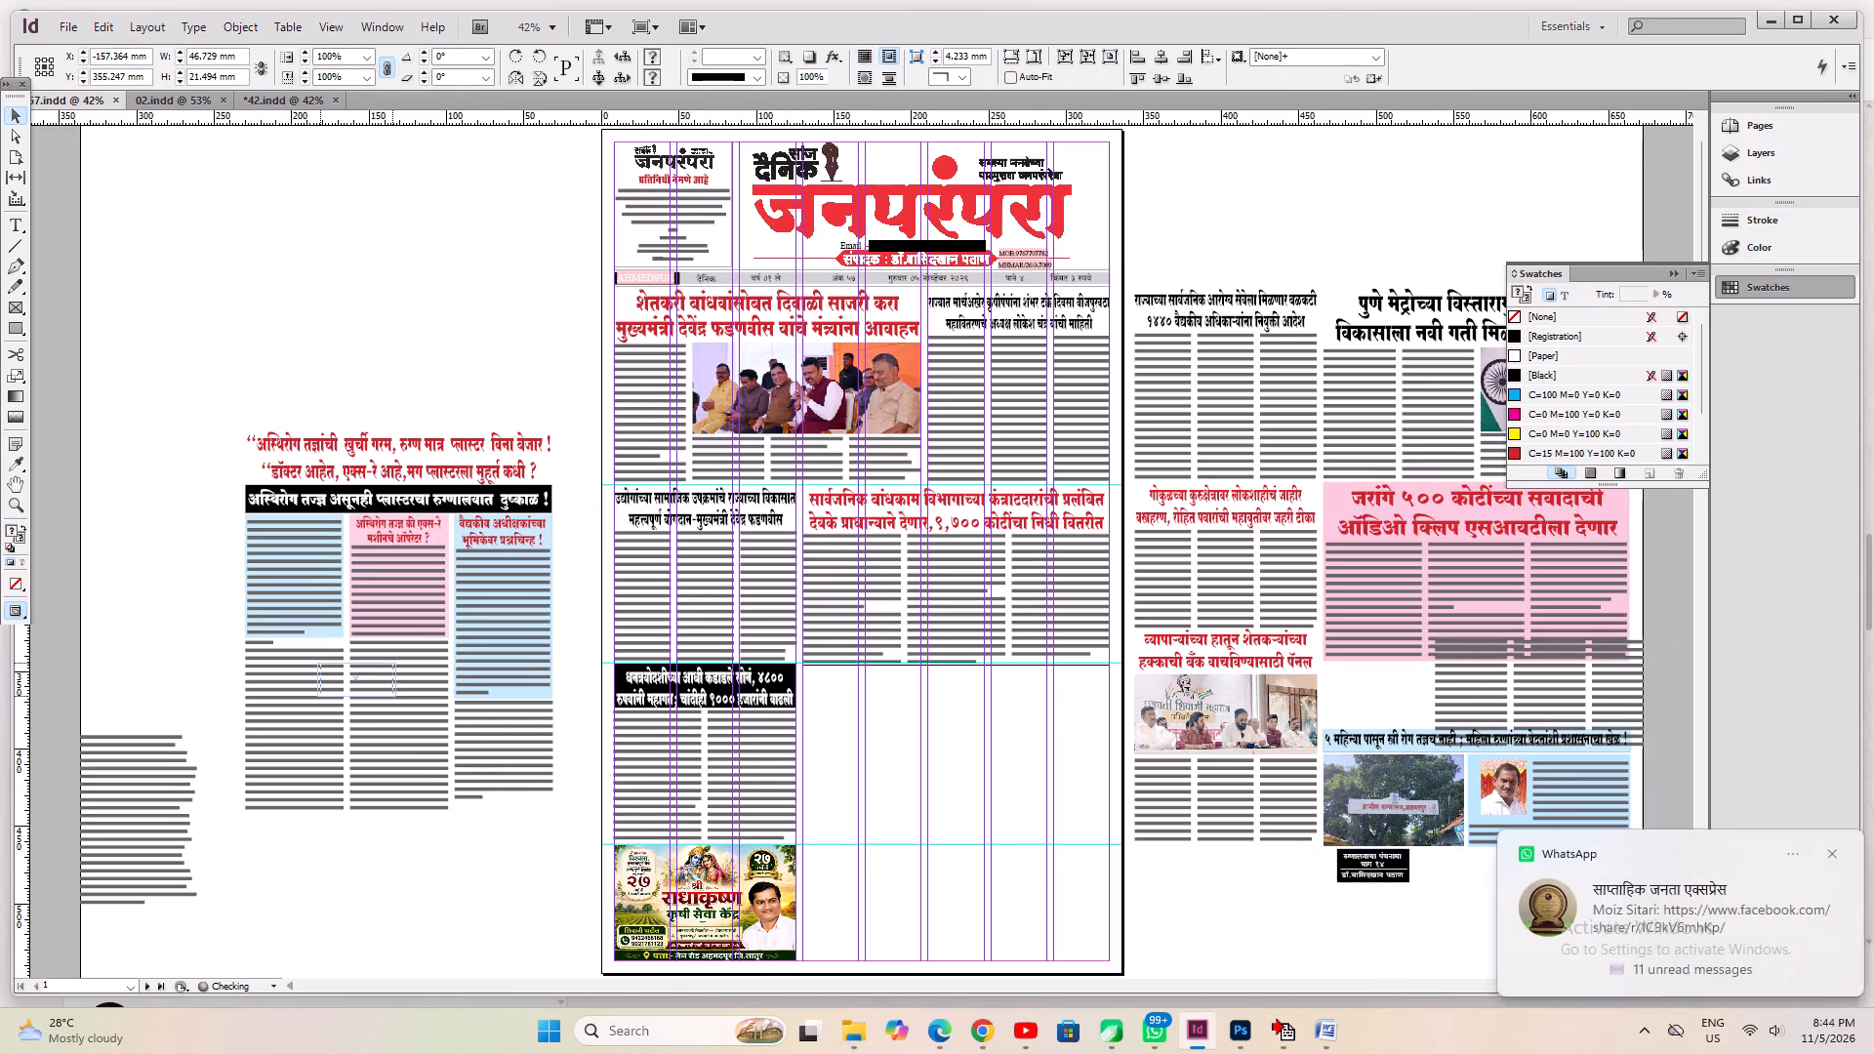
{"action": "left_click_drag", "start_coordinate": [362, 689], "coordinate": [408, 691]}
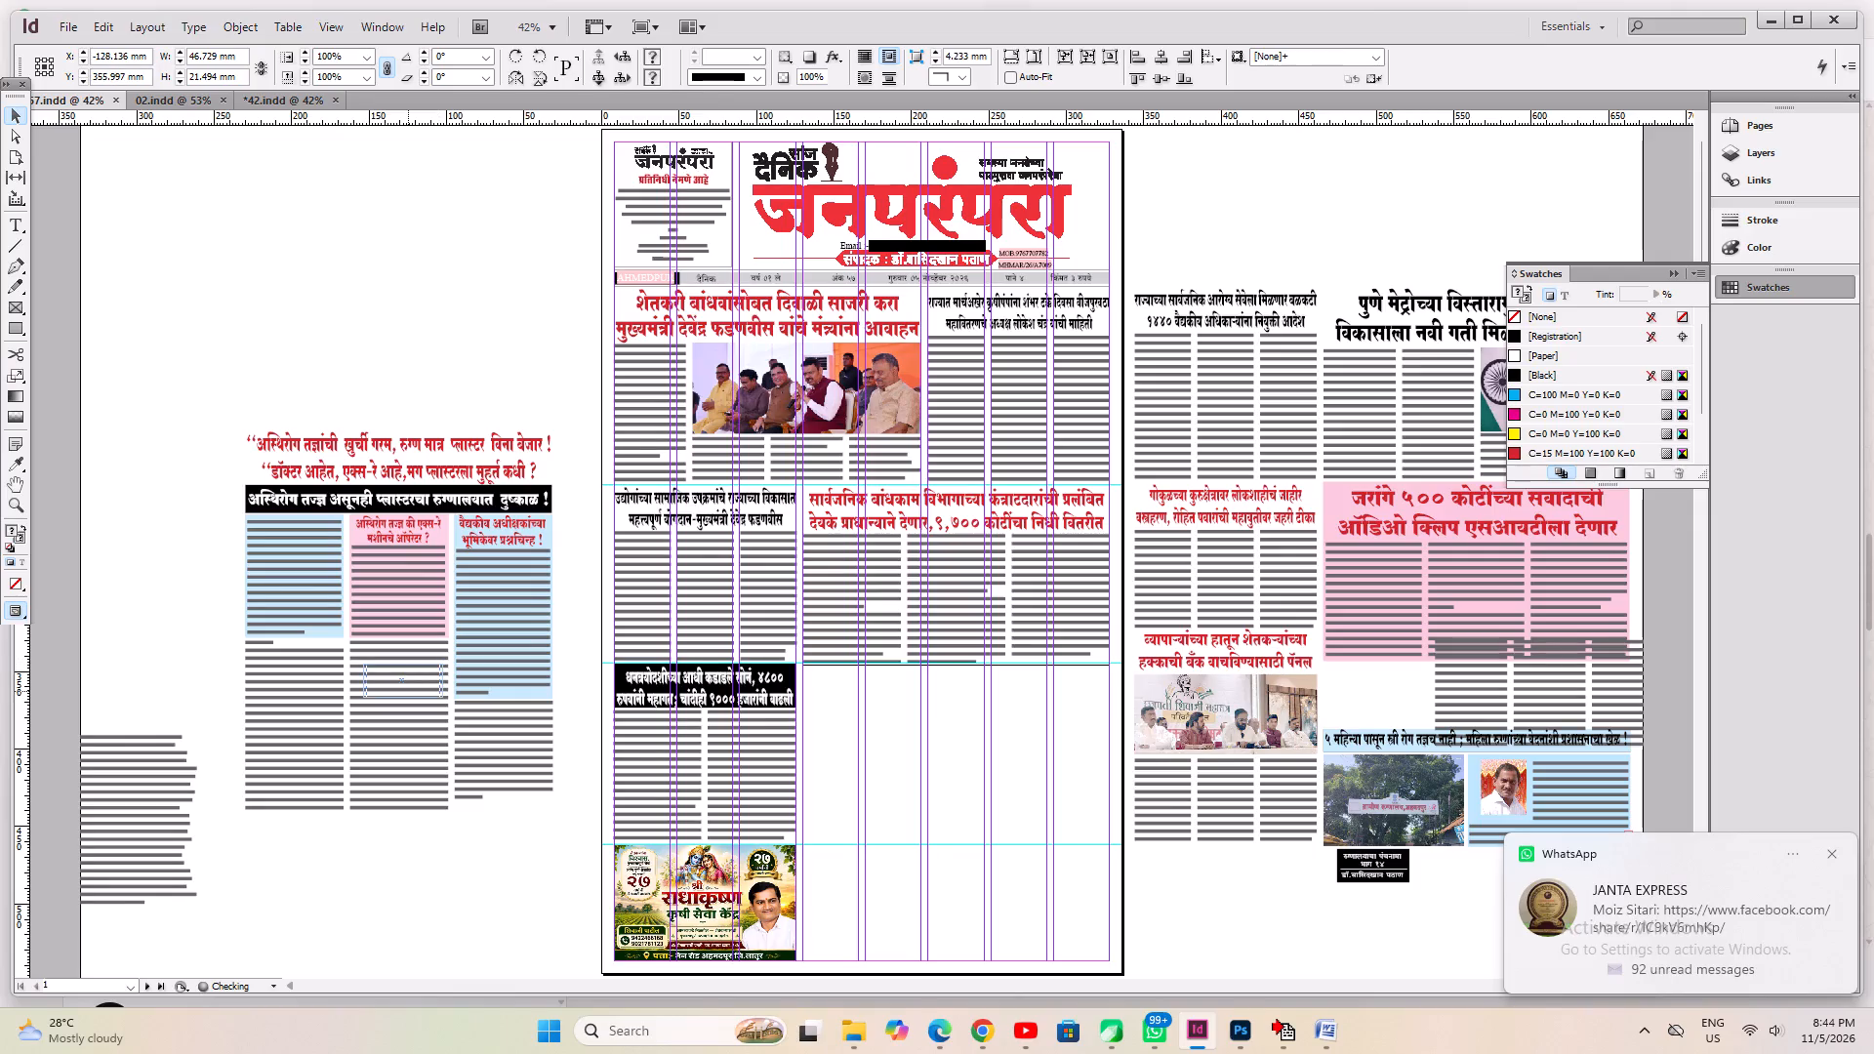
{"action": "key", "text": "ctrl+2"}
{"action": "left_click_drag", "start_coordinate": [794, 619], "coordinate": [547, 696]}
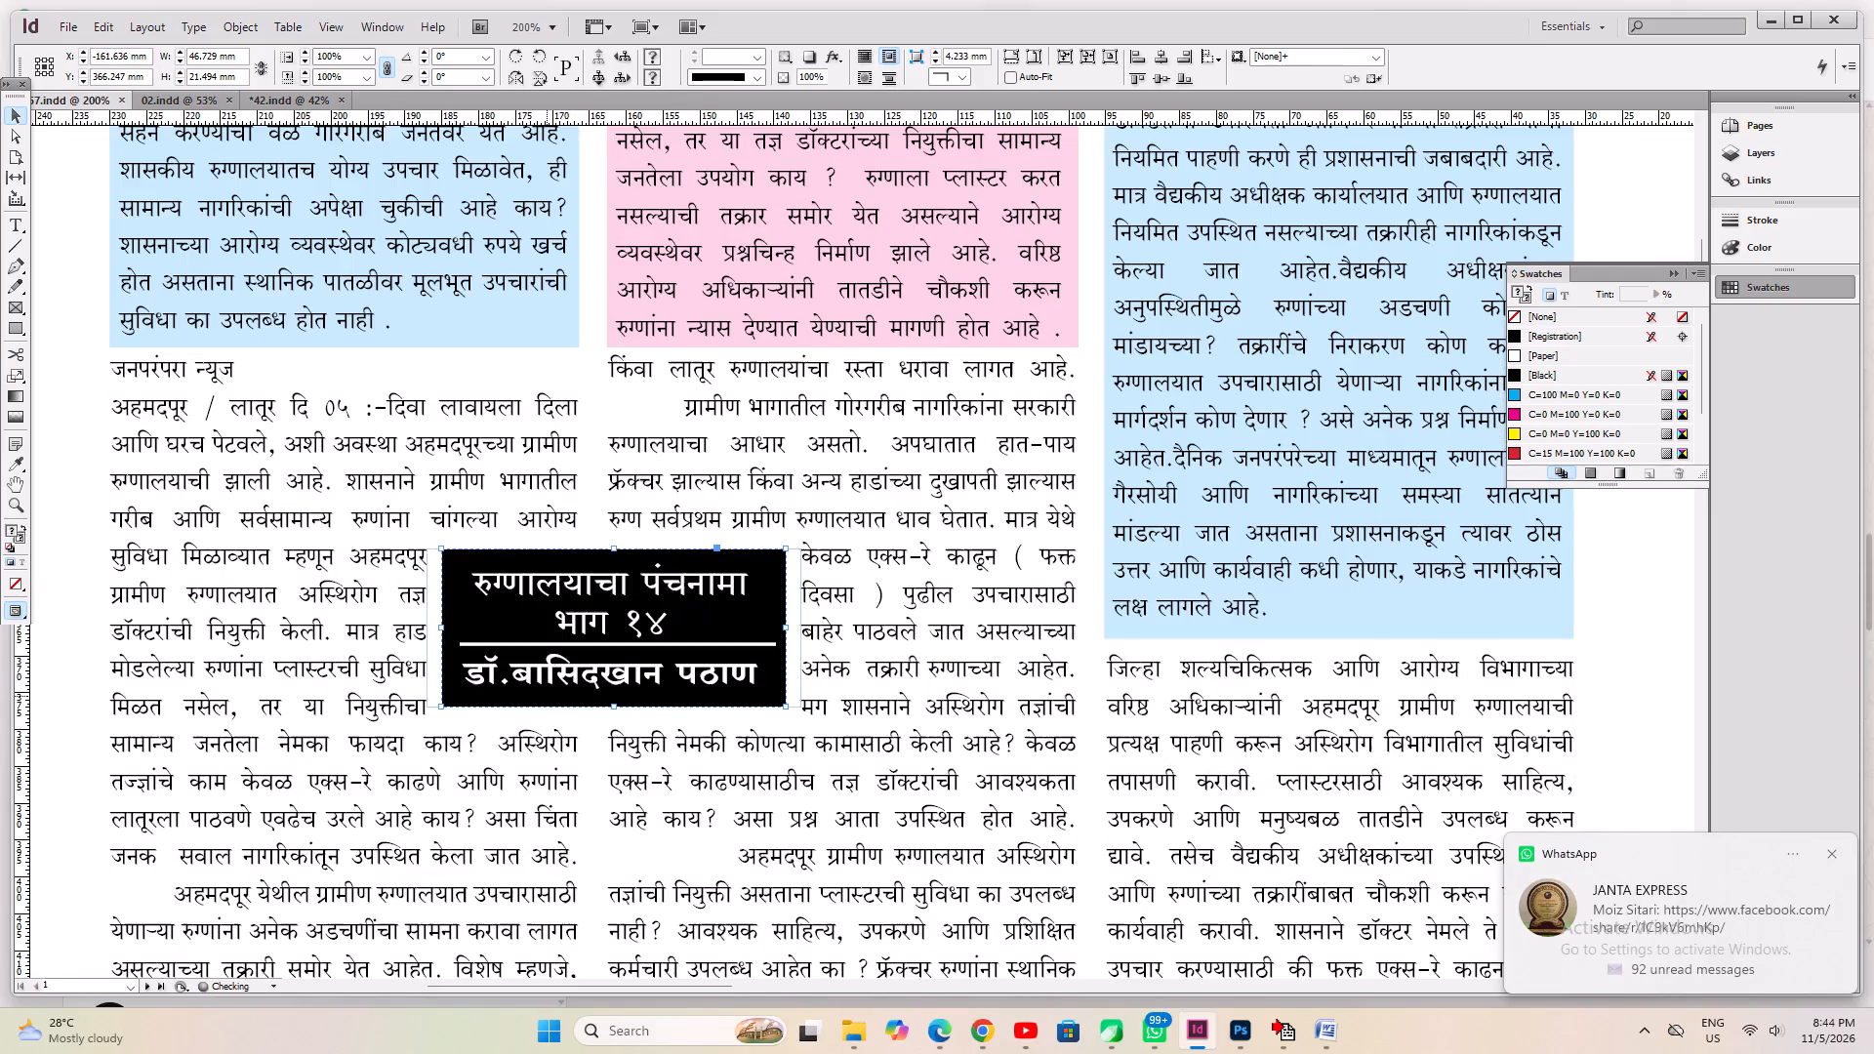
Change the part number in the black "रुग्णालयाचा पंचनामा" box to भाग १५.
{"action": "left_click", "coordinate": [13, 223]}
{"action": "left_click_drag", "start_coordinate": [651, 618], "coordinate": [659, 629]}
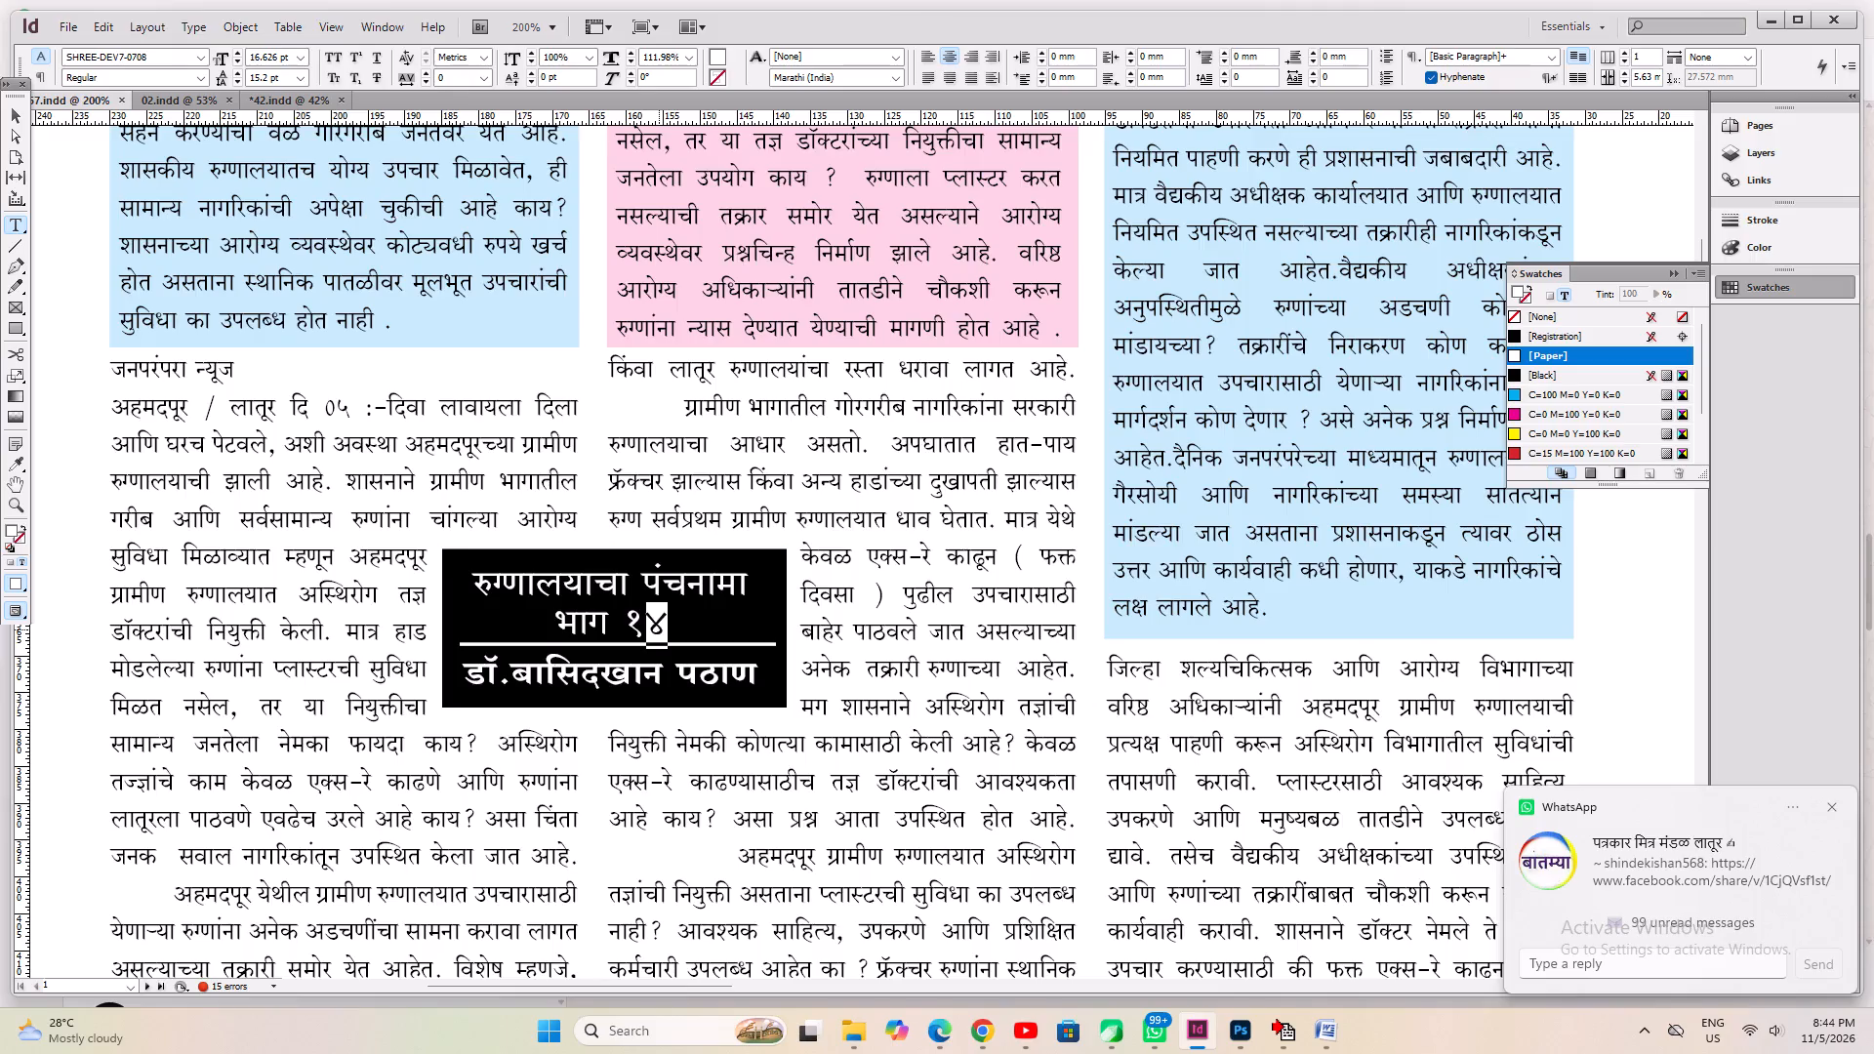
{"action": "key", "text": "5"}
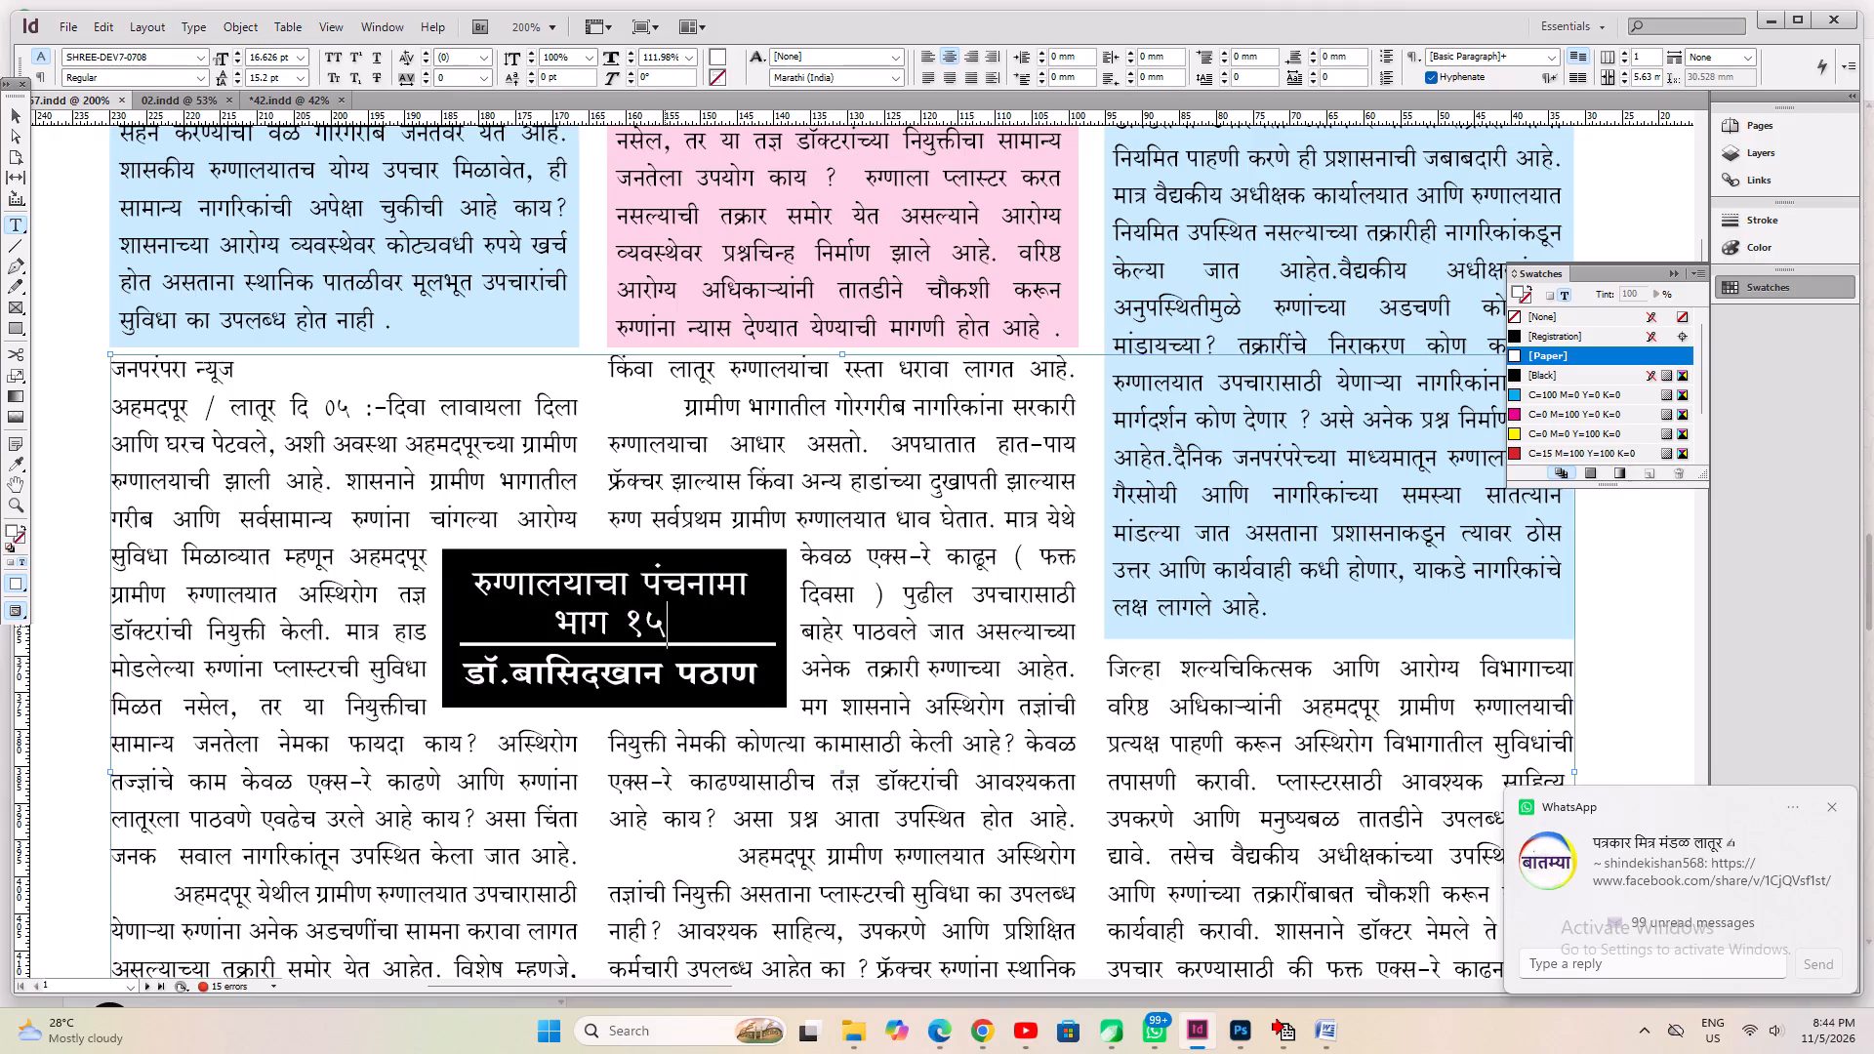
Copy the whole अस्थिरोग article from the pasteboard, including headlines, tinted boxes, body text and the black part box.
{"action": "key", "text": "ctrl+0"}
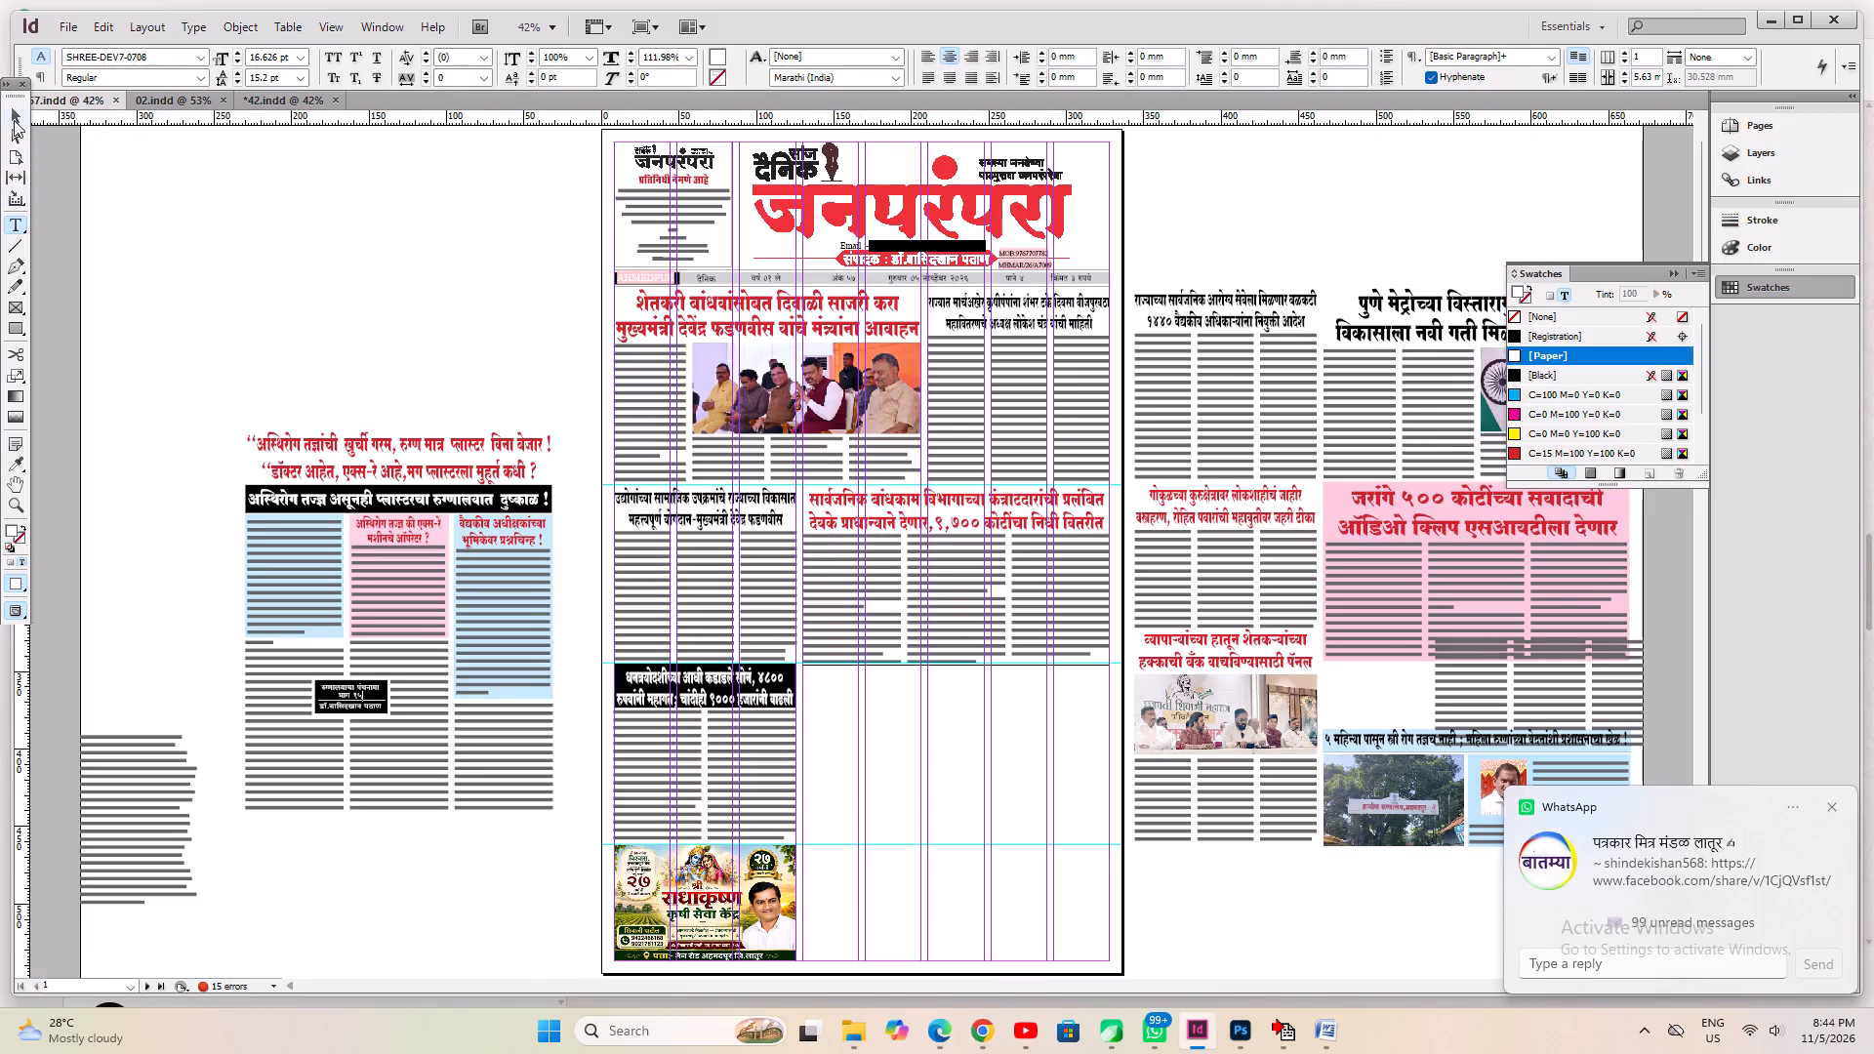
{"action": "left_click", "coordinate": [14, 114]}
{"action": "left_click", "coordinate": [327, 344]}
{"action": "left_click_drag", "start_coordinate": [268, 272], "coordinate": [465, 903]}
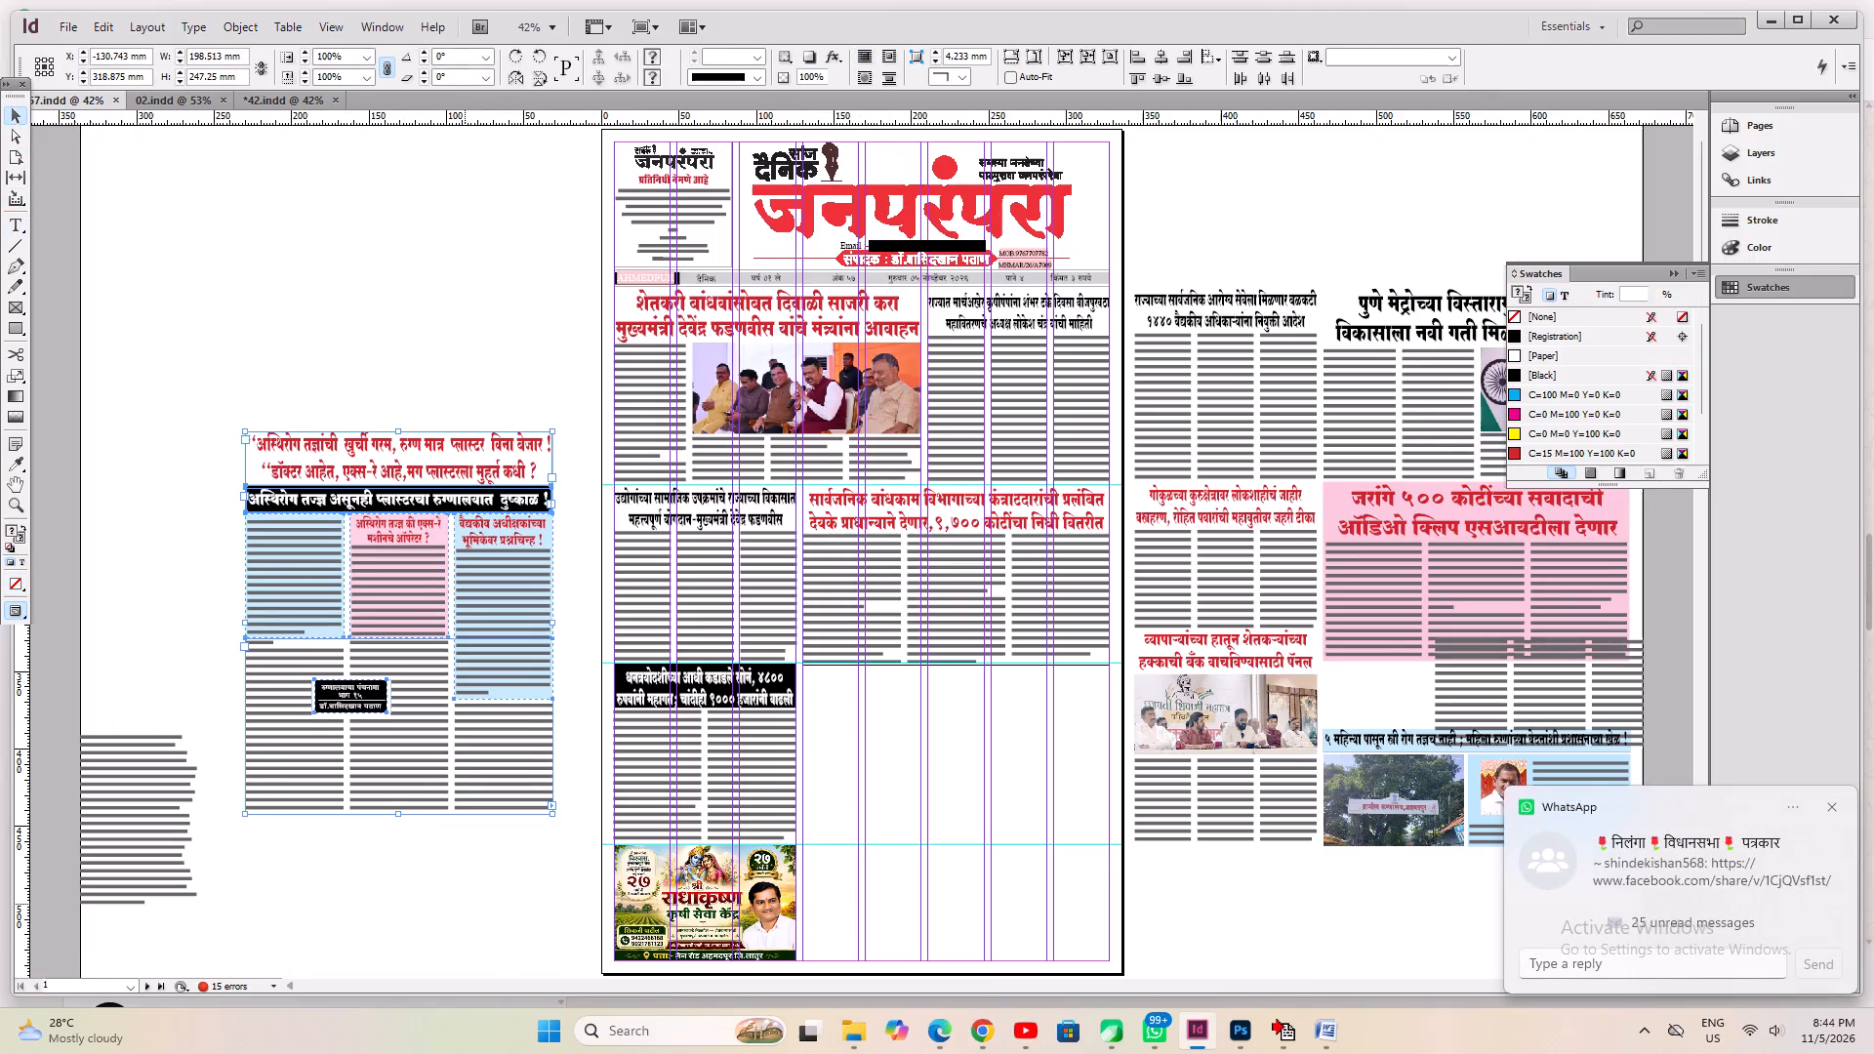
{"action": "key", "text": "ctrl+c"}
{"action": "left_click", "coordinate": [456, 880]}
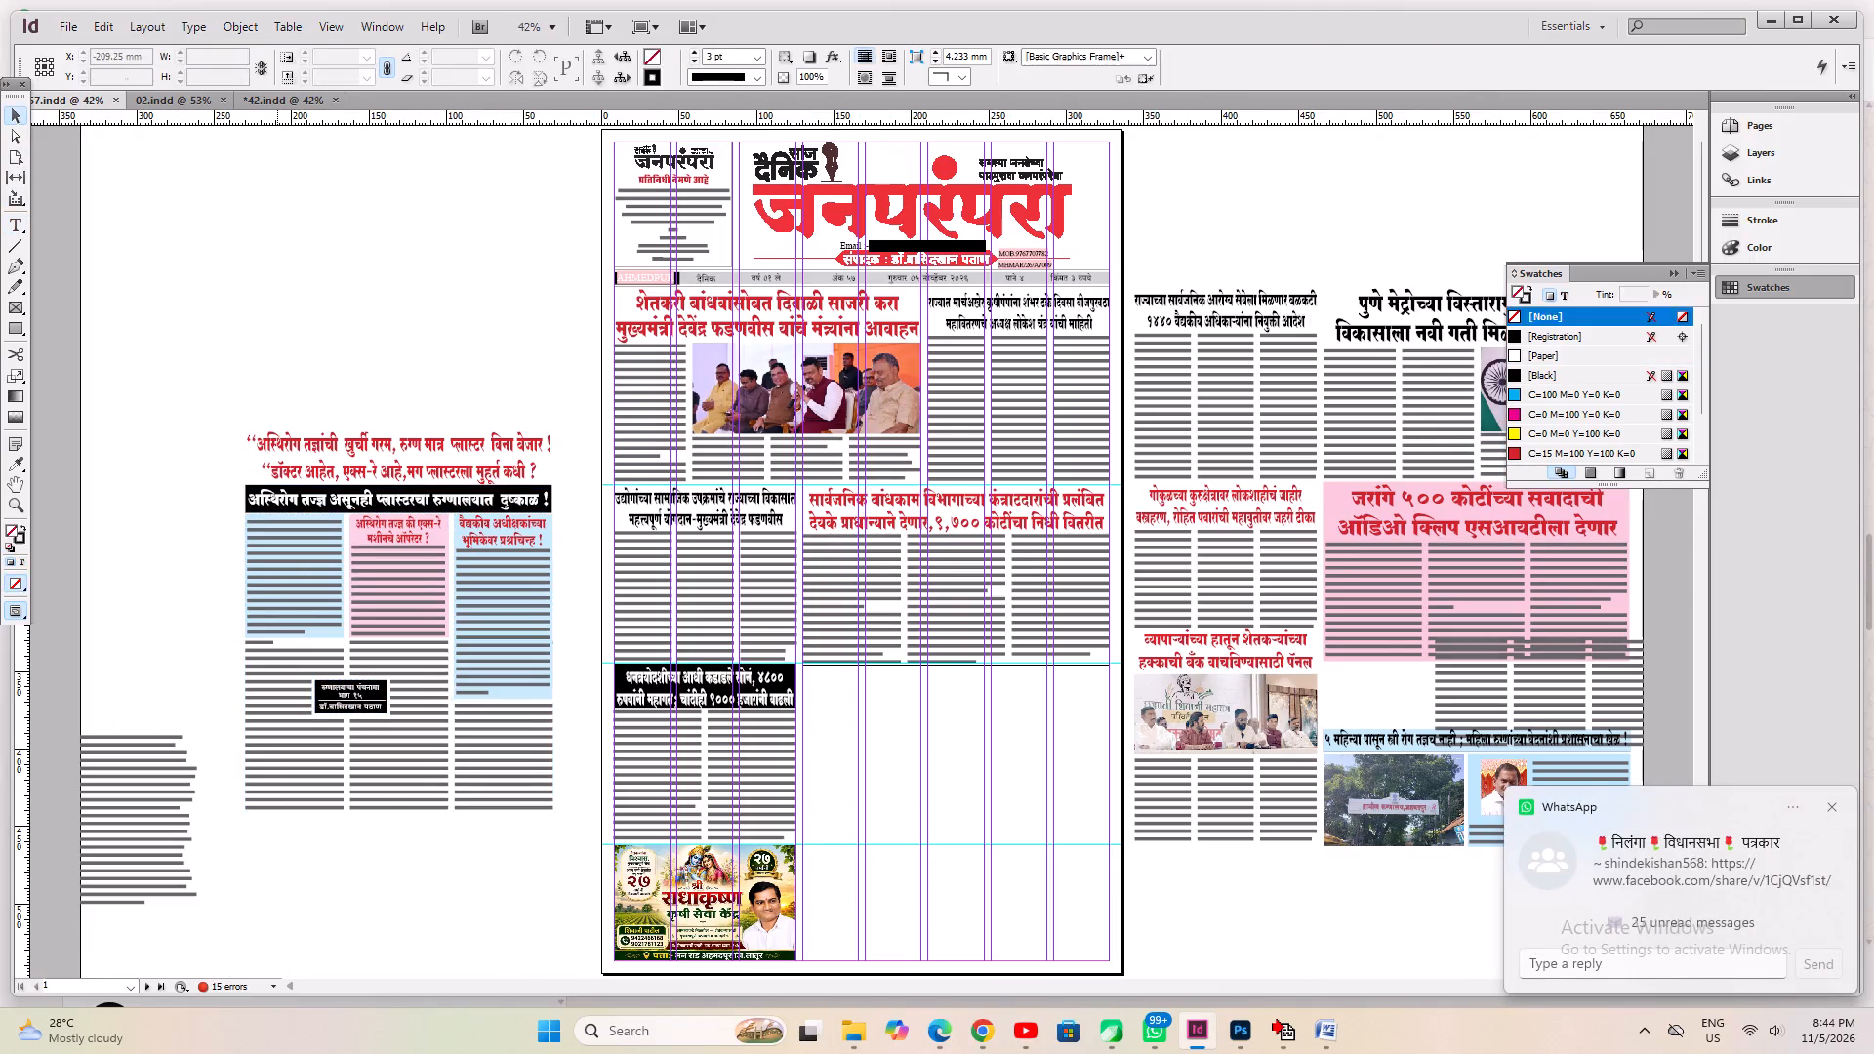
Open the document text.indd from the JANPARMPARA folder, accepting the font substitution.
{"action": "left_click", "coordinate": [62, 21]}
{"action": "left_click", "coordinate": [81, 68]}
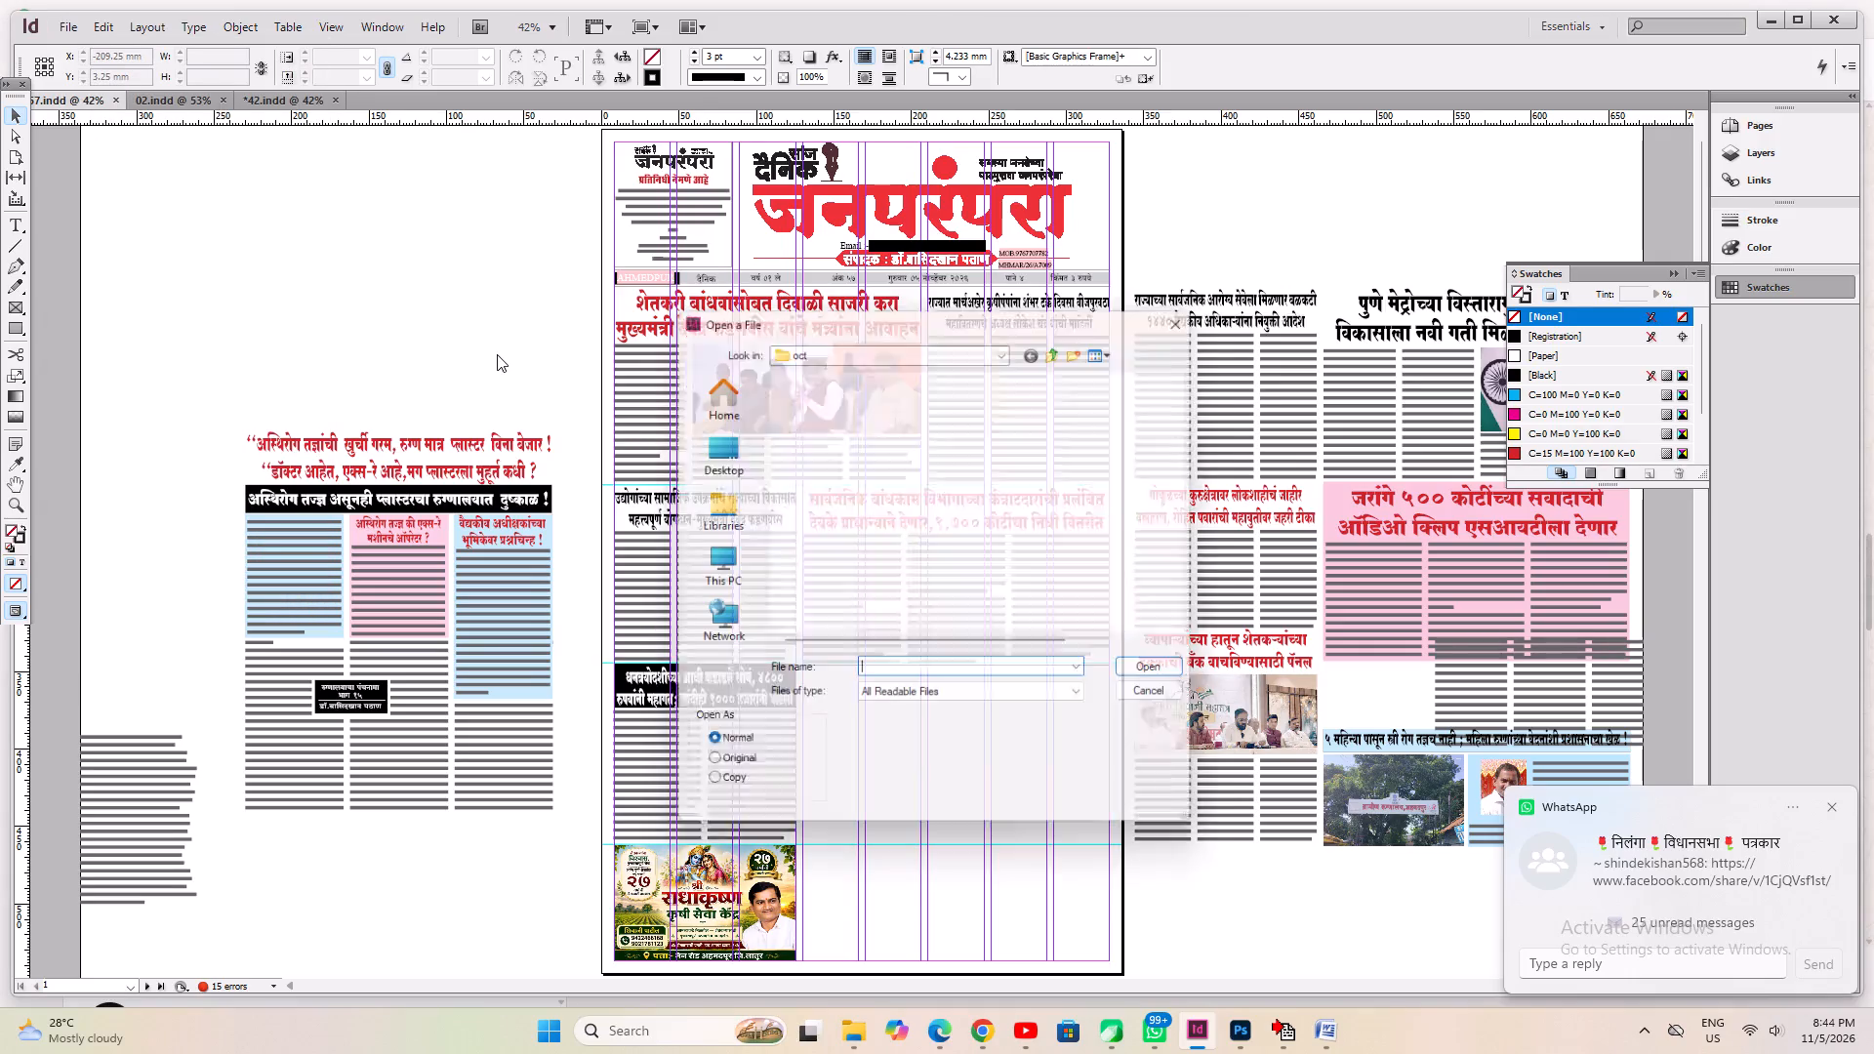
{"action": "left_click", "coordinate": [876, 336]}
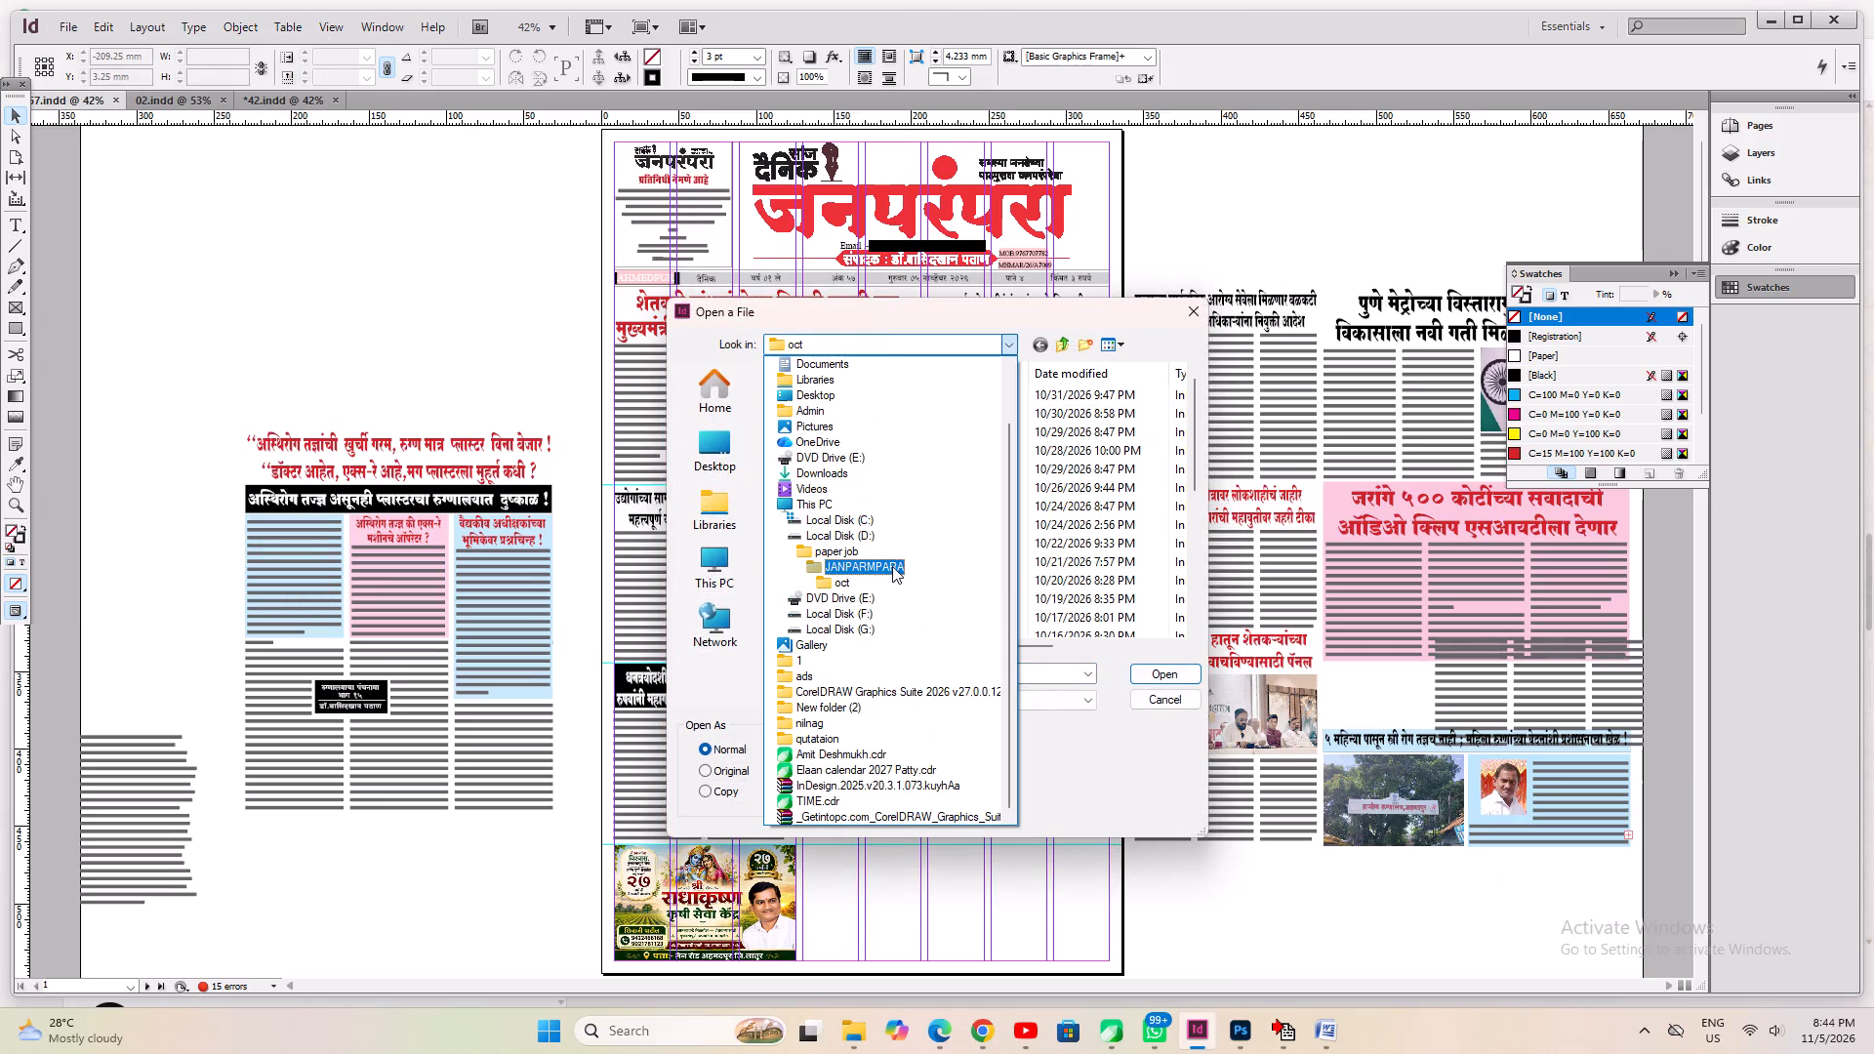
{"action": "left_click", "coordinate": [892, 566]}
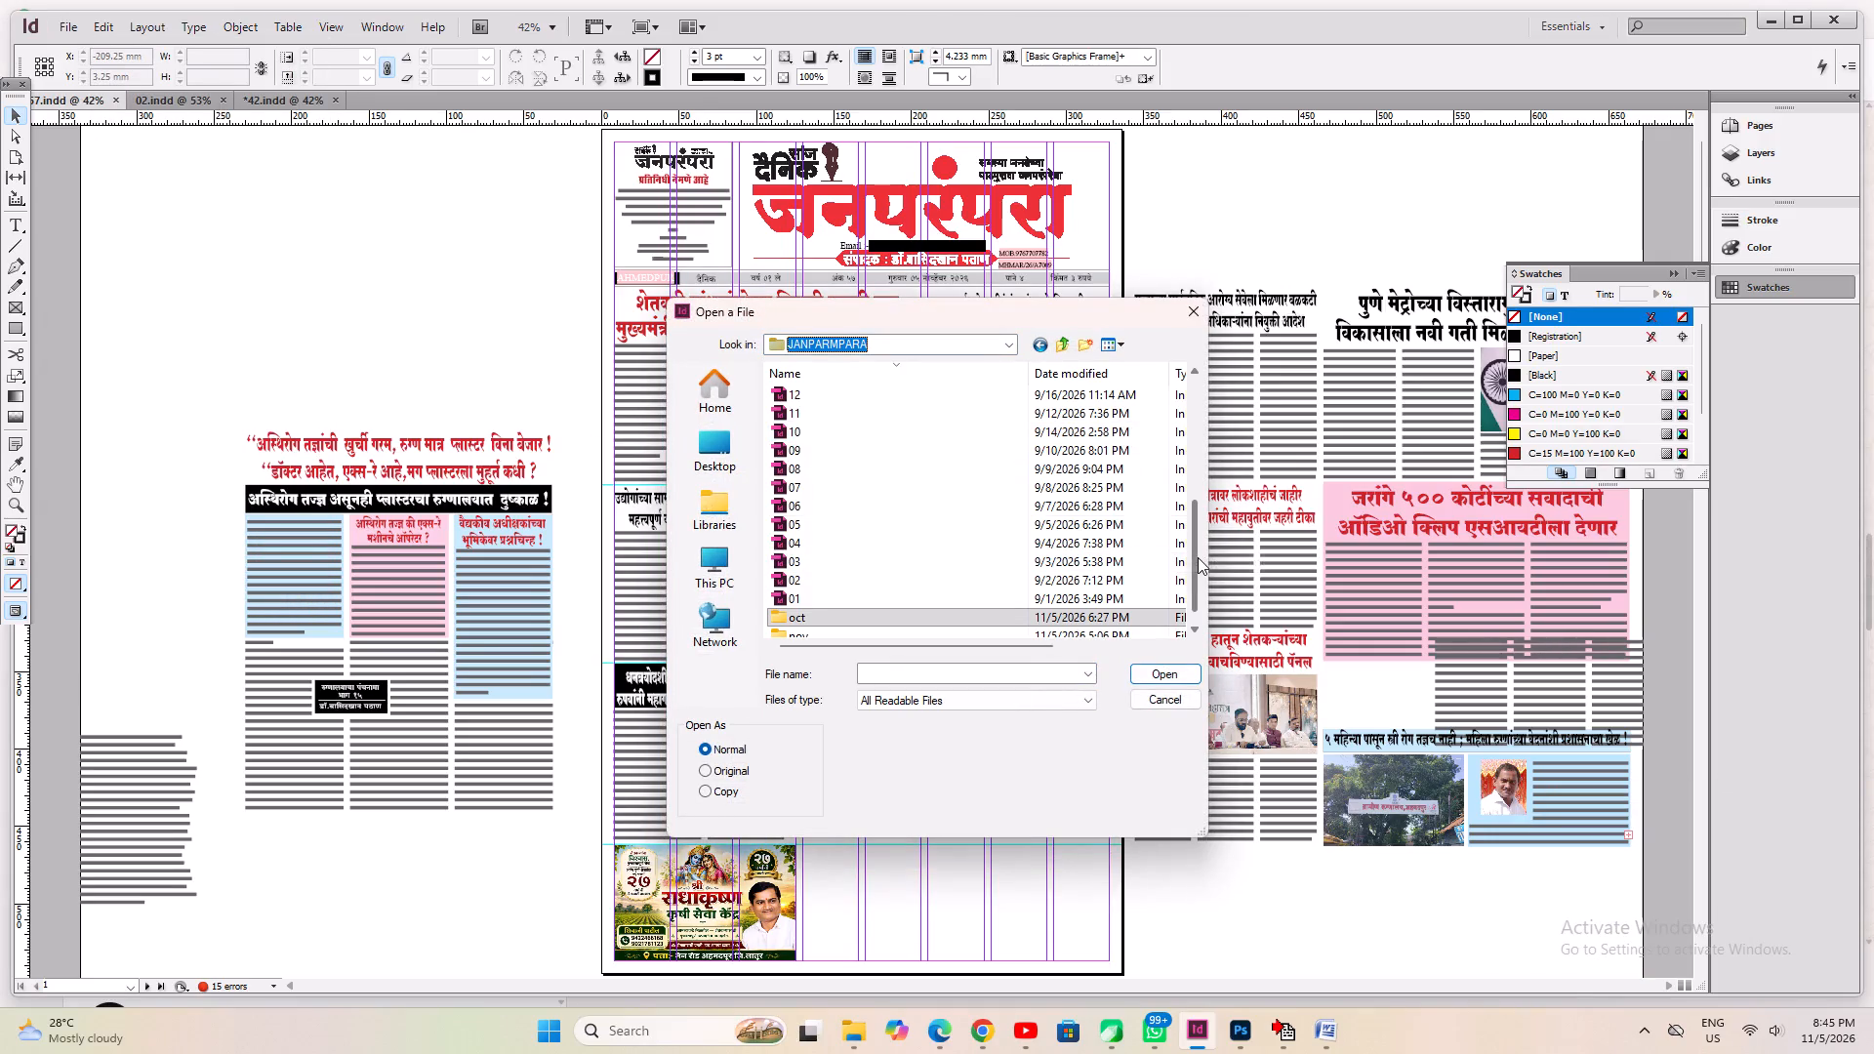
{"action": "left_click_drag", "start_coordinate": [1198, 557], "coordinate": [1215, 377]}
{"action": "left_click", "coordinate": [811, 396]}
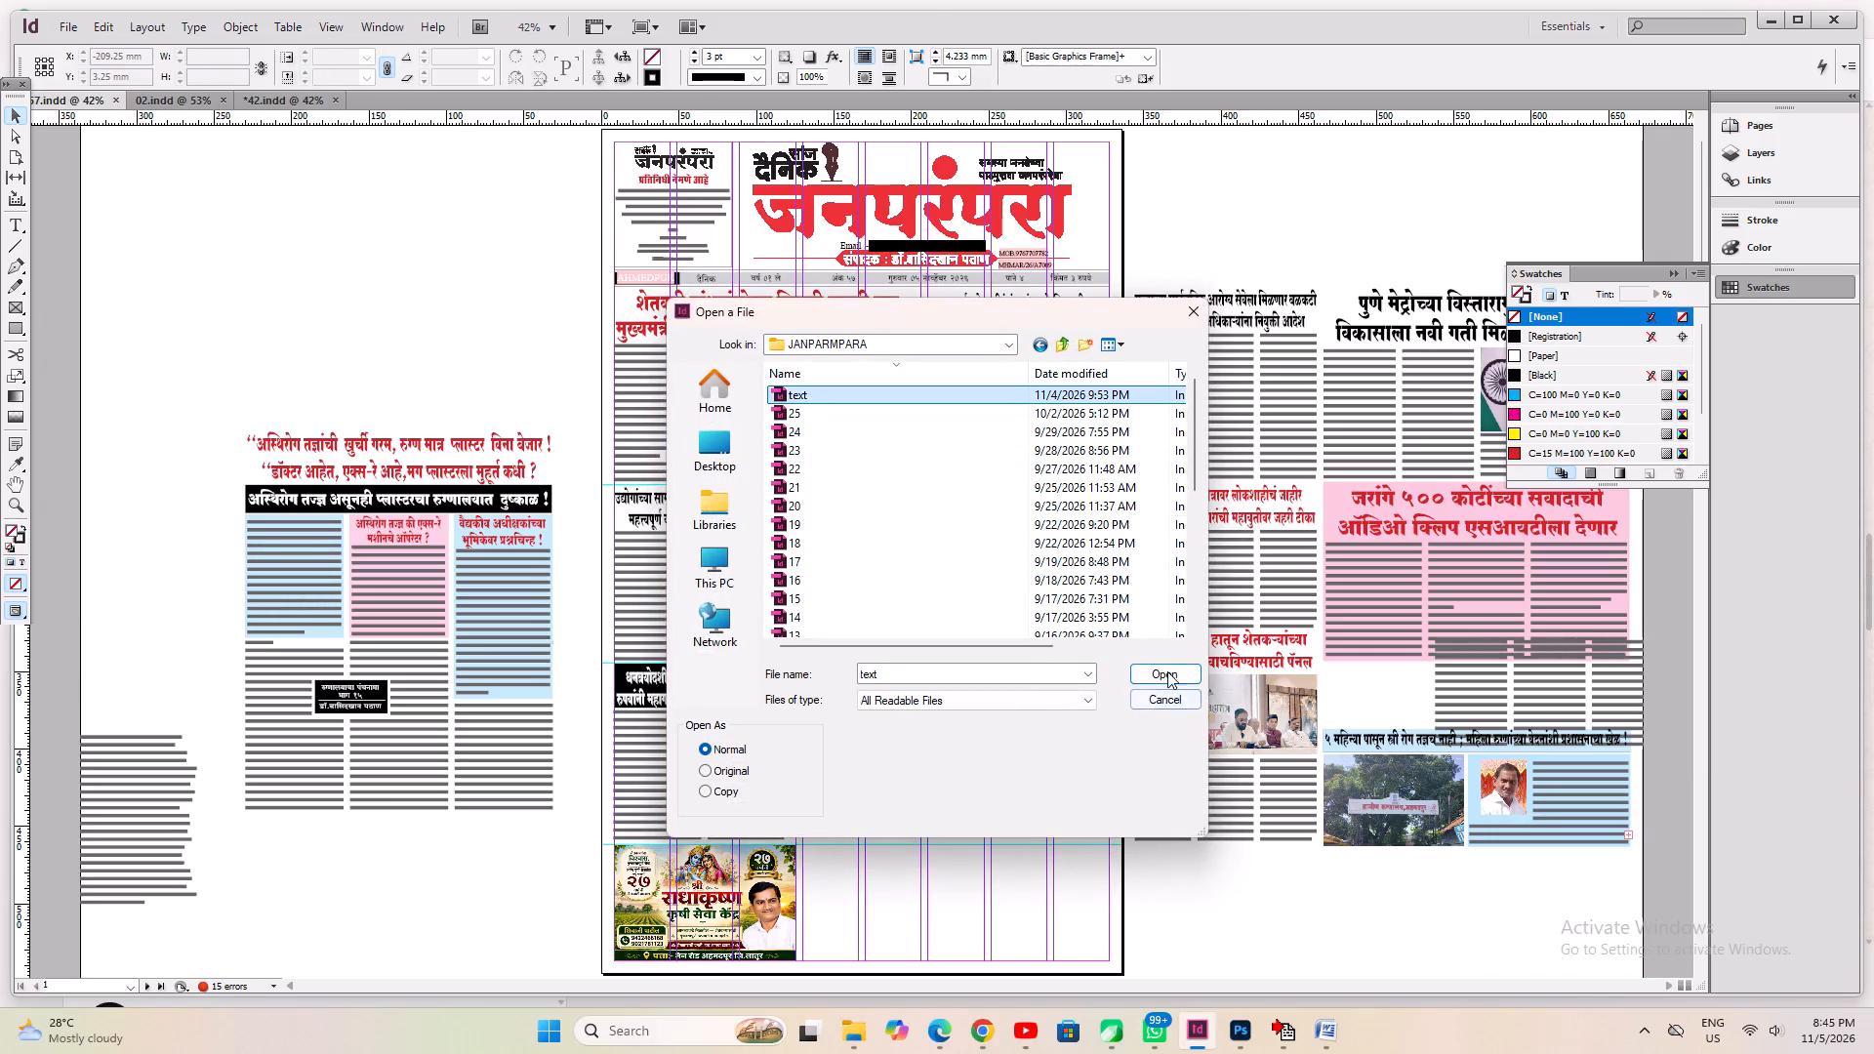
{"action": "left_click", "coordinate": [1167, 667]}
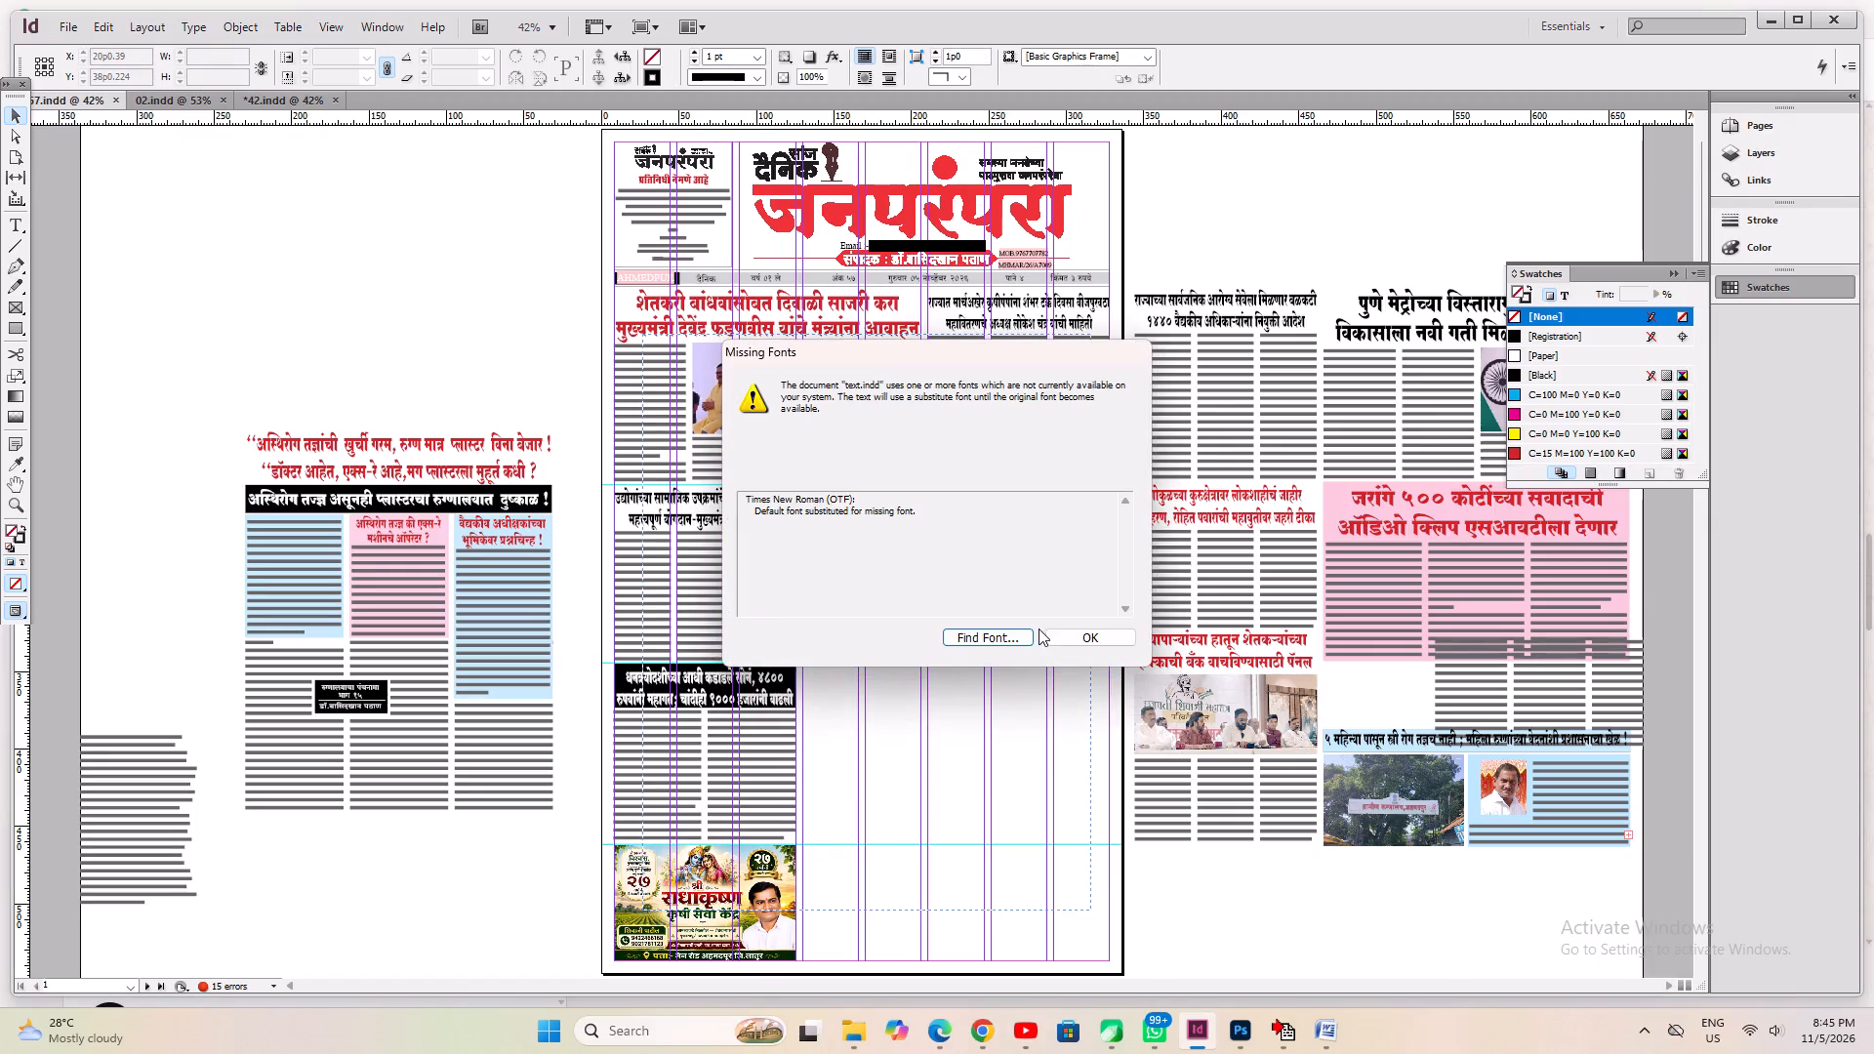
{"action": "left_click", "coordinate": [1086, 638]}
Ungroup the old news clipping on page 2 and delete its red headlines, portrait photo and "५ महिन्या पासून..." subheading.
{"action": "left_click", "coordinate": [799, 719]}
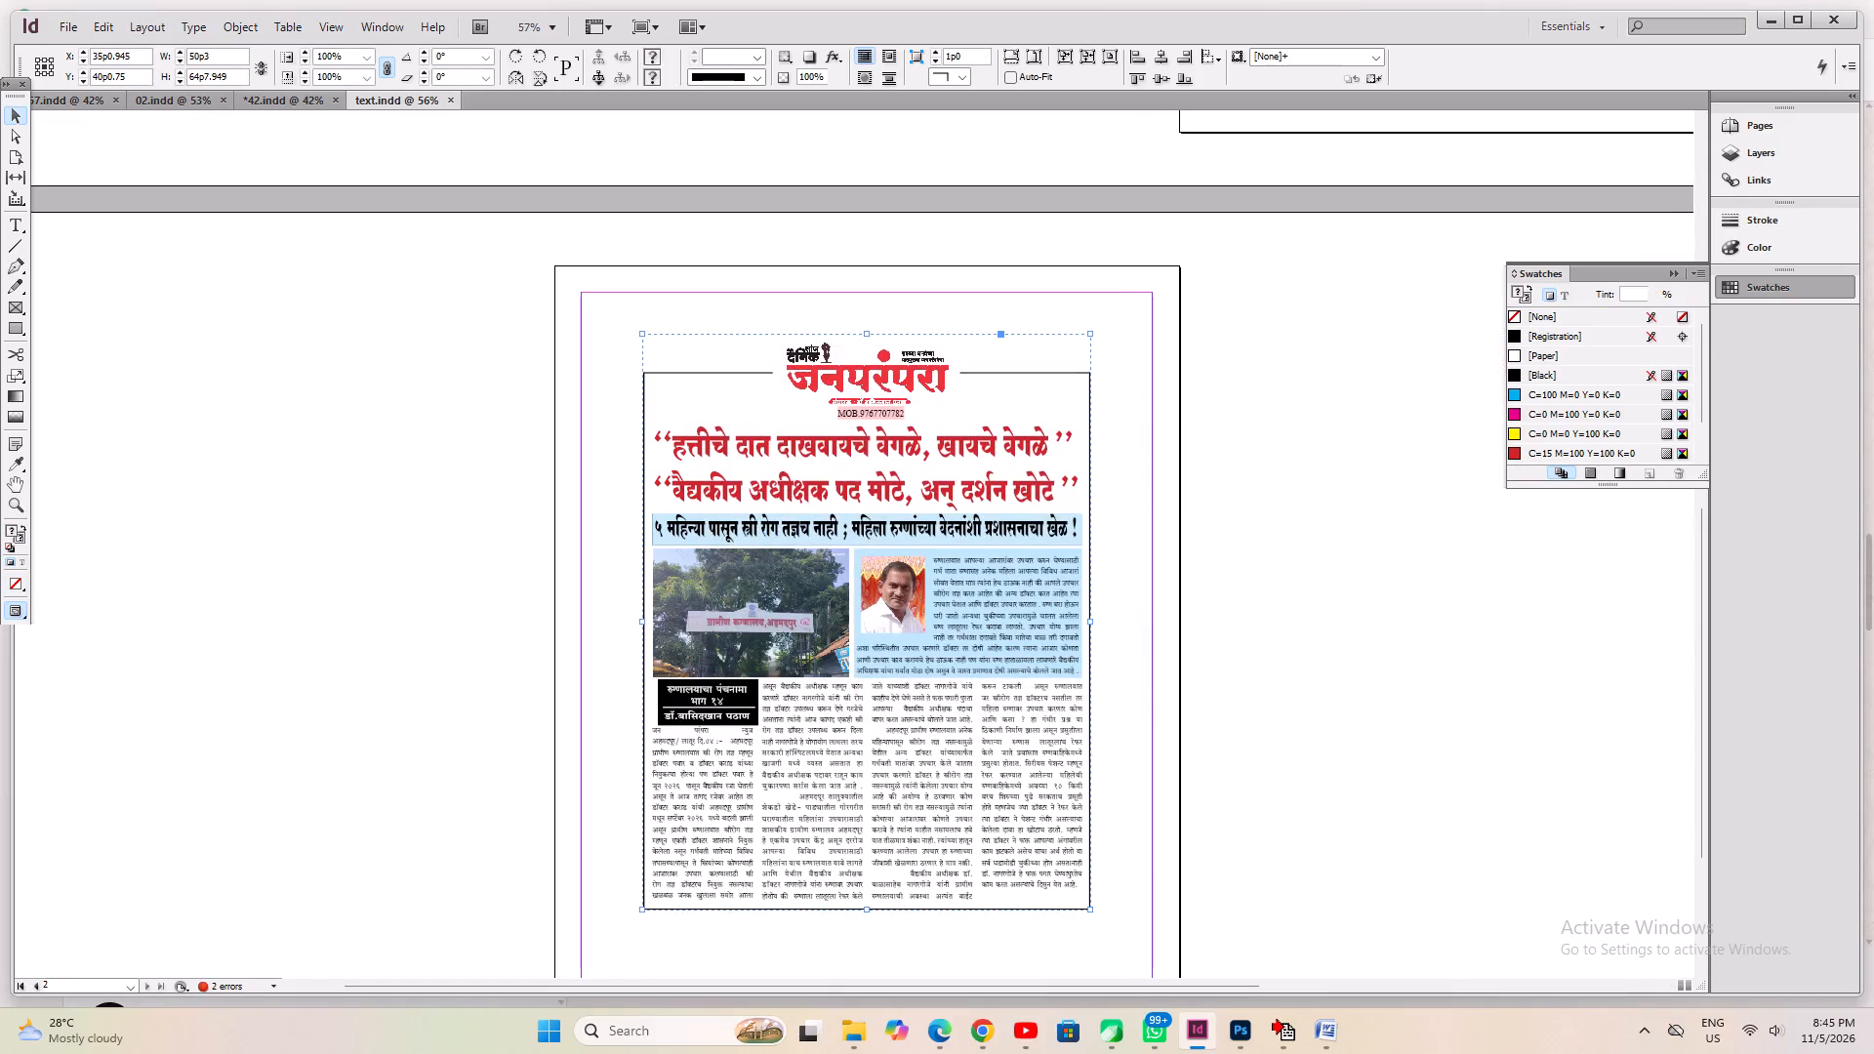
{"action": "key", "text": "ctrl+shift+g"}
{"action": "left_click", "coordinate": [342, 739]}
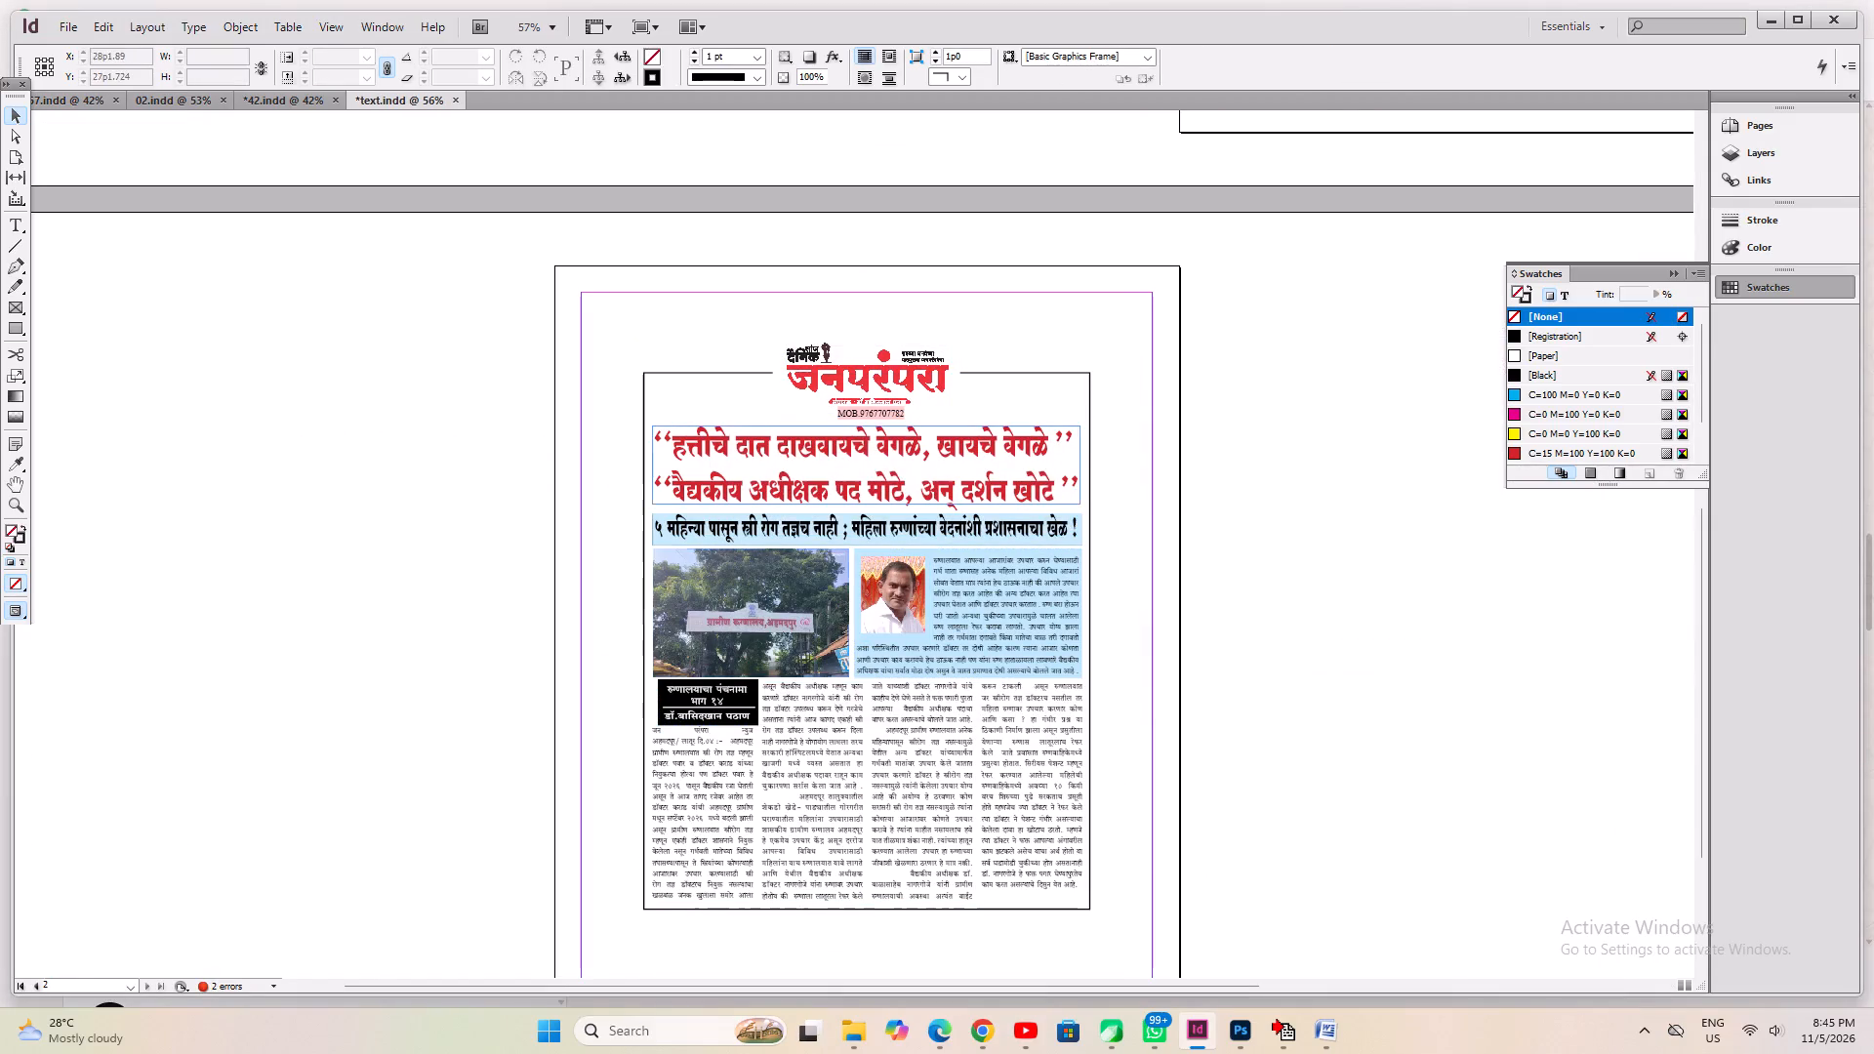
{"action": "left_click", "coordinate": [786, 449]}
{"action": "key", "text": "Delete"}
{"action": "left_click", "coordinate": [865, 575]}
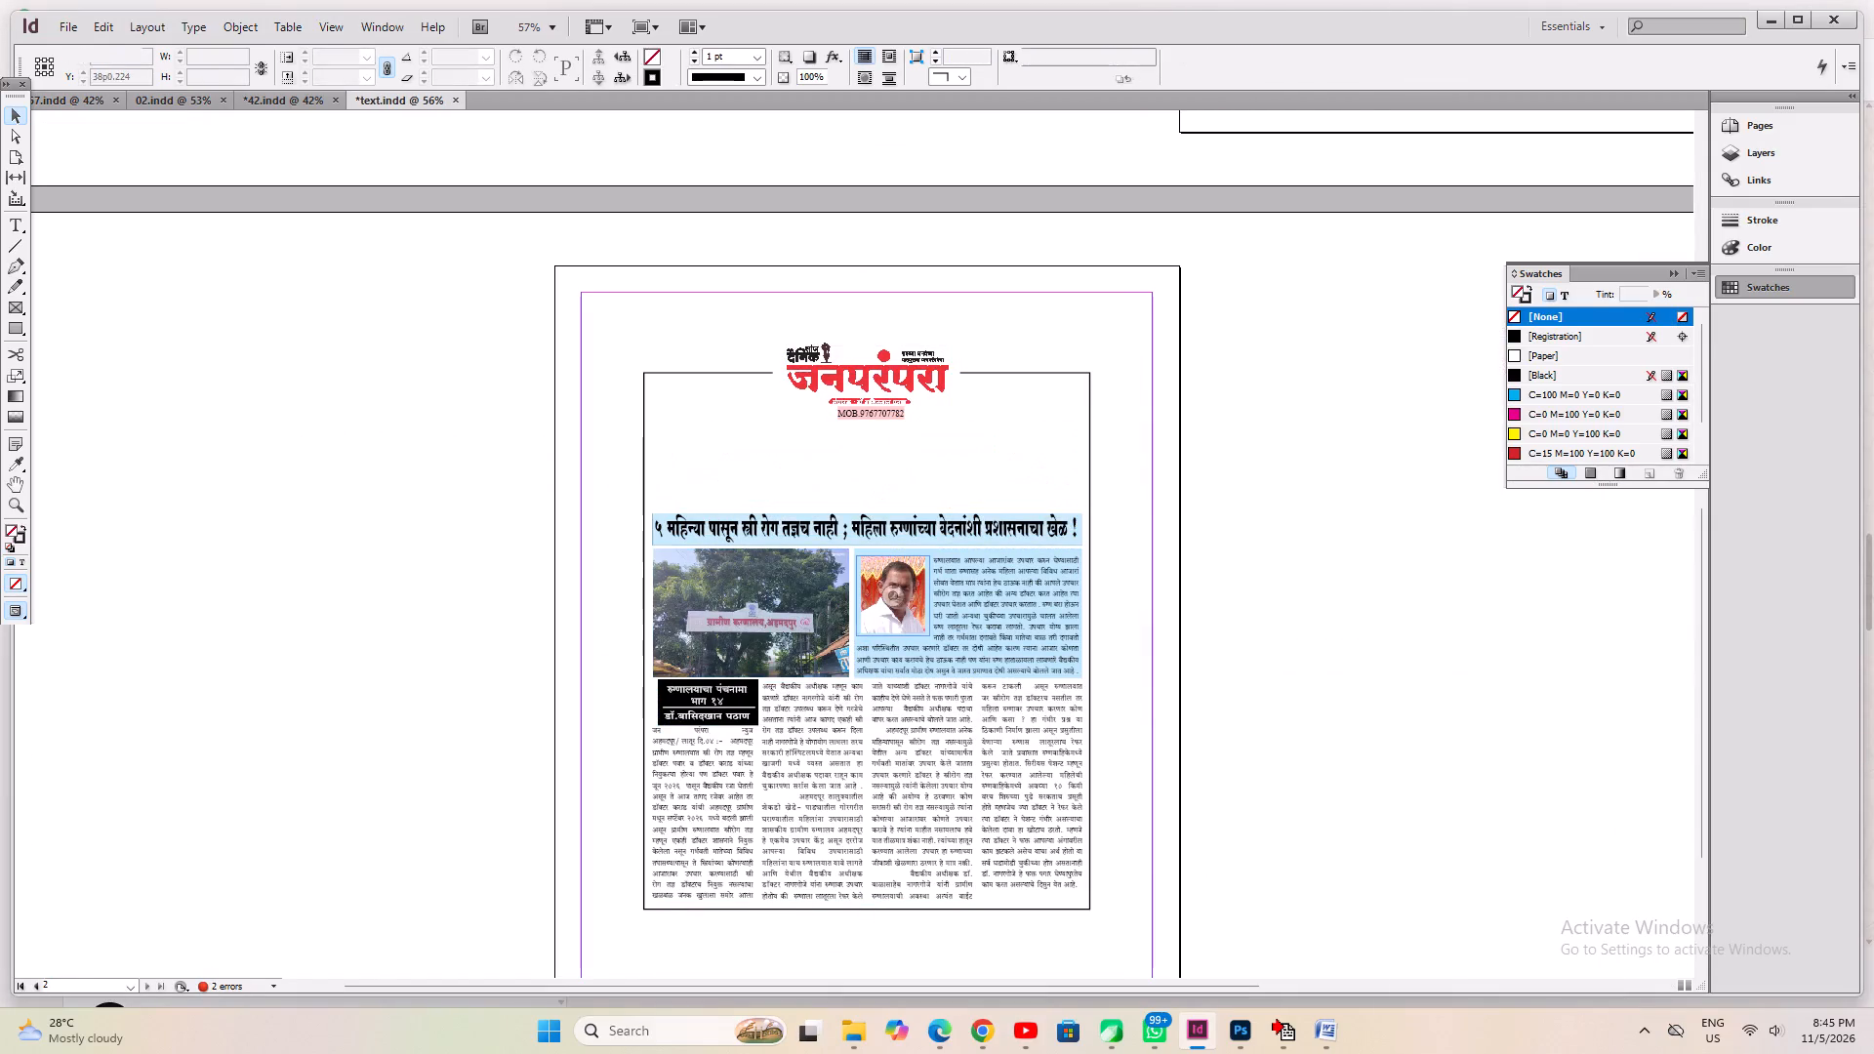
{"action": "key", "text": "Delete"}
{"action": "left_click", "coordinate": [927, 514]}
{"action": "key", "text": "Delete"}
{"action": "left_click", "coordinate": [865, 536]}
{"action": "key", "text": "Delete"}
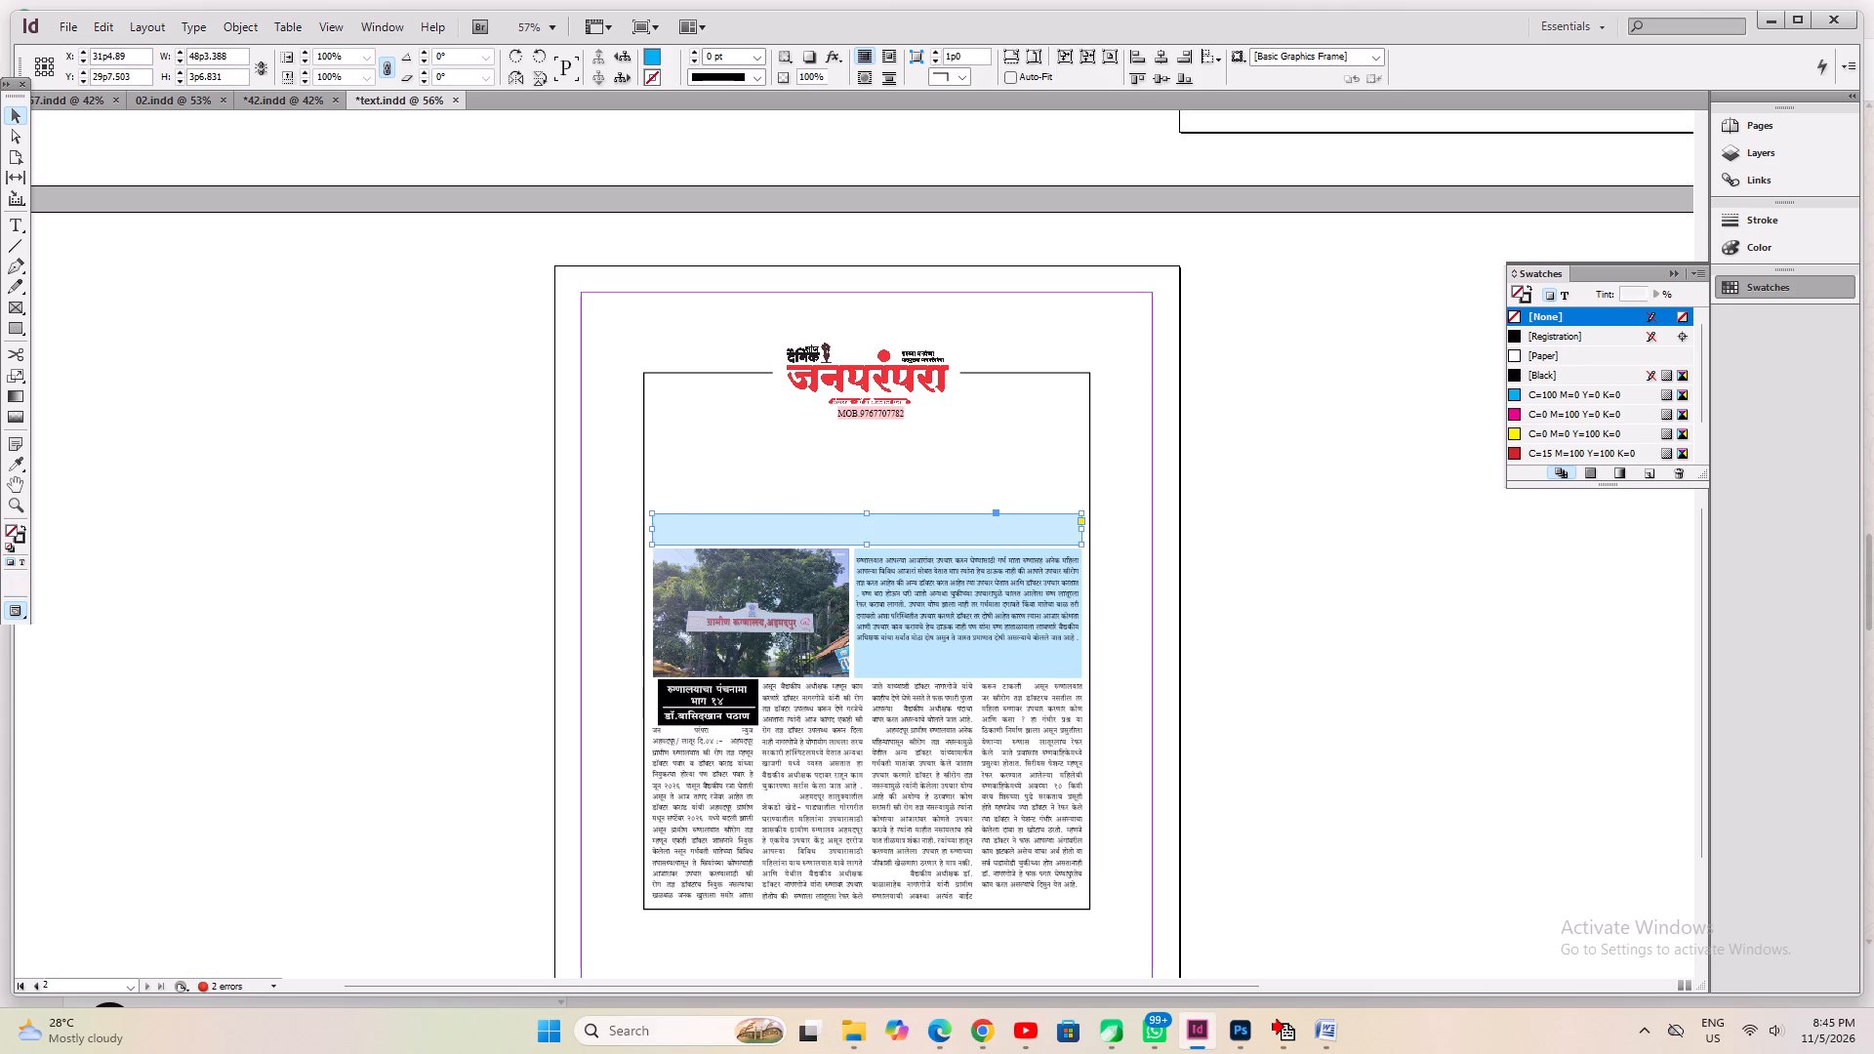
Delete the clipping's hospital photo, remaining blue boxes, four-column body and black part box, keeping only the masthead and border.
{"action": "left_click", "coordinate": [800, 598]}
{"action": "key", "text": "Delete"}
{"action": "left_click", "coordinate": [945, 628]}
{"action": "key", "text": "Delete"}
{"action": "left_click", "coordinate": [925, 541]}
{"action": "key", "text": "Delete"}
{"action": "left_click", "coordinate": [855, 722]}
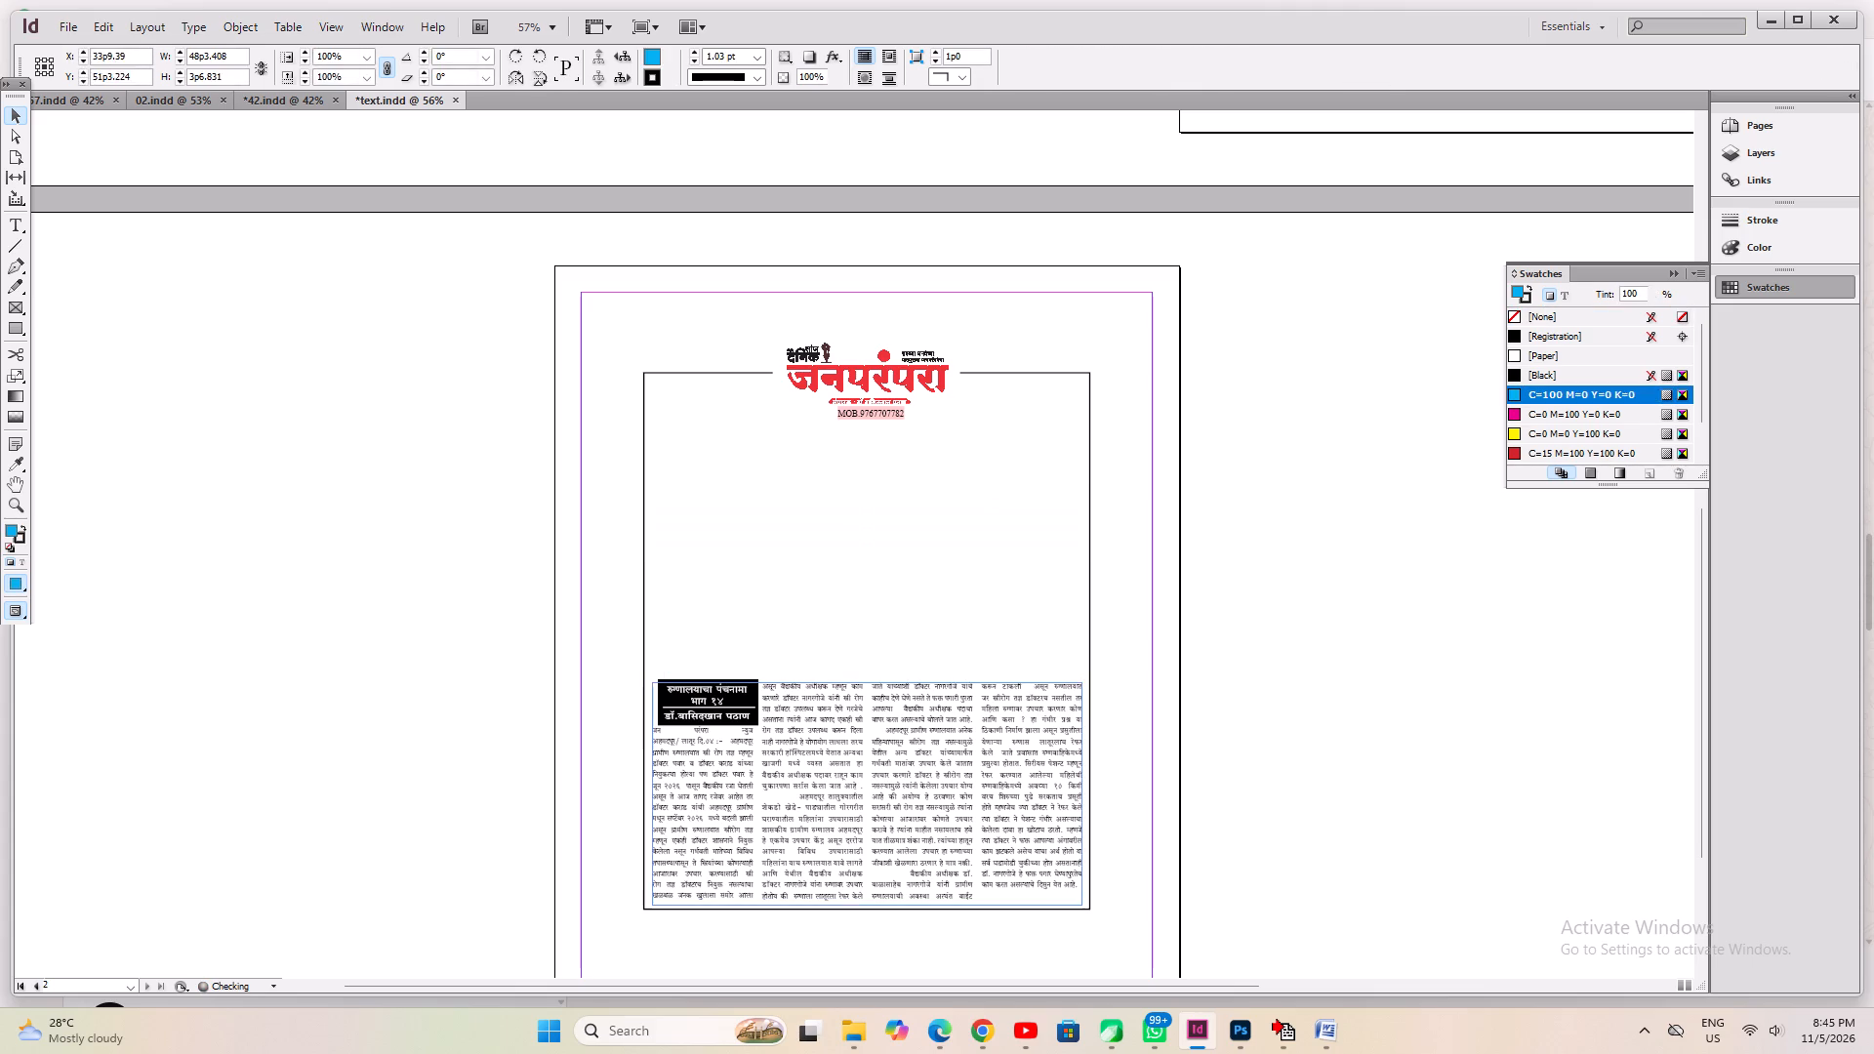
{"action": "key", "text": "Delete"}
{"action": "left_click", "coordinate": [727, 730]}
{"action": "left_click", "coordinate": [726, 722]}
{"action": "key", "text": "Delete"}
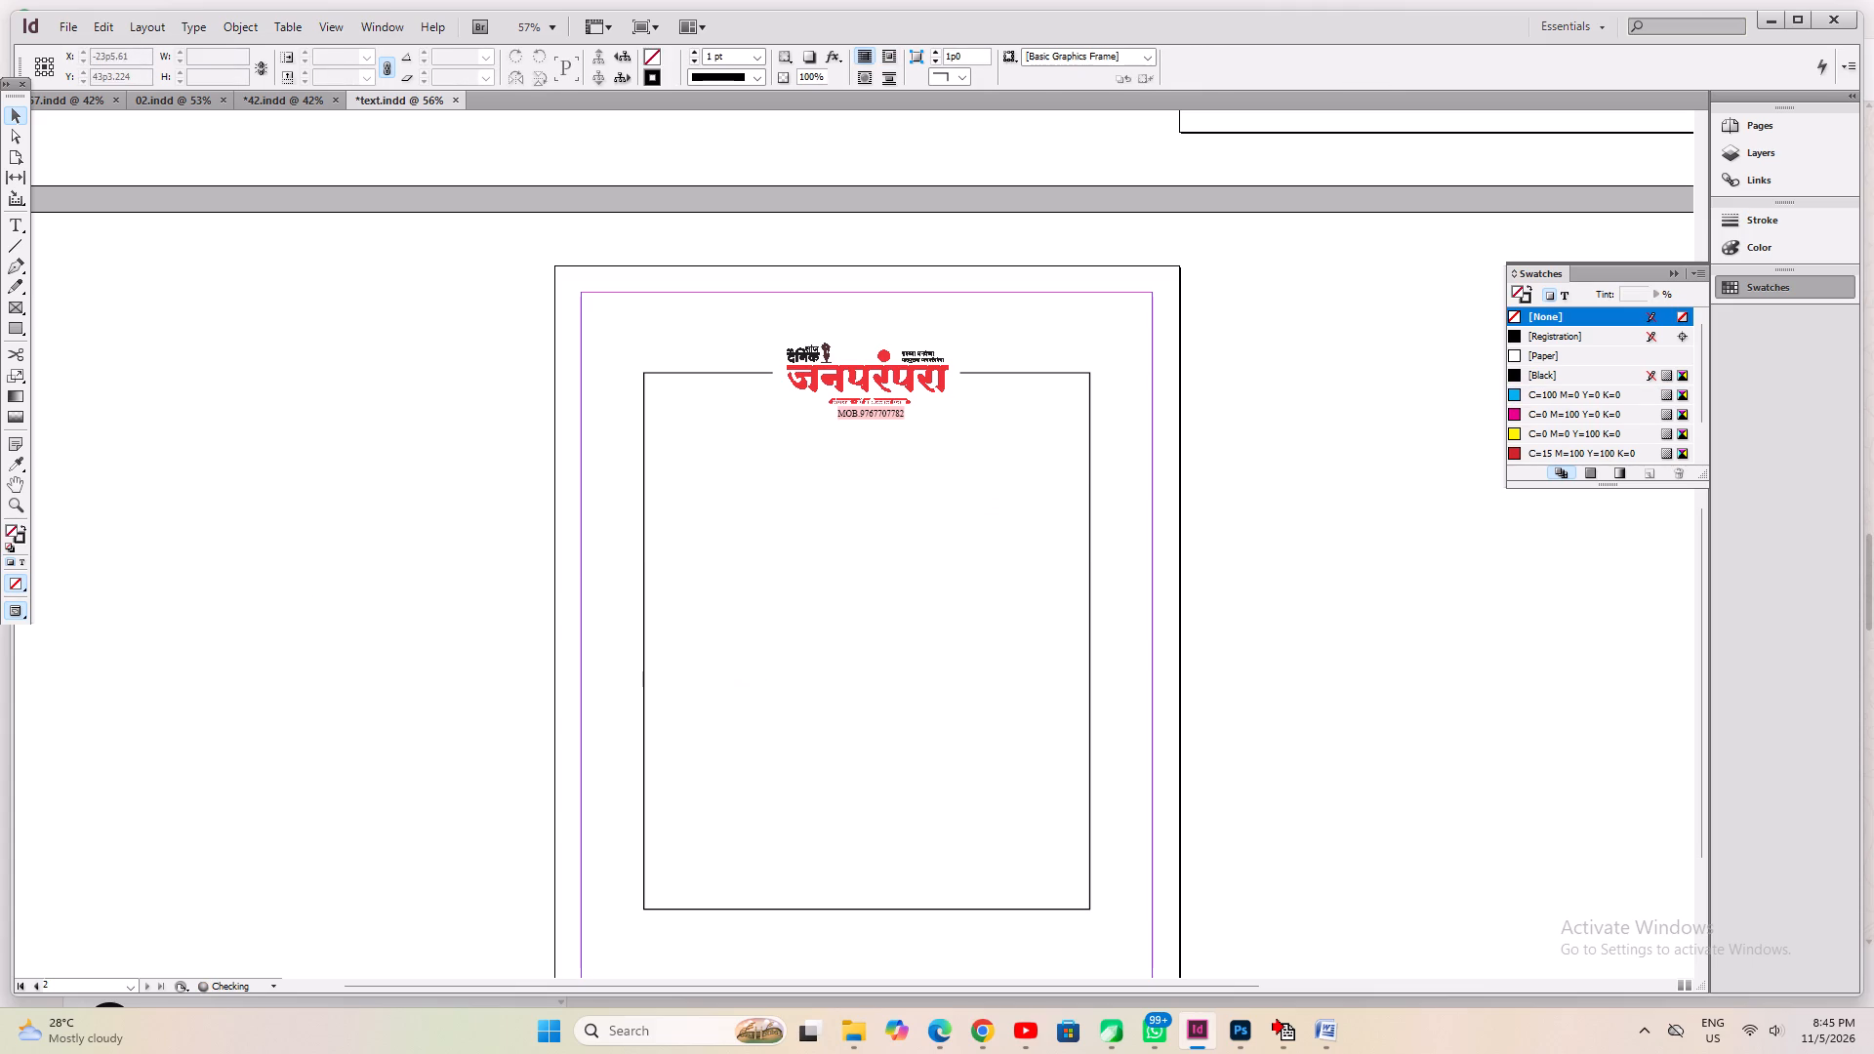
Paste the copied अस्थिरोग article and position it under the masthead, close to the border's left edge.
{"action": "right_click", "coordinate": [301, 582]}
{"action": "left_click", "coordinate": [319, 612]}
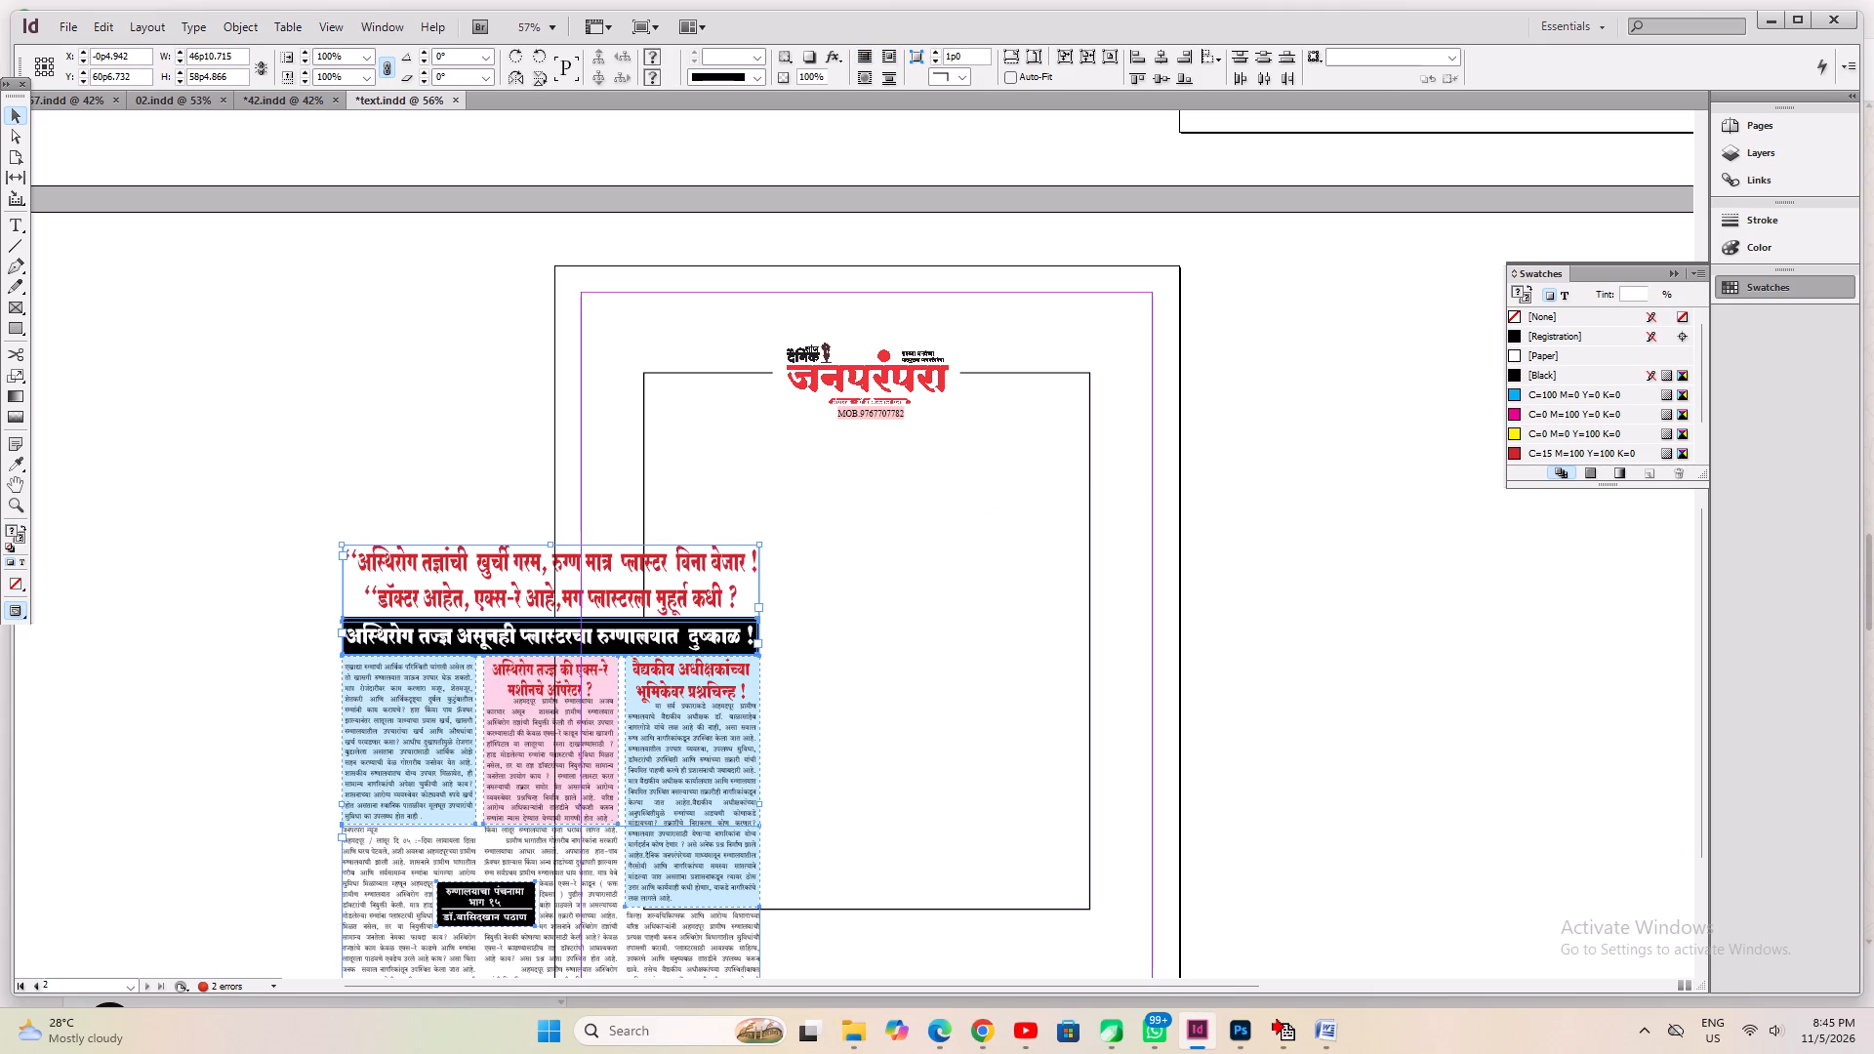
{"action": "left_click_drag", "start_coordinate": [560, 764], "coordinate": [877, 647]}
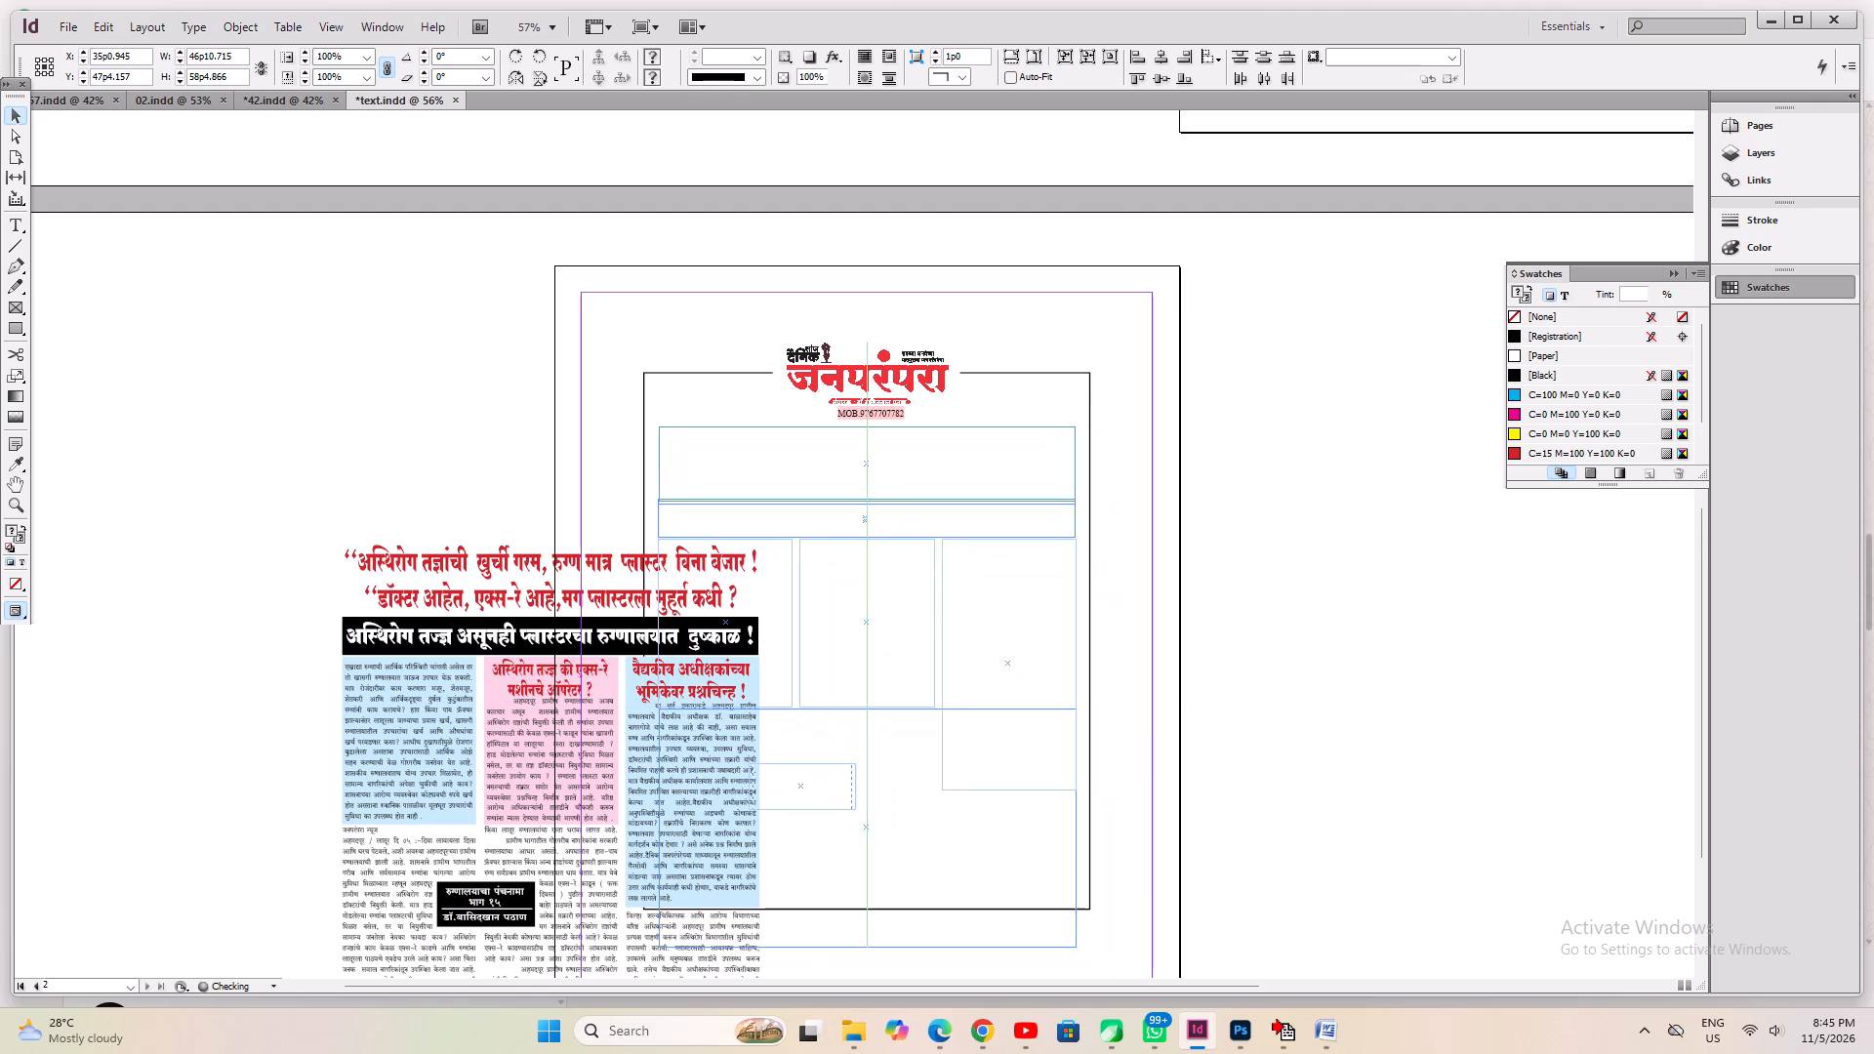
{"action": "left_click_drag", "start_coordinate": [877, 647], "coordinate": [878, 647]}
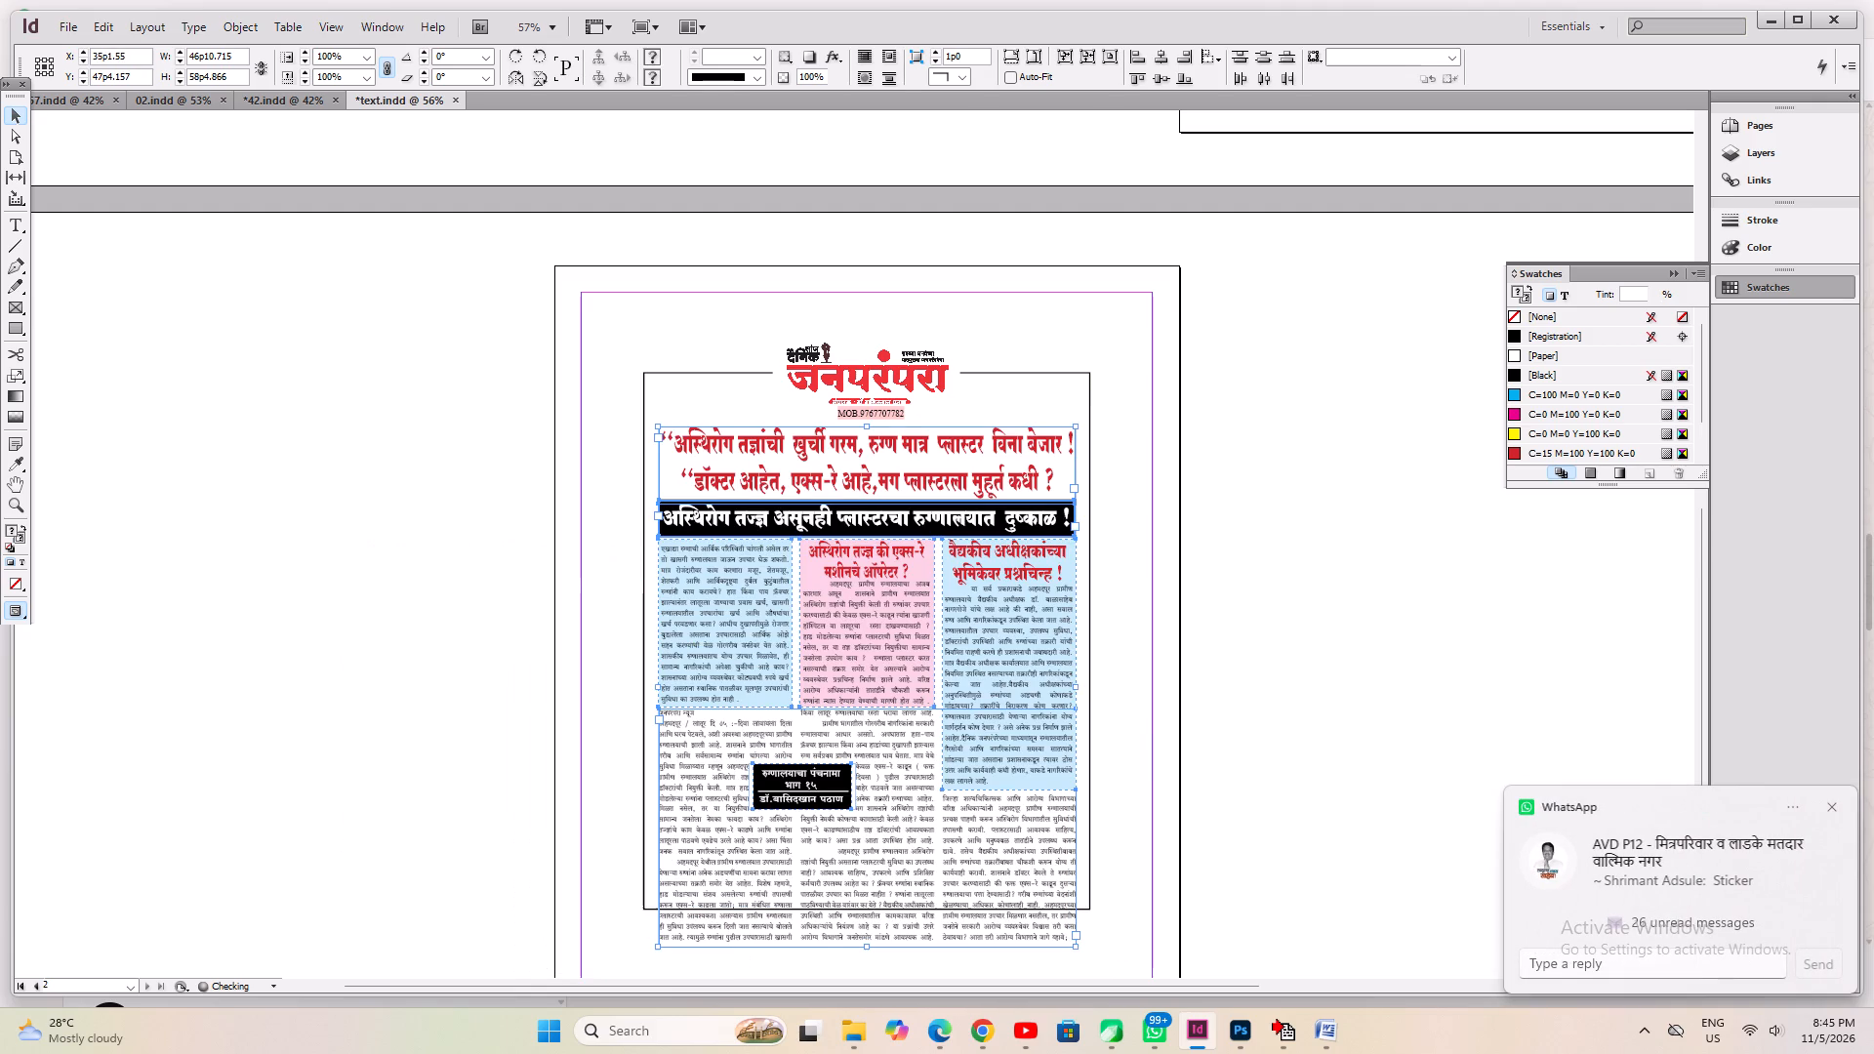
{"action": "key", "text": "shift+Left"}
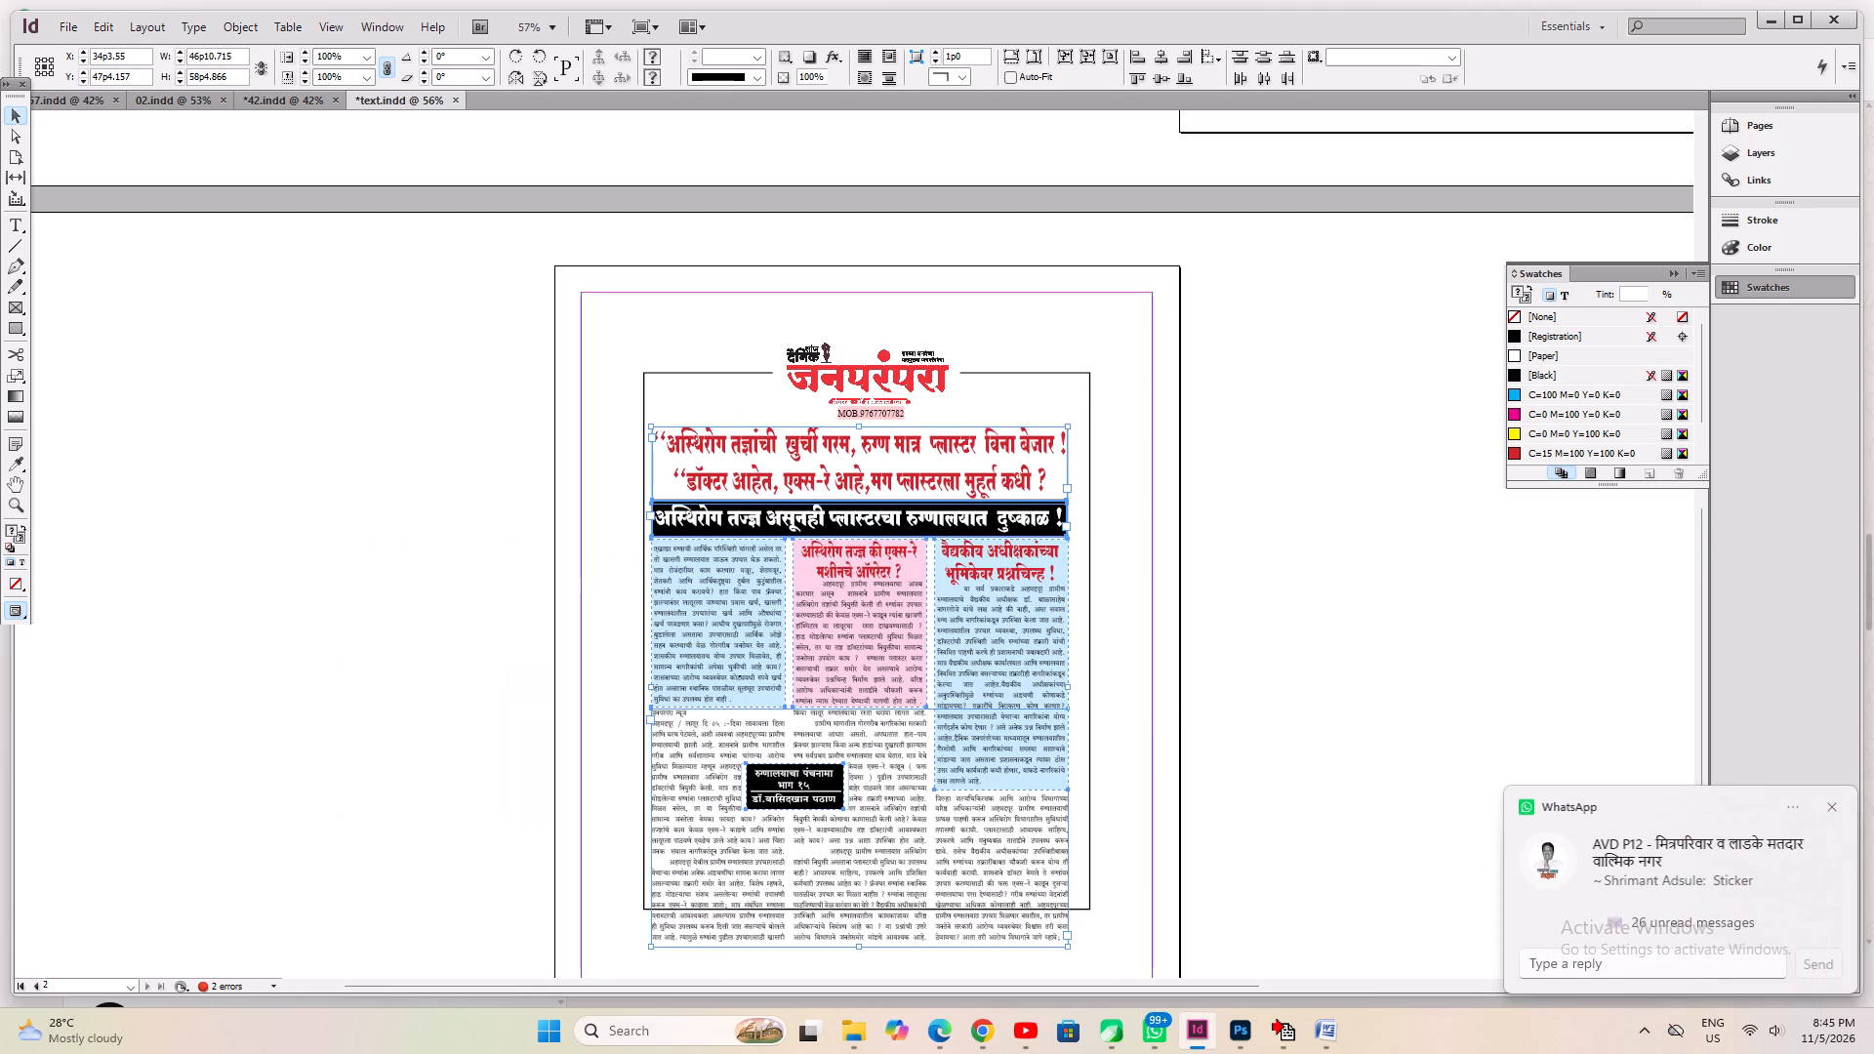
{"action": "key", "text": "Left"}
Enlarge the pasted article to about 48p6 wide by 60p5 high and nudge it up closer to the masthead.
{"action": "scroll", "coordinate": [936, 668], "scroll_direction": "down", "scroll_amount": 3}
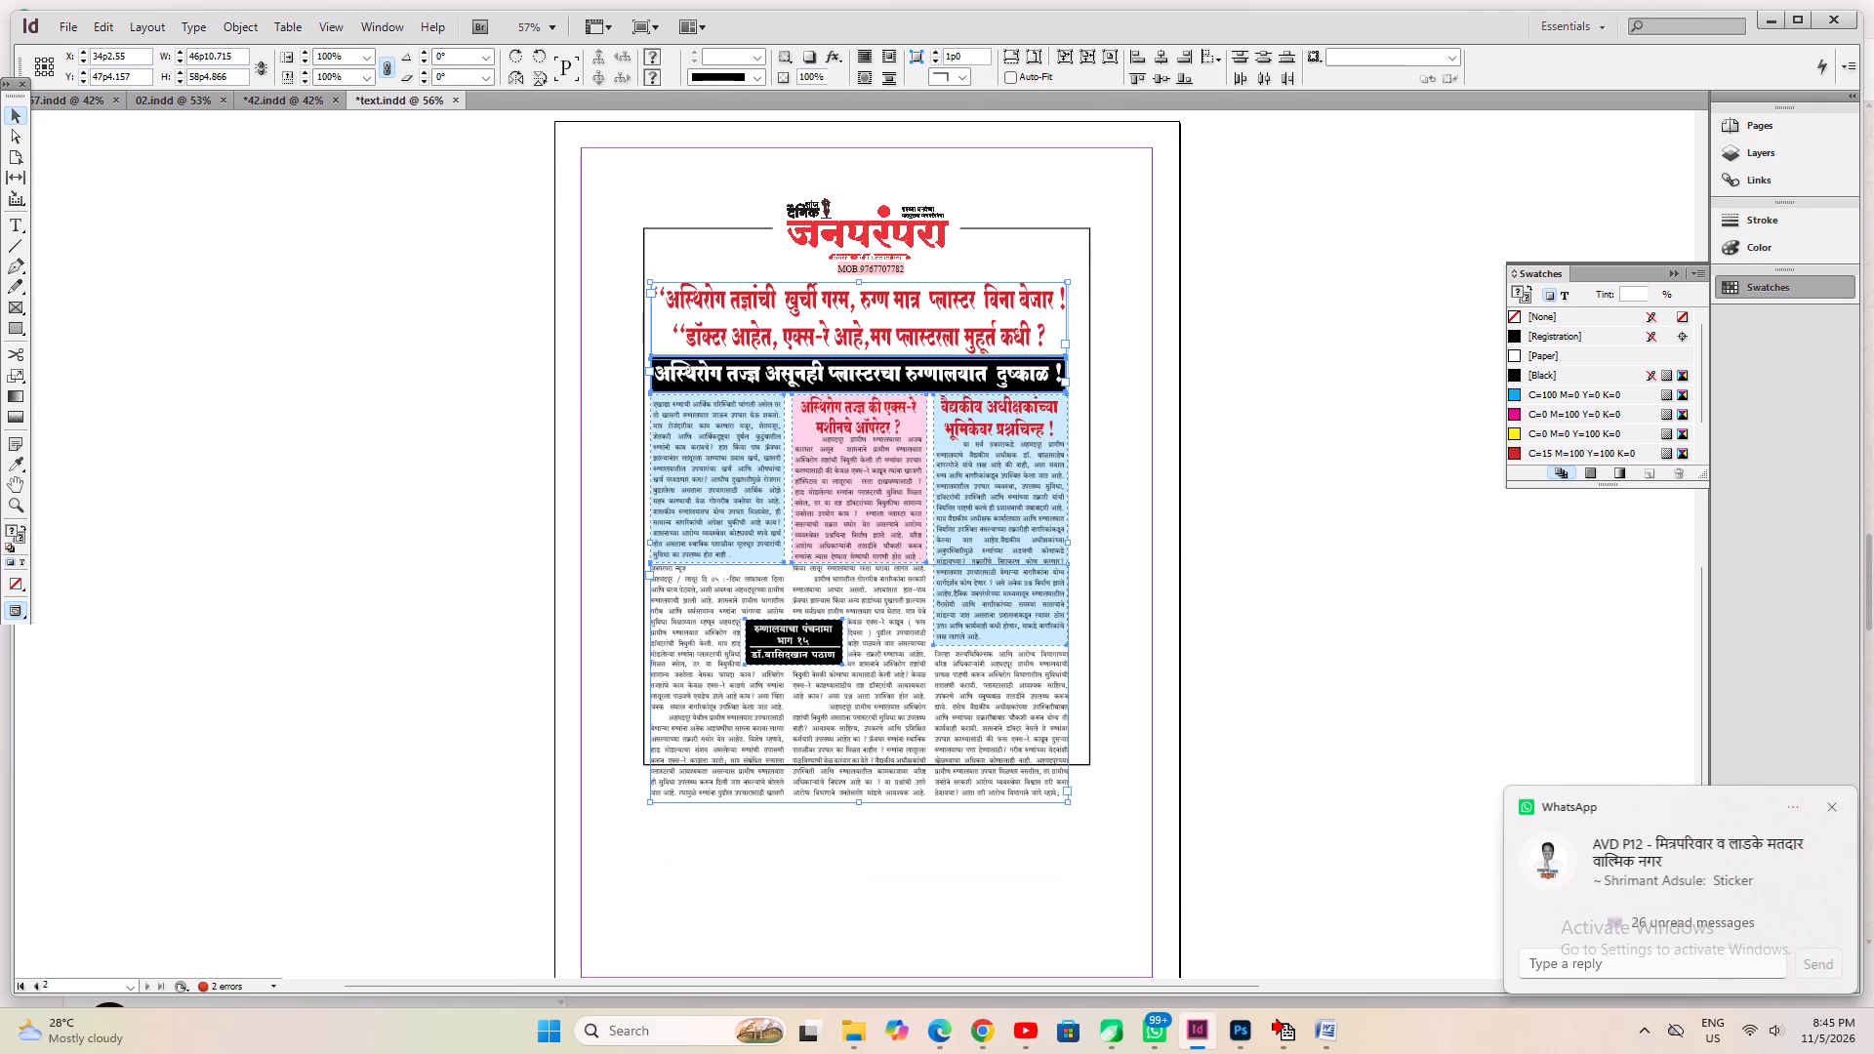
{"action": "left_click_drag", "start_coordinate": [1071, 803], "coordinate": [1080, 822], "text": "ctrl+shift"}
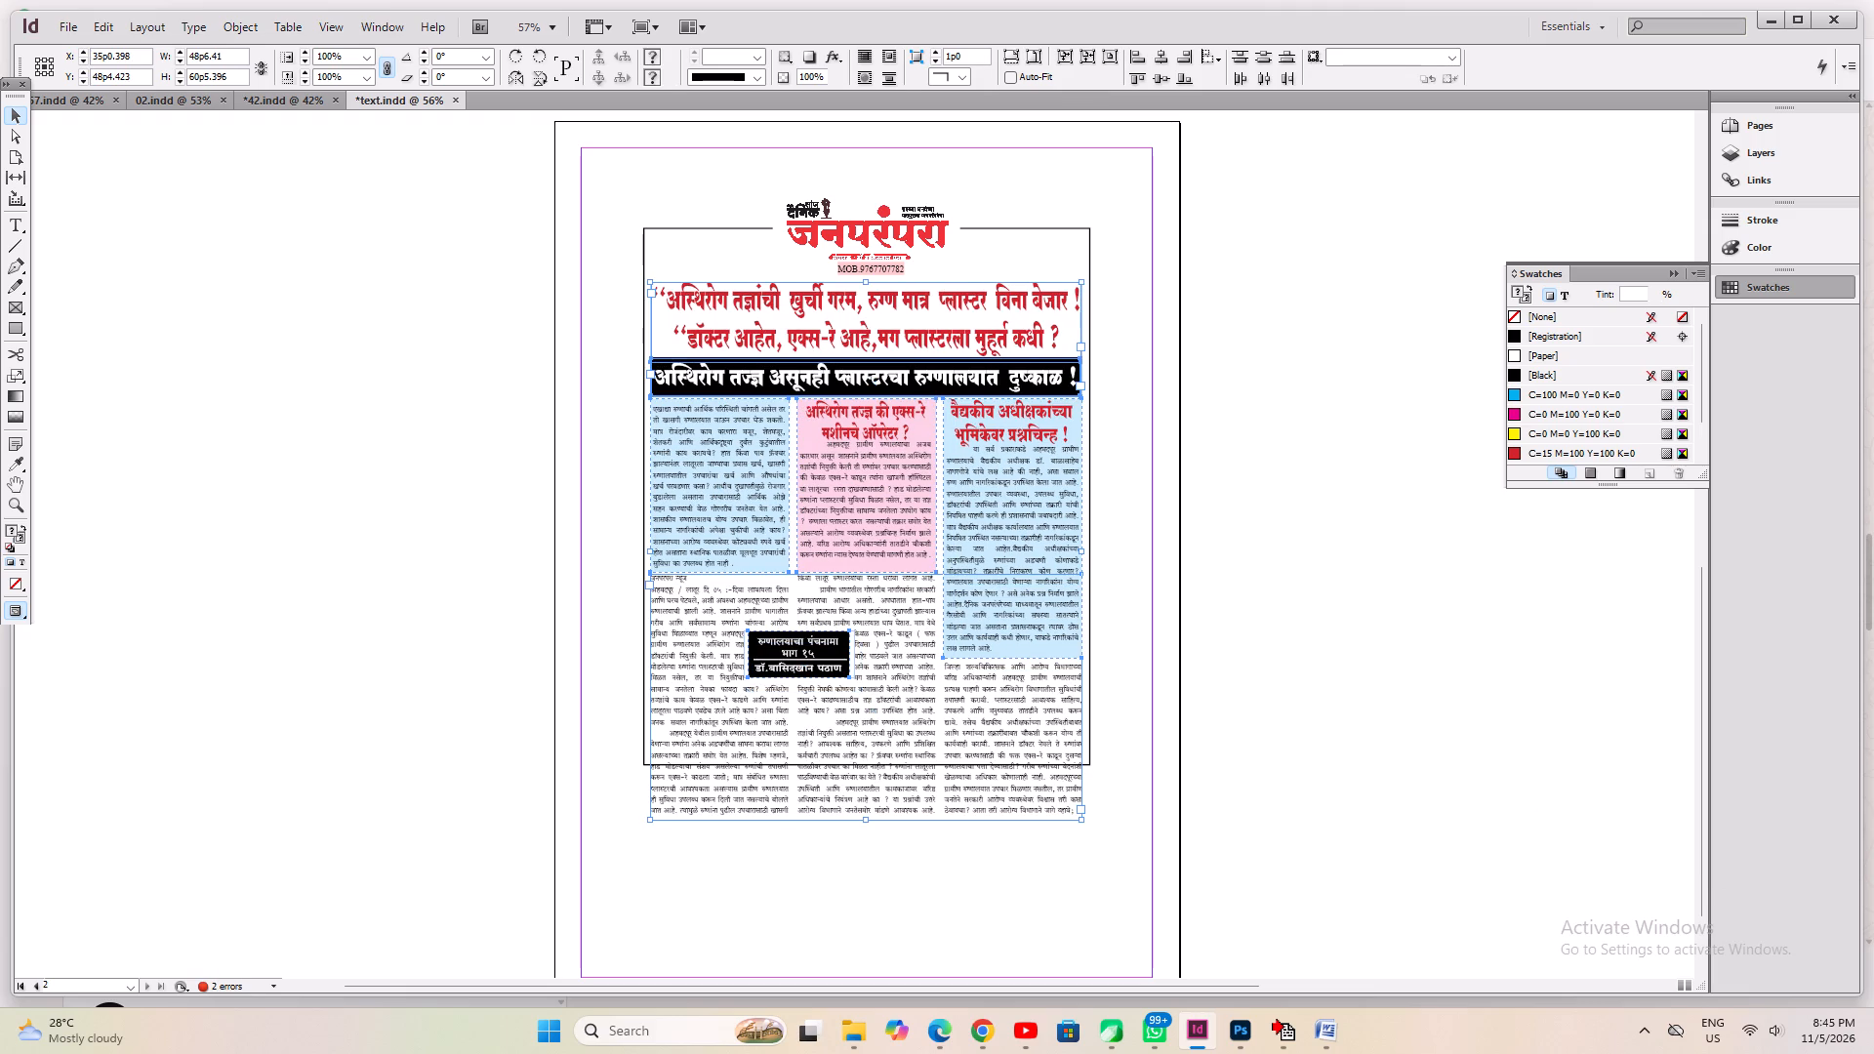
{"action": "key", "text": "Up"}
{"action": "key", "text": "Up"}
{"action": "key", "text": "Up"}
{"action": "key", "text": "Up"}
{"action": "key", "text": "Up"}
{"action": "key", "text": "Up"}
{"action": "key", "text": "Up"}
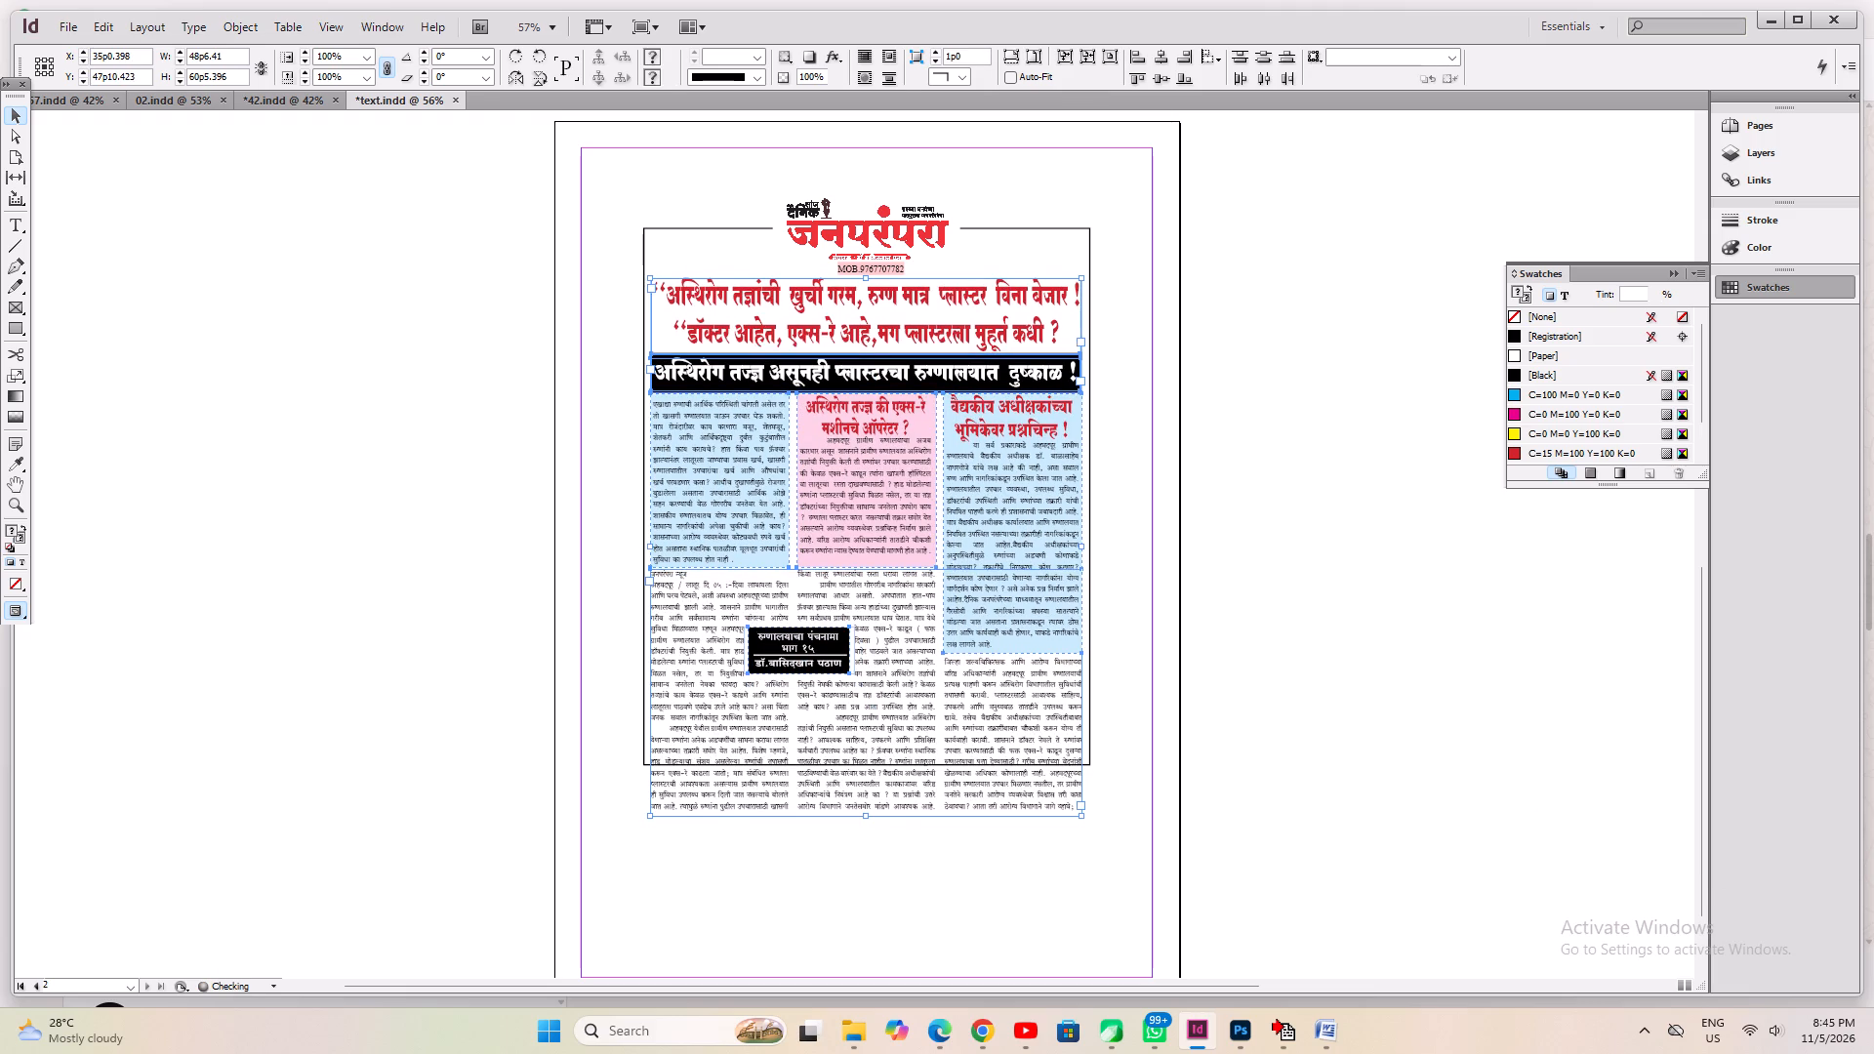
{"action": "key", "text": "Up"}
{"action": "key", "text": "Up"}
{"action": "key", "text": "Up"}
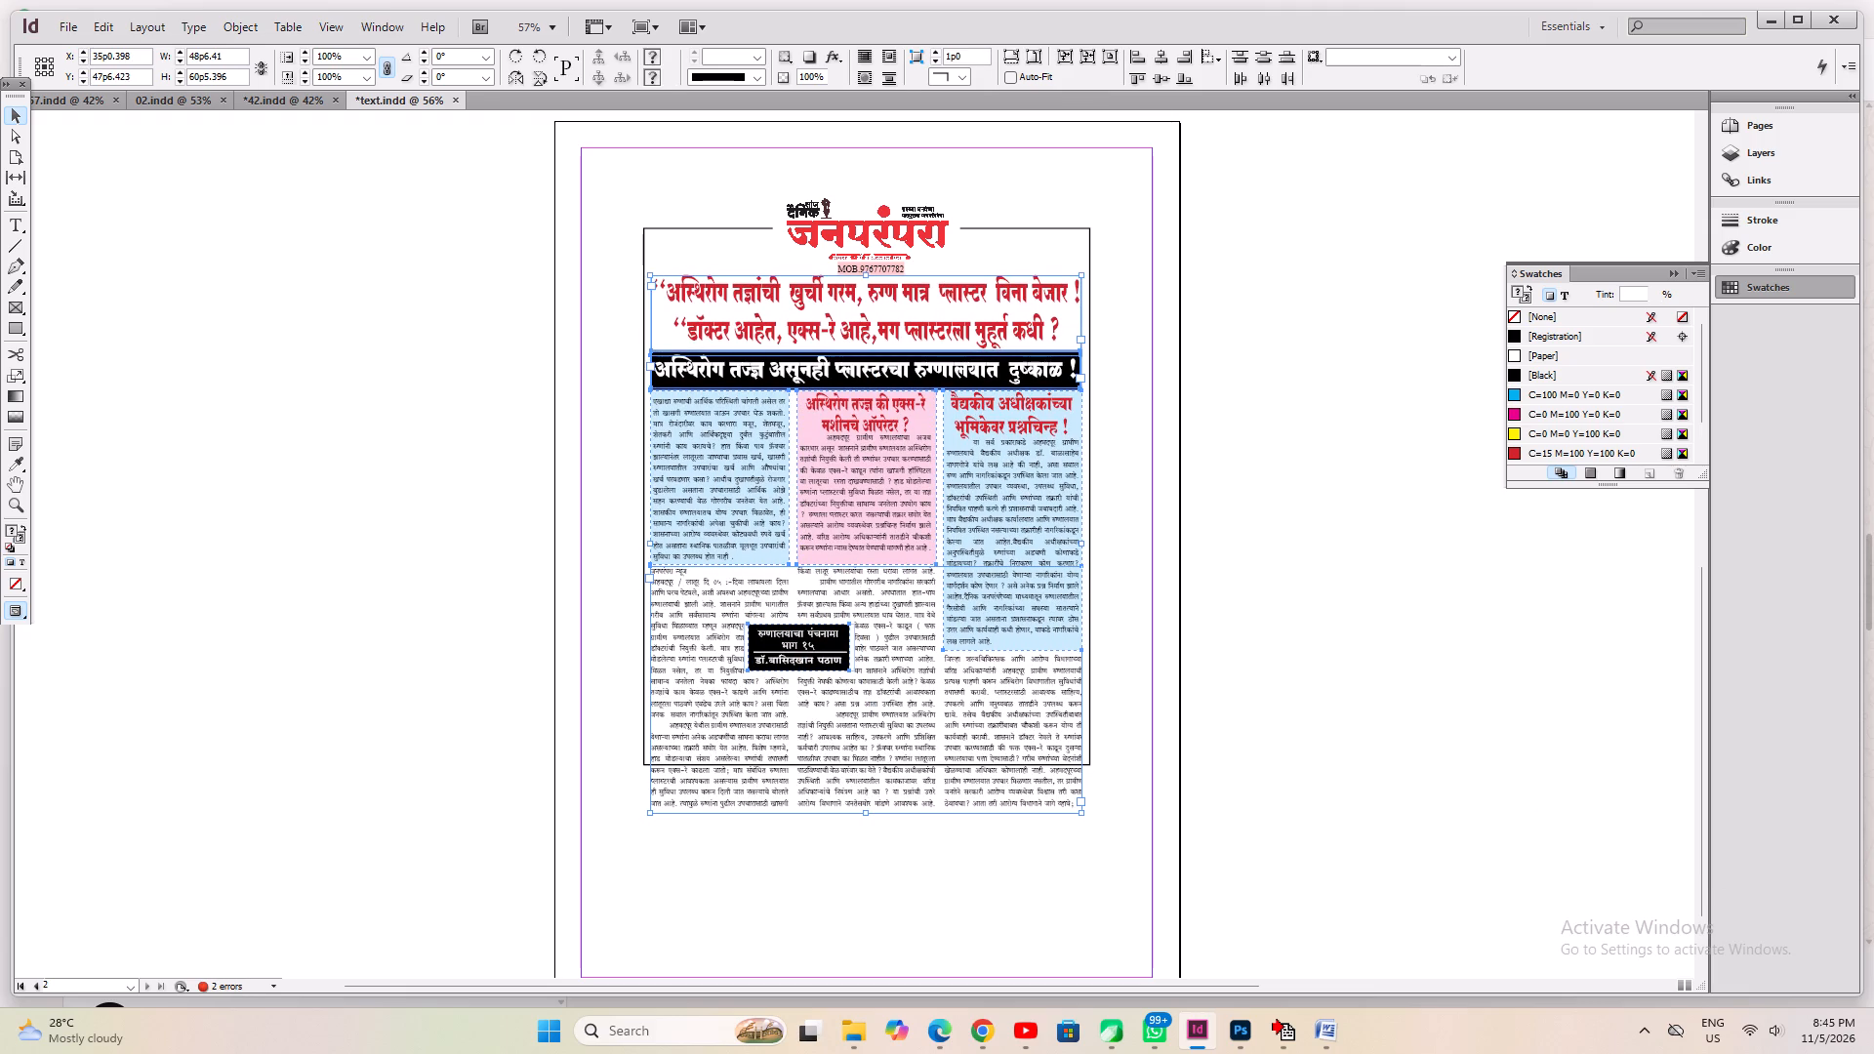
Extend the clipping's border downward to about 65p10 high so it encloses the whole article.
{"action": "left_click", "coordinate": [1072, 247]}
{"action": "left_click", "coordinate": [1070, 231], "text": "ctrl"}
{"action": "left_click", "coordinate": [1066, 227], "text": "ctrl"}
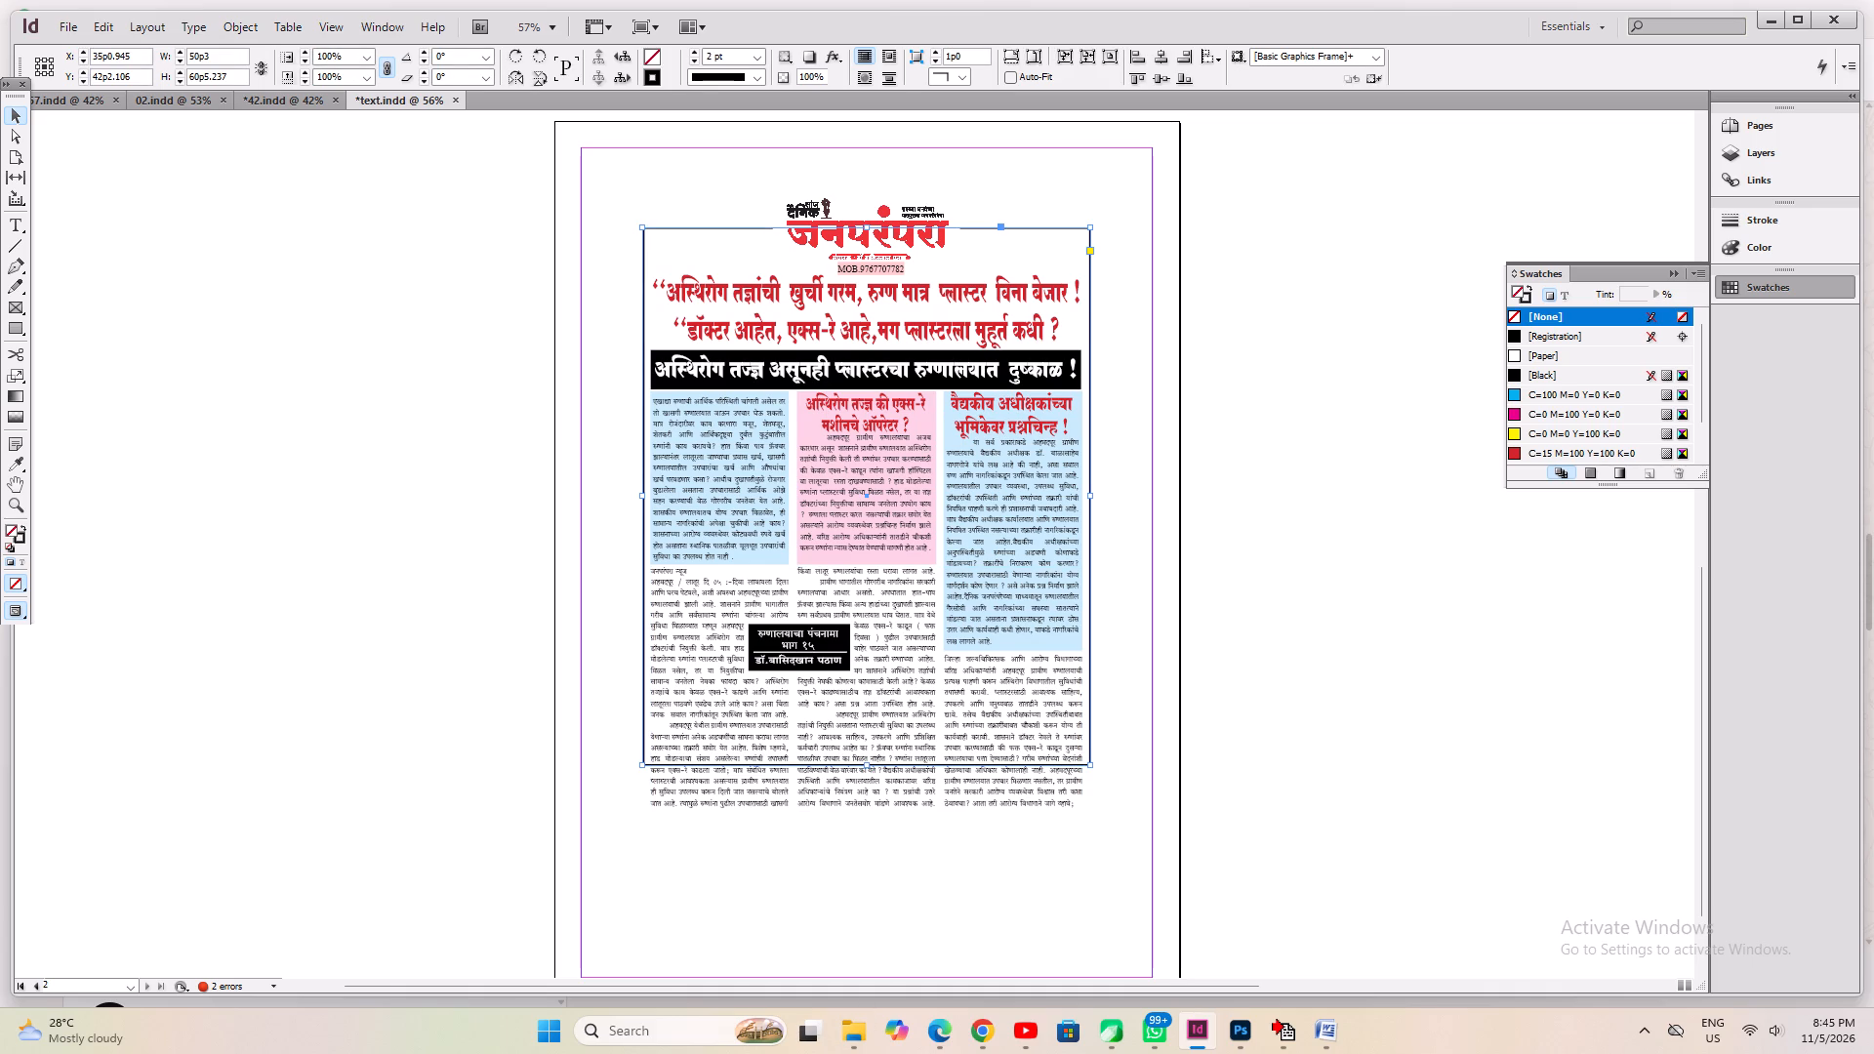
{"action": "left_click_drag", "start_coordinate": [866, 766], "coordinate": [865, 817]}
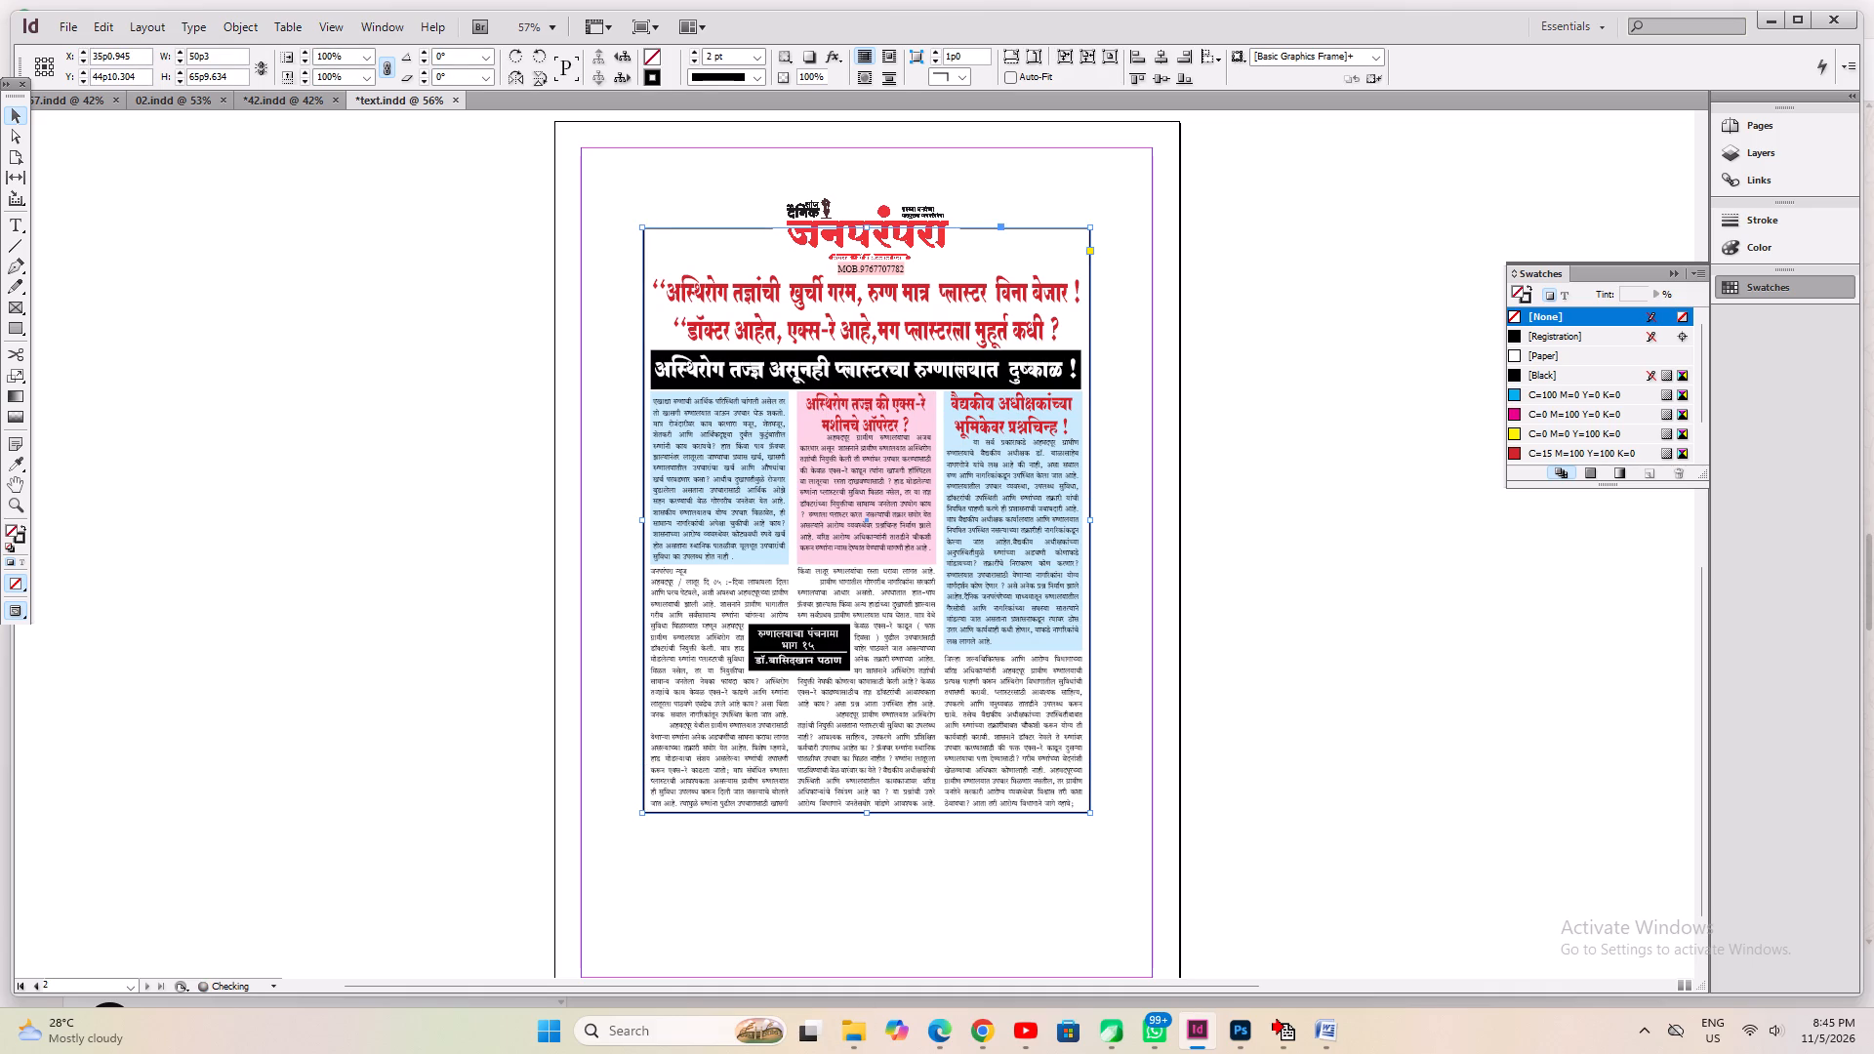
Group the masthead, border and all parts of the अस्थिरोग article into one clipping.
{"action": "left_click", "coordinate": [844, 889]}
{"action": "left_click_drag", "start_coordinate": [446, 197], "coordinate": [1110, 874]}
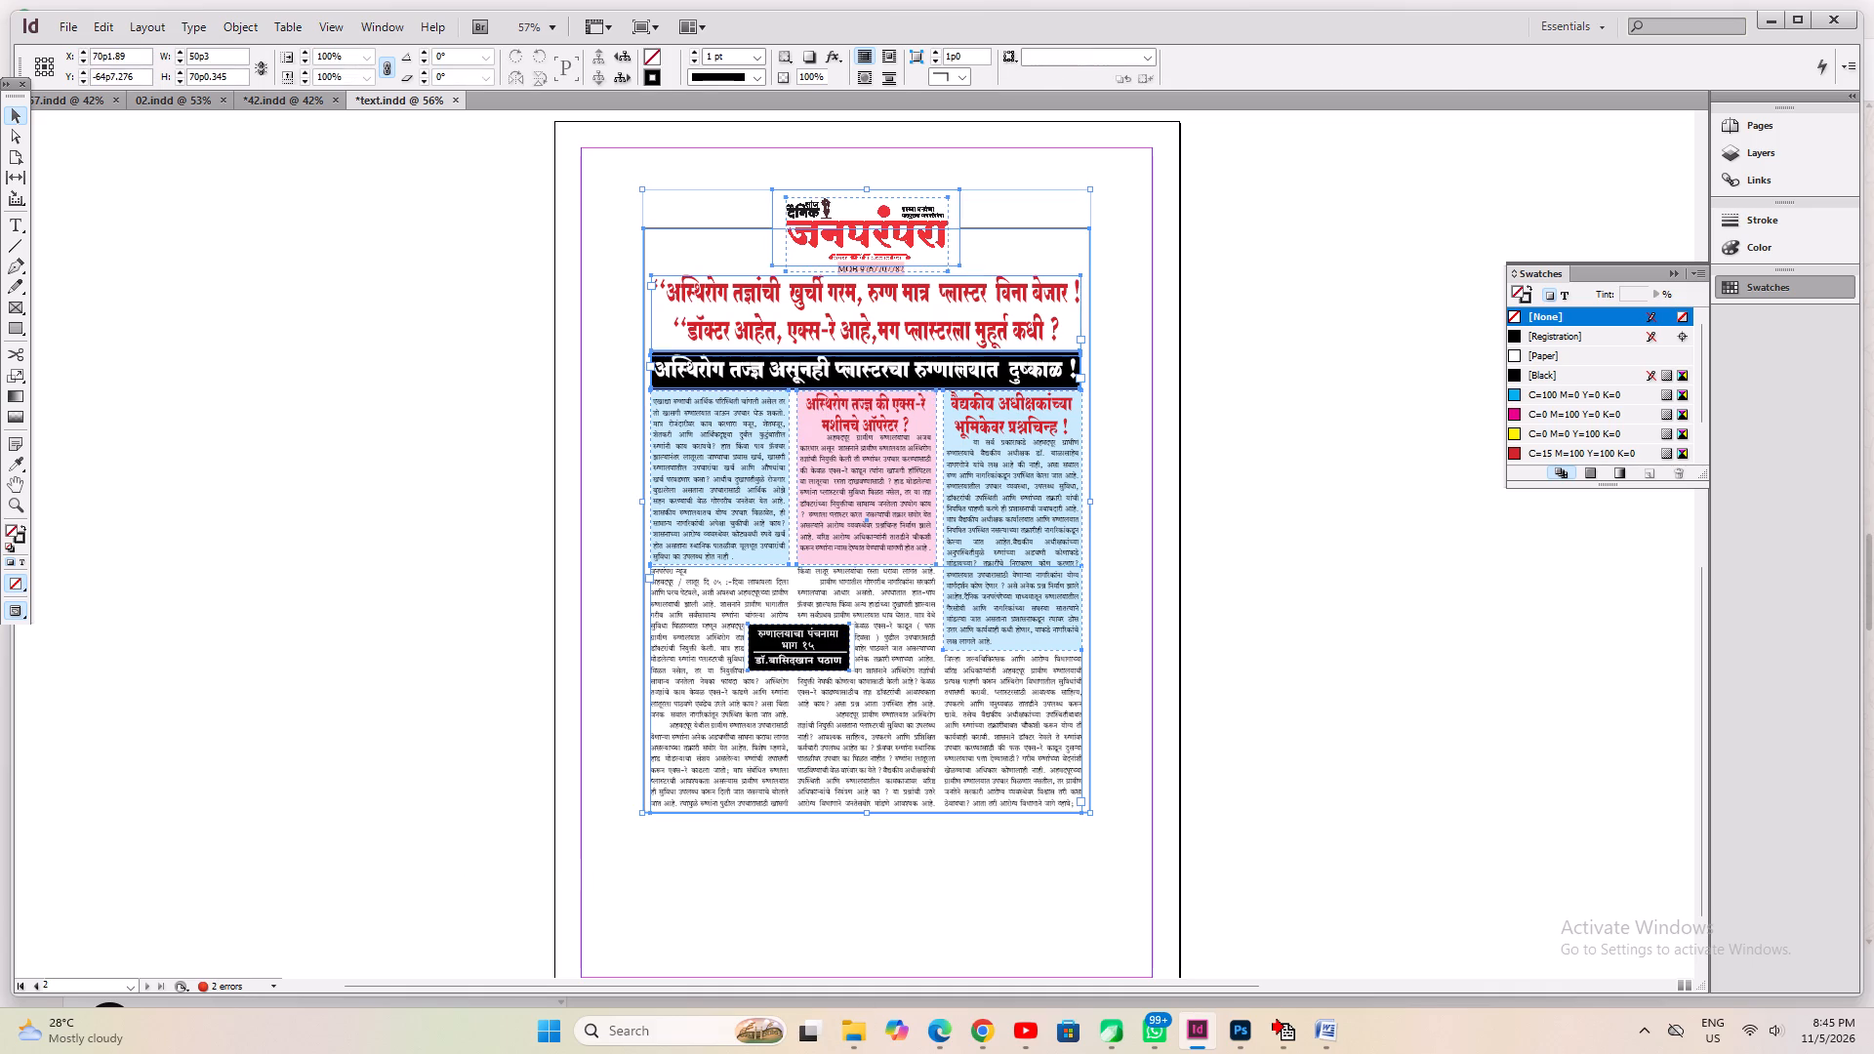
{"action": "key", "text": "ctrl+g"}
Export only the selected clipping to the Desktop as xx.jpg, in medium-quality RGB JPEG format at 600 ppi.
{"action": "key", "text": "ctrl+e"}
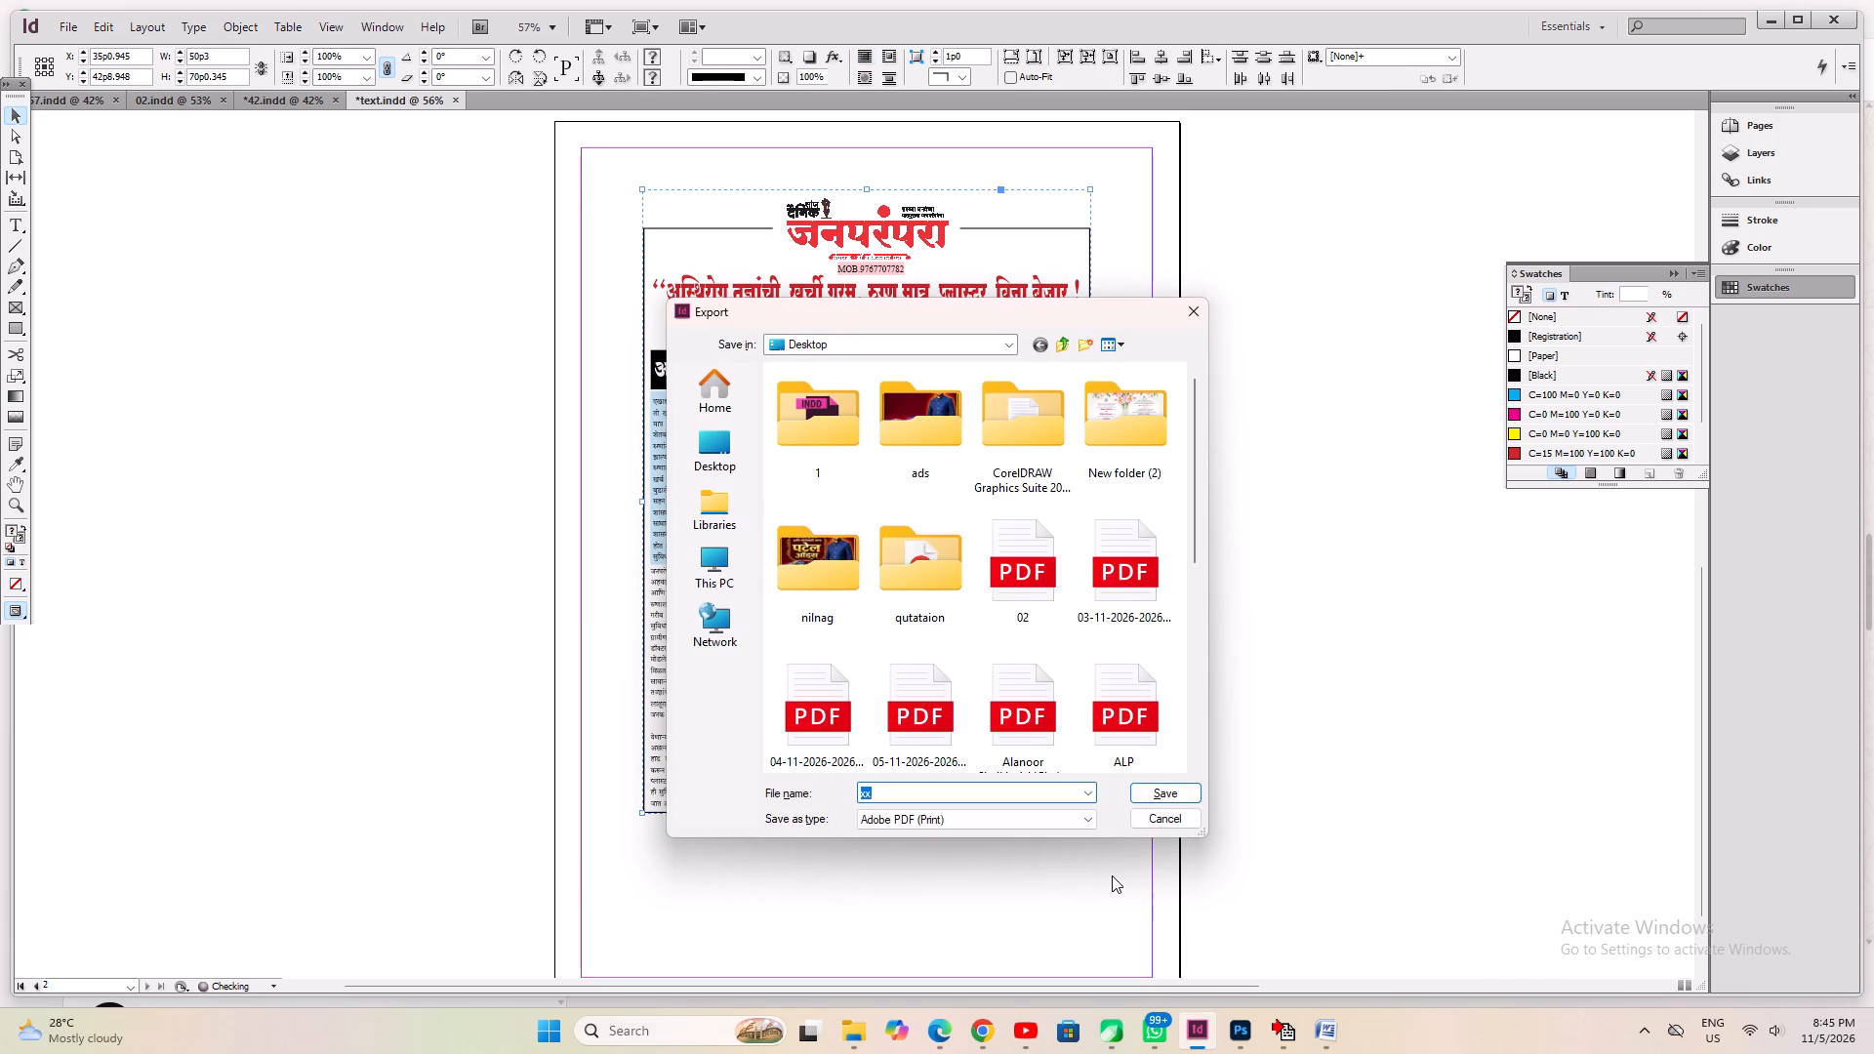
{"action": "left_click", "coordinate": [999, 817]}
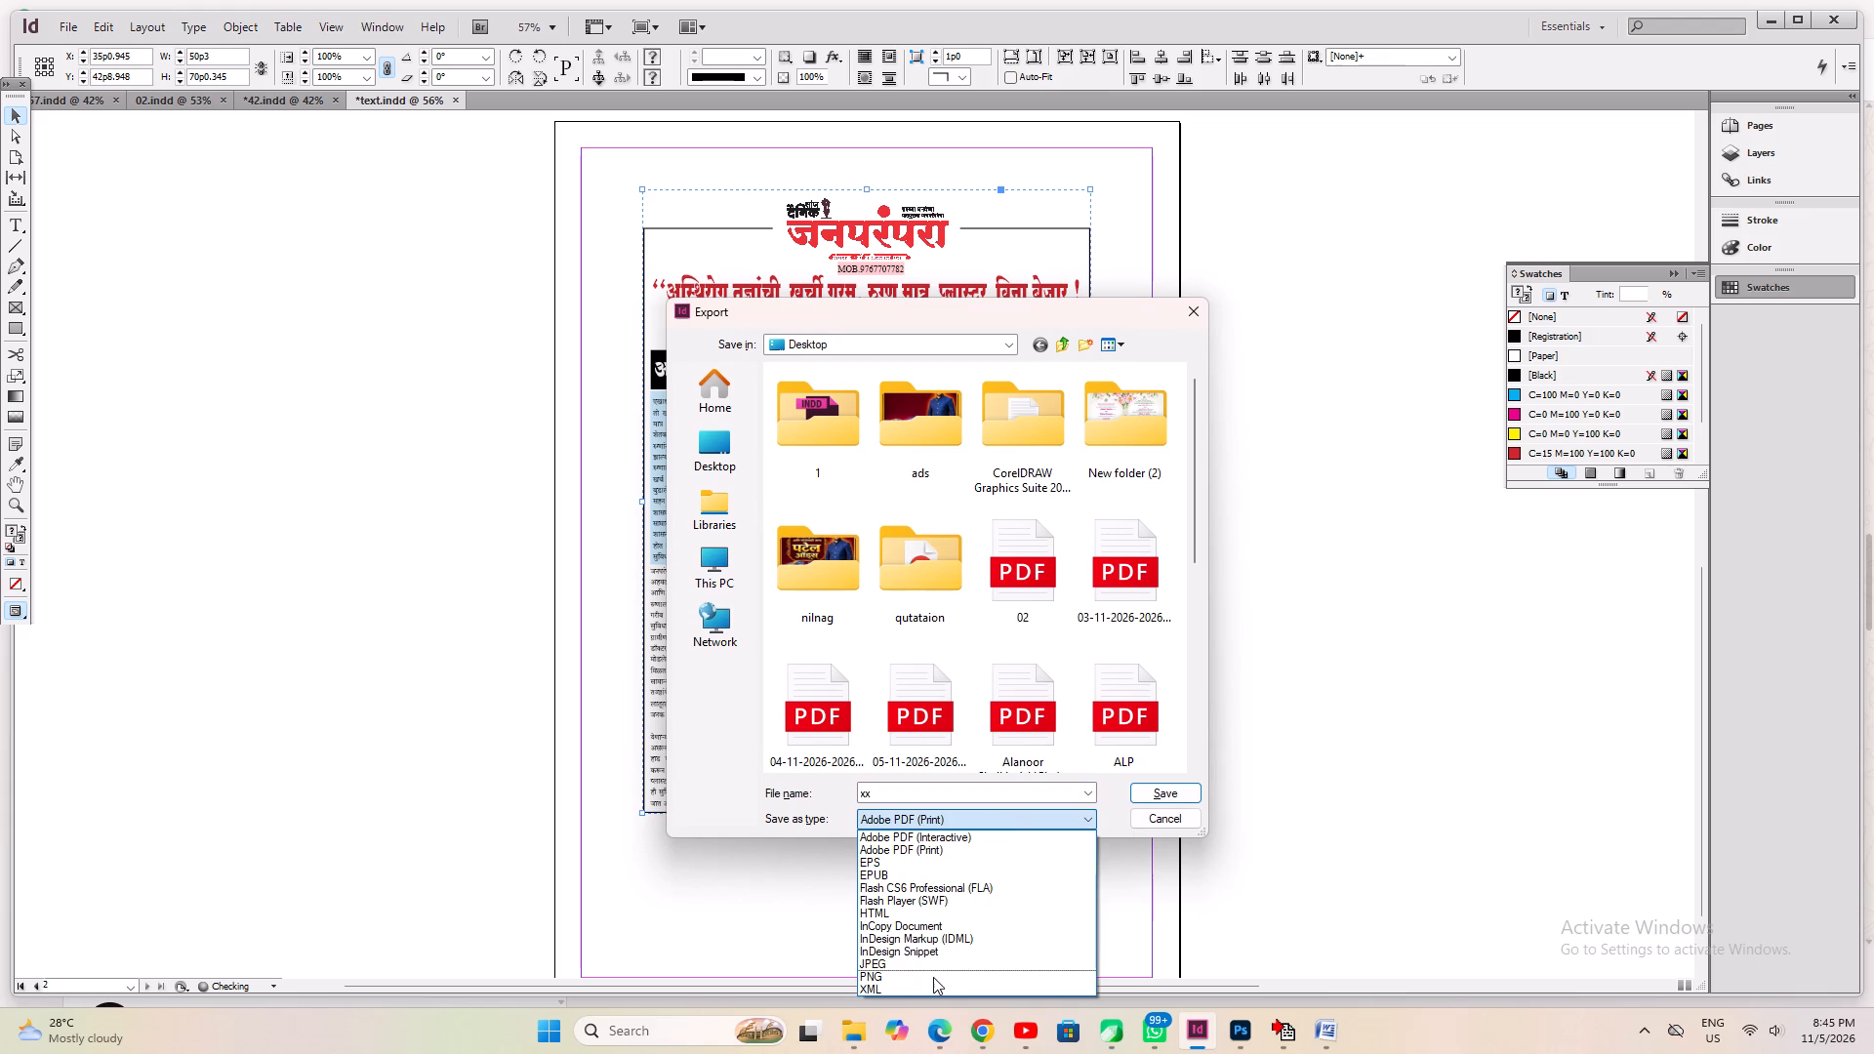
{"action": "left_click", "coordinate": [933, 965]}
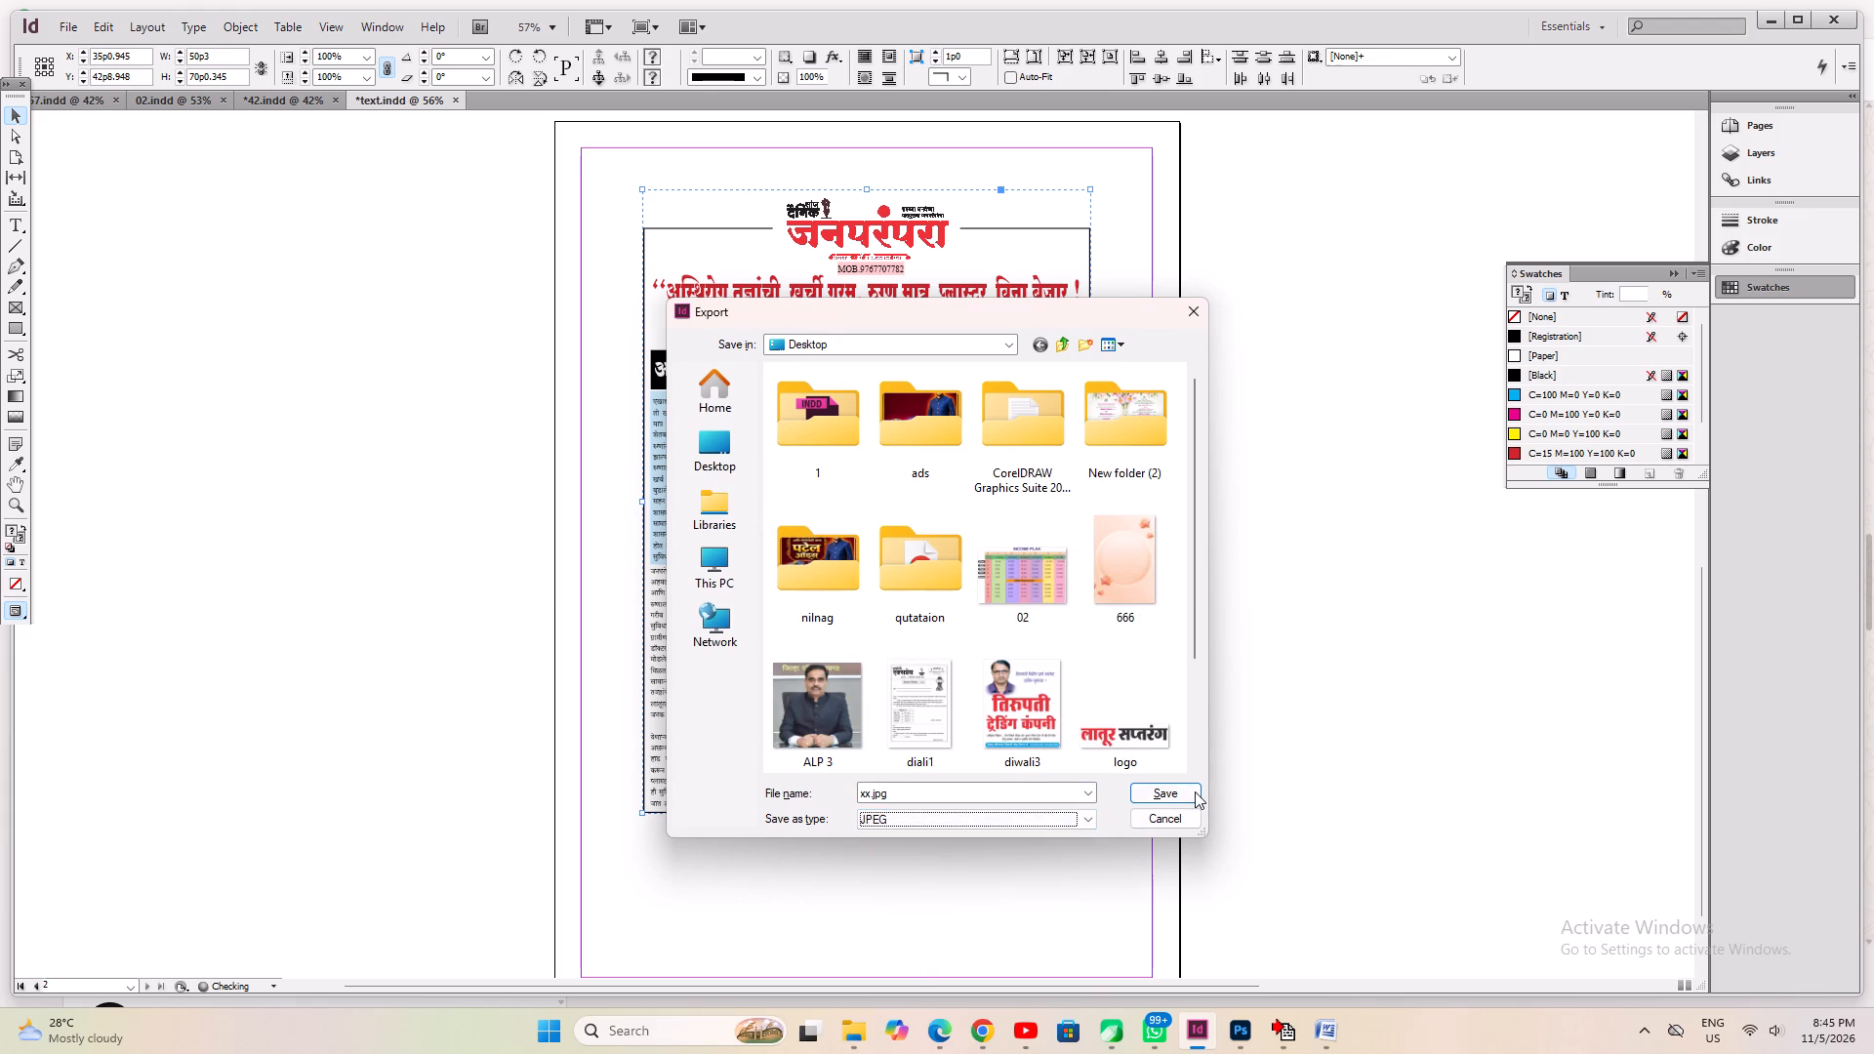
{"action": "left_click", "coordinate": [1195, 791]}
{"action": "left_click", "coordinate": [1000, 524]}
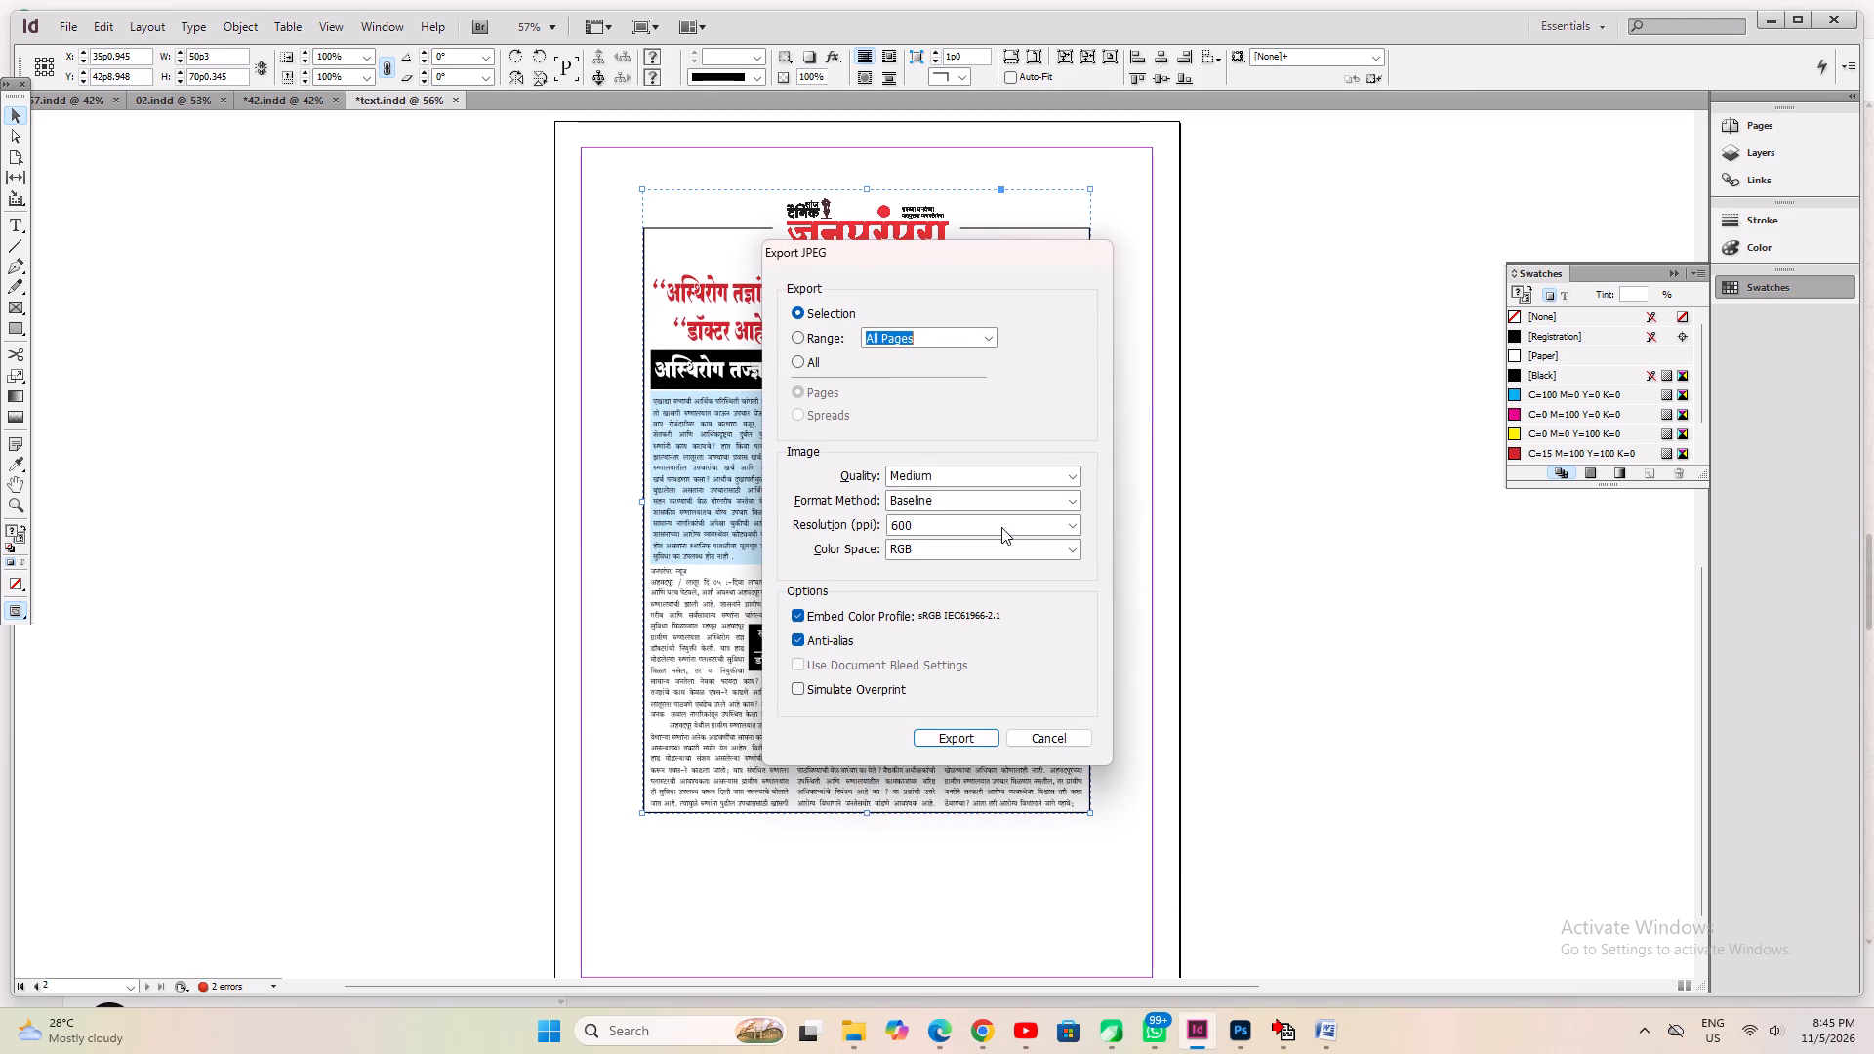
{"action": "left_click", "coordinate": [951, 742]}
{"action": "left_click", "coordinate": [1228, 733]}
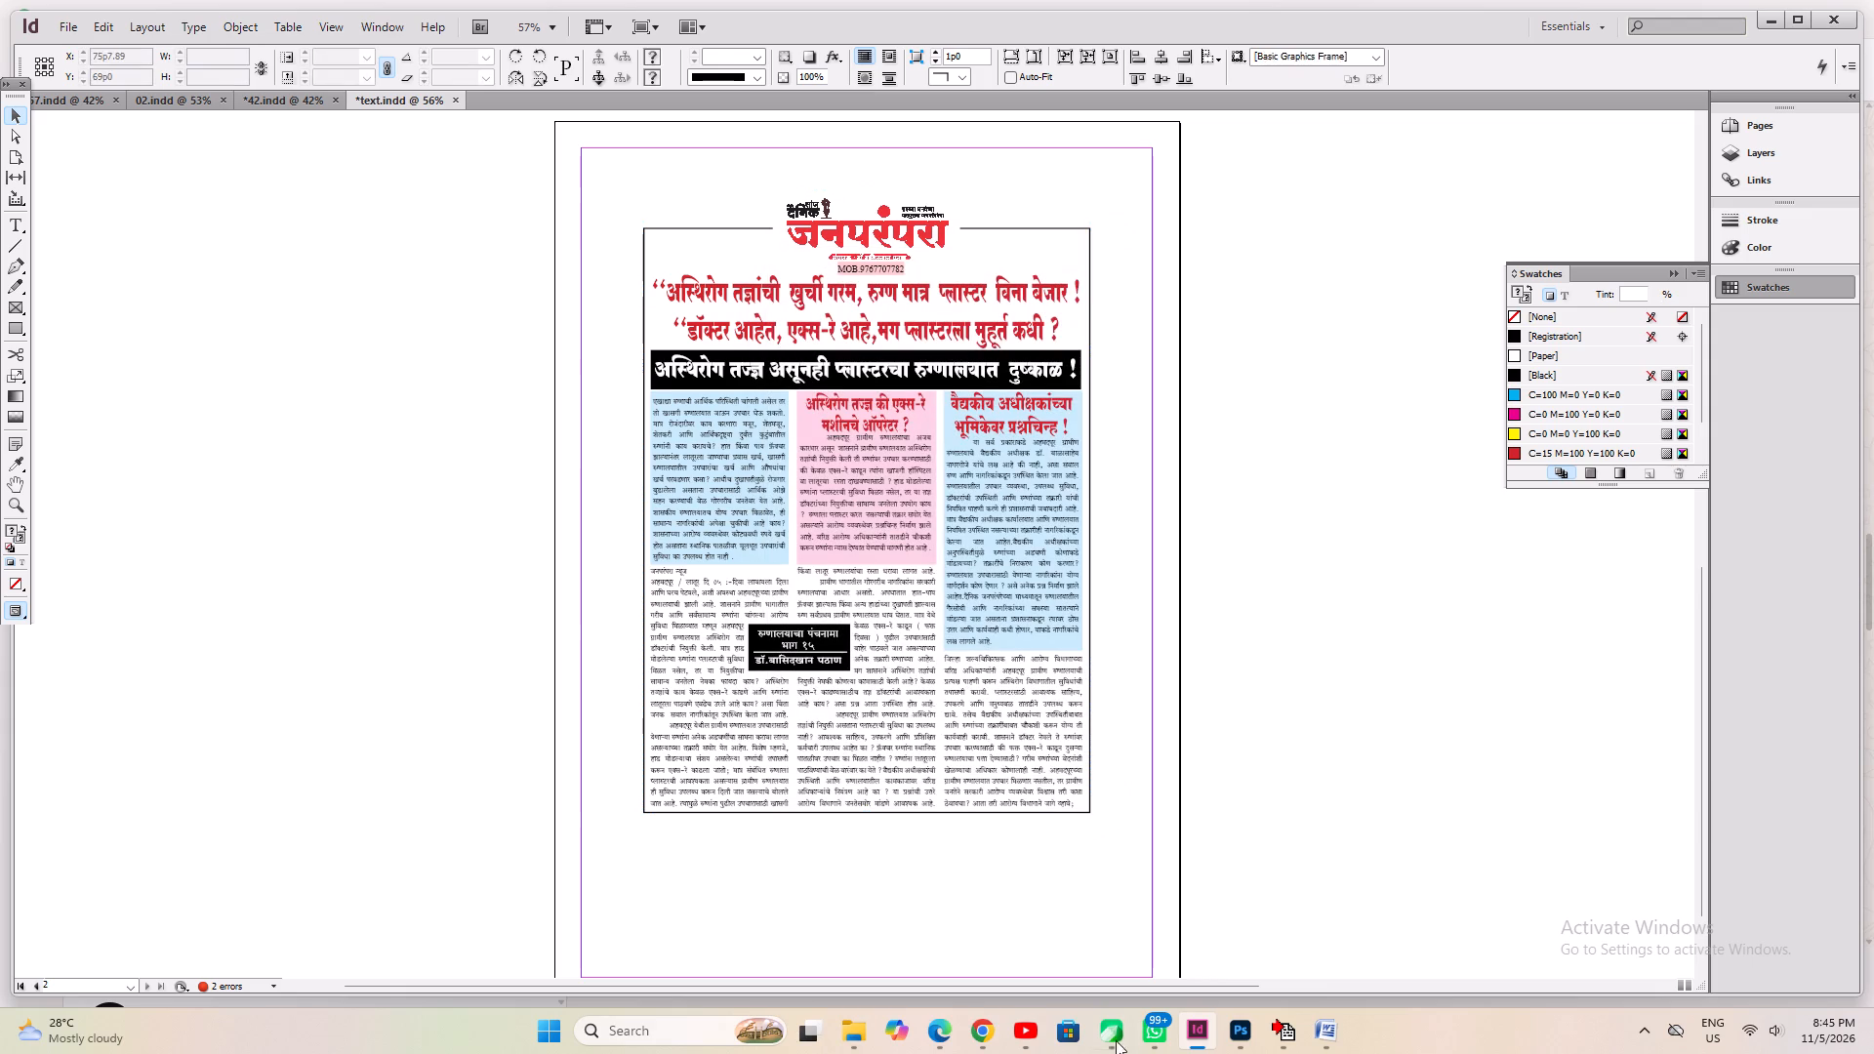
Switch to CorelDRAW, where diwali books1.cdr is open.
{"action": "left_click", "coordinate": [1132, 1038]}
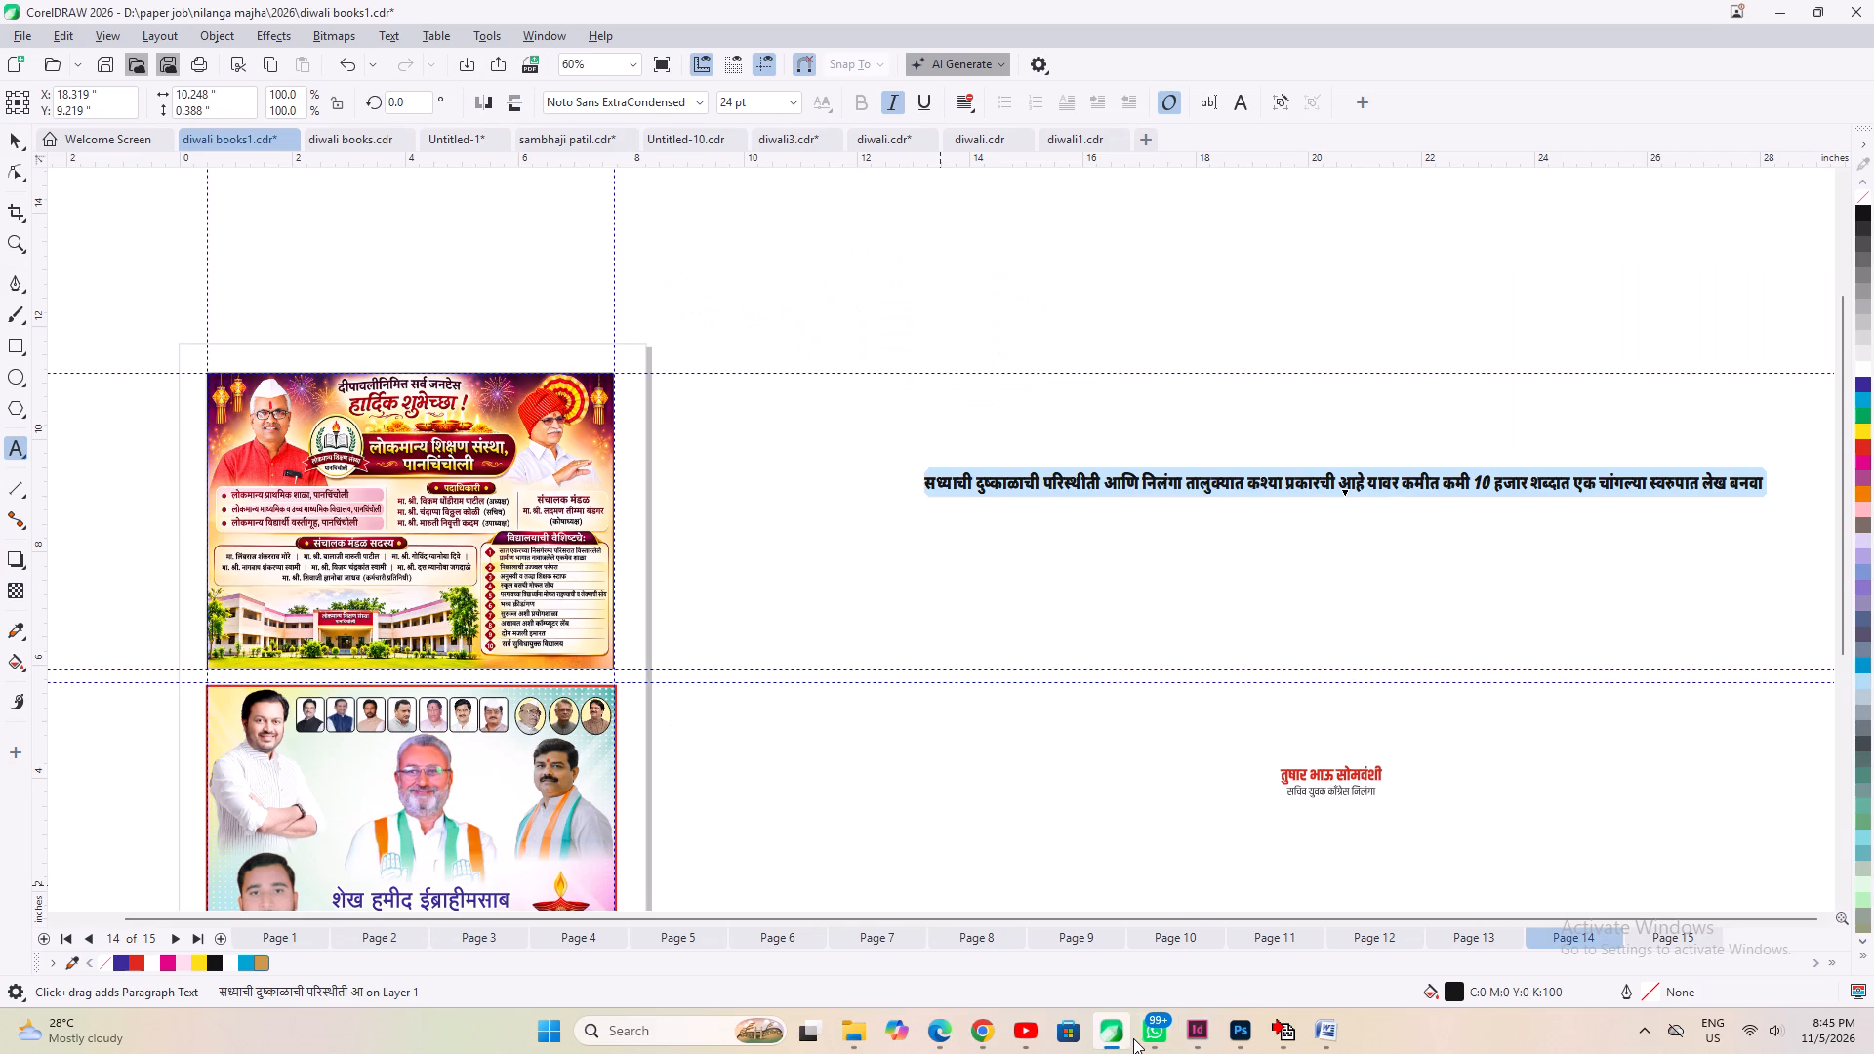
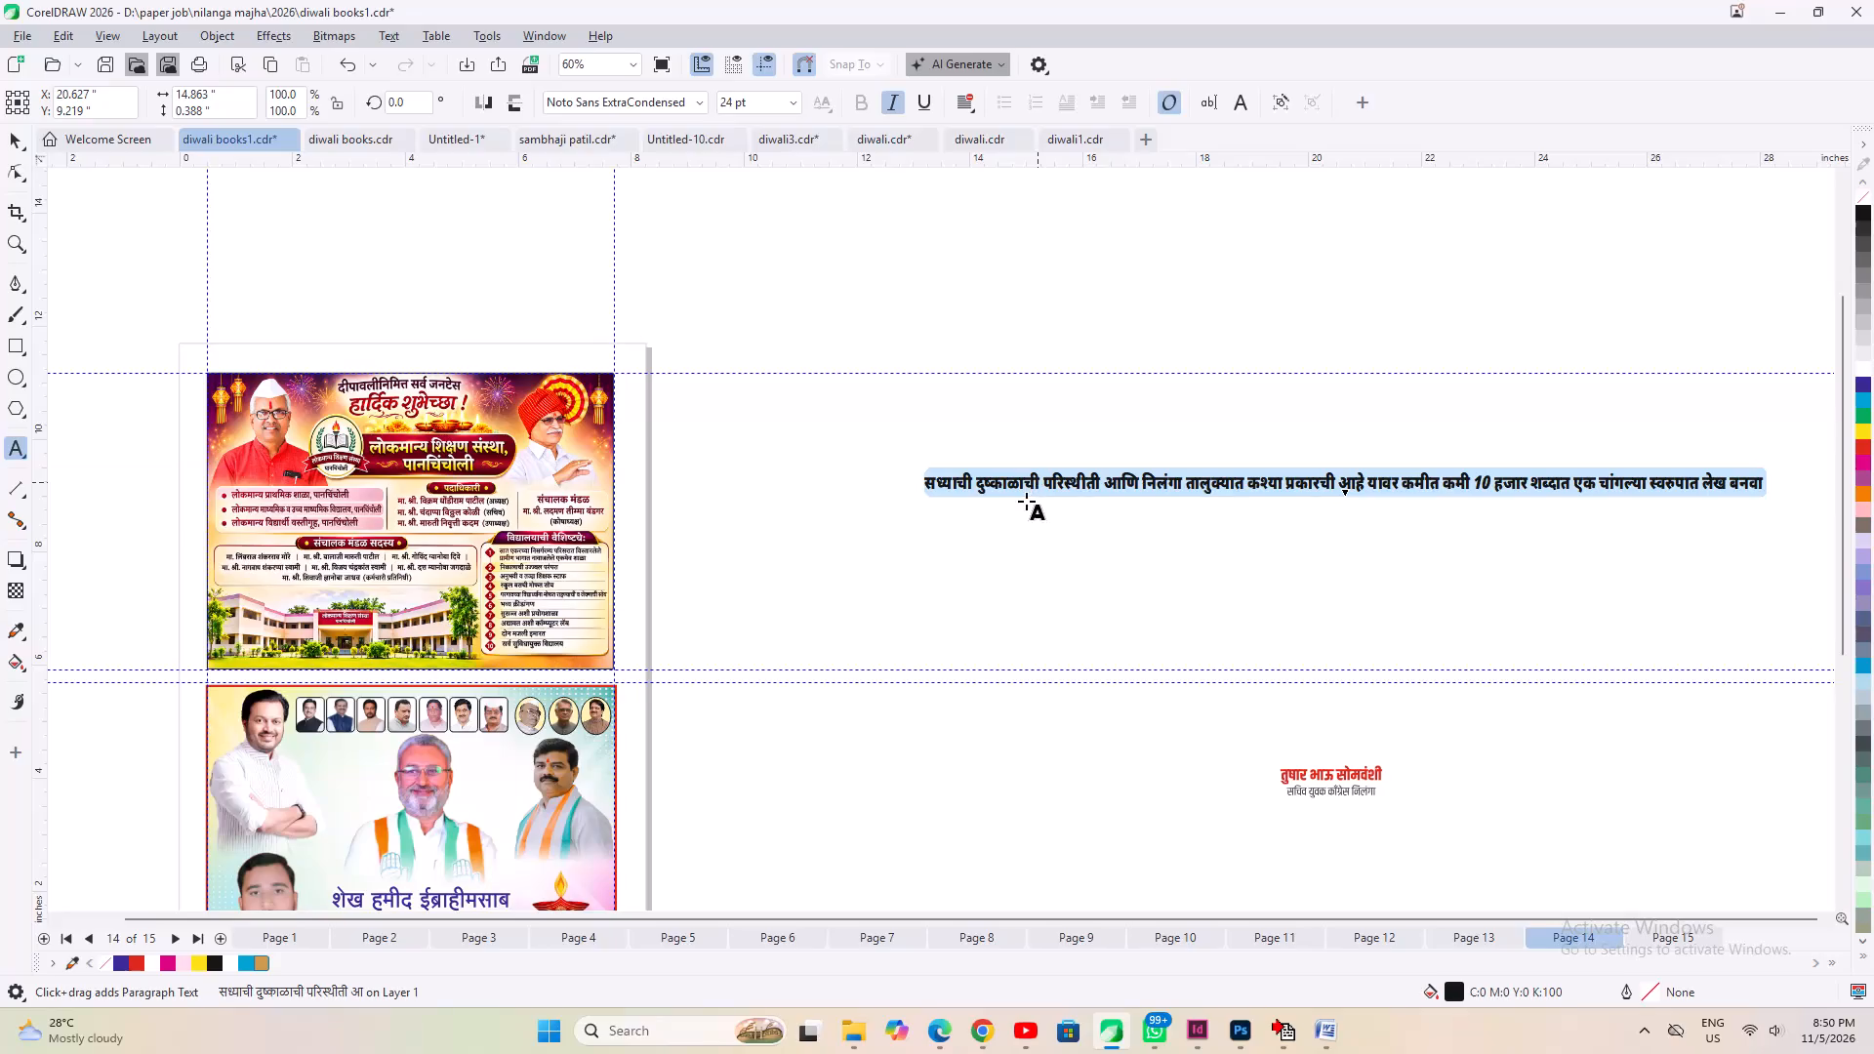
Switch to InDesign and save the clipping document text.indd.
{"action": "double_click", "coordinate": [958, 726]}
{"action": "left_click", "coordinate": [1191, 1027]}
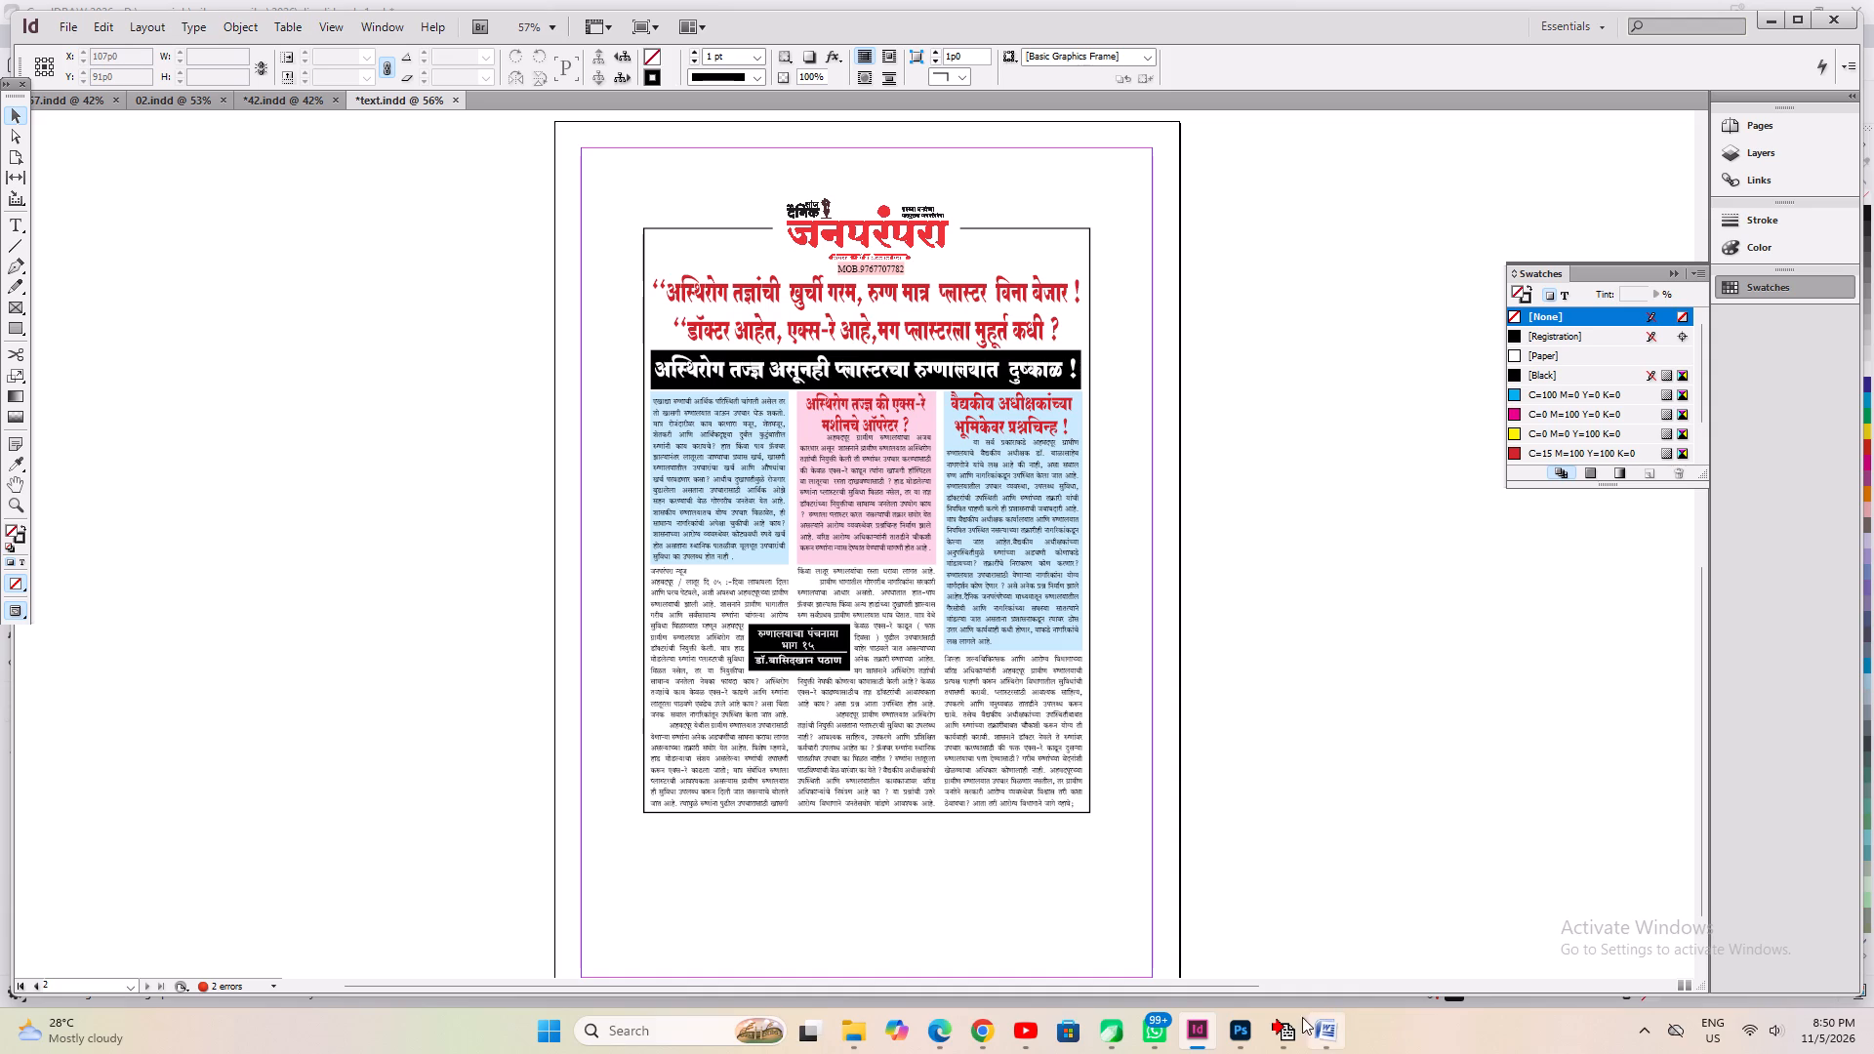
{"action": "left_click", "coordinate": [1499, 728]}
{"action": "left_click", "coordinate": [1196, 1037]}
{"action": "scroll", "coordinate": [774, 705], "scroll_direction": "down", "scroll_amount": 2}
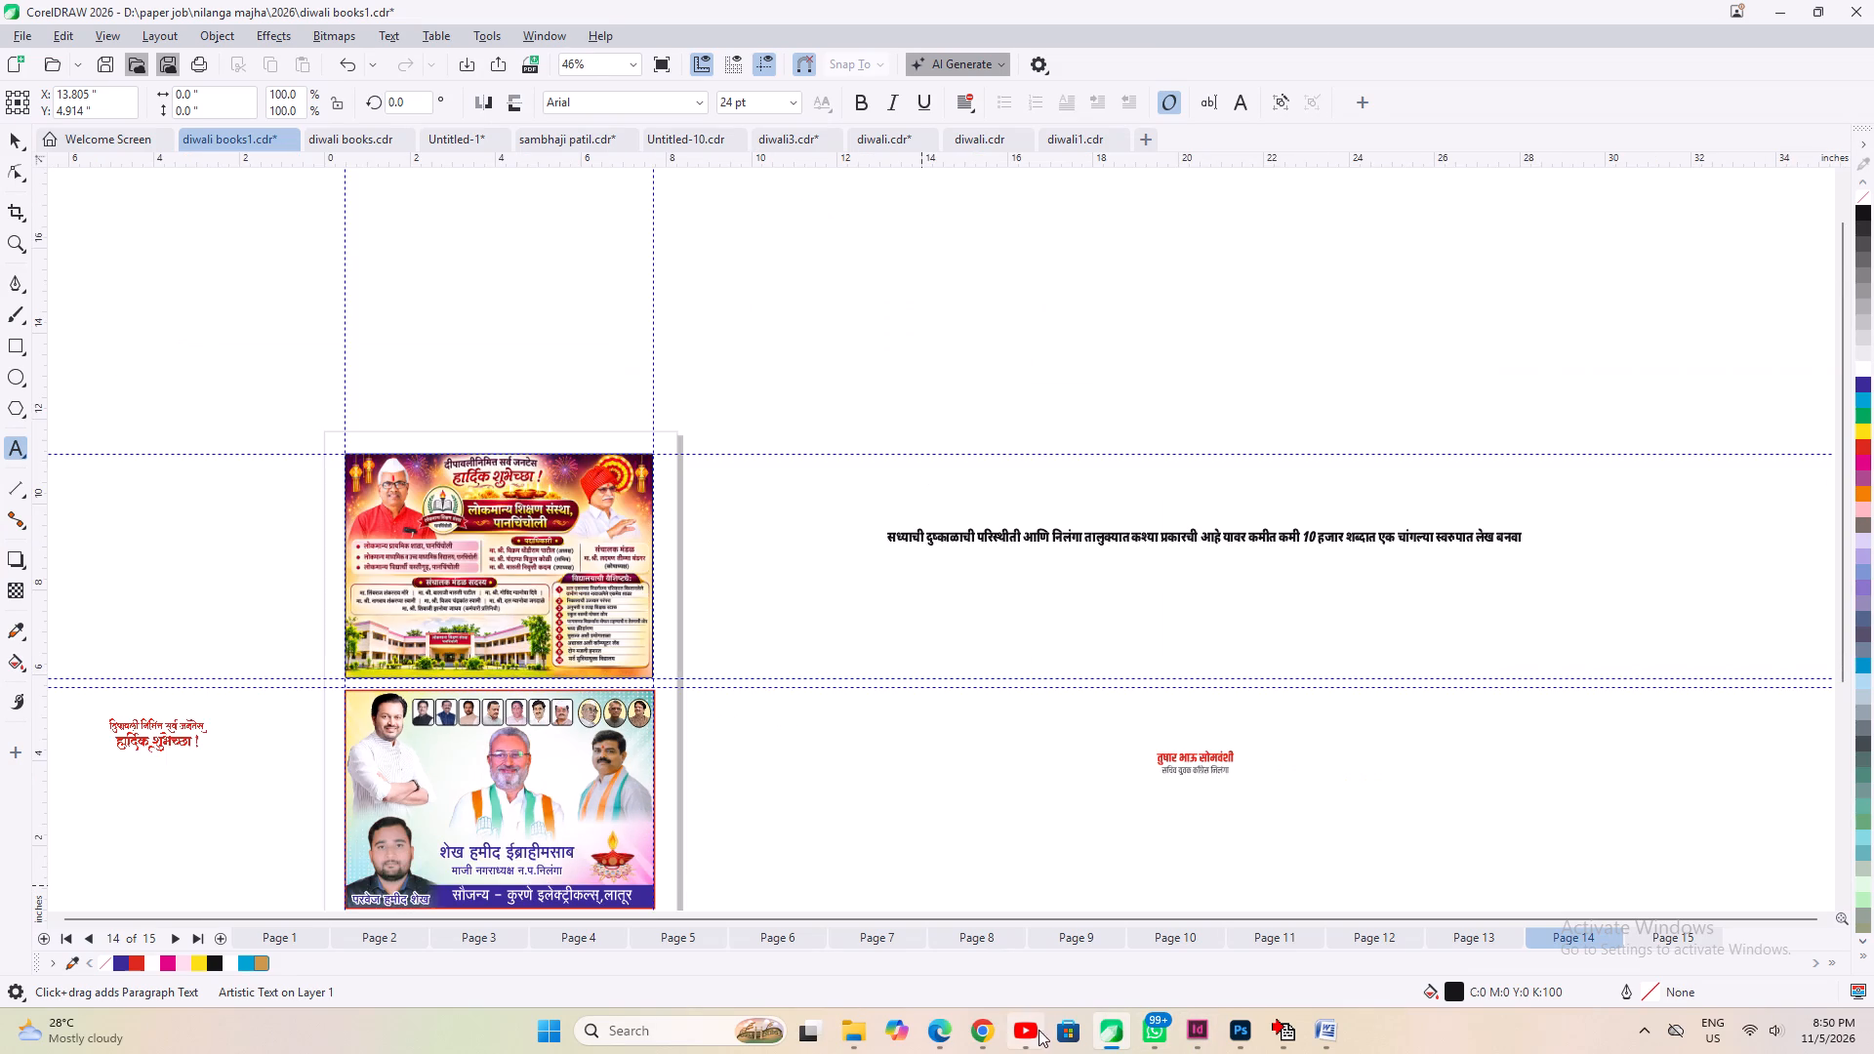
{"action": "left_click", "coordinate": [1200, 1024]}
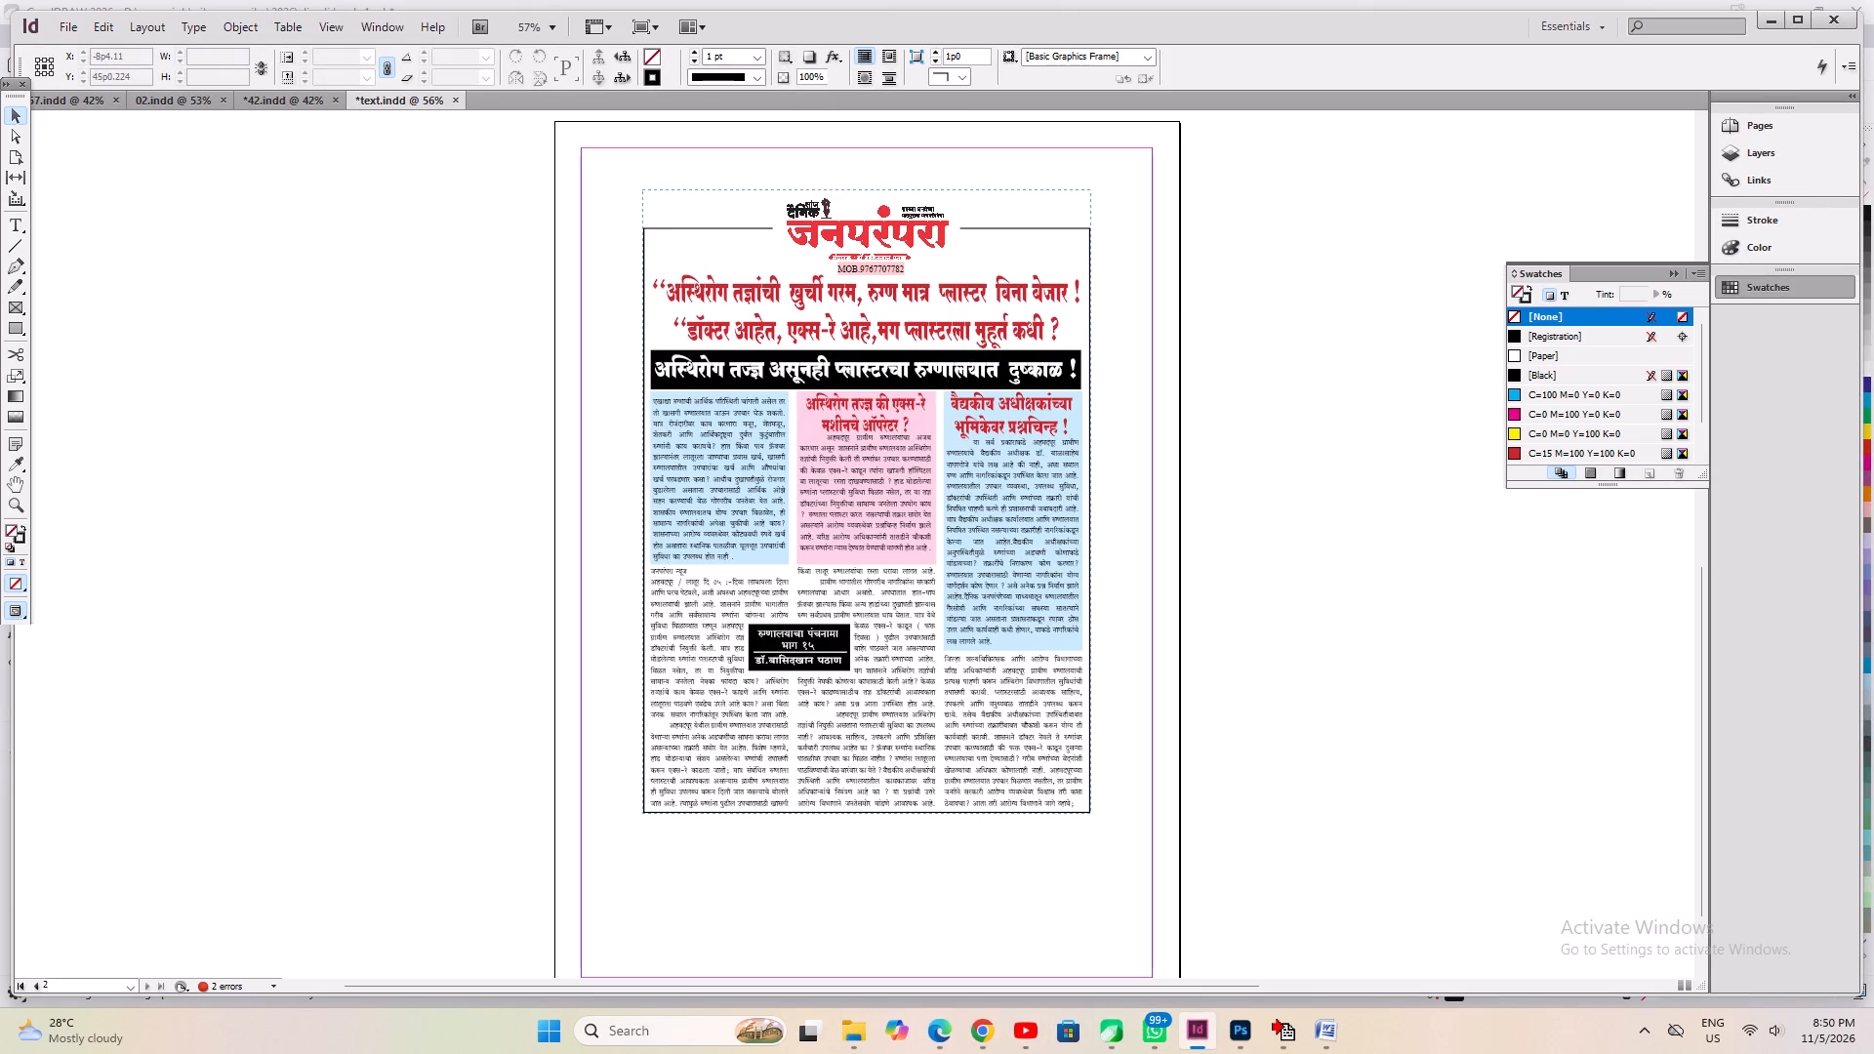
{"action": "key", "text": "ctrl+s"}
In the newspaper document, undo the recent page 1 changes back to the अस्थिरोग article sitting in its original position.
{"action": "left_click_drag", "start_coordinate": [256, 495], "coordinate": [256, 482]}
{"action": "left_click", "coordinate": [88, 96]}
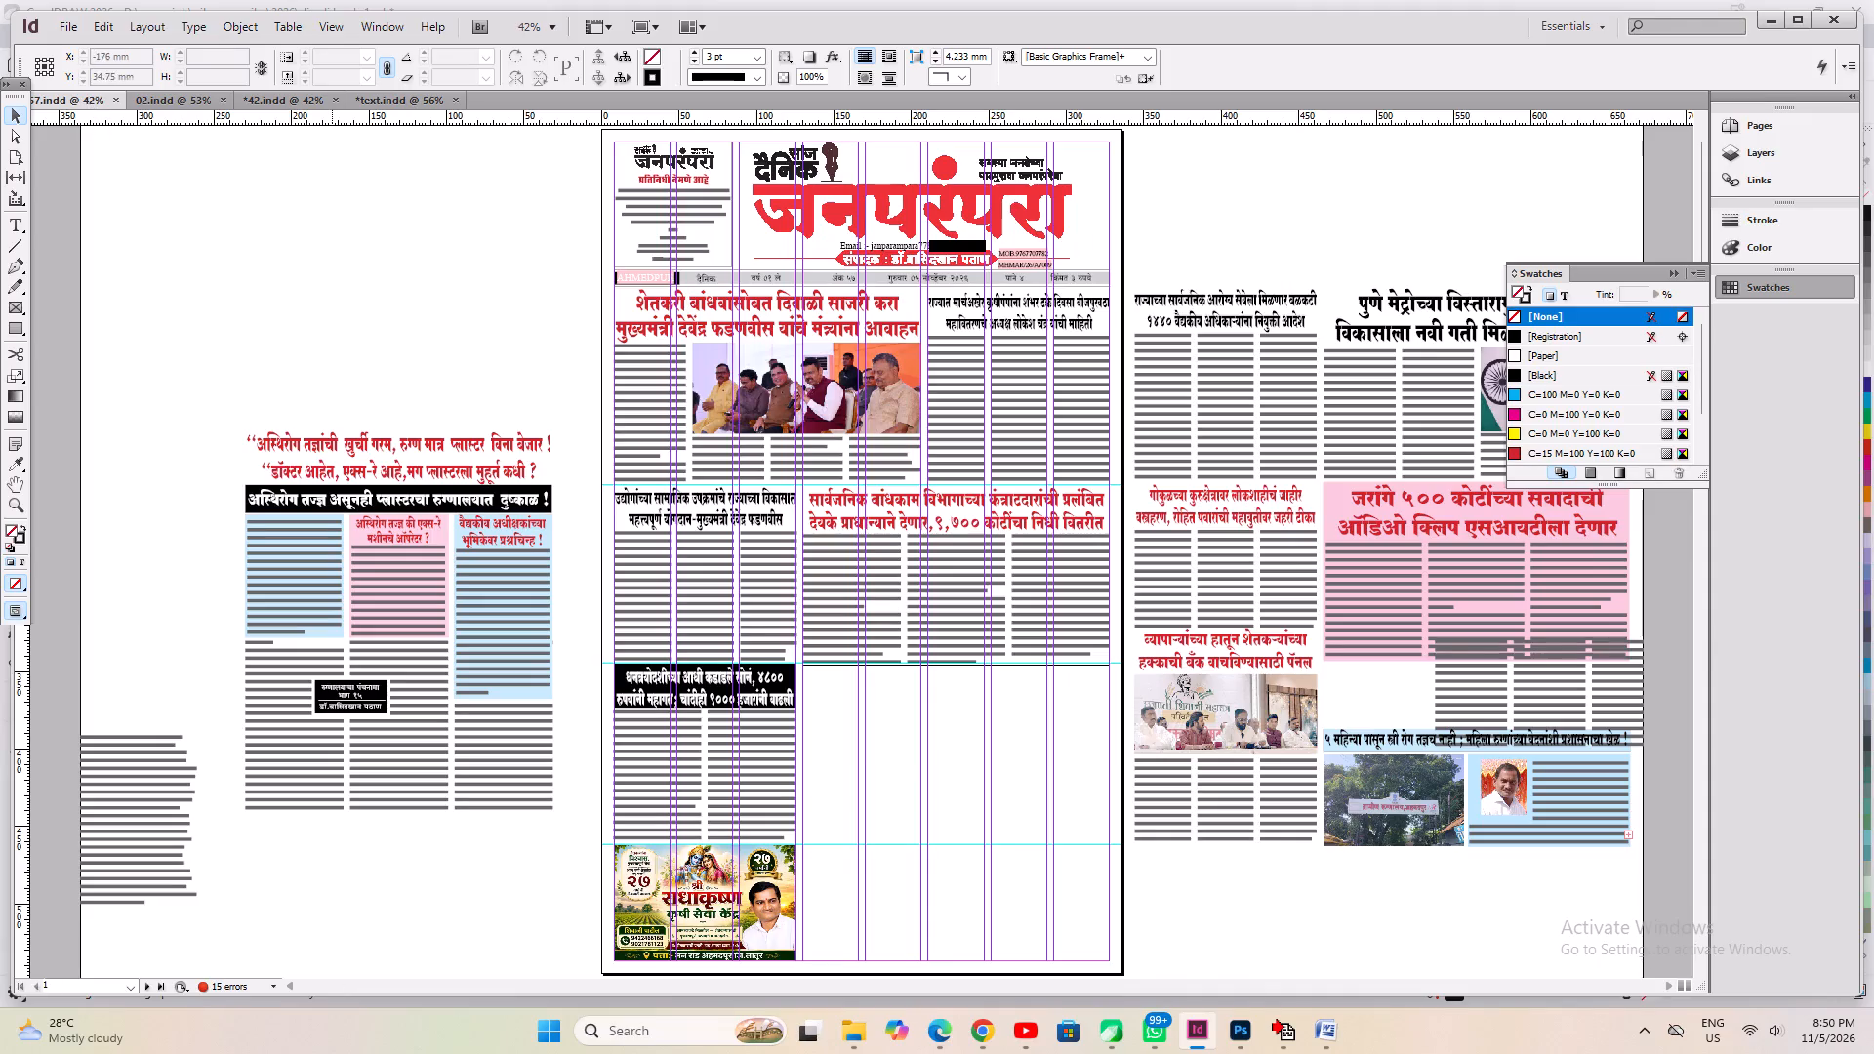
{"action": "key", "text": "ctrl+z"}
{"action": "key", "text": "ctrl+z"}
{"action": "key", "text": "ctrl+z"}
{"action": "key", "text": "ctrl+z"}
{"action": "key", "text": "ctrl+z"}
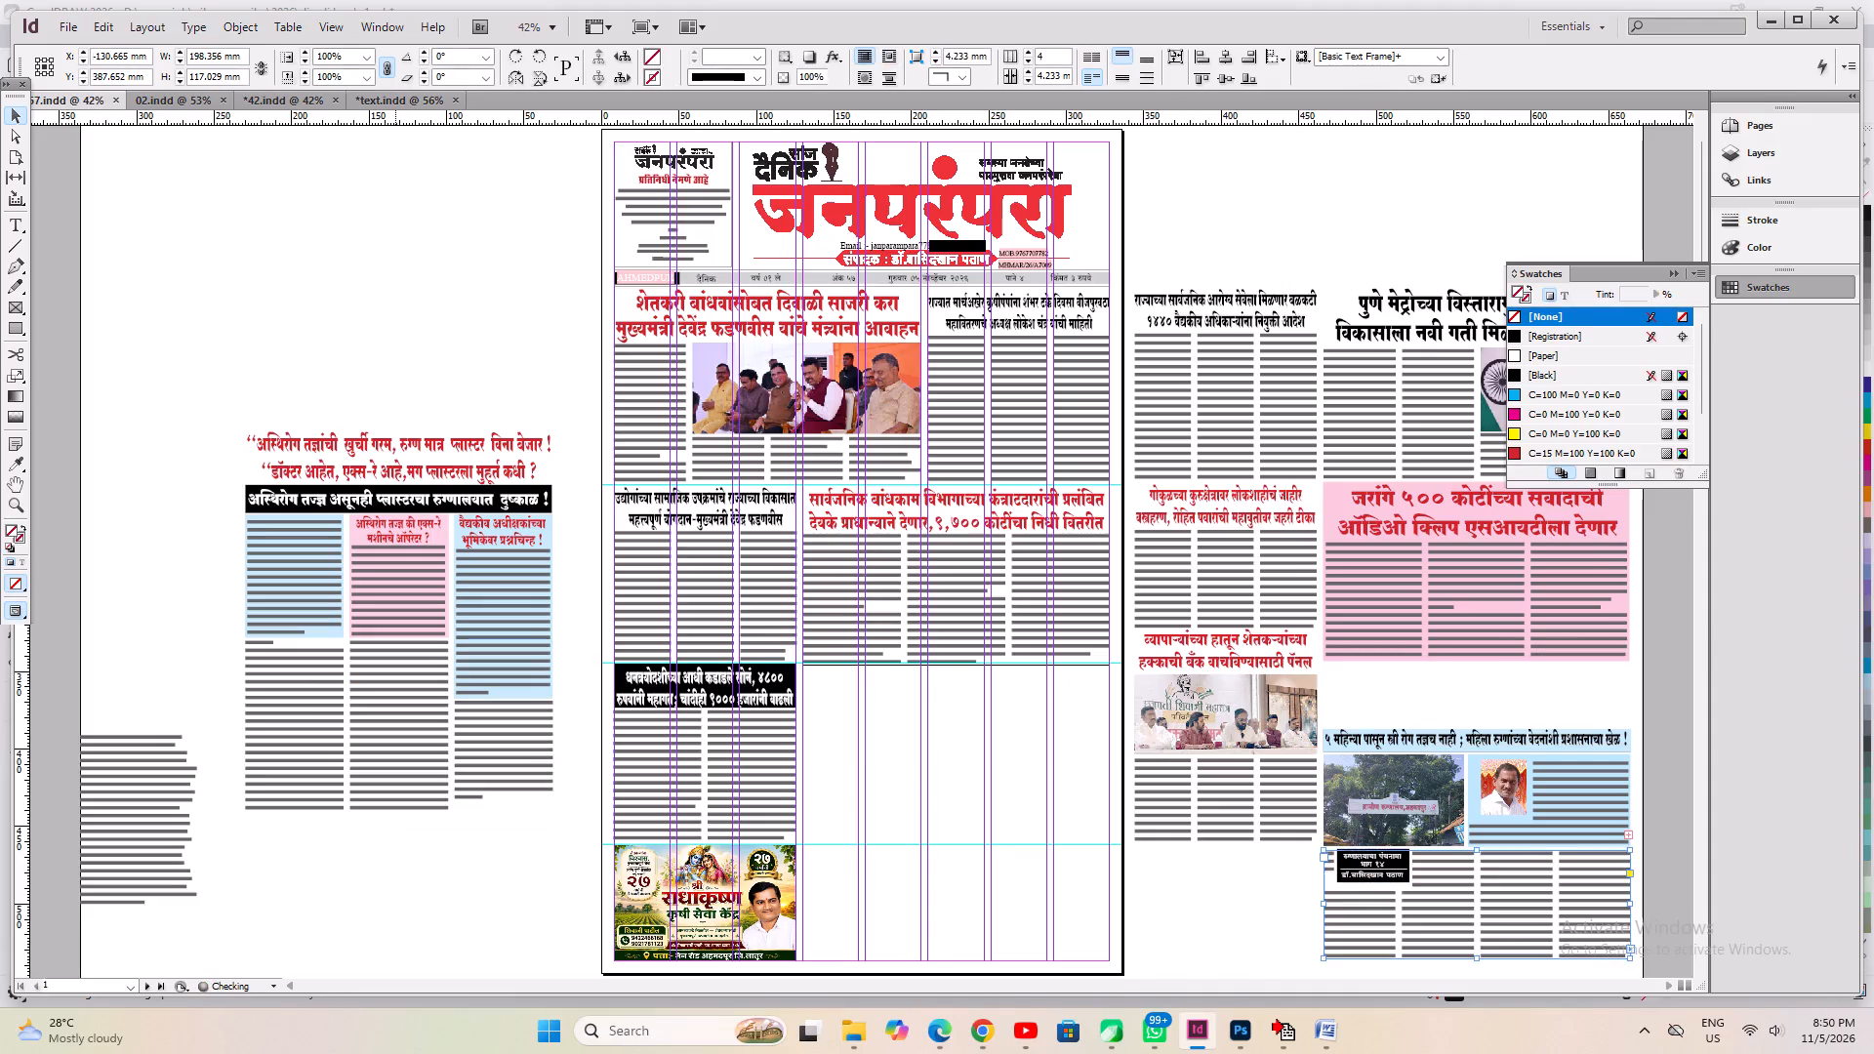
{"action": "key", "text": "ctrl+z"}
{"action": "key", "text": "ctrl+z"}
{"action": "key", "text": "ctrl+z"}
{"action": "key", "text": "ctrl+z"}
{"action": "key", "text": "ctrl+z"}
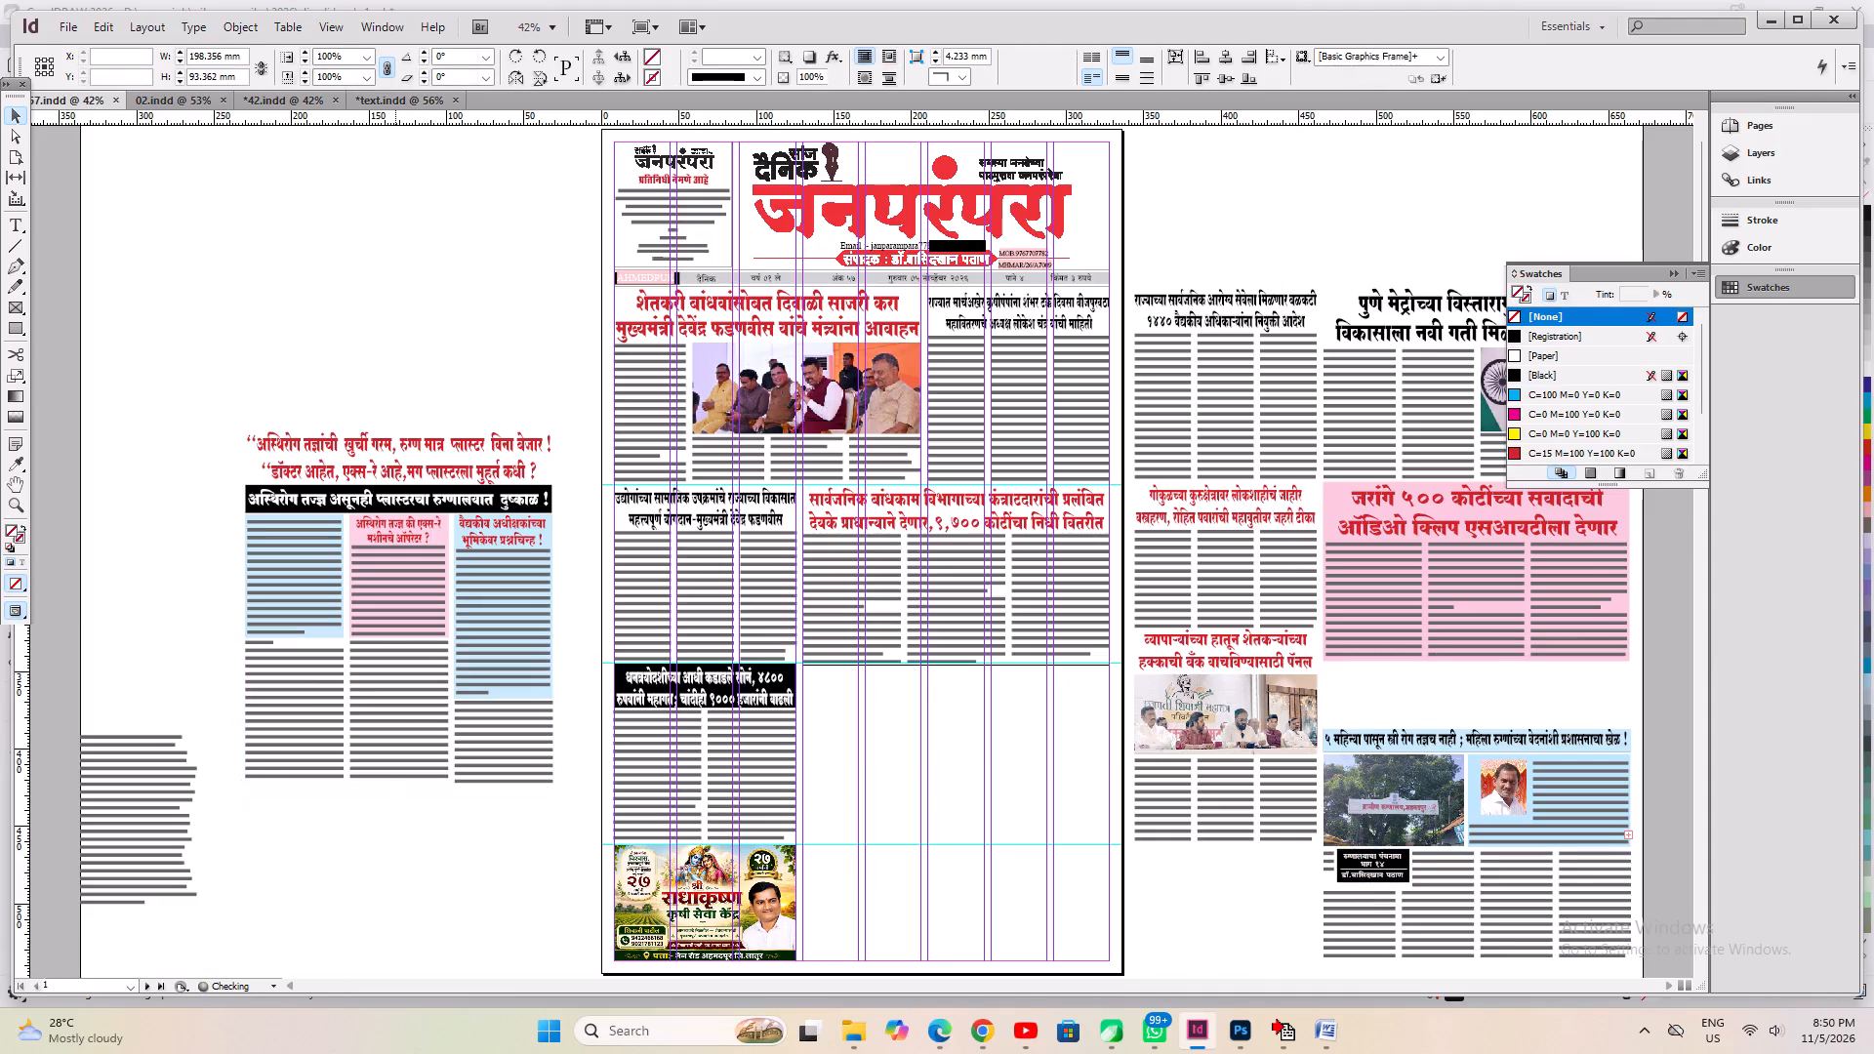
{"action": "key", "text": "ctrl+z"}
{"action": "key", "text": "ctrl+z"}
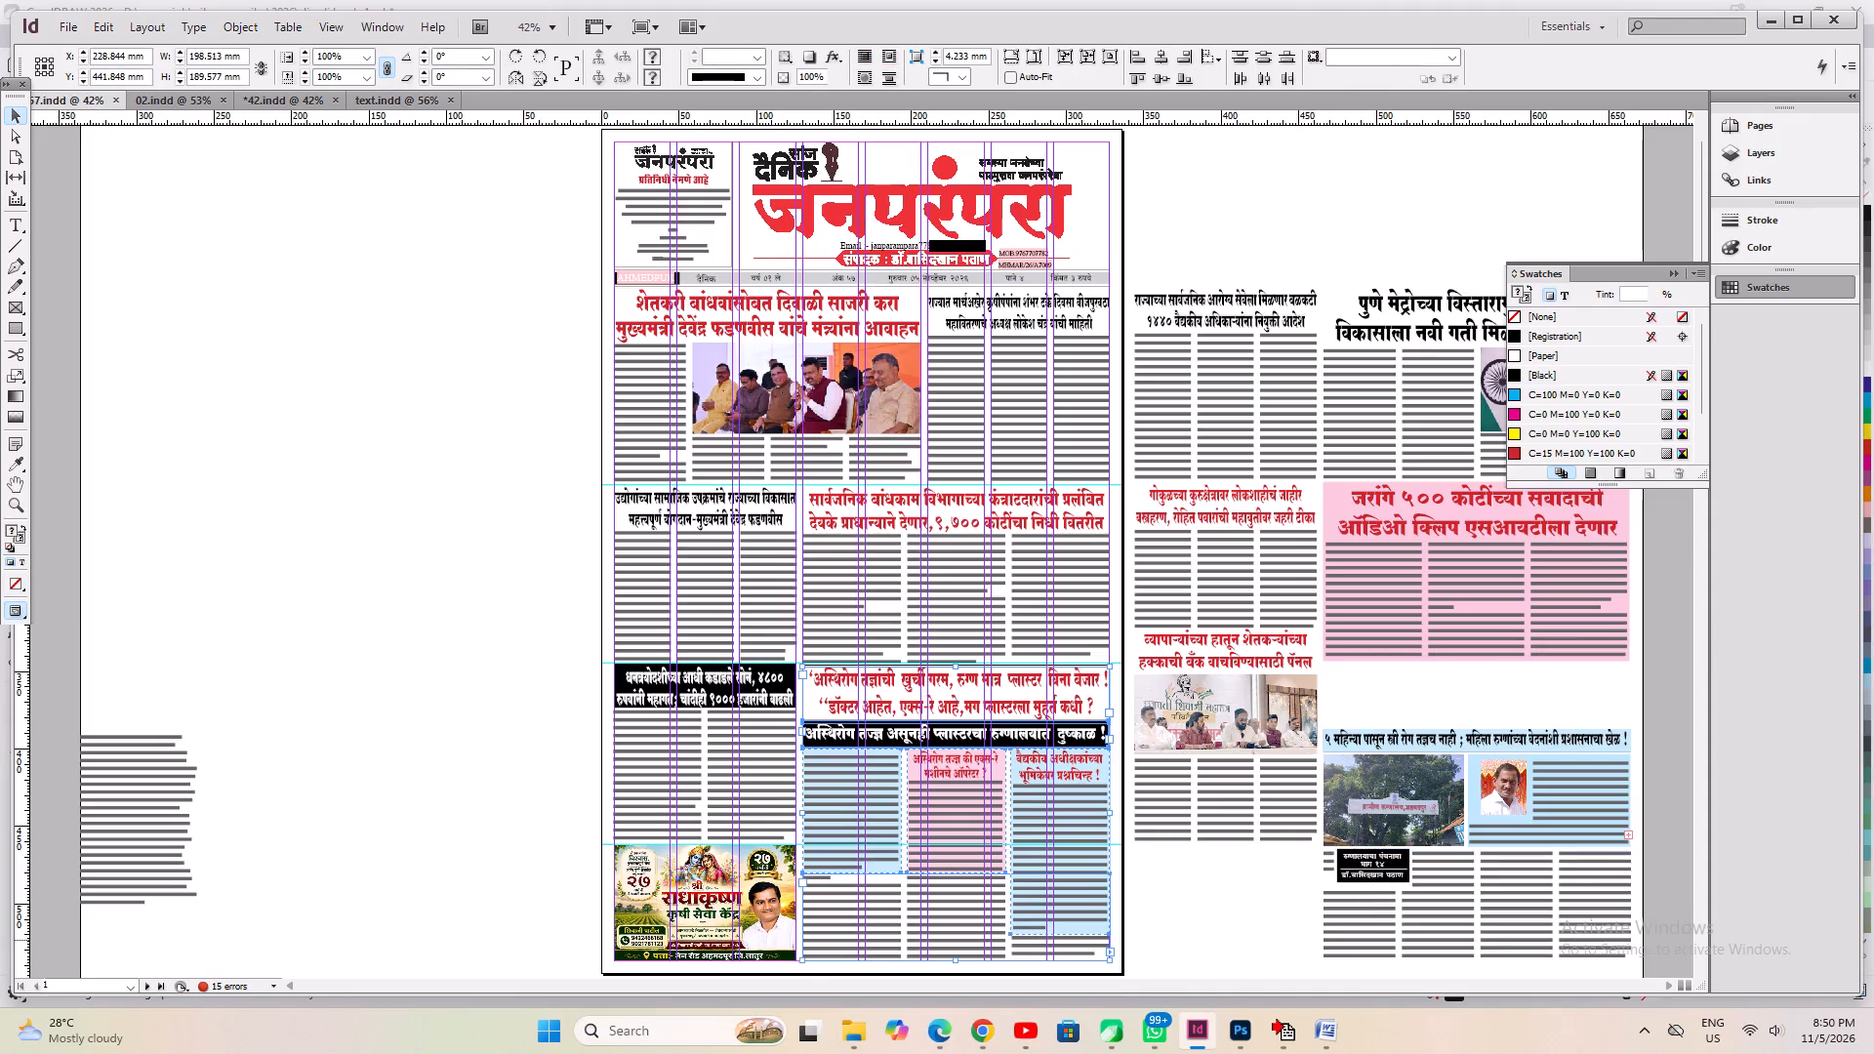
Shift the pasteboard text frame aside and place the black रुग्णालयाचा पंचनामा box between the first two text columns of page 1's अस्थिरोग article.
{"action": "left_click", "coordinate": [1375, 879]}
{"action": "left_click_drag", "start_coordinate": [1356, 915], "coordinate": [1514, 921]}
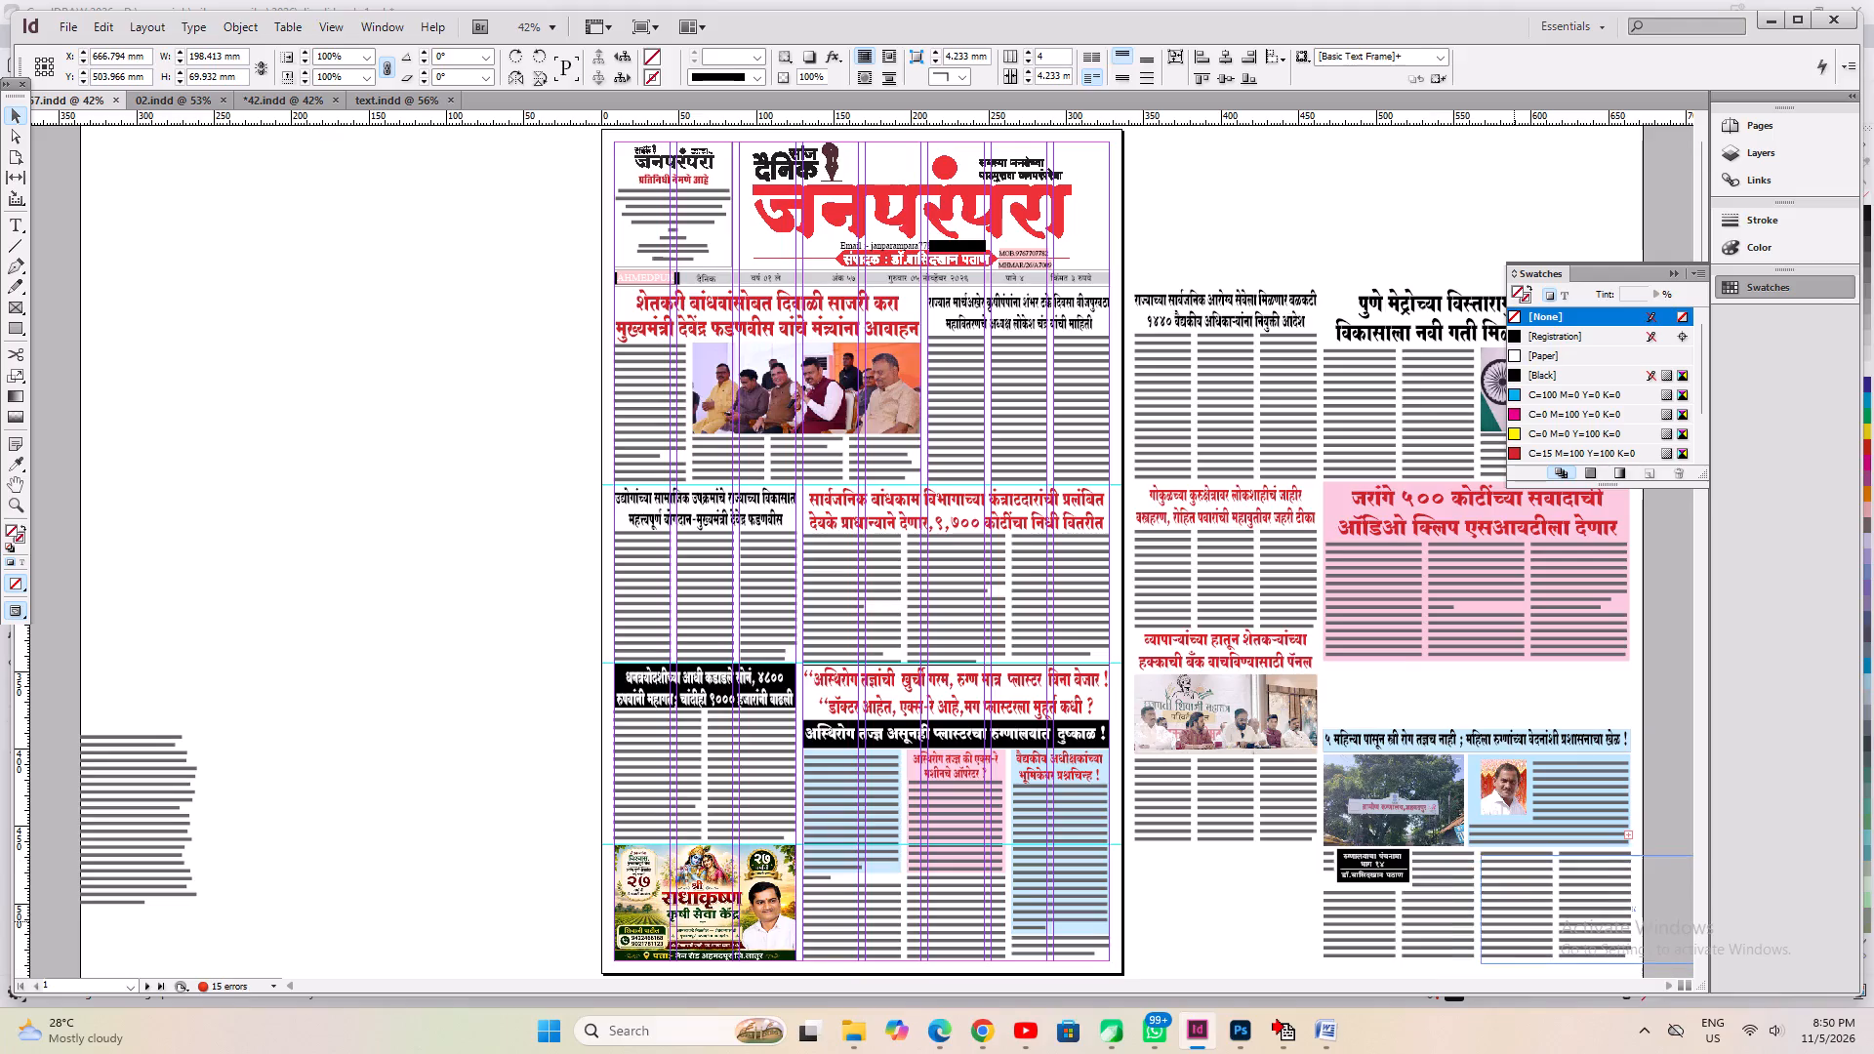
{"action": "left_click", "coordinate": [1372, 880]}
{"action": "left_click_drag", "start_coordinate": [1384, 873], "coordinate": [918, 931]}
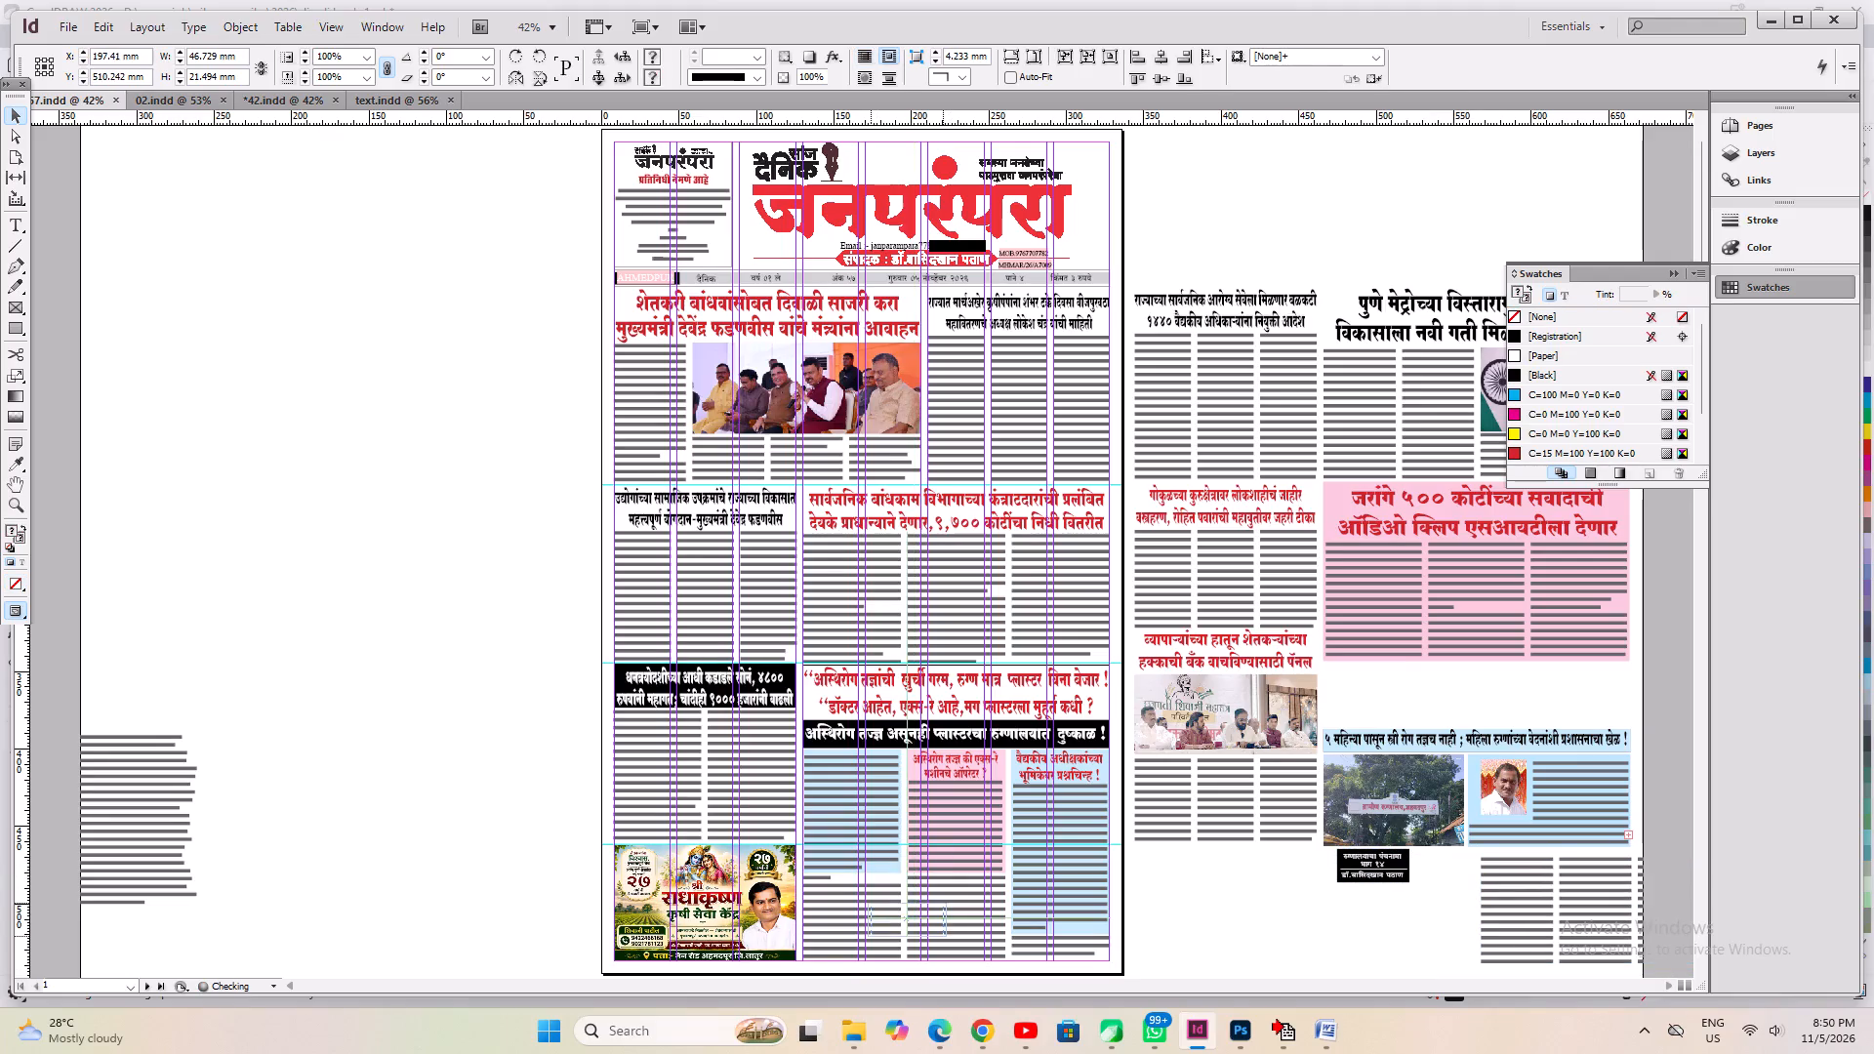
{"action": "left_click_drag", "start_coordinate": [918, 931], "coordinate": [918, 923]}
{"action": "key", "text": "ctrl+2"}
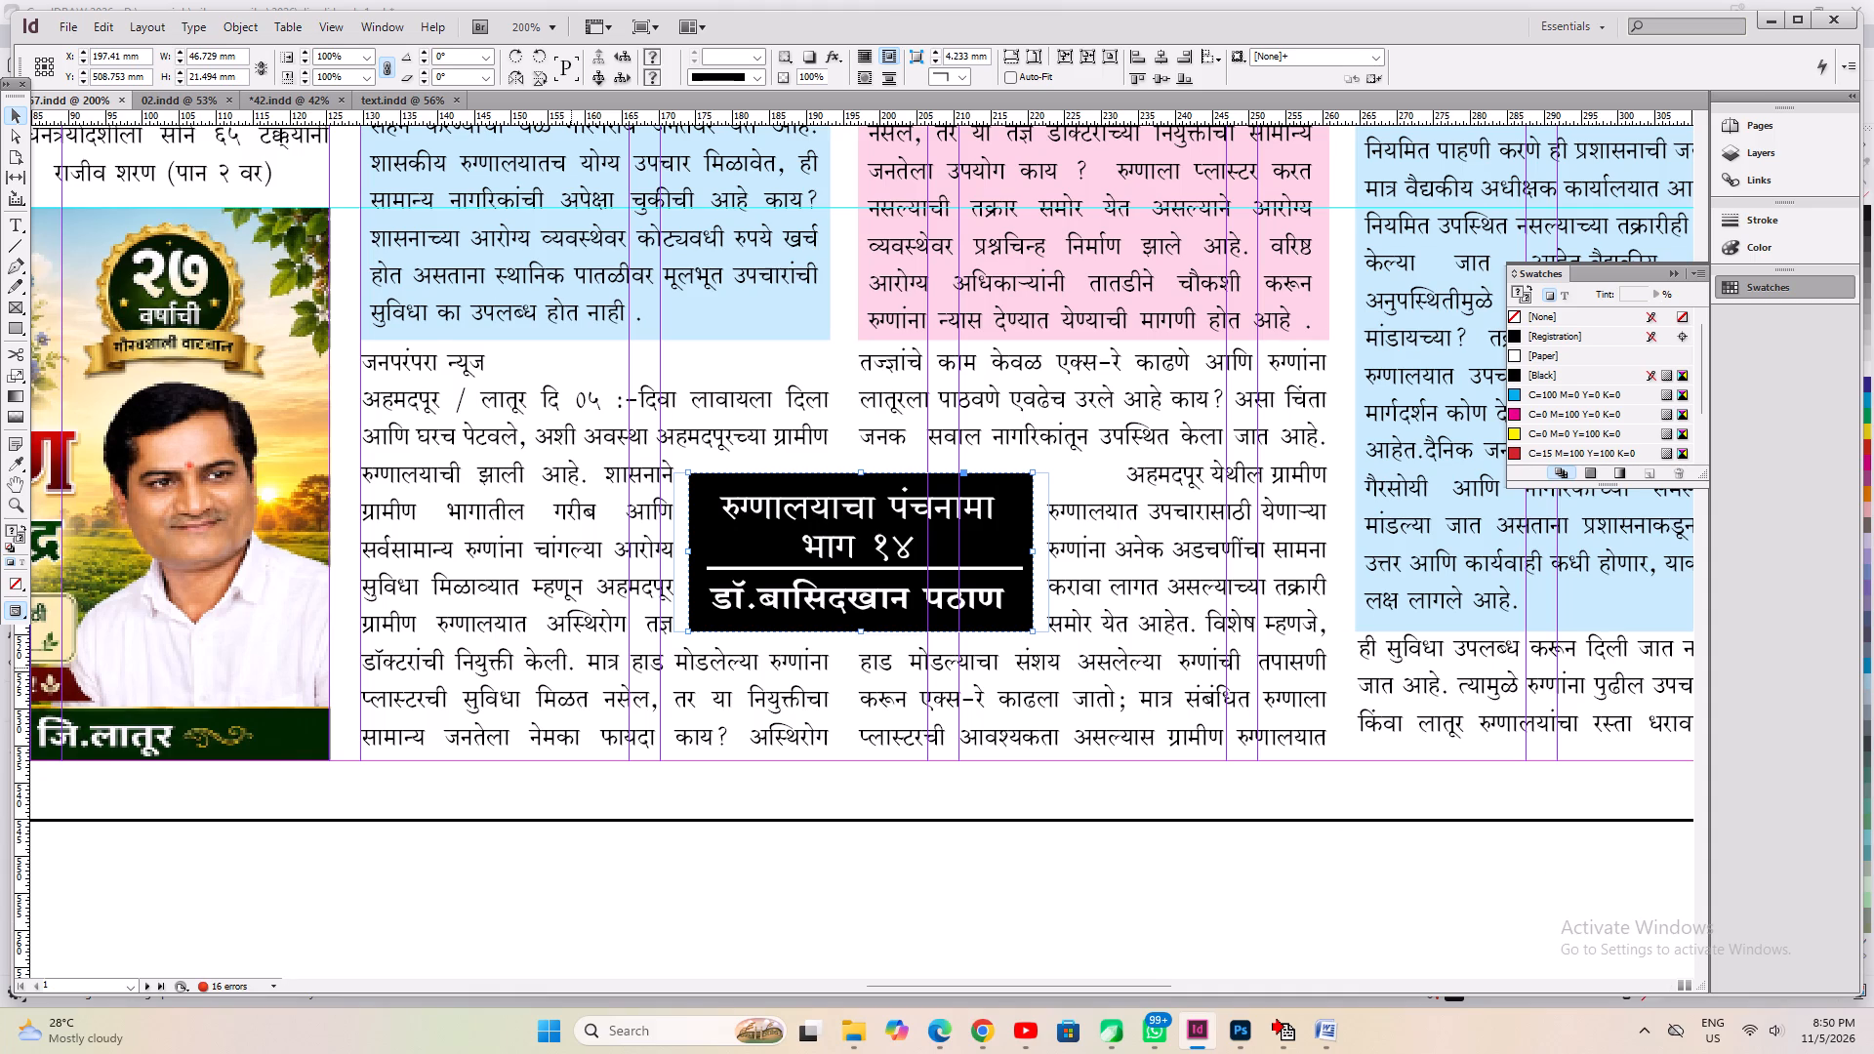
Change the part number in the black रुग्णालयाचा पंचनामा box to भाग १५.
{"action": "left_click", "coordinate": [9, 221]}
{"action": "left_click_drag", "start_coordinate": [897, 553], "coordinate": [915, 555]}
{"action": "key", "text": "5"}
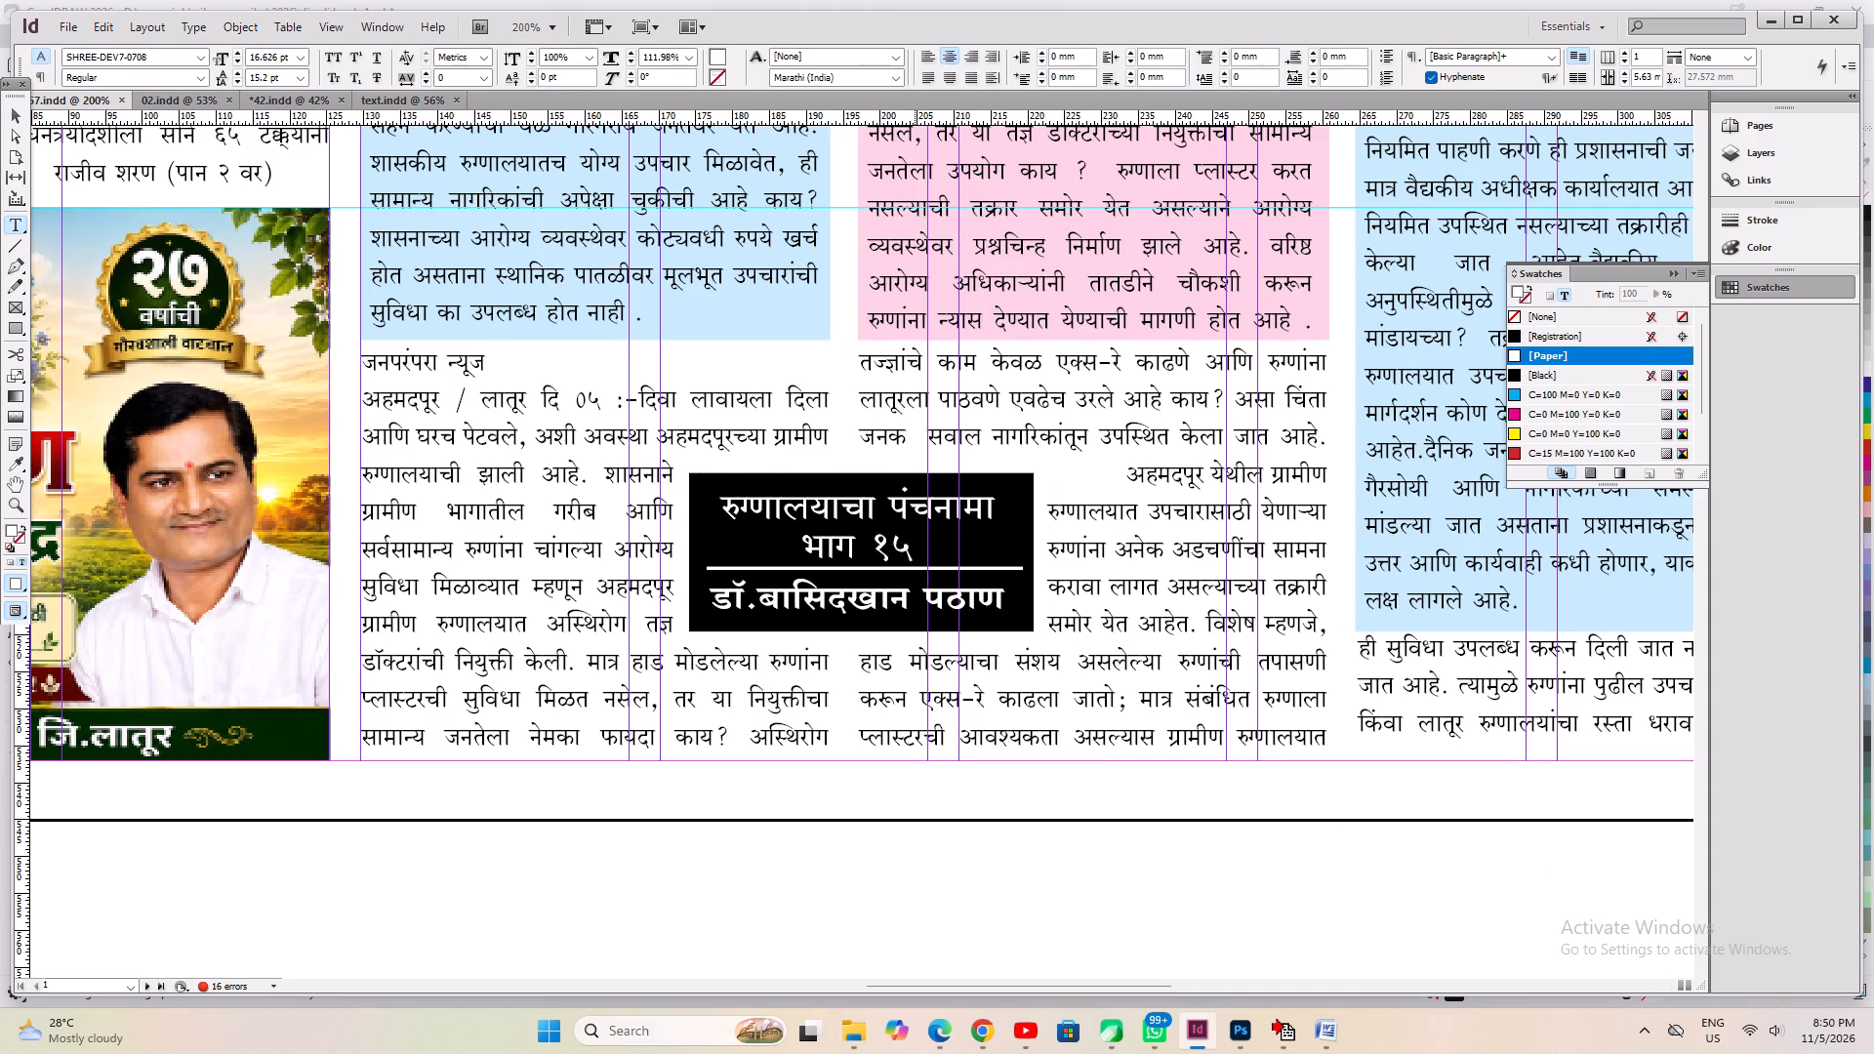
Nudge the अस्थिरोग article's three-column text frame up slightly and extend its bottom edge to the page margin, about 56.7 mm high.
{"action": "left_click", "coordinate": [1373, 695]}
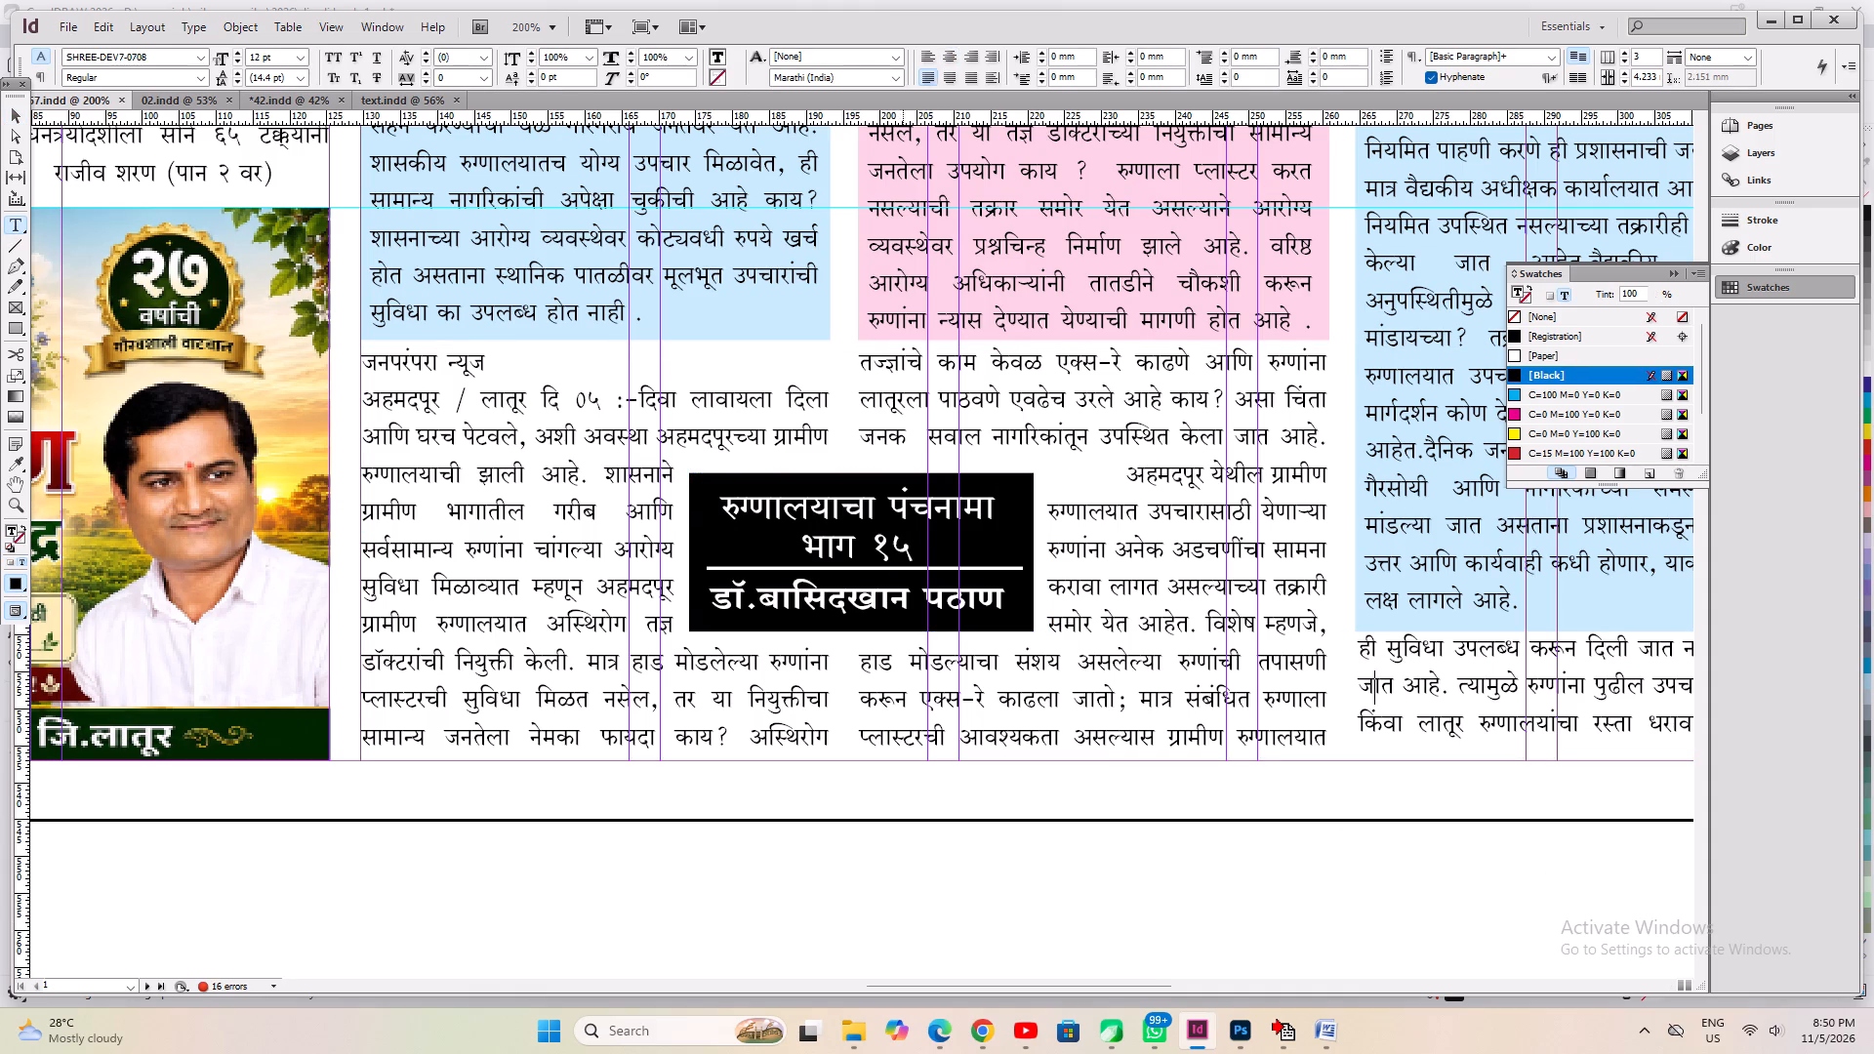
{"action": "left_click", "coordinate": [11, 122]}
{"action": "left_click", "coordinate": [535, 511]}
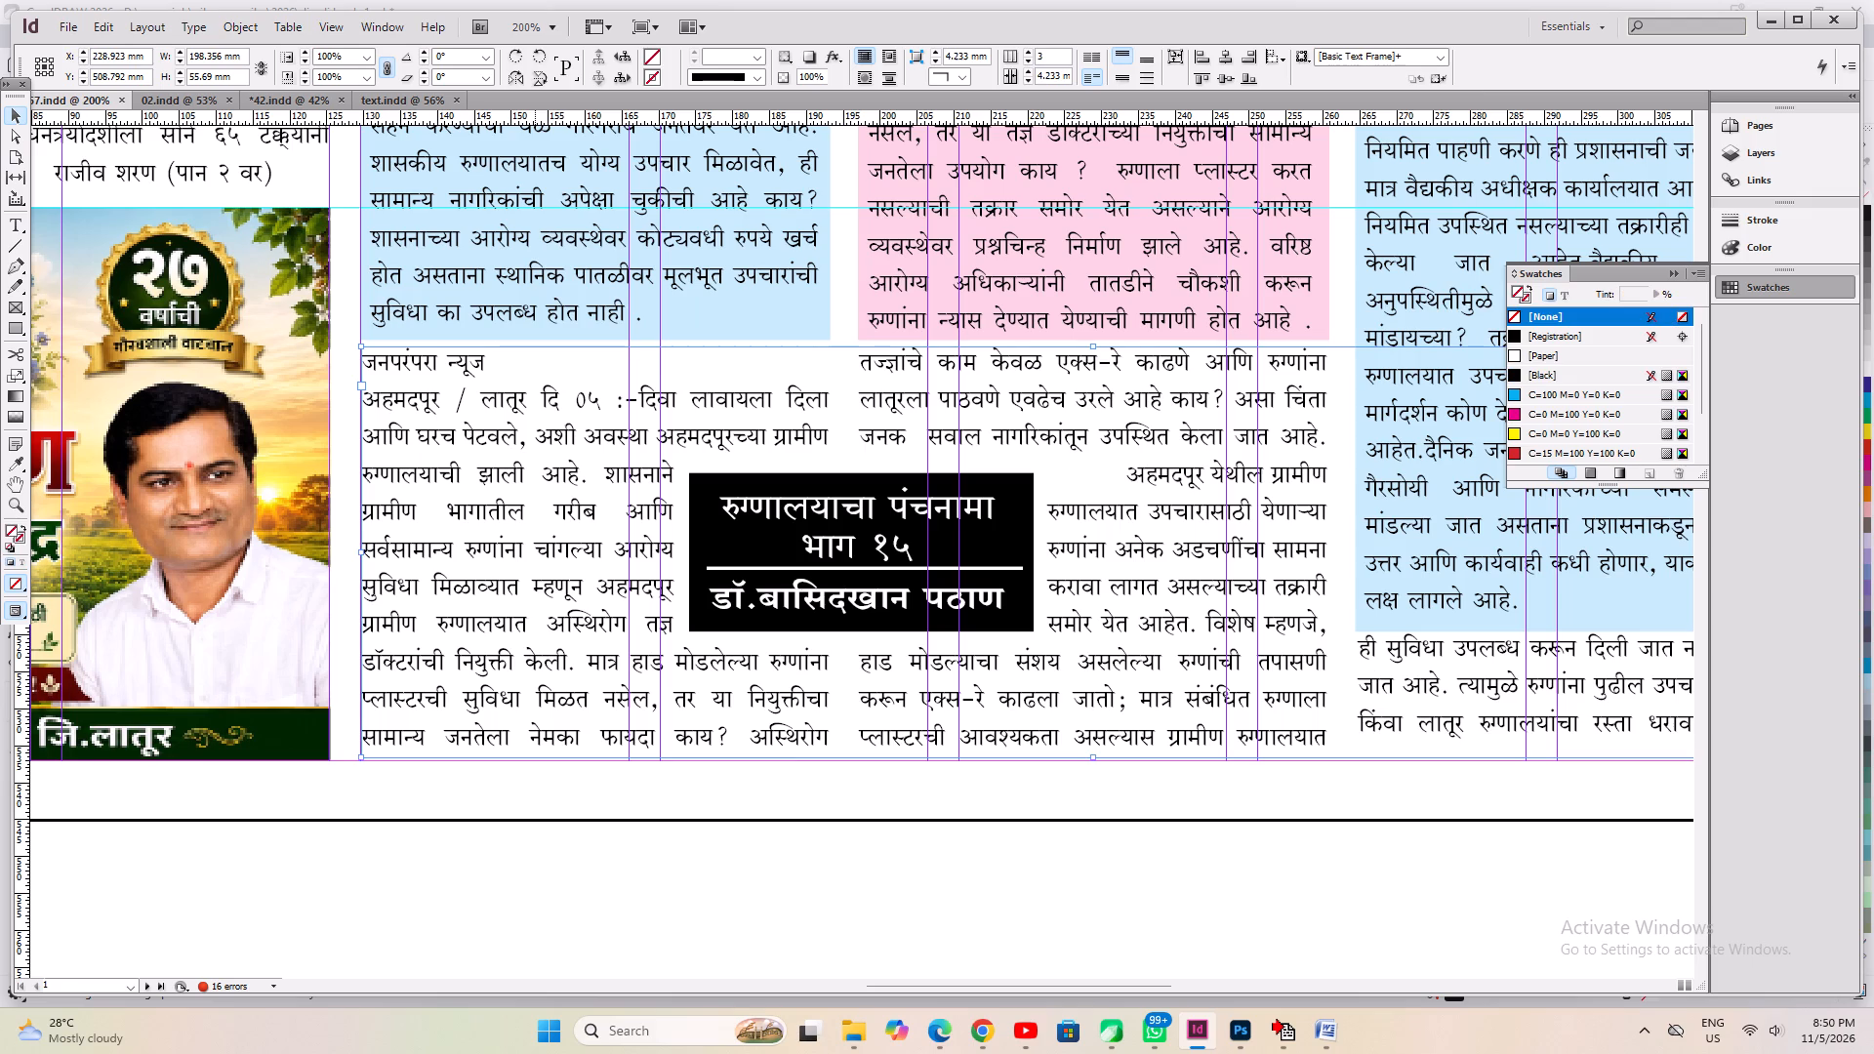
{"action": "key", "text": "Up"}
{"action": "key", "text": "Up"}
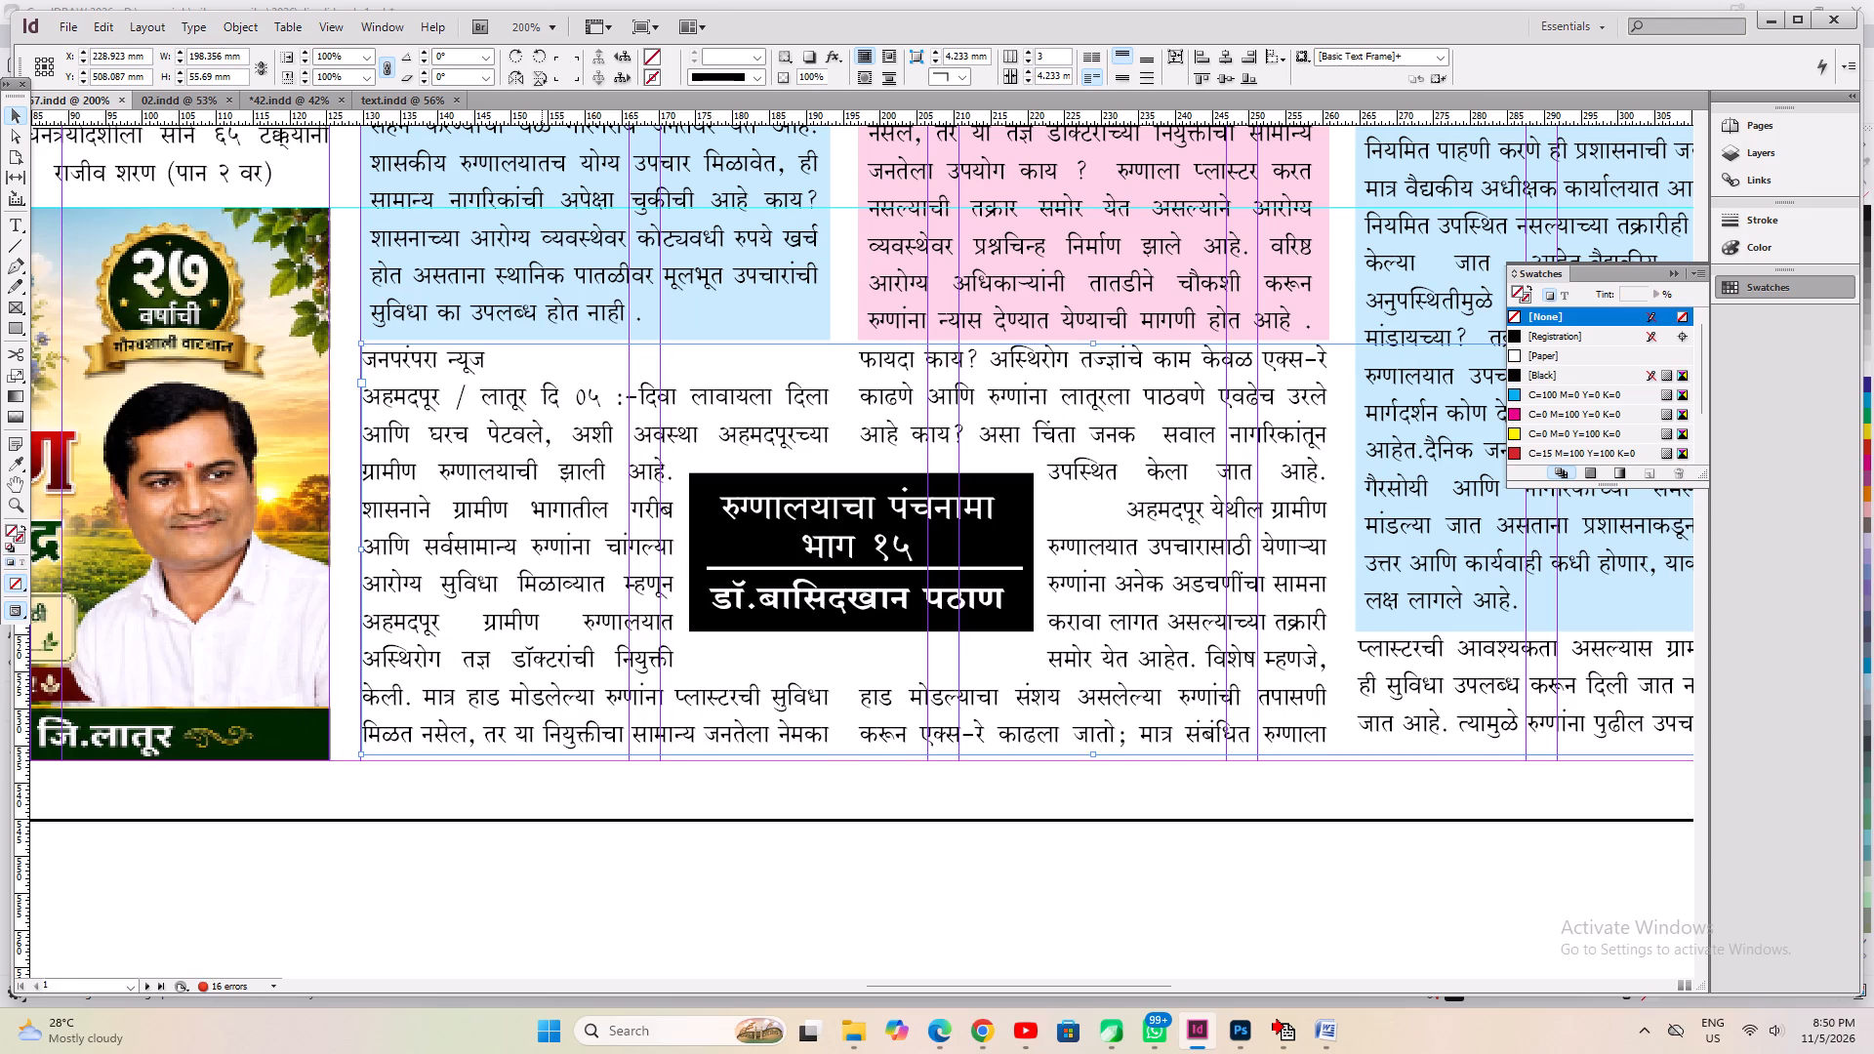
{"action": "left_click", "coordinate": [1091, 752]}
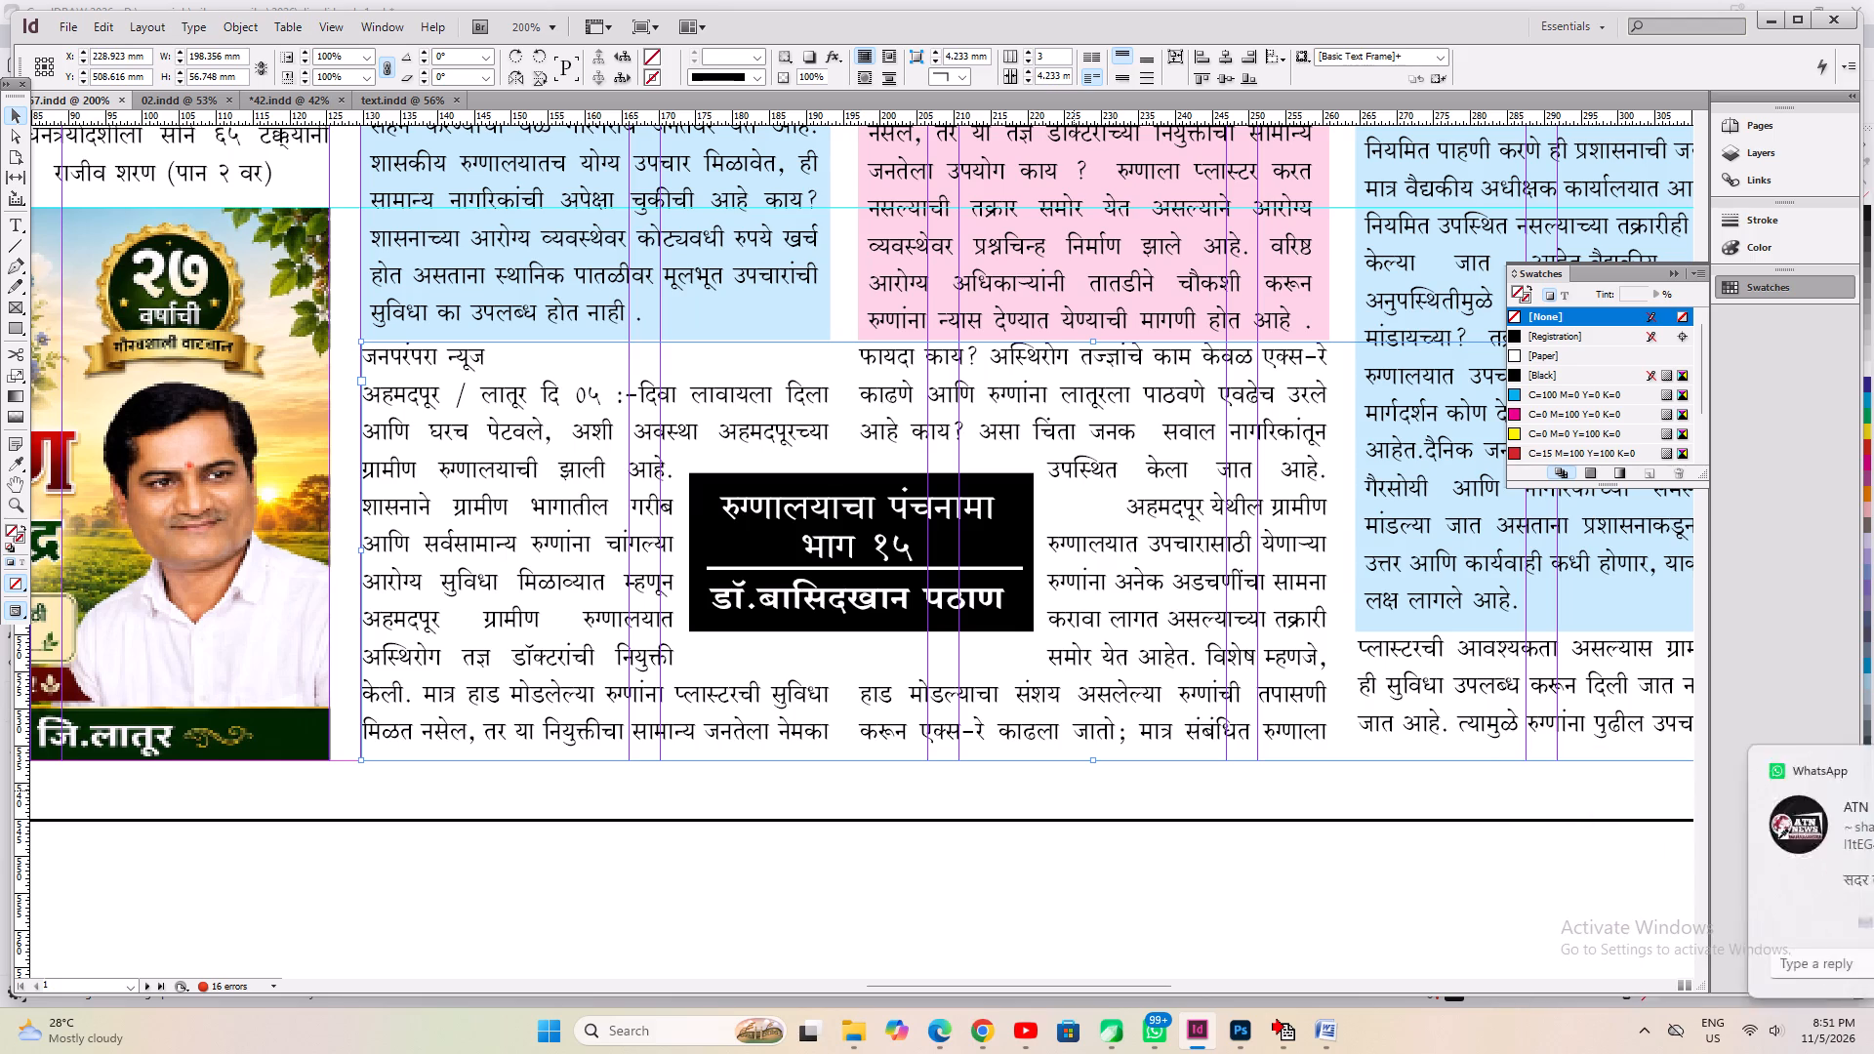
{"action": "left_click", "coordinate": [1568, 913]}
Follow the अस्थिरोग story onto page 2, cut the (पान २ वर) marker from its continuation text, and close up the broken sentence.
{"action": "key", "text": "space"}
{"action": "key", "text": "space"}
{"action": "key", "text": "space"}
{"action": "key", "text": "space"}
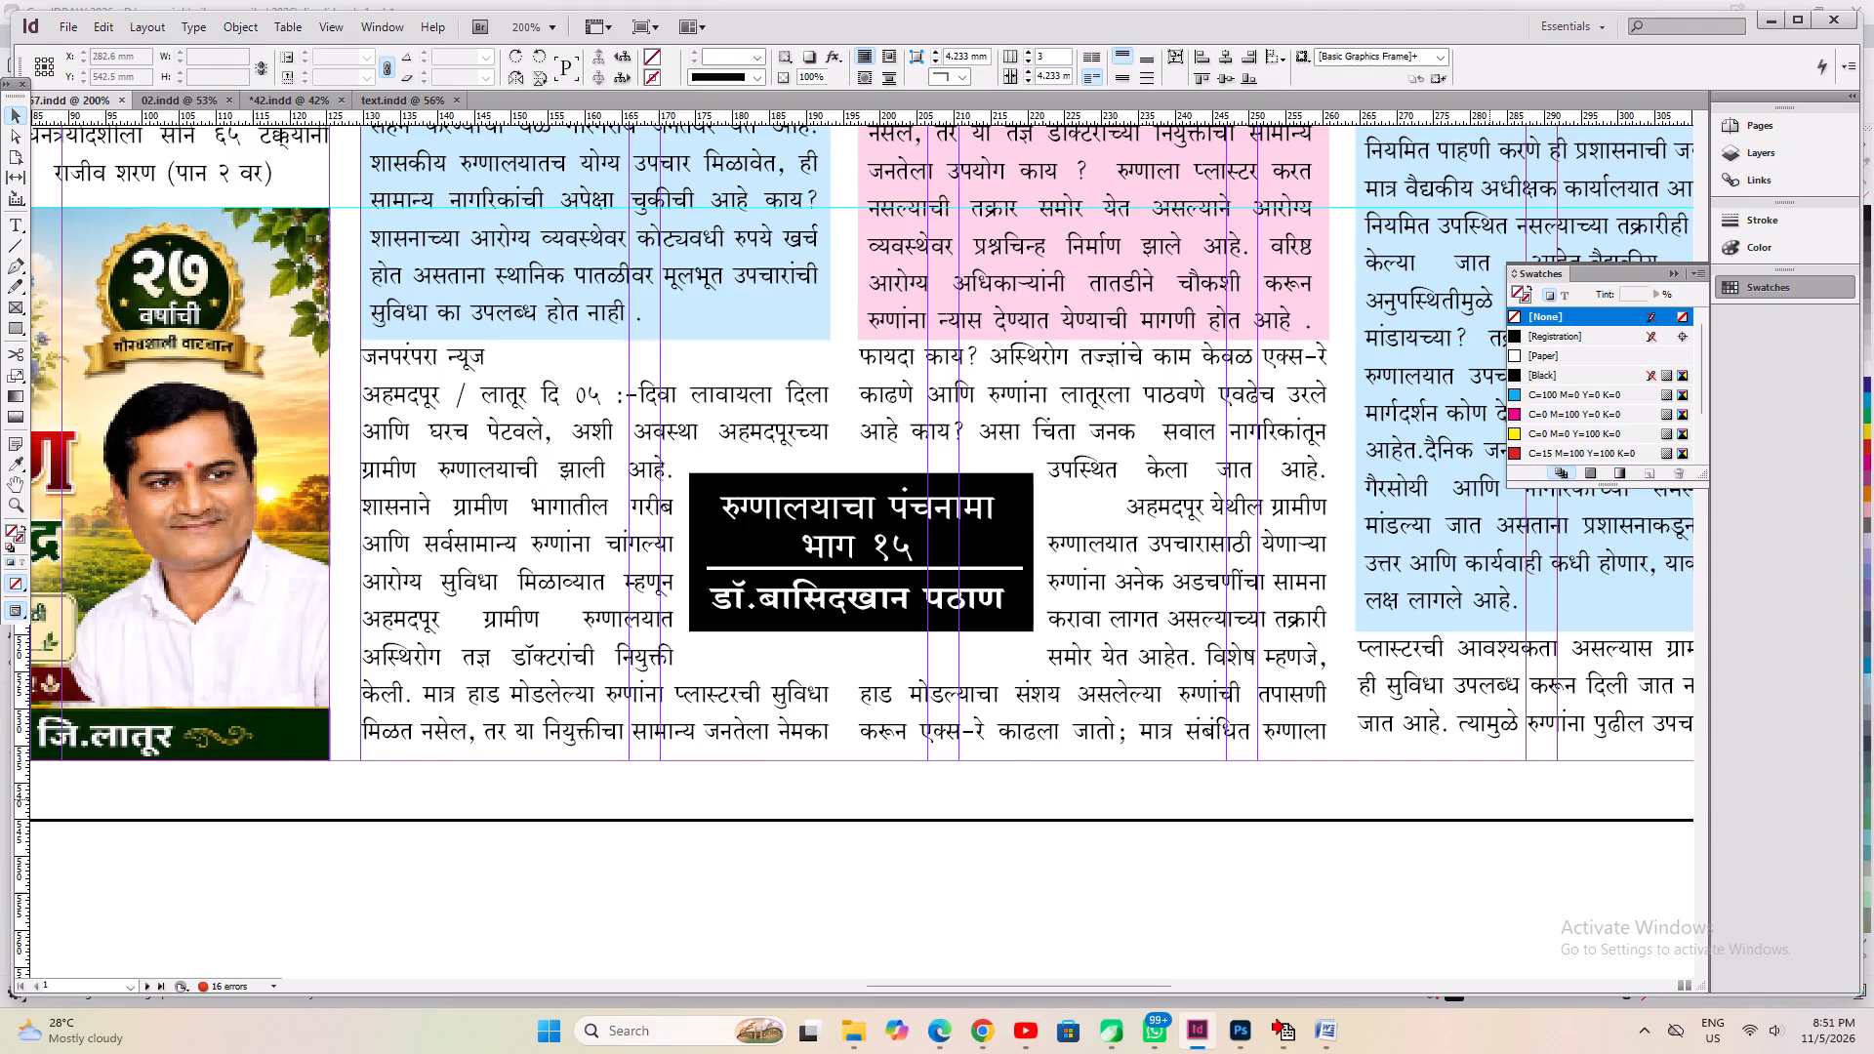
{"action": "left_click_drag", "start_coordinate": [1442, 797], "coordinate": [838, 769]}
{"action": "left_click", "coordinate": [953, 727]}
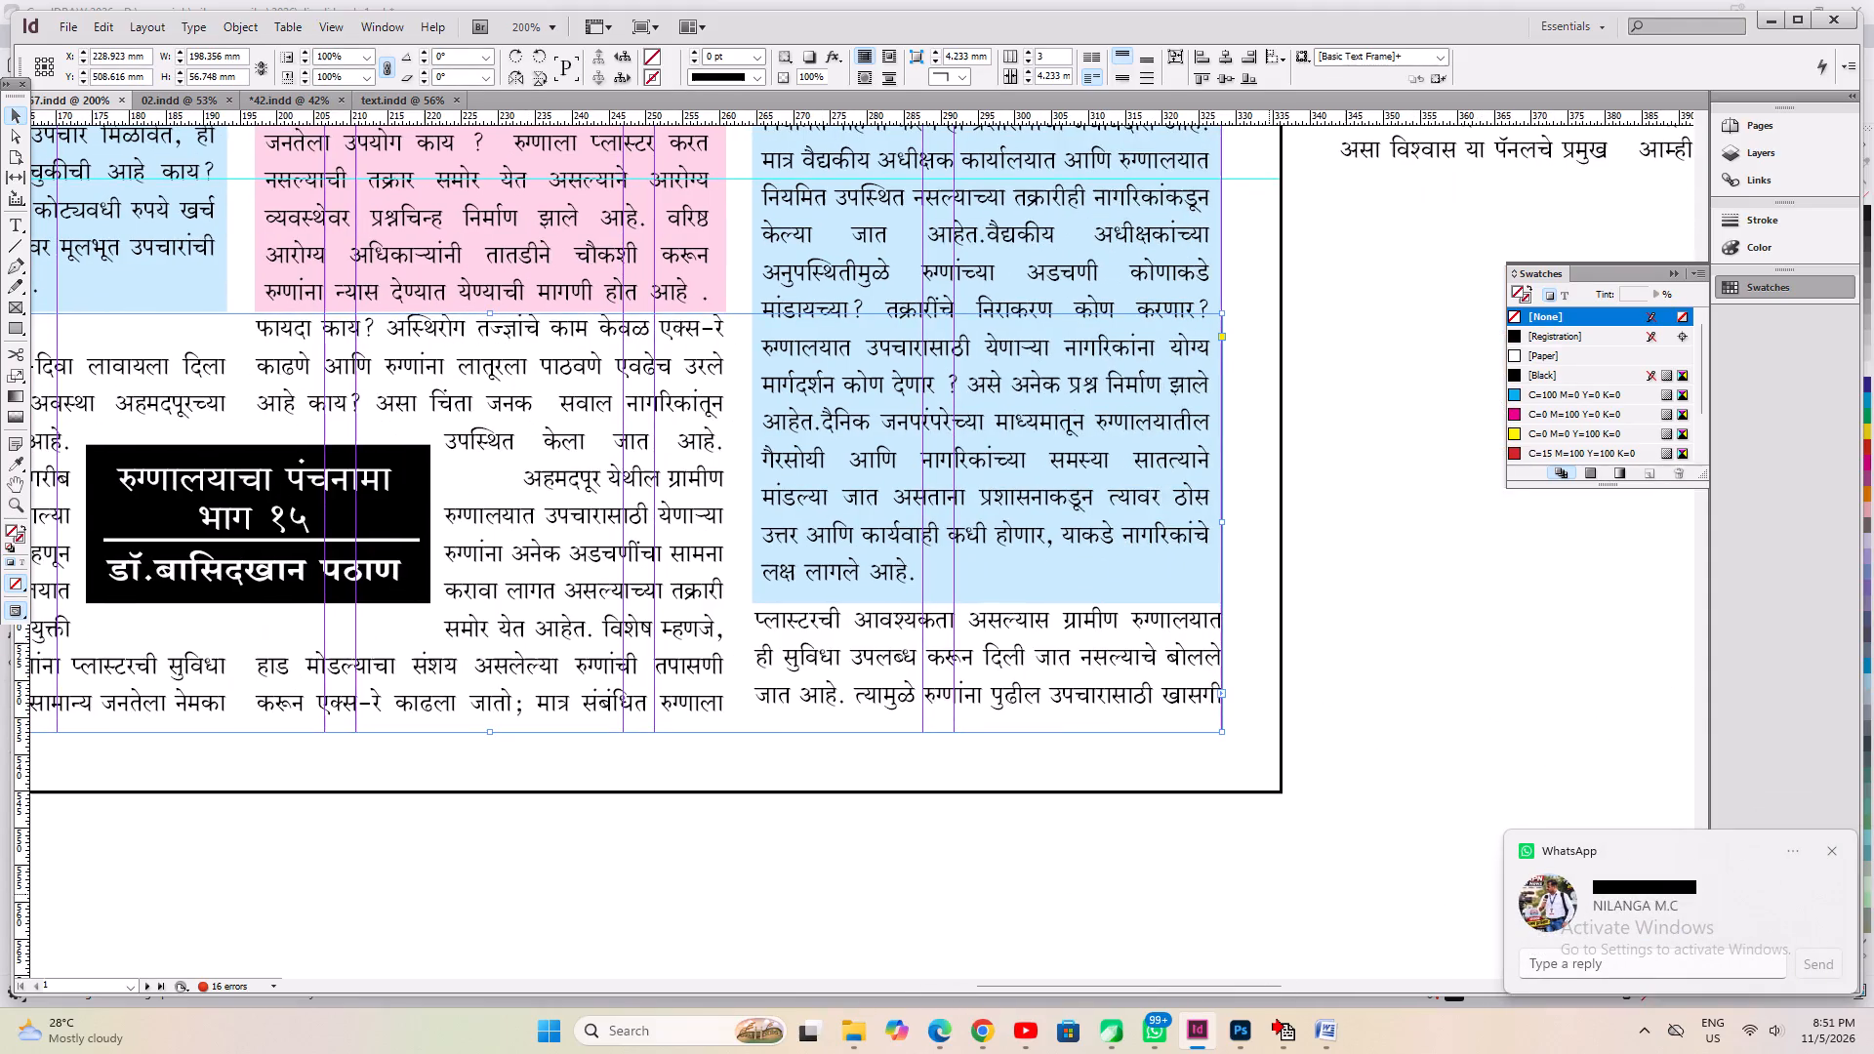
{"action": "left_click", "coordinate": [15, 218]}
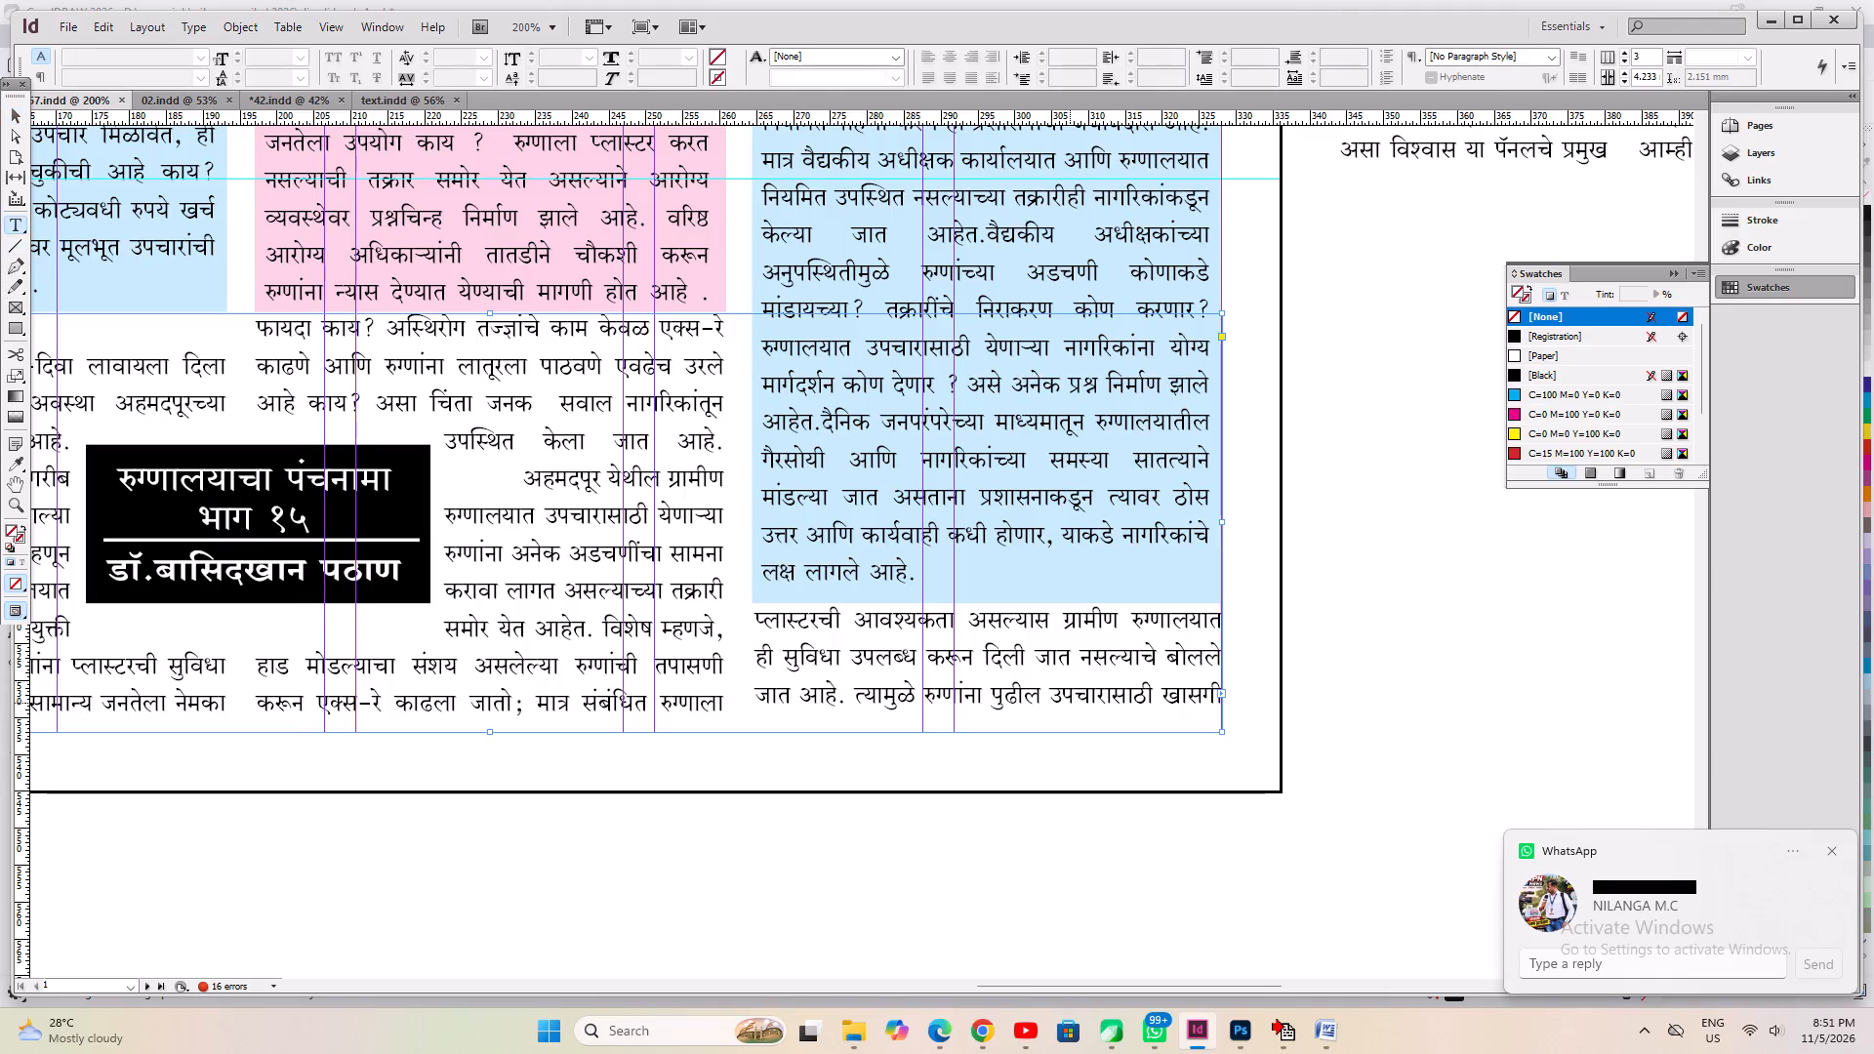
{"action": "left_click", "coordinate": [971, 670]}
{"action": "key", "text": "Right"}
{"action": "key", "text": "Down"}
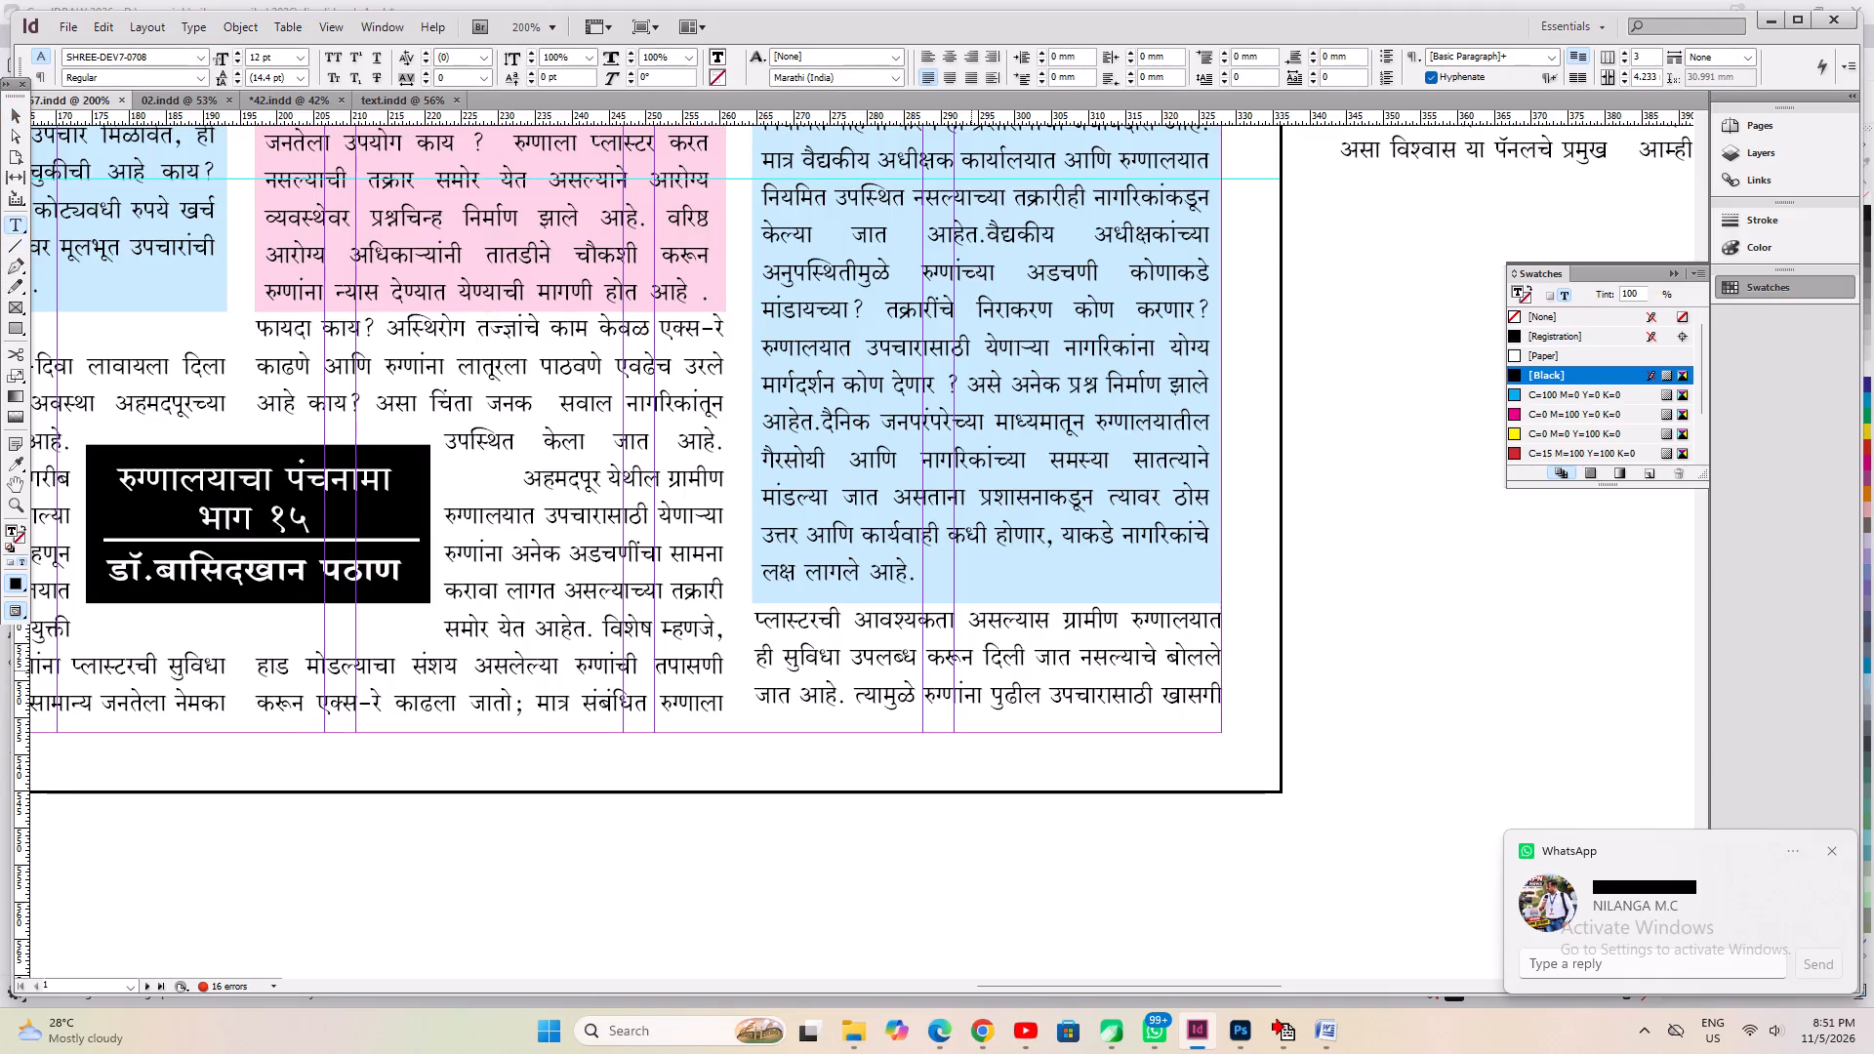
{"action": "key", "text": "Right"}
{"action": "key", "text": "Right"}
{"action": "key", "text": "Right"}
{"action": "key", "text": "Right"}
{"action": "key", "text": "Right"}
{"action": "key", "text": "Right"}
{"action": "key", "text": "Right"}
{"action": "key", "text": "Right"}
{"action": "key", "text": "Right"}
{"action": "key", "text": "Right"}
{"action": "key", "text": "Right"}
{"action": "key", "text": "Right"}
{"action": "key", "text": "Right"}
{"action": "key", "text": "Right"}
{"action": "key", "text": "Right"}
{"action": "key", "text": "Right"}
{"action": "key", "text": "Right"}
{"action": "key", "text": "Right"}
{"action": "key", "text": "Right"}
{"action": "key", "text": "Right"}
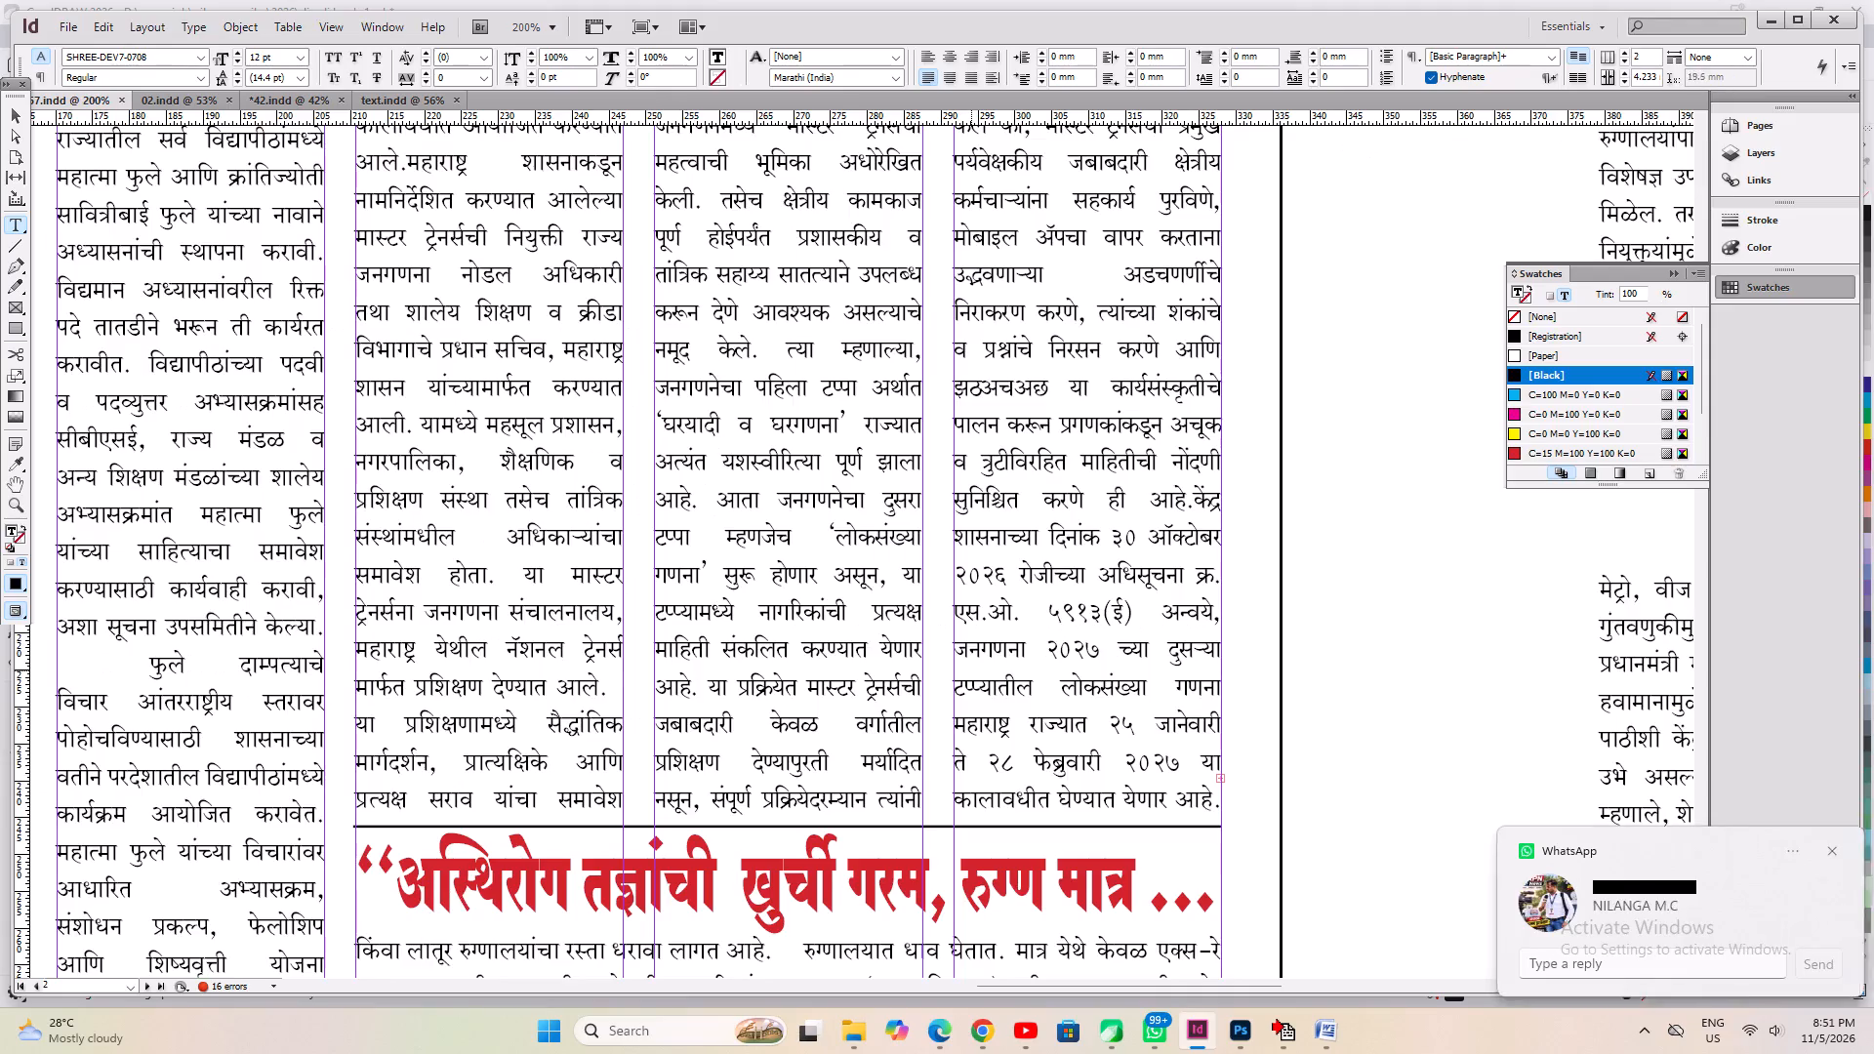
{"action": "key", "text": "Down"}
{"action": "key", "text": "Down"}
{"action": "key", "text": "Down"}
{"action": "key", "text": "Down"}
{"action": "key", "text": "Down"}
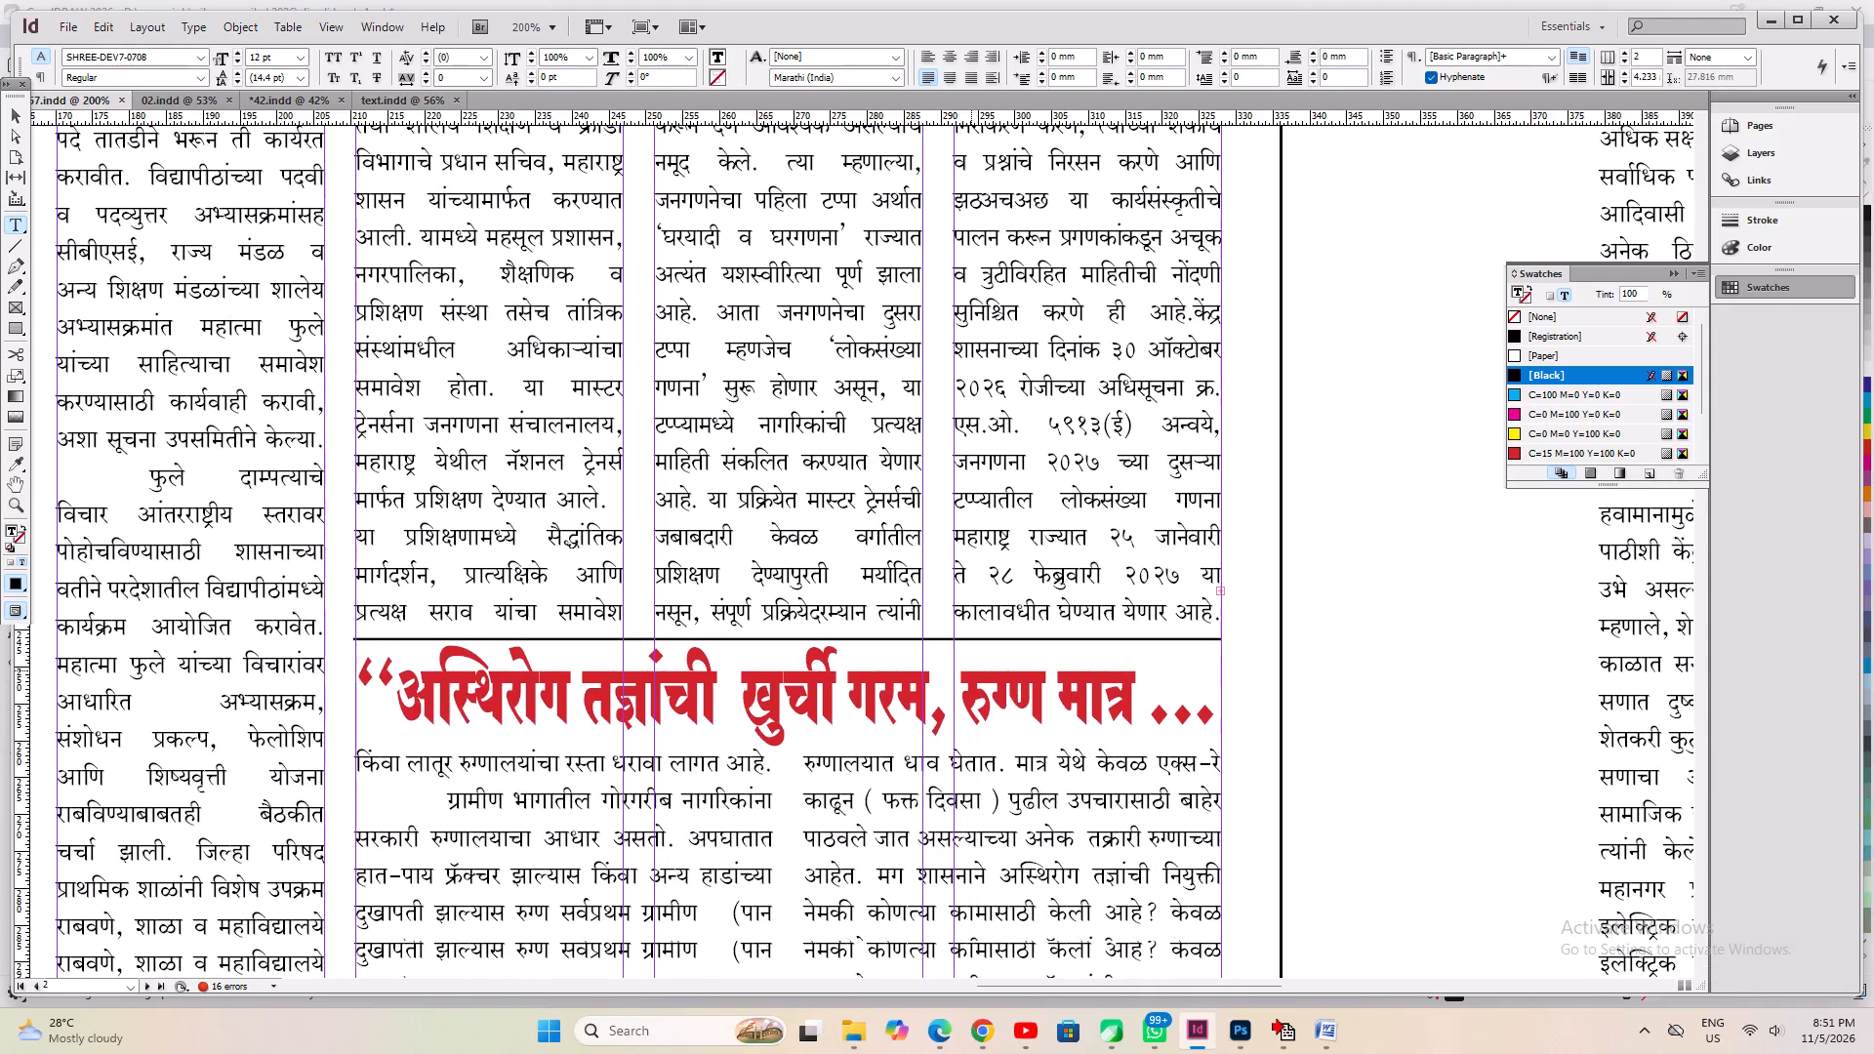
{"action": "key", "text": "Right"}
{"action": "key", "text": "Down"}
{"action": "key", "text": "Down"}
{"action": "key", "text": "Down"}
{"action": "key", "text": "Down"}
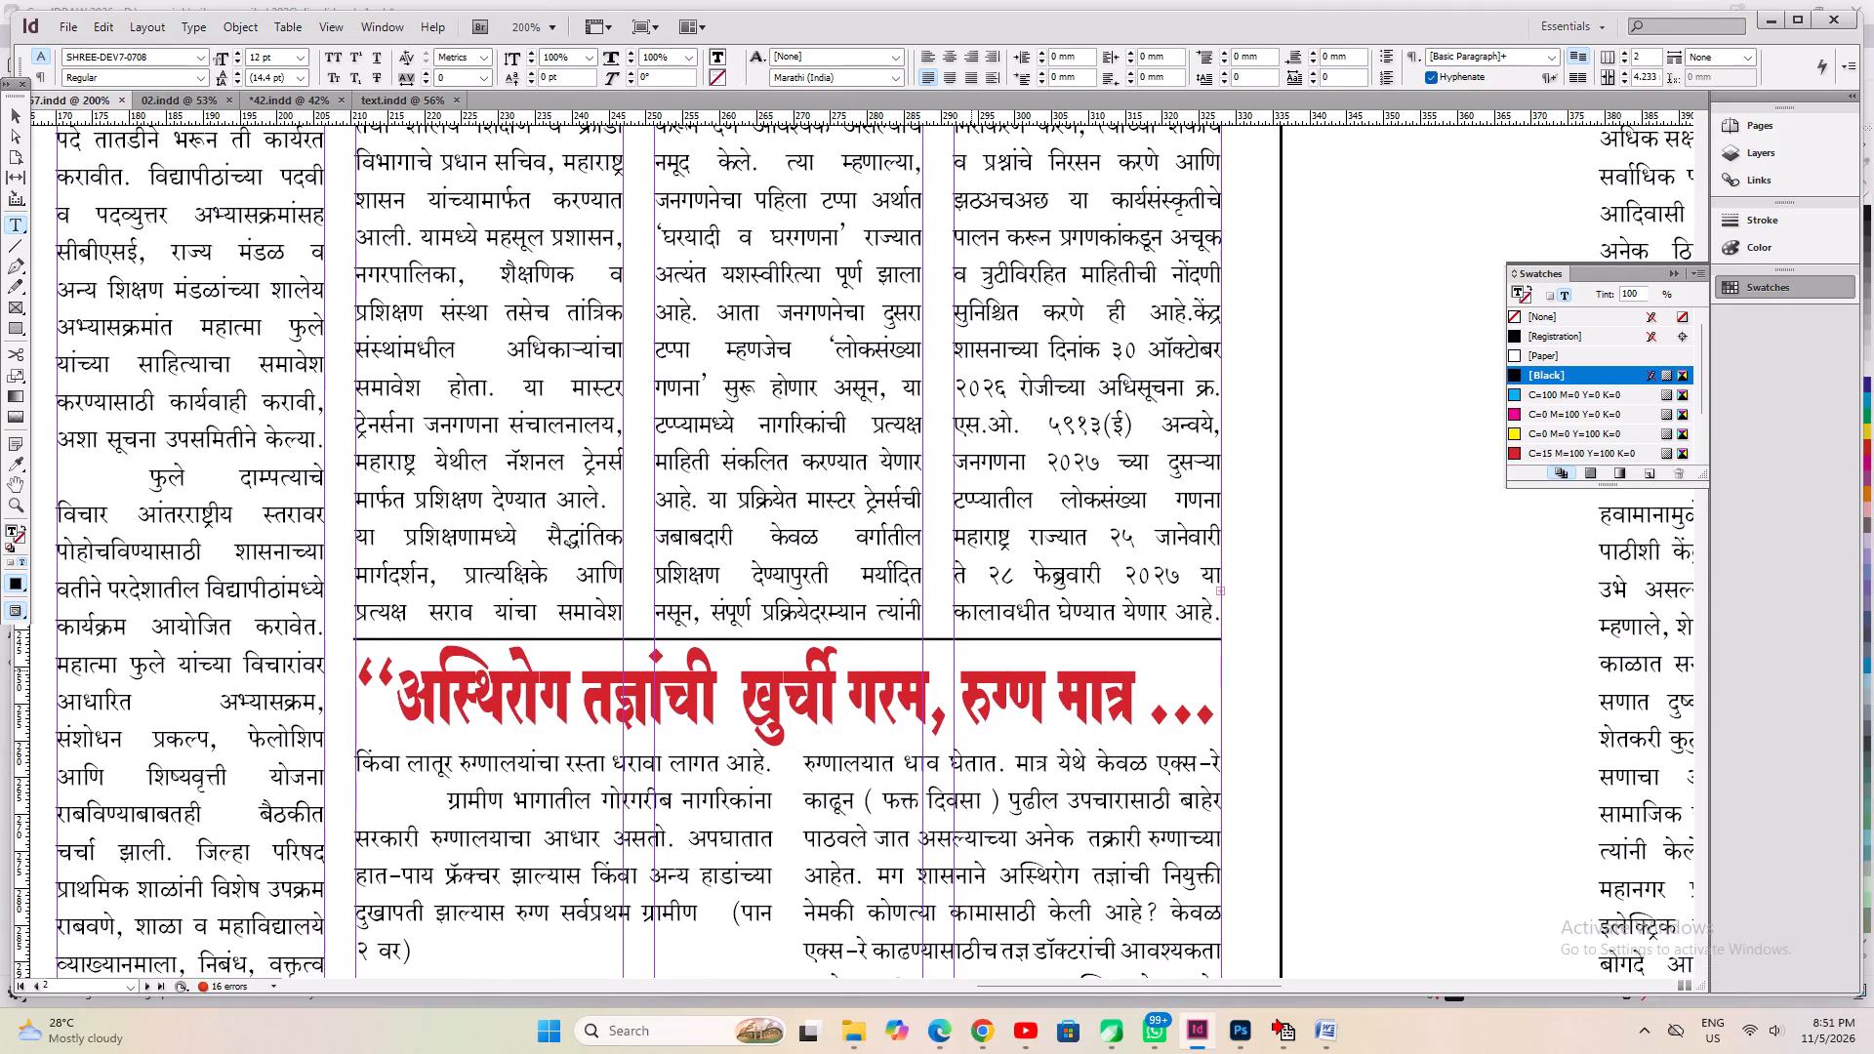
{"action": "key", "text": "Left"}
{"action": "key", "text": "Left"}
{"action": "key", "text": "Left"}
{"action": "key", "text": "Left"}
{"action": "left_click_drag", "start_coordinate": [731, 916], "coordinate": [455, 956]}
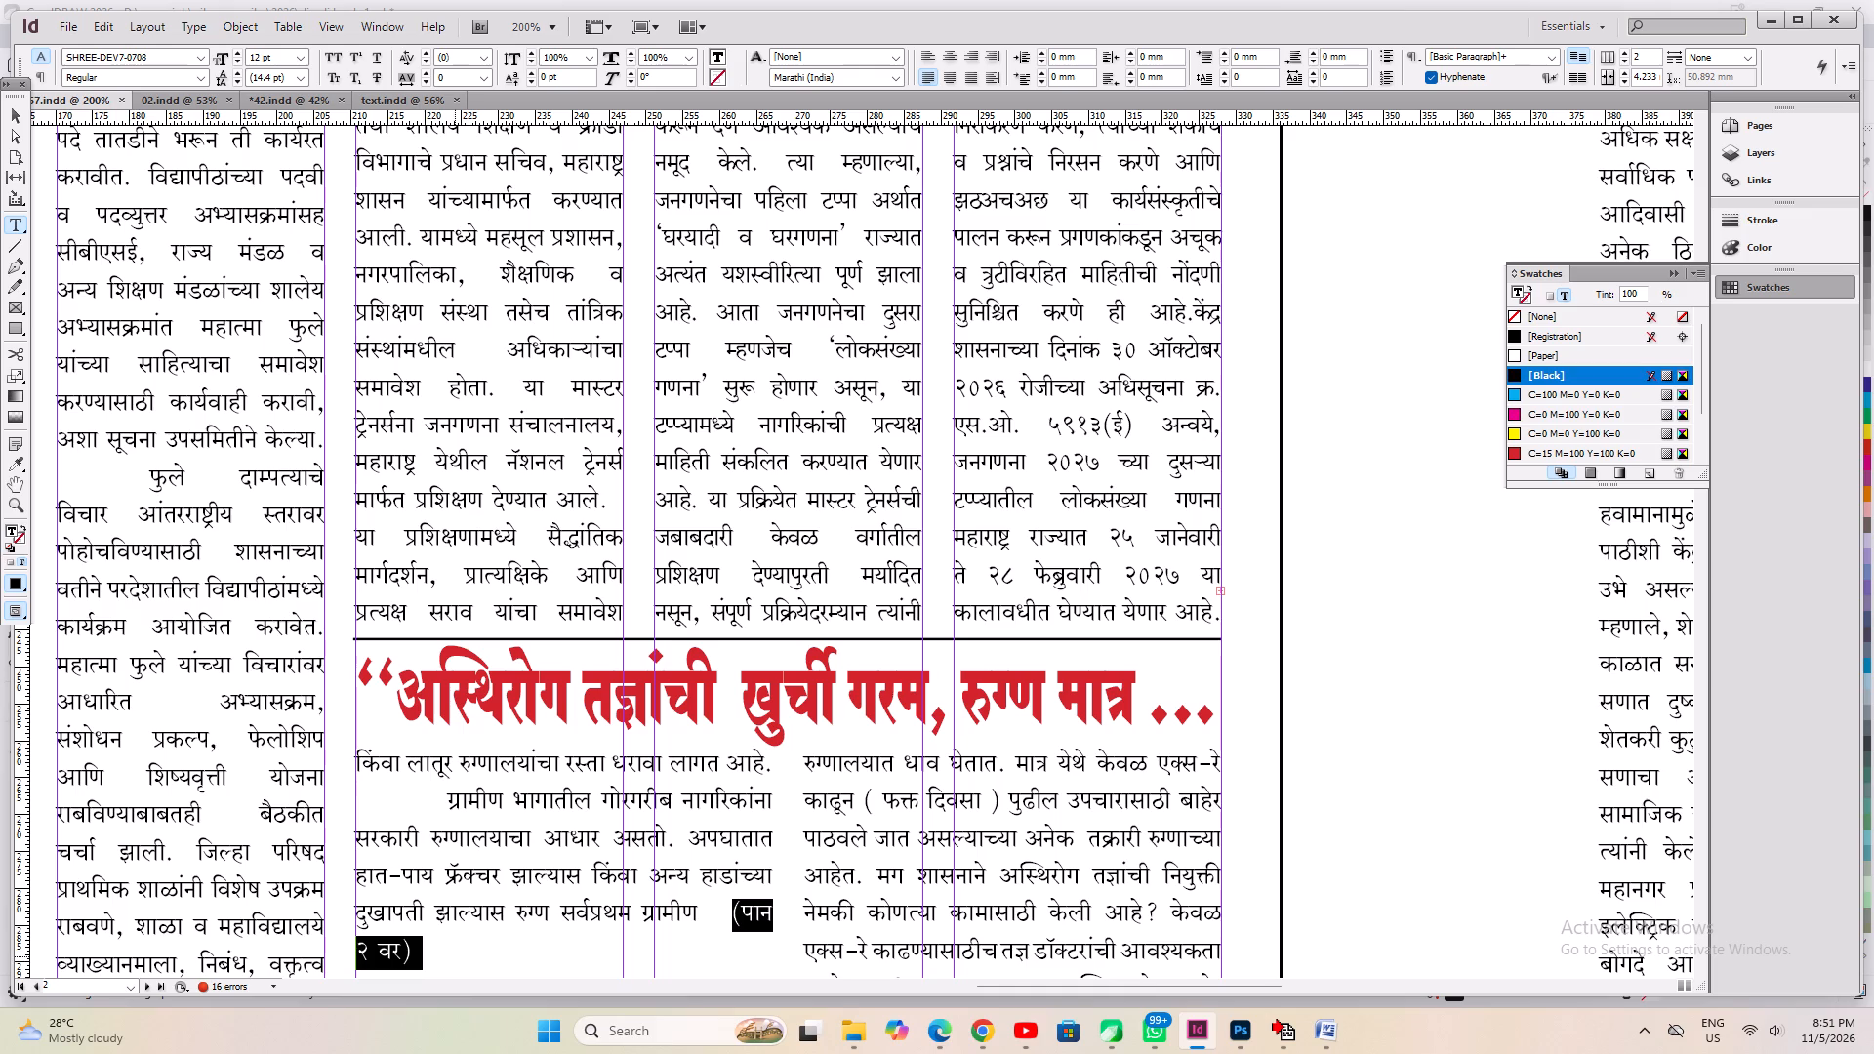
{"action": "left_click_drag", "start_coordinate": [455, 956], "coordinate": [415, 956]}
{"action": "key", "text": "ctrl+x"}
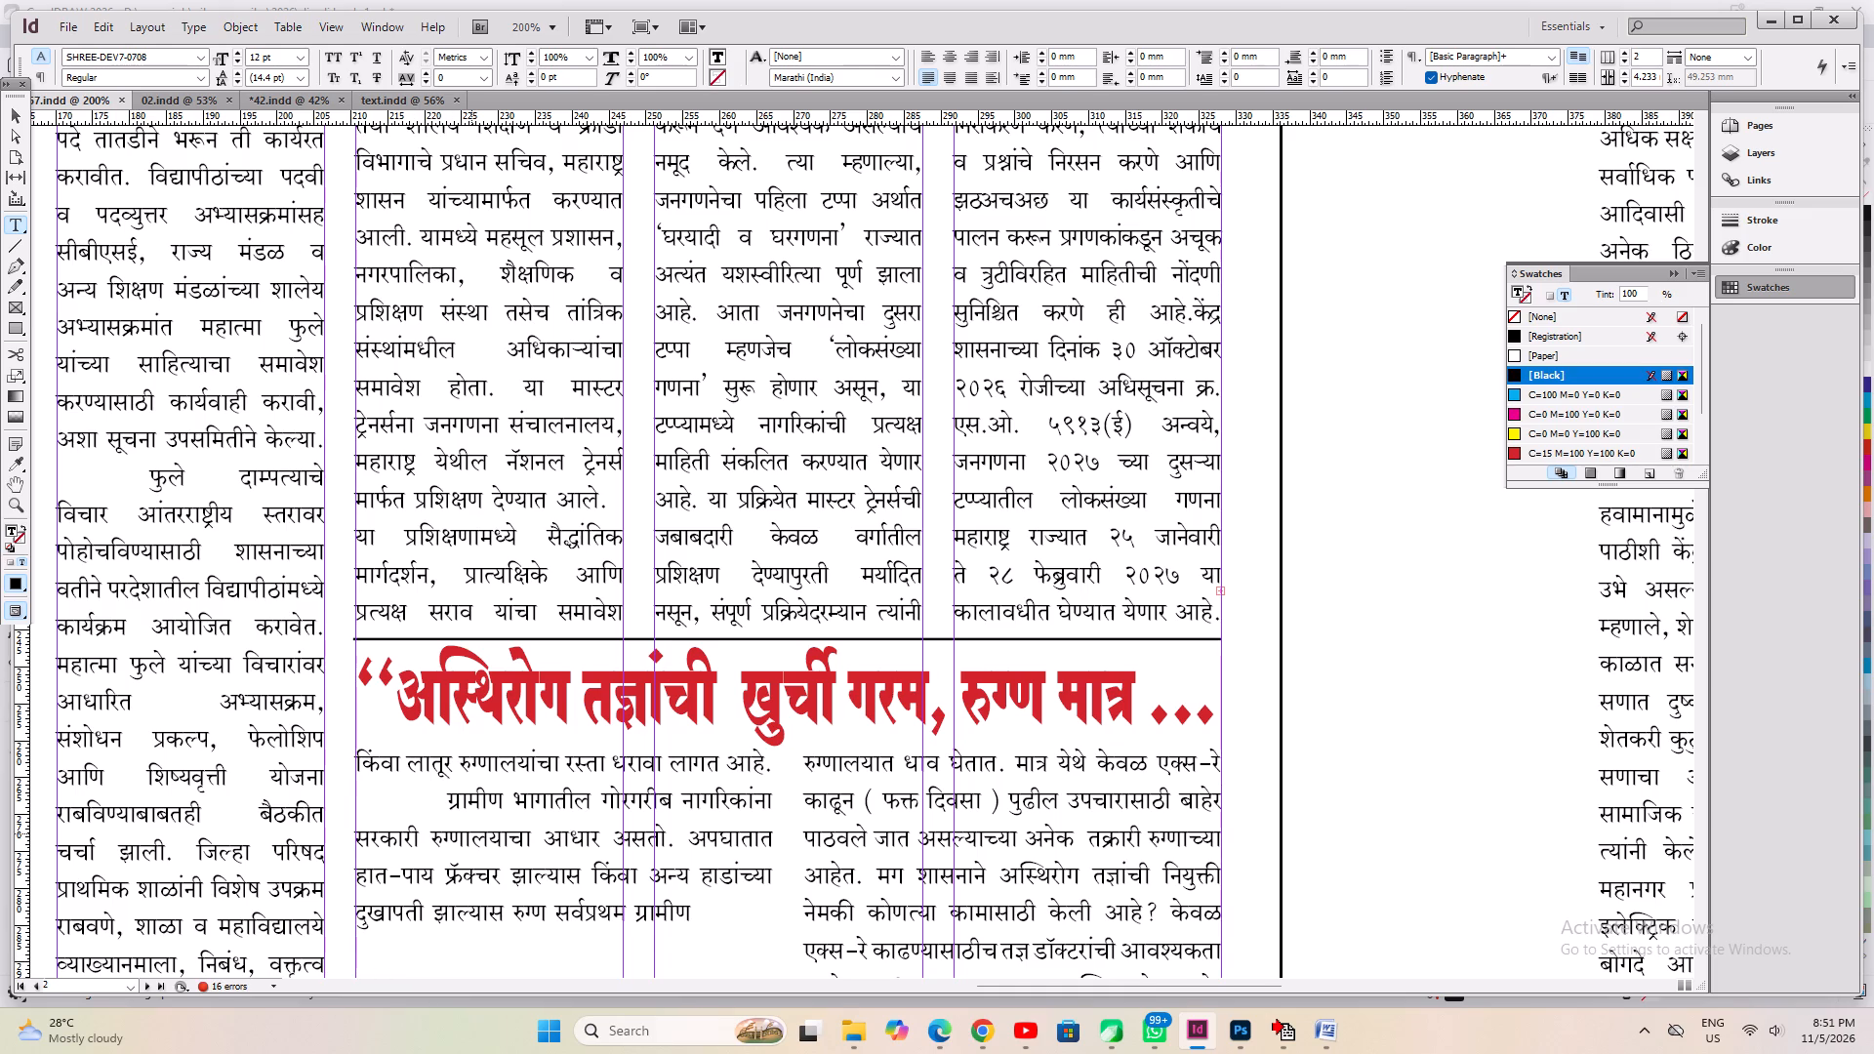
{"action": "key", "text": "Delete"}
In the page 2 continuation, remove the indent and paragraph break before "जिल्हा शल्यचिकित्सक" to join it to the preceding text.
{"action": "key", "text": "Left"}
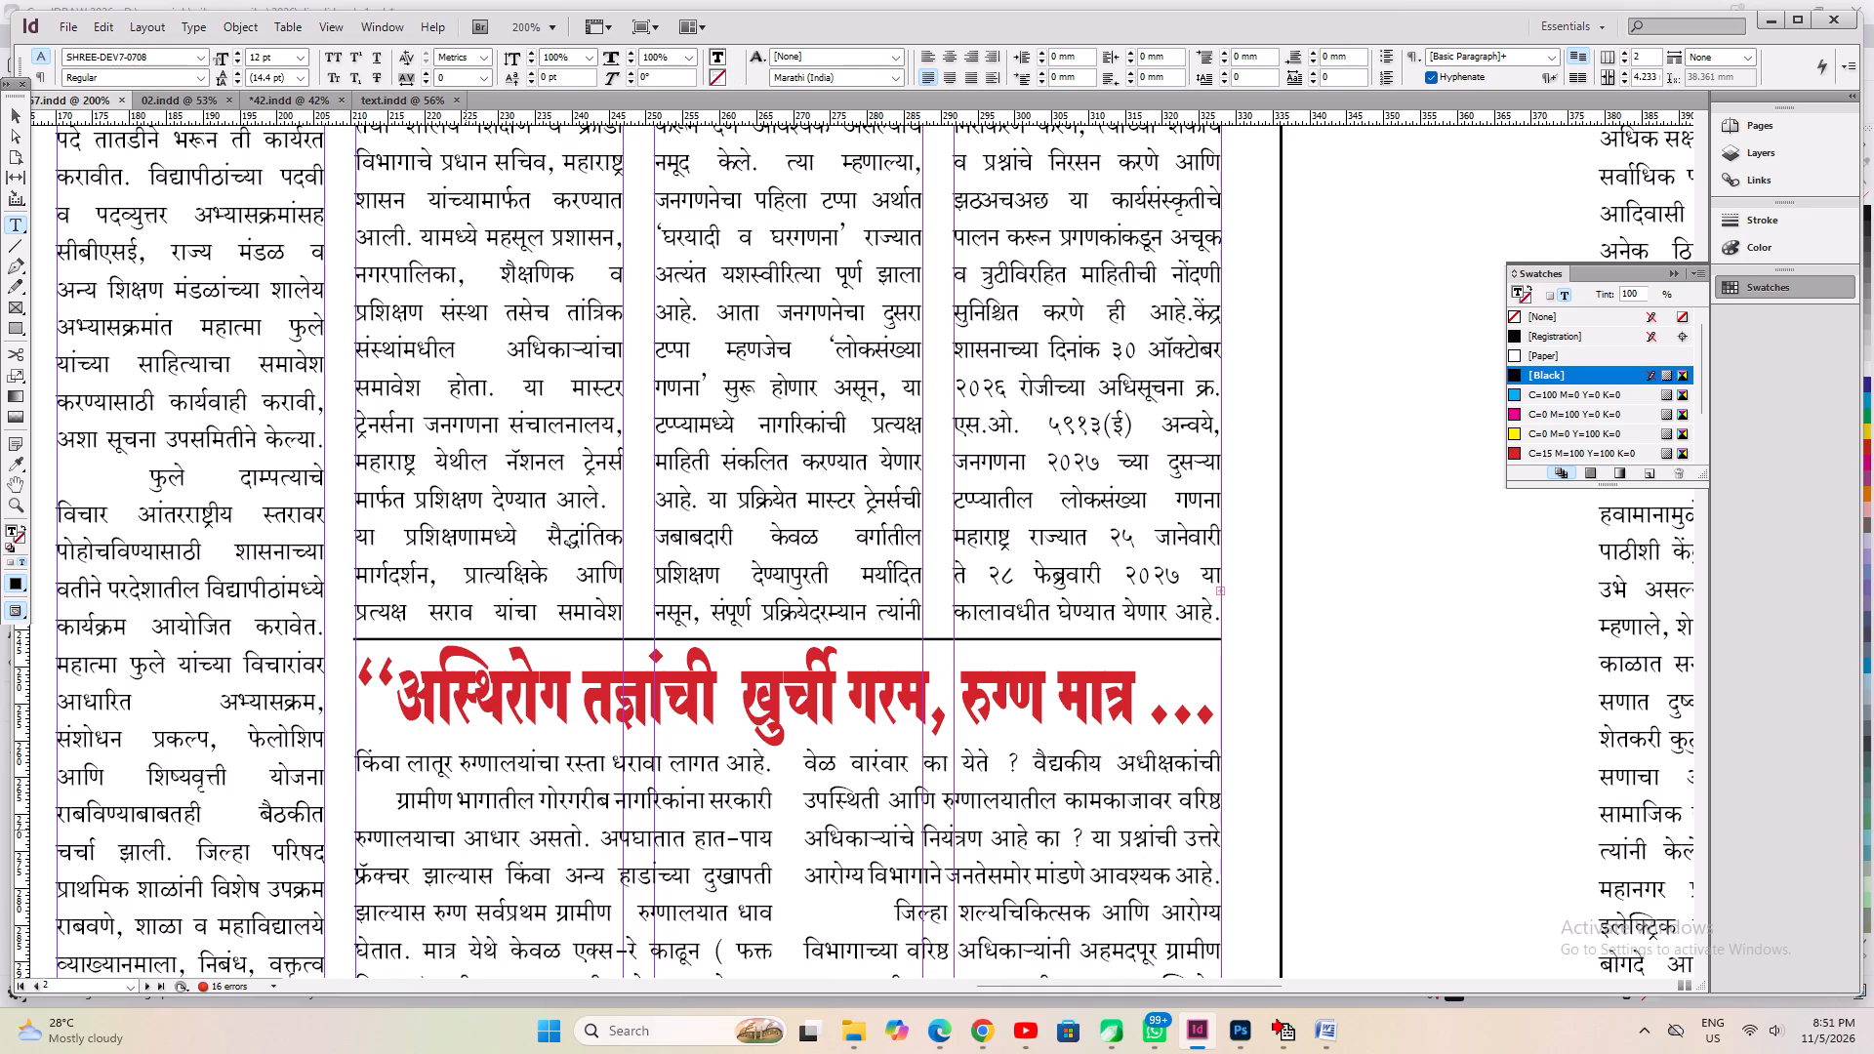
{"action": "key", "text": "Up"}
{"action": "left_click_drag", "start_coordinate": [691, 894], "coordinate": [675, 510], "text": "alt"}
{"action": "left_click_drag", "start_coordinate": [686, 556], "coordinate": [686, 256], "text": "alt"}
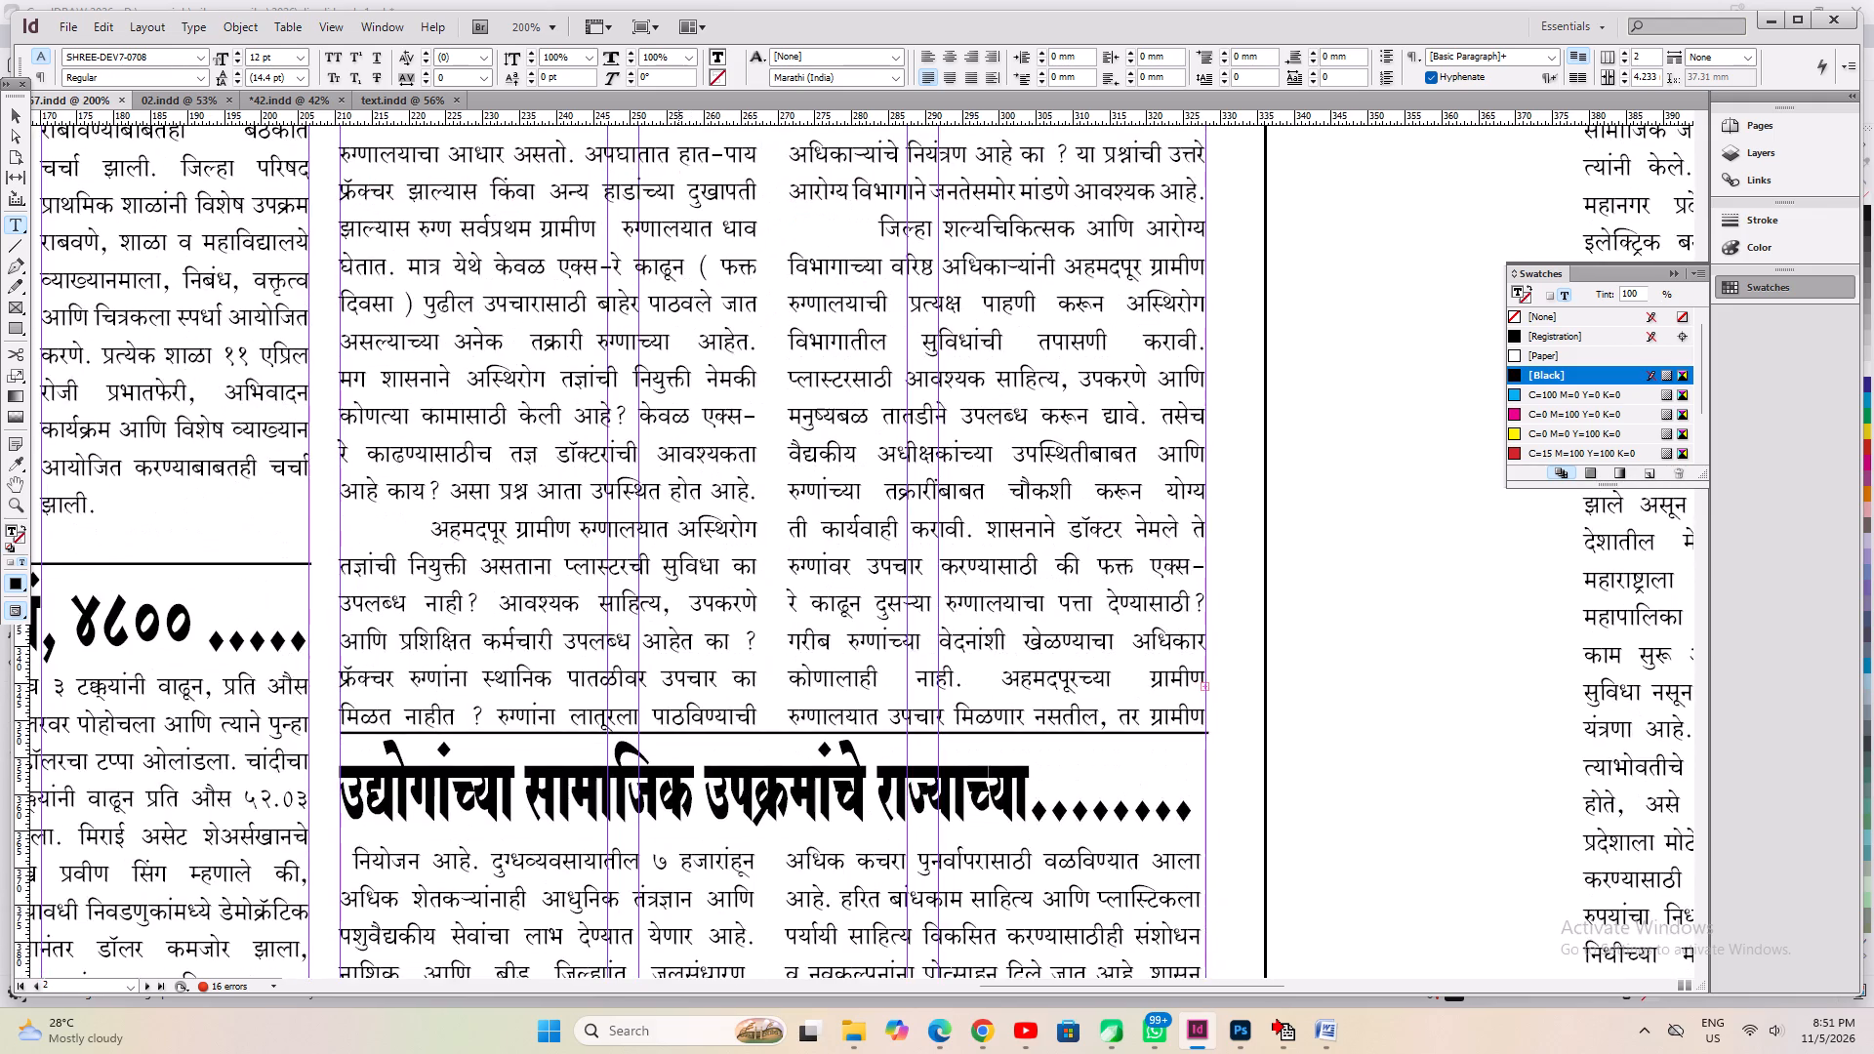
{"action": "left_click_drag", "start_coordinate": [689, 450], "coordinate": [691, 755], "text": "alt"}
{"action": "left_click", "coordinate": [858, 539]}
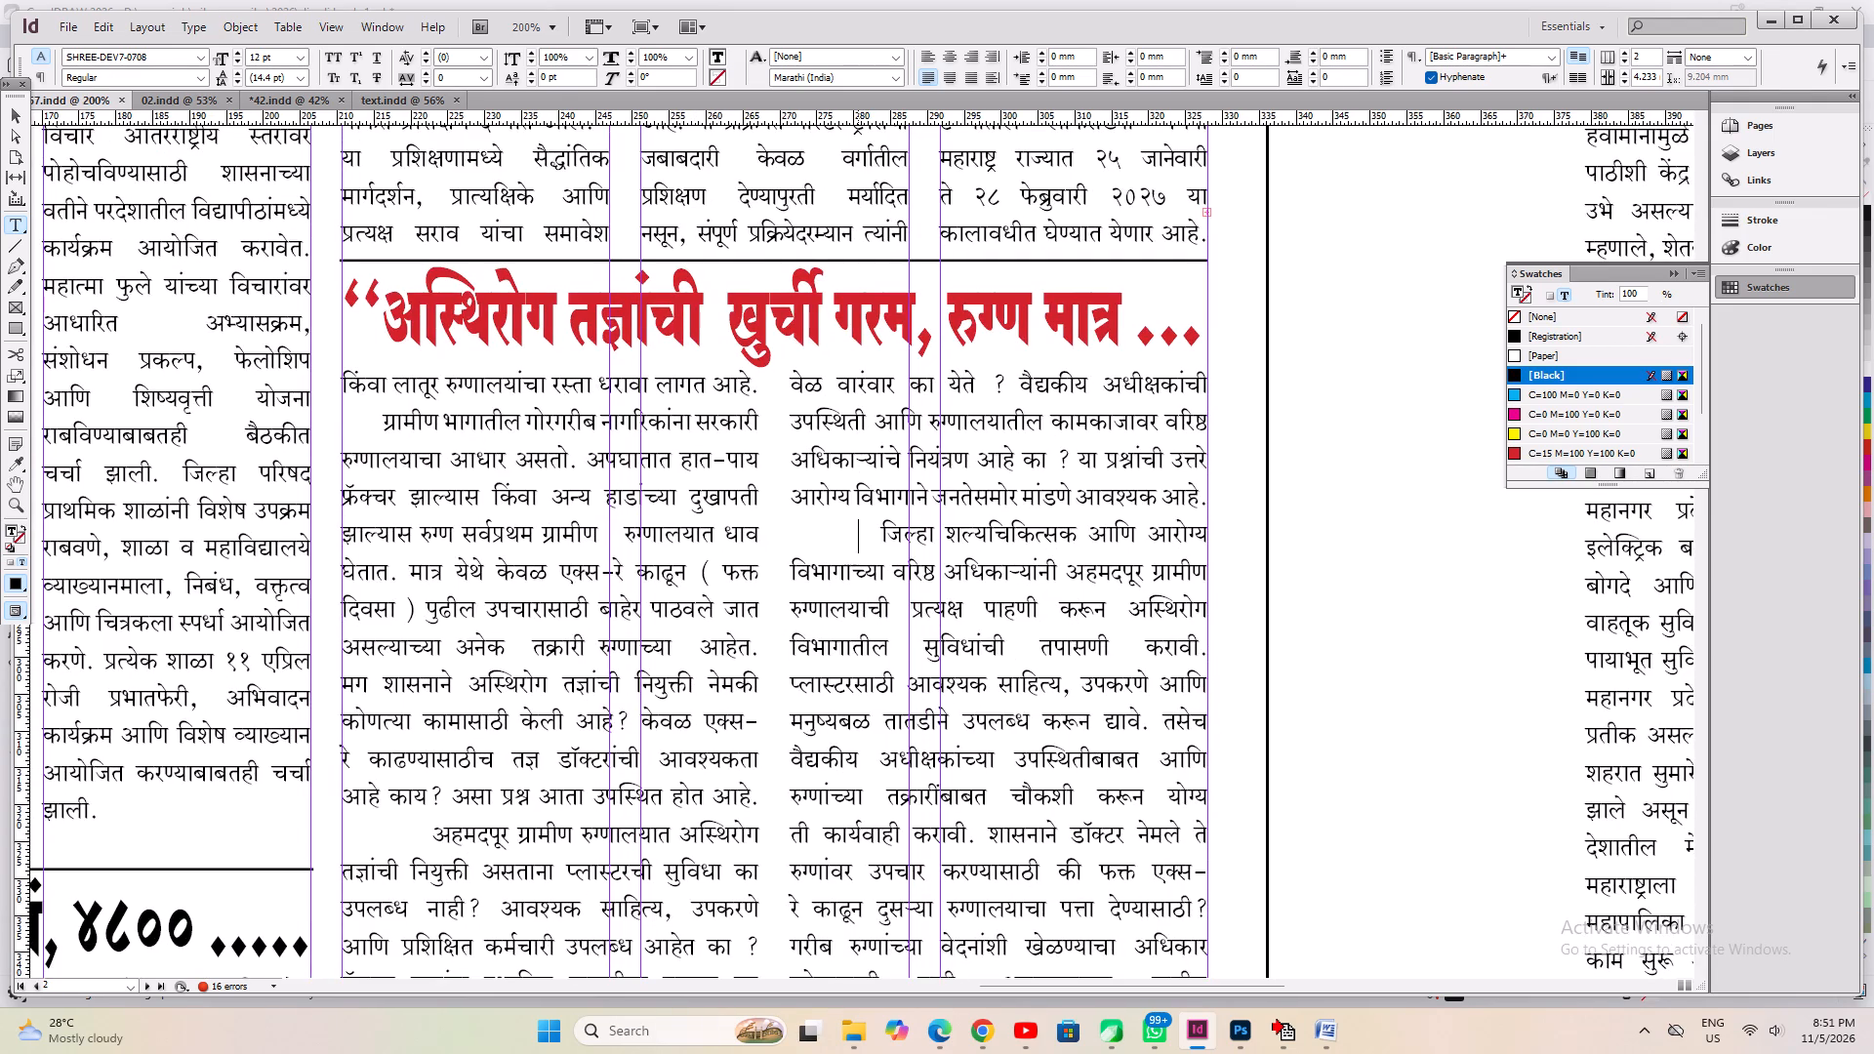
{"action": "key", "text": "Right"}
{"action": "key", "text": "Right"}
{"action": "key", "text": "shift+Home"}
{"action": "key", "text": "BackSpace"}
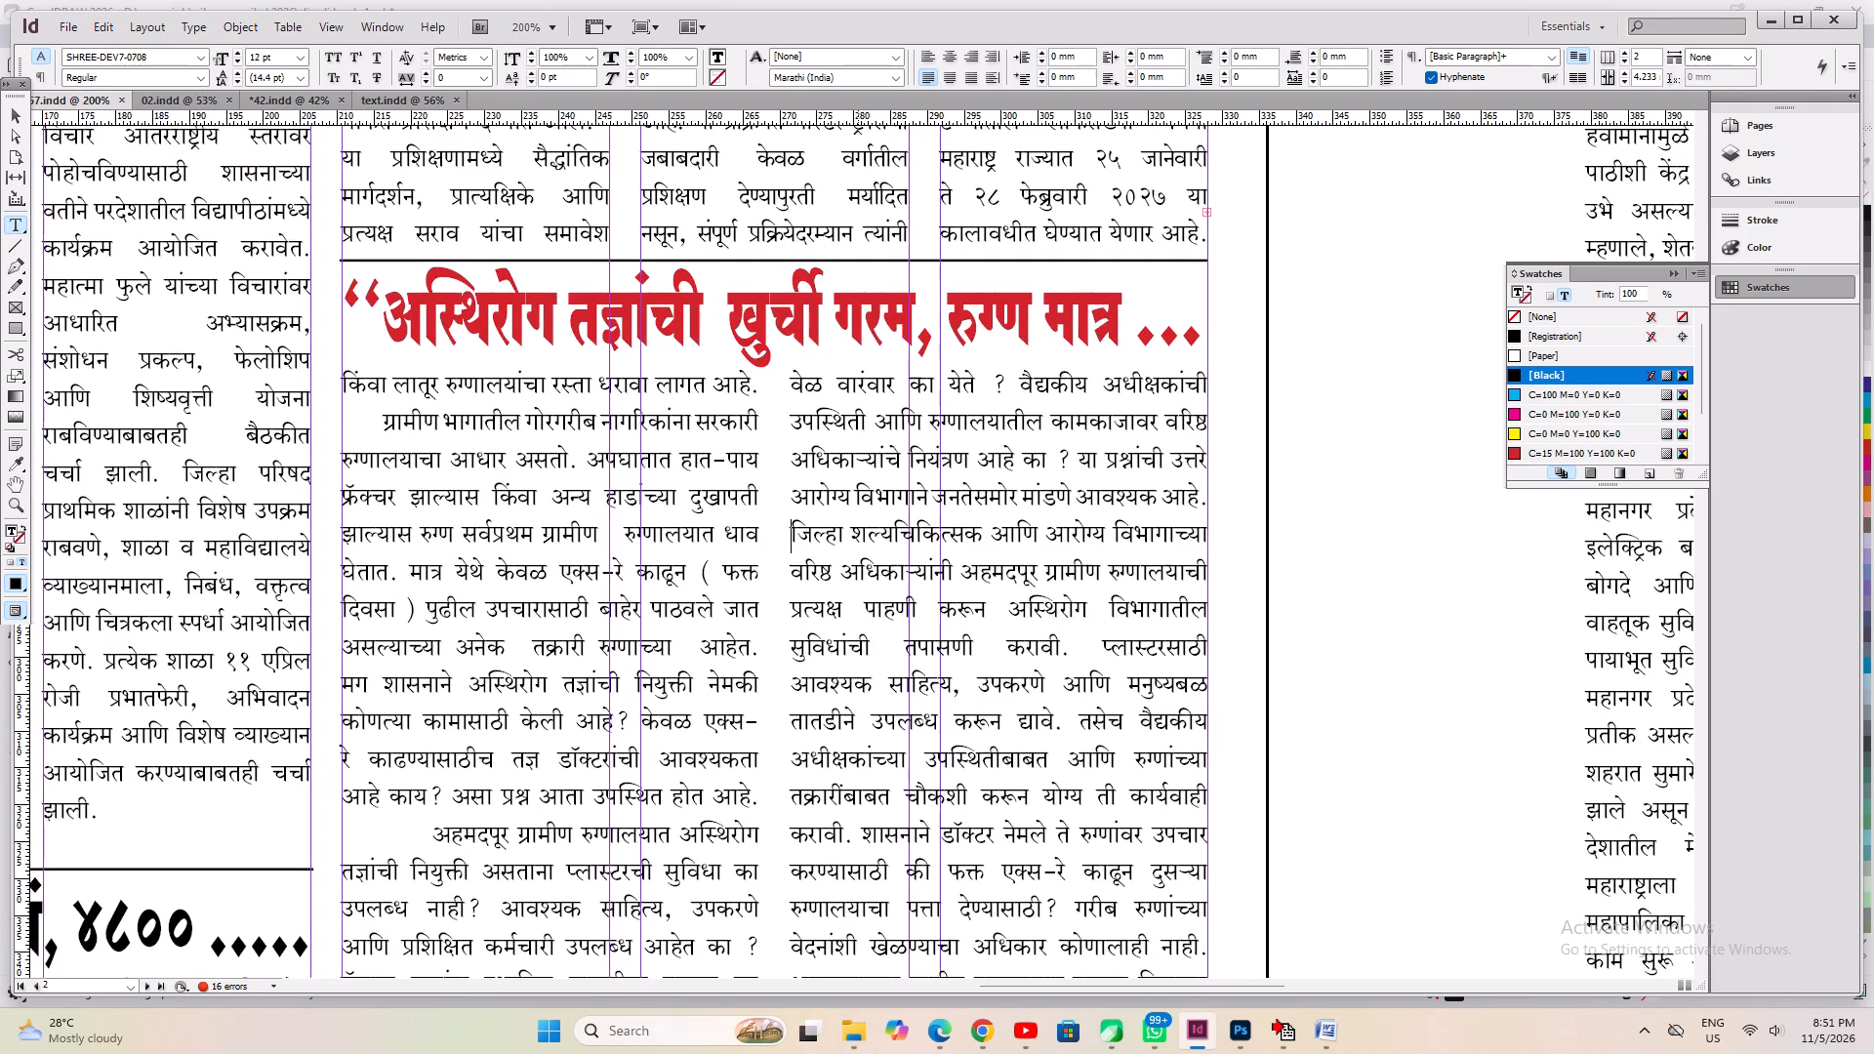
{"action": "key", "text": "BackSpace"}
Join the page 2 paragraphs starting "अहमदपूर ग्रामीण" and "ग्रामीण भागातील" to their preceding text by removing their indents and breaks.
{"action": "scroll", "coordinate": [858, 539], "scroll_direction": "down", "scroll_amount": 7}
{"action": "scroll", "coordinate": [572, 459], "scroll_direction": "up", "scroll_amount": 3}
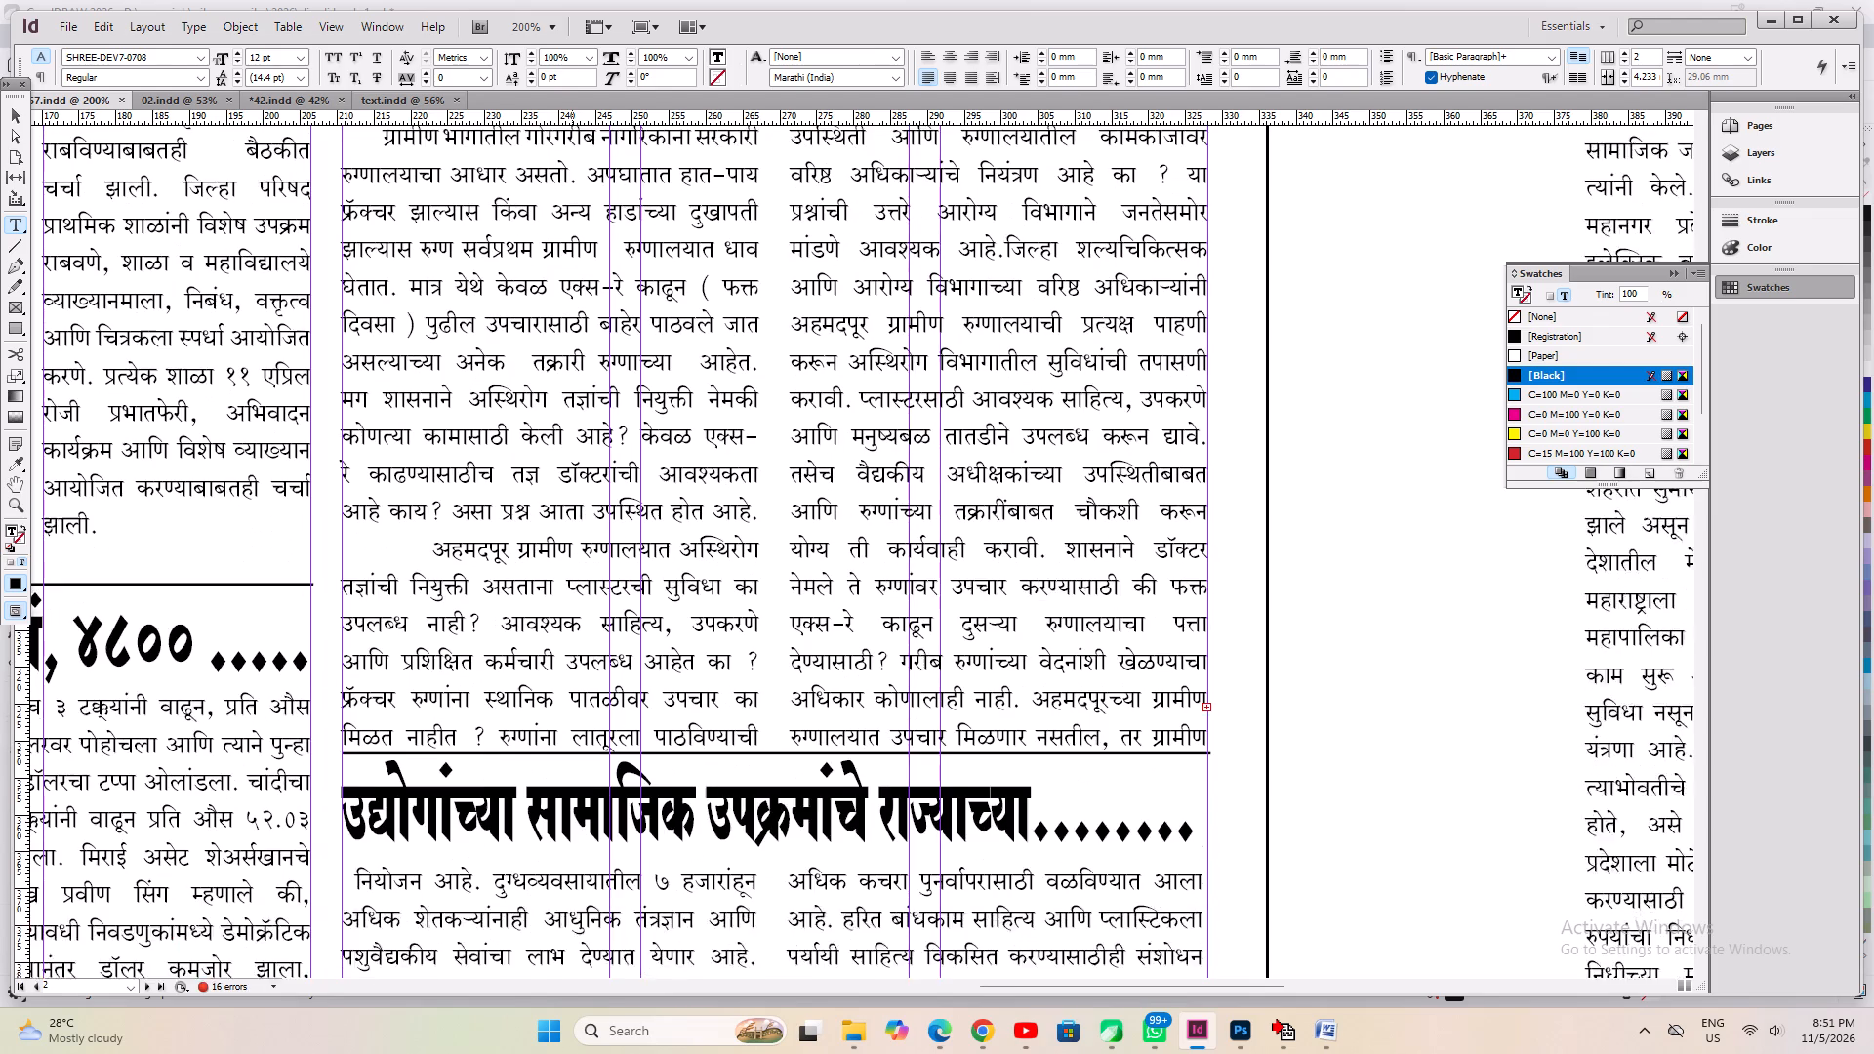
{"action": "left_click", "coordinate": [434, 618]}
{"action": "key", "text": "shift+Home"}
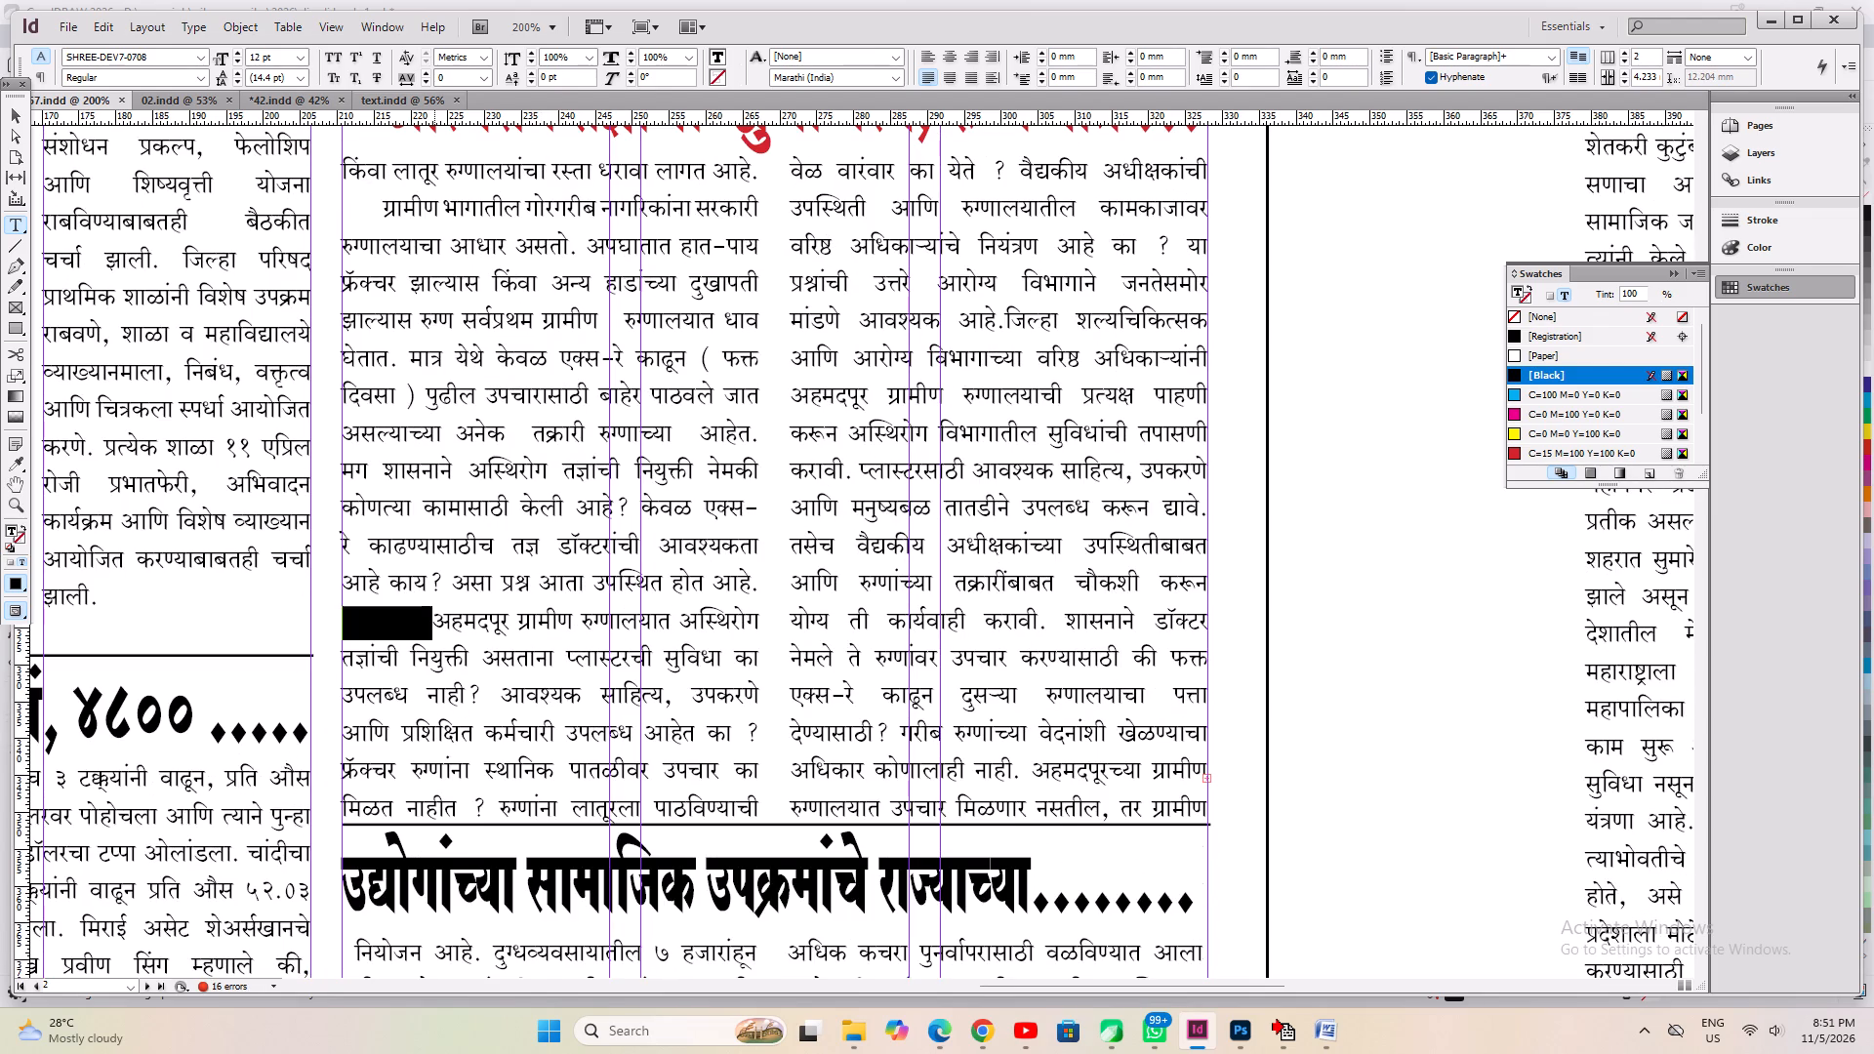
{"action": "key", "text": "BackSpace"}
{"action": "key", "text": "BackSpace"}
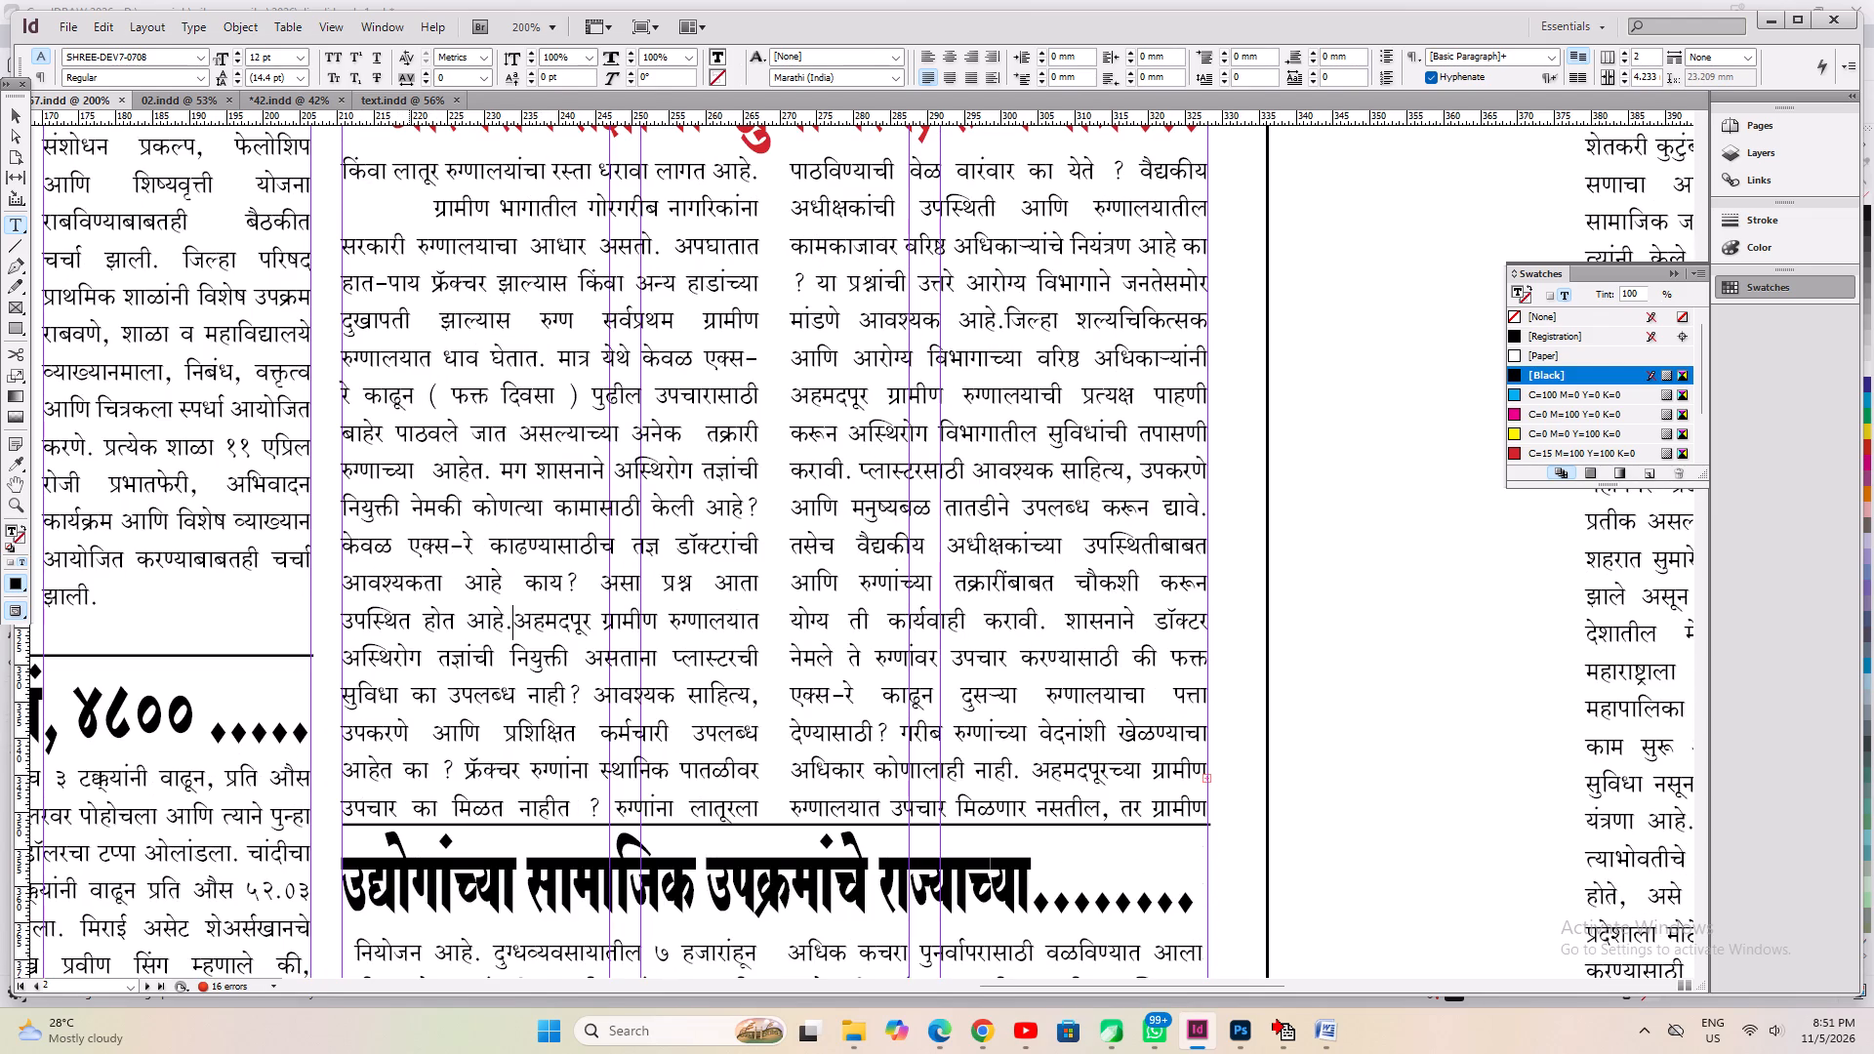
{"action": "left_click", "coordinate": [429, 211]}
{"action": "key", "text": "shift+Home"}
{"action": "key", "text": "BackSpace"}
{"action": "key", "text": "BackSpace"}
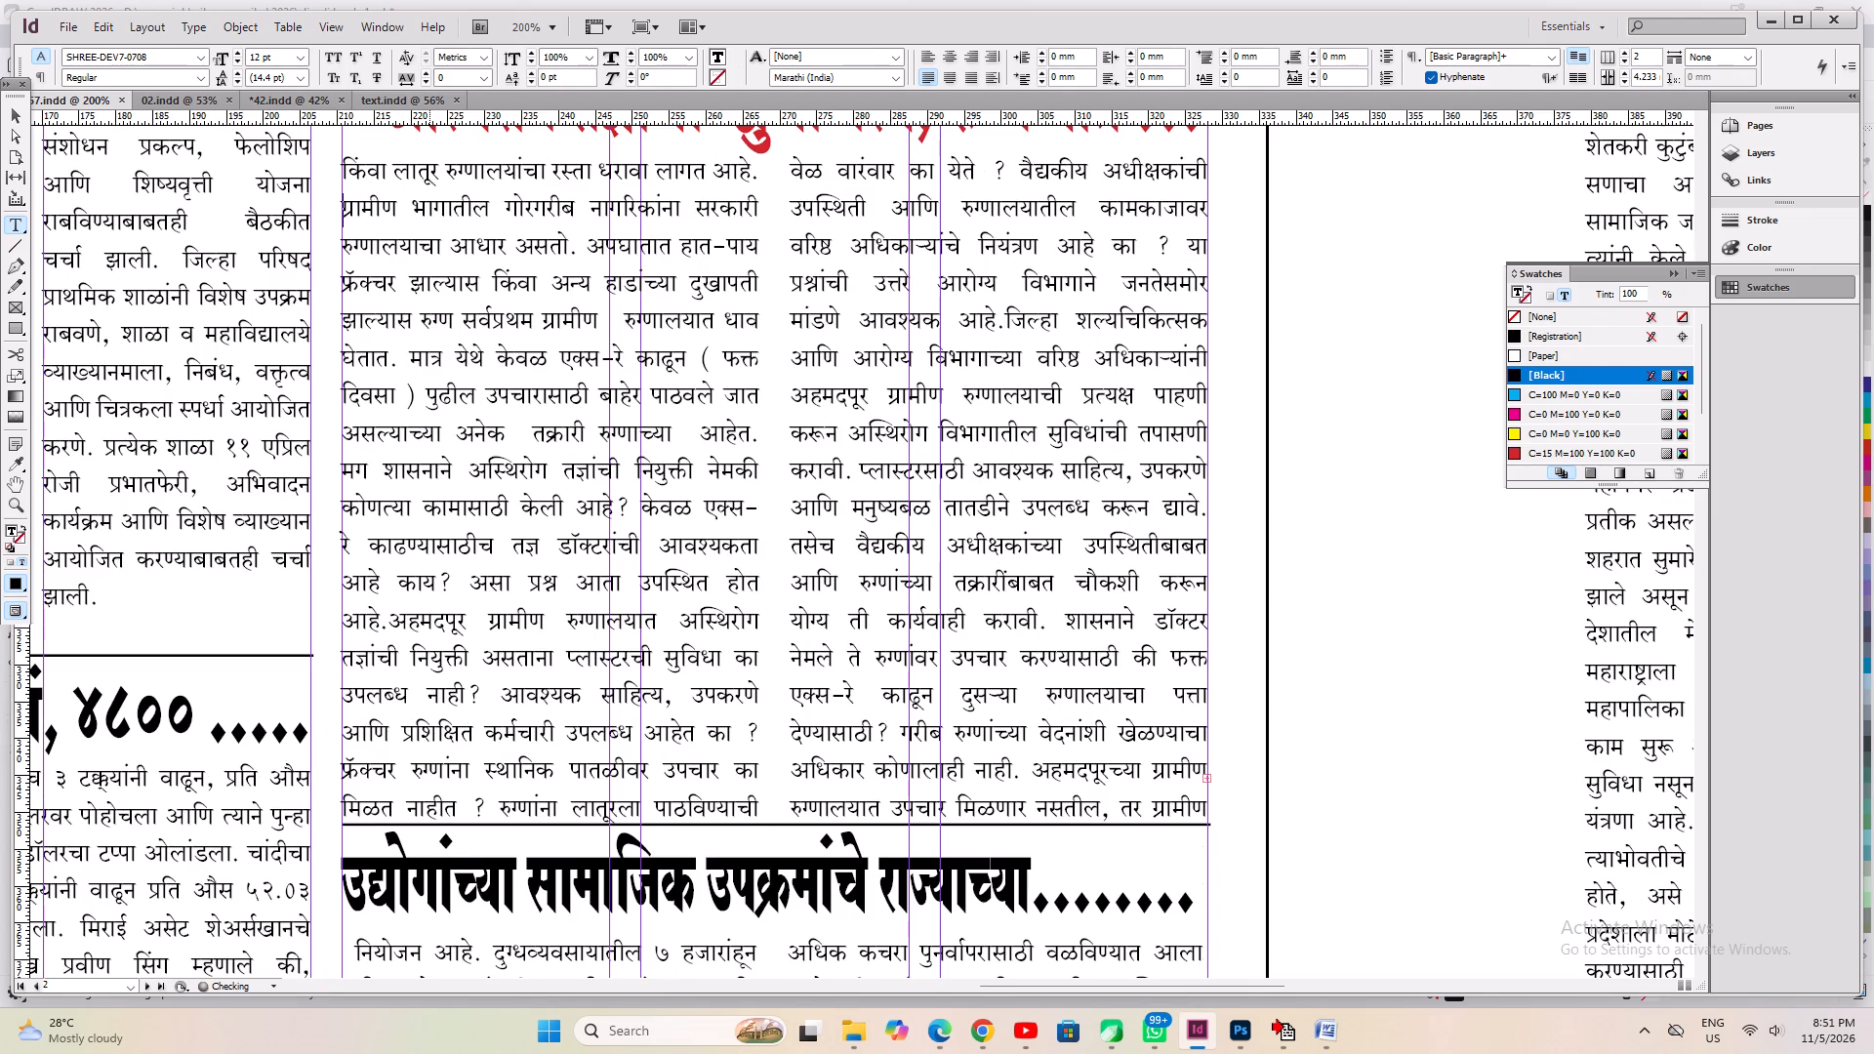
Remove the indent and paragraph break before "अहमदपूर येथील ग्रामीण" in the page 1 अस्थिरोग article.
{"action": "key", "text": "Up"}
{"action": "key", "text": "Left"}
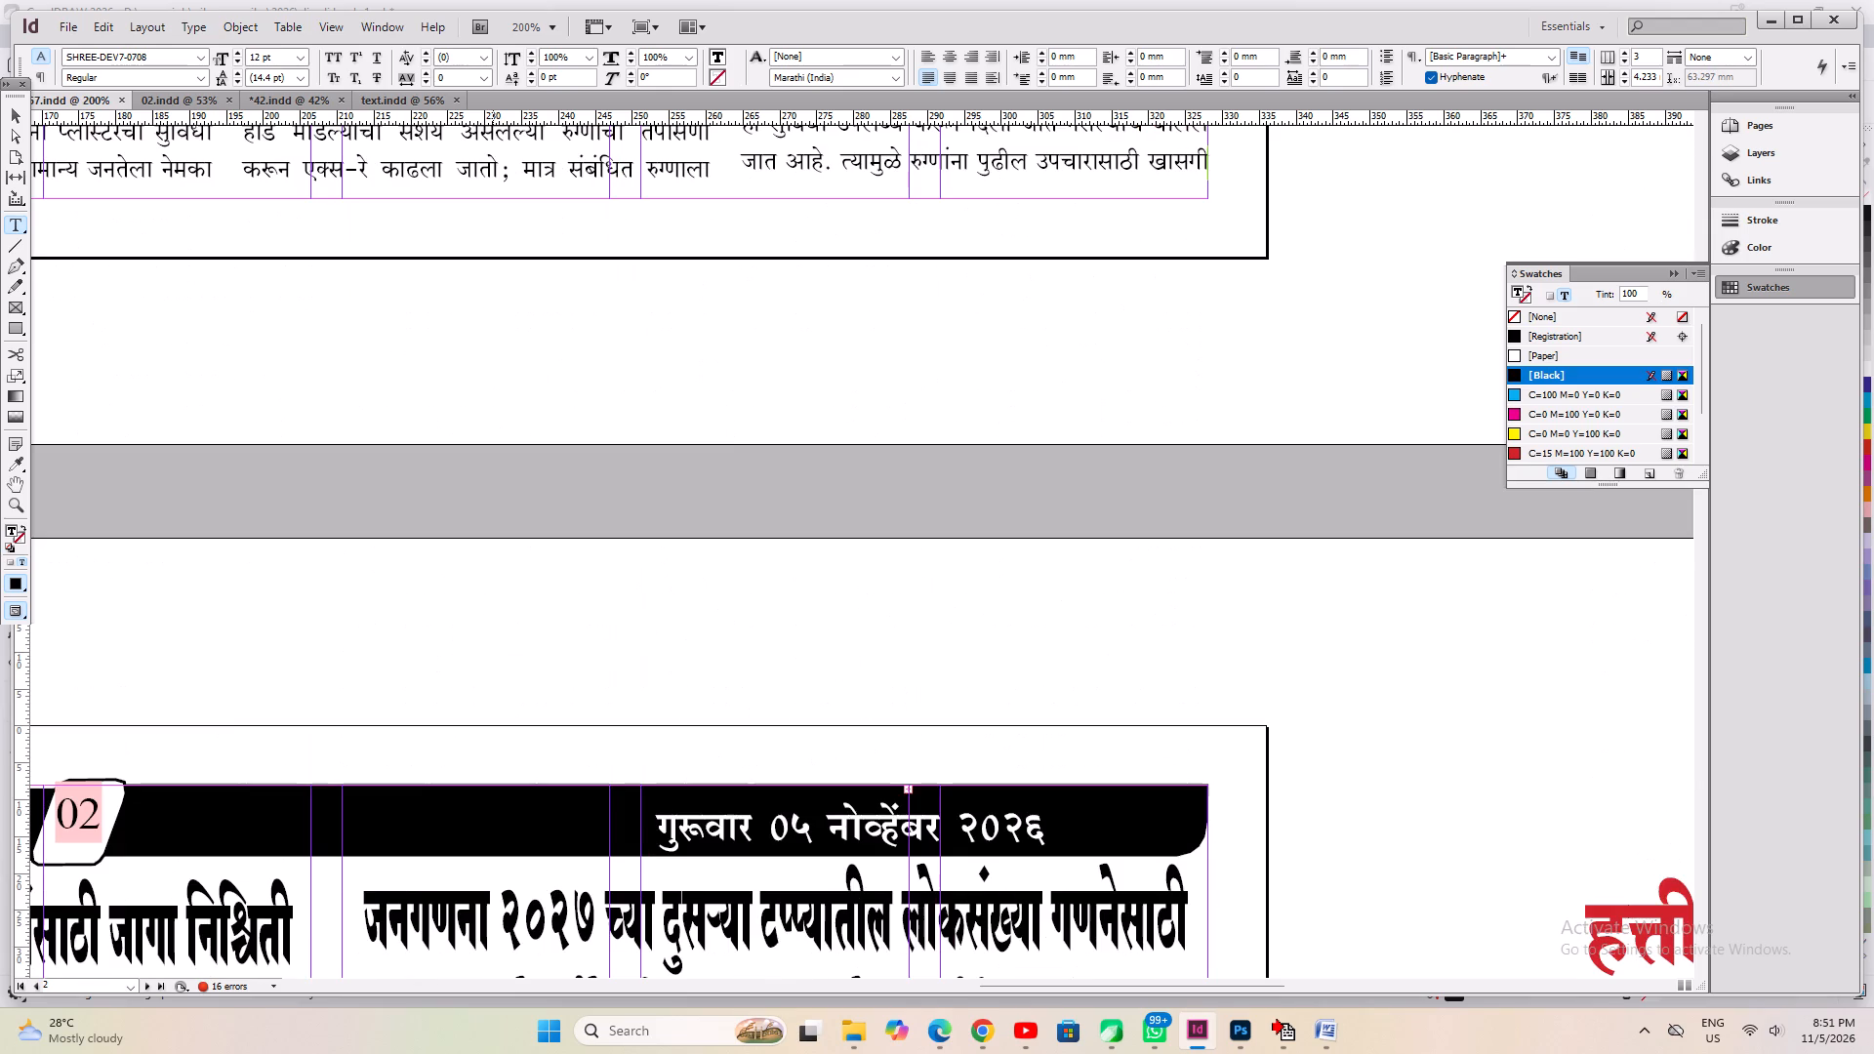
{"action": "key", "text": "Left"}
{"action": "key", "text": "Left"}
{"action": "key", "text": "Left"}
{"action": "key", "text": "Left"}
{"action": "key", "text": "Left"}
{"action": "key", "text": "Left"}
{"action": "key", "text": "Left"}
{"action": "key", "text": "Left"}
{"action": "key", "text": "Left"}
{"action": "key", "text": "Left"}
{"action": "key", "text": "Left"}
{"action": "key", "text": "Left"}
{"action": "key", "text": "Left"}
{"action": "key", "text": "Left"}
{"action": "left_click_drag", "start_coordinate": [479, 217], "coordinate": [490, 643], "text": "alt"}
{"action": "left_click_drag", "start_coordinate": [473, 618], "coordinate": [546, 631], "text": "alt"}
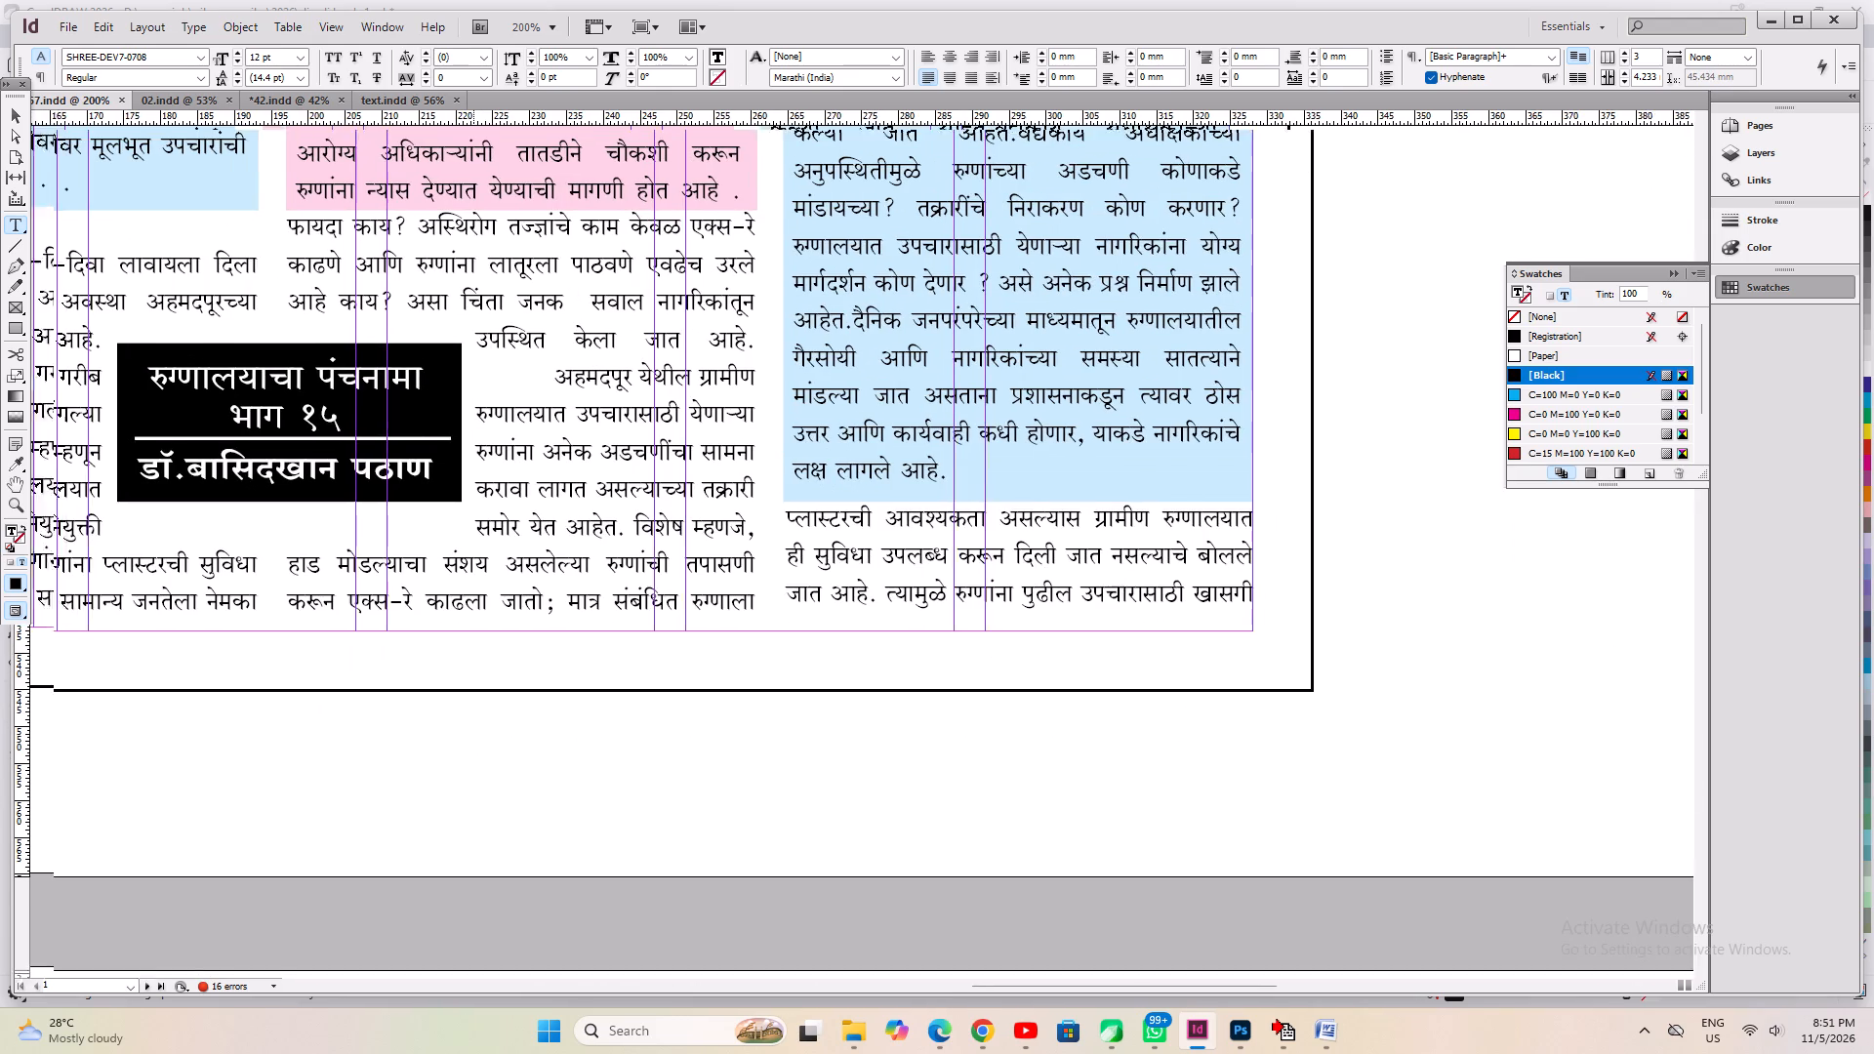
{"action": "left_click_drag", "start_coordinate": [546, 631], "coordinate": [576, 638], "text": "alt"}
{"action": "left_click", "coordinate": [616, 390]}
{"action": "left_click", "coordinate": [631, 395]}
{"action": "key", "text": "BackSpace"}
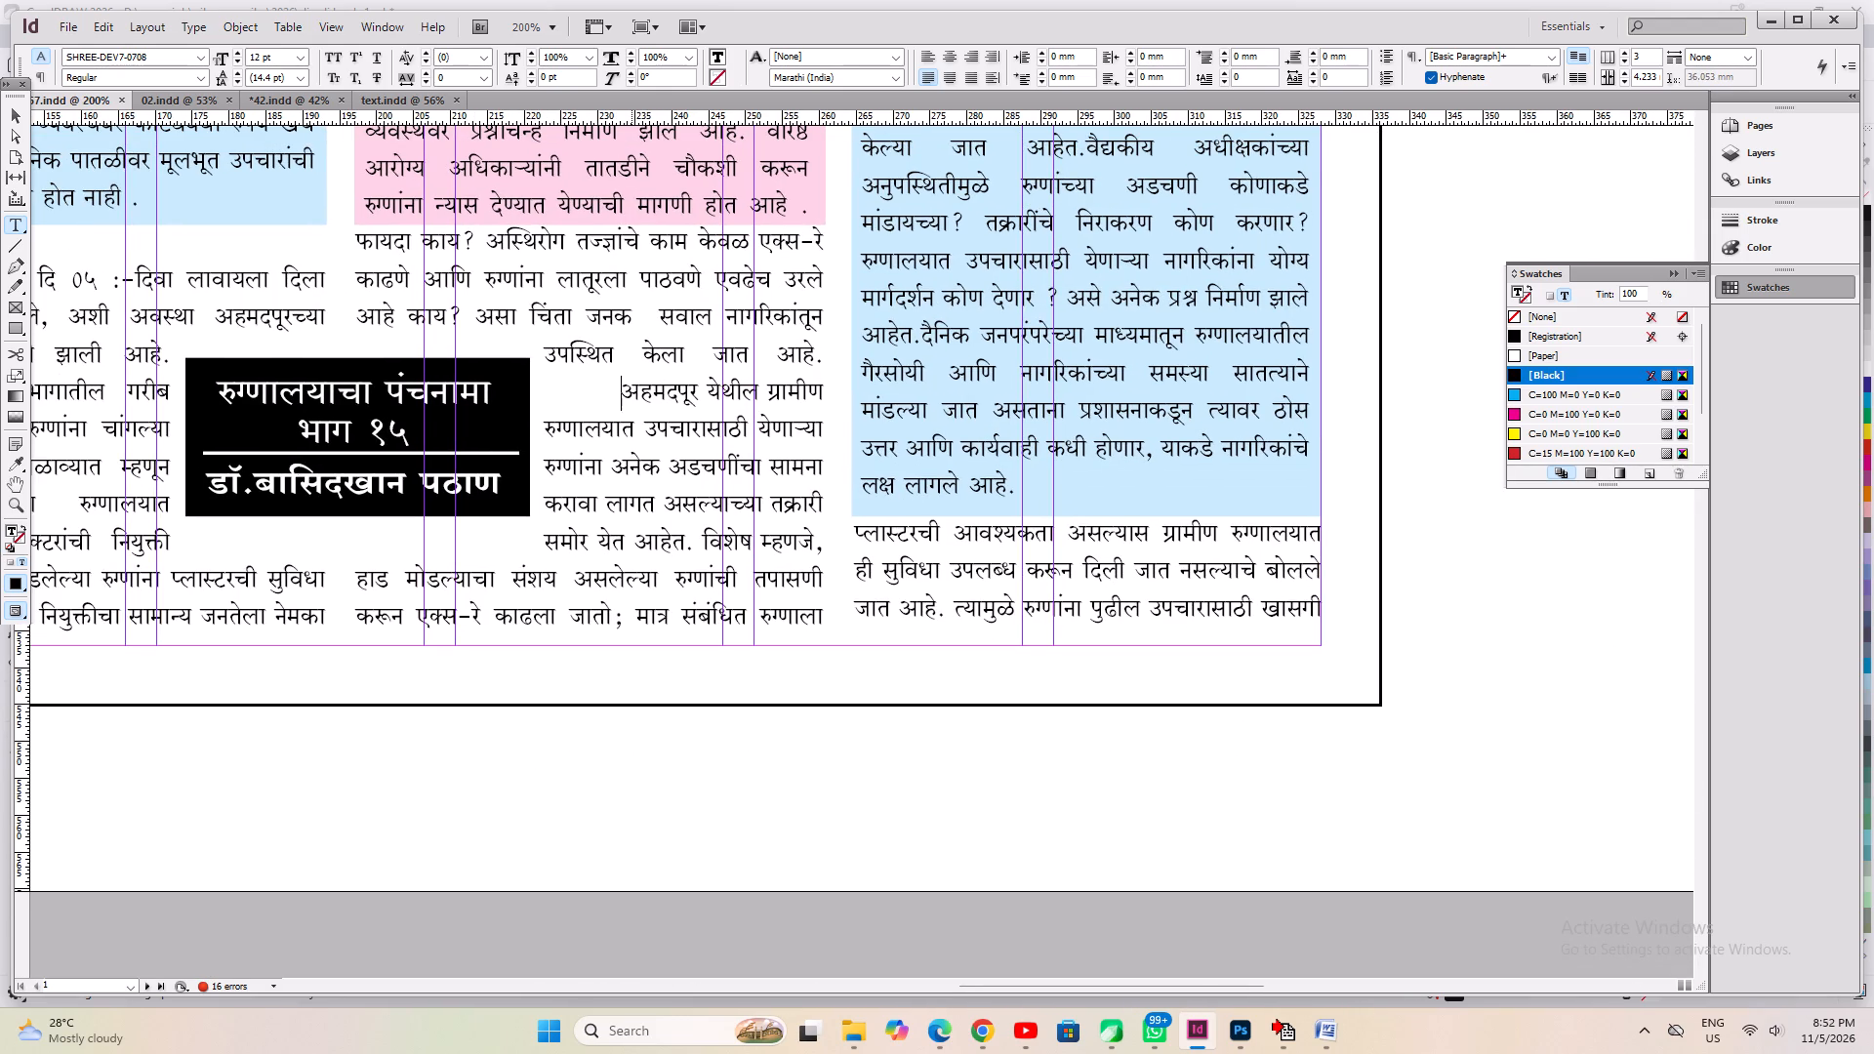
{"action": "key", "text": "BackSpace"}
{"action": "key", "text": "BackSpace"}
{"action": "key", "text": "BackSpace"}
{"action": "key", "text": "BackSpace"}
{"action": "key", "text": "BackSpace"}
{"action": "key", "text": "BackSpace"}
{"action": "key", "text": "BackSpace"}
{"action": "key", "text": "BackSpace"}
{"action": "key", "text": "BackSpace"}
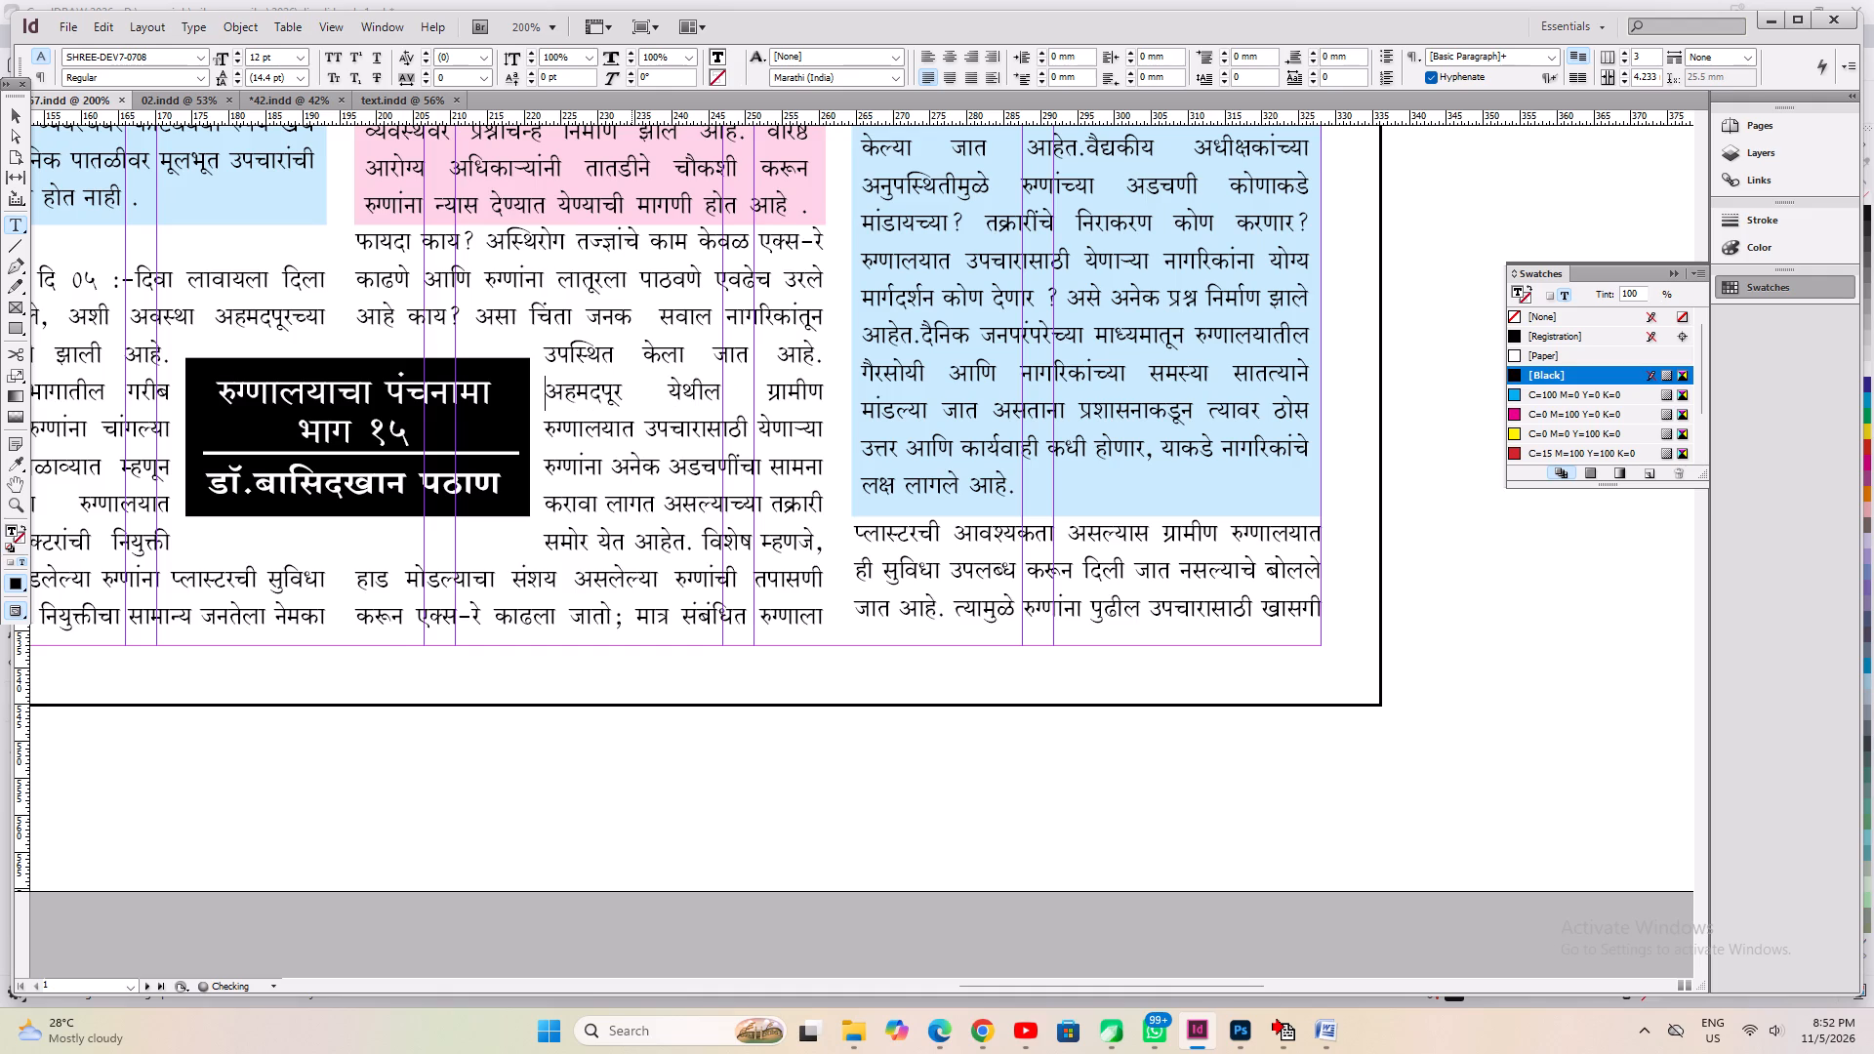
{"action": "key", "text": "BackSpace"}
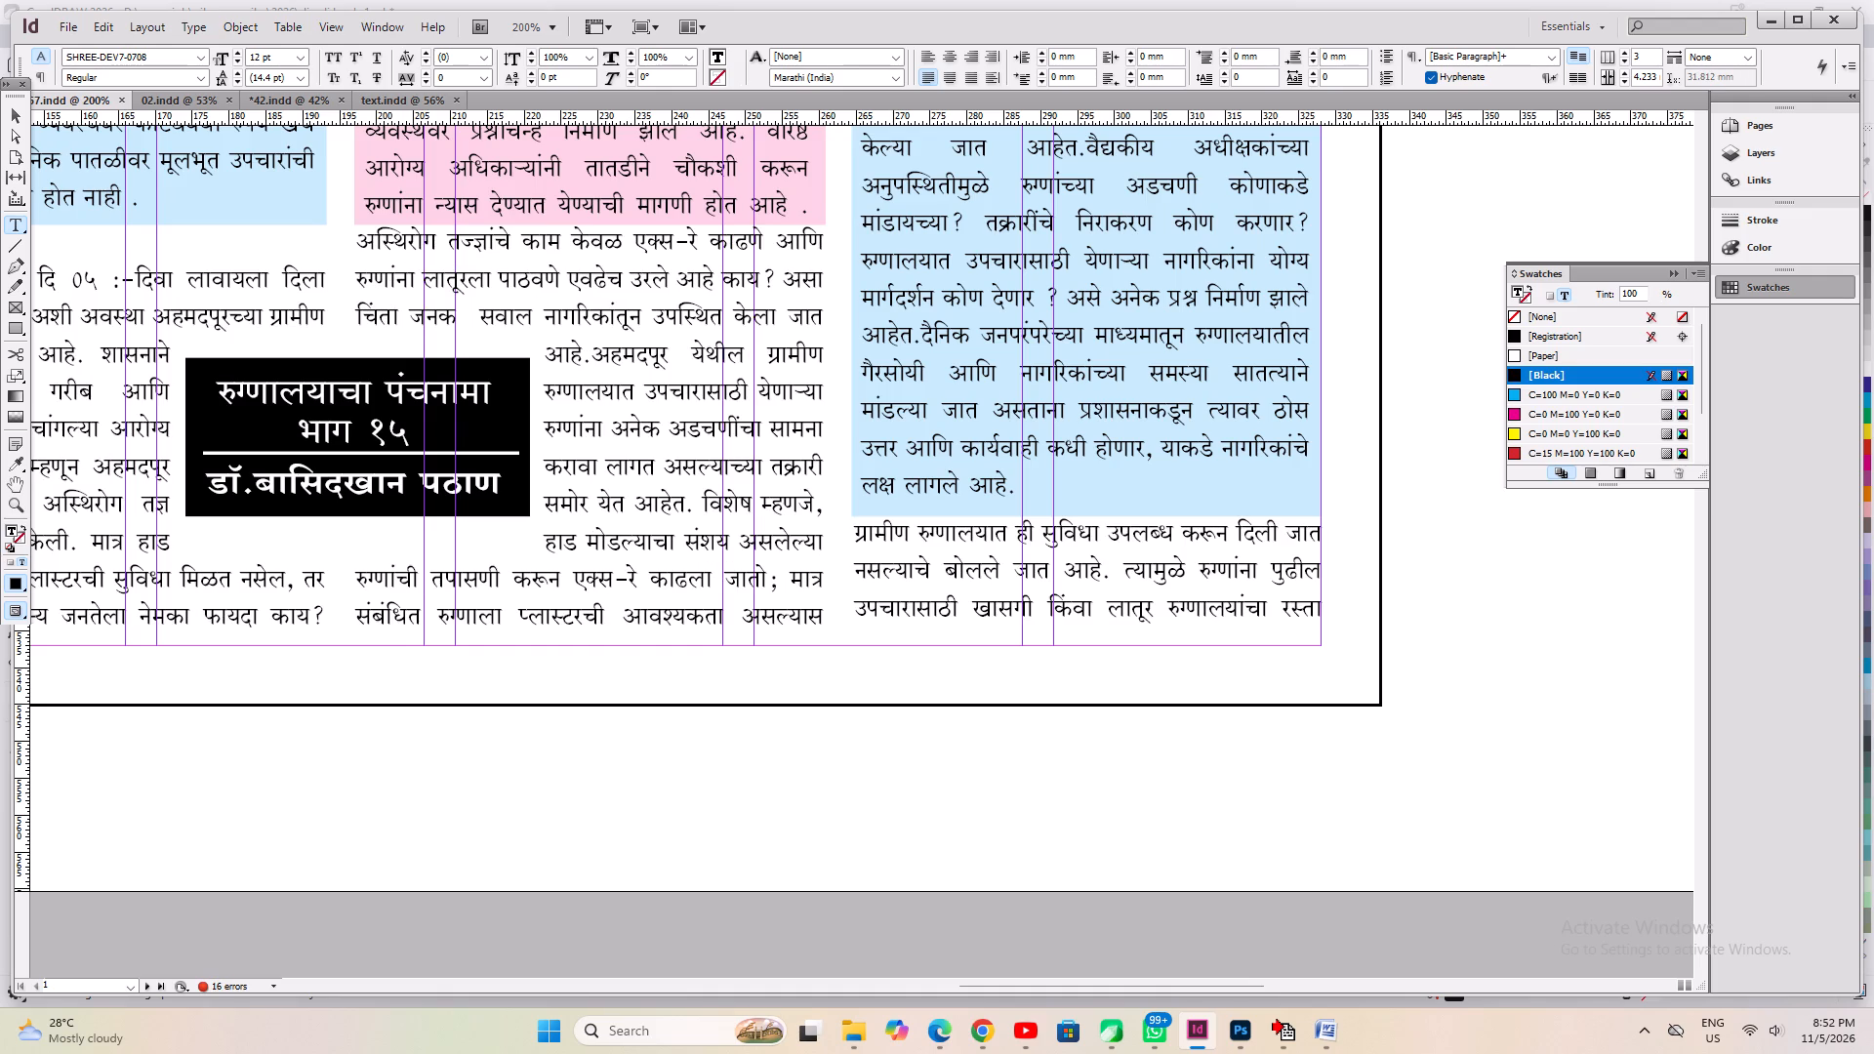
Change the part number in the black रुग्णालयाचा पंचनामा box to १६.
{"action": "left_click_drag", "start_coordinate": [482, 628], "coordinate": [740, 651], "text": "alt"}
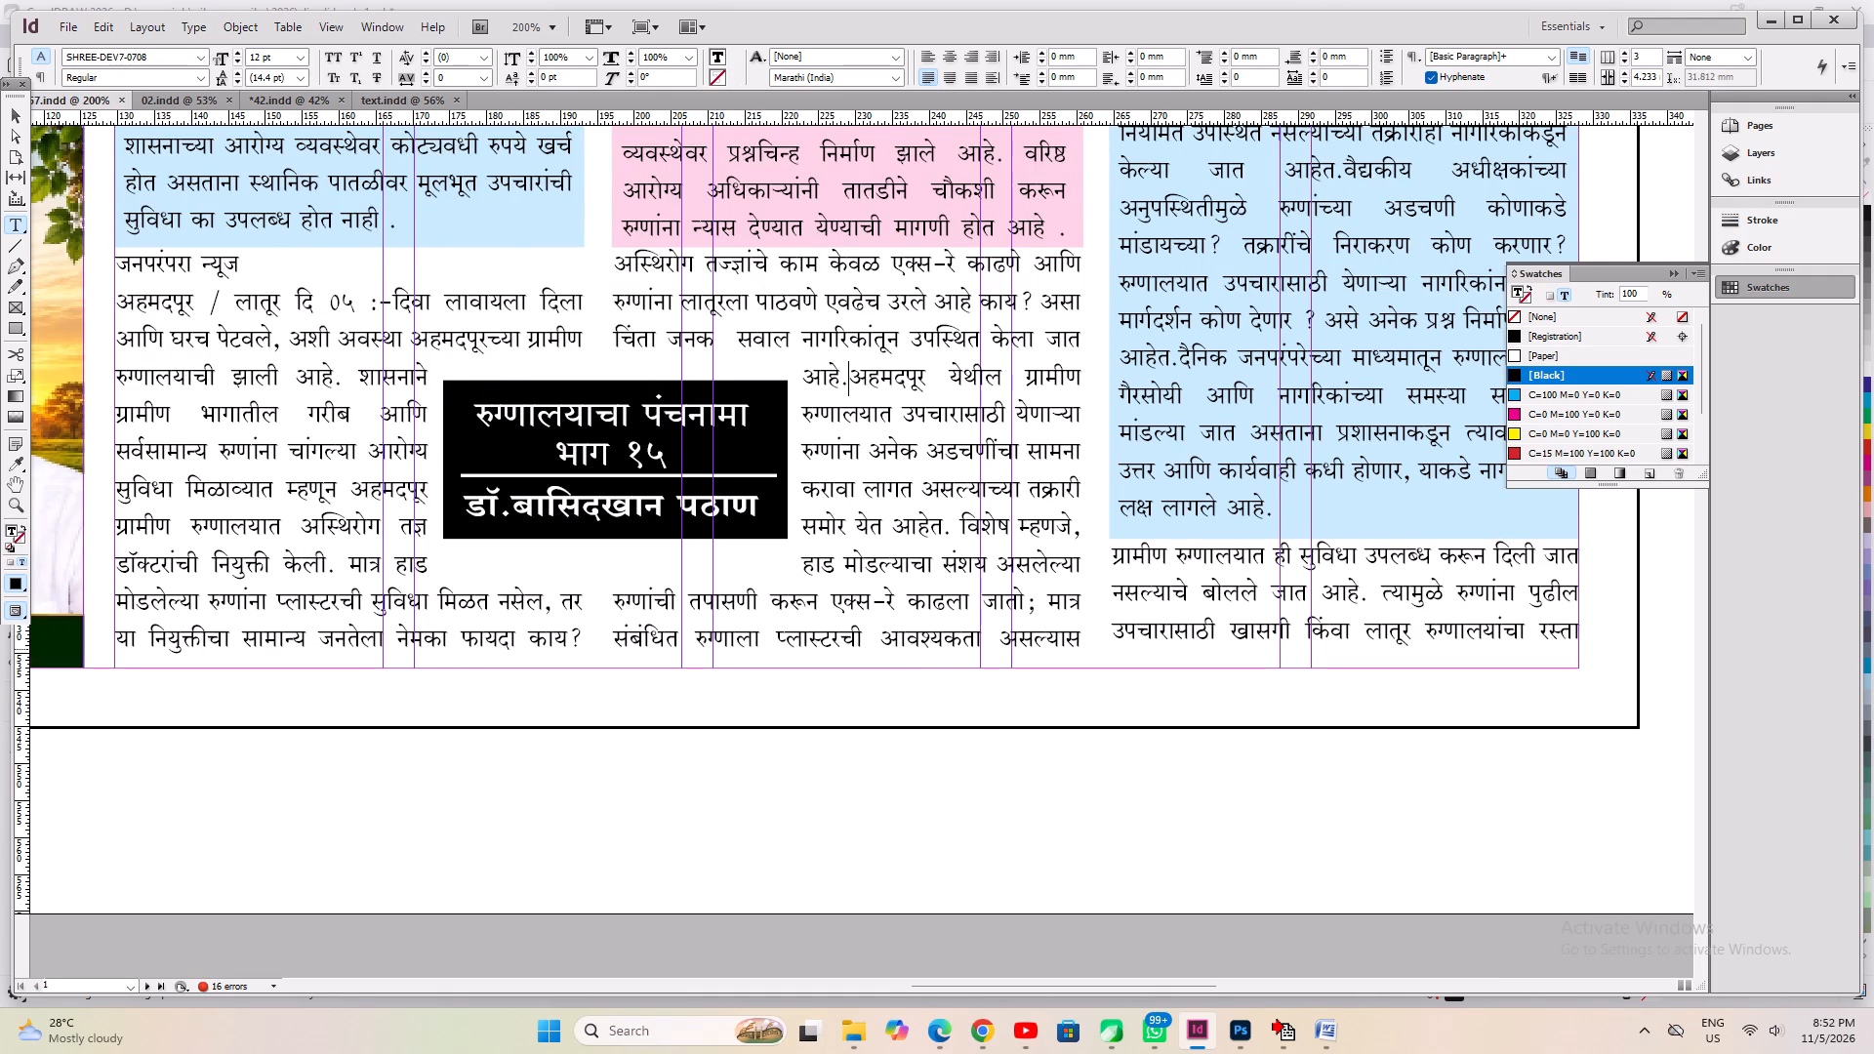
{"action": "left_click_drag", "start_coordinate": [804, 649], "coordinate": [773, 649], "text": "alt"}
{"action": "left_click", "coordinate": [622, 462]}
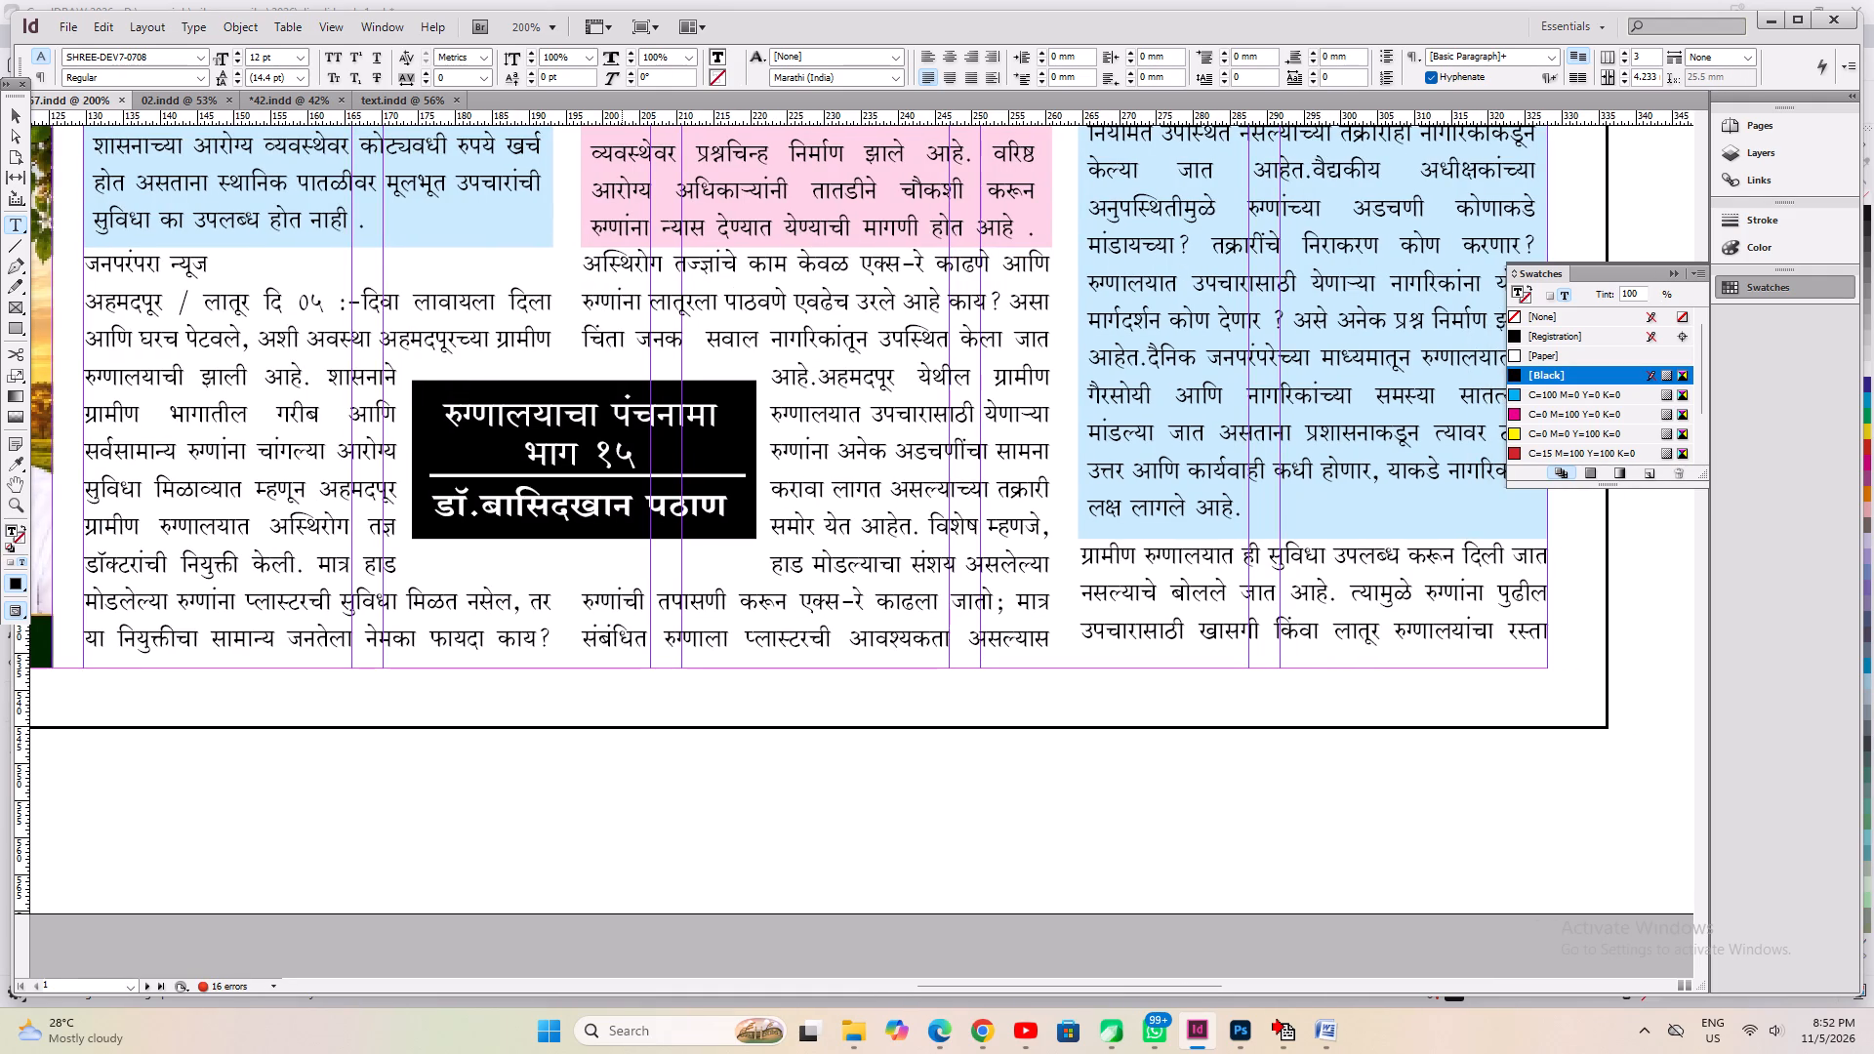
{"action": "left_click", "coordinate": [622, 462], "text": "ctrl"}
{"action": "left_click_drag", "start_coordinate": [615, 458], "coordinate": [631, 459]}
{"action": "key", "text": "6"}
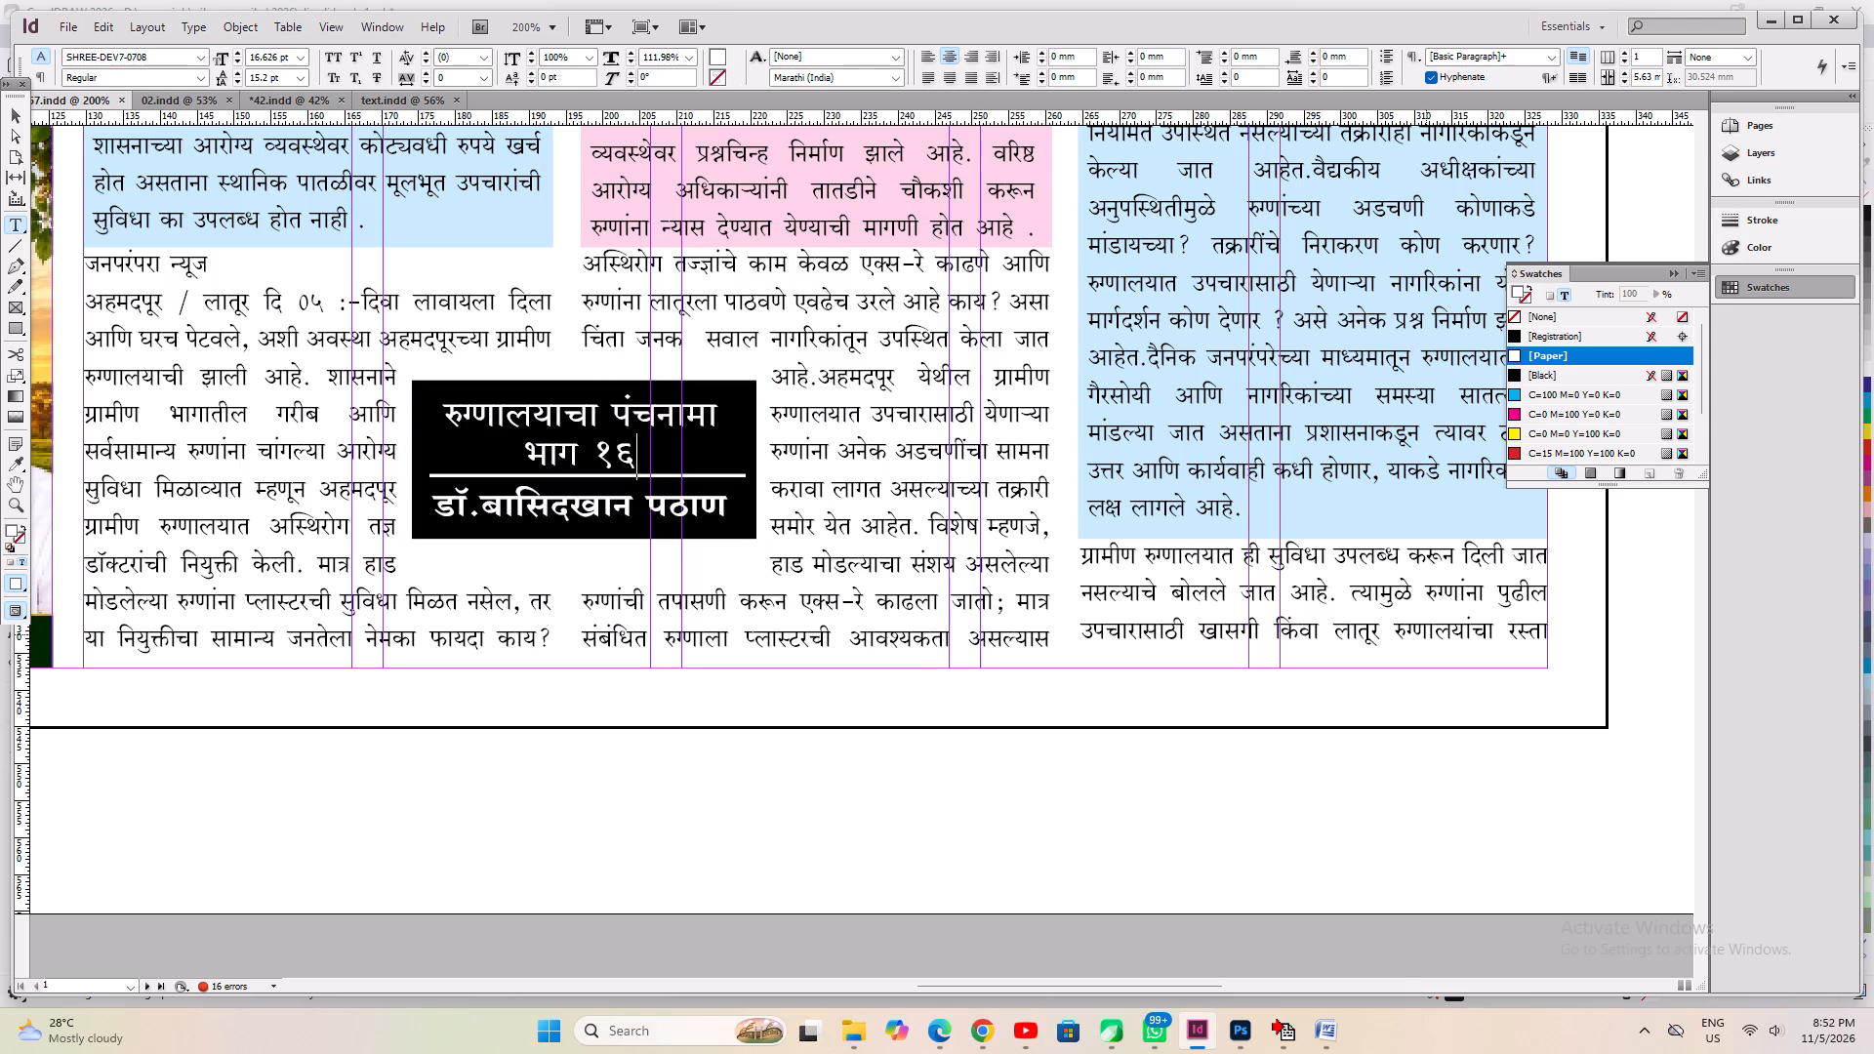
Break the page 1 article after "किंवा लातूर" and paste "(पान २ वर)" at the line's end, with extra spaces before it.
{"action": "left_click", "coordinate": [1419, 632]}
{"action": "left_click", "coordinate": [1396, 632]}
{"action": "key", "text": "Return"}
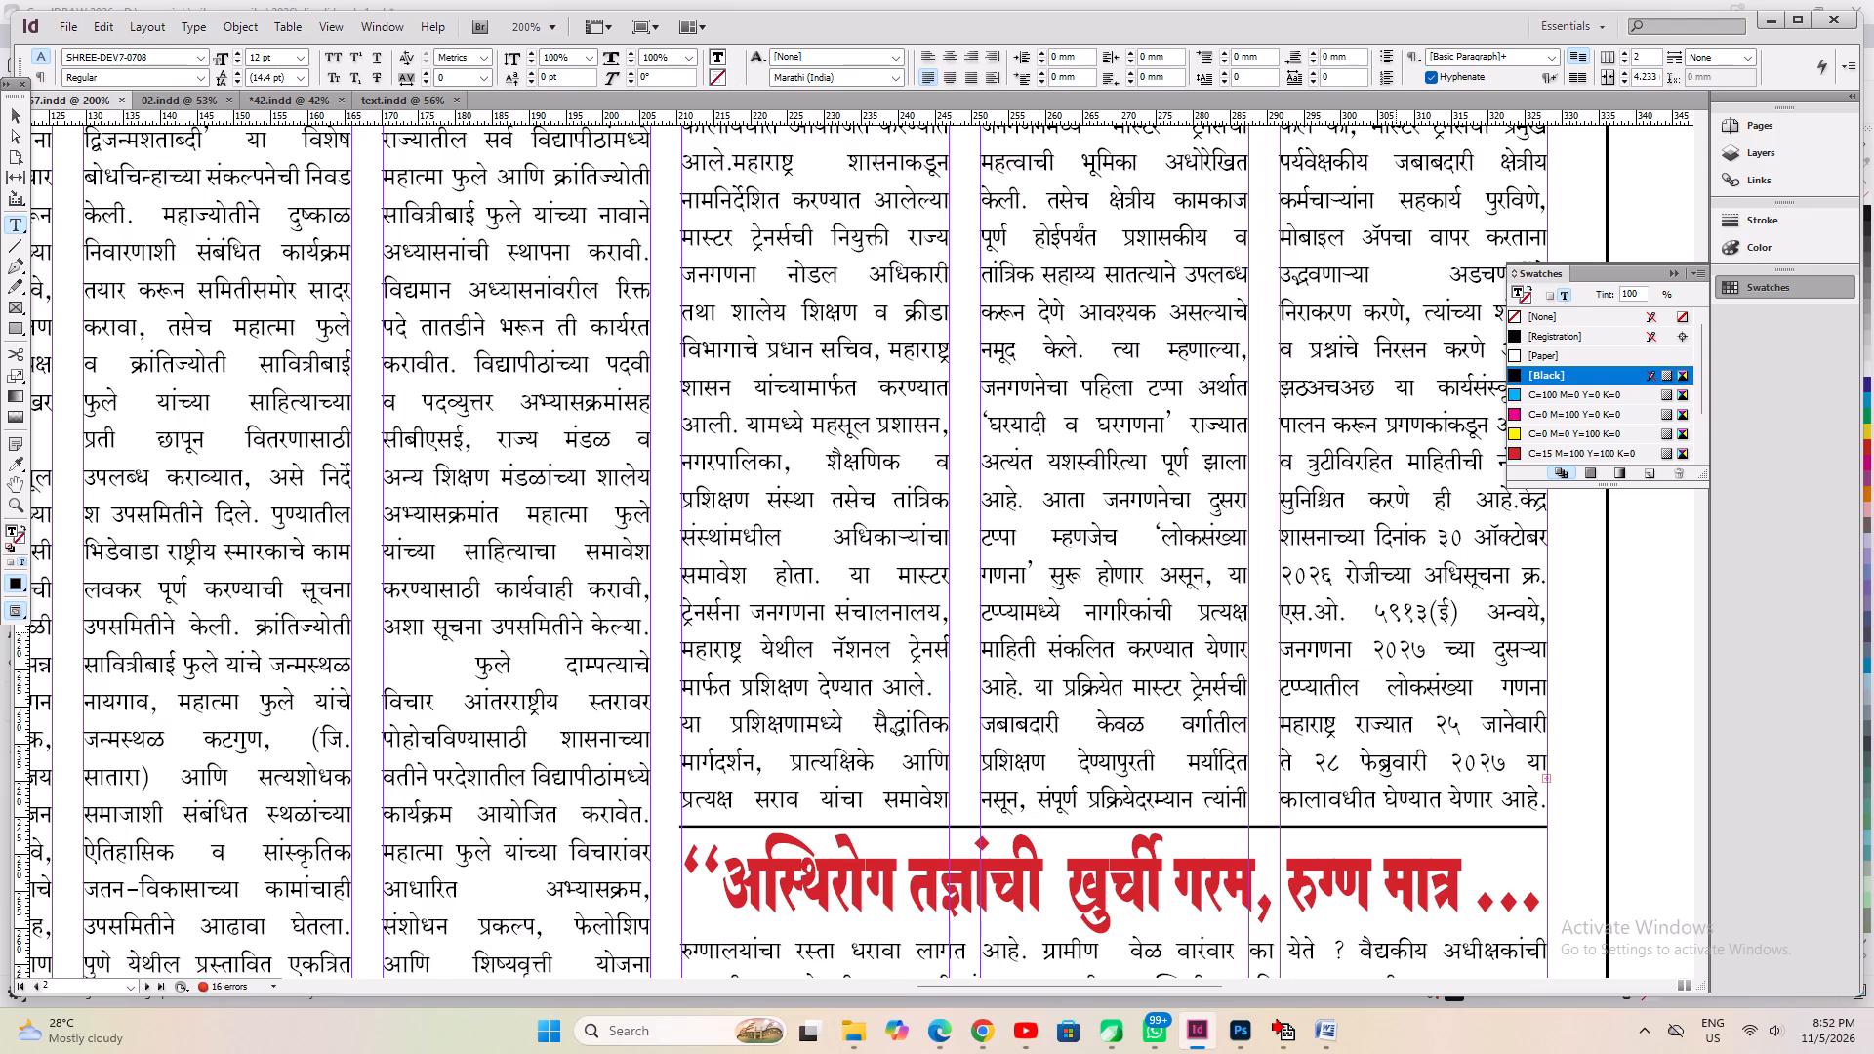
{"action": "key", "text": "Left"}
{"action": "key", "text": "ctrl+v"}
{"action": "key", "text": "Left"}
{"action": "key", "text": "Left"}
{"action": "key", "text": "Left"}
{"action": "key", "text": "Left"}
{"action": "key", "text": "Left"}
{"action": "key", "text": "Left"}
{"action": "key", "text": "Left"}
{"action": "key", "text": "Left"}
{"action": "key", "text": "Left"}
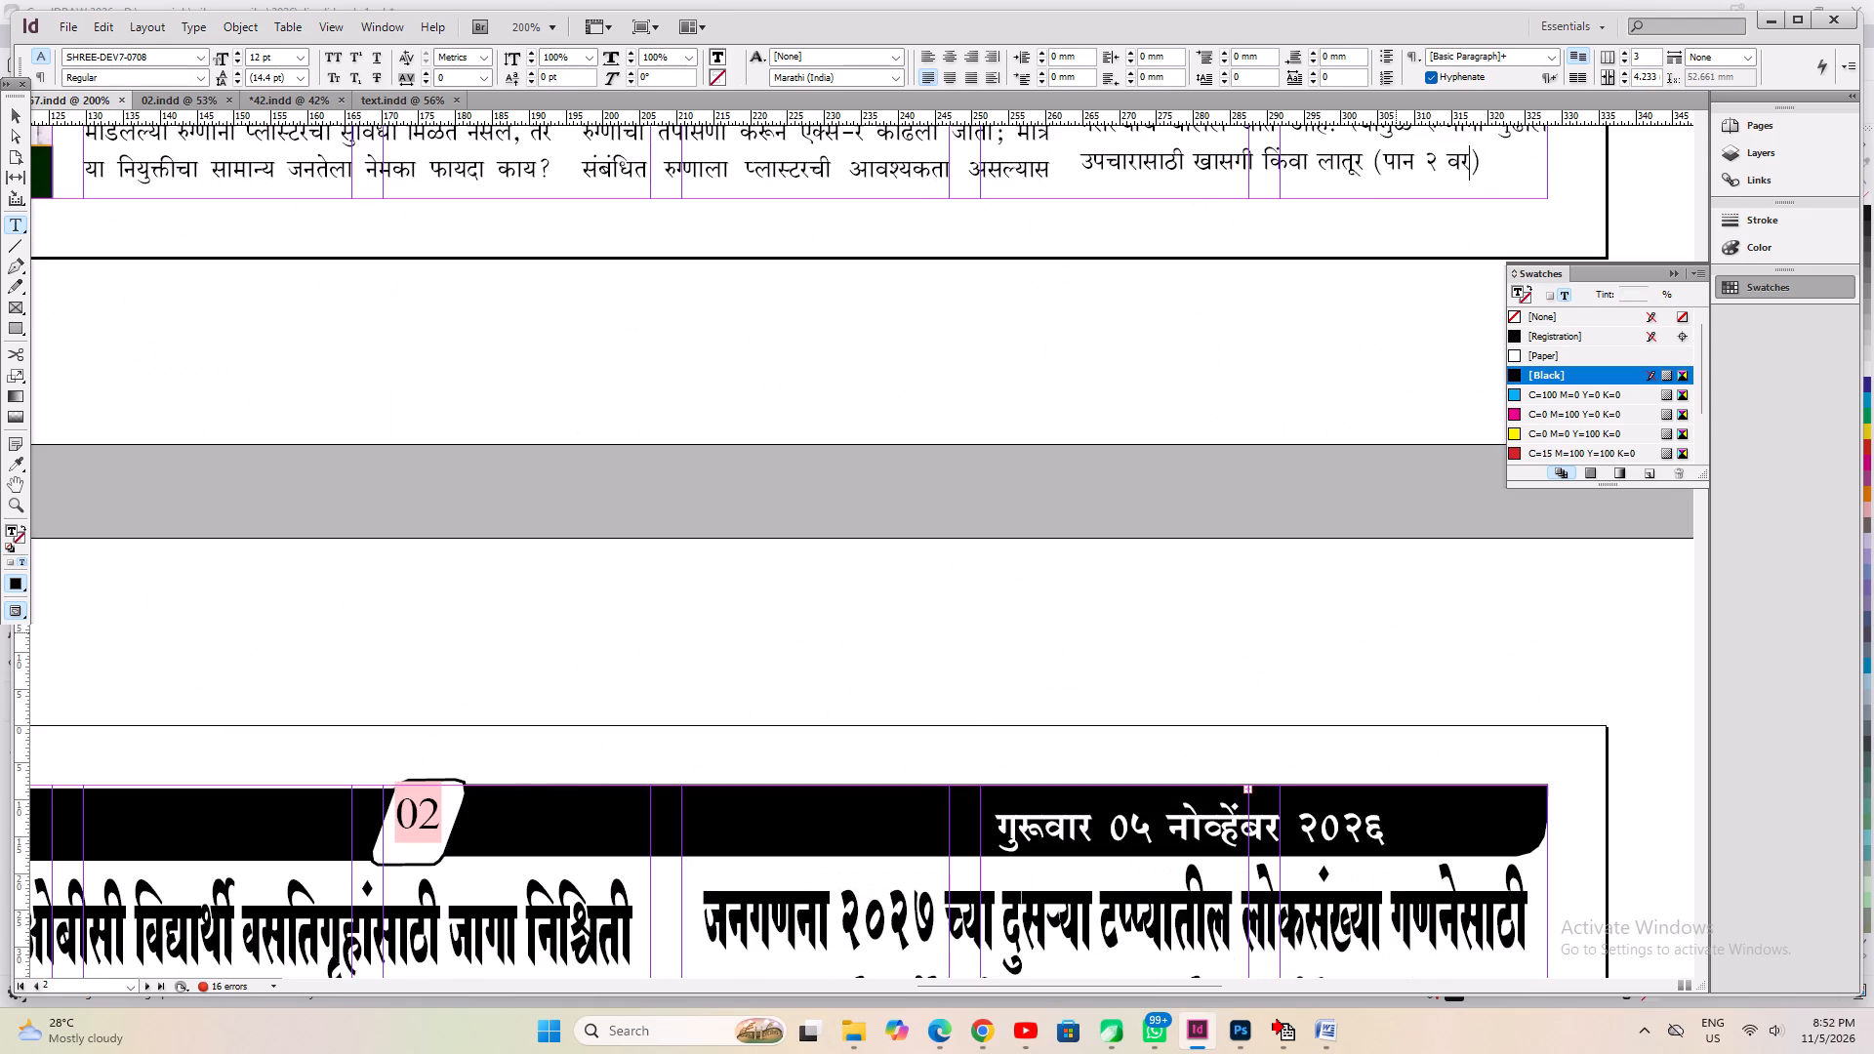
{"action": "key", "text": "Left"}
{"action": "key", "text": "space"}
{"action": "key", "text": "space"}
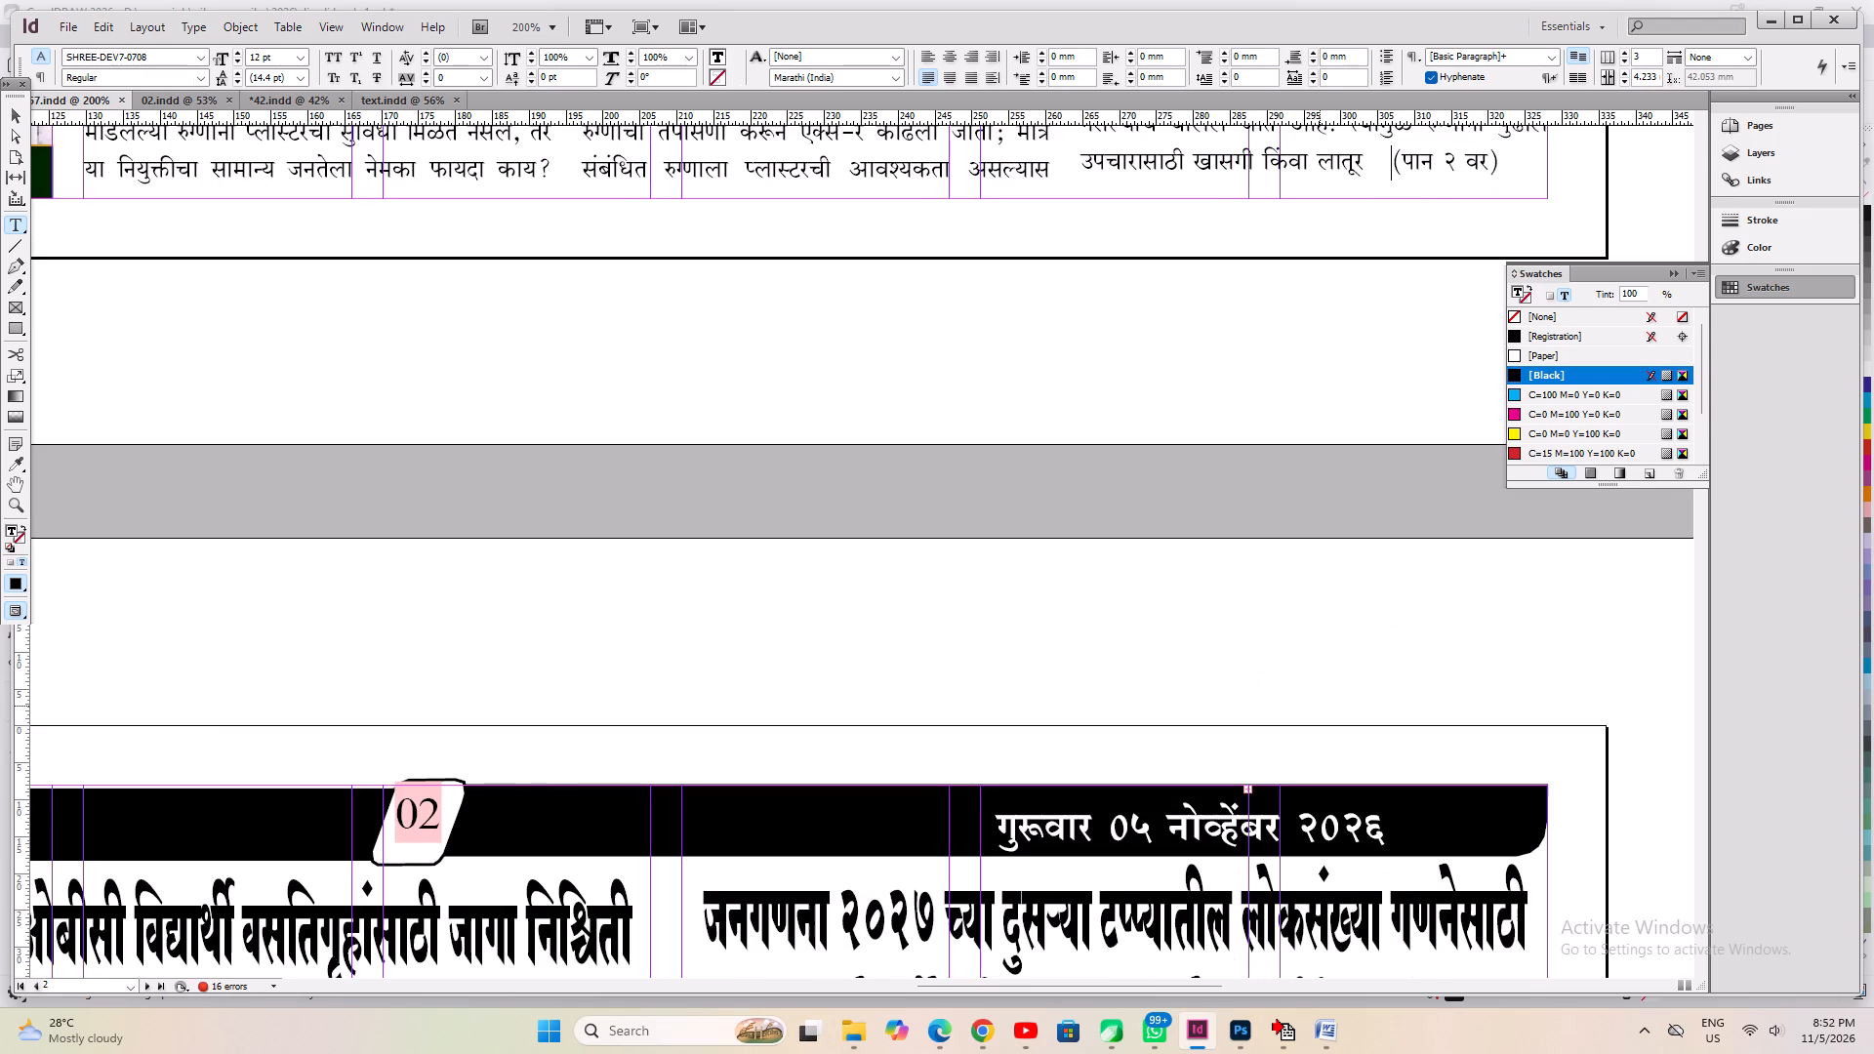
Review the page 1 अस्थिरोग article, from the black पंचनामा box and coloured side stories to the red and black headlines.
{"action": "left_click_drag", "start_coordinate": [879, 363], "coordinate": [791, 686], "text": "alt"}
{"action": "left_click_drag", "start_coordinate": [499, 530], "coordinate": [550, 588], "text": "alt"}
{"action": "left_click_drag", "start_coordinate": [364, 521], "coordinate": [429, 578], "text": "alt"}
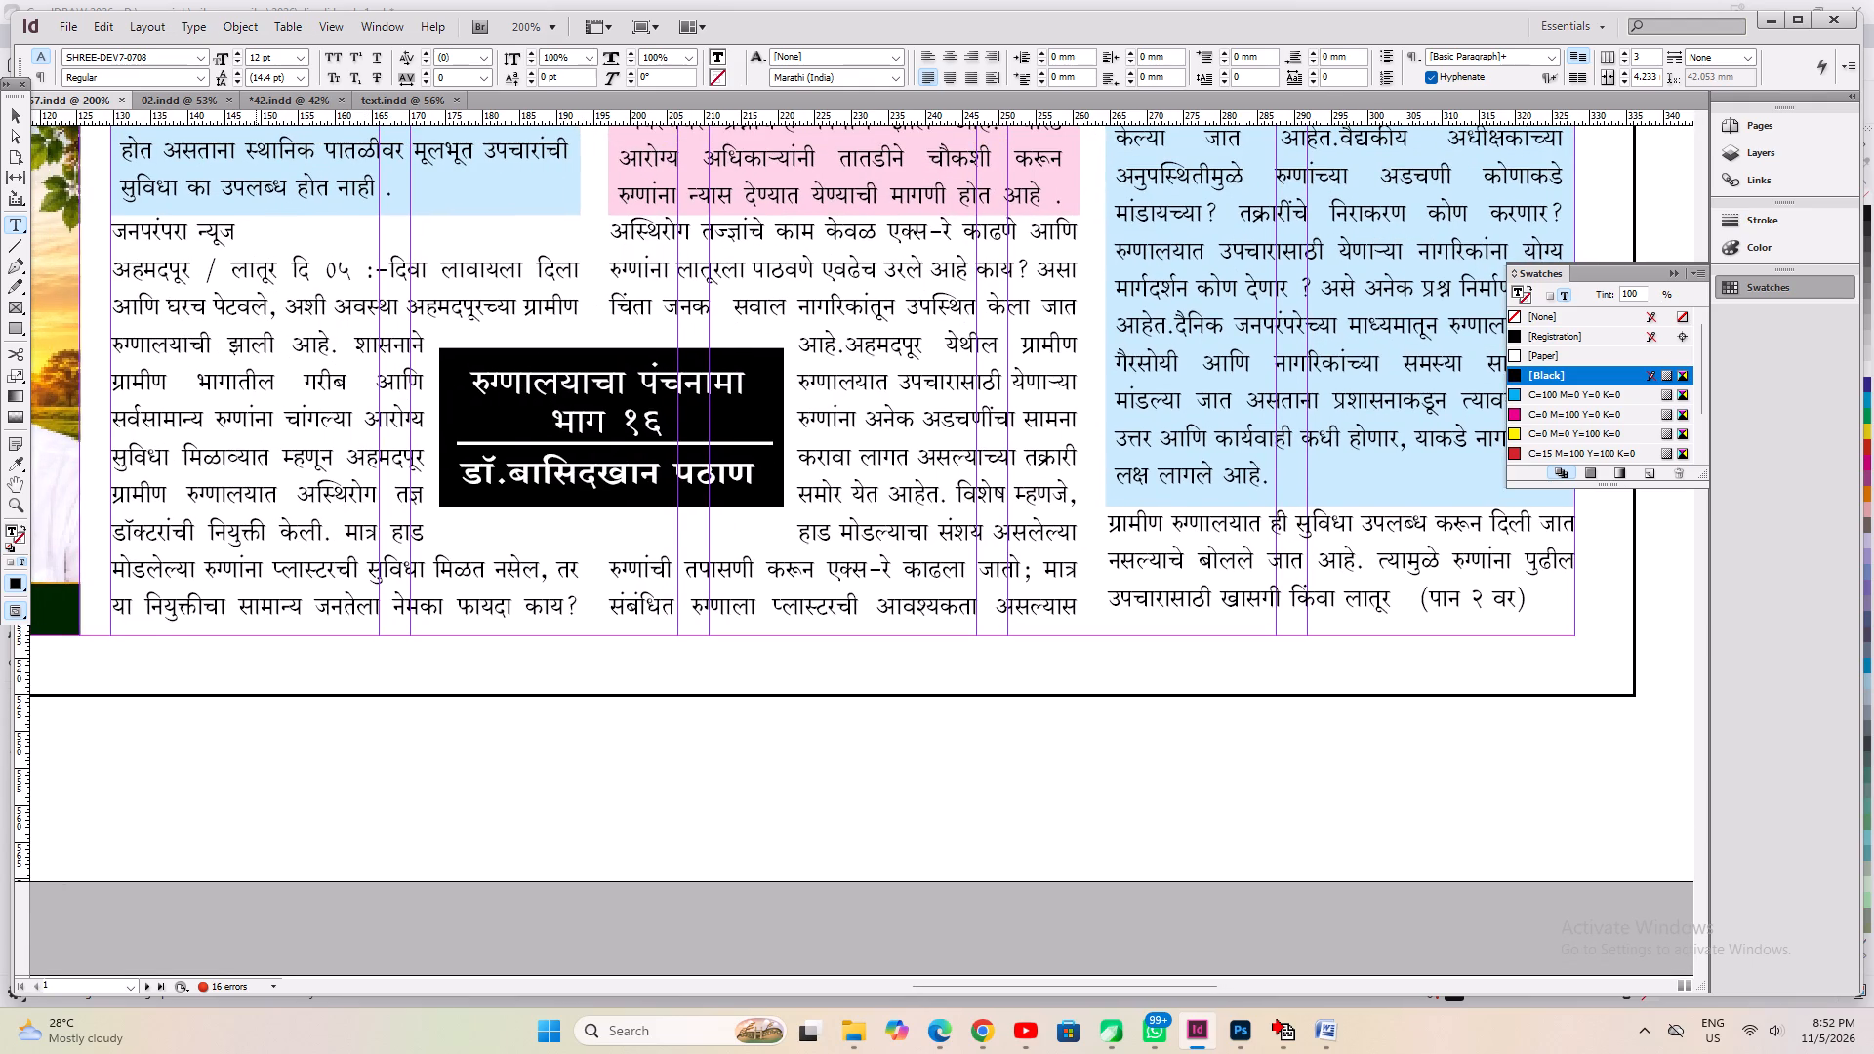
{"action": "left_click_drag", "start_coordinate": [255, 524], "coordinate": [274, 813], "text": "alt"}
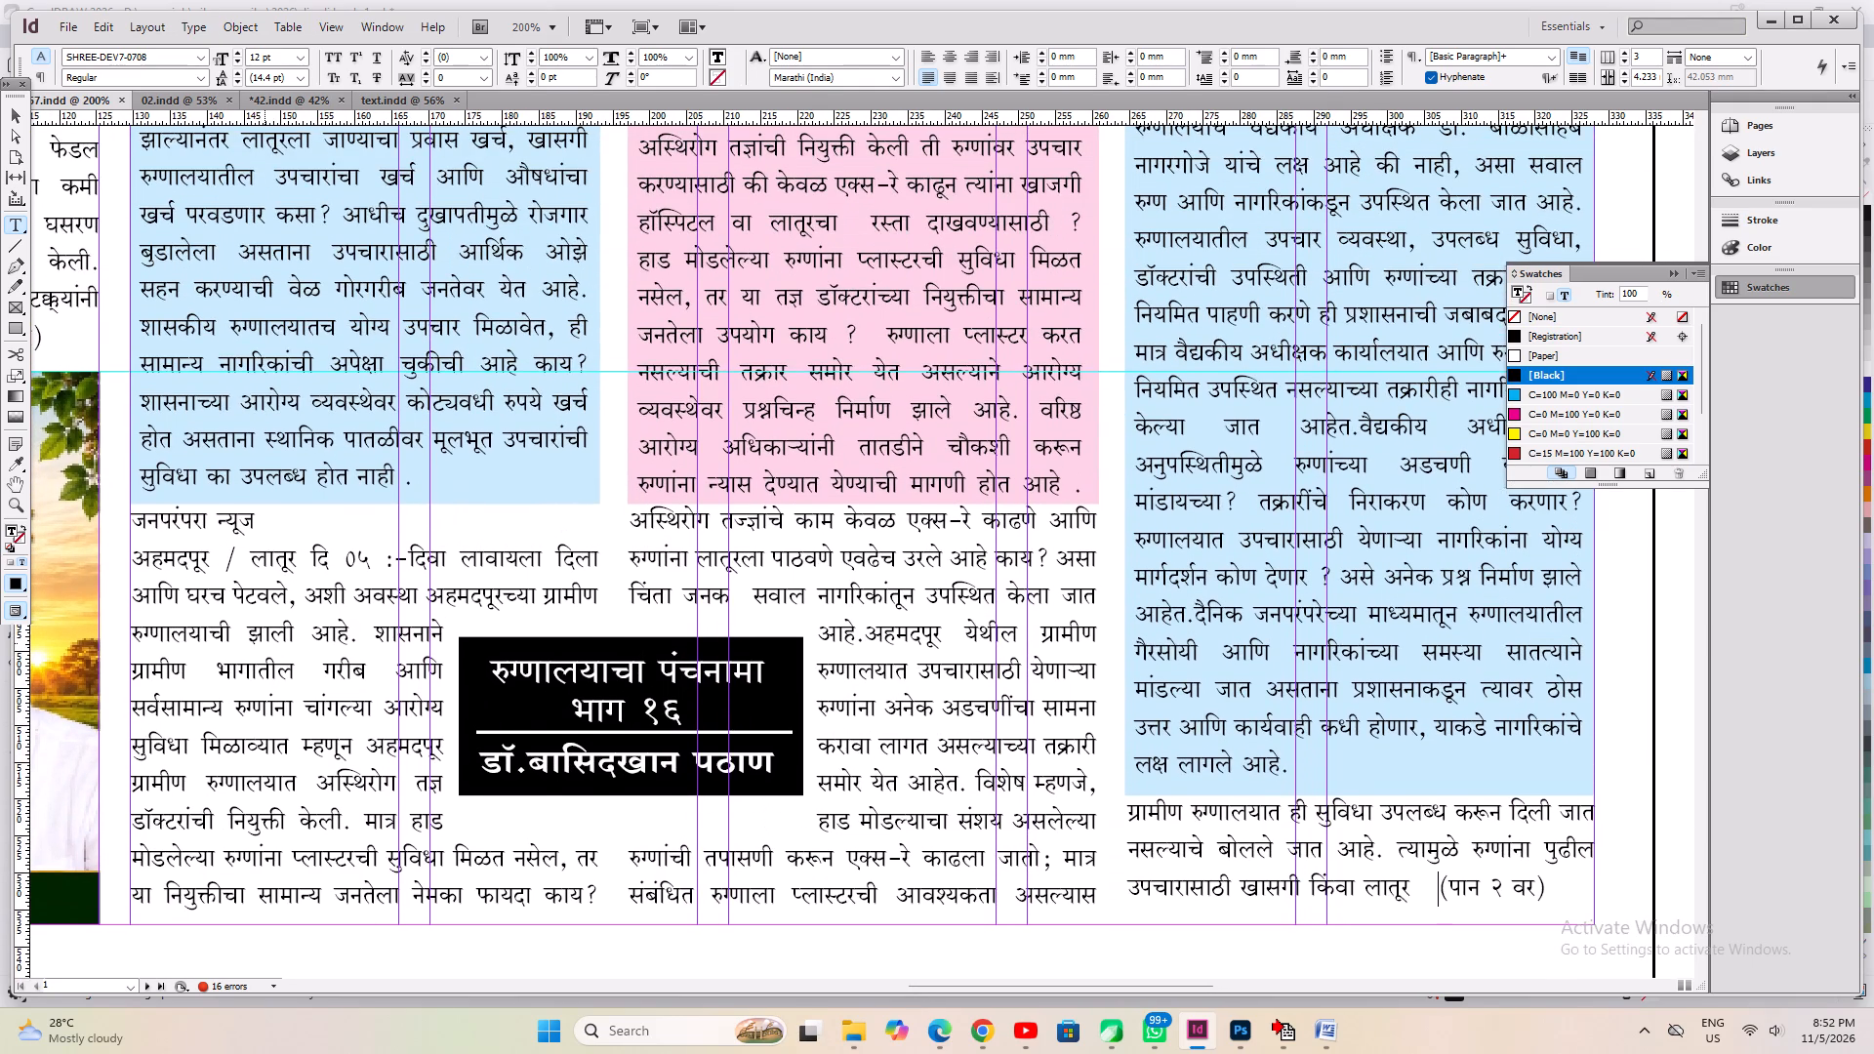
{"action": "left_click_drag", "start_coordinate": [265, 643], "coordinate": [378, 784], "text": "alt"}
{"action": "left_click_drag", "start_coordinate": [381, 721], "coordinate": [573, 960], "text": "alt"}
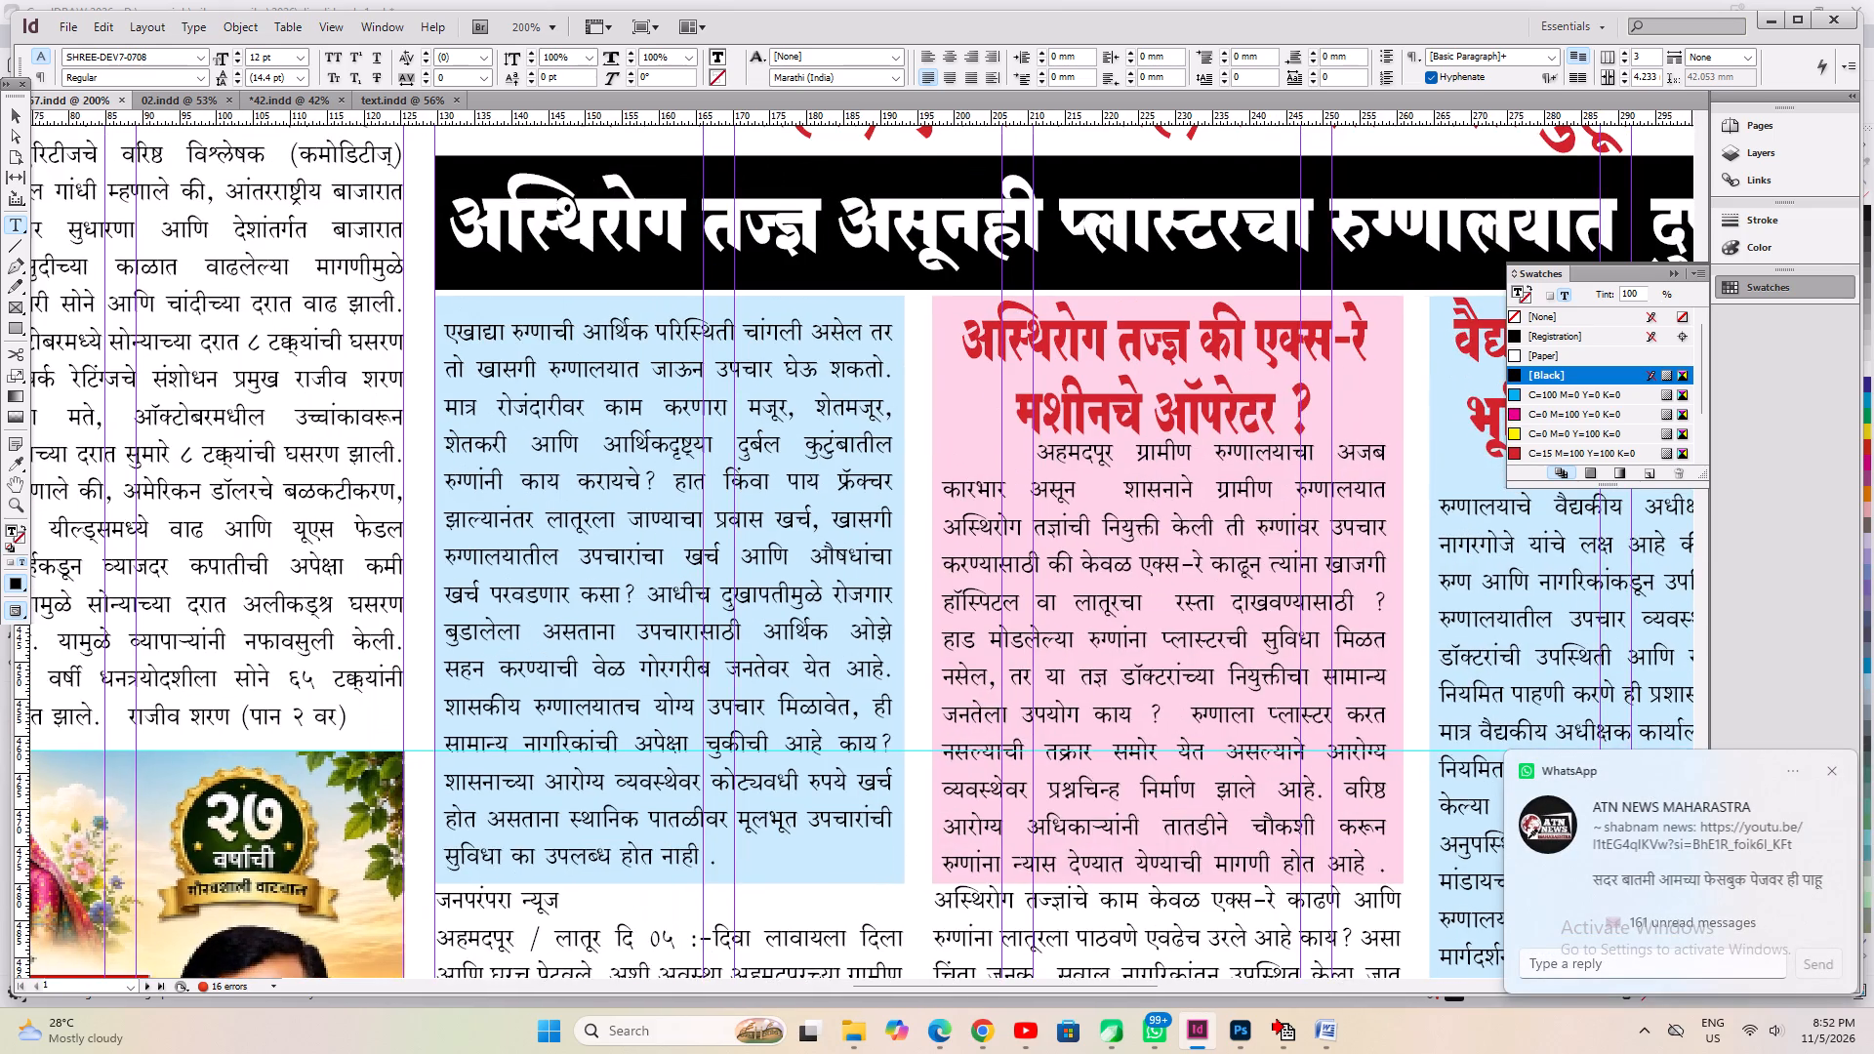
{"action": "left_click_drag", "start_coordinate": [539, 556], "coordinate": [373, 657], "text": "alt"}
{"action": "left_click_drag", "start_coordinate": [493, 532], "coordinate": [251, 786], "text": "alt"}
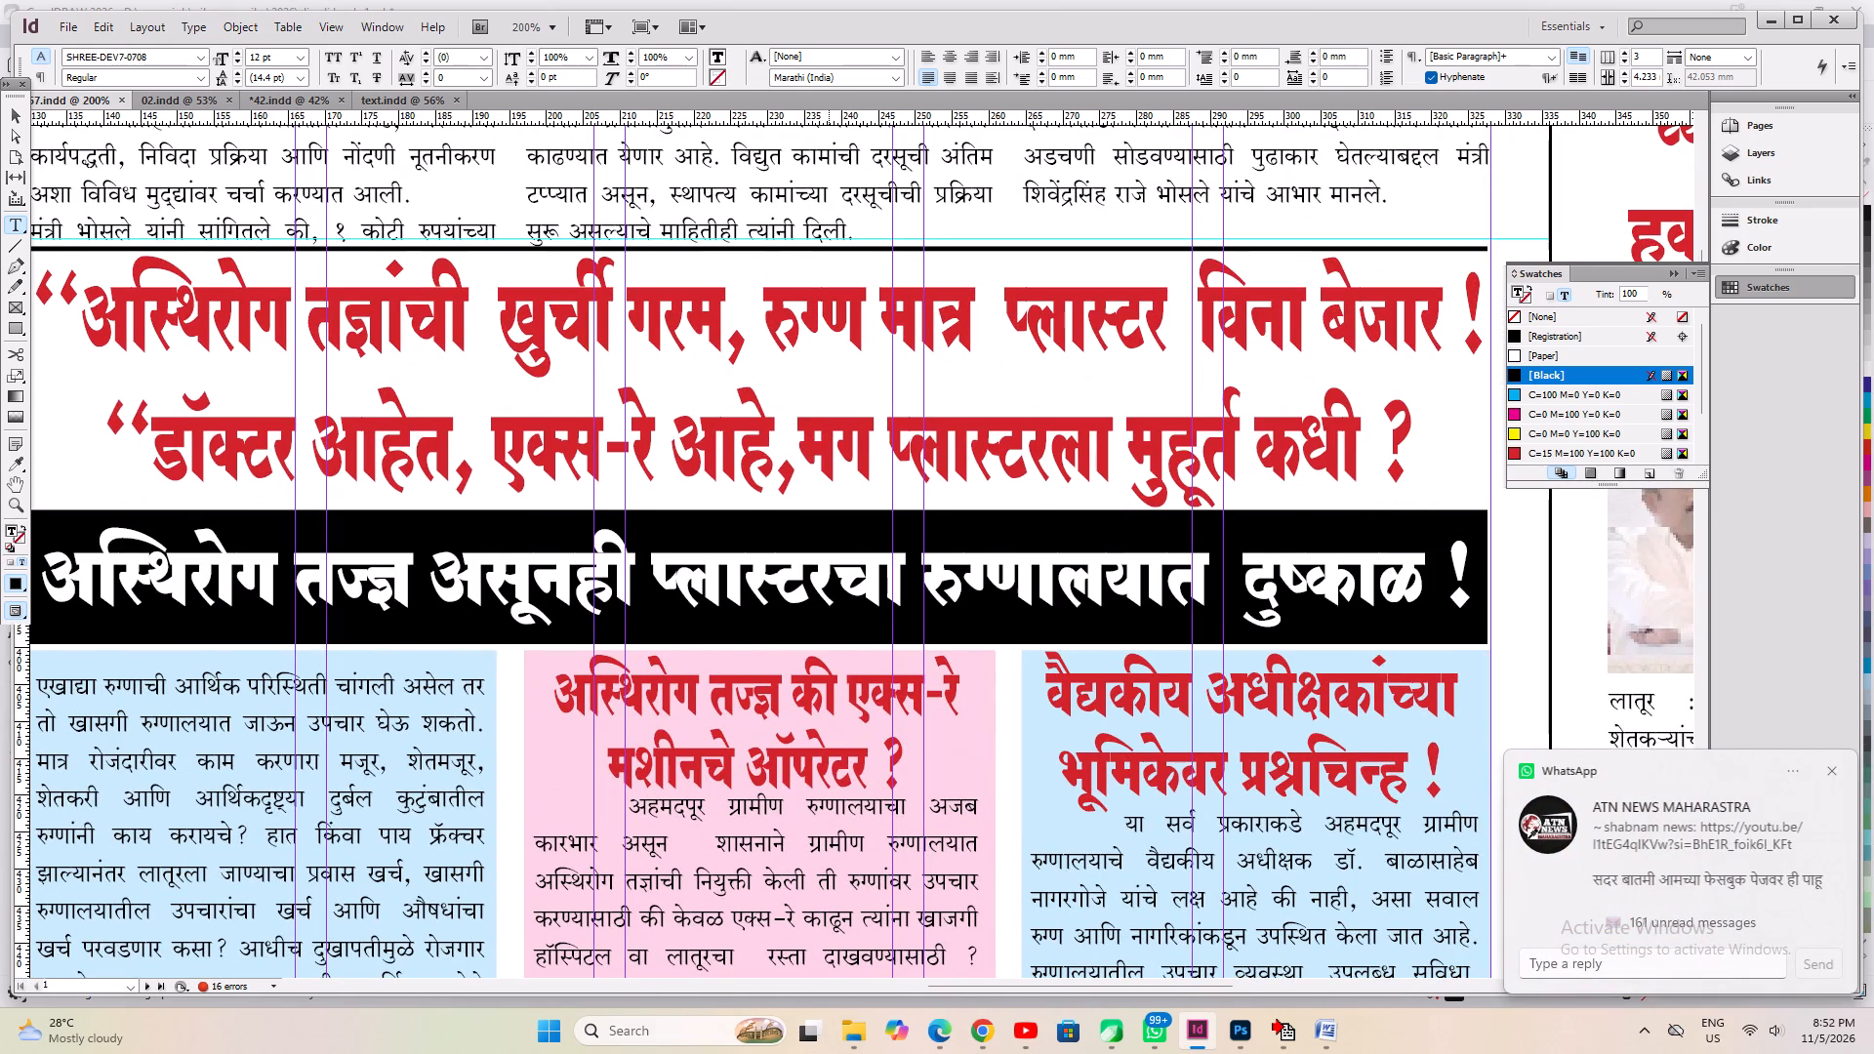
{"action": "left_click", "coordinate": [378, 847]}
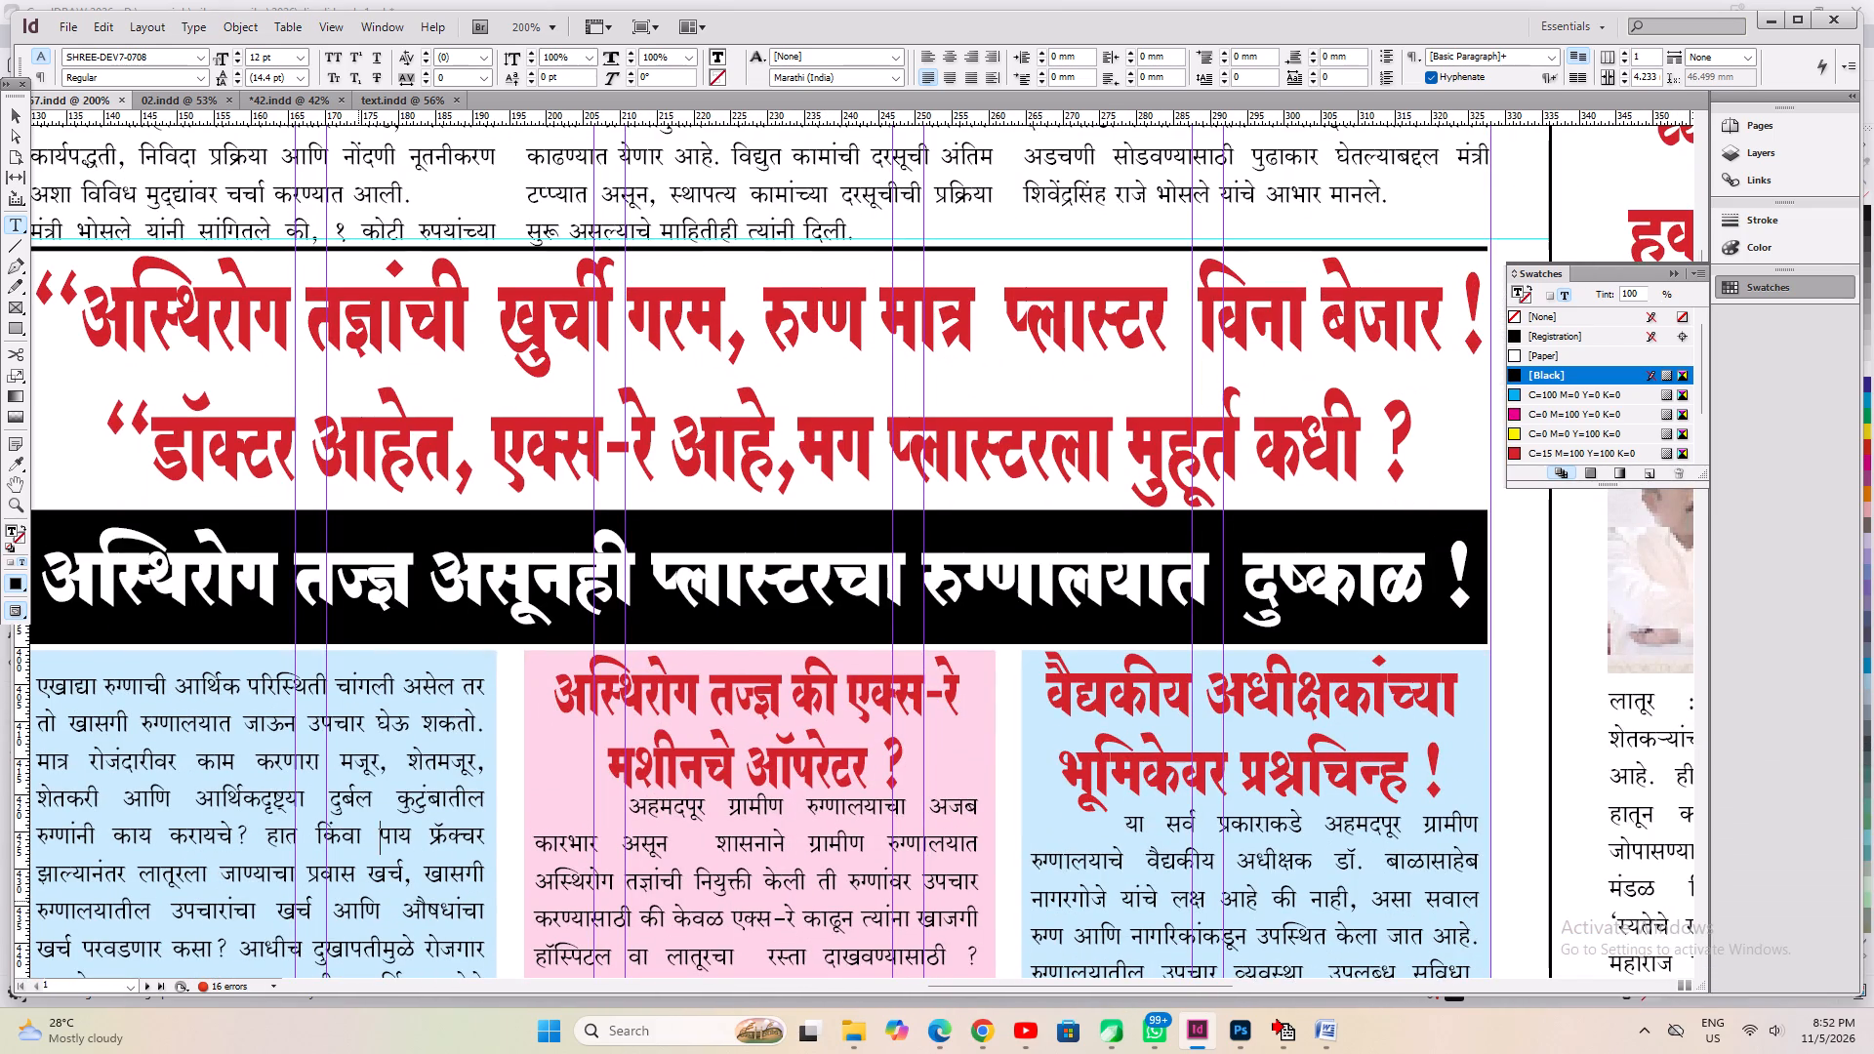
{"action": "left_click_drag", "start_coordinate": [324, 879], "coordinate": [583, 416], "text": "alt"}
{"action": "left_click_drag", "start_coordinate": [490, 613], "coordinate": [546, 399], "text": "alt"}
Go to the end of the अस्थिरोग story on page 2 and tighten the tracking by 20 on passages in both columns.
{"action": "left_click", "coordinate": [434, 707]}
{"action": "key", "text": "ctrl+a"}
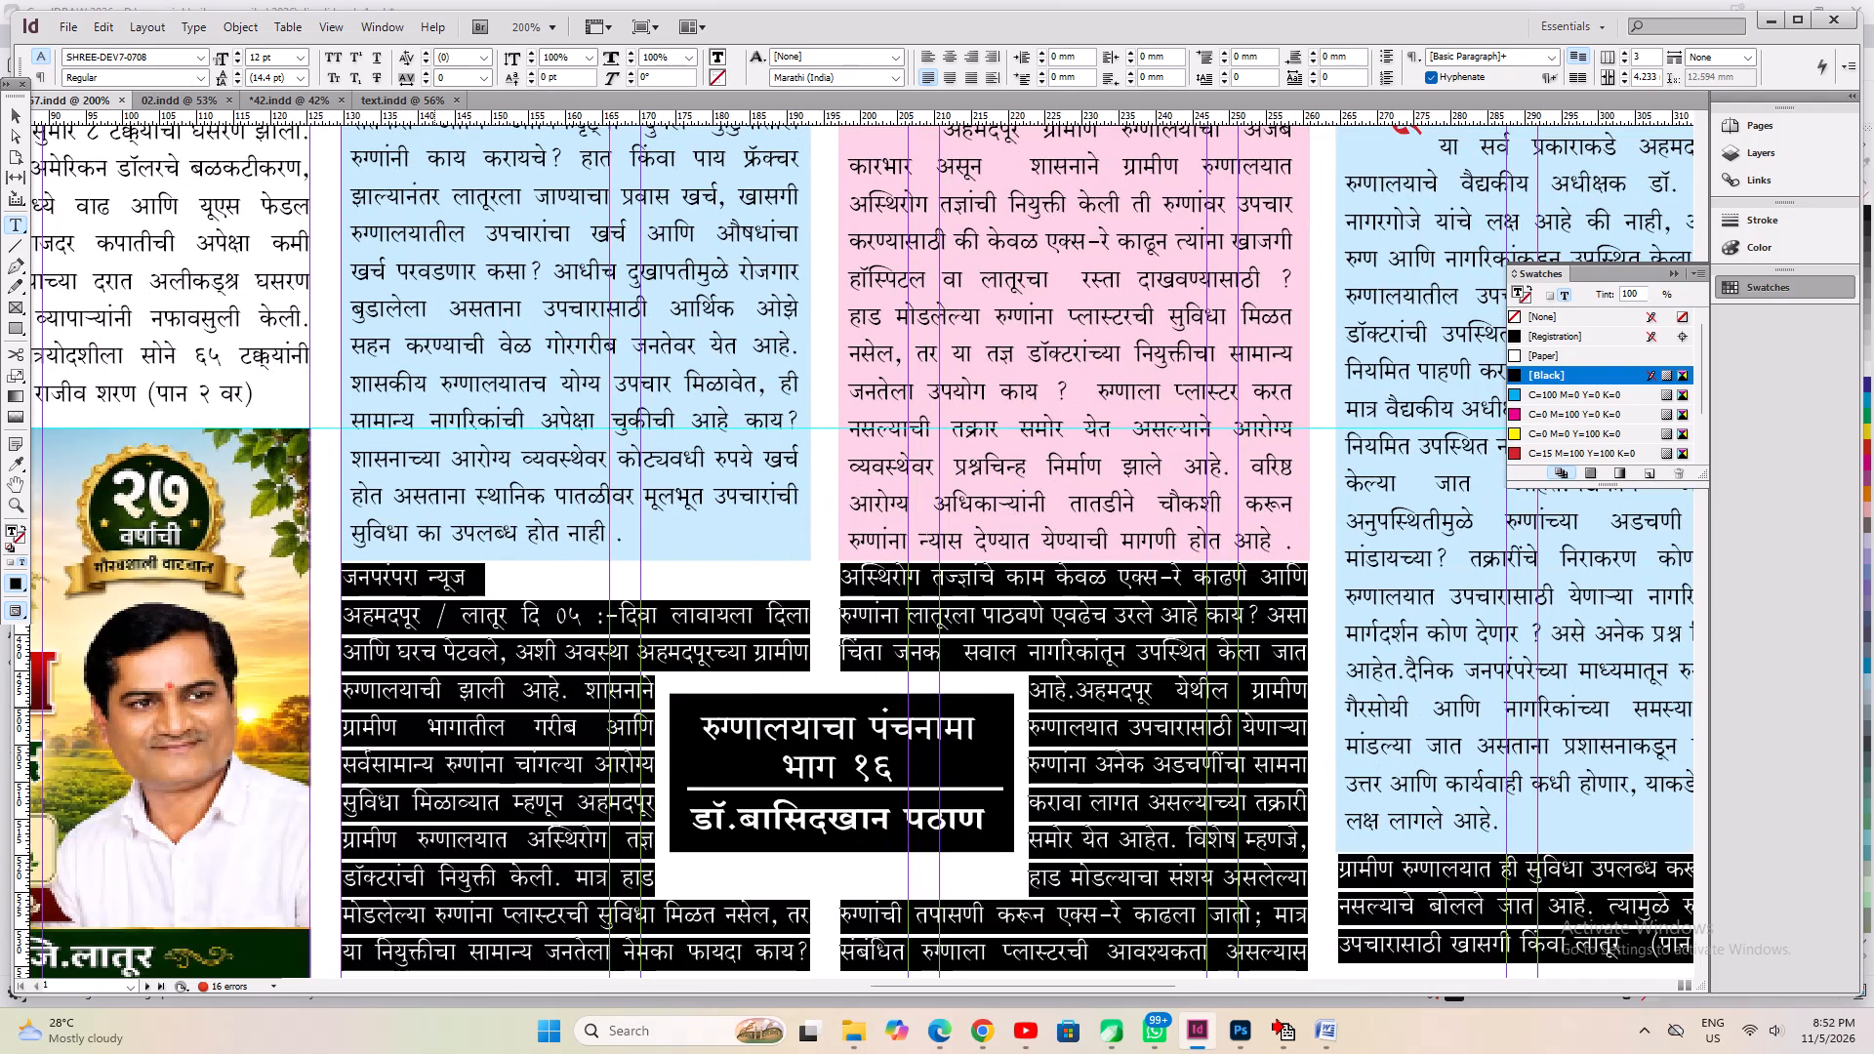
{"action": "key", "text": "Right"}
{"action": "key", "text": "ctrl+a"}
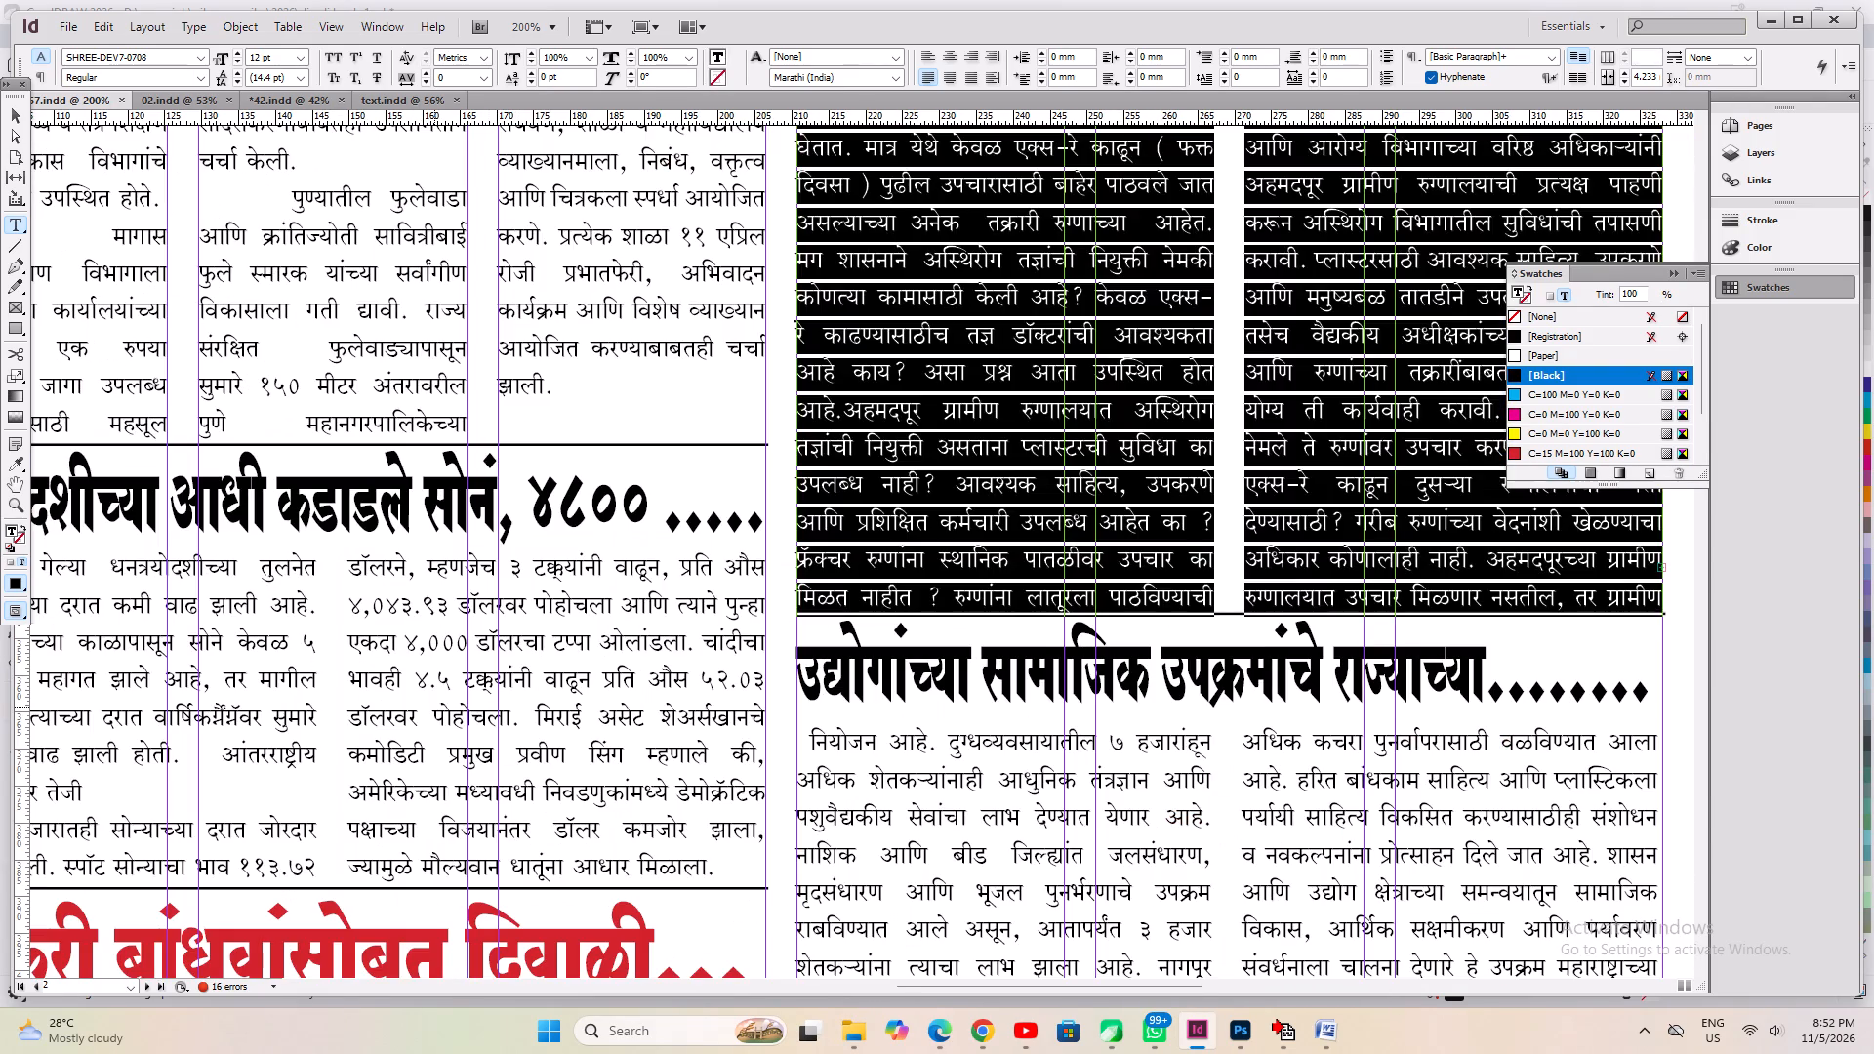
{"action": "left_click", "coordinate": [950, 484]}
{"action": "left_click_drag", "start_coordinate": [1016, 423], "coordinate": [686, 767], "text": "alt"}
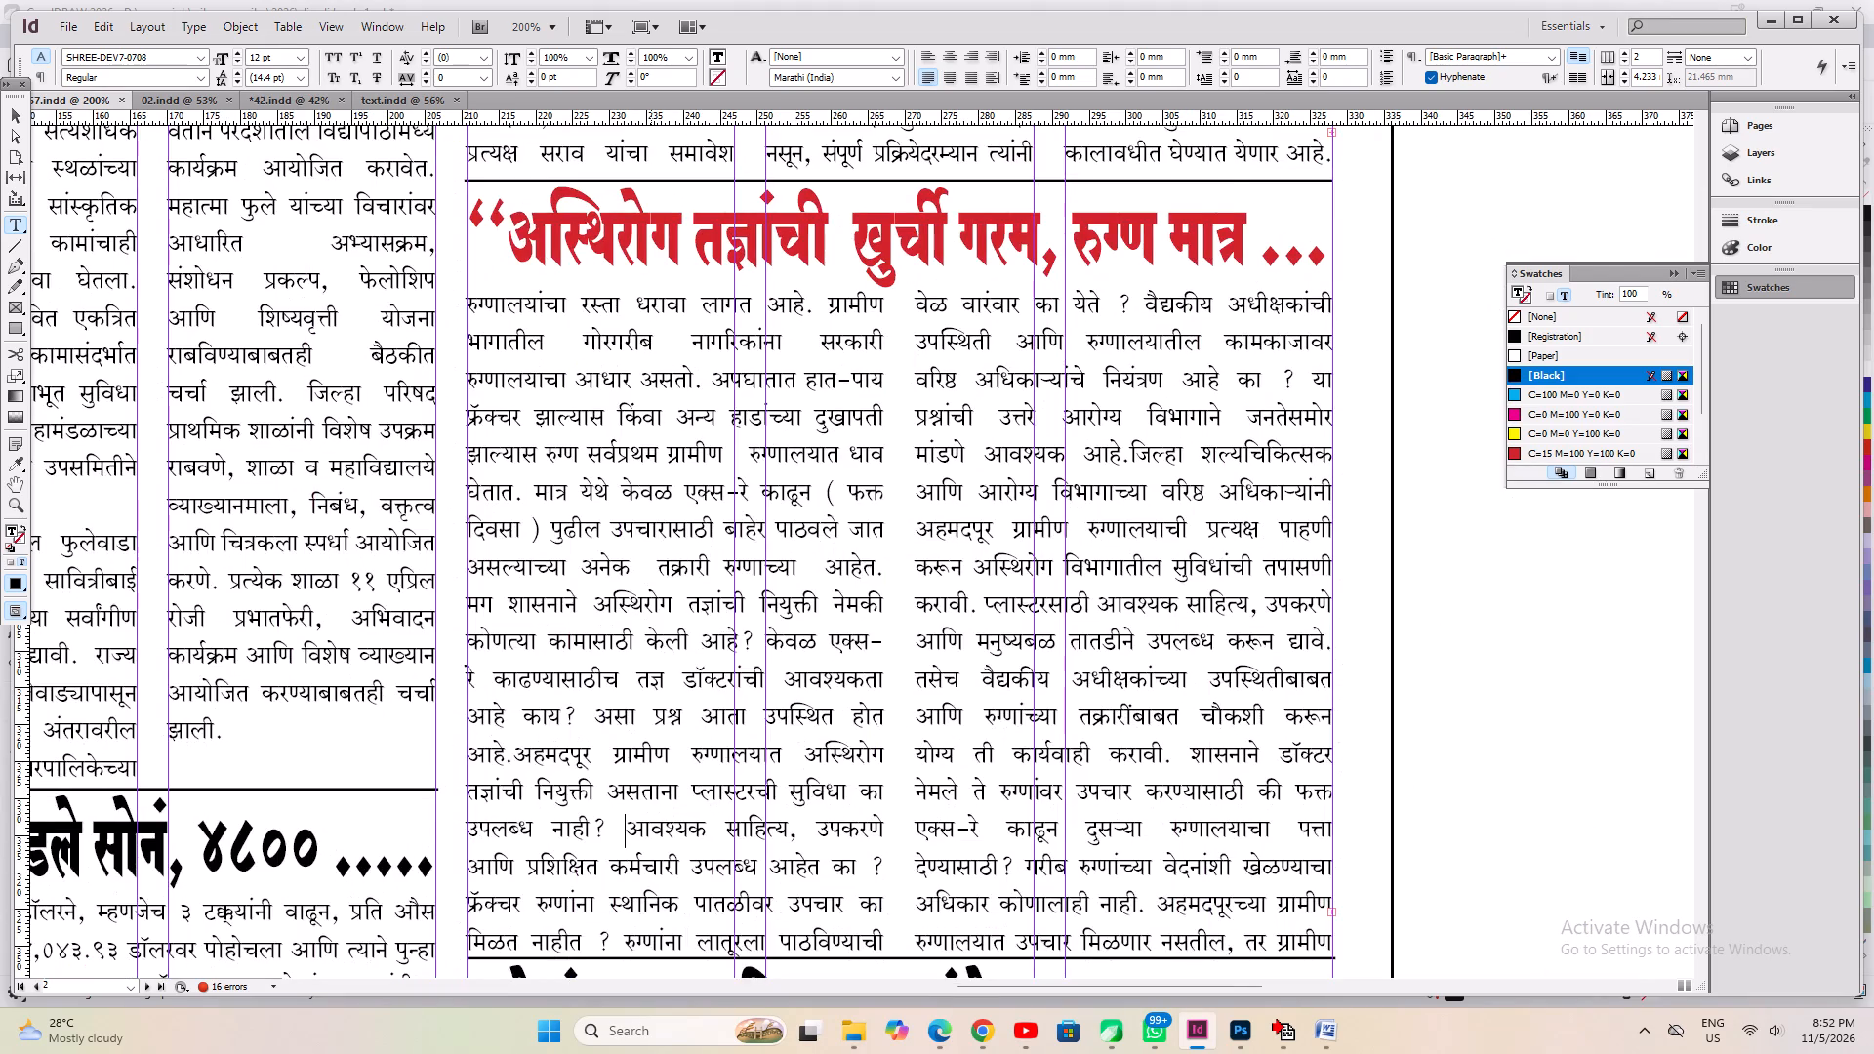
{"action": "left_click_drag", "start_coordinate": [649, 512], "coordinate": [684, 1021]}
{"action": "key", "text": "alt+Left"}
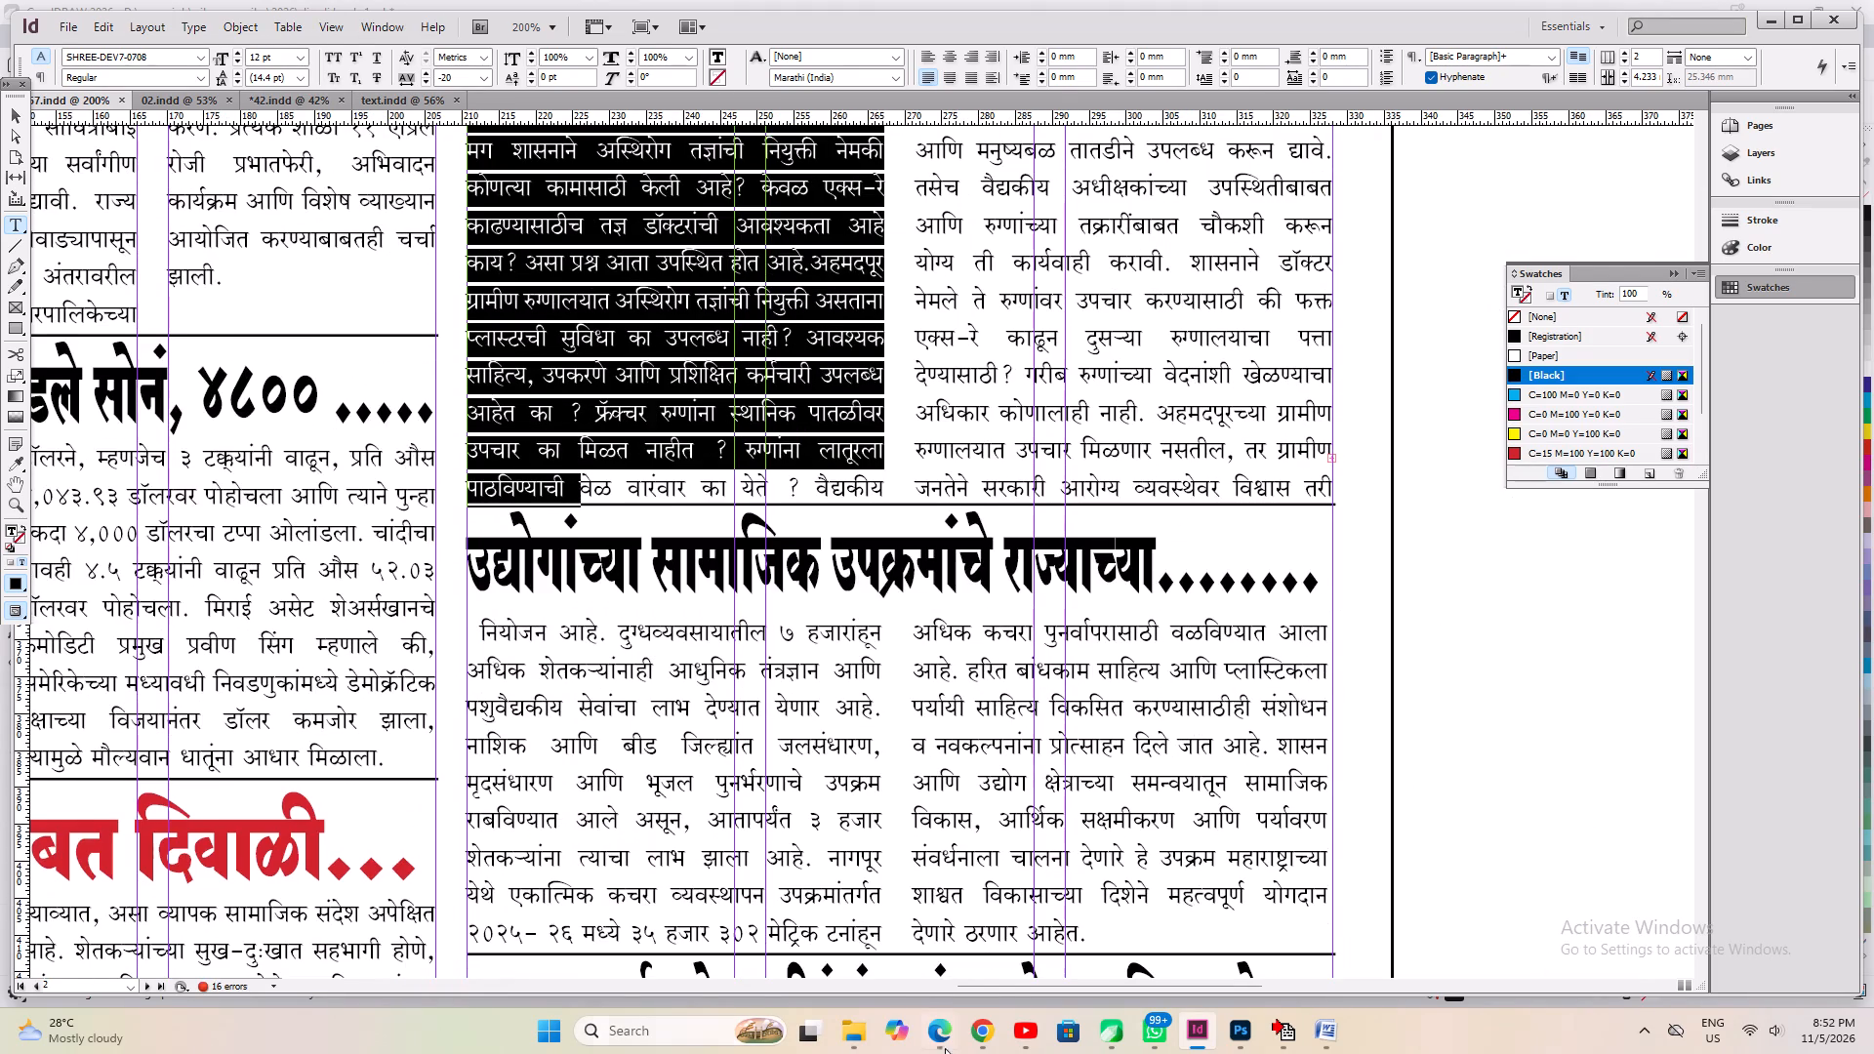
{"action": "scroll", "coordinate": [945, 1048], "scroll_direction": "up", "scroll_amount": 4}
{"action": "scroll", "coordinate": [943, 924], "scroll_direction": "up", "scroll_amount": 3}
{"action": "left_click_drag", "start_coordinate": [1001, 408], "coordinate": [1229, 793]}
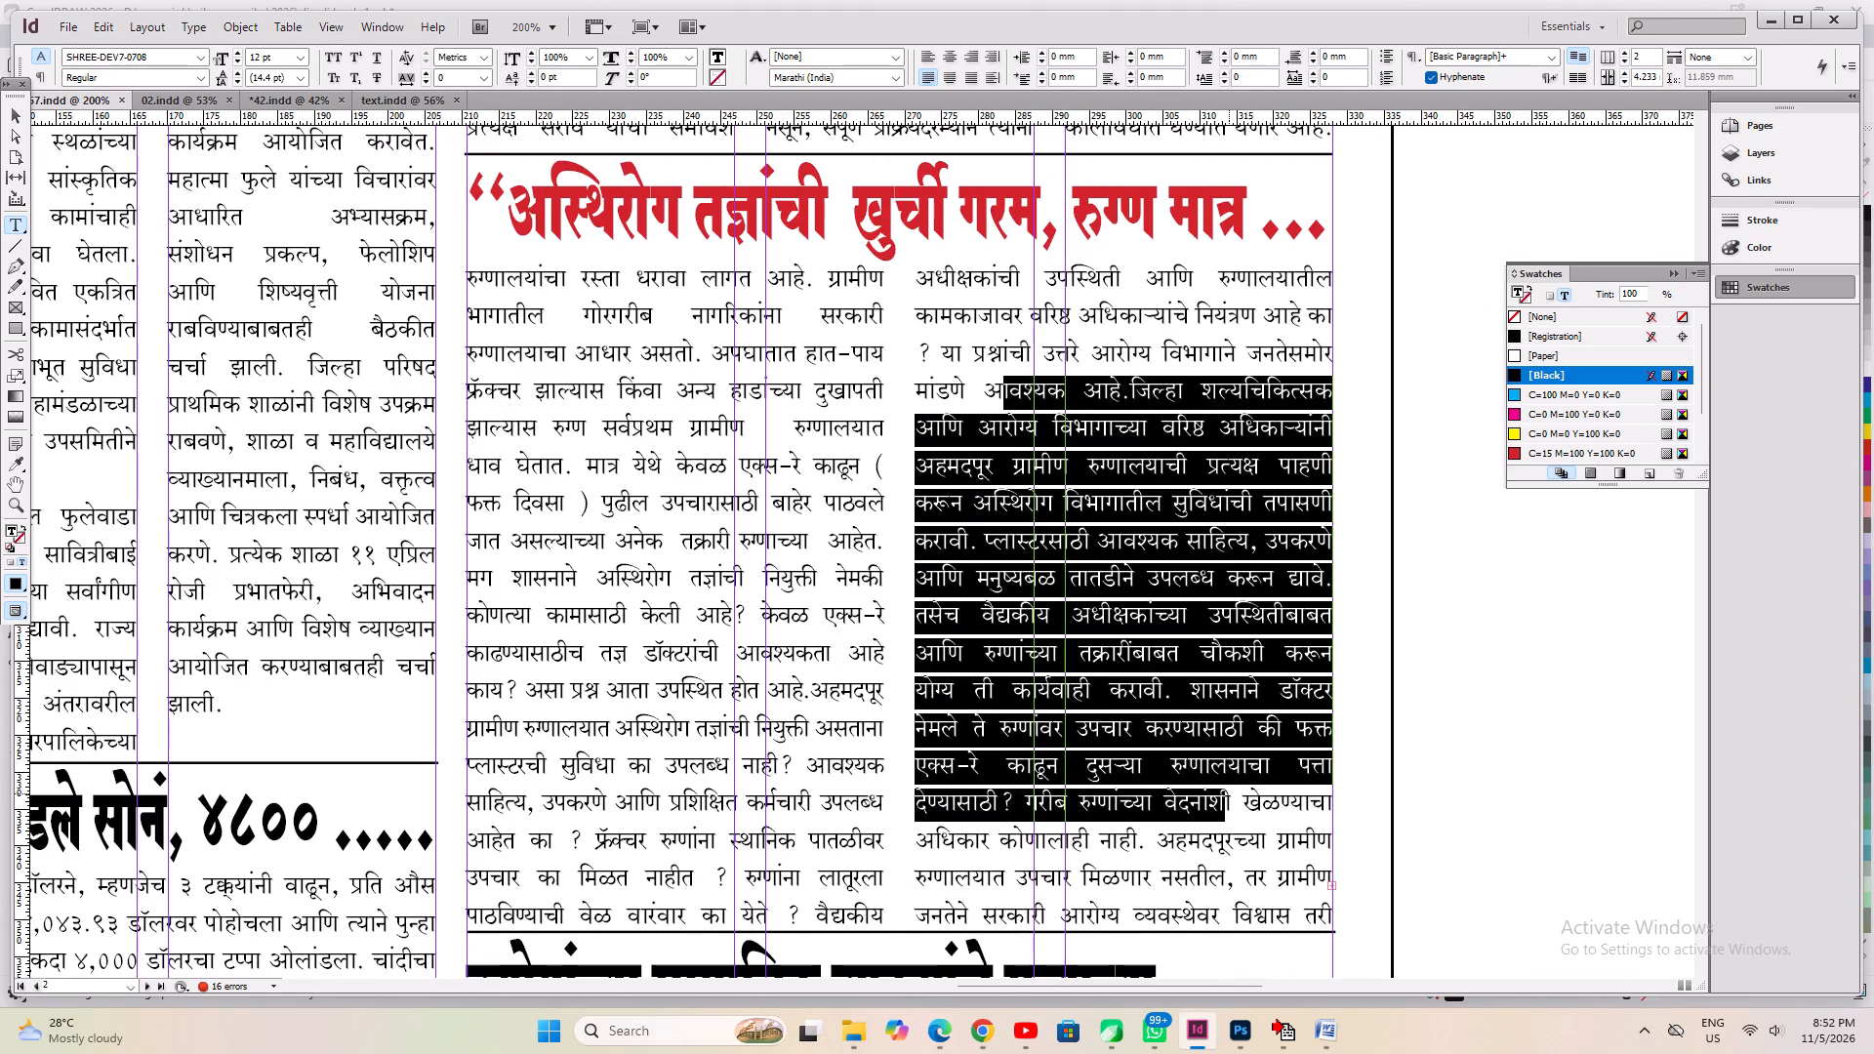
{"action": "key", "text": "alt+Left"}
{"action": "left_click", "coordinate": [1295, 792]}
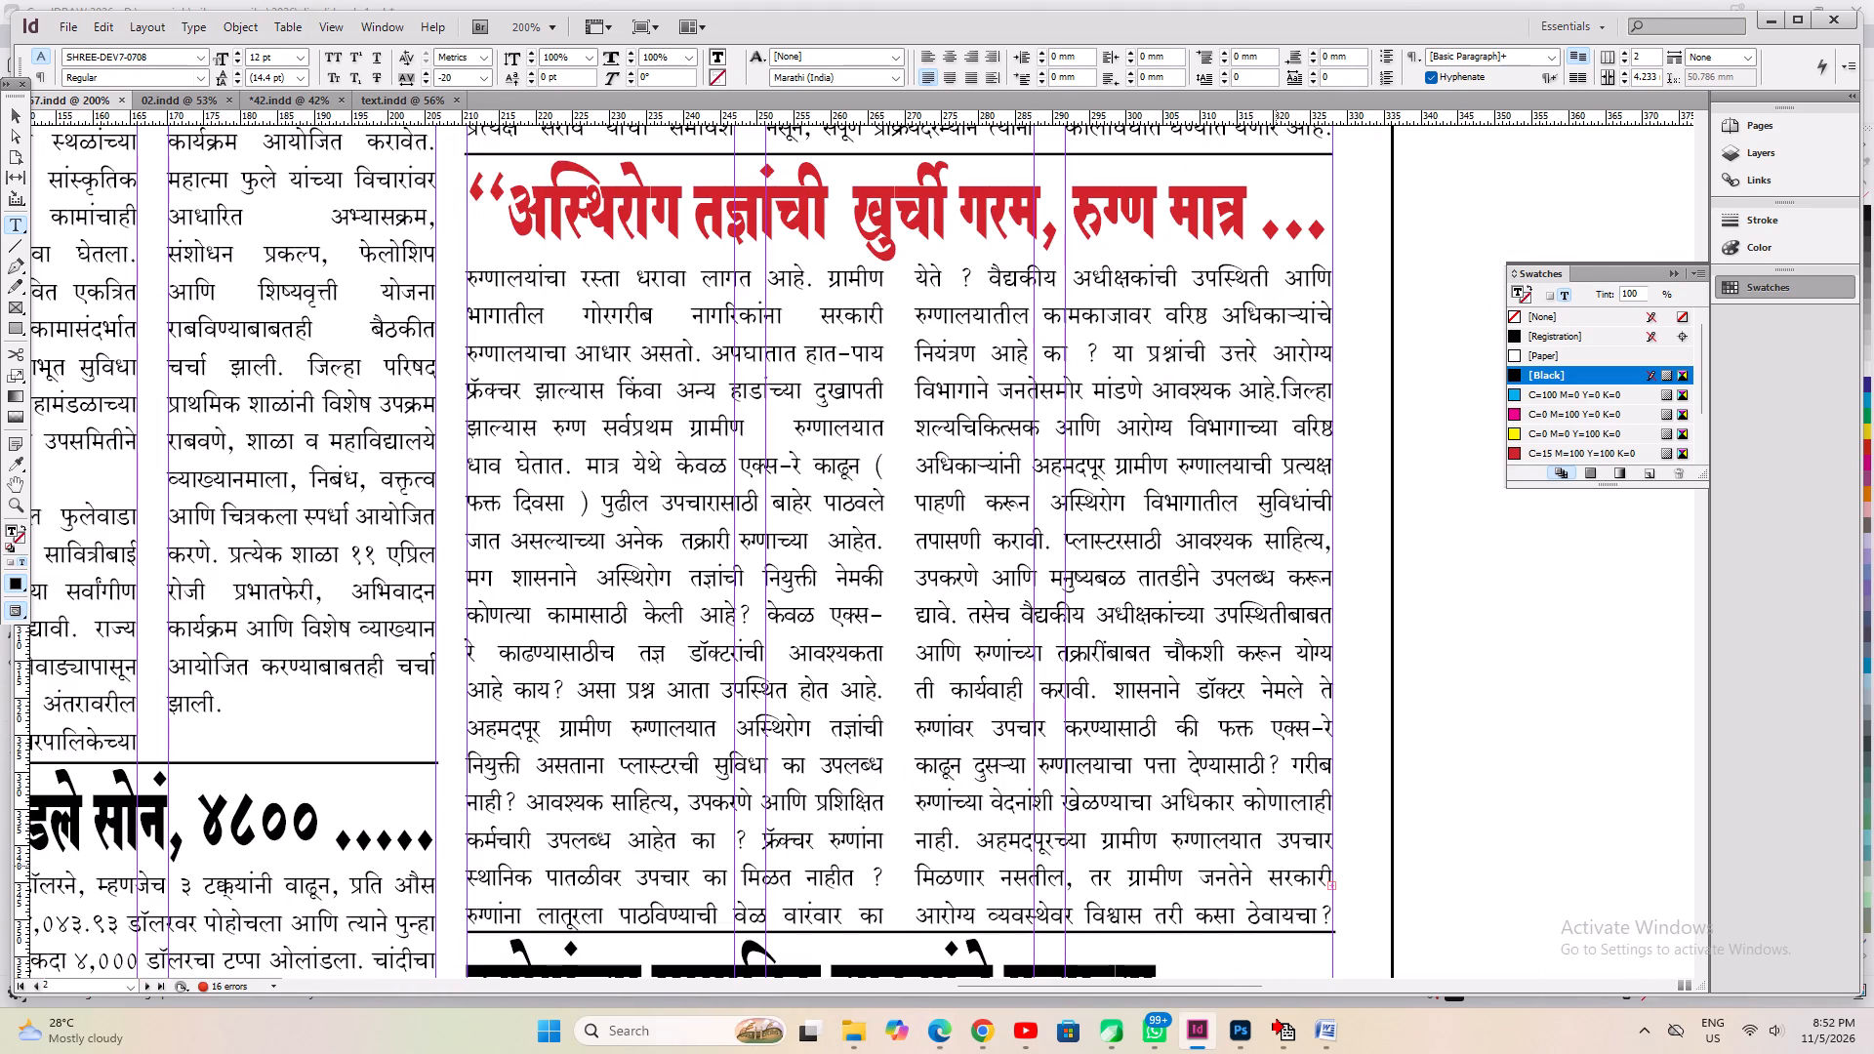
{"action": "left_click_drag", "start_coordinate": [1226, 667], "coordinate": [1226, 952]}
{"action": "key", "text": "alt+Left"}
{"action": "key", "text": "alt+Right"}
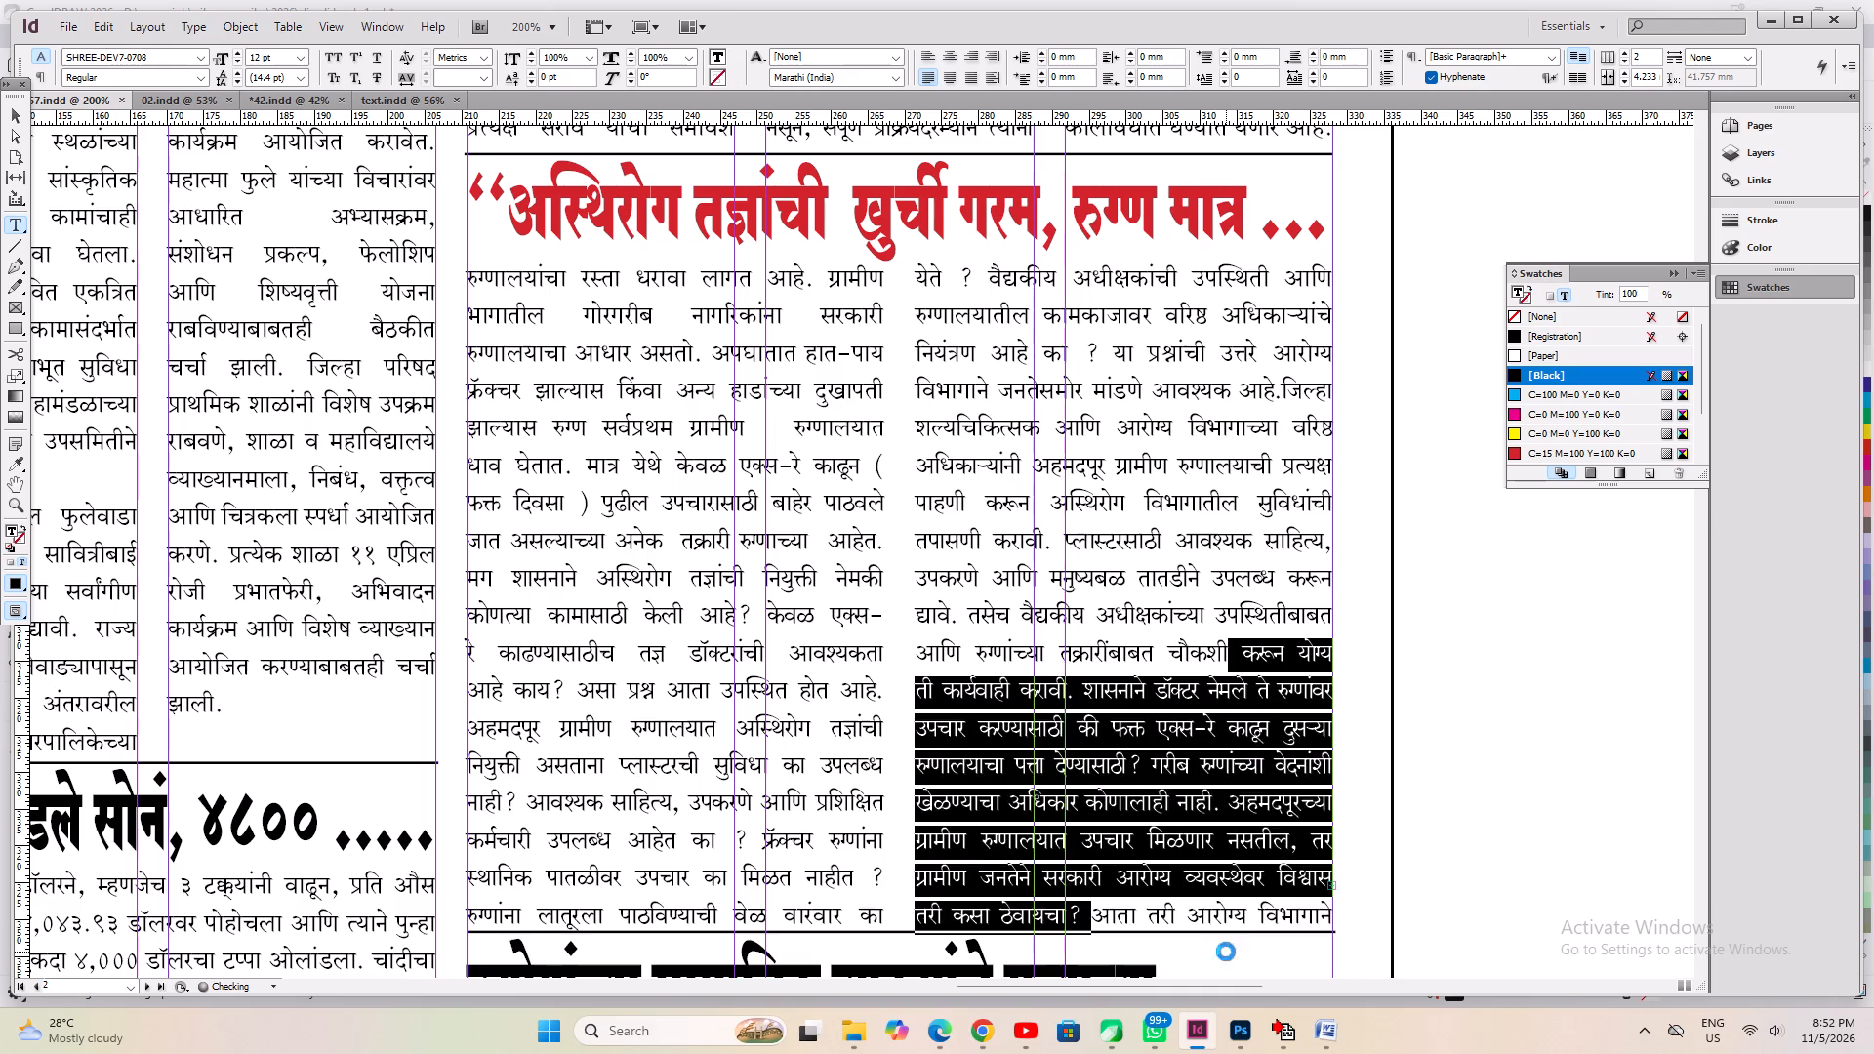
{"action": "key", "text": "alt+Left"}
Fit the page 2 अस्थिरोग continuation's text frame to its content.
{"action": "scroll", "coordinate": [1225, 952], "scroll_direction": "down", "scroll_amount": 2}
{"action": "key", "text": "ctrl+alt+c"}
{"action": "scroll", "coordinate": [1101, 935], "scroll_direction": "down", "scroll_amount": 4}
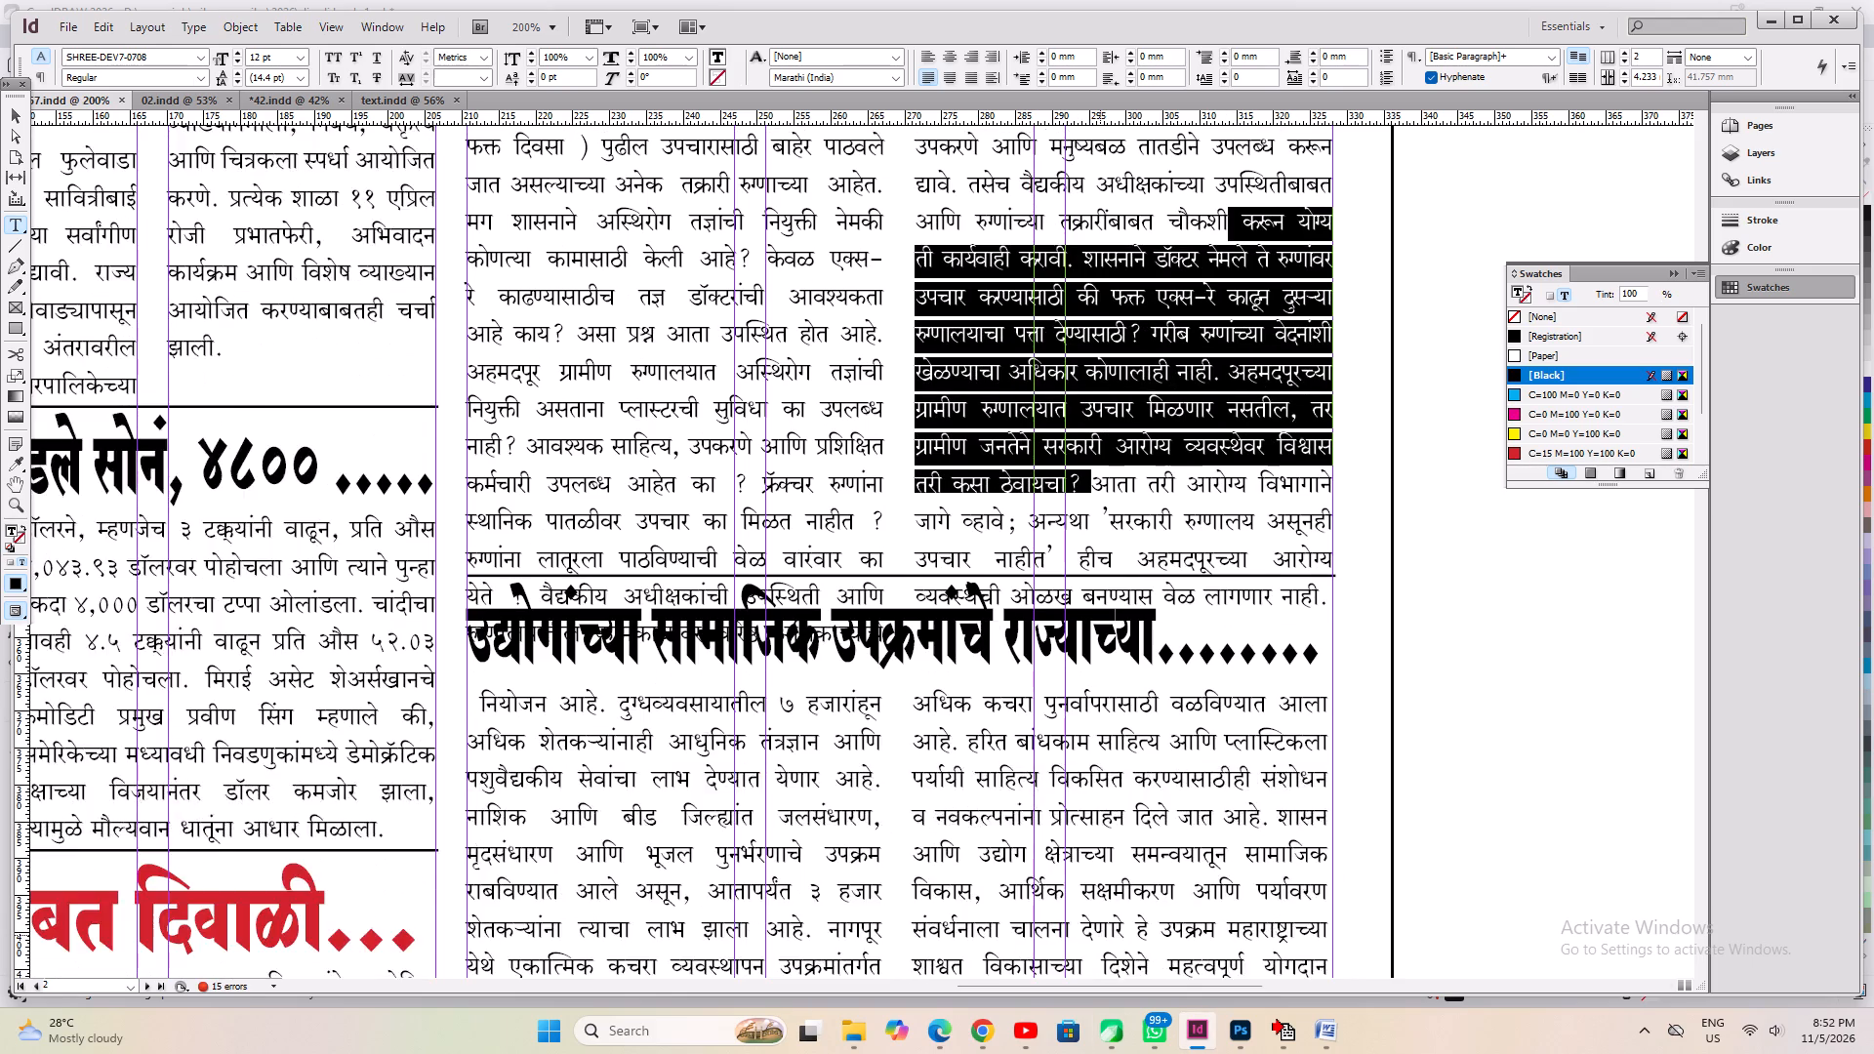
Tighten the tracking of the second-column text in the page 2 महावितरणचे article and fit its frame to the content.
{"action": "scroll", "coordinate": [1100, 935], "scroll_direction": "down", "scroll_amount": 6}
{"action": "scroll", "coordinate": [872, 718], "scroll_direction": "up", "scroll_amount": 2}
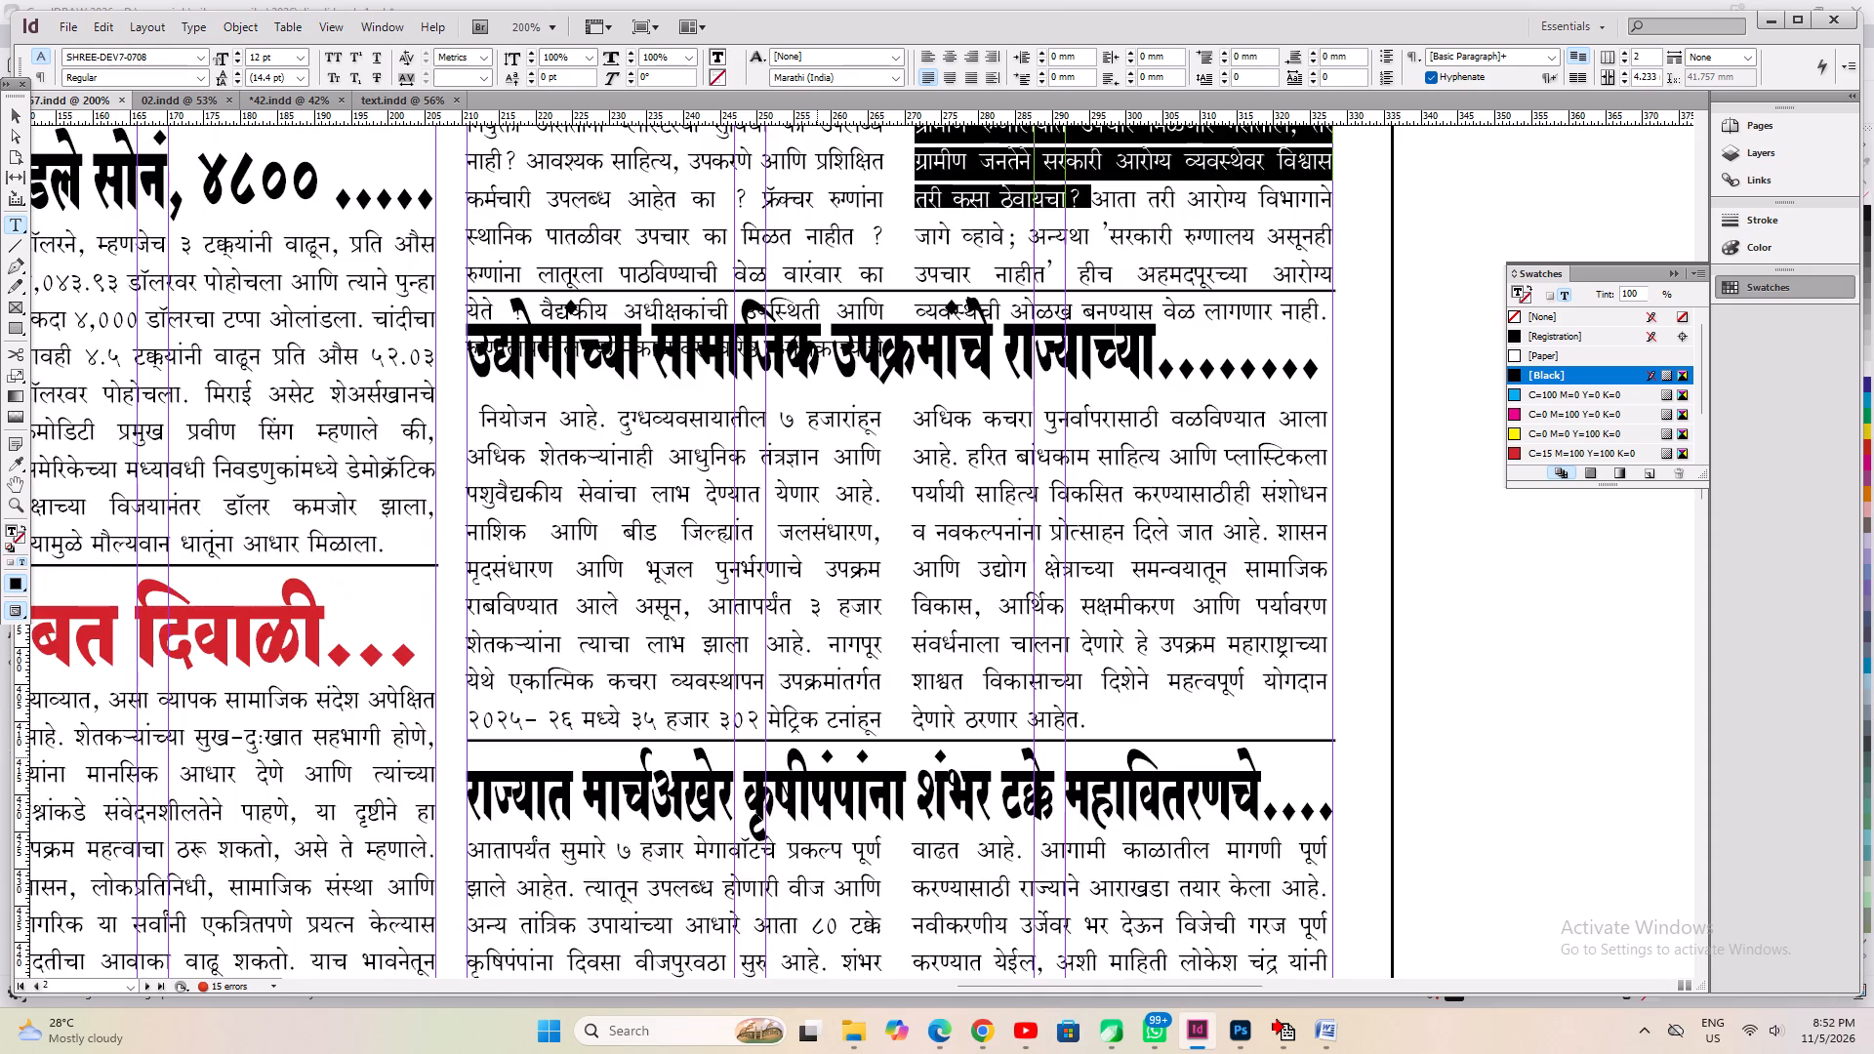
{"action": "scroll", "coordinate": [817, 758], "scroll_direction": "down", "scroll_amount": 11}
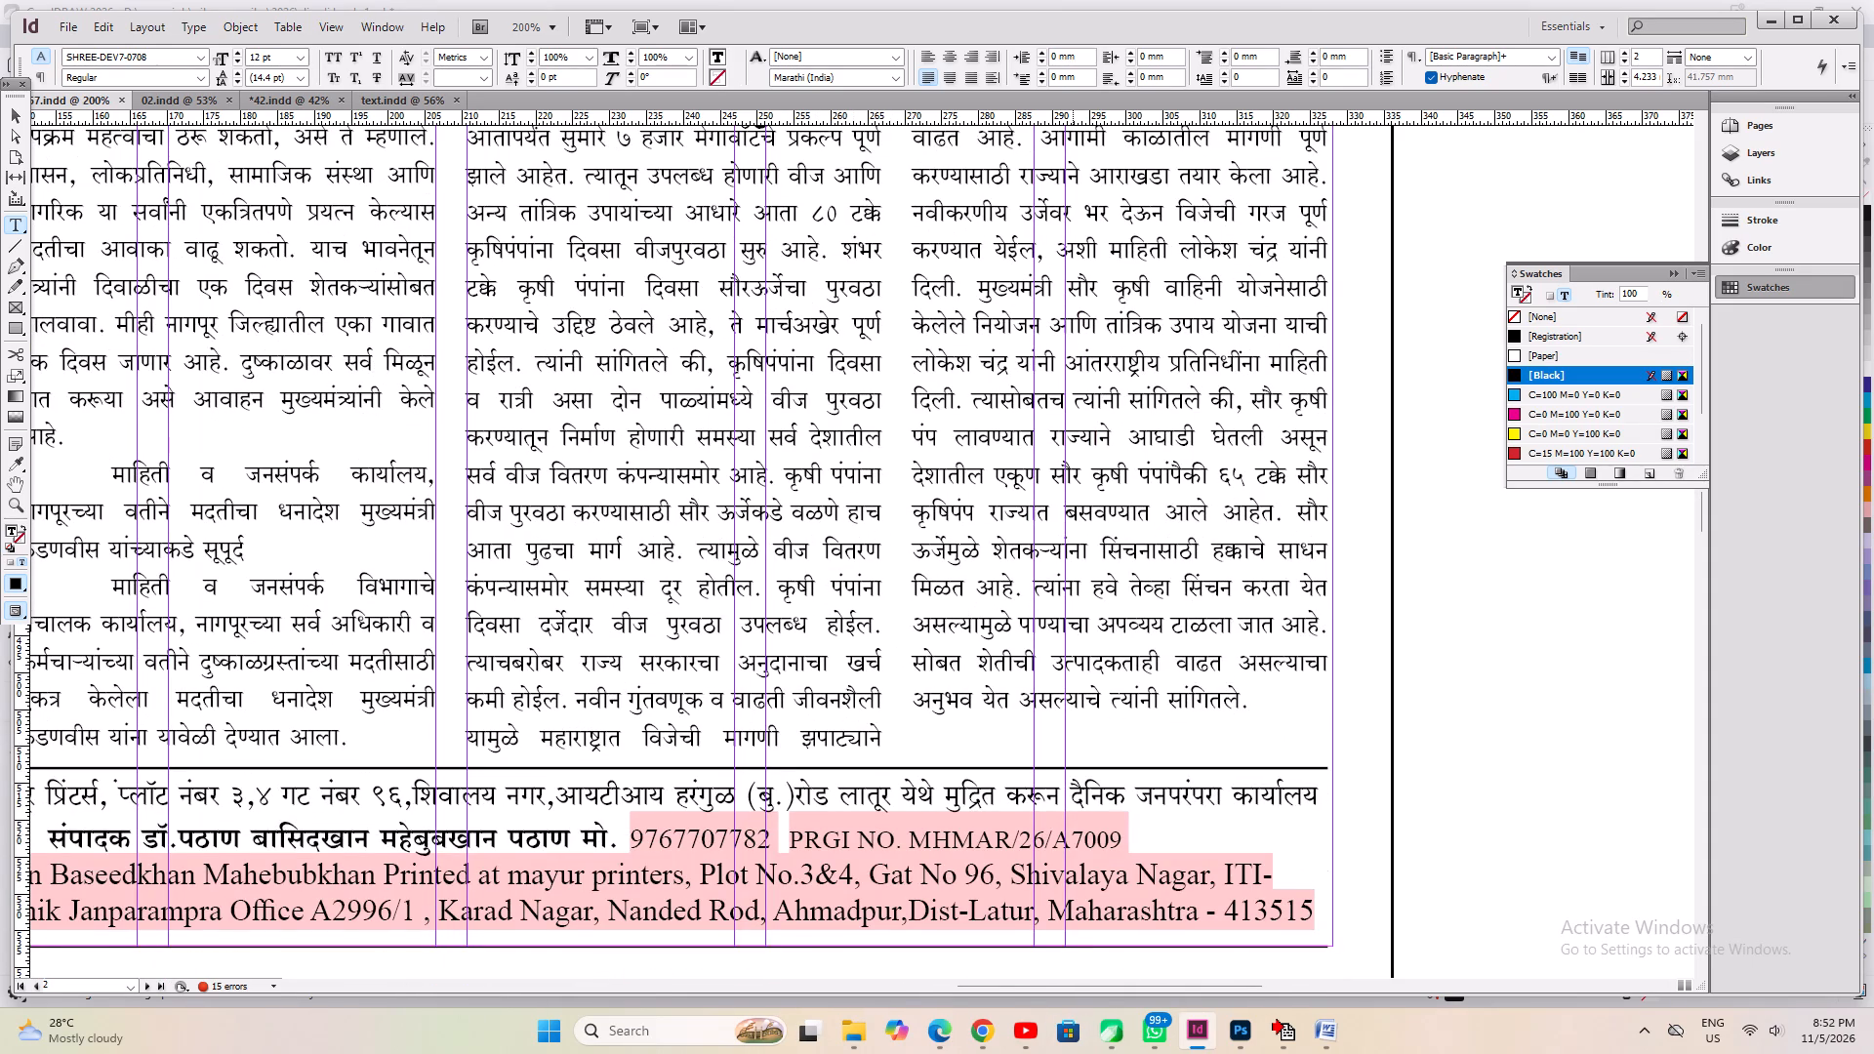
{"action": "left_click_drag", "start_coordinate": [1073, 162], "coordinate": [1135, 630]}
{"action": "key", "text": "alt+Left"}
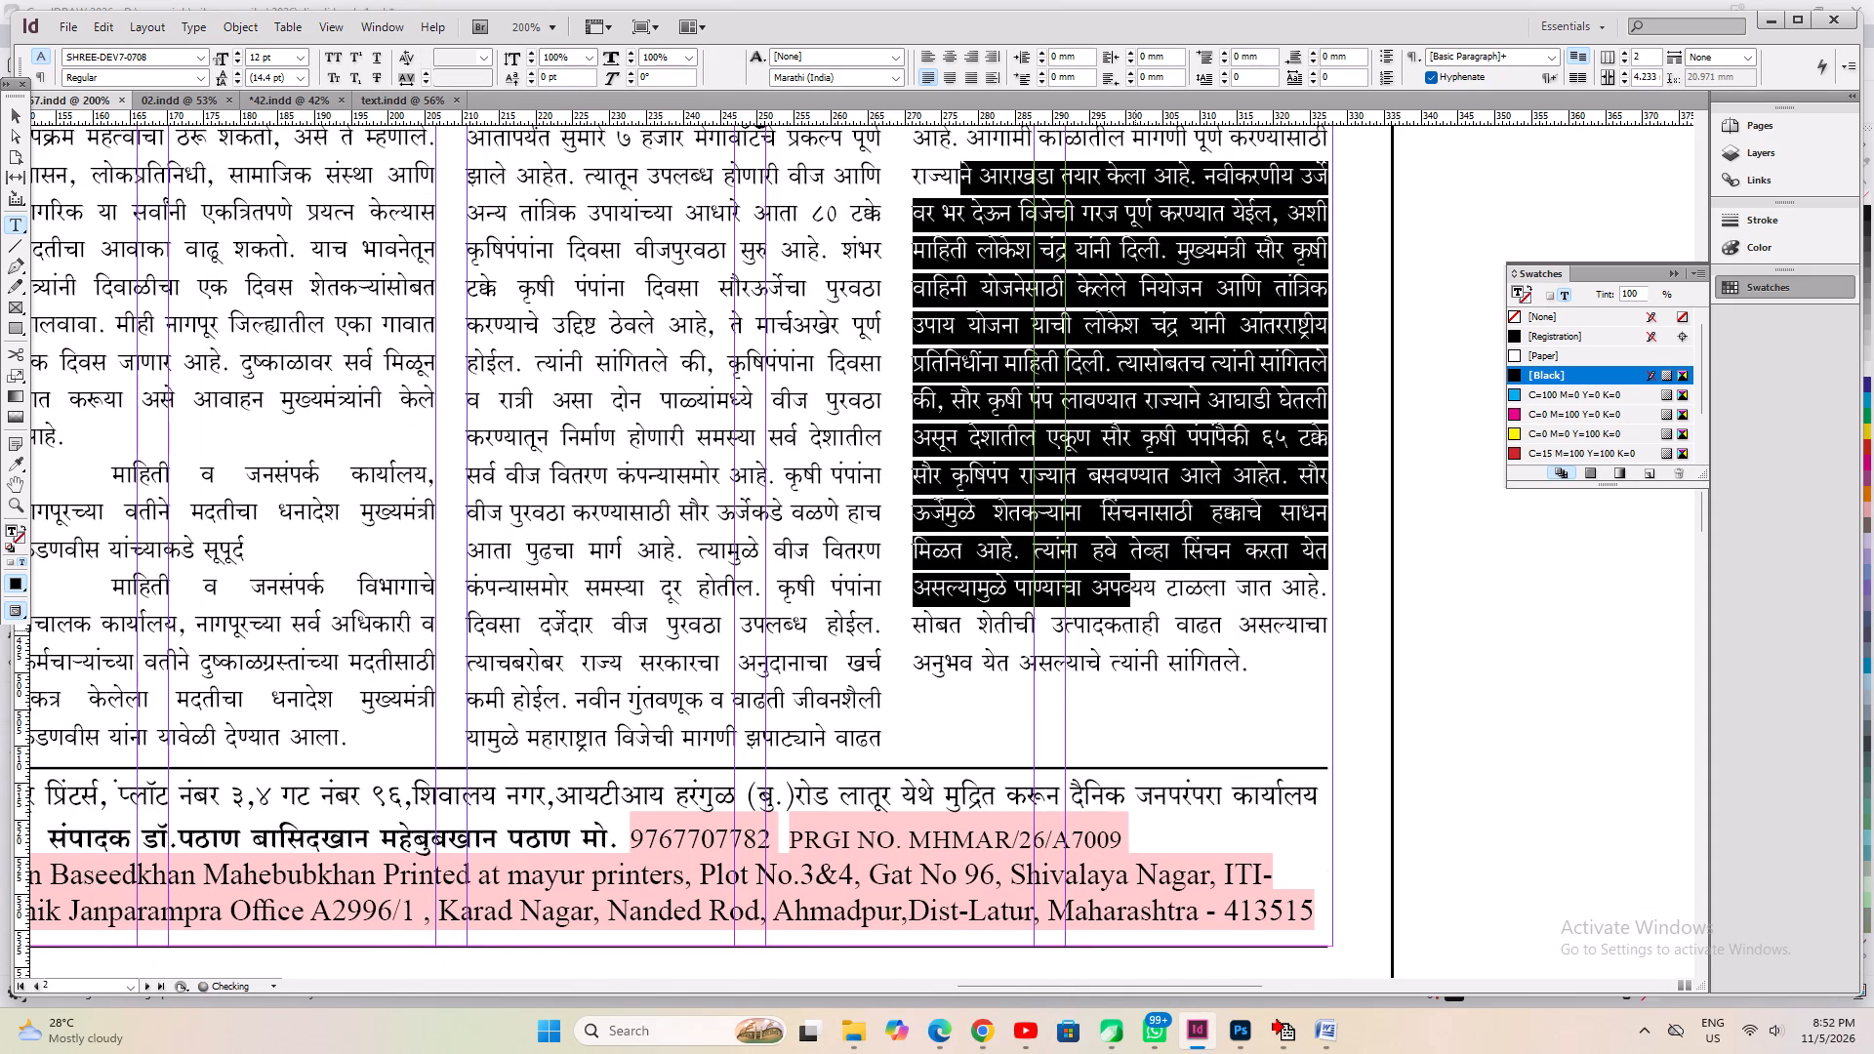
{"action": "key", "text": "ctrl+alt+c"}
Move the उद्योगांच्या body text, the rule below it, and the महावितरणचे headline and body down together to Y 441.772 mm.
{"action": "scroll", "coordinate": [1077, 635], "scroll_direction": "up", "scroll_amount": 4}
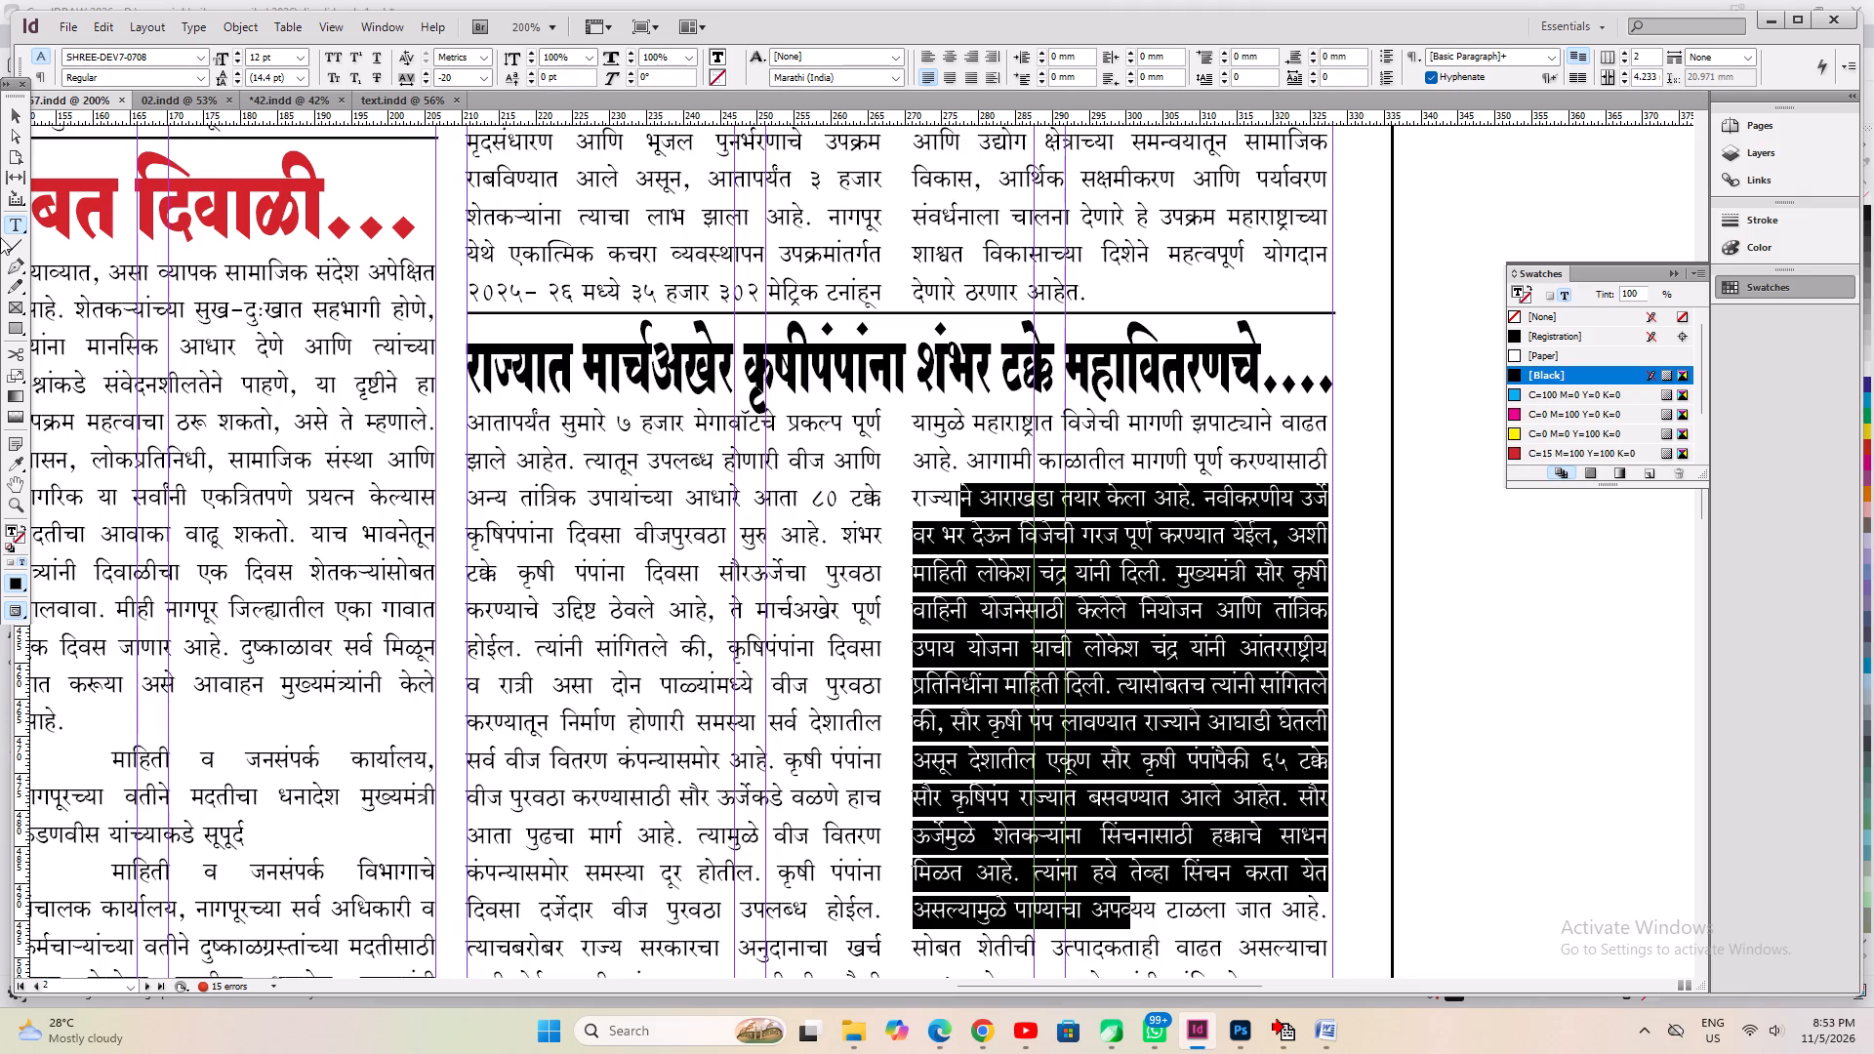
{"action": "left_click", "coordinate": [12, 121]}
{"action": "left_click", "coordinate": [1428, 838]}
{"action": "left_click_drag", "start_coordinate": [1457, 853], "coordinate": [733, 251]}
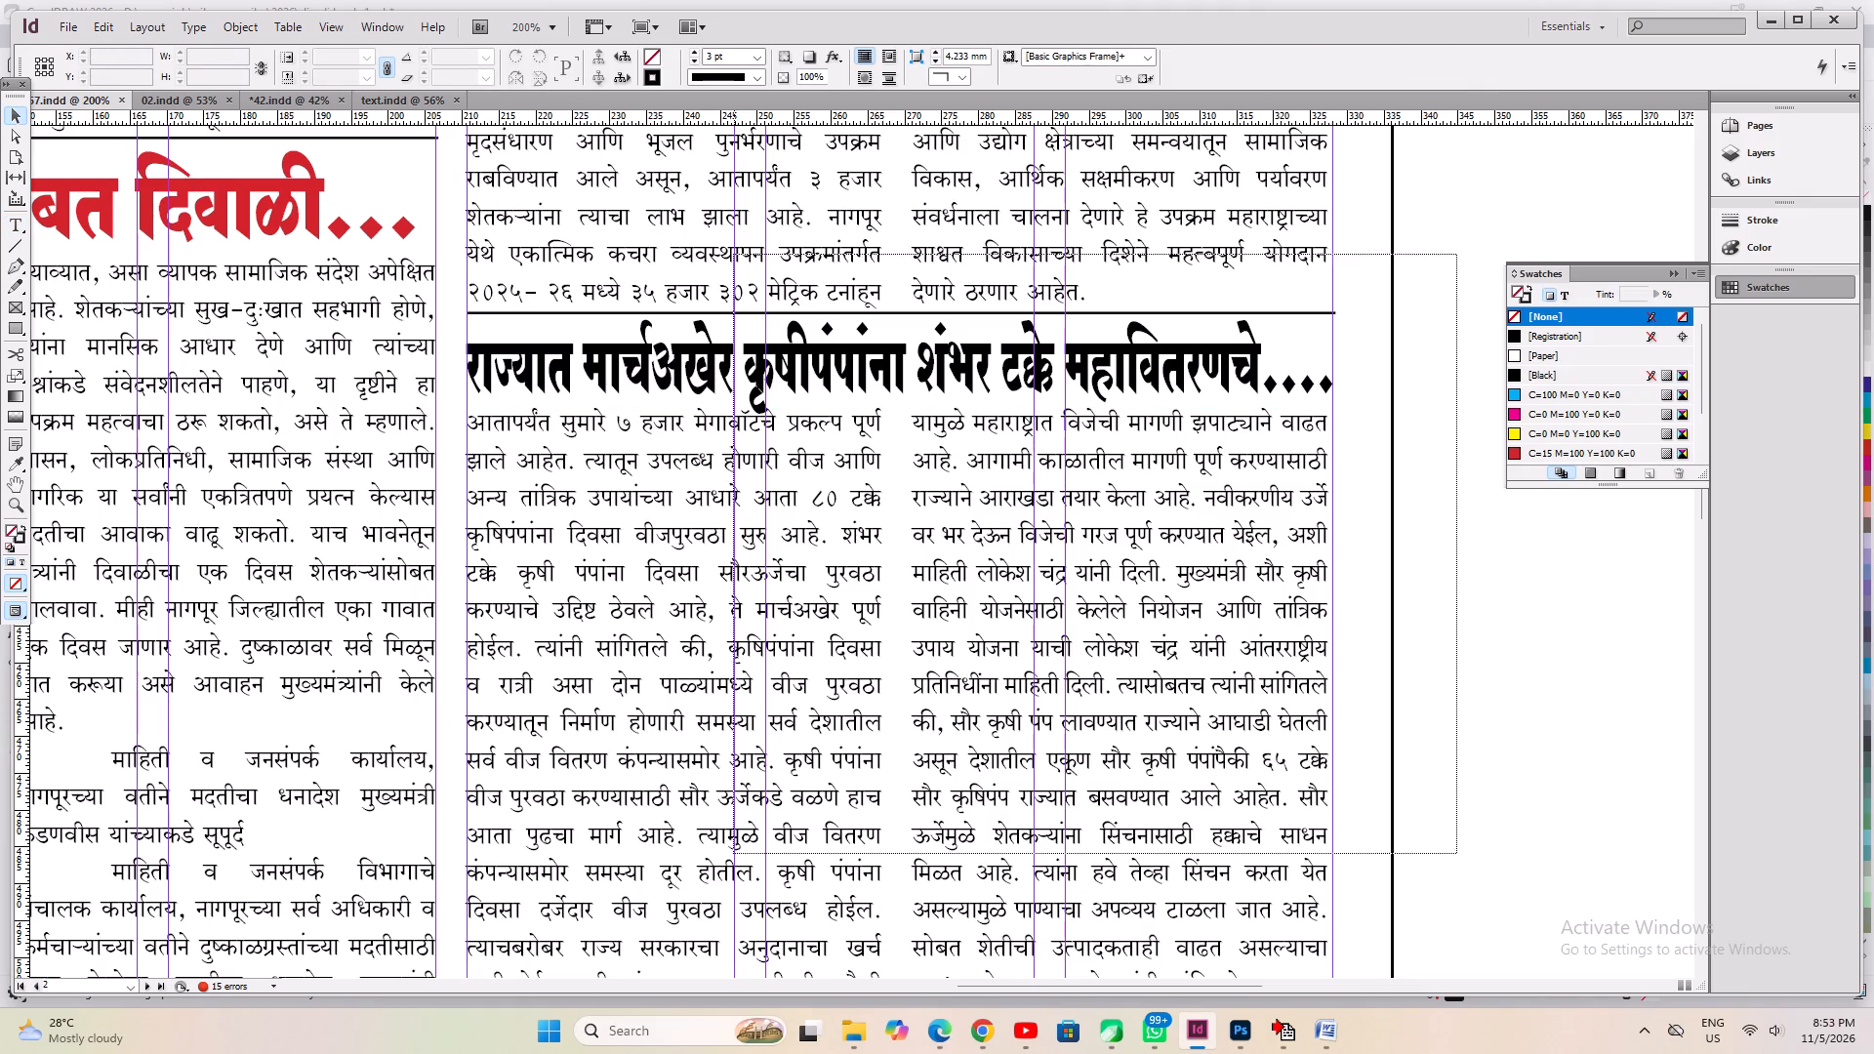
{"action": "left_click_drag", "start_coordinate": [733, 251], "coordinate": [729, 245]}
{"action": "key", "text": "shift+Down"}
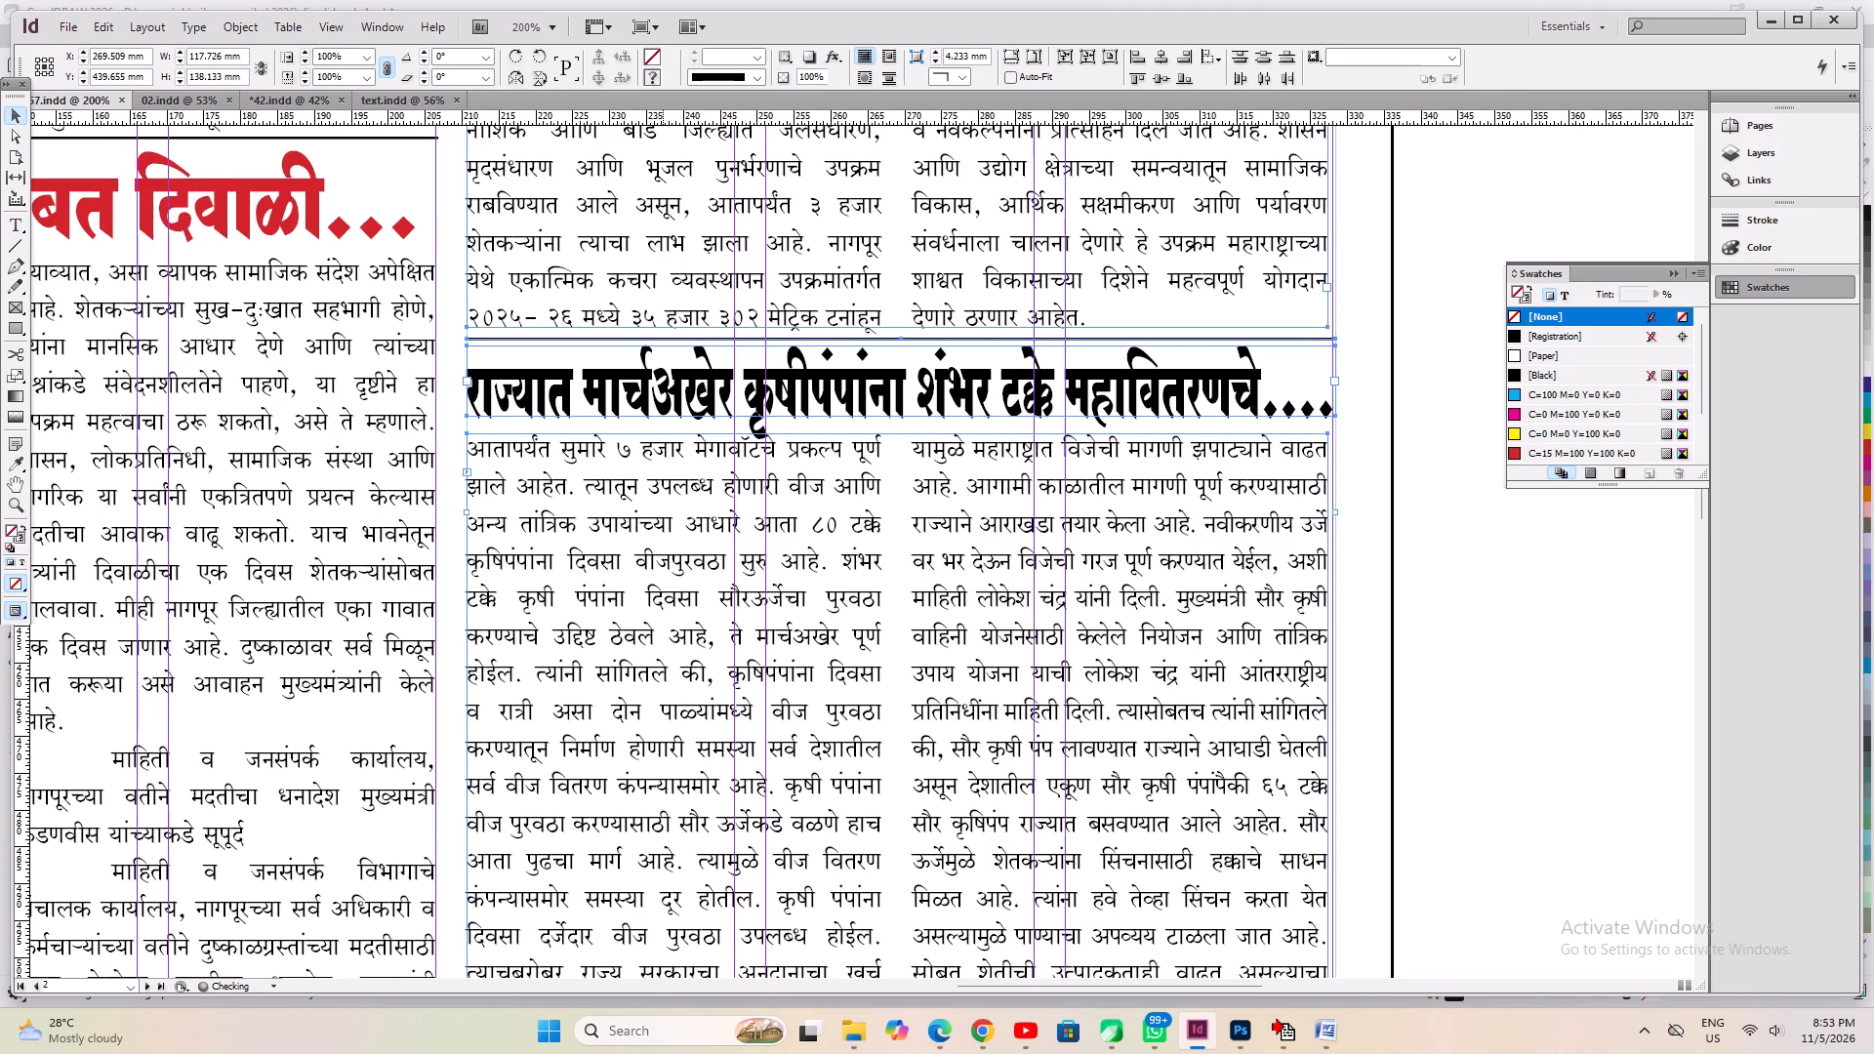
{"action": "scroll", "coordinate": [666, 286], "scroll_direction": "down", "scroll_amount": 7}
{"action": "key", "text": "Down"}
{"action": "key", "text": "Down"}
{"action": "key", "text": "Down"}
{"action": "key", "text": "Down"}
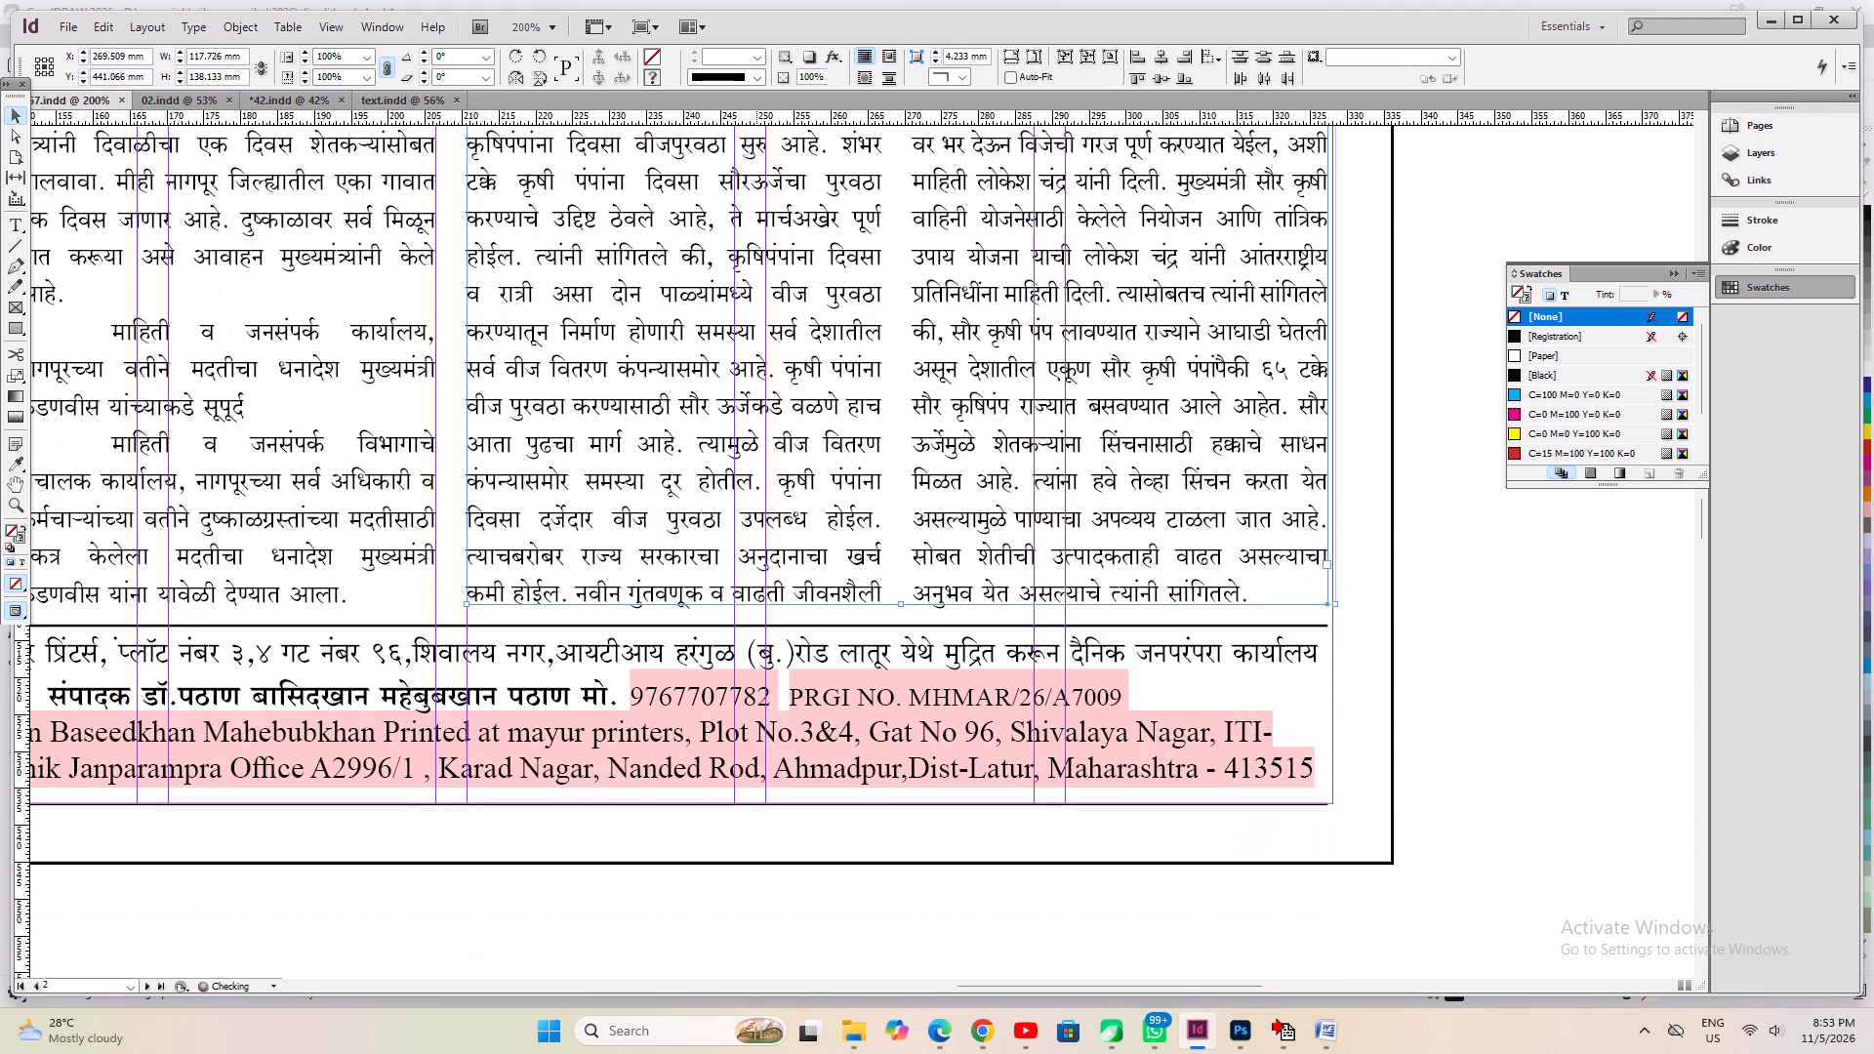
{"action": "key", "text": "Down"}
{"action": "key", "text": "Down"}
{"action": "scroll", "coordinate": [586, 401], "scroll_direction": "up", "scroll_amount": 15}
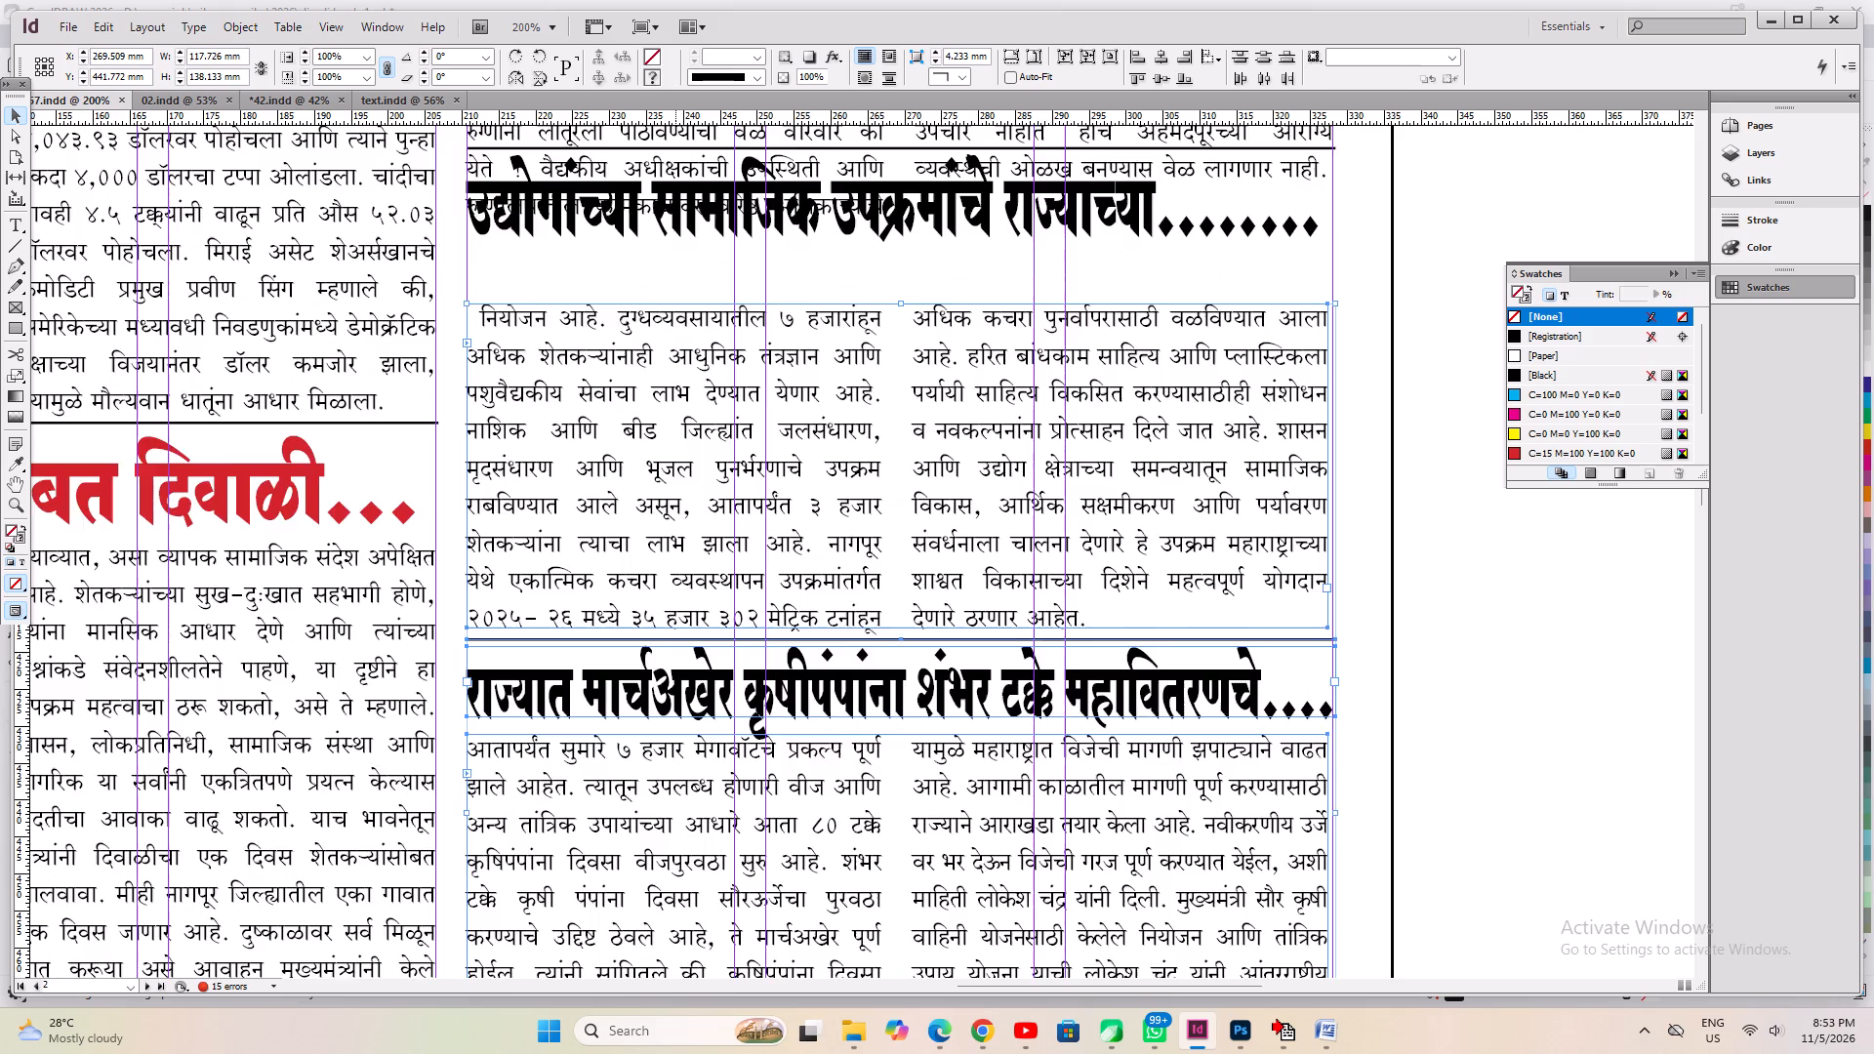
{"action": "scroll", "coordinate": [675, 453], "scroll_direction": "up", "scroll_amount": 3}
Move the page 2 headline "उद्योगांच्या सामाजिक उपक्रमांचे राज्याच्या" down to Y 372.164 mm, closer to its body text.
{"action": "left_click", "coordinate": [739, 421]}
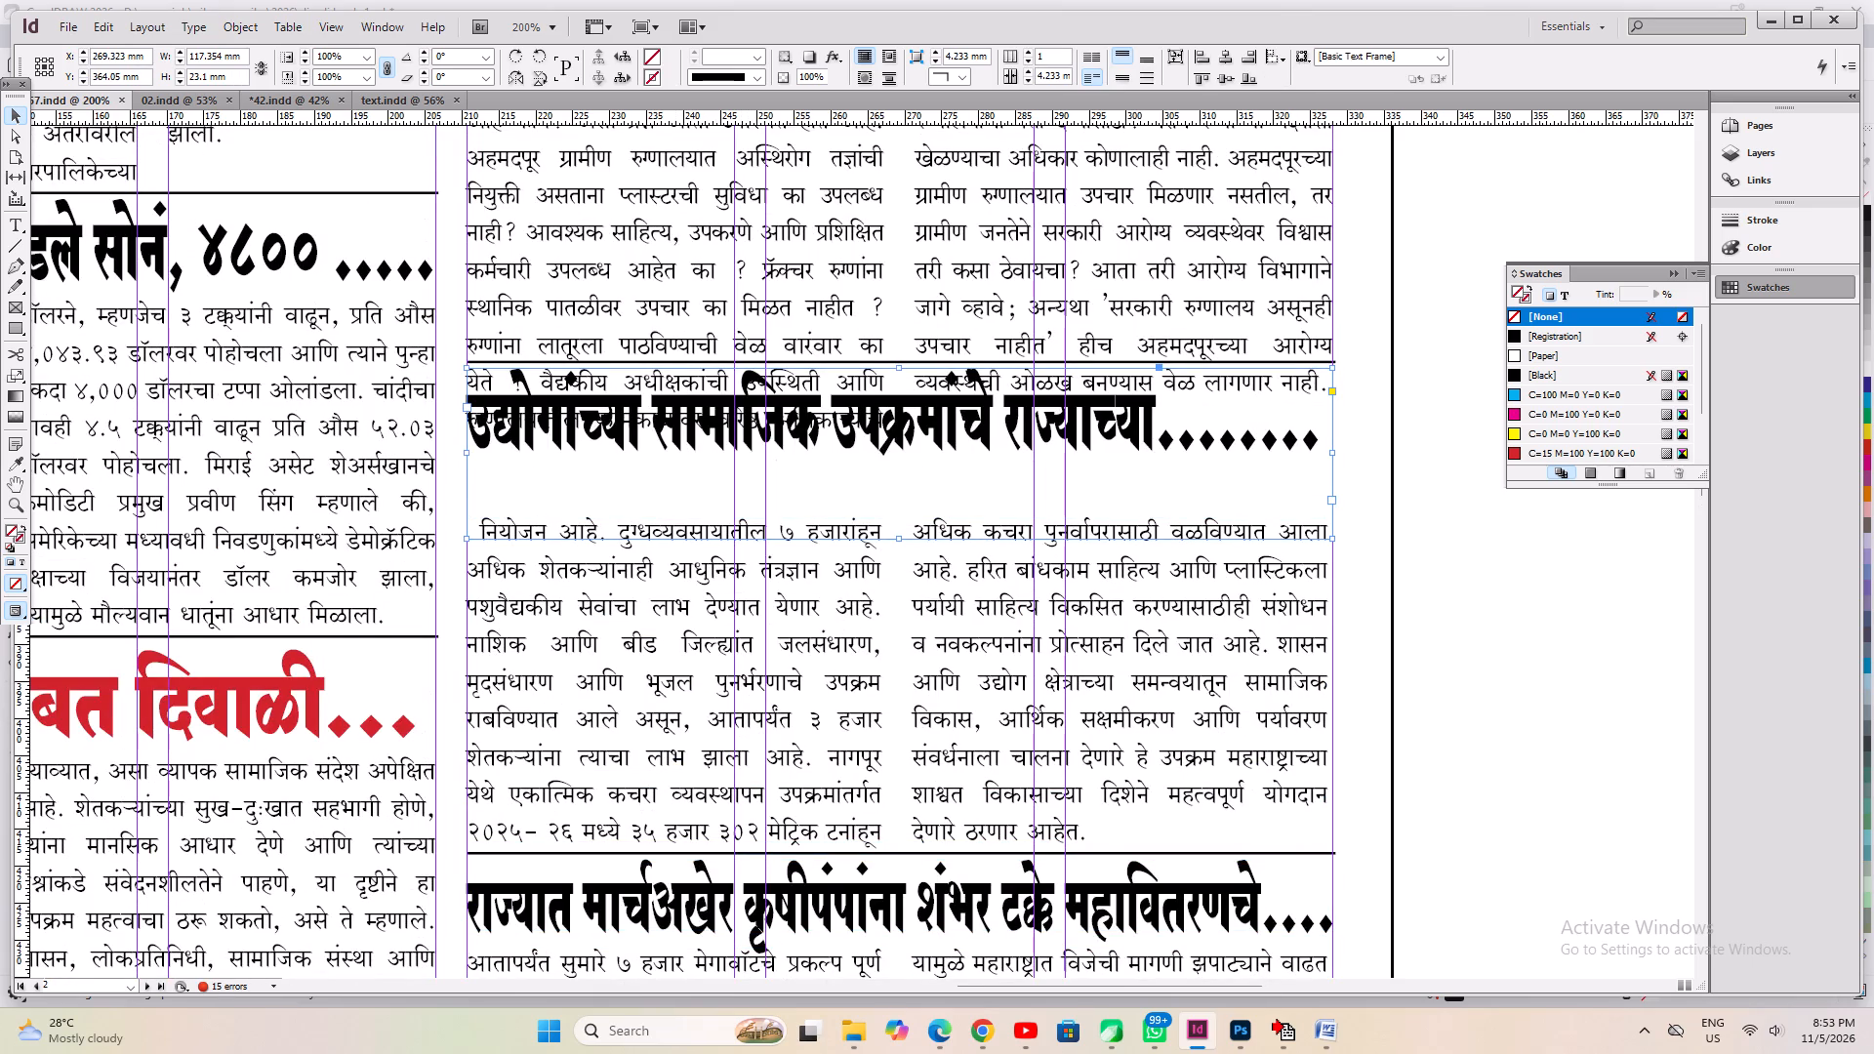
{"action": "key", "text": "shift+Down"}
{"action": "key", "text": "shift+Down"}
{"action": "key", "text": "Down"}
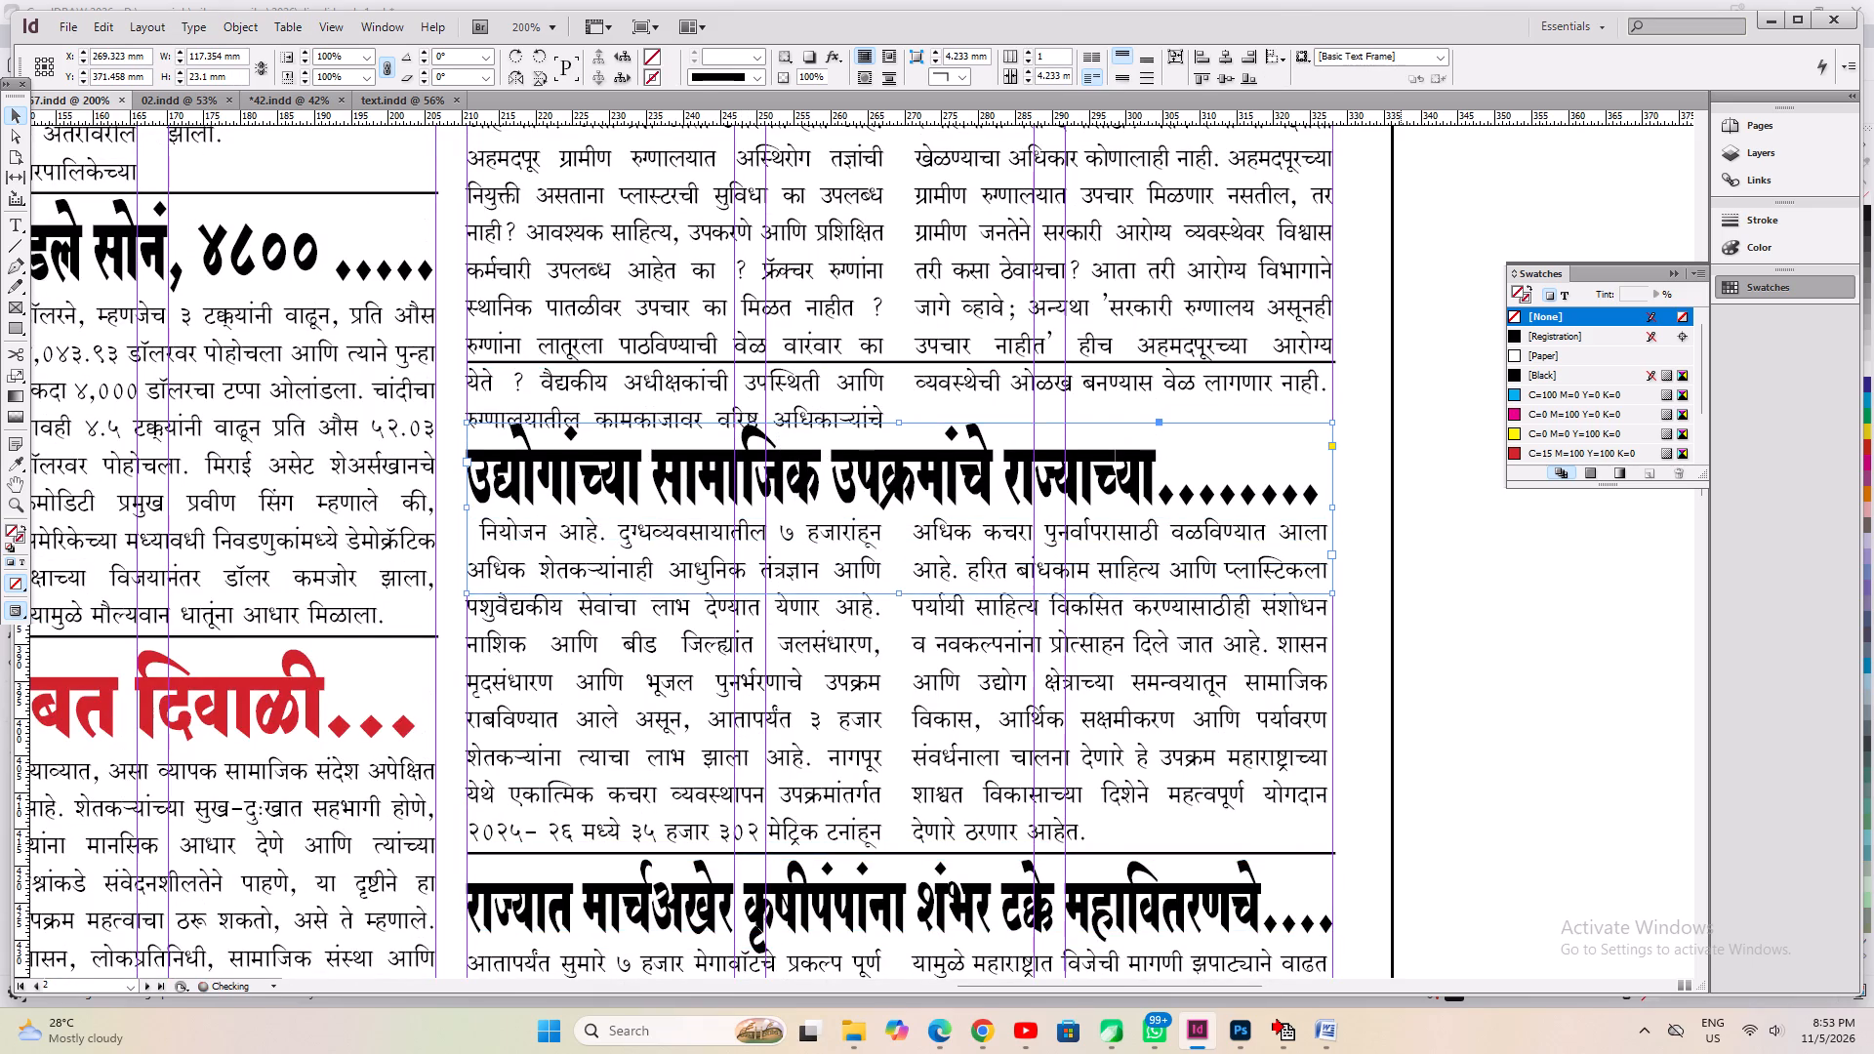
{"action": "key", "text": "Down"}
{"action": "key", "text": "Down"}
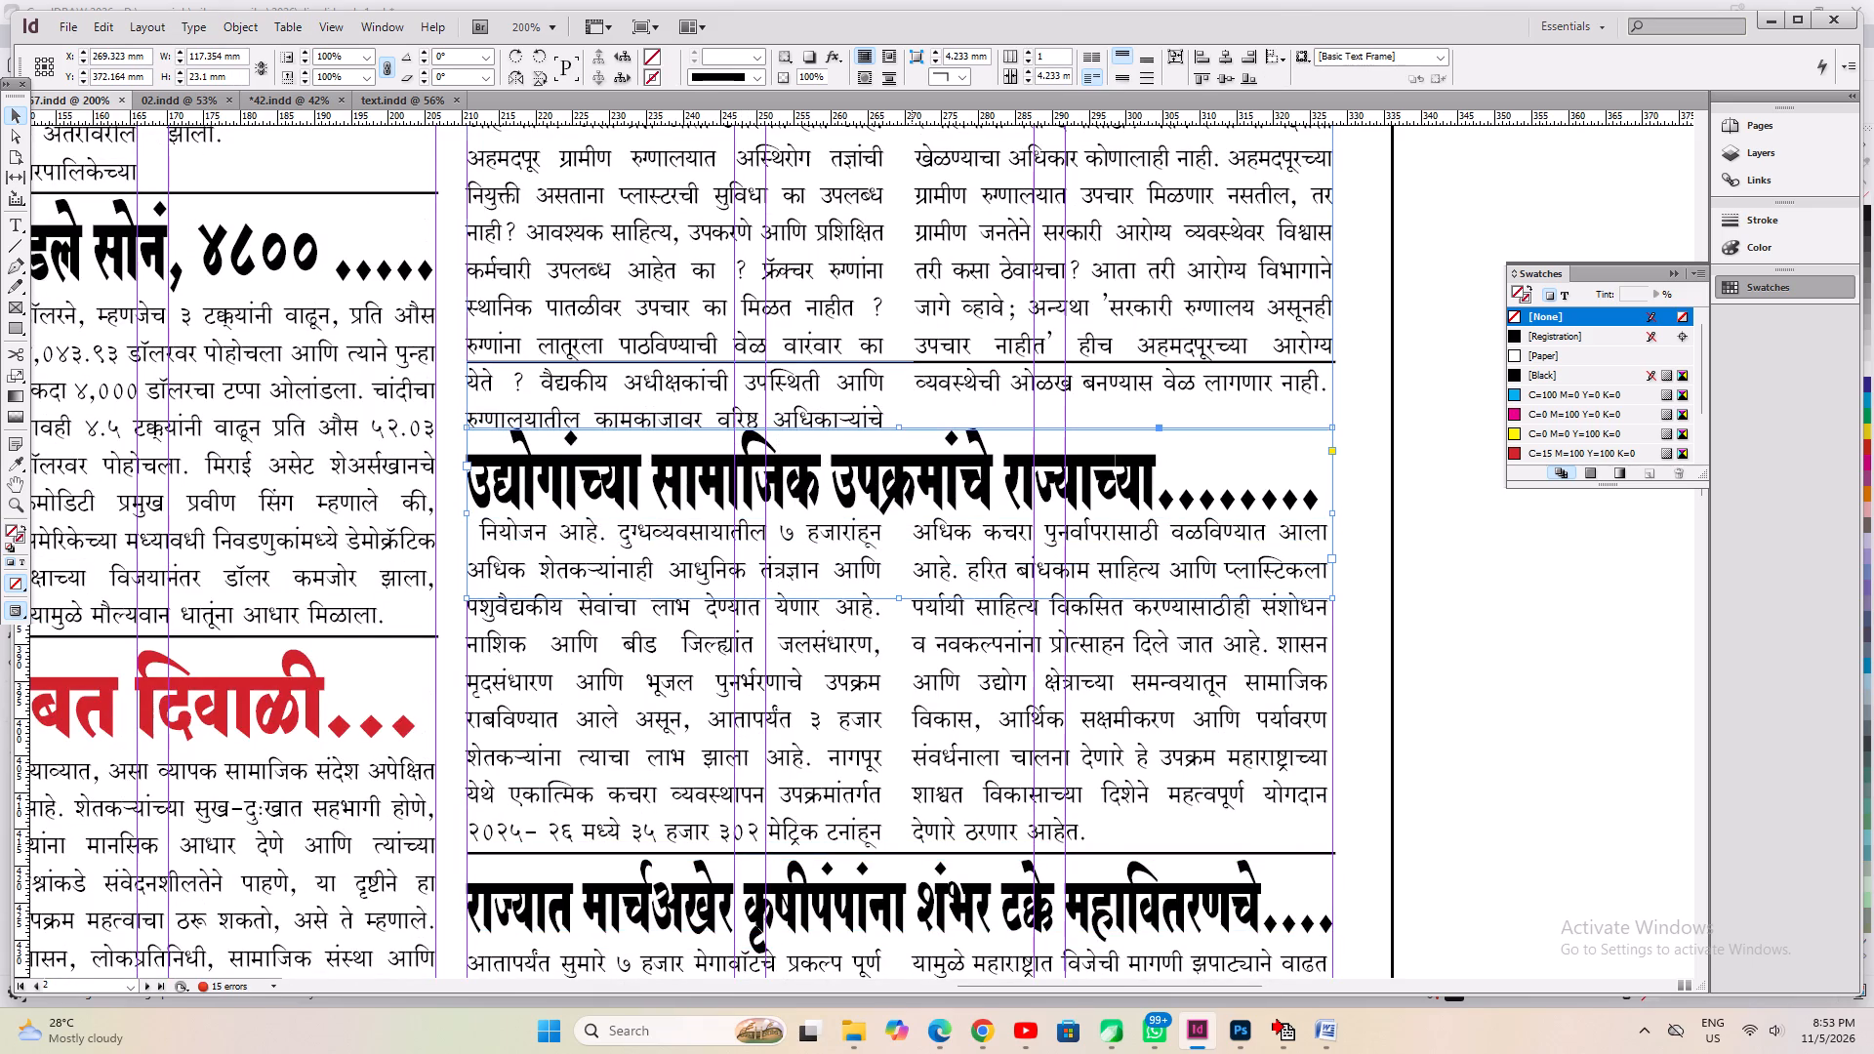
Move the horizontal rule above the page 2 उद्योगांच्या headline down to Y 359.026 mm.
{"action": "left_click", "coordinate": [911, 363], "text": "ctrl"}
{"action": "left_click_drag", "start_coordinate": [911, 363], "coordinate": [901, 428]}
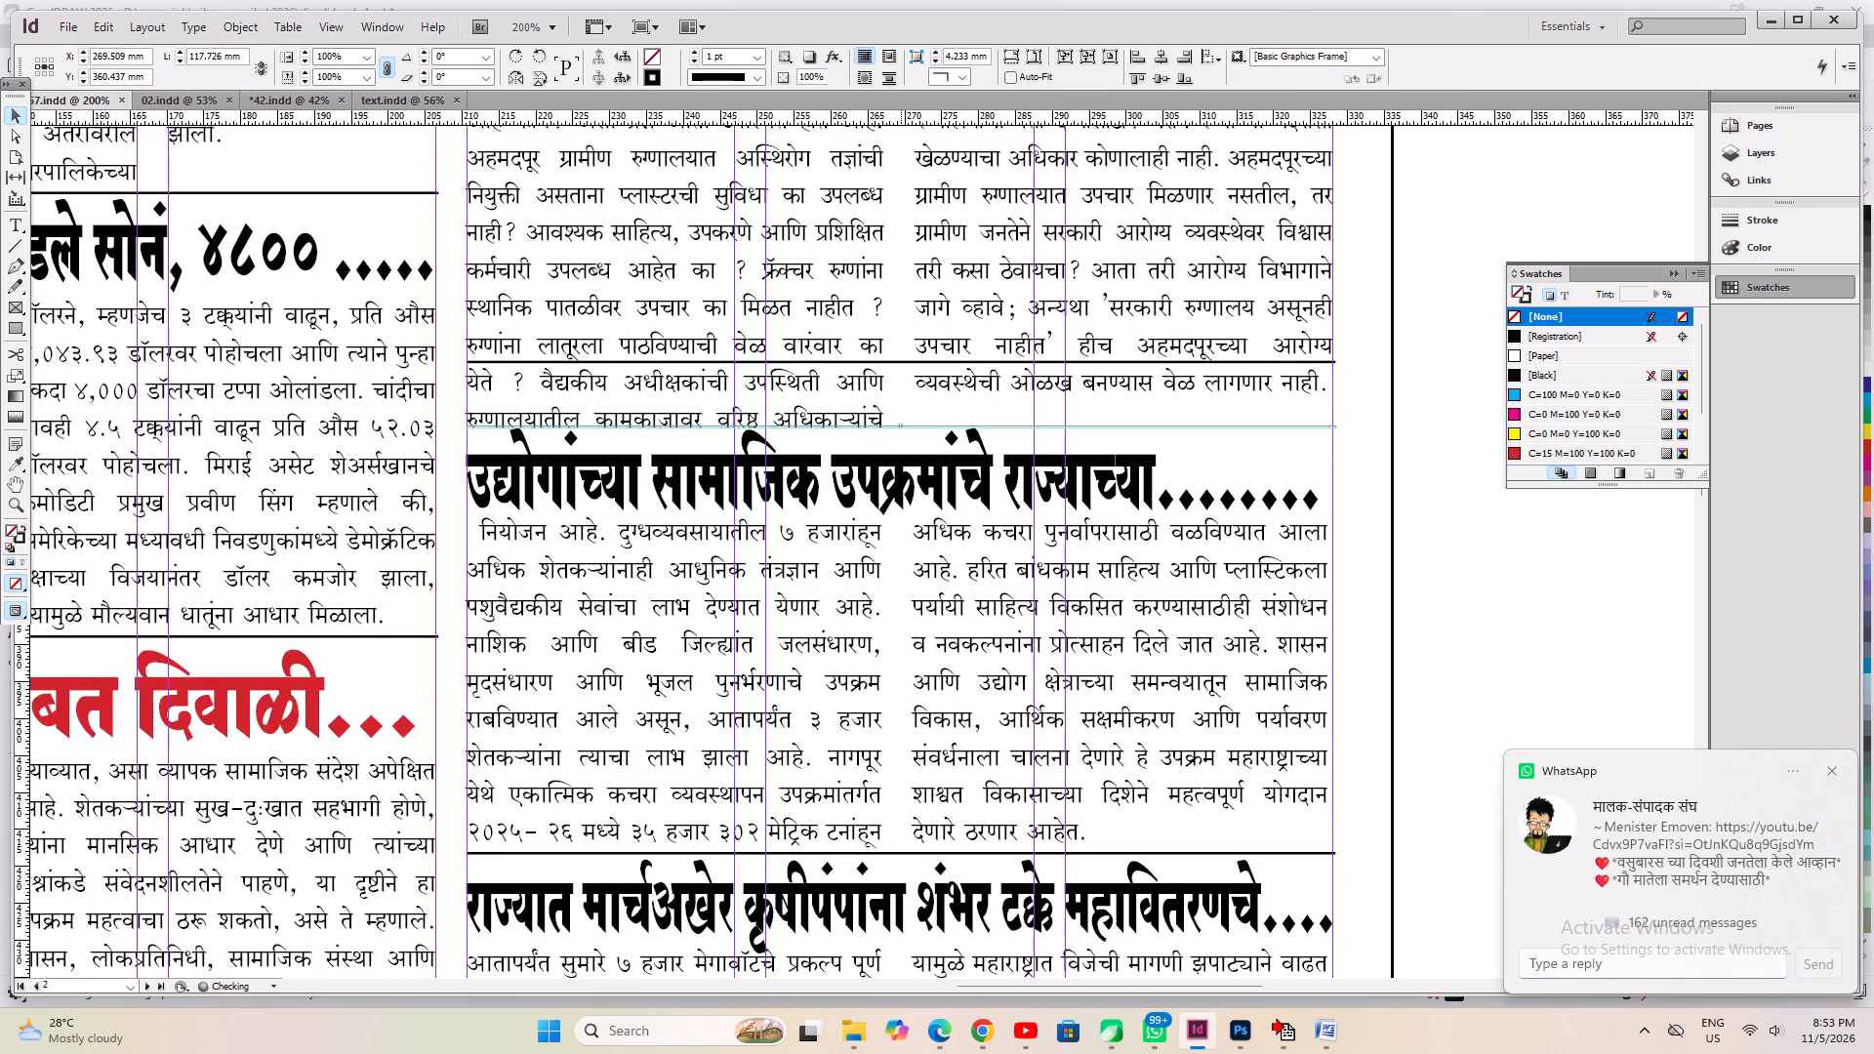
{"action": "key", "text": "Up"}
{"action": "key", "text": "Up"}
{"action": "key", "text": "Up"}
{"action": "key", "text": "Up"}
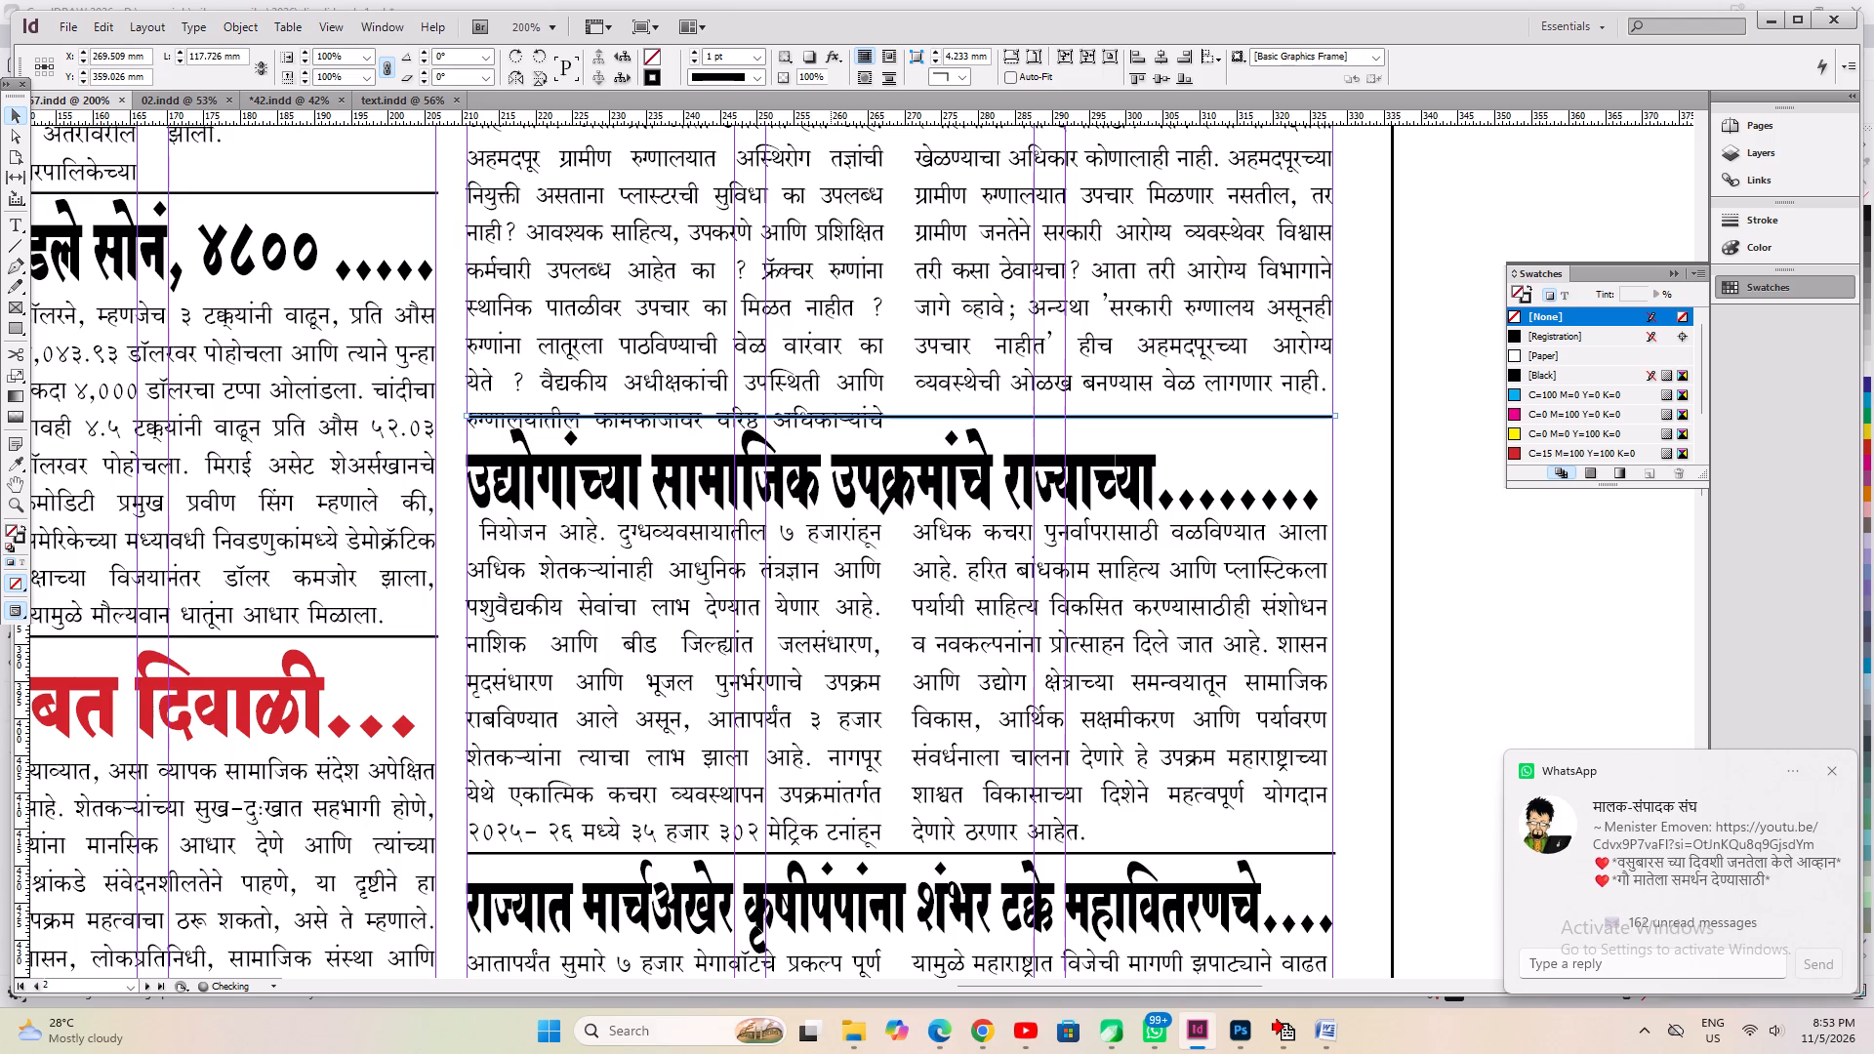
Tighten the tracking of the lower first-column text in the page 2 अस्थिरोग continuation and fit its frame to the content.
{"action": "scroll", "coordinate": [831, 427], "scroll_direction": "up", "scroll_amount": 4}
{"action": "left_click", "coordinate": [788, 448]}
{"action": "scroll", "coordinate": [788, 448], "scroll_direction": "up", "scroll_amount": 1}
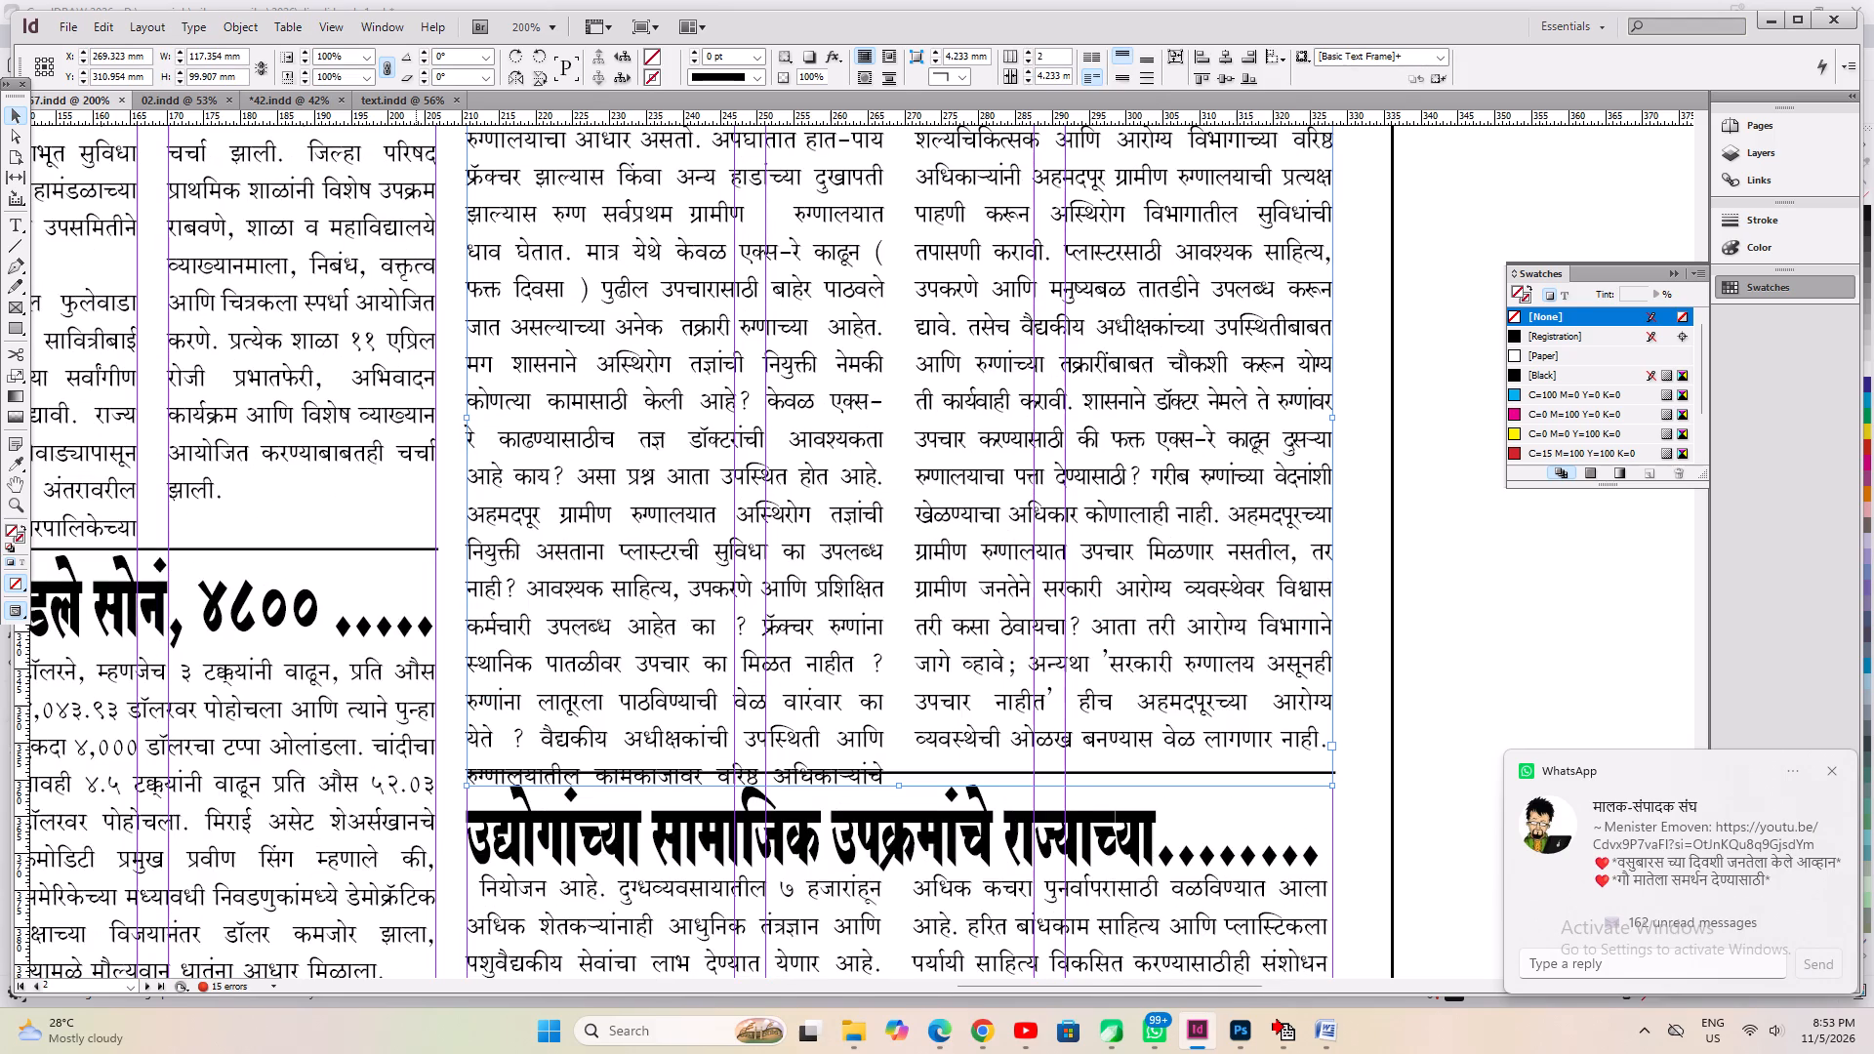
{"action": "left_click", "coordinate": [20, 223]}
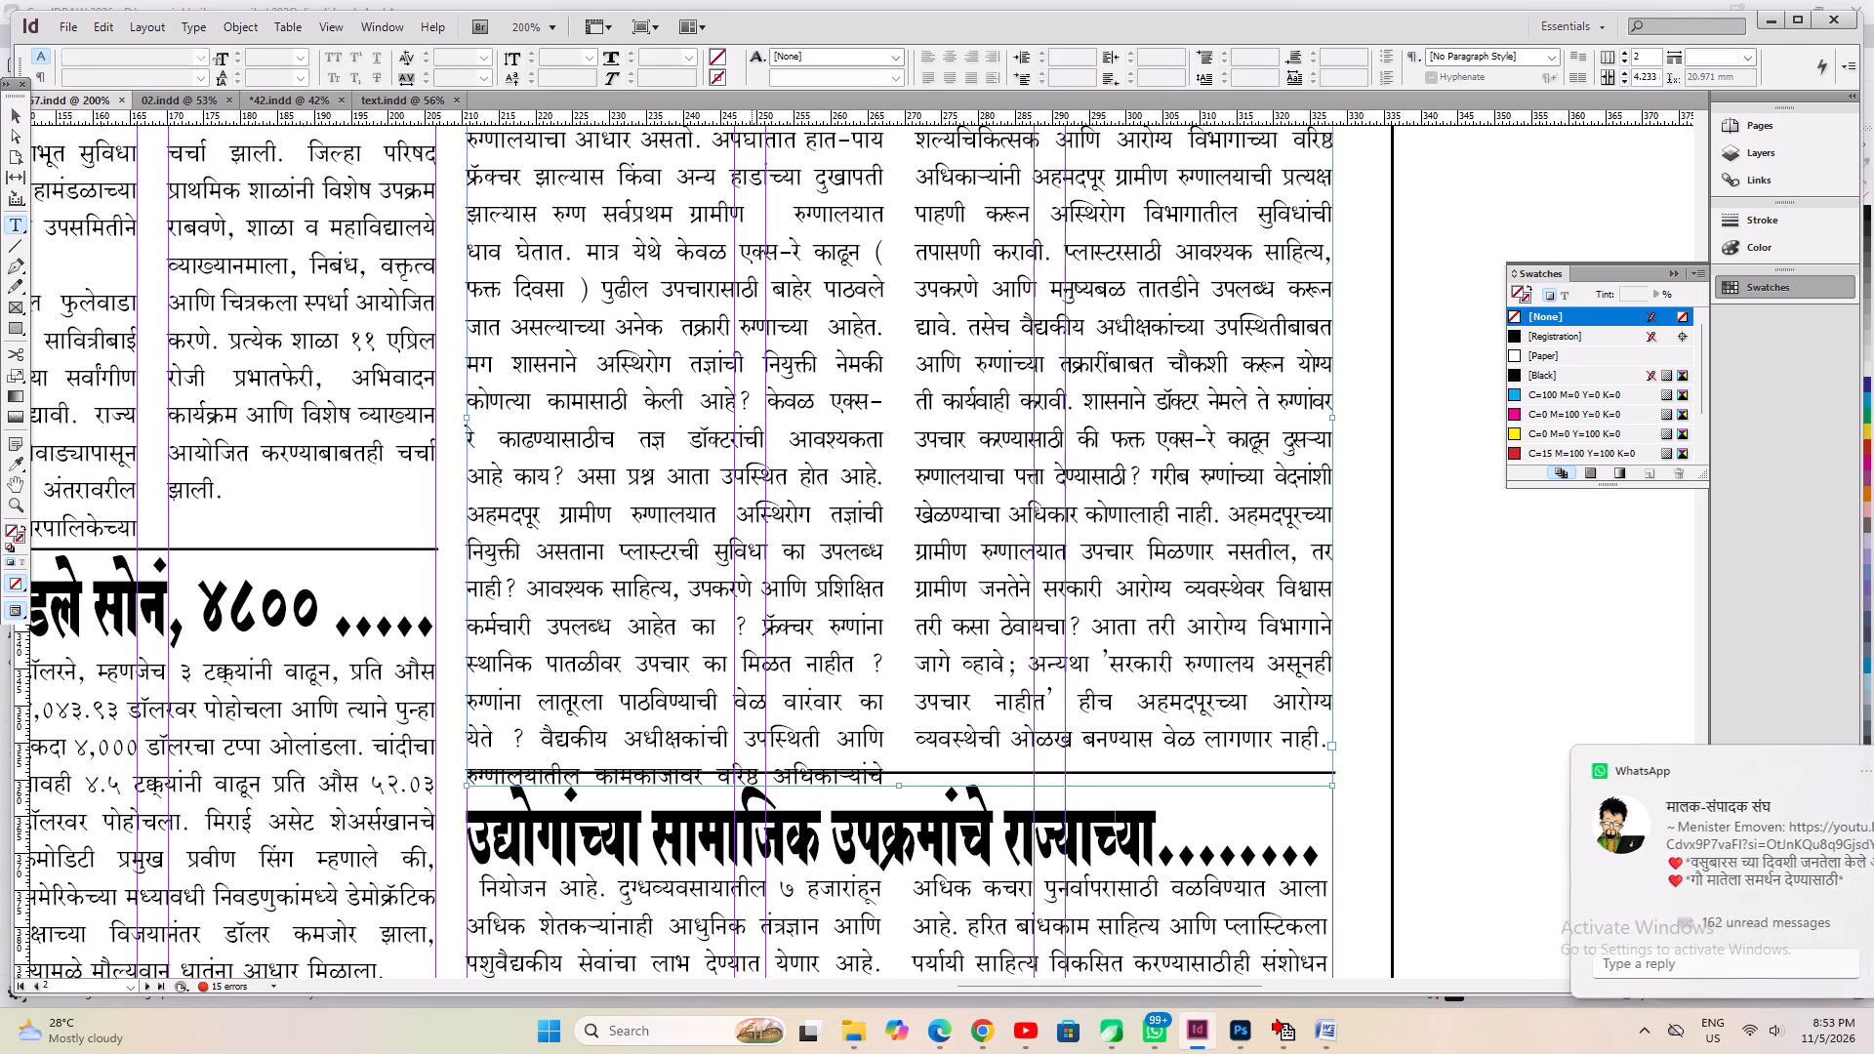
{"action": "left_click_drag", "start_coordinate": [788, 486], "coordinate": [788, 769]}
{"action": "key", "text": "alt+Left"}
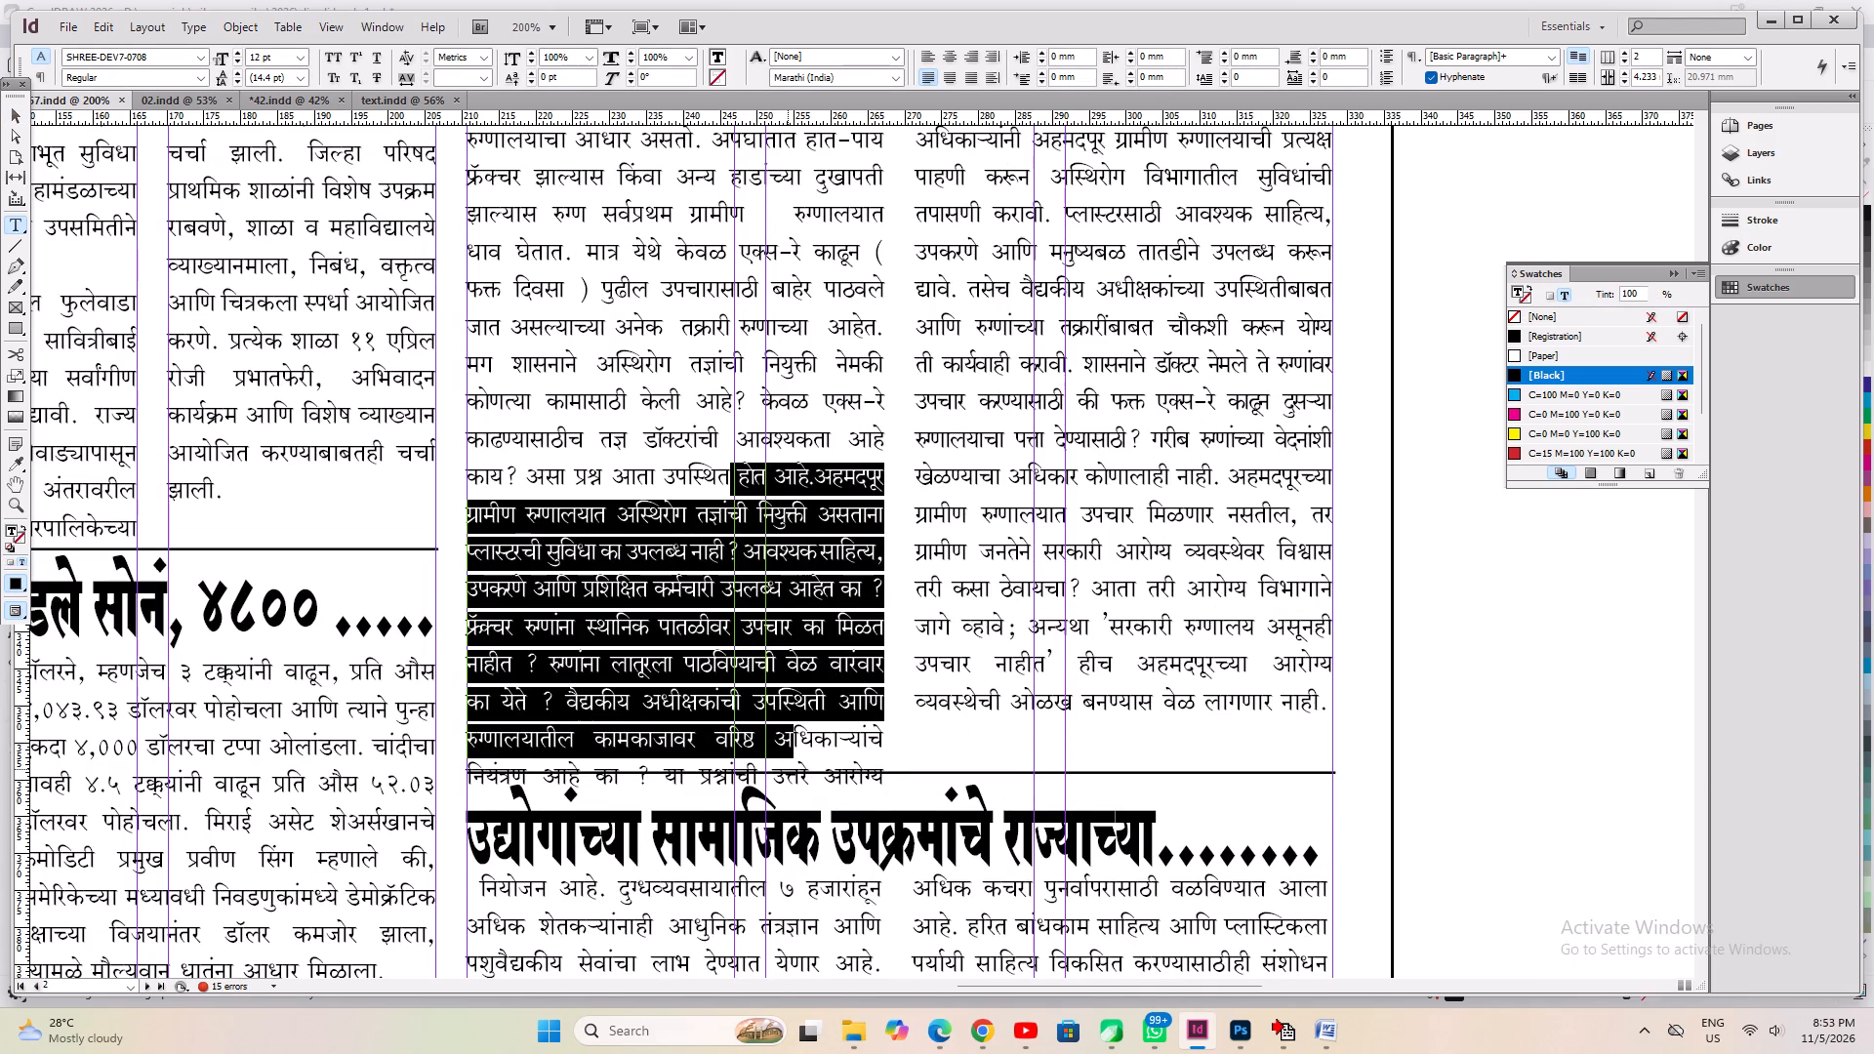
{"action": "key", "text": "ctrl+alt+c"}
Save the newspaper document with the page 2 adjustments.
{"action": "key", "text": "ctrl+s"}
{"action": "key", "text": "ctrl+0"}
{"action": "scroll", "coordinate": [791, 770], "scroll_direction": "up", "scroll_amount": 2}
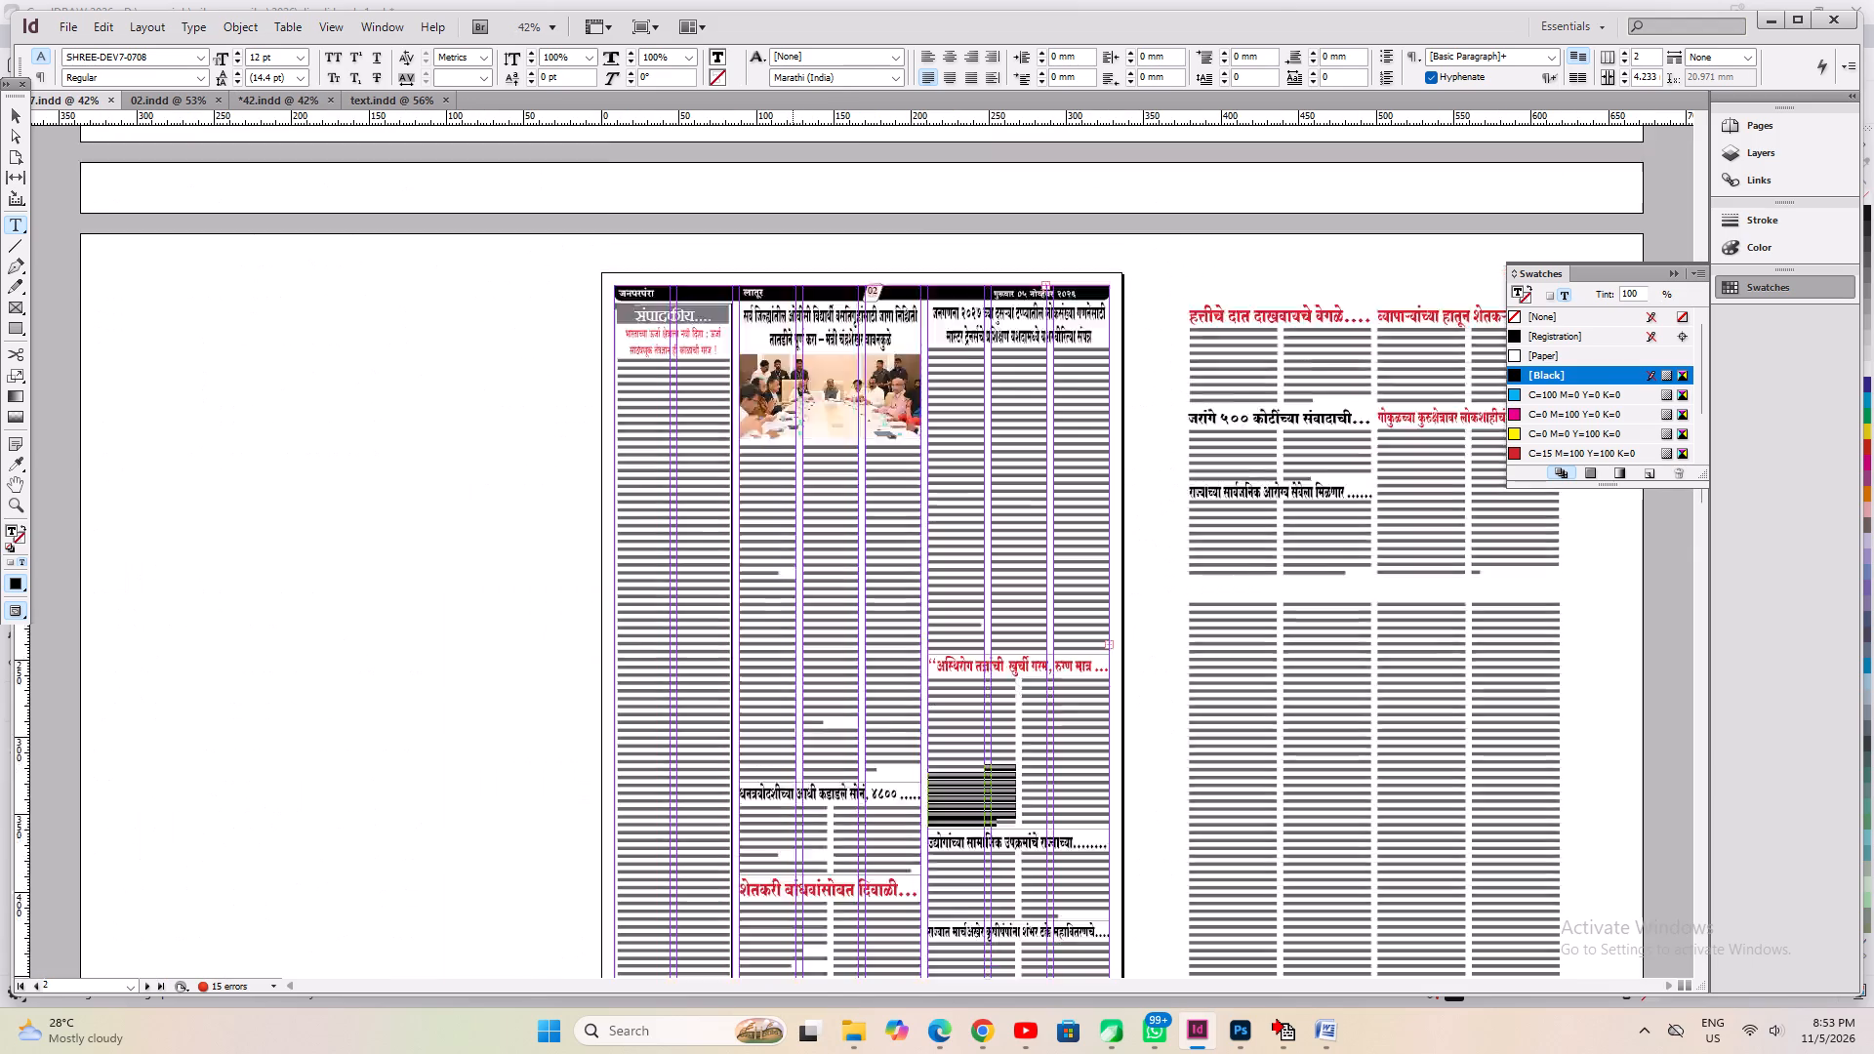
{"action": "scroll", "coordinate": [806, 741], "scroll_direction": "up", "scroll_amount": 14}
{"action": "key", "text": "ctrl+s"}
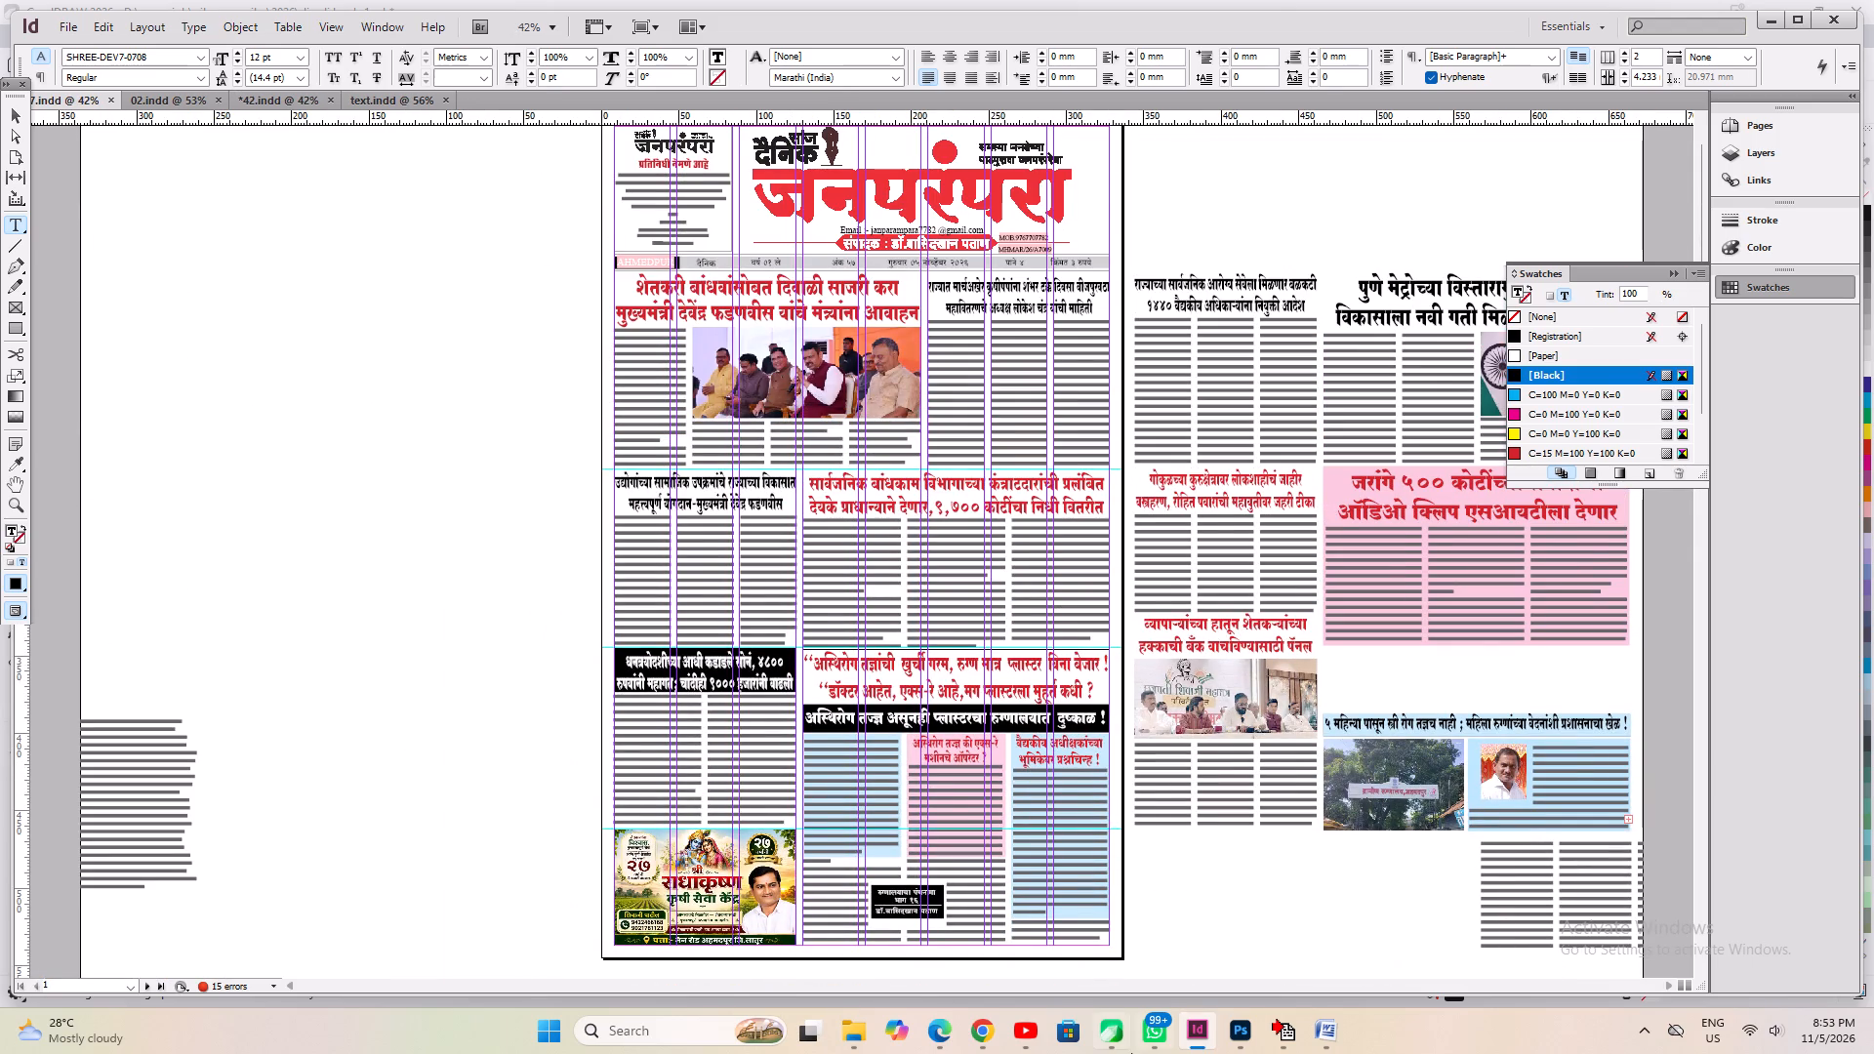
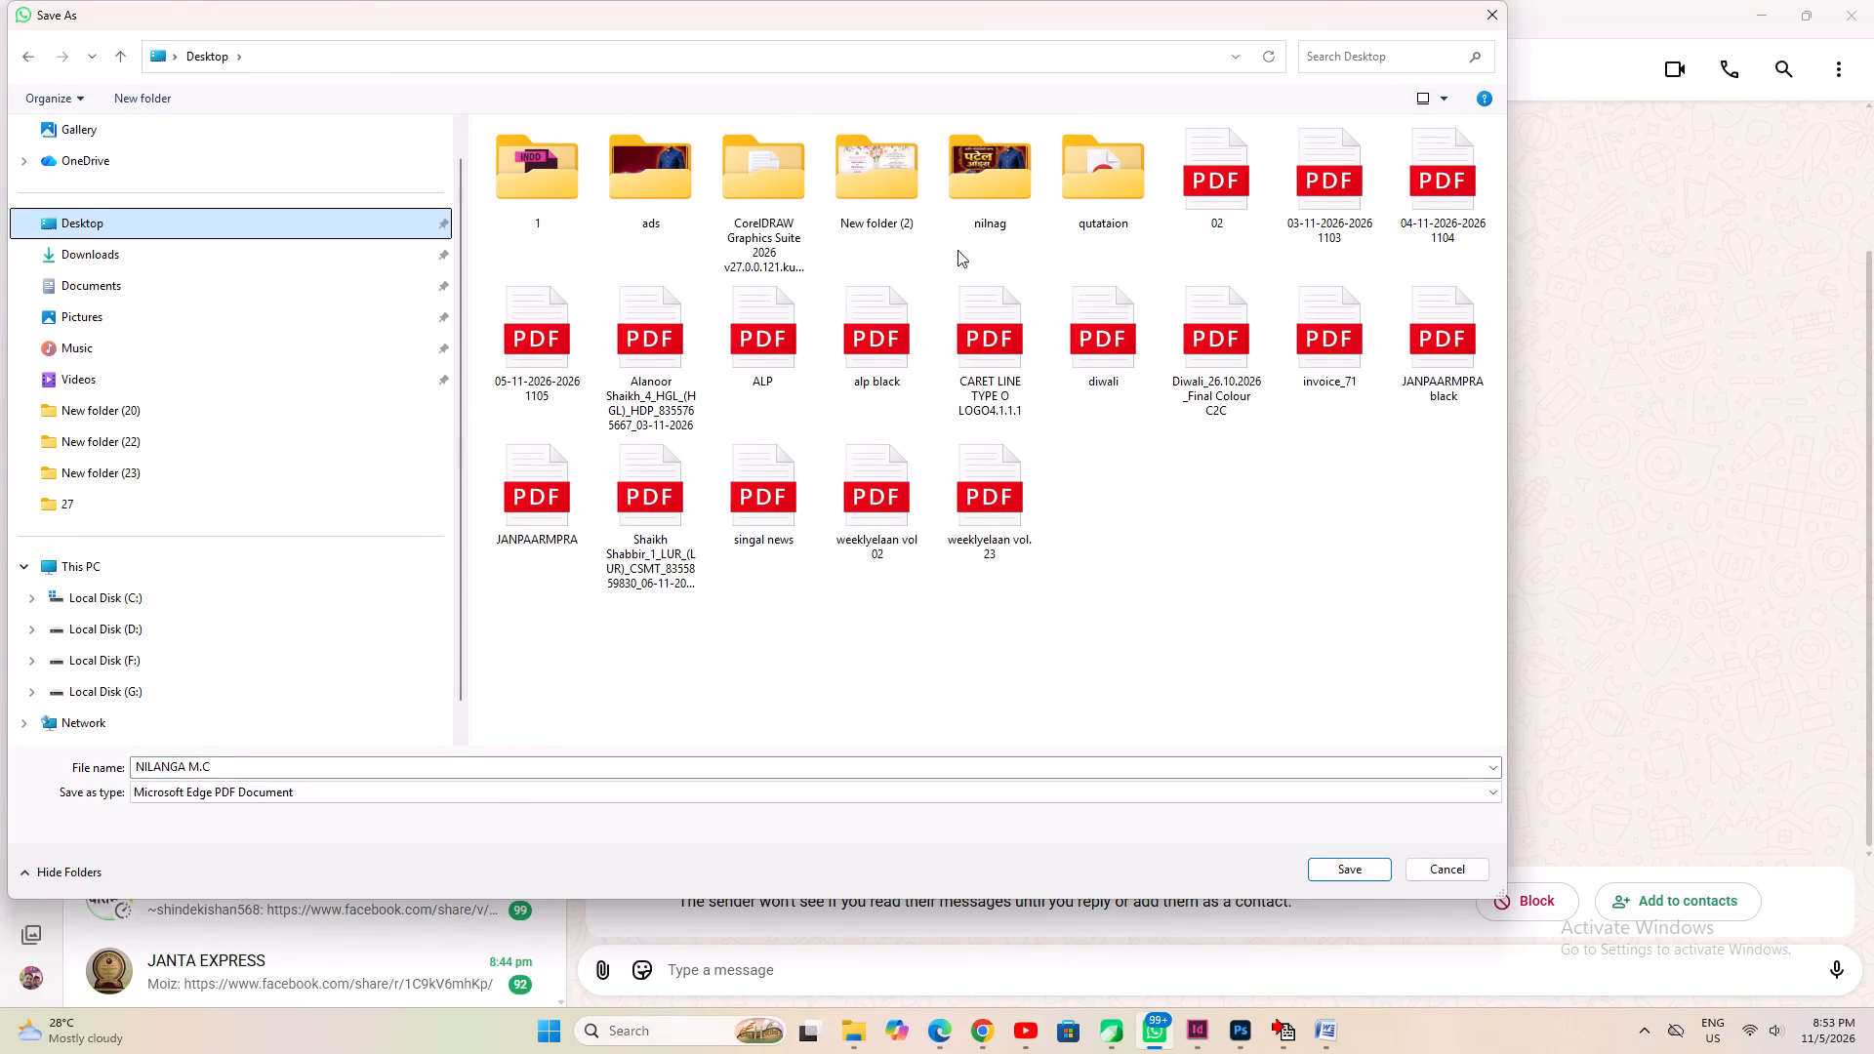
{"action": "double_click", "coordinate": [1001, 186]}
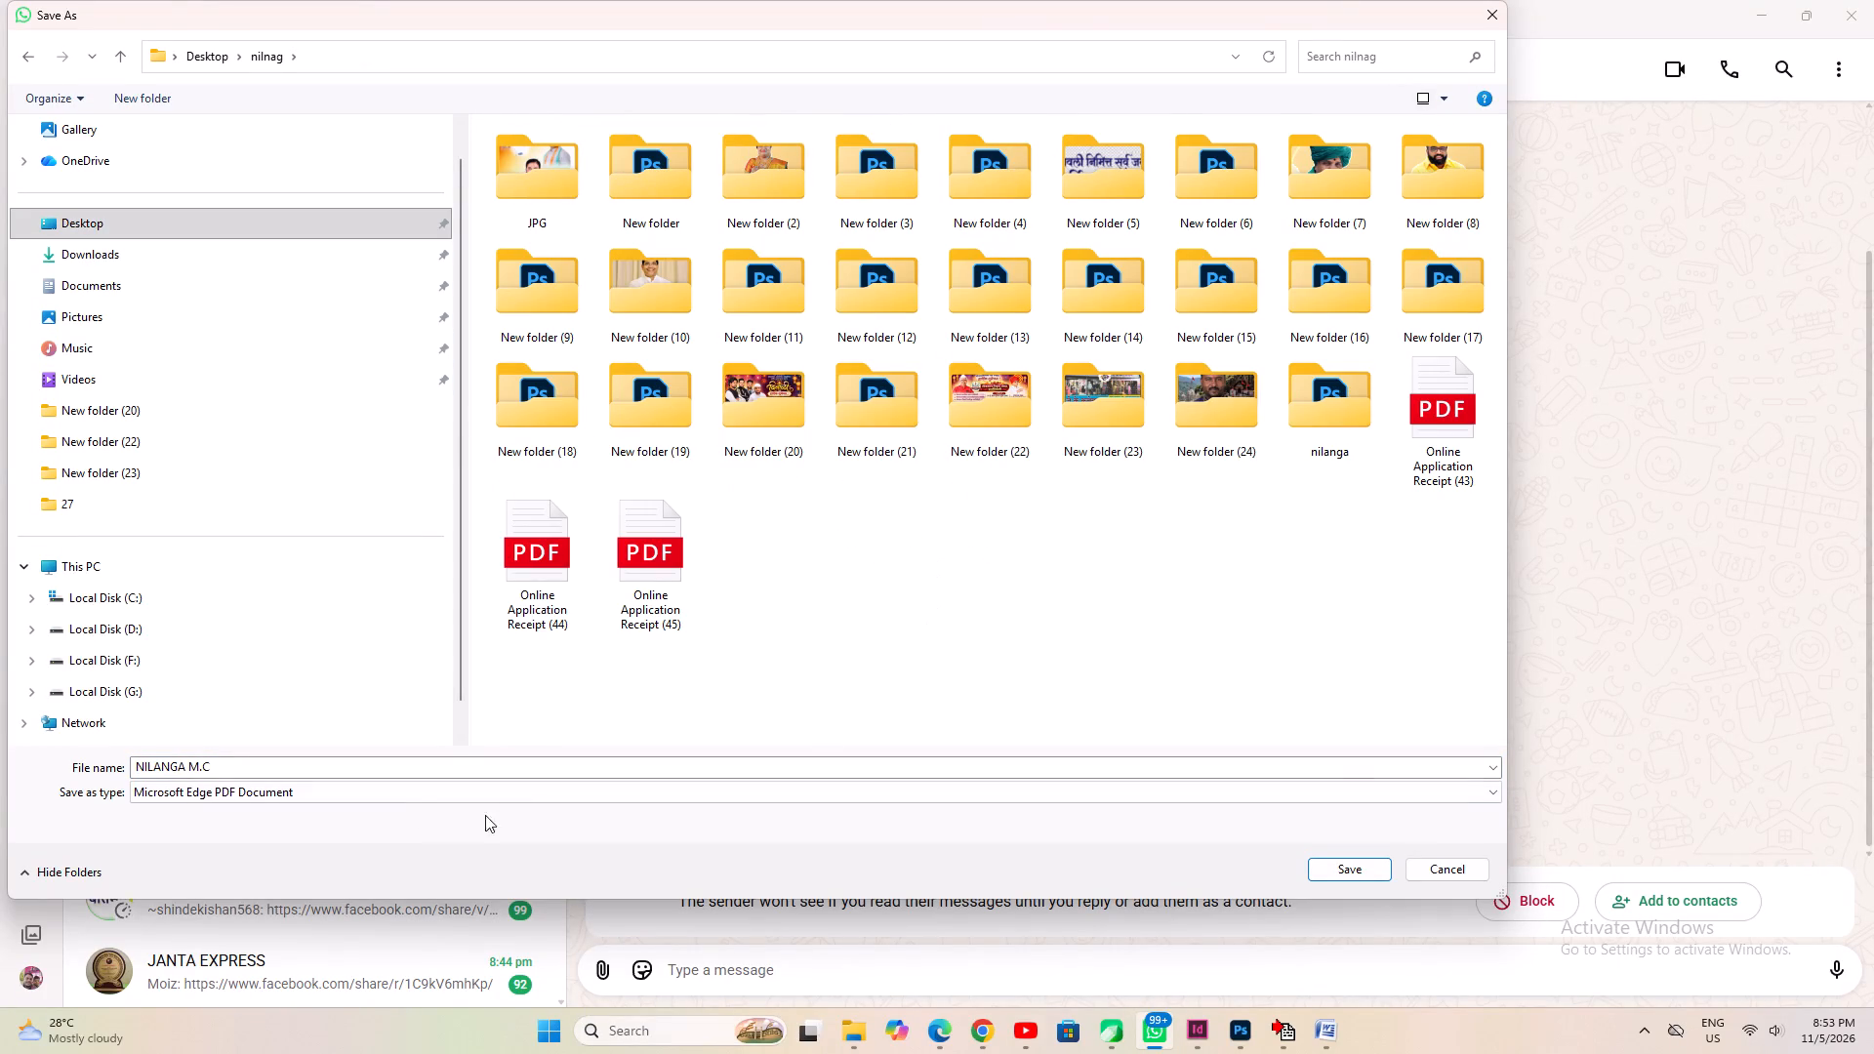
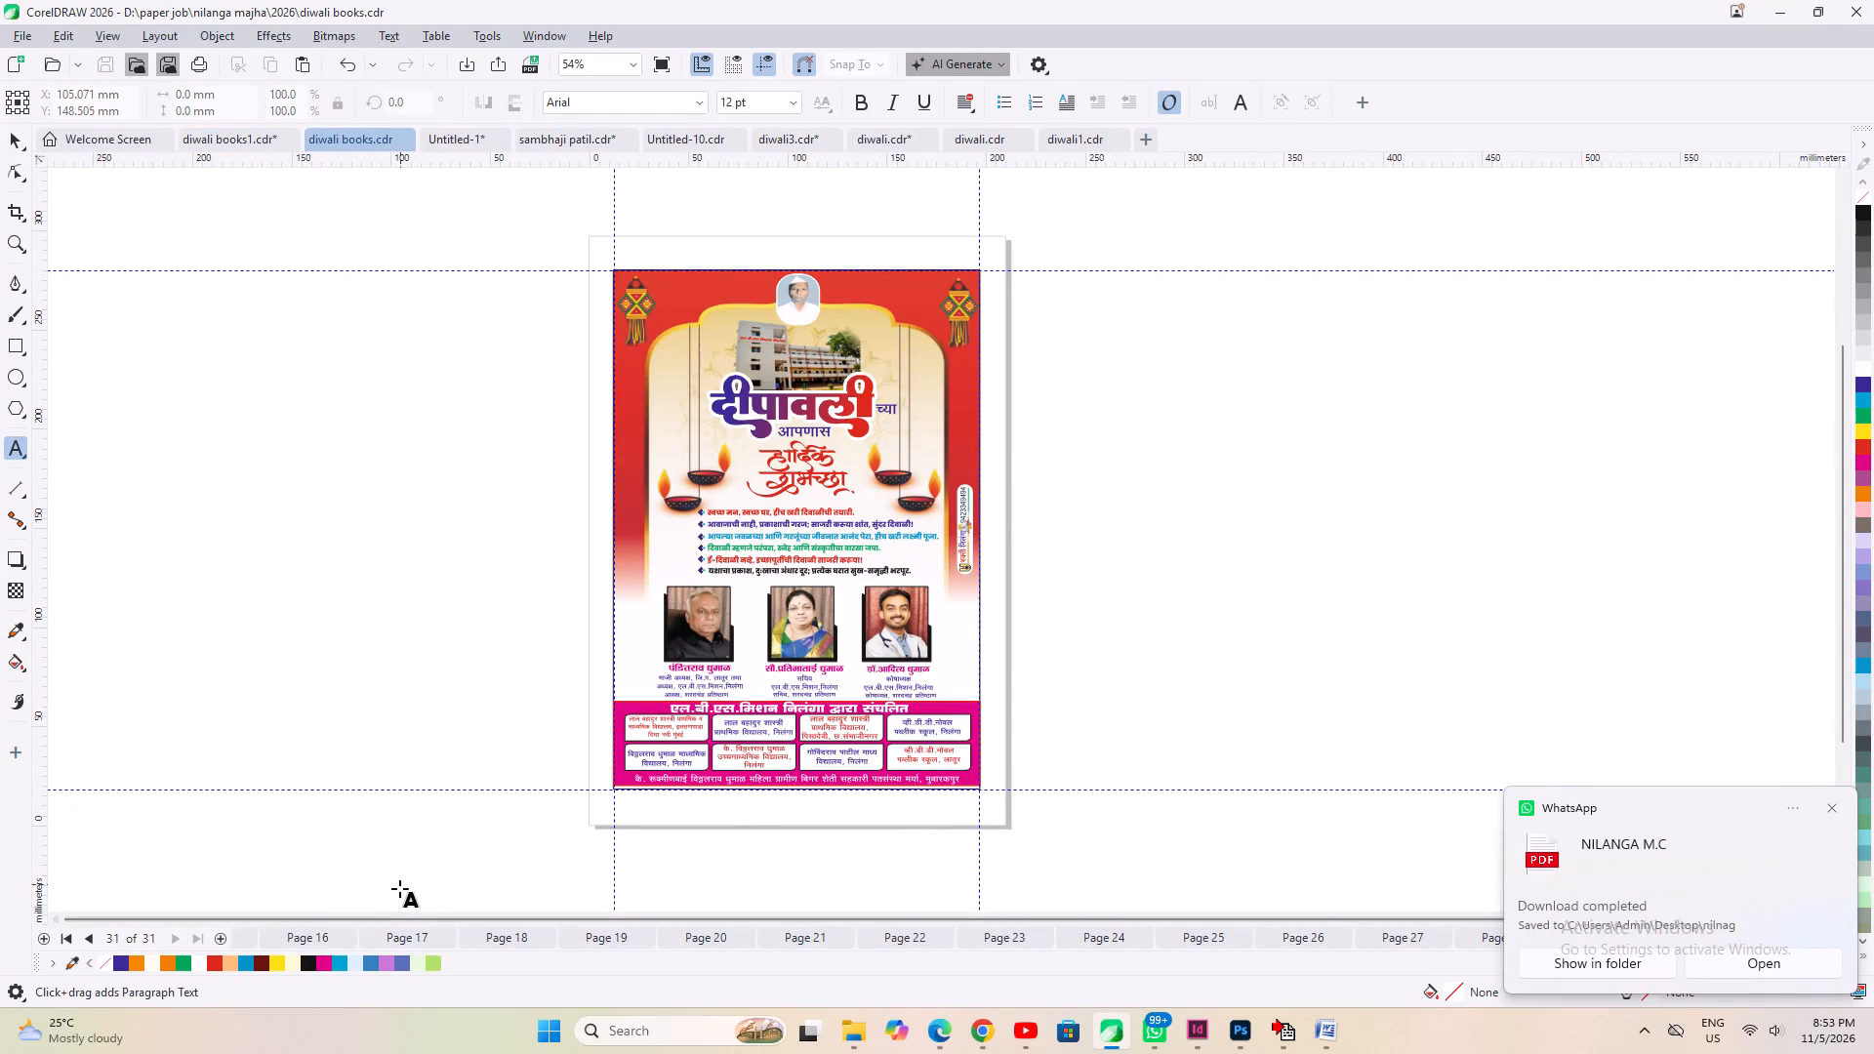
Look through the Diwali greeting ads on pages 27 to 31 of diwali books.cdr, dismissing the WhatsApp download notification.
{"action": "left_click", "coordinate": [17, 142]}
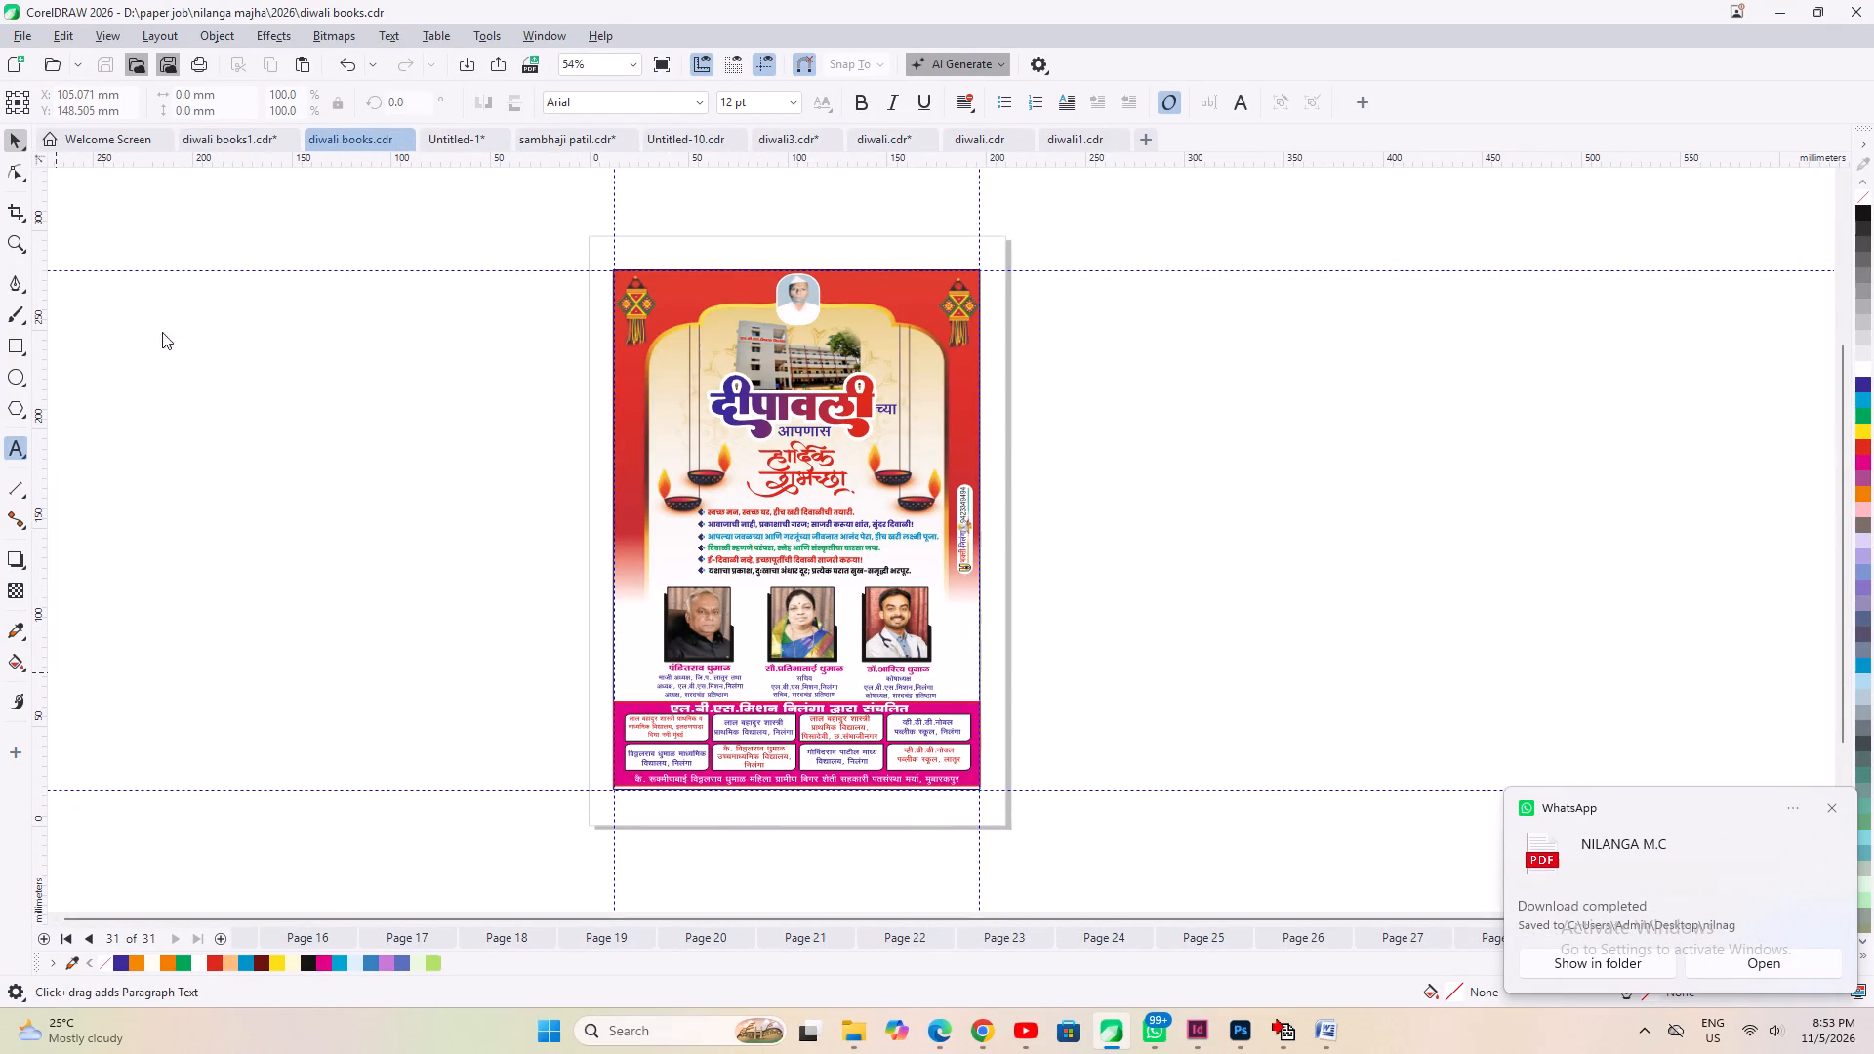
{"action": "left_click", "coordinate": [1333, 929]}
{"action": "left_click", "coordinate": [1390, 943]}
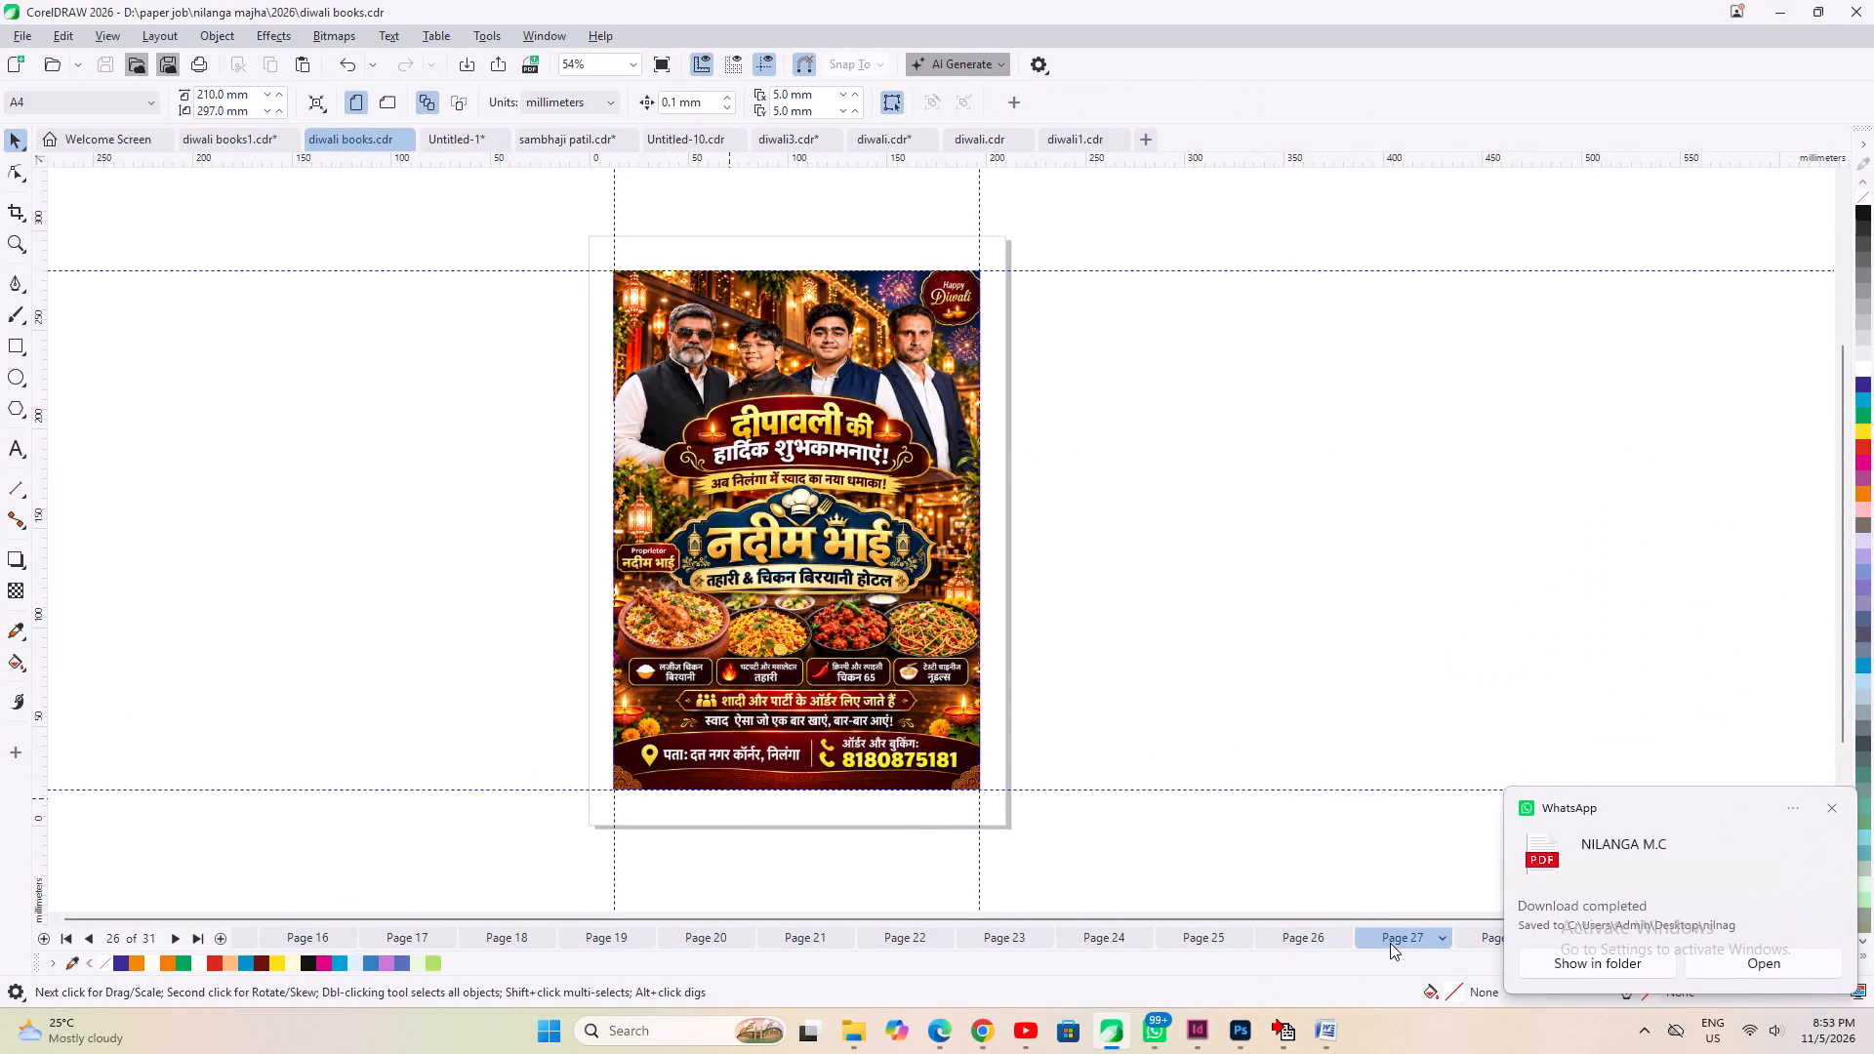
{"action": "left_click", "coordinate": [1838, 805]}
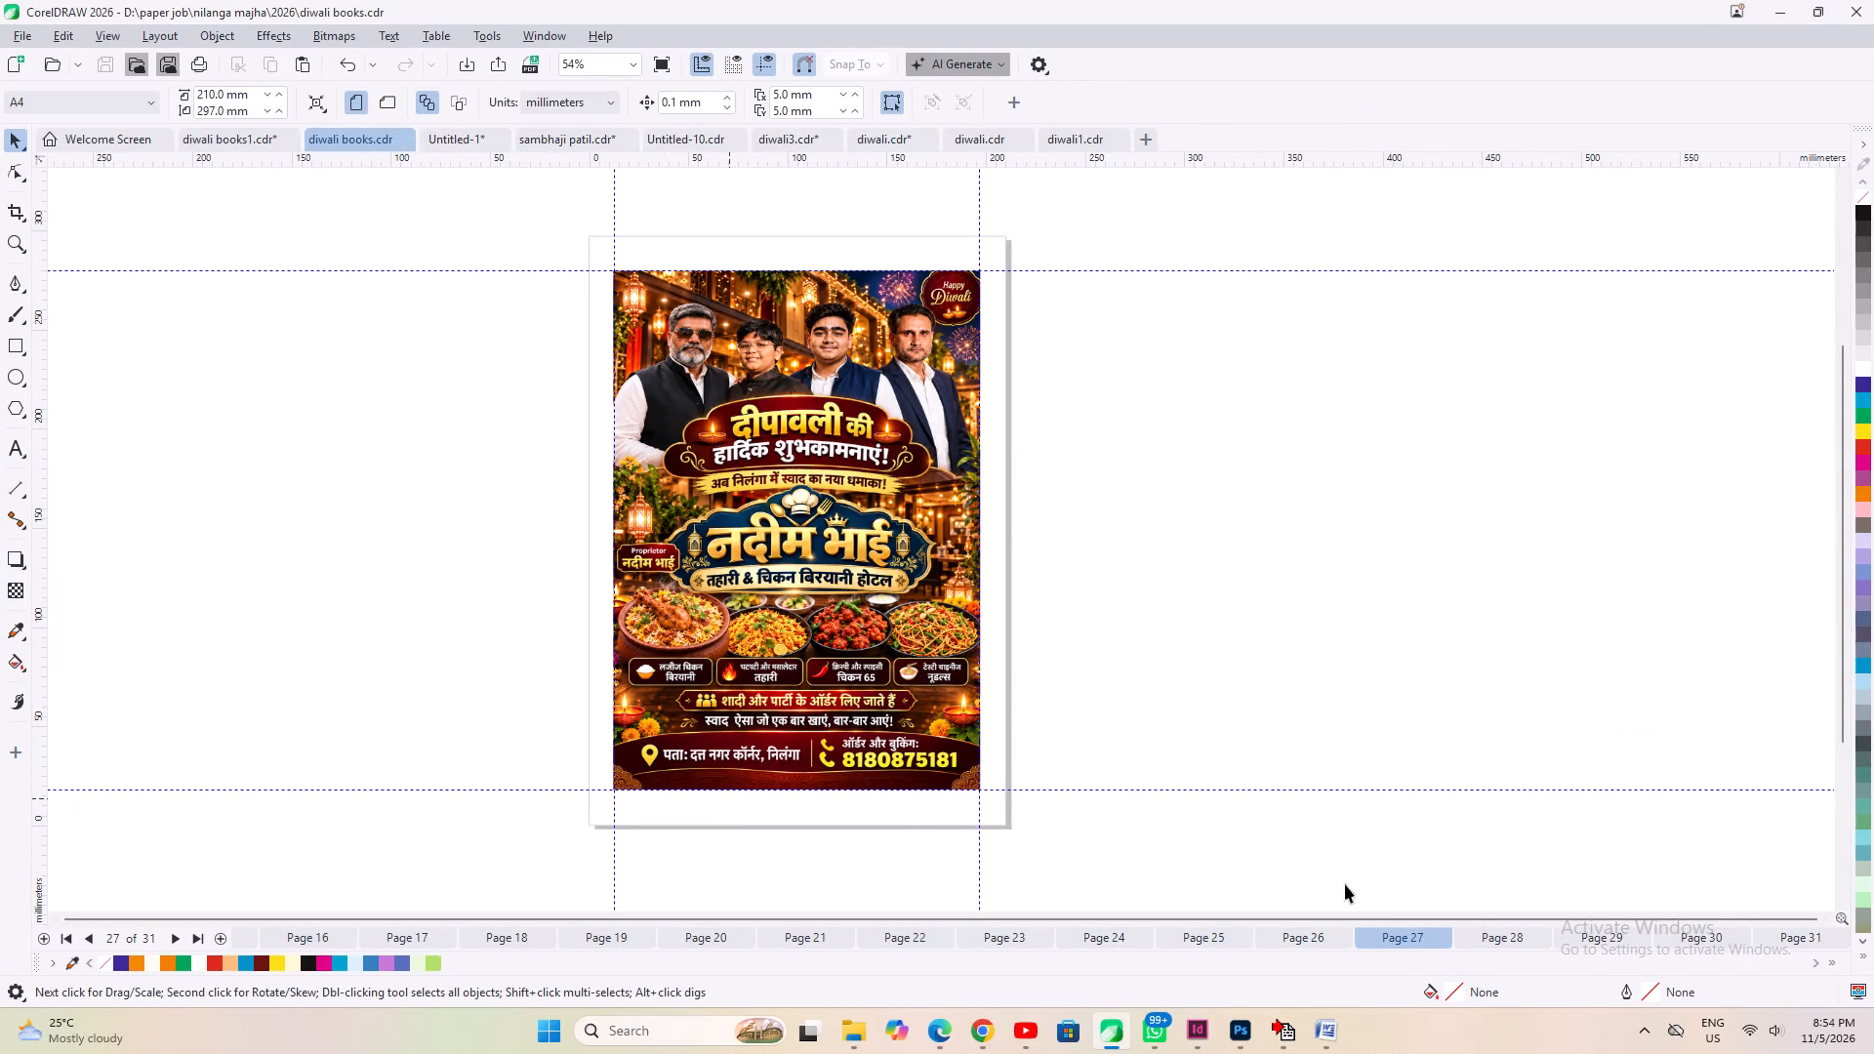
{"action": "key", "text": "Page_Down"}
{"action": "key", "text": "Page_Down"}
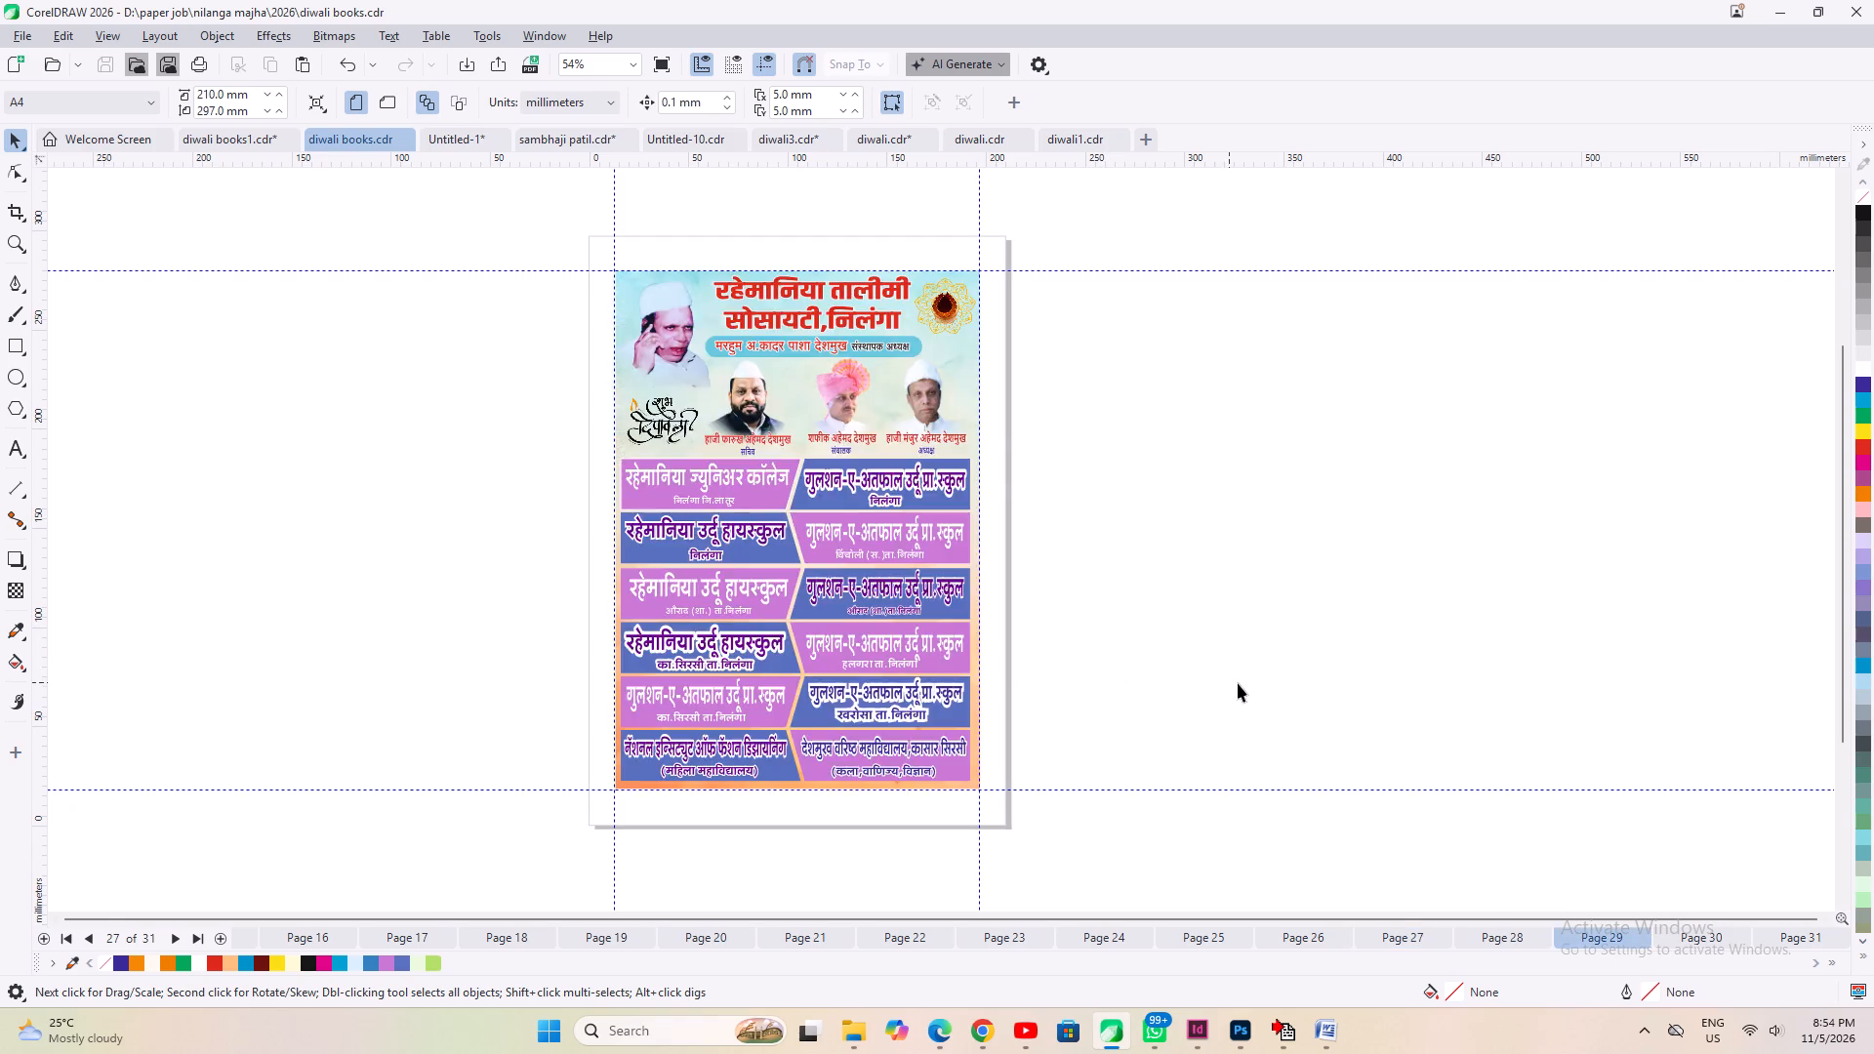
{"action": "key", "text": "Page_Down"}
{"action": "key", "text": "Page_Down"}
{"action": "key", "text": "Page_Down"}
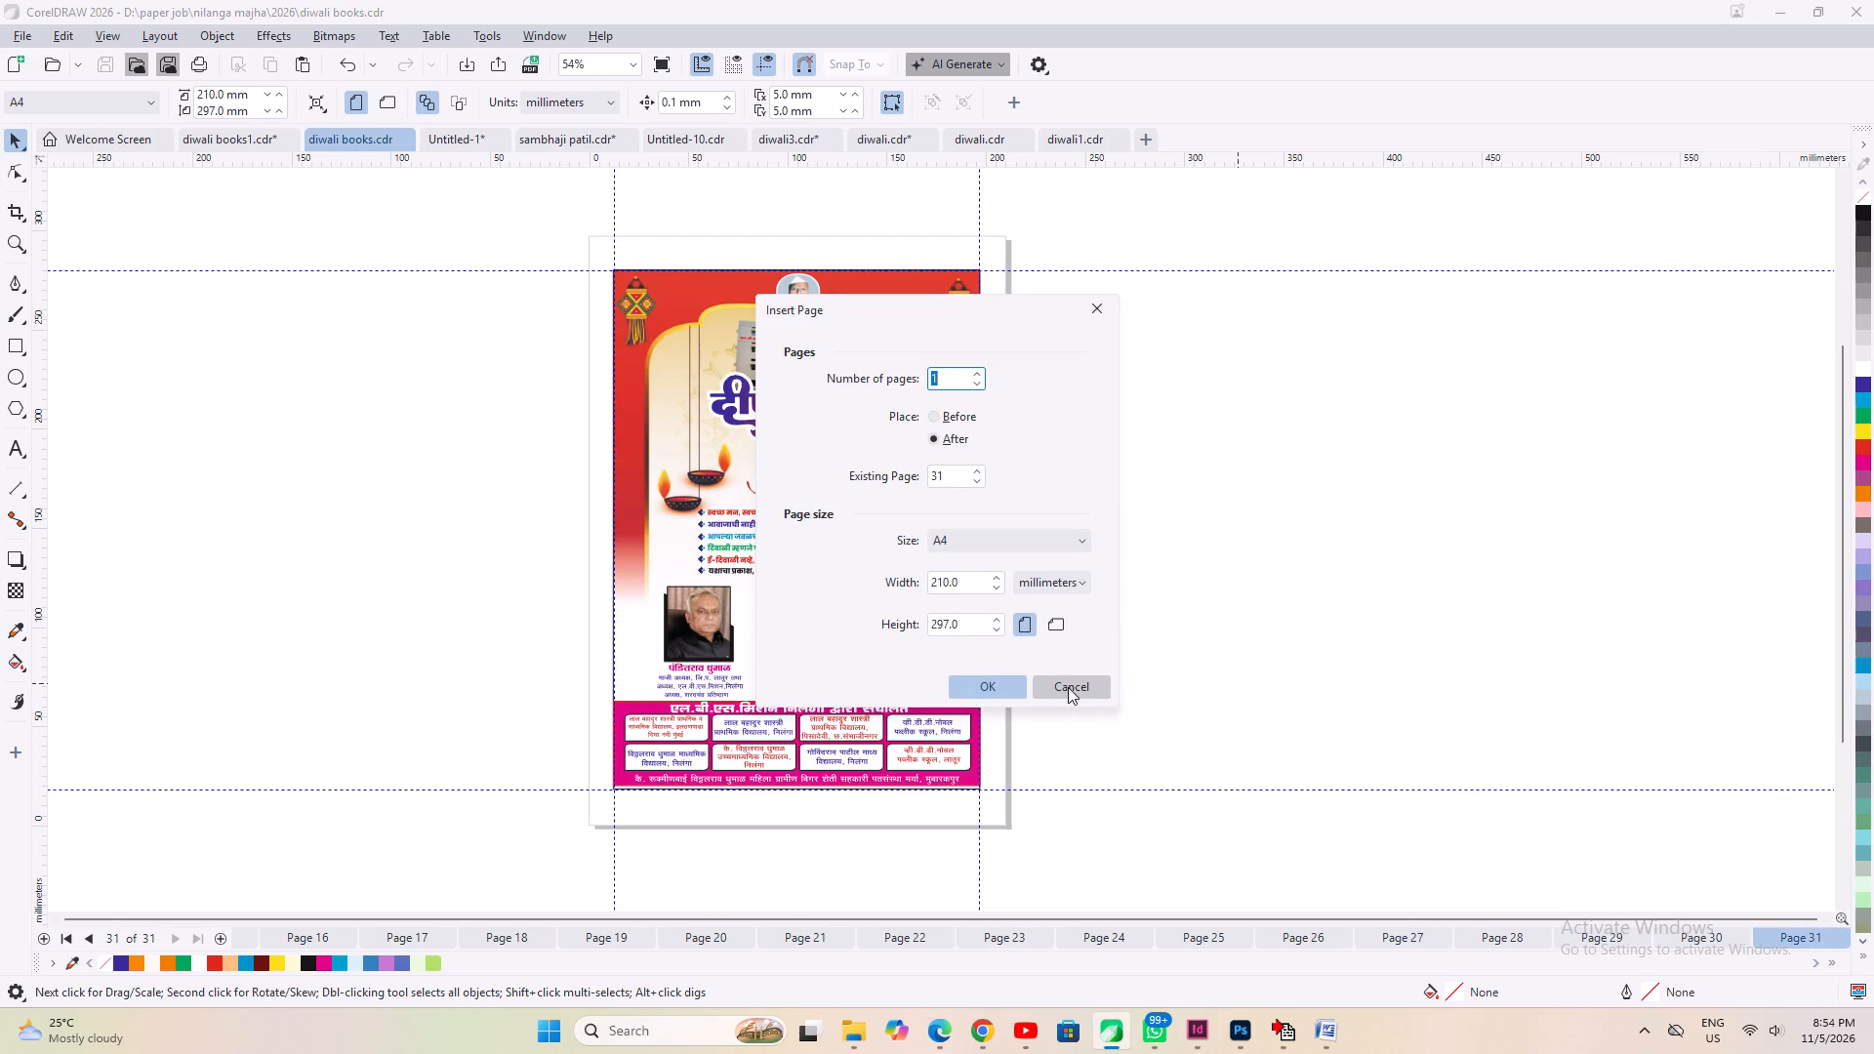
Insert one A4 page after page 31 in the diwali books document.
{"action": "left_click", "coordinate": [935, 680]}
{"action": "left_click", "coordinate": [948, 680]}
{"action": "left_click", "coordinate": [954, 679]}
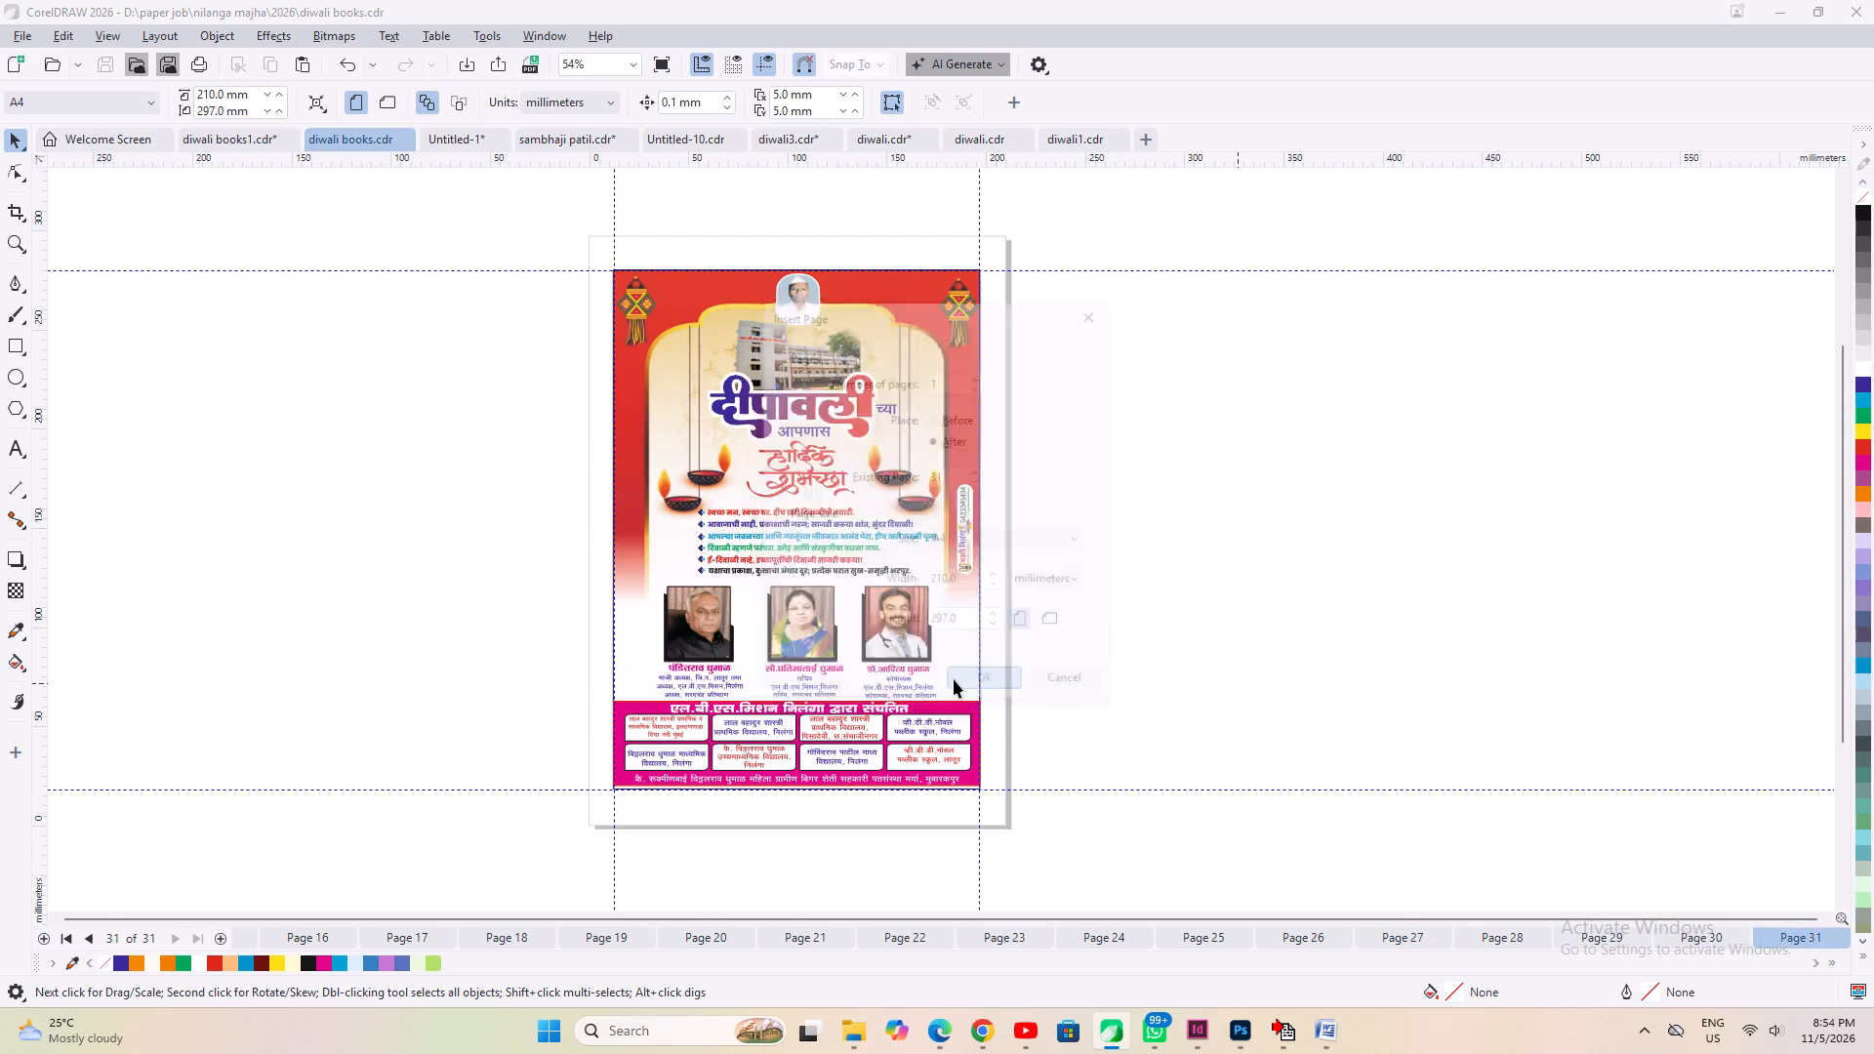
Switch to the Windows desktop, minimizing all open windows.
{"action": "key", "text": "super+d"}
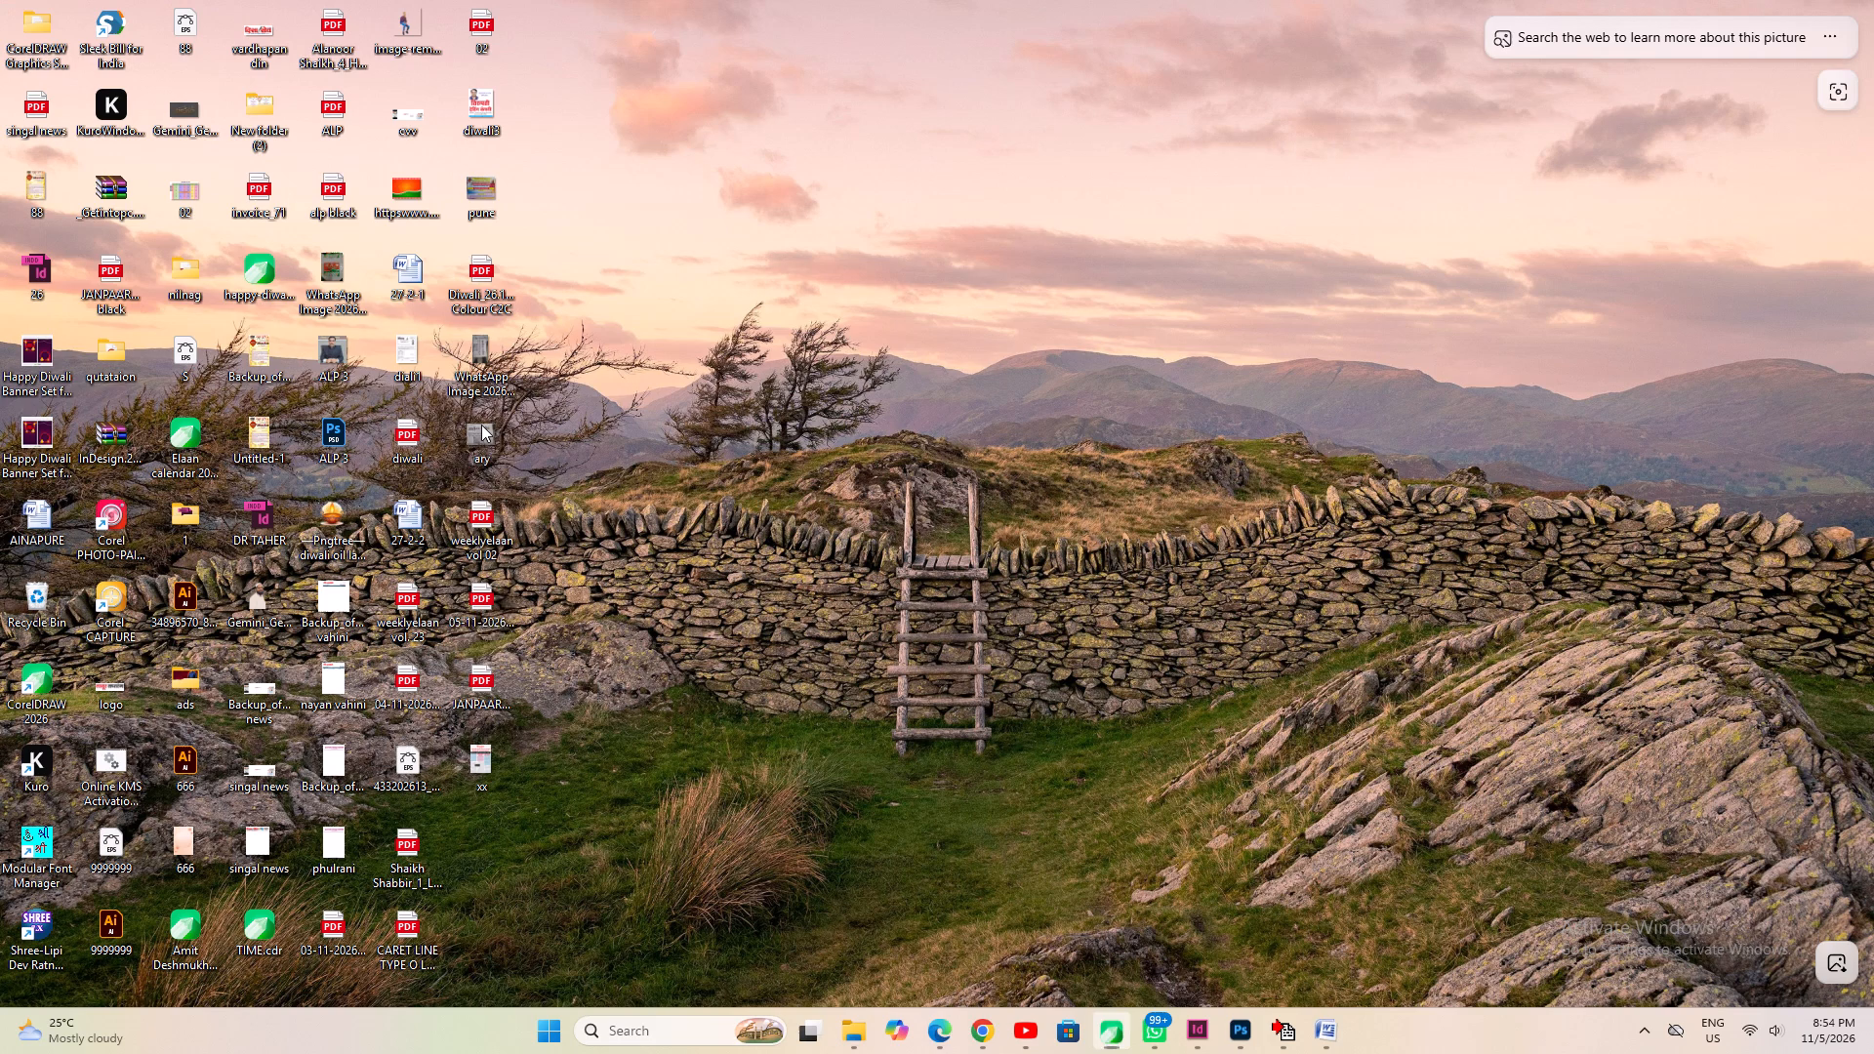
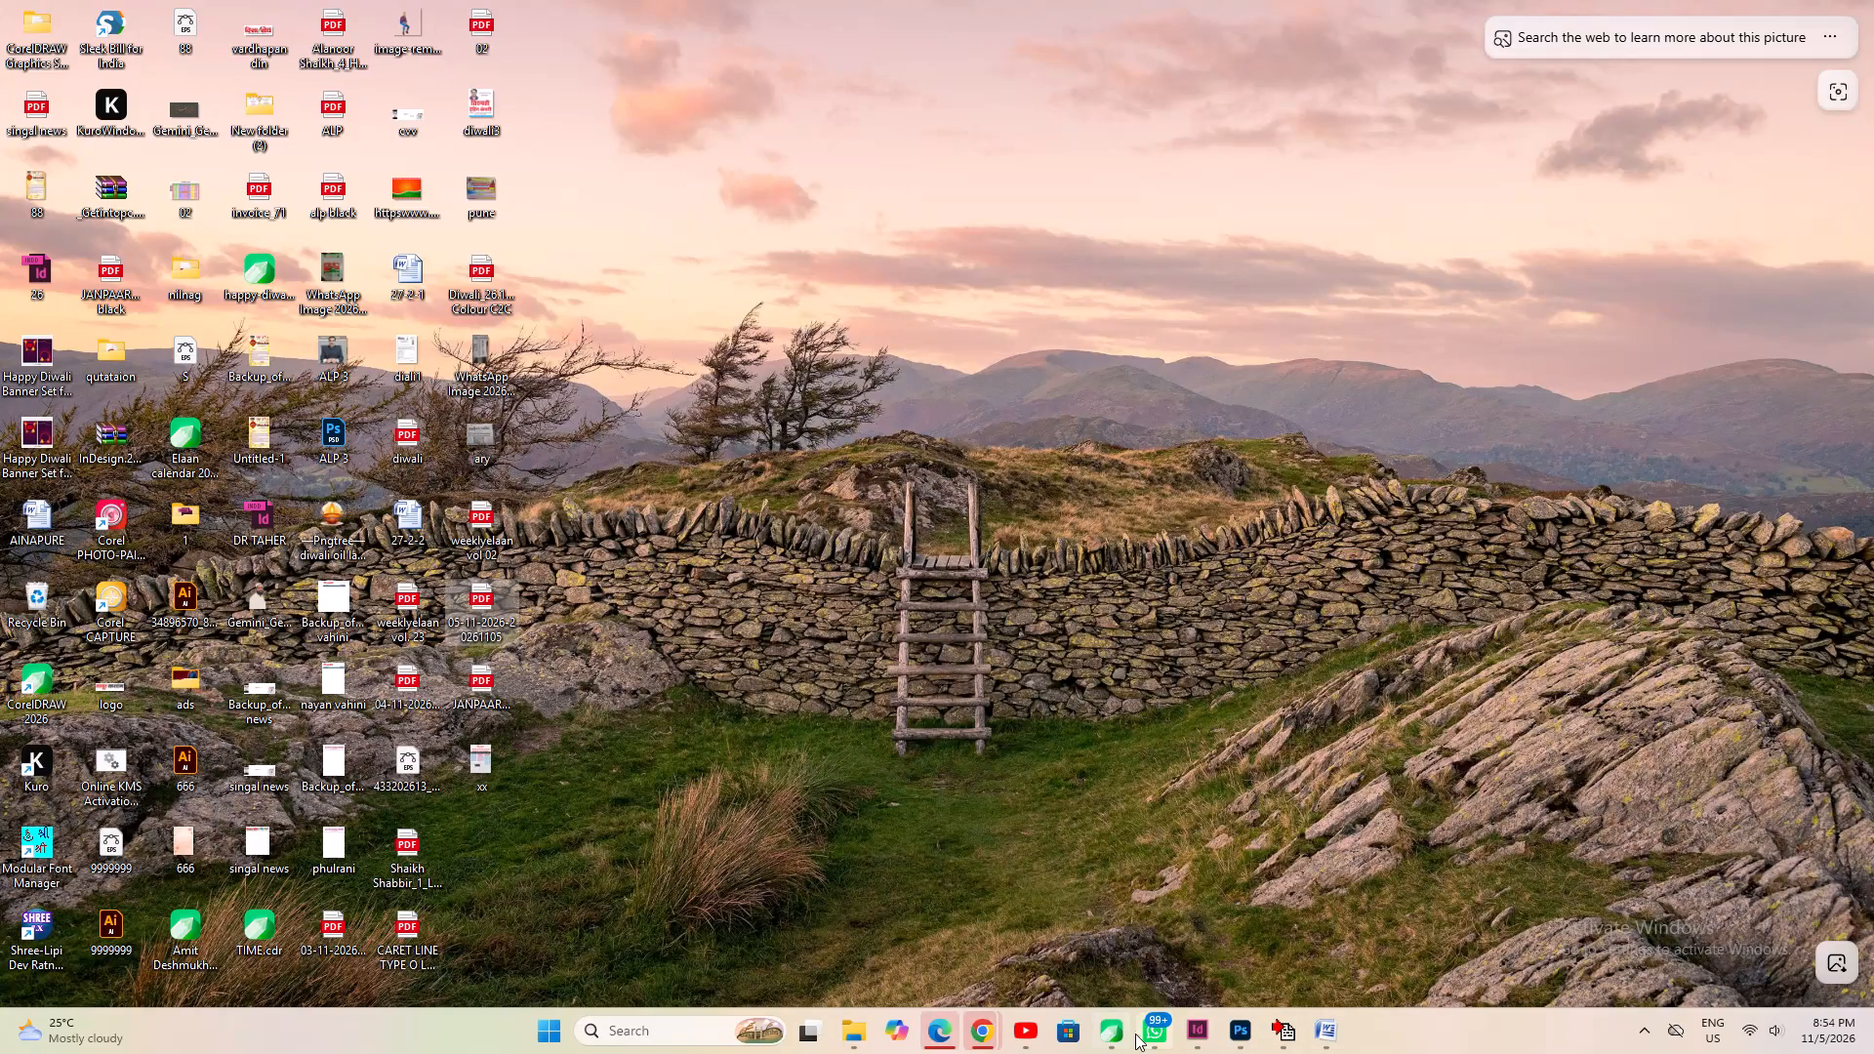
Switch to CorelDRAW and browse for a drawing to open, going through the nilanga majha folder to Downloads.
{"action": "left_click", "coordinate": [1128, 1036]}
{"action": "left_click", "coordinate": [48, 70]}
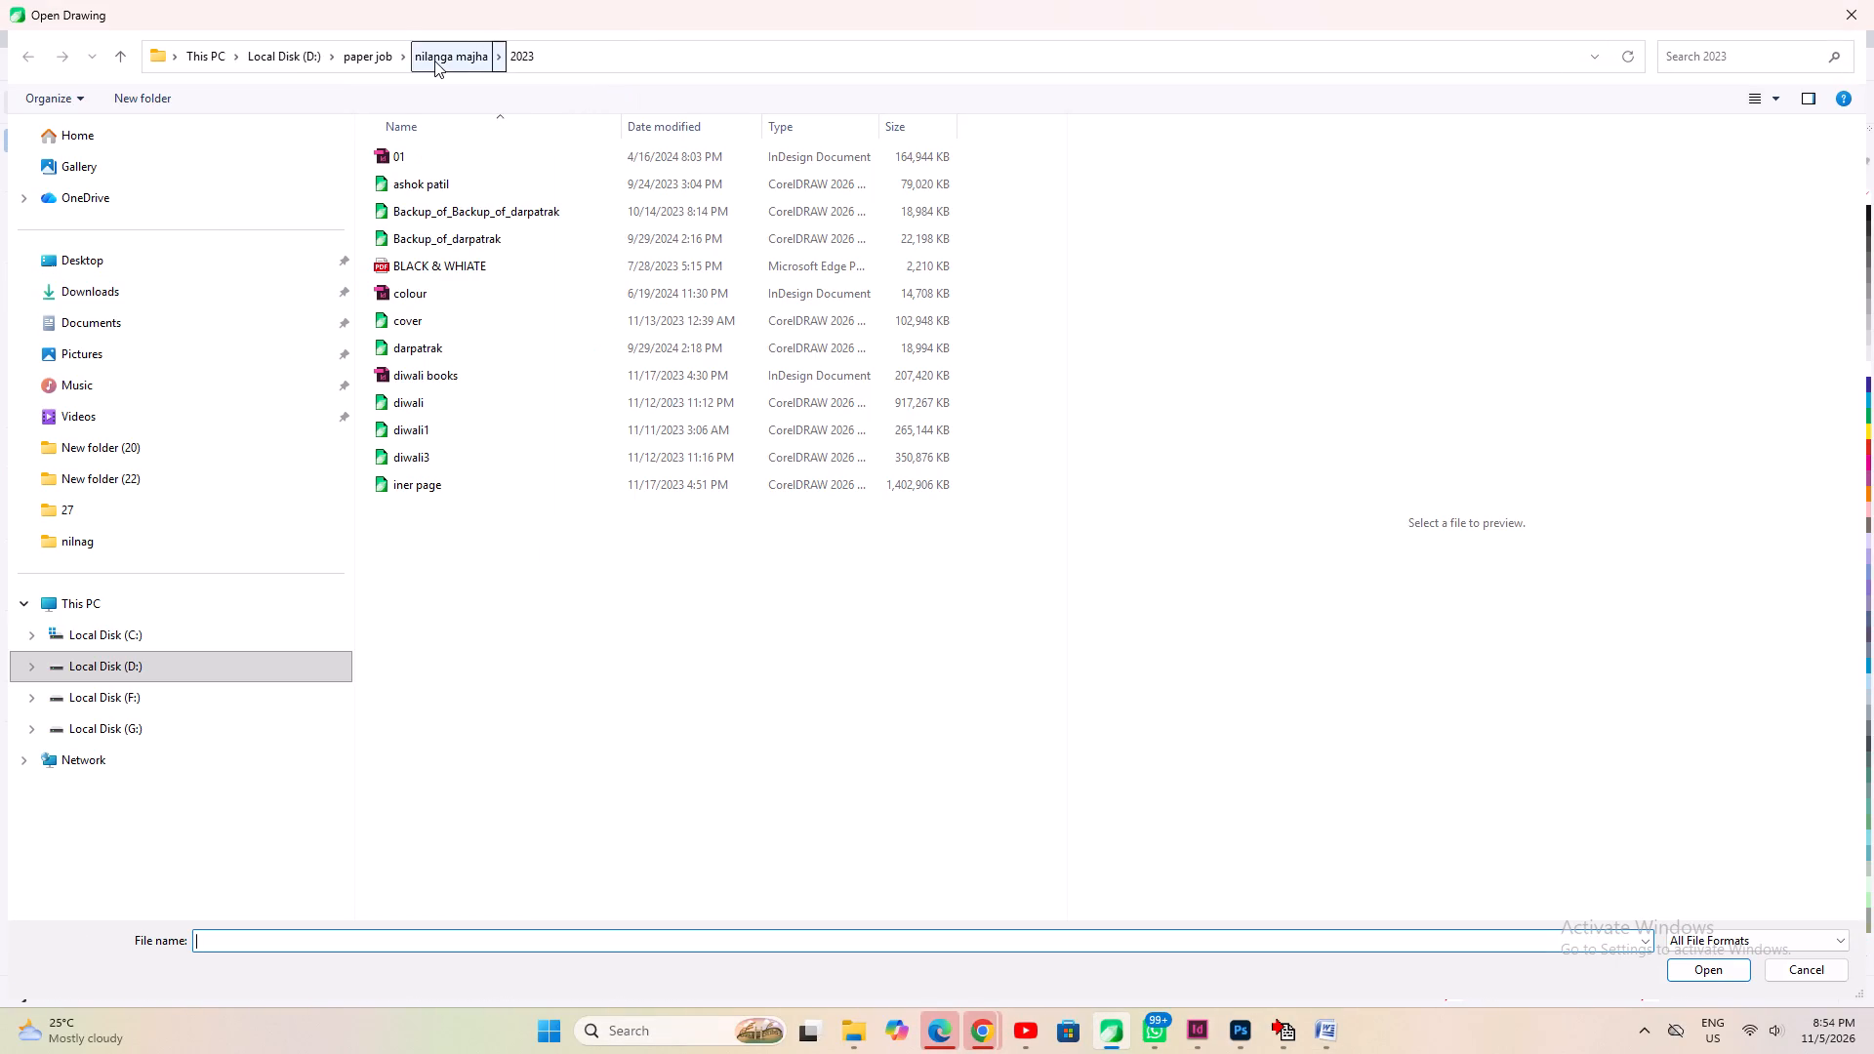
{"action": "left_click", "coordinate": [434, 61]}
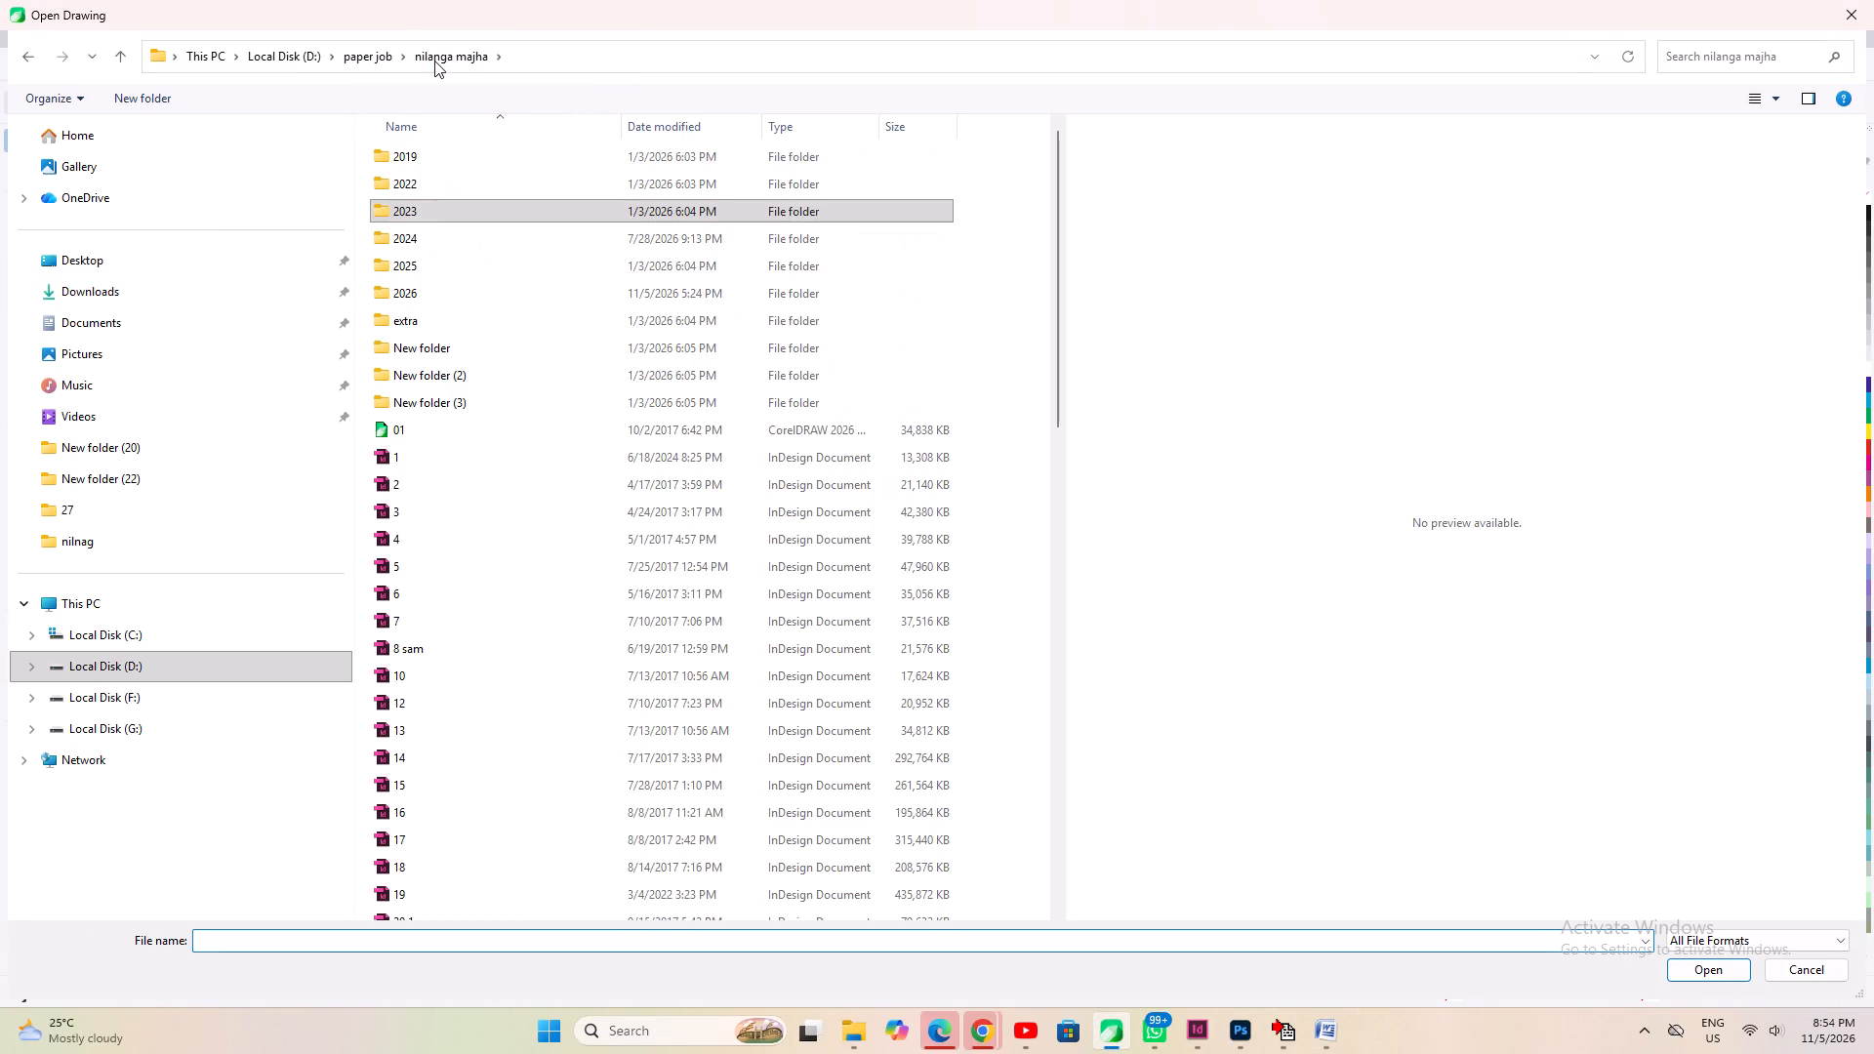
{"action": "left_click", "coordinate": [102, 302]}
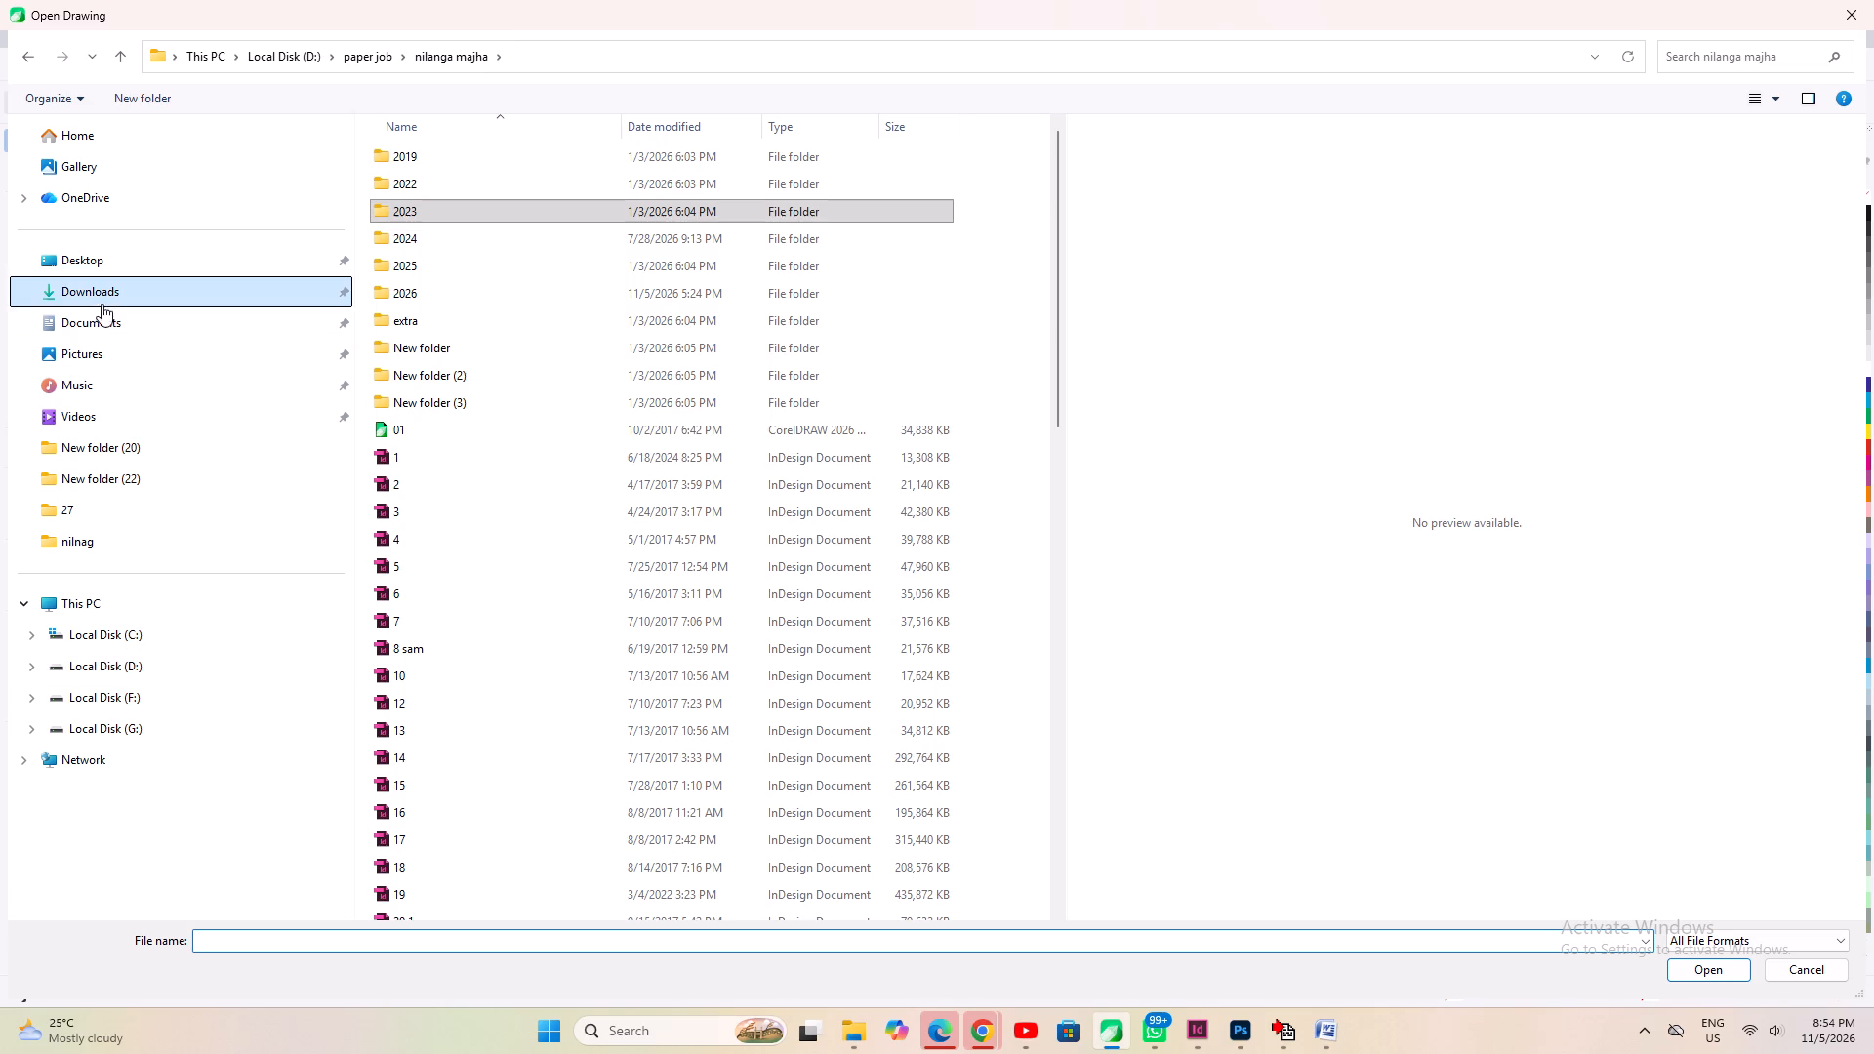
{"action": "left_click", "coordinate": [68, 545]}
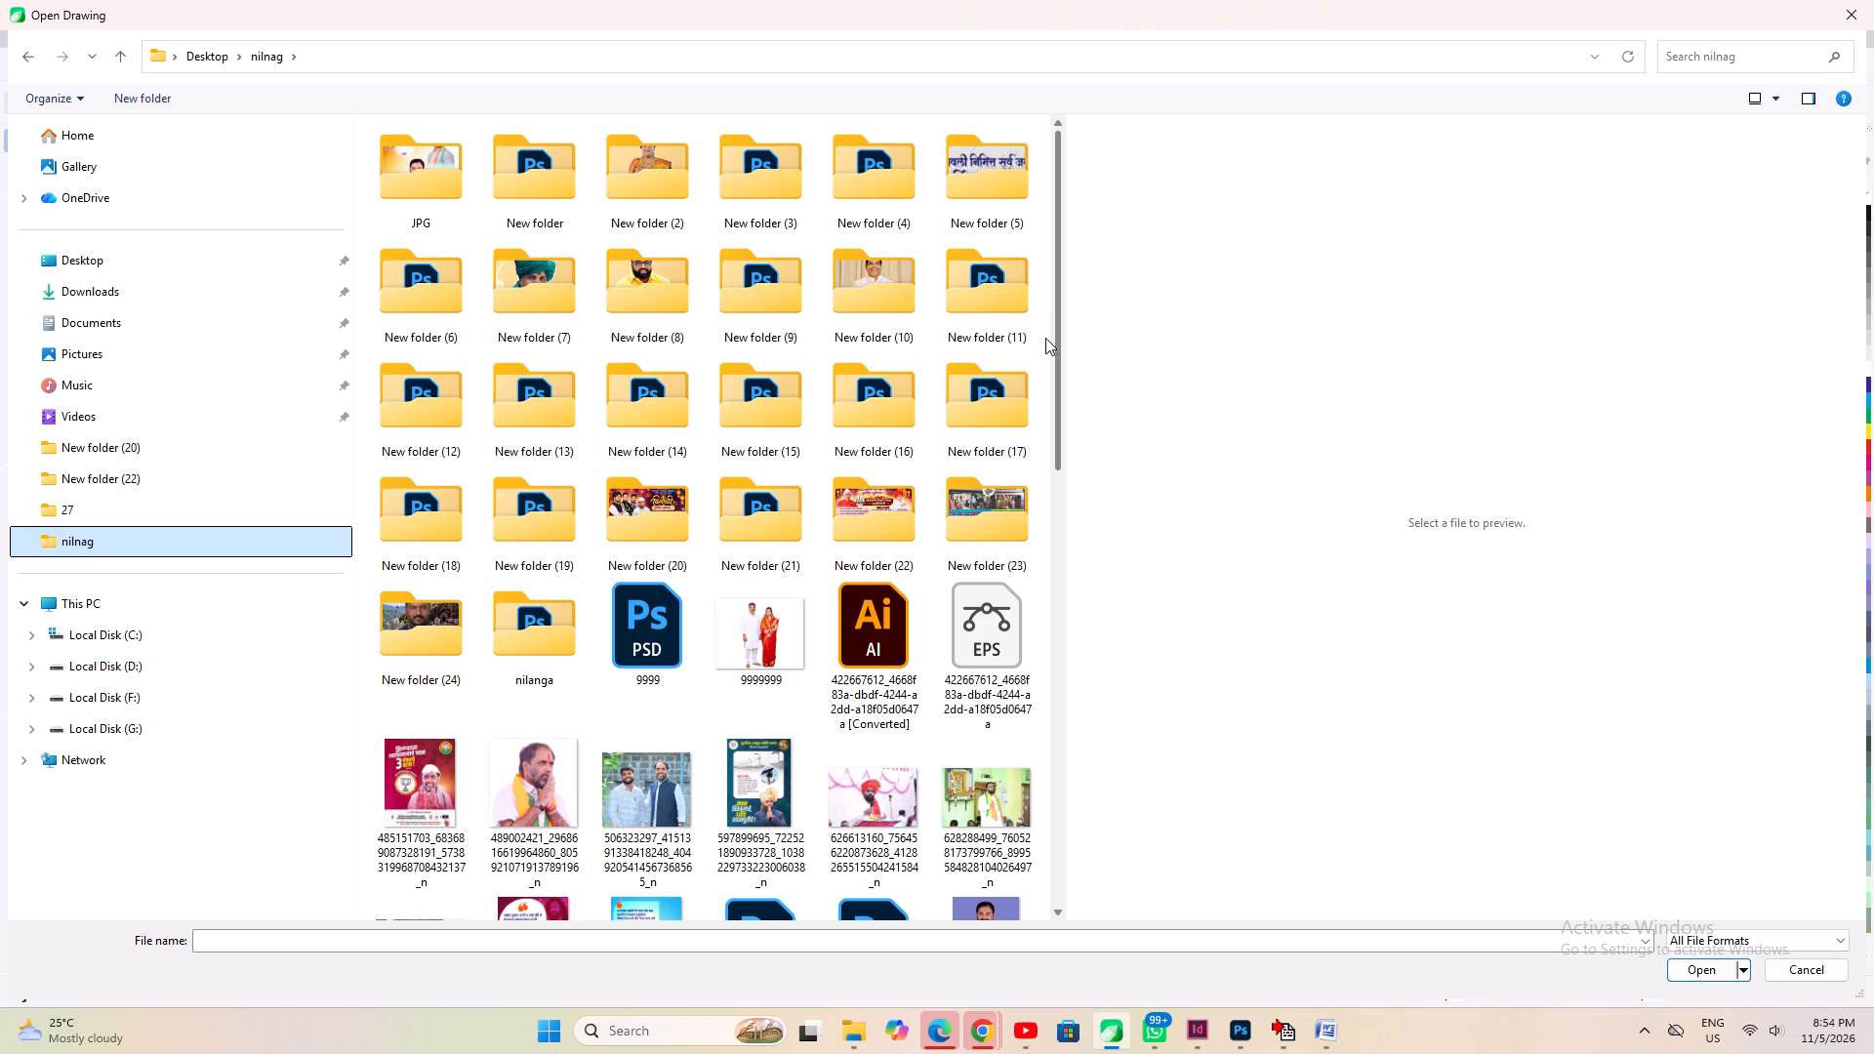
{"action": "left_click_drag", "start_coordinate": [1056, 332], "coordinate": [1016, 558]}
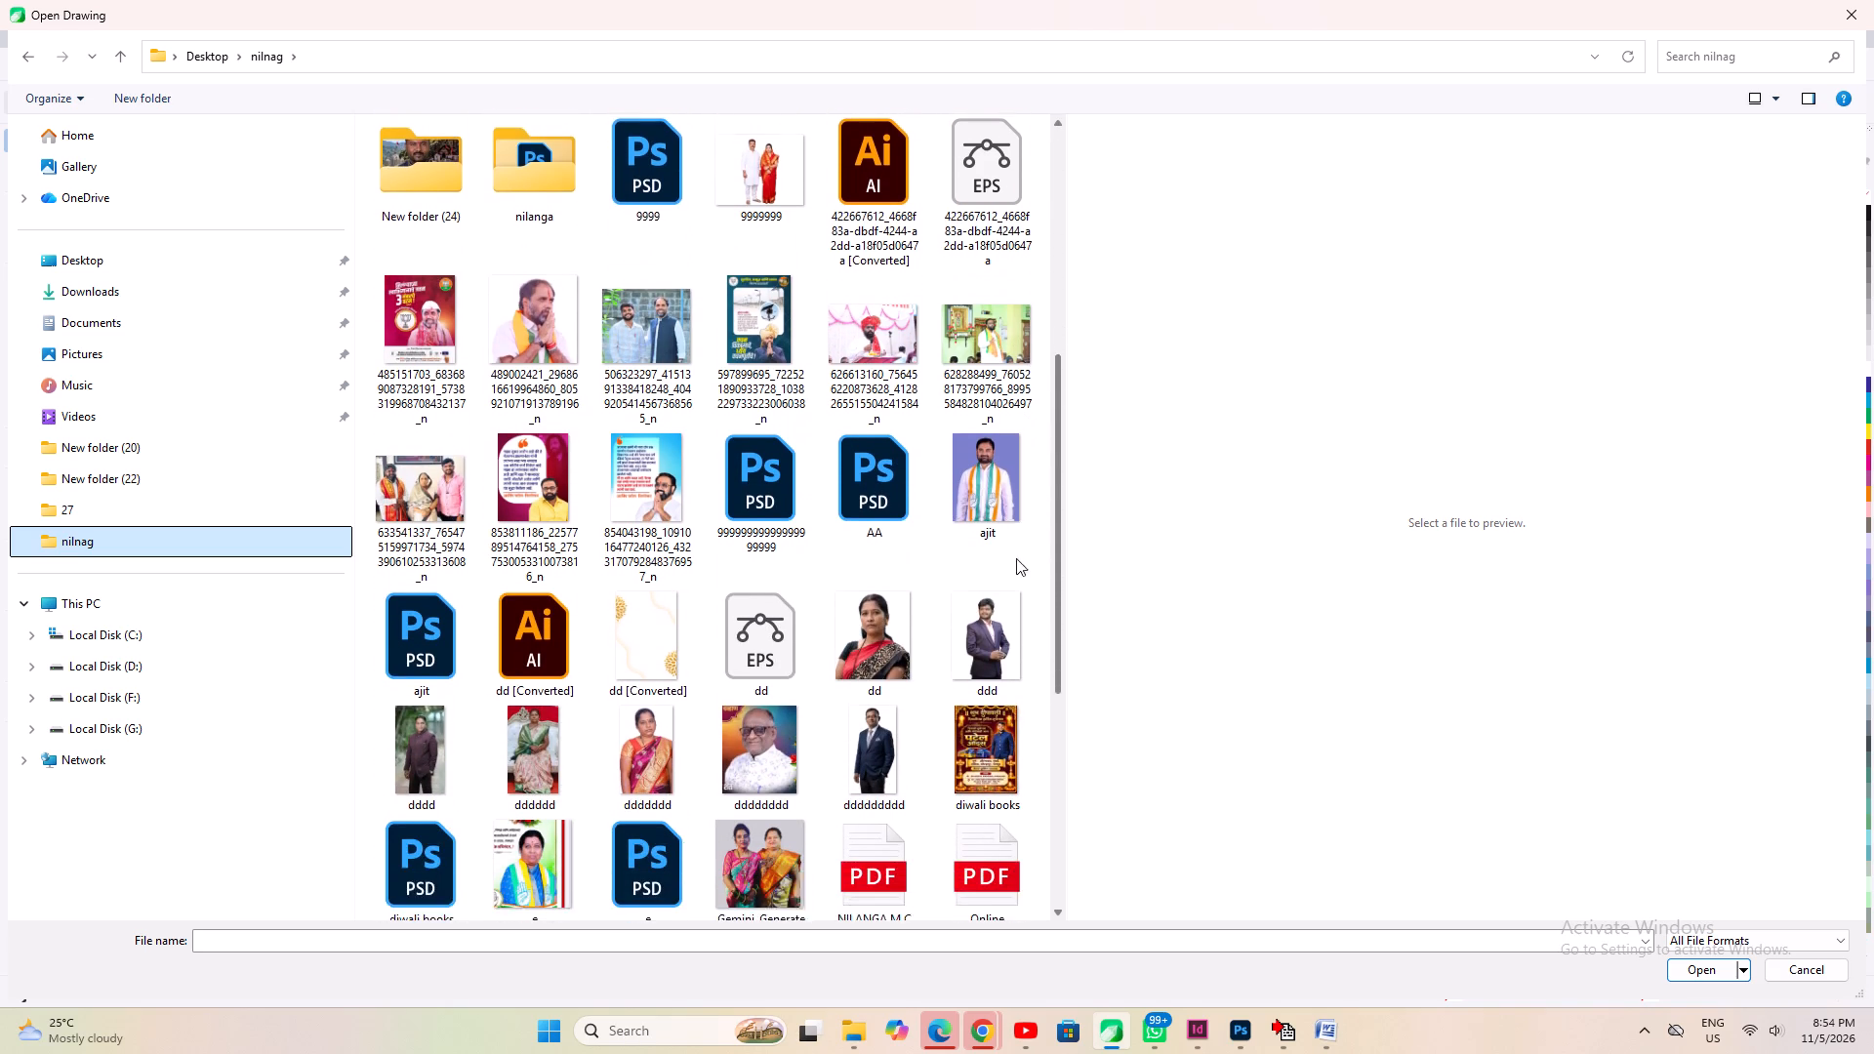
{"action": "left_click_drag", "start_coordinate": [1016, 558], "coordinate": [1001, 661]}
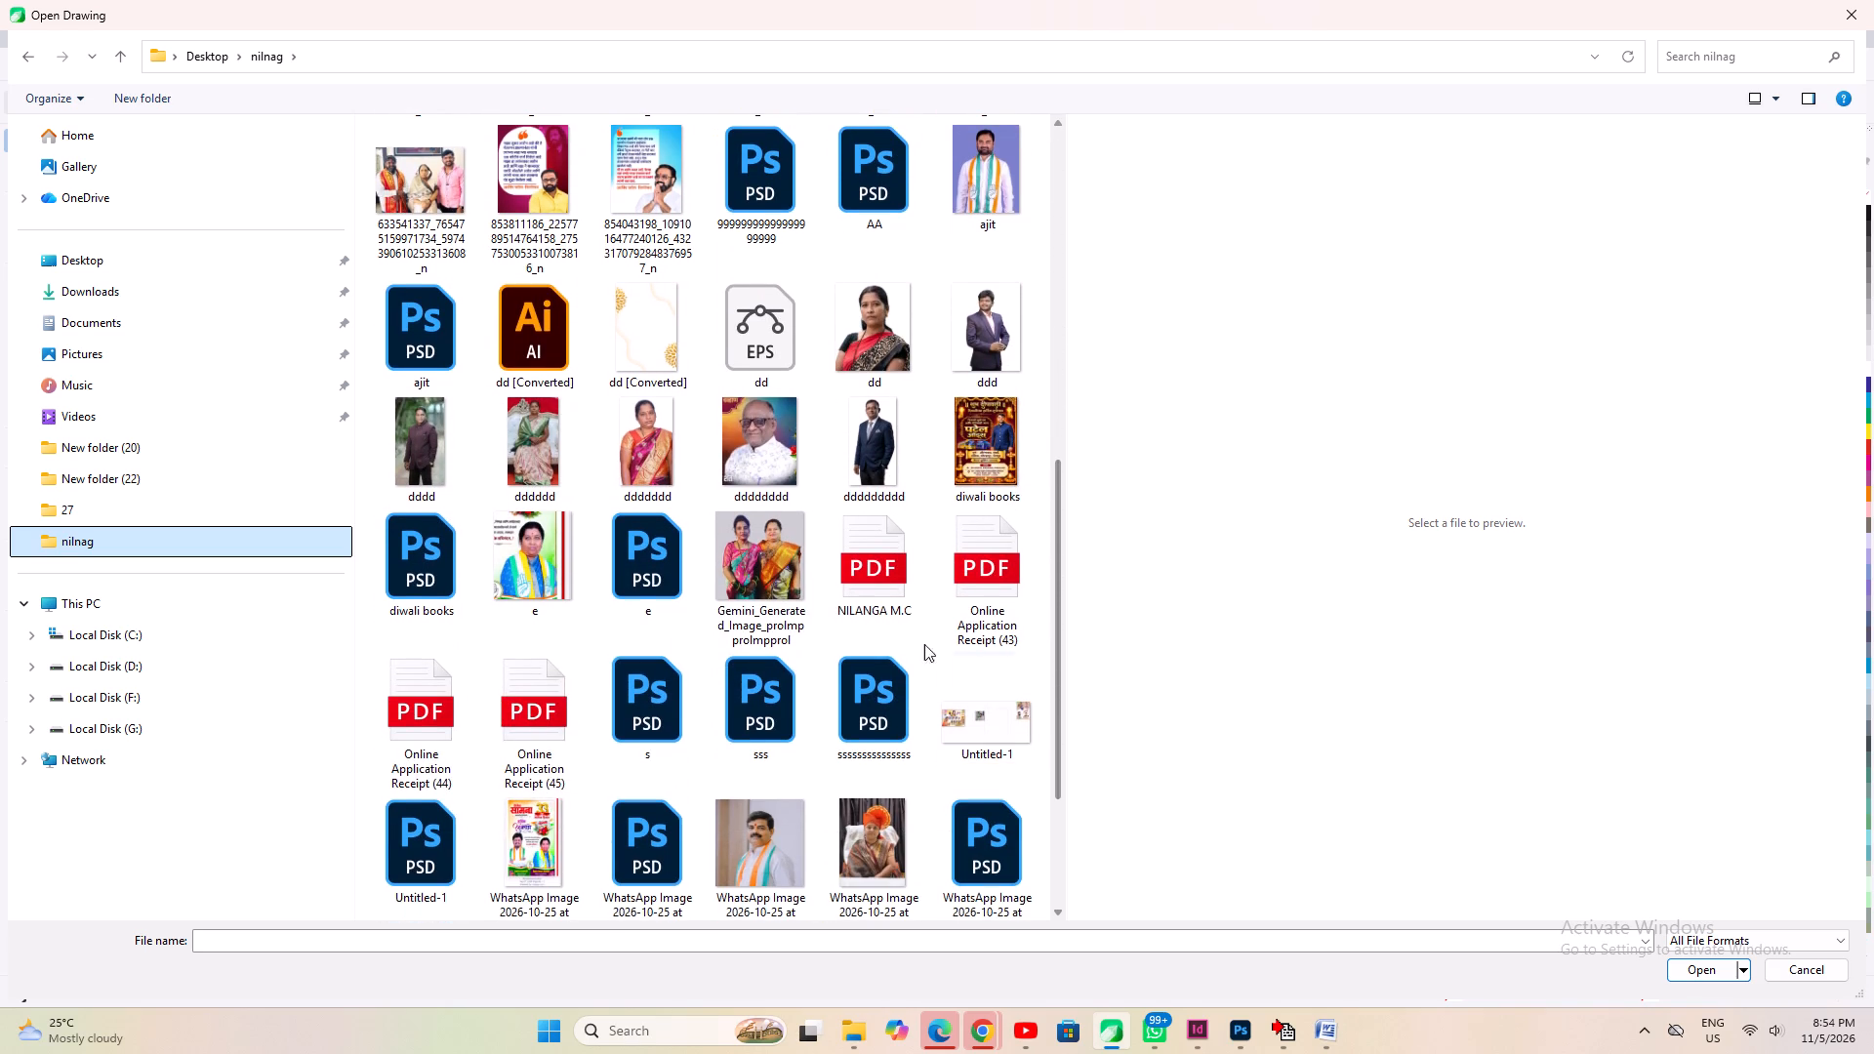
{"action": "left_click", "coordinate": [865, 581]}
{"action": "left_click", "coordinate": [1694, 974]}
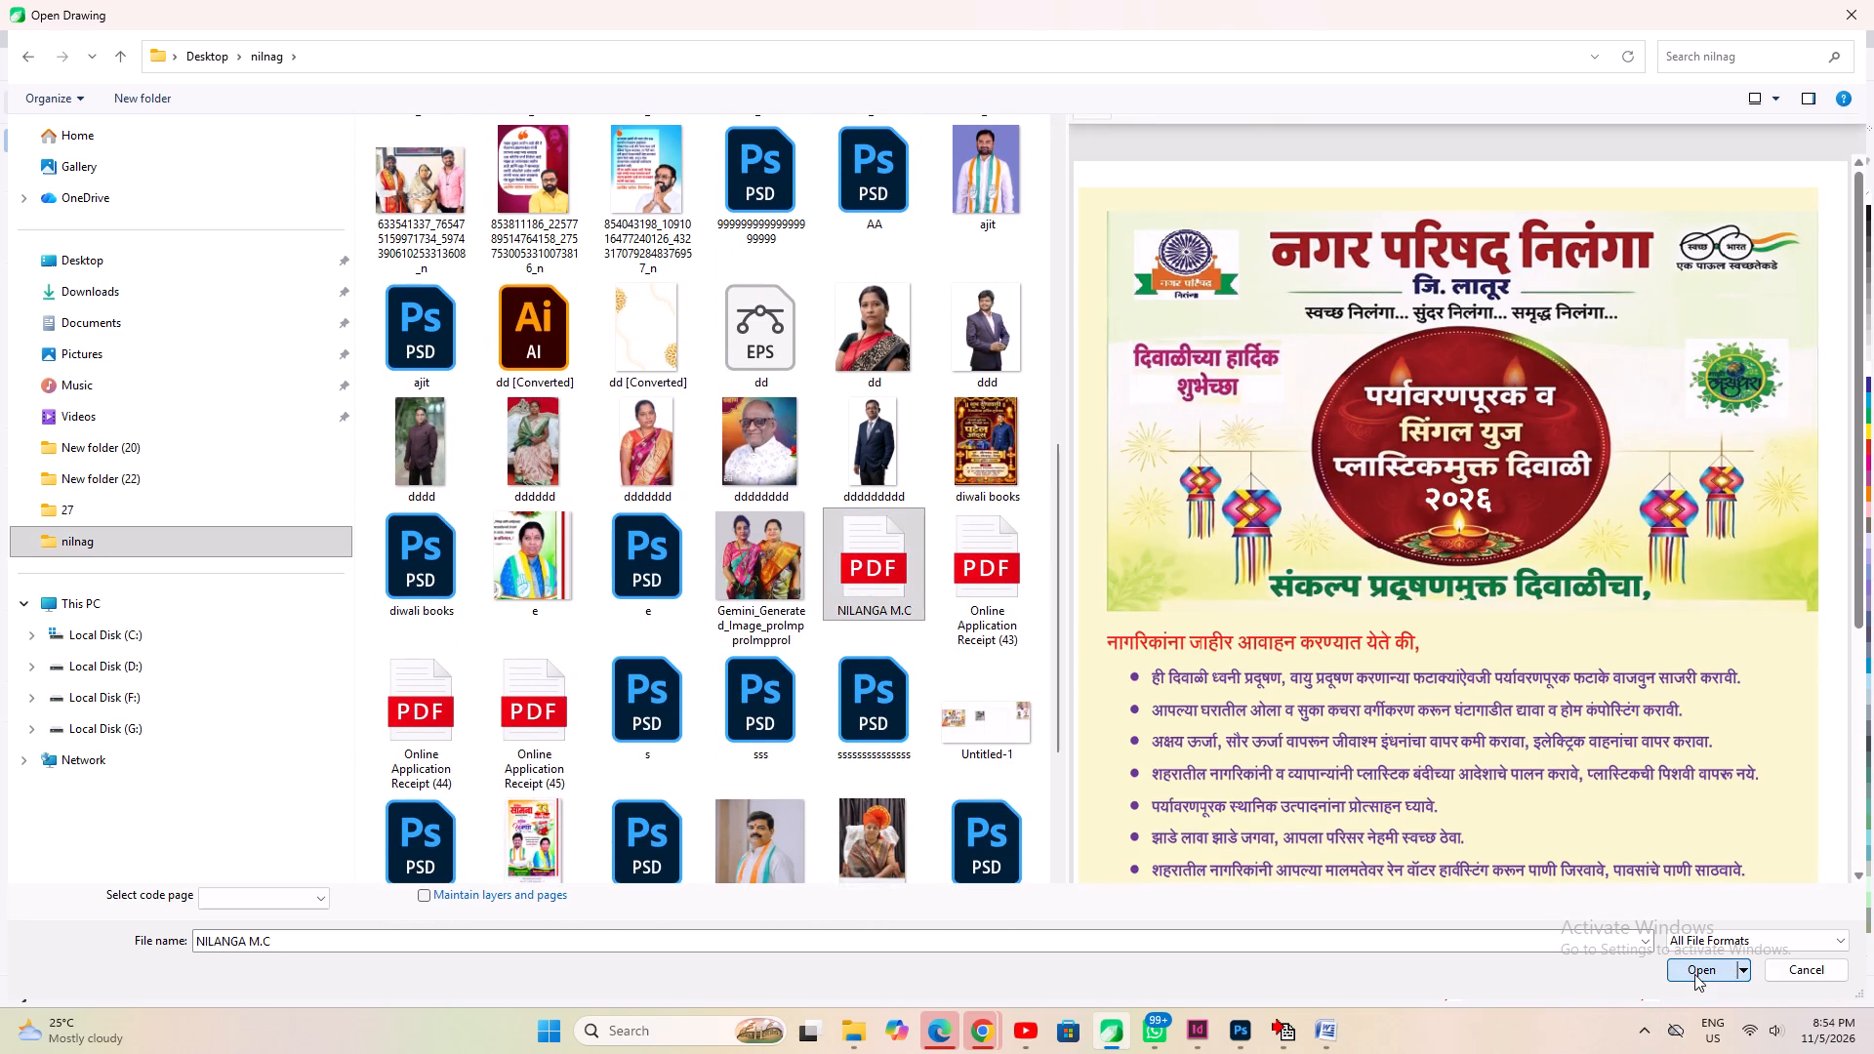
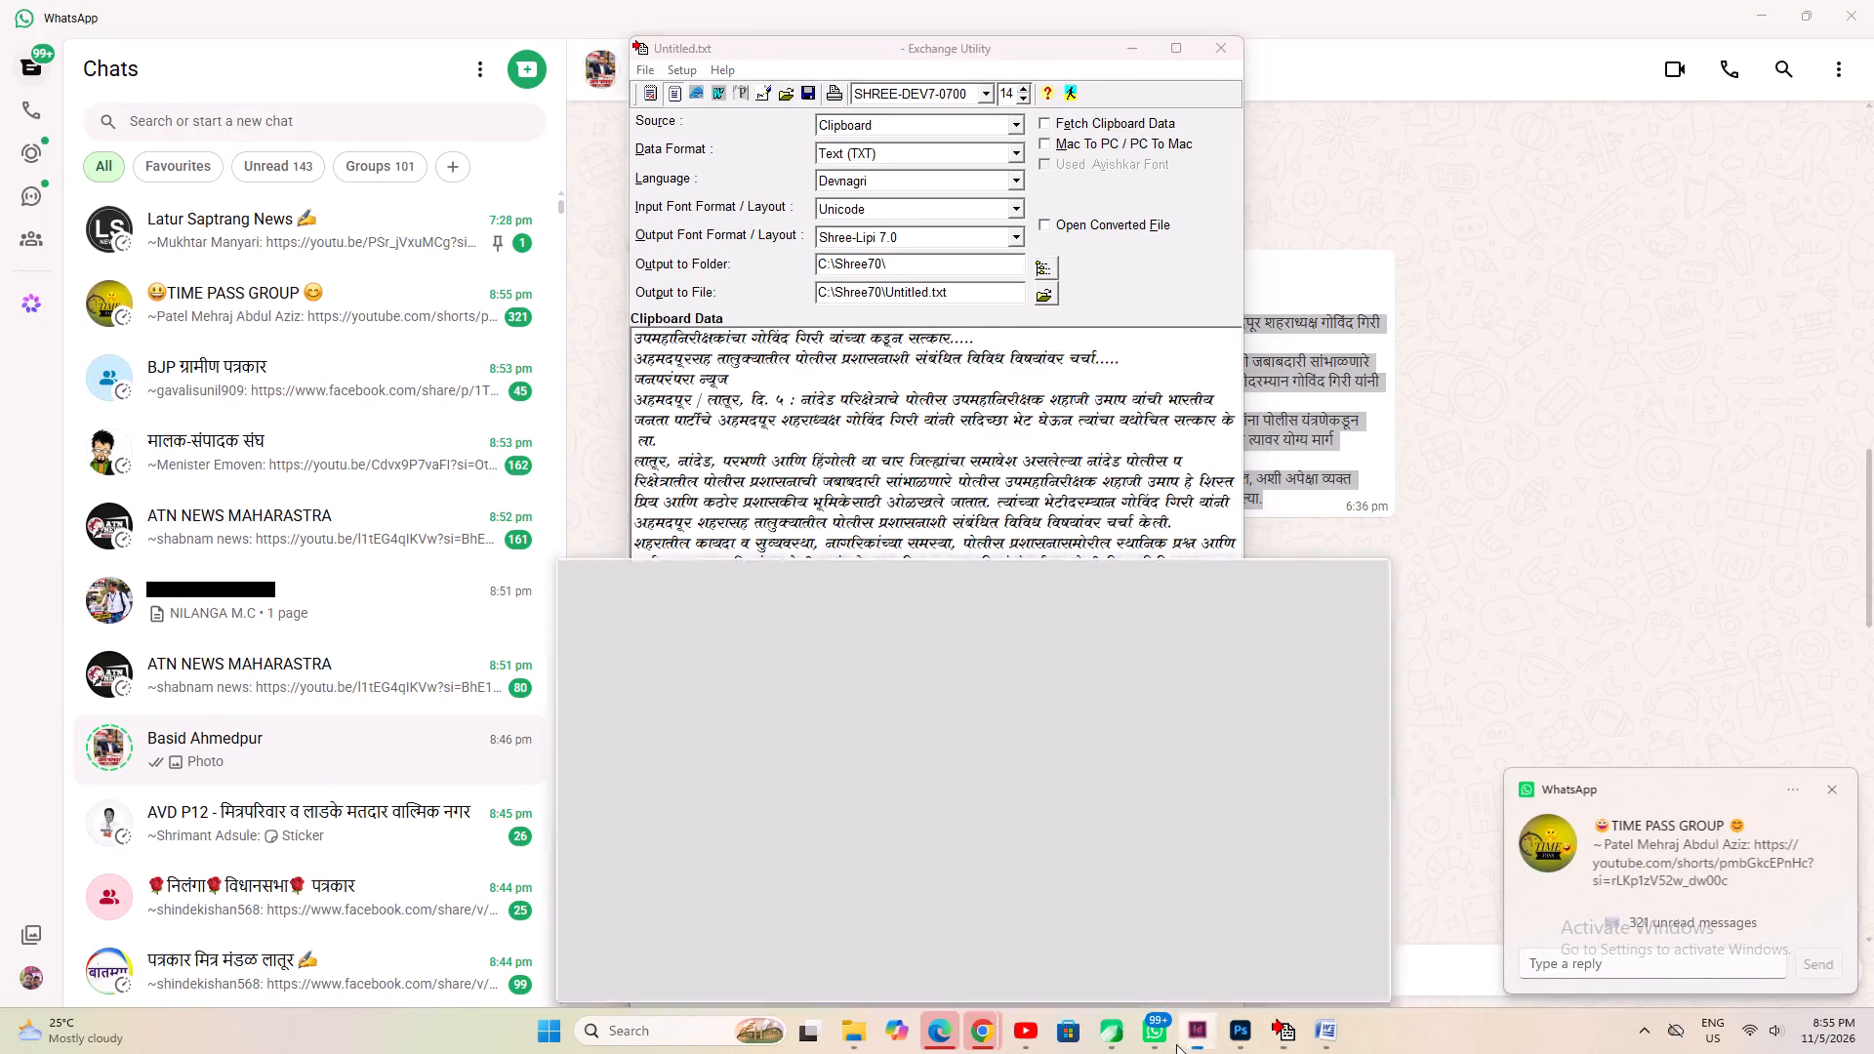
{"action": "left_click", "coordinate": [1196, 1048]}
{"action": "left_click", "coordinate": [1196, 1048]}
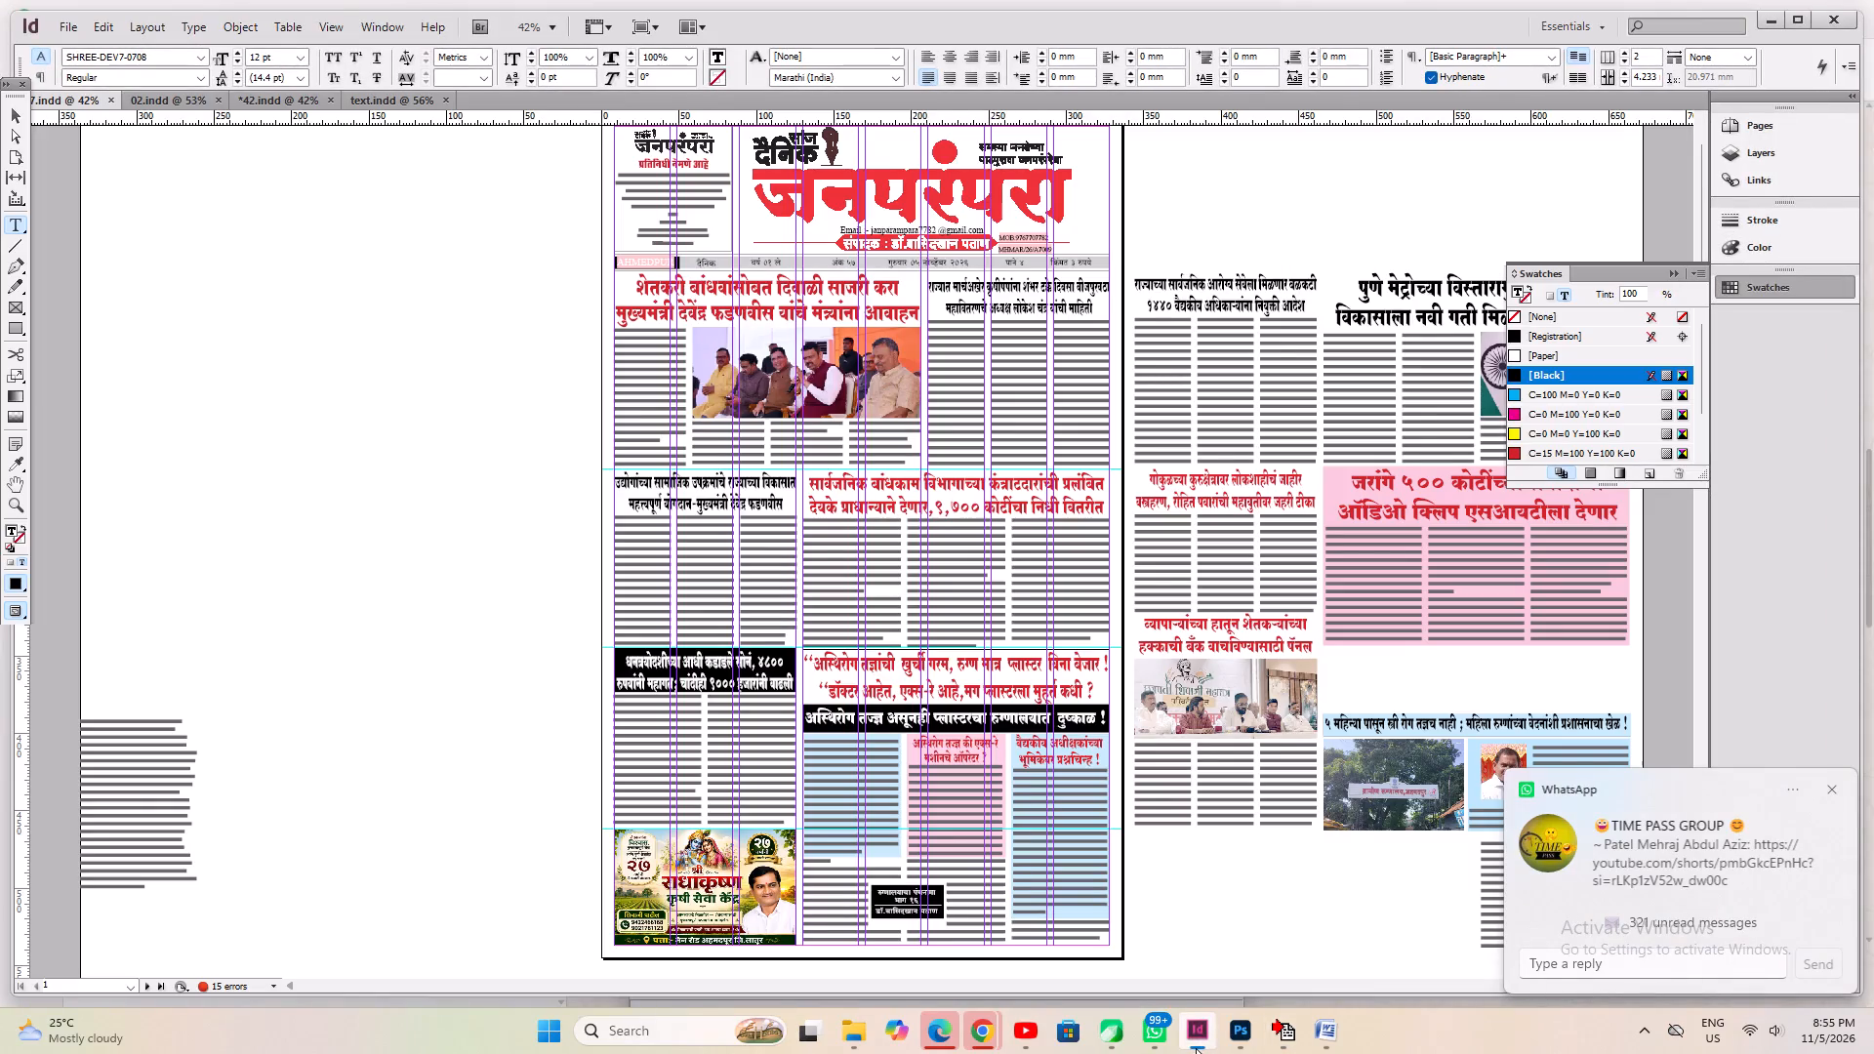
{"action": "scroll", "coordinate": [990, 902], "scroll_direction": "down", "scroll_amount": 10}
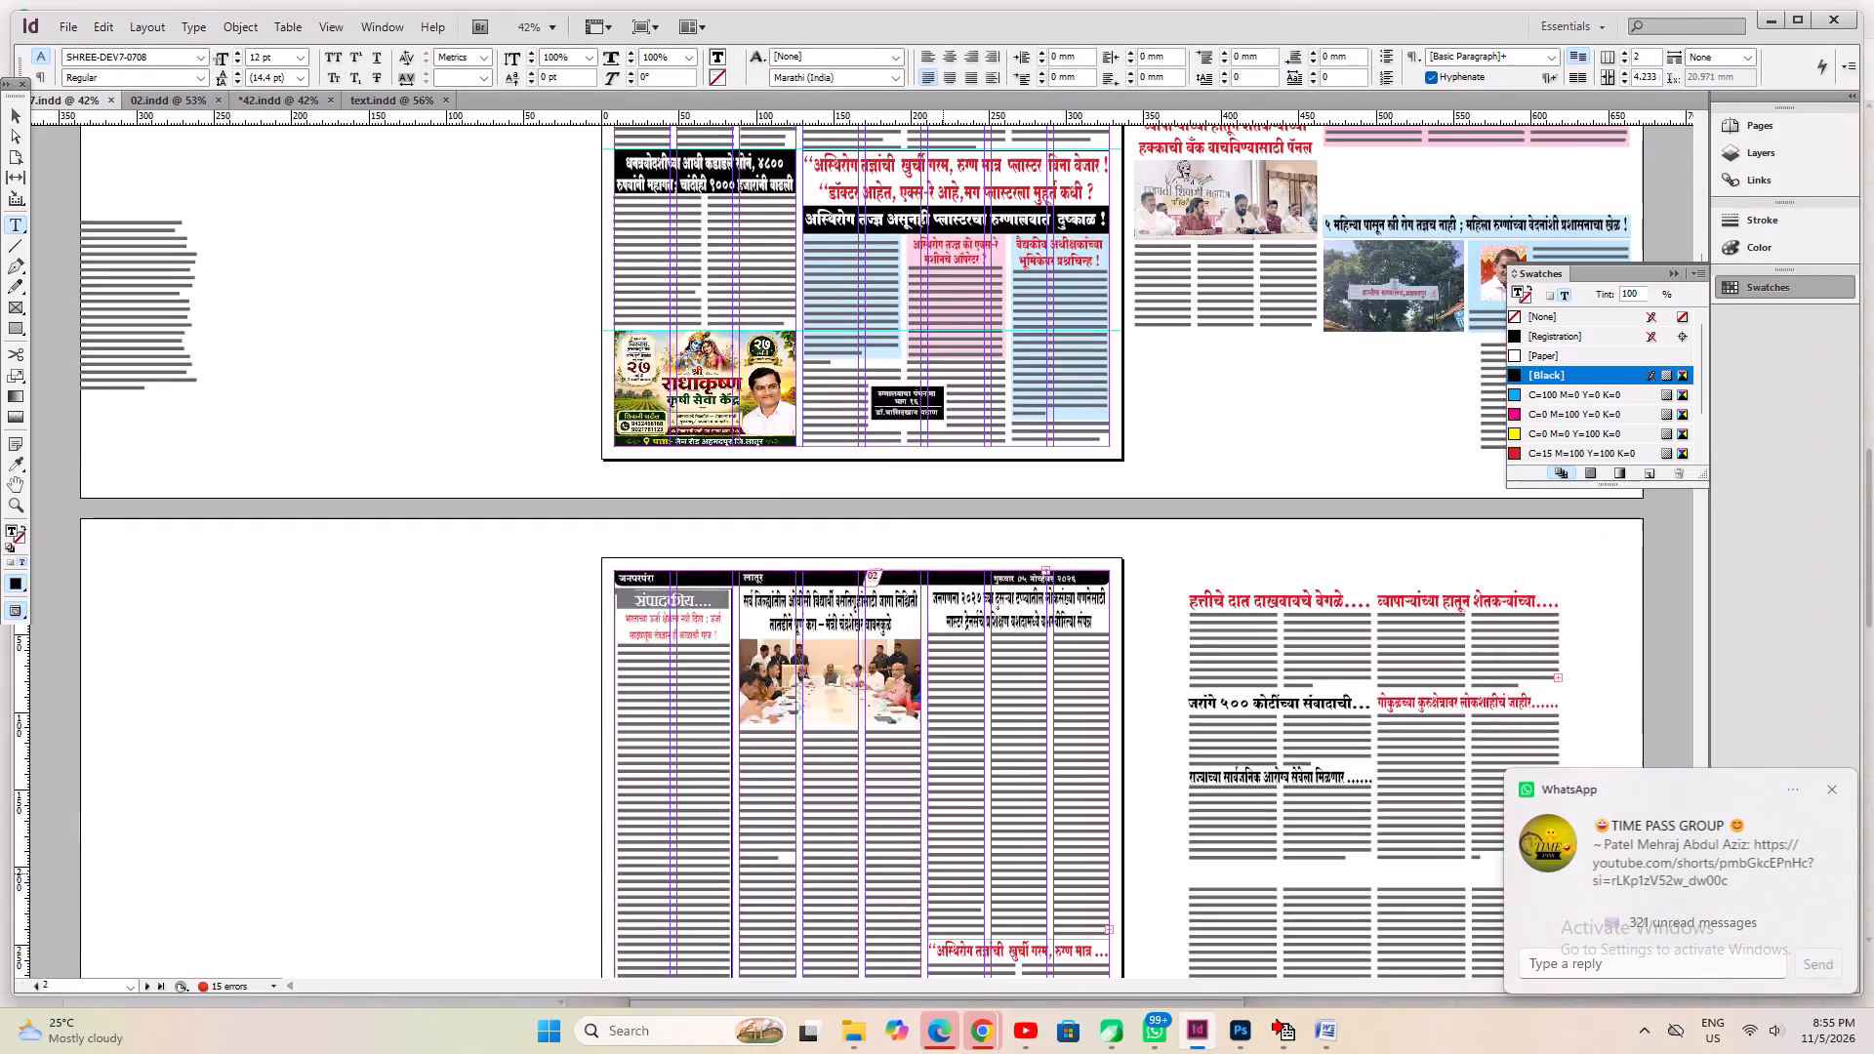
{"action": "scroll", "coordinate": [943, 873], "scroll_direction": "down", "scroll_amount": 20}
{"action": "scroll", "coordinate": [943, 873], "scroll_direction": "down", "scroll_amount": 13}
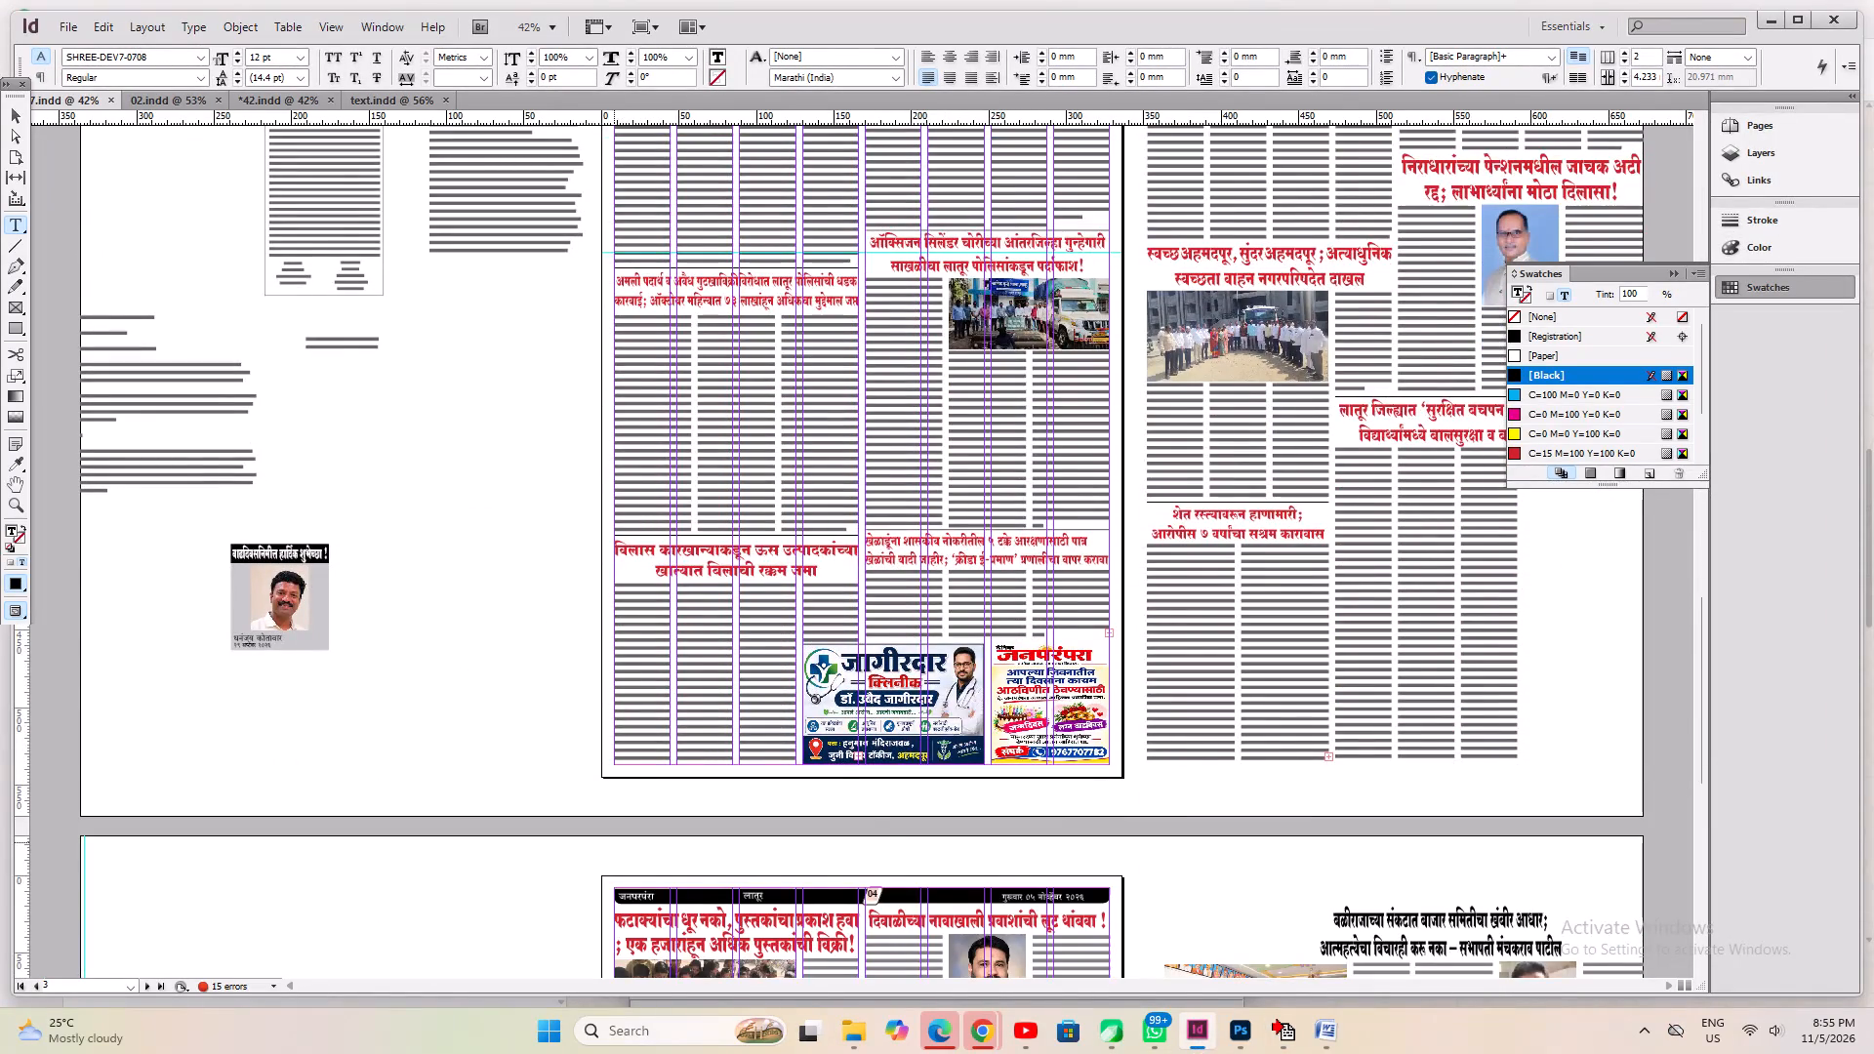
{"action": "scroll", "coordinate": [614, 842], "scroll_direction": "down", "scroll_amount": 16}
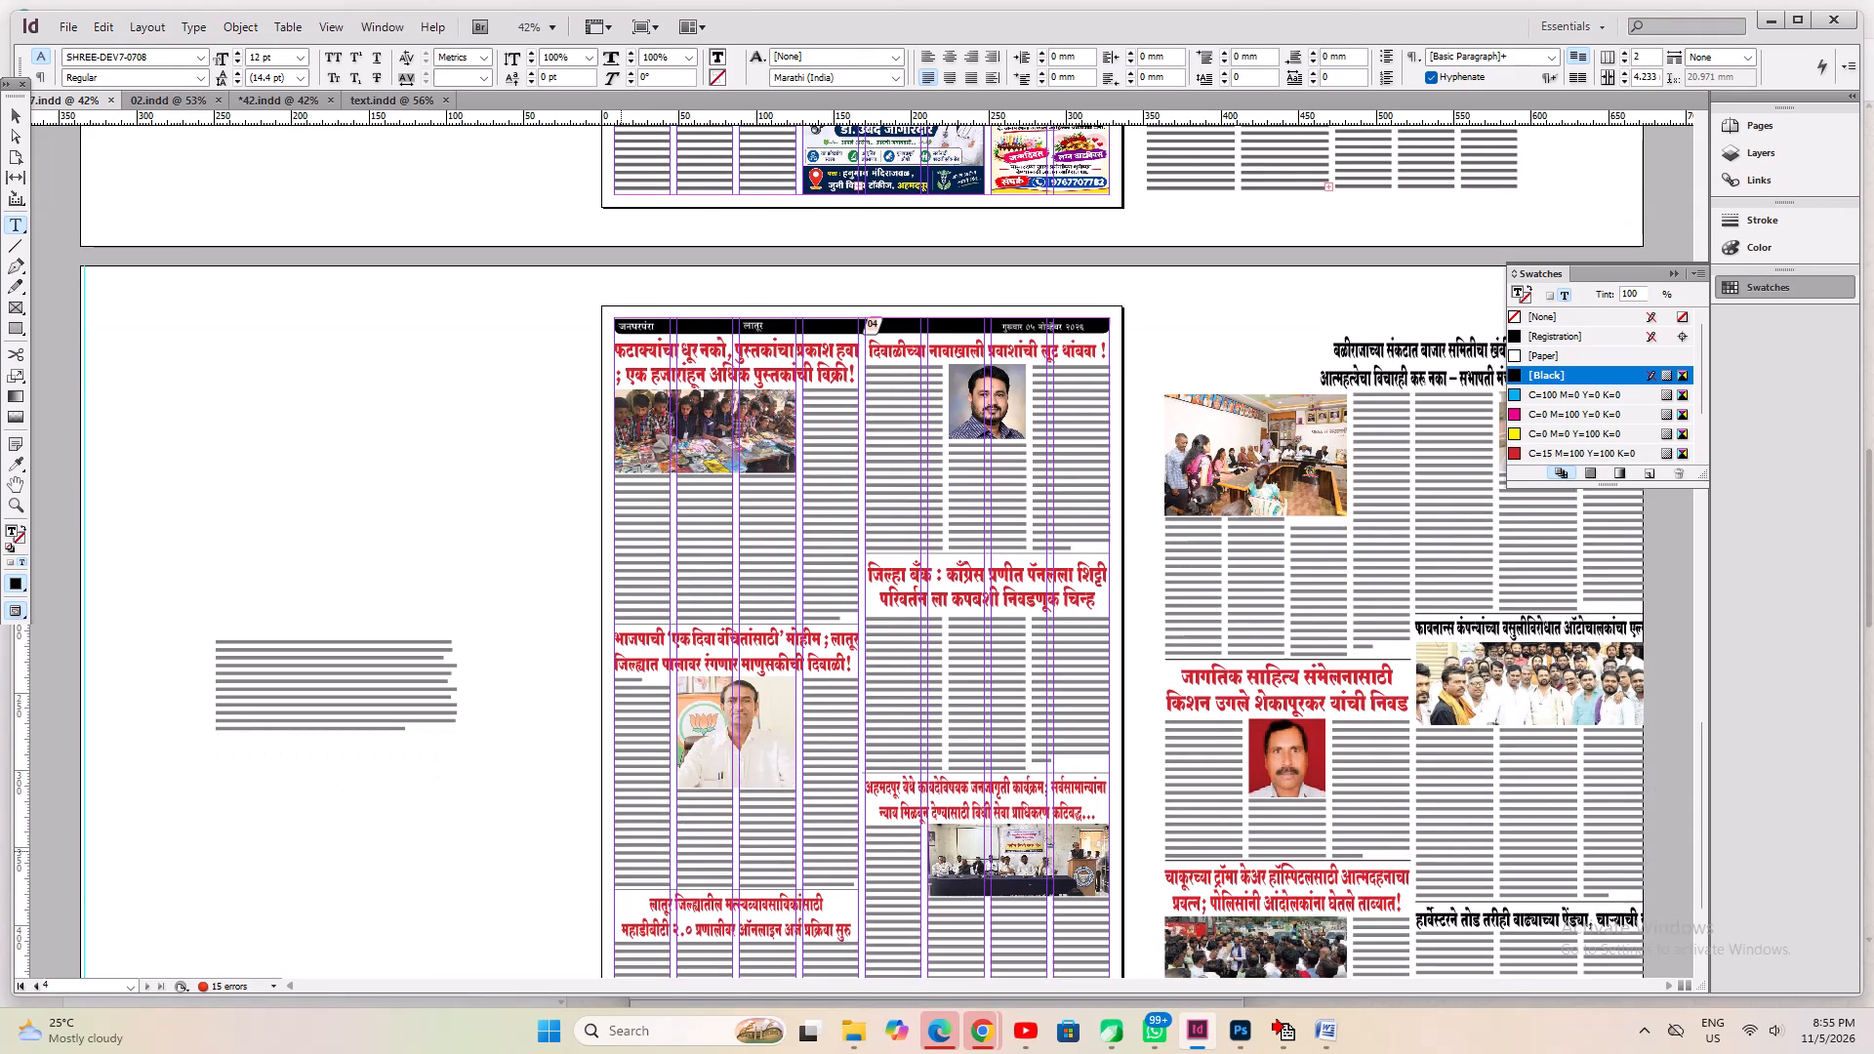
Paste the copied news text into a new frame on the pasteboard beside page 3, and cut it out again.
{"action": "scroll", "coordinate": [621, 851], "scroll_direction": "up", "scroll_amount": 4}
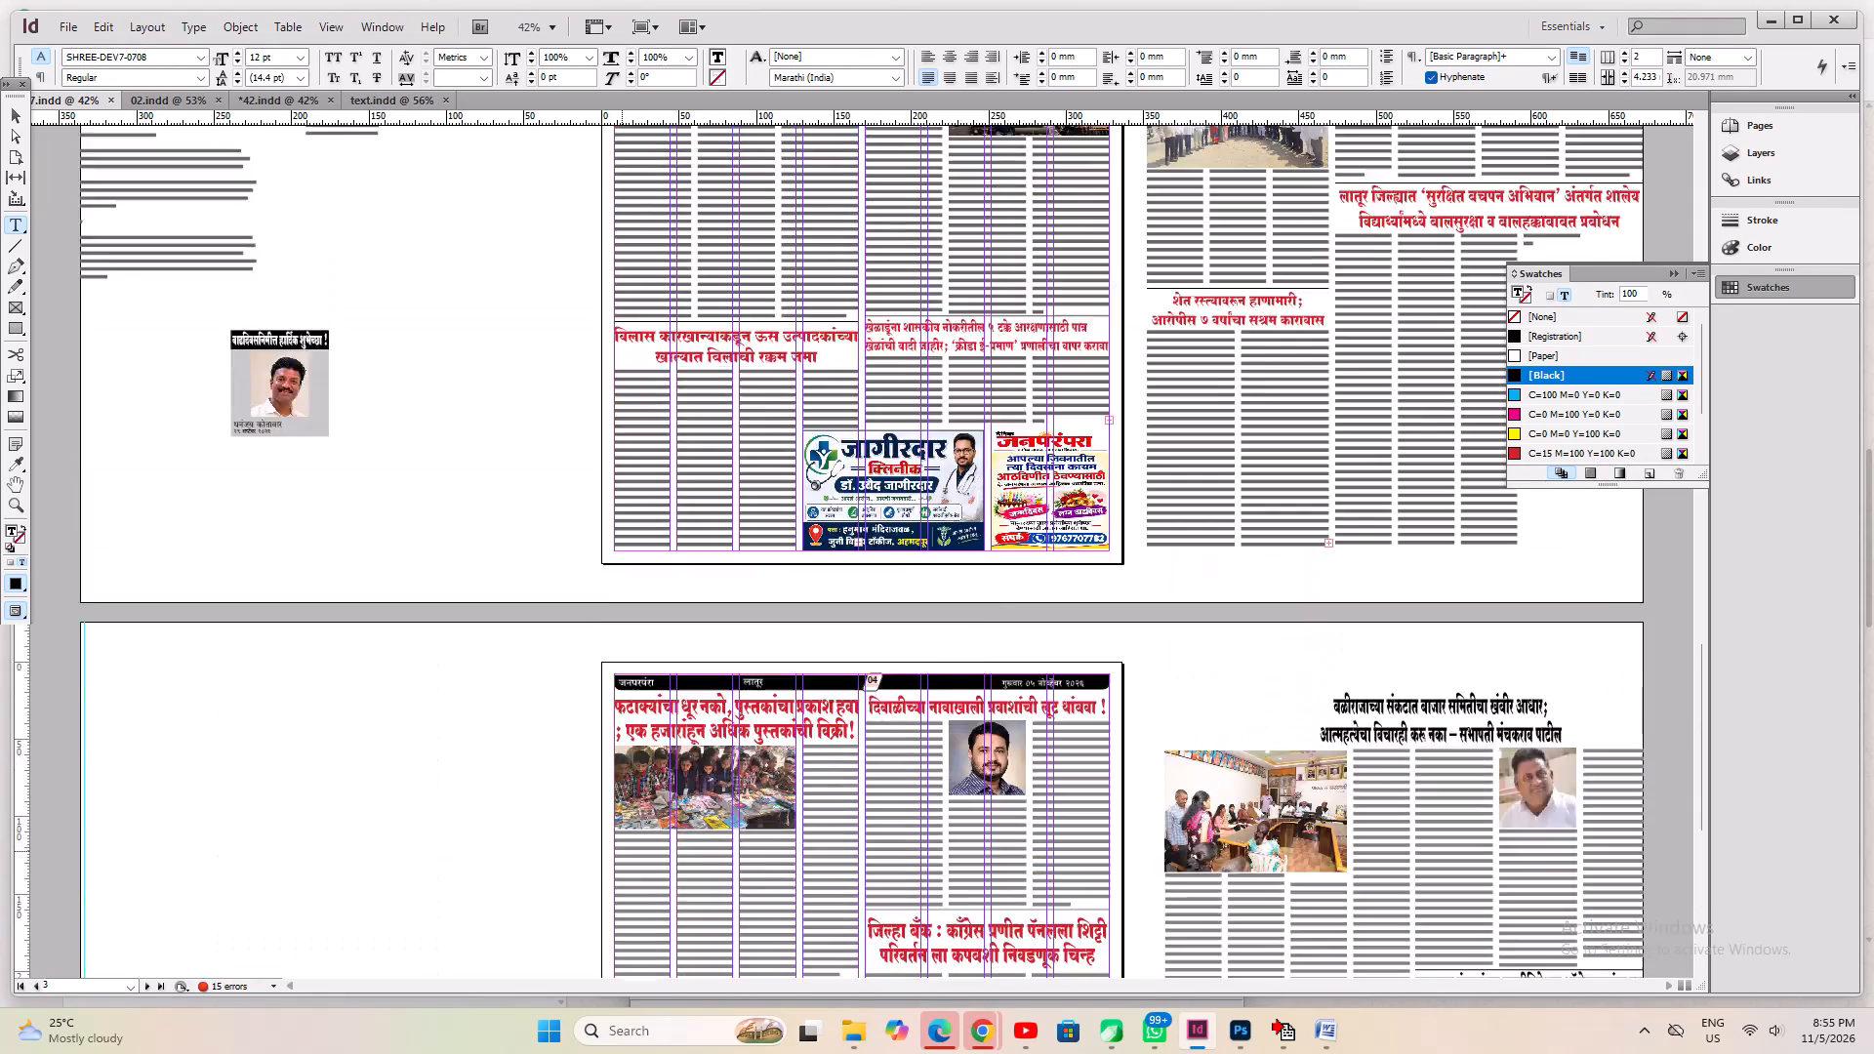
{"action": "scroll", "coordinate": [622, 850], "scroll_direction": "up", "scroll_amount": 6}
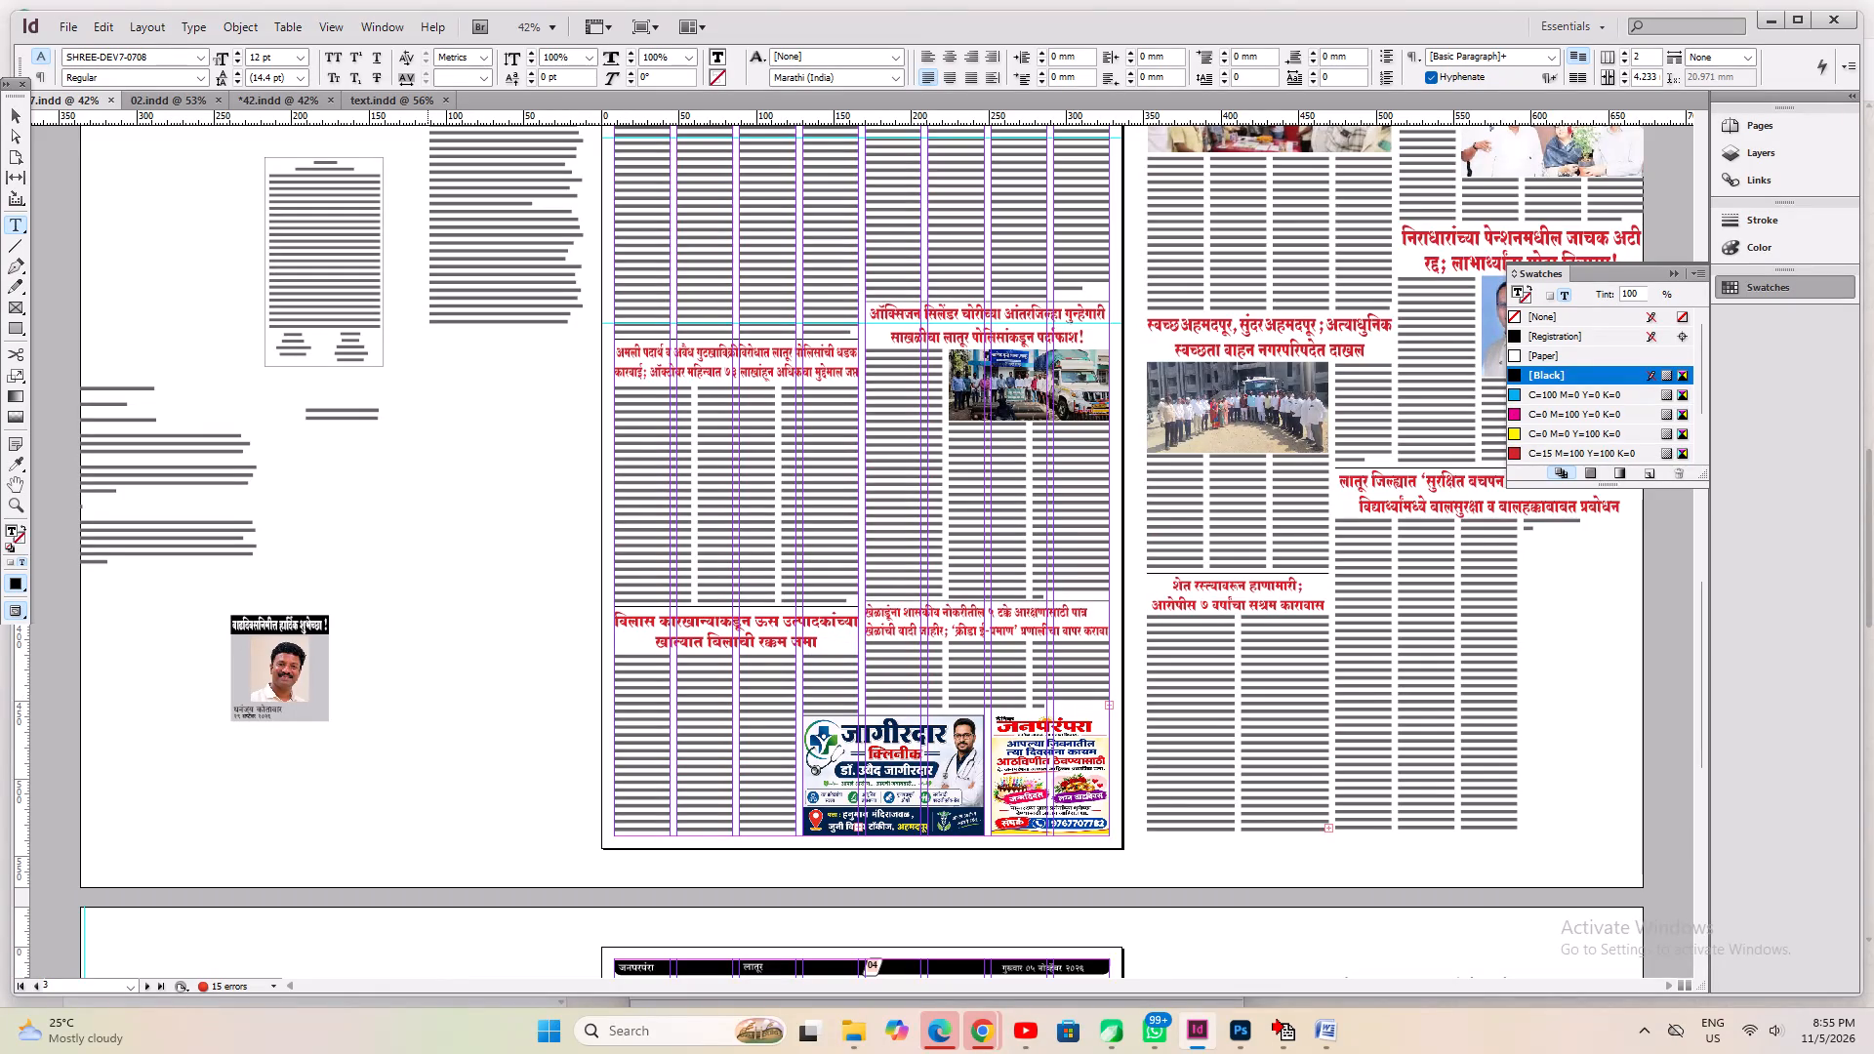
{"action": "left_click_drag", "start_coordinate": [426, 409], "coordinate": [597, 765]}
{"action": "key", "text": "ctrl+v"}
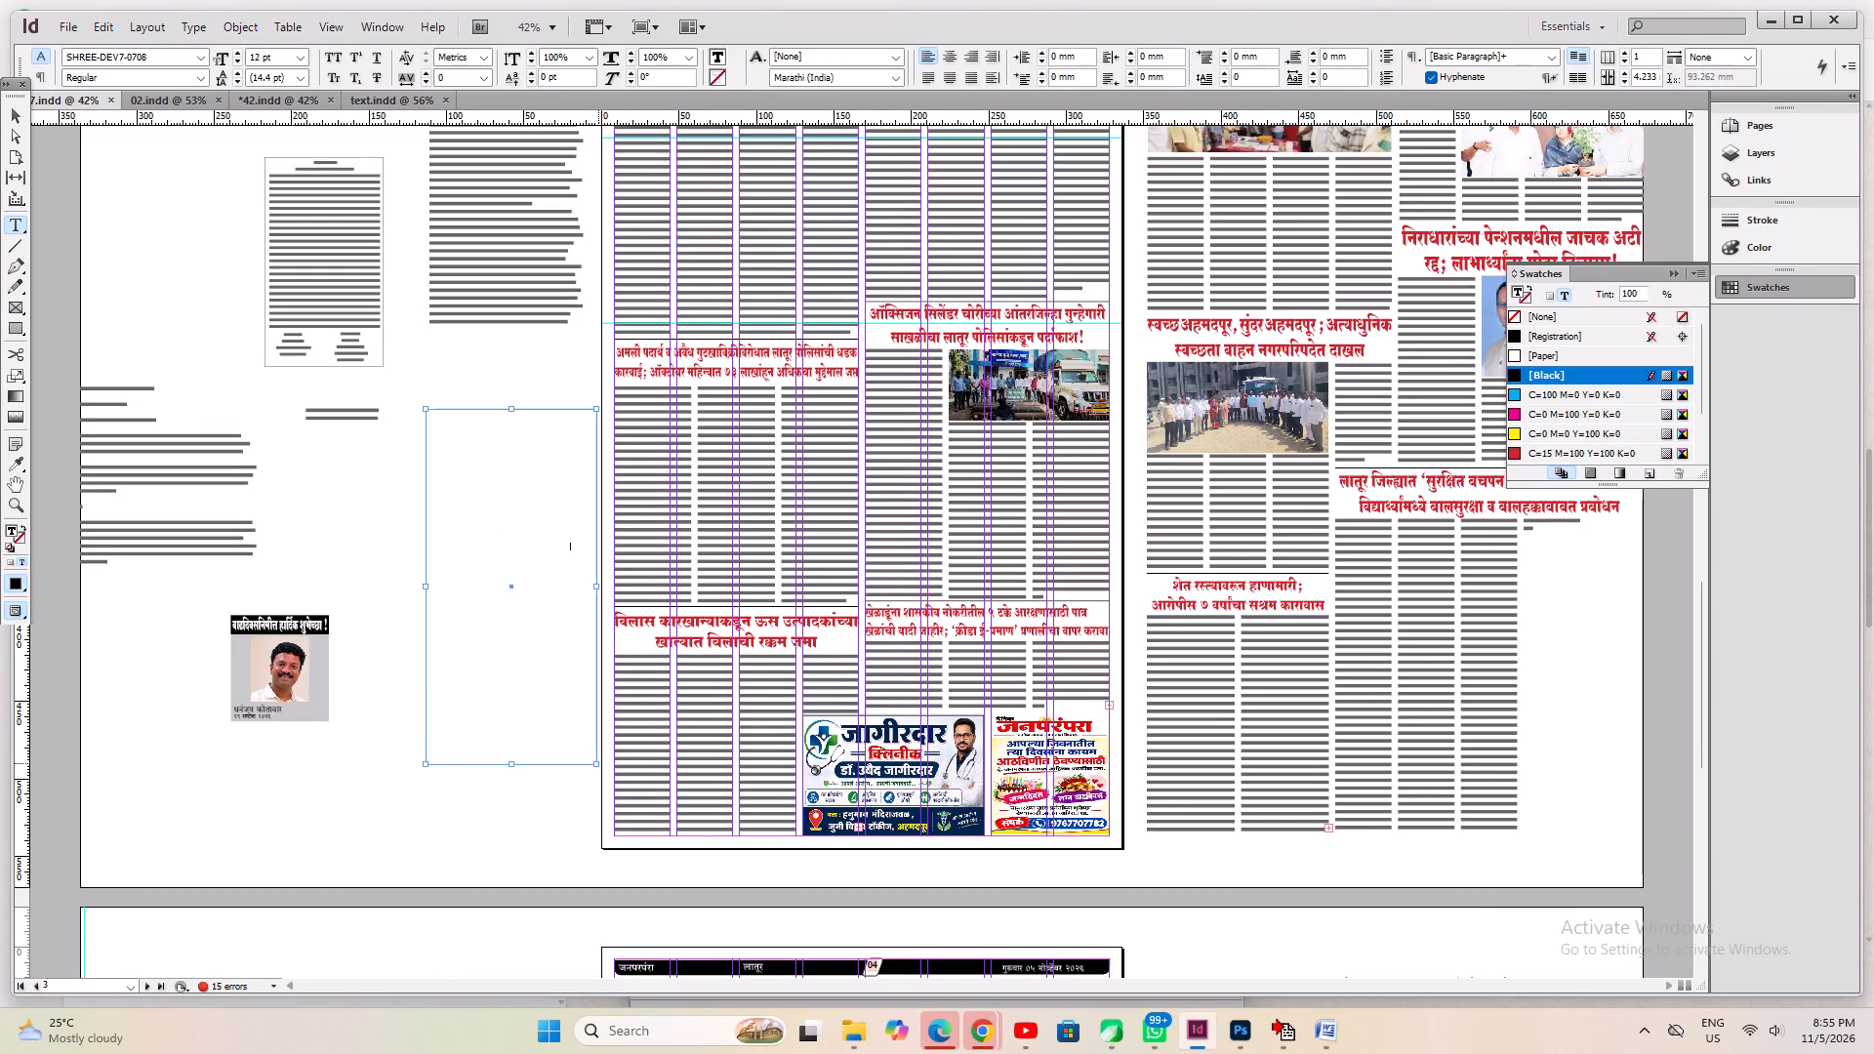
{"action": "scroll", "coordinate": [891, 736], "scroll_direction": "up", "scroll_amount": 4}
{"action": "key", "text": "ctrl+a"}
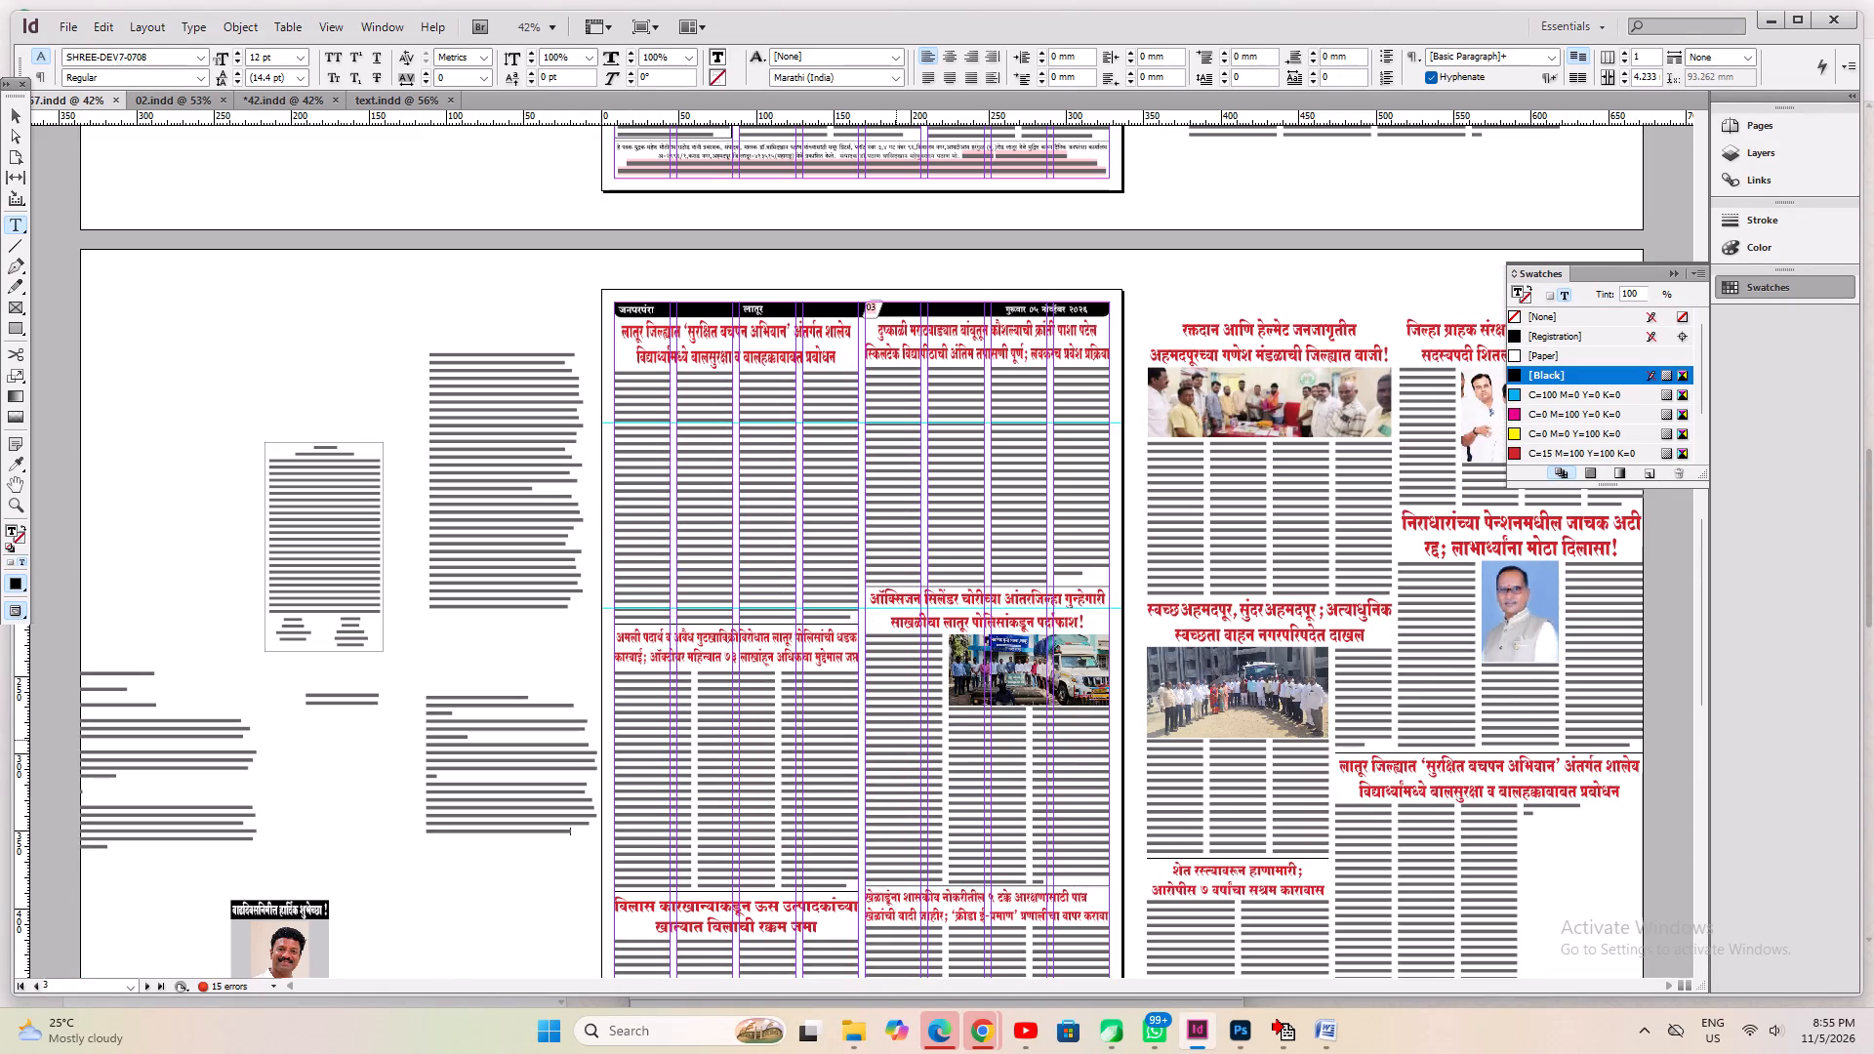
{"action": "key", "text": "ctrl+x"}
Move the 'खेळाडूंना शासकीय नोकरीतील ५ टक्के' headline and its body text off page 3 onto the pasteboard beside it.
{"action": "scroll", "coordinate": [886, 721], "scroll_direction": "up", "scroll_amount": 13}
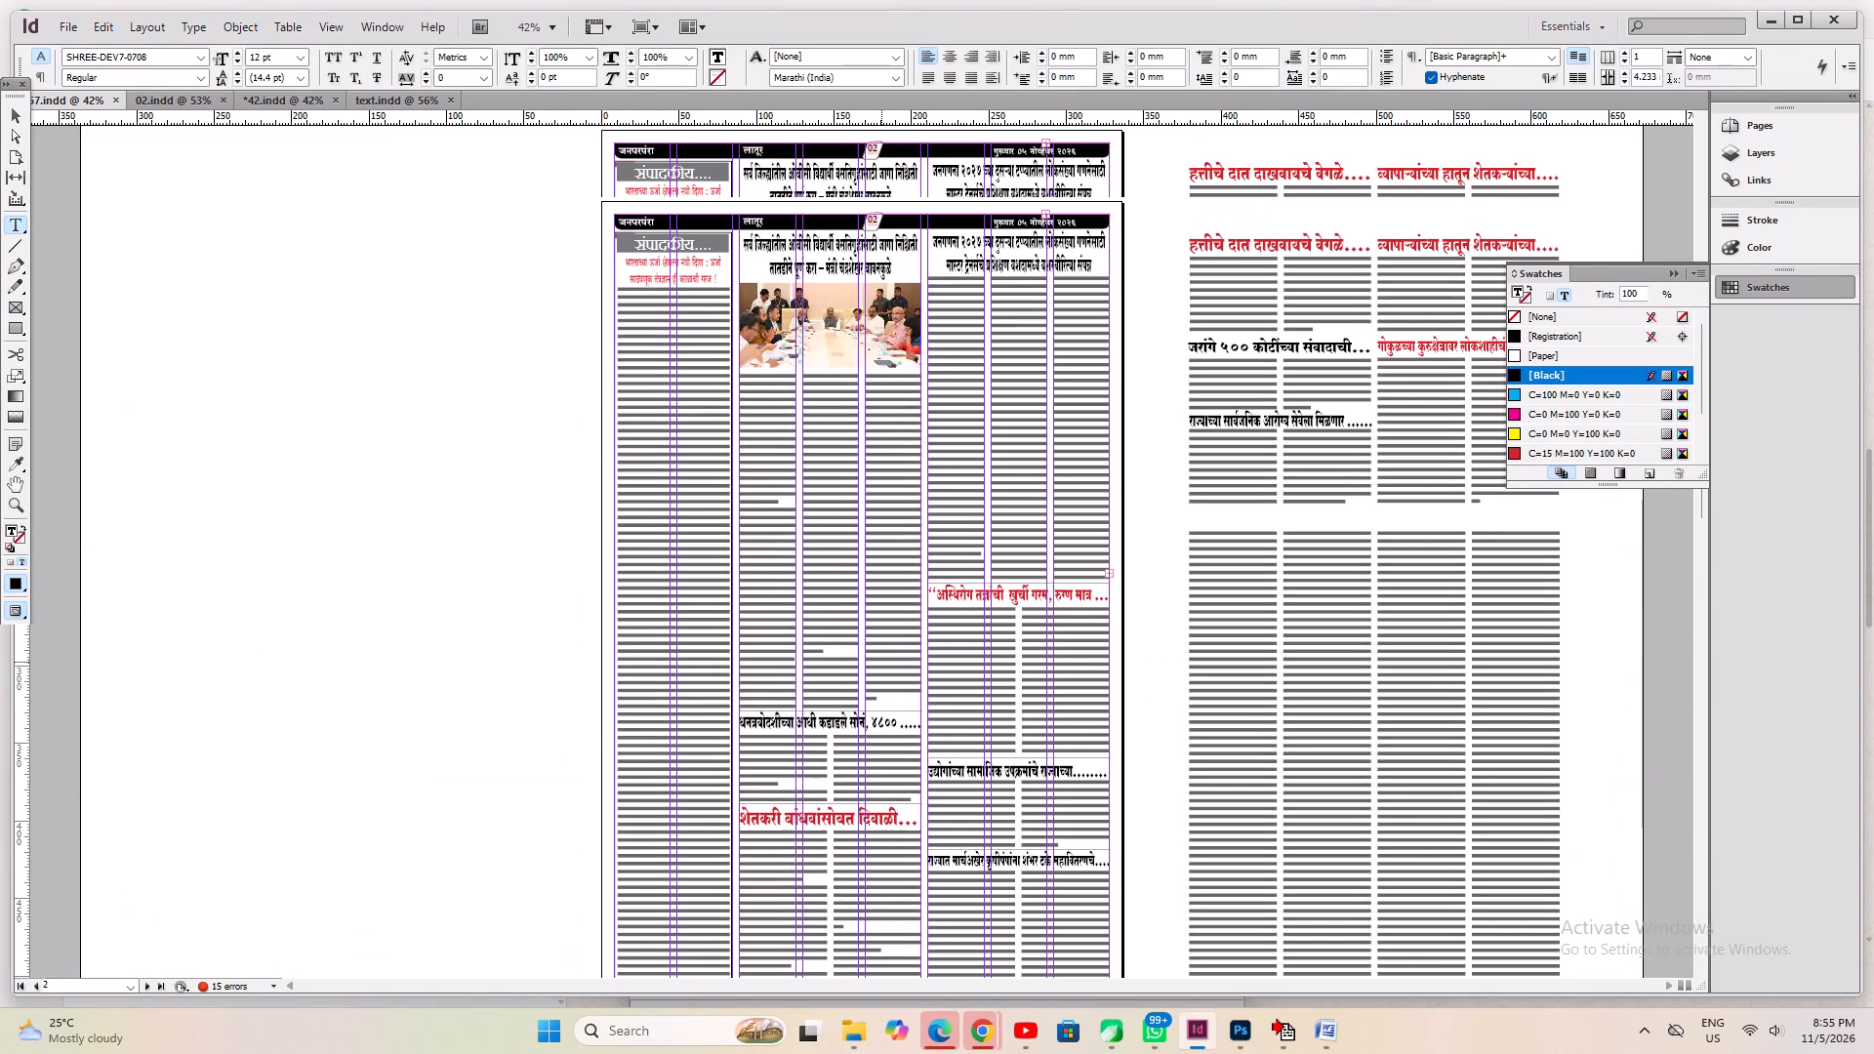
{"action": "scroll", "coordinate": [878, 690], "scroll_direction": "down", "scroll_amount": 3}
{"action": "scroll", "coordinate": [863, 829], "scroll_direction": "down", "scroll_amount": 14}
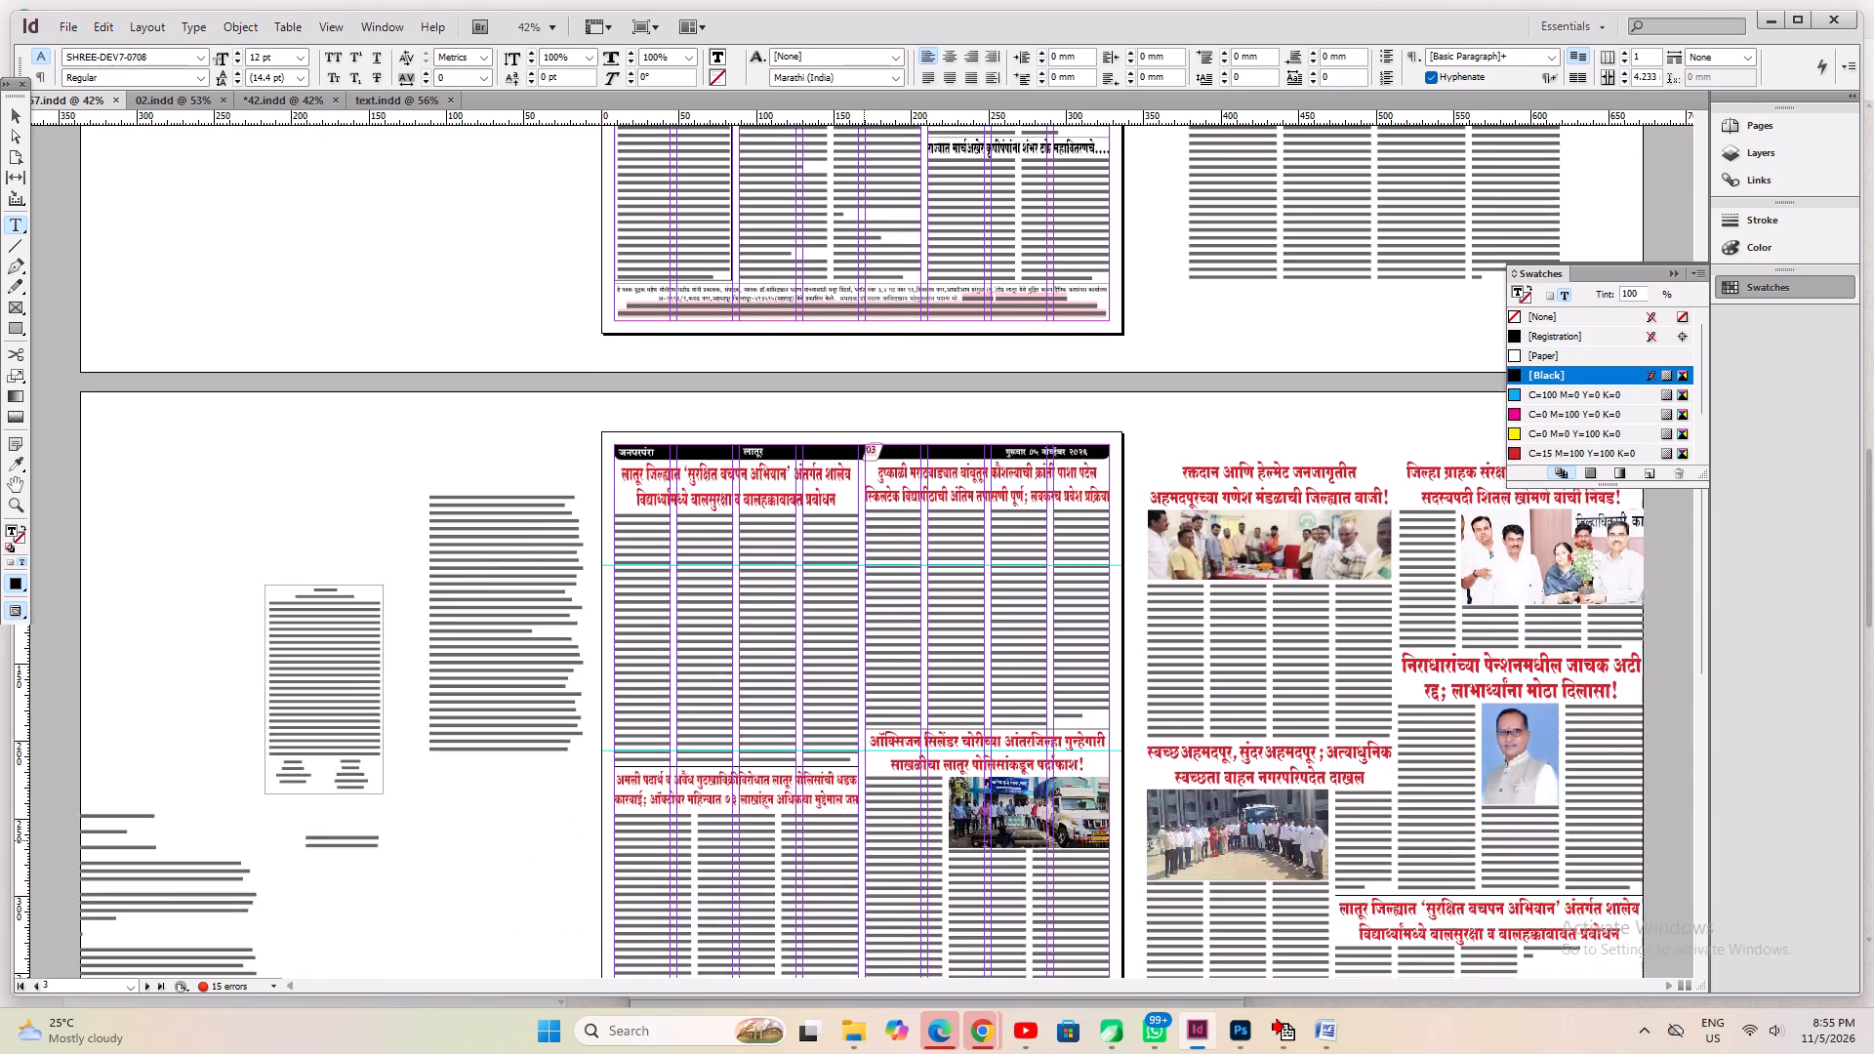
{"action": "scroll", "coordinate": [864, 840], "scroll_direction": "down", "scroll_amount": 12}
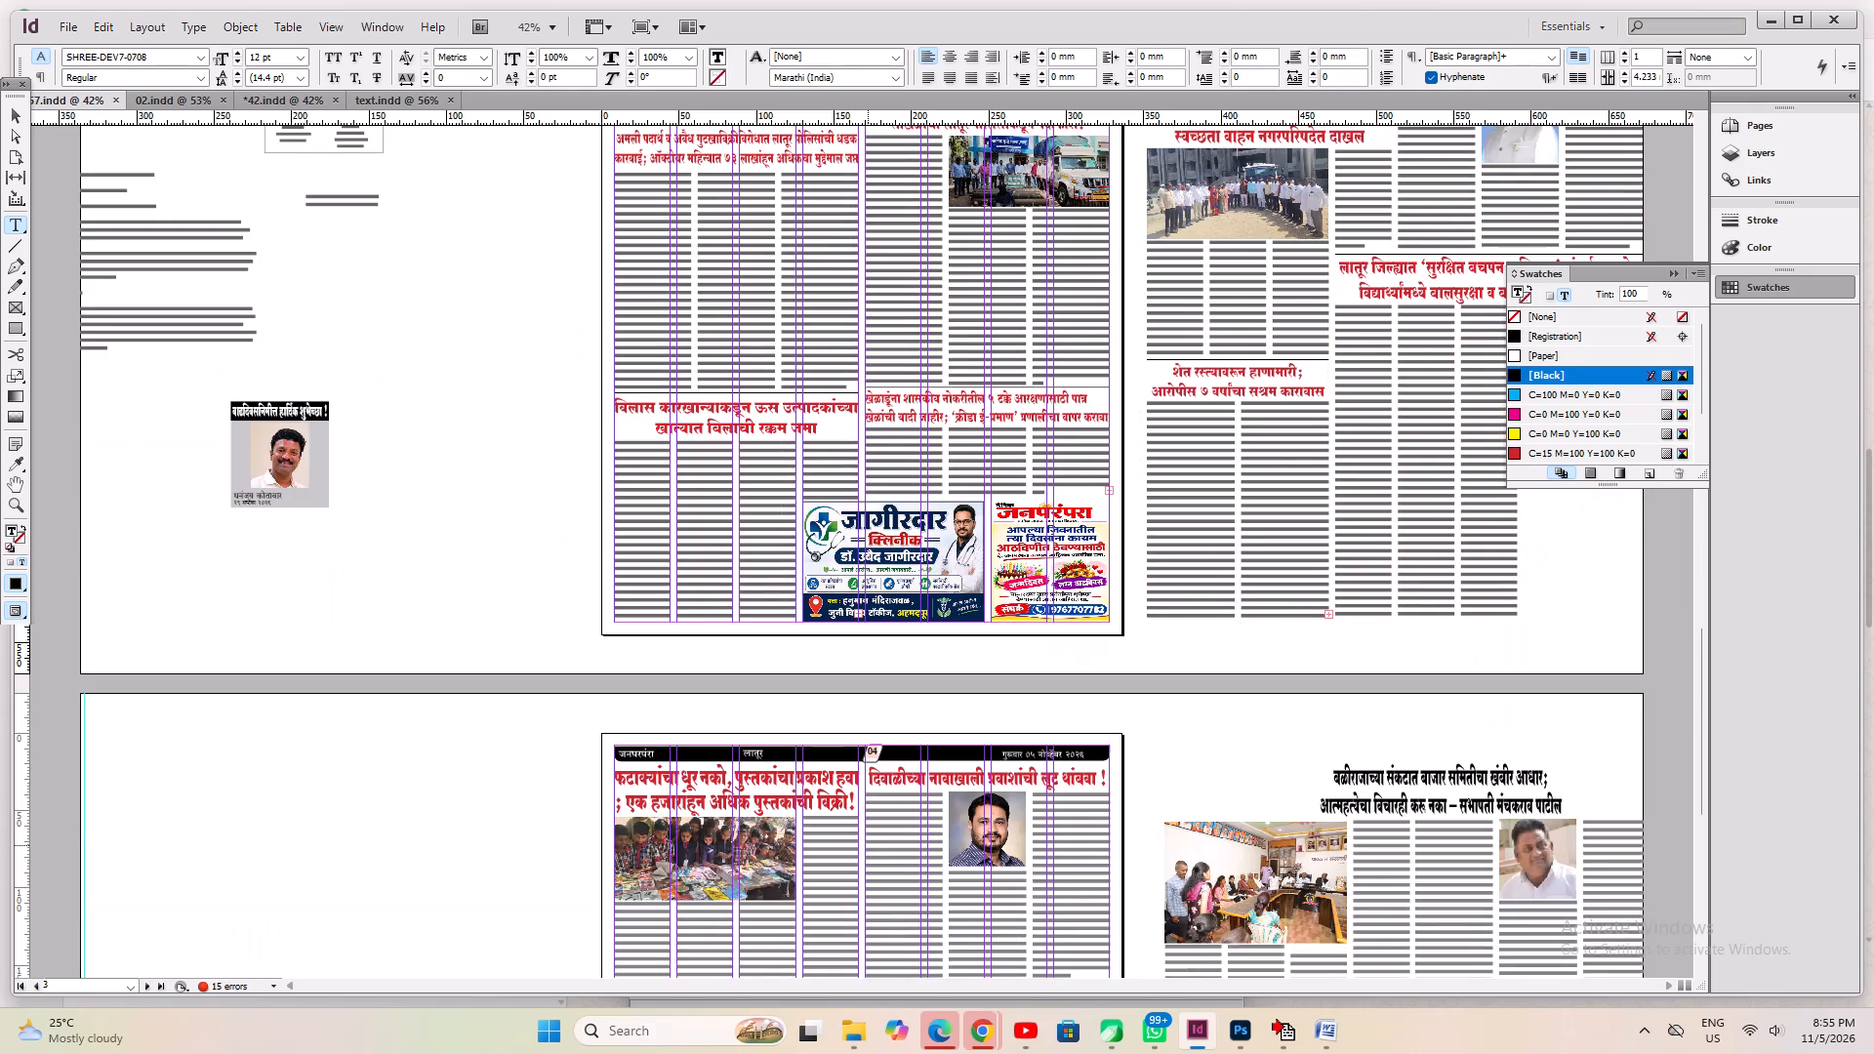
{"action": "left_click", "coordinate": [10, 115]}
{"action": "left_click", "coordinate": [936, 402]}
{"action": "left_click", "coordinate": [920, 446], "text": "shift"}
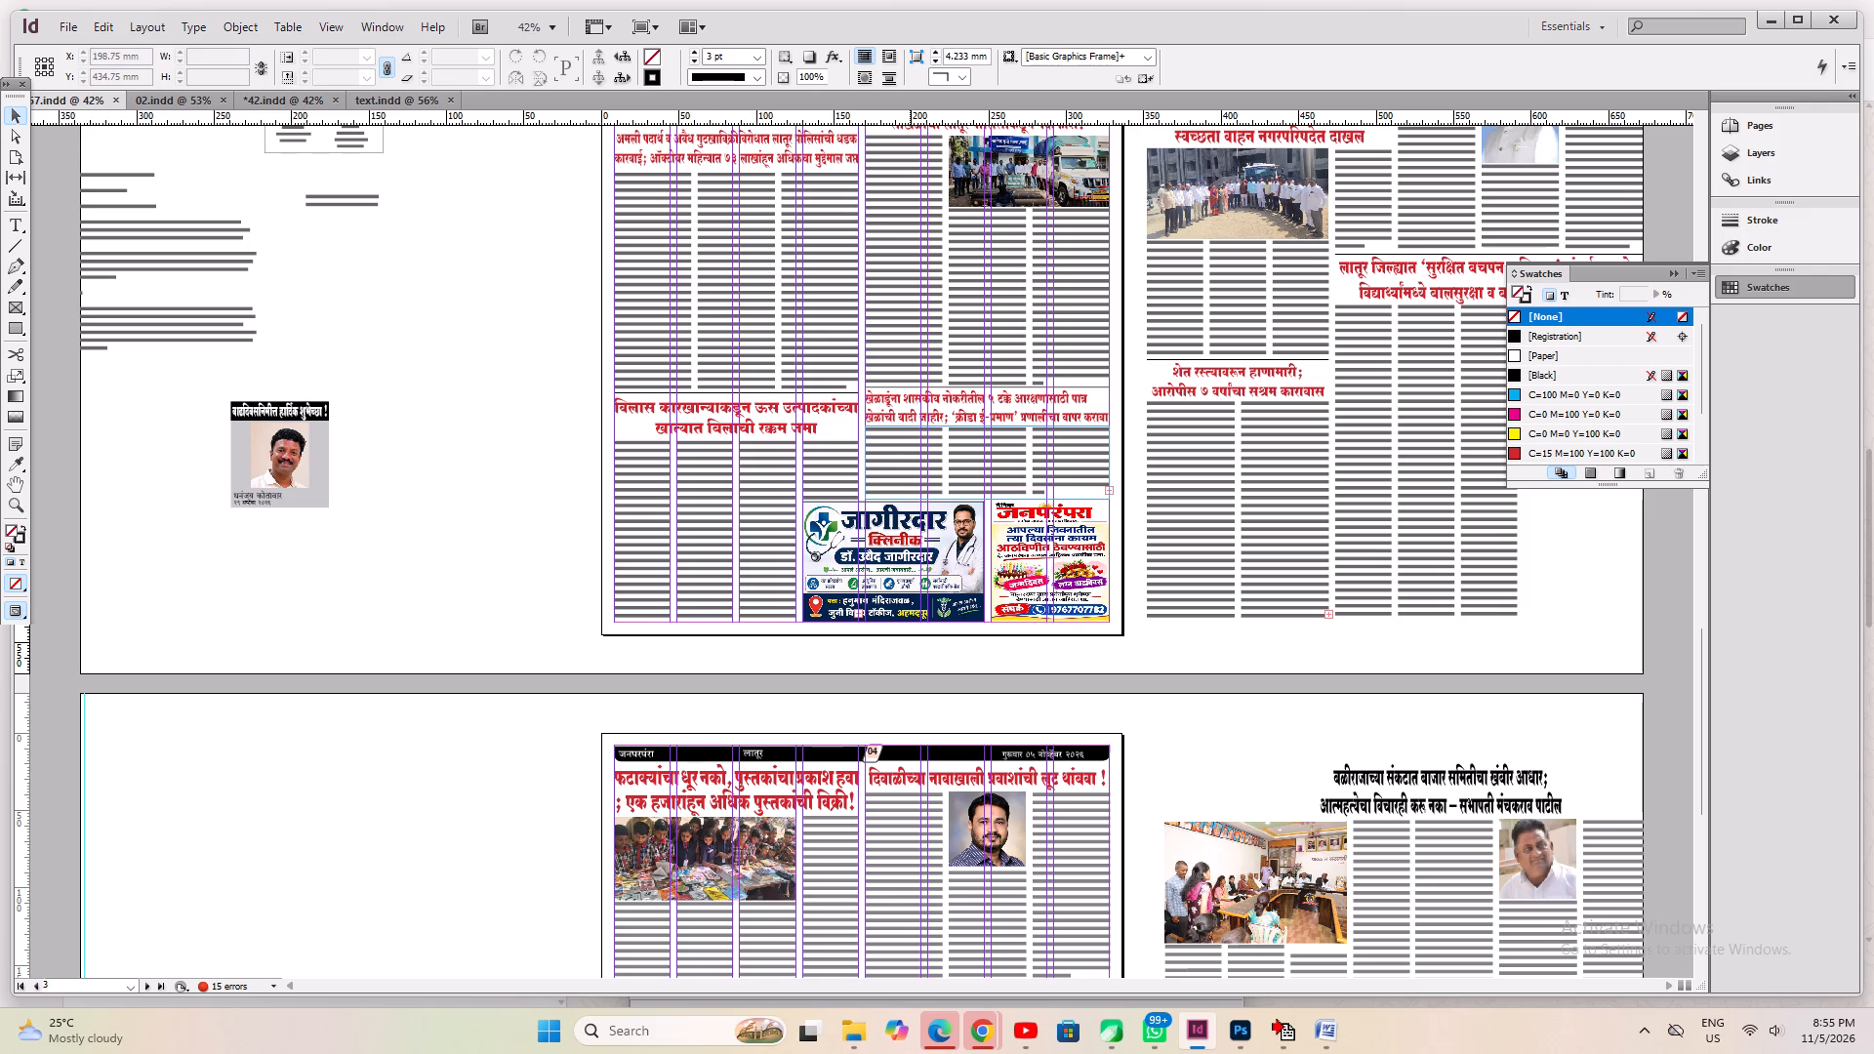
{"action": "left_click", "coordinate": [908, 413]}
{"action": "left_click", "coordinate": [973, 462], "text": "shift"}
{"action": "left_click_drag", "start_coordinate": [984, 477], "coordinate": [487, 655]}
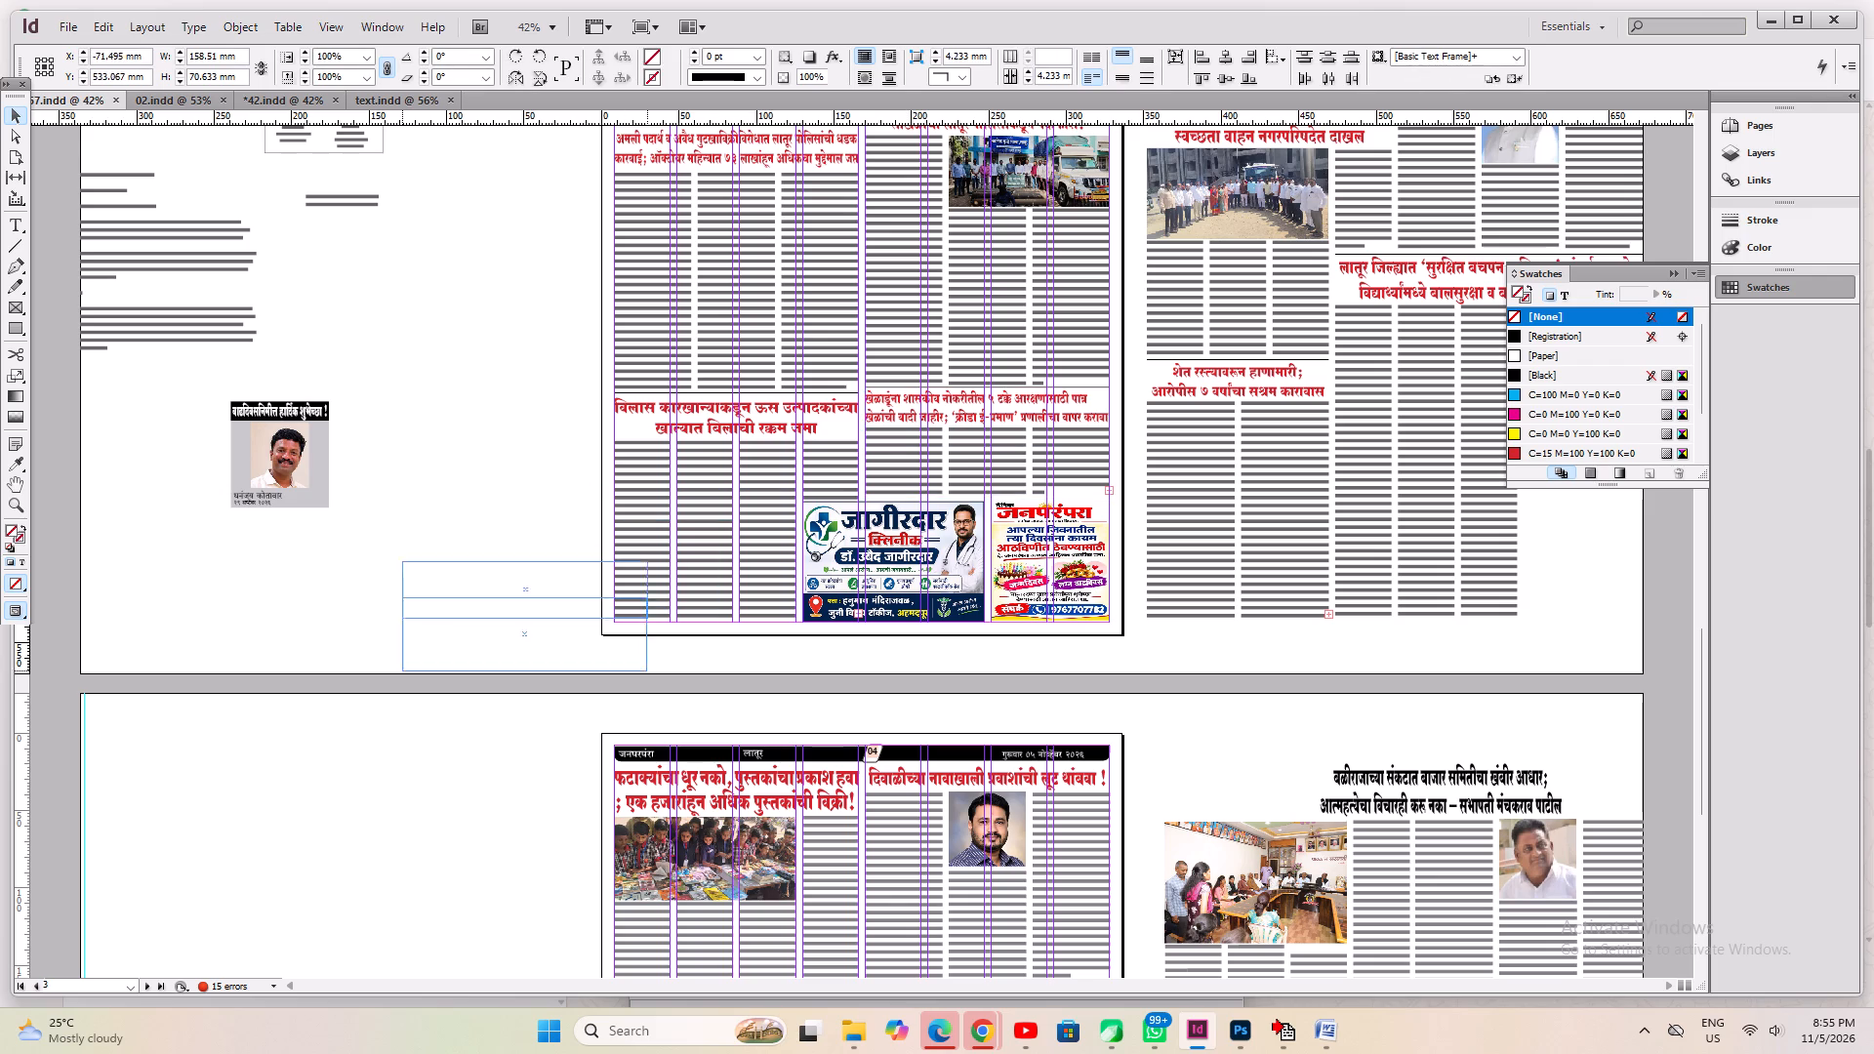
{"action": "left_click_drag", "start_coordinate": [487, 655], "coordinate": [385, 744]}
{"action": "left_click_drag", "start_coordinate": [395, 735], "coordinate": [288, 620]}
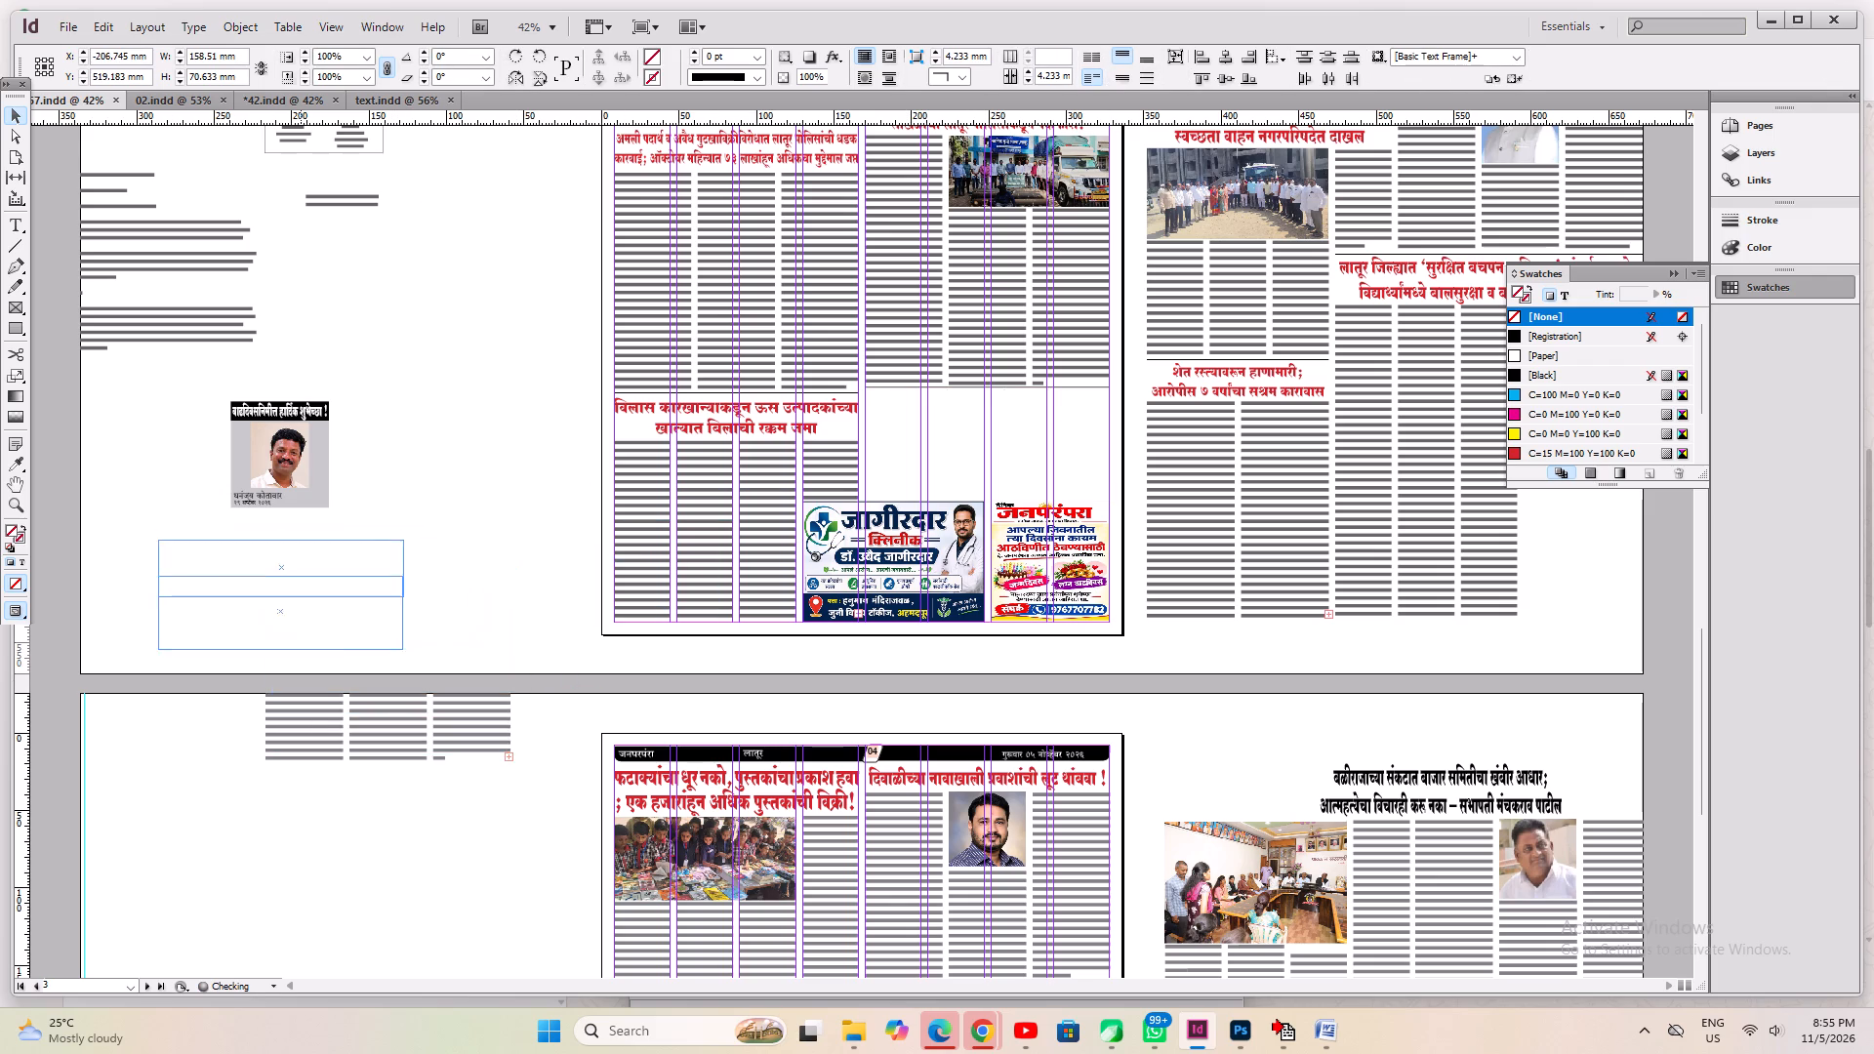
Replace the emptied text frame beside page 3 with a new one about 81 × 146 mm holding the cut news text.
{"action": "left_click", "coordinate": [512, 466]}
{"action": "key", "text": "Delete"}
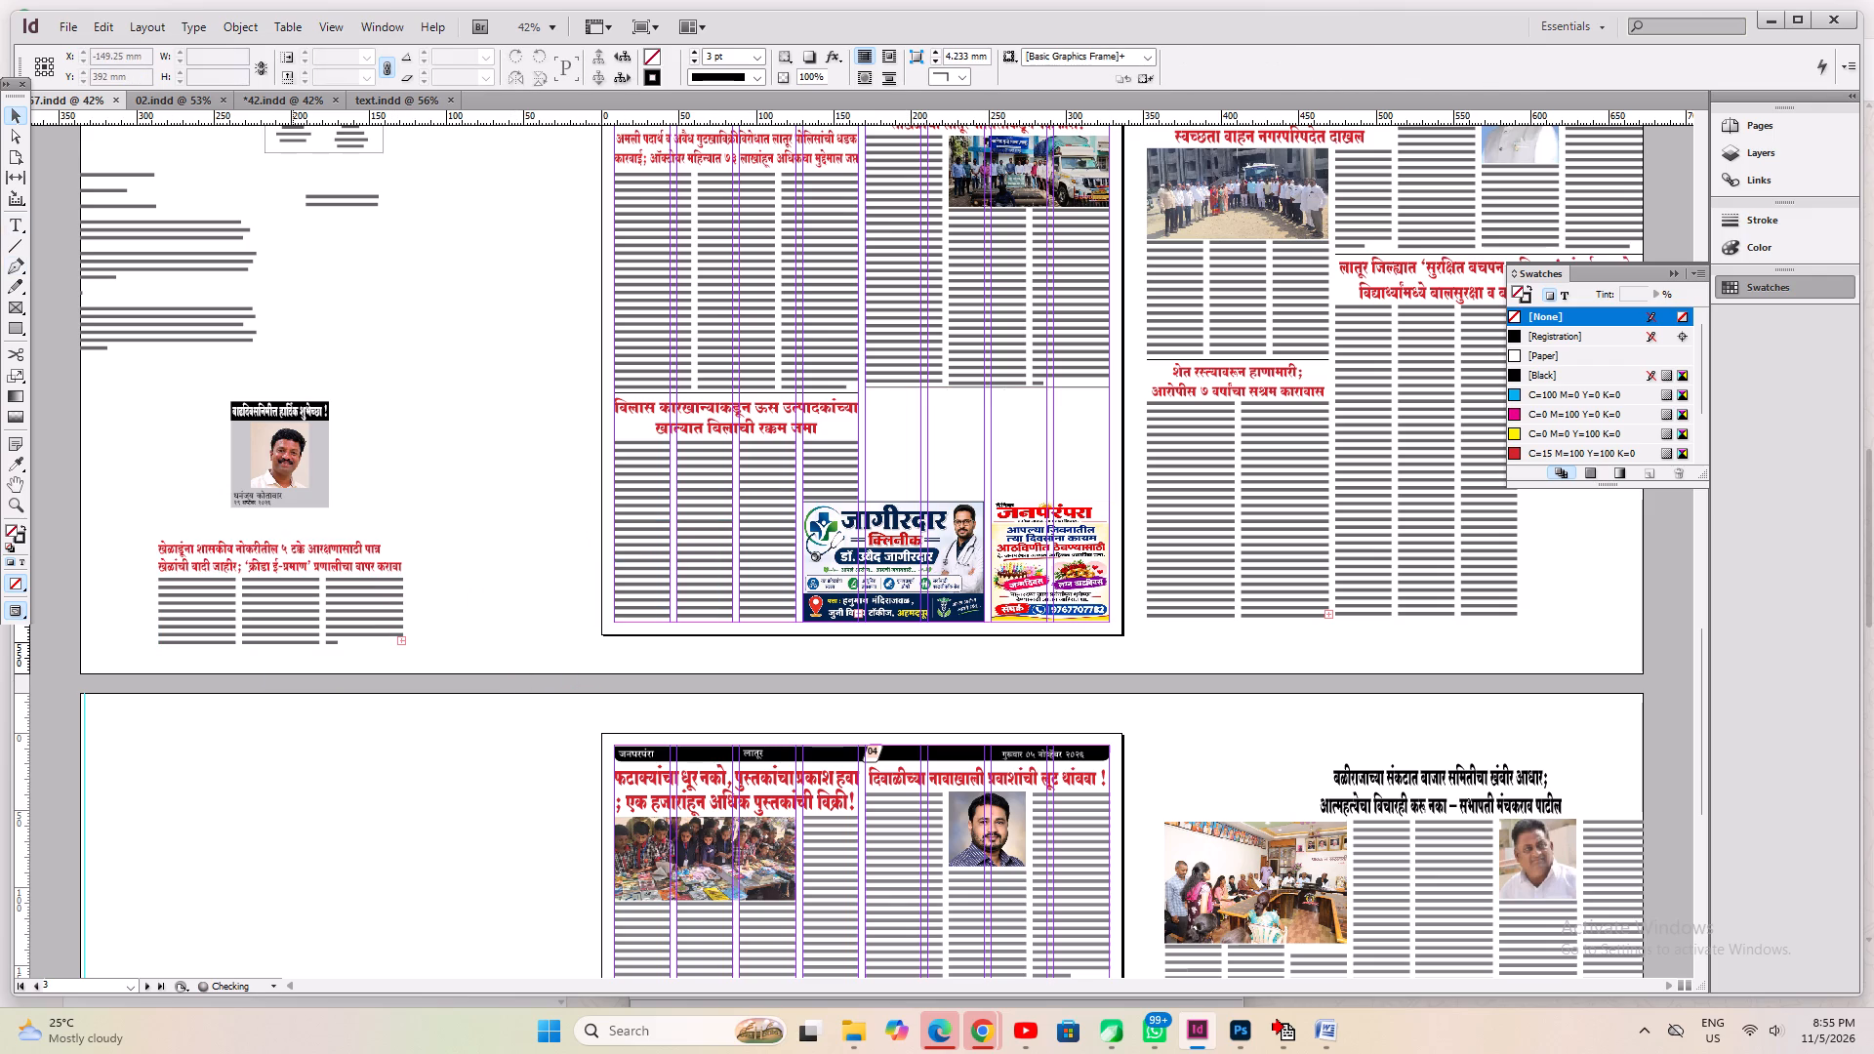
{"action": "left_click", "coordinate": [16, 227]}
{"action": "left_click_drag", "start_coordinate": [439, 259], "coordinate": [550, 444]}
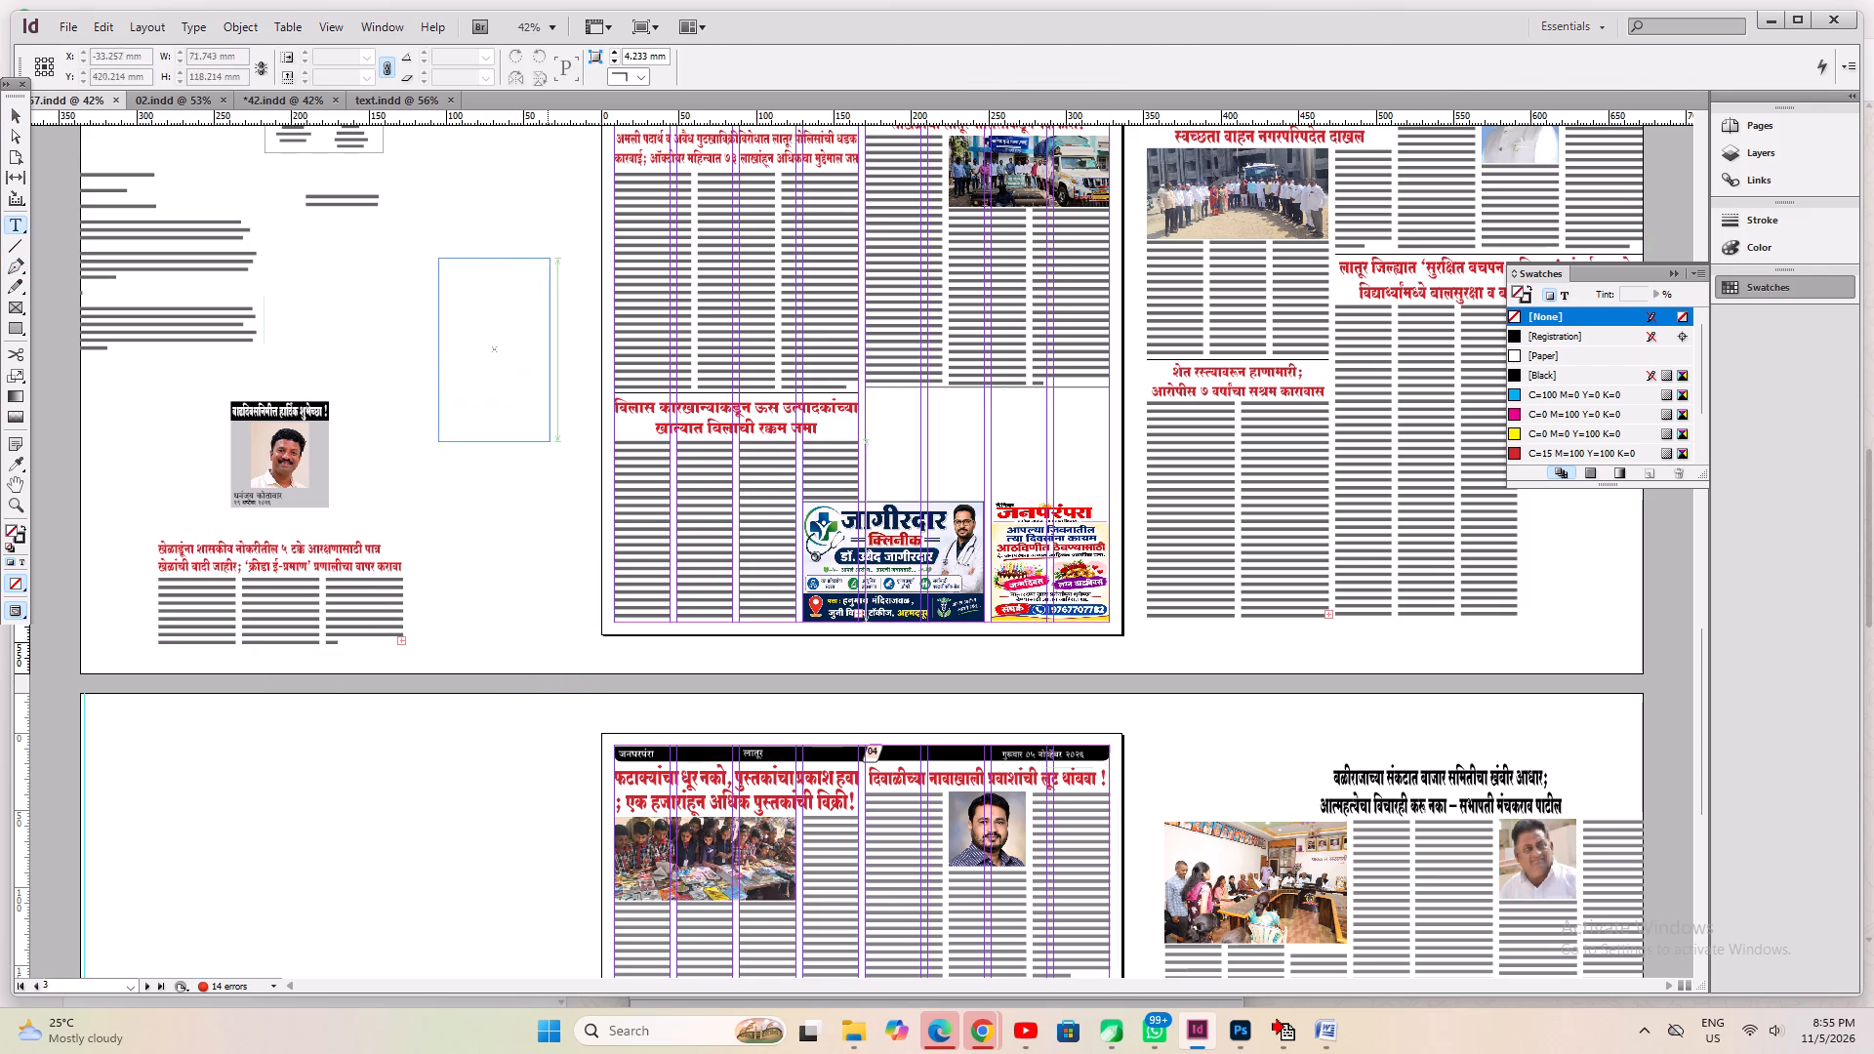
{"action": "left_click_drag", "start_coordinate": [550, 444], "coordinate": [564, 484]}
{"action": "key", "text": "ctrl+v"}
Extend the oxygen-cylinder article's three-column text frame on page 3 down to just above the advertisements.
{"action": "key", "text": "ctrl+1"}
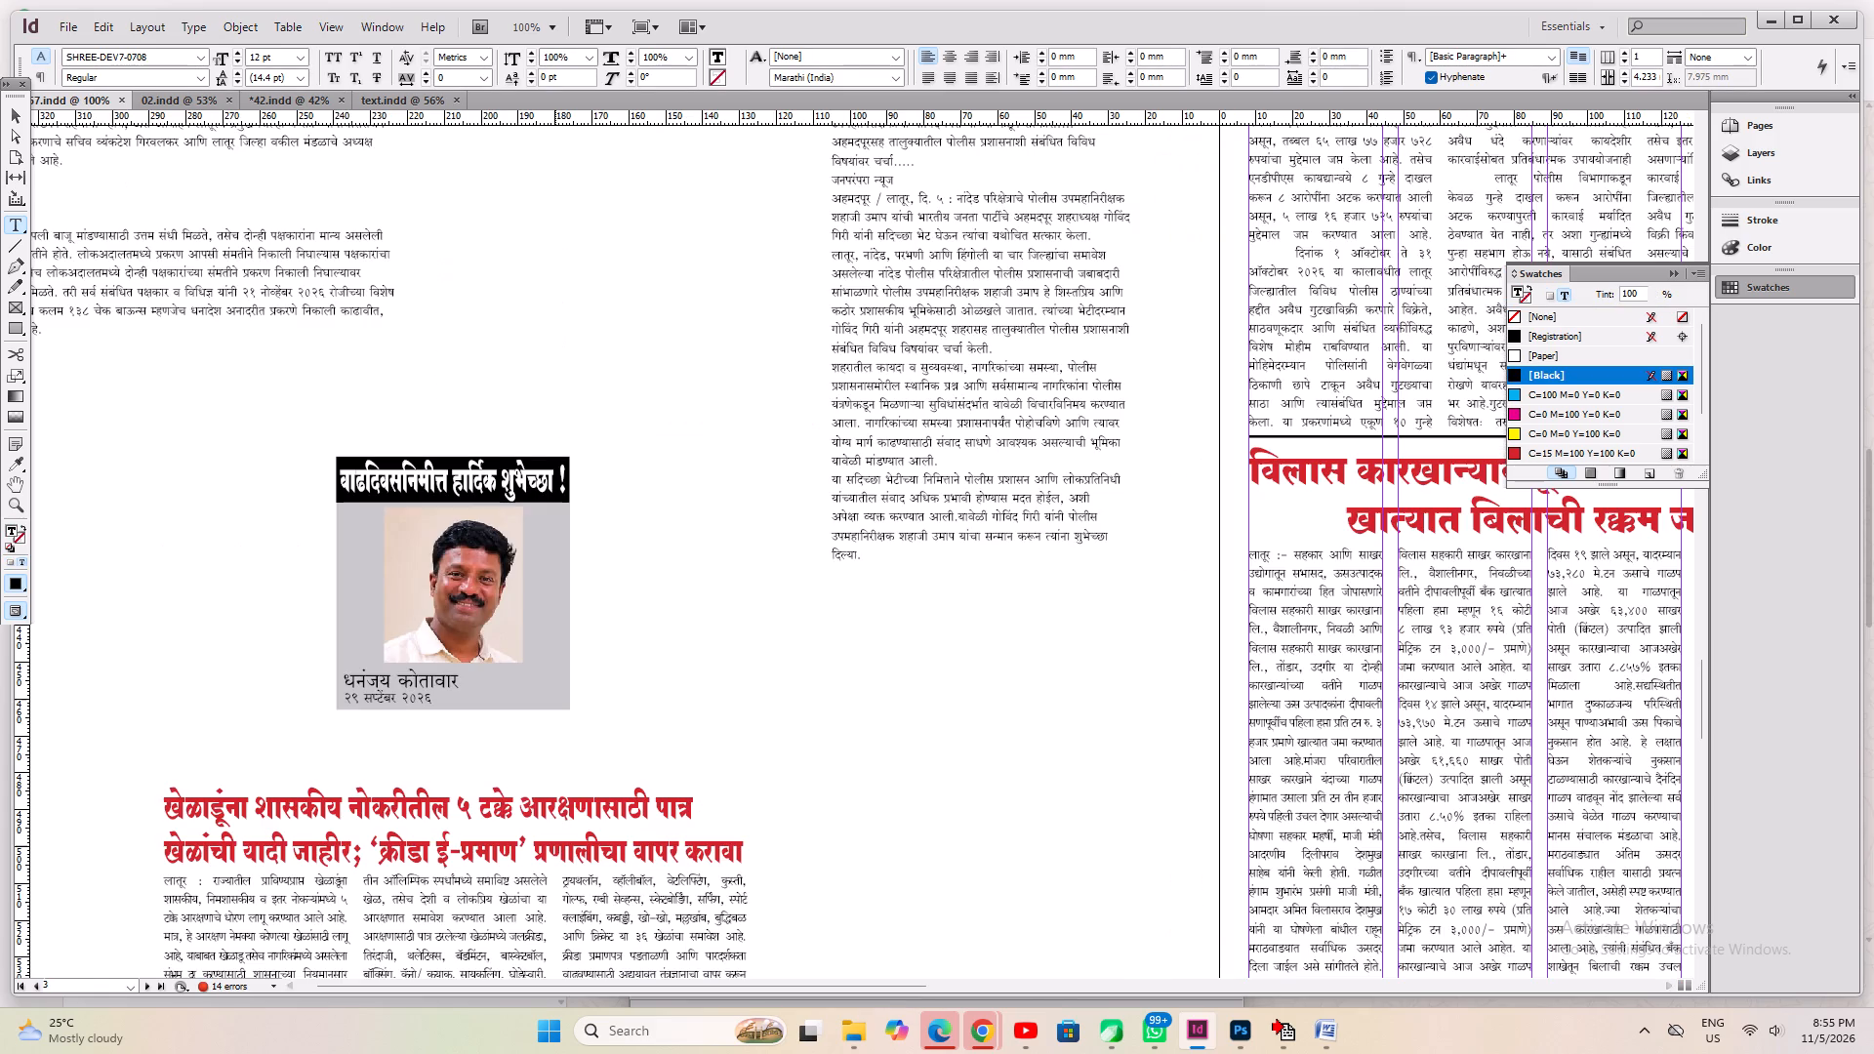
{"action": "left_click_drag", "start_coordinate": [1291, 580], "coordinate": [302, 352], "text": "alt"}
{"action": "left_click_drag", "start_coordinate": [920, 593], "coordinate": [730, 834], "text": "alt"}
{"action": "left_click_drag", "start_coordinate": [952, 528], "coordinate": [928, 646], "text": "alt"}
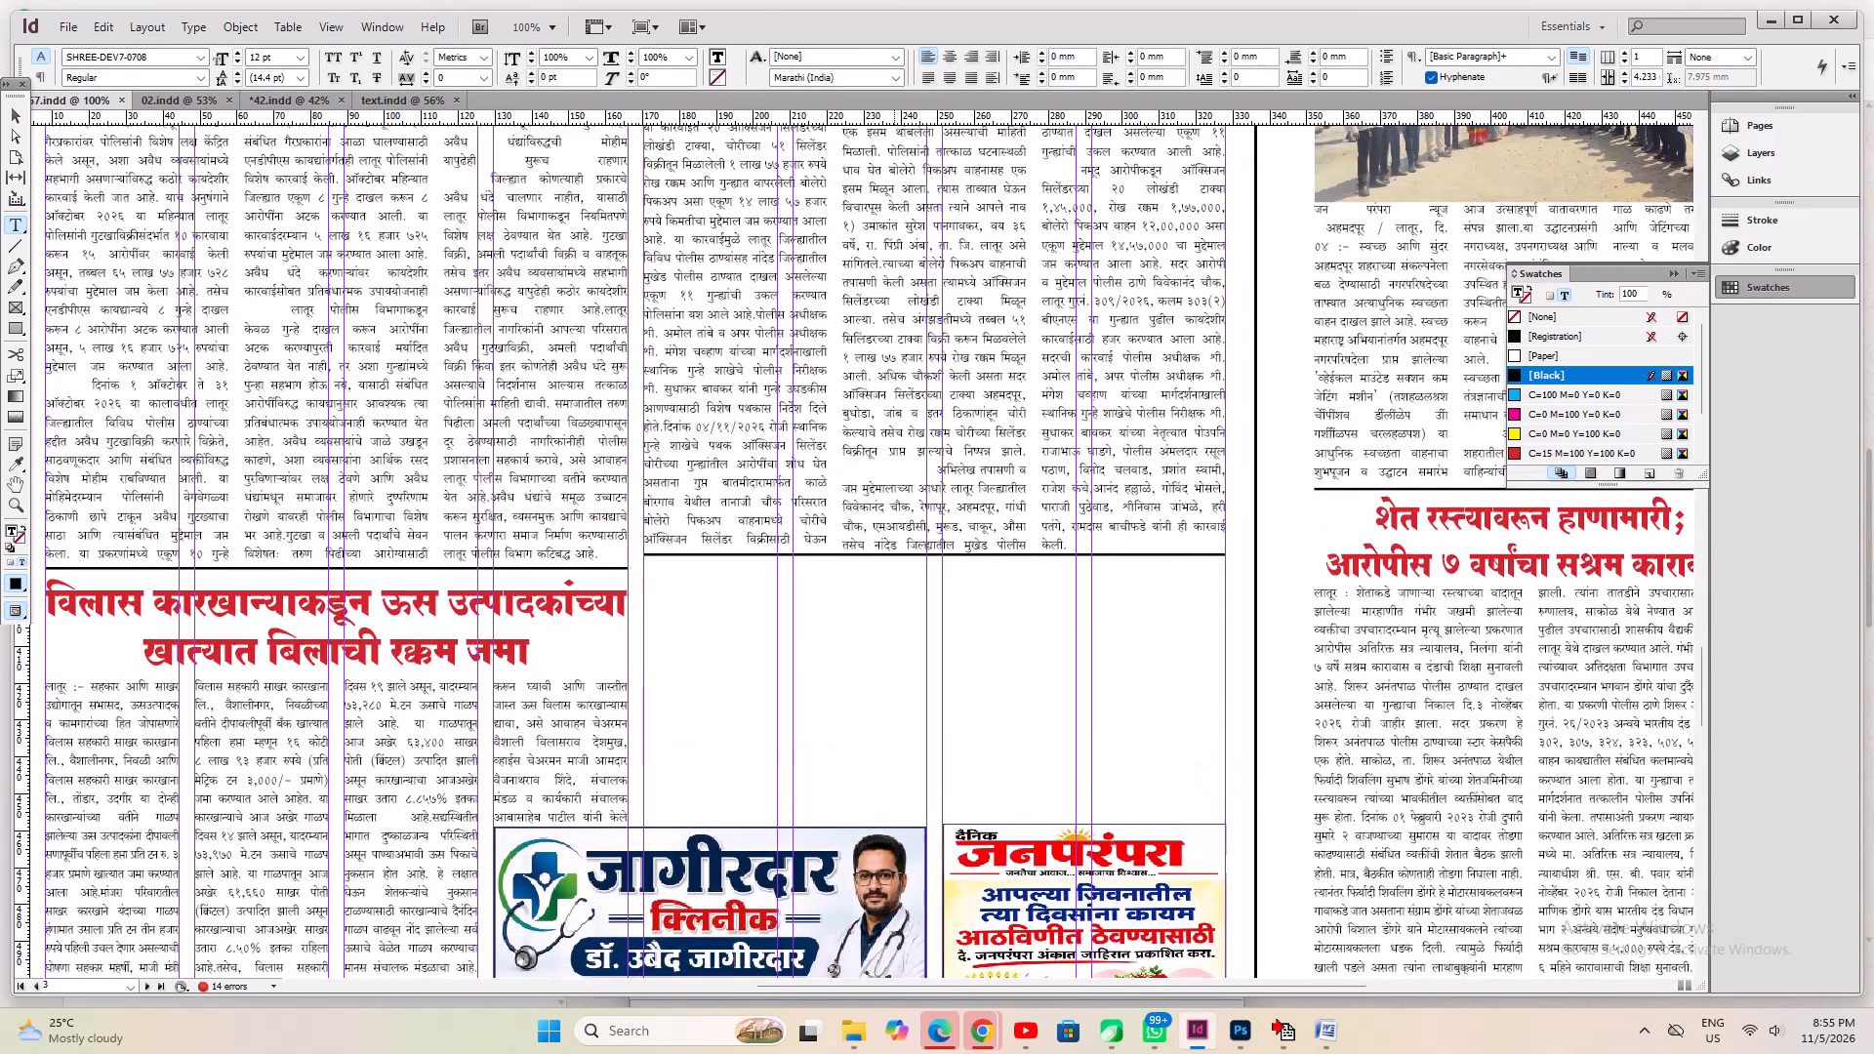
{"action": "left_click", "coordinate": [20, 110], "text": "ctrl"}
{"action": "left_click", "coordinate": [937, 385], "text": "ctrl"}
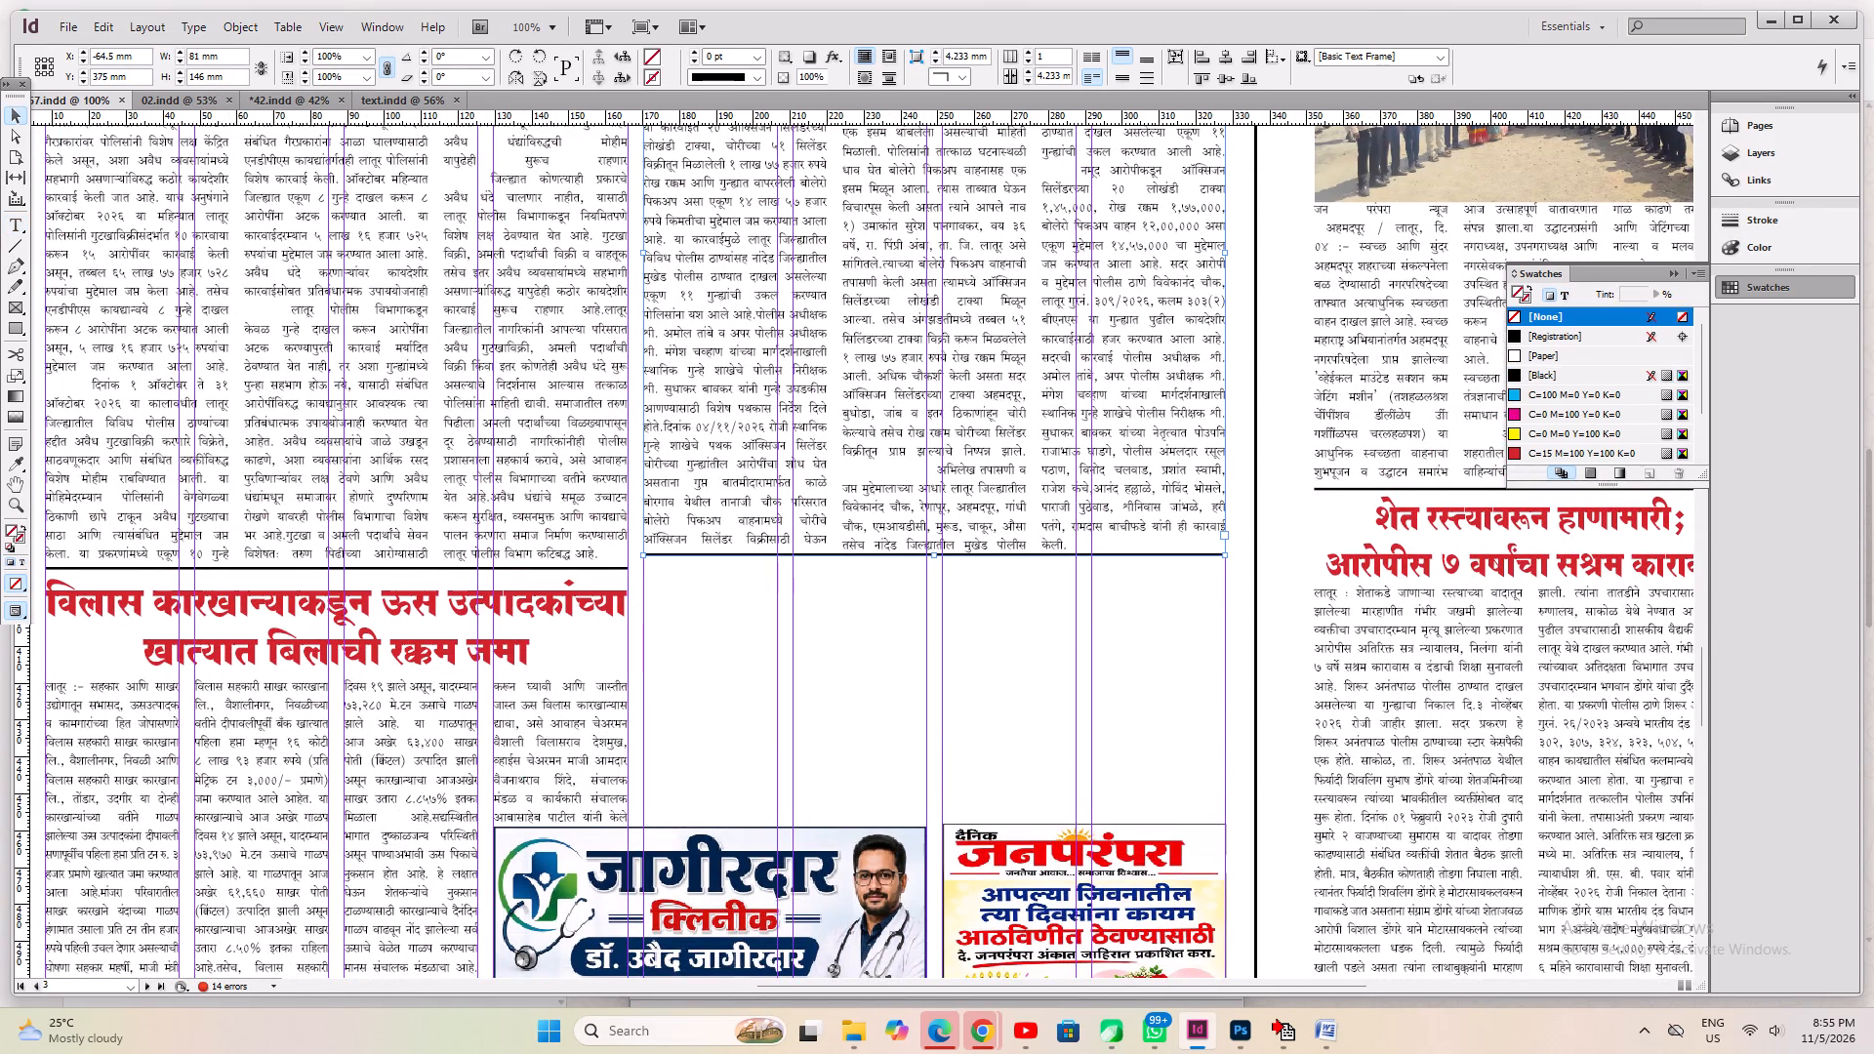
{"action": "left_click_drag", "start_coordinate": [935, 557], "coordinate": [887, 809]}
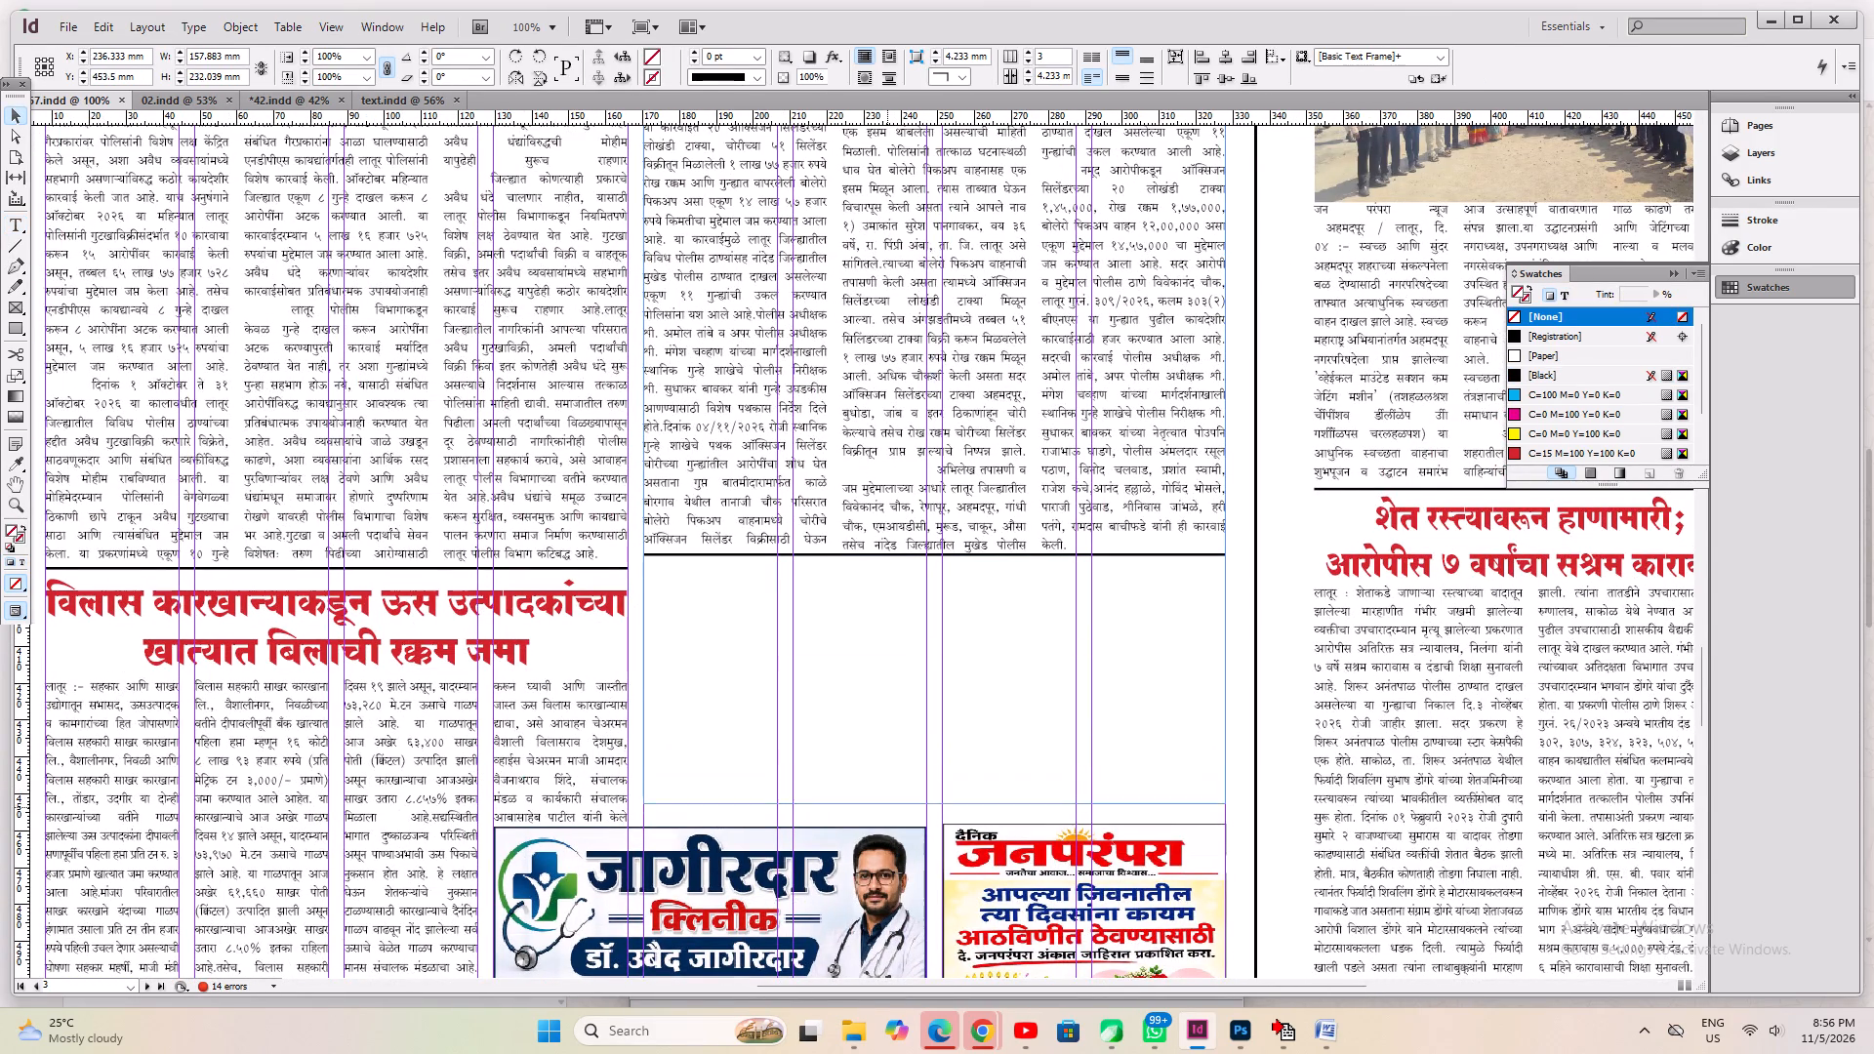
{"action": "left_click_drag", "start_coordinate": [887, 809], "coordinate": [884, 820]}
Delete the horizontal rule crossing the extended oxygen-cylinder article on page 3.
{"action": "left_click", "coordinate": [1007, 556], "text": "ctrl"}
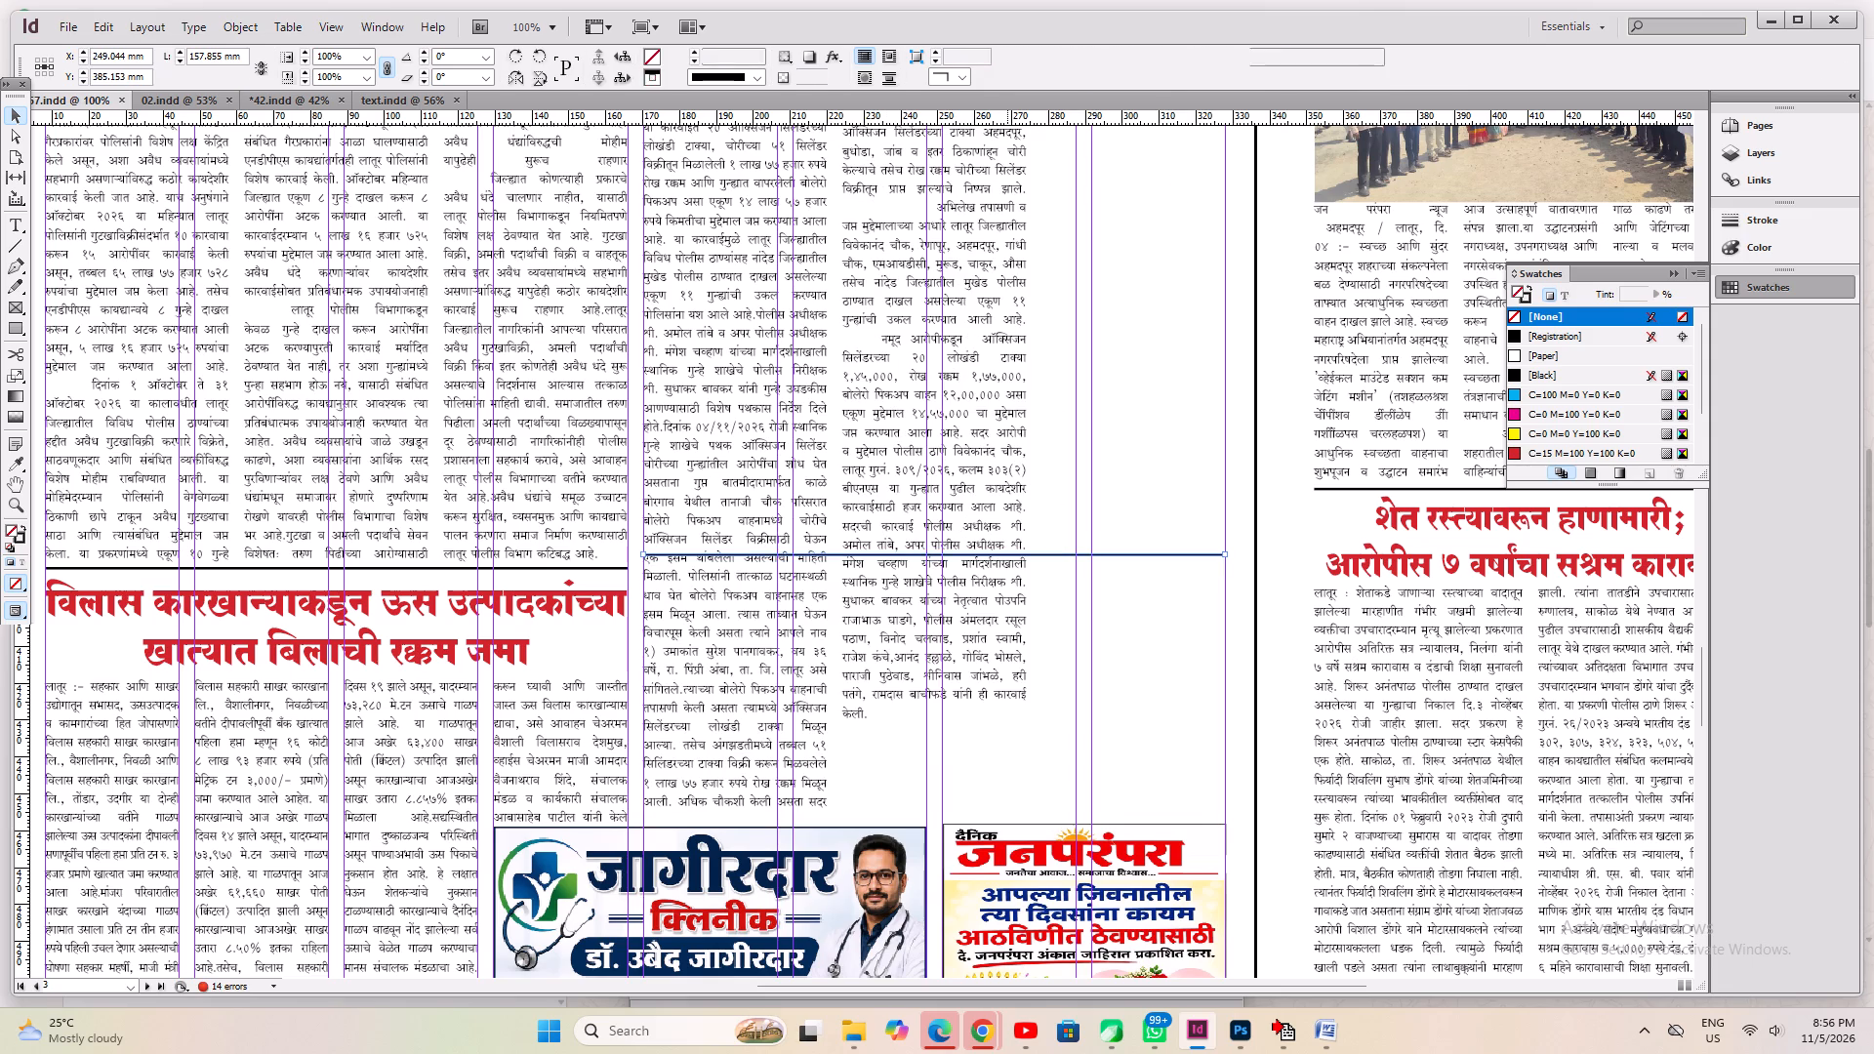
{"action": "left_click", "coordinate": [1007, 556], "text": "ctrl"}
{"action": "left_click", "coordinate": [1007, 556], "text": "ctrl"}
{"action": "key", "text": "Delete"}
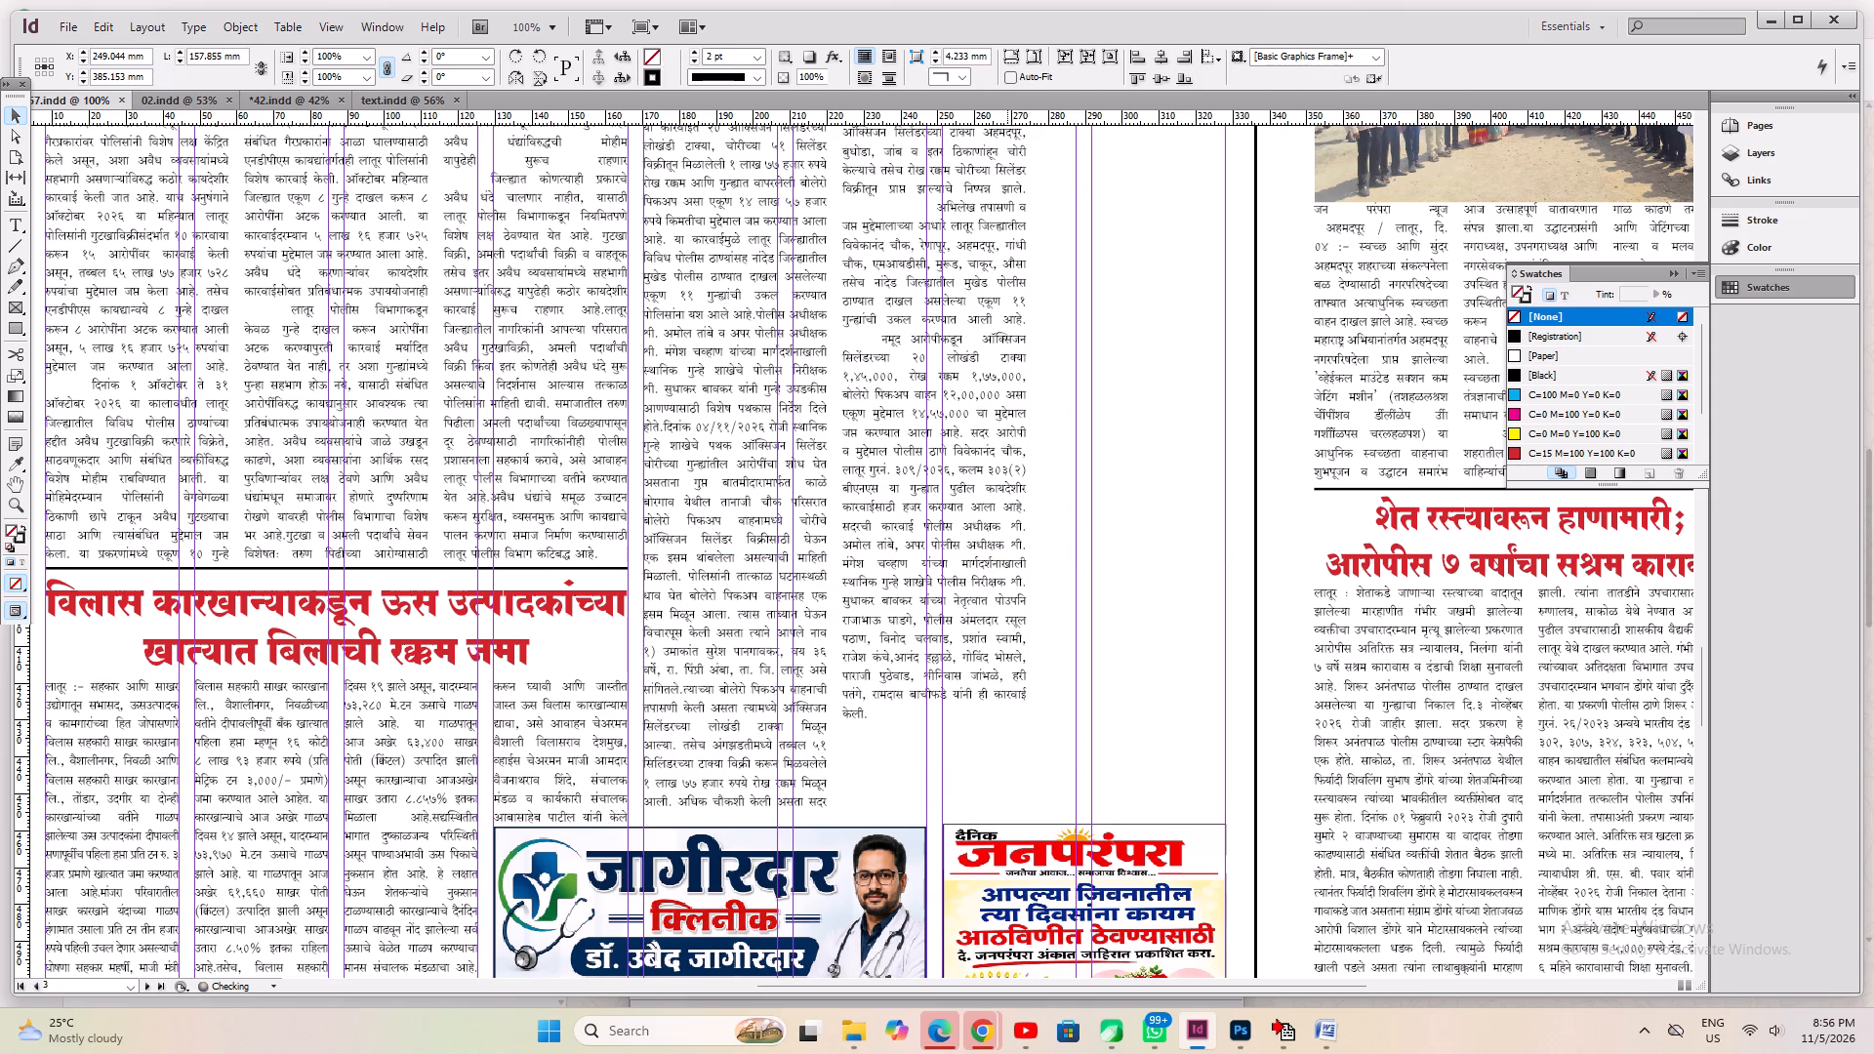
Bring the red 'शेत रस्त्यावरून हाणामारी' headline frame from the pasteboard across page 3 to the विलास कारखाना article.
{"action": "key", "text": "ctrl+1"}
{"action": "key", "text": "space"}
{"action": "key", "text": "space"}
{"action": "key", "text": "space"}
{"action": "left_click", "coordinate": [904, 701]}
{"action": "left_click", "coordinate": [1356, 567]}
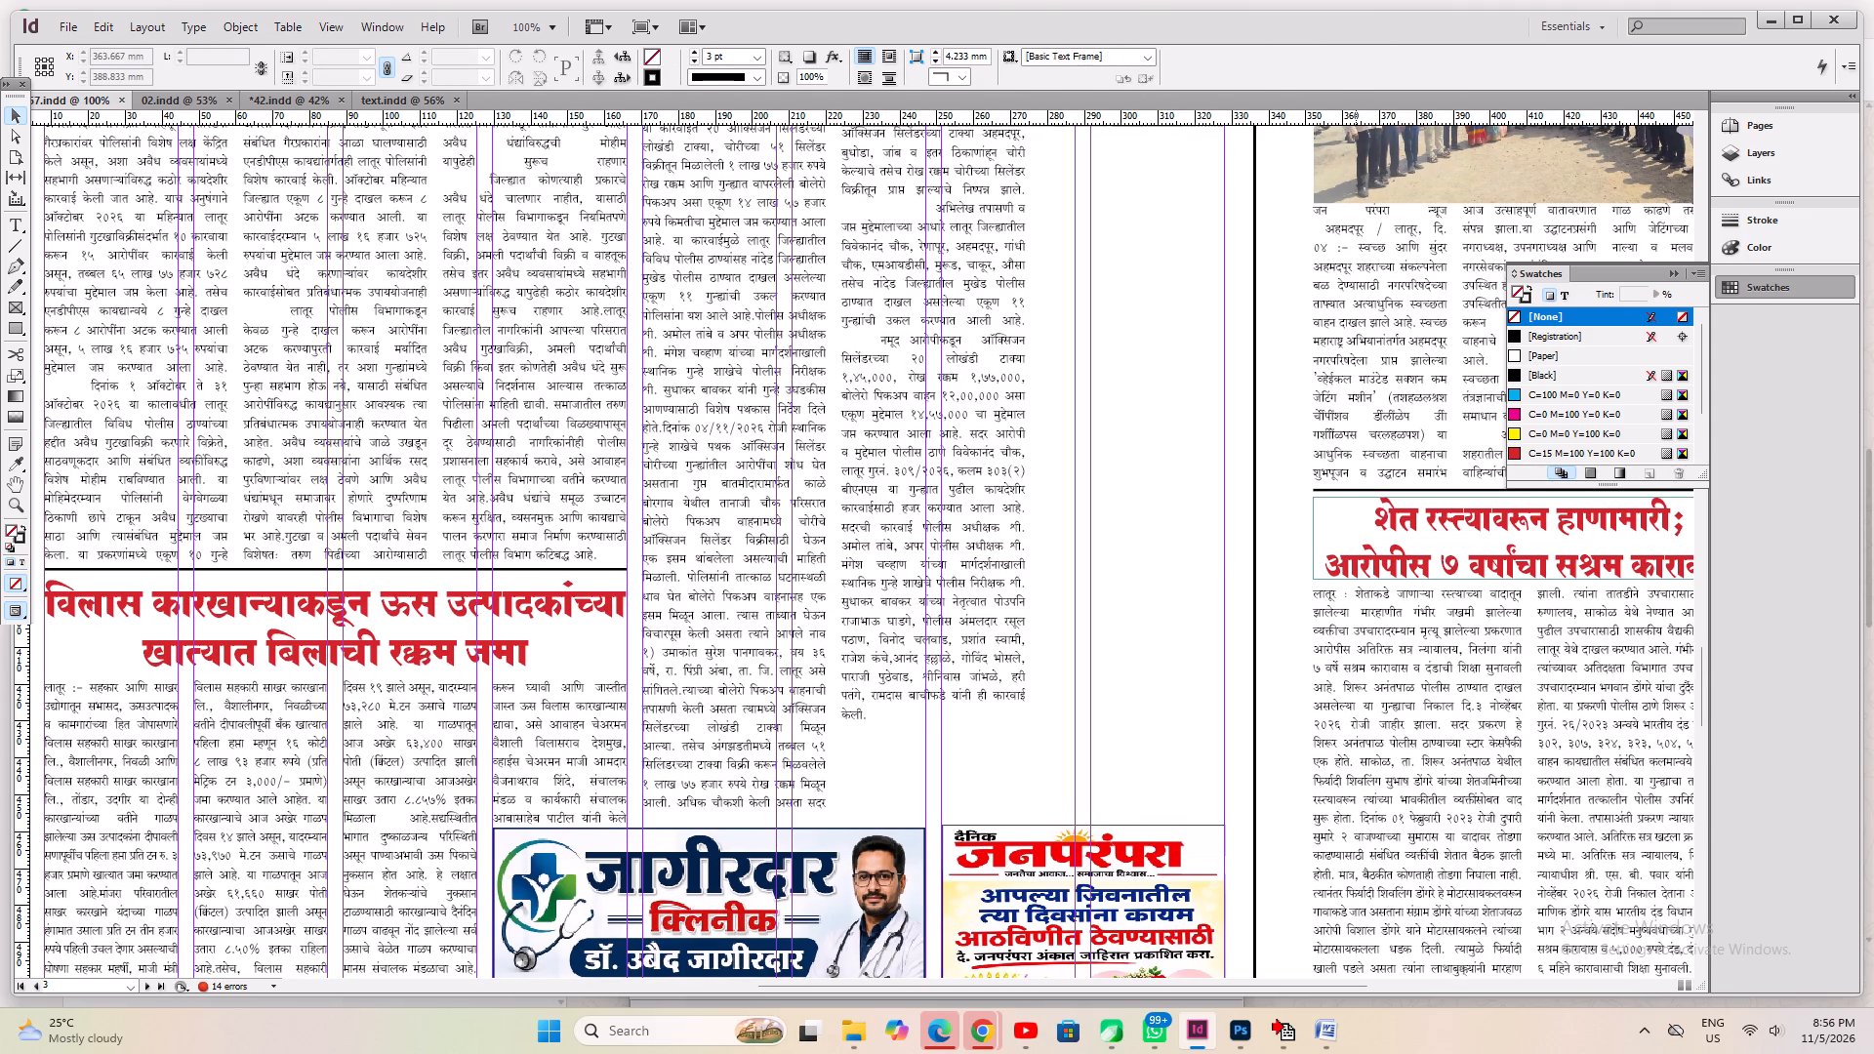
{"action": "left_click_drag", "start_coordinate": [1394, 570], "coordinate": [271, 606], "text": "alt"}
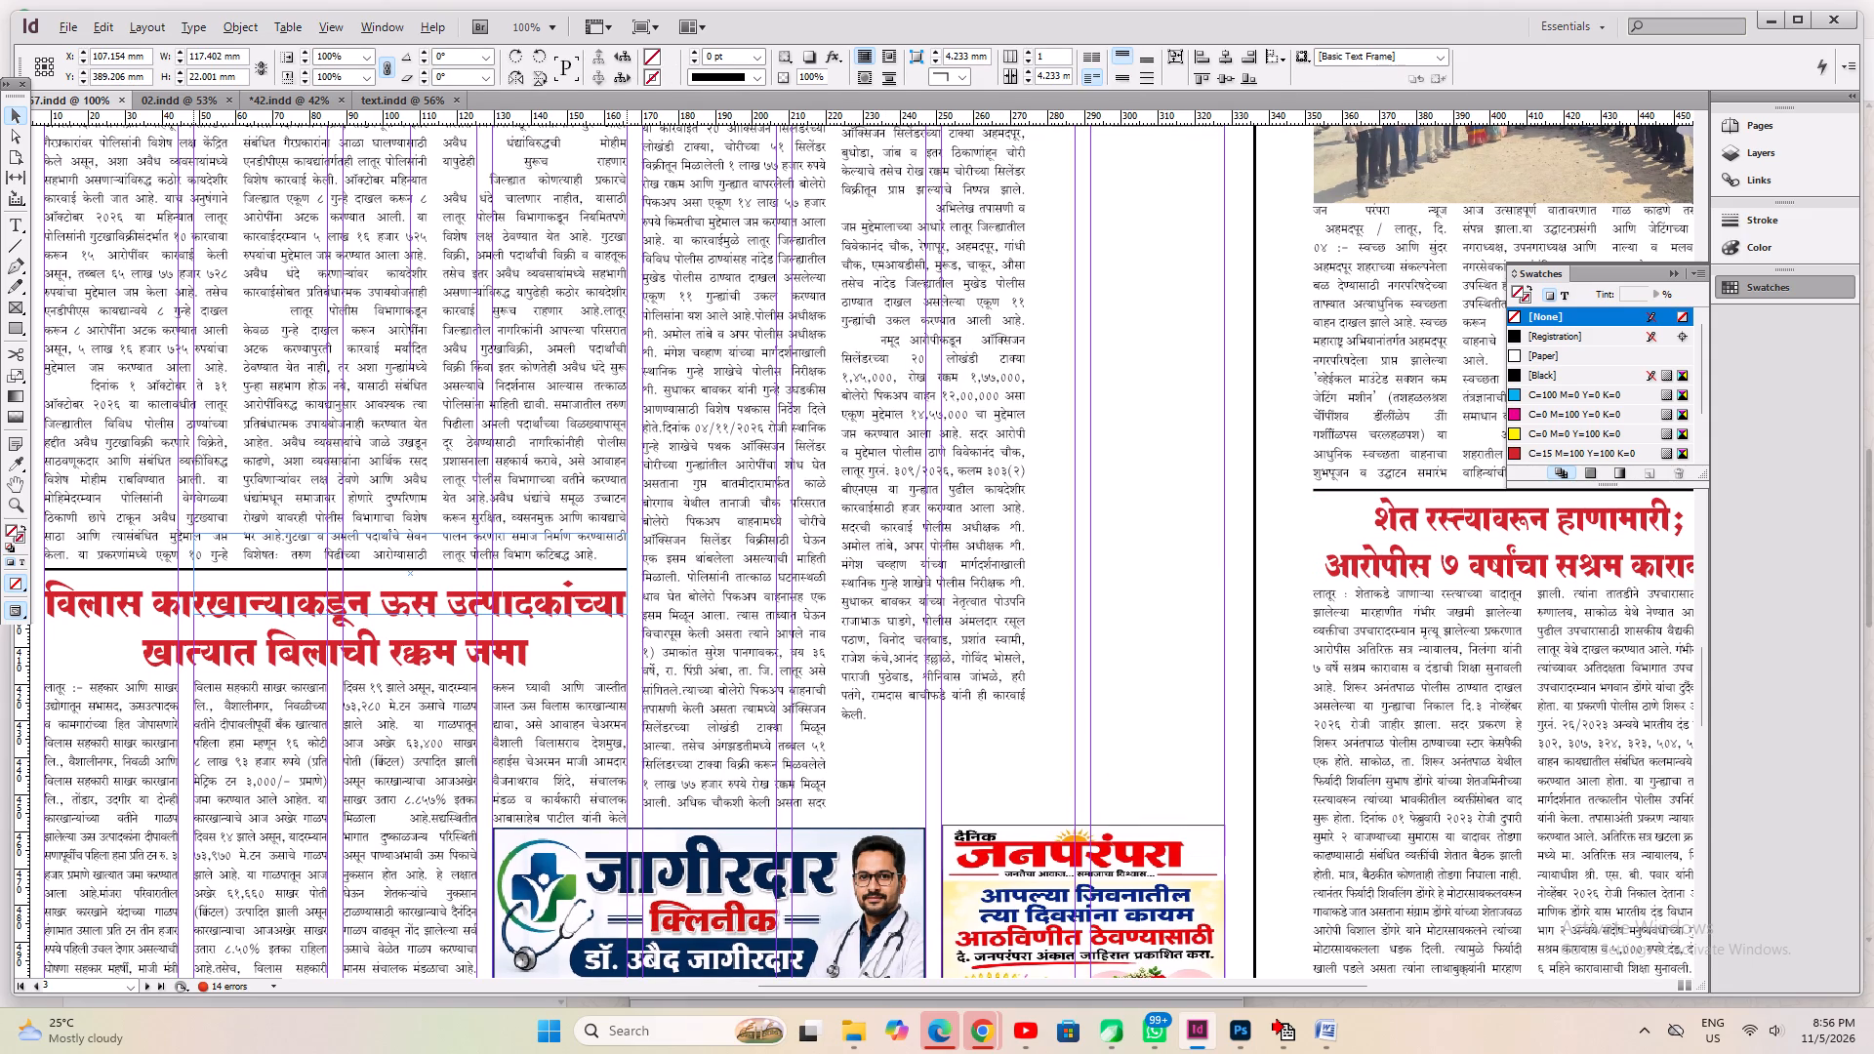
{"action": "left_click_drag", "start_coordinate": [271, 606], "coordinate": [270, 607], "text": "alt"}
{"action": "key", "text": "space"}
{"action": "key", "text": "space"}
{"action": "key", "text": "space"}
{"action": "key", "text": "space"}
{"action": "left_click_drag", "start_coordinate": [226, 707], "coordinate": [930, 624]}
{"action": "left_click_drag", "start_coordinate": [1046, 469], "coordinate": [741, 588]}
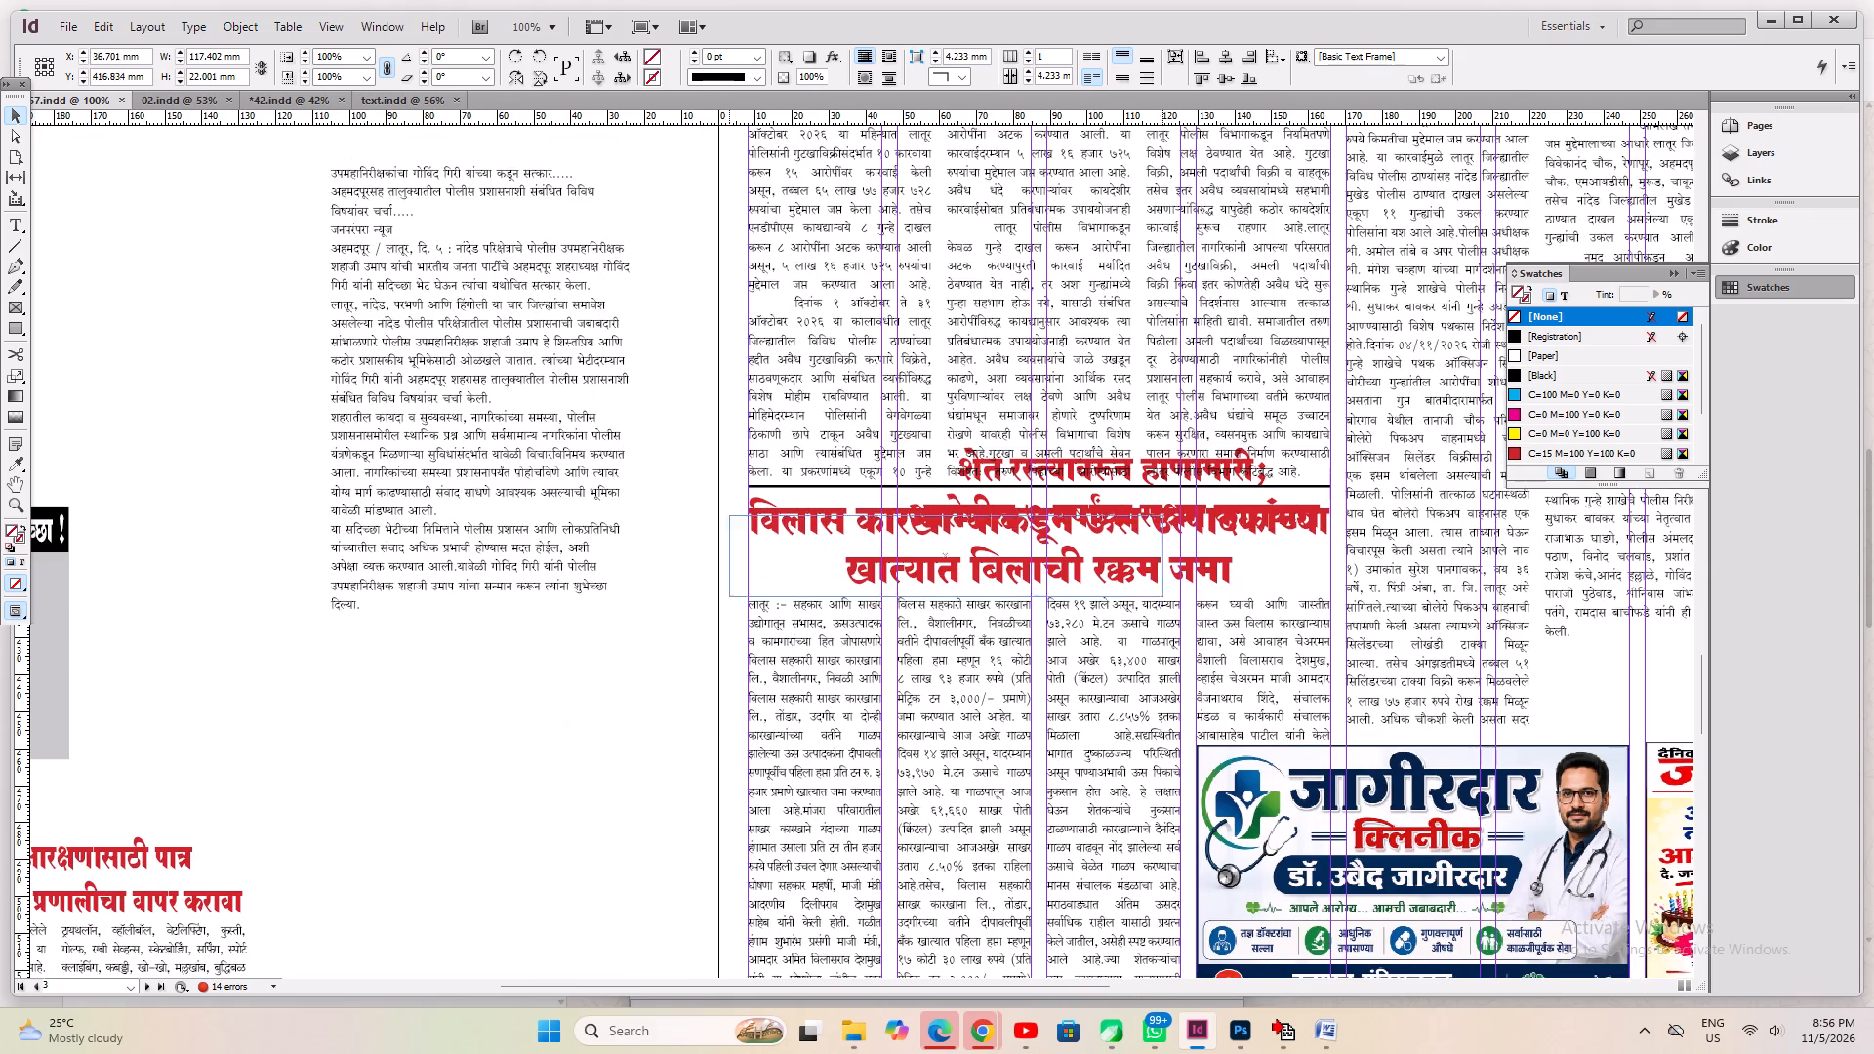
{"action": "left_click_drag", "start_coordinate": [741, 588], "coordinate": [348, 685]}
{"action": "key", "text": "space"}
{"action": "left_click_drag", "start_coordinate": [479, 759], "coordinate": [252, 753]}
{"action": "left_click_drag", "start_coordinate": [224, 709], "coordinate": [771, 654]}
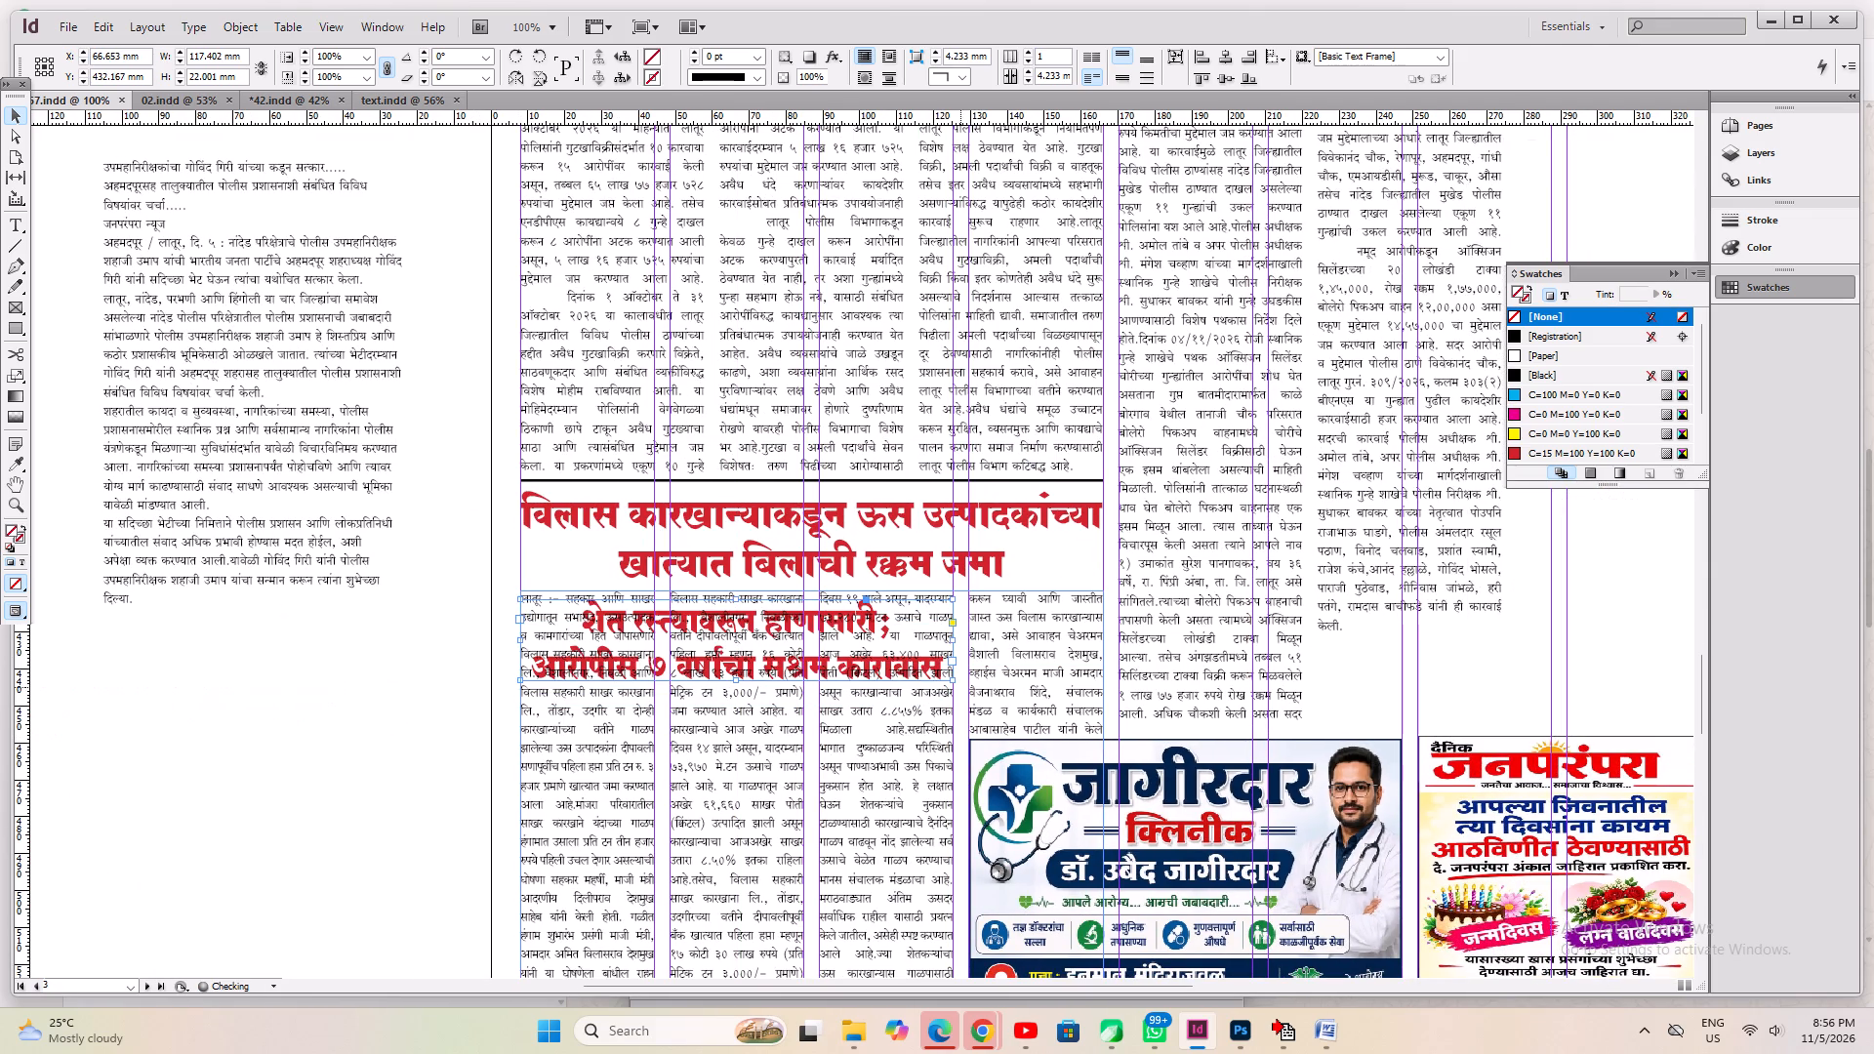
Resize the brought-over headline frame to about 77 × 69 mm and place it on the pasteboard below the pasted news text.
{"action": "left_click_drag", "start_coordinate": [954, 684], "coordinate": [800, 855]}
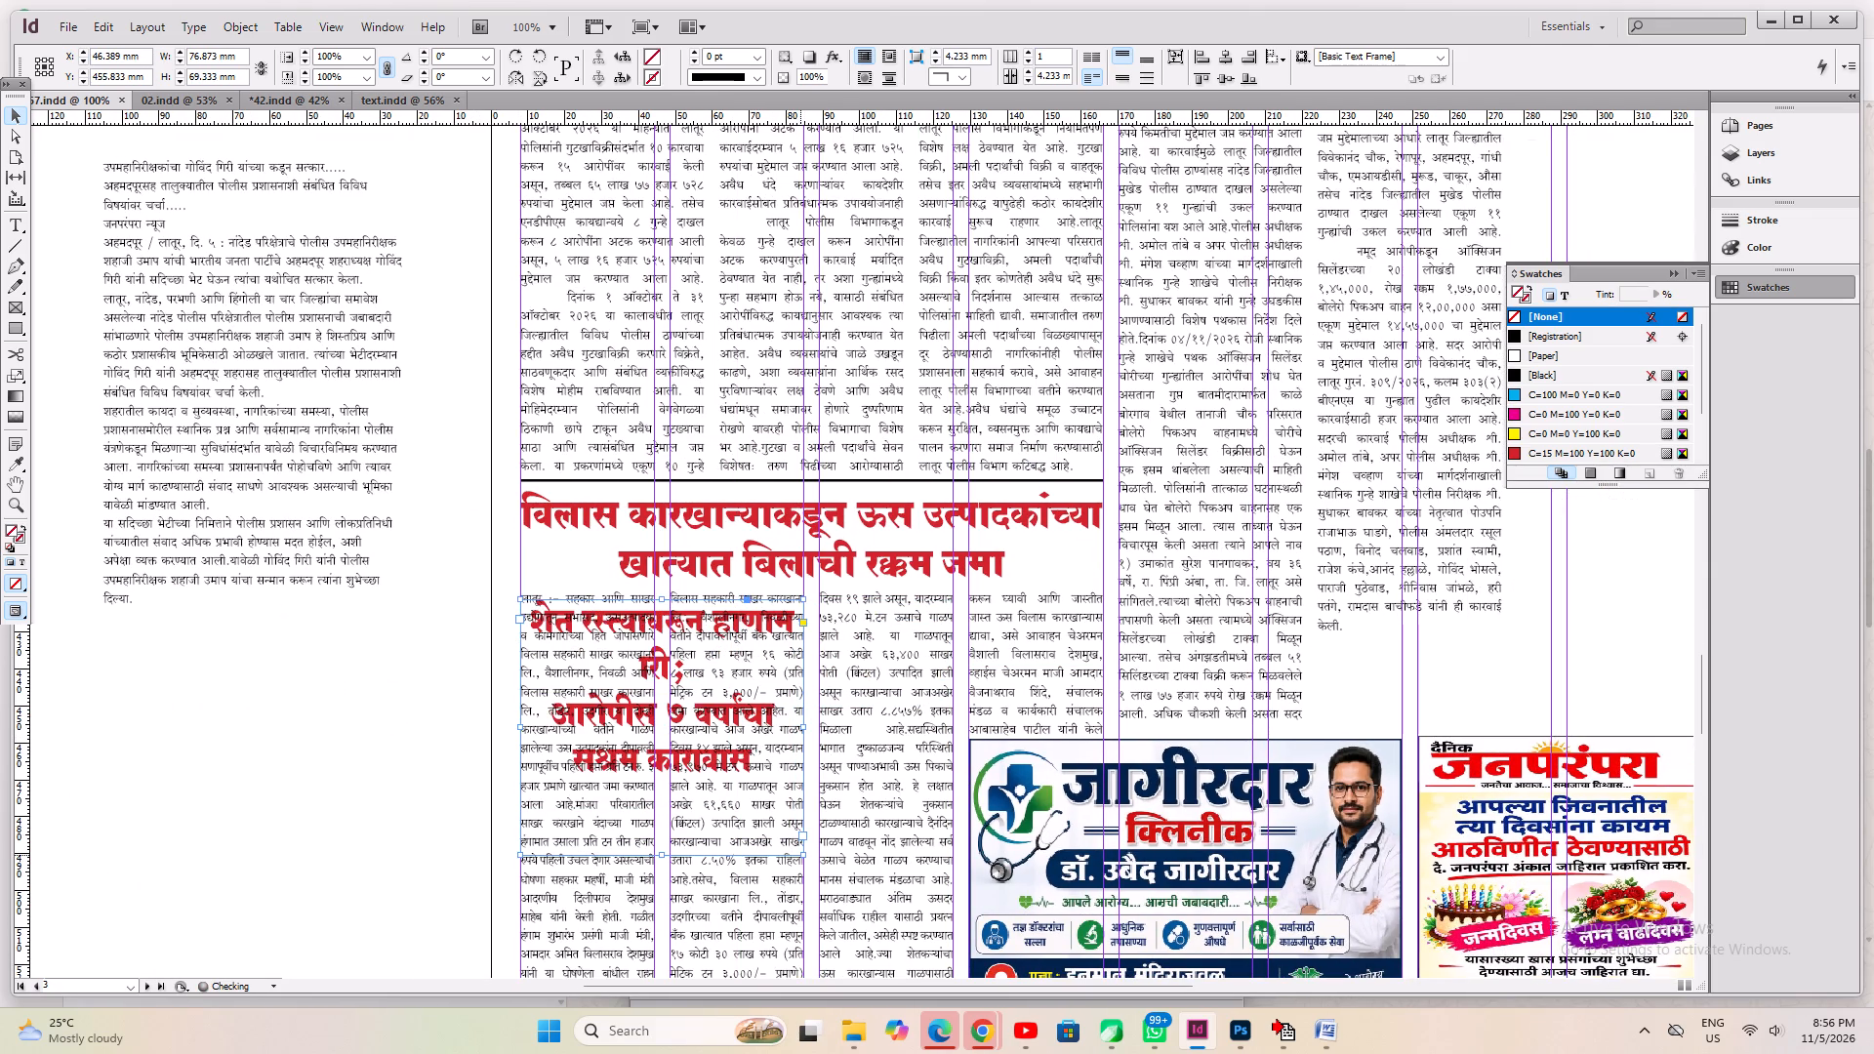
{"action": "left_click_drag", "start_coordinate": [674, 630], "coordinate": [265, 722]}
Select the pasted news text frame above the red headline on the pasteboard beside page 3.
{"action": "key", "text": "space"}
{"action": "left_click_drag", "start_coordinate": [343, 793], "coordinate": [603, 750]}
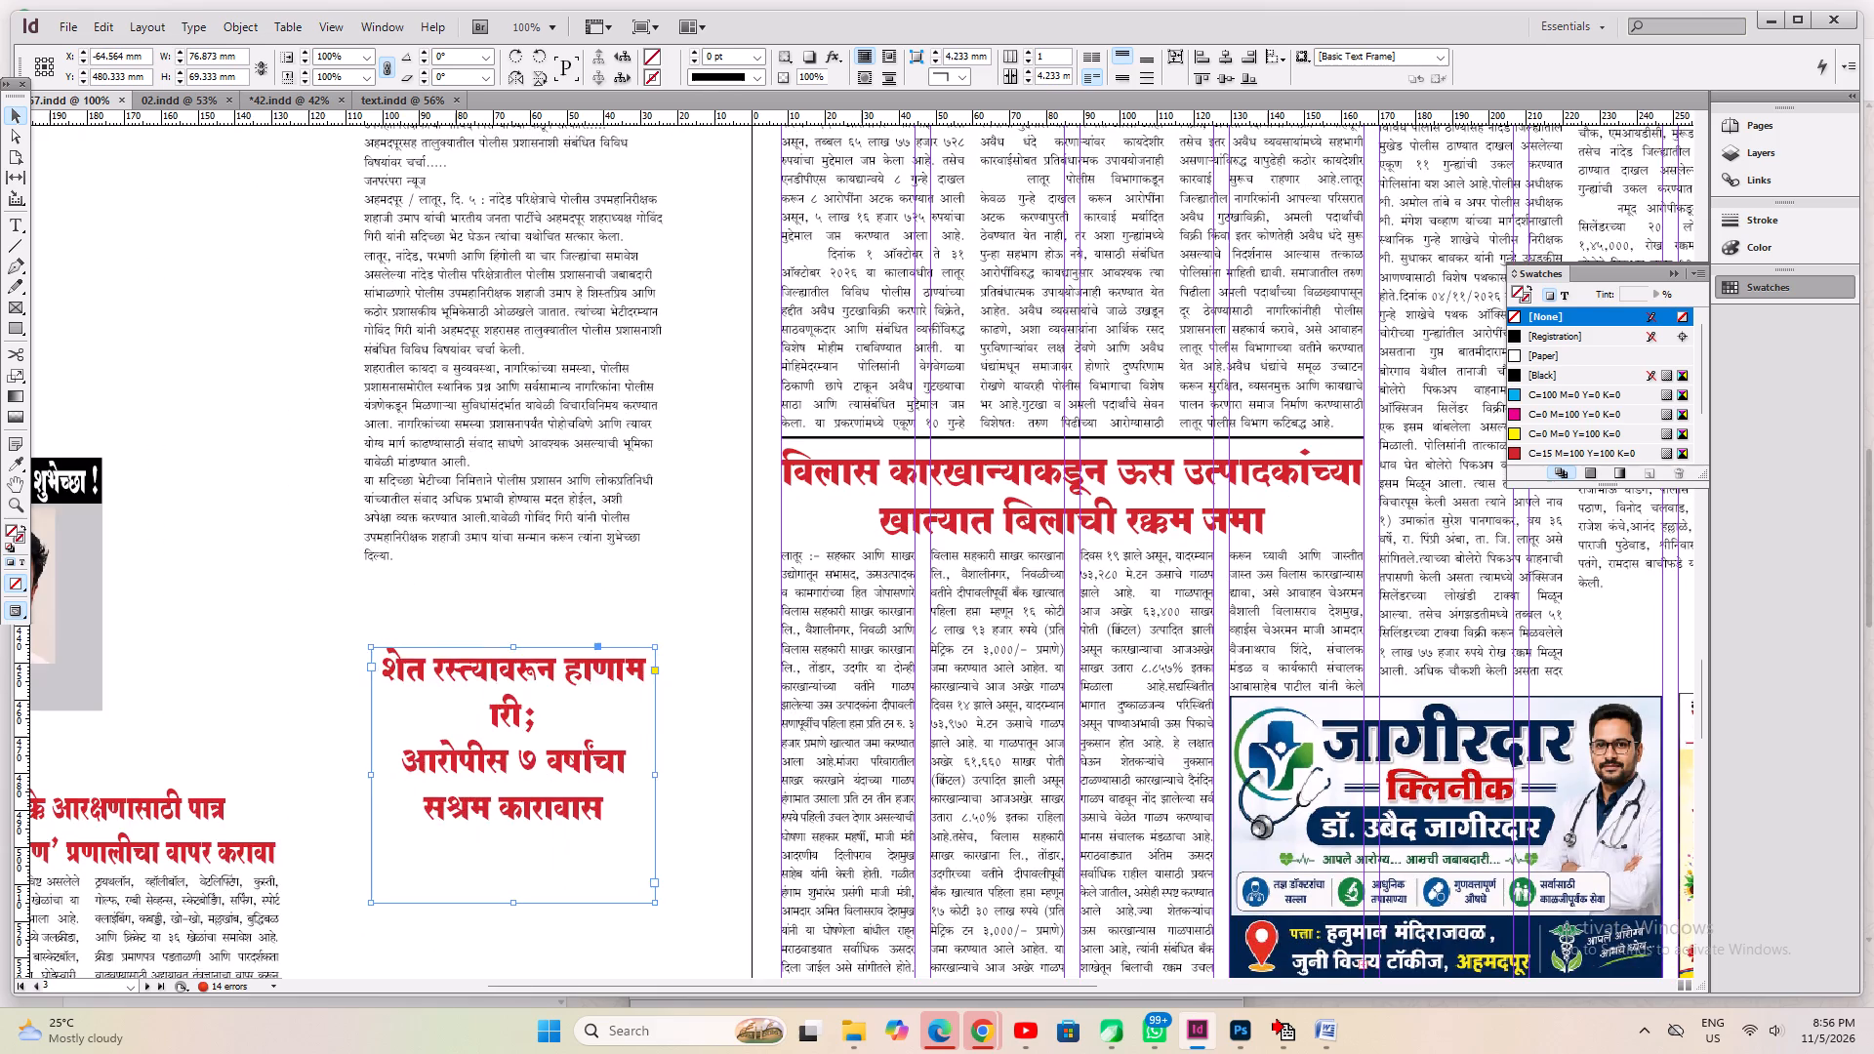
{"action": "key", "text": "space"}
{"action": "left_click_drag", "start_coordinate": [522, 357], "coordinate": [494, 496]}
{"action": "left_click", "coordinate": [482, 473]}
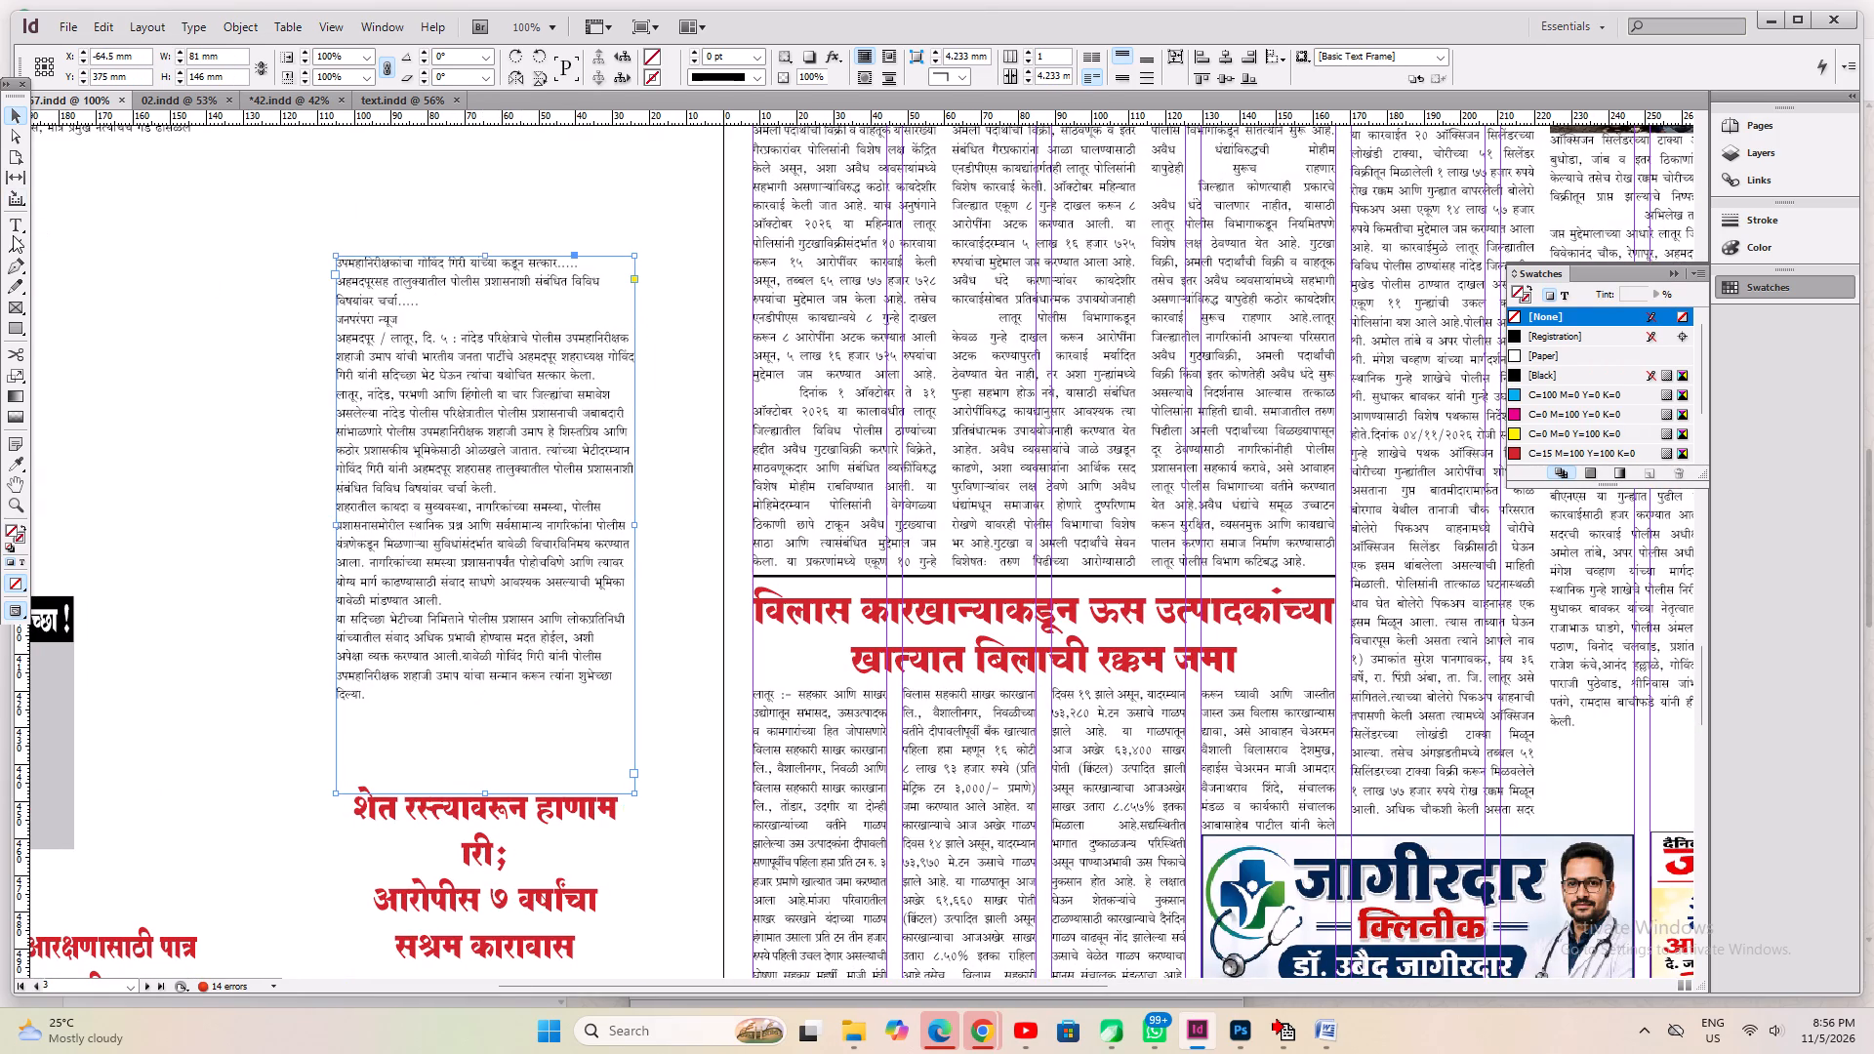
Move the news text's first line, 'उपमहानिरीक्षकांचा … सत्कार.....', into the red headline frame below, replacing its old text without pasted formatting.
{"action": "left_click", "coordinate": [13, 235]}
{"action": "left_click", "coordinate": [13, 227]}
{"action": "left_click_drag", "start_coordinate": [611, 268], "coordinate": [7, 252]}
{"action": "key", "text": "ctrl+x"}
{"action": "left_click", "coordinate": [602, 890]}
{"action": "key", "text": "ctrl+a"}
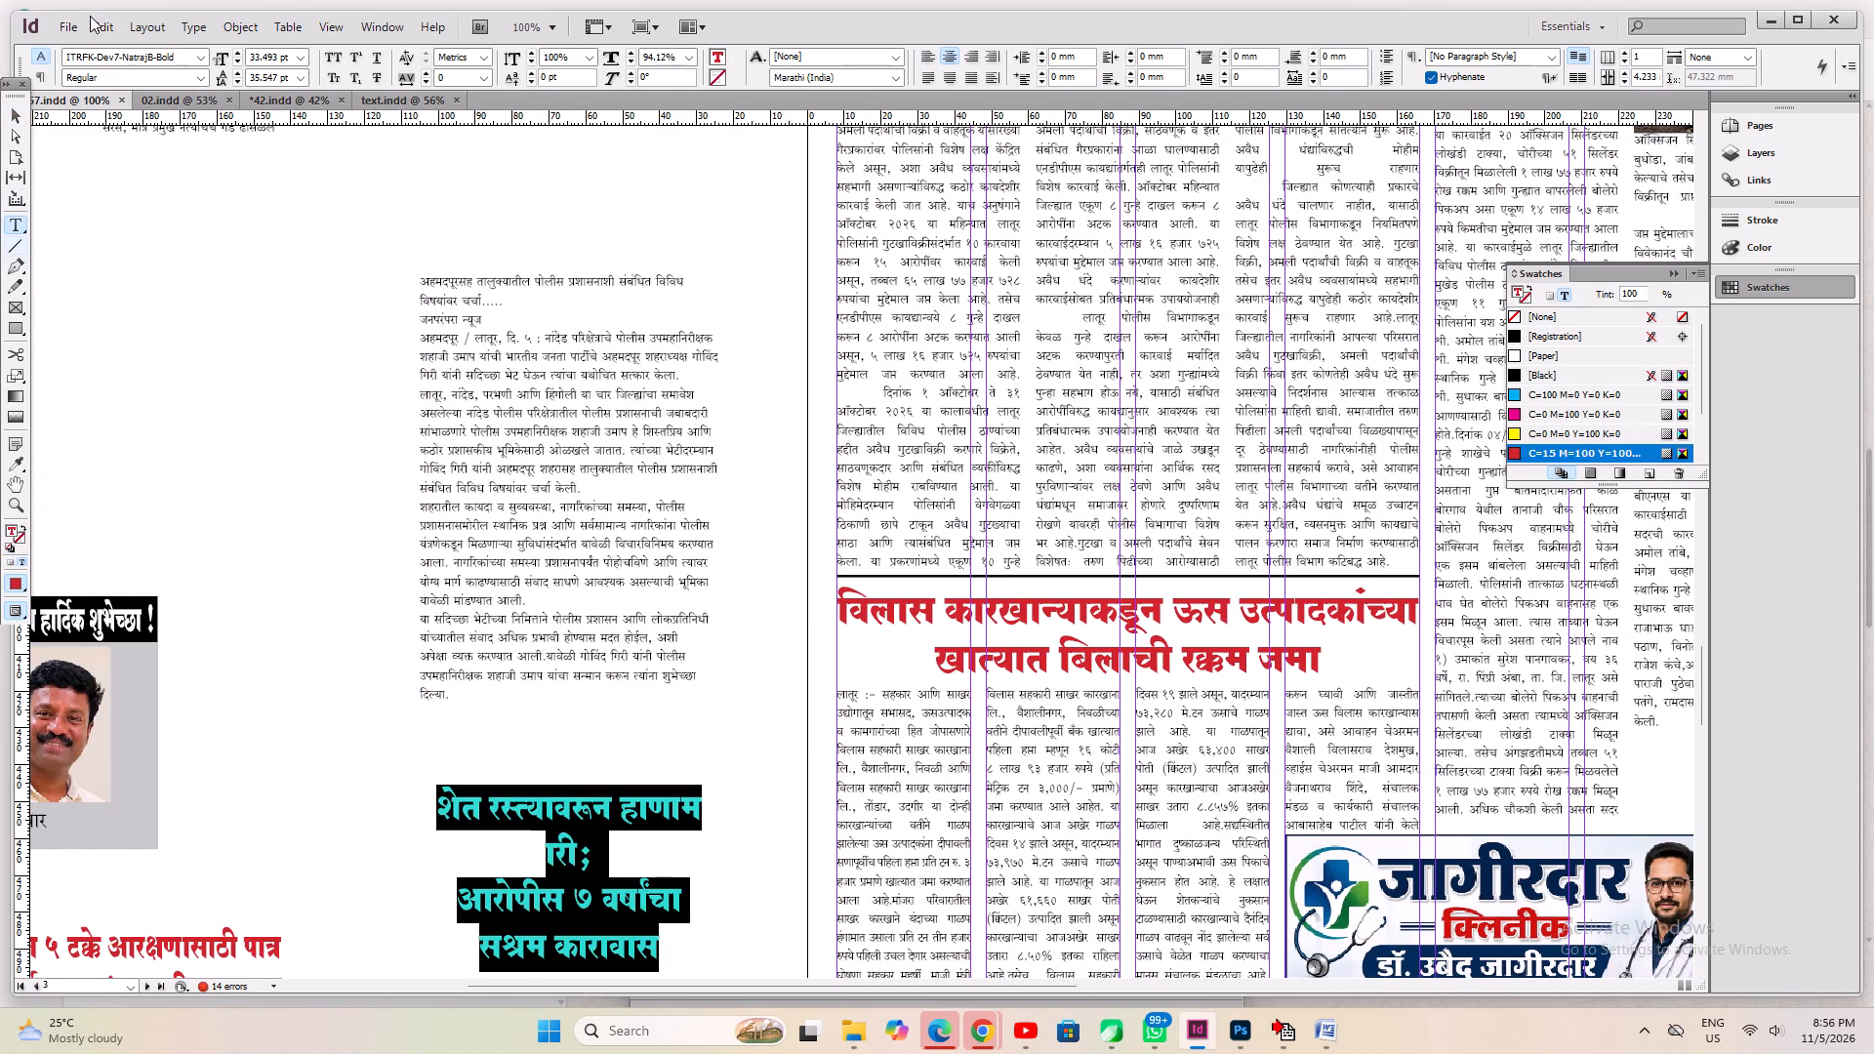
{"action": "left_click", "coordinate": [94, 16]}
{"action": "left_click", "coordinate": [97, 28]}
{"action": "left_click", "coordinate": [158, 169]}
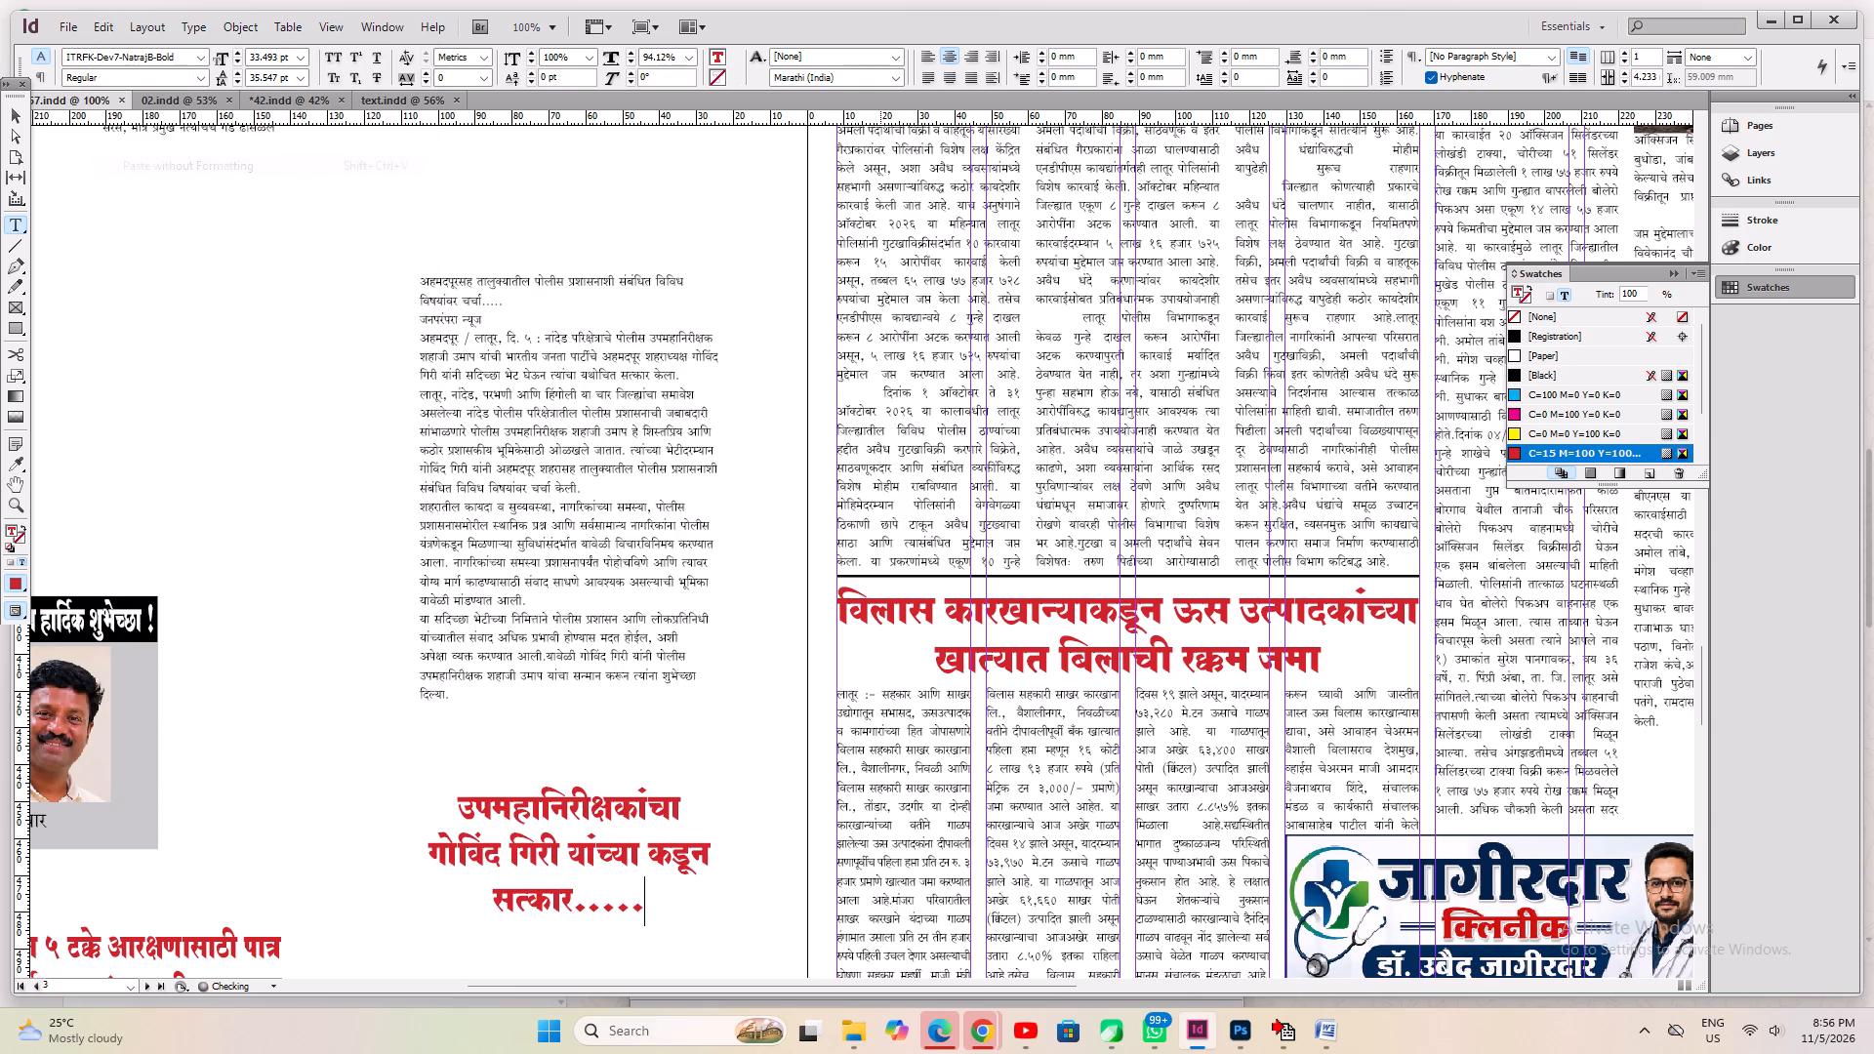
Format the new red headline with 80% horizontal scale, a size of about 31.5 pt and centred alignment.
{"action": "key", "text": "ctrl+a"}
{"action": "left_click", "coordinate": [674, 56]}
{"action": "key", "text": "ctrl+a"}
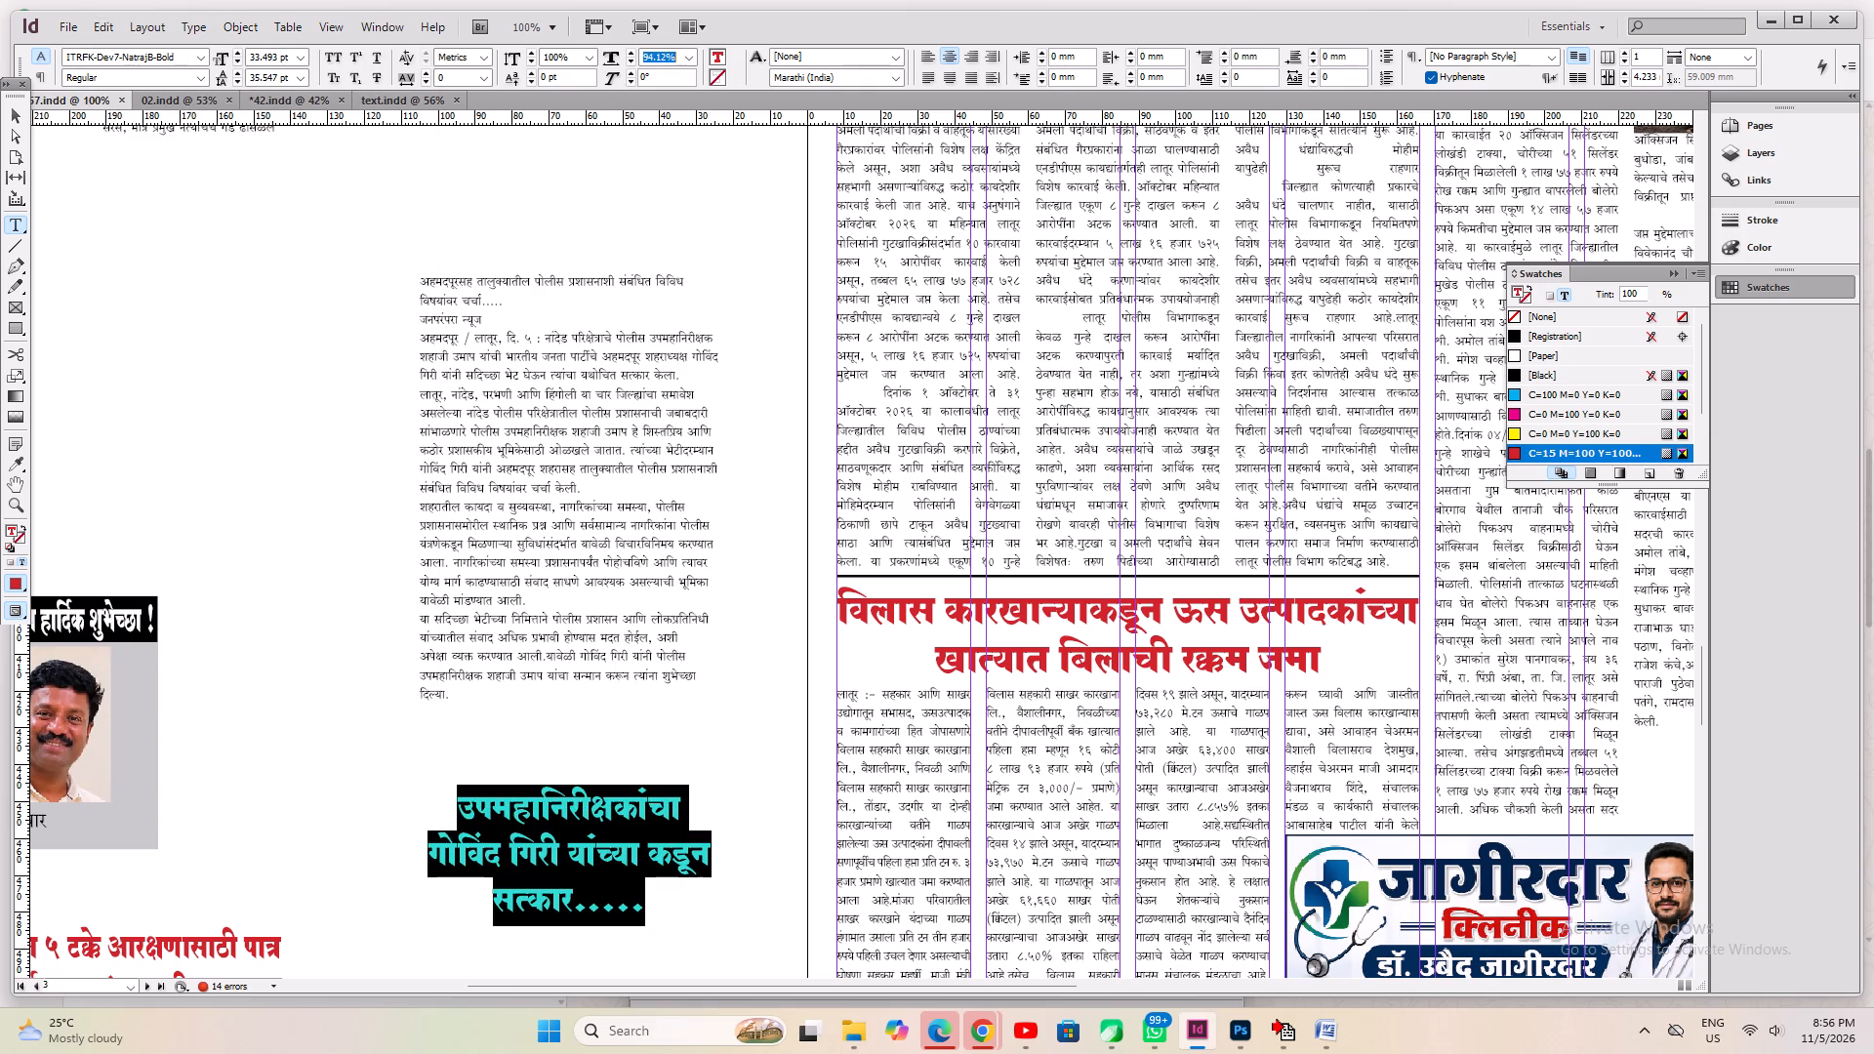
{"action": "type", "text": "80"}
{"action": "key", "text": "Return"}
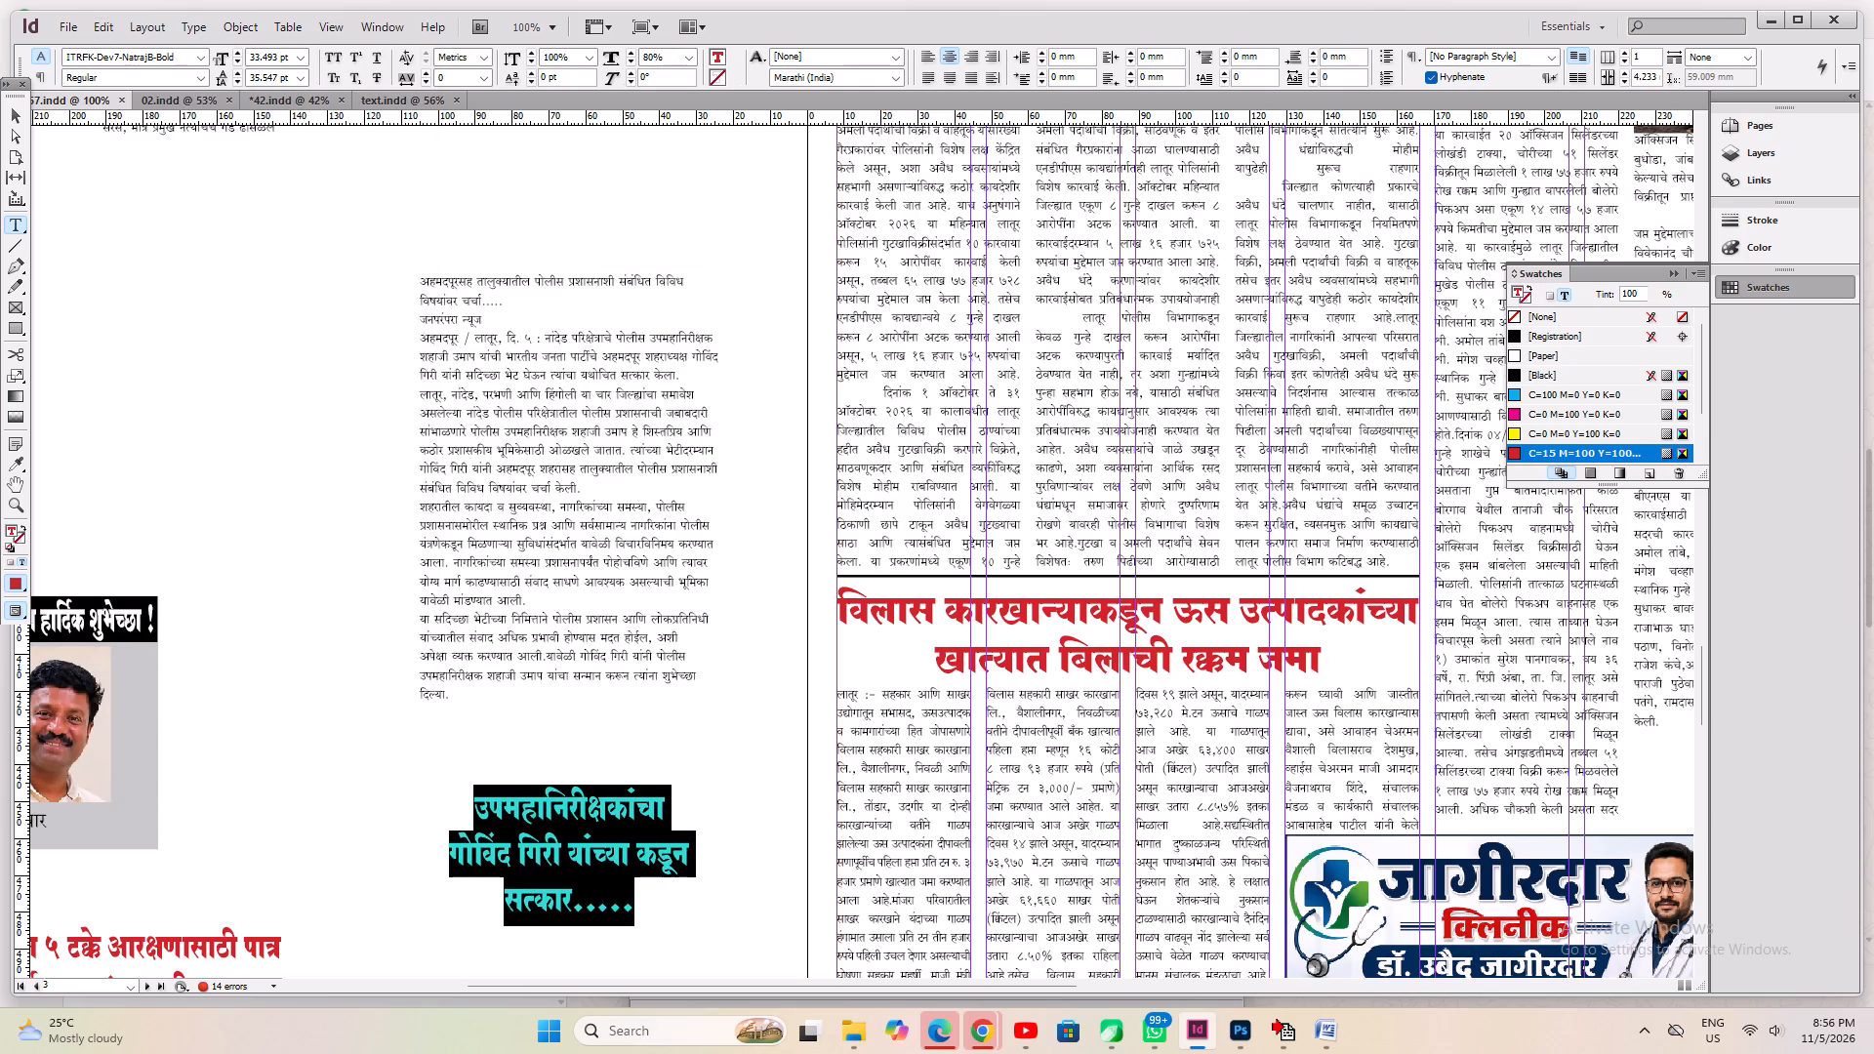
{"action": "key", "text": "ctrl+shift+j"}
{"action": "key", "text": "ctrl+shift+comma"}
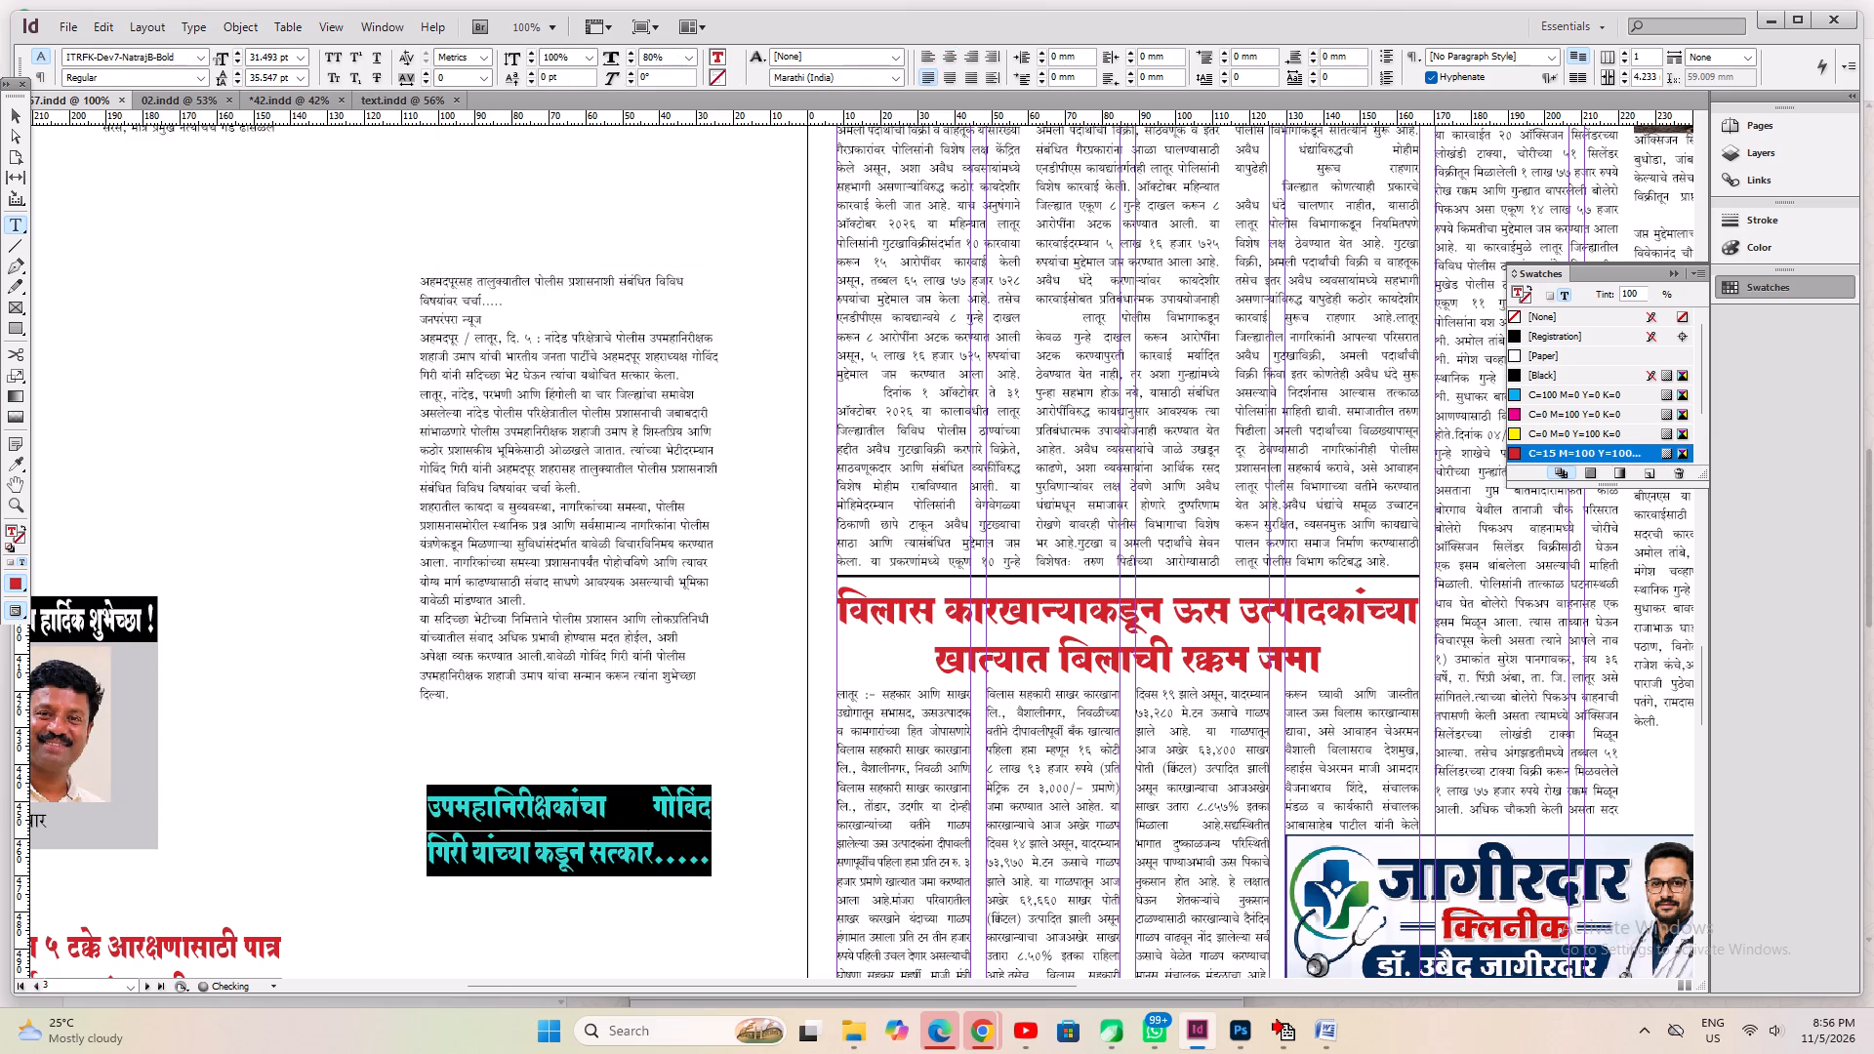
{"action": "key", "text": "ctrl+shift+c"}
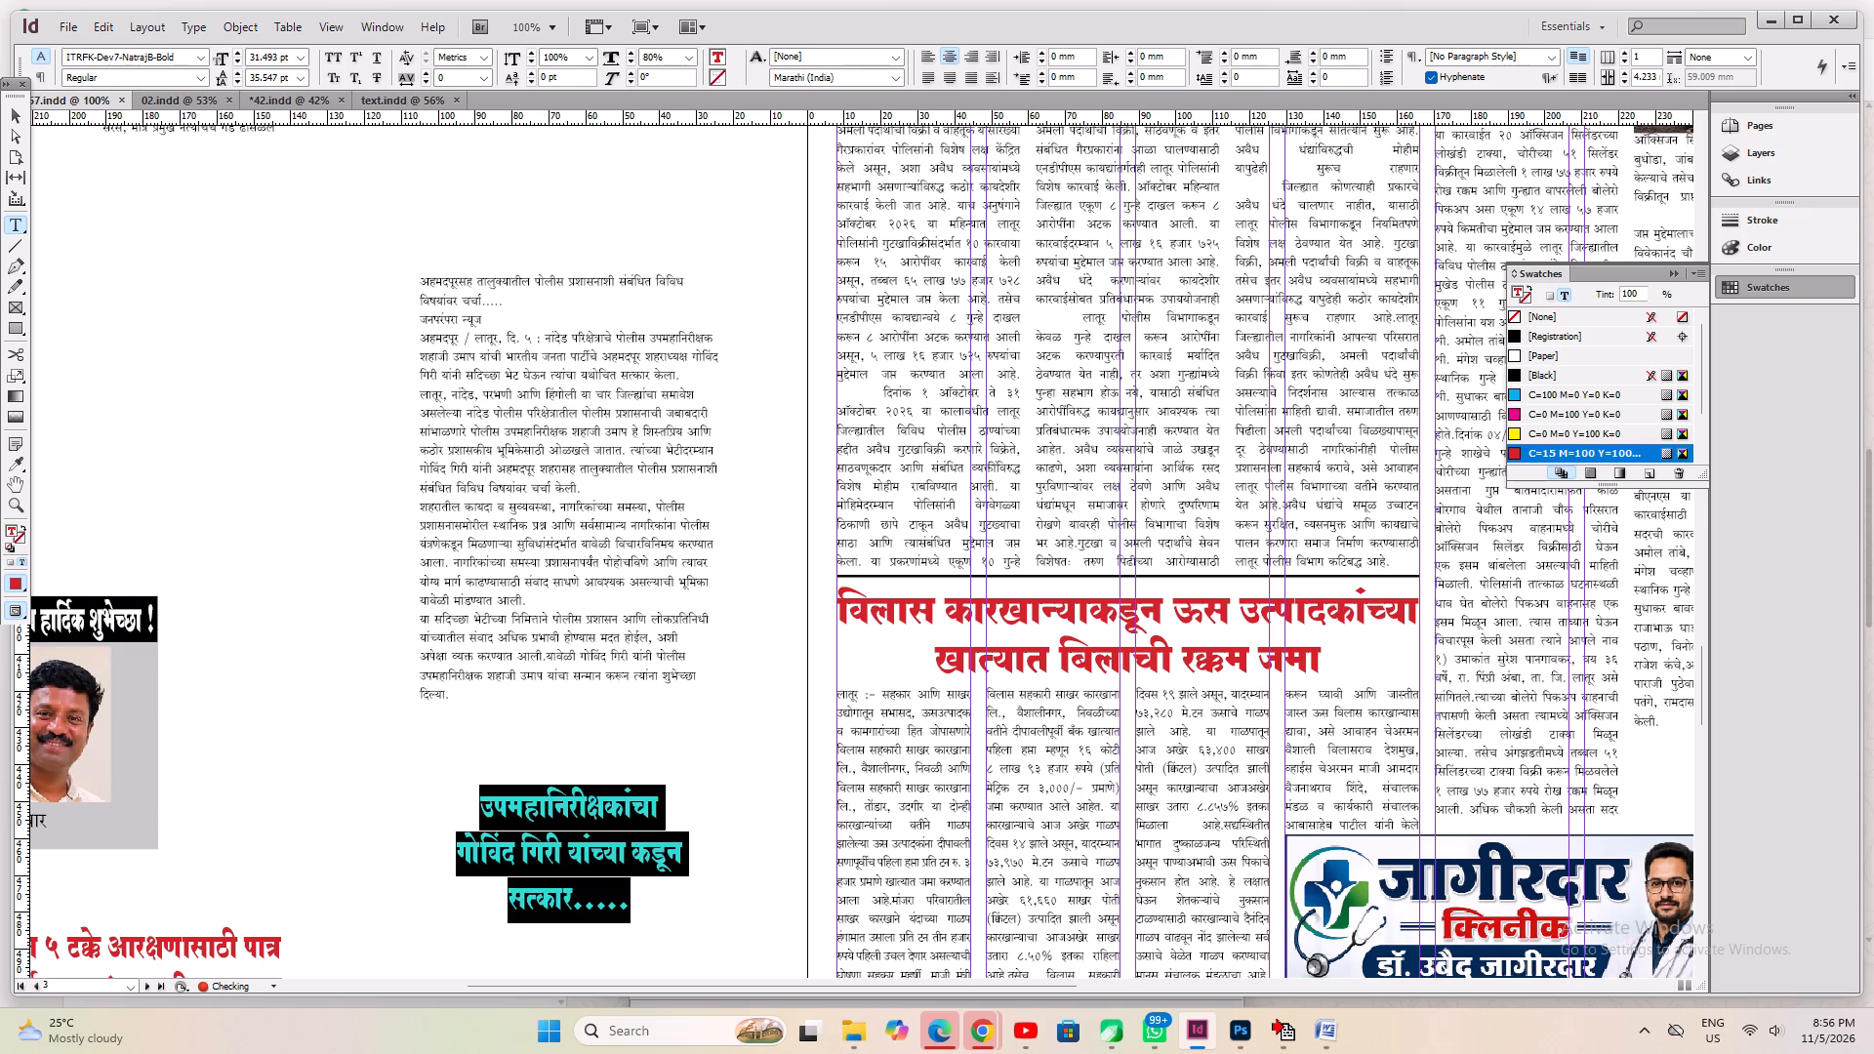
Delete the trailing dots after 'सत्कार' in the red headline.
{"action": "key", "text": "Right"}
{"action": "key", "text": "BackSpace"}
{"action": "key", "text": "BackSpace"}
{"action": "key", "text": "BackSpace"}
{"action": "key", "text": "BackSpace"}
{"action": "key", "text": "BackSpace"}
Select all the text of the red 'उपमहानिरीक्षकांचा' headline.
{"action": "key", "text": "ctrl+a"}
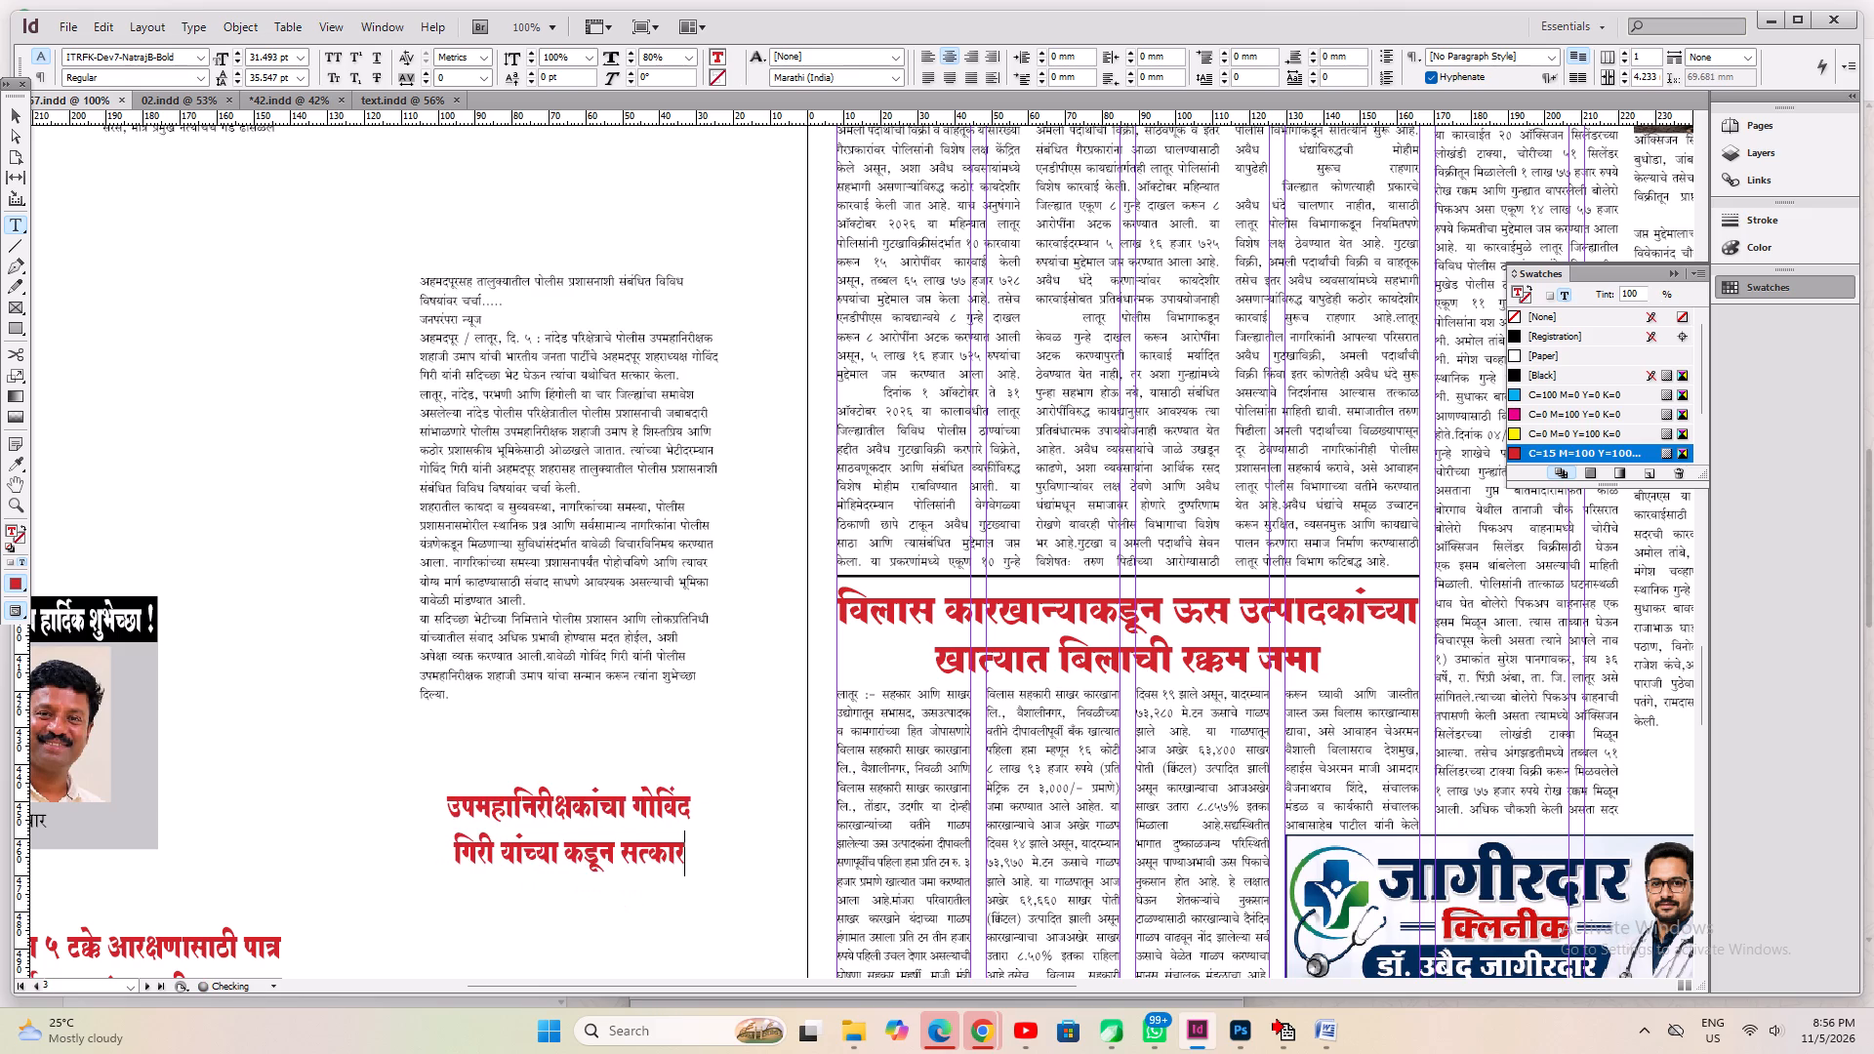
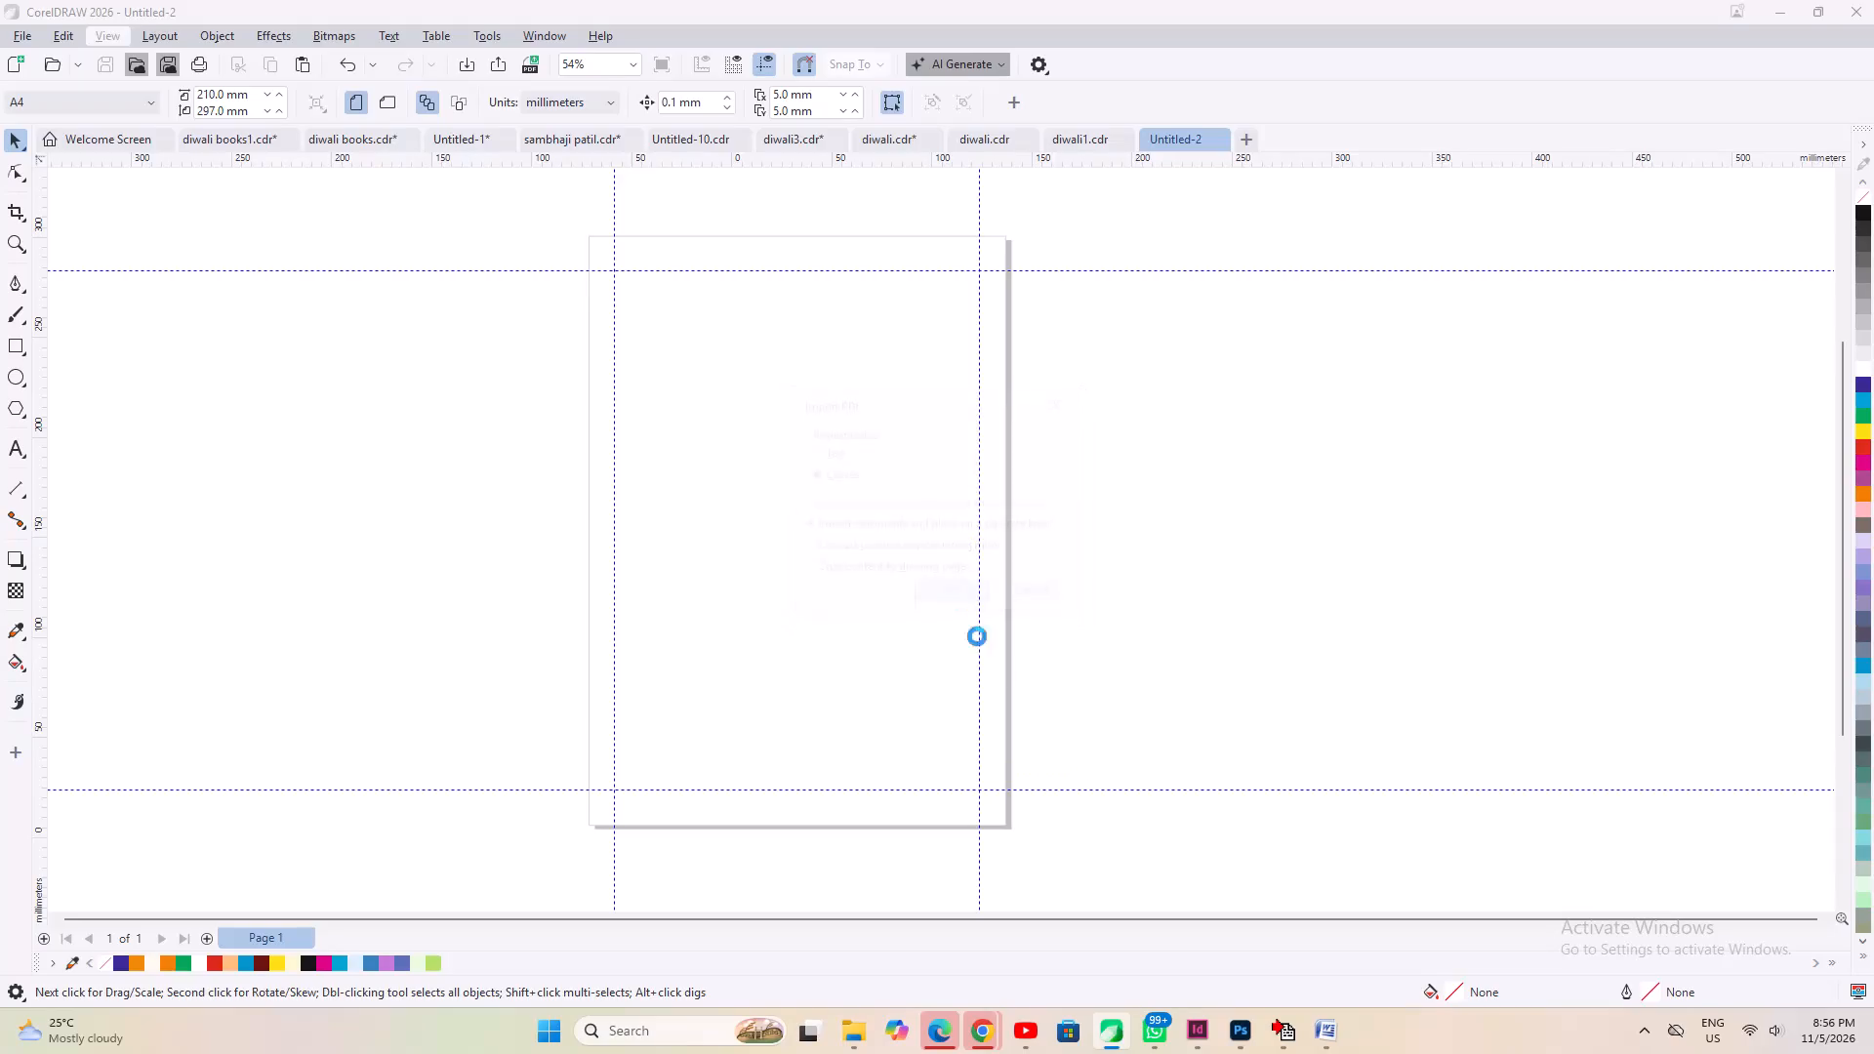
Finish opening the NILANGA M.C file in CorelDRAW and deselect the नगर परिषद निलंगा Diwali notice.
{"action": "left_click", "coordinate": [1044, 725]}
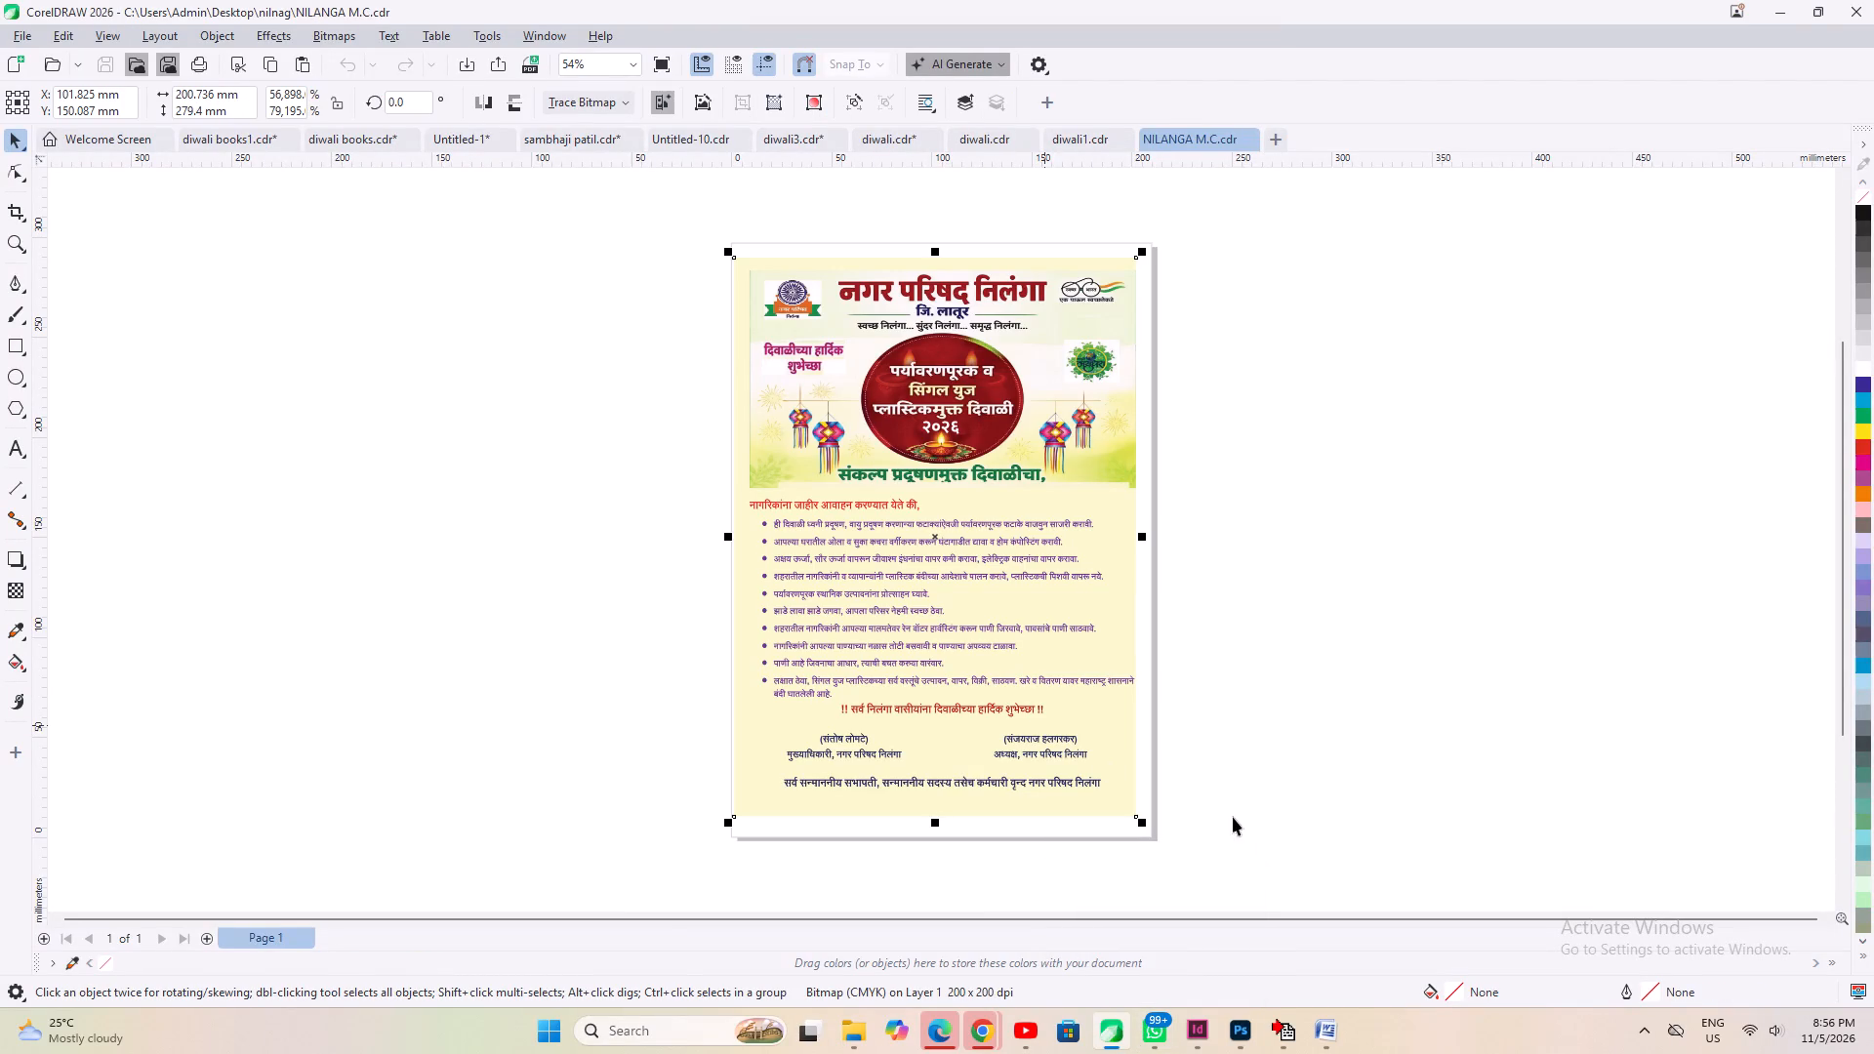
{"action": "left_click", "coordinate": [1314, 762]}
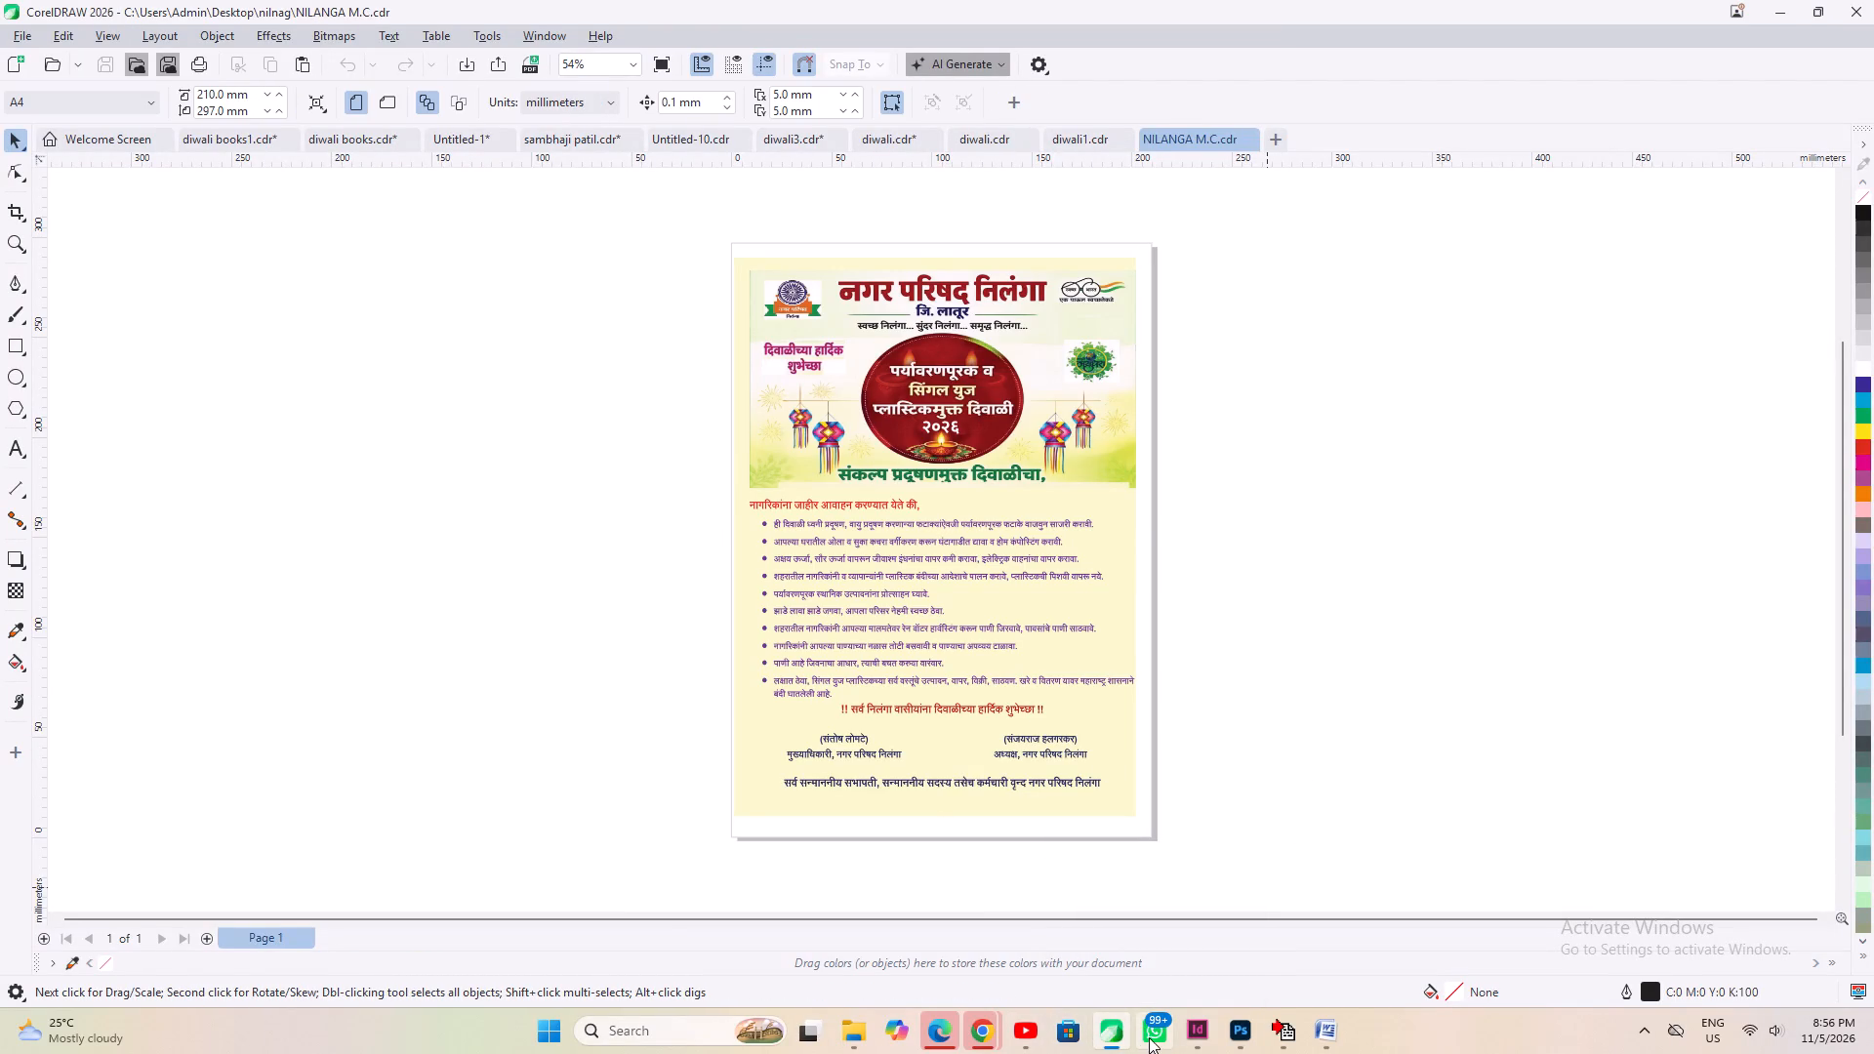
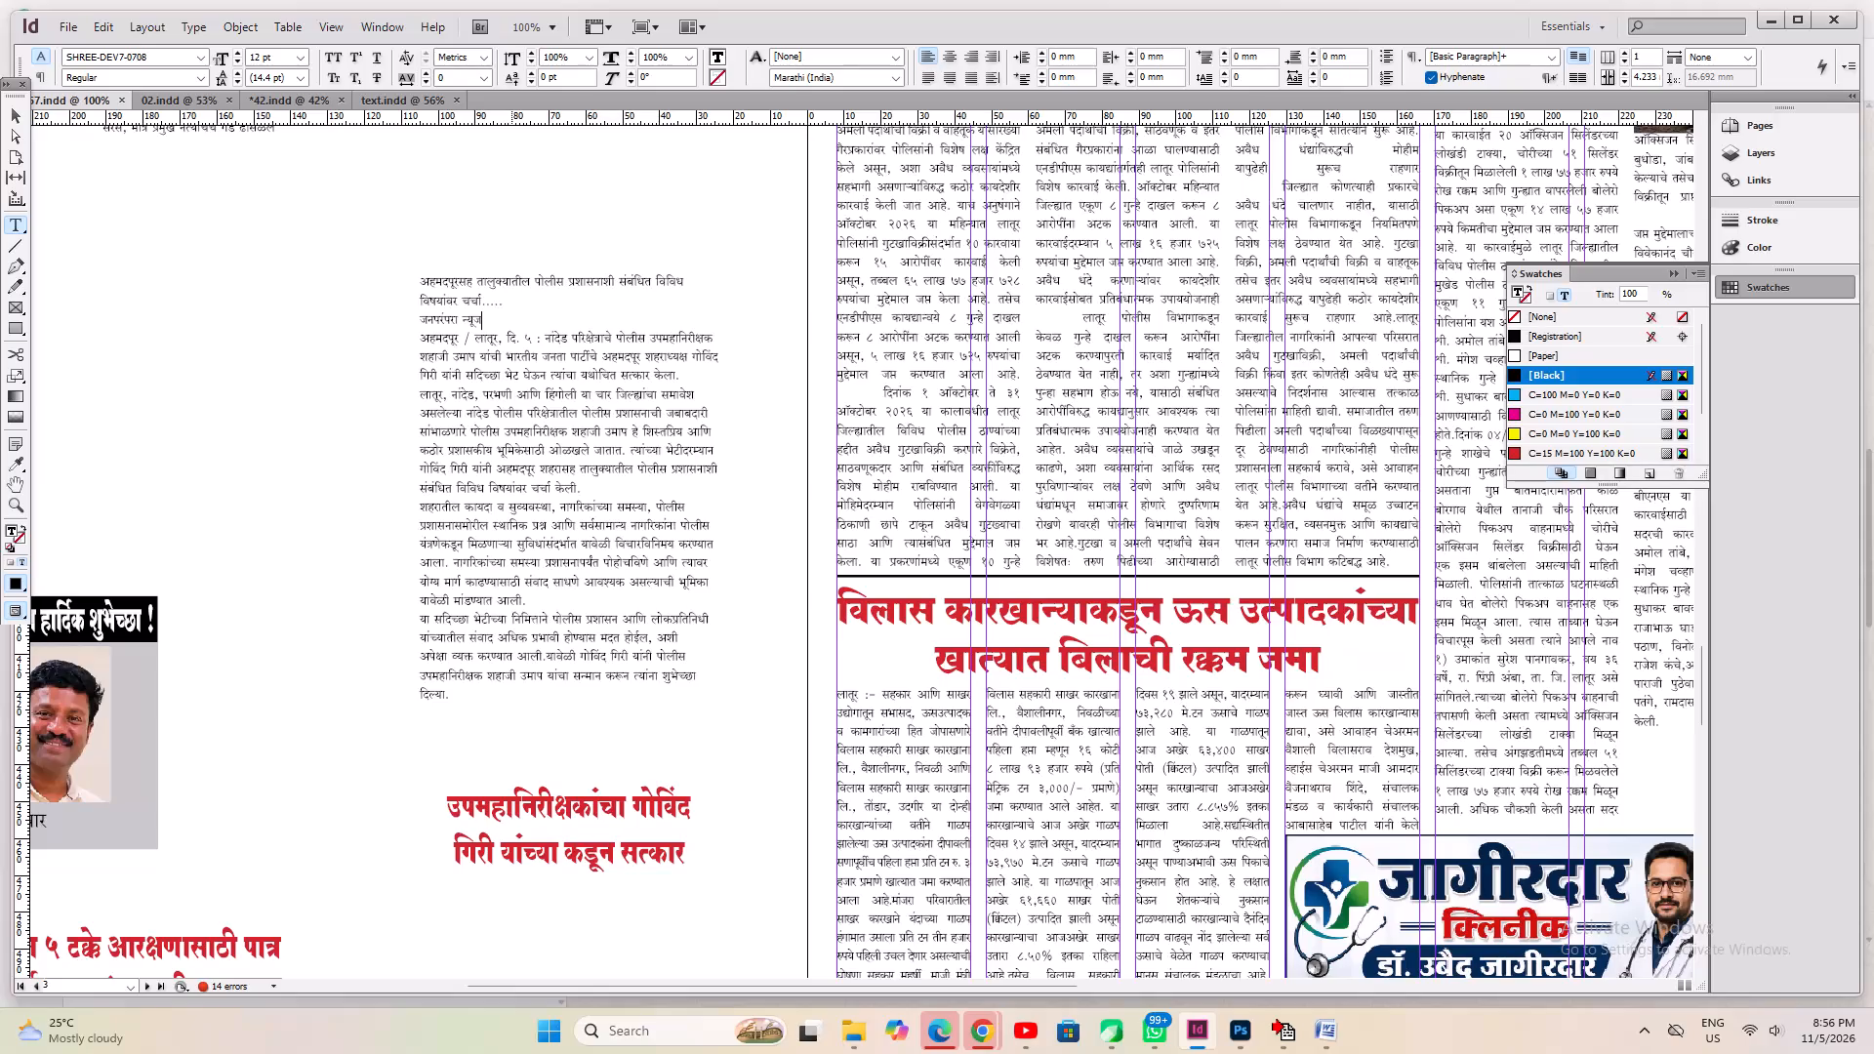
Delete the introductory lines above 'जनपरंपरा न्यूज' in the pasted news text, along with the blank line left there.
{"action": "left_click_drag", "start_coordinate": [522, 303], "coordinate": [83, 167]}
{"action": "key", "text": "BackSpace"}
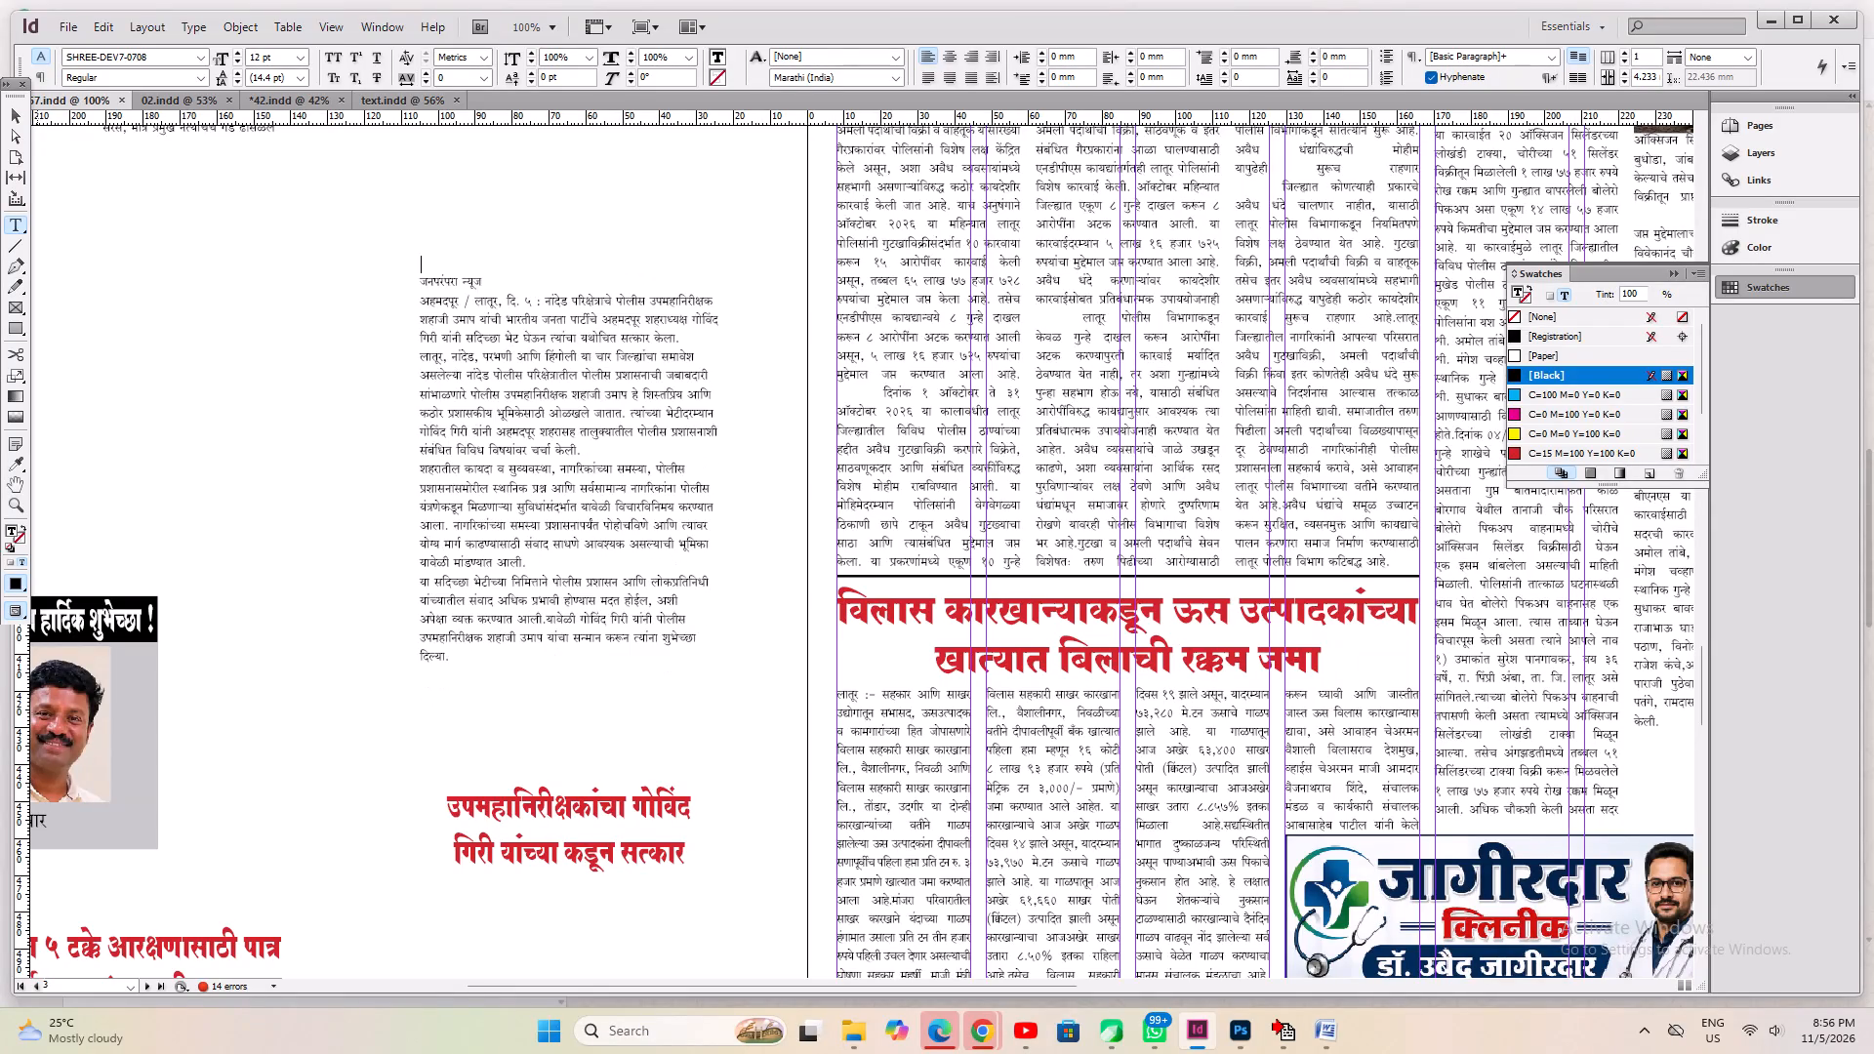
{"action": "key", "text": "Down"}
{"action": "key", "text": "shift+Up"}
{"action": "key", "text": "shift+Up"}
{"action": "key", "text": "BackSpace"}
Justify all of the pasted news text on the pasteboard and fit its frame to the content.
{"action": "key", "text": "ctrl+a"}
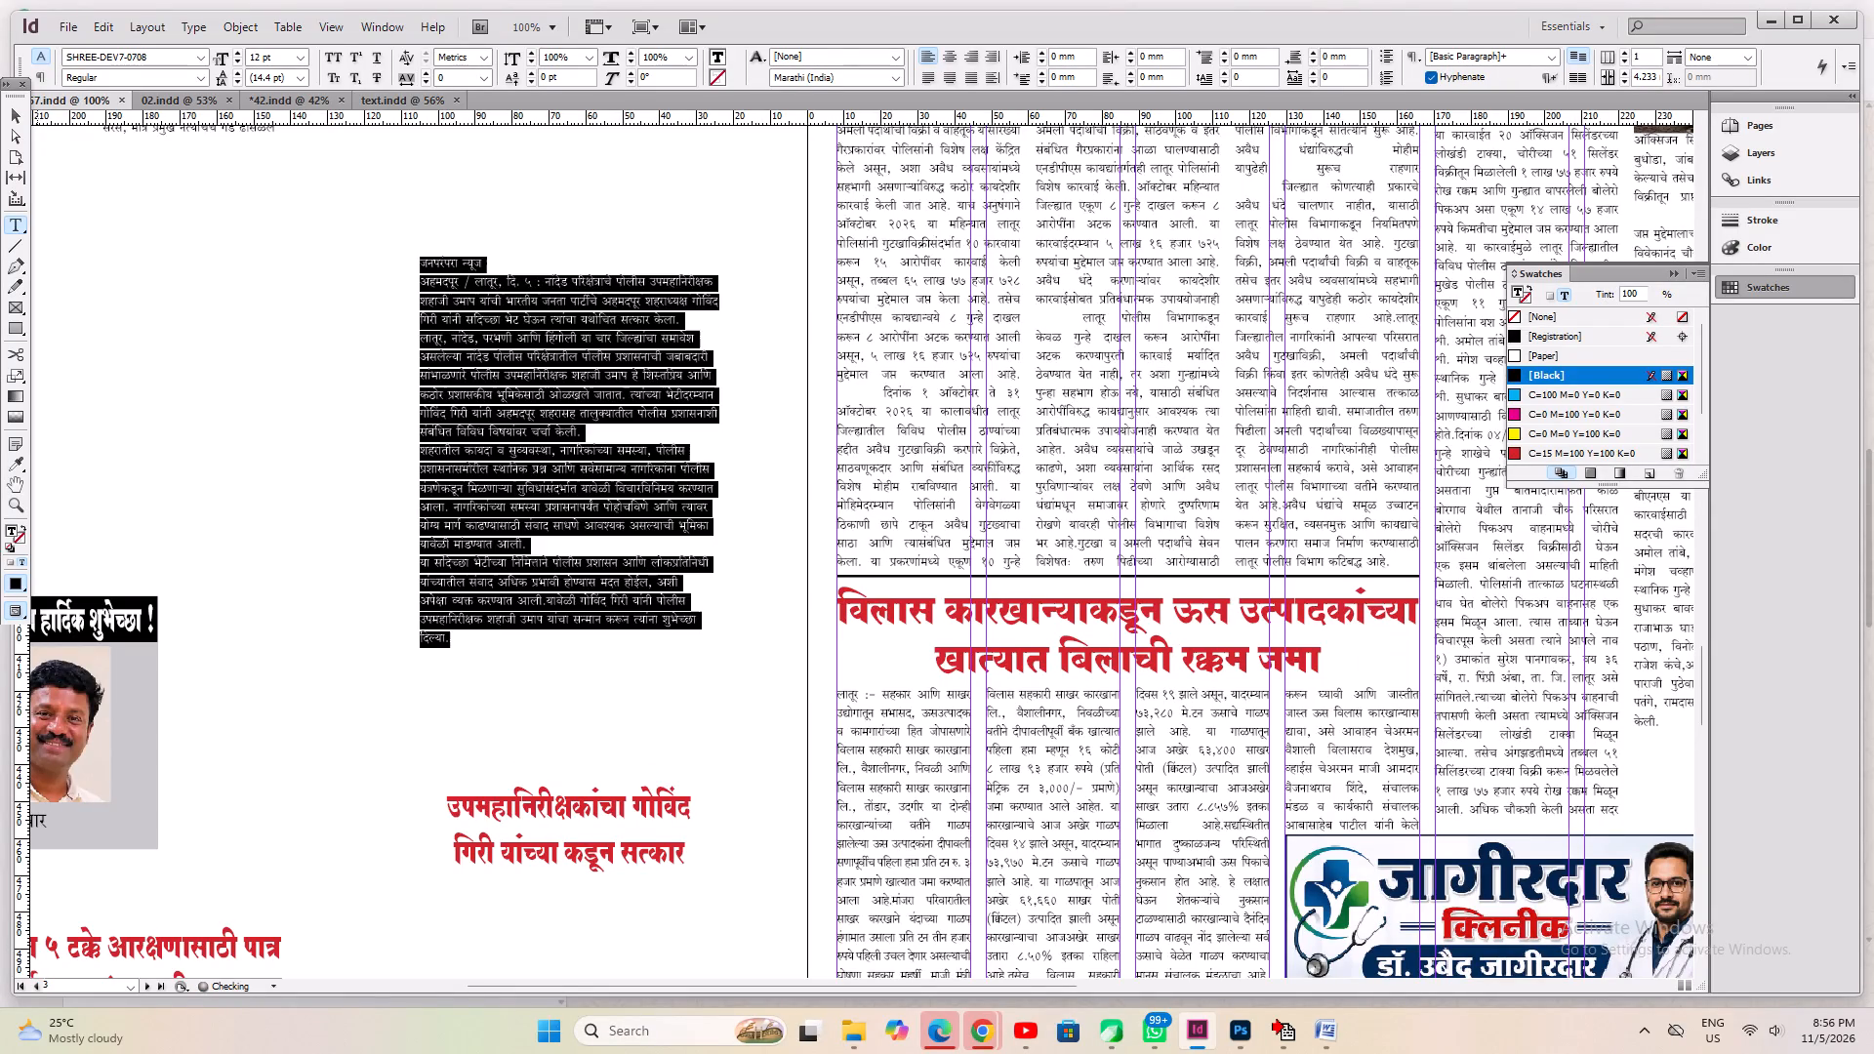
{"action": "key", "text": "ctrl+shift+j"}
{"action": "key", "text": "ctrl+alt+c"}
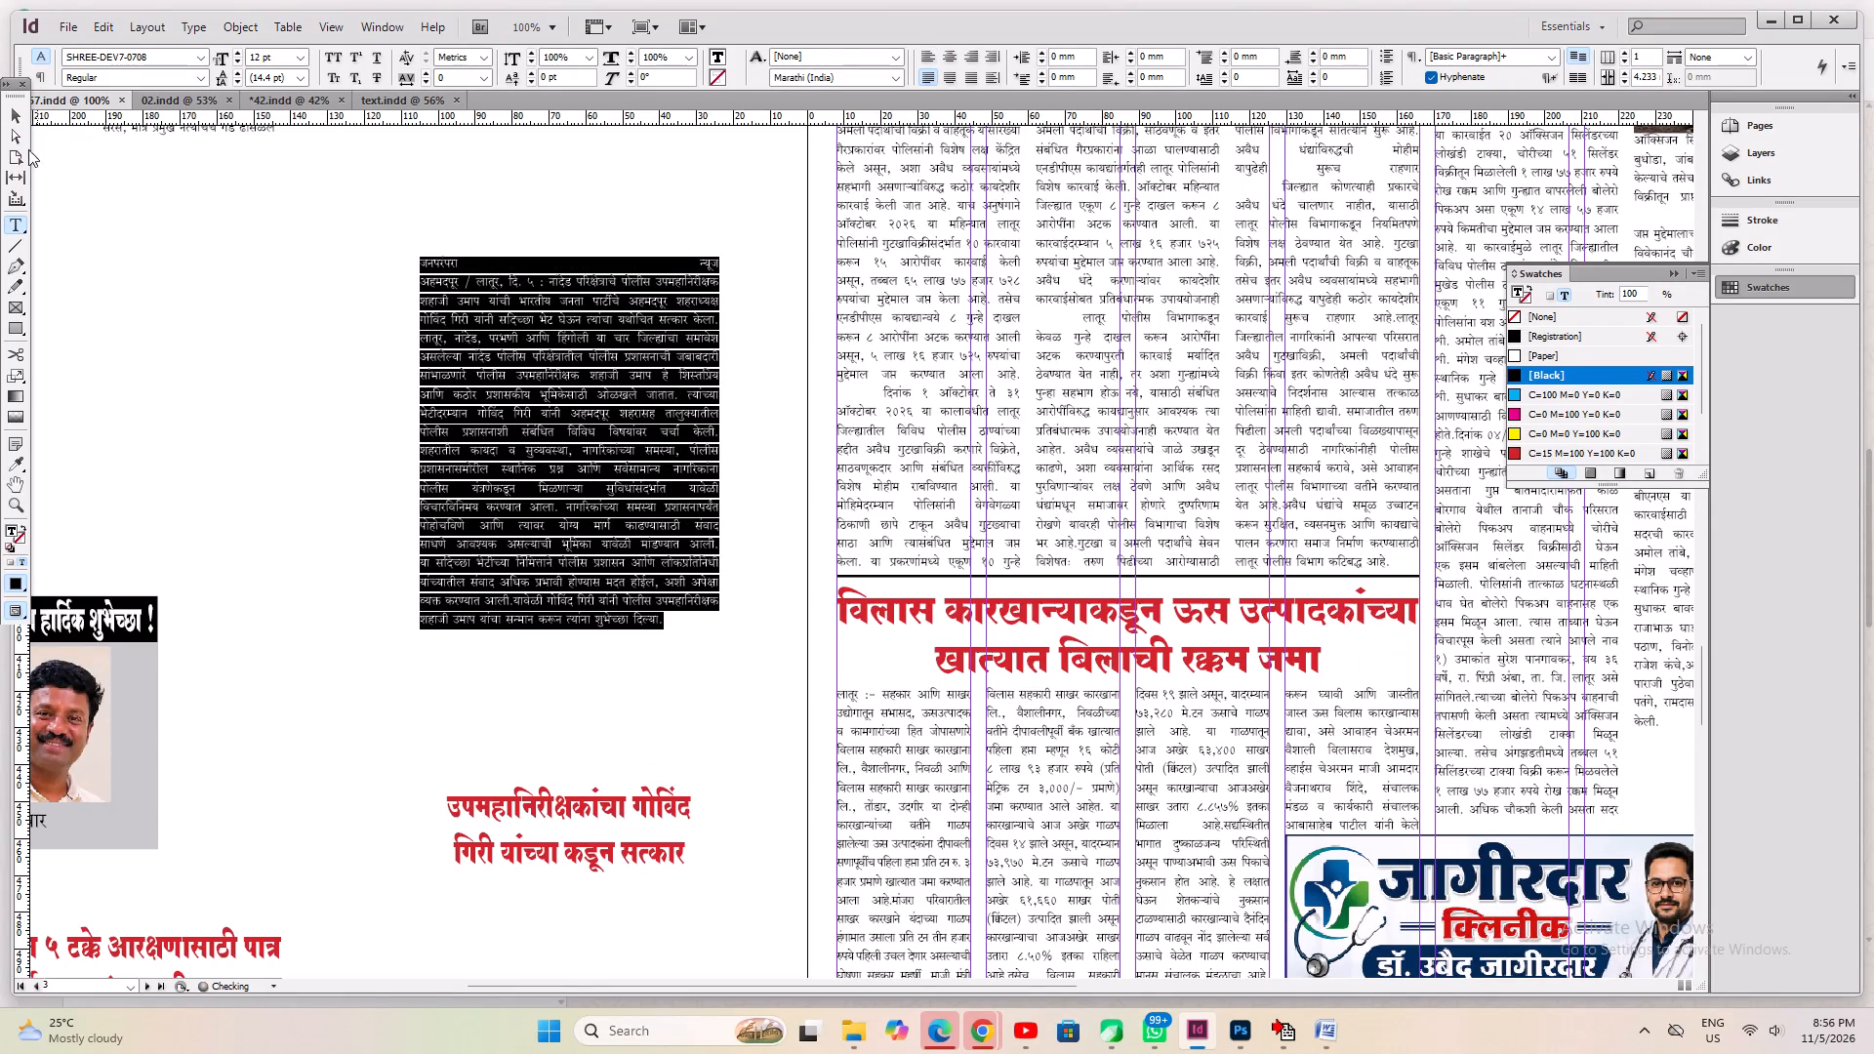
Move the justified news text frame down onto the red 'उपमहानिरीक्षकांचा गोविंद गिरी यांच्या कडून सत्कार' headline and narrow it slightly from its right edge.
{"action": "scroll", "coordinate": [0, 389], "scroll_direction": "down", "scroll_amount": 2}
{"action": "left_click", "coordinate": [21, 104]}
{"action": "left_click", "coordinate": [14, 112]}
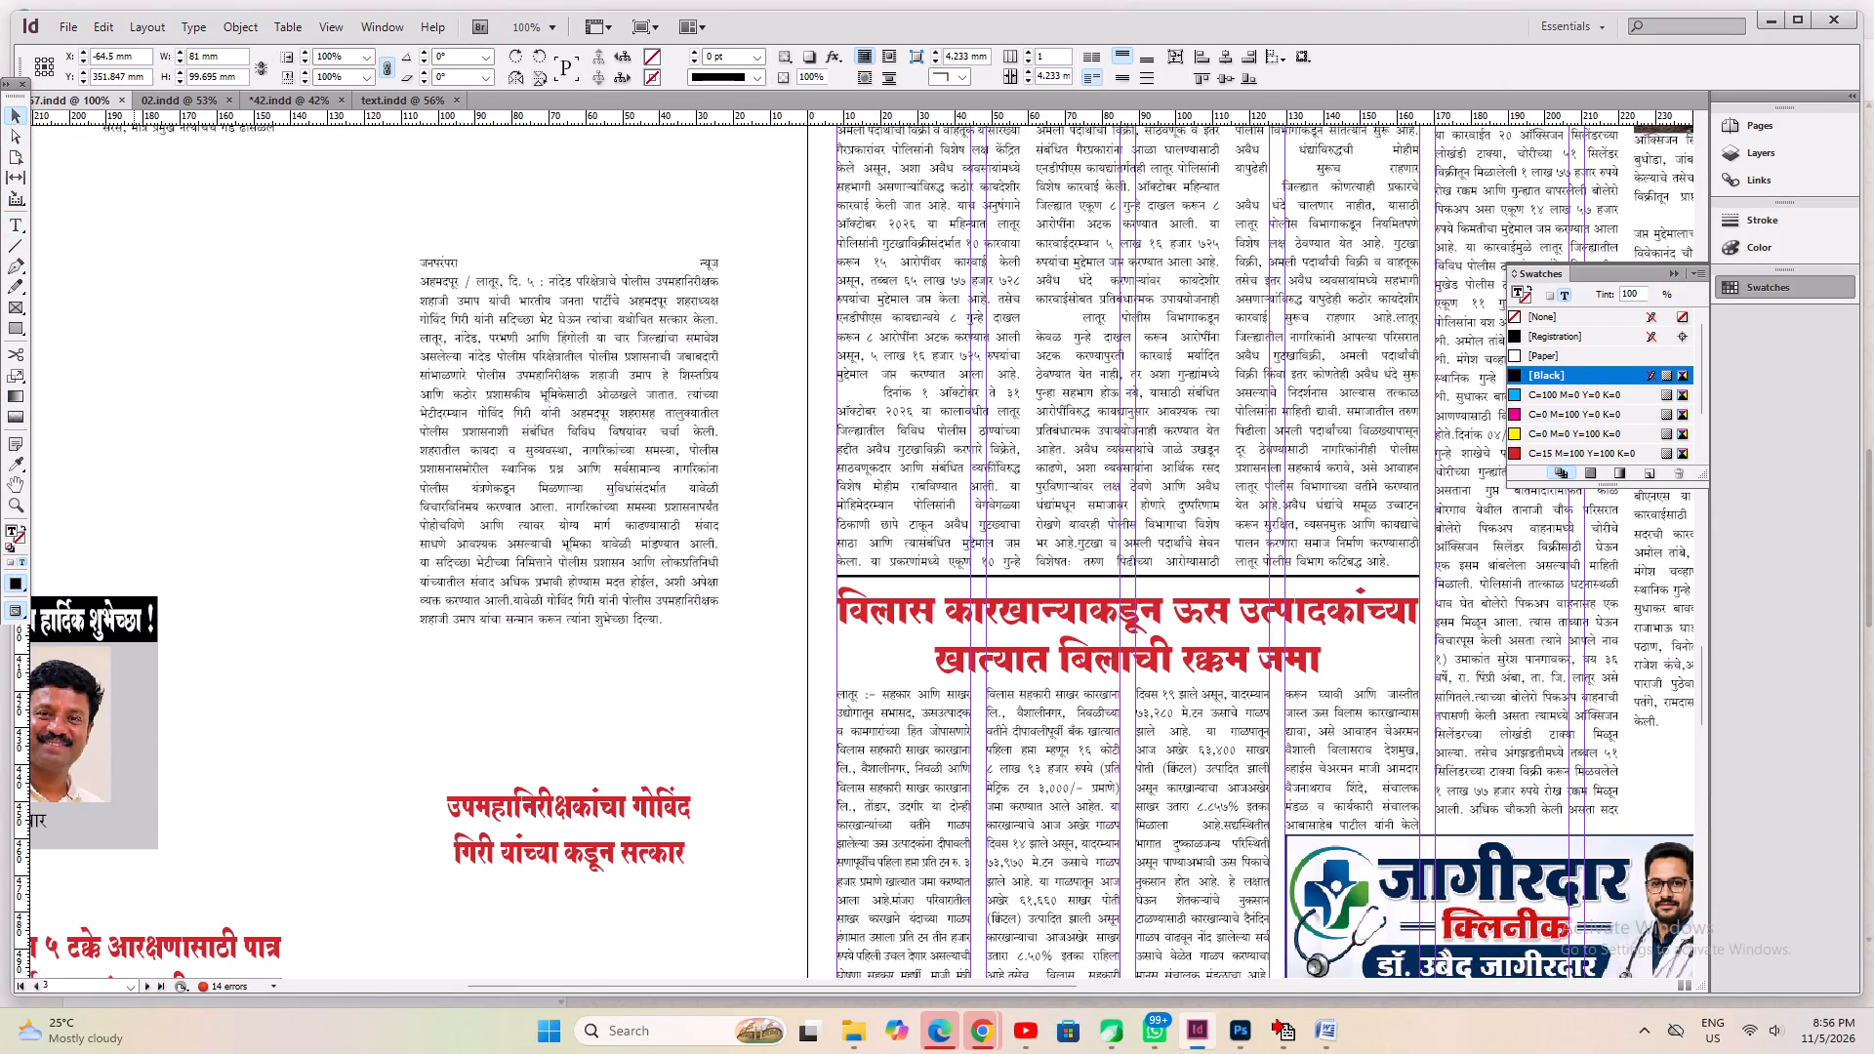
{"action": "scroll", "coordinate": [386, 719], "scroll_direction": "down", "scroll_amount": 3}
{"action": "left_click_drag", "start_coordinate": [569, 75], "coordinate": [580, 462]}
{"action": "left_click_drag", "start_coordinate": [550, 326], "coordinate": [568, 806]}
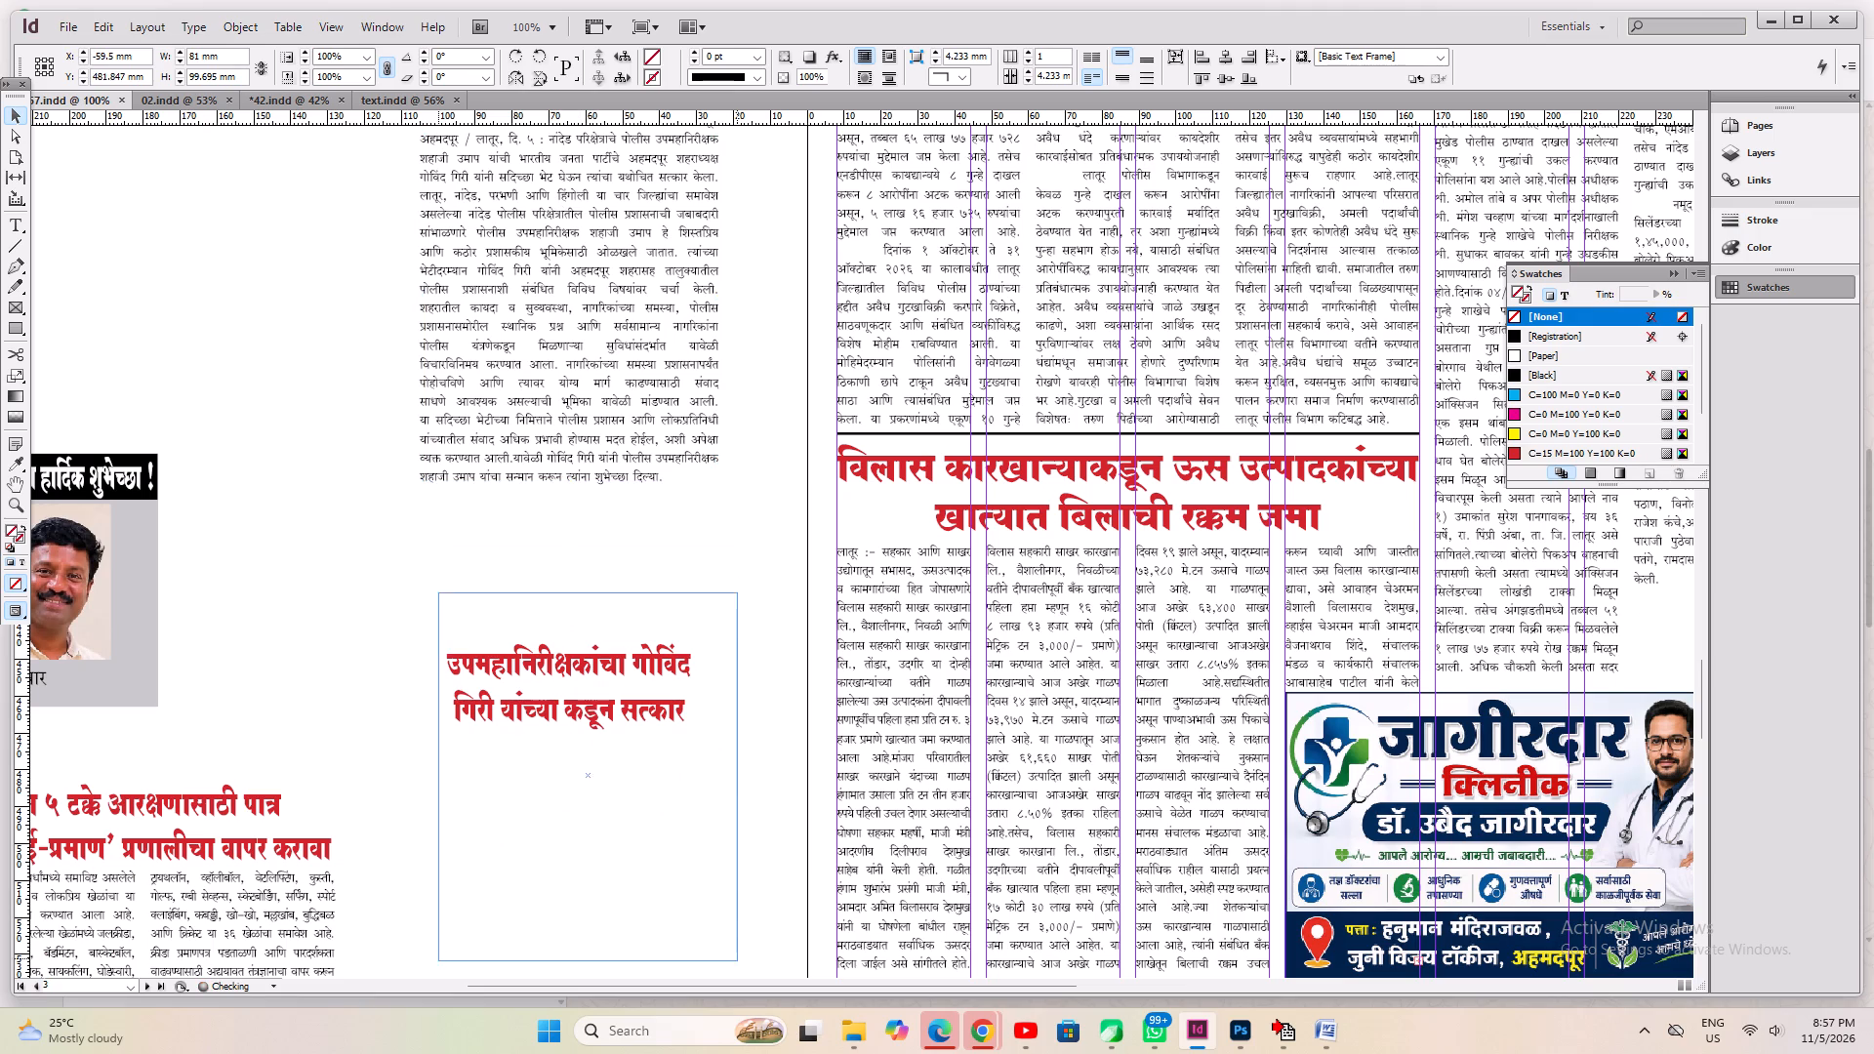
{"action": "left_click_drag", "start_coordinate": [568, 806], "coordinate": [577, 867]}
{"action": "scroll", "coordinate": [577, 867], "scroll_direction": "down", "scroll_amount": 3}
{"action": "left_click_drag", "start_coordinate": [745, 694], "coordinate": [715, 698]}
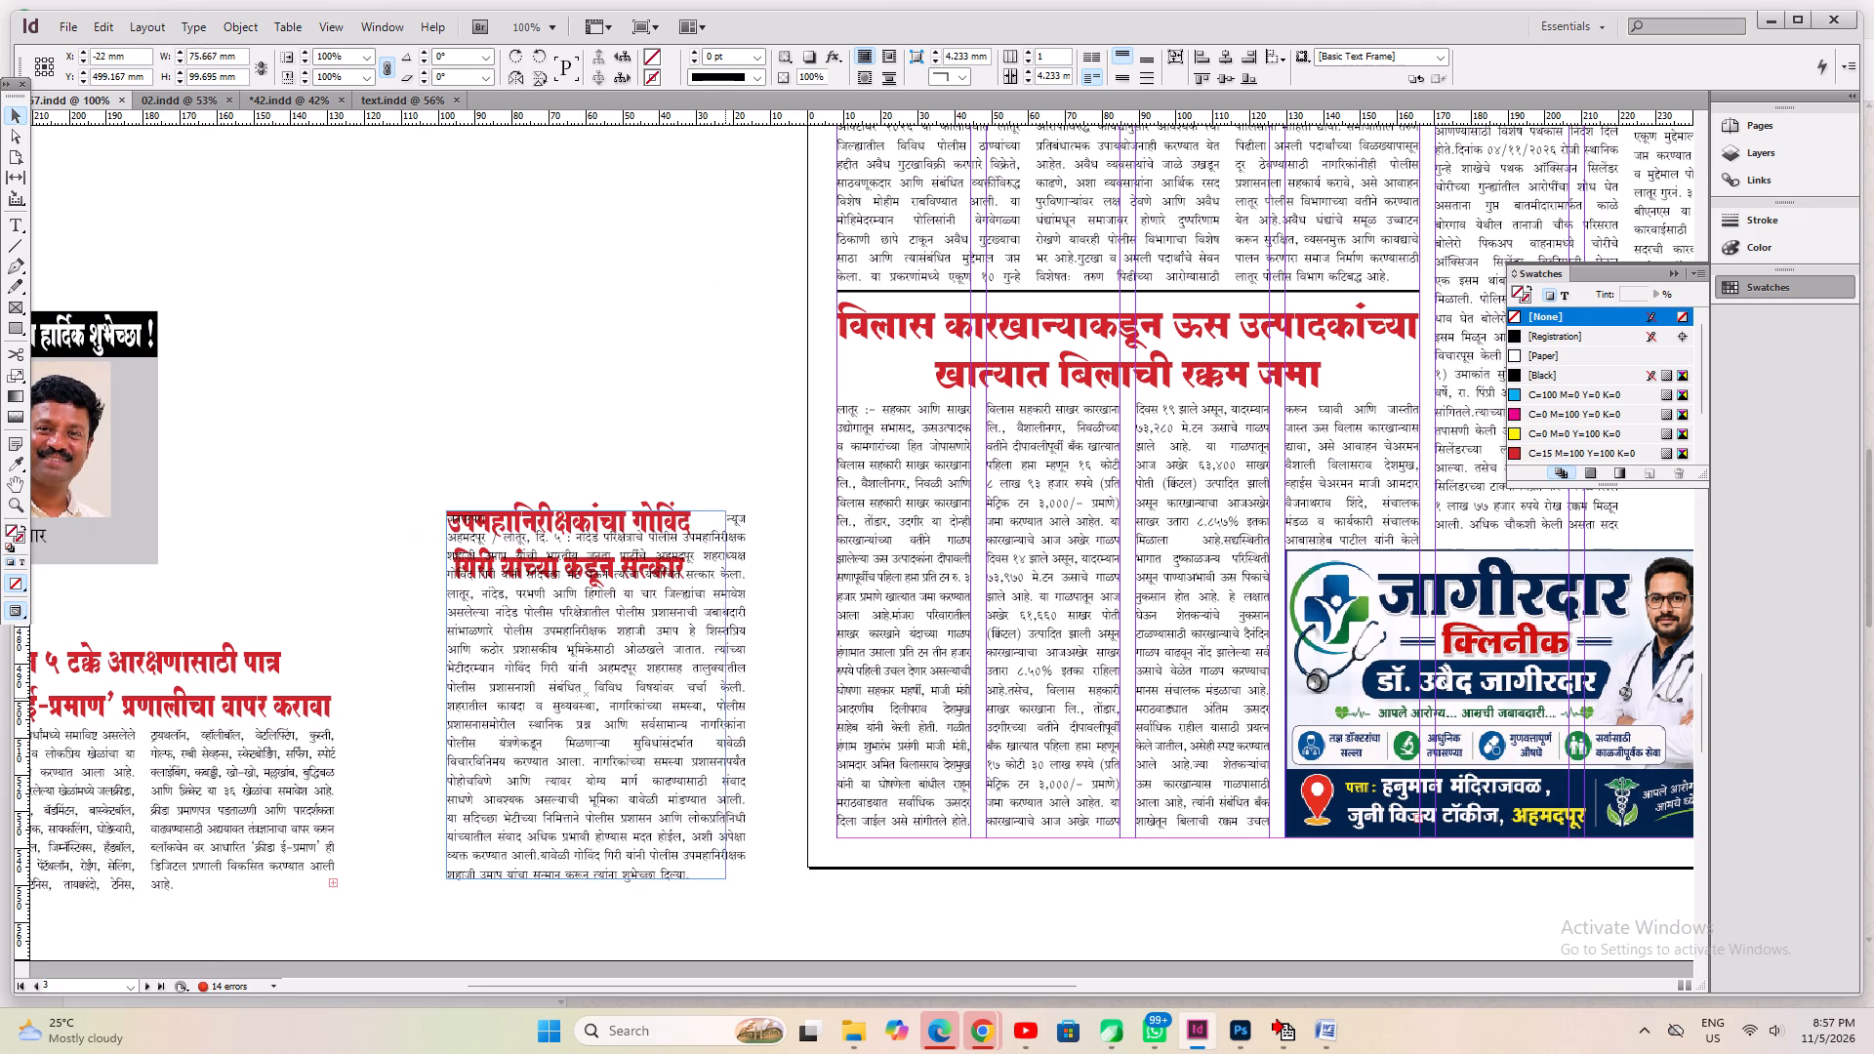
Narrow the pasted news text frame to 66 mm, place it directly below the red उपमहानिरीक्षकांचा headline, and fit the frame to its content.
{"action": "left_click_drag", "start_coordinate": [715, 698], "coordinate": [690, 698]}
{"action": "left_click_drag", "start_coordinate": [598, 658], "coordinate": [582, 744], "text": "shift"}
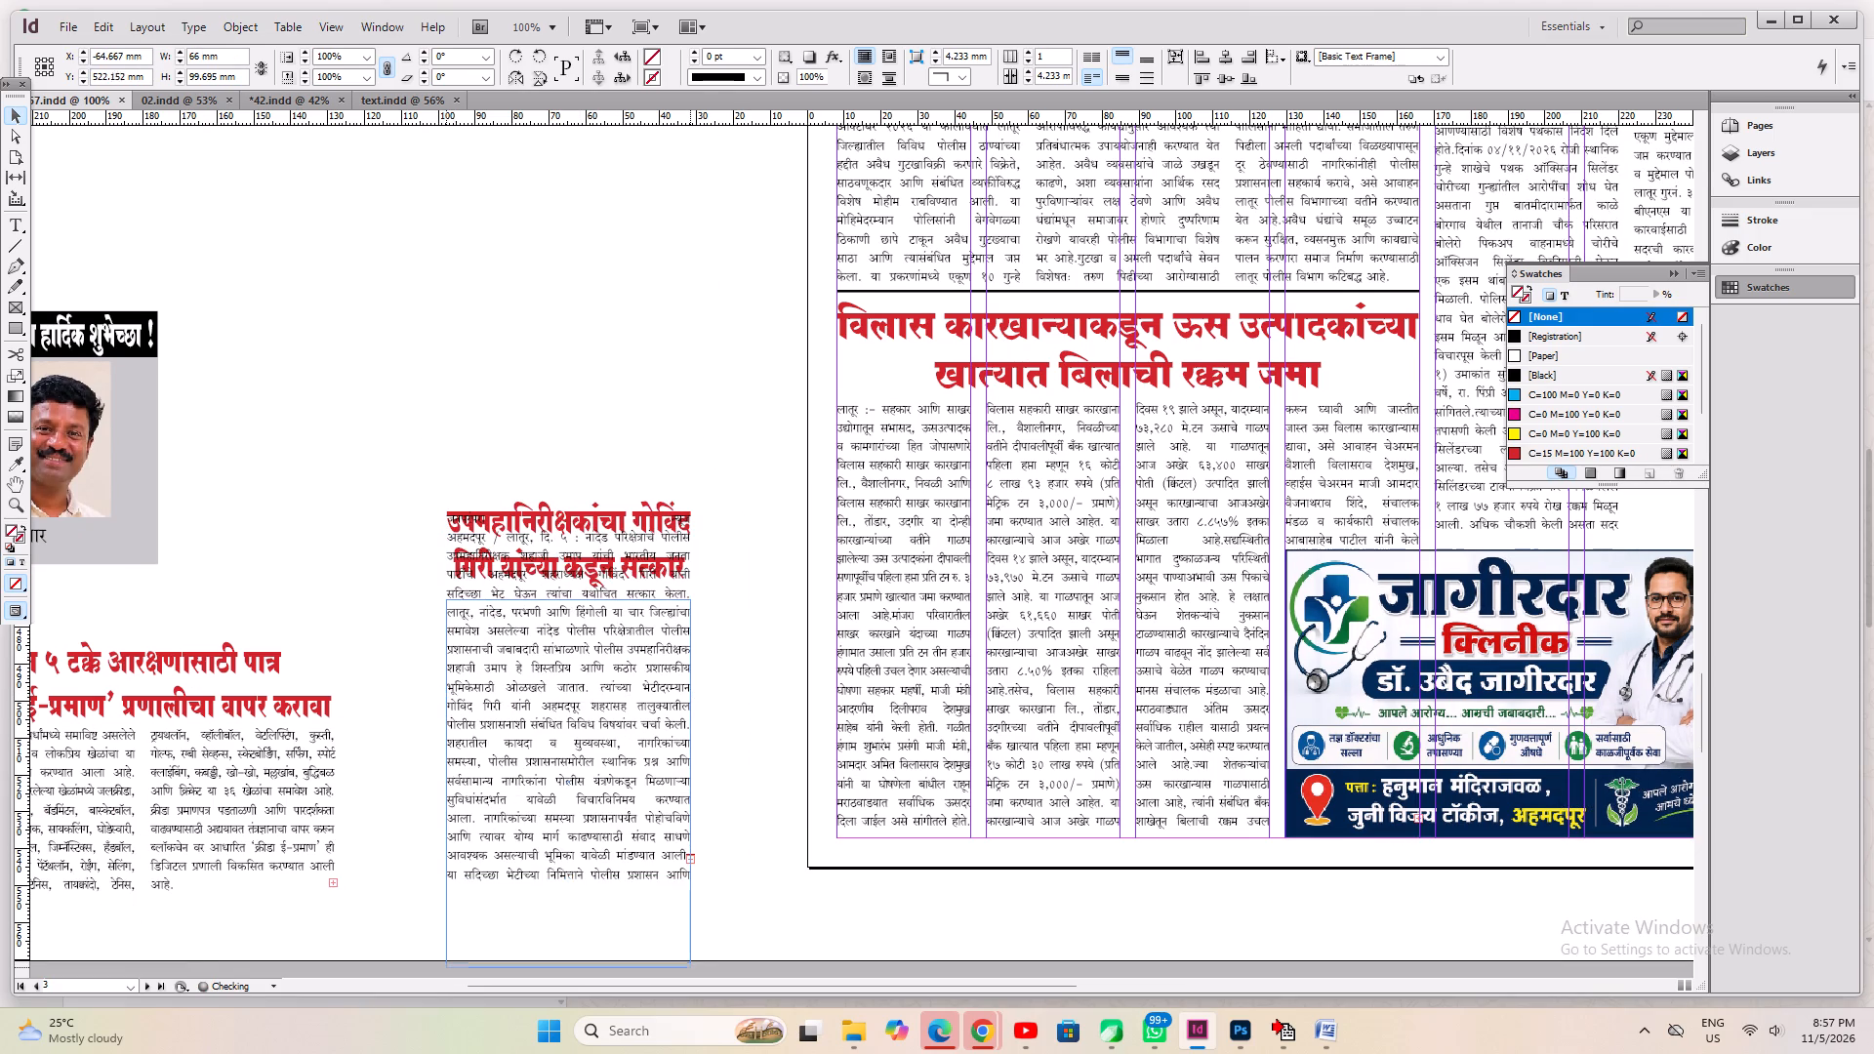
{"action": "left_click_drag", "start_coordinate": [582, 744], "coordinate": [583, 737], "text": "shift"}
{"action": "key", "text": "ctrl+alt+c"}
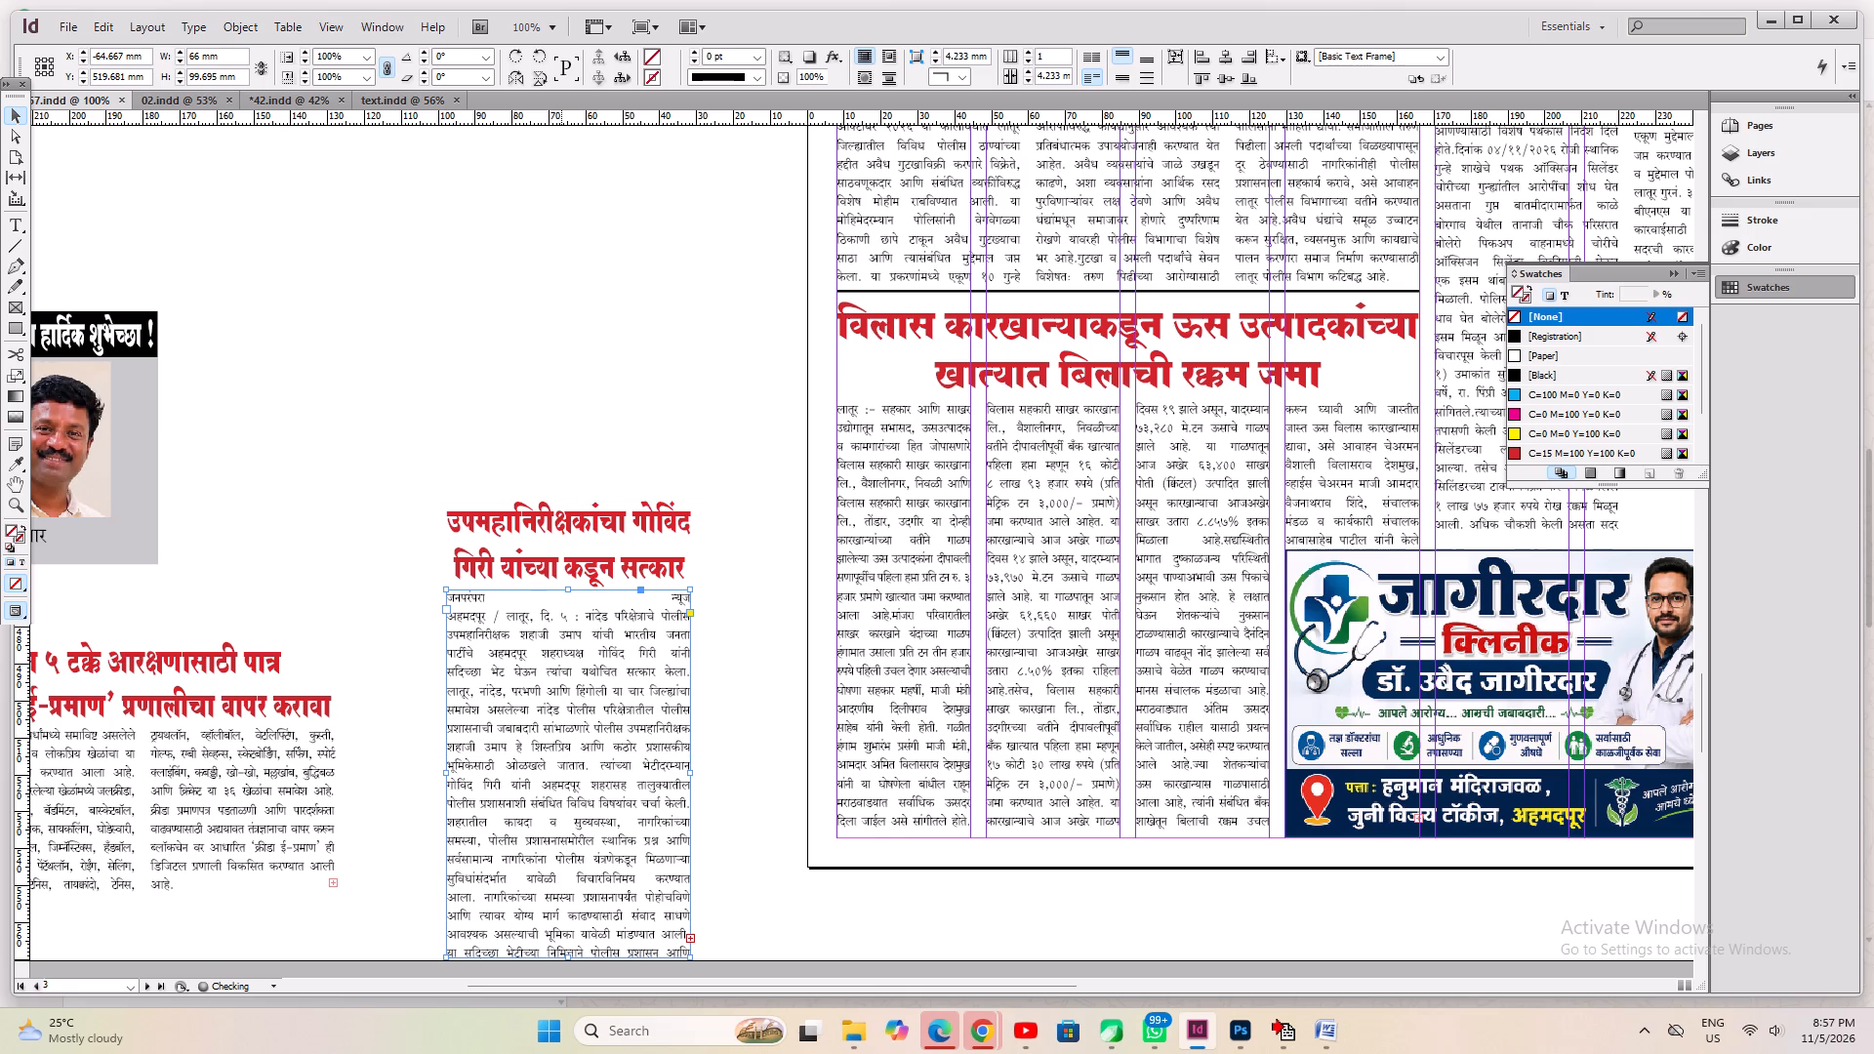
Tighten the red headline frame on the pasteboard to about 67 × 25 mm around its two lines.
{"action": "left_click", "coordinate": [561, 392]}
{"action": "left_click", "coordinate": [575, 516]}
{"action": "left_click_drag", "start_coordinate": [570, 756], "coordinate": [571, 756]}
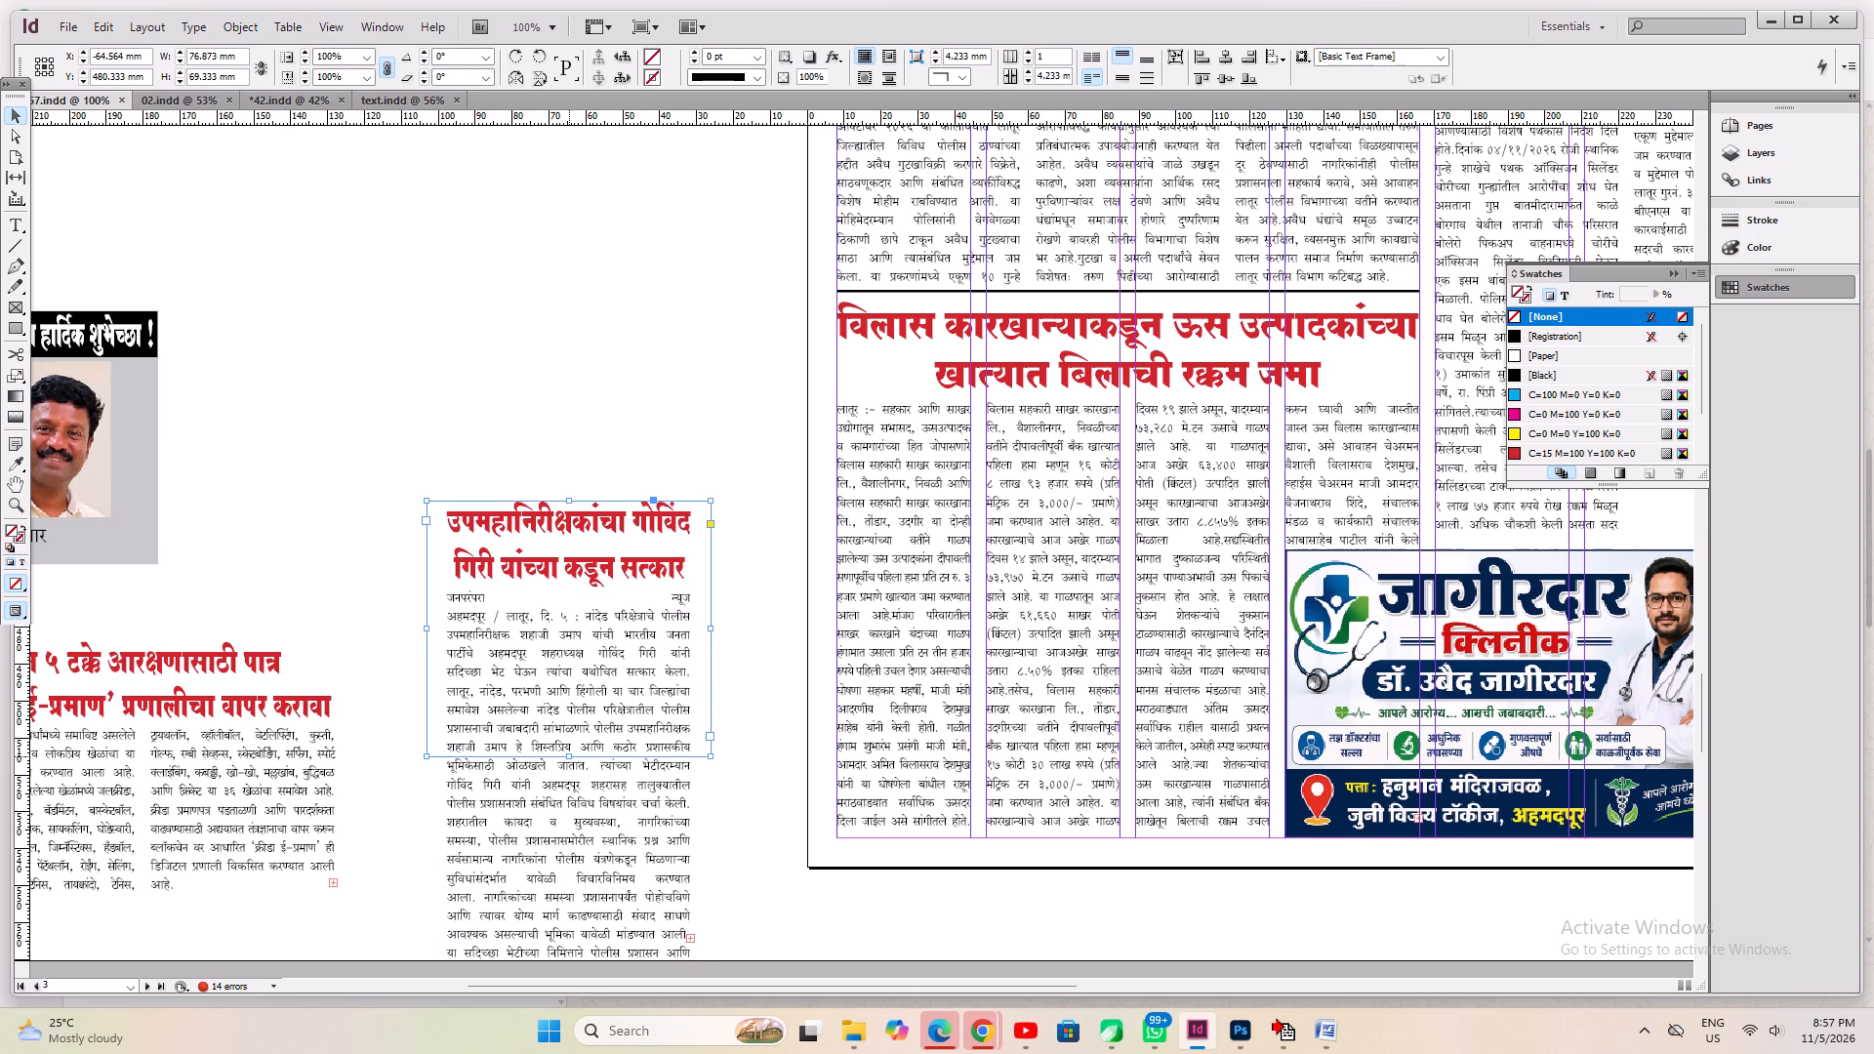
{"action": "left_click_drag", "start_coordinate": [571, 756], "coordinate": [575, 593]}
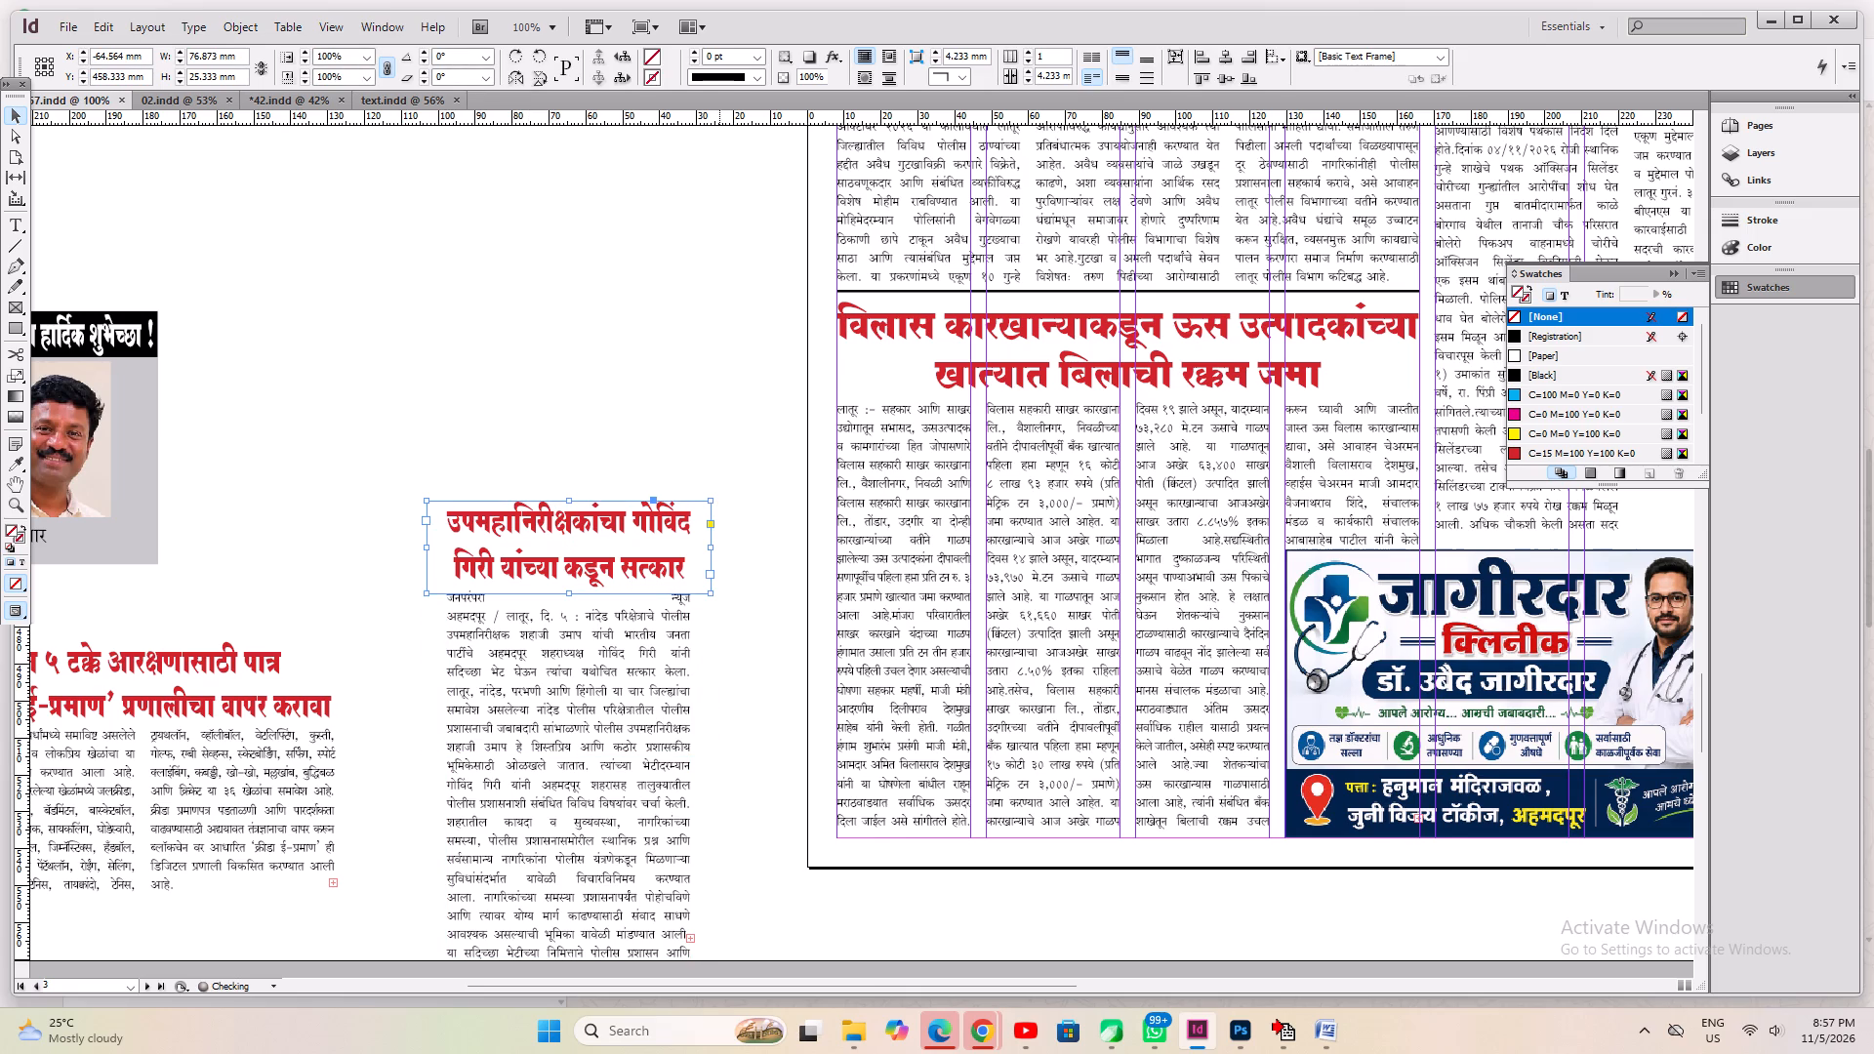
{"action": "left_click_drag", "start_coordinate": [712, 547], "coordinate": [690, 549]}
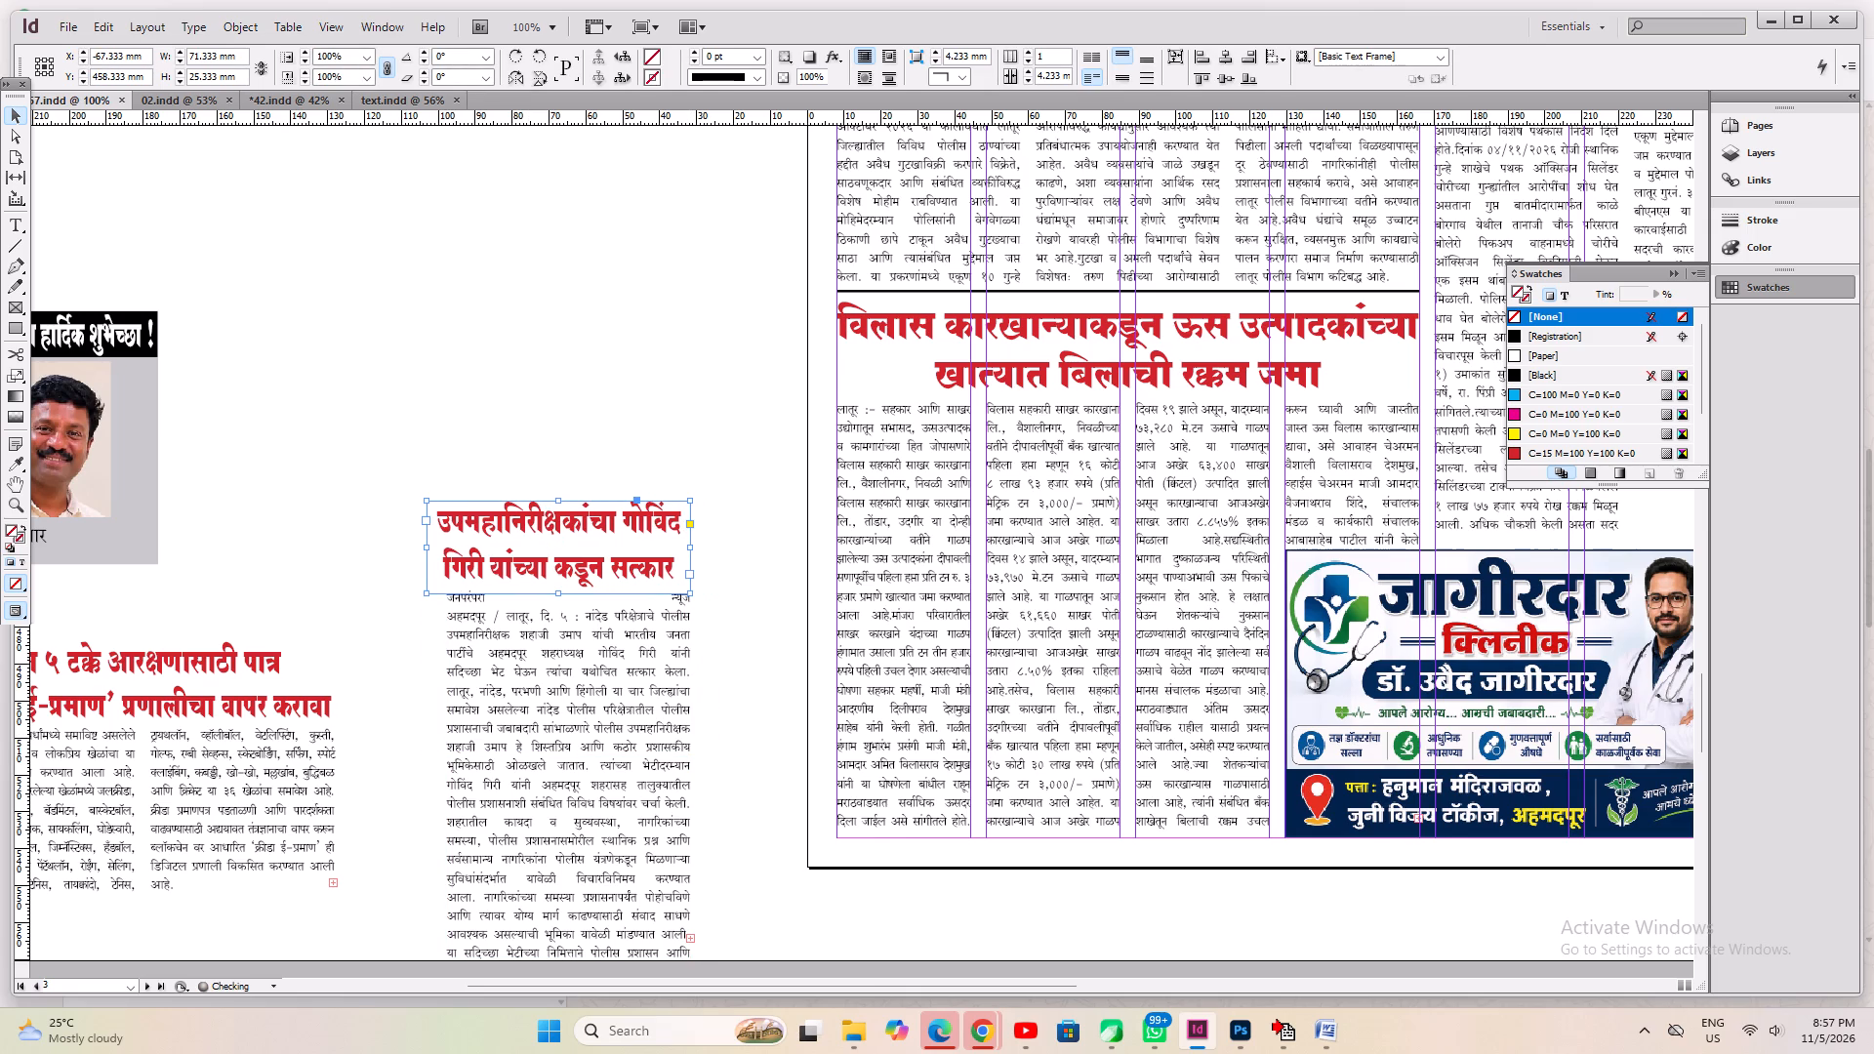
{"action": "left_click", "coordinate": [428, 552]}
{"action": "left_click_drag", "start_coordinate": [428, 546], "coordinate": [437, 558]}
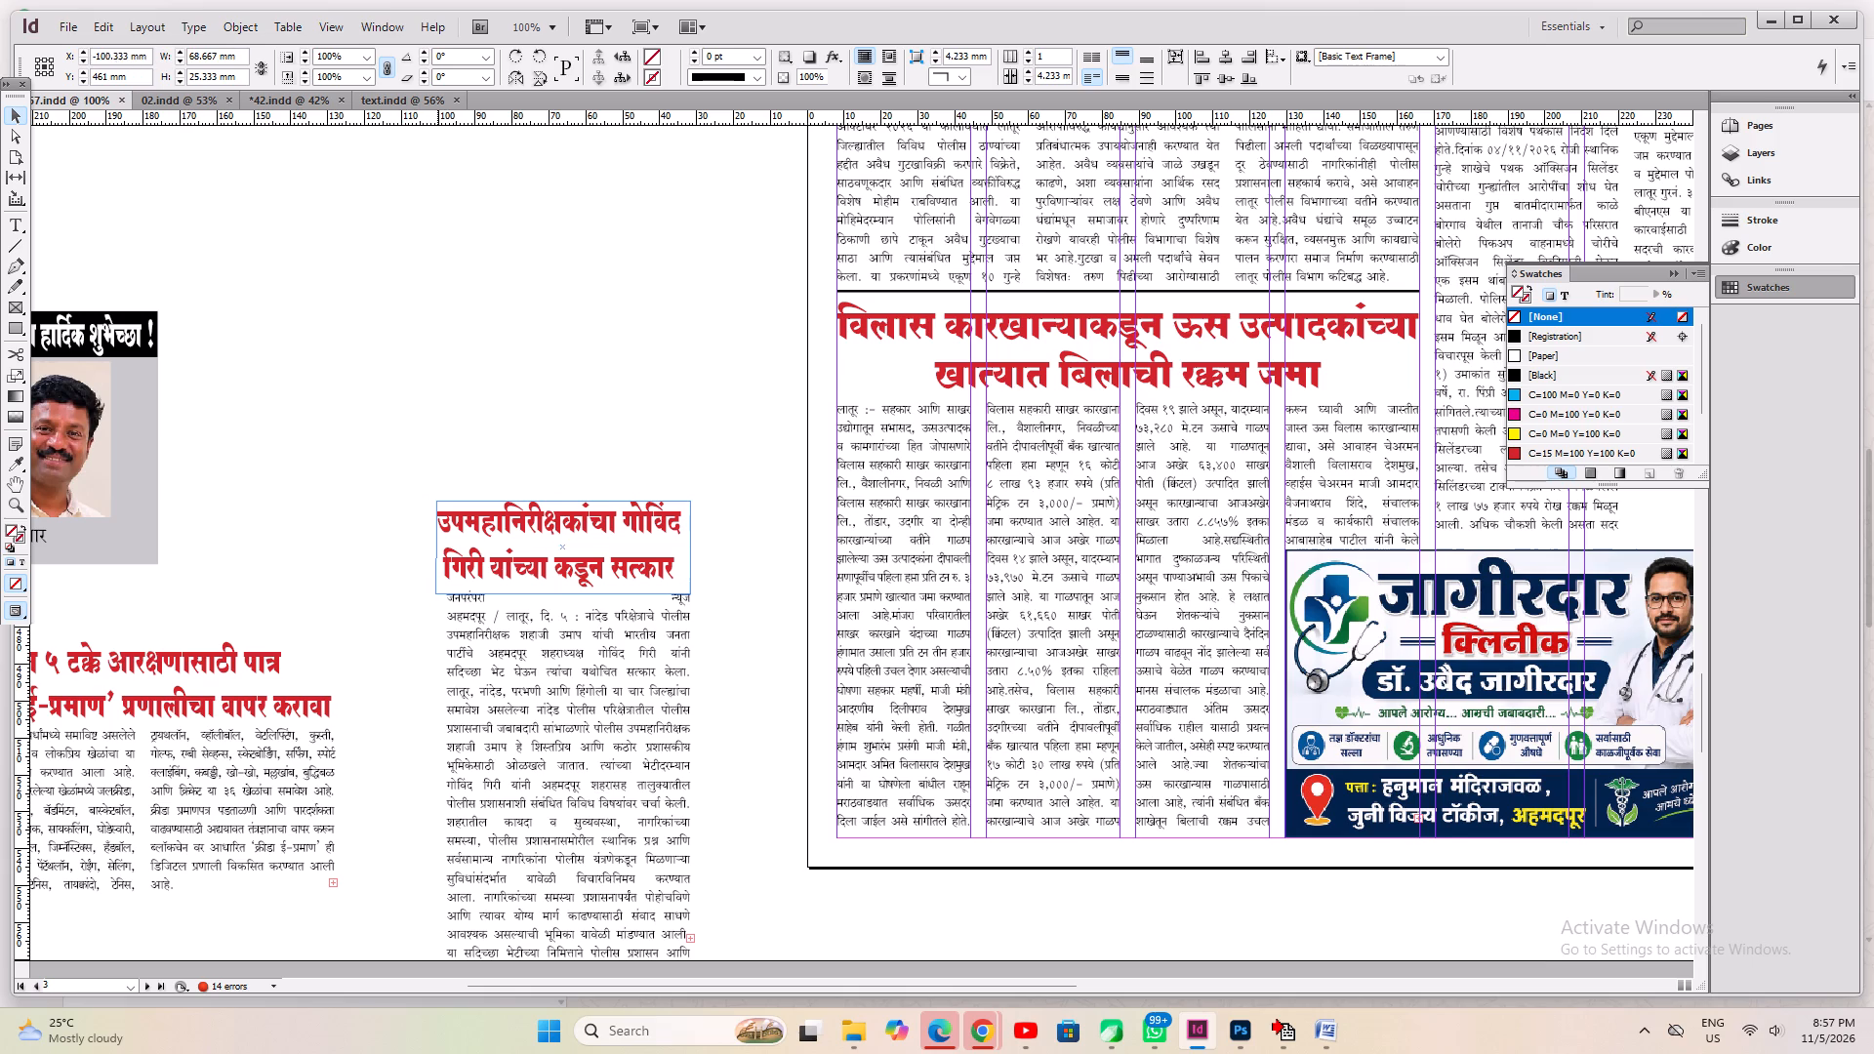
{"action": "left_click_drag", "start_coordinate": [437, 558], "coordinate": [441, 560]}
Move the red headline and its news text together higher up on the pasteboard.
{"action": "left_click", "coordinate": [520, 458]}
{"action": "left_click_drag", "start_coordinate": [520, 458], "coordinate": [520, 700]}
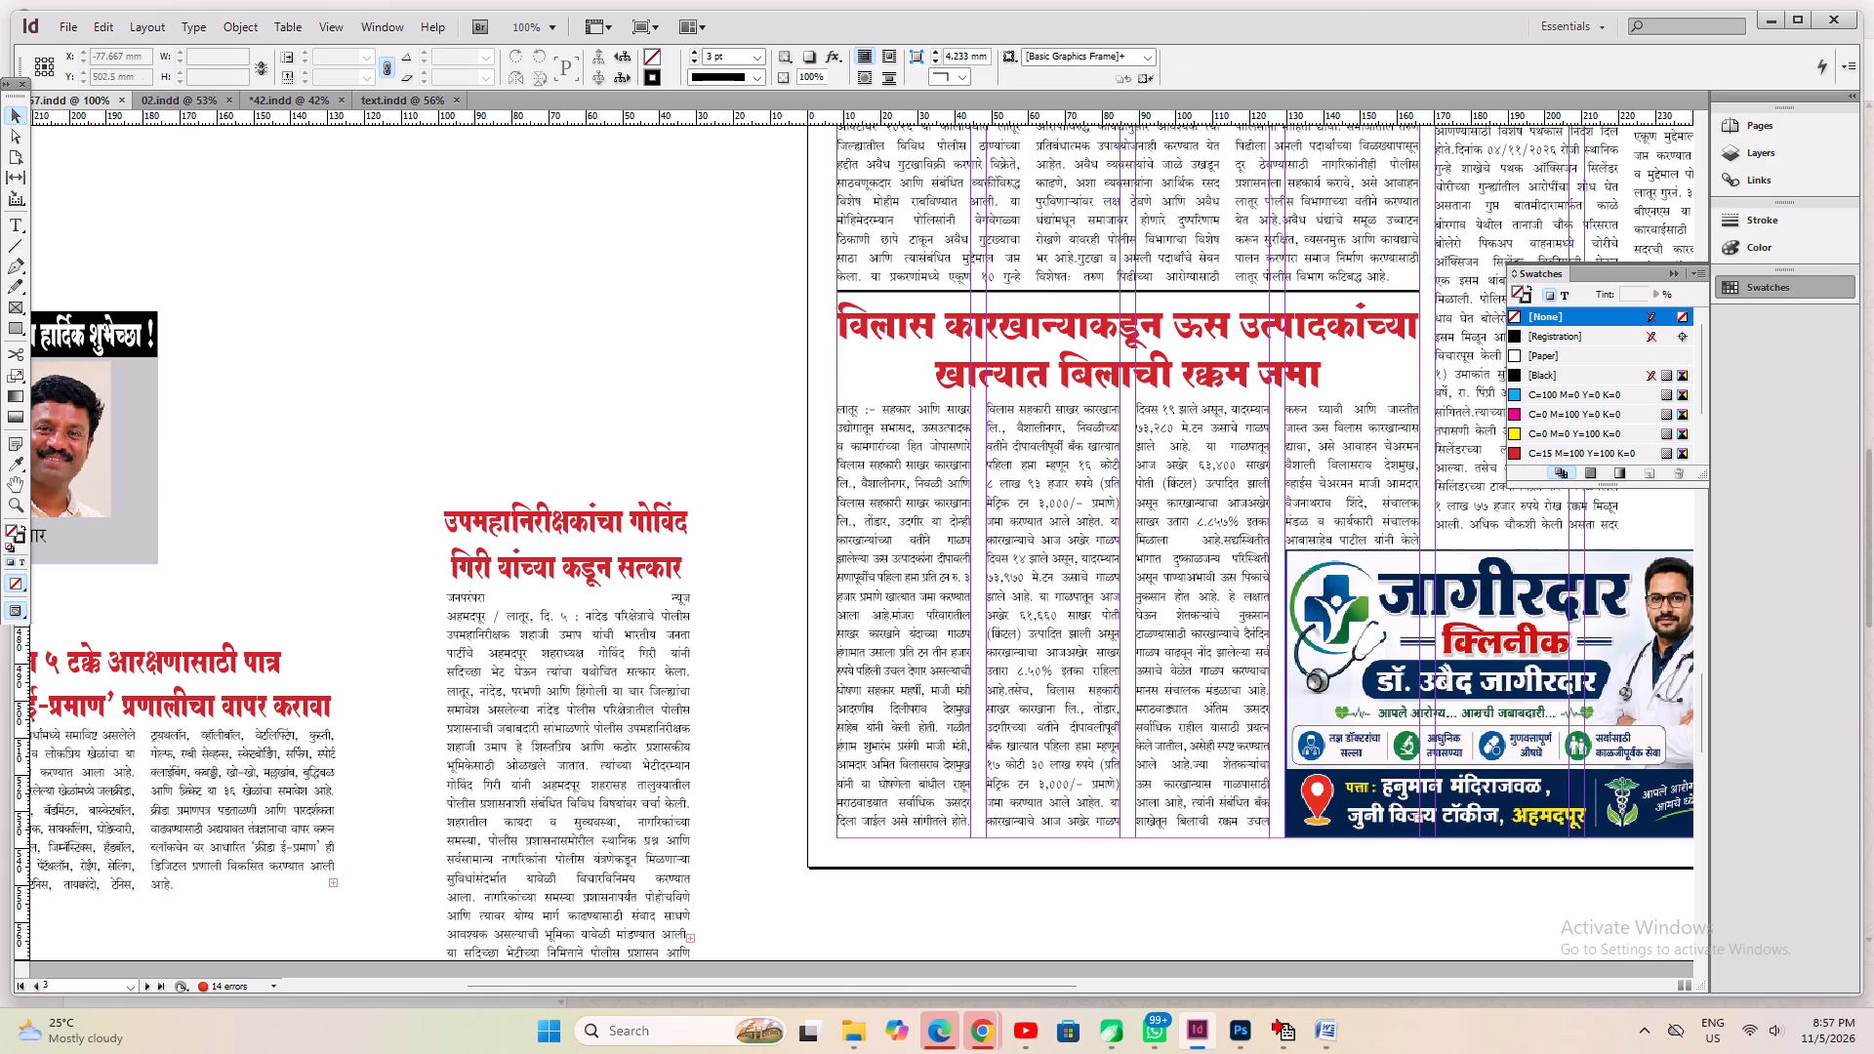
{"action": "left_click", "coordinate": [572, 559], "text": "shift"}
{"action": "left_click", "coordinate": [562, 749], "text": "shift"}
{"action": "left_click_drag", "start_coordinate": [594, 834], "coordinate": [595, 716]}
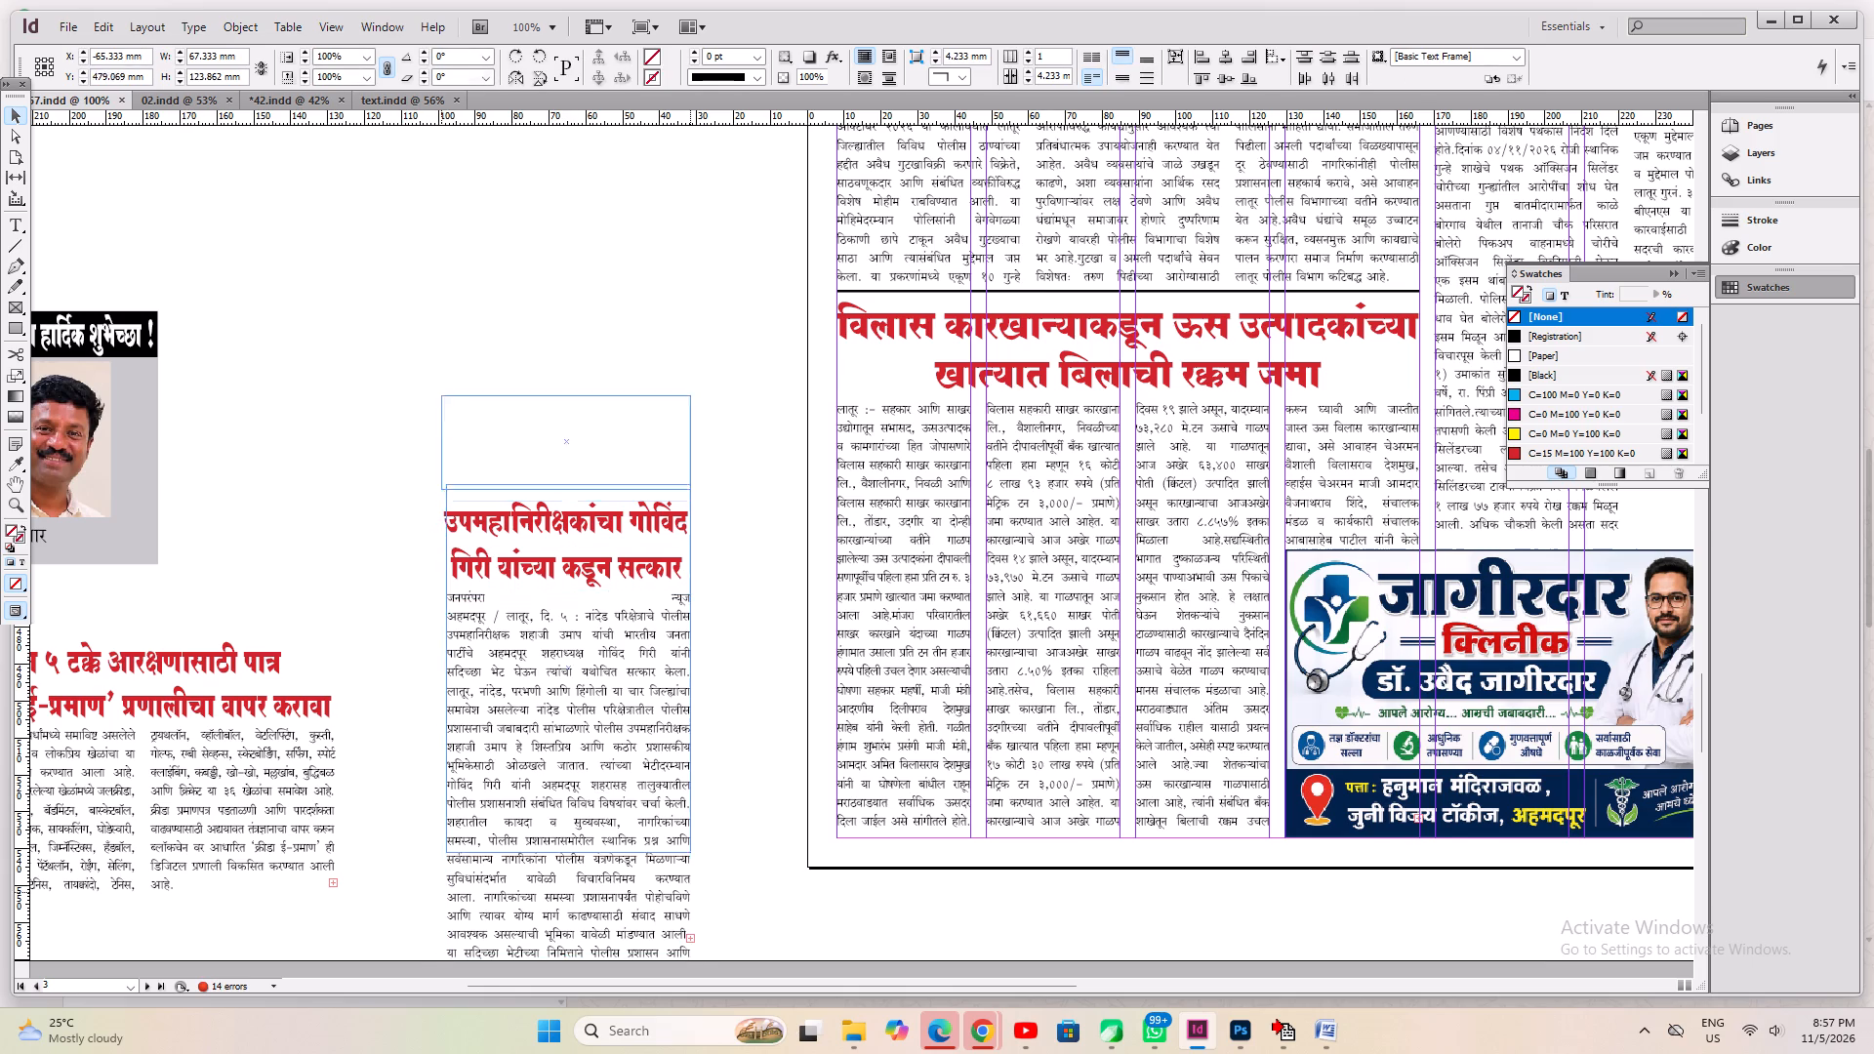
{"action": "left_click_drag", "start_coordinate": [595, 716], "coordinate": [592, 570]}
Fit the news text frame to its content and widen it to 67.333 mm to match the headline.
{"action": "left_click", "coordinate": [668, 798]}
{"action": "left_click", "coordinate": [572, 626]}
{"action": "key", "text": "ctrl+alt+c"}
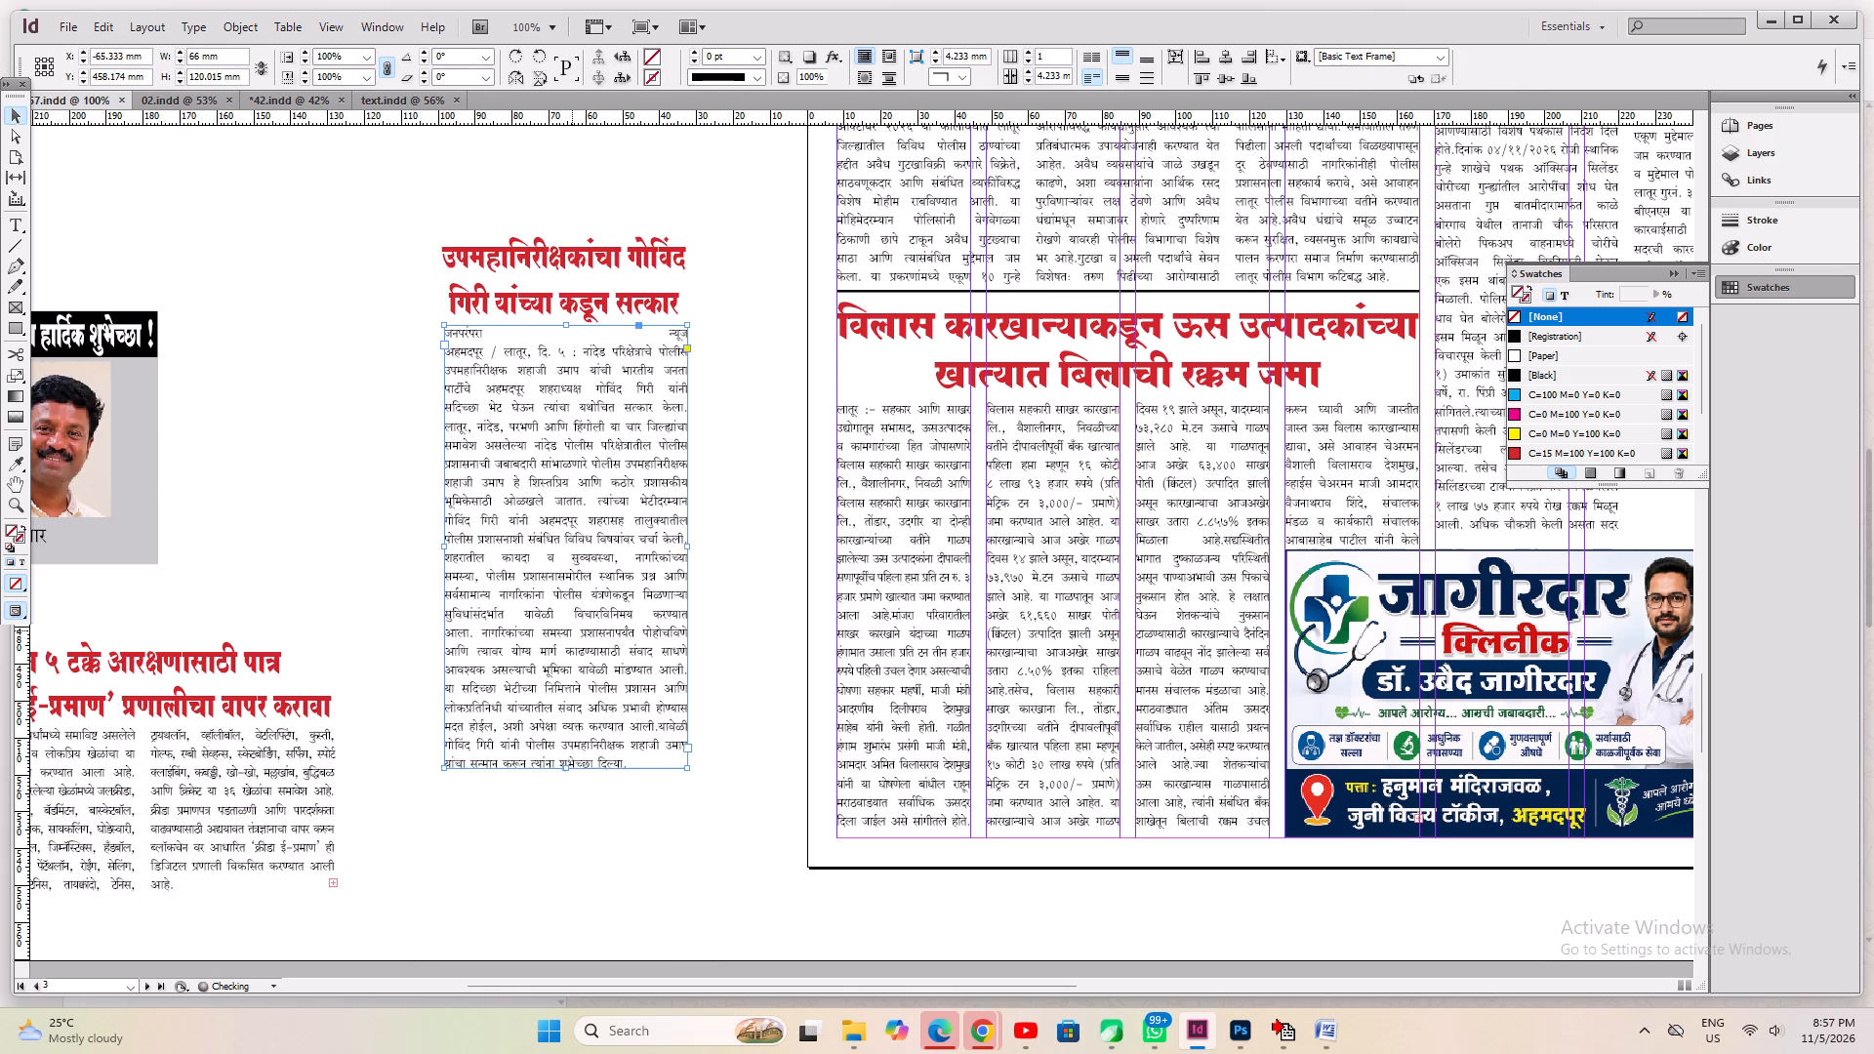
{"action": "left_click_drag", "start_coordinate": [445, 544], "coordinate": [442, 566]}
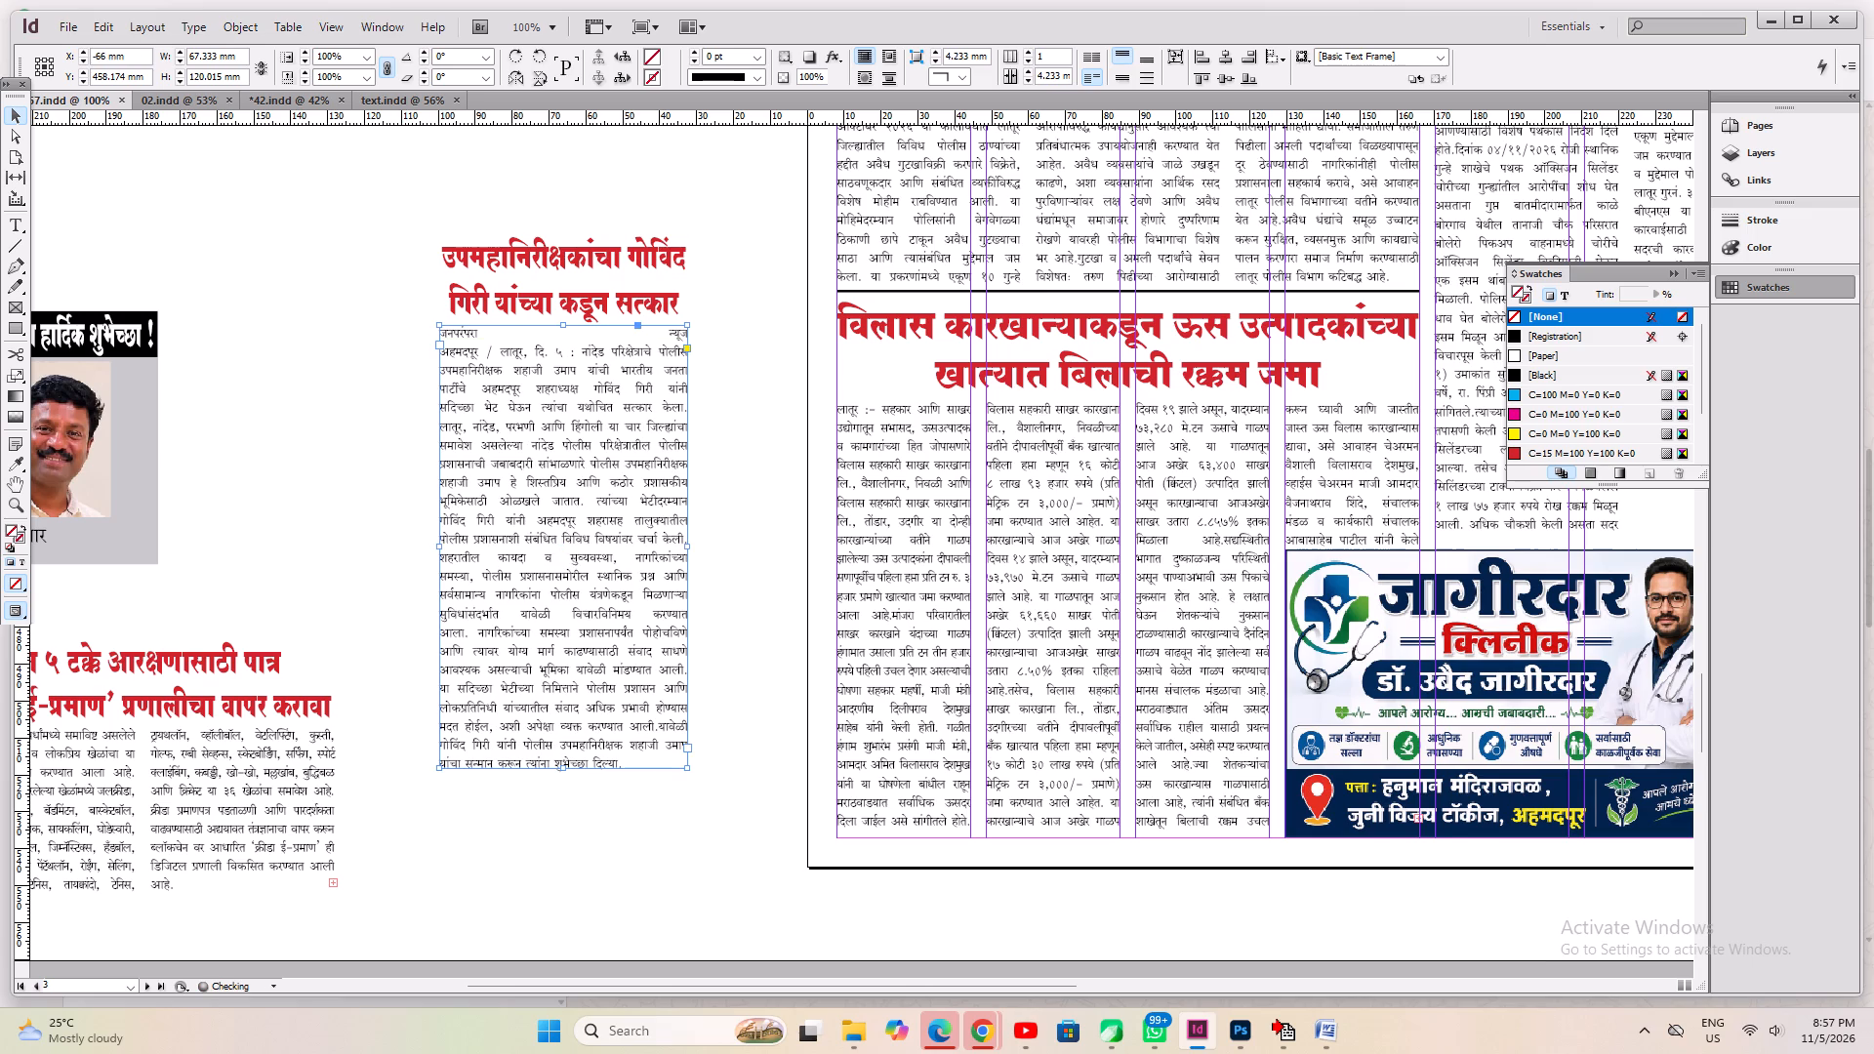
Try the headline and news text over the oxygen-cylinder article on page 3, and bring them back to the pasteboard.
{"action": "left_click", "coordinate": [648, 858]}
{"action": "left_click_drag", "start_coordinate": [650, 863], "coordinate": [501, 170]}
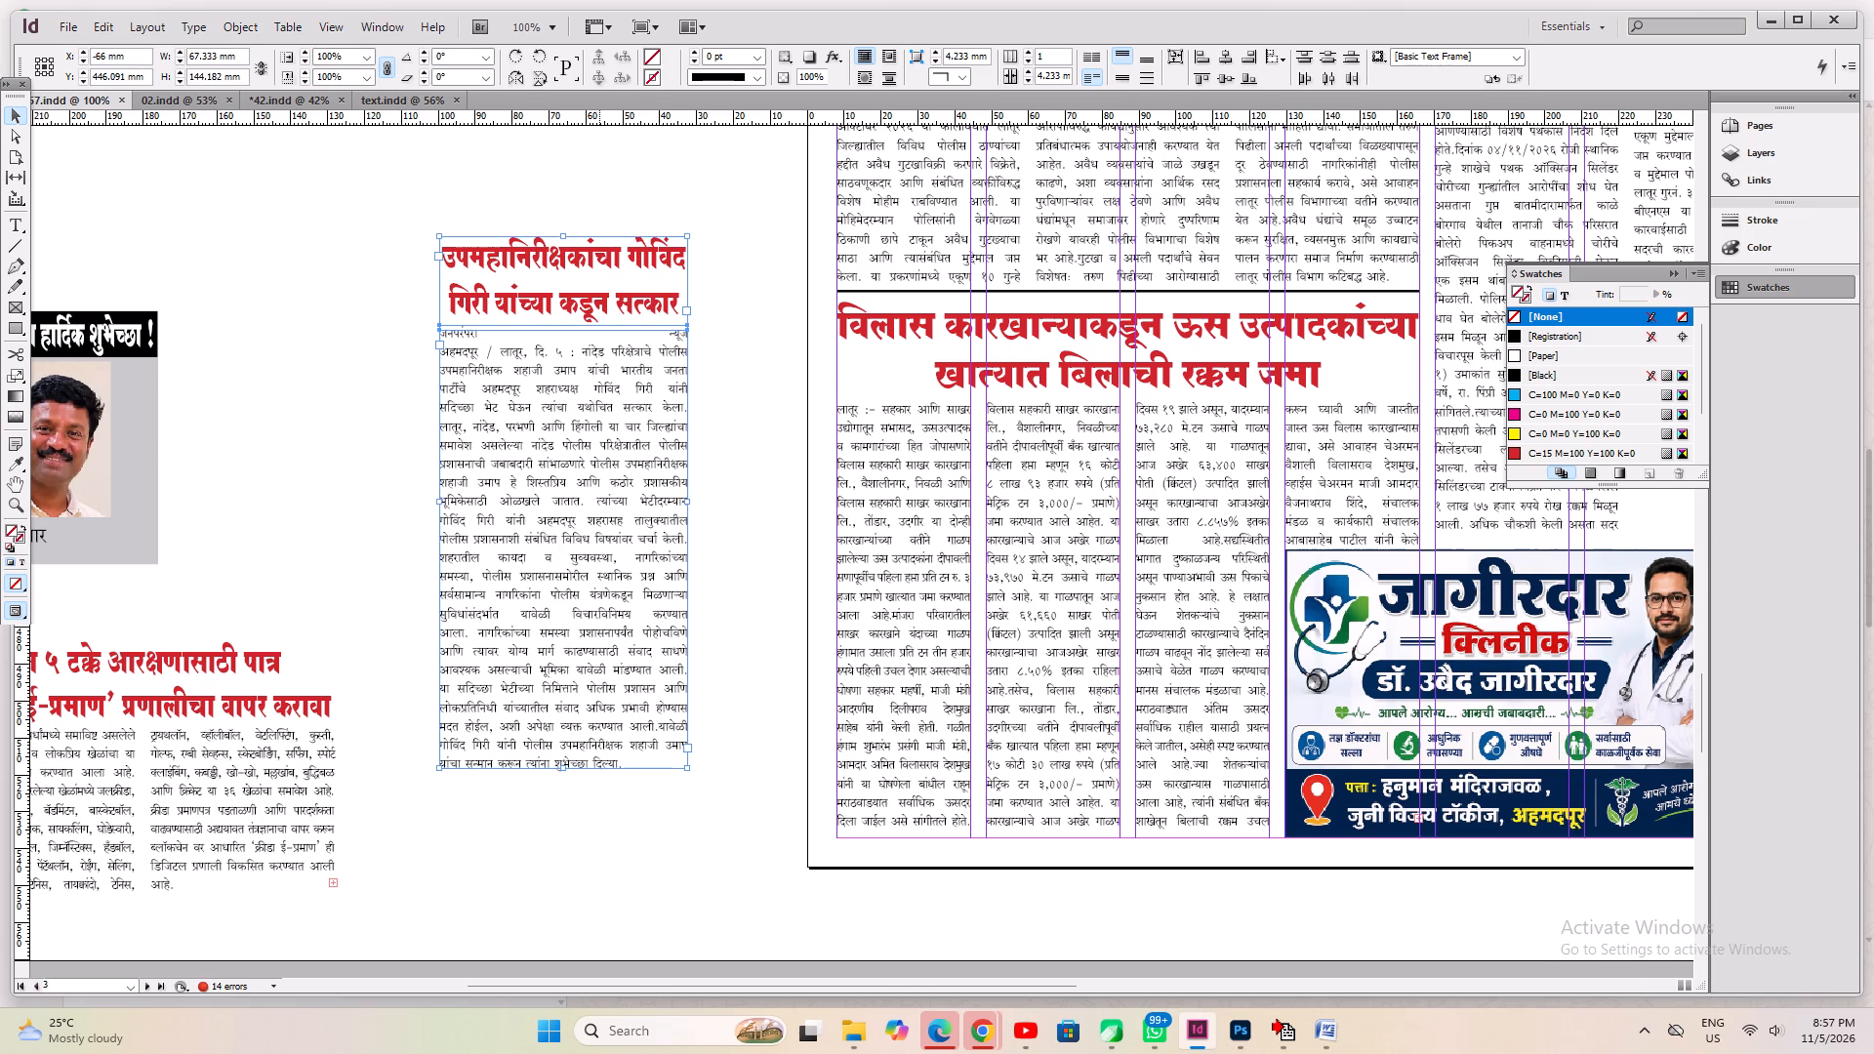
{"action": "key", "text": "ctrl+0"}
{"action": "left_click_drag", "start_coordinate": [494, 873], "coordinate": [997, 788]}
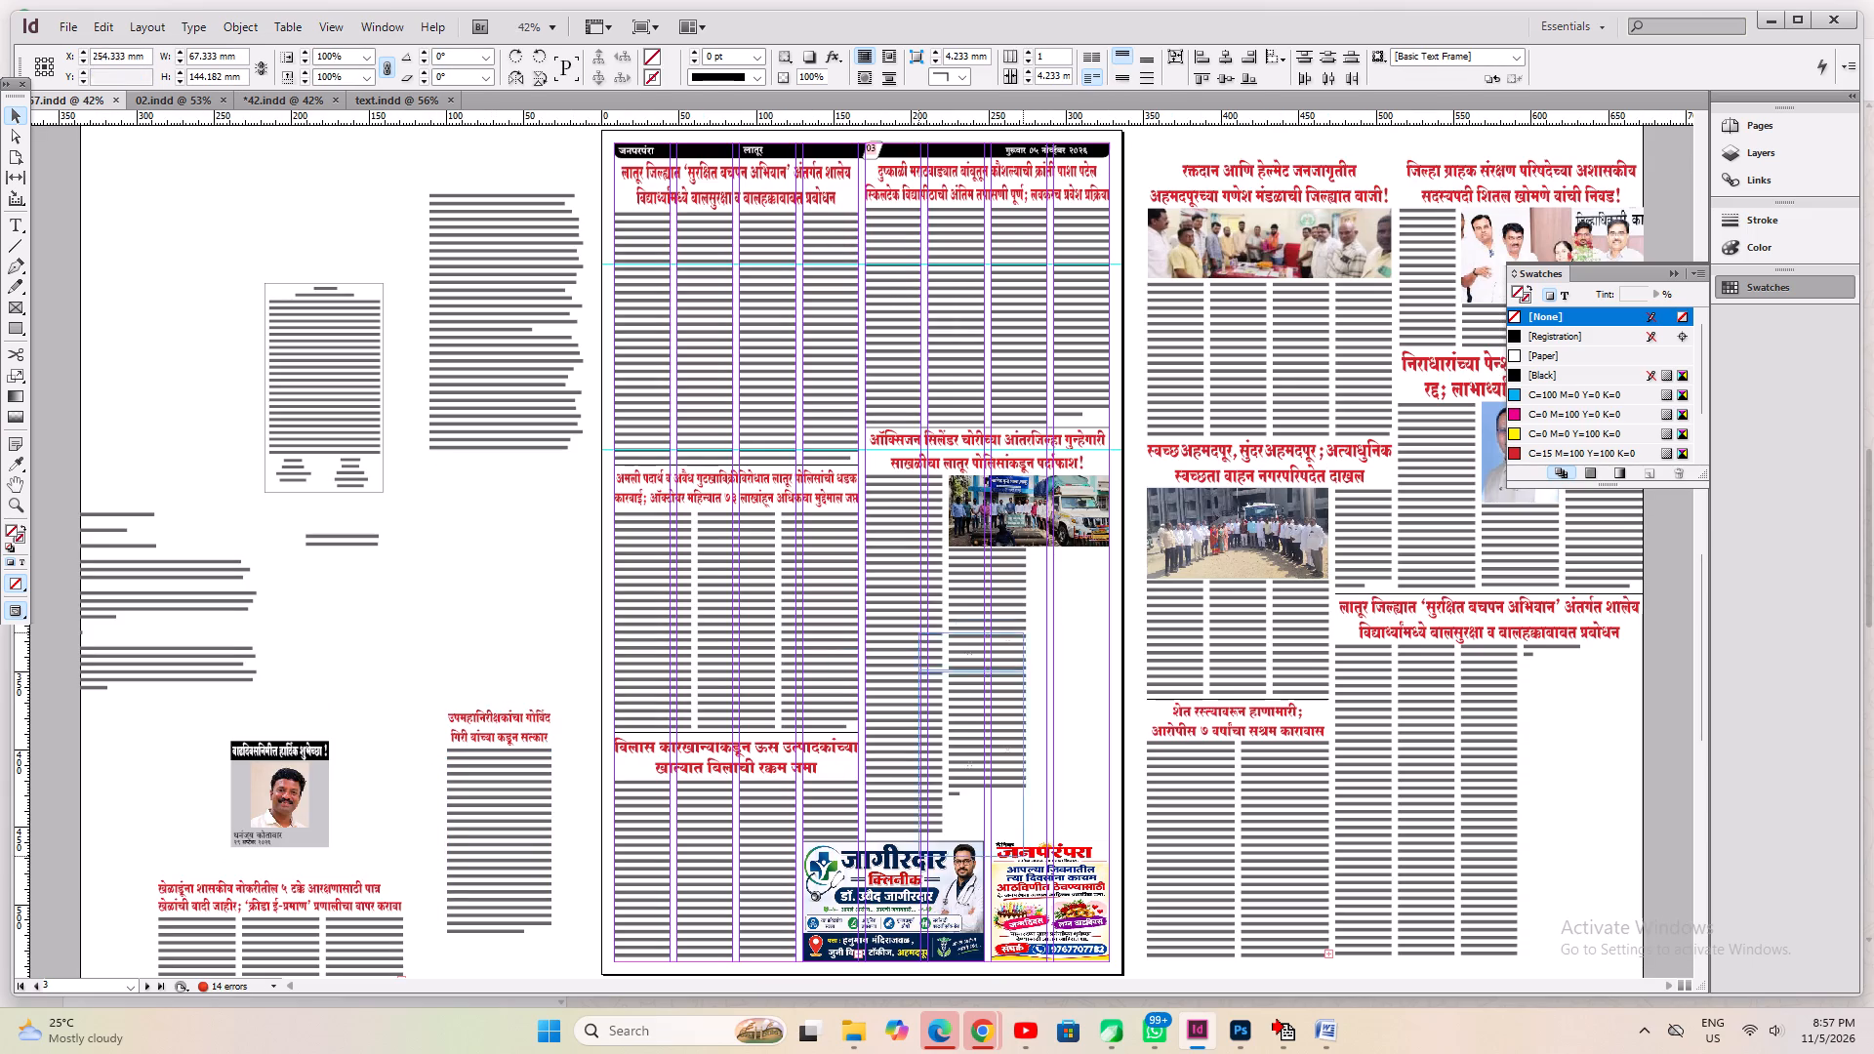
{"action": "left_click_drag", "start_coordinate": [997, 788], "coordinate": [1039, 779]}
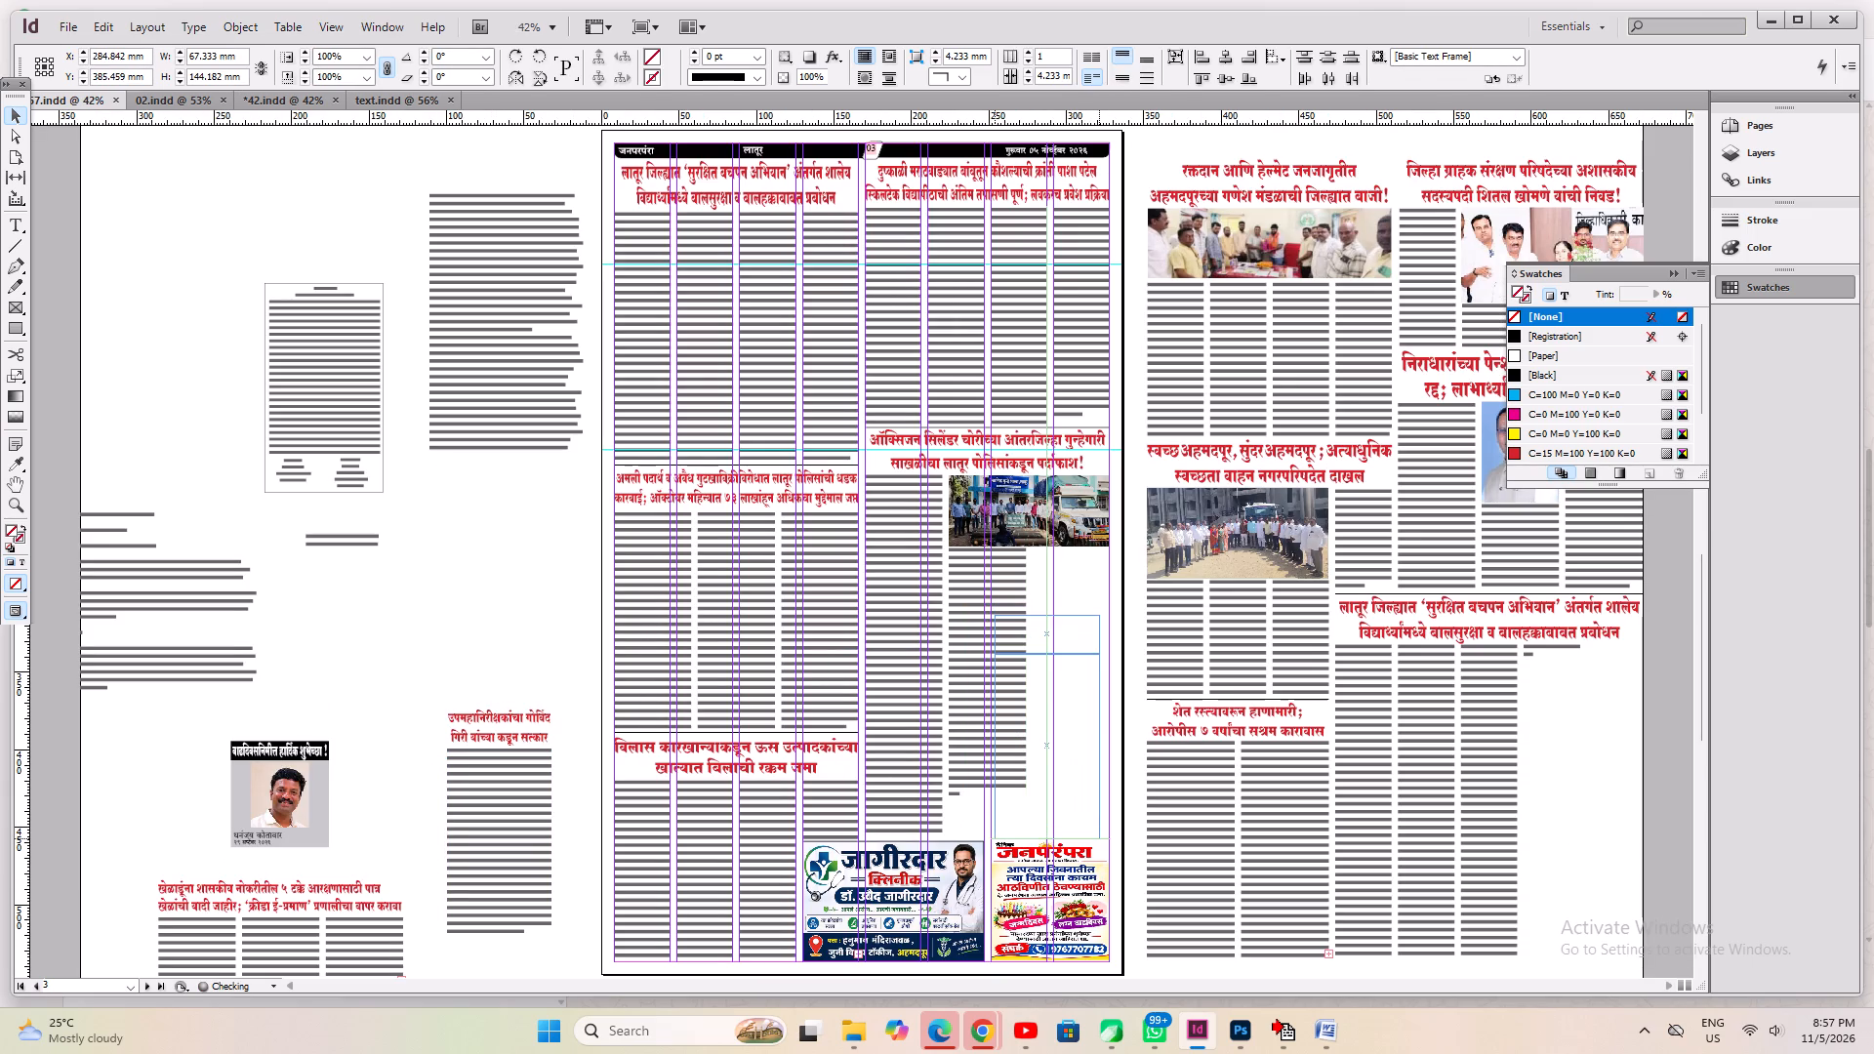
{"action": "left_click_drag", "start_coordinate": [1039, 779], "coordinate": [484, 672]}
Set the oxygen-cylinder article's text frame on page 3 to 4 columns.
{"action": "left_click", "coordinate": [843, 716]}
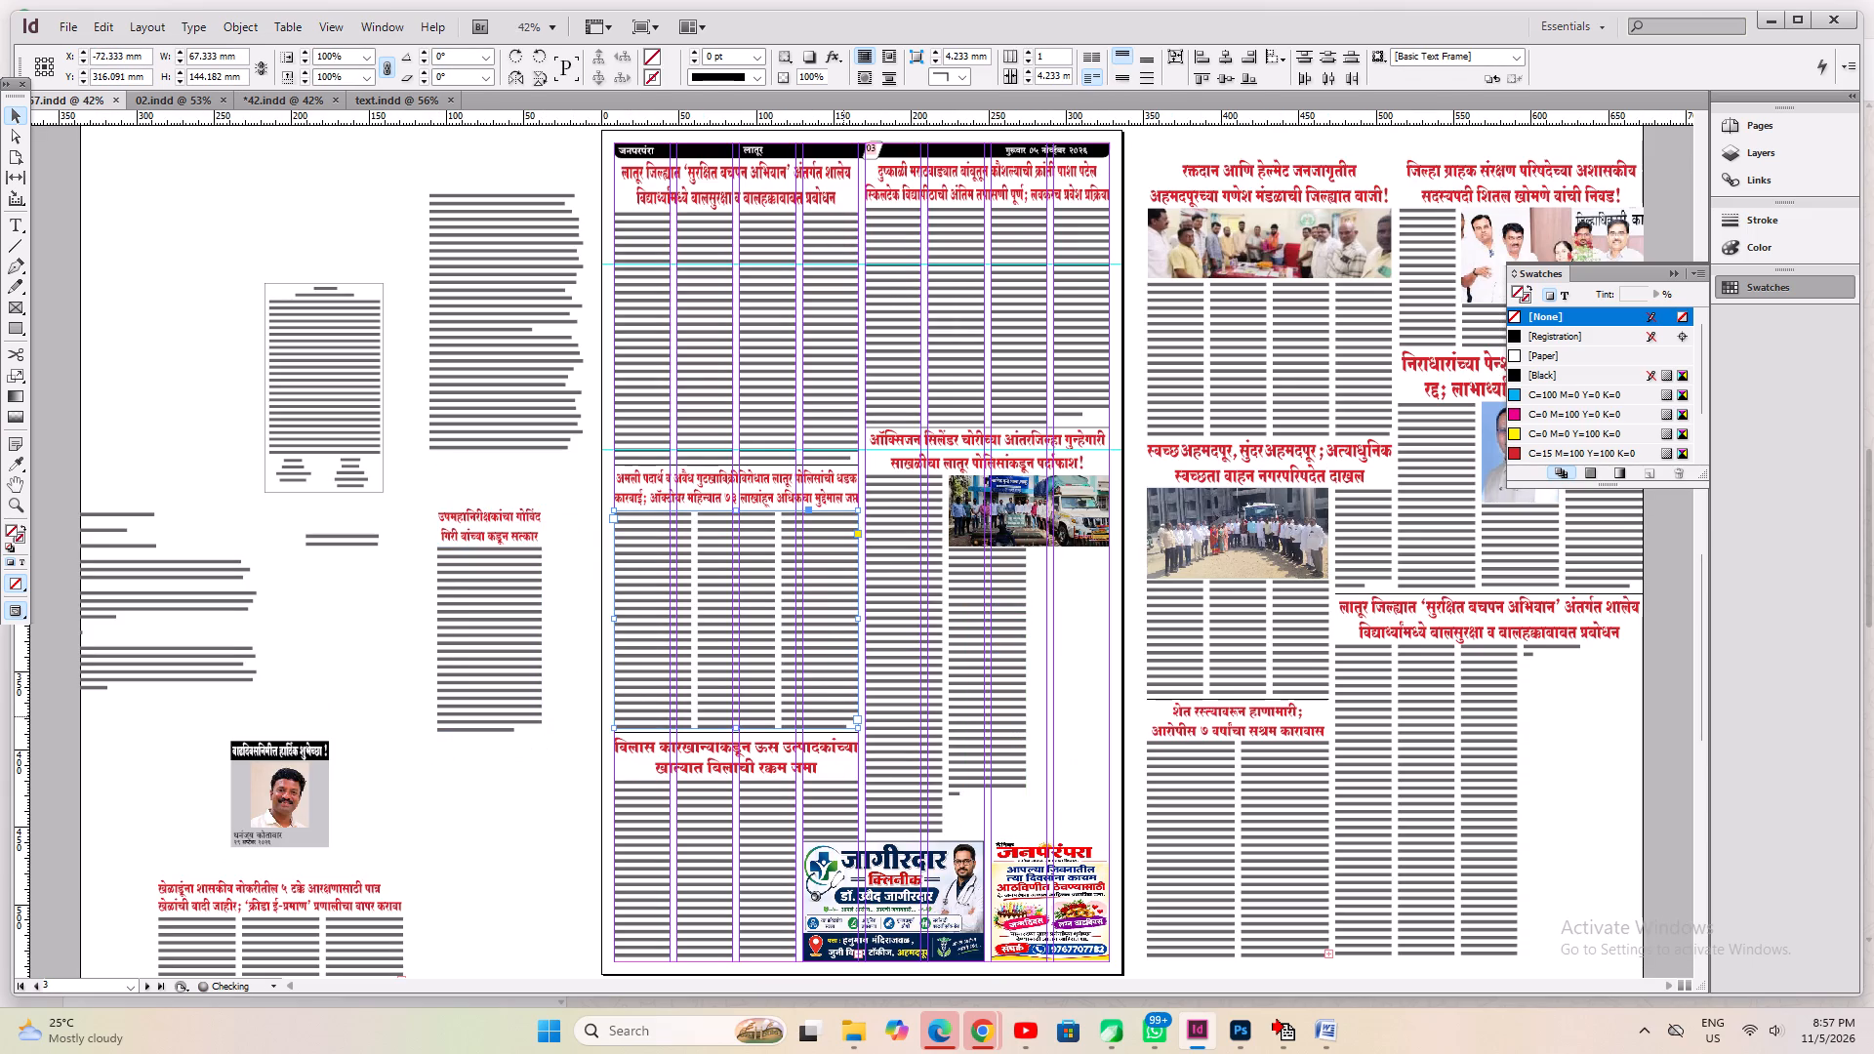
{"action": "left_click", "coordinate": [995, 735]}
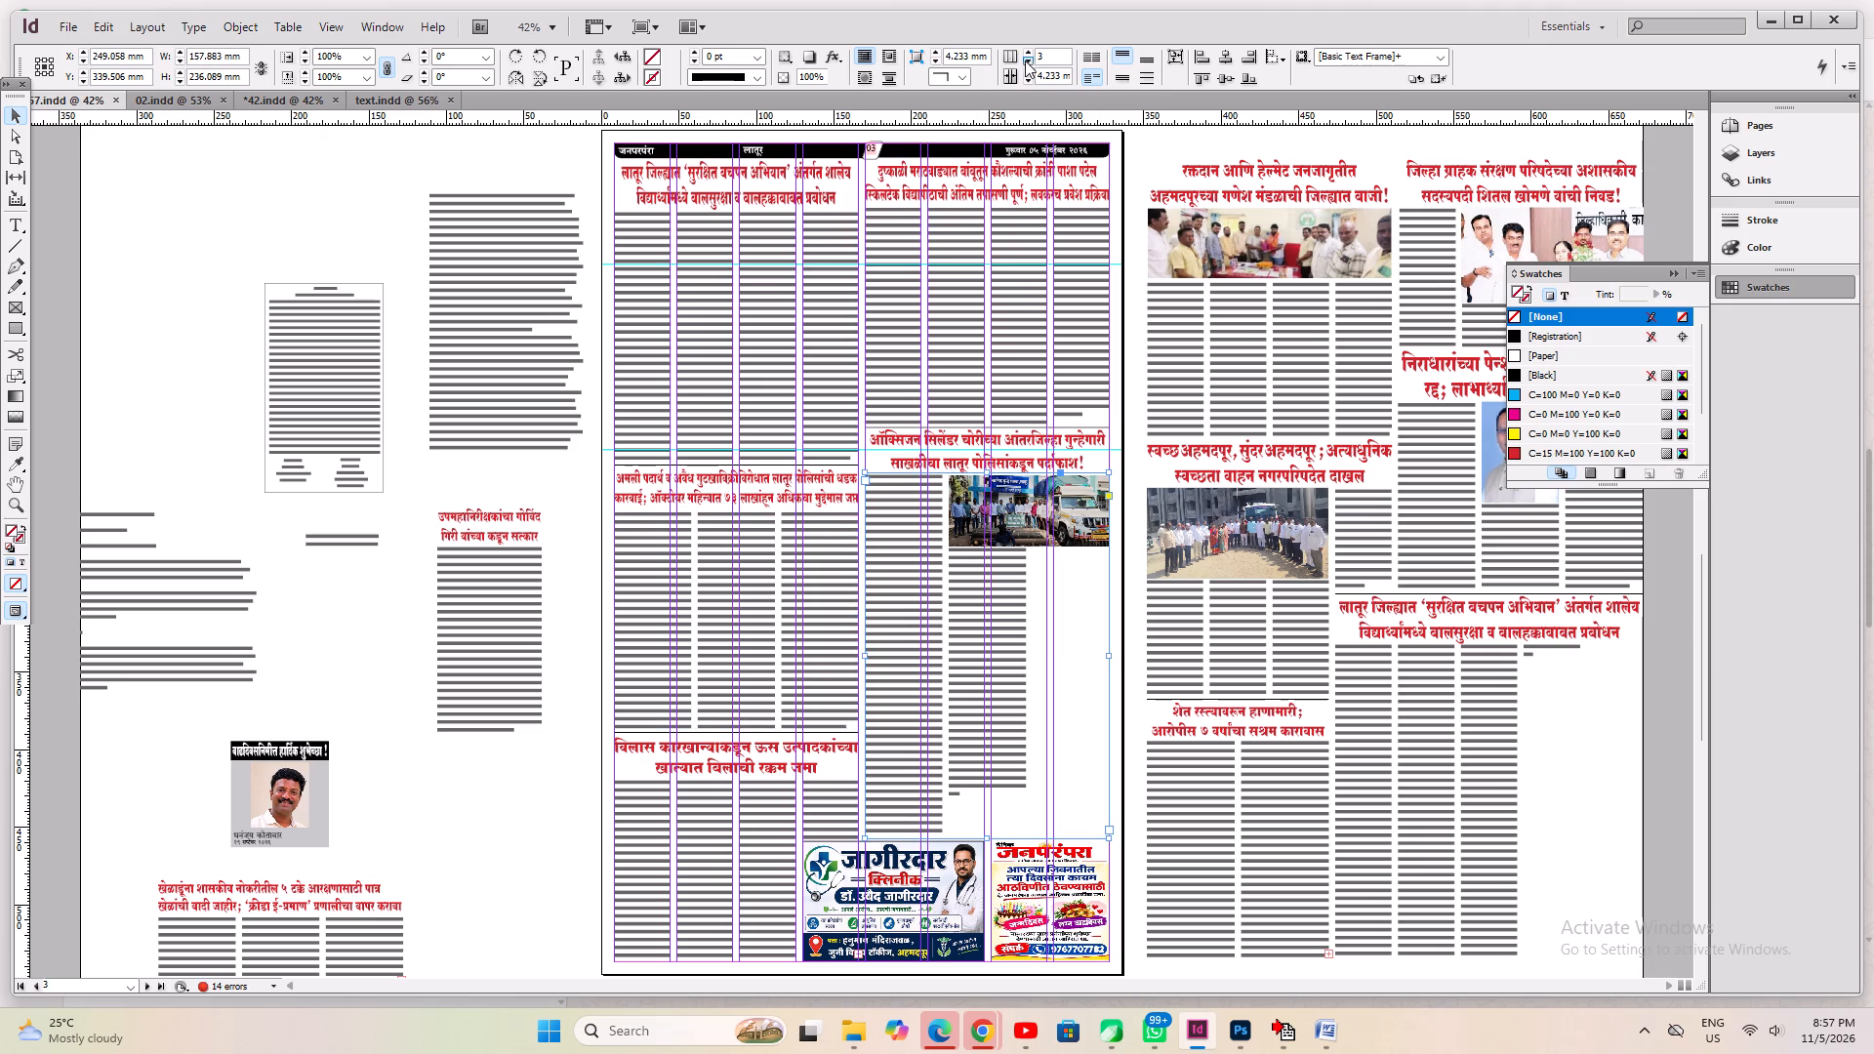
{"action": "left_click", "coordinate": [1028, 55]}
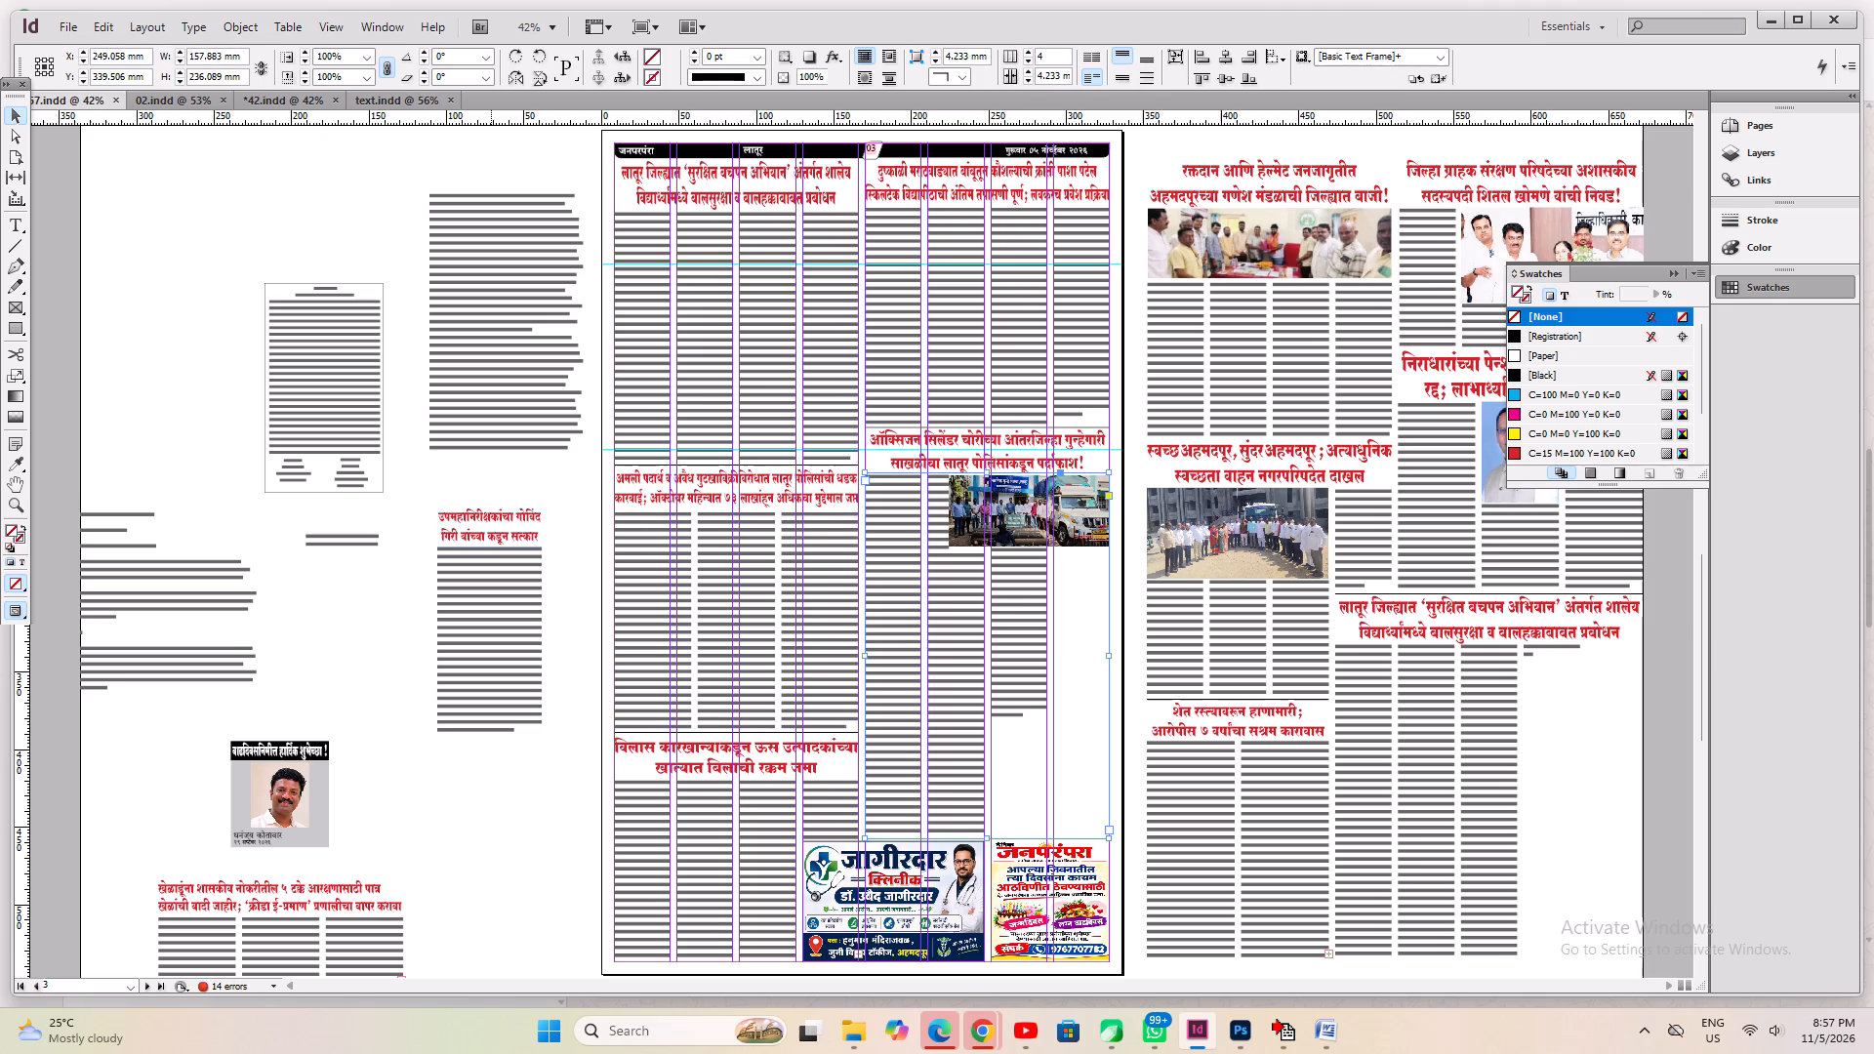
Place the felicitation headline and text together on page 3, over the oxygen-cylinder article's last columns above the जनपरंपरा advertisement.
{"action": "left_click", "coordinate": [459, 616]}
{"action": "left_click", "coordinate": [483, 524], "text": "shift"}
{"action": "left_click_drag", "start_coordinate": [489, 668], "coordinate": [995, 771]}
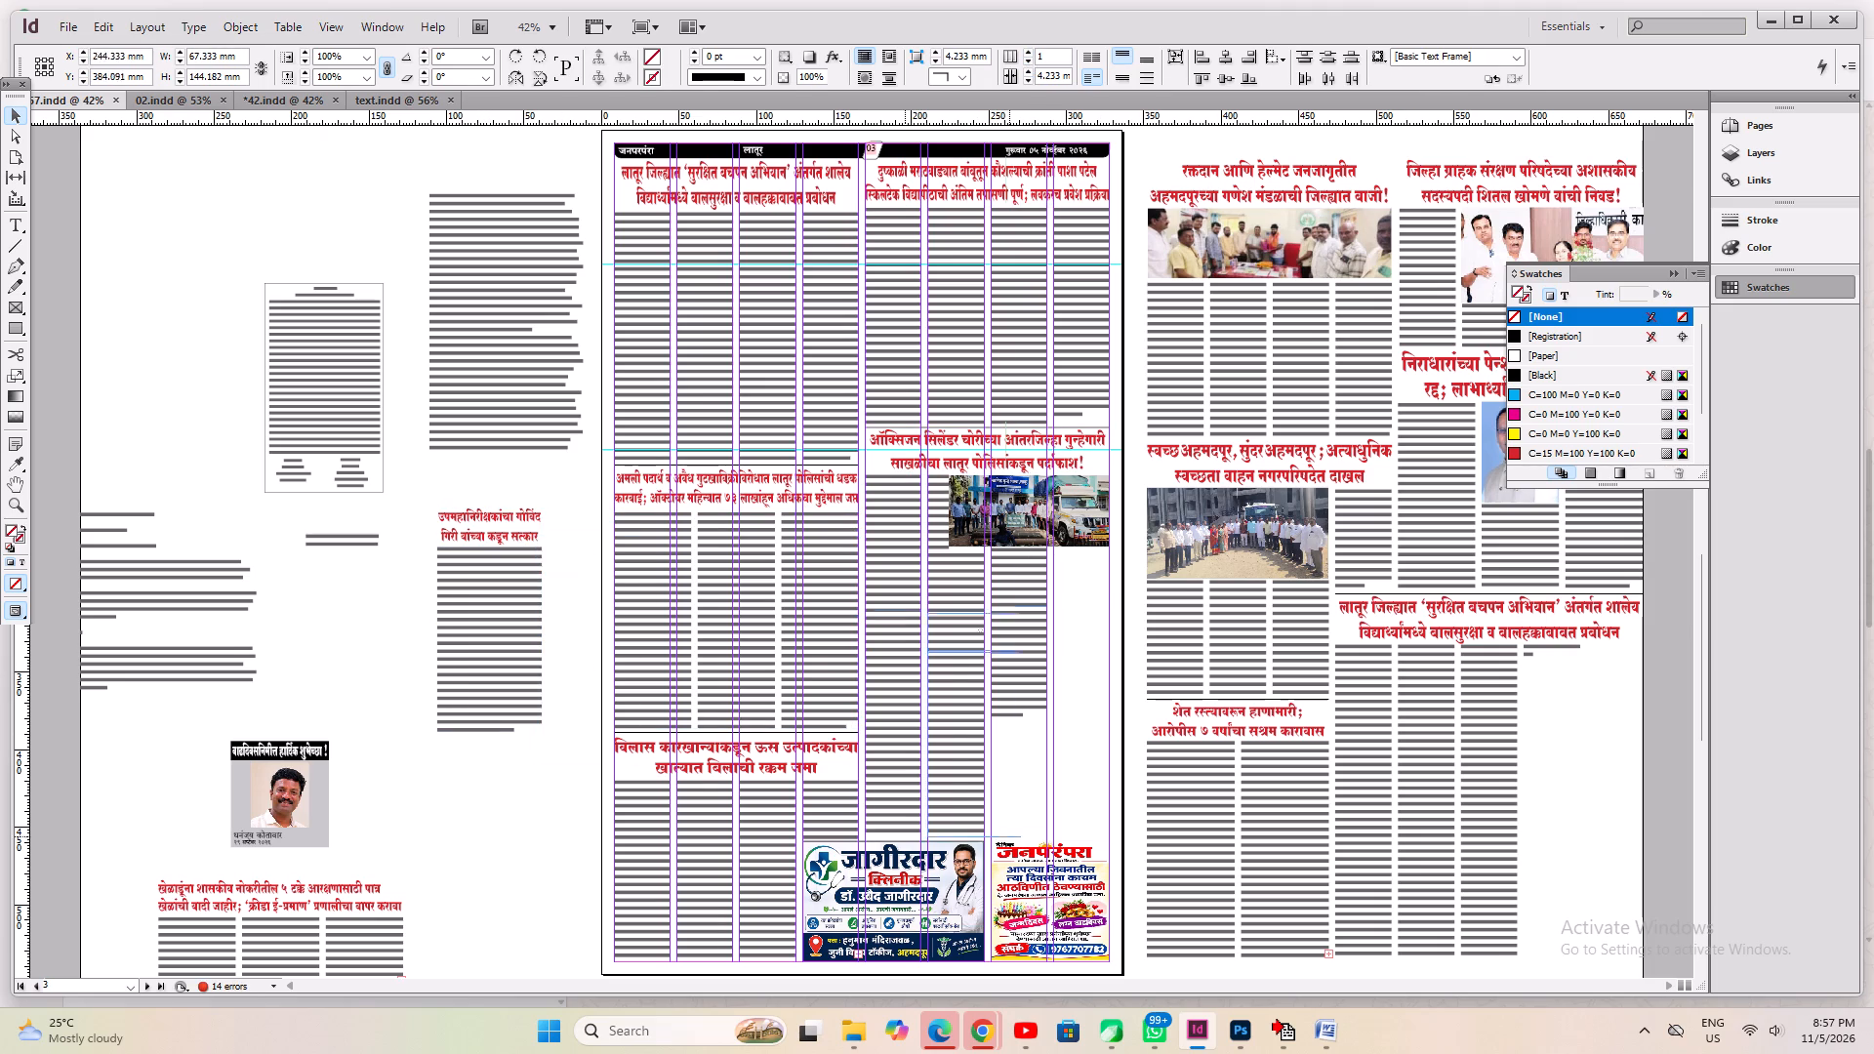
{"action": "left_click_drag", "start_coordinate": [995, 771], "coordinate": [1043, 764]}
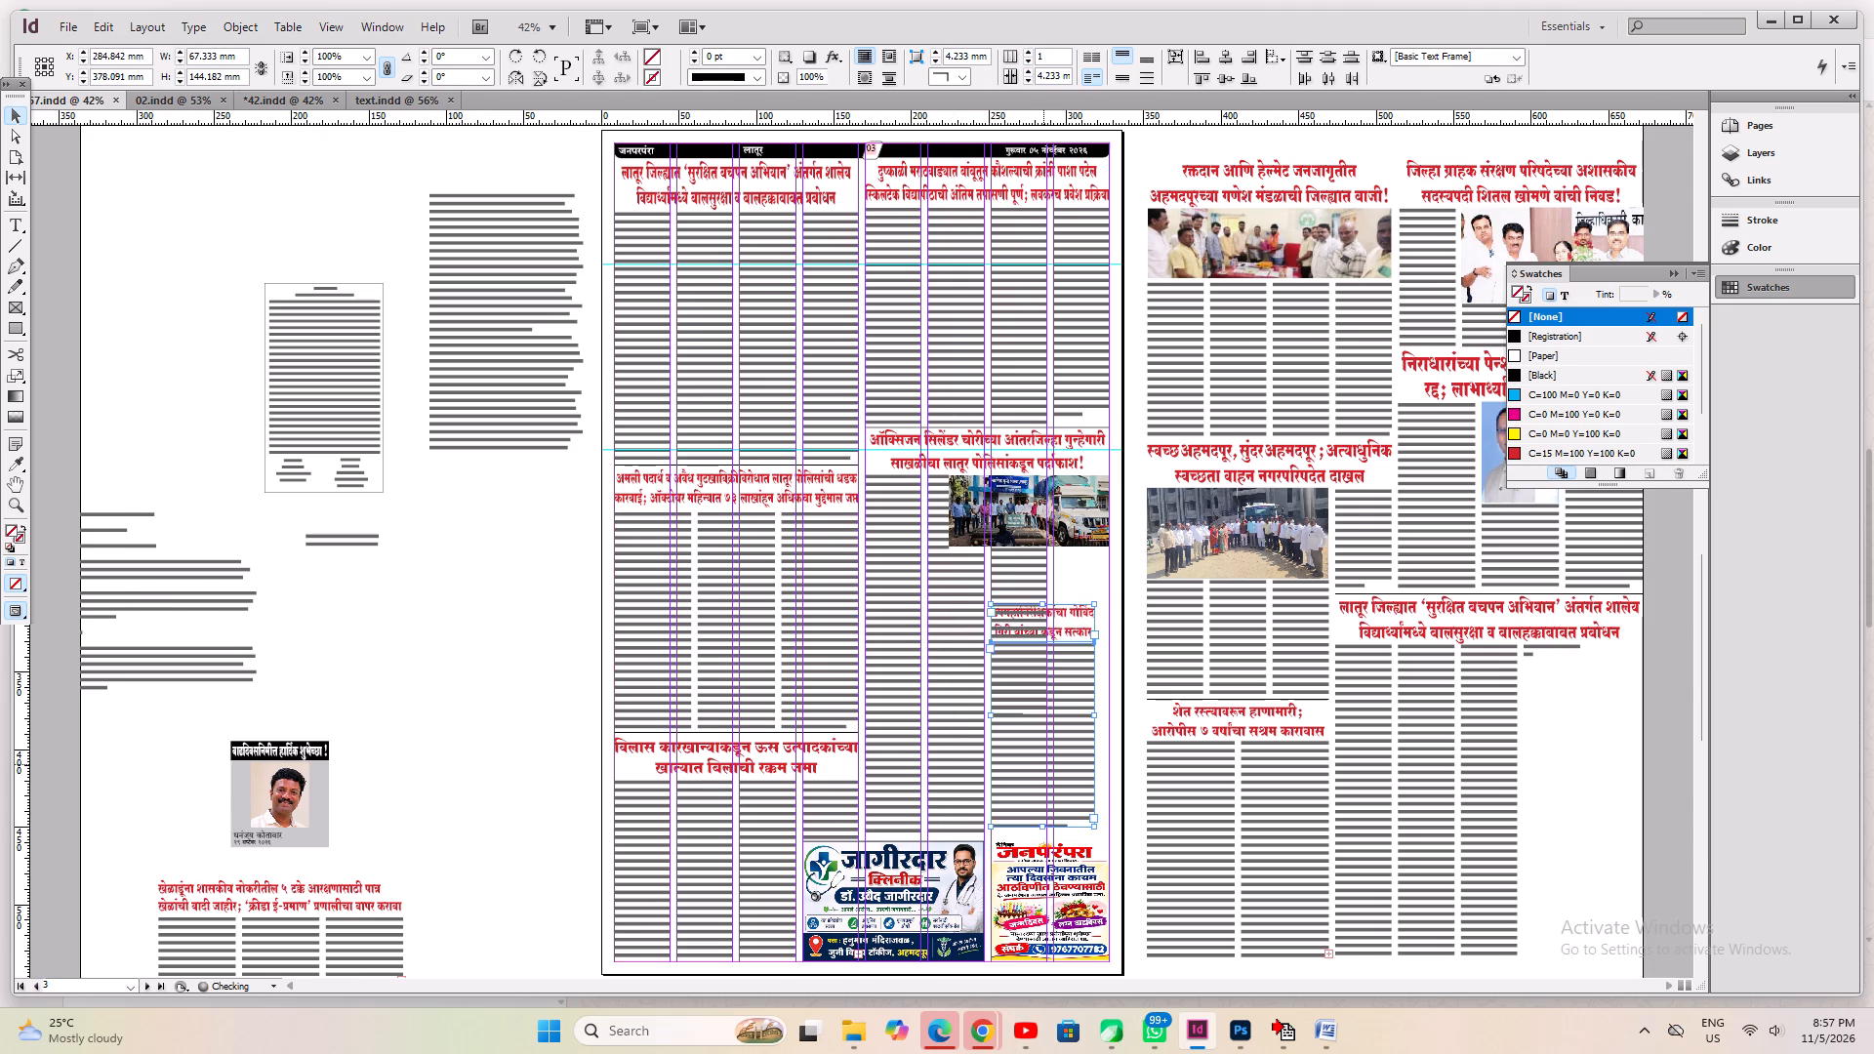
Widen the felicitation text frame to about 76.8 mm, fit it to its content, and place it just above the जनपरंपरा advertisement.
{"action": "key", "text": "ctrl+1"}
{"action": "left_click", "coordinate": [1038, 702]}
{"action": "left_click", "coordinate": [996, 672]}
{"action": "left_click", "coordinate": [937, 669]}
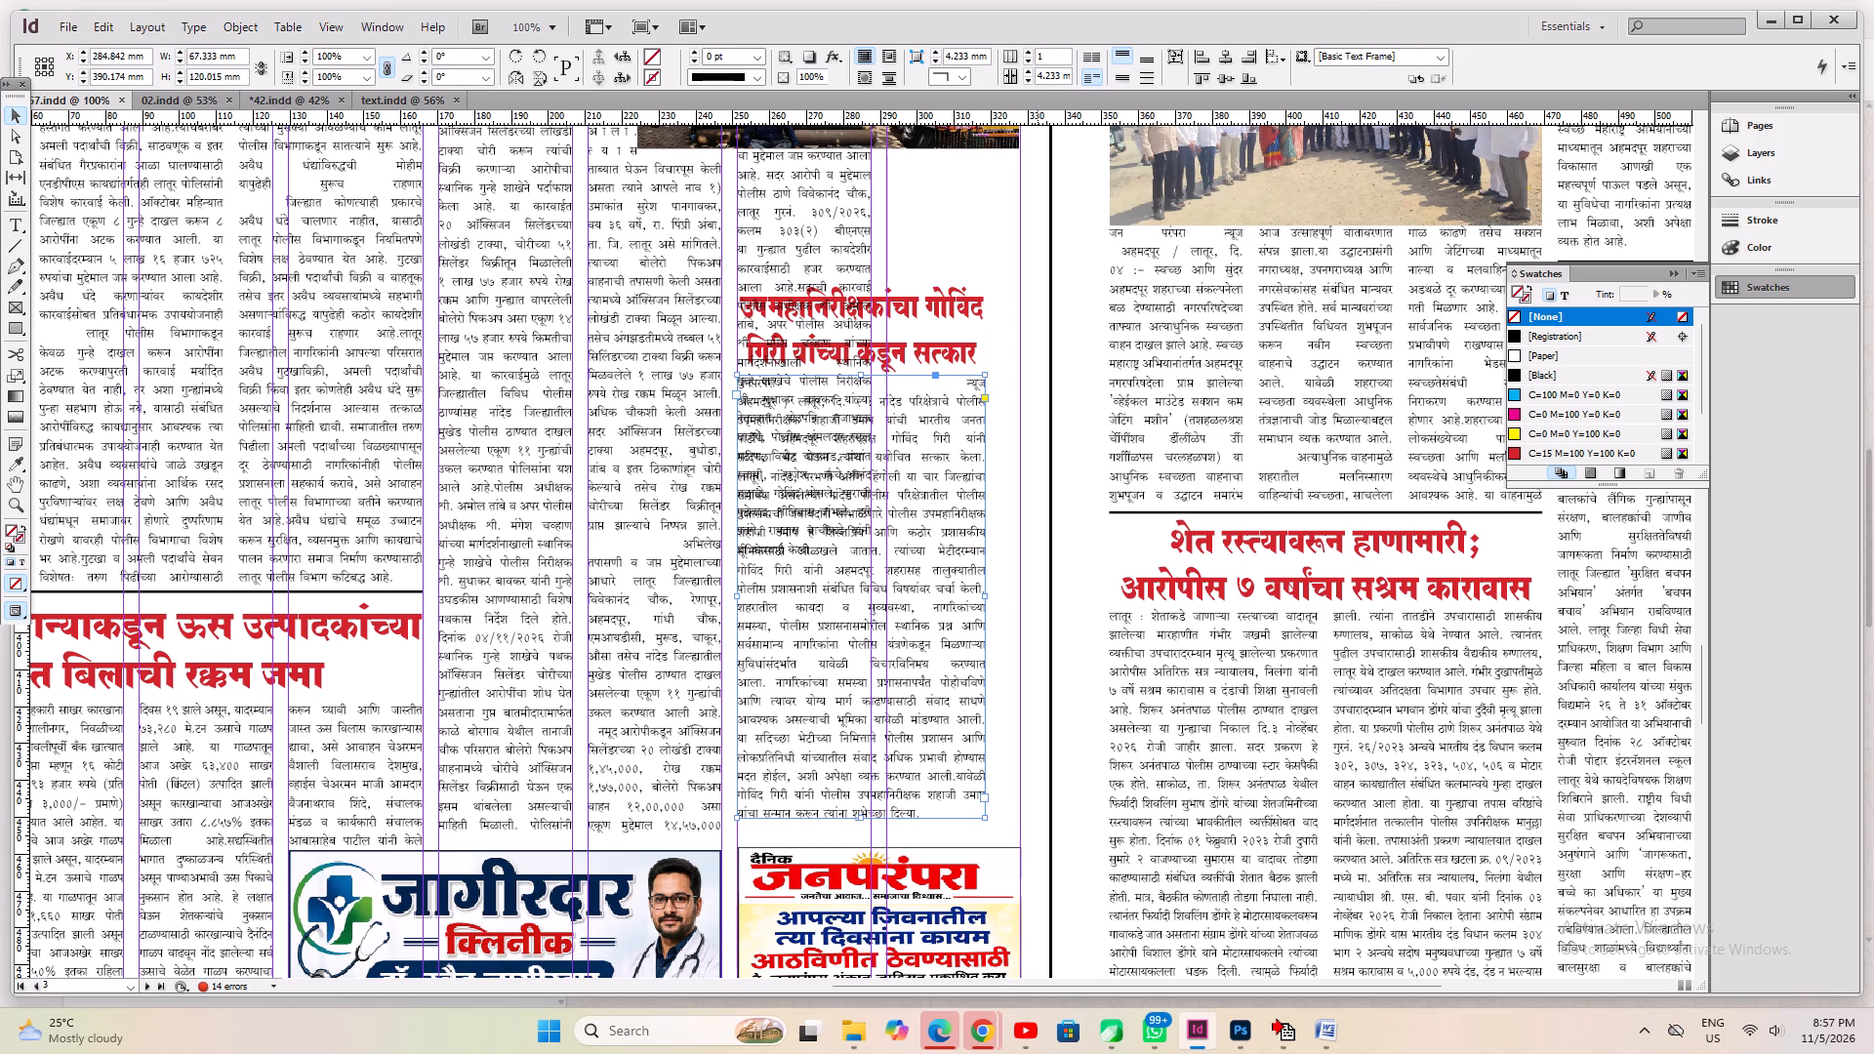
{"action": "key", "text": "ctrl+1"}
{"action": "left_click_drag", "start_coordinate": [987, 554], "coordinate": [1021, 570]}
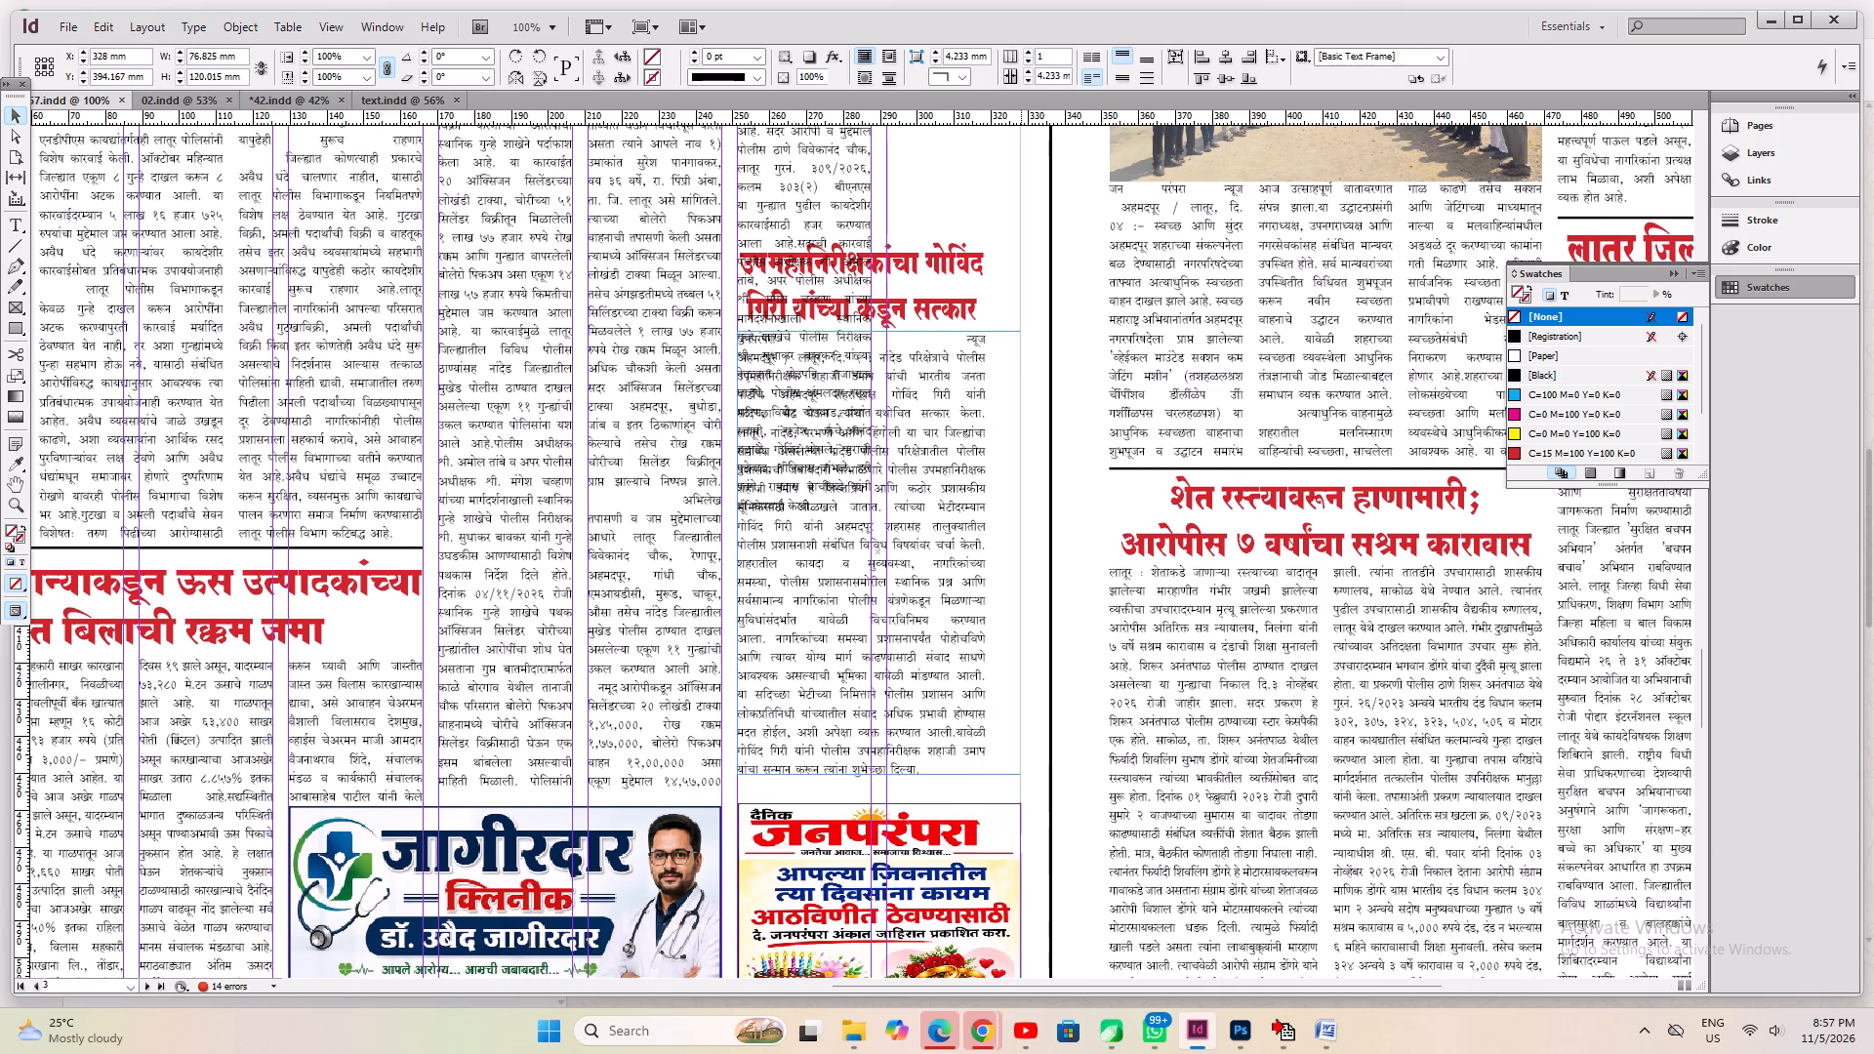
{"action": "key", "text": "ctrl+alt+c"}
{"action": "left_click_drag", "start_coordinate": [954, 559], "coordinate": [961, 635], "text": "shift"}
Delete the group photo with the truck from the oxygen-cylinder article on page 3.
{"action": "left_click", "coordinate": [577, 767]}
{"action": "left_click", "coordinate": [904, 688]}
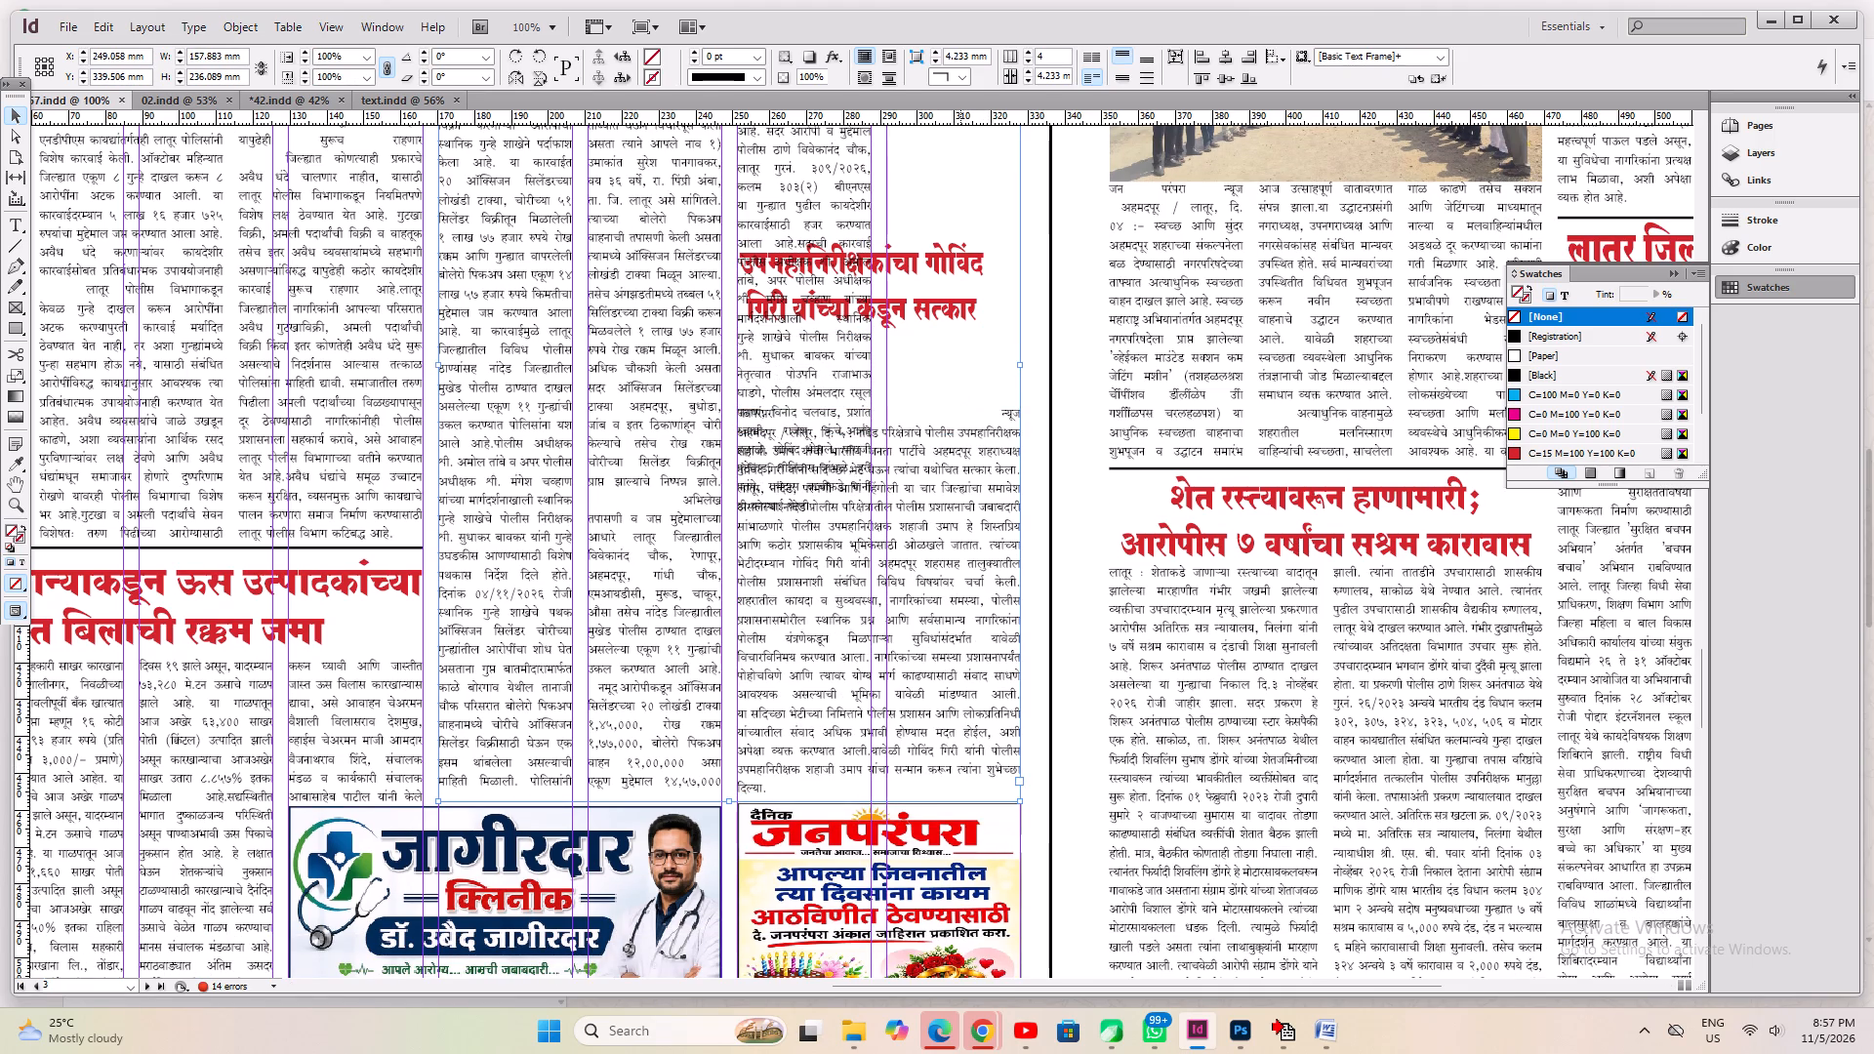
{"action": "left_click", "coordinate": [954, 297], "text": "ctrl"}
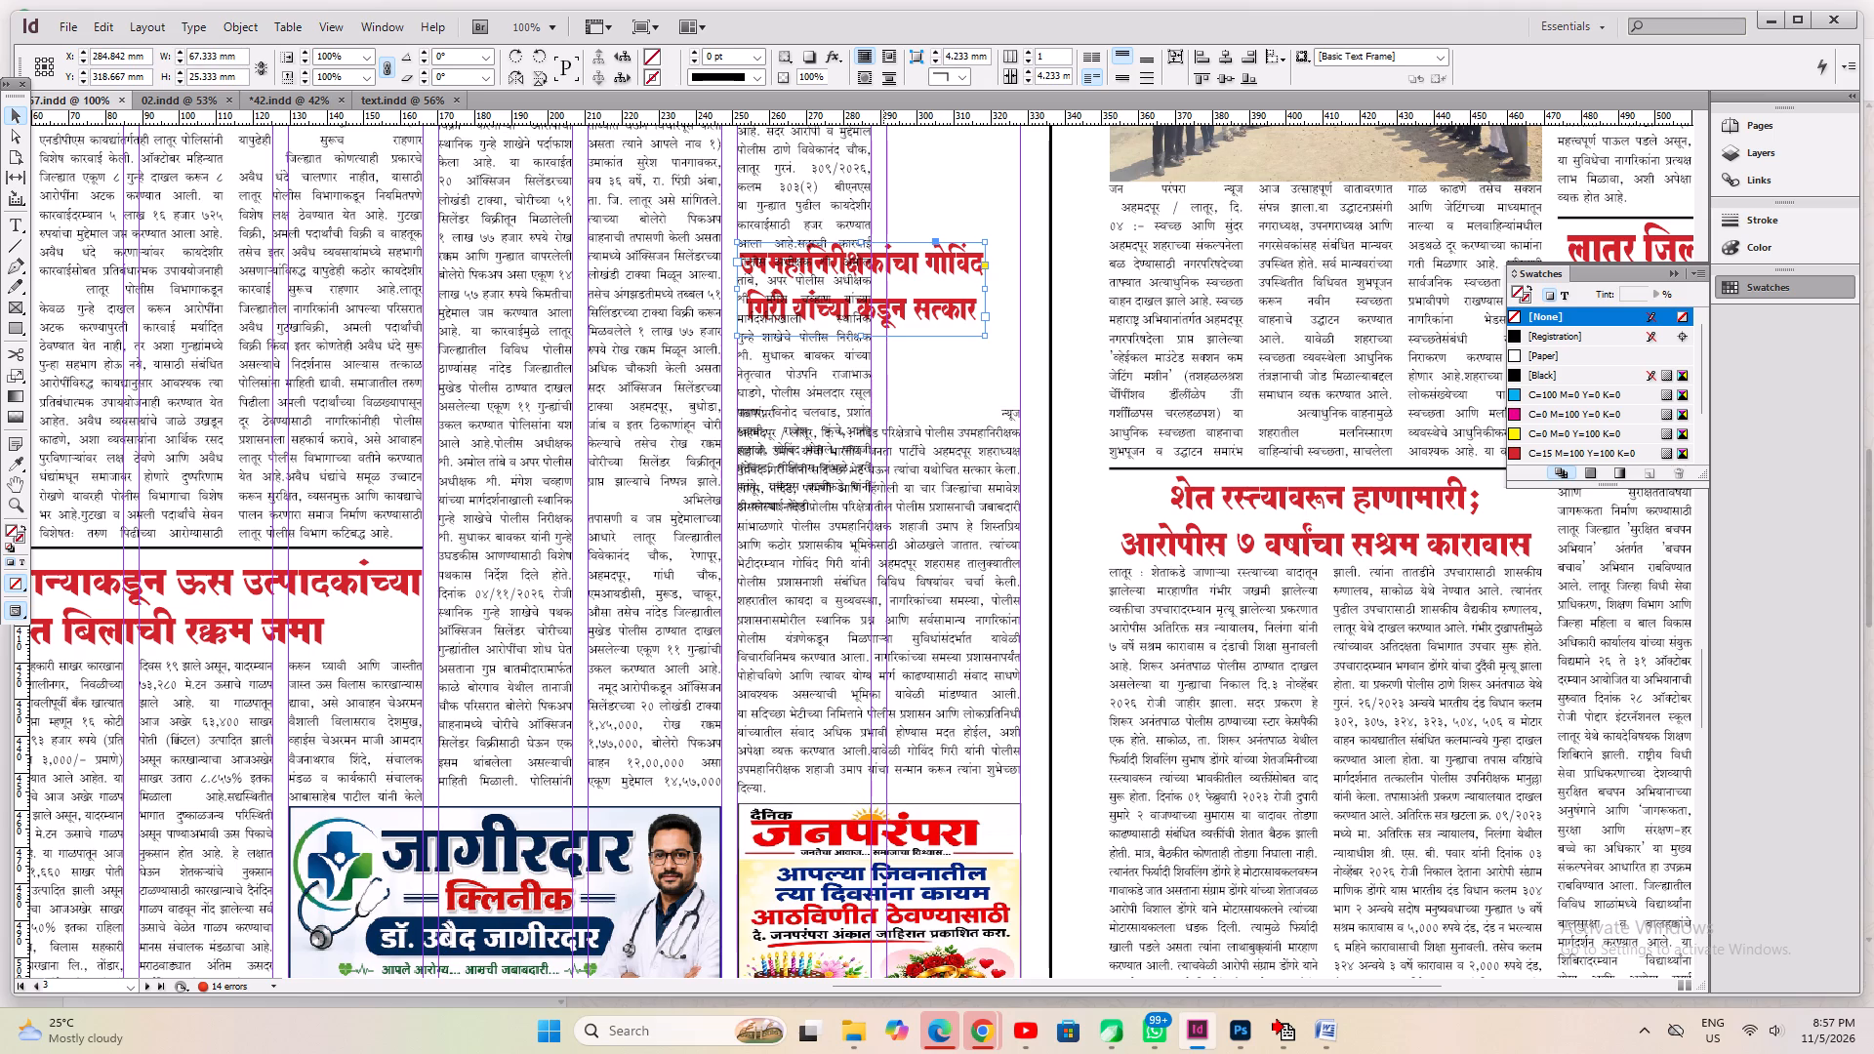
{"action": "scroll", "coordinate": [926, 391], "scroll_direction": "up", "scroll_amount": 3}
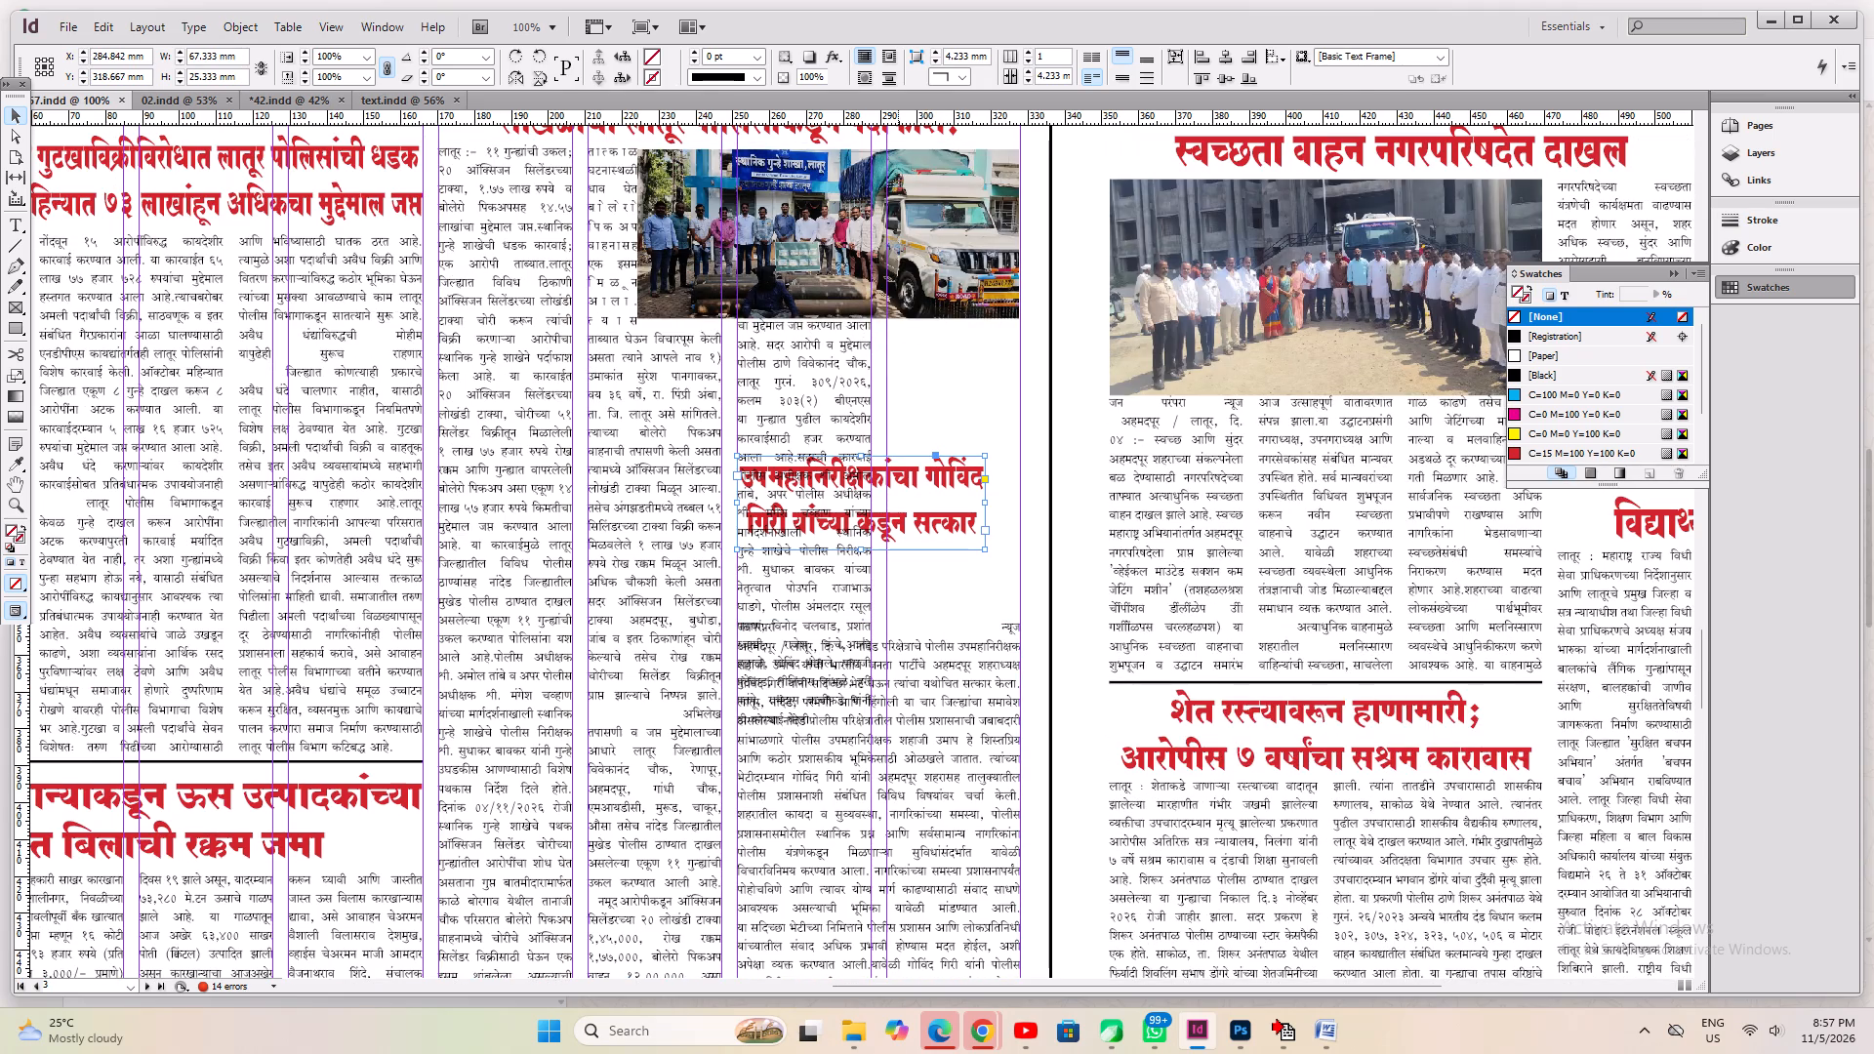
{"action": "left_click", "coordinate": [889, 280], "text": "ctrl"}
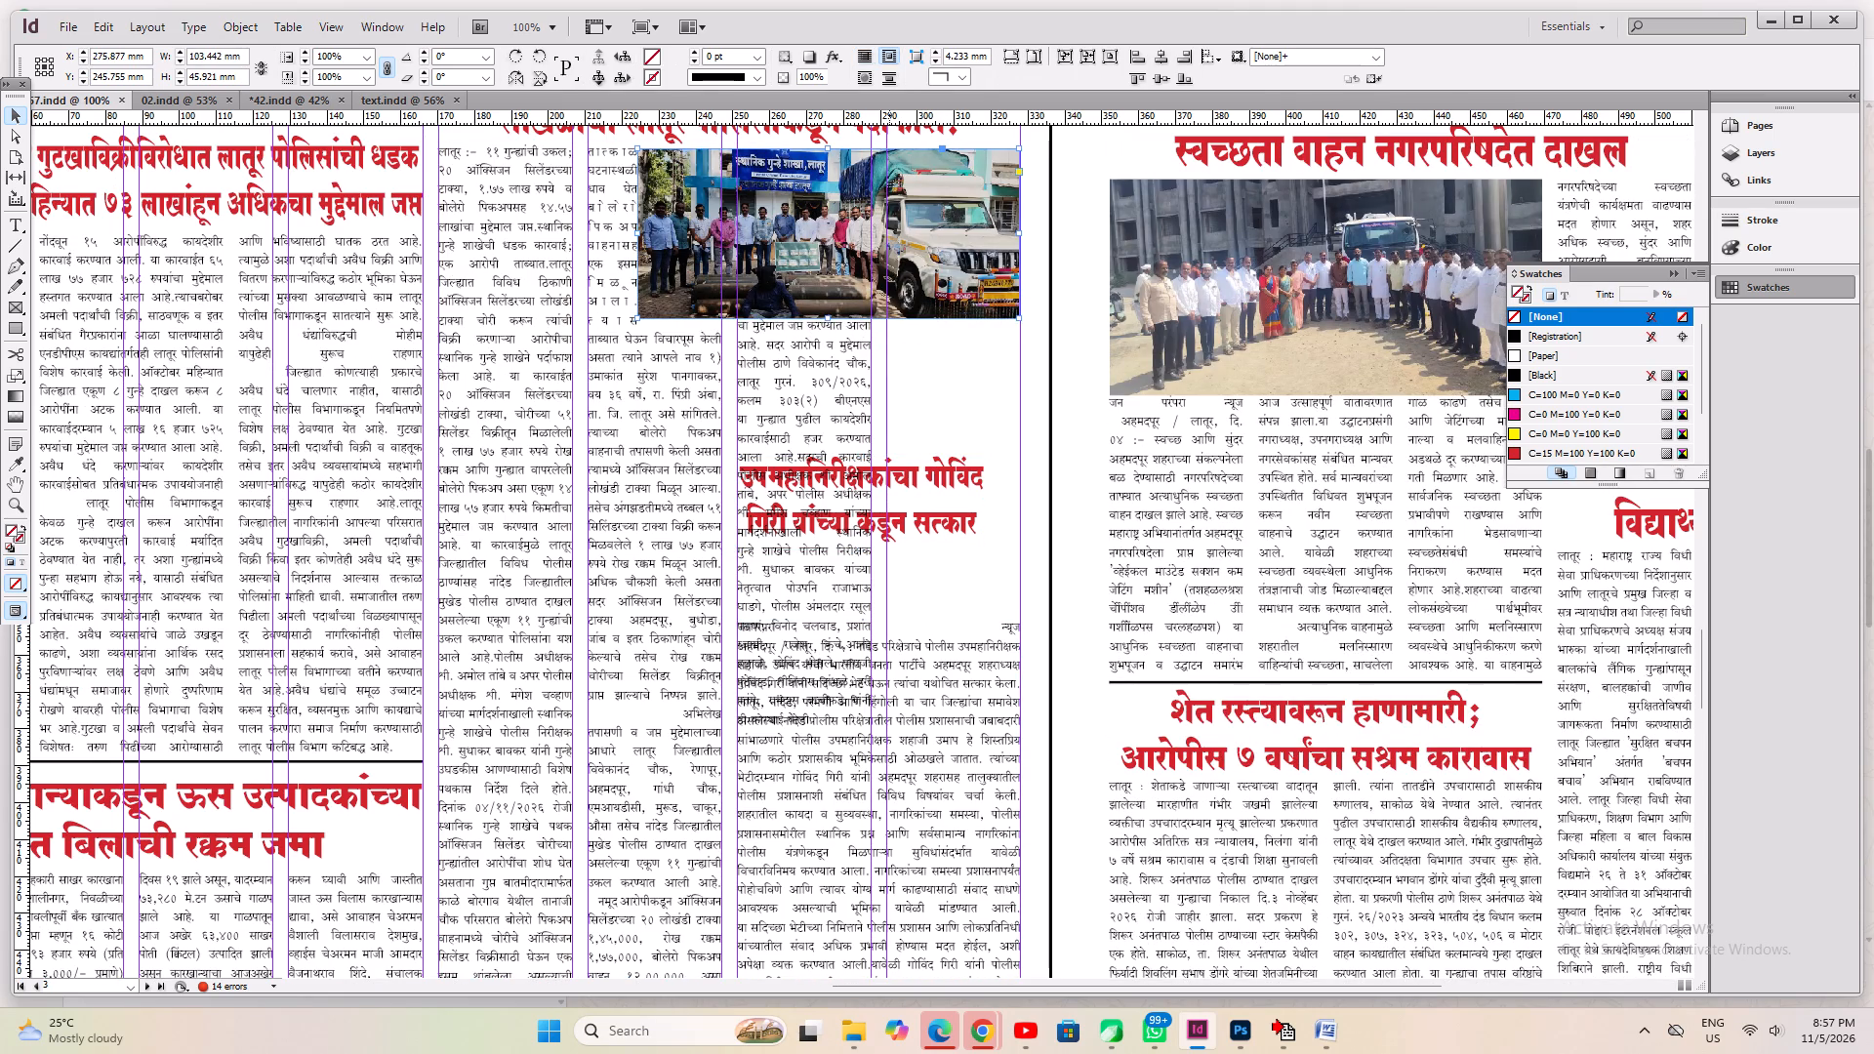
{"action": "key", "text": "Delete"}
Extend the oxygen-cylinder article's text frame downward to a height of about 237.4 mm.
{"action": "left_click", "coordinate": [930, 505]}
{"action": "scroll", "coordinate": [930, 505], "scroll_direction": "down", "scroll_amount": 5}
{"action": "left_click", "coordinate": [970, 628], "text": "ctrl"}
{"action": "left_click", "coordinate": [698, 655], "text": "ctrl"}
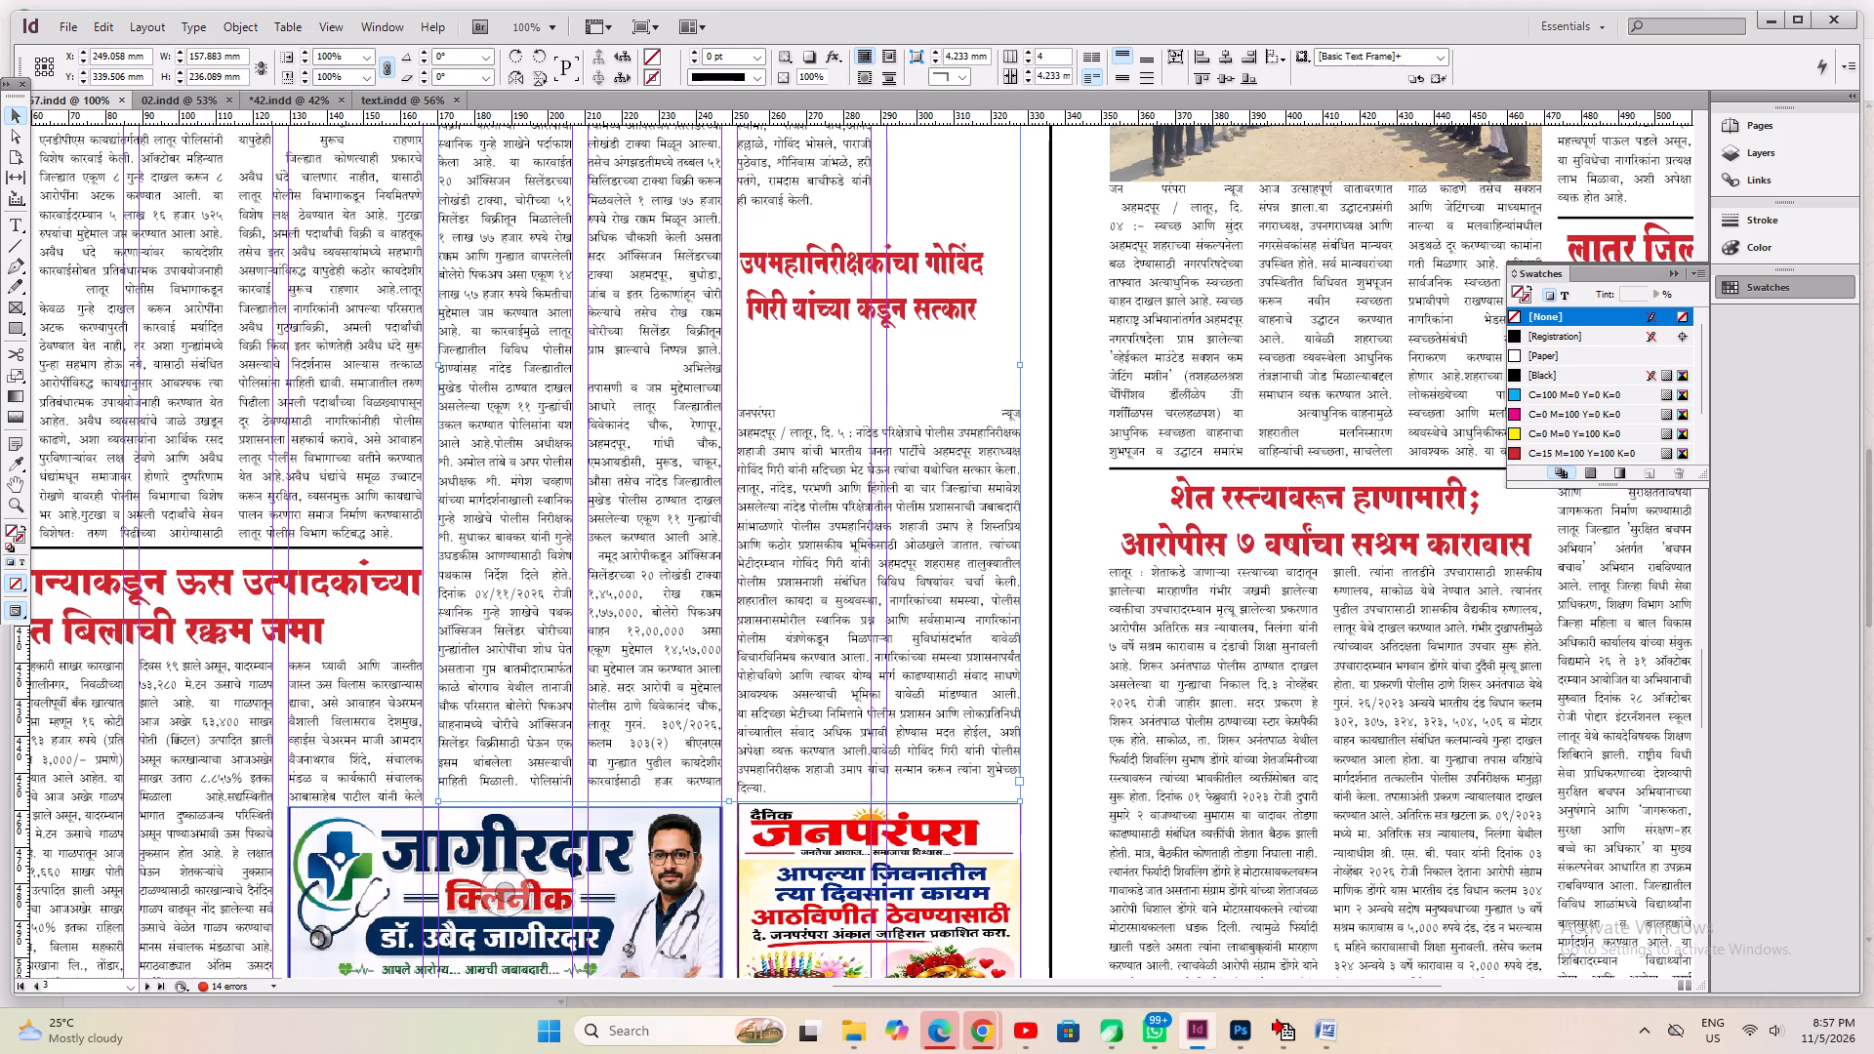
{"action": "left_click_drag", "start_coordinate": [728, 799], "coordinate": [728, 809]}
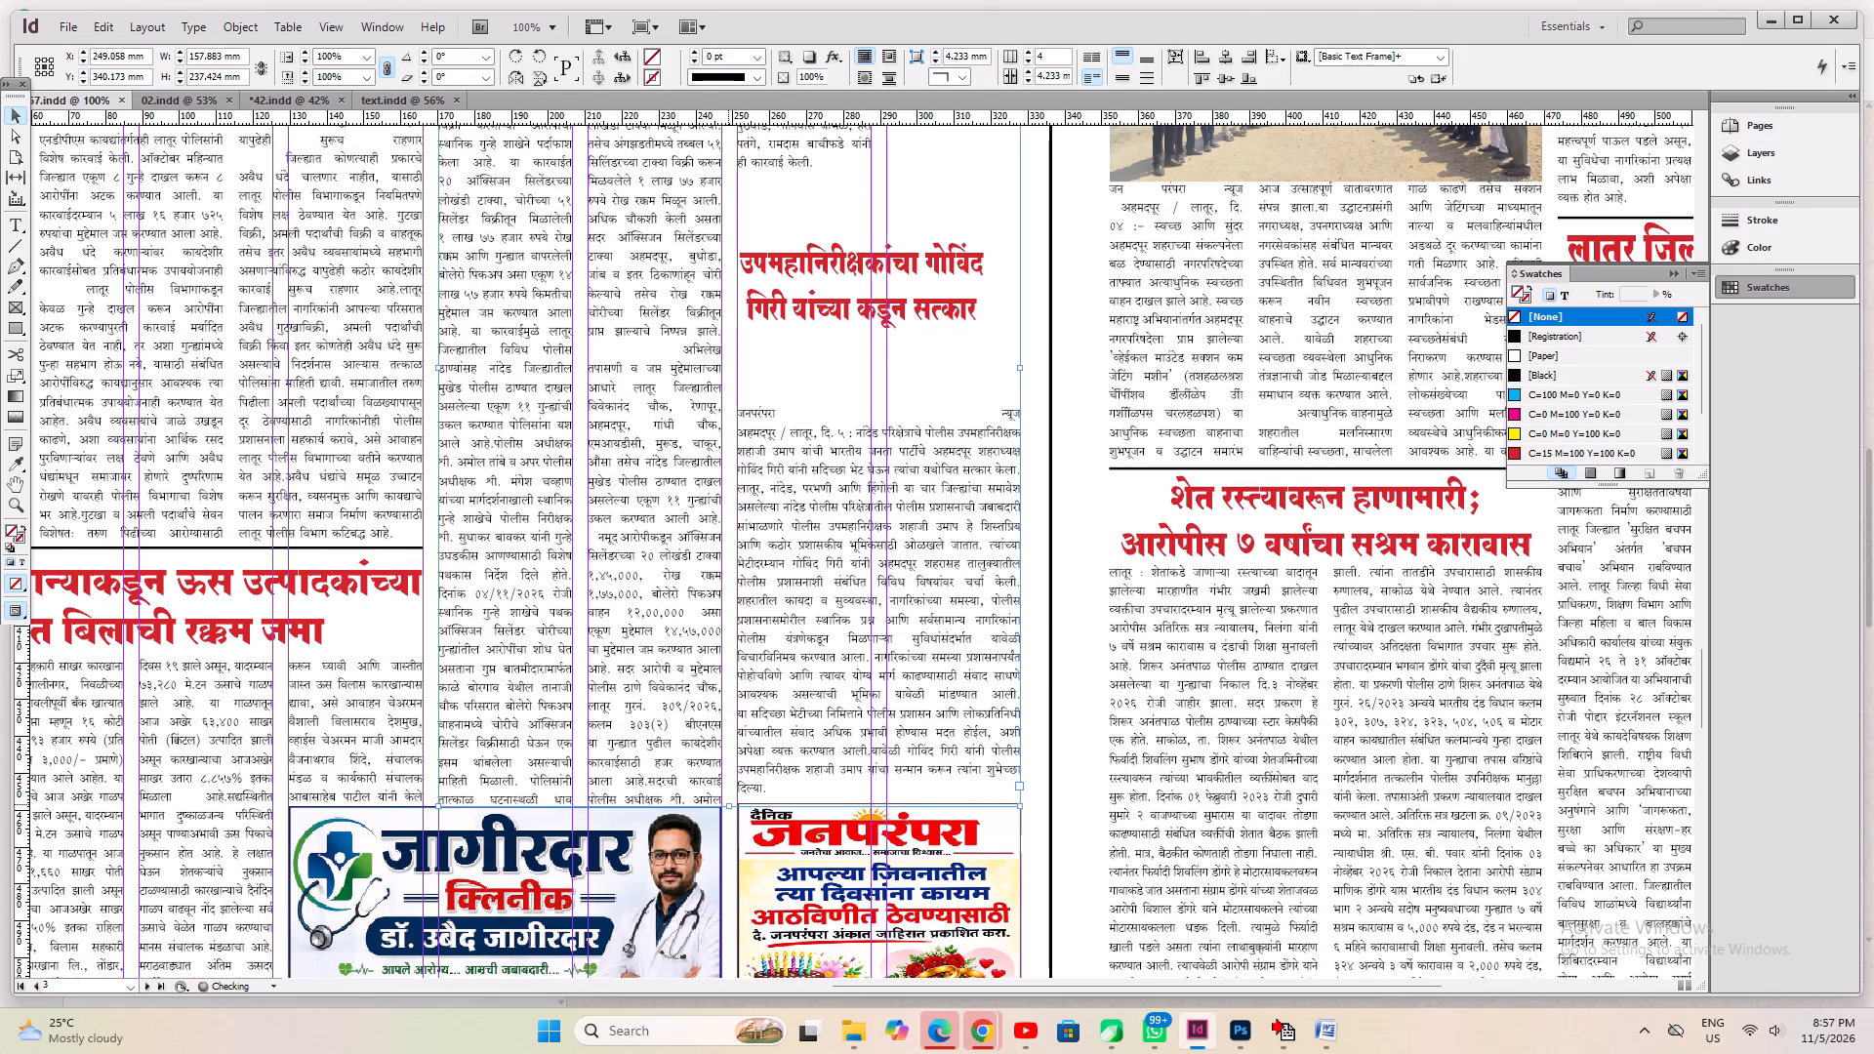
Fit the felicitation headline frame, scale it to about 77 × 25 mm, move it up below the oxygen-cylinder text, and save.
{"action": "scroll", "coordinate": [742, 770], "scroll_direction": "up", "scroll_amount": 2}
{"action": "left_click", "coordinate": [952, 282], "text": "ctrl"}
{"action": "left_click", "coordinate": [867, 426]}
{"action": "left_click", "coordinate": [876, 405]}
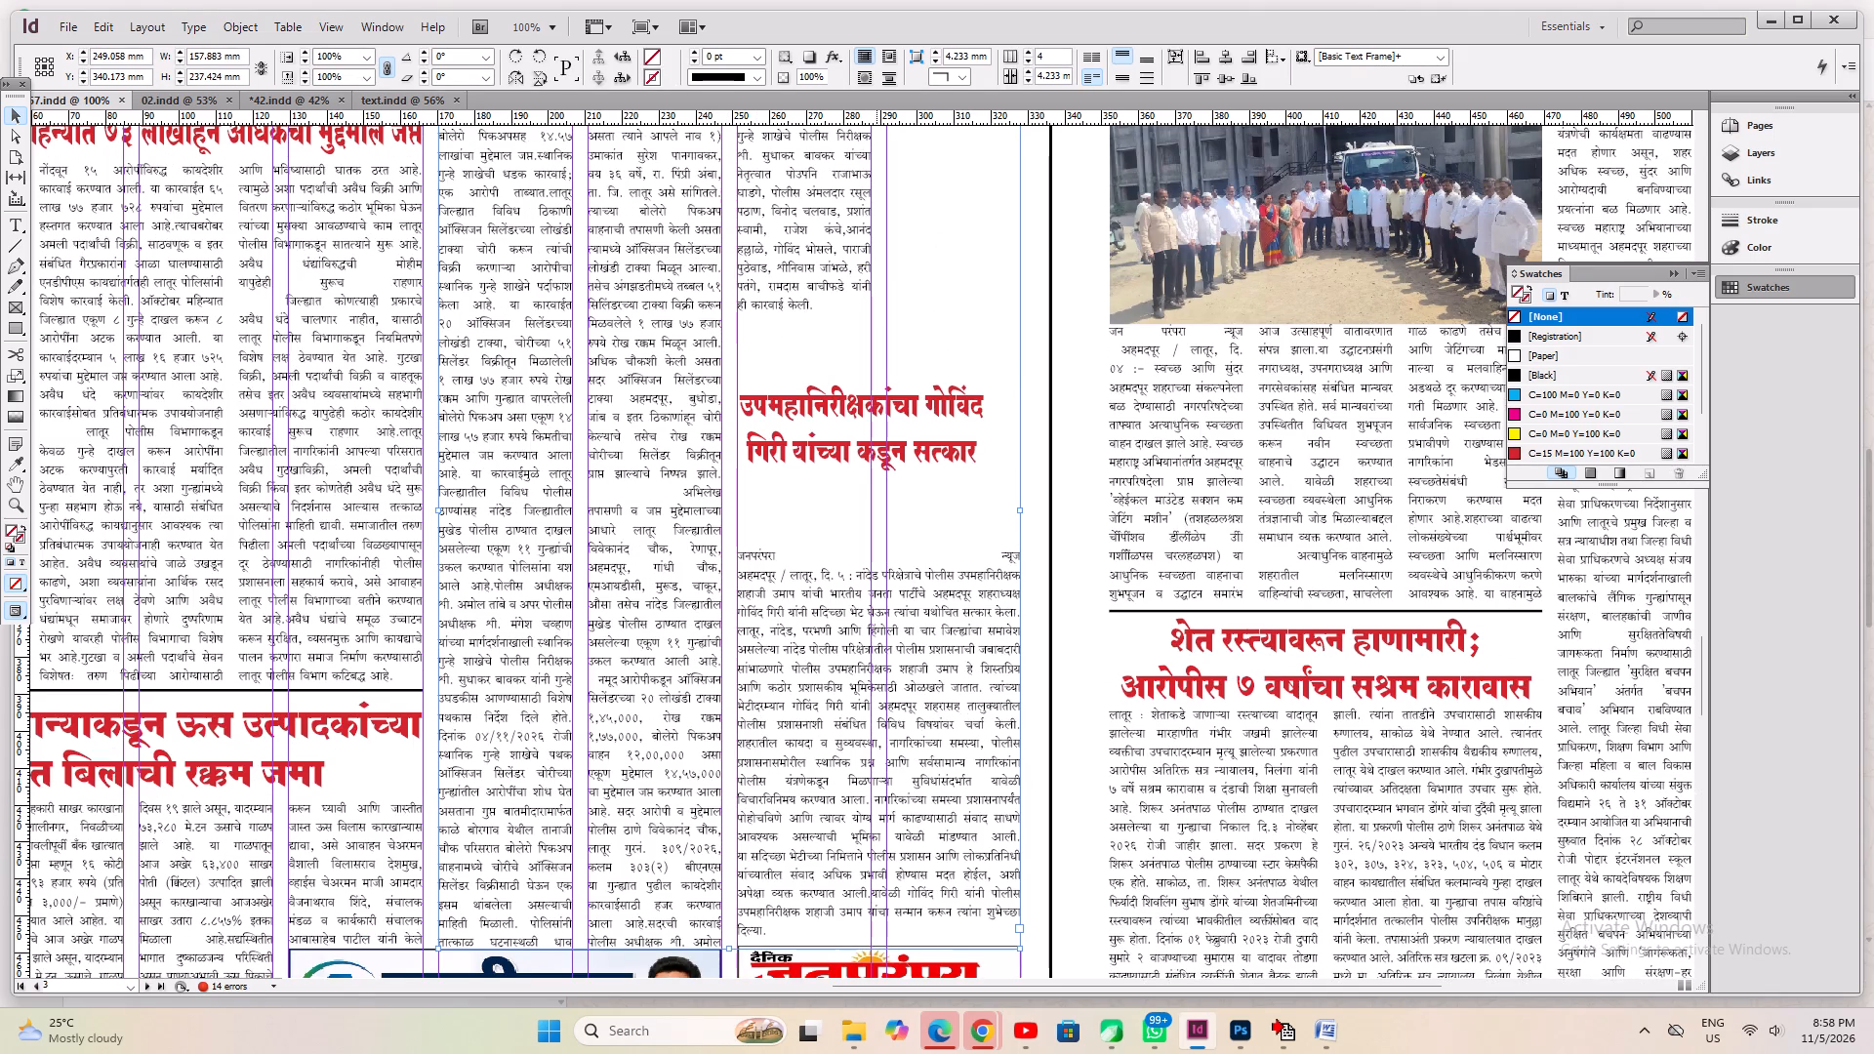
{"action": "left_click", "coordinate": [857, 414], "text": "ctrl"}
{"action": "key", "text": "ctrl+alt+c"}
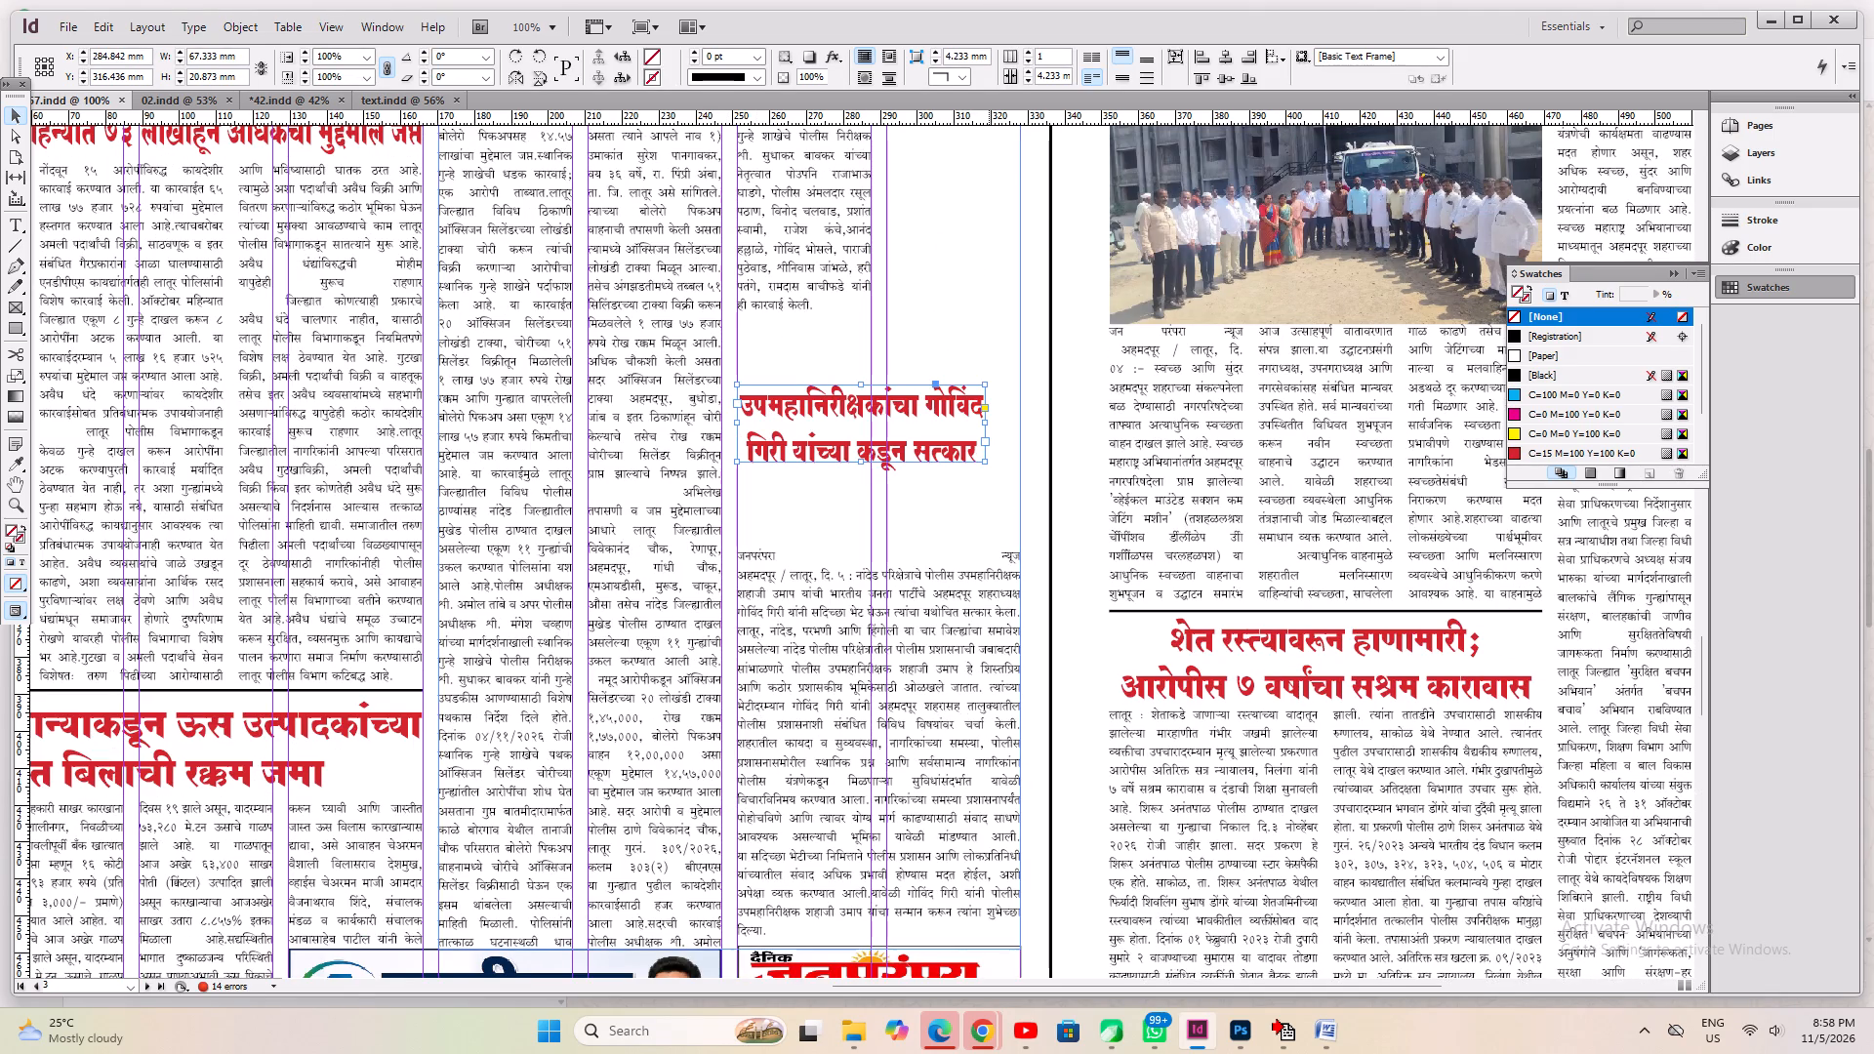
{"action": "left_click_drag", "start_coordinate": [989, 465], "coordinate": [1020, 478], "text": "ctrl"}
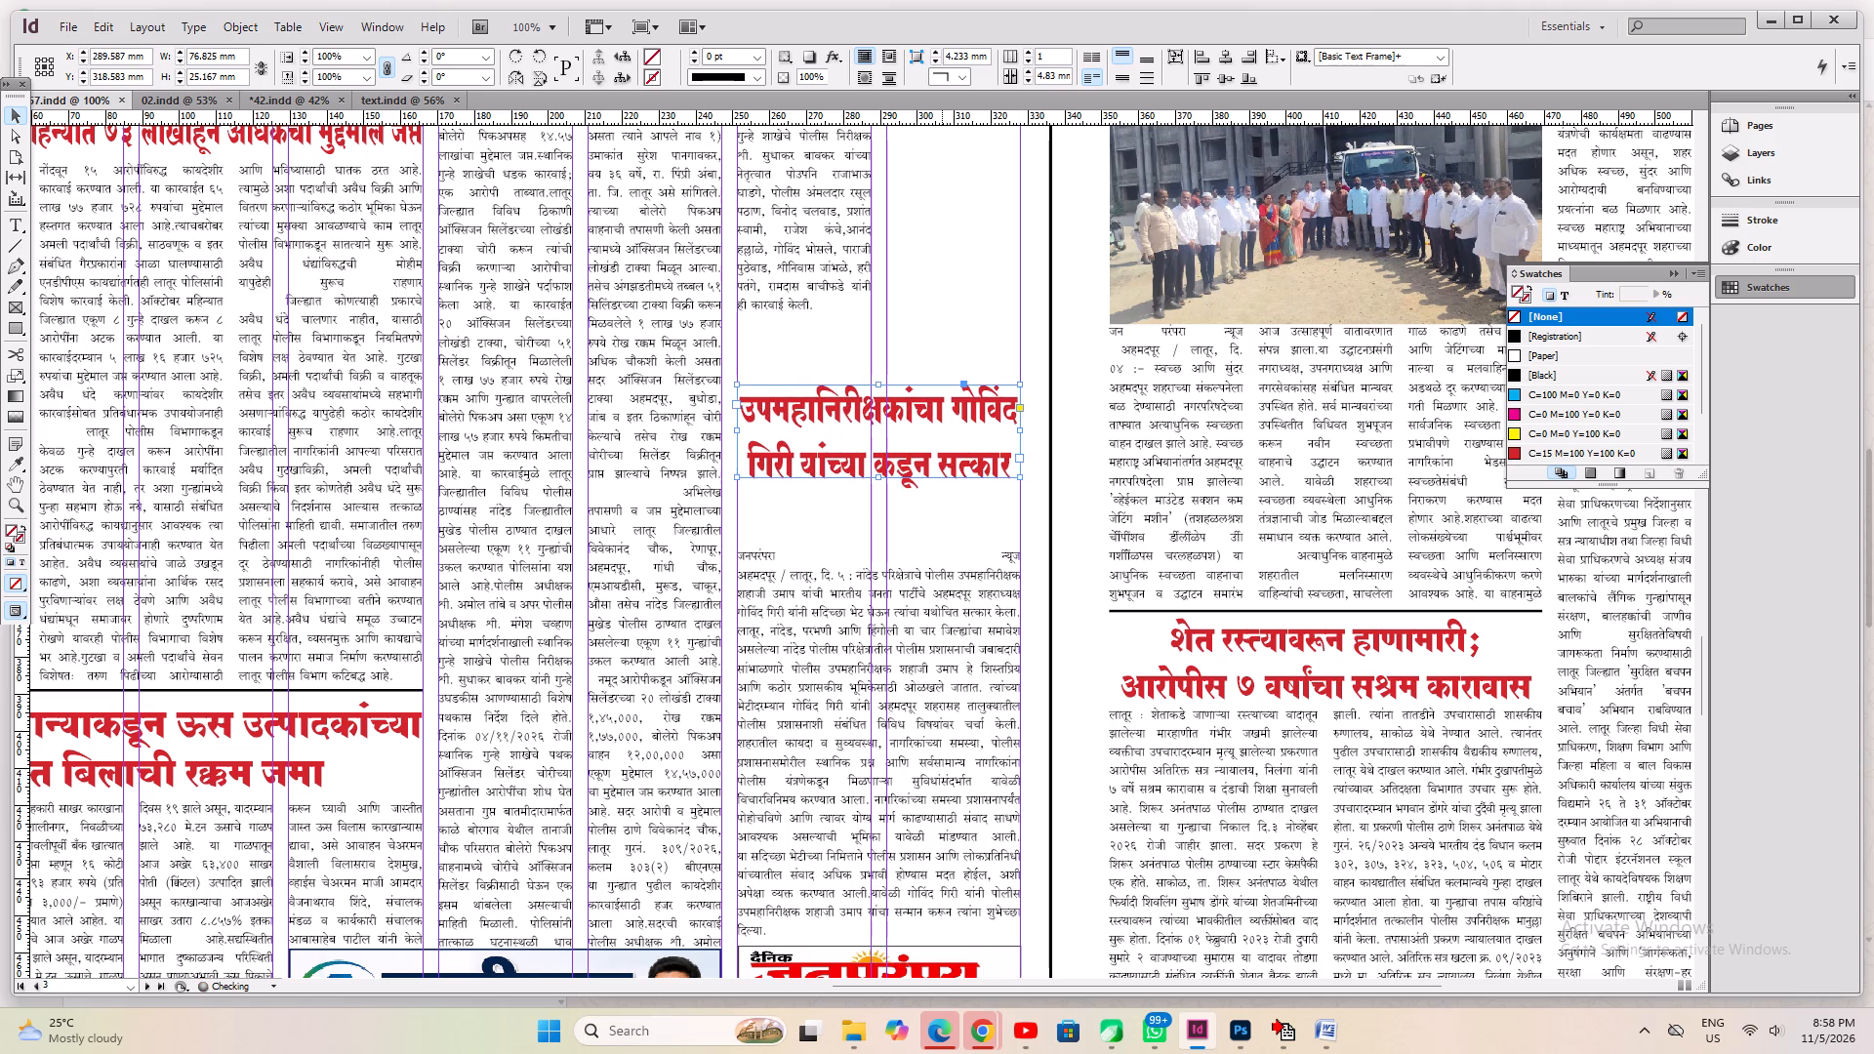
{"action": "left_click_drag", "start_coordinate": [908, 414], "coordinate": [917, 259], "text": "shift"}
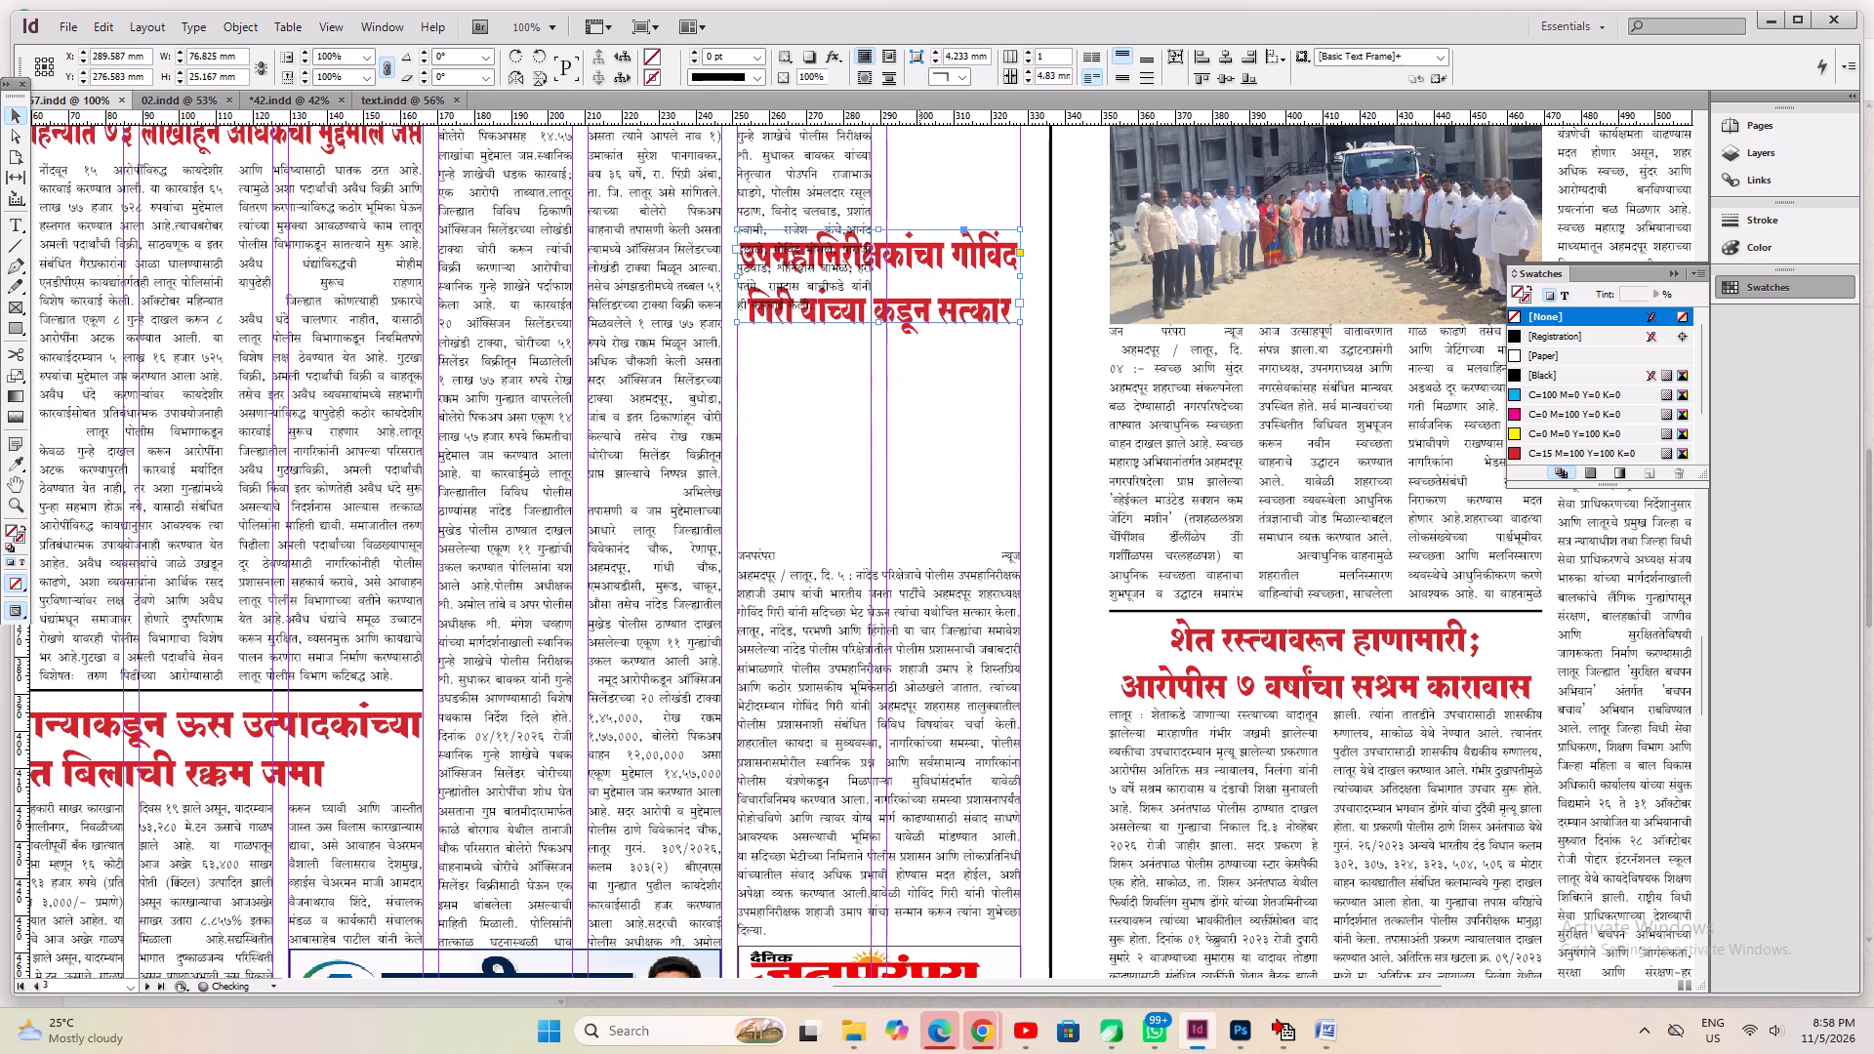
{"action": "key", "text": "ctrl+s"}
Set the felicitation text to 2 columns, fit its frame, position it just above the जनपरंपरा advertisement, and save.
{"action": "left_click", "coordinate": [992, 699]}
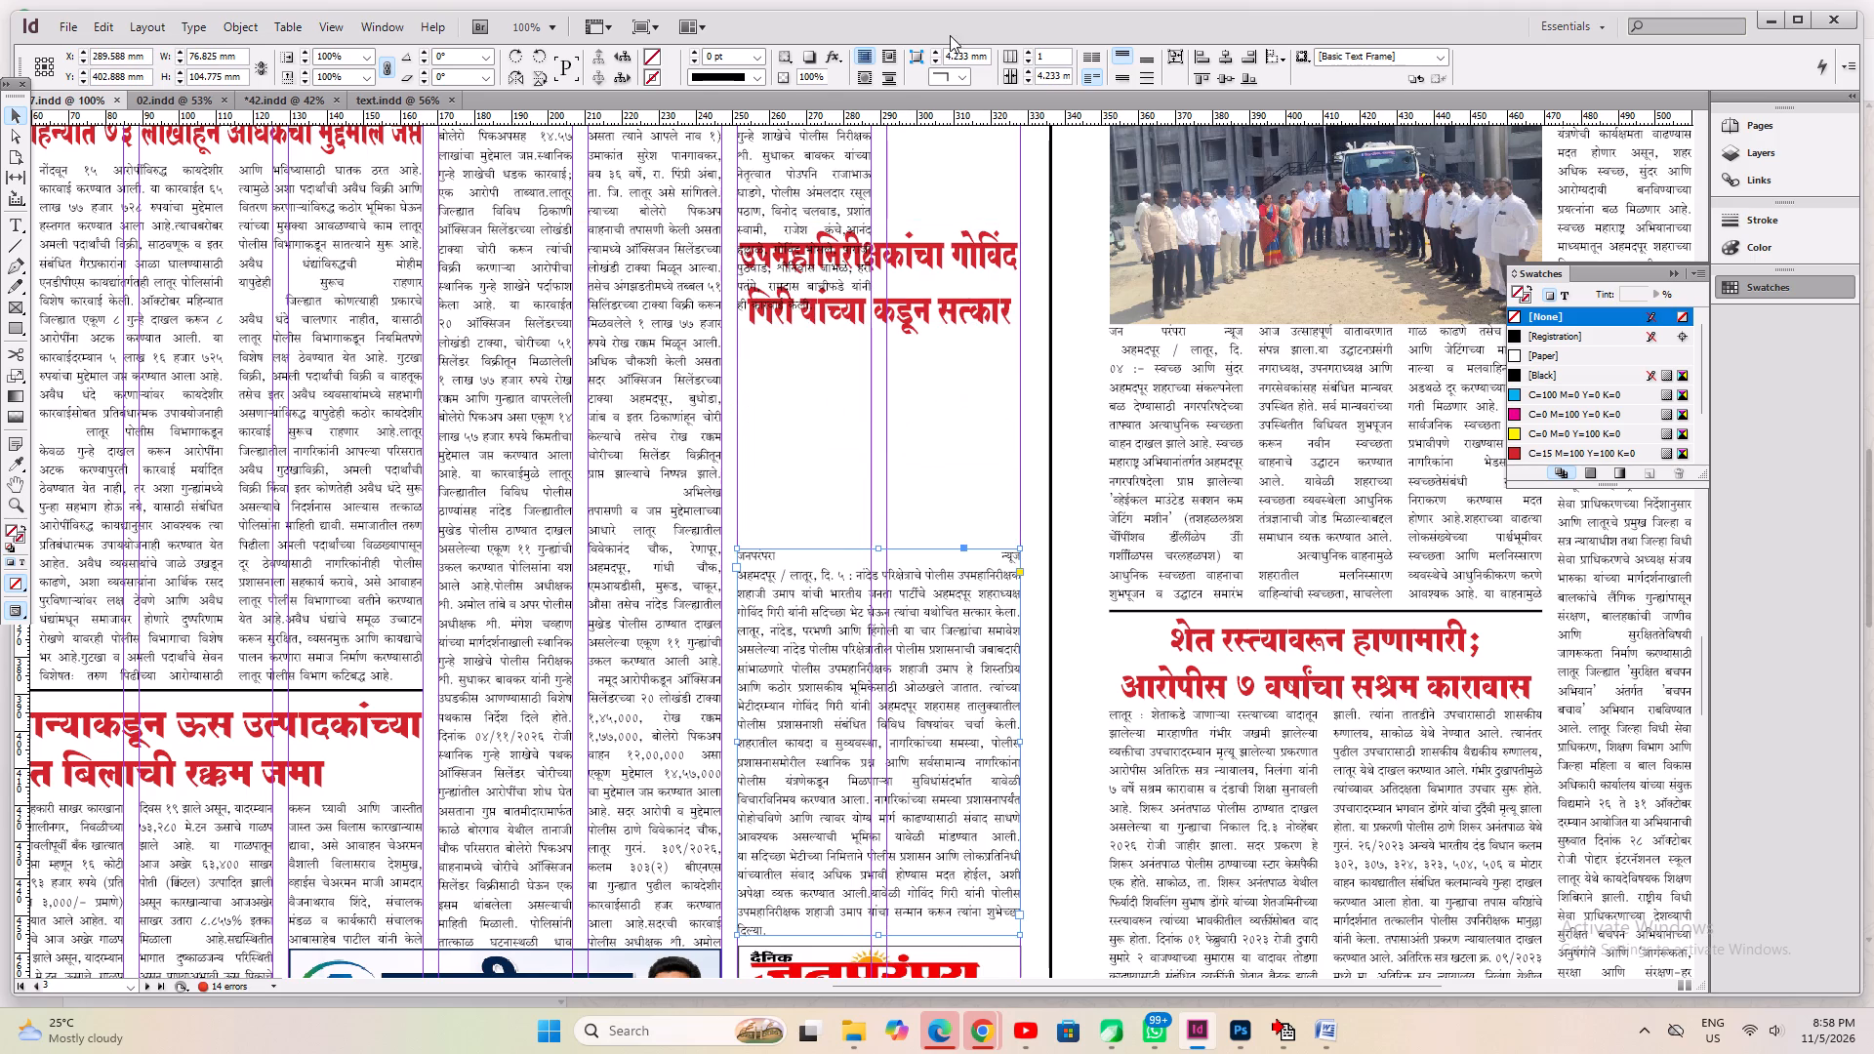
{"action": "left_click", "coordinate": [1027, 45]}
{"action": "left_click", "coordinate": [1031, 53]}
{"action": "key", "text": "ctrl+alt+c"}
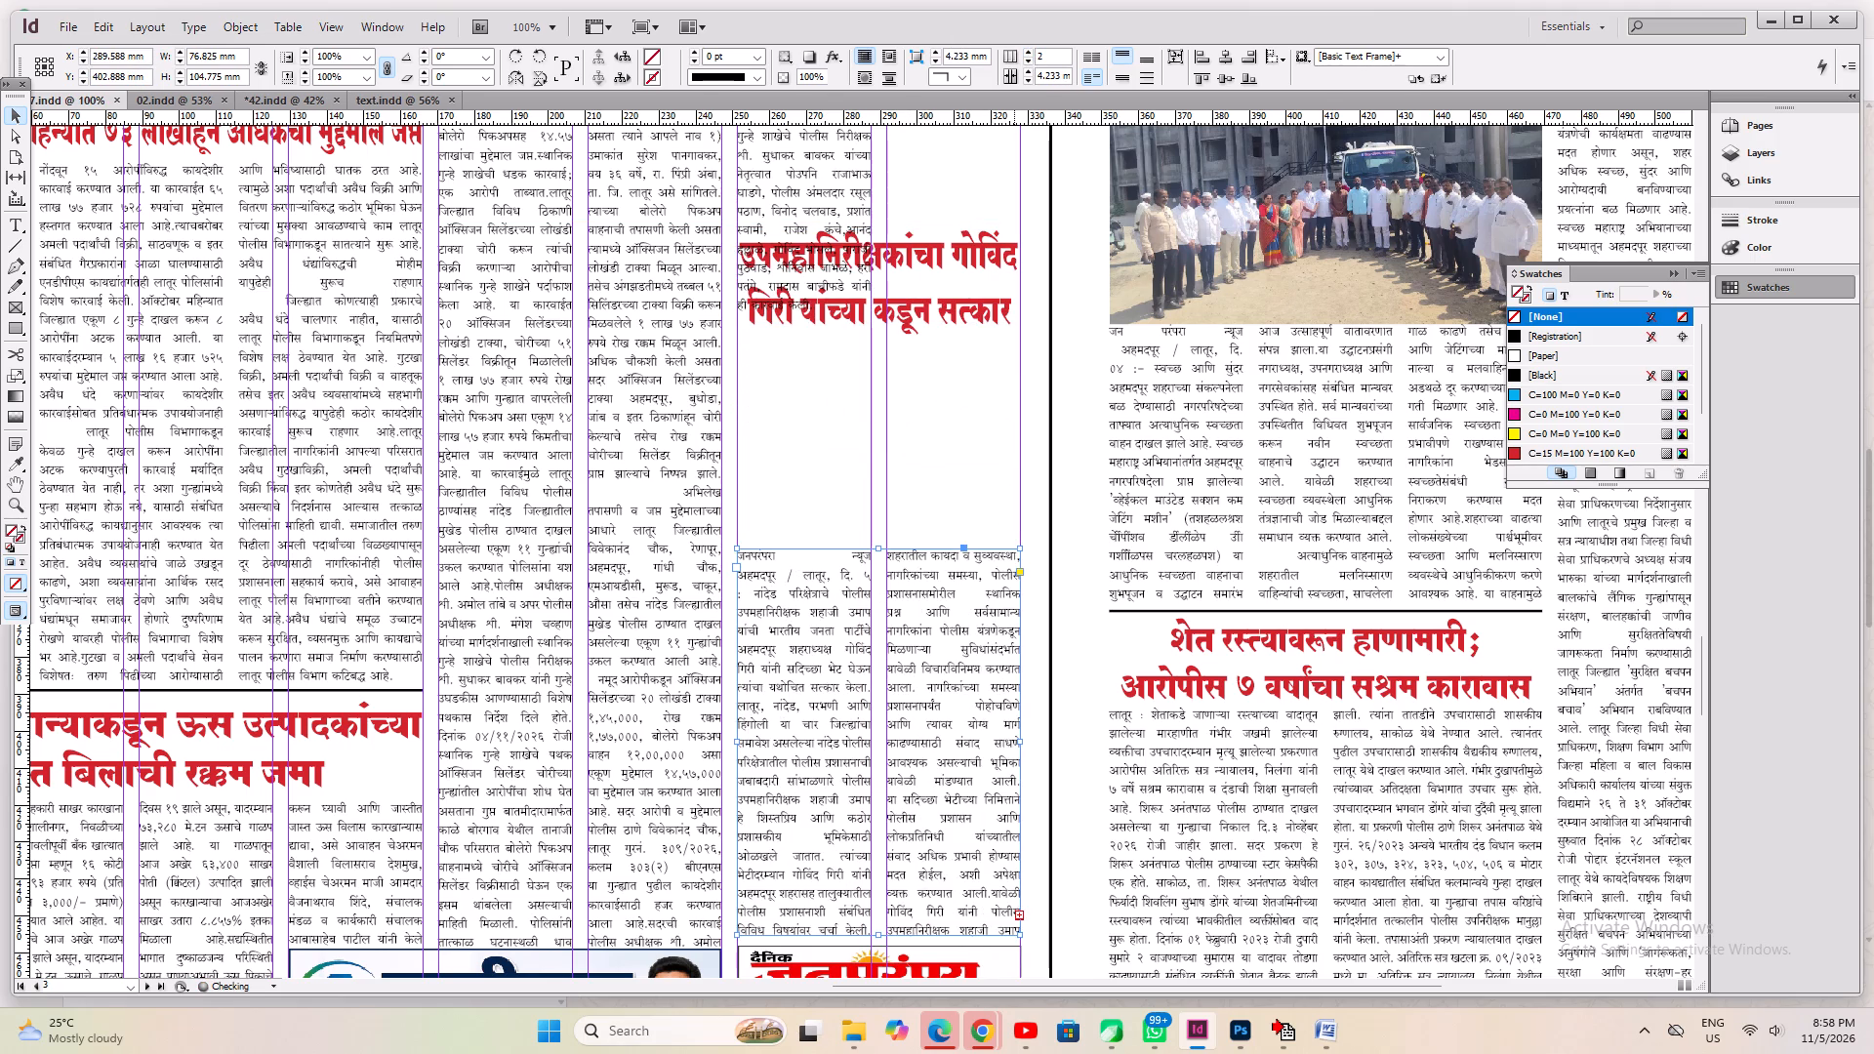
{"action": "left_click_drag", "start_coordinate": [971, 725], "coordinate": [972, 668], "text": "shift"}
{"action": "key", "text": "ctrl+alt+c"}
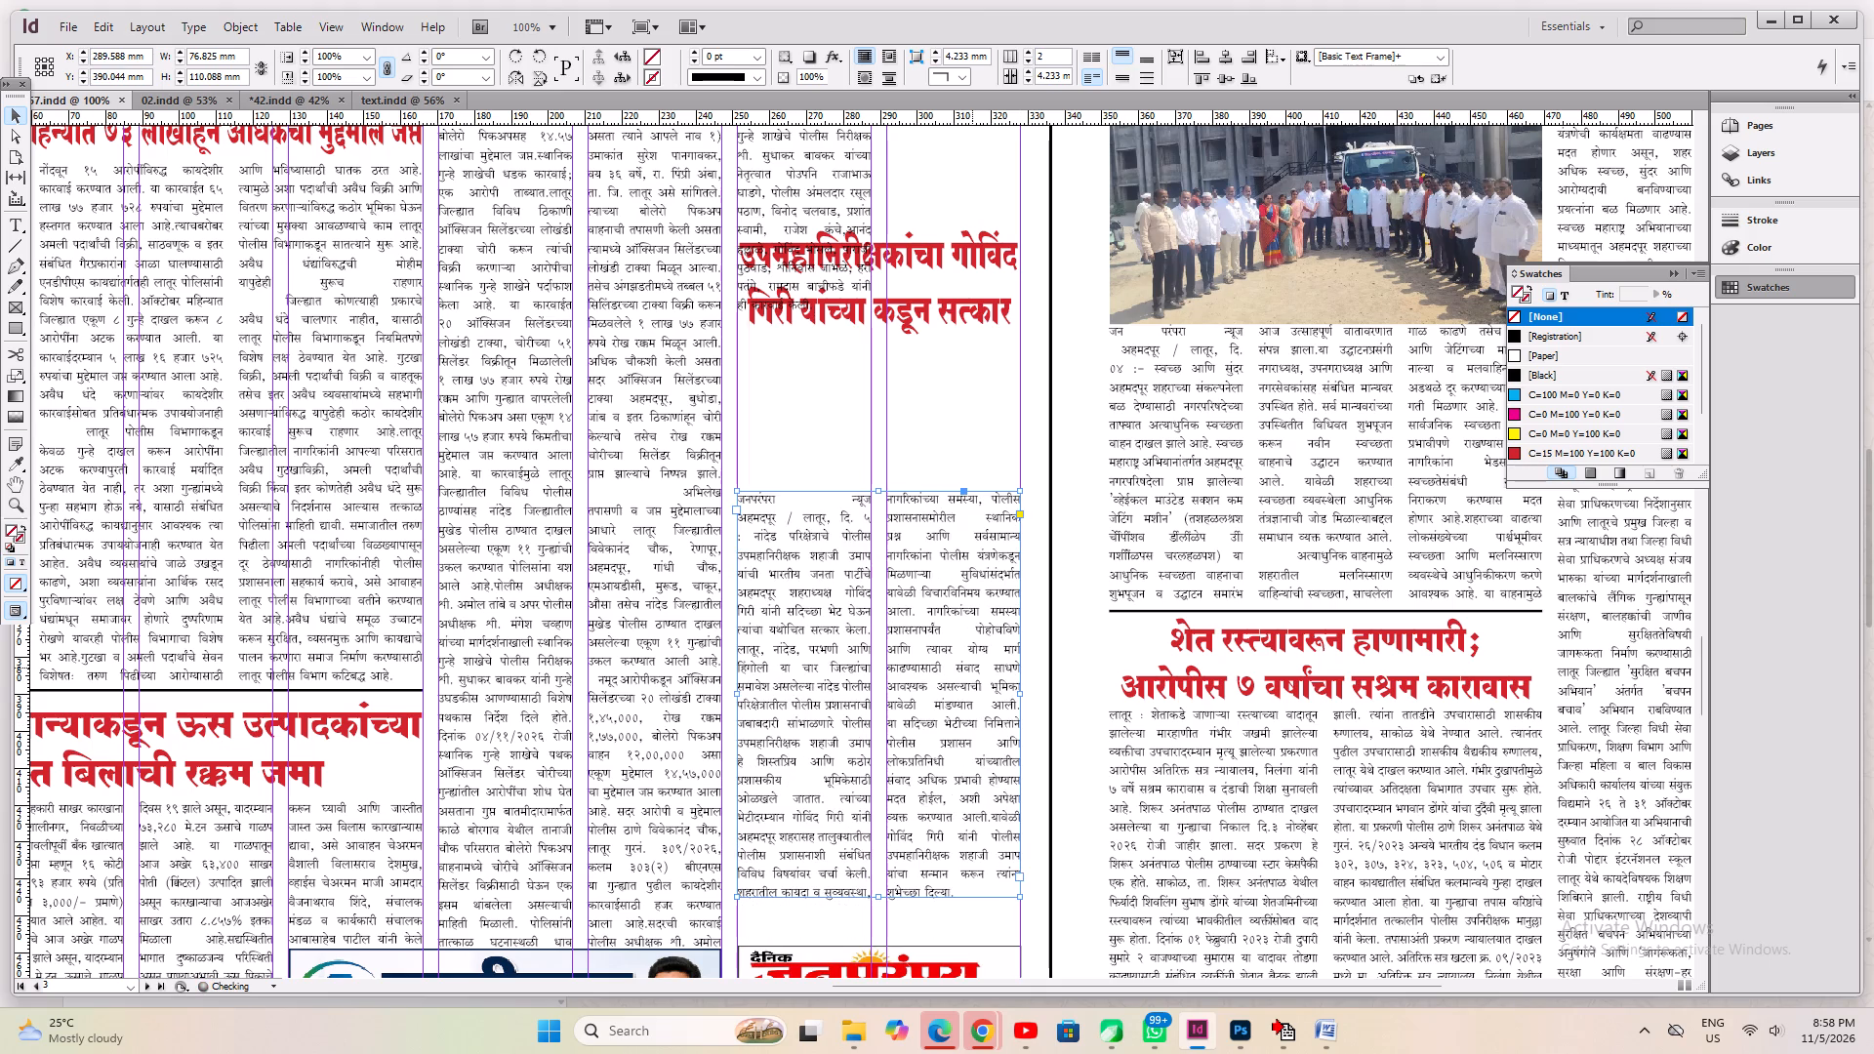
{"action": "left_click_drag", "start_coordinate": [989, 758], "coordinate": [986, 783], "text": "shift"}
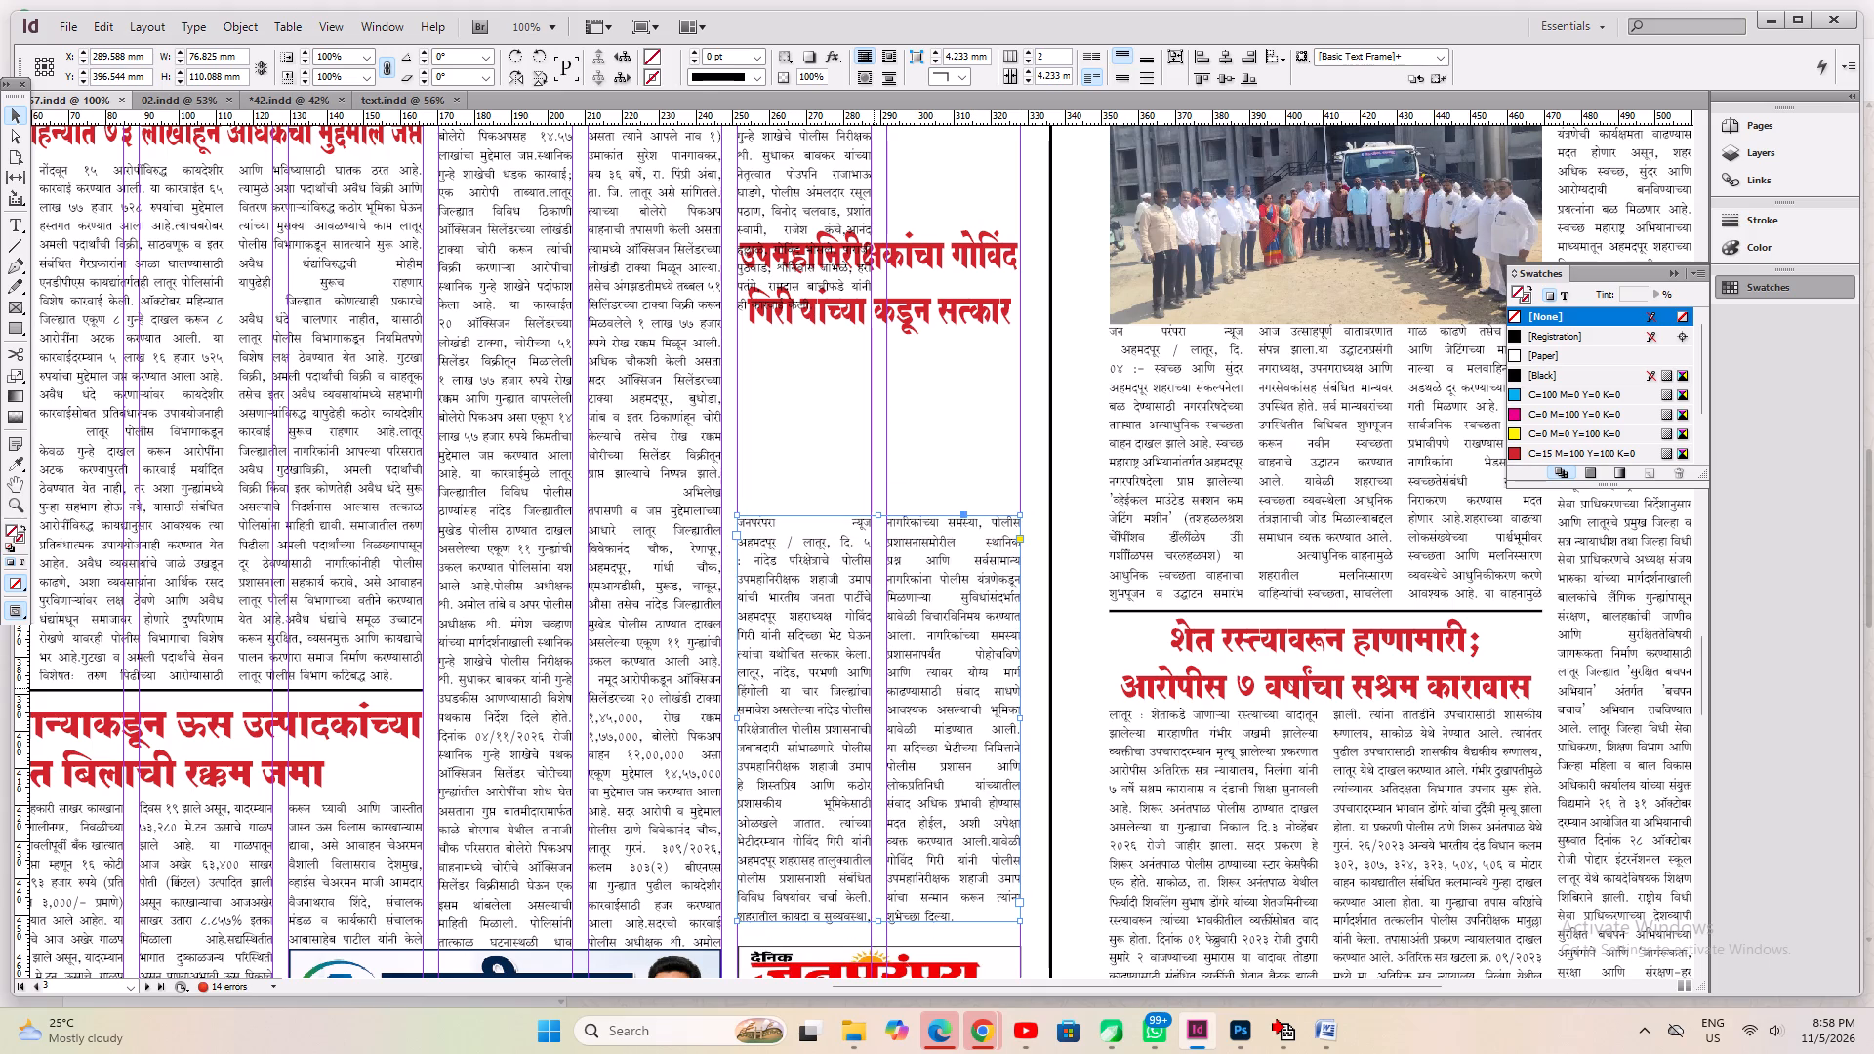
{"action": "key", "text": "ctrl+s"}
Switch to the Microsoft Edge browser window.
{"action": "left_click", "coordinate": [986, 1045]}
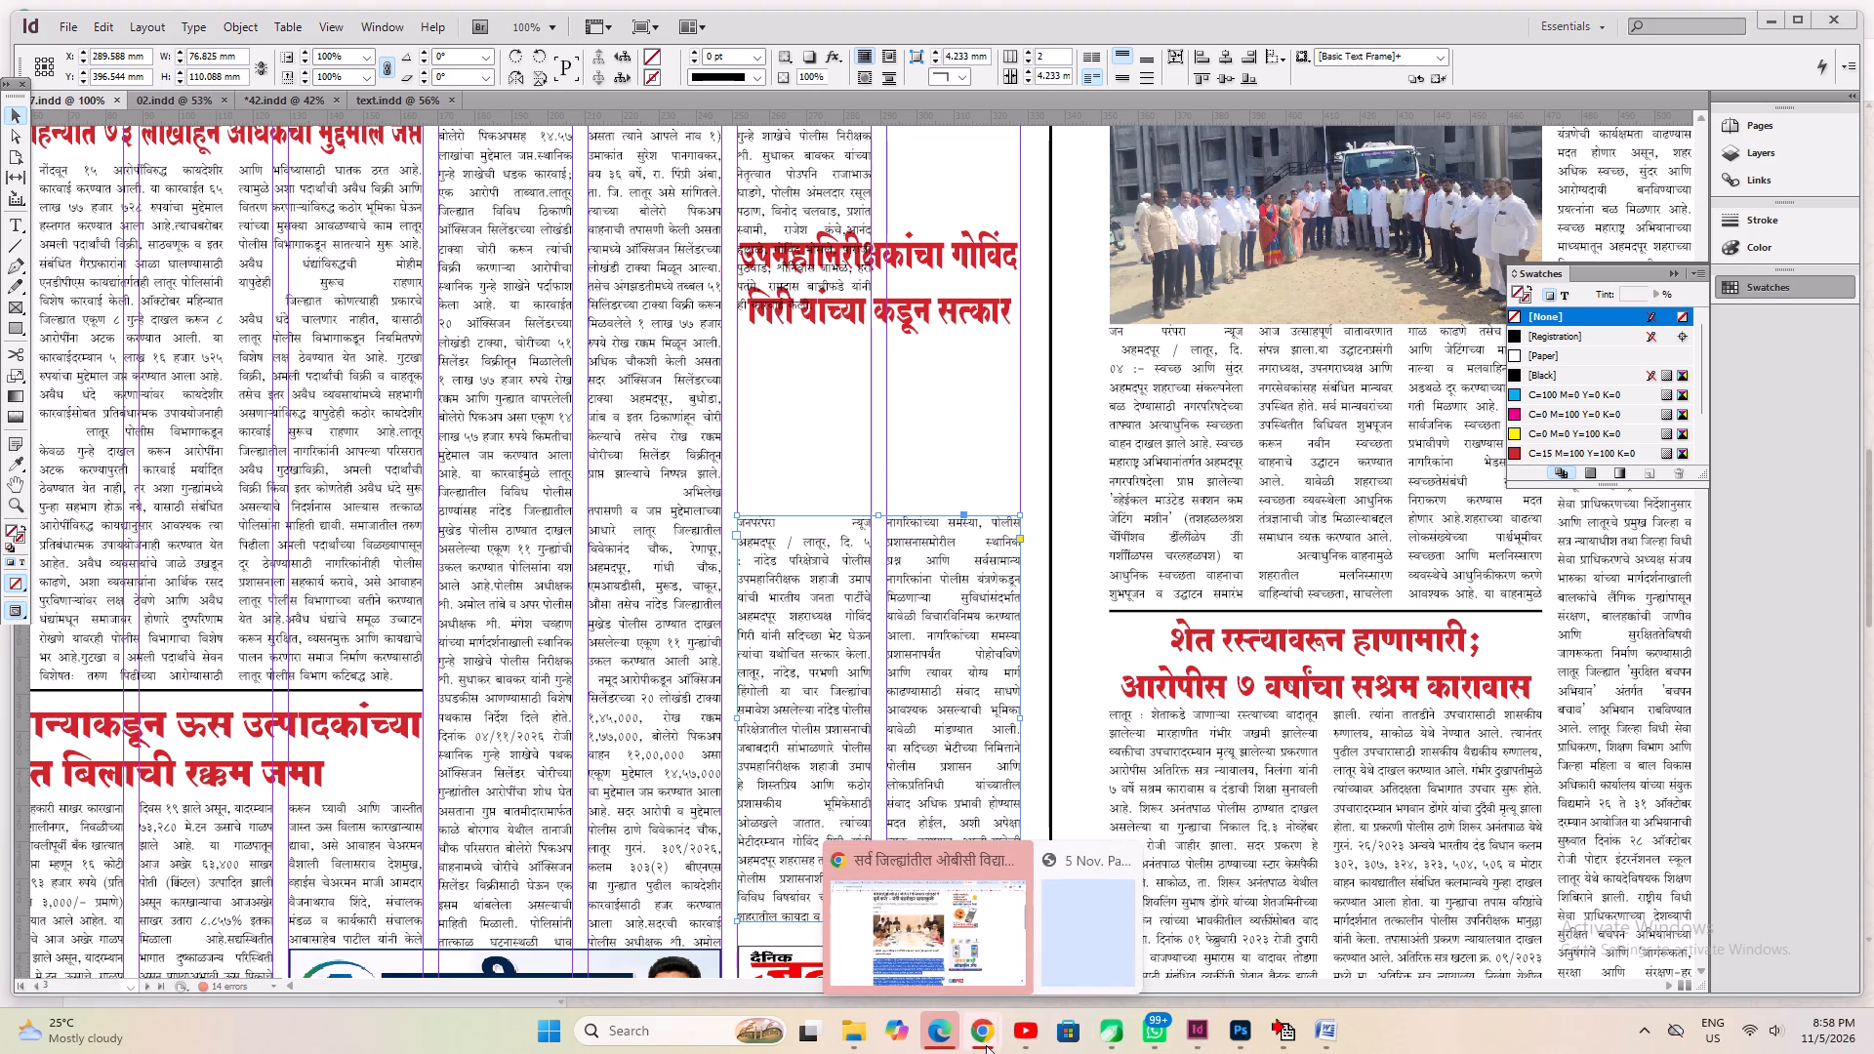
{"action": "left_click", "coordinate": [933, 1033]}
{"action": "left_click", "coordinate": [933, 1033]}
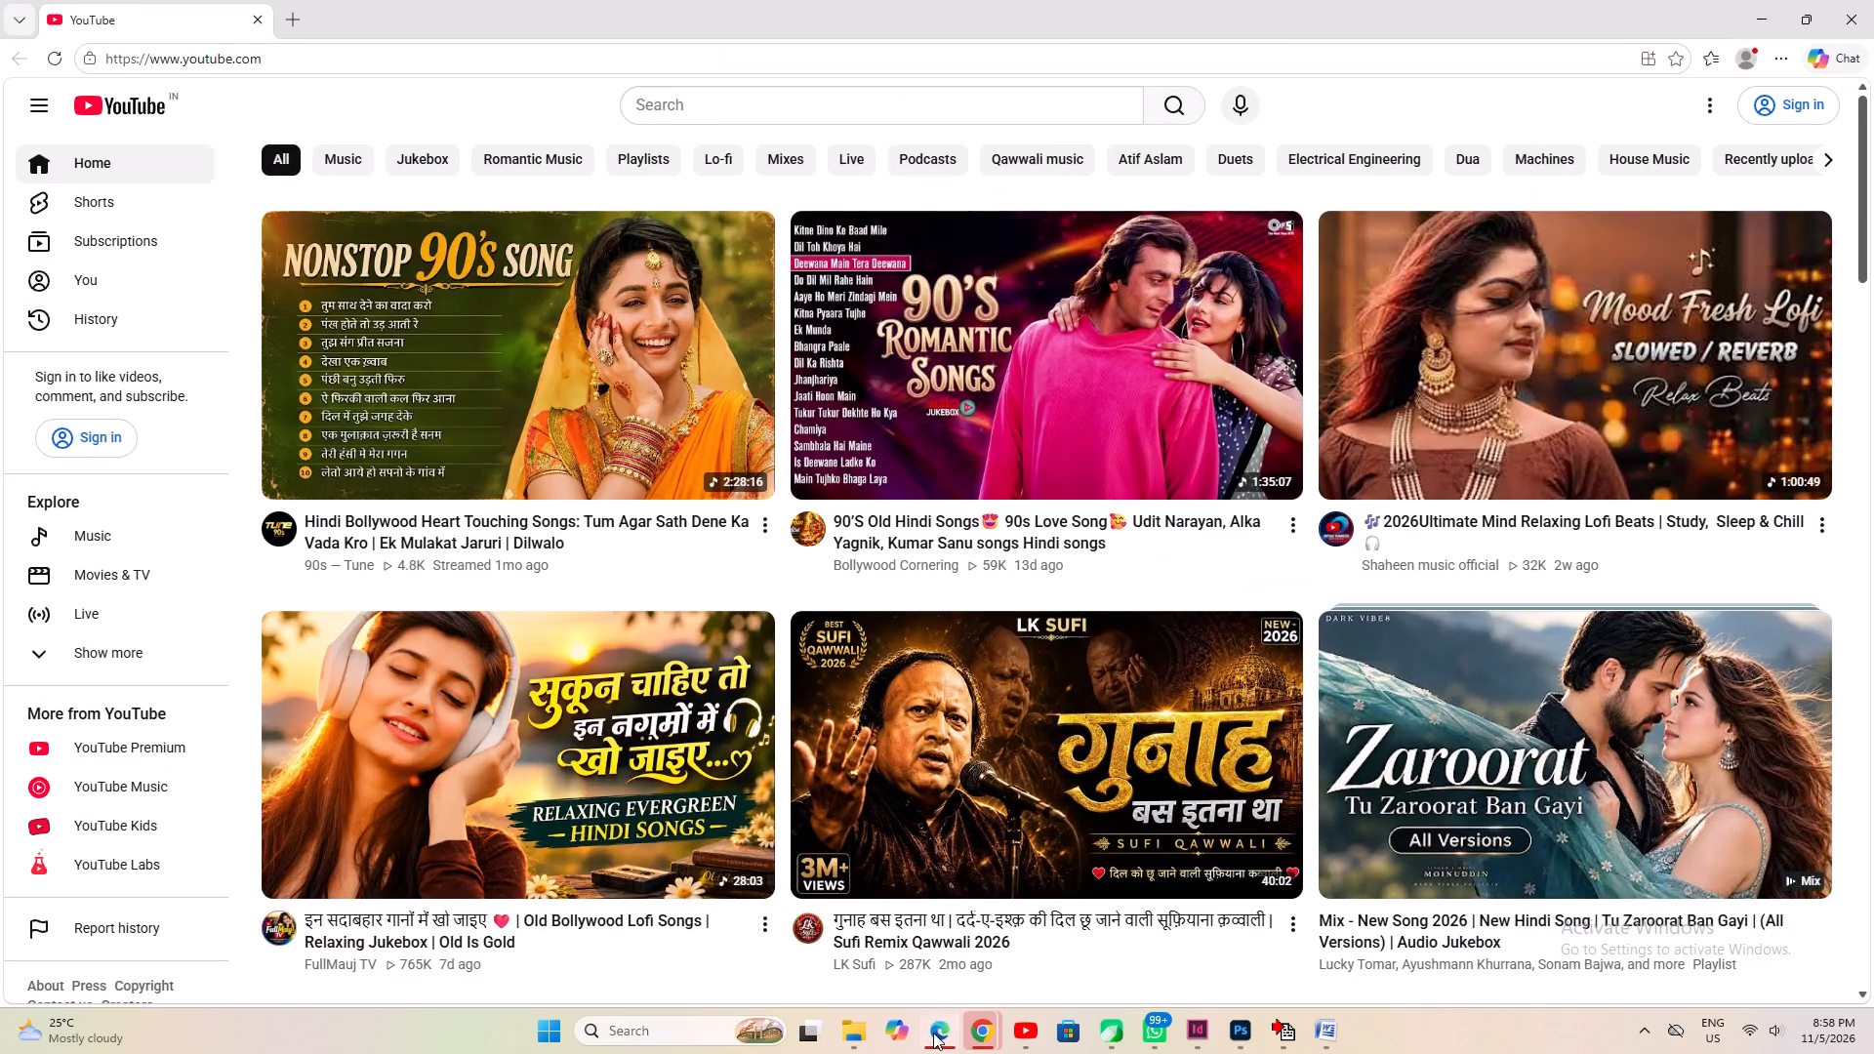
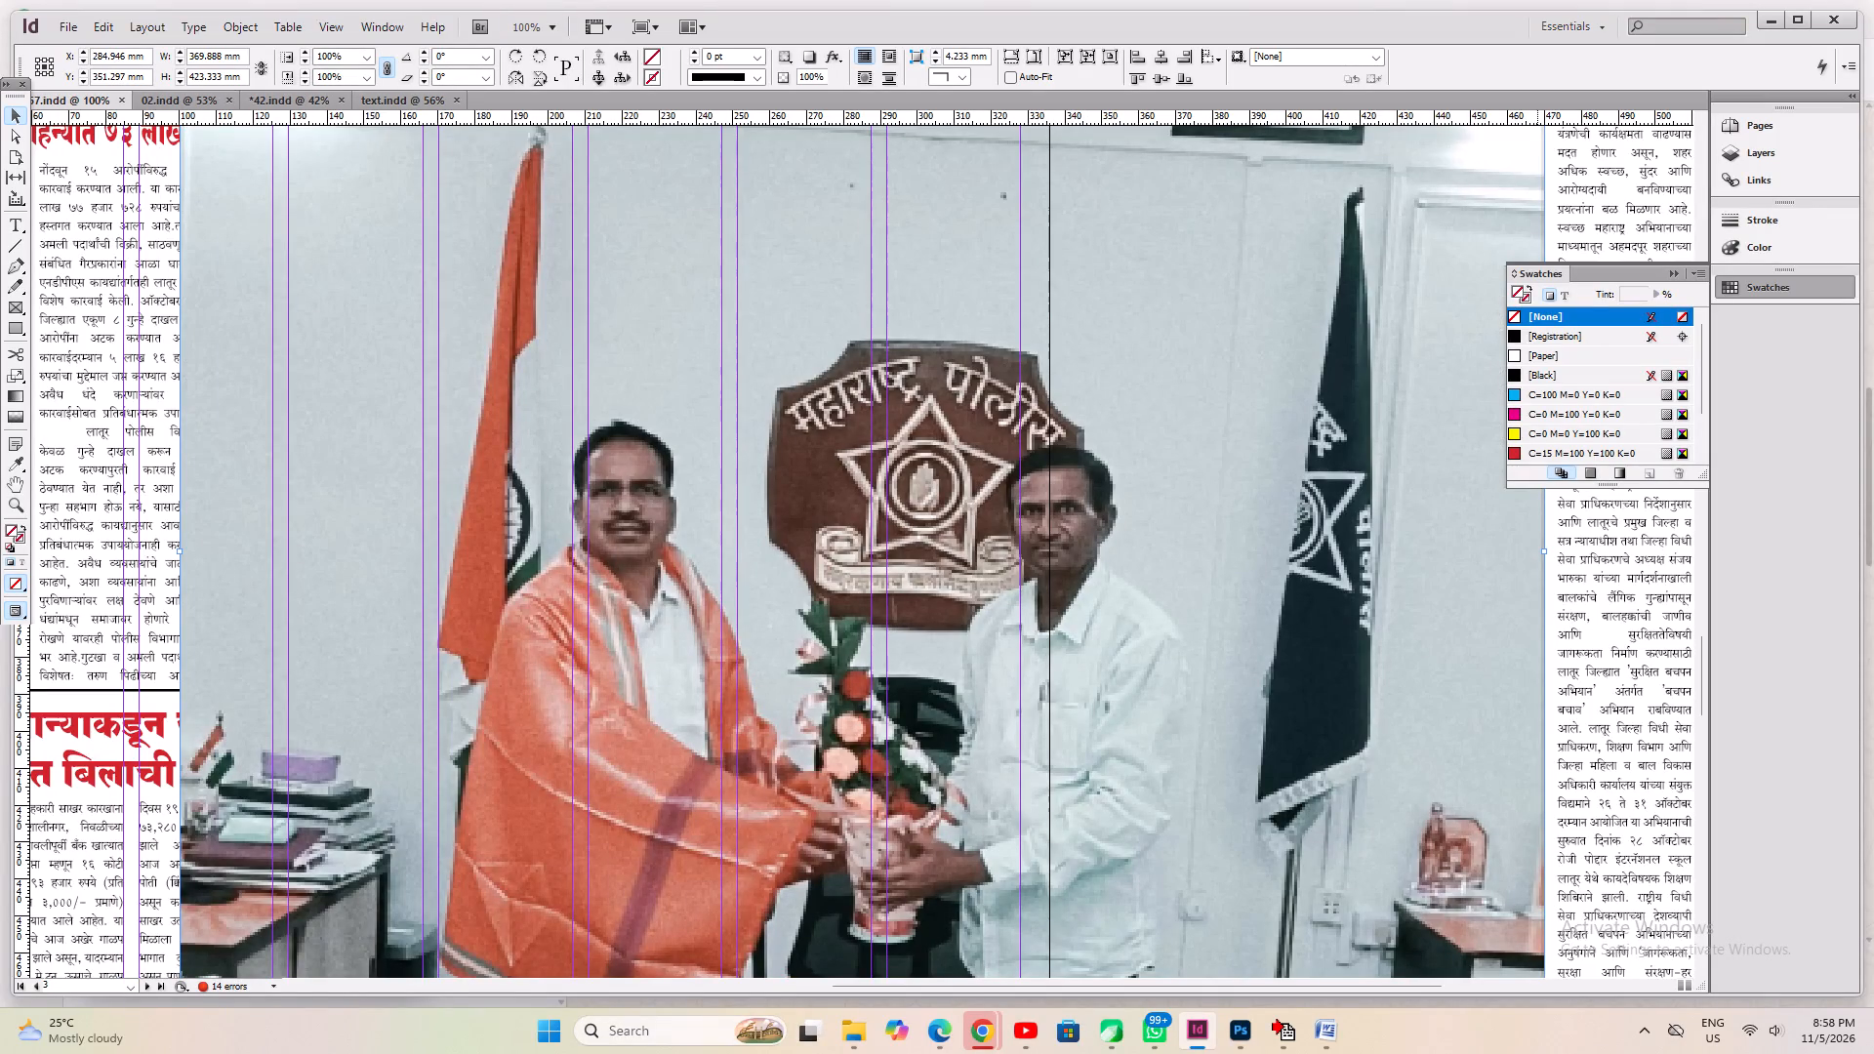
Scale the placed felicitation photo down to about 67 × 76.5 mm, keeping its proportions.
{"action": "left_click_drag", "start_coordinate": [1548, 553], "coordinate": [927, 609], "text": "ctrl+shift"}
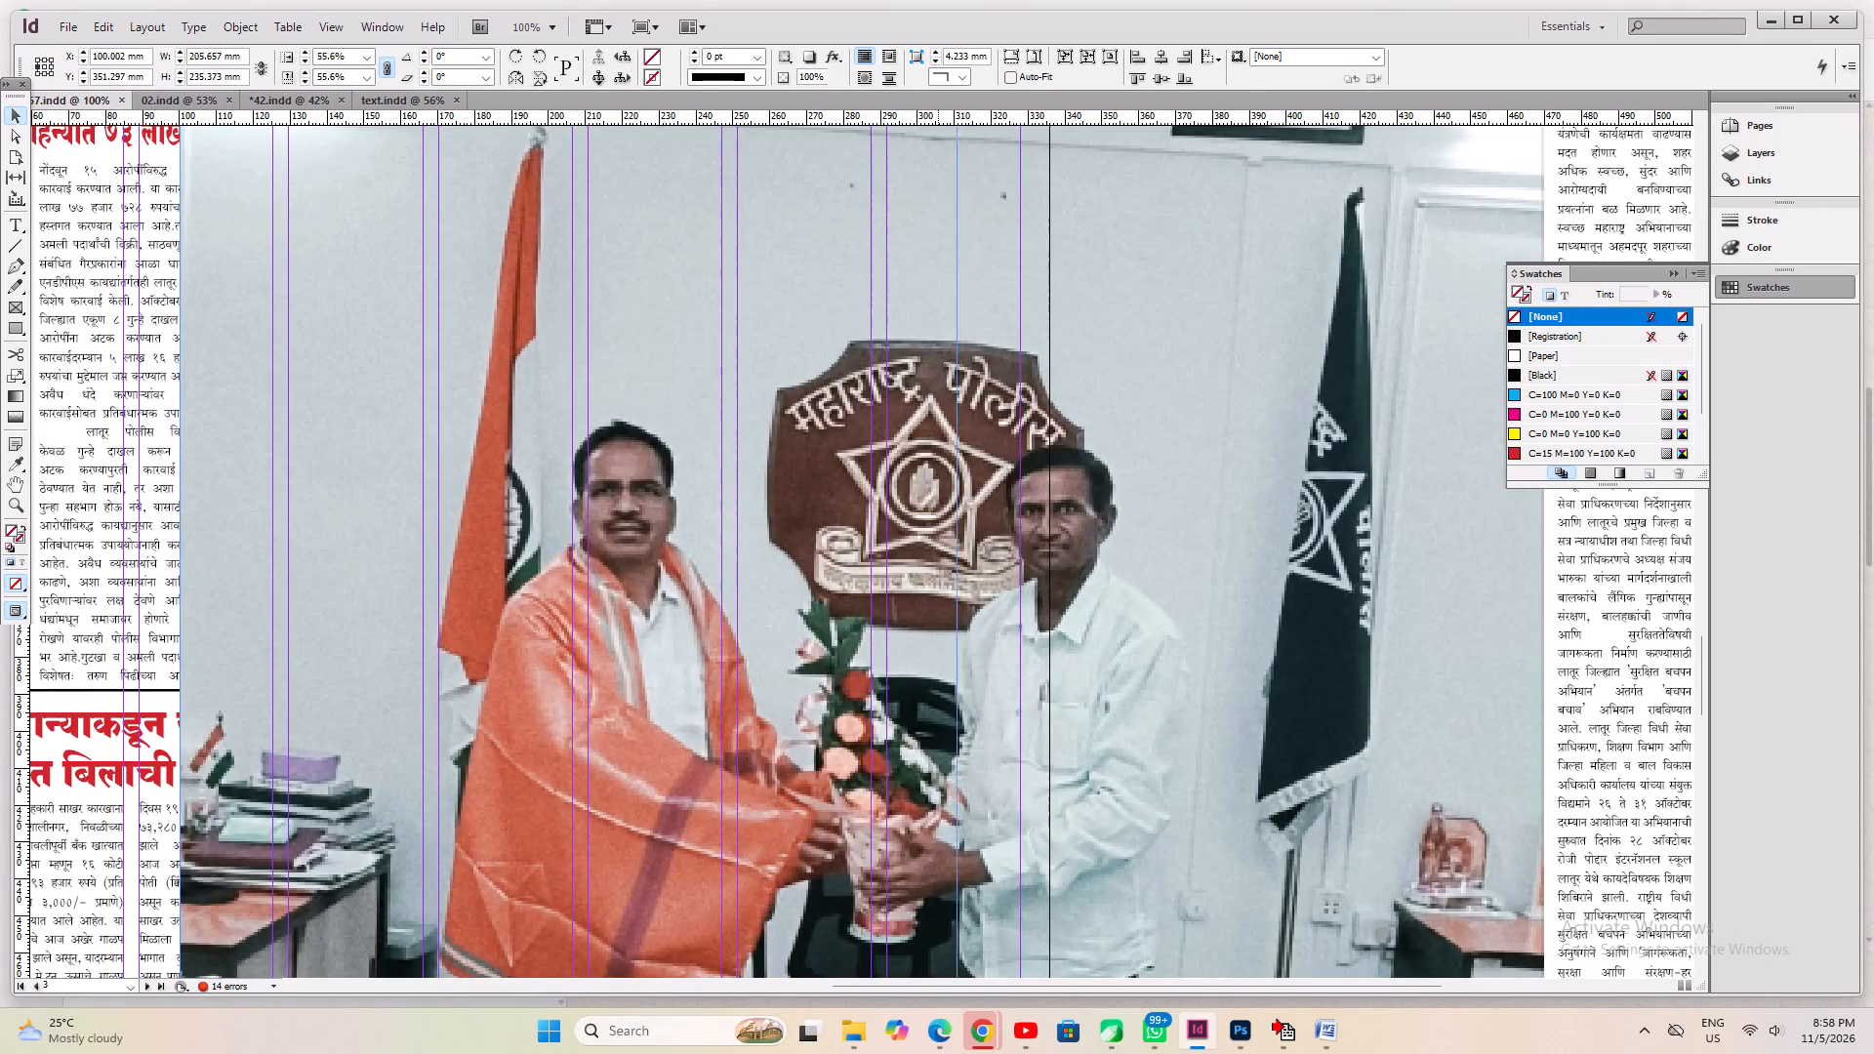
{"action": "left_click_drag", "start_coordinate": [927, 609], "coordinate": [792, 637], "text": "ctrl+shift"}
{"action": "left_click_drag", "start_coordinate": [668, 694], "coordinate": [1076, 714]}
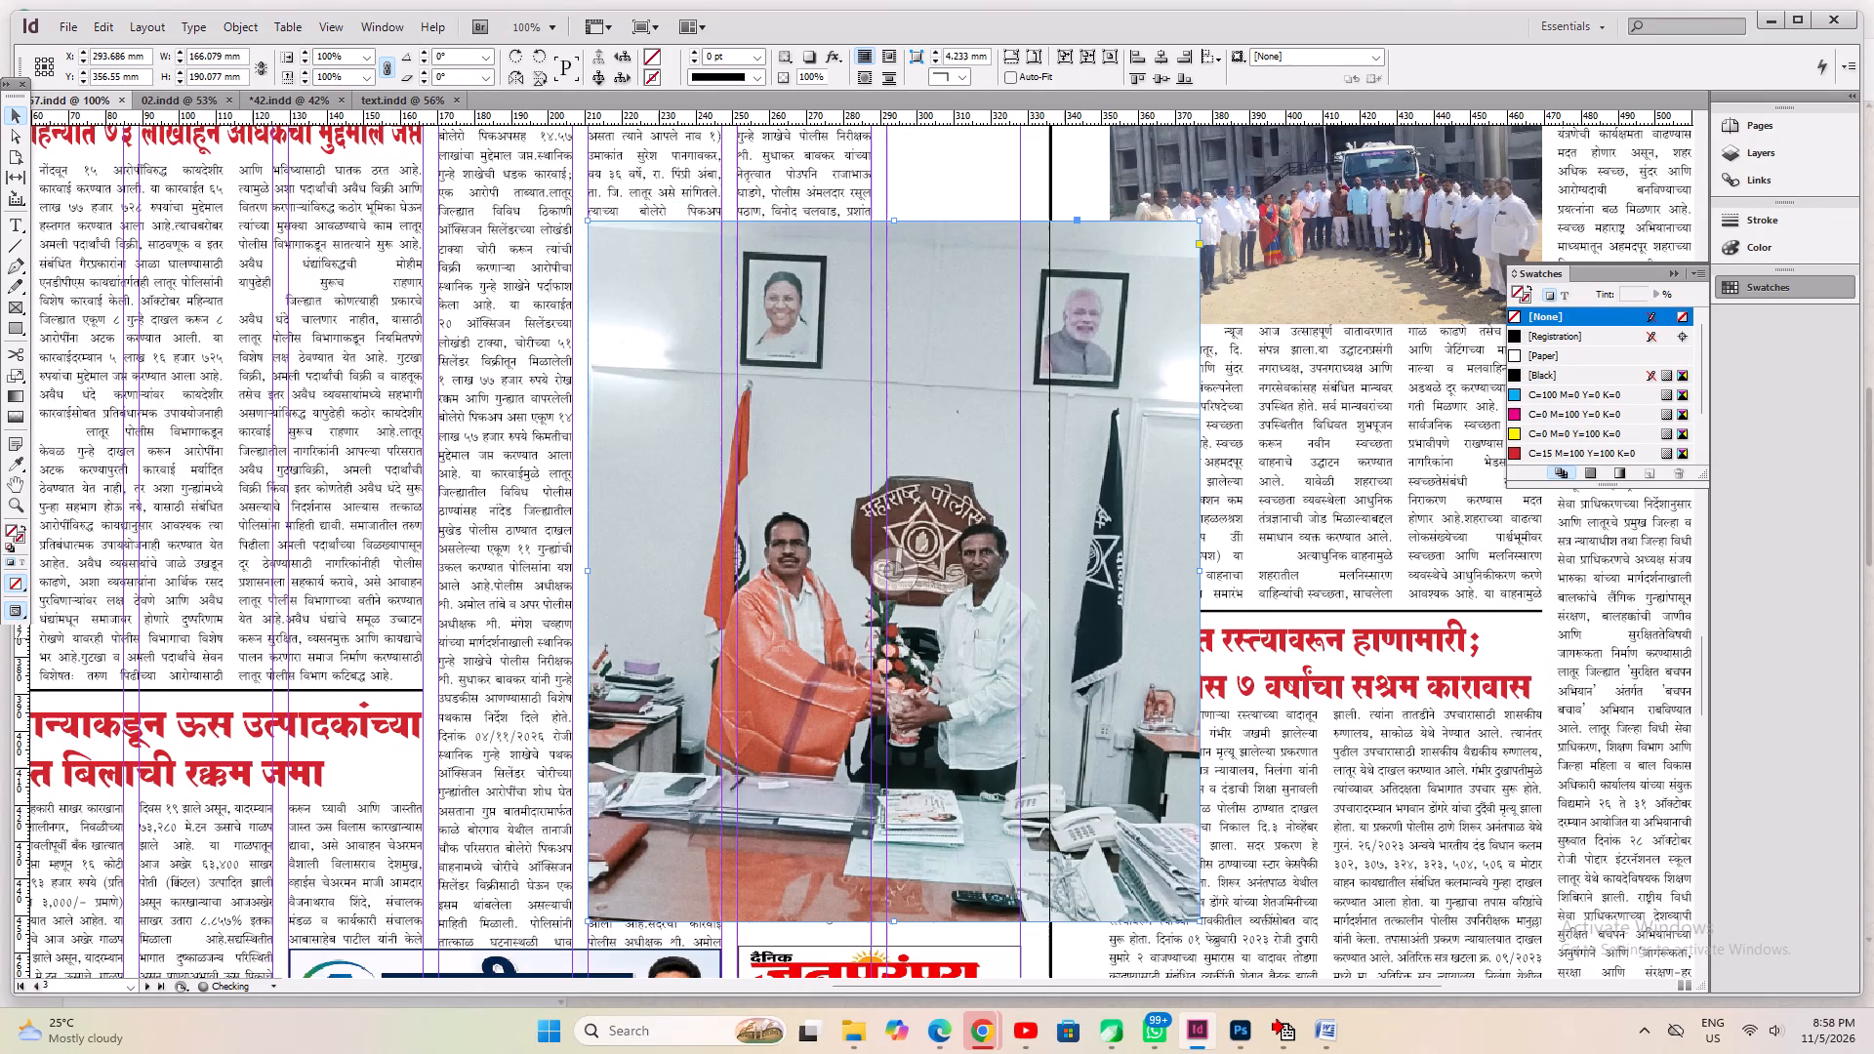
{"action": "left_click_drag", "start_coordinate": [587, 573], "coordinate": [956, 615], "text": "ctrl+shift"}
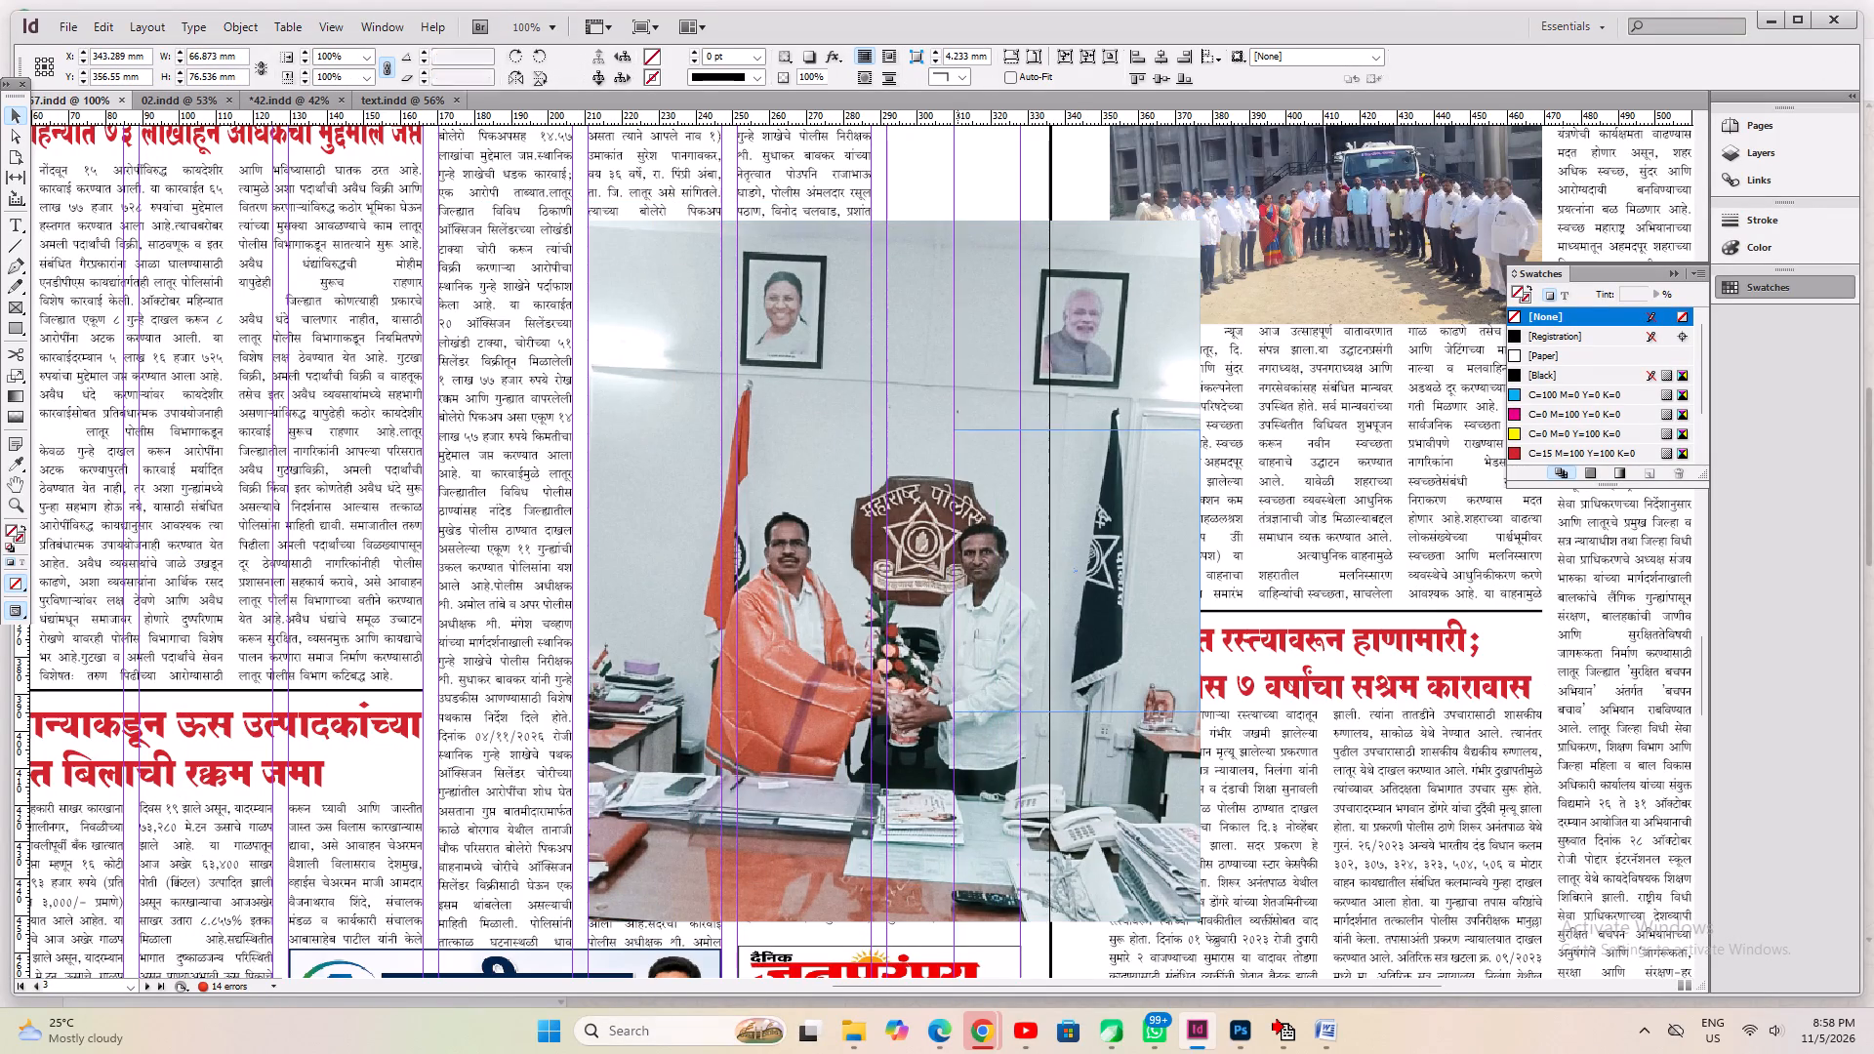
Move the felicitation headline further up, over the end of the oxygen-cylinder text.
{"action": "scroll", "coordinate": [940, 482], "scroll_direction": "up", "scroll_amount": 5}
{"action": "double_click", "coordinate": [1027, 515], "text": "ctrl"}
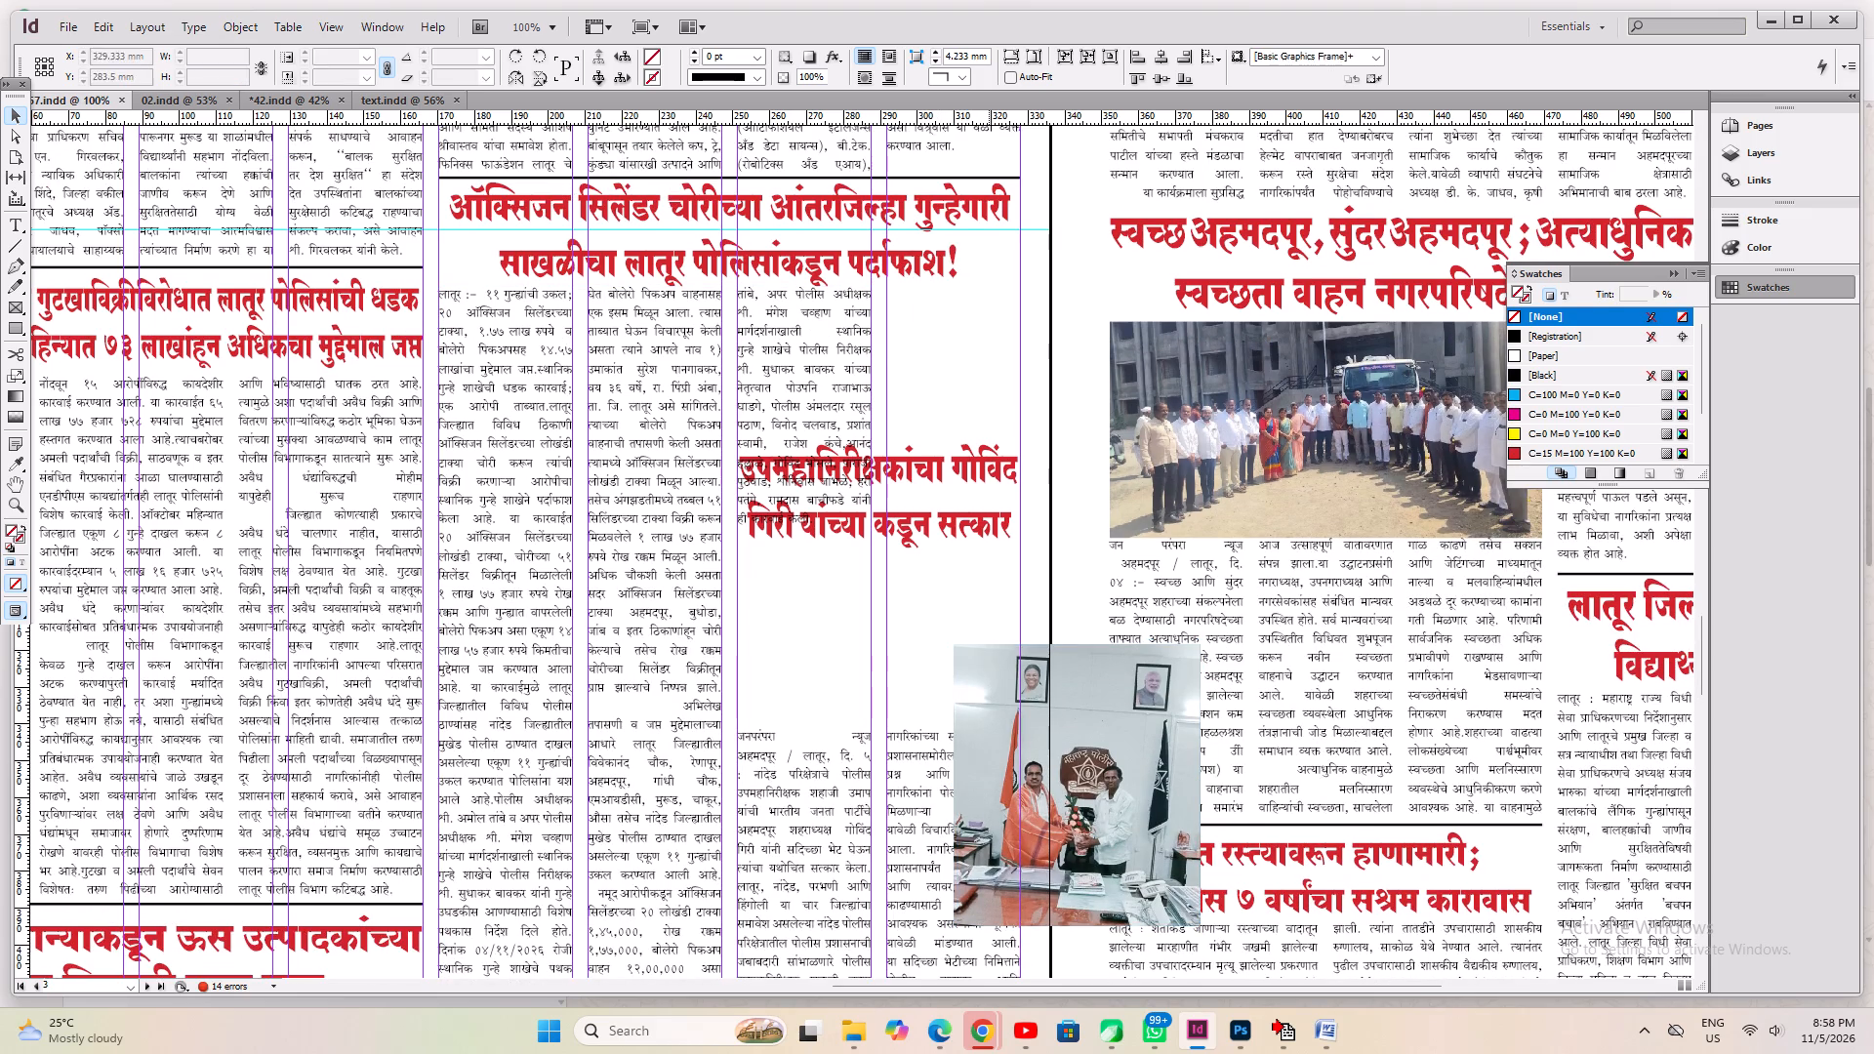
{"action": "left_click", "coordinate": [971, 524], "text": "ctrl"}
{"action": "left_click", "coordinate": [948, 543], "text": "ctrl"}
{"action": "left_click", "coordinate": [939, 528], "text": "ctrl"}
{"action": "left_click_drag", "start_coordinate": [967, 492], "coordinate": [968, 432], "text": "shift"}
Position the felicitation photo directly below its headline, aligned with the left edge of the third column.
{"action": "scroll", "coordinate": [1002, 565], "scroll_direction": "down", "scroll_amount": 2}
{"action": "left_click", "coordinate": [1112, 747]}
{"action": "left_click_drag", "start_coordinate": [1121, 741], "coordinate": [988, 685]}
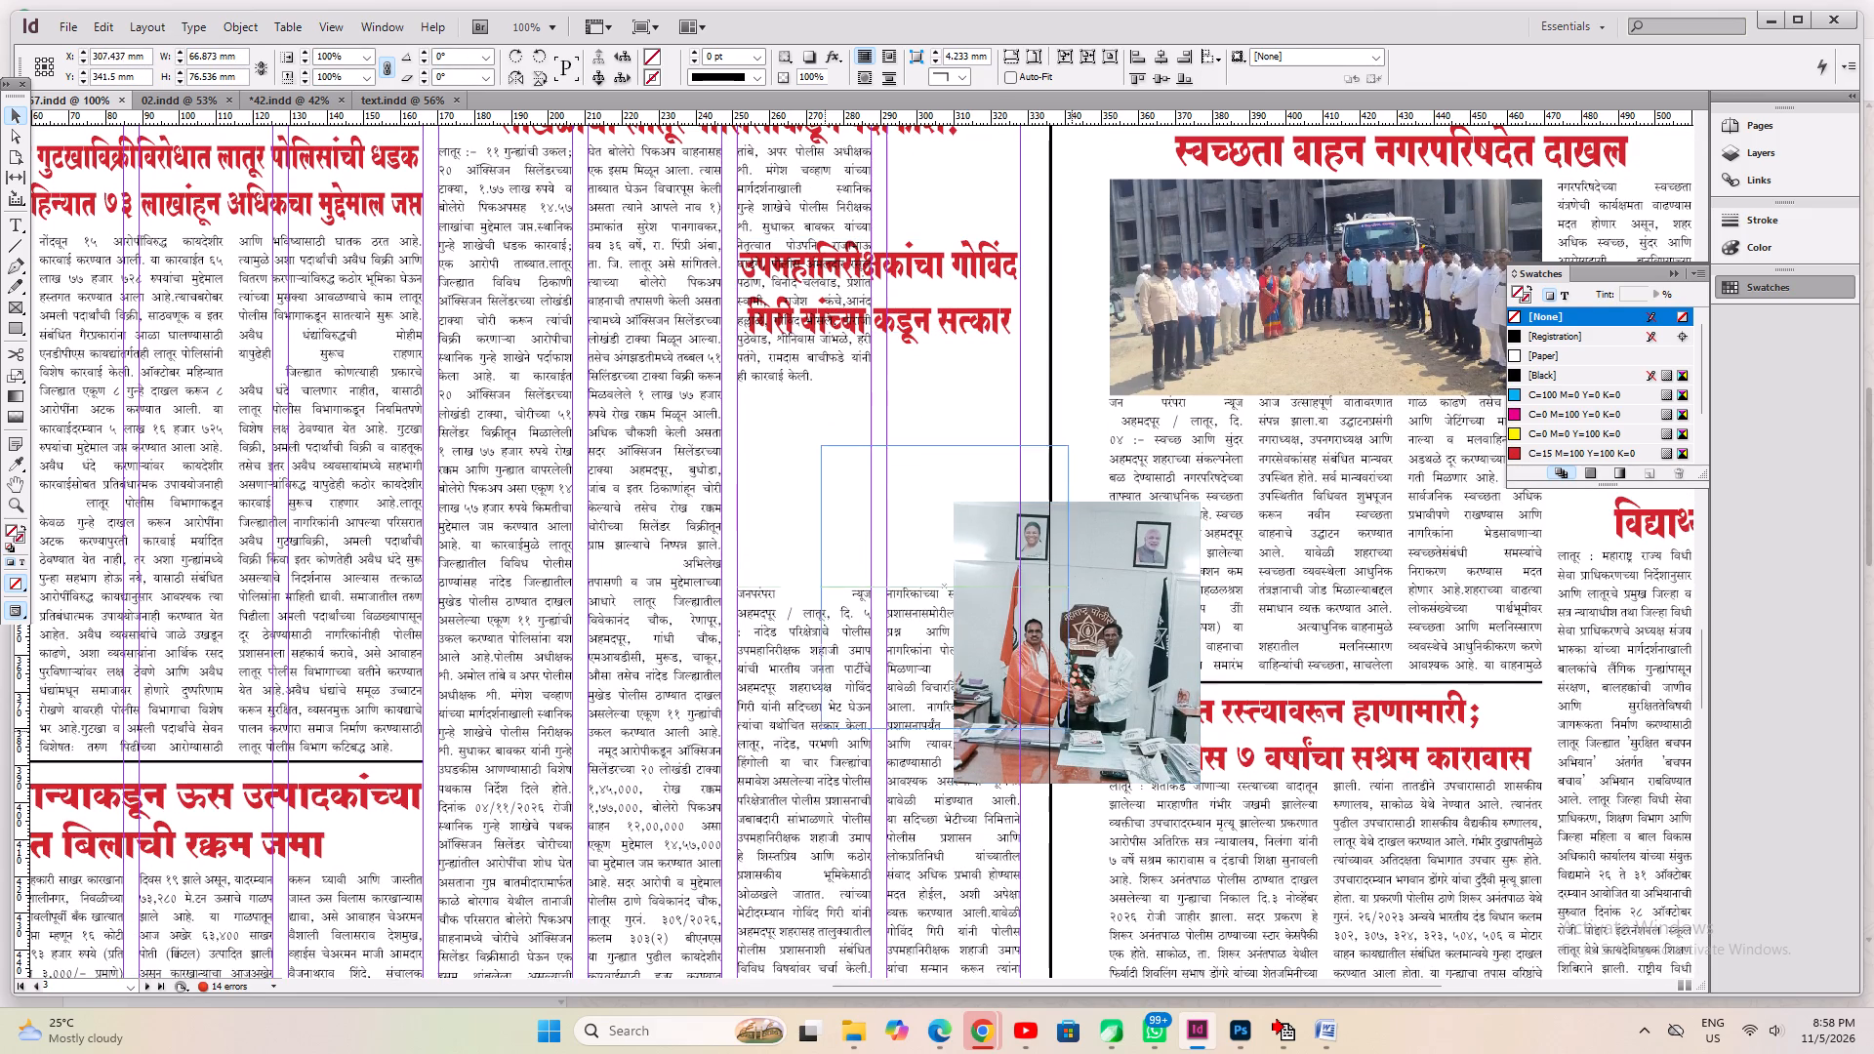
{"action": "left_click_drag", "start_coordinate": [988, 685], "coordinate": [902, 592]}
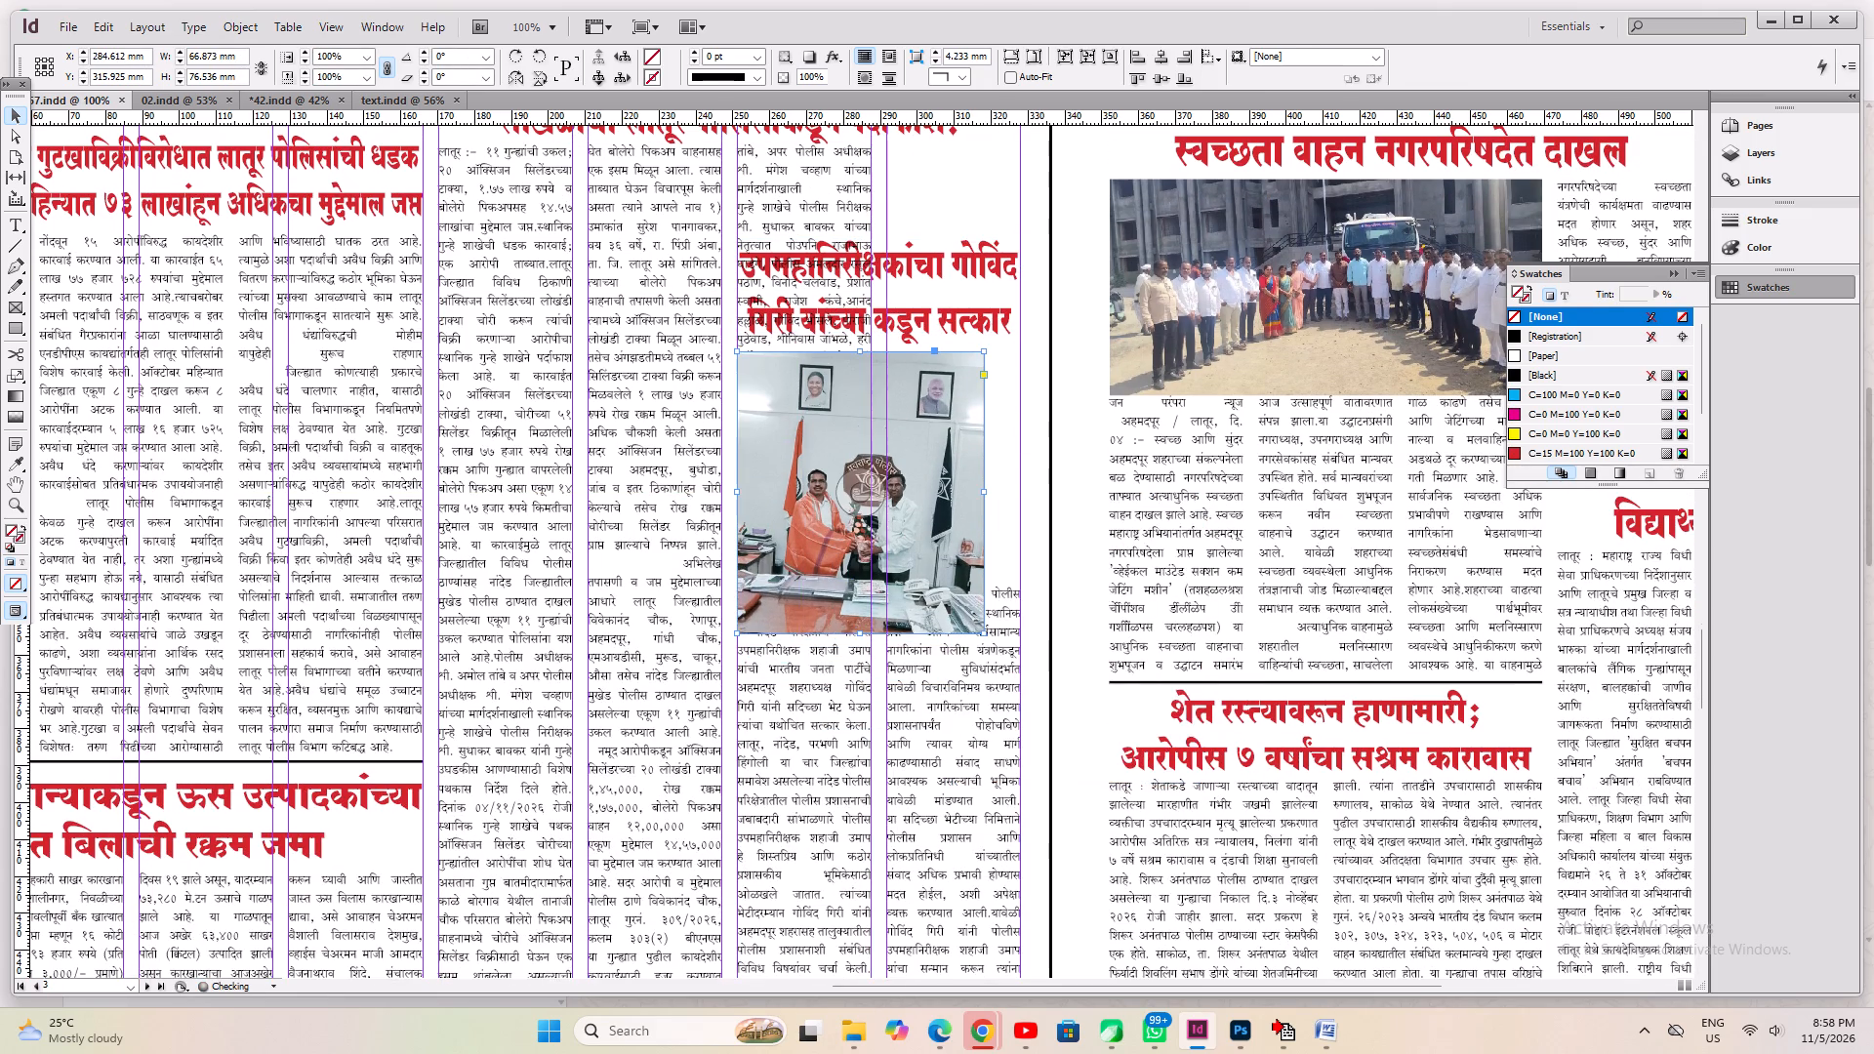
Crop the photo's top and bottom, enlarge it to the two-column width of about 77 mm, and trim its height to about 62.5 mm.
{"action": "key", "text": "ctrl+1"}
{"action": "left_click_drag", "start_coordinate": [863, 412], "coordinate": [863, 477]}
{"action": "left_click_drag", "start_coordinate": [909, 557], "coordinate": [910, 493]}
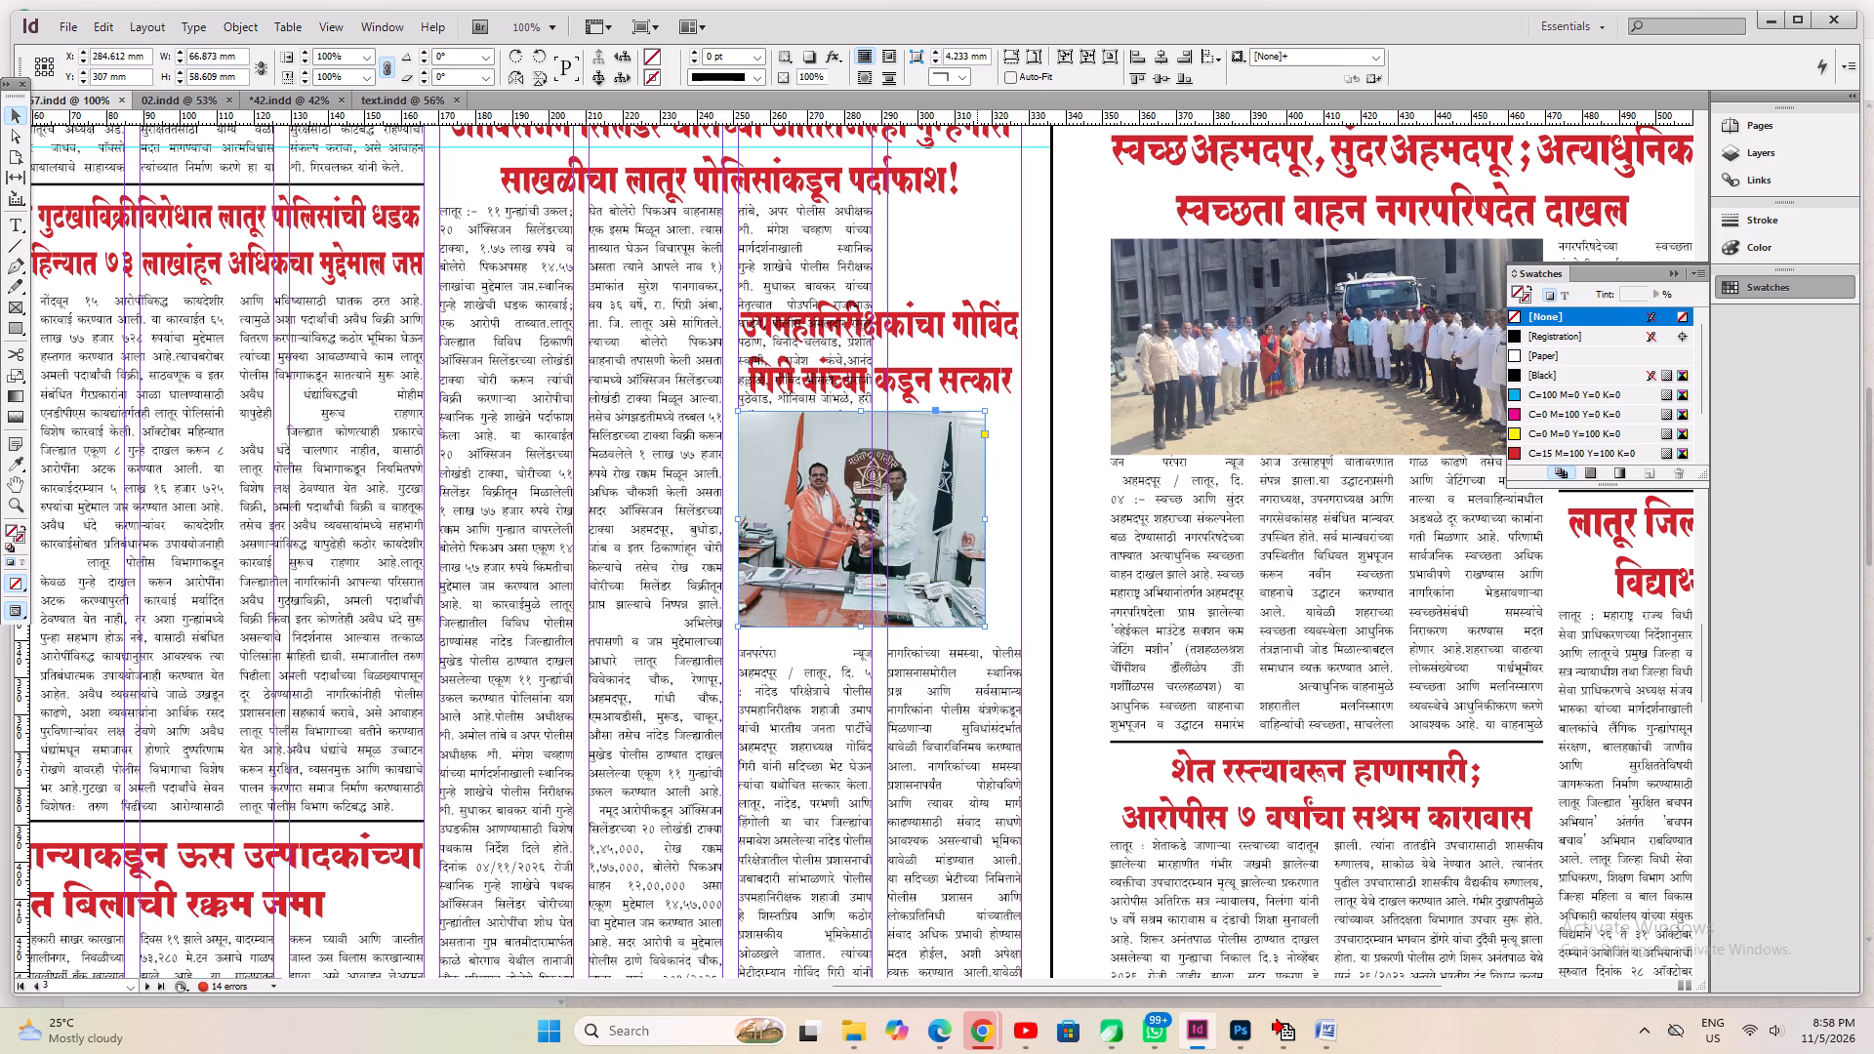
{"action": "left_click_drag", "start_coordinate": [987, 626], "coordinate": [1015, 659], "text": "ctrl+shift"}
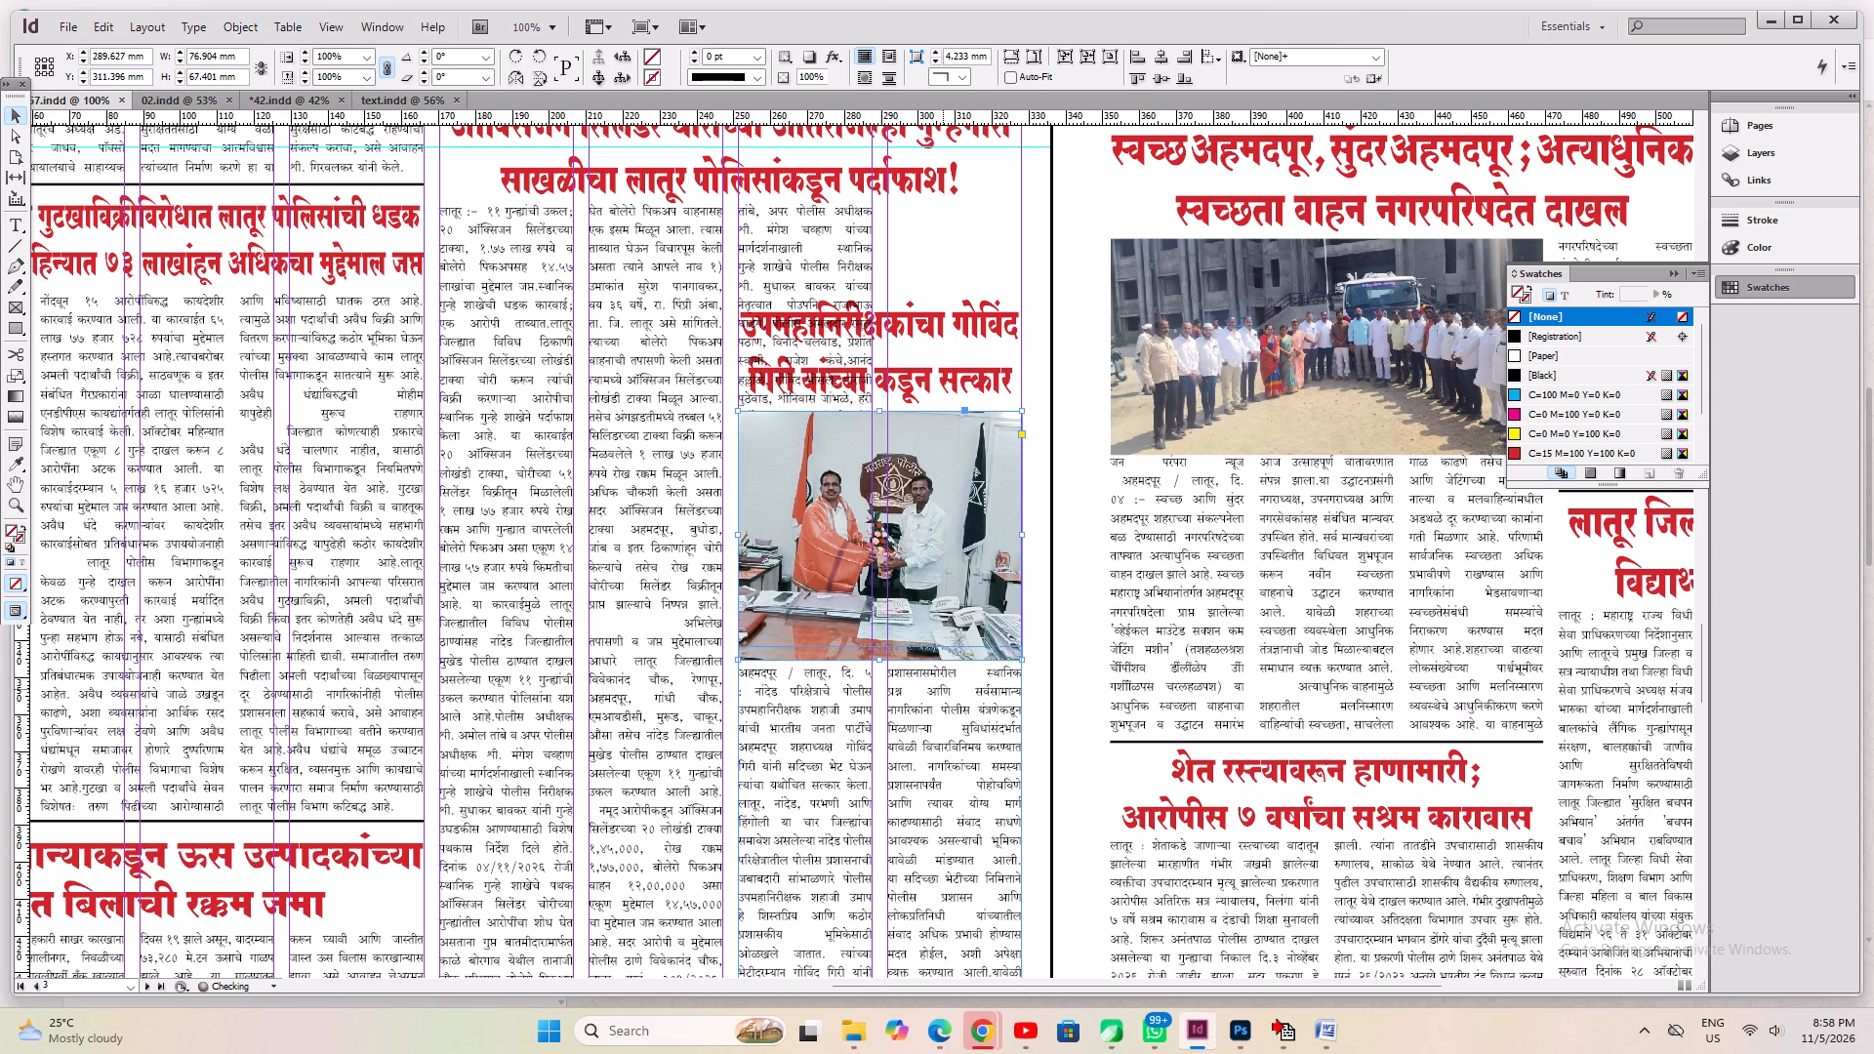
{"action": "left_click_drag", "start_coordinate": [878, 663], "coordinate": [877, 635]}
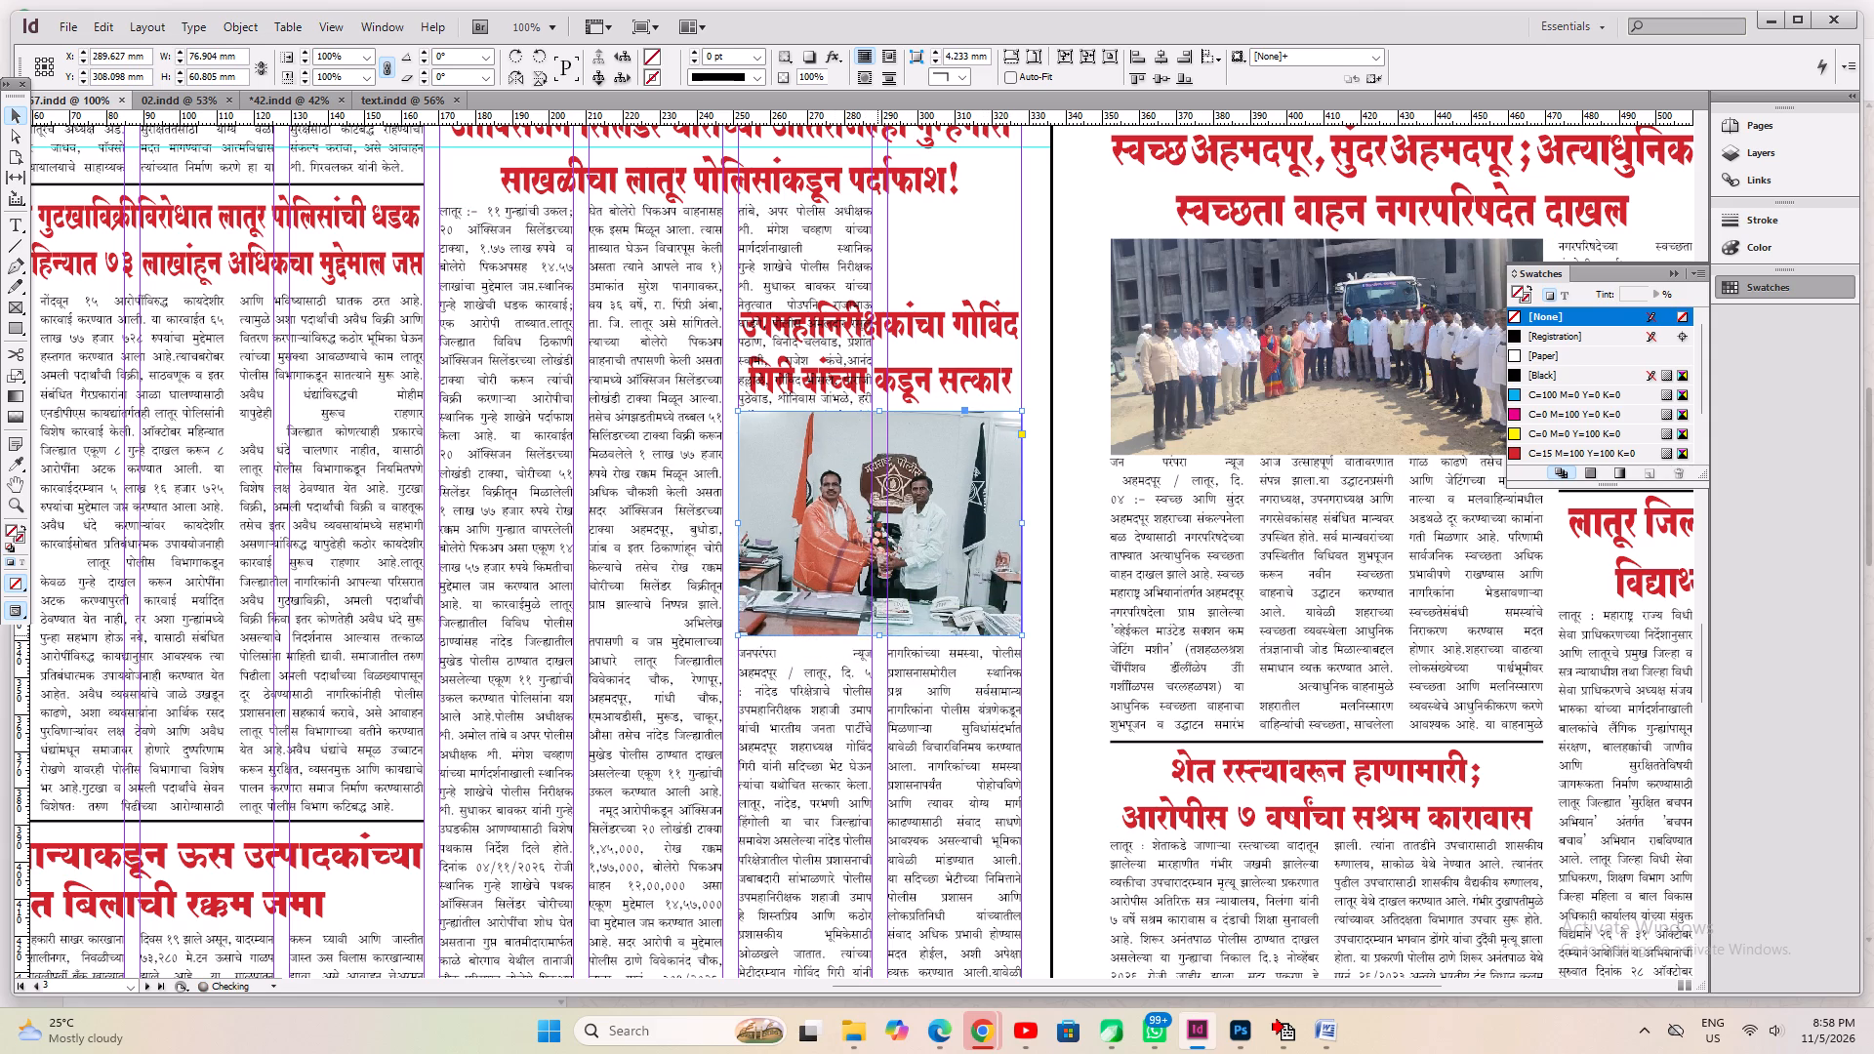
{"action": "left_click", "coordinate": [877, 635]}
Select the felicitation headline, photo and text together and nudge them down to sit just above the जनपरंपरा advertisement.
{"action": "left_click", "coordinate": [901, 320]}
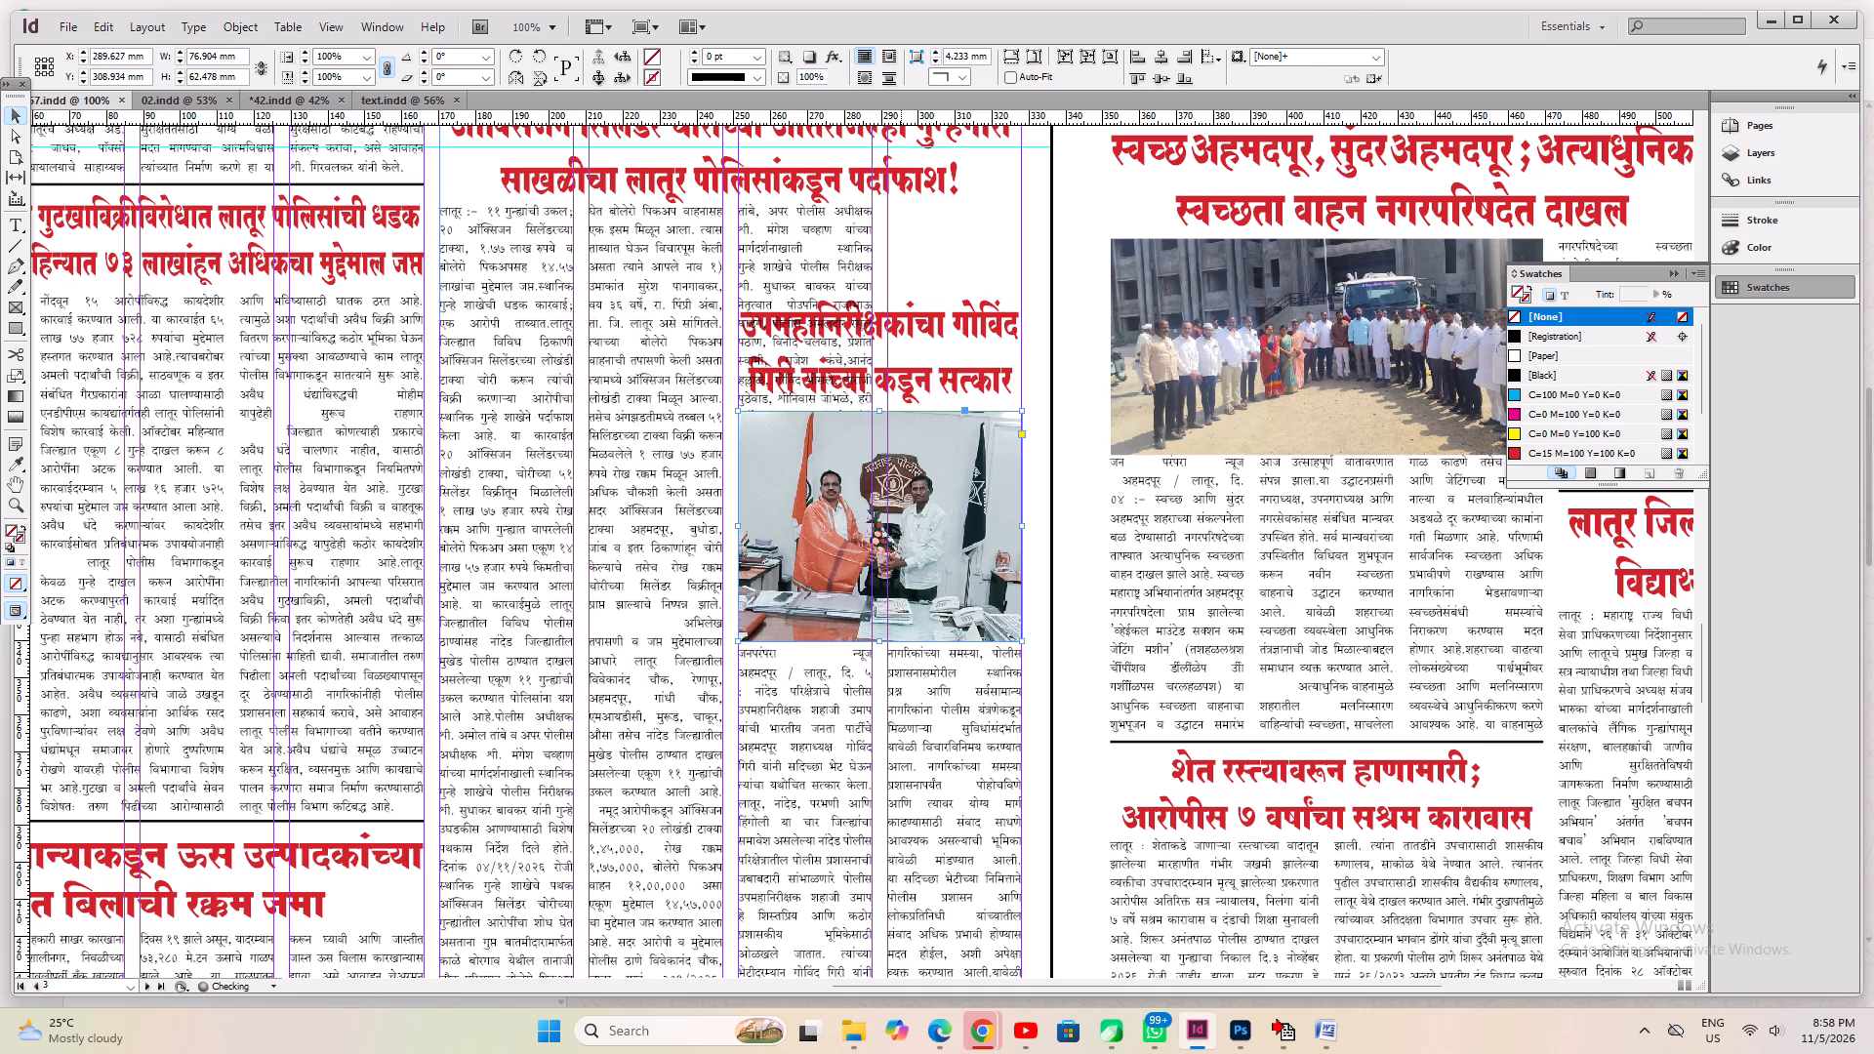
{"action": "scroll", "coordinate": [916, 393], "scroll_direction": "down", "scroll_amount": 4}
{"action": "left_click", "coordinate": [961, 759]}
{"action": "left_click", "coordinate": [1045, 558]}
{"action": "scroll", "coordinate": [1045, 558], "scroll_direction": "up", "scroll_amount": 1}
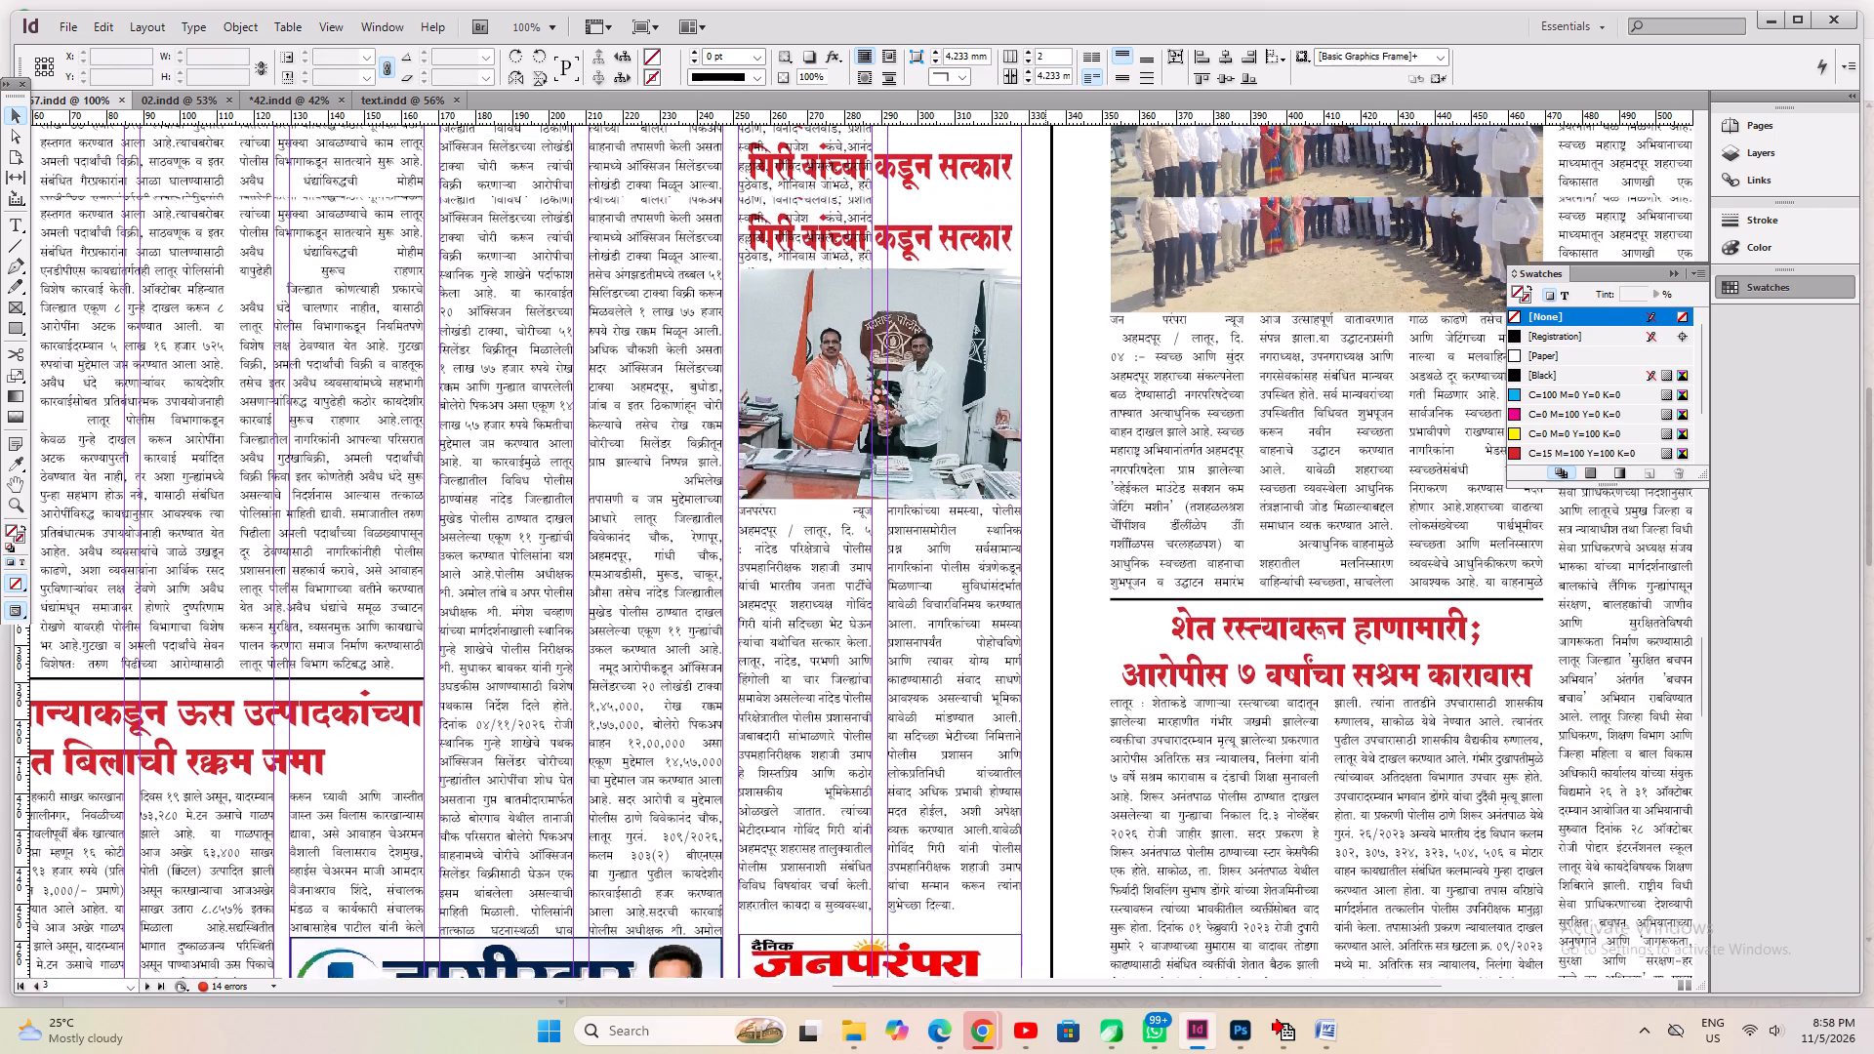
{"action": "scroll", "coordinate": [1045, 558], "scroll_direction": "up", "scroll_amount": 1}
{"action": "left_click", "coordinate": [984, 310], "text": "ctrl"}
{"action": "left_click", "coordinate": [984, 310], "text": "ctrl"}
{"action": "left_click", "coordinate": [974, 322], "text": "ctrl"}
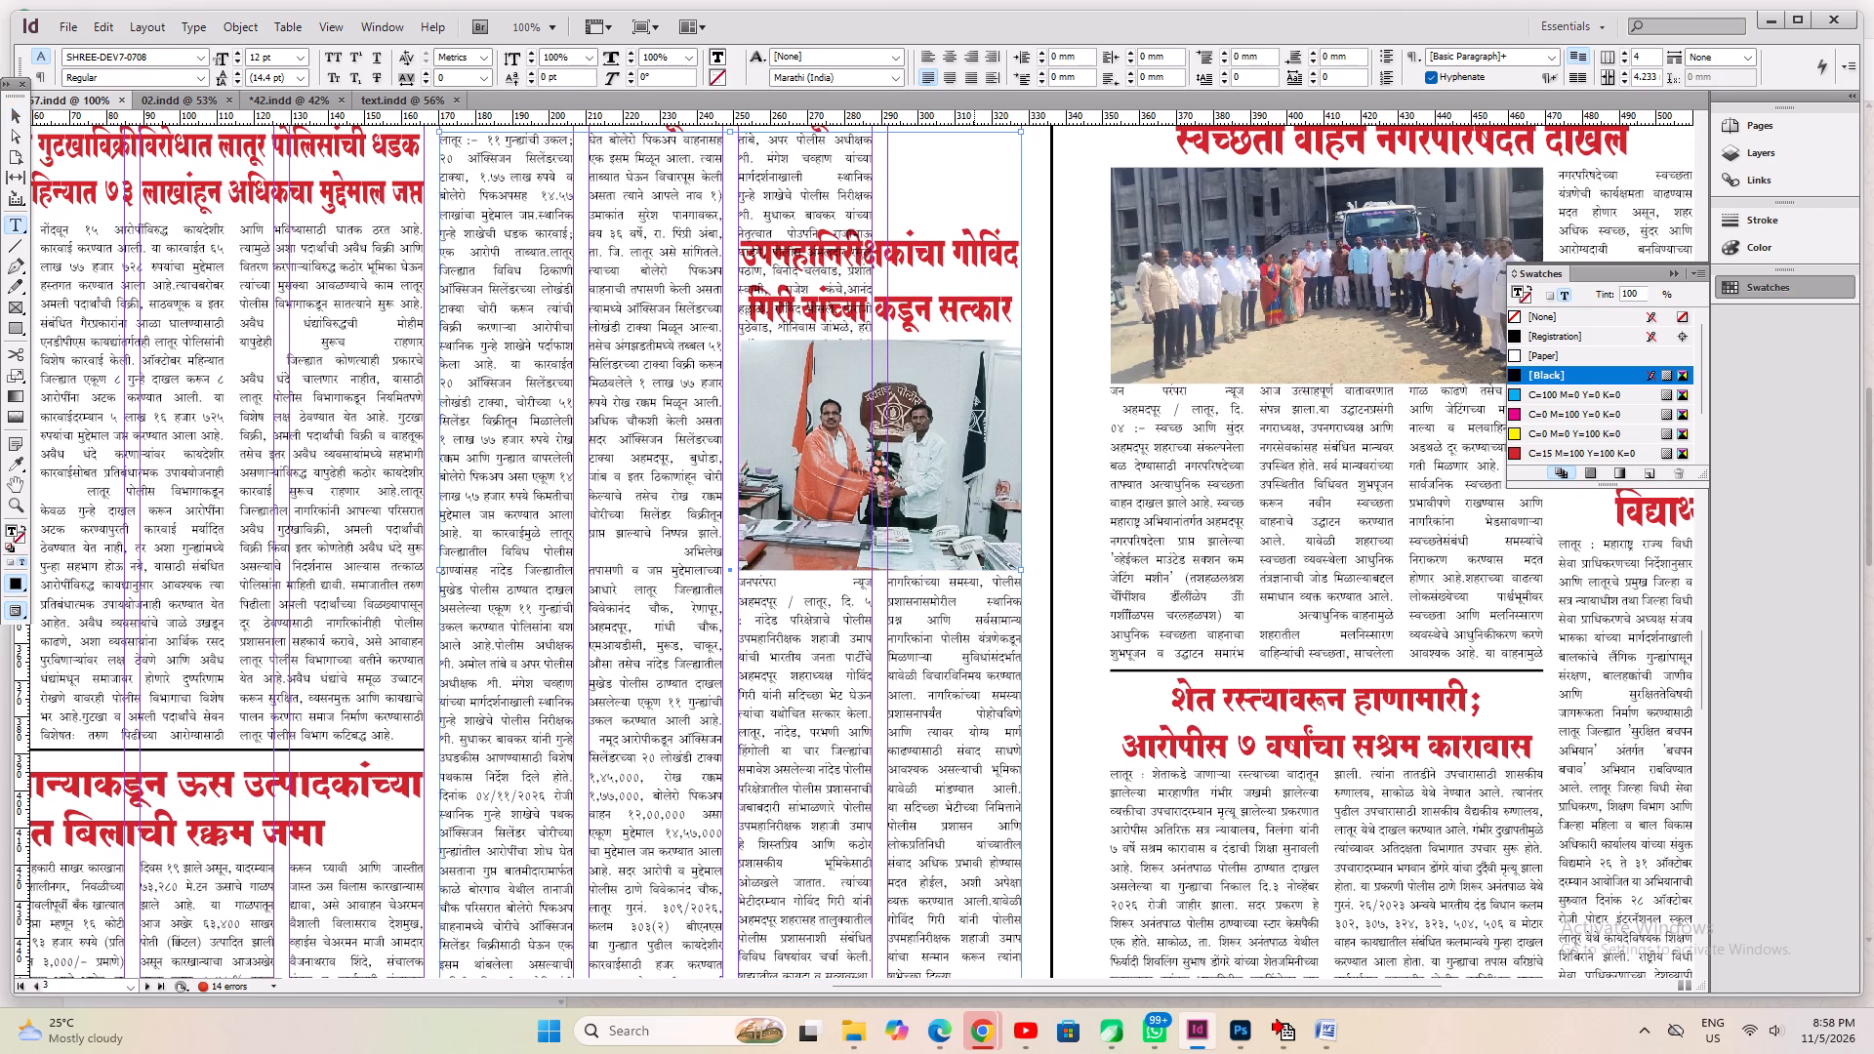
{"action": "left_click", "coordinate": [925, 476], "text": "ctrl+shift"}
{"action": "left_click", "coordinate": [936, 740], "text": "ctrl+shift"}
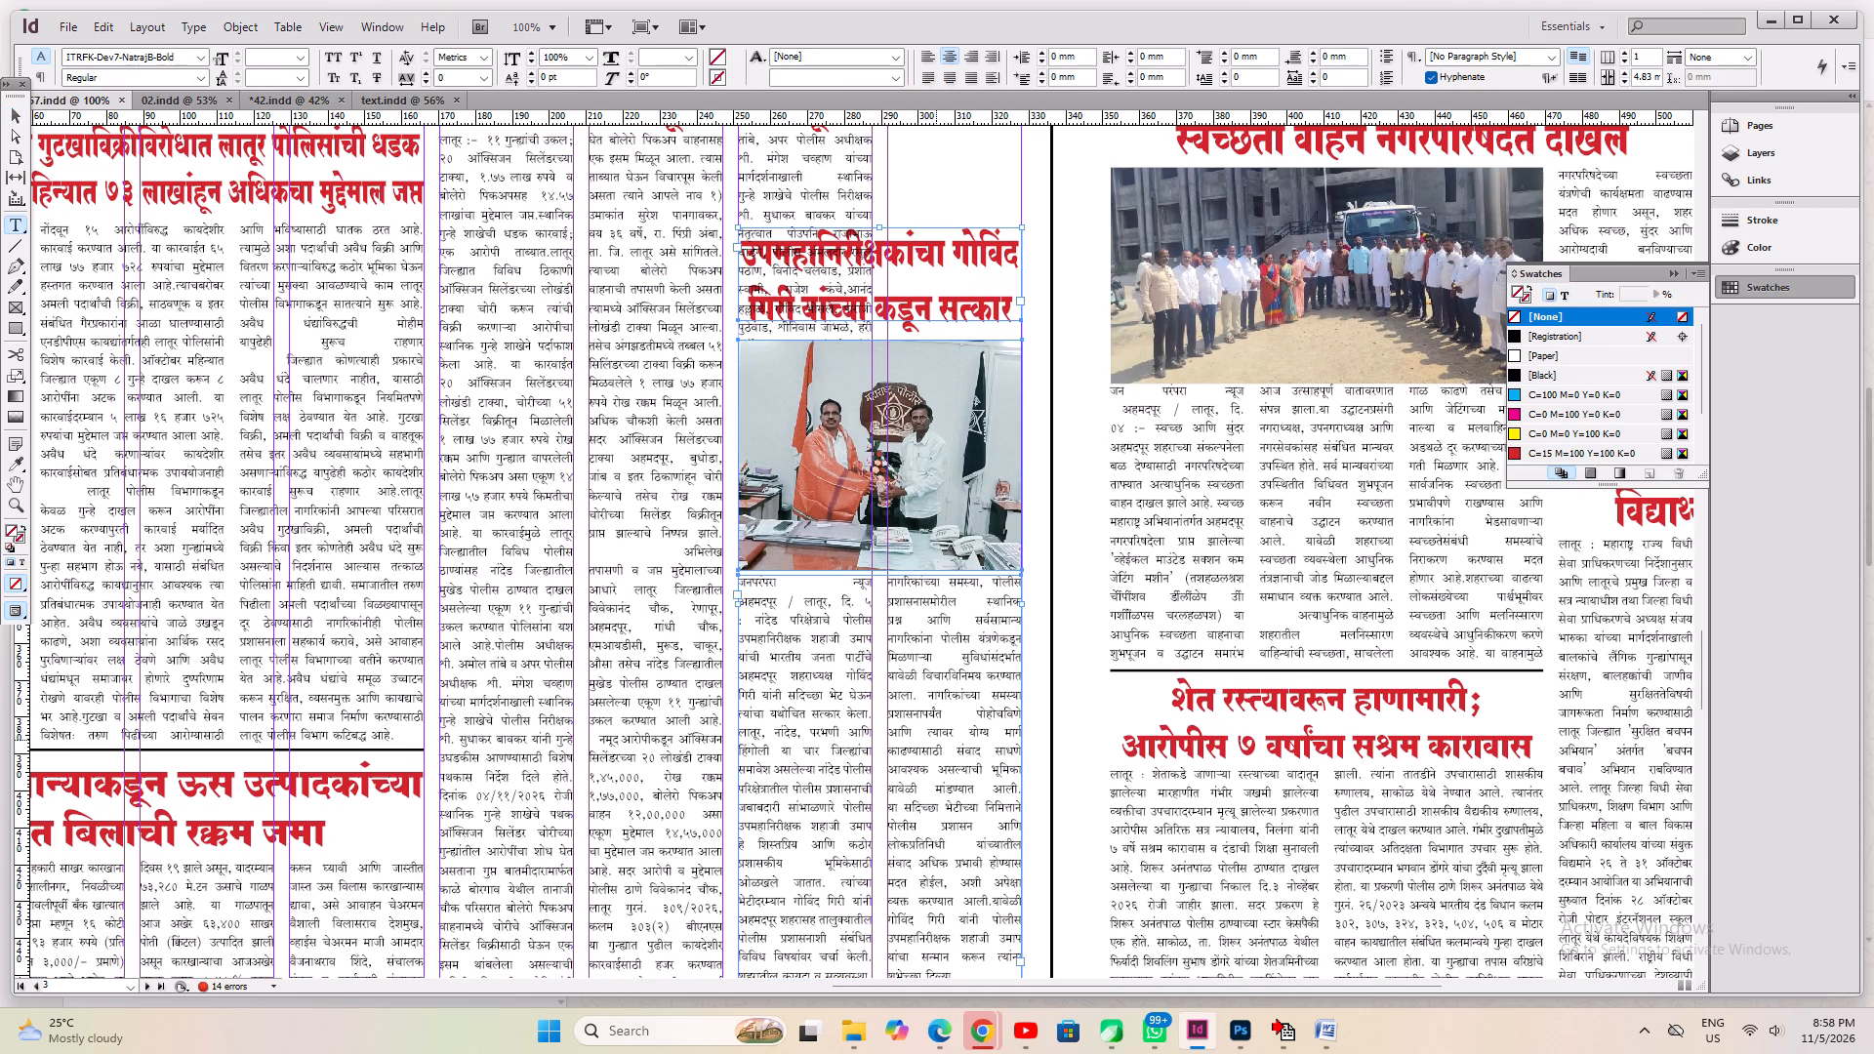
{"action": "scroll", "coordinate": [1136, 689], "scroll_direction": "up", "scroll_amount": 3}
{"action": "scroll", "coordinate": [1136, 689], "scroll_direction": "down", "scroll_amount": 6}
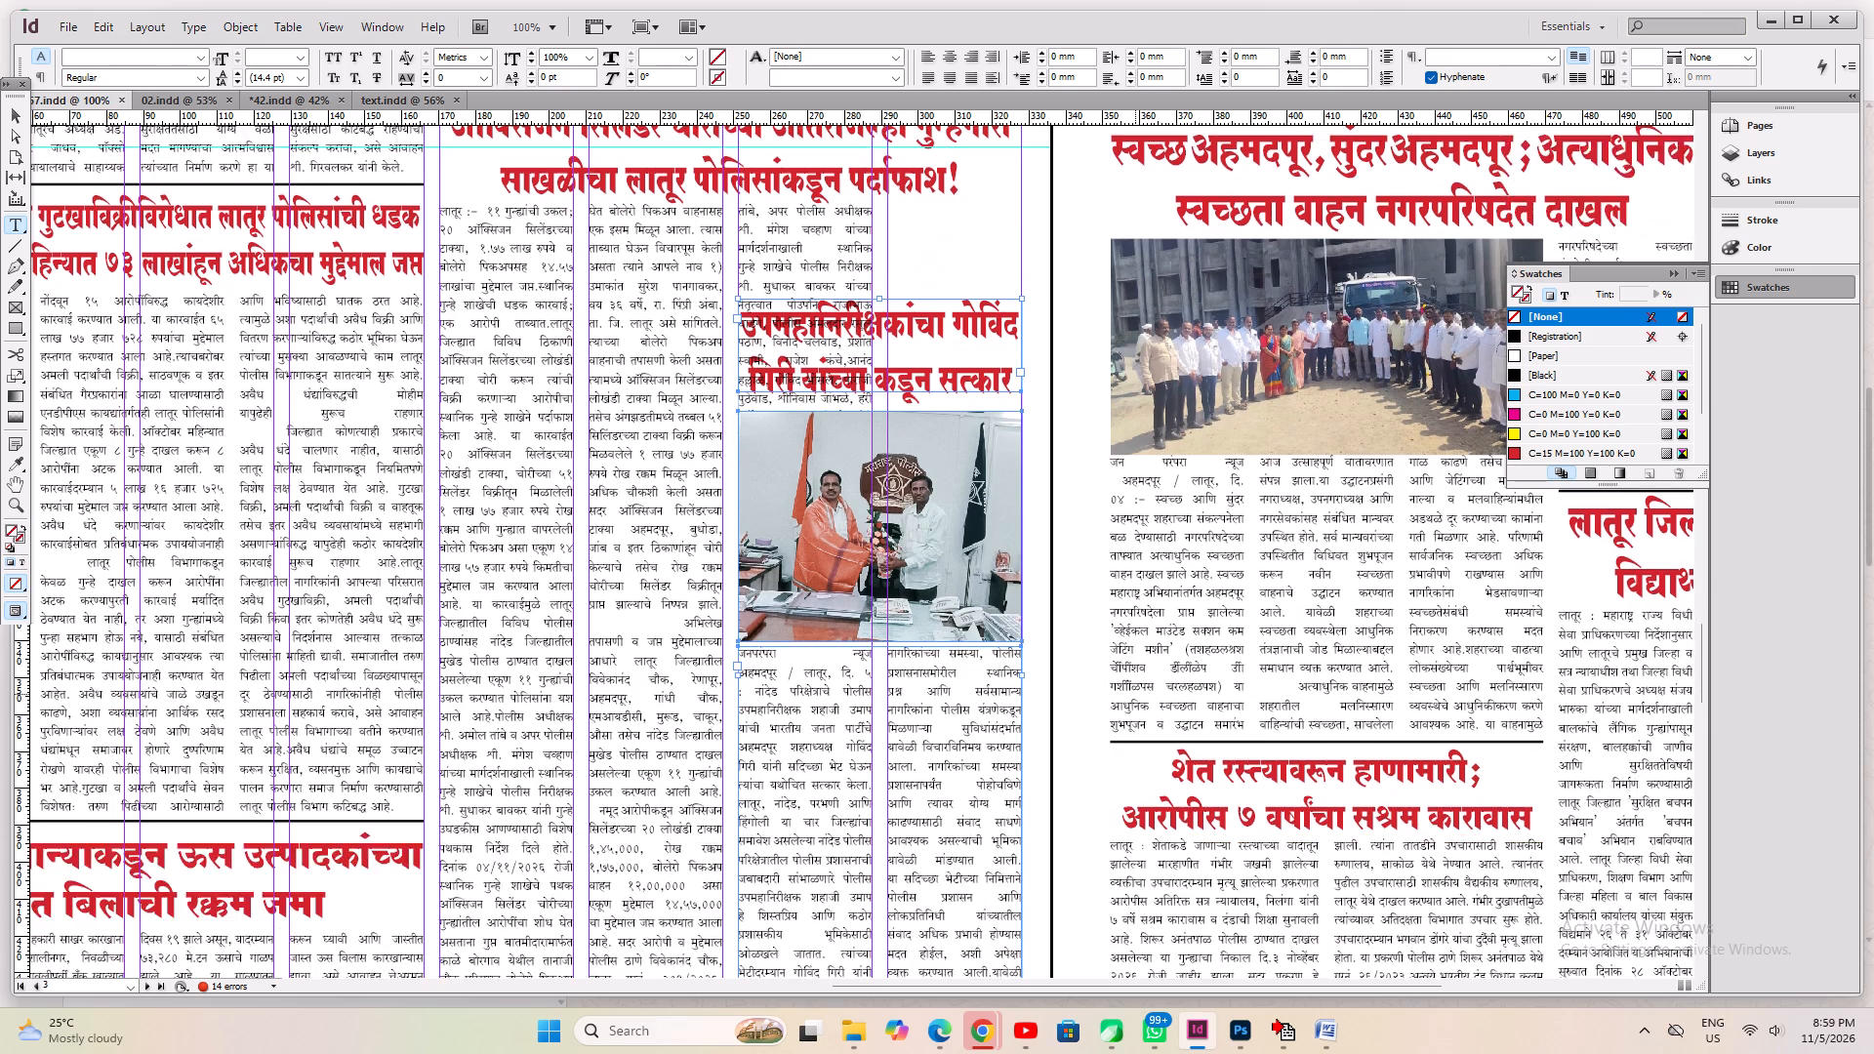
{"action": "scroll", "coordinate": [1135, 694], "scroll_direction": "down", "scroll_amount": 2}
{"action": "key", "text": "shift+Down"}
{"action": "key", "text": "shift+Down"}
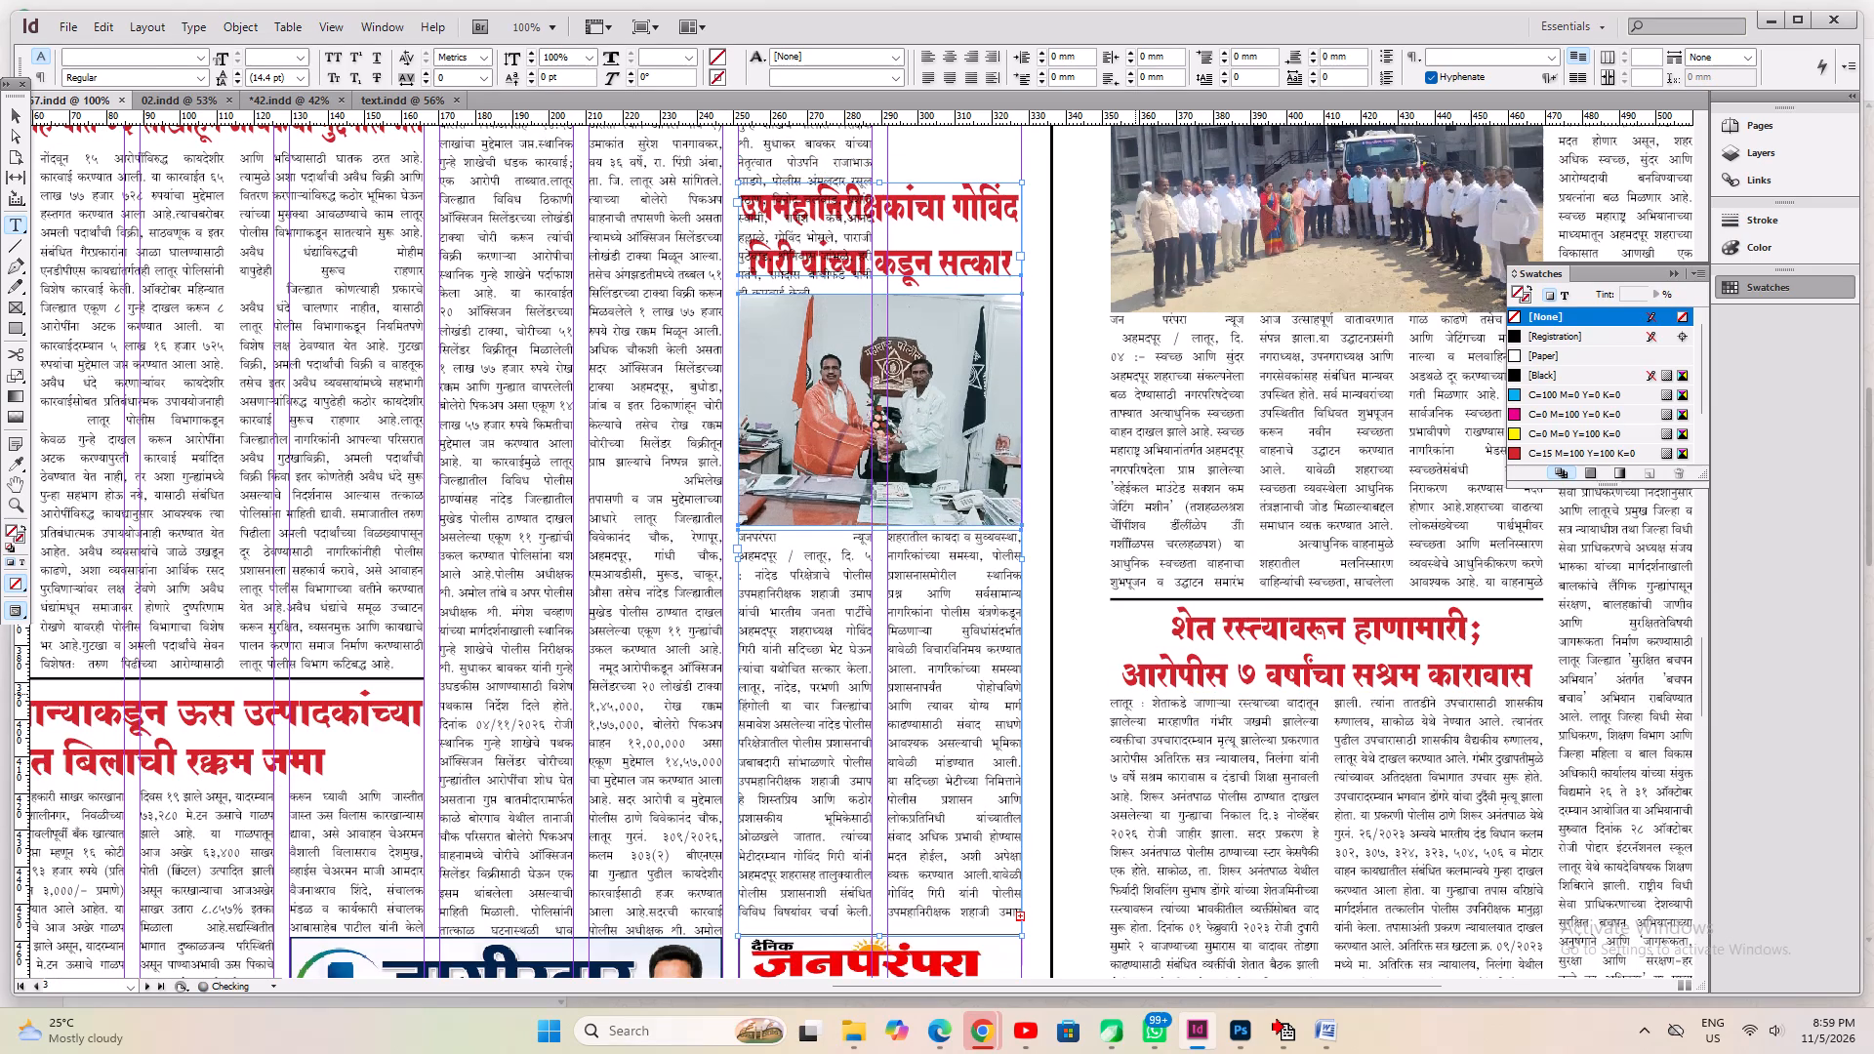
{"action": "key", "text": "Up"}
{"action": "key", "text": "Up"}
{"action": "key", "text": "Up"}
{"action": "key", "text": "Up"}
{"action": "scroll", "coordinate": [1135, 694], "scroll_direction": "up", "scroll_amount": 4}
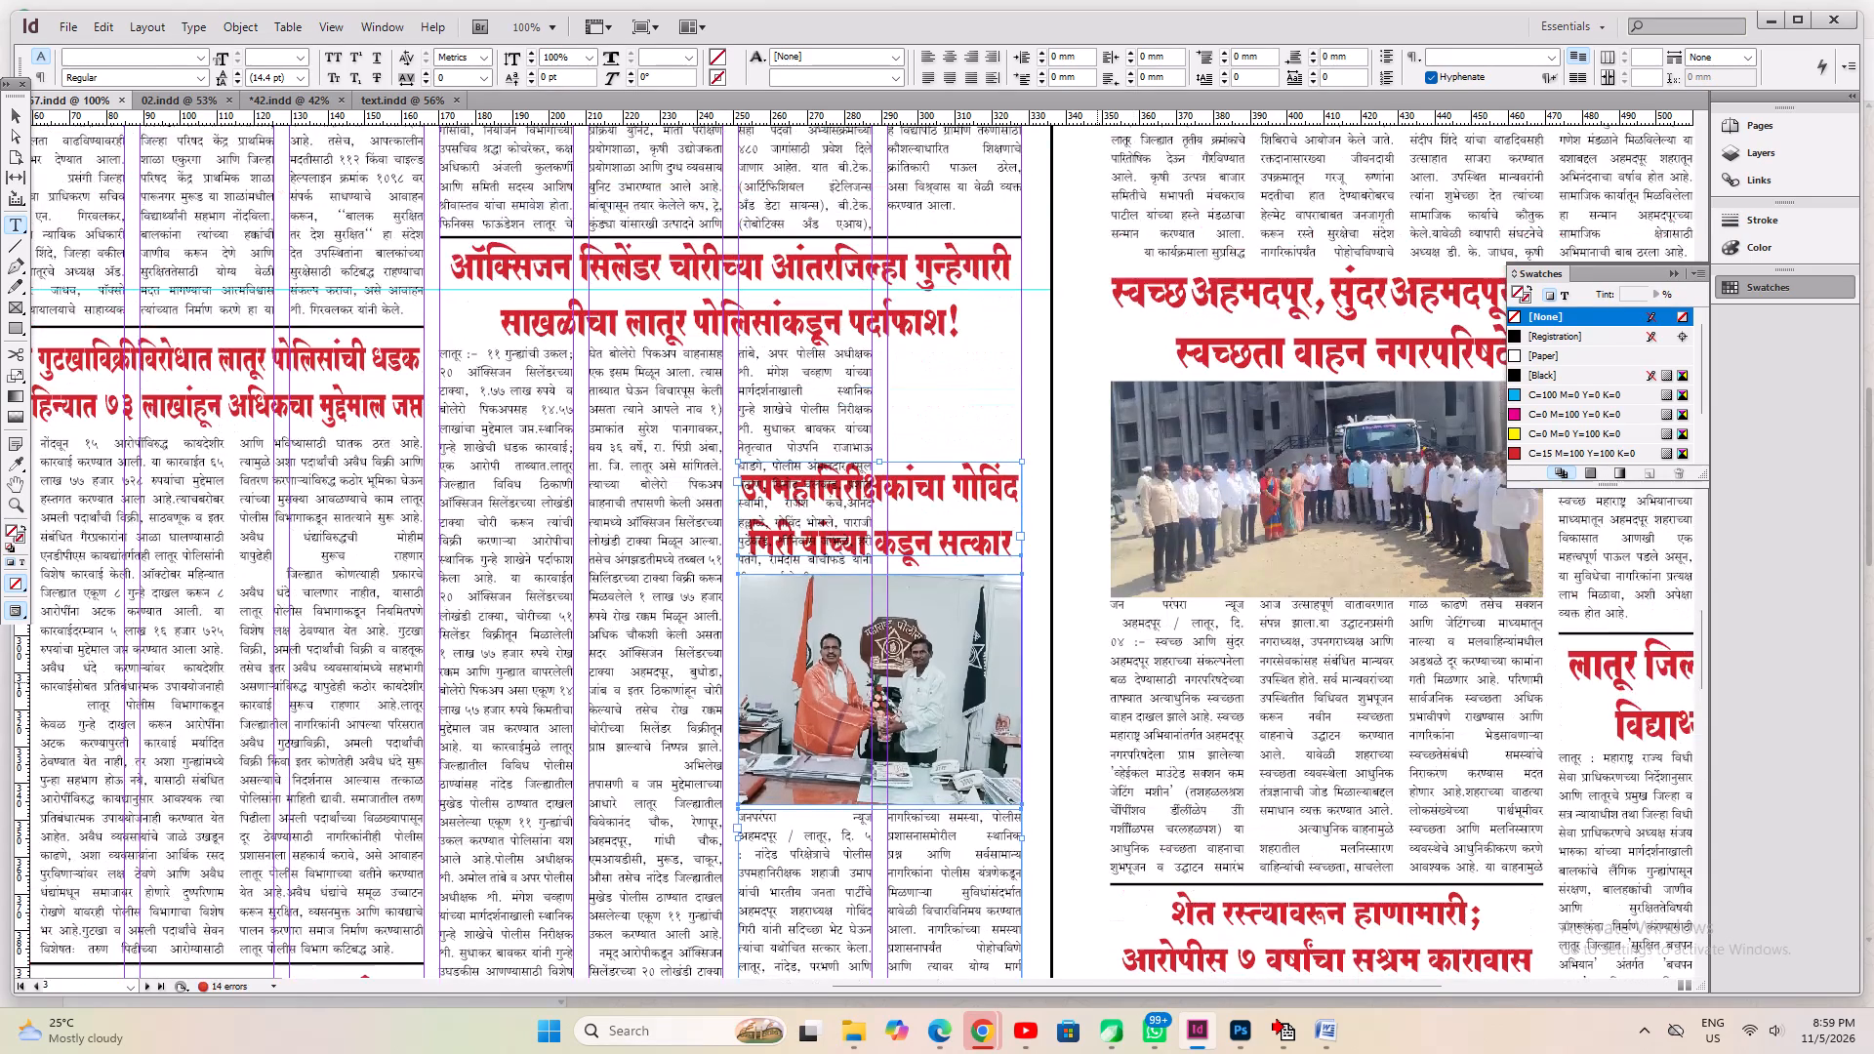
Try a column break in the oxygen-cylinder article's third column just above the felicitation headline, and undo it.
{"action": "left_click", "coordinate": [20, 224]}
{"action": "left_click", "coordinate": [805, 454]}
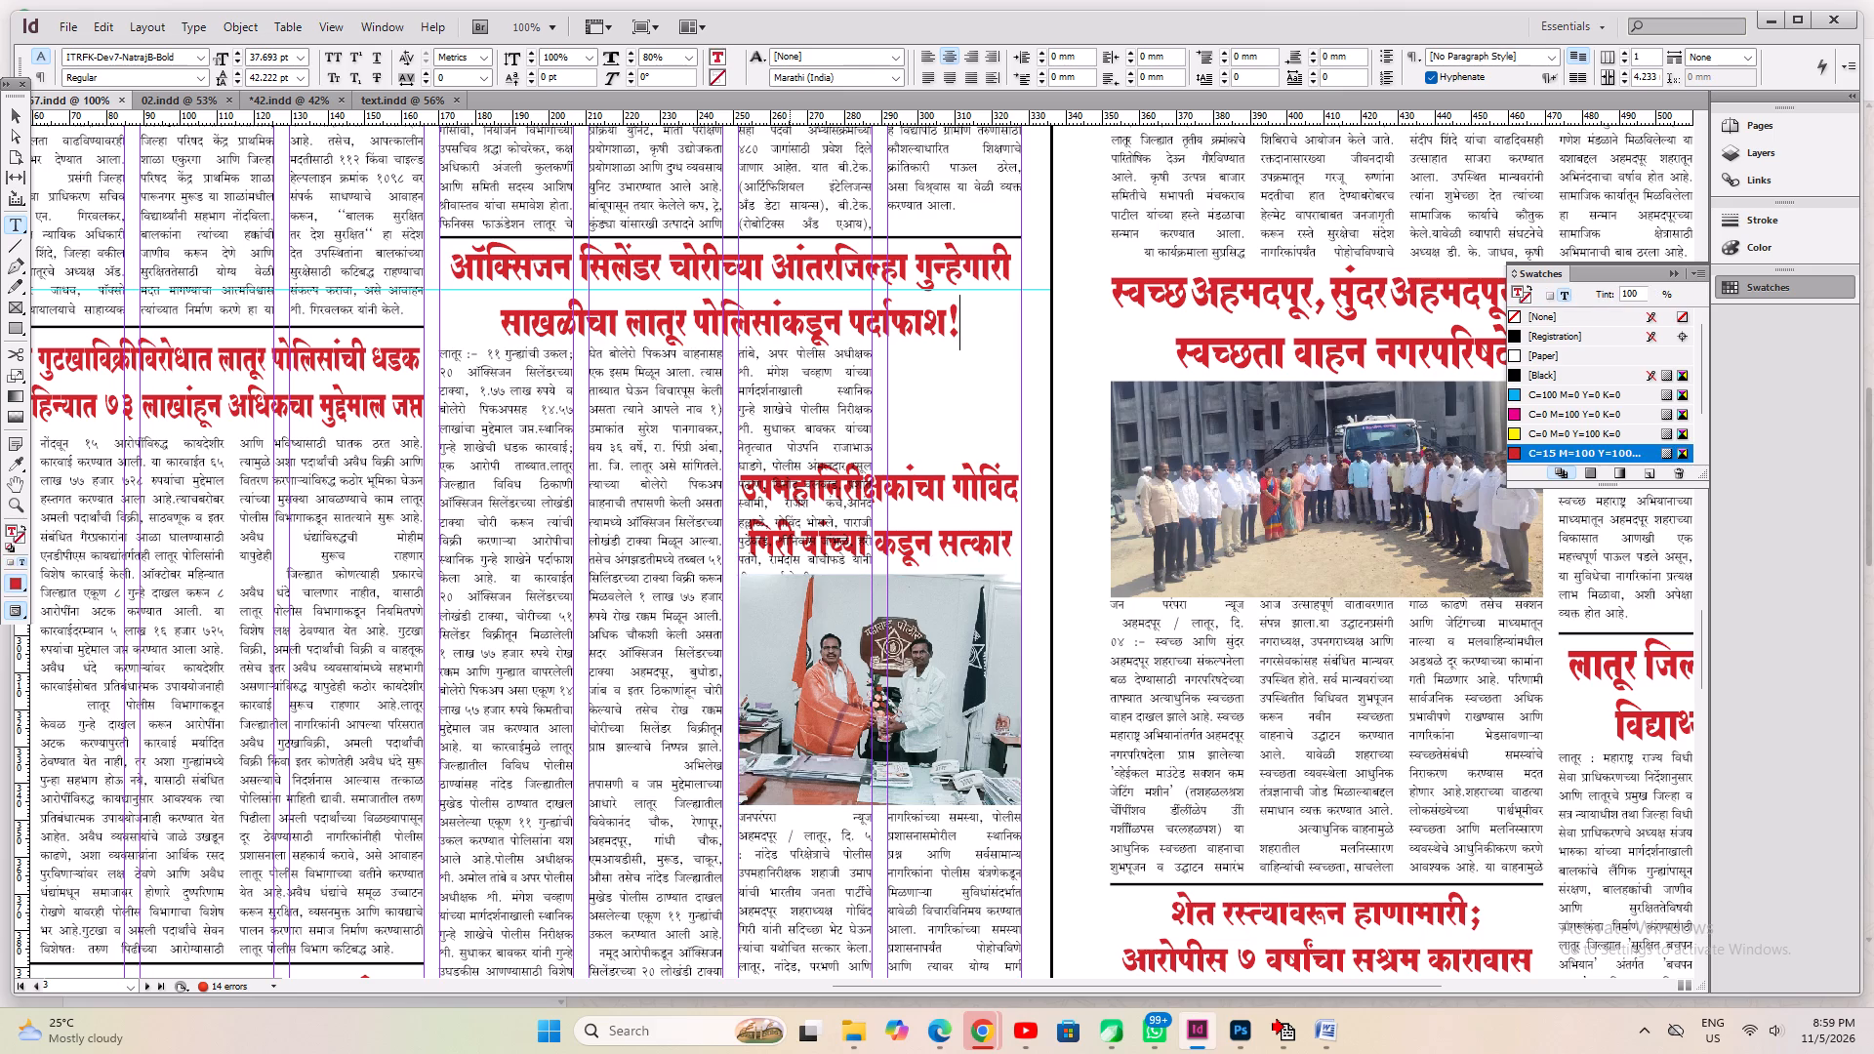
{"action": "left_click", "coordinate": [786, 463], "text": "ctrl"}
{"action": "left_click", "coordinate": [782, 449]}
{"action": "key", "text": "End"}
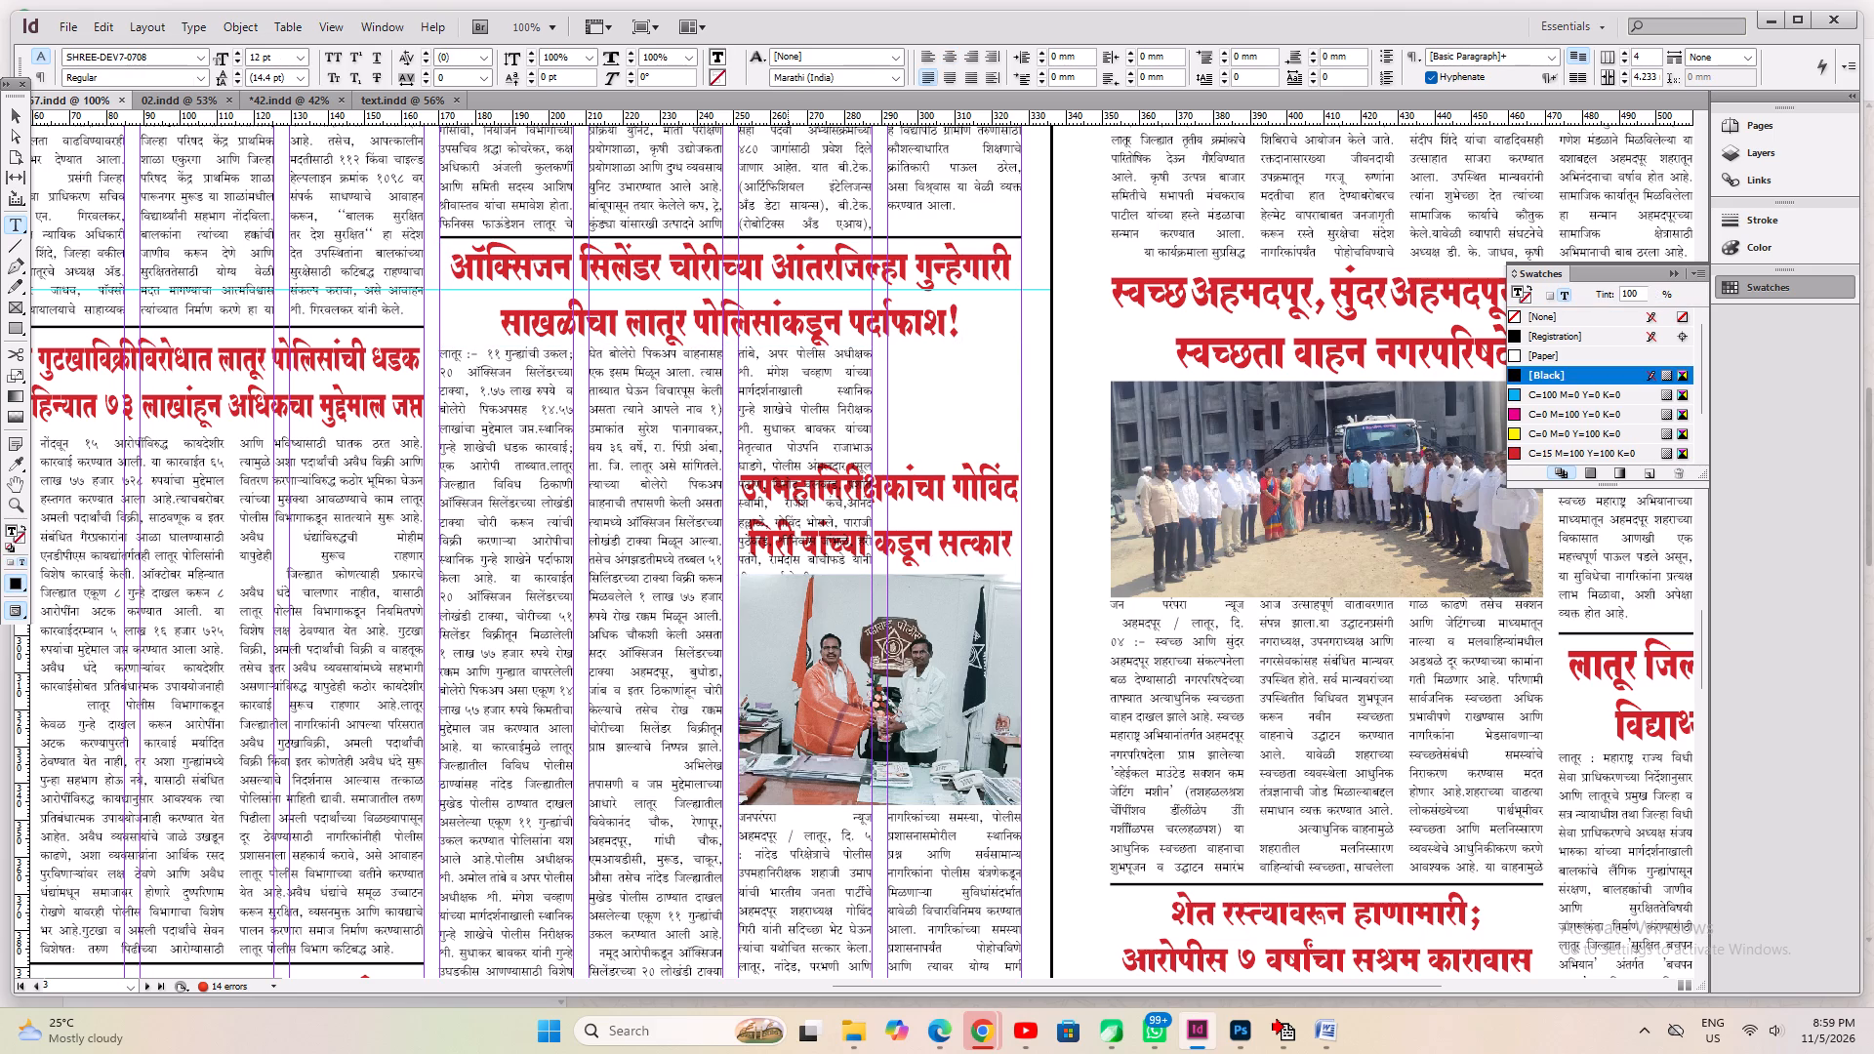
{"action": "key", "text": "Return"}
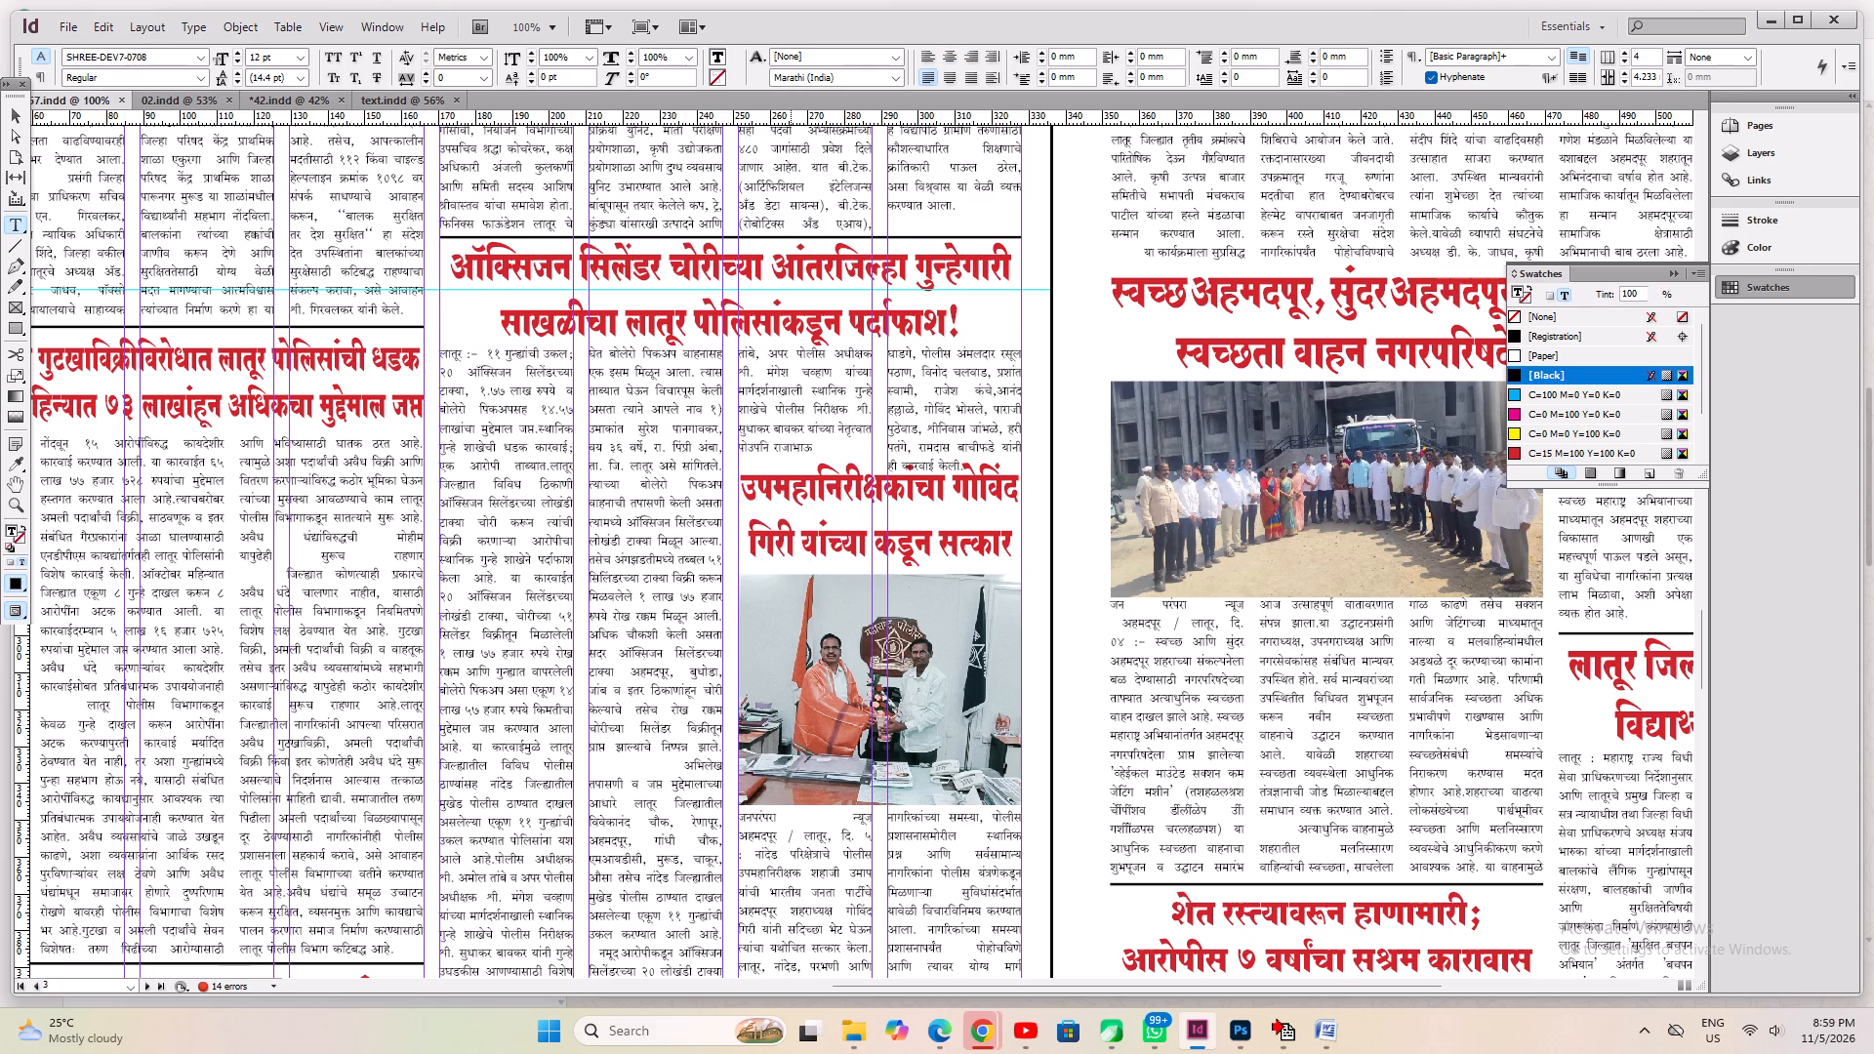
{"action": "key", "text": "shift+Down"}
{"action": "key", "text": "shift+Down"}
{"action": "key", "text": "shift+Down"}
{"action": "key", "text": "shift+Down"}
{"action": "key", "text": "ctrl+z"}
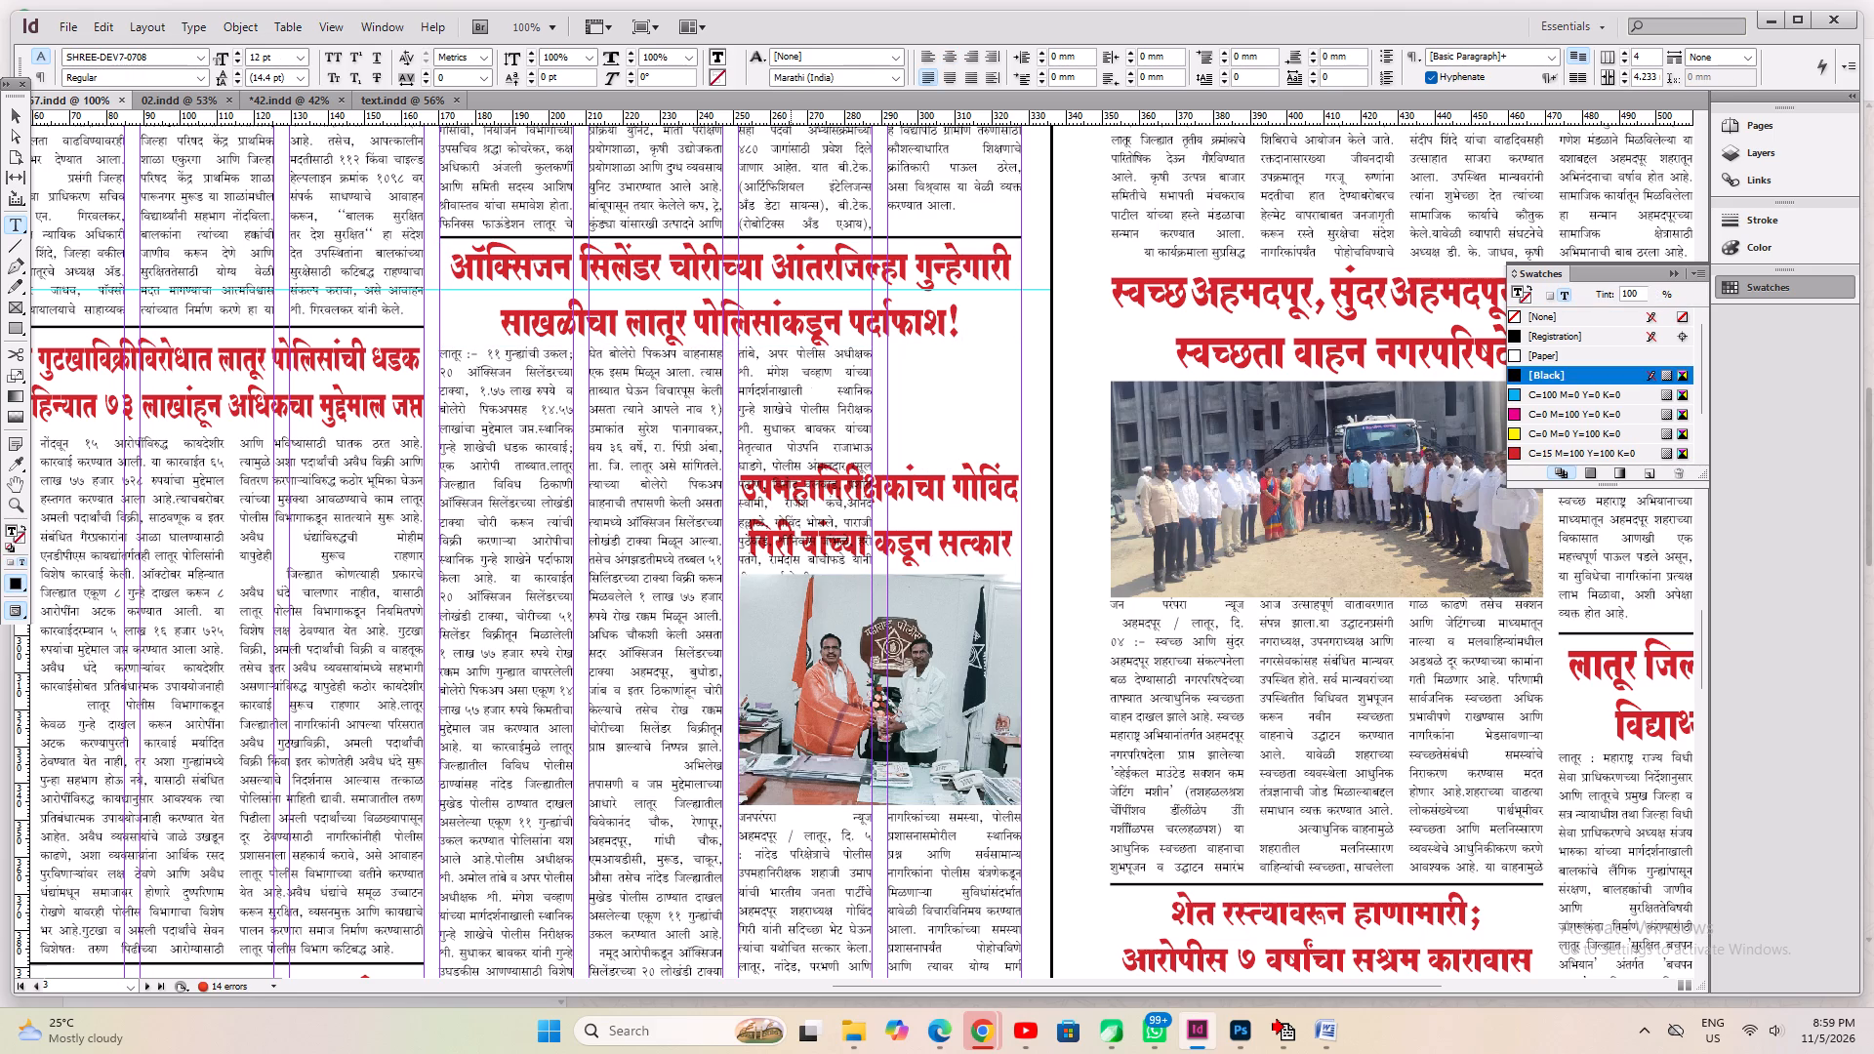
Insert the column break one word further on, after the comma, and delete the extra character at the start of the fourth column.
{"action": "key", "text": "Right"}
{"action": "key", "text": "Right"}
{"action": "key", "text": "Right"}
{"action": "key", "text": "Right"}
{"action": "key", "text": "Right"}
{"action": "key", "text": "Right"}
{"action": "key", "text": "Right"}
{"action": "key", "text": "Return"}
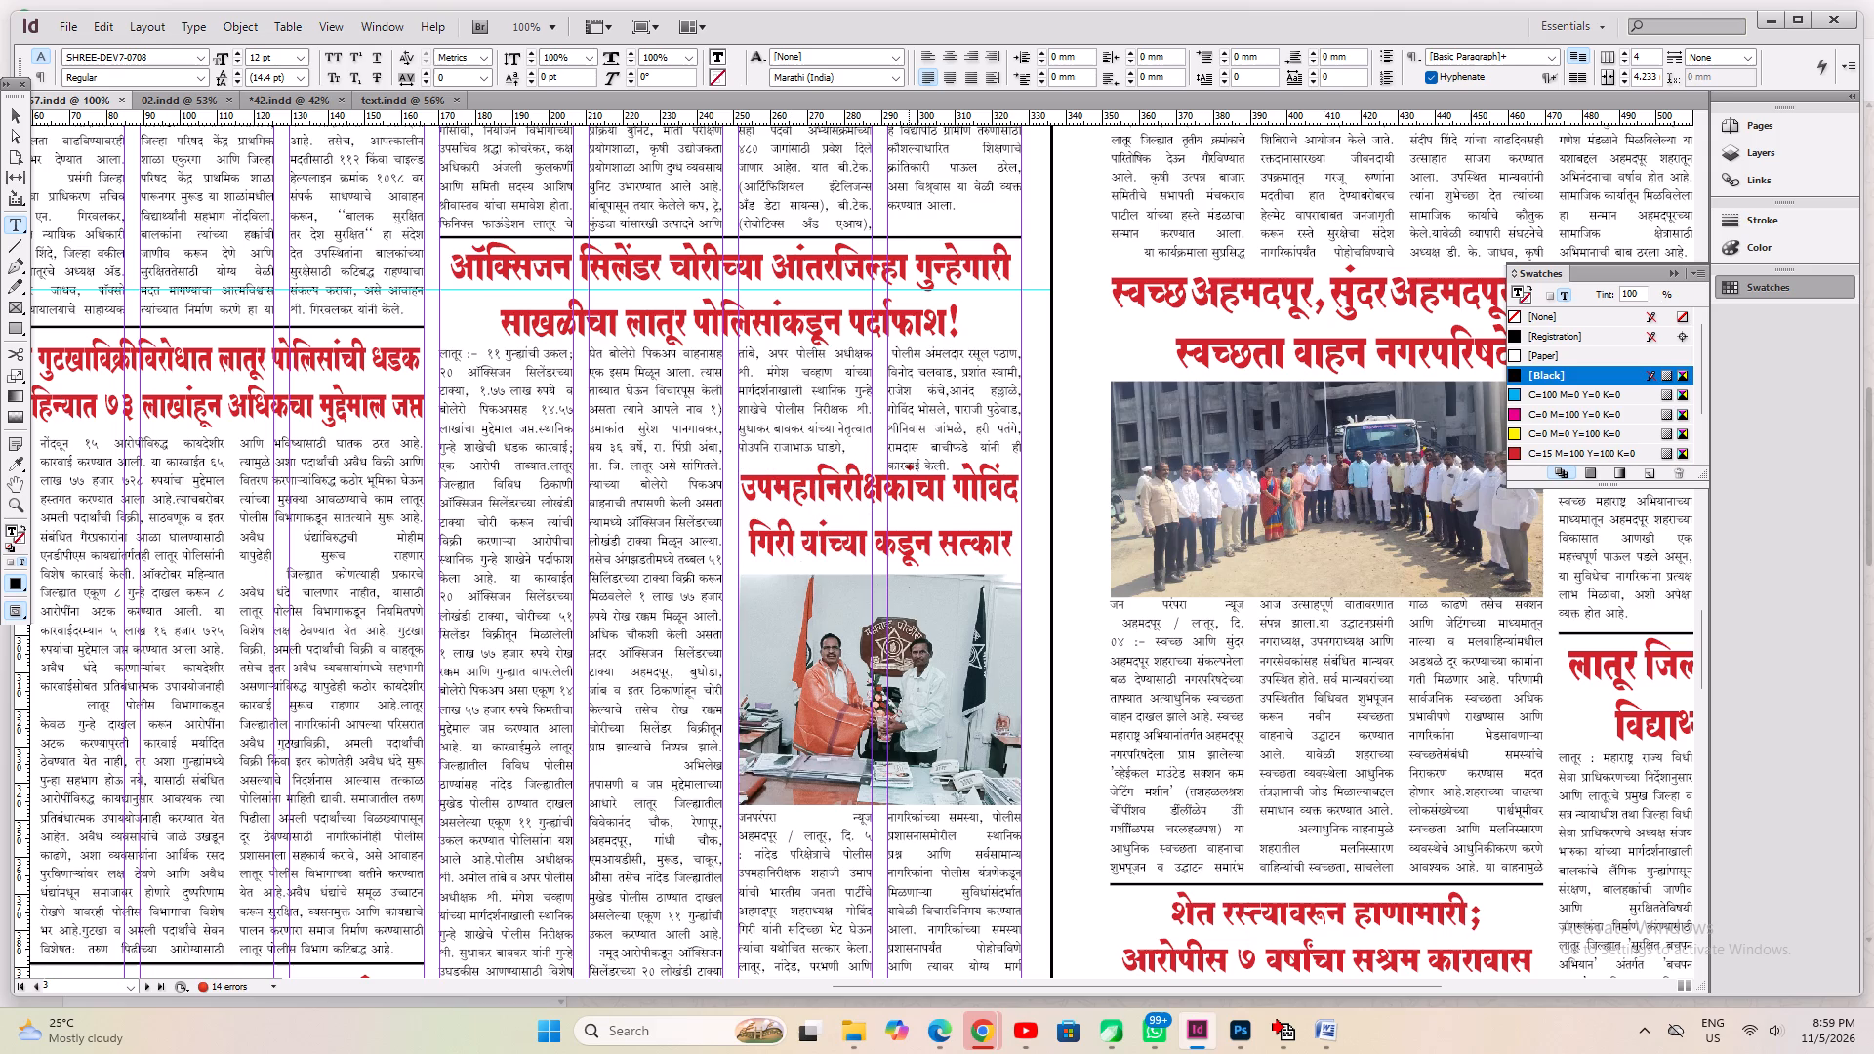
{"action": "key", "text": "Right"}
{"action": "key", "text": "BackSpace"}
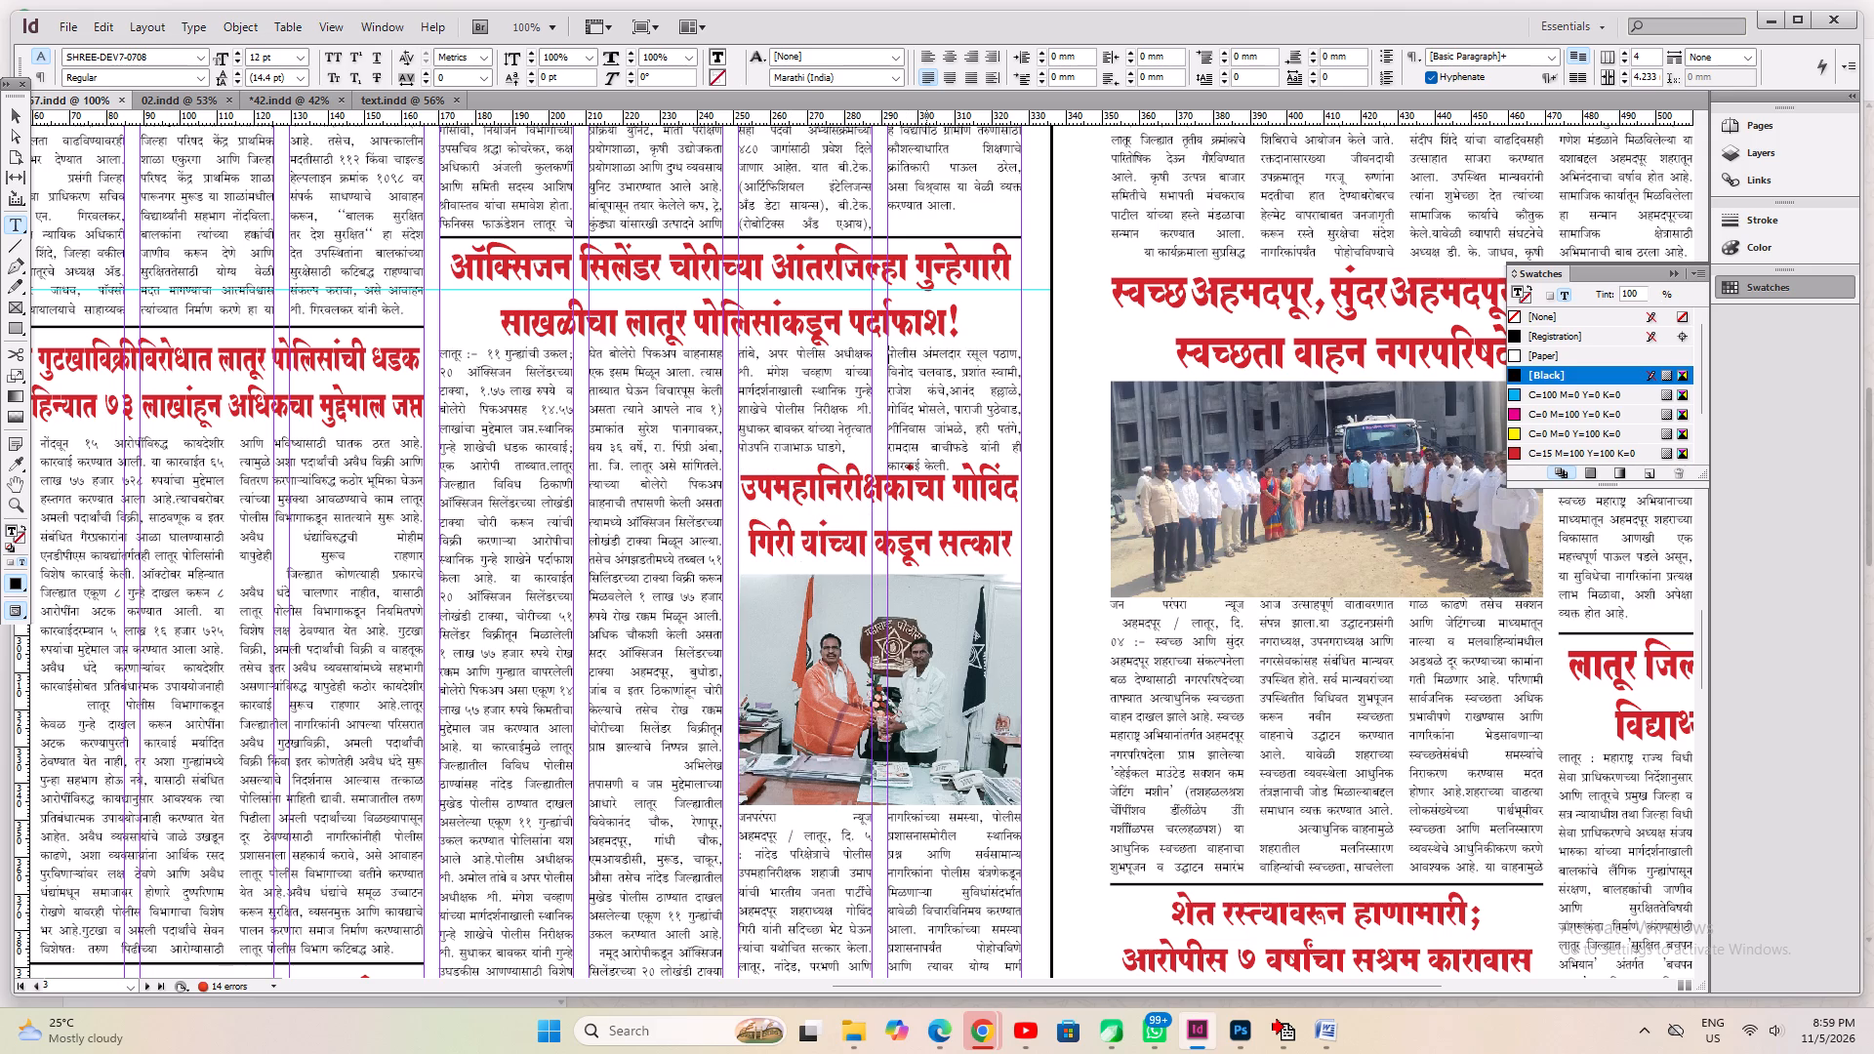
Tighten the tracking of the oxygen-cylinder article's closing lines in the fourth column to -20 and save the document.
{"action": "left_click_drag", "start_coordinate": [927, 386], "coordinate": [973, 595]}
{"action": "key", "text": "alt+Left"}
{"action": "key", "text": "ctrl+s"}
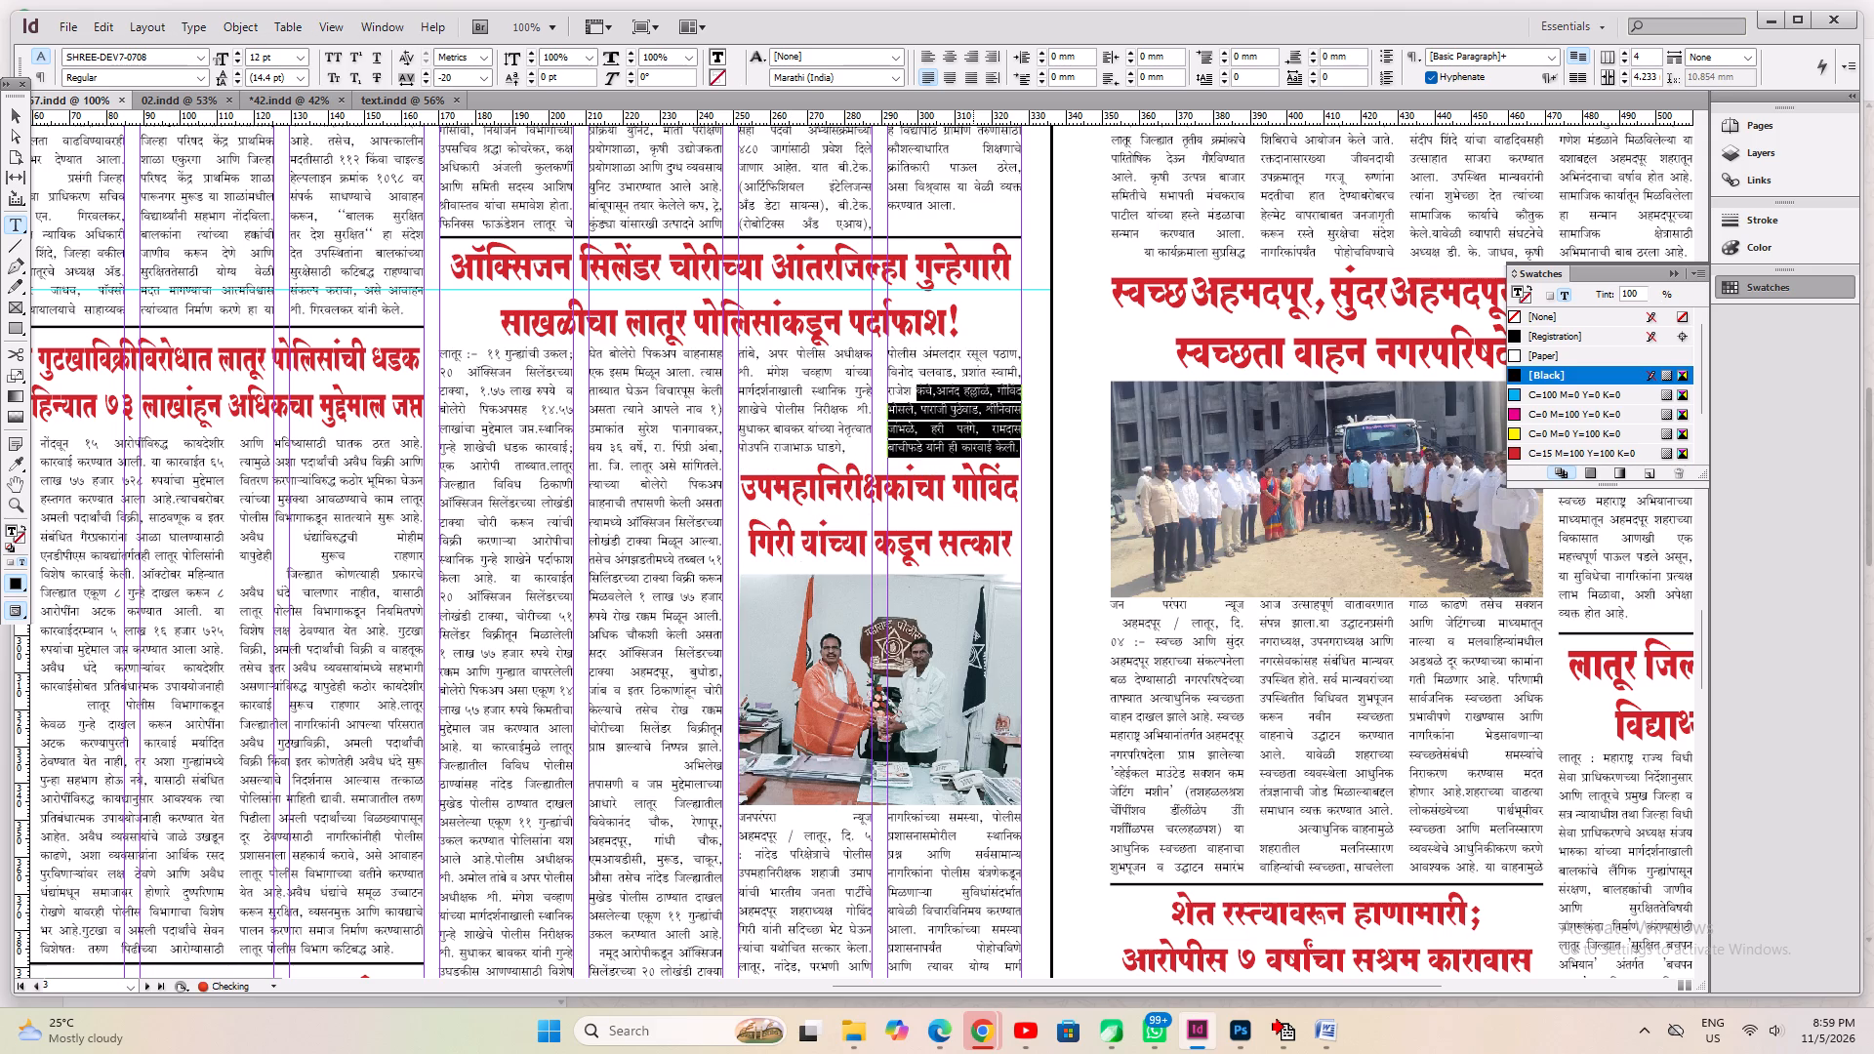
{"action": "scroll", "coordinate": [975, 598], "scroll_direction": "down", "scroll_amount": 9}
{"action": "key", "text": "ctrl+s"}
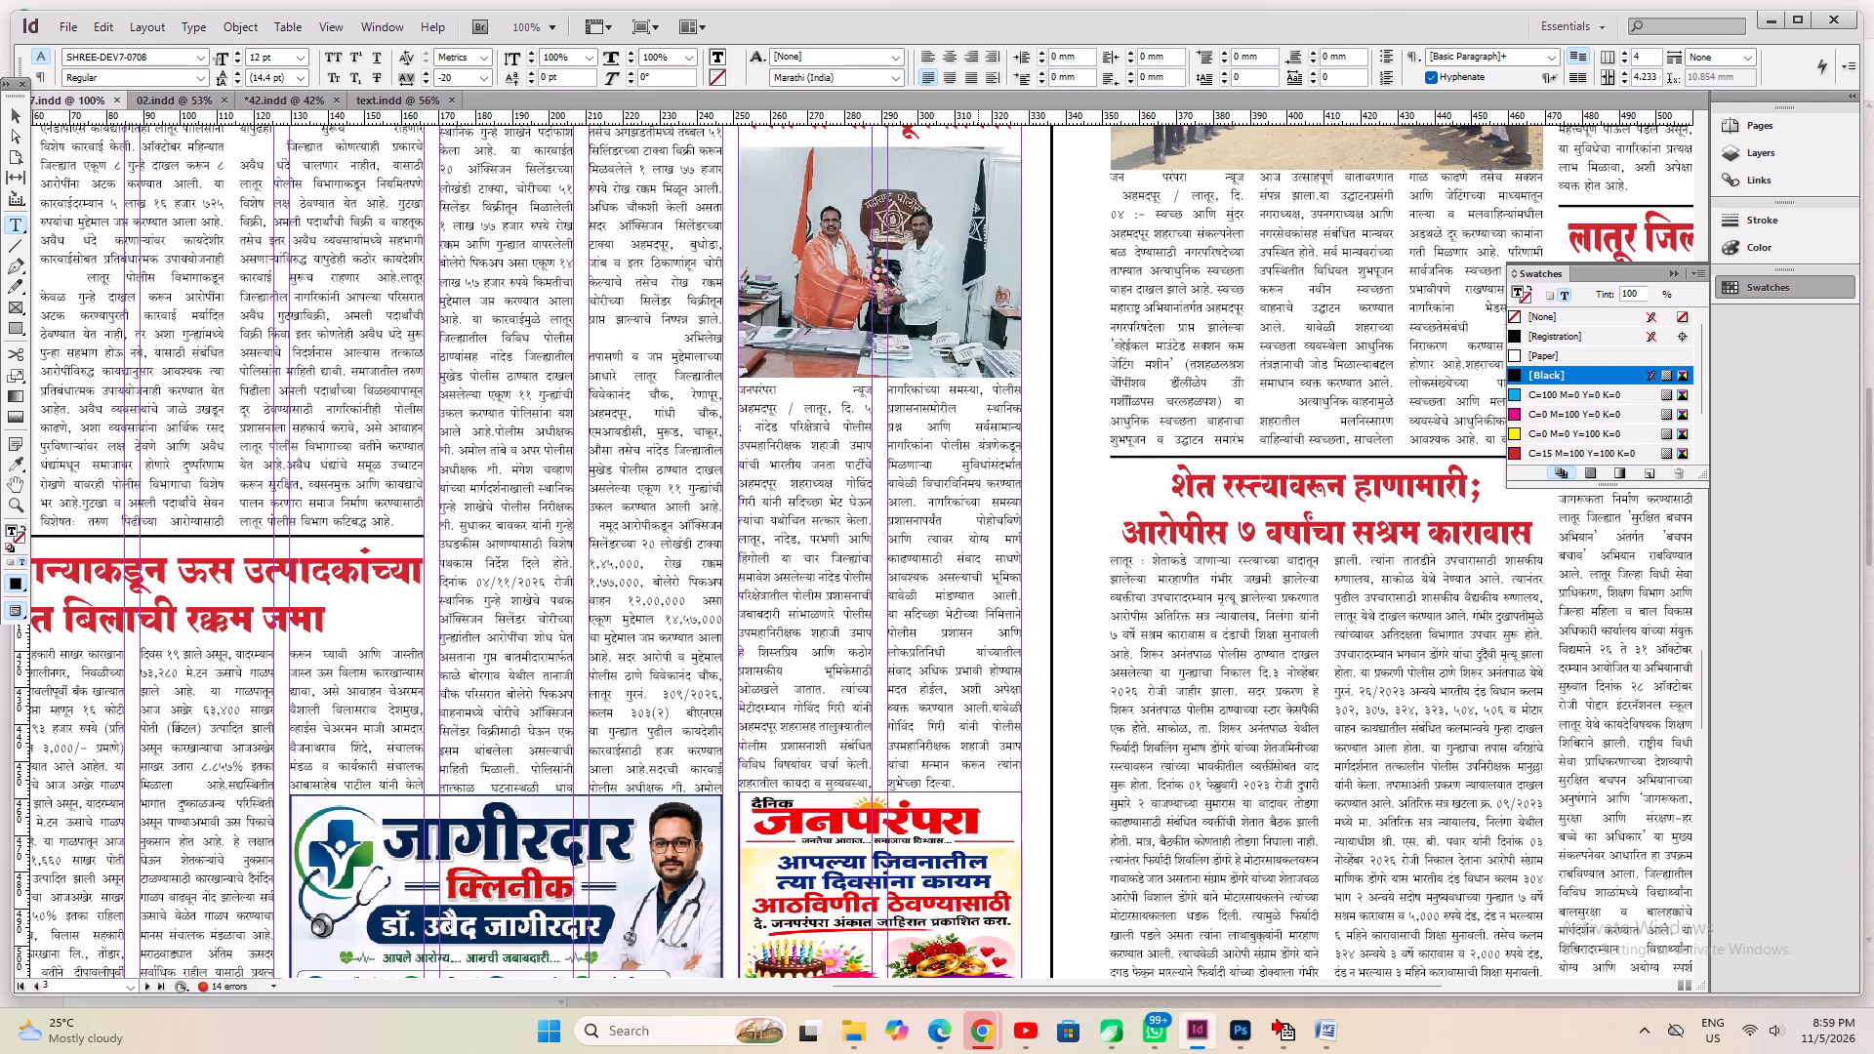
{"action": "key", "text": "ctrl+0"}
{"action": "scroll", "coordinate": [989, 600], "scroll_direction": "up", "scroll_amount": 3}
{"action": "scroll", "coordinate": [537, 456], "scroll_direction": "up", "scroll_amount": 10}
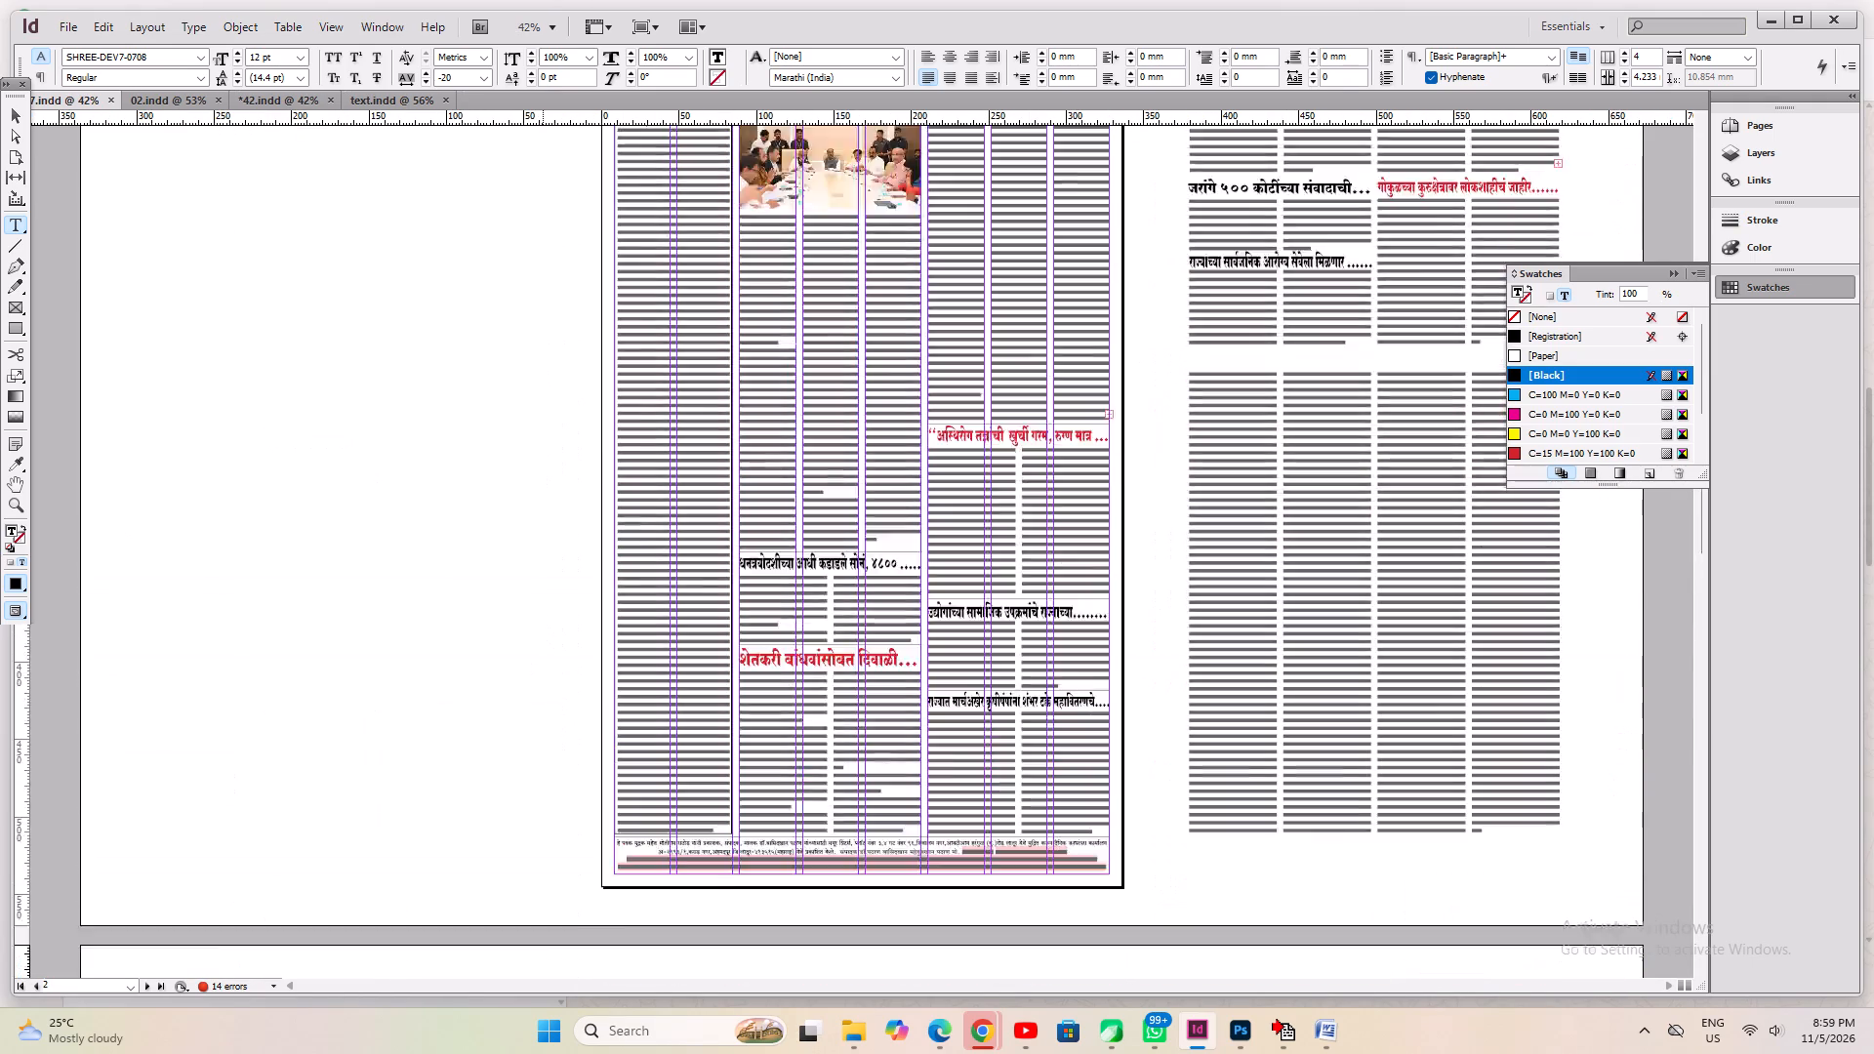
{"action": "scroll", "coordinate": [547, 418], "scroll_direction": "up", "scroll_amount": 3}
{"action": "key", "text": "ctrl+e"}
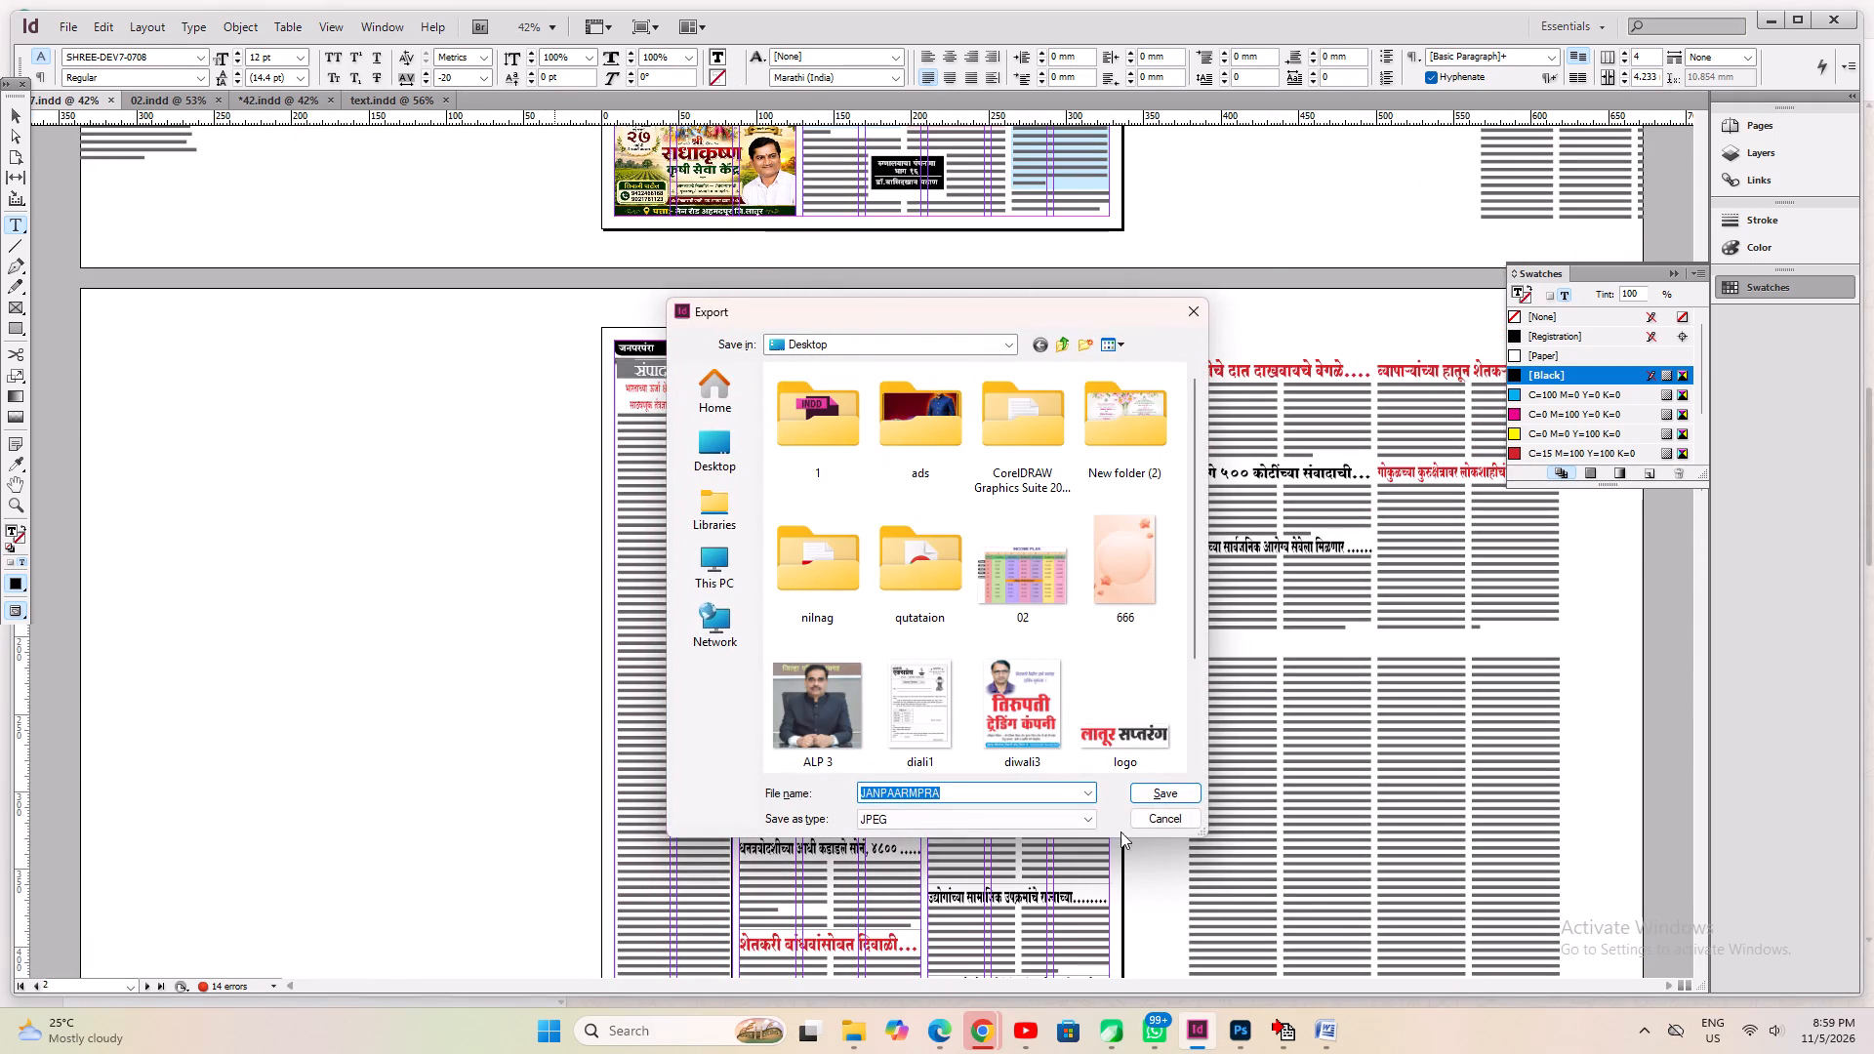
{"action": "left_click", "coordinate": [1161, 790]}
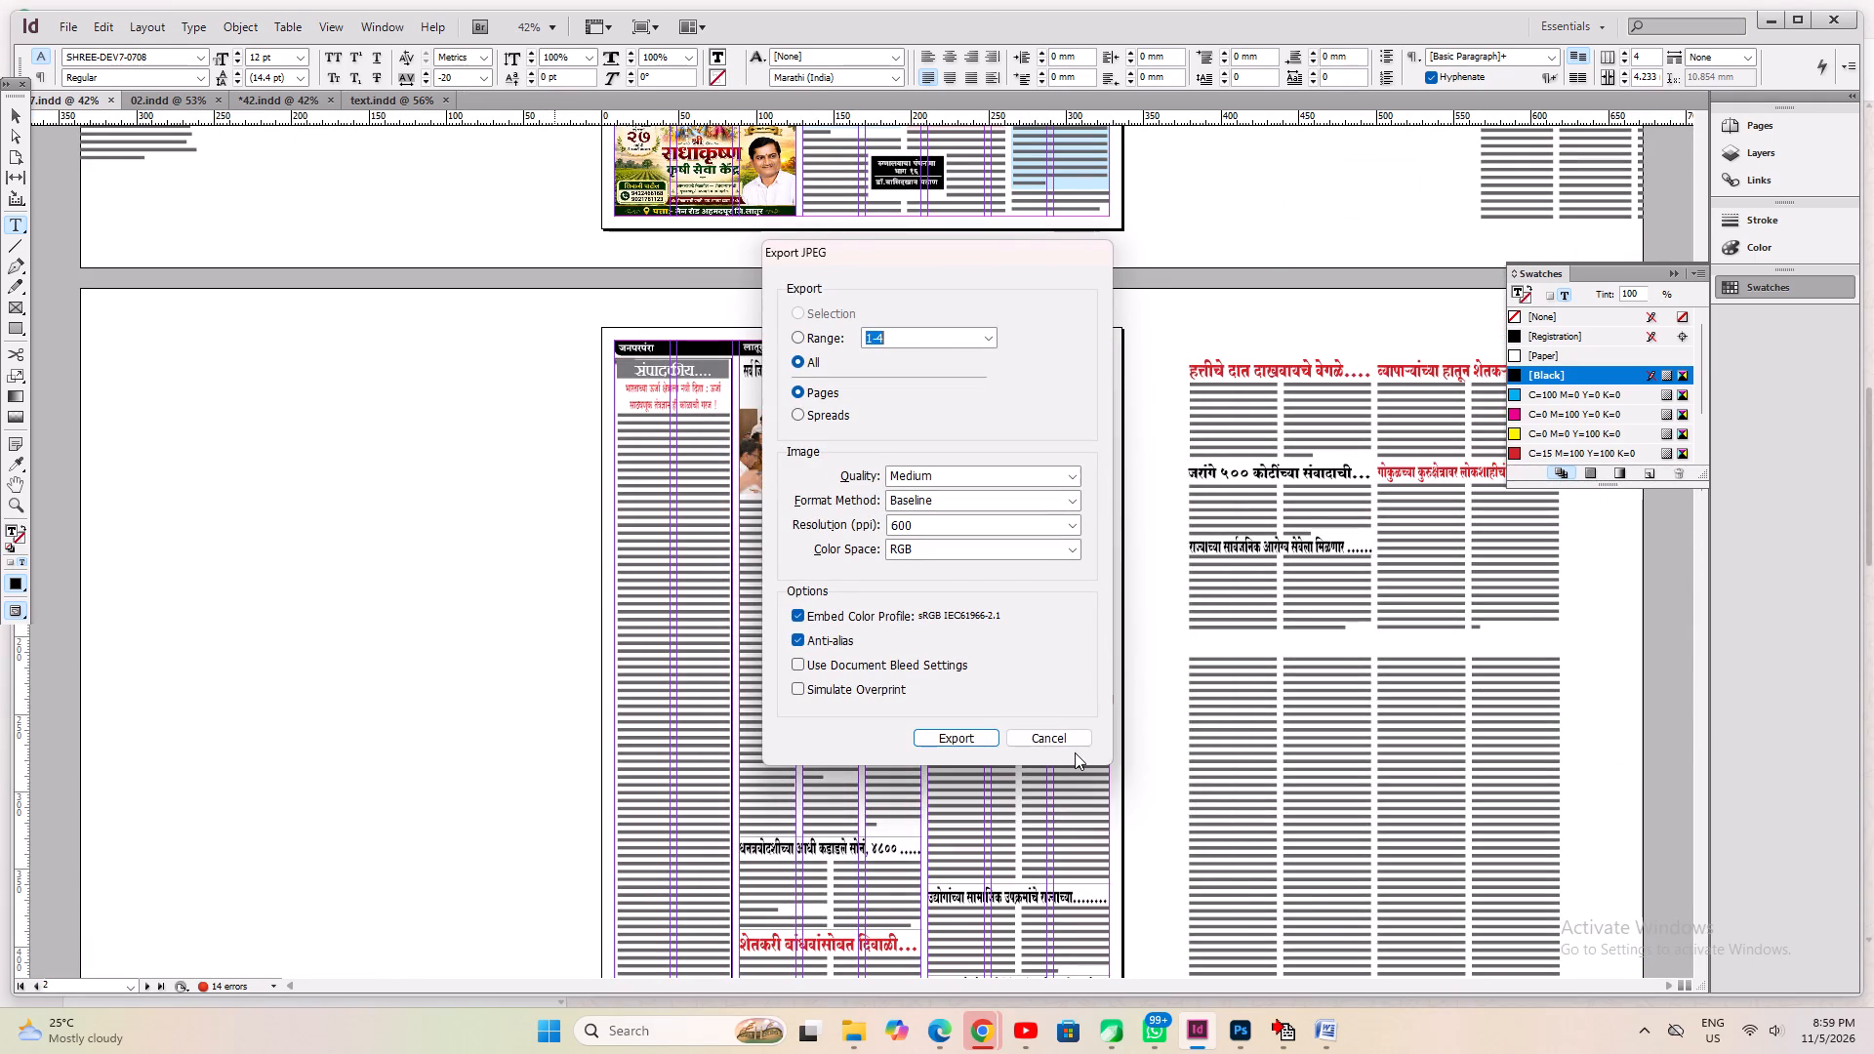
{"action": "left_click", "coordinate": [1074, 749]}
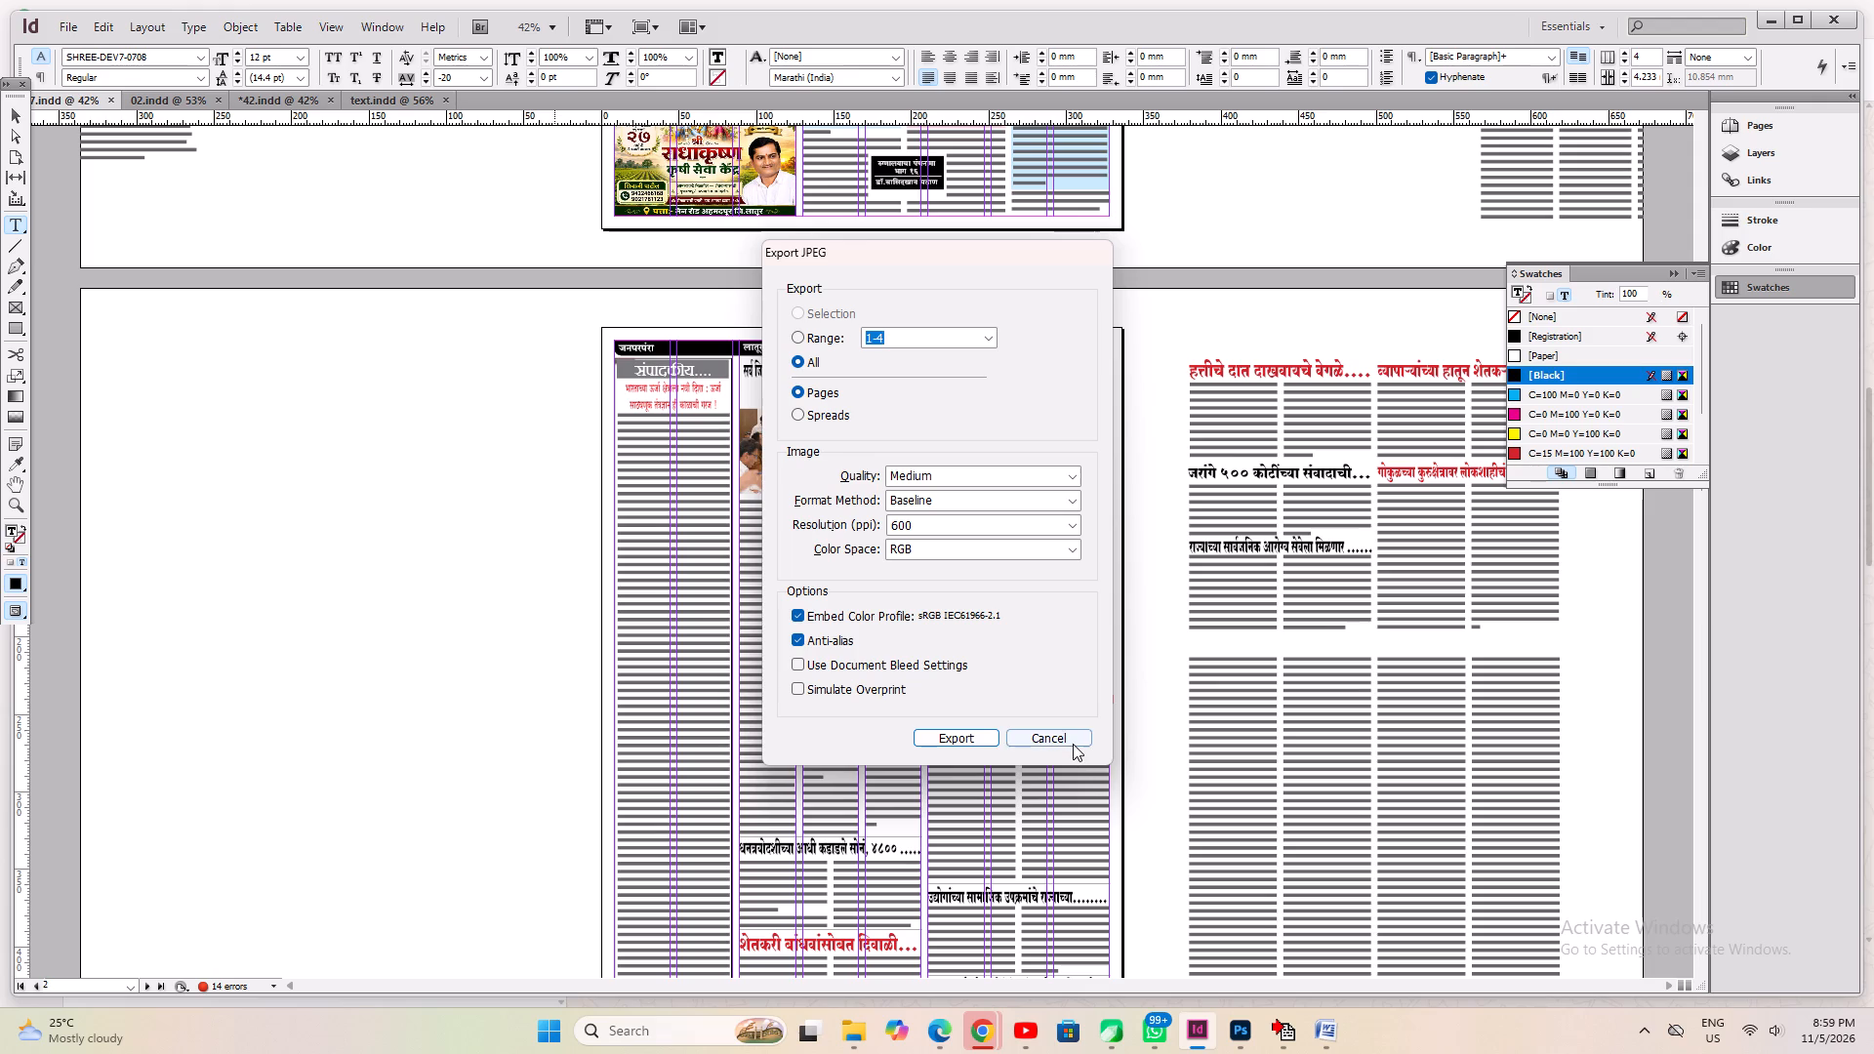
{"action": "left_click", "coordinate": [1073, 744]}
Export pages 1-4 as Adobe PDF (Print) with the High Quality Print preset, replacing JANPAARMPRA.pdf on the Desktop.
{"action": "key", "text": "ctrl+e"}
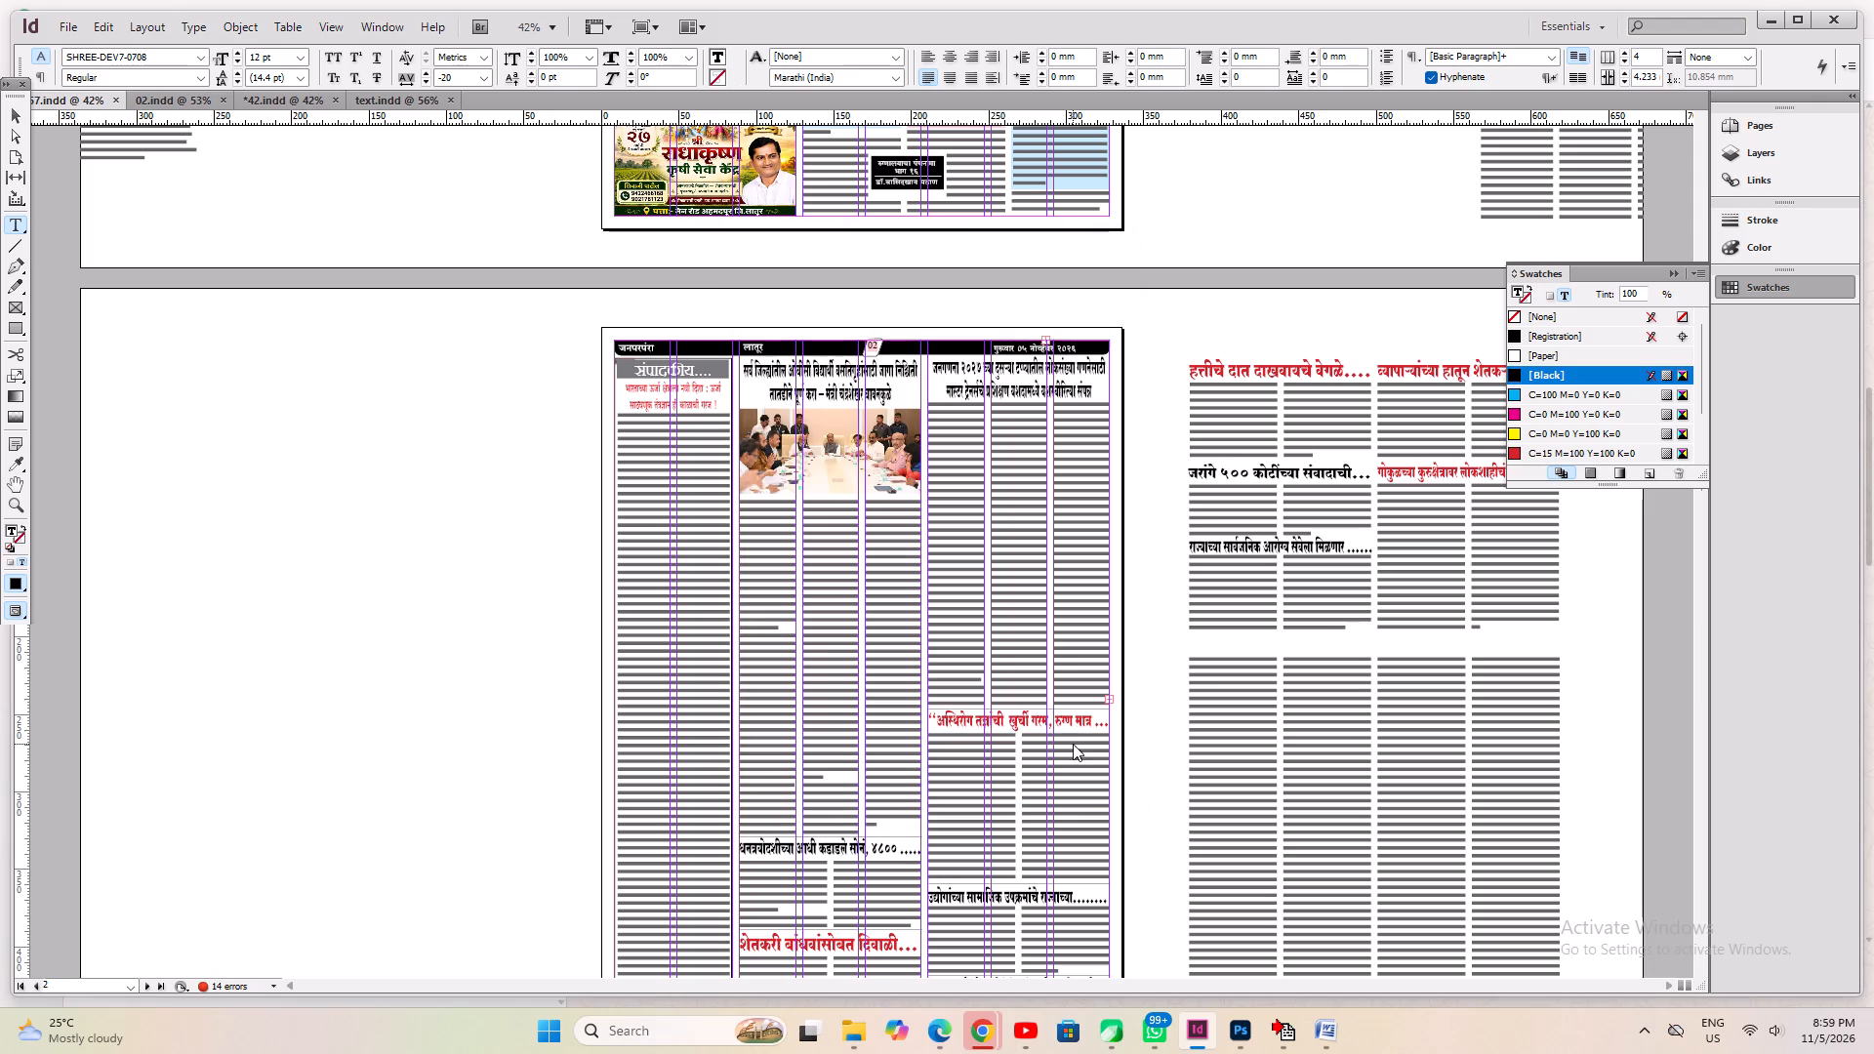
{"action": "left_click", "coordinate": [964, 816]}
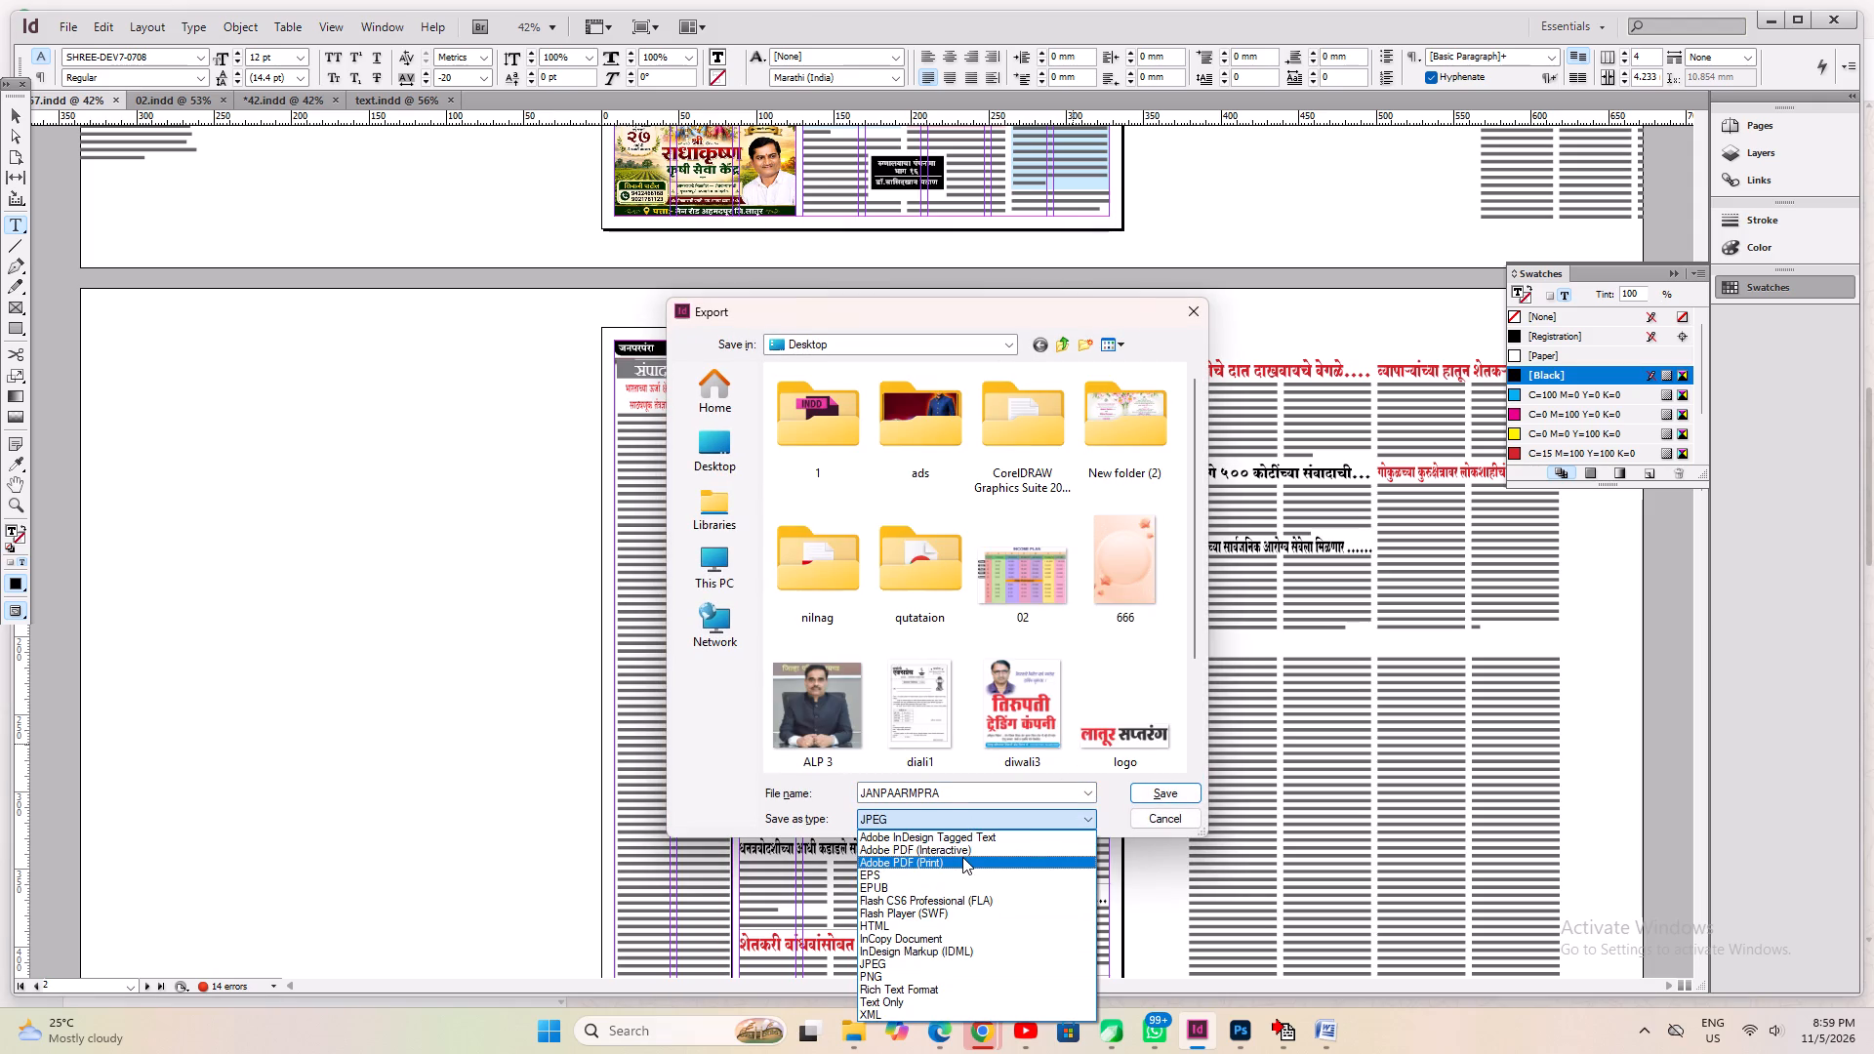
{"action": "left_click", "coordinate": [962, 857]}
{"action": "left_click", "coordinate": [1141, 790]}
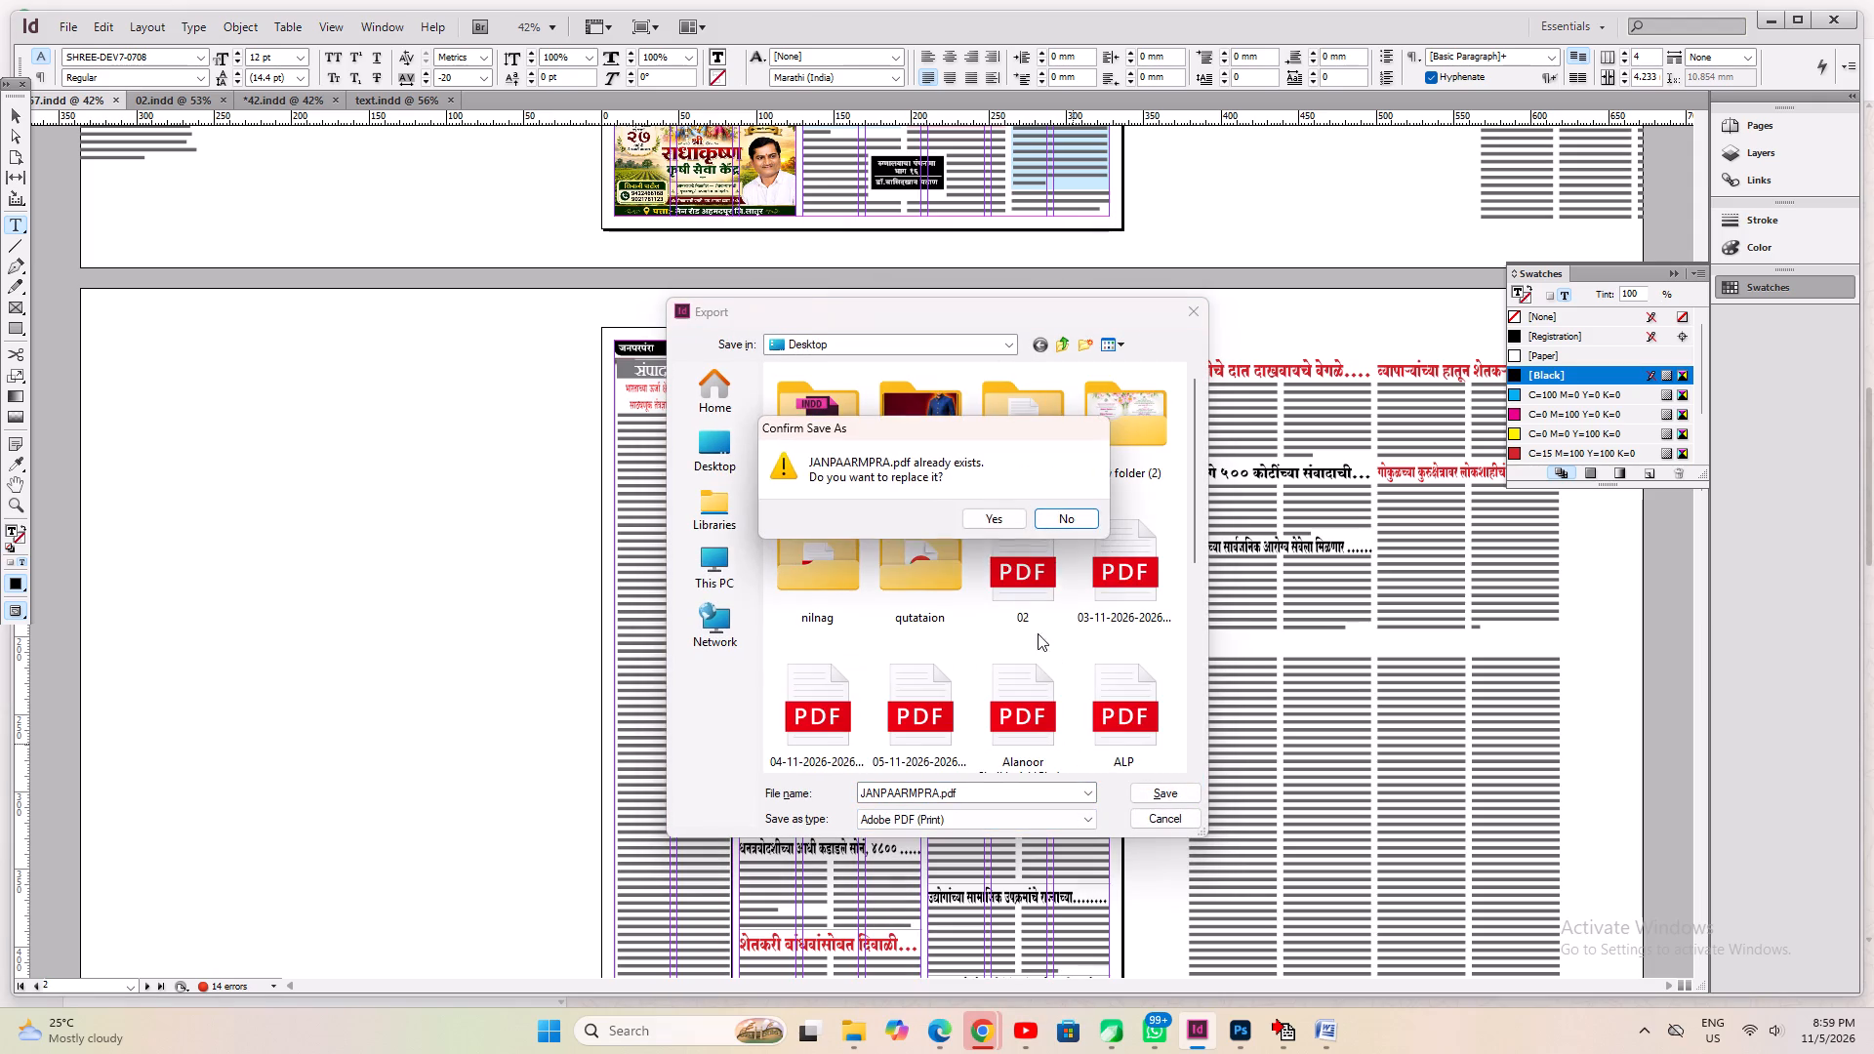
{"action": "left_click", "coordinate": [980, 510]}
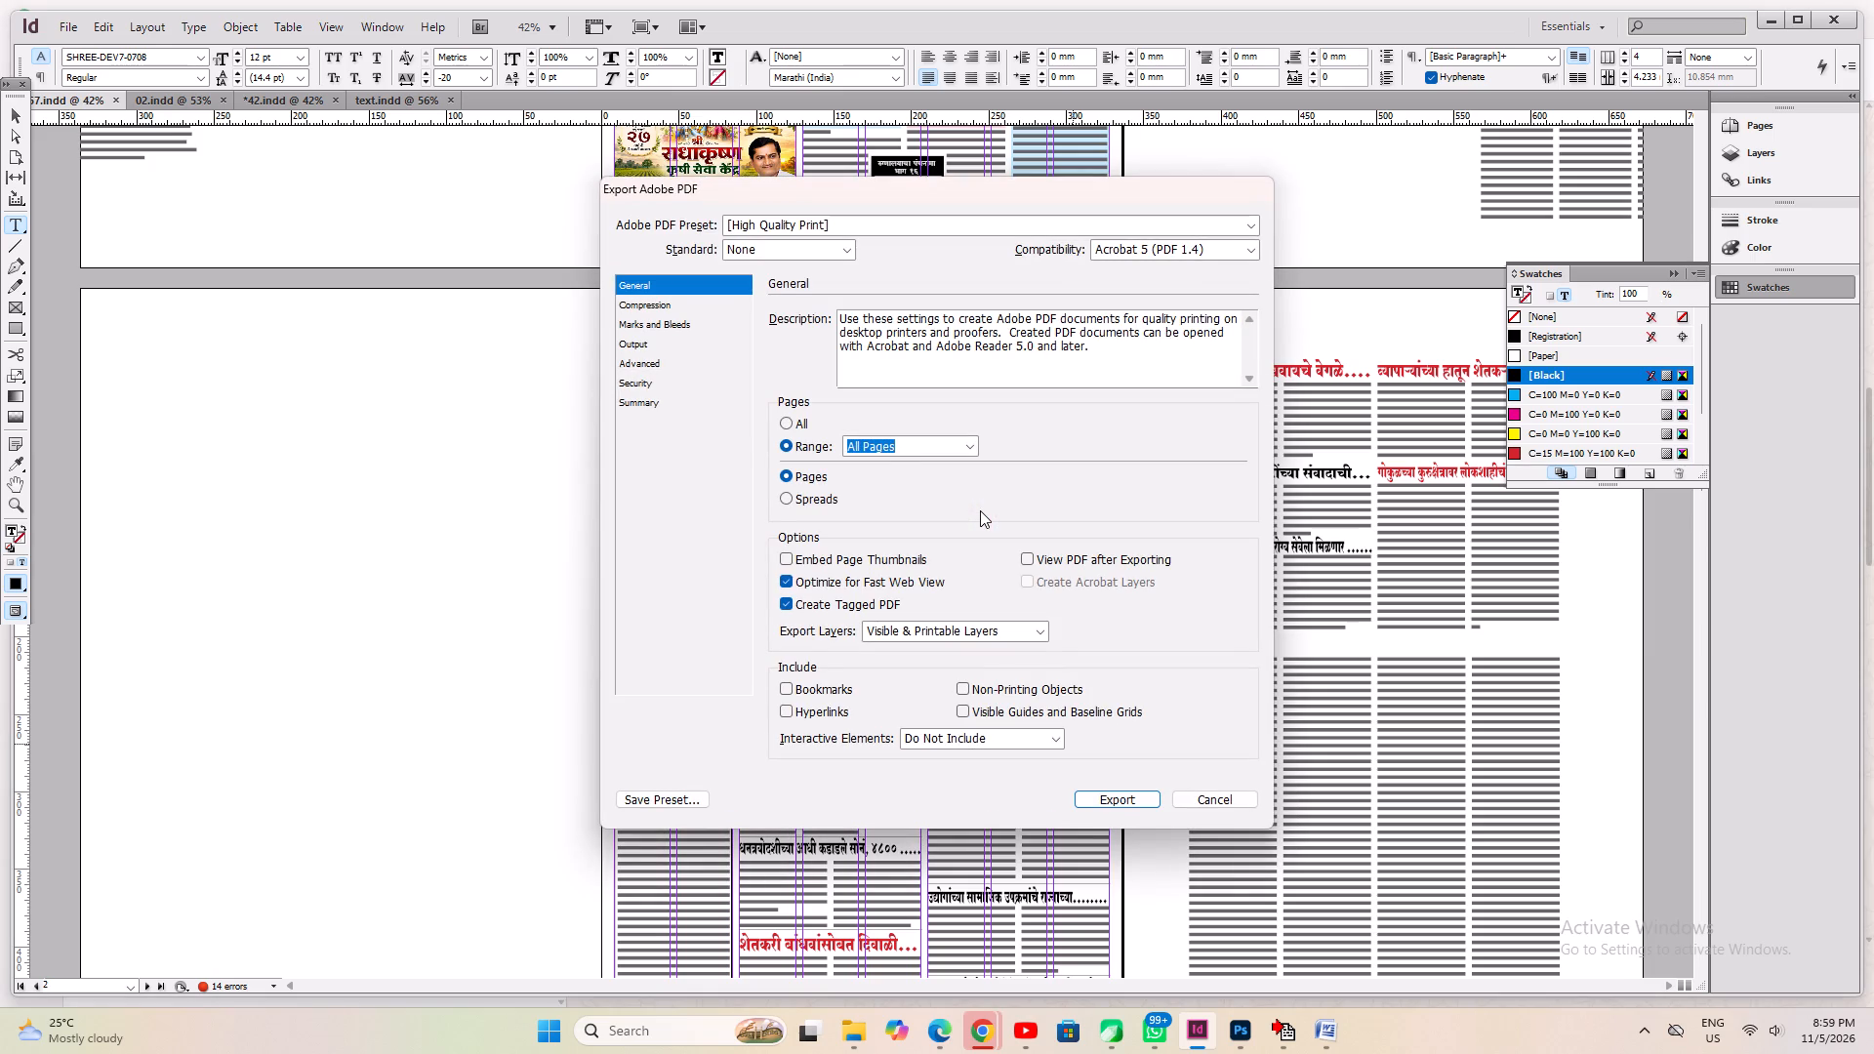
{"action": "type", "text": "1-4"}
{"action": "key", "text": "Return"}
{"action": "key", "text": "Return"}
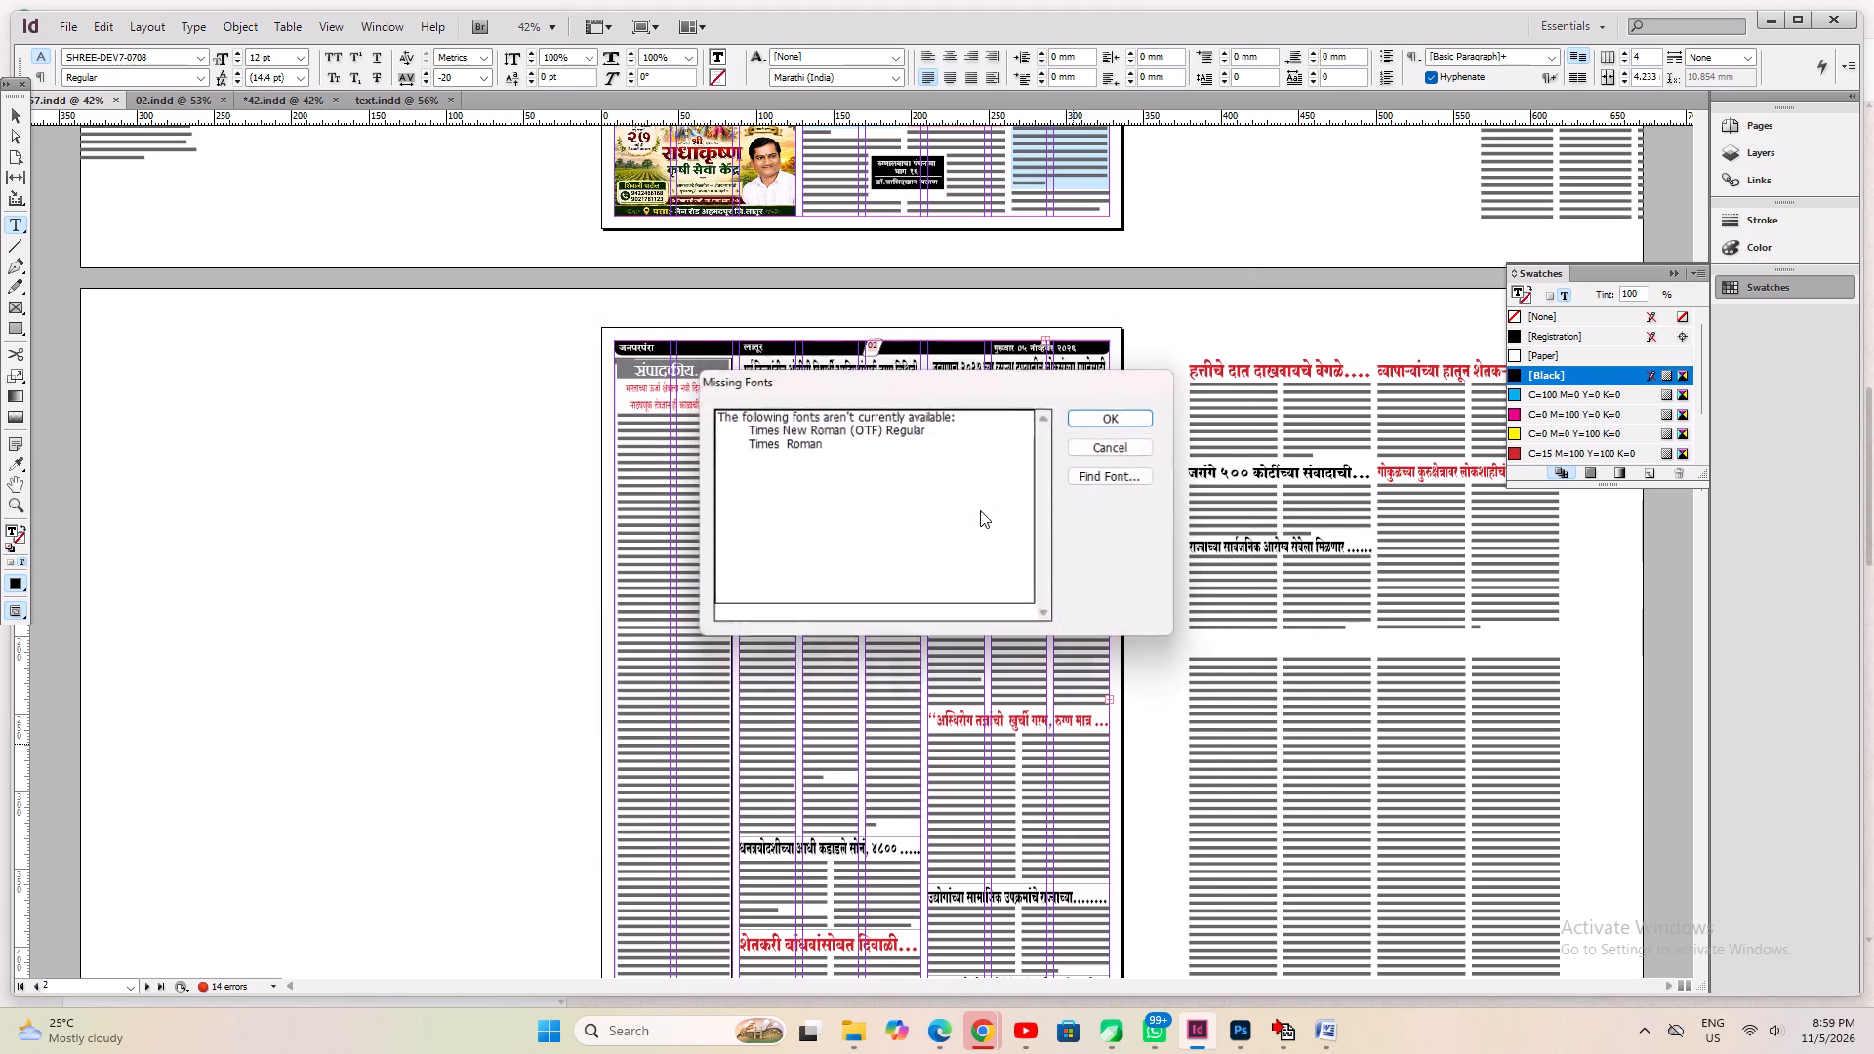
{"action": "key", "text": "Return"}
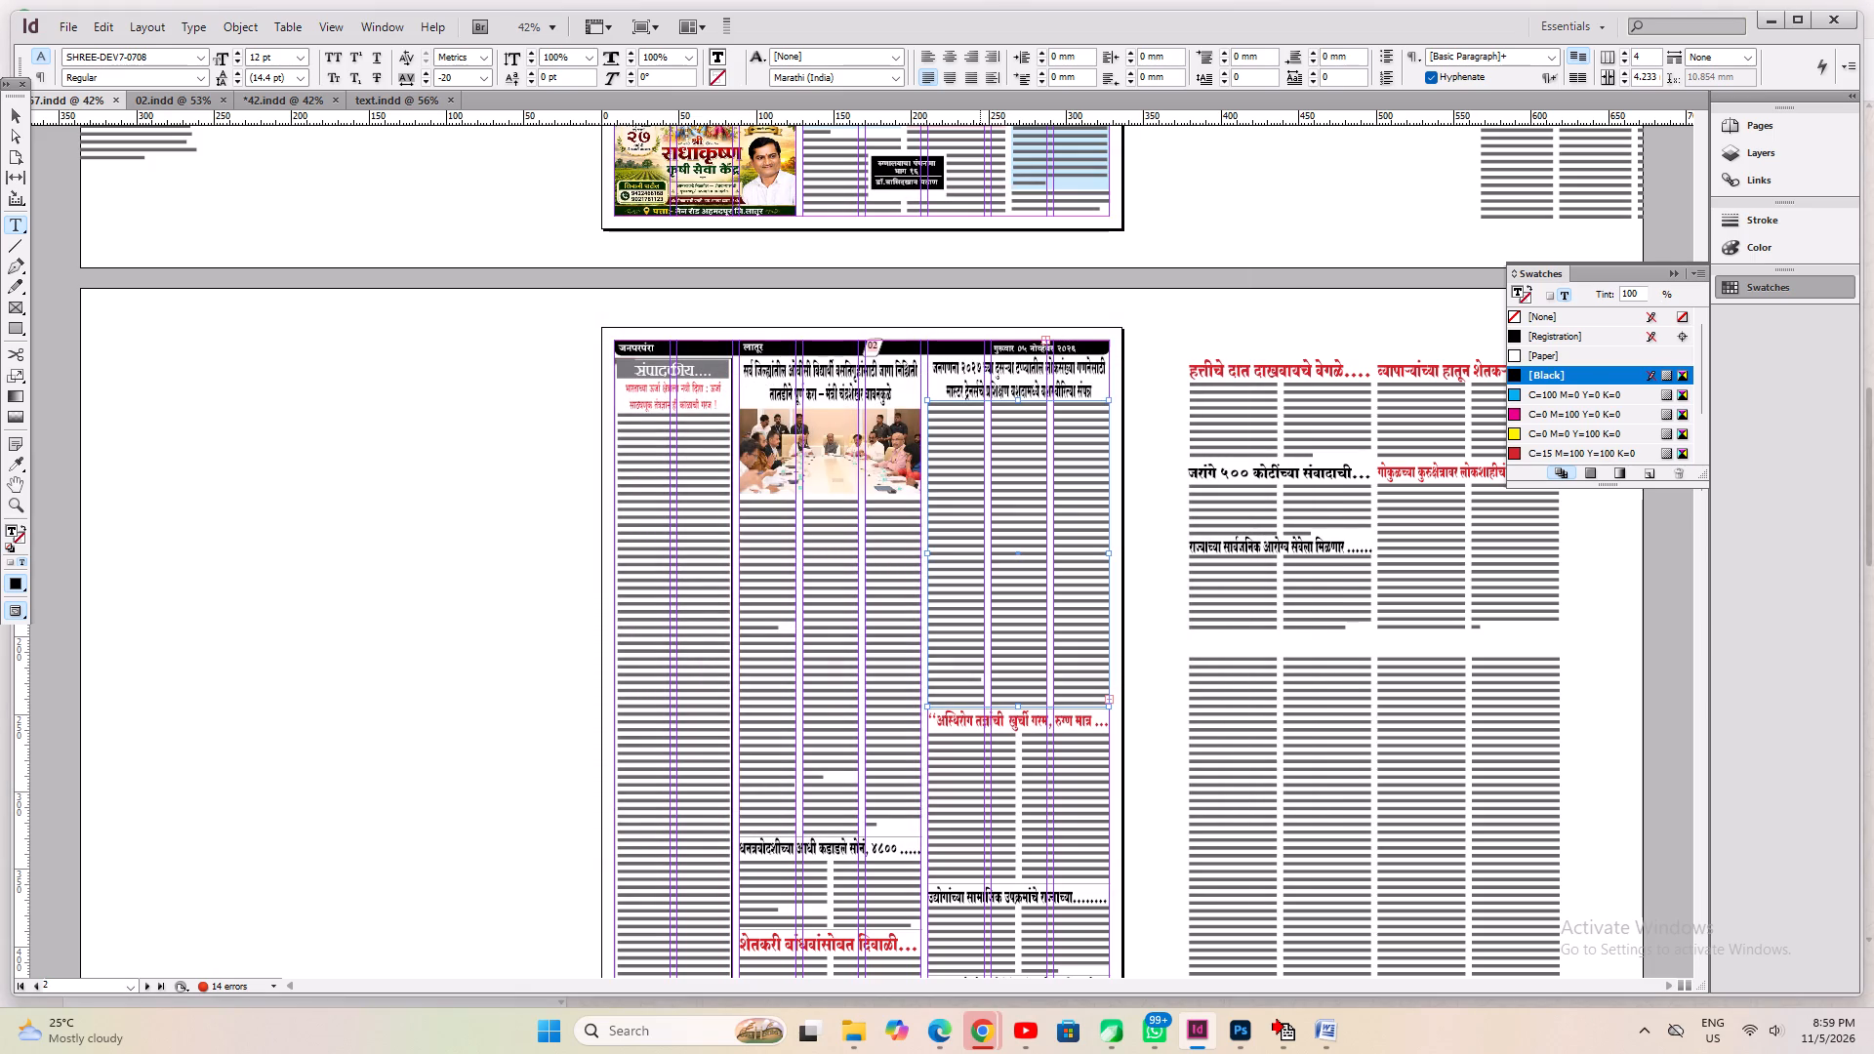
Print page range 1-4 with Microsoft Print to PDF, accepting the overset-text and missing-font notices.
{"action": "key", "text": "ctrl+p"}
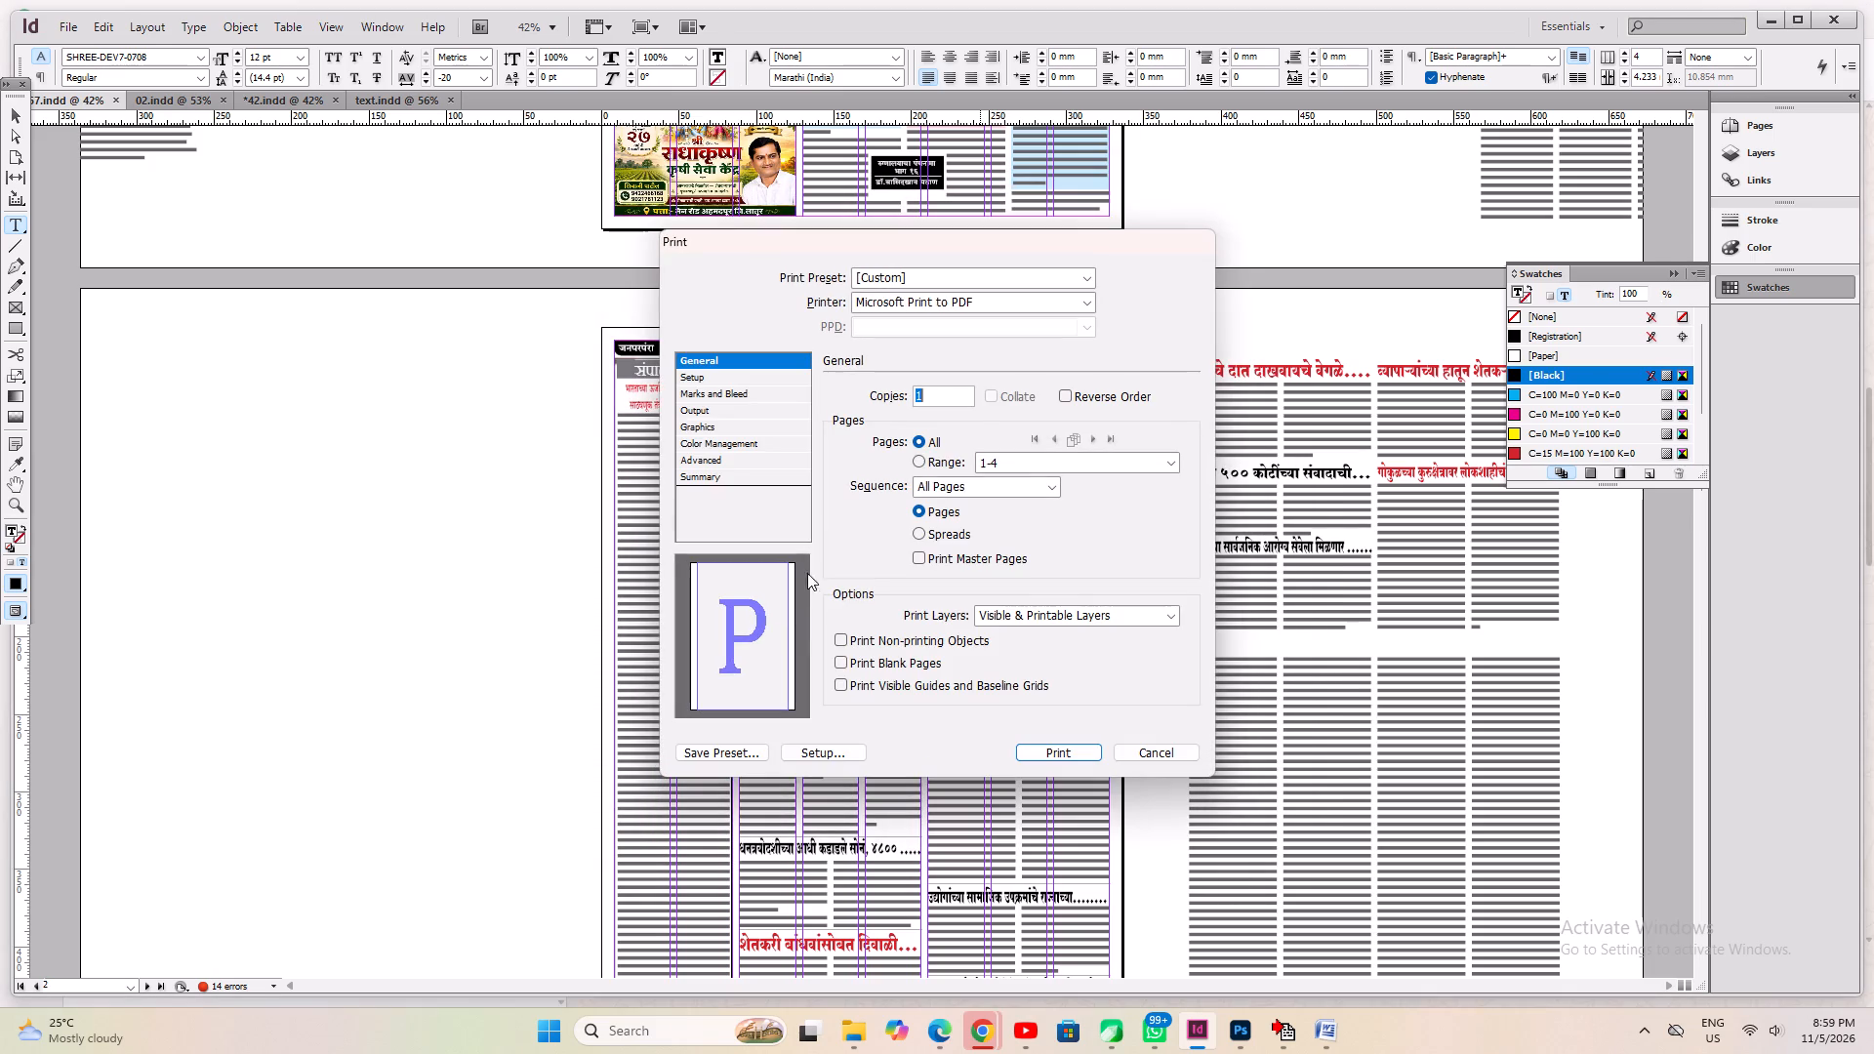
{"action": "left_click", "coordinate": [931, 461]}
{"action": "left_click", "coordinate": [1050, 756]}
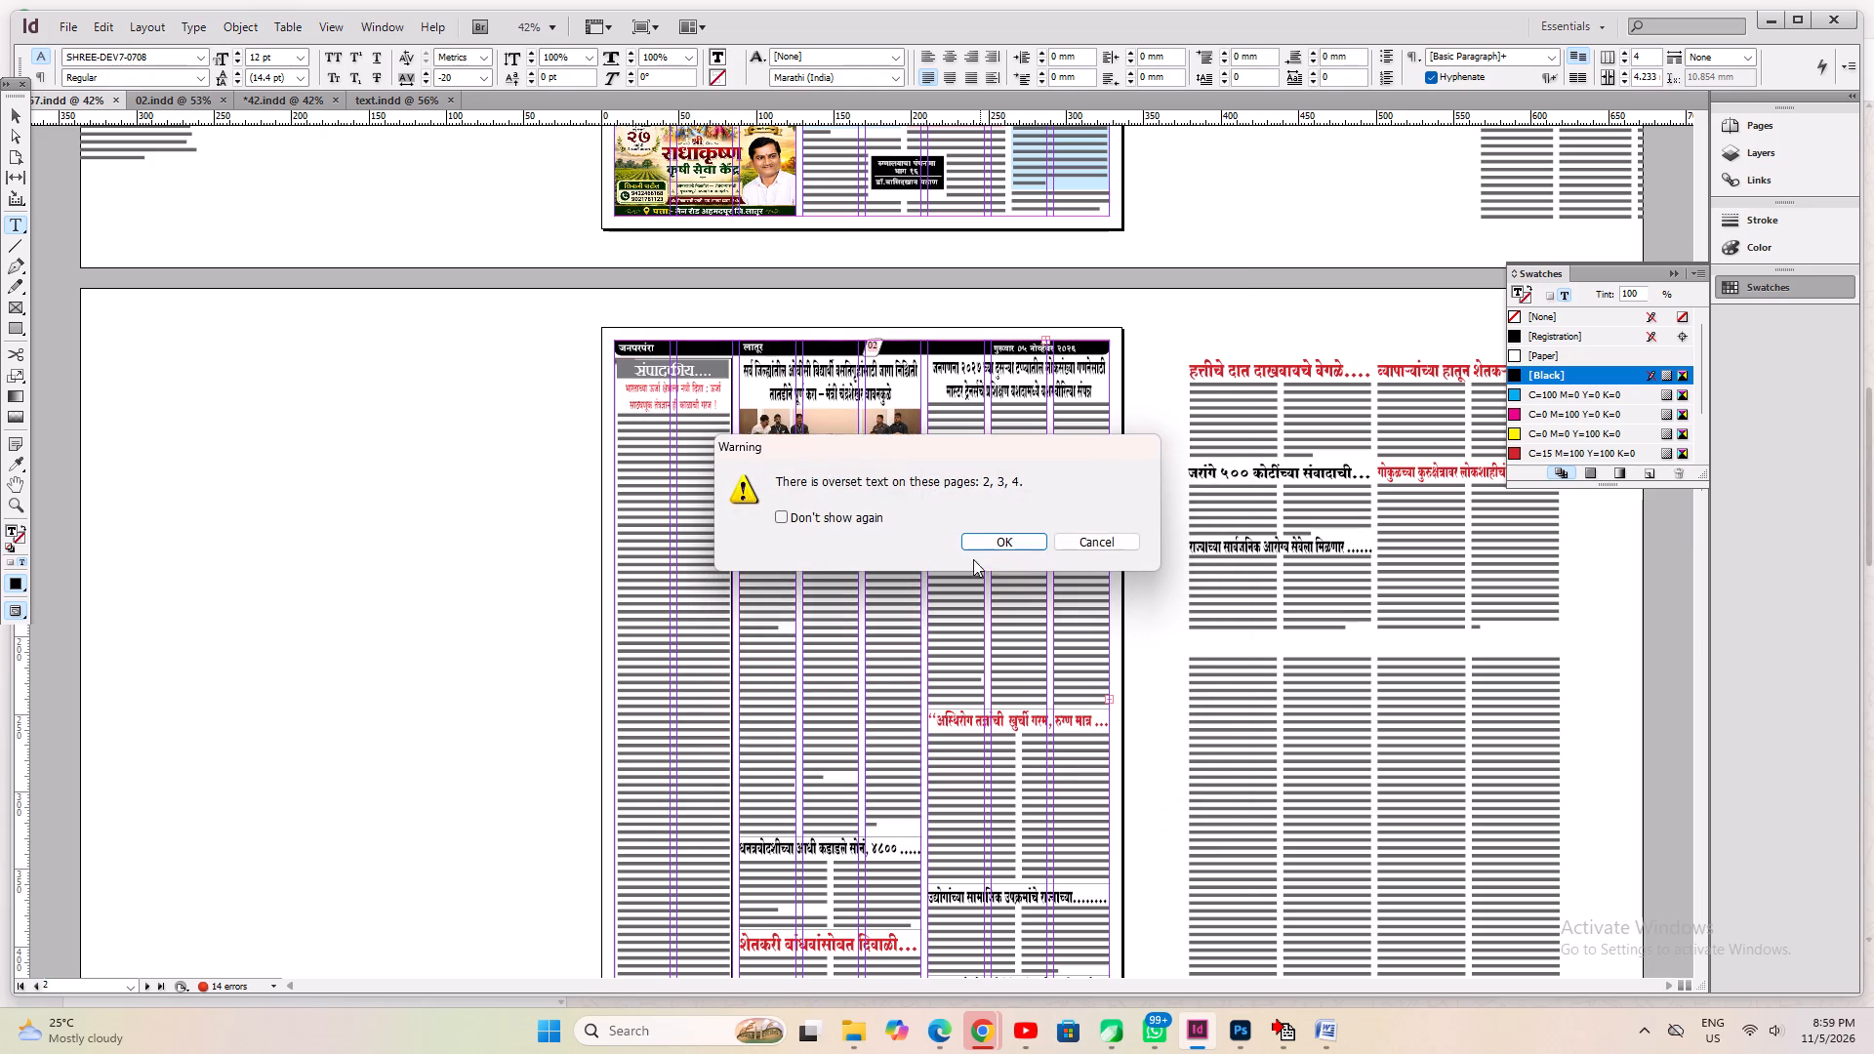
{"action": "left_click", "coordinate": [998, 537]}
{"action": "left_click", "coordinate": [1127, 405]}
{"action": "left_click", "coordinate": [1127, 414]}
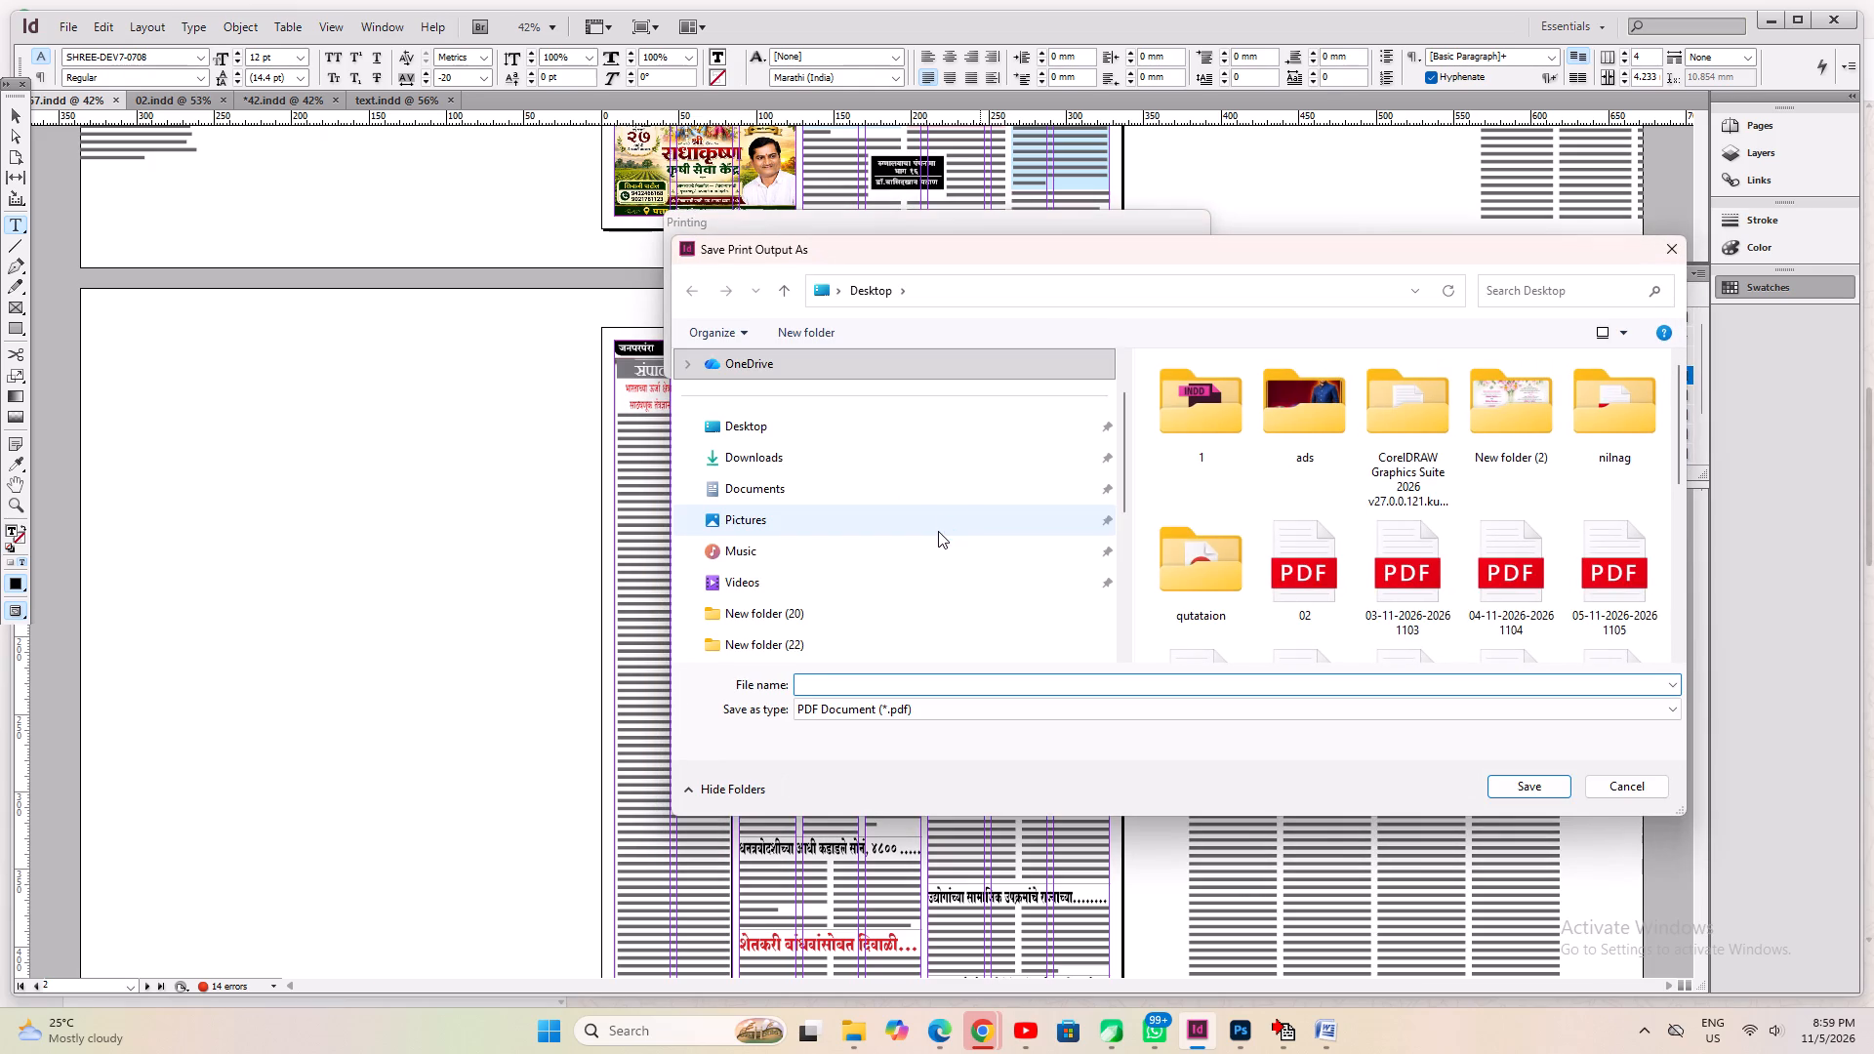
Save the print output on the Desktop as JANPAARMPRA black.pdf, replacing the existing file.
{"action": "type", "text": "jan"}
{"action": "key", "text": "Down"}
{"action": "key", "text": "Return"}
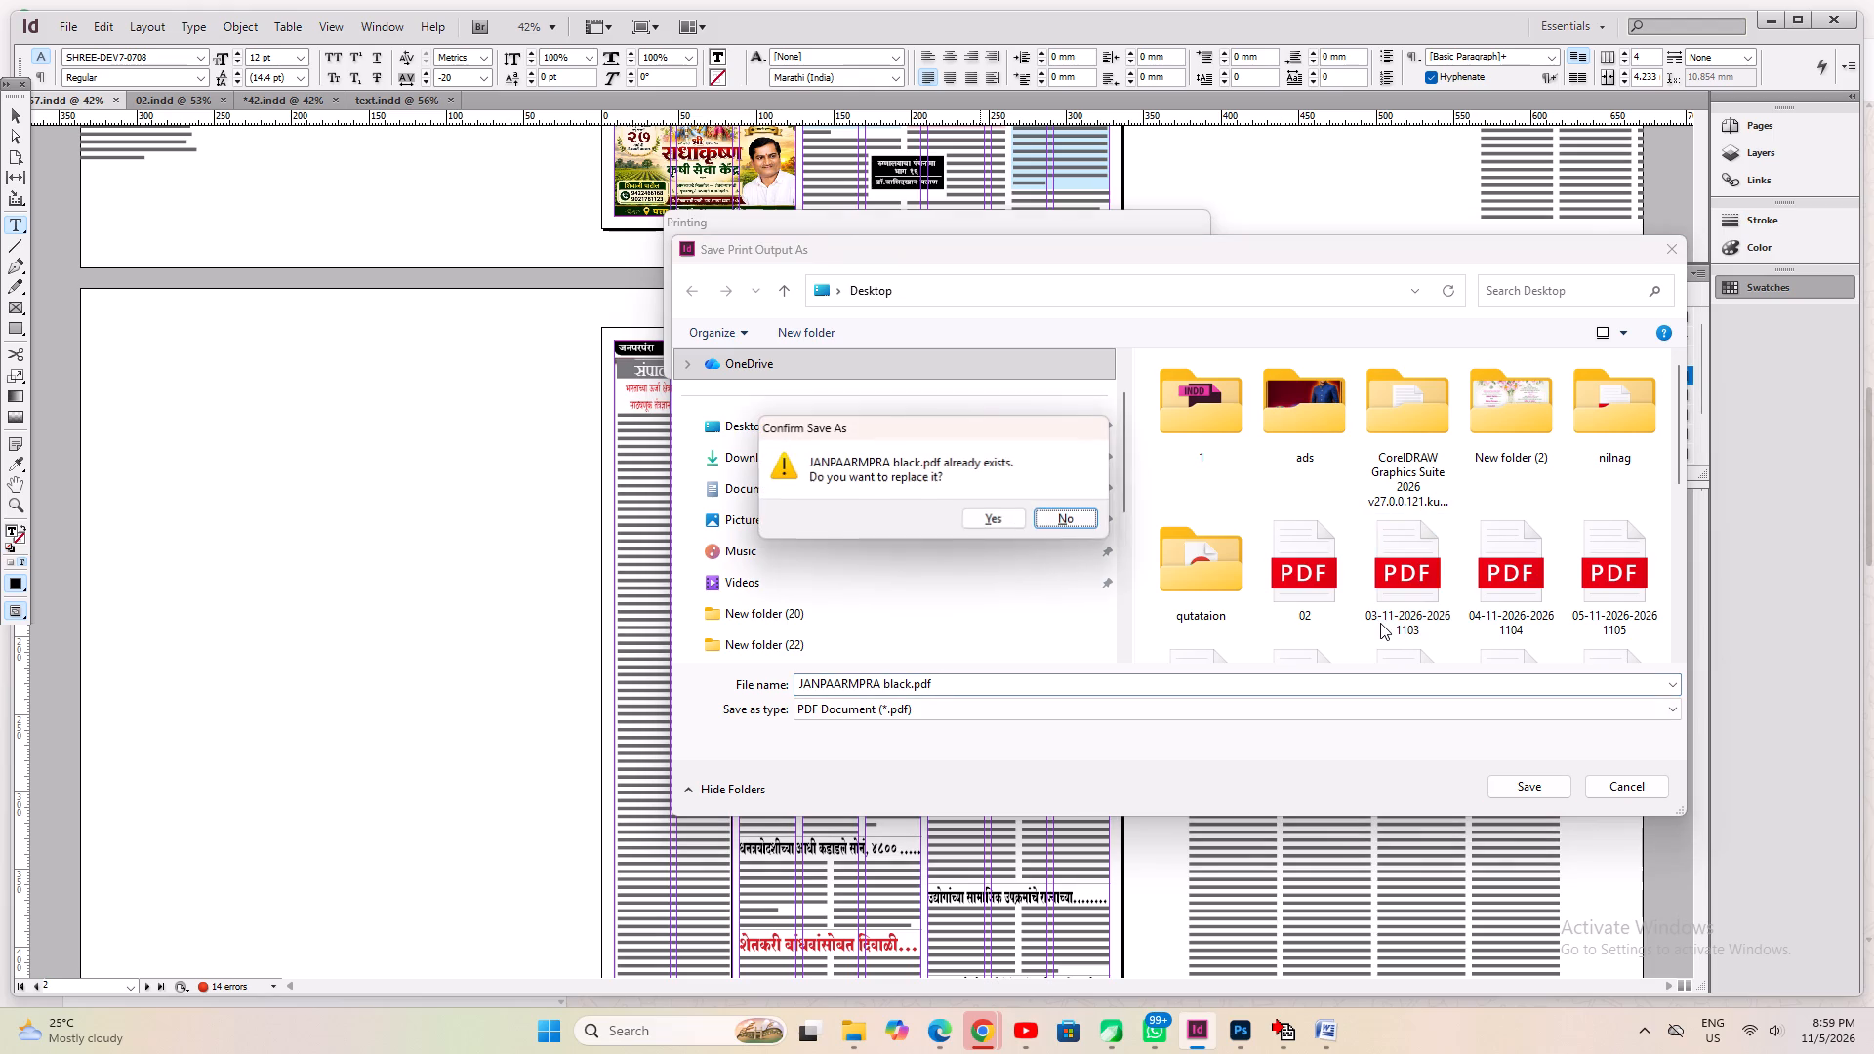
{"action": "left_click", "coordinate": [984, 519]}
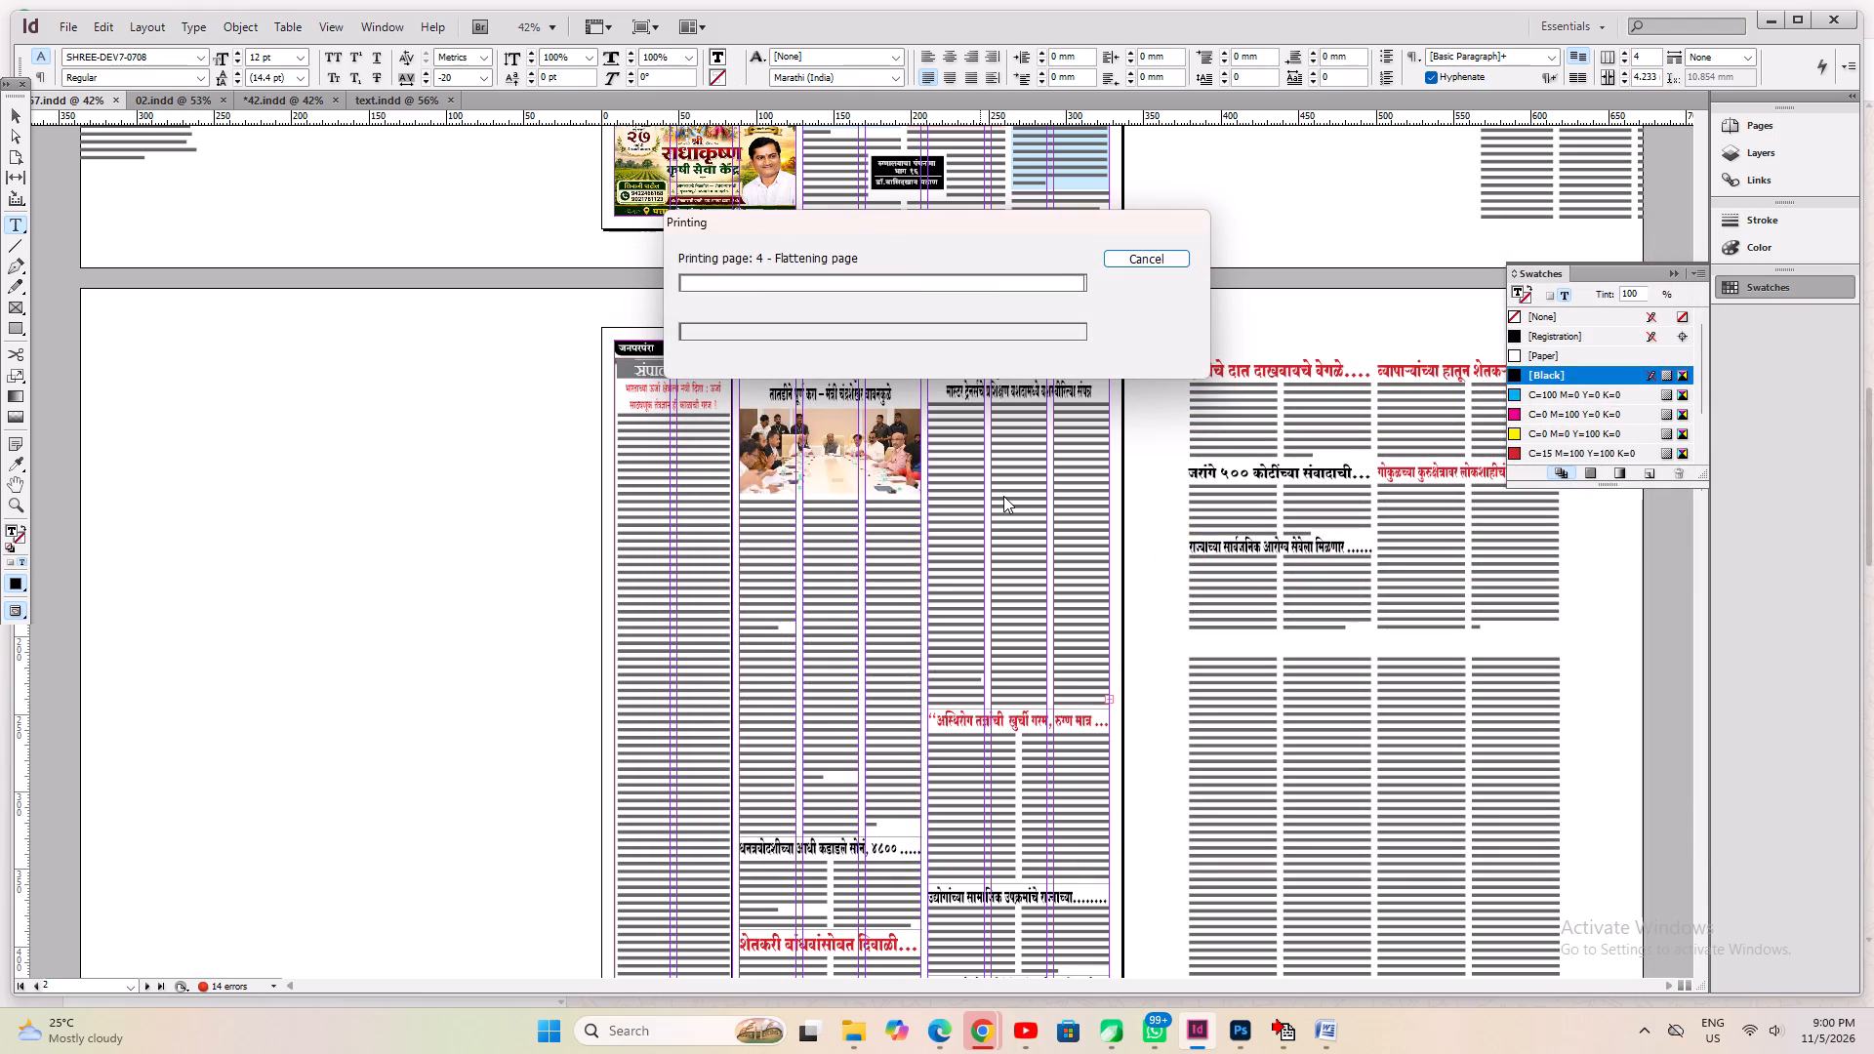
Switch to the Chrome browser.
{"action": "left_click", "coordinate": [980, 1034]}
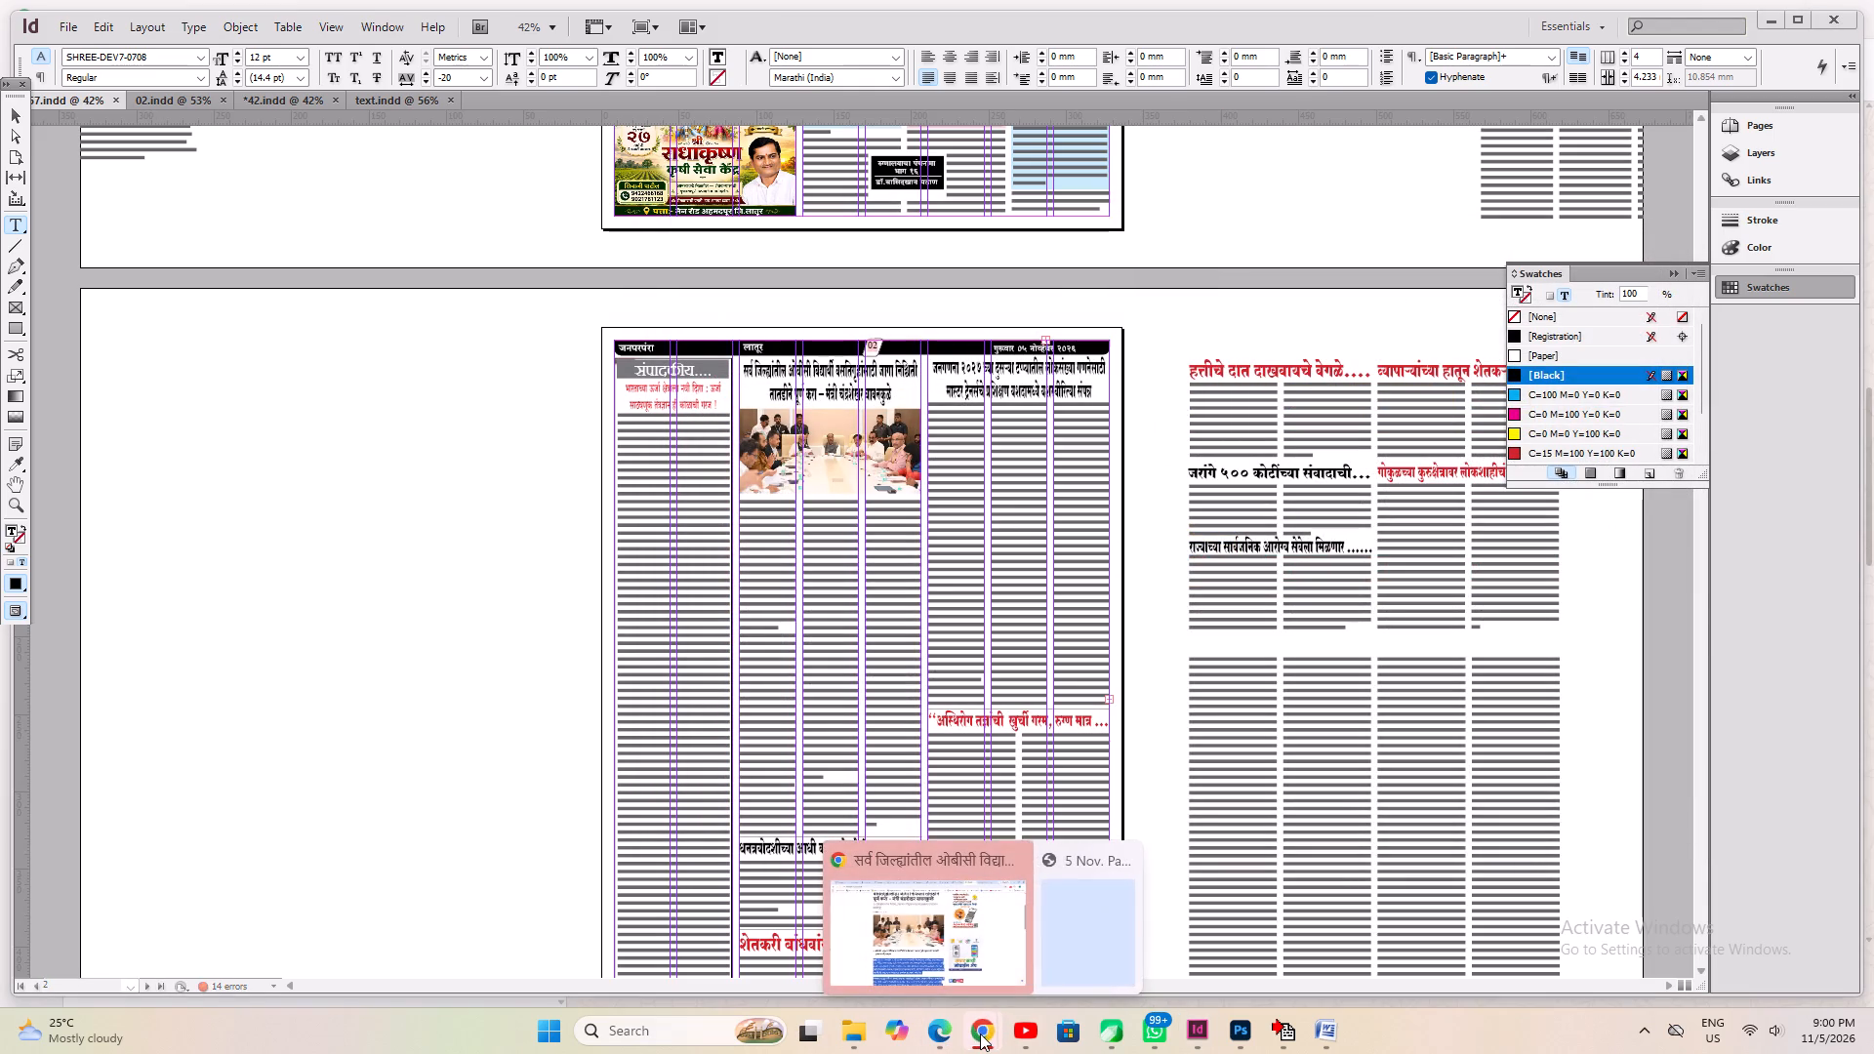
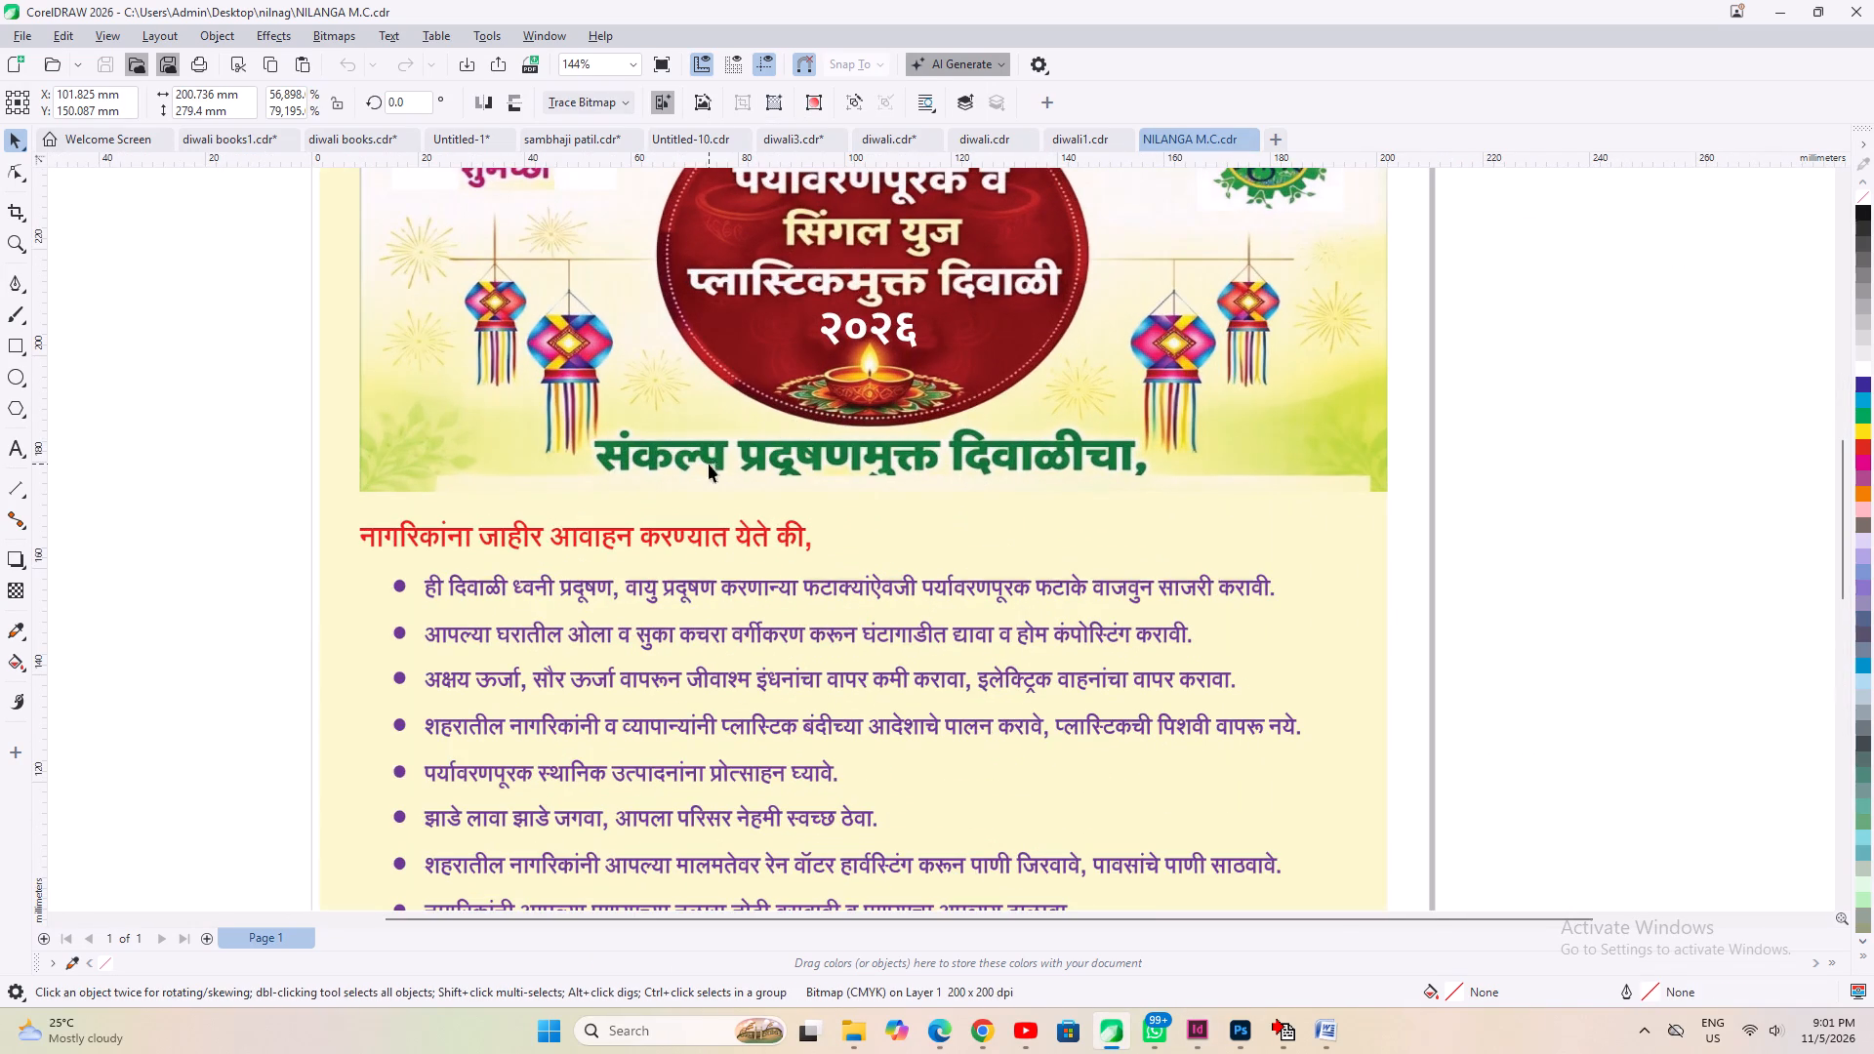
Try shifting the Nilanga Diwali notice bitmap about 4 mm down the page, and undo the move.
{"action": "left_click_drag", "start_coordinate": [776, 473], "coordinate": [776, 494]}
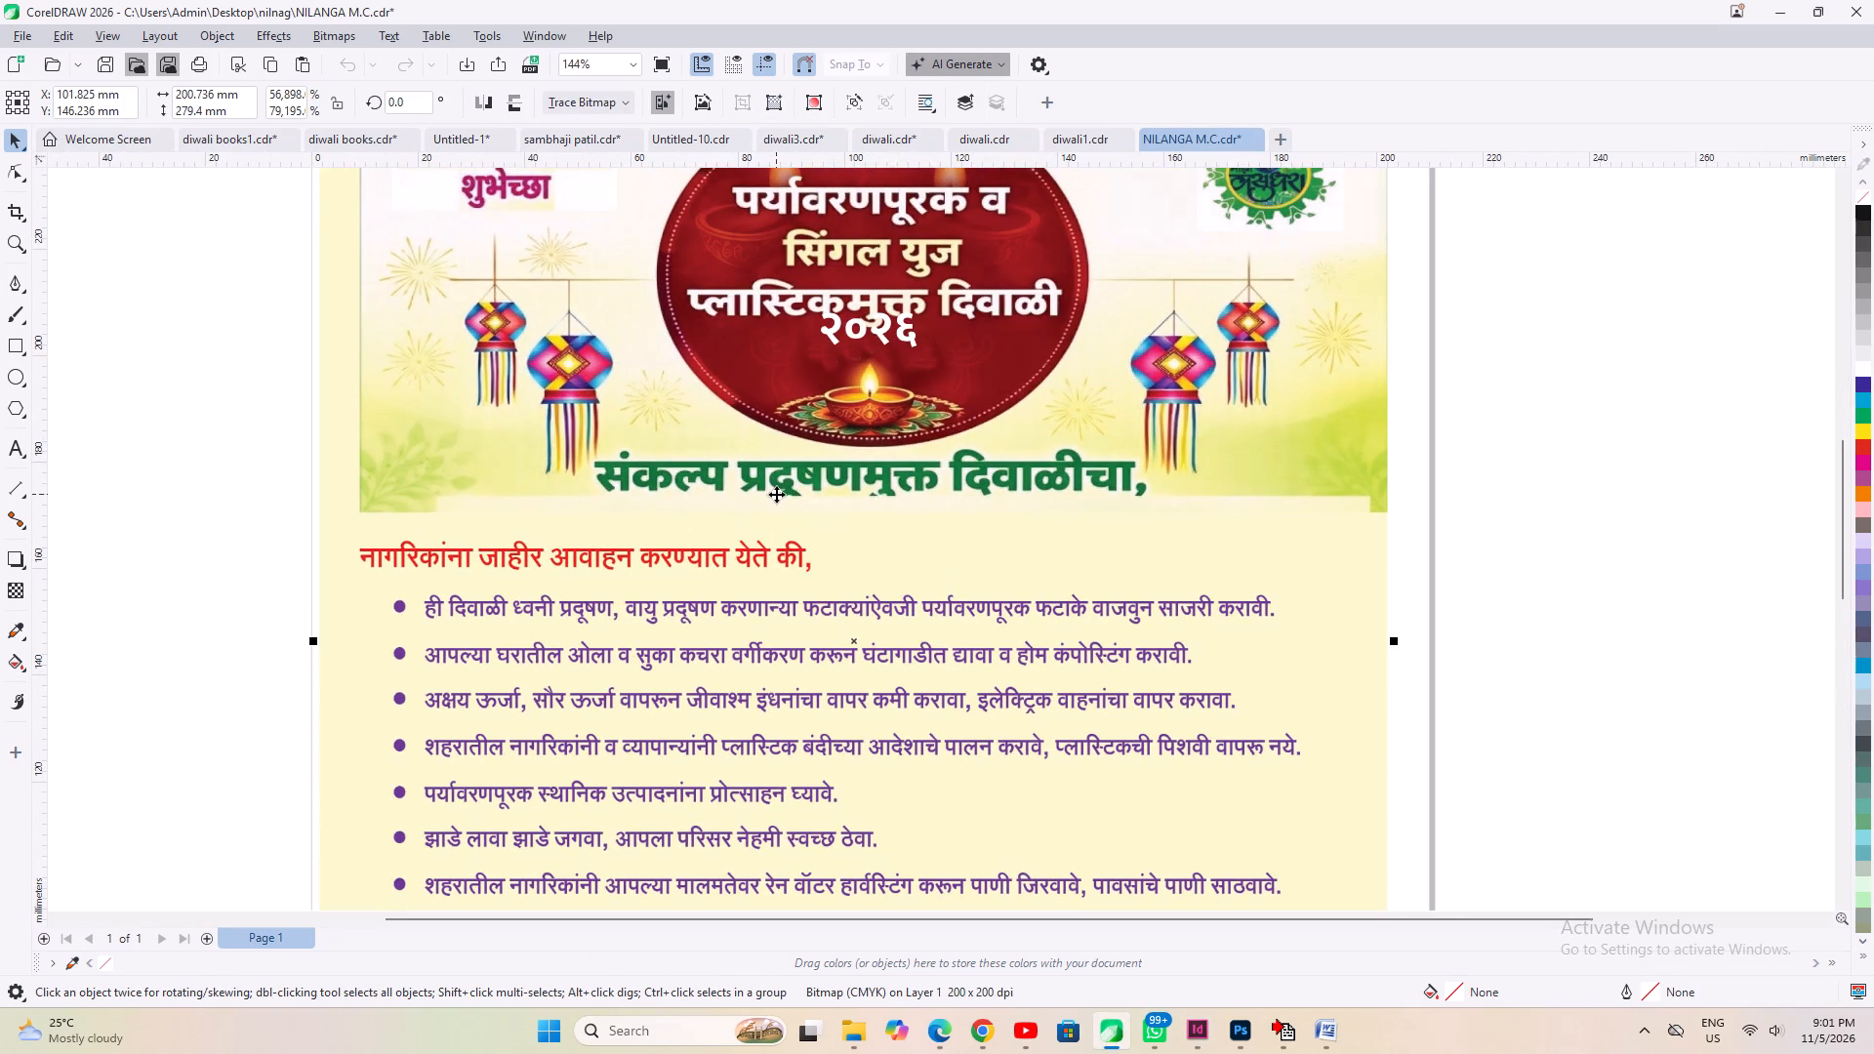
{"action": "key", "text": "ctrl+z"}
Examine the Nilanga municipal council Diwali notice from its header artwork down to the appeal points and signatories.
{"action": "scroll", "coordinate": [801, 700], "scroll_direction": "down", "scroll_amount": 8}
{"action": "scroll", "coordinate": [834, 539], "scroll_direction": "up", "scroll_amount": 8}
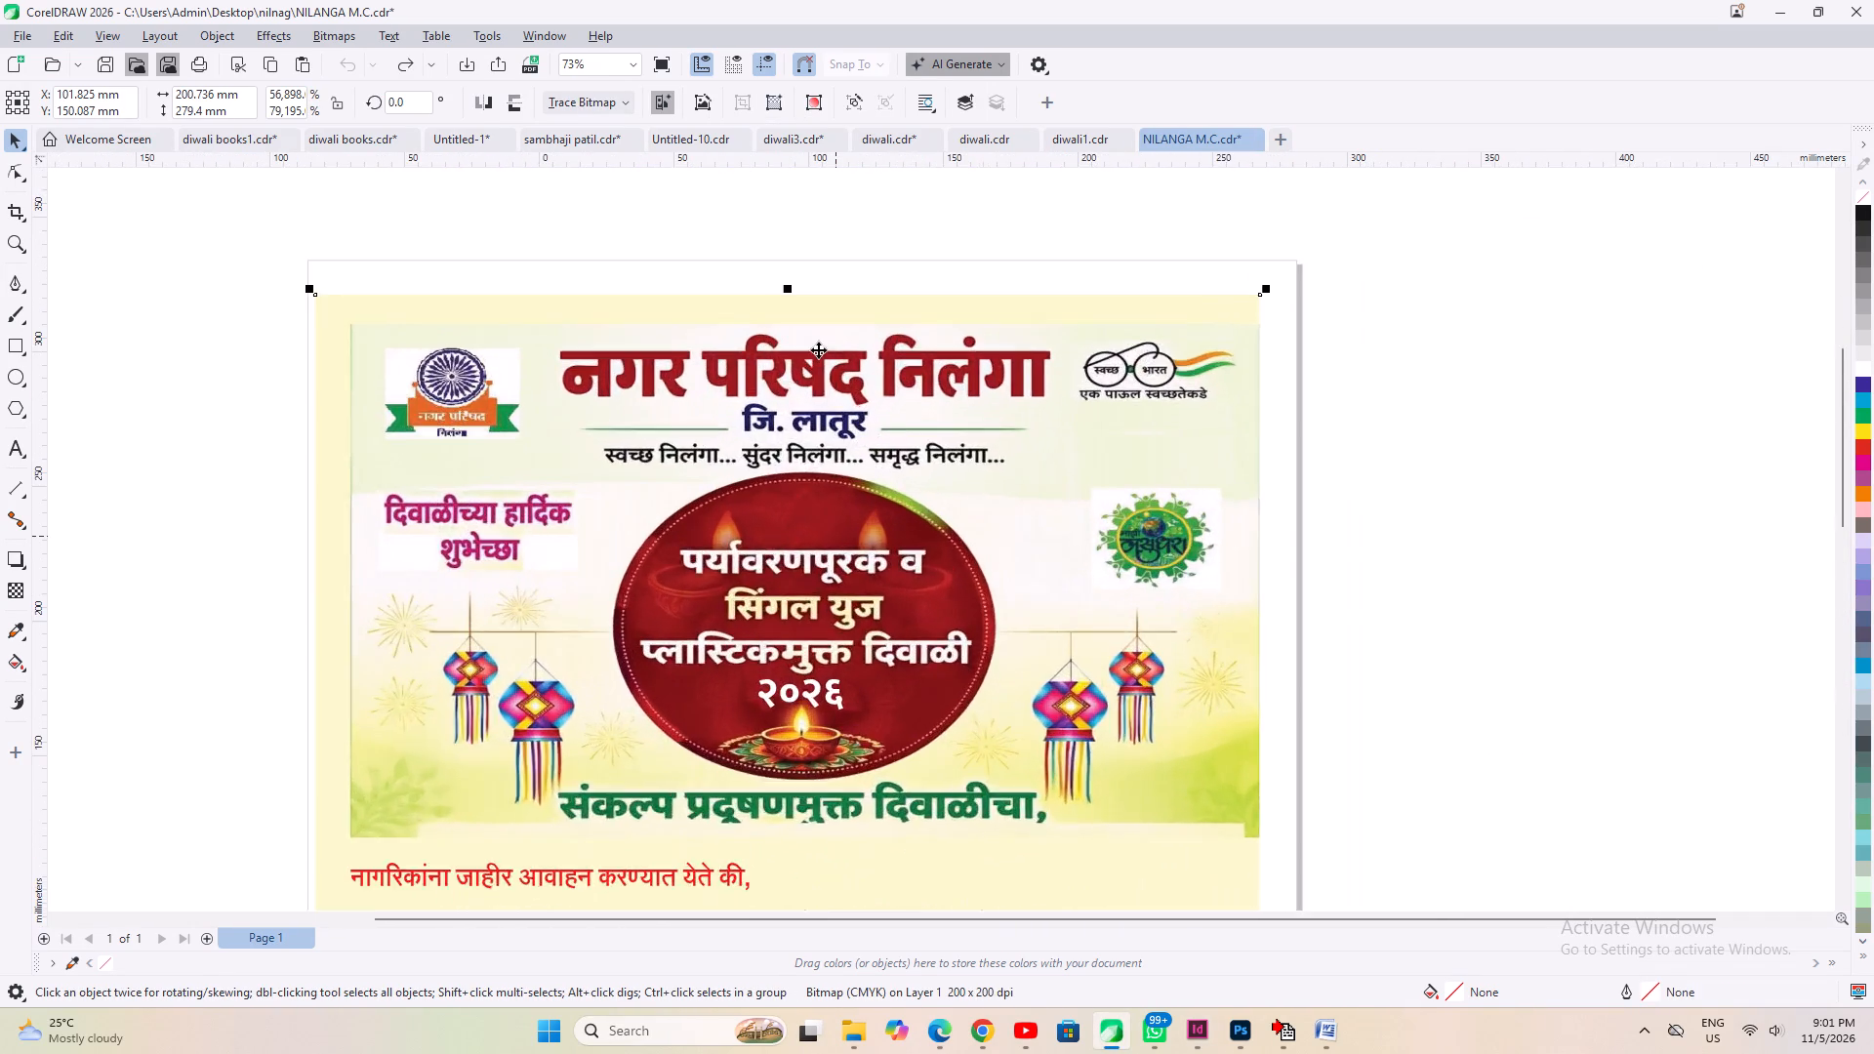
{"action": "scroll", "coordinate": [818, 349], "scroll_direction": "up", "scroll_amount": 5}
{"action": "scroll", "coordinate": [742, 396], "scroll_direction": "down", "scroll_amount": 10}
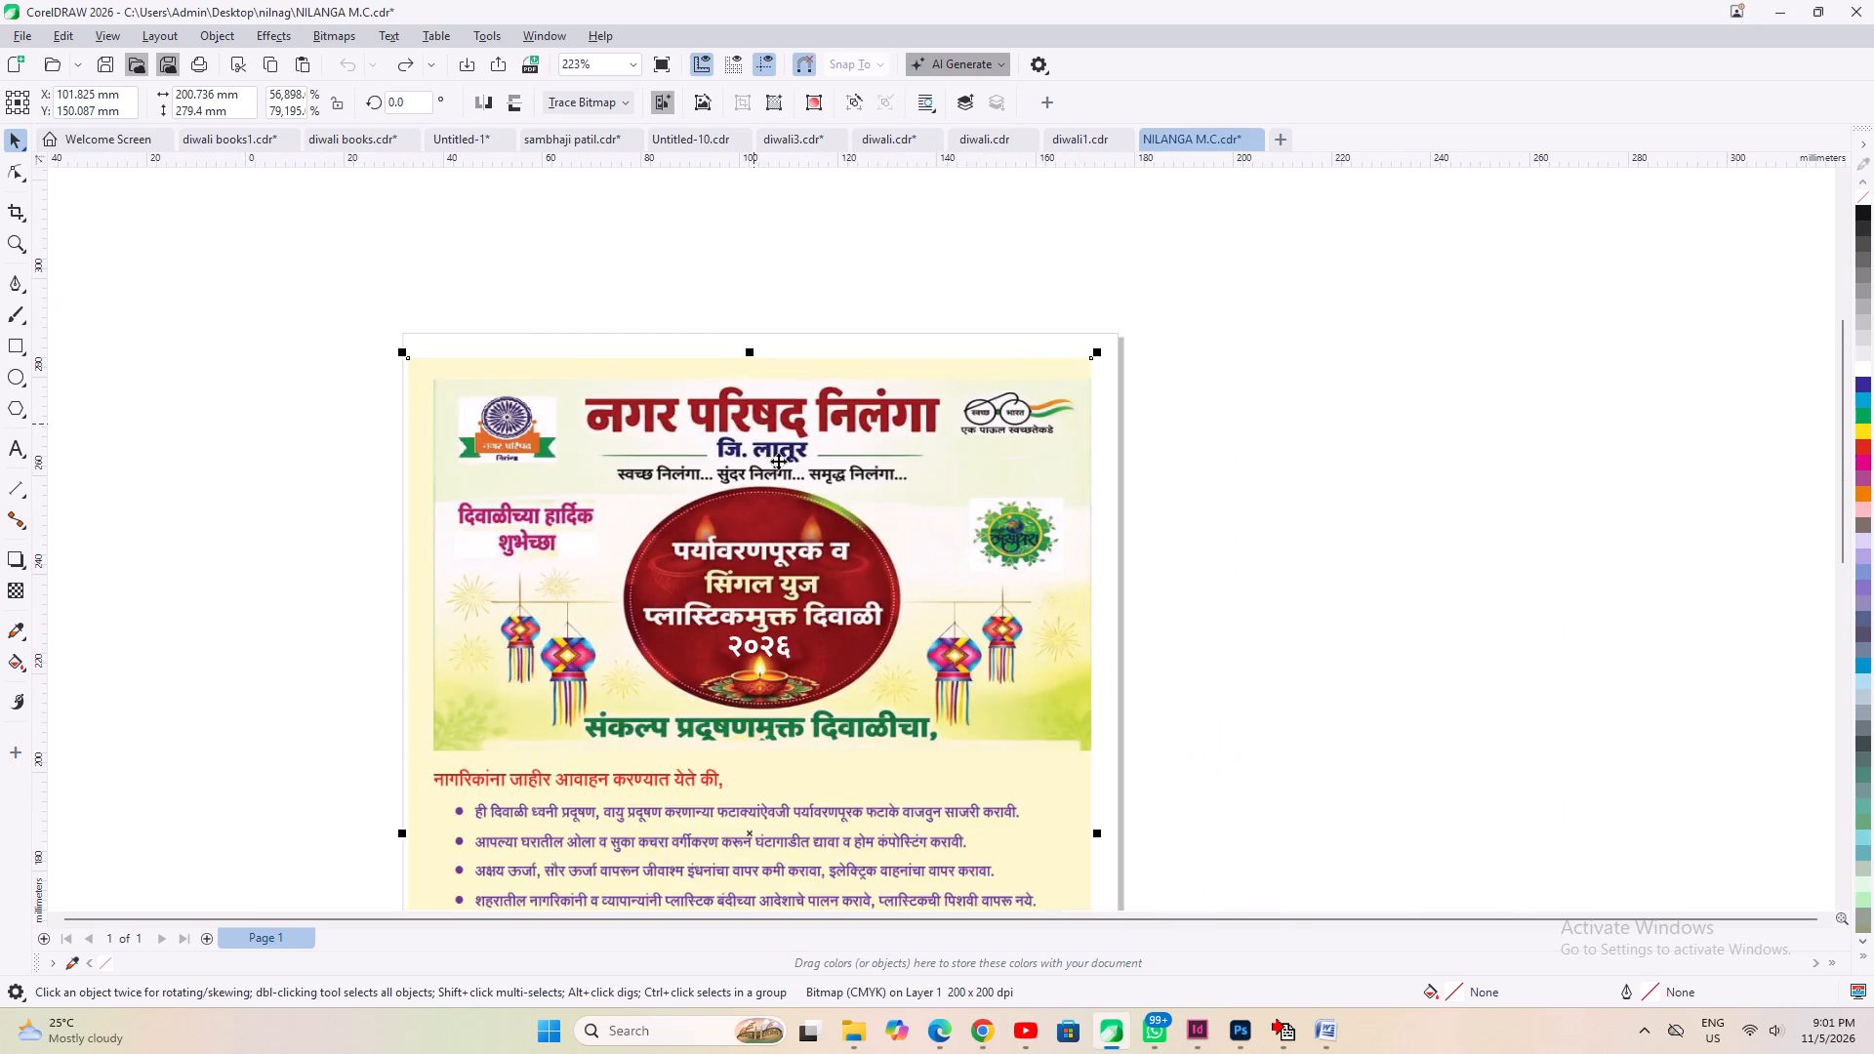
{"action": "scroll", "coordinate": [811, 581], "scroll_direction": "down", "scroll_amount": 4}
{"action": "scroll", "coordinate": [811, 677], "scroll_direction": "down", "scroll_amount": 5}
{"action": "scroll", "coordinate": [847, 849], "scroll_direction": "up", "scroll_amount": 8}
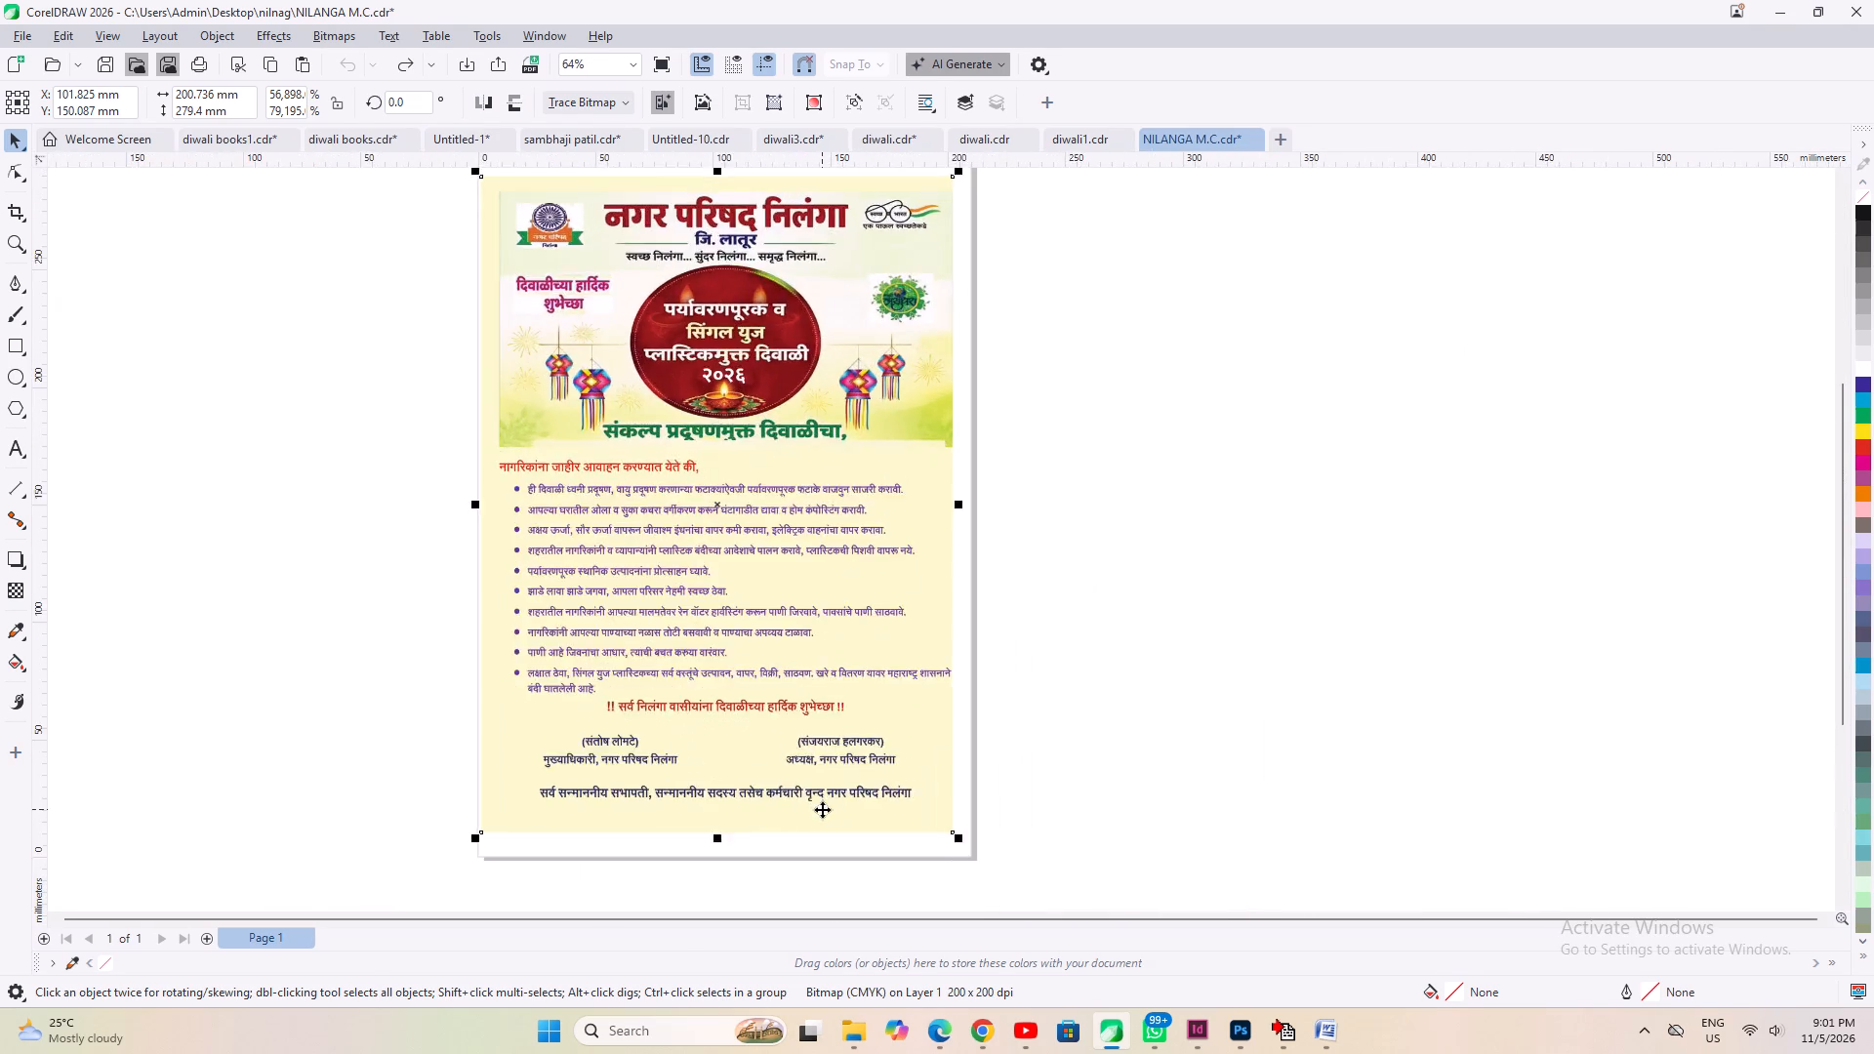
{"action": "scroll", "coordinate": [822, 809], "scroll_direction": "up", "scroll_amount": 3}
Shift the Diwali notice bitmap about 3 mm right and 3 mm down on the page.
{"action": "left_click_drag", "start_coordinate": [649, 723], "coordinate": [661, 736]}
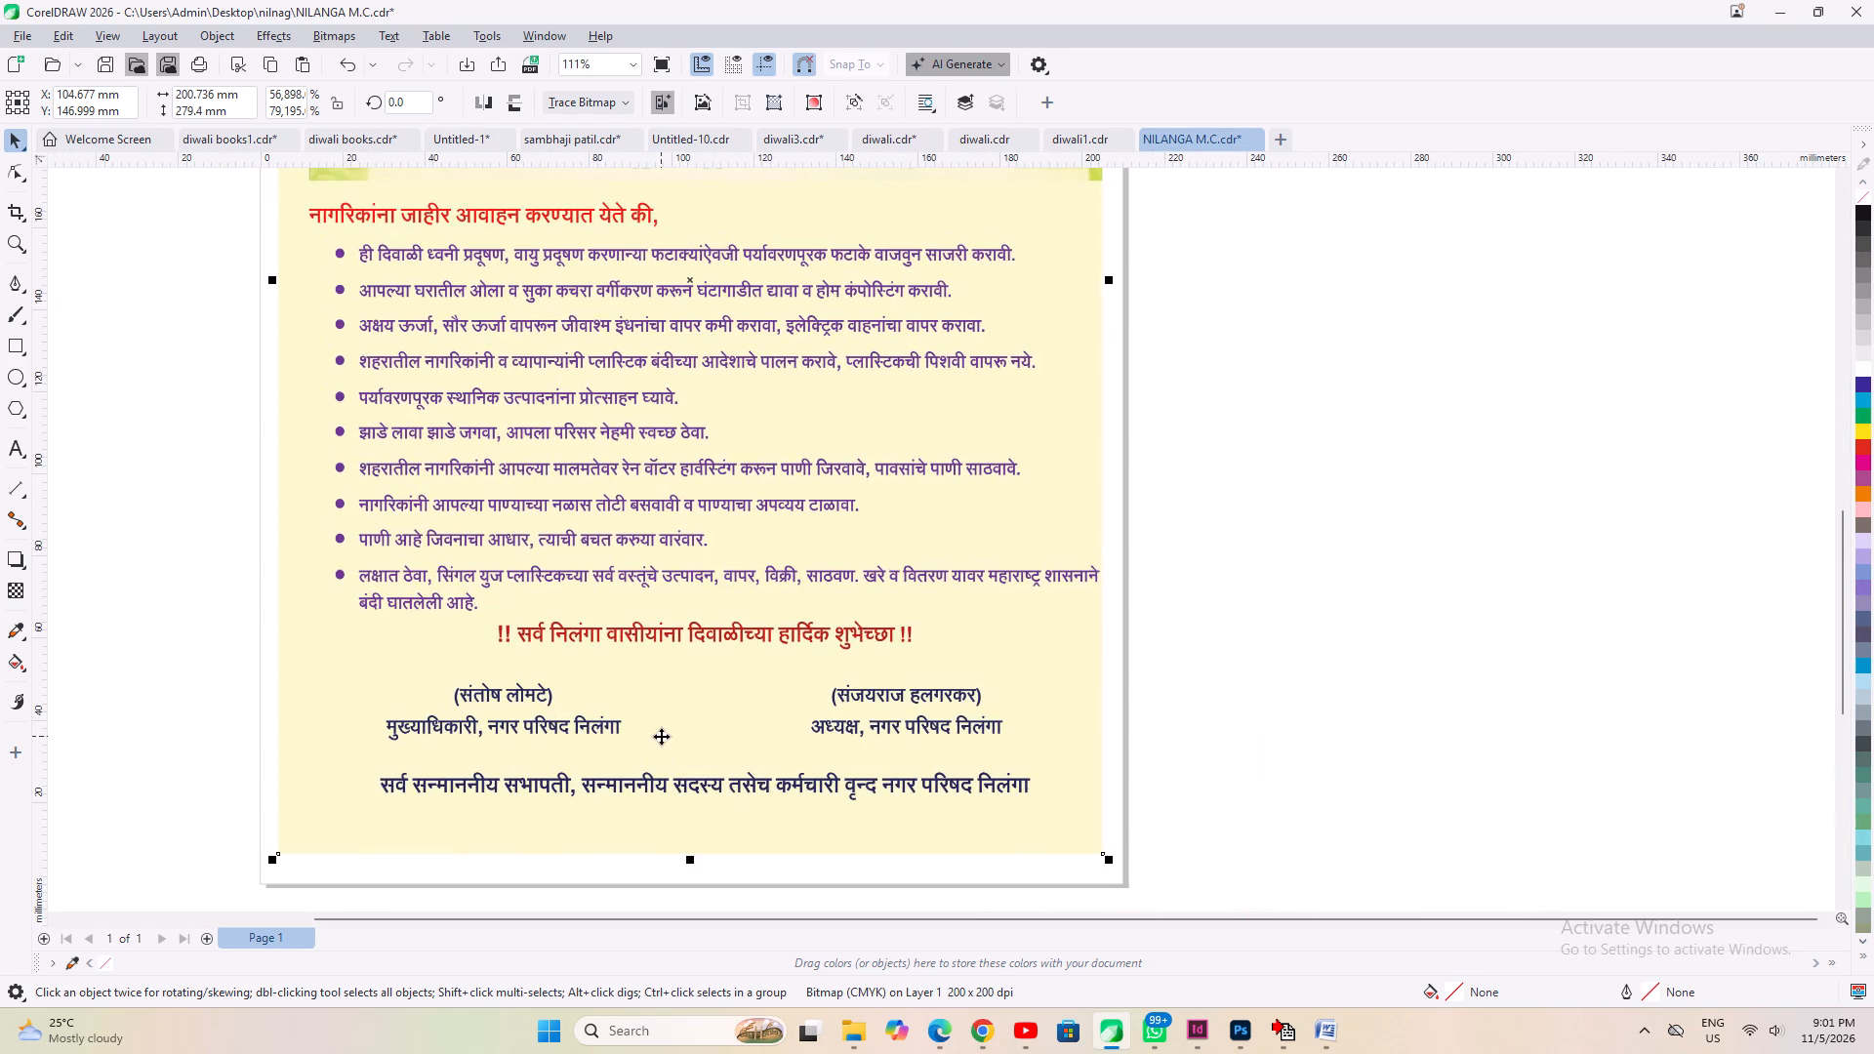
Copy the Nagar Parishad Nilanga Diwali poster bitmap from NILANGA M.C.cdr and paste it onto page 15 of diwali books1.cdr.
{"action": "scroll", "coordinate": [671, 755], "scroll_direction": "down", "scroll_amount": 8}
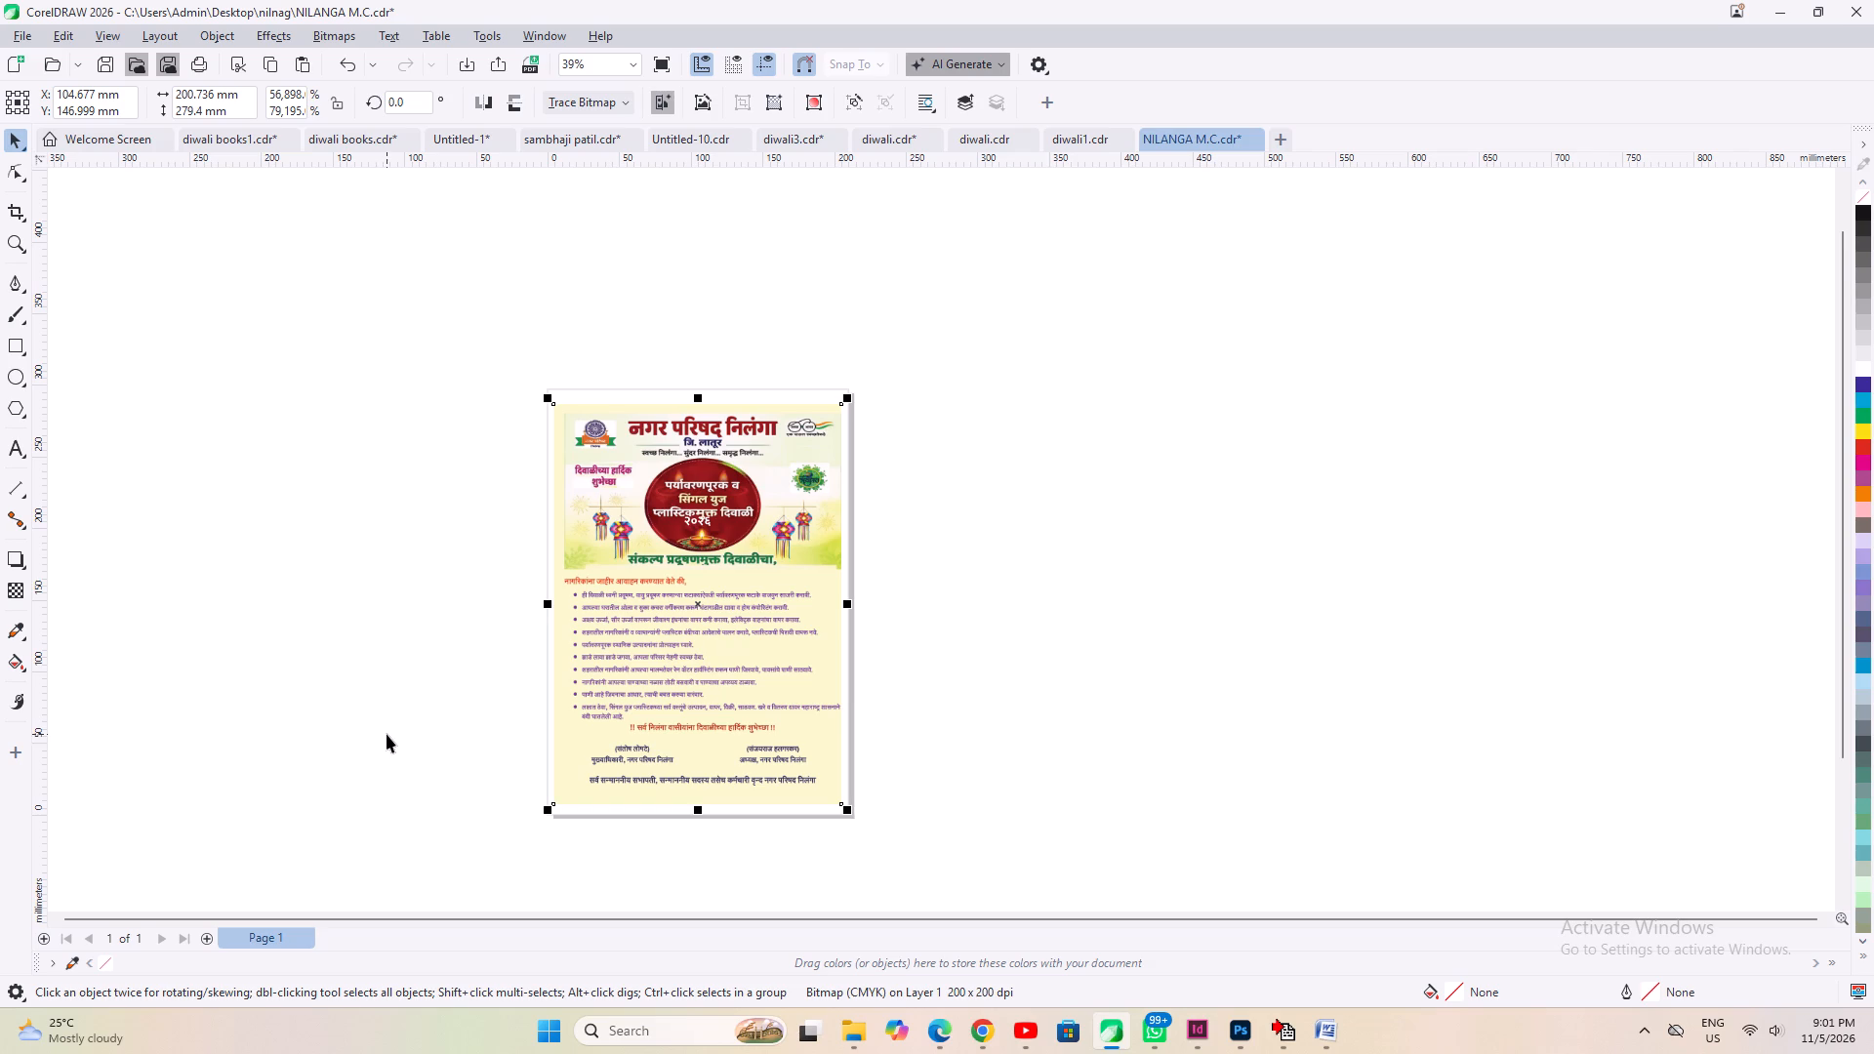
{"action": "scroll", "coordinate": [714, 458], "scroll_direction": "up", "scroll_amount": 2}
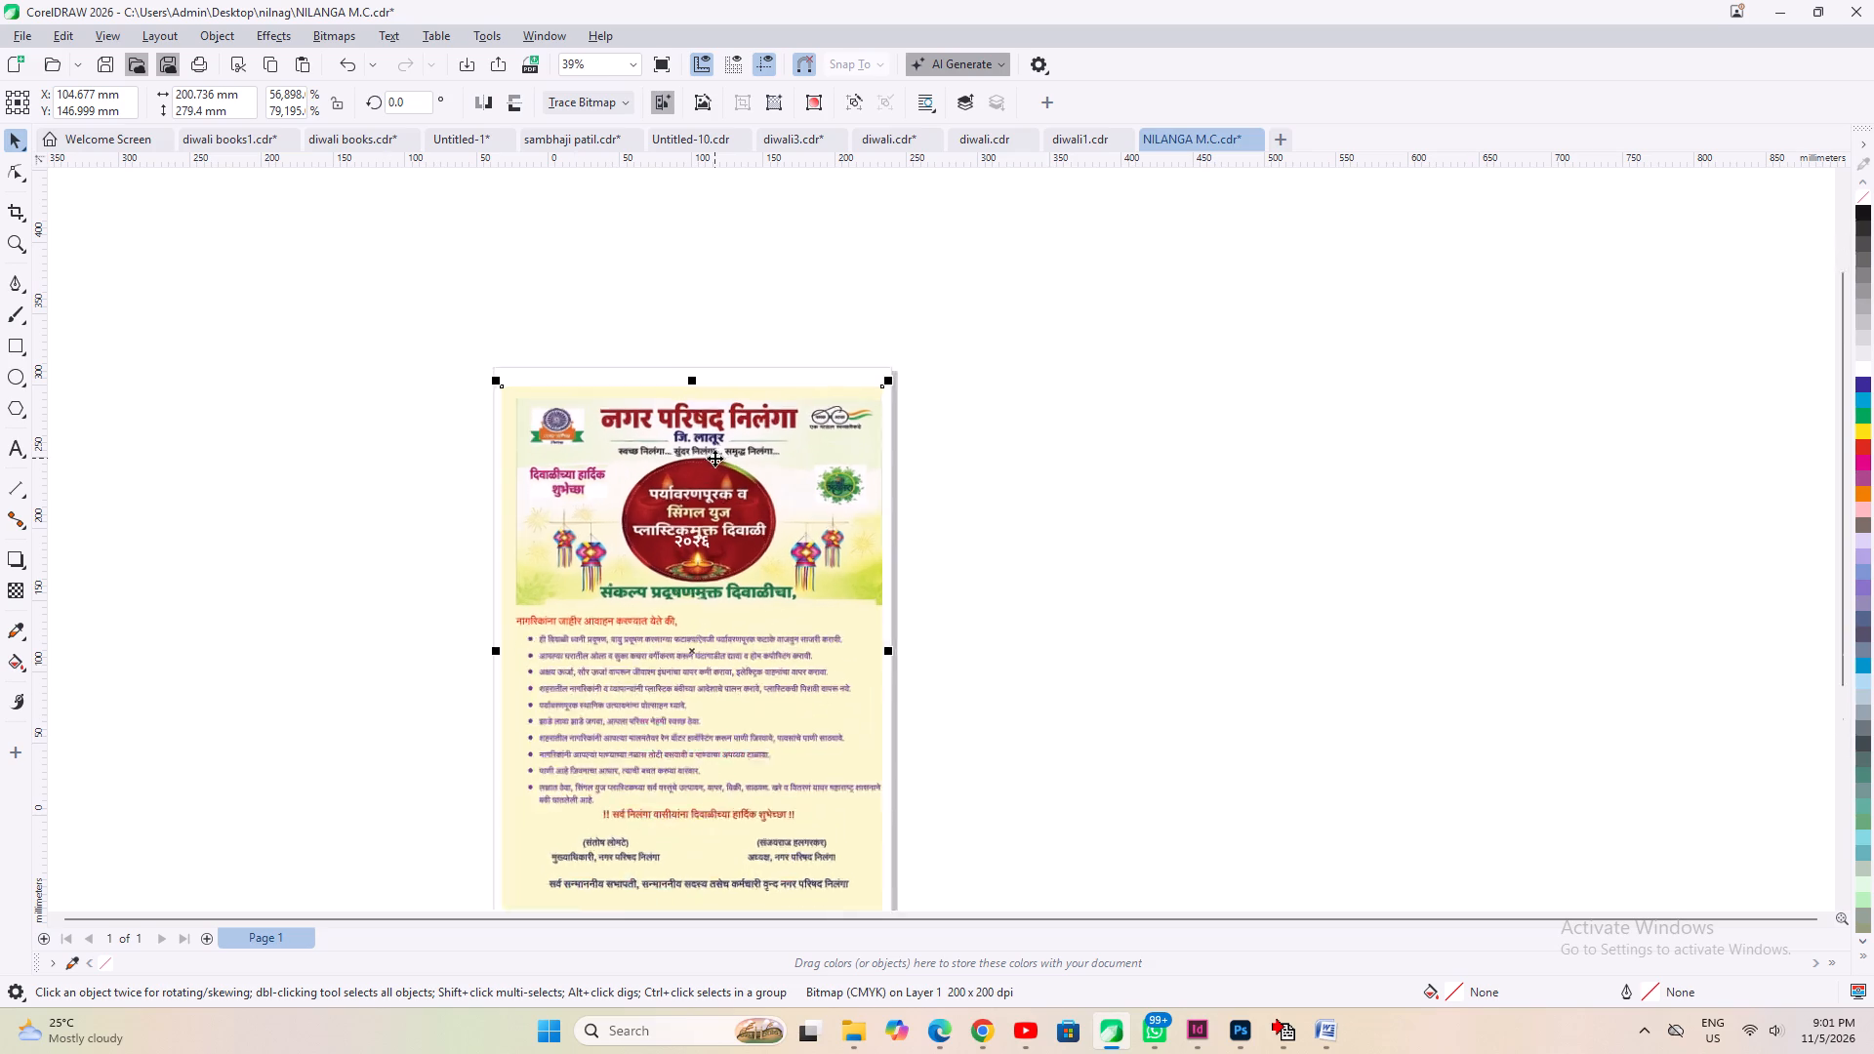
{"action": "scroll", "coordinate": [714, 458], "scroll_direction": "up", "scroll_amount": 4}
{"action": "scroll", "coordinate": [713, 465], "scroll_direction": "down", "scroll_amount": 2}
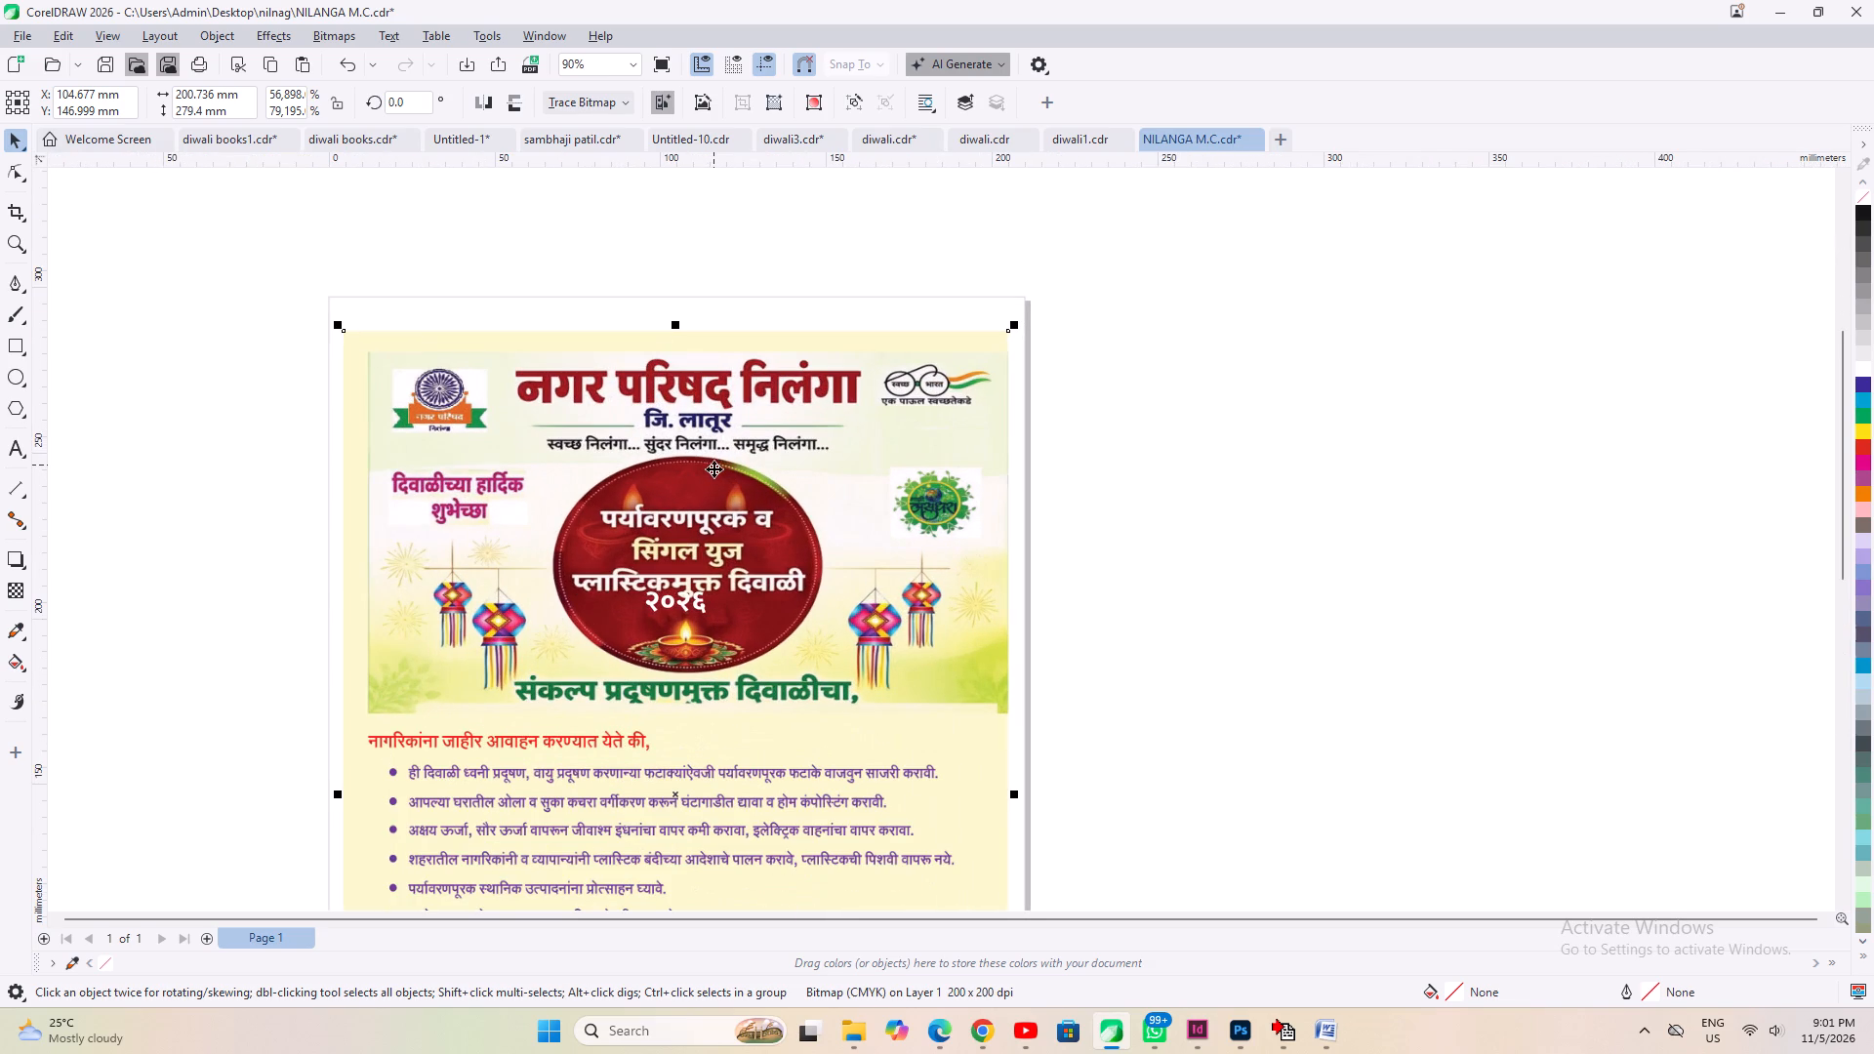
{"action": "scroll", "coordinate": [713, 468], "scroll_direction": "down", "scroll_amount": 4}
{"action": "left_click", "coordinate": [997, 754]}
{"action": "left_click", "coordinate": [667, 756]}
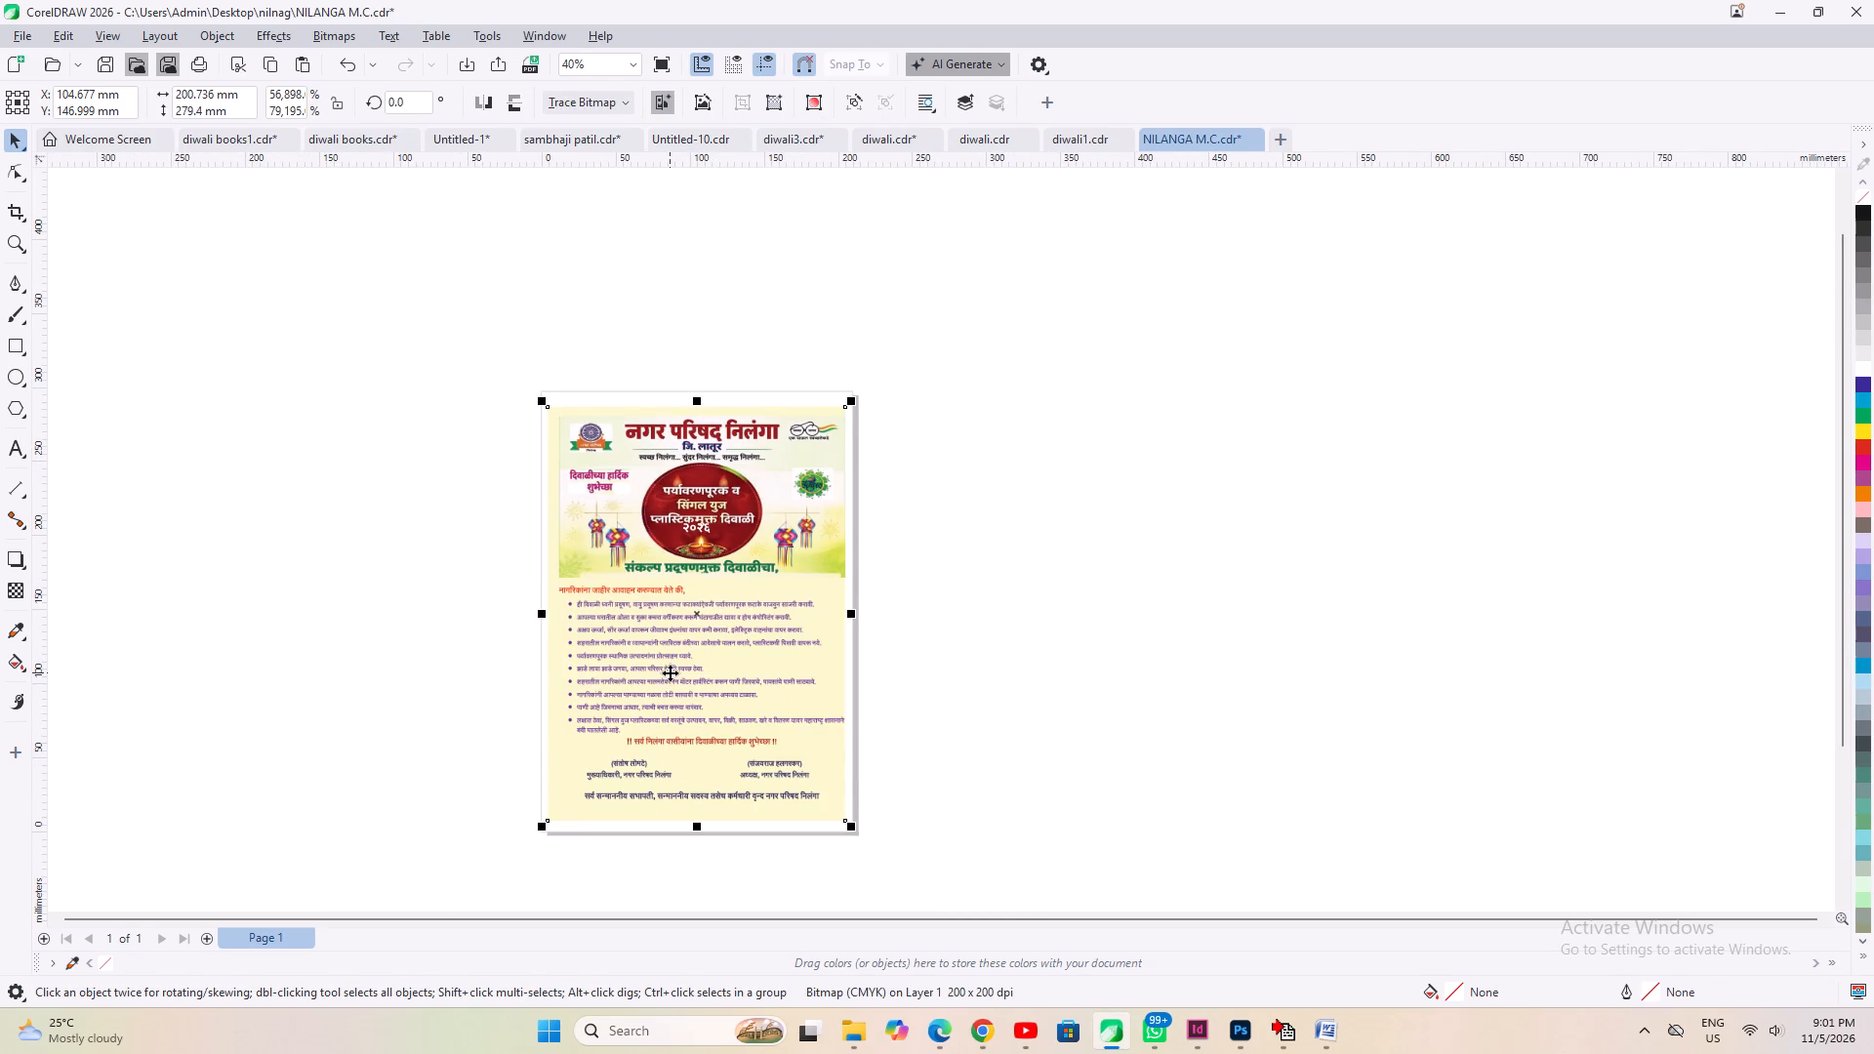
{"action": "key", "text": "ctrl+c"}
{"action": "left_click", "coordinate": [1005, 677]}
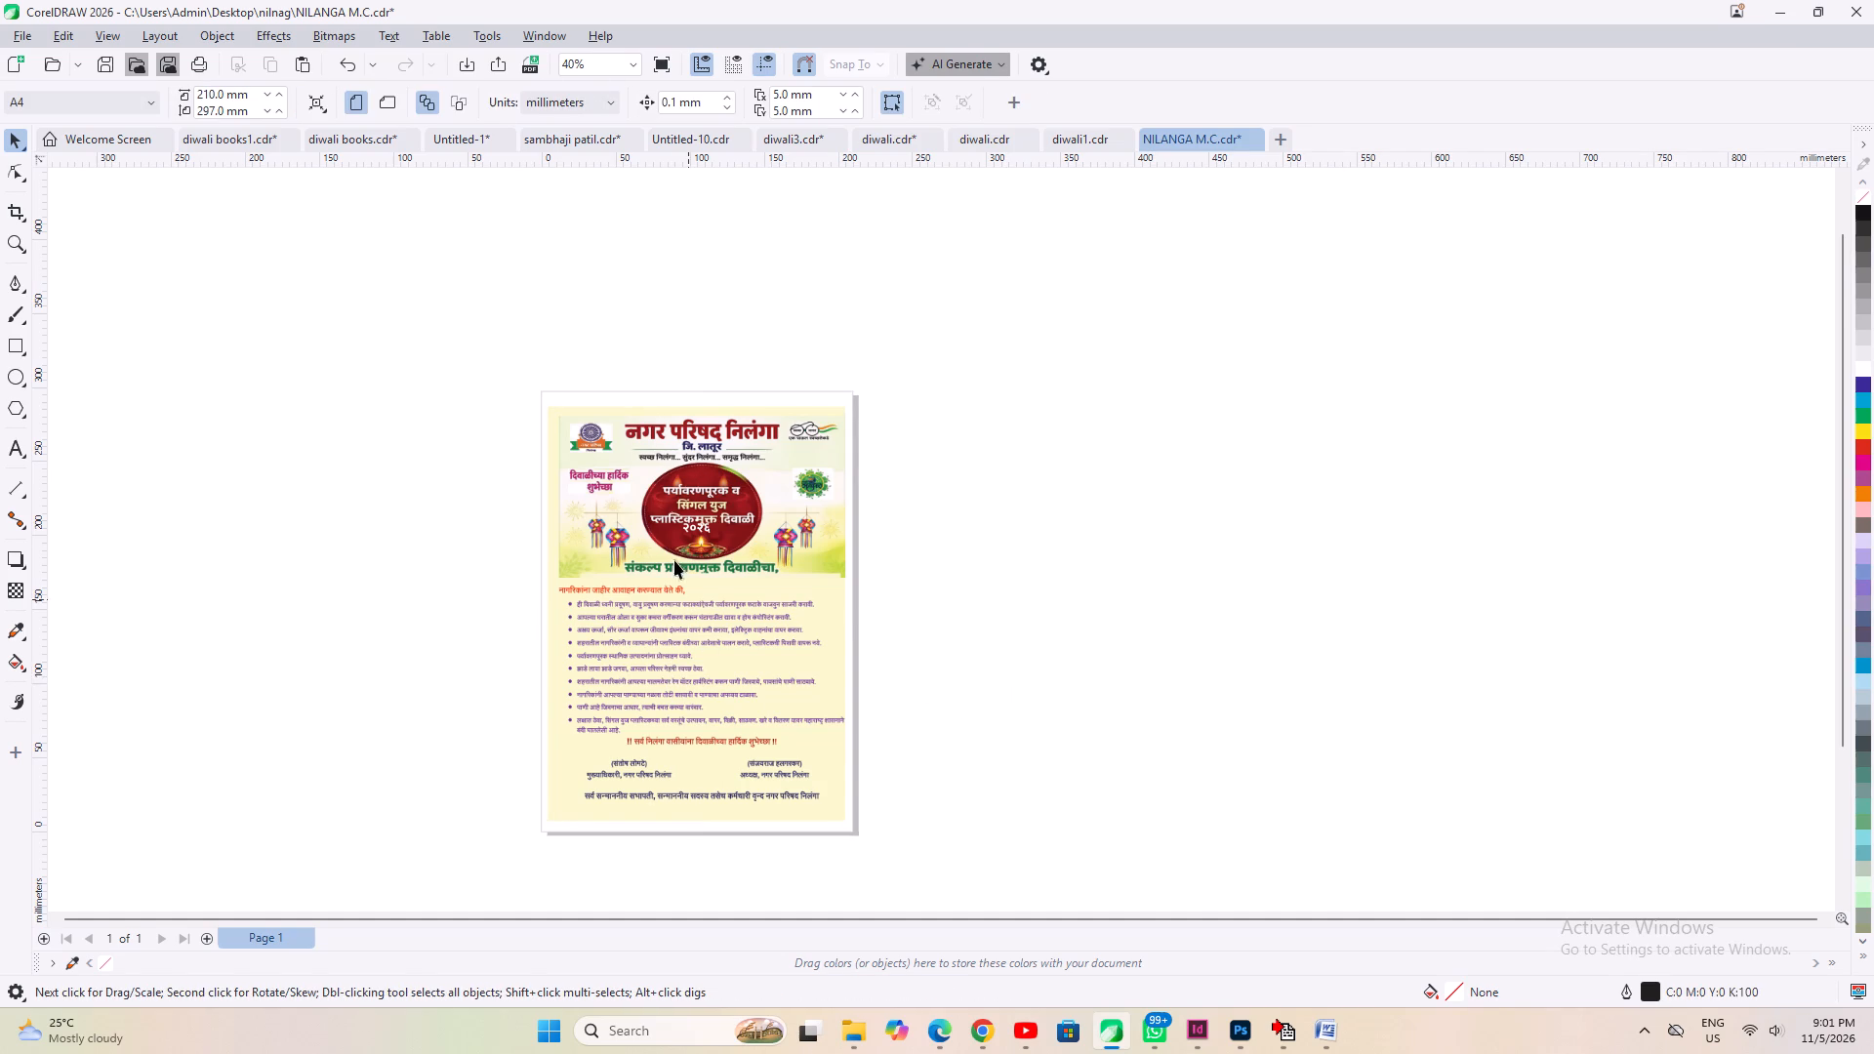
{"action": "left_click", "coordinate": [350, 139]}
{"action": "left_click", "coordinate": [249, 142]}
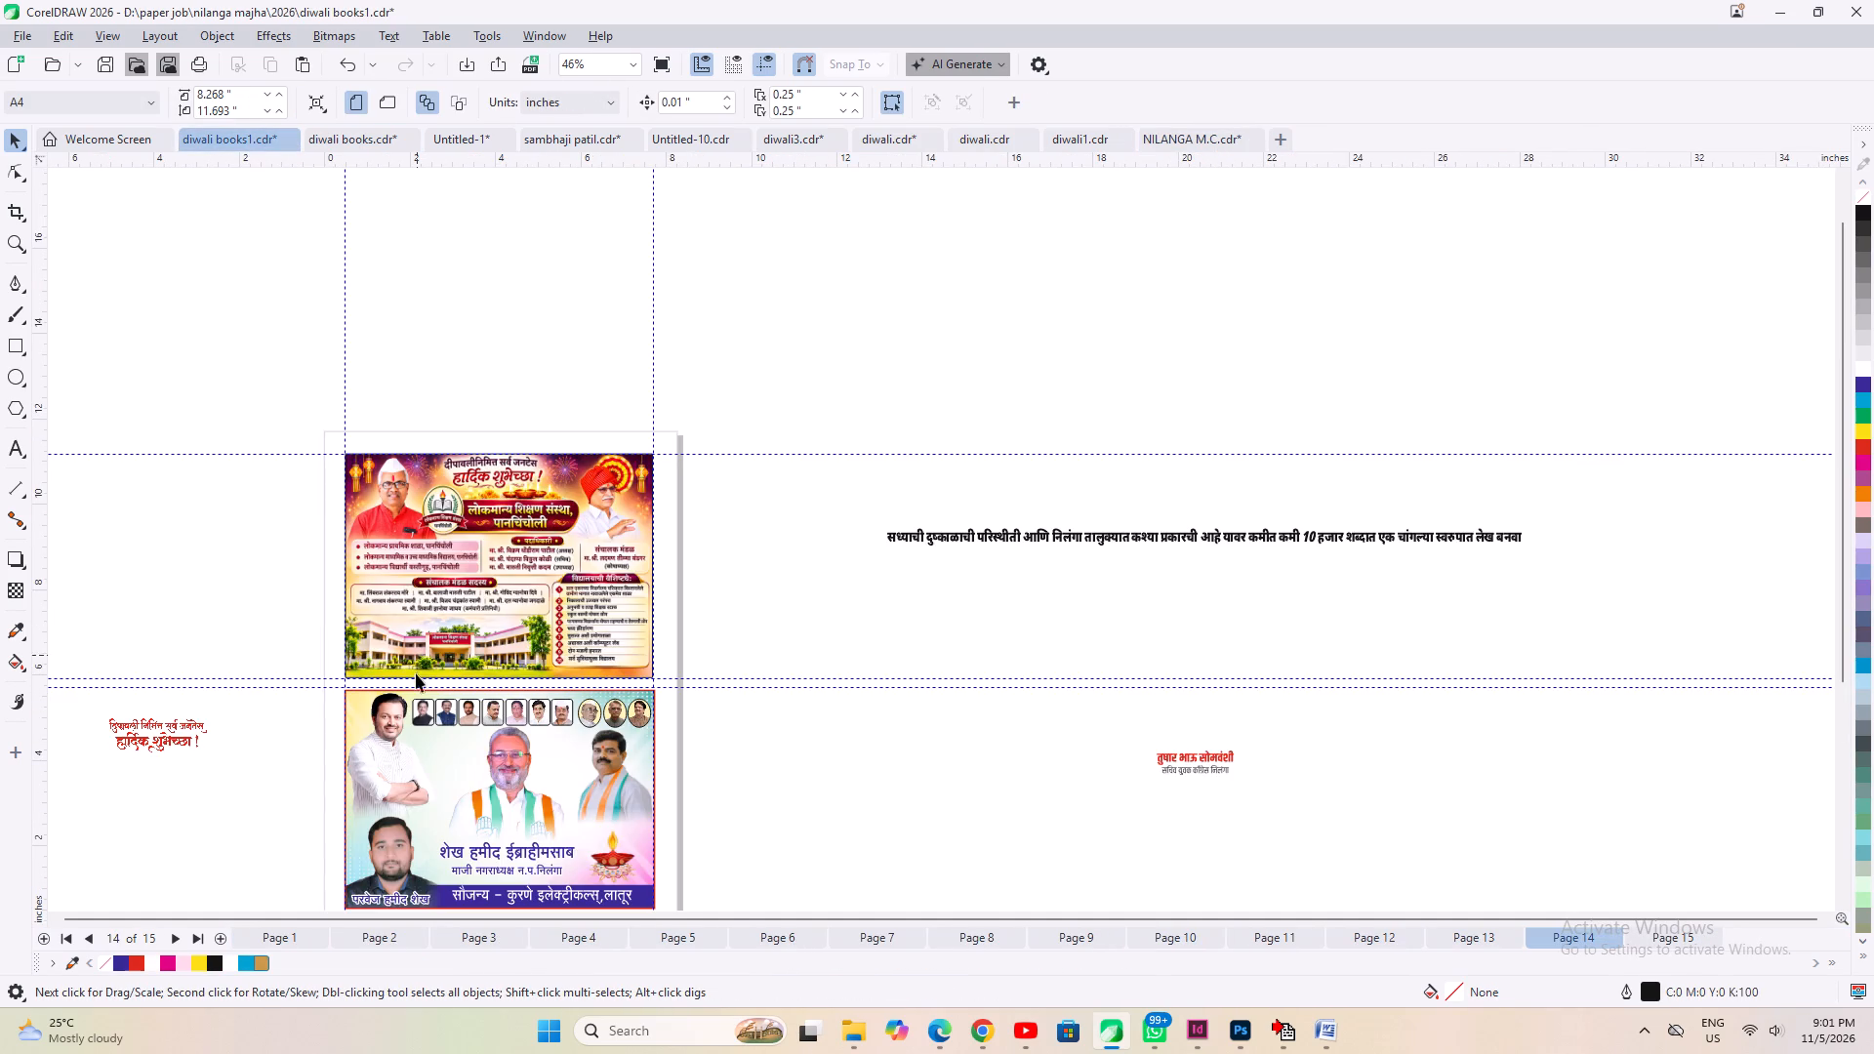
{"action": "left_click", "coordinate": [1671, 930]}
{"action": "right_click", "coordinate": [860, 515]}
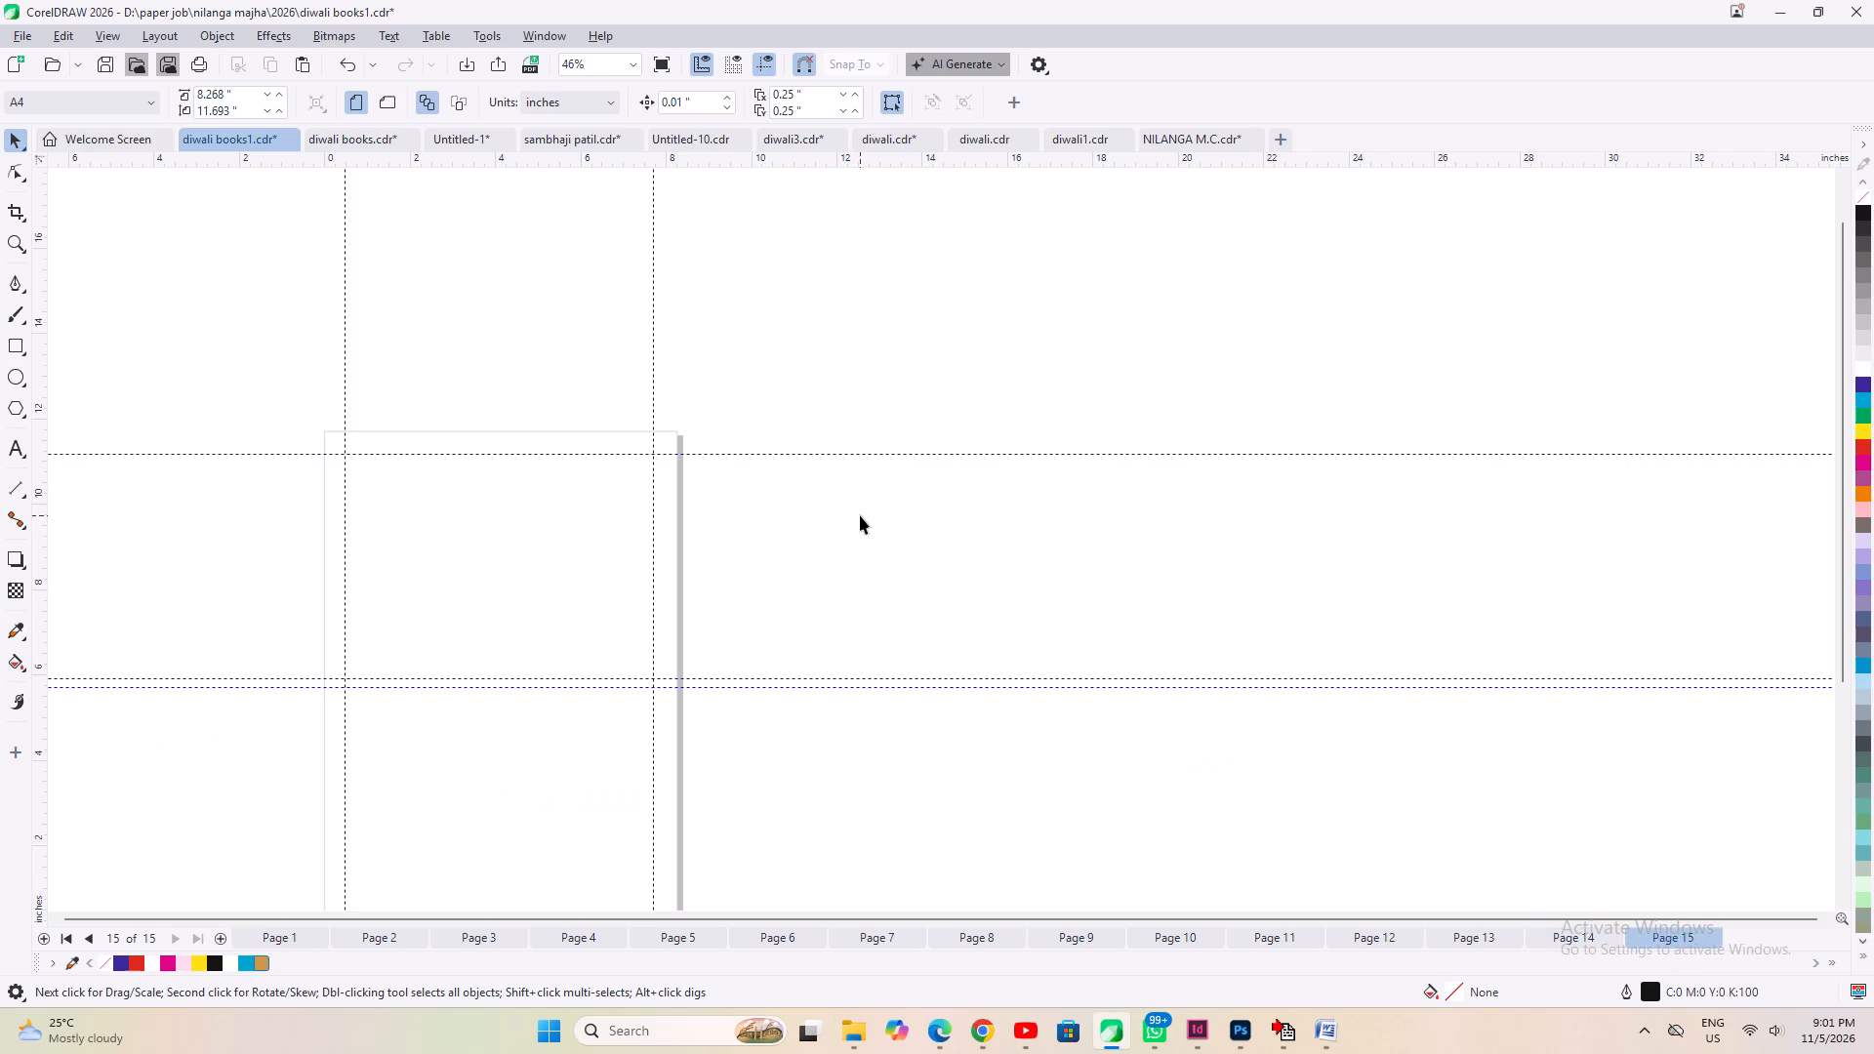
{"action": "left_click", "coordinate": [909, 668]}
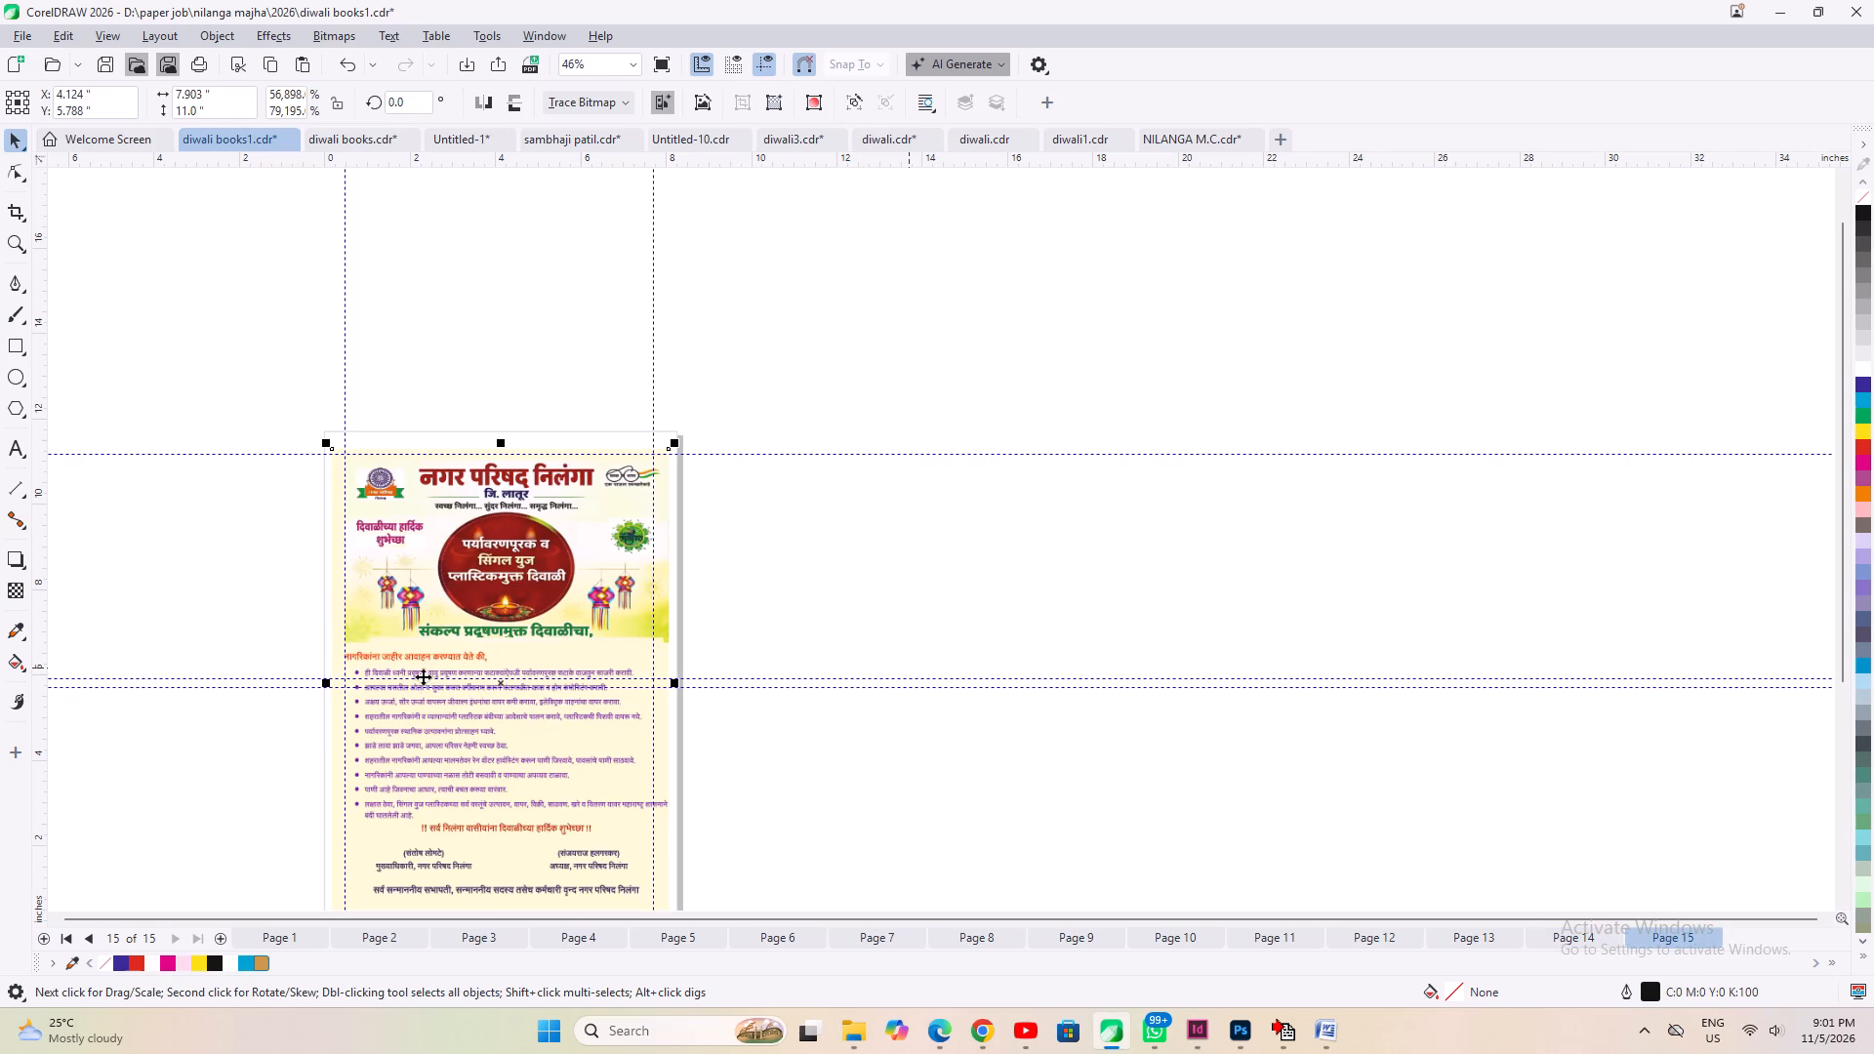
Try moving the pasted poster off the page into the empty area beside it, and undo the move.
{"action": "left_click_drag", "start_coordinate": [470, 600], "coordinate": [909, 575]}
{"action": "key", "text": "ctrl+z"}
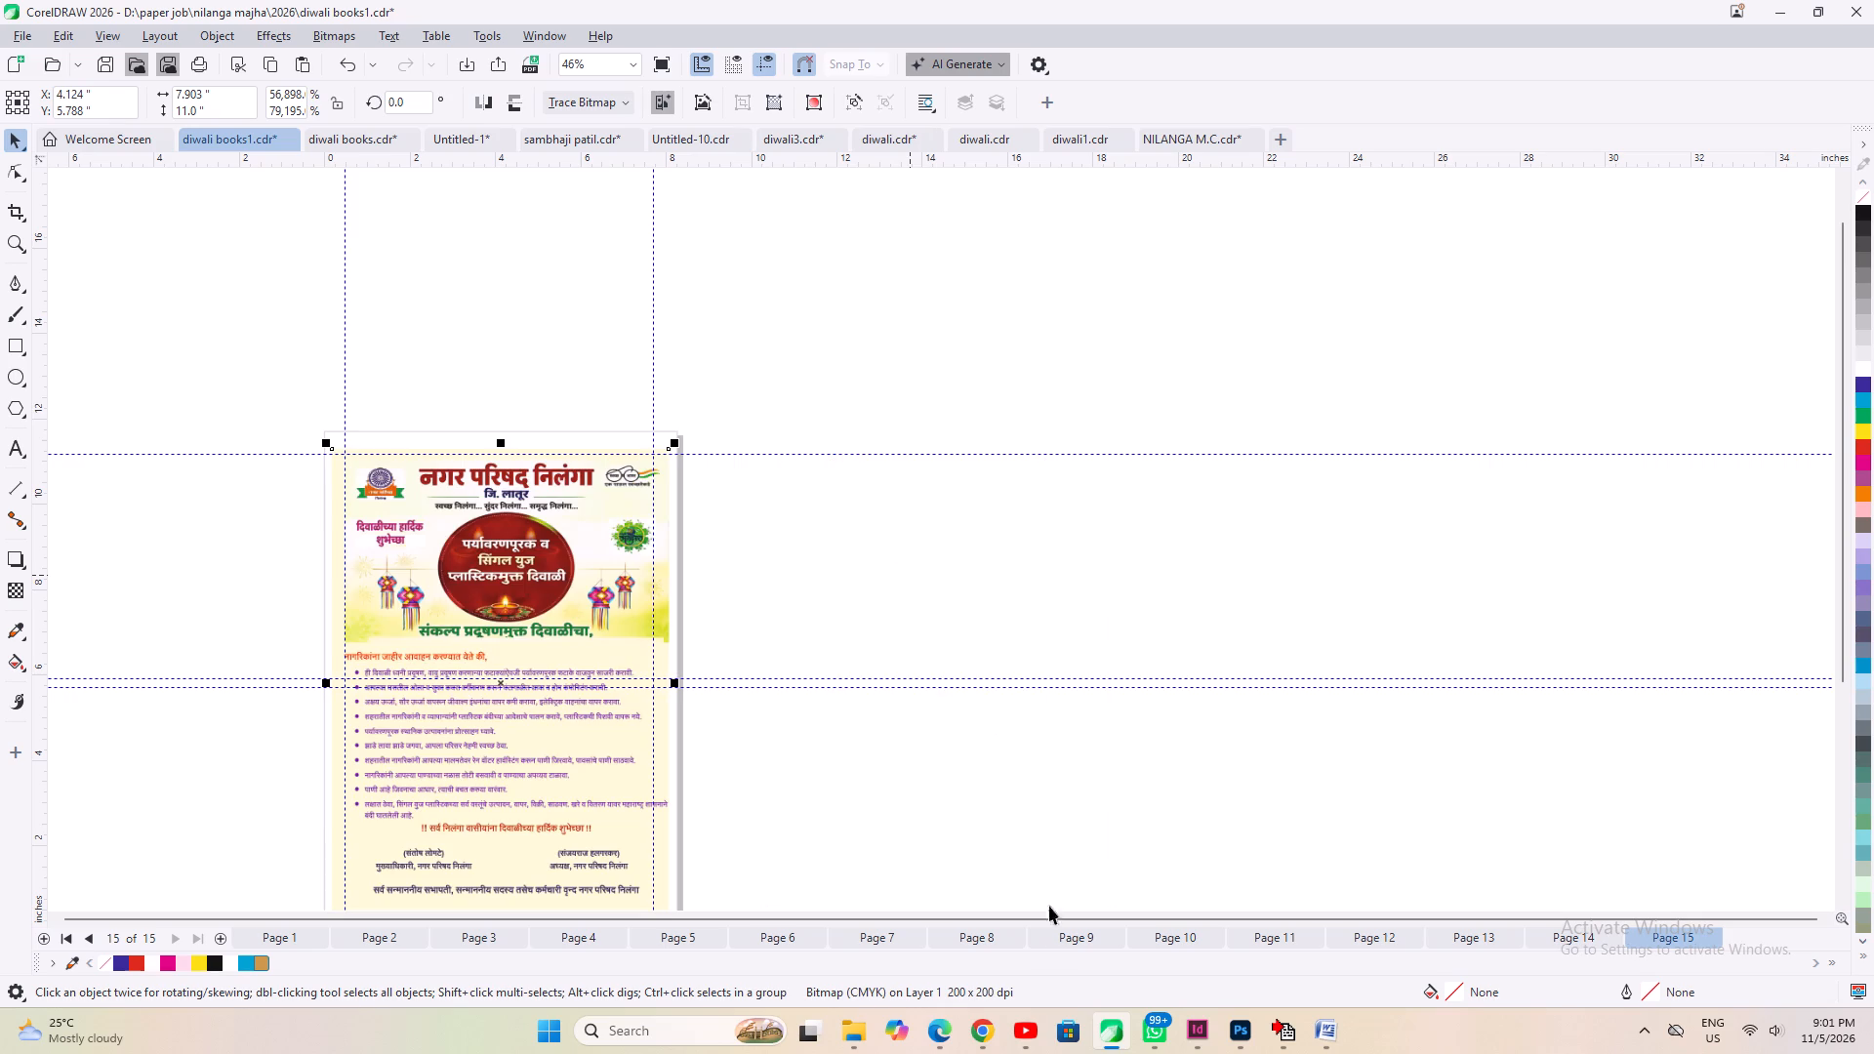
Export the selected poster as a JPEG bitmap to the Desktop.
{"action": "key", "text": "ctrl+e"}
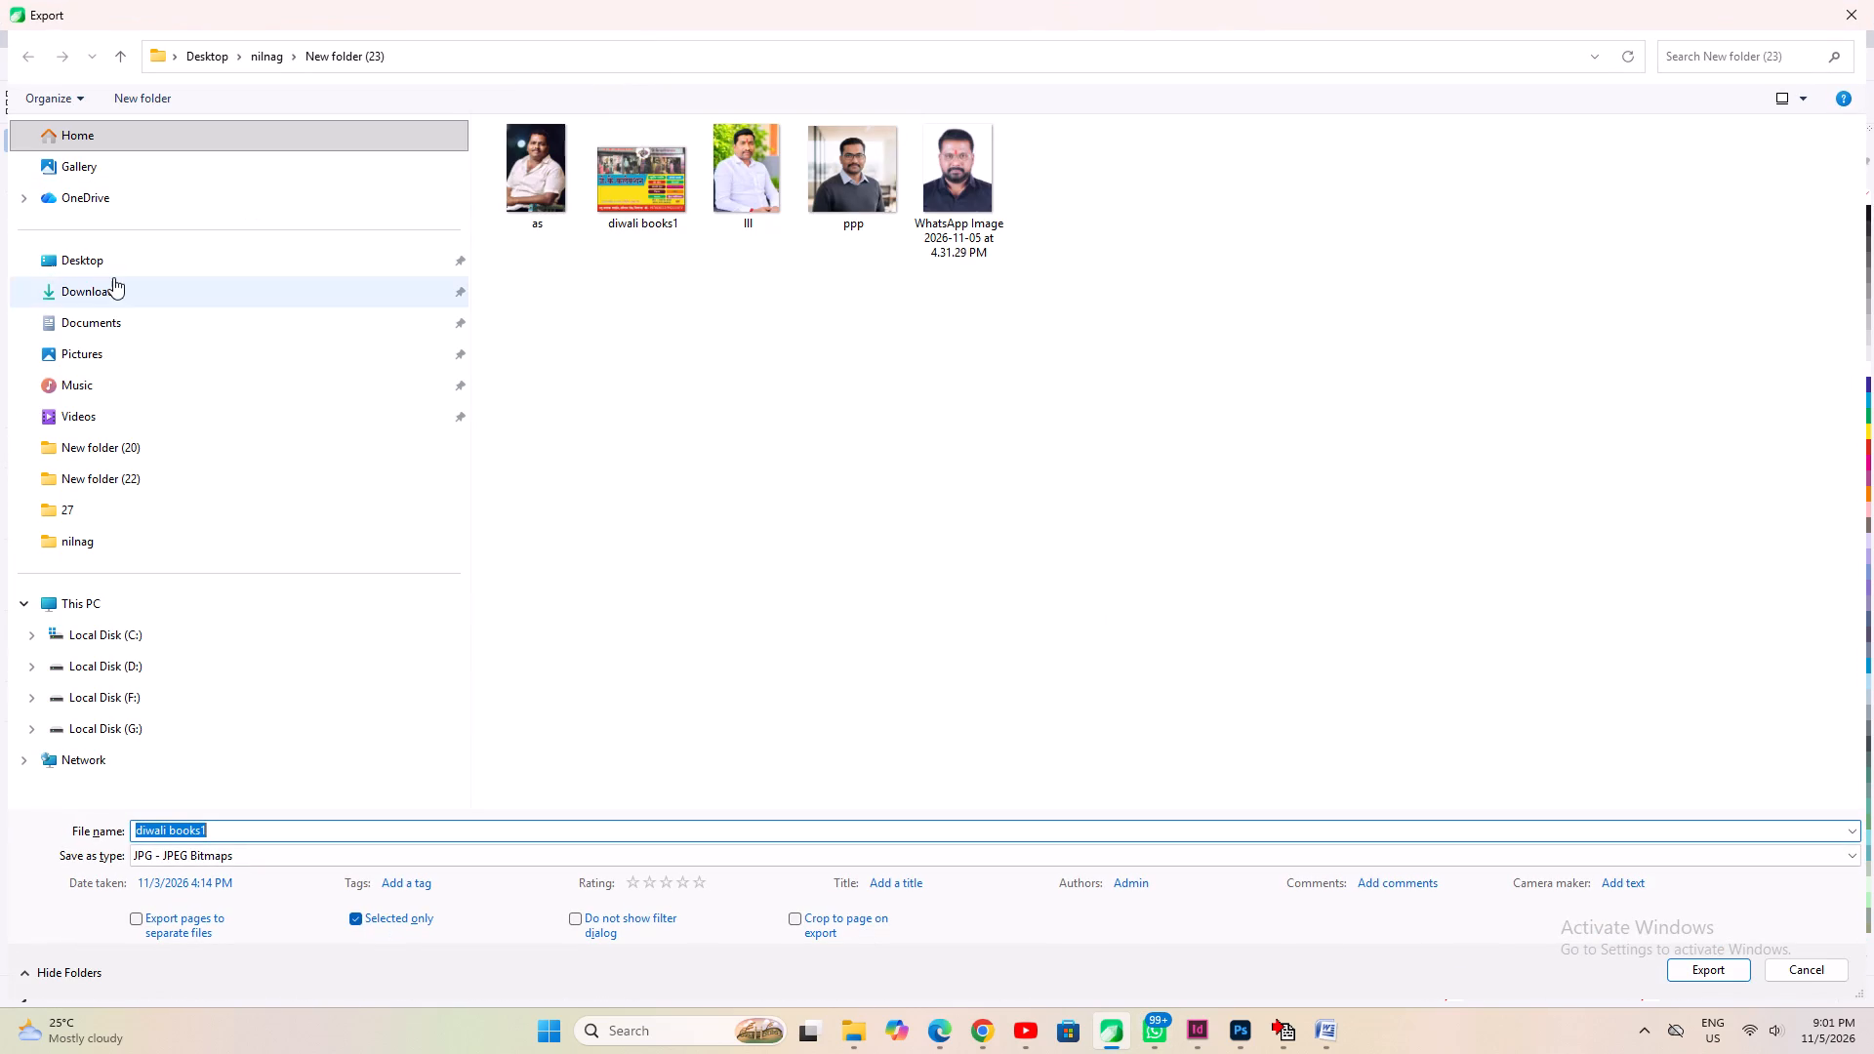
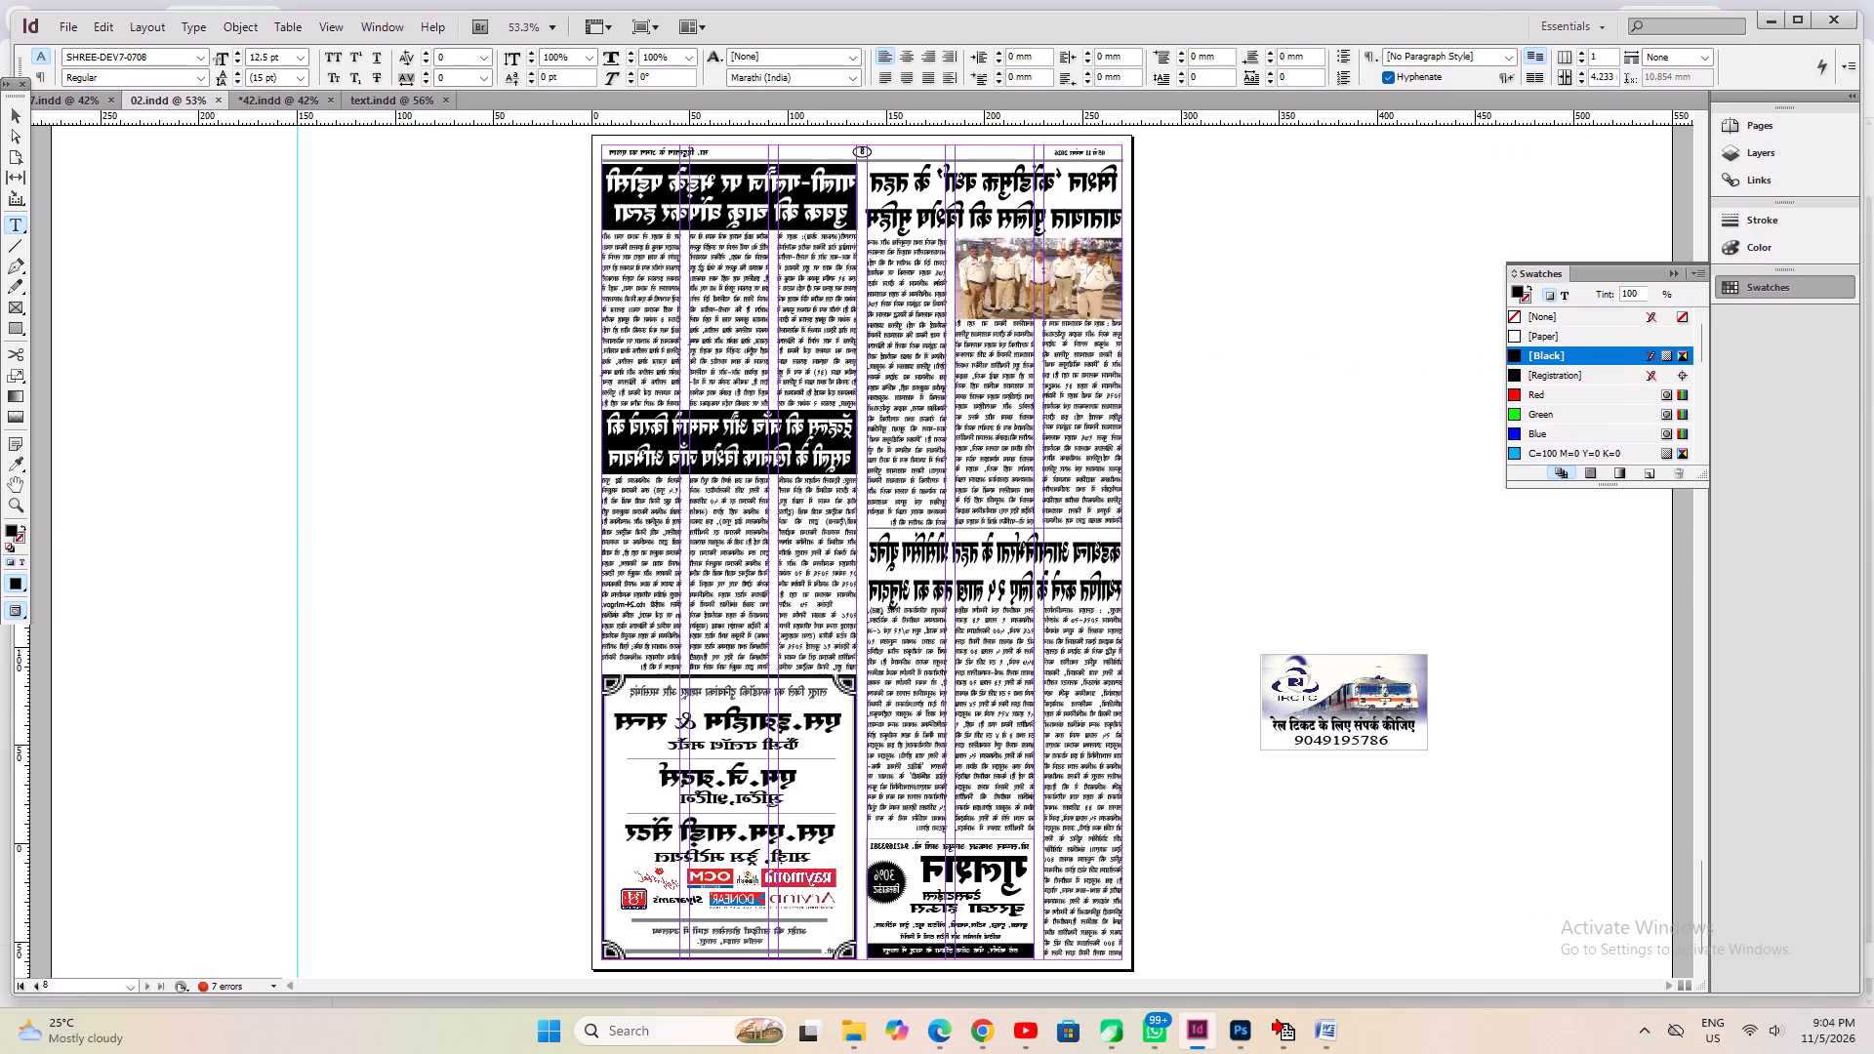
{"action": "left_click", "coordinate": [284, 507]}
{"action": "scroll", "coordinate": [291, 429], "scroll_direction": "up", "scroll_amount": 8}
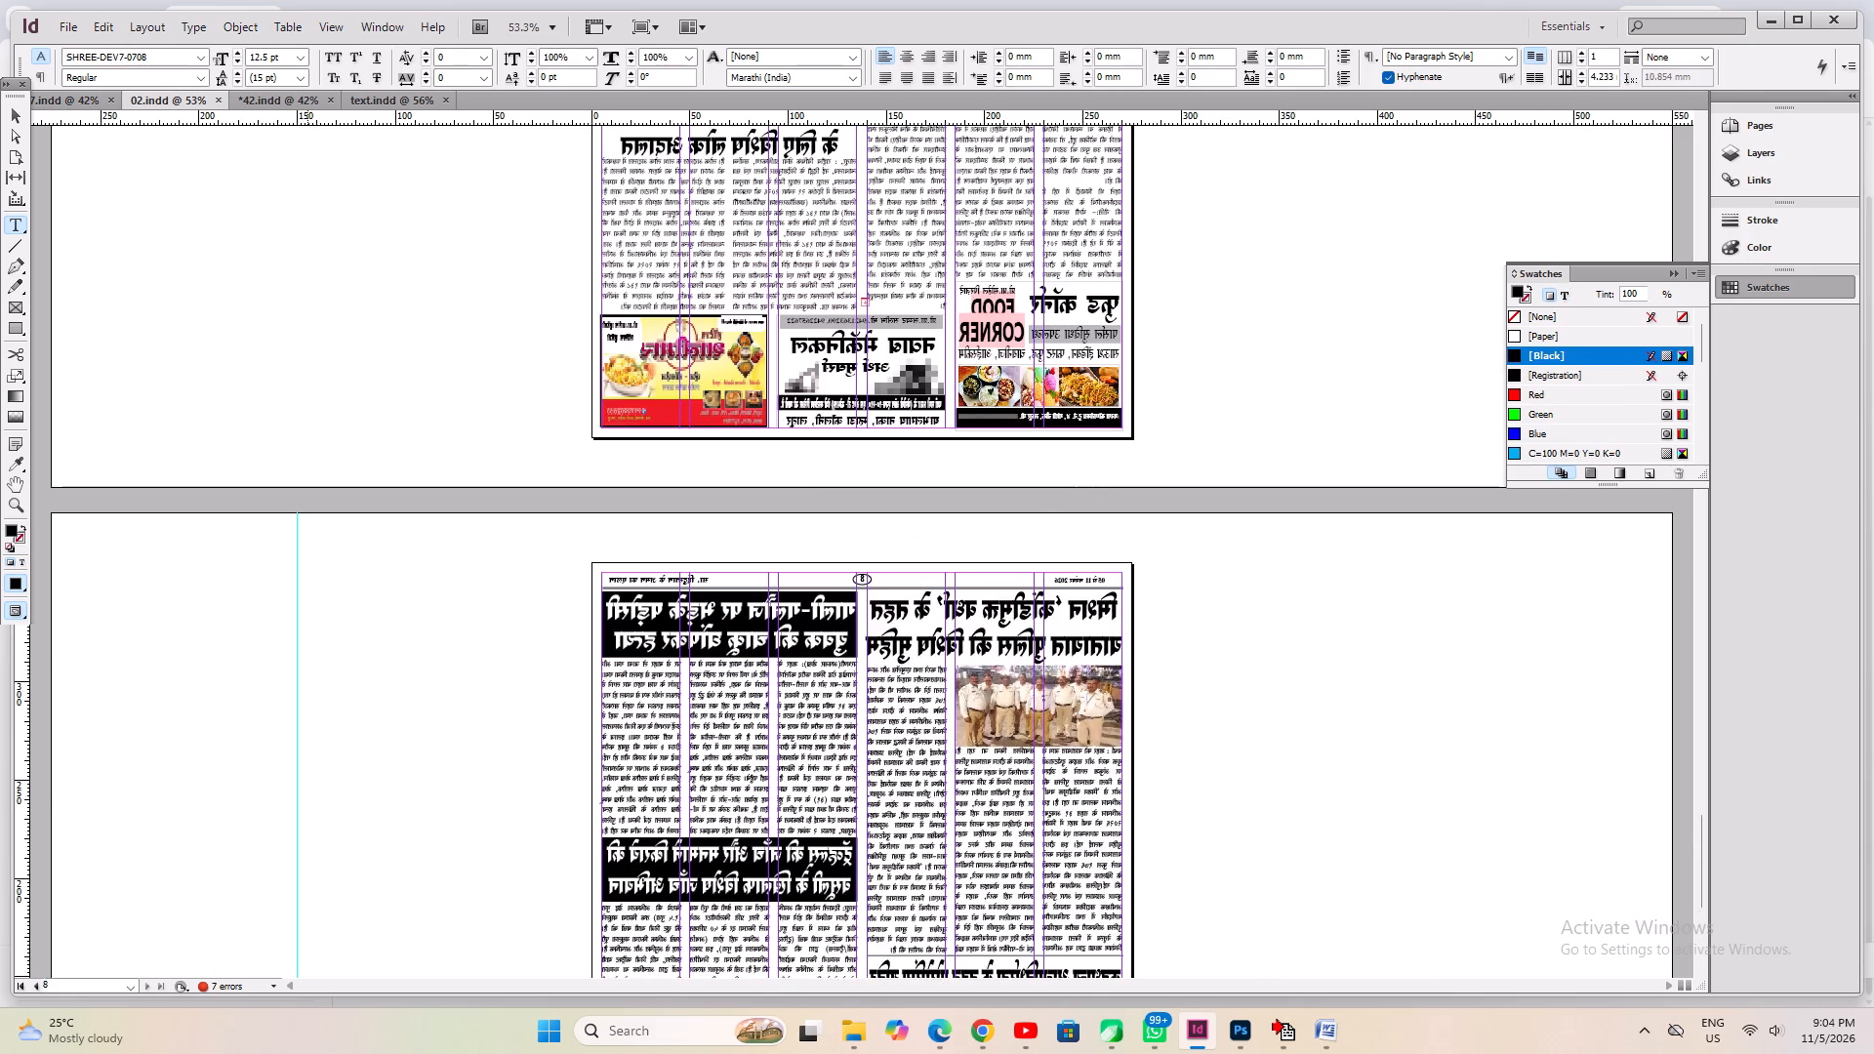
{"action": "scroll", "coordinate": [307, 467], "scroll_direction": "up", "scroll_amount": 5}
{"action": "left_click", "coordinate": [23, 121]}
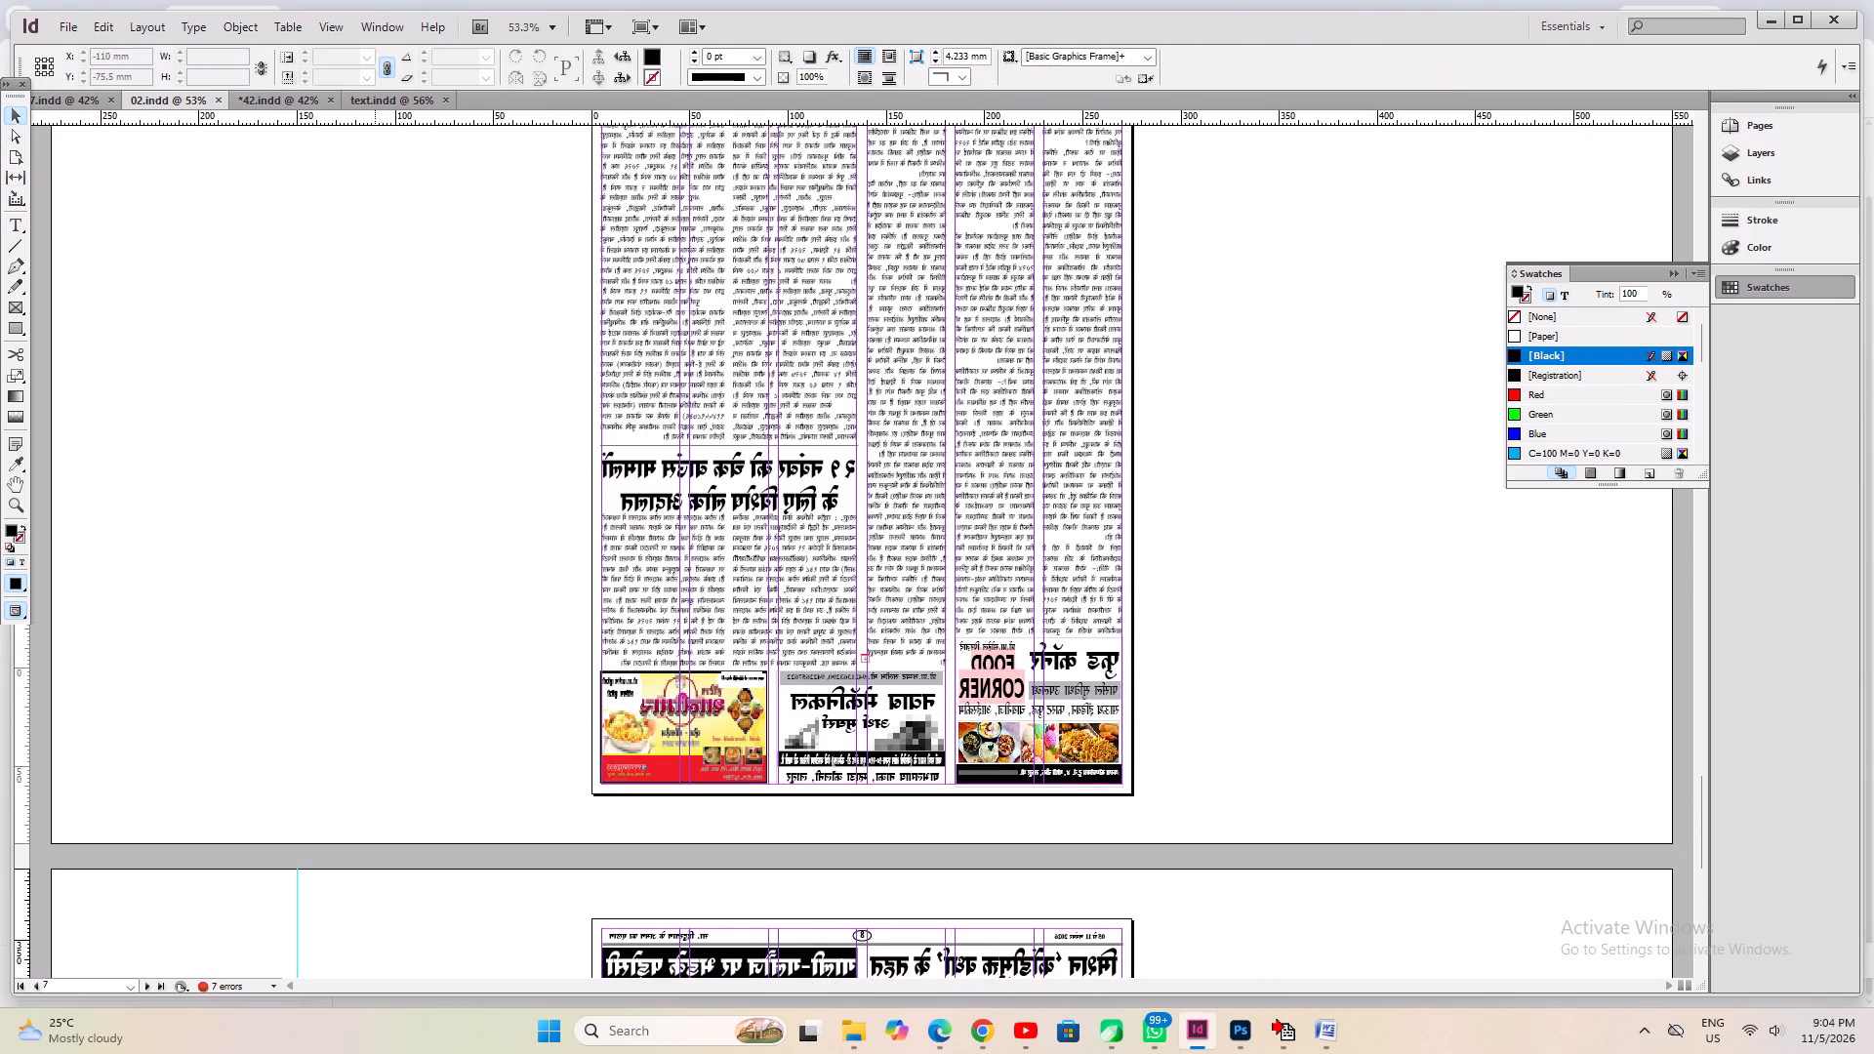
{"action": "left_click", "coordinate": [73, 17]}
{"action": "left_click", "coordinate": [64, 22]}
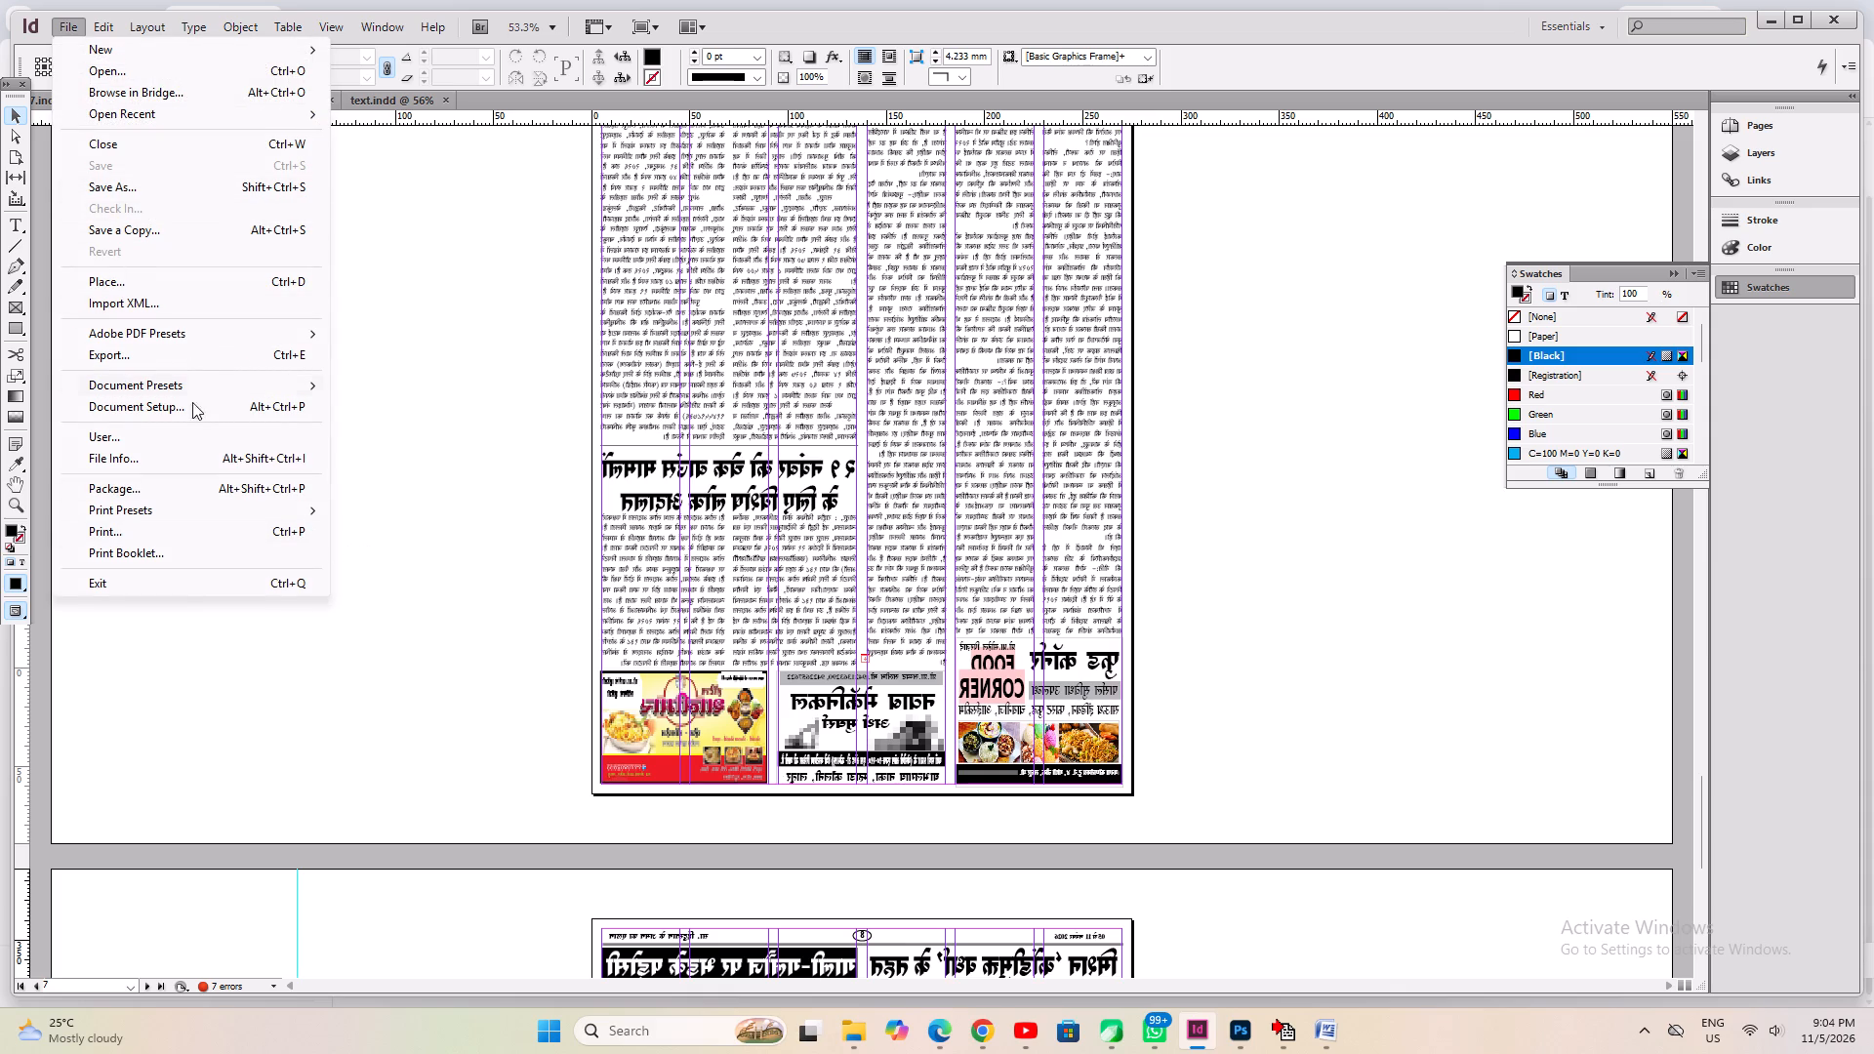
{"action": "left_click", "coordinate": [143, 407]}
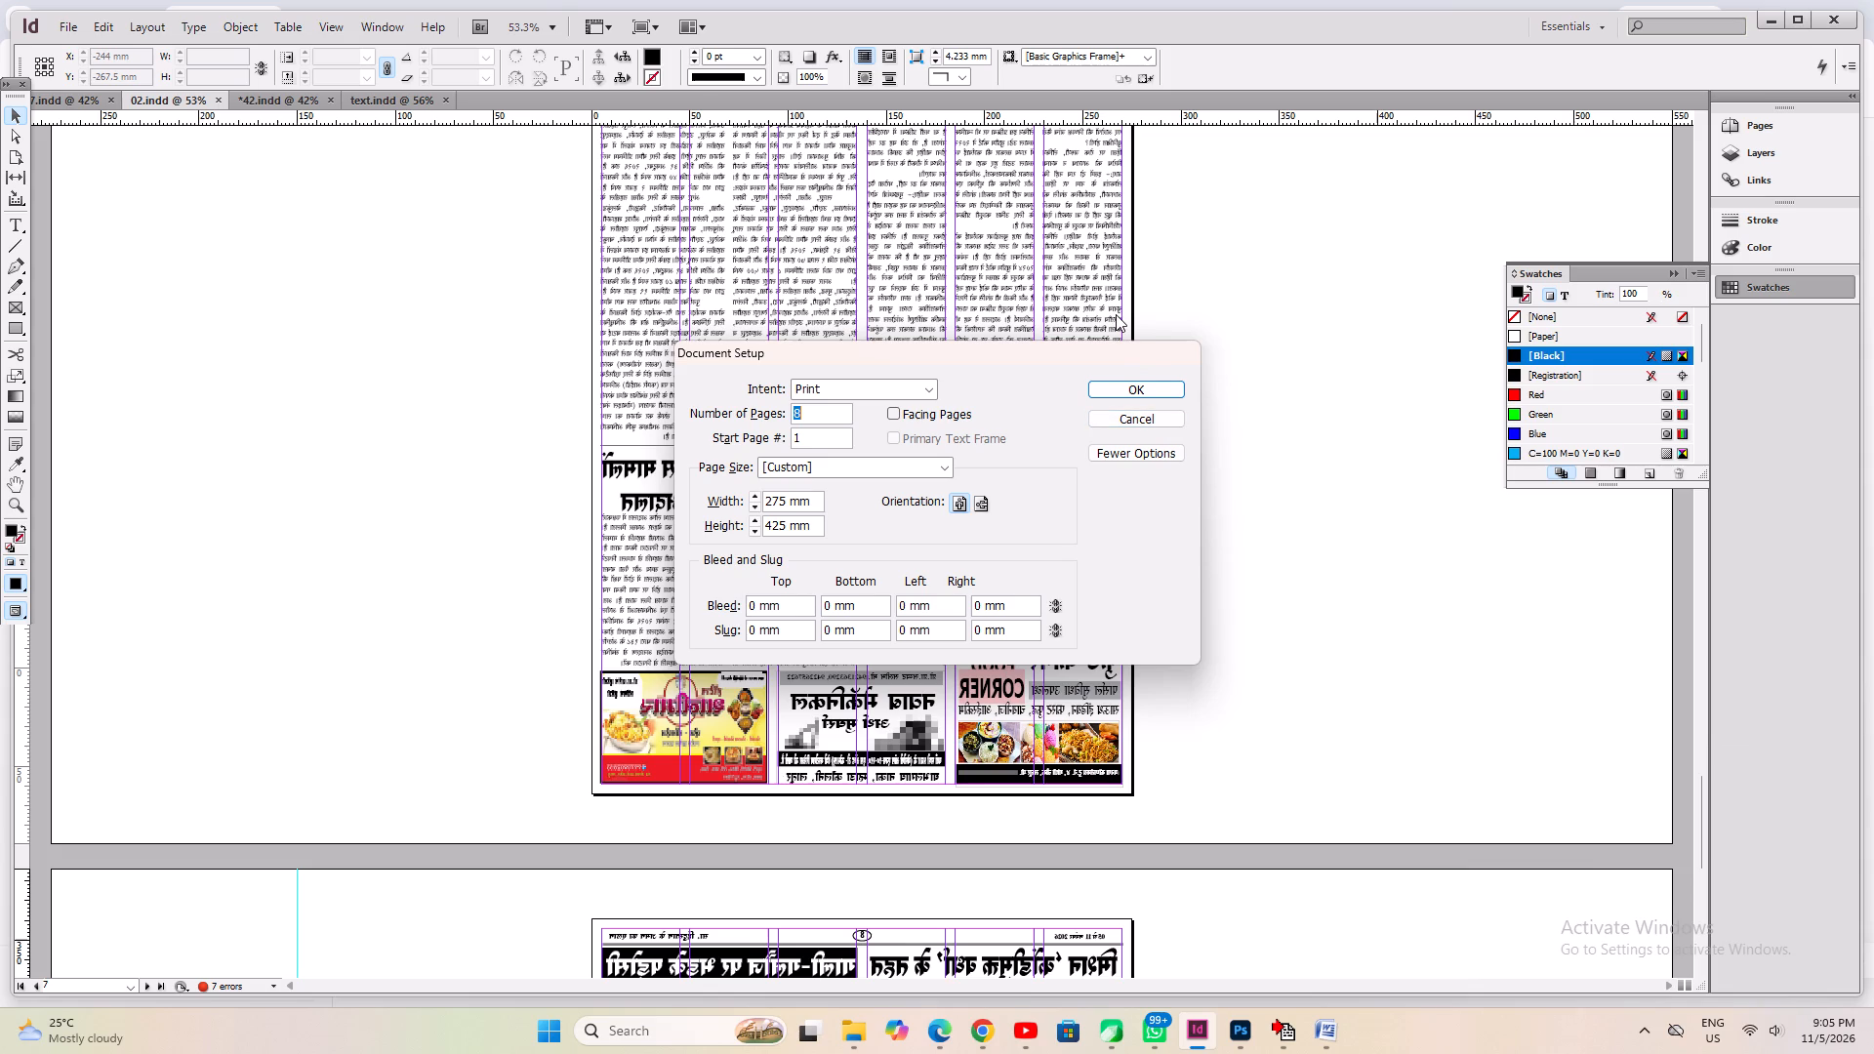
Leave the document setup of 02.indd without making changes and return to the page layout.
{"action": "left_click", "coordinate": [1122, 420]}
{"action": "left_click", "coordinate": [1202, 599]}
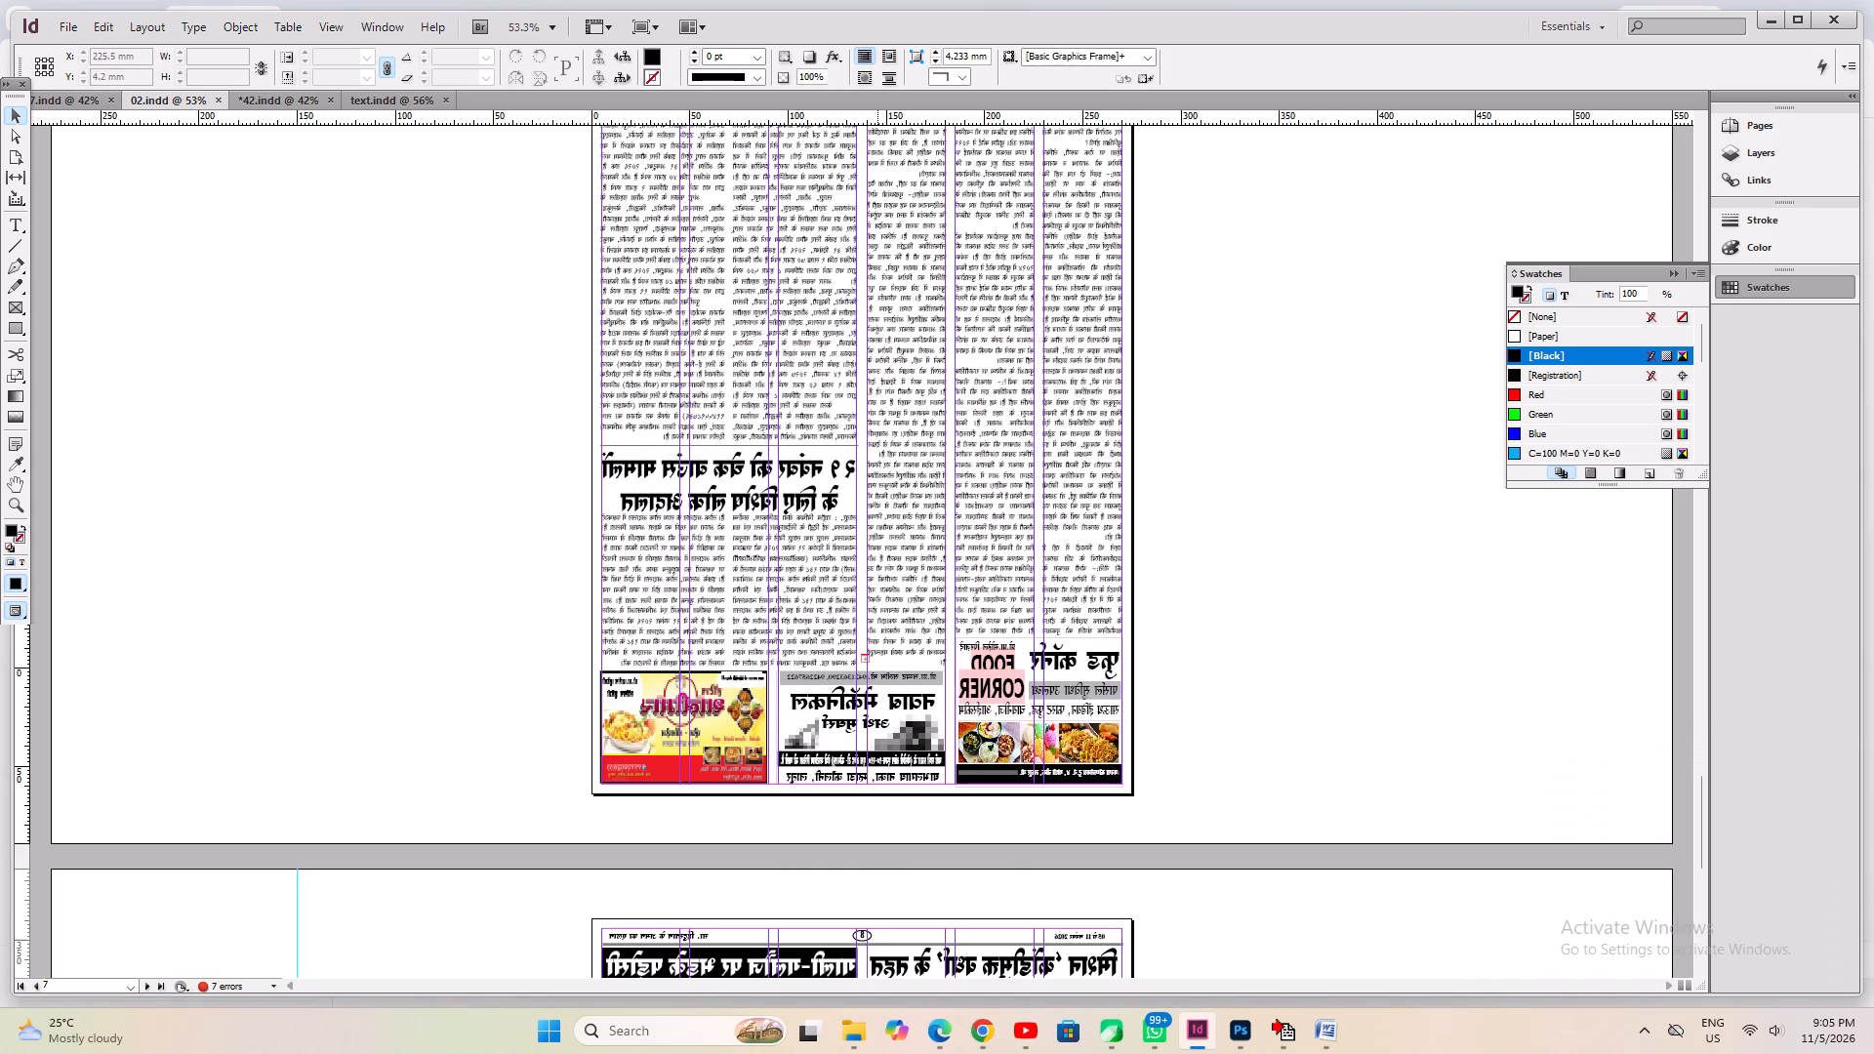
Look through the mirrored newspaper pages of 02.indd, from the last page back to the front page.
{"action": "scroll", "coordinate": [808, 708], "scroll_direction": "up", "scroll_amount": 9}
{"action": "left_click", "coordinate": [775, 544]}
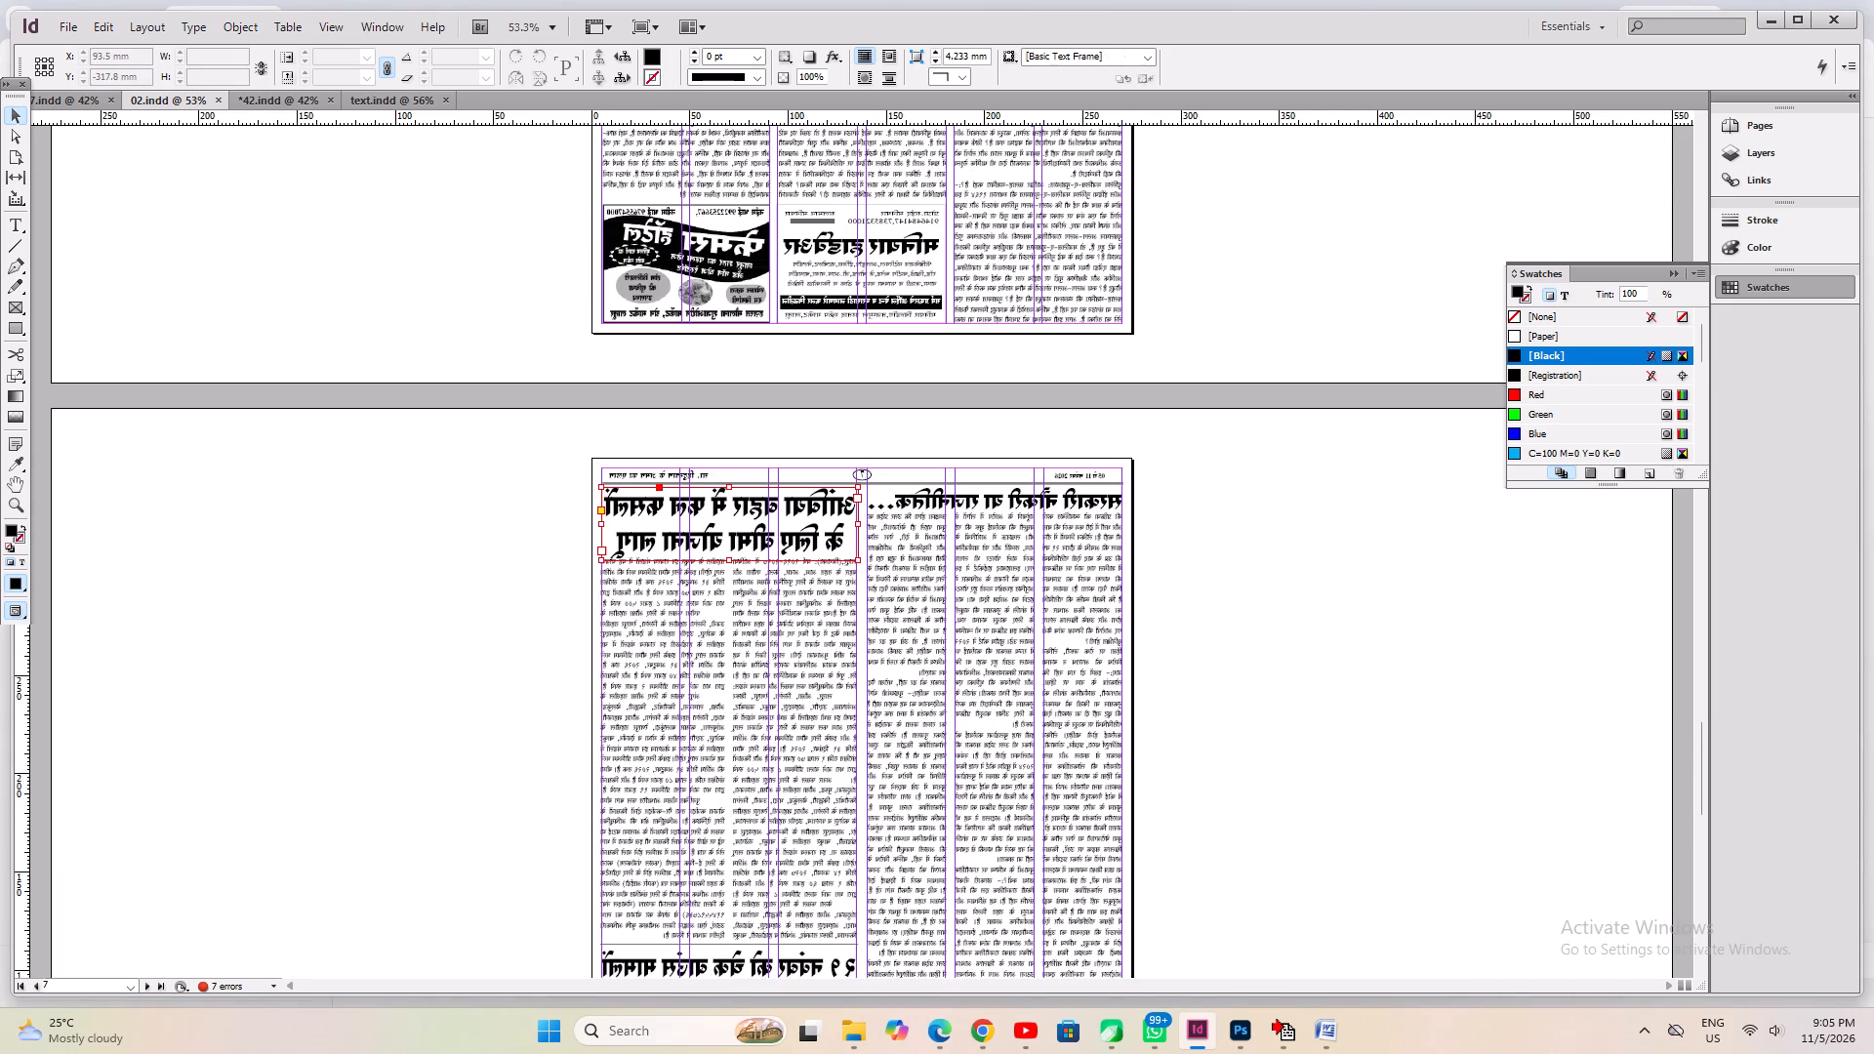
{"action": "left_click", "coordinate": [743, 648]}
{"action": "left_click", "coordinate": [1211, 743]}
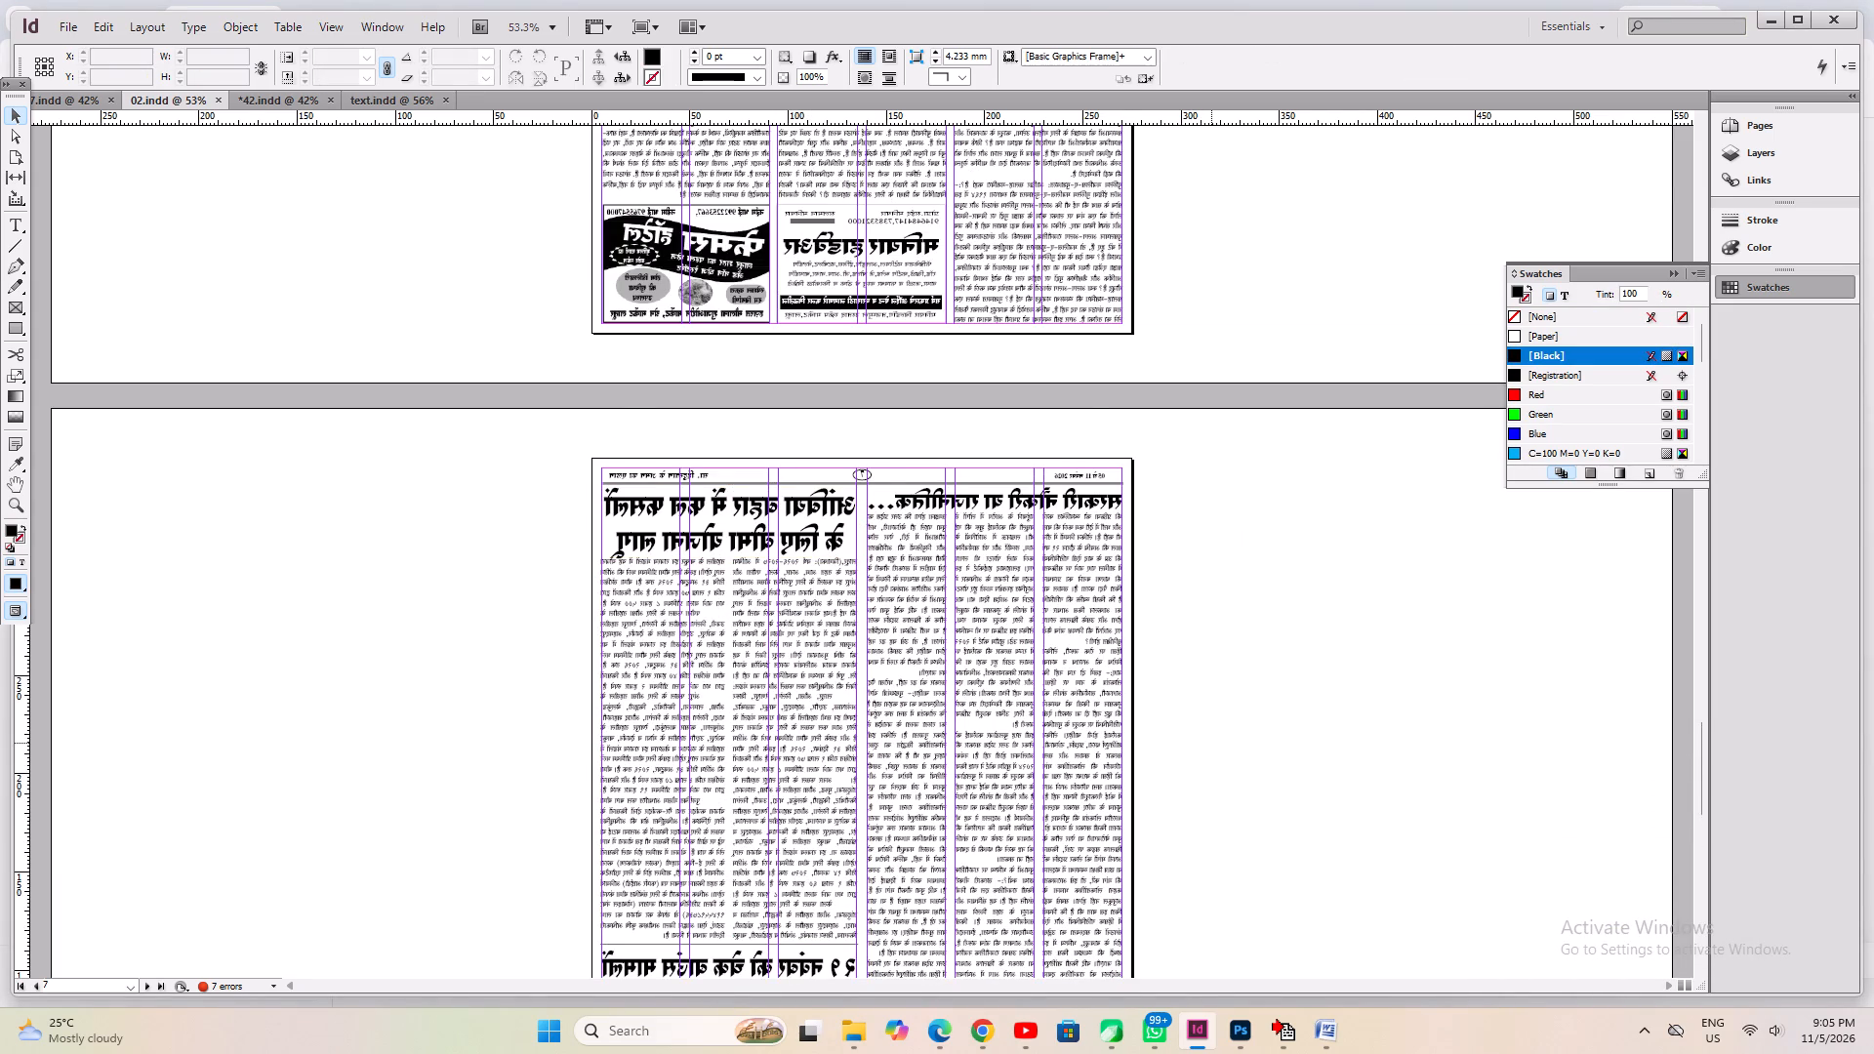
{"action": "scroll", "coordinate": [1211, 743], "scroll_direction": "down", "scroll_amount": 15}
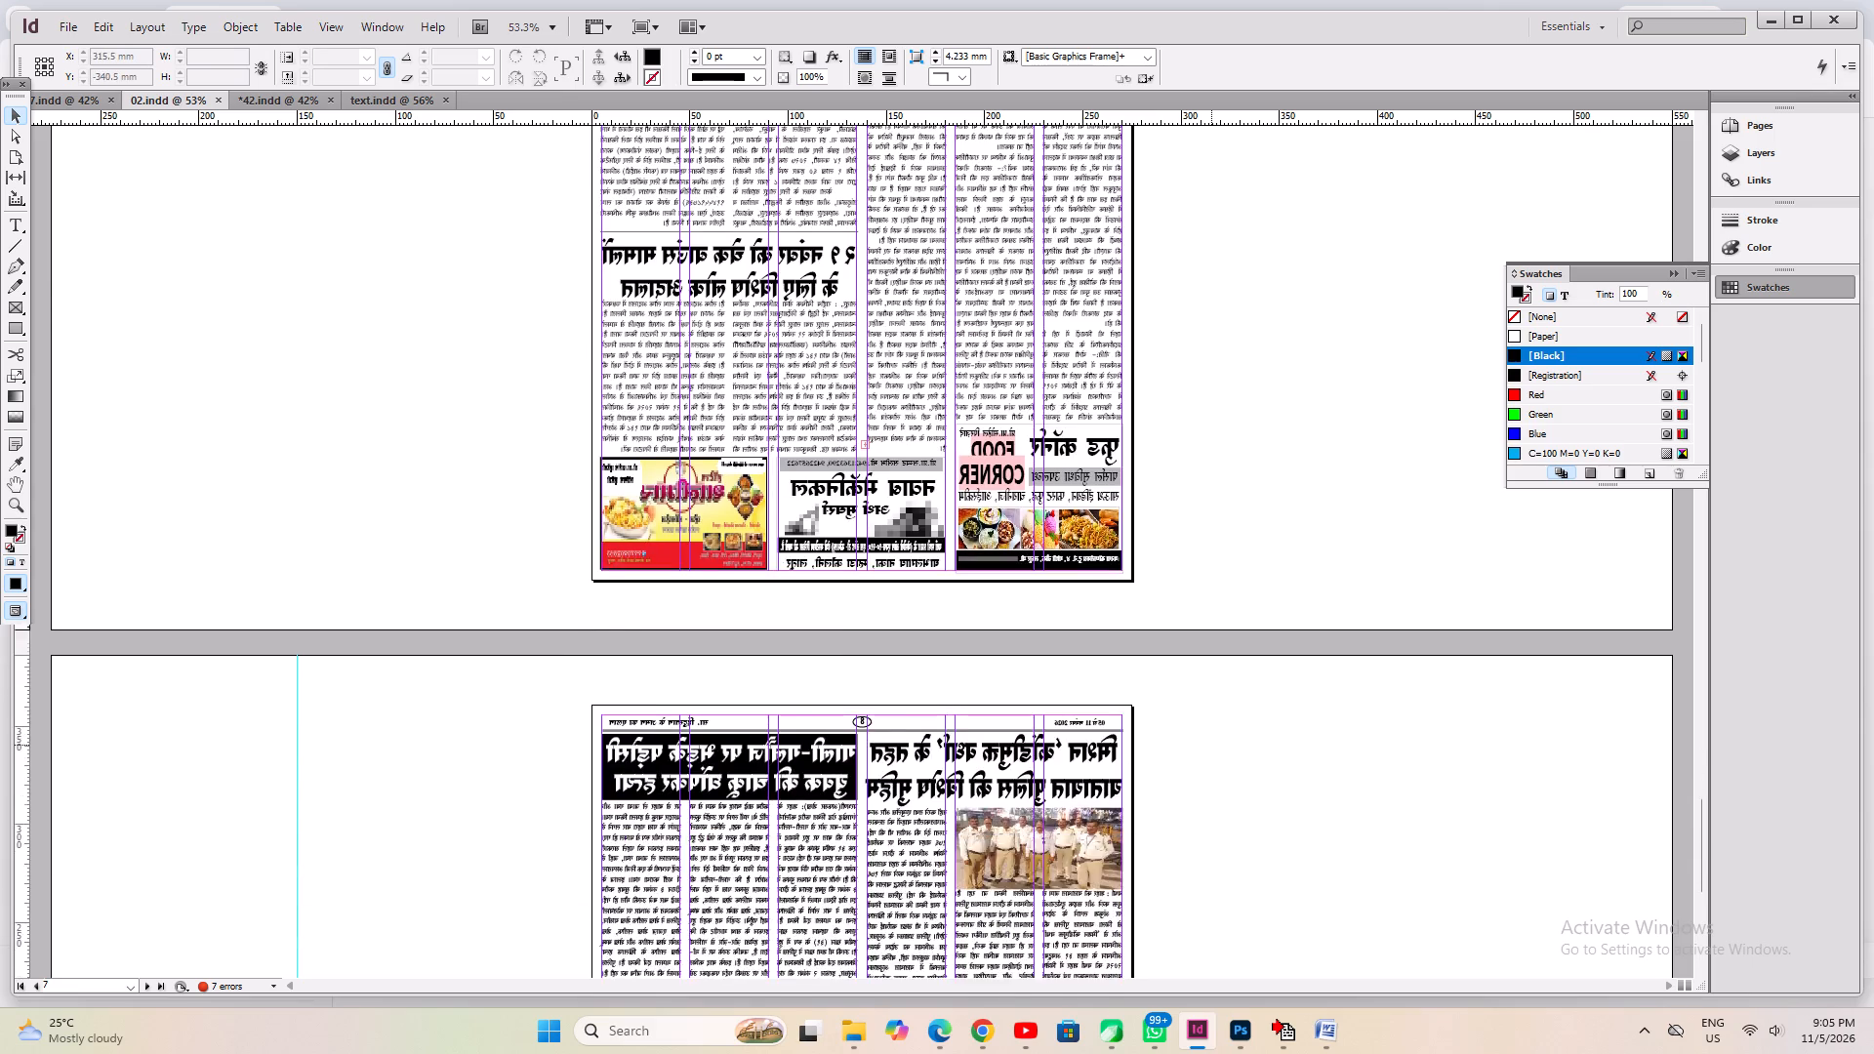
{"action": "scroll", "coordinate": [1211, 745], "scroll_direction": "down", "scroll_amount": 18}
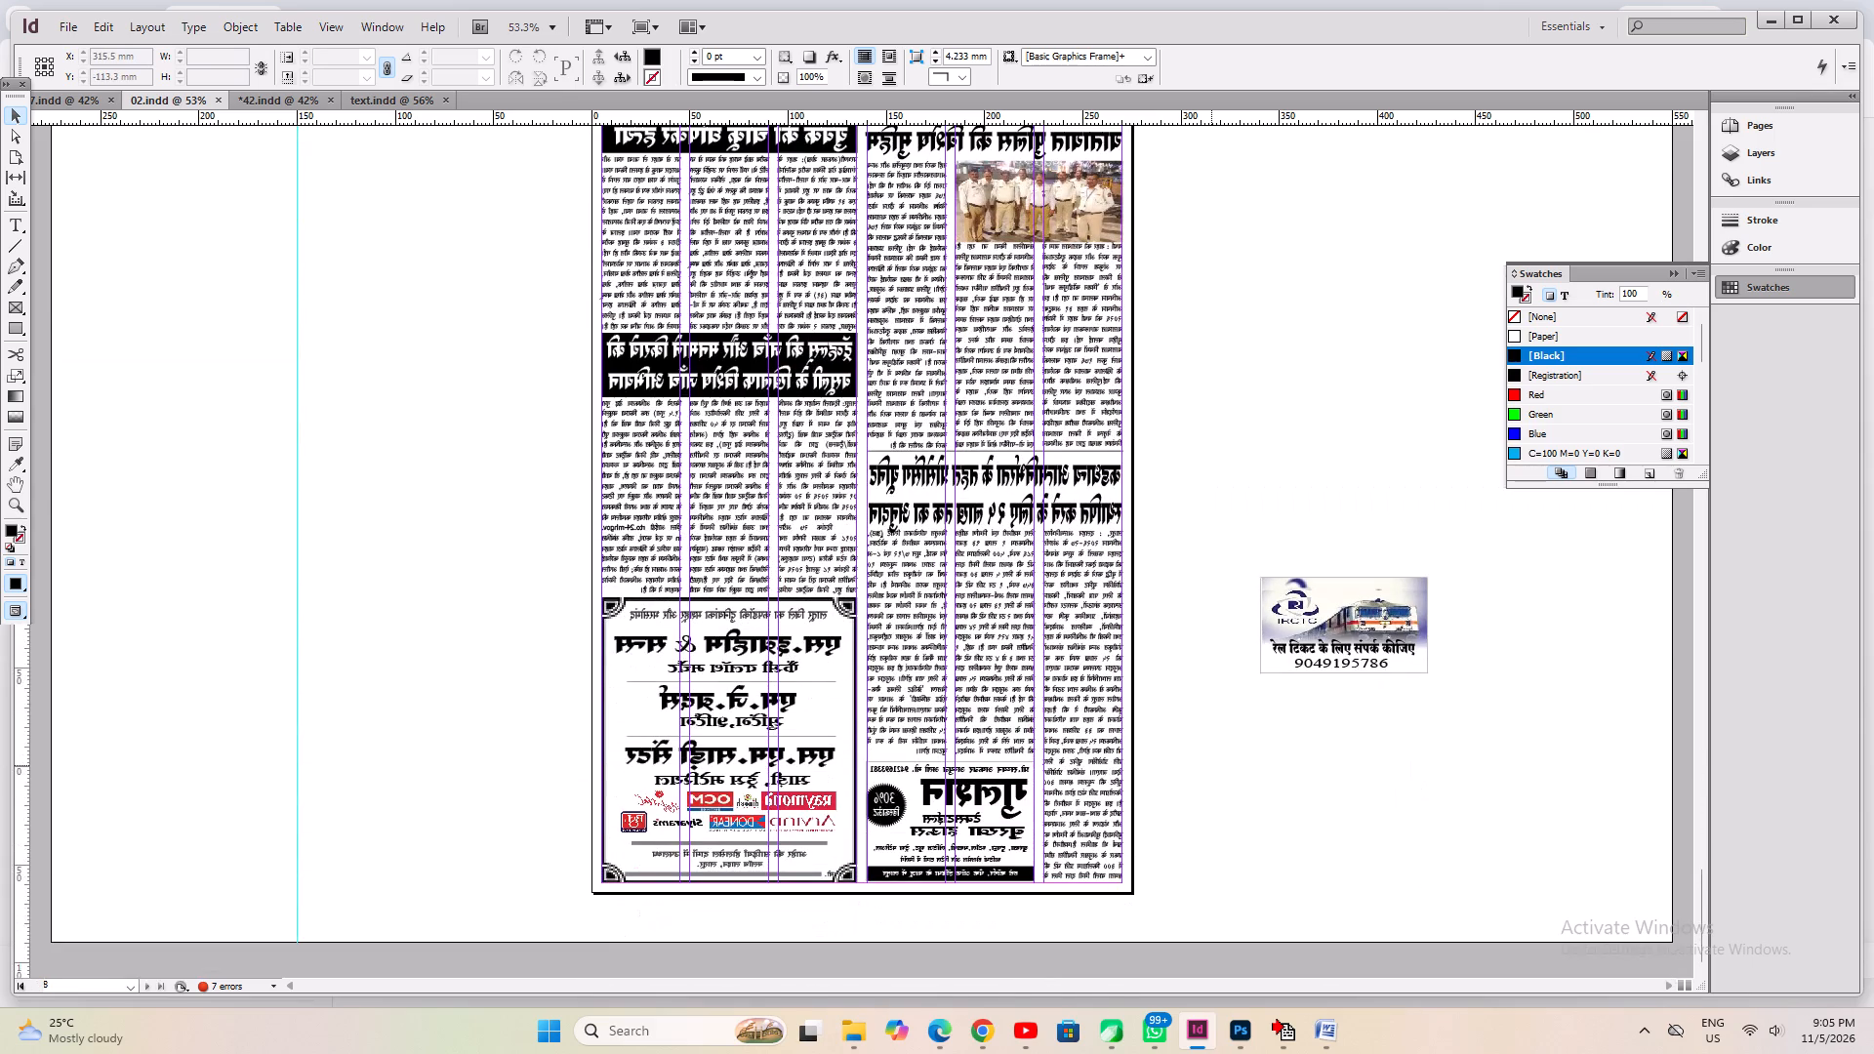
{"action": "scroll", "coordinate": [1206, 770], "scroll_direction": "up", "scroll_amount": 20}
{"action": "scroll", "coordinate": [1206, 770], "scroll_direction": "up", "scroll_amount": 3}
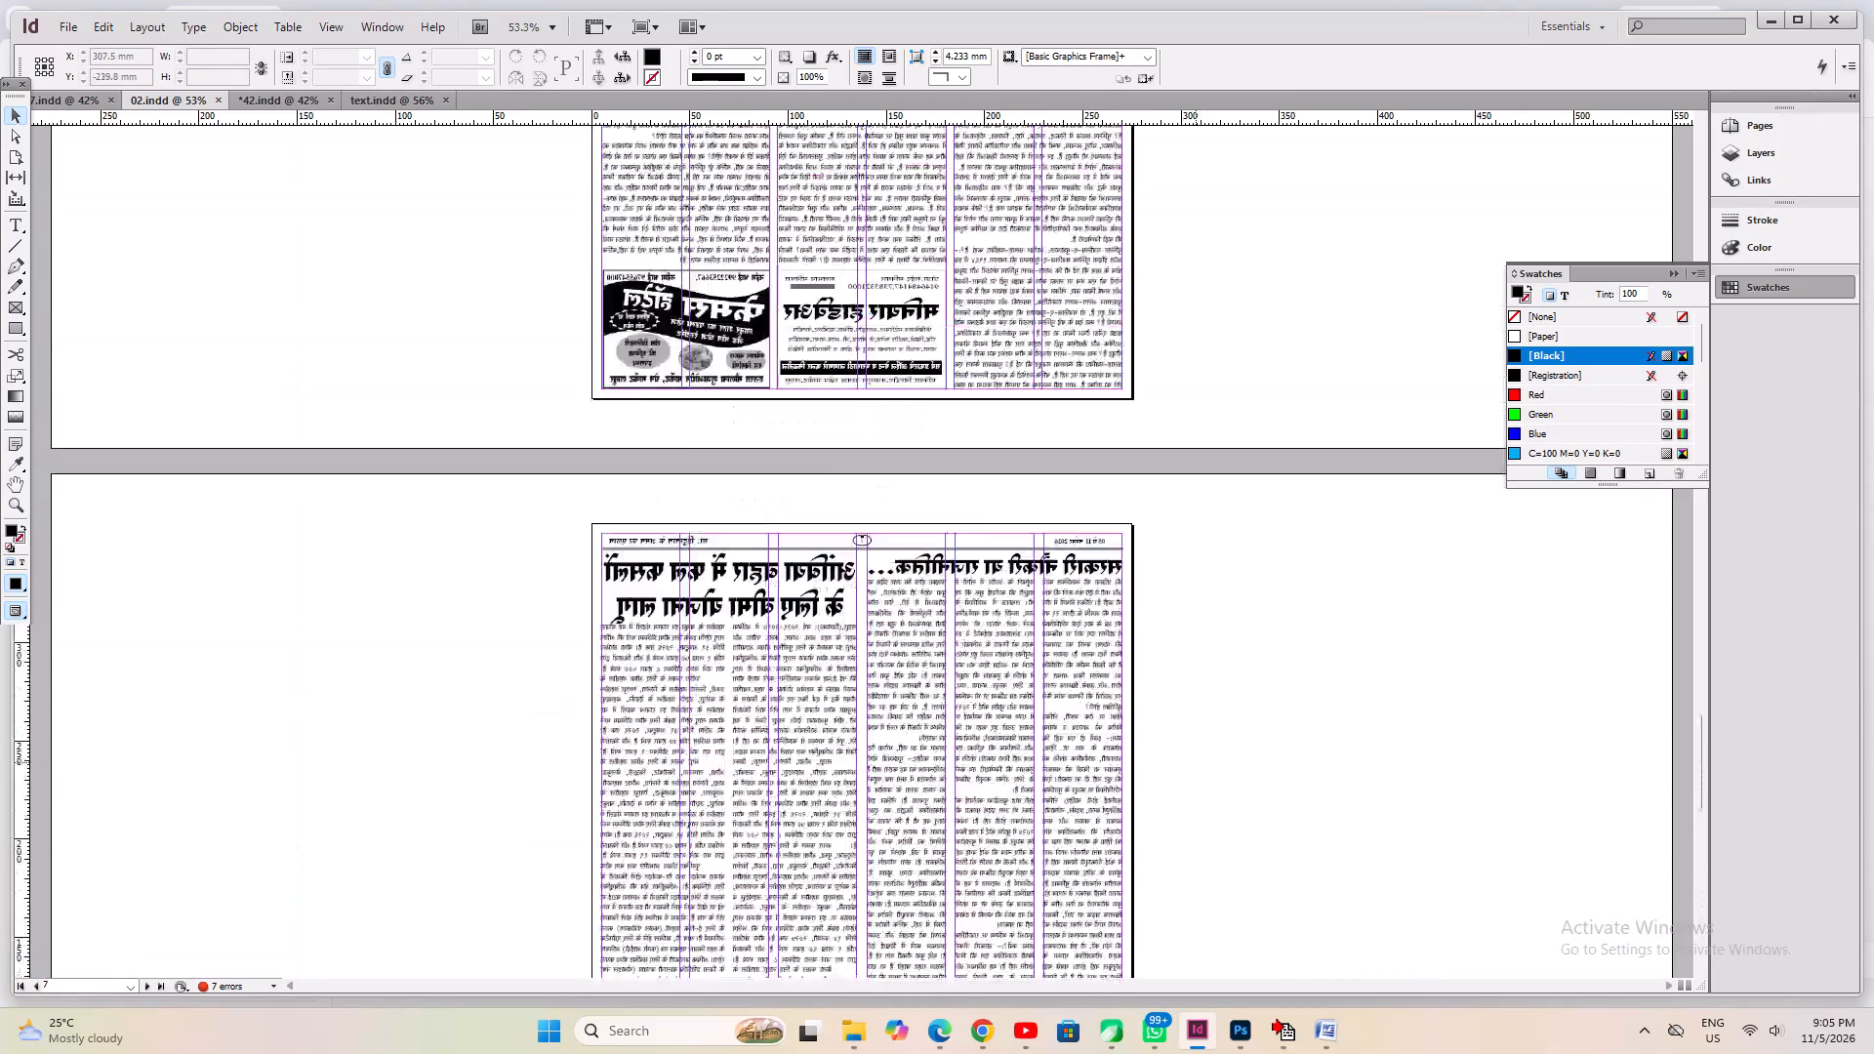
{"action": "scroll", "coordinate": [1196, 762], "scroll_direction": "up", "scroll_amount": 6}
{"action": "scroll", "coordinate": [1191, 764], "scroll_direction": "up", "scroll_amount": 15}
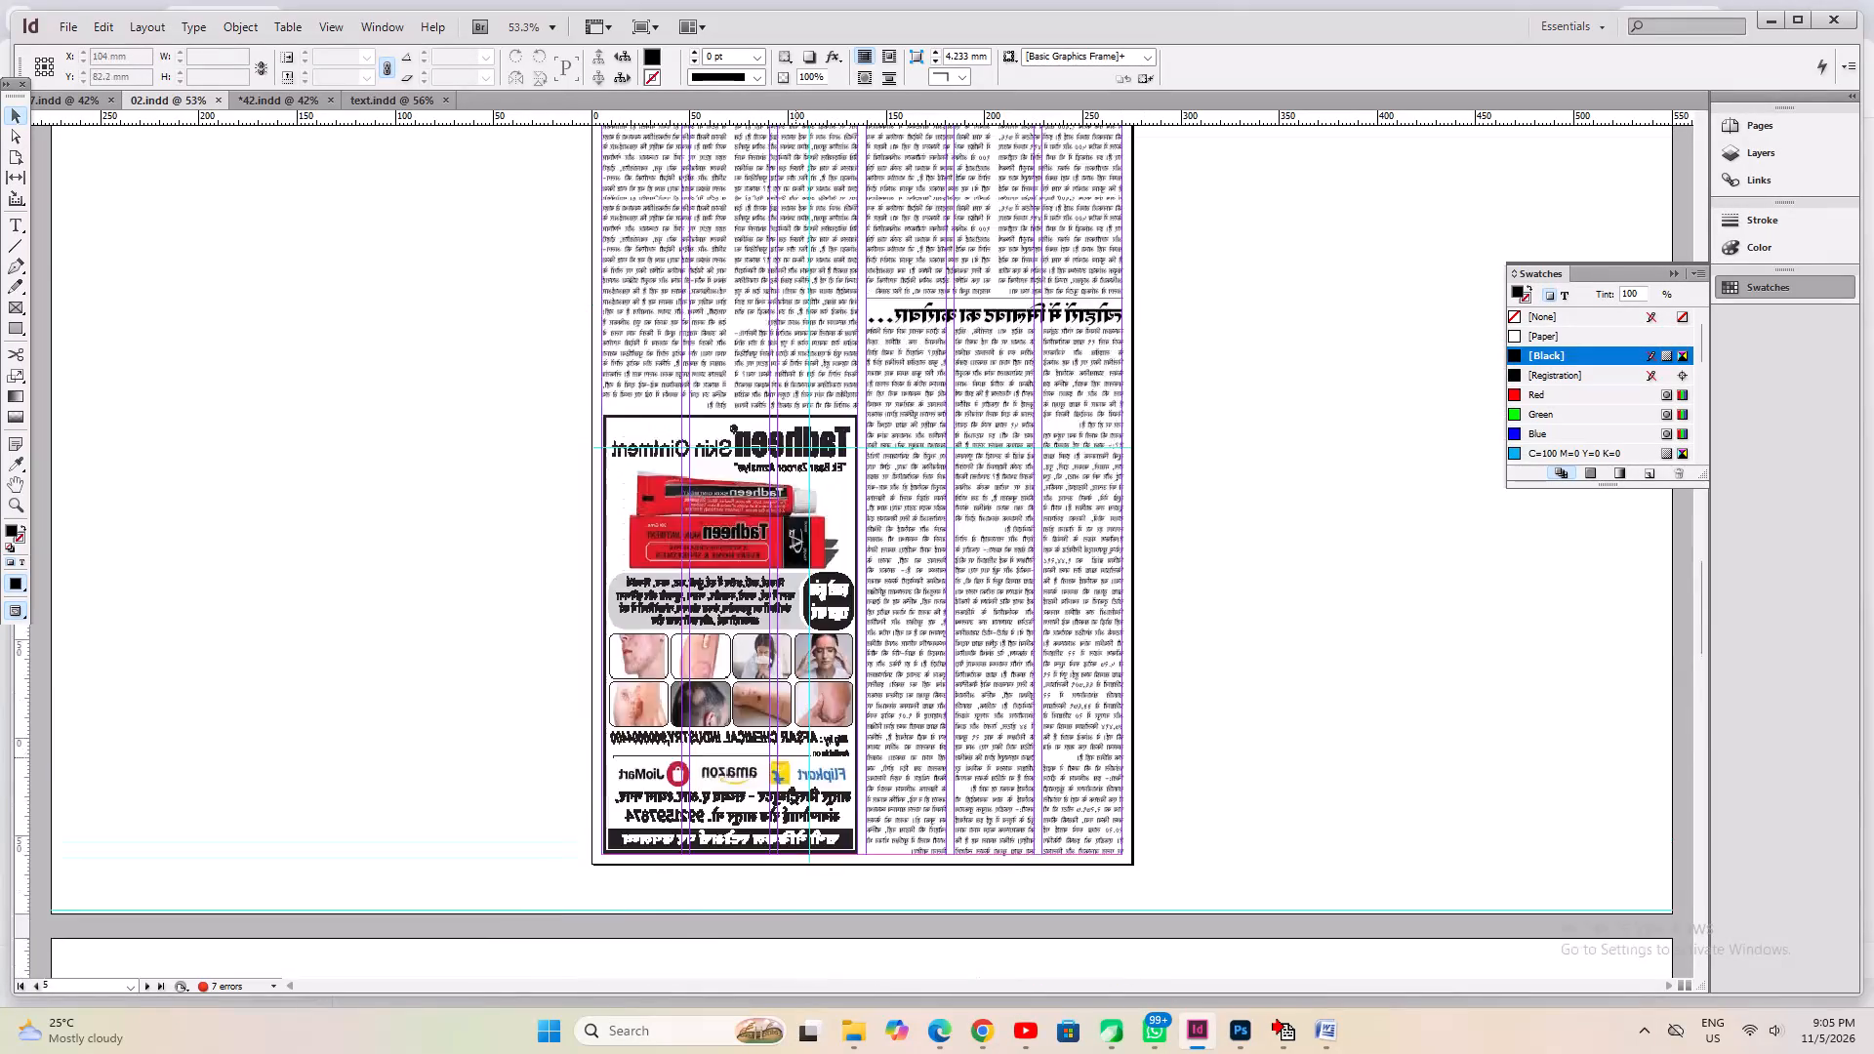
{"action": "scroll", "coordinate": [795, 757], "scroll_direction": "up", "scroll_amount": 5}
{"action": "scroll", "coordinate": [460, 808], "scroll_direction": "up", "scroll_amount": 4}
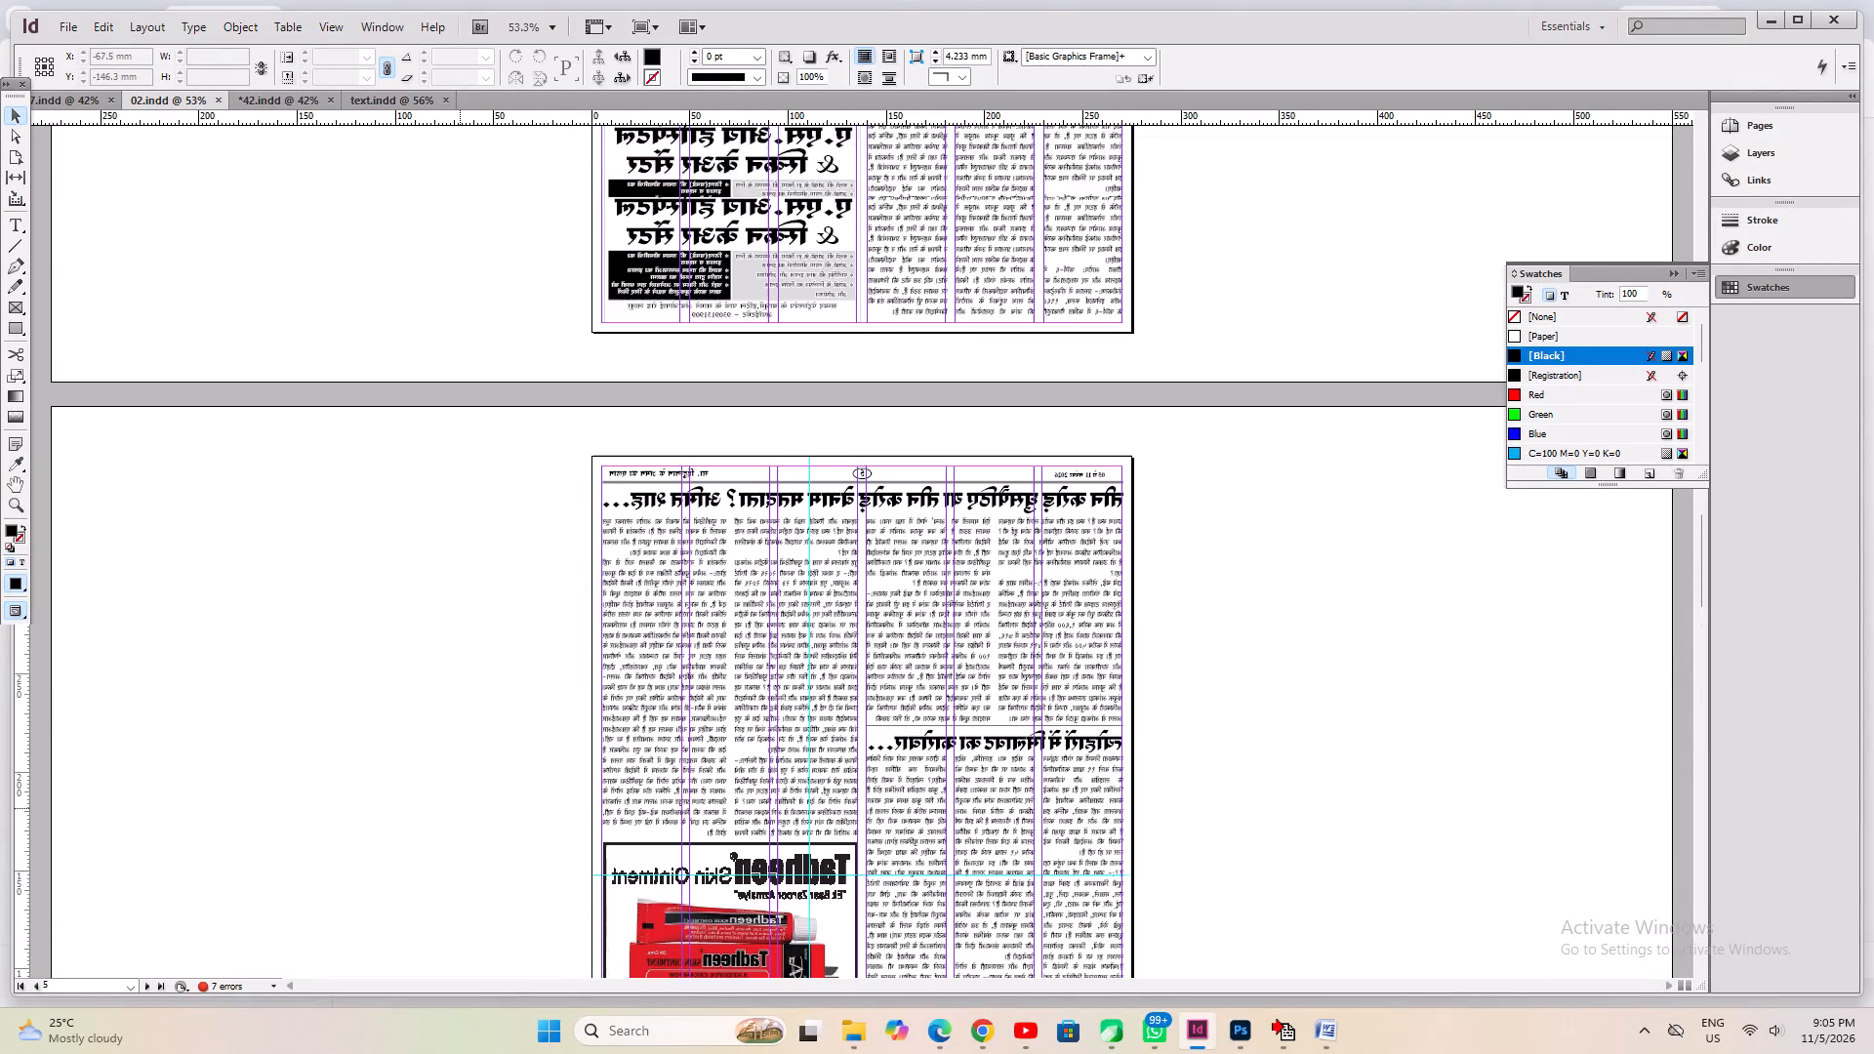
{"action": "left_click", "coordinate": [65, 27]}
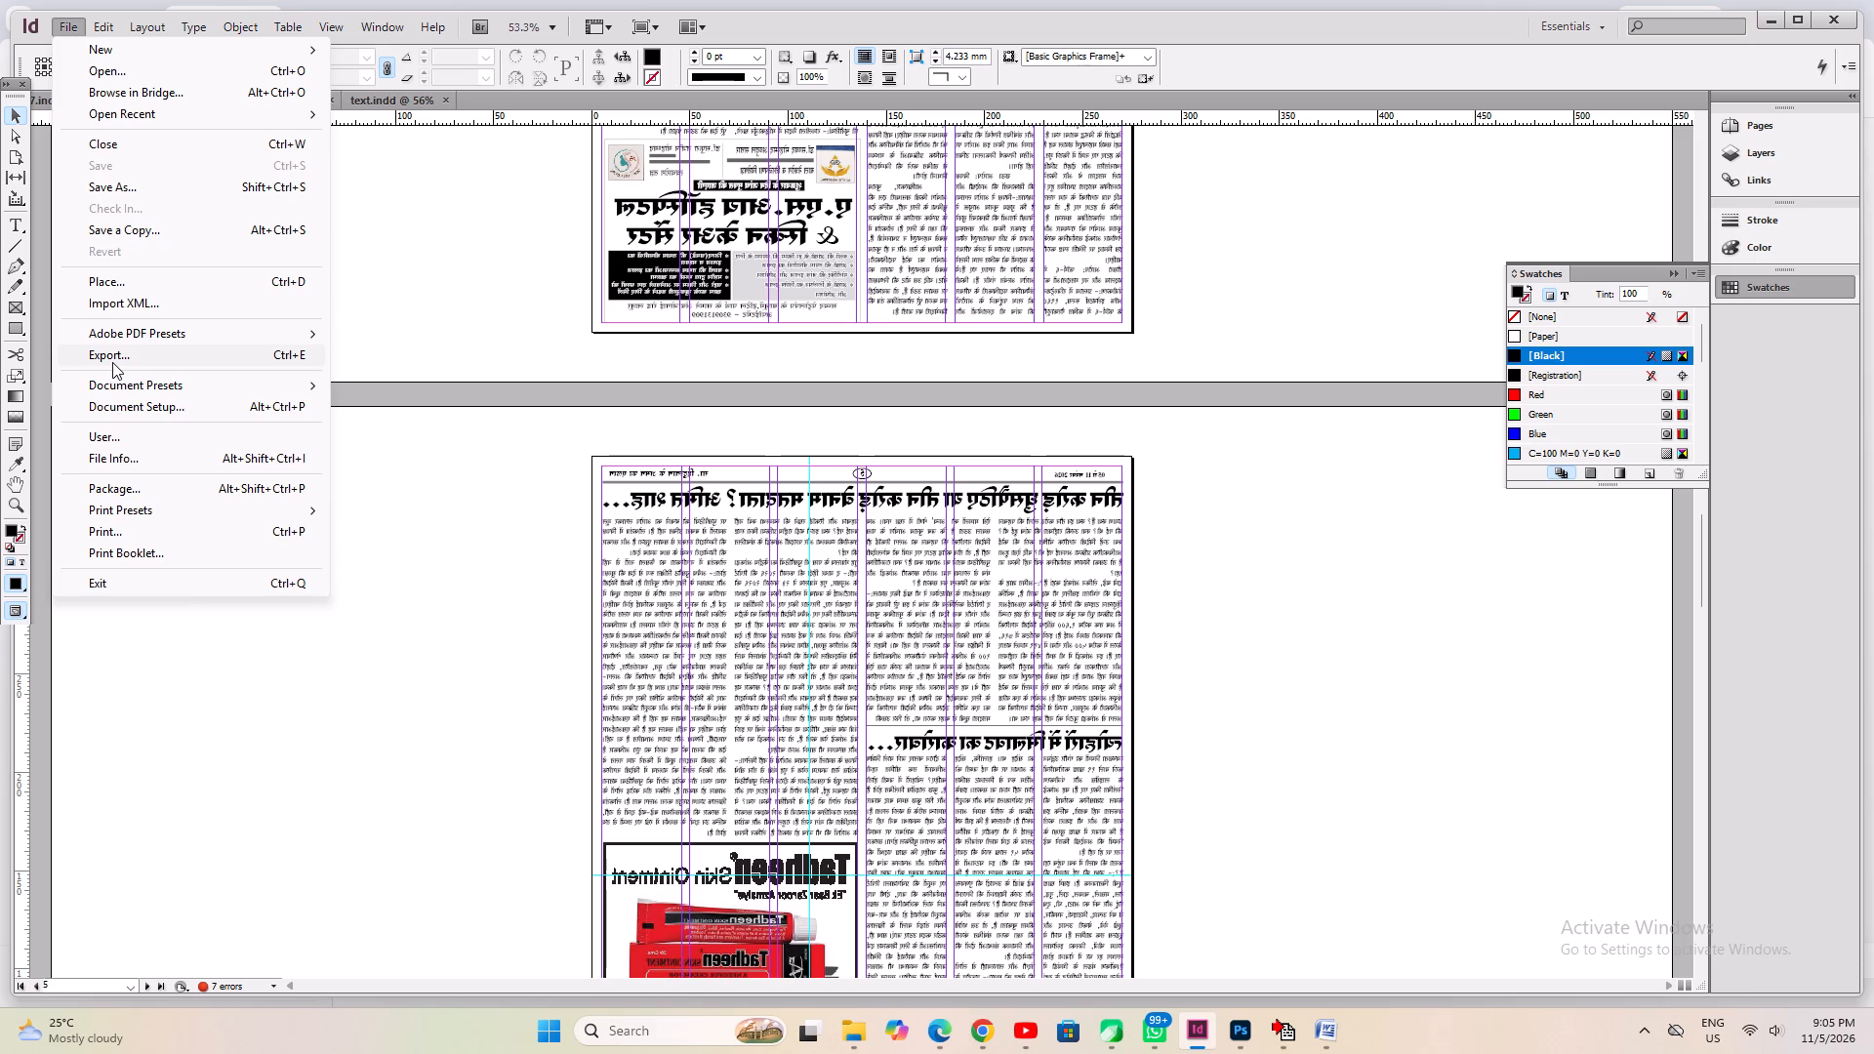
{"action": "left_click", "coordinate": [536, 629]}
{"action": "left_click", "coordinate": [814, 675]}
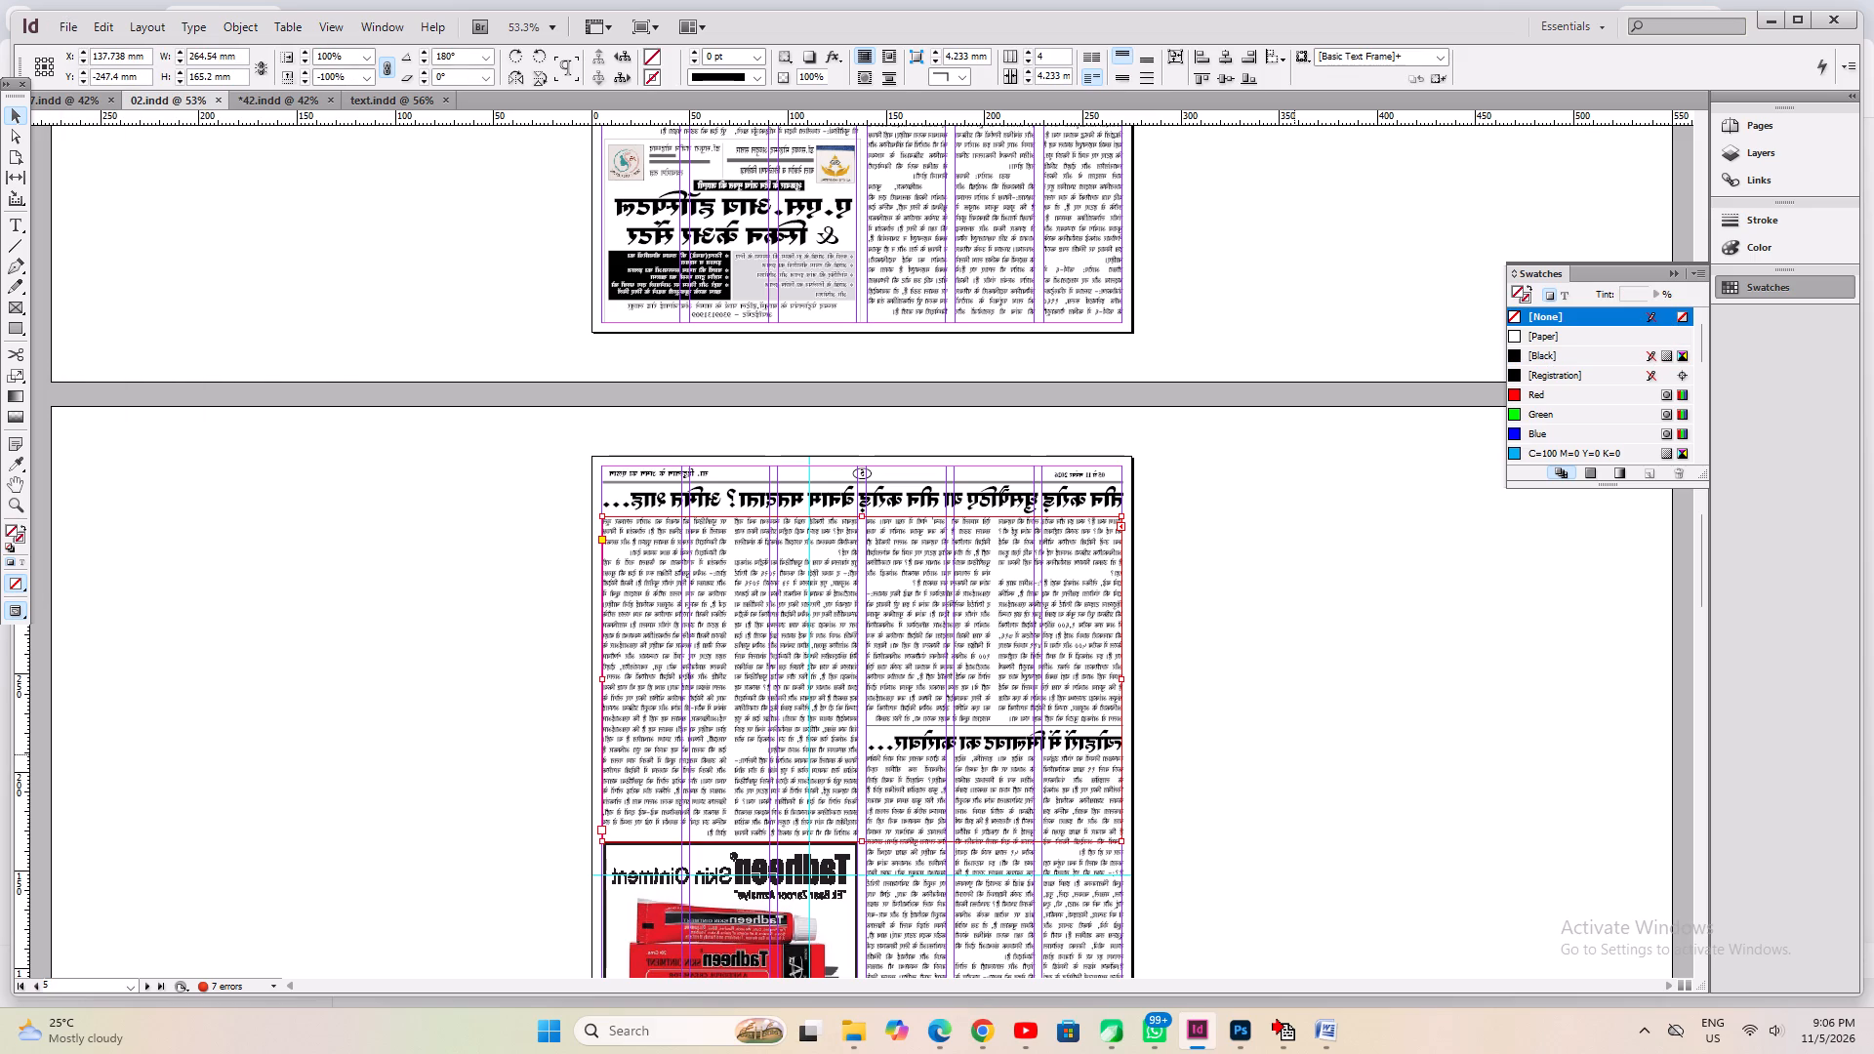
{"action": "scroll", "coordinate": [291, 543], "scroll_direction": "up", "scroll_amount": 20}
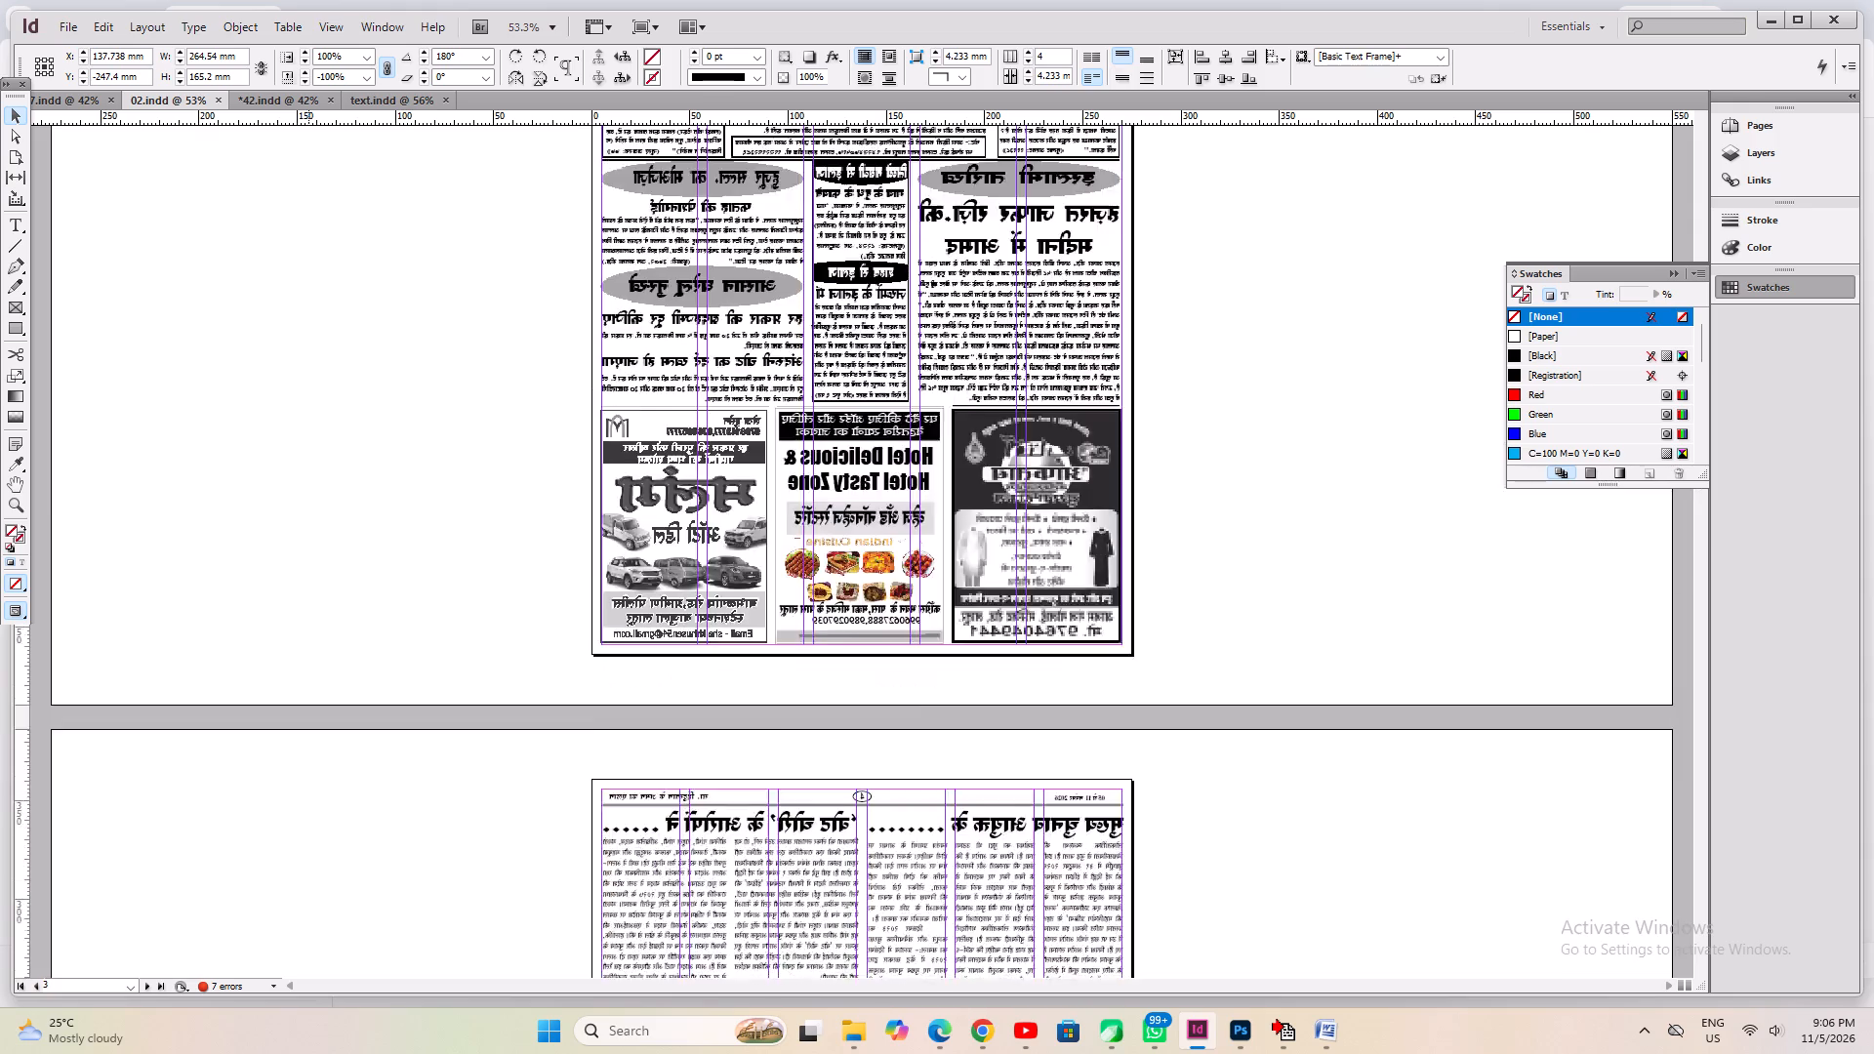
{"action": "scroll", "coordinate": [308, 560], "scroll_direction": "up", "scroll_amount": 13}
{"action": "scroll", "coordinate": [309, 557], "scroll_direction": "up", "scroll_amount": 16}
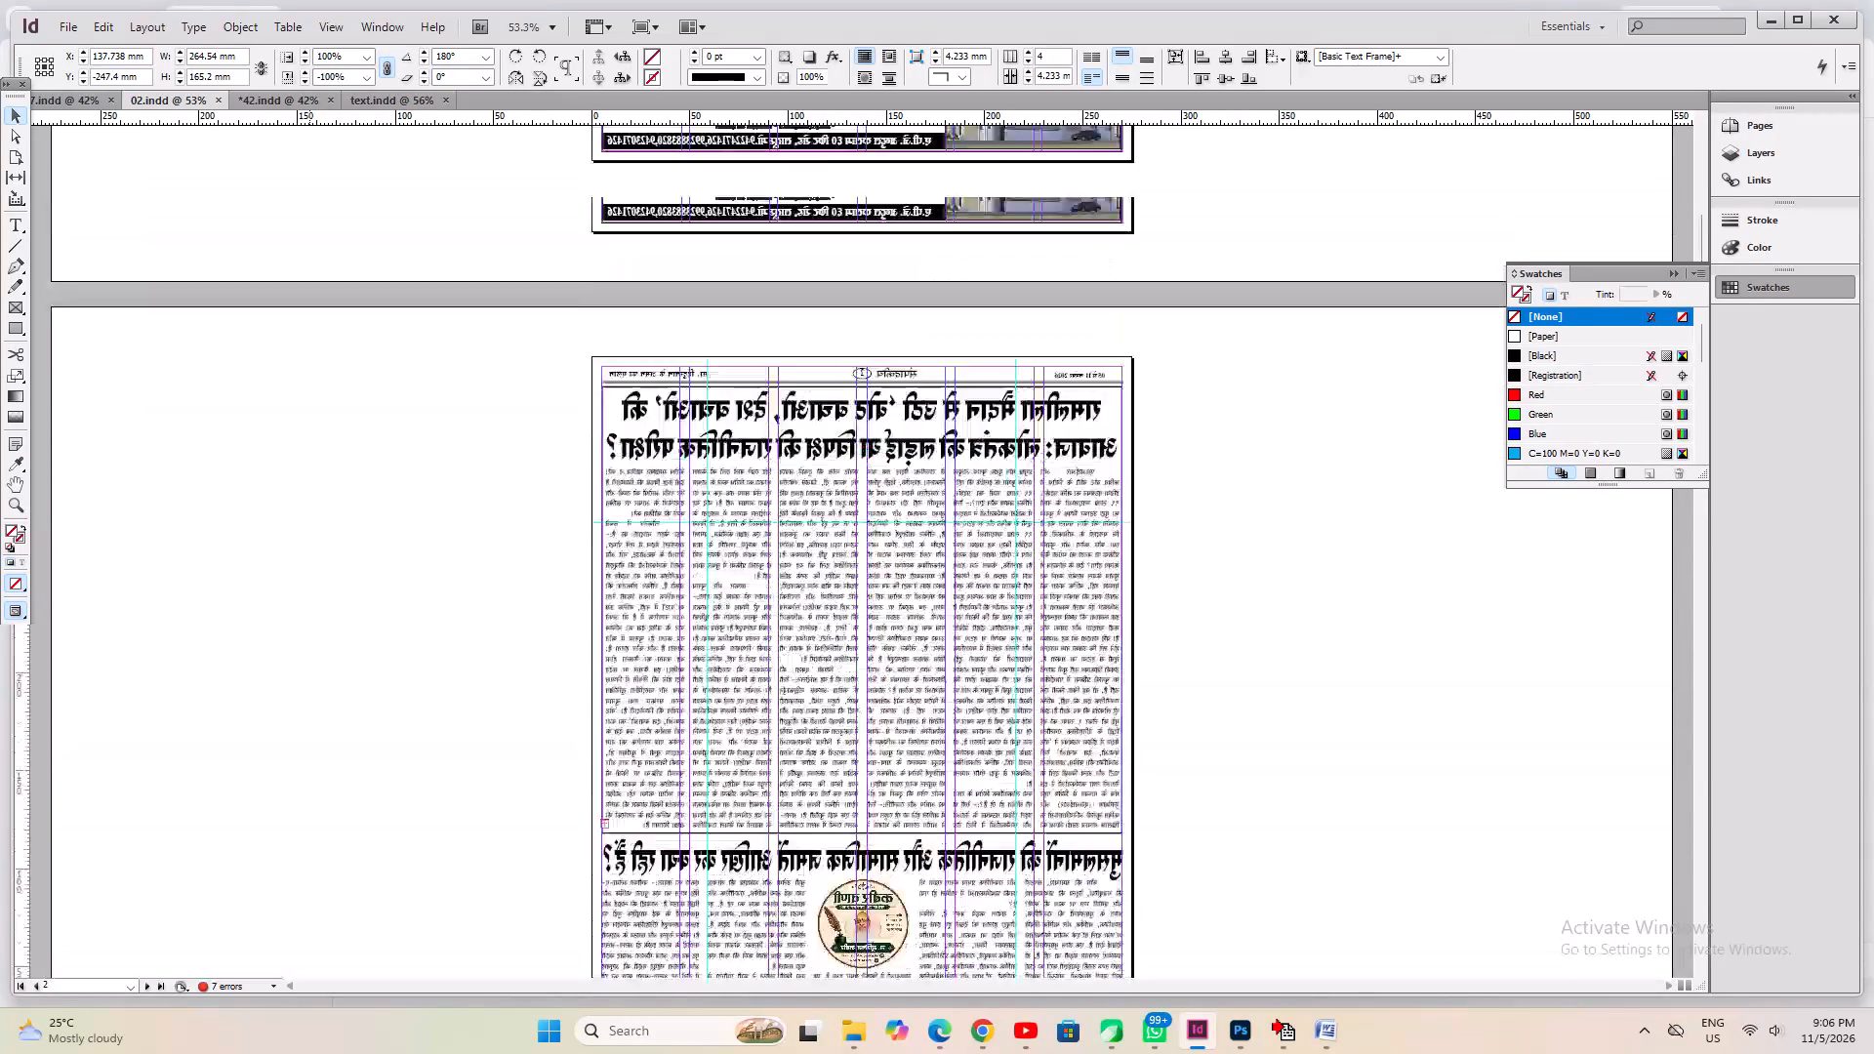
{"action": "scroll", "coordinate": [309, 557], "scroll_direction": "up", "scroll_amount": 16}
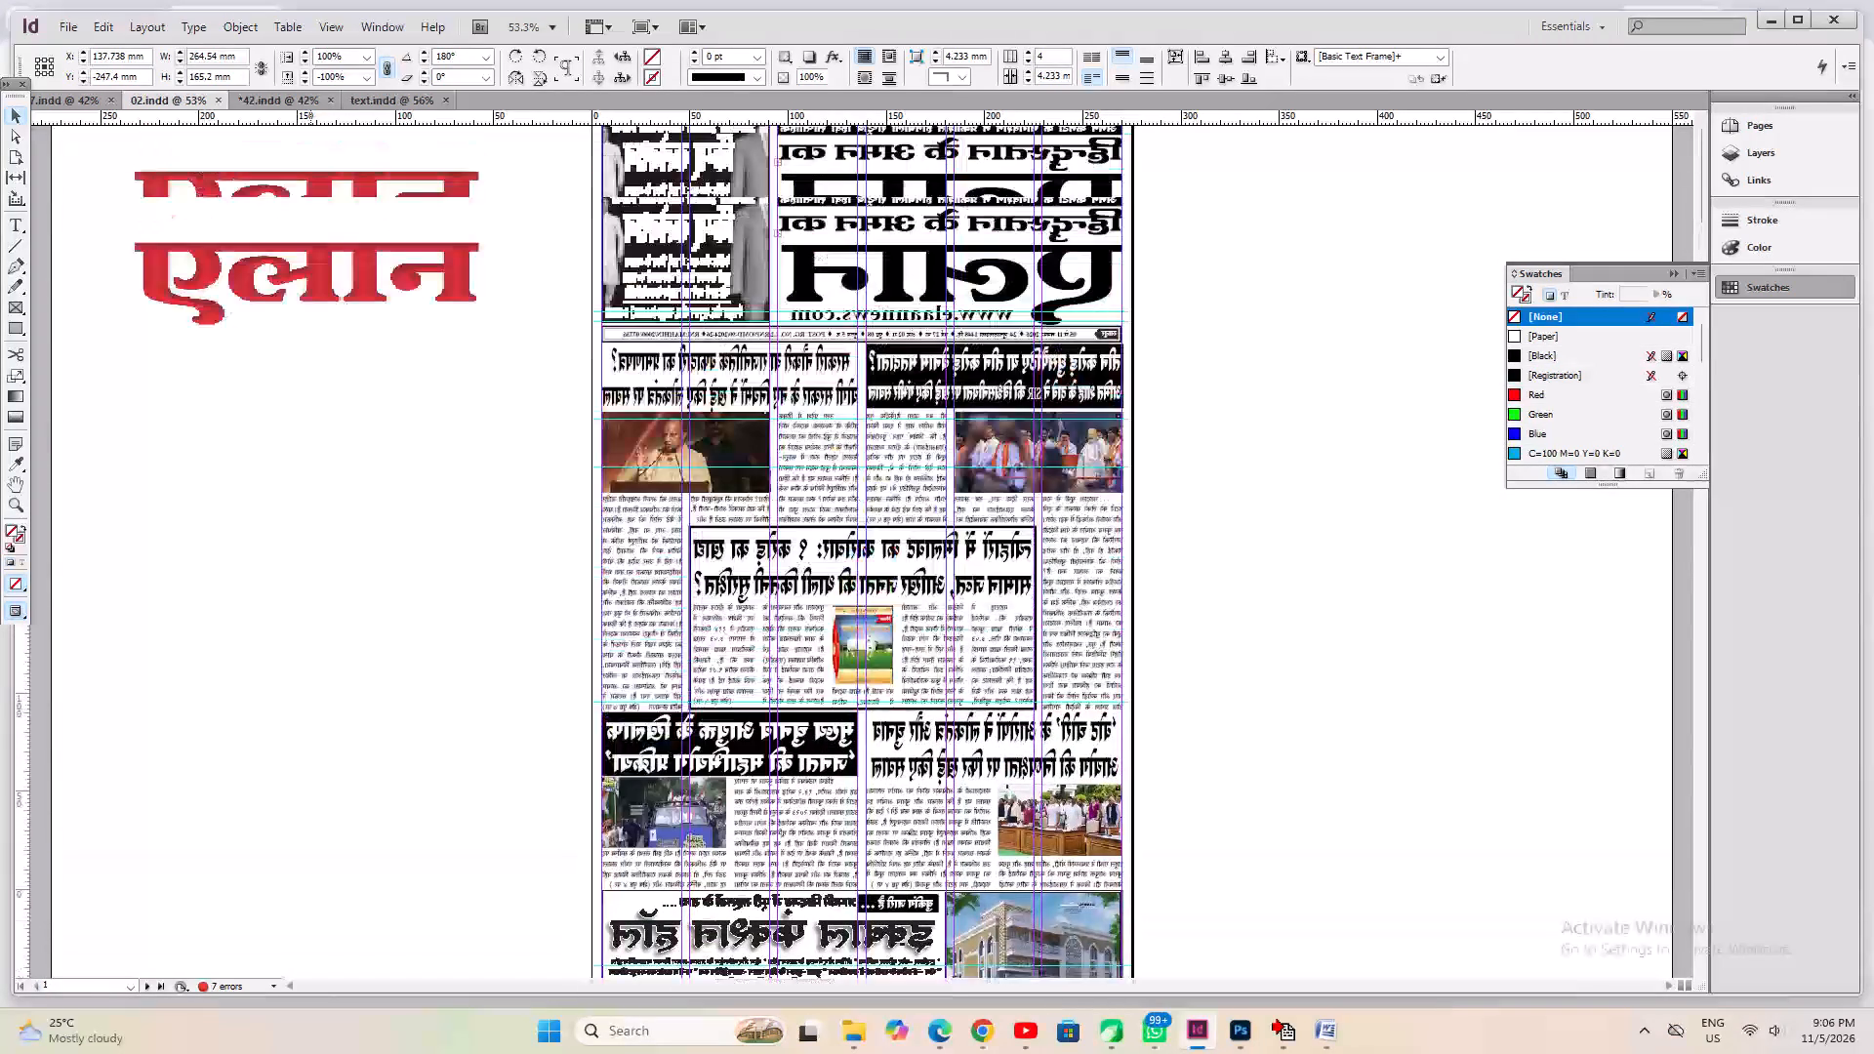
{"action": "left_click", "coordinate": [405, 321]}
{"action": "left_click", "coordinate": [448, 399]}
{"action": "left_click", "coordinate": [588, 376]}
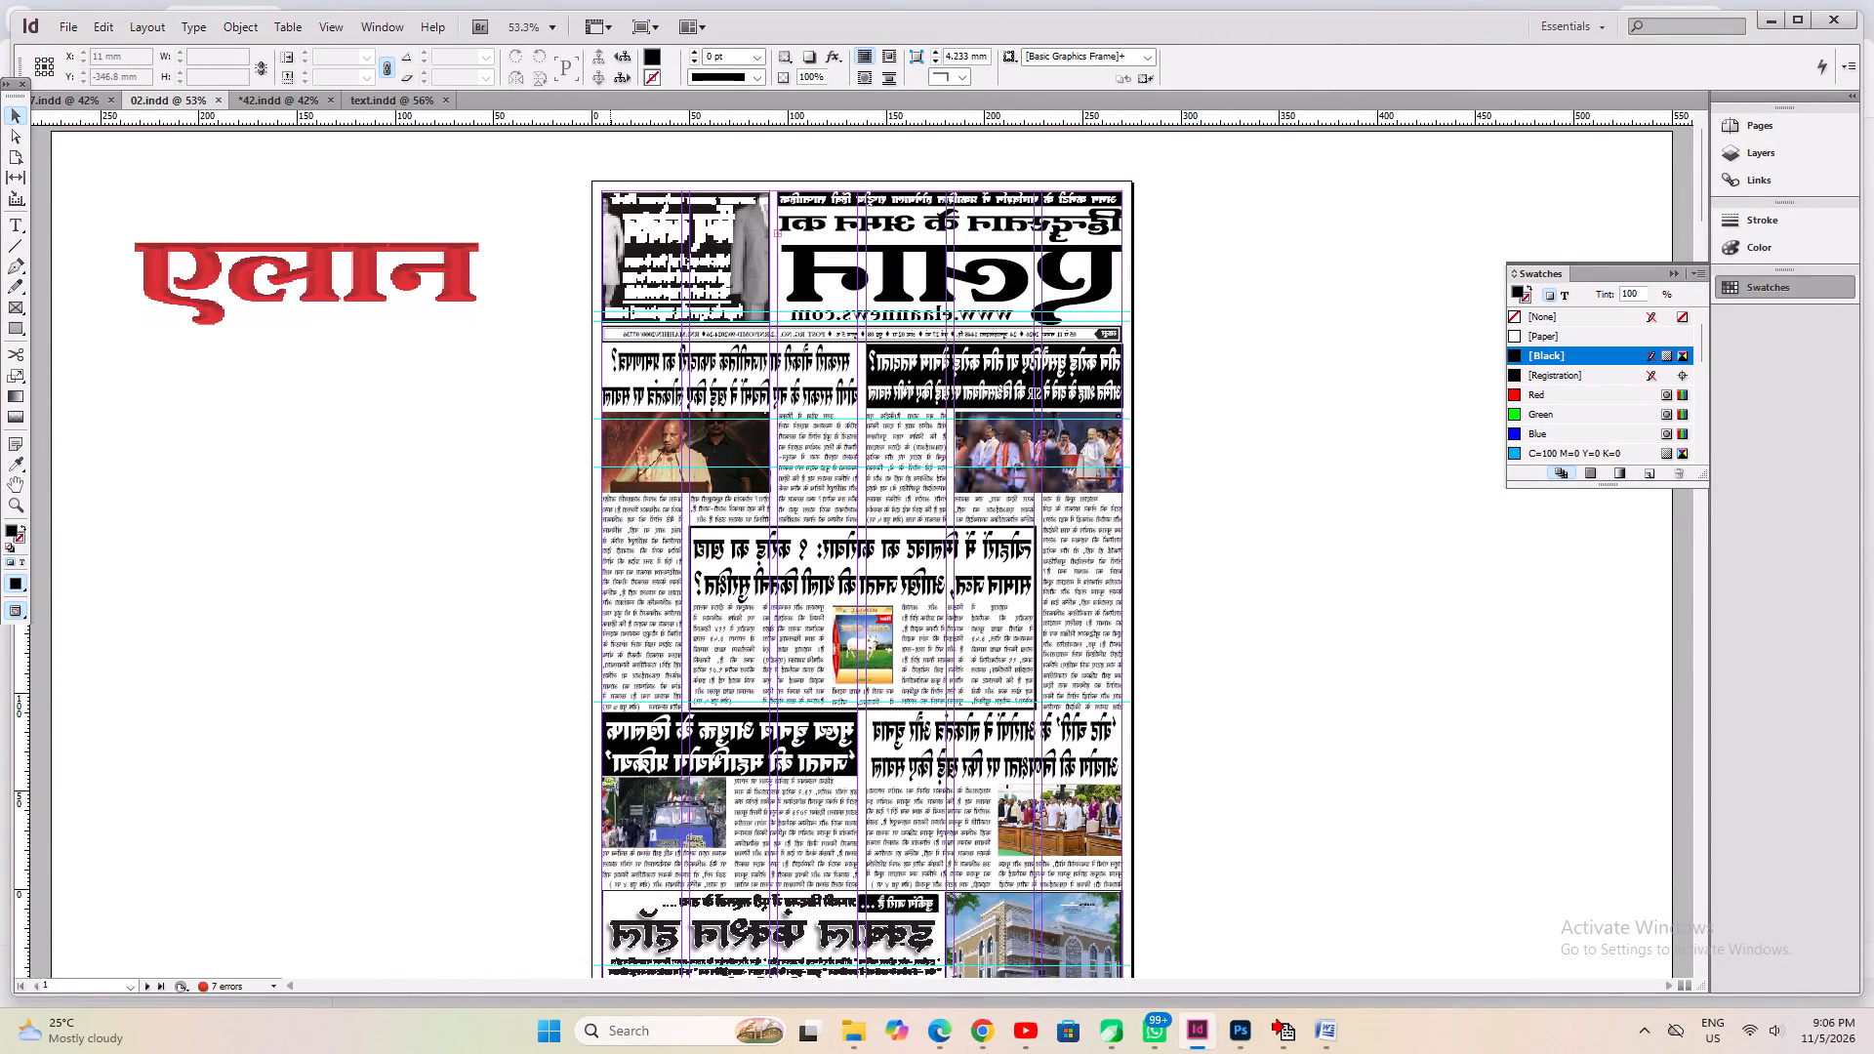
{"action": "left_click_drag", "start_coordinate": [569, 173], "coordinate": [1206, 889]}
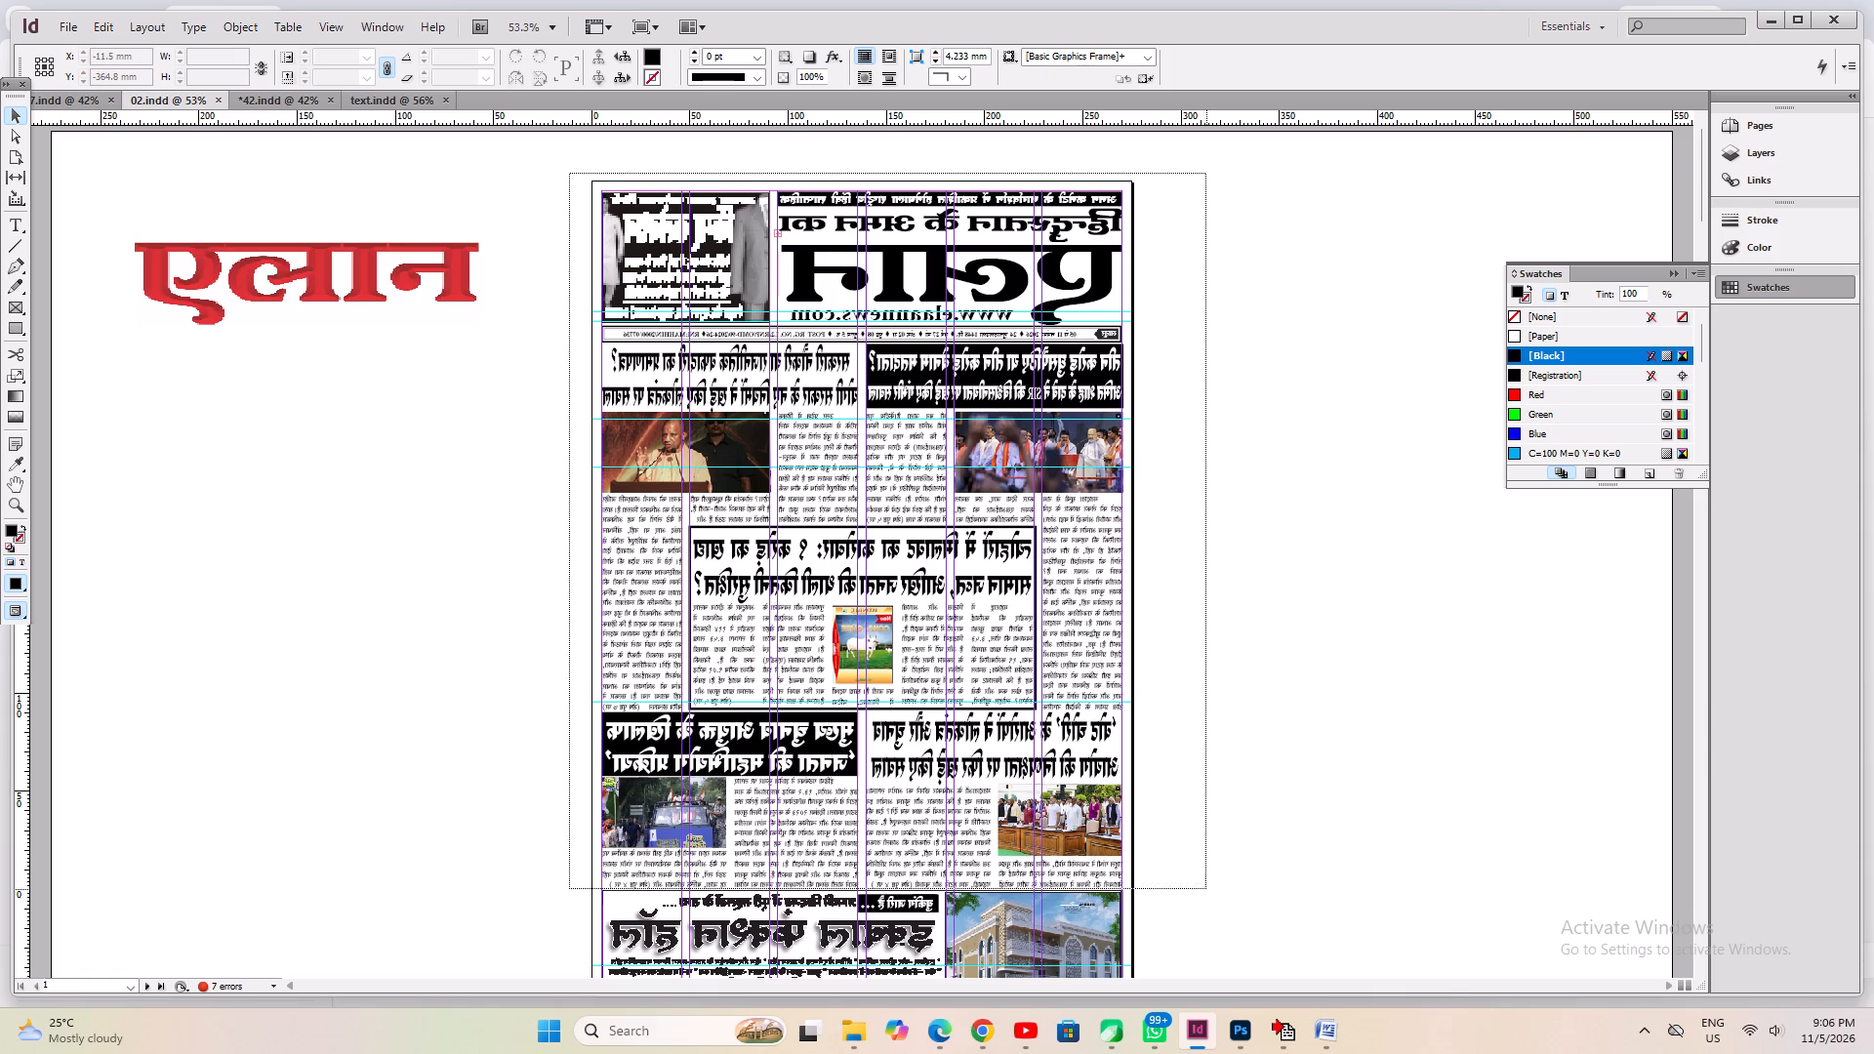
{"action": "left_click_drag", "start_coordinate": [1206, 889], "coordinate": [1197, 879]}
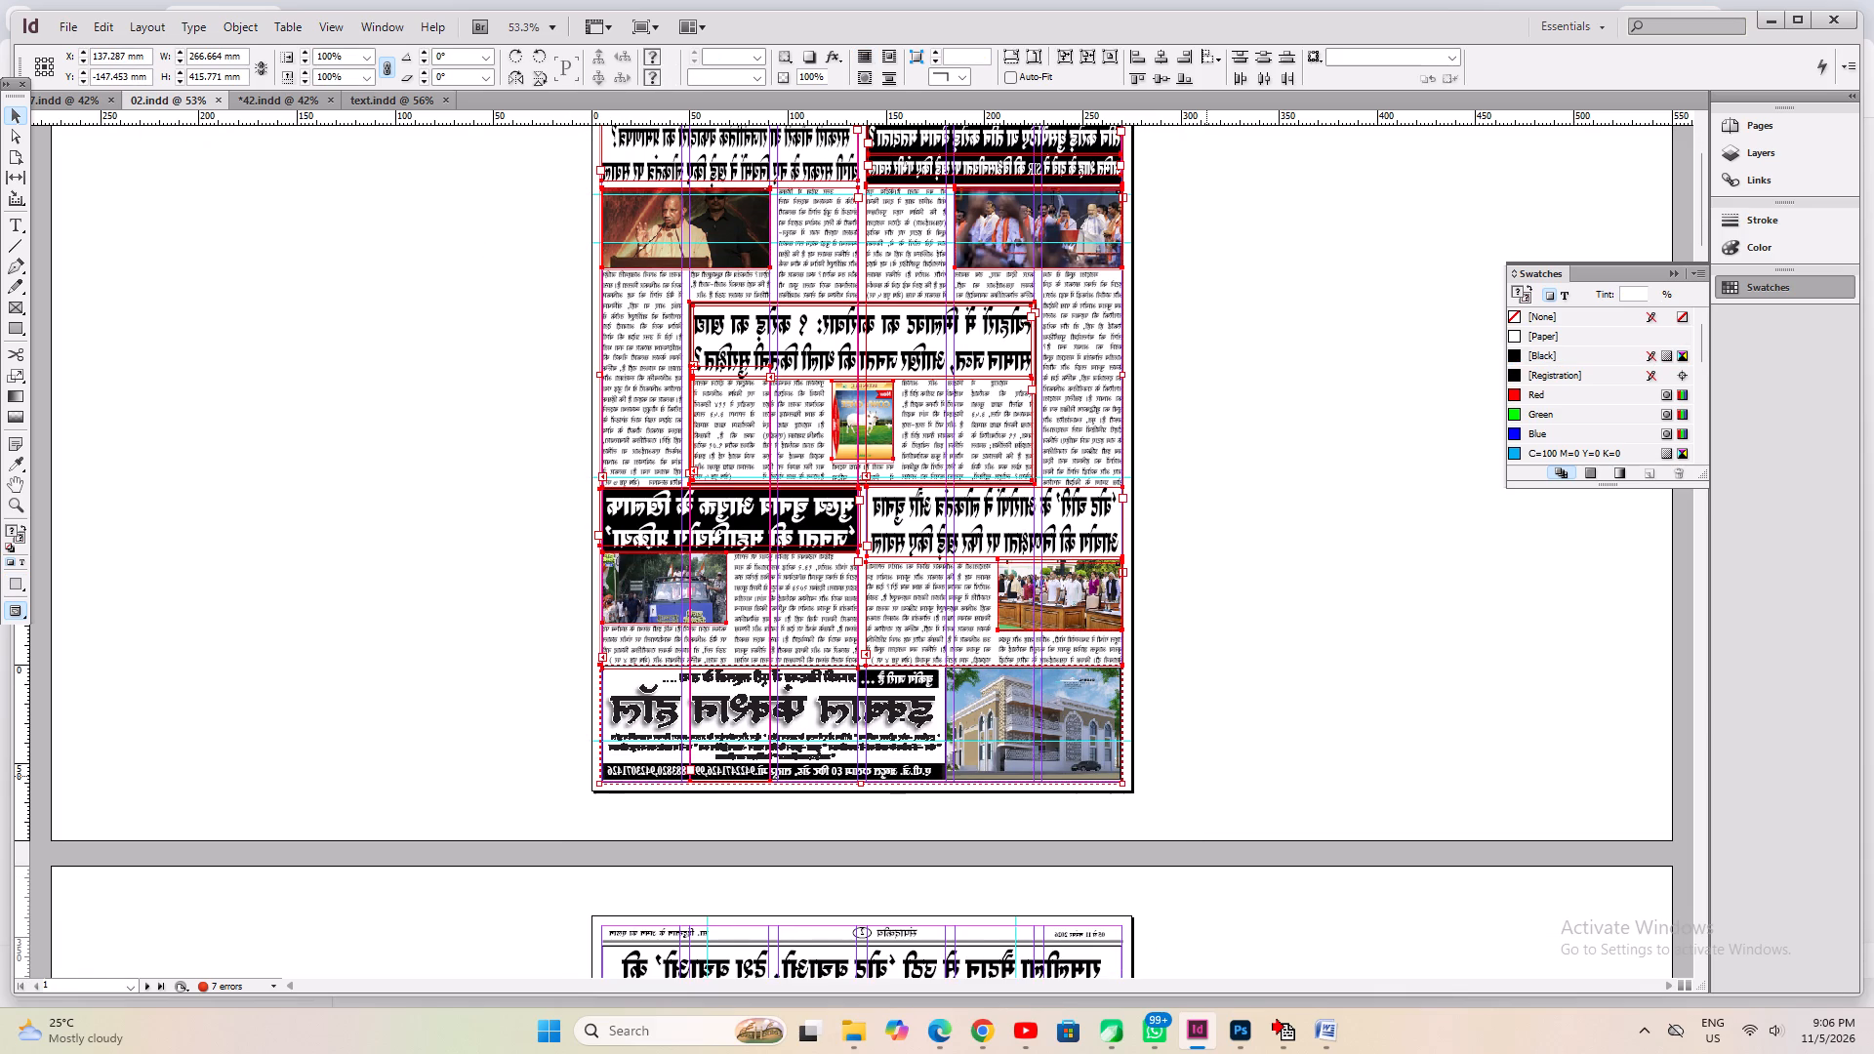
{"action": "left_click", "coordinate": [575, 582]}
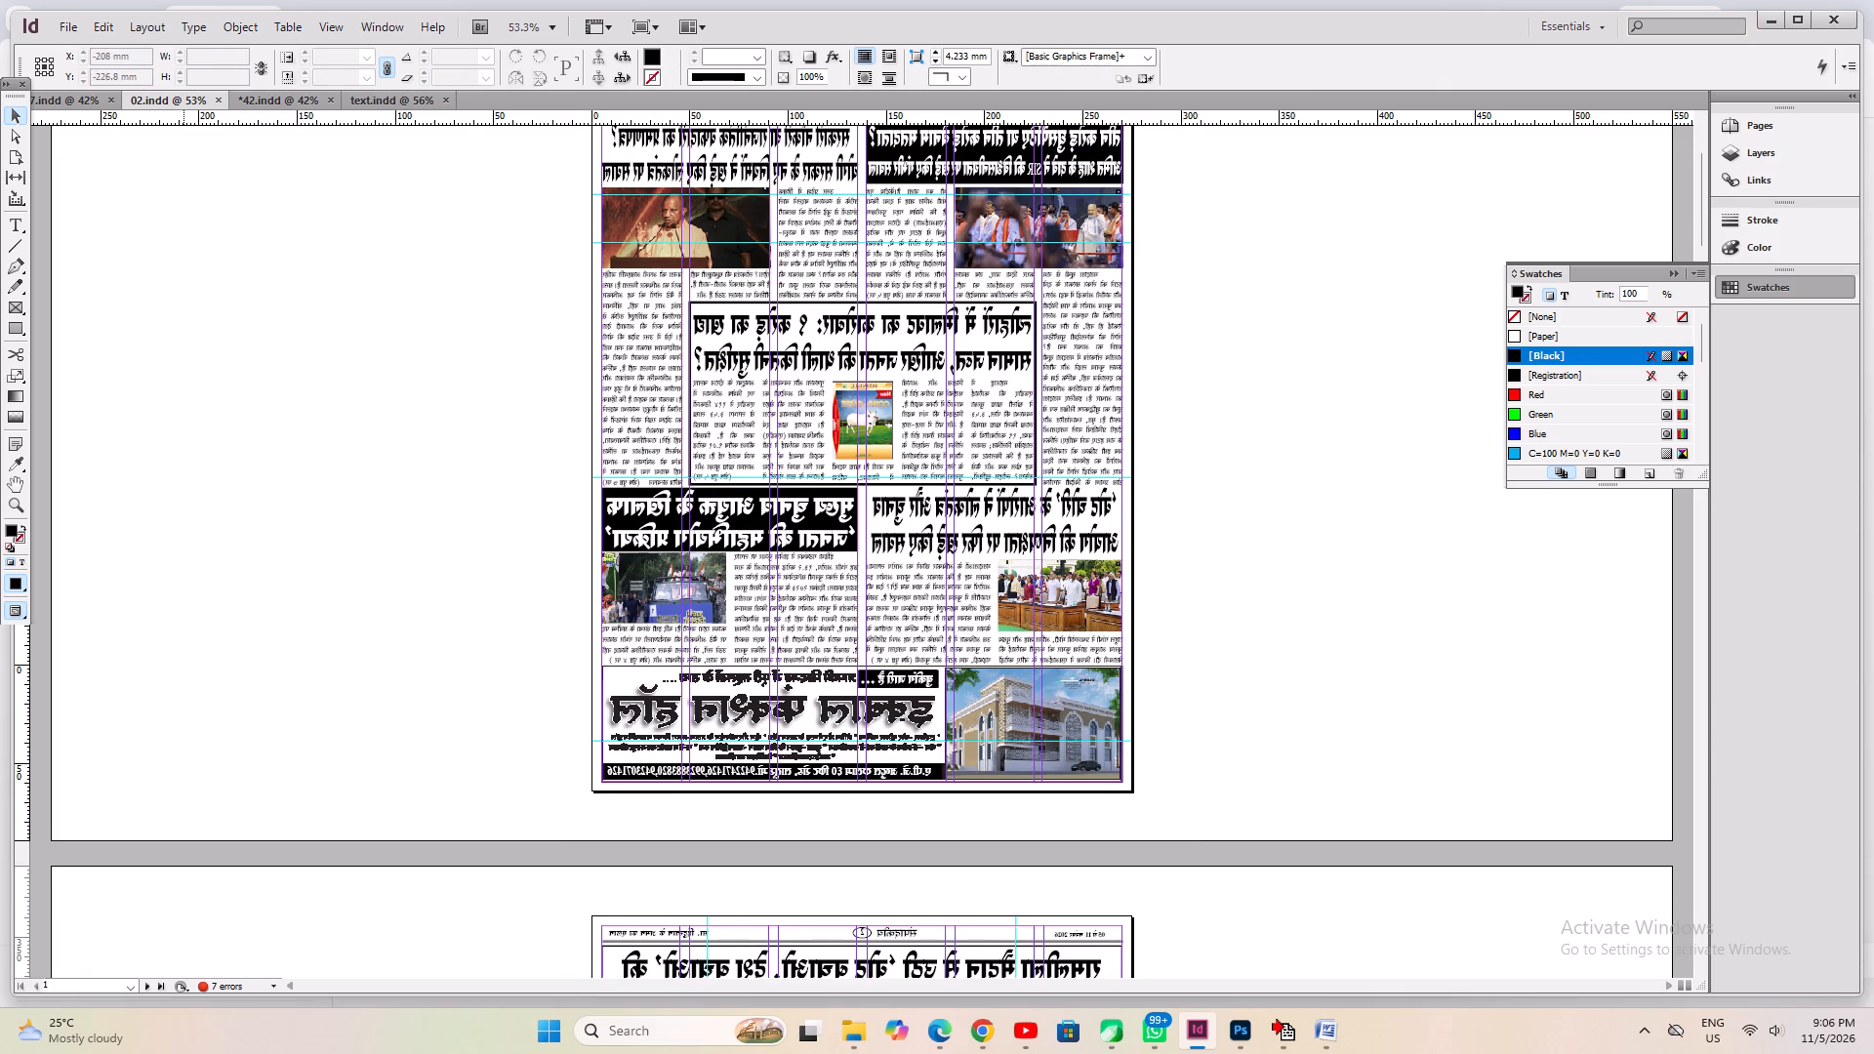
Start exporting 02.indd to the Desktop as an Adobe PDF (Print) file named mahesh.
{"action": "key", "text": "ctrl+e"}
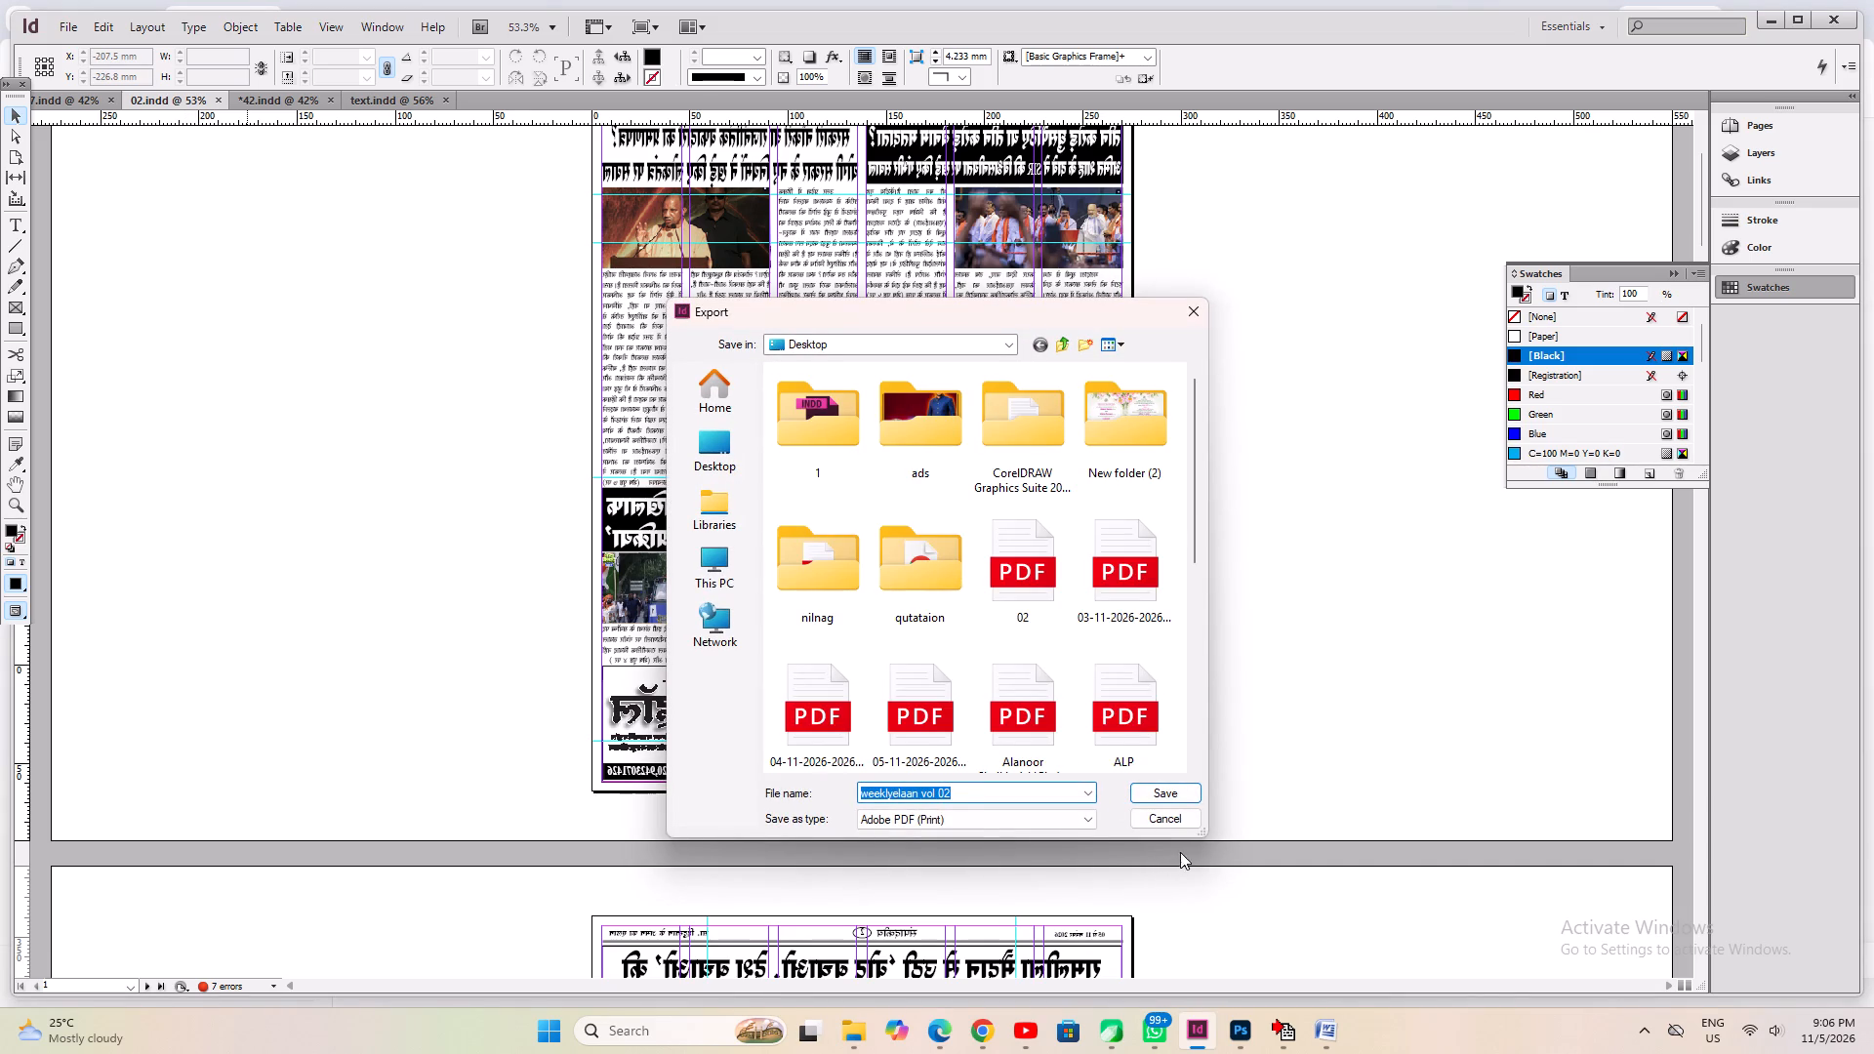
{"action": "left_click", "coordinate": [997, 796]}
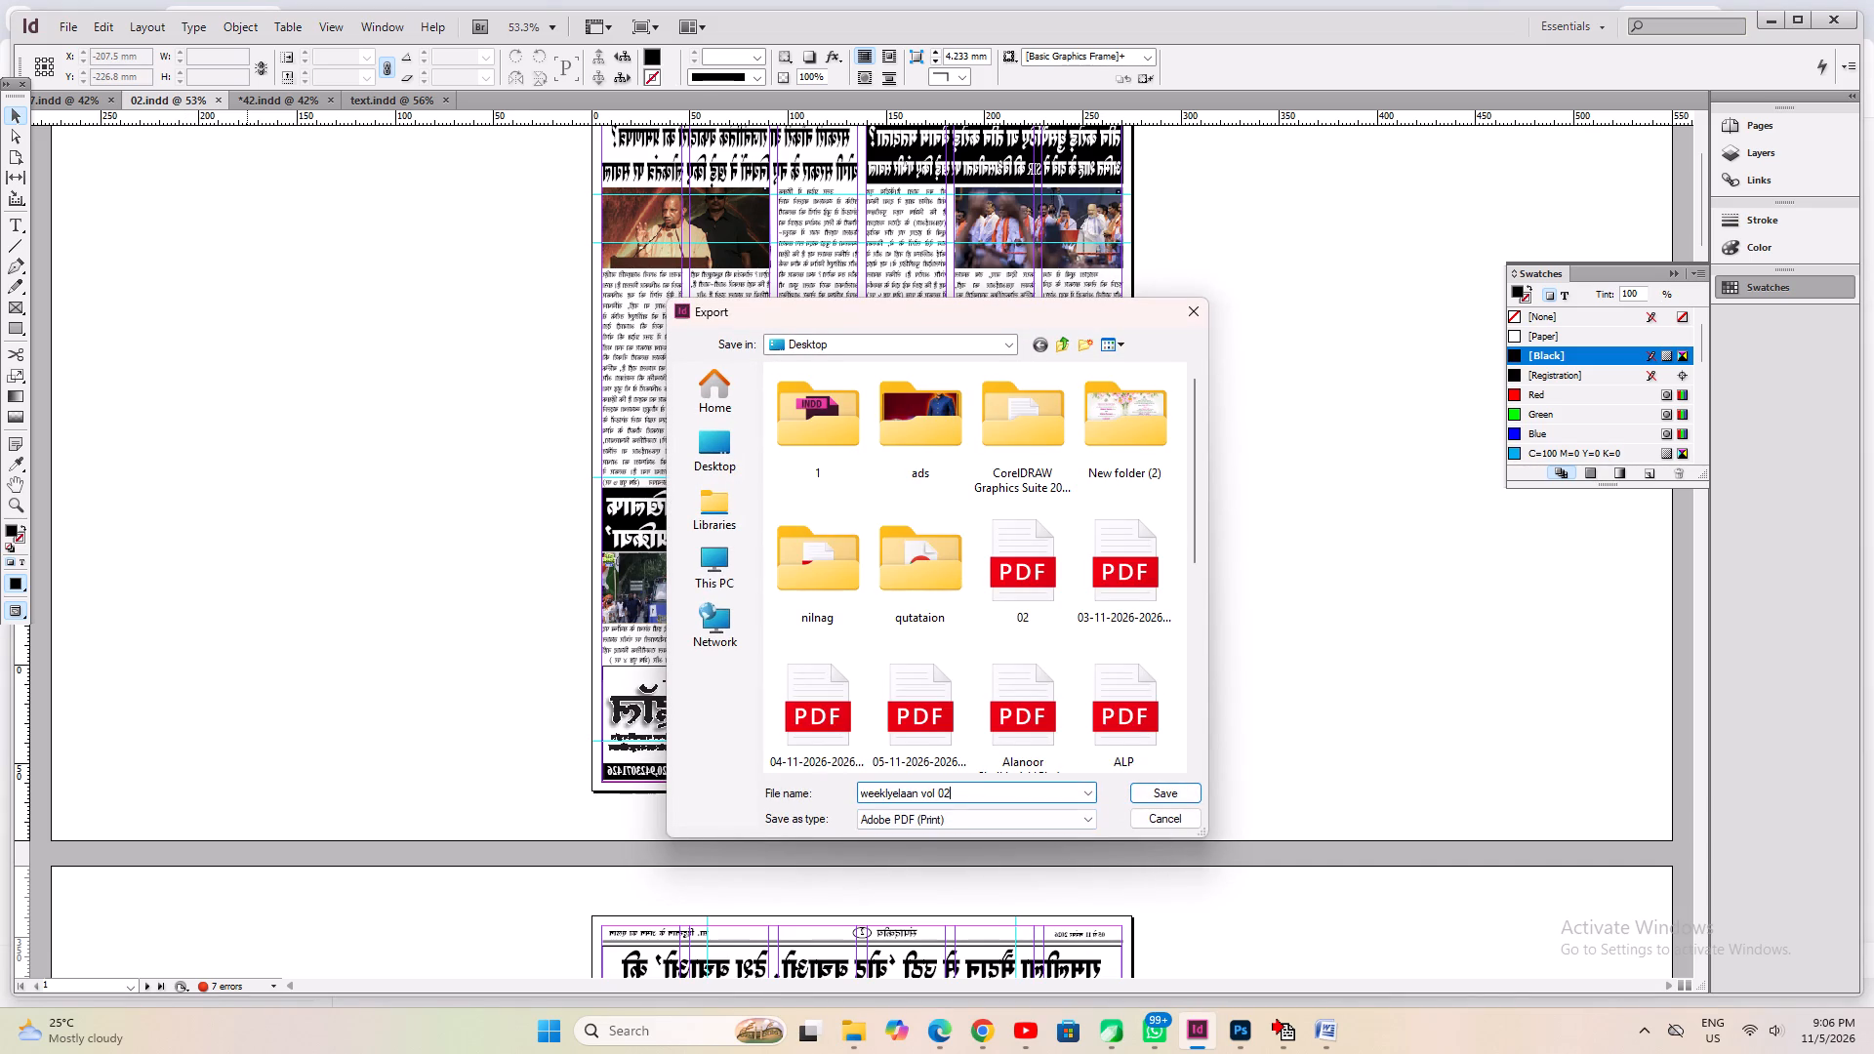
{"action": "left_click_drag", "start_coordinate": [996, 795], "coordinate": [767, 795]}
{"action": "type", "text": "mah"}
{"action": "type", "text": "es"}
{"action": "key", "text": "BackSpace"}
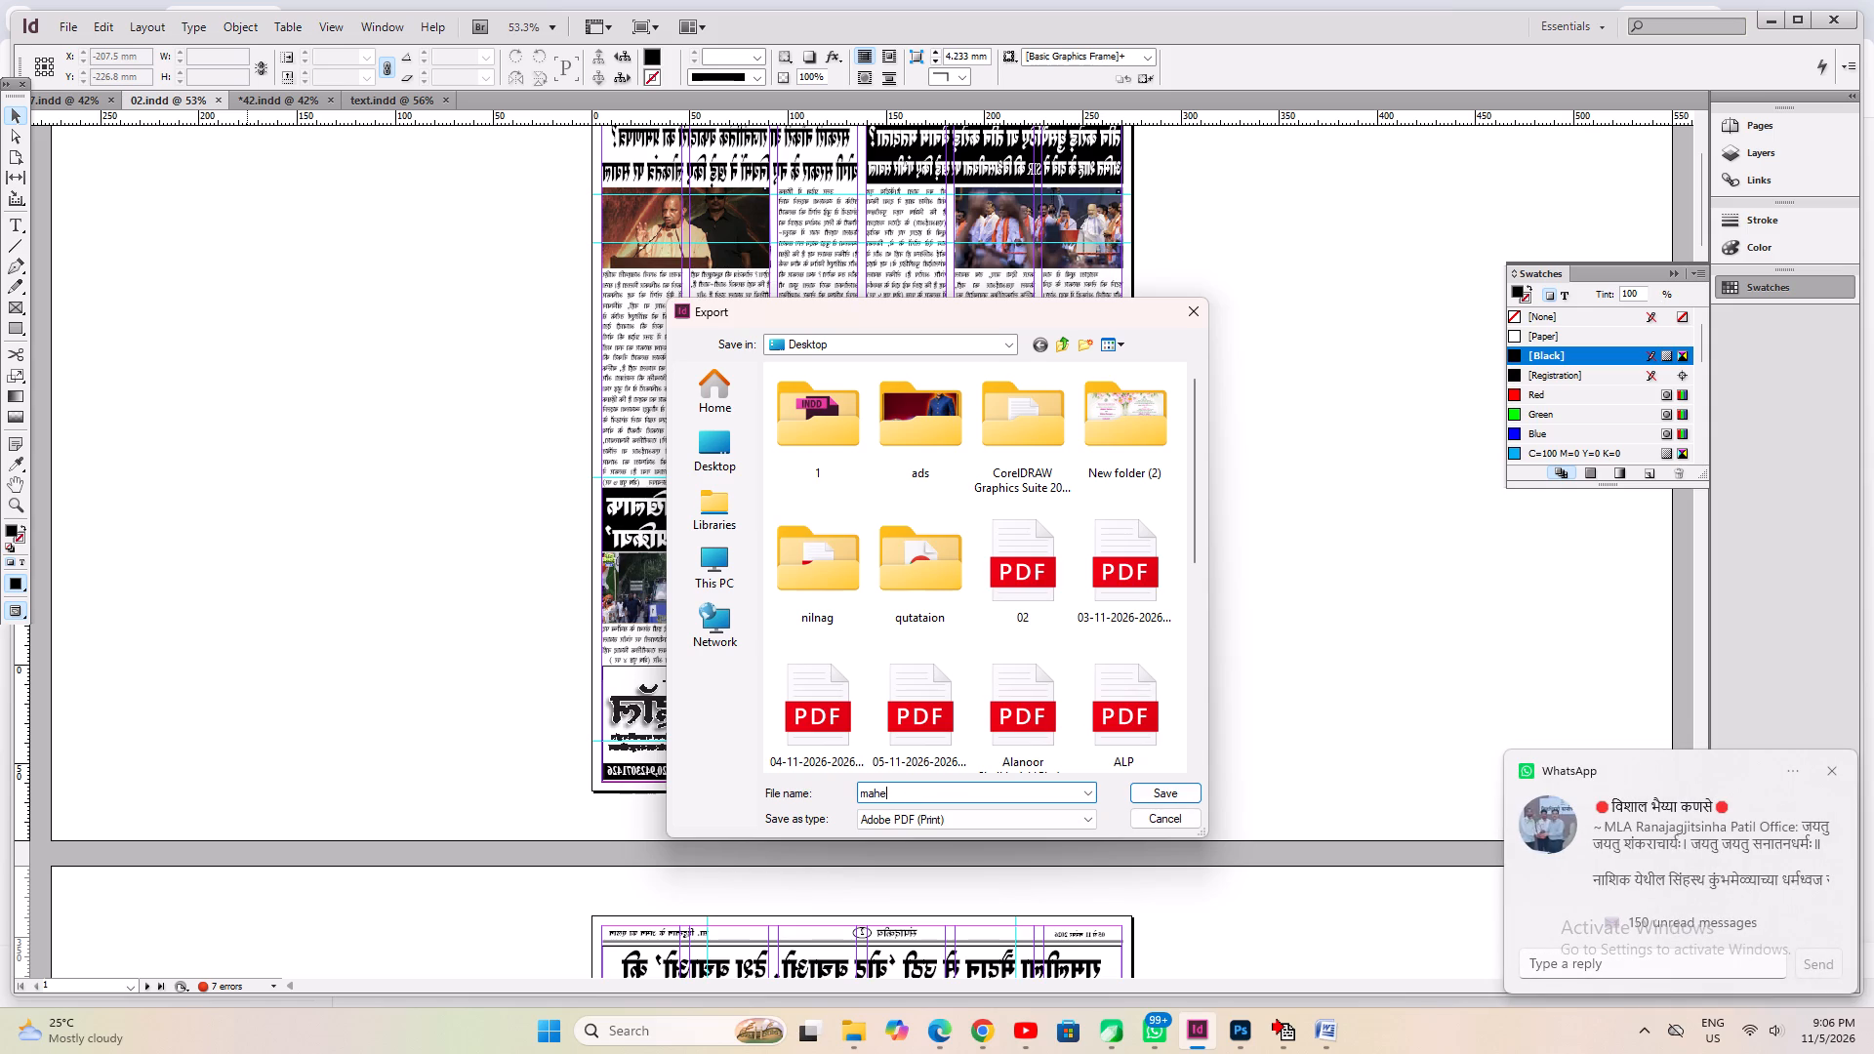
{"action": "type", "text": "sh"}
{"action": "left_click", "coordinate": [1165, 794]}
Set the PDF page range to 1-8 and export, continuing past the overset text, missing font and link warnings.
{"action": "key", "text": "1"}
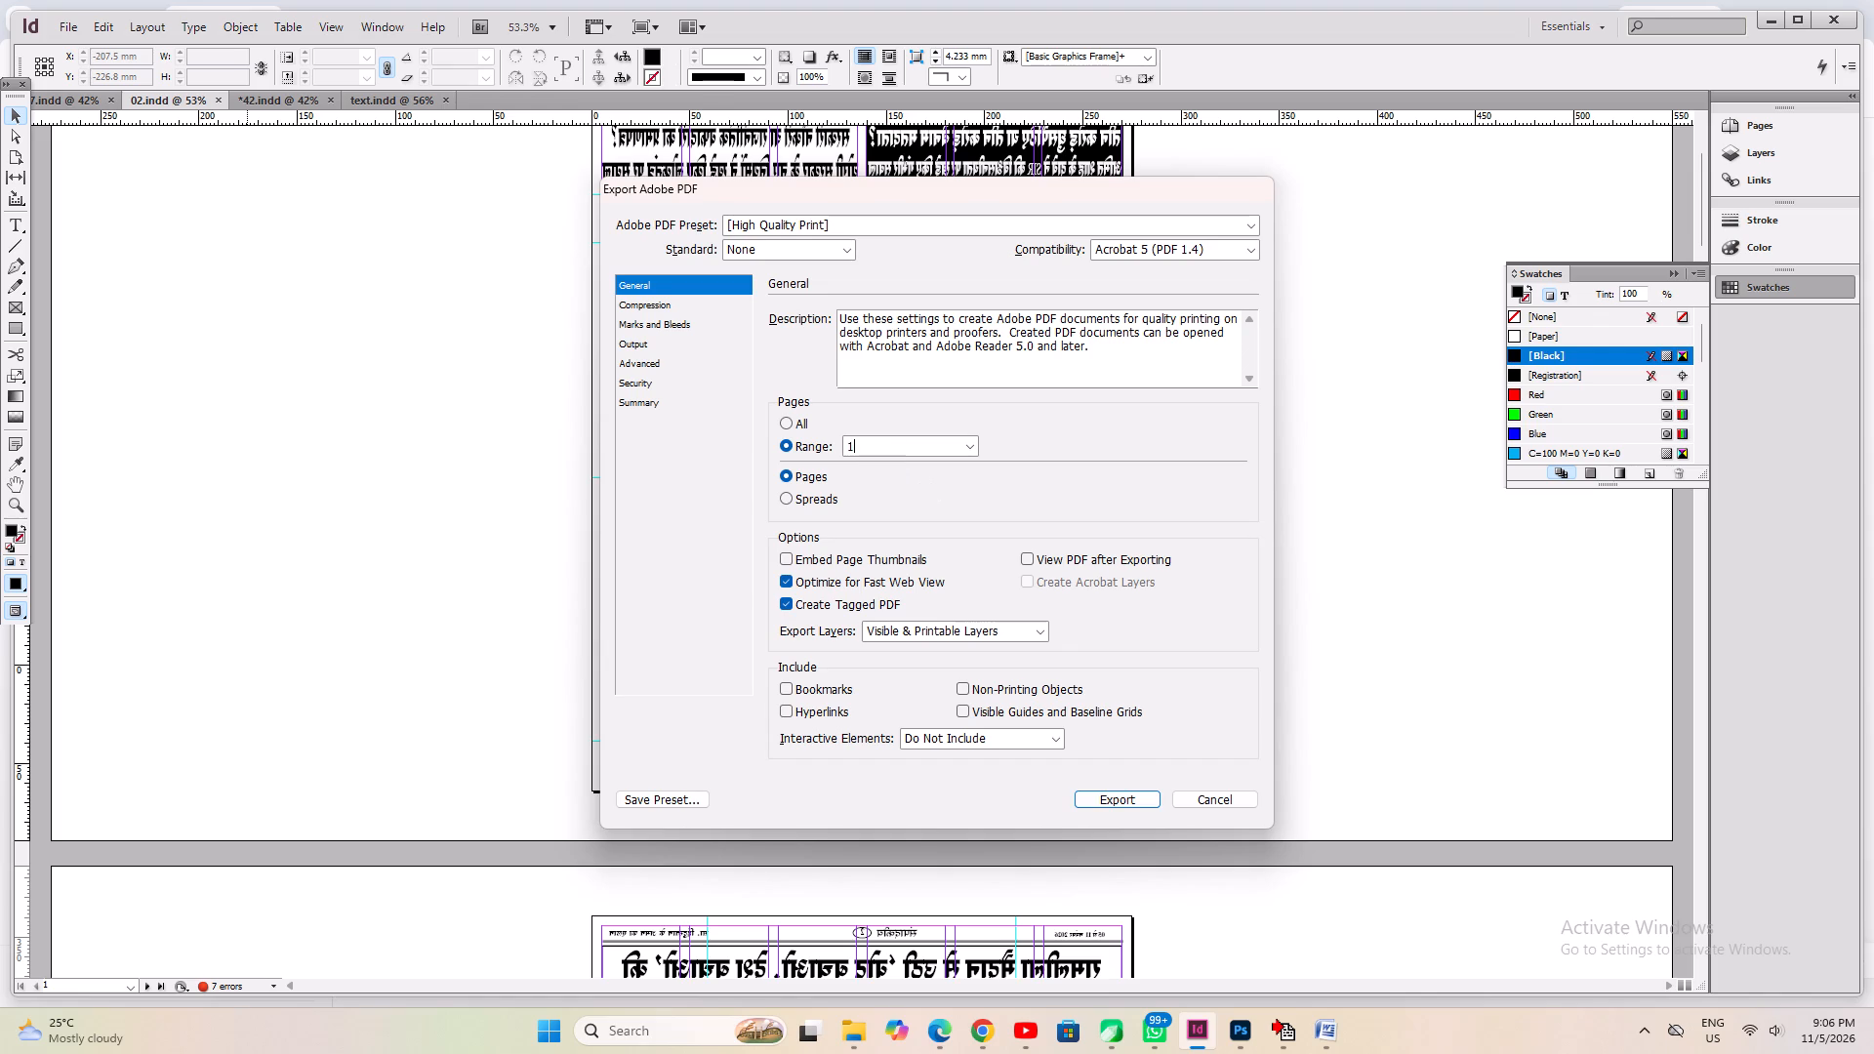
{"action": "type", "text": "-8"}
{"action": "key", "text": "BackSpace"}
{"action": "key", "text": "8"}
{"action": "key", "text": "Return"}
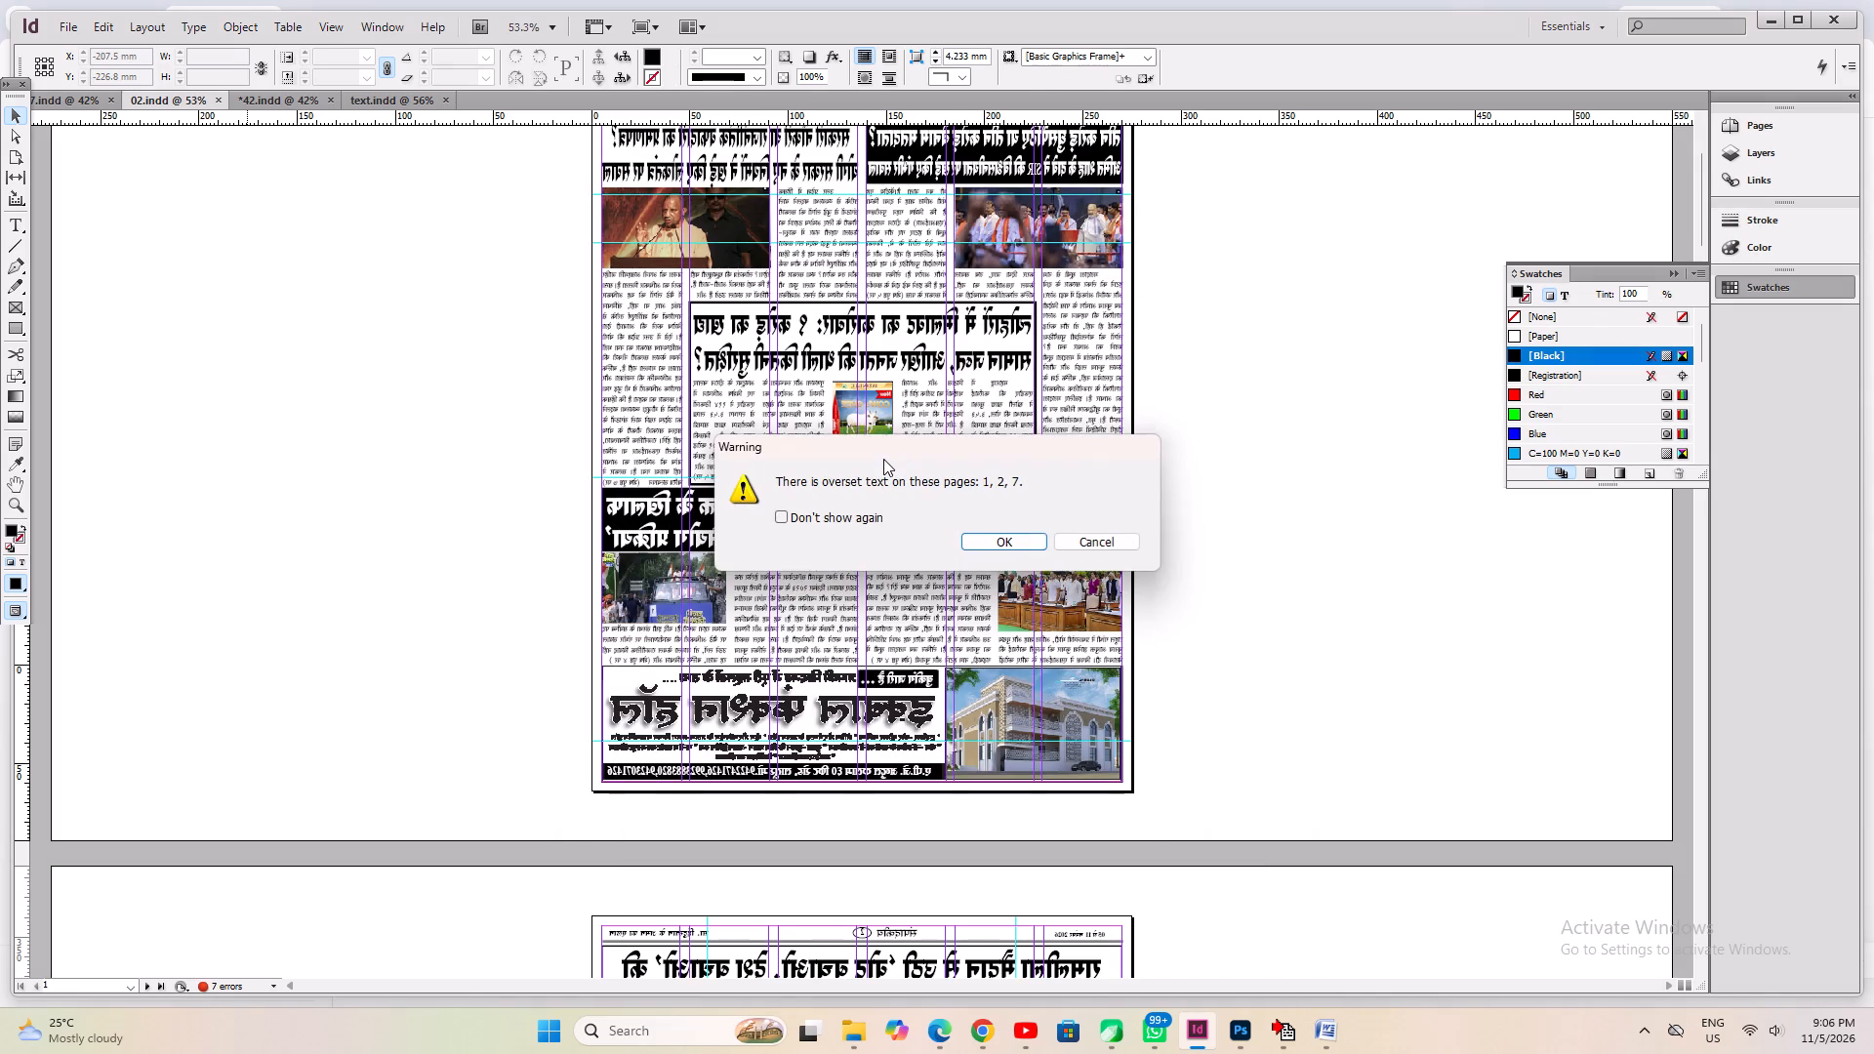
{"action": "left_click", "coordinate": [1027, 540]}
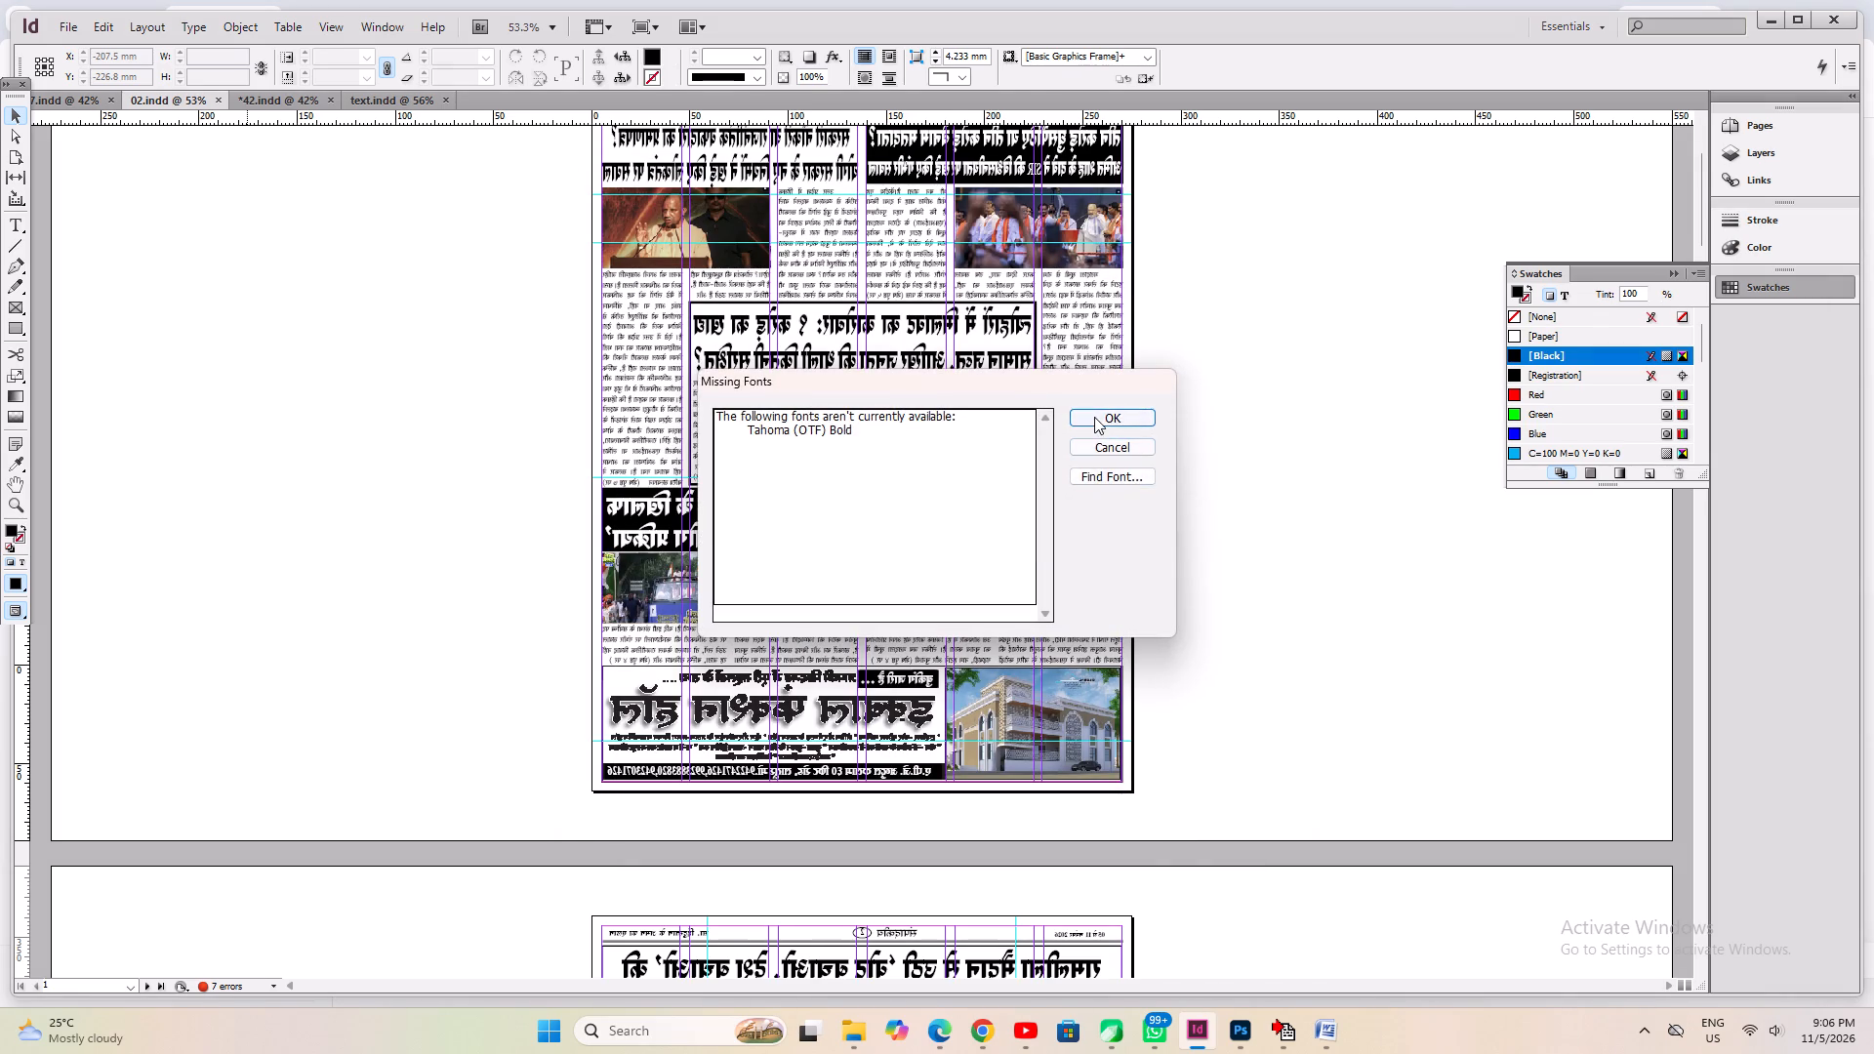
{"action": "left_click", "coordinate": [1094, 417]}
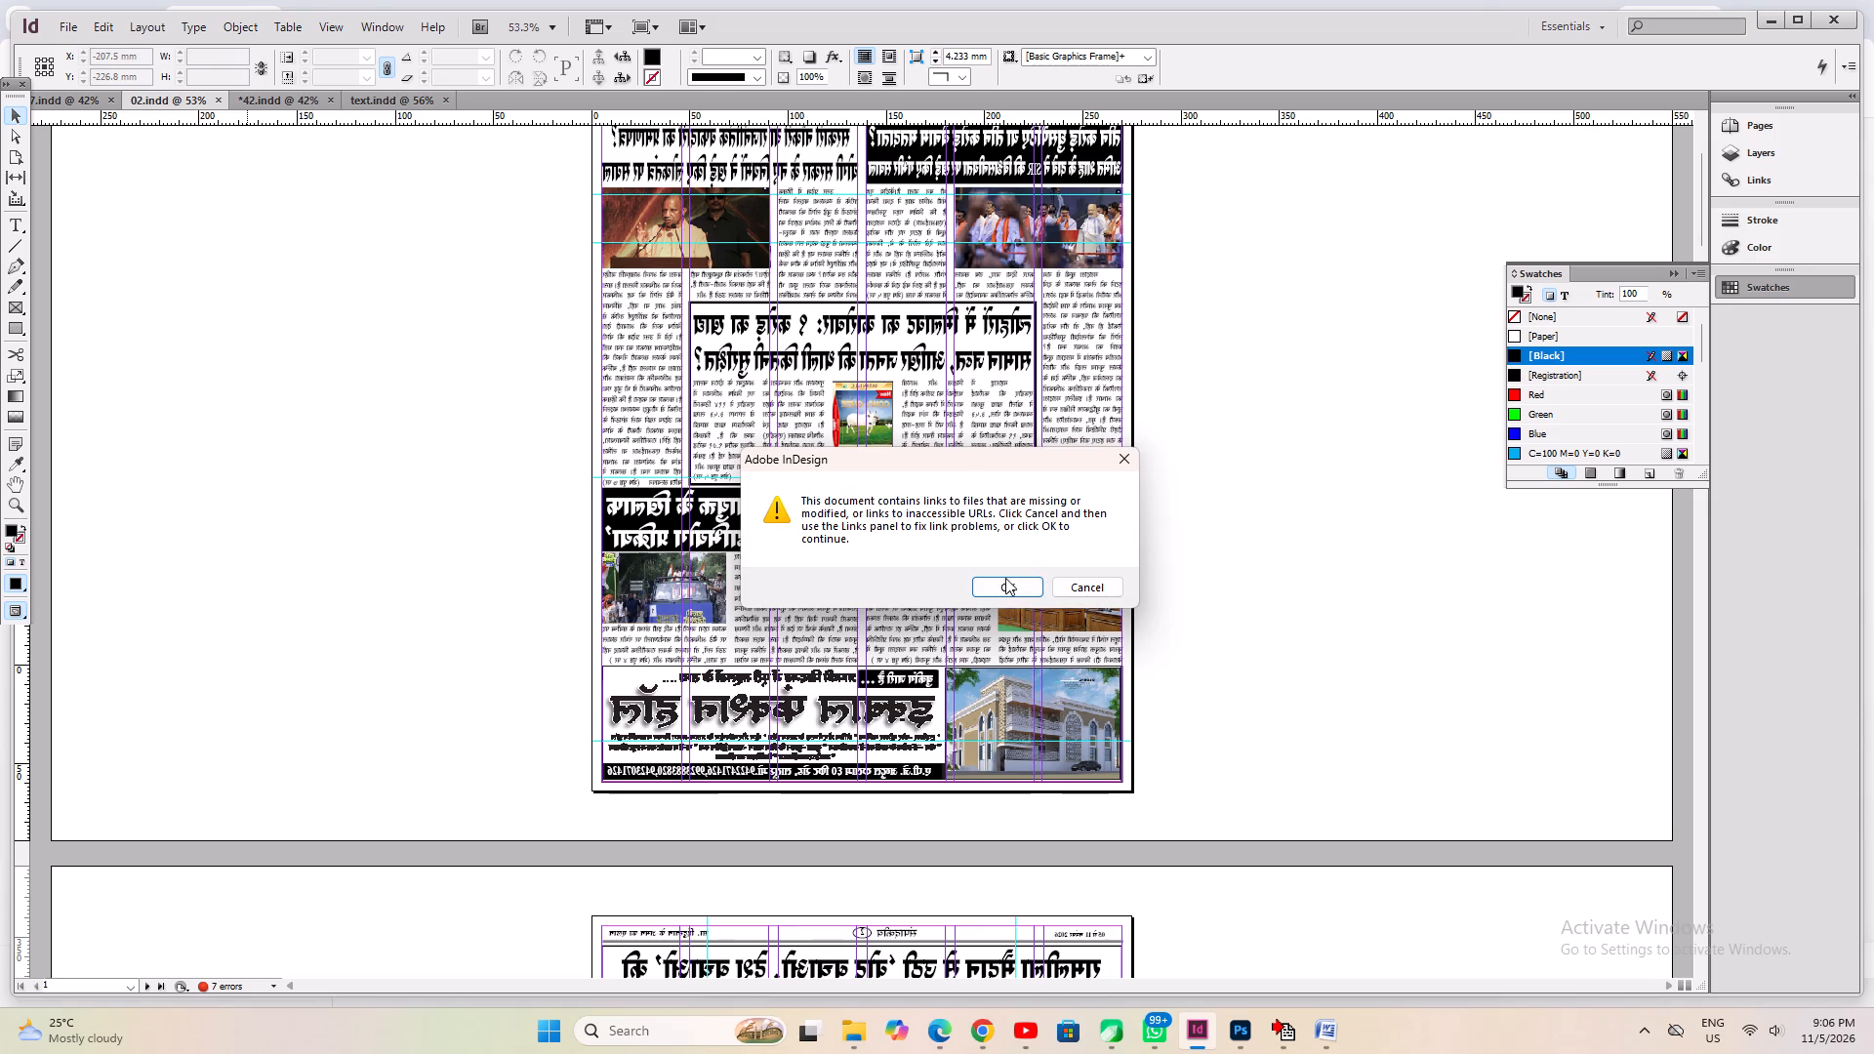
{"action": "left_click", "coordinate": [1002, 580]}
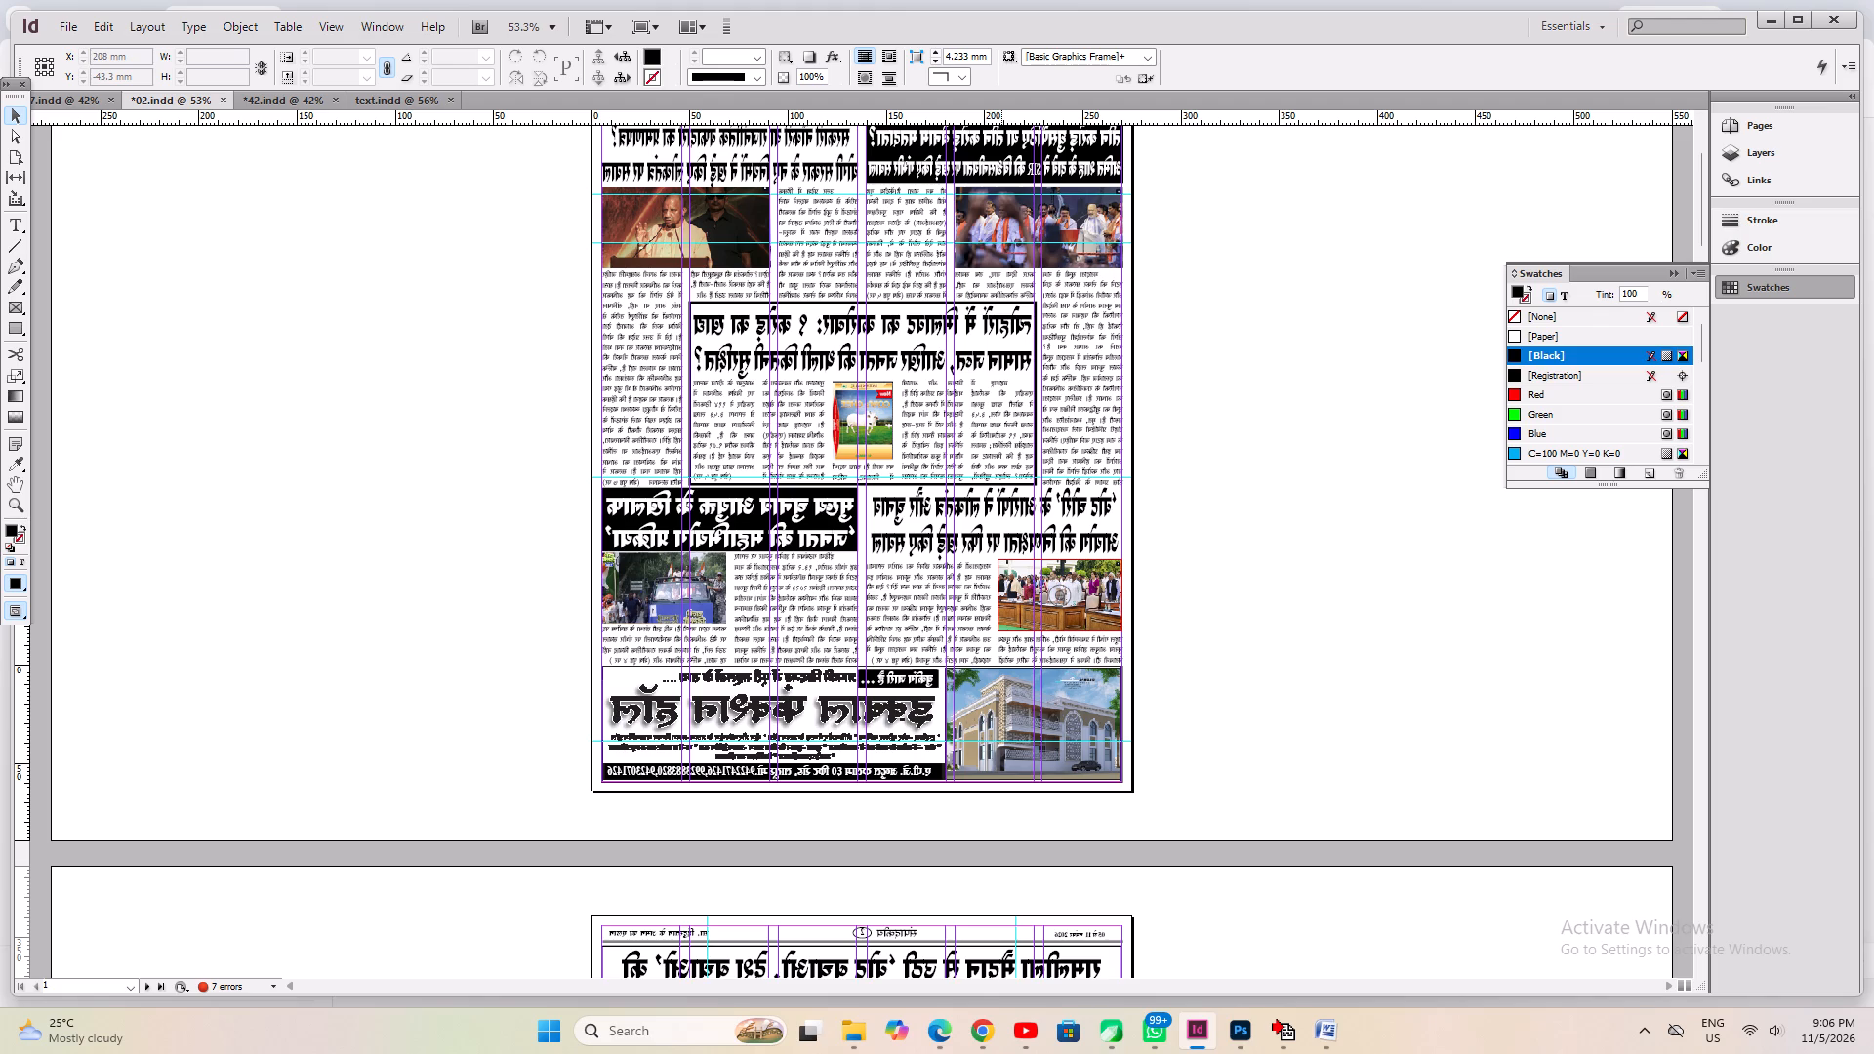
Open mahesh.pdf from the desktop, look through its mirrored pages in Edge and close it.
{"action": "scroll", "coordinate": [591, 652], "scroll_direction": "down", "scroll_amount": 9}
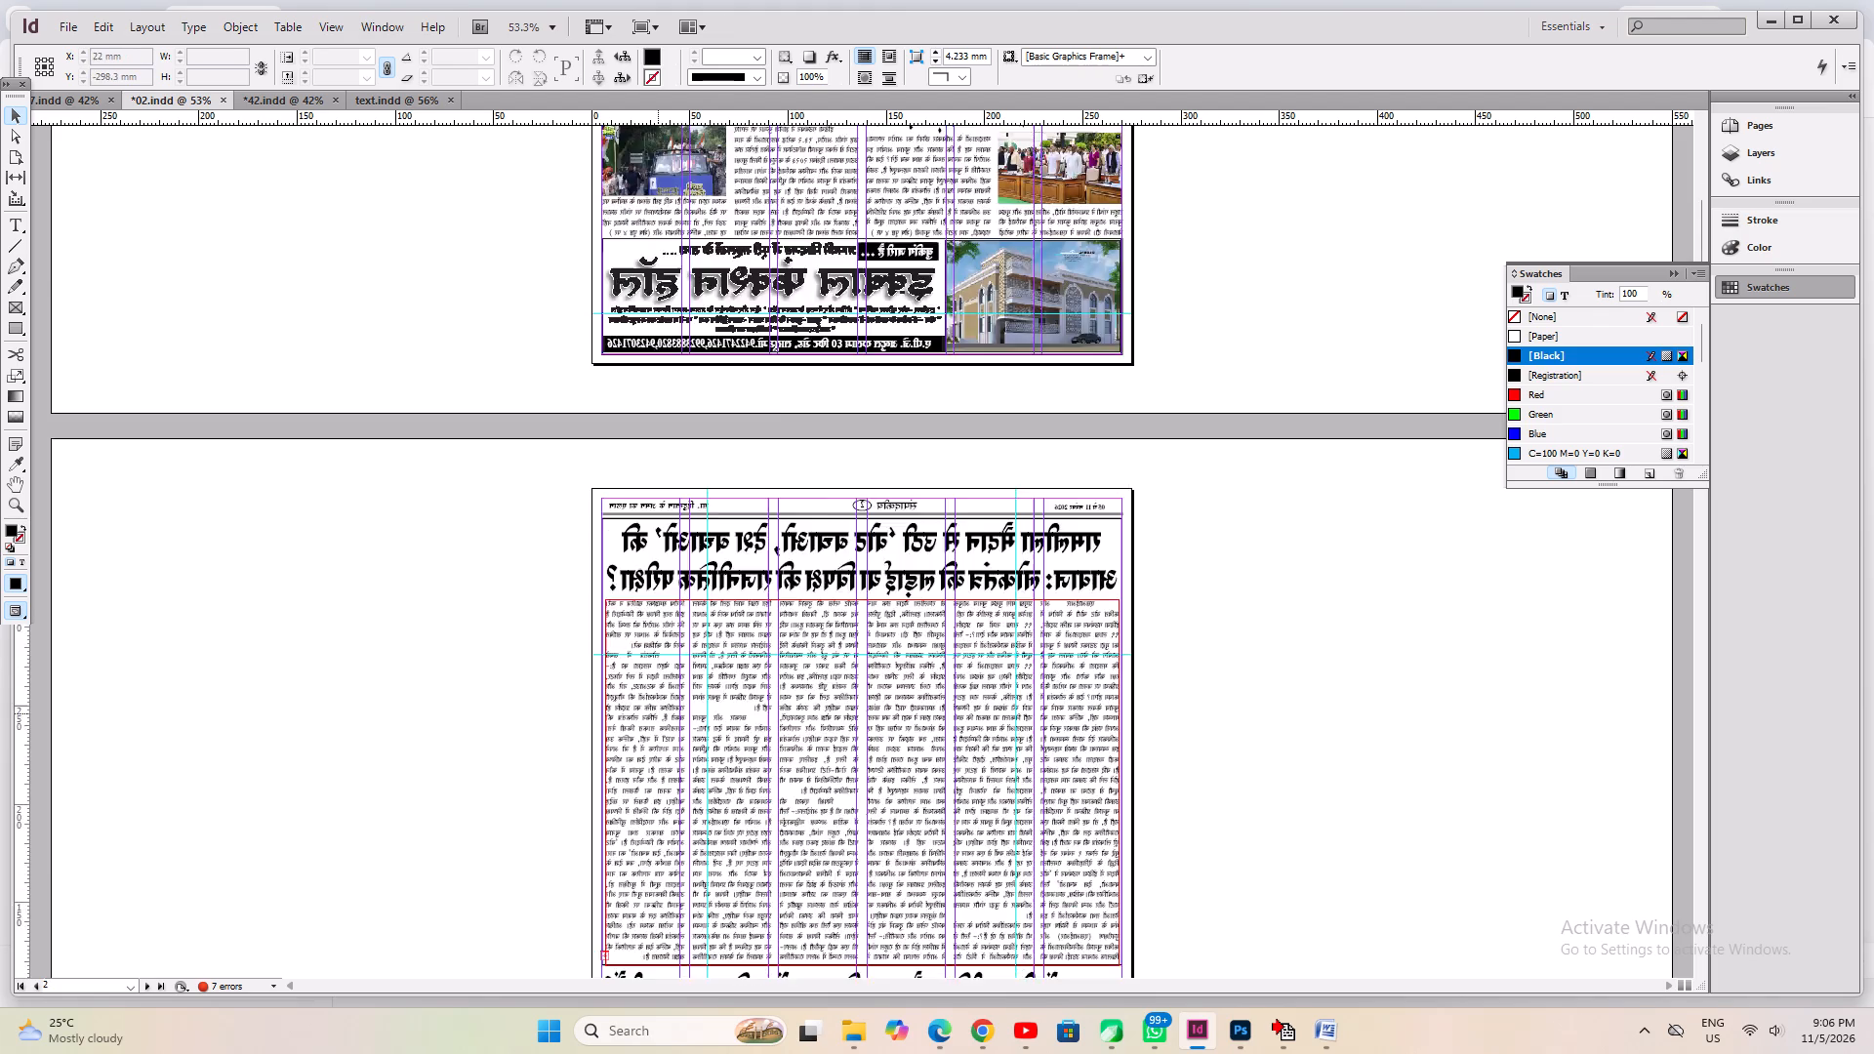
{"action": "scroll", "coordinate": [659, 712], "scroll_direction": "down", "scroll_amount": 4}
{"action": "key", "text": "super+d"}
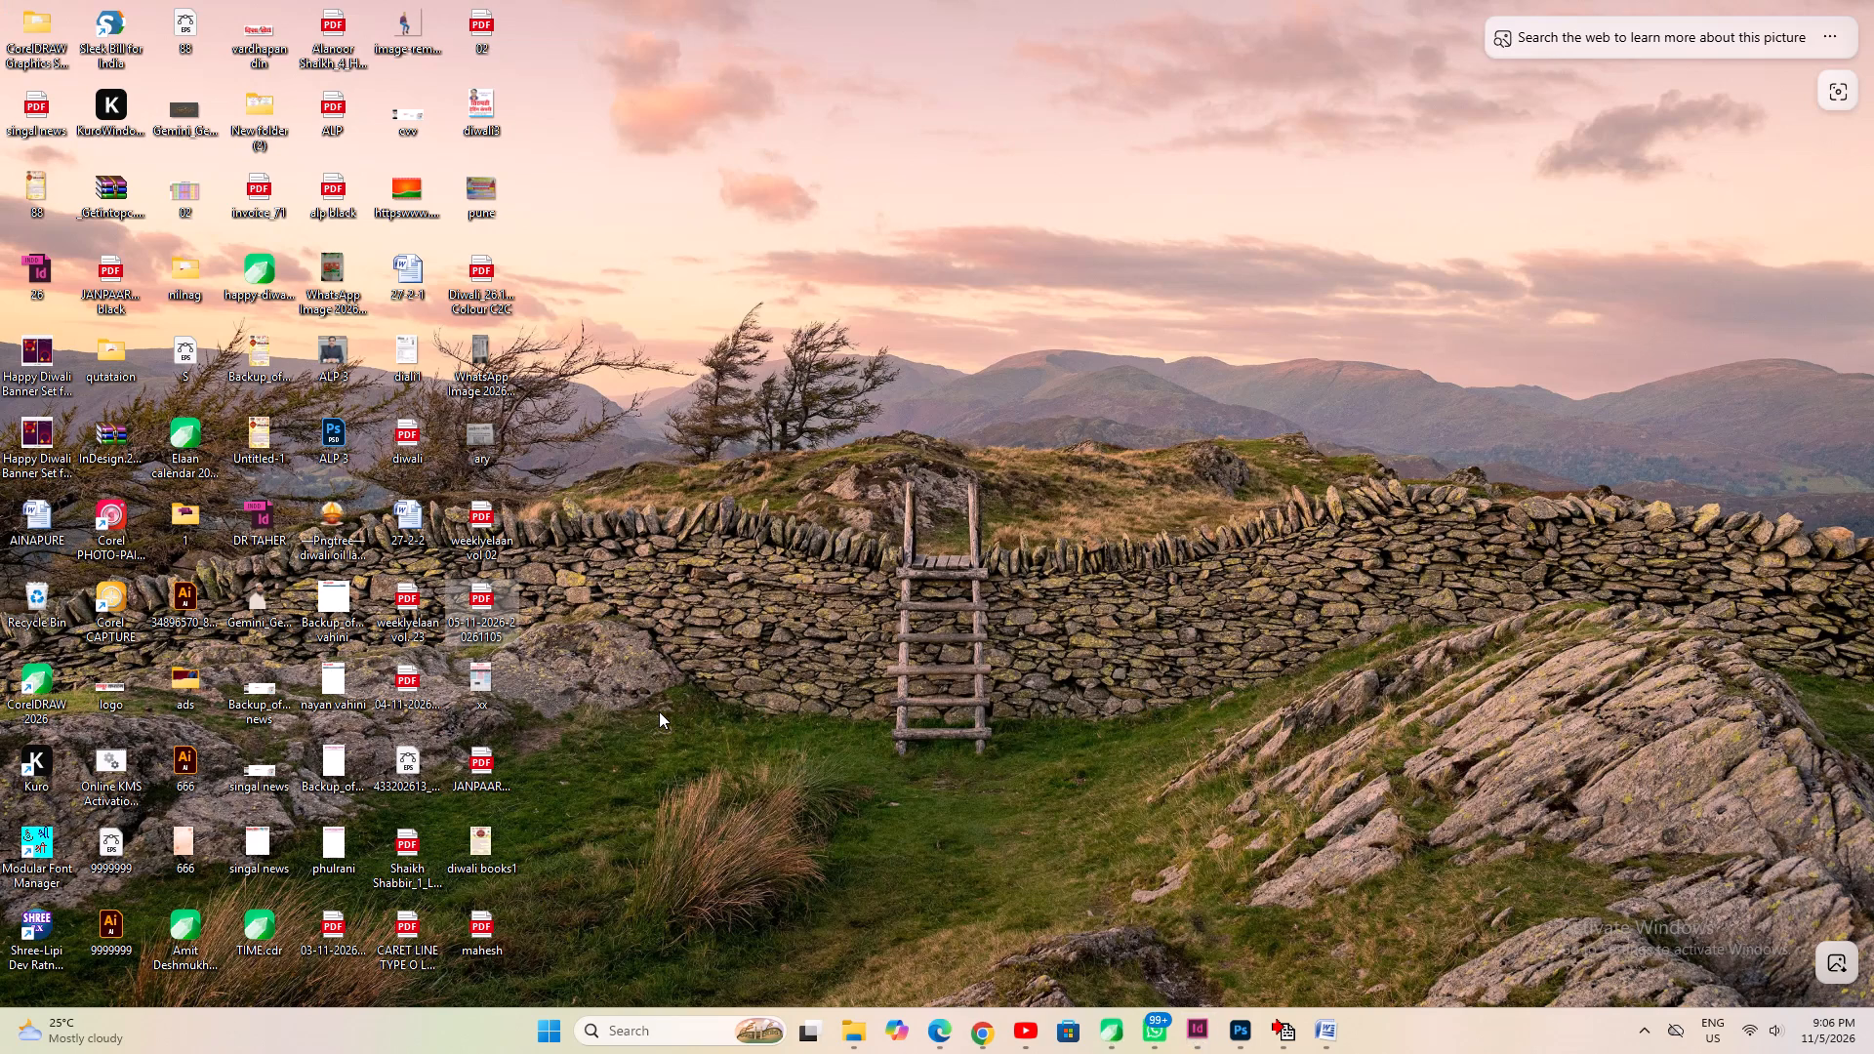
{"action": "double_click", "coordinate": [489, 944]}
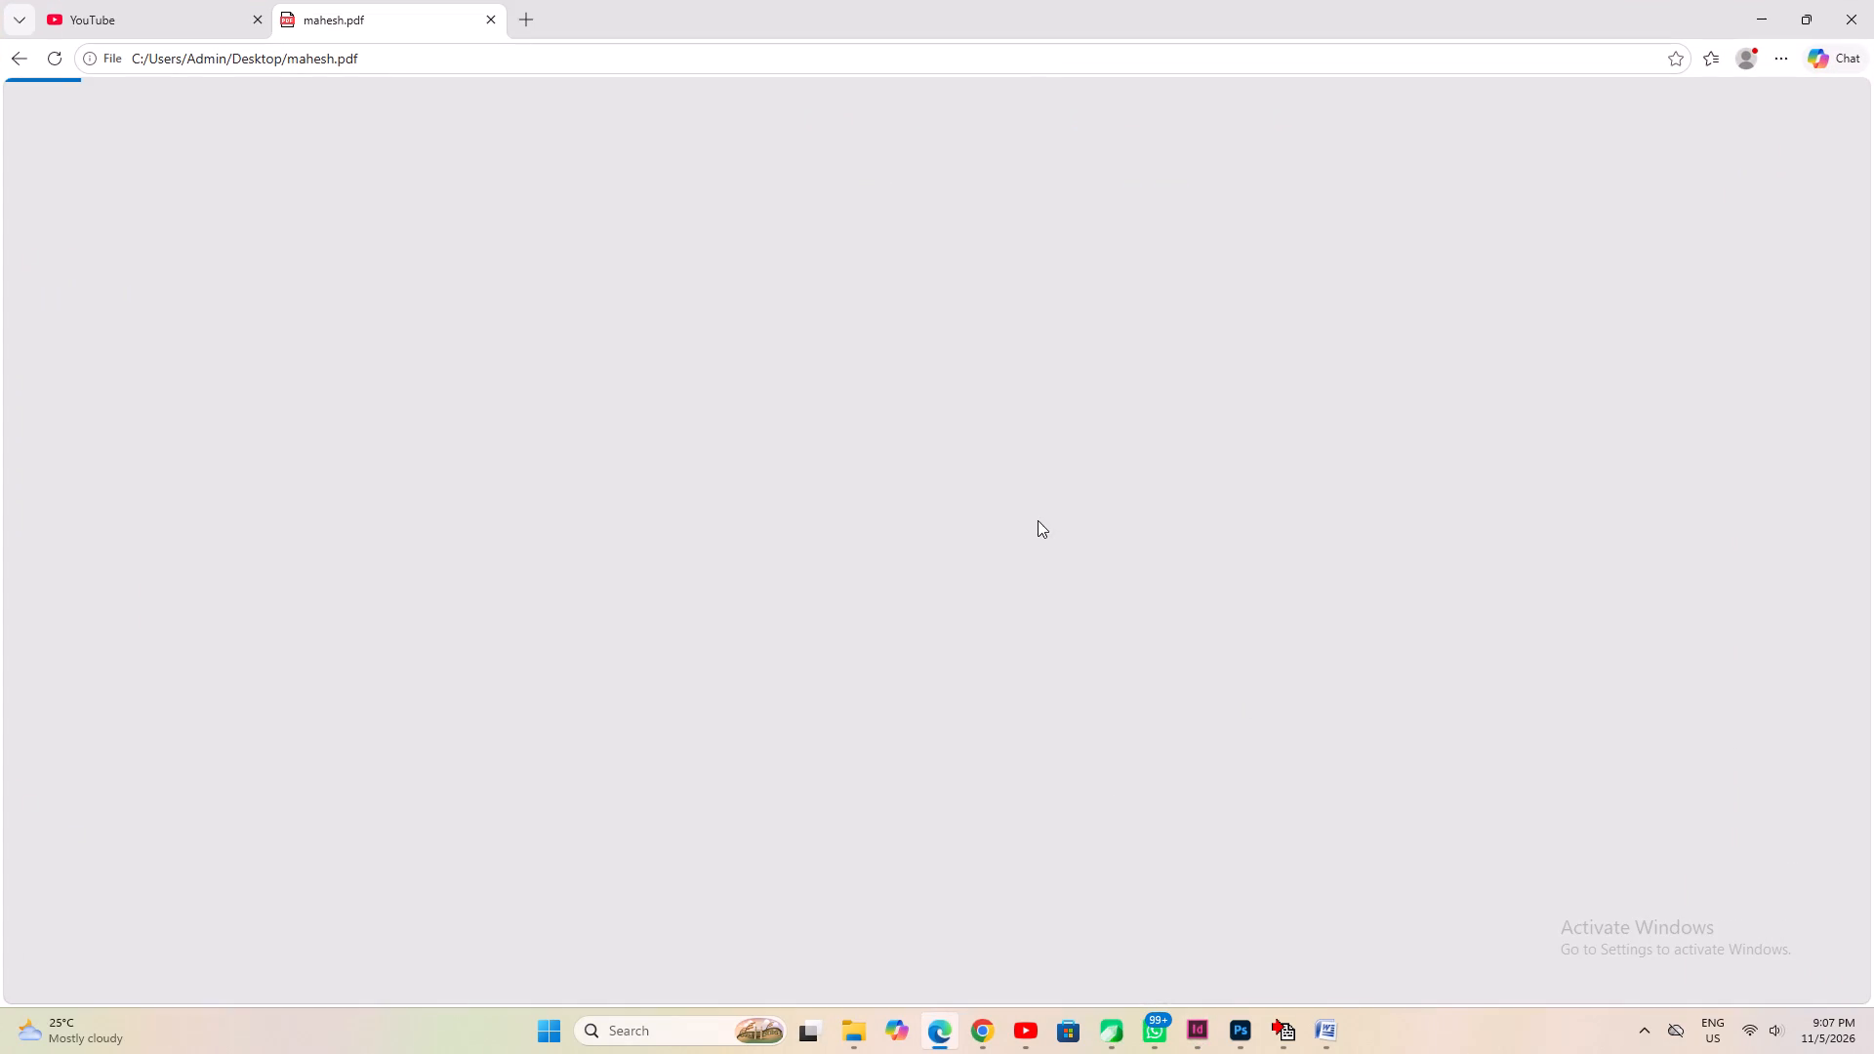
{"action": "scroll", "coordinate": [971, 684], "scroll_direction": "down", "scroll_amount": 12}
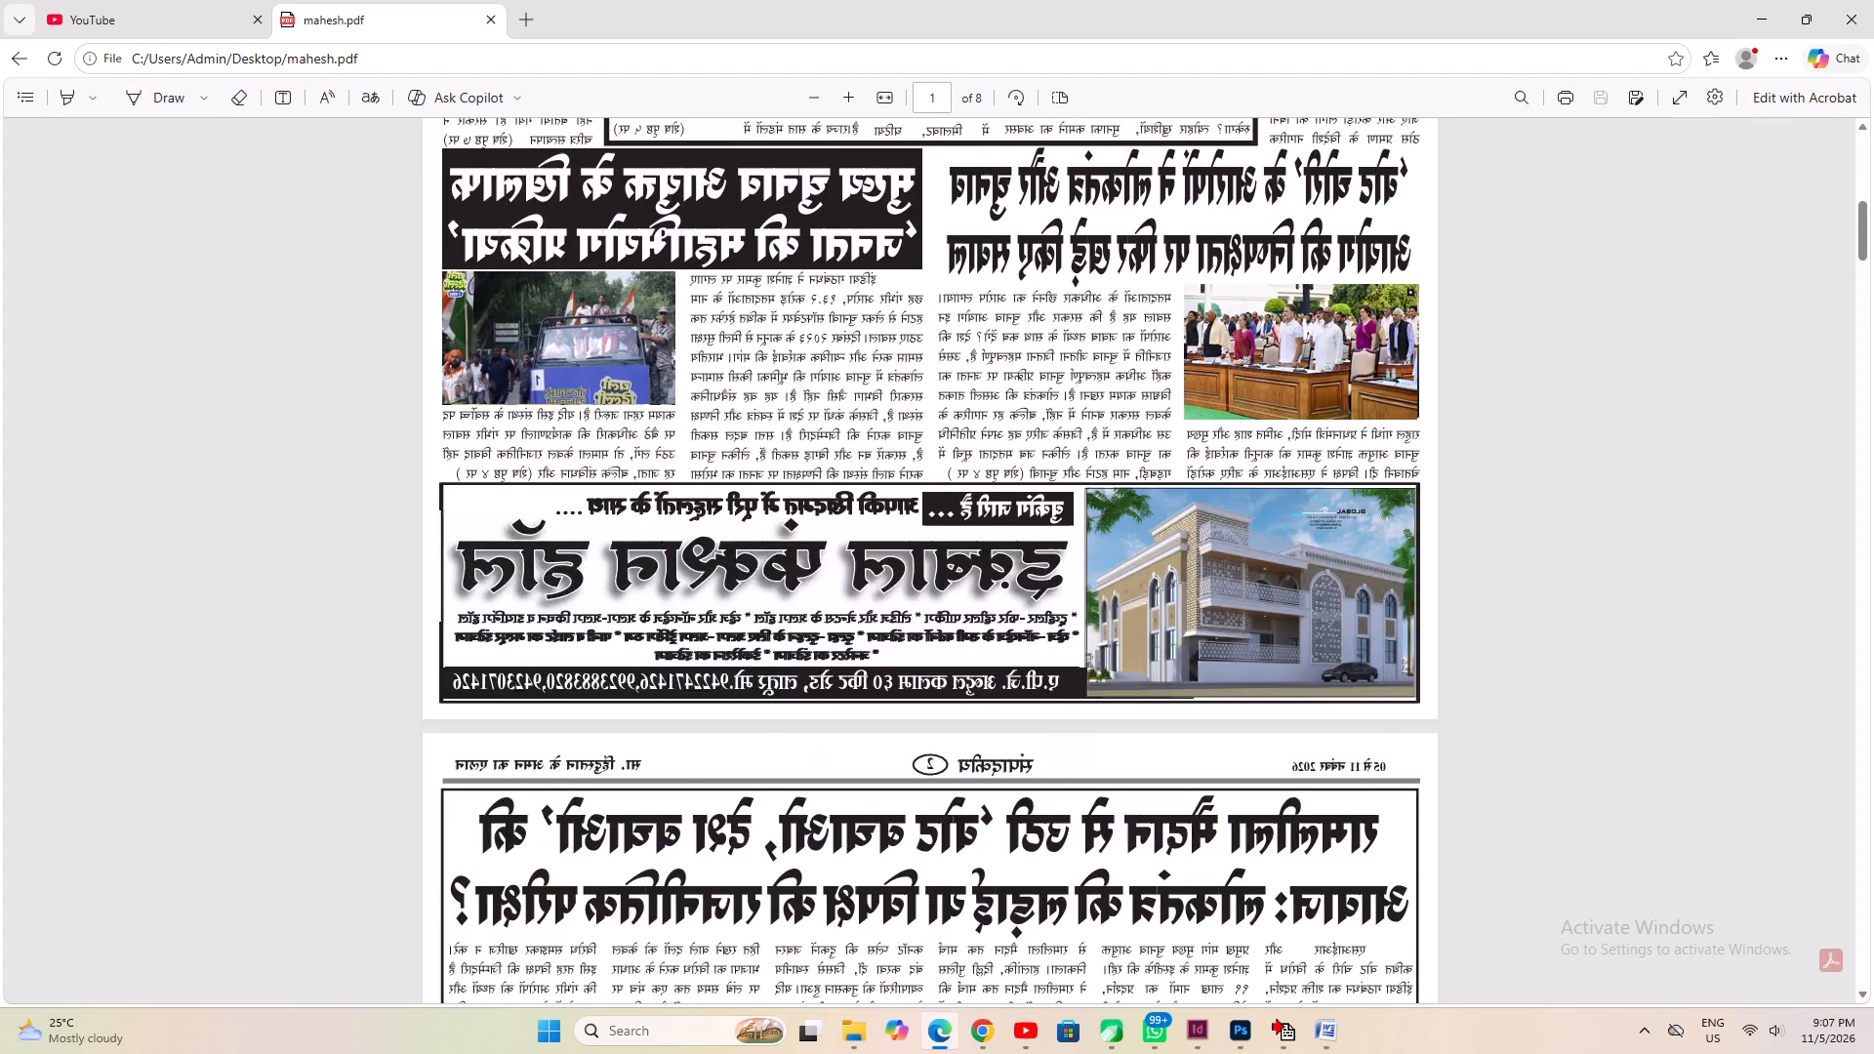
{"action": "scroll", "coordinate": [973, 745], "scroll_direction": "down", "scroll_amount": 20}
{"action": "scroll", "coordinate": [973, 745], "scroll_direction": "down", "scroll_amount": 18}
{"action": "scroll", "coordinate": [955, 756], "scroll_direction": "down", "scroll_amount": 18}
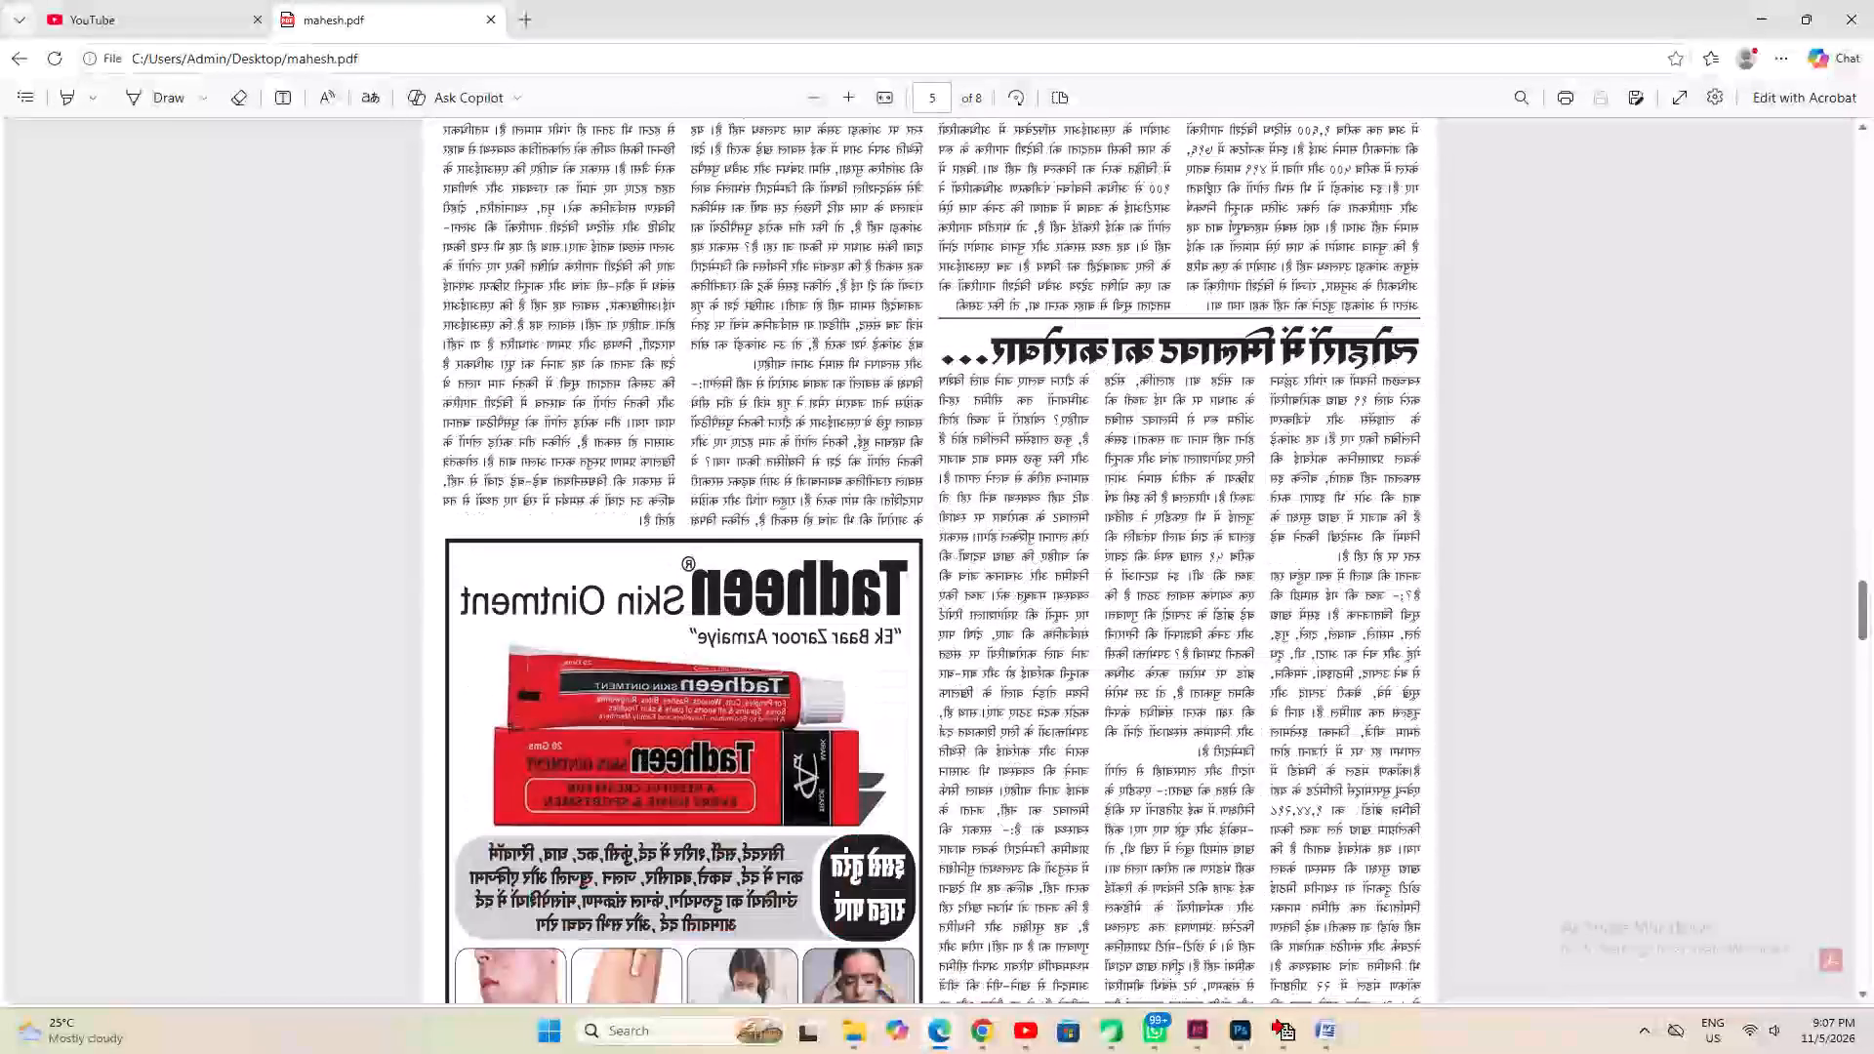
{"action": "scroll", "coordinate": [1016, 604], "scroll_direction": "up", "scroll_amount": 1}
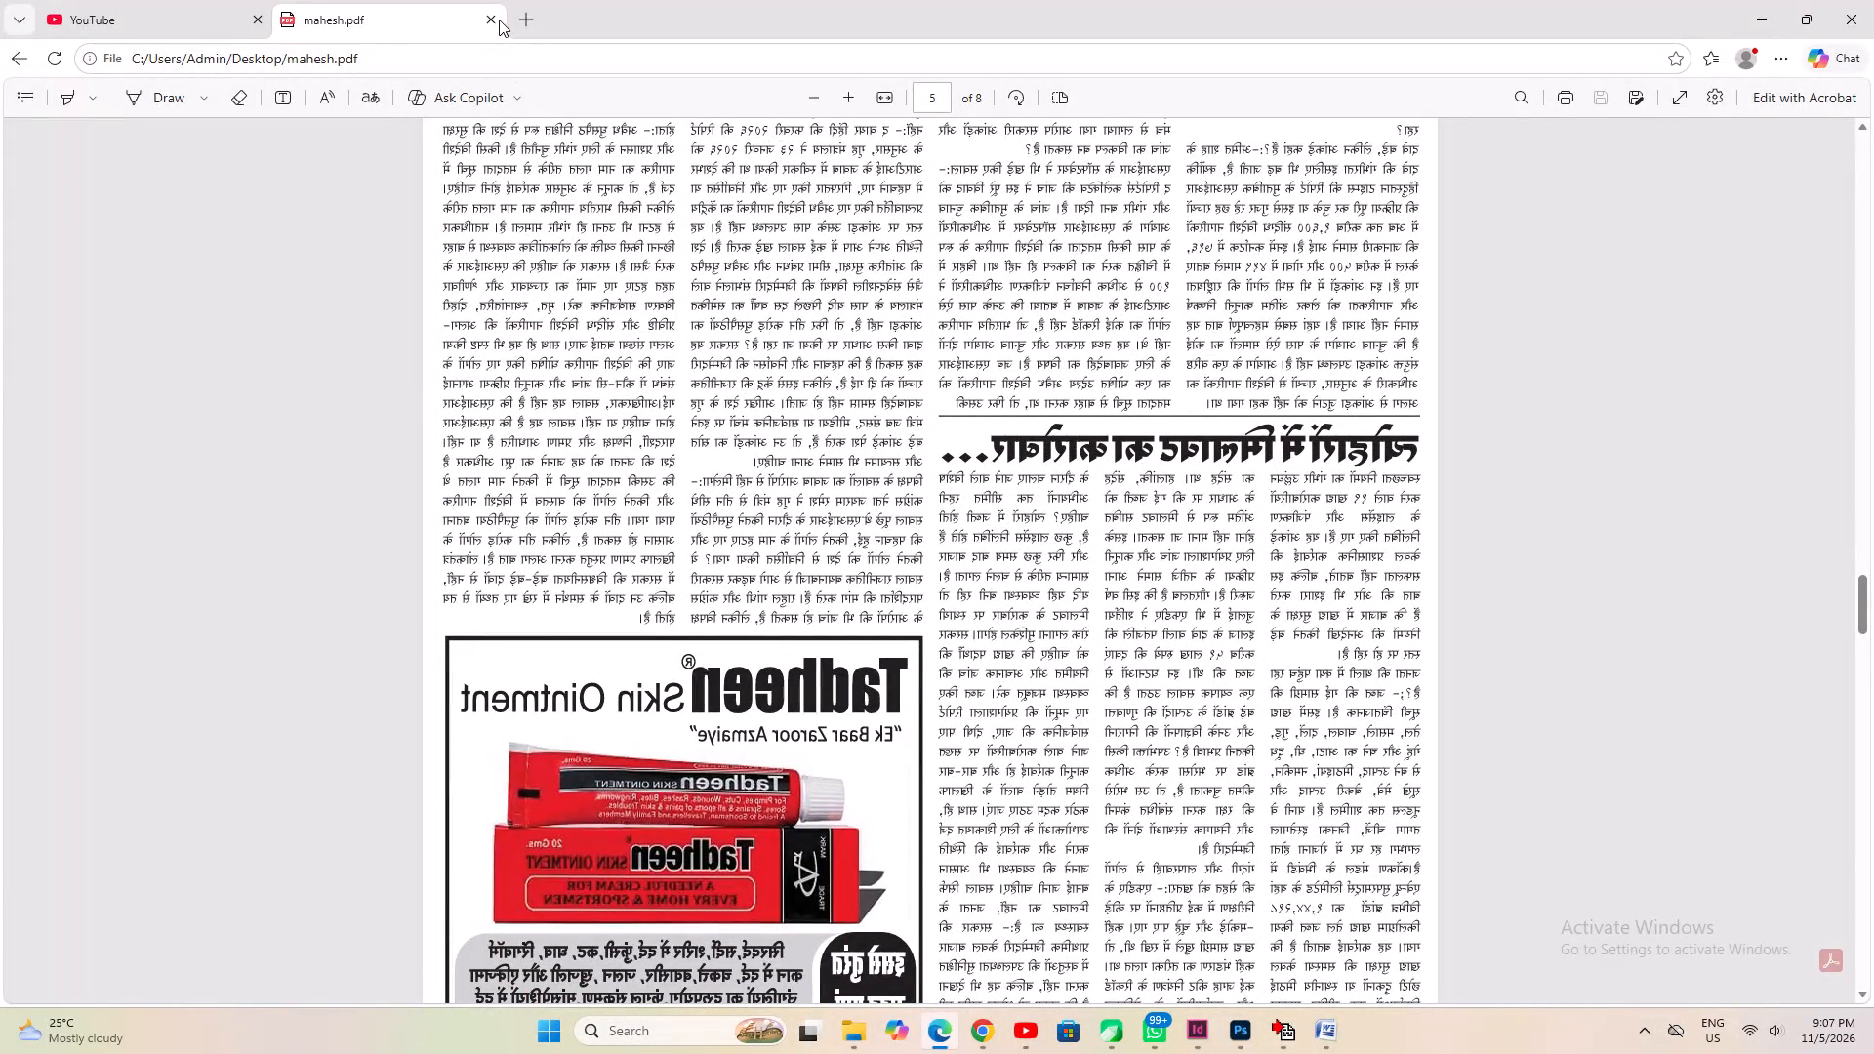
{"action": "left_click", "coordinate": [491, 18]}
Switch back to InDesign and flip all objects on page 1 of 02.indd horizontally.
{"action": "left_click", "coordinate": [1185, 1032]}
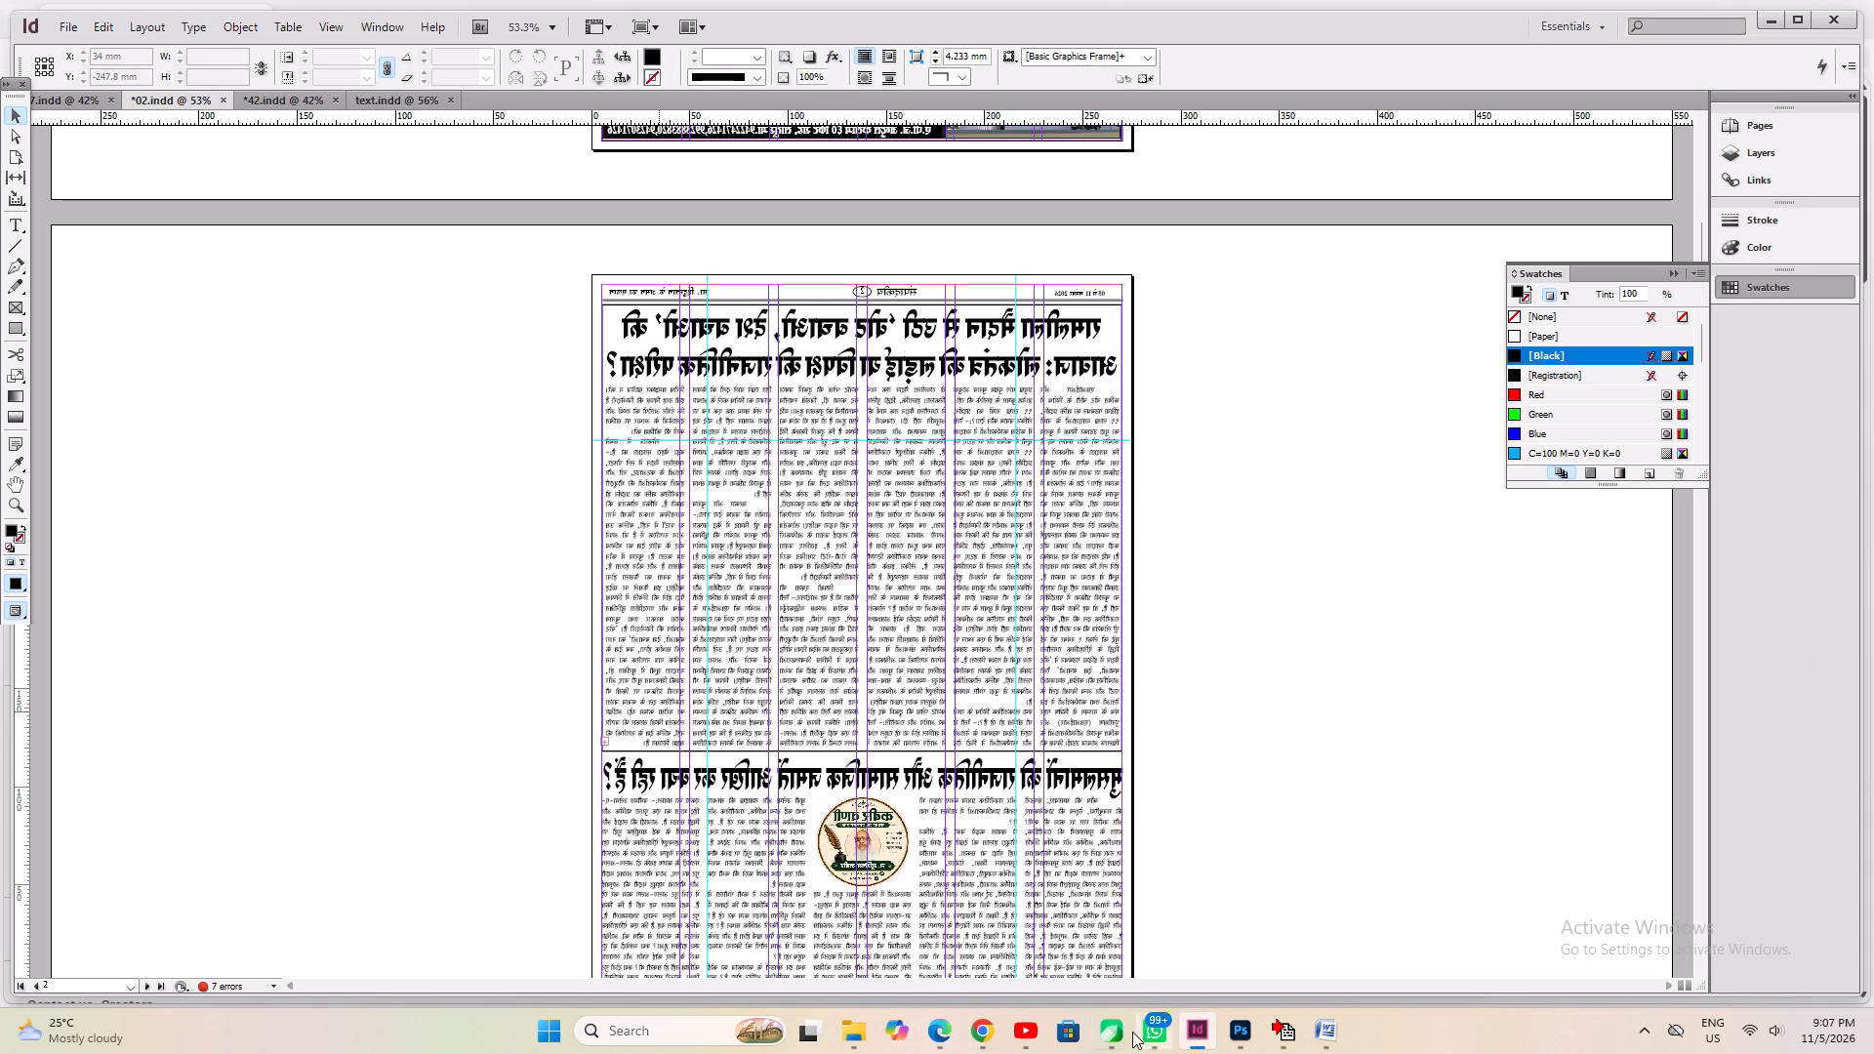
{"action": "scroll", "coordinate": [994, 819], "scroll_direction": "up", "scroll_amount": 2}
{"action": "scroll", "coordinate": [596, 903], "scroll_direction": "up", "scroll_amount": 16}
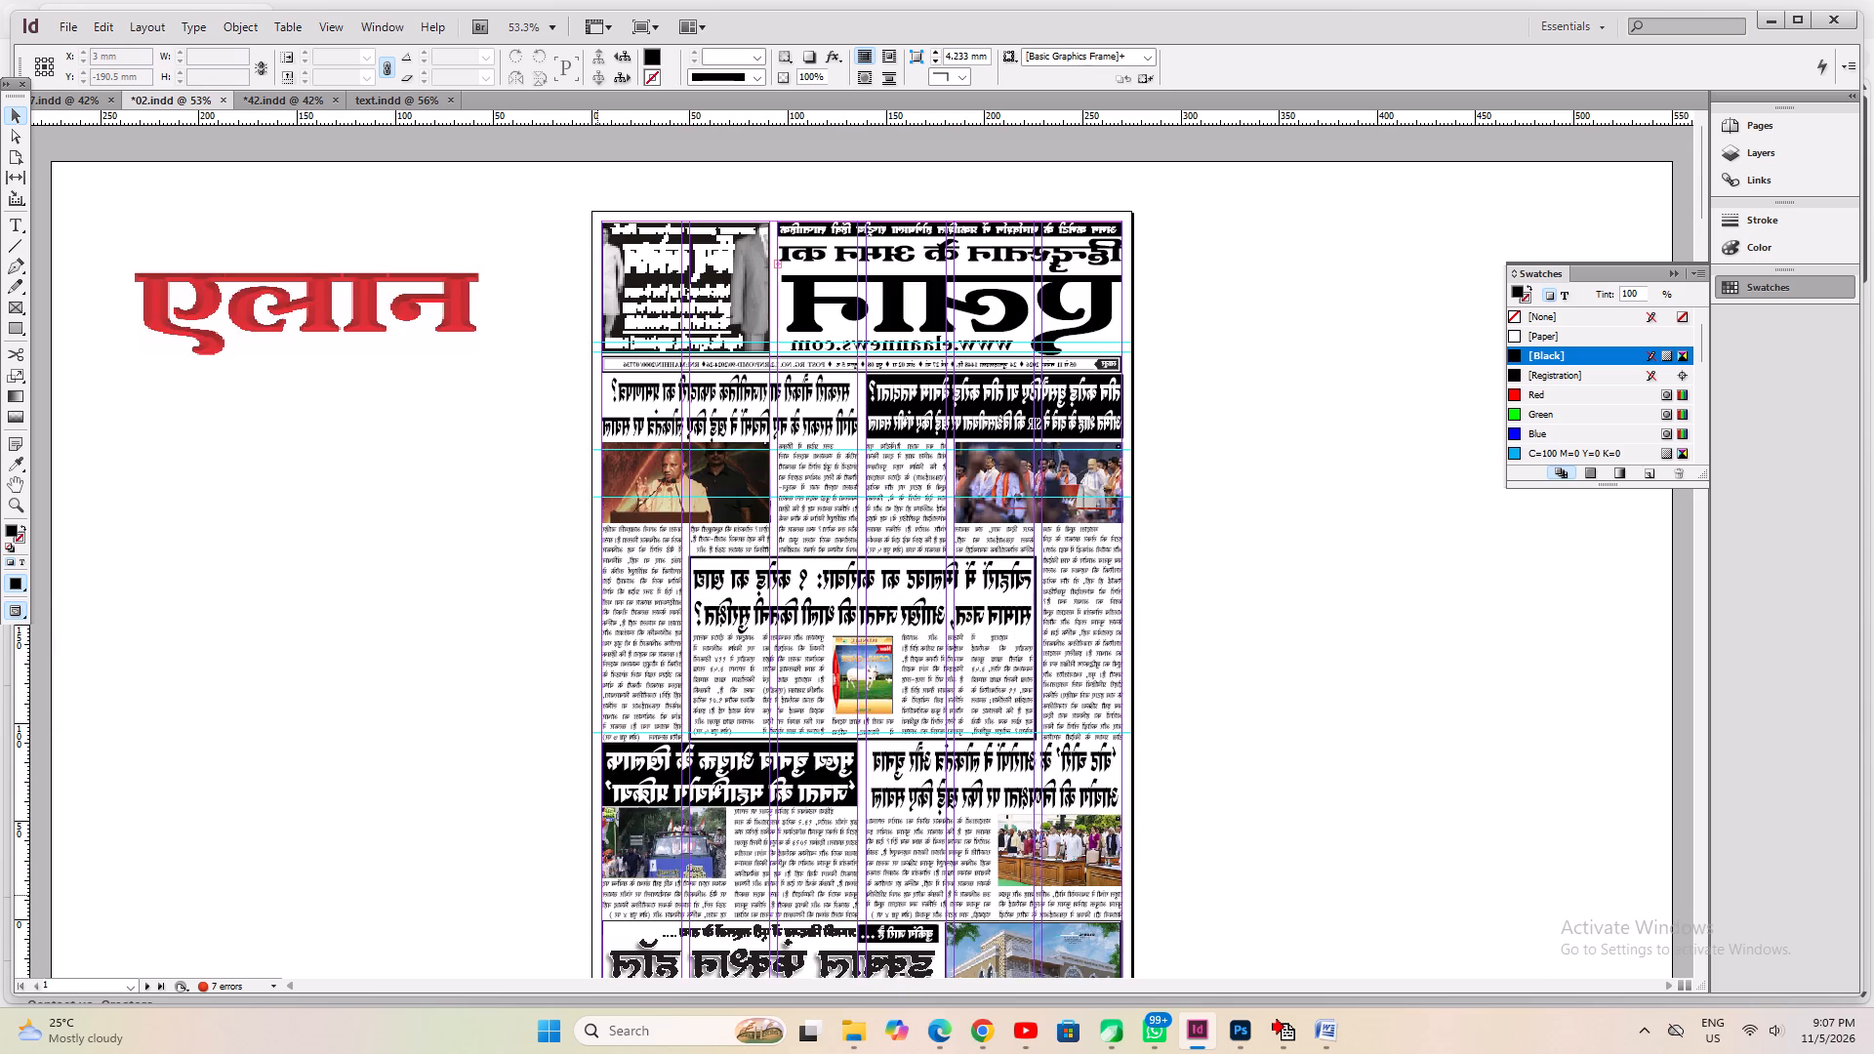
{"action": "scroll", "coordinate": [597, 895], "scroll_direction": "up", "scroll_amount": 4}
{"action": "left_click_drag", "start_coordinate": [548, 183], "coordinate": [1182, 894]}
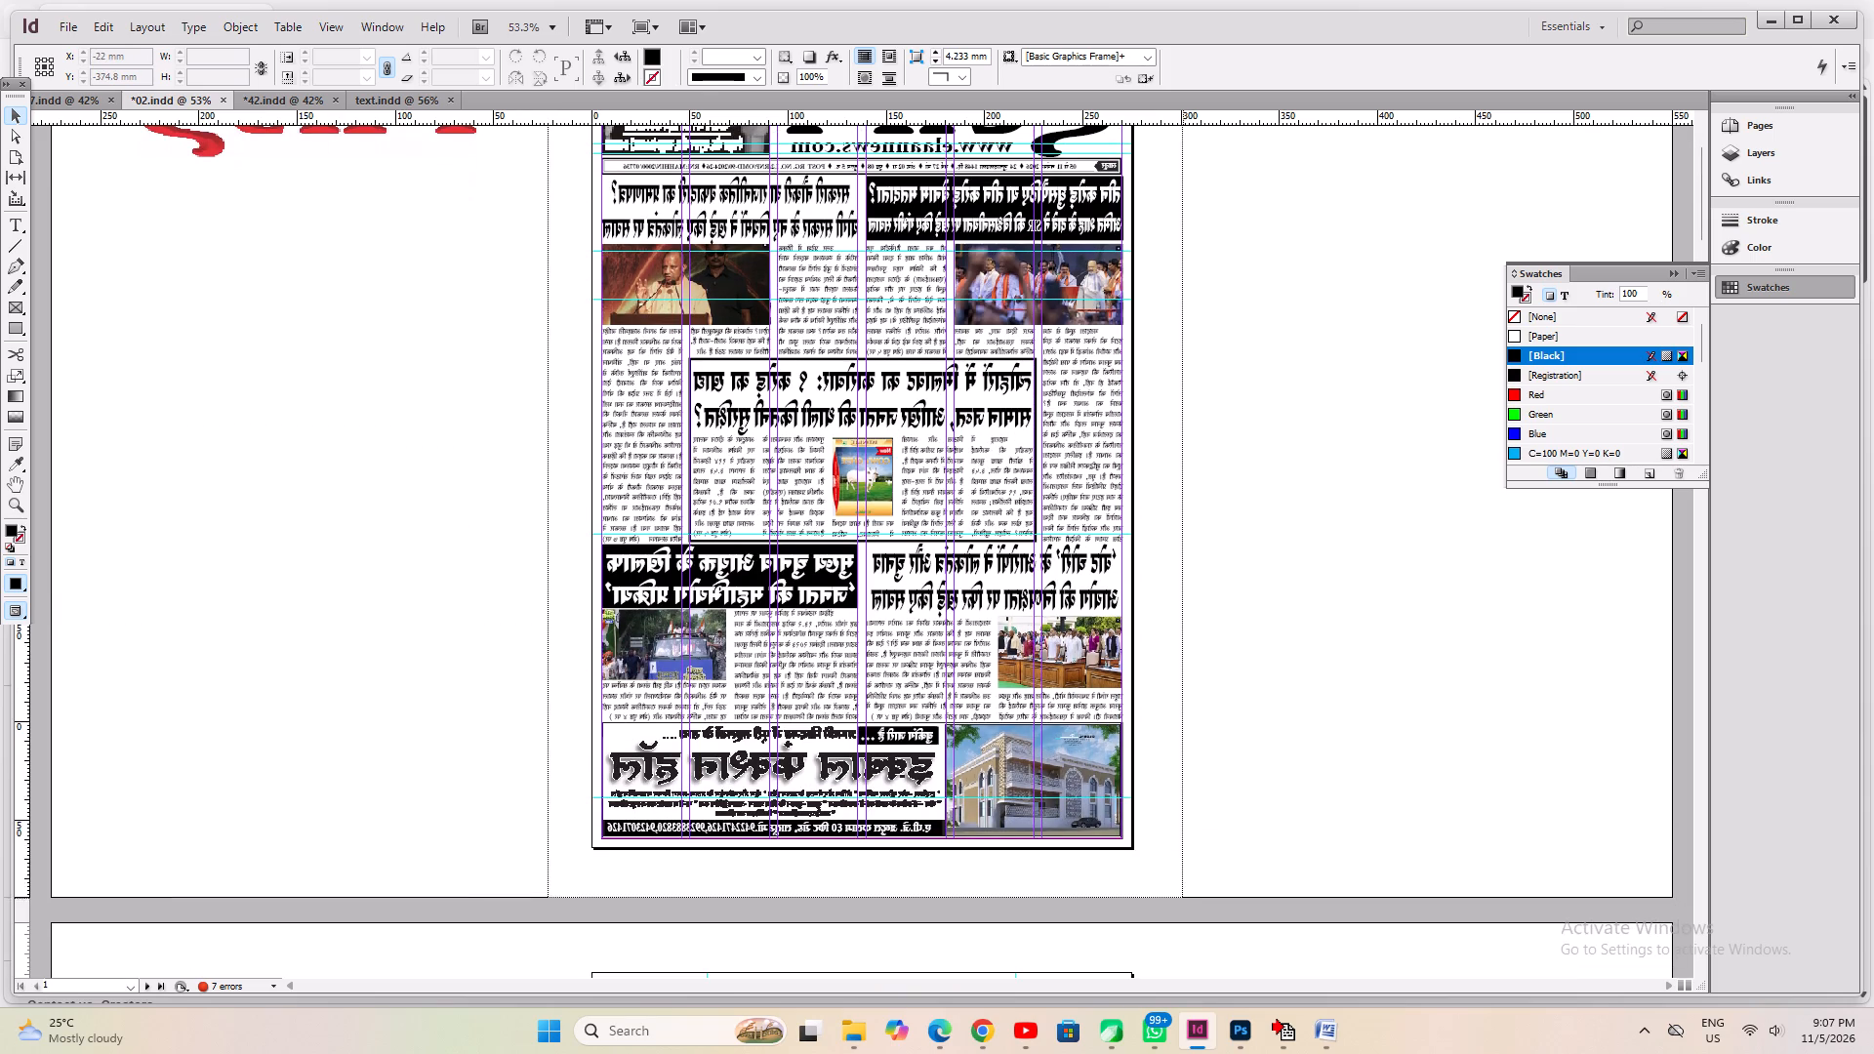
{"action": "left_click_drag", "start_coordinate": [1182, 894], "coordinate": [1190, 911]}
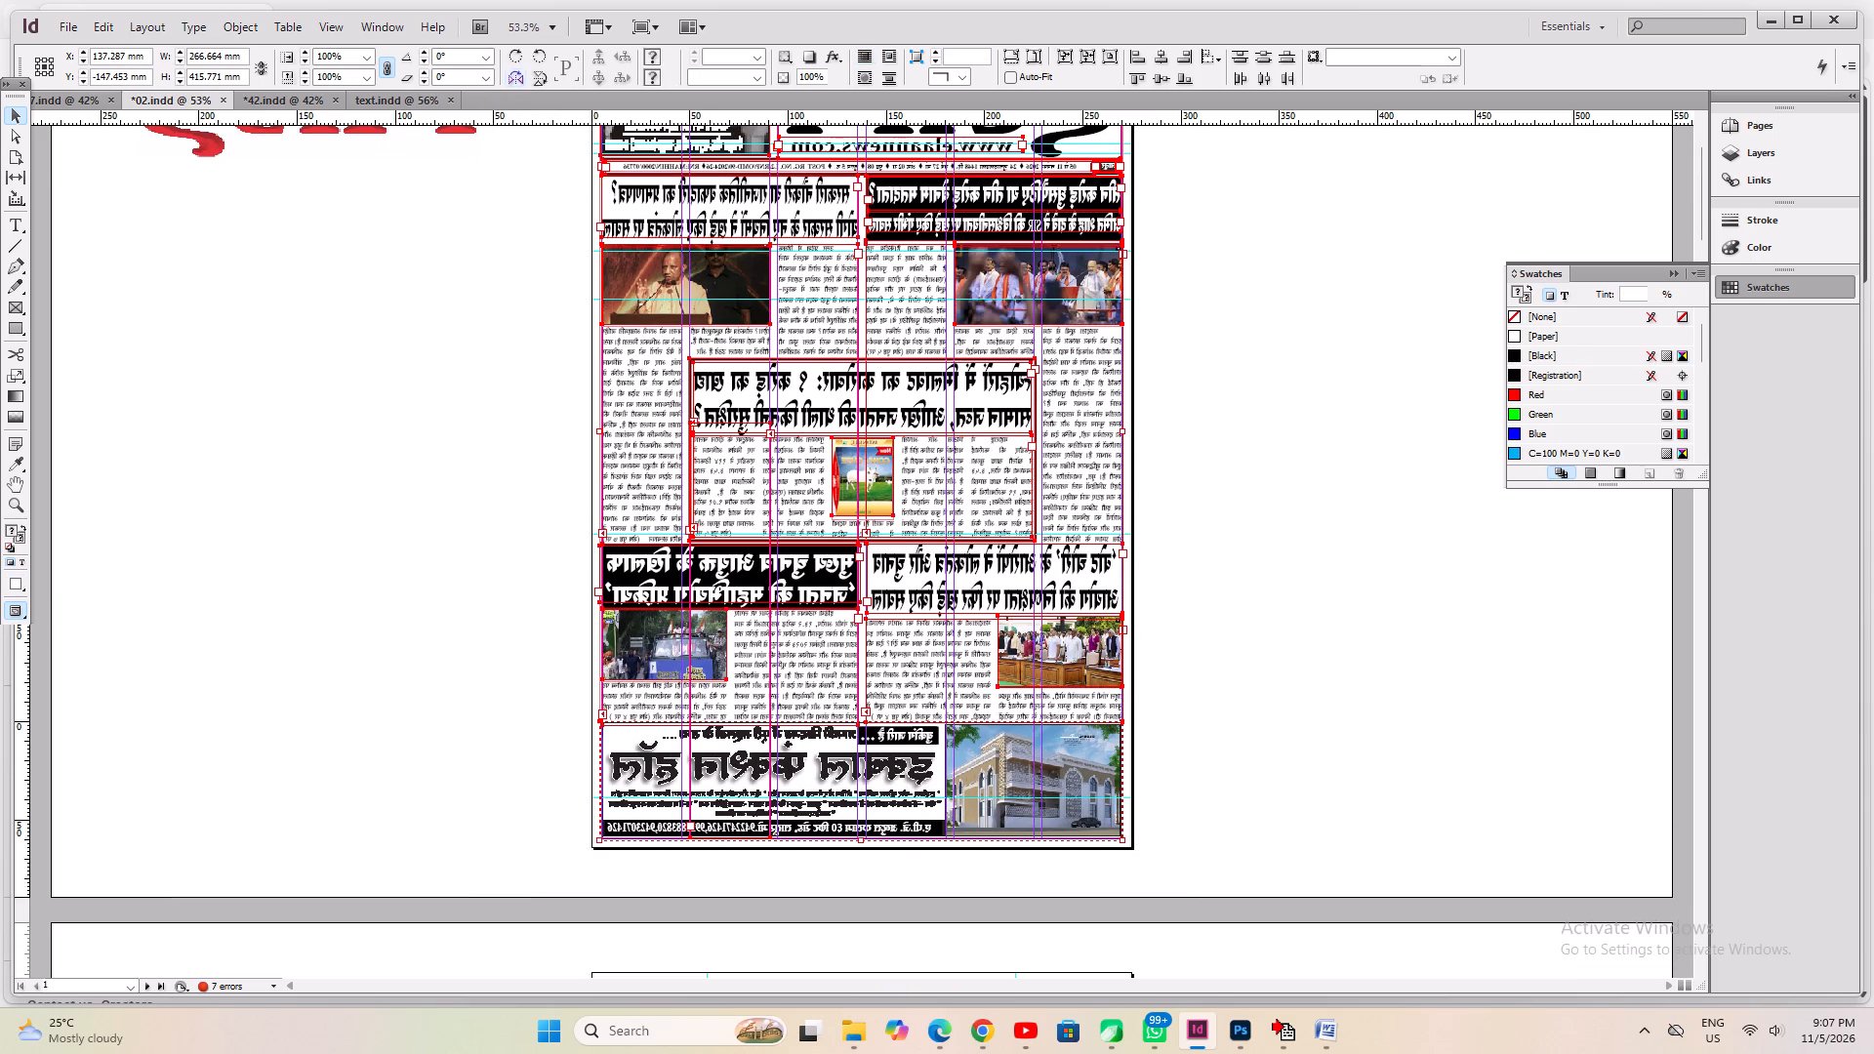
{"action": "left_click", "coordinate": [514, 79]}
{"action": "left_click", "coordinate": [1186, 539]}
Flip all objects on page 2 horizontally.
{"action": "scroll", "coordinate": [1196, 544], "scroll_direction": "down", "scroll_amount": 11}
{"action": "left_click_drag", "start_coordinate": [526, 388], "coordinate": [1218, 707]}
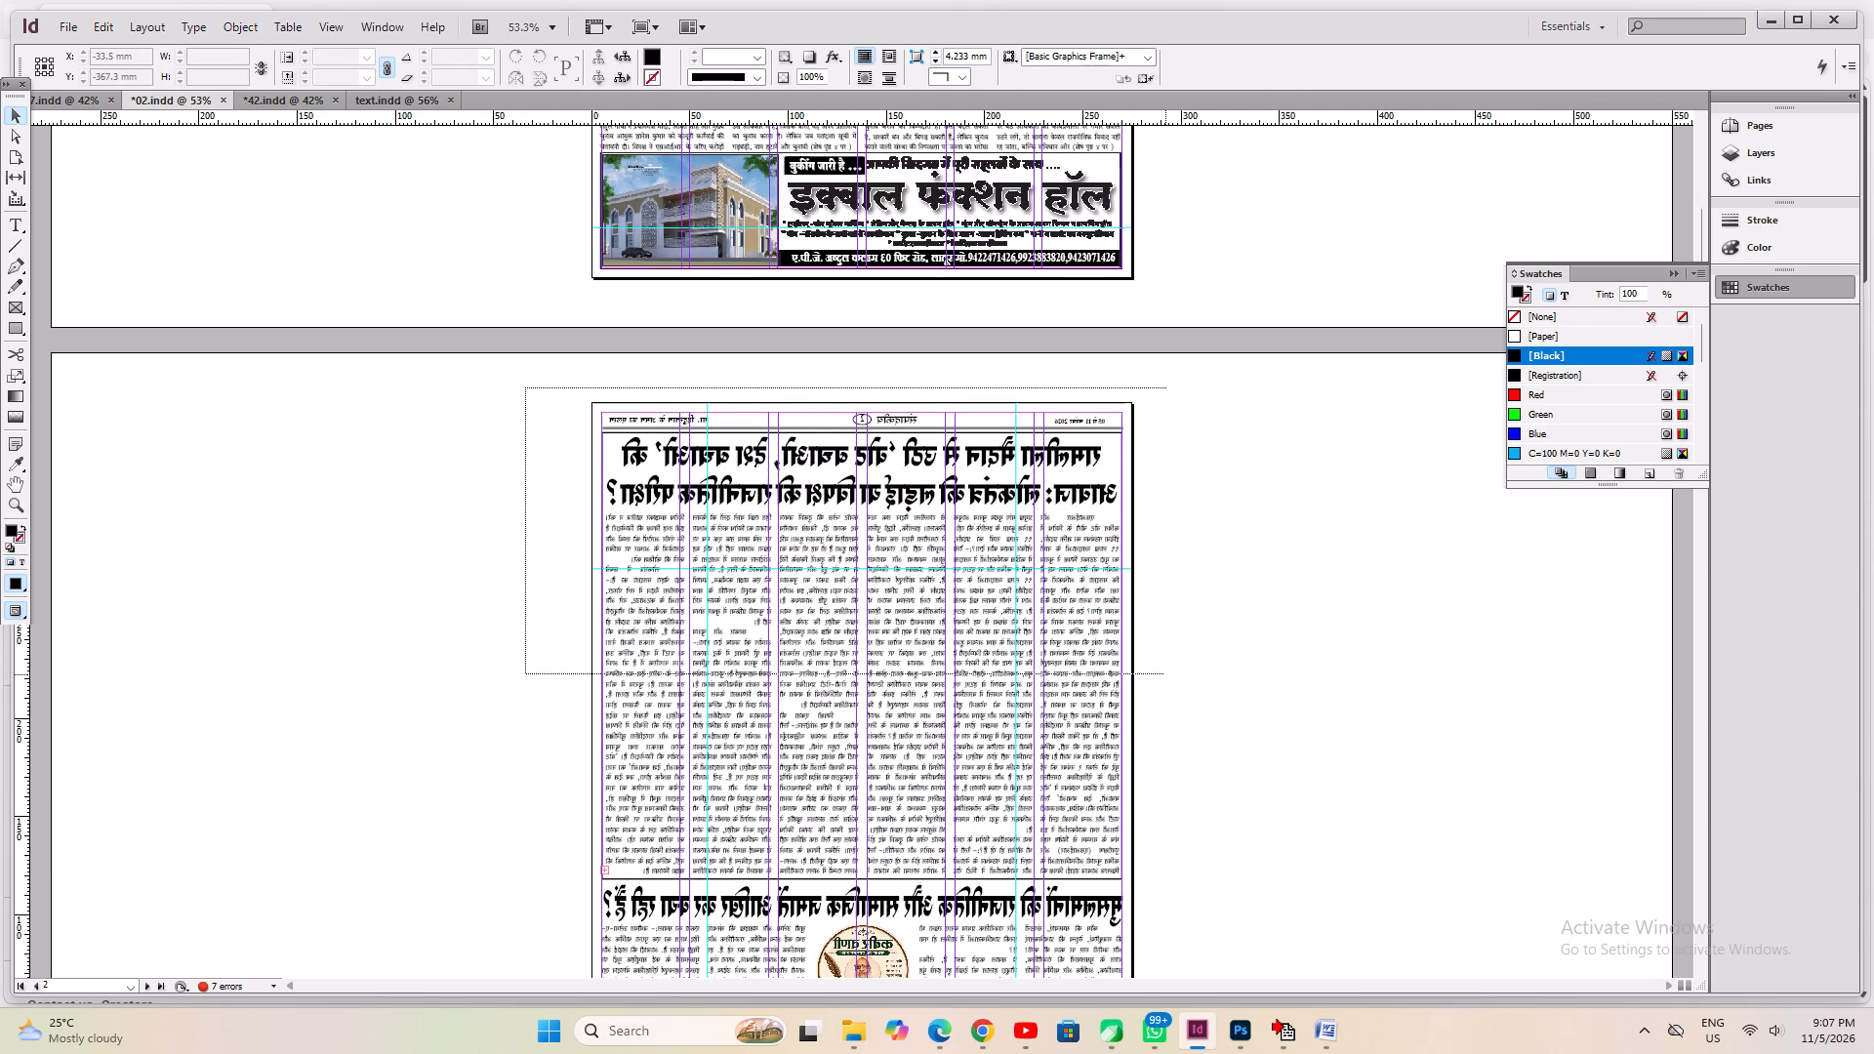
{"action": "left_click_drag", "start_coordinate": [1218, 707], "coordinate": [1253, 728]}
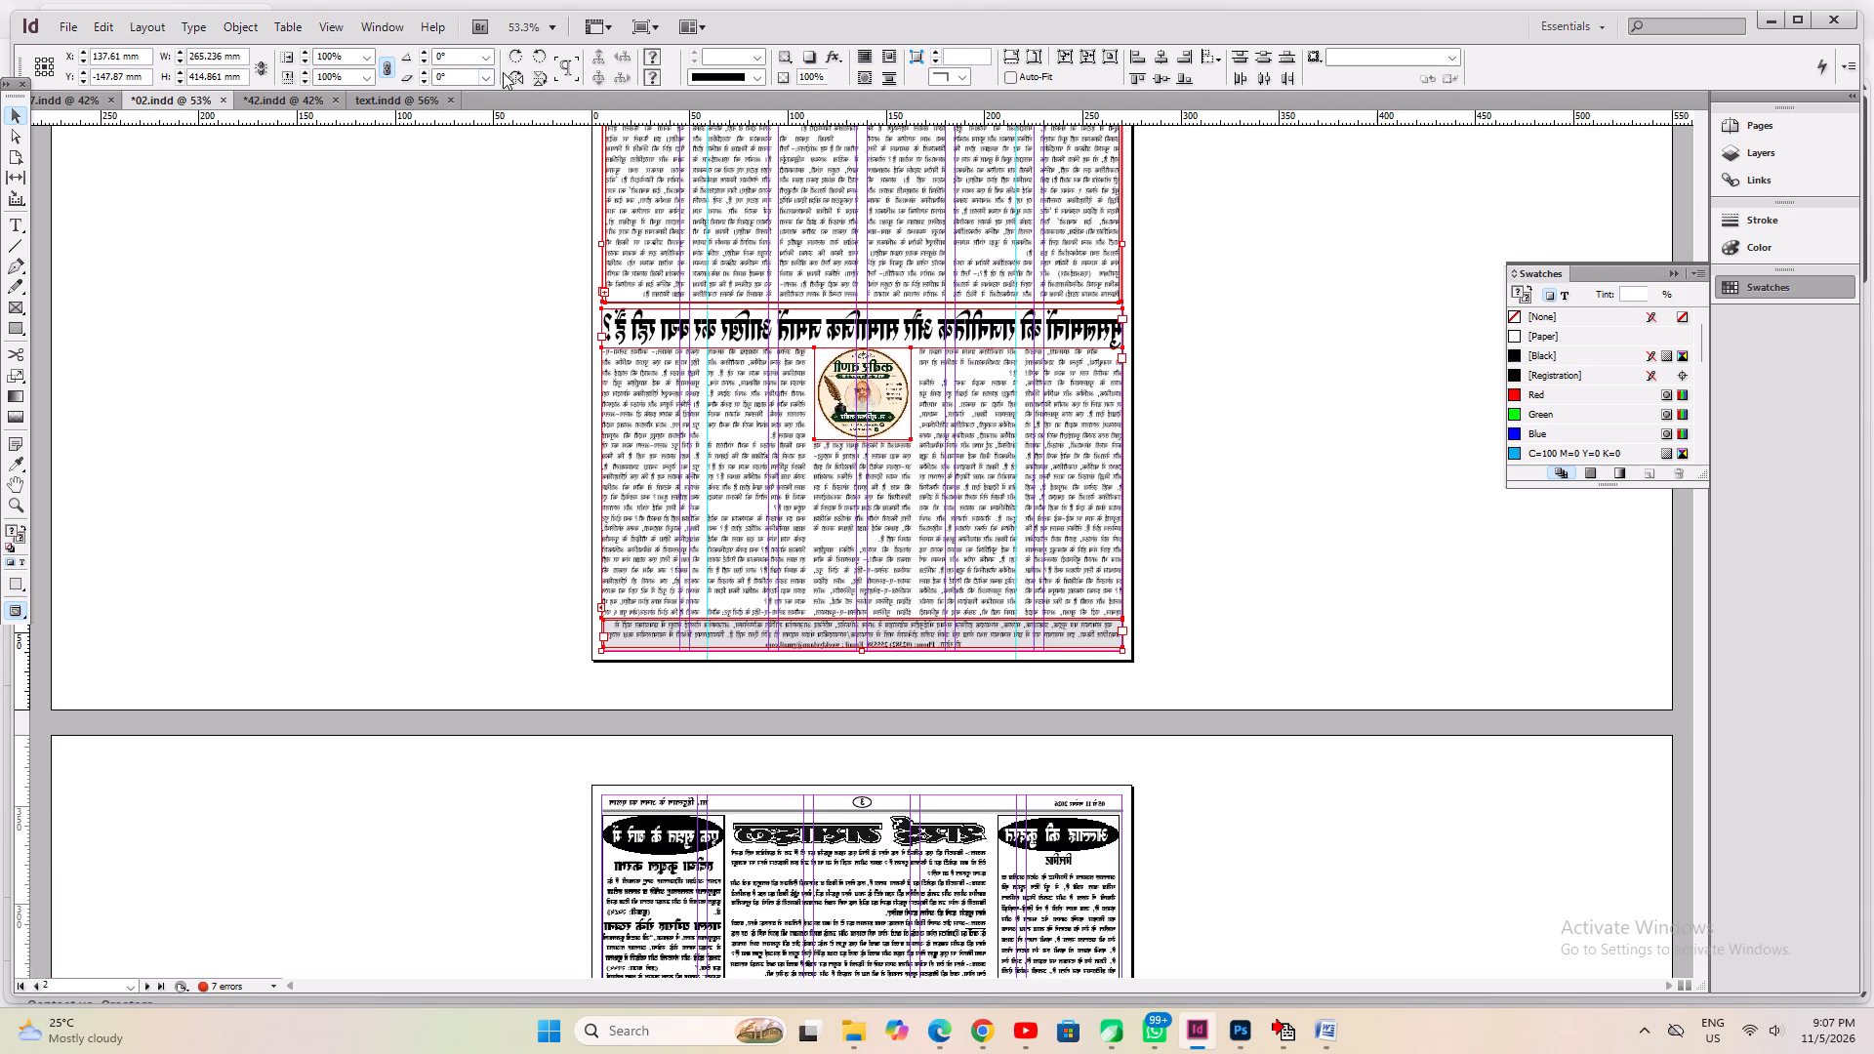
{"action": "left_click", "coordinate": [509, 78]}
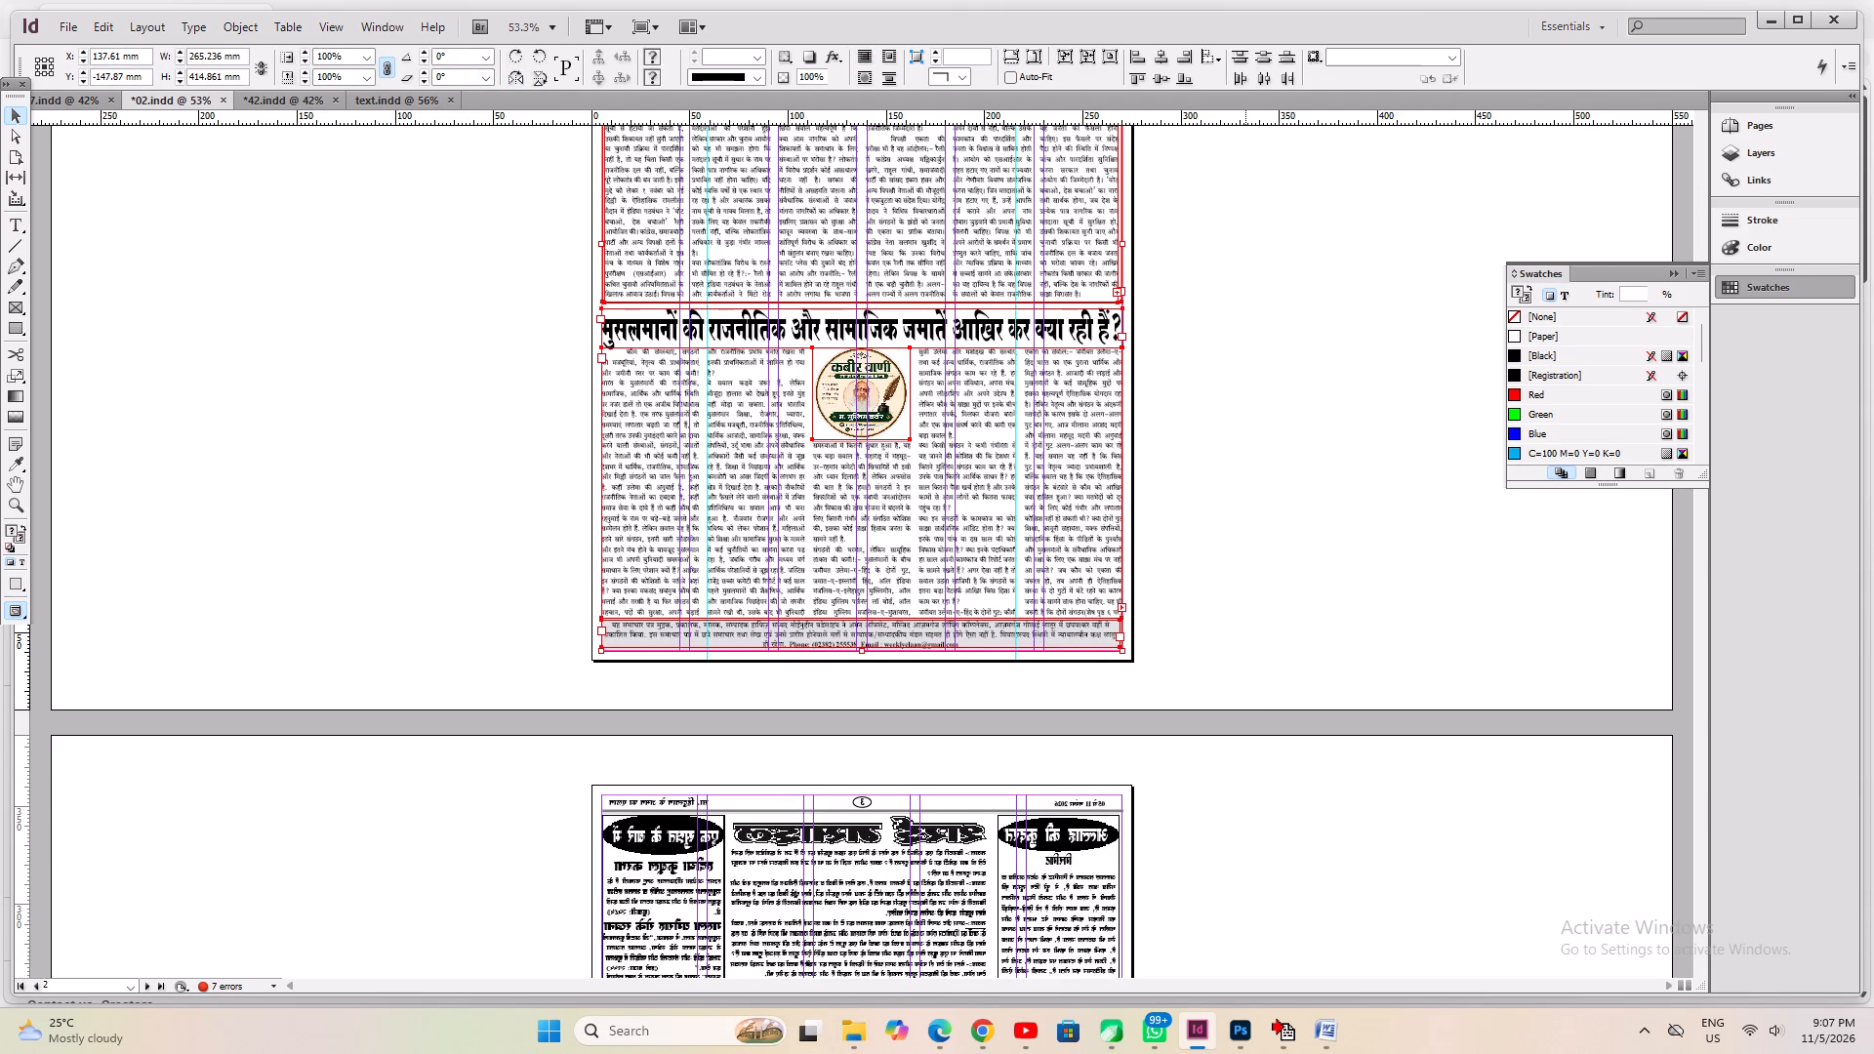
{"action": "left_click", "coordinate": [1245, 473]}
Flip all objects on page 3 horizontally, including the three ads along the bottom of the page.
{"action": "scroll", "coordinate": [1245, 473], "scroll_direction": "down", "scroll_amount": 6}
{"action": "left_click_drag", "start_coordinate": [498, 472], "coordinate": [1193, 1014]}
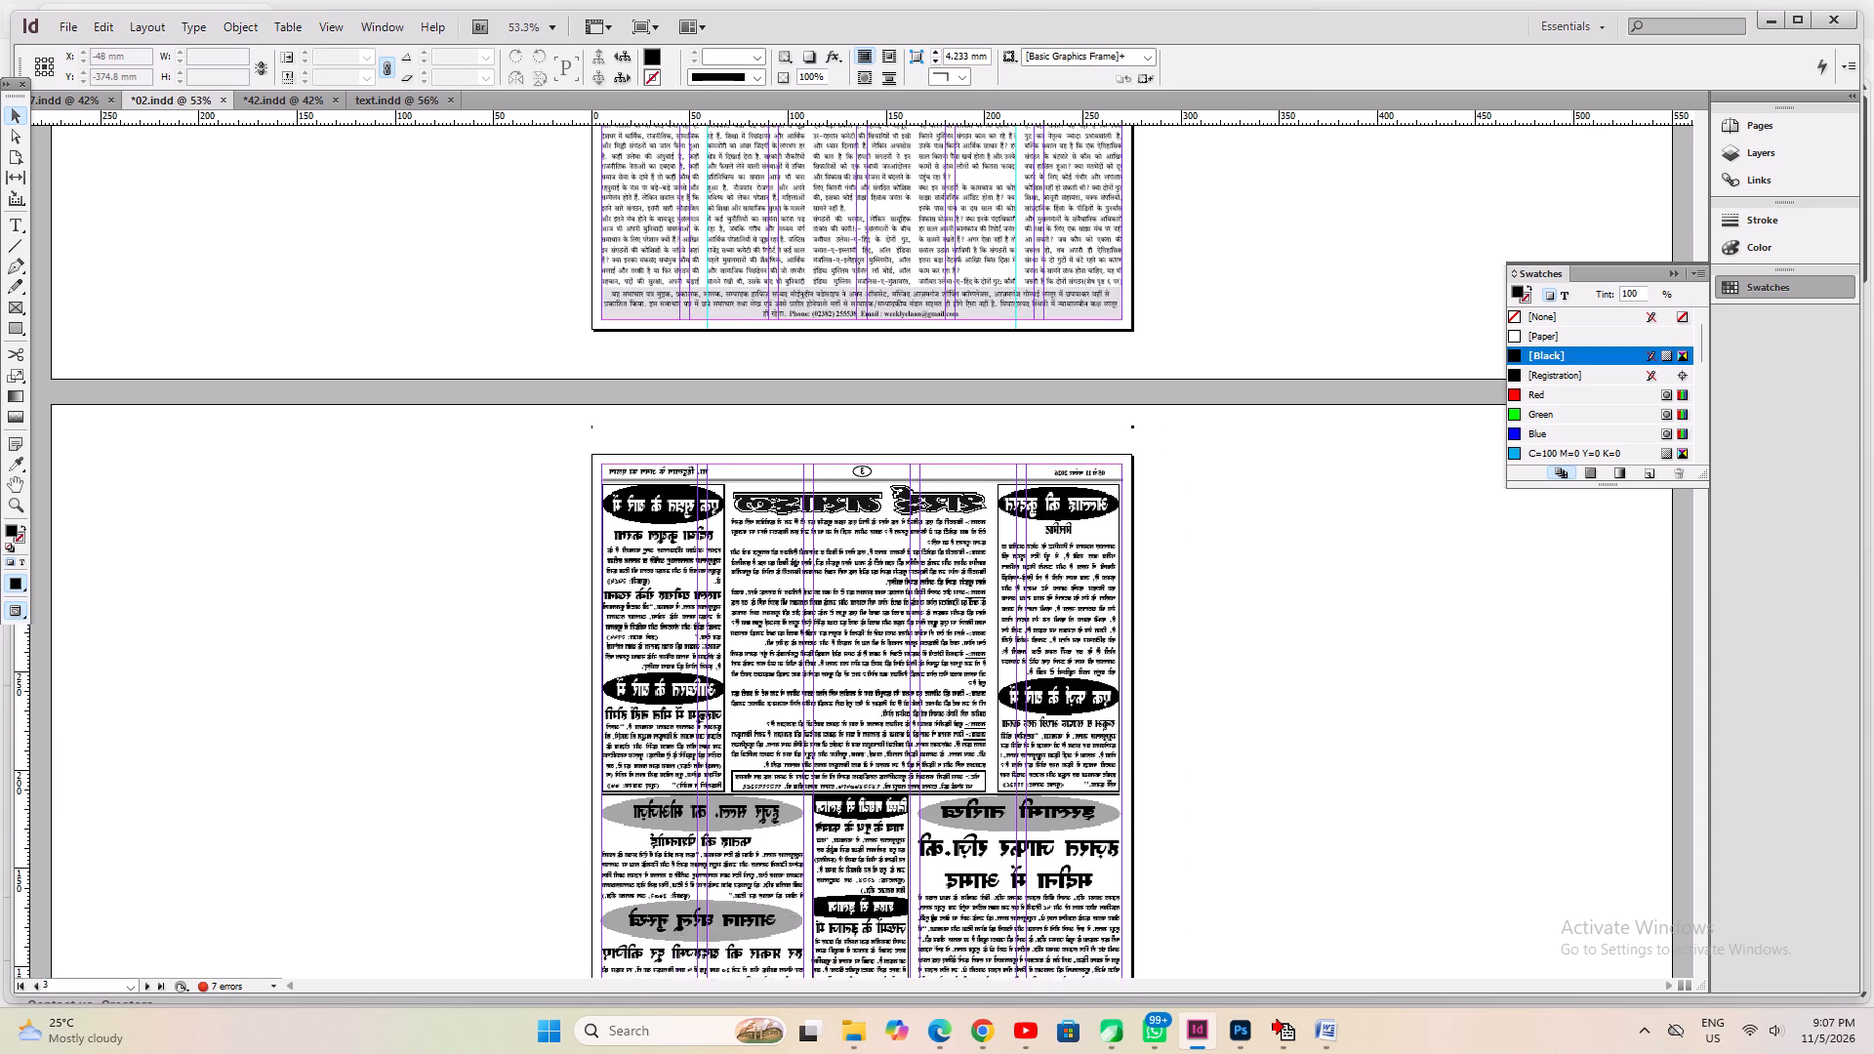
{"action": "left_click_drag", "start_coordinate": [1193, 1014], "coordinate": [1186, 933]}
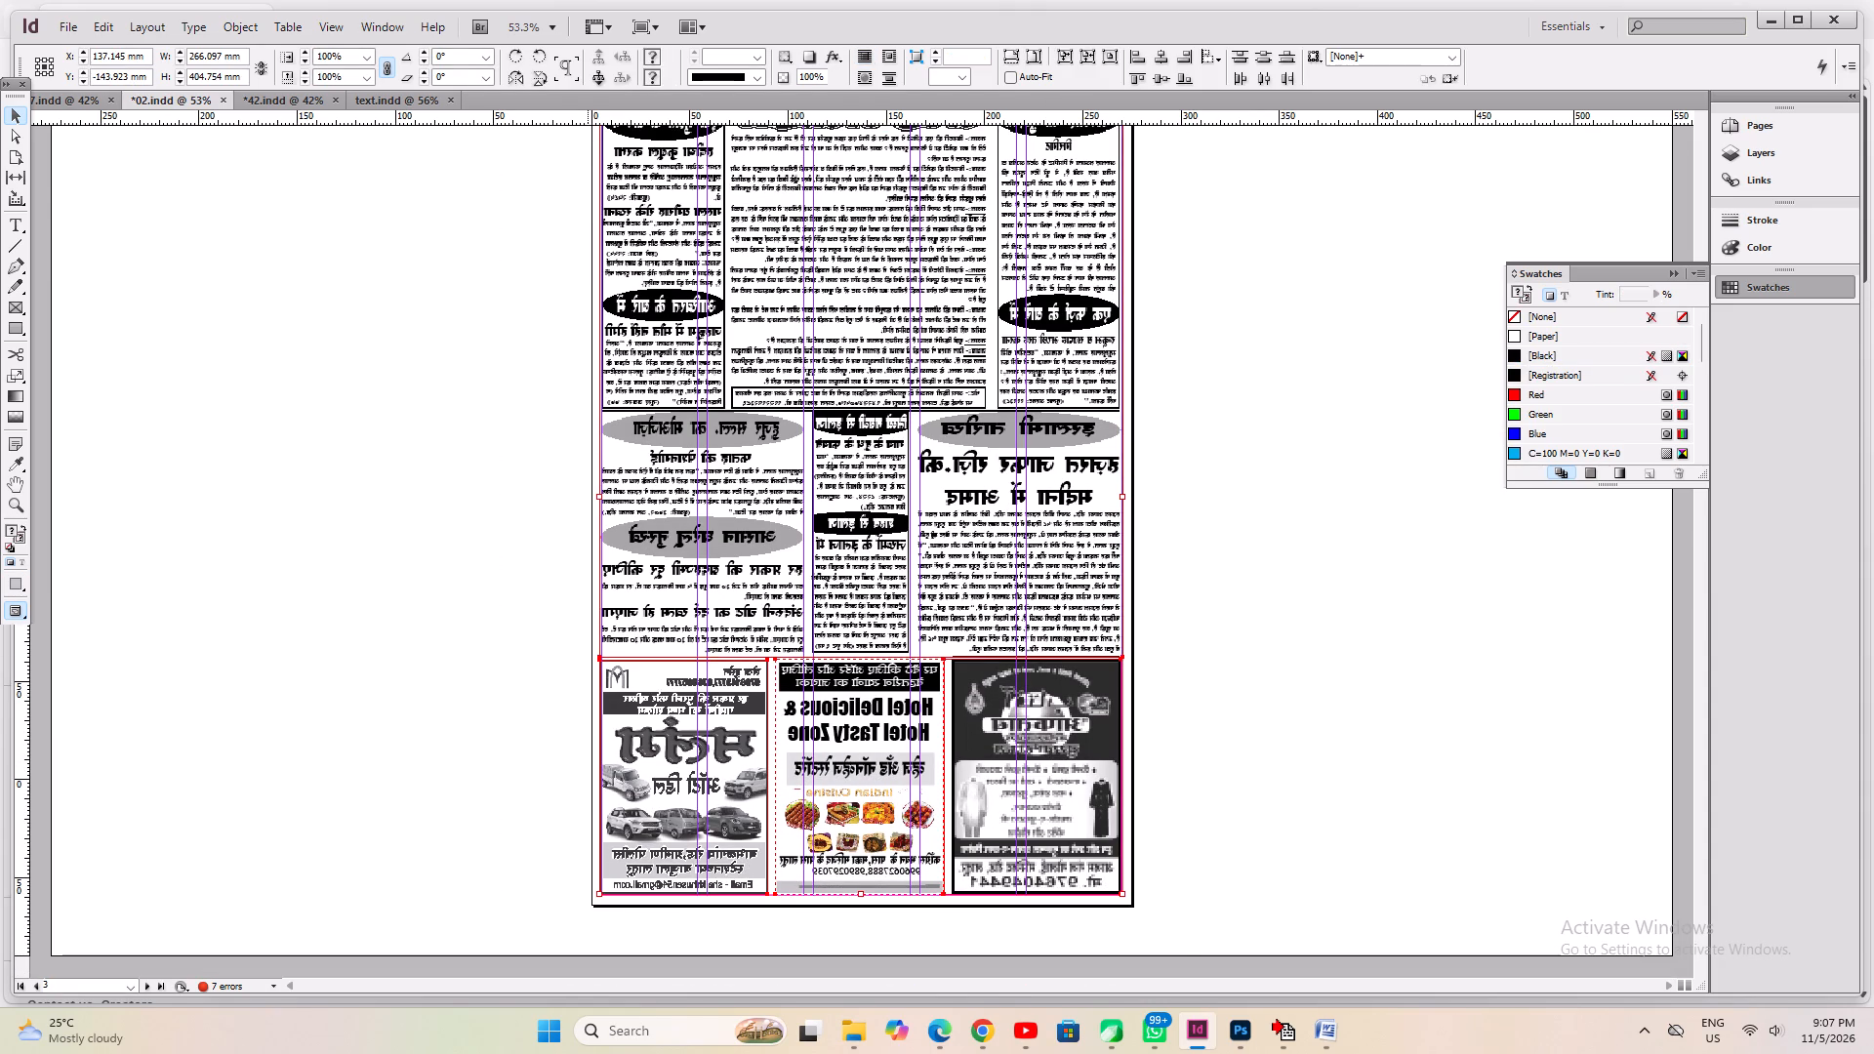
{"action": "left_click", "coordinate": [521, 81]}
{"action": "left_click", "coordinate": [1169, 528]}
Flip all objects on page 4 horizontally, including the hospital ad.
{"action": "scroll", "coordinate": [1181, 533], "scroll_direction": "down", "scroll_amount": 7}
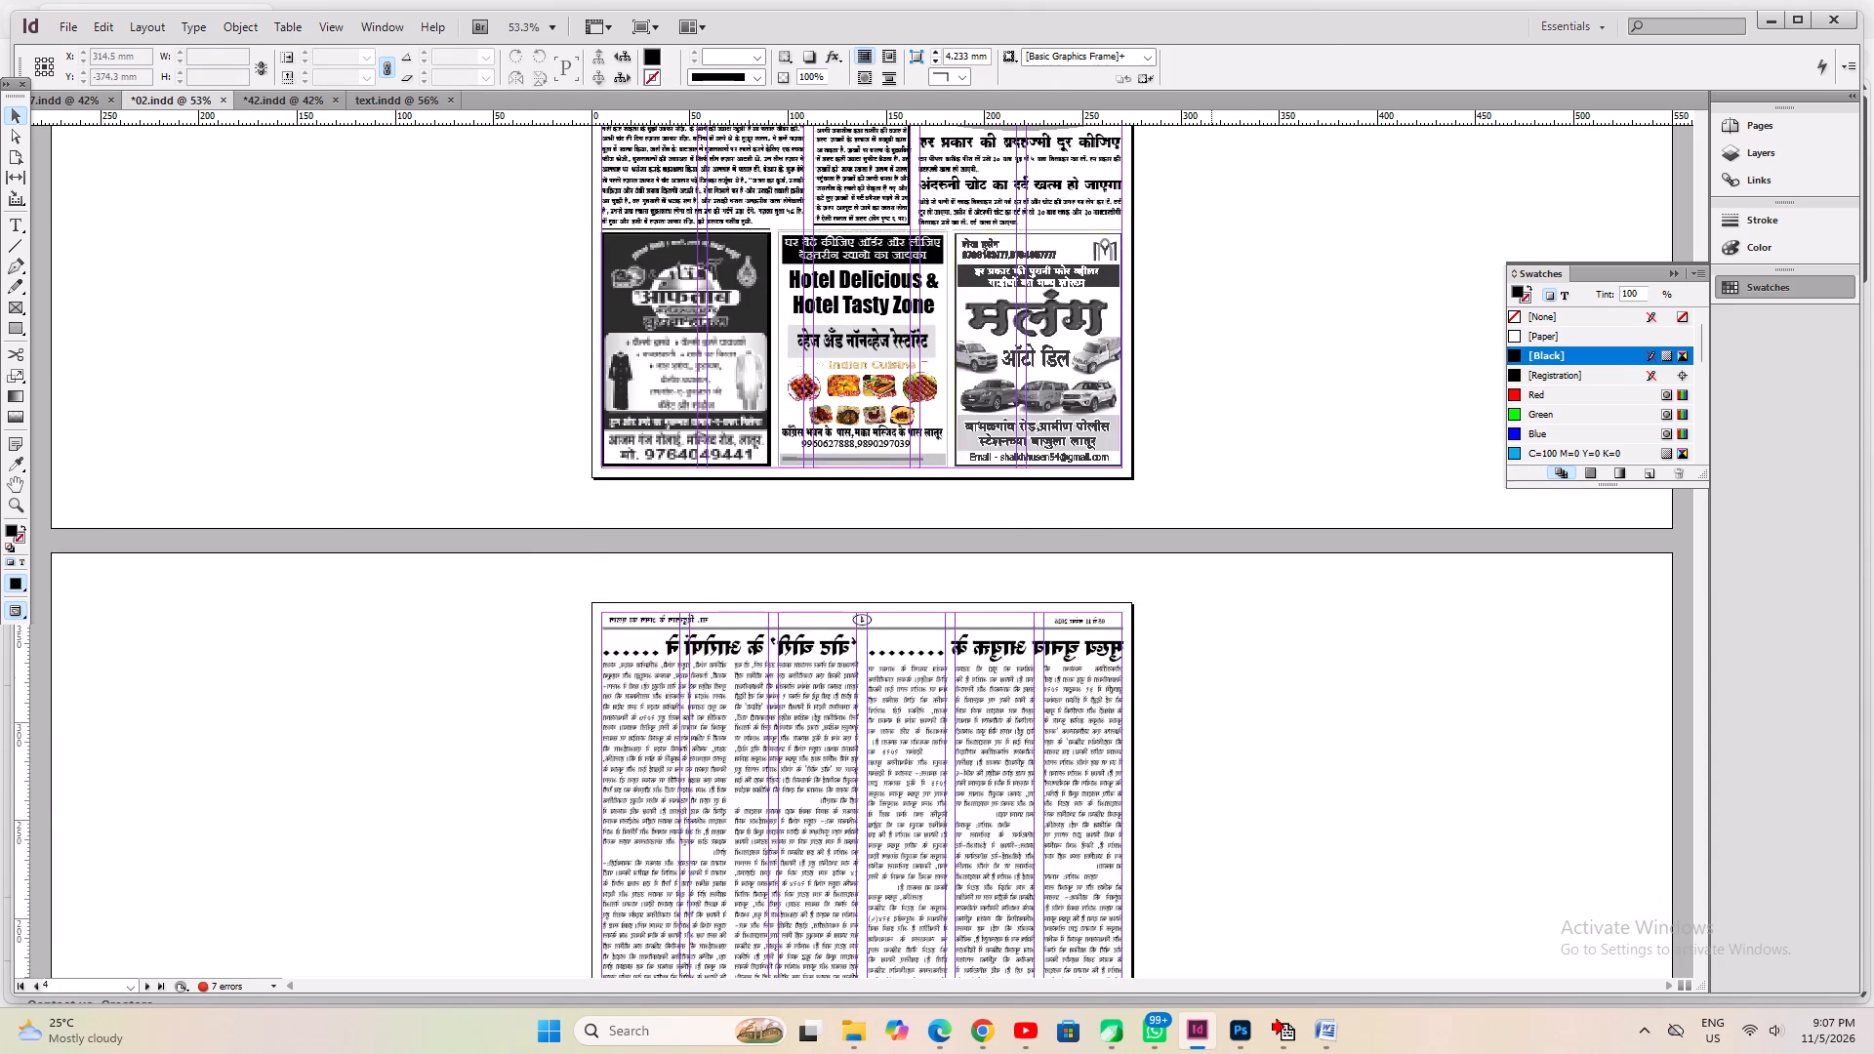
{"action": "scroll", "coordinate": [1211, 578], "scroll_direction": "down", "scroll_amount": 1}
{"action": "left_click_drag", "start_coordinate": [452, 422], "coordinate": [1188, 469]}
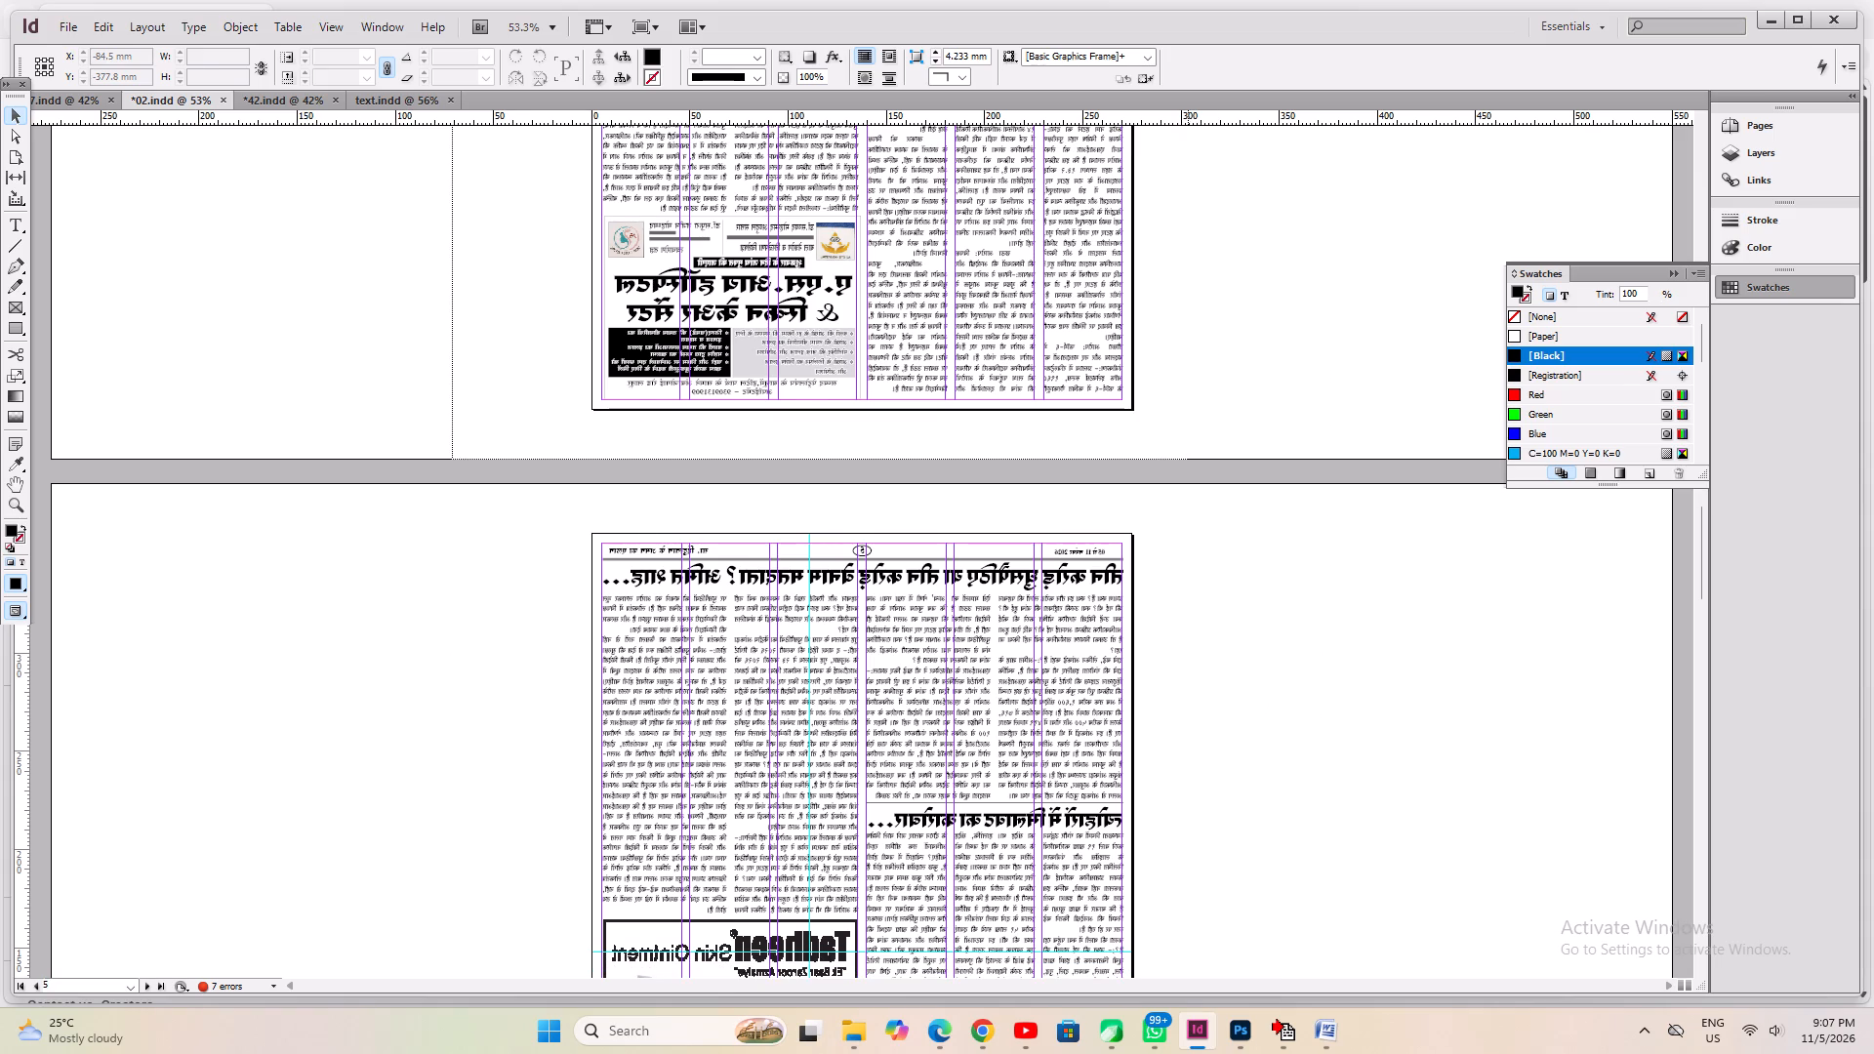
{"action": "left_click_drag", "start_coordinate": [1188, 469], "coordinate": [1192, 451]}
{"action": "left_click", "coordinate": [518, 80]}
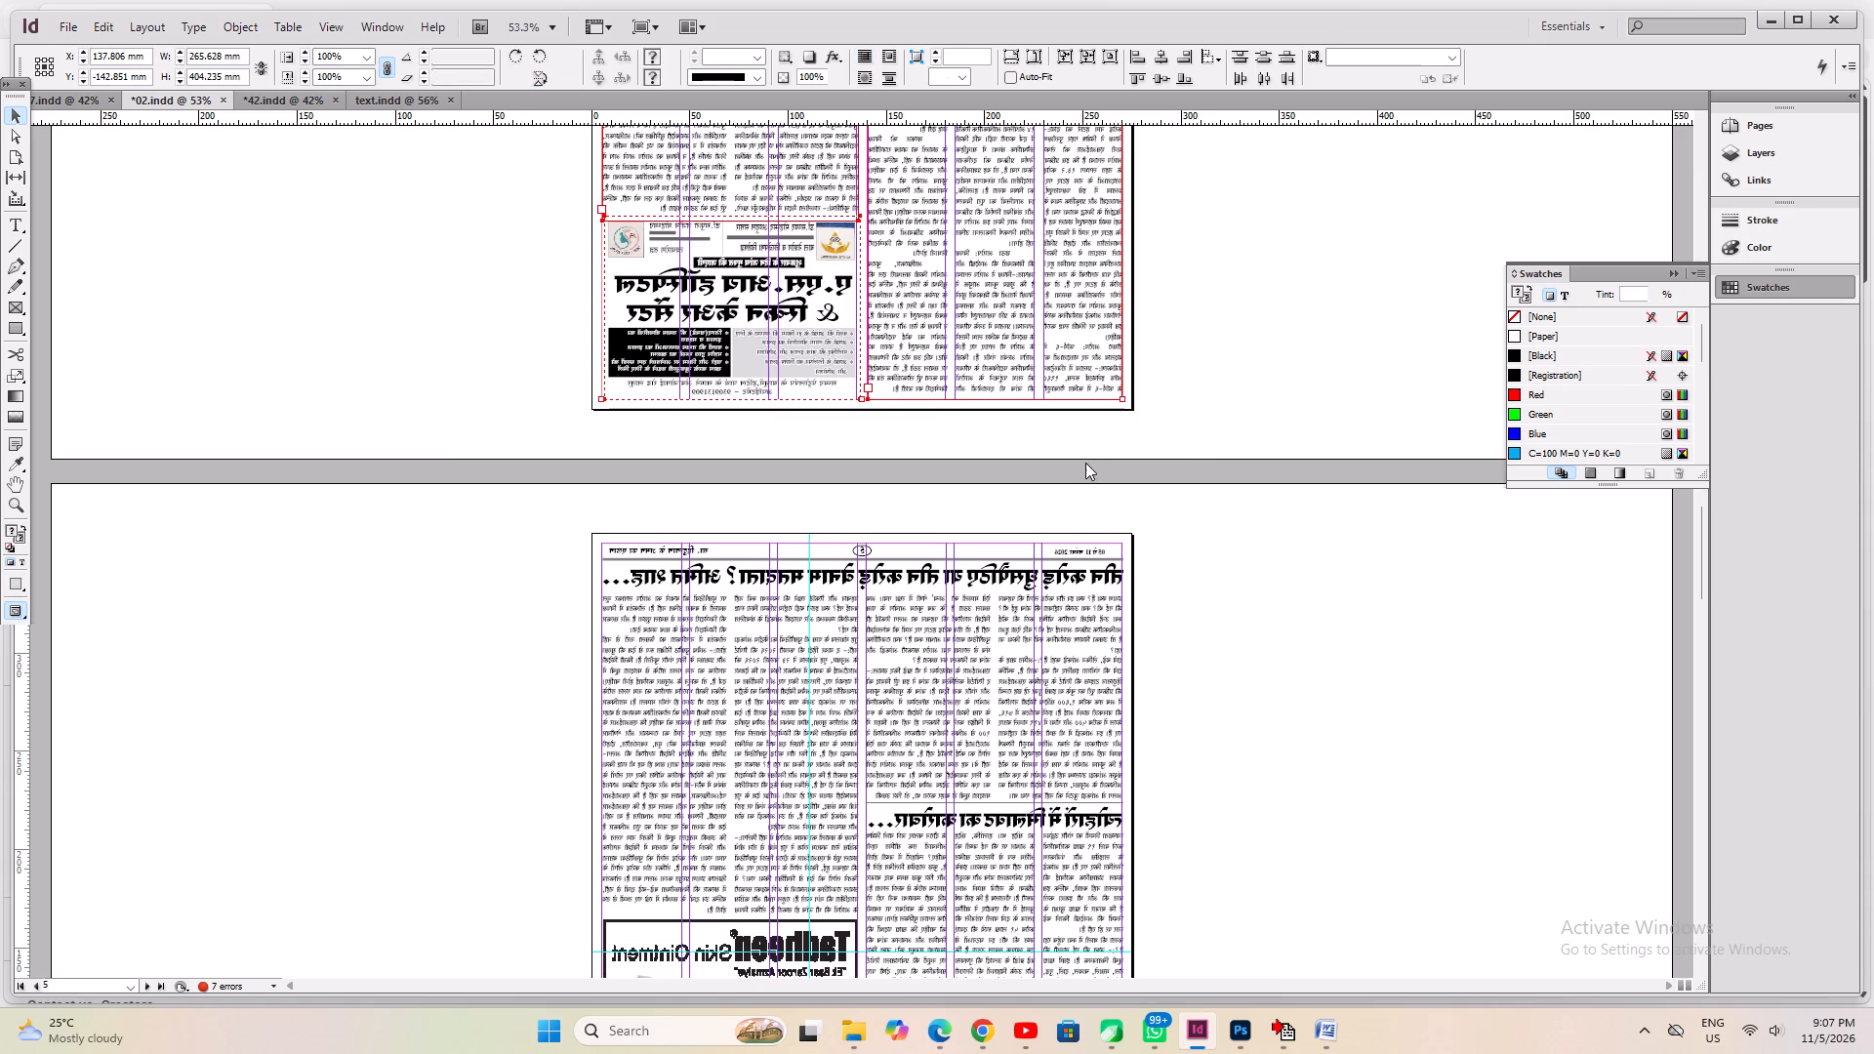
{"action": "left_click", "coordinate": [1153, 562]}
Flip all objects on page 5 horizontally, including the Tadheen skin ointment ad.
{"action": "scroll", "coordinate": [1164, 557], "scroll_direction": "down", "scroll_amount": 5}
{"action": "left_click_drag", "start_coordinate": [498, 223], "coordinate": [1183, 916]}
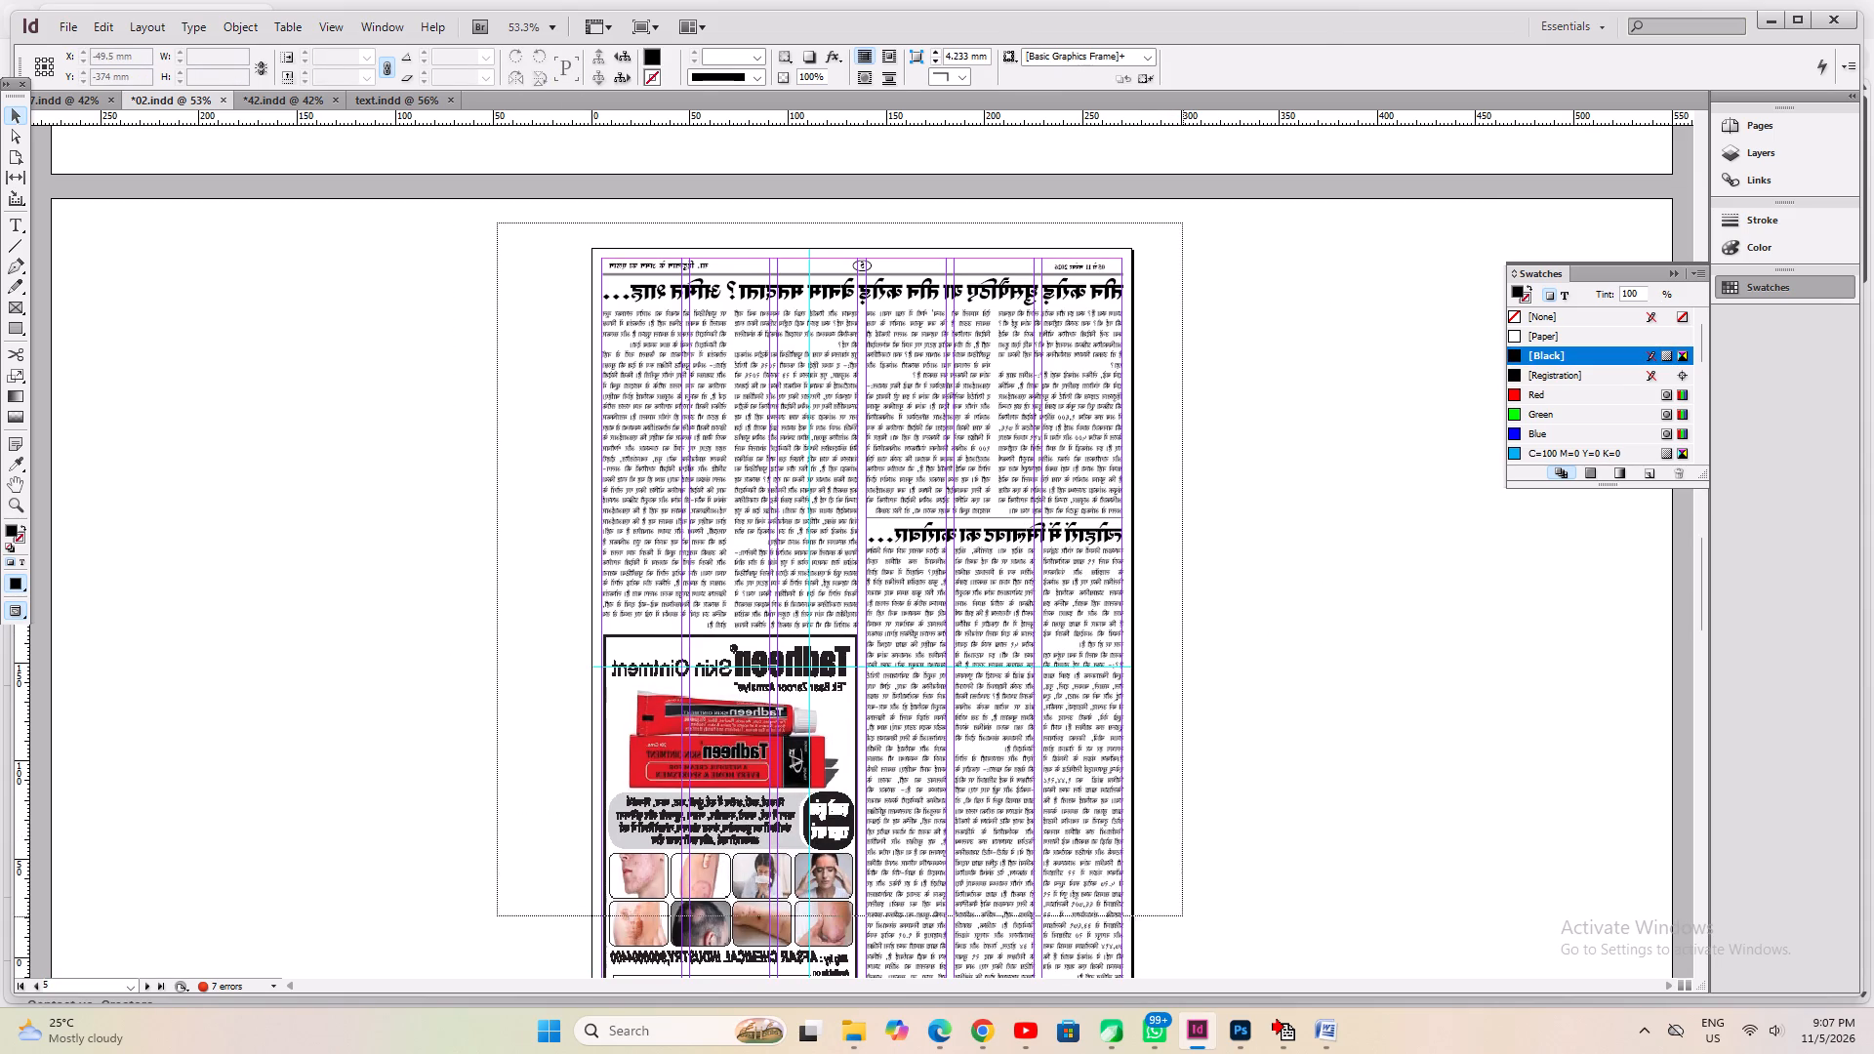
{"action": "left_click_drag", "start_coordinate": [1183, 916], "coordinate": [1165, 712]}
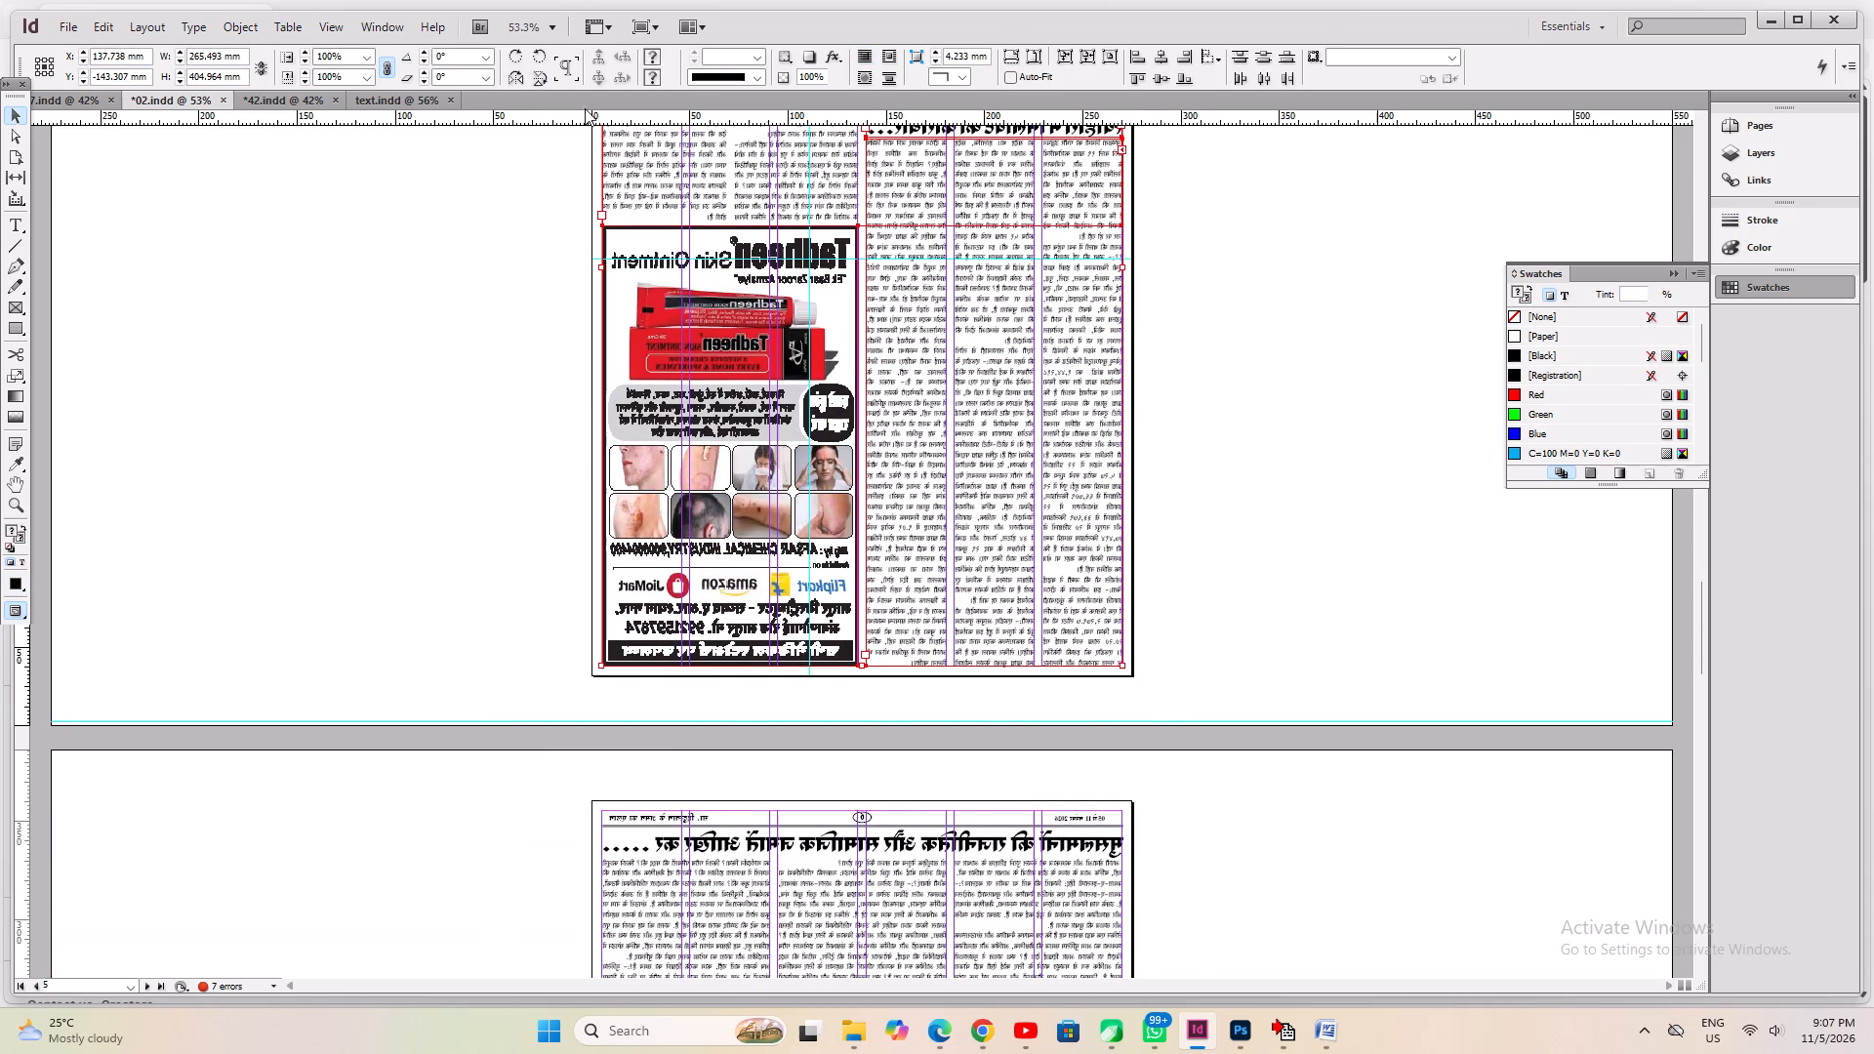
{"action": "left_click", "coordinate": [521, 82]}
{"action": "left_click", "coordinate": [1215, 431]}
Flip all objects on page 6 horizontally, including the two ads along the bottom of the page.
{"action": "scroll", "coordinate": [1239, 521], "scroll_direction": "down", "scroll_amount": 3}
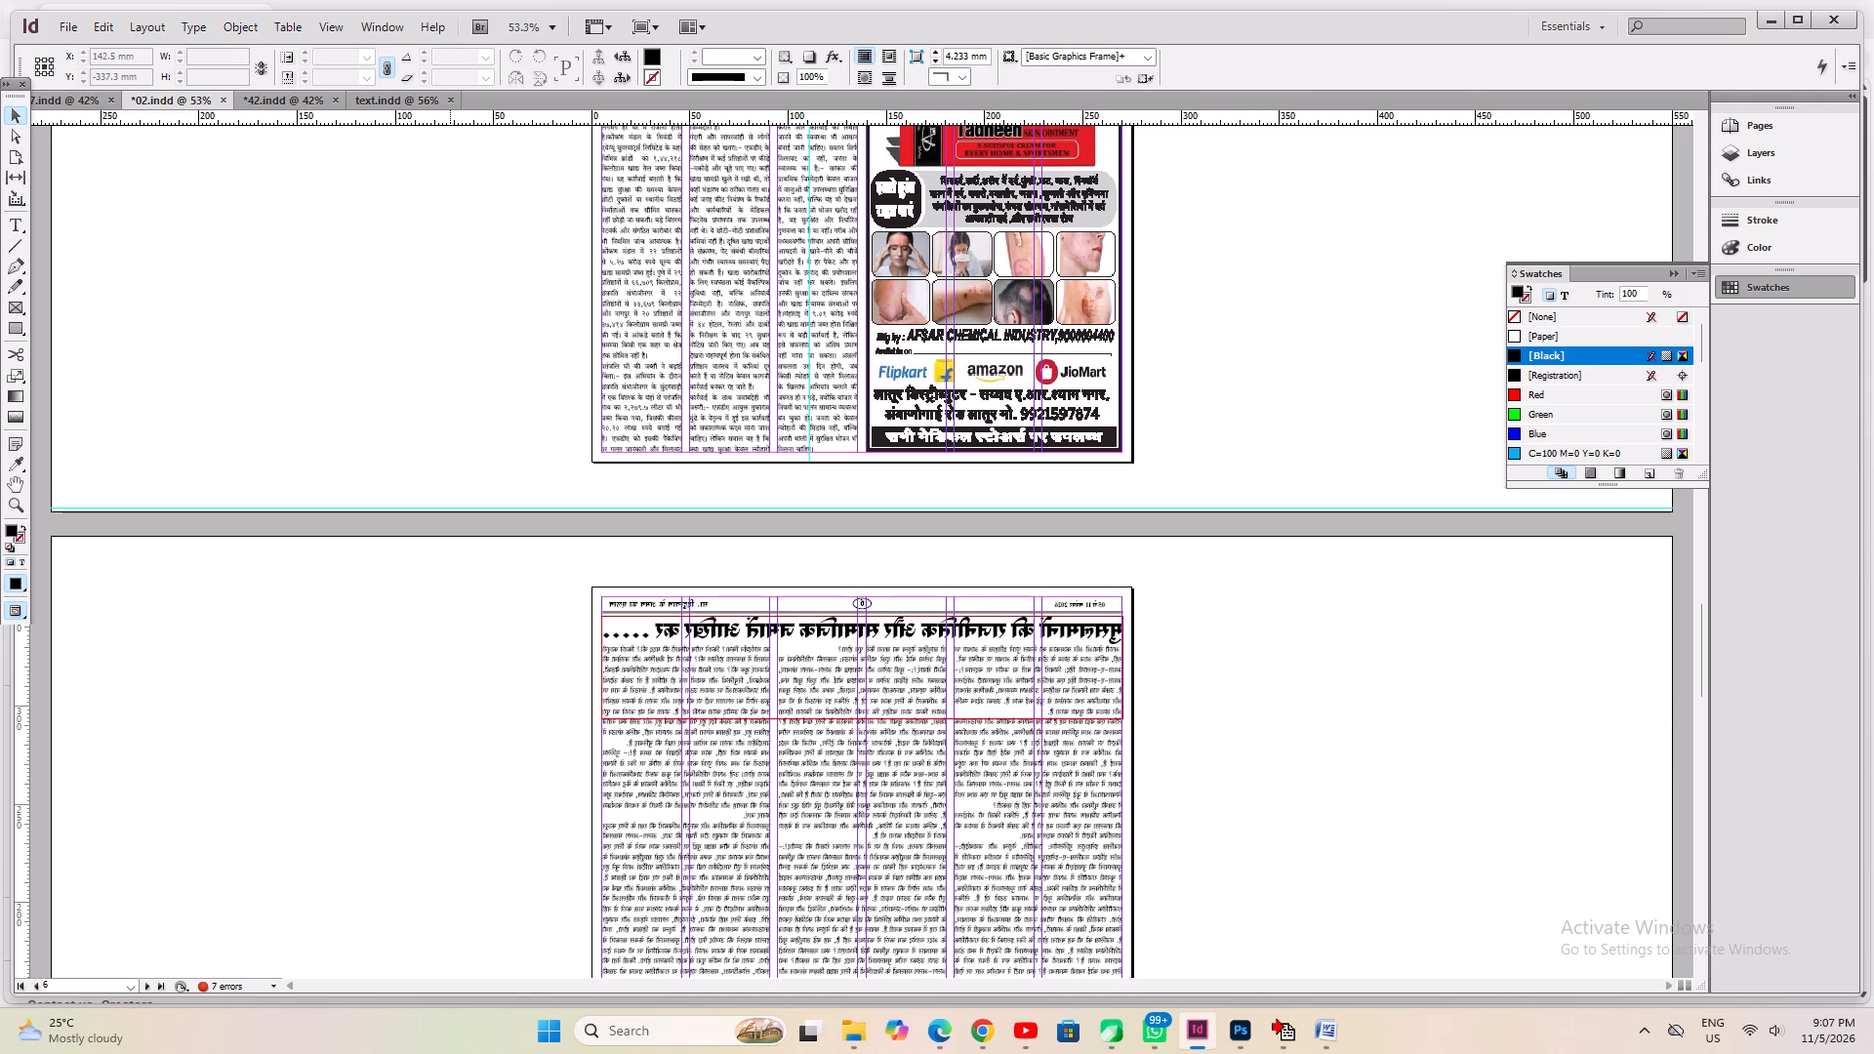
{"action": "left_click_drag", "start_coordinate": [509, 551], "coordinate": [1194, 761]}
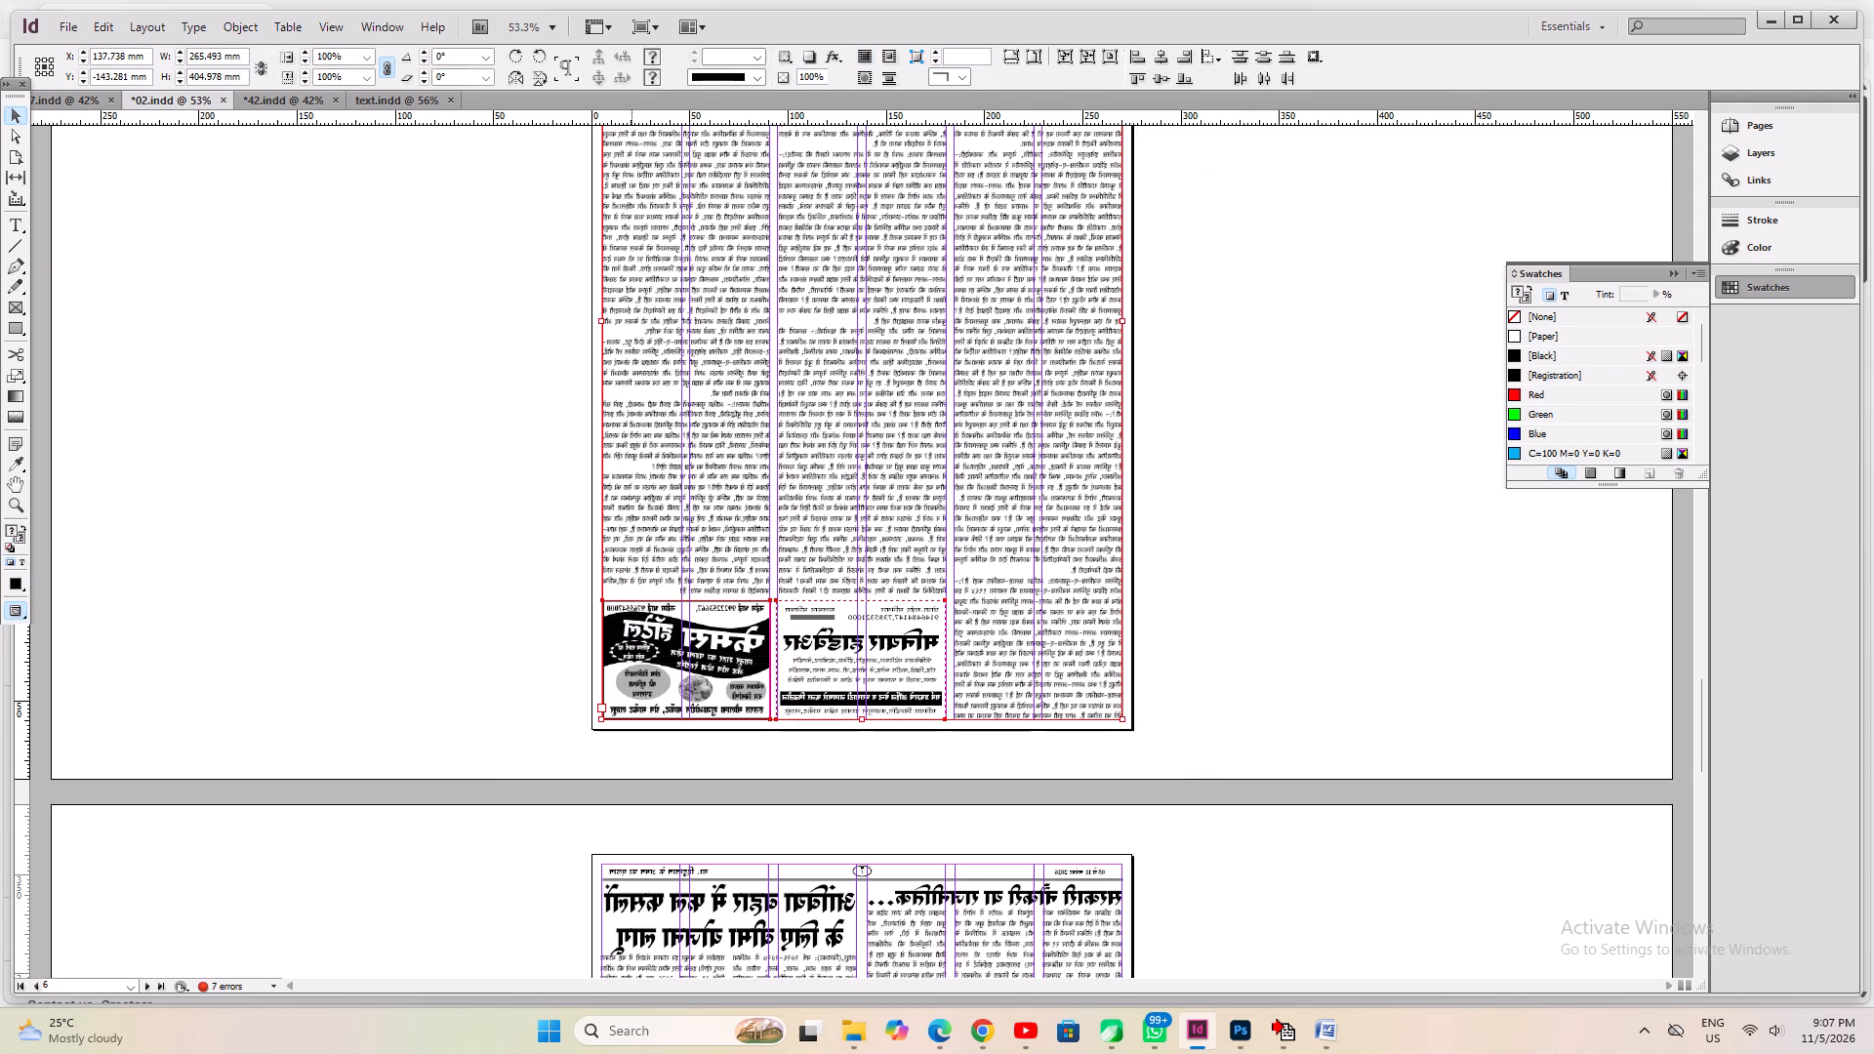
{"action": "left_click", "coordinate": [521, 77]}
{"action": "left_click", "coordinate": [1199, 569]}
Flip all objects on page 7 horizontally, including the three ads along the bottom of the page.
{"action": "scroll", "coordinate": [1197, 569], "scroll_direction": "down", "scroll_amount": 6}
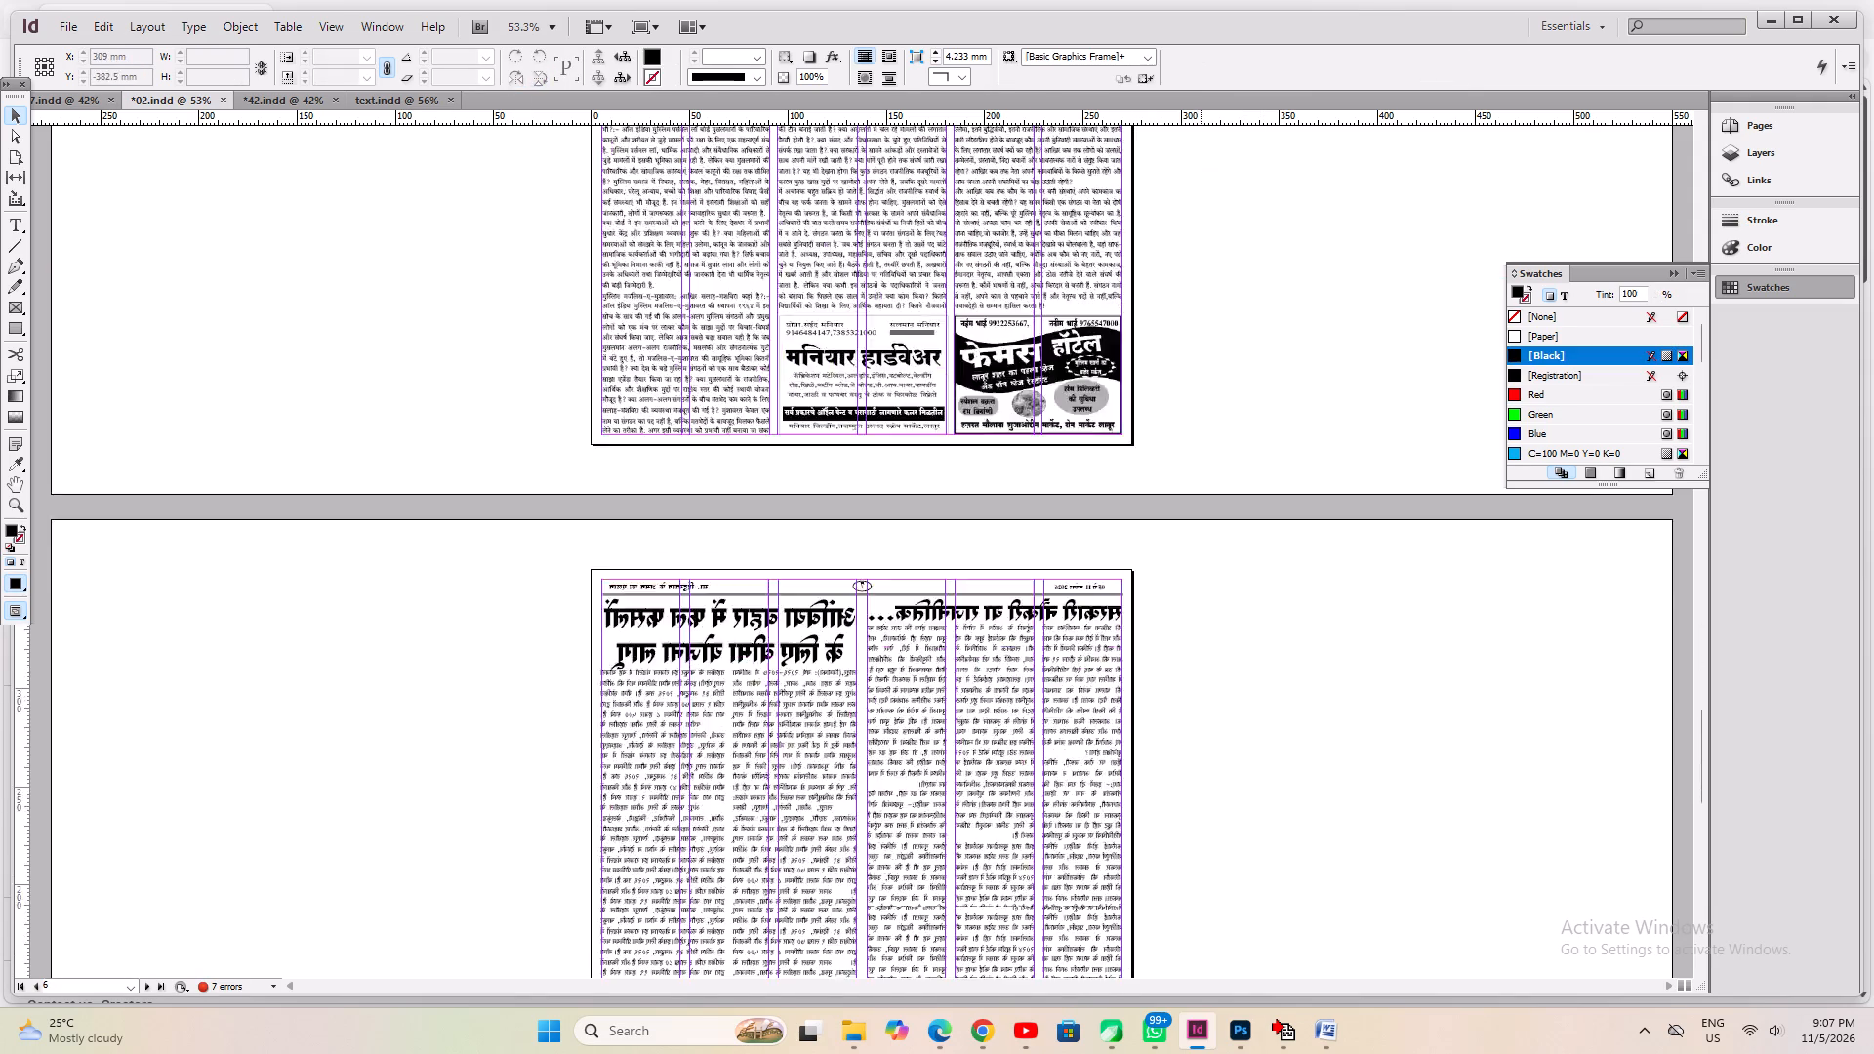
{"action": "left_click_drag", "start_coordinate": [488, 466], "coordinate": [1211, 825]}
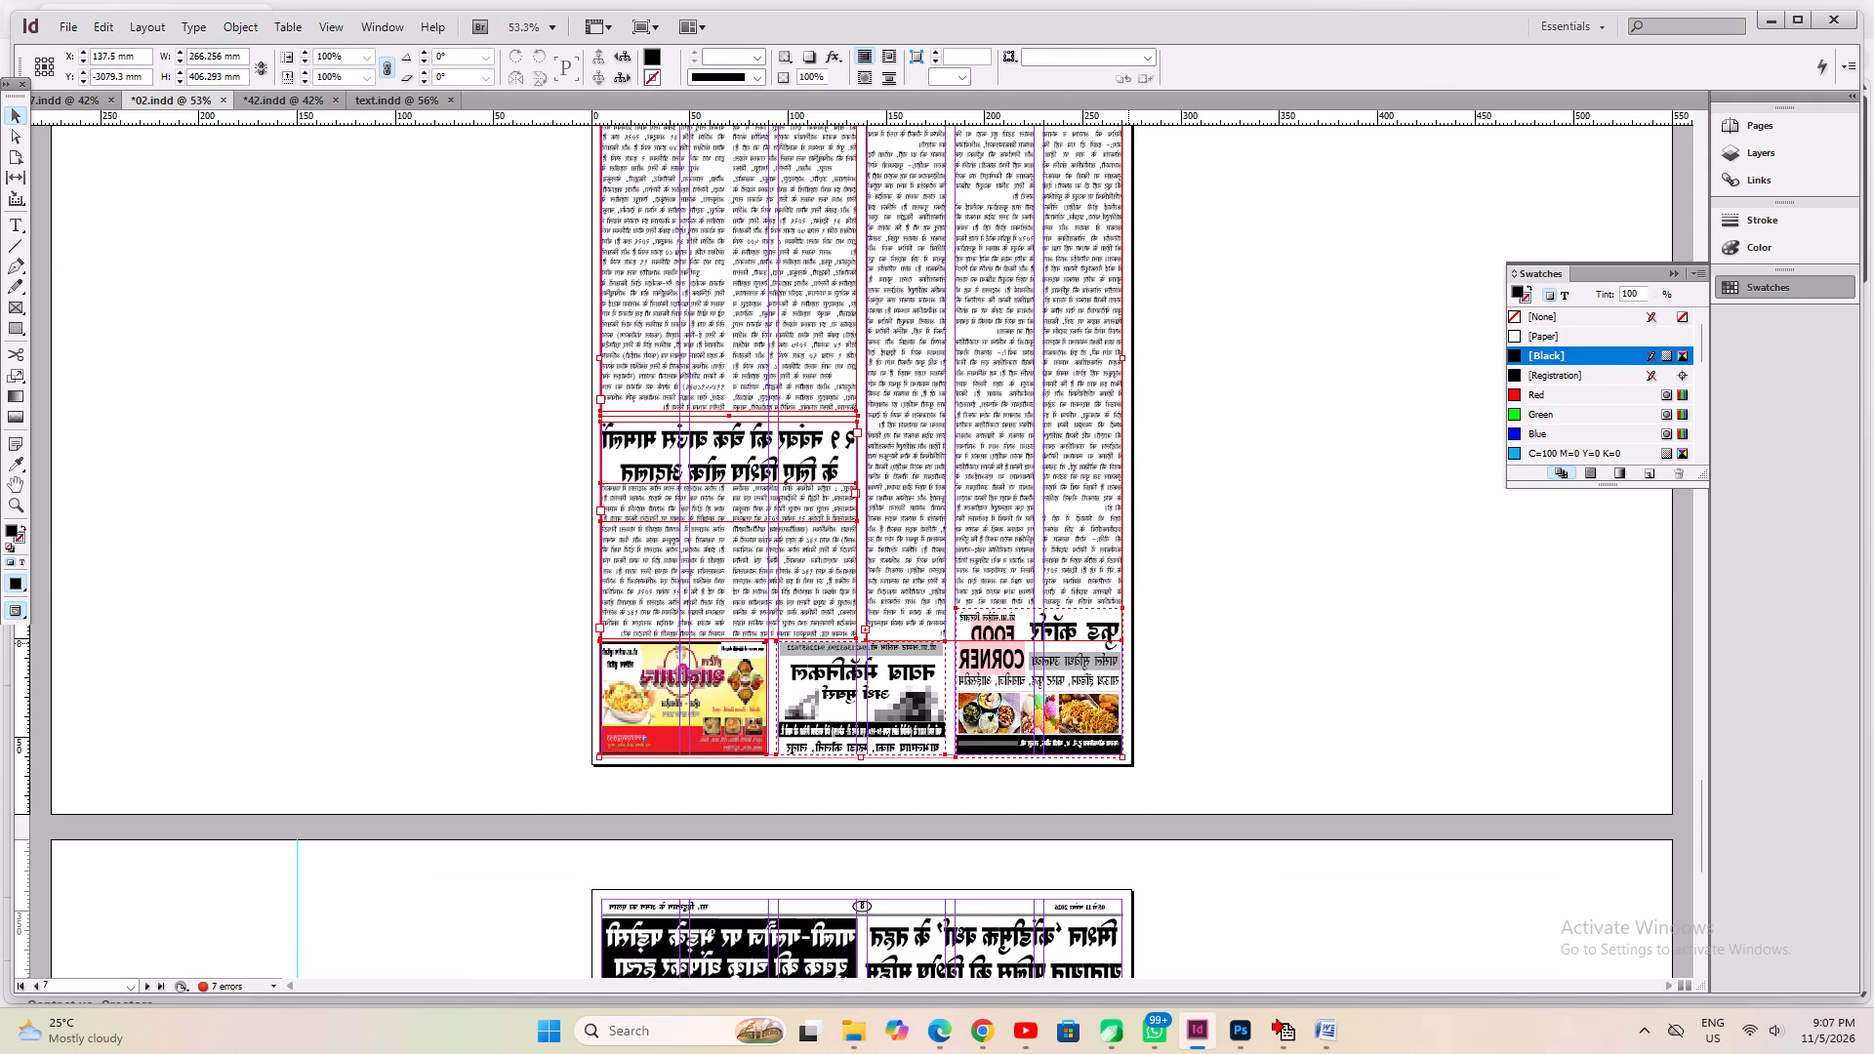
{"action": "left_click", "coordinate": [517, 78]}
{"action": "left_click", "coordinate": [1306, 500]}
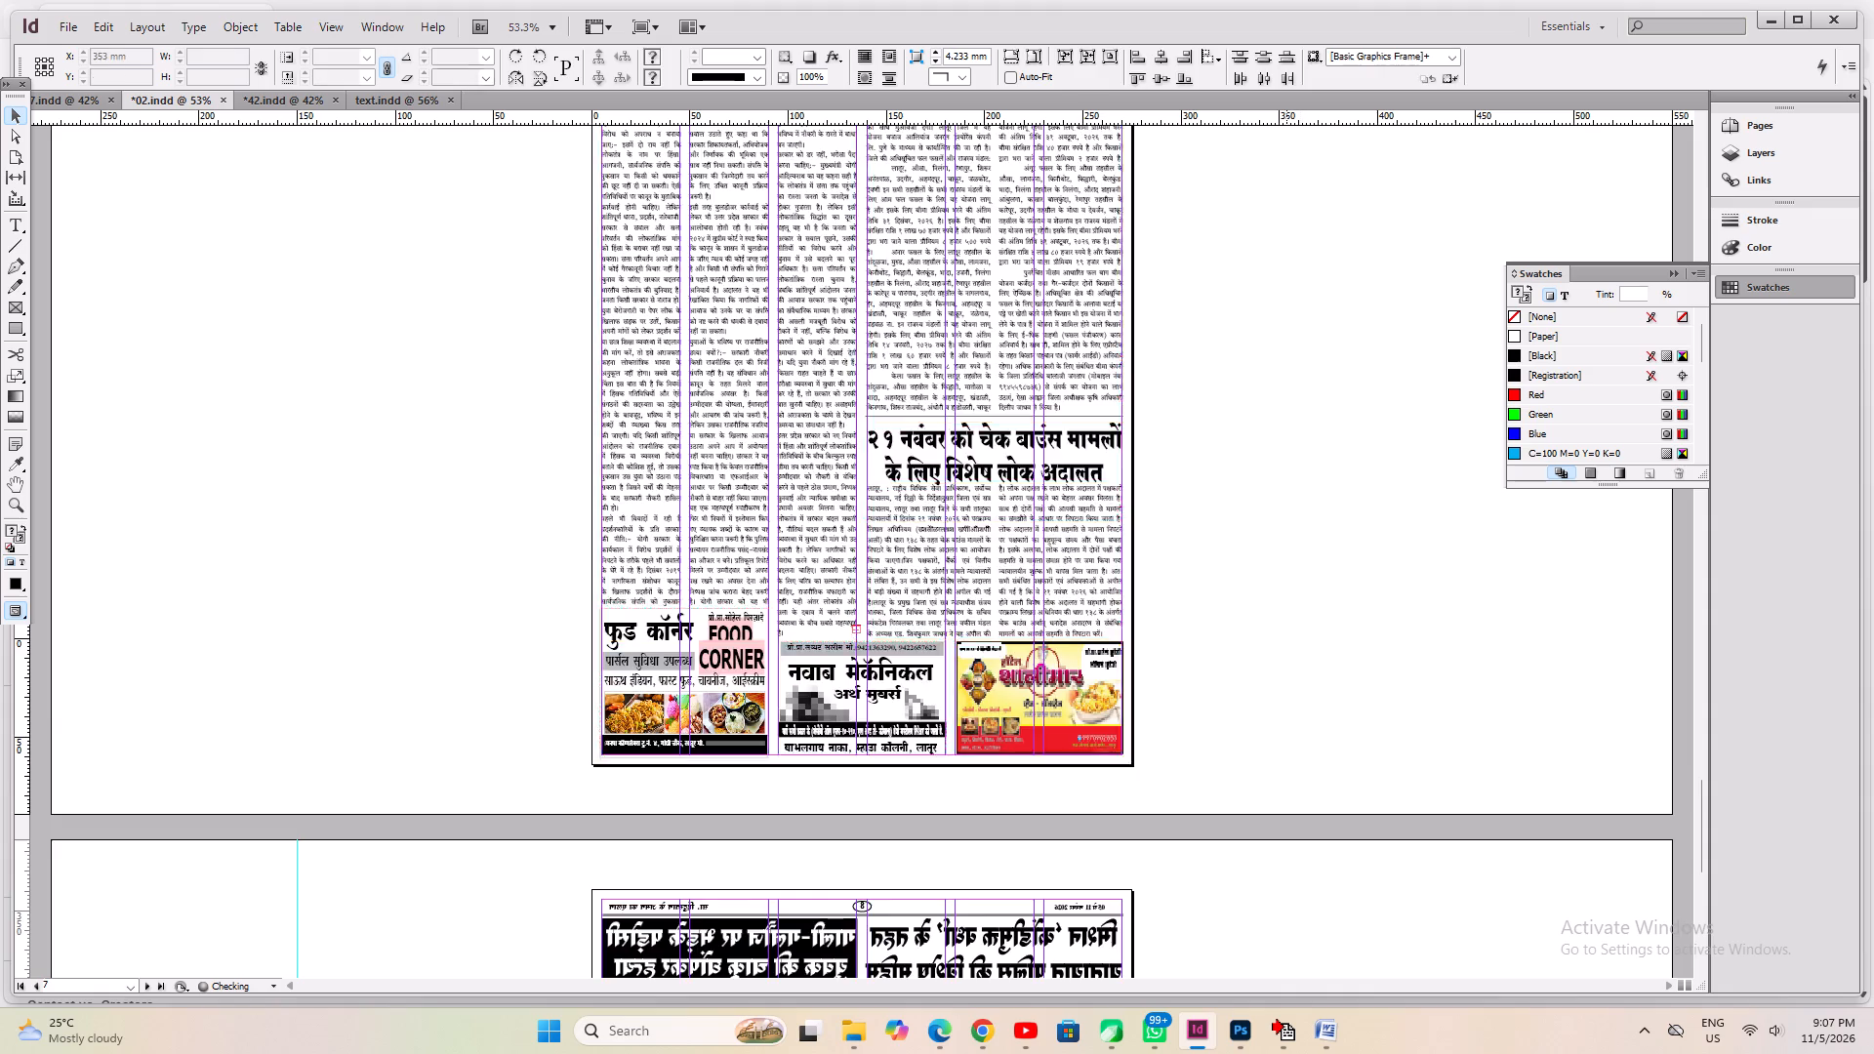
Flip all objects on page 8 horizontally, leaving out the rail ticket ad on the pasteboard.
{"action": "scroll", "coordinate": [1286, 503], "scroll_direction": "down", "scroll_amount": 6}
{"action": "left_click_drag", "start_coordinate": [535, 510], "coordinate": [1192, 987]}
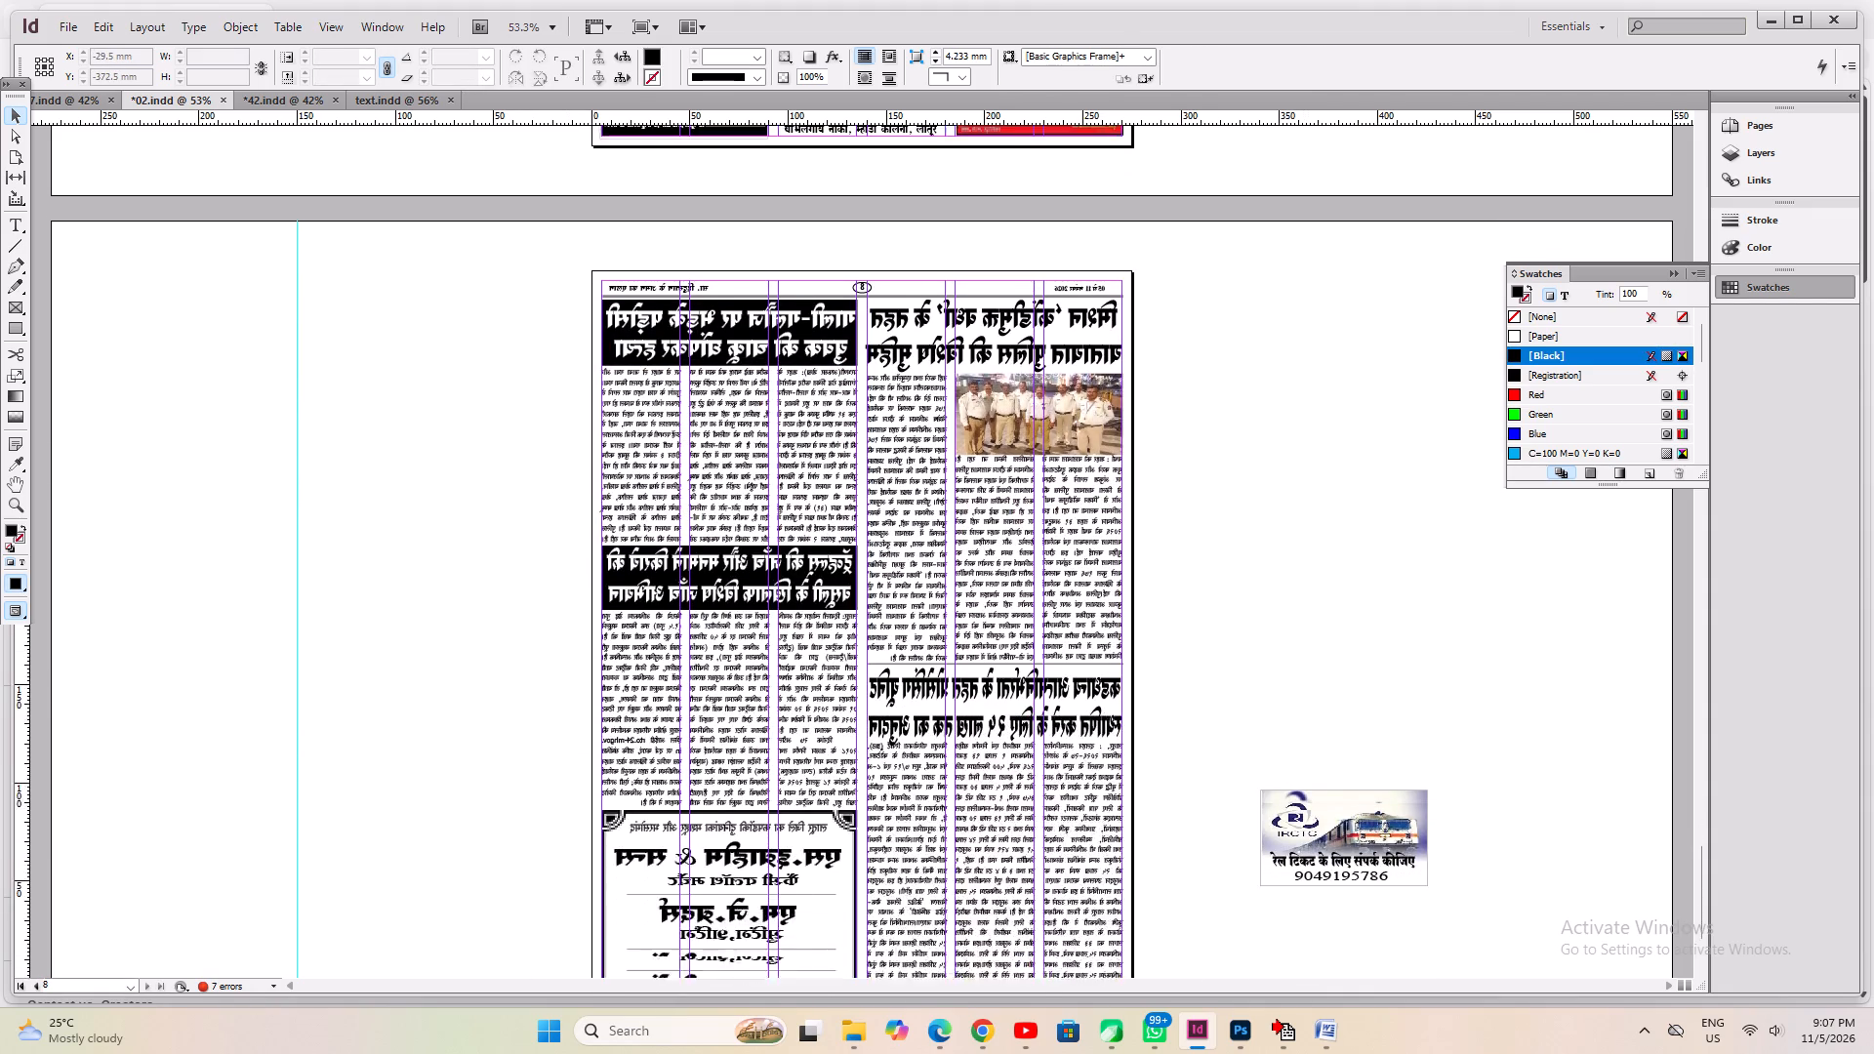
{"action": "left_click_drag", "start_coordinate": [1192, 987], "coordinate": [1165, 965]}
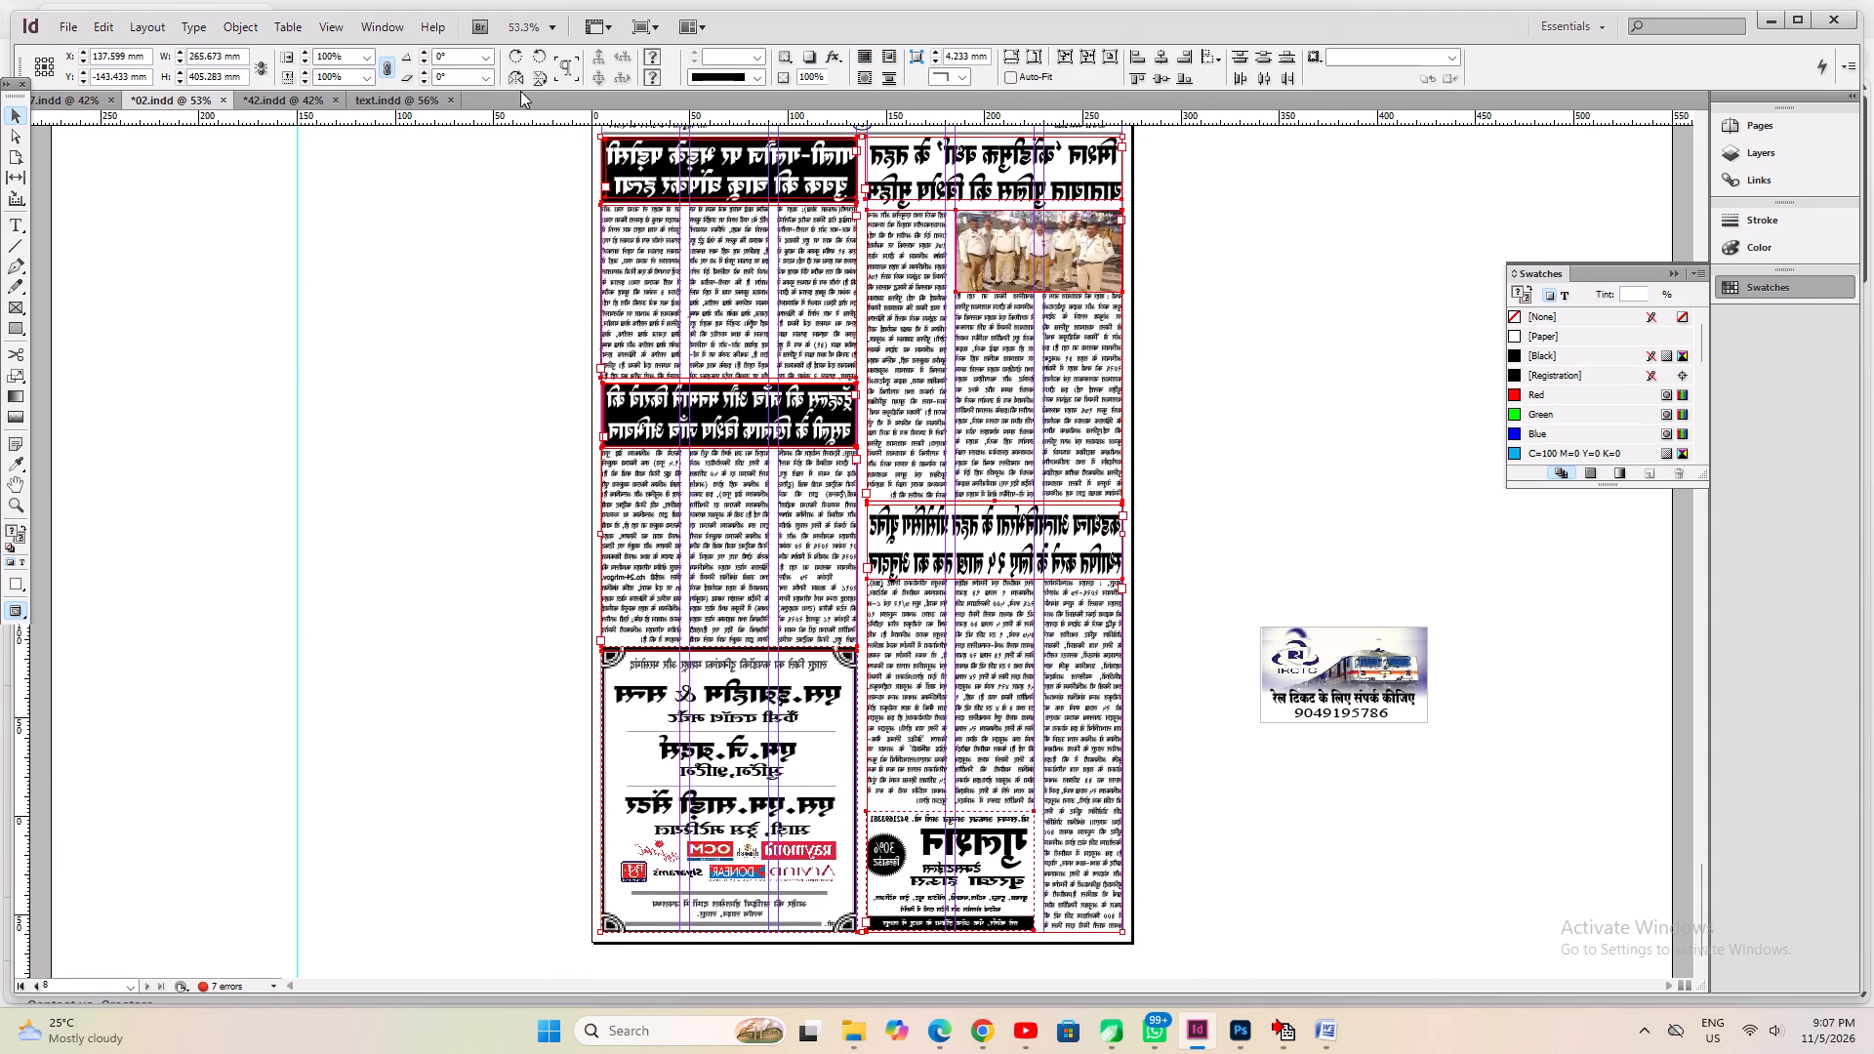
{"action": "left_click", "coordinate": [518, 80]}
{"action": "left_click", "coordinate": [1211, 364]}
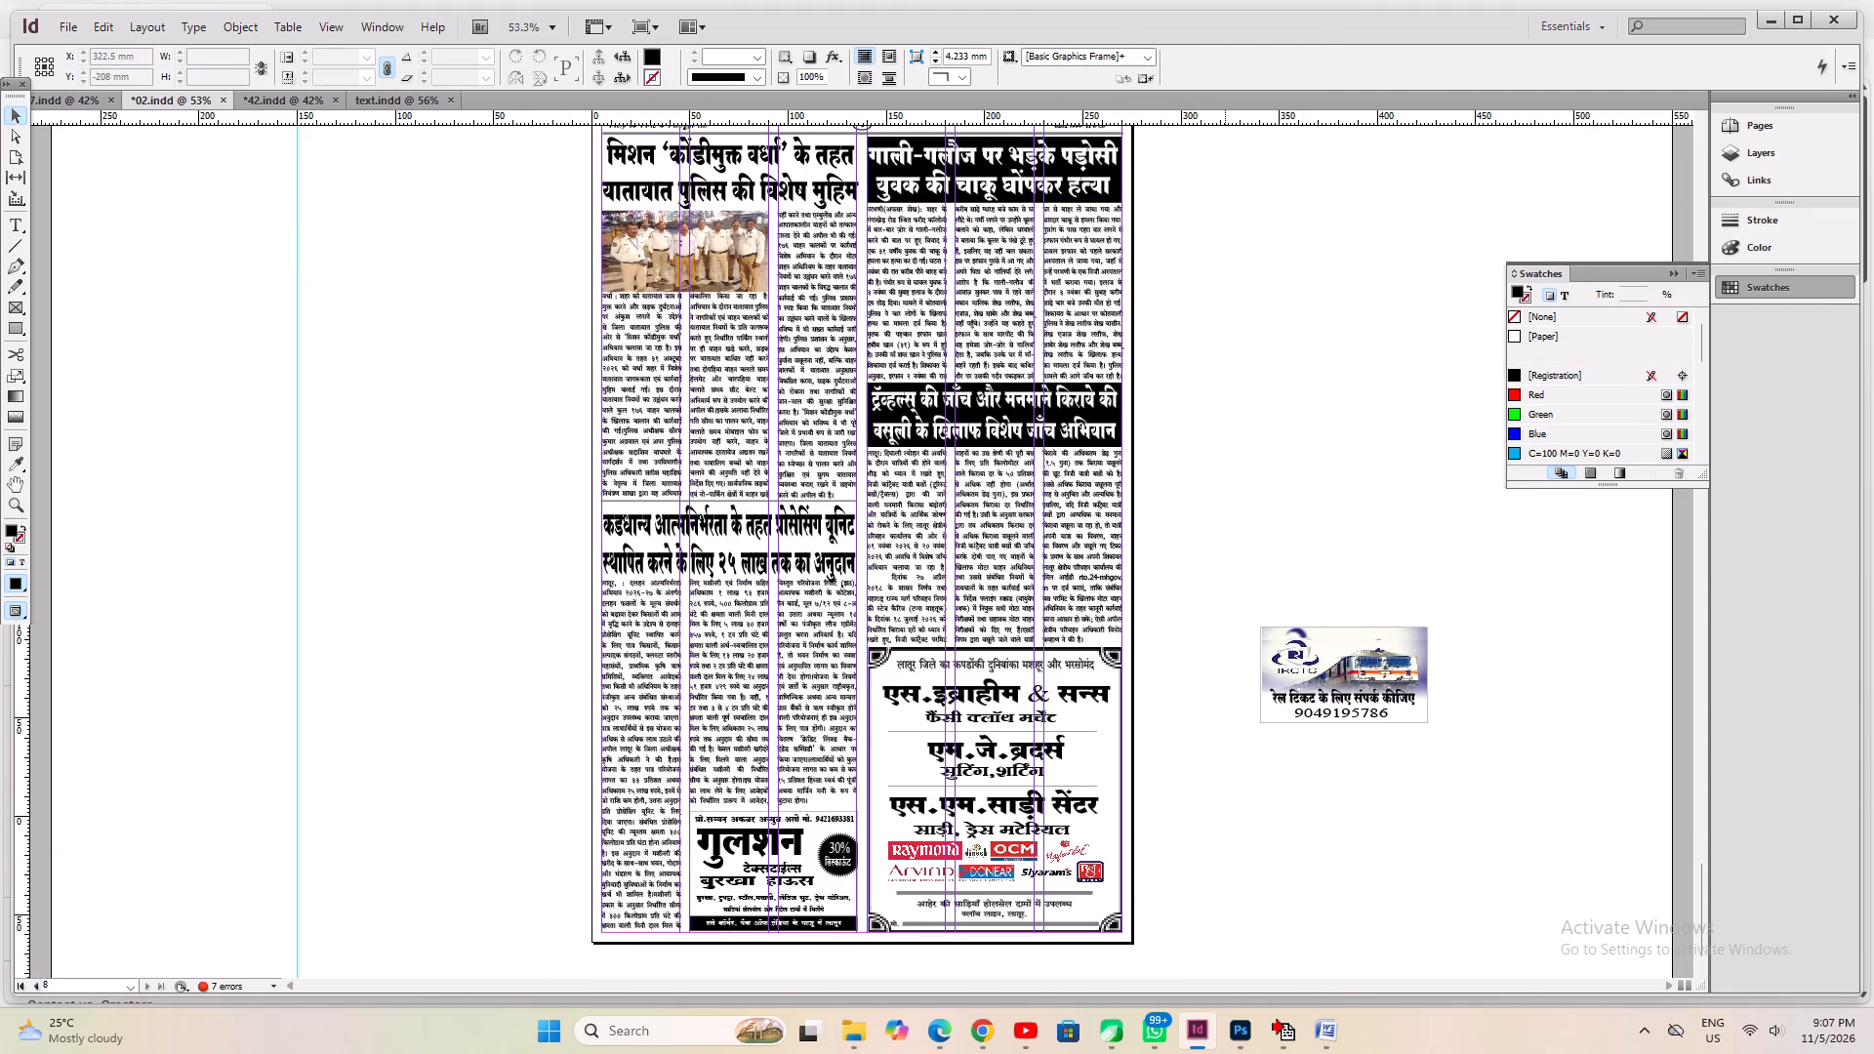
Export pages 1-8 to the Desktop as an Adobe PDF (Print) file named mahesh, replacing the existing file.
{"action": "key", "text": "ctrl+e"}
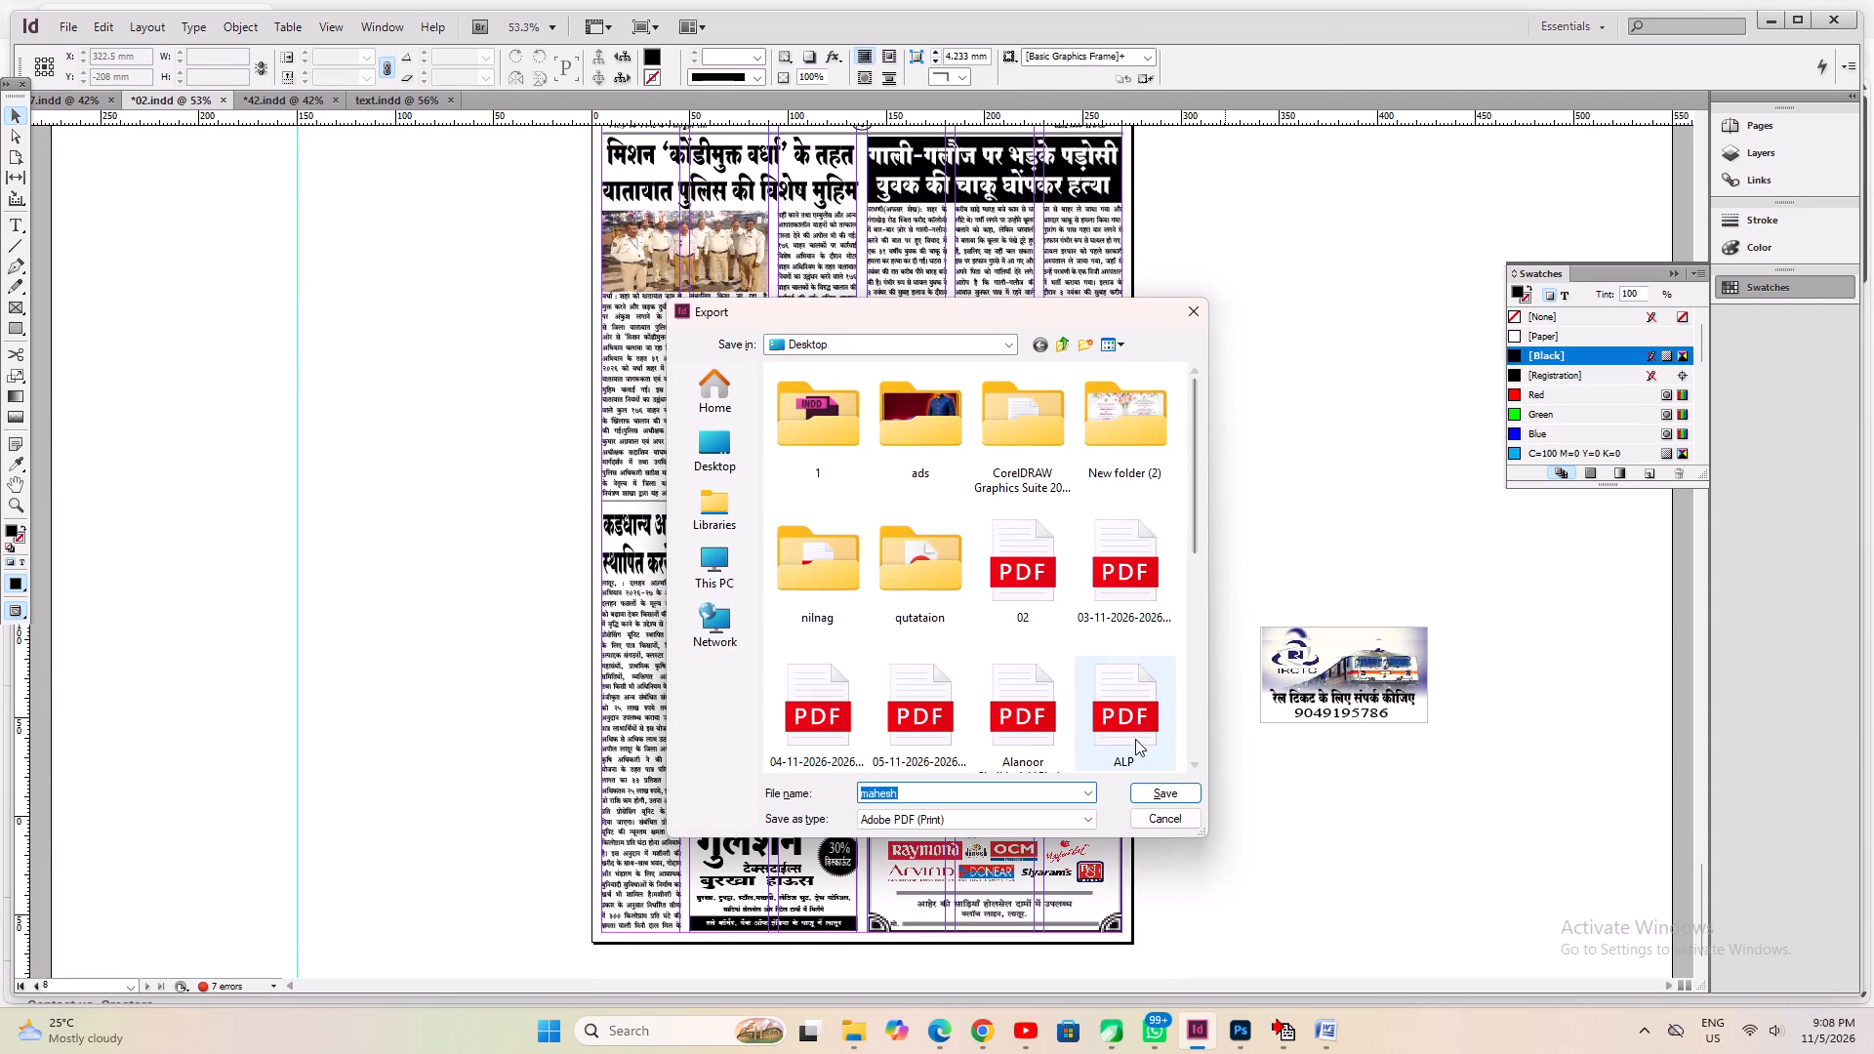
{"action": "left_click", "coordinate": [1156, 790]}
{"action": "left_click", "coordinate": [1000, 525]}
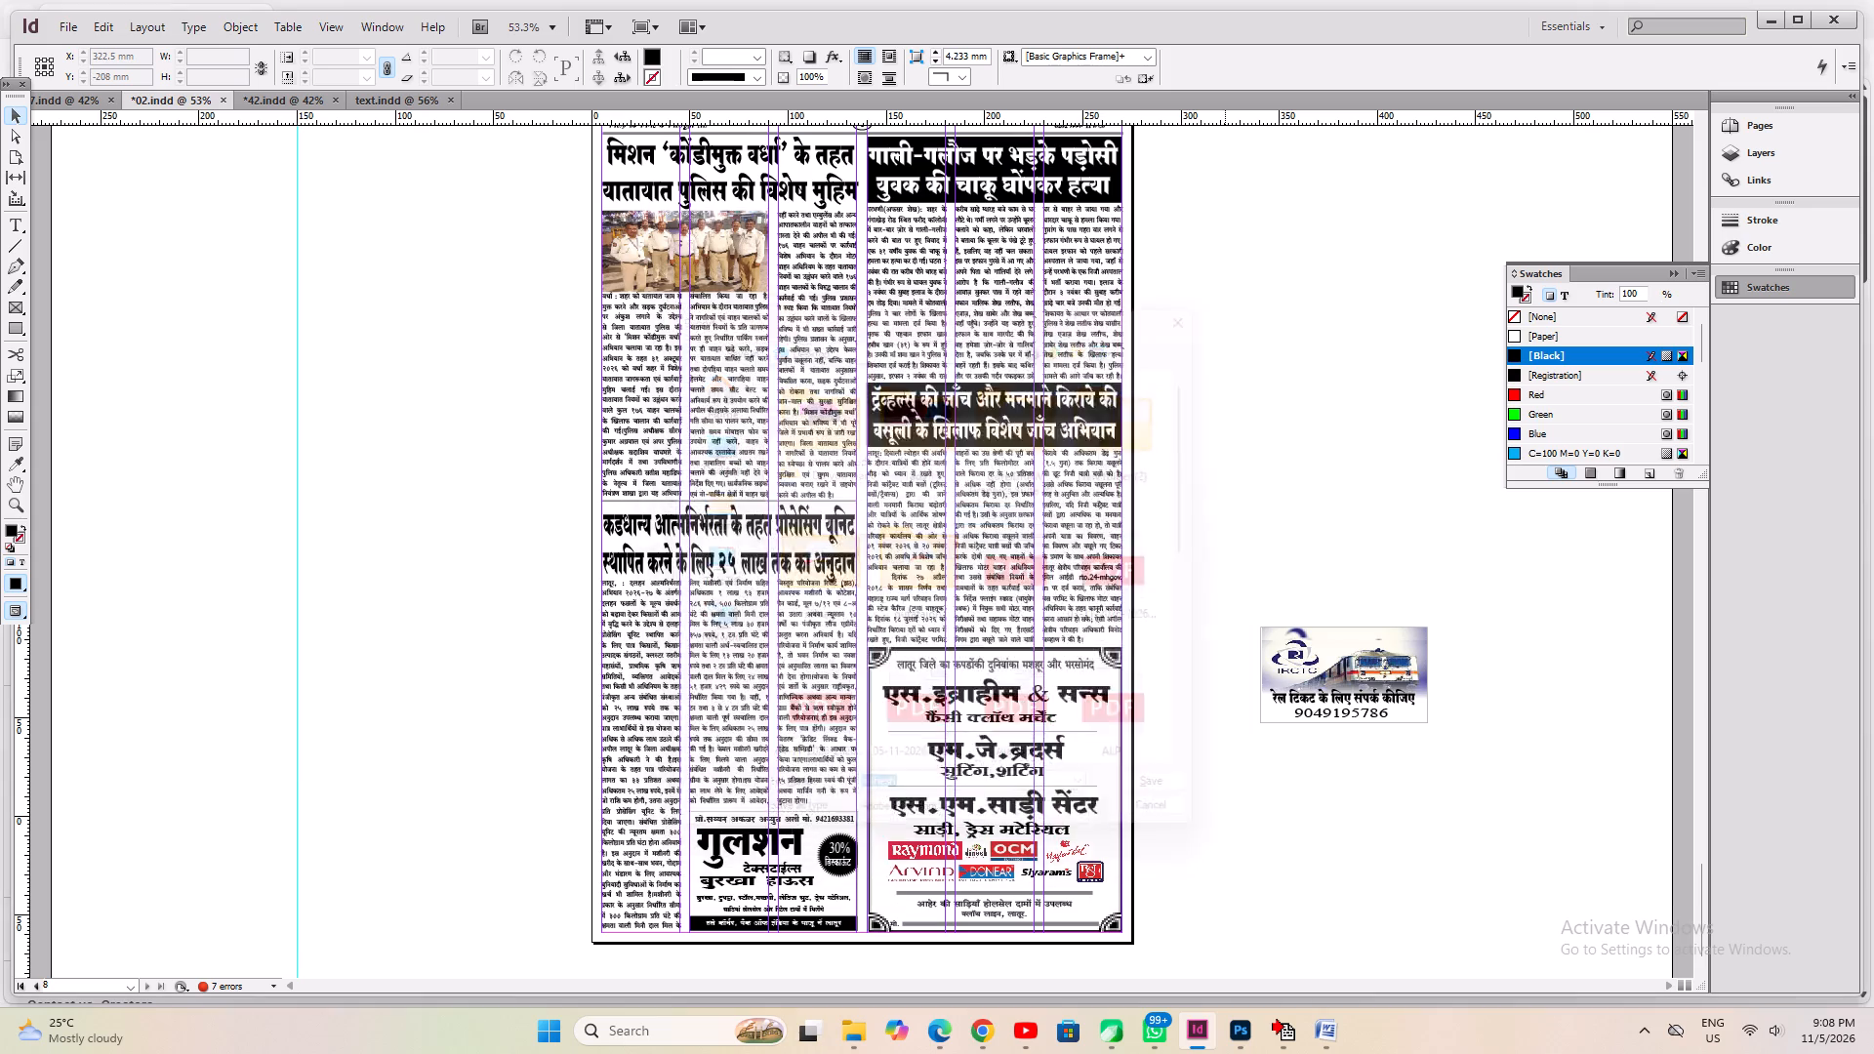
{"action": "type", "text": "1-8"}
{"action": "key", "text": "Return"}
{"action": "key", "text": "Return"}
{"action": "key", "text": "Return"}
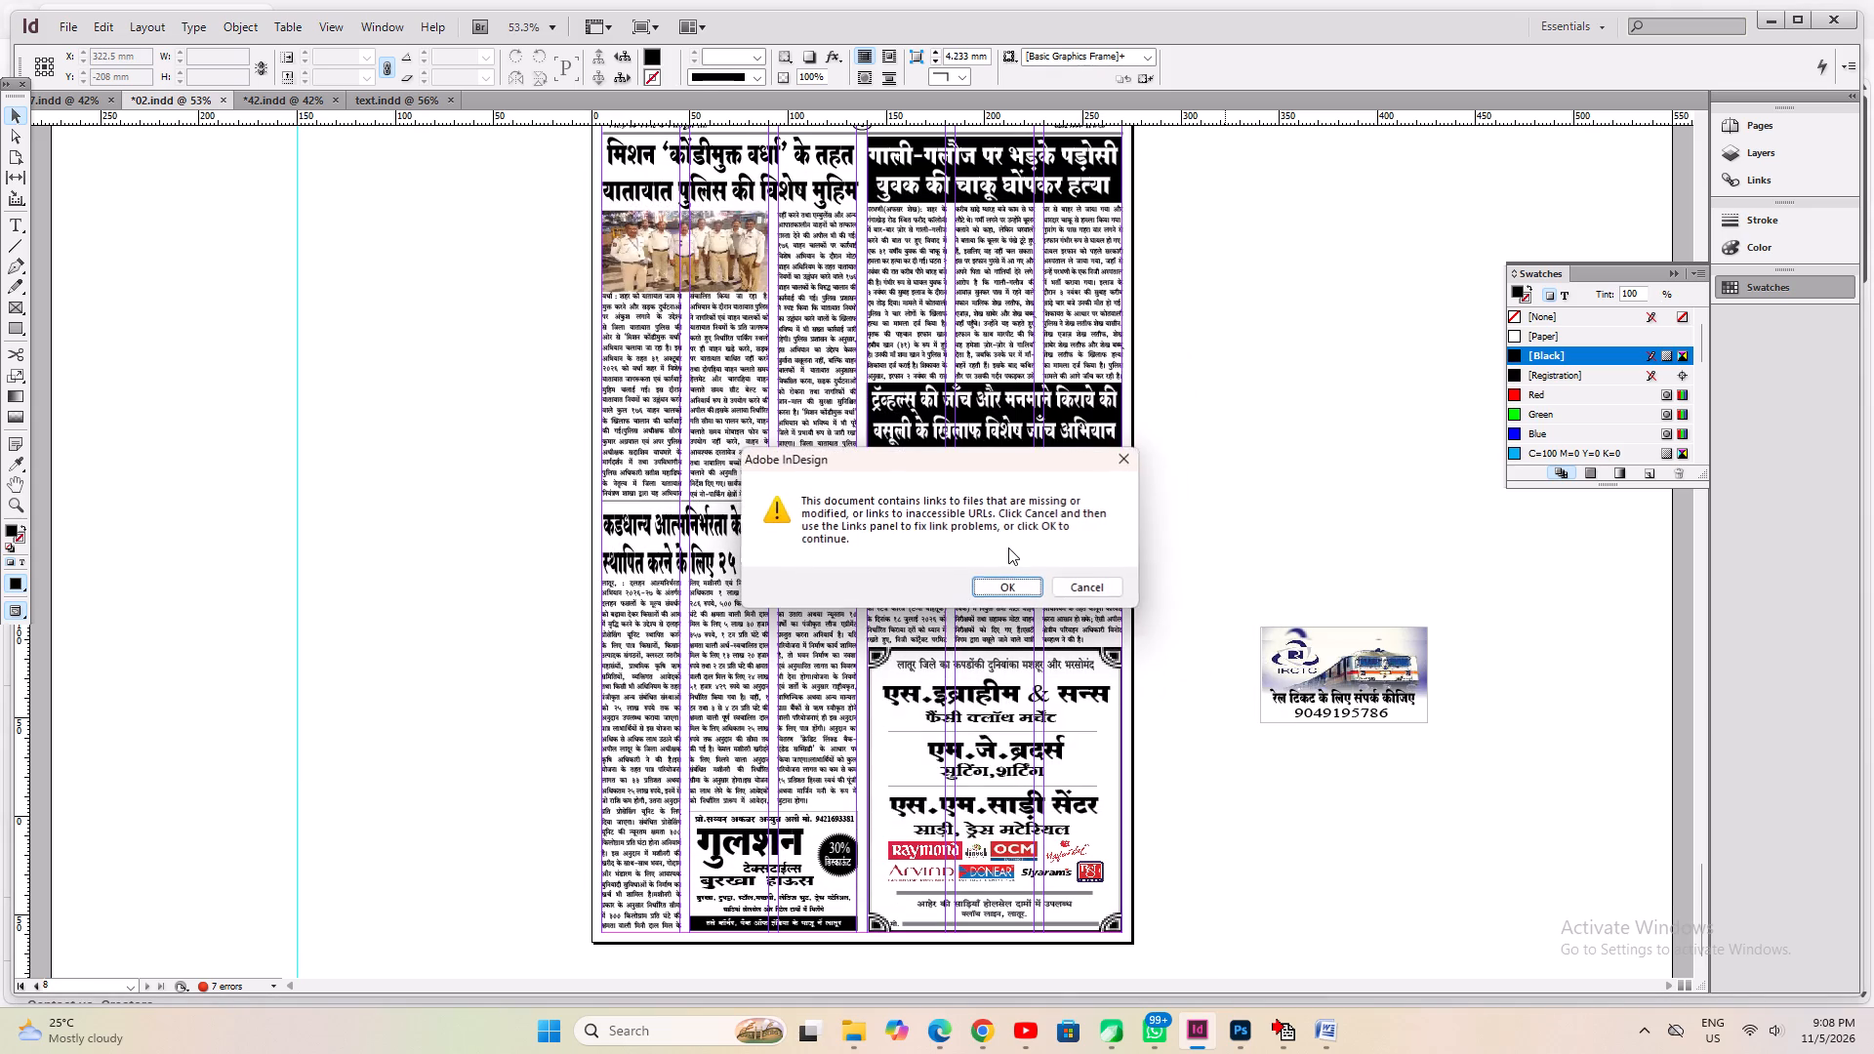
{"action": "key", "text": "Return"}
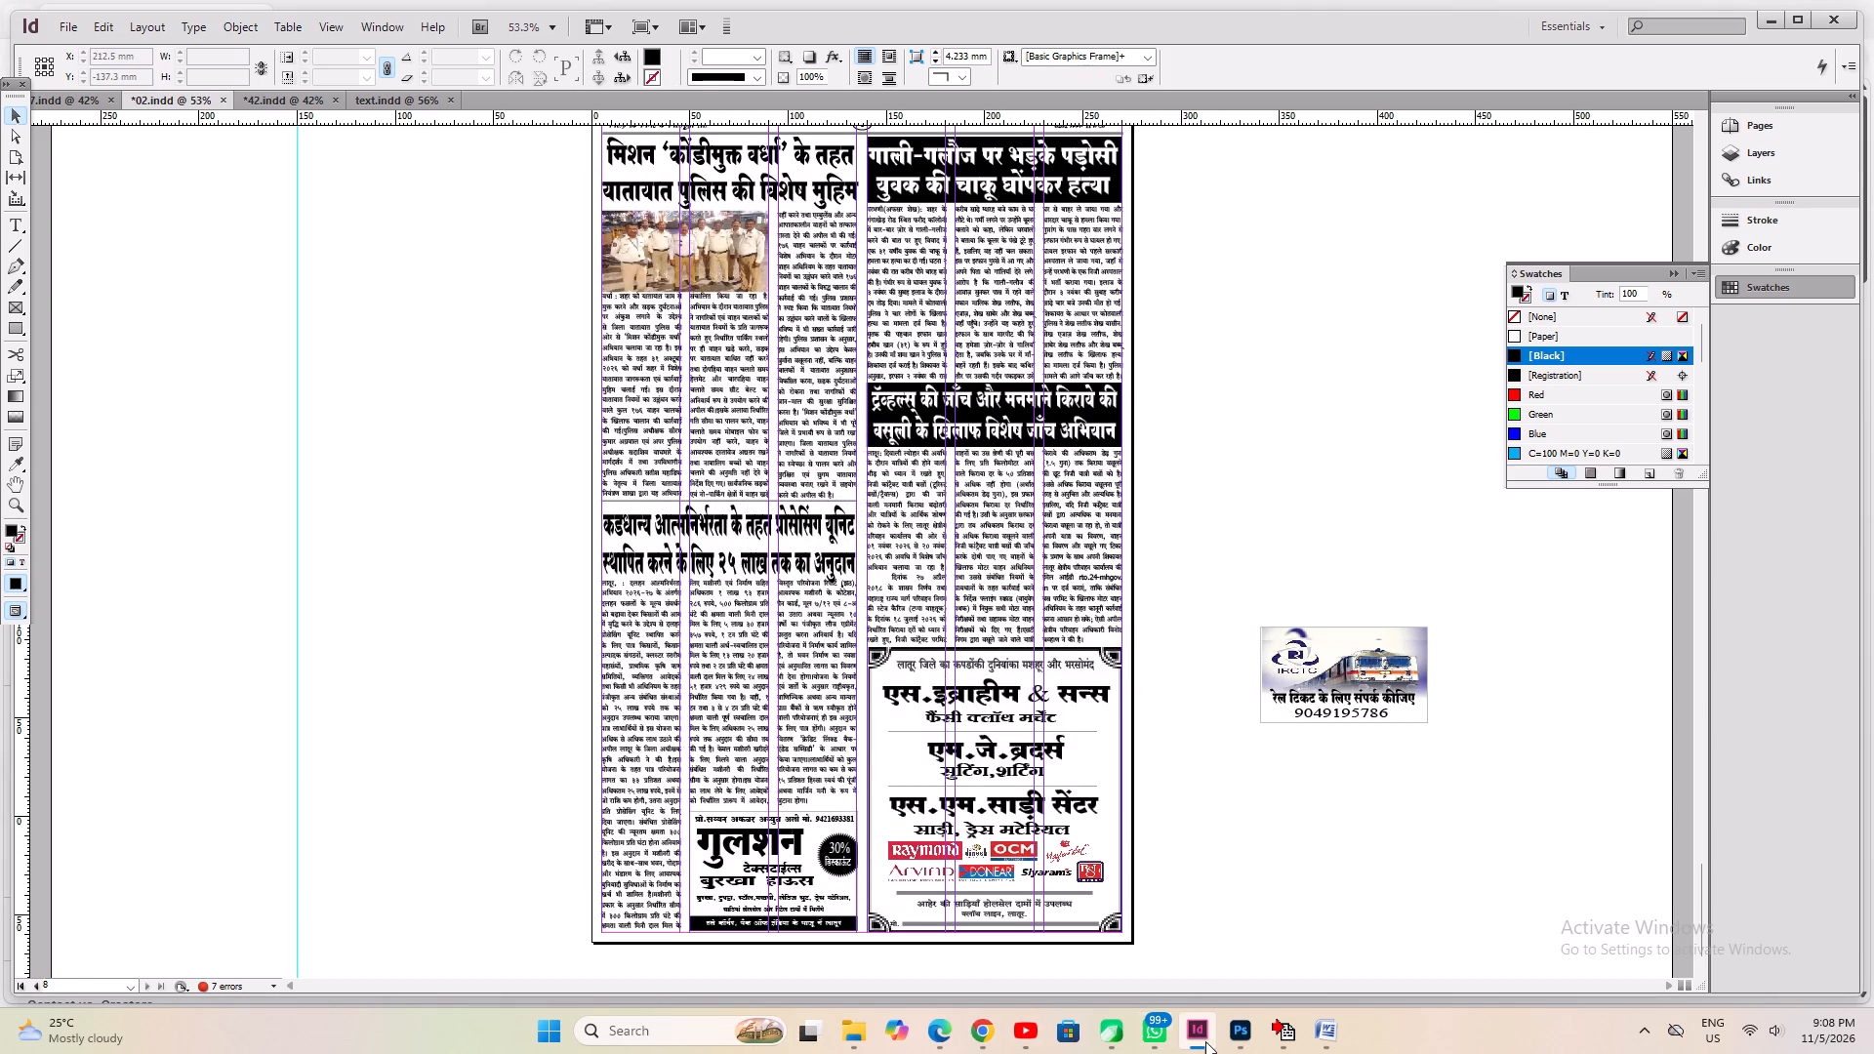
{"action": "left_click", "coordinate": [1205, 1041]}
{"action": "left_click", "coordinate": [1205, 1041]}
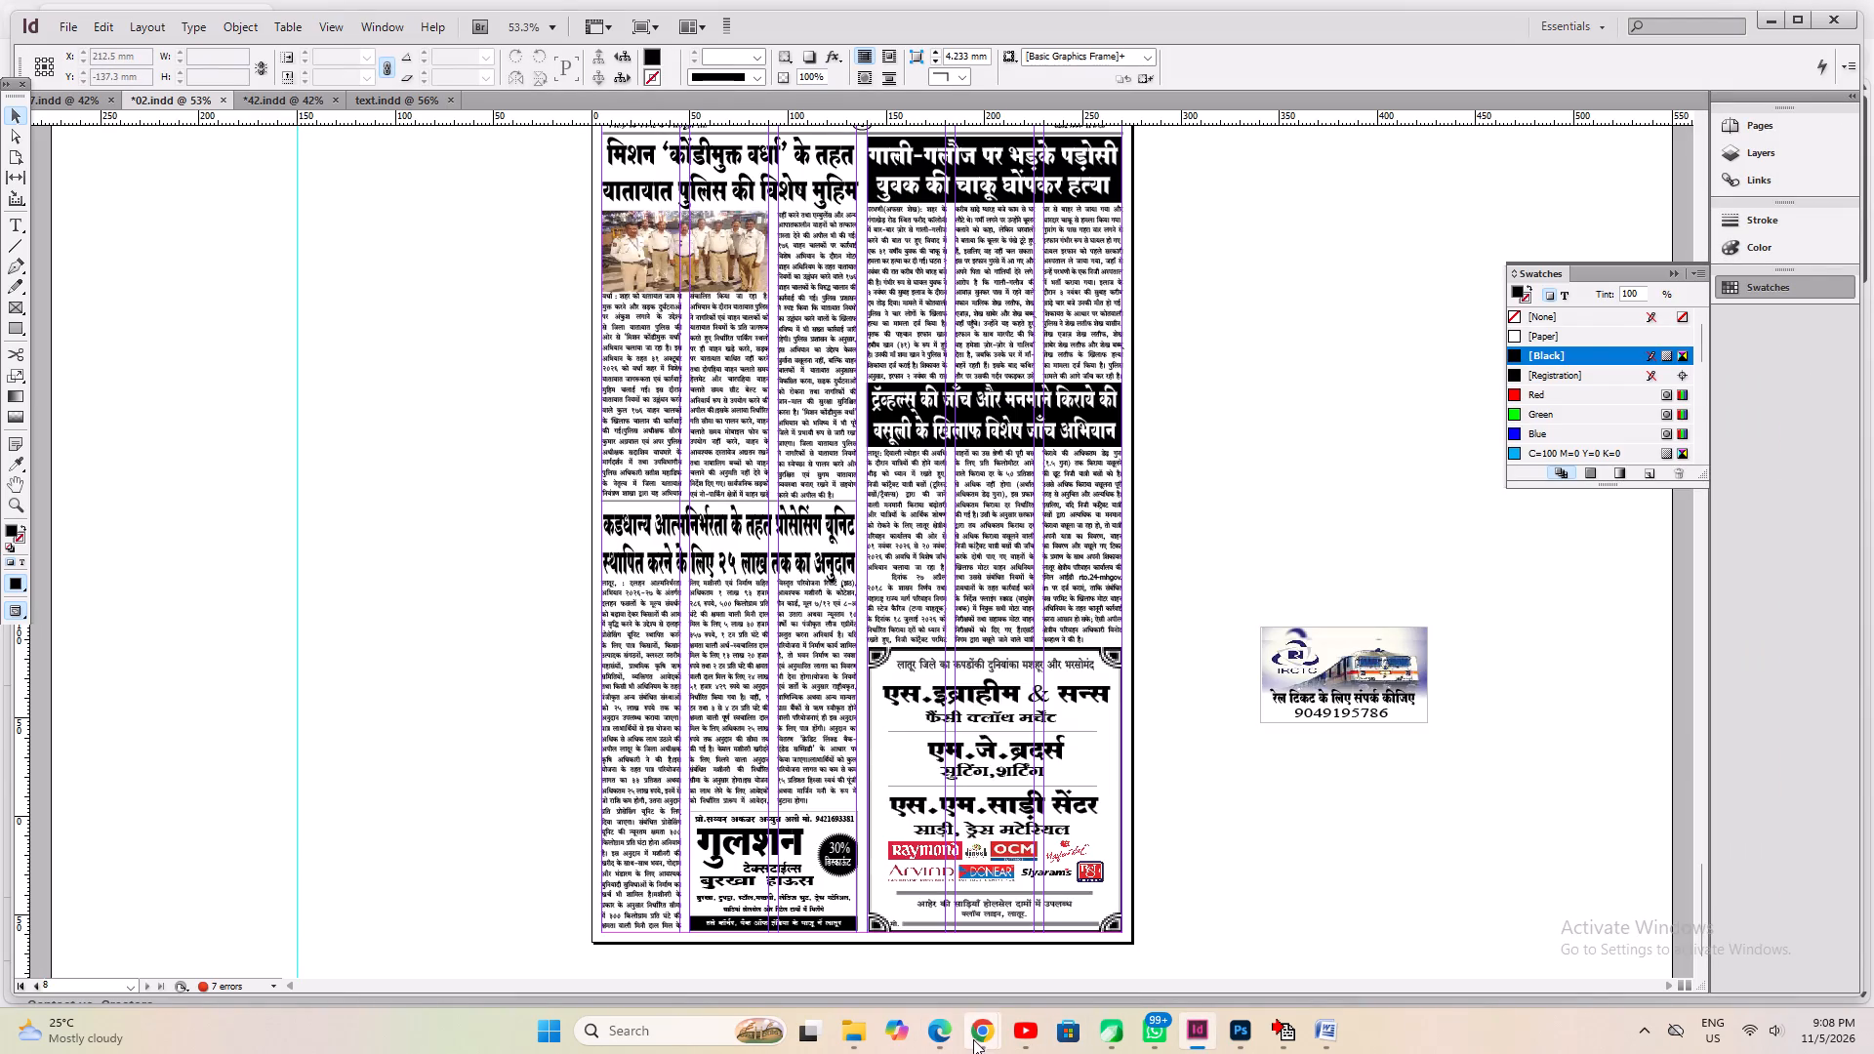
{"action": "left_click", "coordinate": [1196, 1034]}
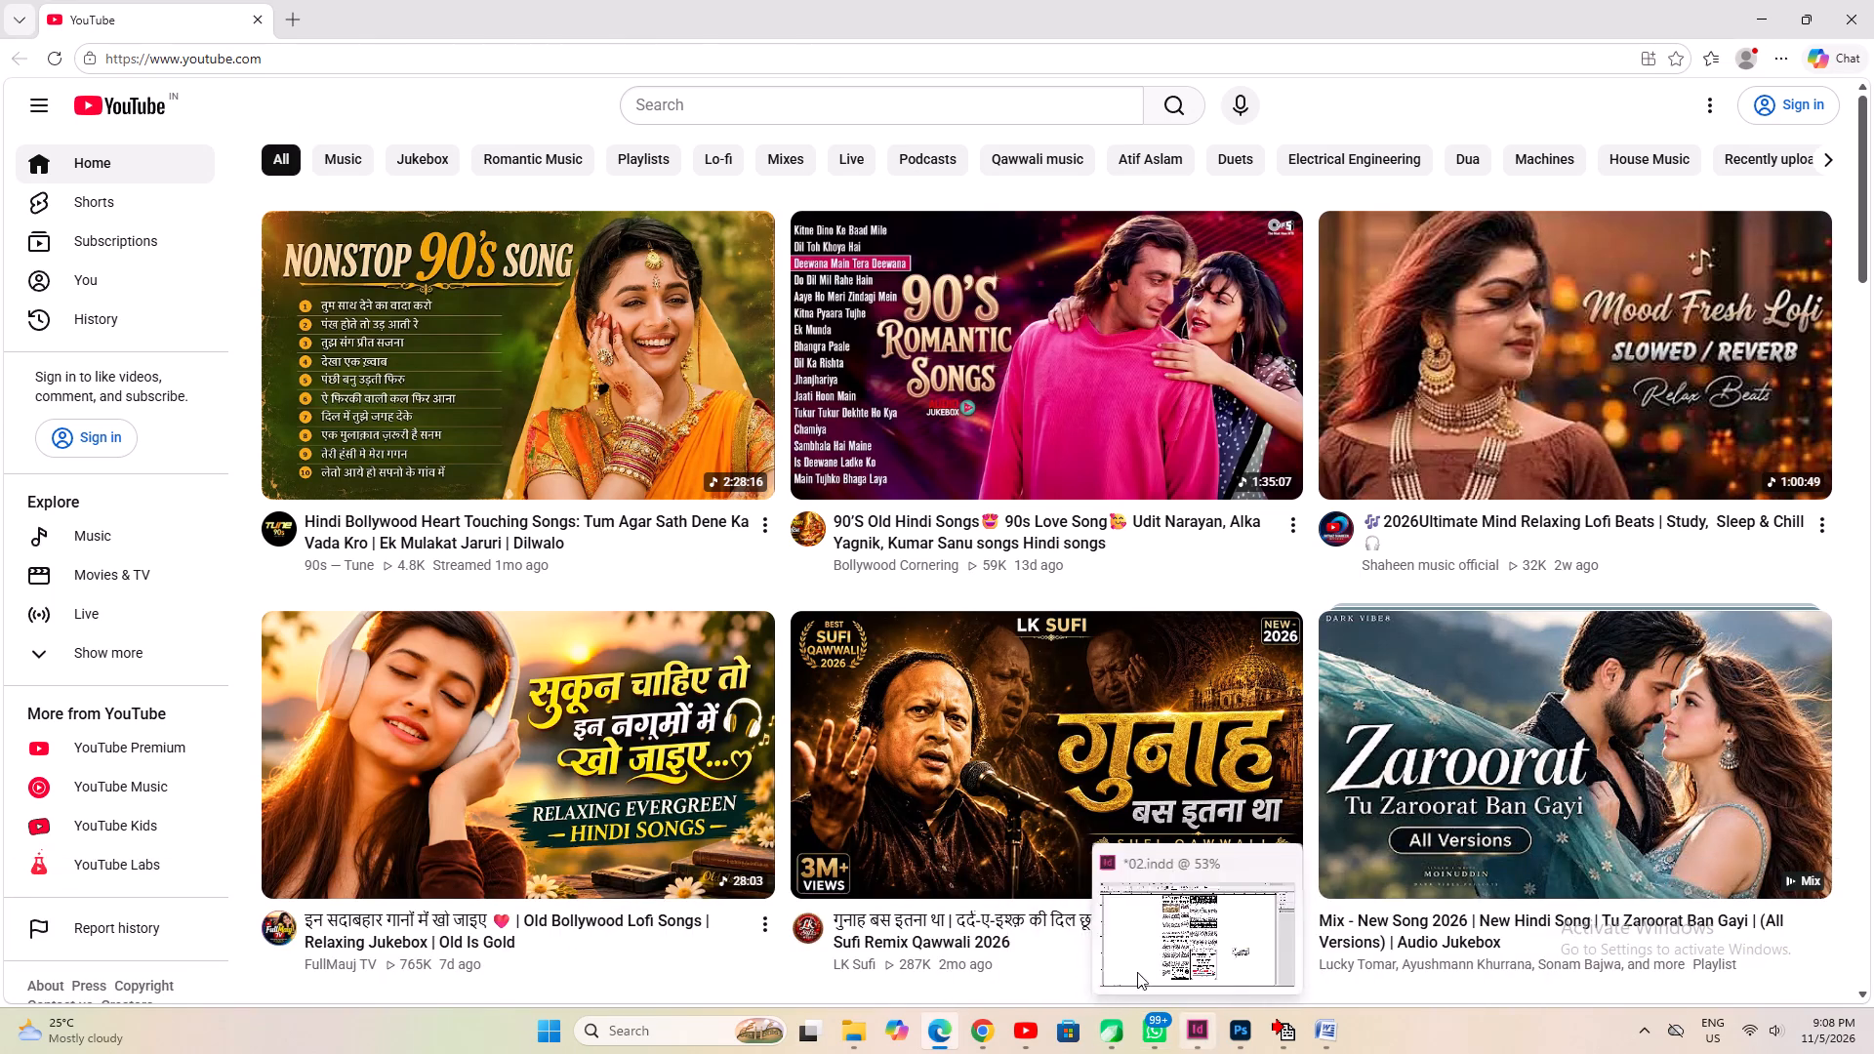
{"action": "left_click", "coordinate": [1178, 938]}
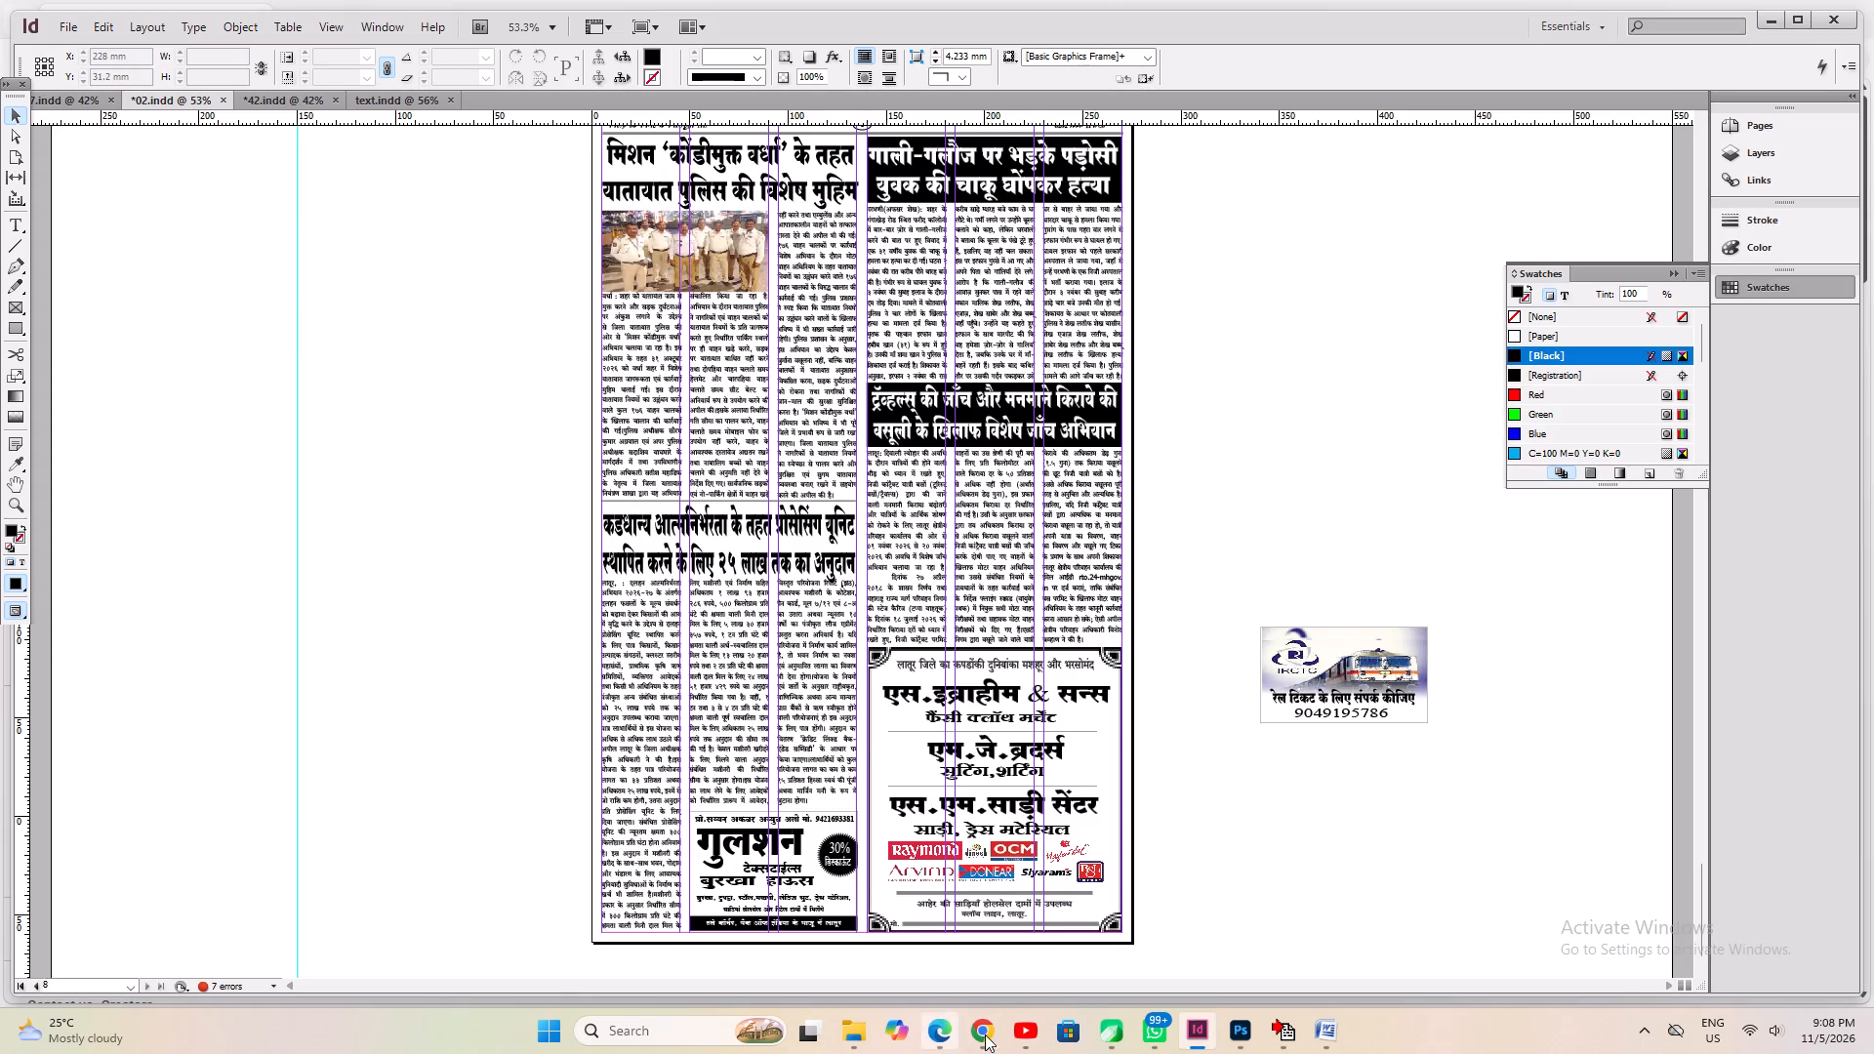
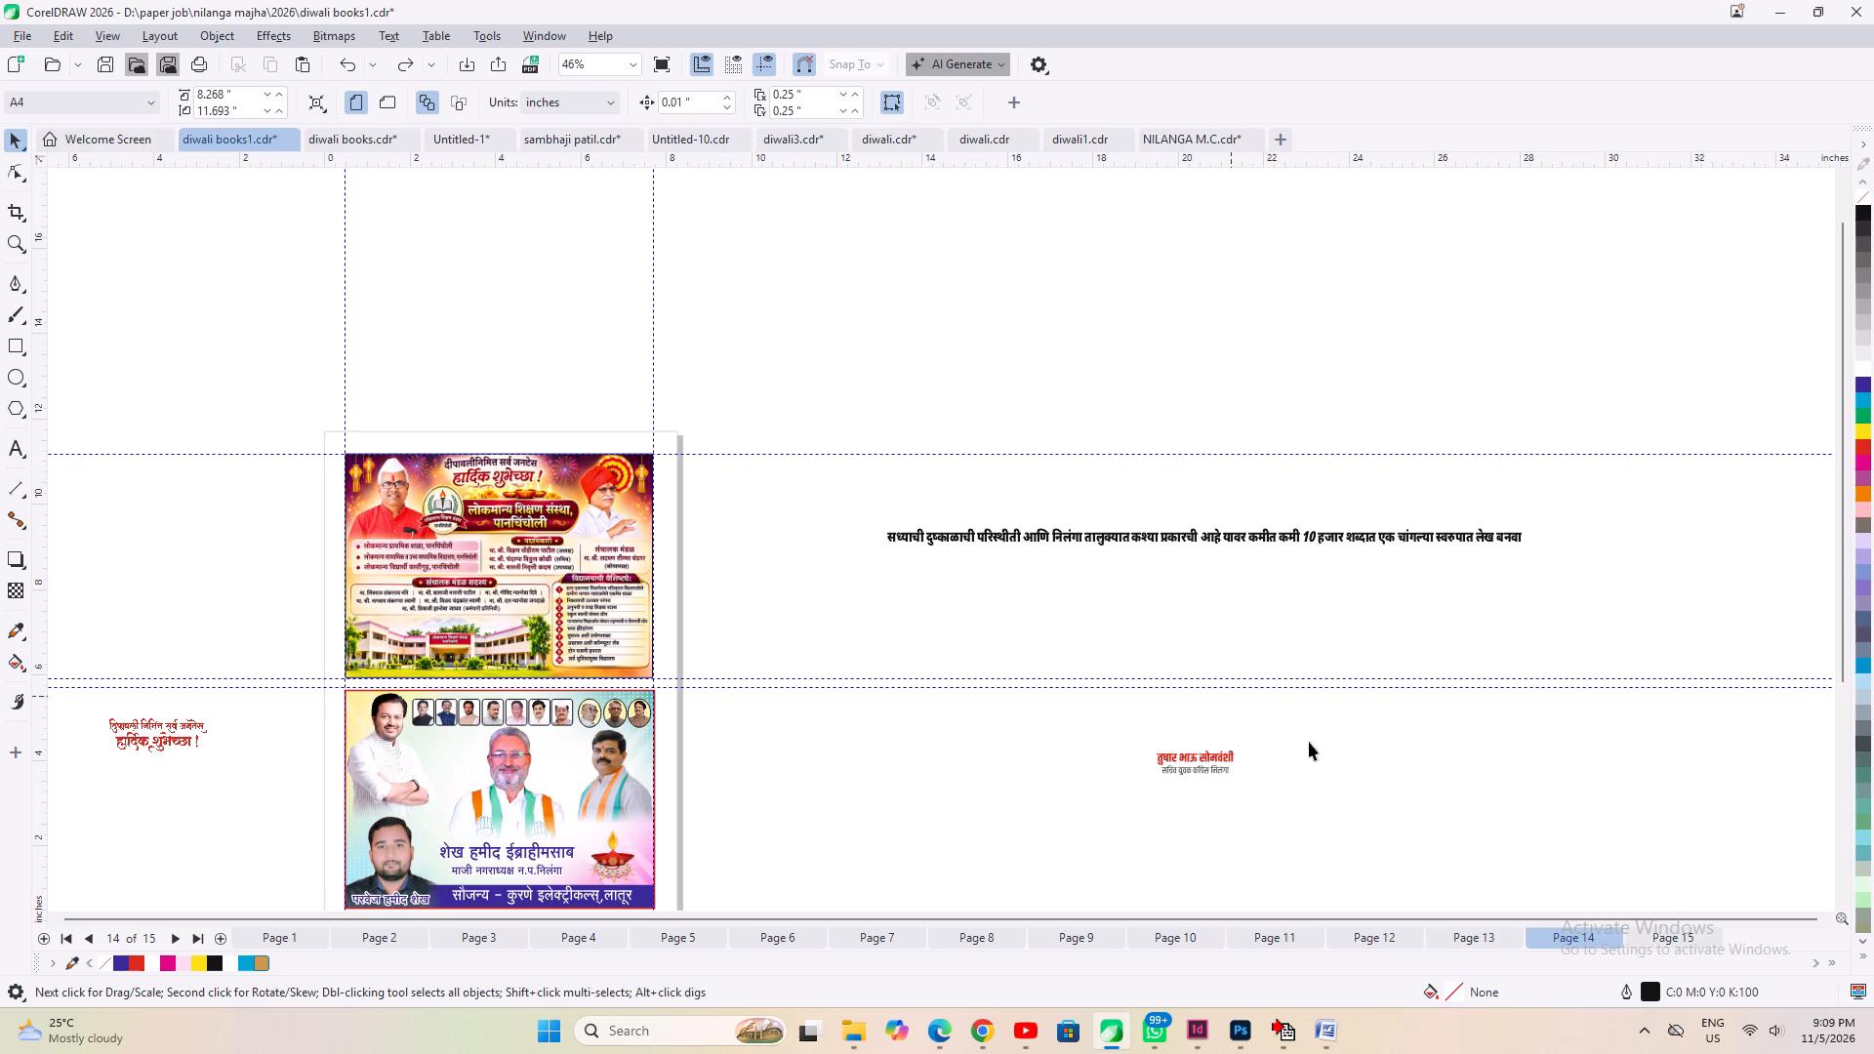
{"action": "left_click", "coordinate": [1641, 943]}
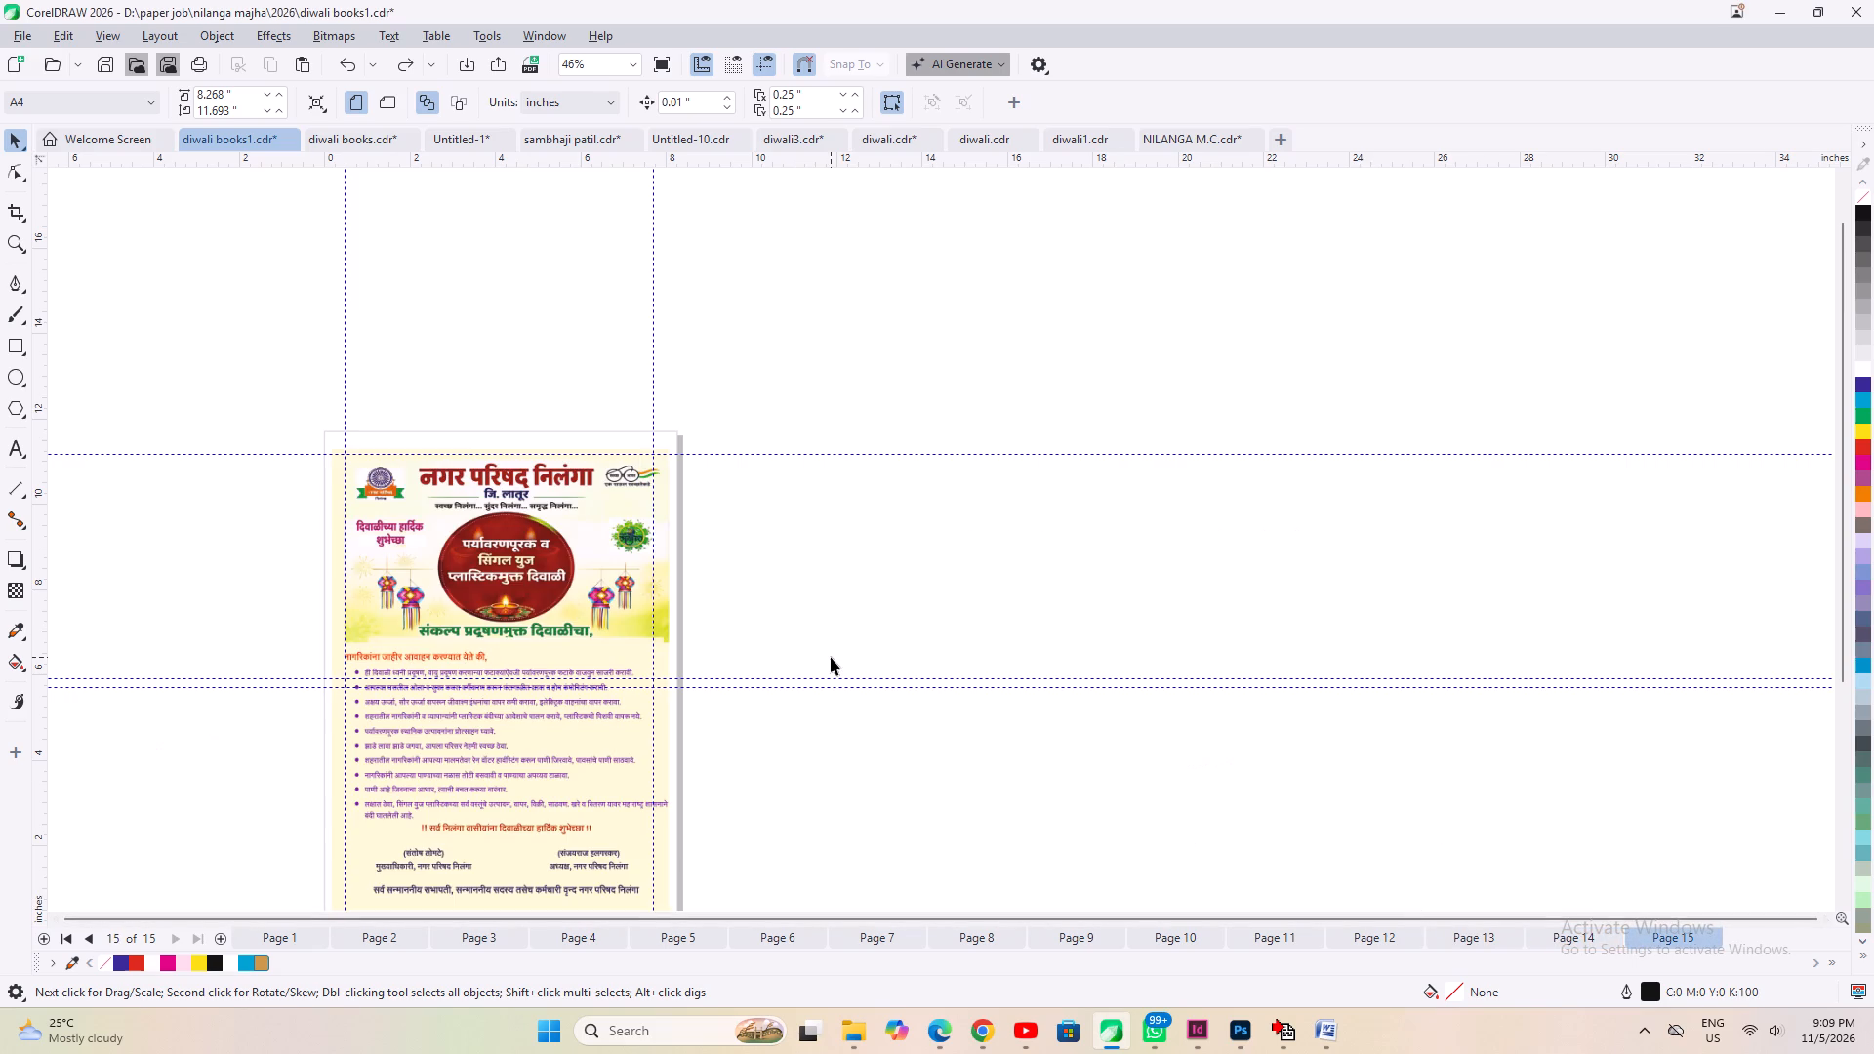
{"action": "scroll", "coordinate": [831, 657], "scroll_direction": "down", "scroll_amount": 4}
{"action": "left_click", "coordinate": [674, 611]}
{"action": "key", "text": "Delete"}
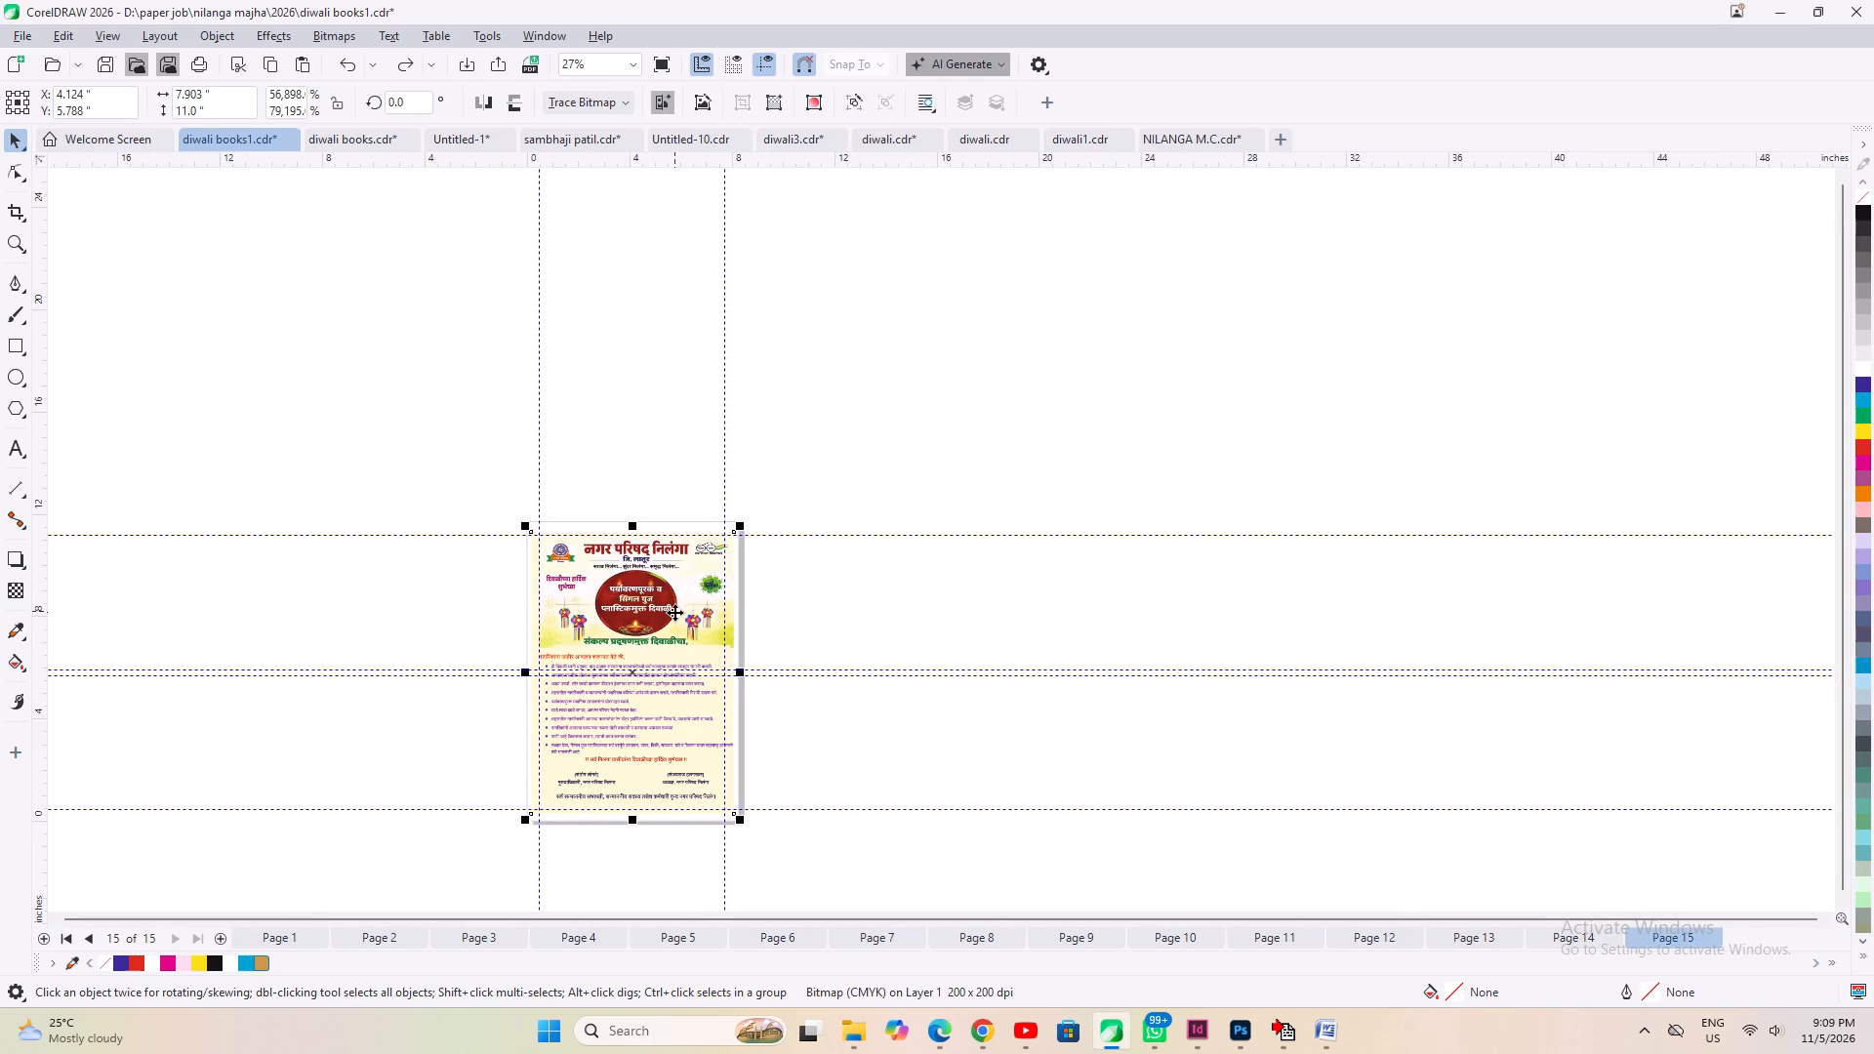
{"action": "right_click", "coordinate": [586, 459]}
{"action": "left_click", "coordinate": [623, 602]}
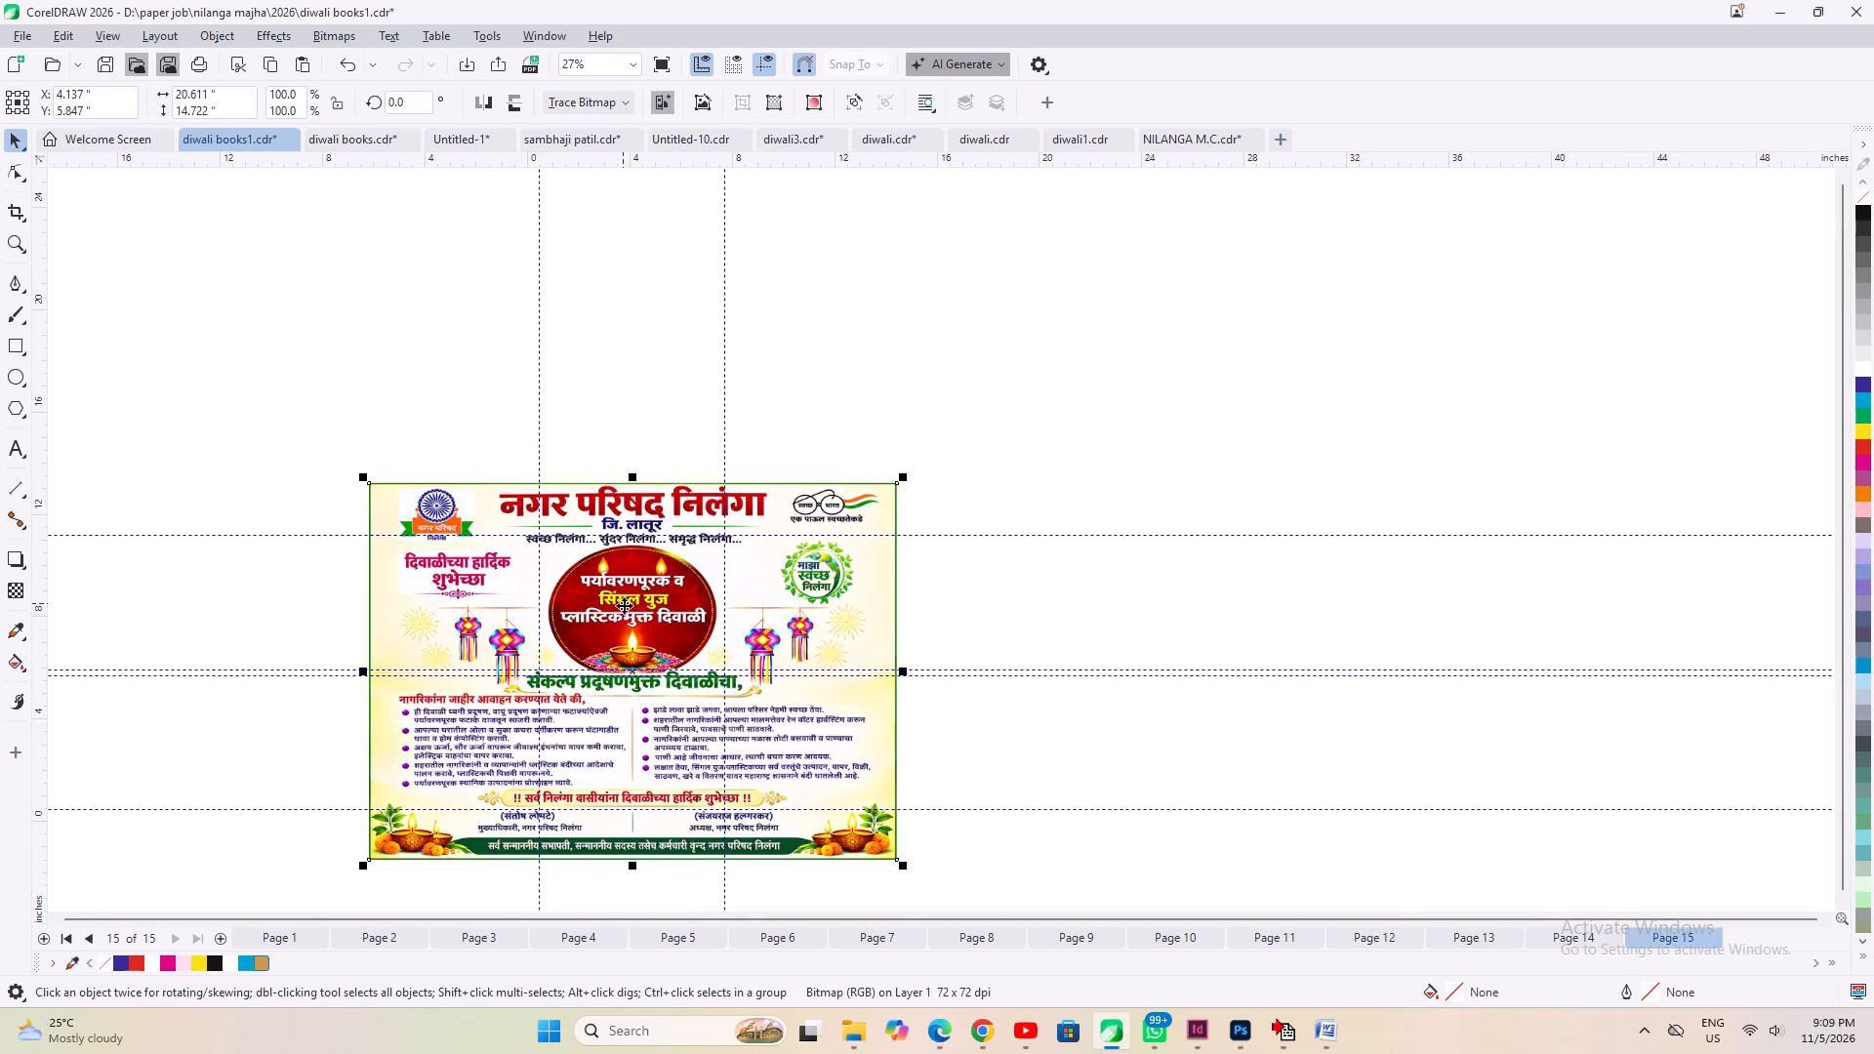
Shrink the pasted poster proportionally to about 7.24 in wide and place its upper-left corner where the top and left margin guides cross.
{"action": "scroll", "coordinate": [827, 536], "scroll_direction": "up", "scroll_amount": 8}
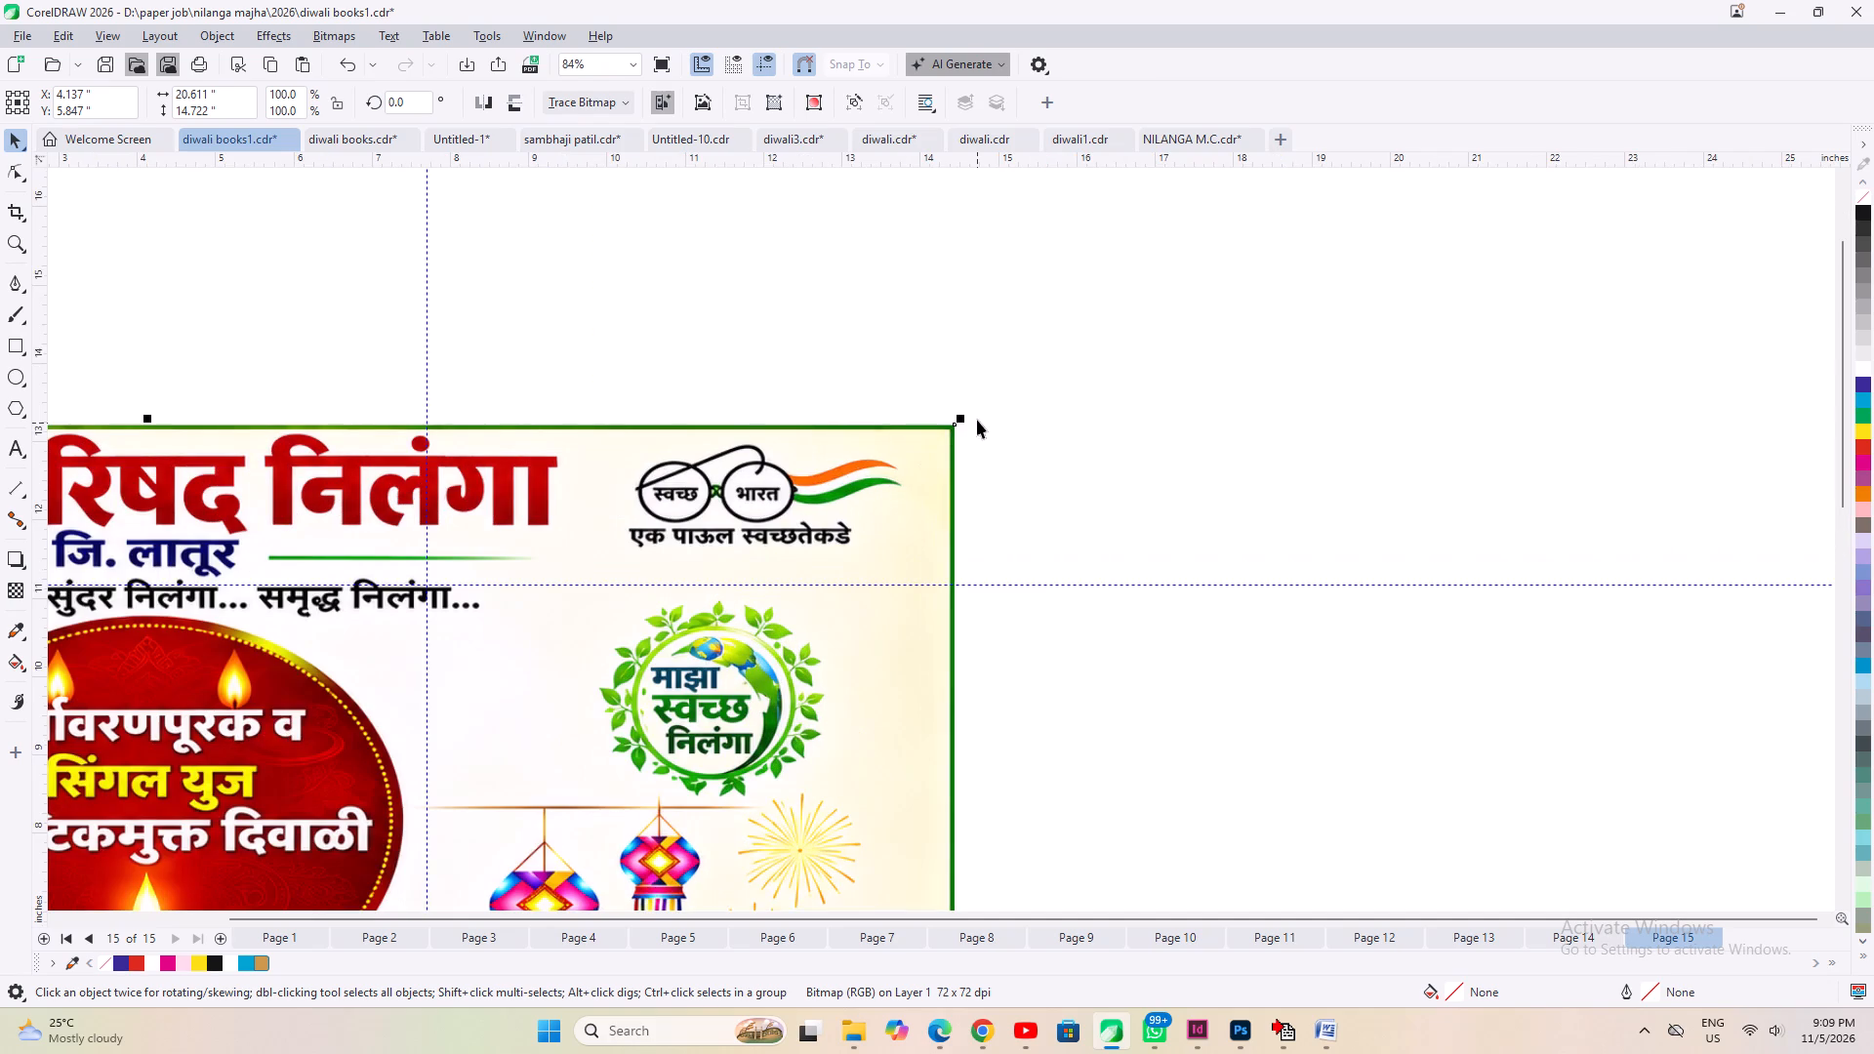
{"action": "left_click_drag", "start_coordinate": [966, 421], "coordinate": [649, 653], "text": "shift"}
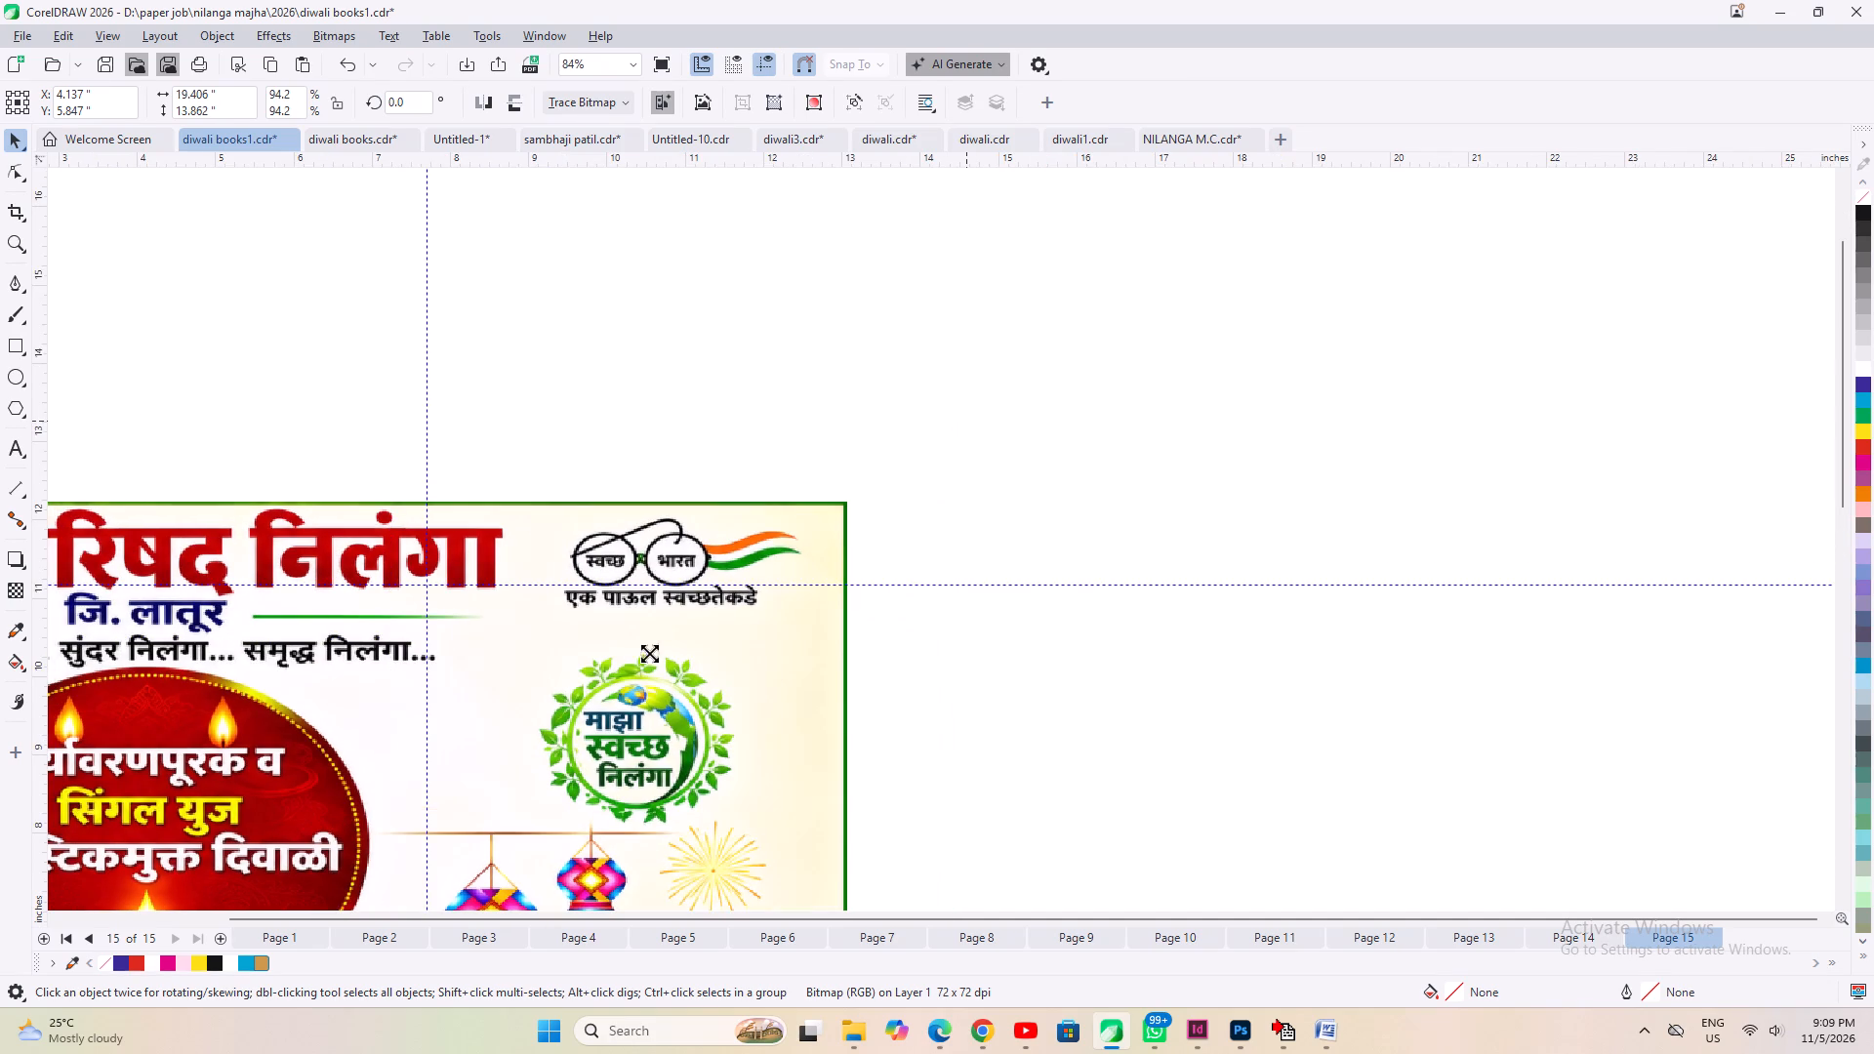
{"action": "left_click_drag", "start_coordinate": [649, 653], "coordinate": [585, 706], "text": "shift"}
{"action": "scroll", "coordinate": [959, 541], "scroll_direction": "down", "scroll_amount": 3}
{"action": "left_click_drag", "start_coordinate": [285, 713], "coordinate": [386, 639]}
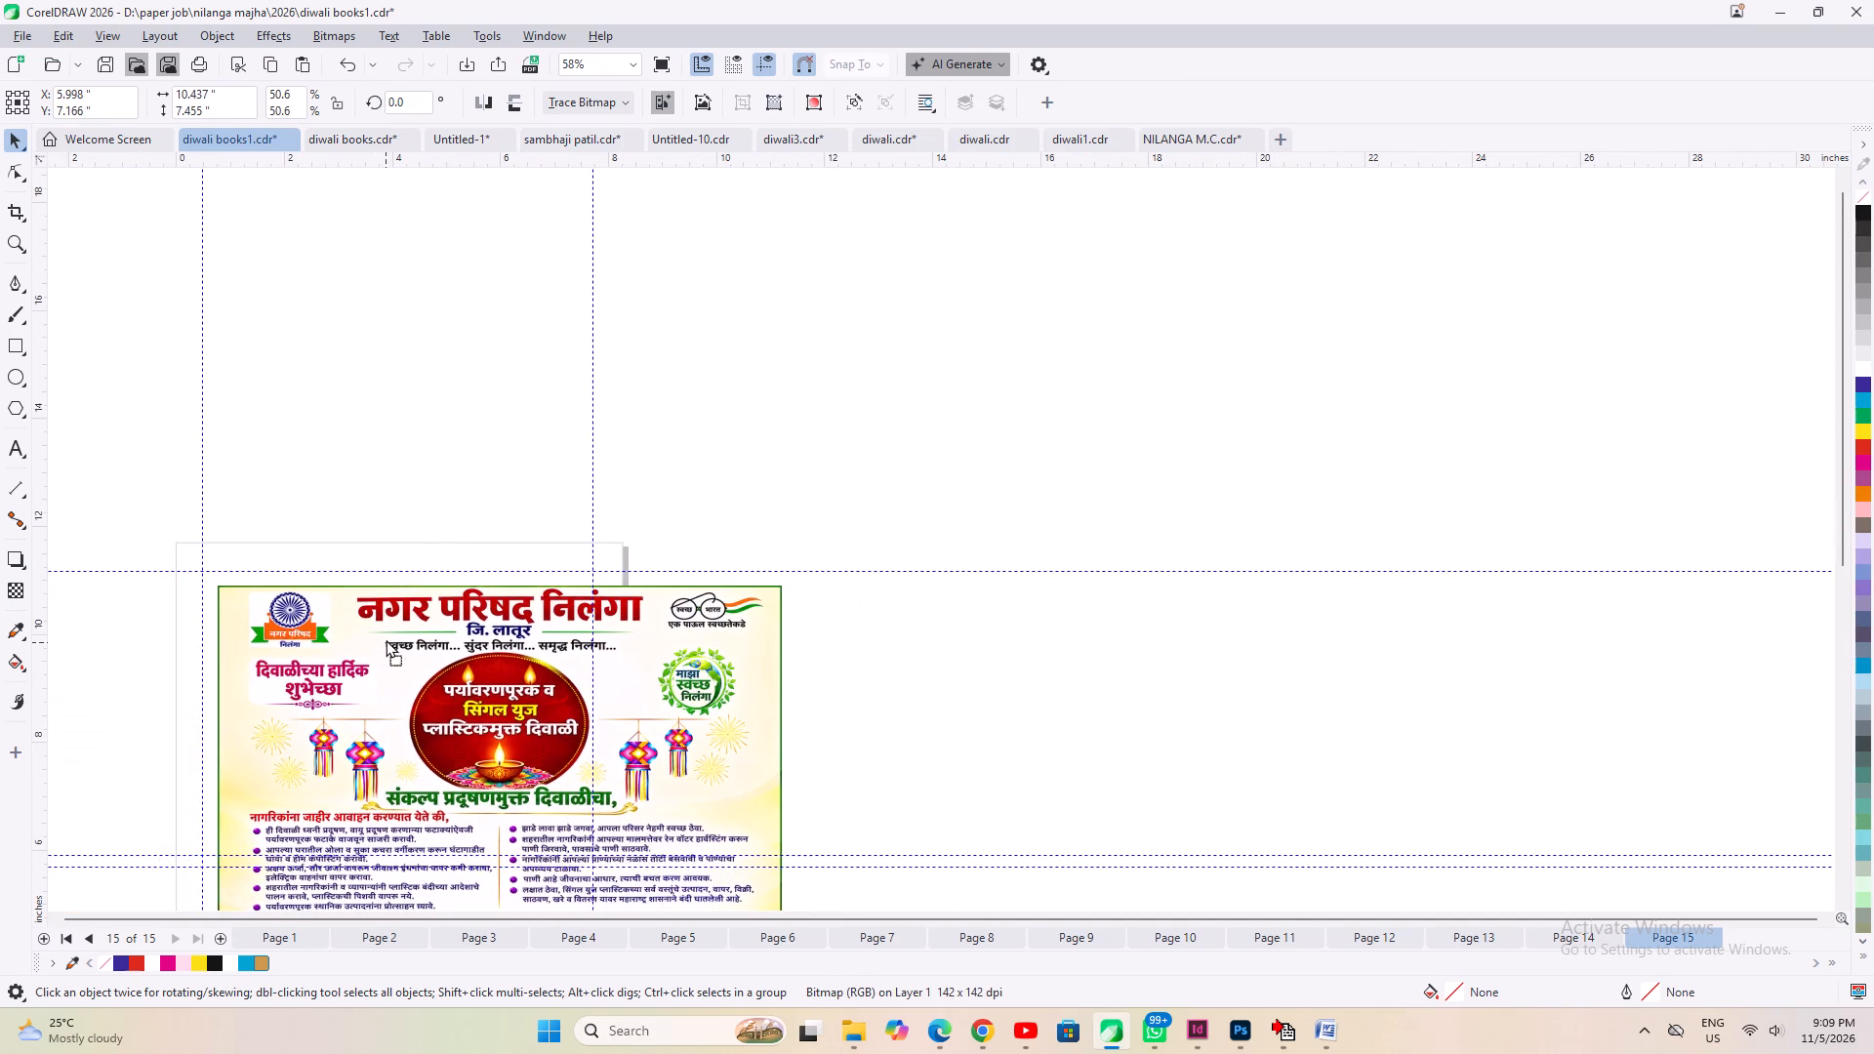
{"action": "left_click_drag", "start_coordinate": [386, 639], "coordinate": [372, 628]}
{"action": "scroll", "coordinate": [685, 555], "scroll_direction": "down", "scroll_amount": 3}
{"action": "scroll", "coordinate": [706, 701], "scroll_direction": "up", "scroll_amount": 2}
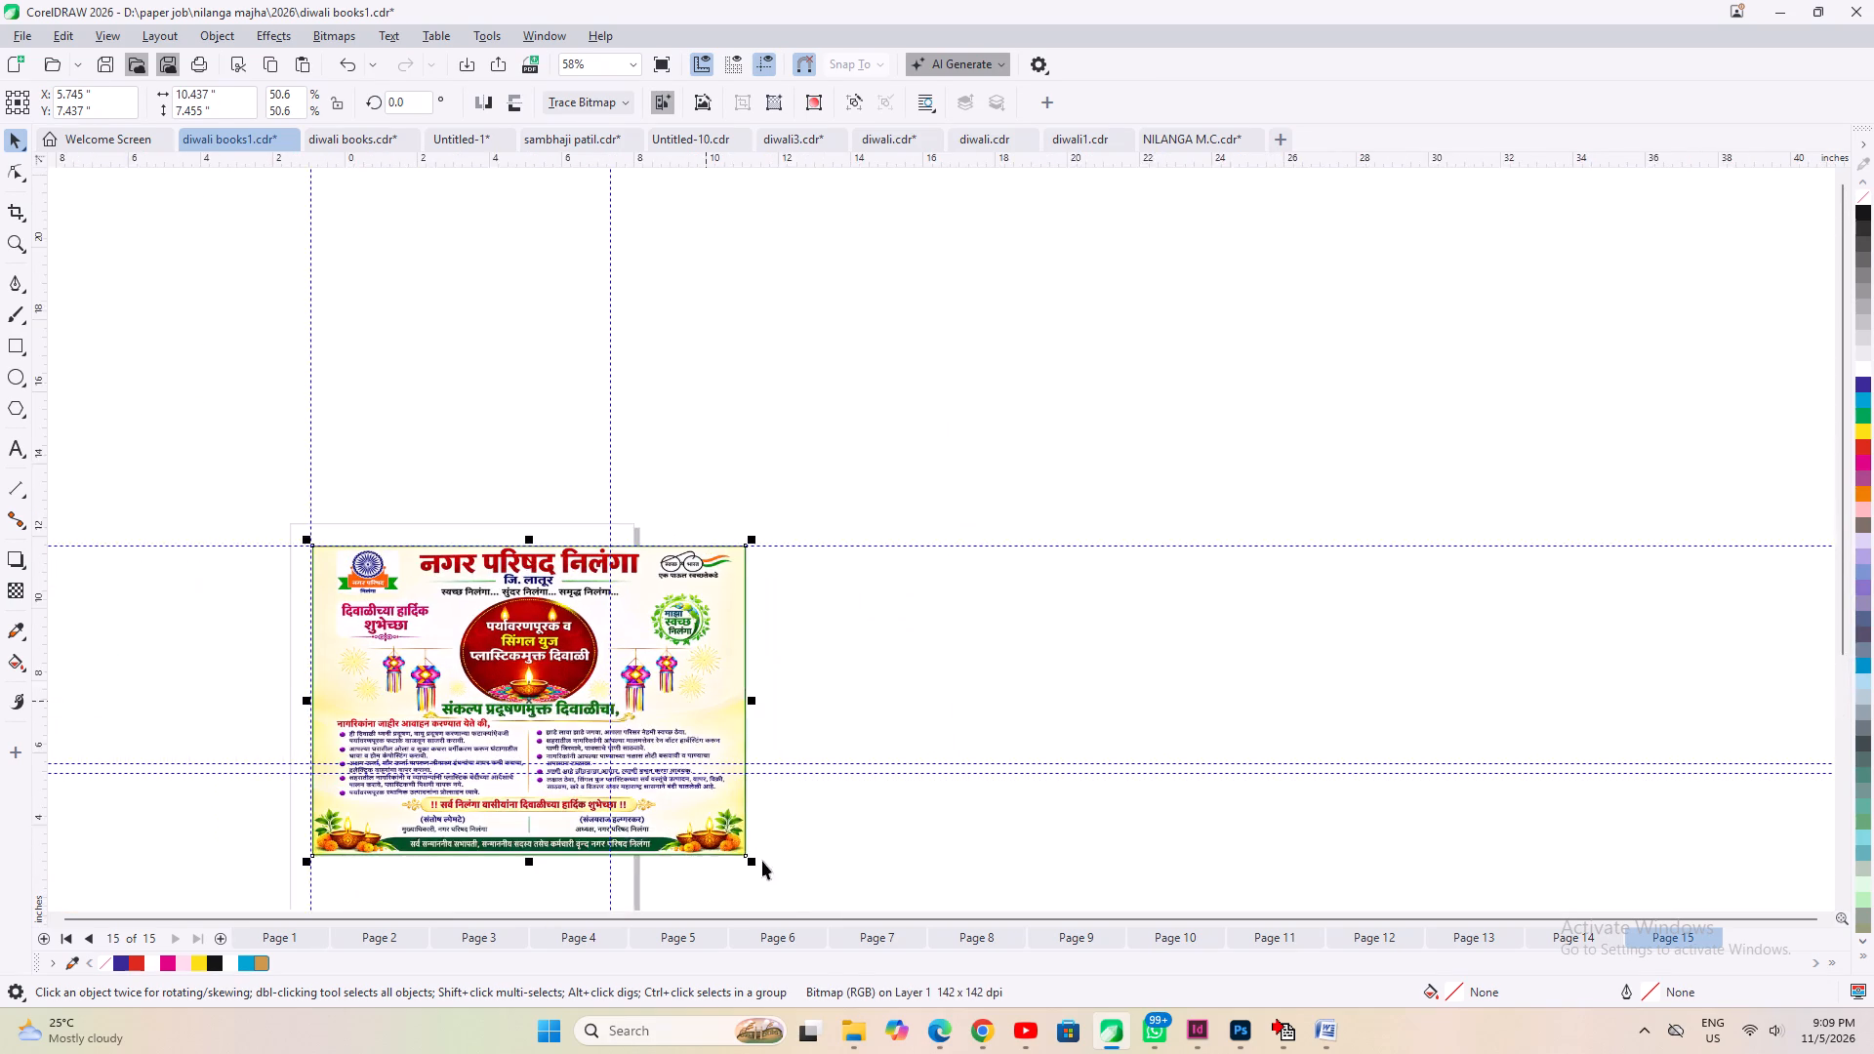
{"action": "left_click_drag", "start_coordinate": [760, 888], "coordinate": [617, 773]}
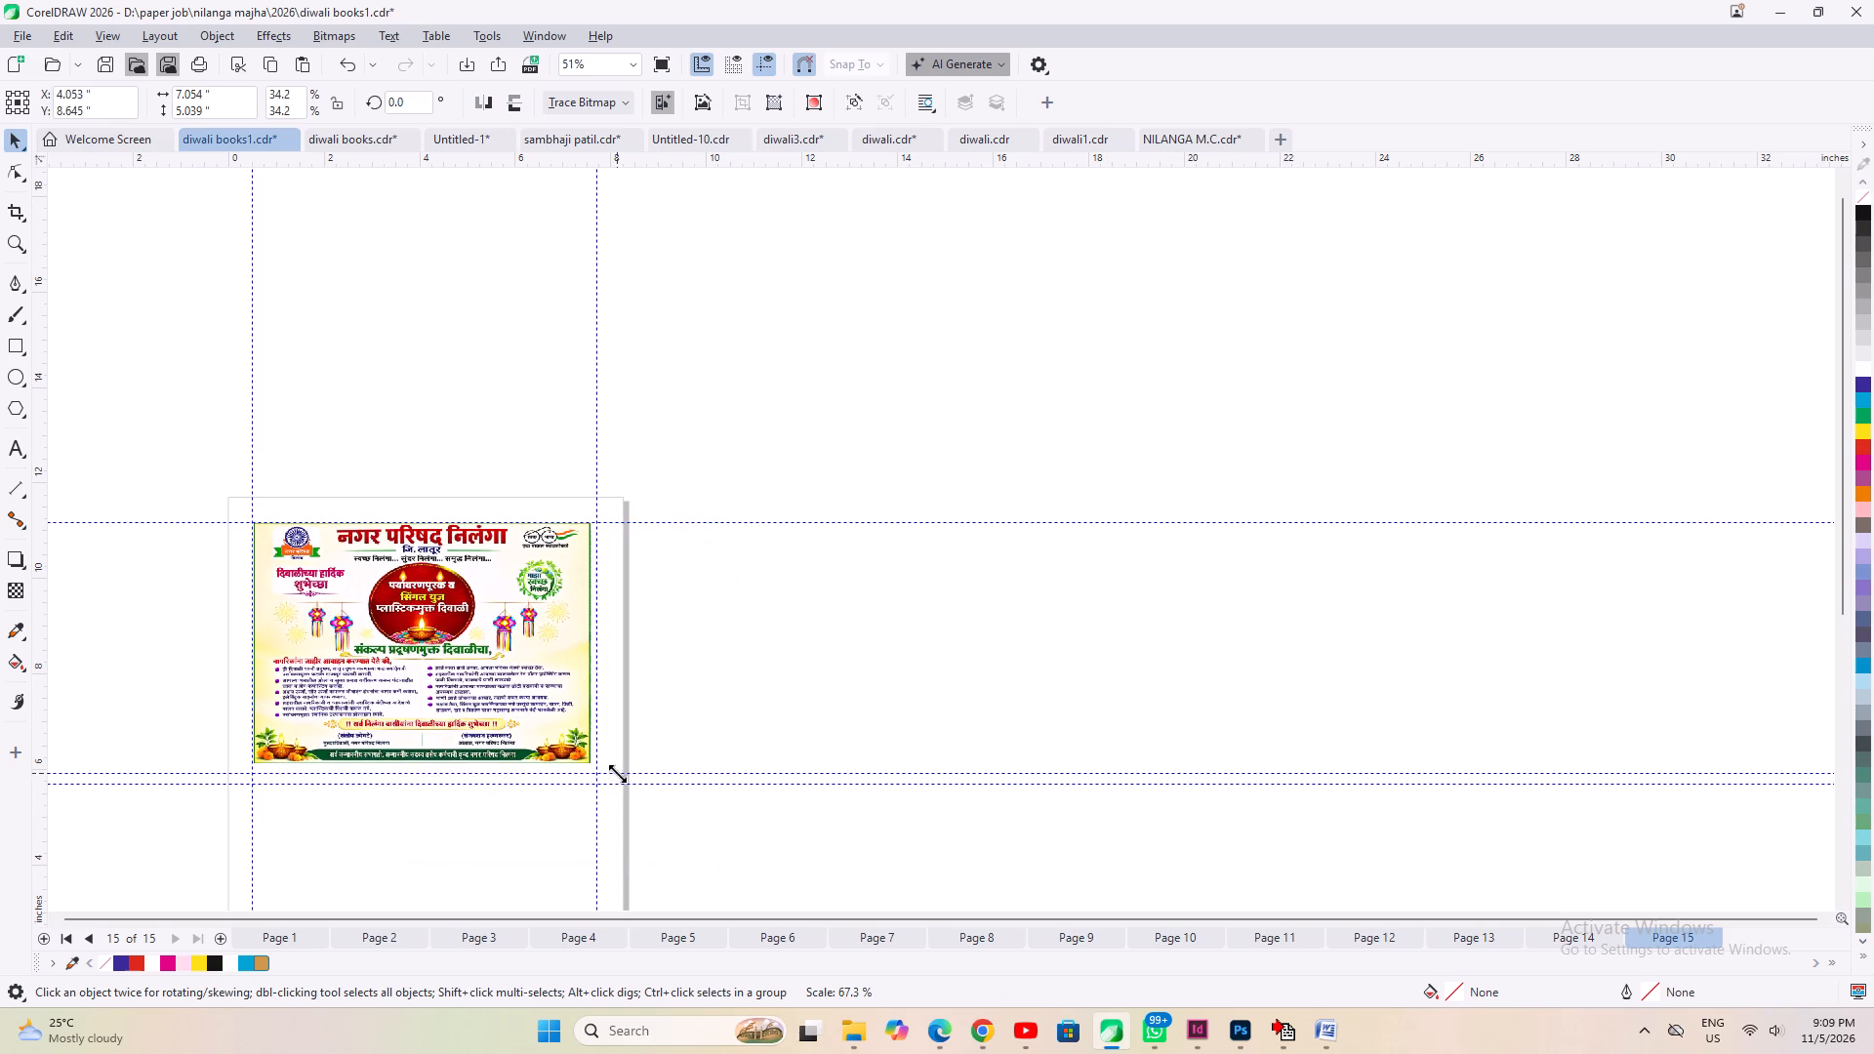
{"action": "left_click_drag", "start_coordinate": [617, 773], "coordinate": [625, 779]}
Fine-tune the poster's lower corners so its sides meet the left and right margin guides, about 7.22 in wide.
{"action": "scroll", "coordinate": [400, 786], "scroll_direction": "up", "scroll_amount": 6}
{"action": "scroll", "coordinate": [242, 786], "scroll_direction": "up", "scroll_amount": 8}
{"action": "left_click_drag", "start_coordinate": [234, 735], "coordinate": [230, 753]}
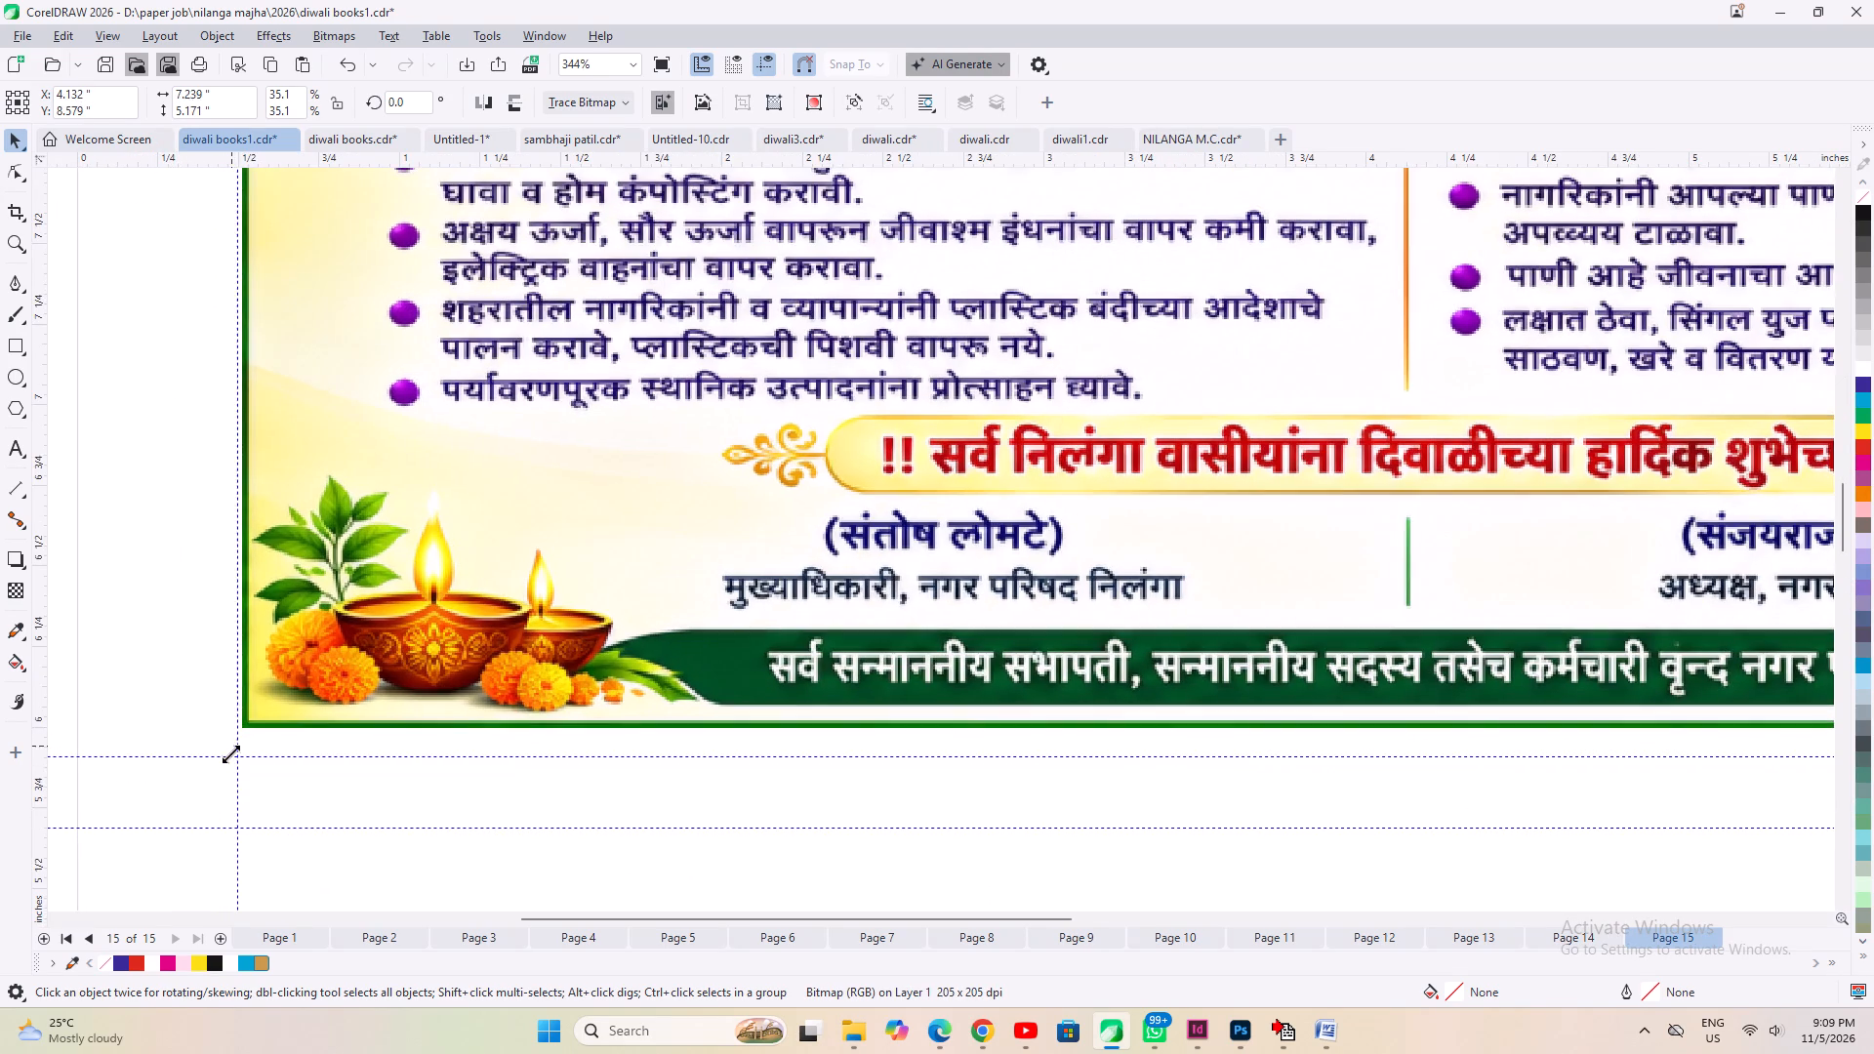
{"action": "left_click_drag", "start_coordinate": [230, 753], "coordinate": [226, 761]}
{"action": "scroll", "coordinate": [226, 766], "scroll_direction": "down", "scroll_amount": 6}
{"action": "scroll", "coordinate": [1136, 768], "scroll_direction": "up", "scroll_amount": 3}
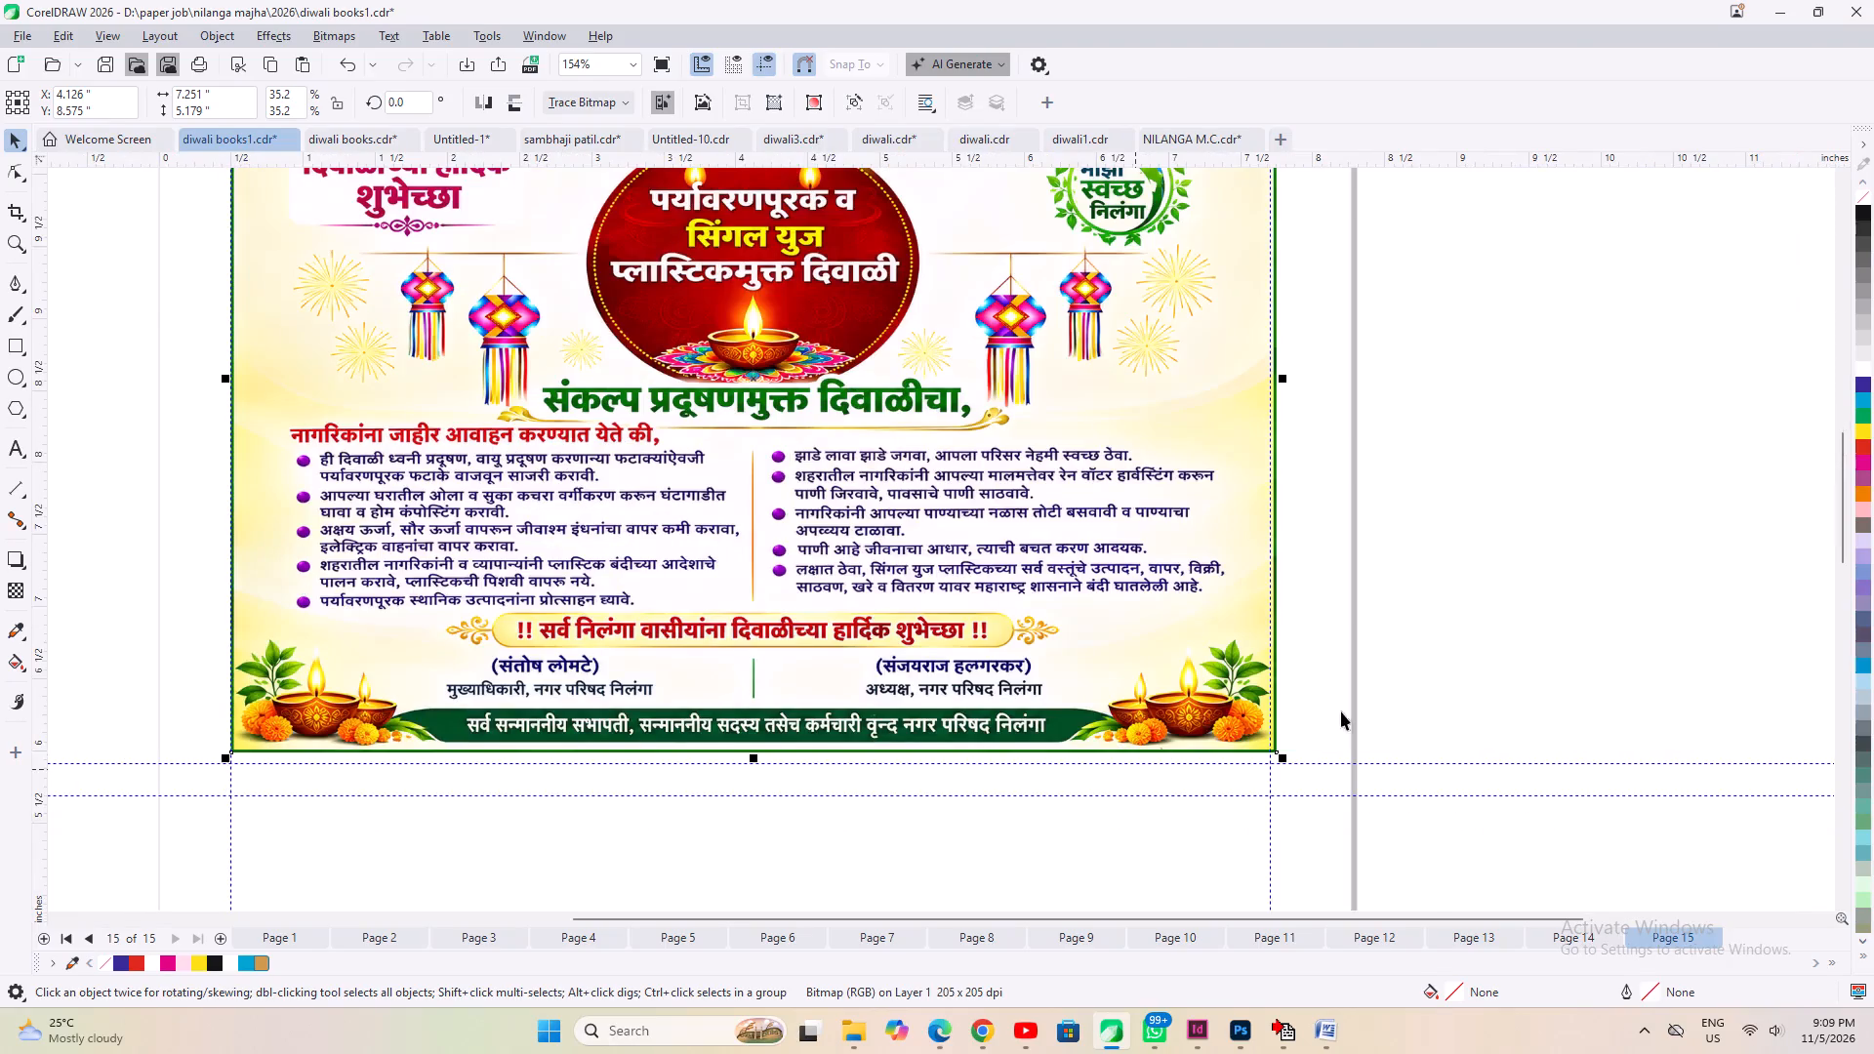
{"action": "scroll", "coordinate": [1325, 763], "scroll_direction": "up", "scroll_amount": 4}
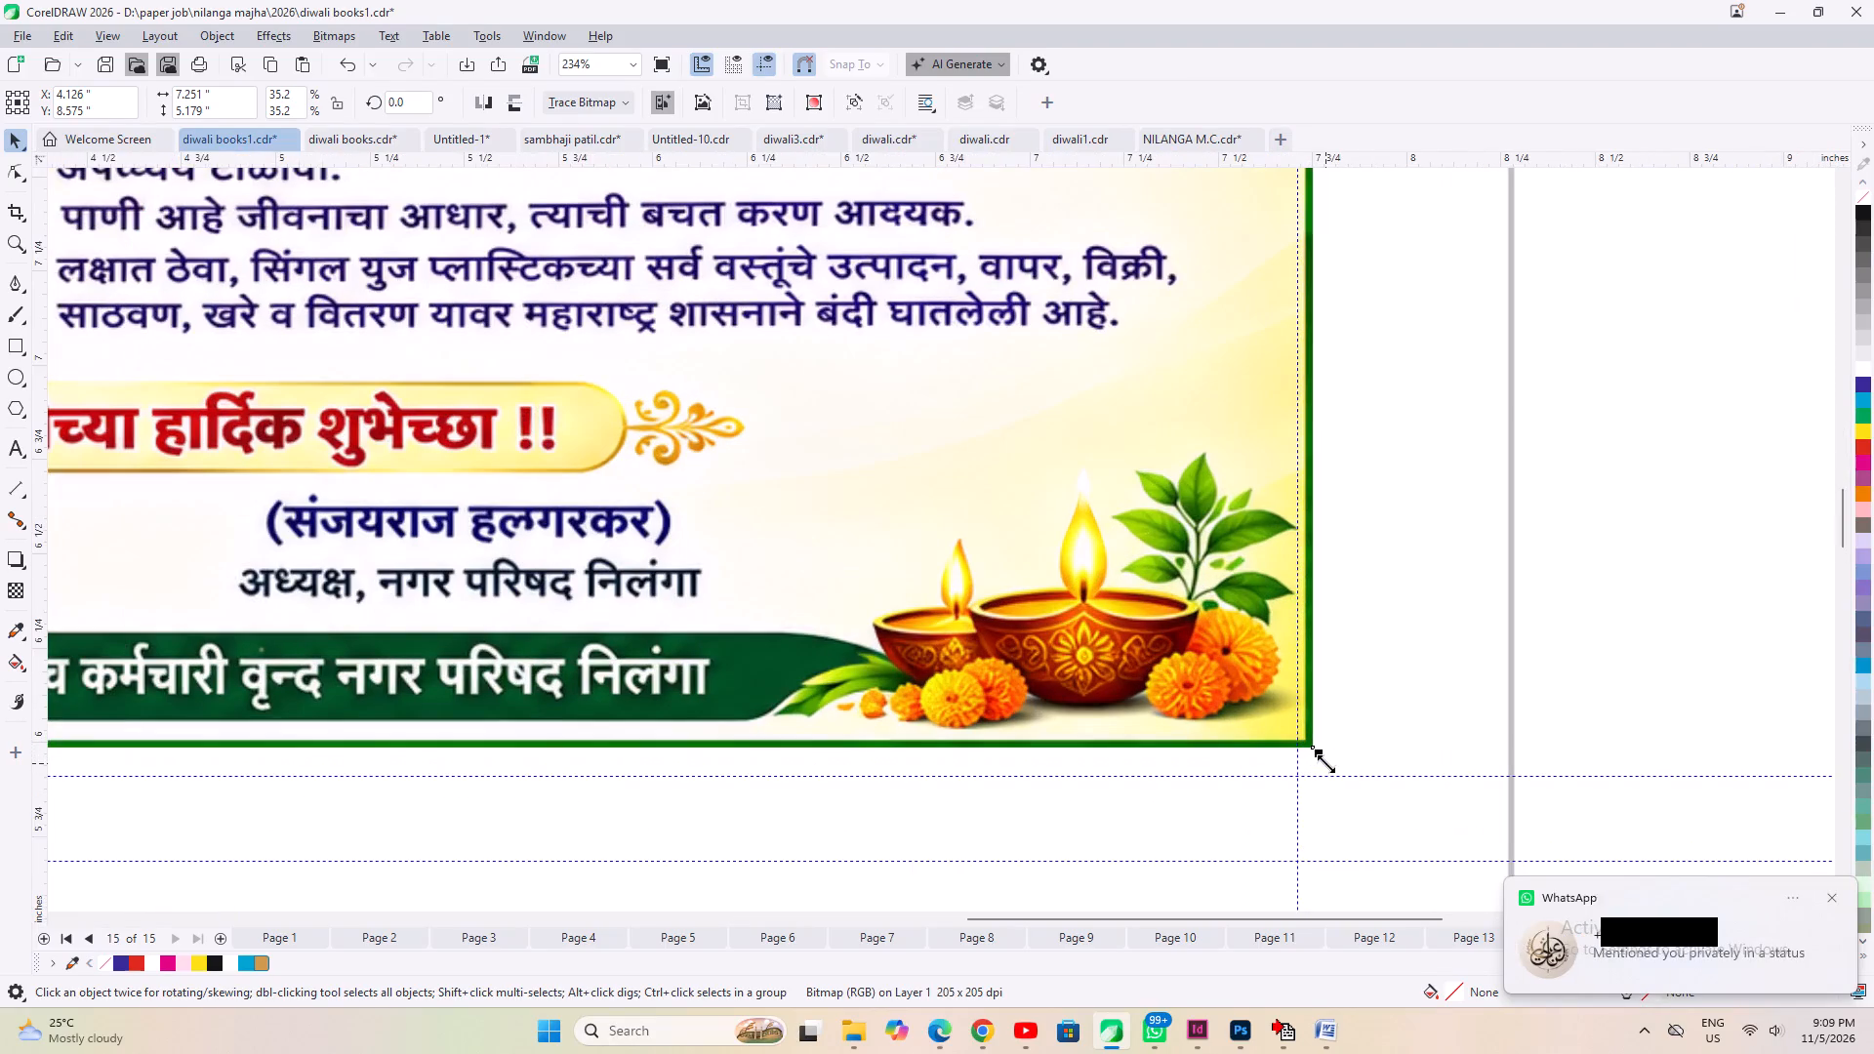
{"action": "scroll", "coordinate": [1325, 763], "scroll_direction": "up", "scroll_amount": 1}
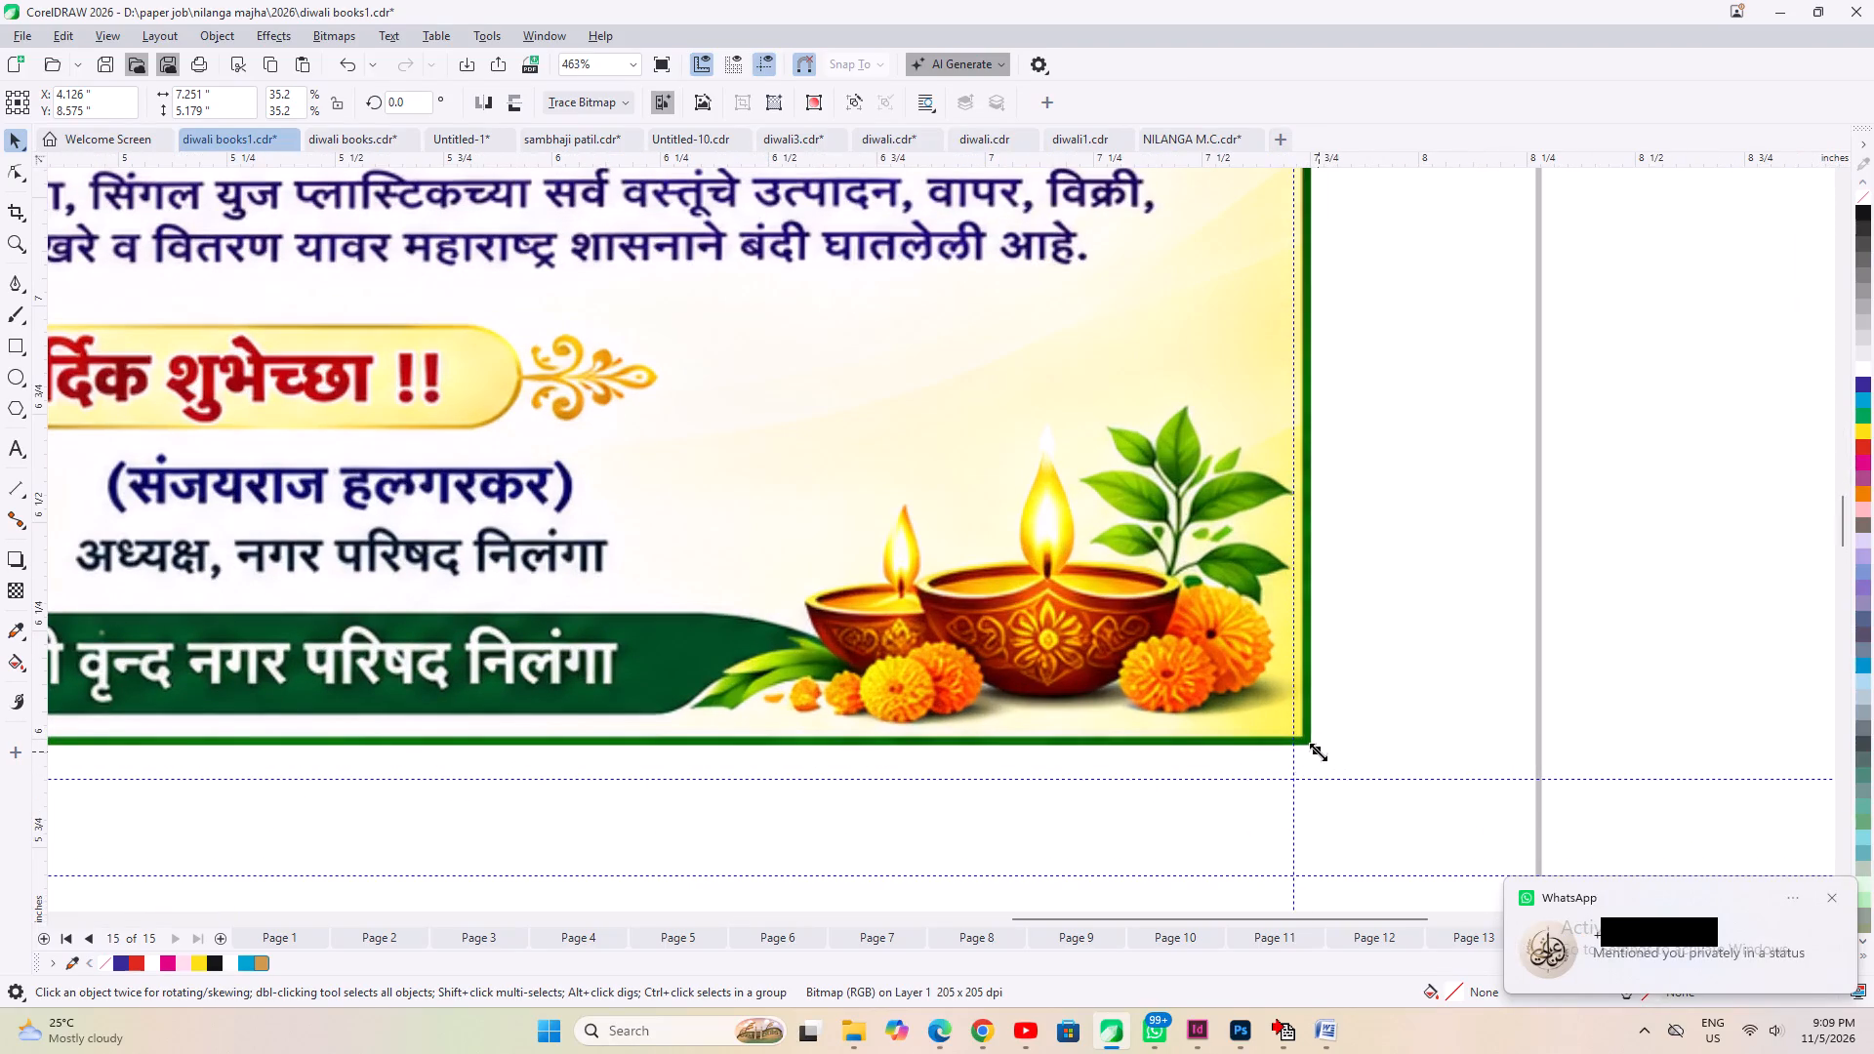
{"action": "left_click_drag", "start_coordinate": [1315, 756], "coordinate": [1304, 739]}
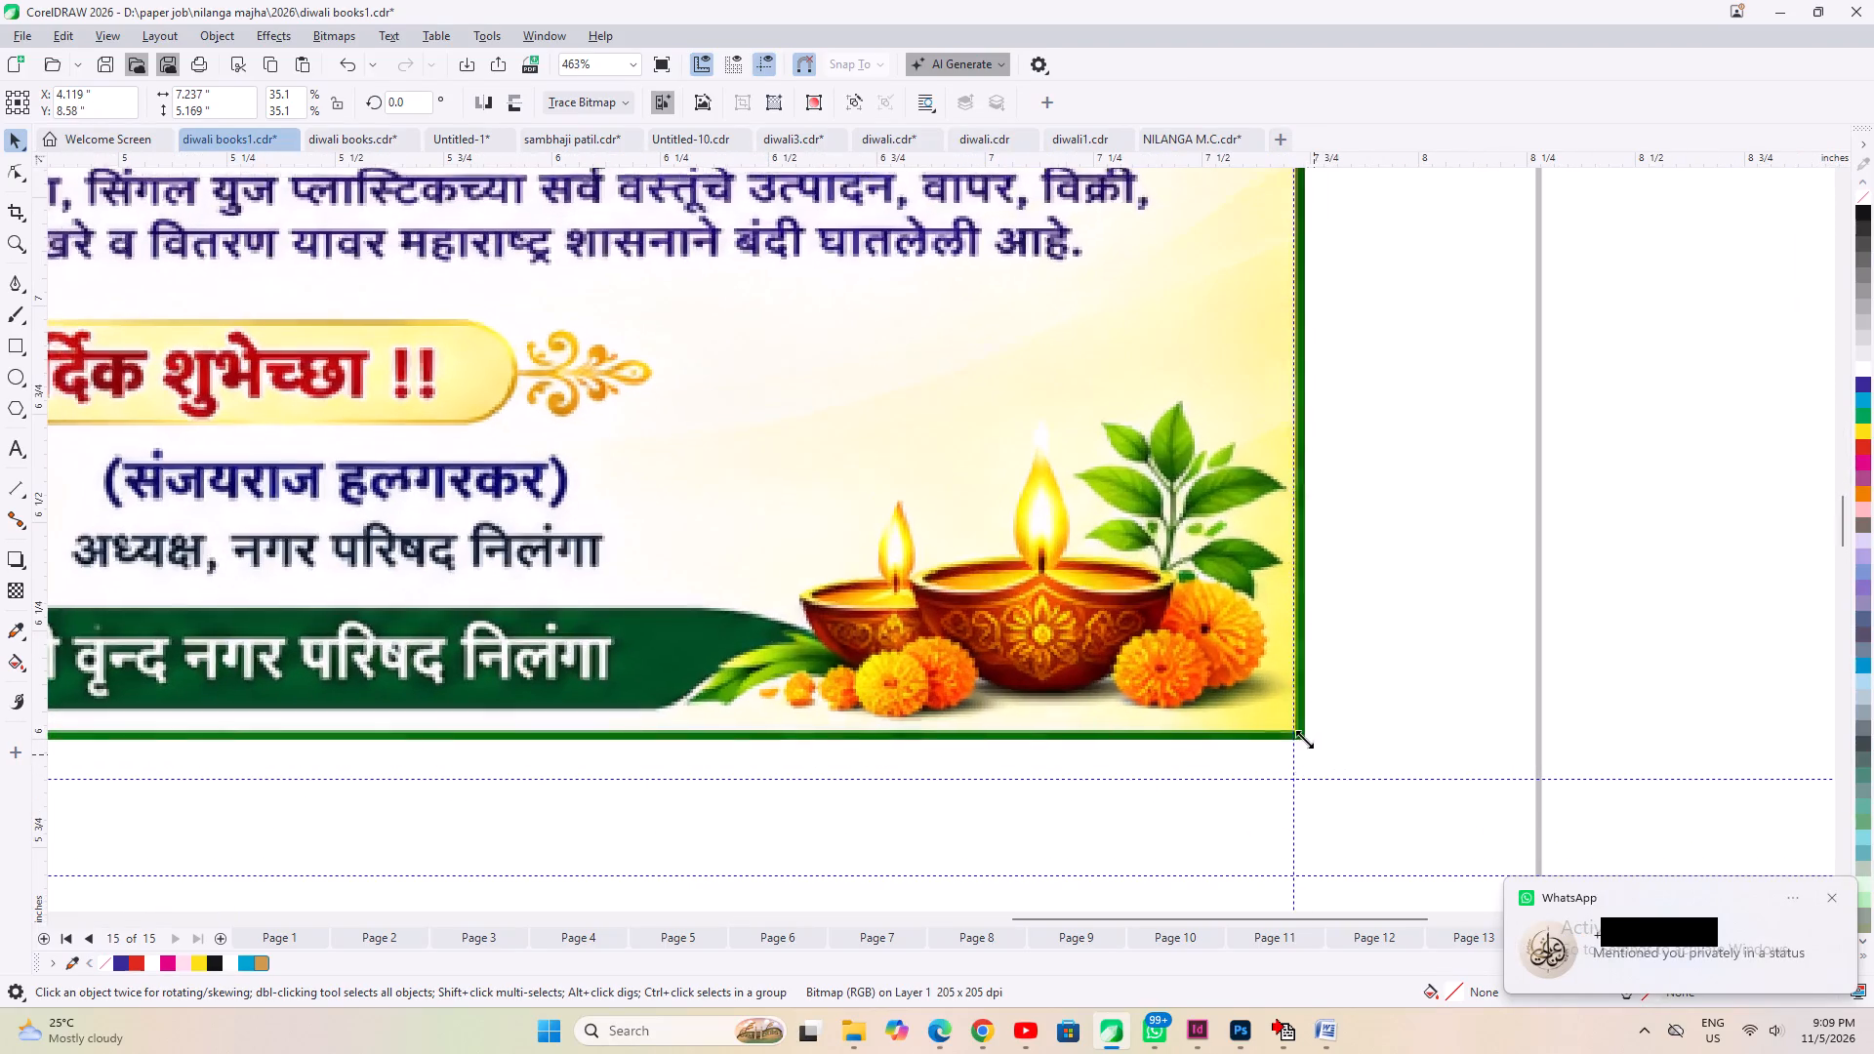
{"action": "left_click_drag", "start_coordinate": [1304, 739], "coordinate": [1314, 746]}
{"action": "scroll", "coordinate": [1314, 747], "scroll_direction": "down", "scroll_amount": 3}
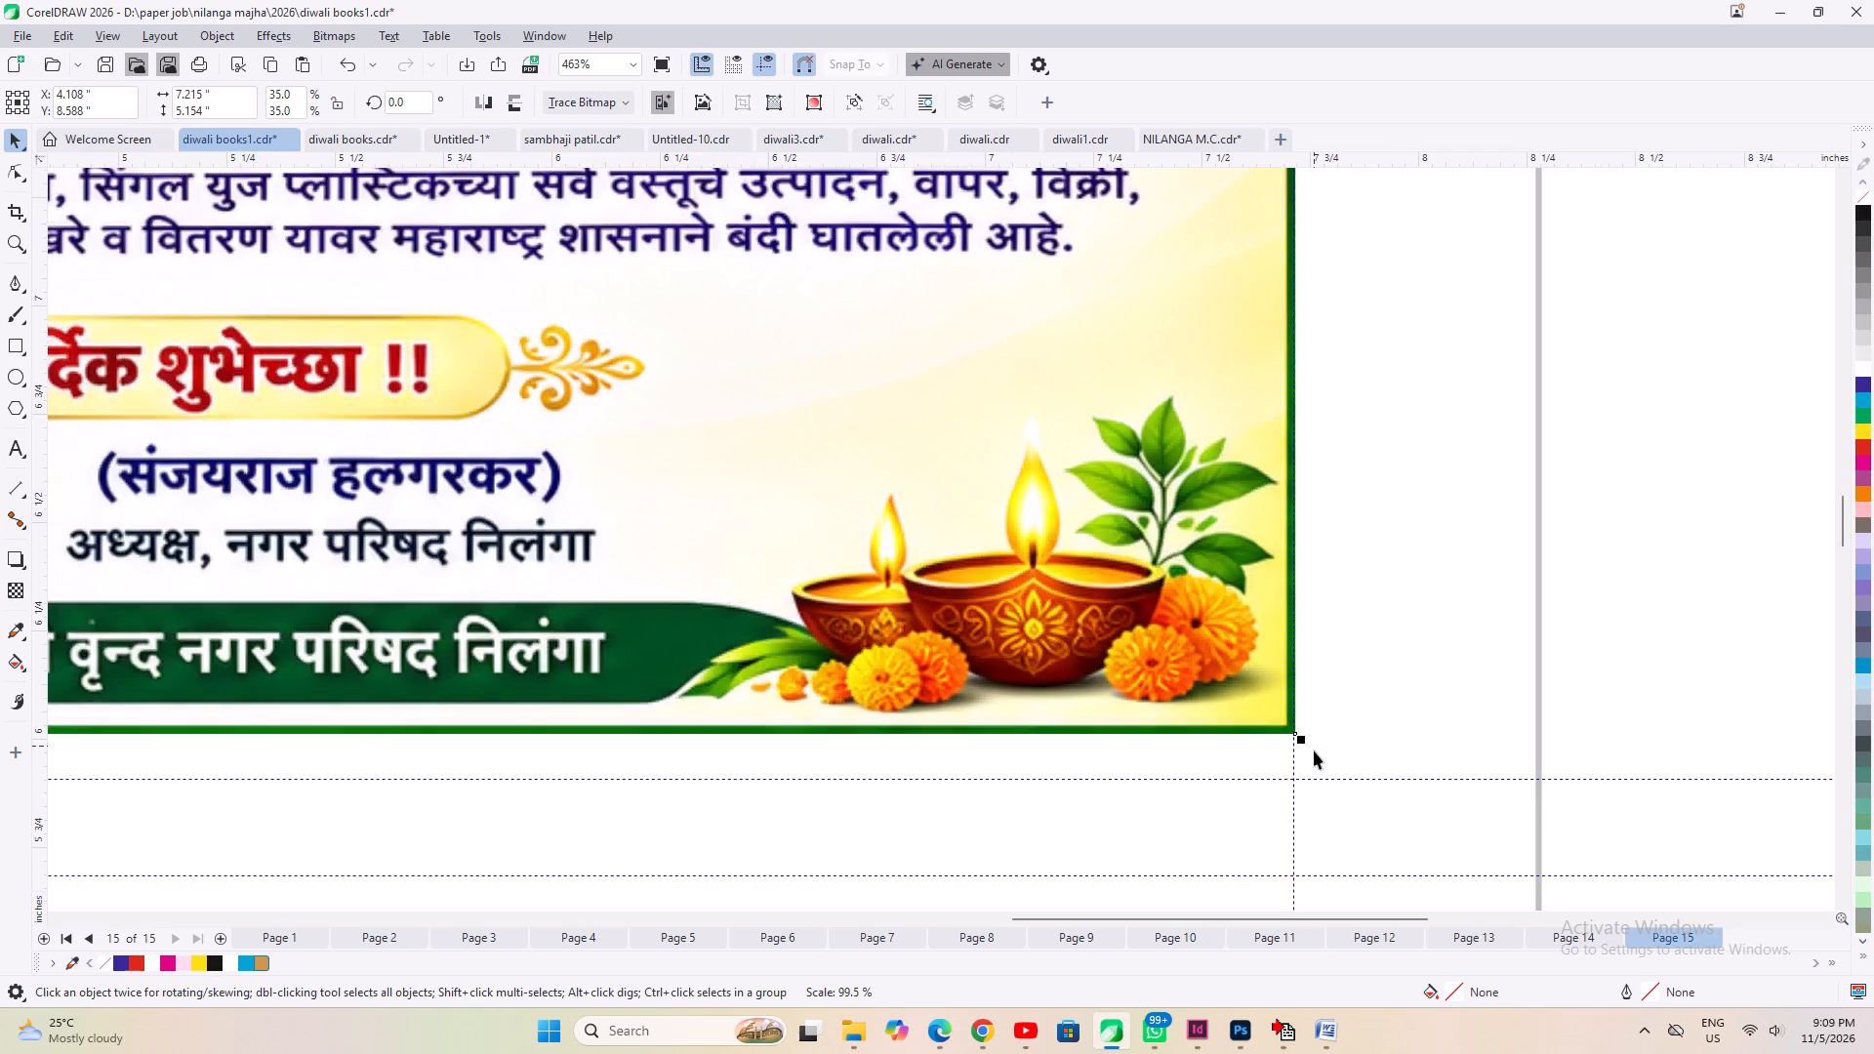
Stretch the poster's bottom edge down to the upper of the two mid-page guides, about 5.25 in high.
{"action": "scroll", "coordinate": [1207, 688], "scroll_direction": "down", "scroll_amount": 4}
{"action": "scroll", "coordinate": [427, 760], "scroll_direction": "up", "scroll_amount": 4}
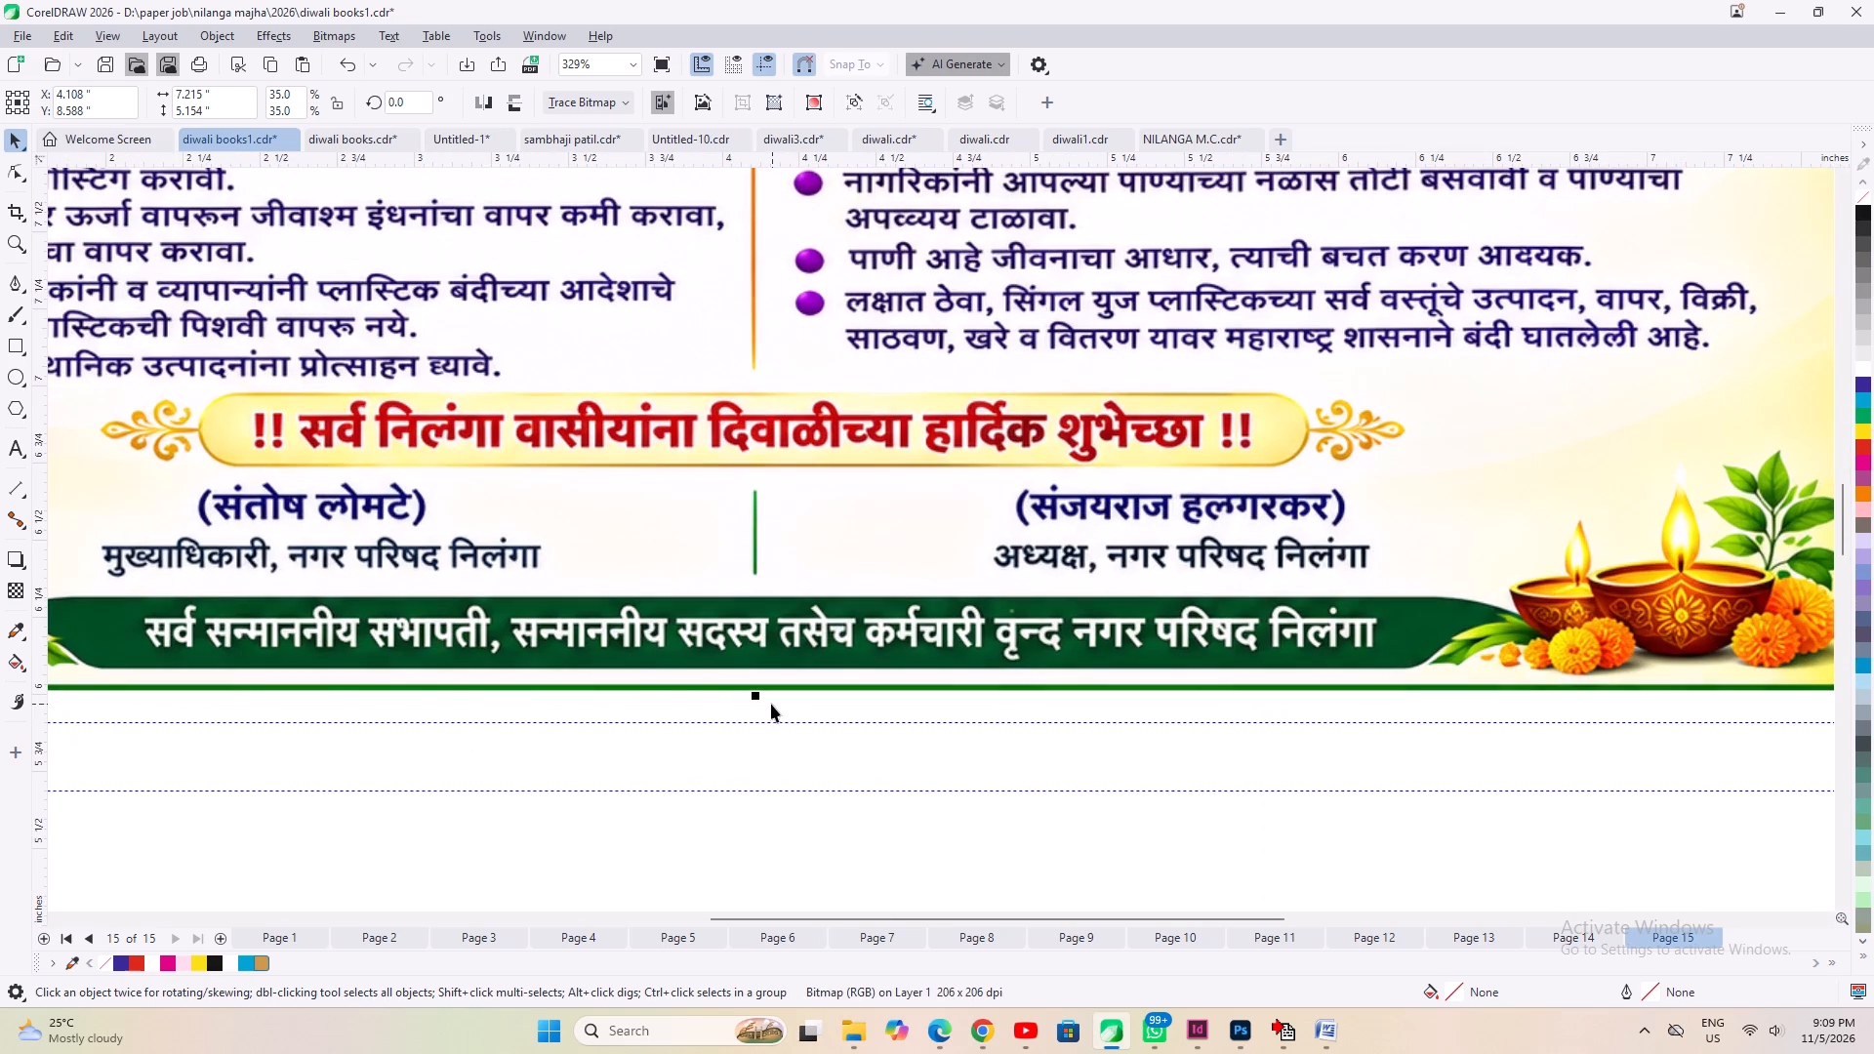
{"action": "left_click_drag", "start_coordinate": [758, 698], "coordinate": [757, 729]}
{"action": "scroll", "coordinate": [757, 729], "scroll_direction": "down", "scroll_amount": 10}
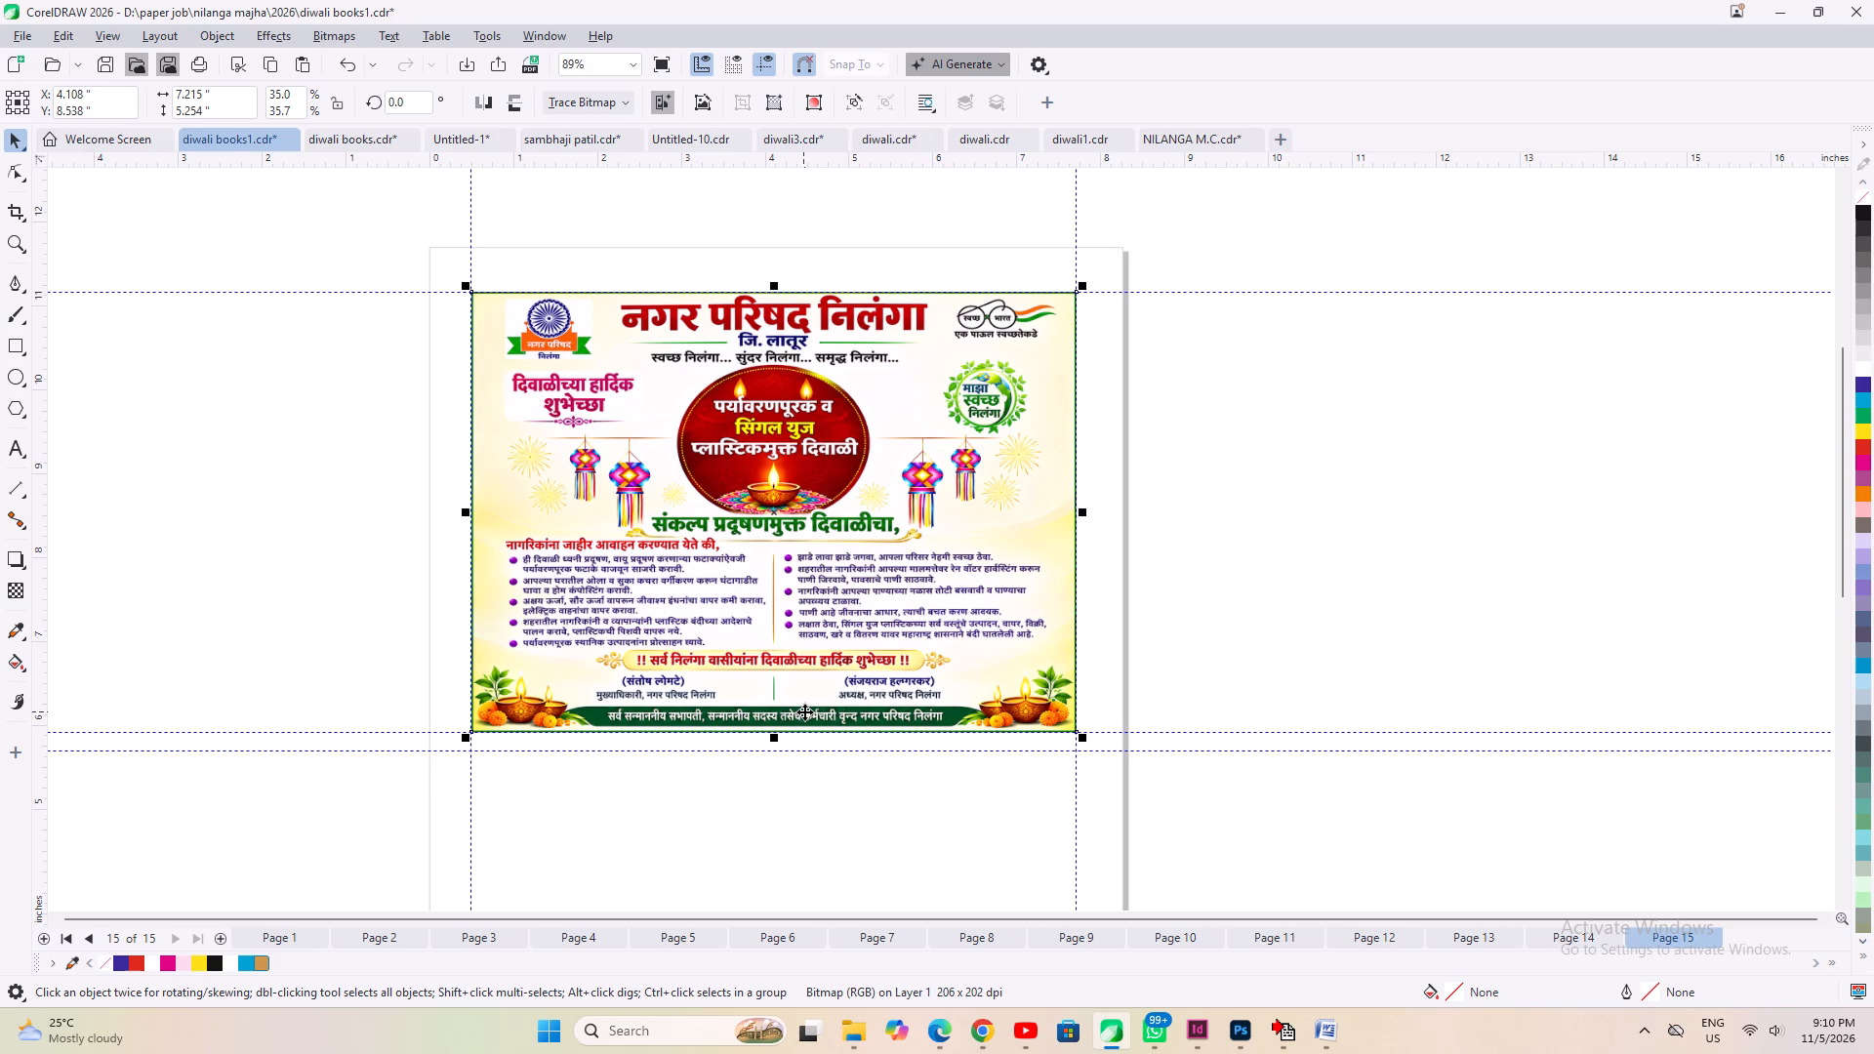
{"action": "left_click", "coordinate": [236, 450]}
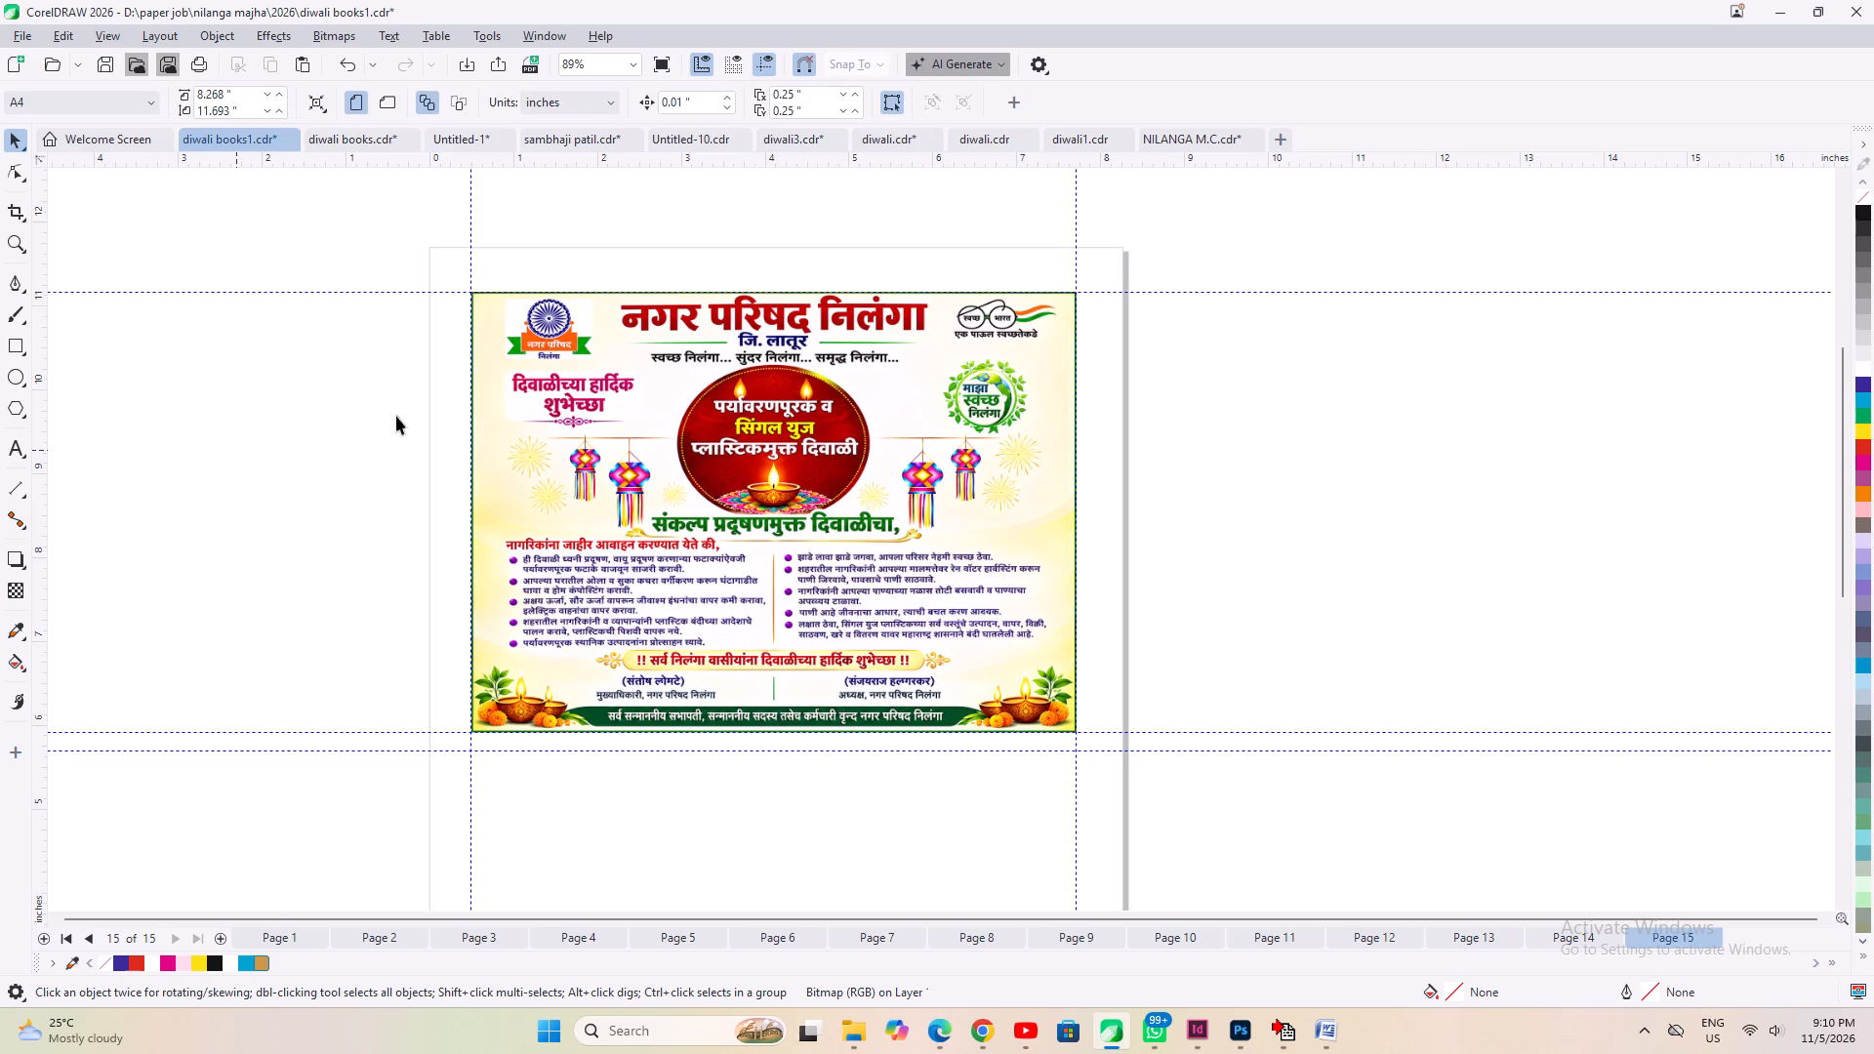
Copy the full-page Life Line Diagnostic Center ad from page 1 of the 2023 diwali.cdr.
{"action": "left_click", "coordinate": [886, 140]}
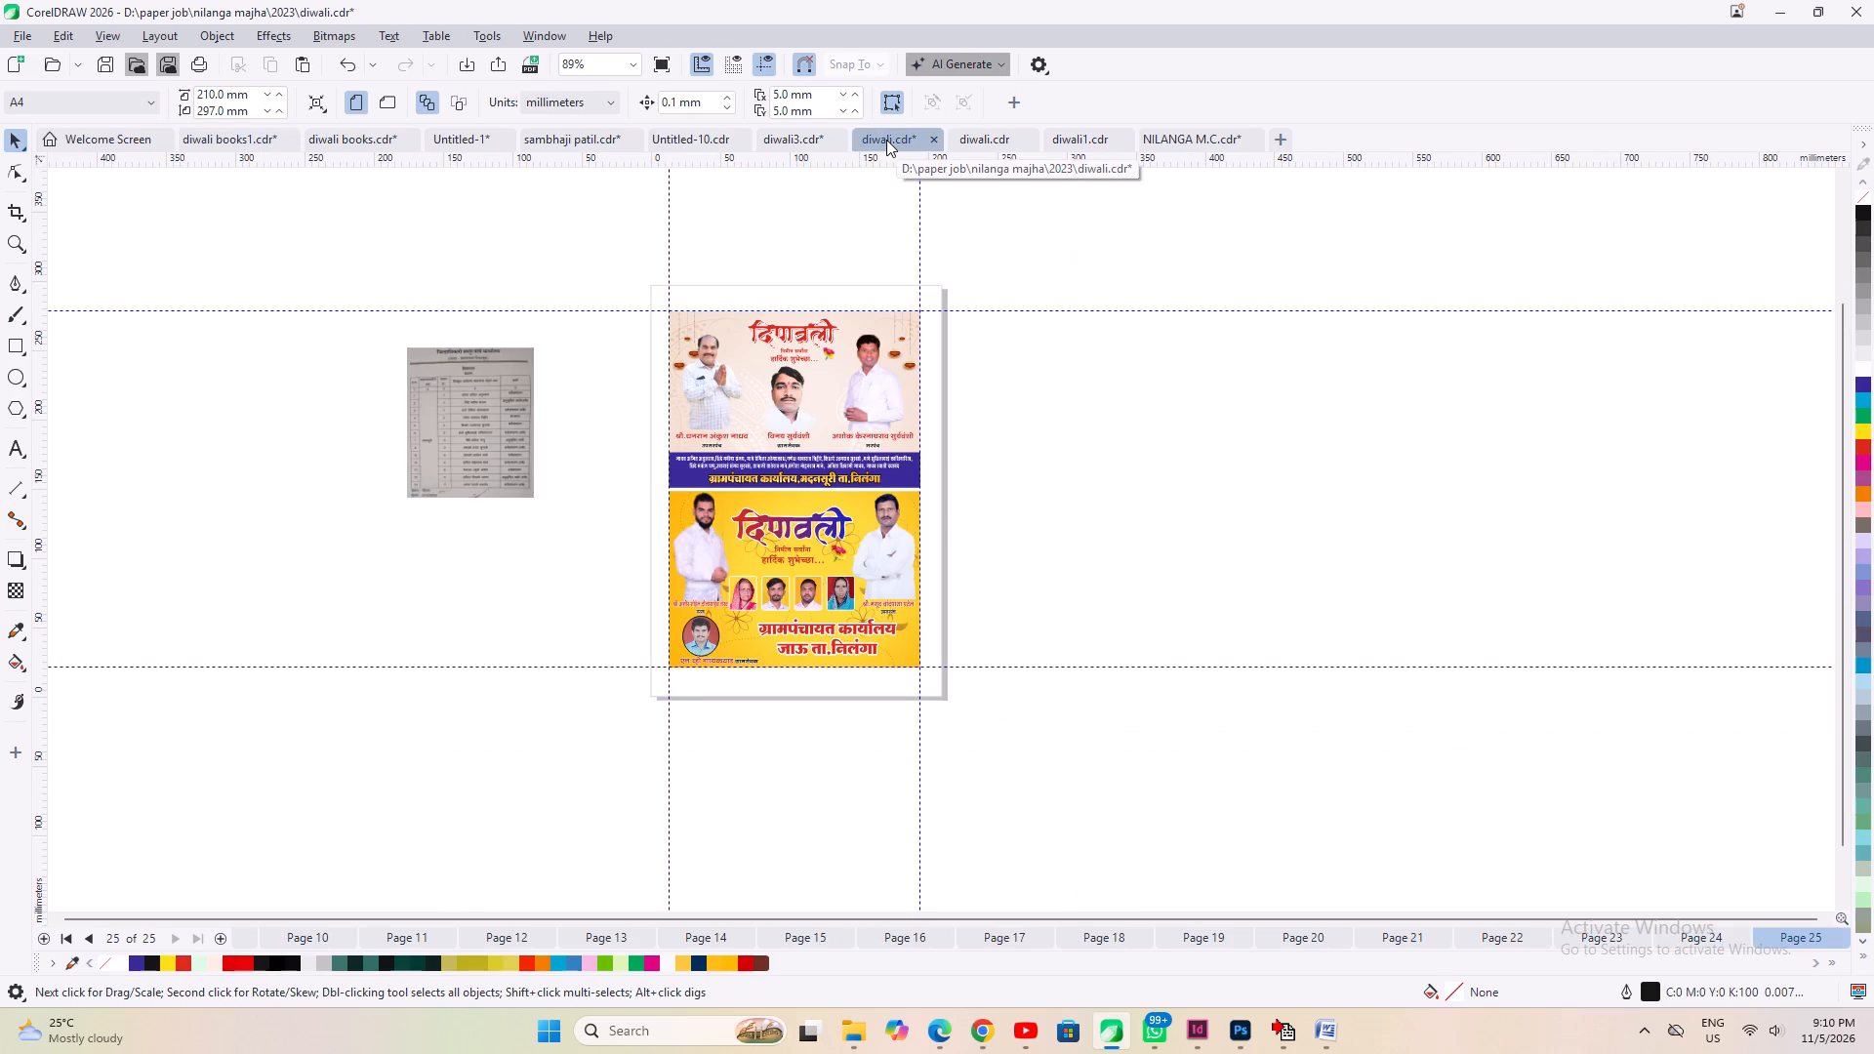
{"action": "left_click", "coordinate": [114, 944]}
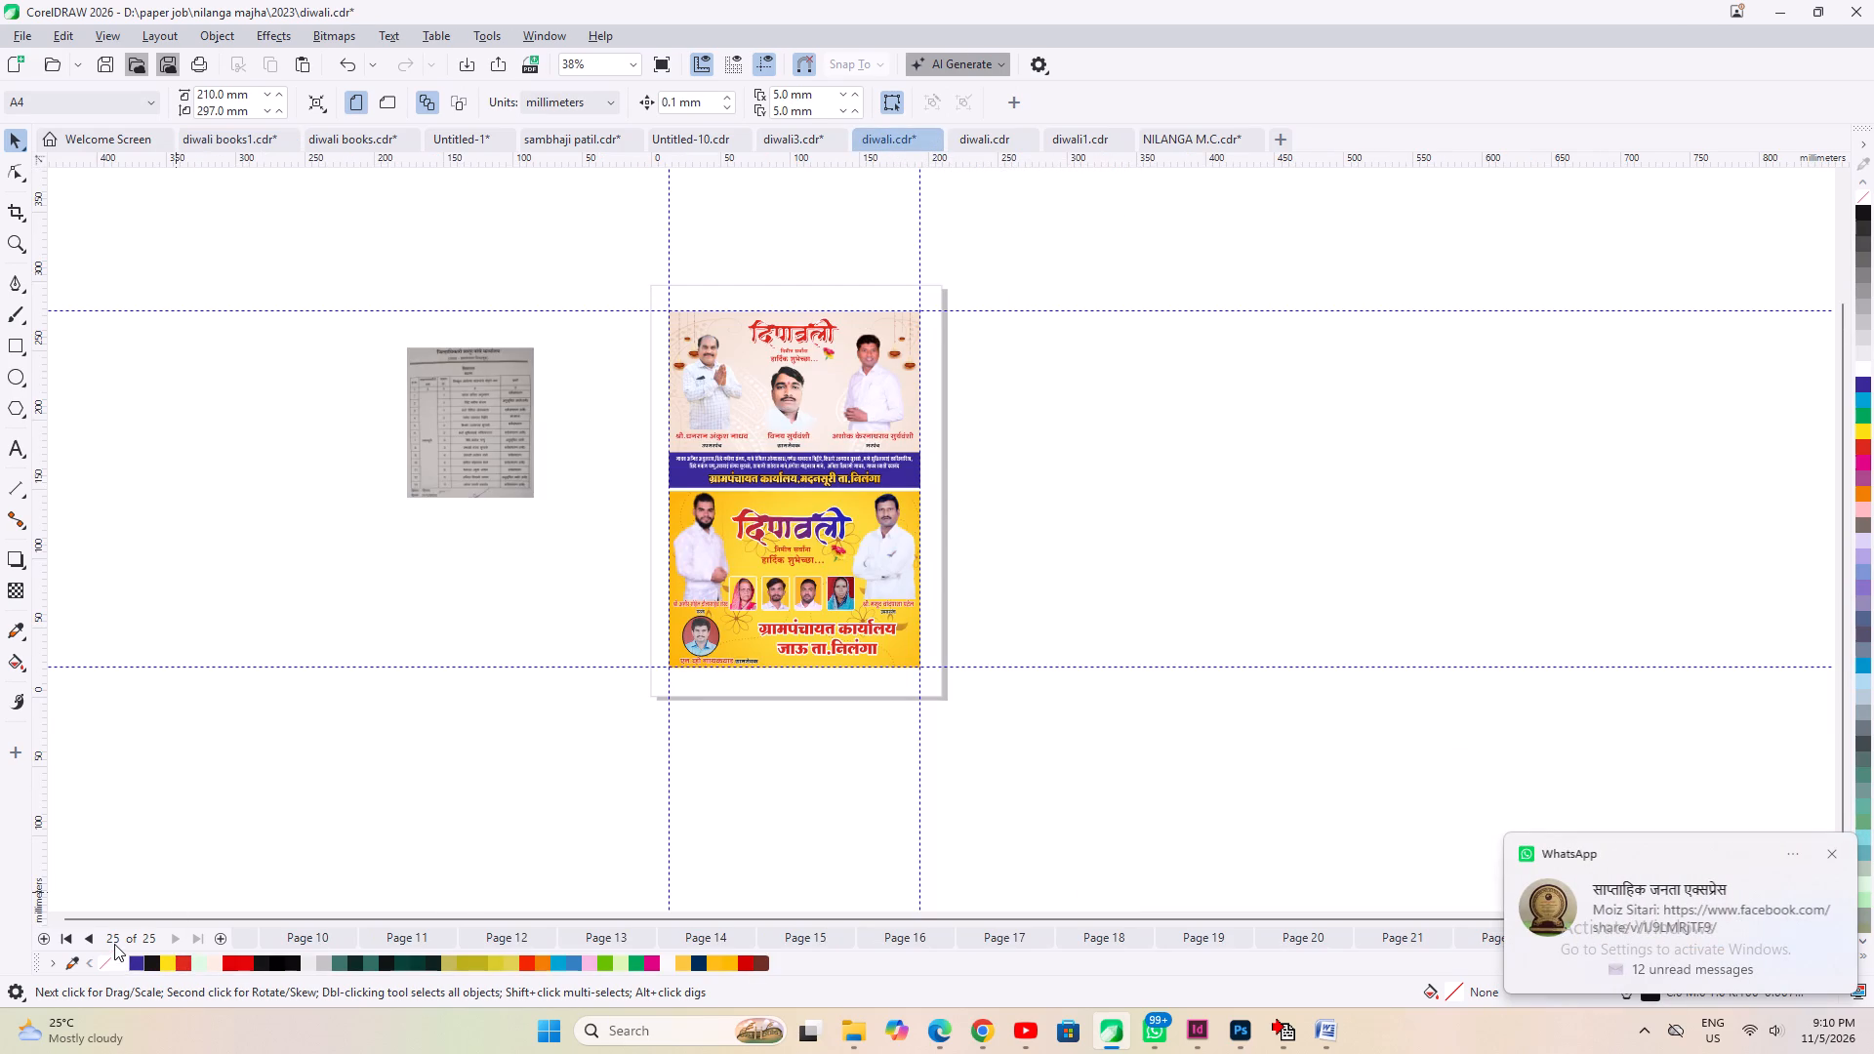
{"action": "key", "text": "1"}
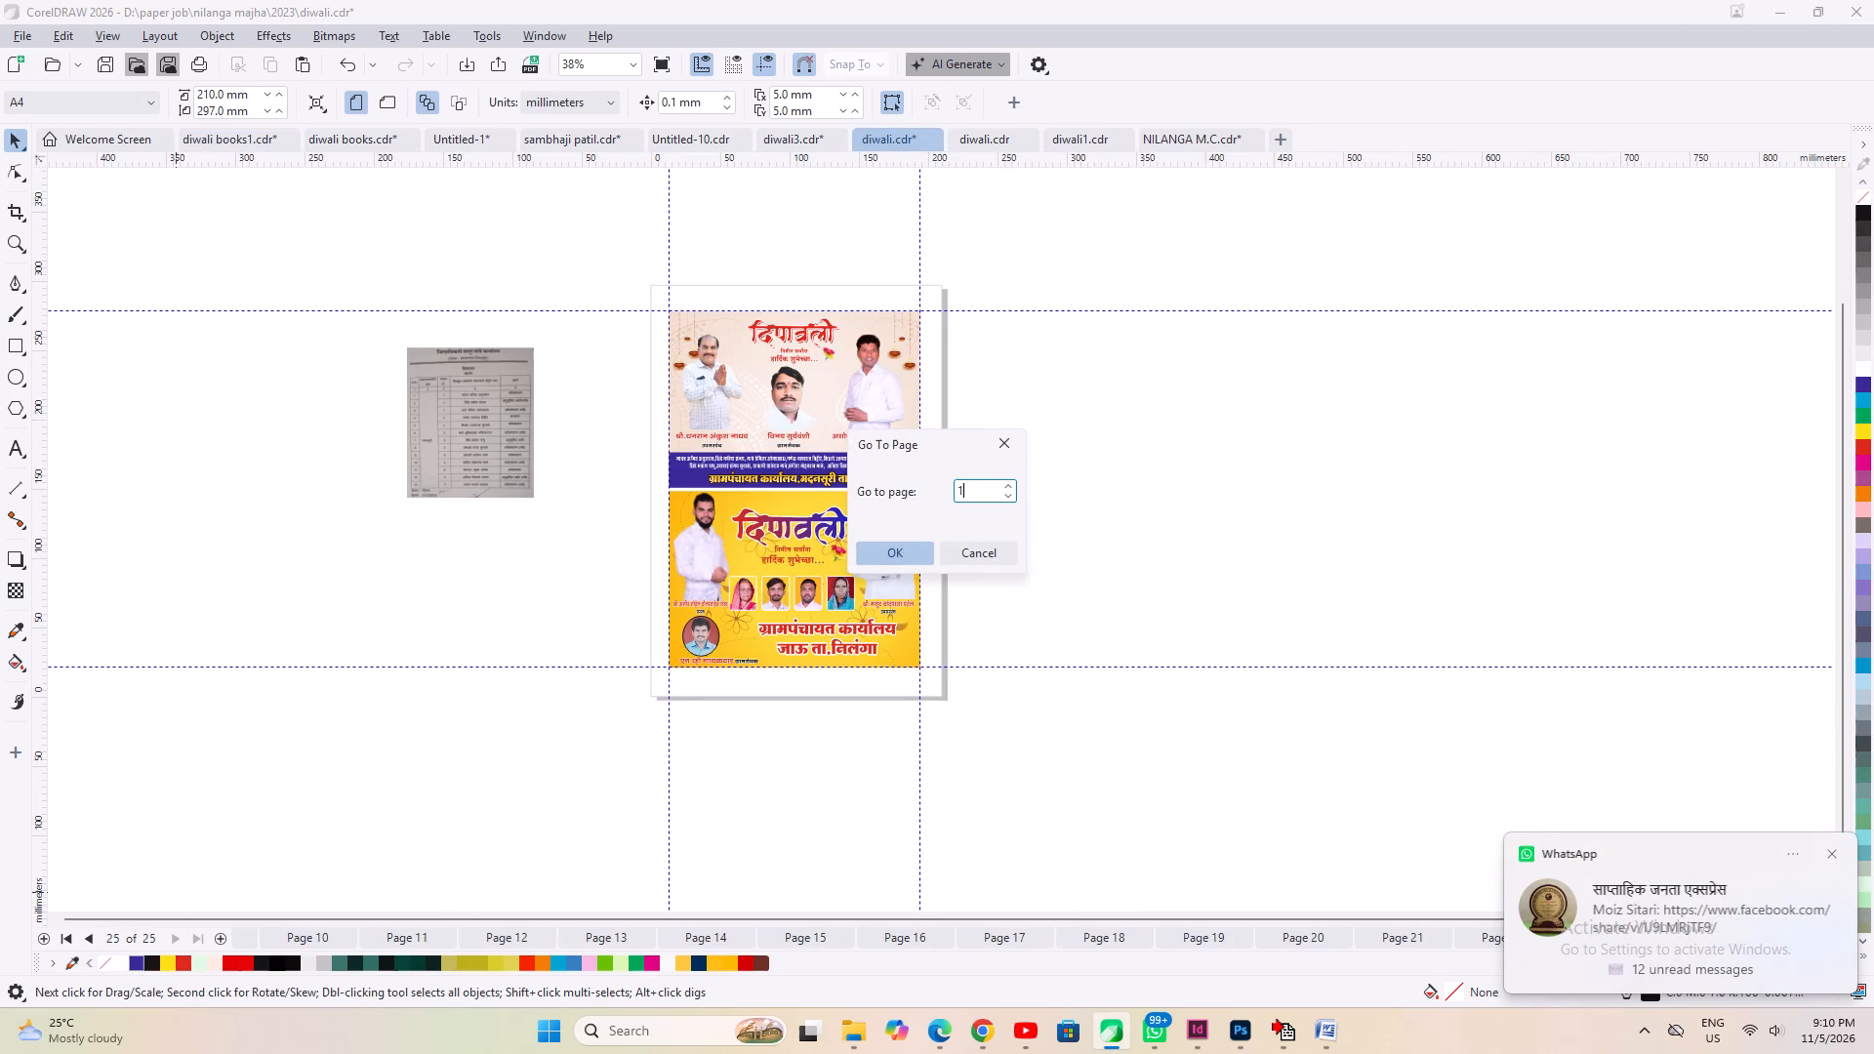
{"action": "key", "text": "Return"}
{"action": "left_click_drag", "start_coordinate": [480, 207], "coordinate": [552, 262]}
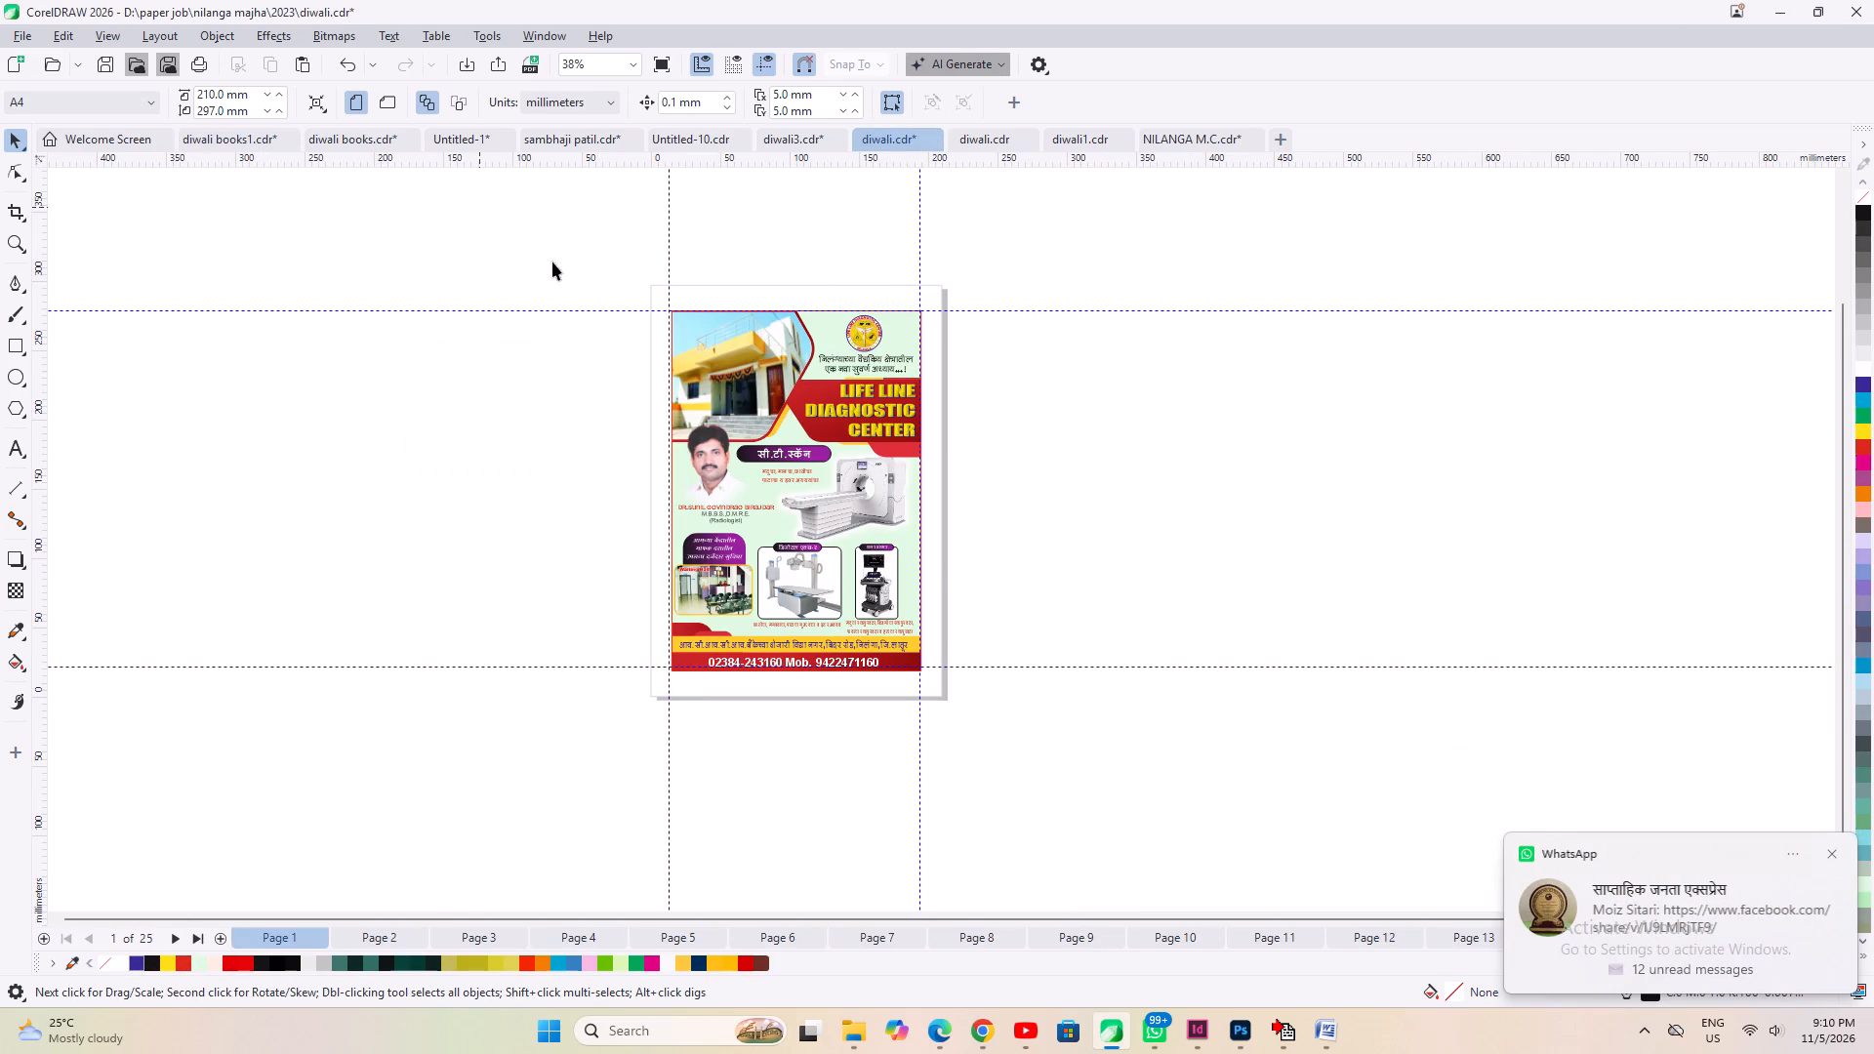
{"action": "left_click_drag", "start_coordinate": [552, 262], "coordinate": [1068, 739]}
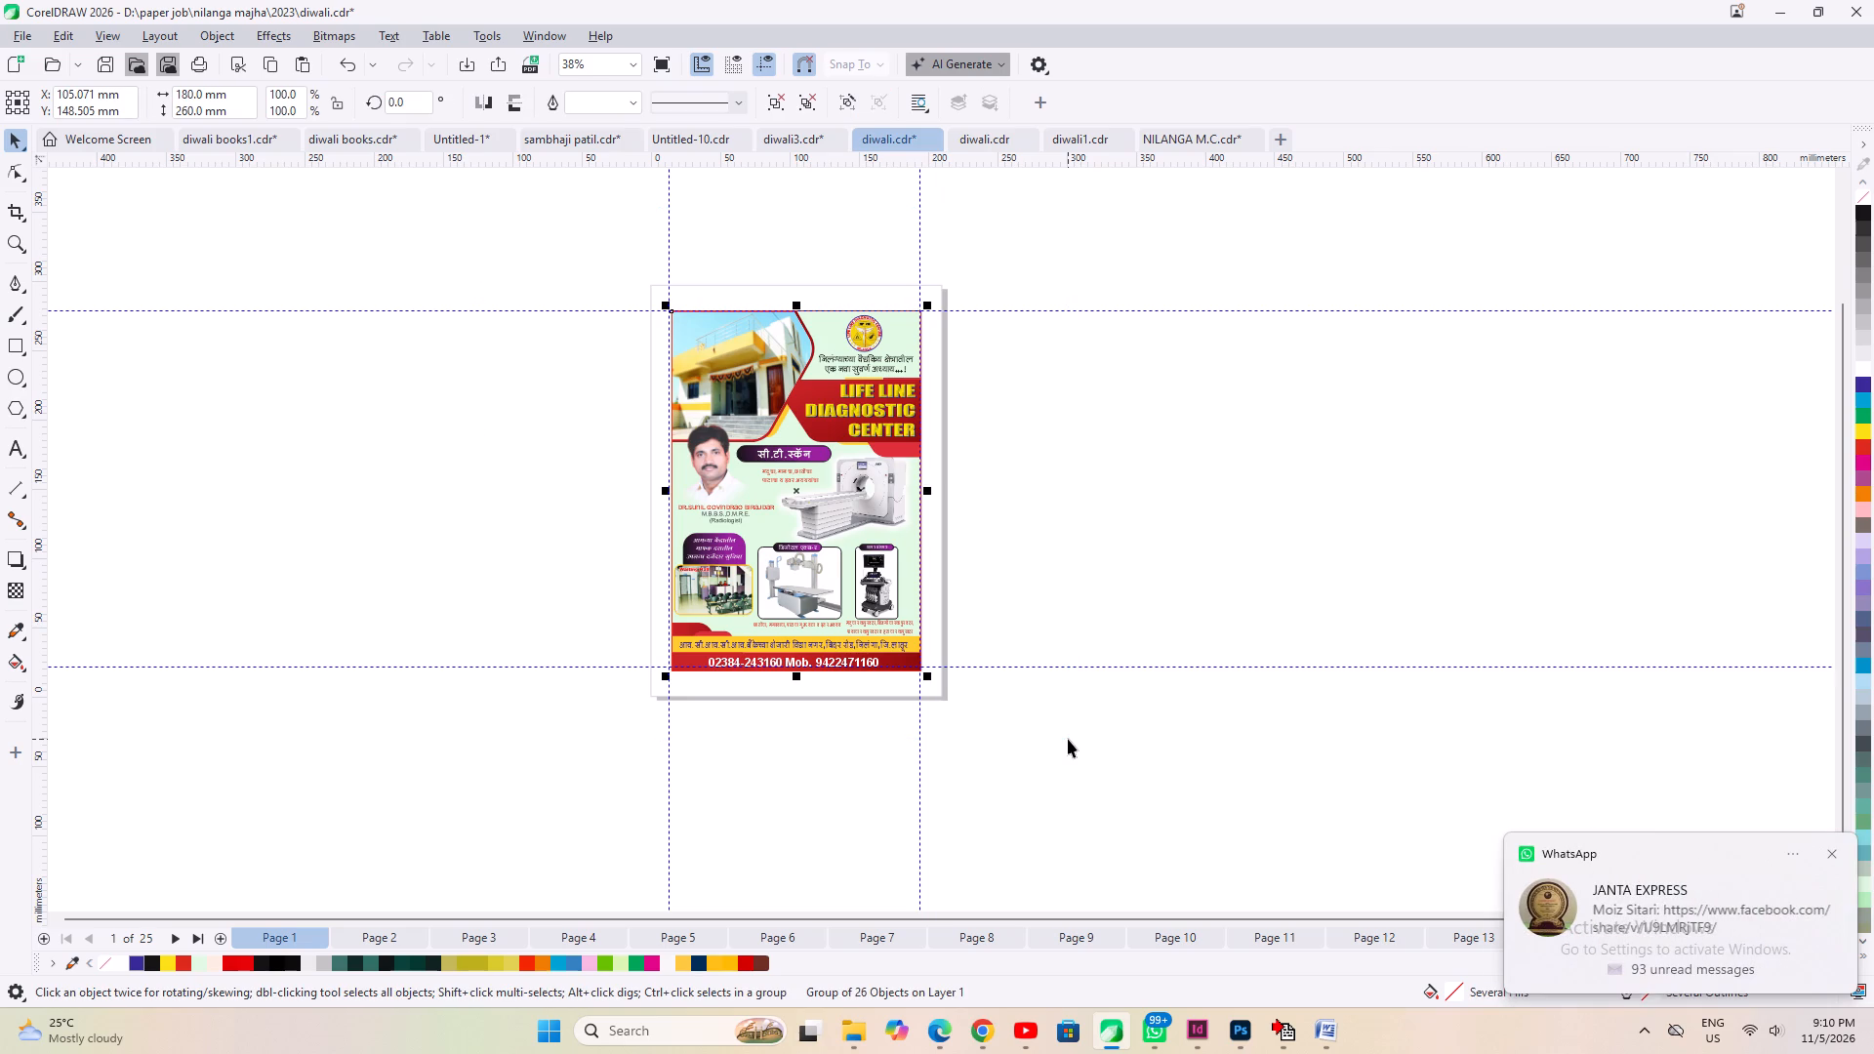
{"action": "key", "text": "ctrl+c"}
{"action": "left_click", "coordinate": [1106, 606]}
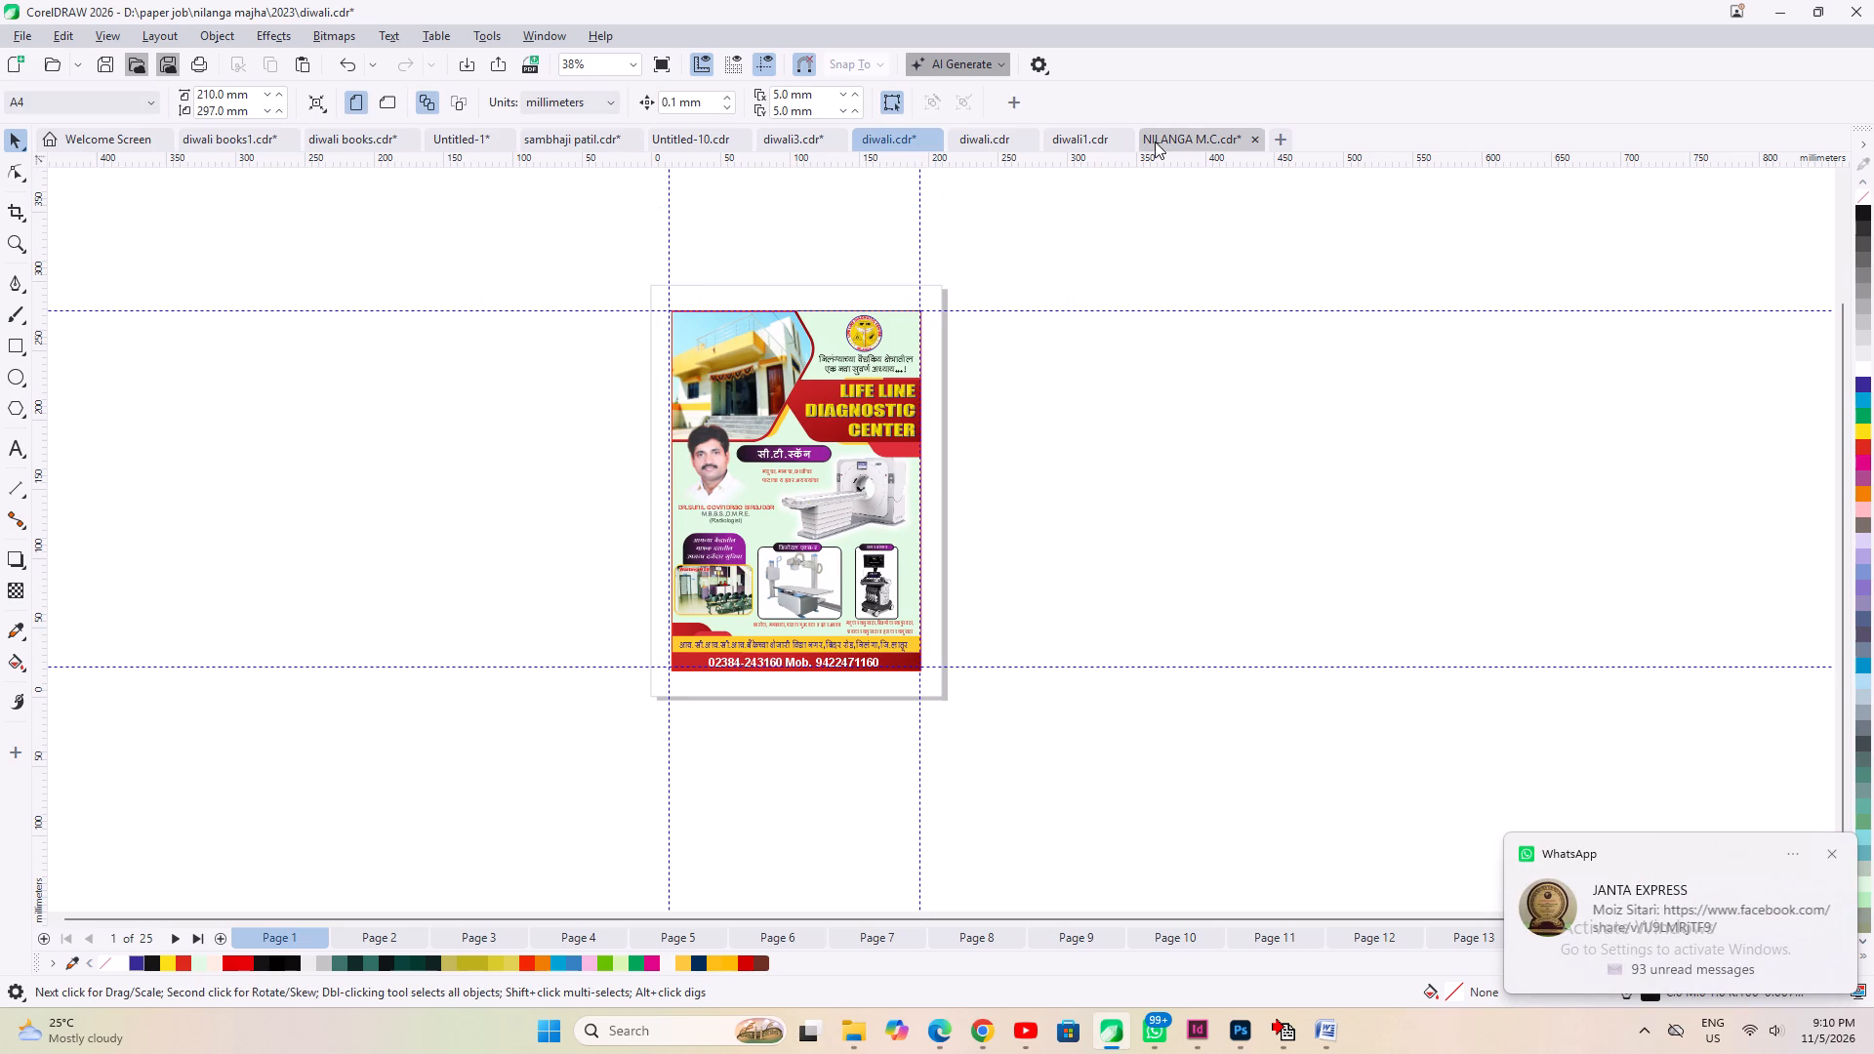
Paste the Life Line Diagnostic Center ad onto page 15 of diwali books1.cdr and move it onto the pasteboard right of the page.
{"action": "left_click", "coordinate": [333, 135]}
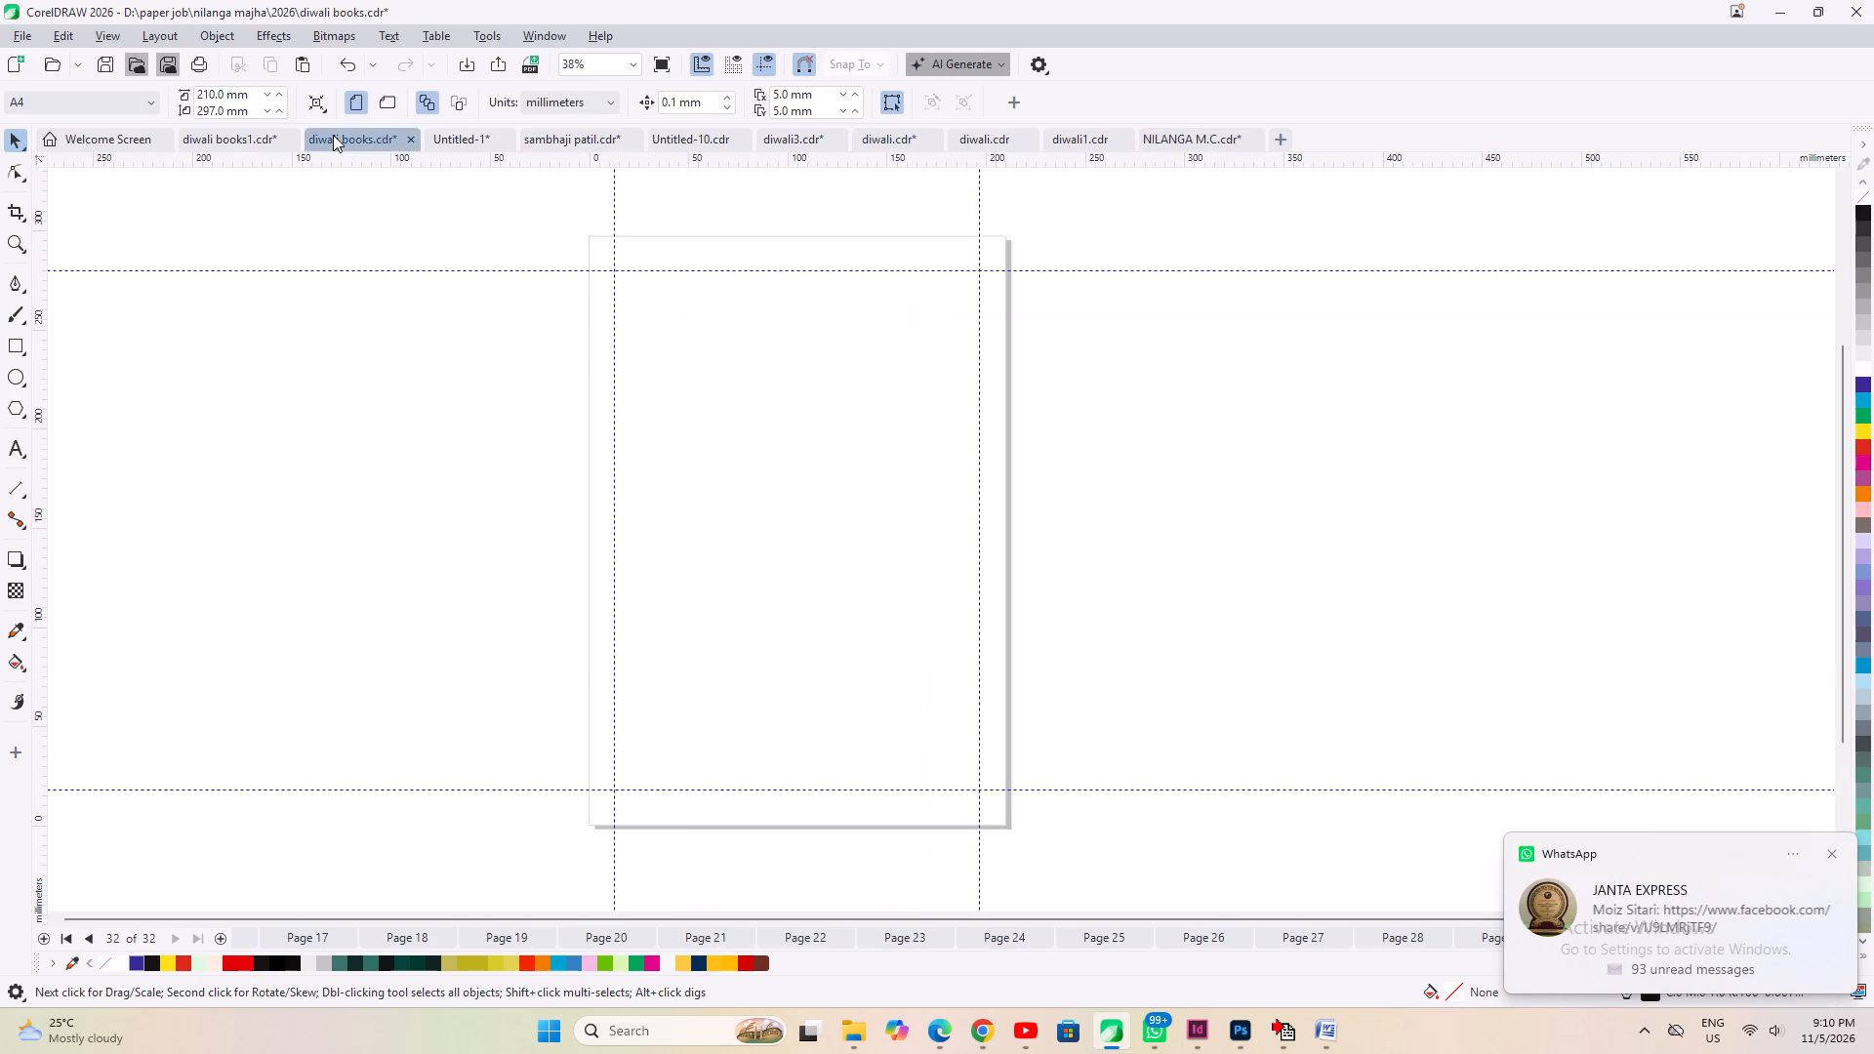
{"action": "left_click", "coordinate": [228, 139]}
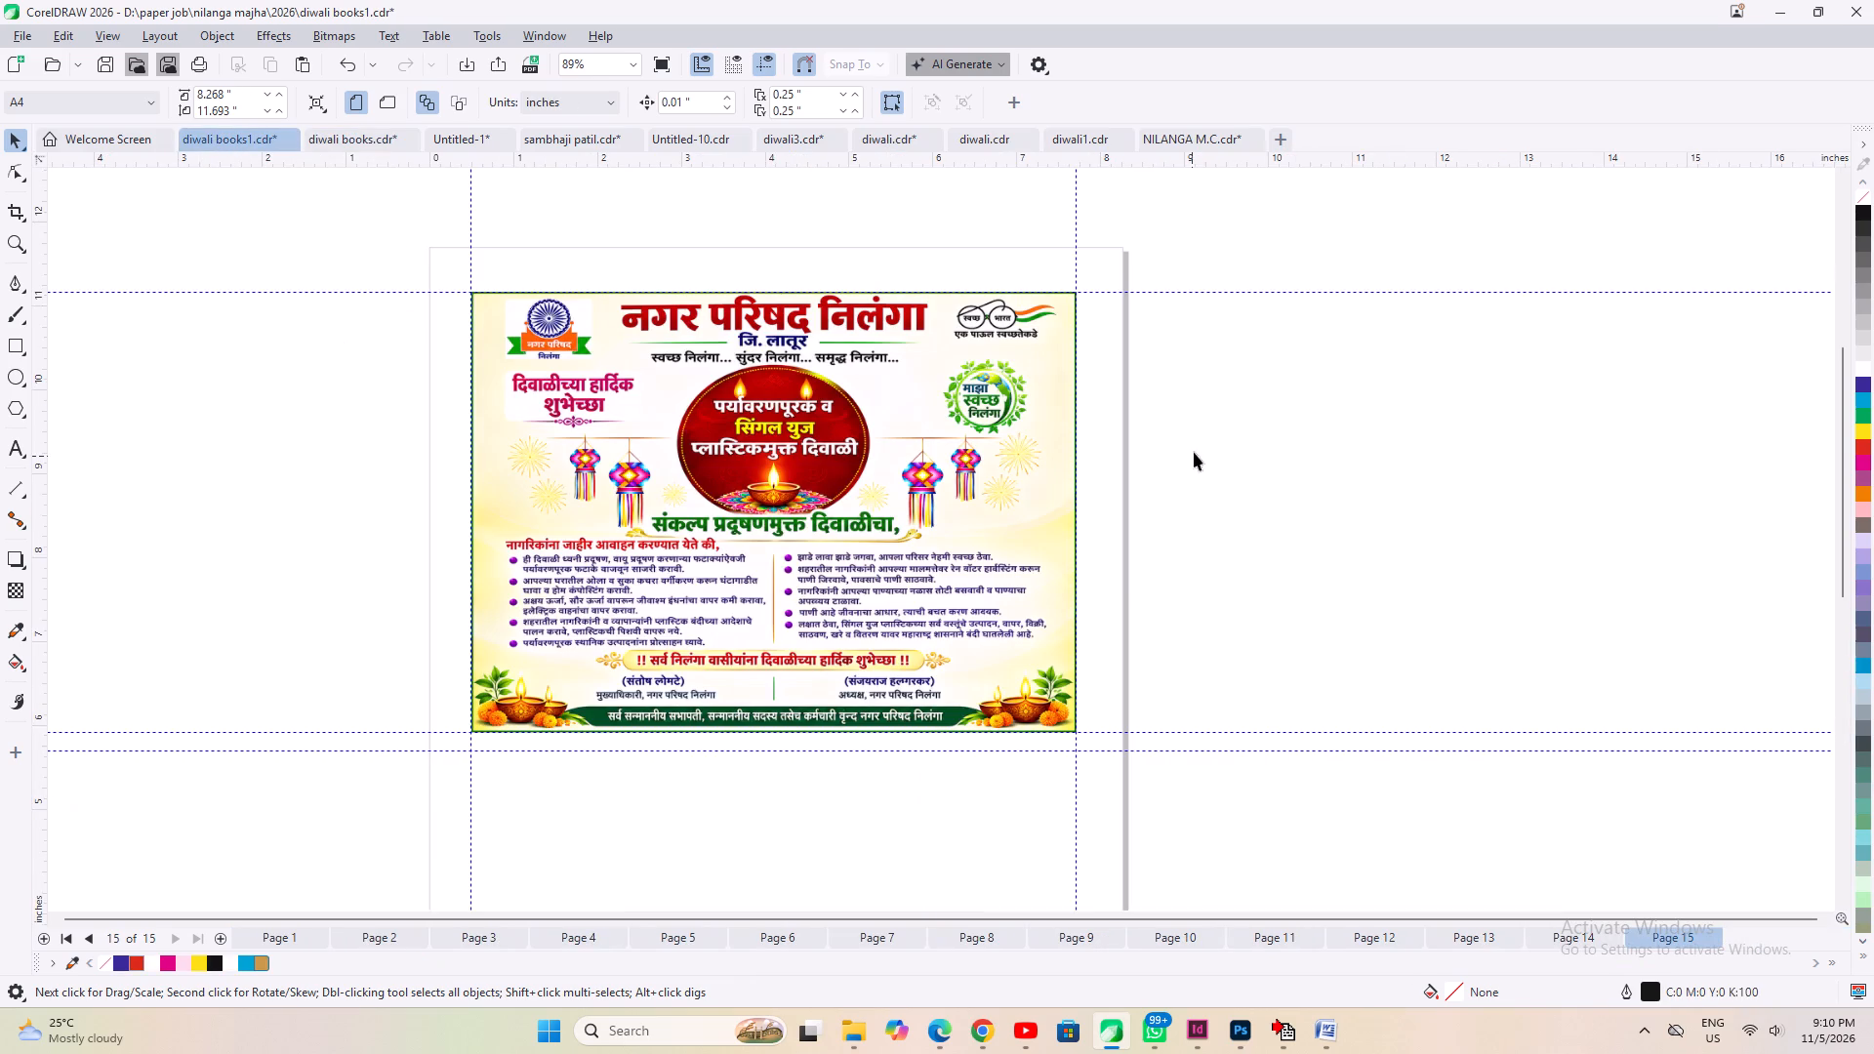
{"action": "right_click", "coordinate": [1232, 420]}
{"action": "left_click", "coordinate": [1298, 569]}
{"action": "scroll", "coordinate": [860, 506], "scroll_direction": "down", "scroll_amount": 3}
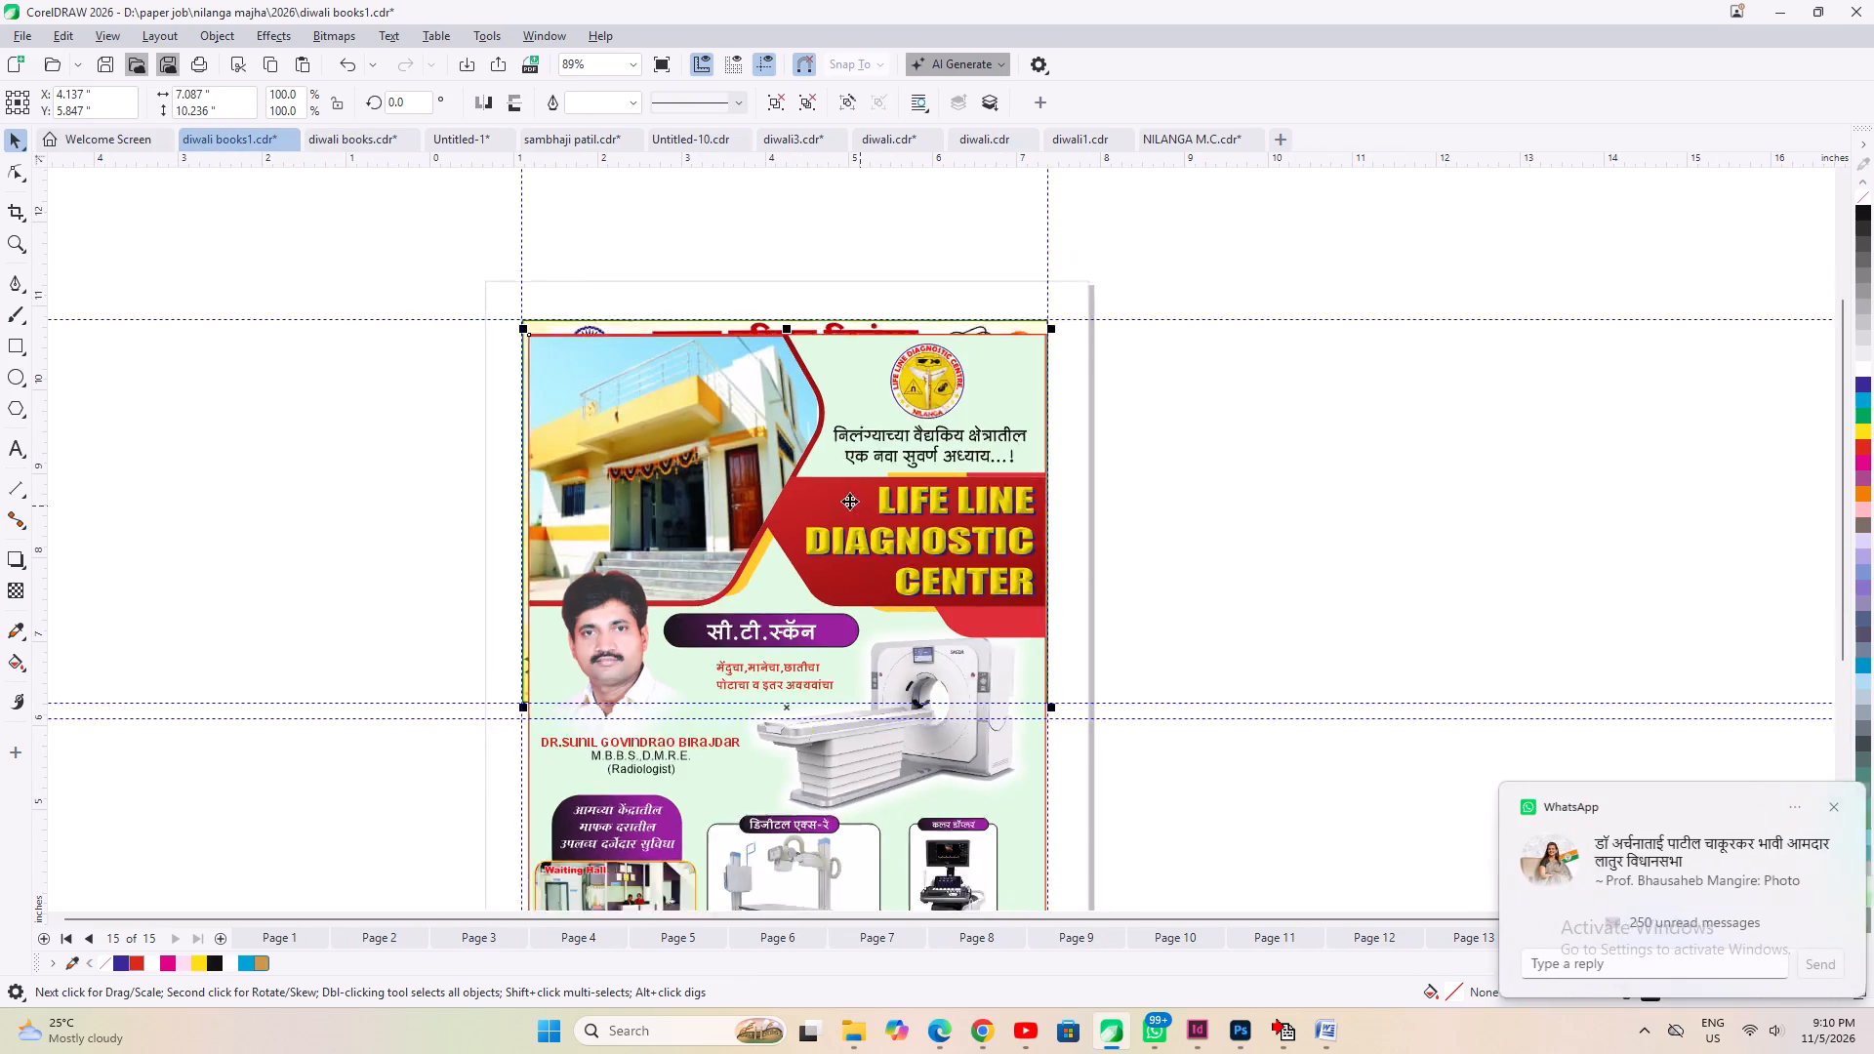
{"action": "left_click_drag", "start_coordinate": [883, 519], "coordinate": [1374, 482]}
{"action": "left_click", "coordinate": [1597, 570]}
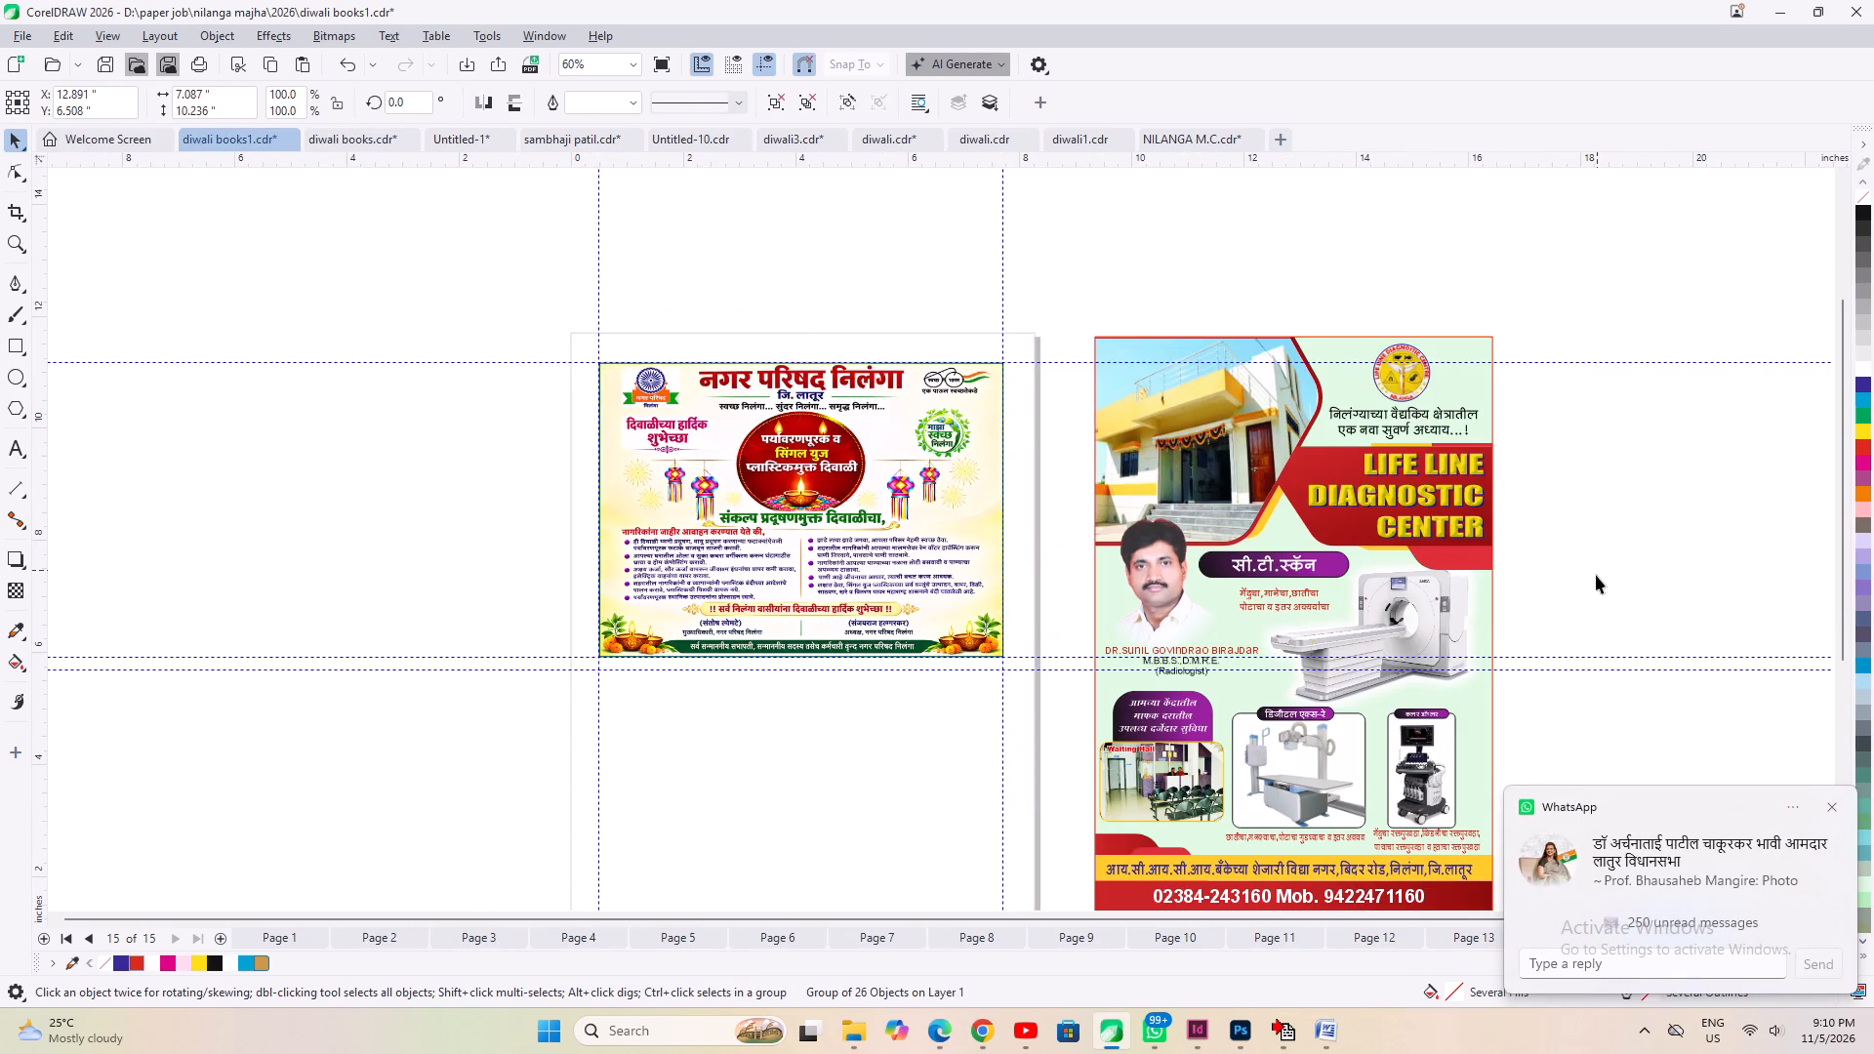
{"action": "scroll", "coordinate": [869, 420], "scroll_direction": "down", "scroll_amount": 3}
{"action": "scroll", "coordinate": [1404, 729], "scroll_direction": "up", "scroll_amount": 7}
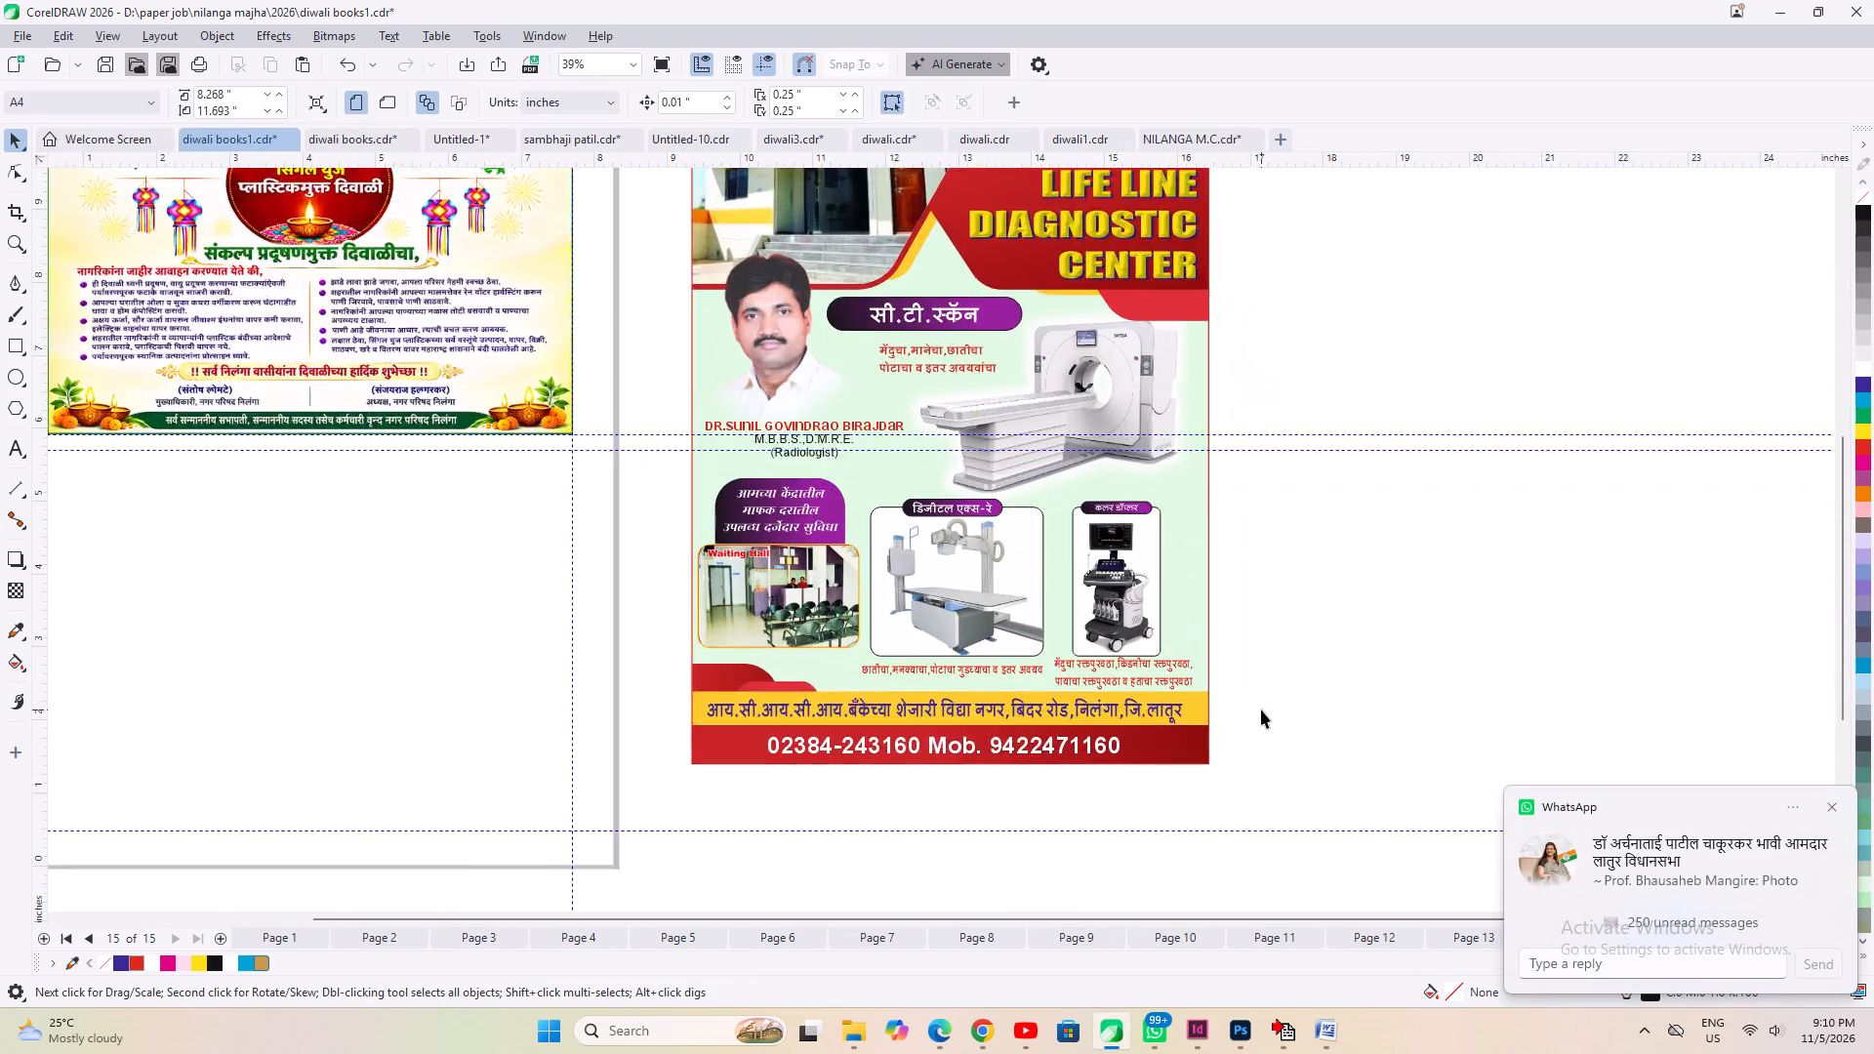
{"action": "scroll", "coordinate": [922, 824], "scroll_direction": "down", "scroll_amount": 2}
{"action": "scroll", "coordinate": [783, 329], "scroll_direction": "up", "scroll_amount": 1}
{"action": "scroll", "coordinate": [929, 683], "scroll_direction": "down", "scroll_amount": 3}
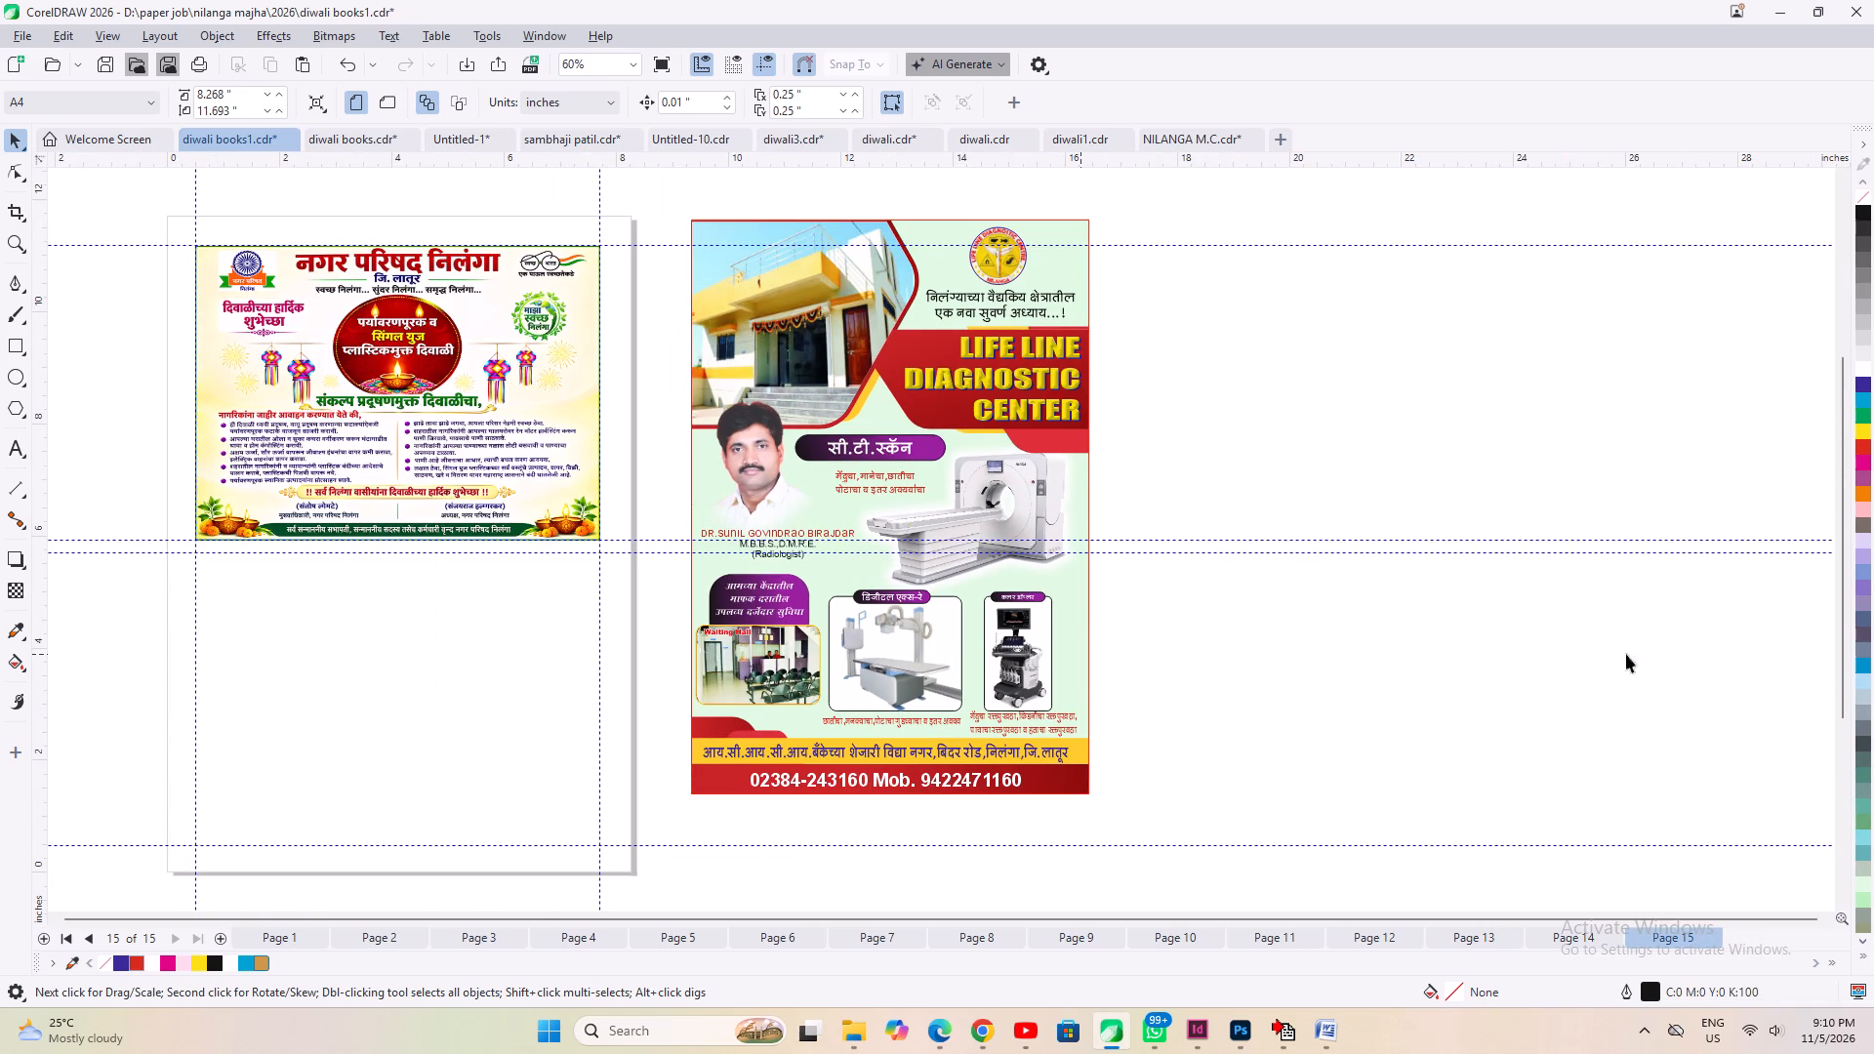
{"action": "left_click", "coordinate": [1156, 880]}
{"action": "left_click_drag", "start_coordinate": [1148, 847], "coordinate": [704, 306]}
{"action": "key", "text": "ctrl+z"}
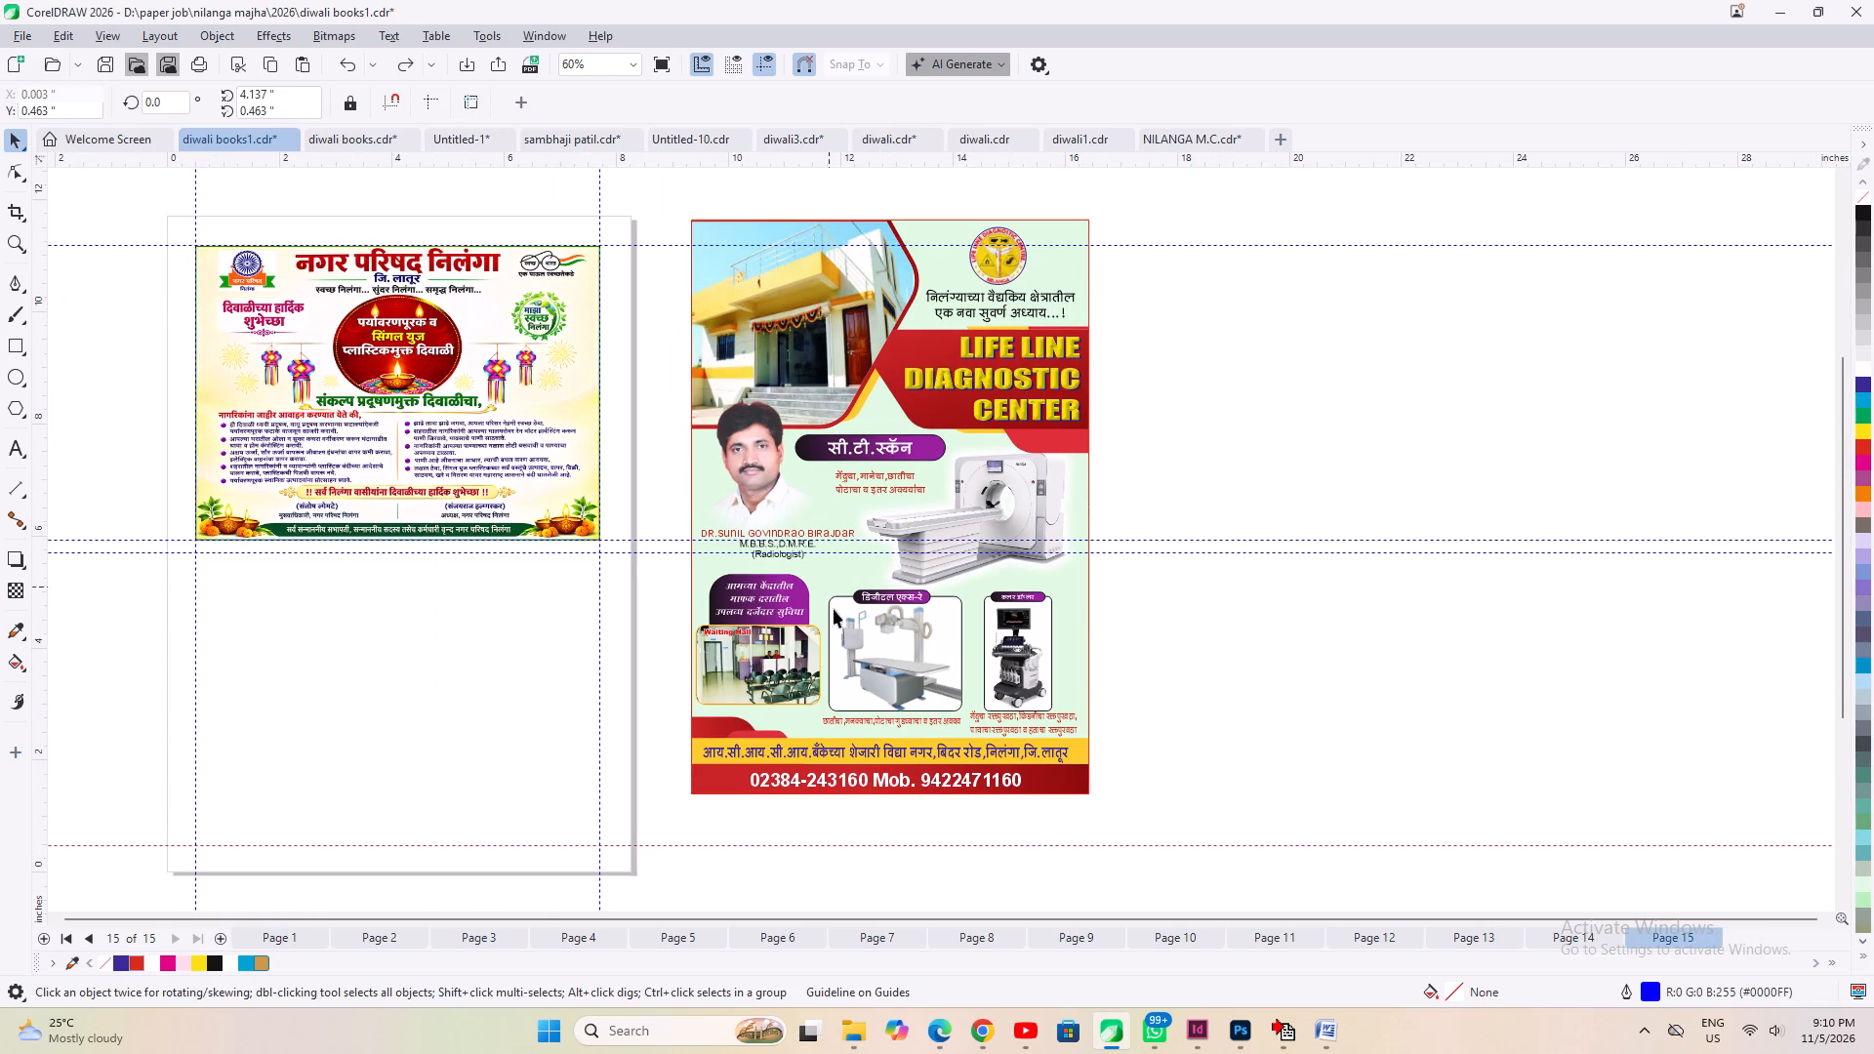
Move the whole Life Line Diagnostic Center ad below the Nilanga poster between the side margin guides and group its objects.
{"action": "left_click", "coordinate": [1087, 806]}
{"action": "left_click_drag", "start_coordinate": [1113, 815], "coordinate": [675, 175]}
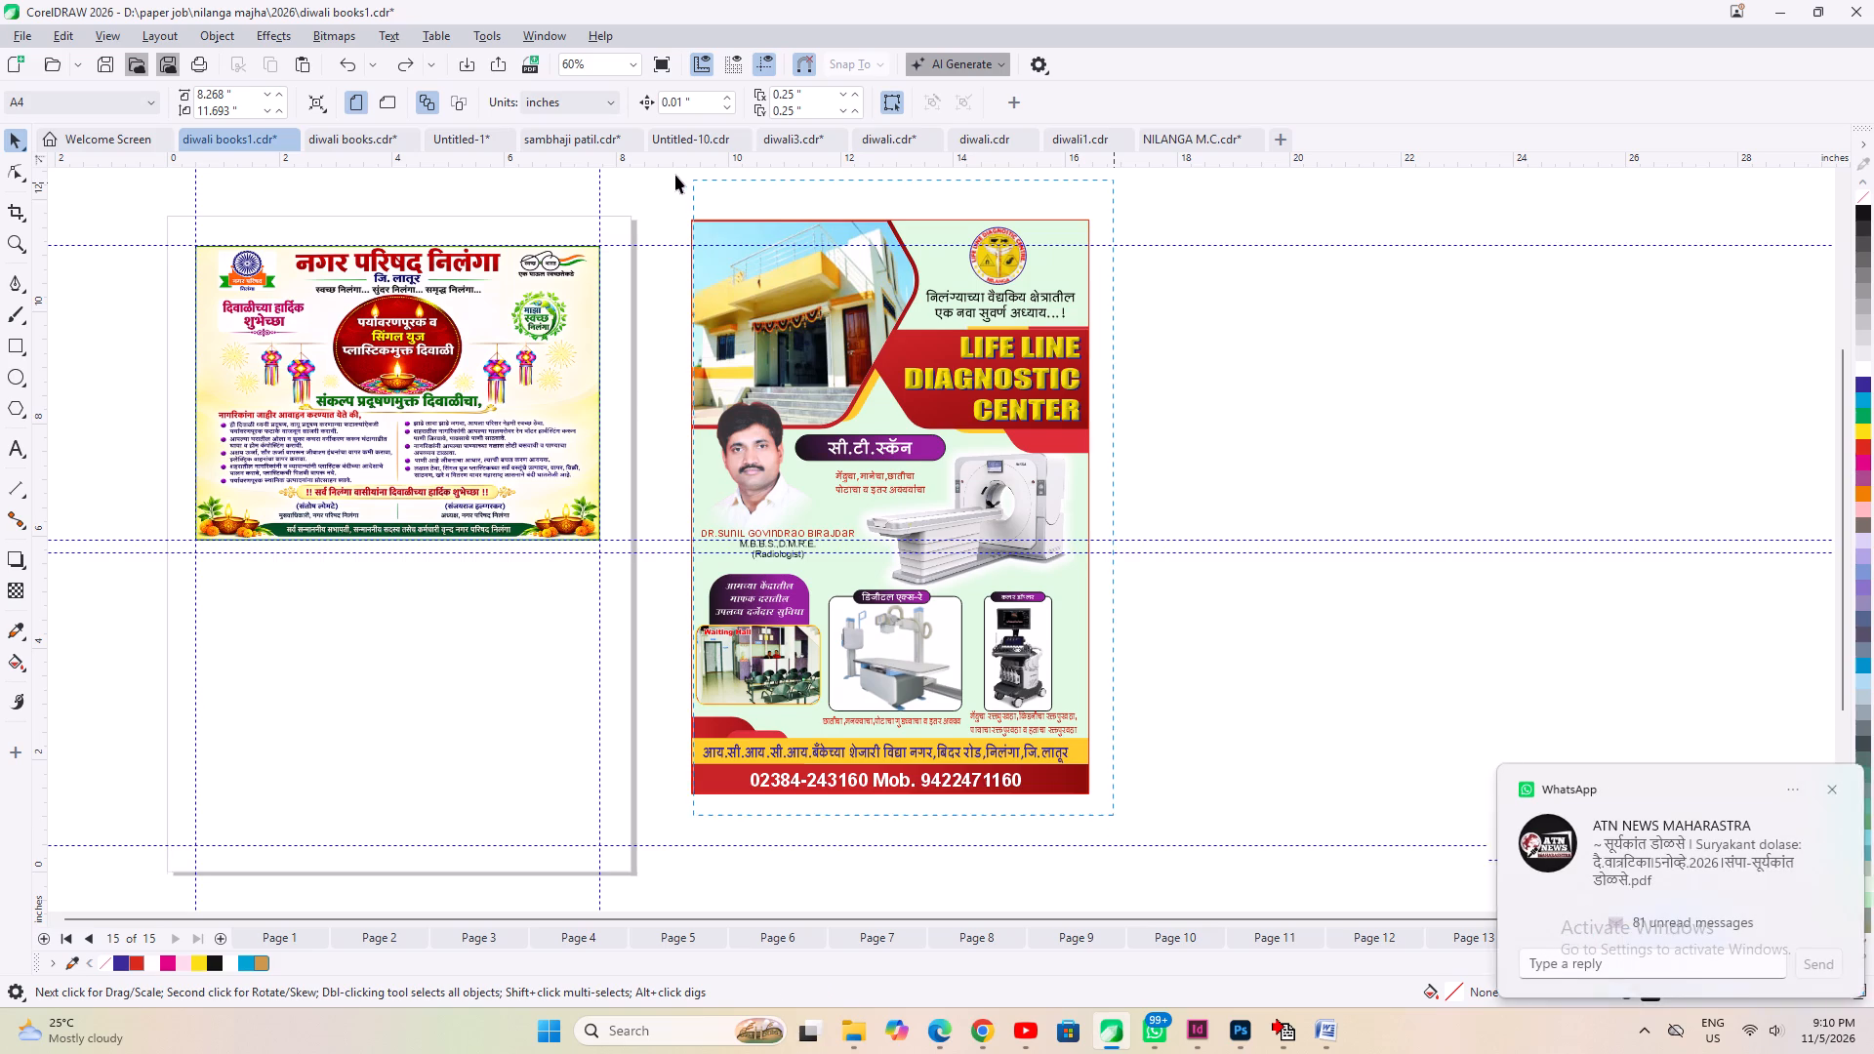
{"action": "left_click_drag", "start_coordinate": [675, 175], "coordinate": [643, 234]}
{"action": "scroll", "coordinate": [723, 251], "scroll_direction": "down", "scroll_amount": 5}
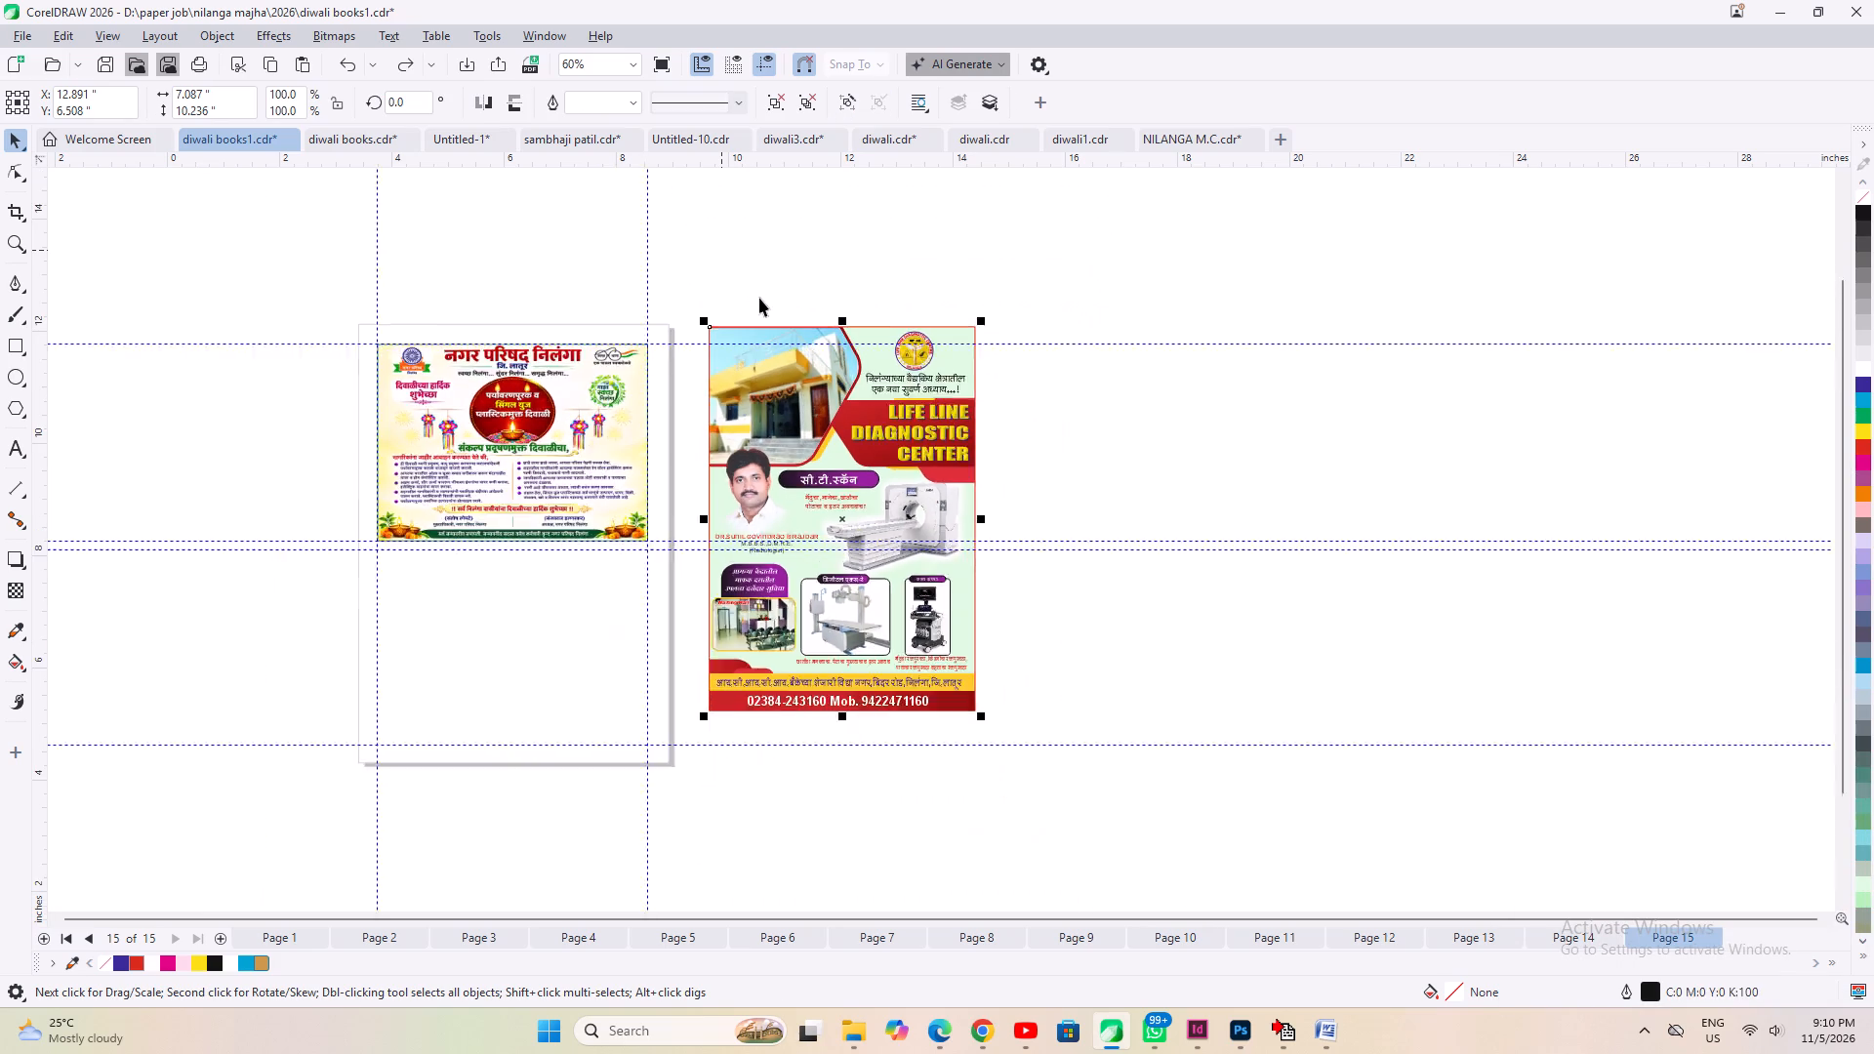
{"action": "left_click_drag", "start_coordinate": [789, 336], "coordinate": [536, 533]}
{"action": "key", "text": "ctrl+g"}
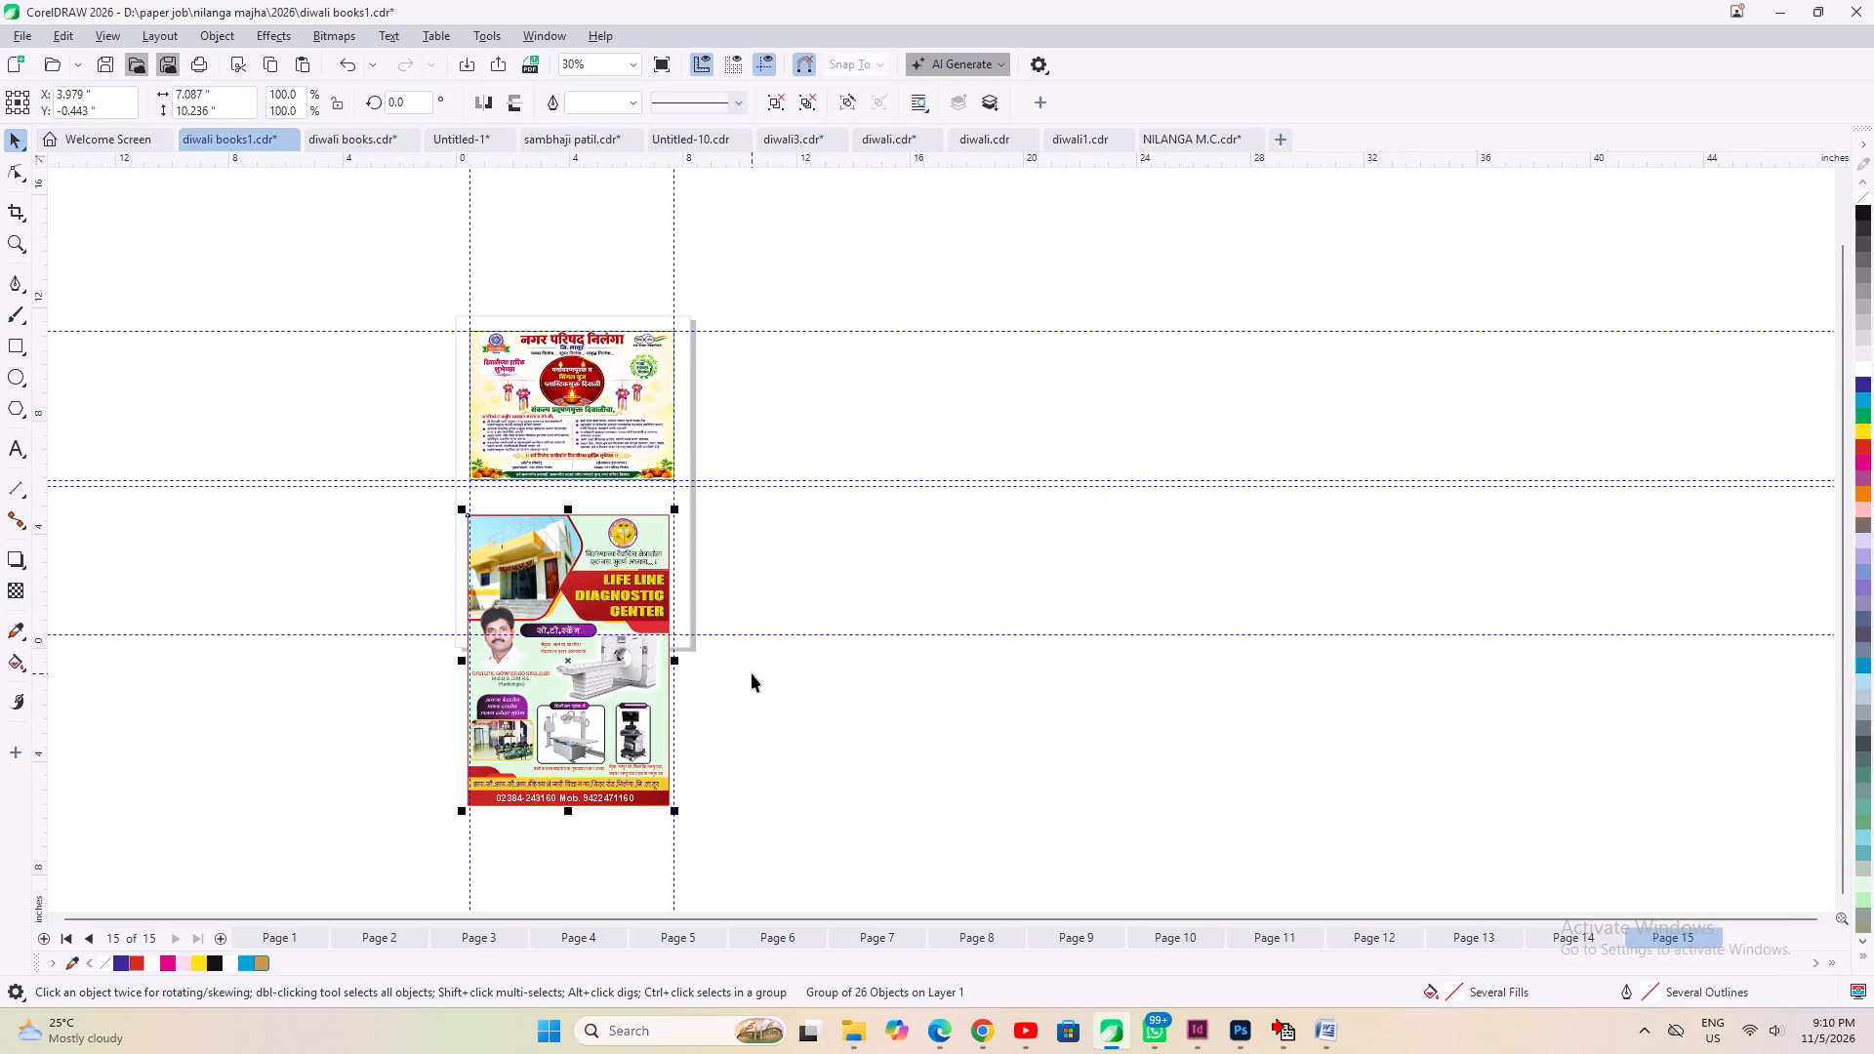
{"action": "key", "text": "ctrl+e"}
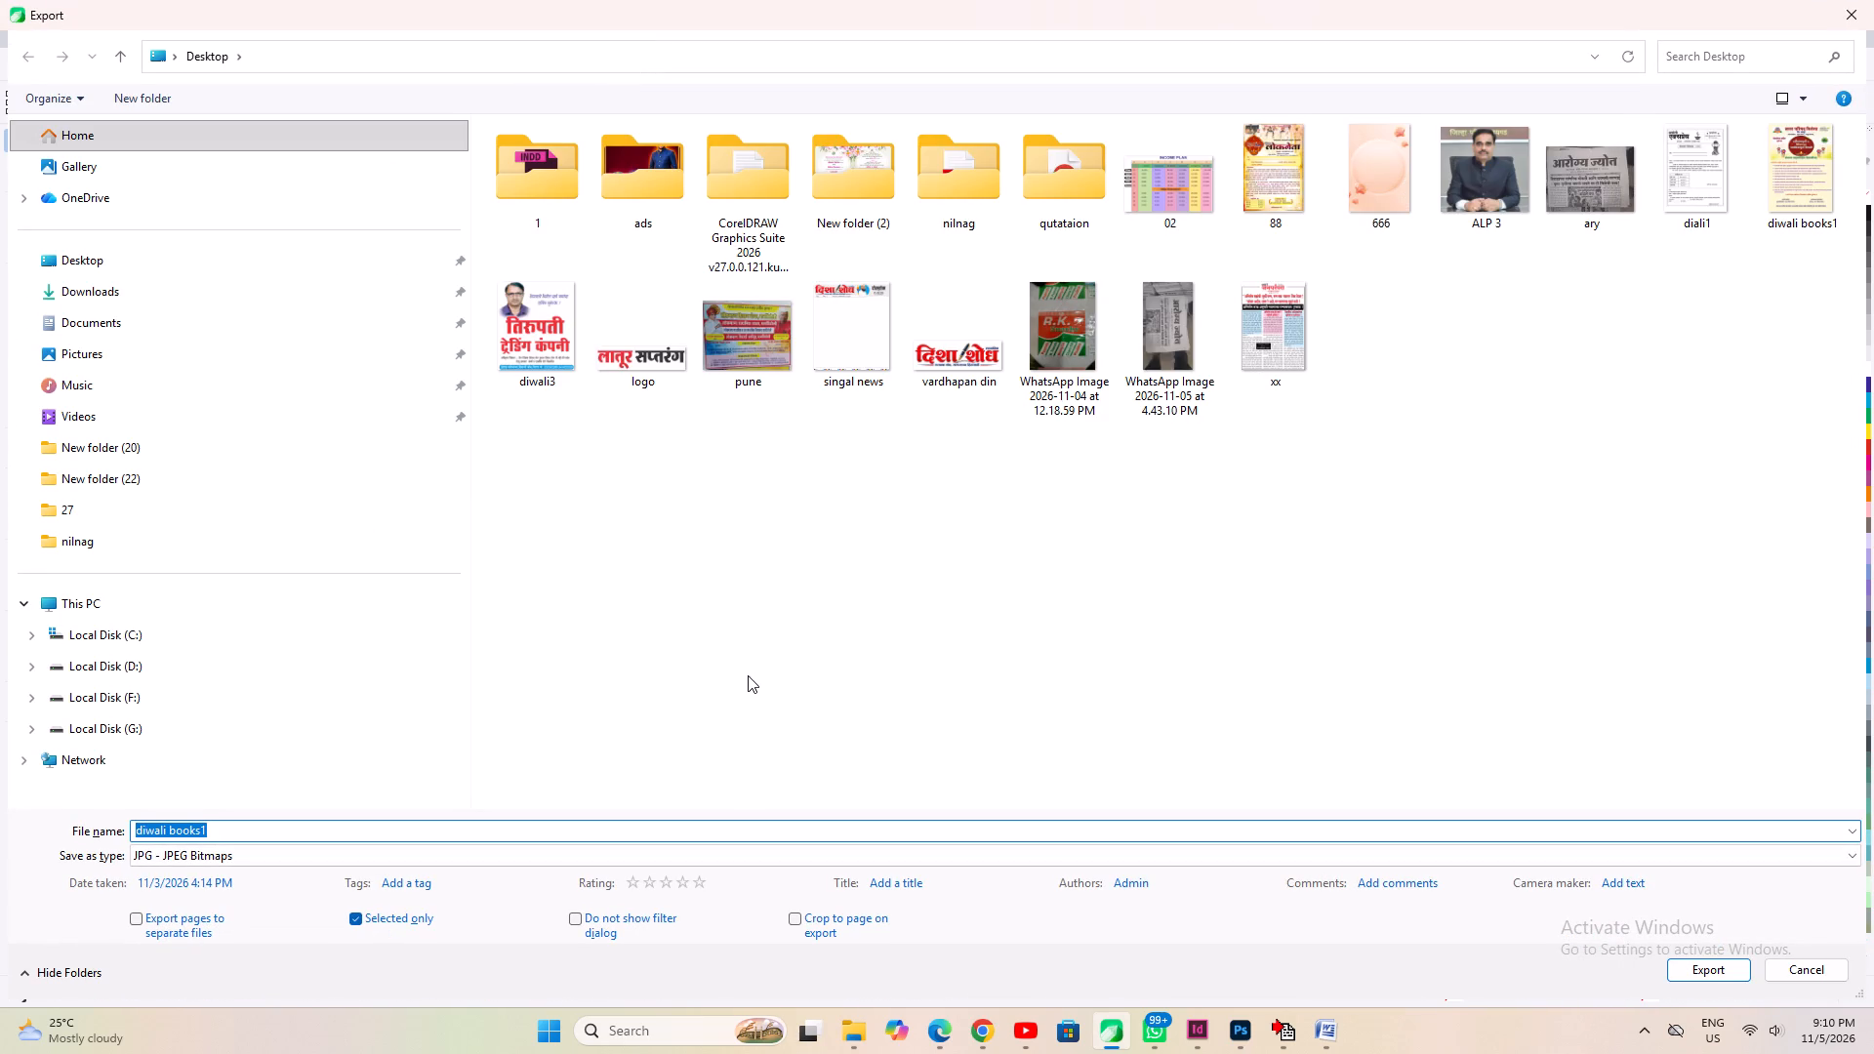
{"action": "left_click", "coordinate": [206, 59]}
{"action": "left_click", "coordinate": [1700, 979]}
{"action": "left_click", "coordinate": [1036, 562]}
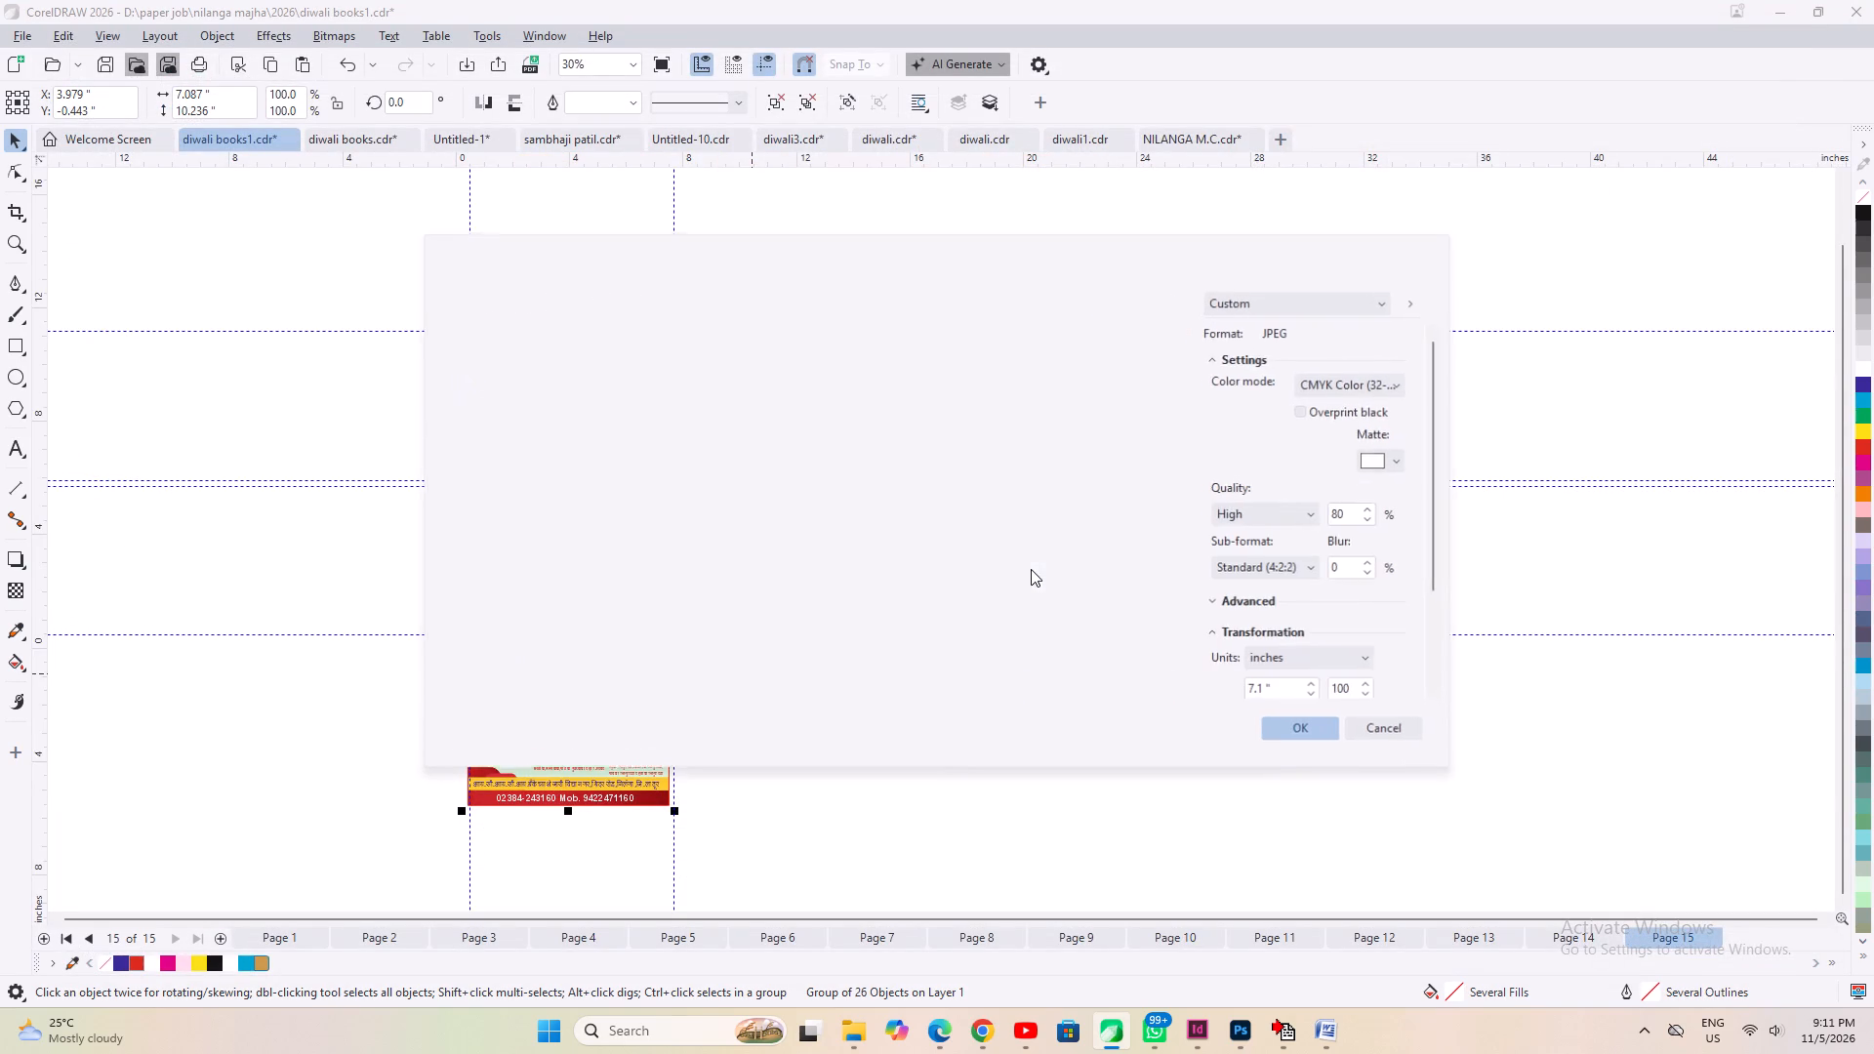
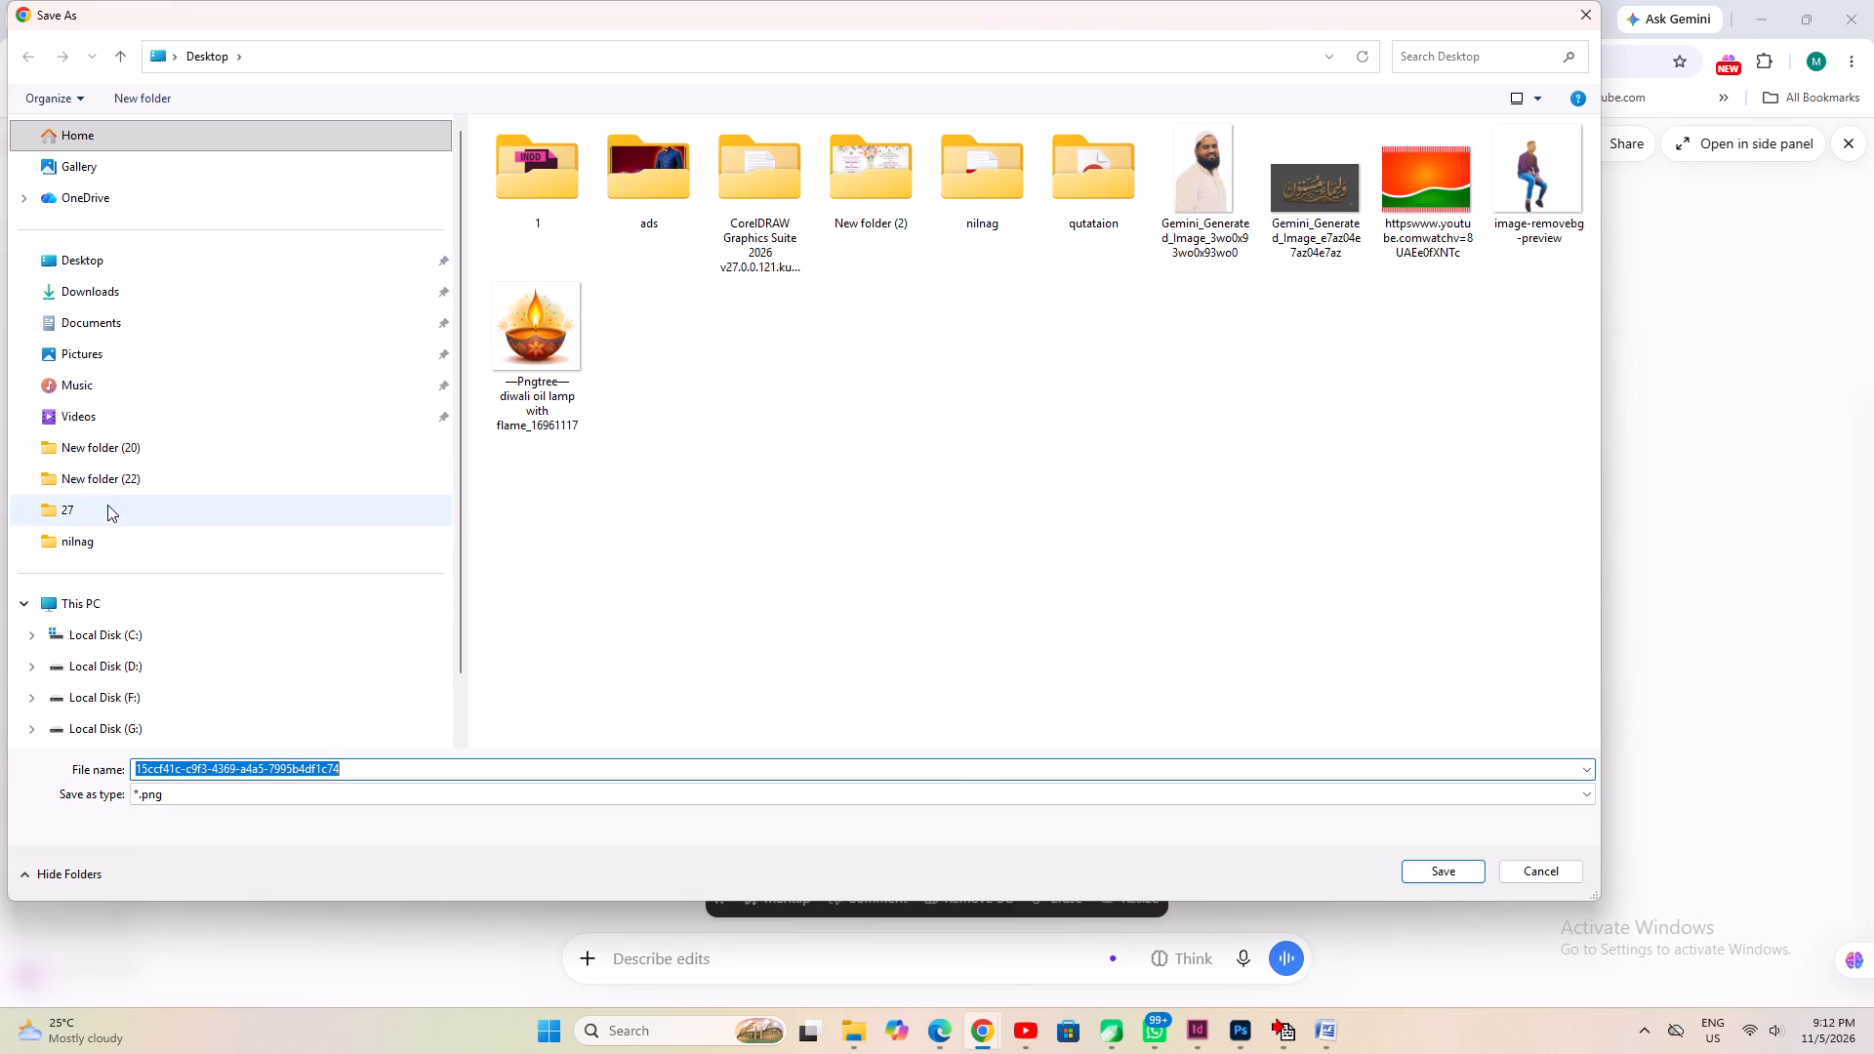
{"action": "left_click", "coordinate": [97, 542]}
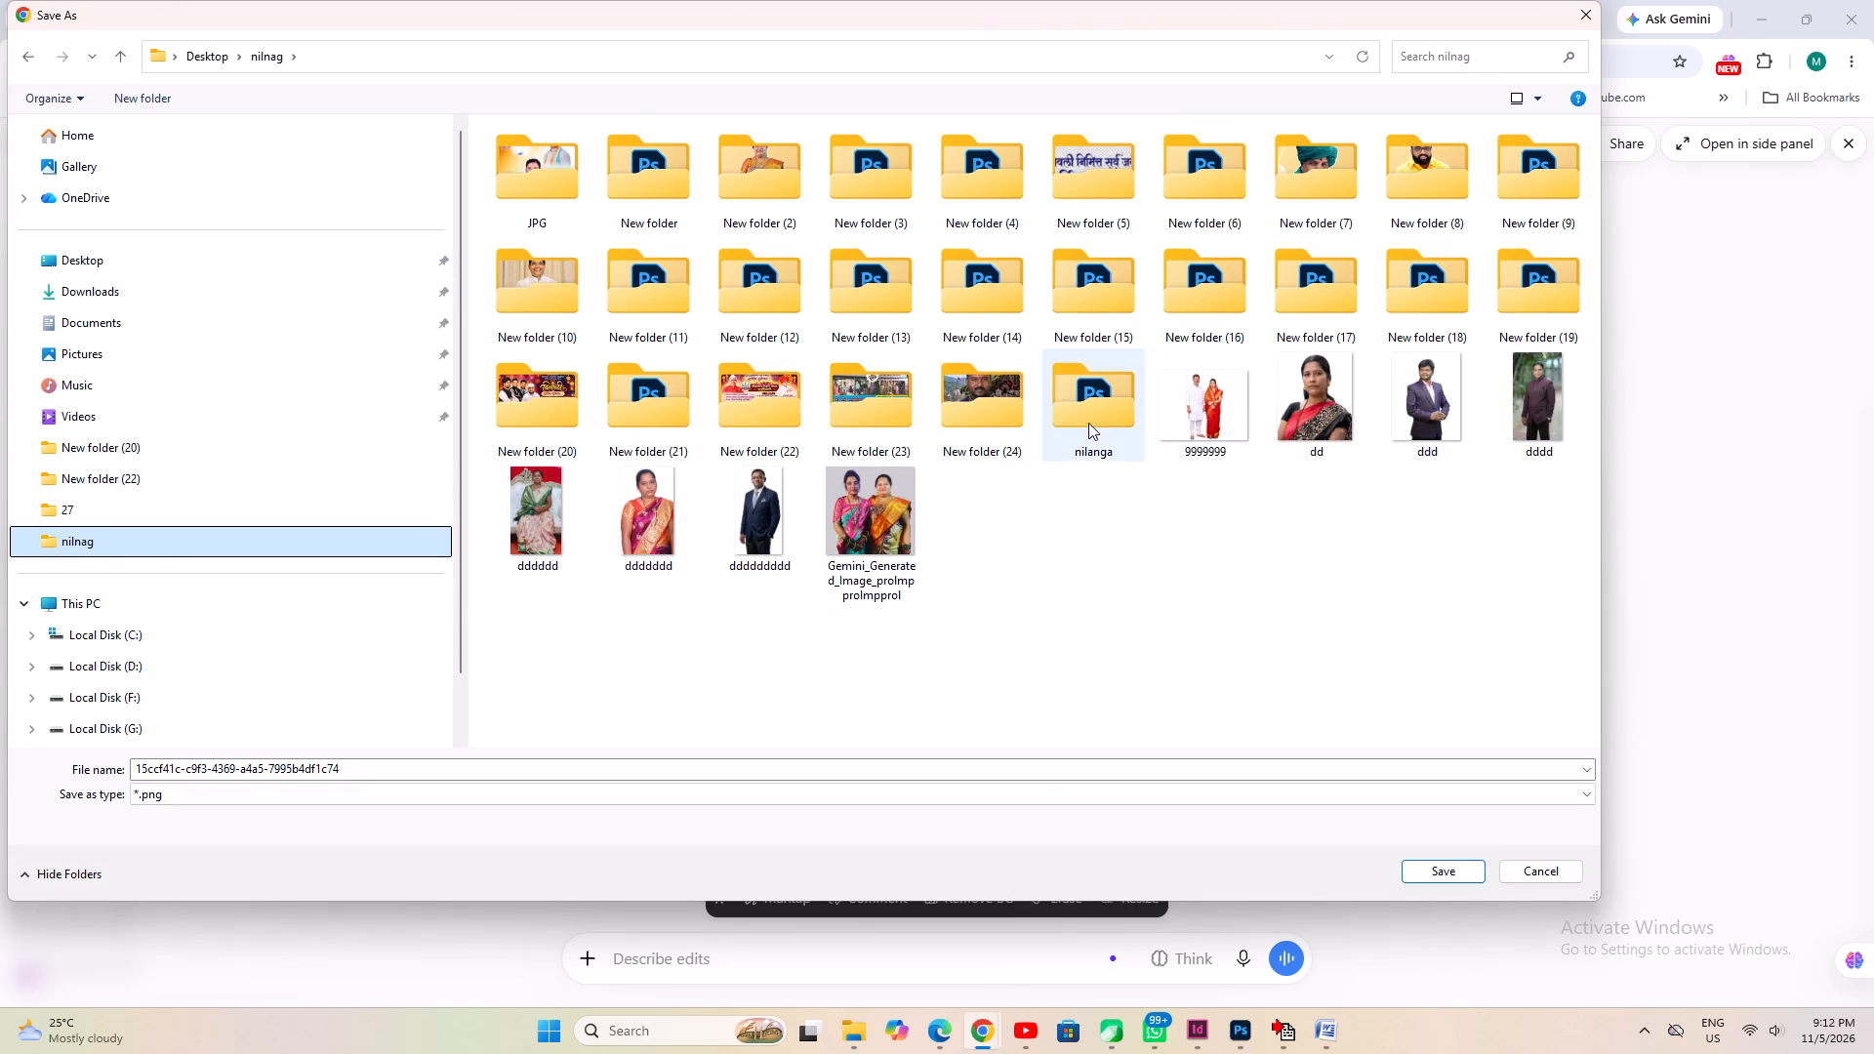
{"action": "double_click", "coordinate": [980, 437]}
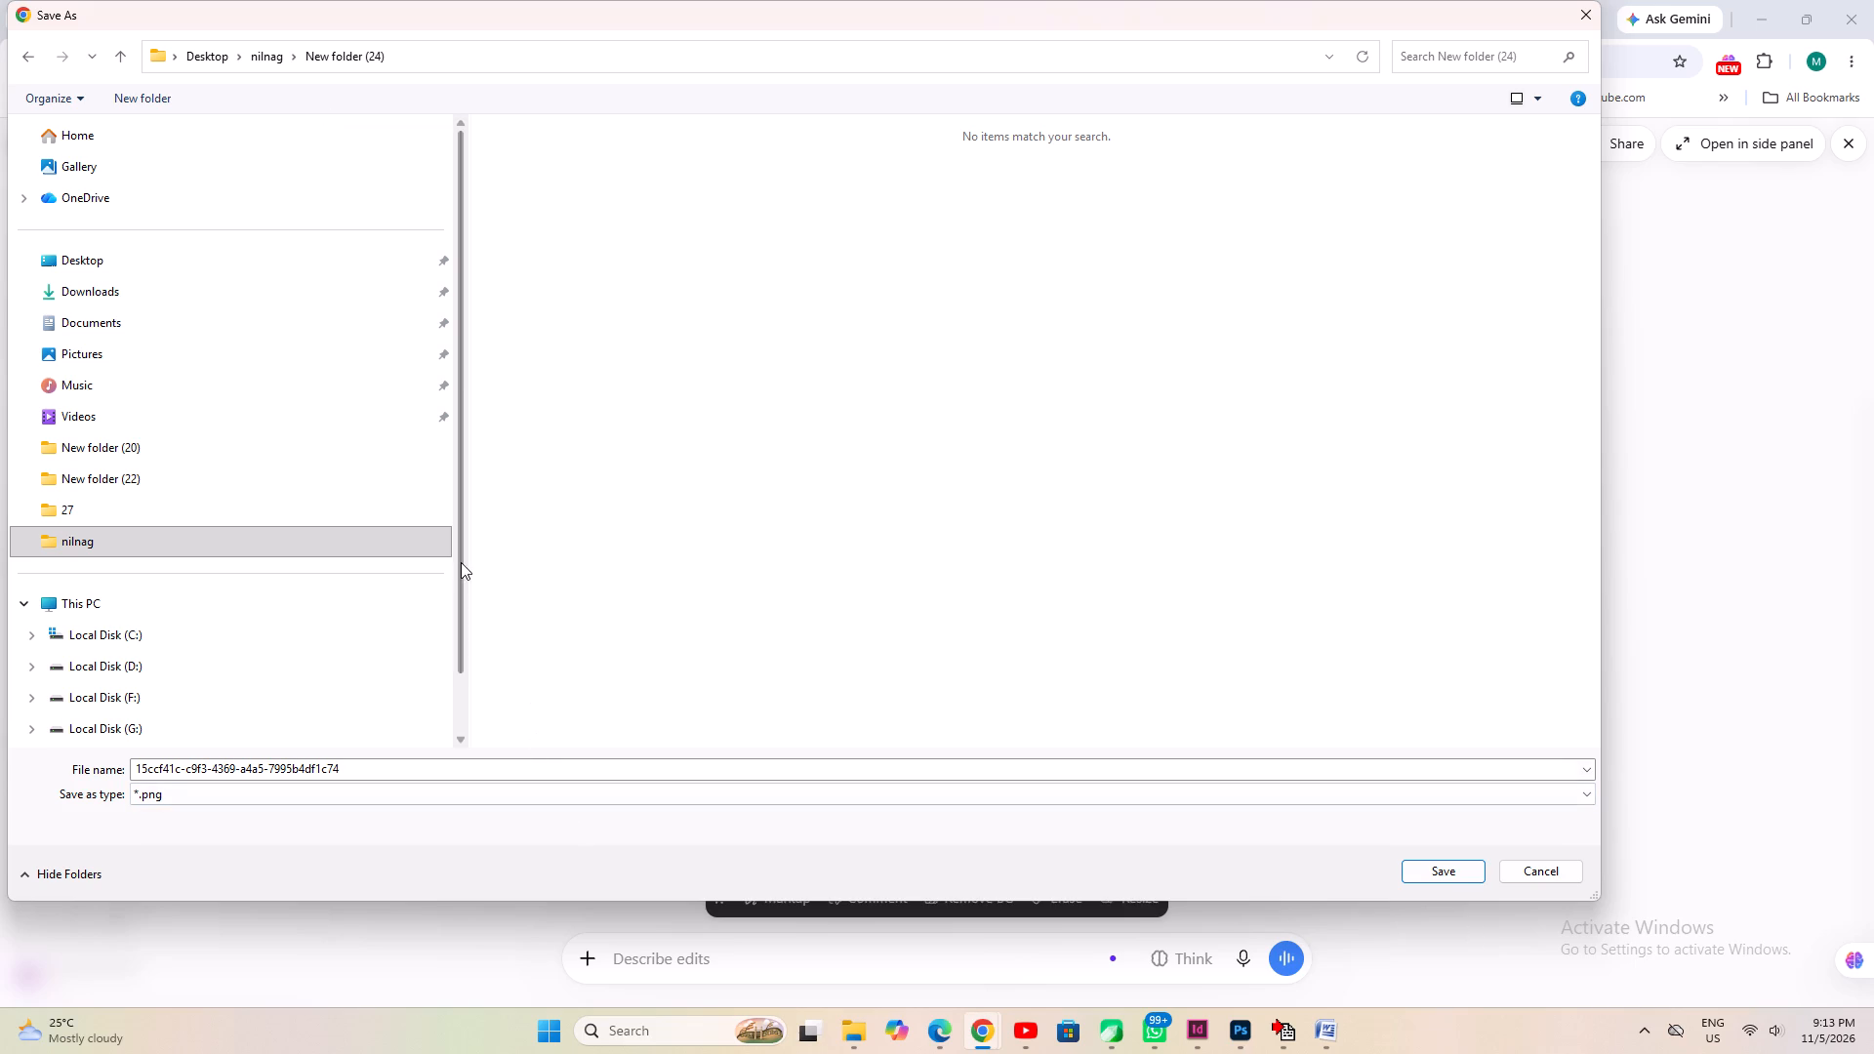
{"action": "left_click", "coordinate": [1455, 876]}
{"action": "left_click", "coordinate": [1657, 676]}
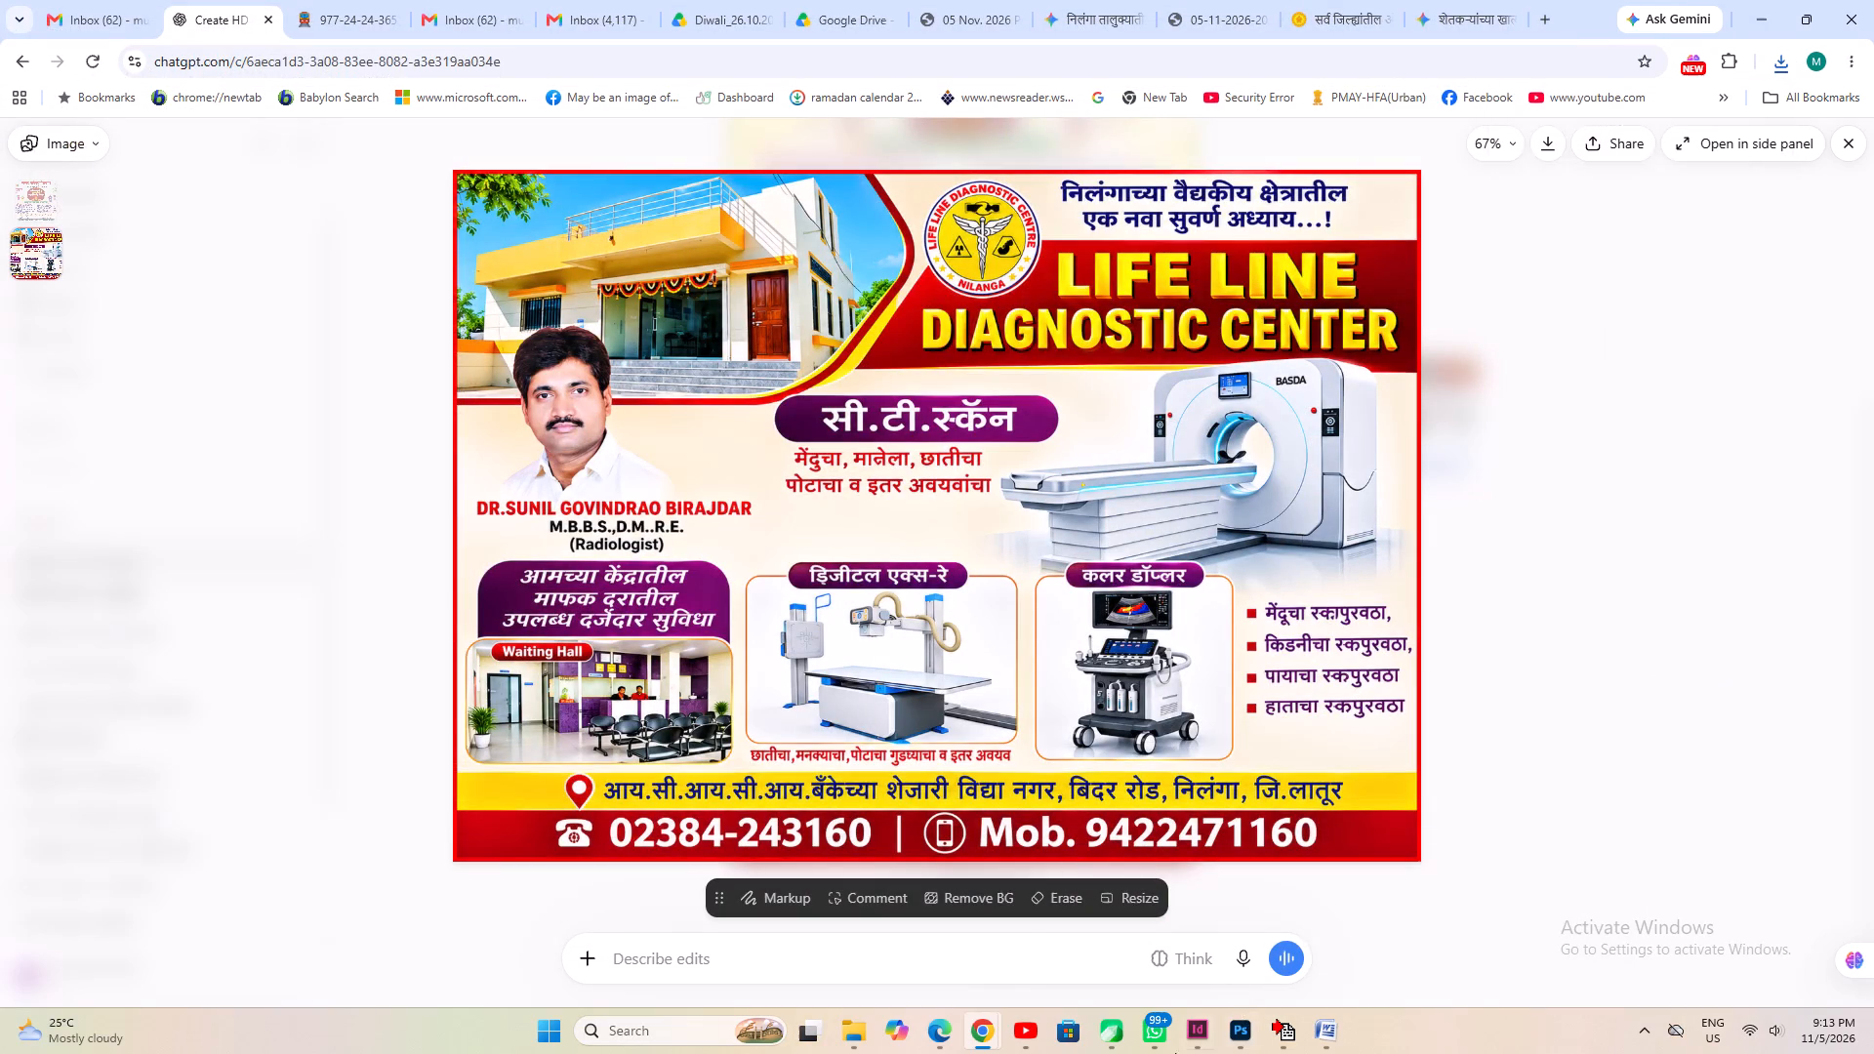
Switch to diwali books1.cdr in CorelDRAW and move the old Life Line ad off page 15 to the empty area beside it.
{"action": "left_click", "coordinate": [1101, 1036]}
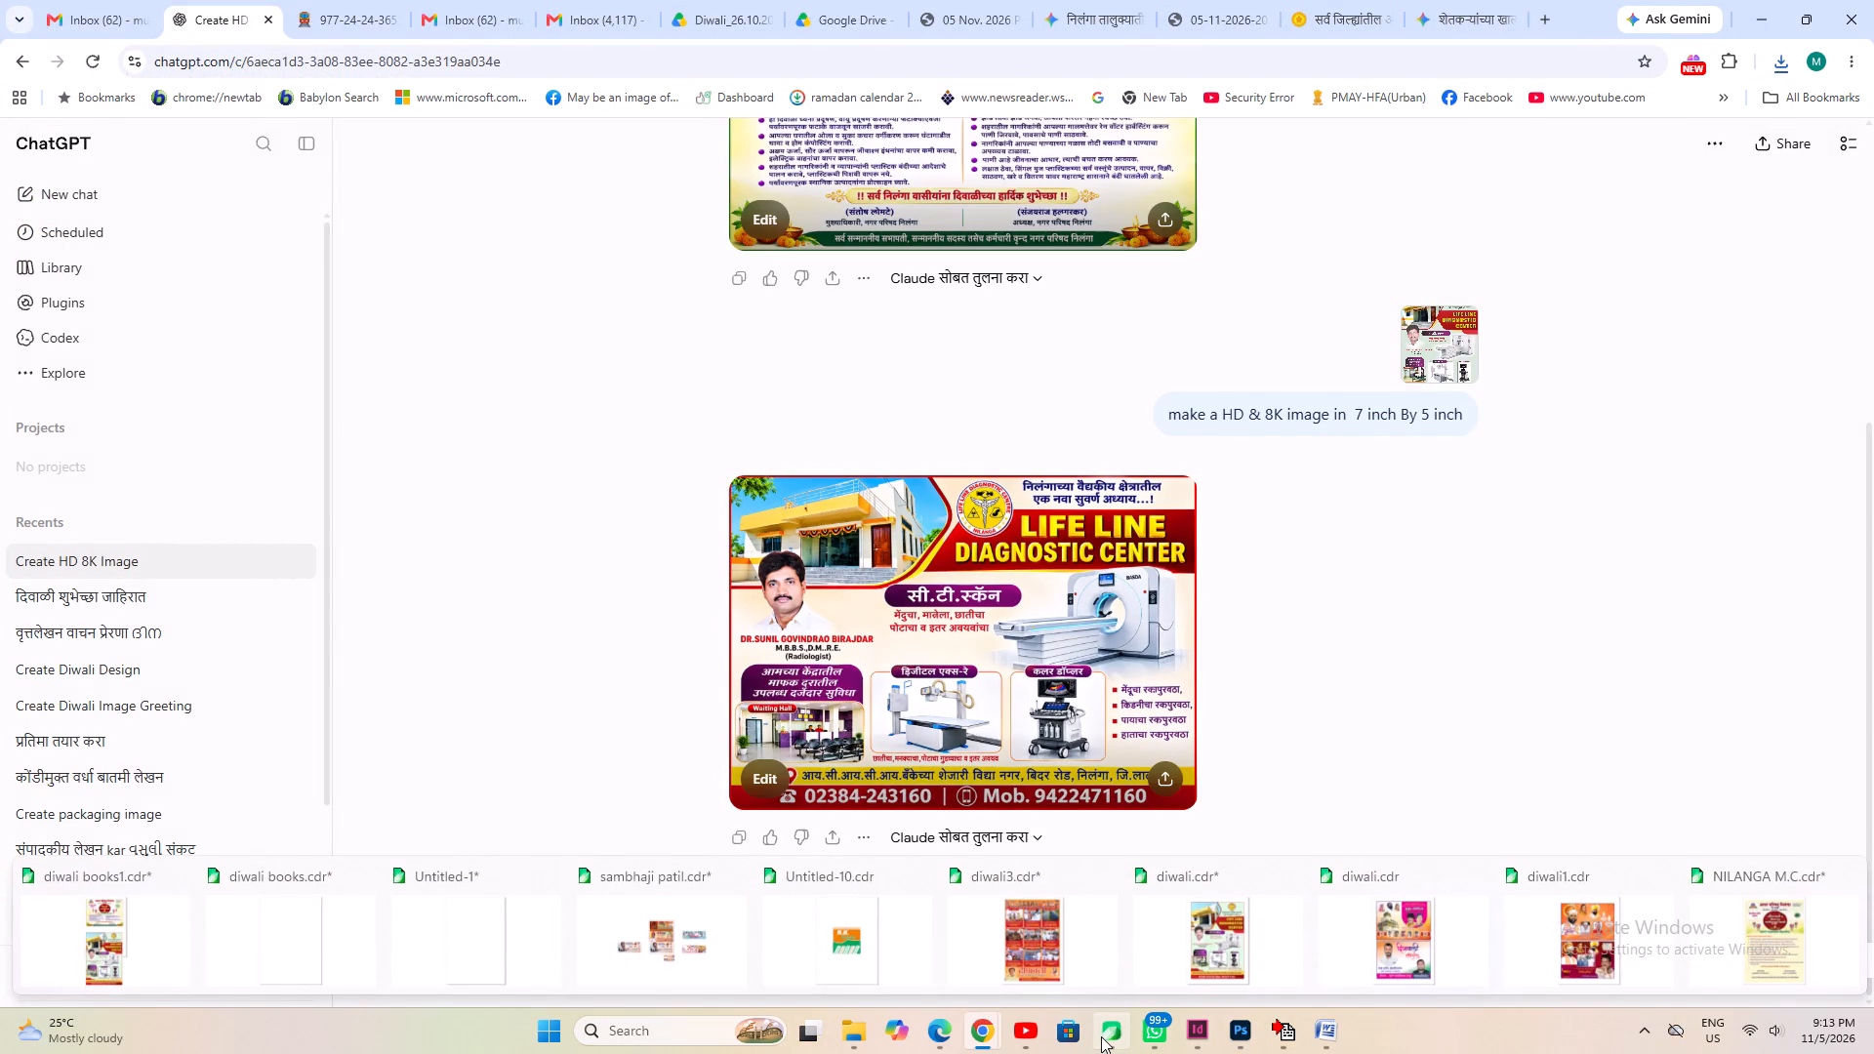
{"action": "left_click", "coordinate": [572, 693]}
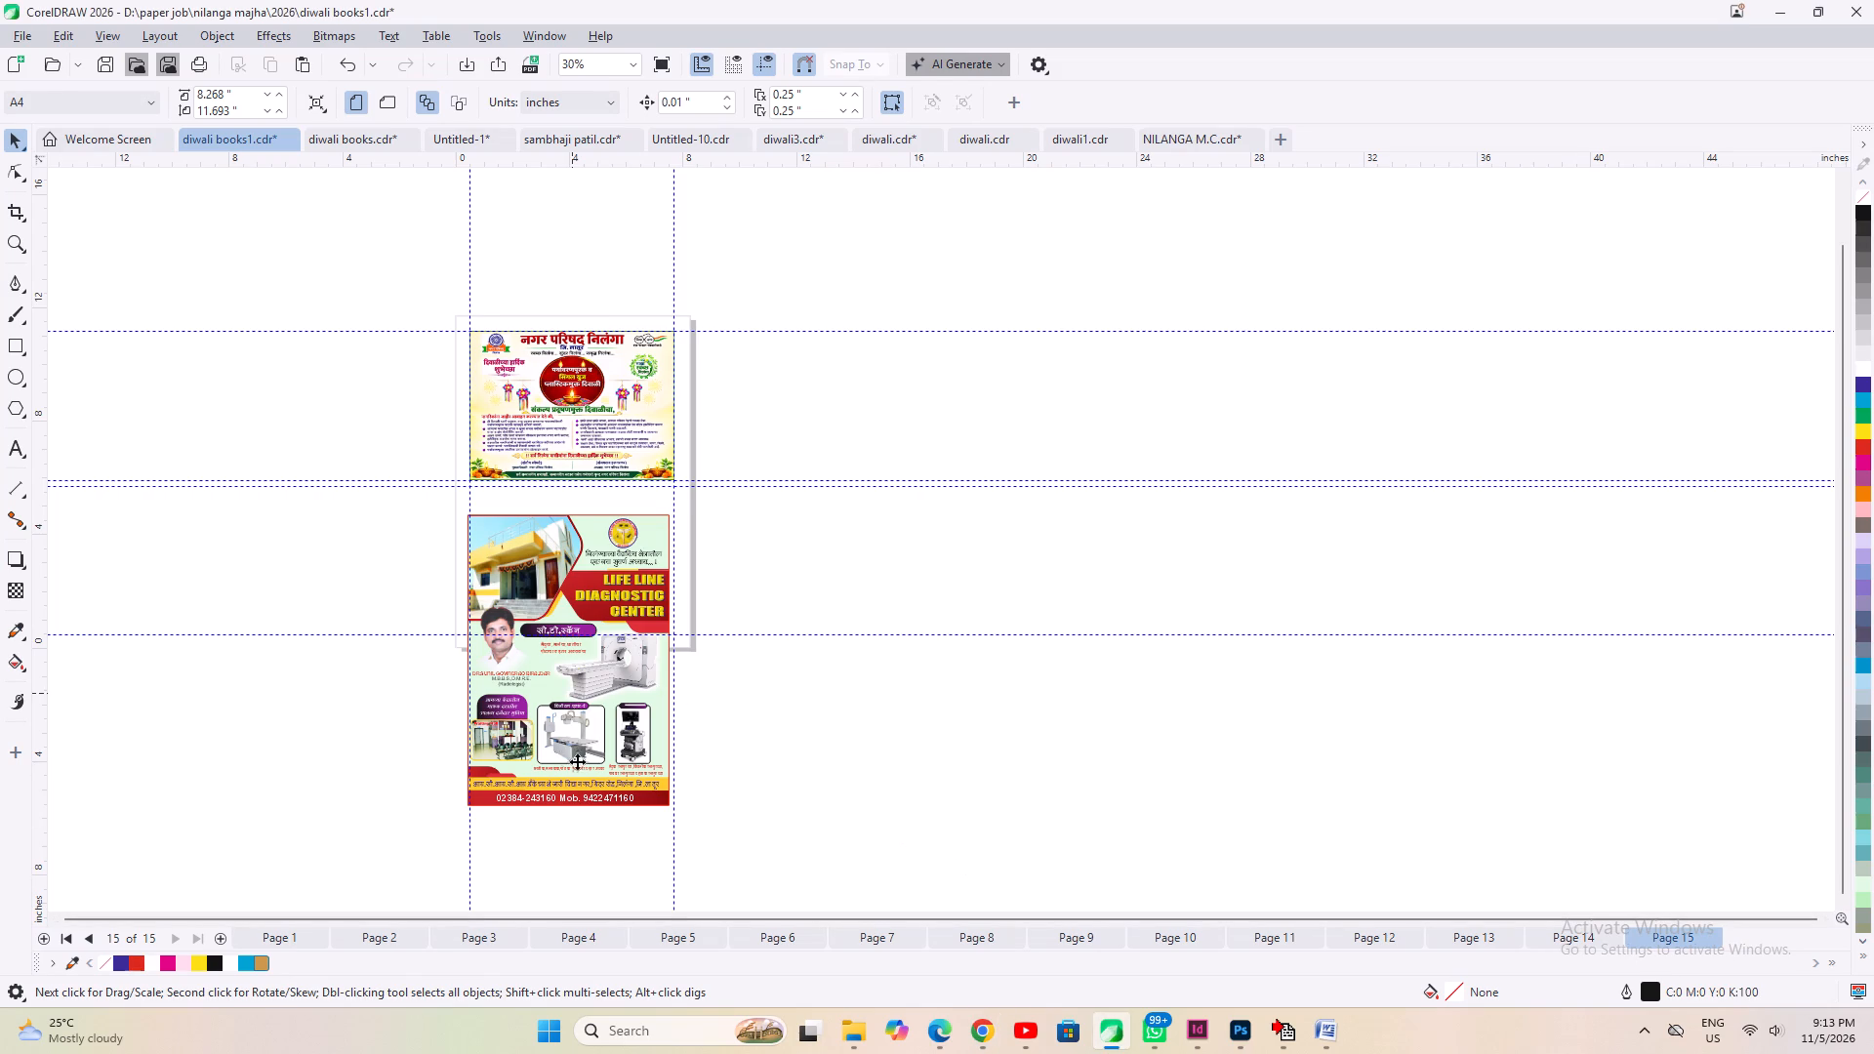
{"action": "left_click_drag", "start_coordinate": [624, 709], "coordinate": [1080, 622]}
Import the saved Life Line ad PNG from nilnag's New folder (24) and place it on page 15.
{"action": "right_click", "coordinate": [253, 547]}
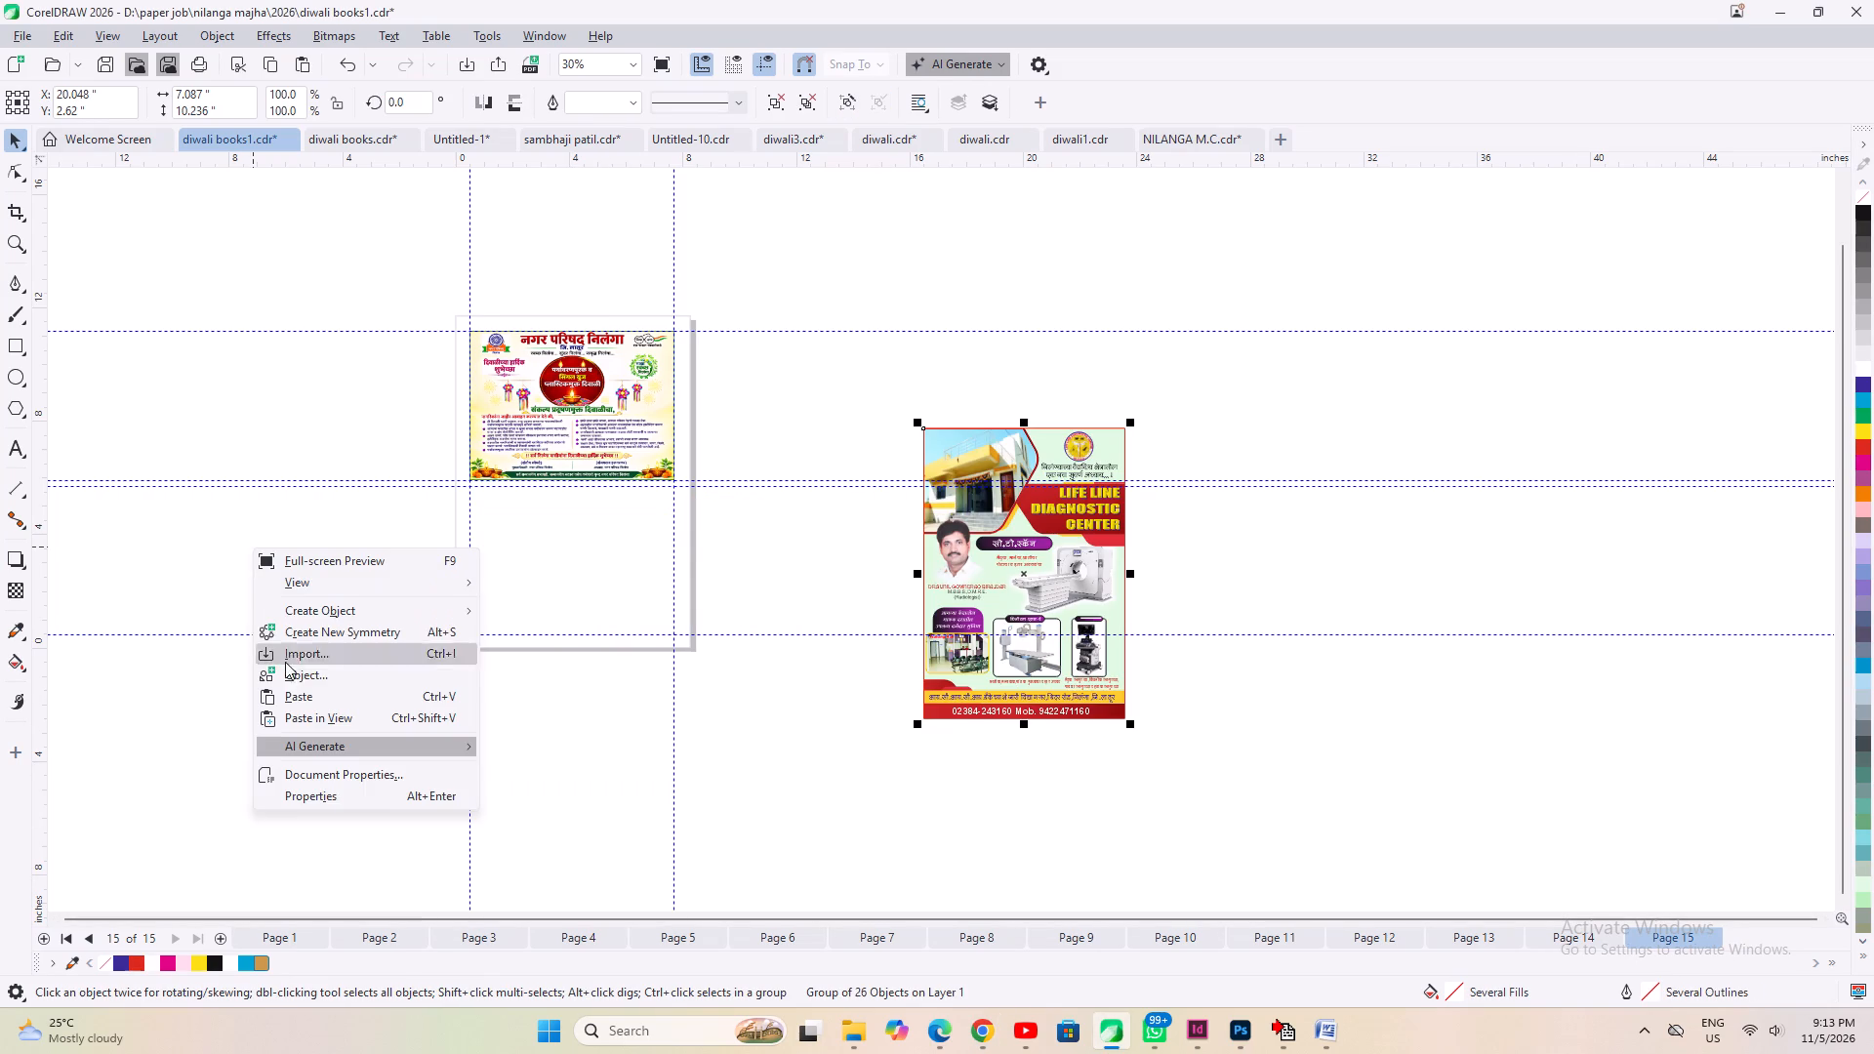
{"action": "left_click", "coordinate": [296, 656]}
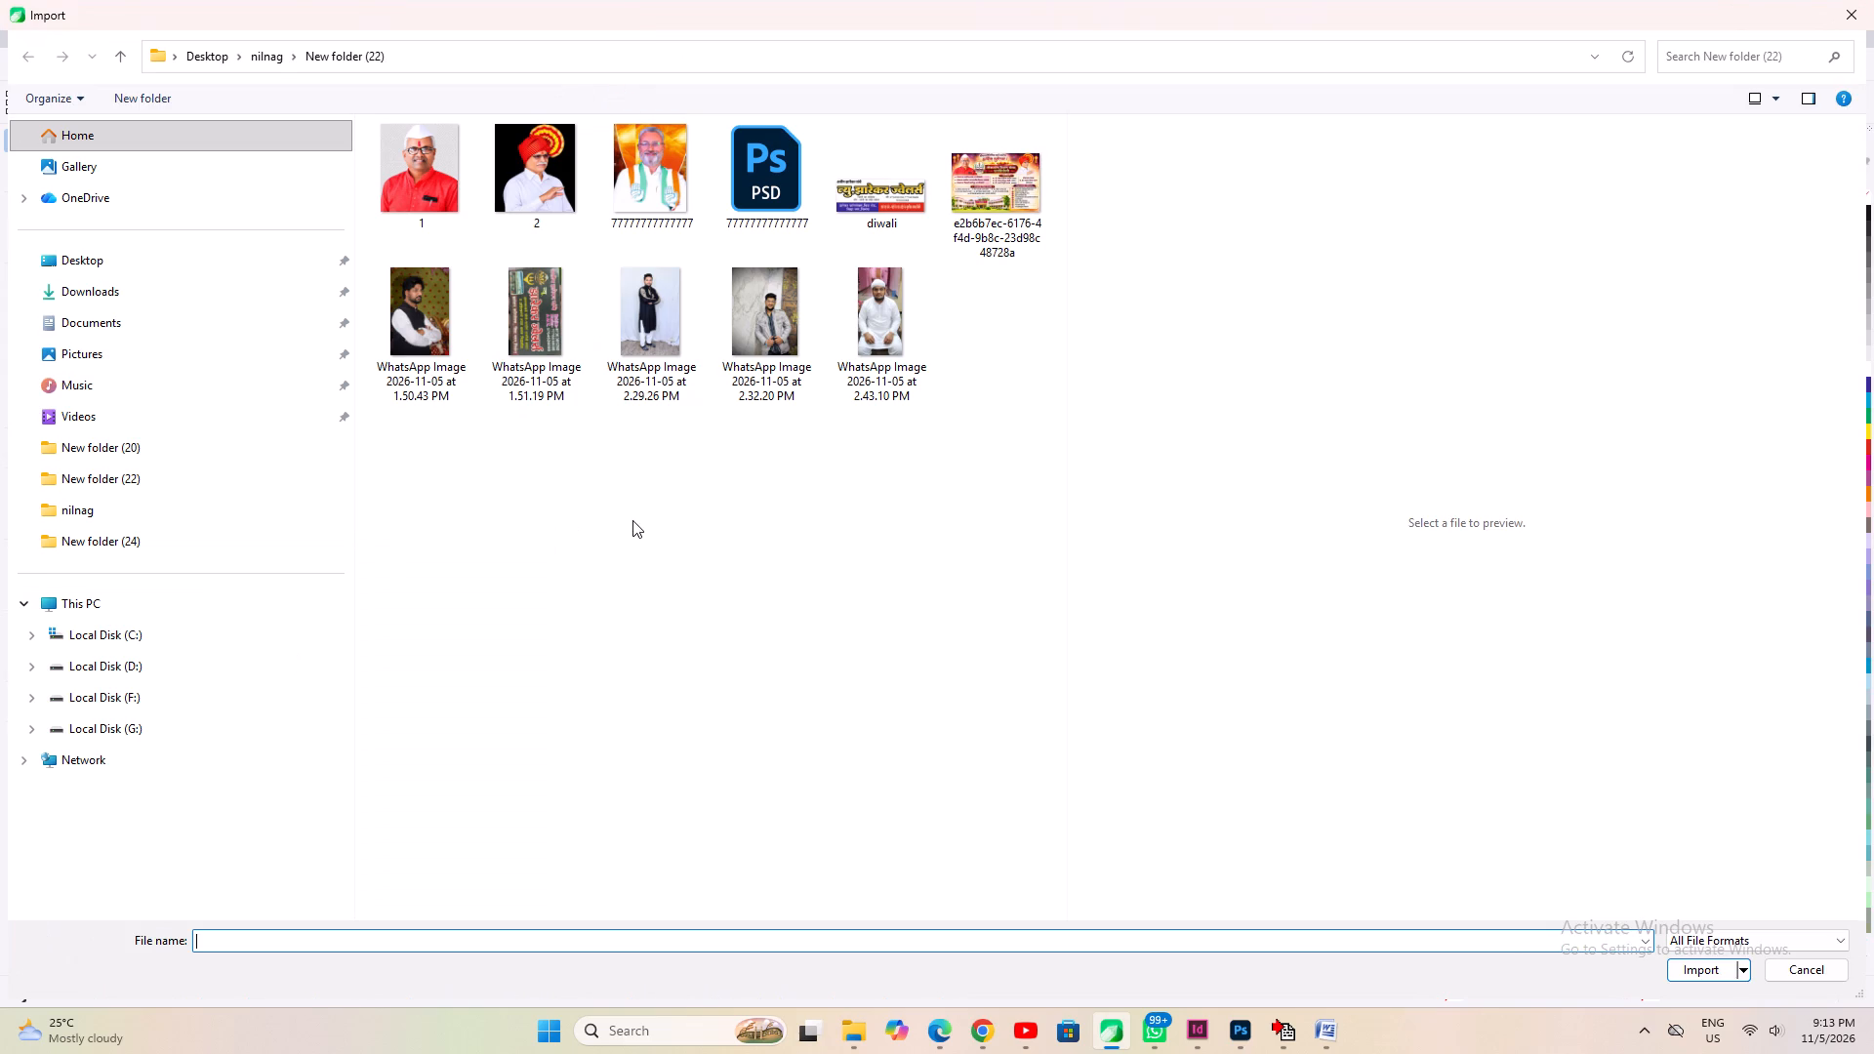
{"action": "left_click", "coordinate": [95, 508]}
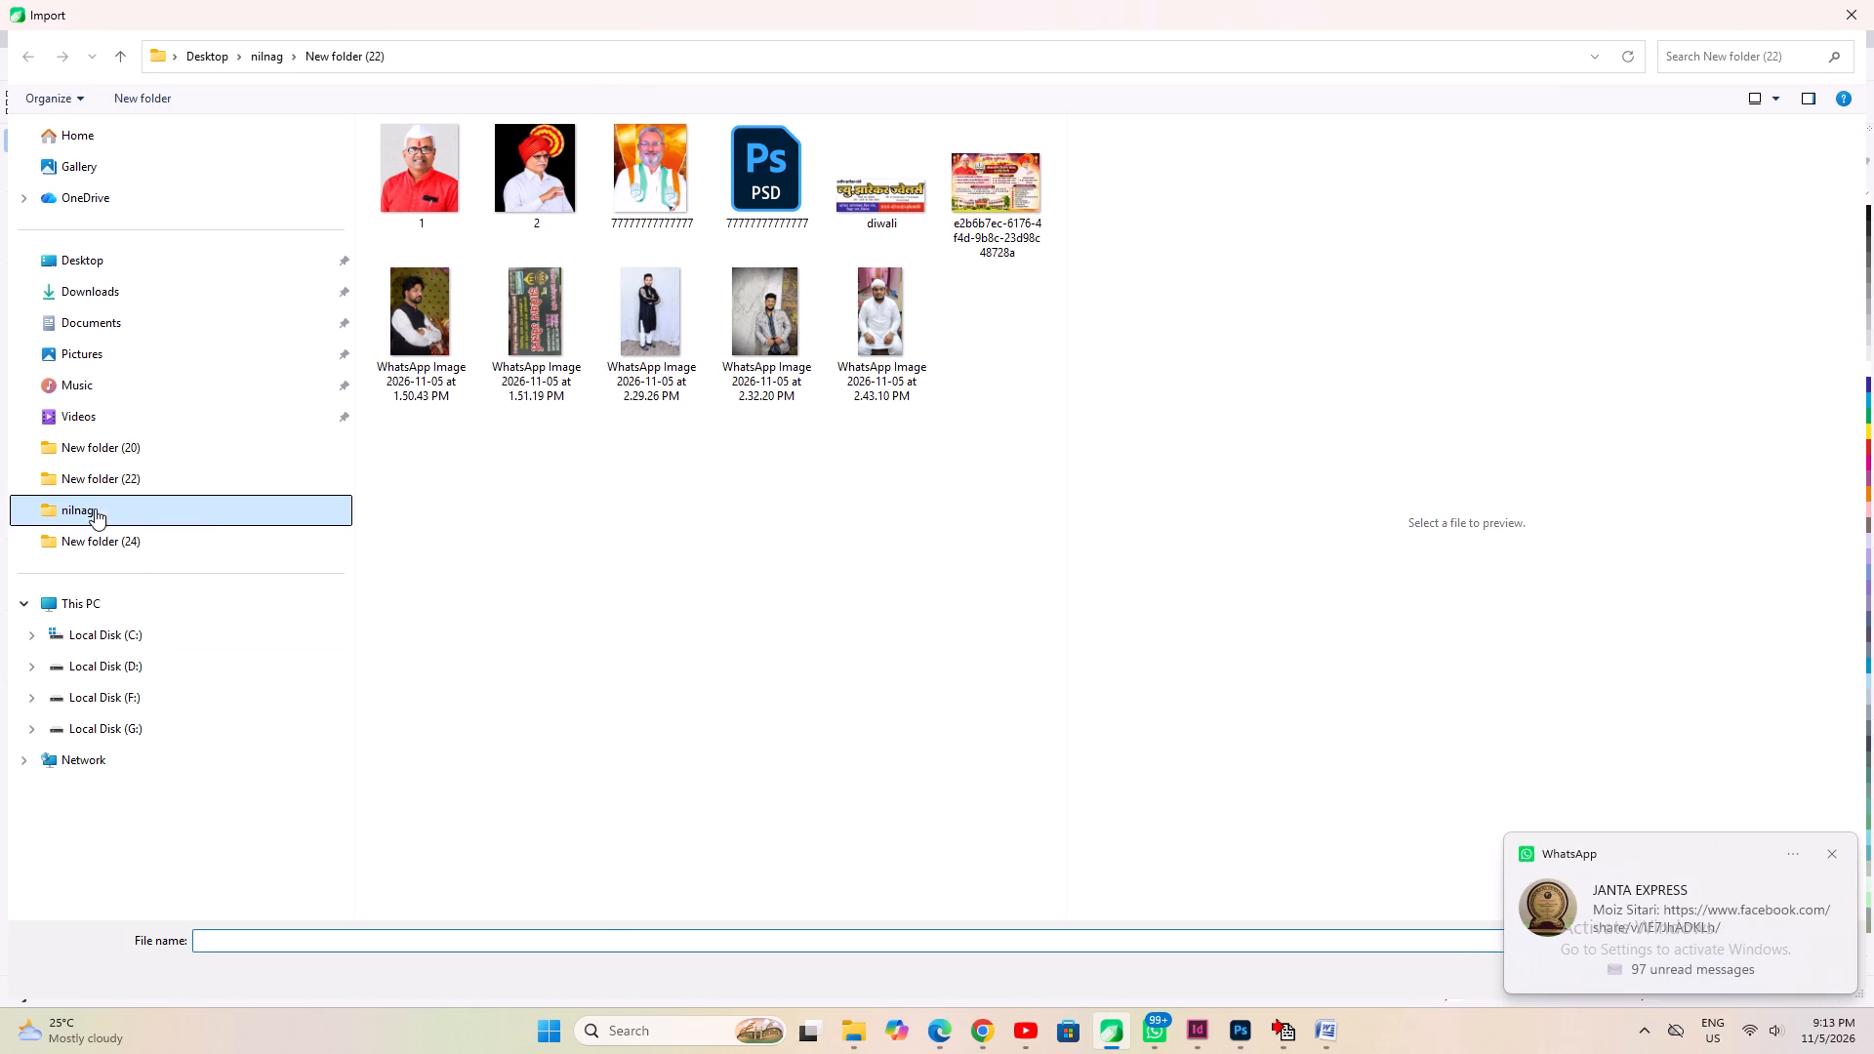
{"action": "double_click", "coordinate": [434, 644]}
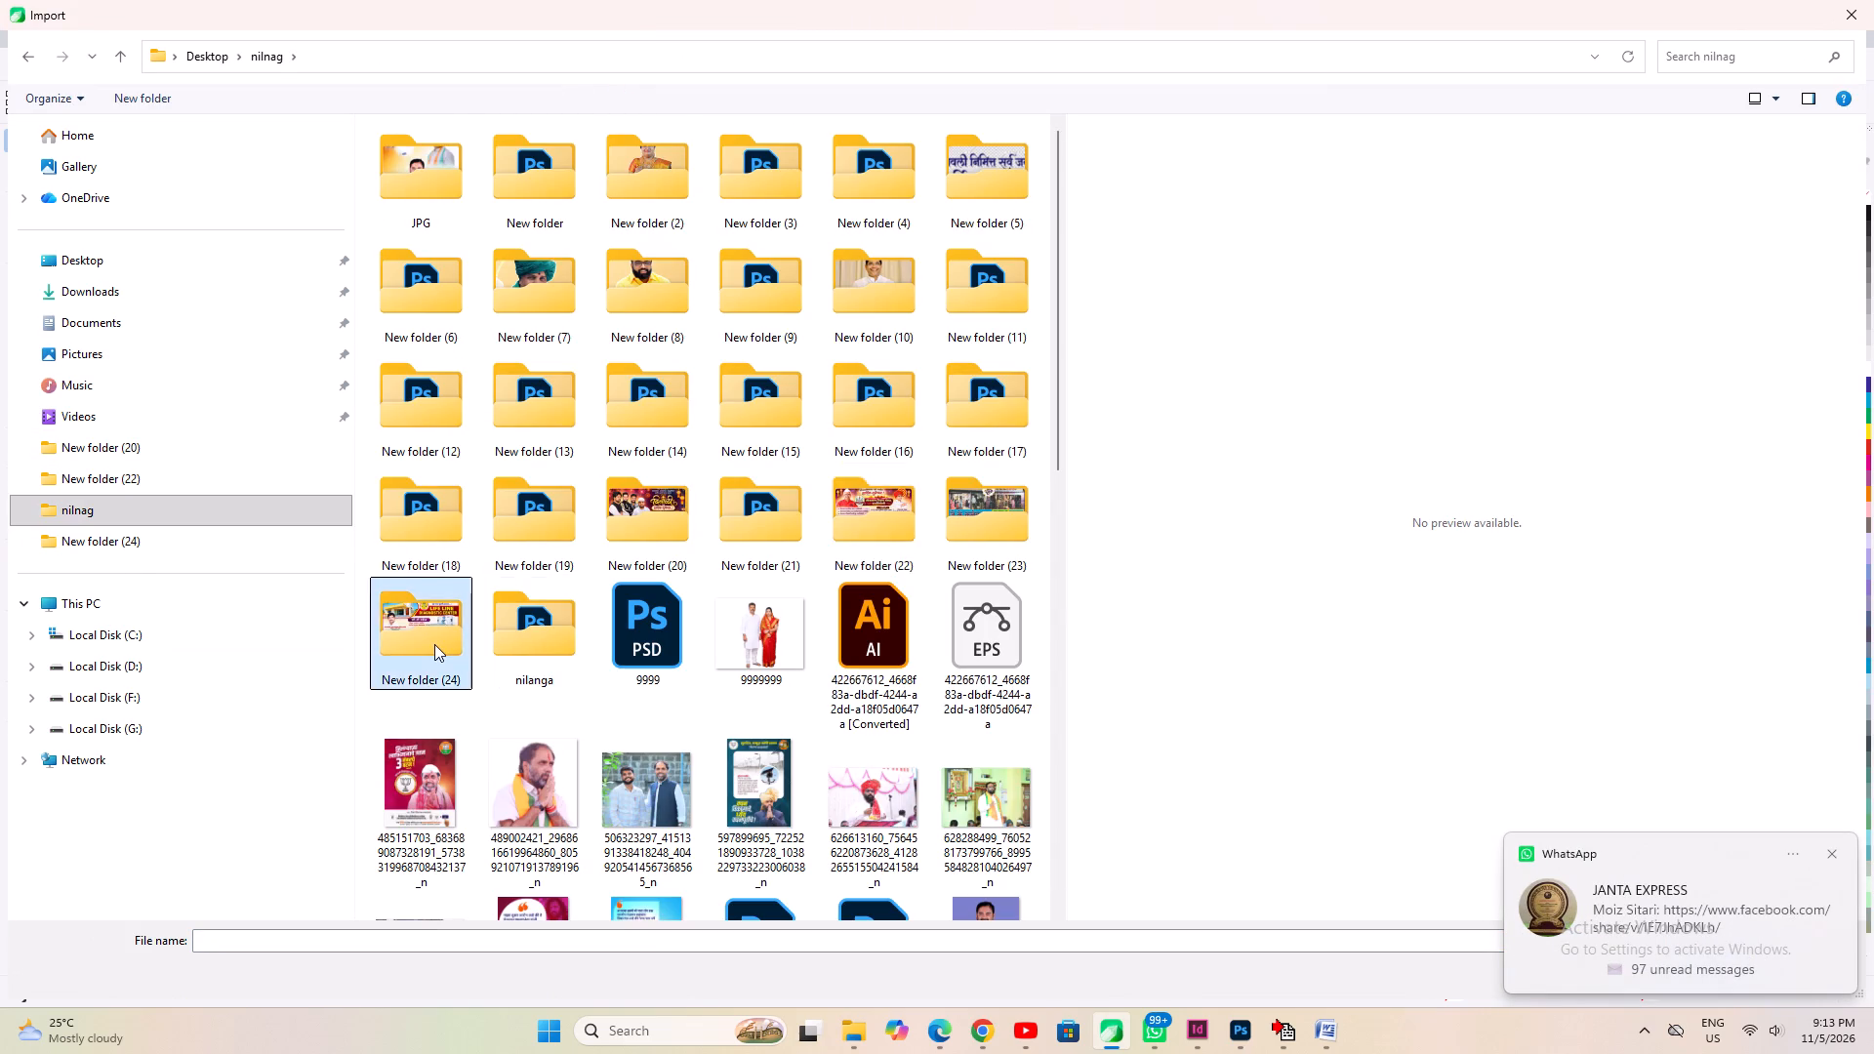
{"action": "left_click", "coordinate": [416, 211]}
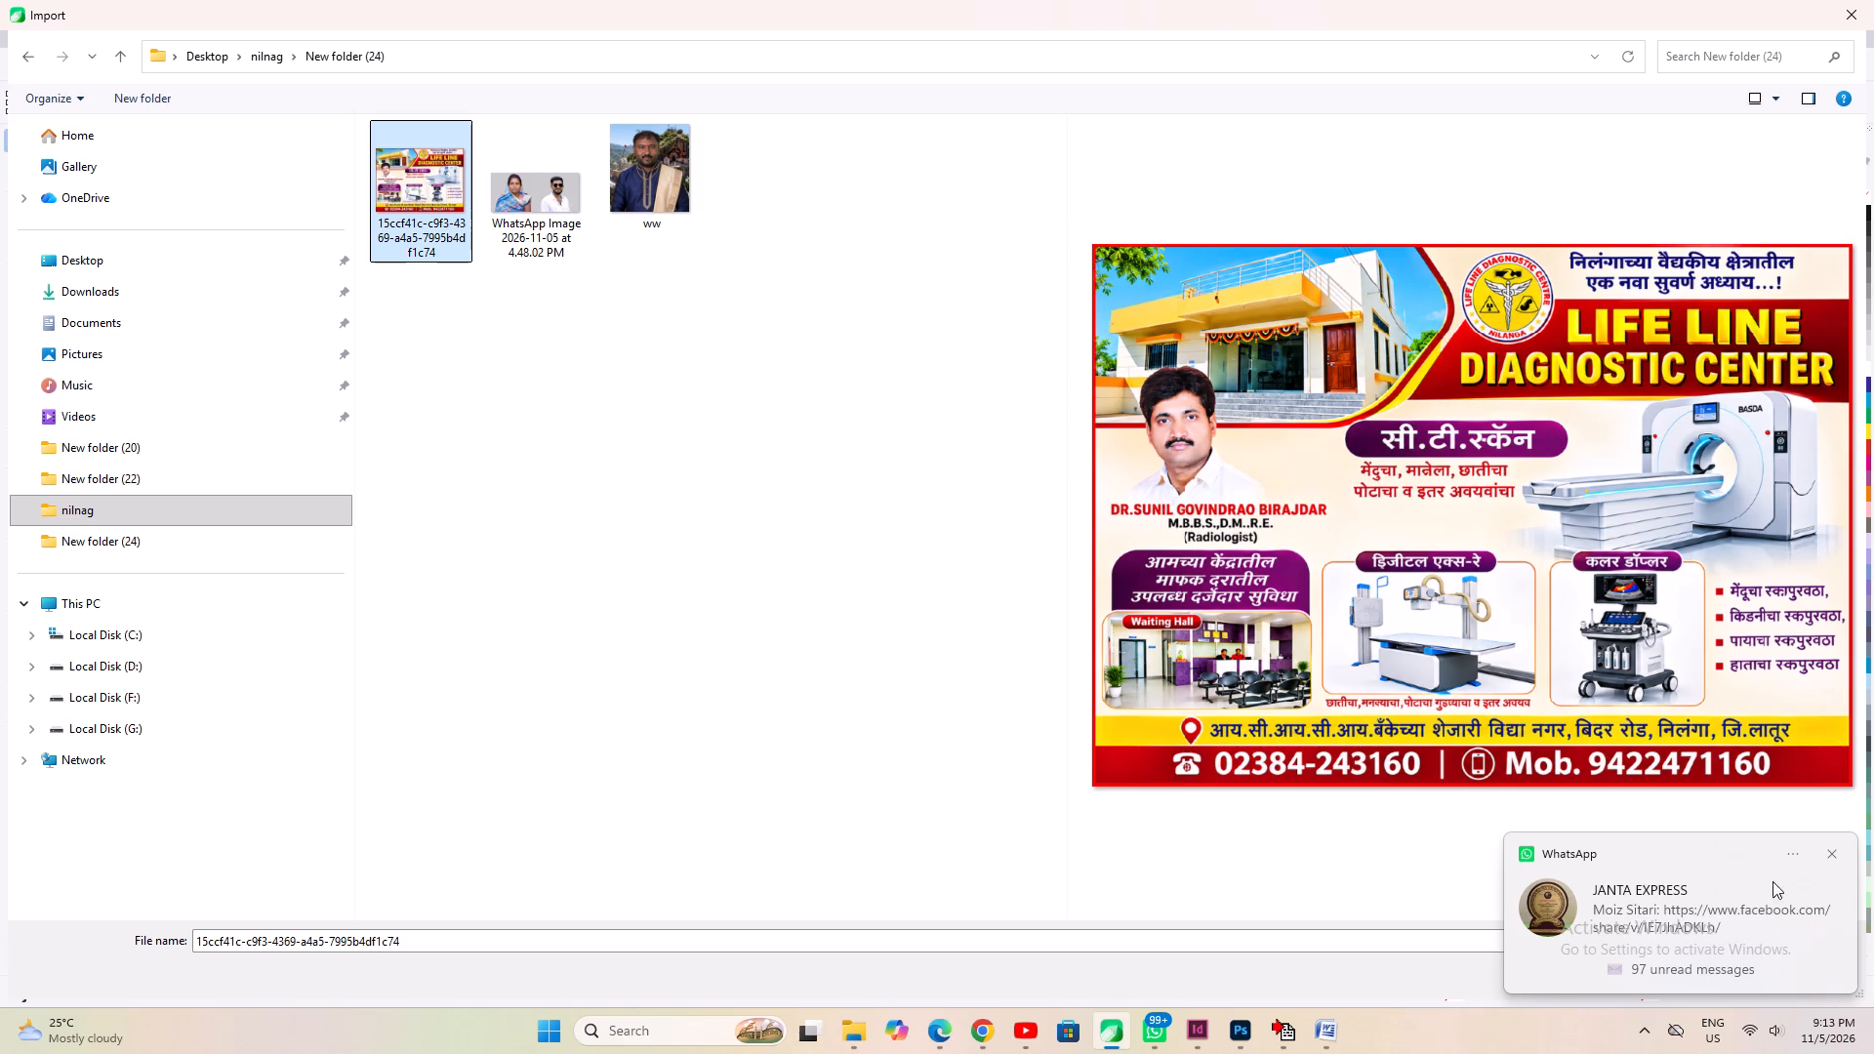
{"action": "left_click", "coordinate": [1837, 850]}
{"action": "left_click", "coordinate": [1691, 969]}
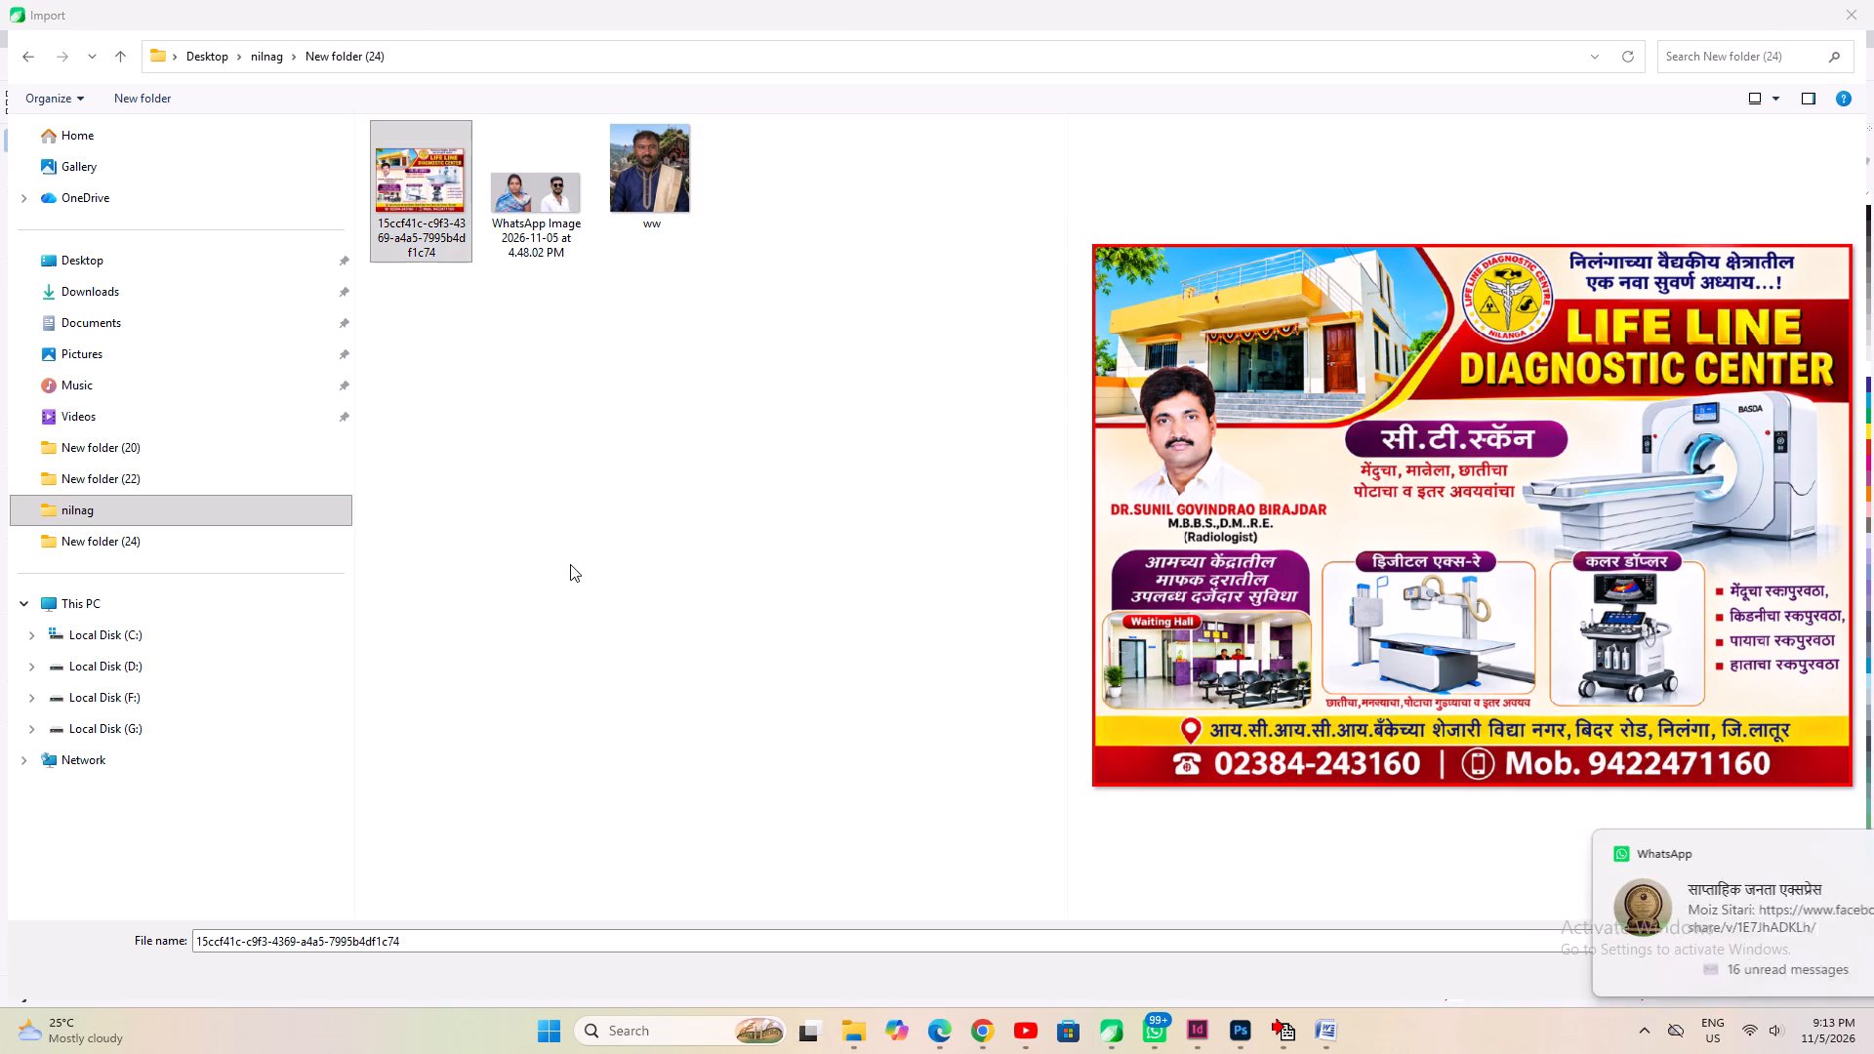
{"action": "left_click", "coordinate": [1834, 856]}
{"action": "left_click", "coordinate": [1692, 972]}
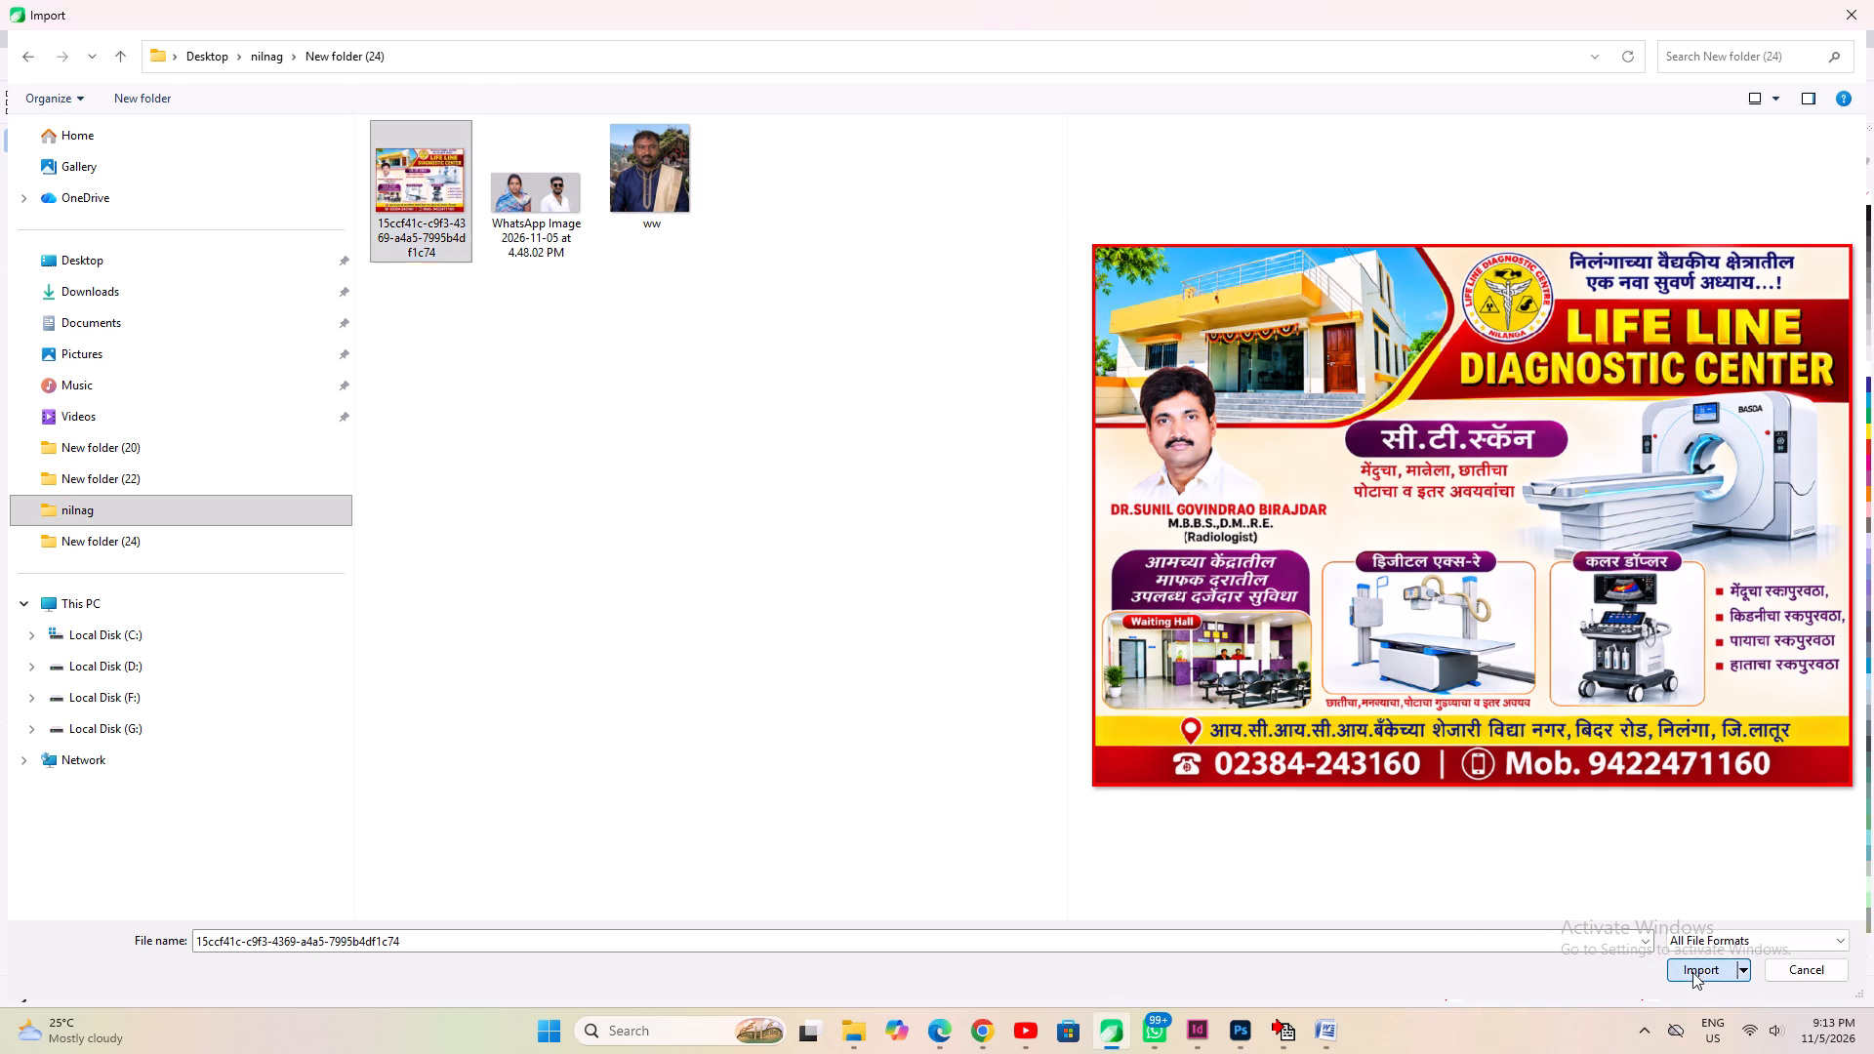
{"action": "left_click", "coordinate": [428, 511]}
Compare the doctor's portrait and artwork in the imported Life Line ad with the original ad beside the page.
{"action": "scroll", "coordinate": [647, 651], "scroll_direction": "up", "scroll_amount": 1}
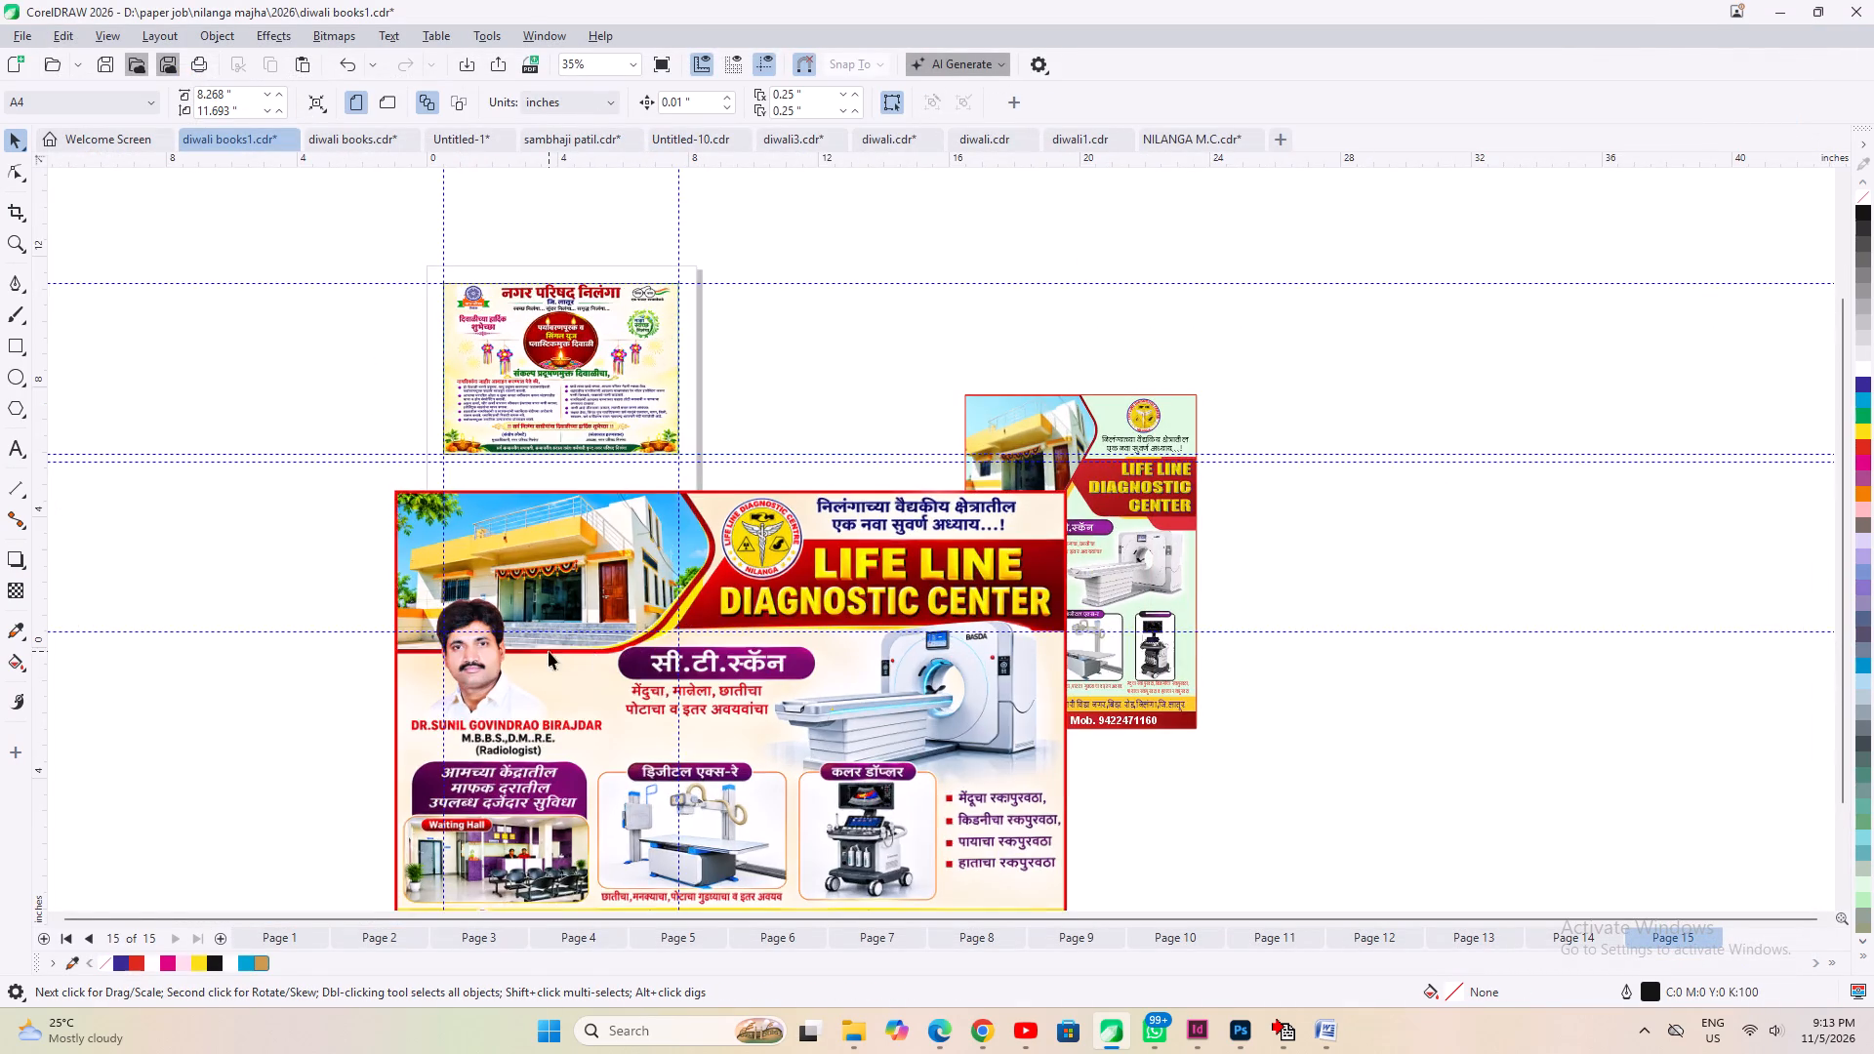
{"action": "scroll", "coordinate": [547, 646], "scroll_direction": "up", "scroll_amount": 14}
{"action": "scroll", "coordinate": [604, 693], "scroll_direction": "down", "scroll_amount": 8}
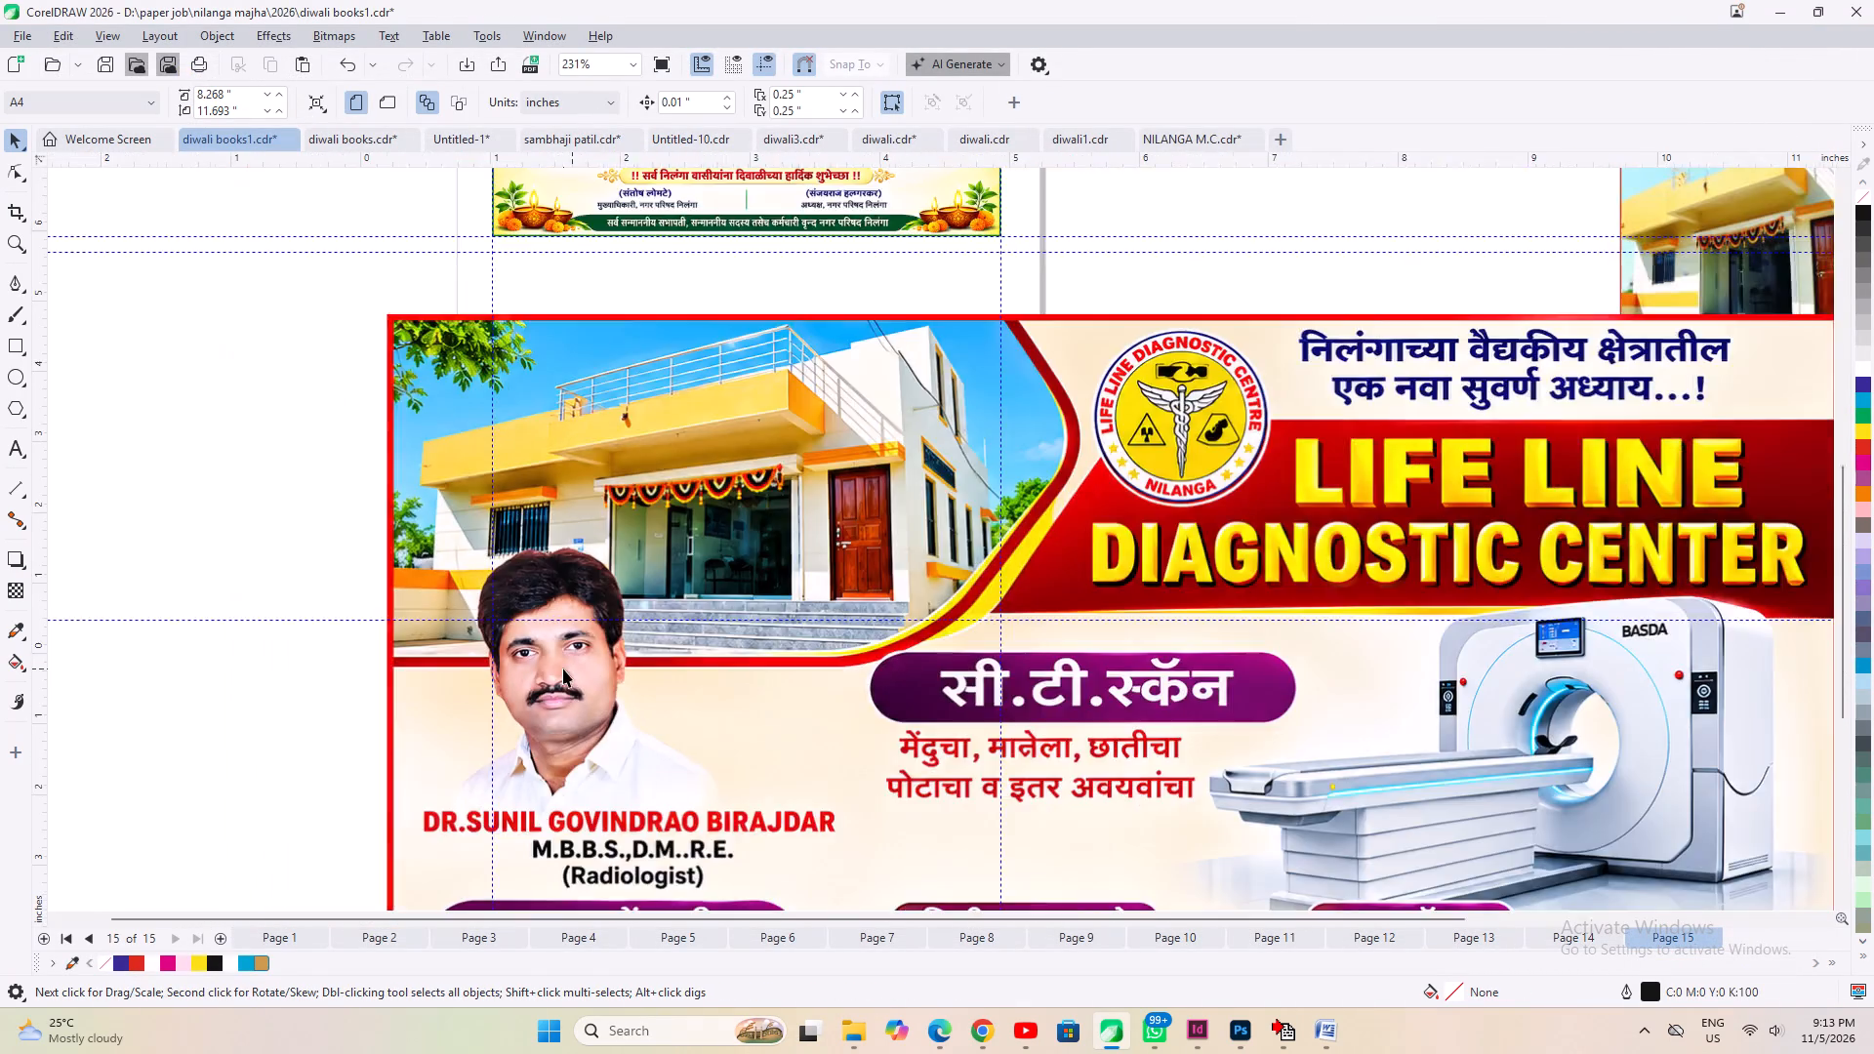
{"action": "scroll", "coordinate": [563, 669], "scroll_direction": "down", "scroll_amount": 7}
{"action": "left_click_drag", "start_coordinate": [959, 614], "coordinate": [773, 607]}
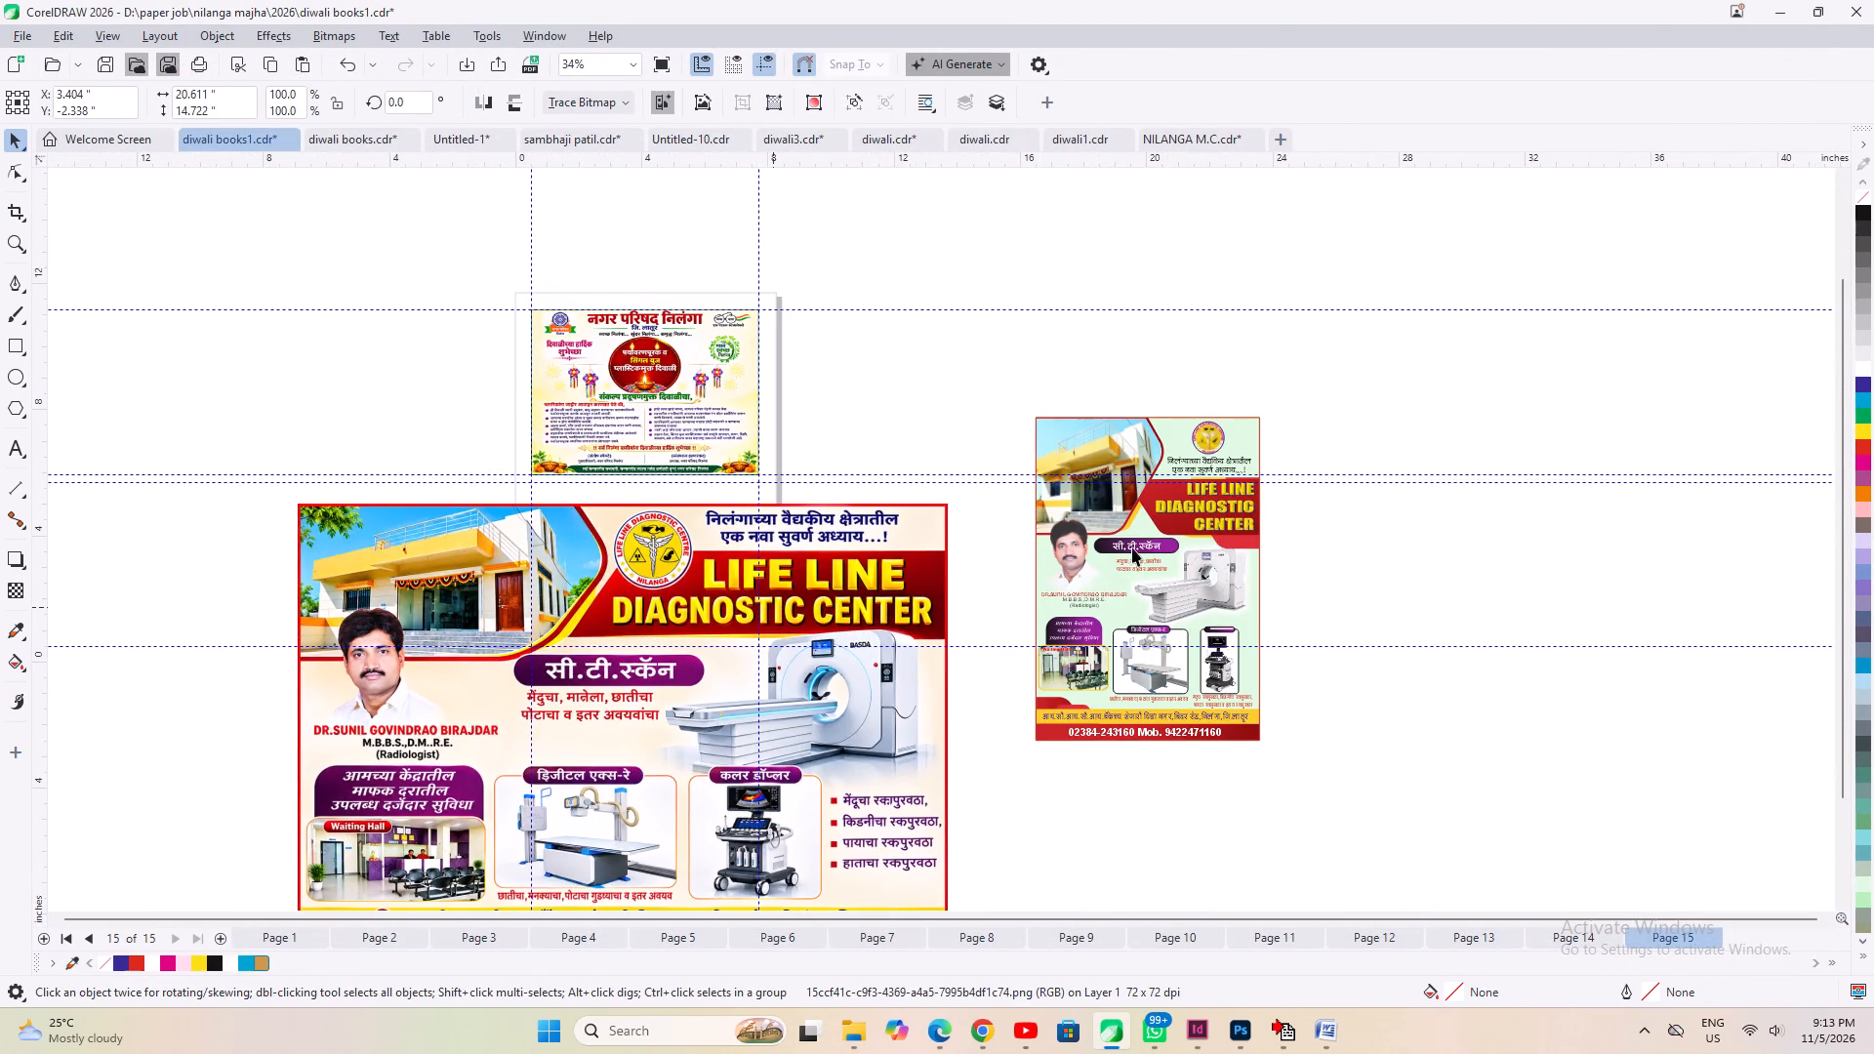
{"action": "scroll", "coordinate": [1132, 547], "scroll_direction": "up", "scroll_amount": 17}
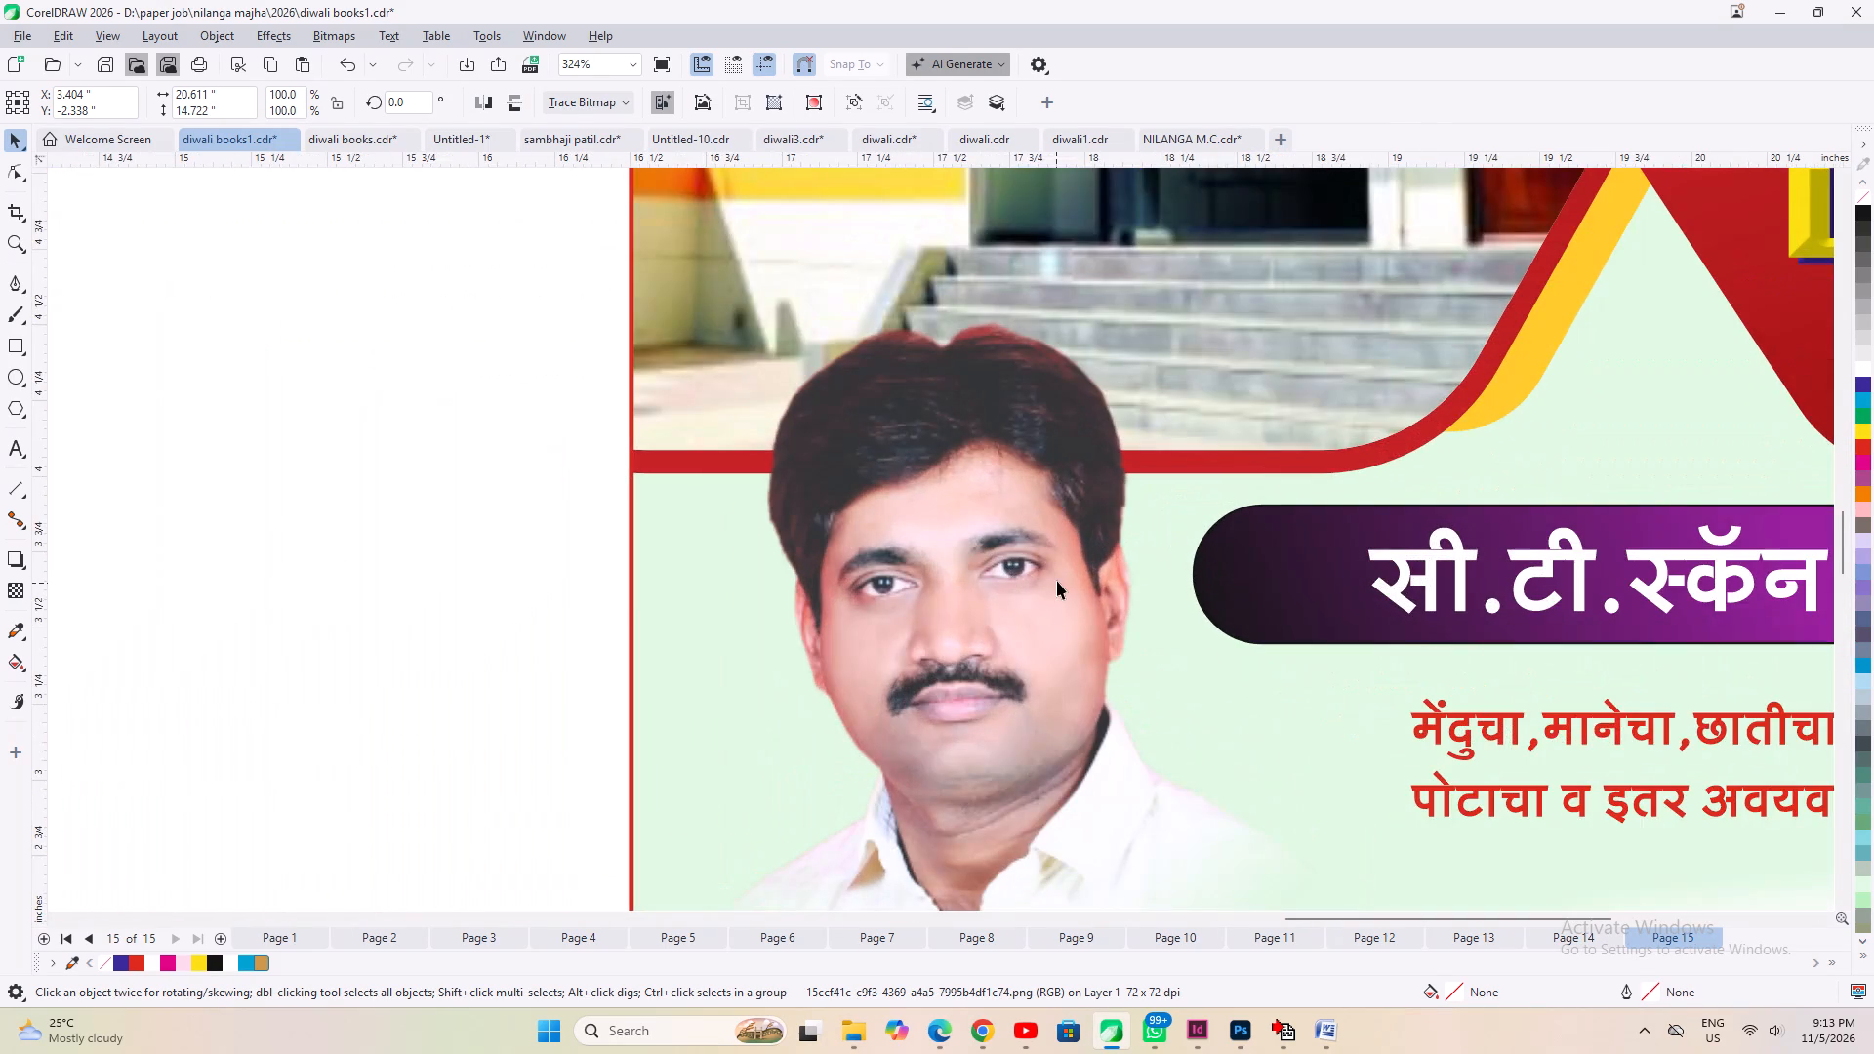
{"action": "scroll", "coordinate": [1057, 581], "scroll_direction": "down", "scroll_amount": 20}
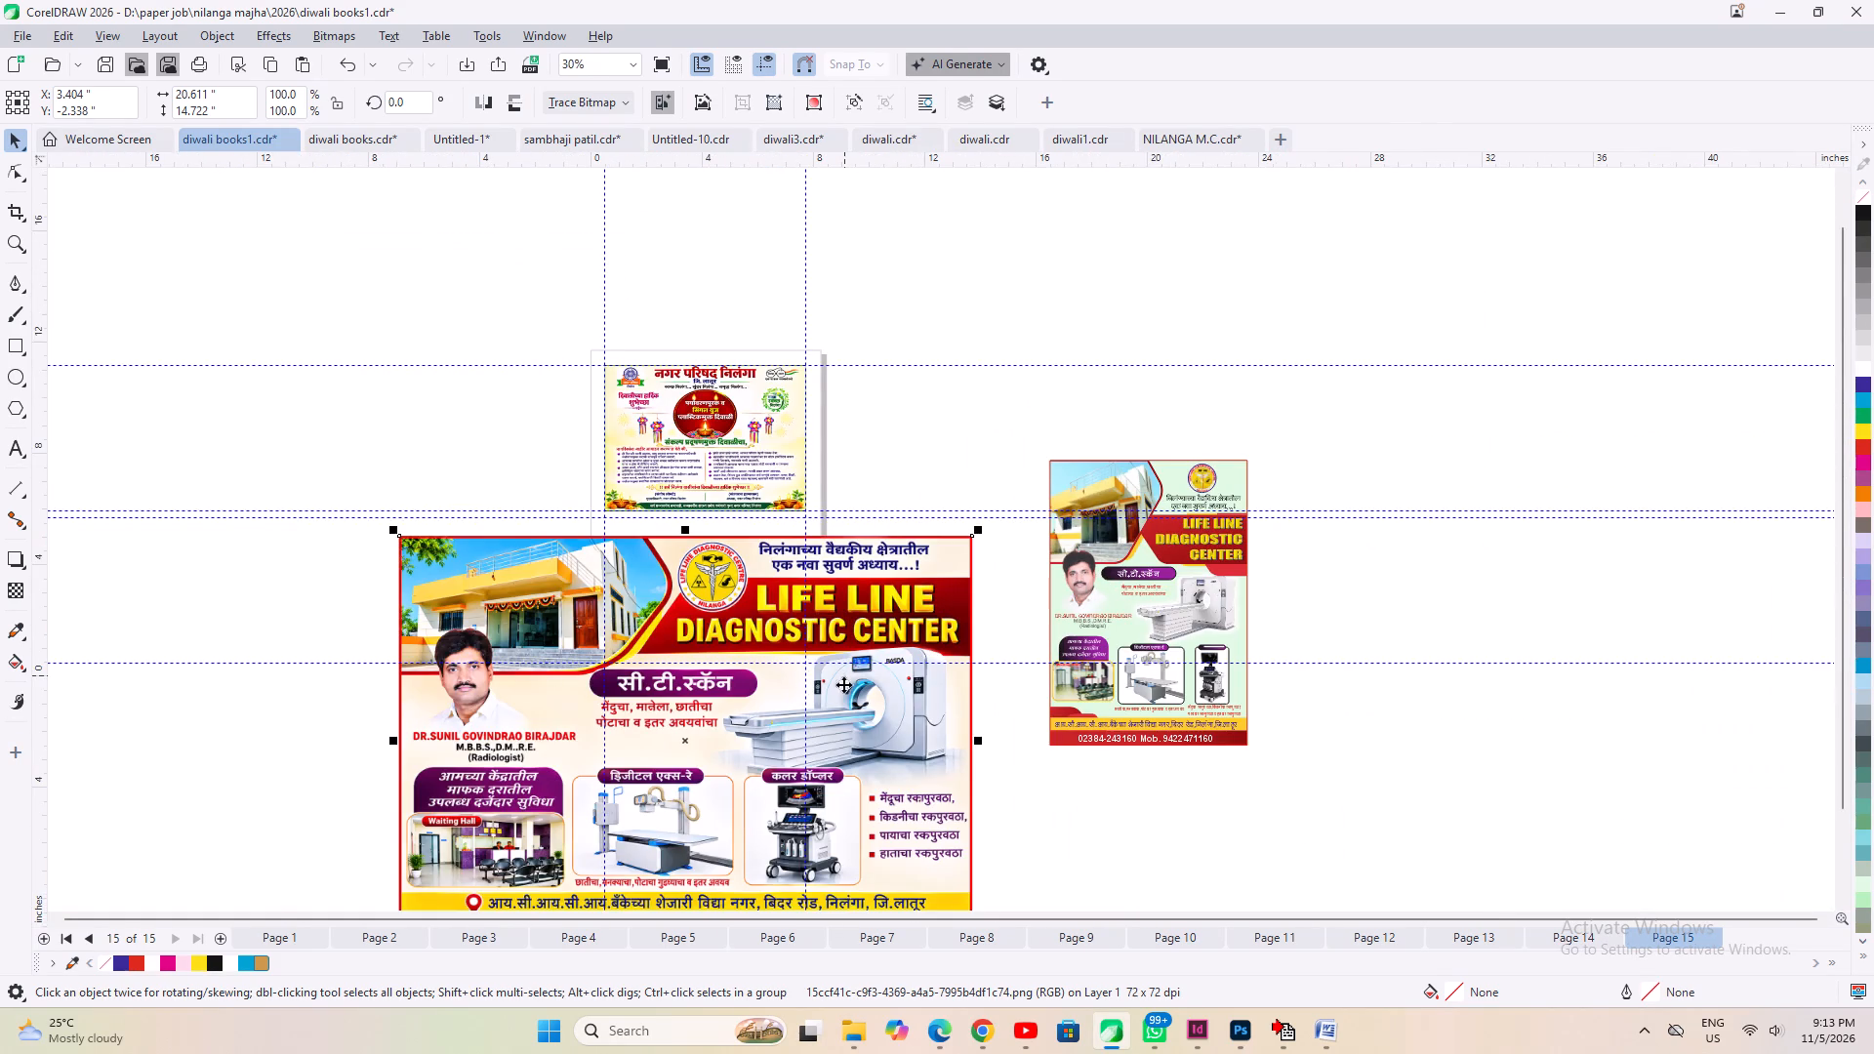
{"action": "left_click", "coordinate": [826, 823]}
{"action": "scroll", "coordinate": [683, 770], "scroll_direction": "up", "scroll_amount": 1}
{"action": "left_click", "coordinate": [599, 777]}
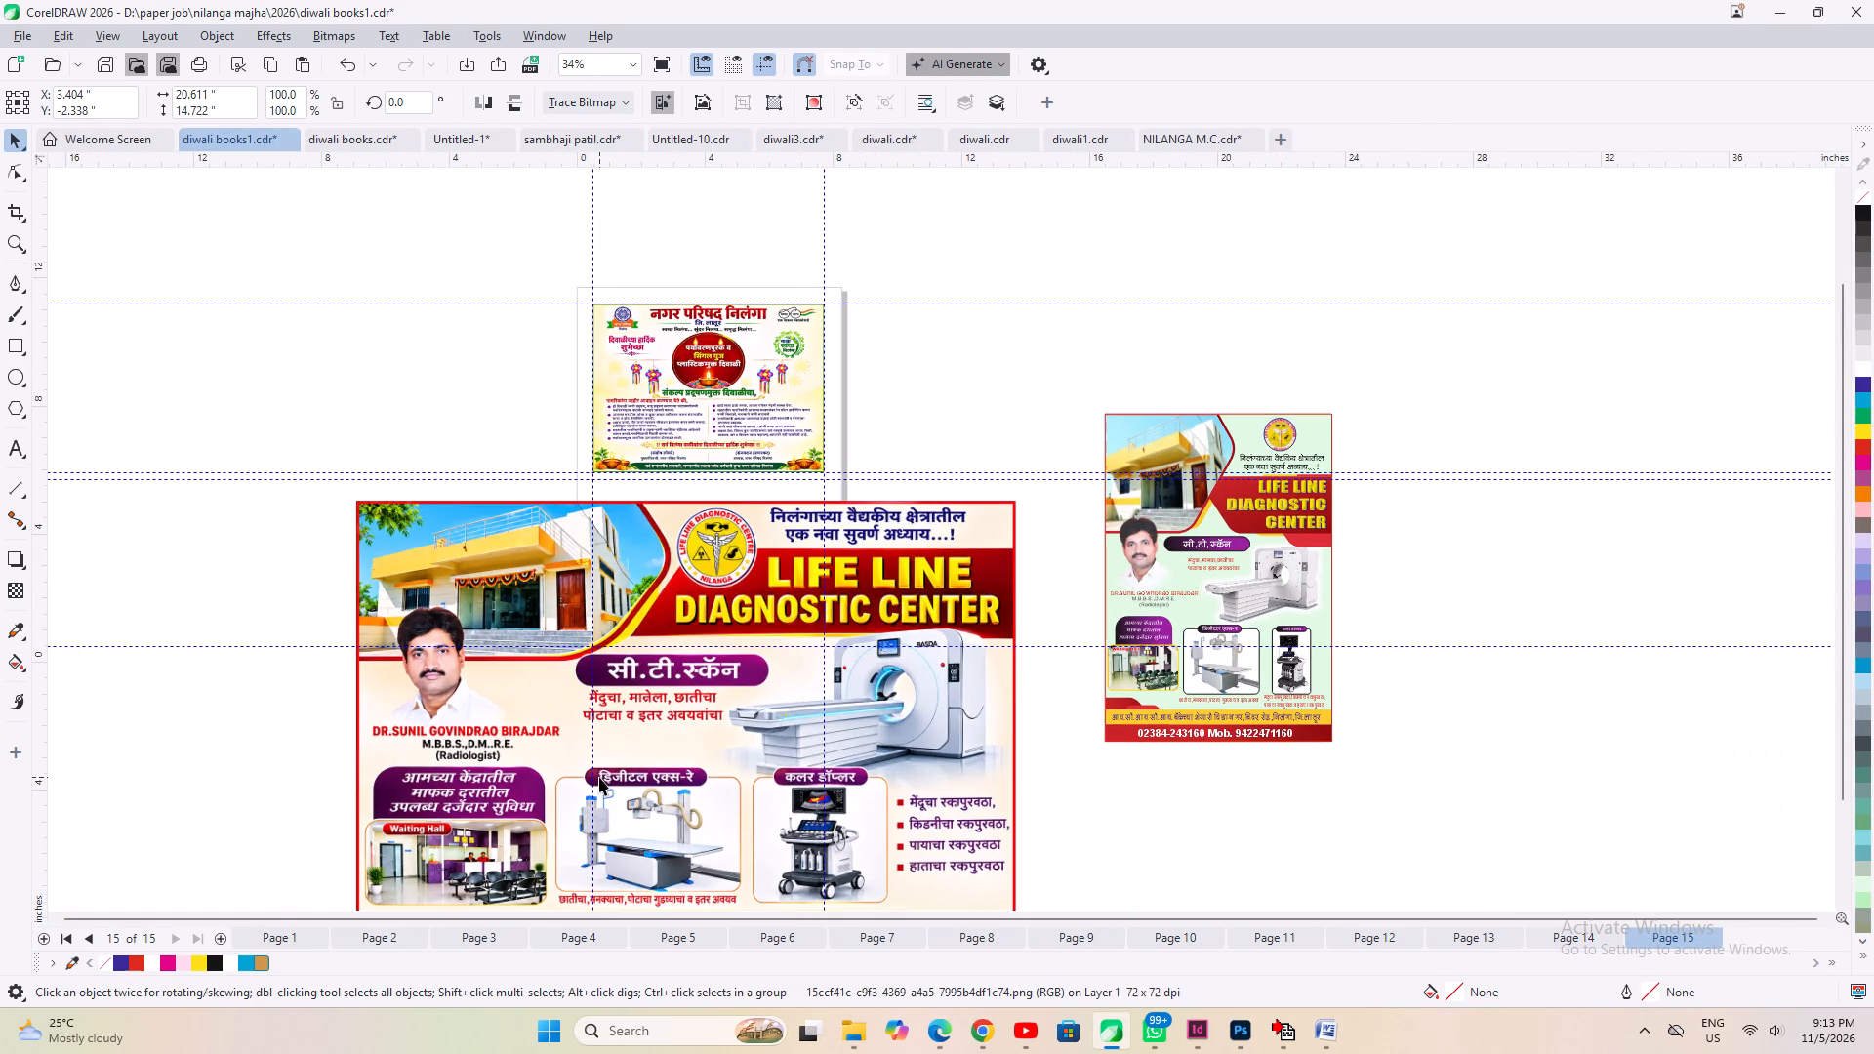
{"action": "scroll", "coordinate": [657, 694], "scroll_direction": "up", "scroll_amount": 2}
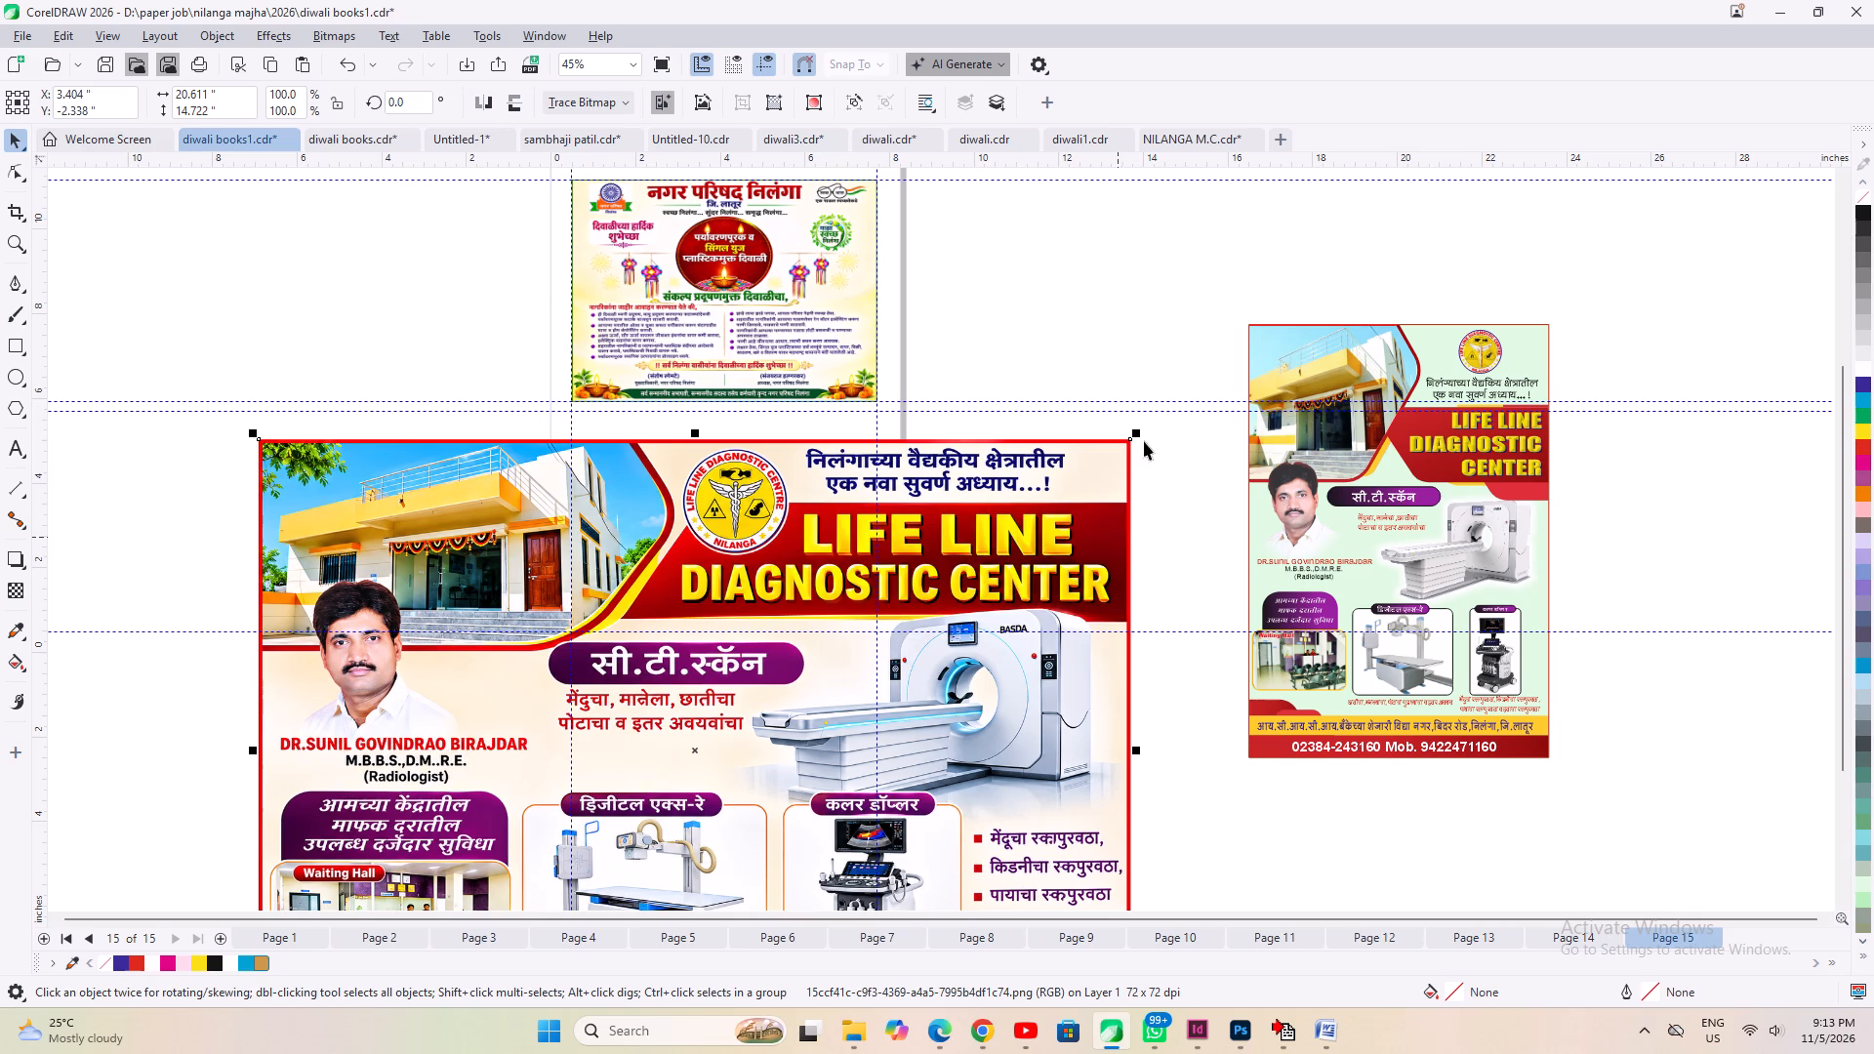
Scale the imported Life Line ad down to about 7.59 by 5.42 inches and position it below the Nilanga poster.
{"action": "left_click_drag", "start_coordinate": [1134, 433], "coordinate": [1088, 481], "text": "shift"}
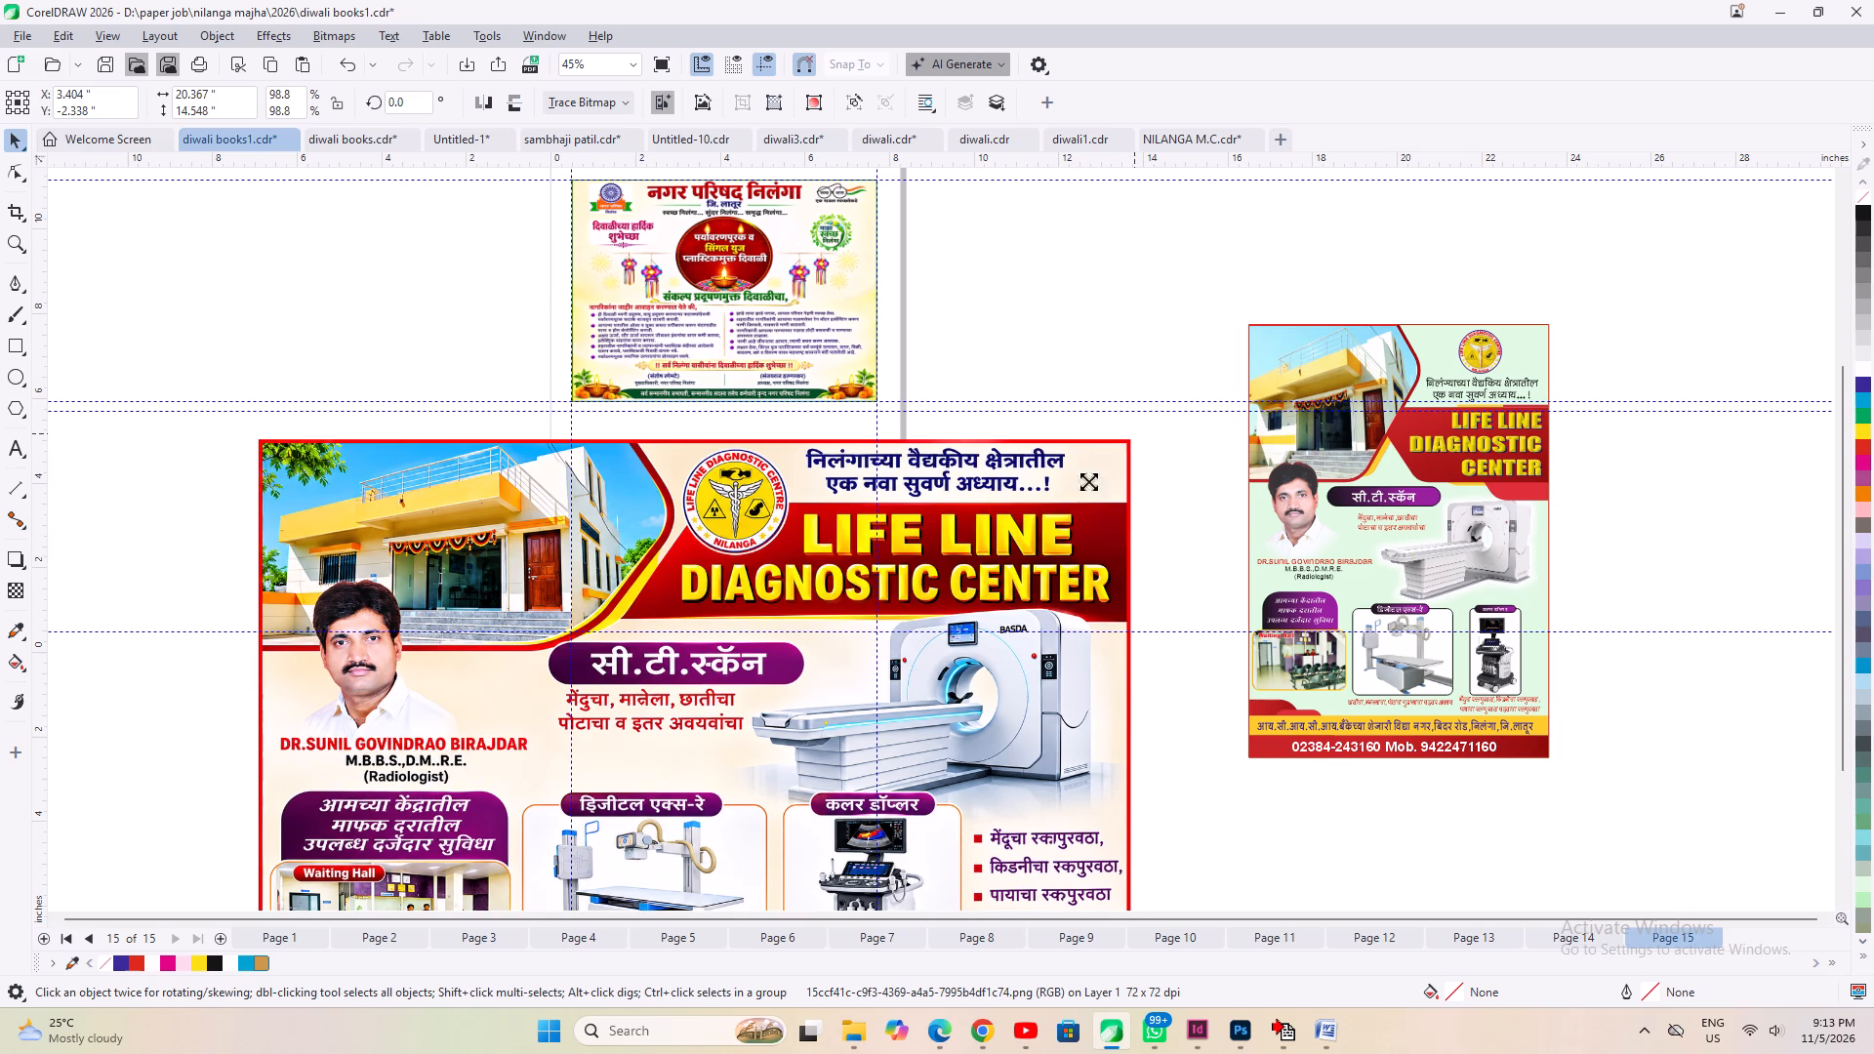
{"action": "left_click_drag", "start_coordinate": [1088, 481], "coordinate": [915, 625], "text": "shift"}
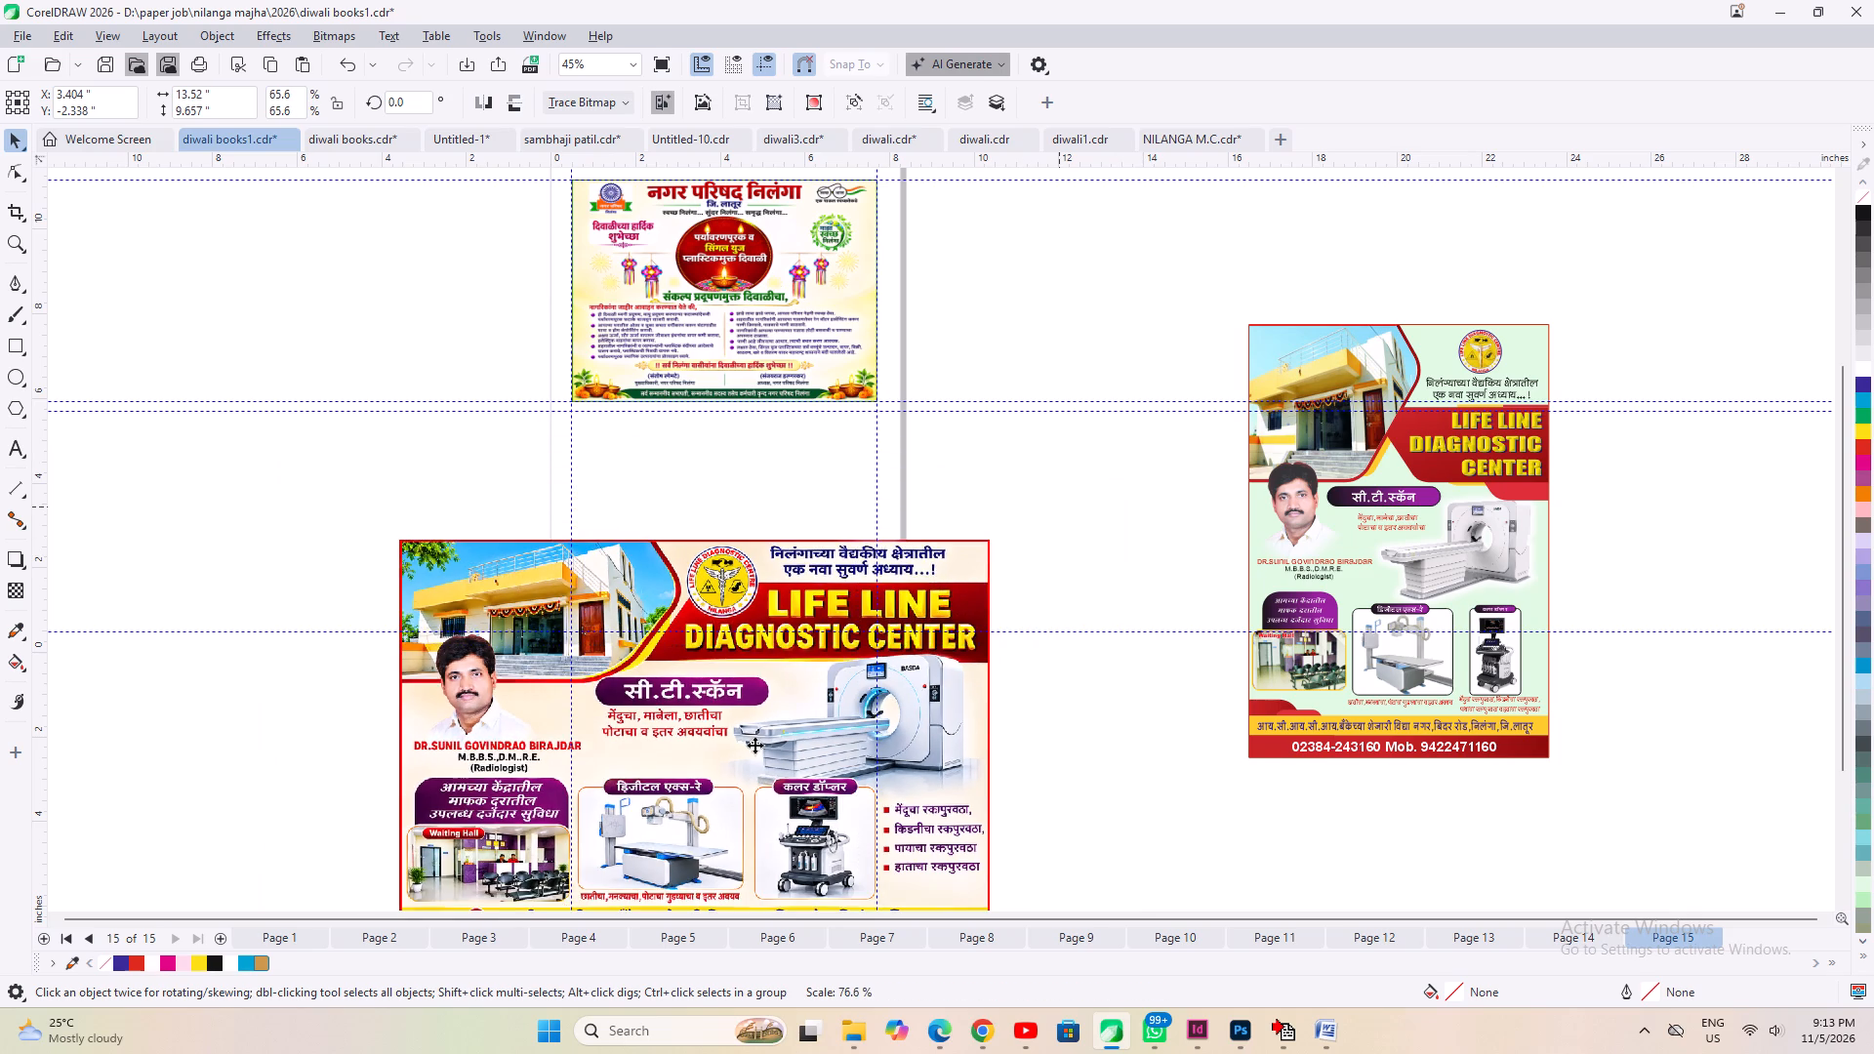
{"action": "left_click_drag", "start_coordinate": [711, 705], "coordinate": [754, 485]}
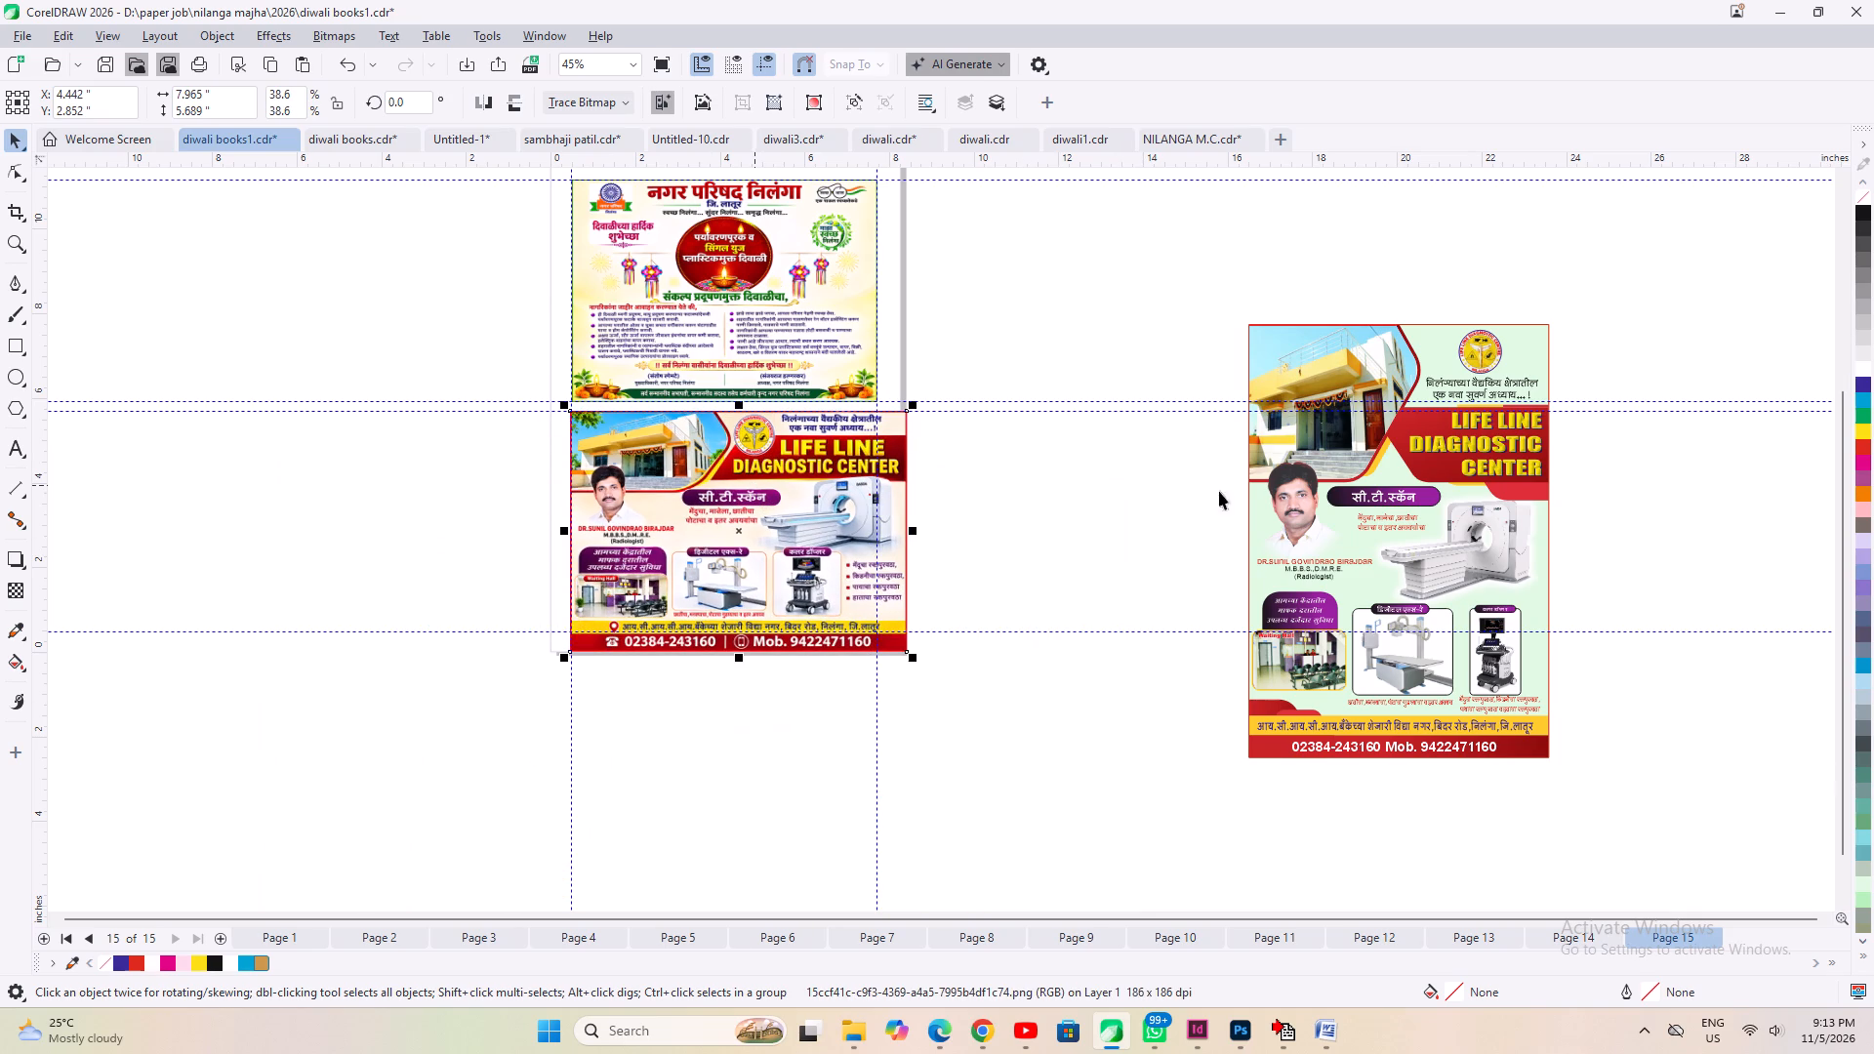
{"action": "scroll", "coordinate": [999, 775], "scroll_direction": "up", "scroll_amount": 4}
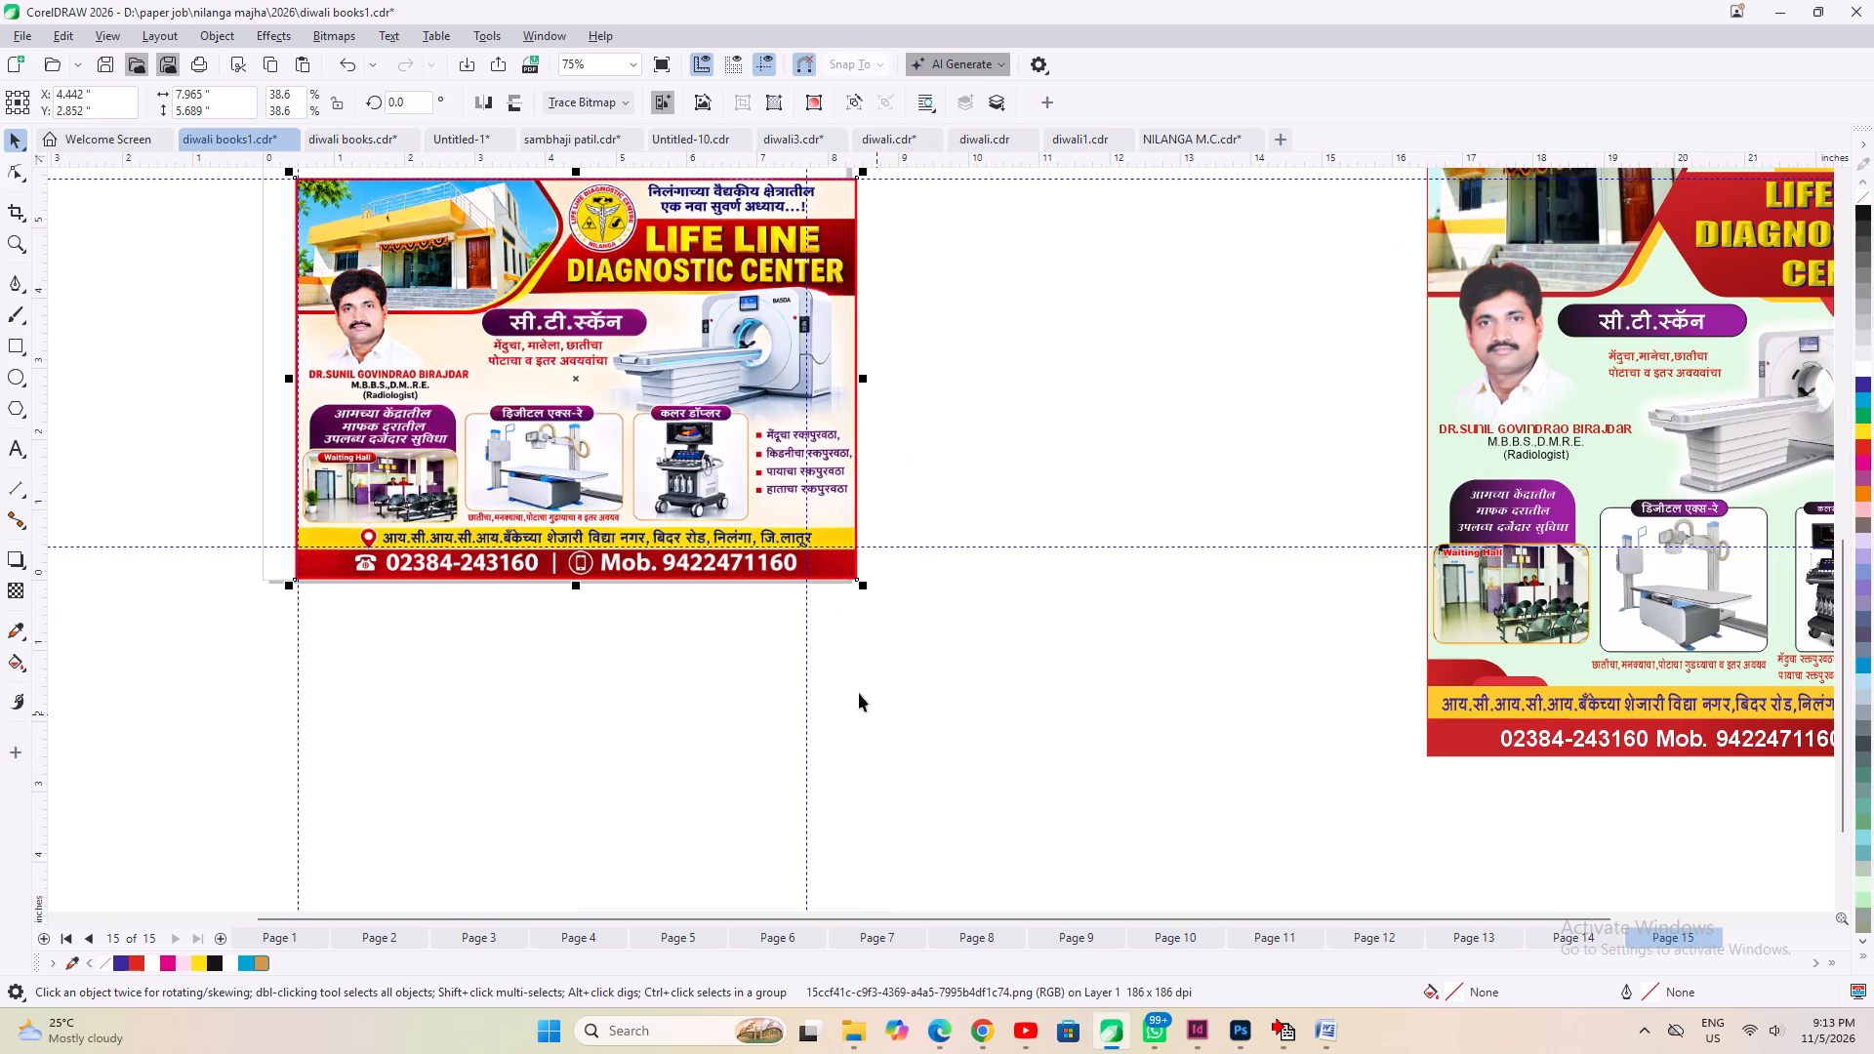
{"action": "scroll", "coordinate": [577, 564], "scroll_direction": "up", "scroll_amount": 4}
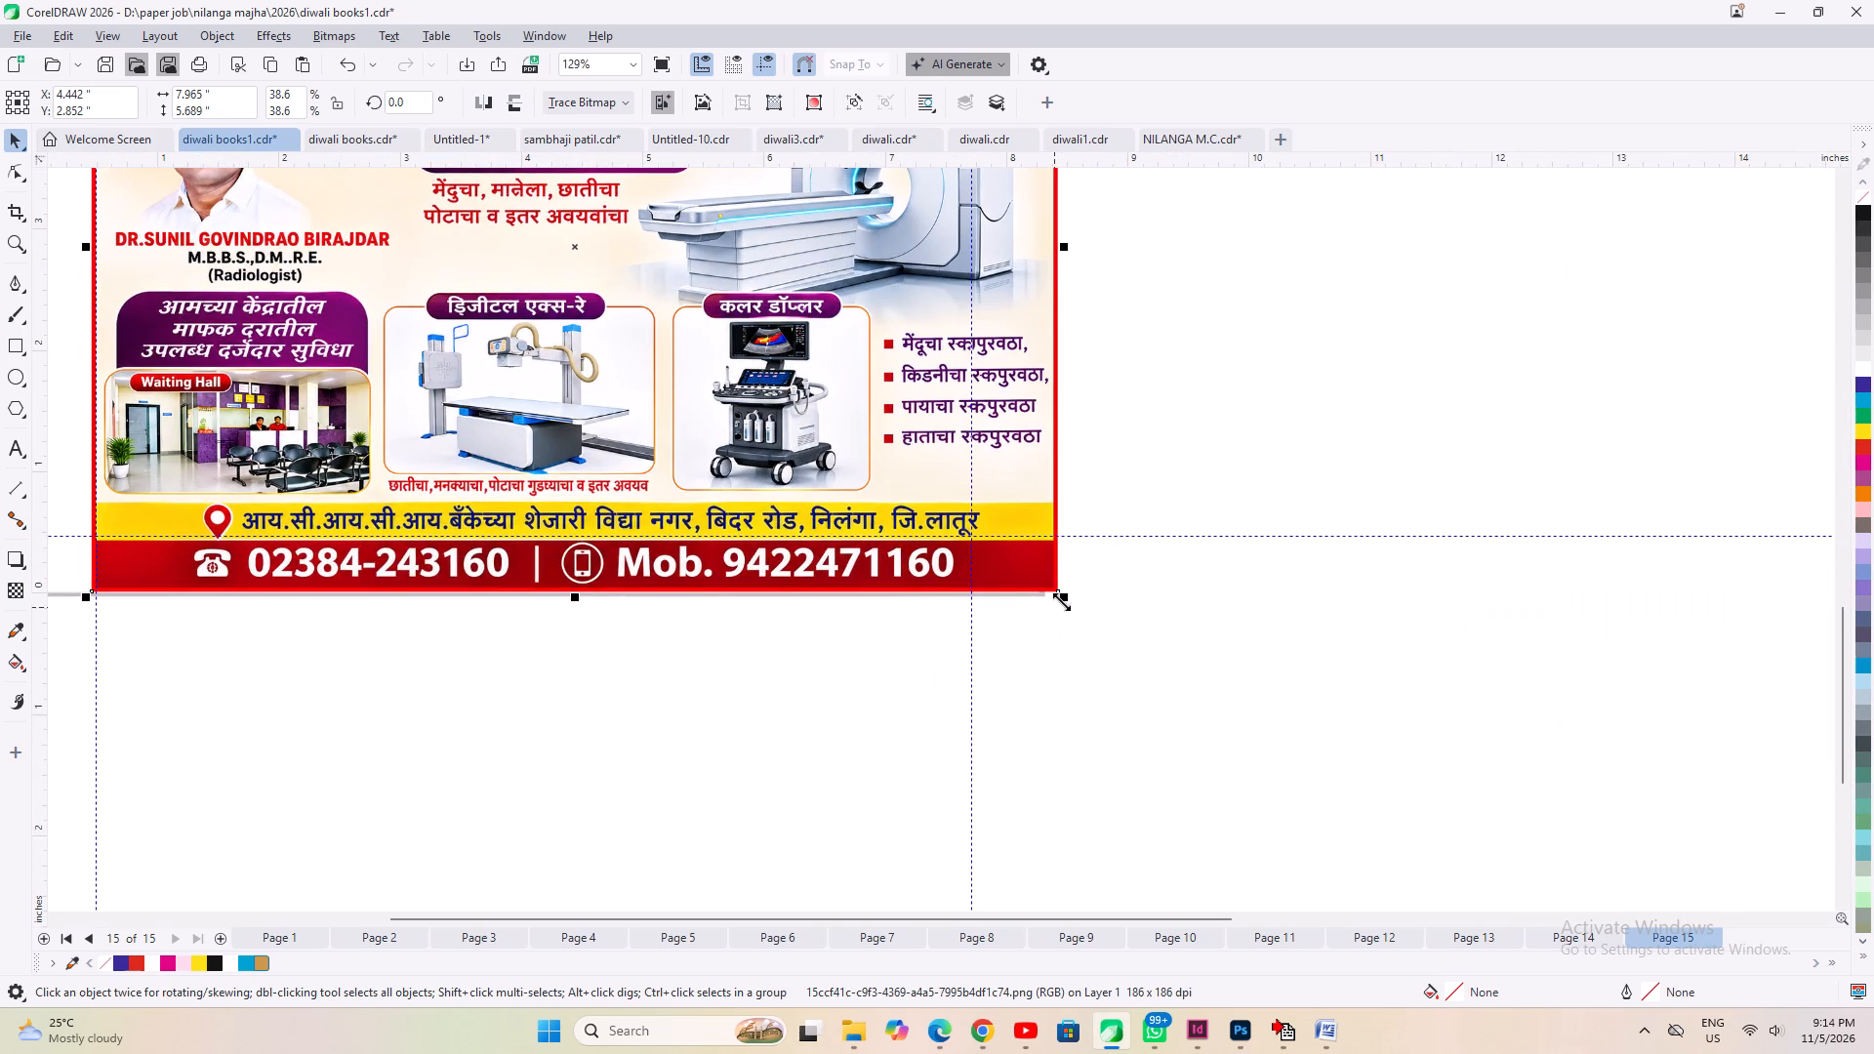
{"action": "left_click_drag", "start_coordinate": [1061, 600], "coordinate": [1015, 568]}
{"action": "left_click_drag", "start_coordinate": [991, 549], "coordinate": [962, 538]}
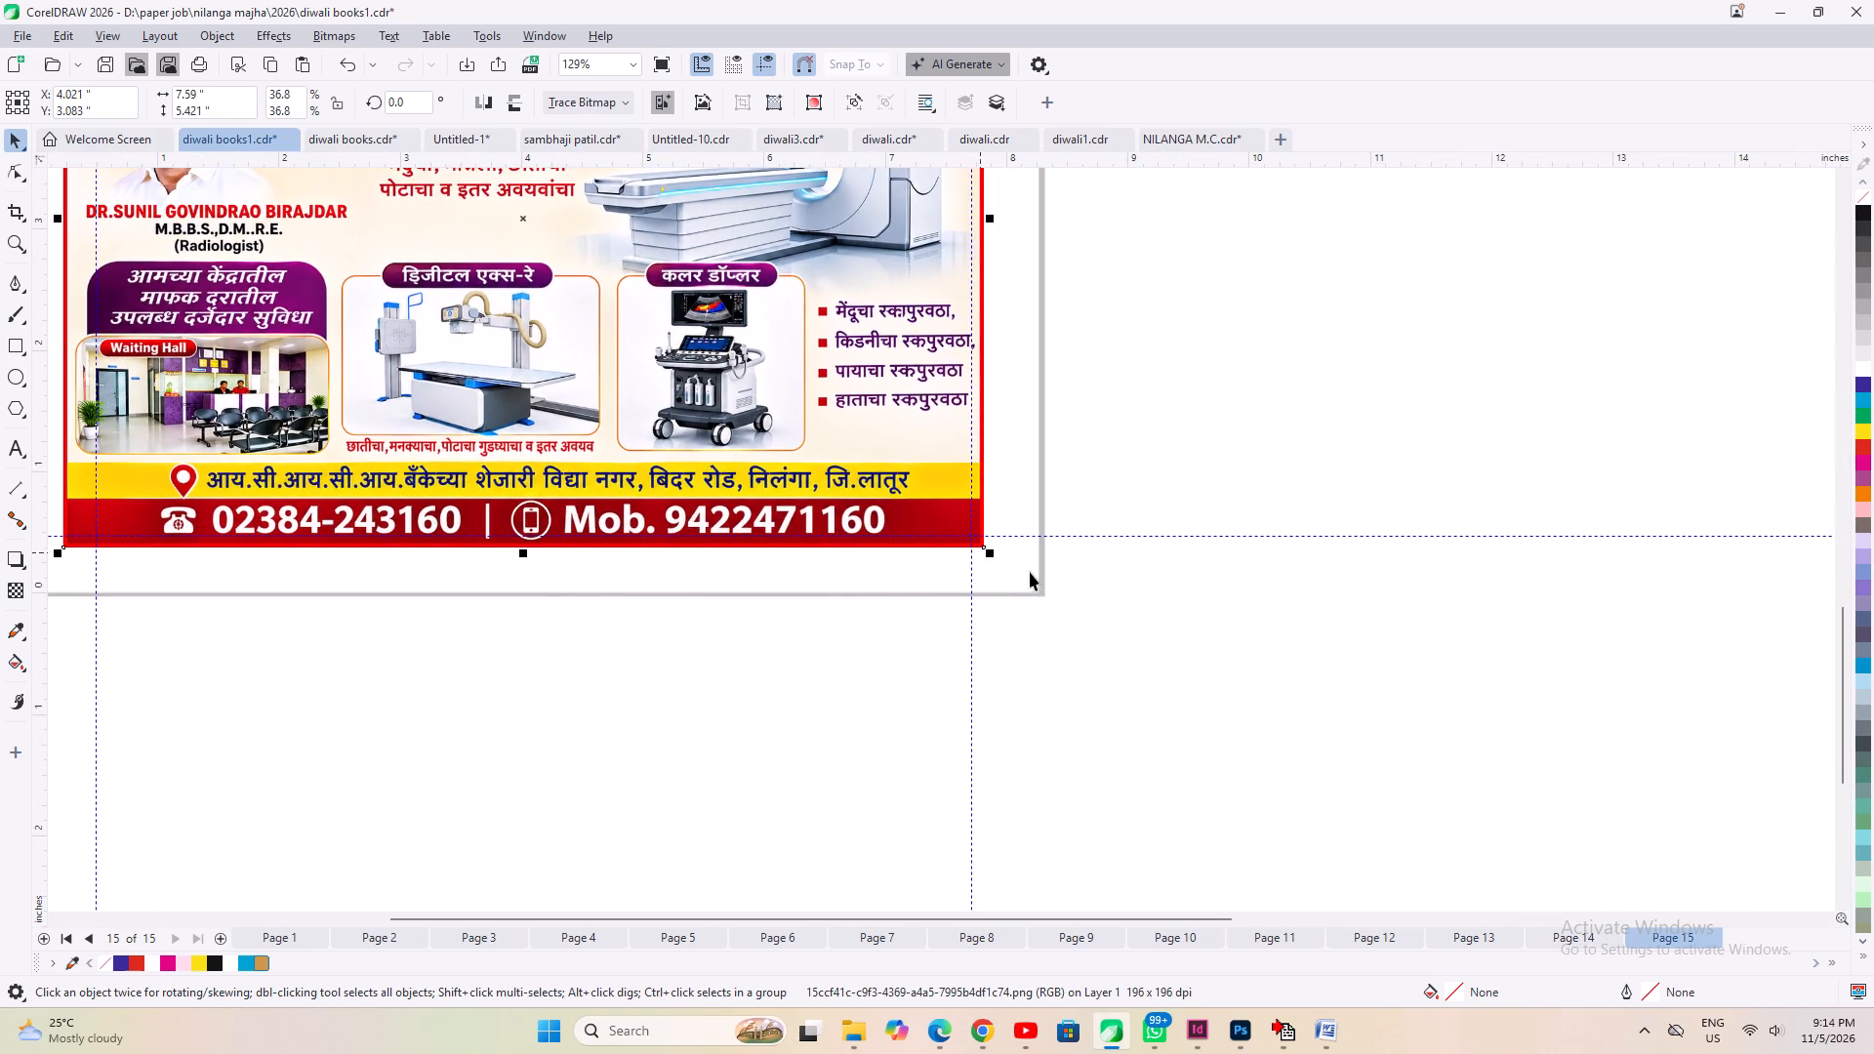
Move the Life Line ad so its upper-left corner meets the guidelines just below the Nilanga poster.
{"action": "scroll", "coordinate": [1220, 682], "scroll_direction": "down", "scroll_amount": 4}
{"action": "scroll", "coordinate": [791, 451], "scroll_direction": "up", "scroll_amount": 2}
{"action": "scroll", "coordinate": [938, 695], "scroll_direction": "down", "scroll_amount": 3}
{"action": "scroll", "coordinate": [789, 317], "scroll_direction": "up", "scroll_amount": 1}
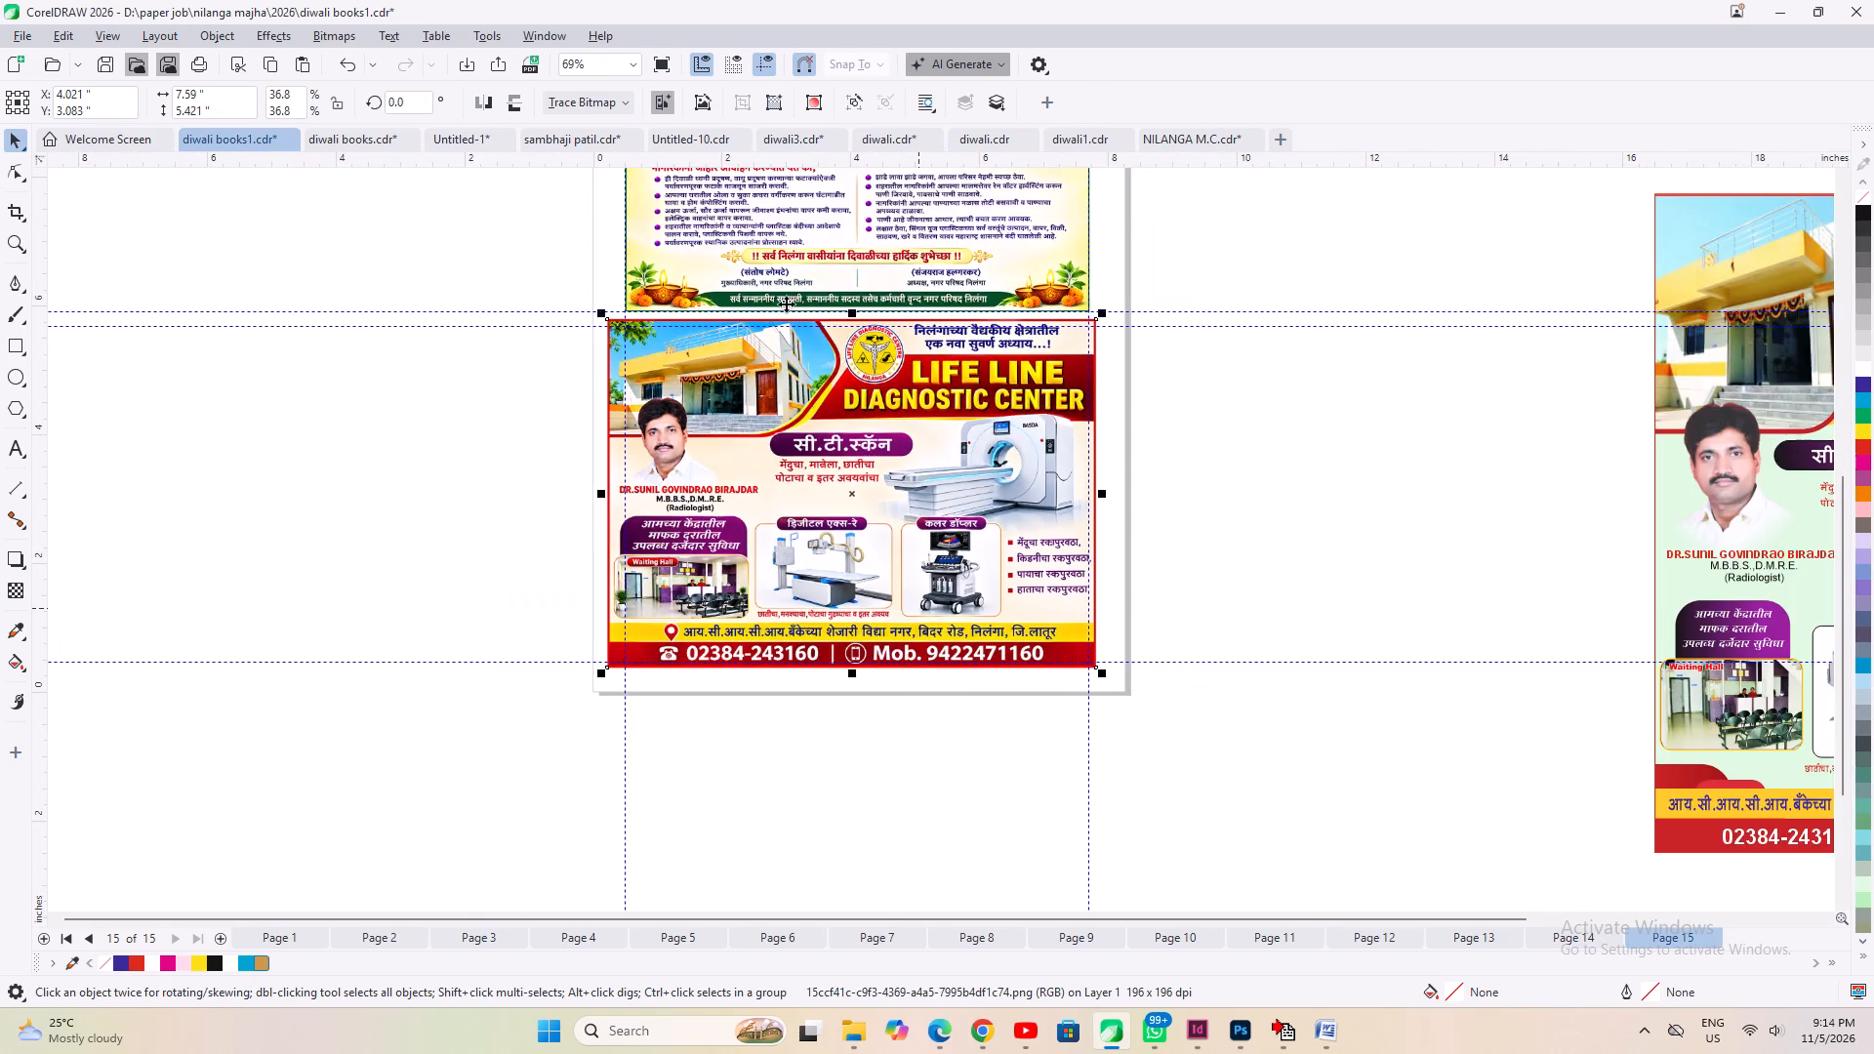
{"action": "scroll", "coordinate": [786, 304], "scroll_direction": "up", "scroll_amount": 1}
{"action": "left_click_drag", "start_coordinate": [688, 364], "coordinate": [713, 374]}
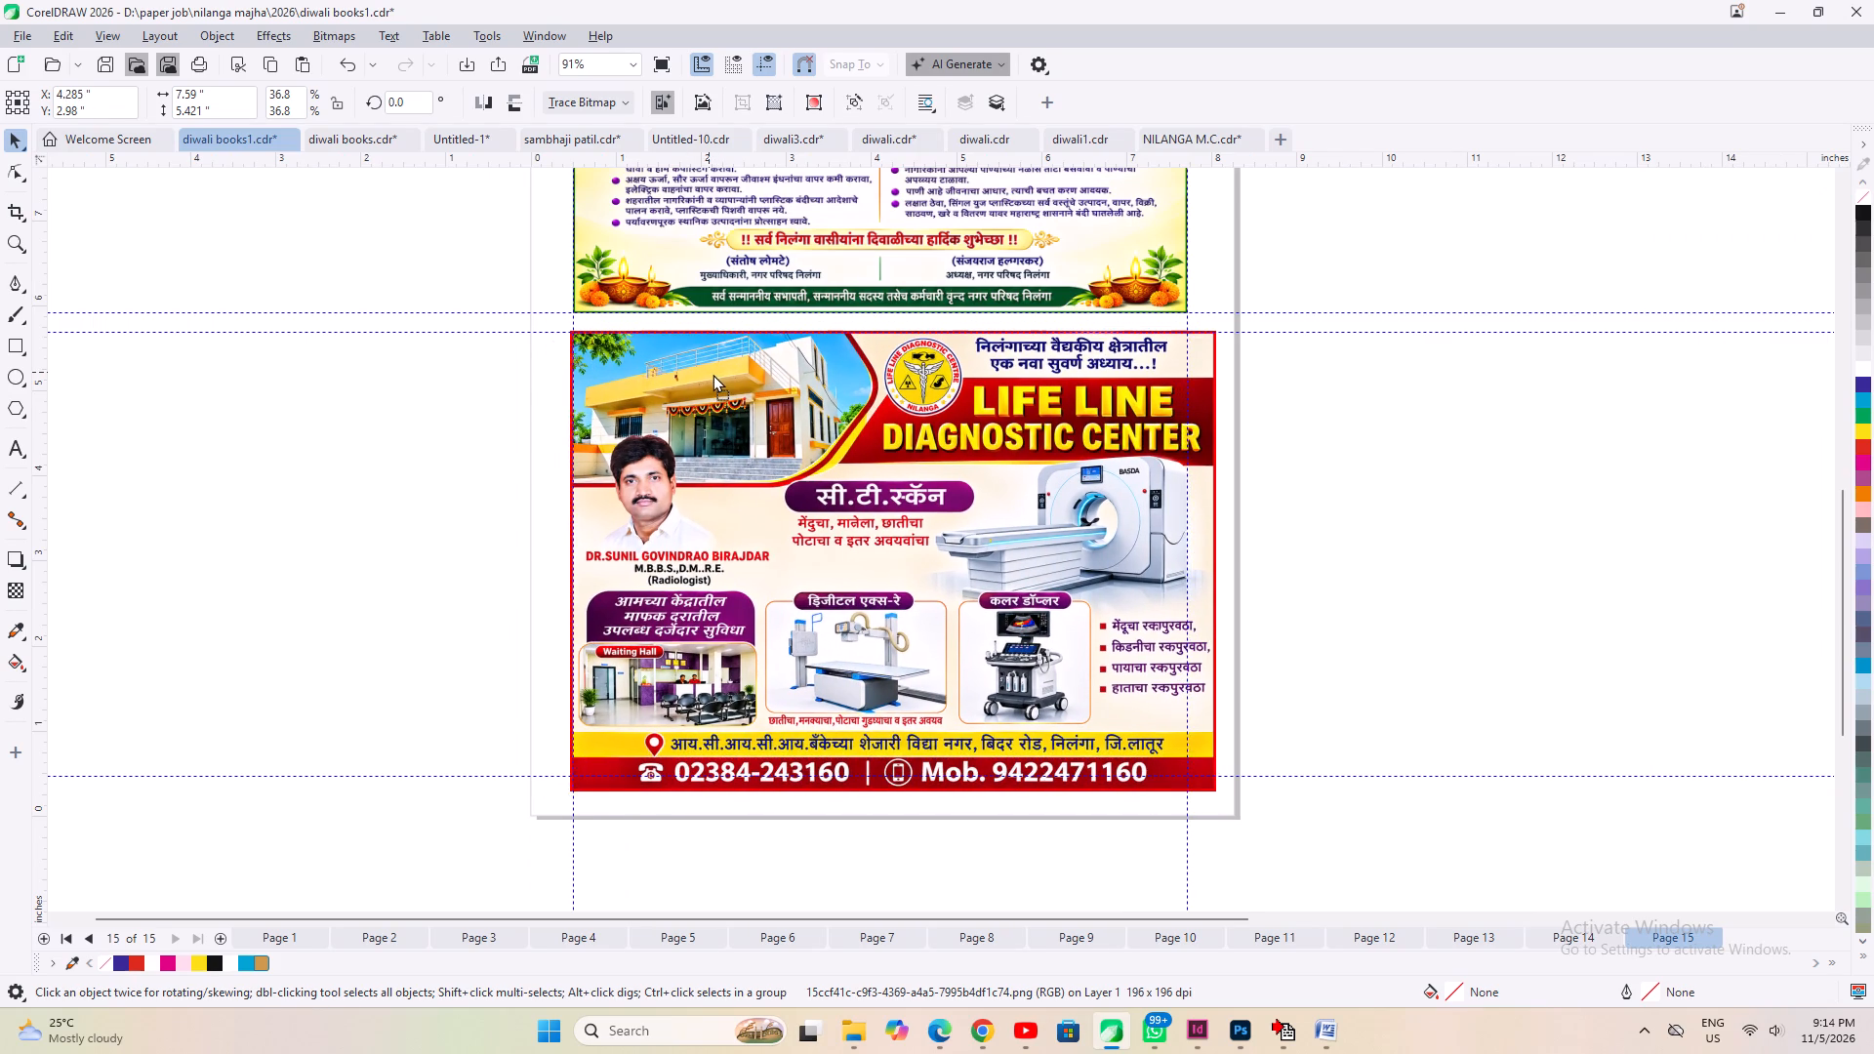
{"action": "left_click_drag", "start_coordinate": [713, 374], "coordinate": [712, 372]}
Resize the Life Line ad to about 7.23 by 5.23 inches so it fills the lower guideline frame.
{"action": "left_click_drag", "start_coordinate": [1224, 798], "coordinate": [1198, 778]}
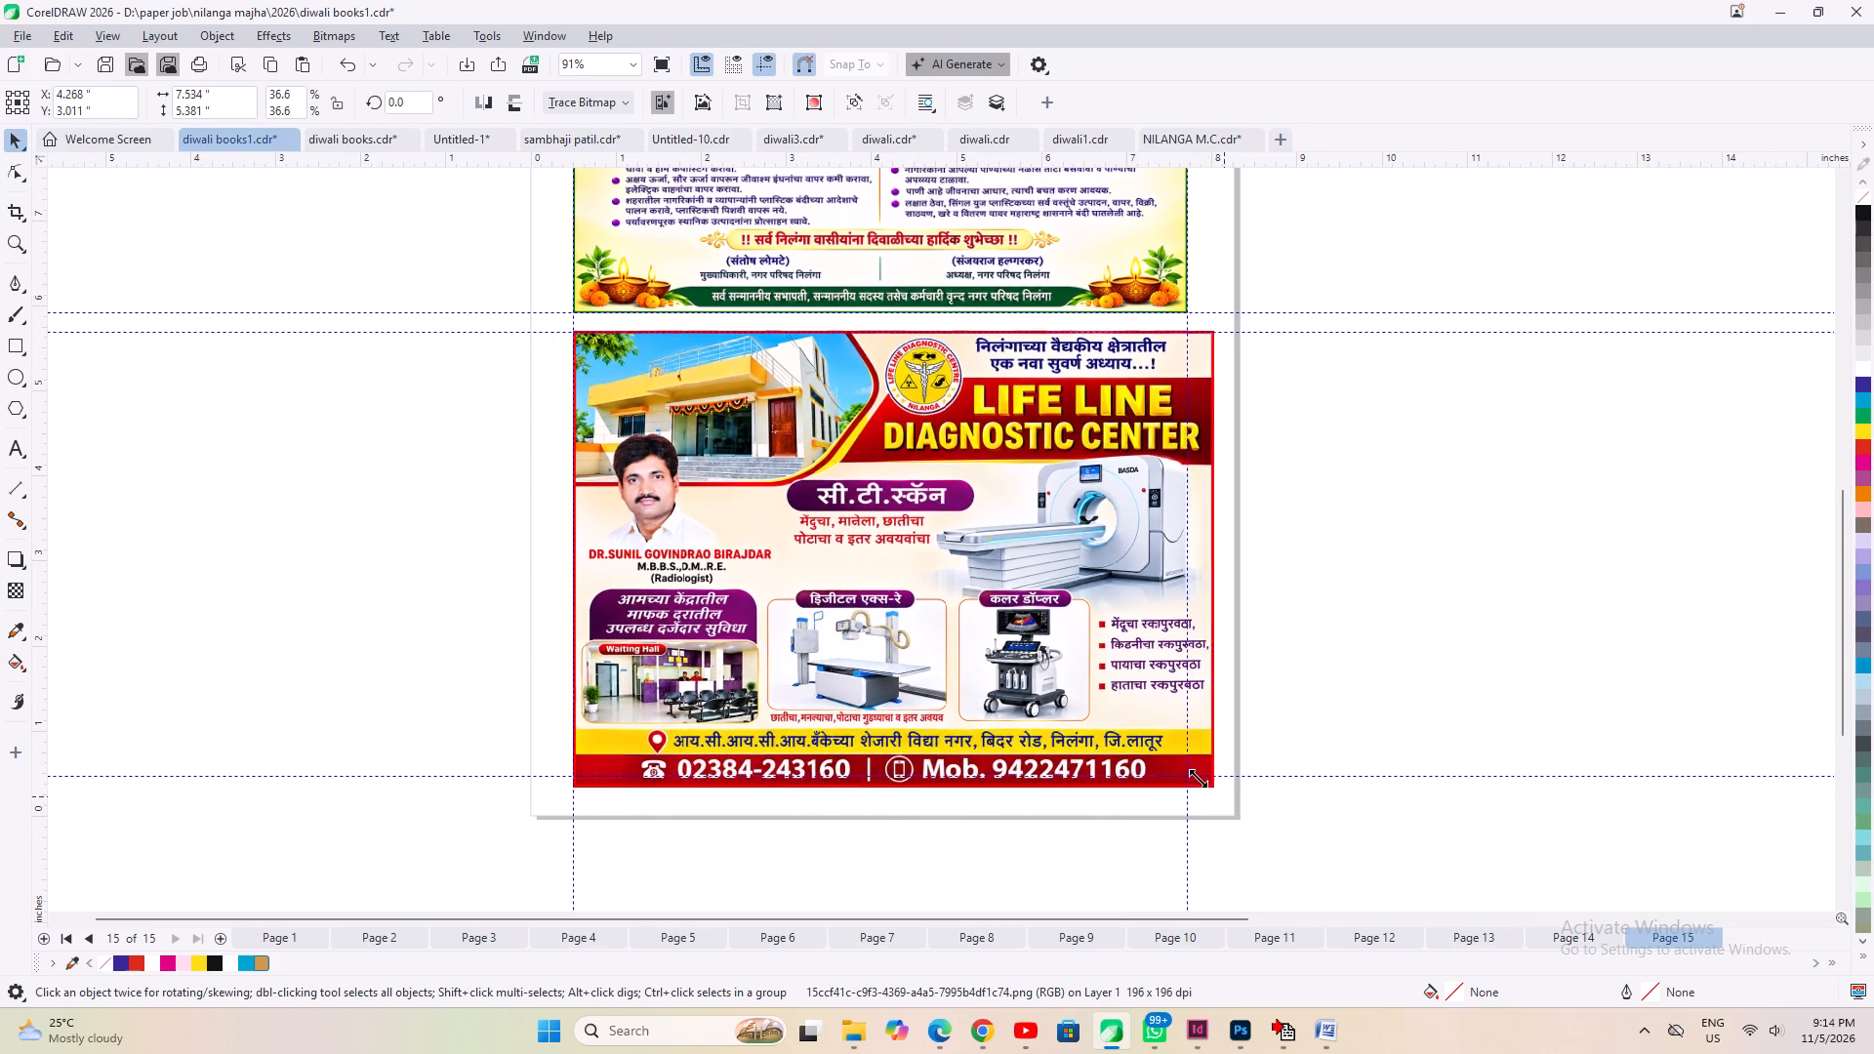
{"action": "left_click_drag", "start_coordinate": [1198, 778], "coordinate": [1195, 777]}
{"action": "scroll", "coordinate": [991, 776], "scroll_direction": "up", "scroll_amount": 4}
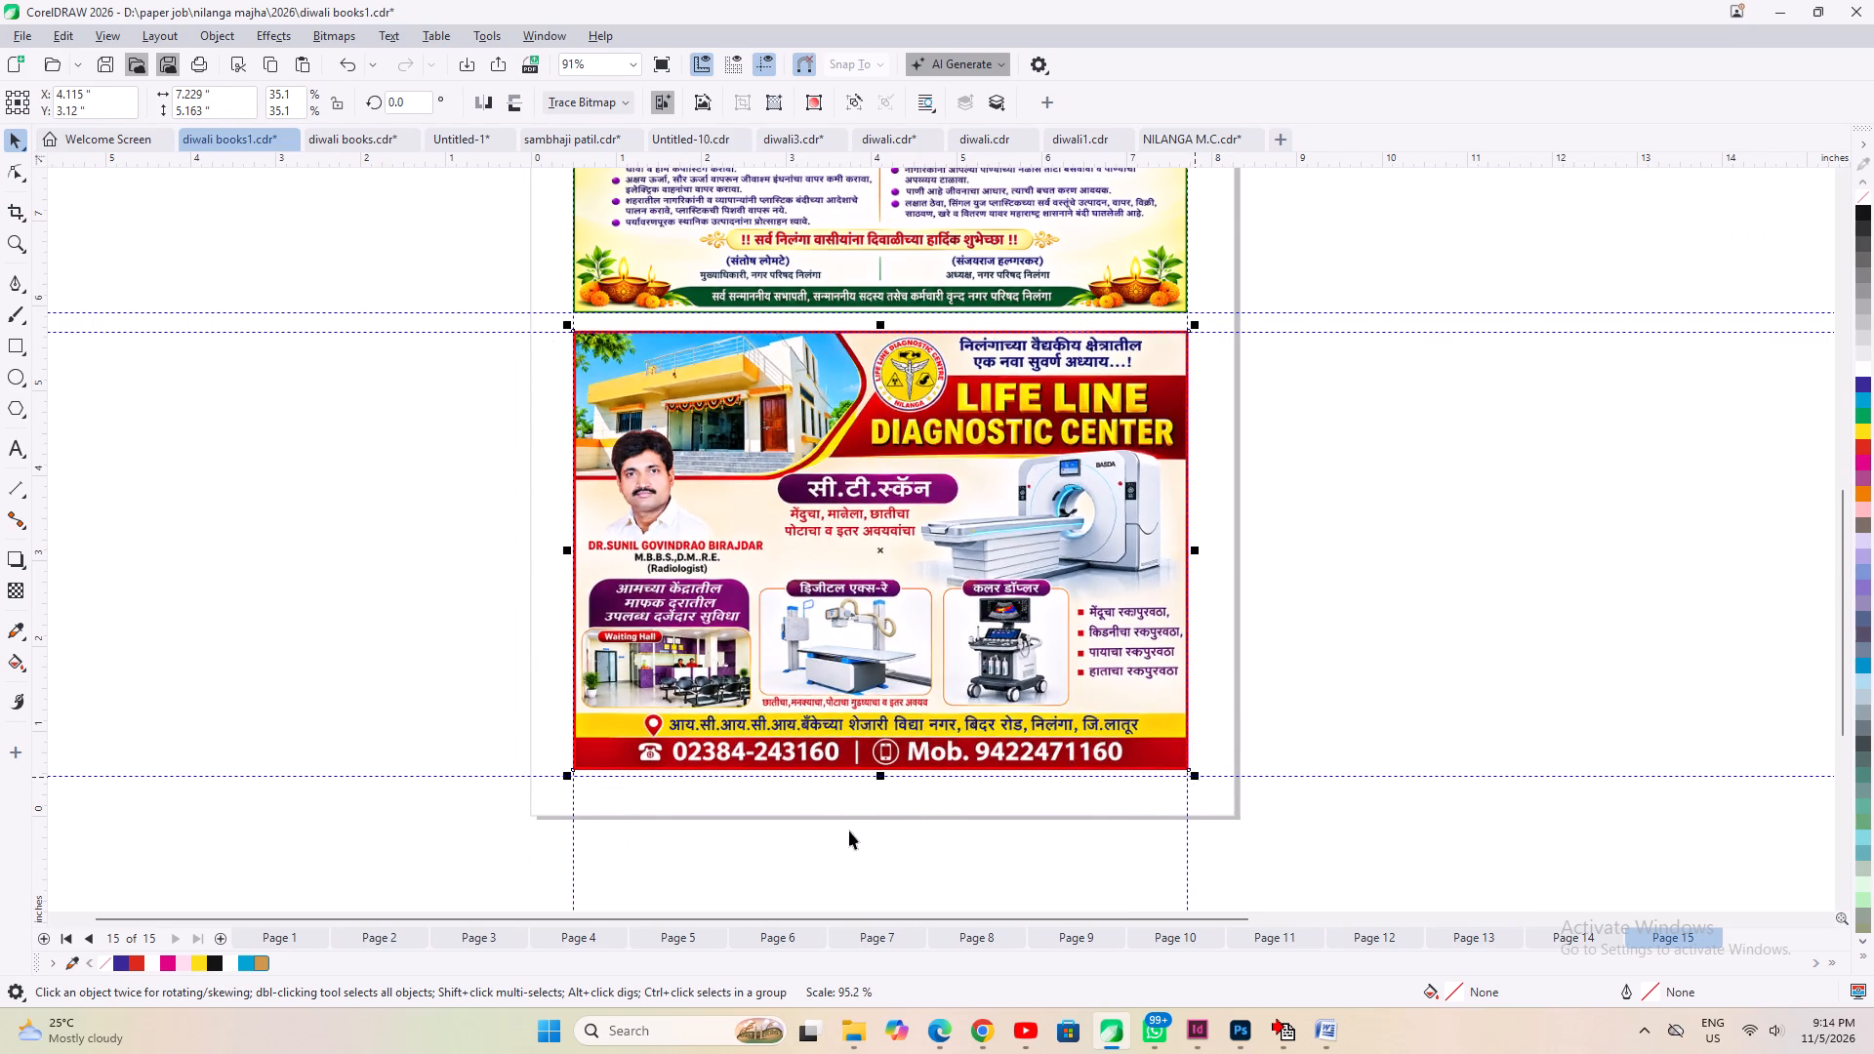
{"action": "left_click_drag", "start_coordinate": [826, 767], "coordinate": [826, 778]}
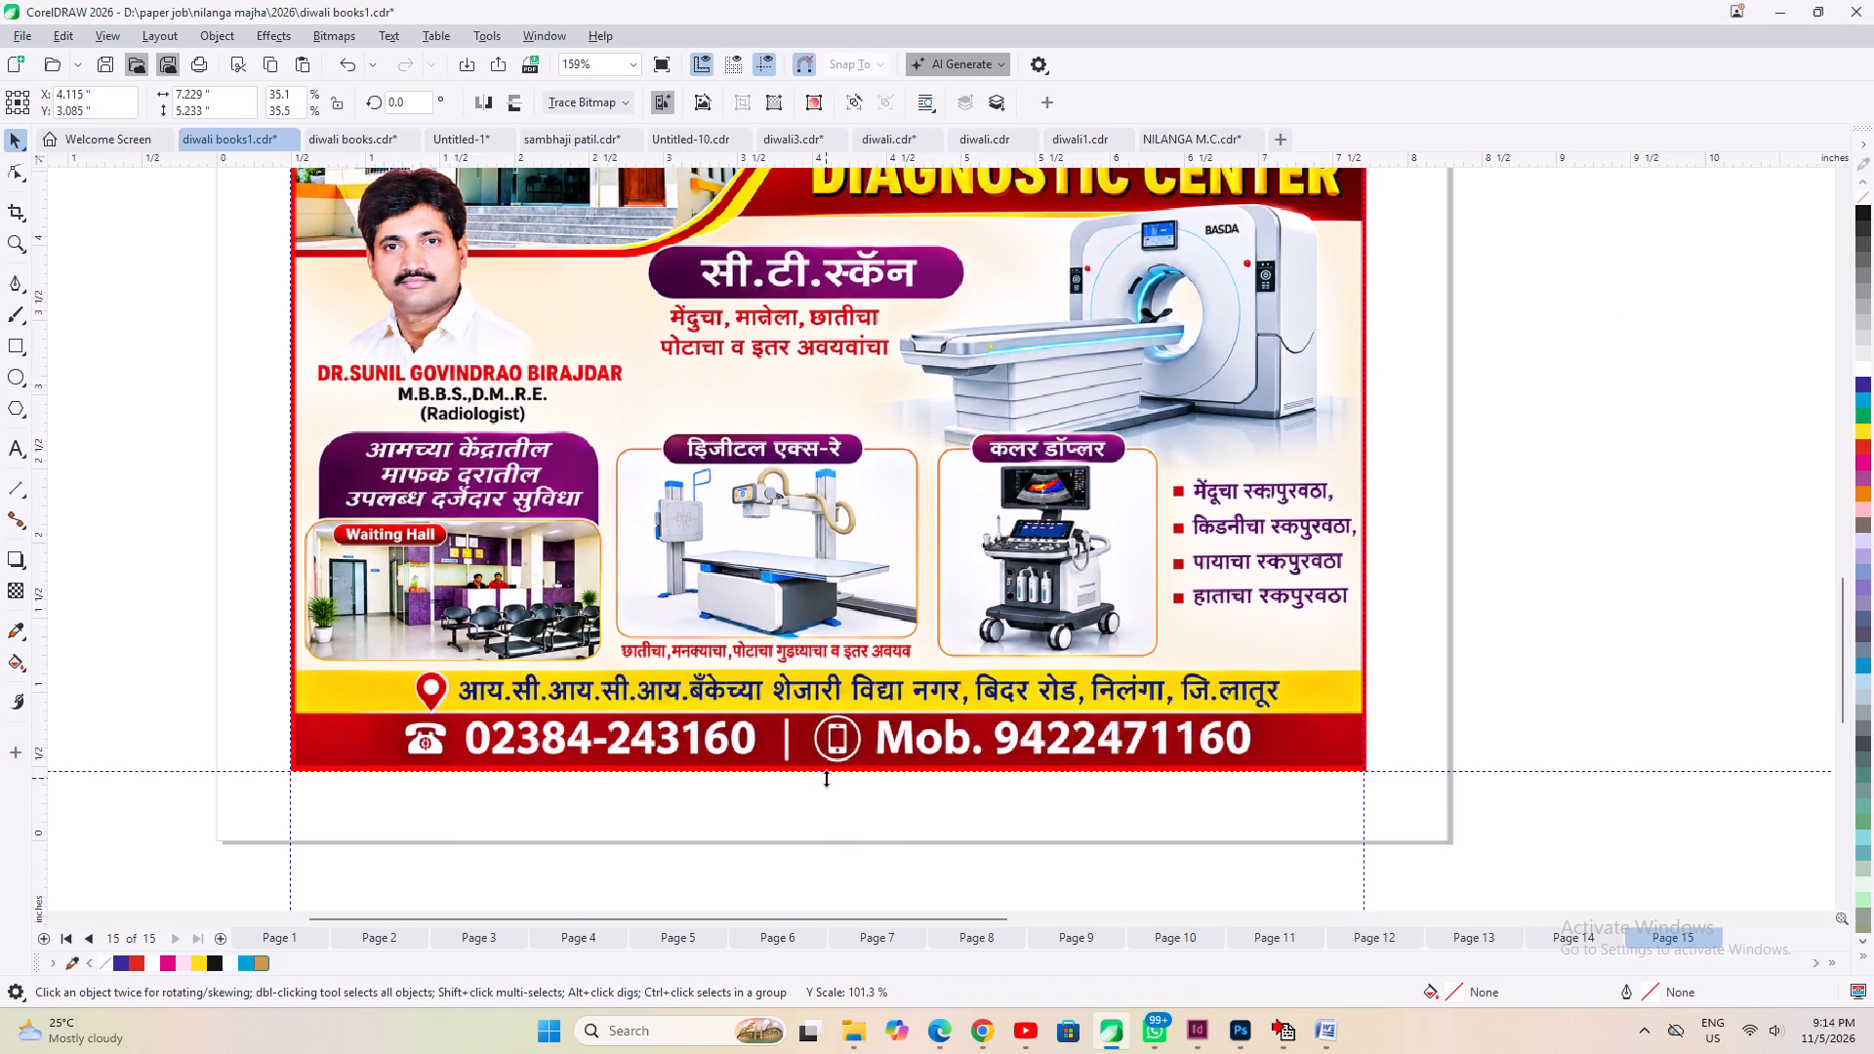
{"action": "left_click_drag", "start_coordinate": [826, 778], "coordinate": [826, 780]}
{"action": "left_click", "coordinate": [794, 824]}
Draw a rectangle about 1.28 by 1.08 inches over the garbled bullet list beside the colour Doppler picture in the Life Line ad.
{"action": "scroll", "coordinate": [584, 620], "scroll_direction": "down", "scroll_amount": 2}
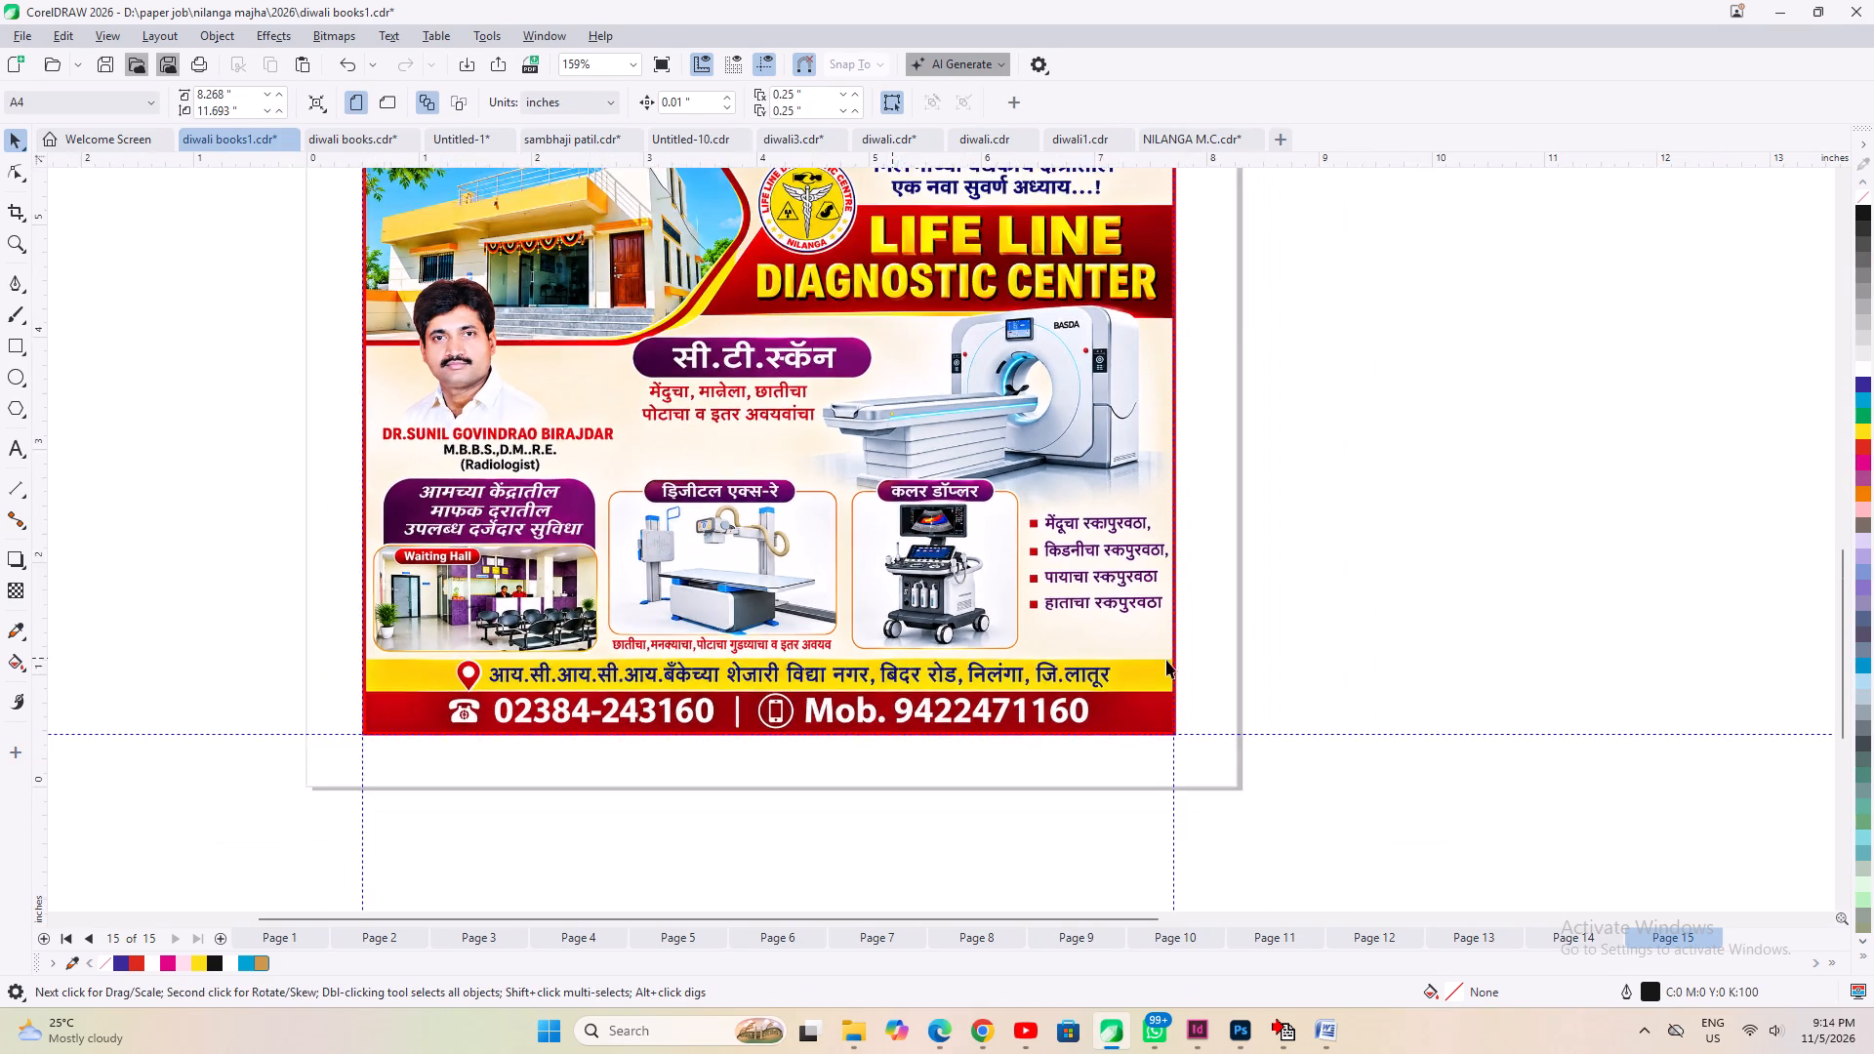
{"action": "scroll", "coordinate": [1219, 558], "scroll_direction": "up", "scroll_amount": 2}
{"action": "scroll", "coordinate": [997, 550], "scroll_direction": "up", "scroll_amount": 3}
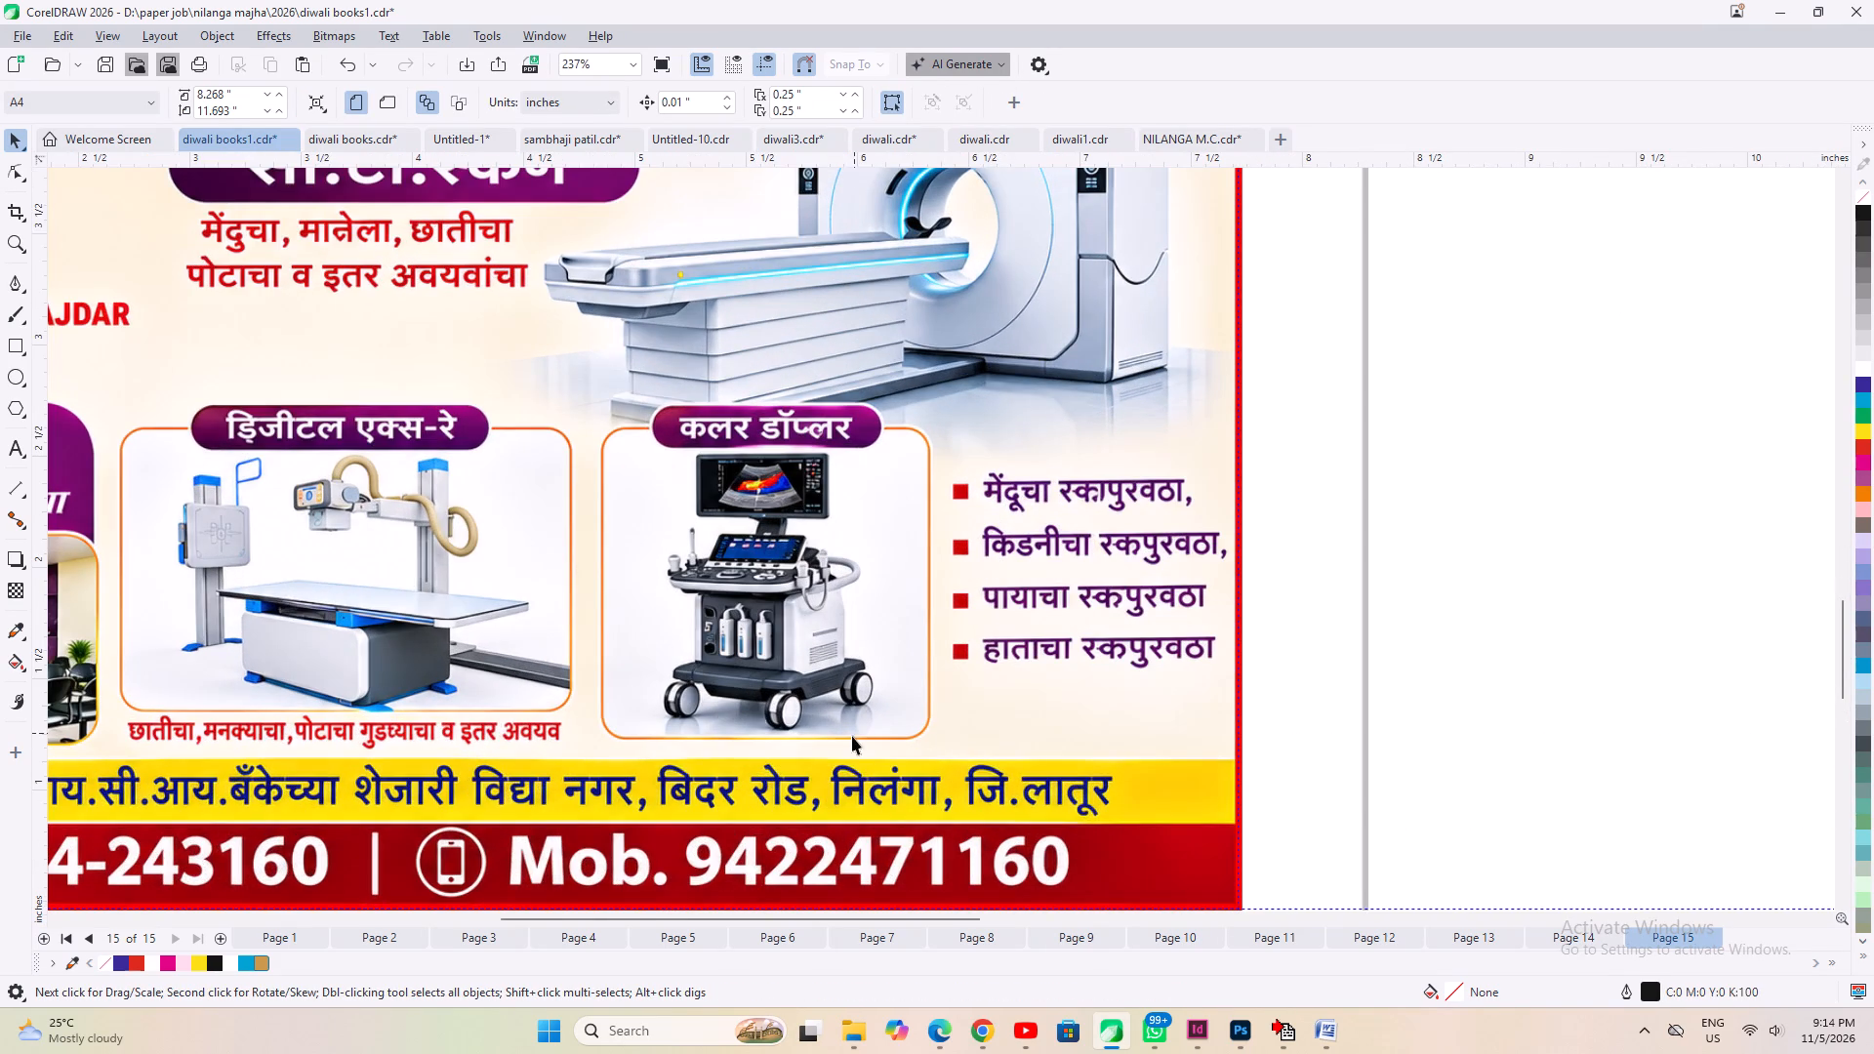
{"action": "left_click", "coordinate": [9, 342]}
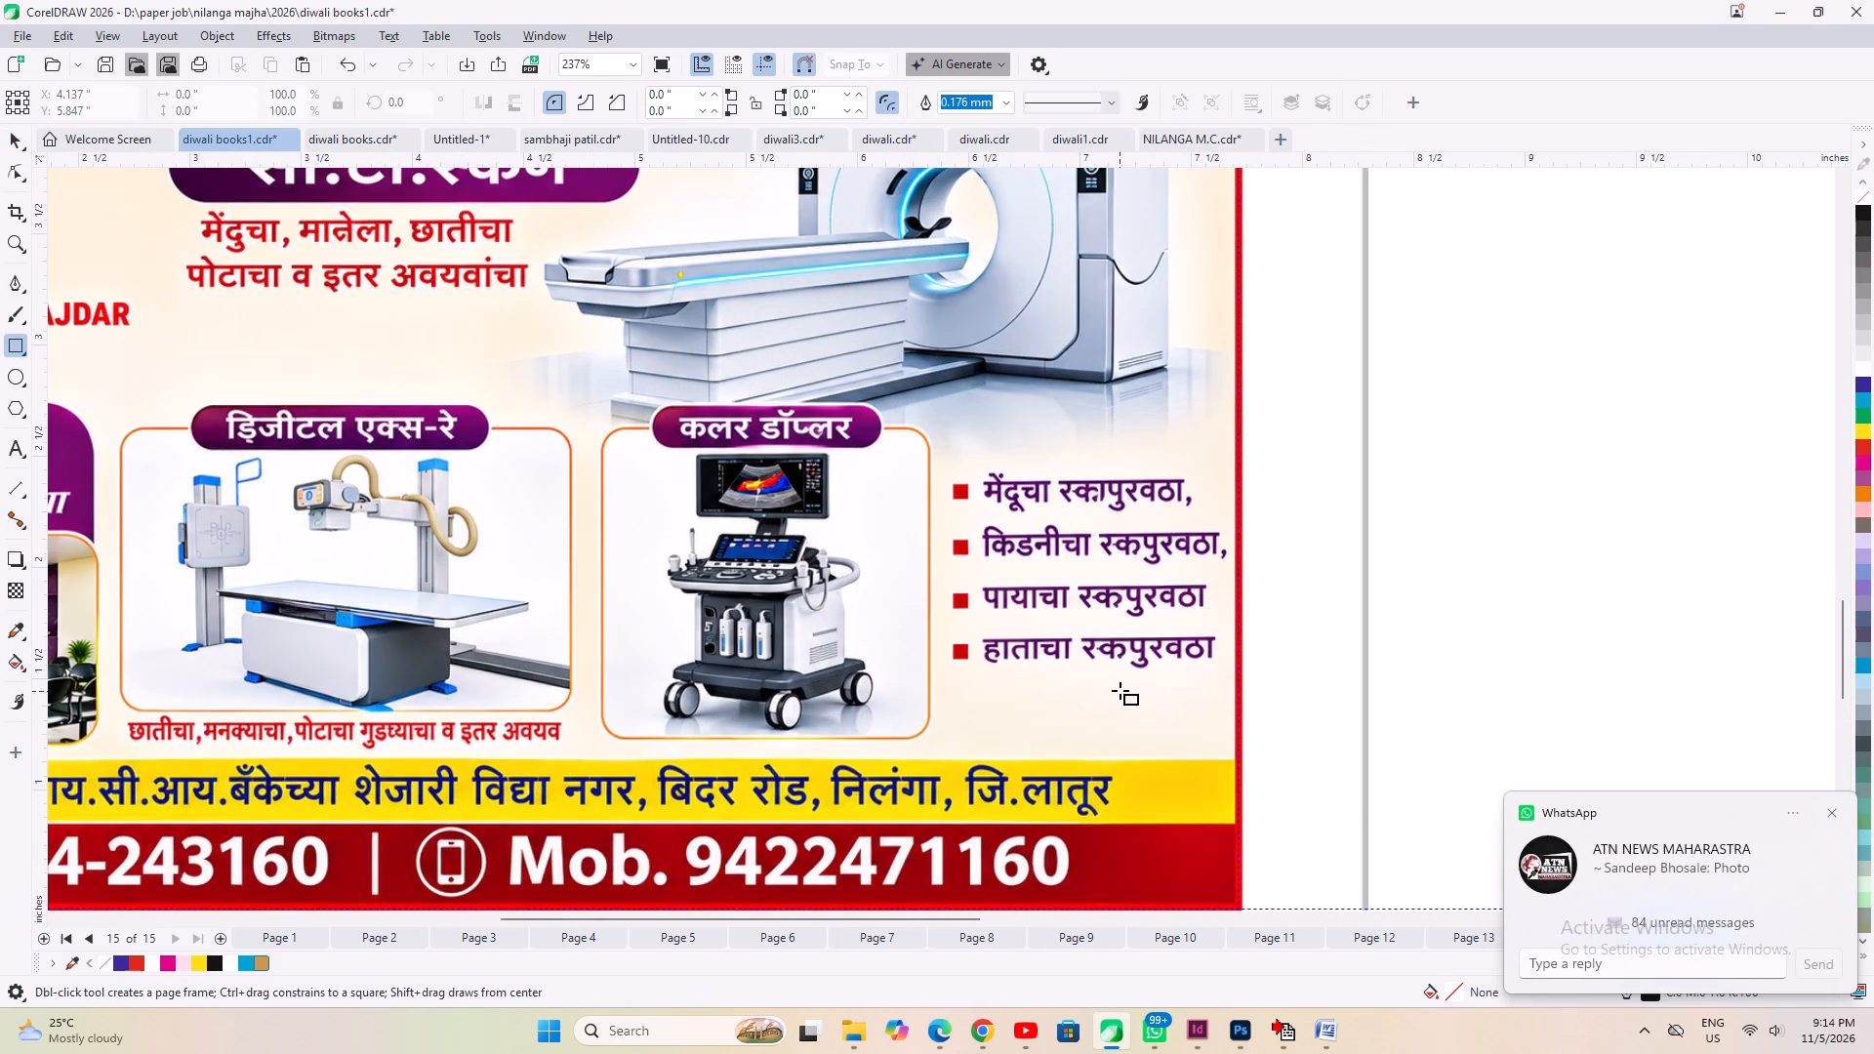
{"action": "left_click_drag", "start_coordinate": [945, 467], "coordinate": [1199, 719]}
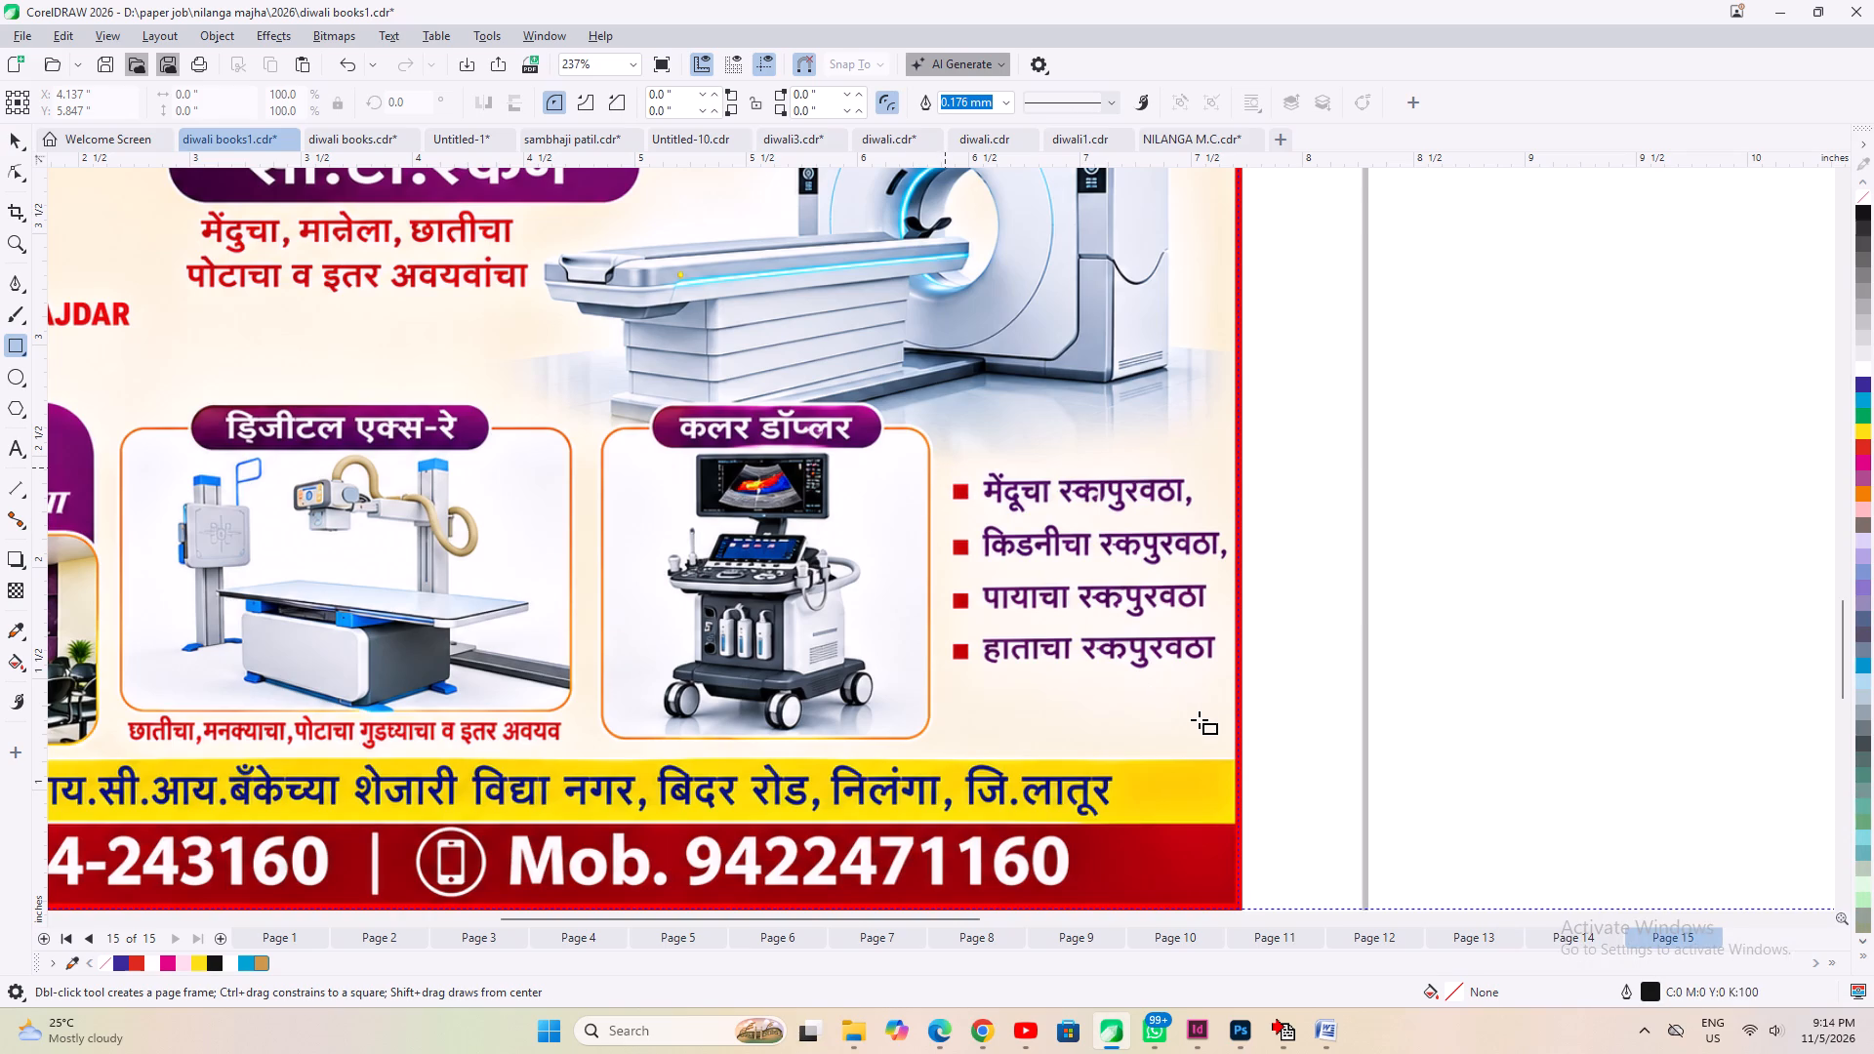
{"action": "left_click_drag", "start_coordinate": [1199, 719], "coordinate": [1229, 707]}
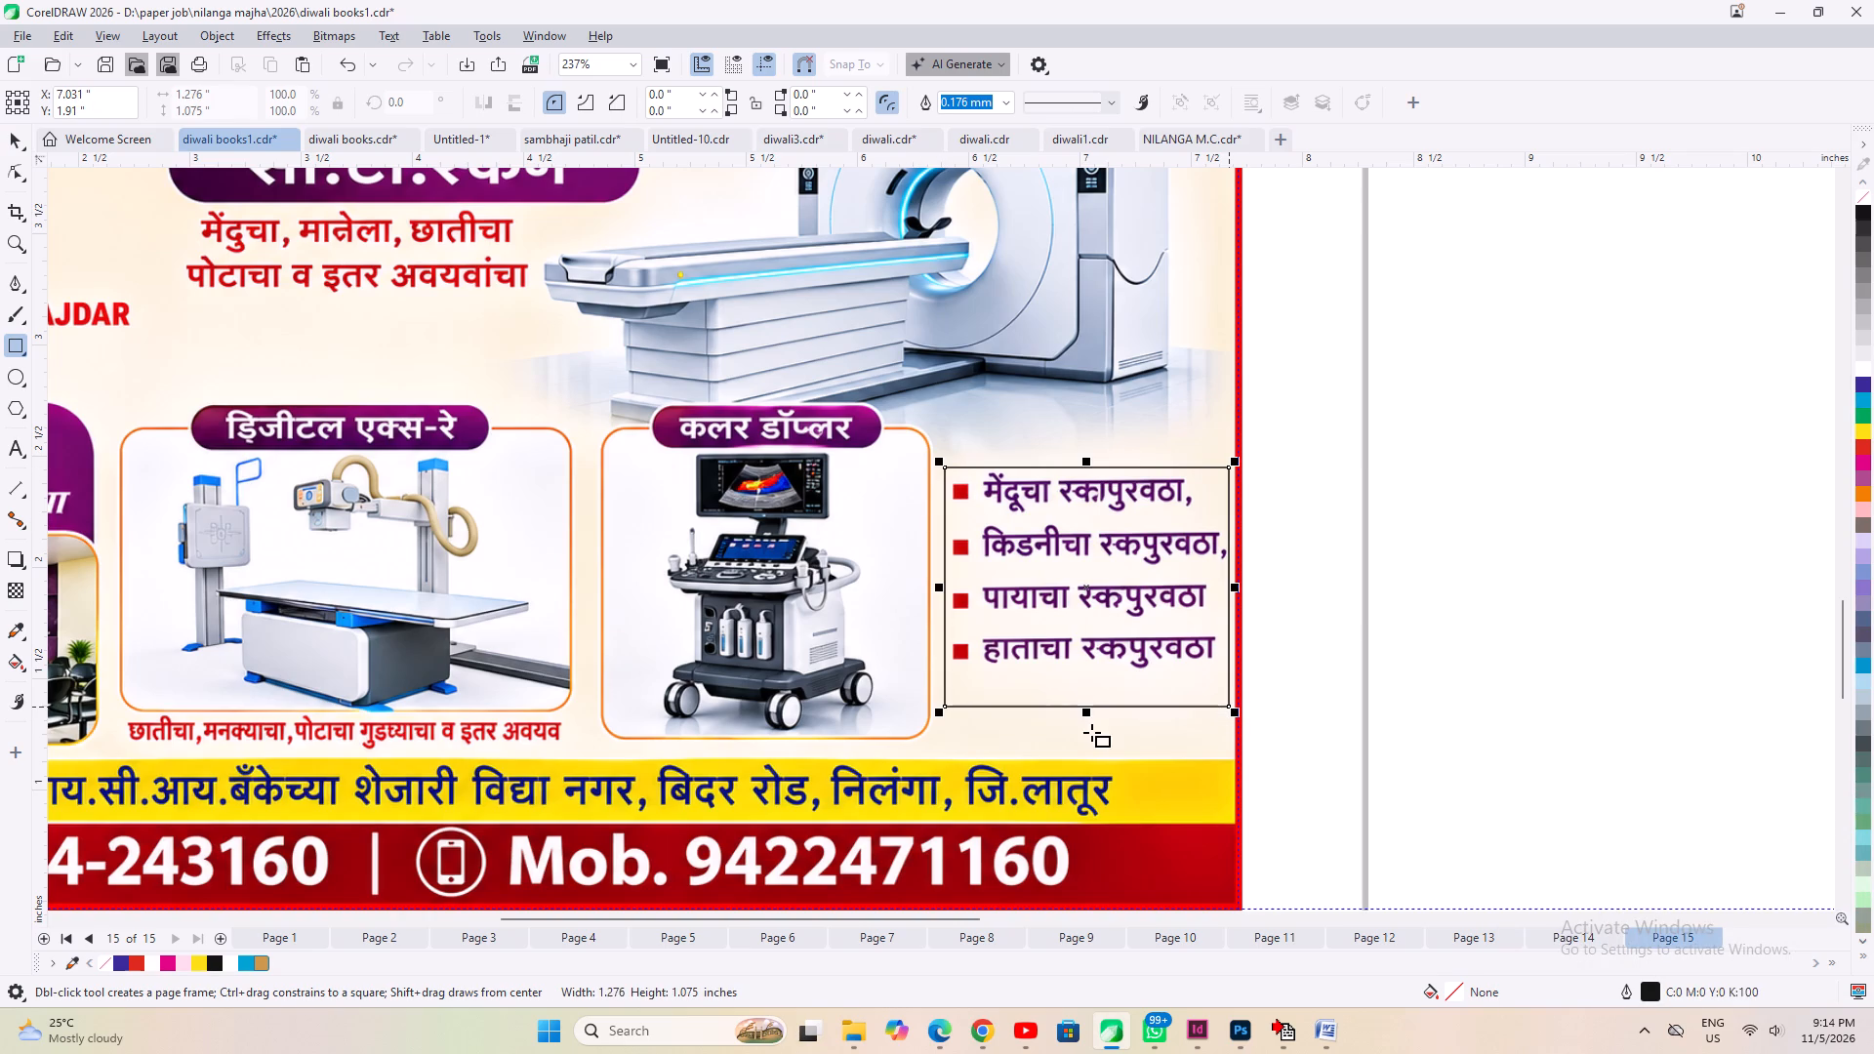
Fill the rectangle with the cream background colour #F9F3E1 sampled just below it and remove its outline.
{"action": "left_click", "coordinate": [19, 631]}
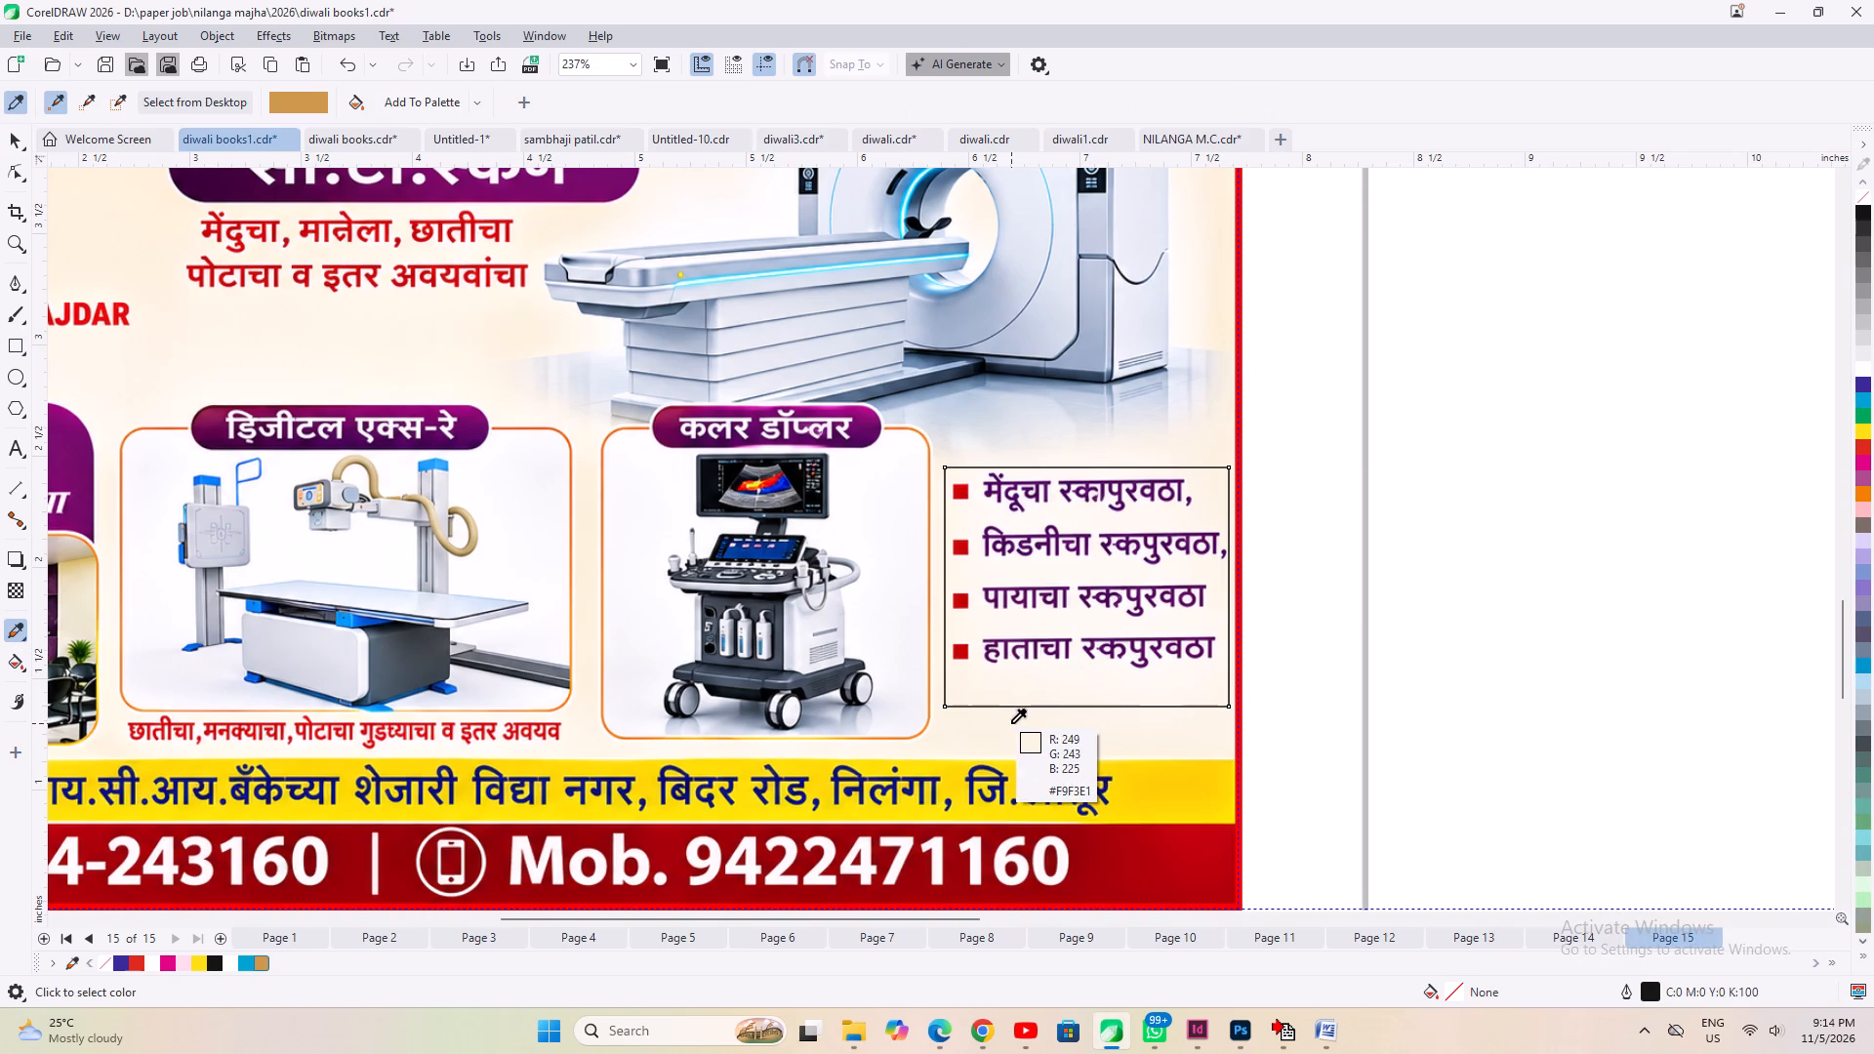
{"action": "left_click", "coordinate": [1011, 723]}
{"action": "left_click", "coordinate": [1015, 596]}
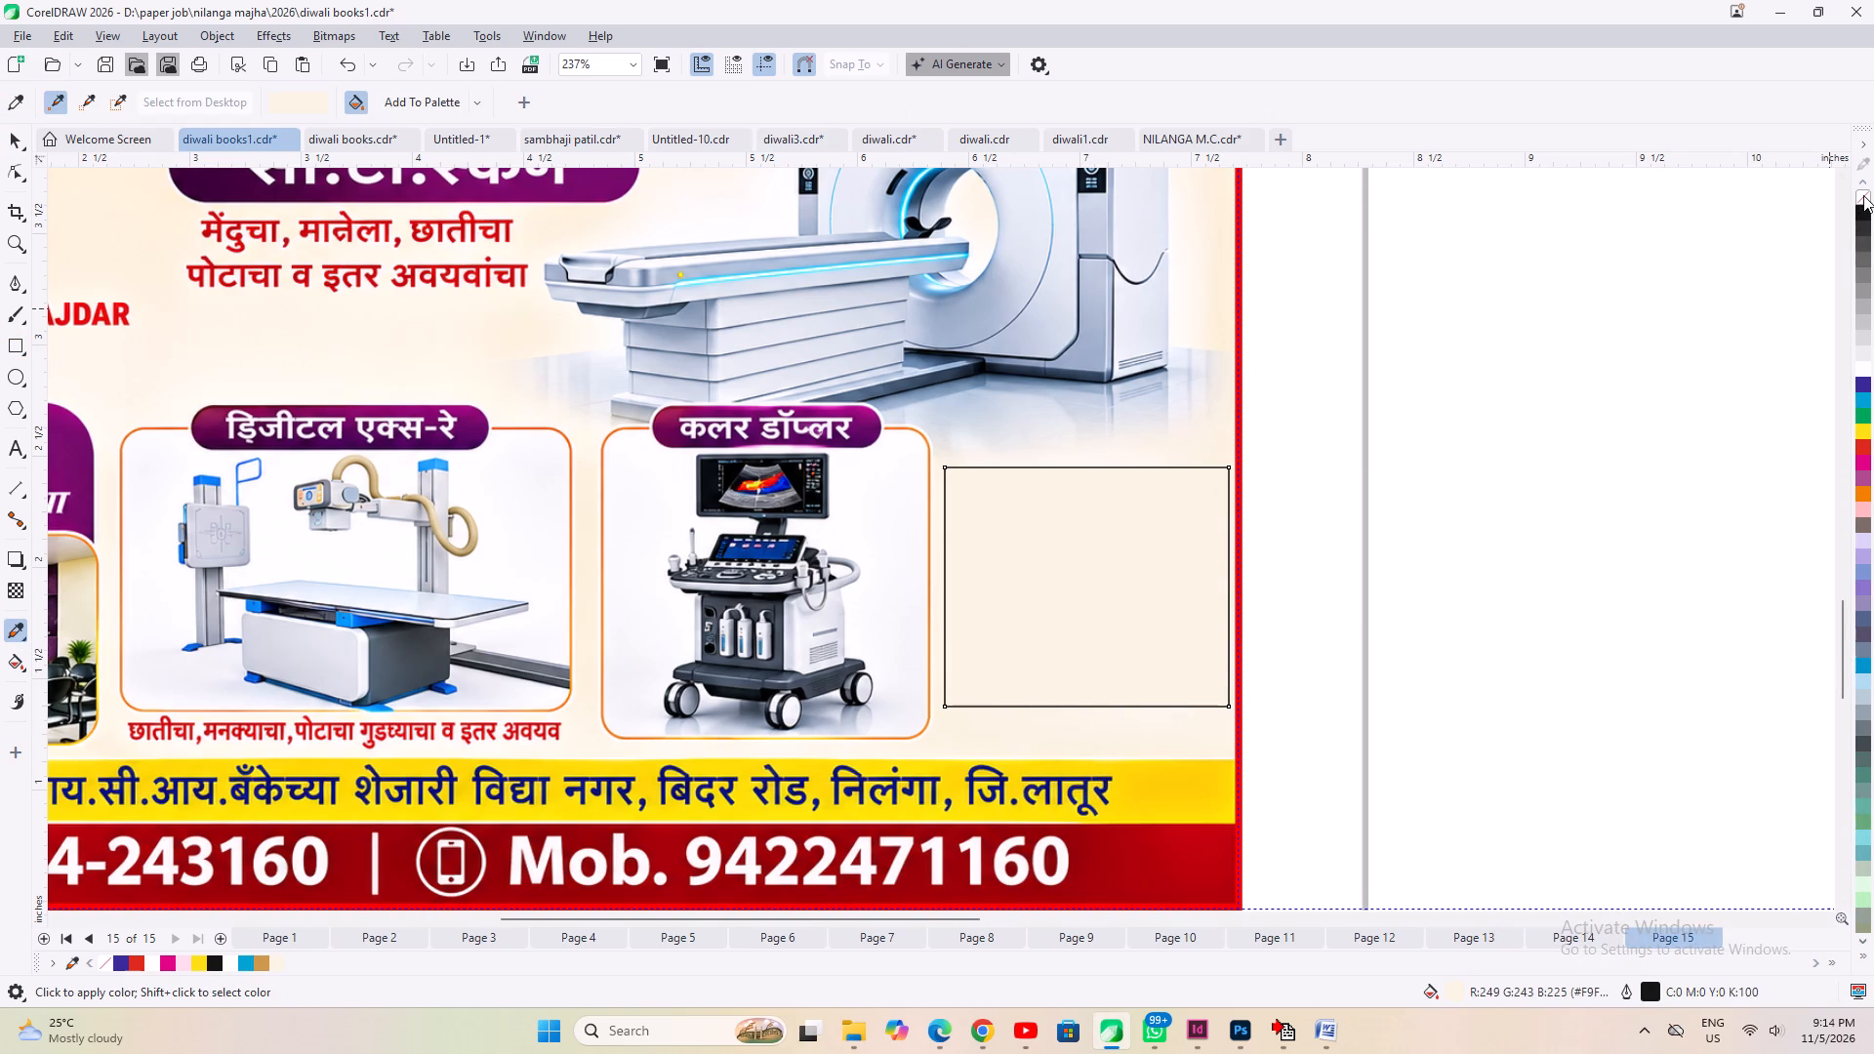
{"action": "right_click", "coordinate": [1863, 195]}
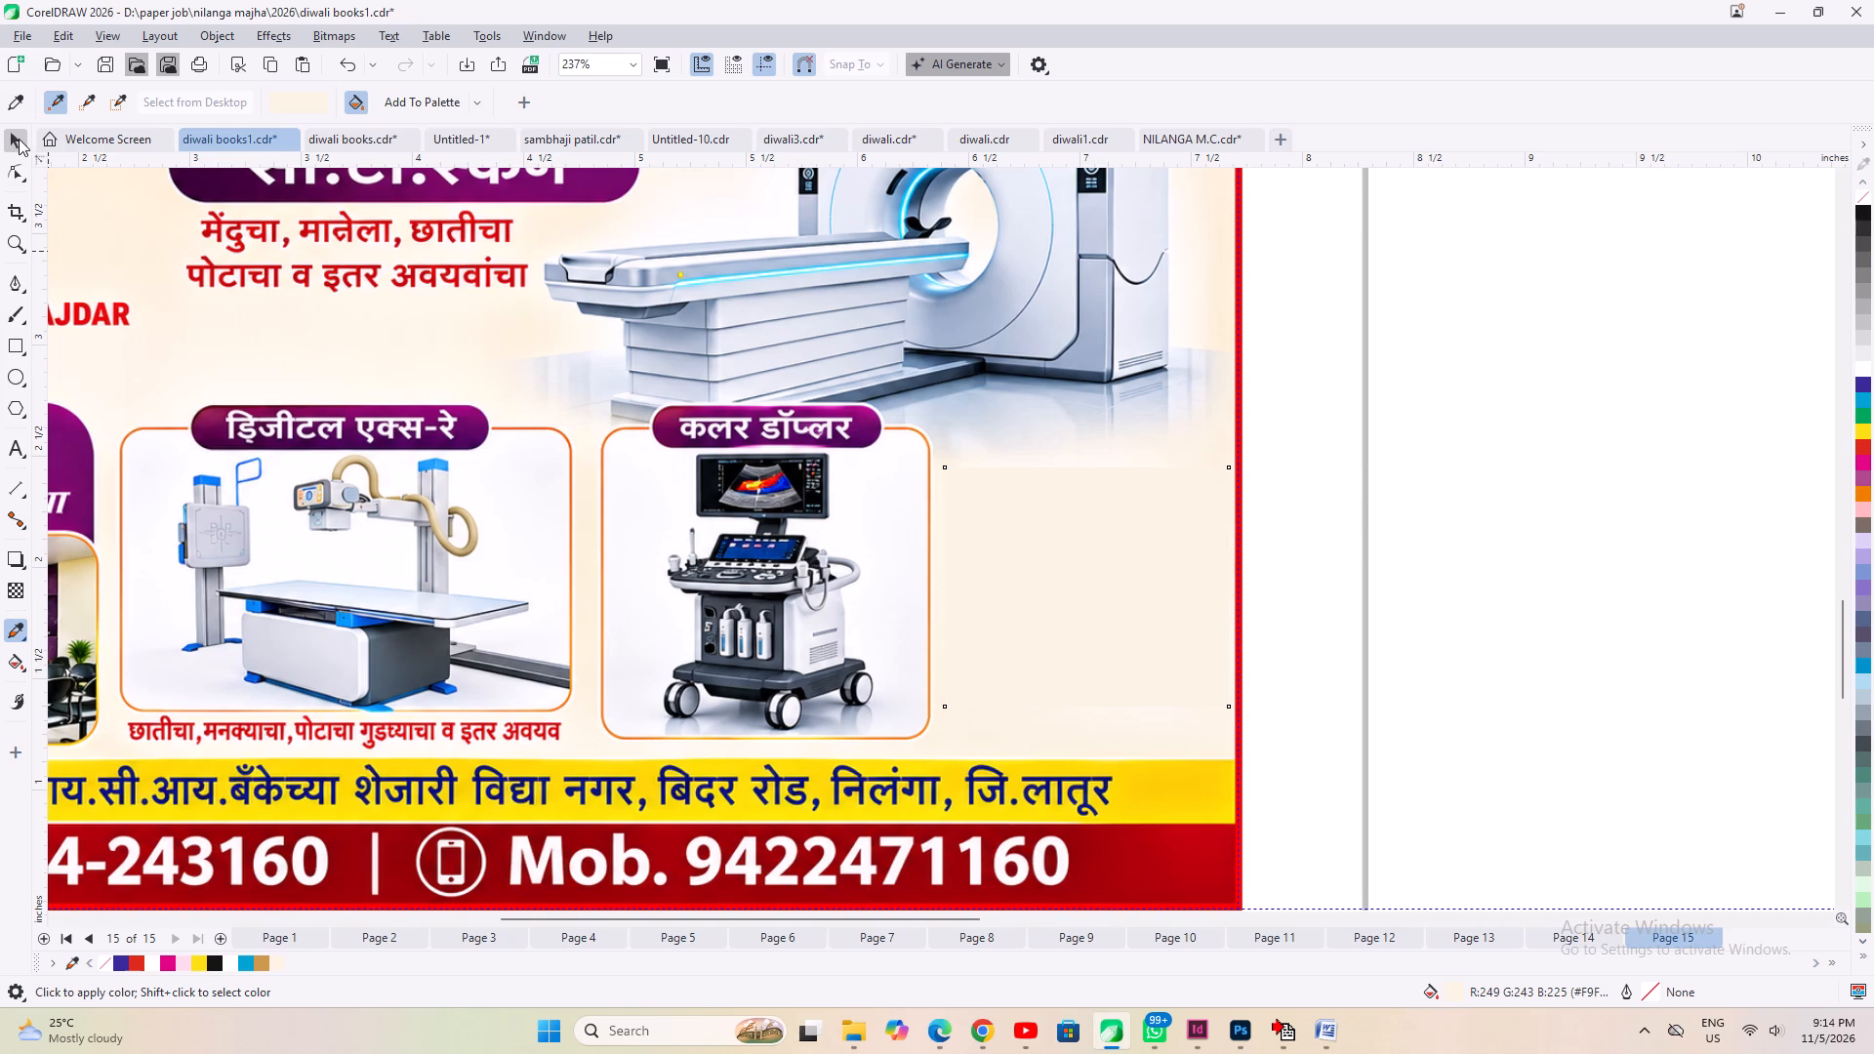
{"action": "left_click", "coordinate": [18, 138]}
Stretch the cream patch upward and downward to a height of about 1.33 inches.
{"action": "scroll", "coordinate": [1098, 470], "scroll_direction": "up", "scroll_amount": 4}
{"action": "left_click_drag", "start_coordinate": [1075, 463], "coordinate": [1078, 447]}
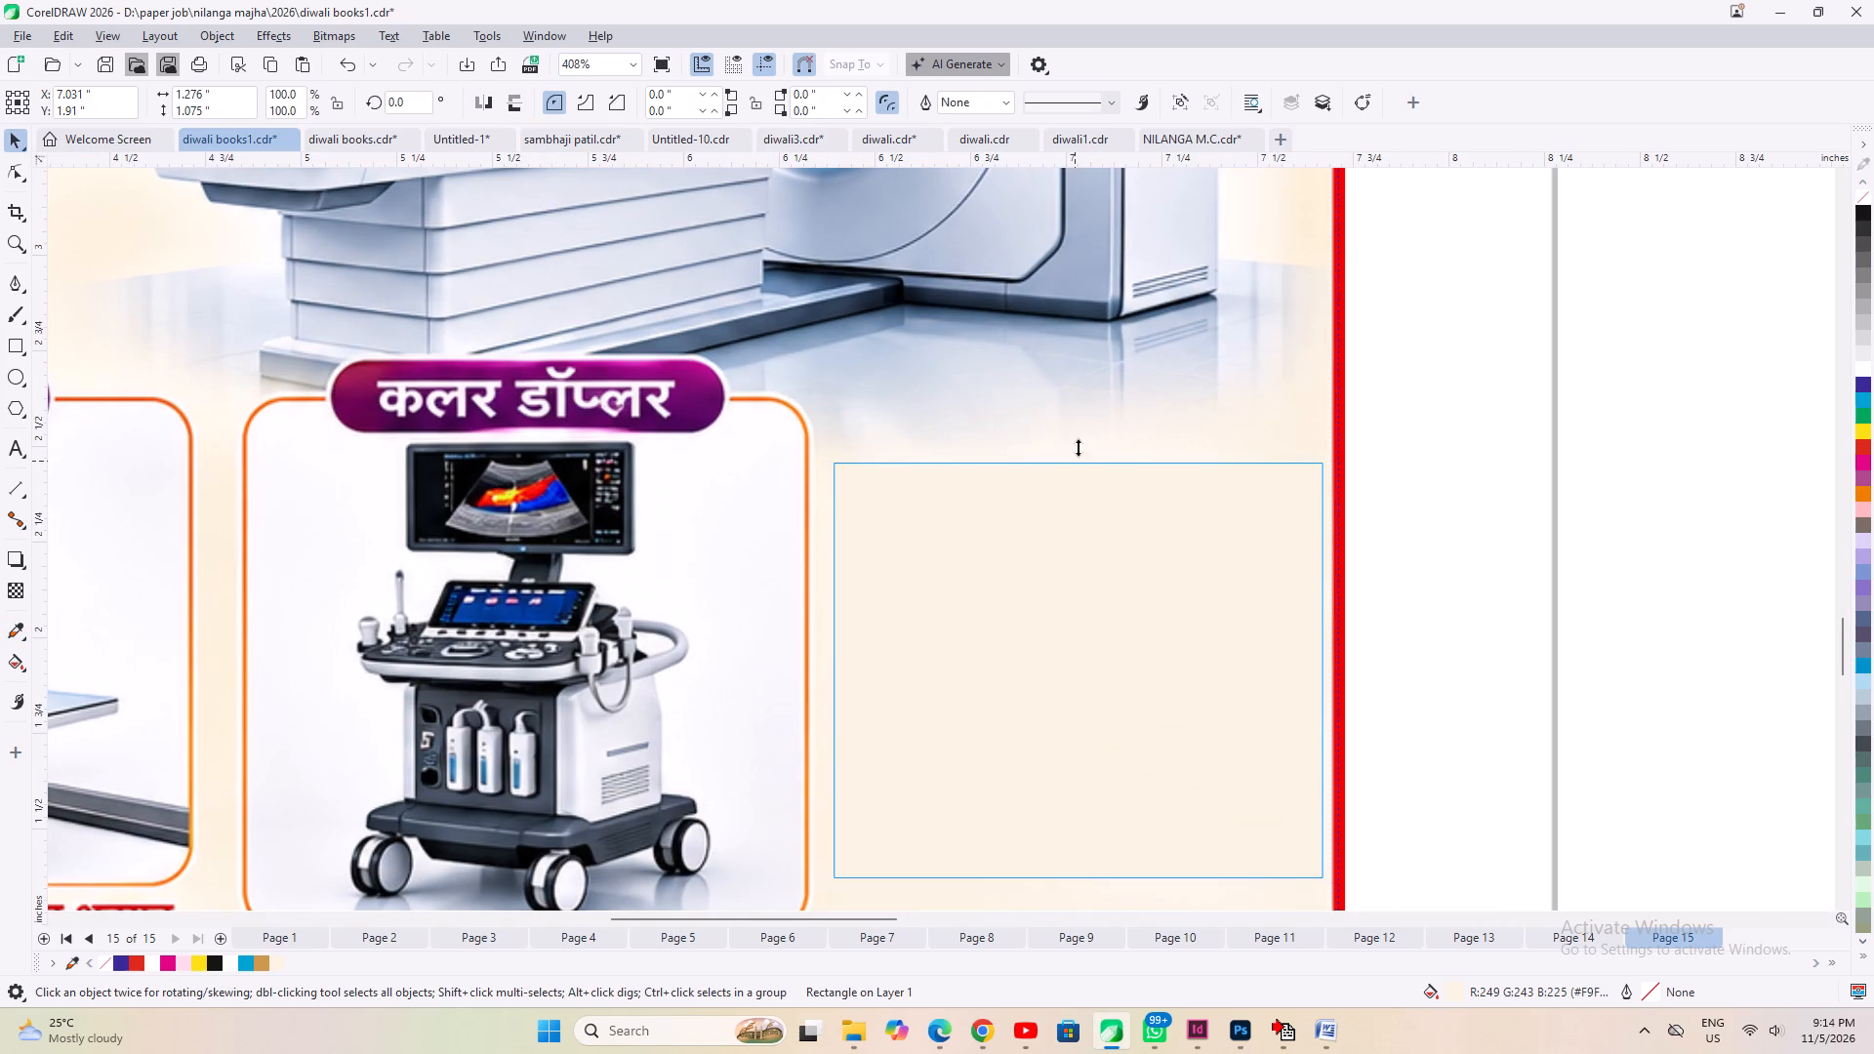
{"action": "left_click_drag", "start_coordinate": [1078, 447], "coordinate": [1080, 418]}
{"action": "scroll", "coordinate": [1157, 778], "scroll_direction": "down", "scroll_amount": 3}
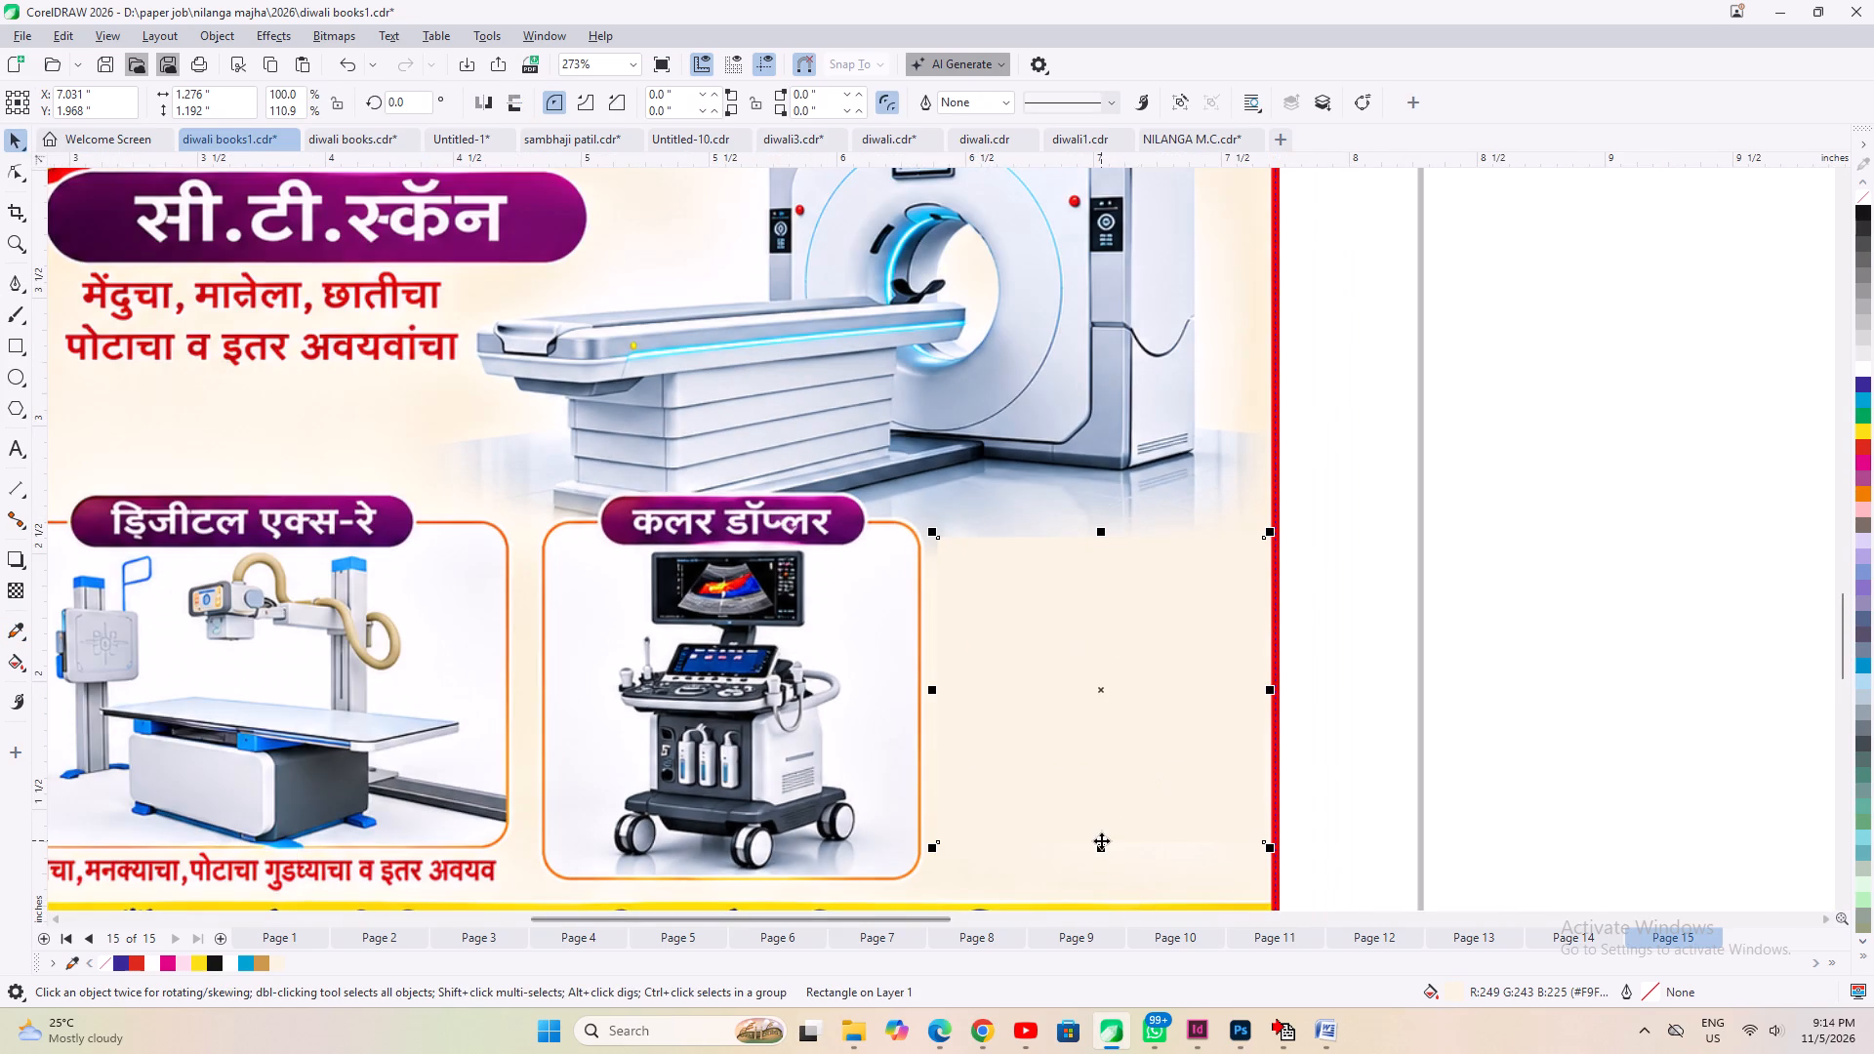
{"action": "left_click_drag", "start_coordinate": [1101, 850], "coordinate": [1103, 884]}
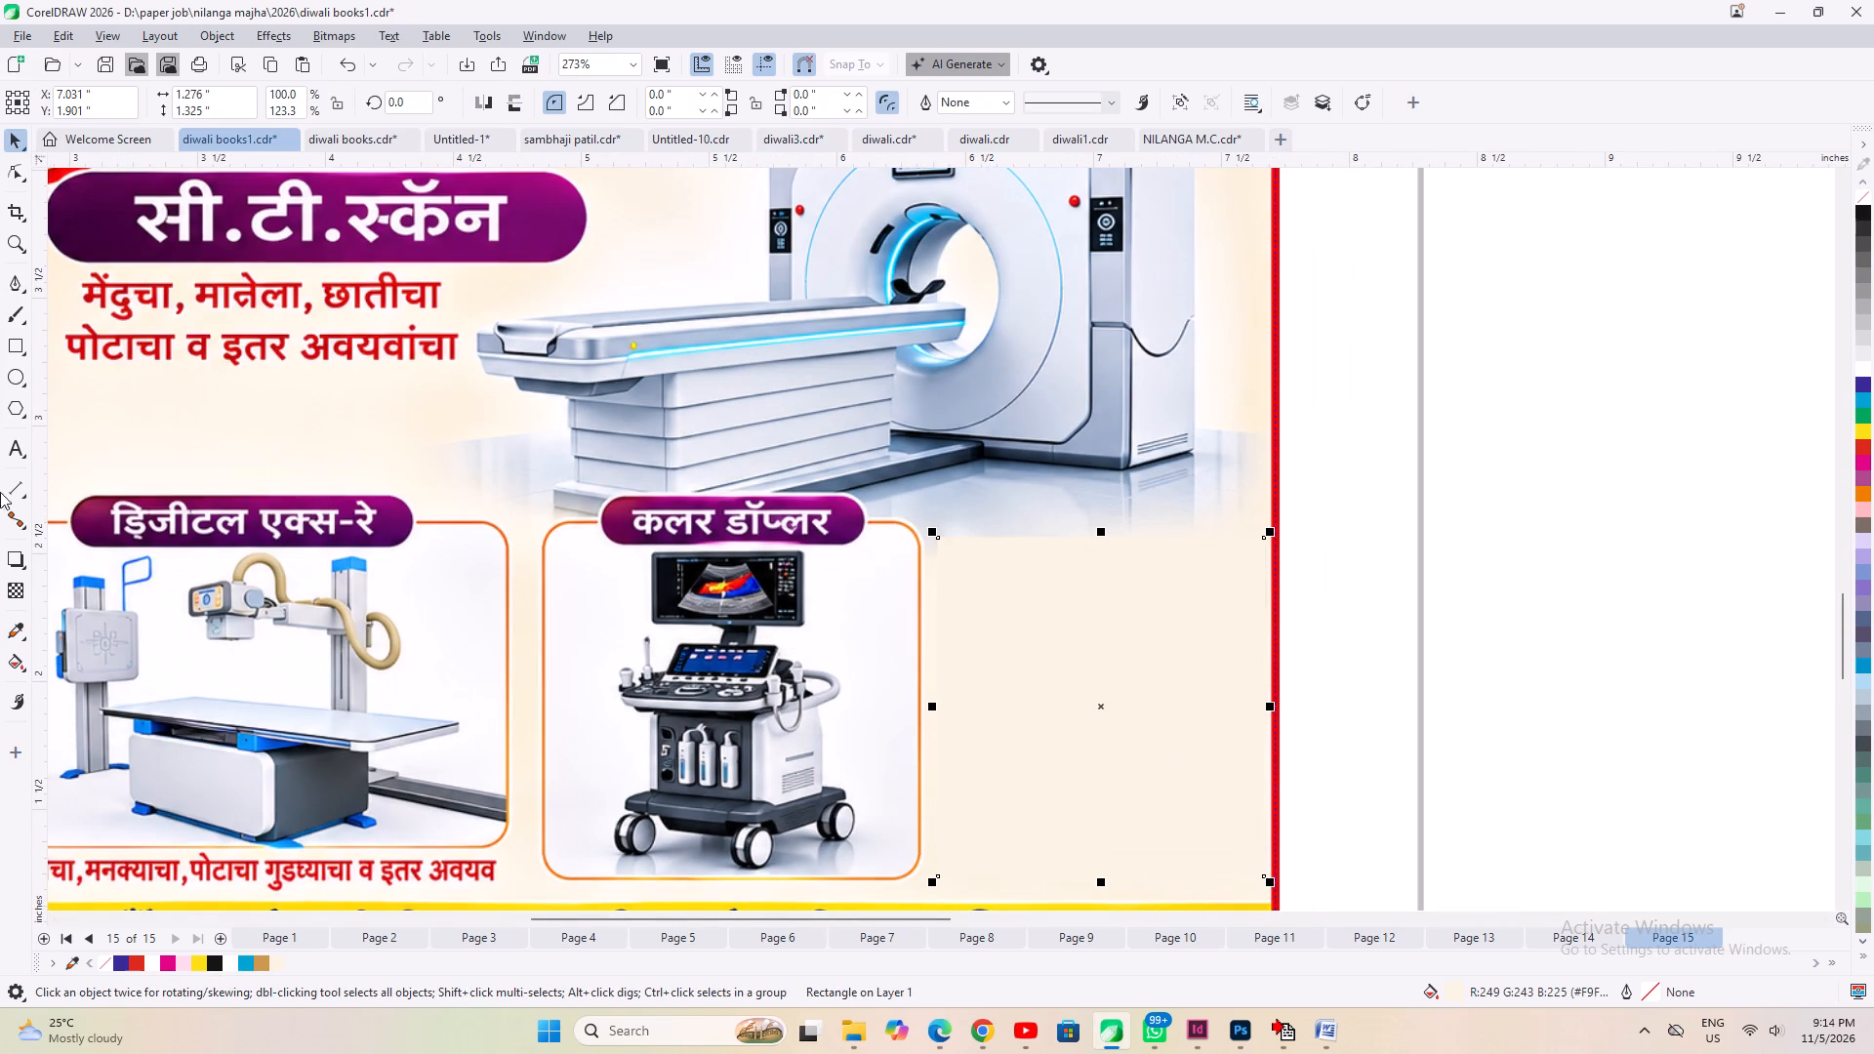
Apply a short vertical fountain transparency at the cream patch's upper edge so it blends with the background while hiding the old text.
{"action": "left_click", "coordinate": [15, 589]}
{"action": "left_click_drag", "start_coordinate": [1047, 607], "coordinate": [1051, 542], "text": "shift"}
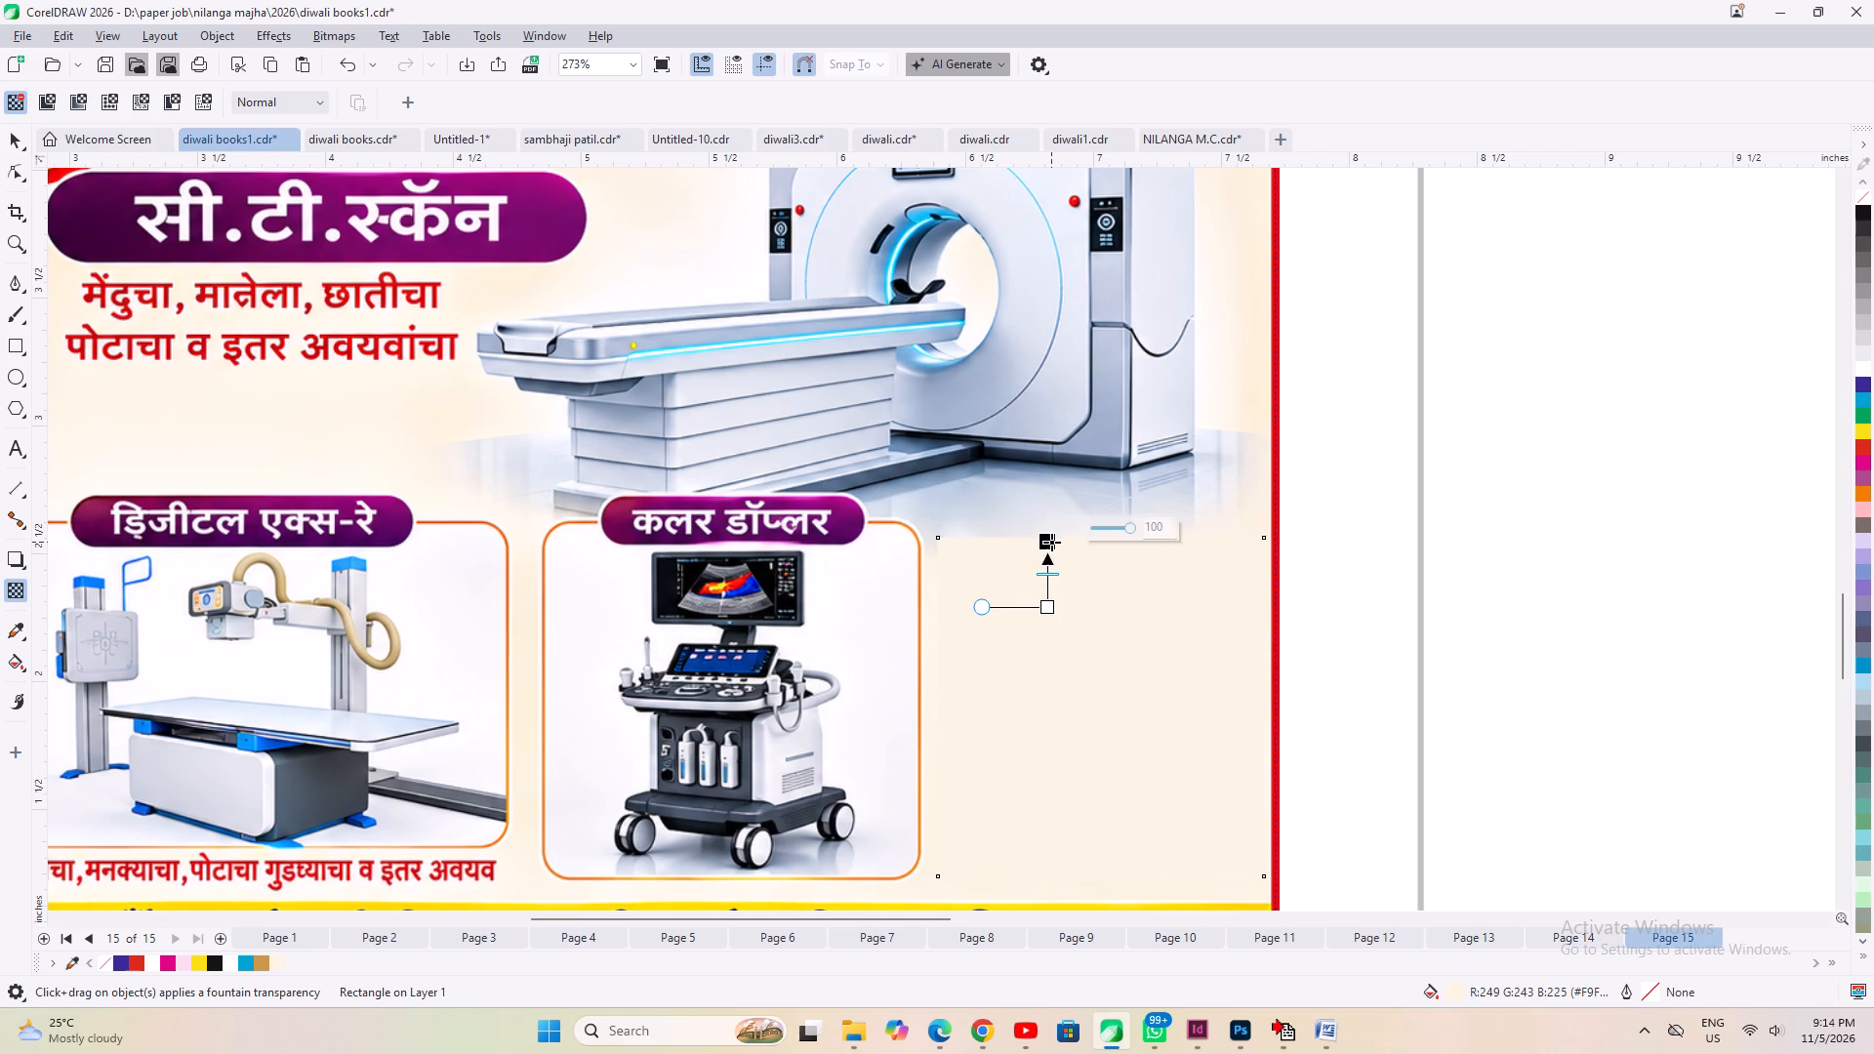
{"action": "scroll", "coordinate": [1059, 596], "scroll_direction": "up", "scroll_amount": 2}
{"action": "left_click_drag", "start_coordinate": [1041, 615], "coordinate": [1040, 590], "text": "ctrl"}
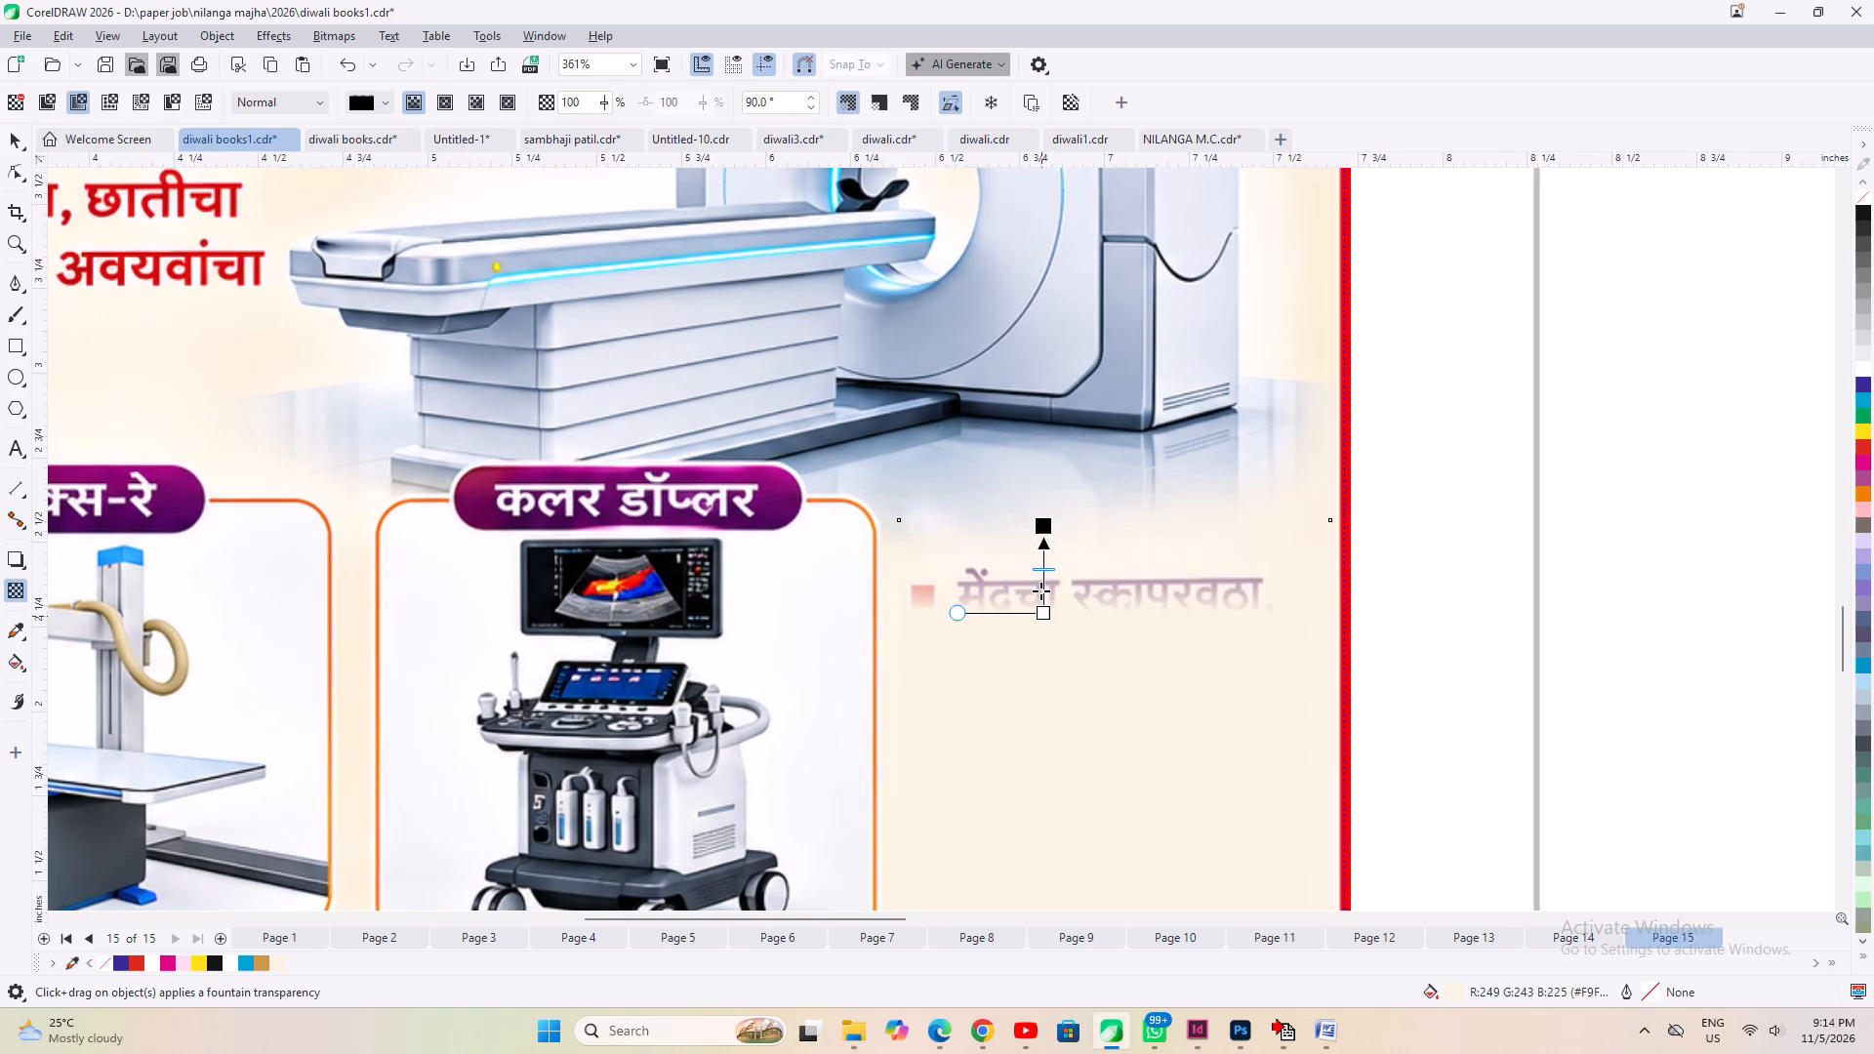
{"action": "left_click_drag", "start_coordinate": [1040, 590], "coordinate": [1039, 556], "text": "ctrl"}
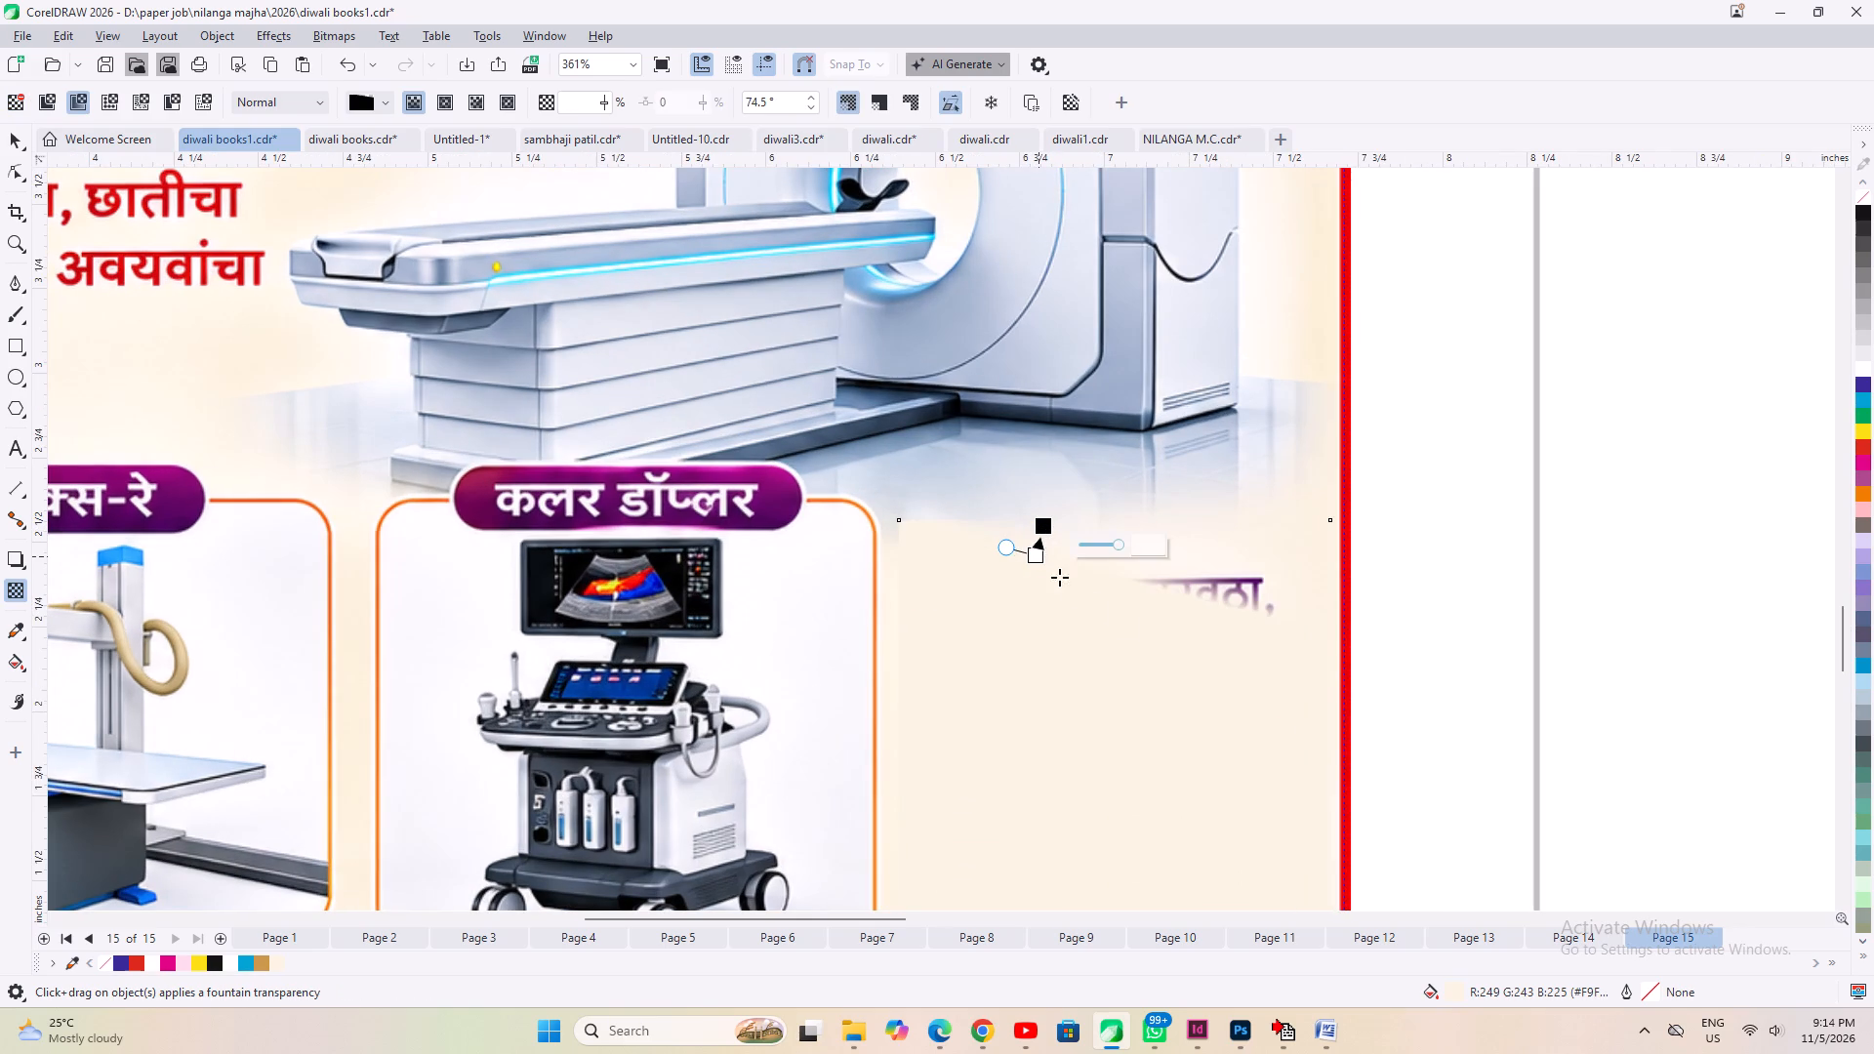
{"action": "key", "text": "ctrl+z"}
{"action": "scroll", "coordinate": [1056, 595], "scroll_direction": "up", "scroll_amount": 3}
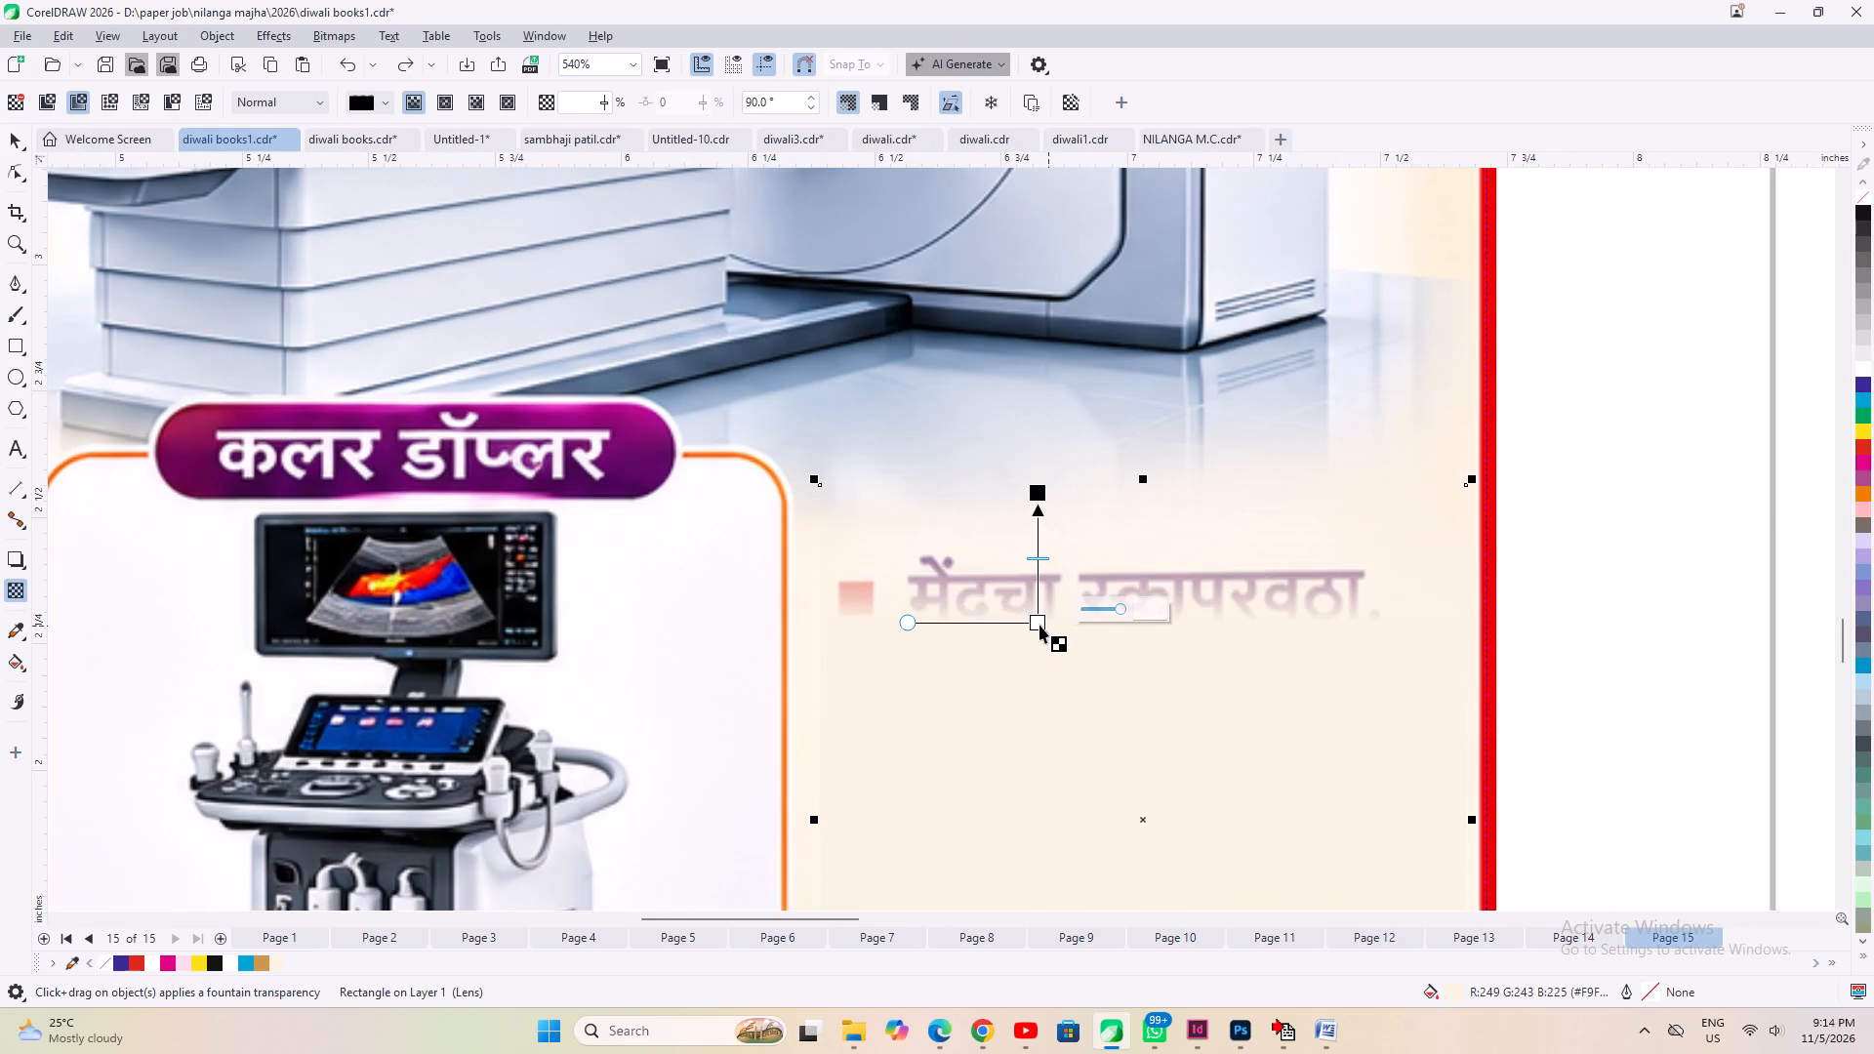
{"action": "left_click_drag", "start_coordinate": [1039, 621], "coordinate": [1039, 570], "text": "ctrl"}
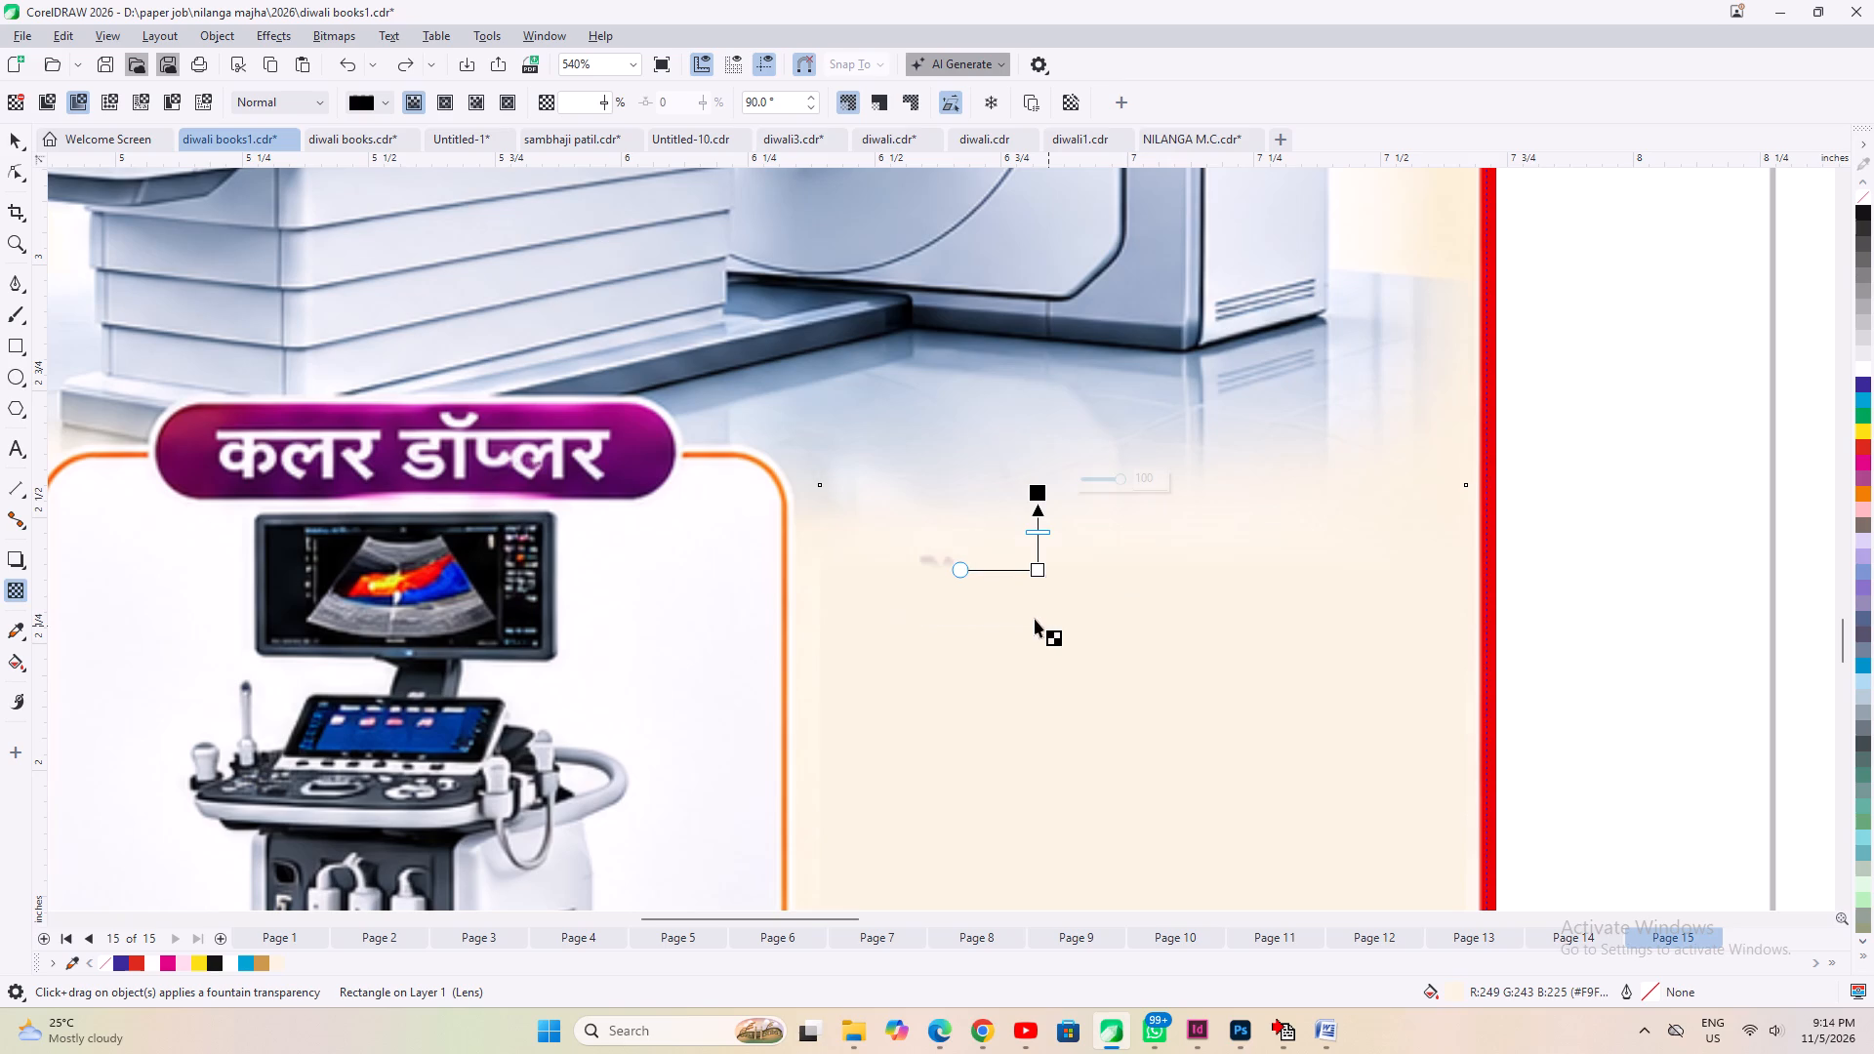
{"action": "left_click_drag", "start_coordinate": [1040, 571], "coordinate": [1040, 558], "text": "ctrl"}
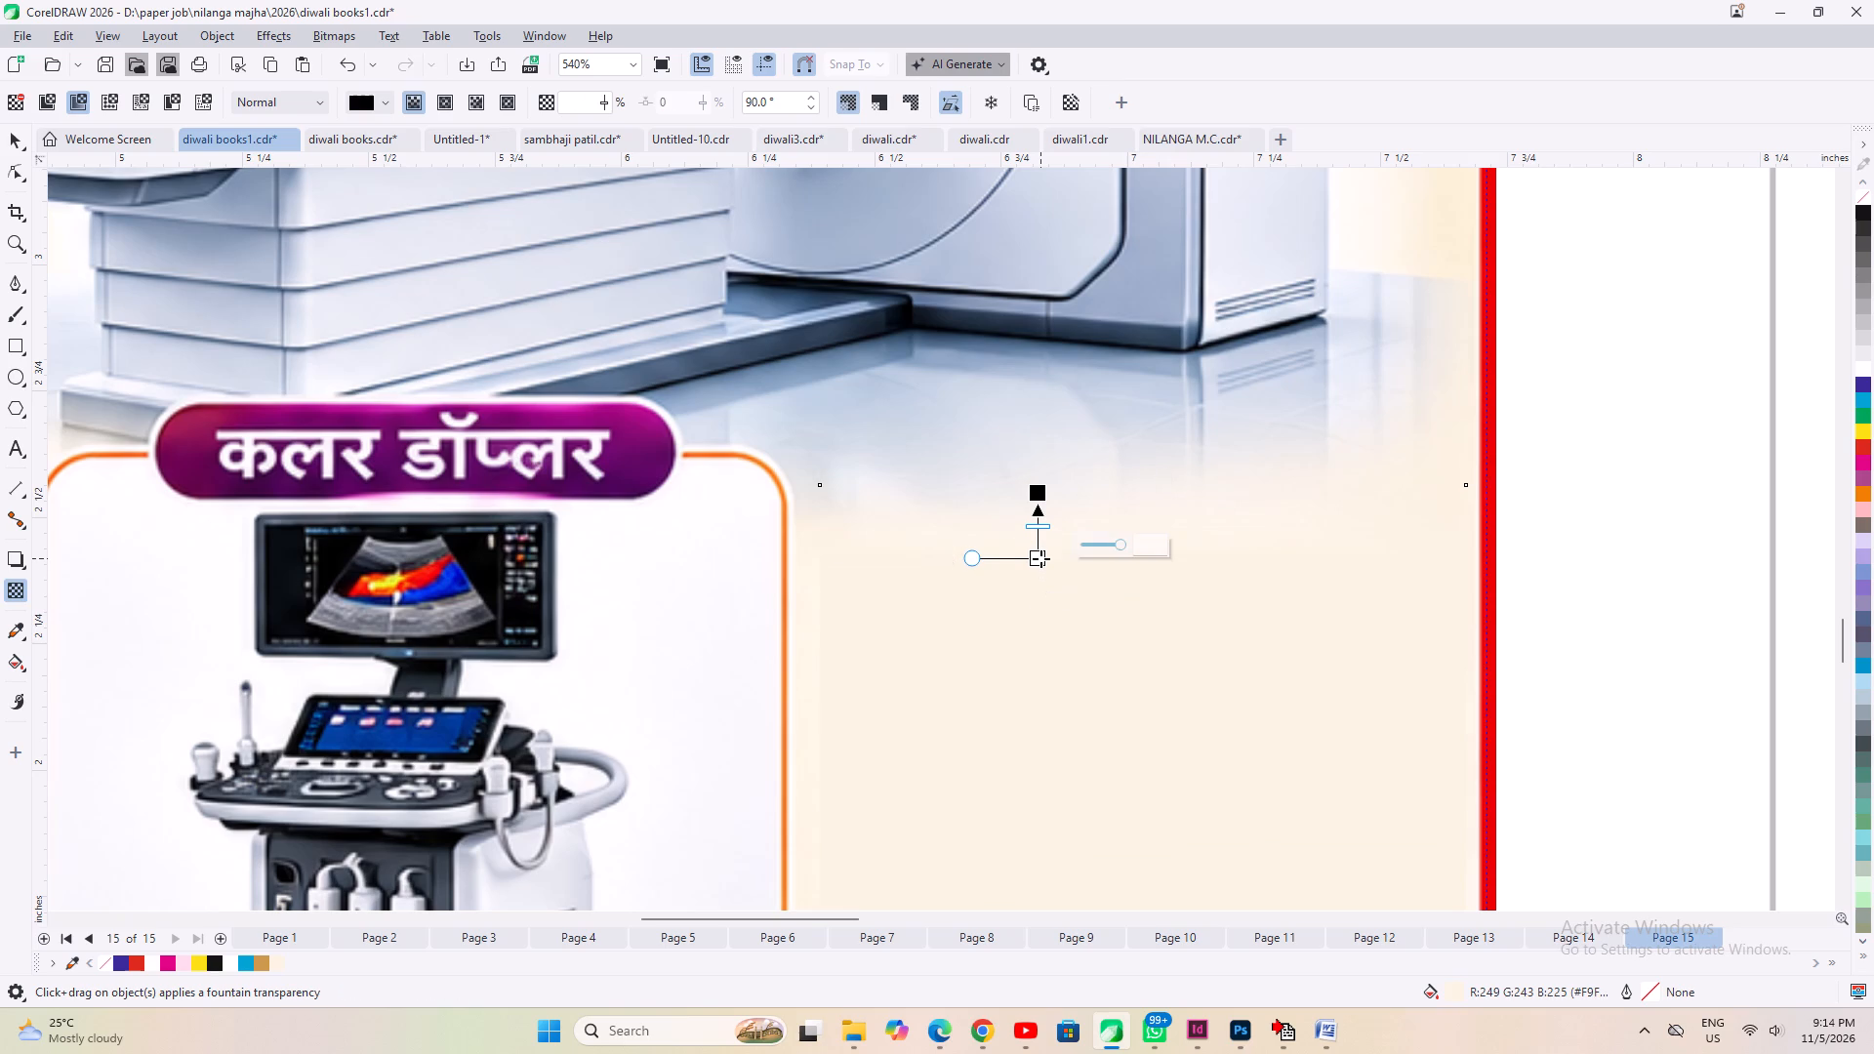
{"action": "scroll", "coordinate": [879, 467], "scroll_direction": "down", "scroll_amount": 1}
{"action": "scroll", "coordinate": [766, 412], "scroll_direction": "down", "scroll_amount": 4}
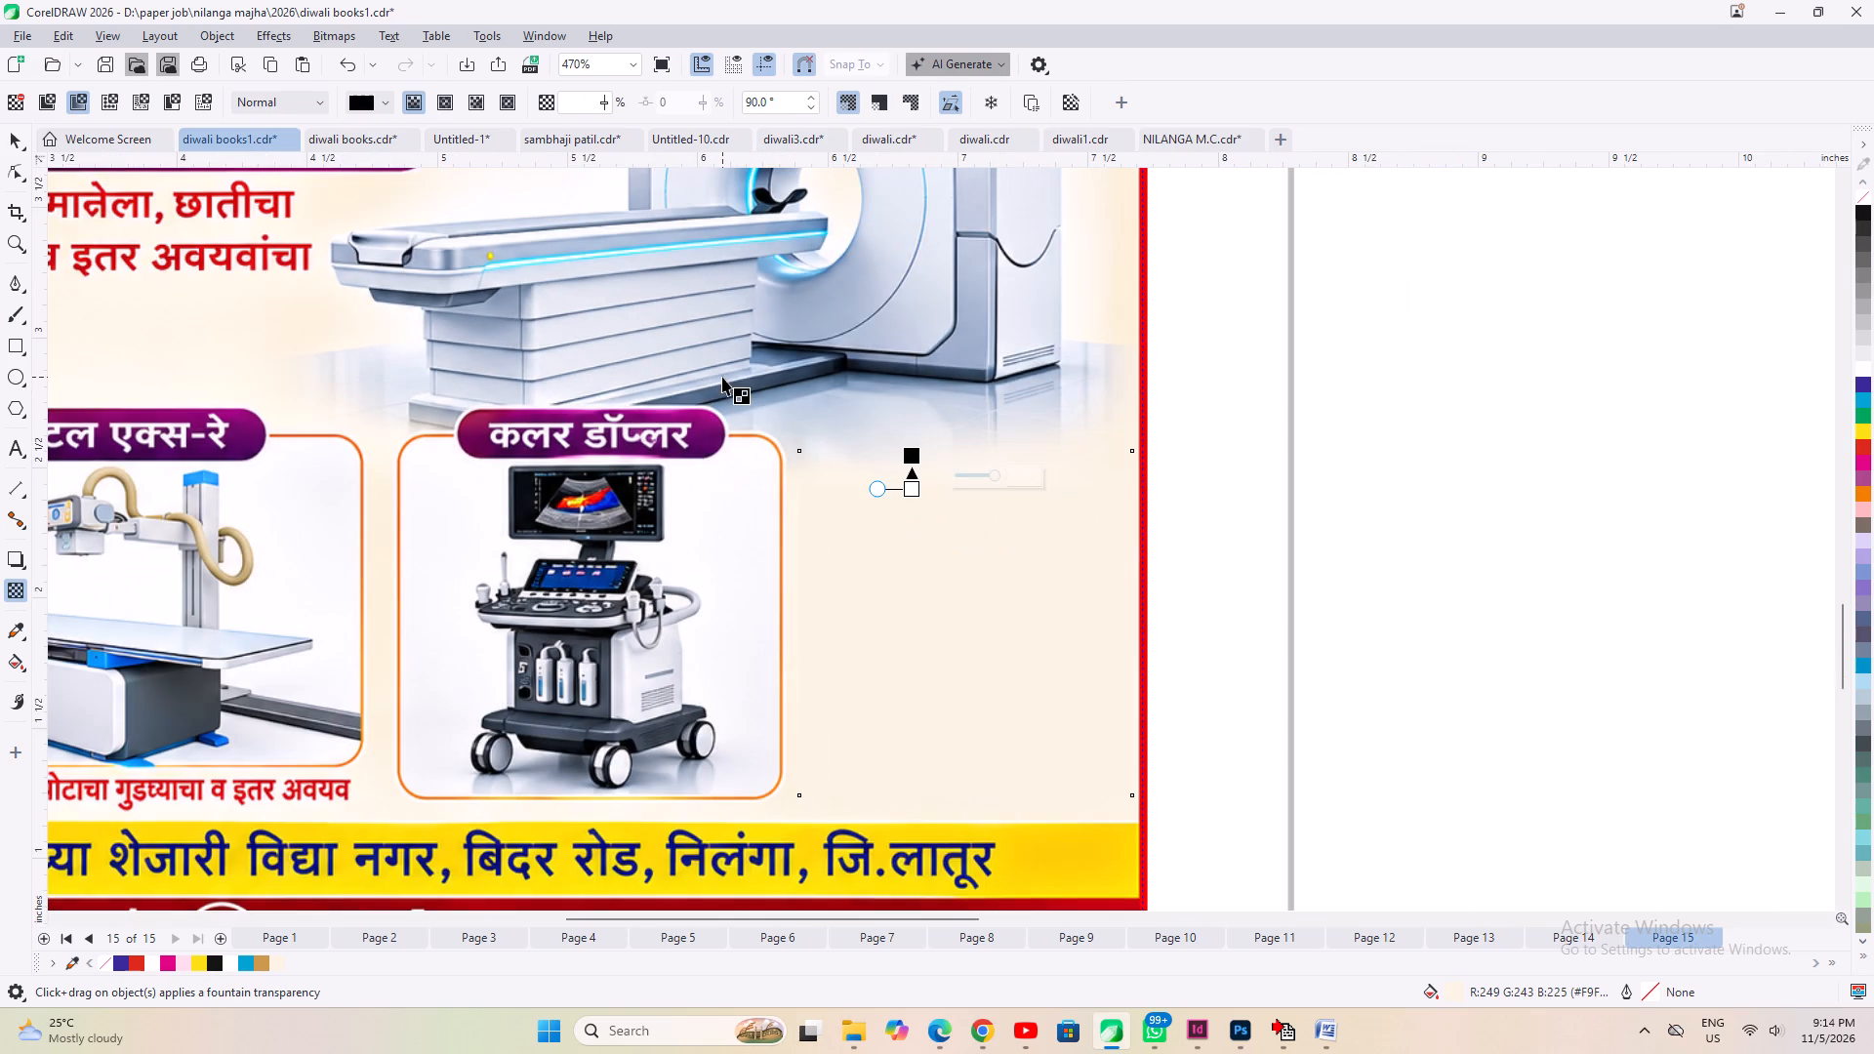
{"action": "left_click", "coordinate": [15, 135]}
{"action": "left_click", "coordinate": [1258, 542]}
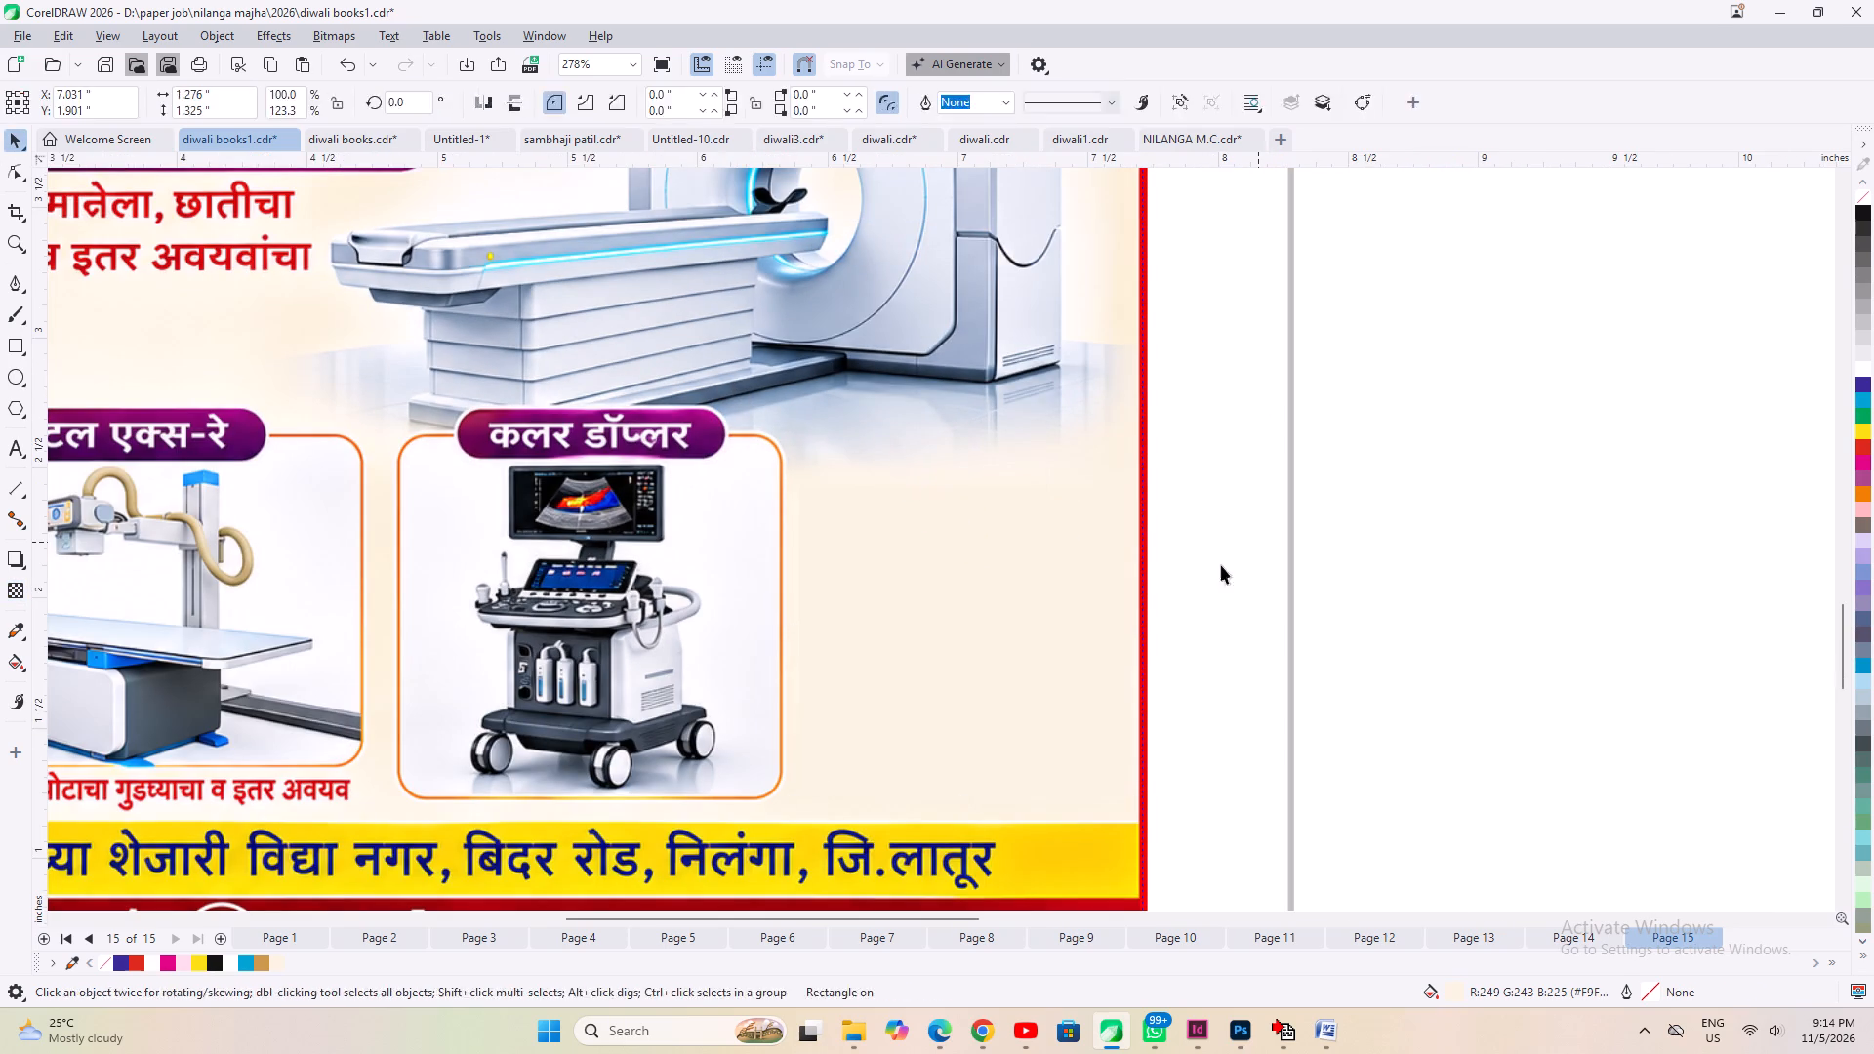
Ungroup the original green Life Line ad and move its red colour Doppler caption out beside the page's new ad.
{"action": "left_click", "coordinate": [860, 614]}
{"action": "scroll", "coordinate": [667, 530], "scroll_direction": "down", "scroll_amount": 5}
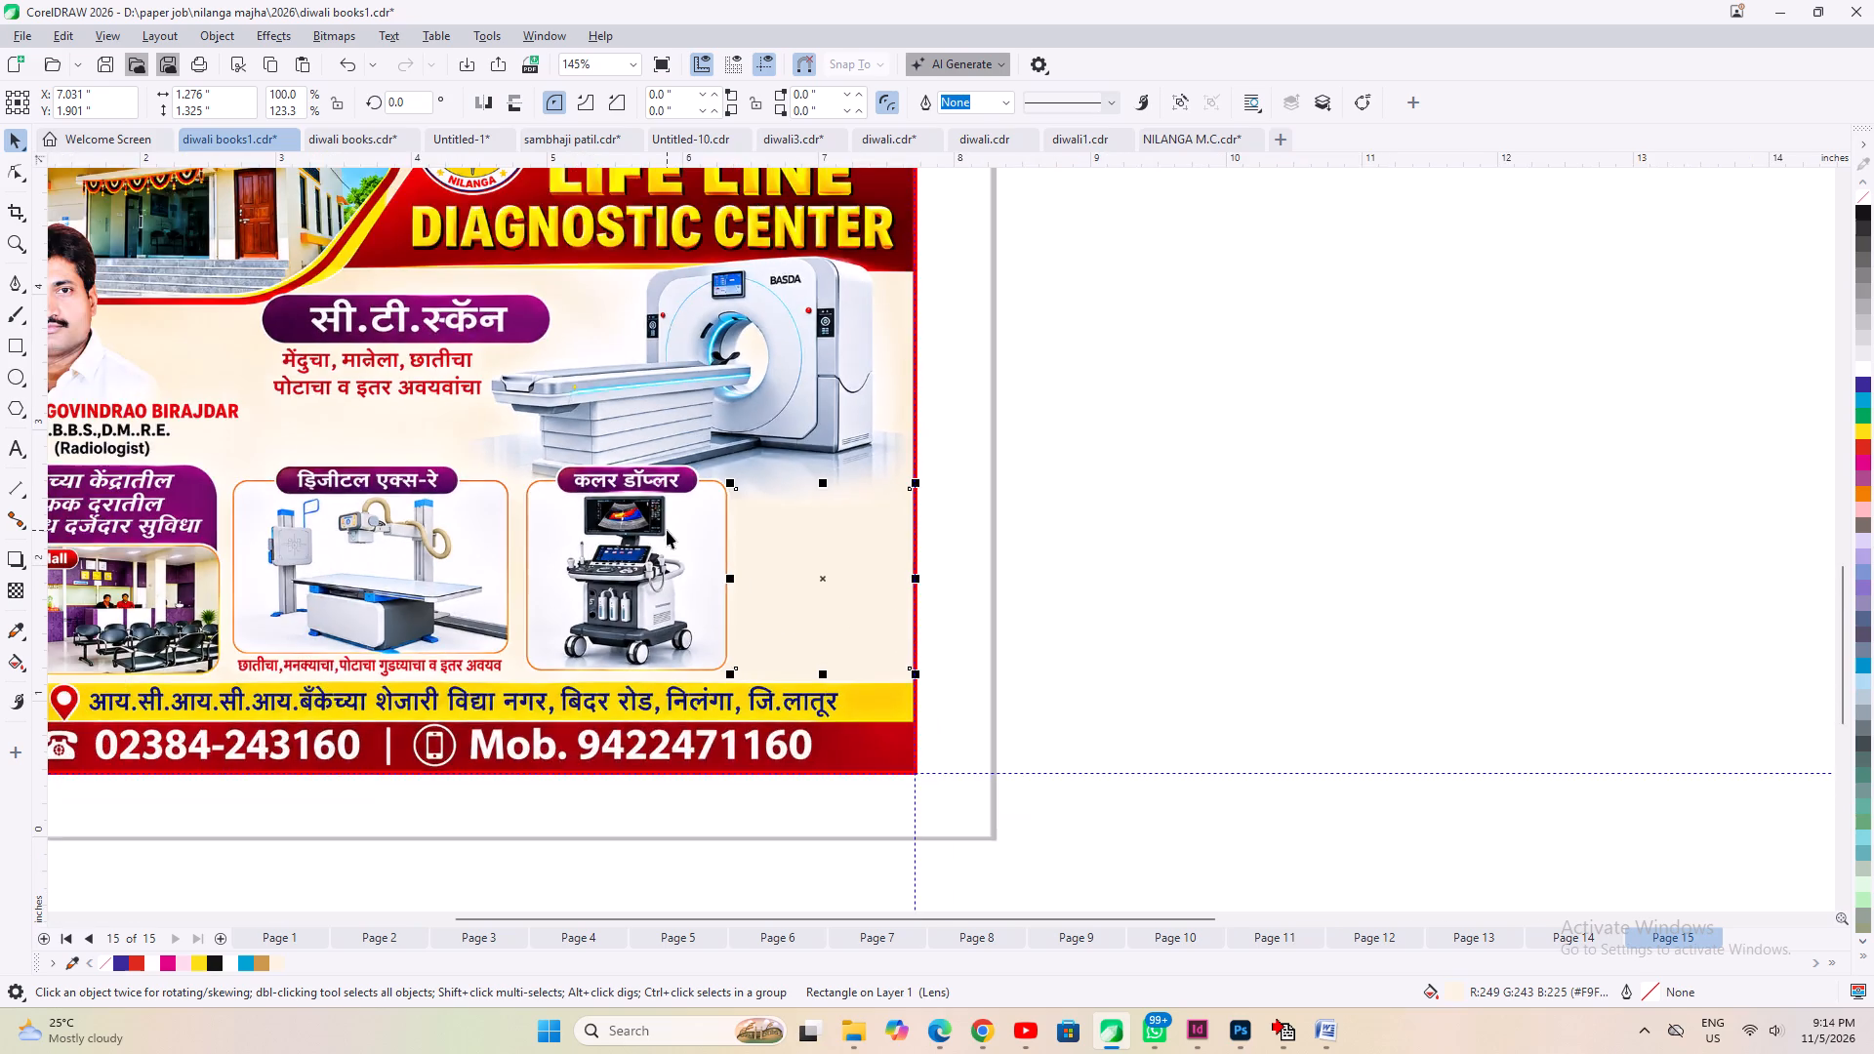
{"action": "scroll", "coordinate": [670, 549], "scroll_direction": "down", "scroll_amount": 7}
{"action": "scroll", "coordinate": [1679, 737], "scroll_direction": "up", "scroll_amount": 4}
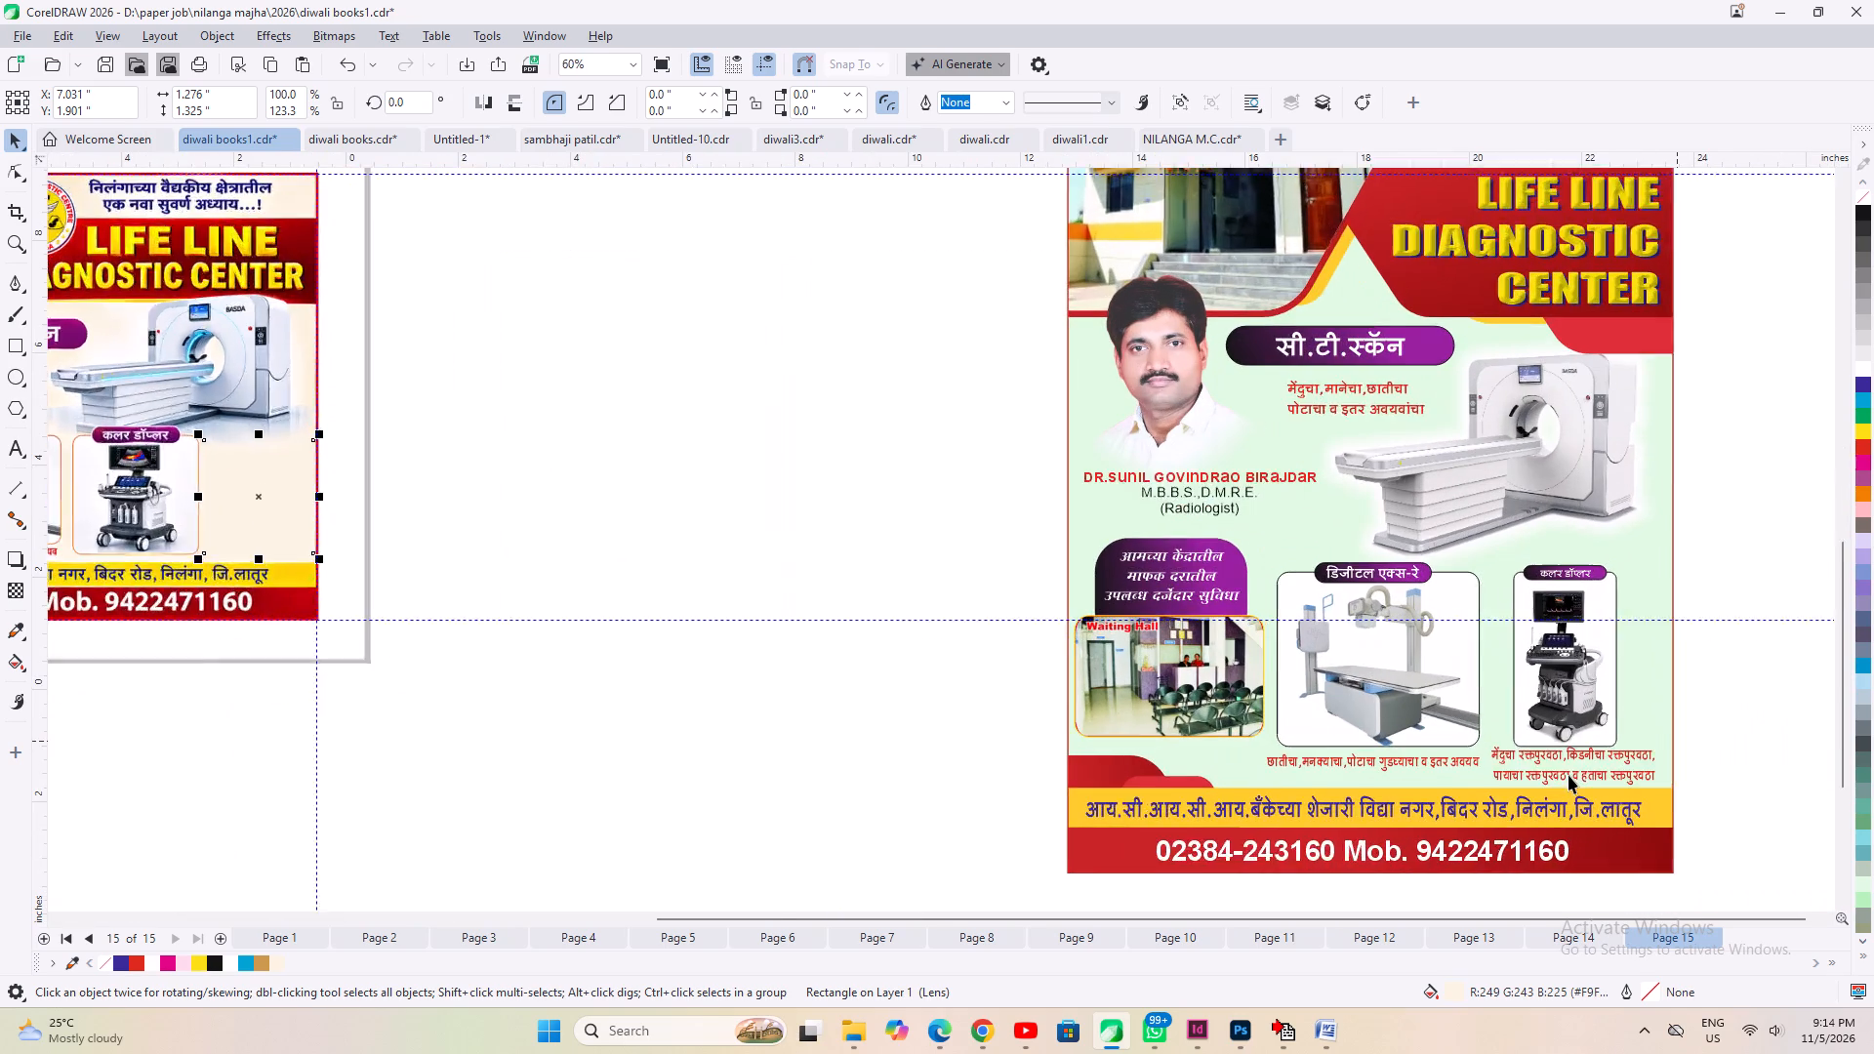
{"action": "left_click", "coordinate": [1534, 756]}
{"action": "left_click", "coordinate": [804, 107]}
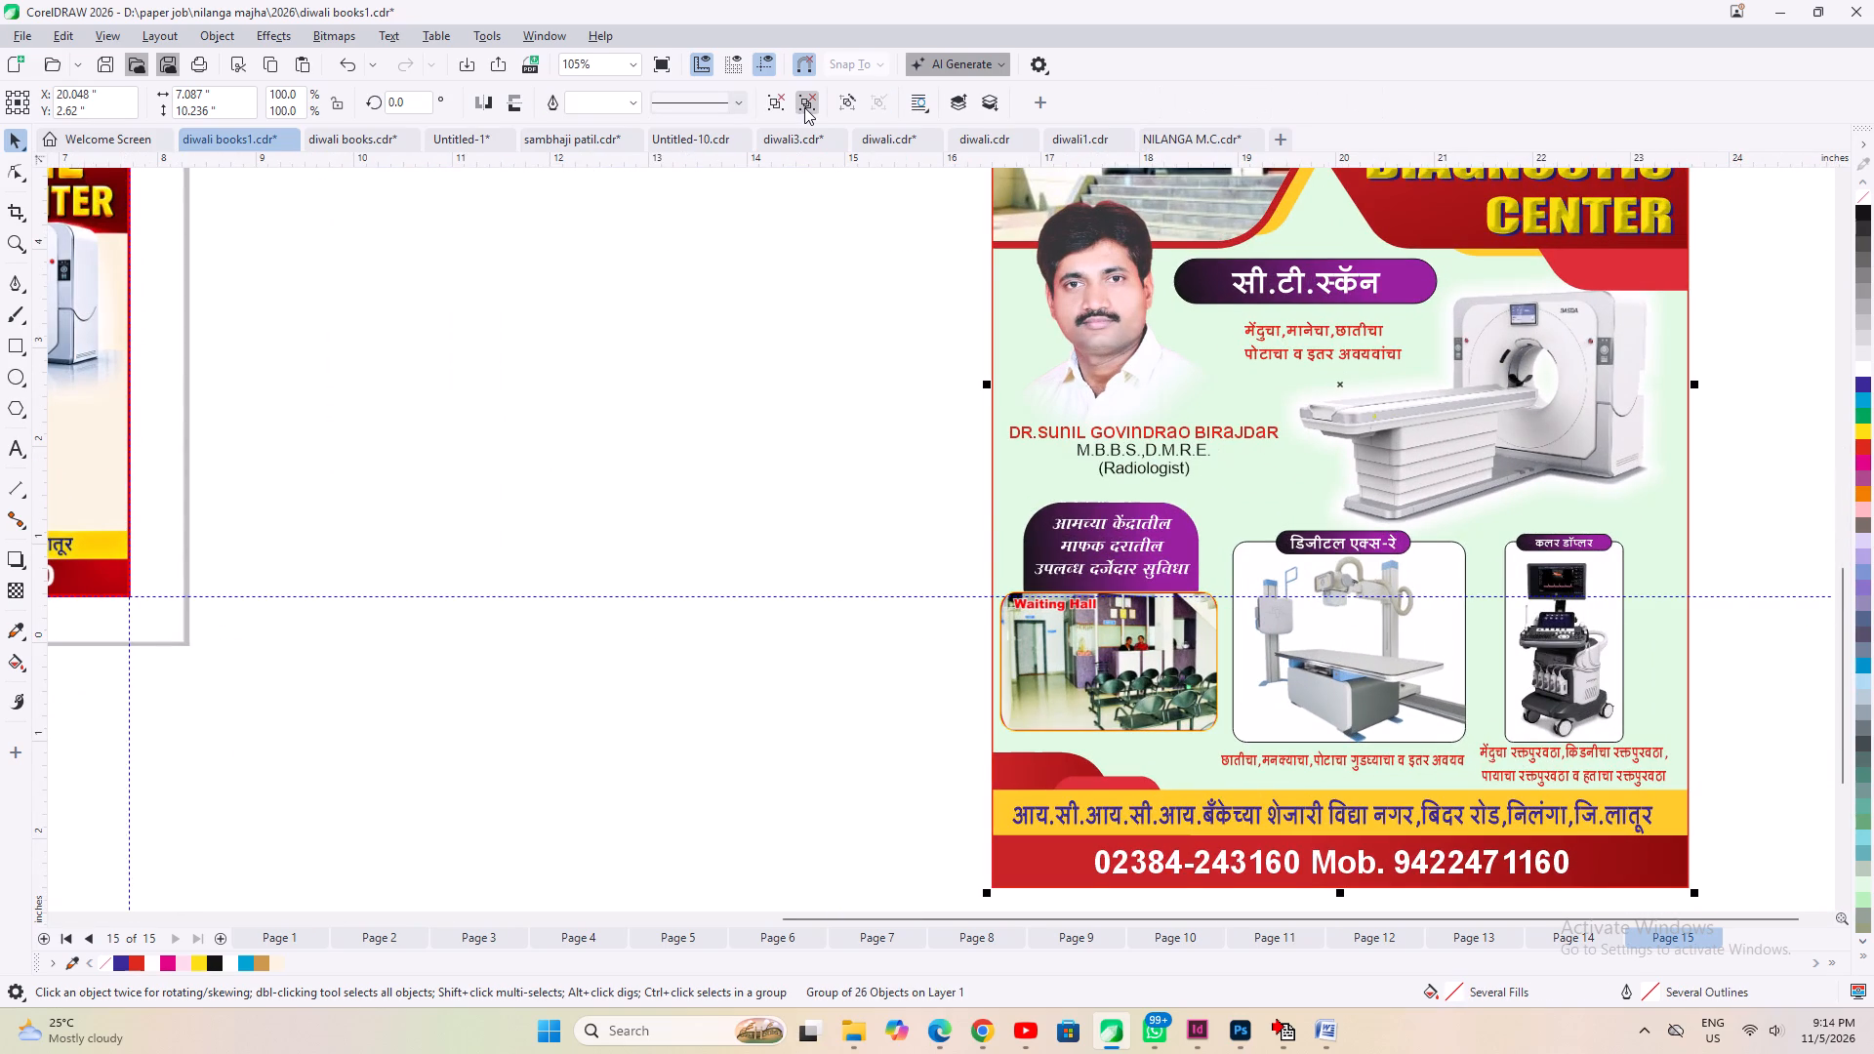
{"action": "left_click", "coordinate": [1704, 768]}
{"action": "left_click", "coordinate": [1538, 753]}
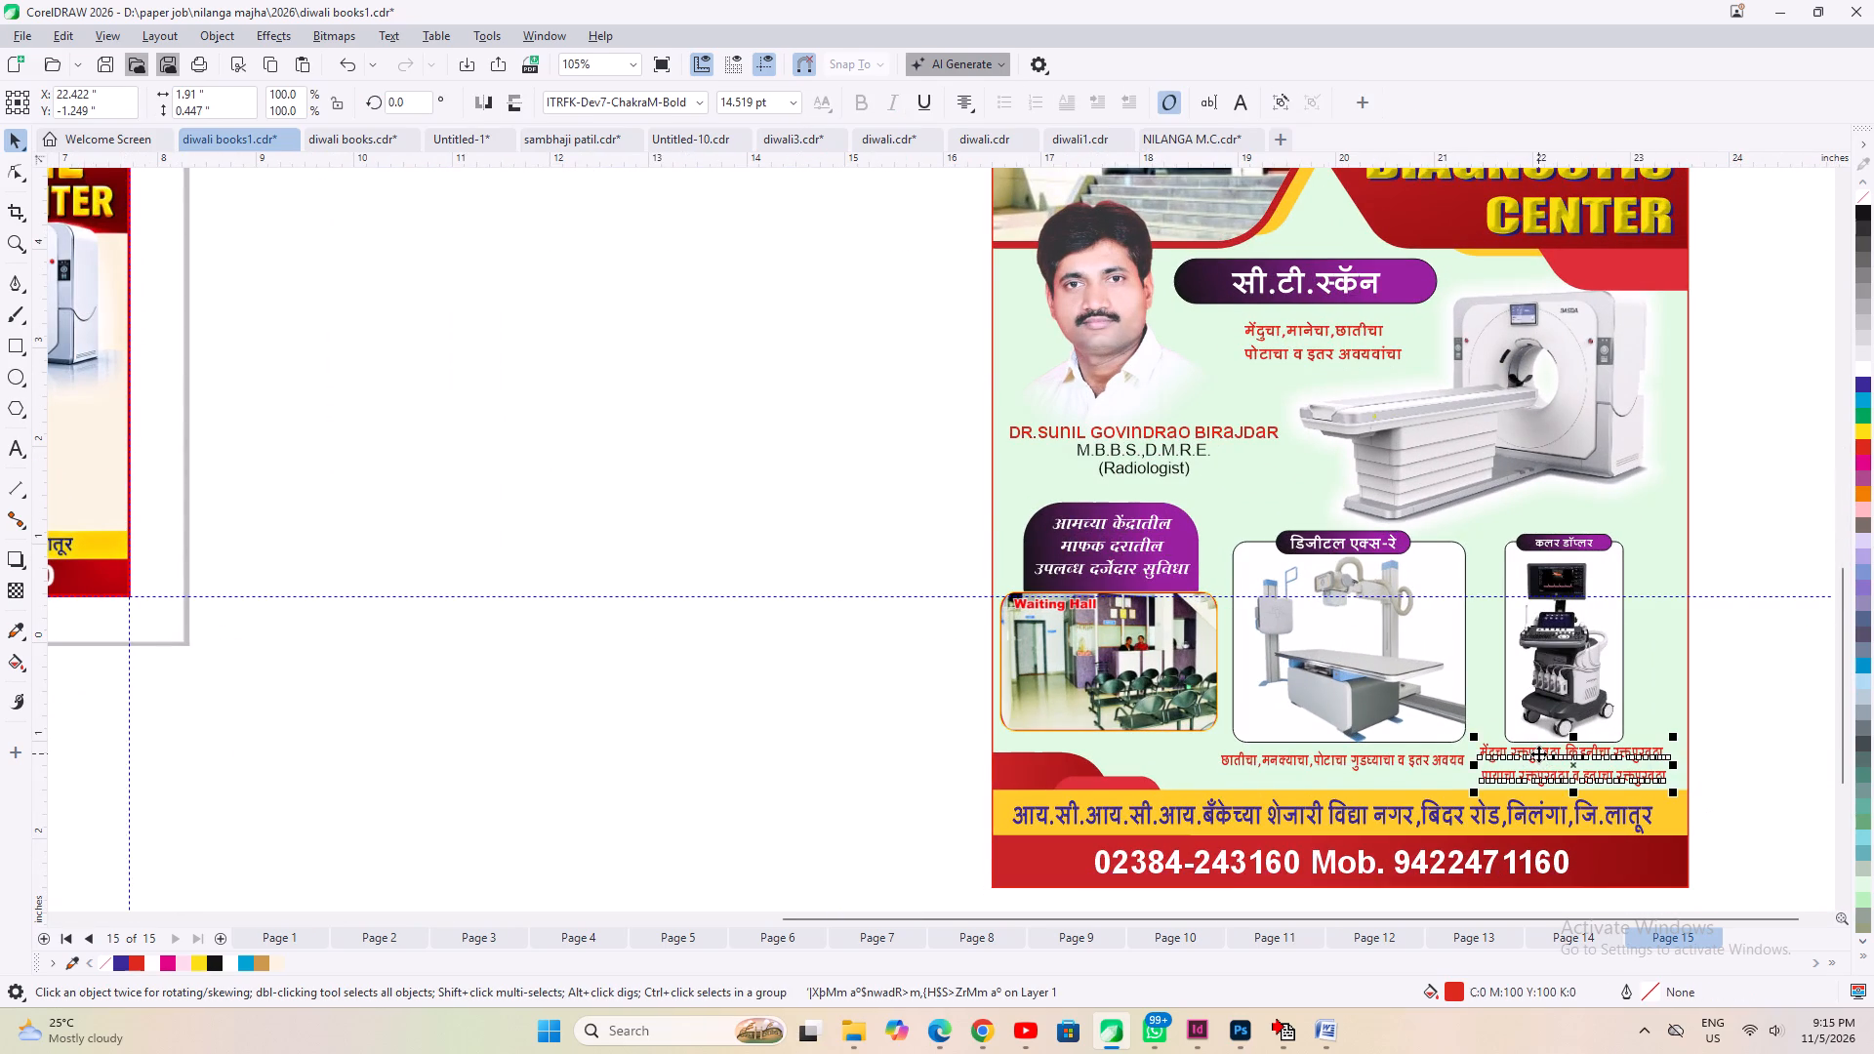
{"action": "left_click_drag", "start_coordinate": [1538, 753], "coordinate": [265, 476]}
Break the red caption into four lines, one रक्तपुरवठा item per line, and delete the word व before हताचा.
{"action": "scroll", "coordinate": [847, 583], "scroll_direction": "down", "scroll_amount": 4}
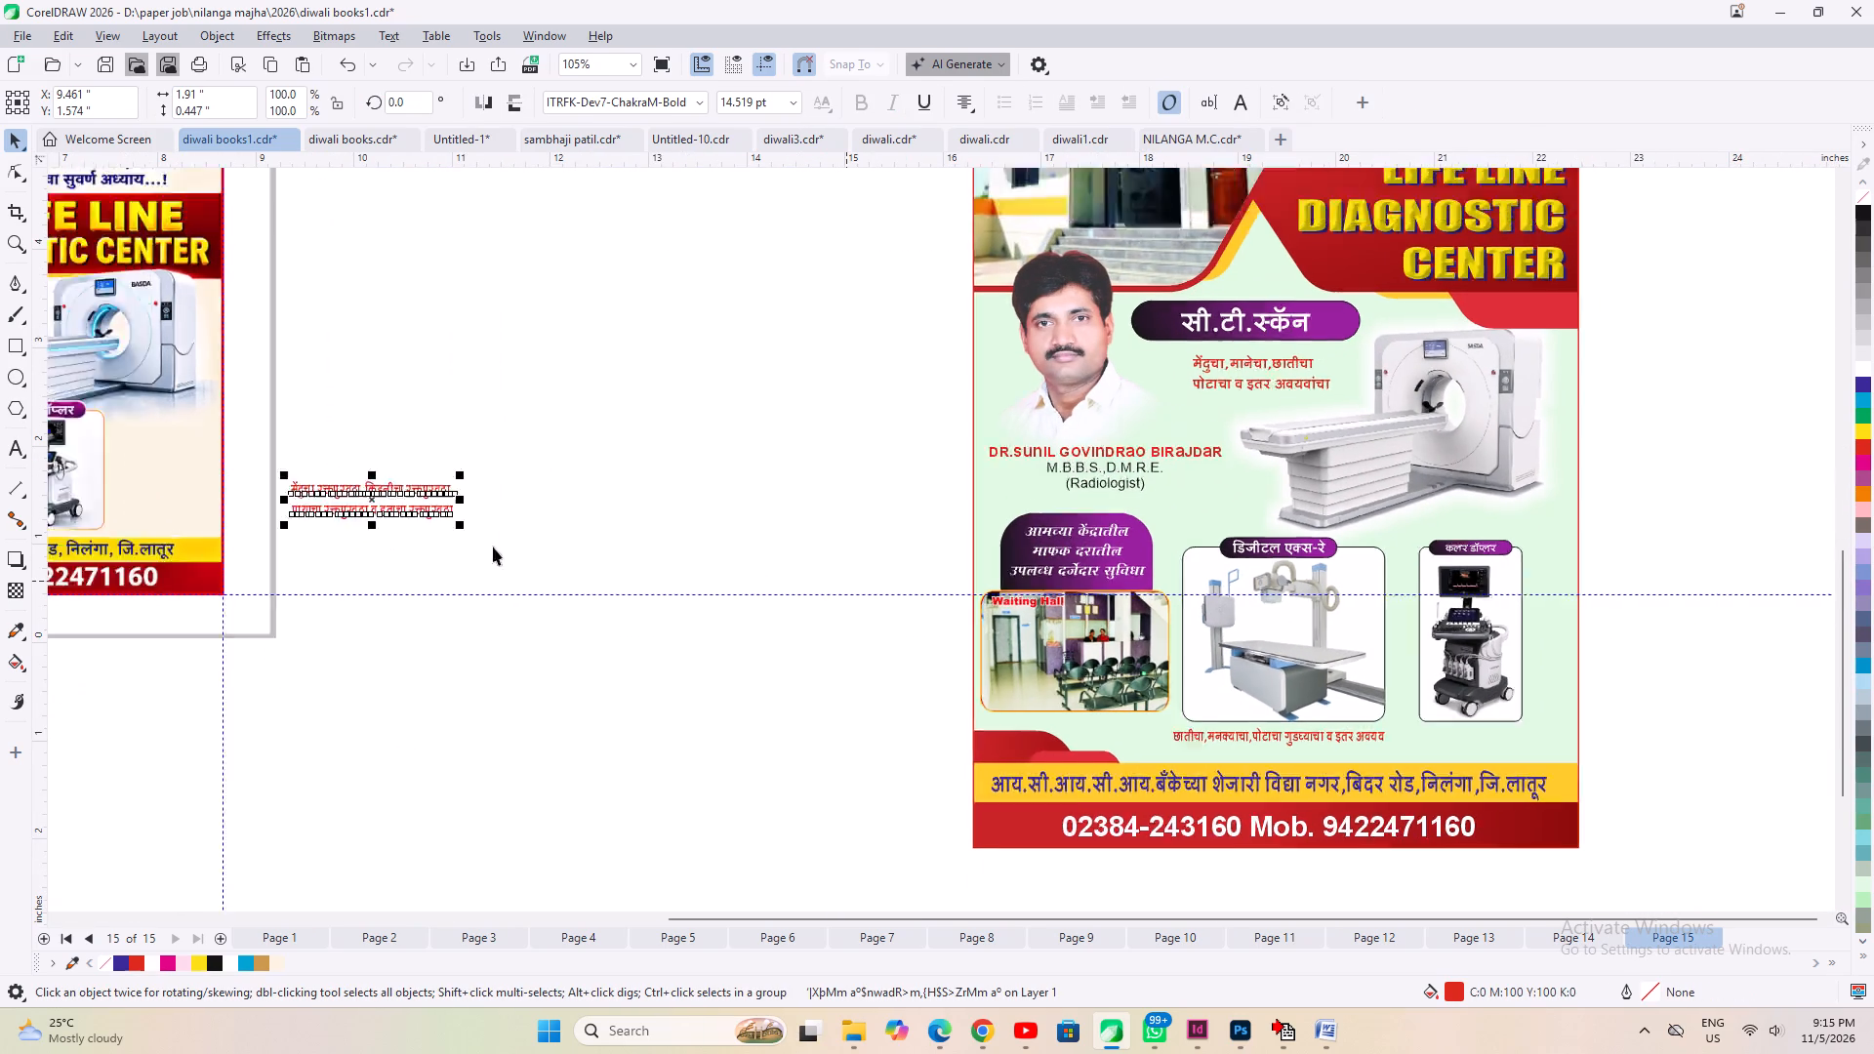
{"action": "scroll", "coordinate": [0, 489], "scroll_direction": "up", "scroll_amount": 5}
{"action": "scroll", "coordinate": [622, 580], "scroll_direction": "up", "scroll_amount": 7}
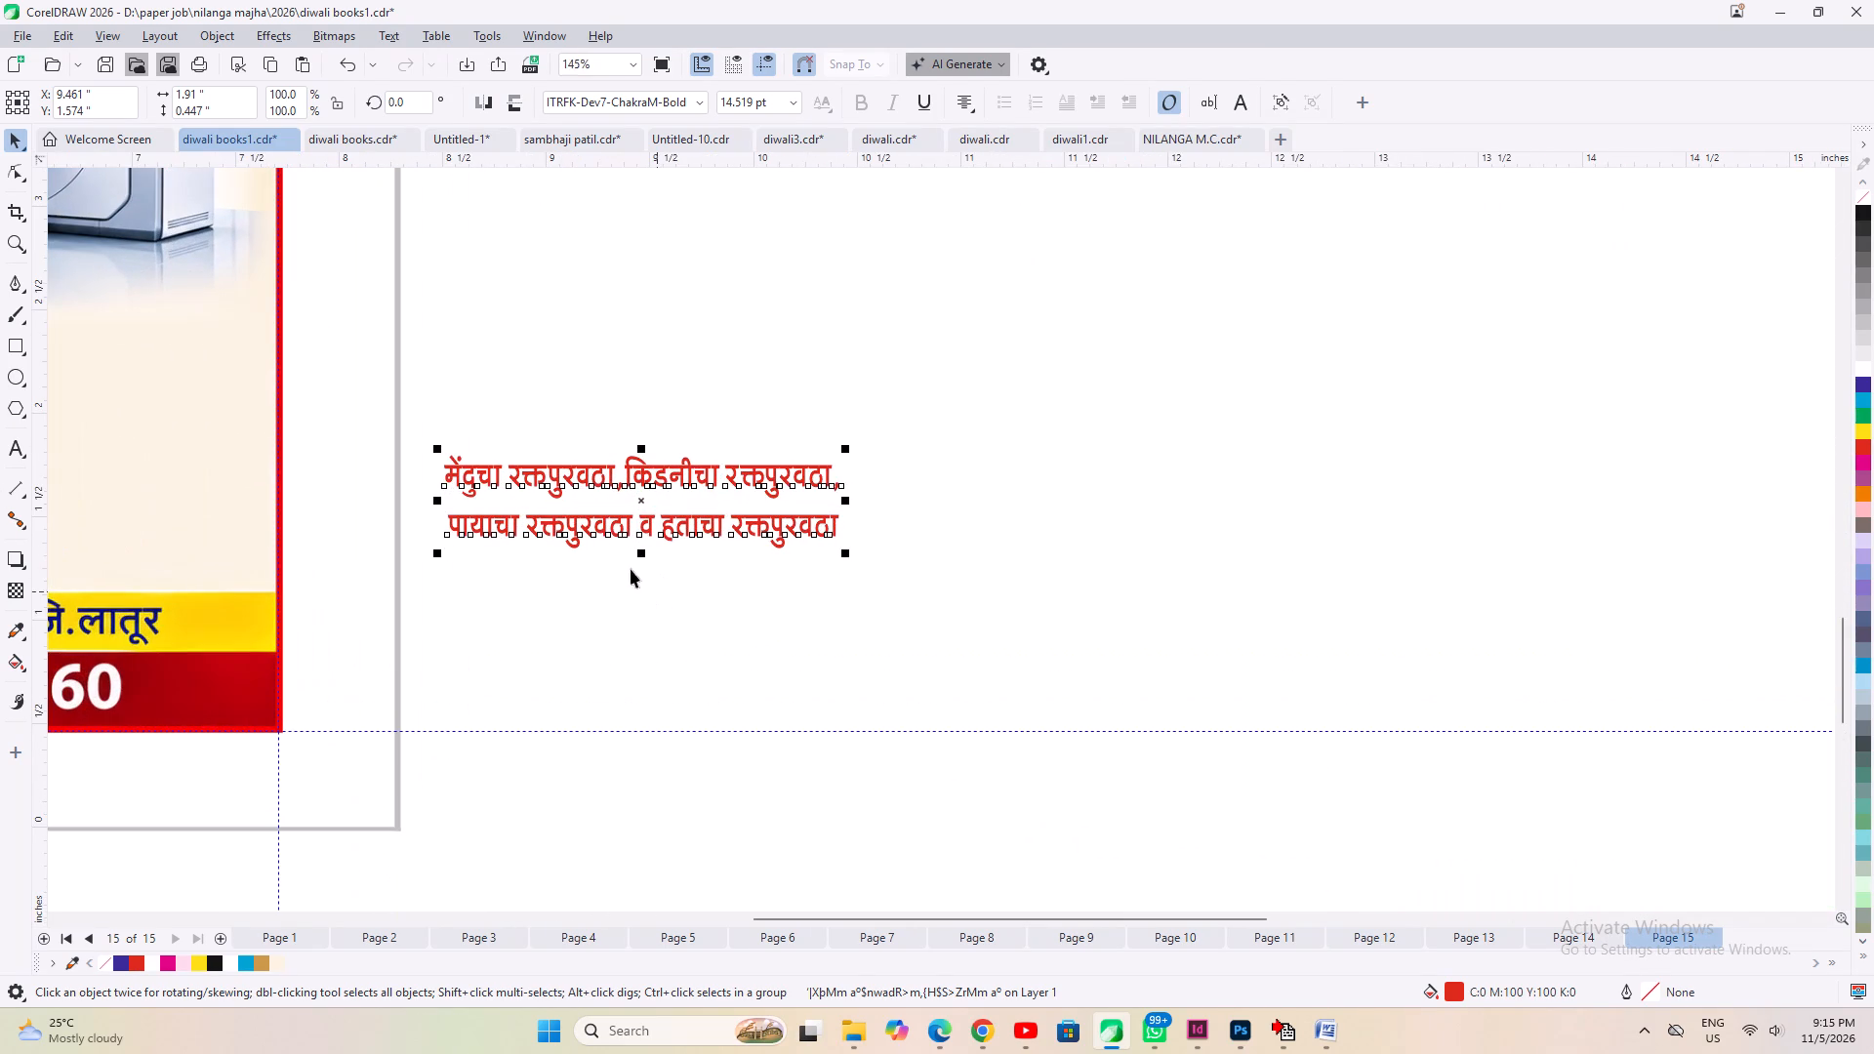
{"action": "left_click", "coordinate": [9, 444]}
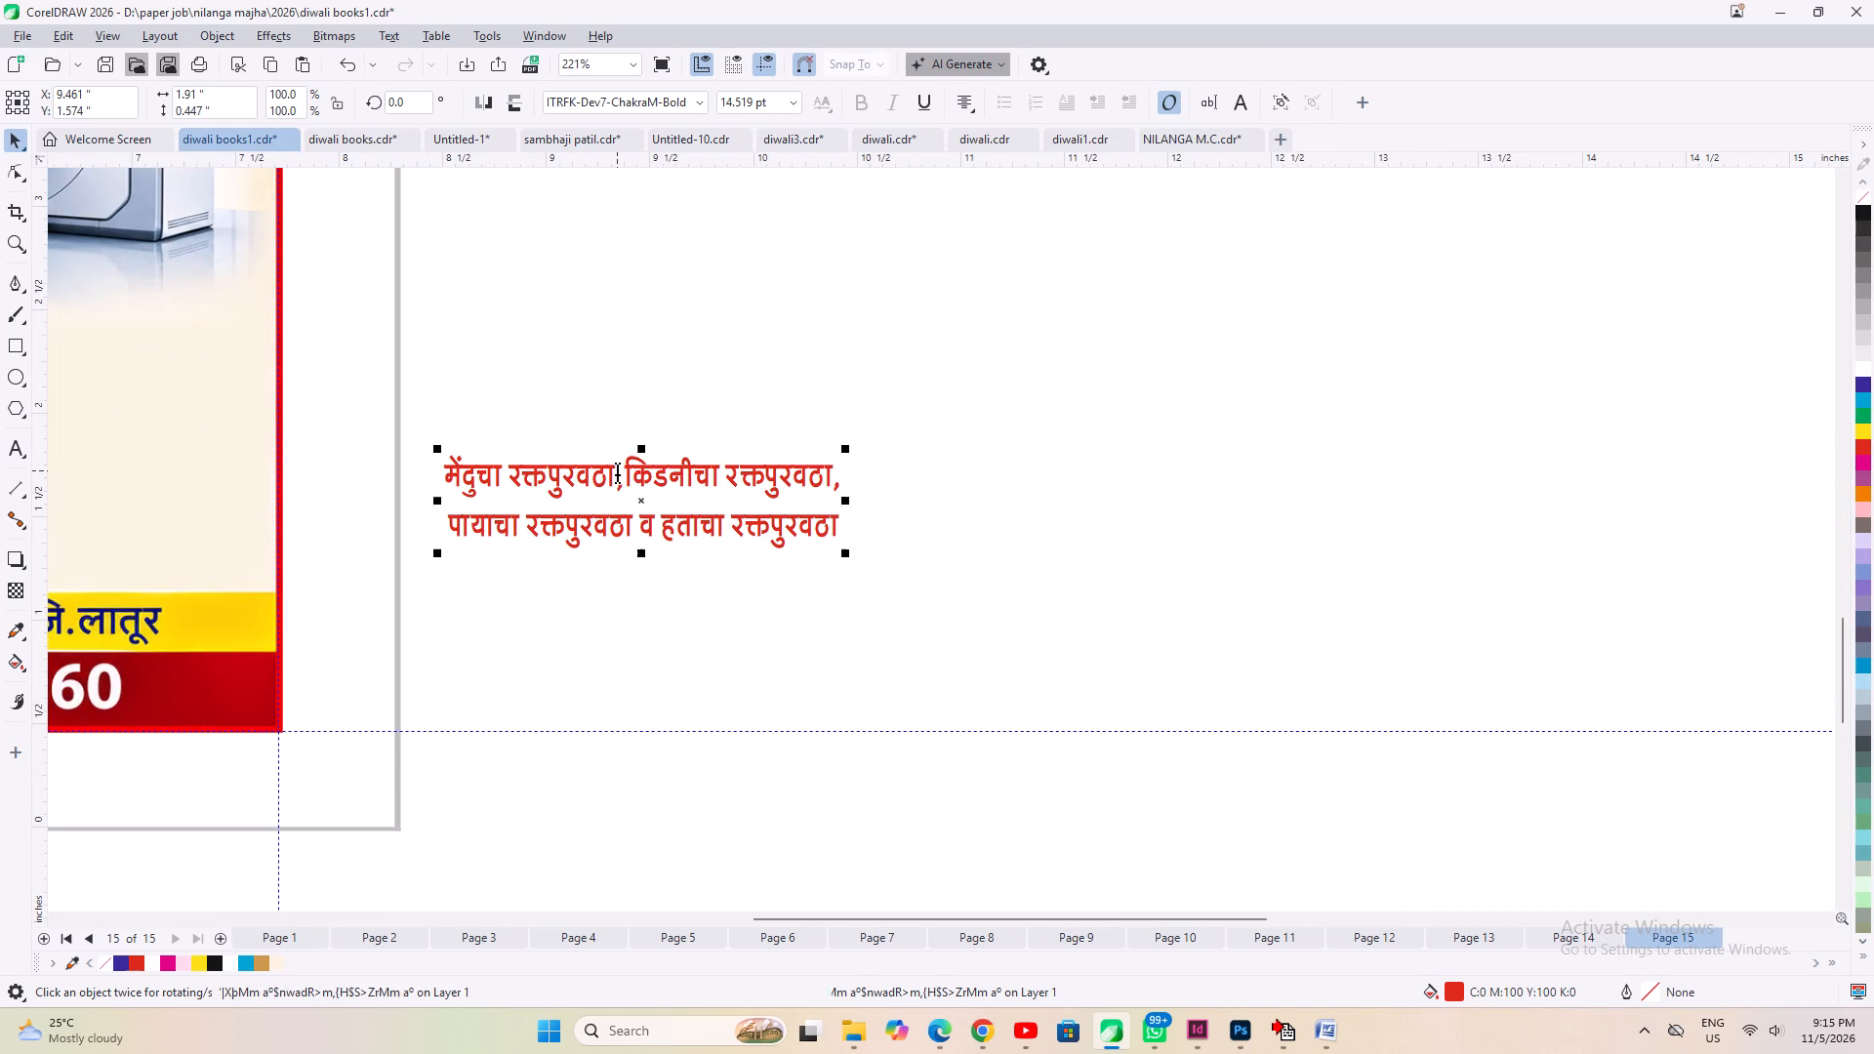
{"action": "double_click", "coordinate": [617, 470]}
{"action": "left_click", "coordinate": [624, 467]}
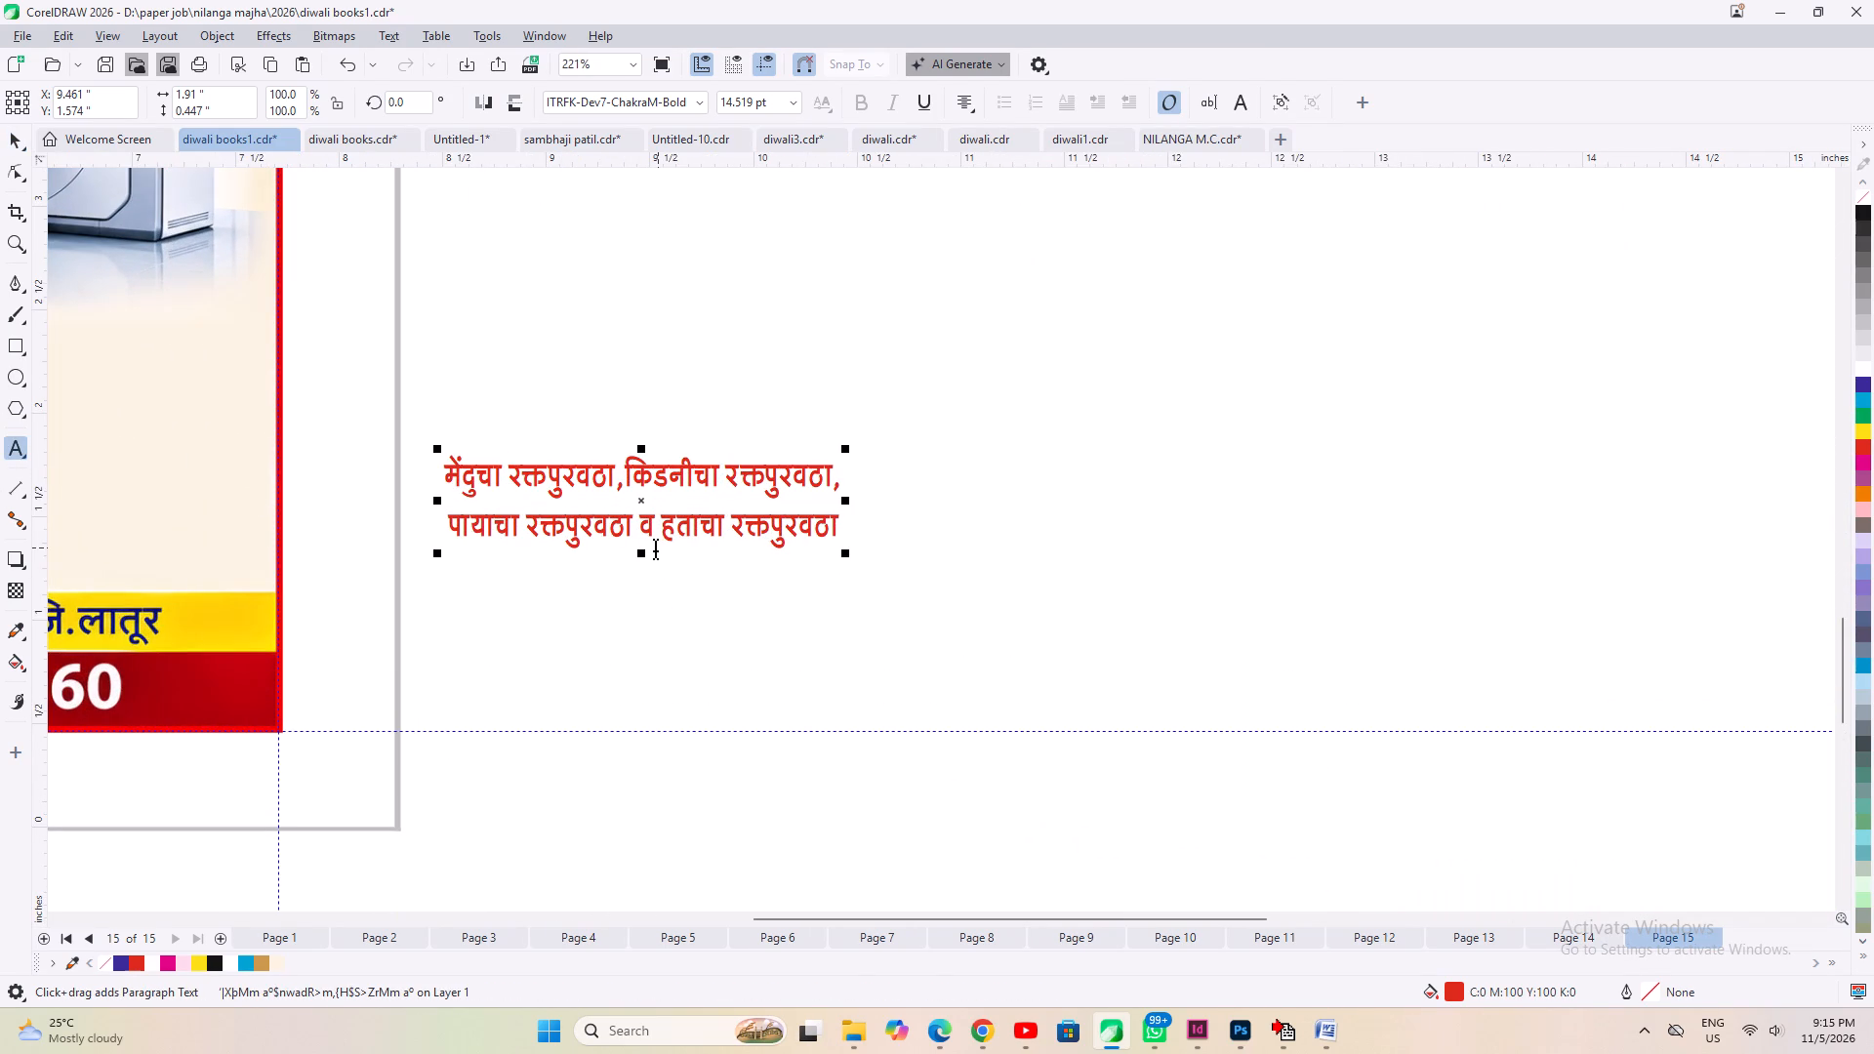
{"action": "left_click", "coordinate": [624, 470]}
{"action": "left_click", "coordinate": [622, 471]}
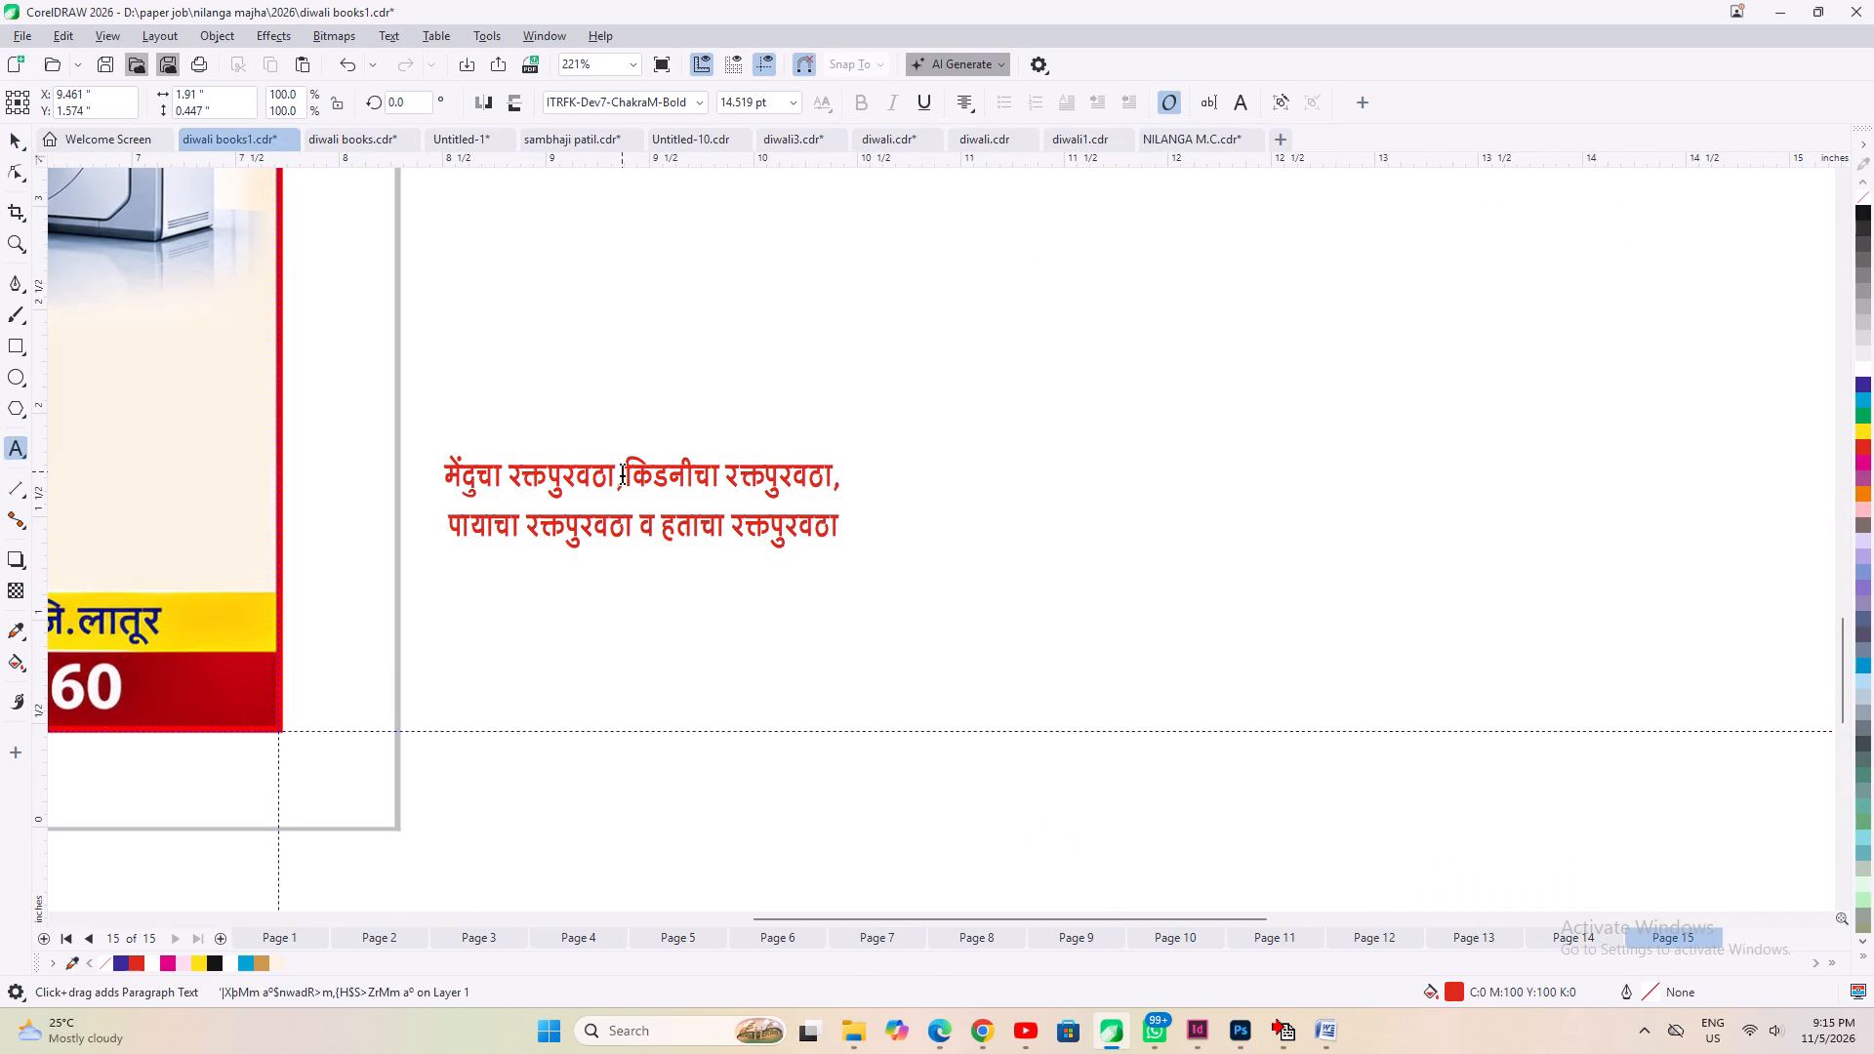
{"action": "left_click", "coordinate": [624, 473]}
{"action": "key", "text": "Return"}
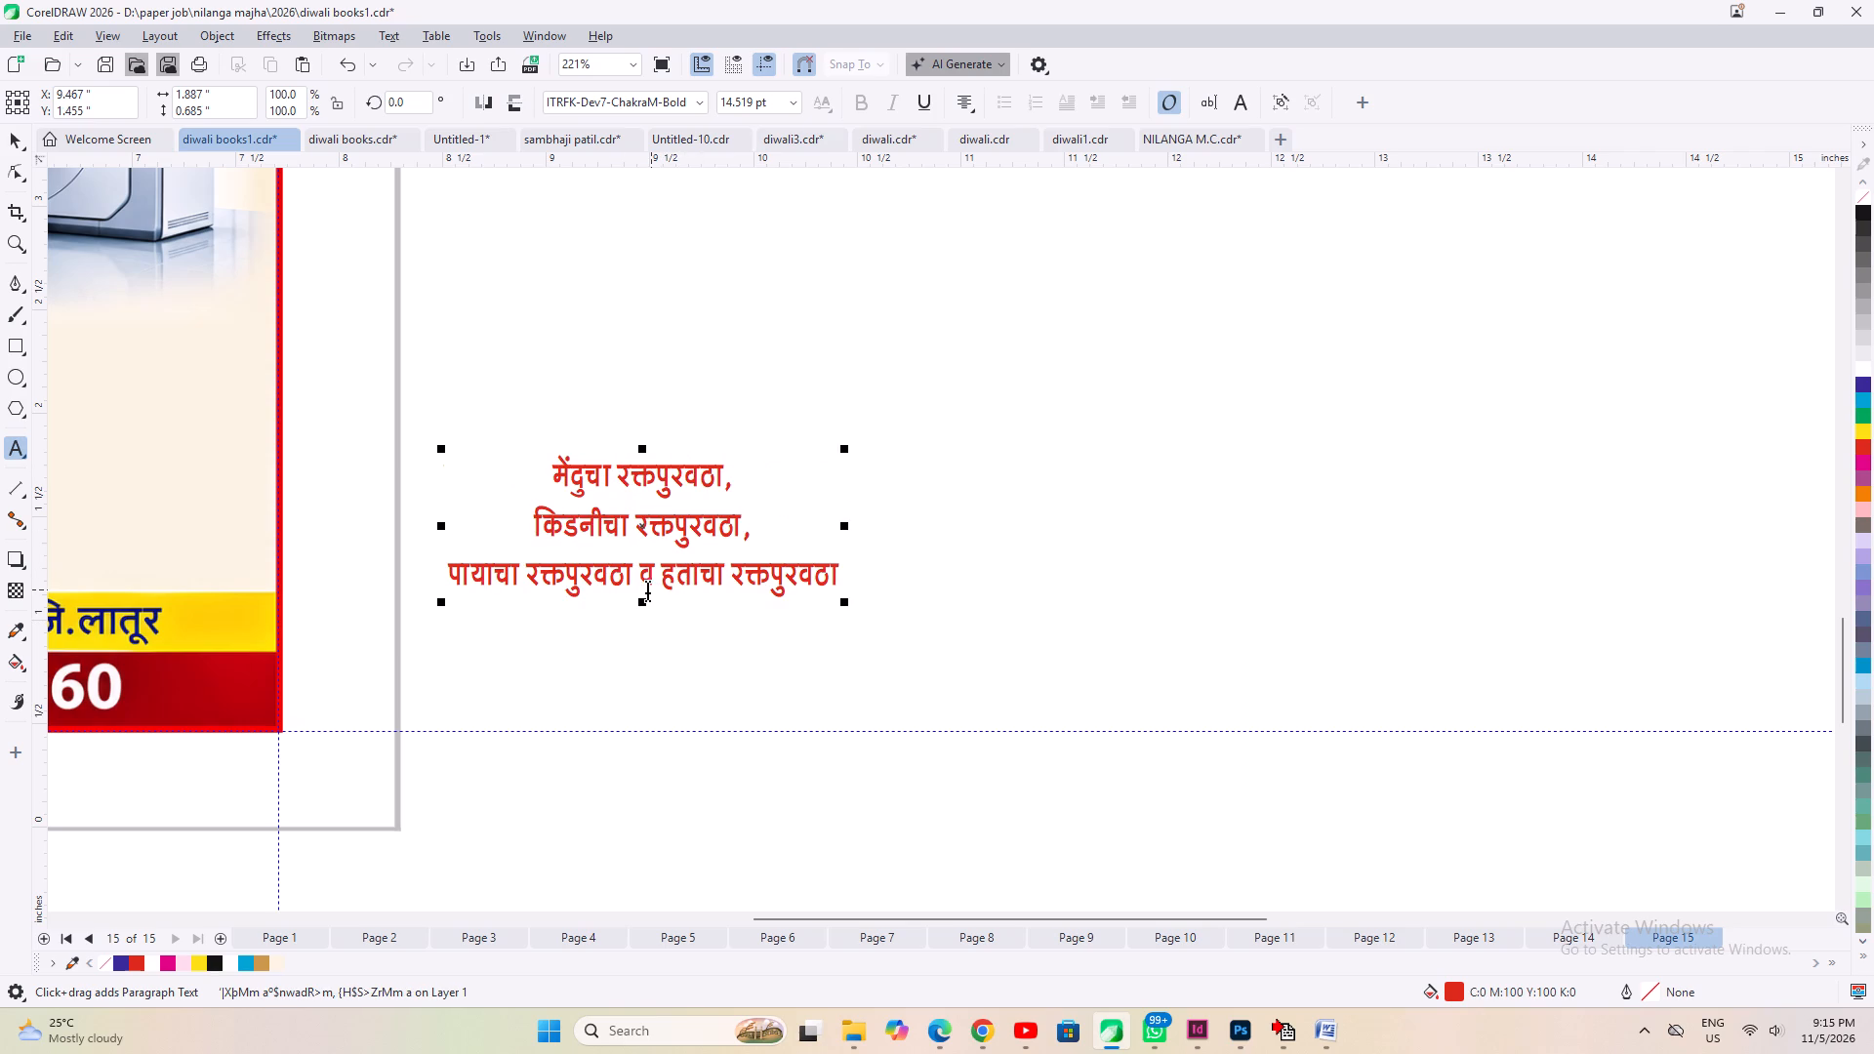
{"action": "left_click", "coordinate": [639, 575]}
{"action": "key", "text": "shift+Right"}
{"action": "key", "text": "BackSpace"}
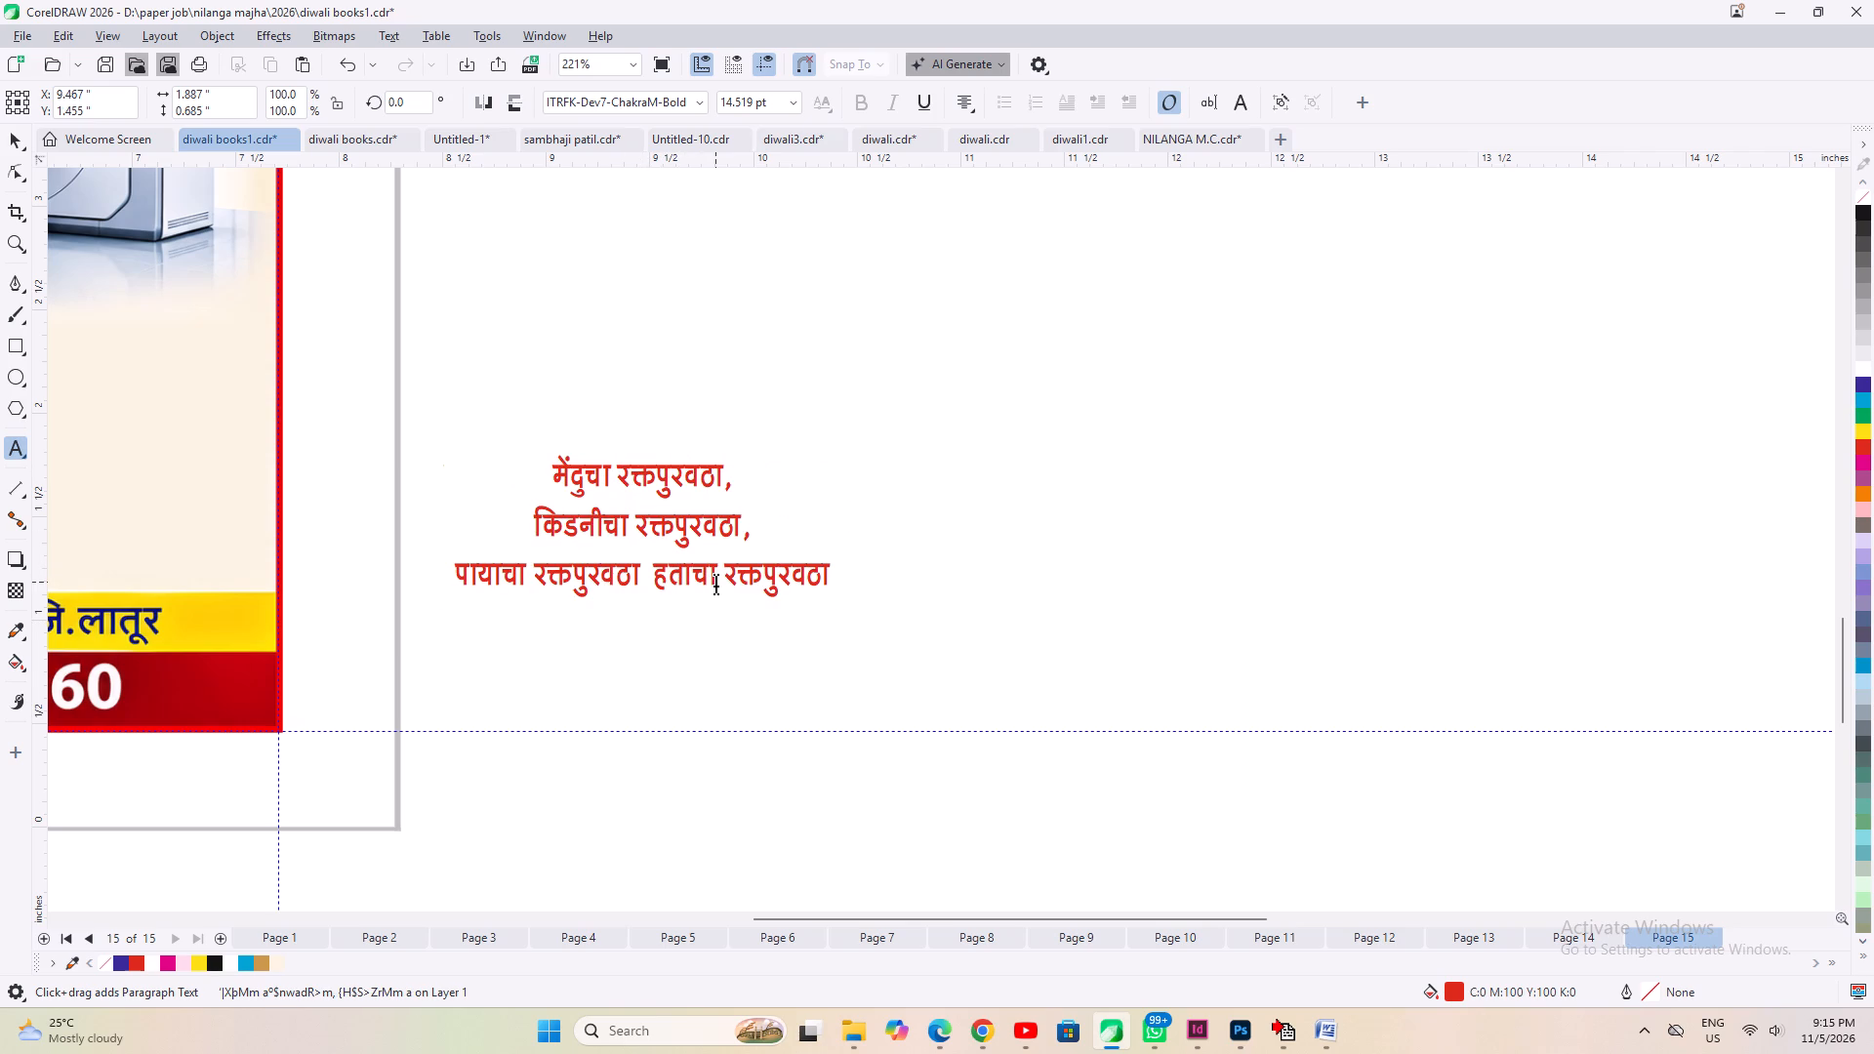
{"action": "left_click", "coordinate": [650, 579]}
{"action": "key", "text": "Return"}
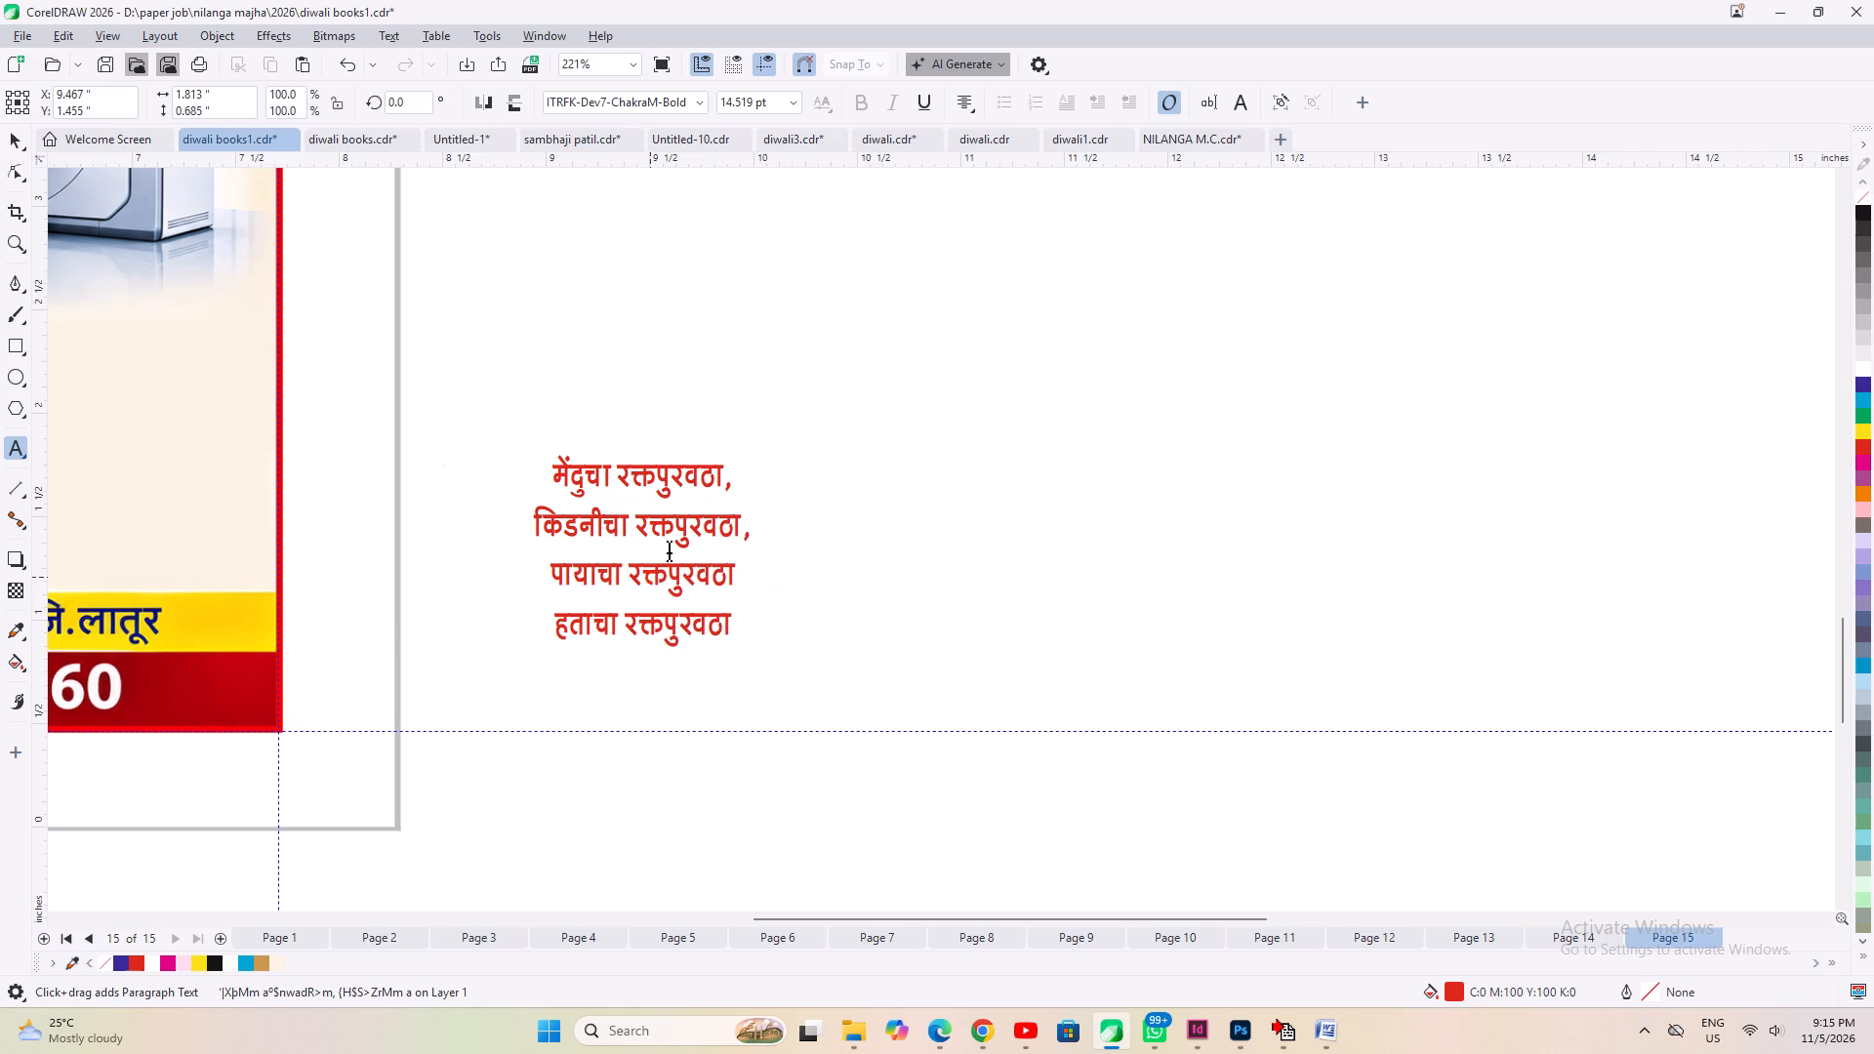
Left-align all four lines of the red caption.
{"action": "key", "text": "ctrl+a"}
{"action": "left_click", "coordinate": [972, 101]}
{"action": "left_click", "coordinate": [979, 155]}
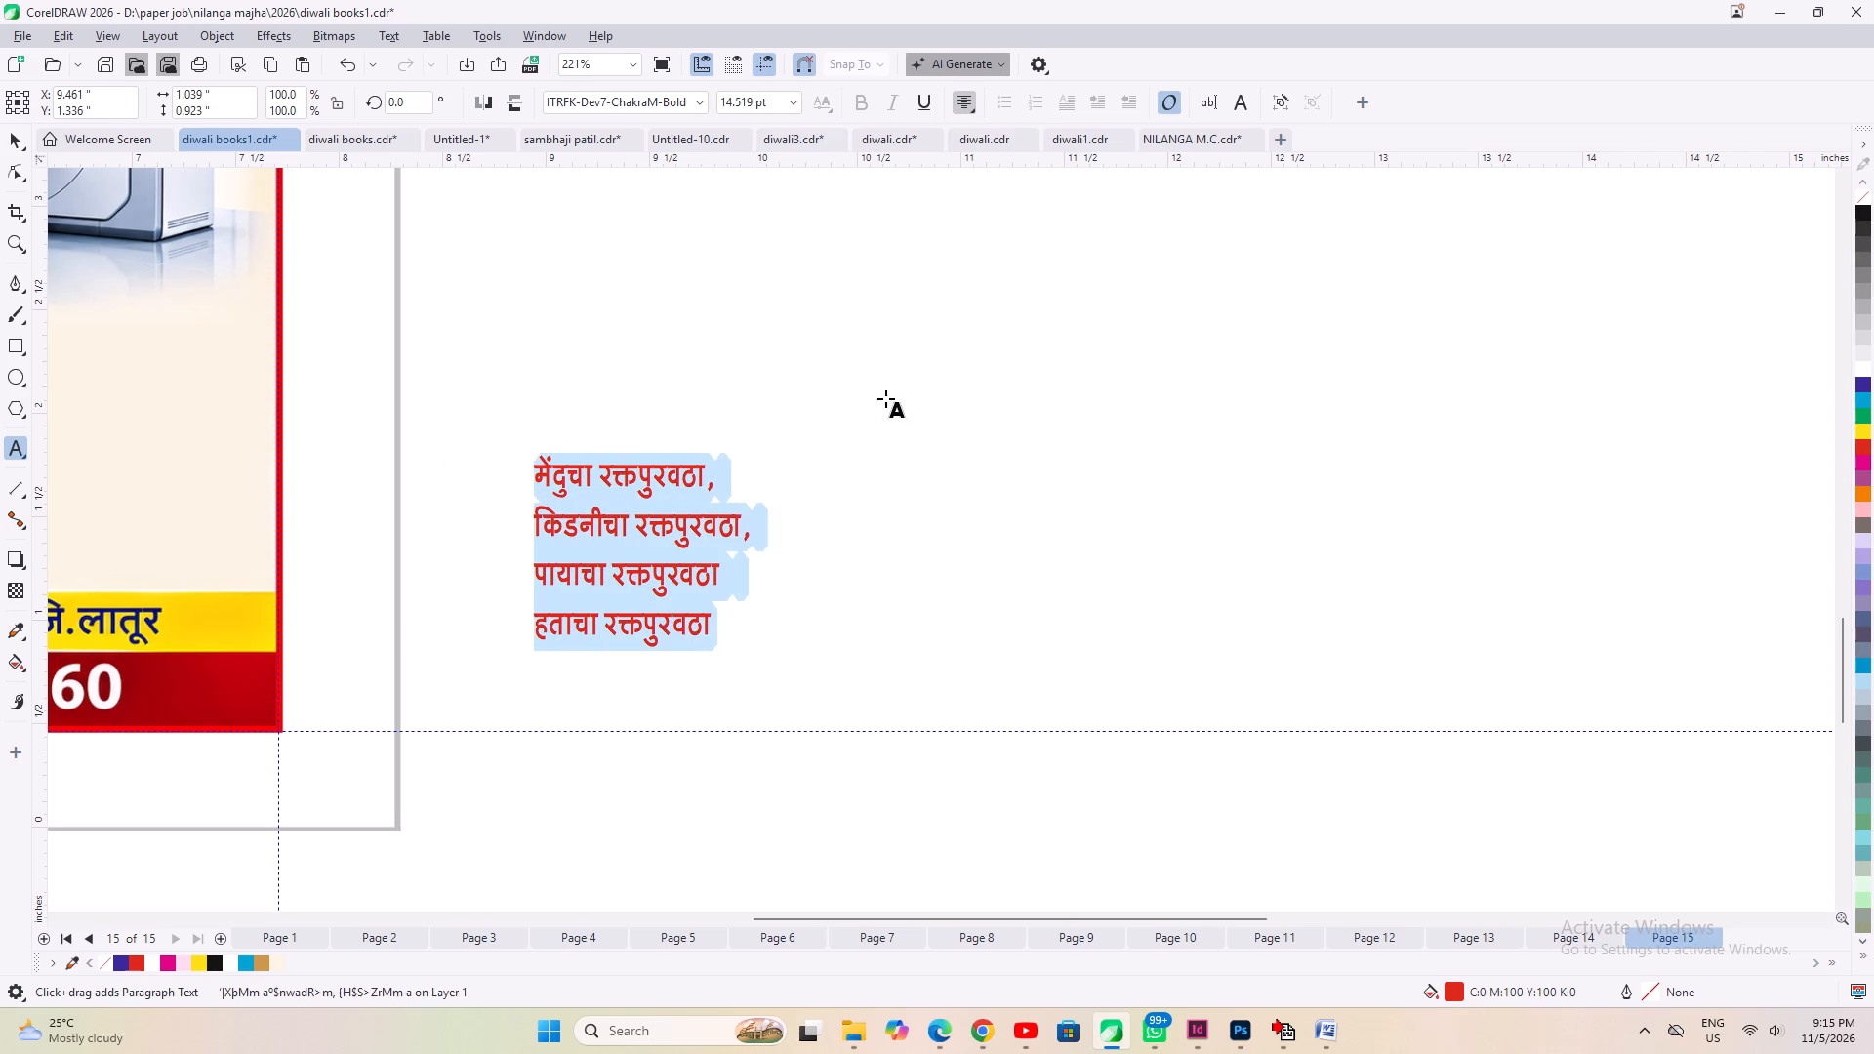
Place the four-line red caption on the cream patch beside the colour Doppler picture and bring it to the front.
{"action": "scroll", "coordinate": [1014, 589], "scroll_direction": "down", "scroll_amount": 2}
{"action": "left_click", "coordinate": [15, 139]}
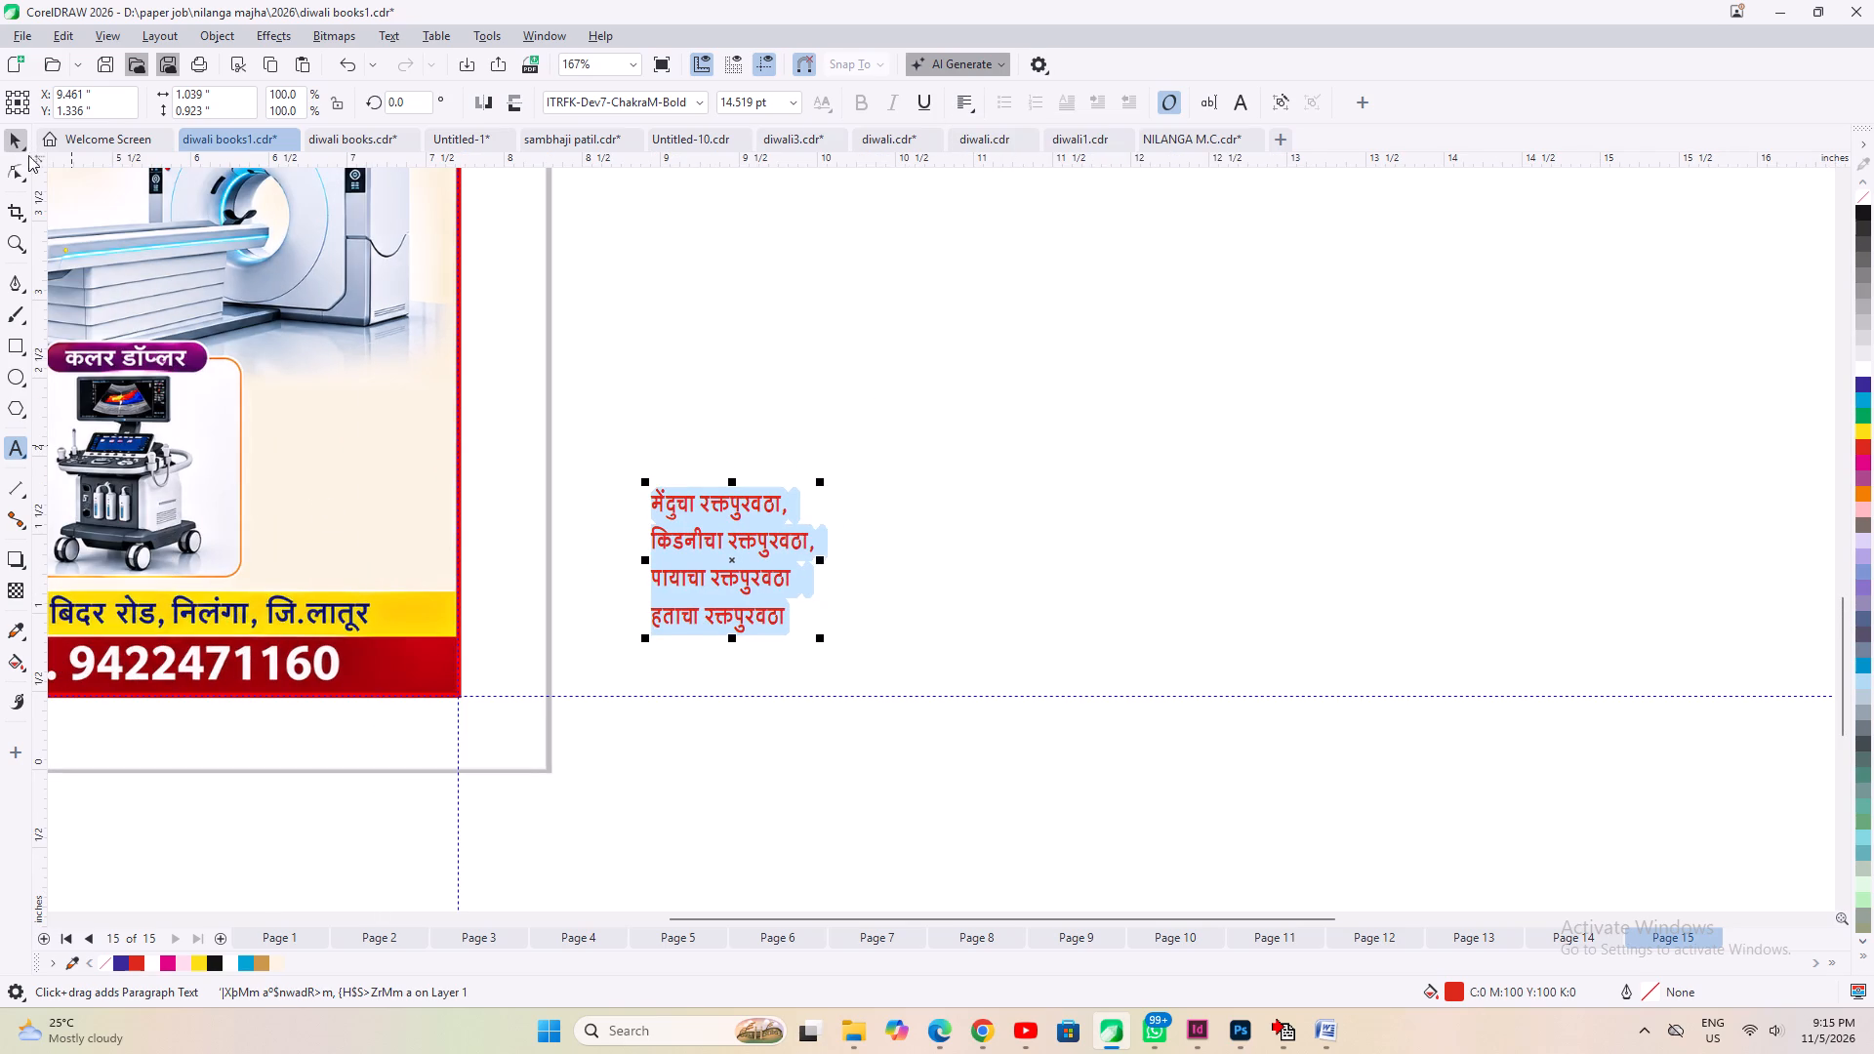
{"action": "left_click_drag", "start_coordinate": [740, 544], "coordinate": [358, 456]}
{"action": "scroll", "coordinate": [356, 455], "scroll_direction": "up", "scroll_amount": 2}
{"action": "key", "text": "shift+Page_Up"}
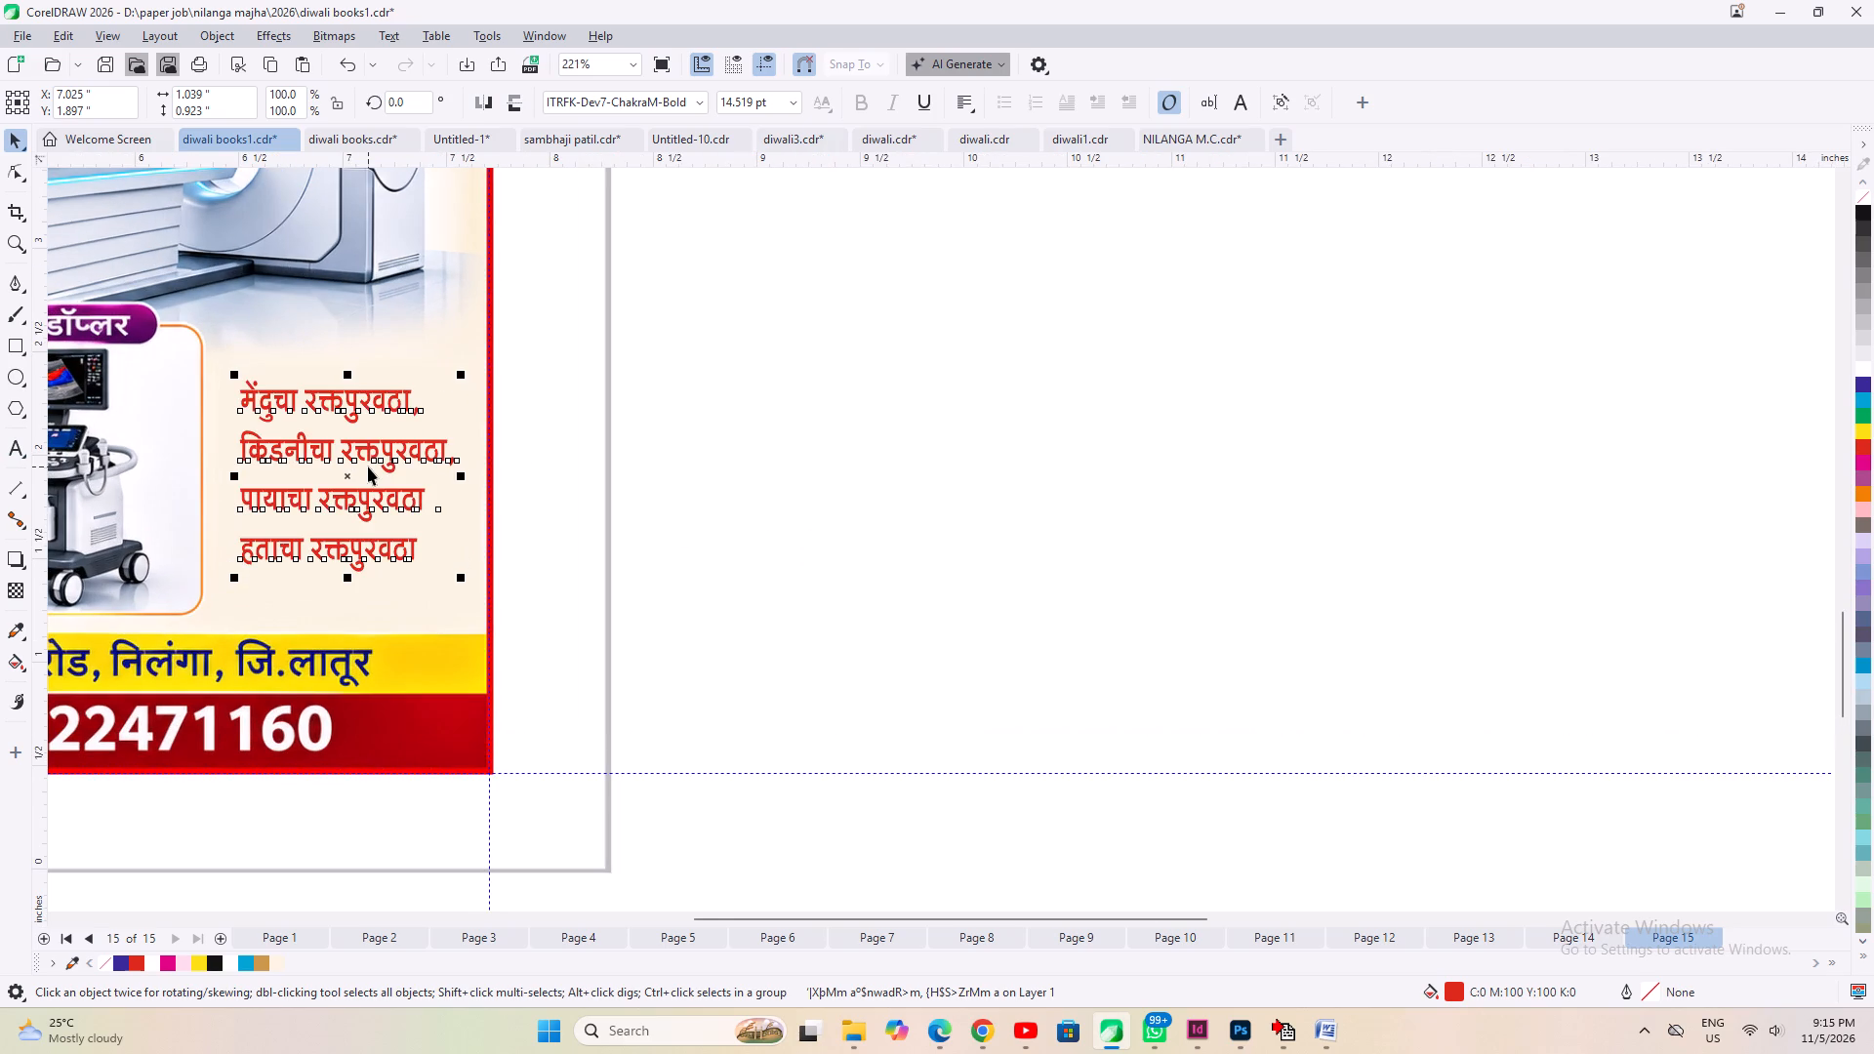
Stretch the four-line red caption to about 1.23 in wide and 1.07 in high, filling the cream patch inside the ad's border.
{"action": "scroll", "coordinate": [368, 466], "scroll_direction": "up", "scroll_amount": 3}
{"action": "left_click_drag", "start_coordinate": [509, 477], "coordinate": [548, 519]}
{"action": "left_click_drag", "start_coordinate": [165, 481], "coordinate": [146, 510]}
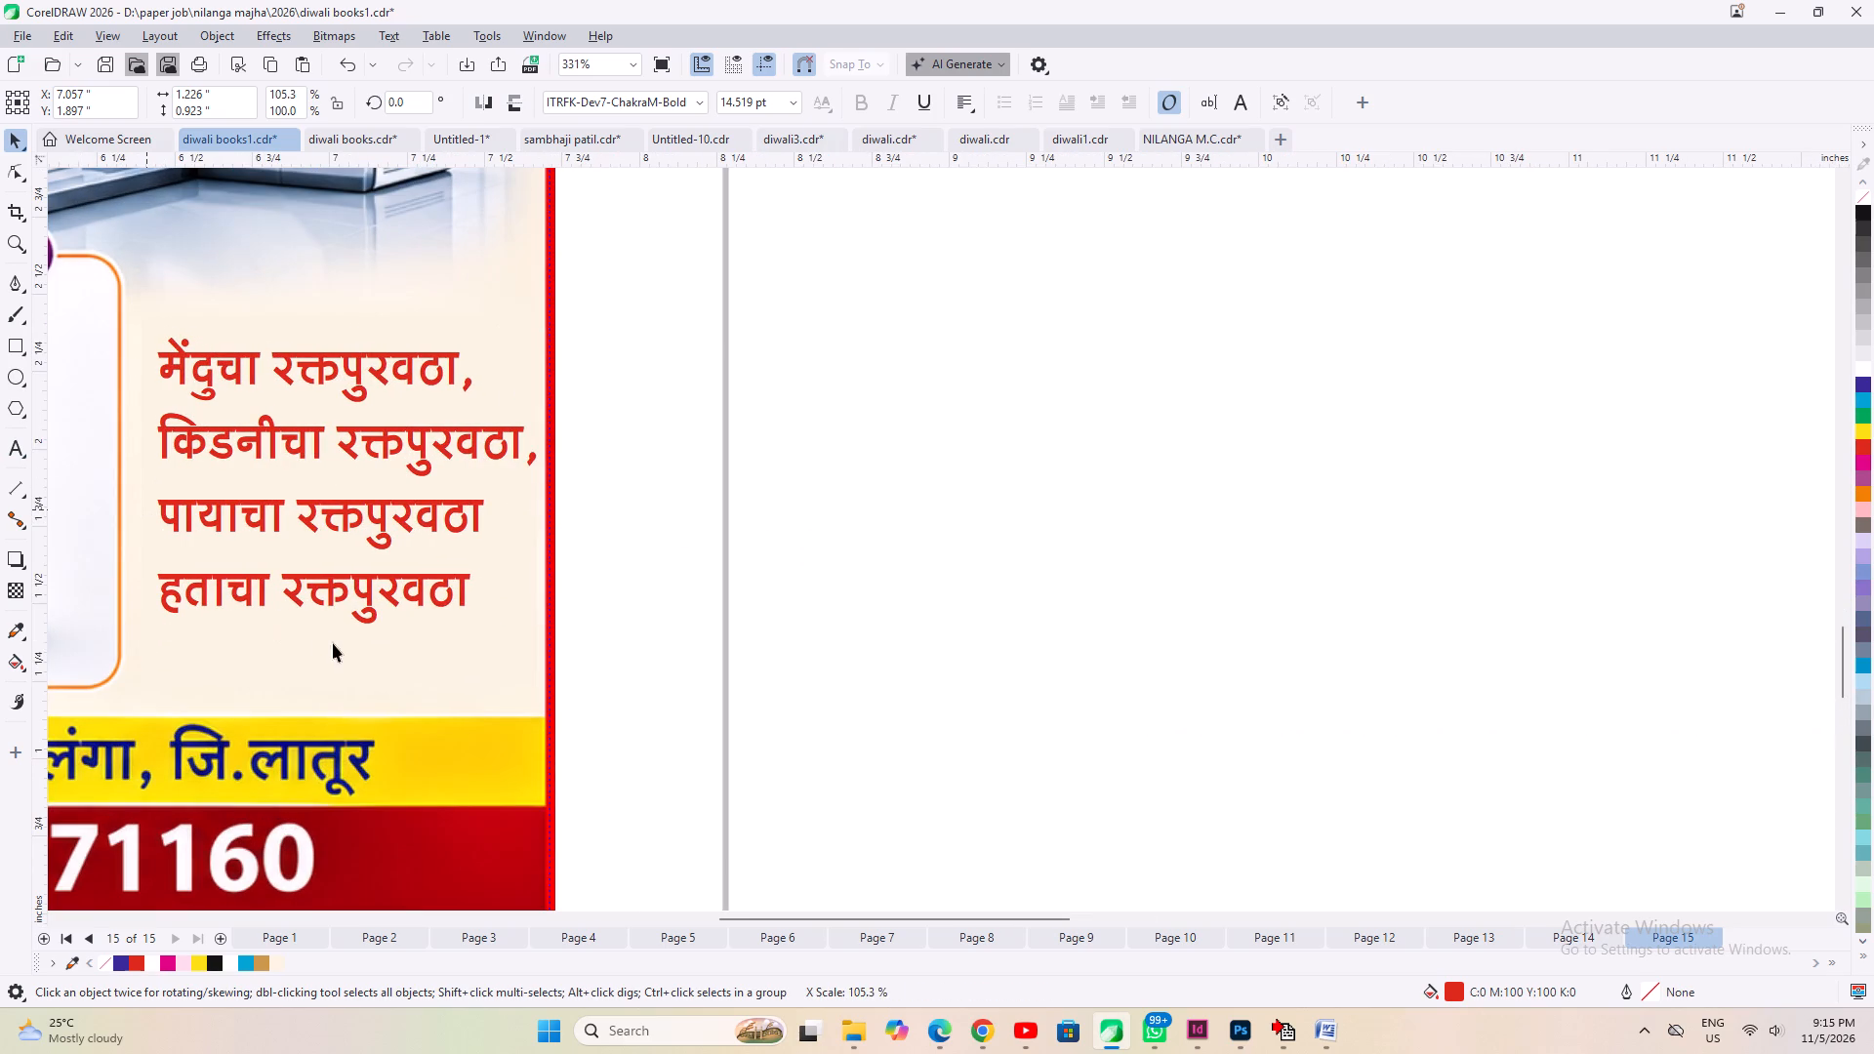
{"action": "left_click_drag", "start_coordinate": [344, 630], "coordinate": [344, 657]}
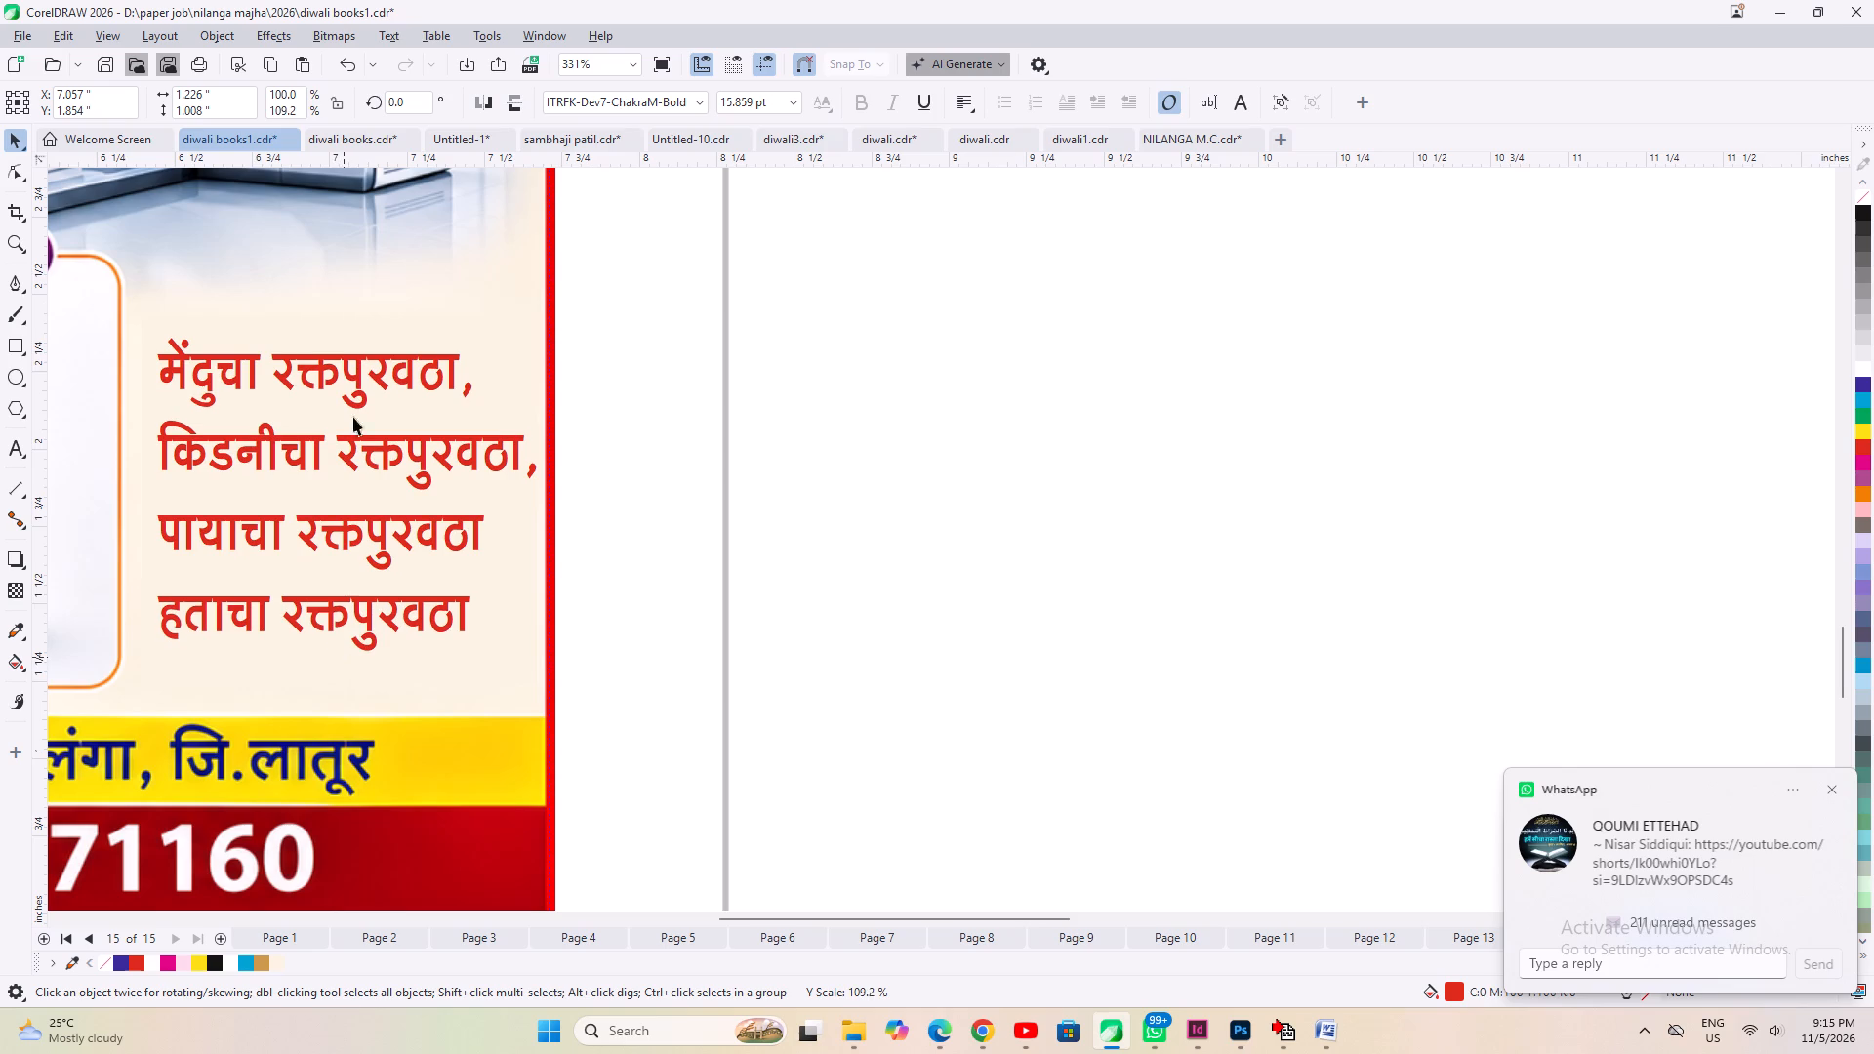
{"action": "left_click_drag", "start_coordinate": [343, 330], "coordinate": [346, 311]}
{"action": "left_click", "coordinate": [879, 617]}
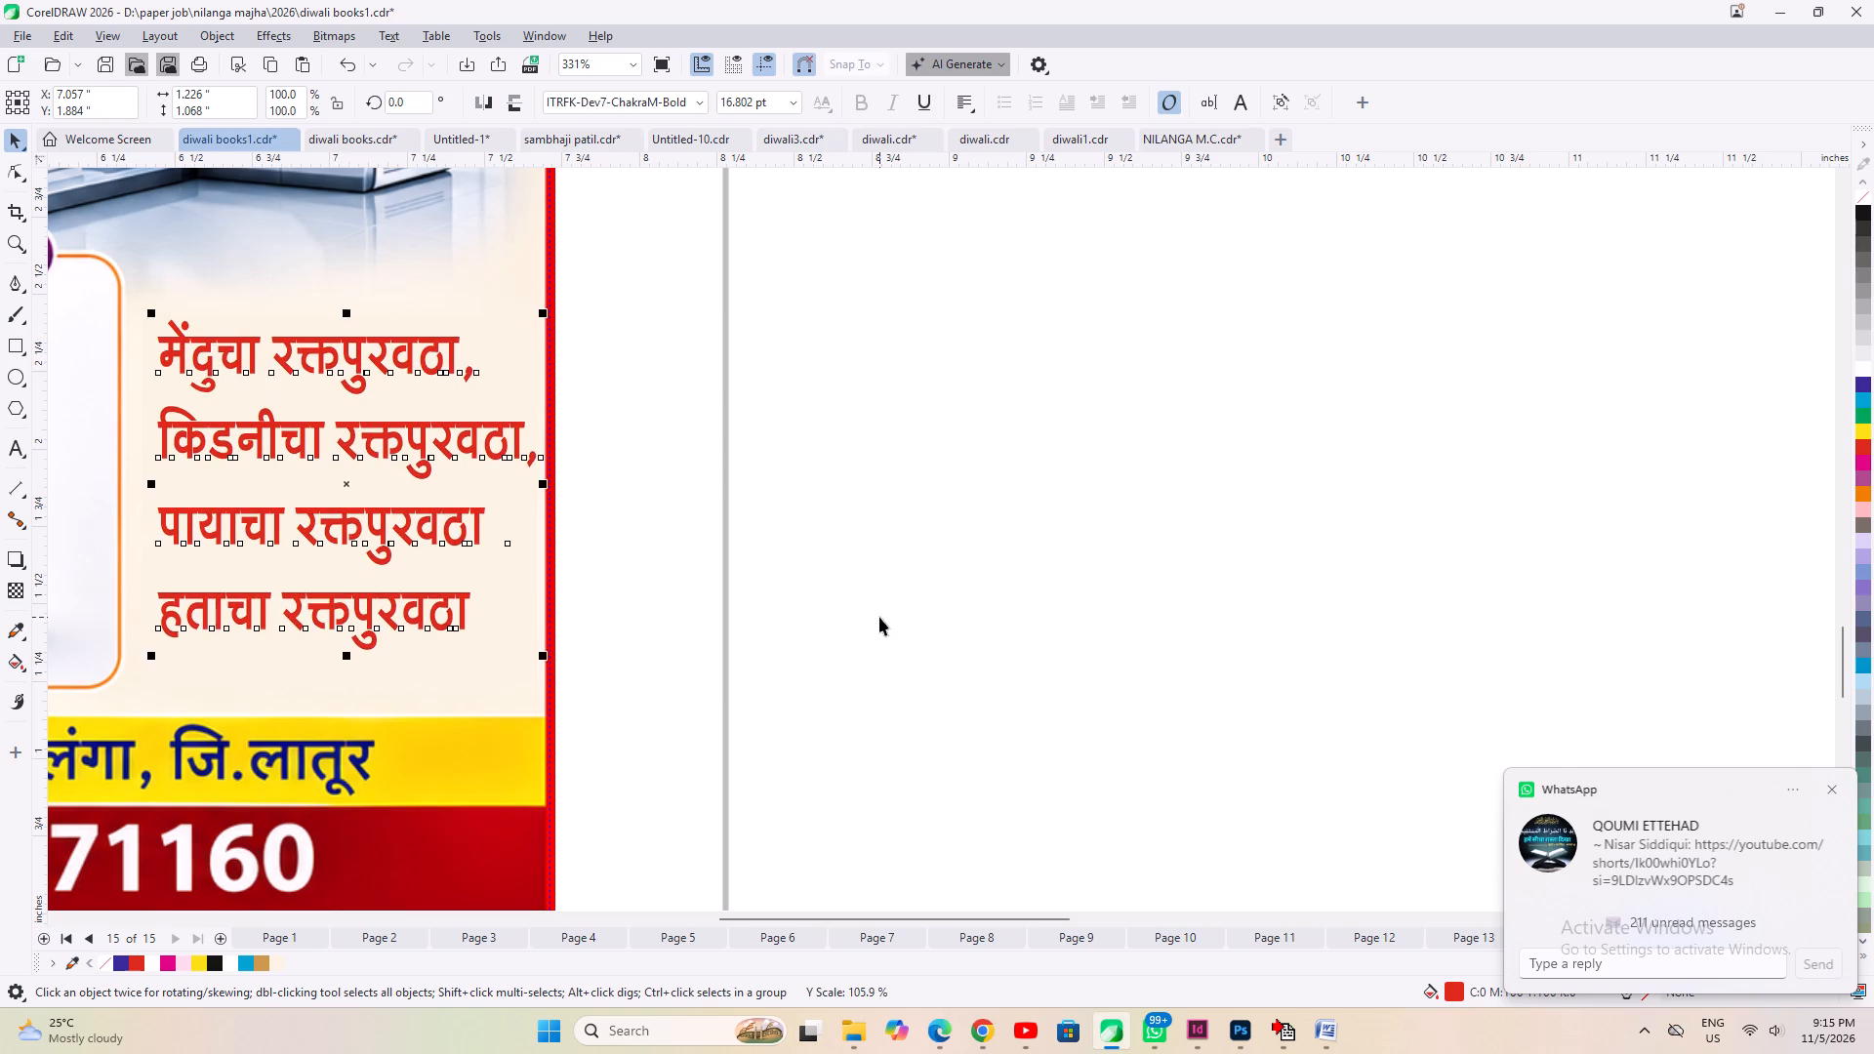
Group the Life Line ad on page 15 together with its red caption.
{"action": "scroll", "coordinate": [964, 674], "scroll_direction": "down", "scroll_amount": 13}
{"action": "scroll", "coordinate": [723, 746], "scroll_direction": "down", "scroll_amount": 3}
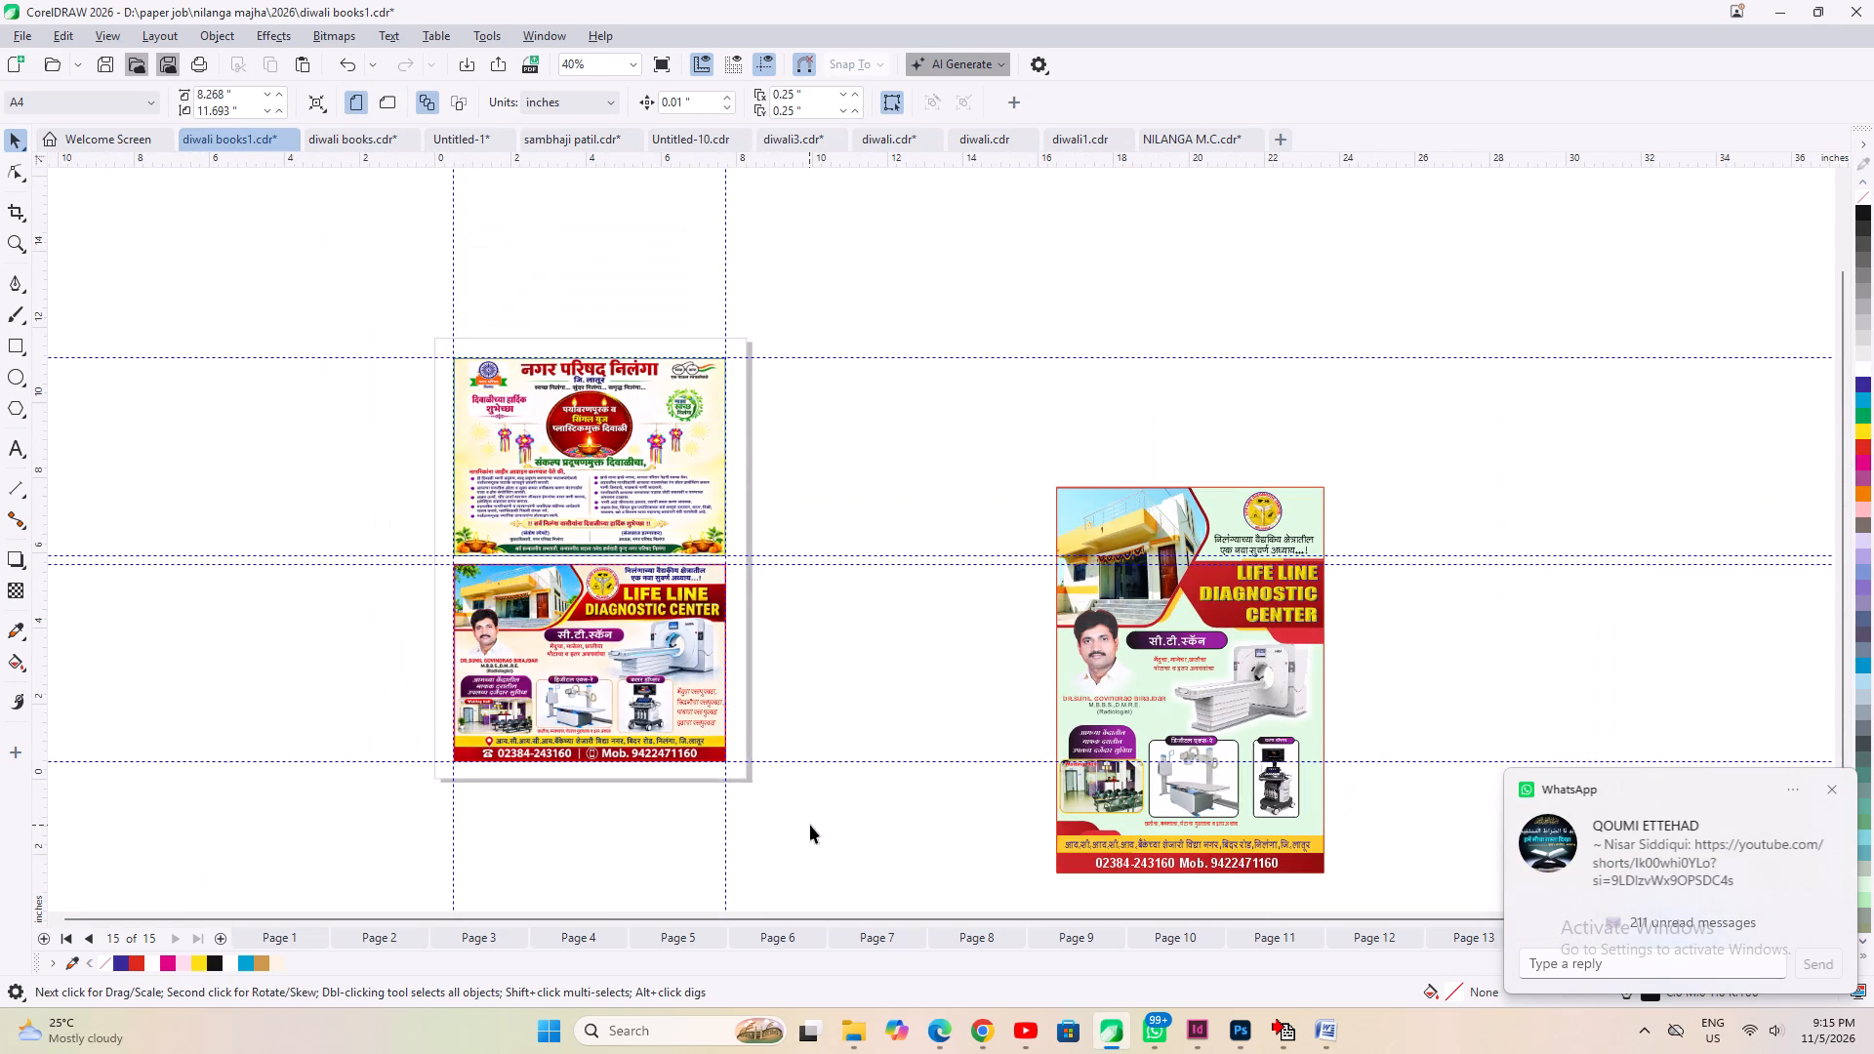
{"action": "left_click_drag", "start_coordinate": [810, 825], "coordinate": [370, 556]}
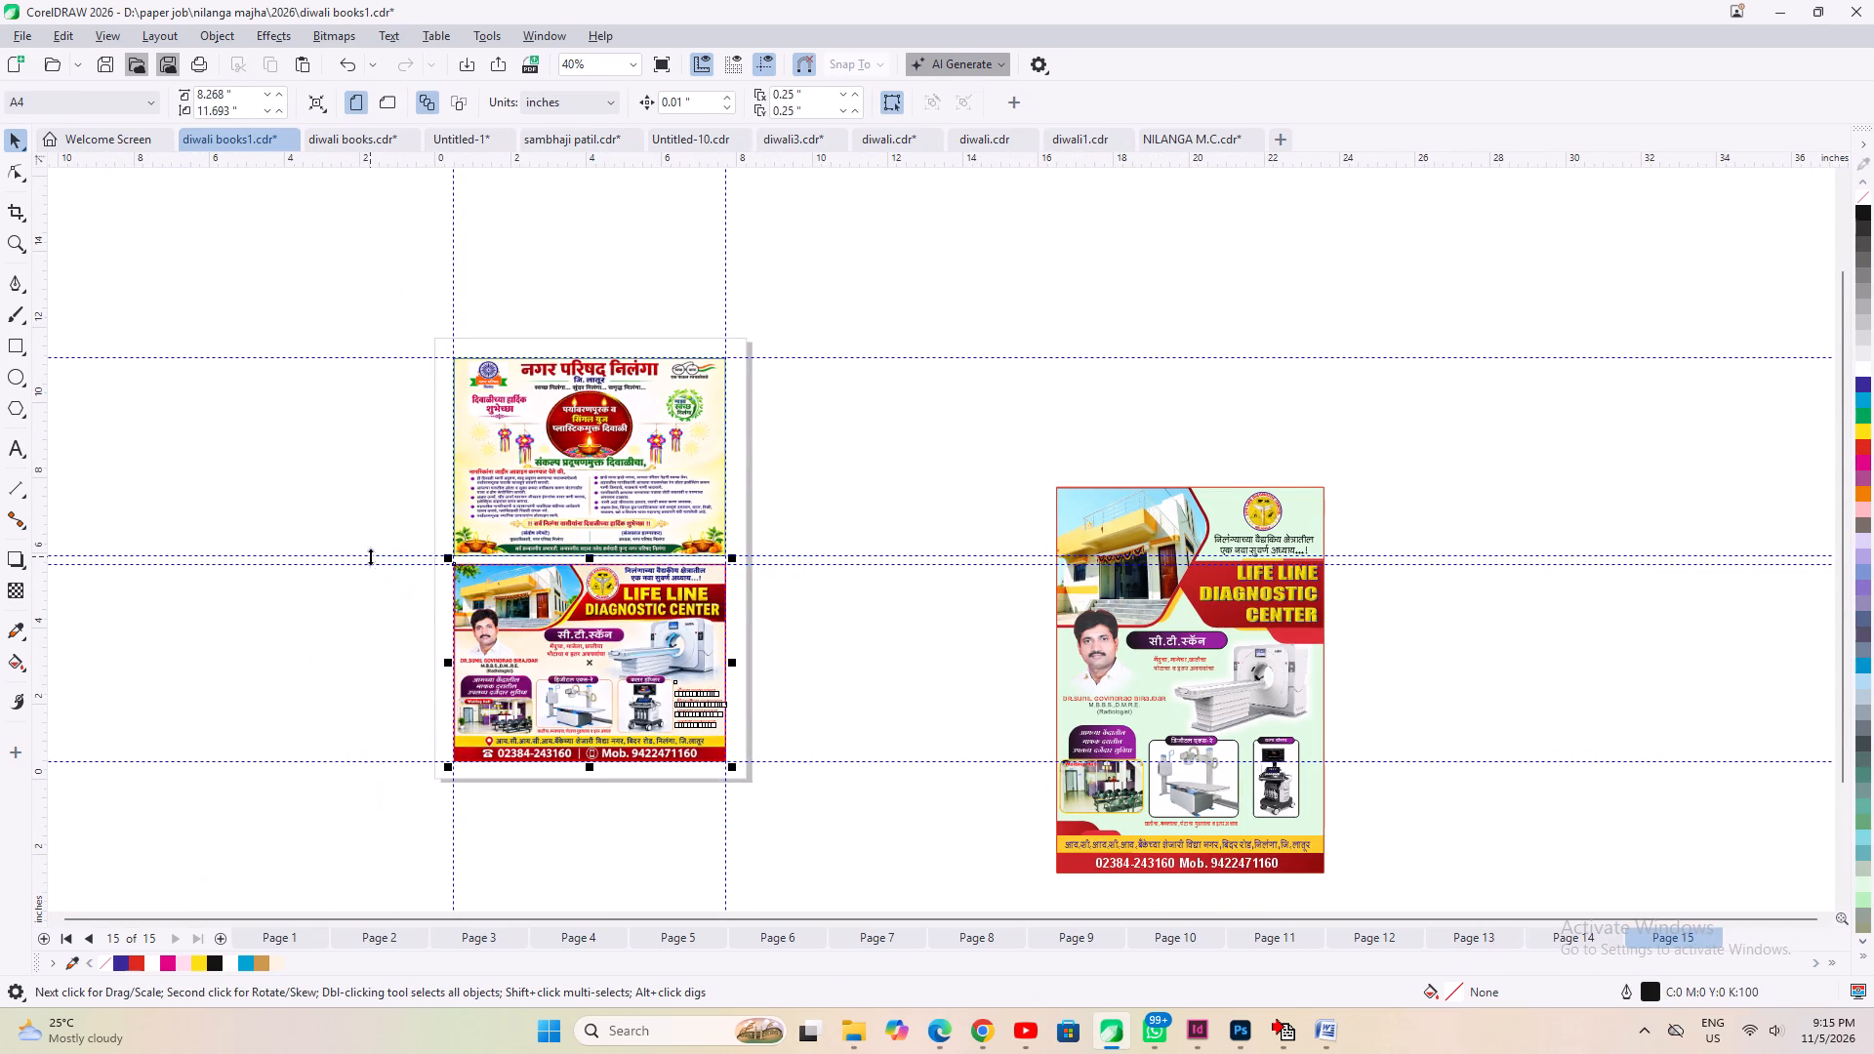
{"action": "key", "text": "ctrl+g"}
{"action": "left_click", "coordinate": [899, 697]}
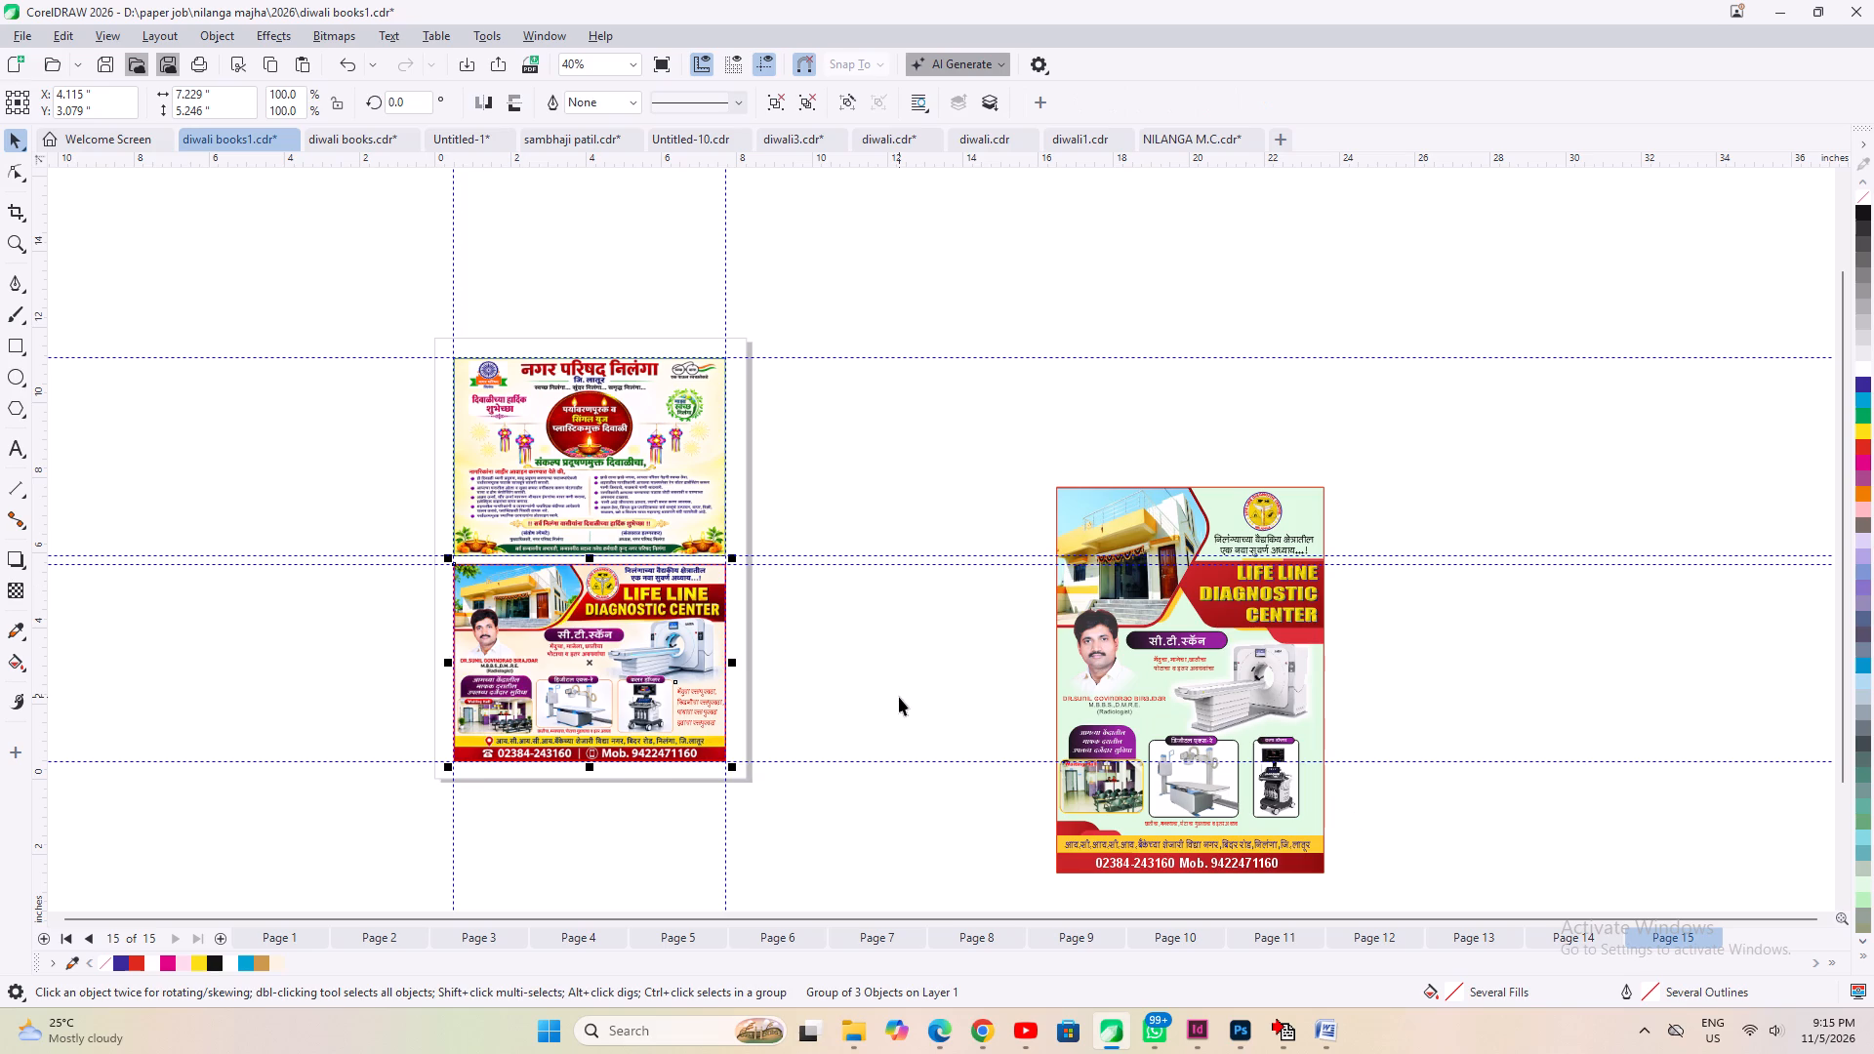
Delete all pieces of the original green Life Line ad lying outside the page.
{"action": "left_click_drag", "start_coordinate": [977, 414], "coordinate": [1385, 900]}
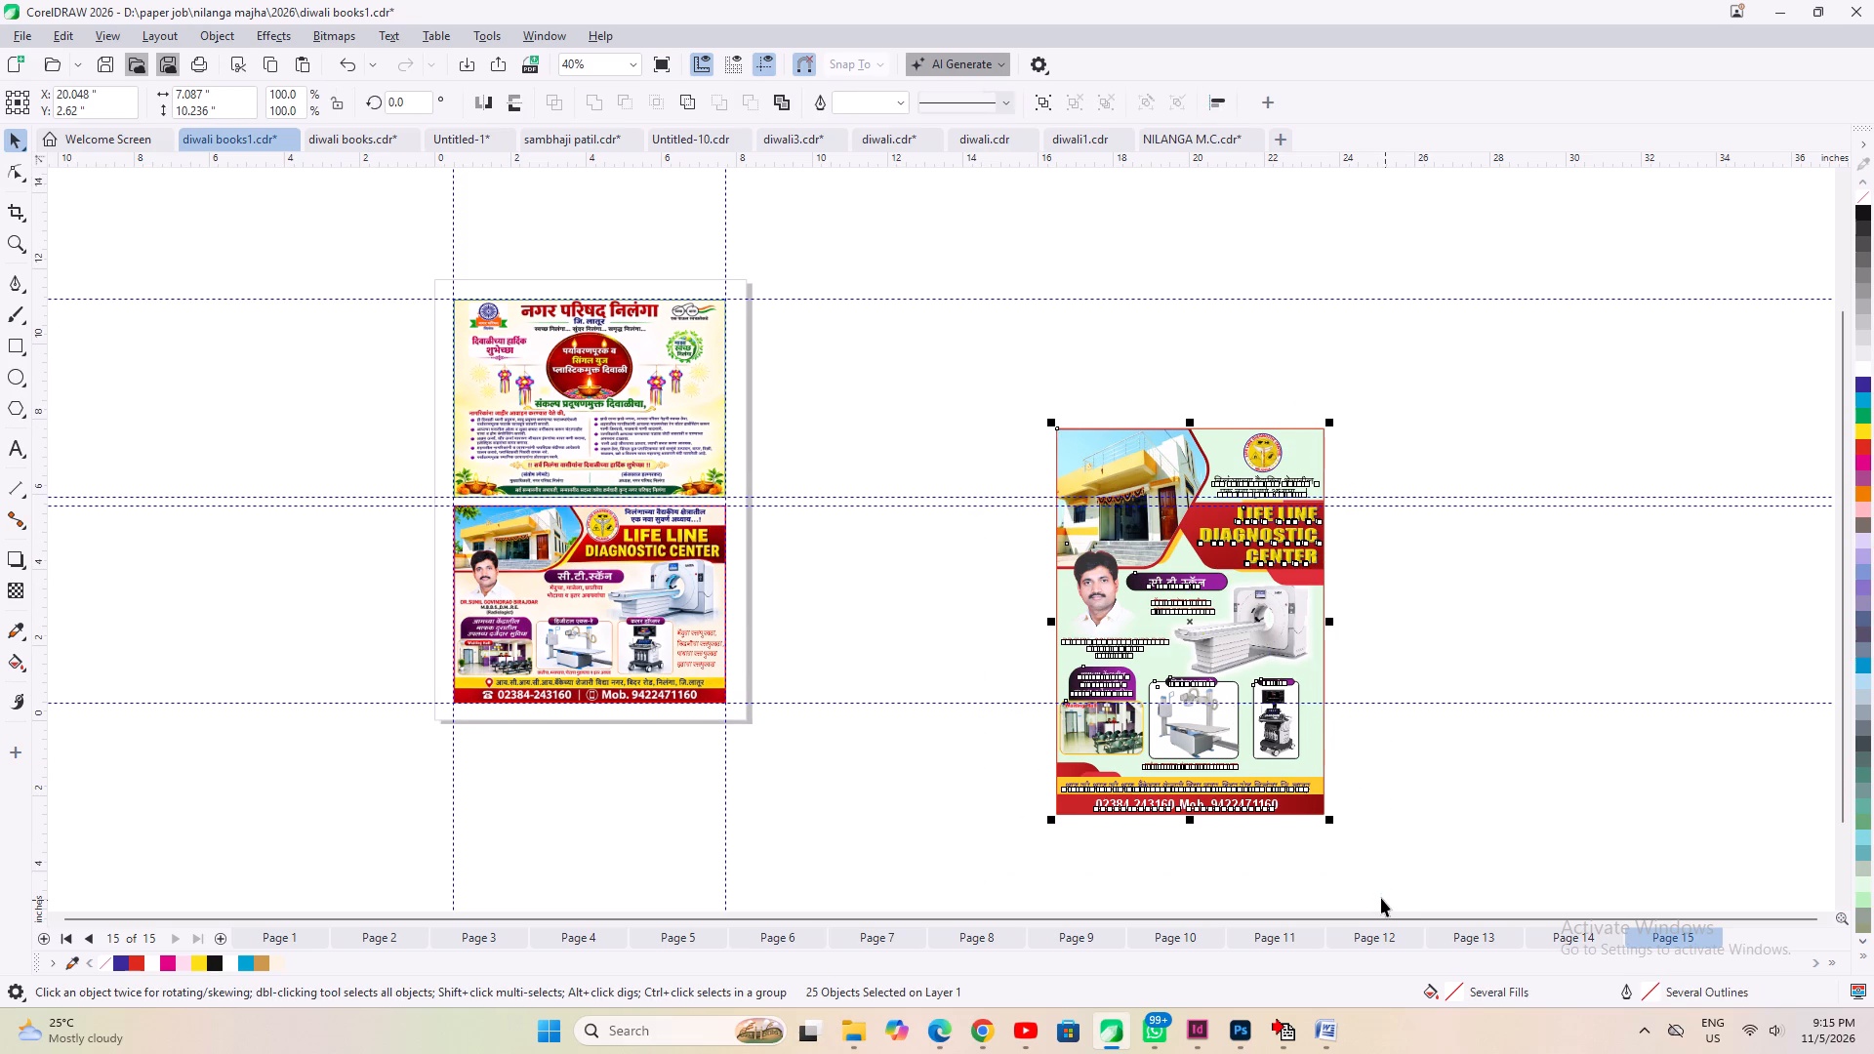
{"action": "key", "text": "Delete"}
{"action": "left_click", "coordinate": [810, 715]}
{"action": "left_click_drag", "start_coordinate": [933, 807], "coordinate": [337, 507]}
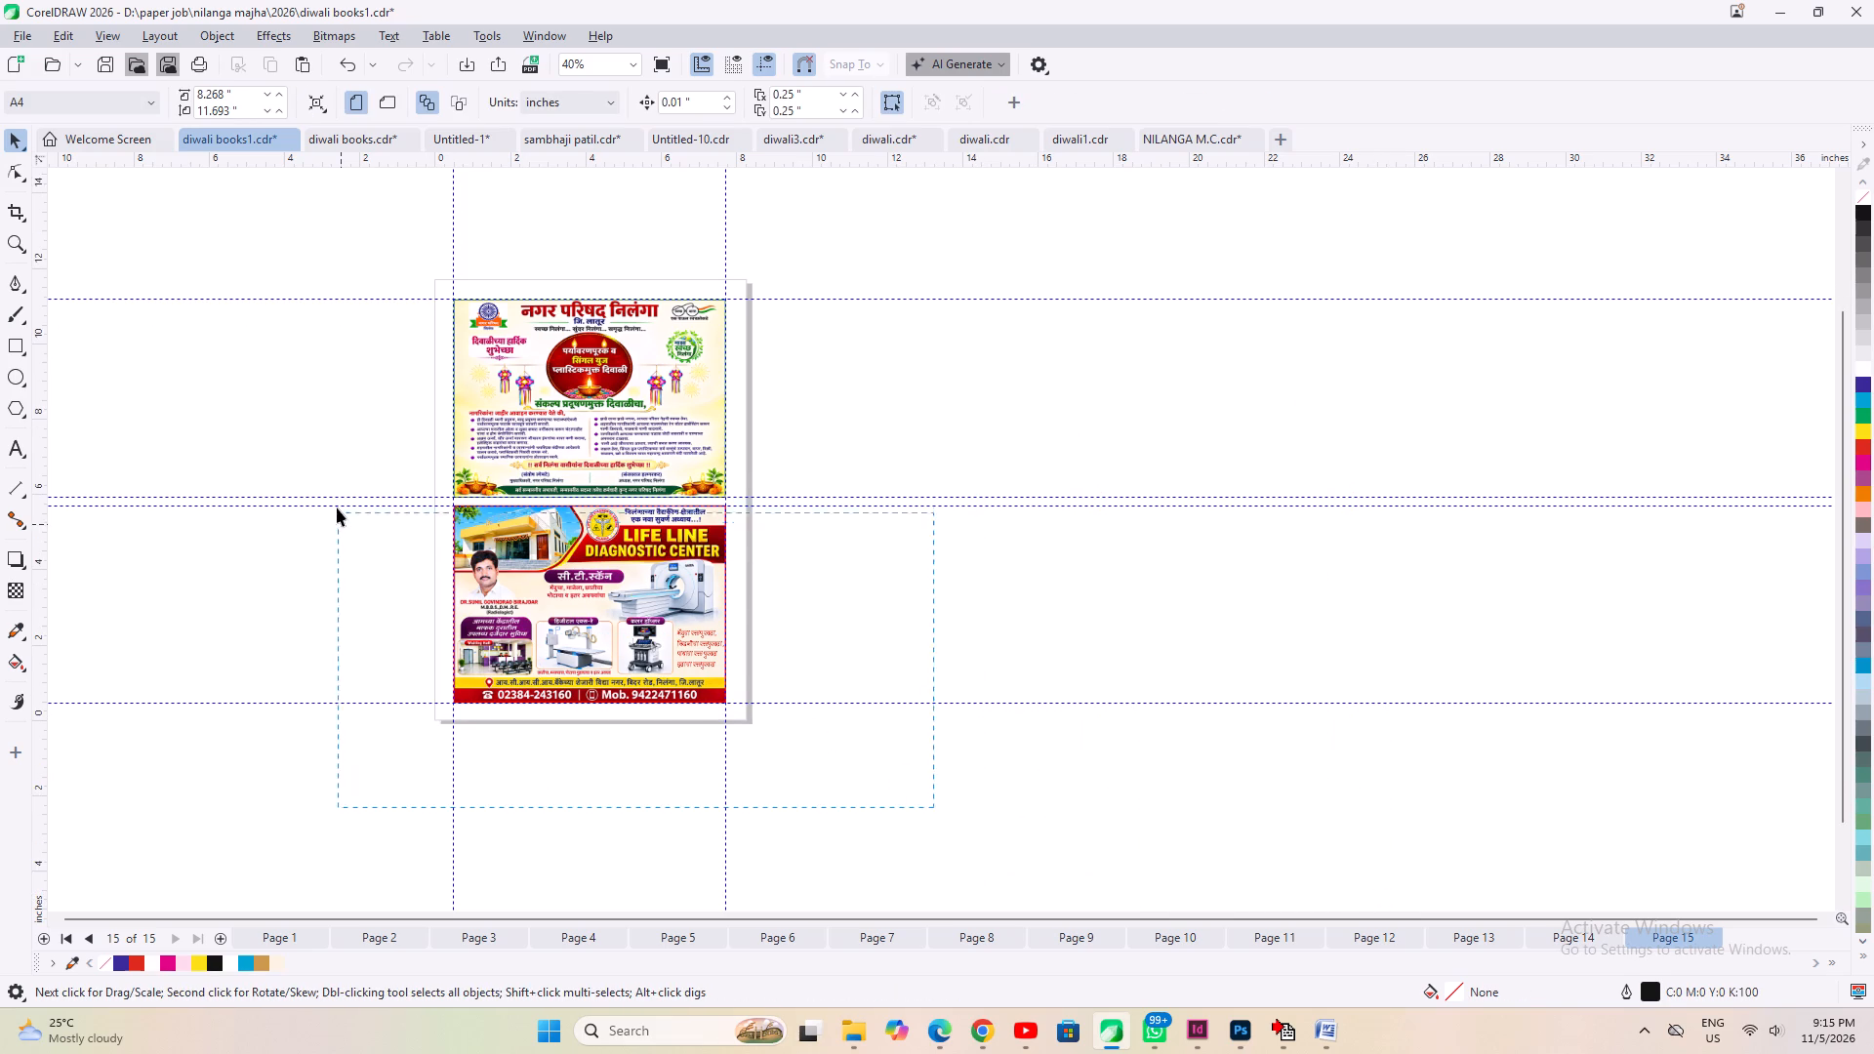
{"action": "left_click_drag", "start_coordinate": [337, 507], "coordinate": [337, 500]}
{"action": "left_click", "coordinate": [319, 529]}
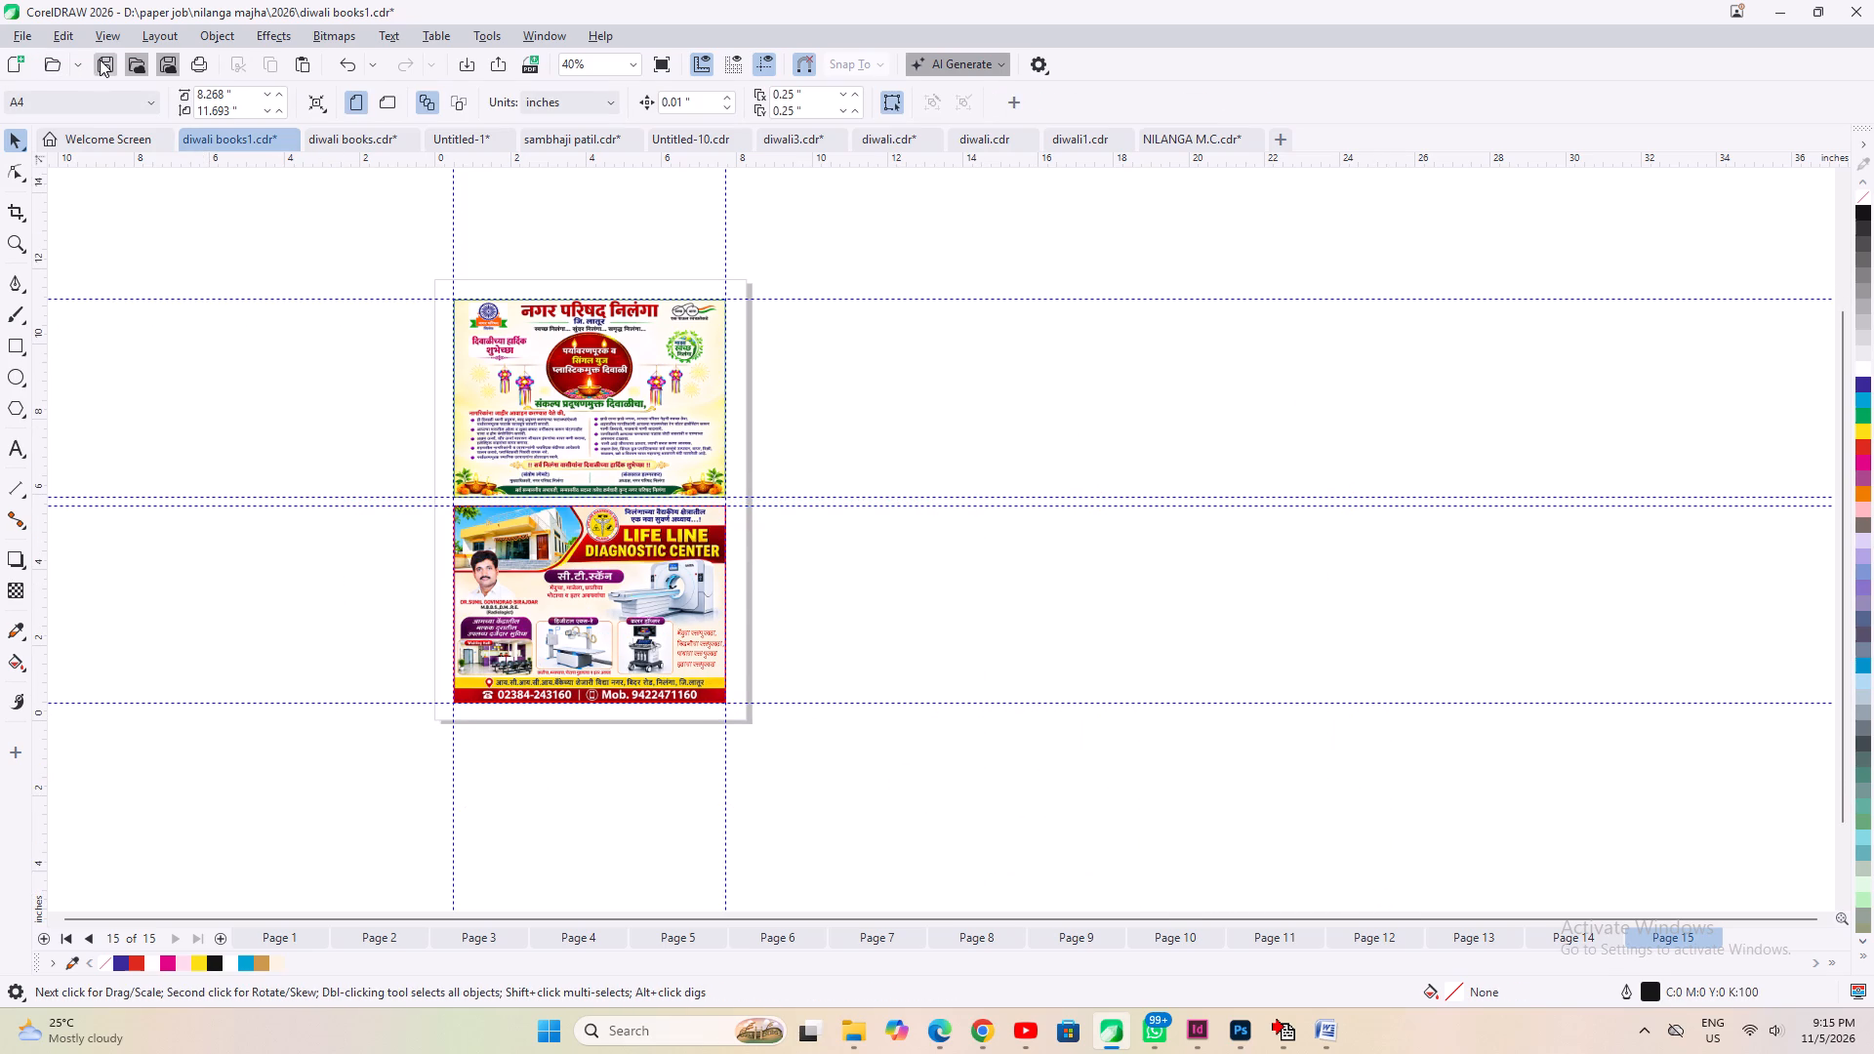
Save the diwali books1.cdr document with the finished page 15 ads and return to its drawing.
{"action": "left_click", "coordinate": [100, 60]}
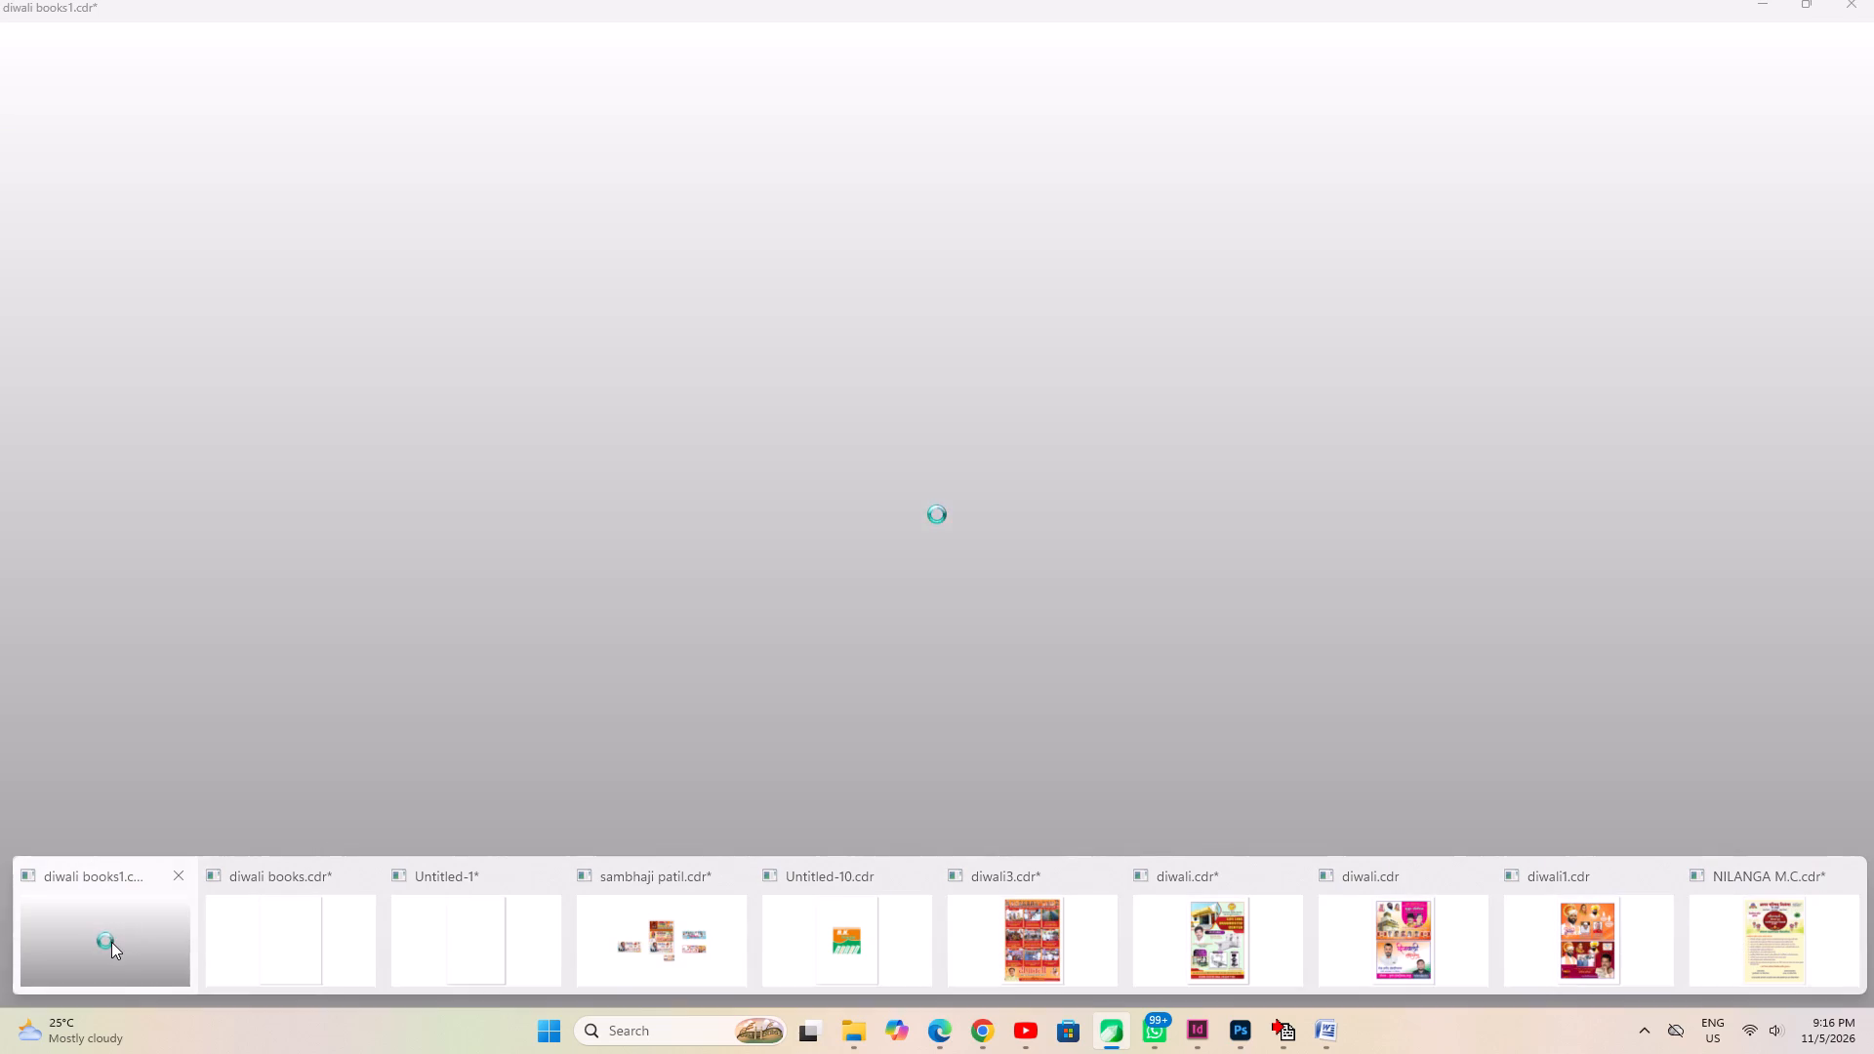
{"action": "left_click", "coordinate": [111, 942]}
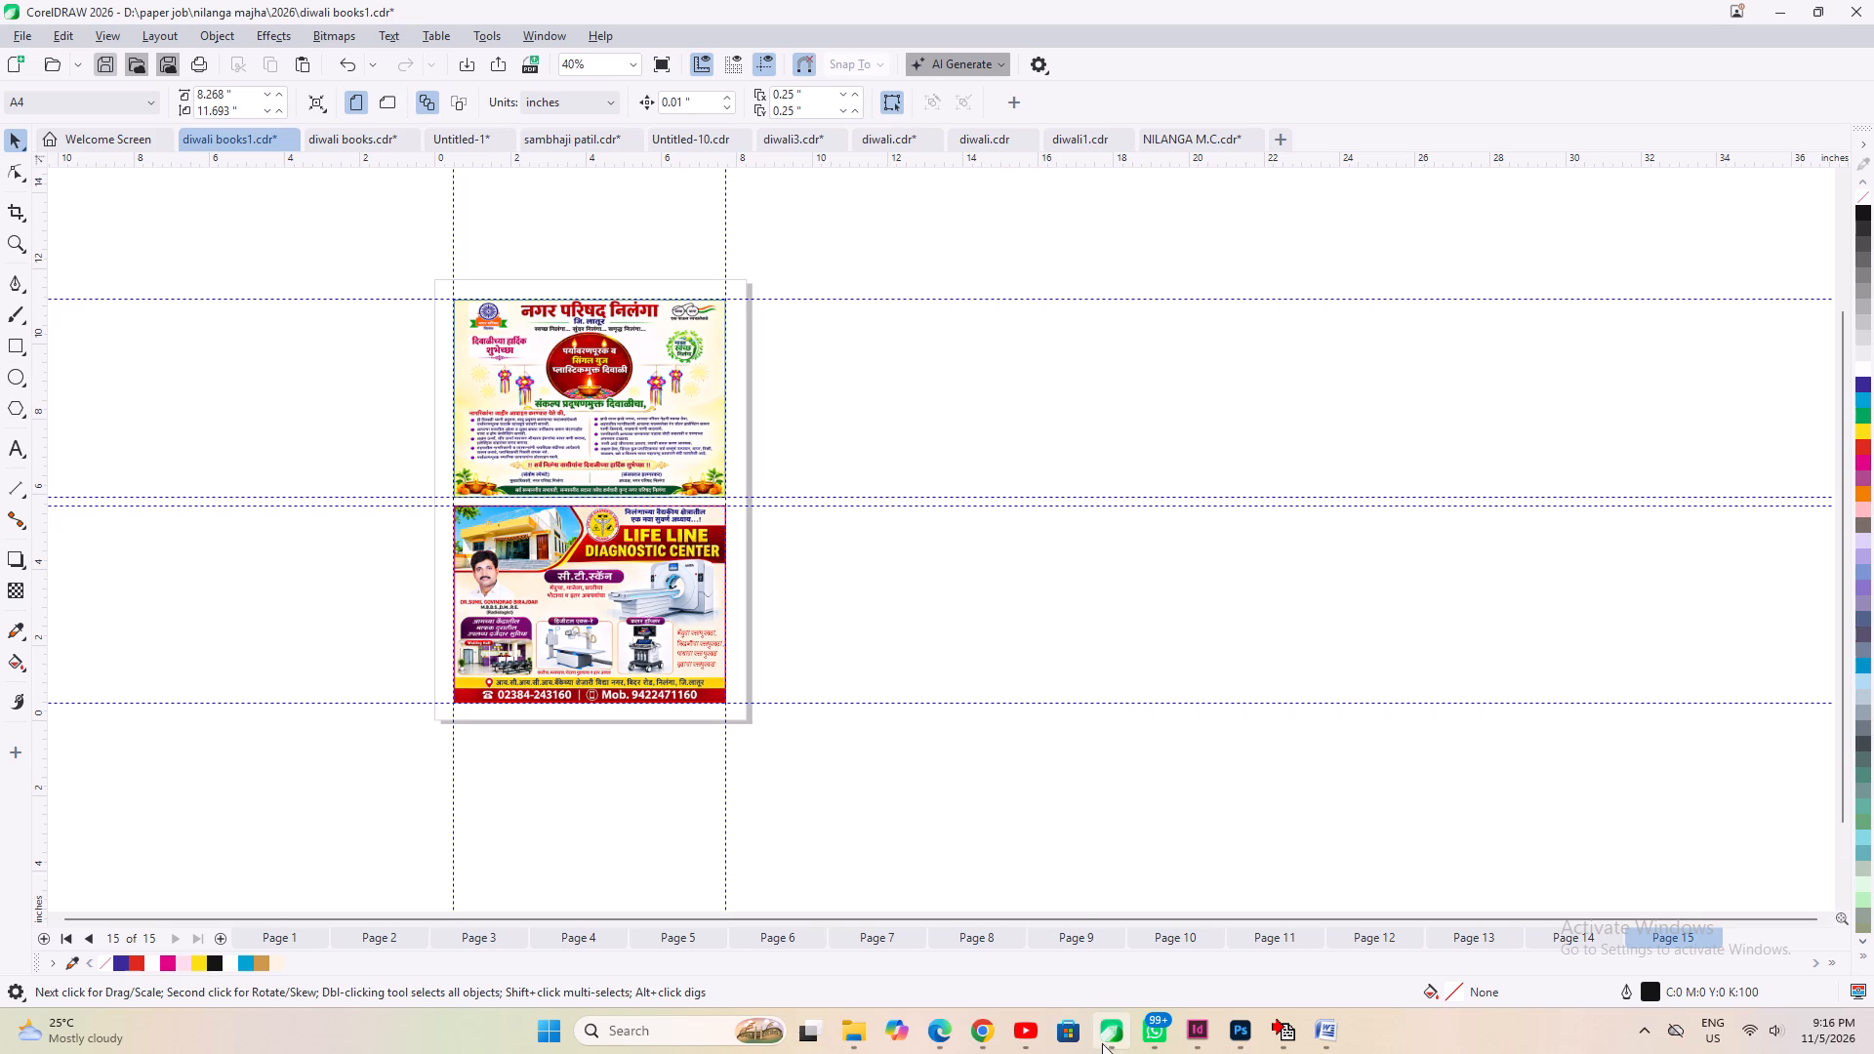
{"action": "left_click", "coordinate": [1102, 771]}
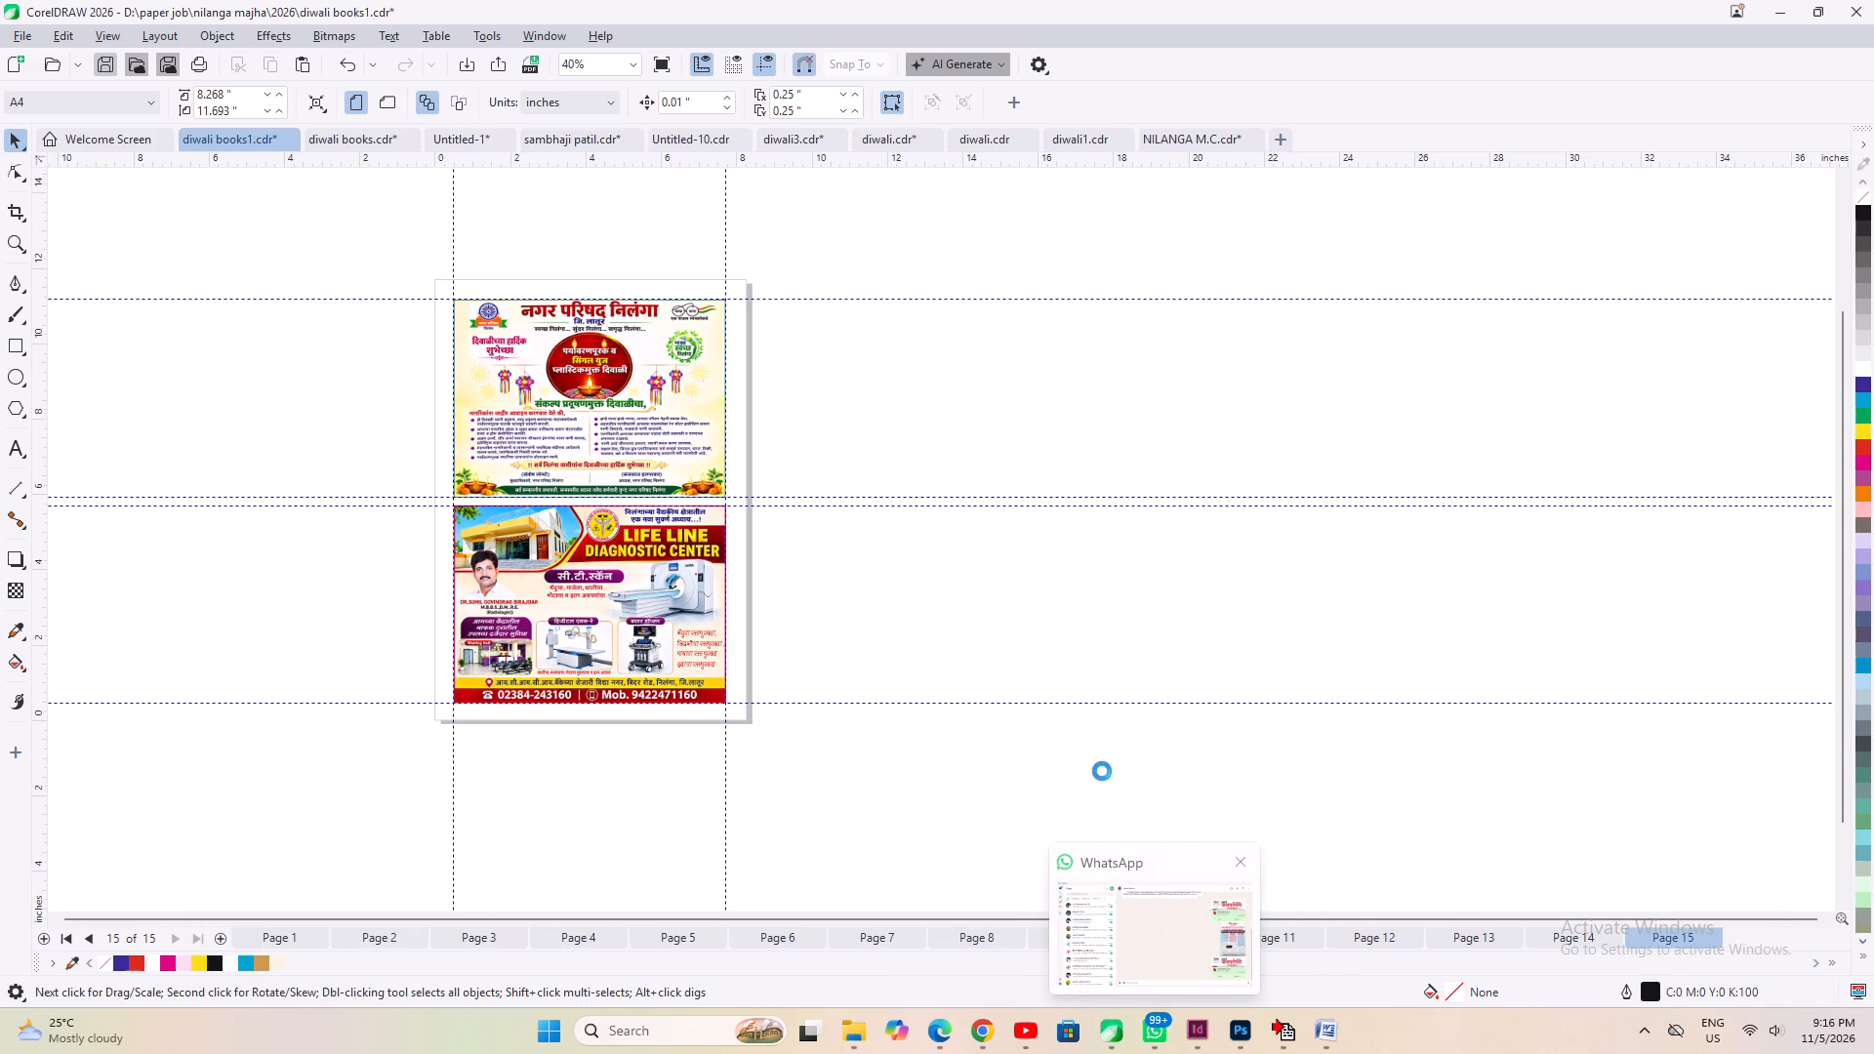
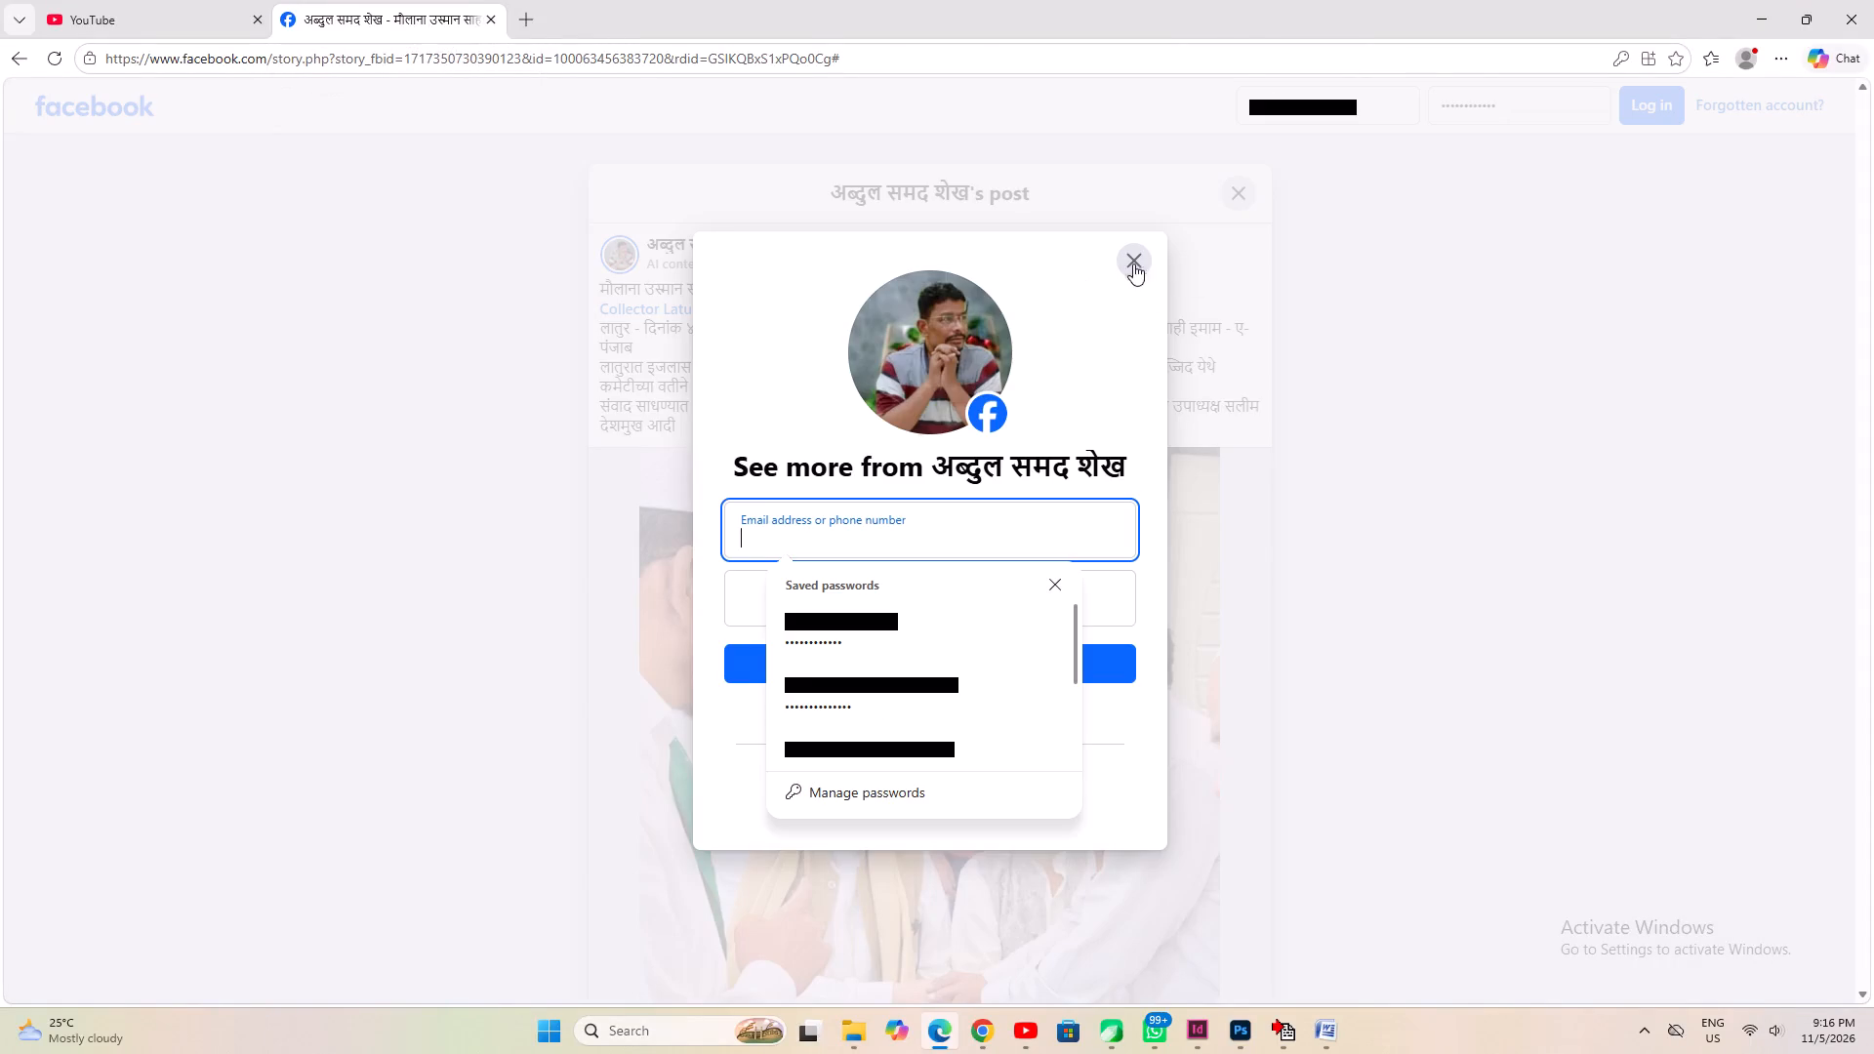
Dismiss the login prompt, examine the Facebook post about the imam's visit to the Latur mosque, and close the post.
{"action": "left_click", "coordinate": [1133, 263]}
{"action": "scroll", "coordinate": [962, 617], "scroll_direction": "down", "scroll_amount": 7}
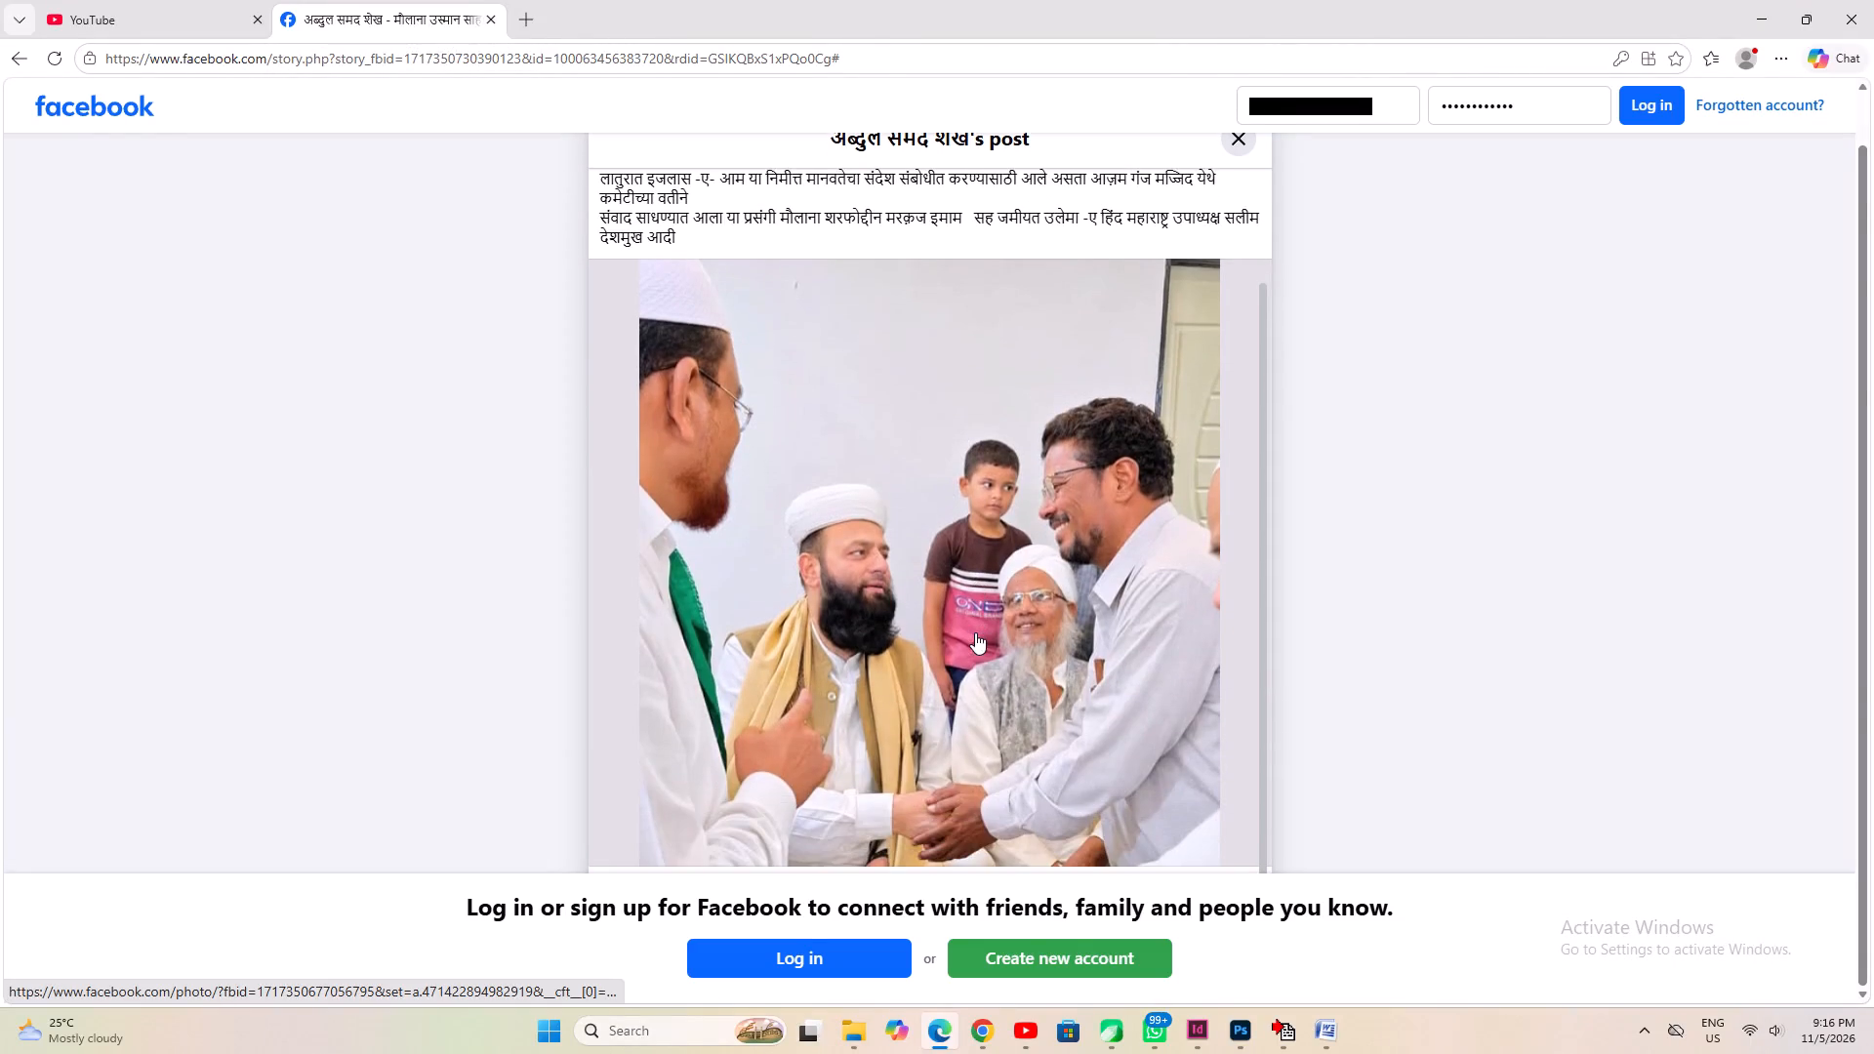
{"action": "scroll", "coordinate": [975, 632], "scroll_direction": "down", "scroll_amount": 4}
{"action": "scroll", "coordinate": [975, 632], "scroll_direction": "up", "scroll_amount": 2}
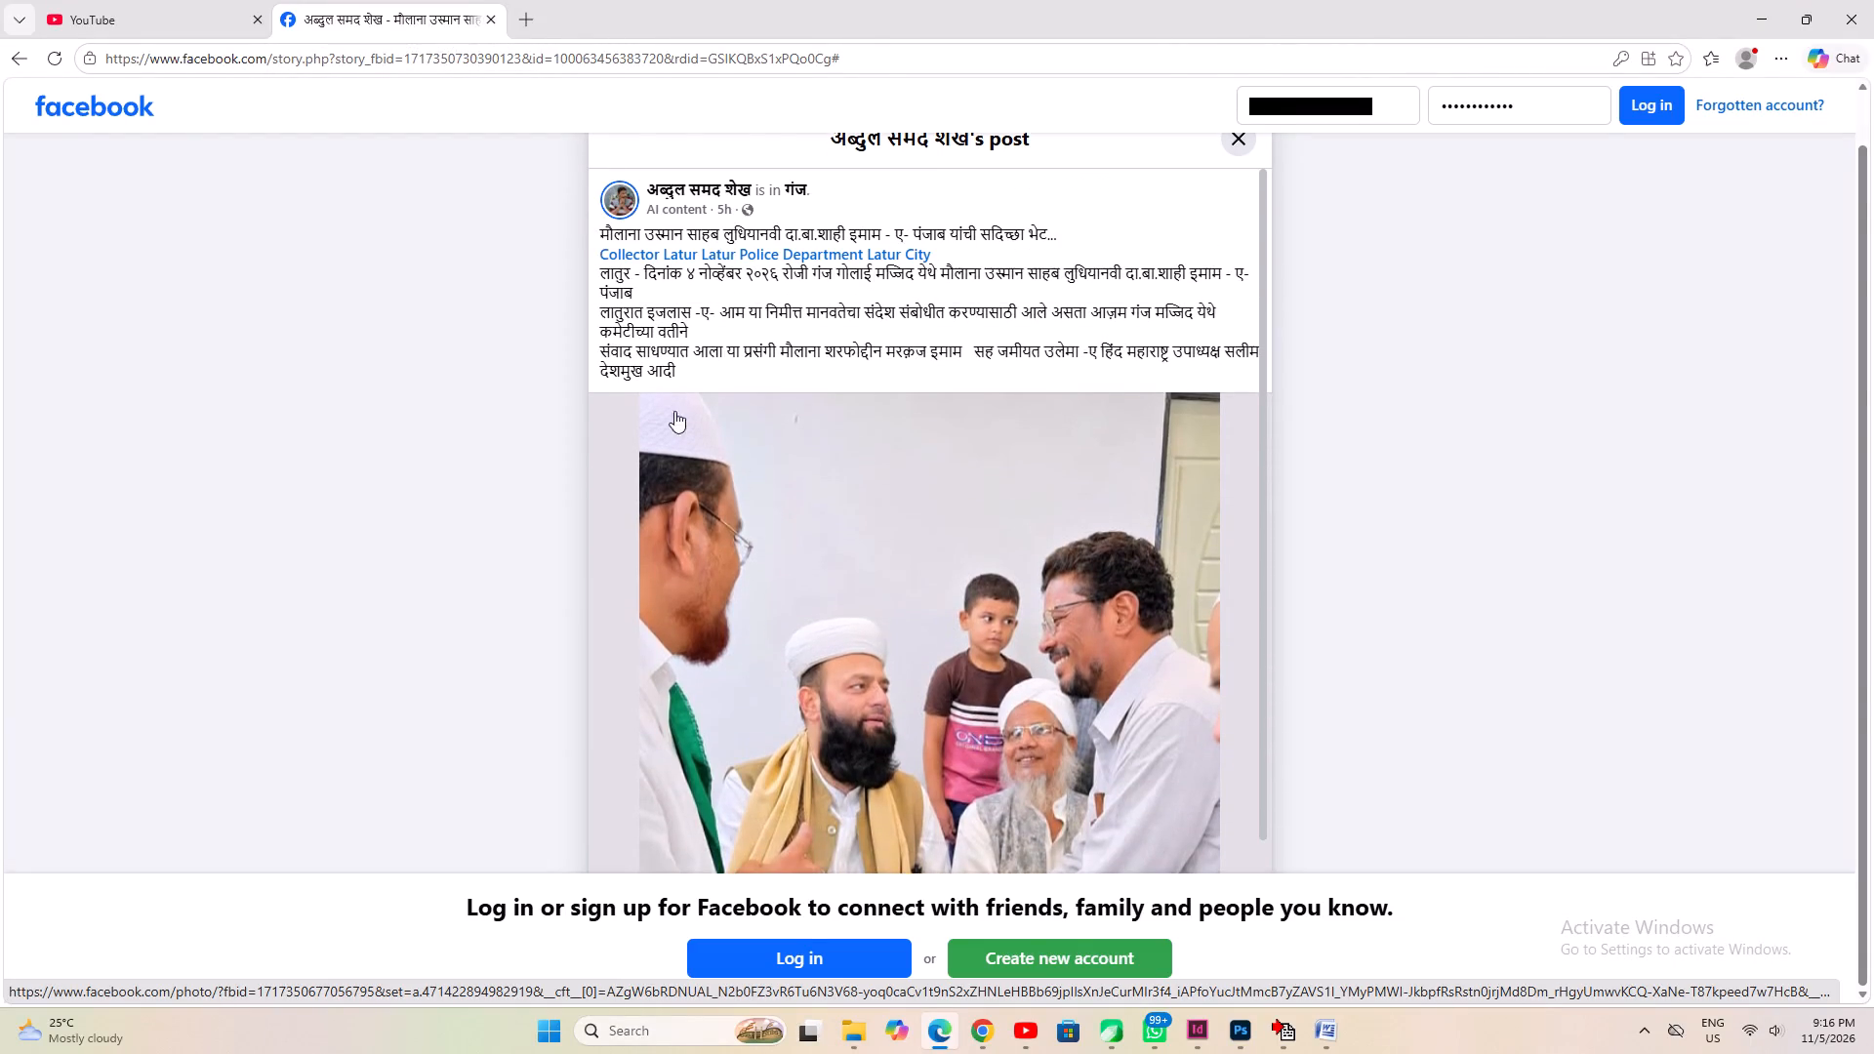
{"action": "left_click", "coordinate": [484, 16]}
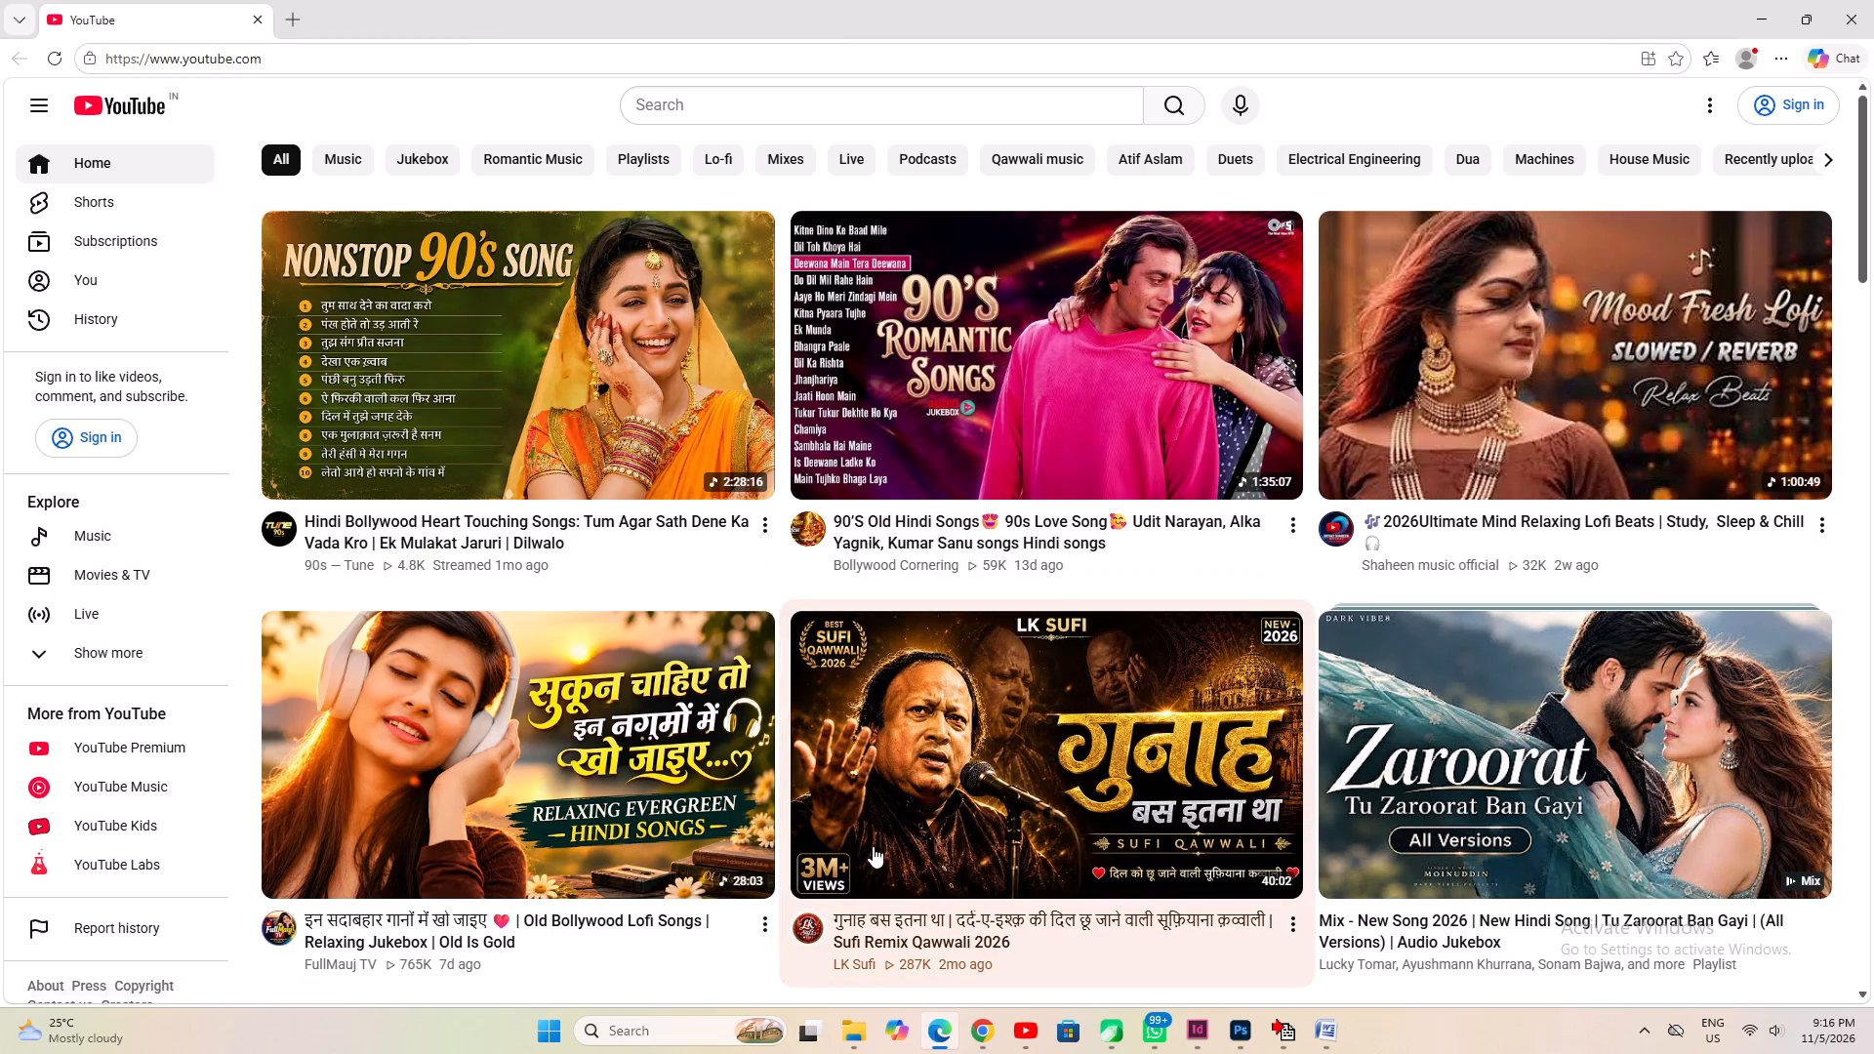
Switch back to CorelDRAW with page 15 of diwali books1.cdr, leaving nothing selected.
{"action": "scroll", "coordinate": [866, 823], "scroll_direction": "down", "scroll_amount": 2}
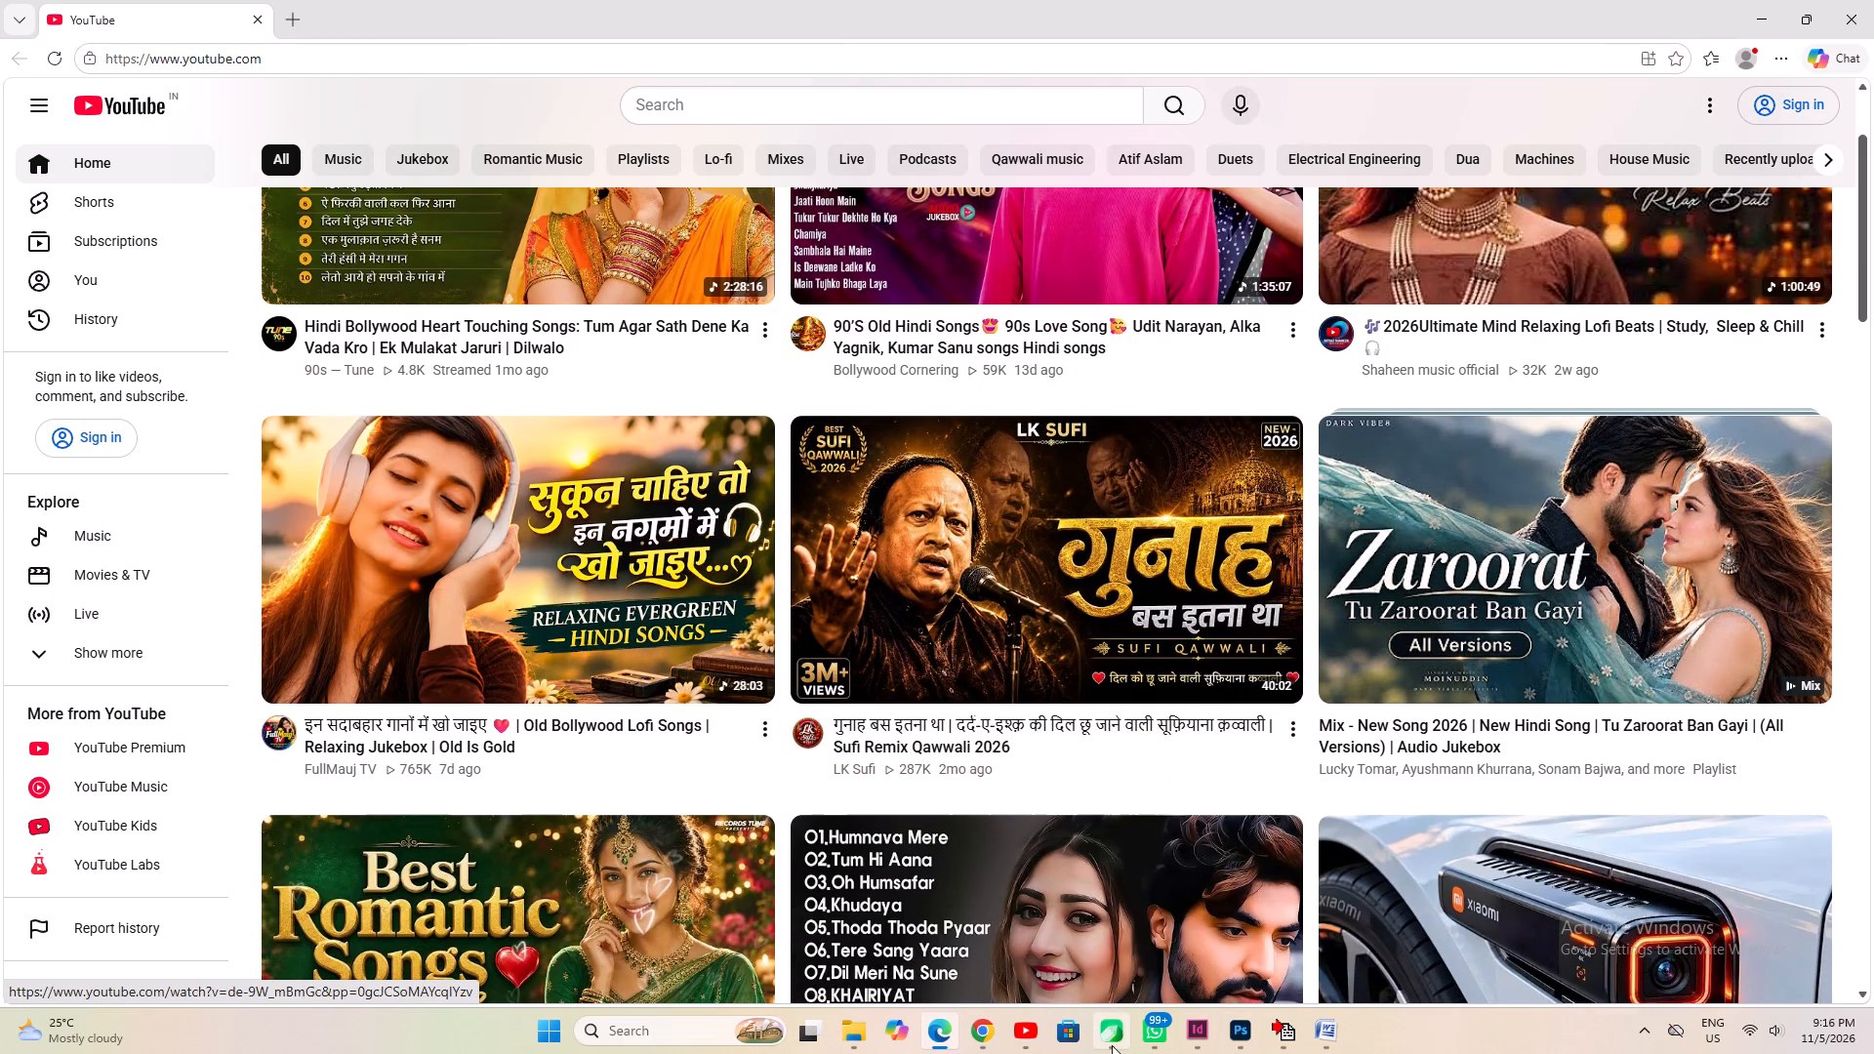
{"action": "left_click", "coordinate": [1113, 1044]}
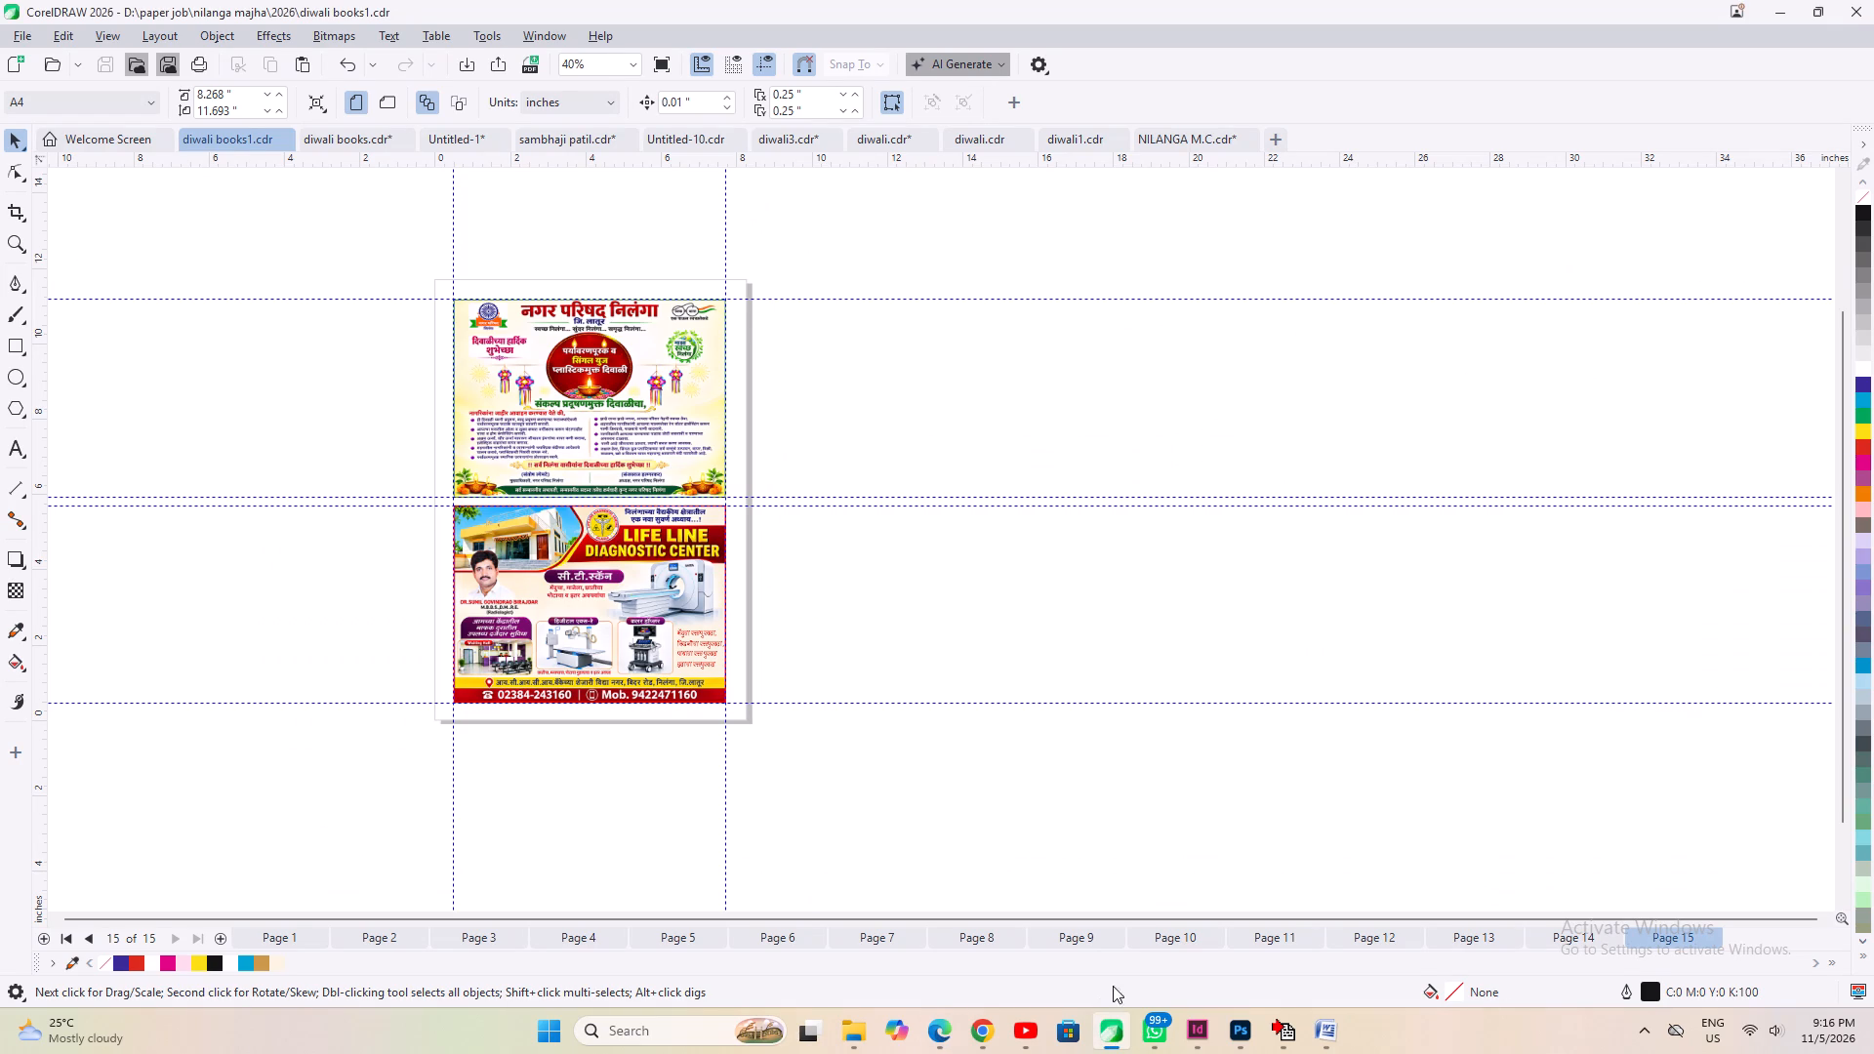
{"action": "left_click", "coordinate": [136, 356]}
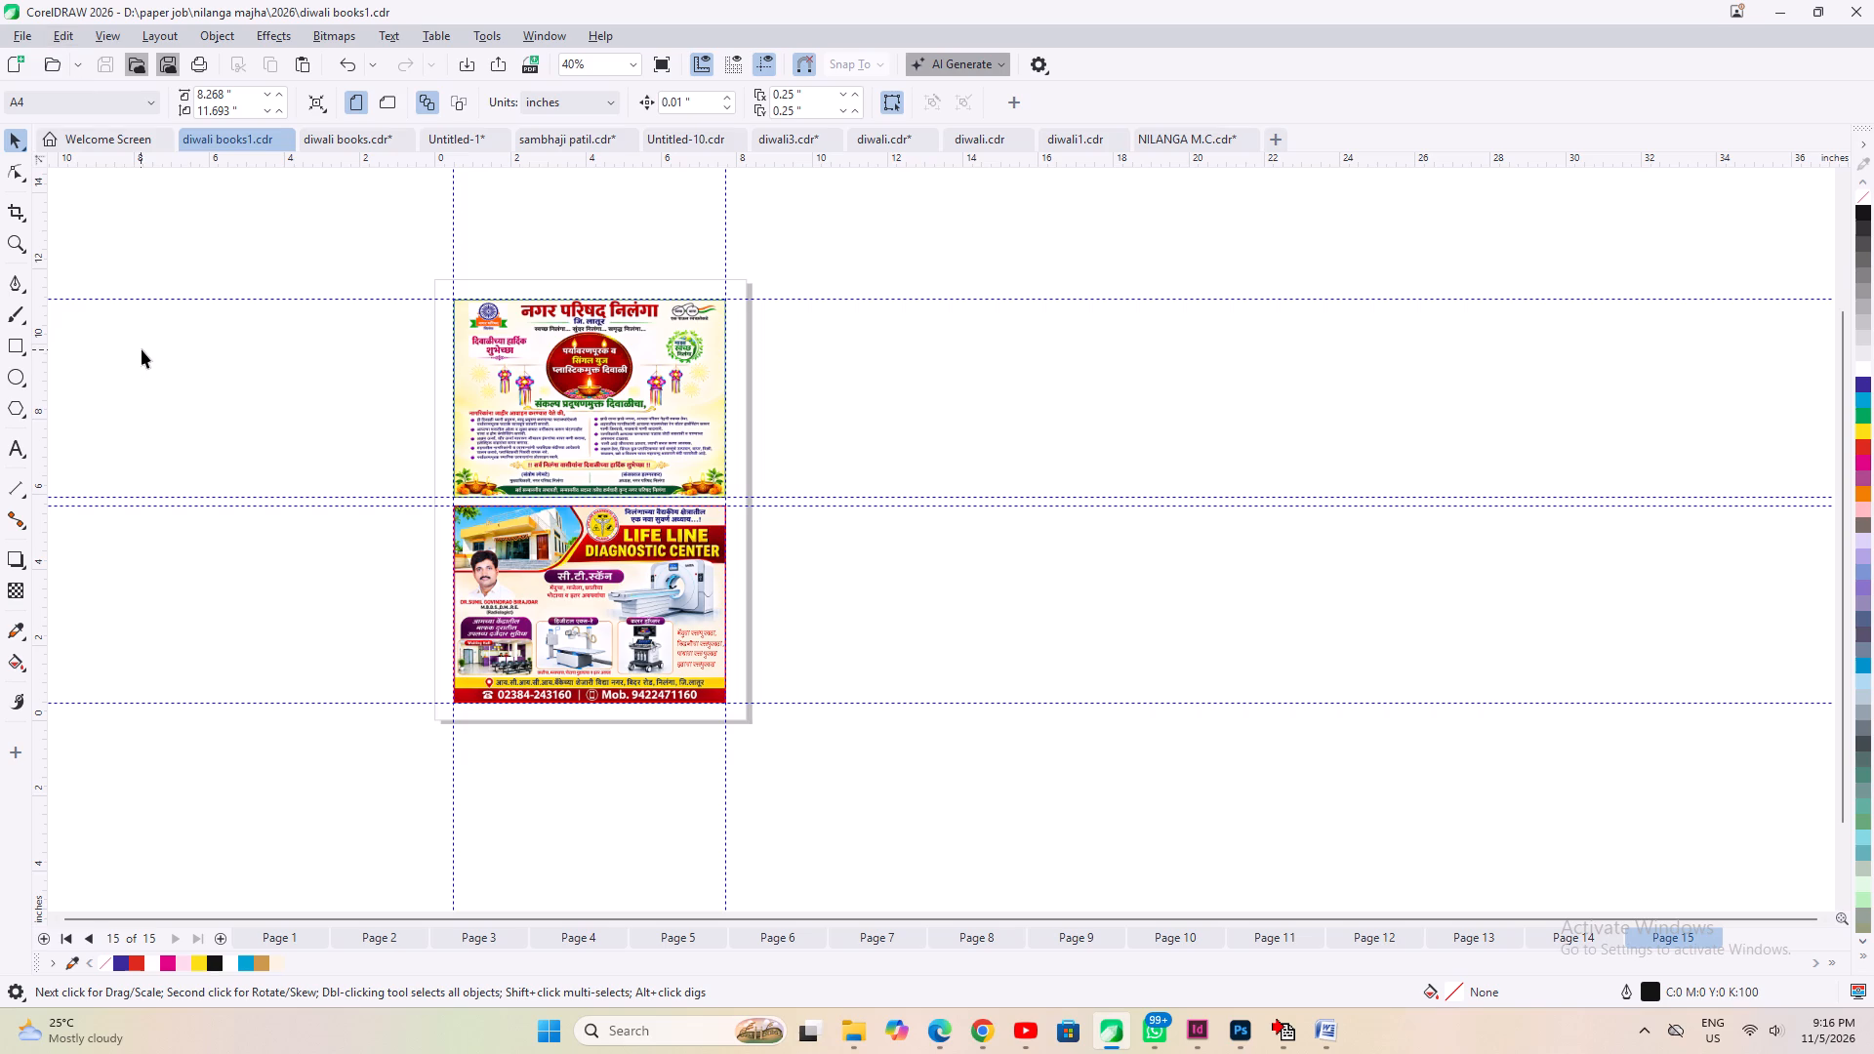